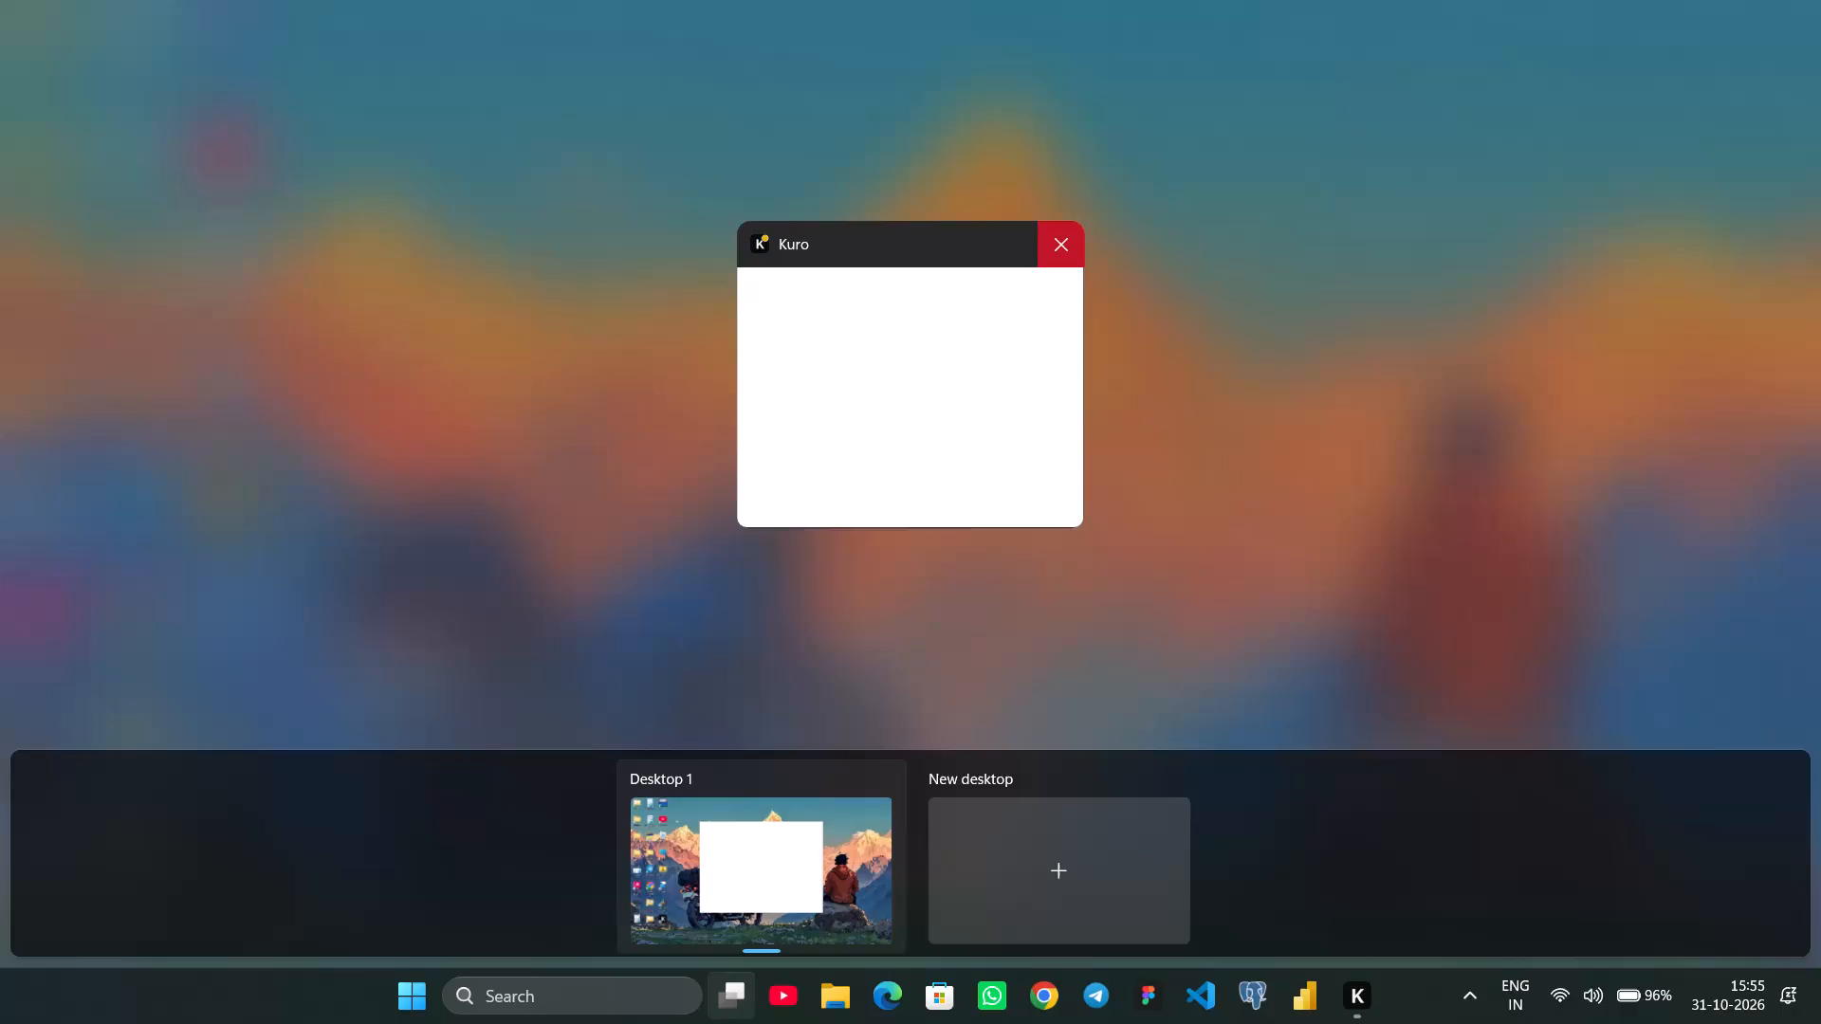
Close the open Kuro window.
click(1067, 235)
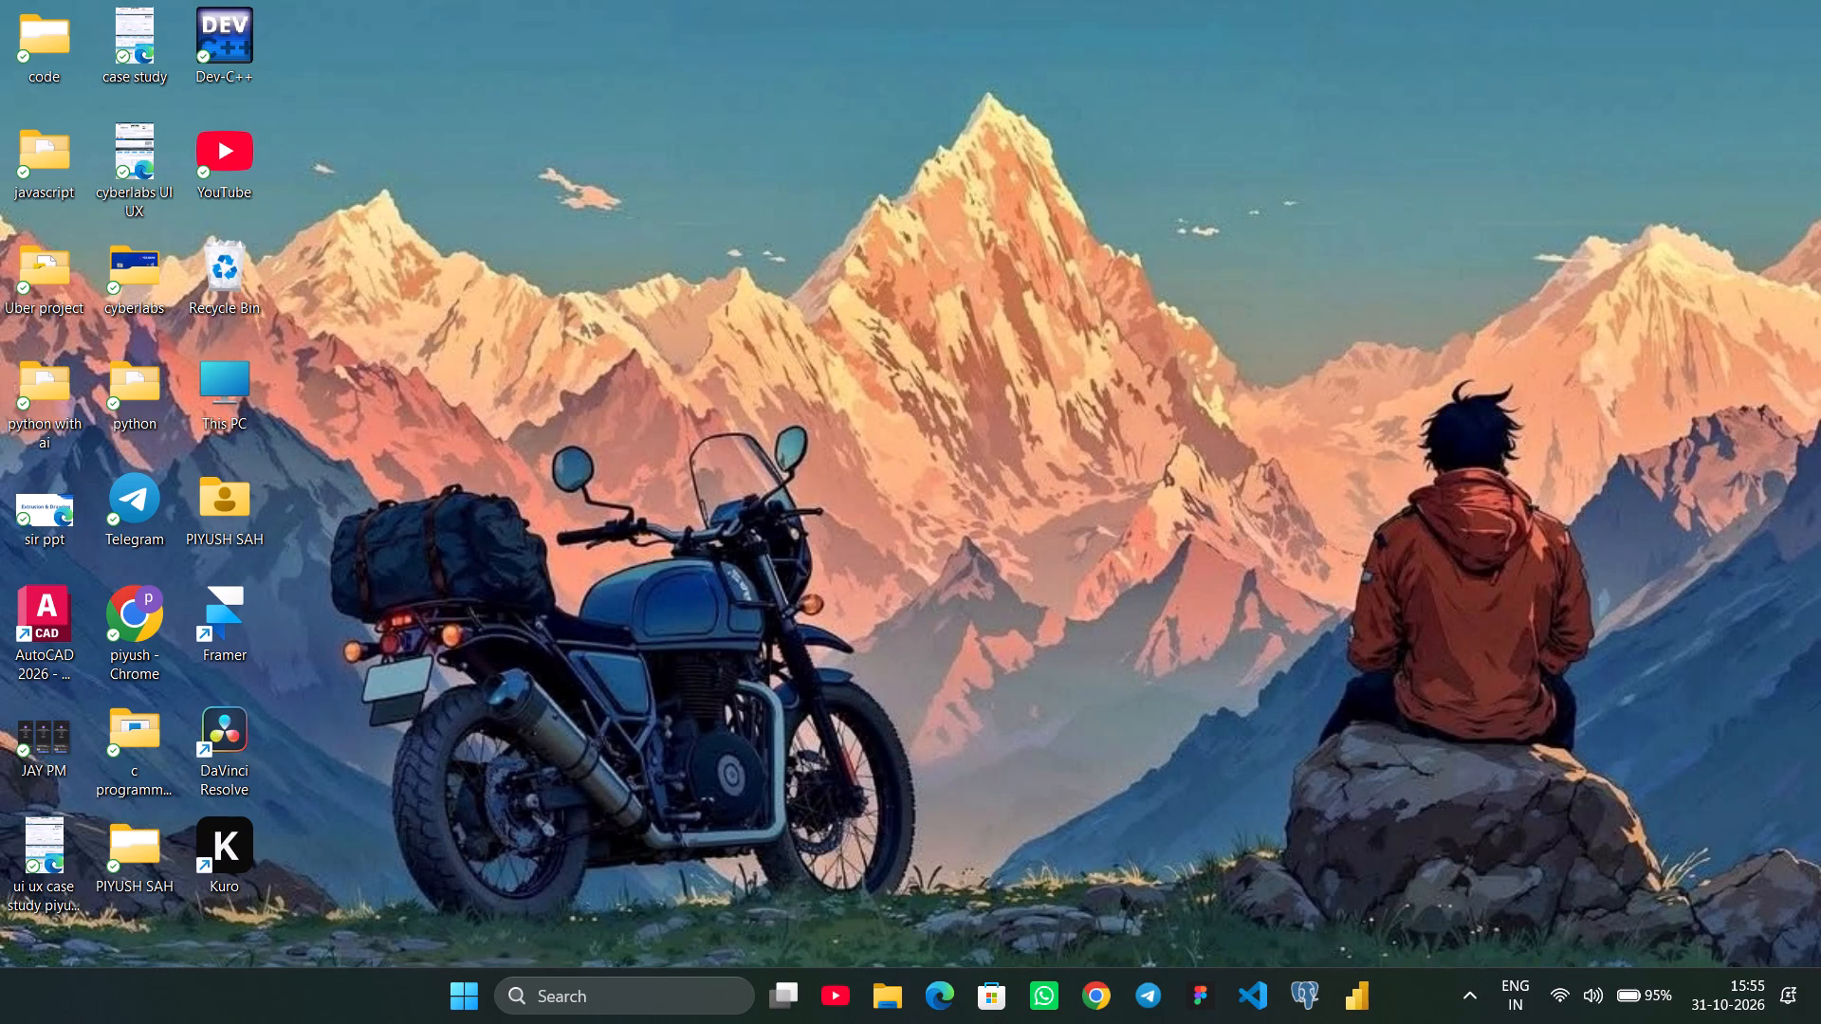
Switch to Chrome, search Google for canva and open the Canva India website.
click(1098, 991)
click(1021, 584)
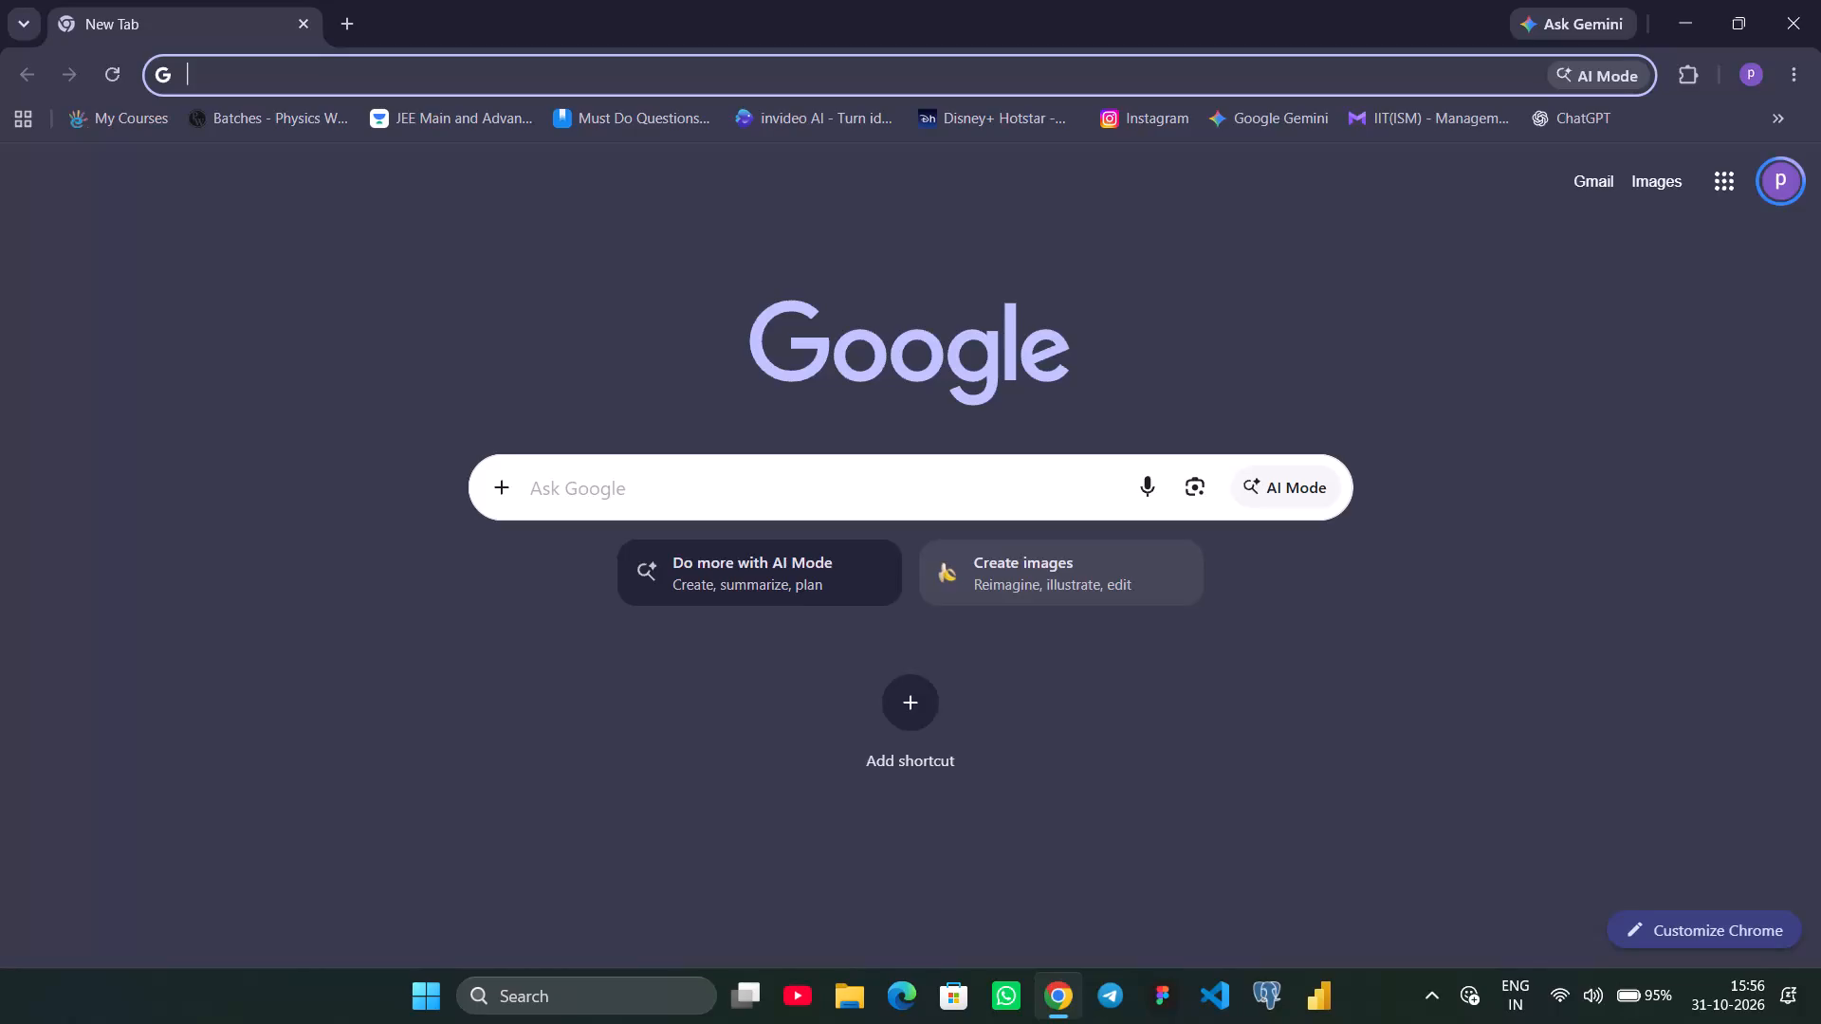
click(687, 493)
text(canva)
key(Return)
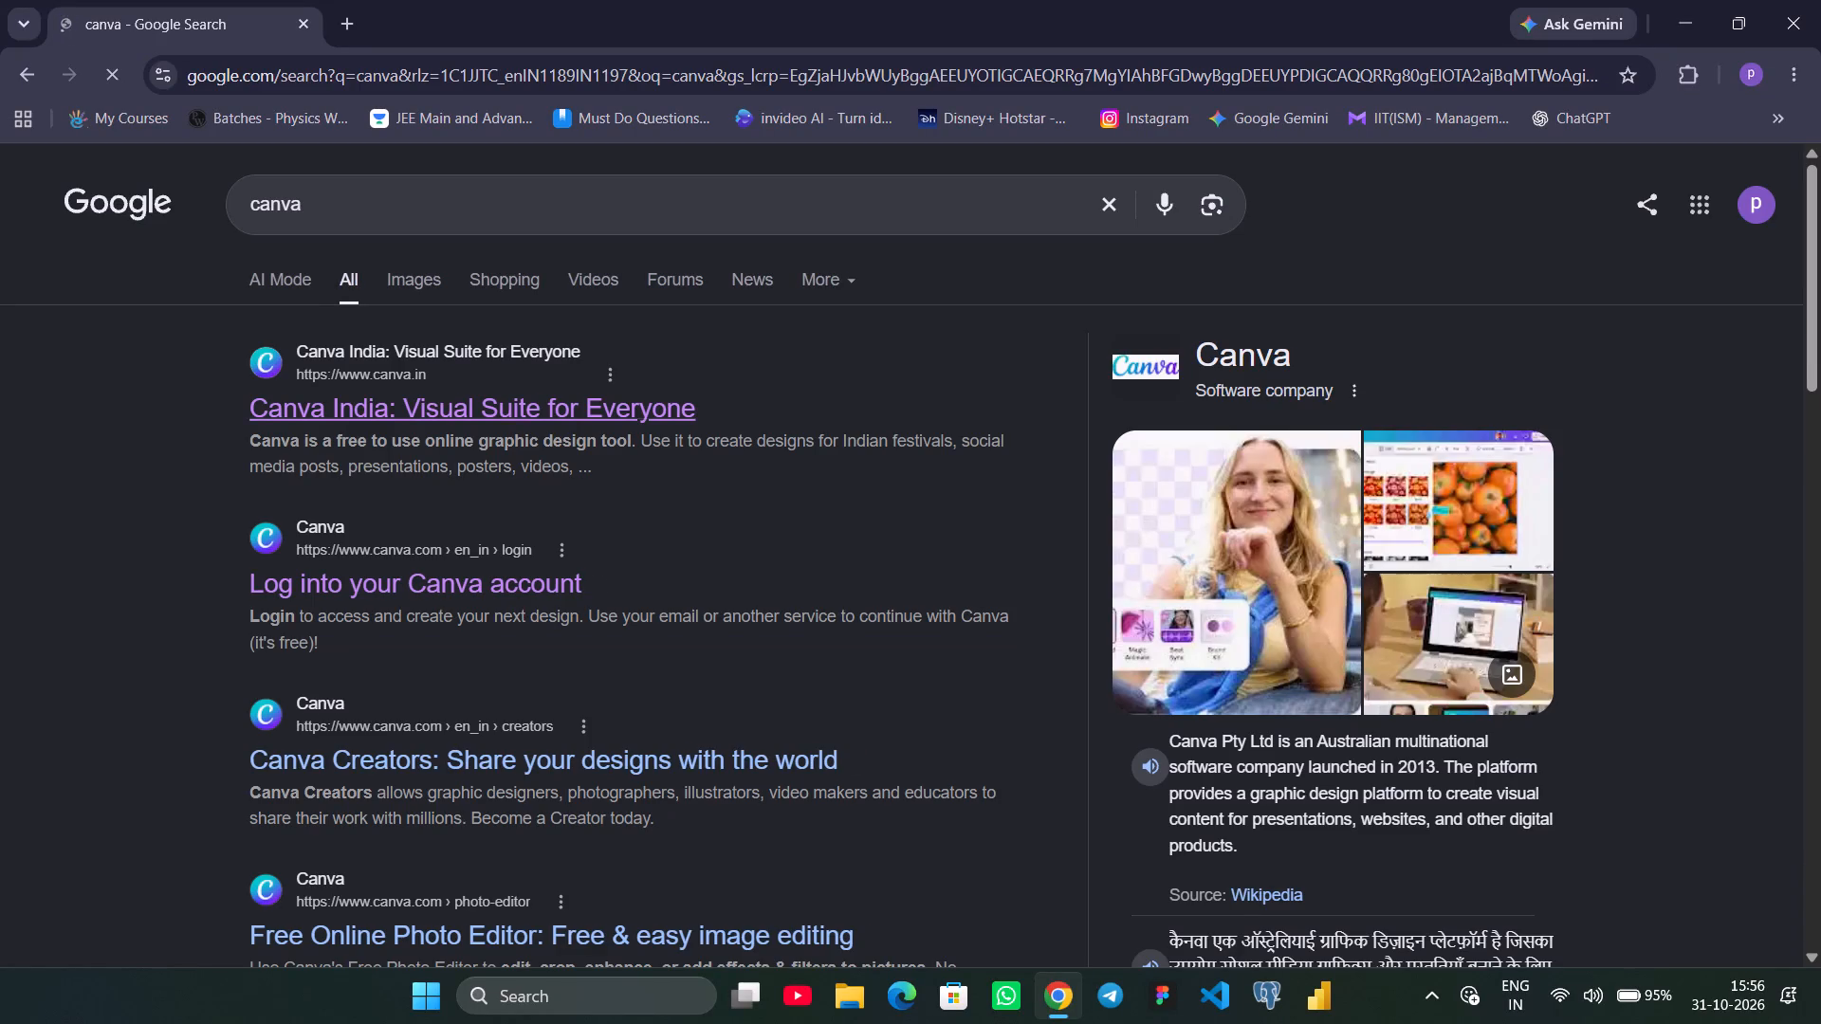
click(555, 401)
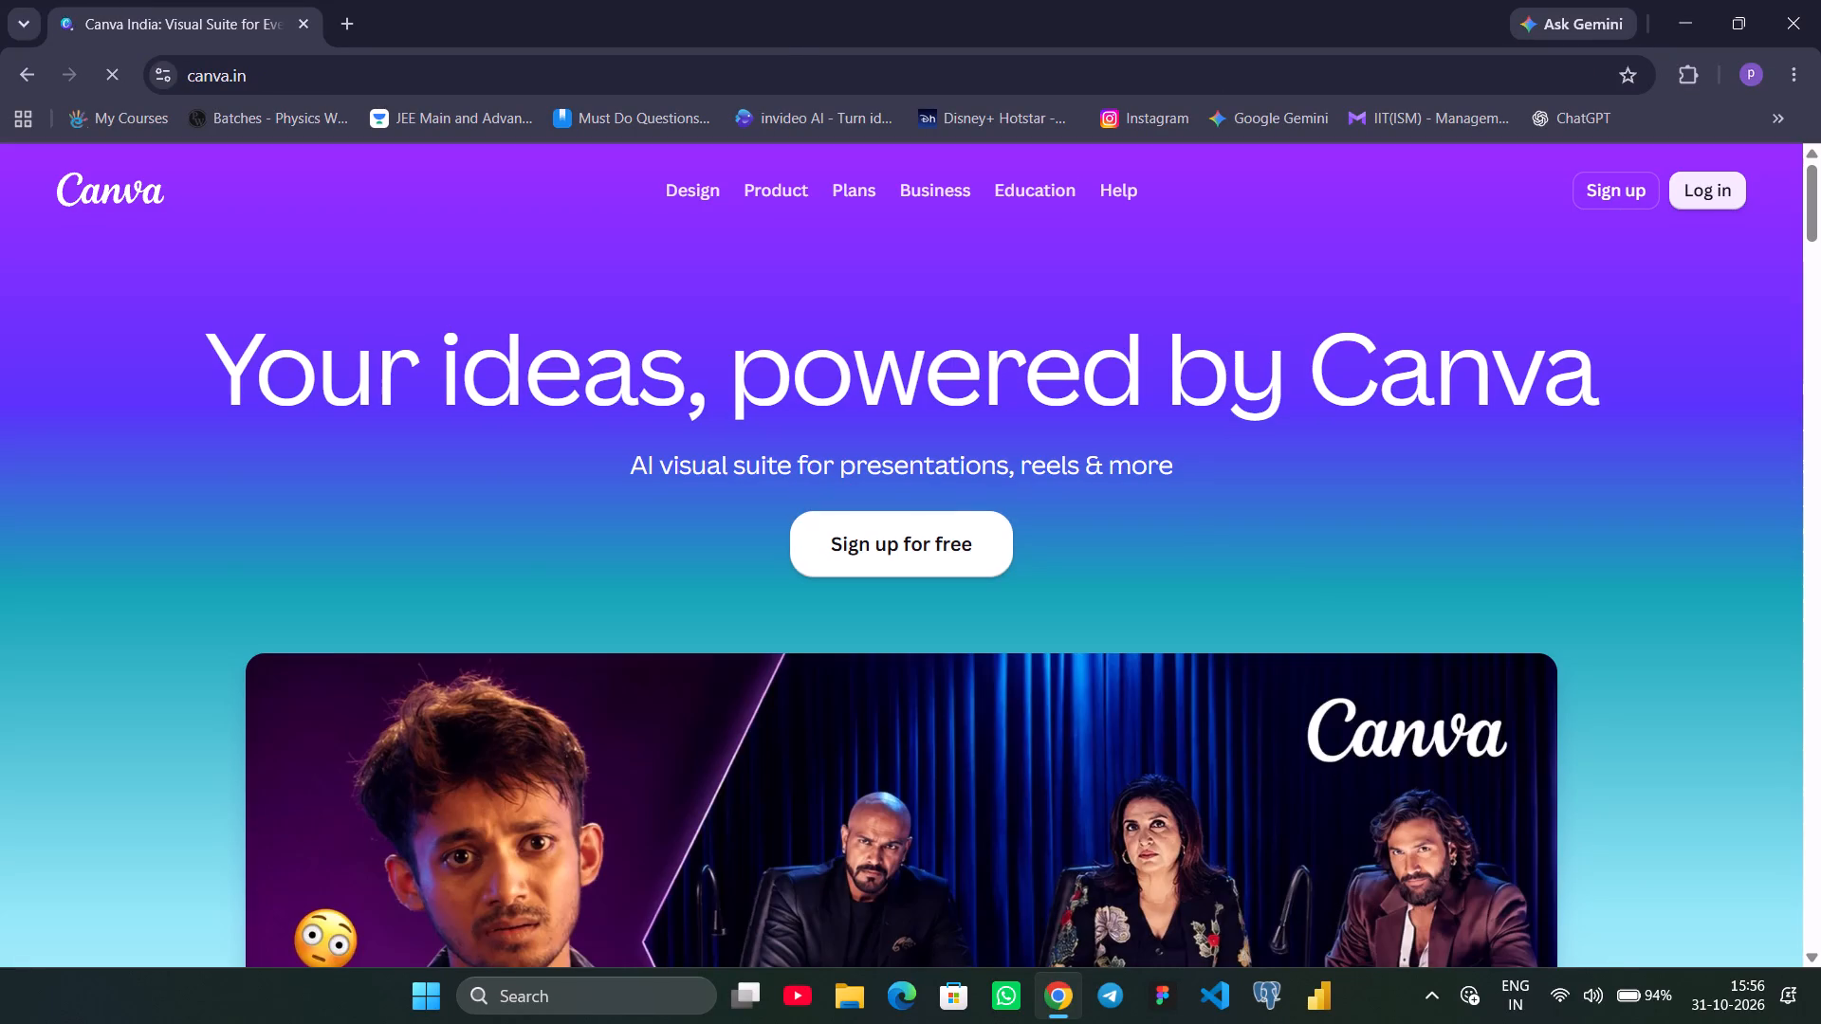
Continue into Canva as a university student and dismiss the banner offering teachers premium features.
click(925, 535)
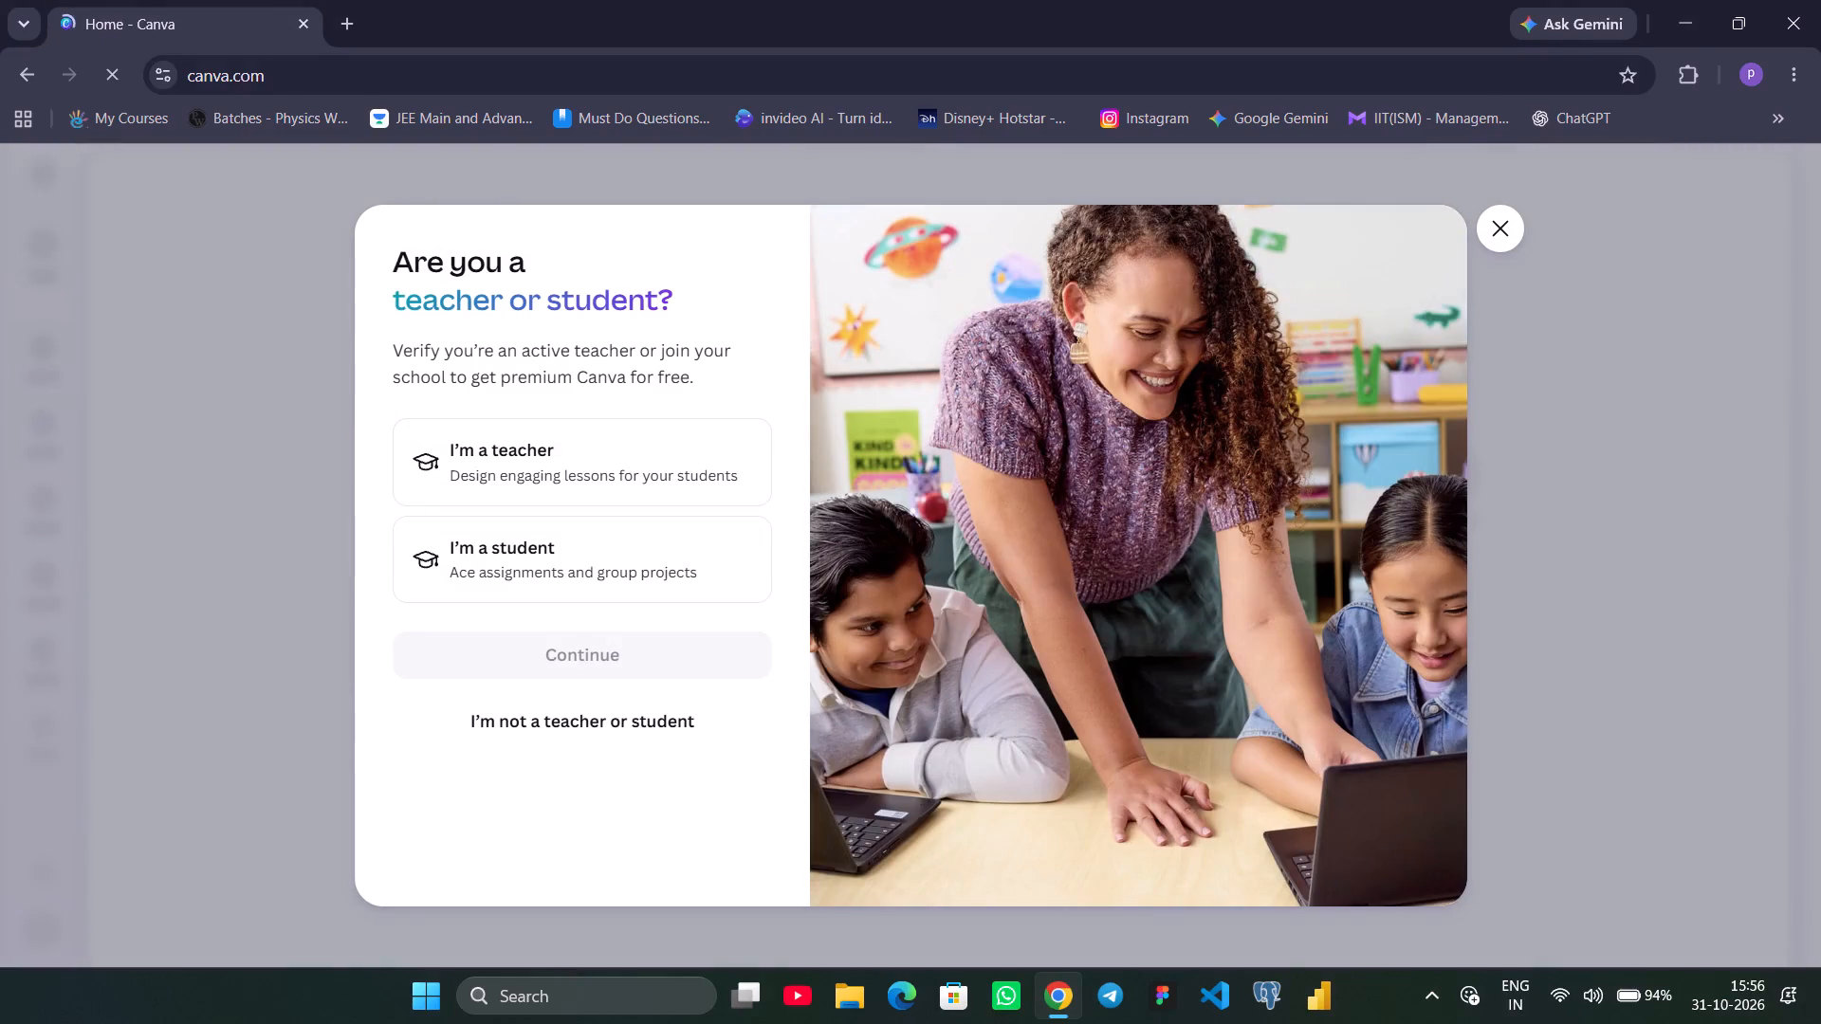
click(580, 594)
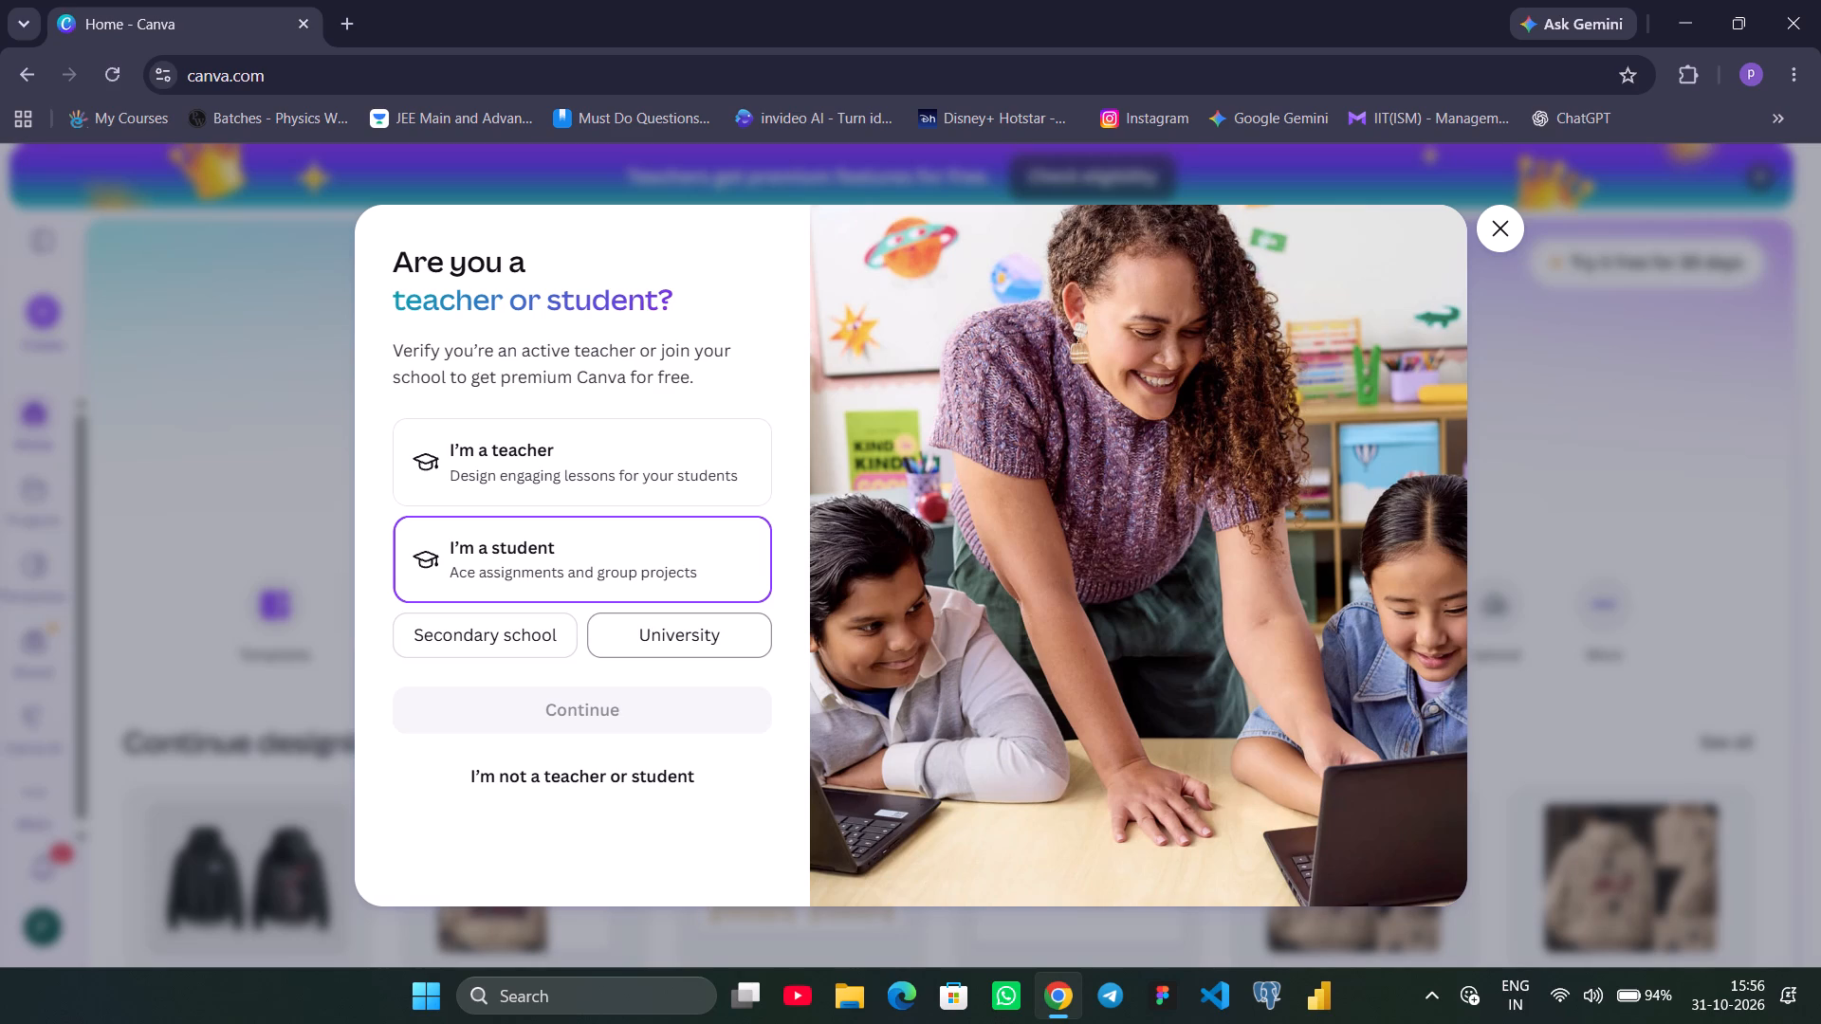
click(638, 645)
click(579, 705)
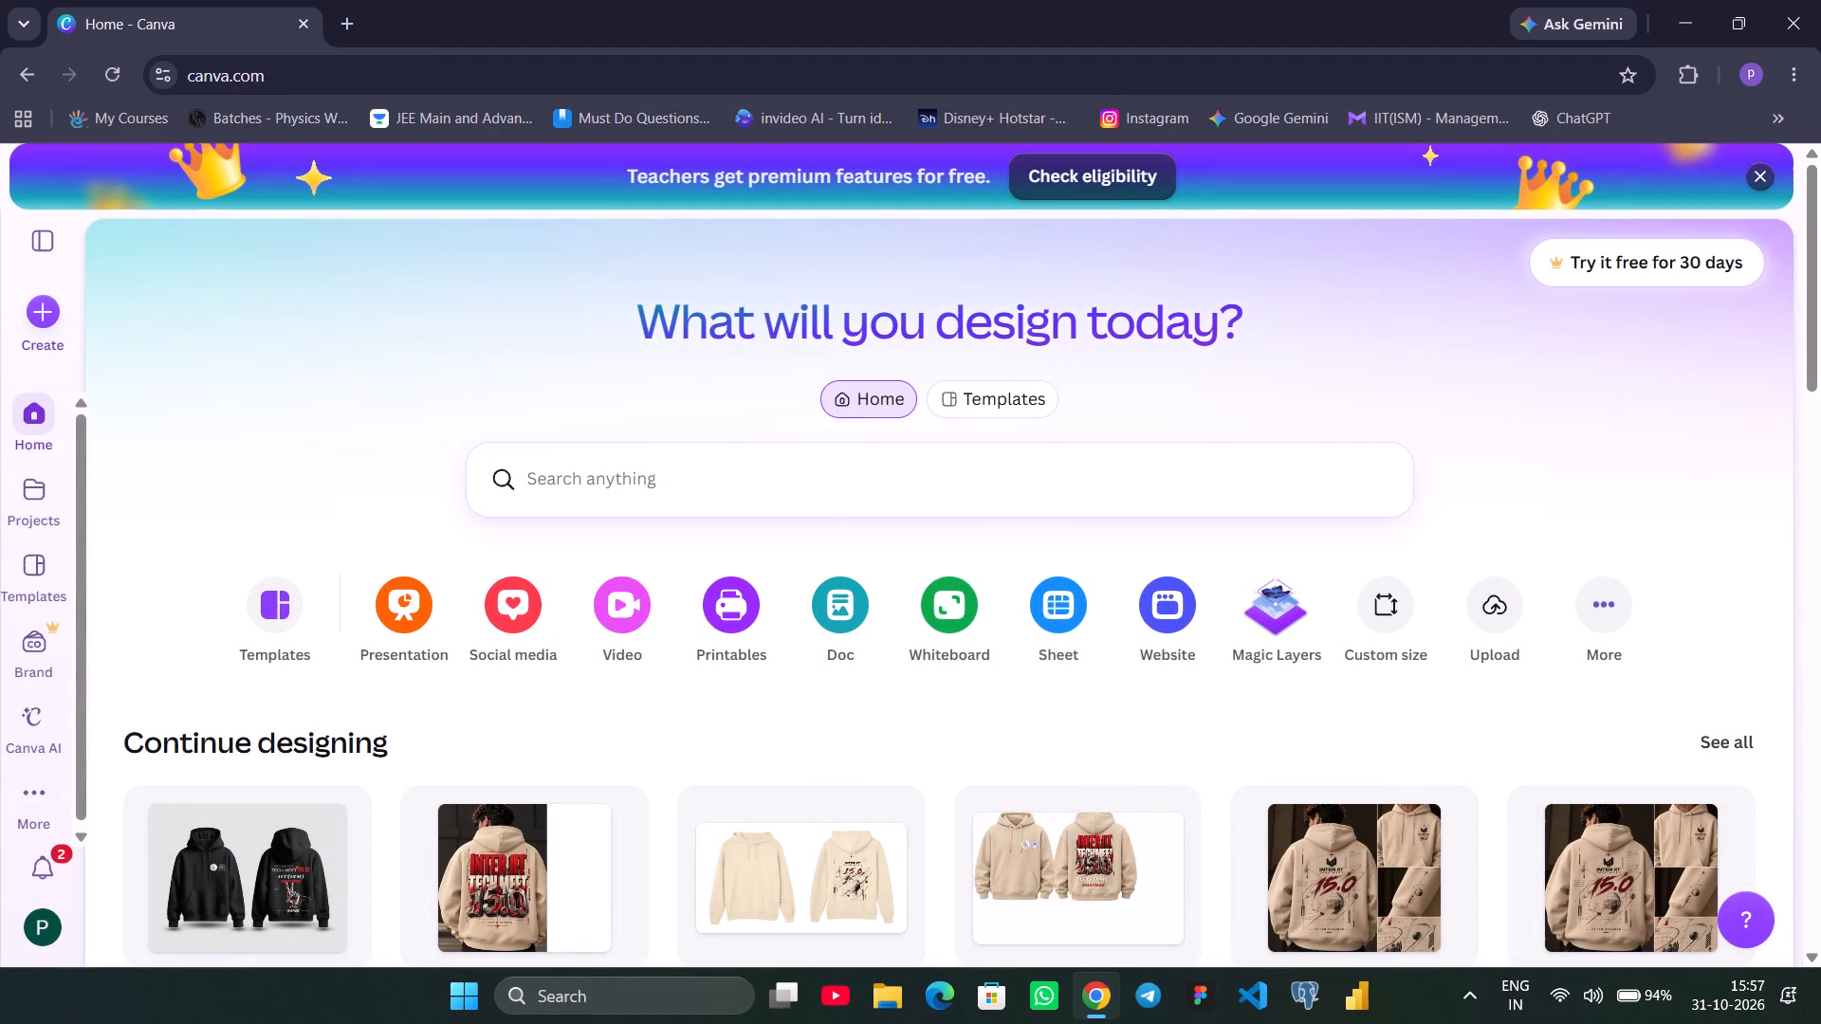
click(1757, 163)
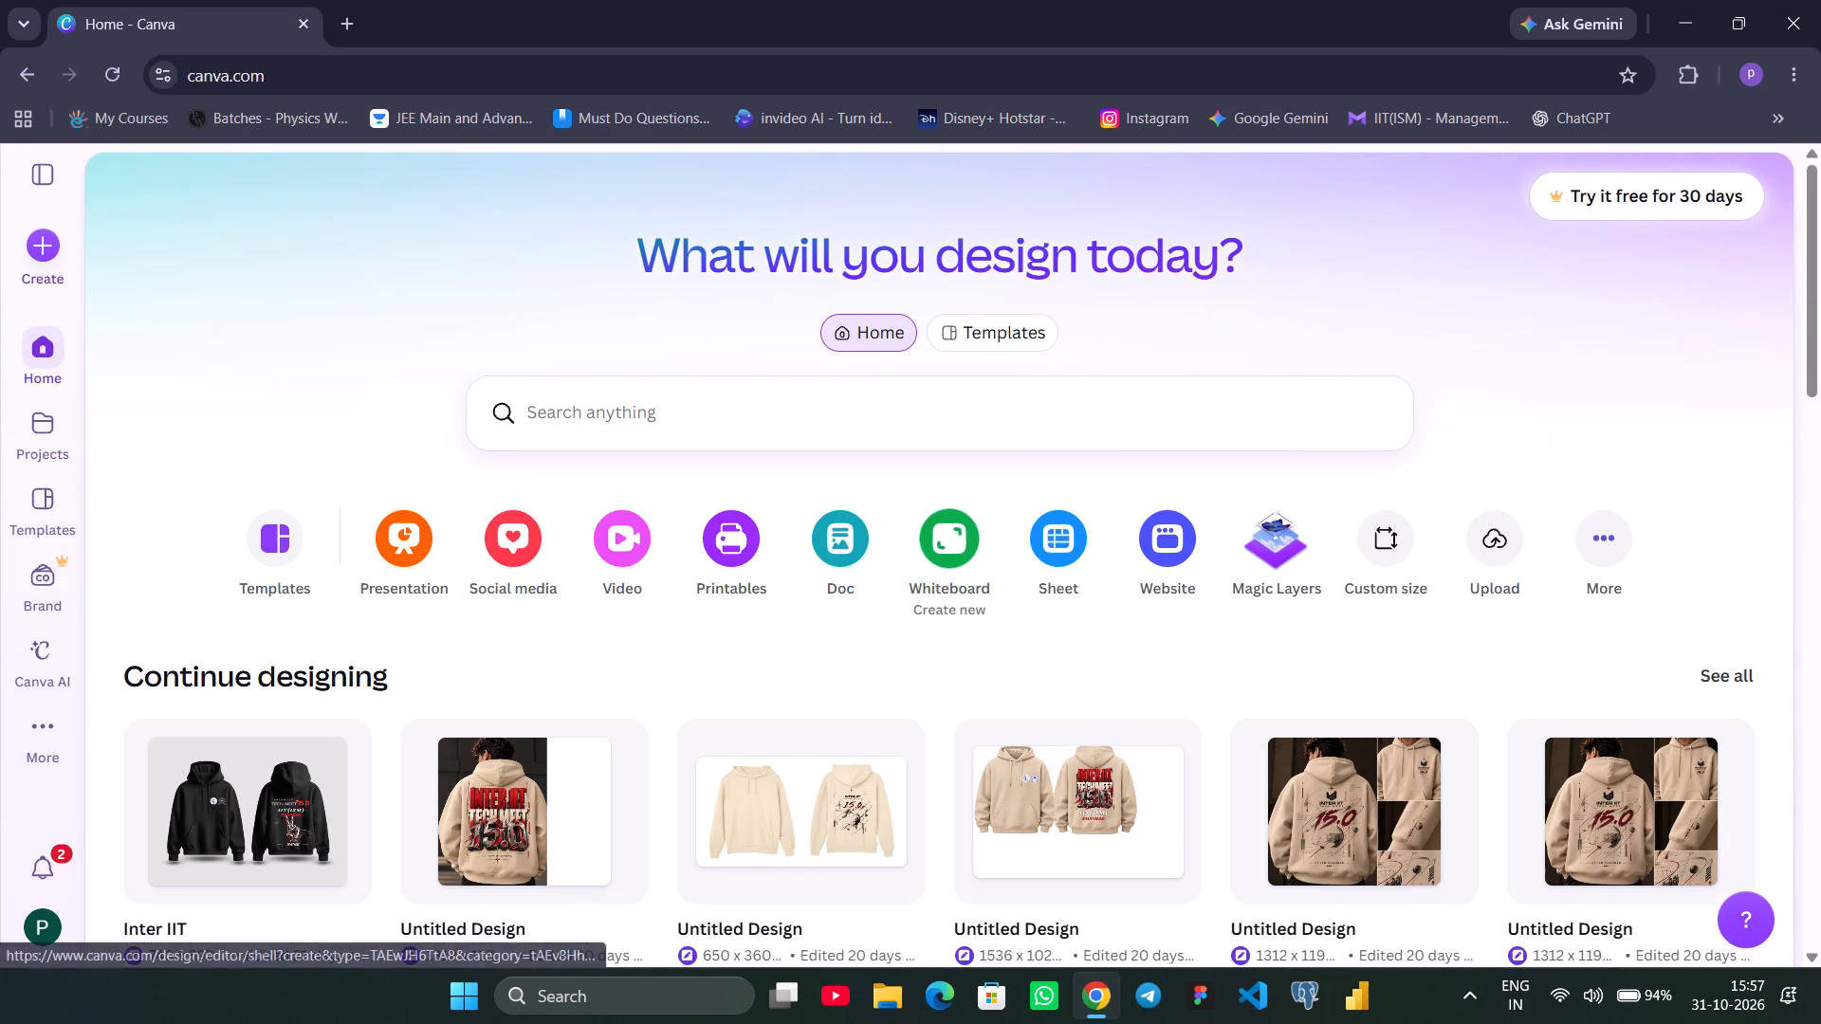
Go to all projects in Canva and look through the recent items, folders and existing designs.
scroll(976, 615, up, 1)
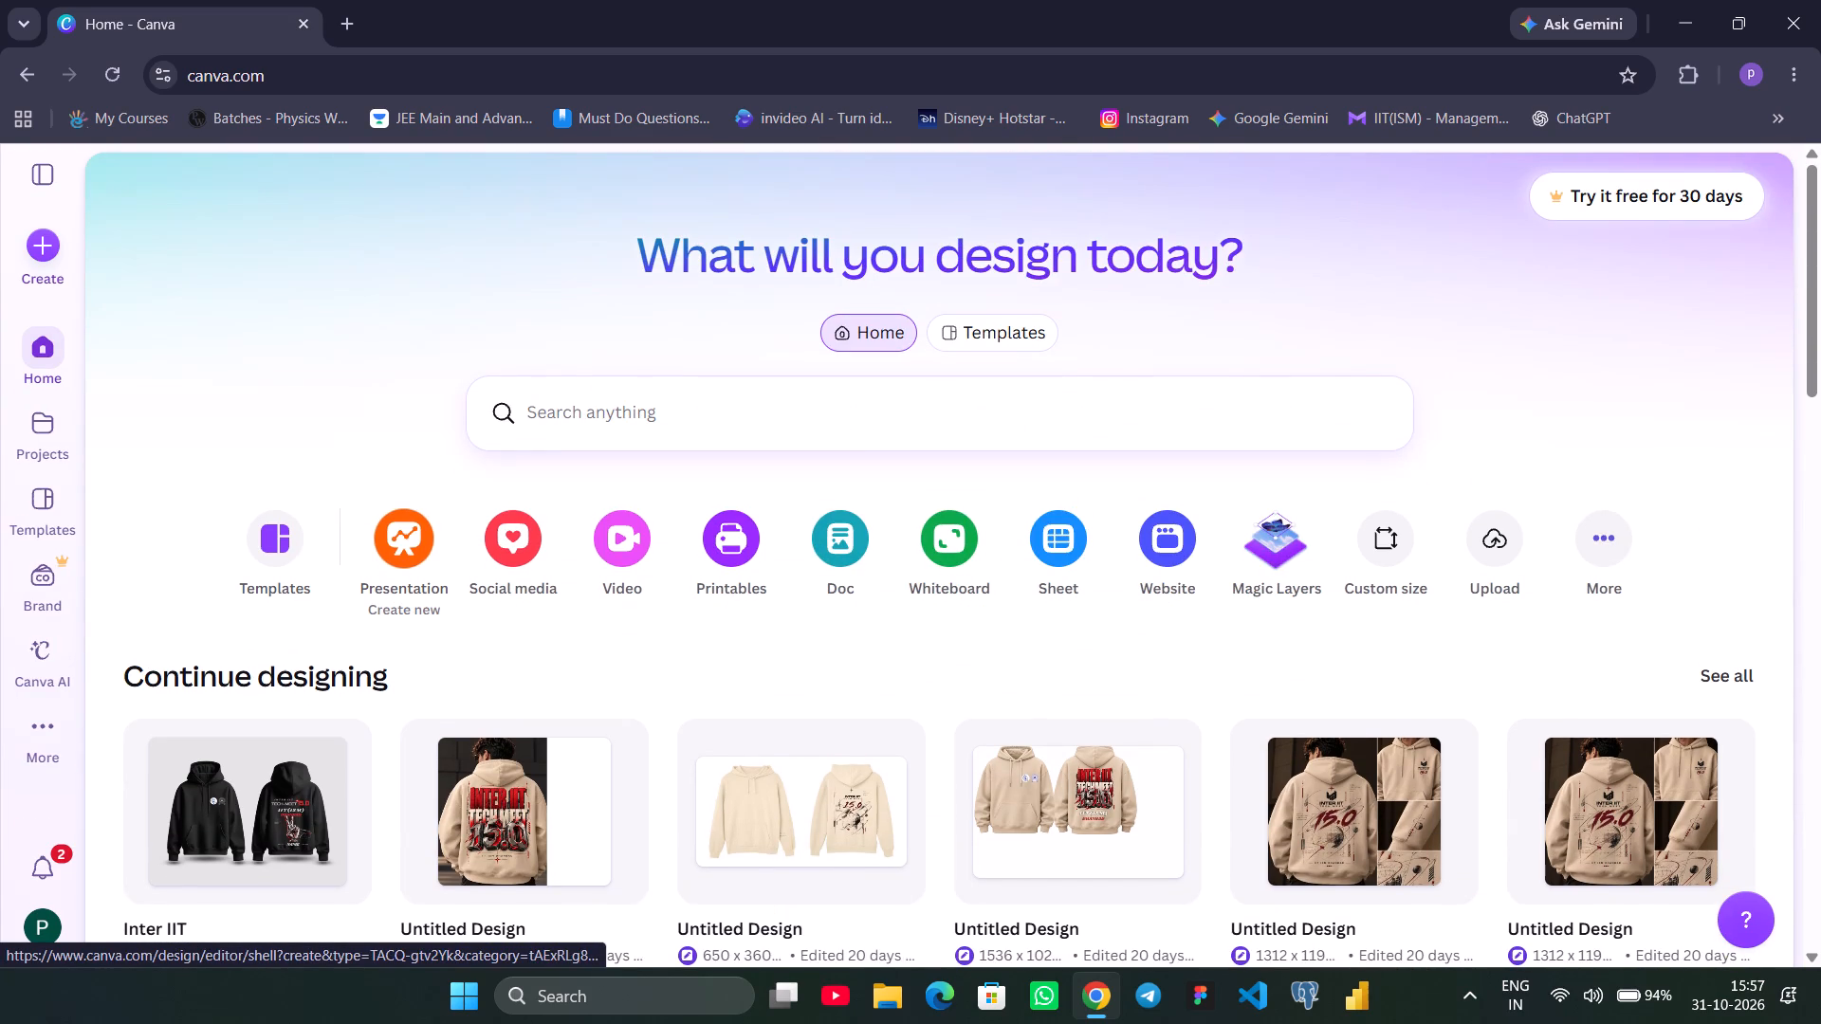
click(37, 425)
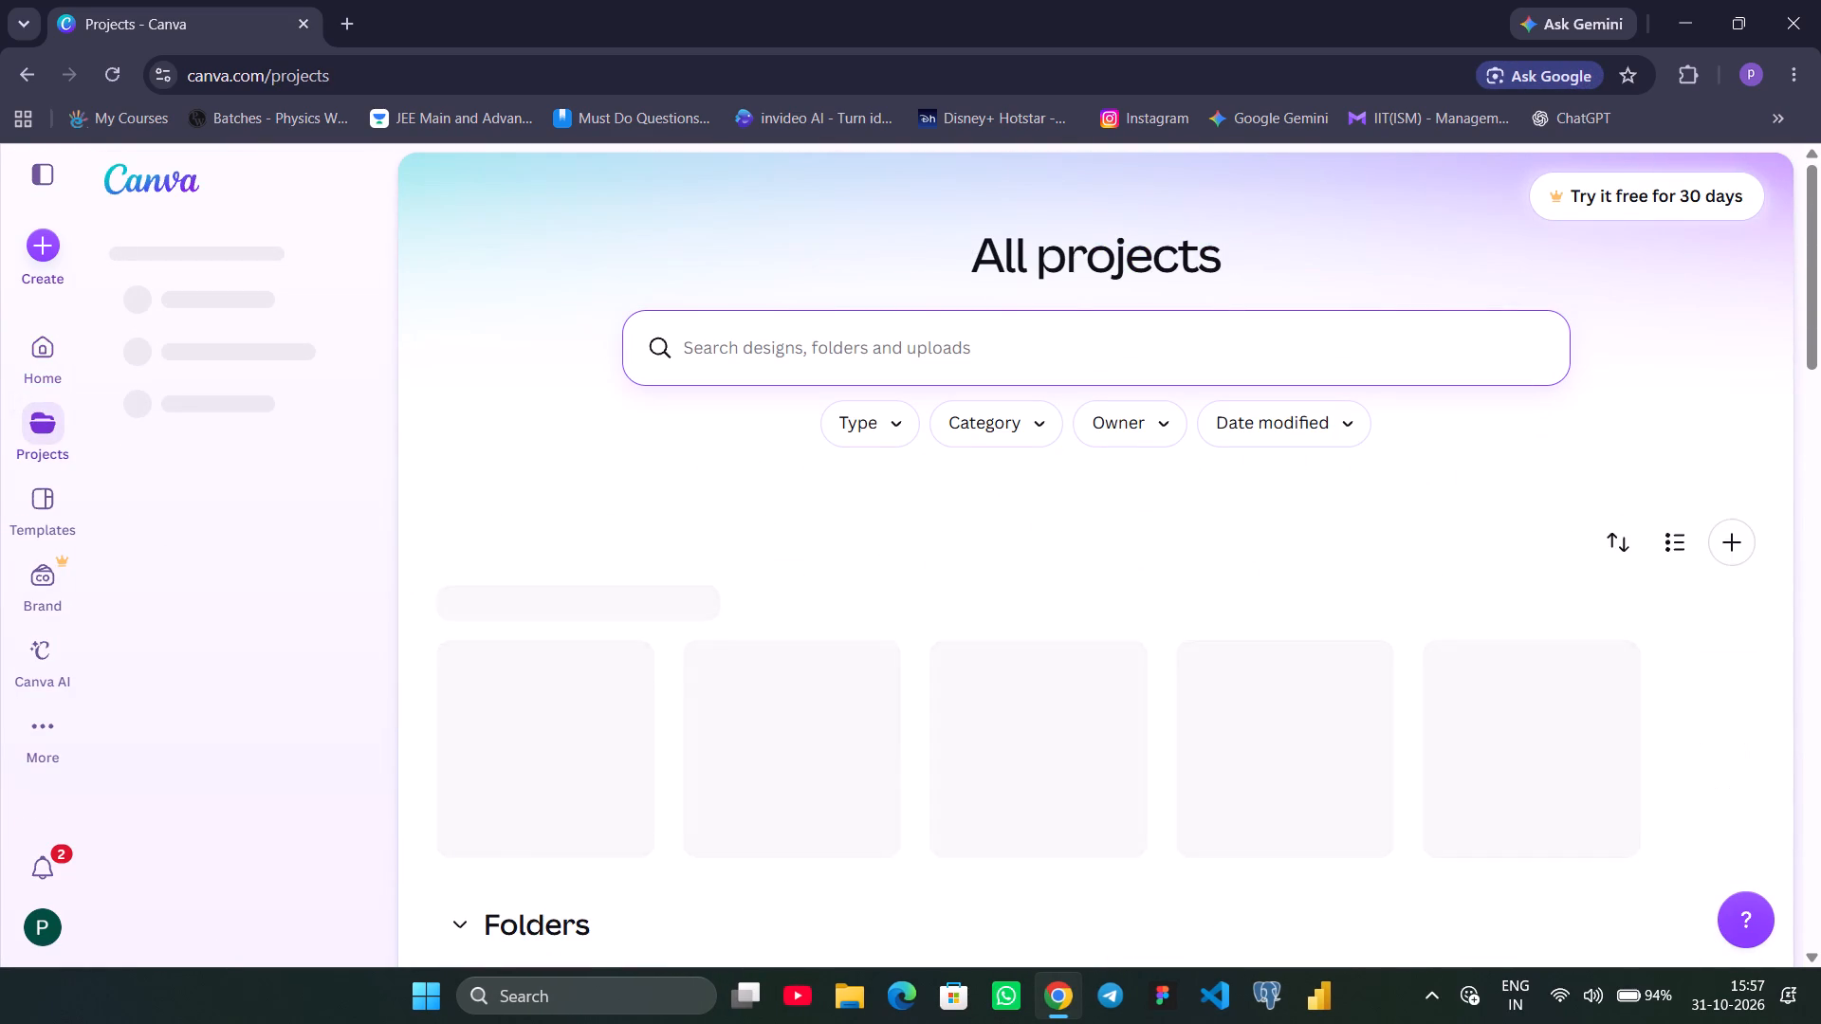
scroll(1213, 694, down, 2)
scroll(1186, 558, down, 1)
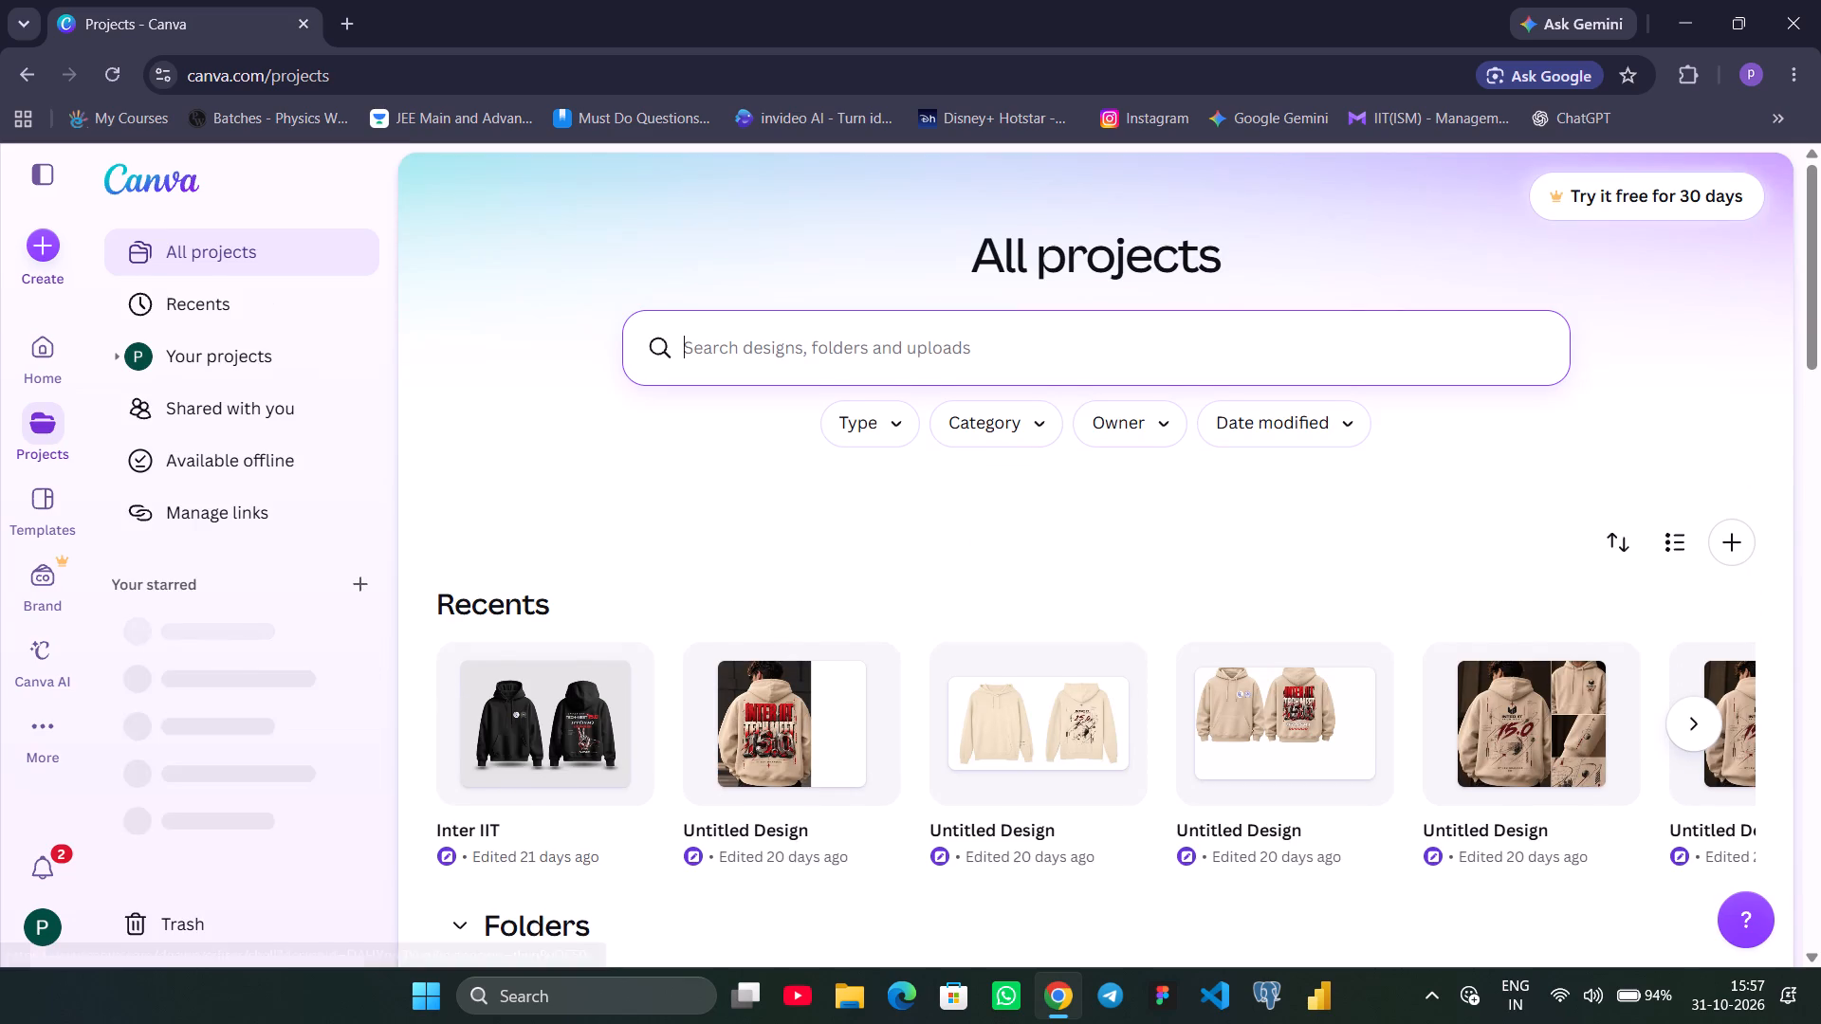
scroll(1186, 558, down, 3)
scroll(1186, 558, up, 1)
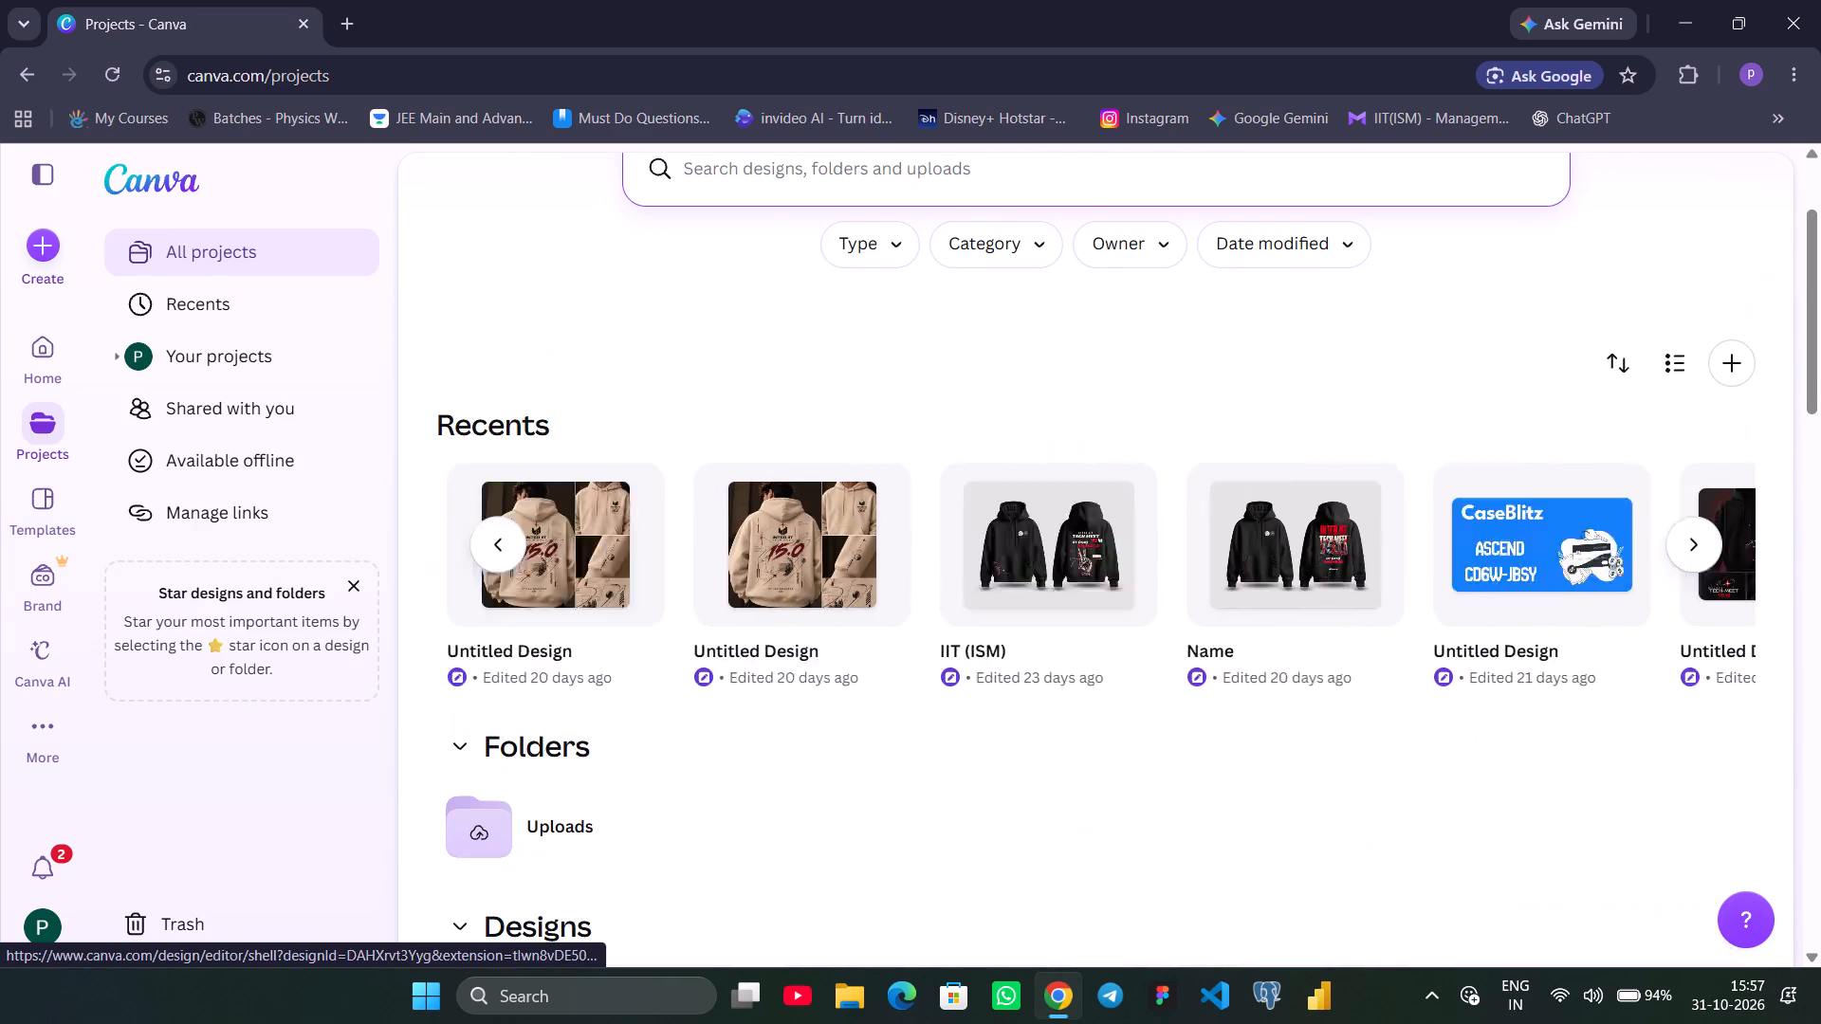
scroll(1186, 558, up, 1)
scroll(1186, 558, left, 8)
scroll(1186, 558, down, 6)
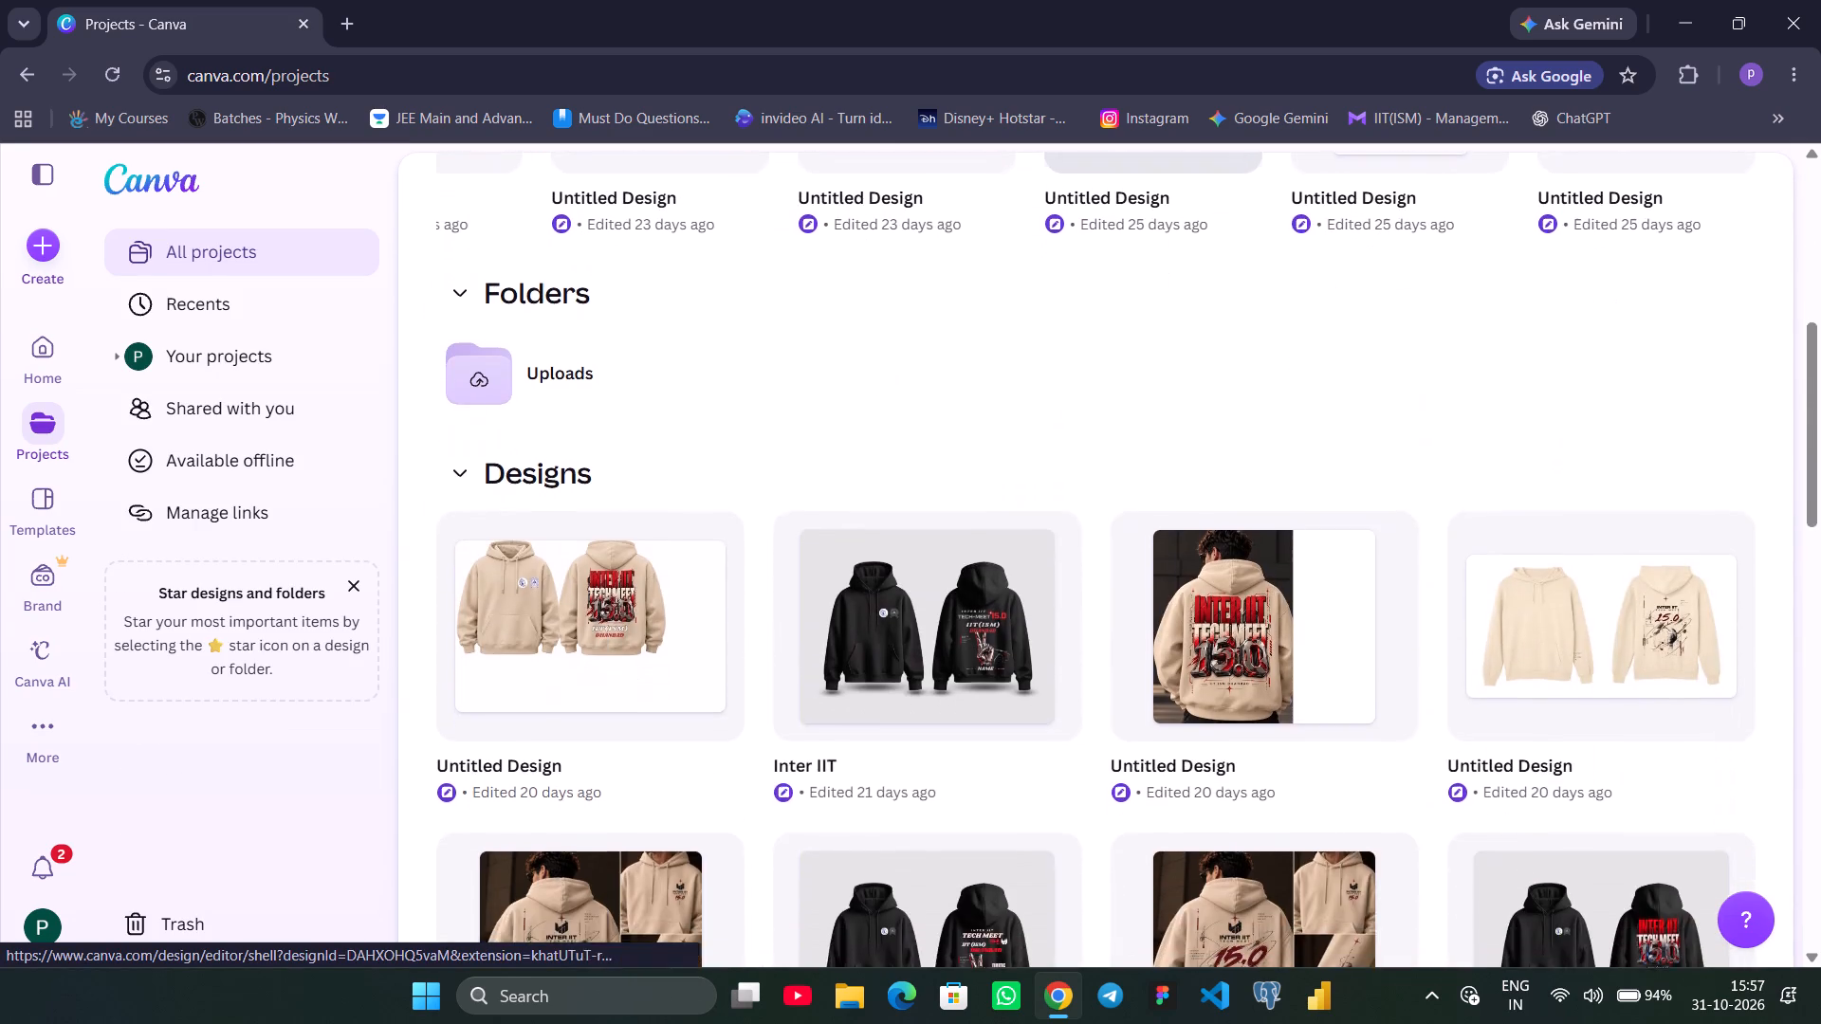
scroll(1186, 558, down, 7)
scroll(1186, 558, up, 2)
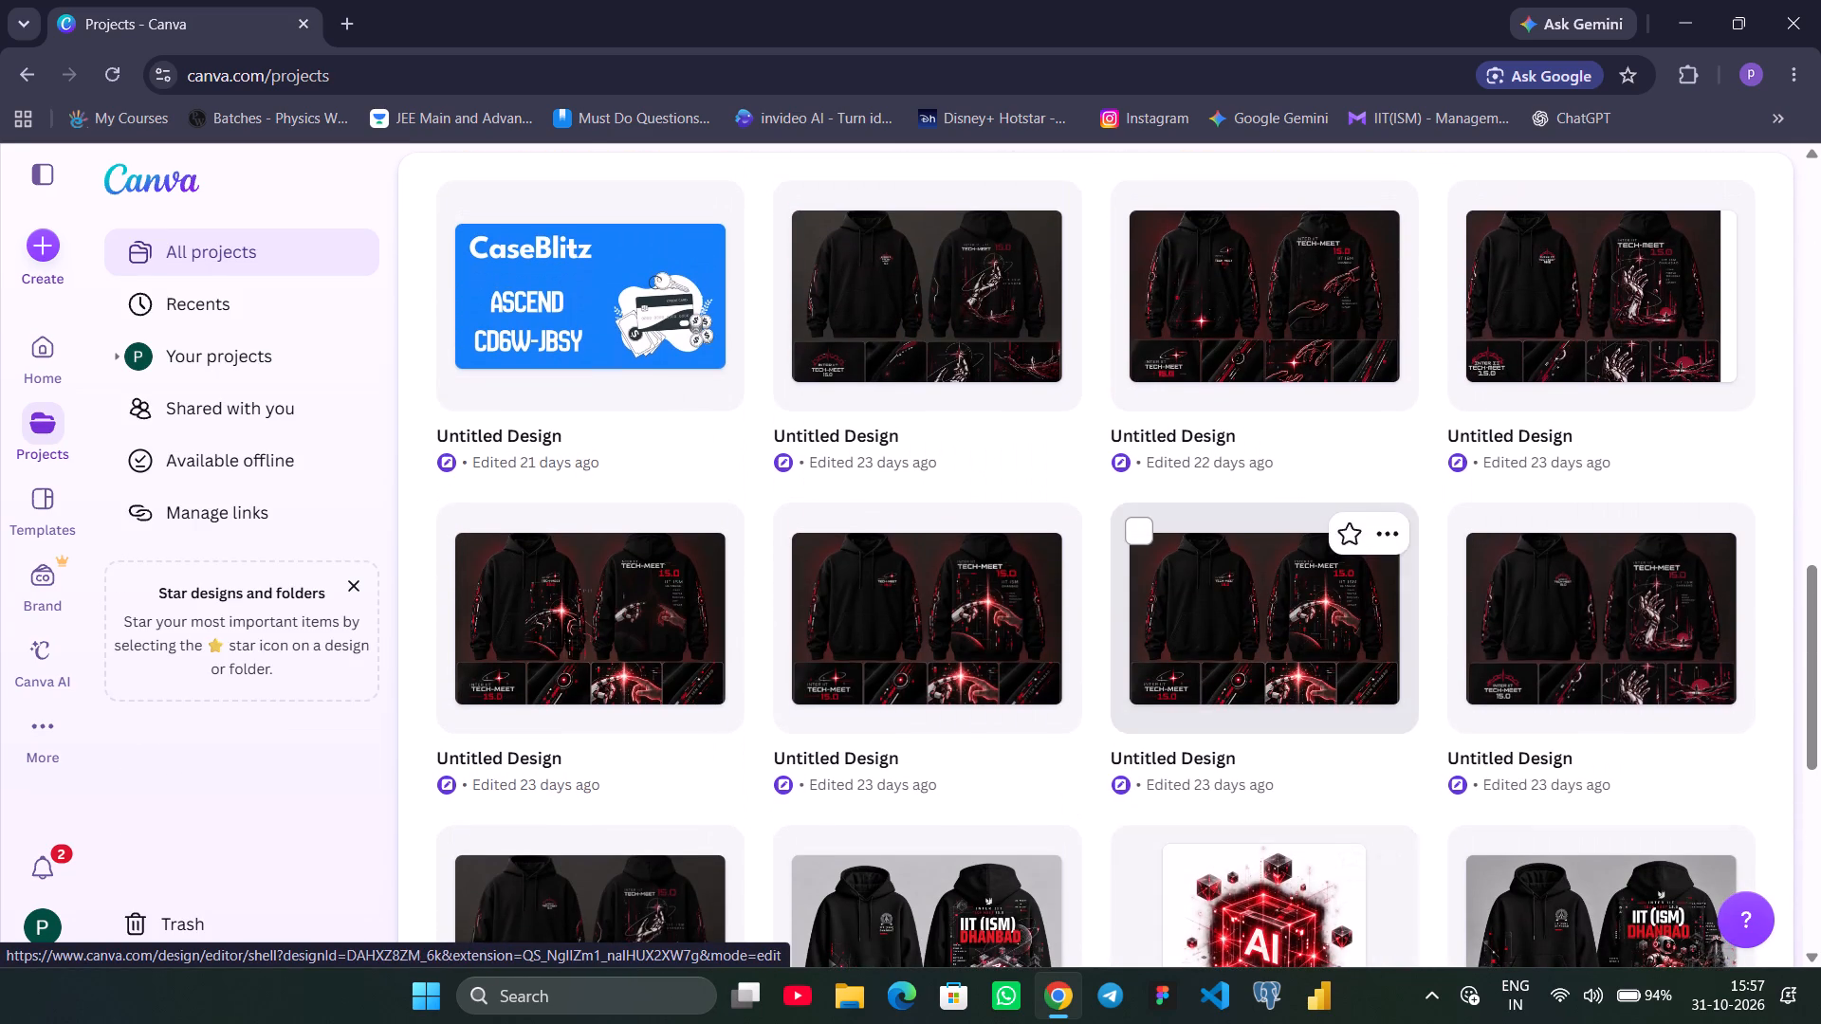
scroll(1186, 558, down, 5)
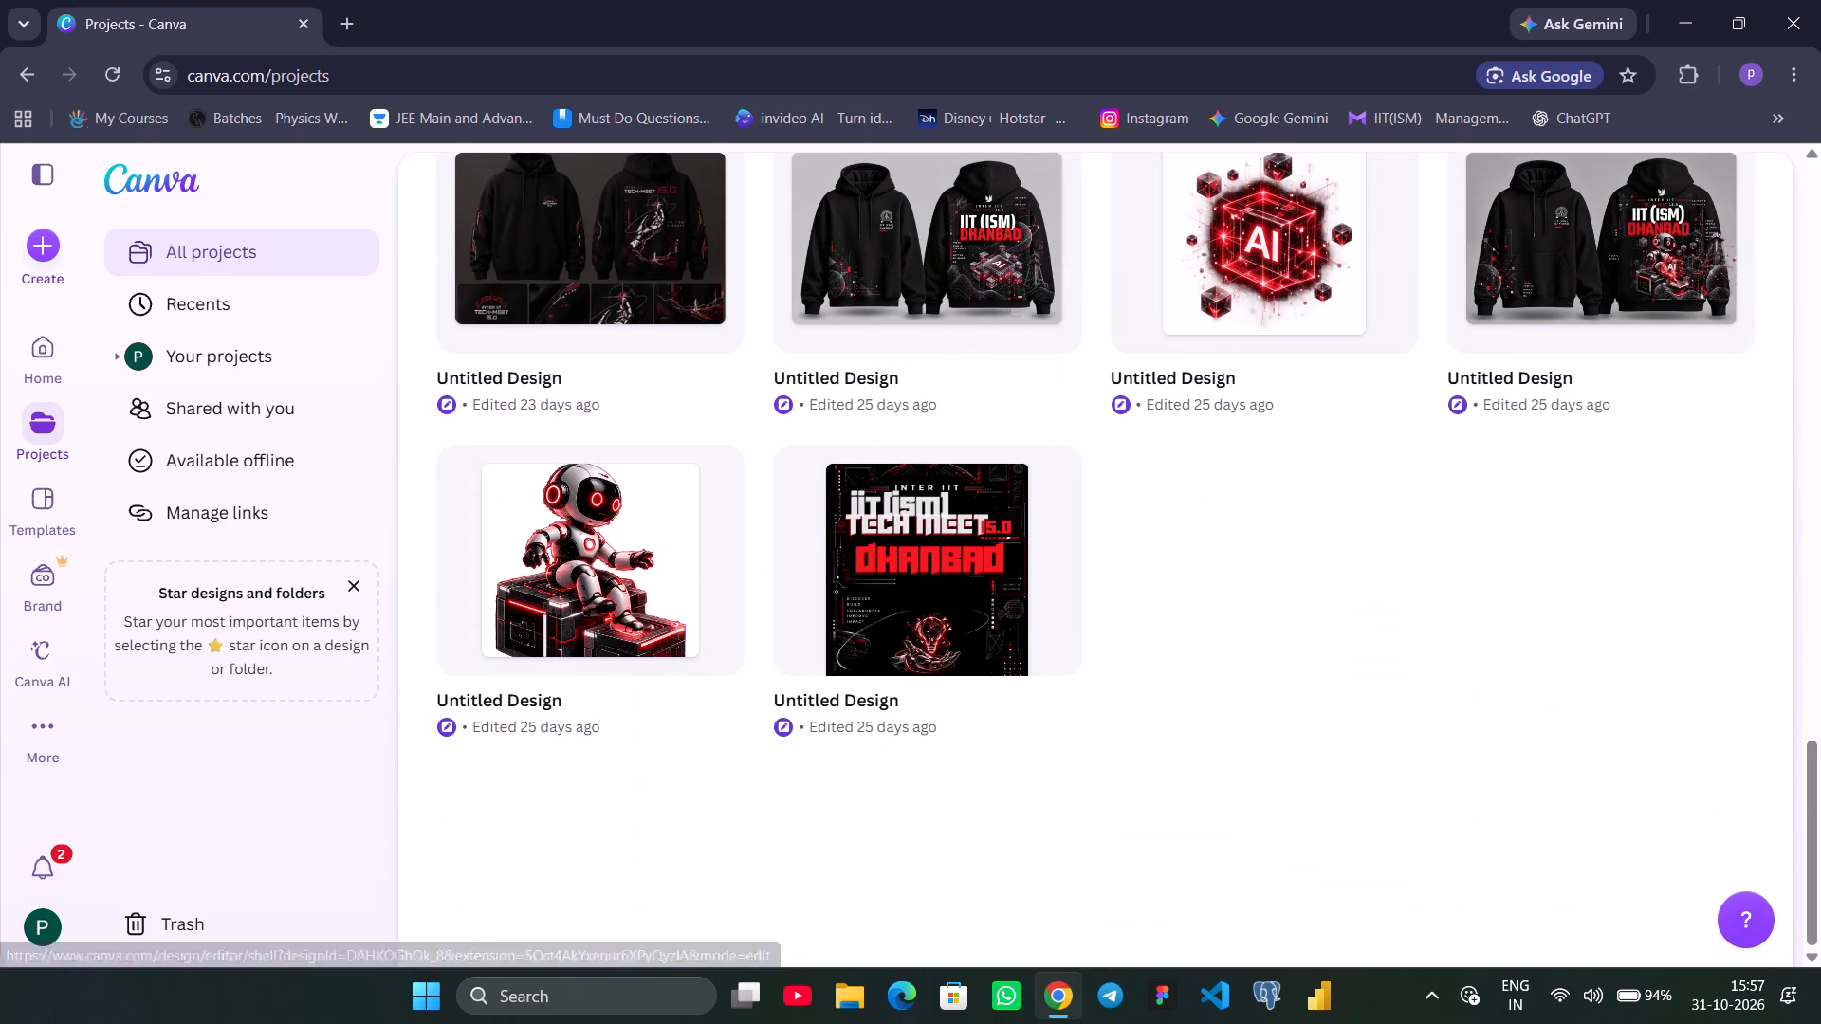
scroll(1186, 558, up, 6)
scroll(548, 524, up, 2)
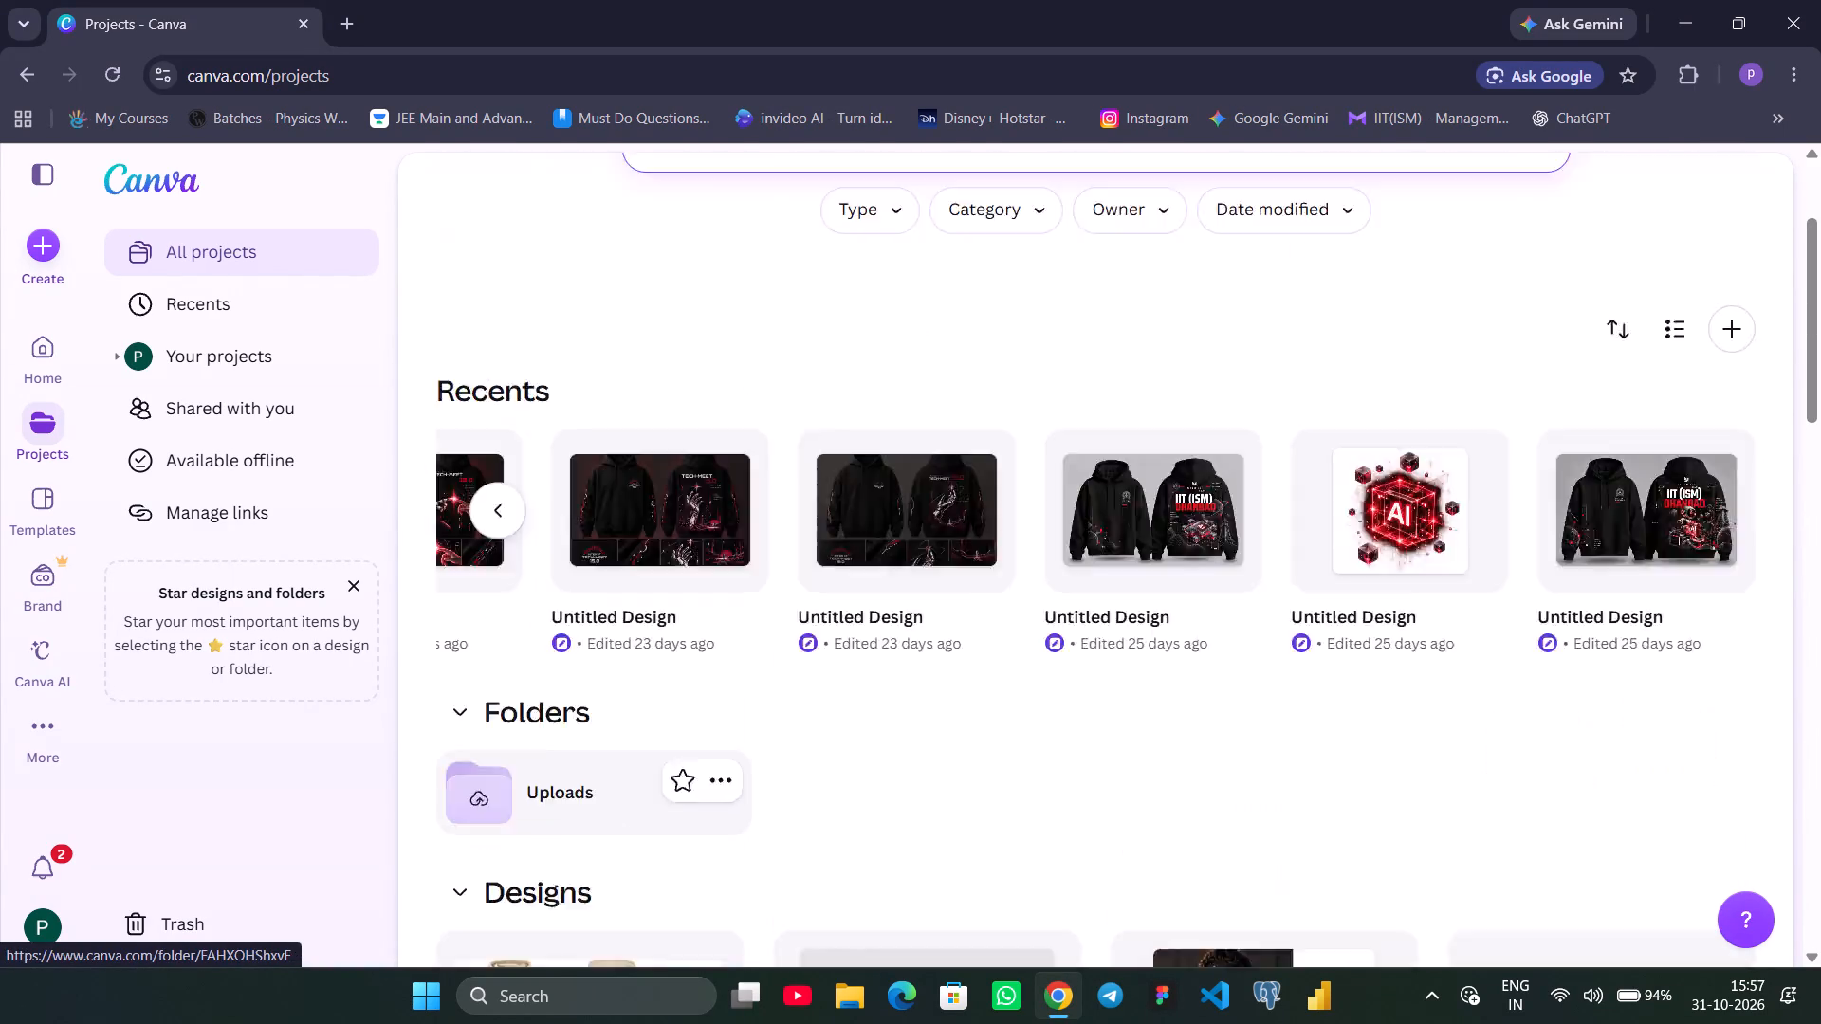
scroll(548, 524, up, 1)
scroll(1214, 814, left, 6)
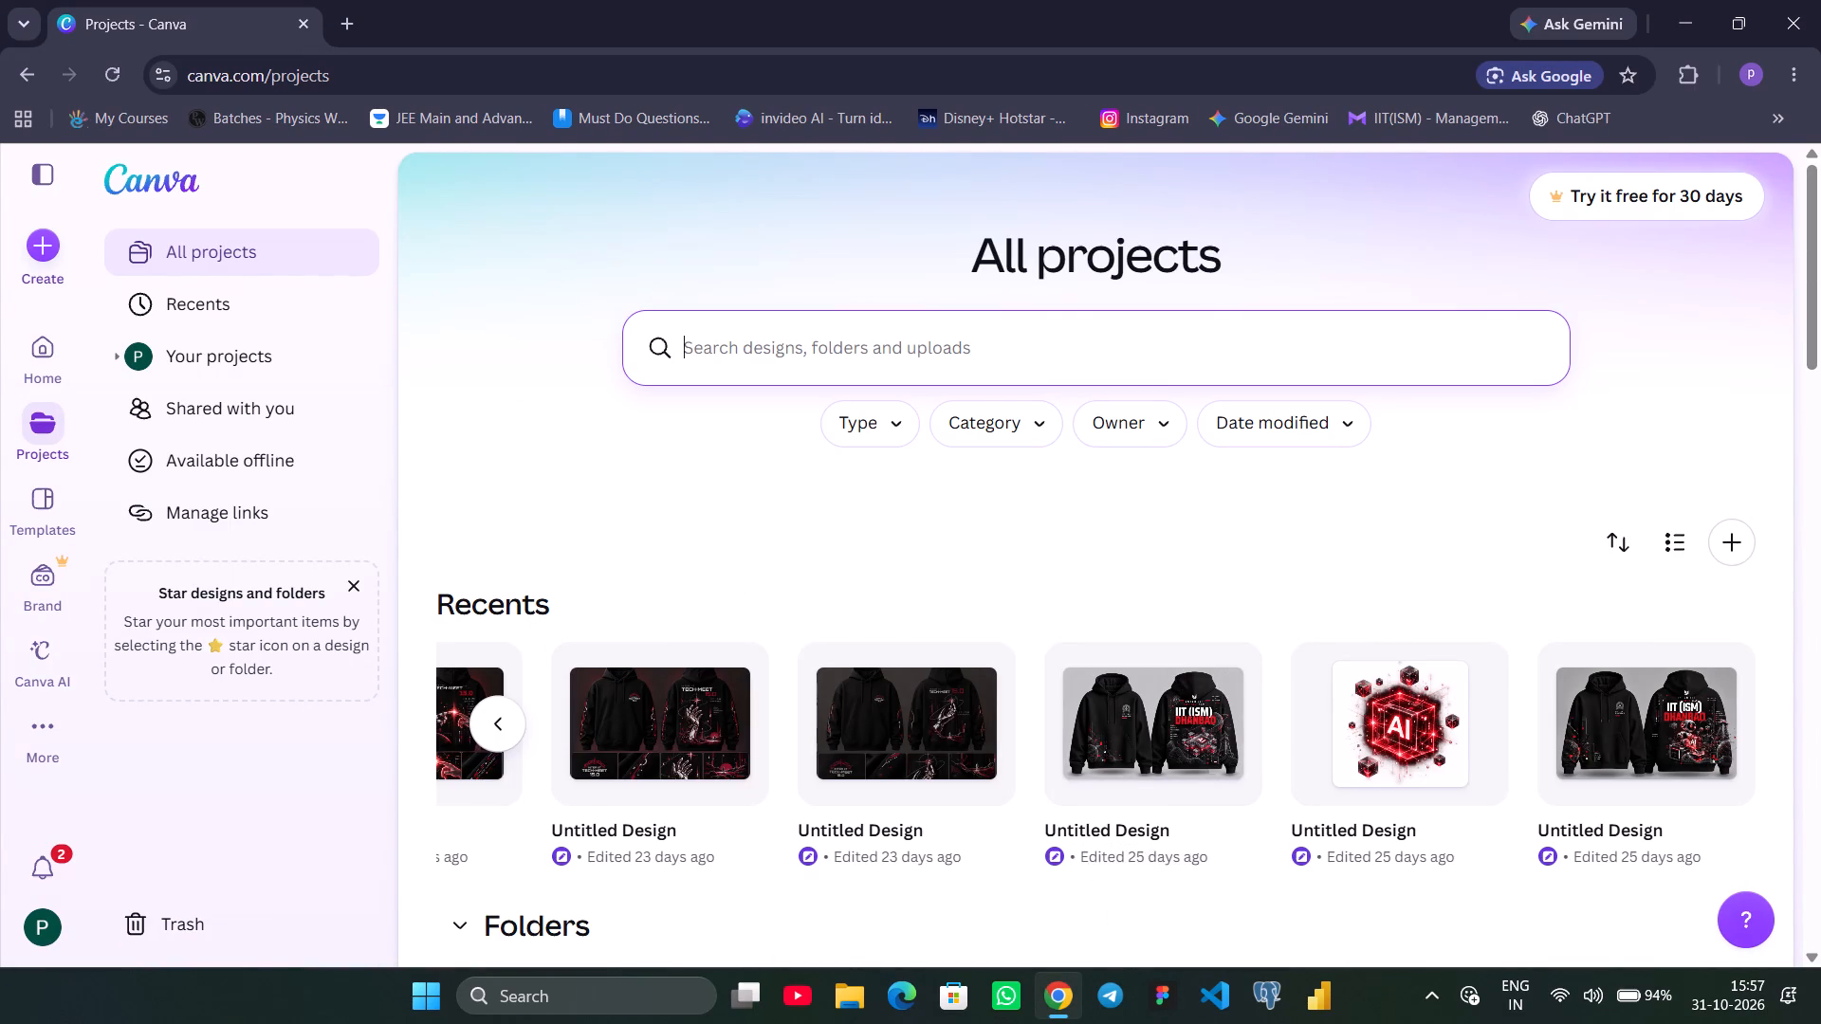
scroll(1443, 645, down, 11)
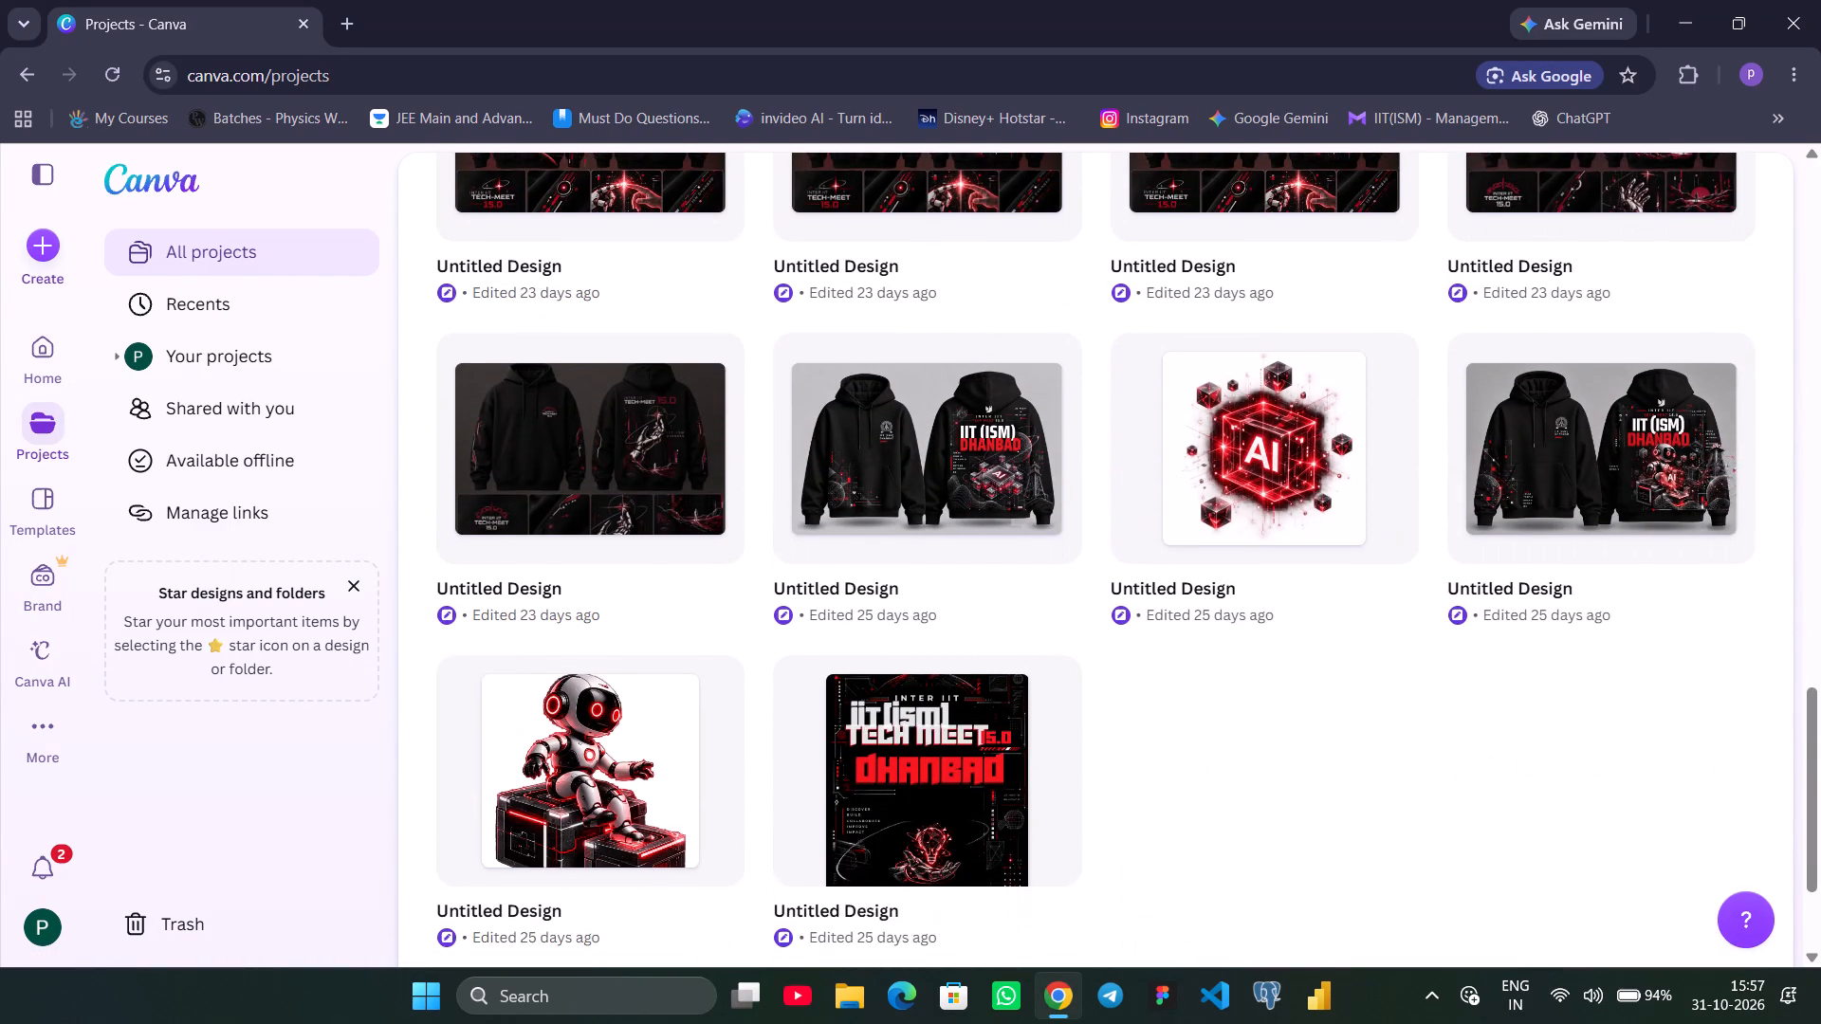
scroll(1443, 645, down, 3)
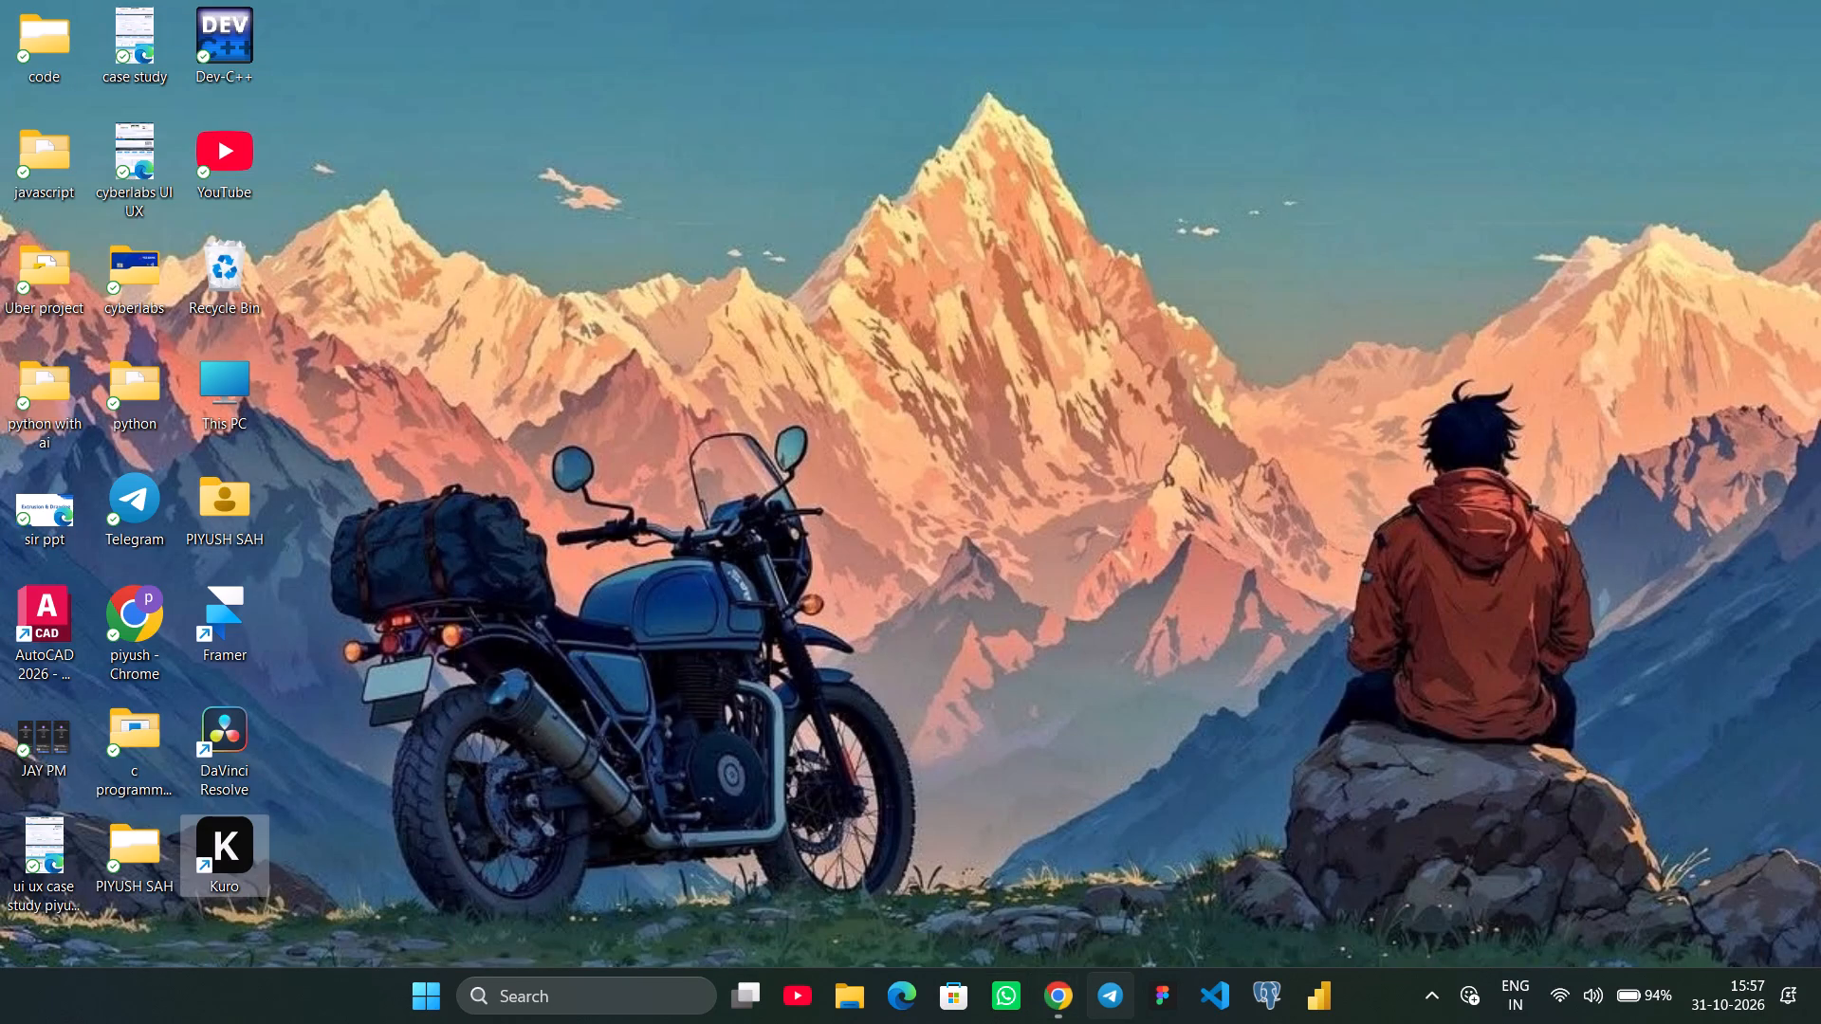
Switch to WhatsApp.
click(999, 1001)
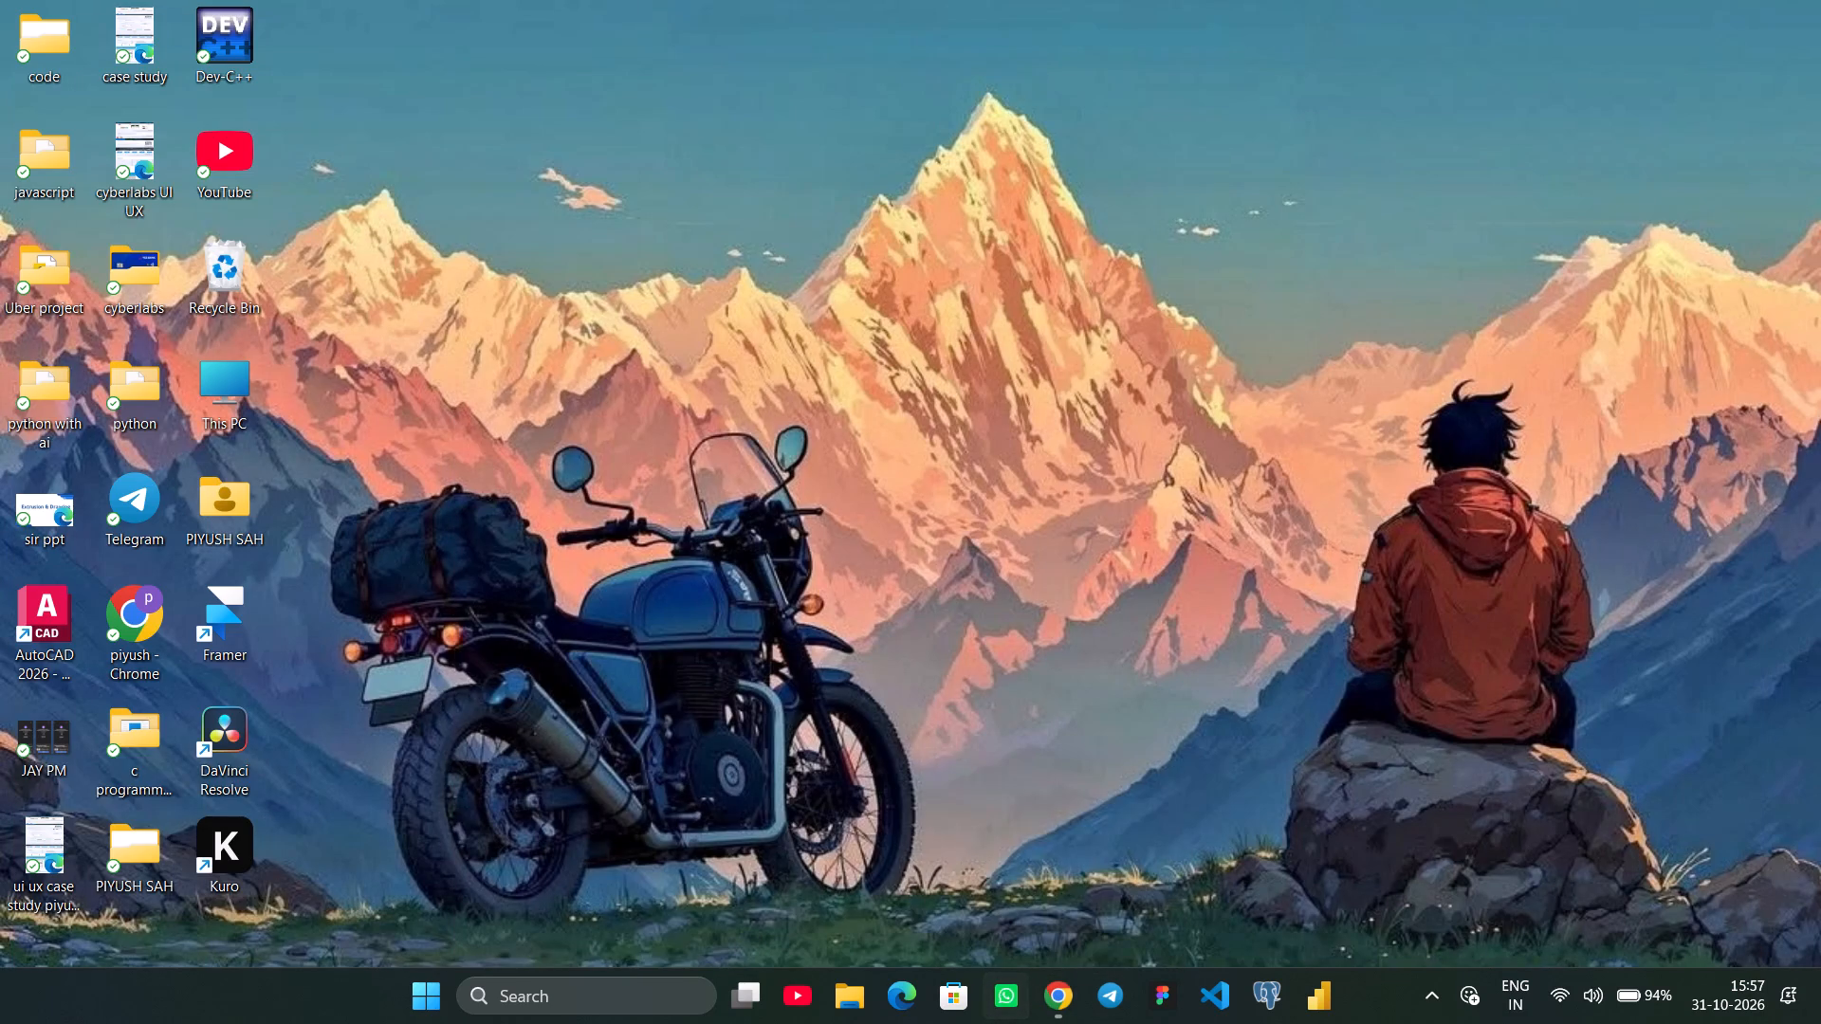
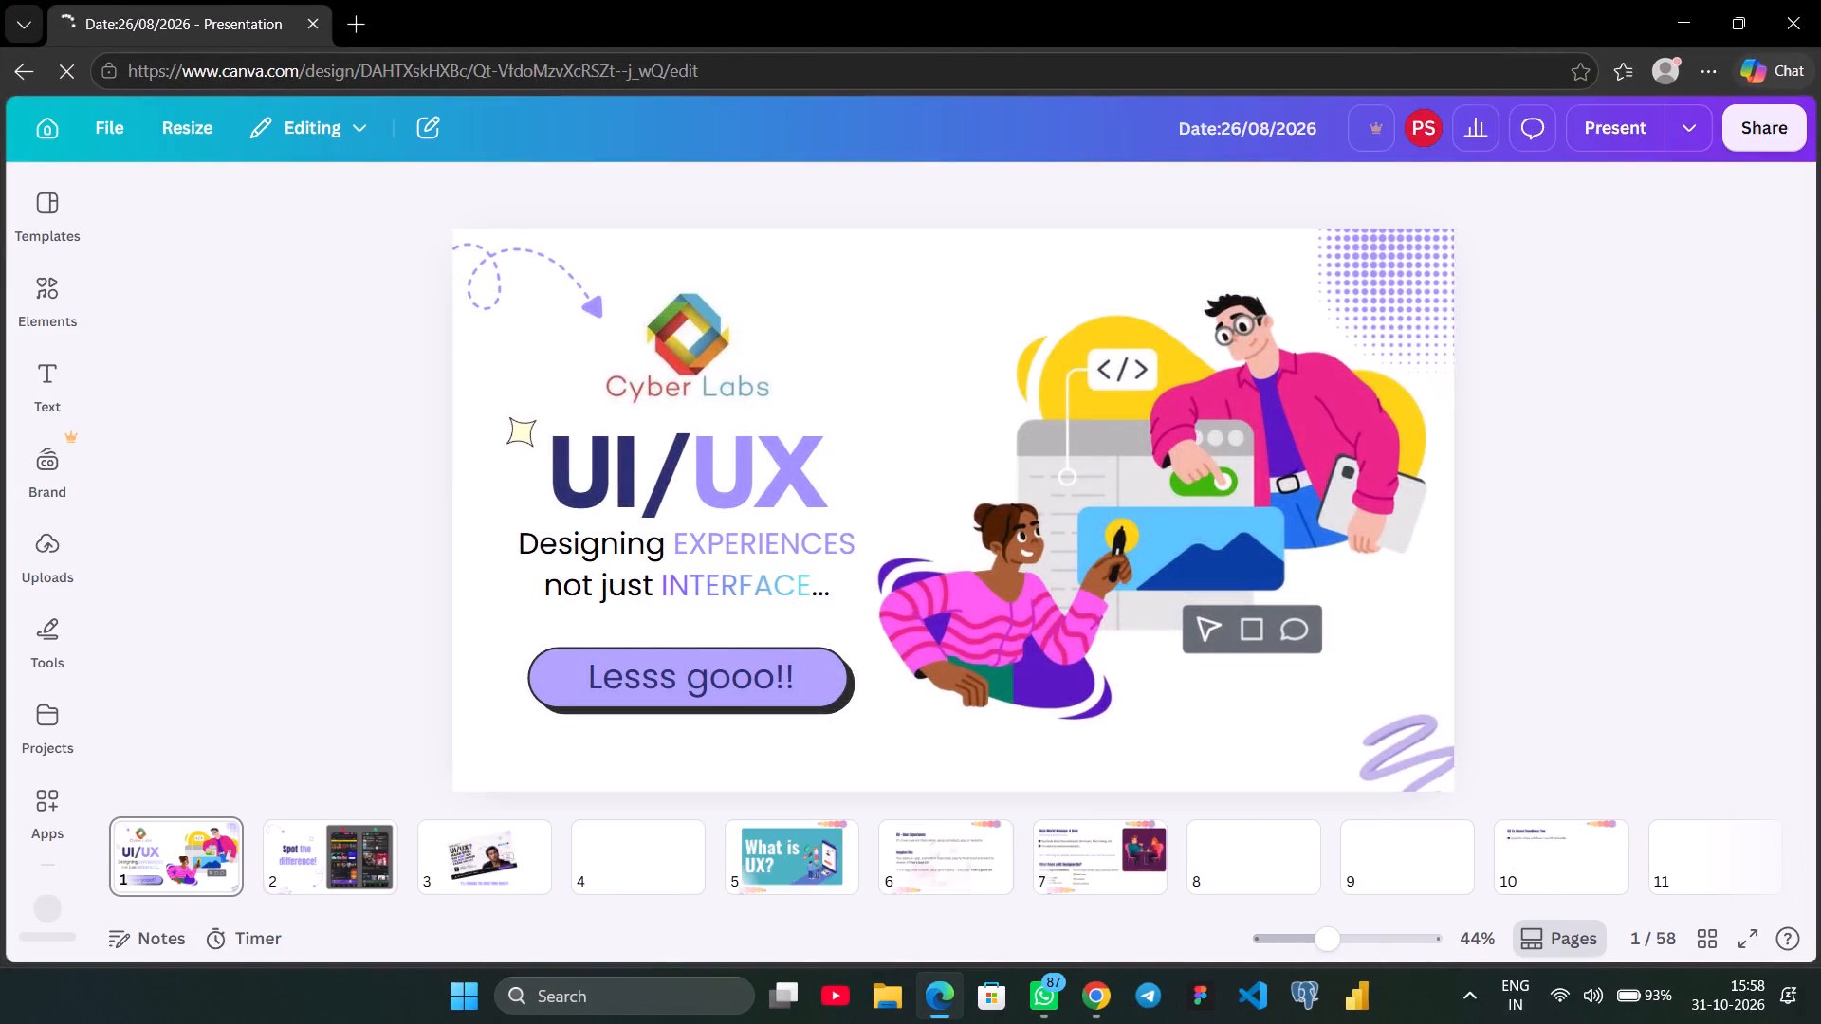
Look through the opening pages of the UI/UX presentation, from page 2 to page 10.
click(316, 876)
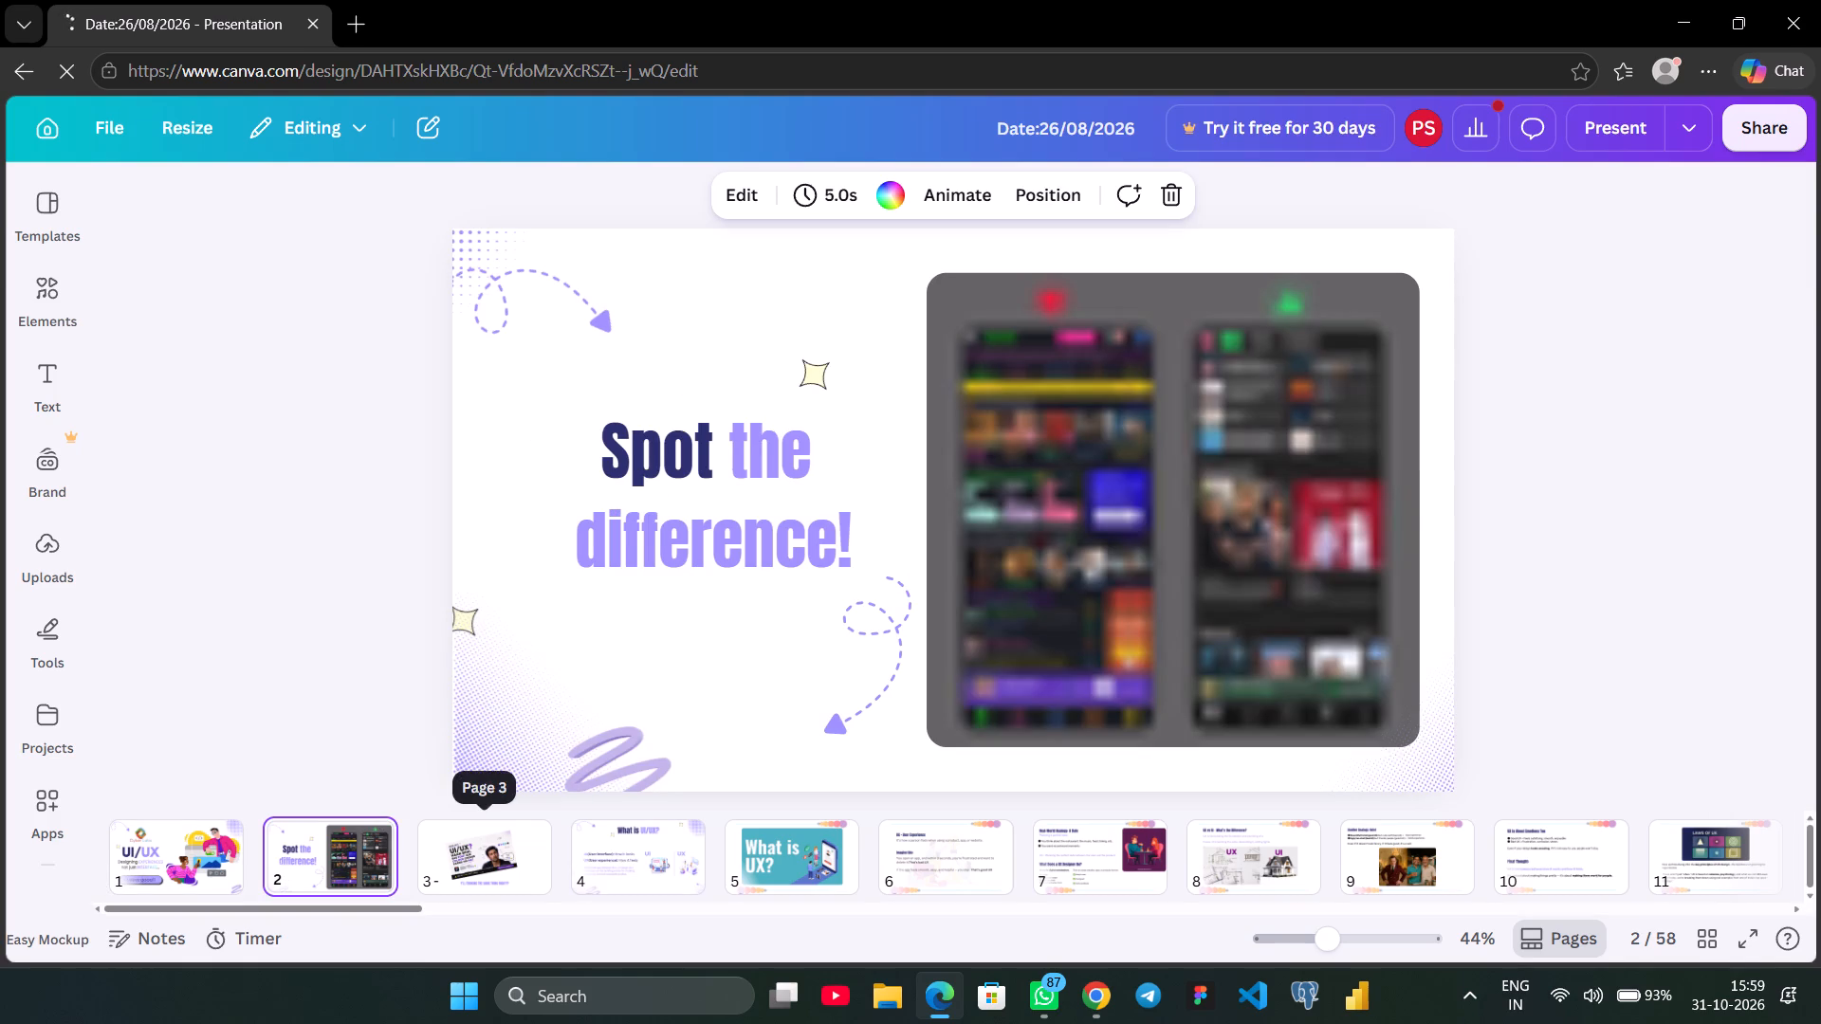
click(524, 859)
click(667, 868)
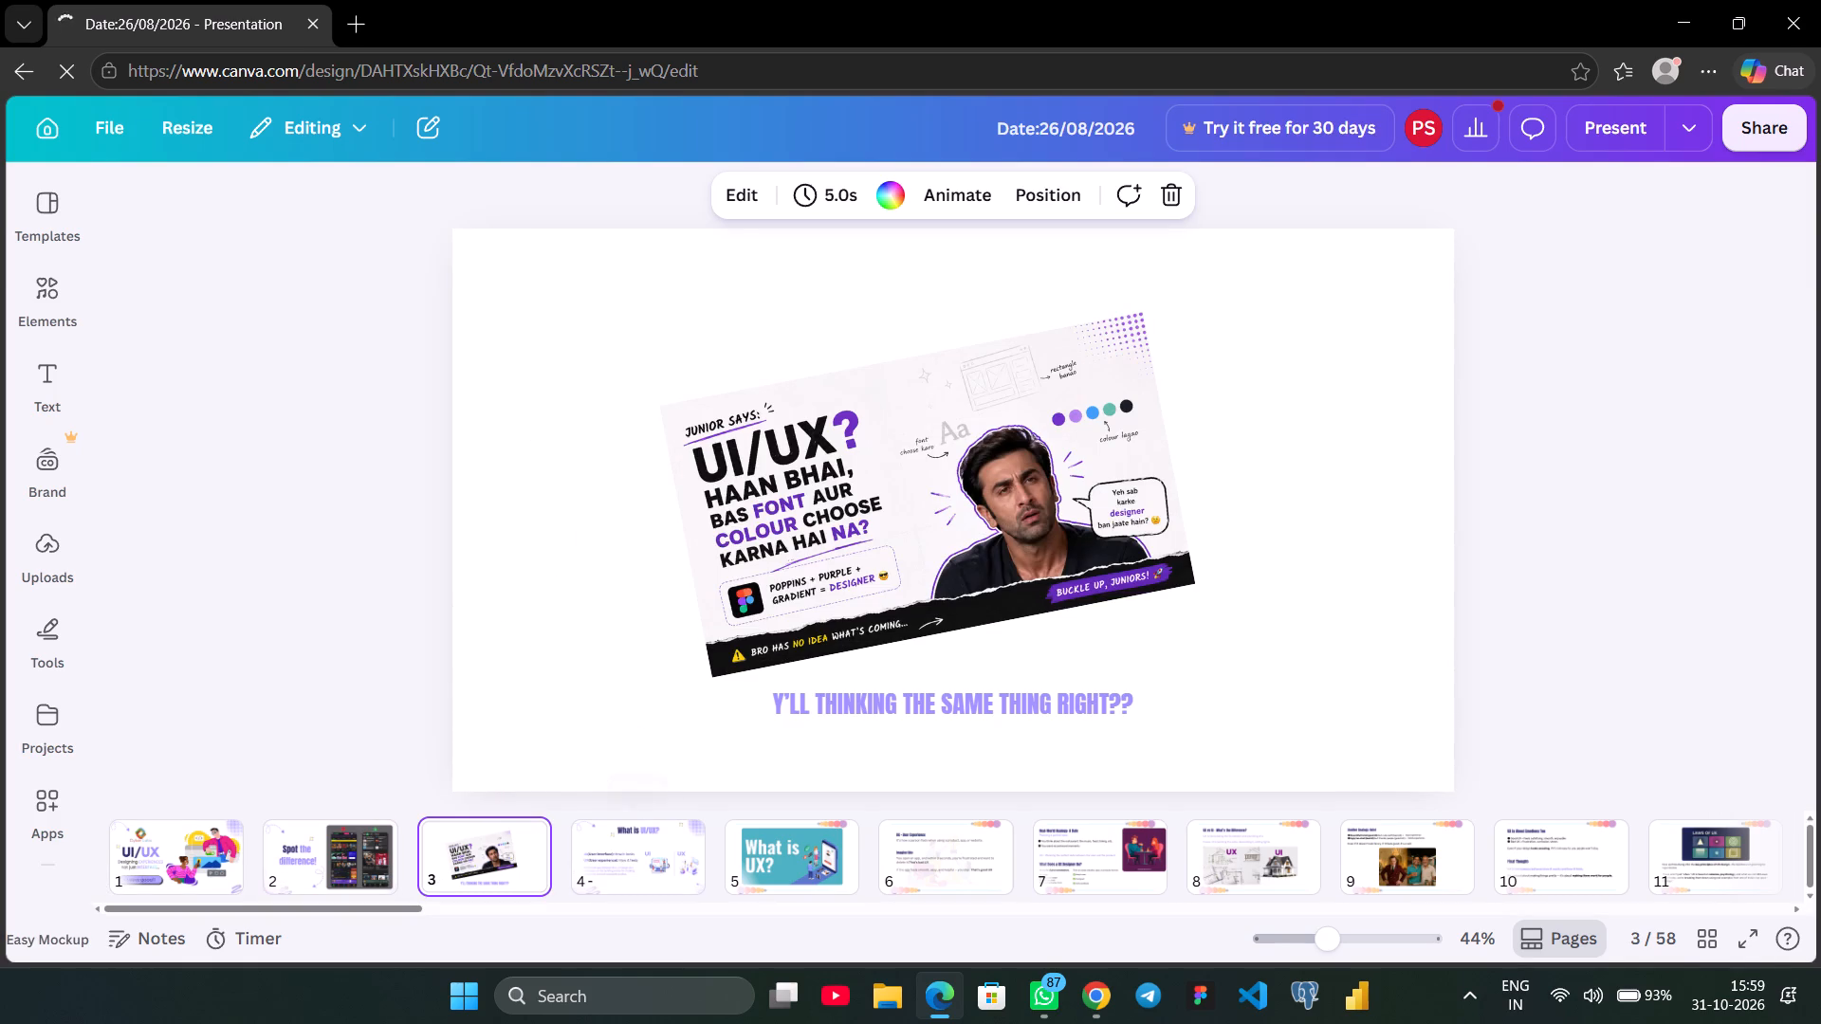
click(451, 859)
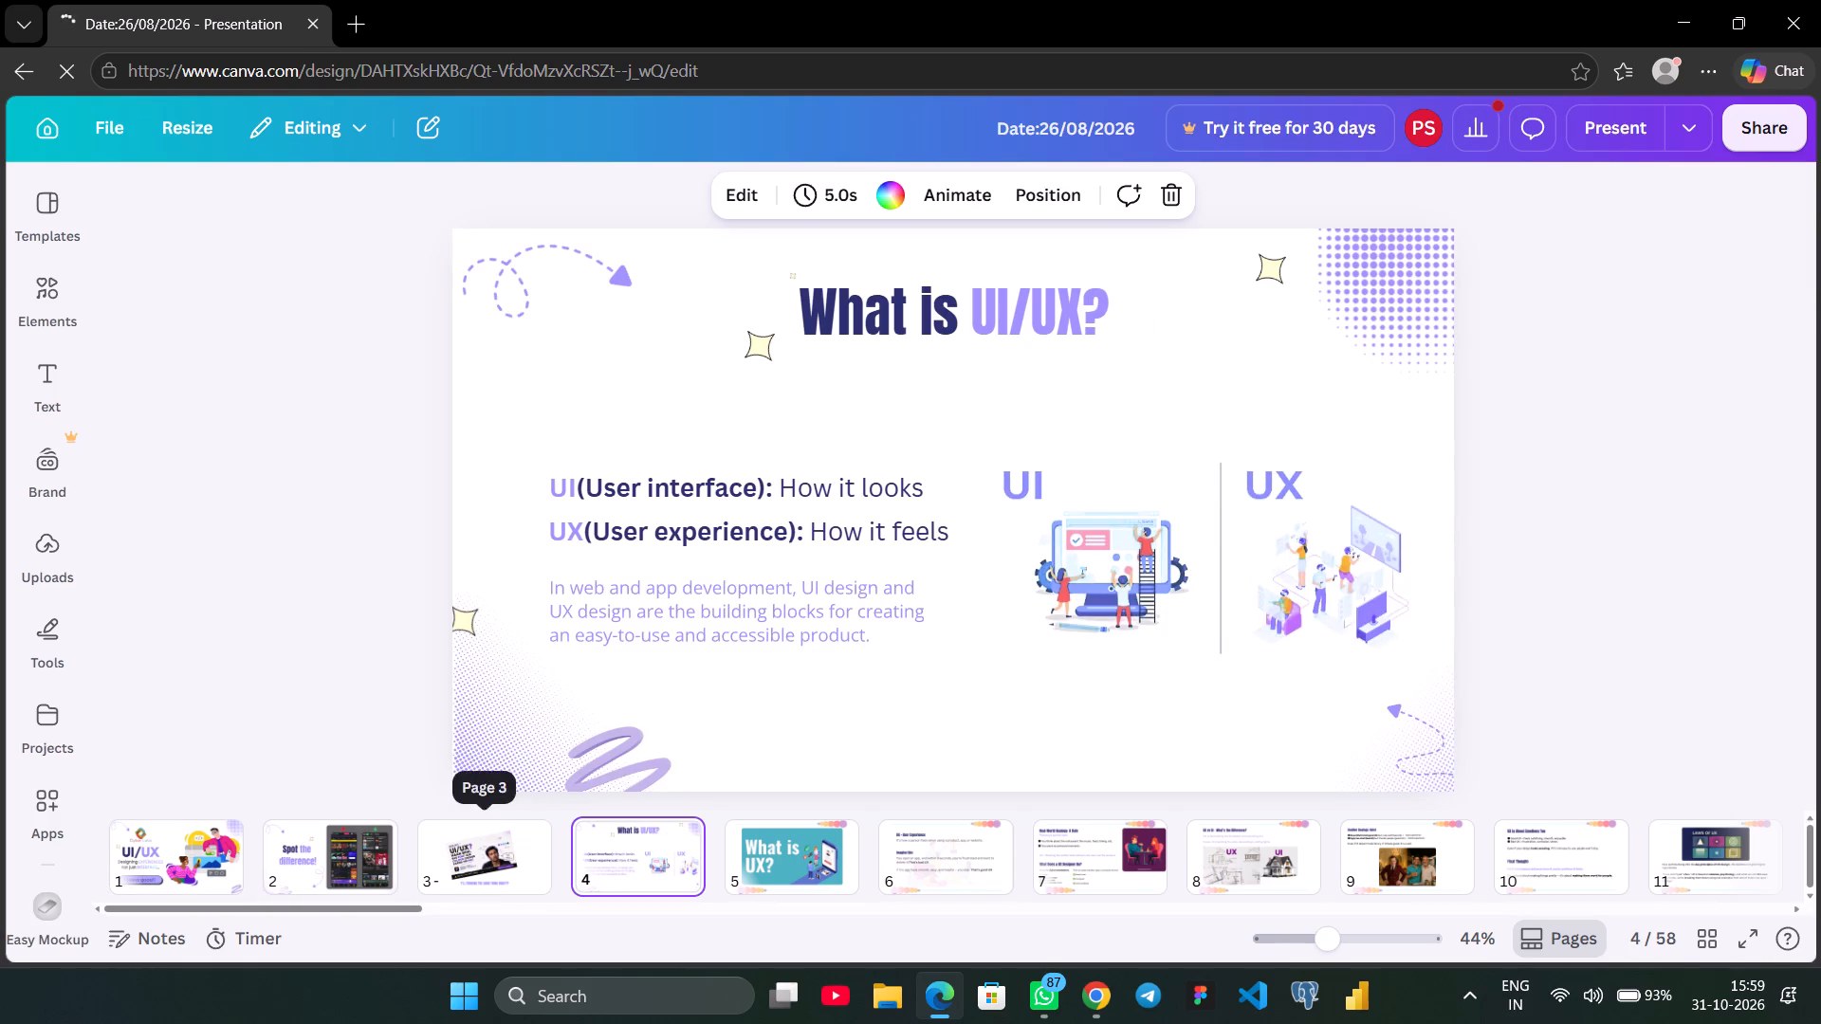
click(872, 869)
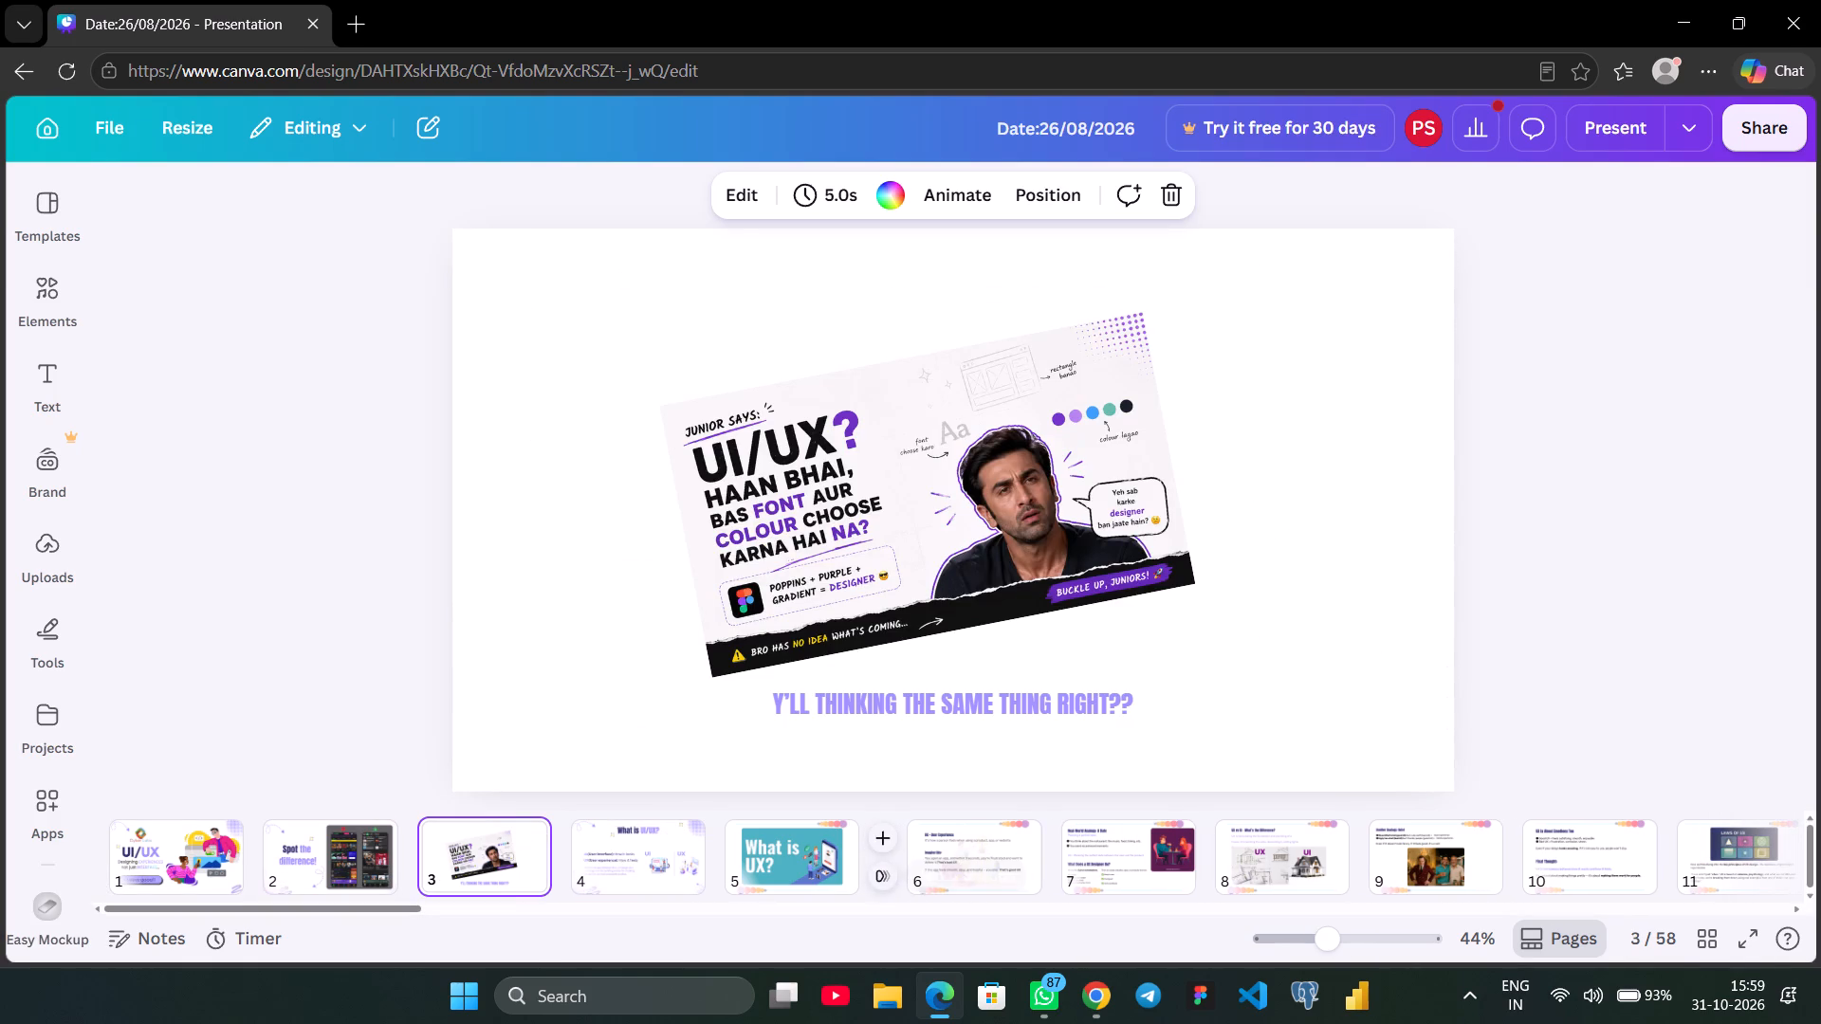
click(960, 860)
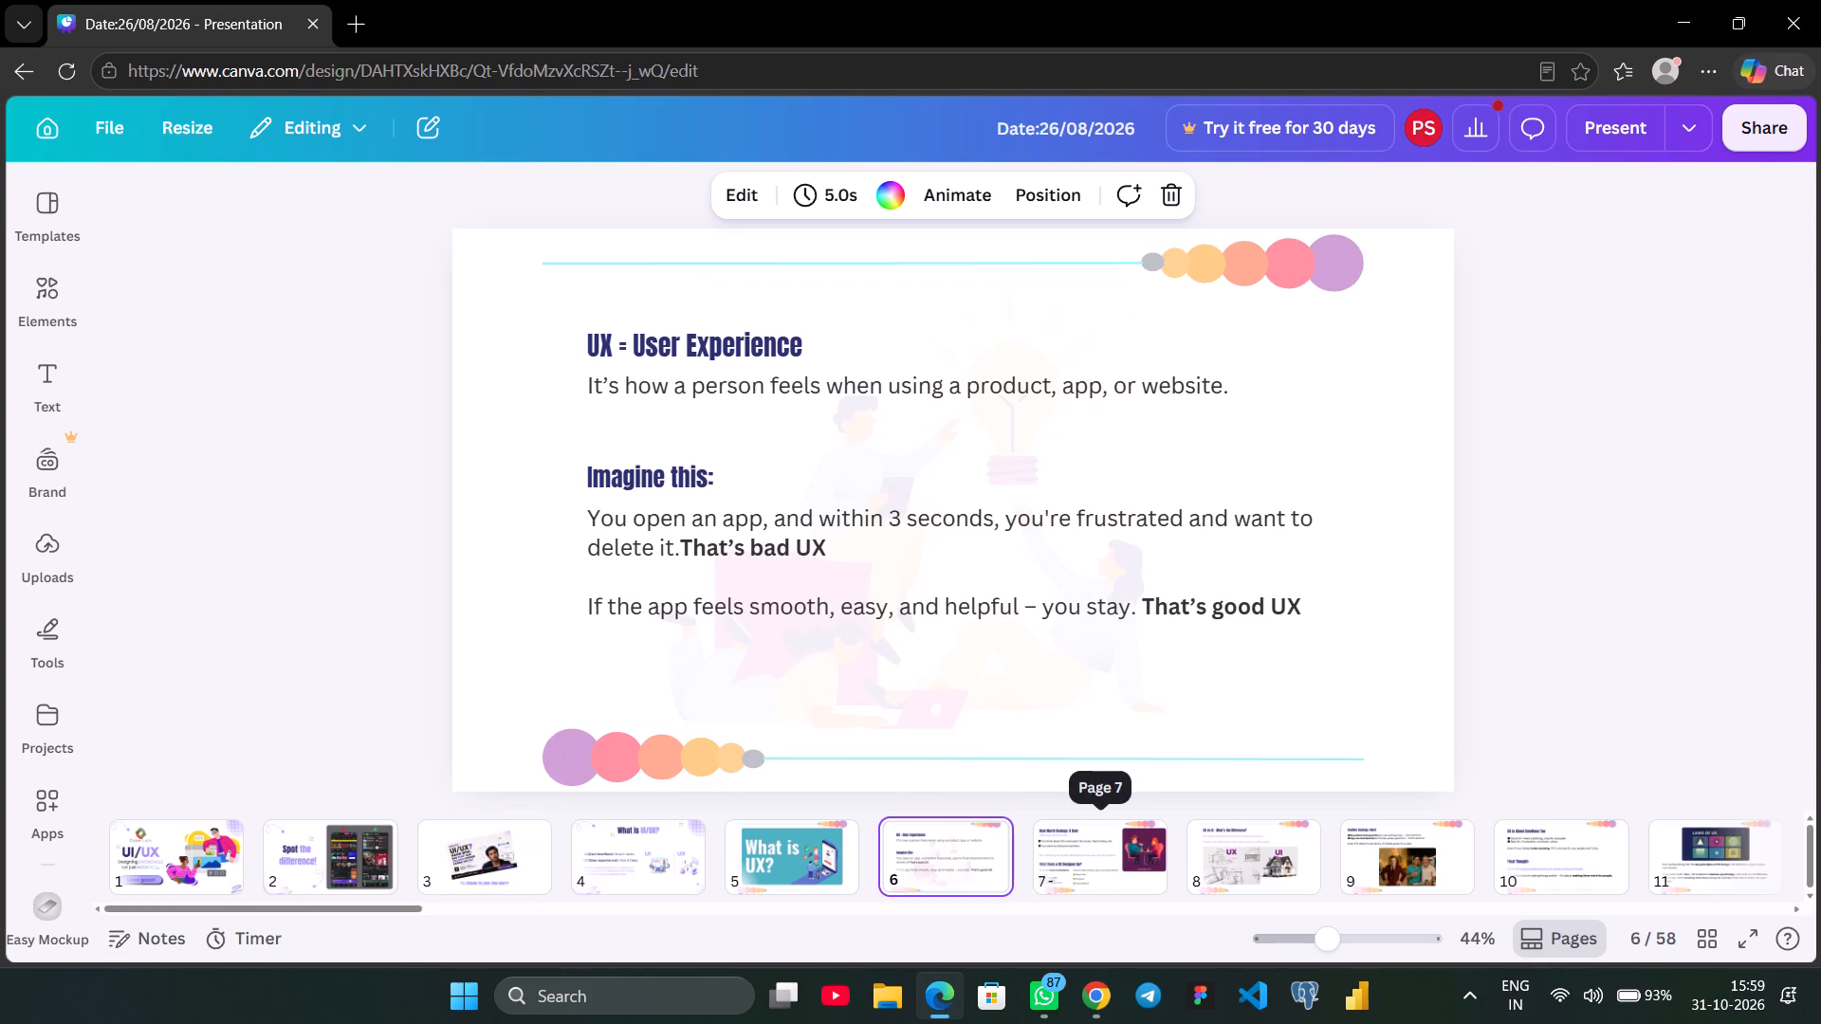
click(1271, 874)
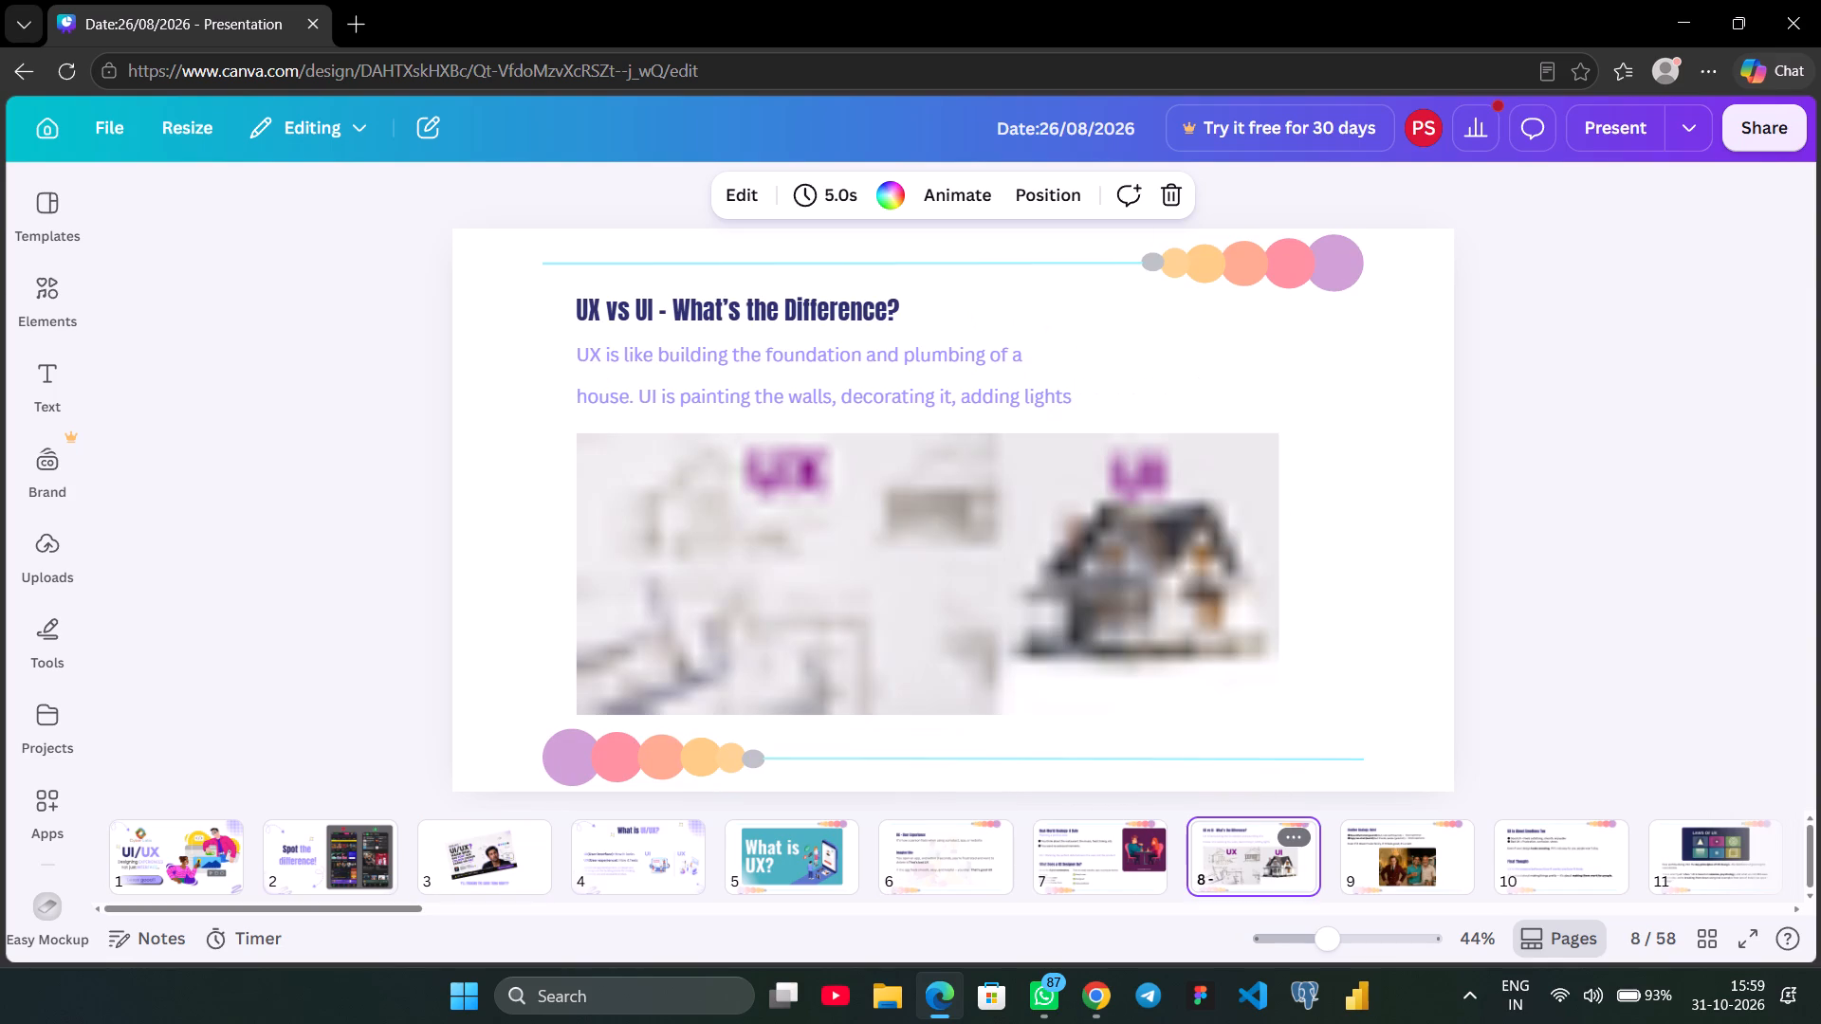
click(1394, 862)
click(1536, 850)
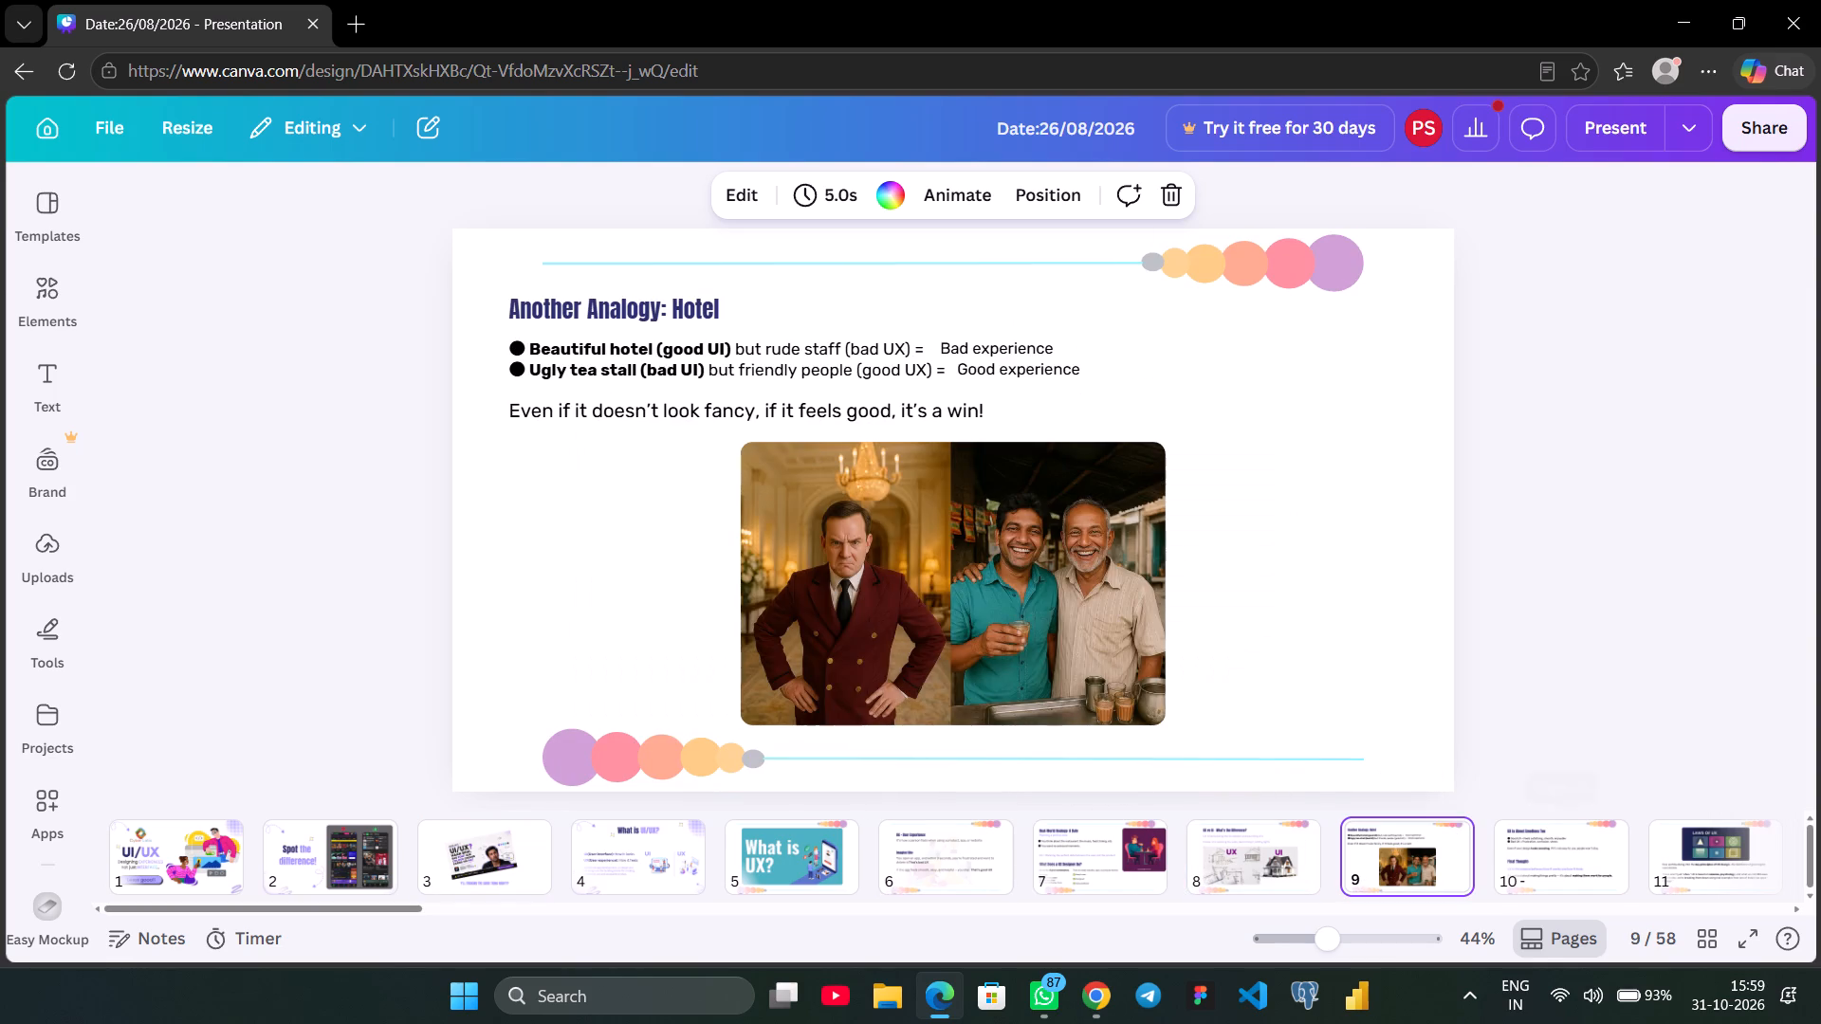
Skim the page thumbnails of the rest of the UI/UX presentation, past page 40 and back towards the start.
scroll(1536, 850, left, 8)
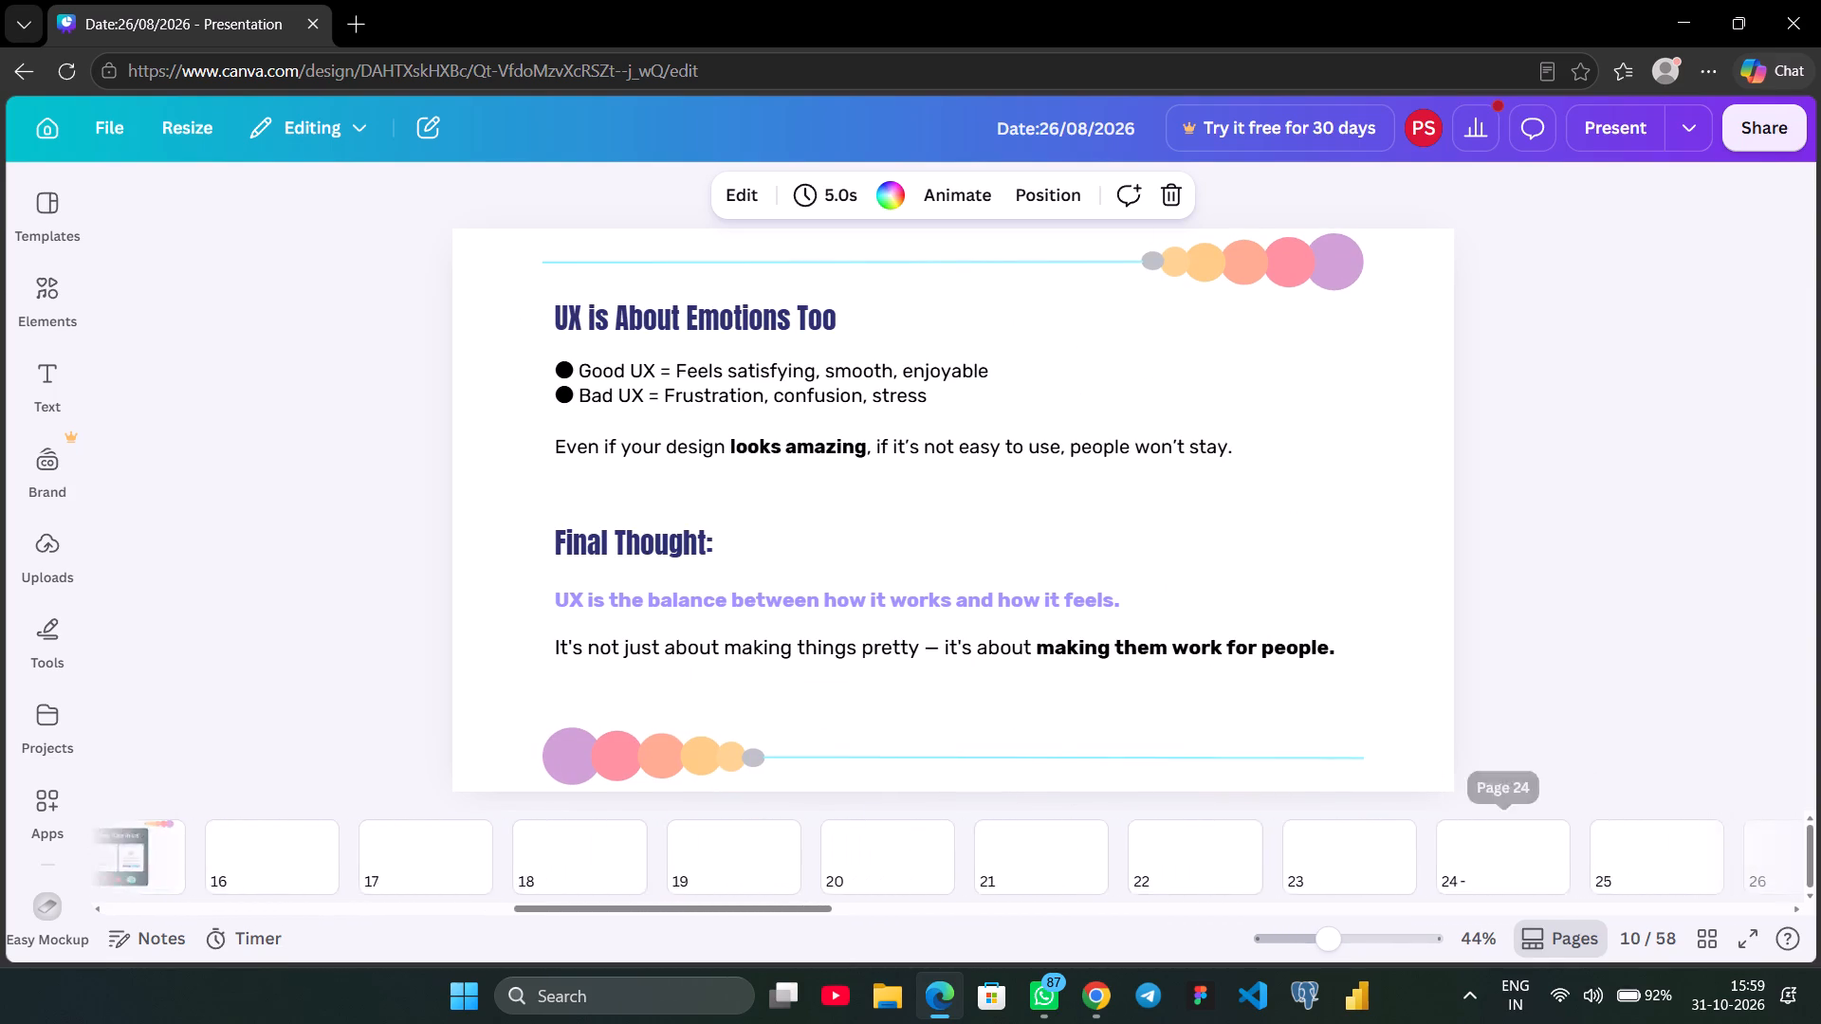
scroll(1536, 850, left, 2)
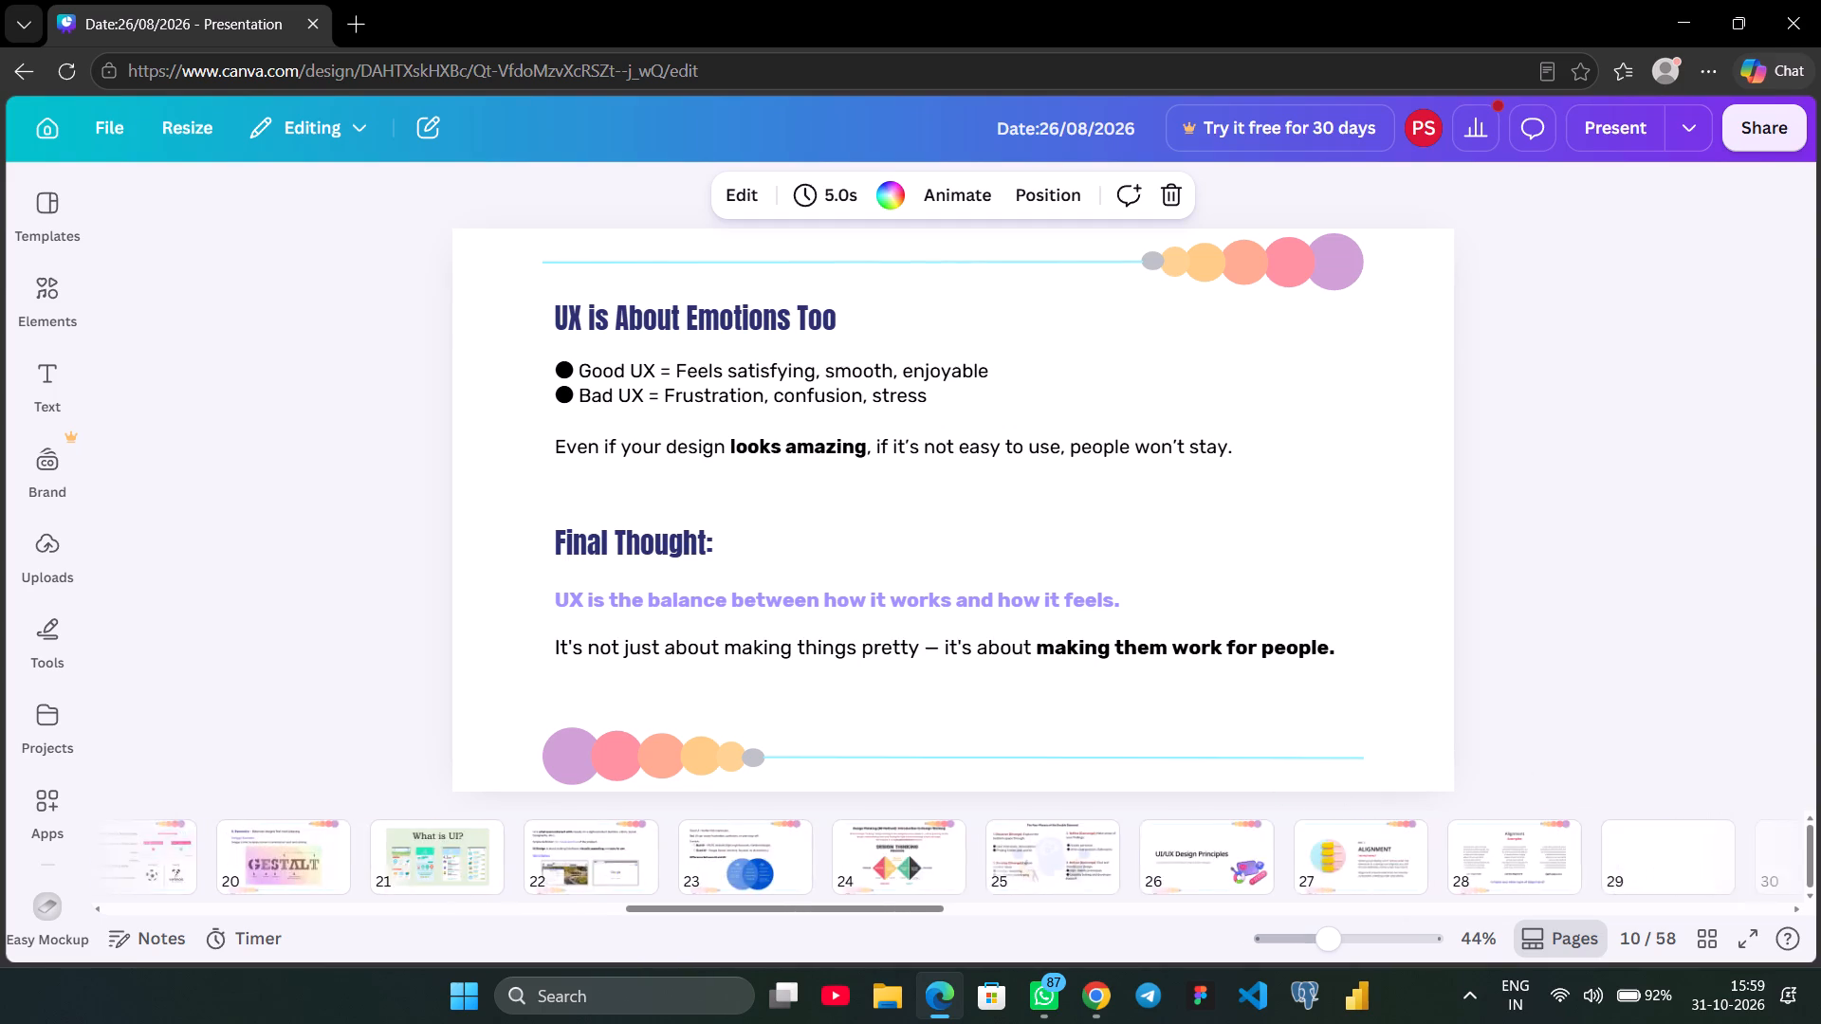
scroll(1536, 850, left, 11)
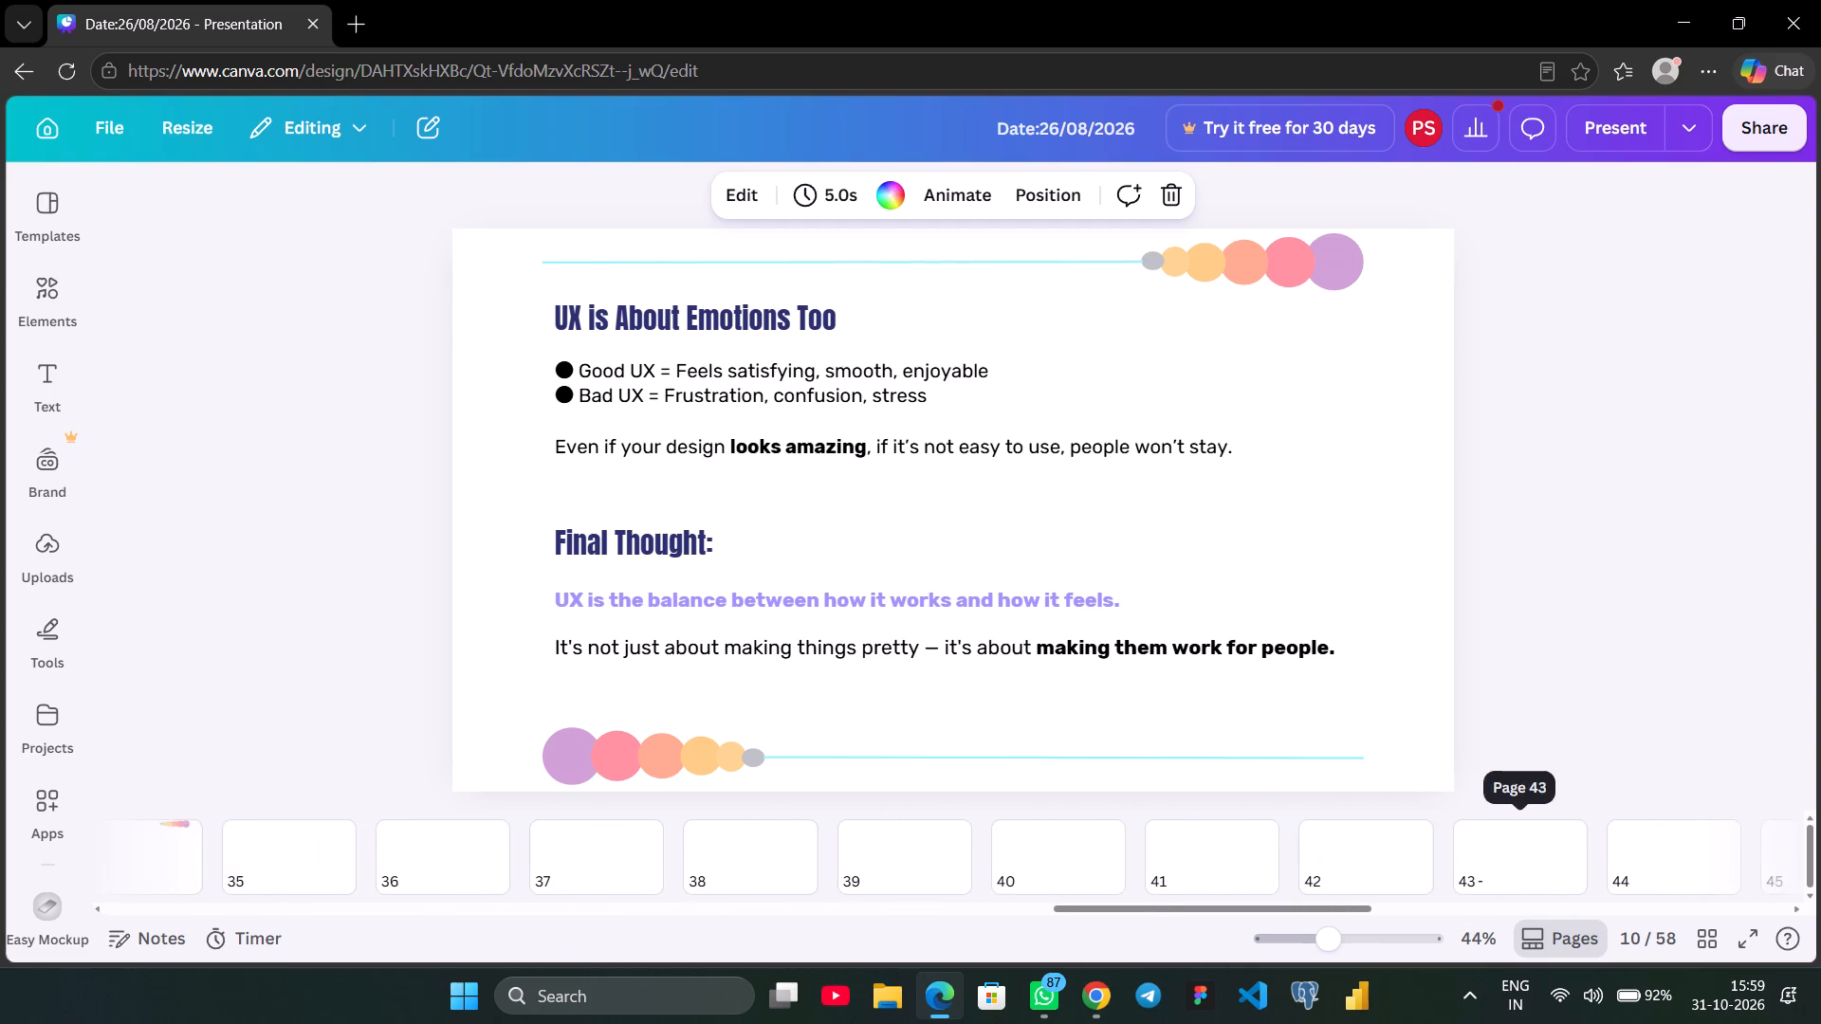
scroll(1536, 850, left, 16)
scroll(1536, 850, right, 13)
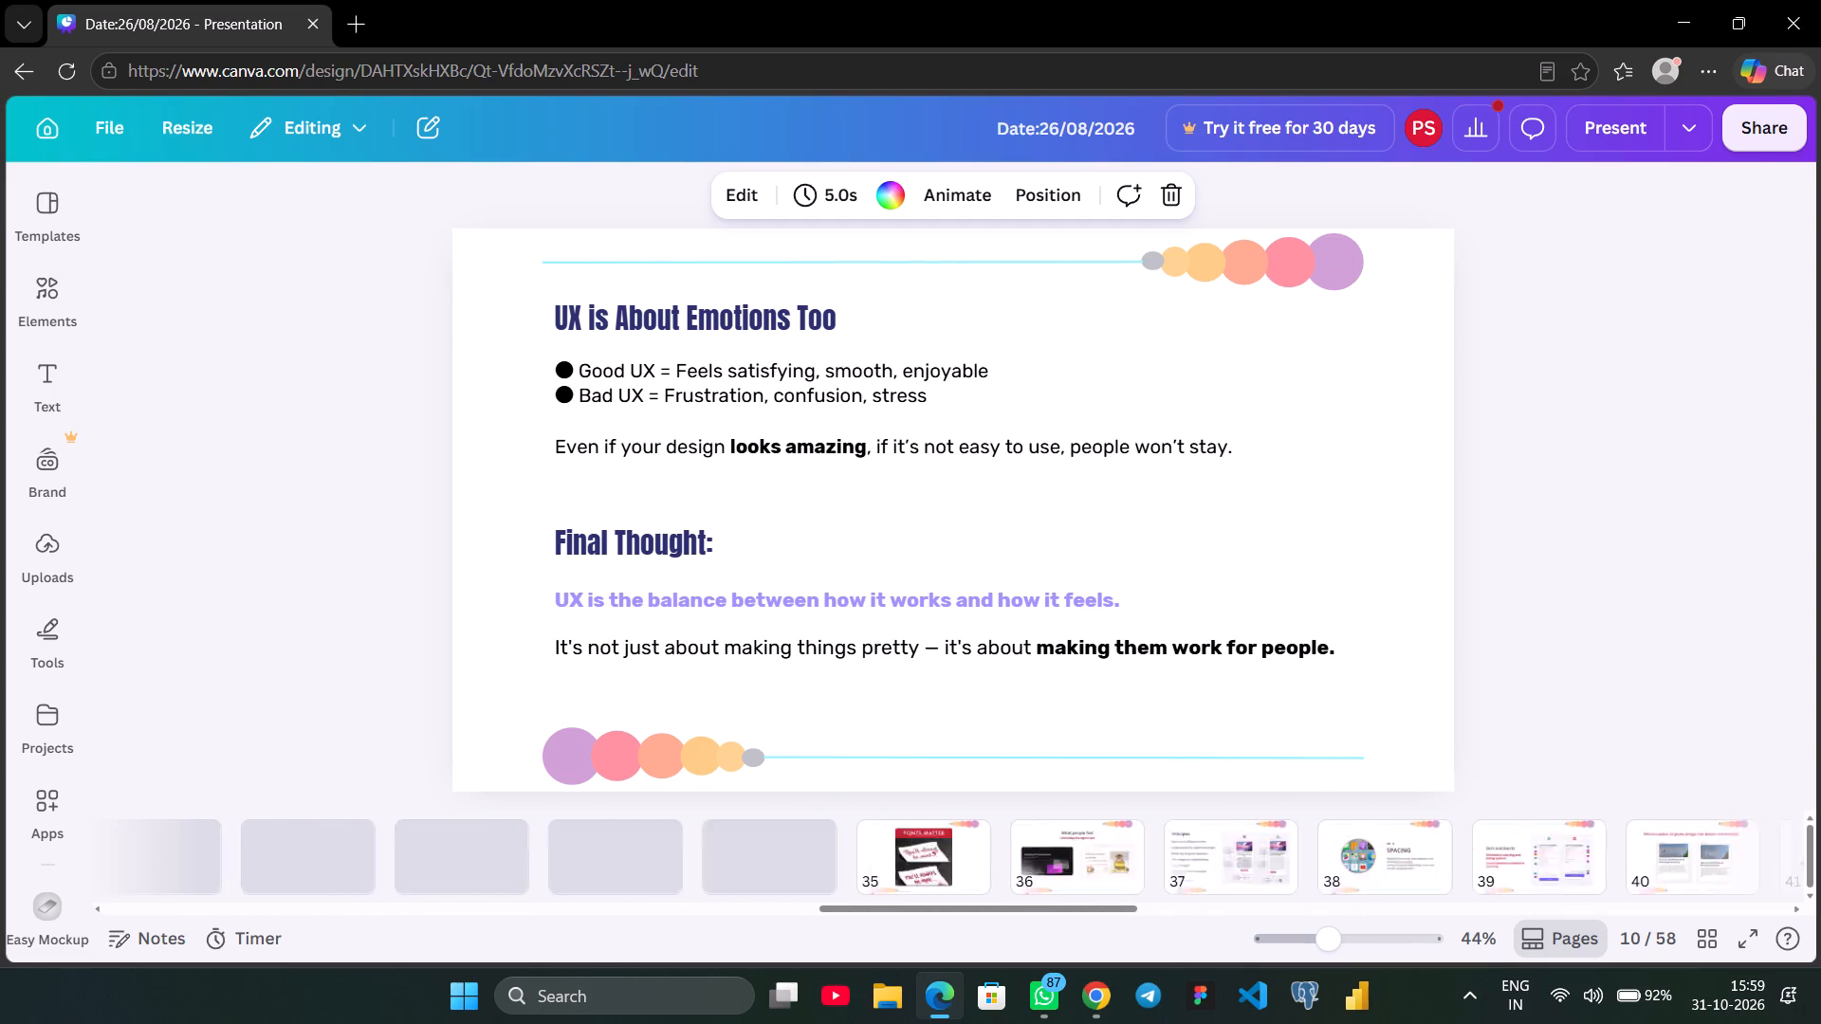
scroll(1536, 850, right, 14)
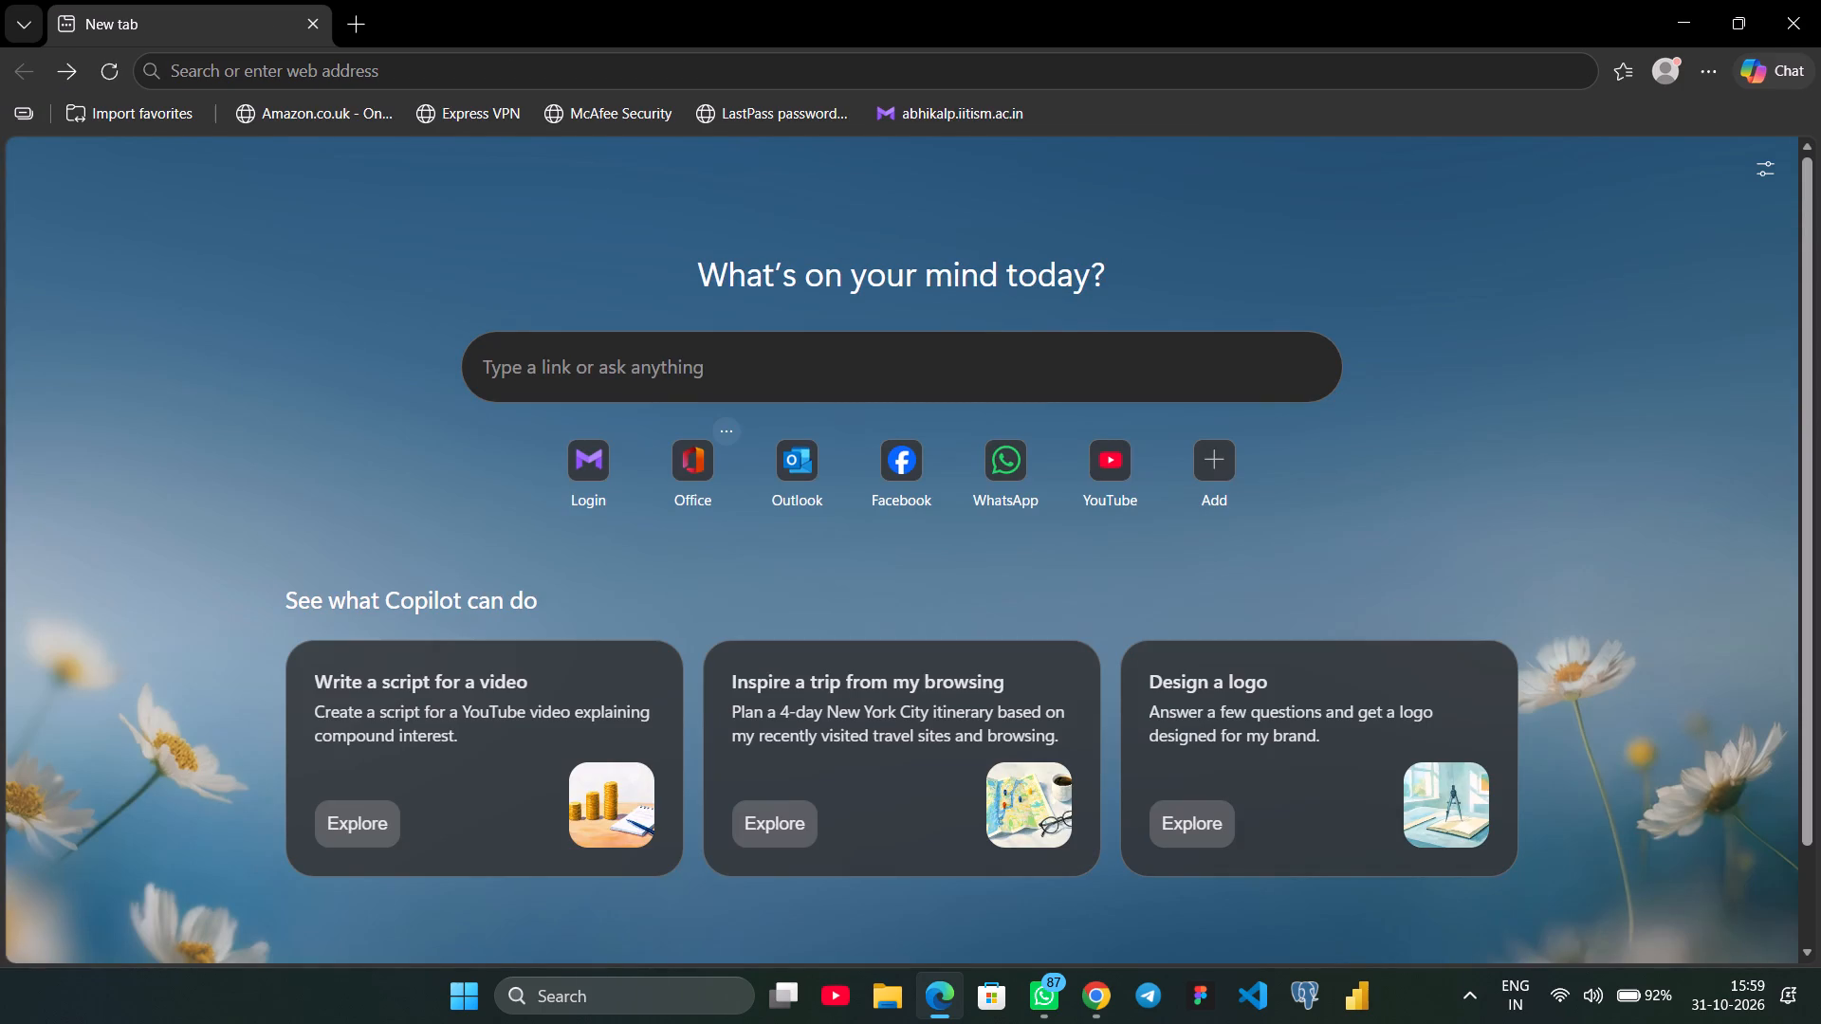
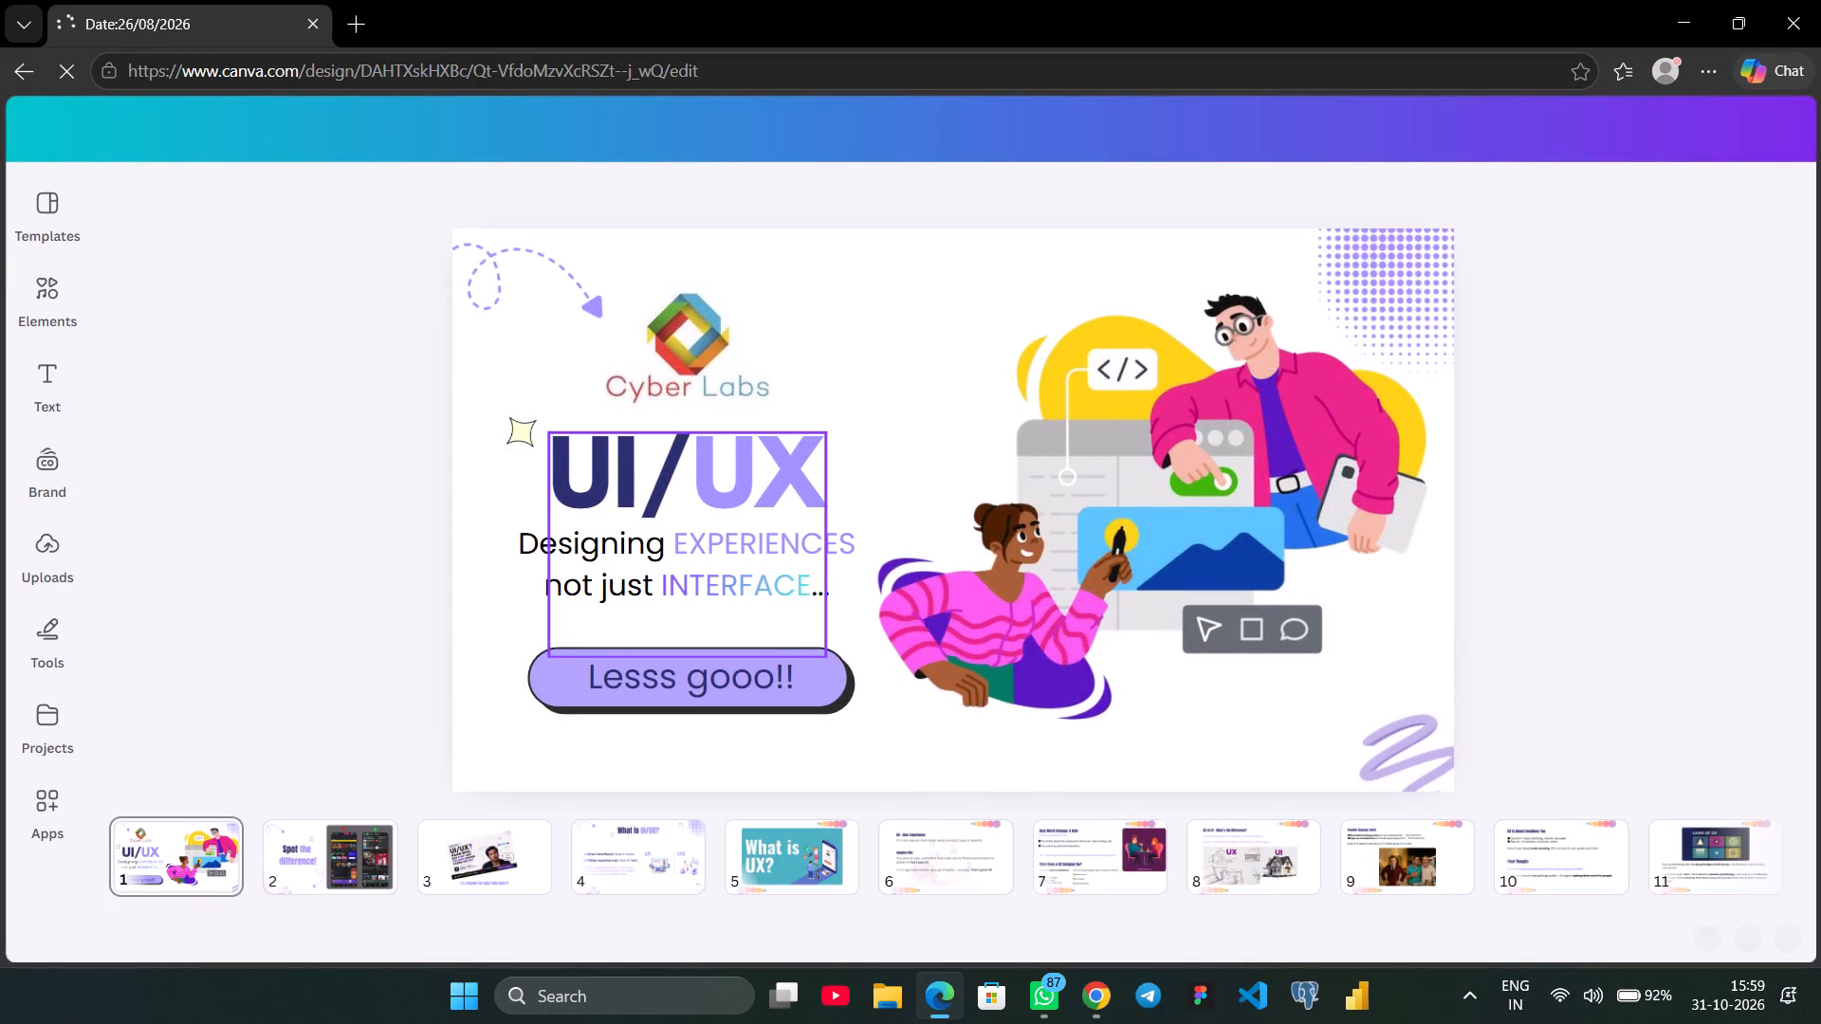
Delete page 3 of the presentation, the "Y'll thinking the same thing right??" meme slide.
click(720, 481)
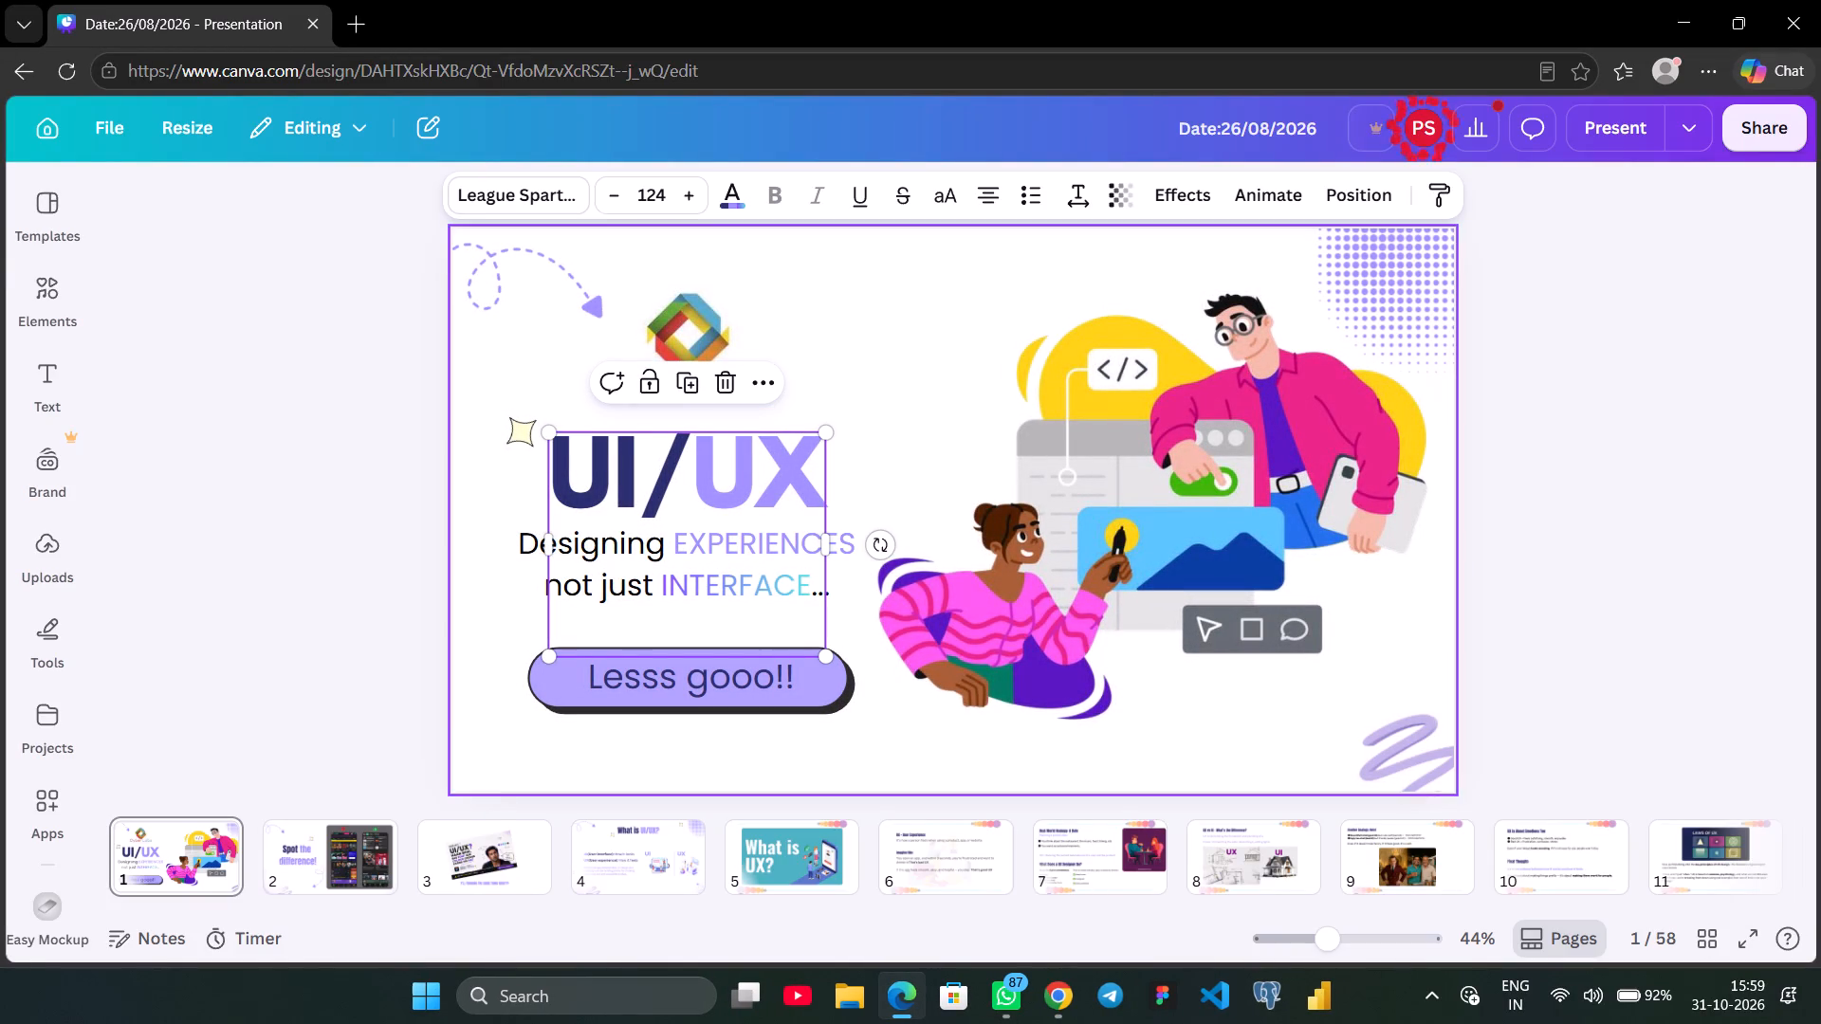
click(377, 410)
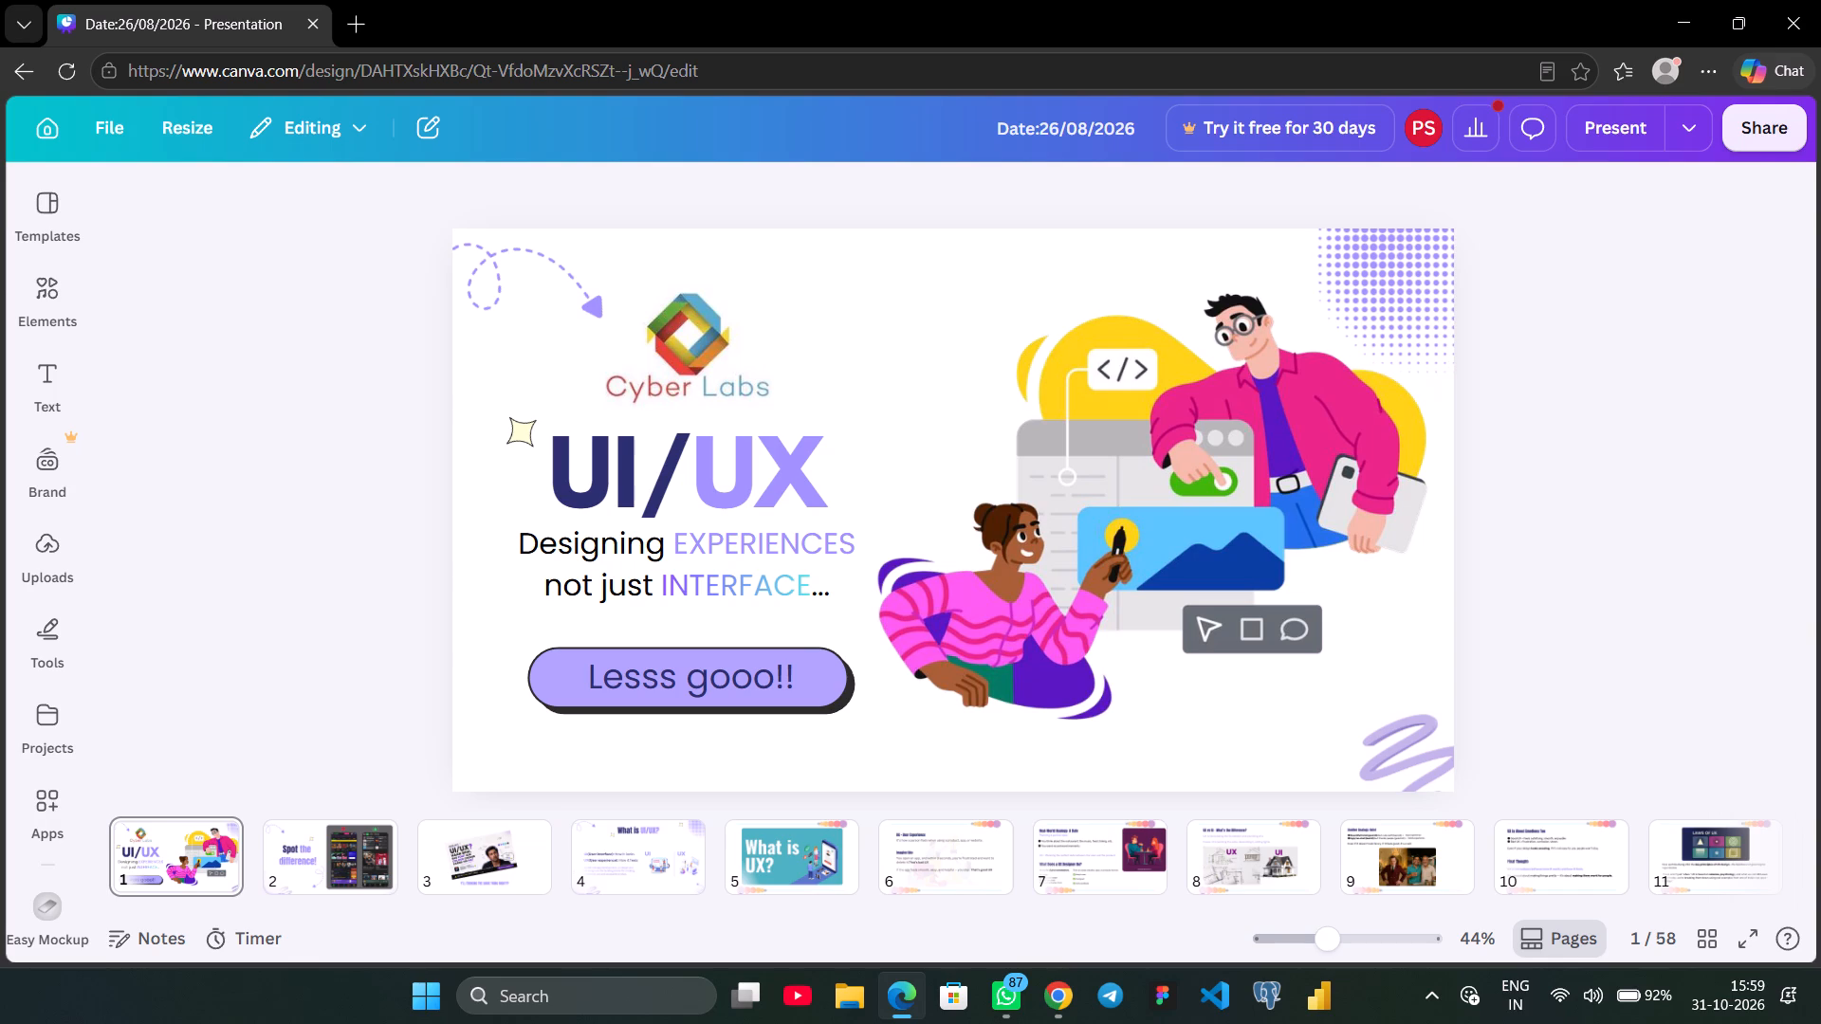
click(337, 852)
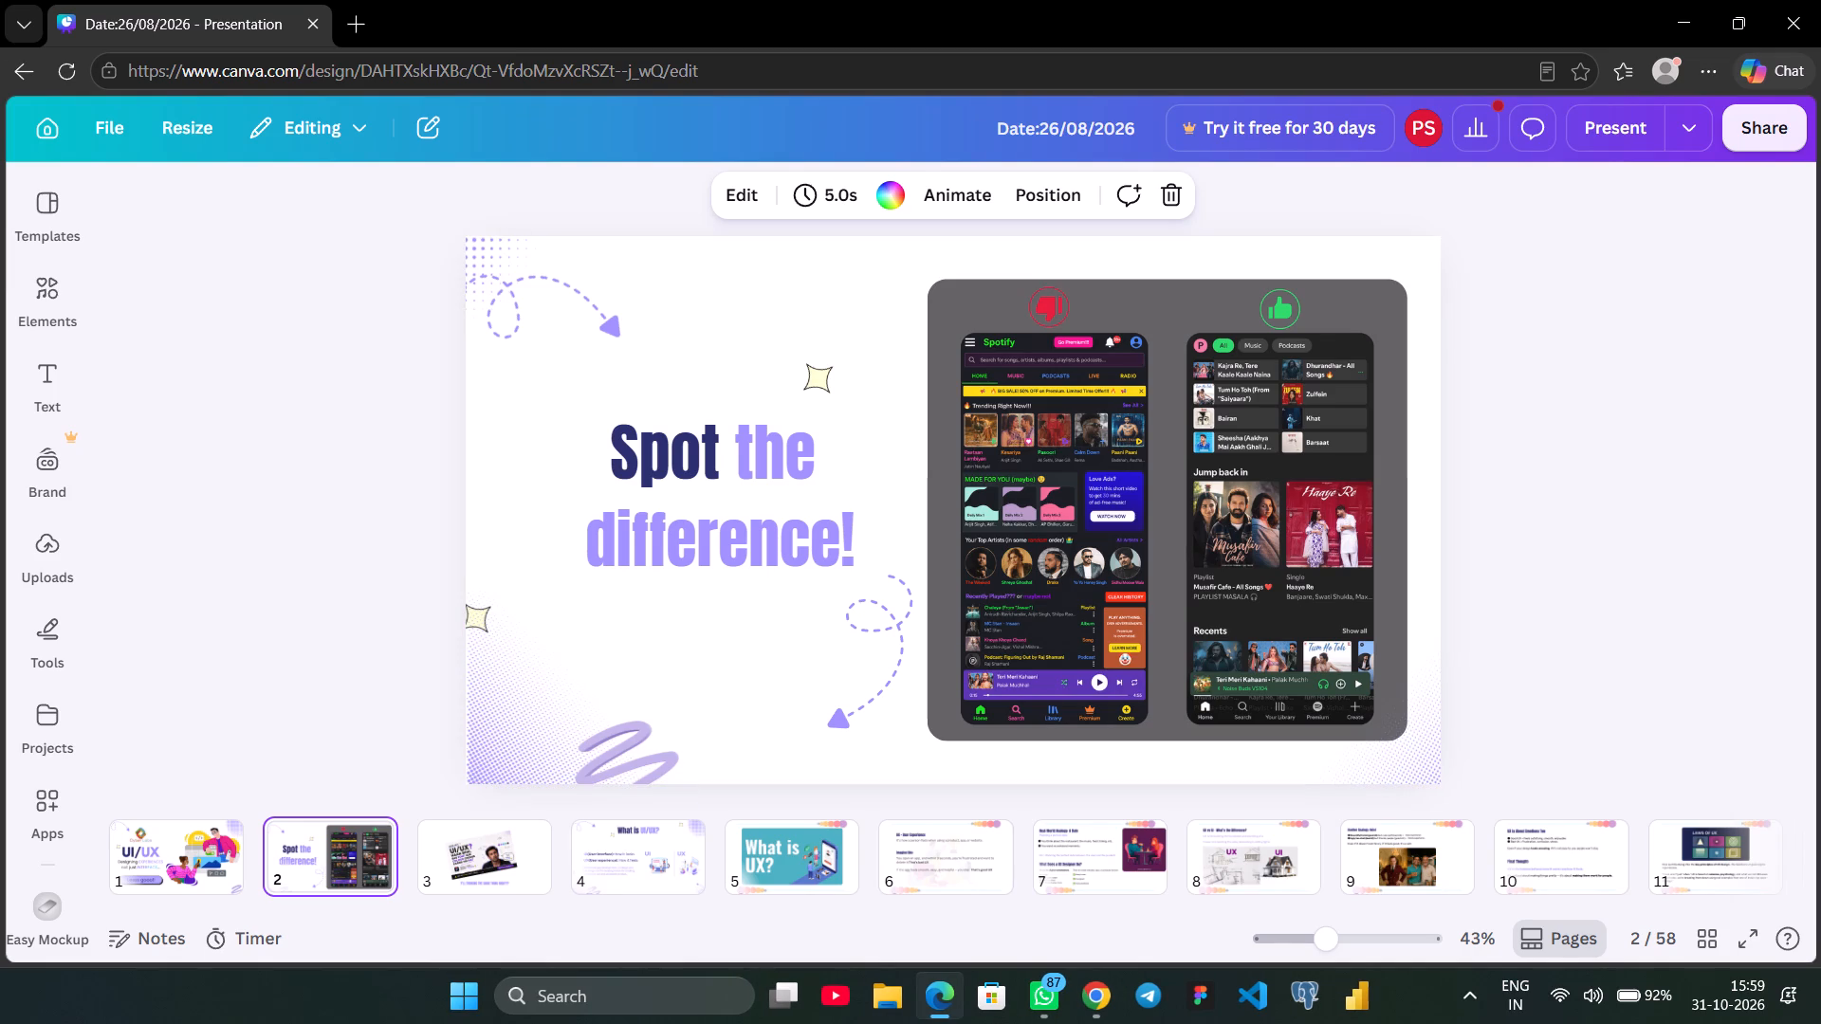
click(547, 858)
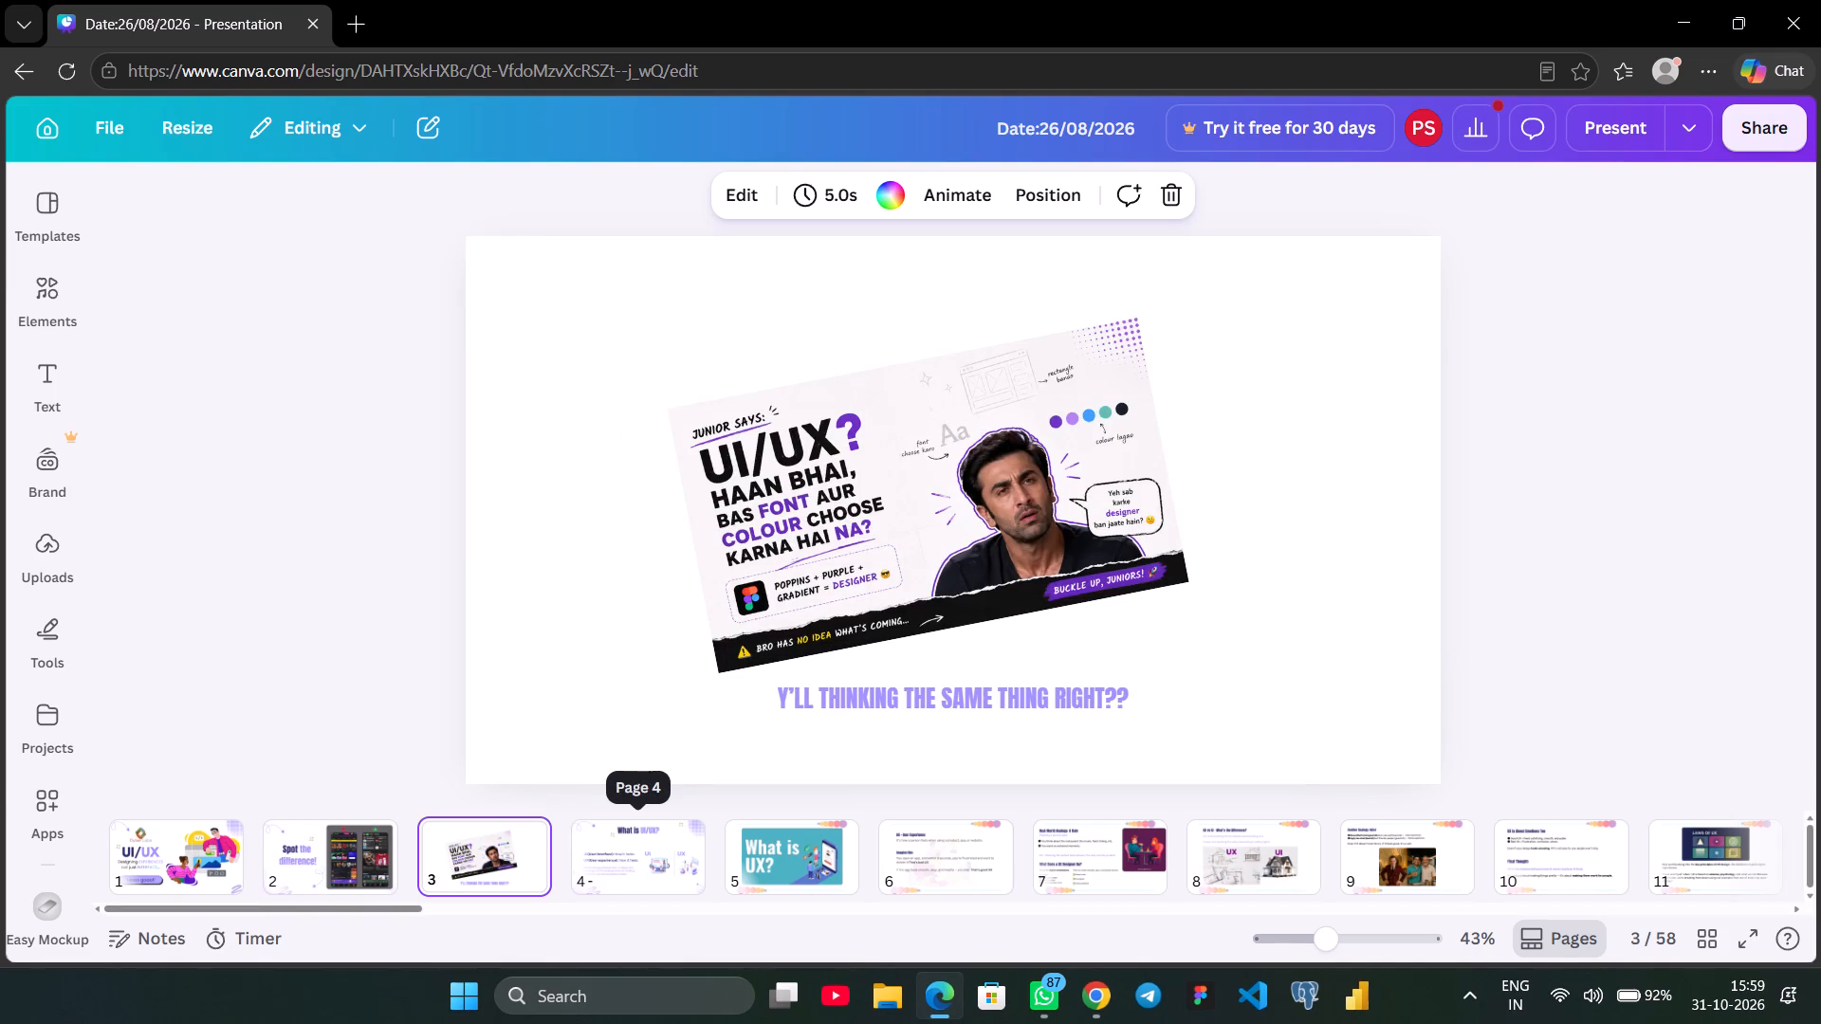
key(Delete)
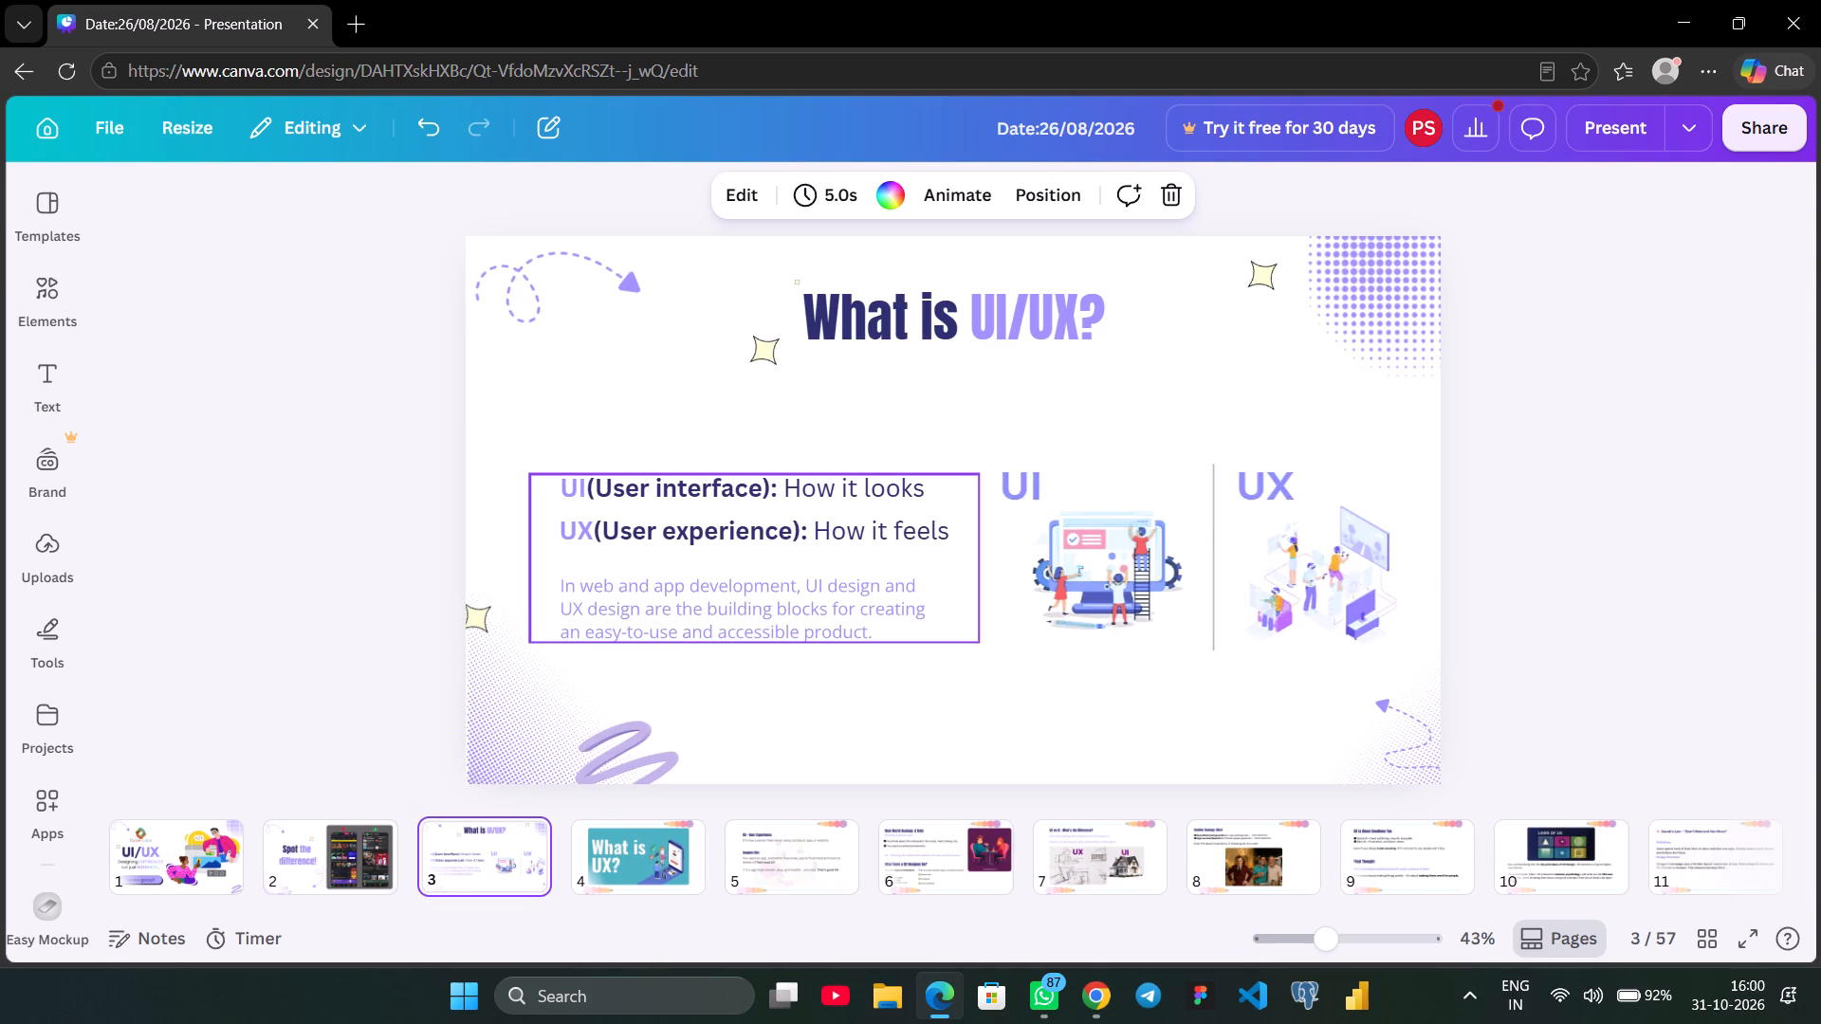
Open page 4 of the presentation, the "What is UX?" slide.
click(675, 868)
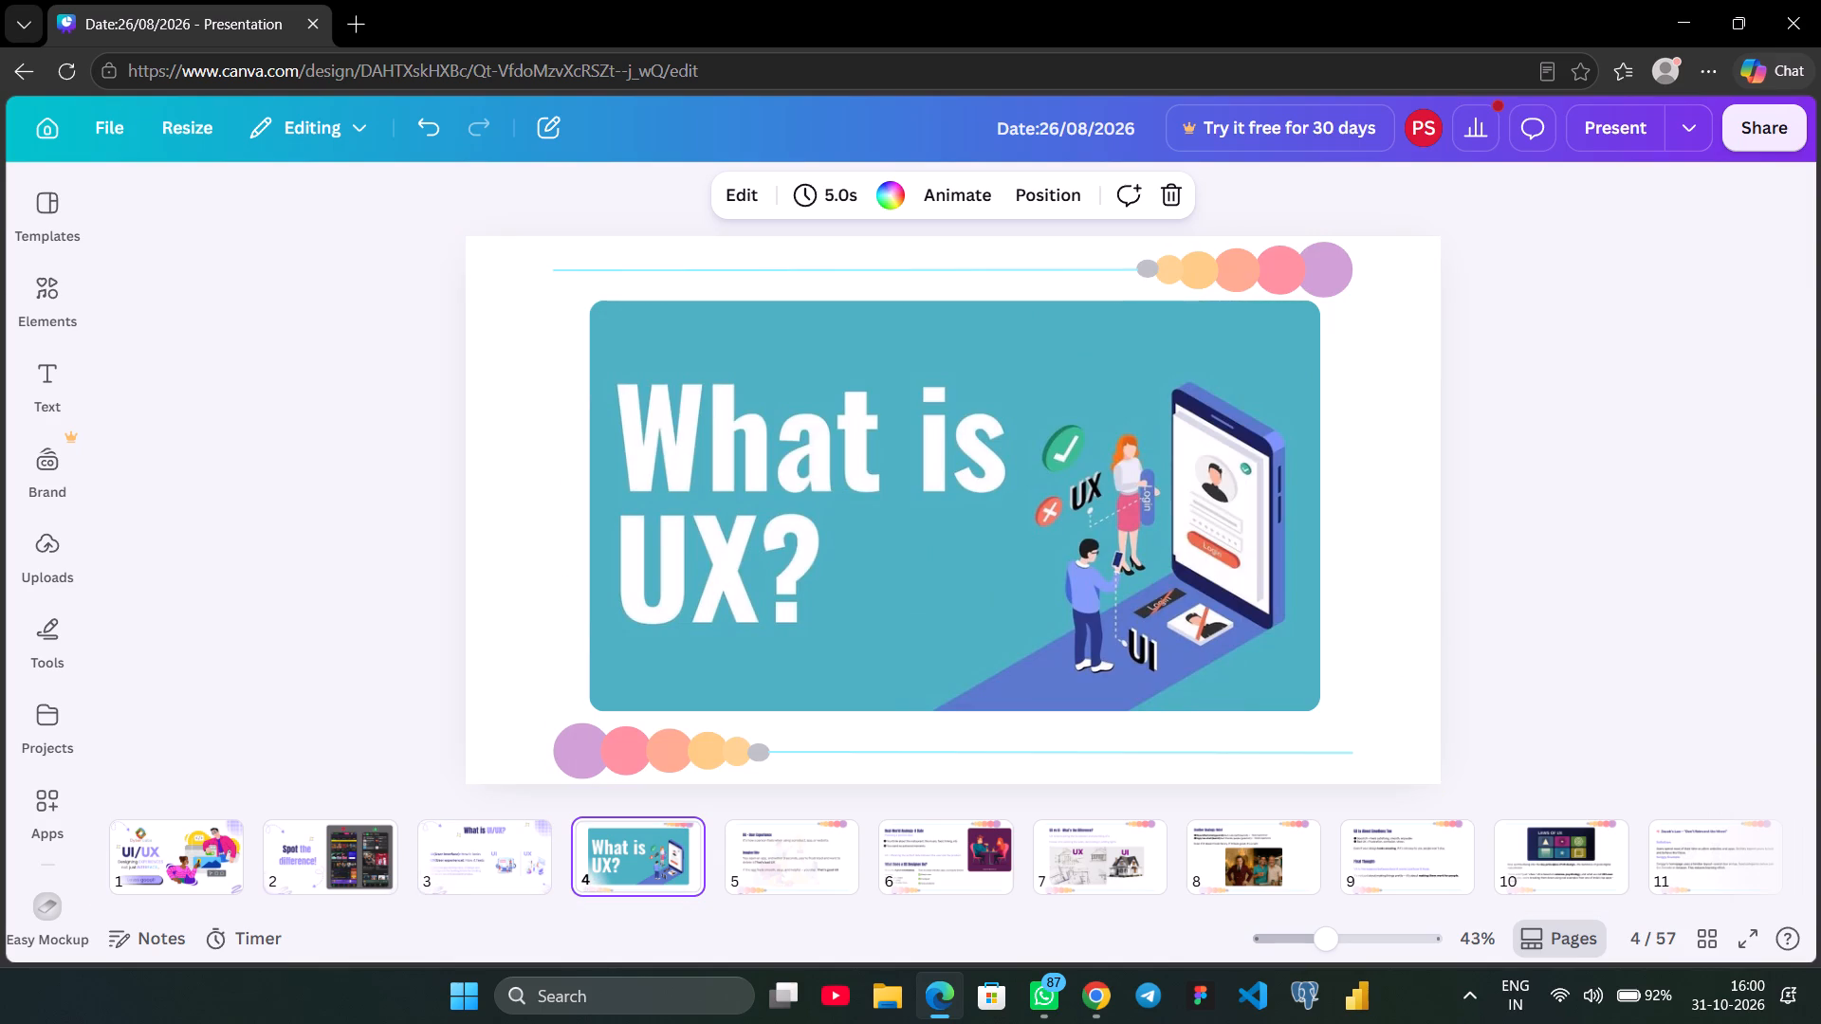
Switch to Google Chrome and close the Canva projects page open there.
click(1097, 1012)
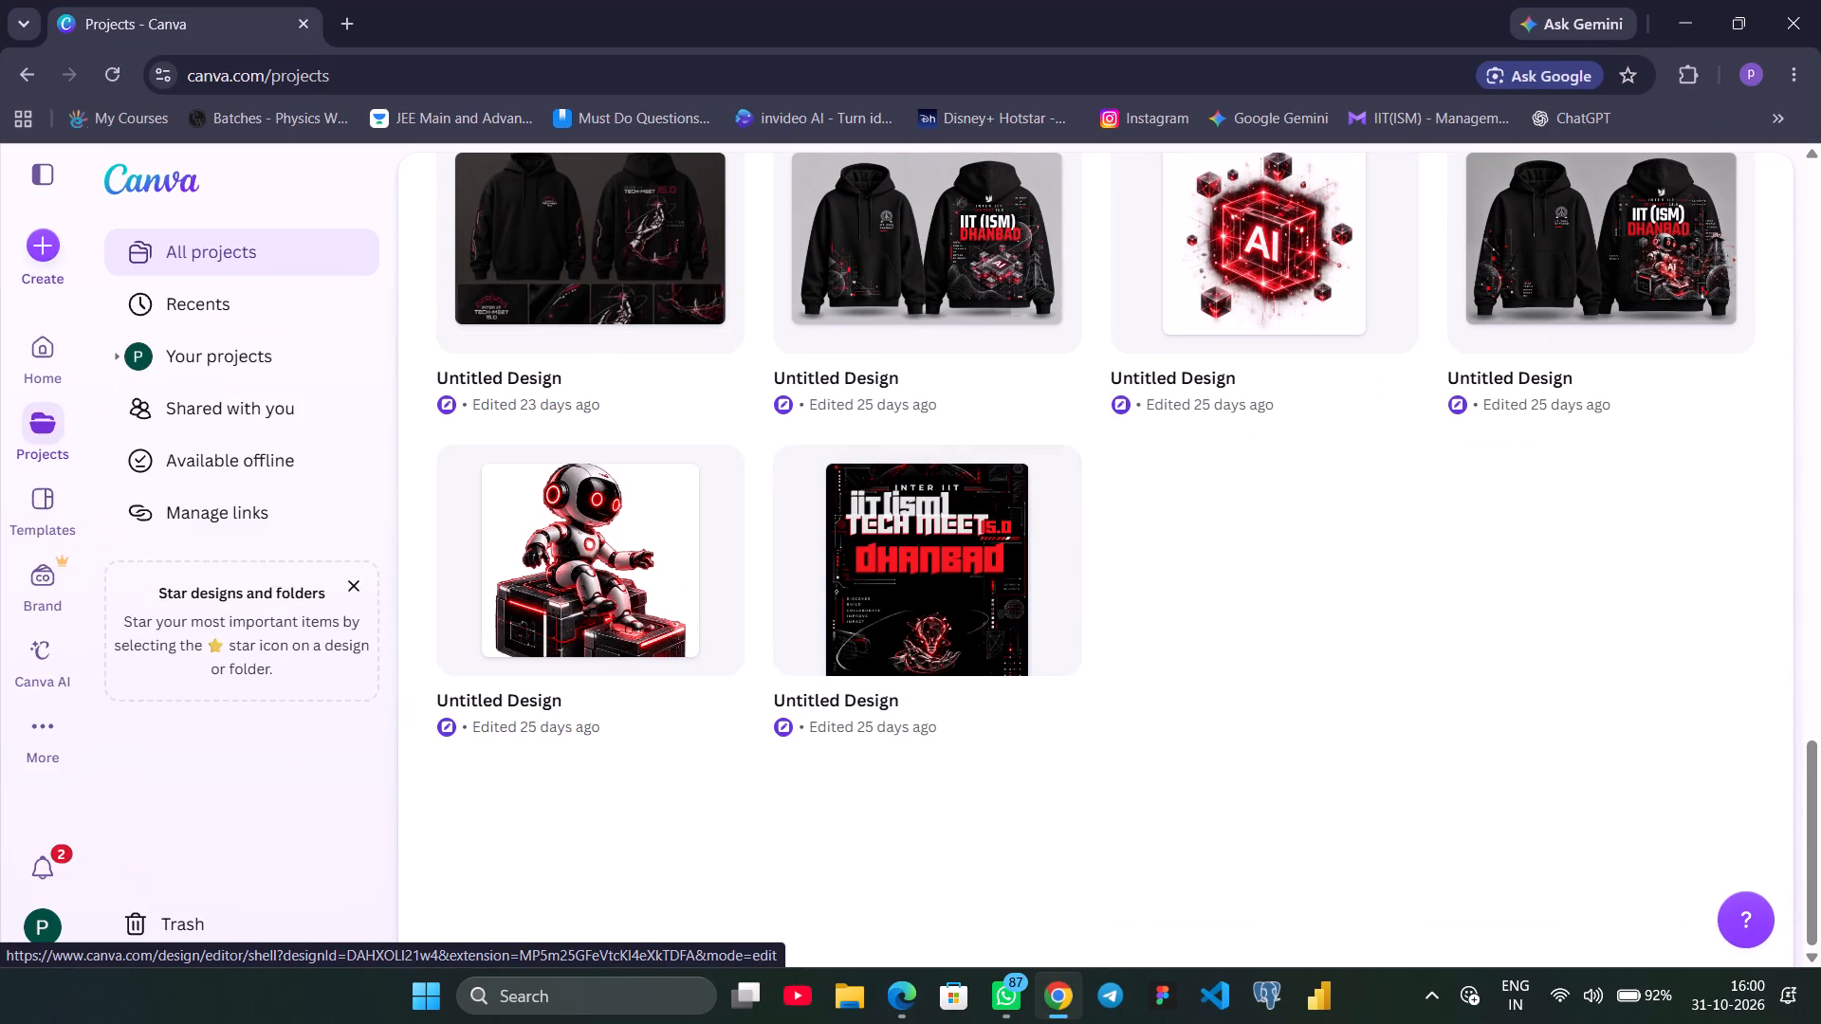
click(300, 28)
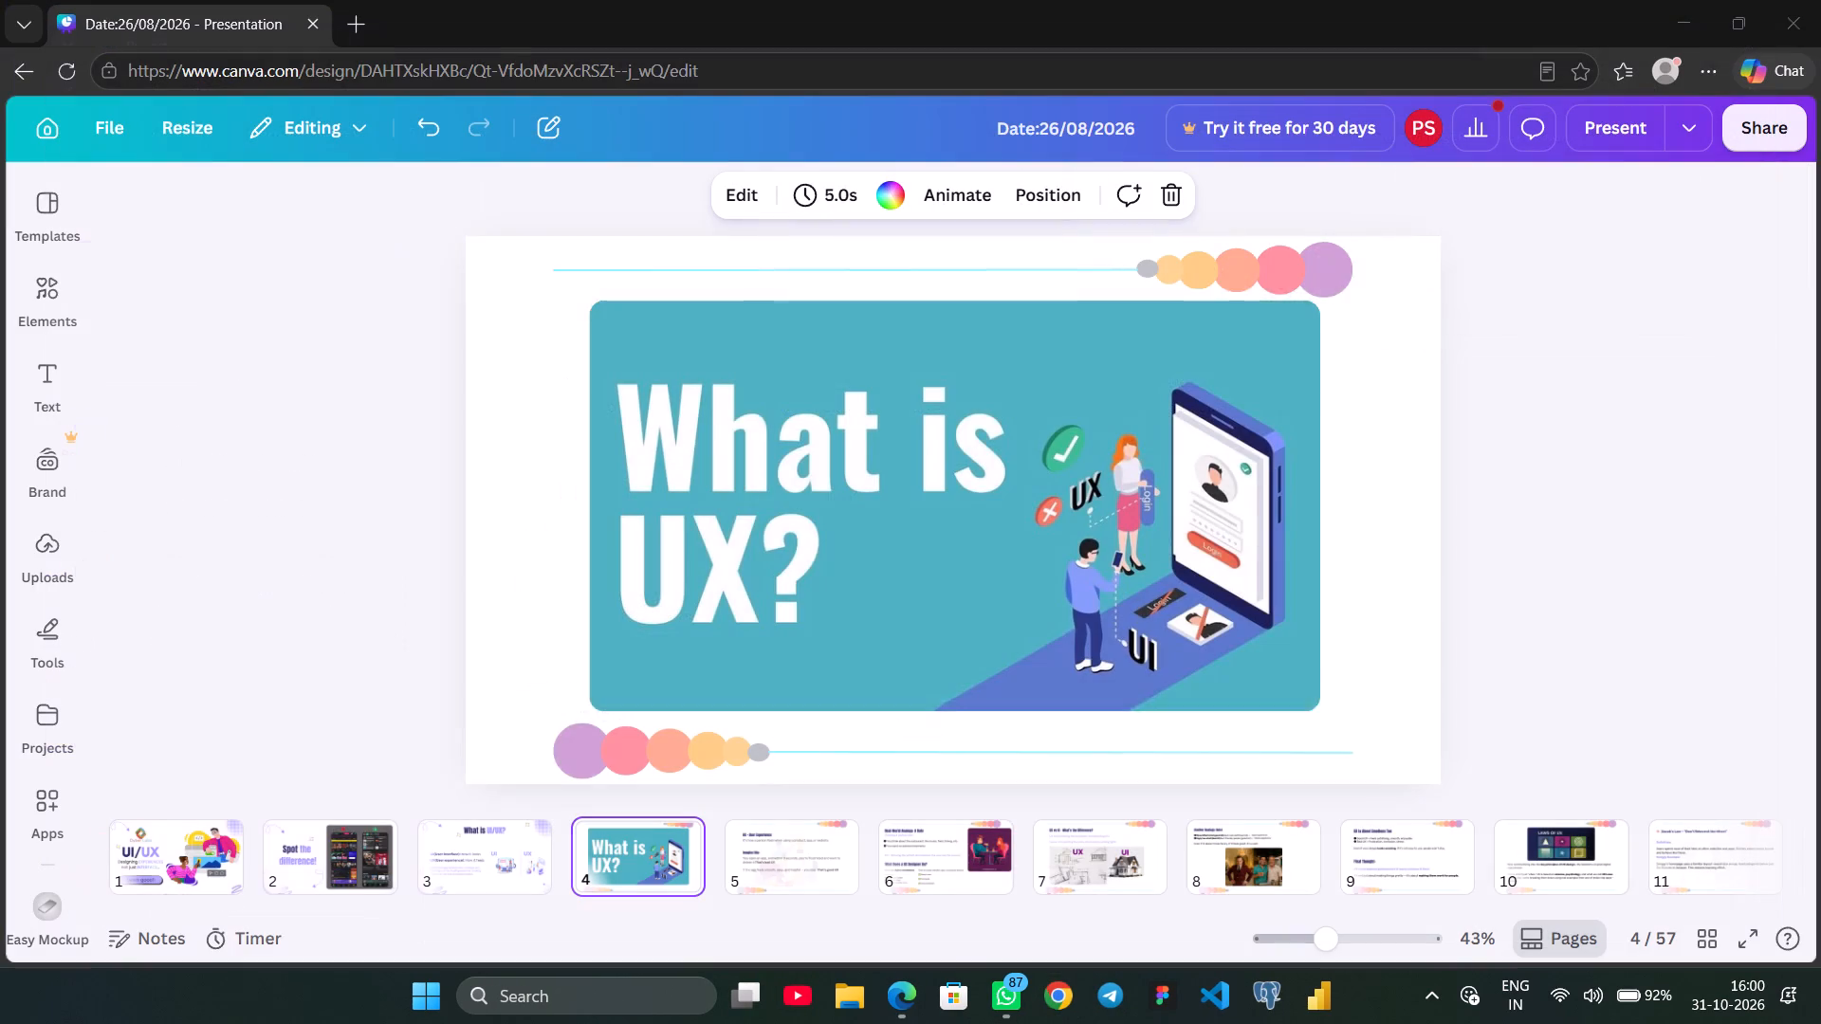
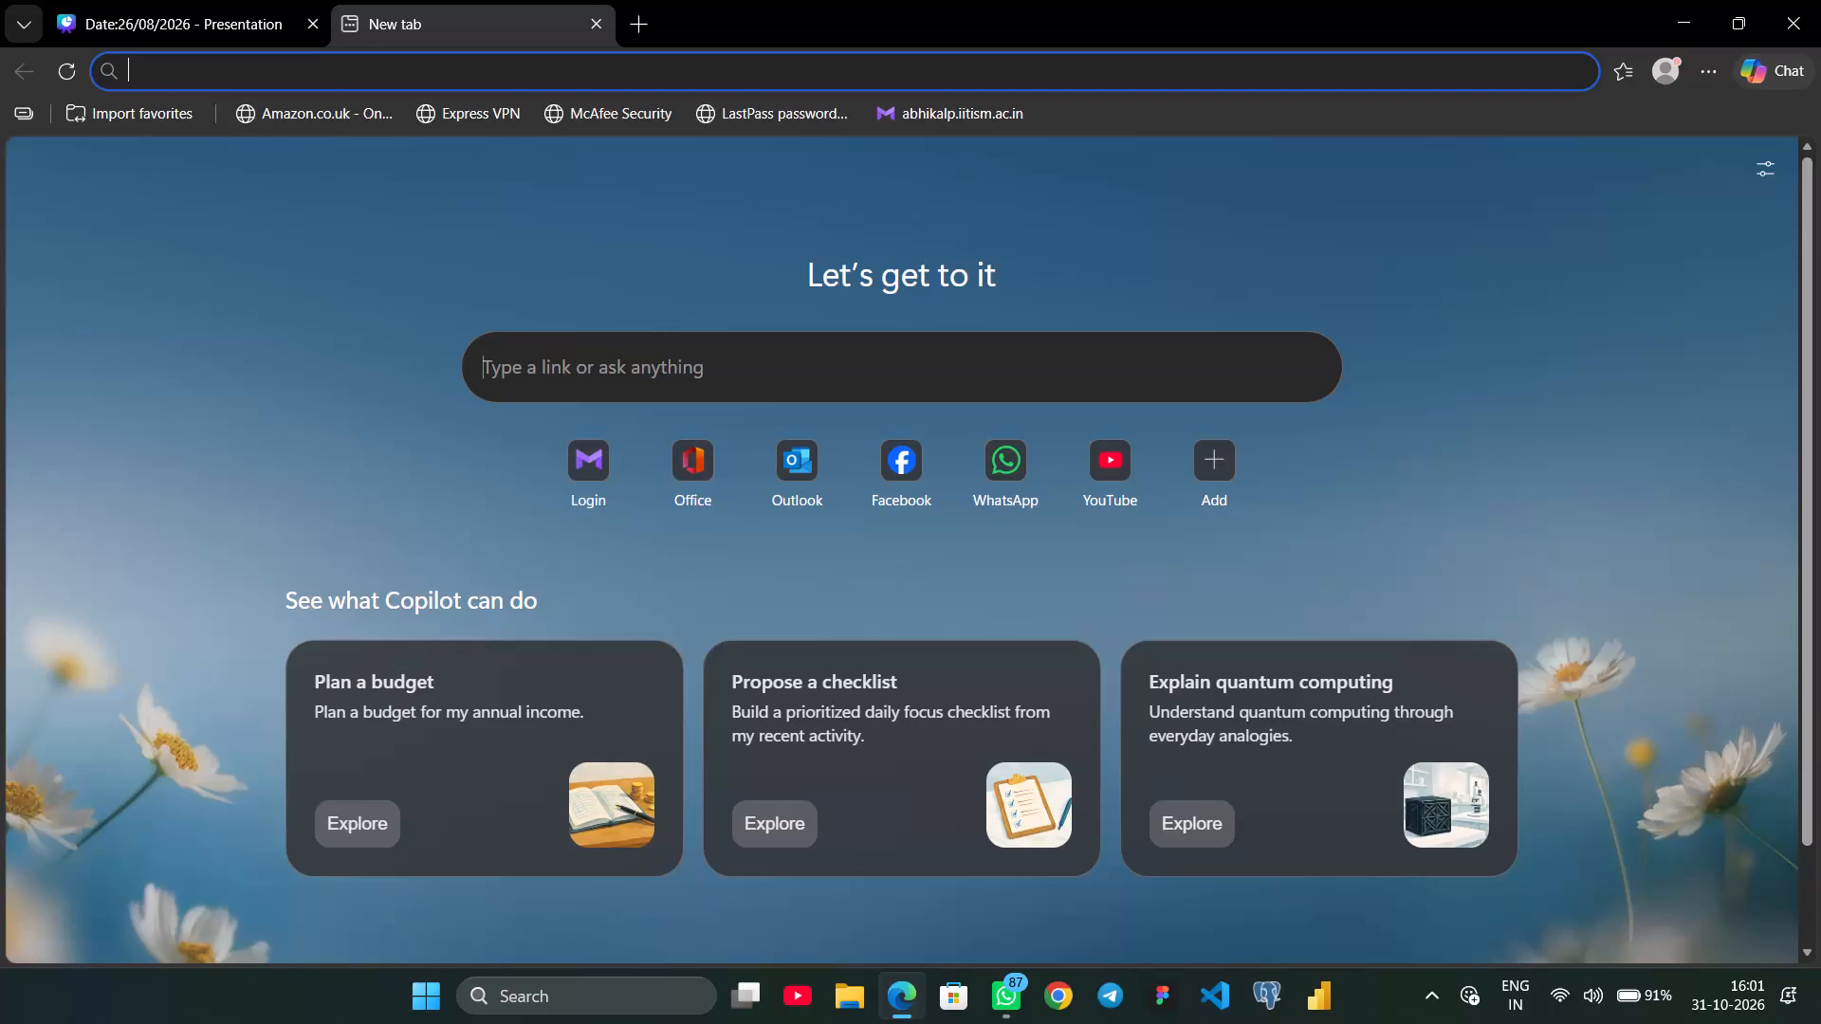
Load the Canva home page in the empty browser tab and return to the Date:26/08/2026 presentation.
text(canva)
key(Return)
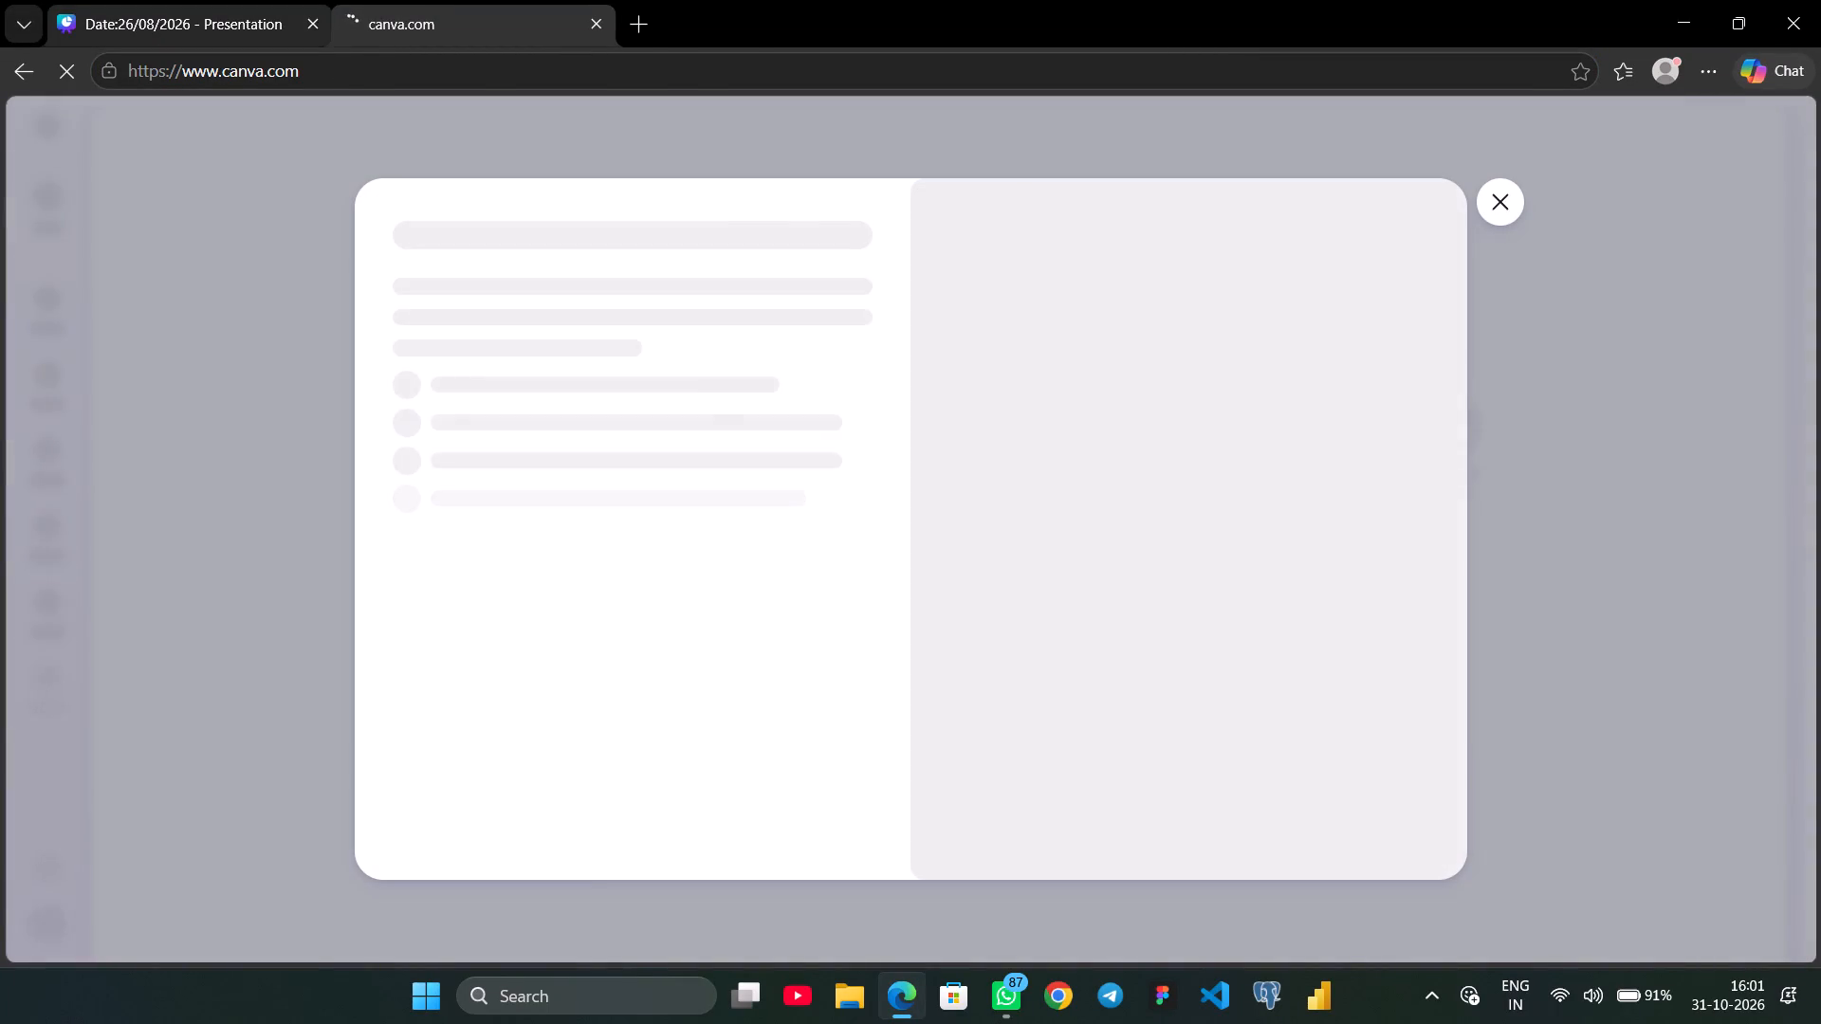
click(205, 9)
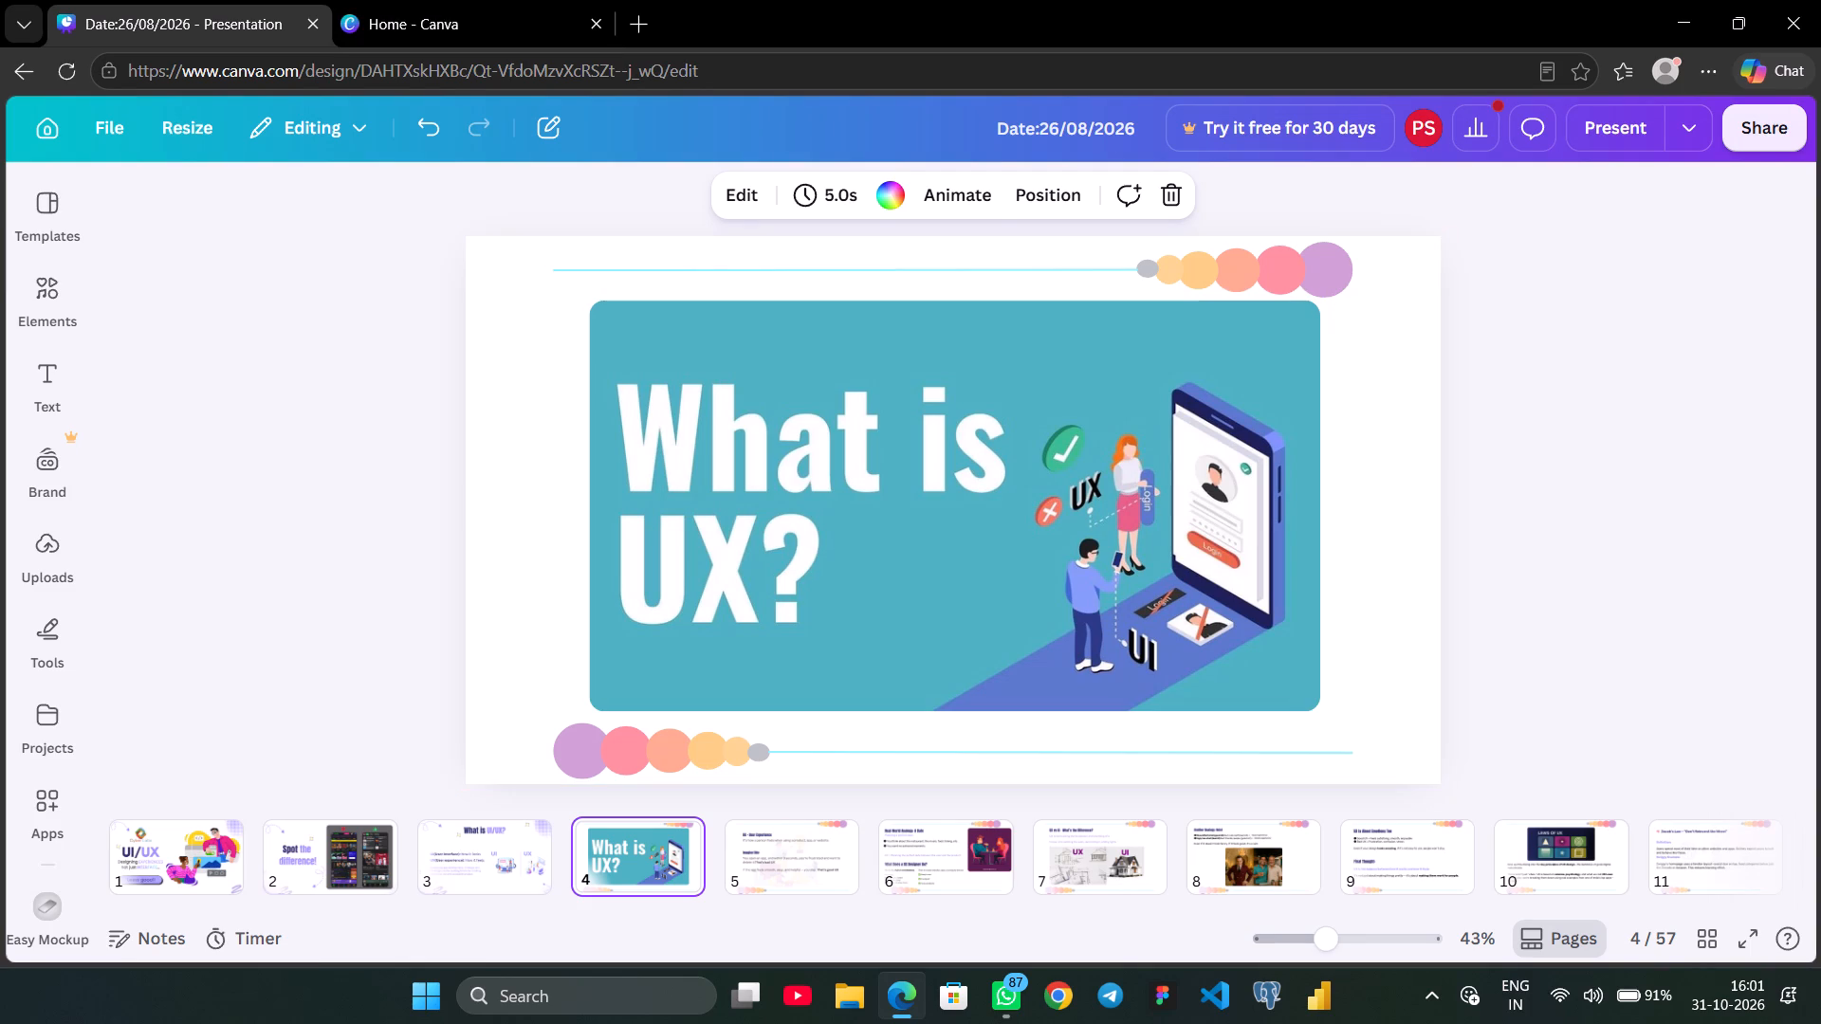
Go to the Canva home page and dismiss the Canva Business free trial offer.
click(502, 18)
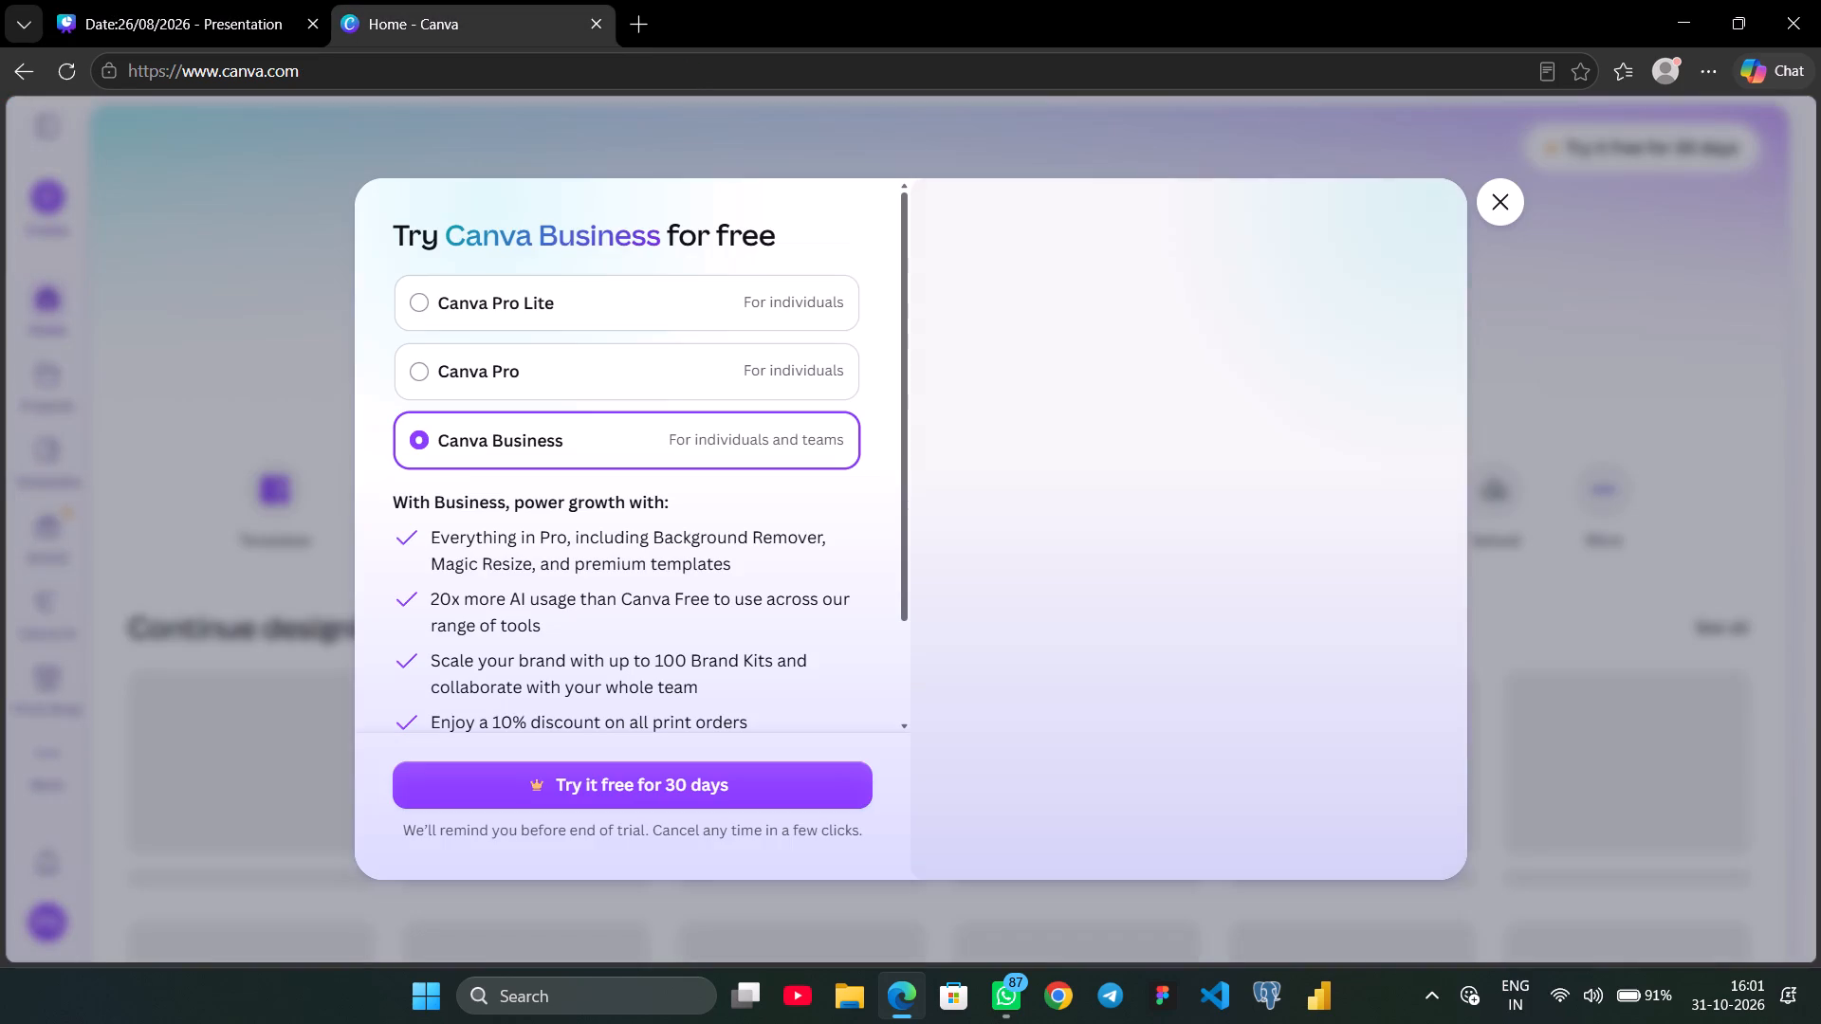
click(1504, 215)
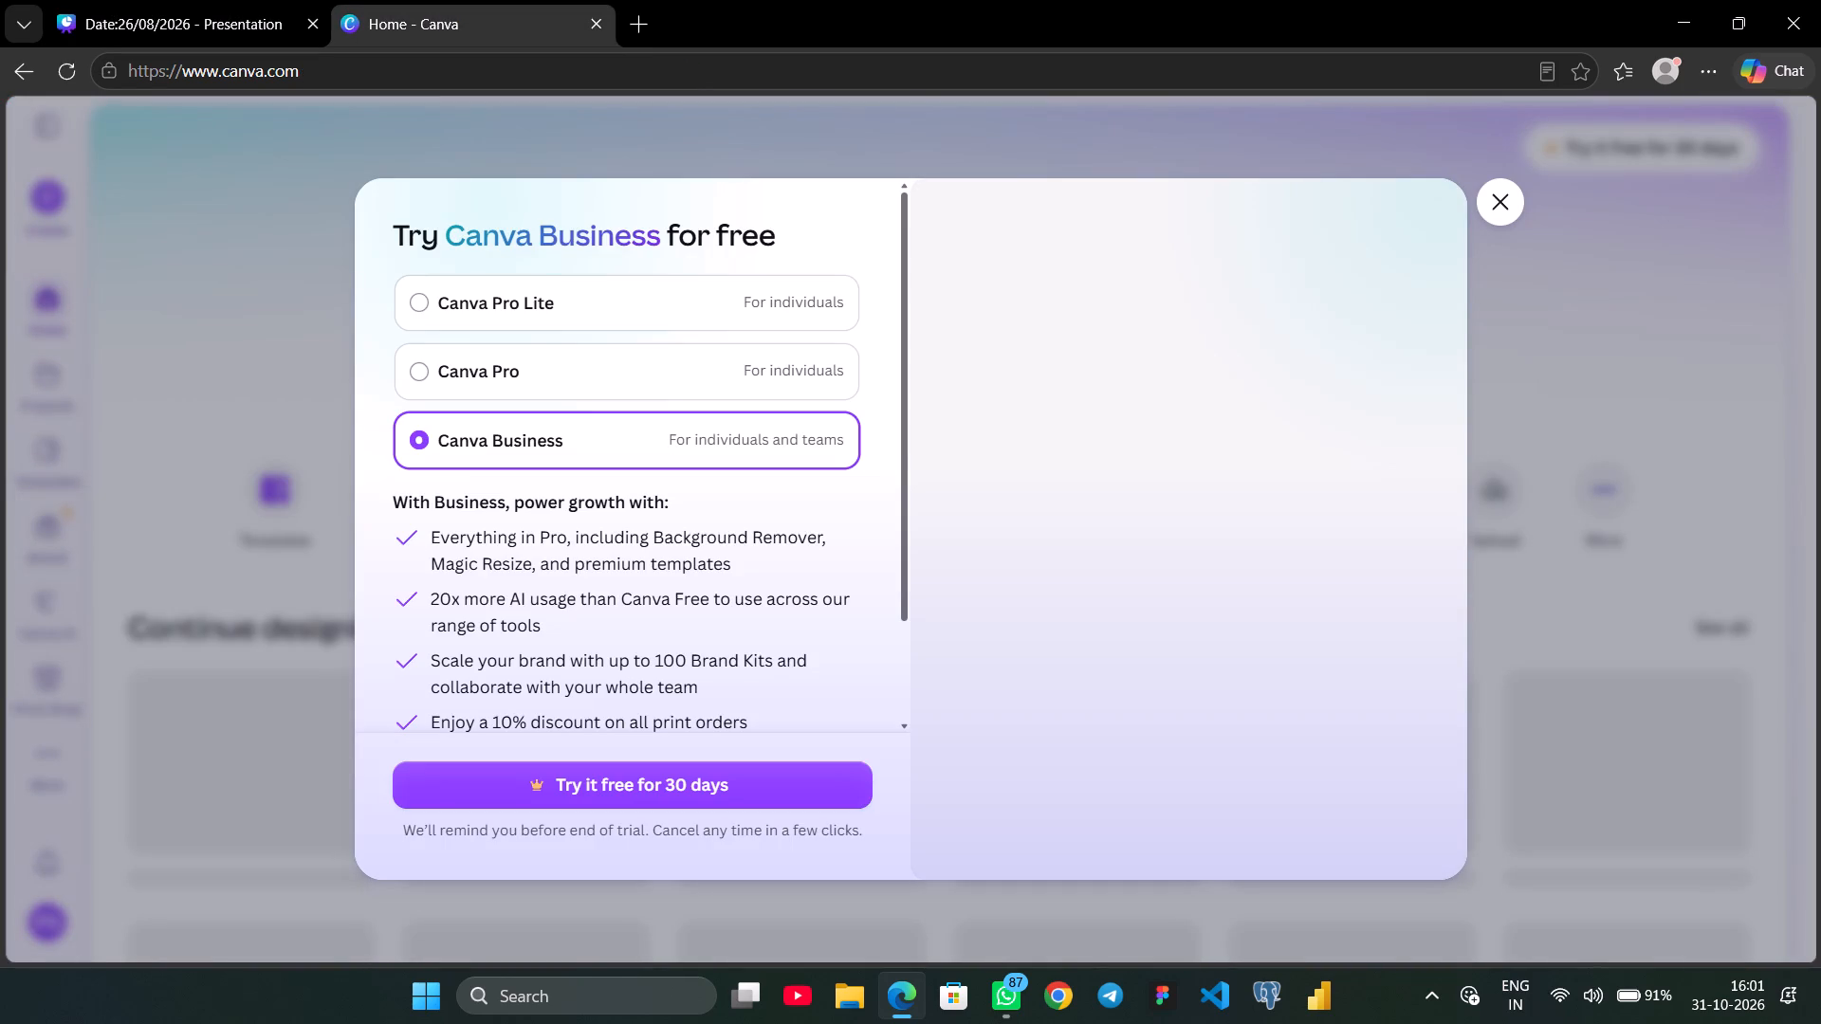
click(1500, 203)
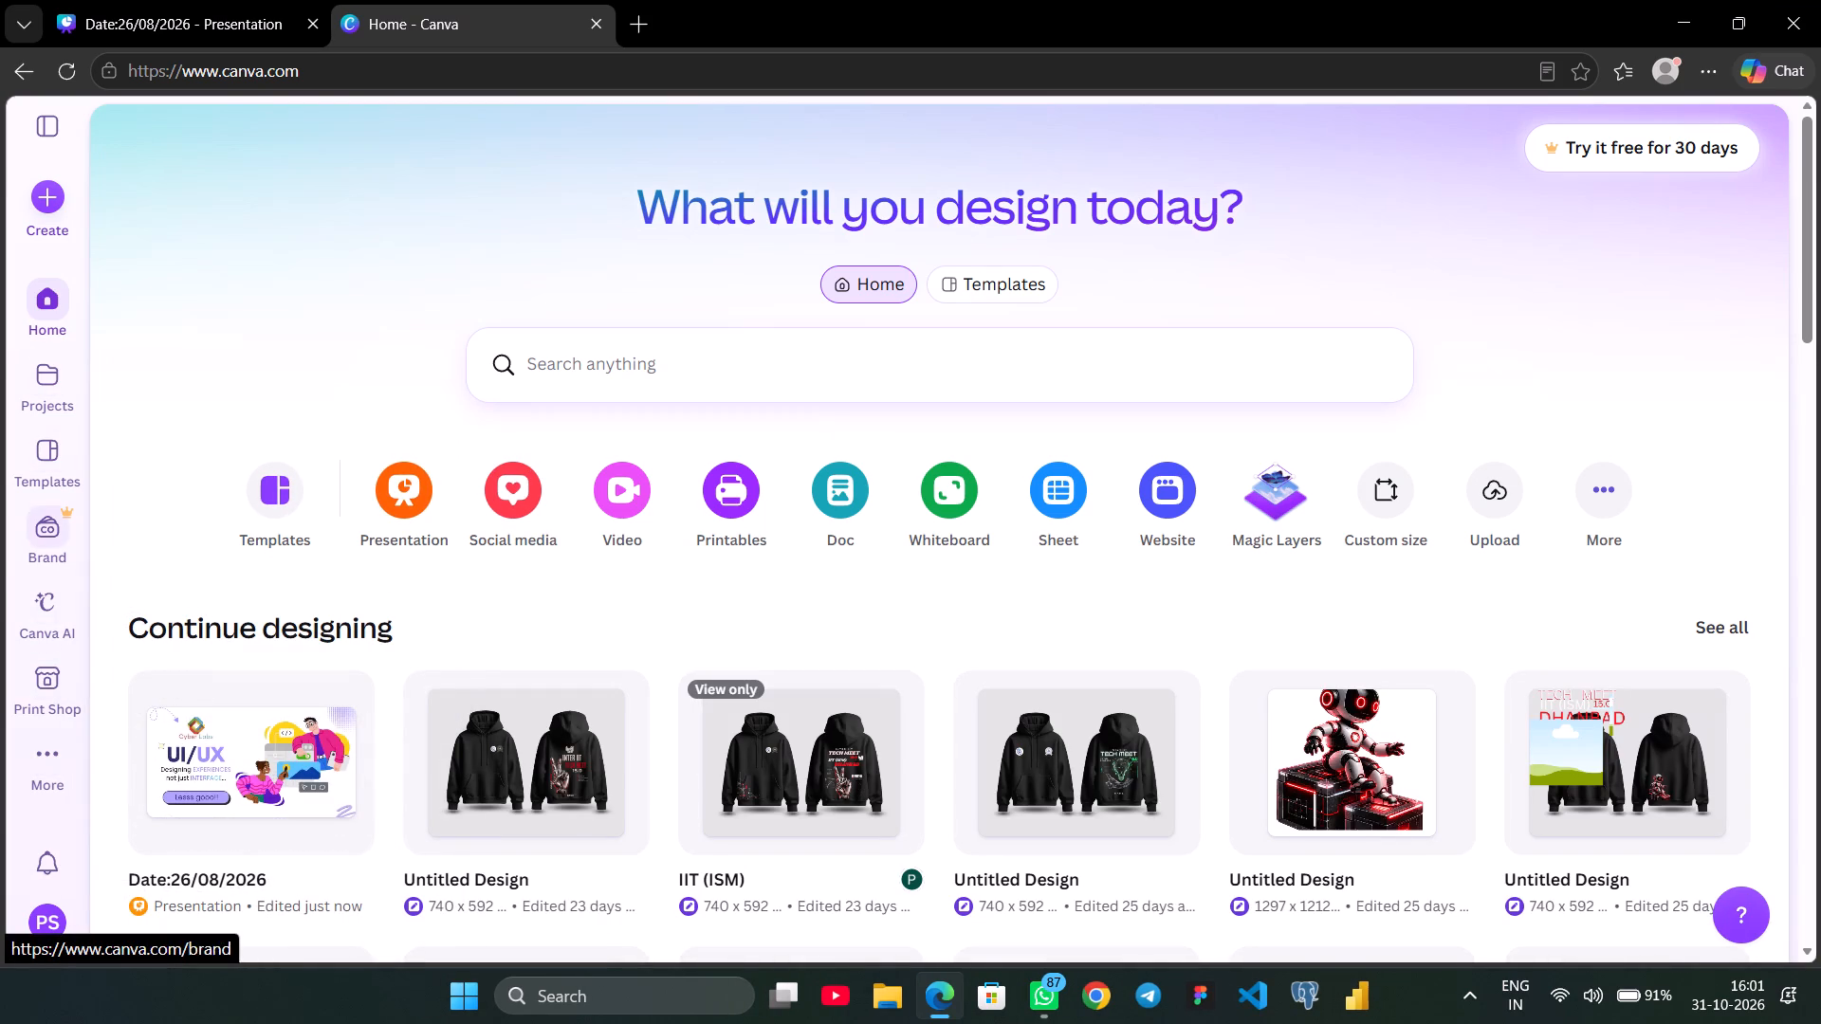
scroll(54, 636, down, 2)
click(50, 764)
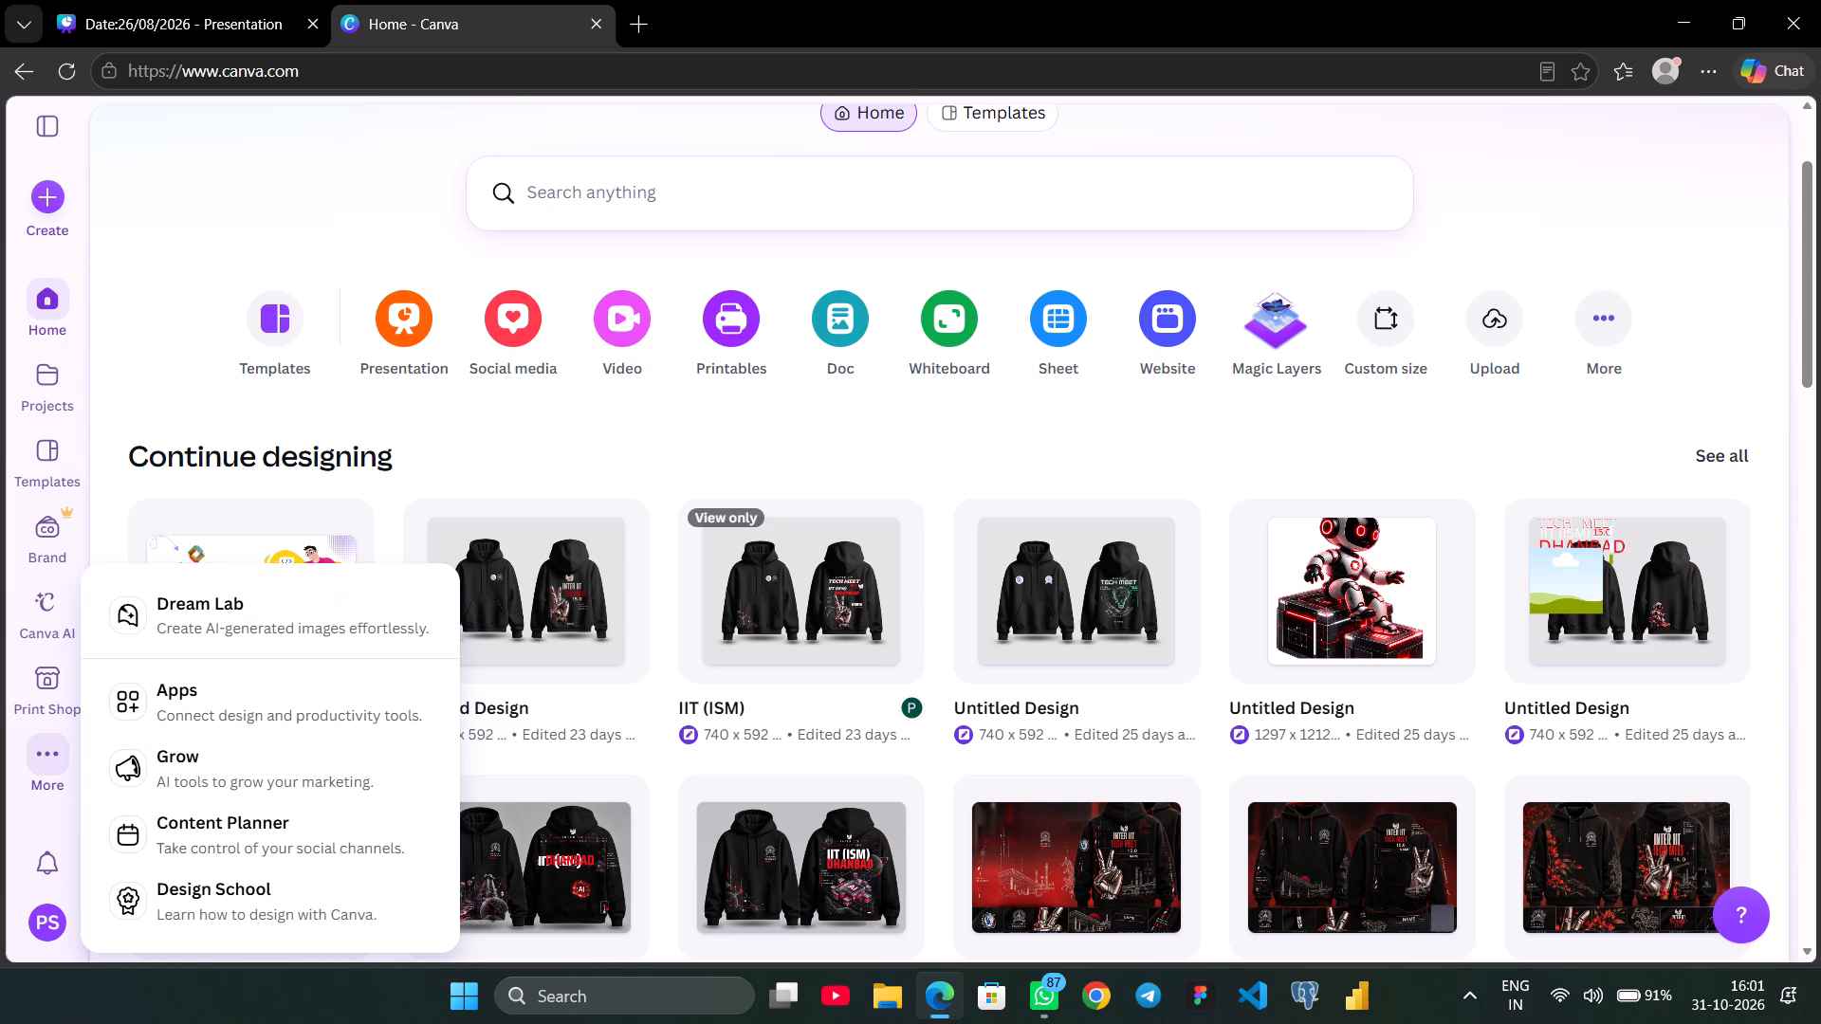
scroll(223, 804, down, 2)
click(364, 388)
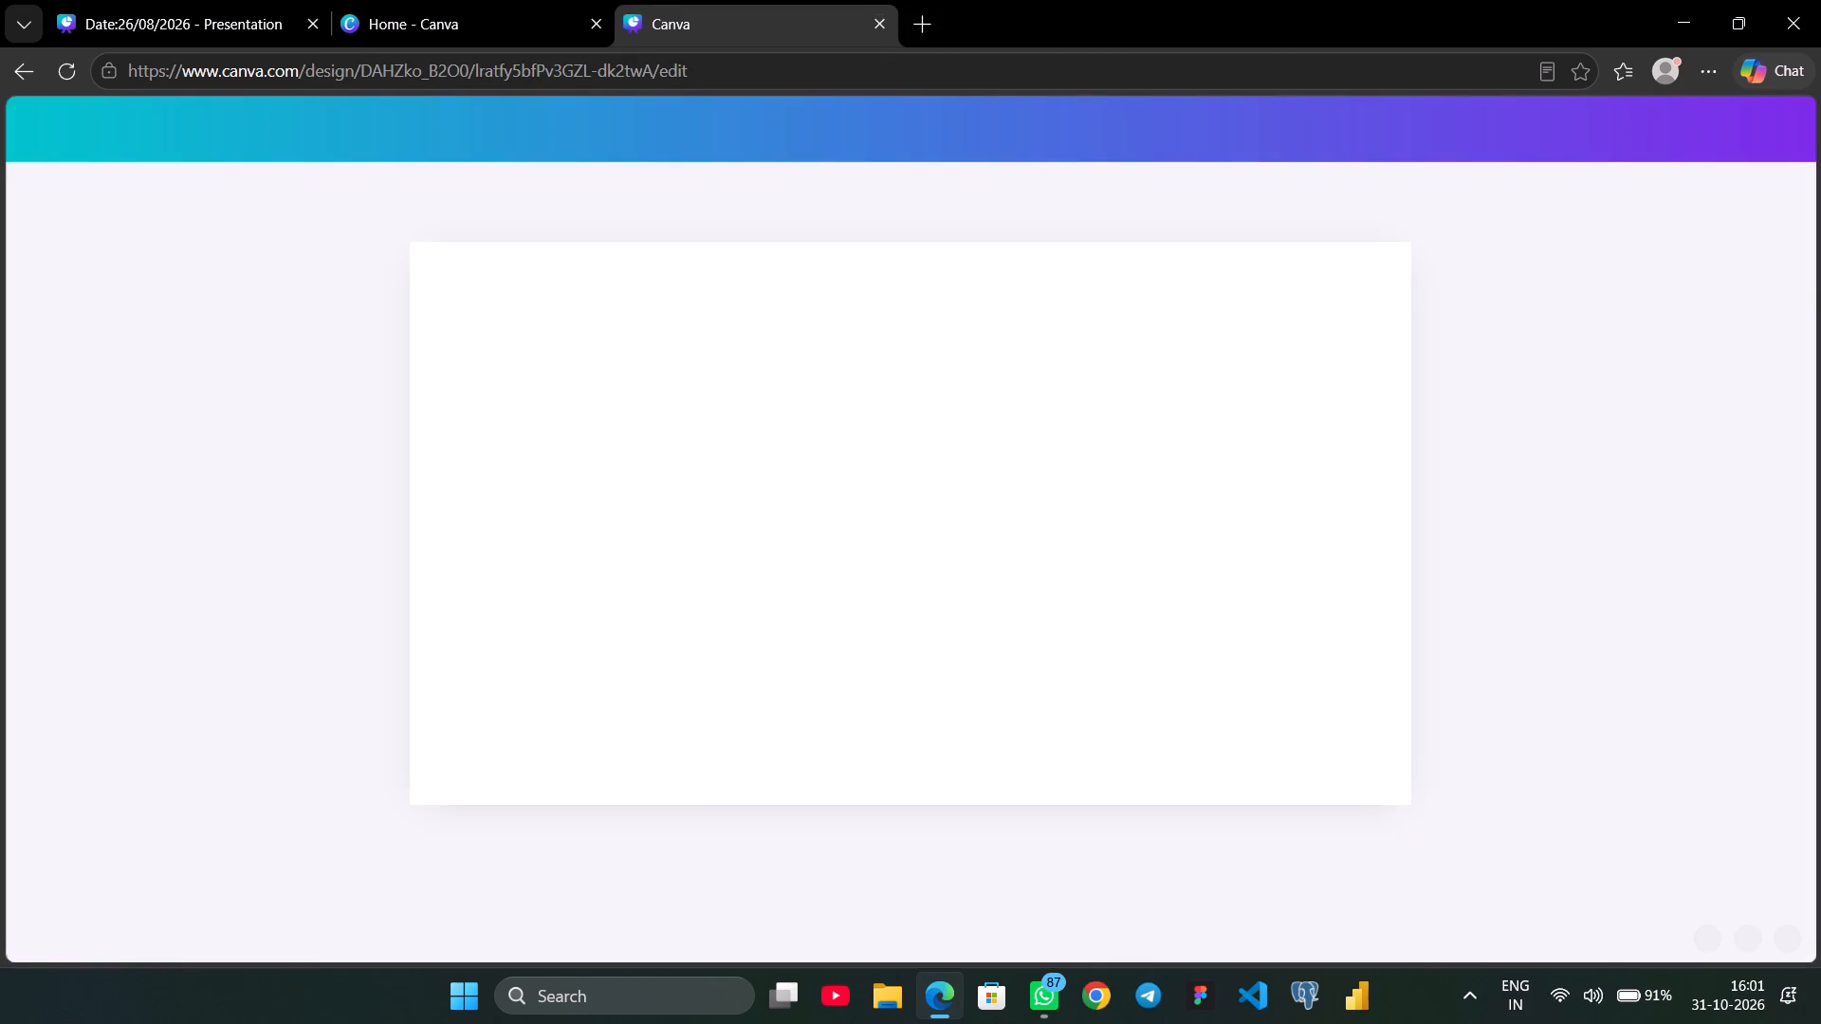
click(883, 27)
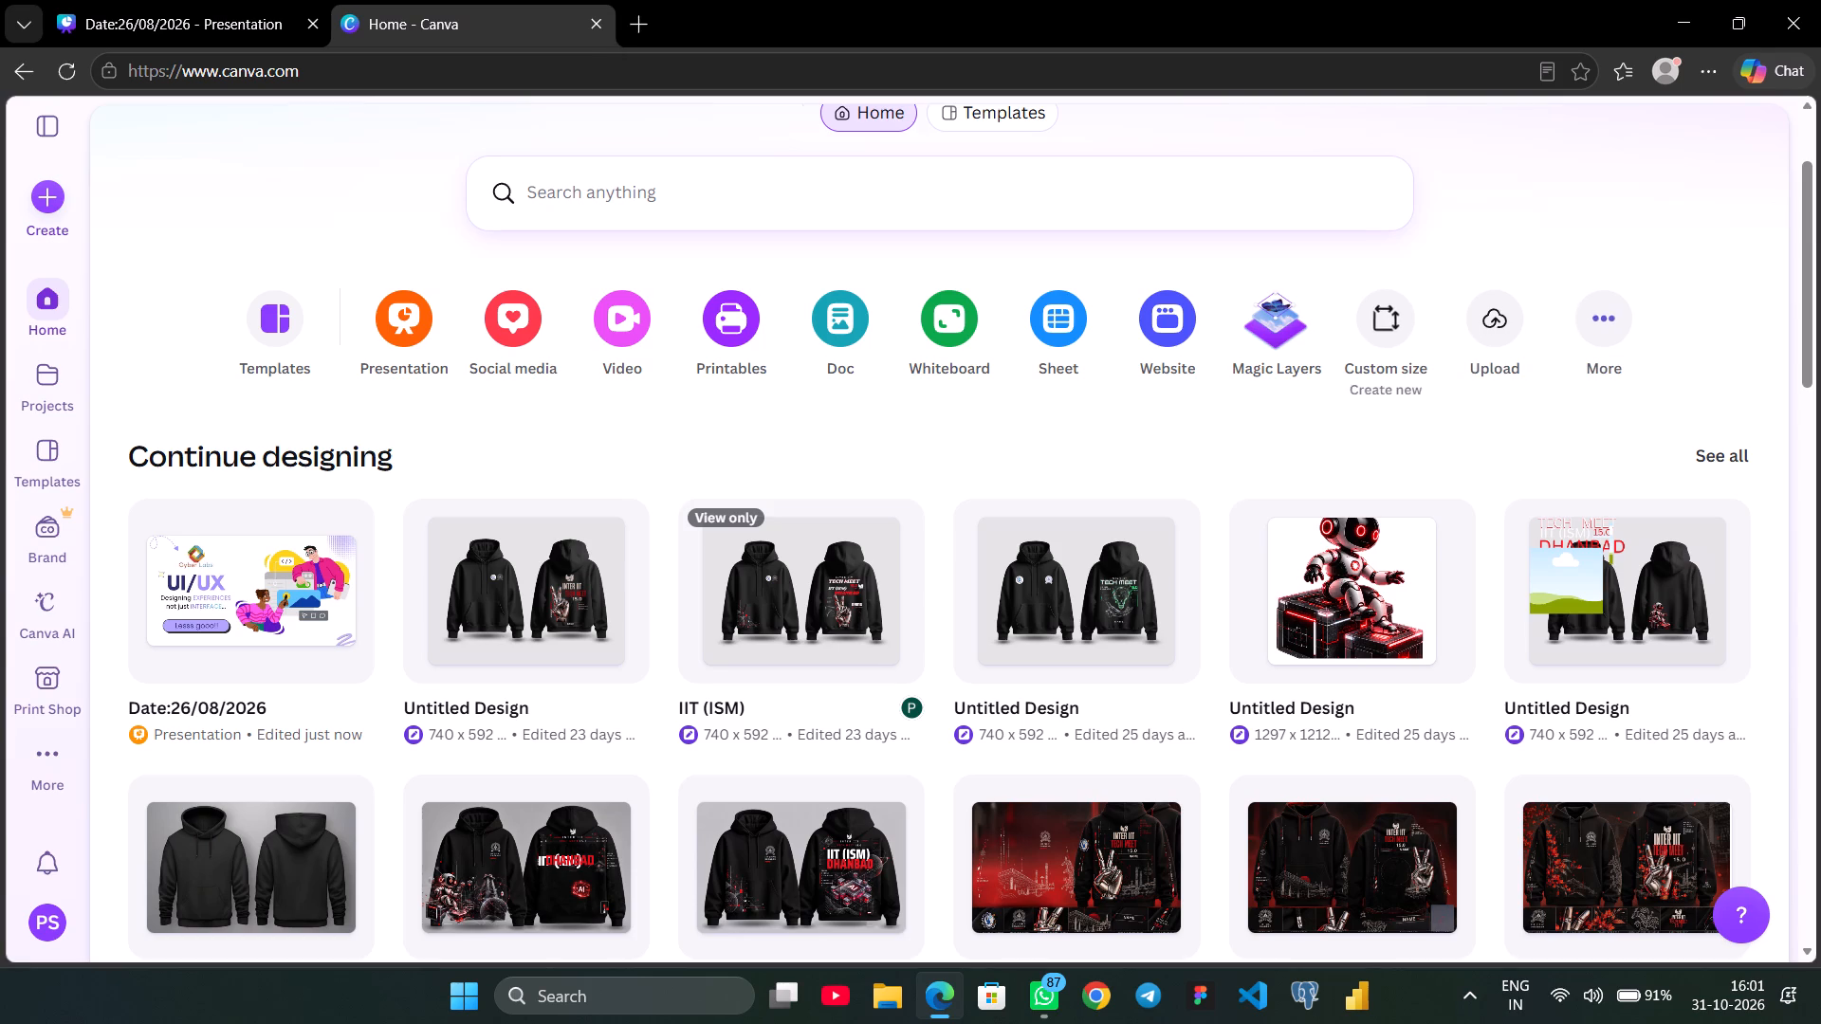
Open the upload option for creating a design from existing files.
click(1488, 322)
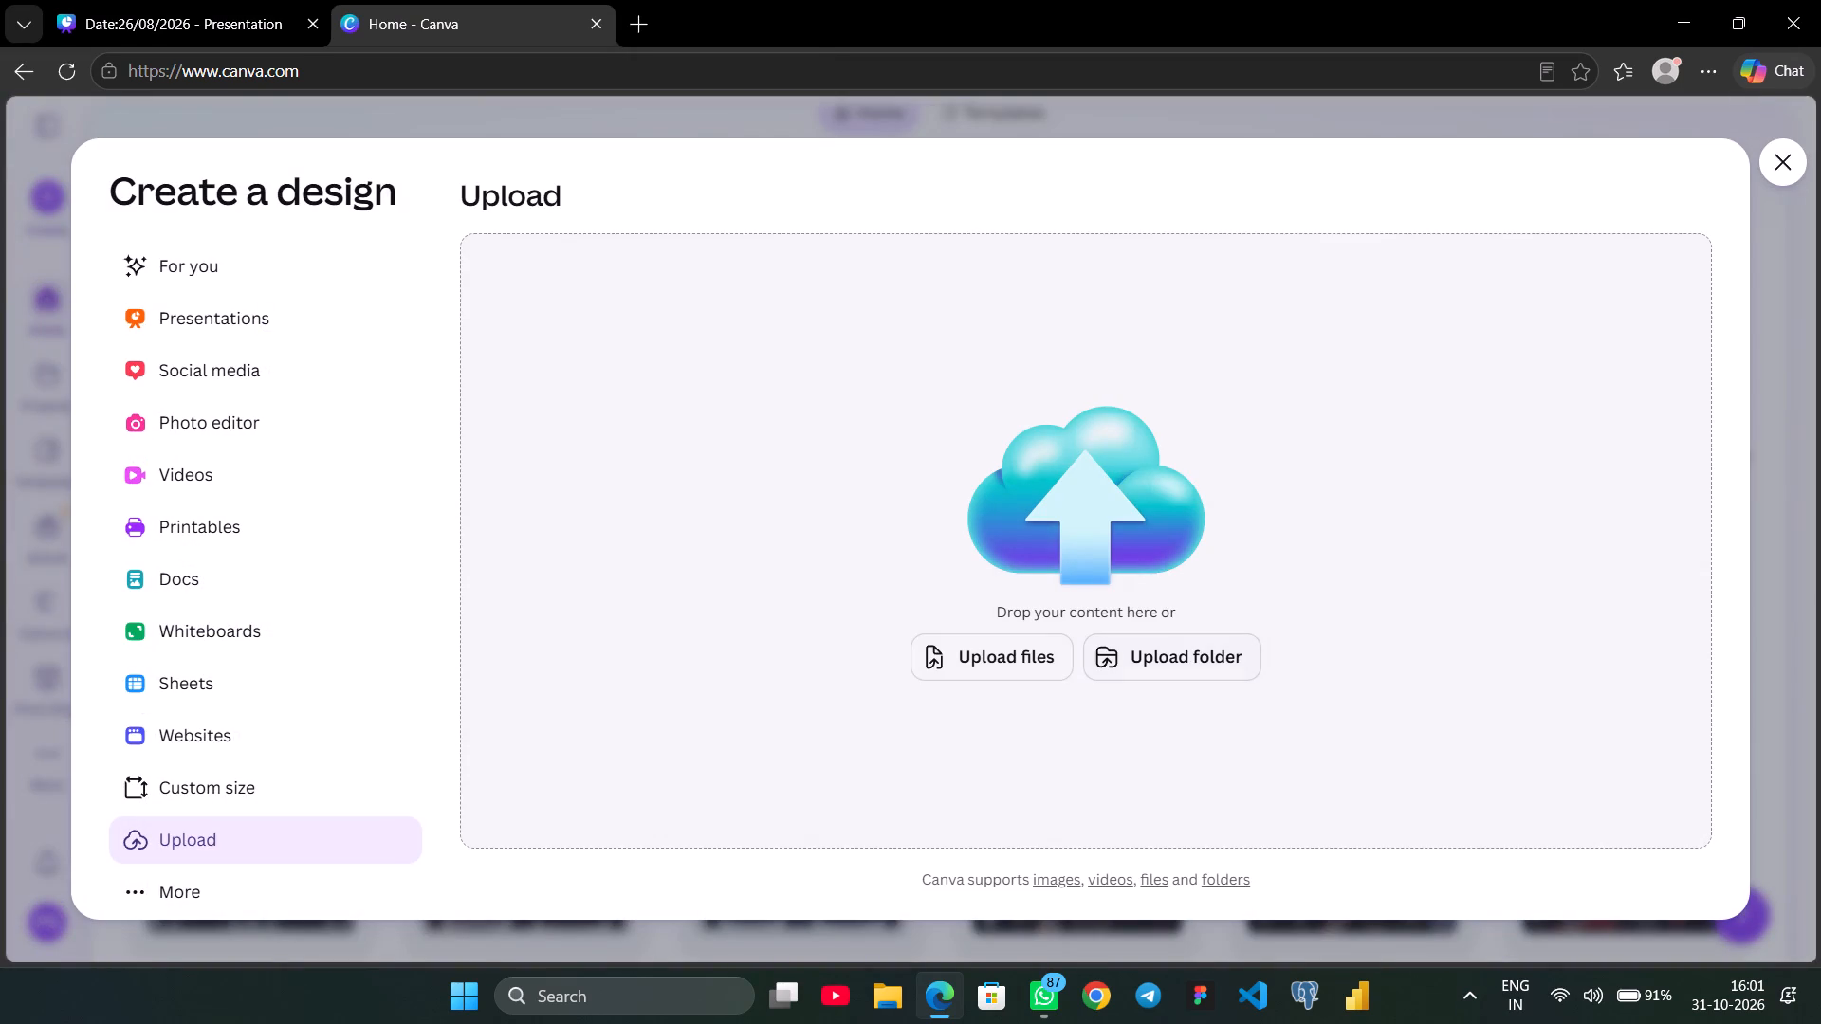
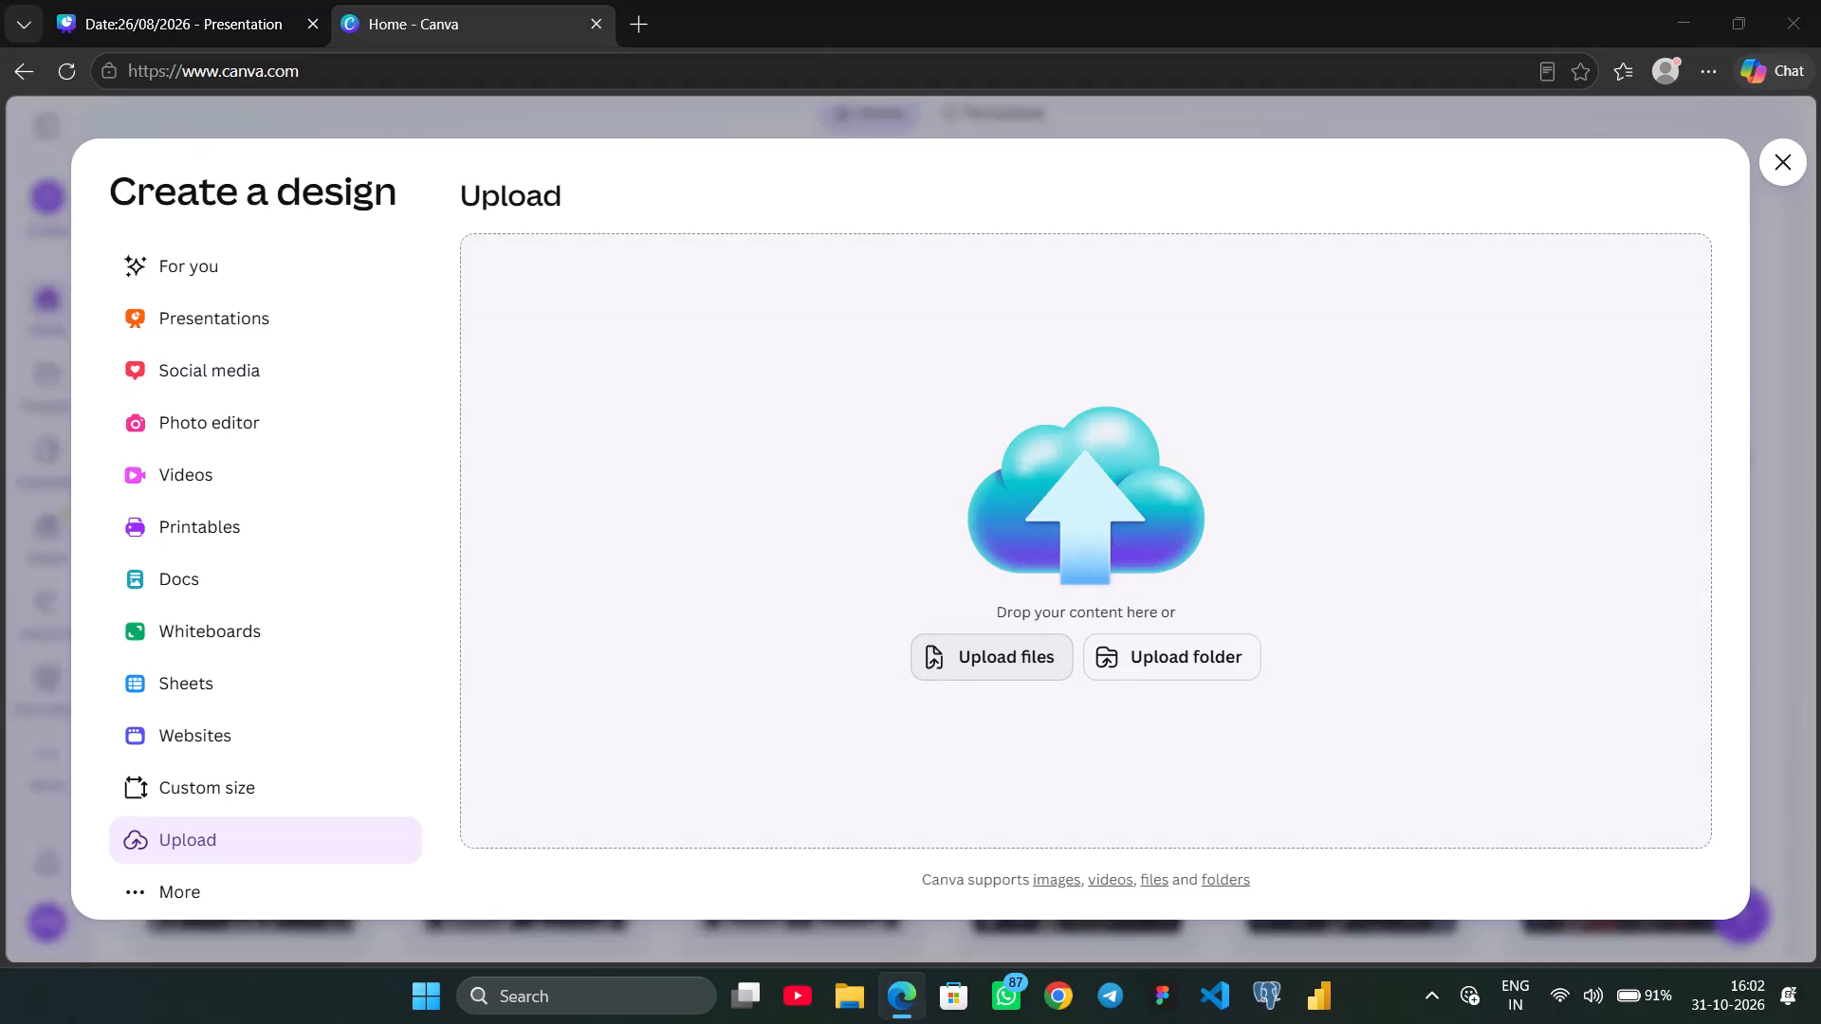
Upload the three PDFs UI_UX Design, UI_UX Design (1) and UI_UX Design (2) from the Downloads folder.
scroll(401, 272, down, 1)
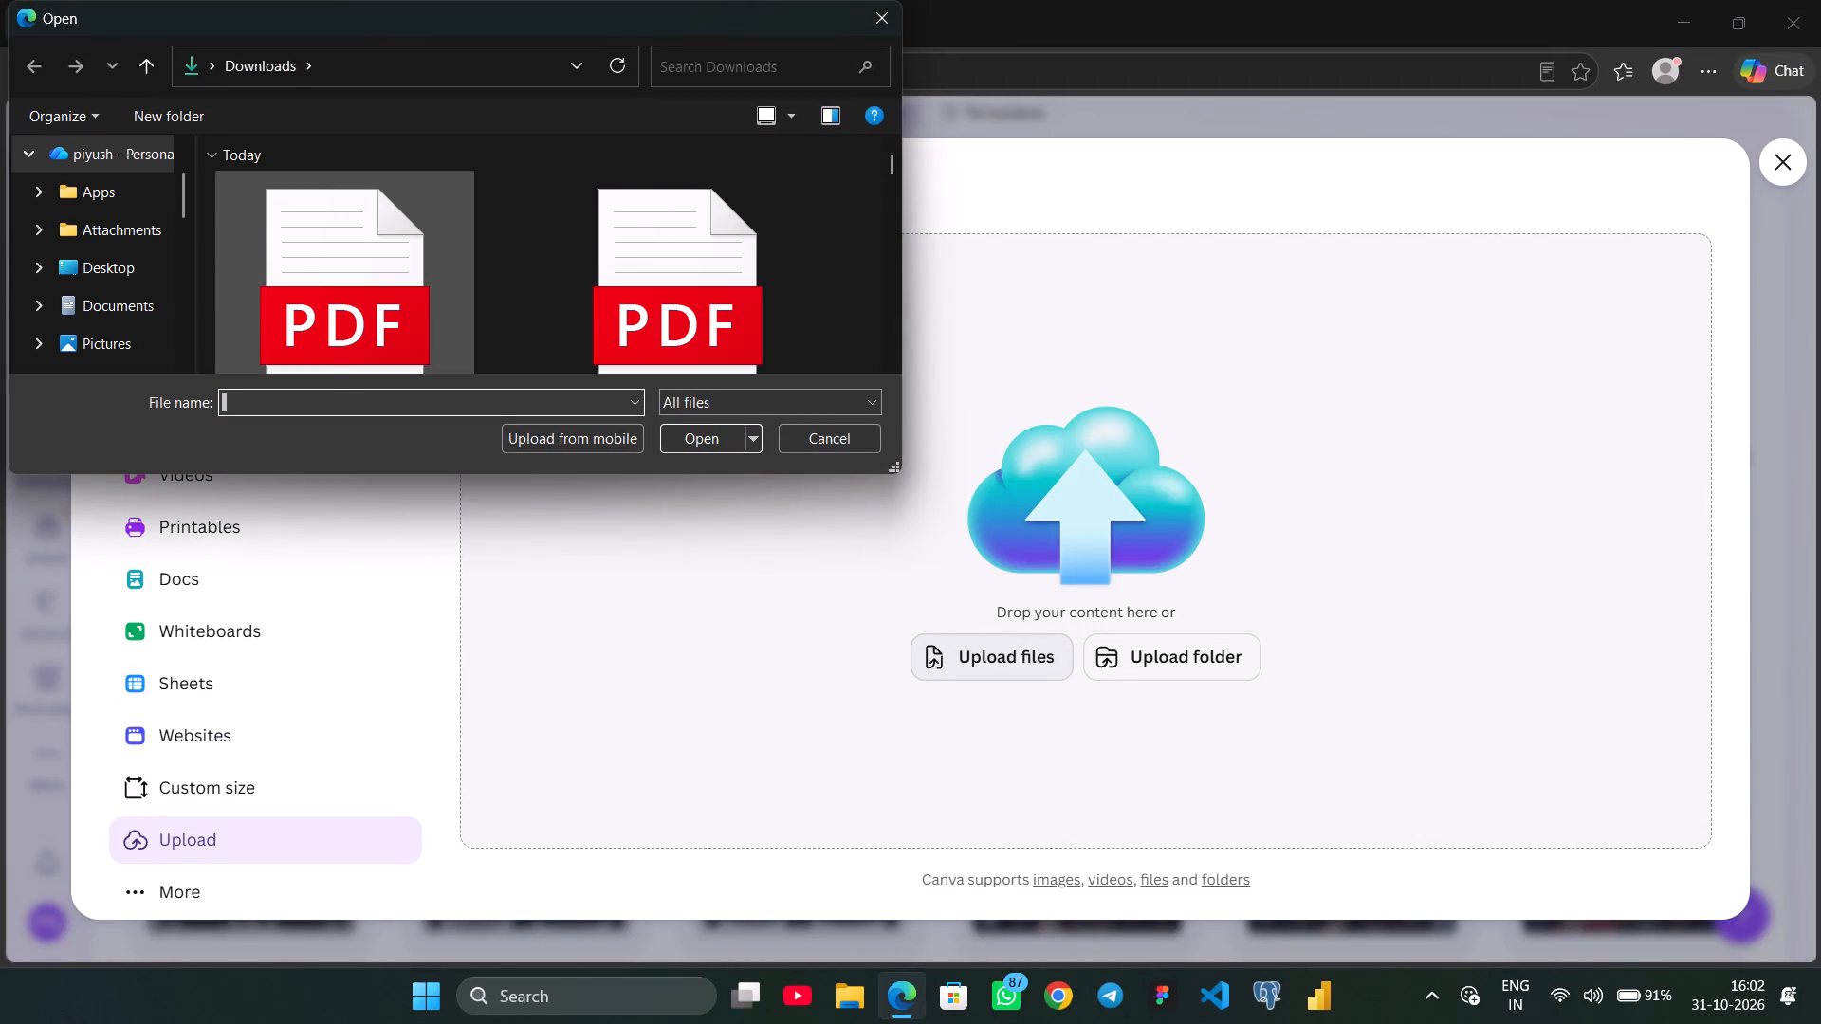
scroll(401, 272, down, 2)
click(401, 206)
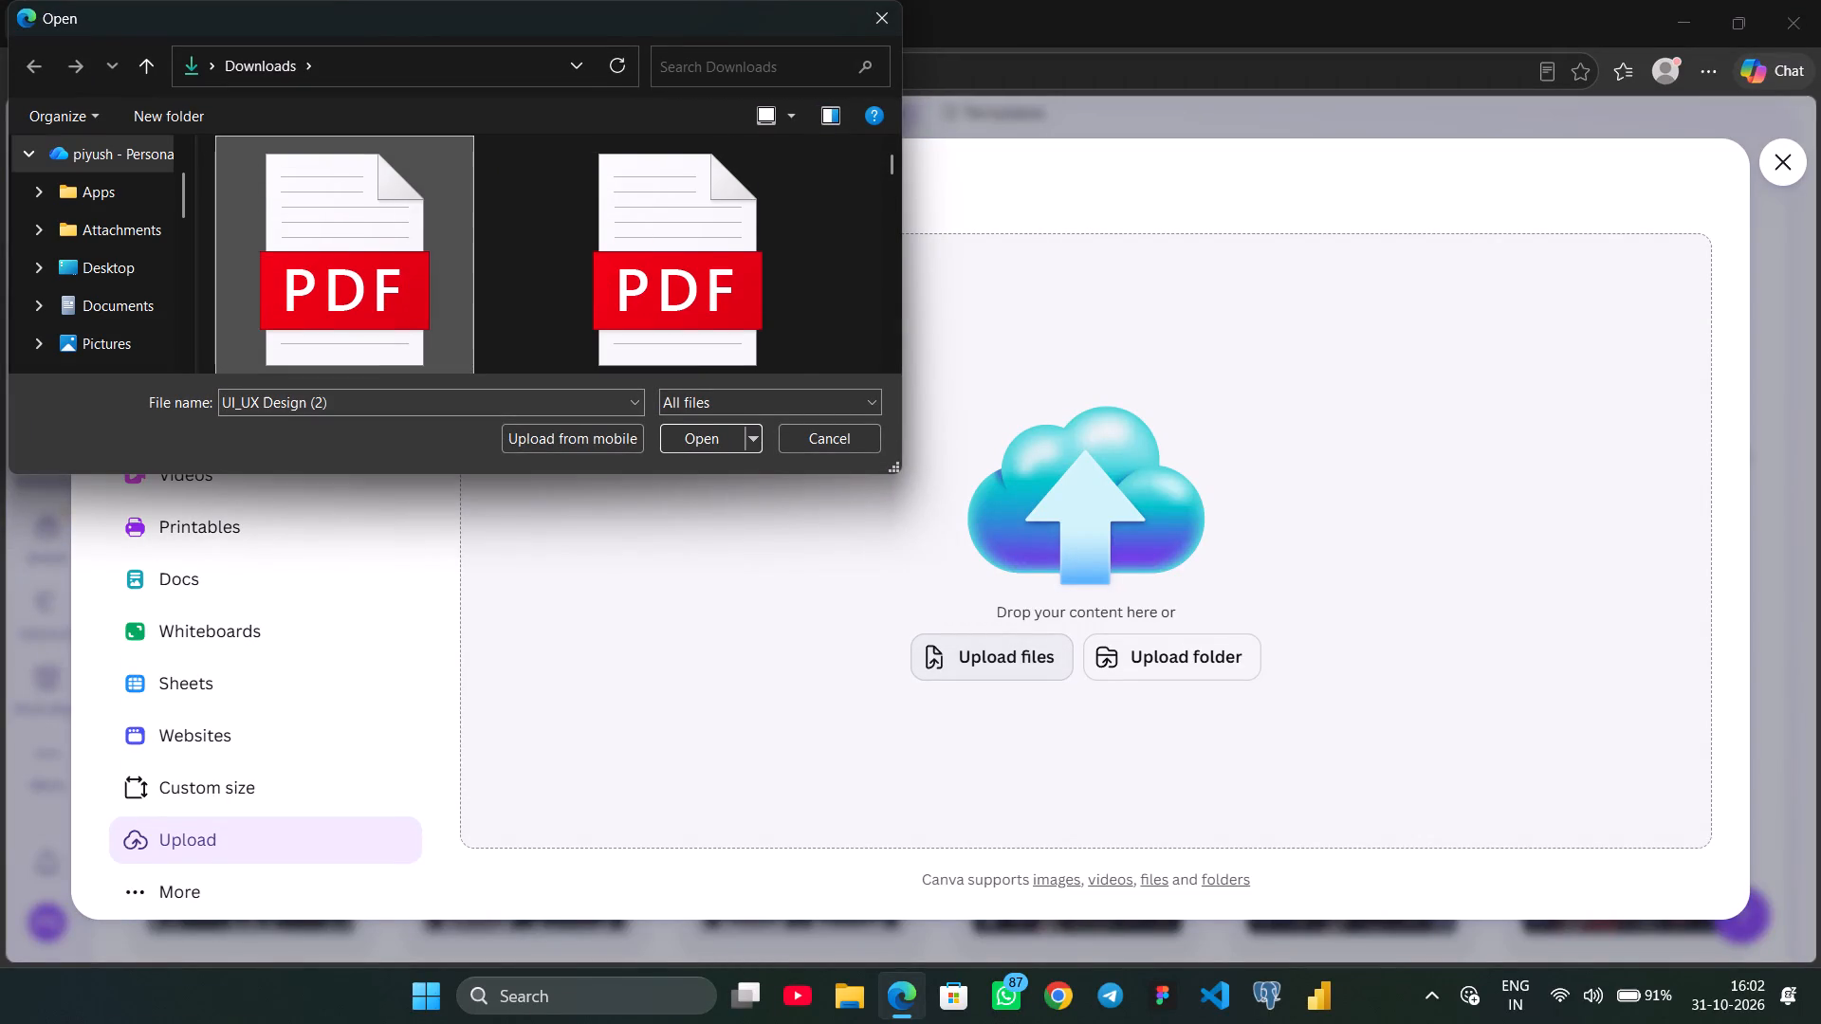
shift+click(646, 239)
scroll(646, 239, down, 1)
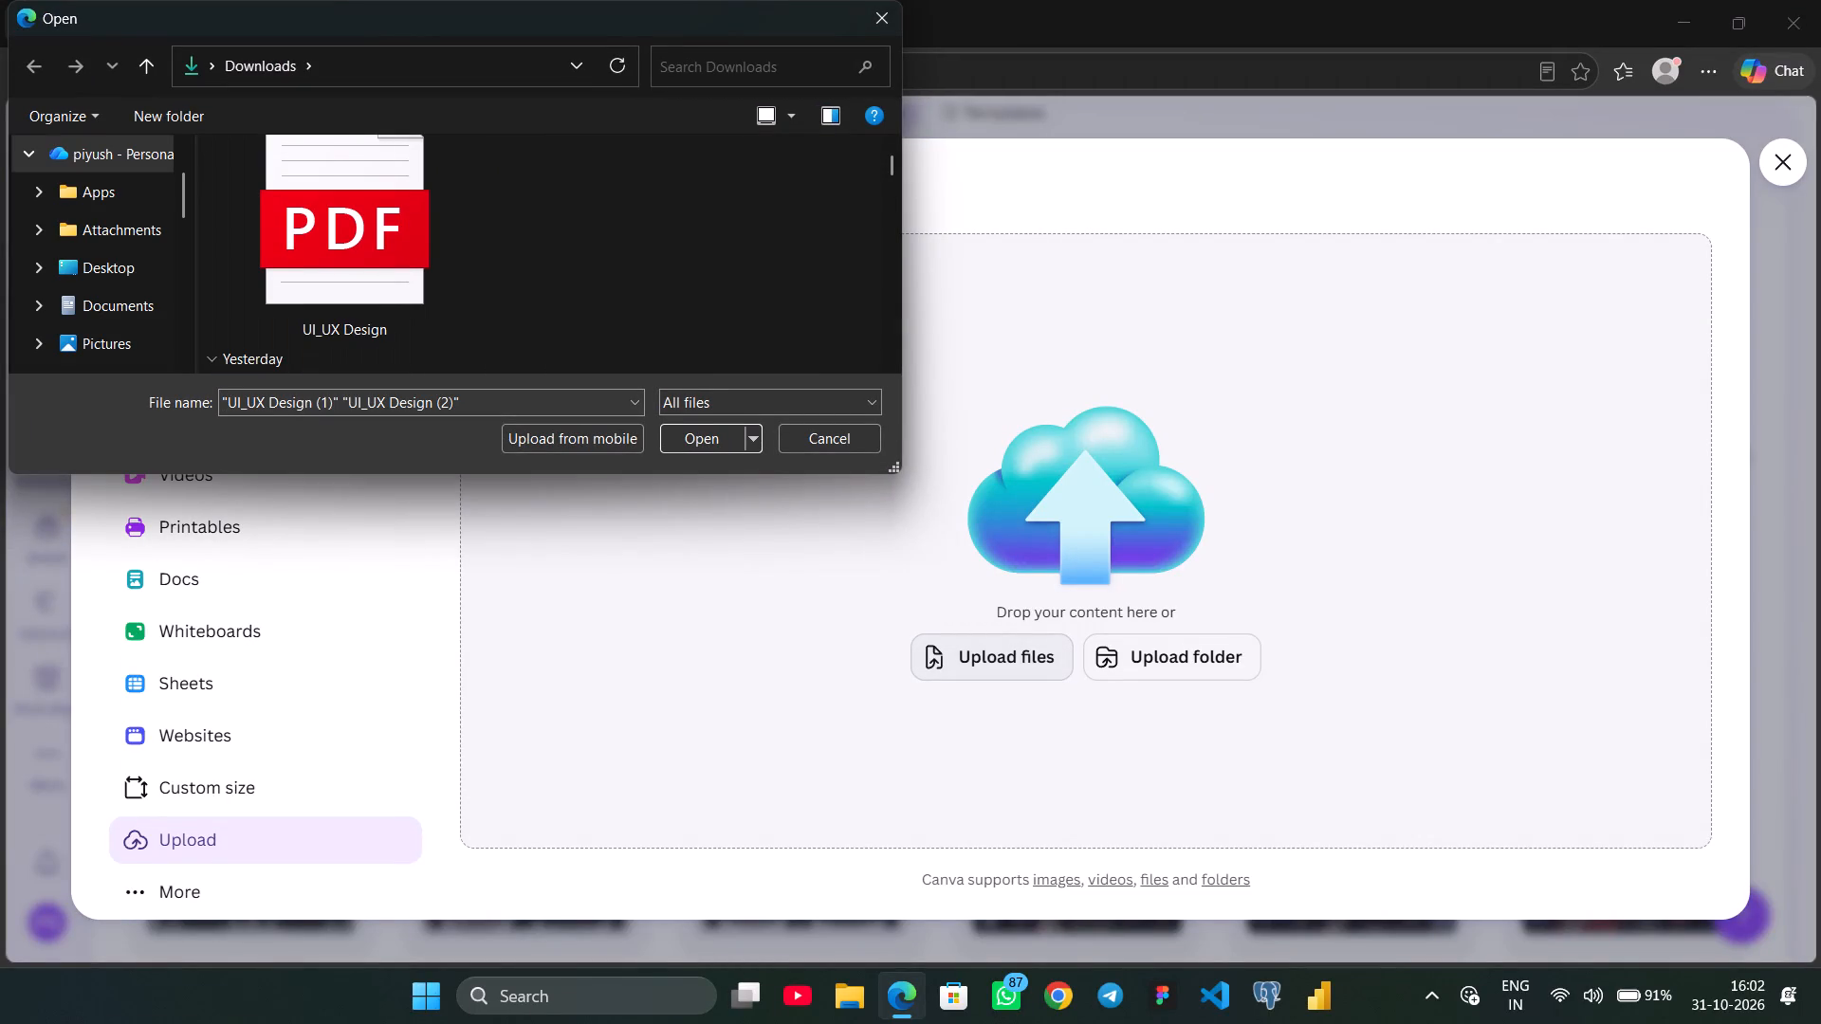
scroll(646, 239, down, 1)
scroll(374, 247, up, 1)
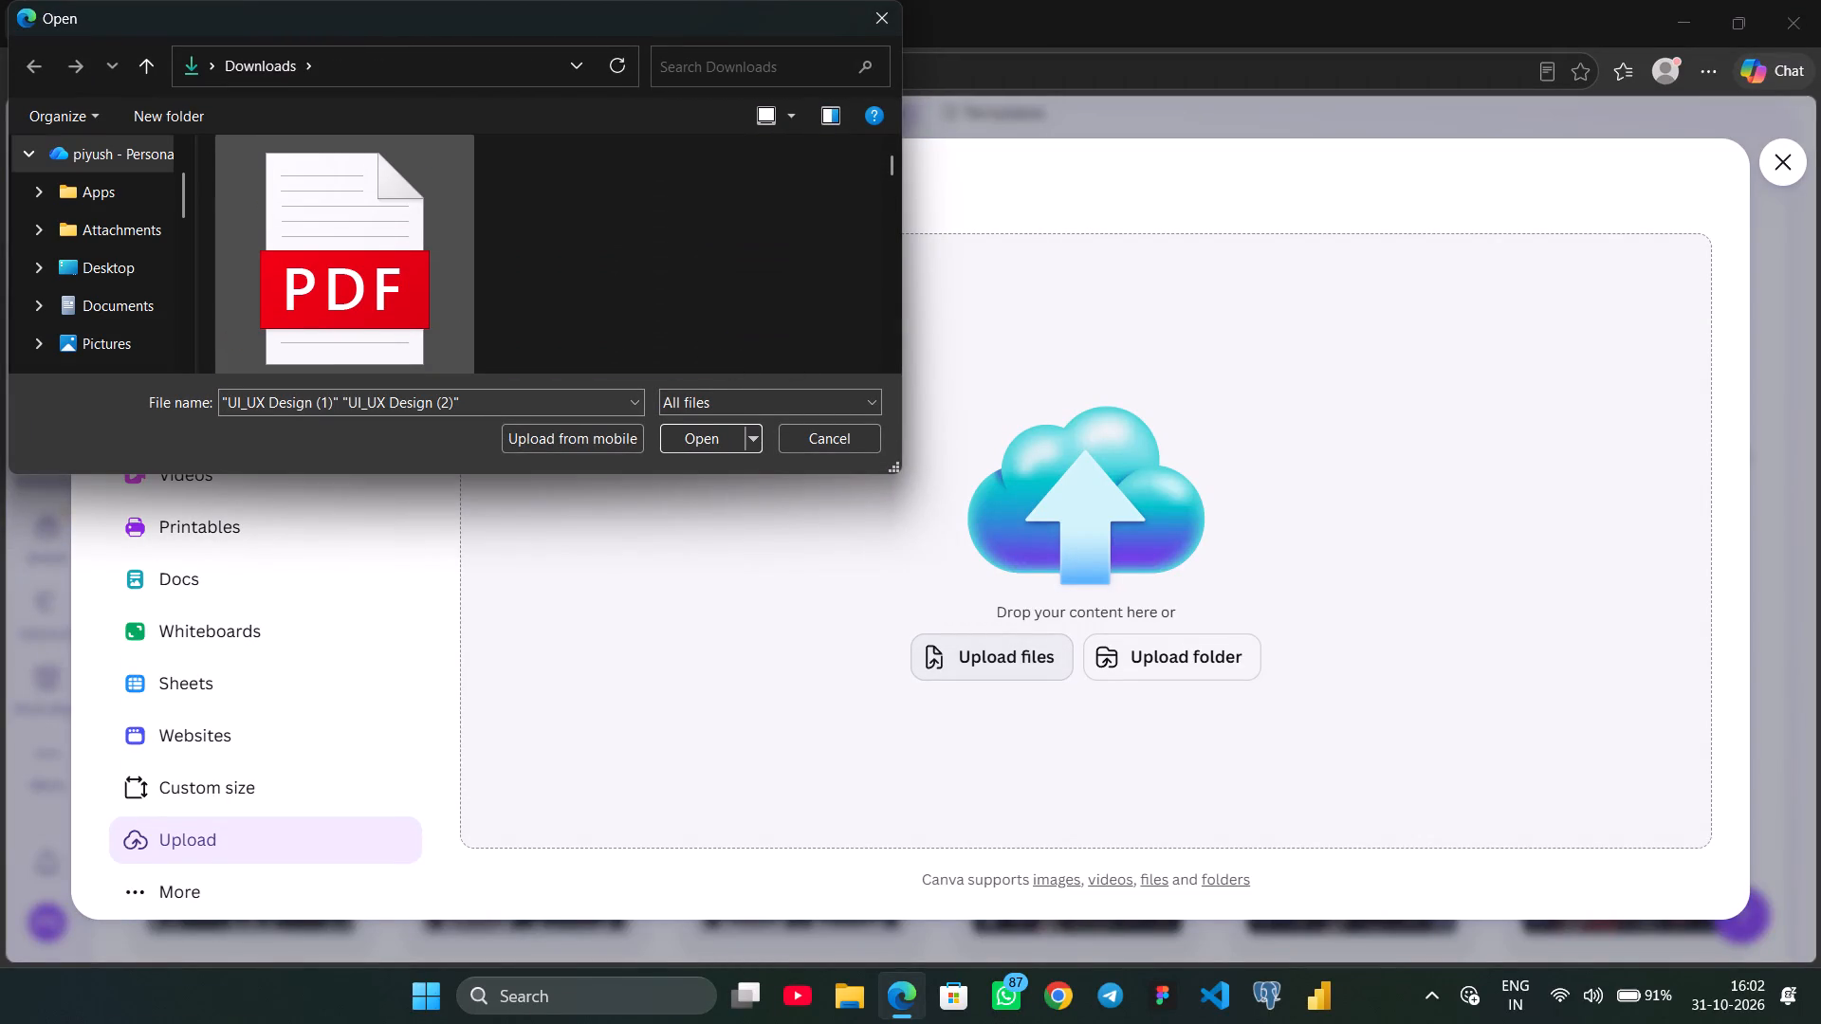
shift+click(369, 256)
click(694, 448)
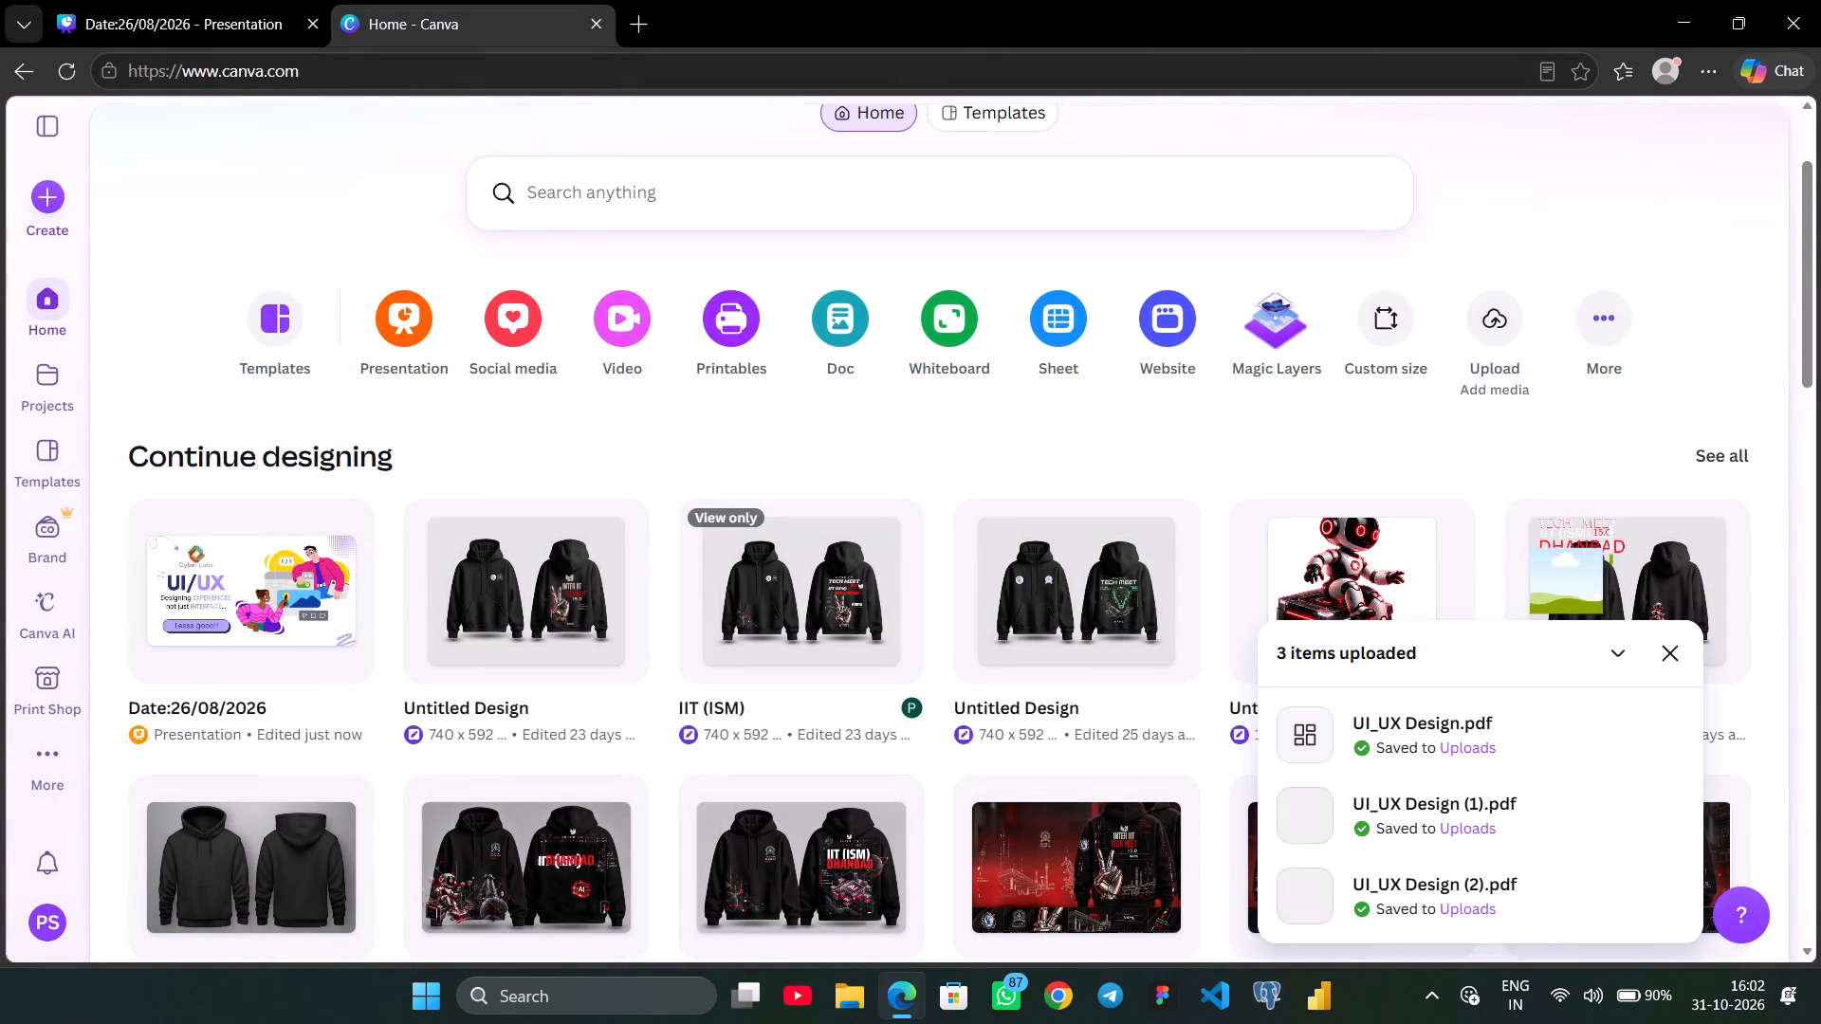
Open the uploaded UI_UX Design.pdf, UI_UX Design (1).pdf and UI_UX Design (2).pdf as designs in separate browser tabs.
click(1388, 725)
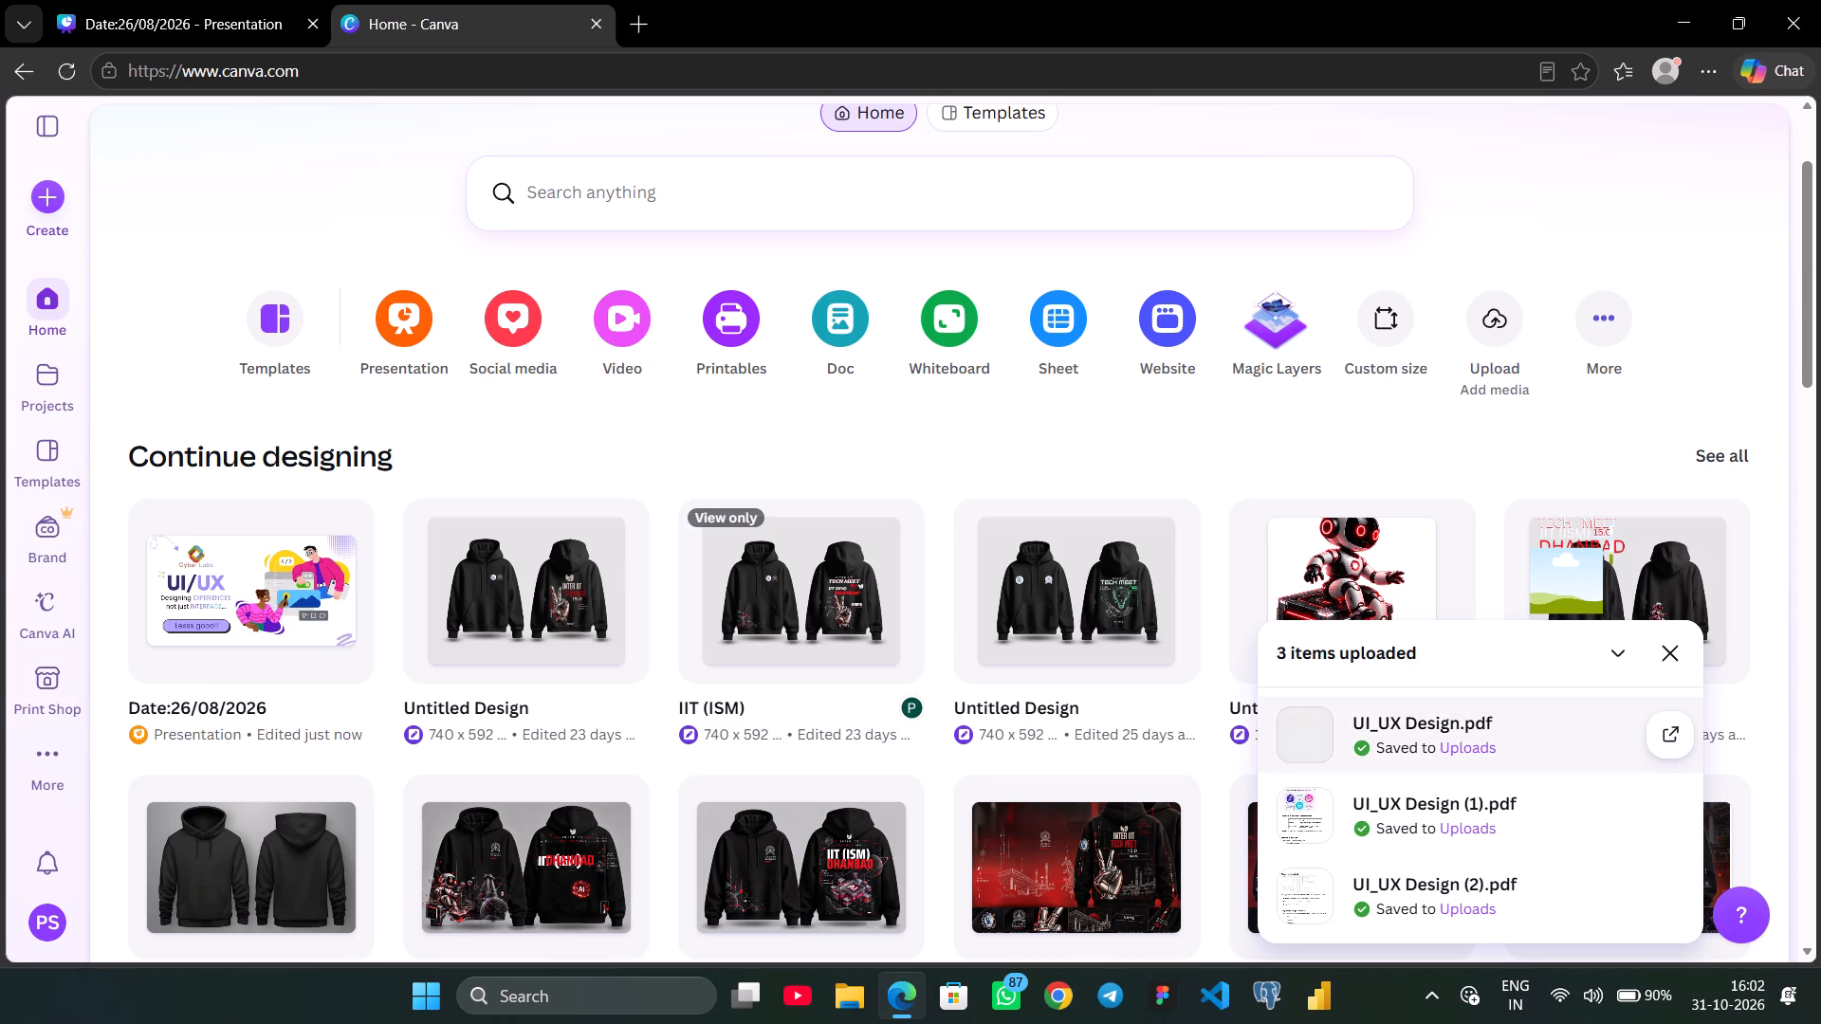
click(1665, 731)
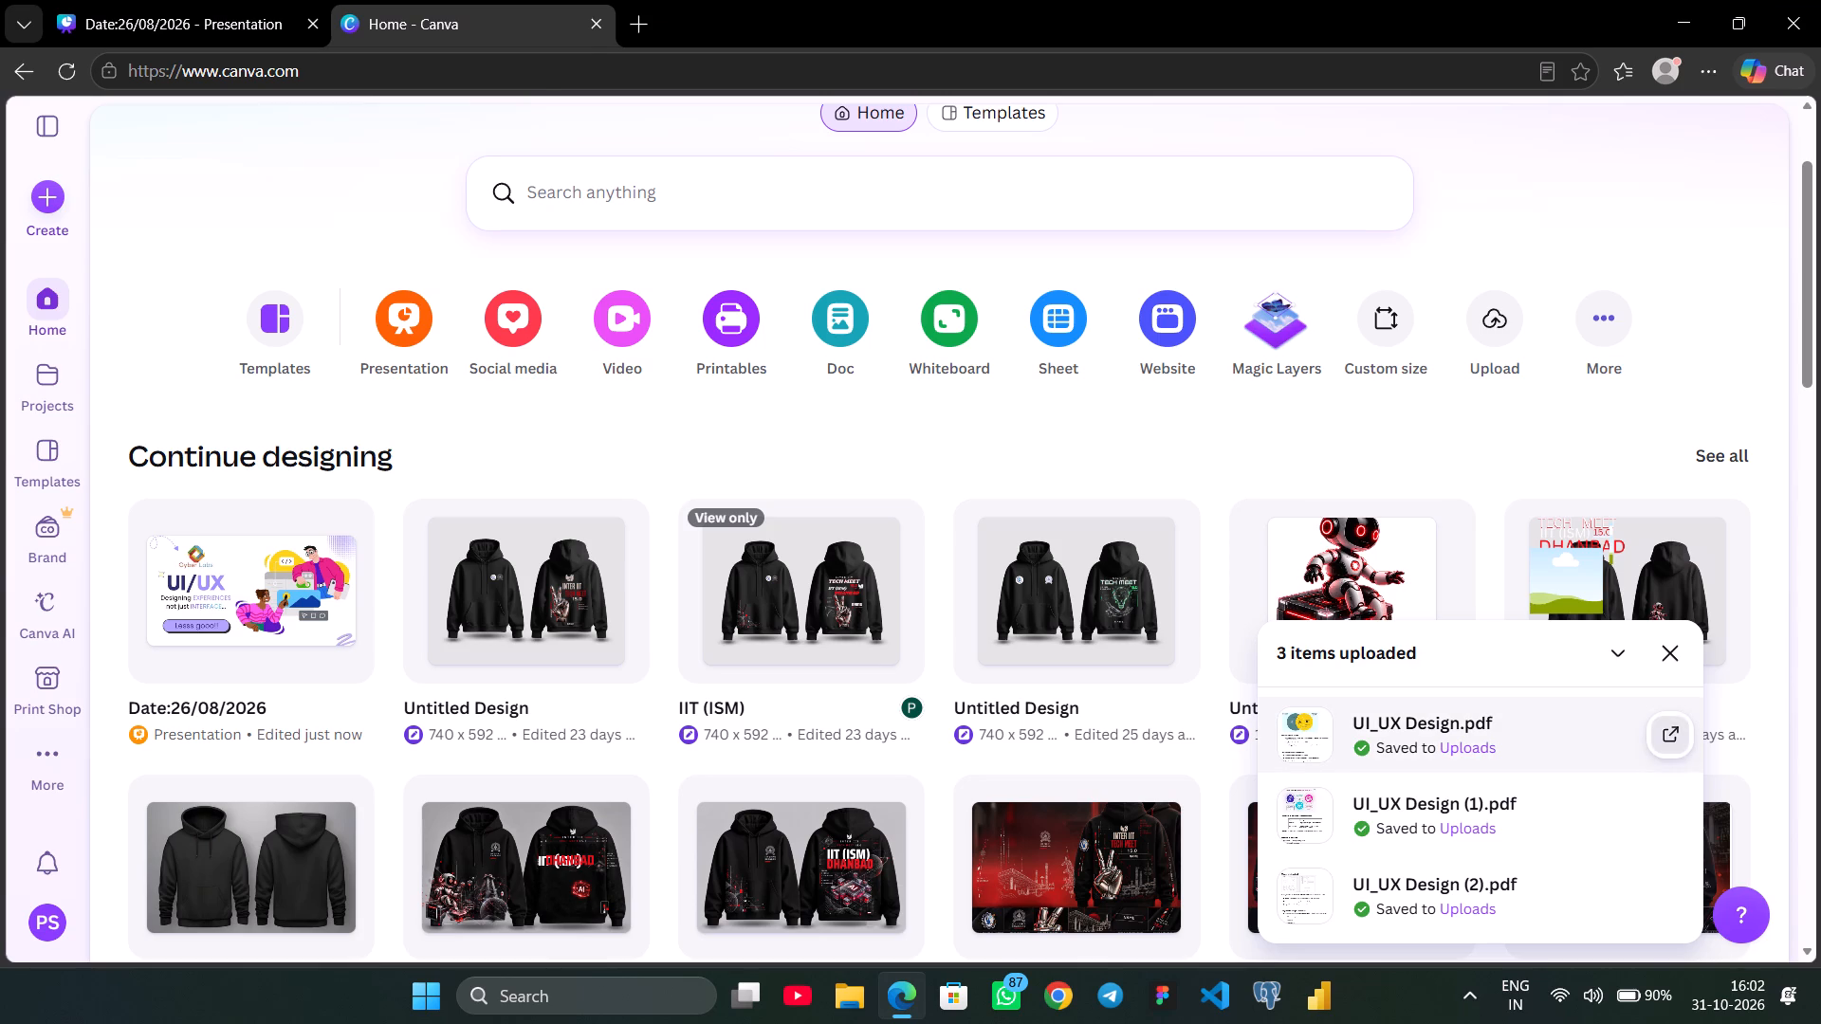
click(455, 11)
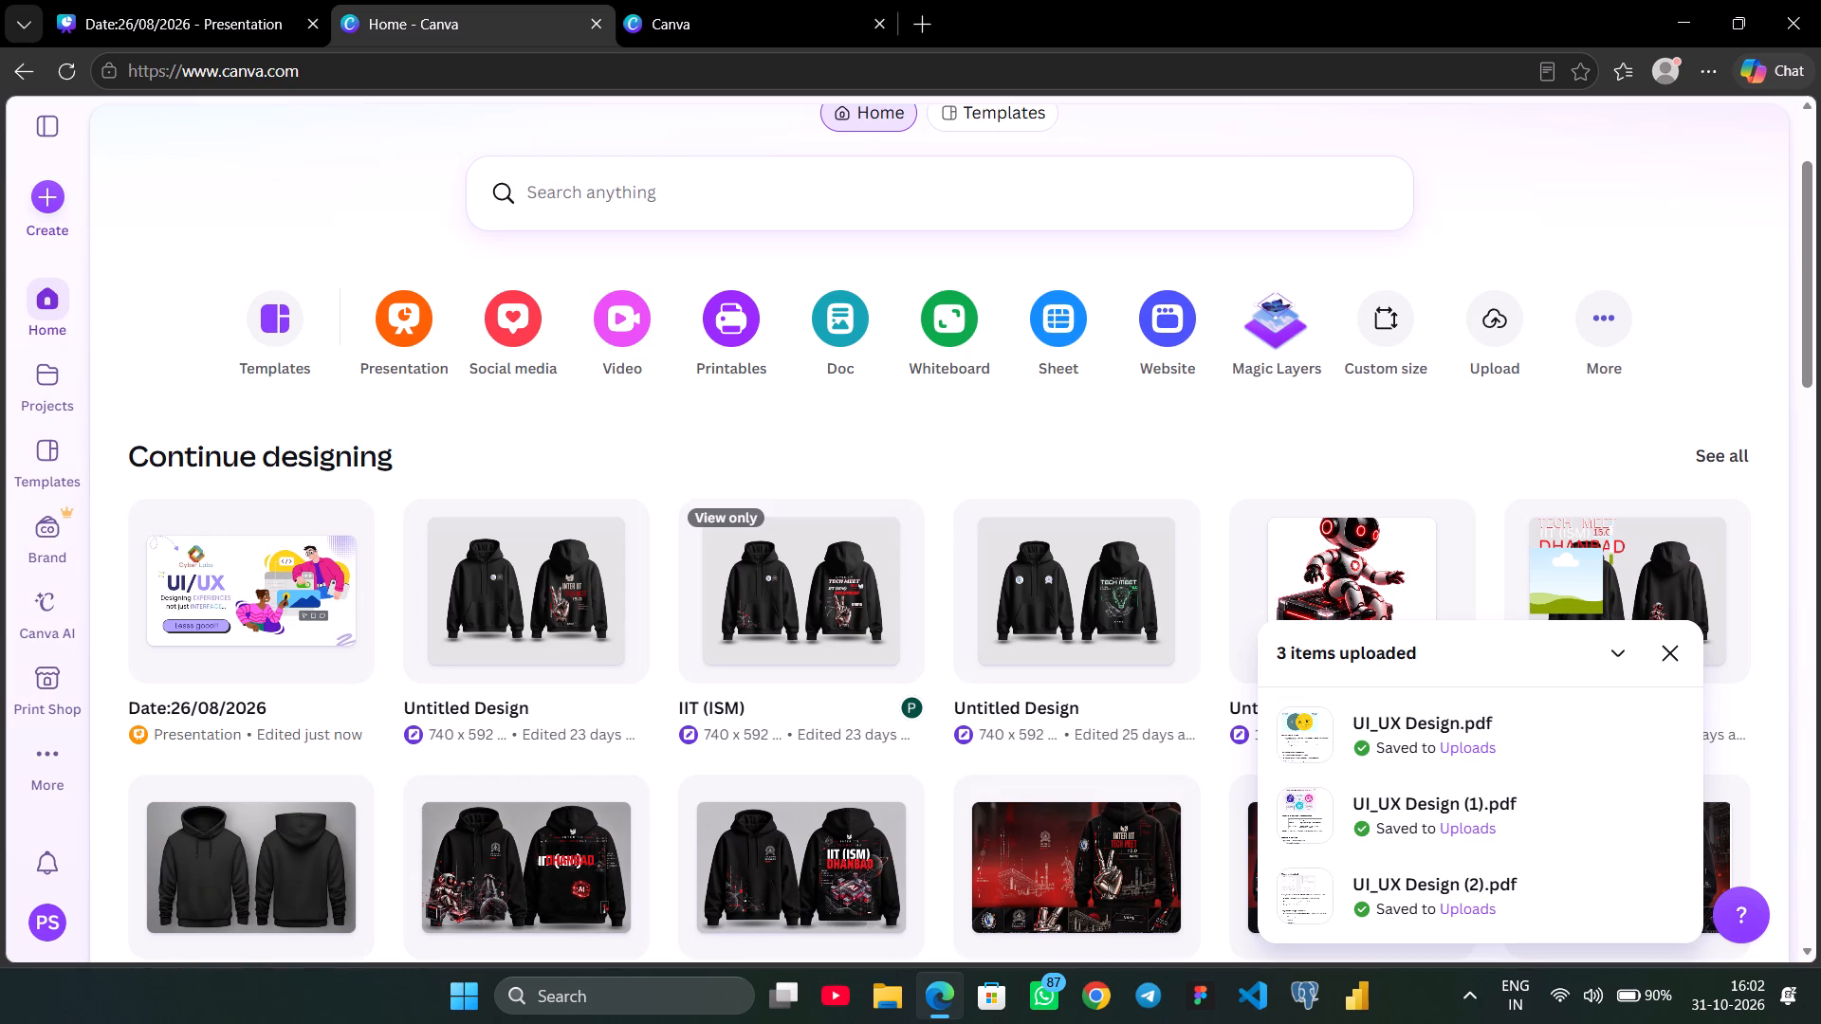
click(1671, 814)
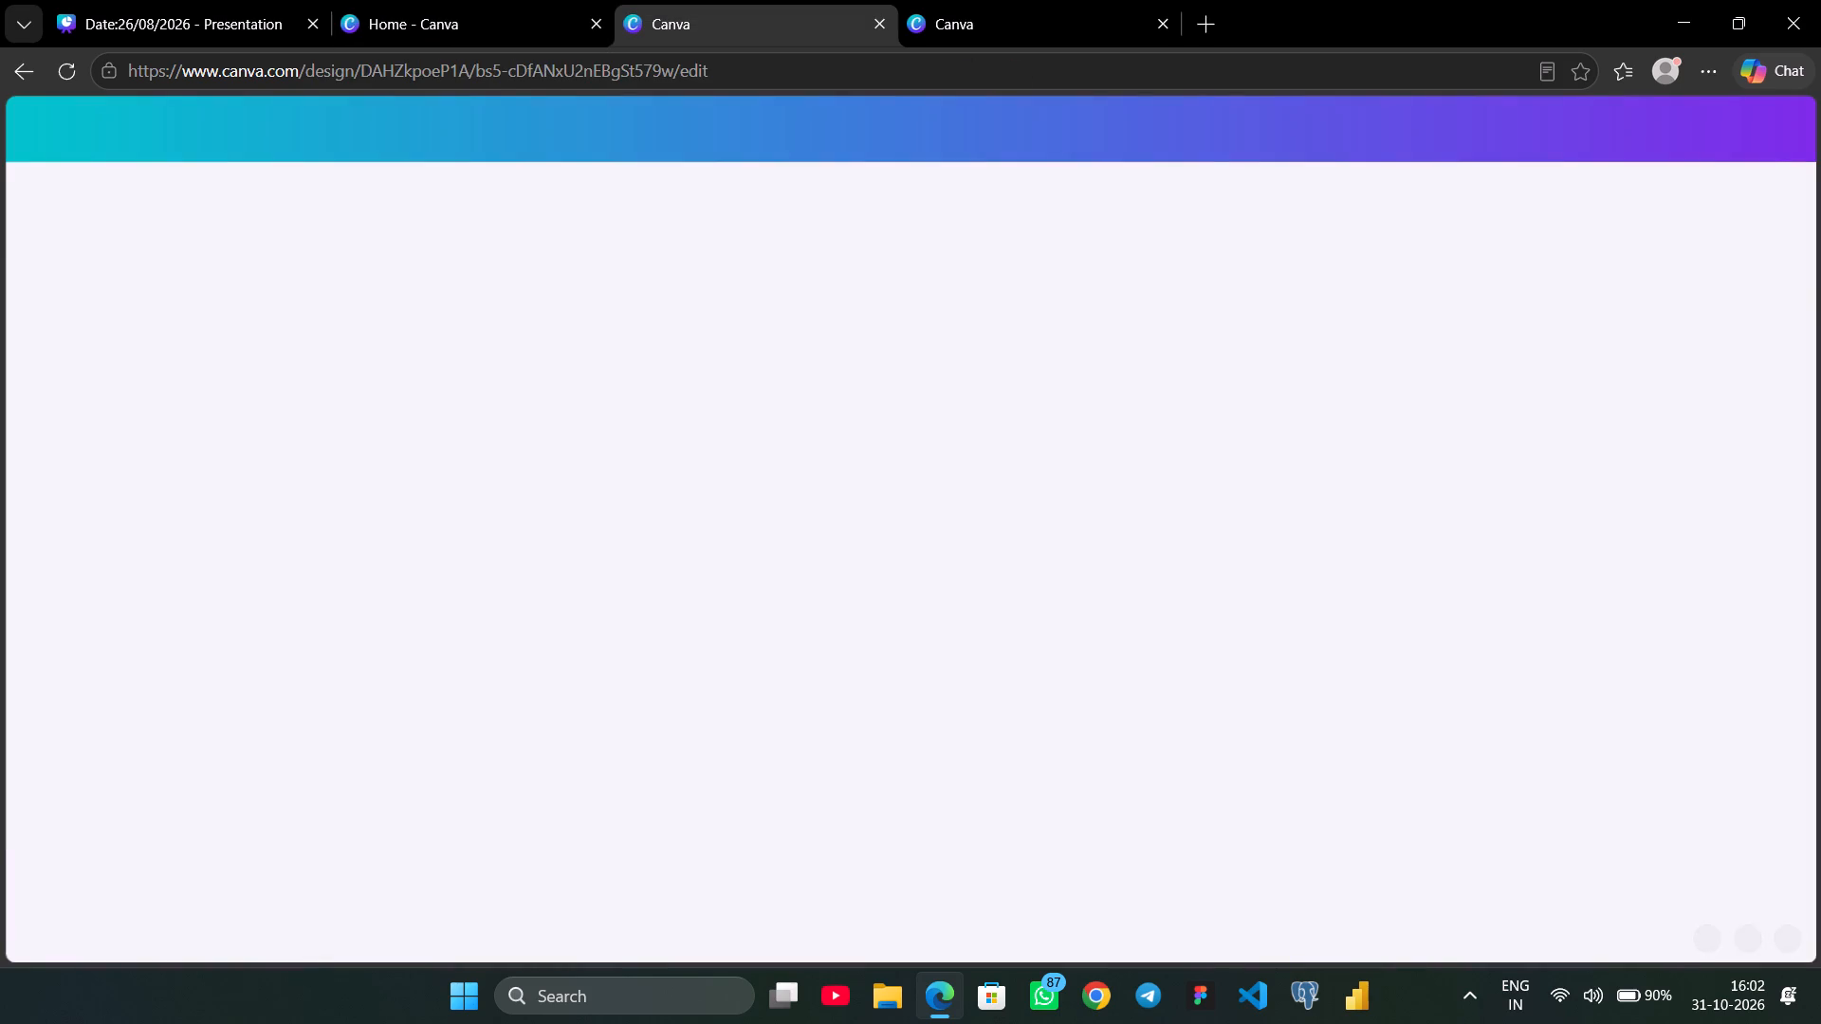
click(439, 0)
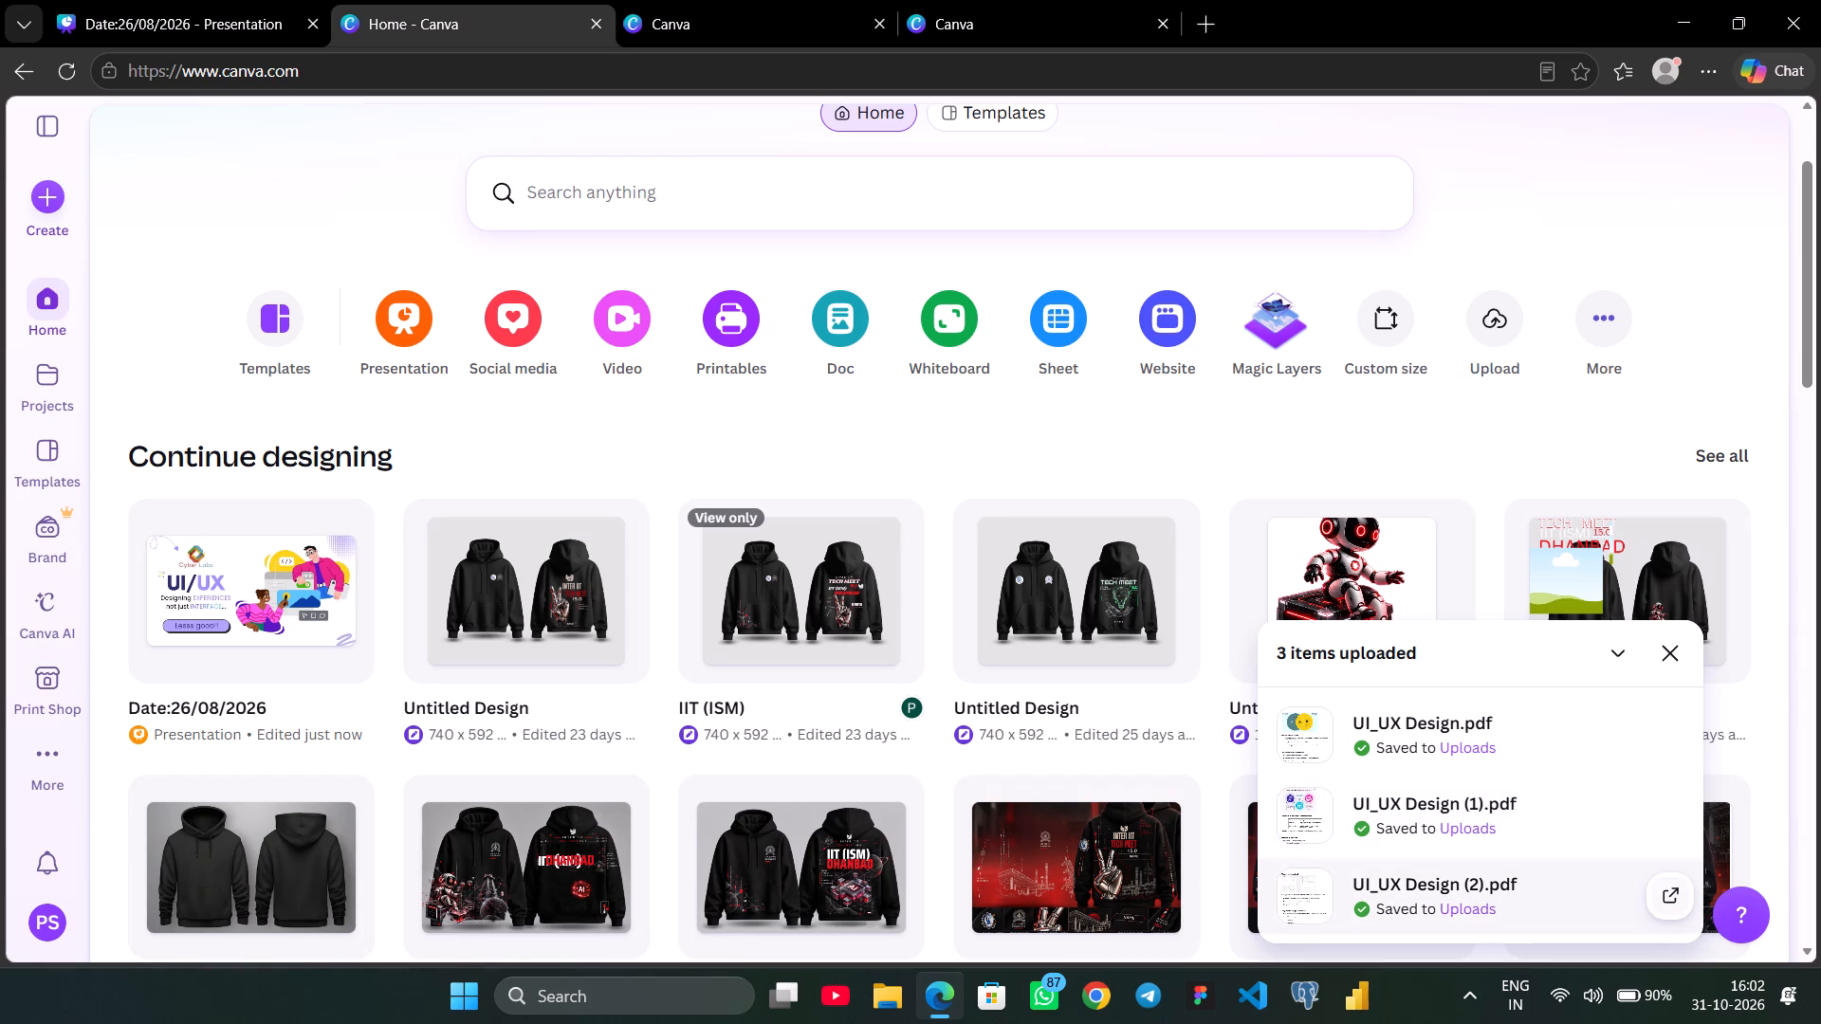
click(1667, 888)
Look through the Interaction Design lecture pages in UI_UX Design.pdf.
click(970, 13)
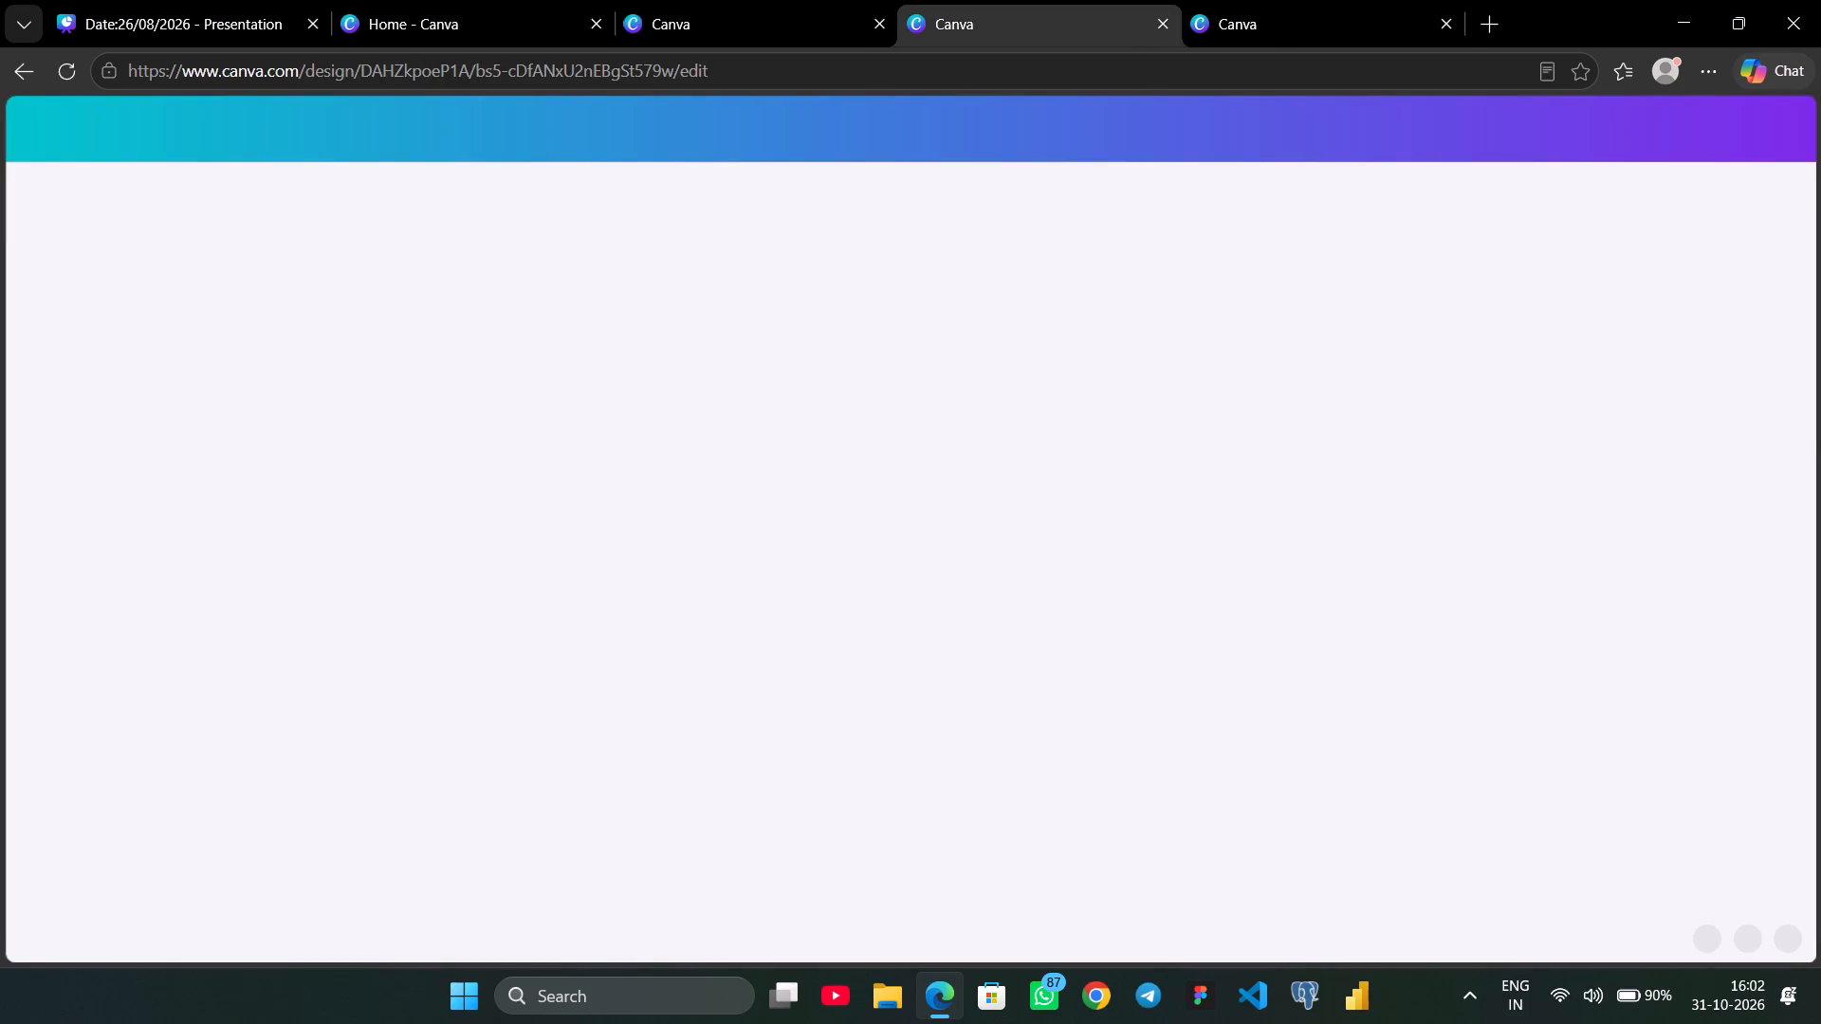
click(1289, 25)
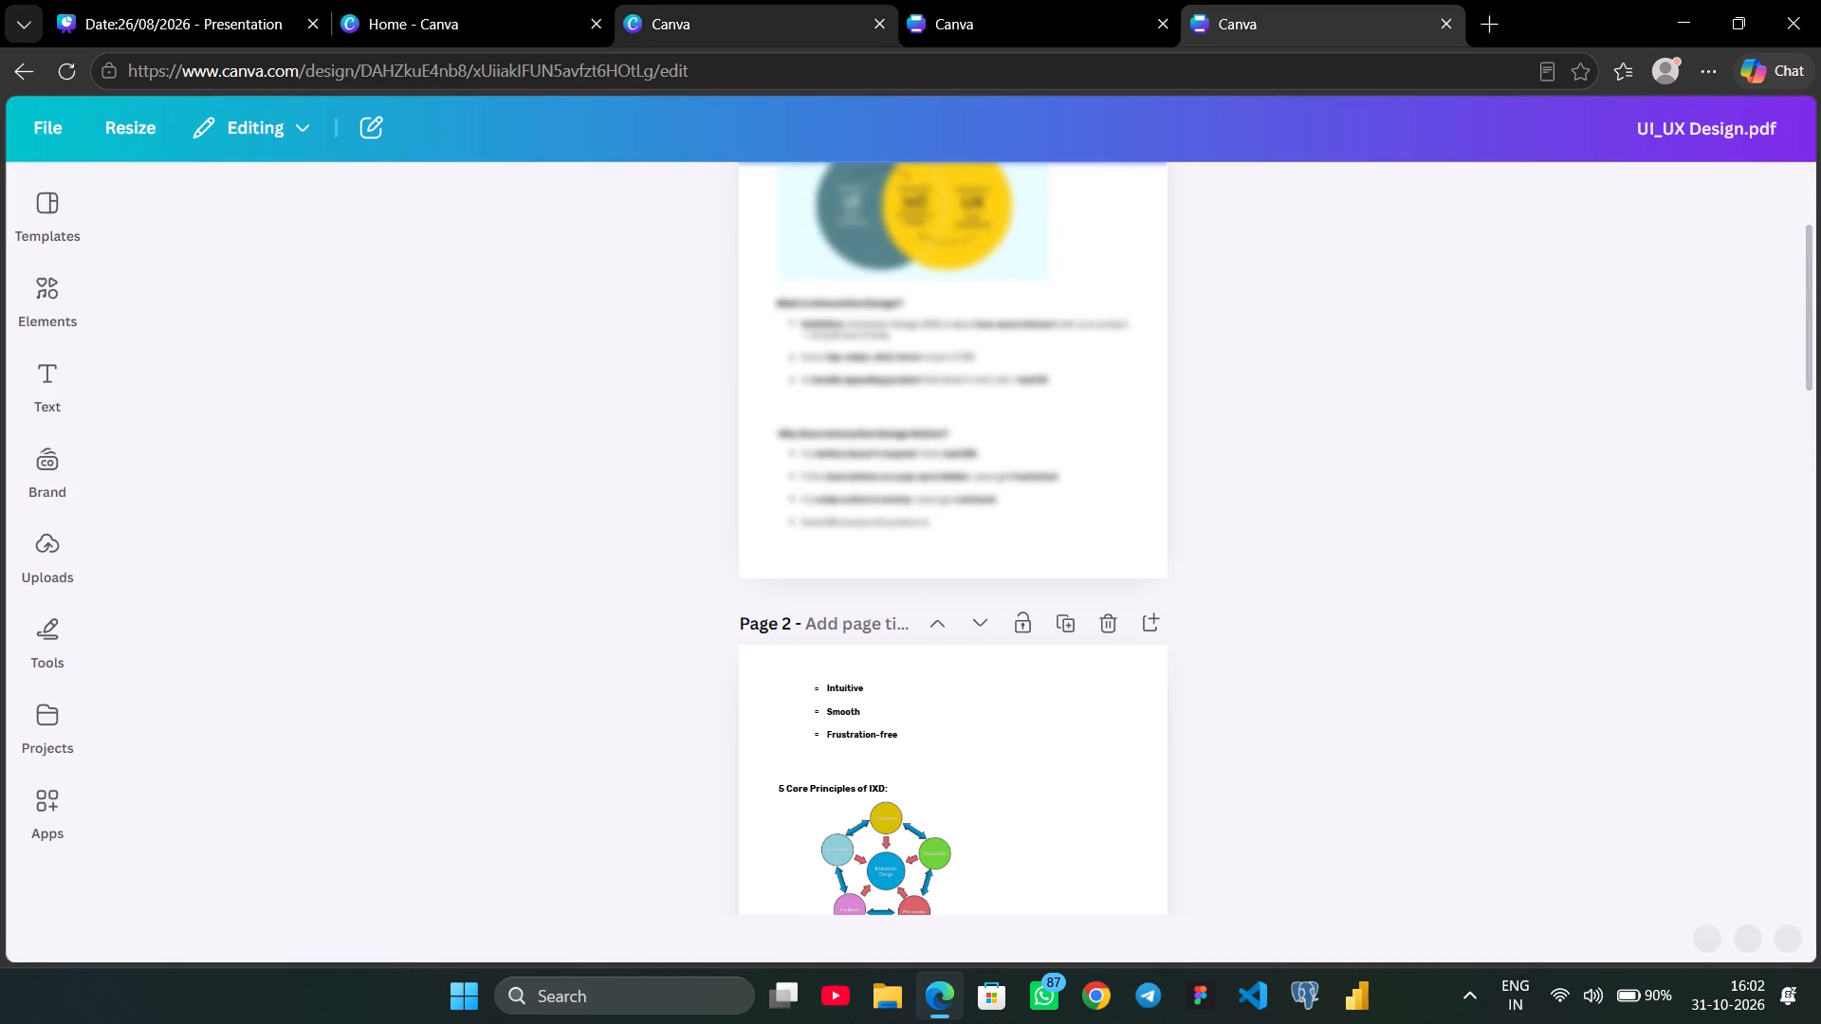
scroll(1347, 503, up, 4)
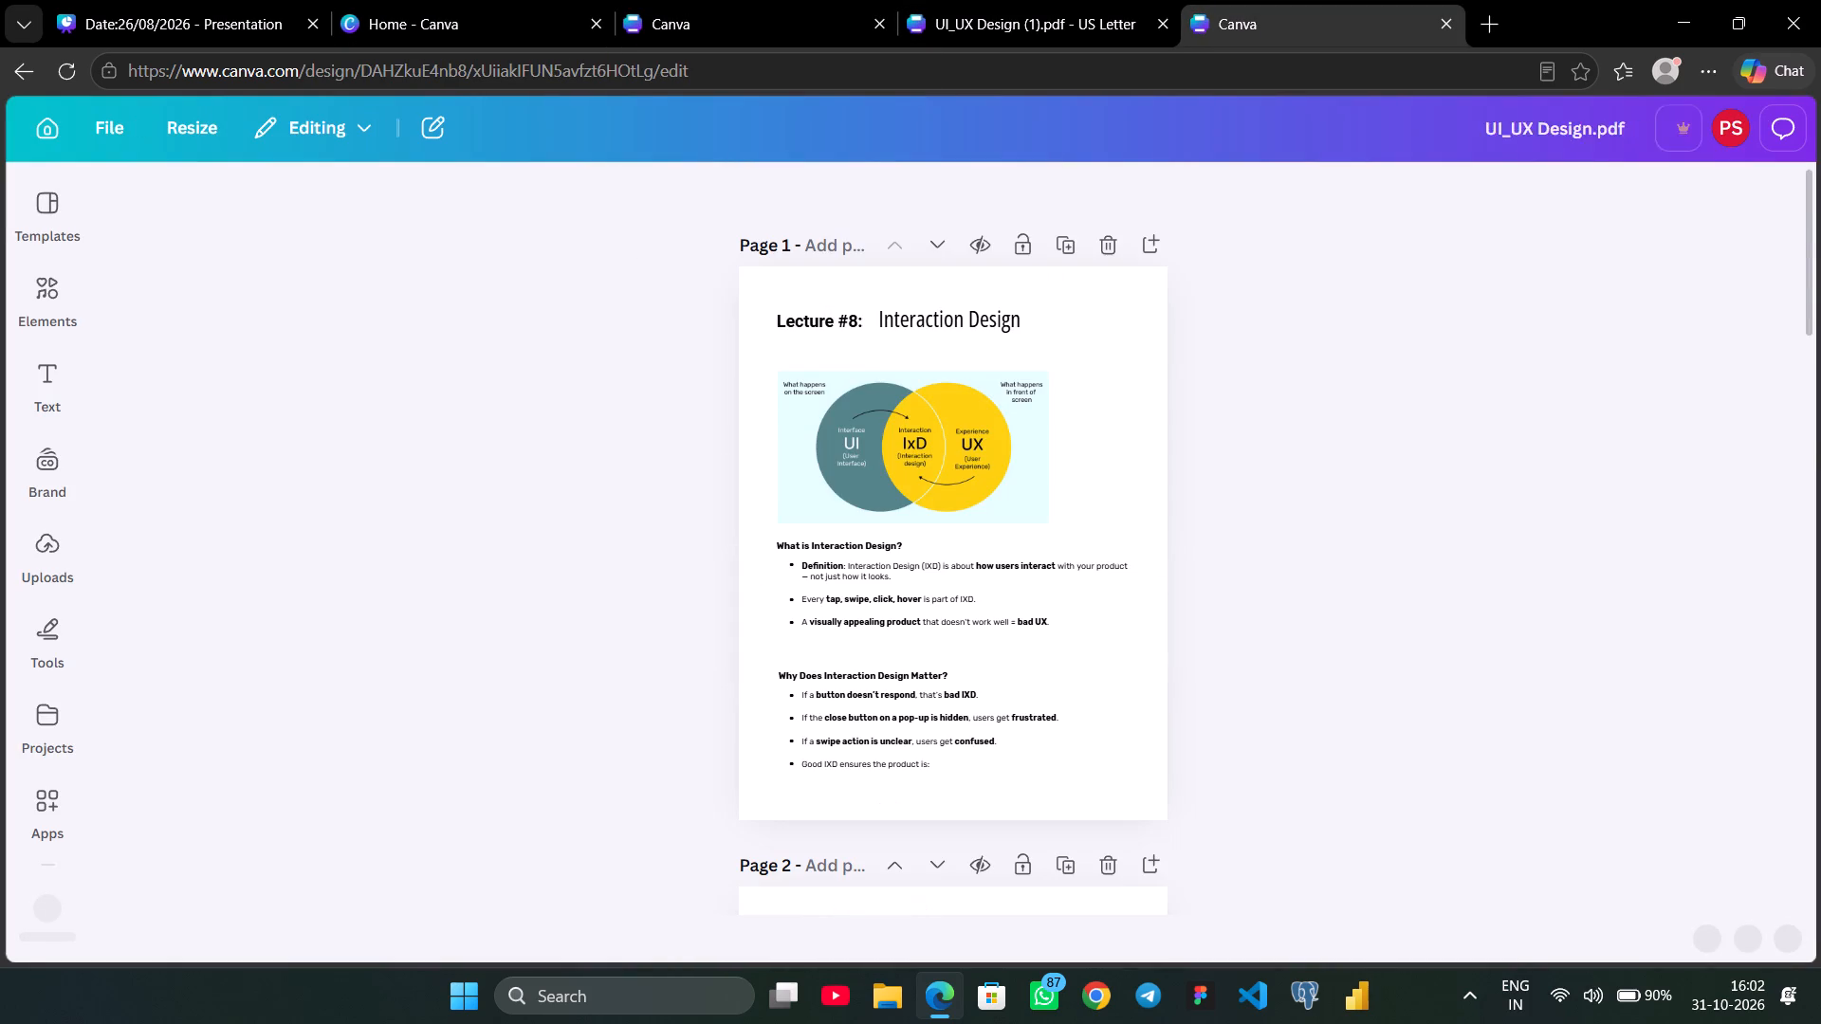
scroll(1347, 503, up, 1)
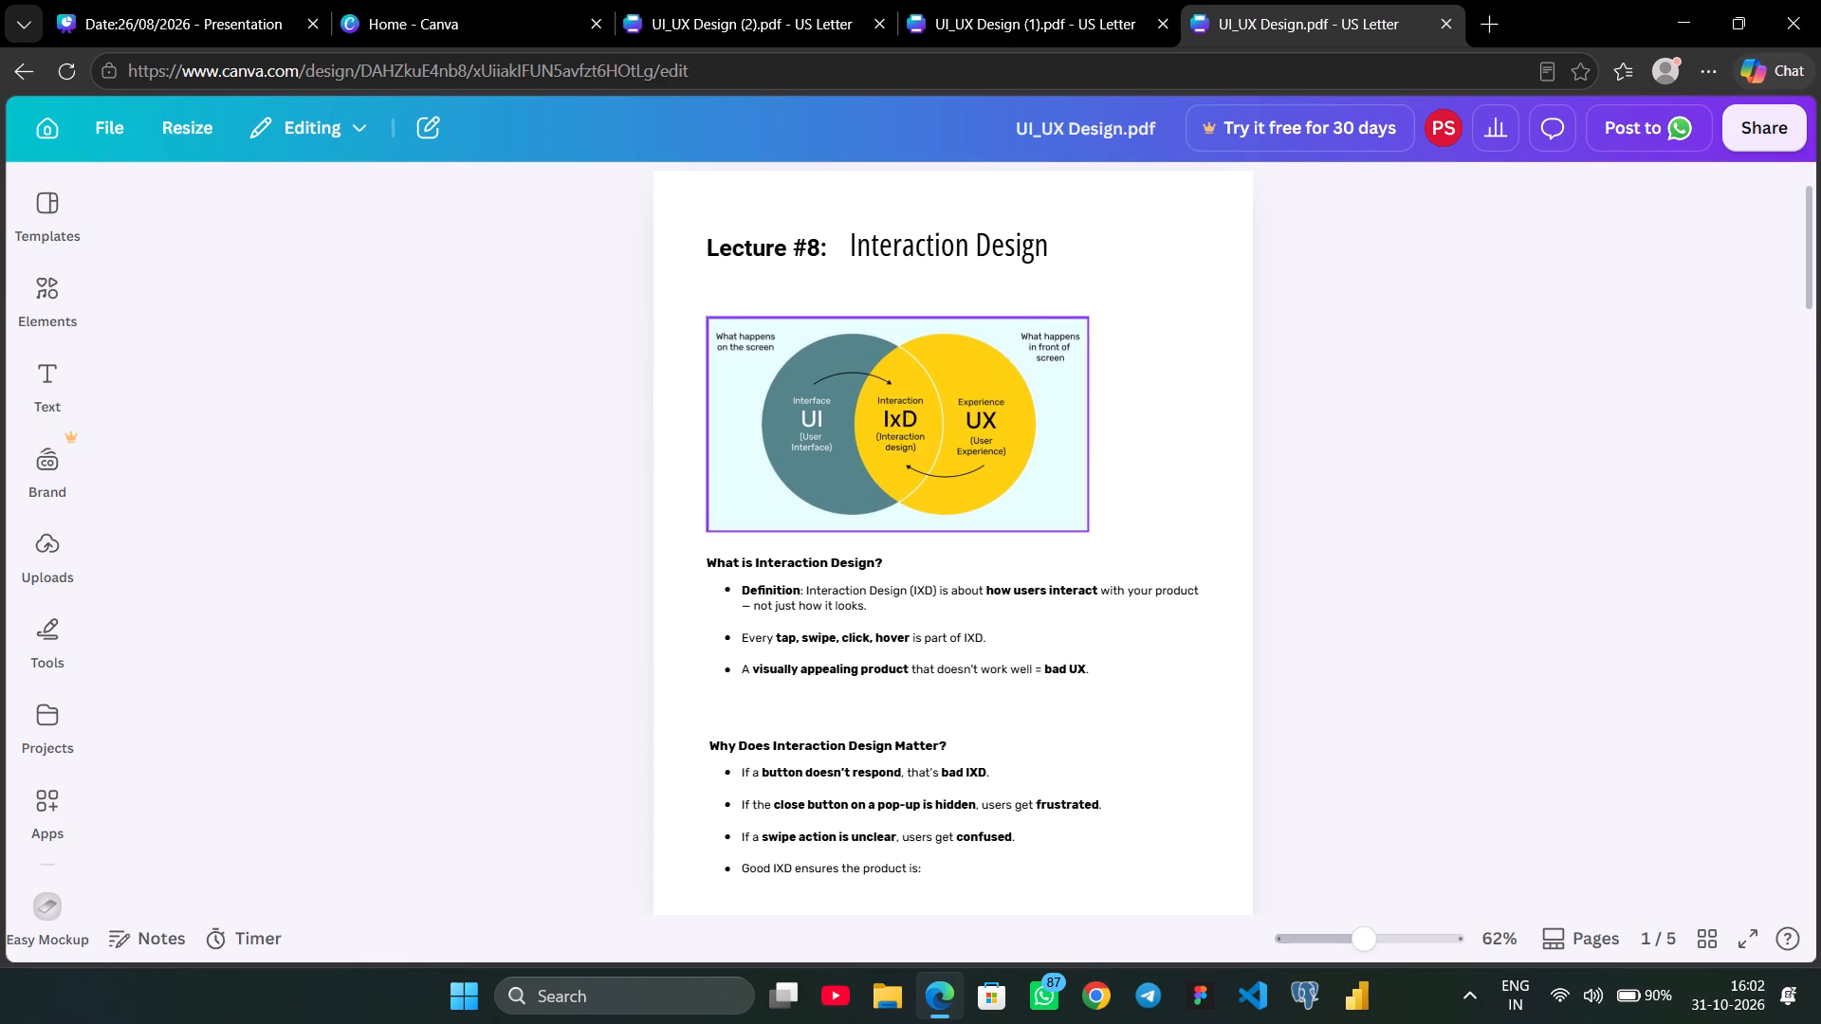
scroll(797, 816, down, 4)
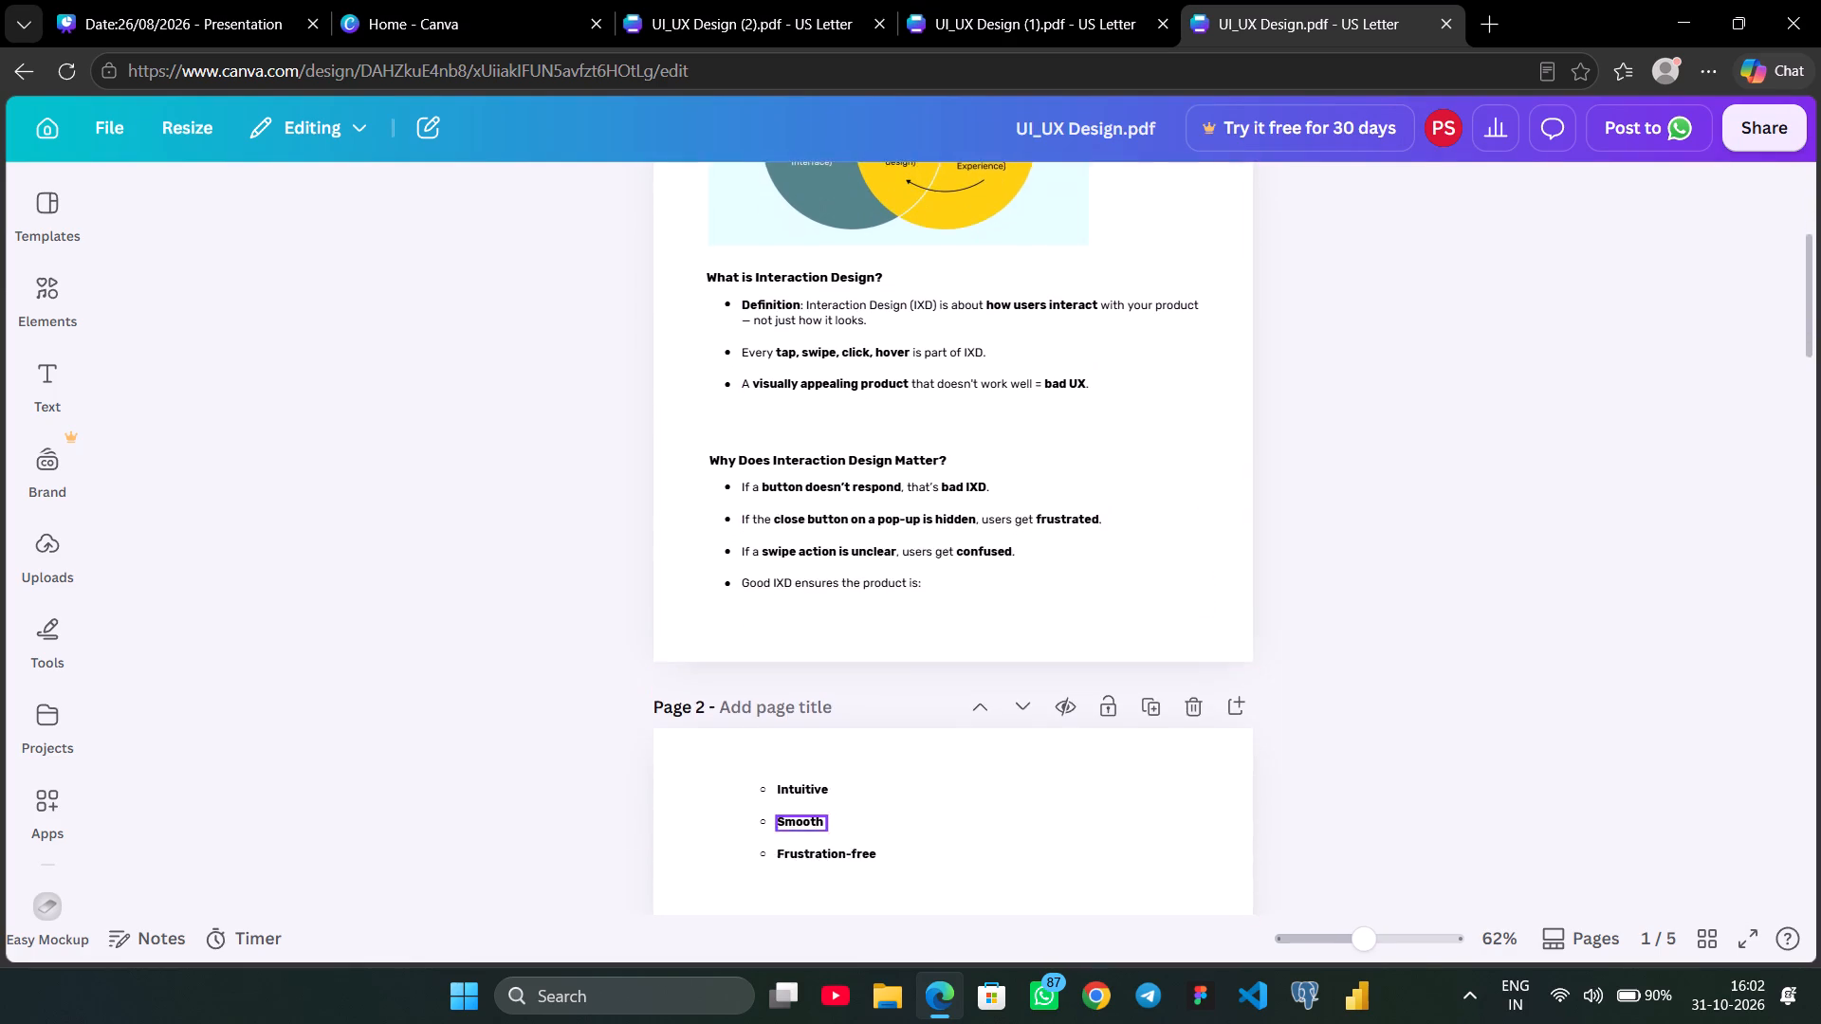
scroll(797, 816, down, 8)
scroll(797, 816, up, 10)
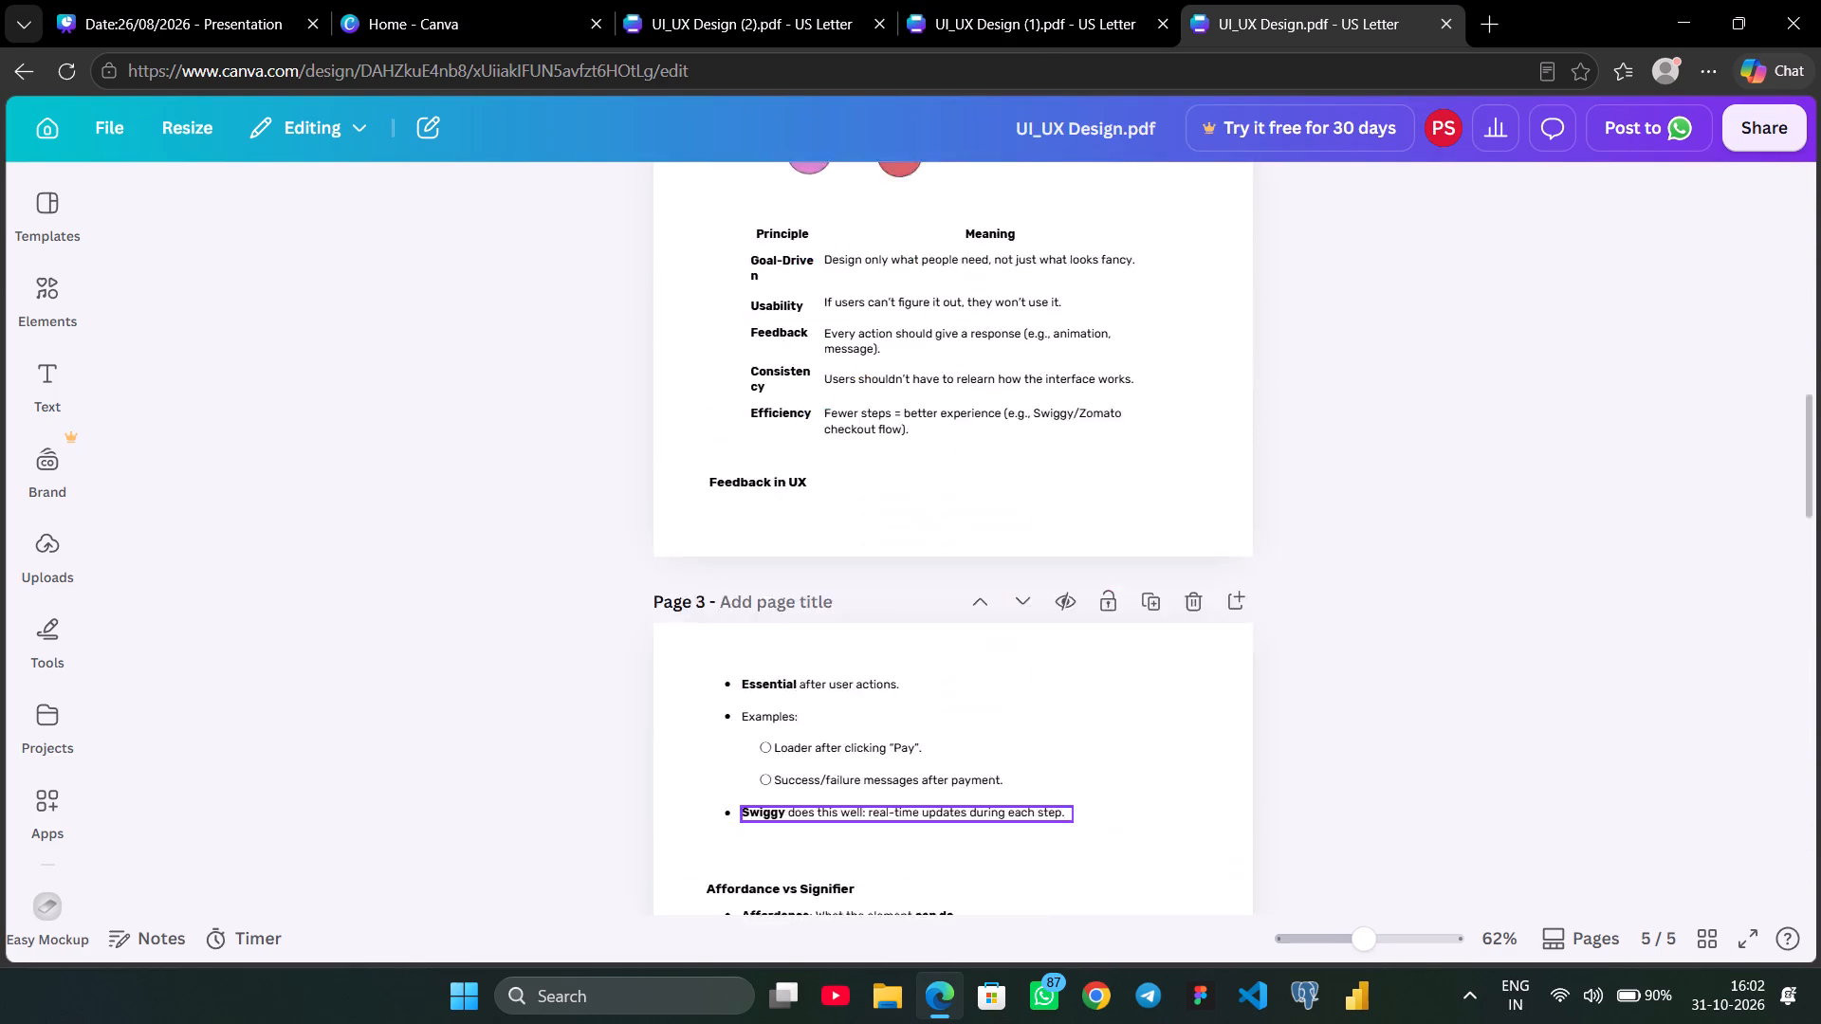
Compare the first pages of UI_UX Design (2).pdf, UI_UX Design (1).pdf and UI_UX Design.pdf to identify each lecture's topic.
click(772, 24)
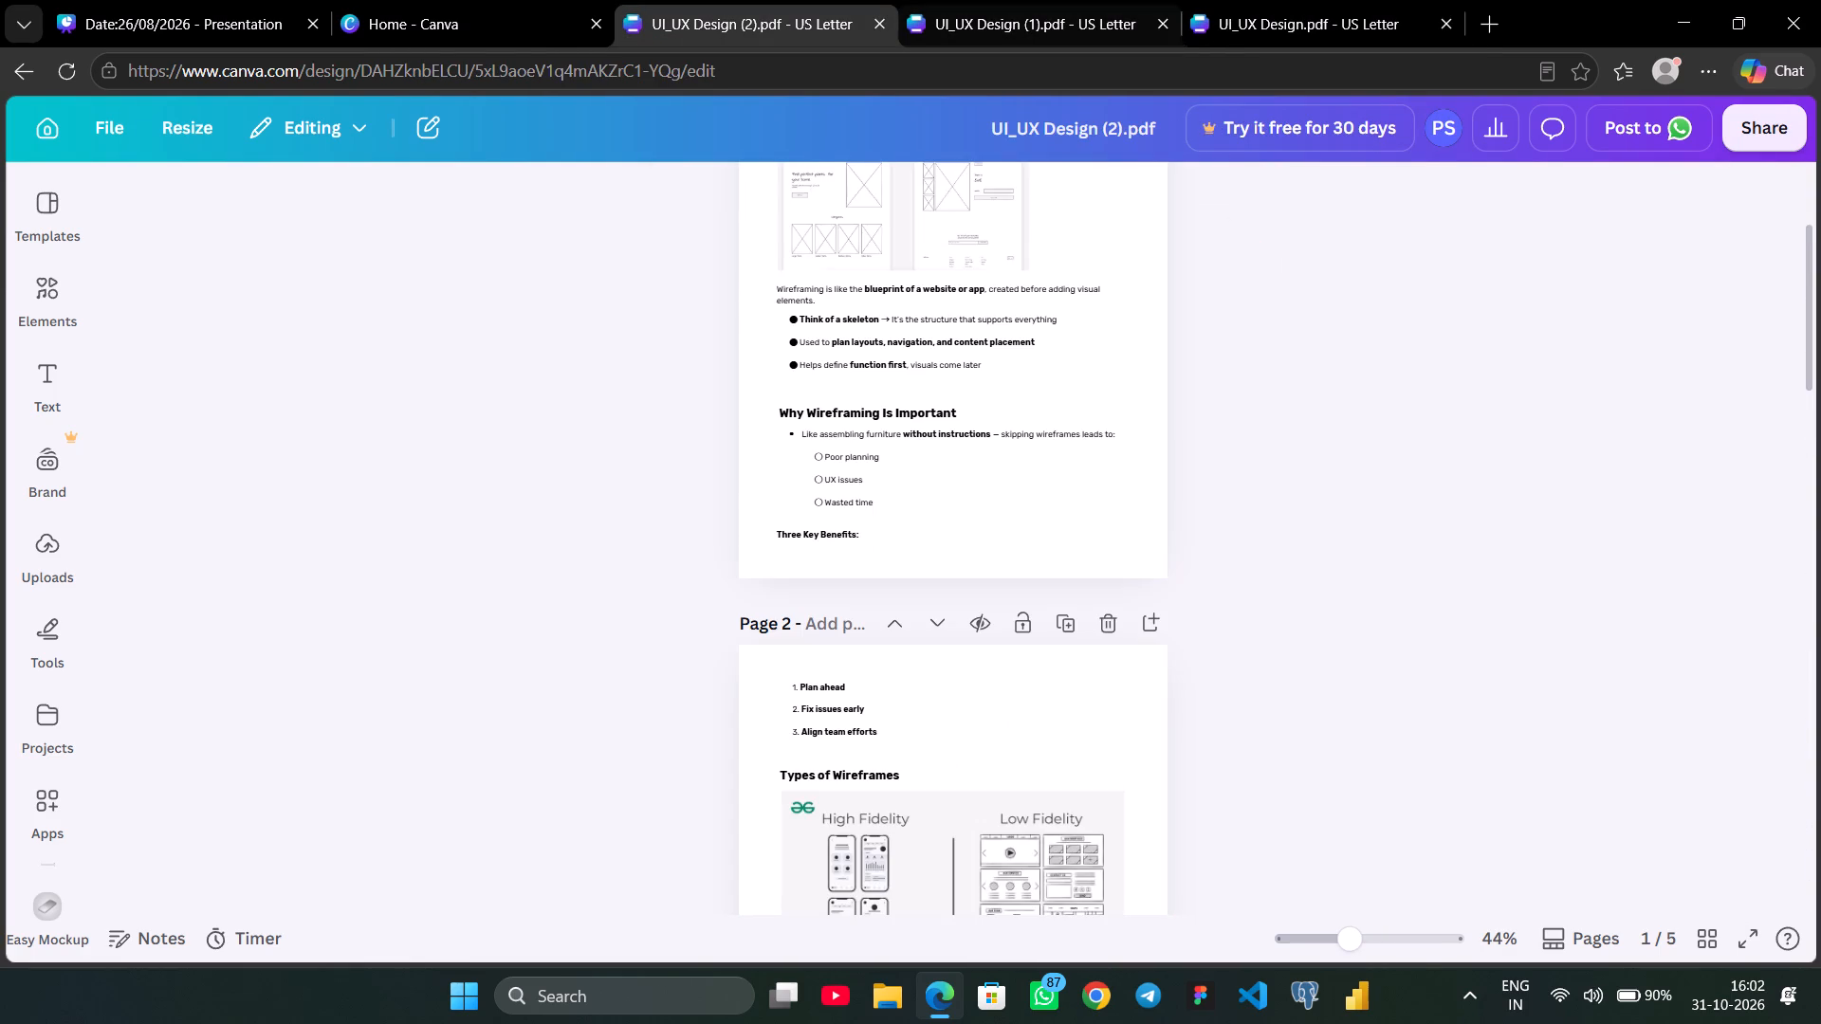
scroll(1036, 407, up, 7)
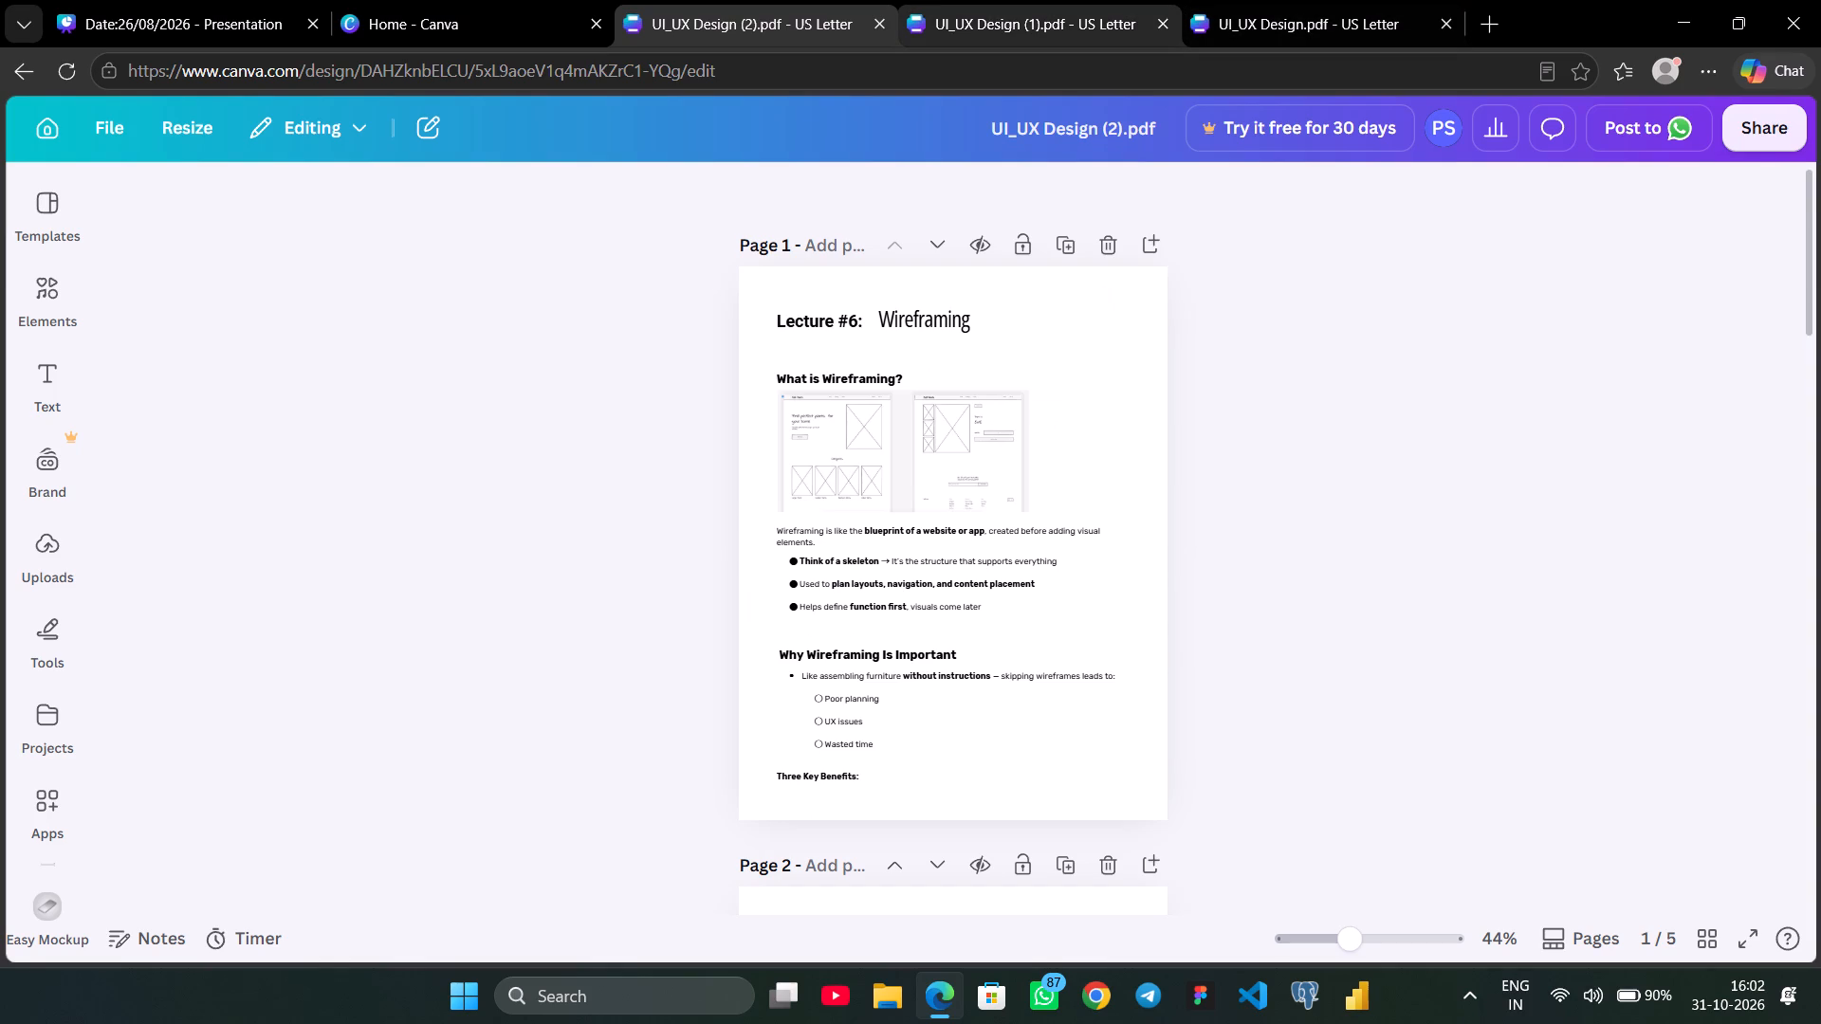
click(1082, 12)
scroll(1204, 461, up, 5)
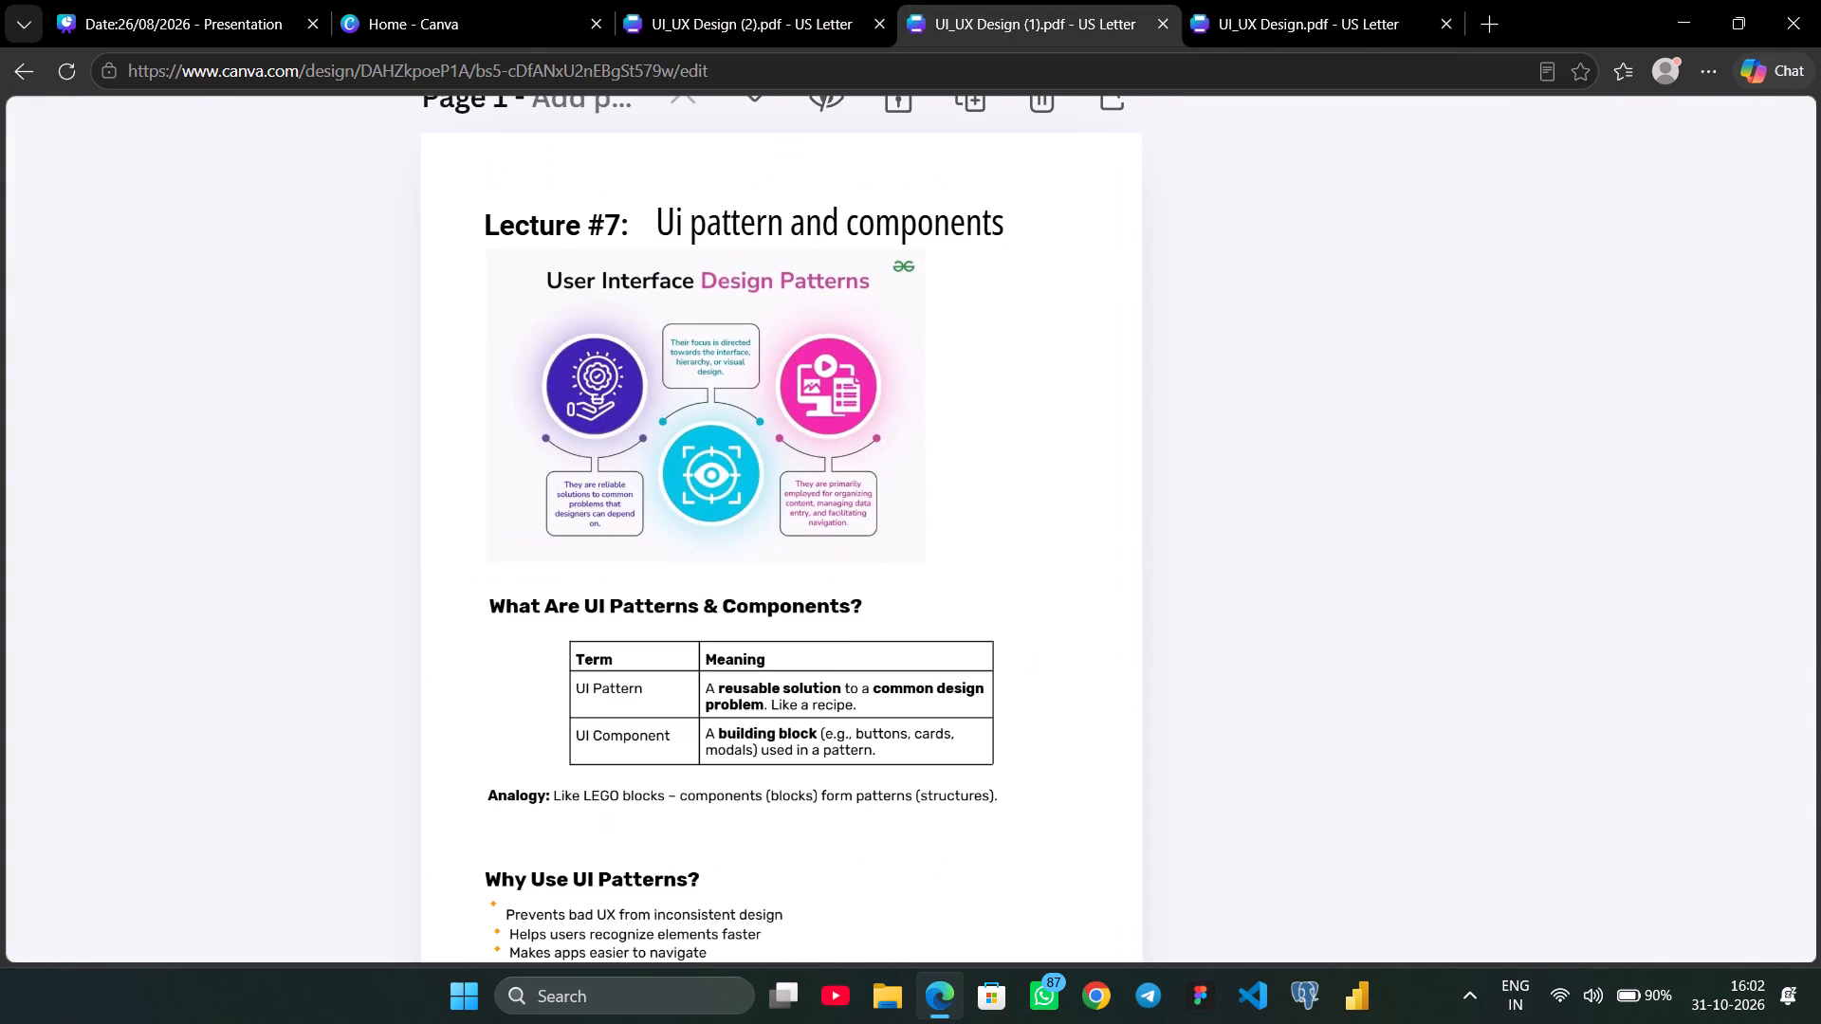
click(1315, 27)
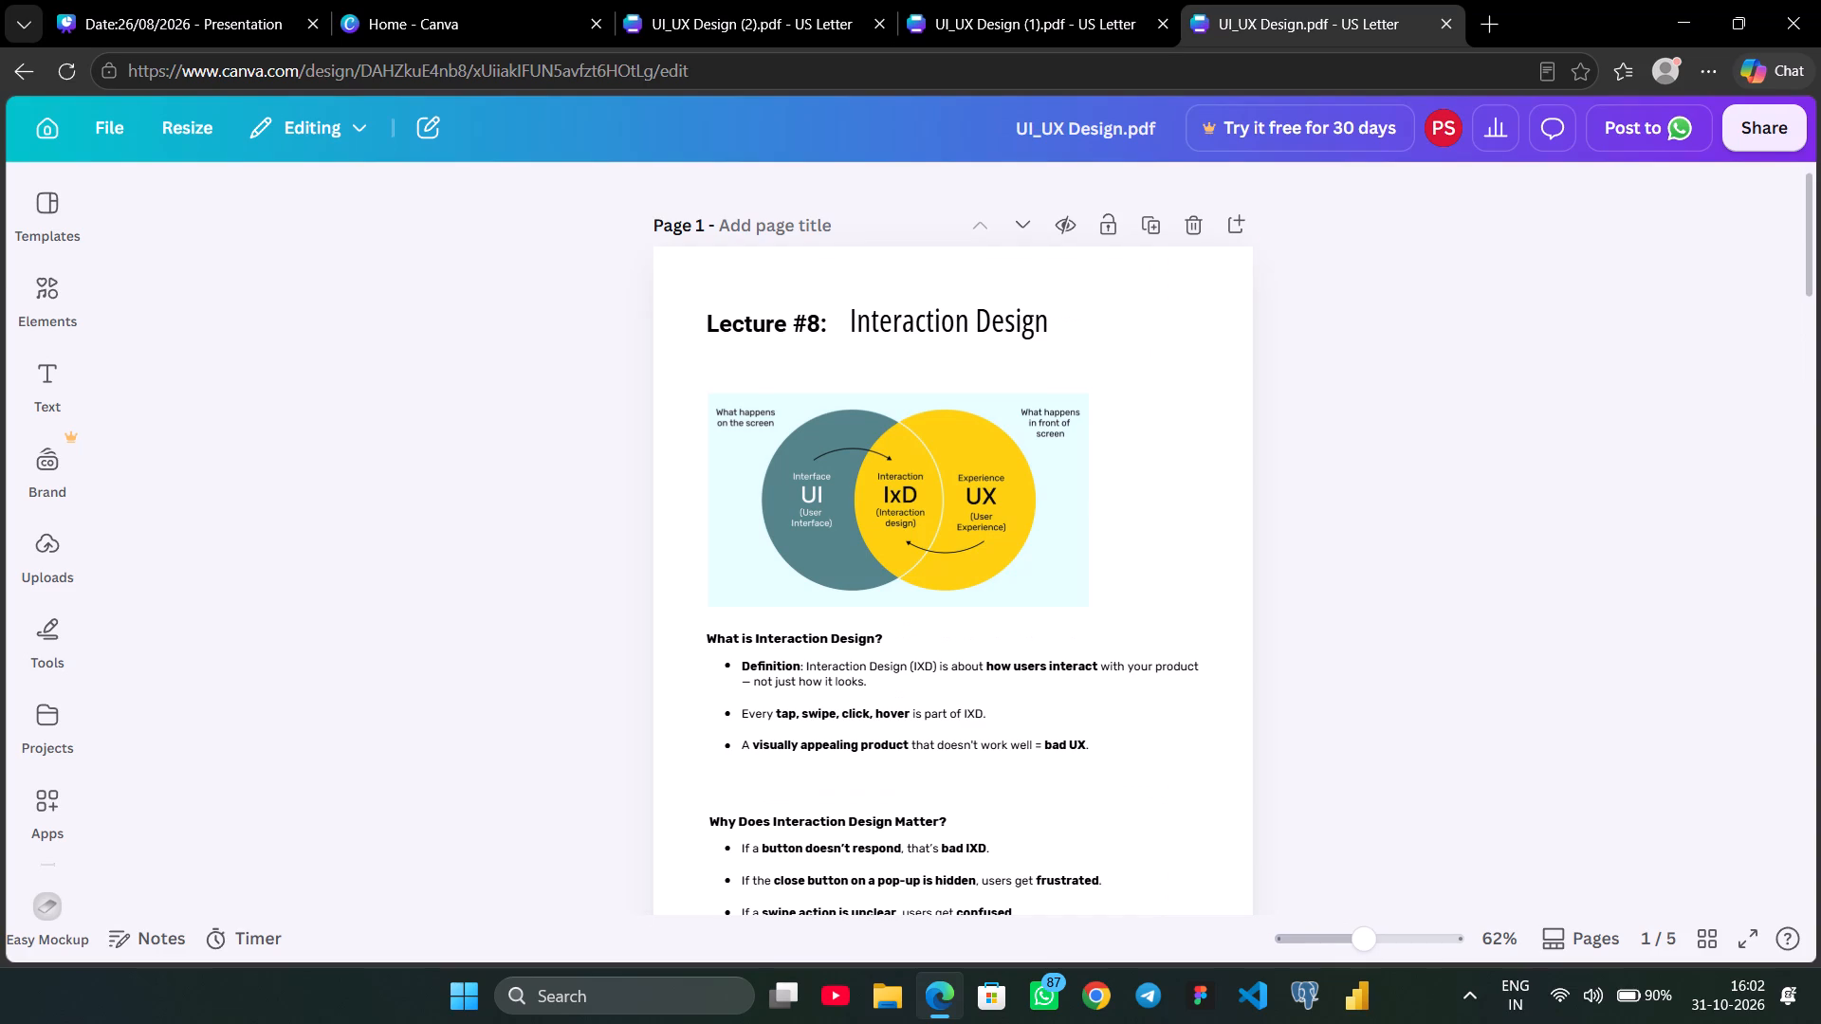
click(1075, 27)
Read pages 1 and 2 of UI_UX Design (2).pdf, covering what wireframing is, why it matters and the types of wireframes.
click(766, 9)
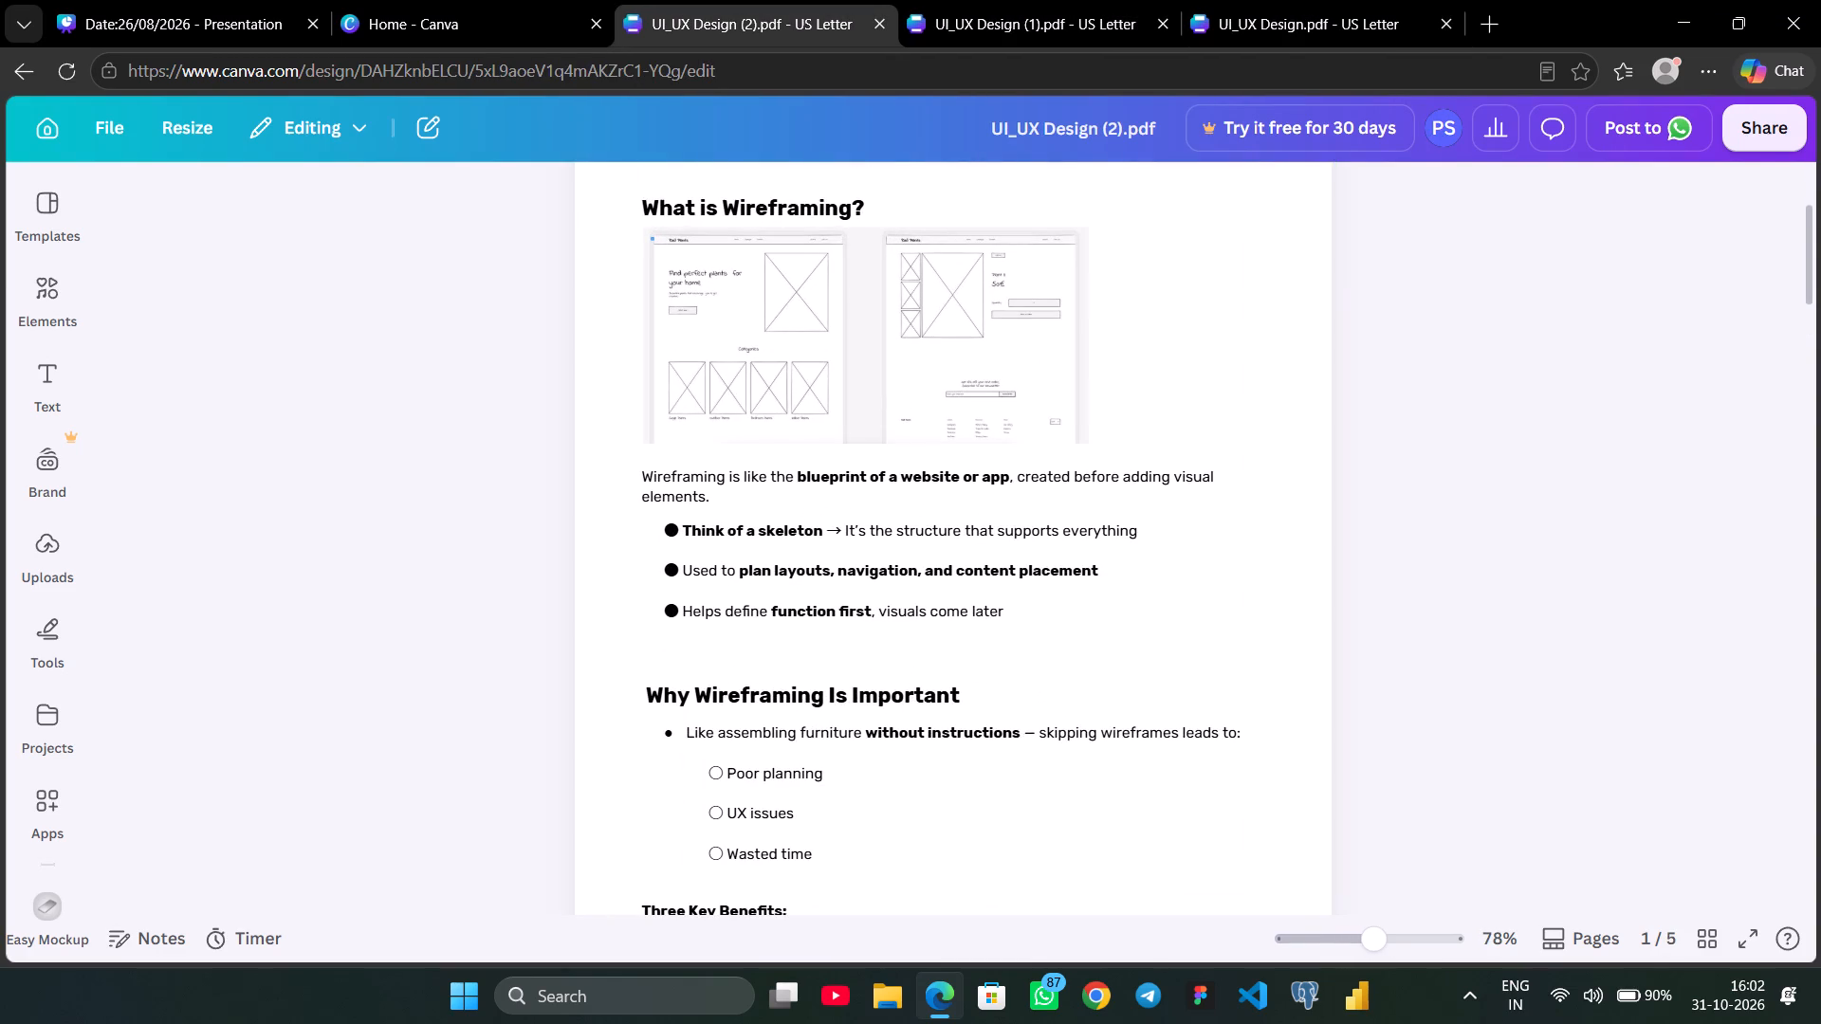
scroll(1466, 507, up, 2)
scroll(1466, 507, down, 1)
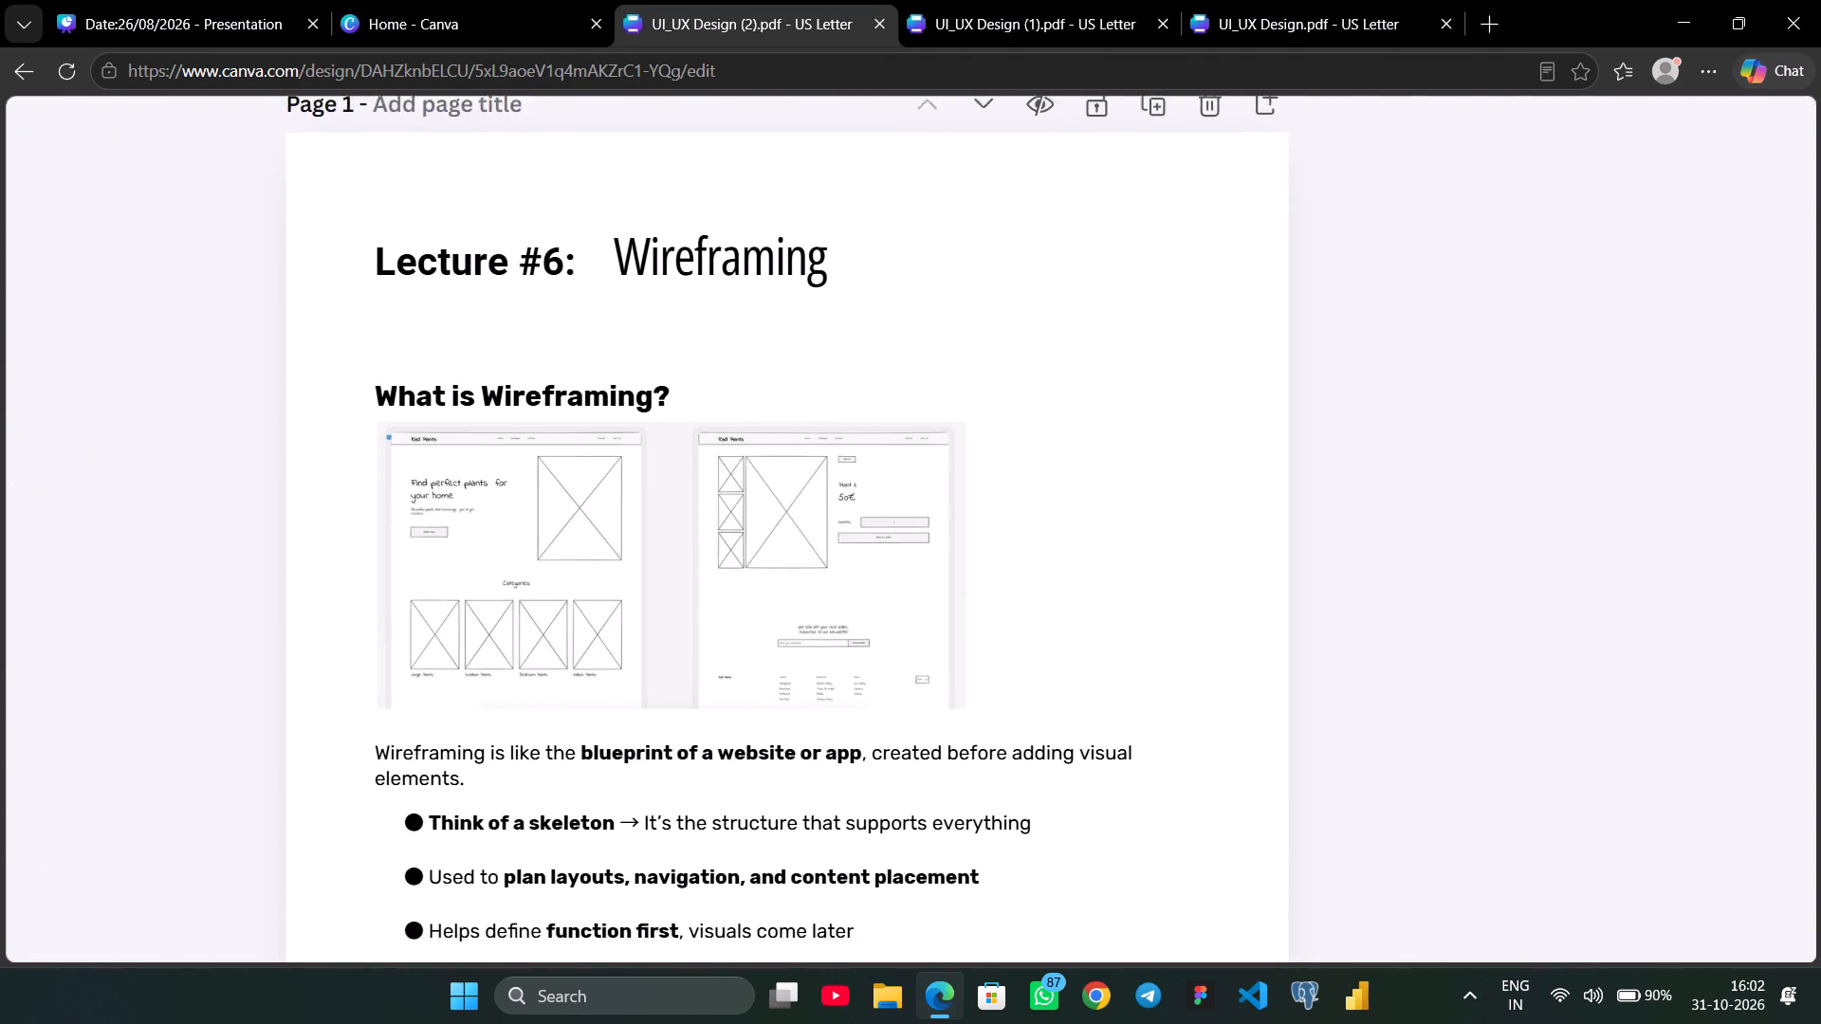
scroll(1466, 507, down, 1)
scroll(1466, 507, left, 1)
scroll(1466, 507, down, 1)
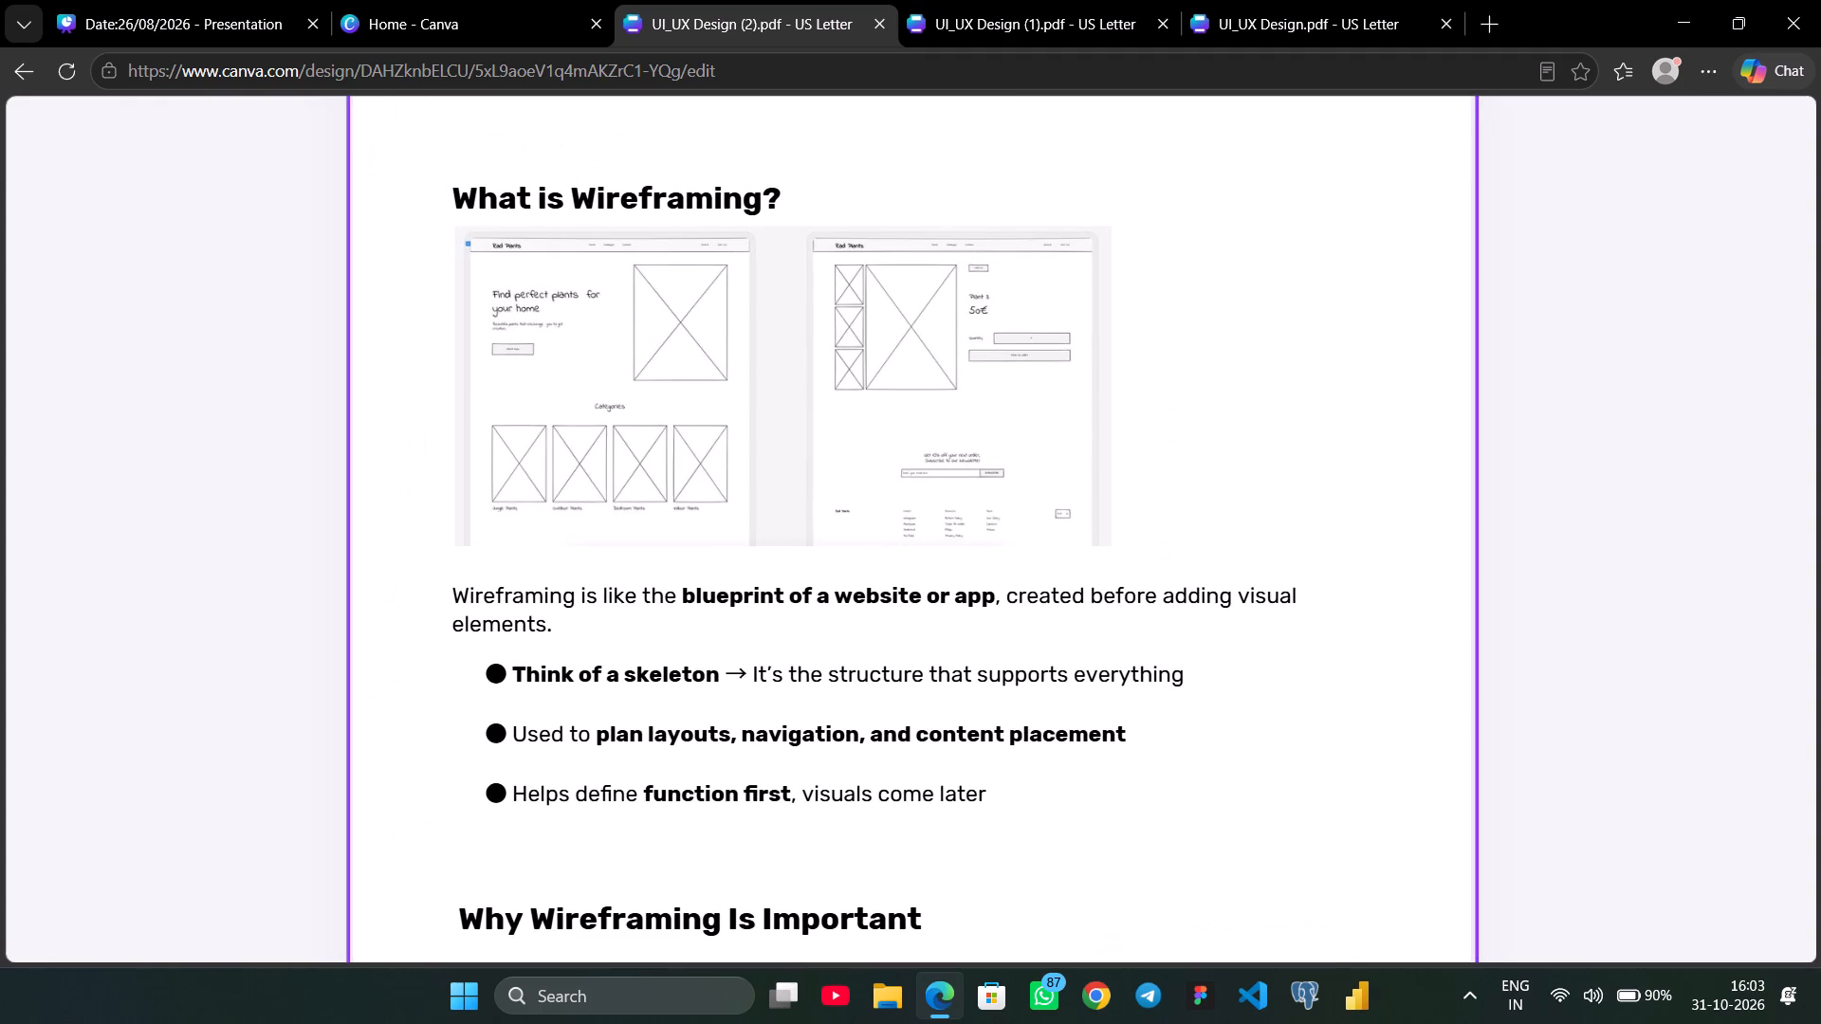
scroll(1466, 507, down, 4)
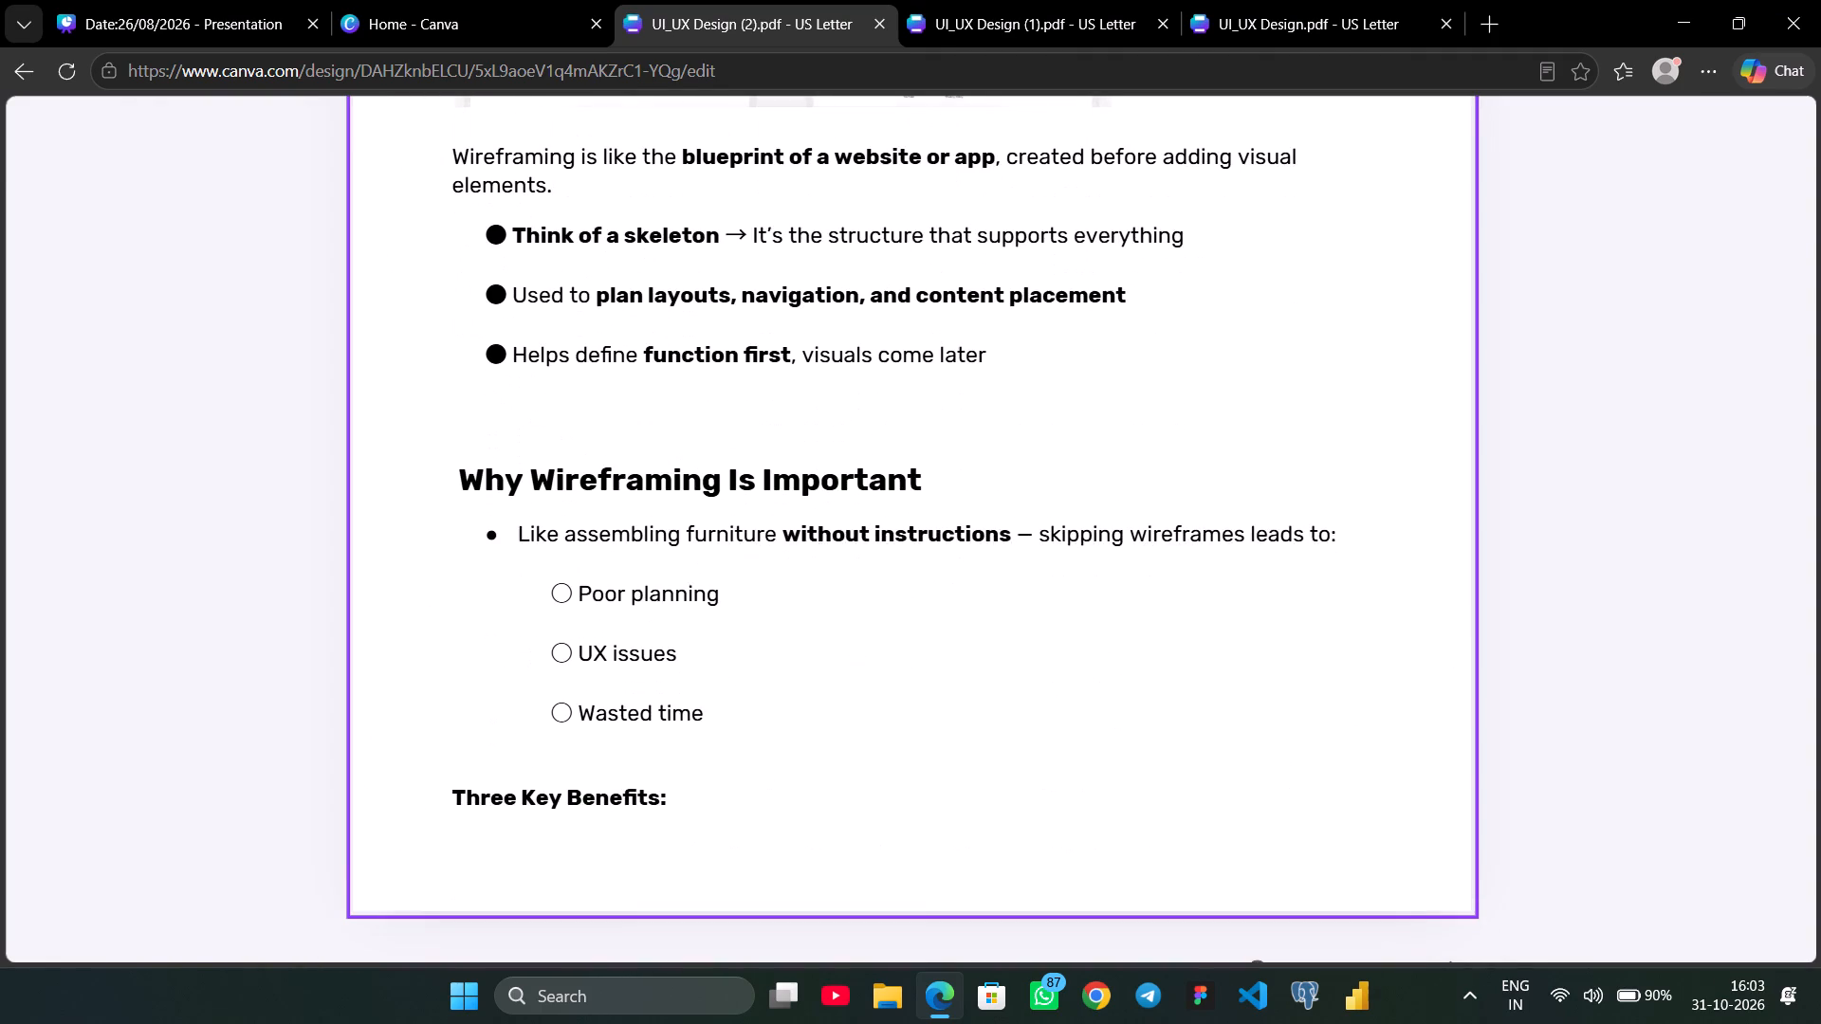
scroll(1466, 507, down, 5)
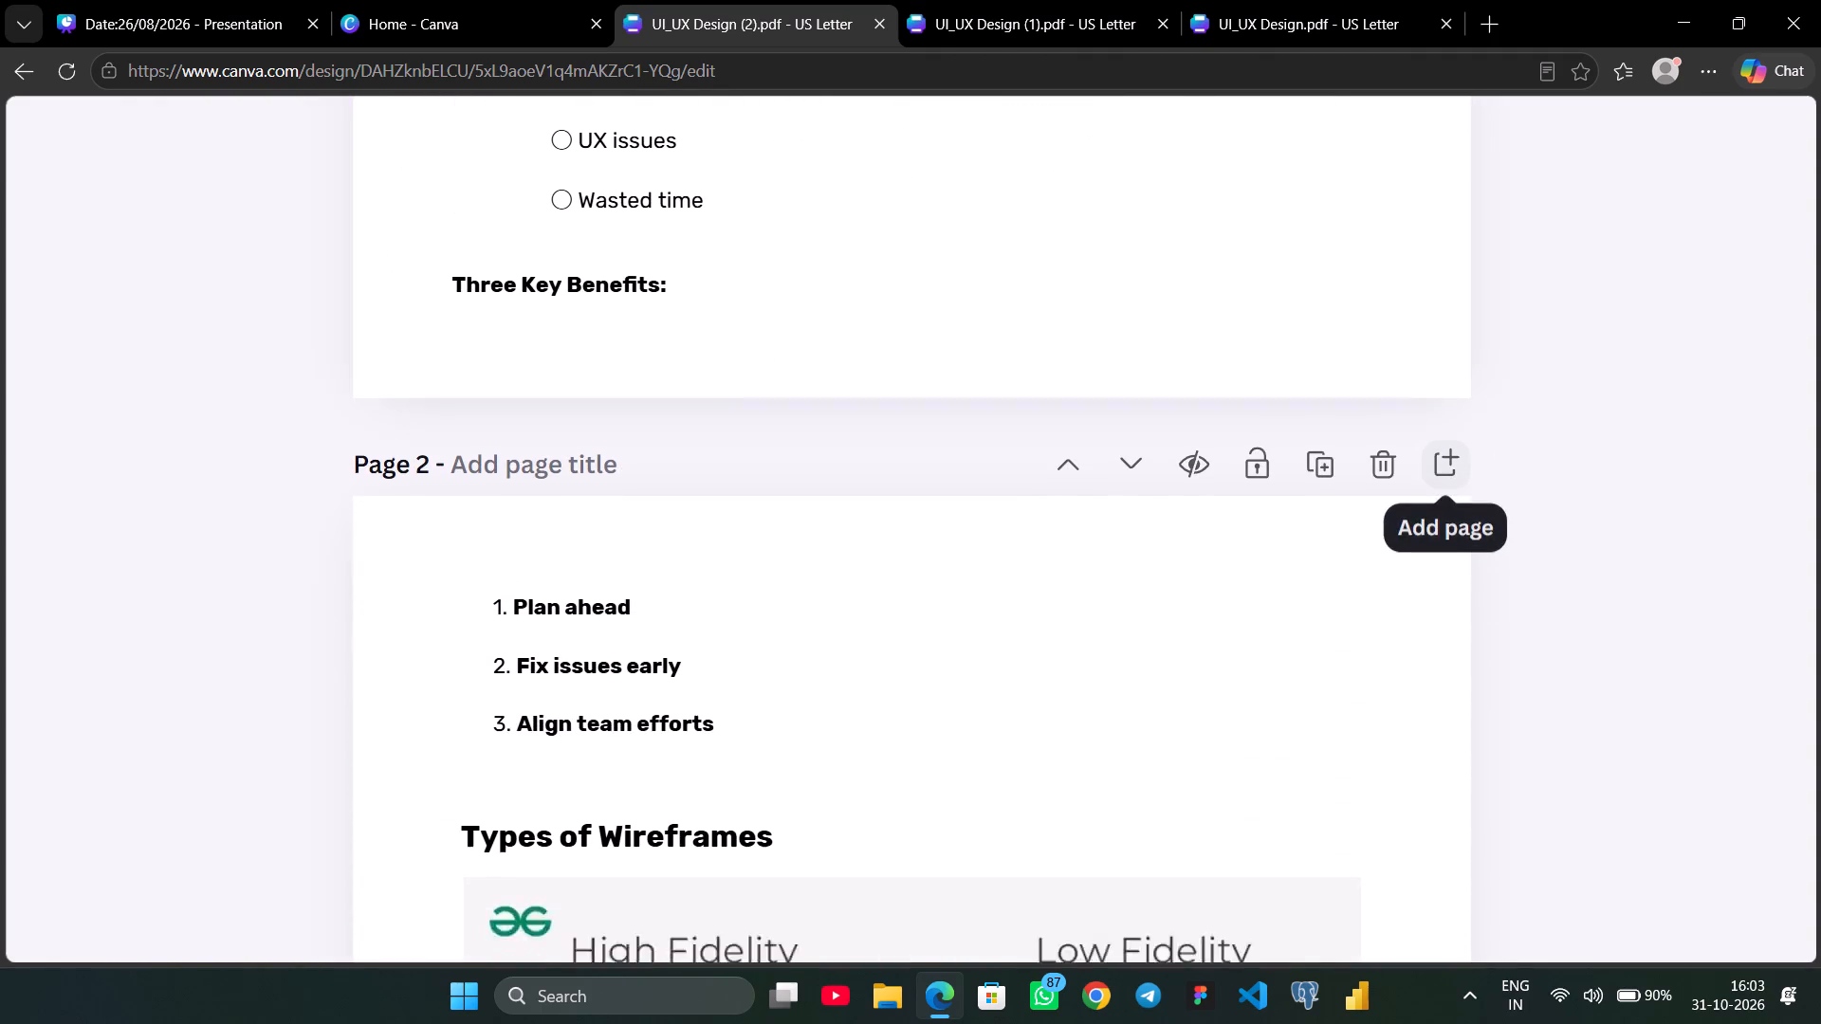
scroll(1466, 507, down, 1)
scroll(1648, 753, up, 3)
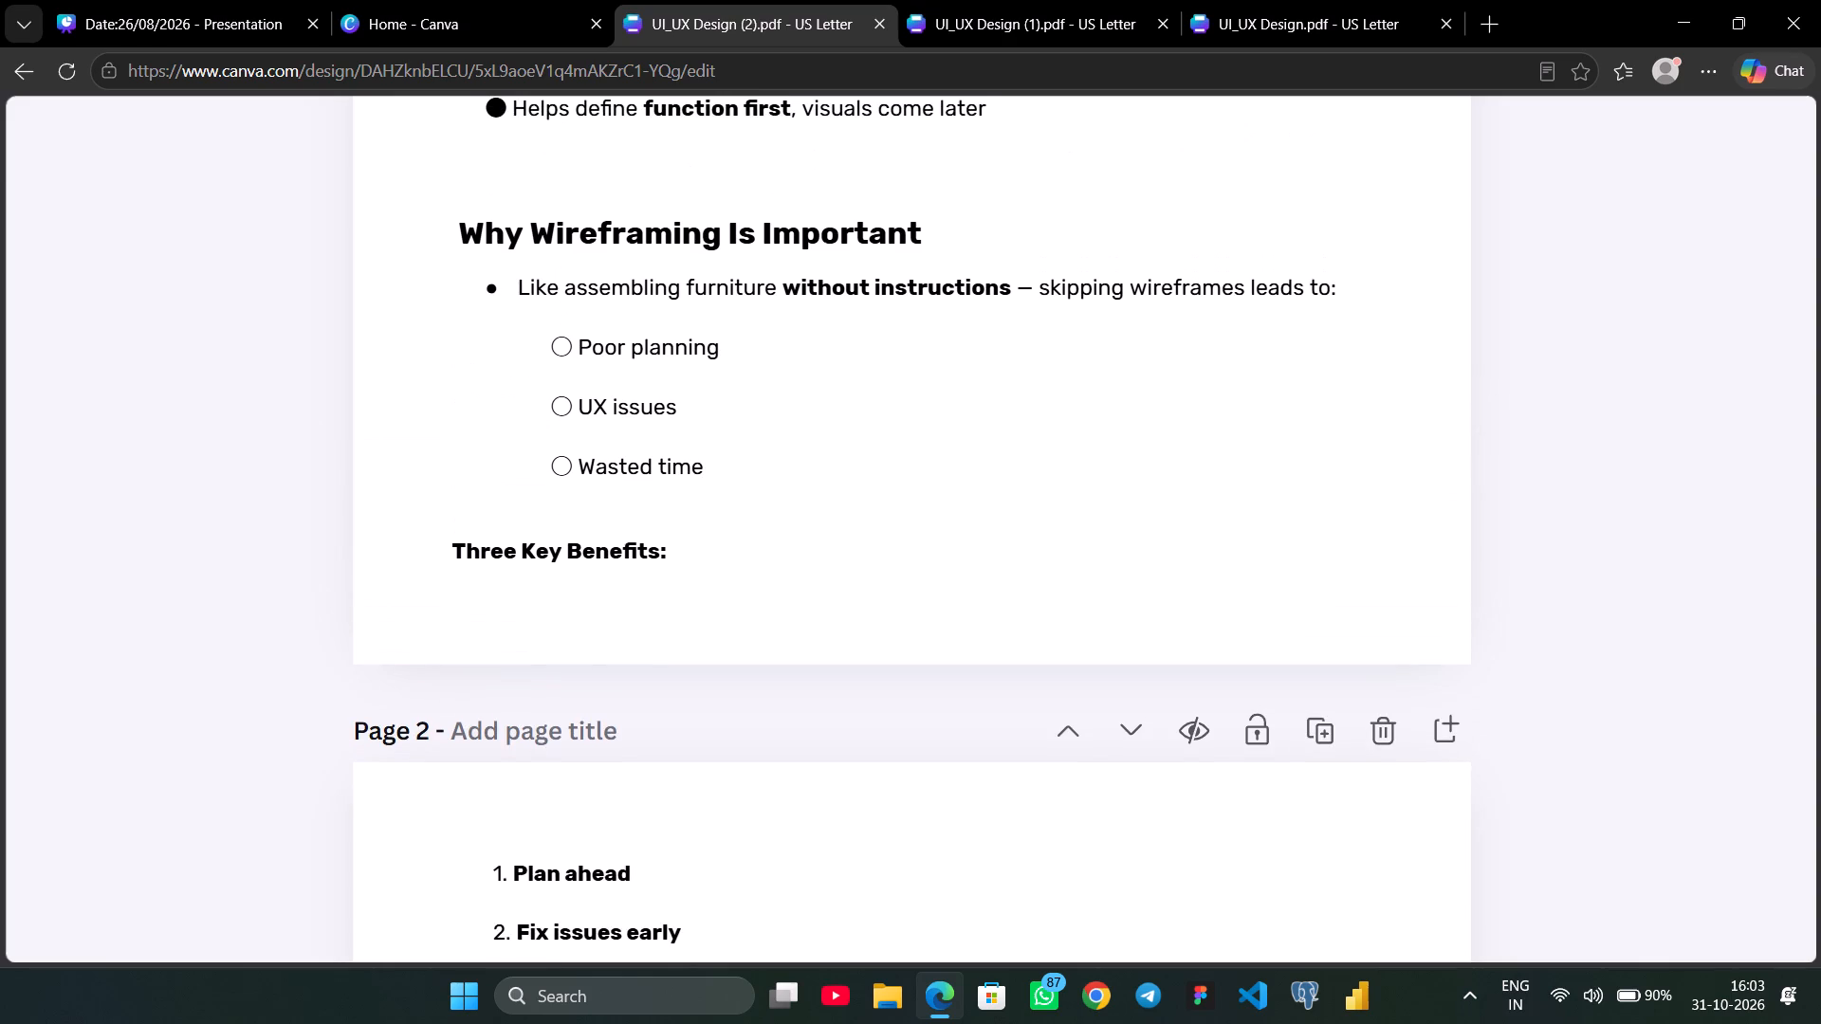
scroll(1648, 753, down, 4)
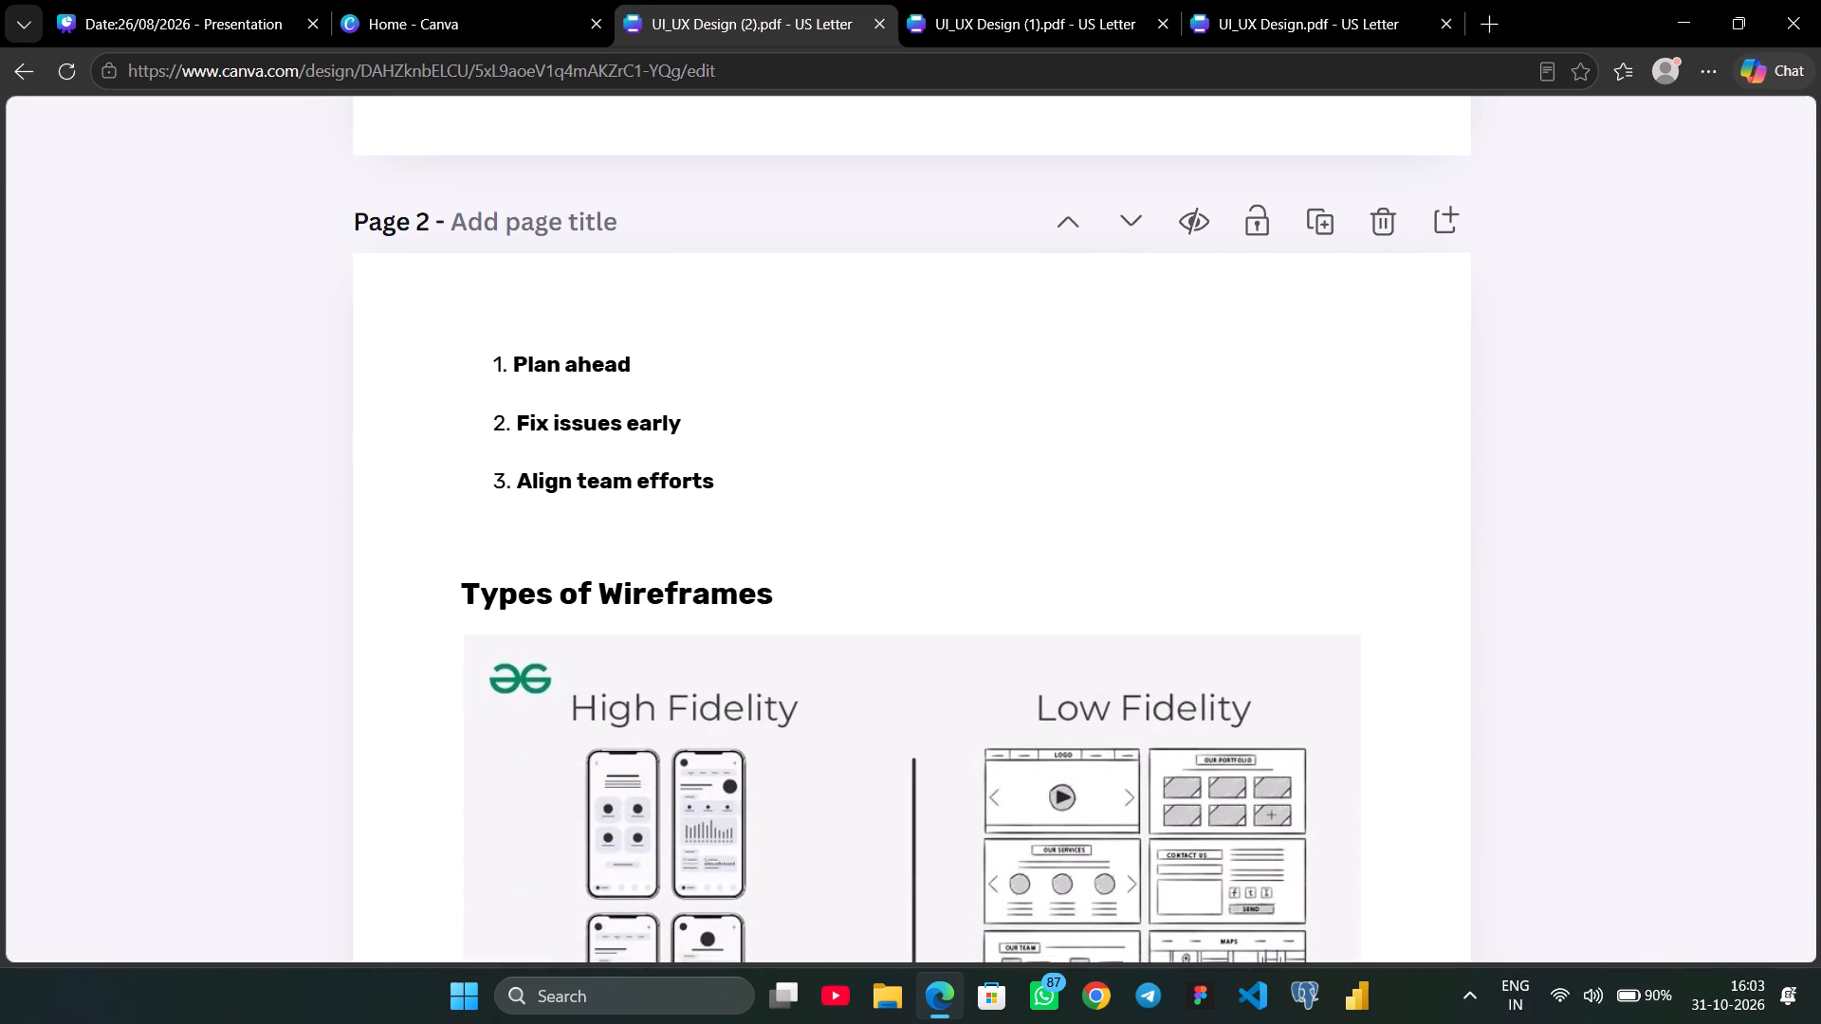
scroll(1648, 753, down, 2)
scroll(1648, 753, up, 1)
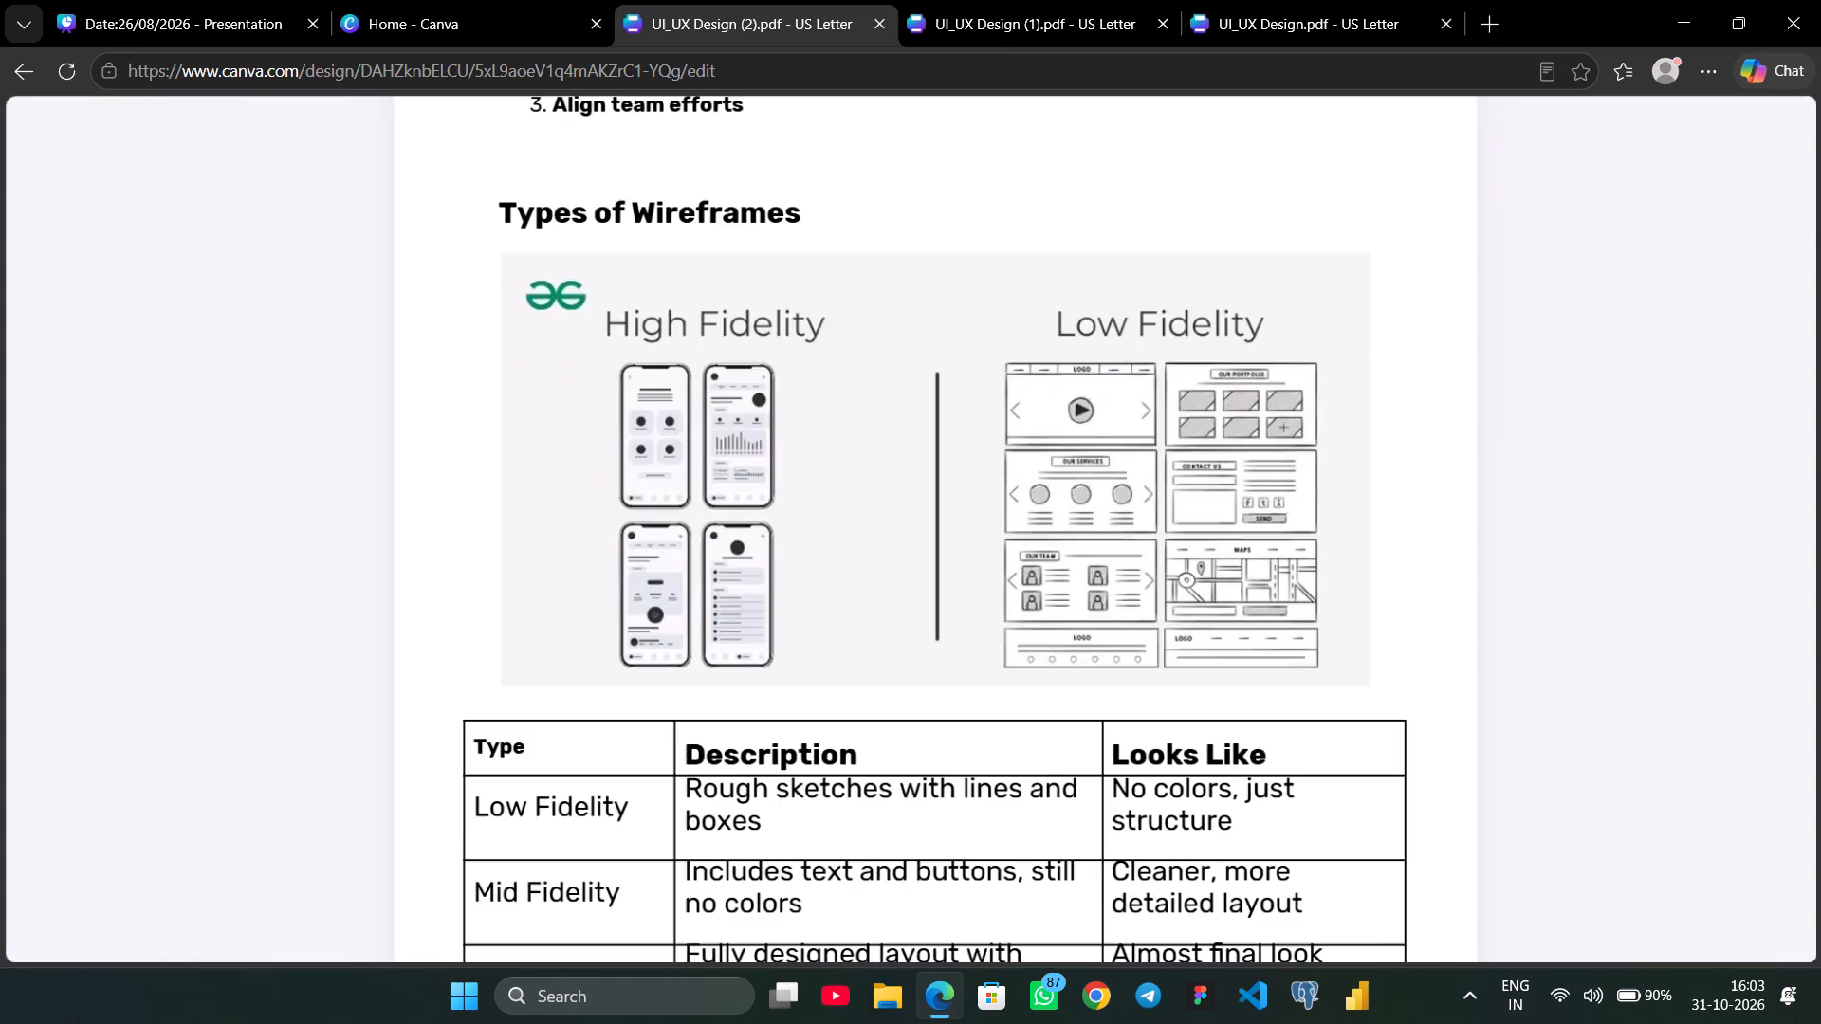
Read pages 3 to 5 of UI_UX Design (2).pdf, from creating a wireframe to common mistakes and the final takeaway.
scroll(1648, 753, down, 10)
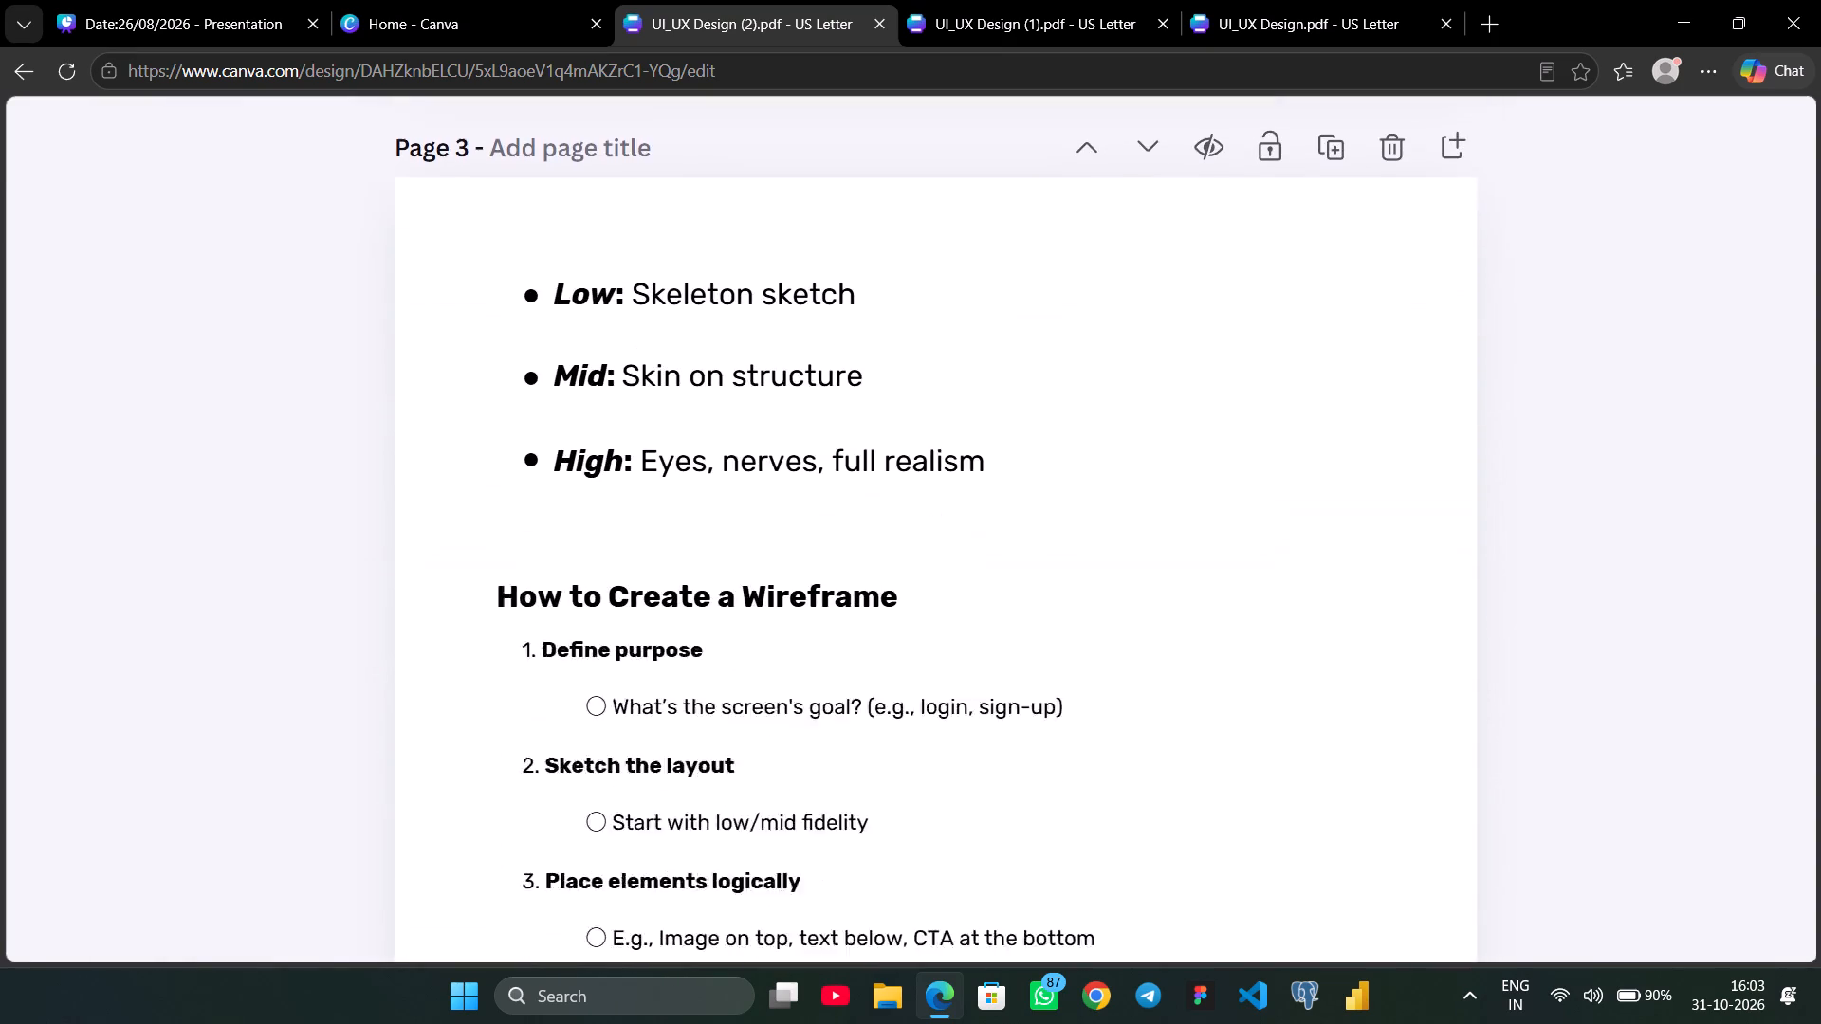
scroll(1648, 753, down, 7)
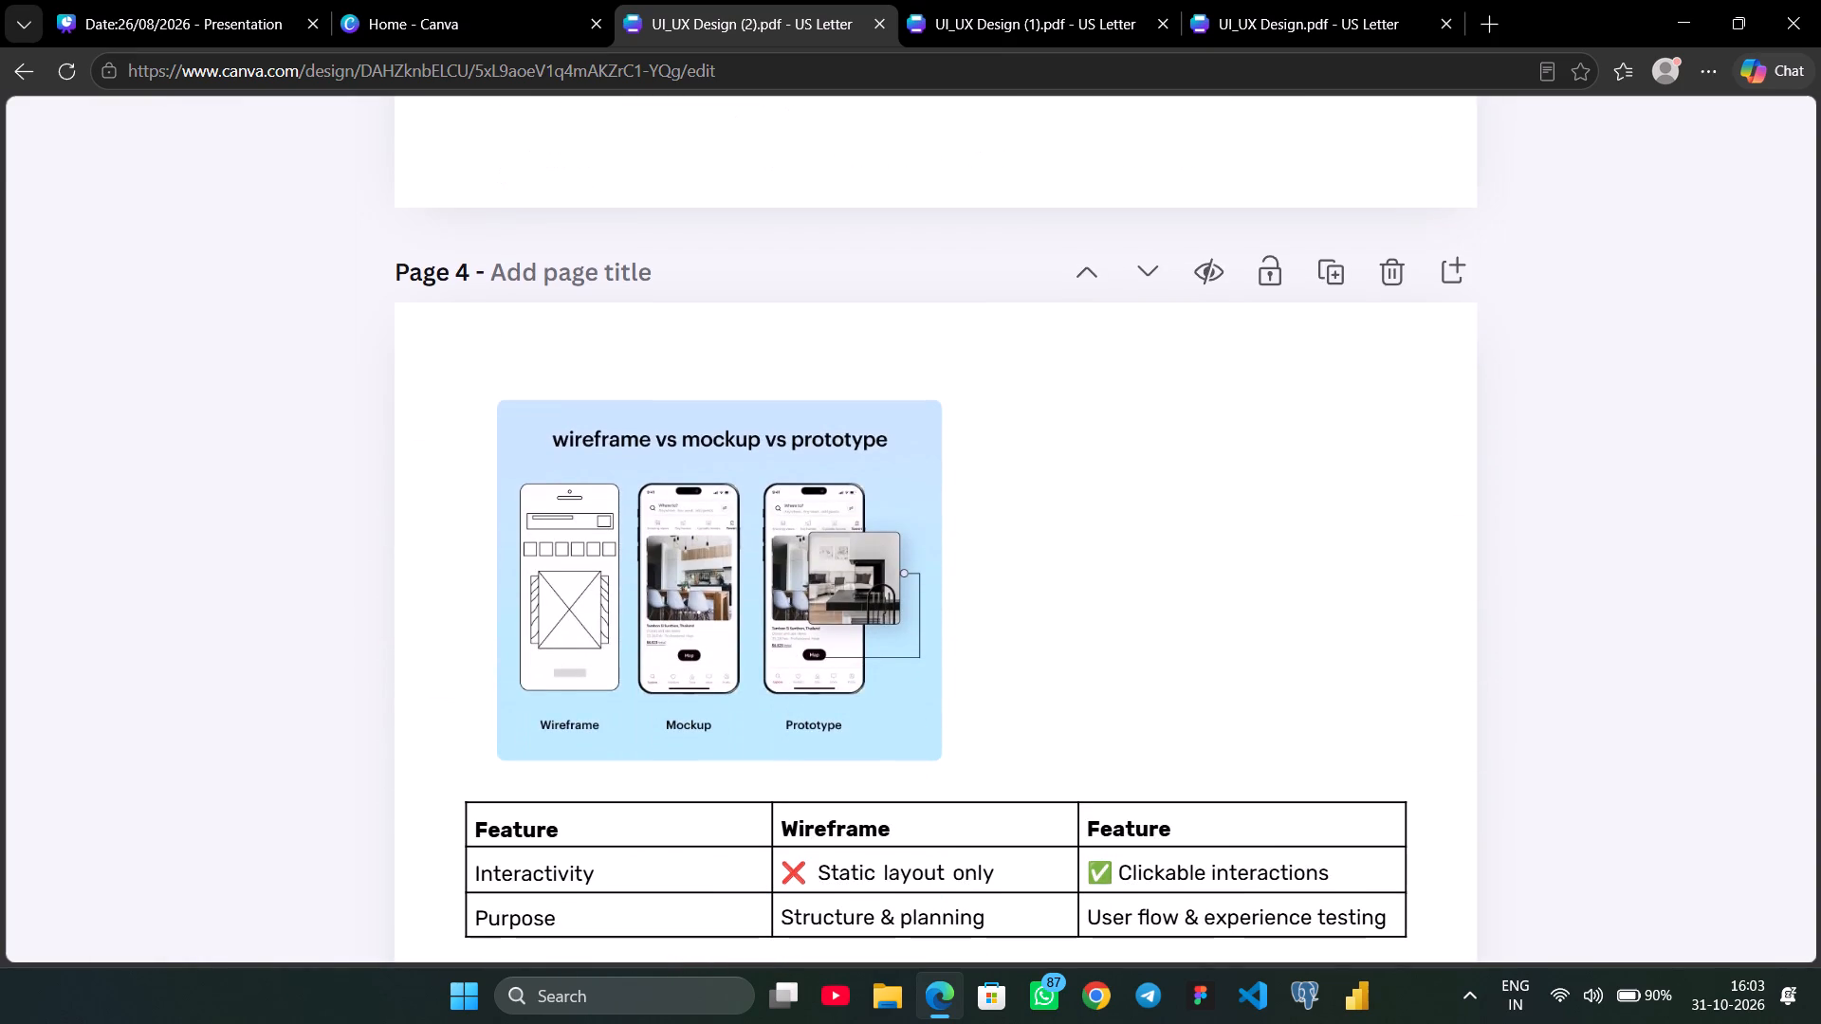
scroll(1648, 753, down, 1)
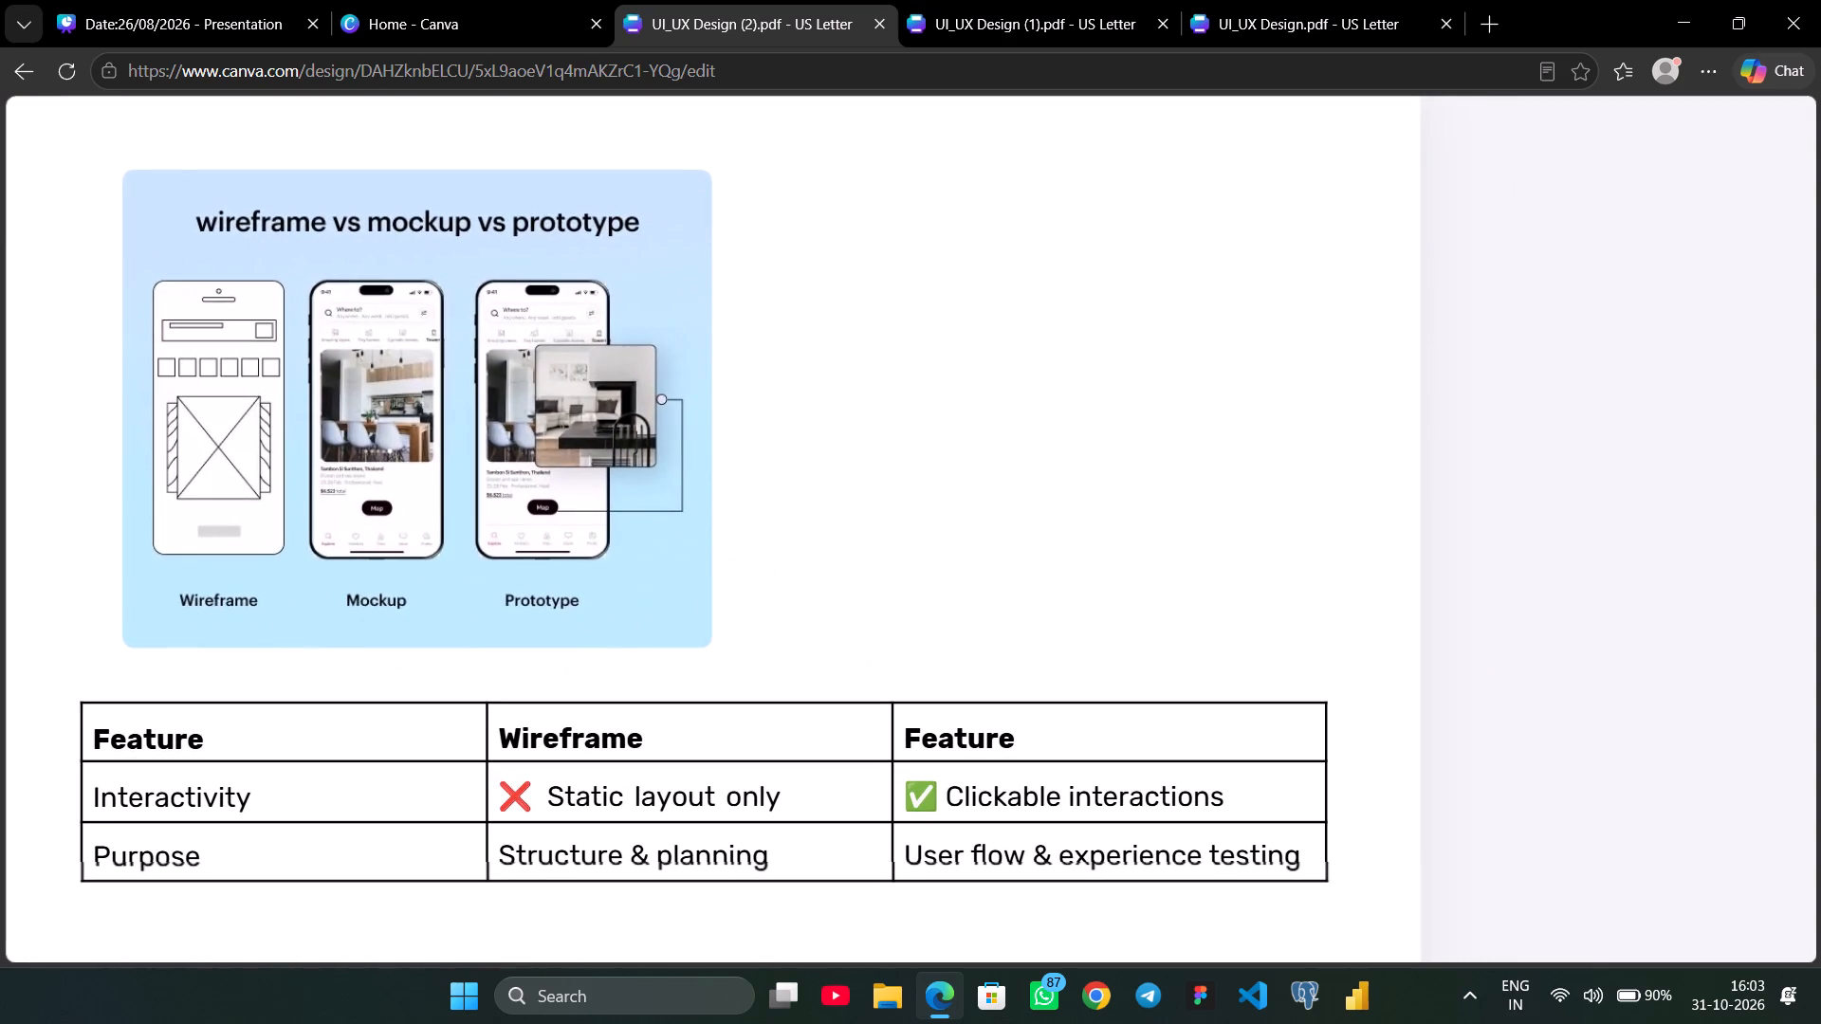
scroll(1648, 753, down, 6)
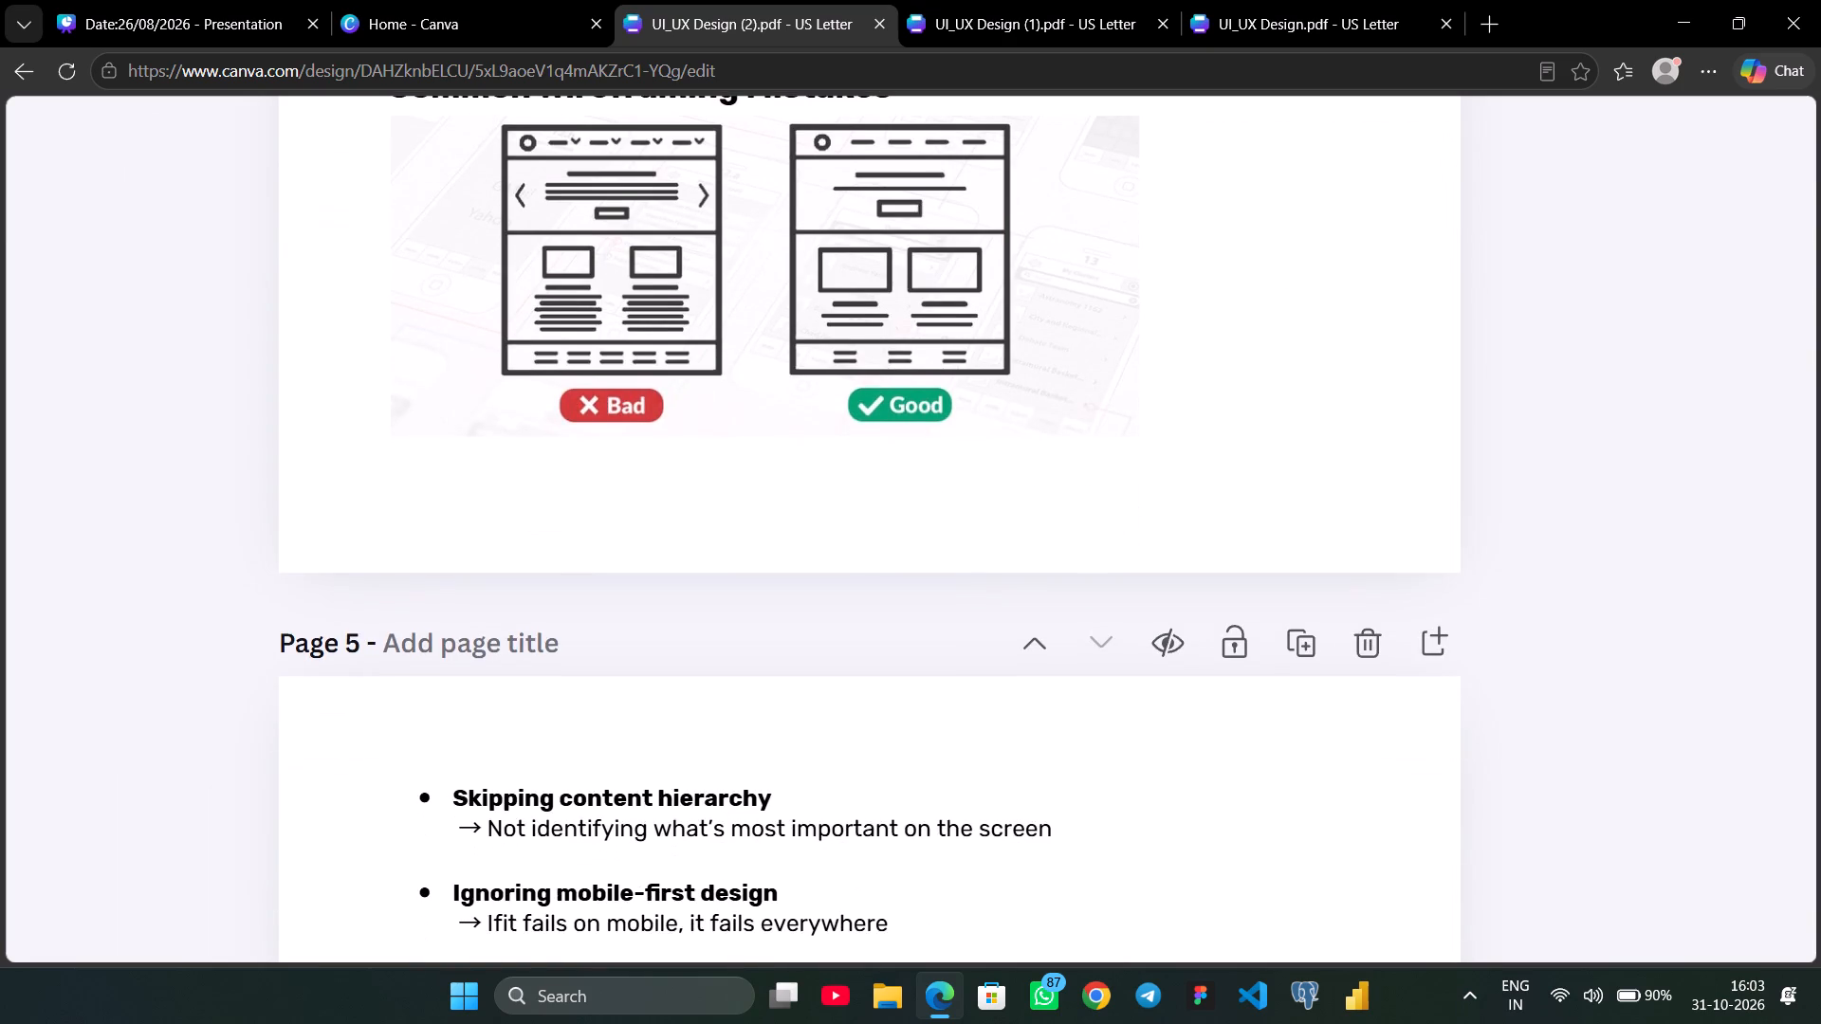
scroll(1648, 753, down, 5)
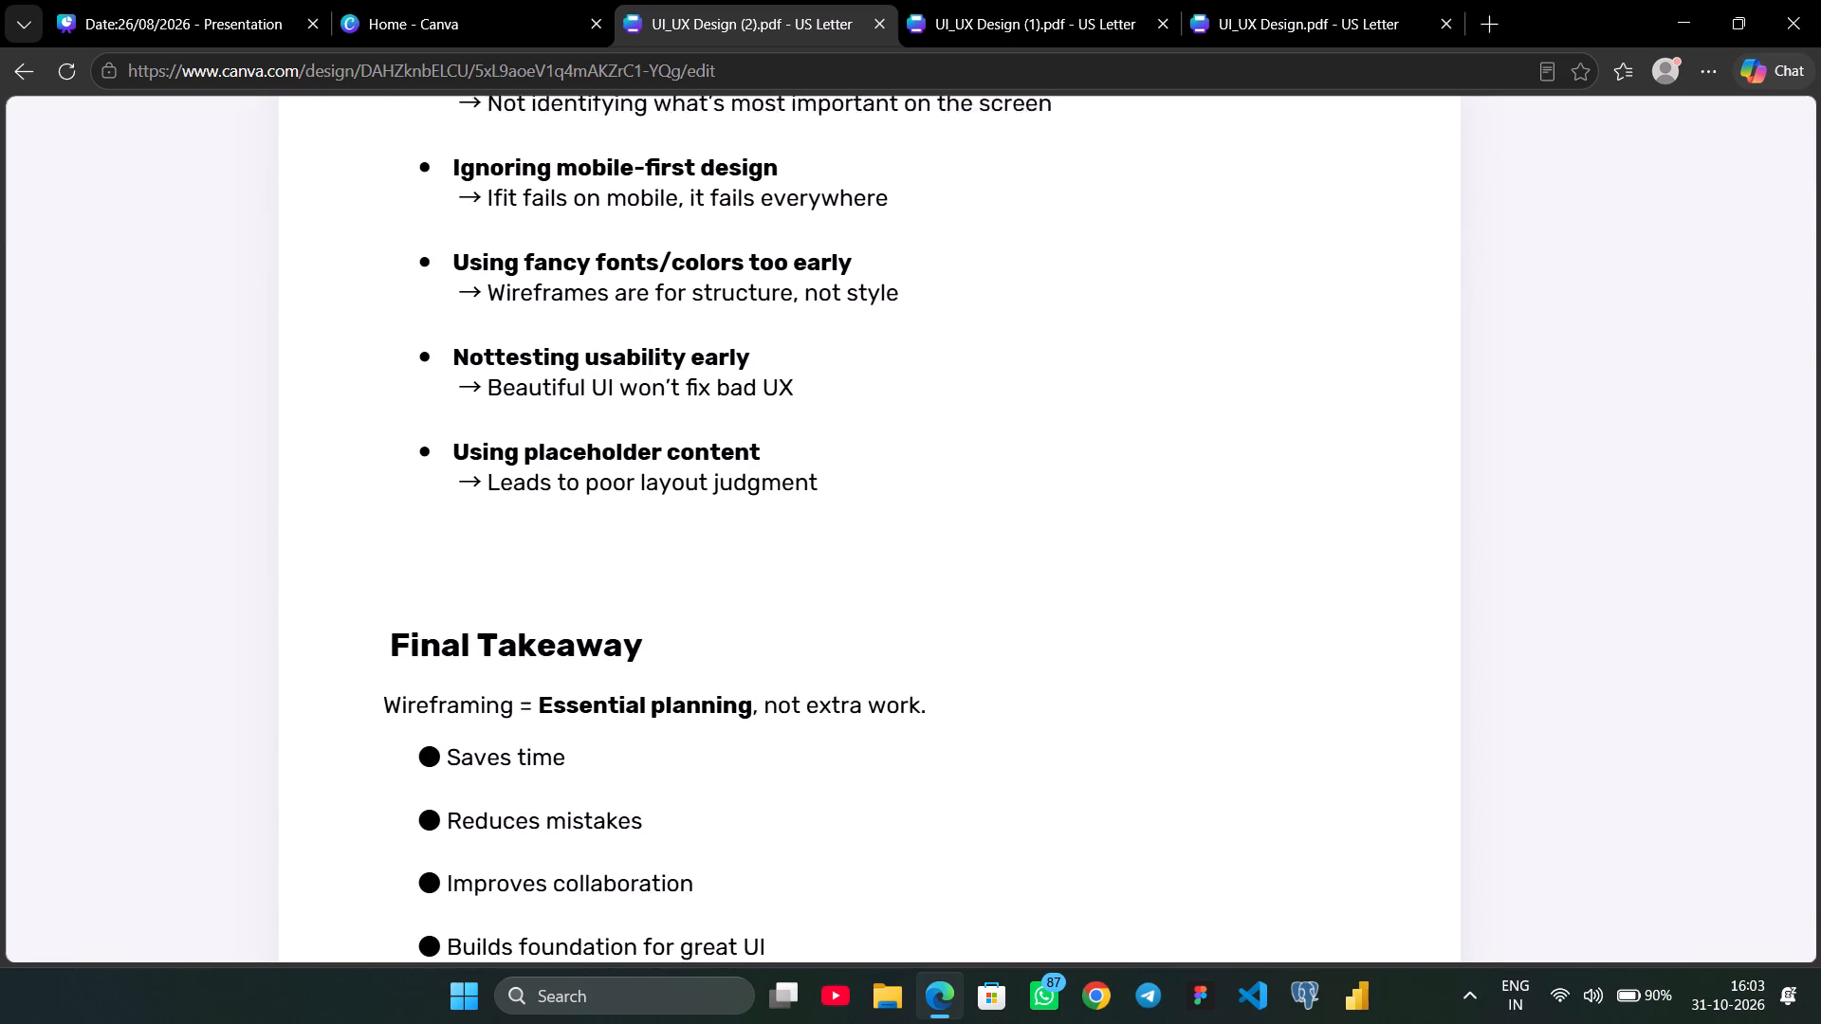
scroll(1648, 753, down, 1)
scroll(1648, 753, up, 3)
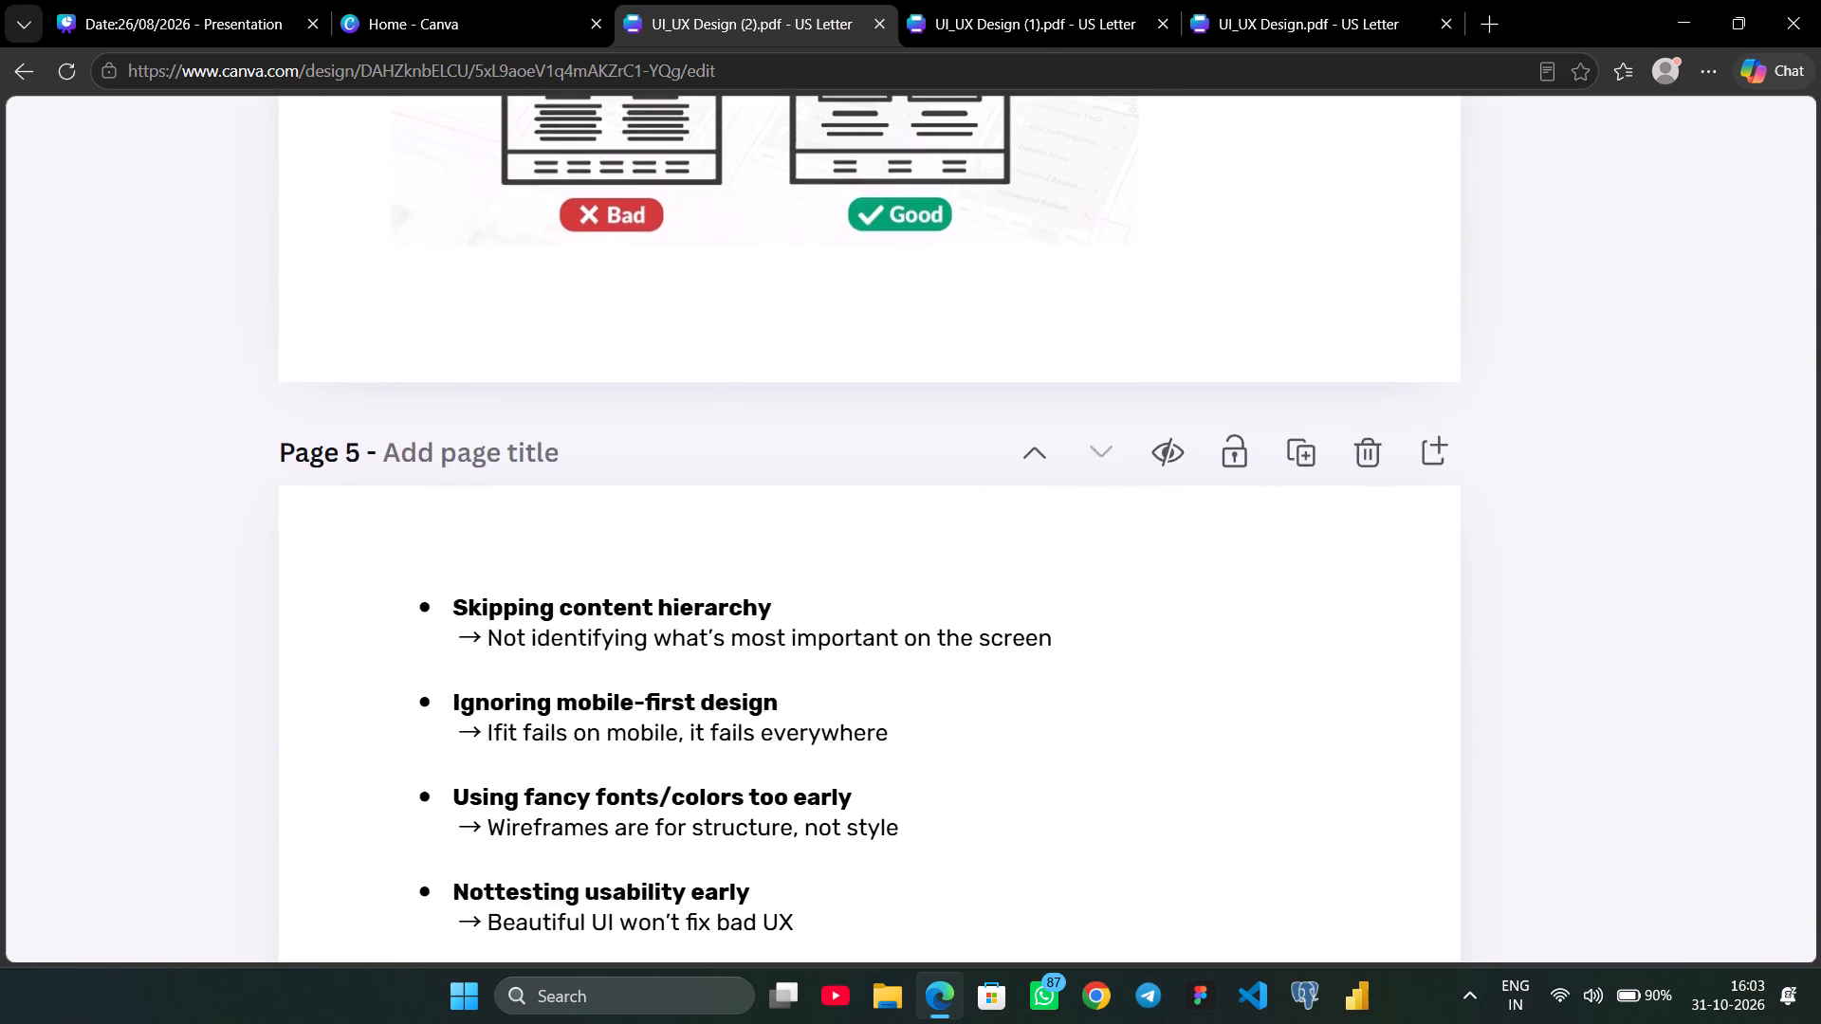
scroll(1648, 753, up, 2)
scroll(1648, 753, down, 2)
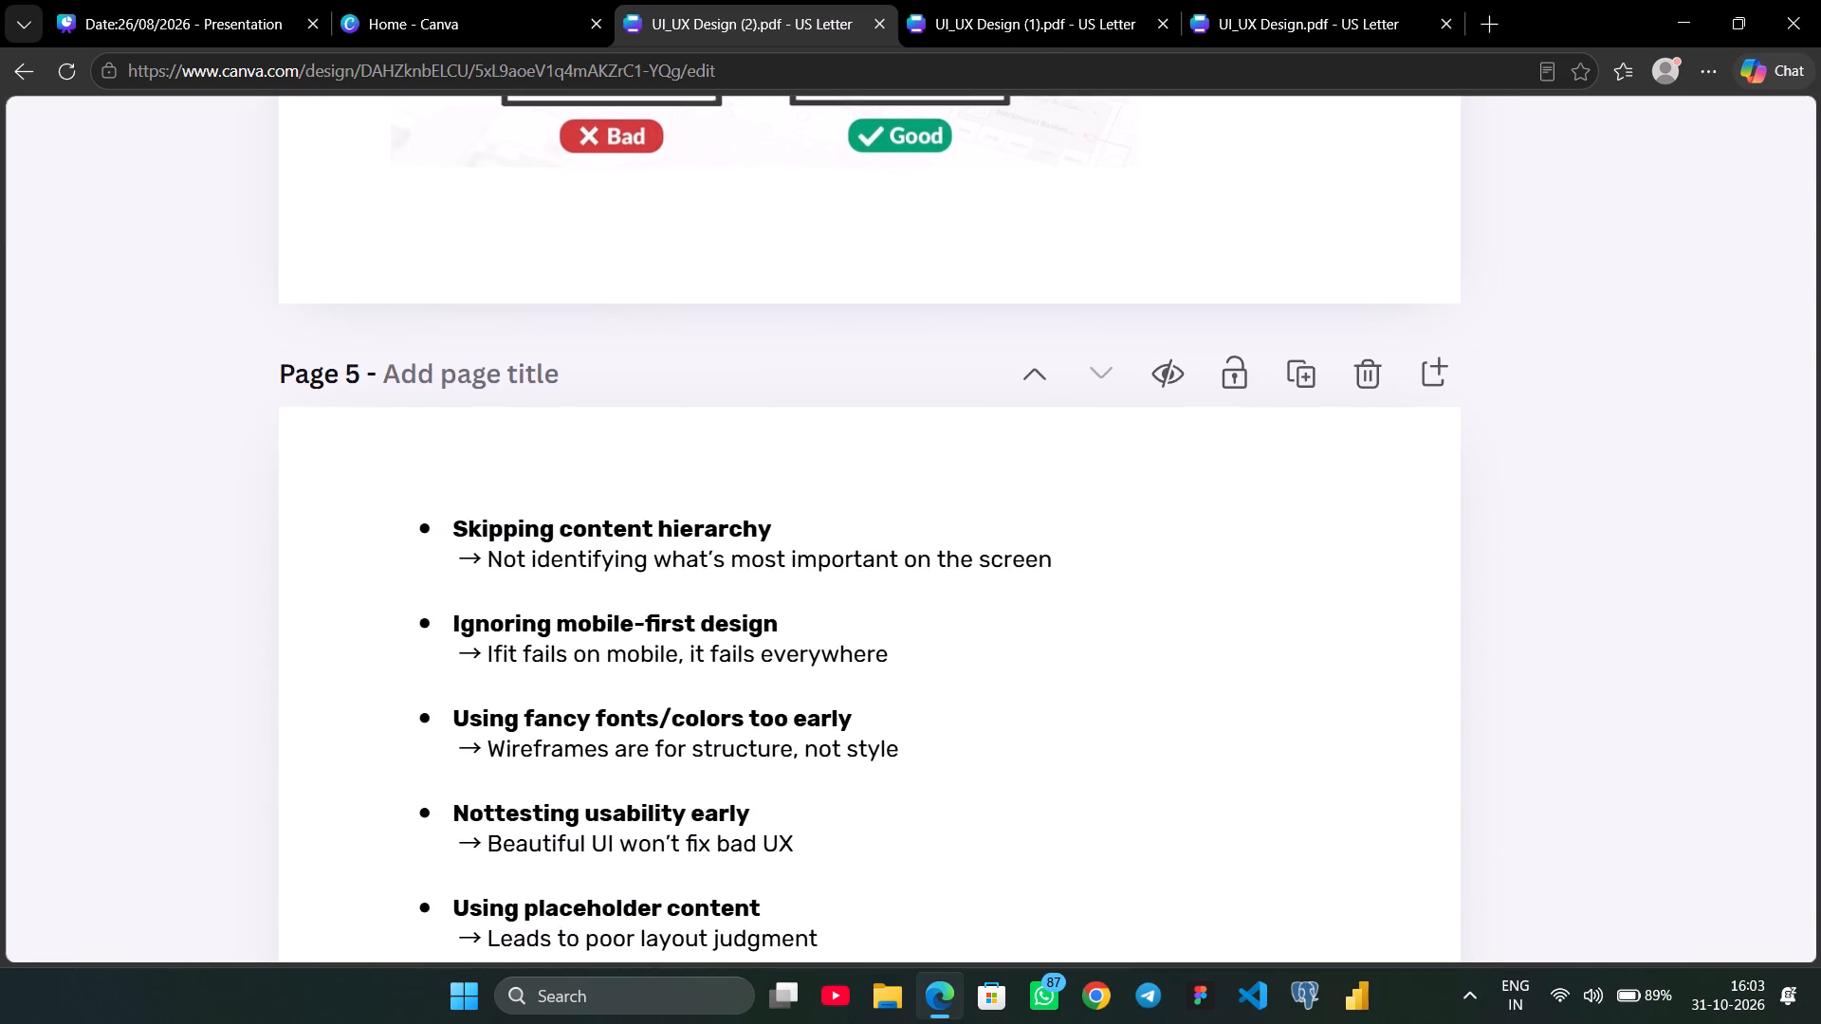
scroll(1648, 753, down, 8)
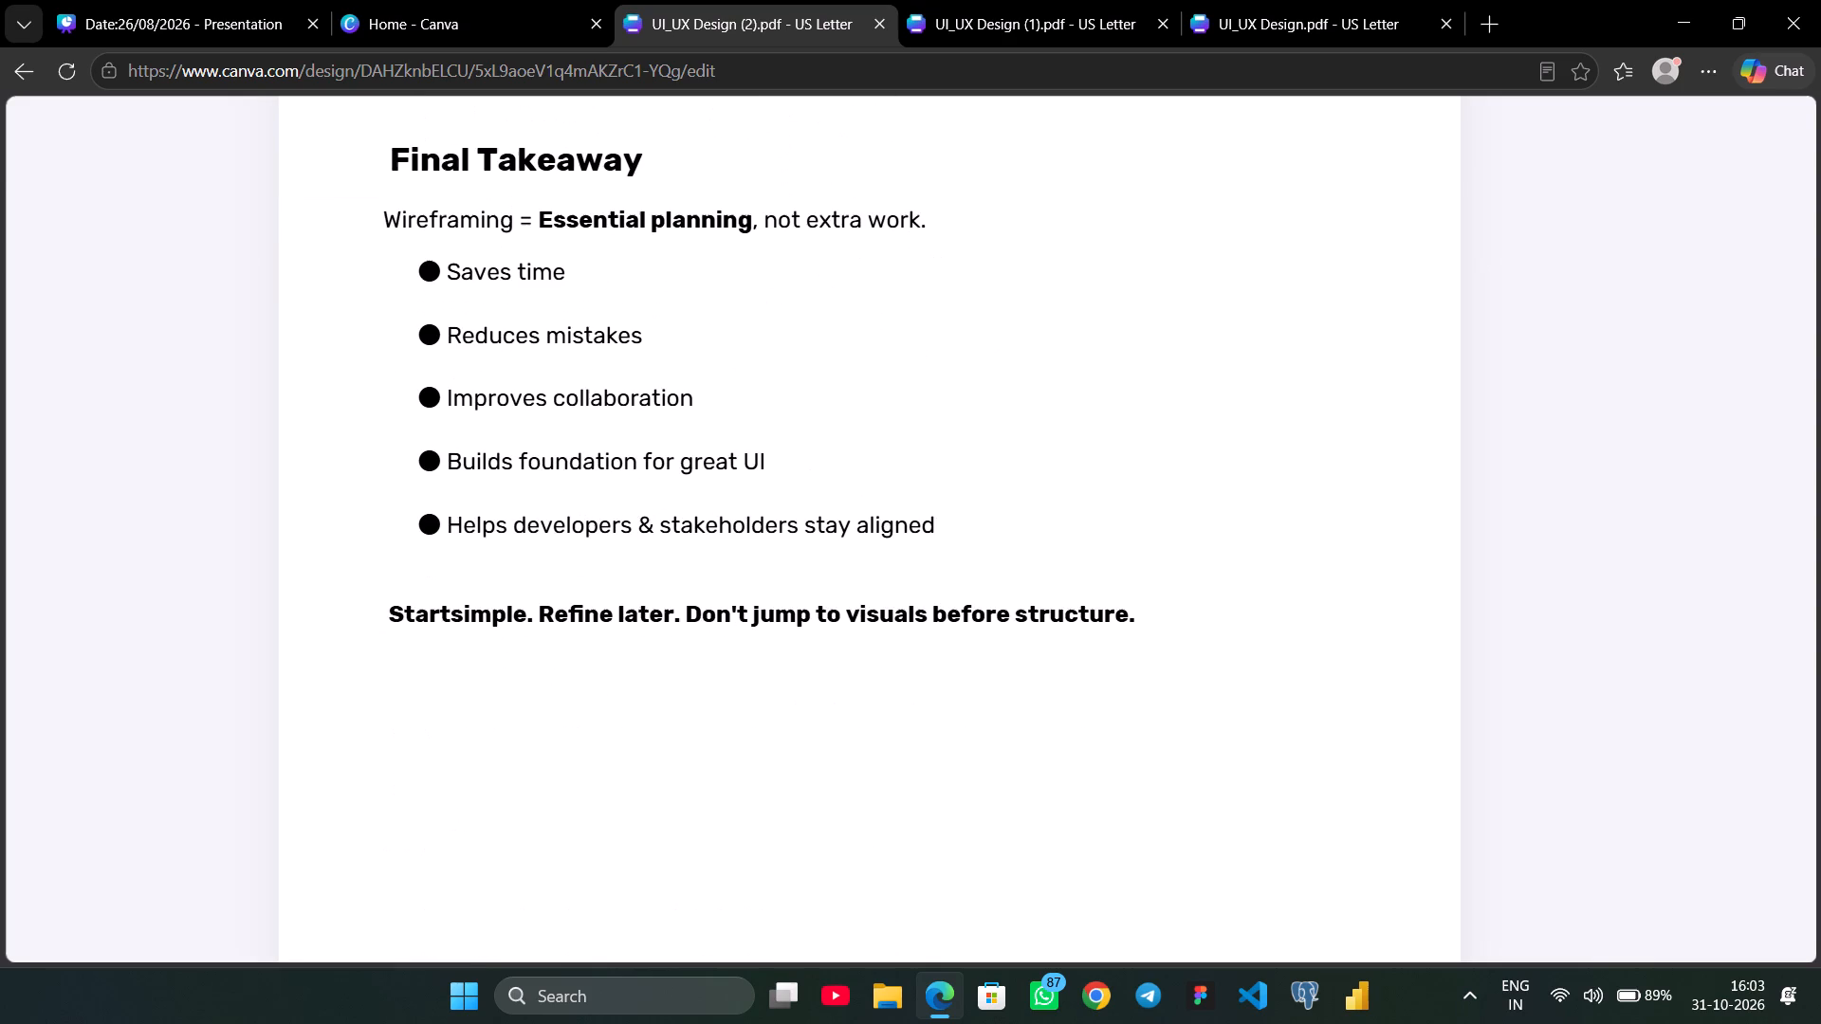
scroll(1648, 753, up, 20)
scroll(1648, 753, up, 13)
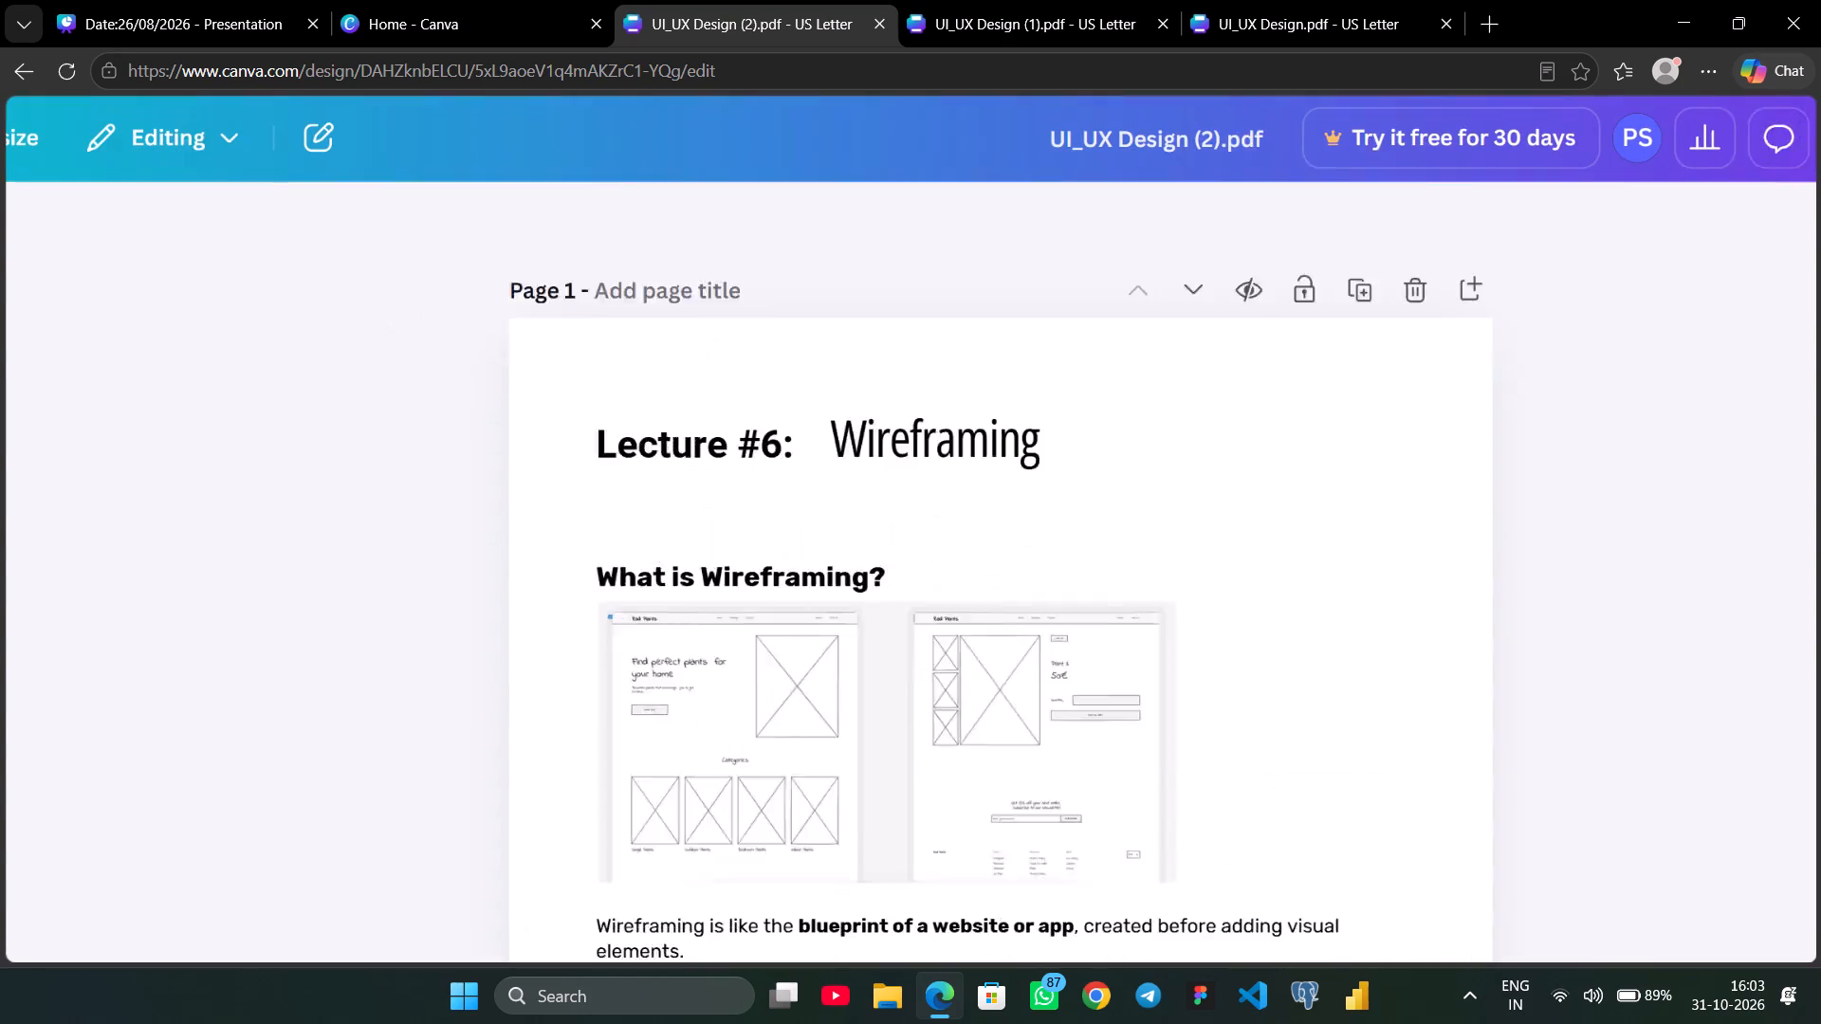
scroll(1648, 753, down, 1)
Return to the Date:26/08/2026 presentation and go to page 1, the Cyber Labs UI/UX cover slide.
click(124, 0)
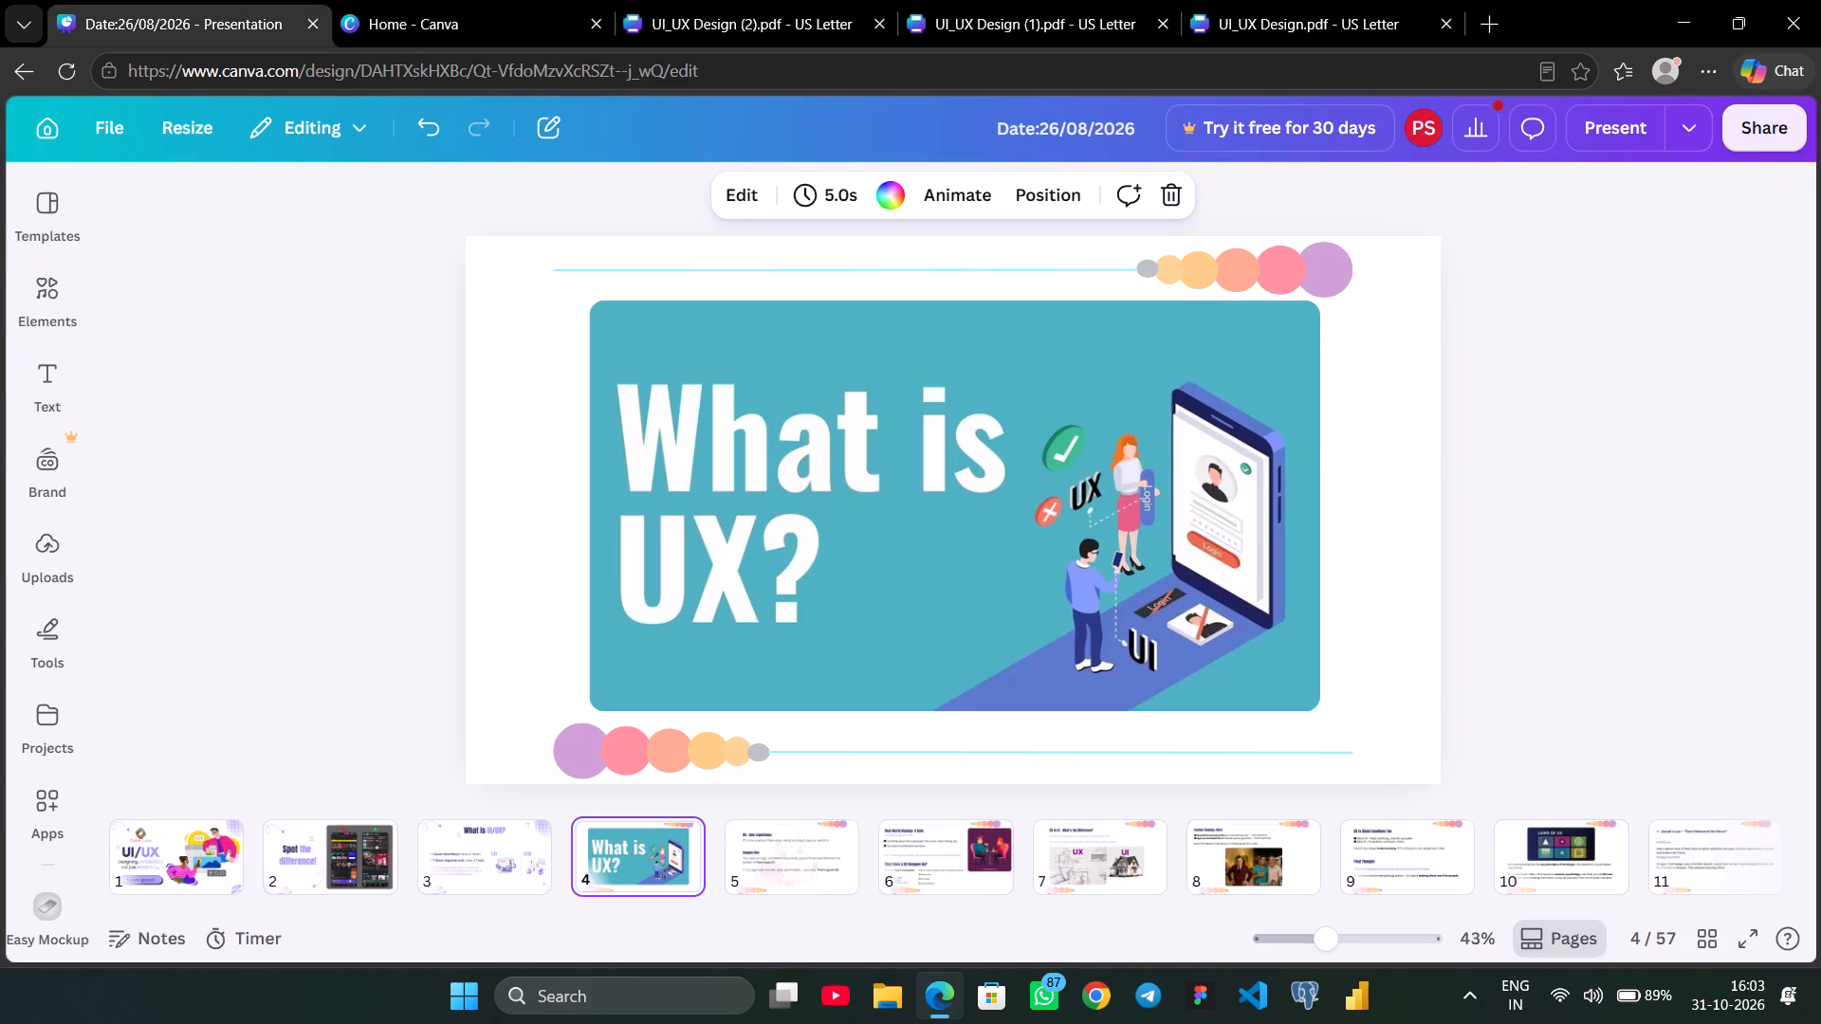
click(310, 850)
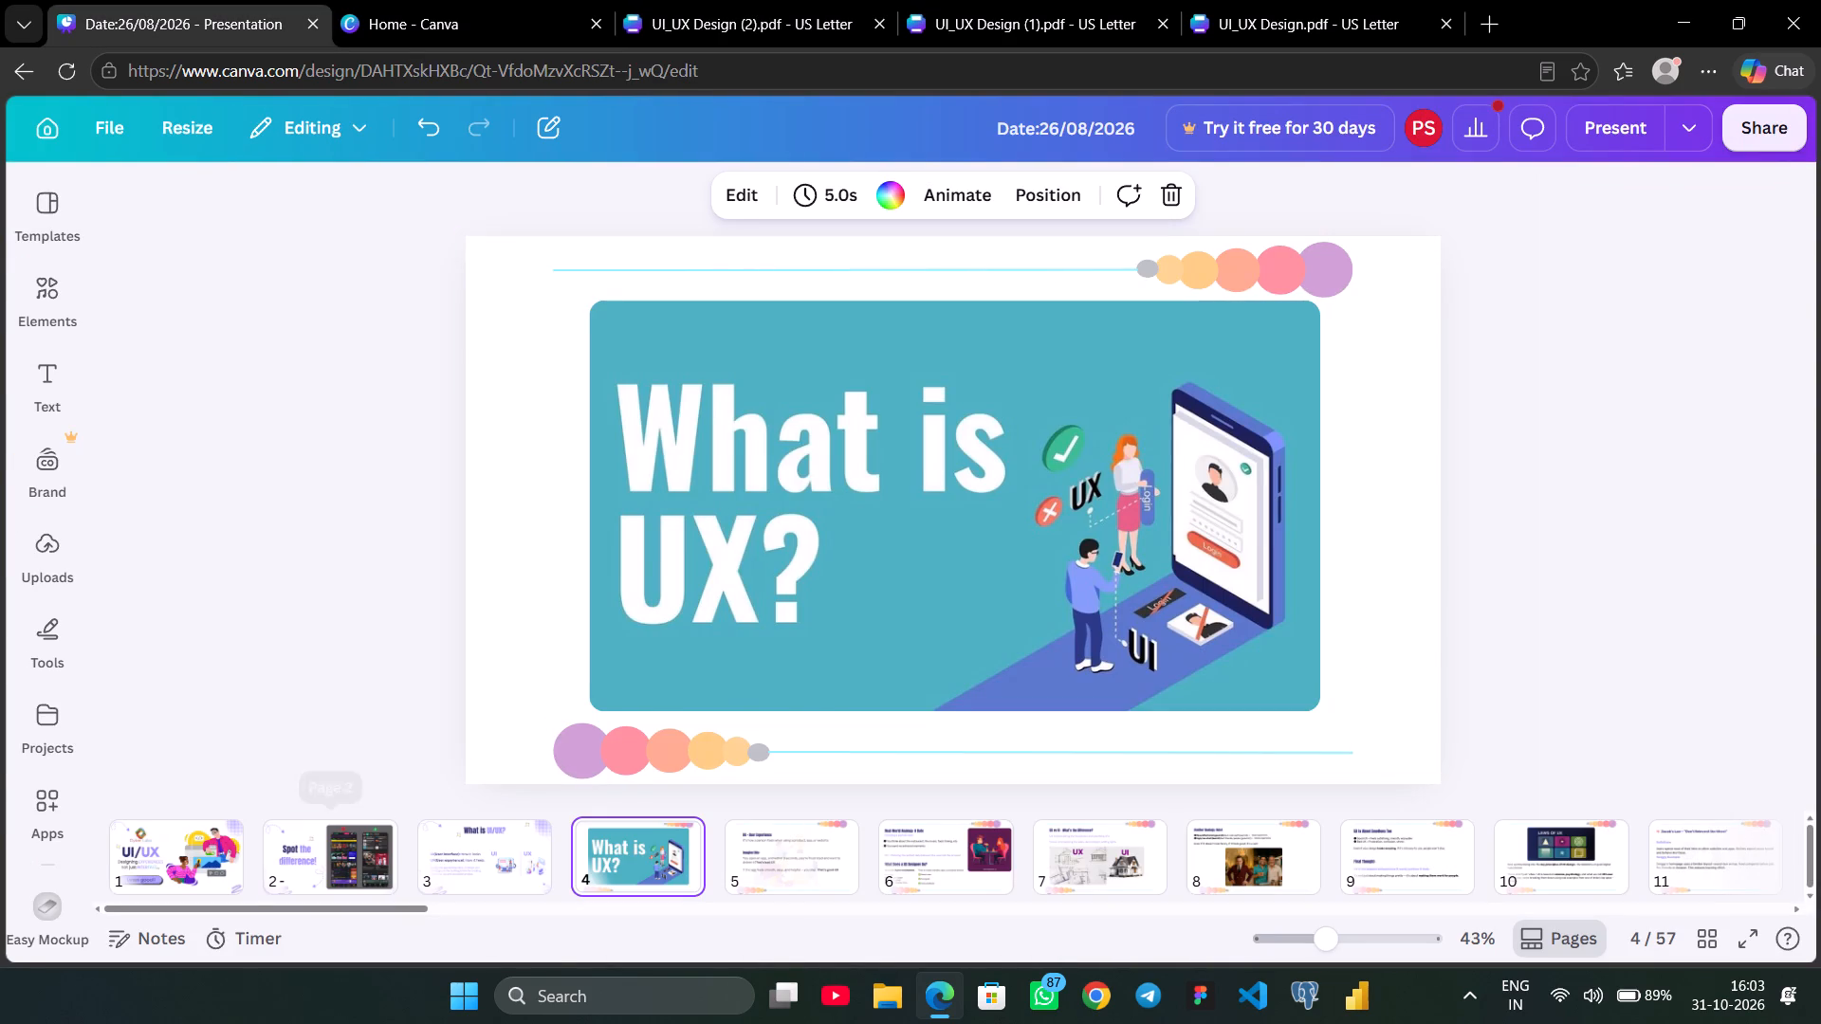
click(132, 895)
click(161, 861)
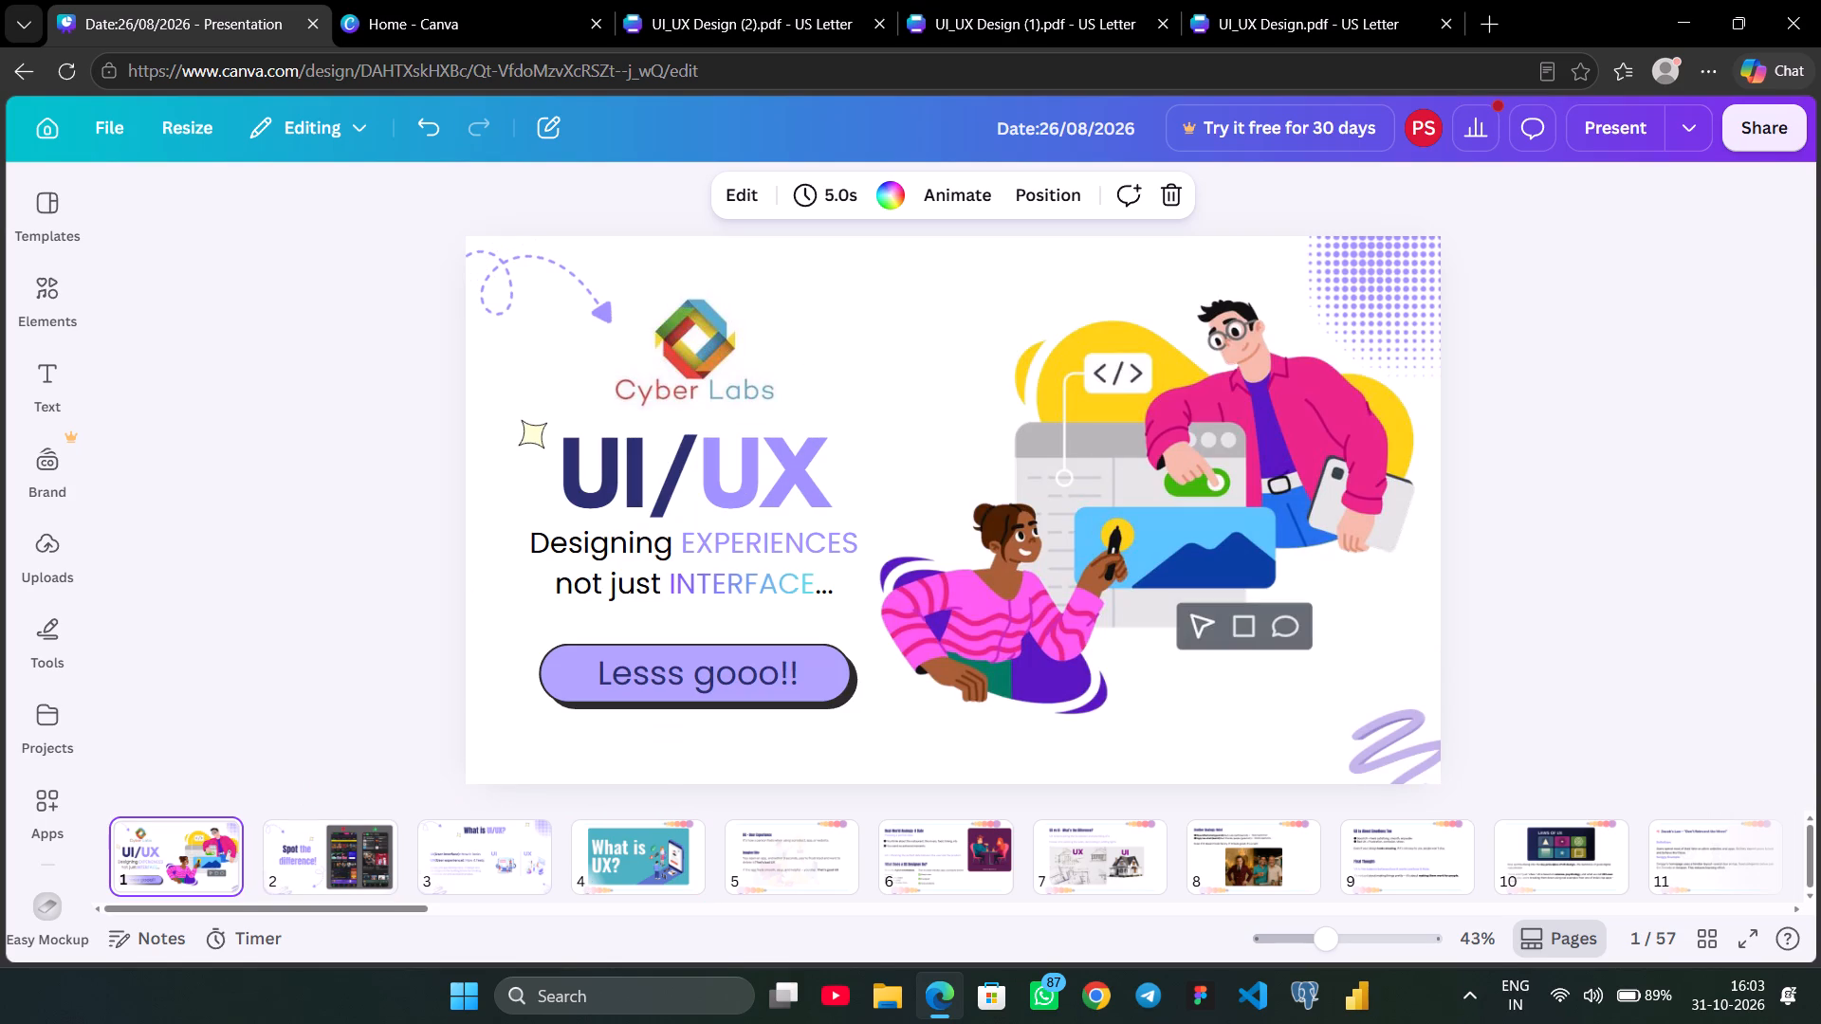
Review page 3, the What is UI/UX? slide, and check its heading's text style.
click(498, 845)
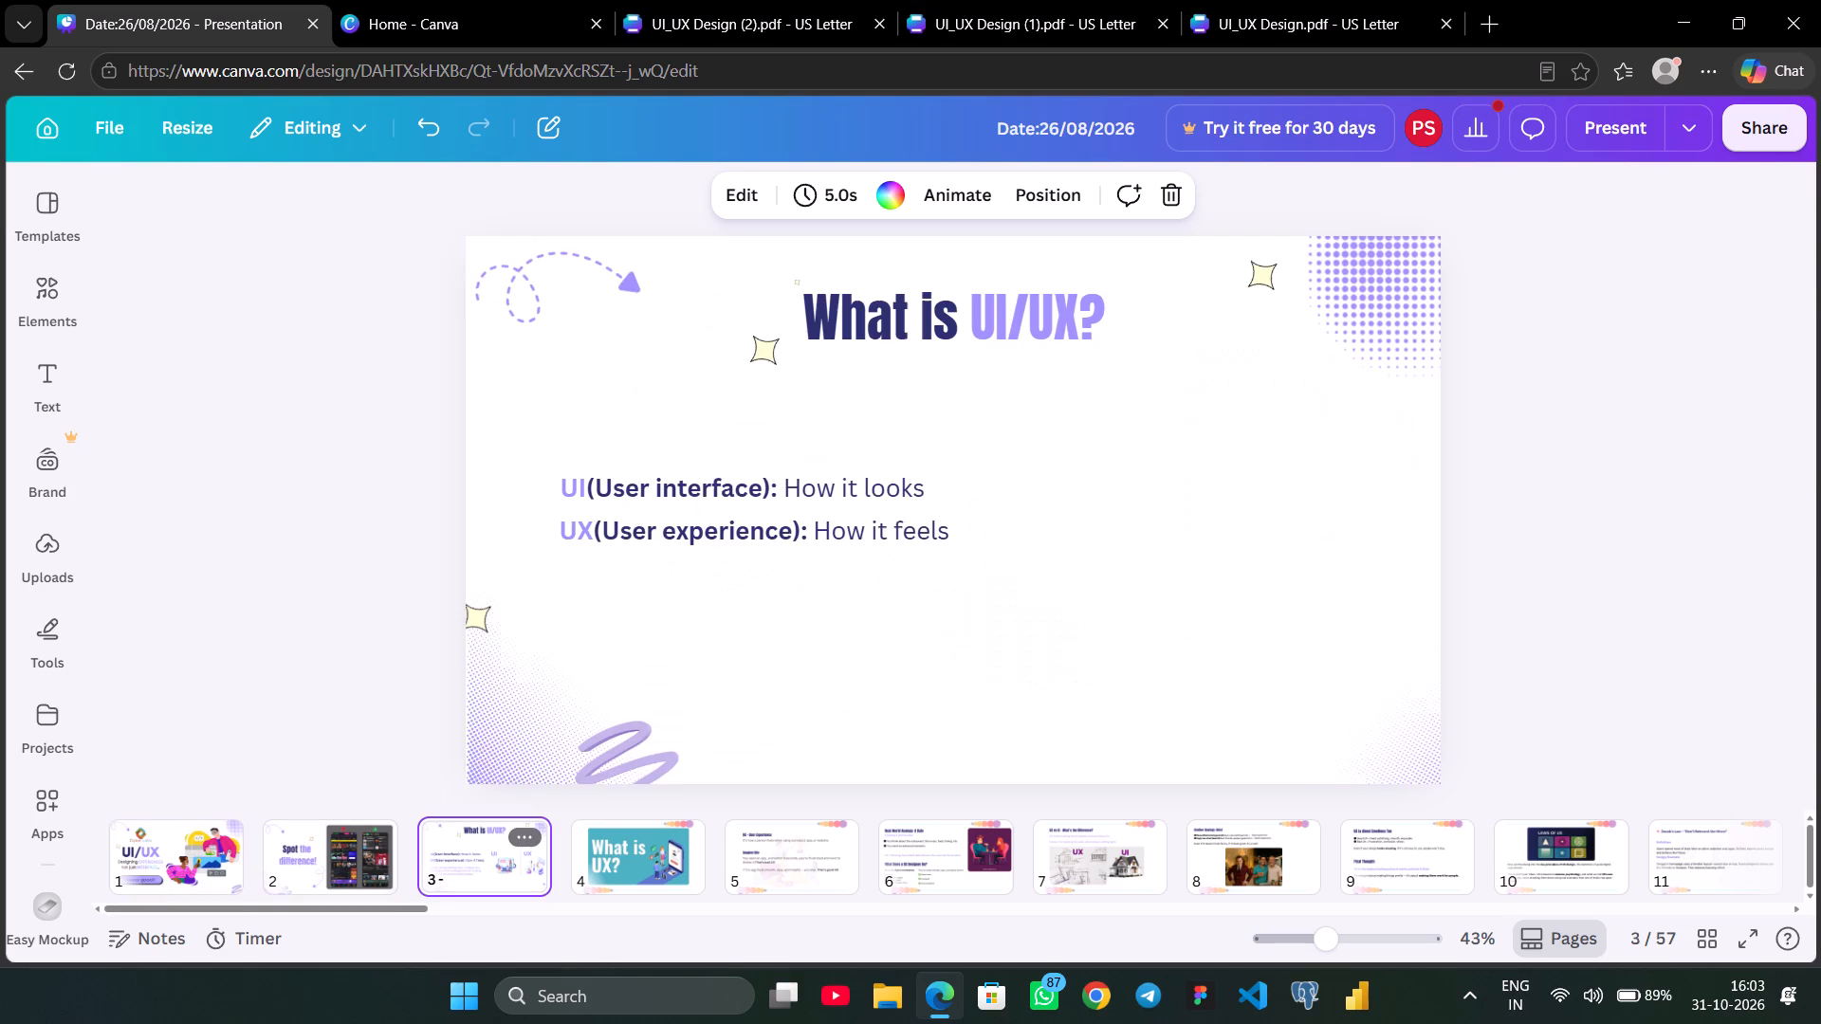
click(1029, 331)
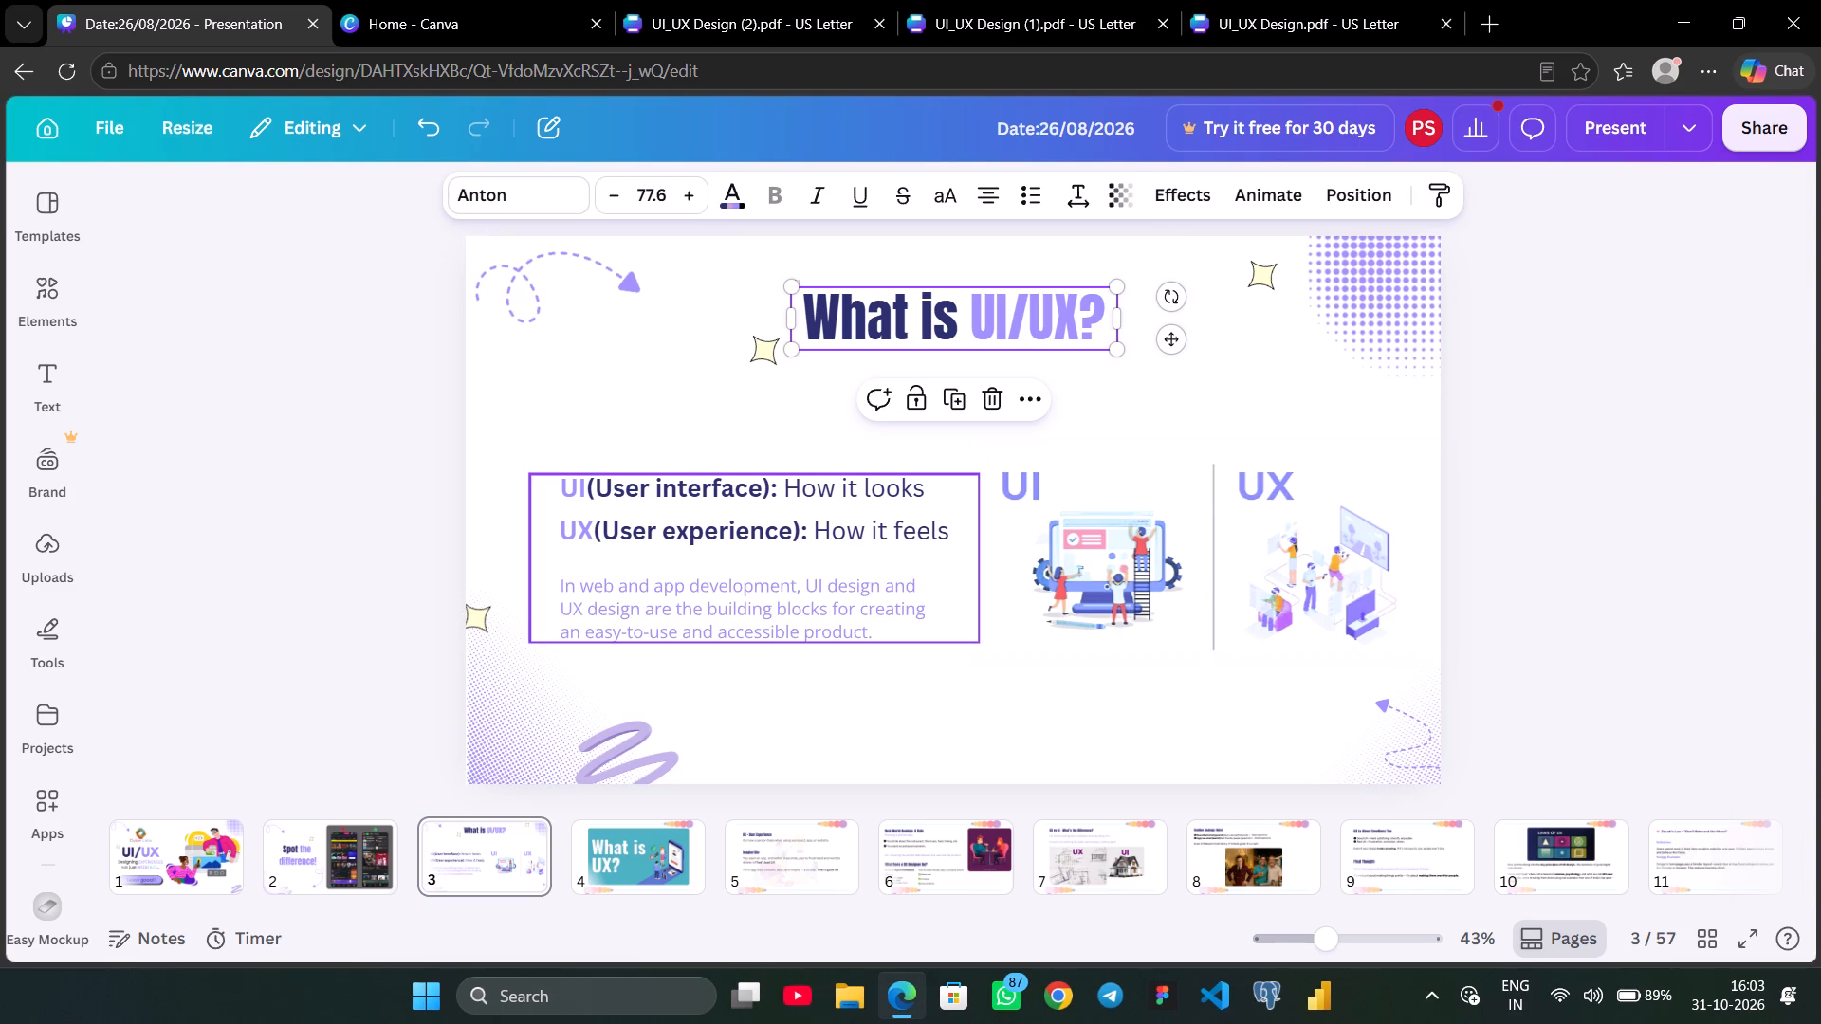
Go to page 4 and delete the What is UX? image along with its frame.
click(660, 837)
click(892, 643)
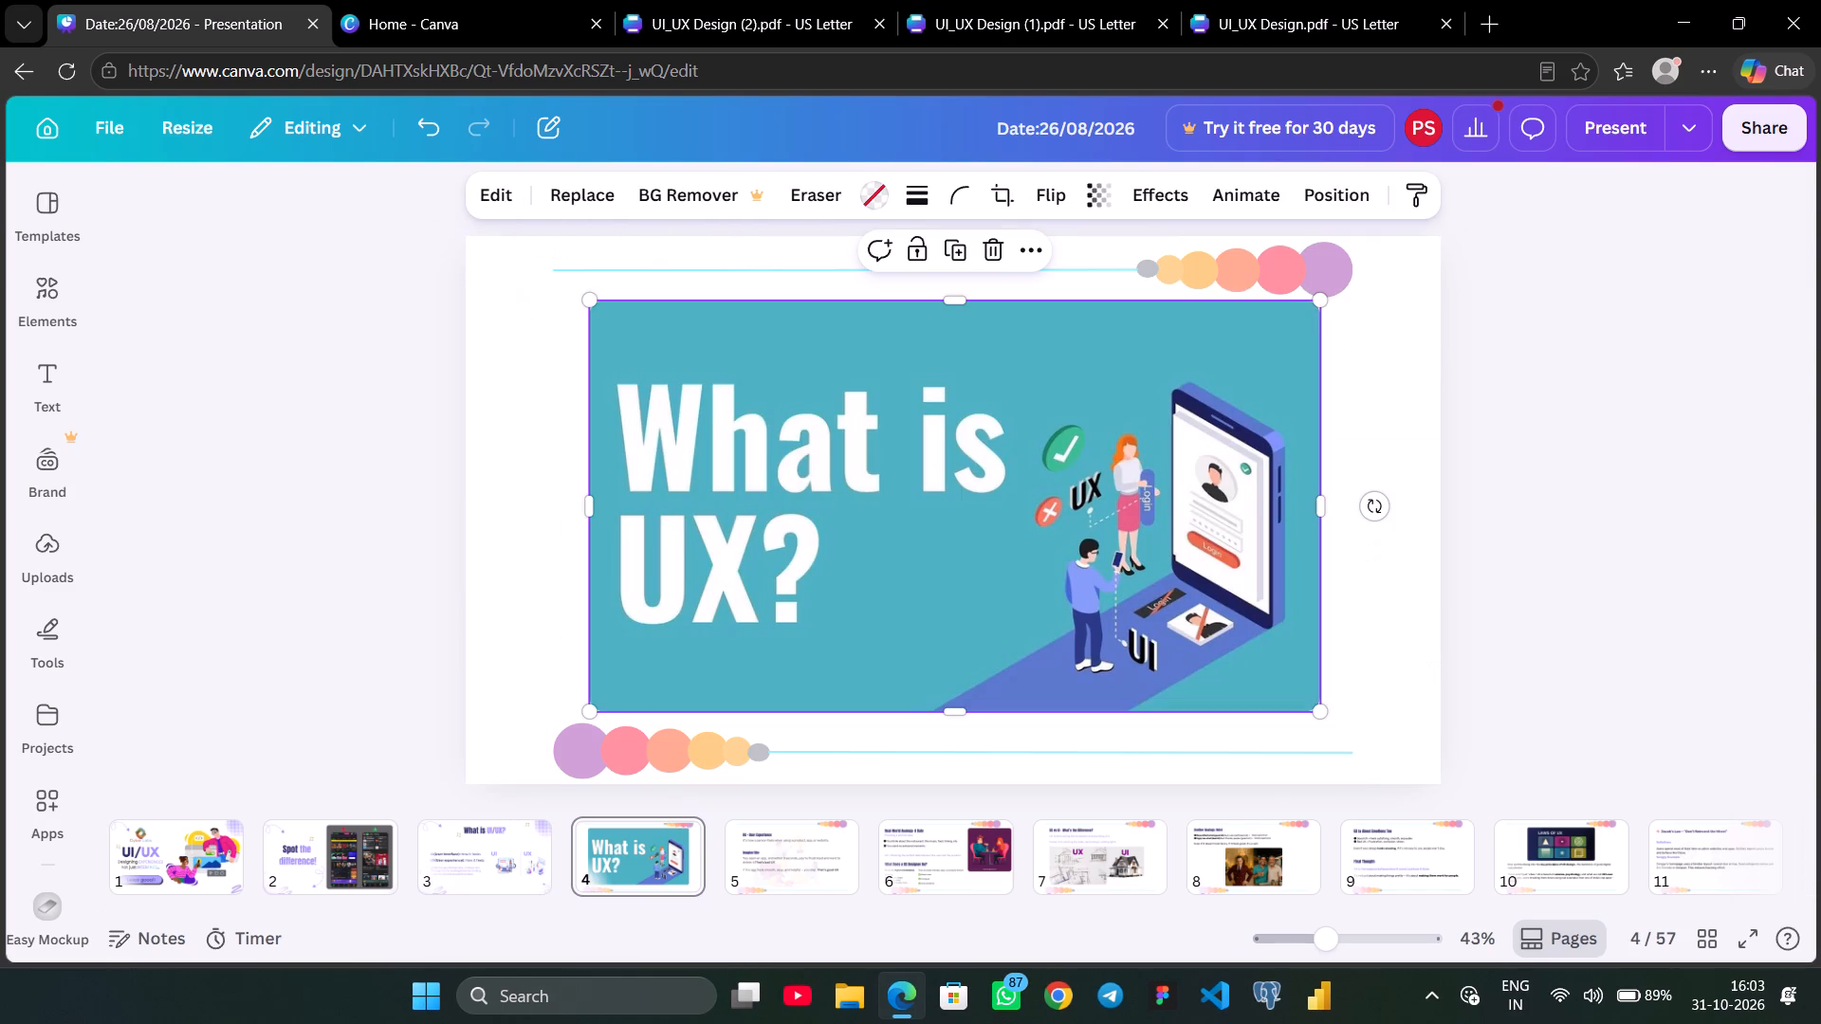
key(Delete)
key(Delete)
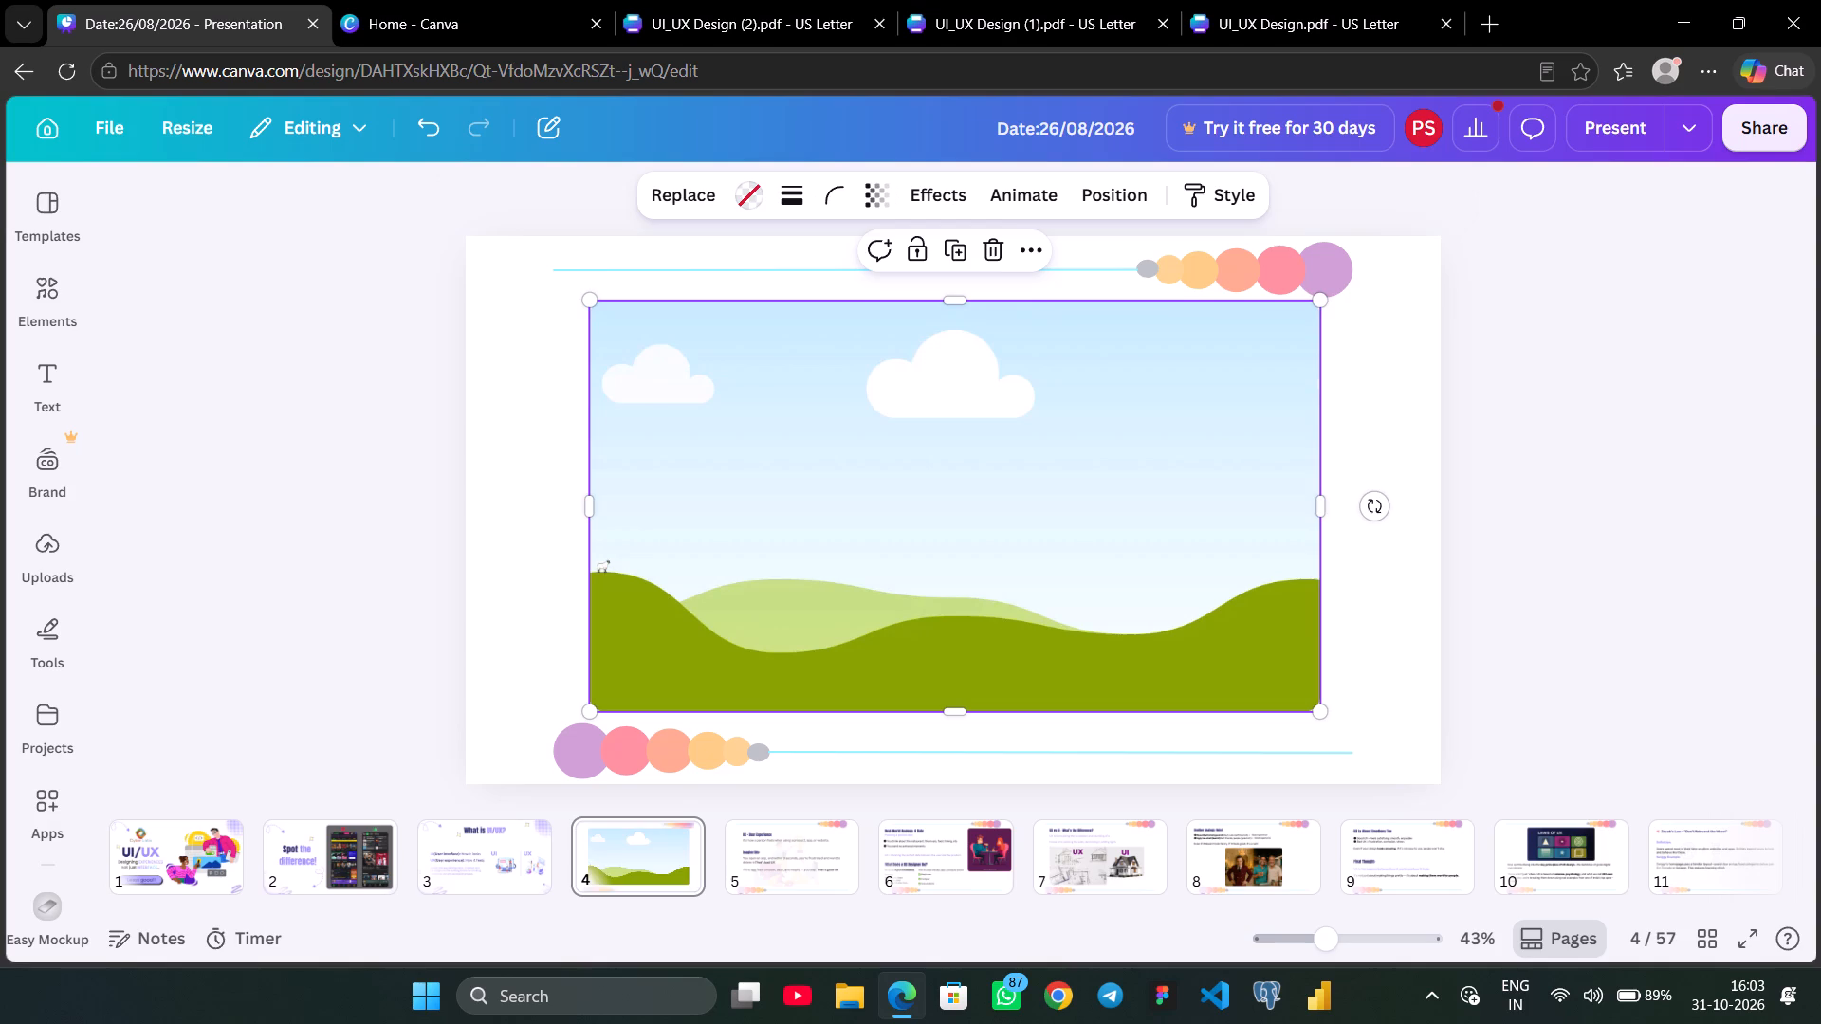
Look over the What is Wireframing? section in UI_UX Design (2).pdf and return to the Date:26/08/2026 presentation.
click(785, 0)
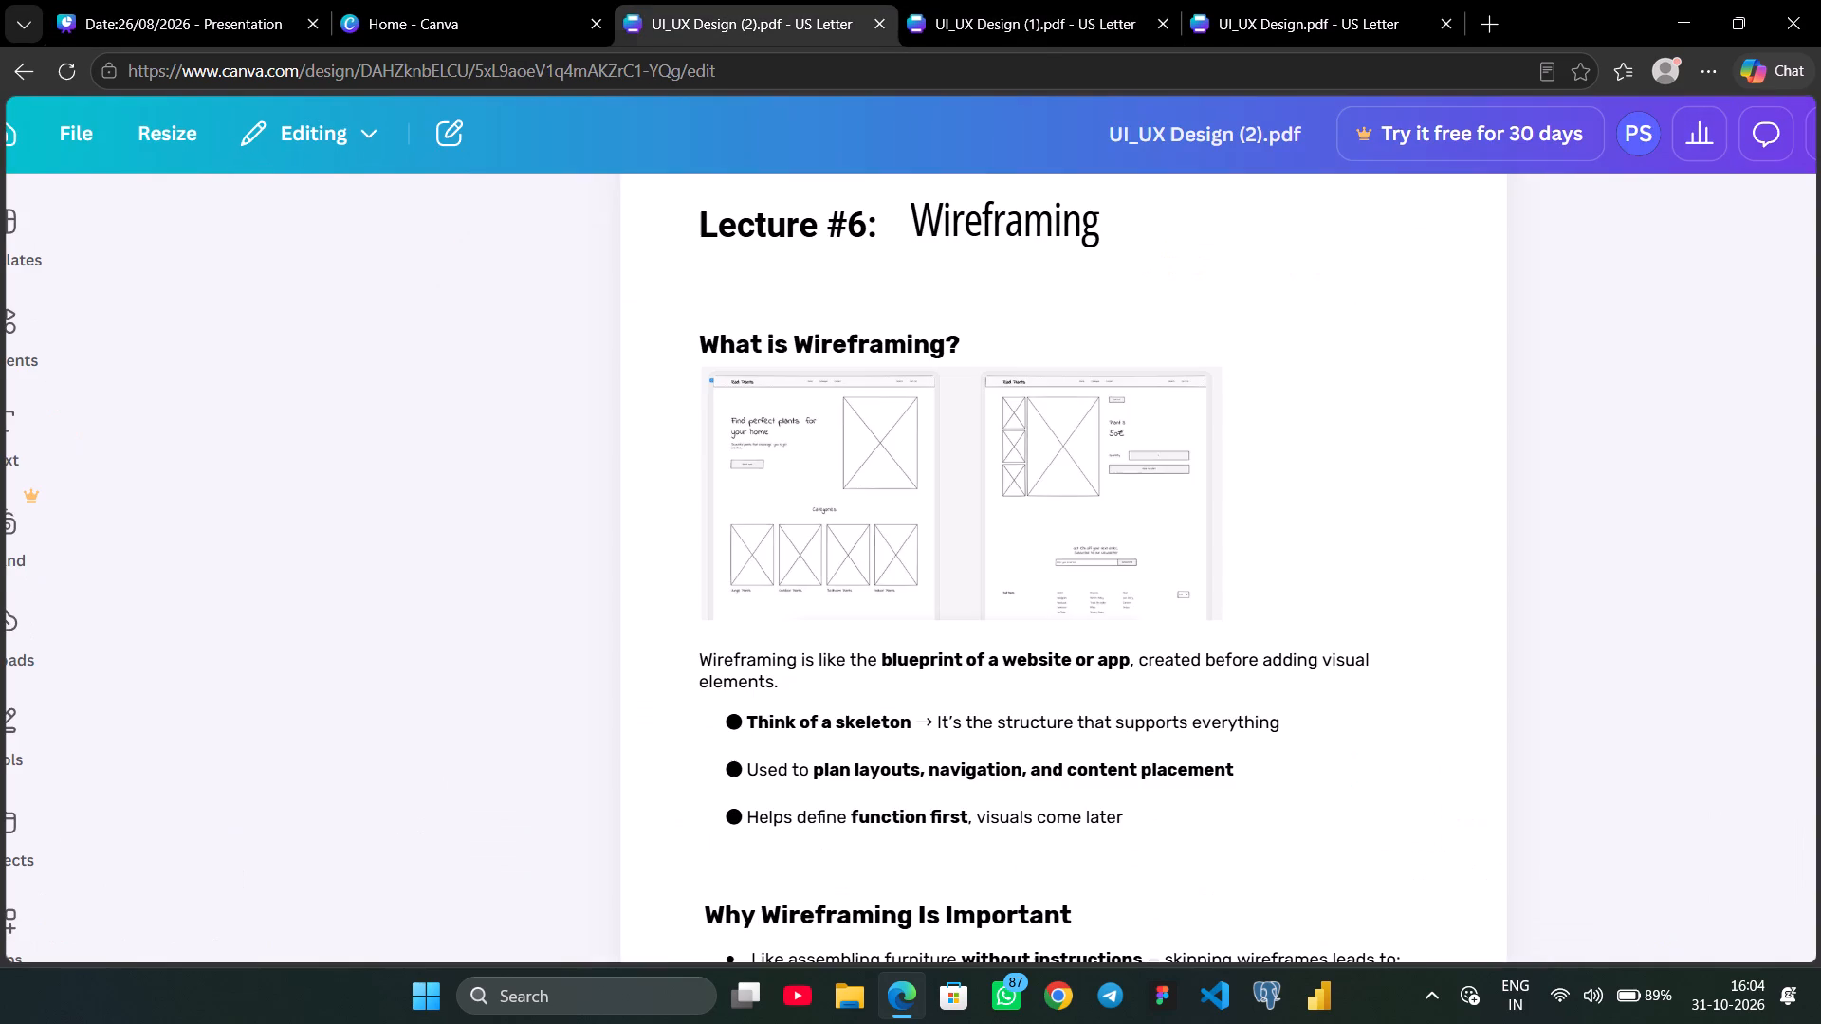
scroll(1585, 536, up, 5)
scroll(1585, 536, down, 1)
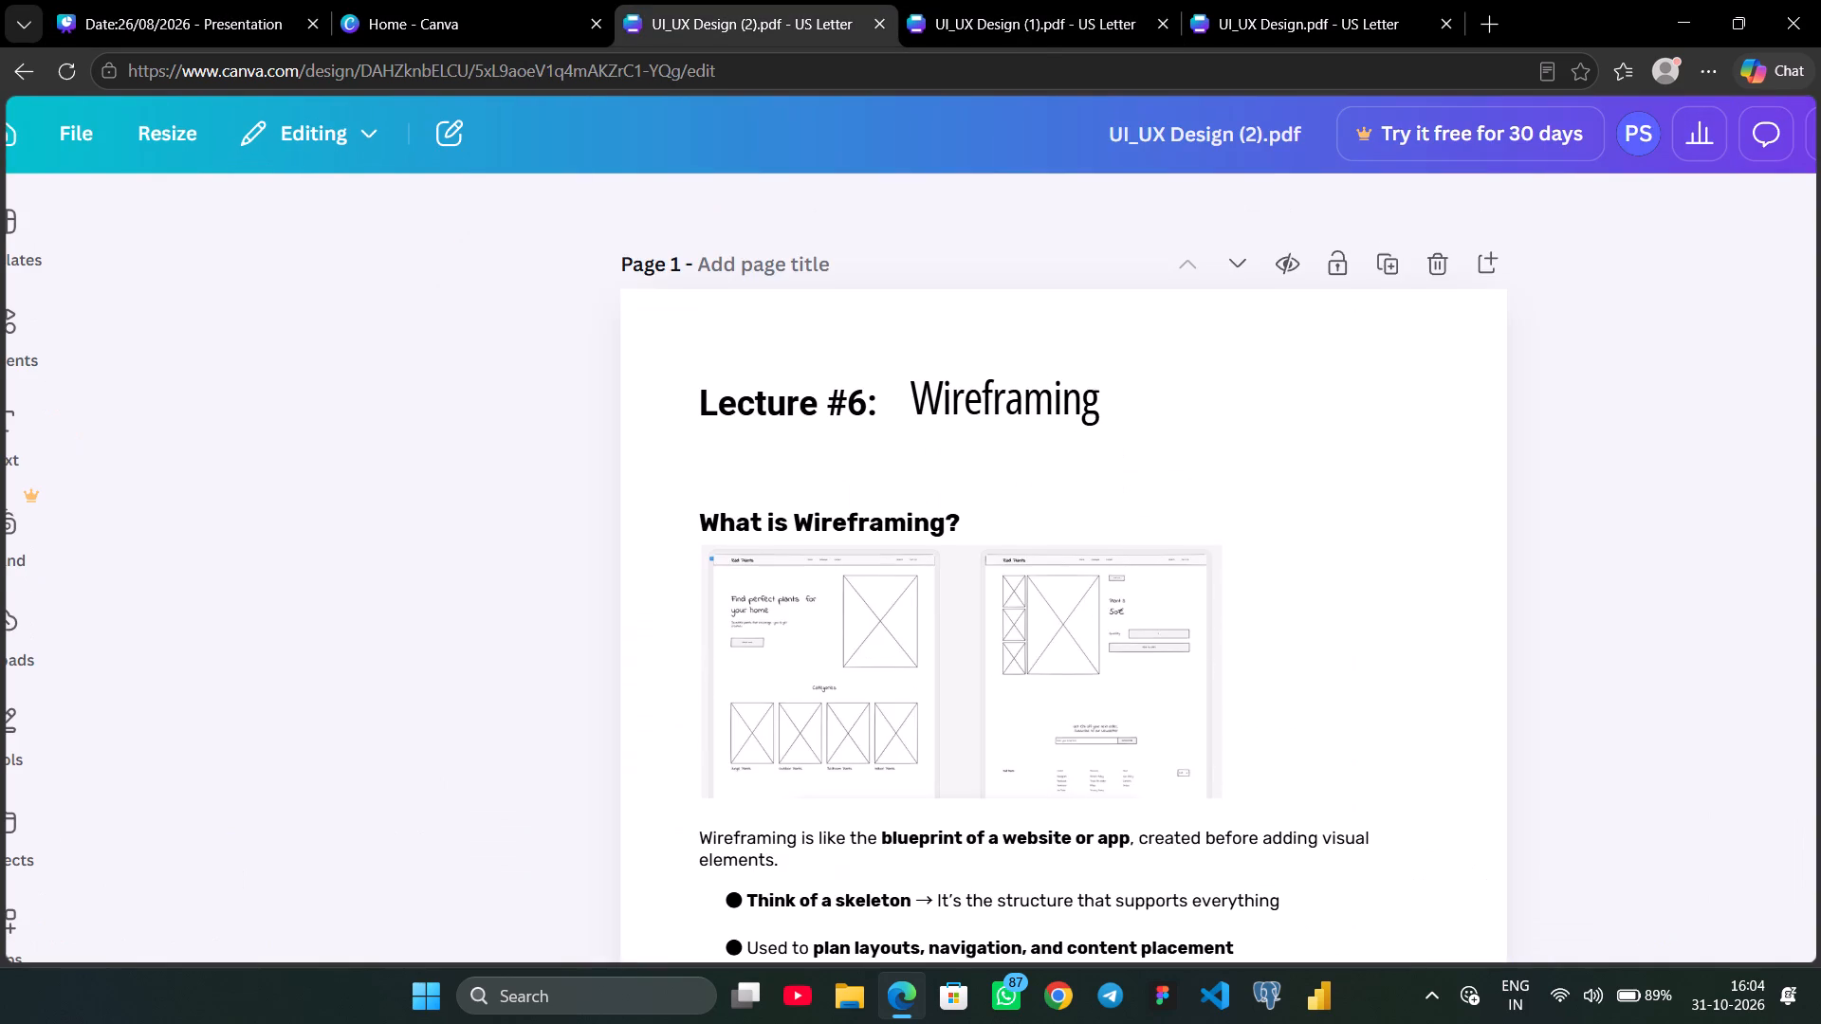
scroll(1585, 536, down, 1)
scroll(1585, 536, right, 1)
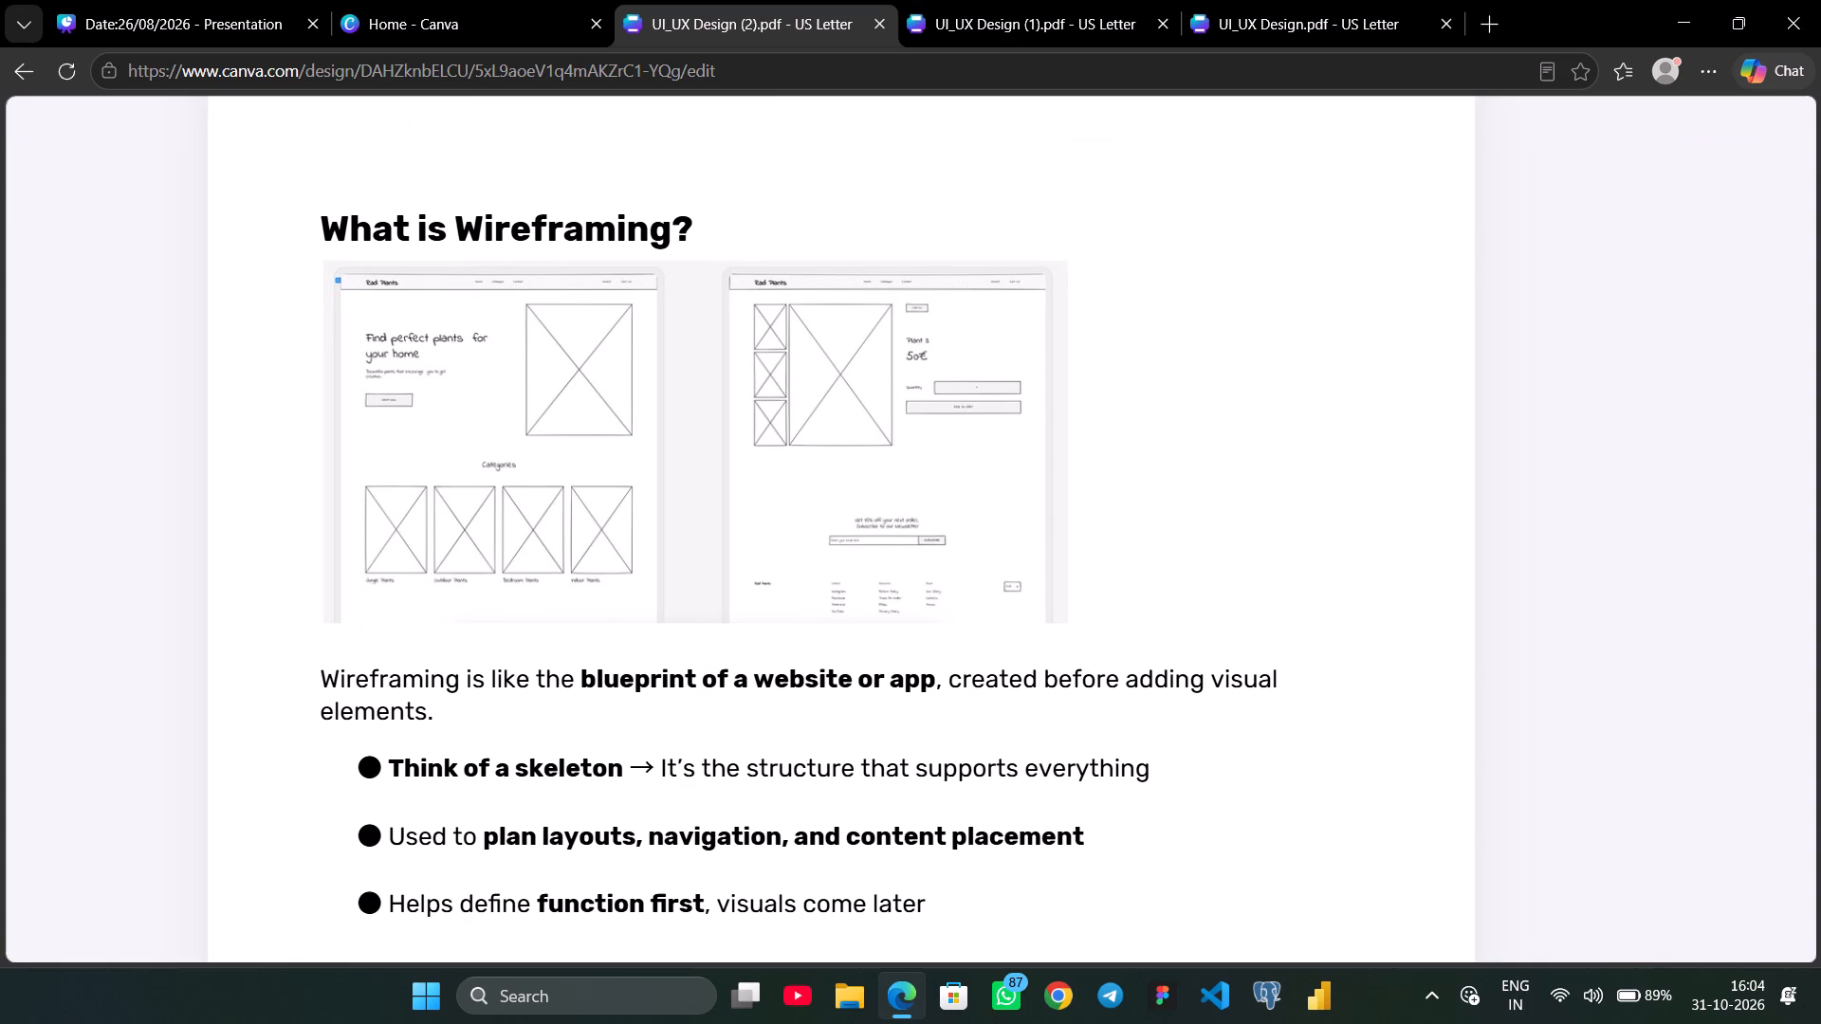
click(361, 0)
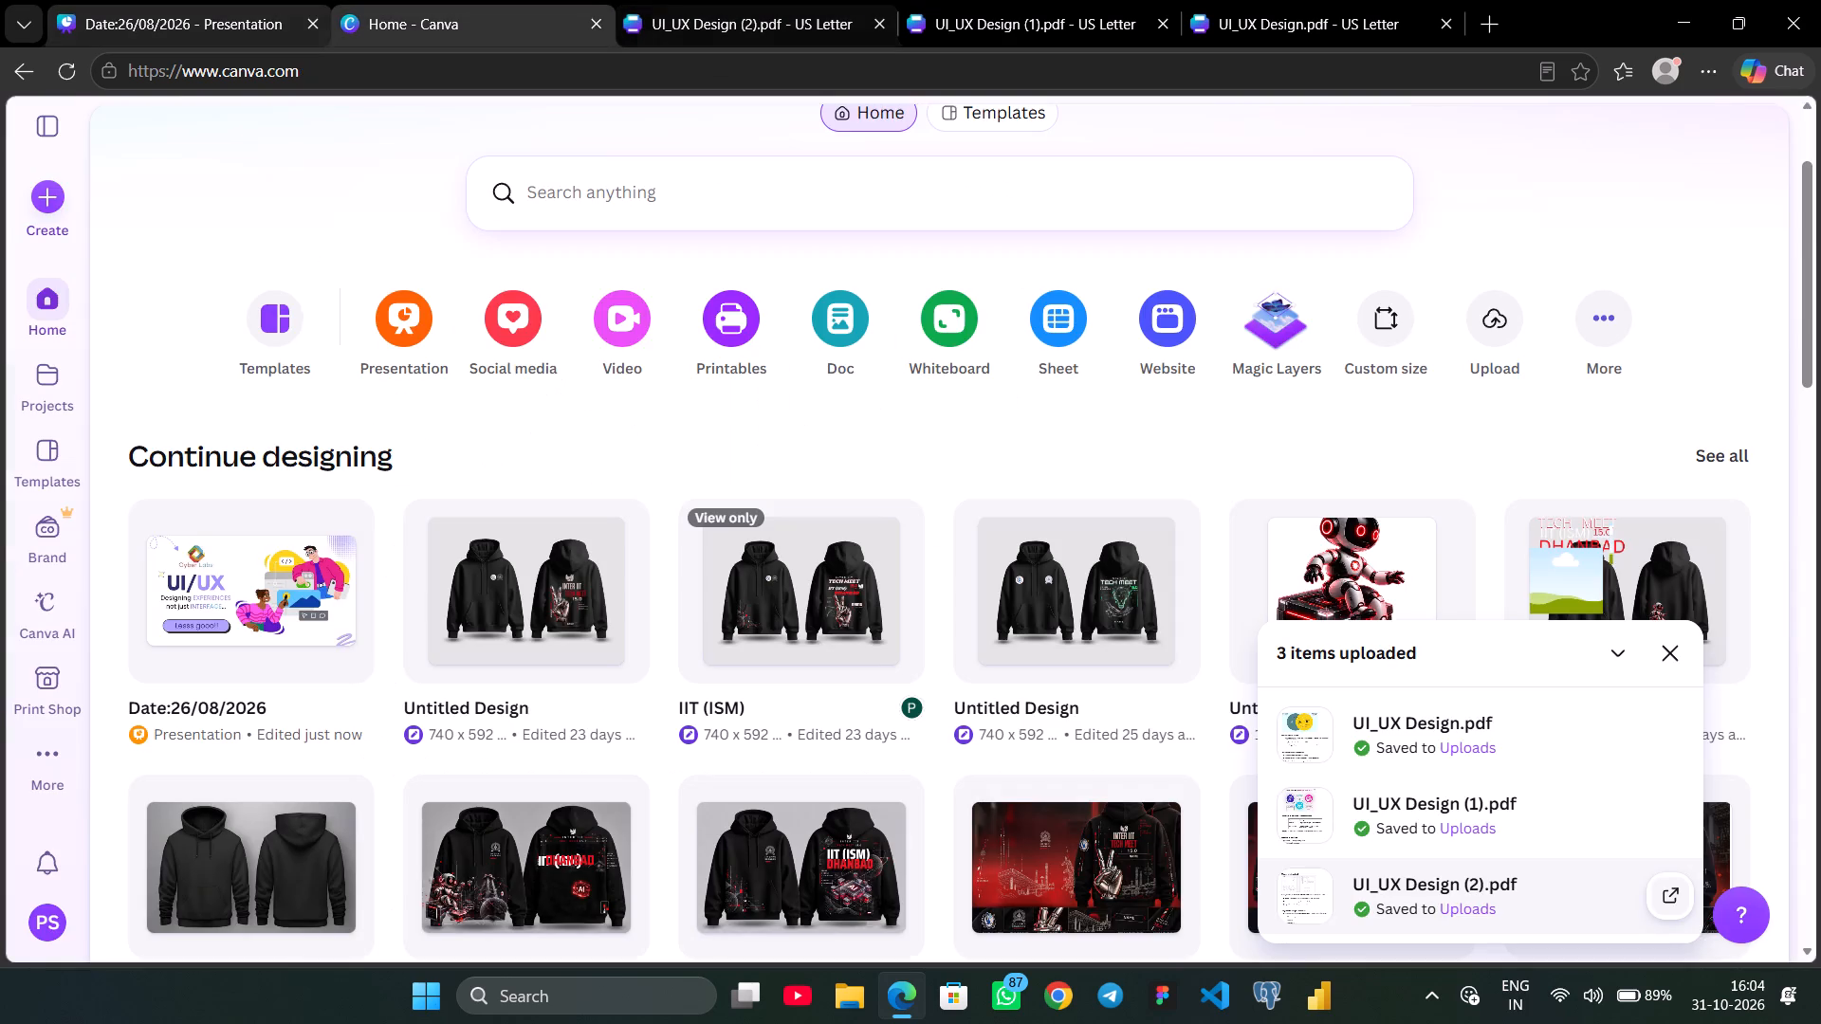
click(180, 8)
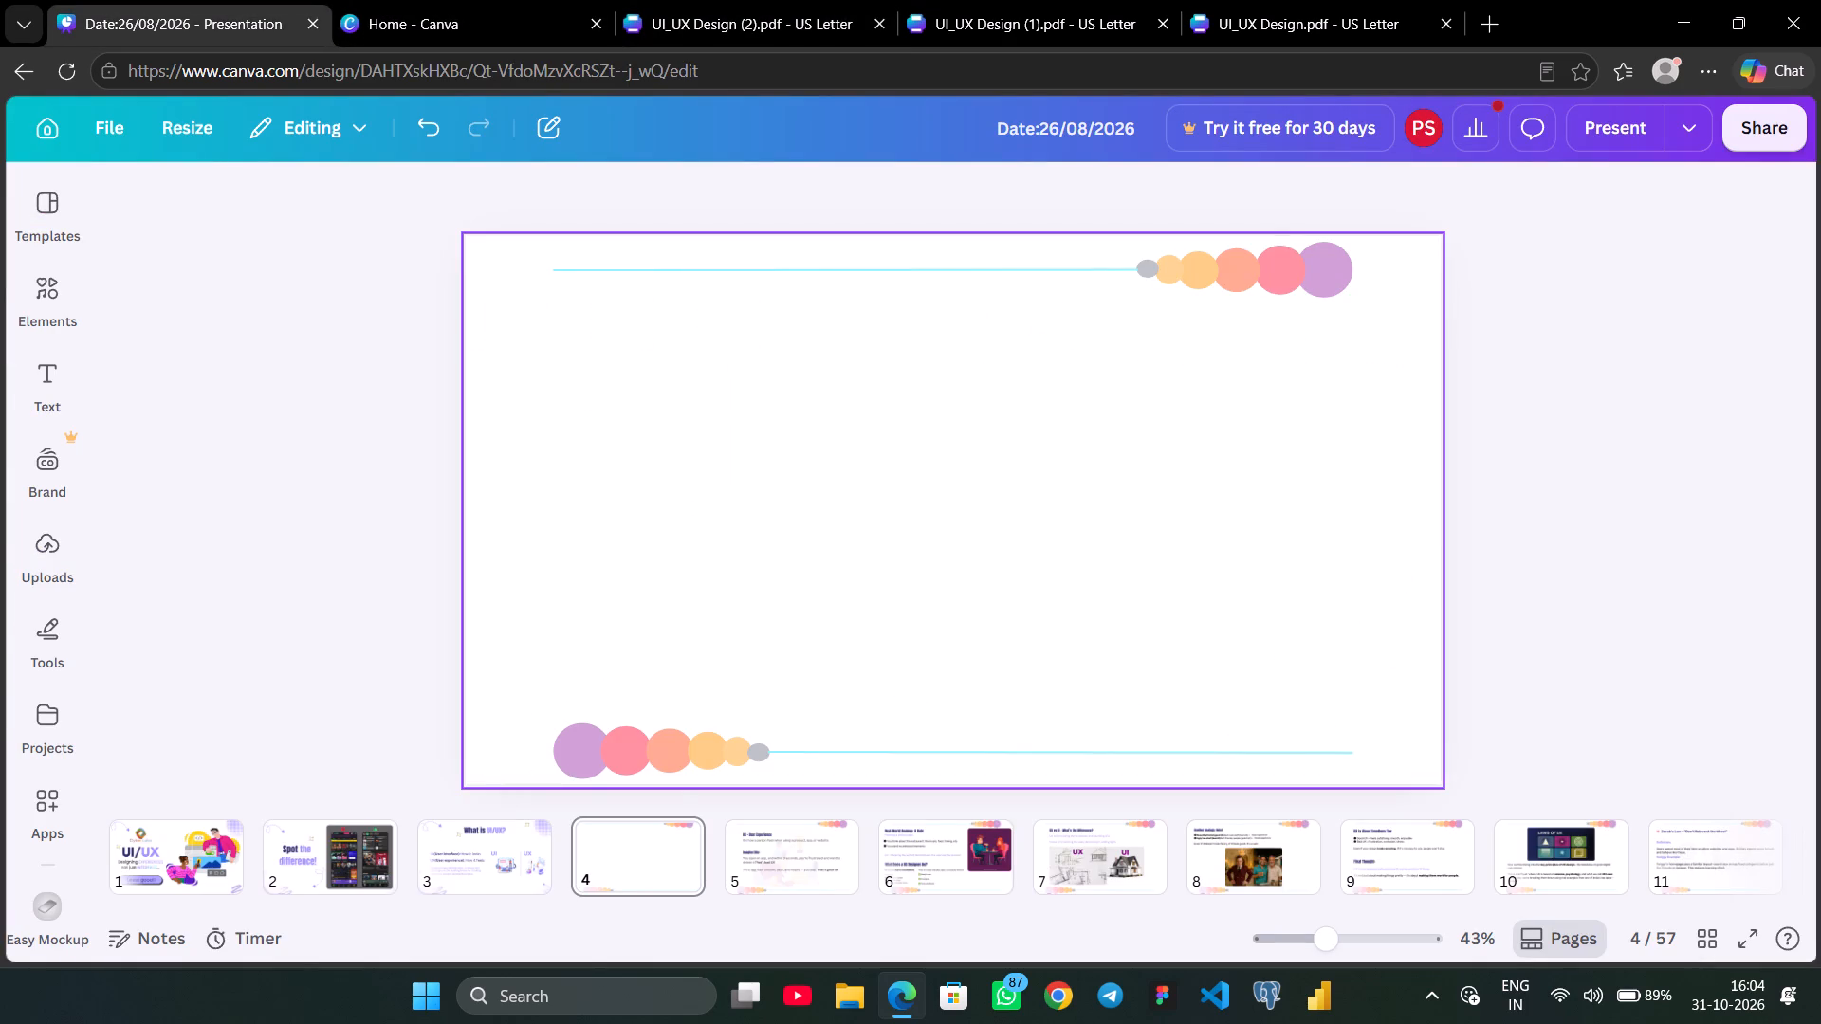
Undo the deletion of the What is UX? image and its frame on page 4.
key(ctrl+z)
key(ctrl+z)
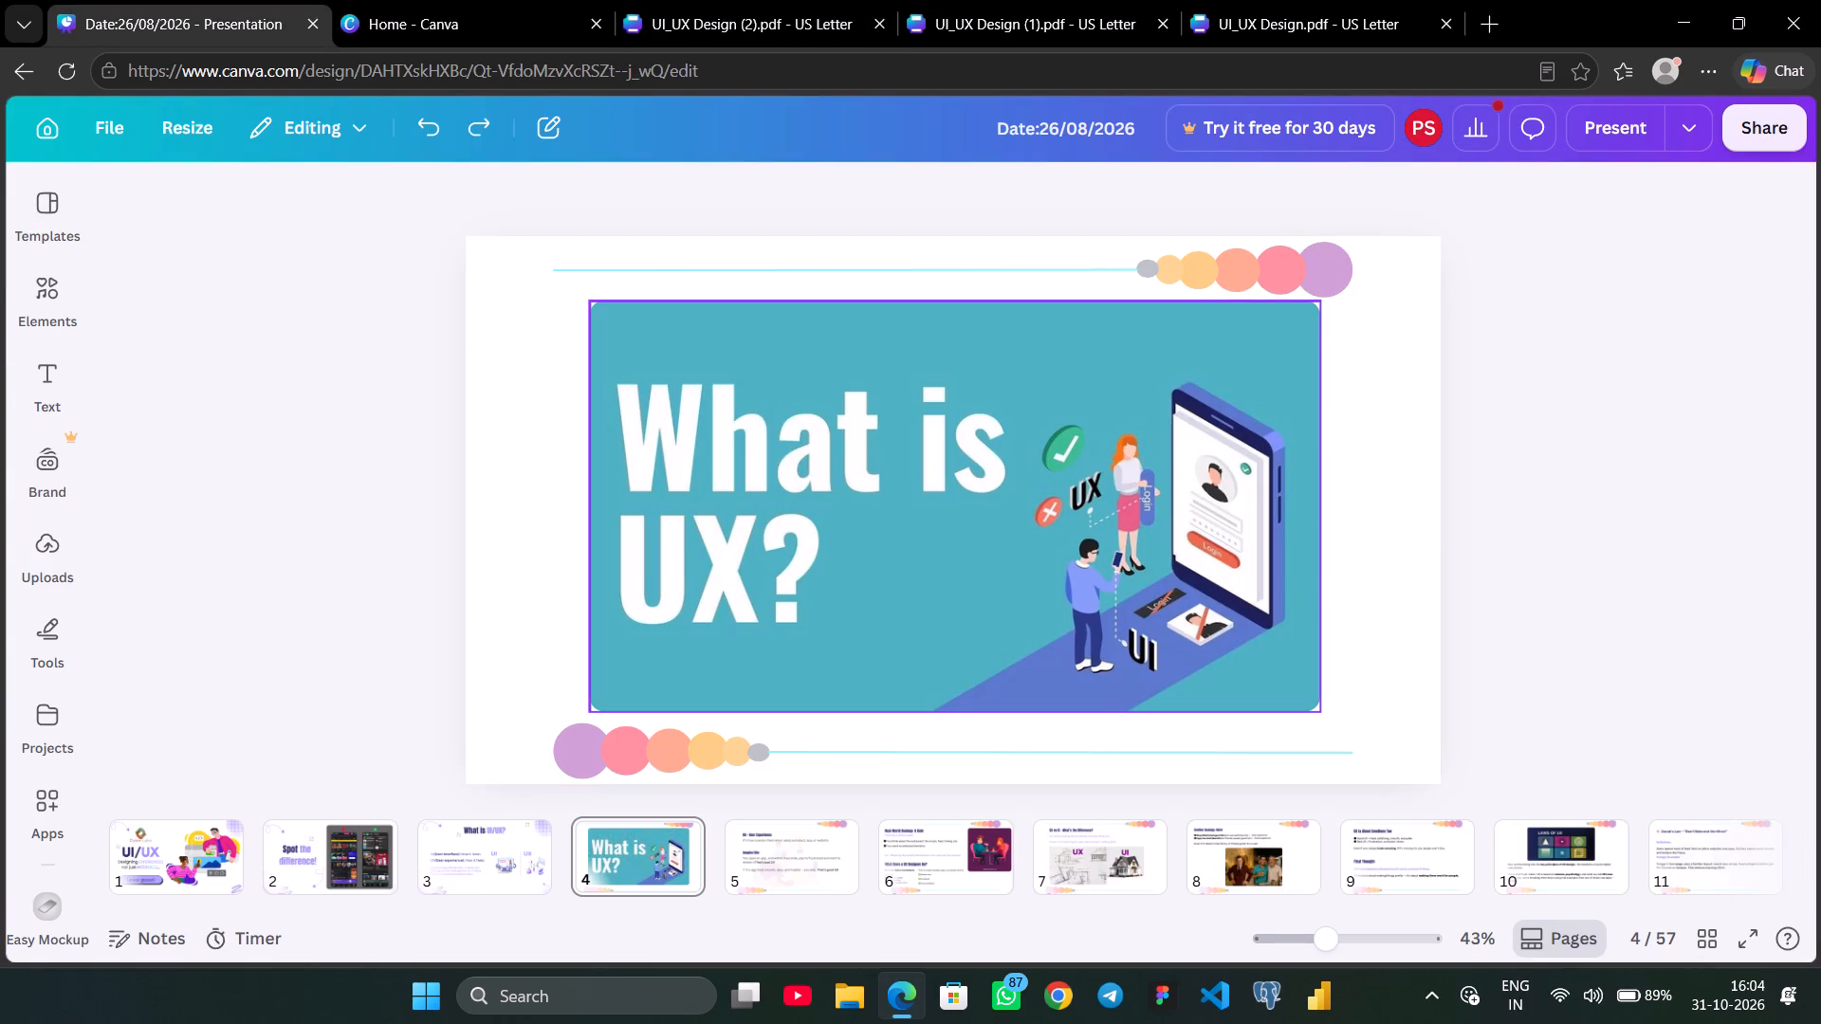
Delete the What is UX? image and its frame from page 4, keeping the circle and line decorations.
key(Delete)
key(Delete)
click(1630, 497)
click(1167, 486)
key(Delete)
key(Delete)
Copy the What is Wireframing? heading and its wireframe image from UI_UX Design (2).pdf onto page 4 of the presentation.
click(744, 0)
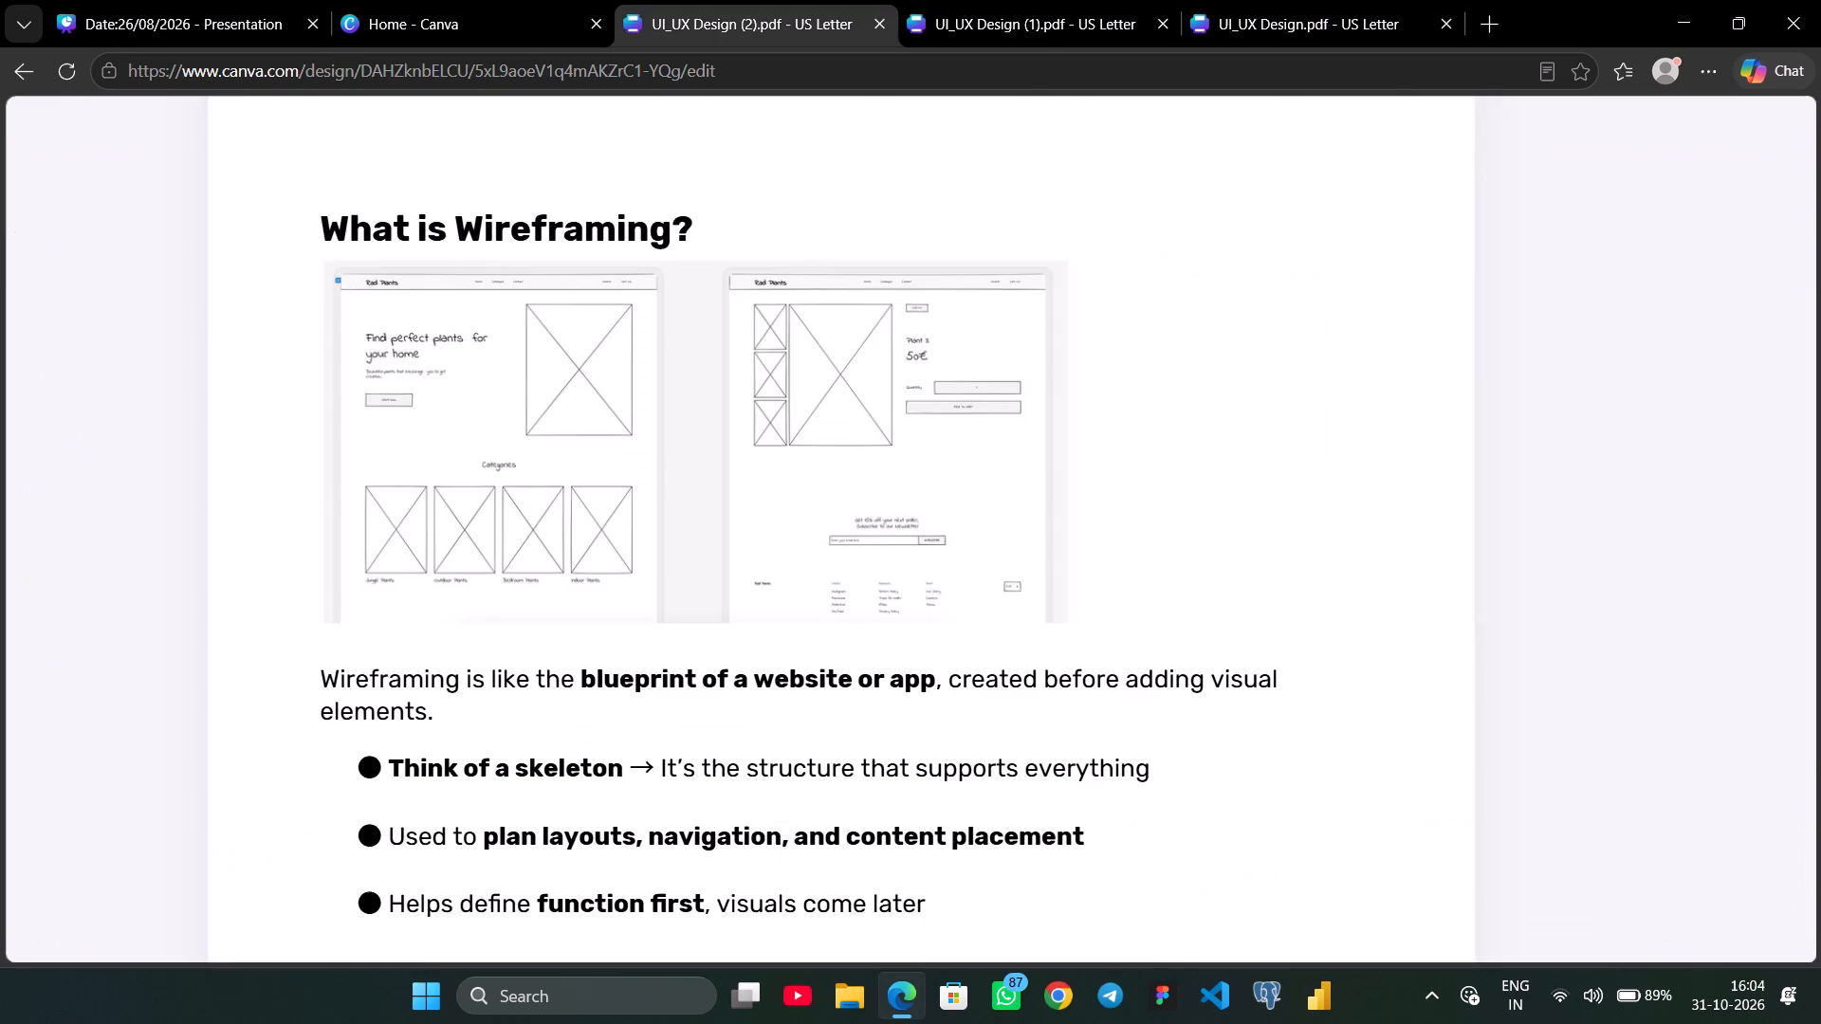
click(934, 475)
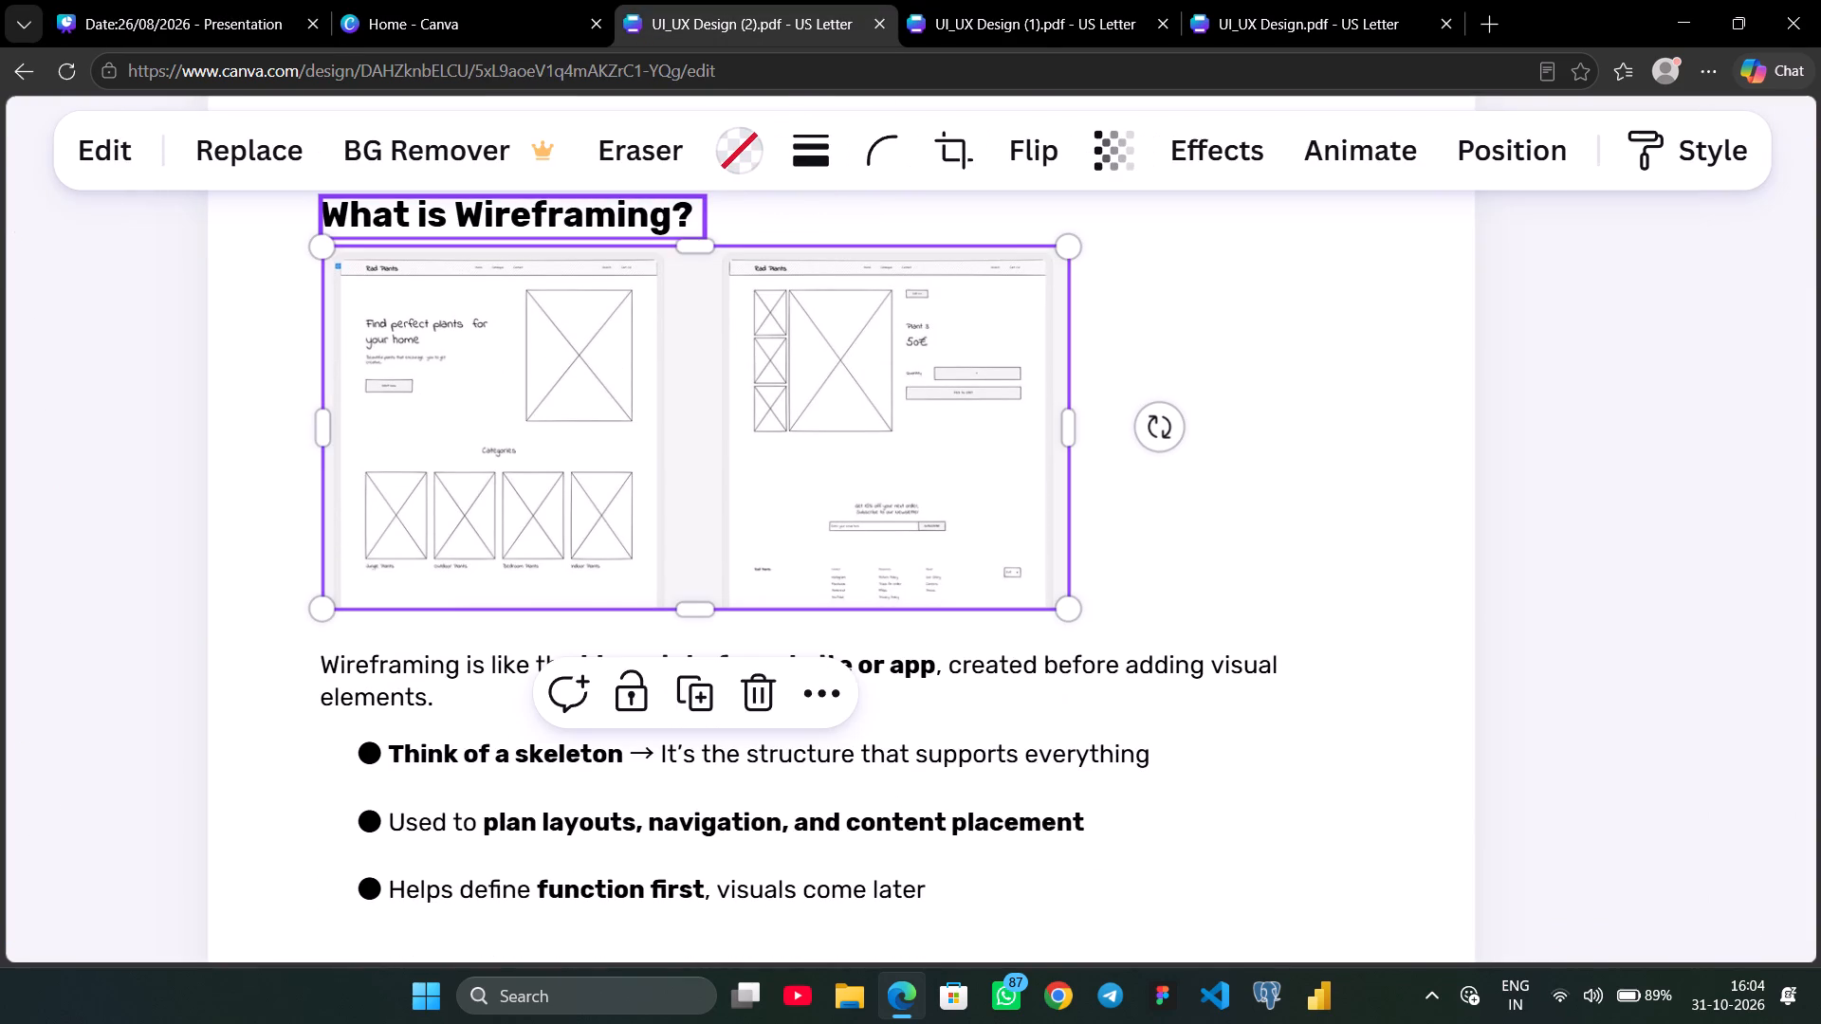
shift+click(573, 212)
key(ctrl+c)
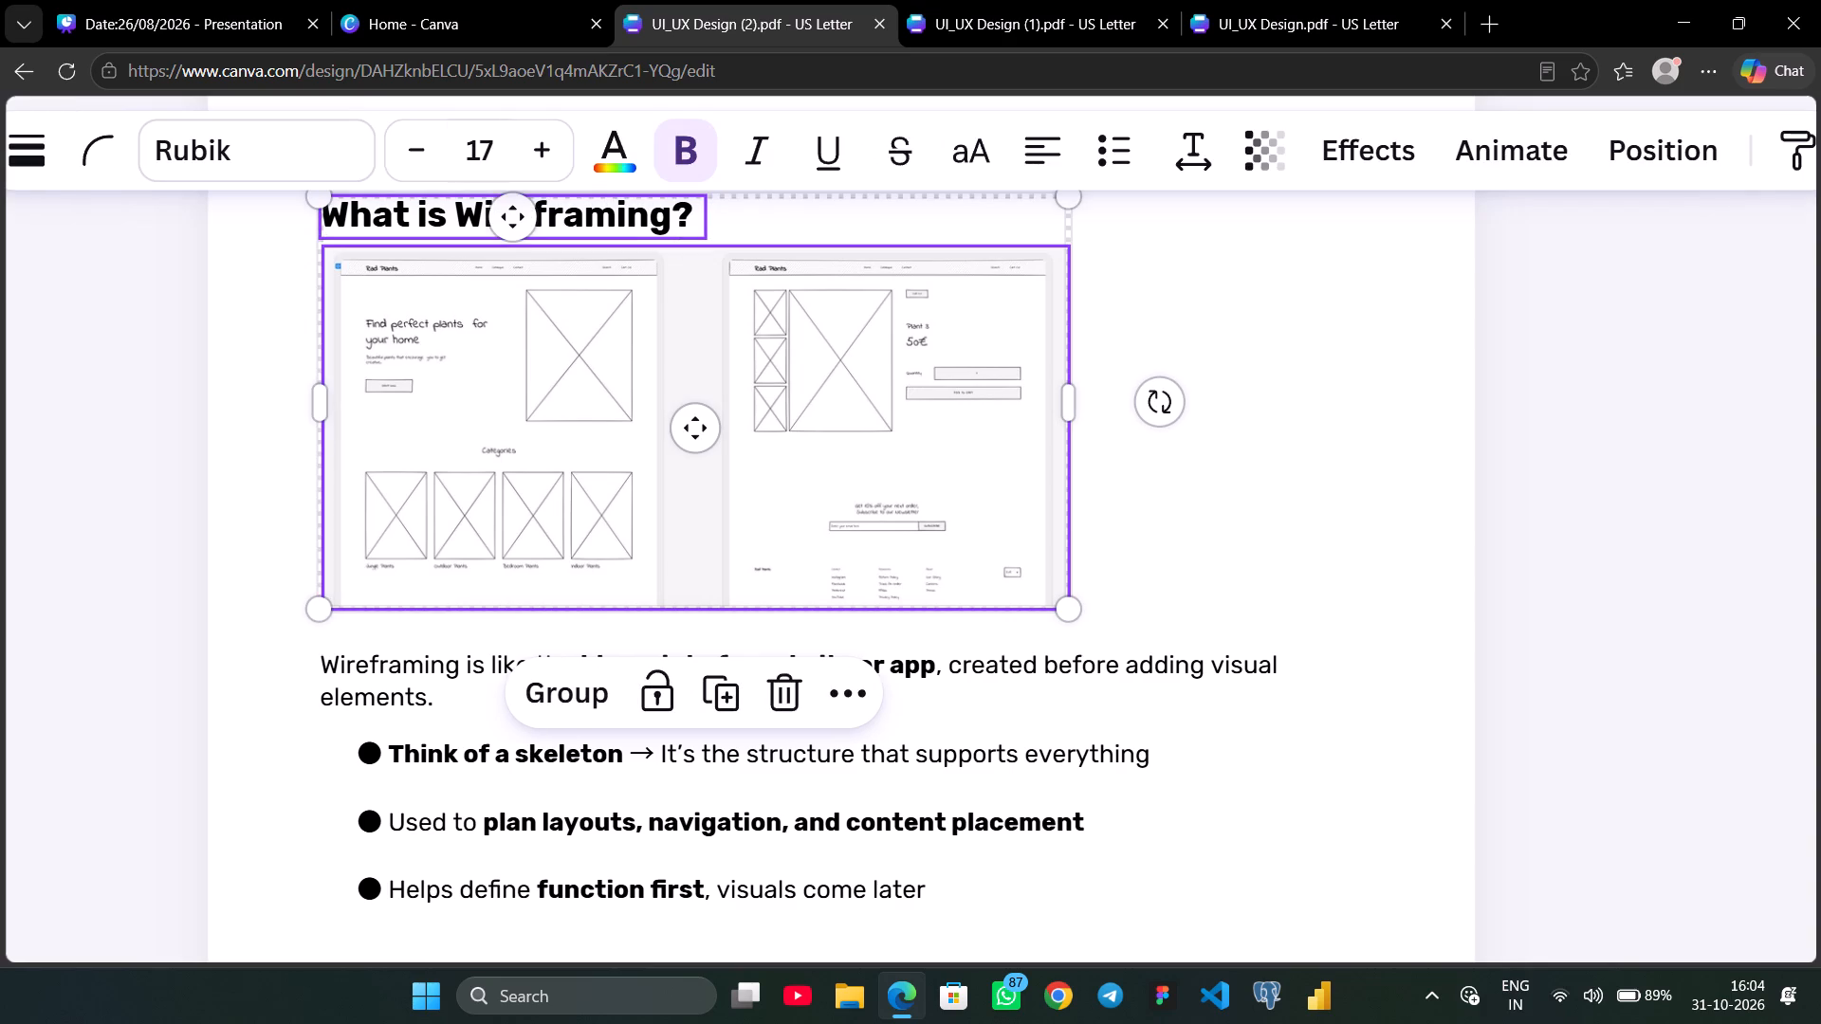
click(248, 0)
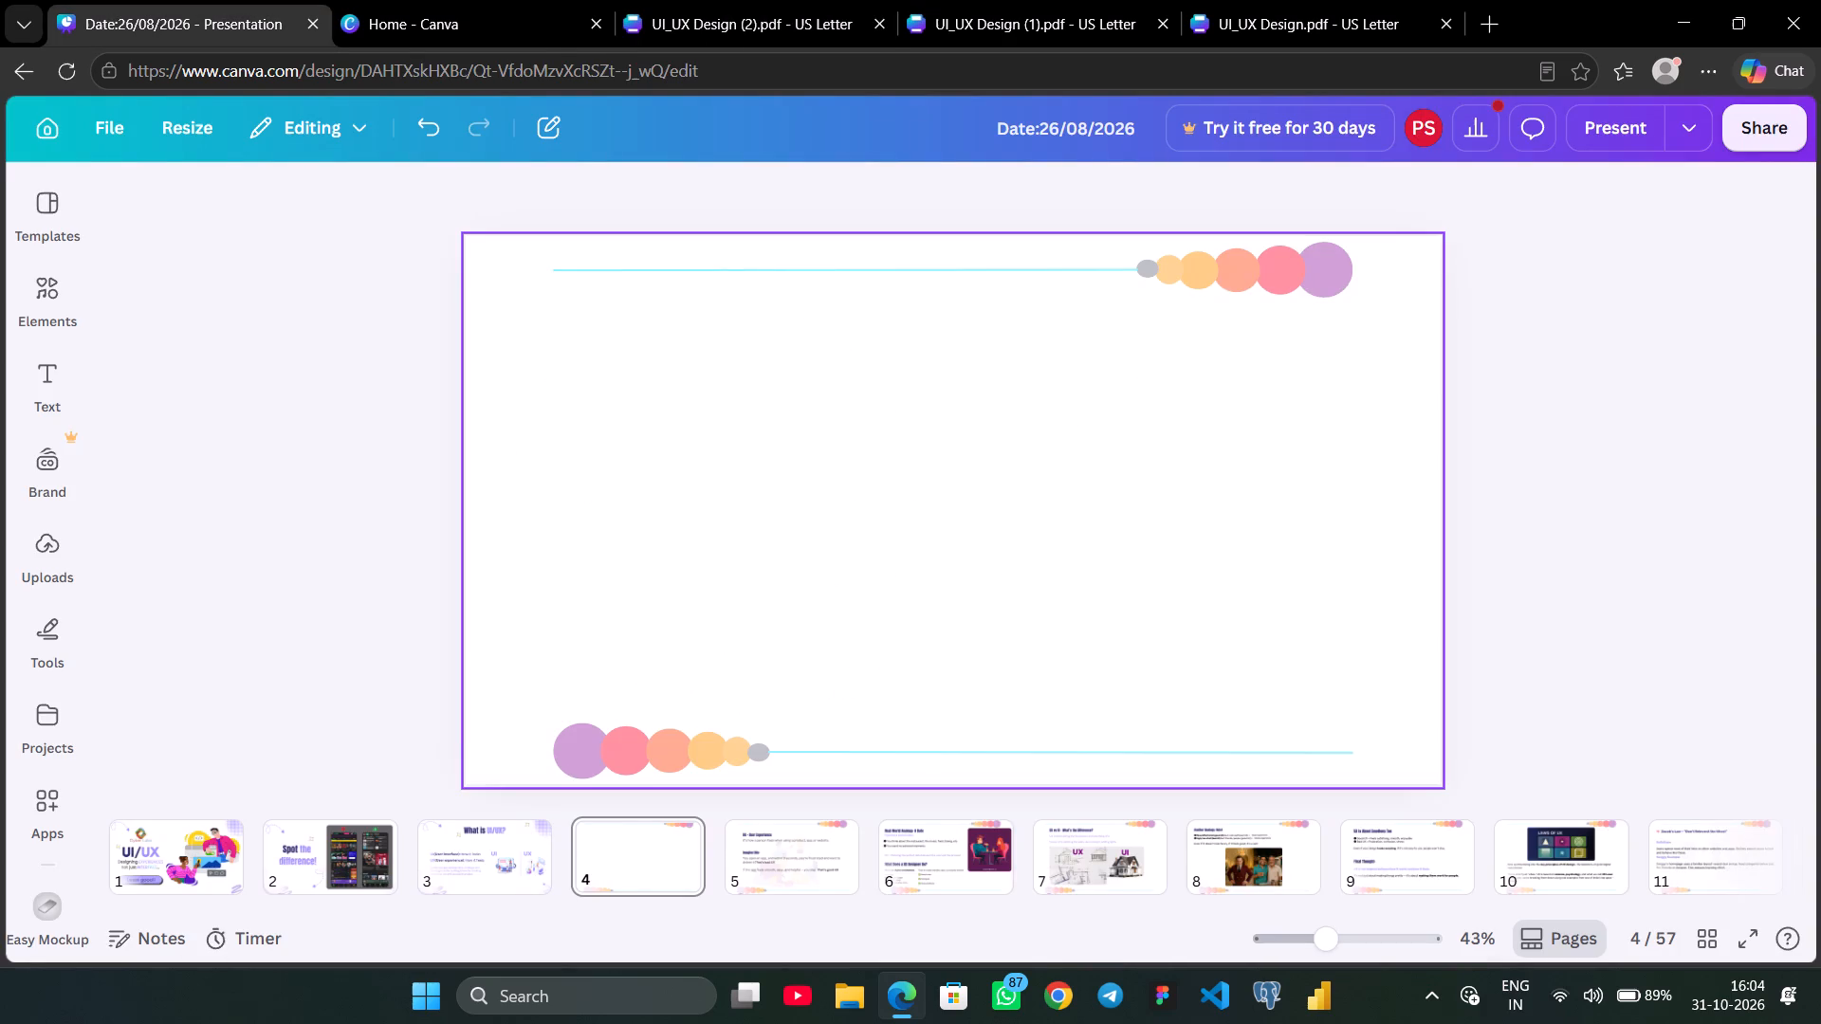
key(ctrl+v)
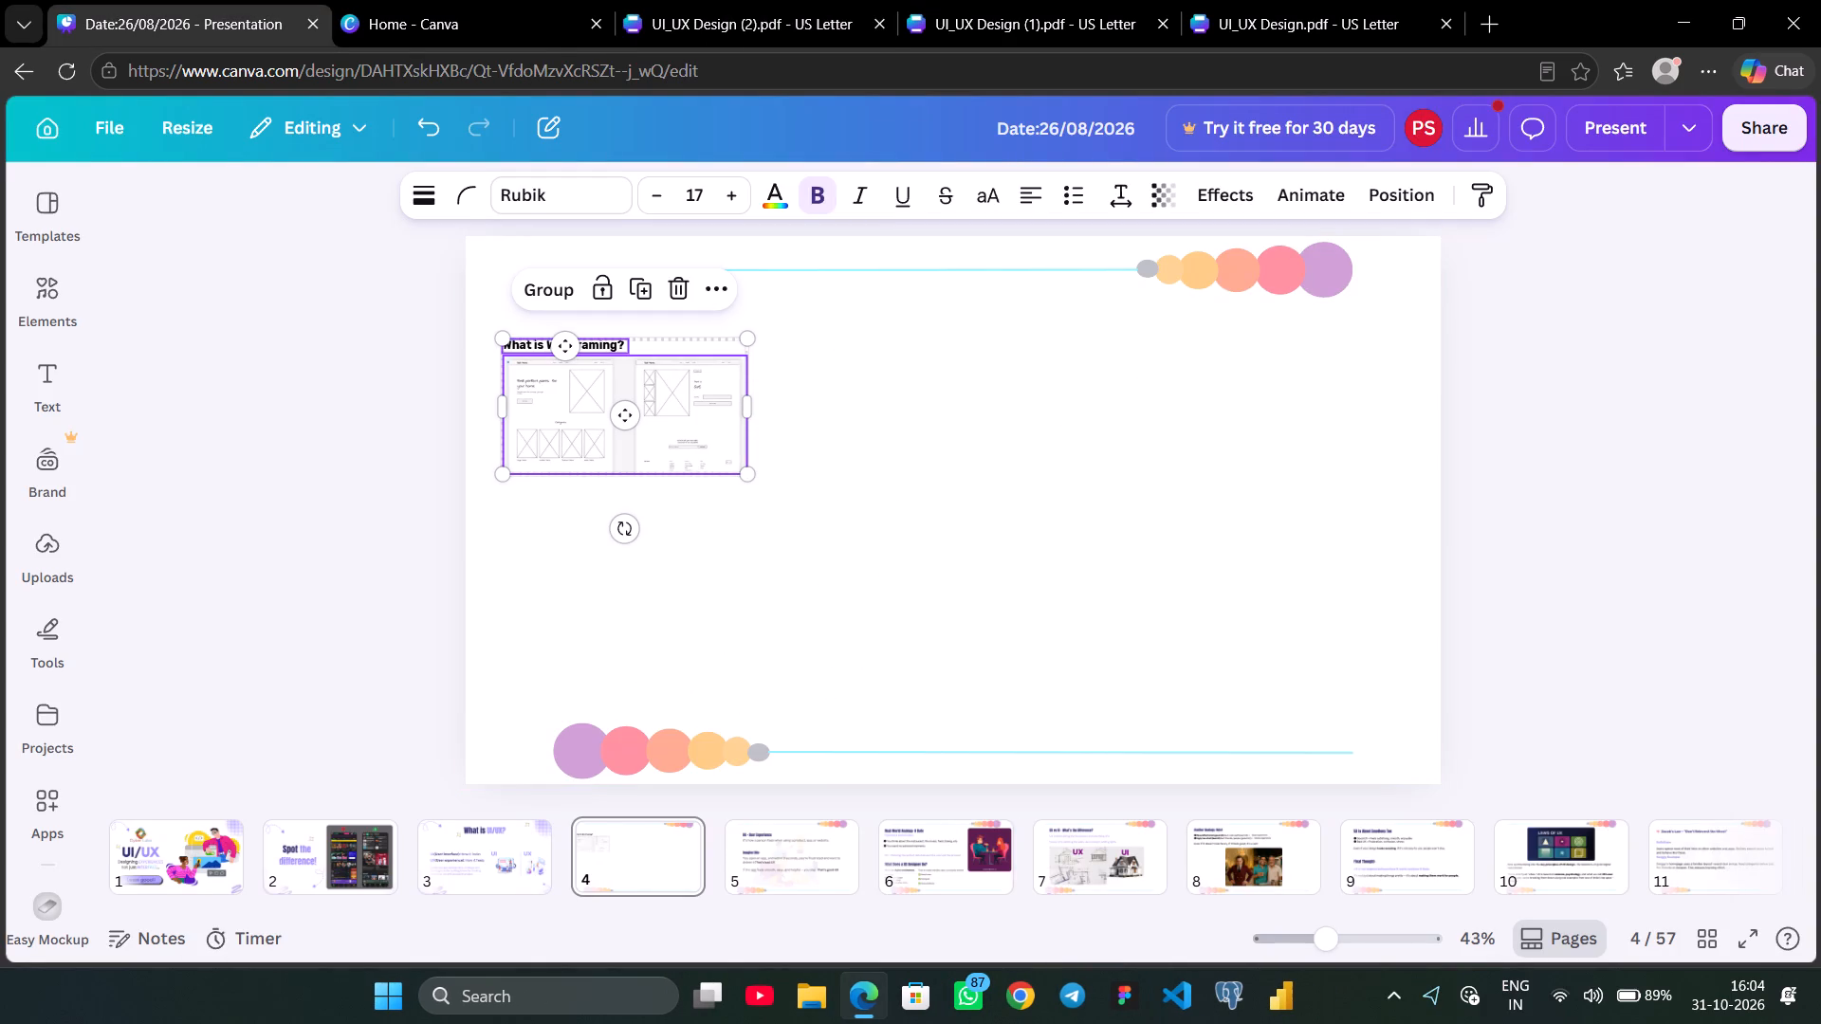
Enlarge the pasted heading and image together to a heading size of about 46, and place them between the slide's decorations.
drag(749, 475, 1240, 574)
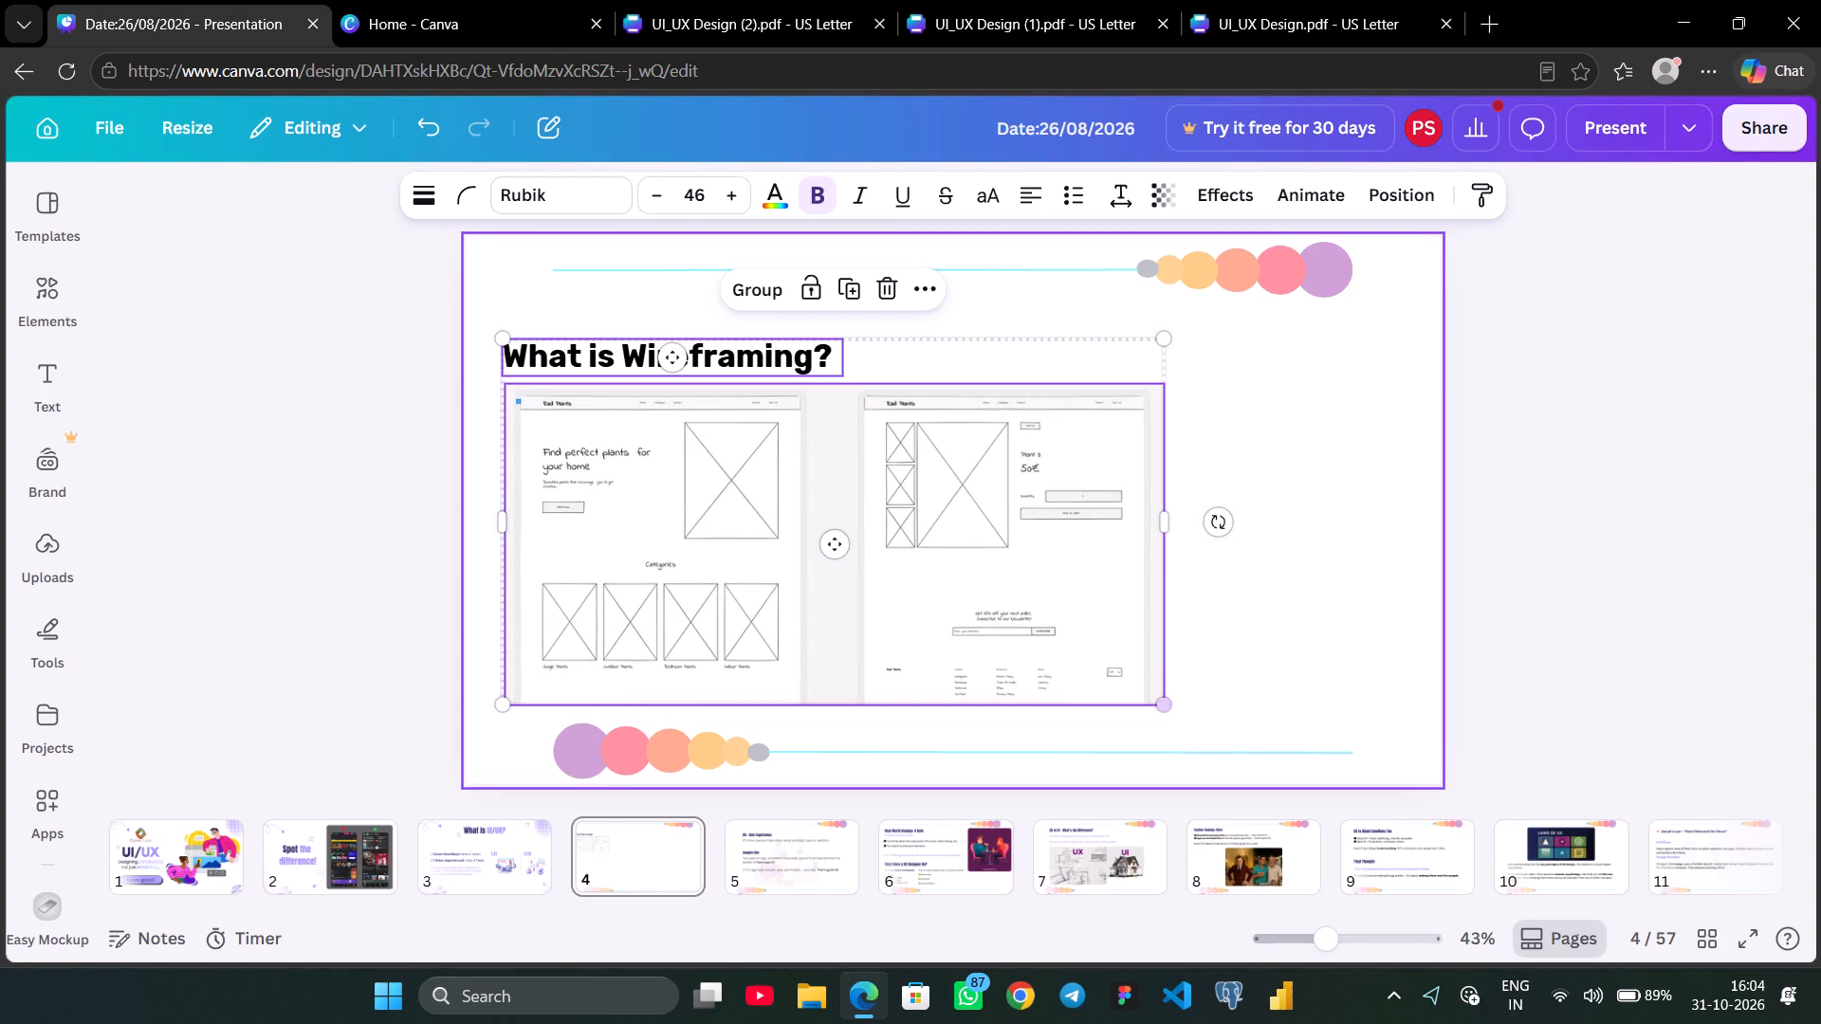
drag(755, 473, 844, 448)
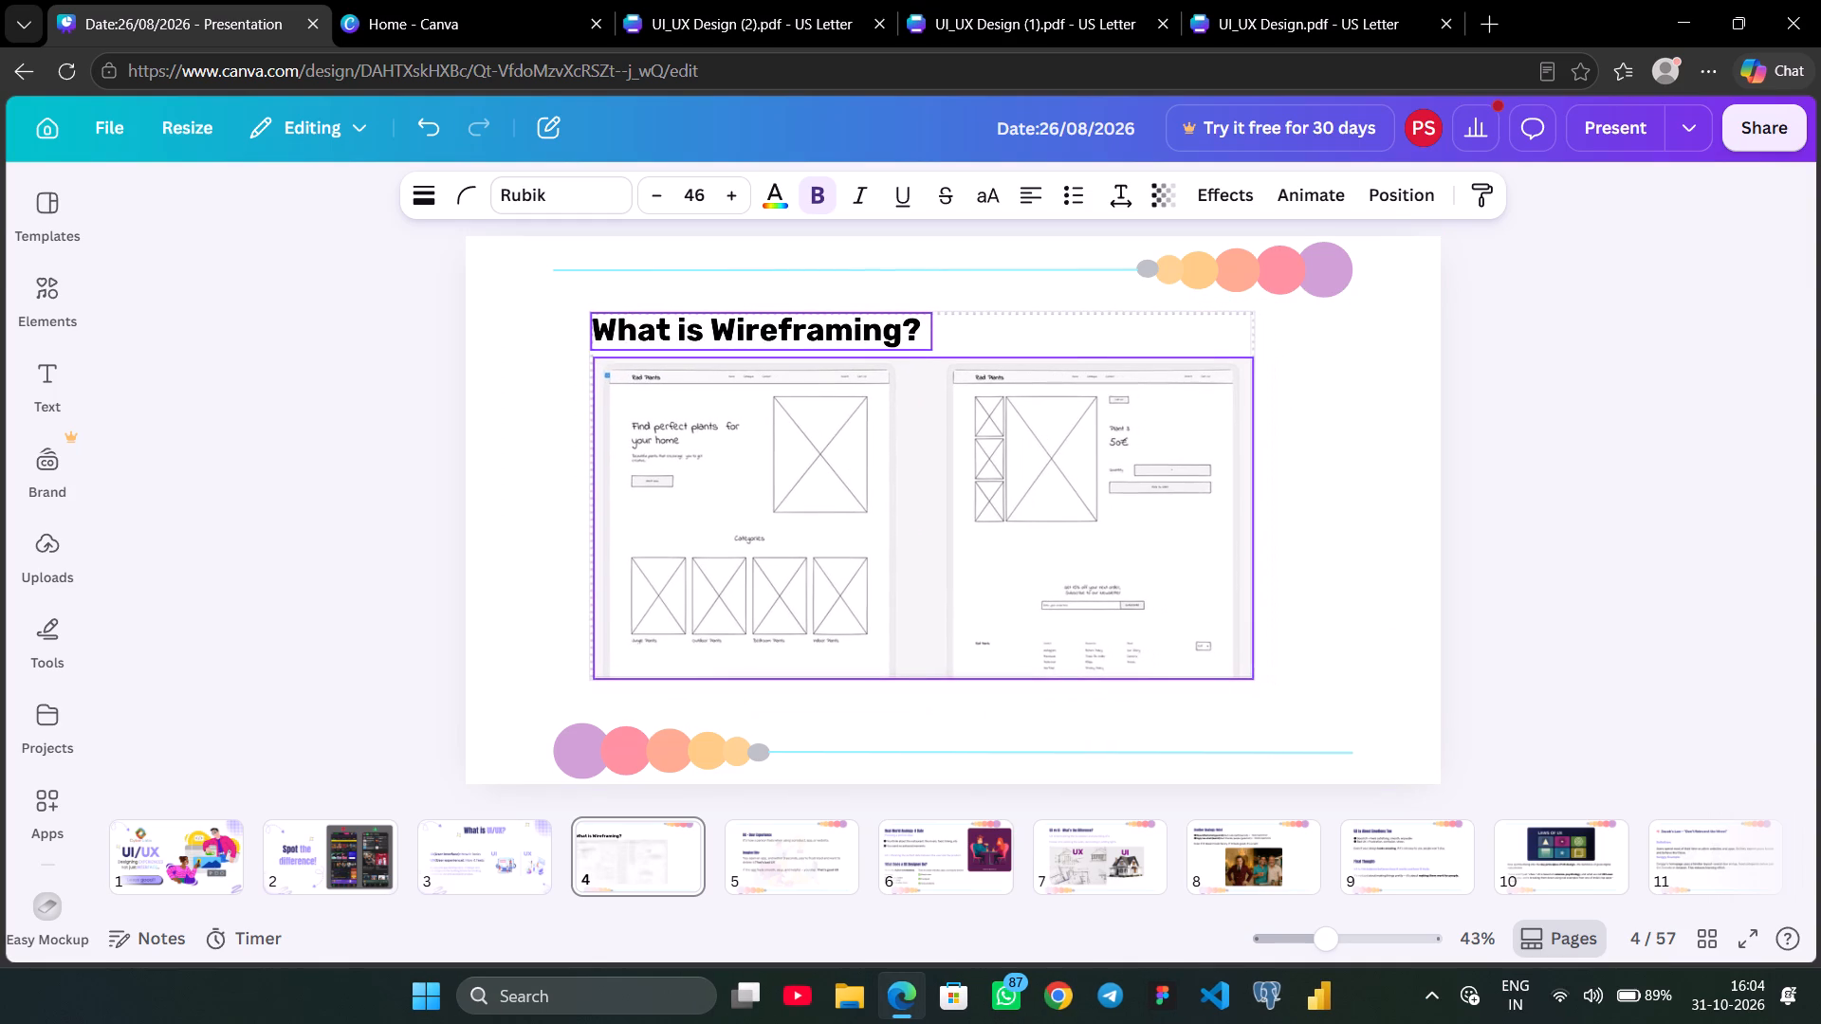
drag(844, 448, 846, 448)
click(1525, 439)
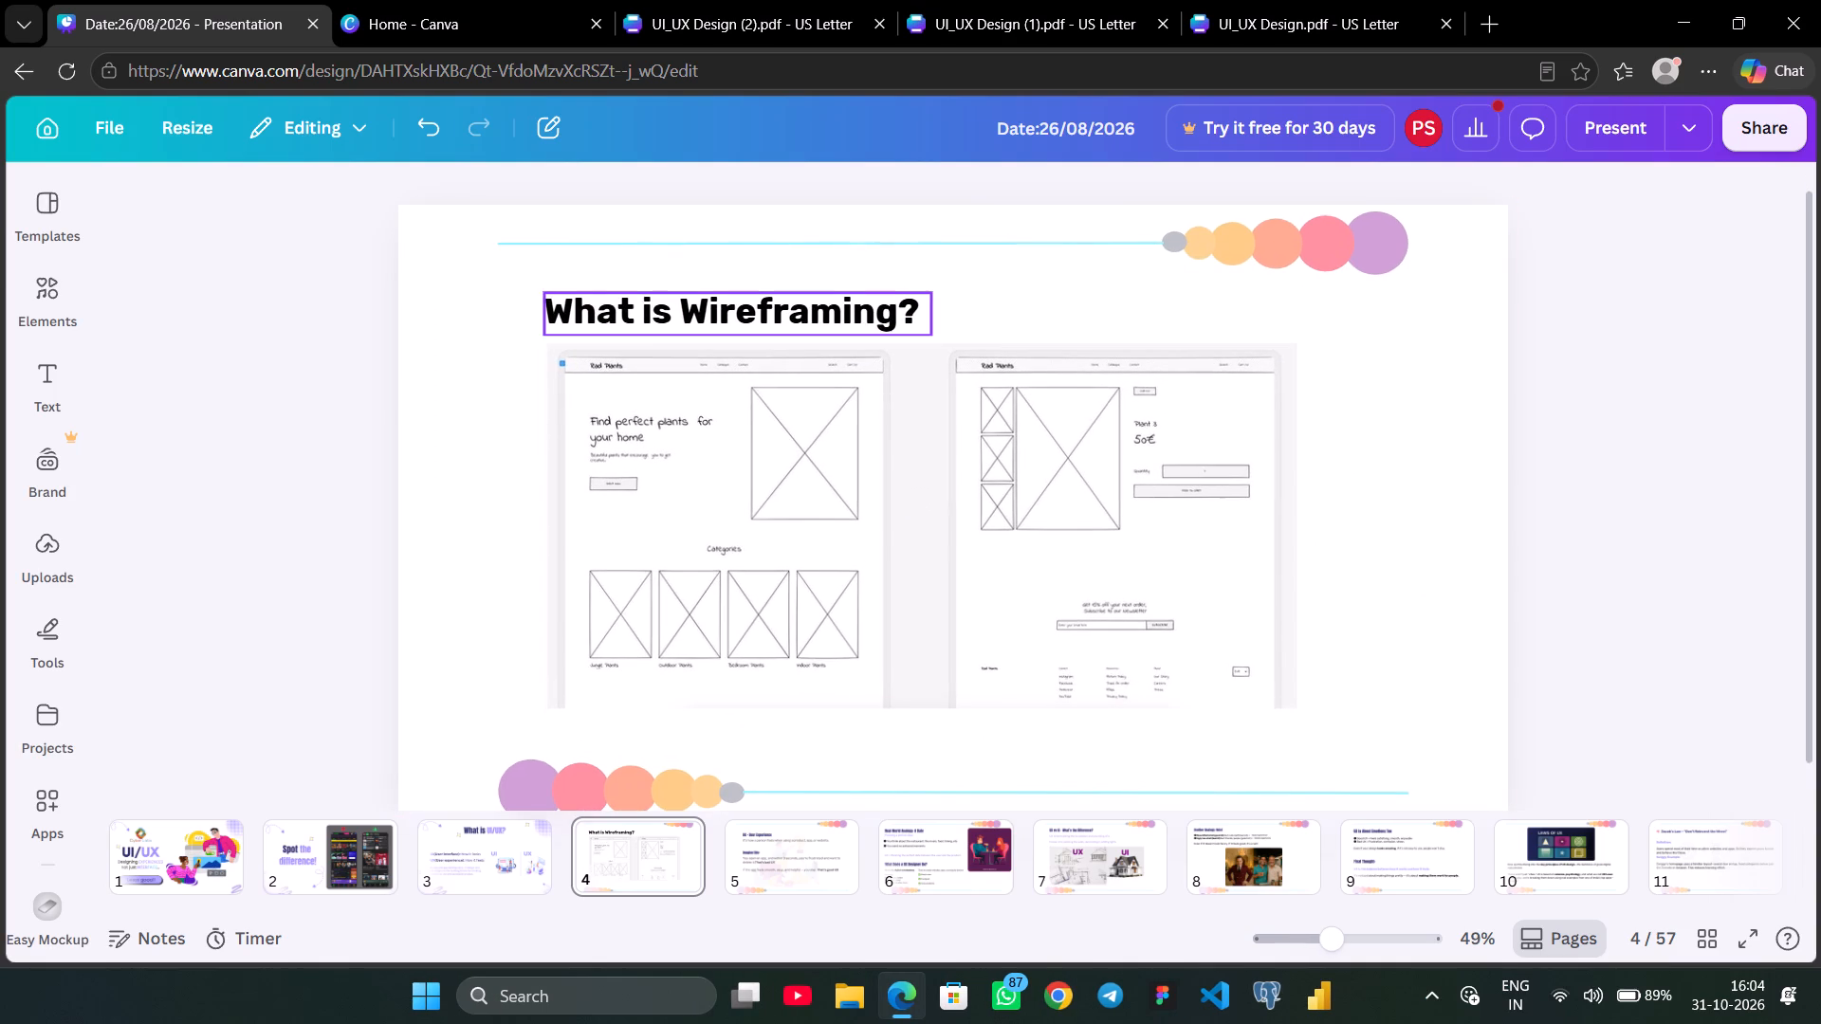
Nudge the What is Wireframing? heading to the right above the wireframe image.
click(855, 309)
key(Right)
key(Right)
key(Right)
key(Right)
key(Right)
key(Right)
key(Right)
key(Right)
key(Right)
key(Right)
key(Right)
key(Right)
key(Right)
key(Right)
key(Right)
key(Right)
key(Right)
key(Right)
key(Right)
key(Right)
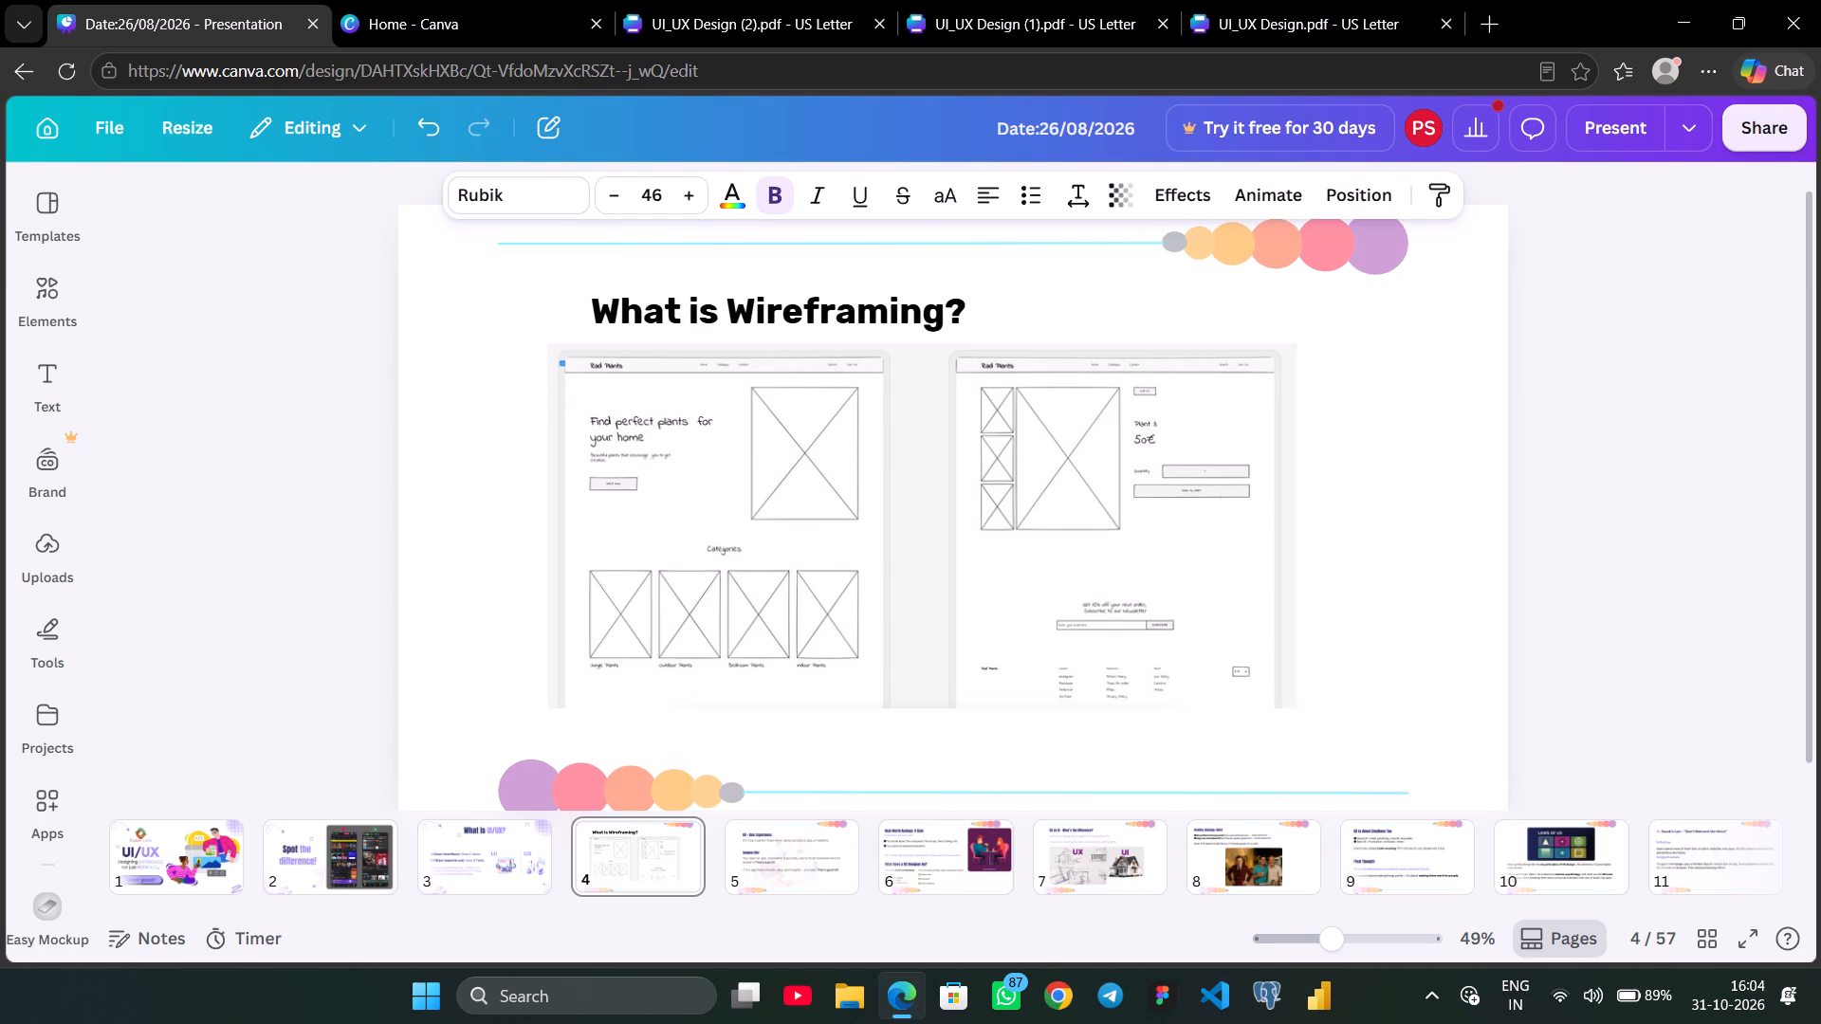
Right-align the What is Wireframing? heading text and centre the heading horizontally on the page.
click(983, 192)
click(983, 192)
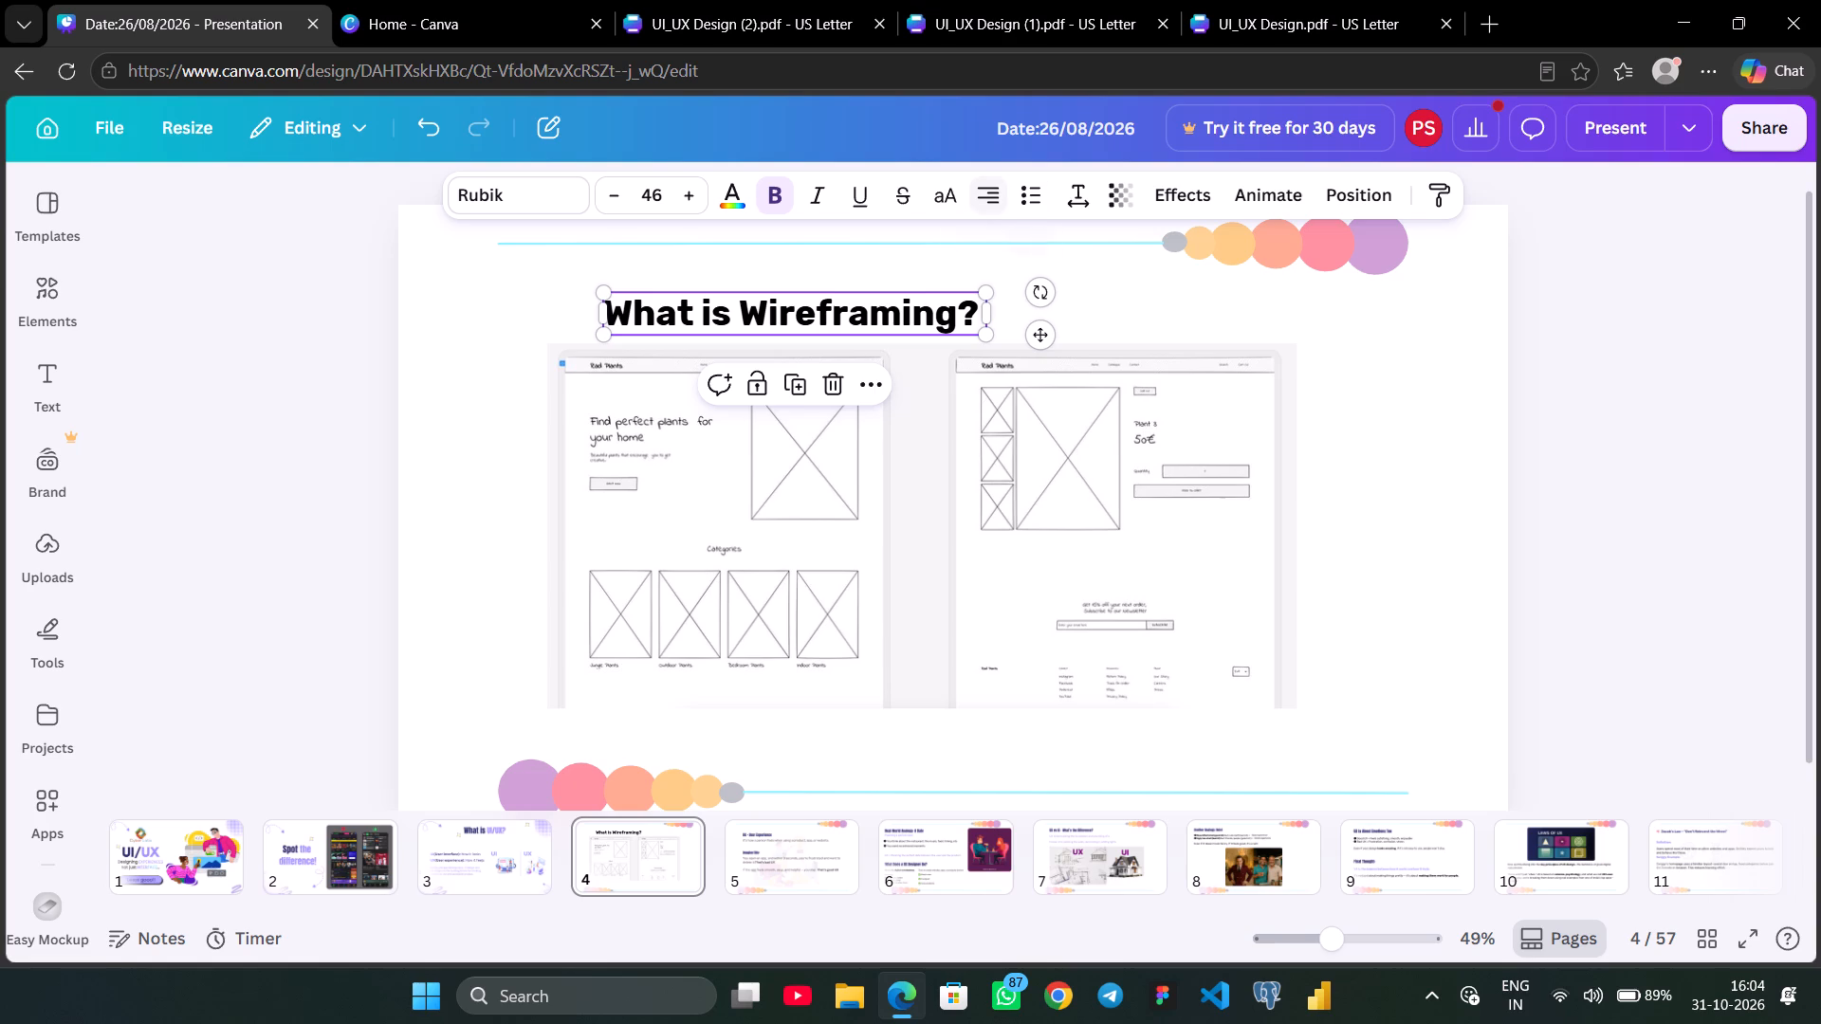
click(1333, 187)
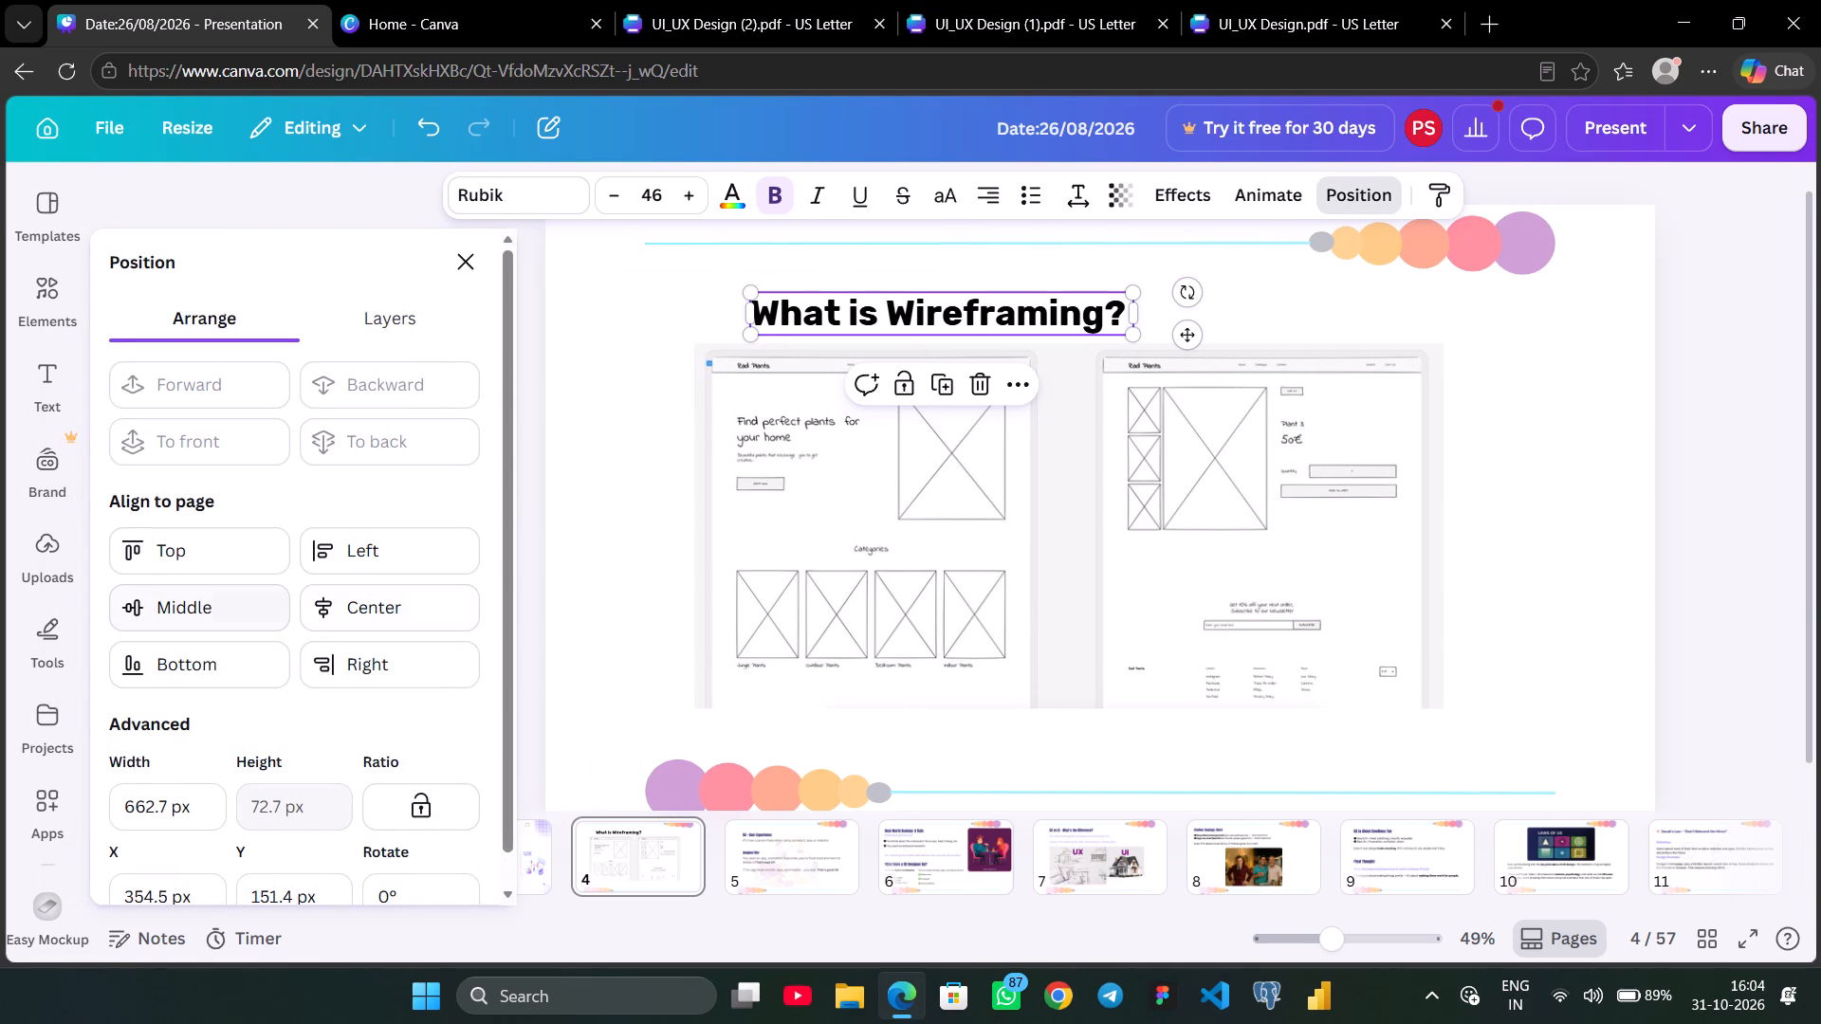
click(331, 606)
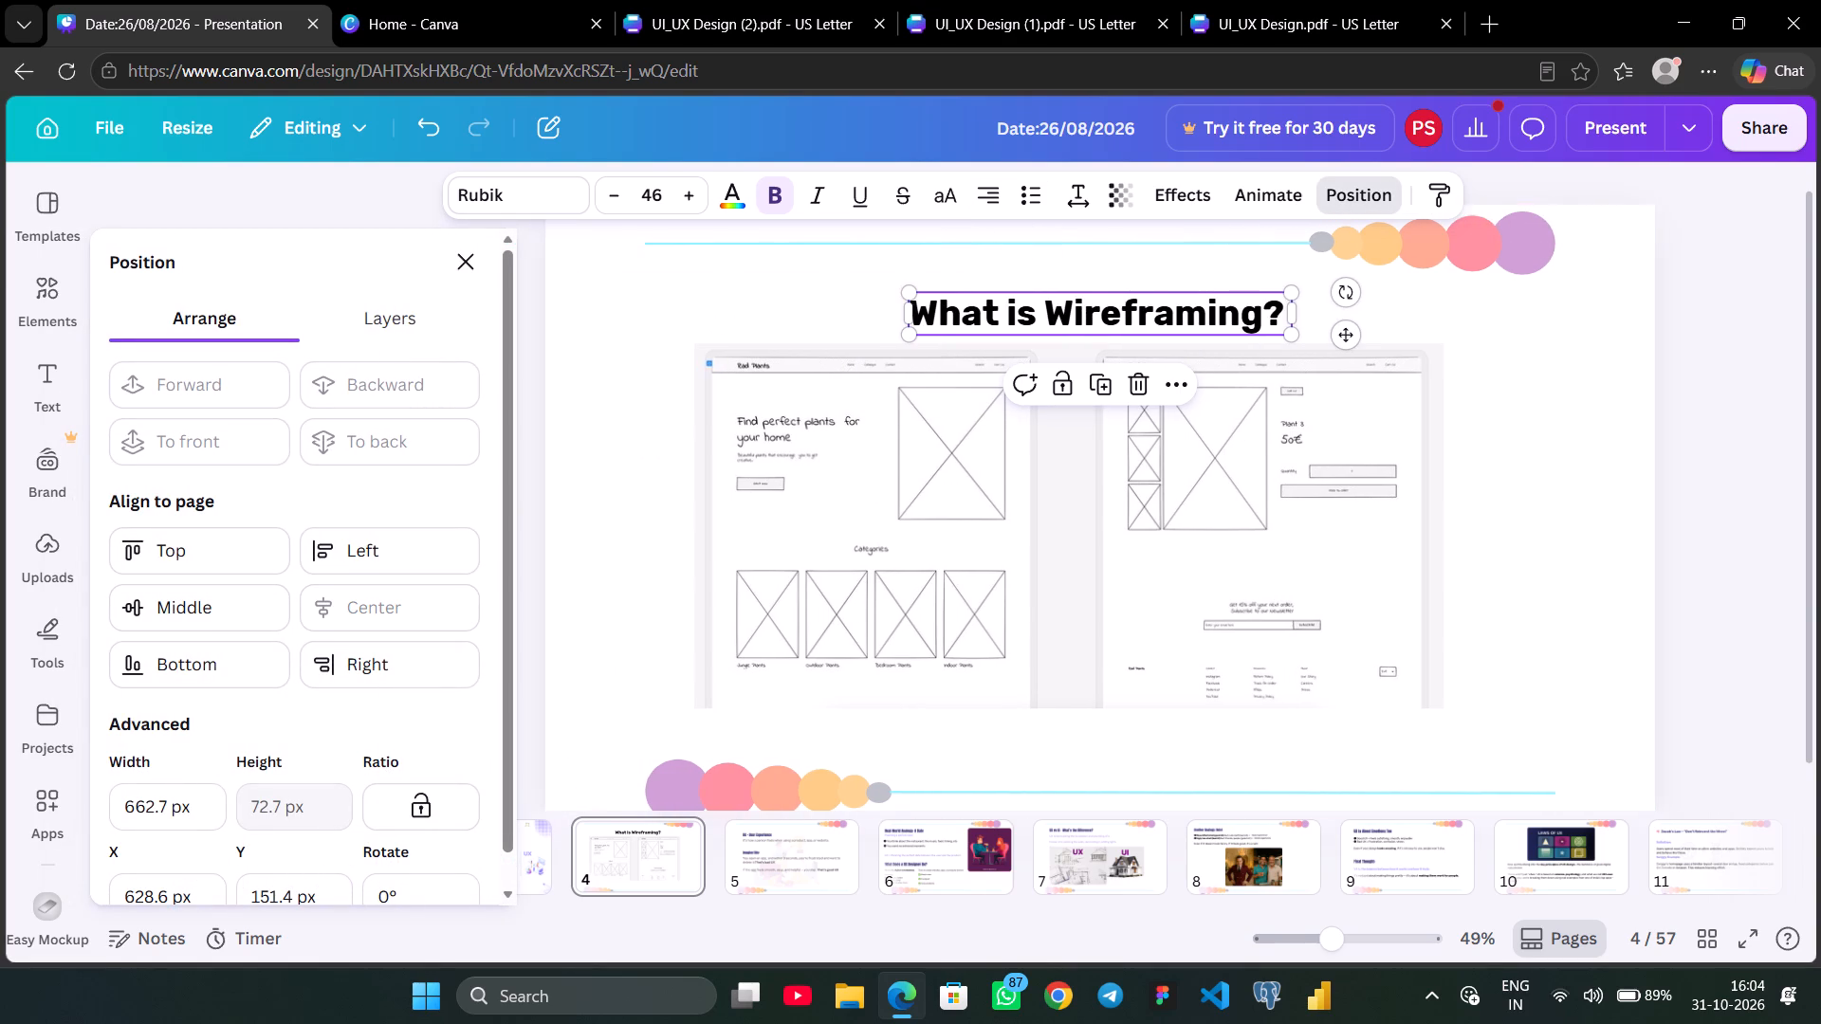
Centre the wireframe image horizontally on the page.
click(1370, 511)
click(451, 614)
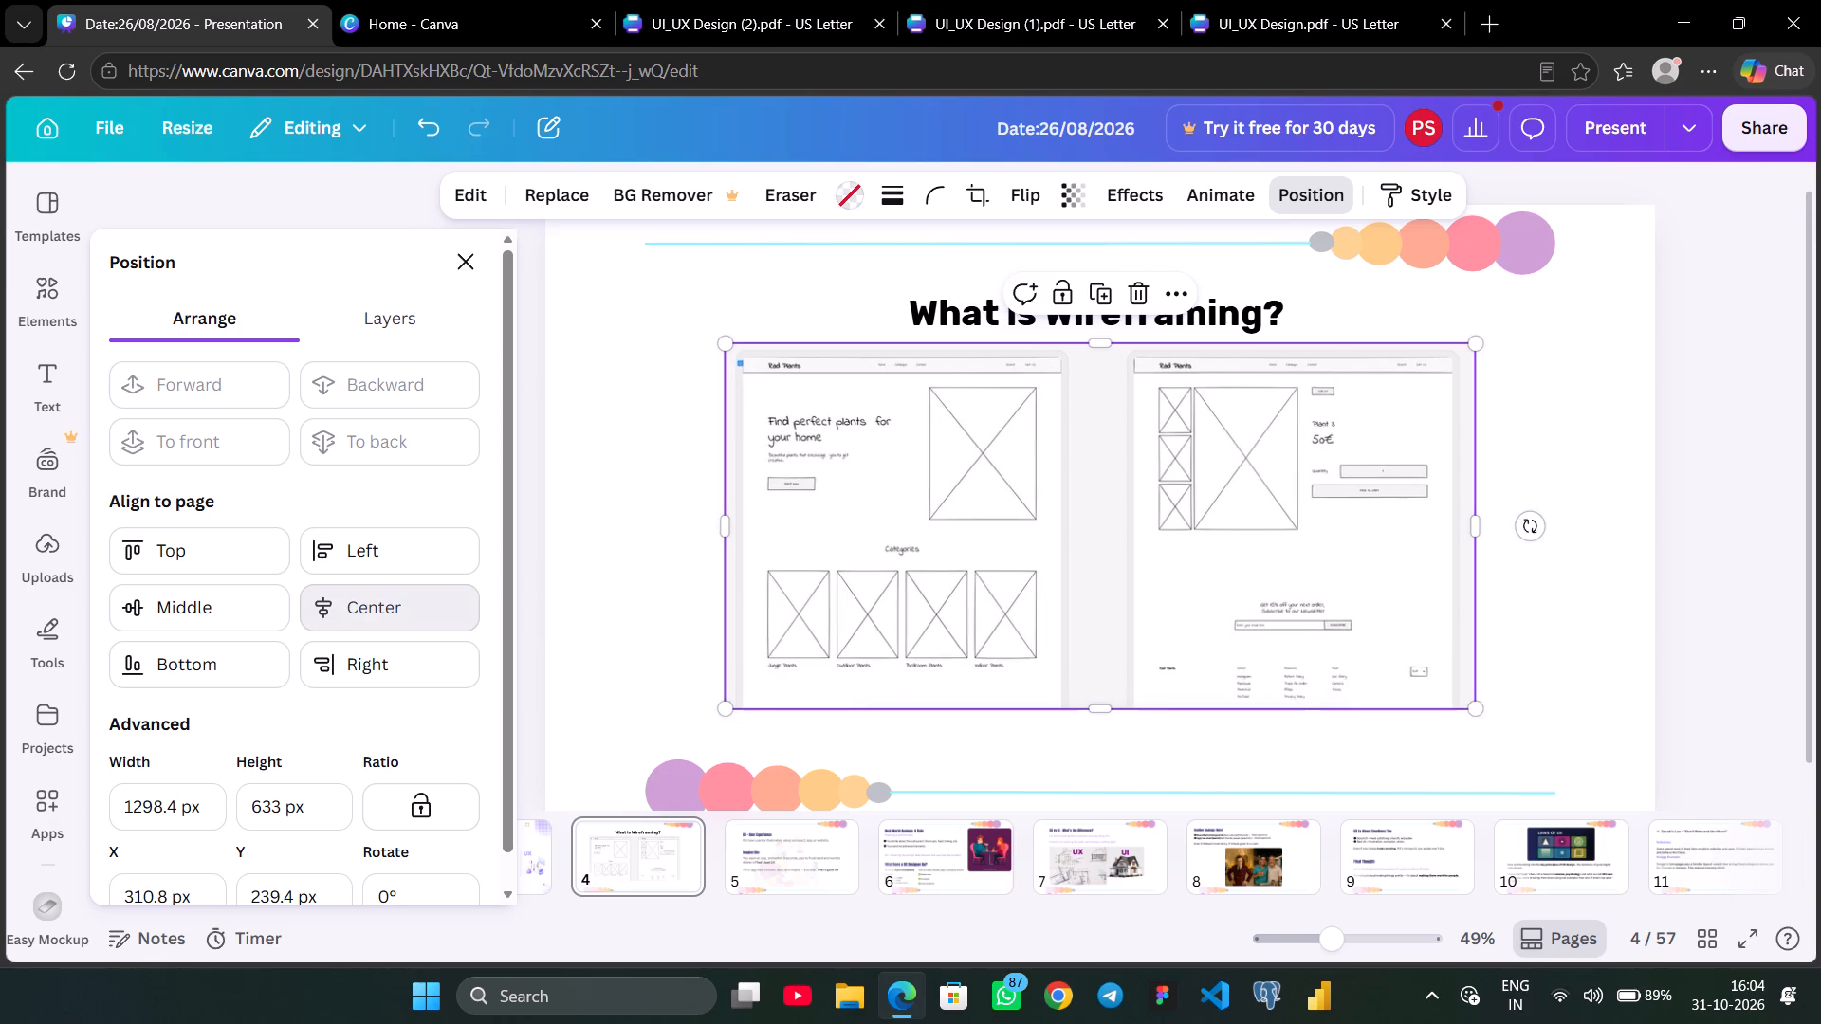
click(1729, 537)
Enlarge the wireframe image proportionally from its lower-right corner to about 1368 px wide.
scroll(1335, 542, down, 1)
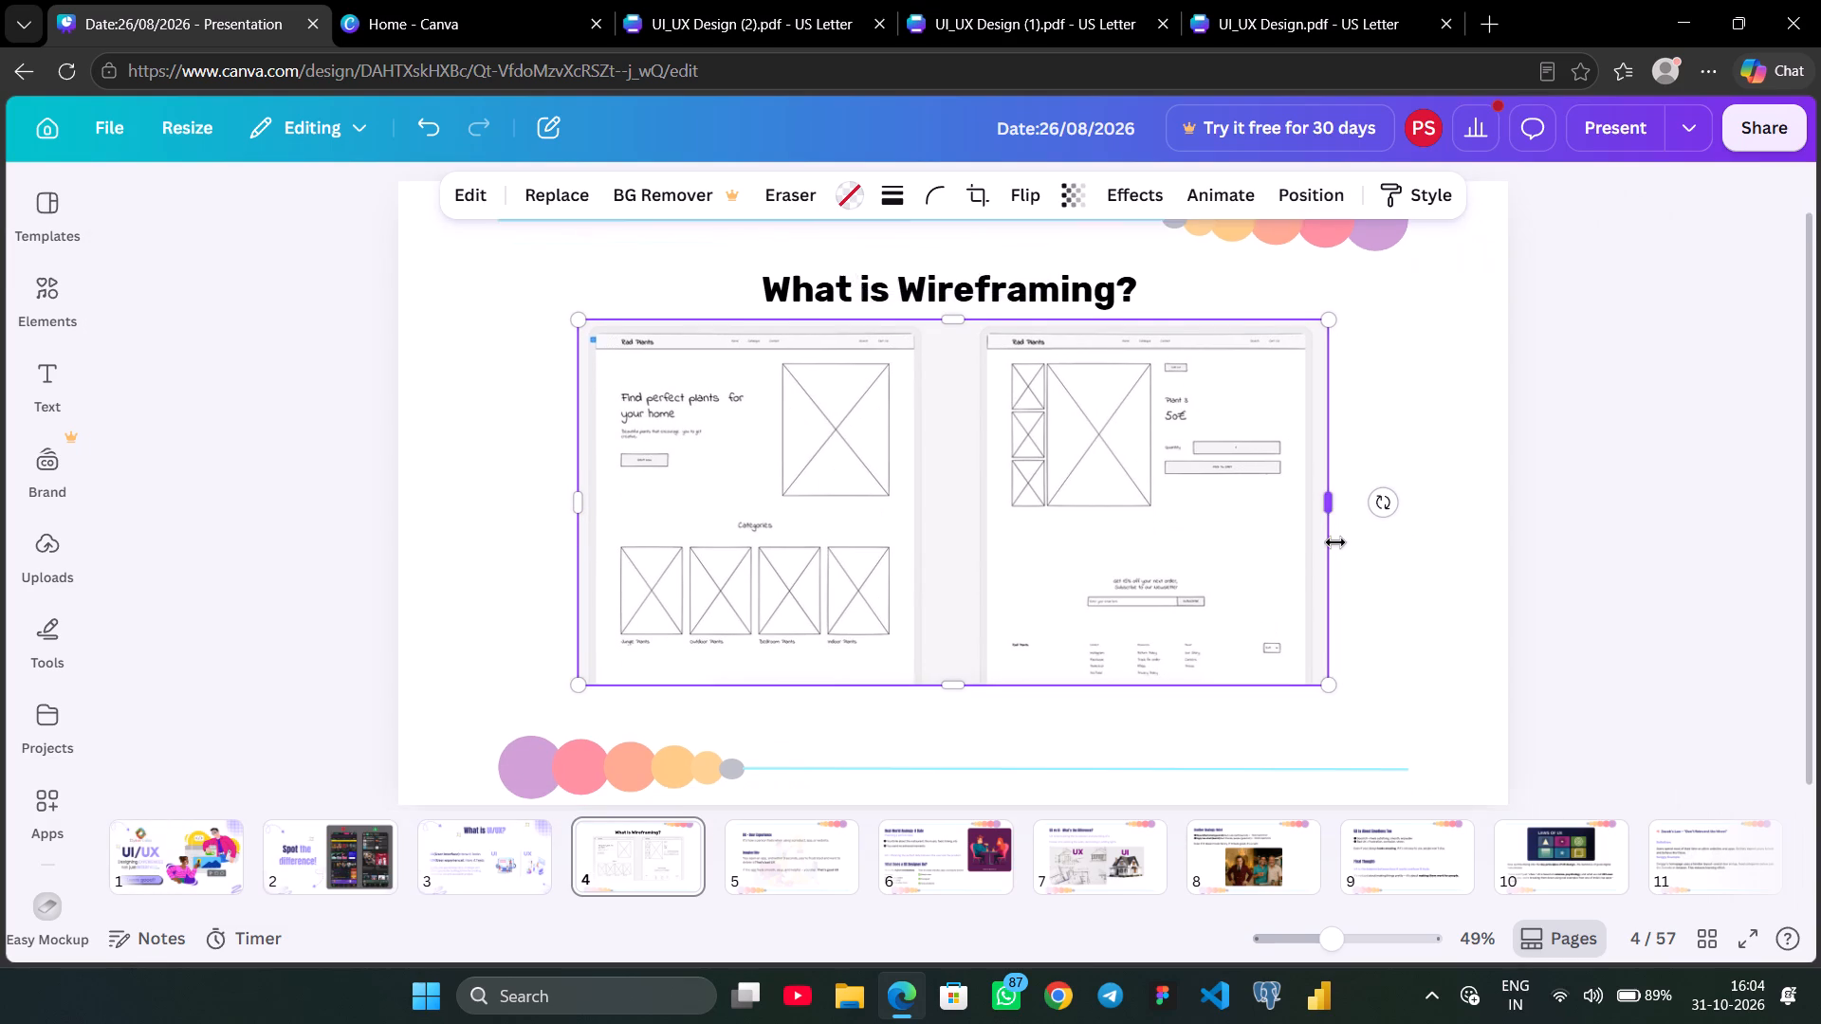
click(1583, 506)
click(1110, 490)
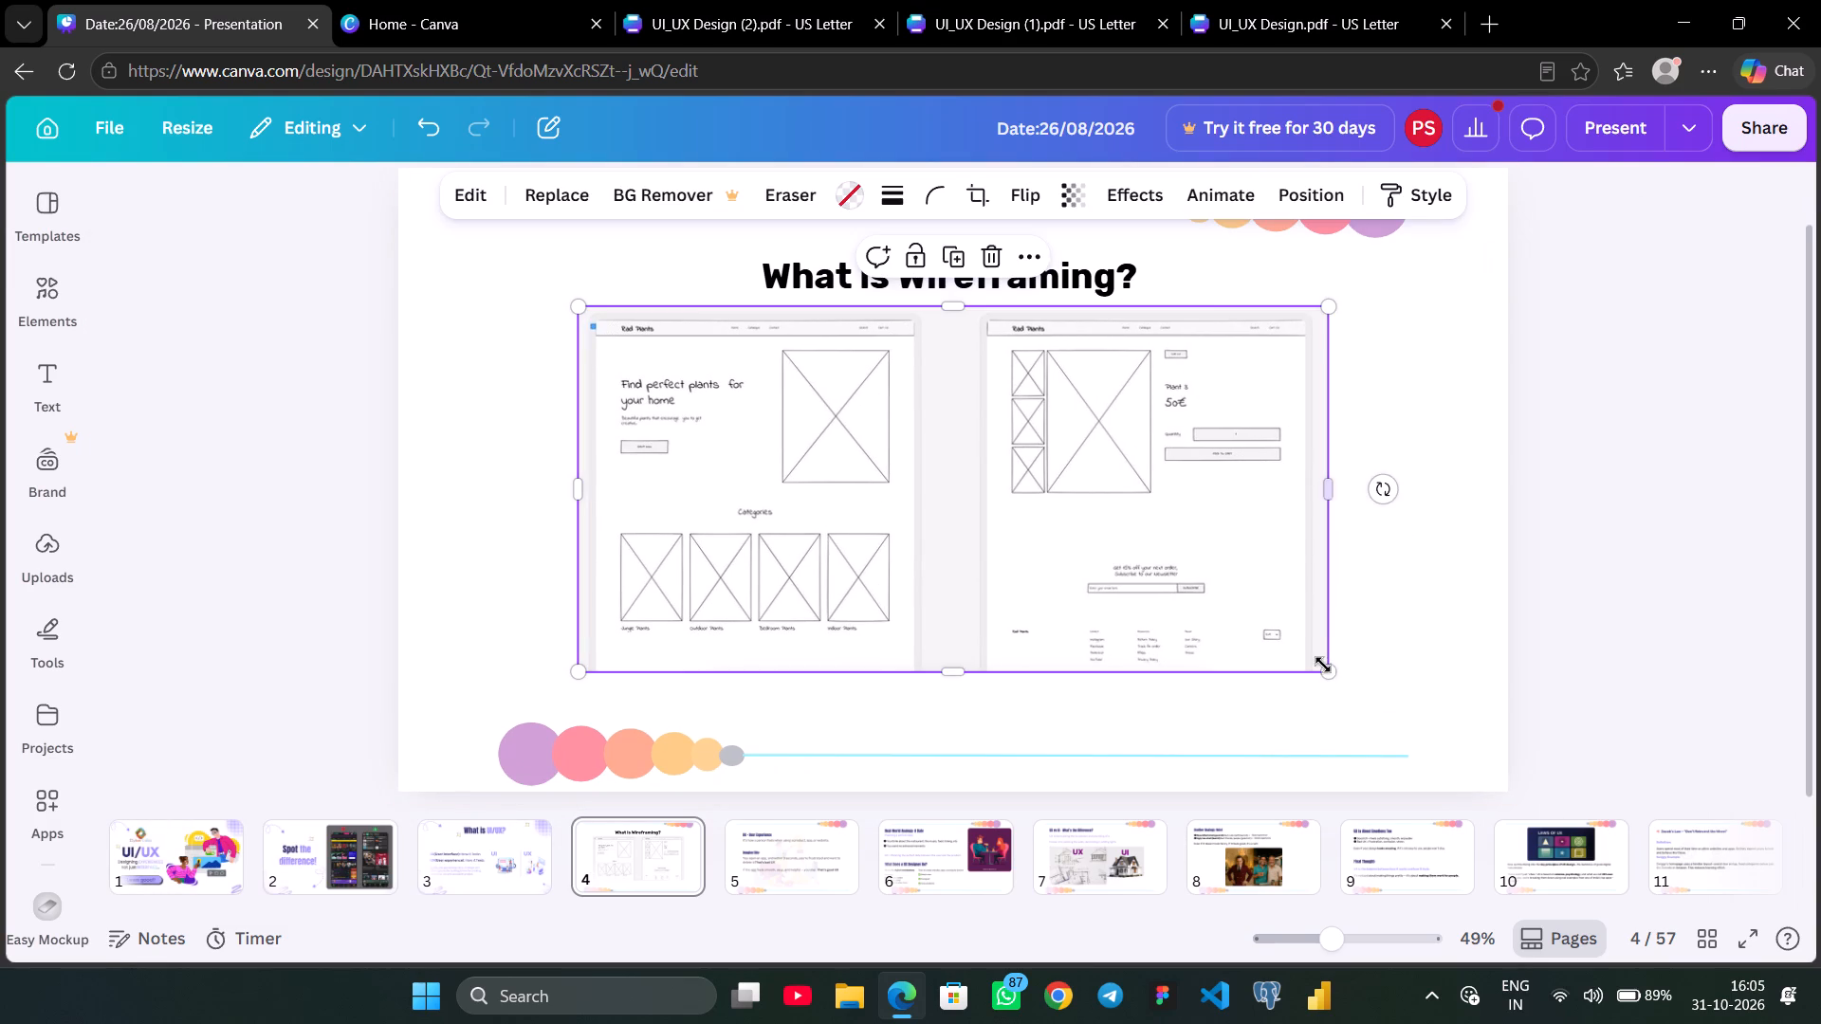
drag(1324, 669, 1369, 678)
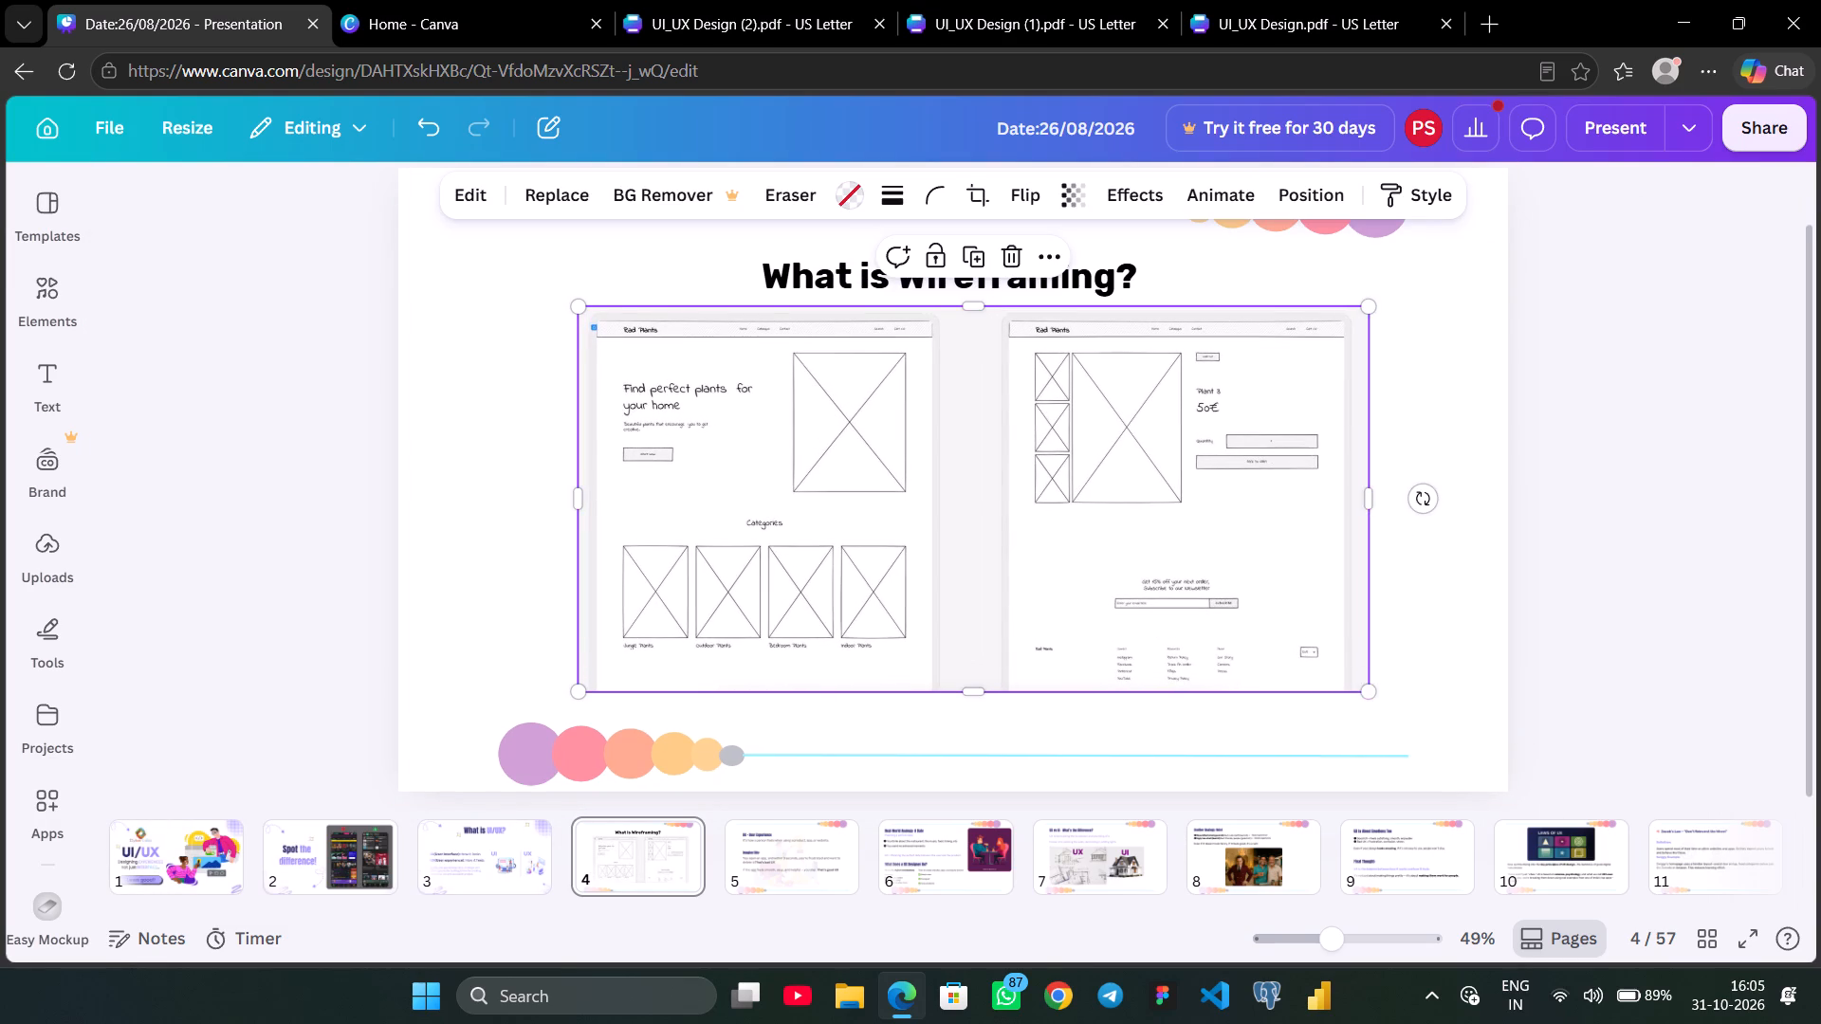
click(1669, 503)
Nudge the enlarged wireframe image slightly to the left under the heading.
click(1107, 516)
key(Left)
key(Left)
key(Left)
key(Left)
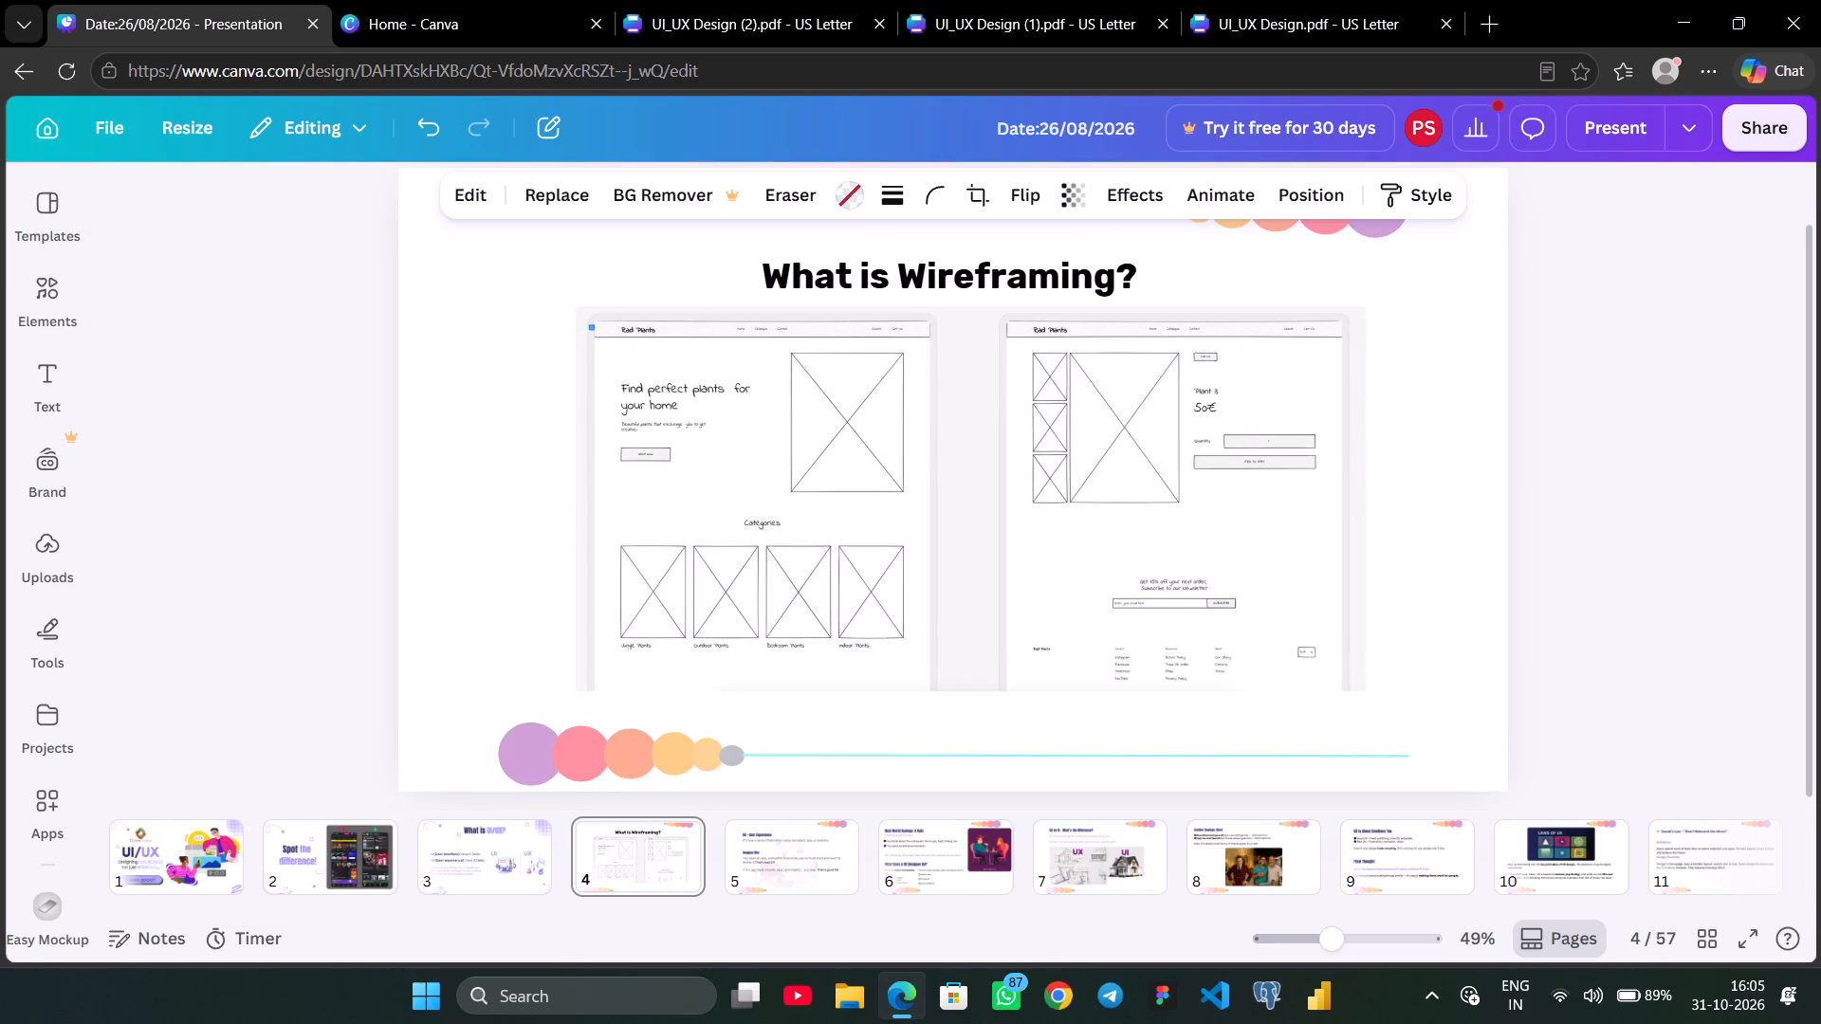
key(Left)
key(Left)
key(Left)
key(Left)
key(Left)
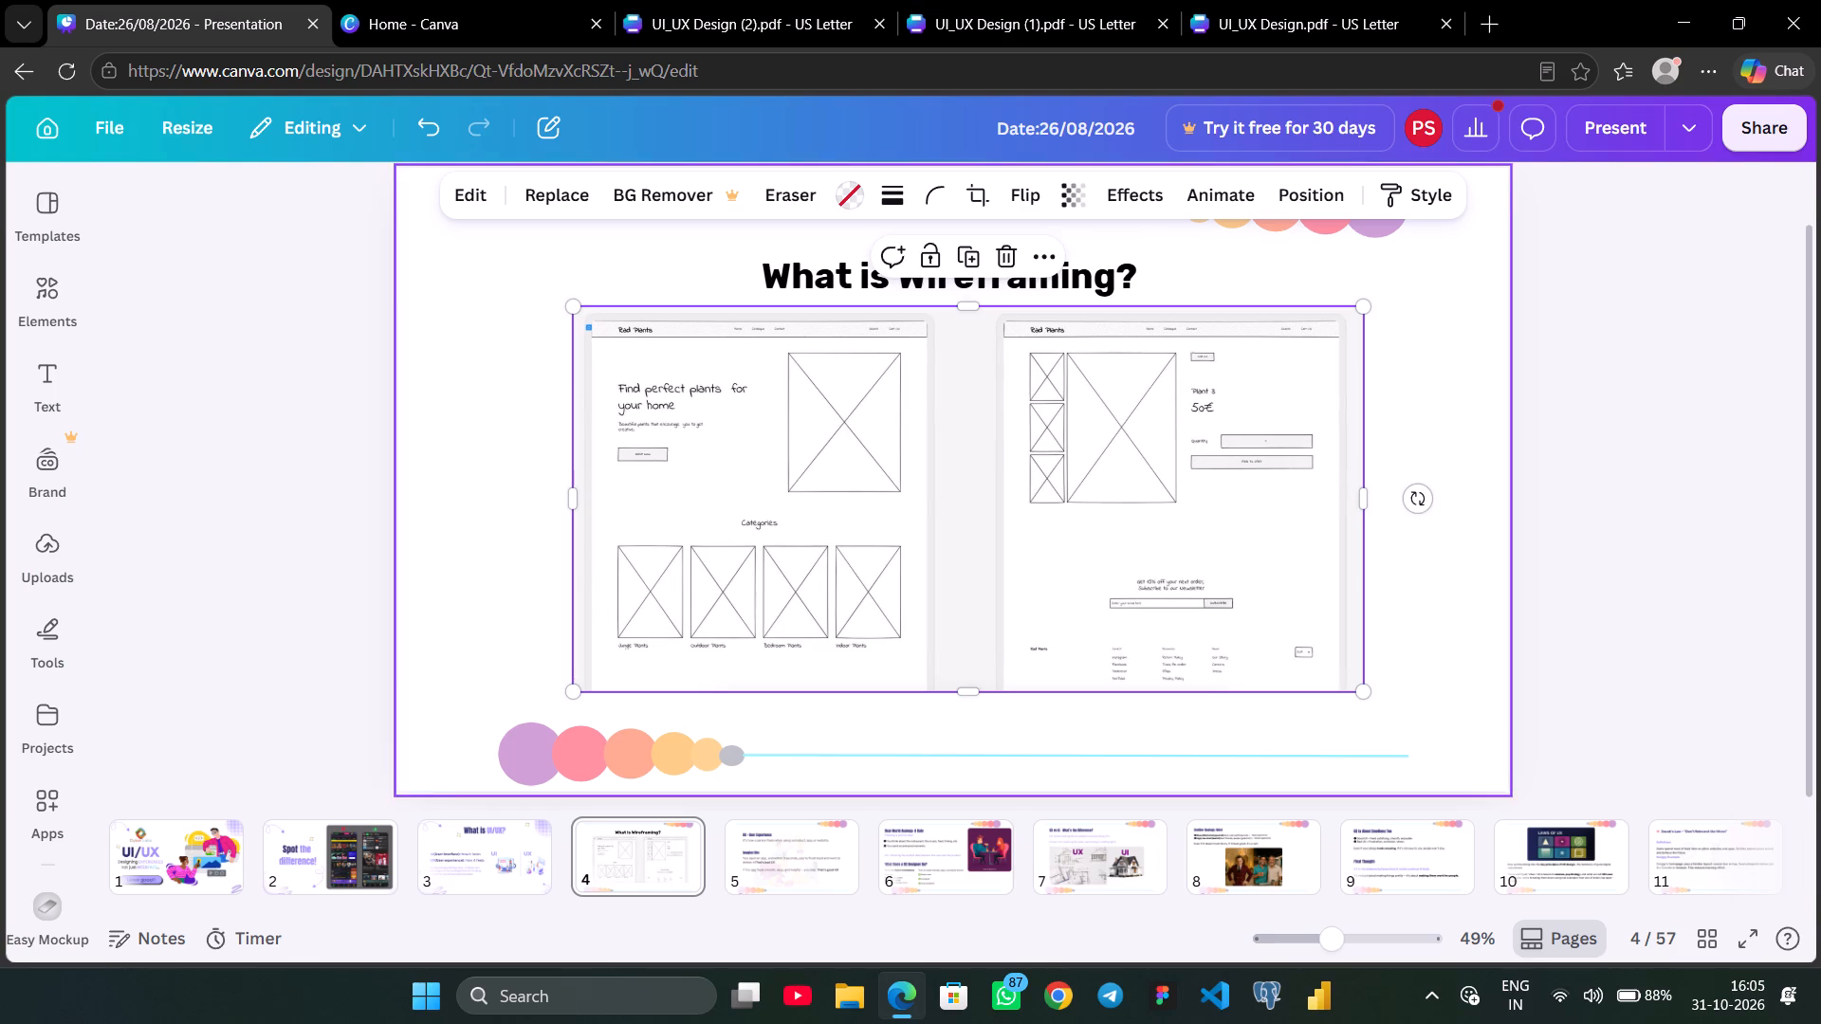
Check page 5, the UX = User Experience slide, and return to page 4.
click(816, 887)
scroll(1327, 624, up, 1)
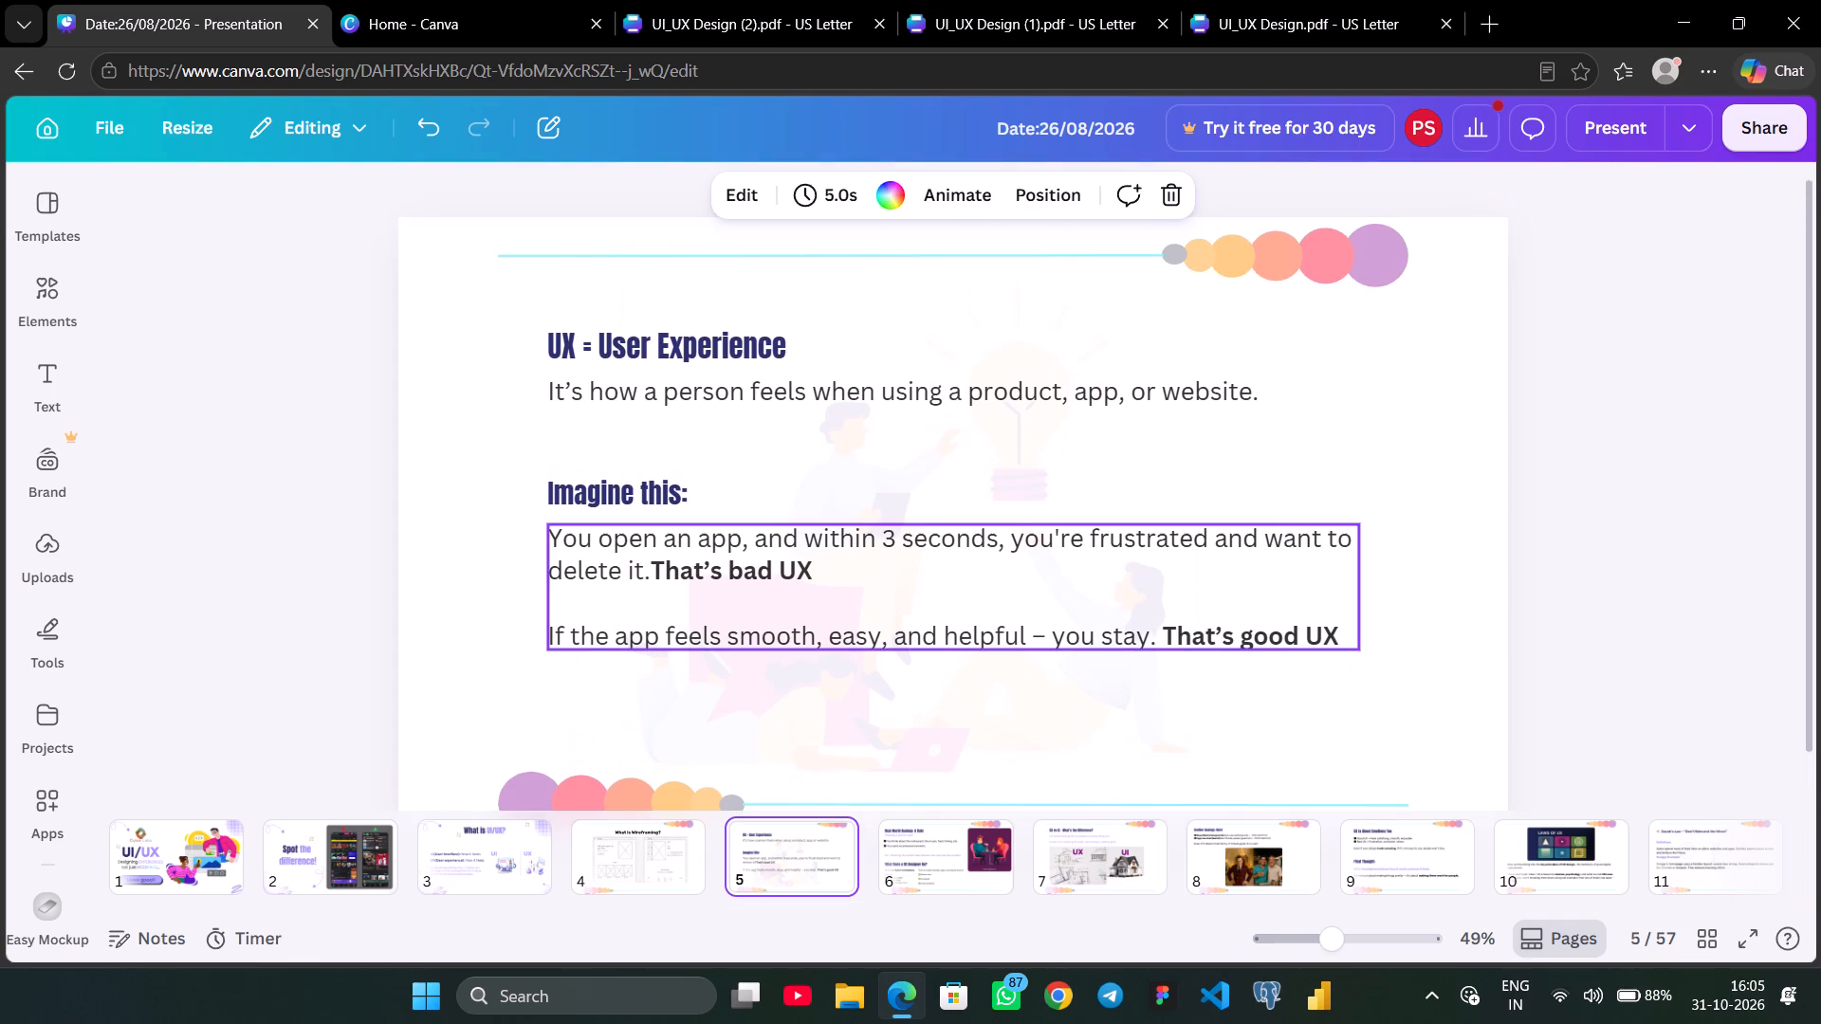
click(667, 850)
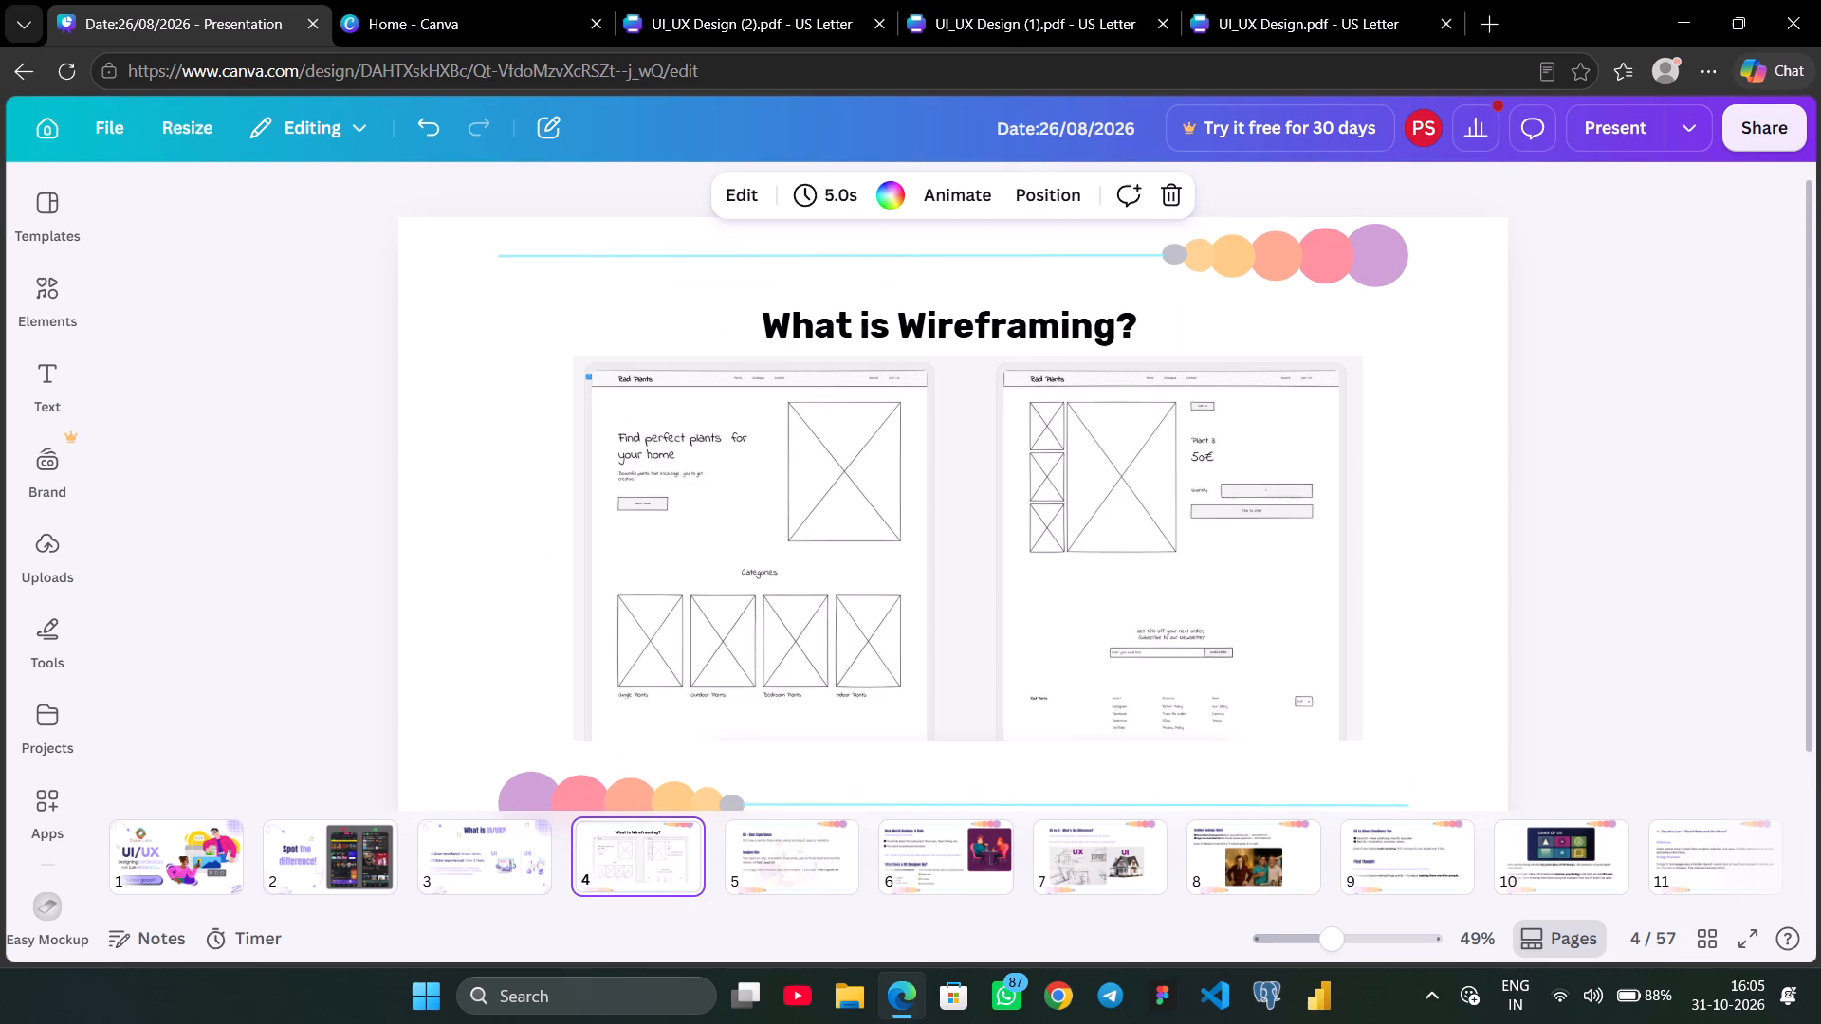
Adjust the wireframe image's top edge just below the What is Wireframing? heading.
scroll(1580, 633, down, 1)
click(1132, 532)
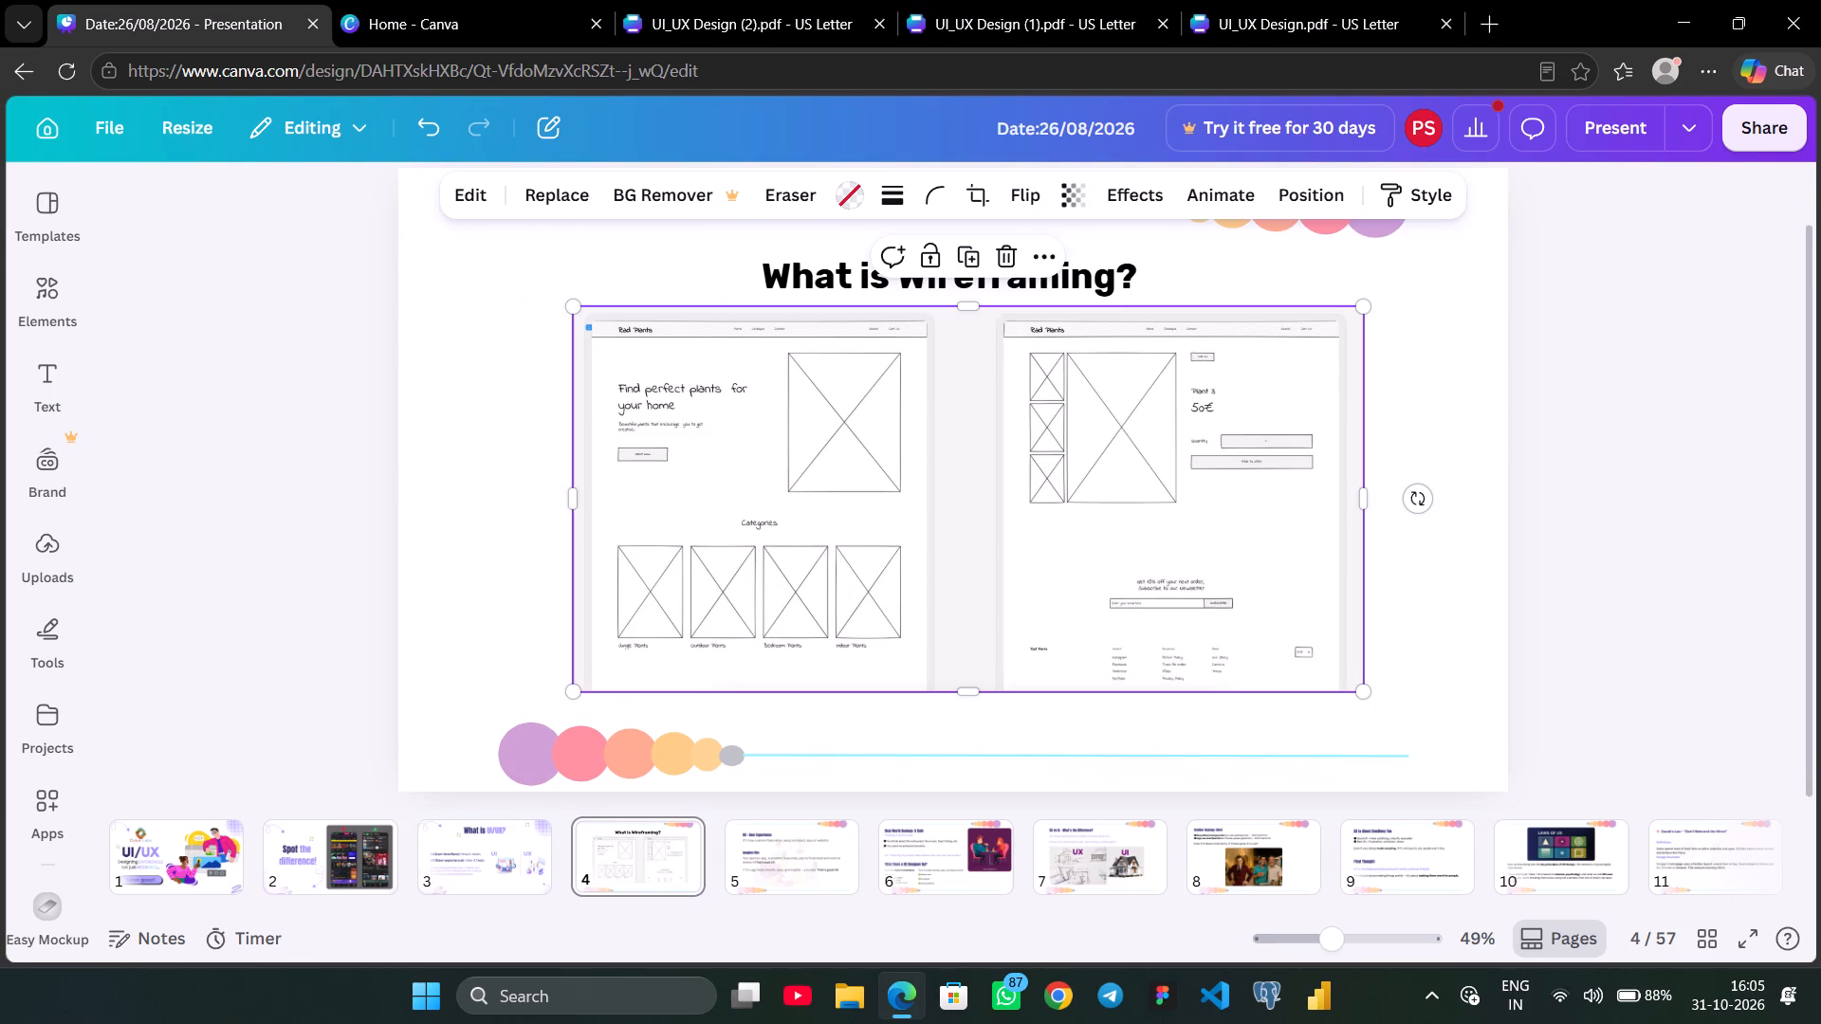
click(970, 308)
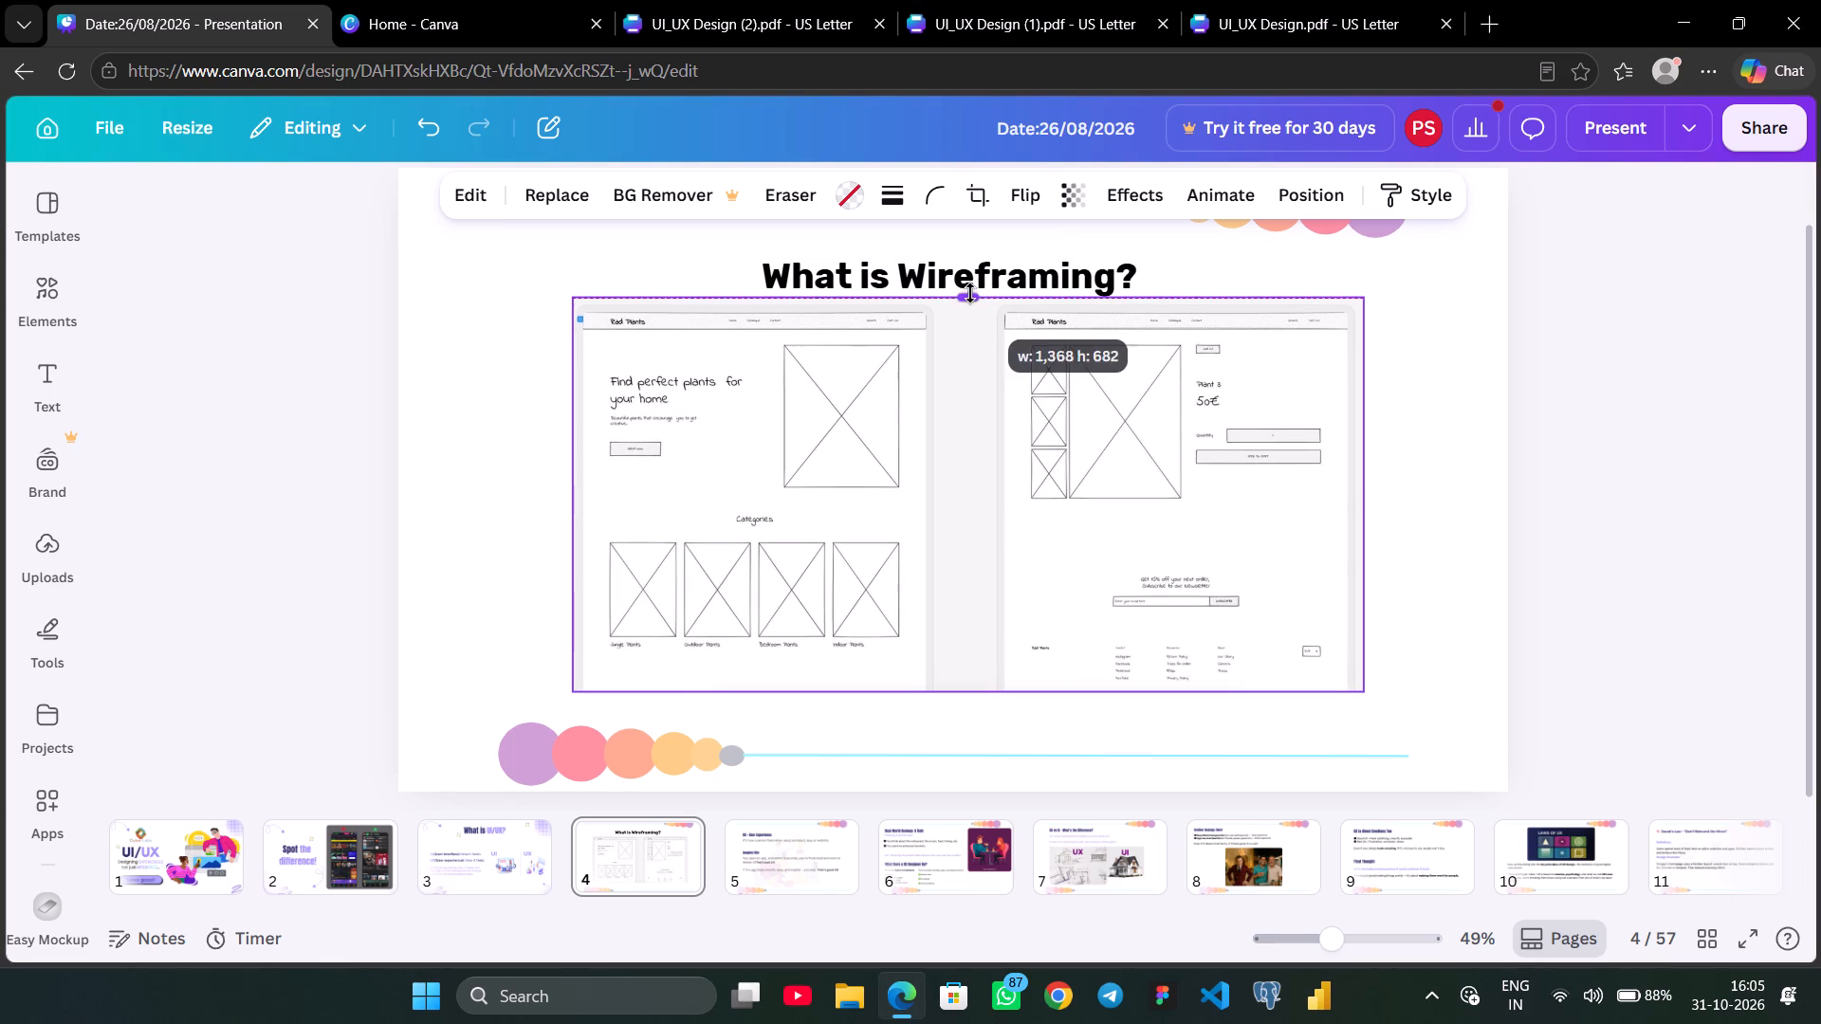
click(1616, 482)
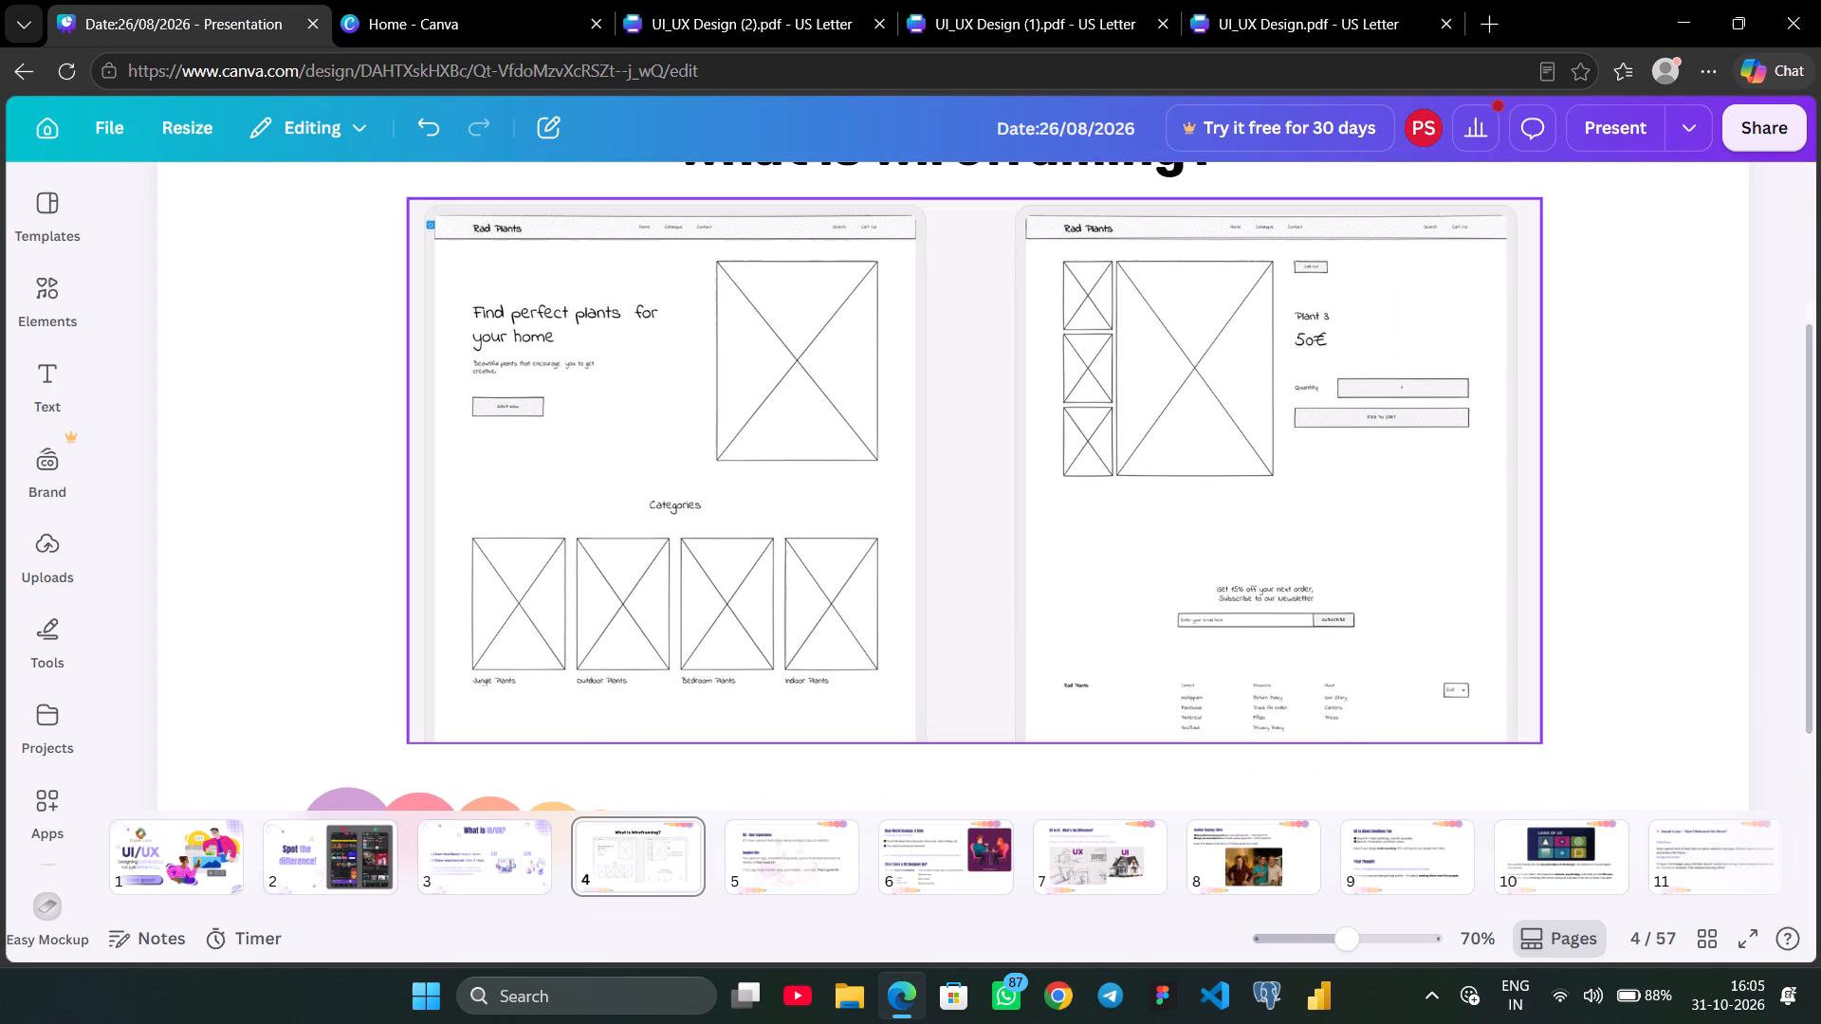
Undo the last two changes to the wireframe image on page 4.
key(ctrl+z)
key(ctrl+z)
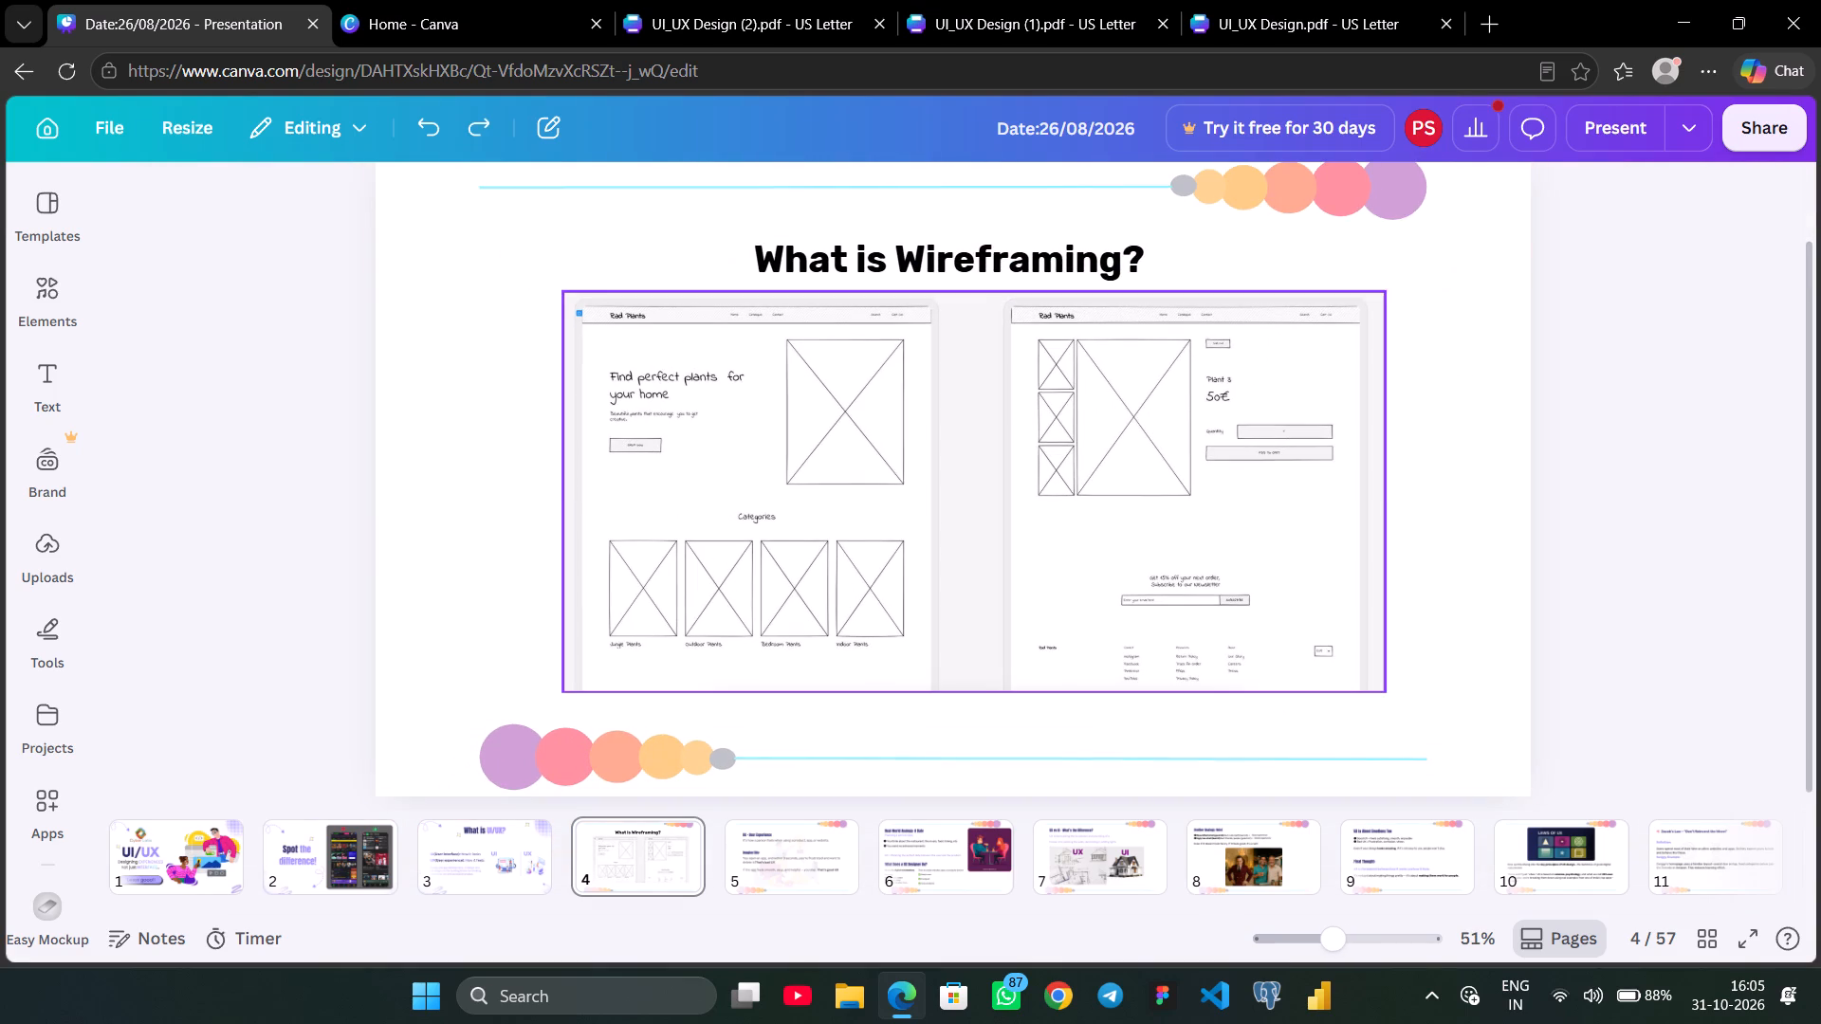
Center the wireframe image horizontally on page 4 under the What is Wireframing? heading.
click(1244, 444)
click(1306, 195)
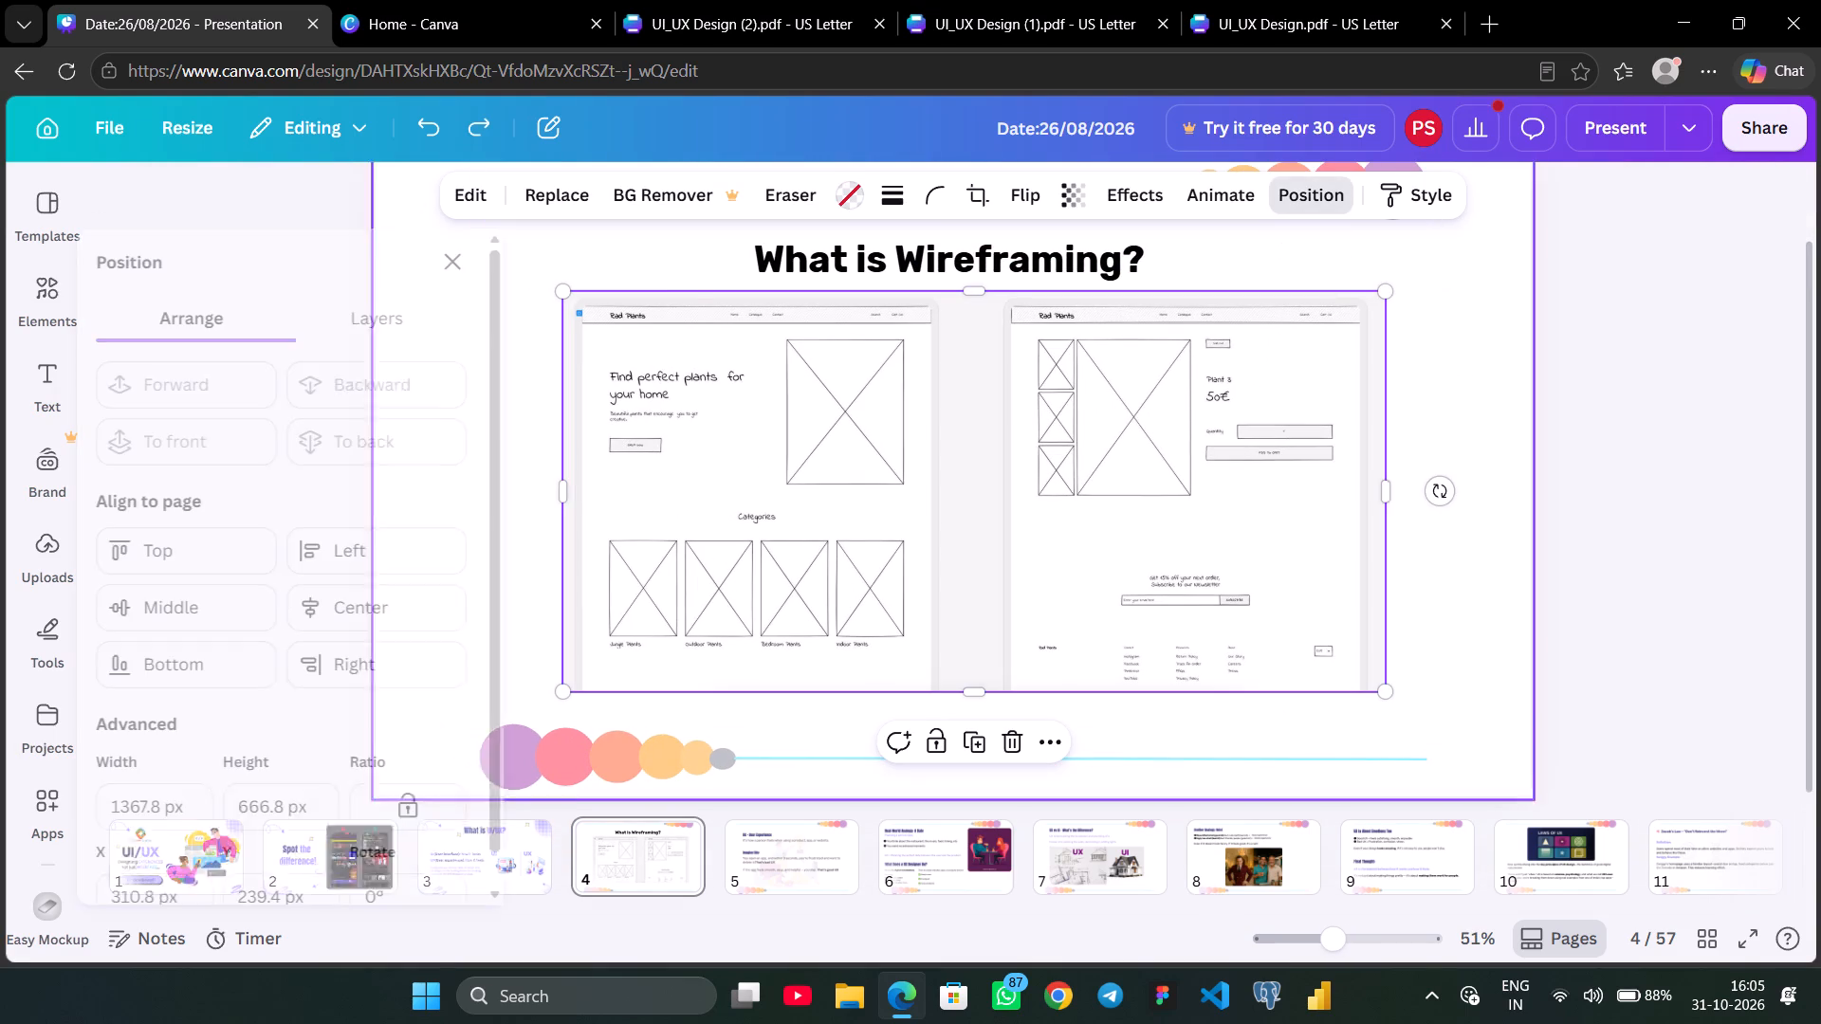
click(382, 608)
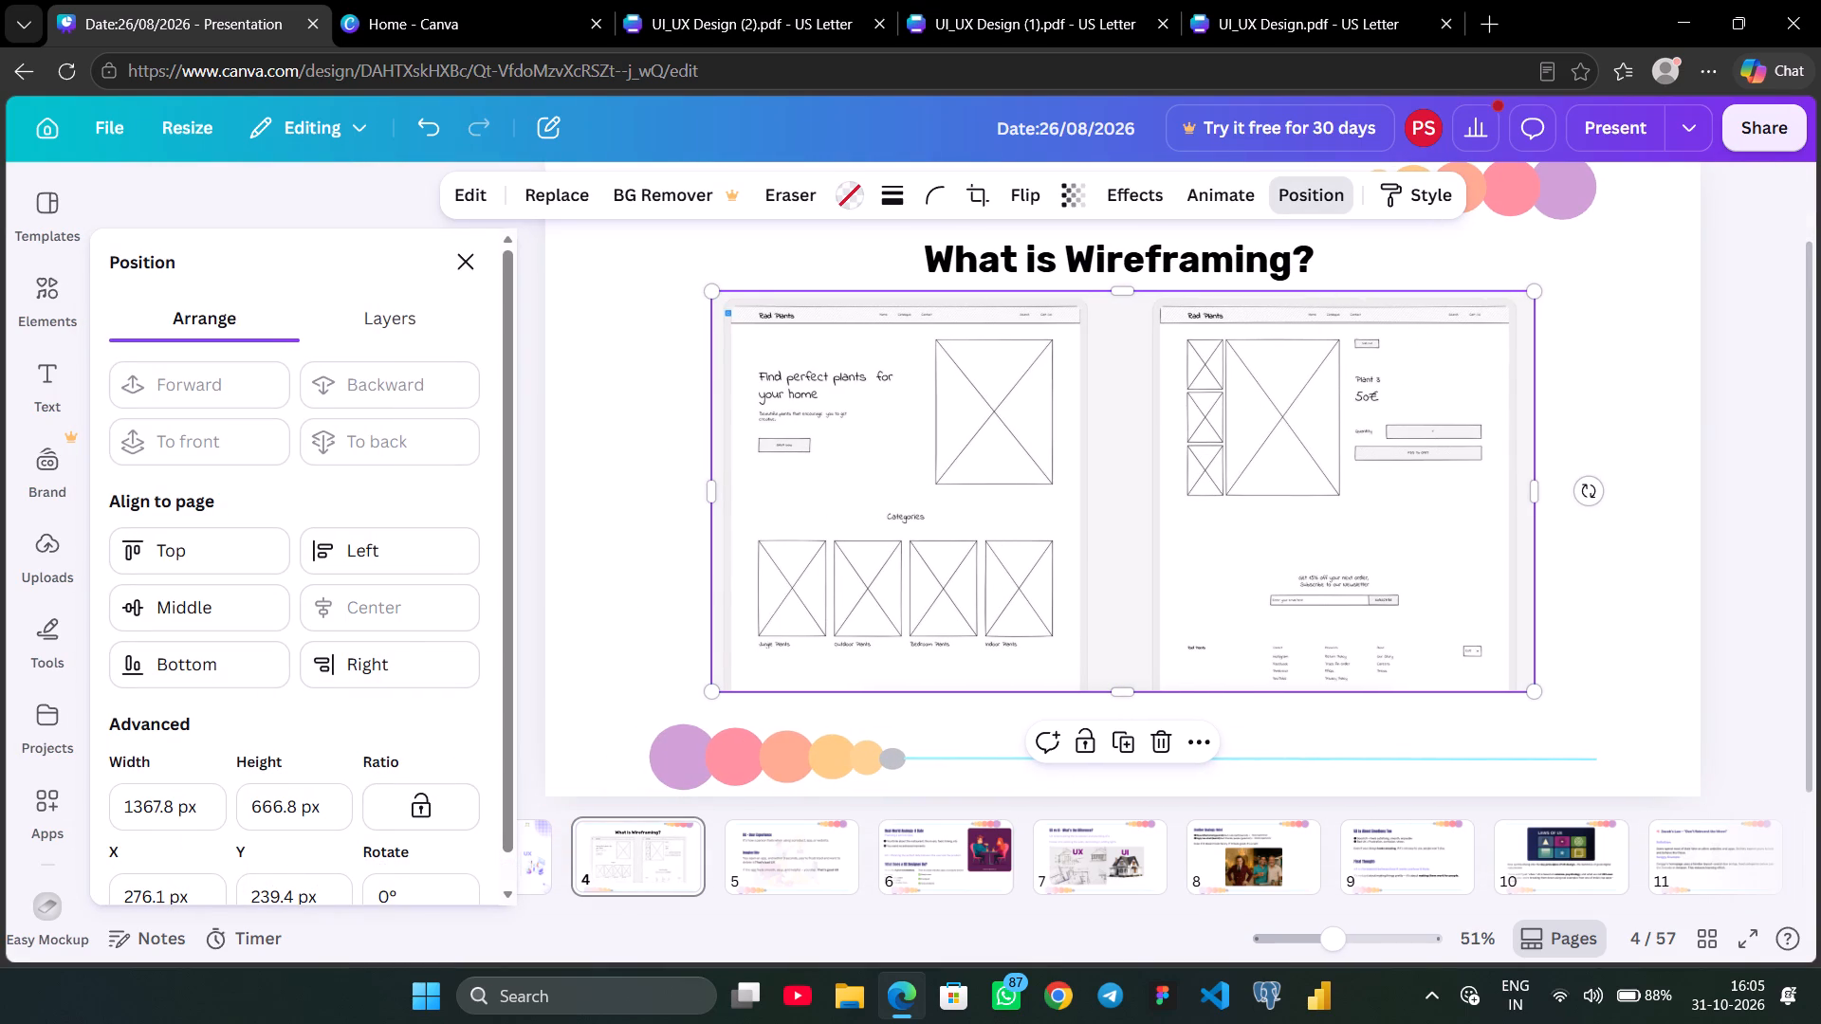
click(1728, 569)
click(1720, 569)
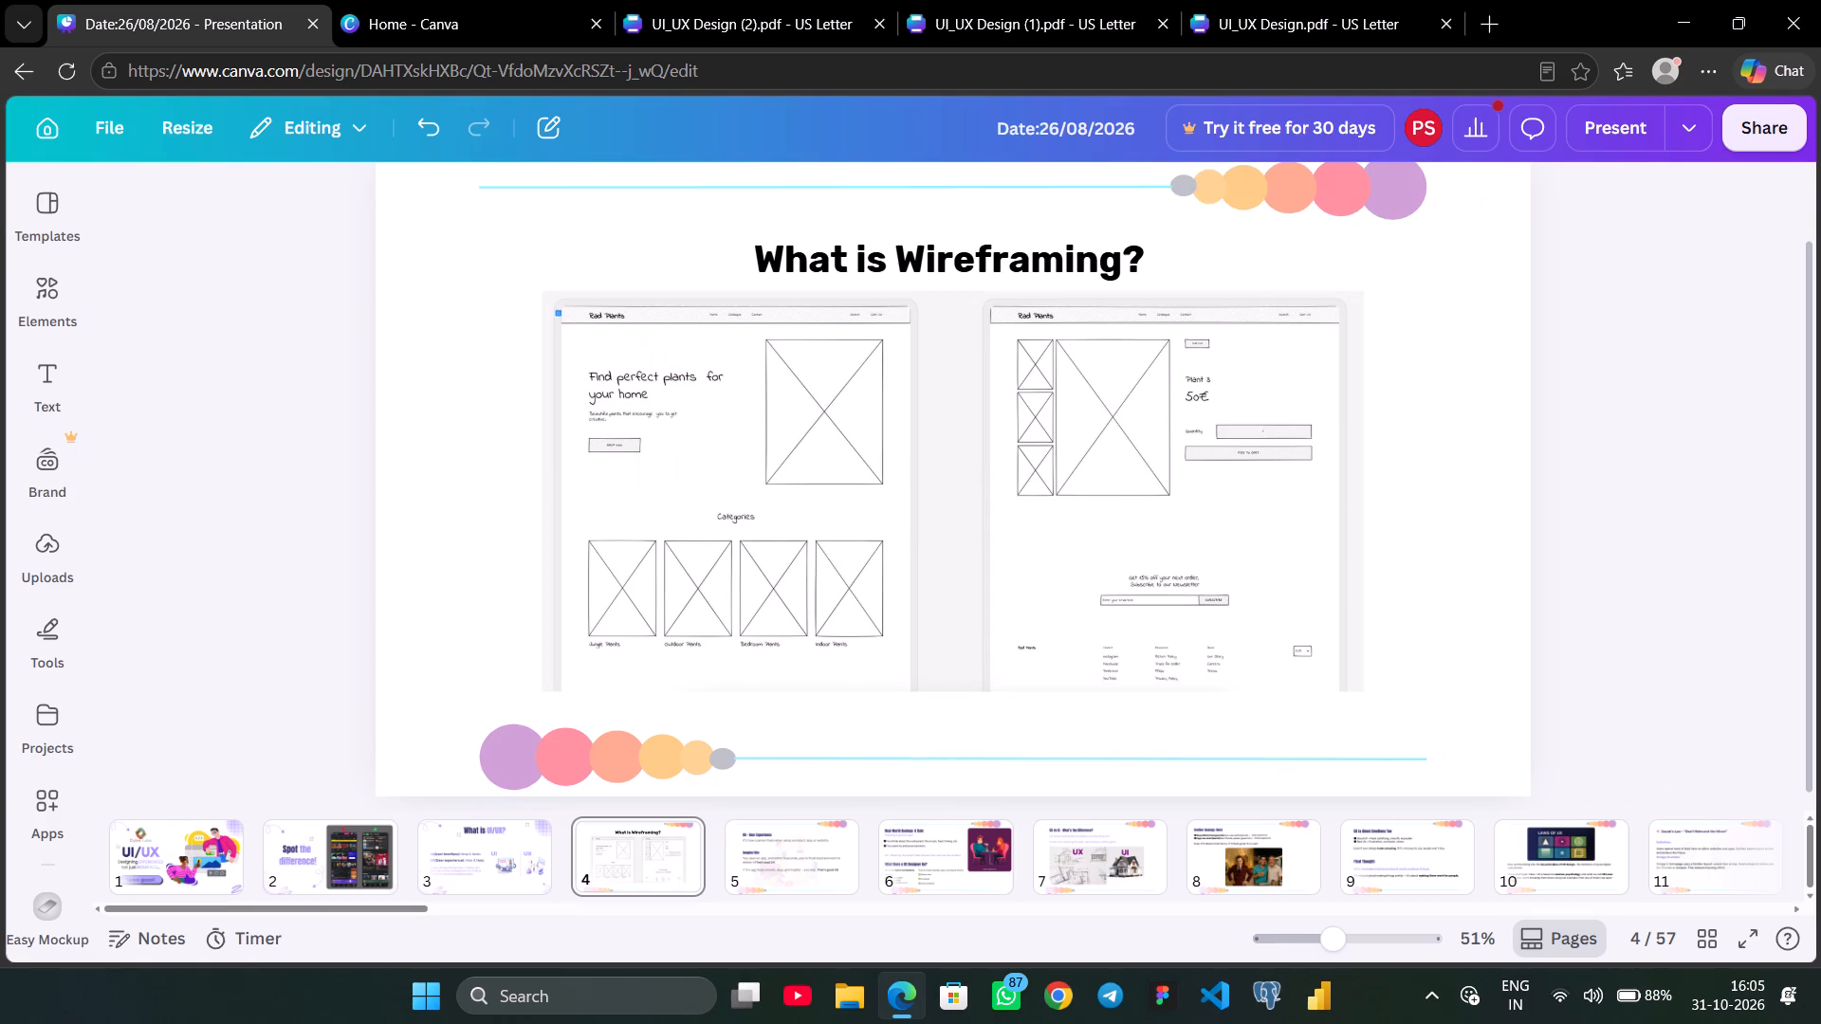
Open page 5 and select the UX = User Experience heading together with its description line.
click(800, 862)
scroll(1227, 429, up, 1)
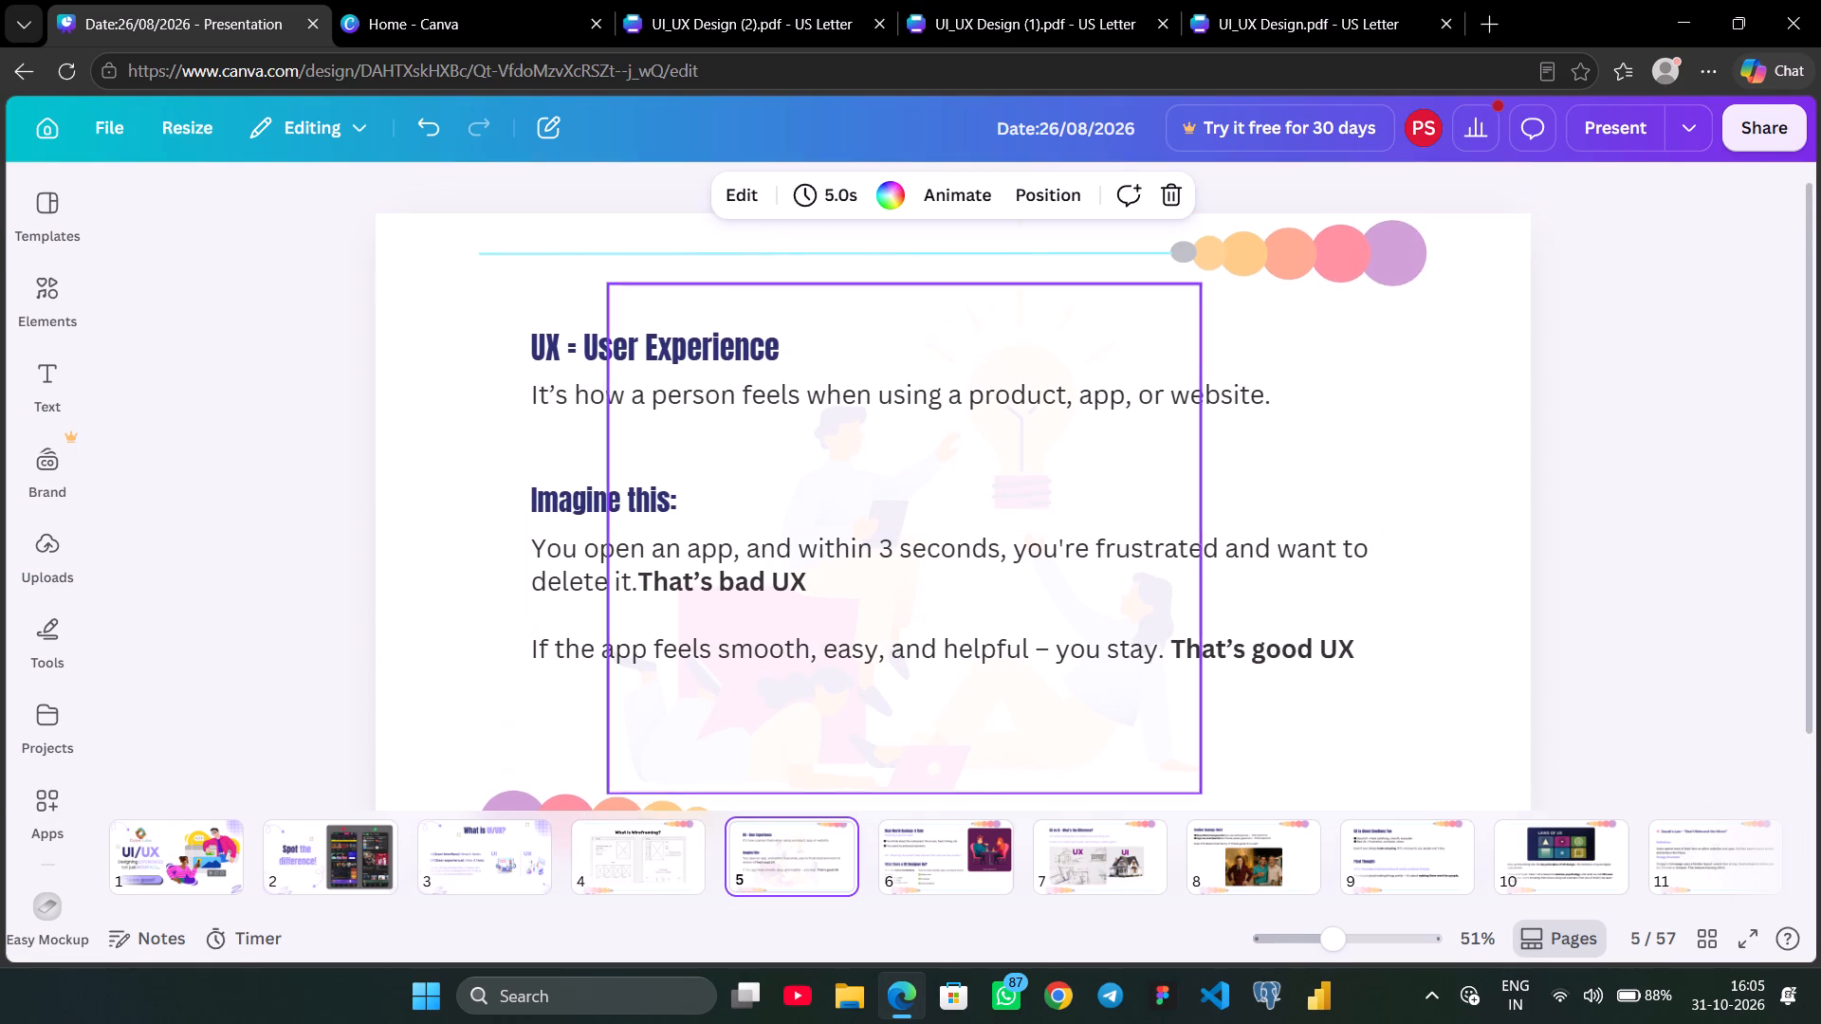
click(720, 369)
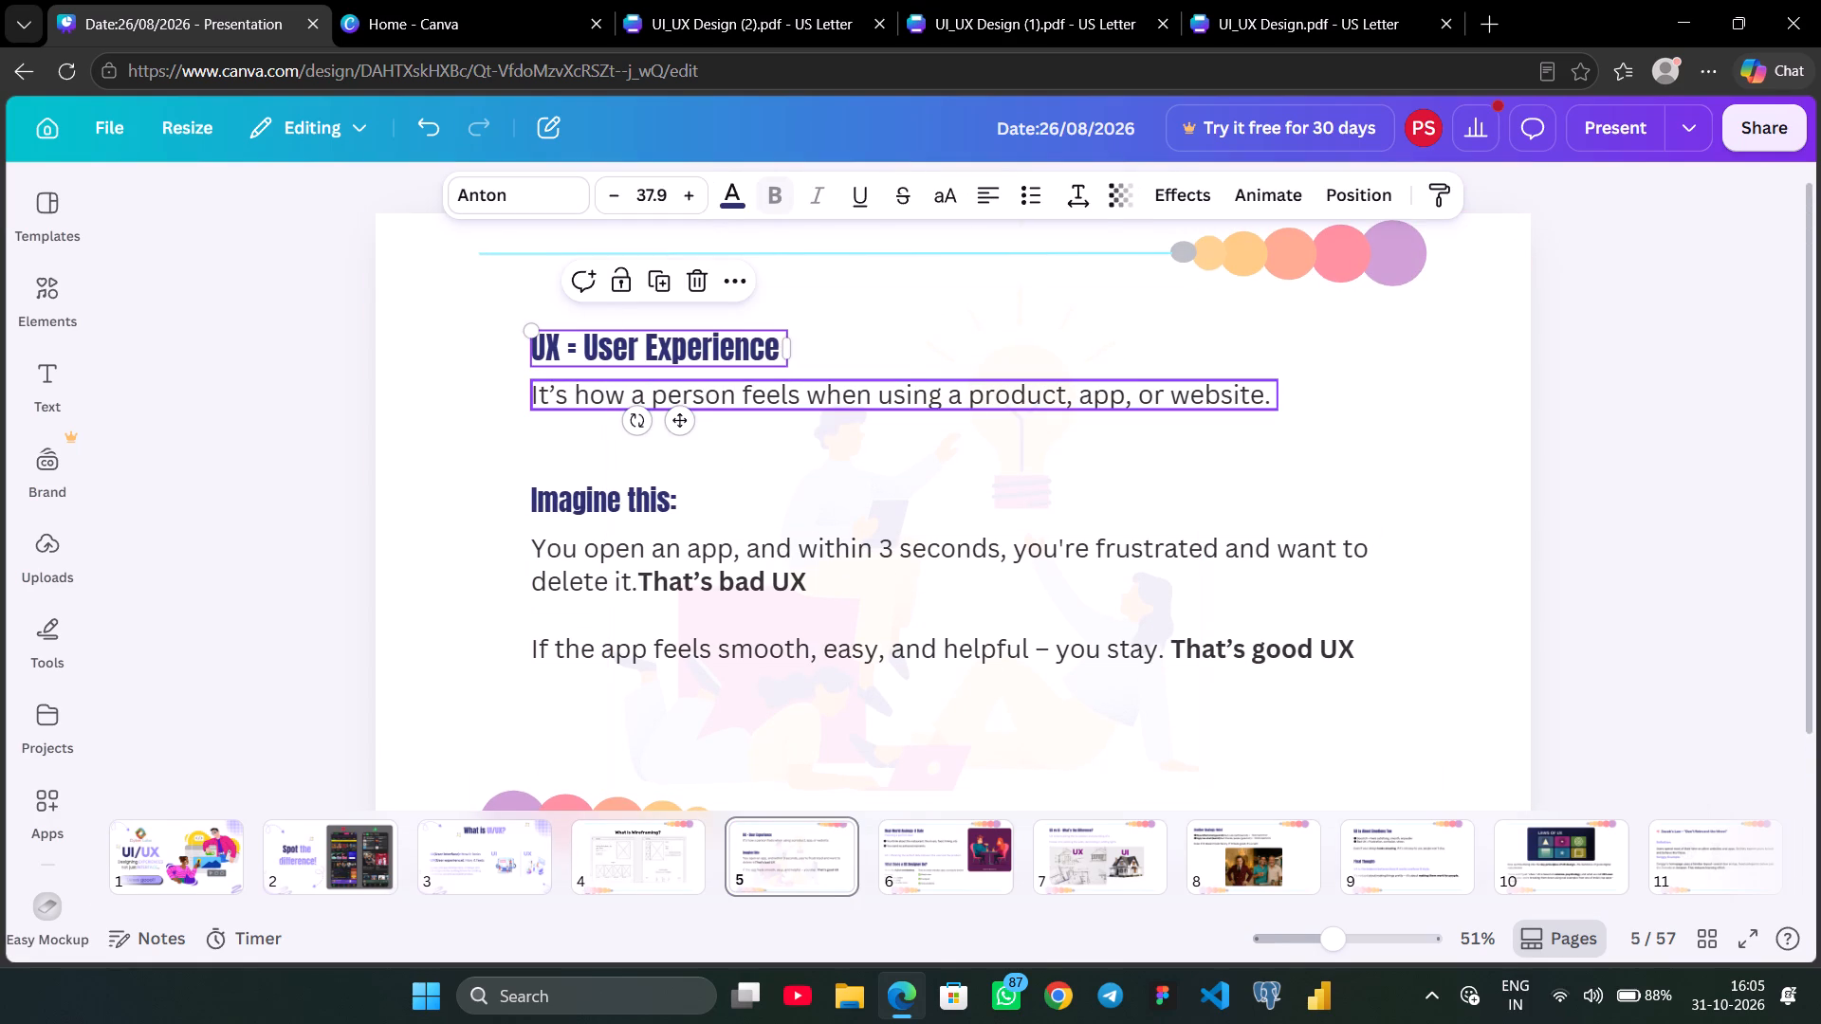
shift+click(759, 380)
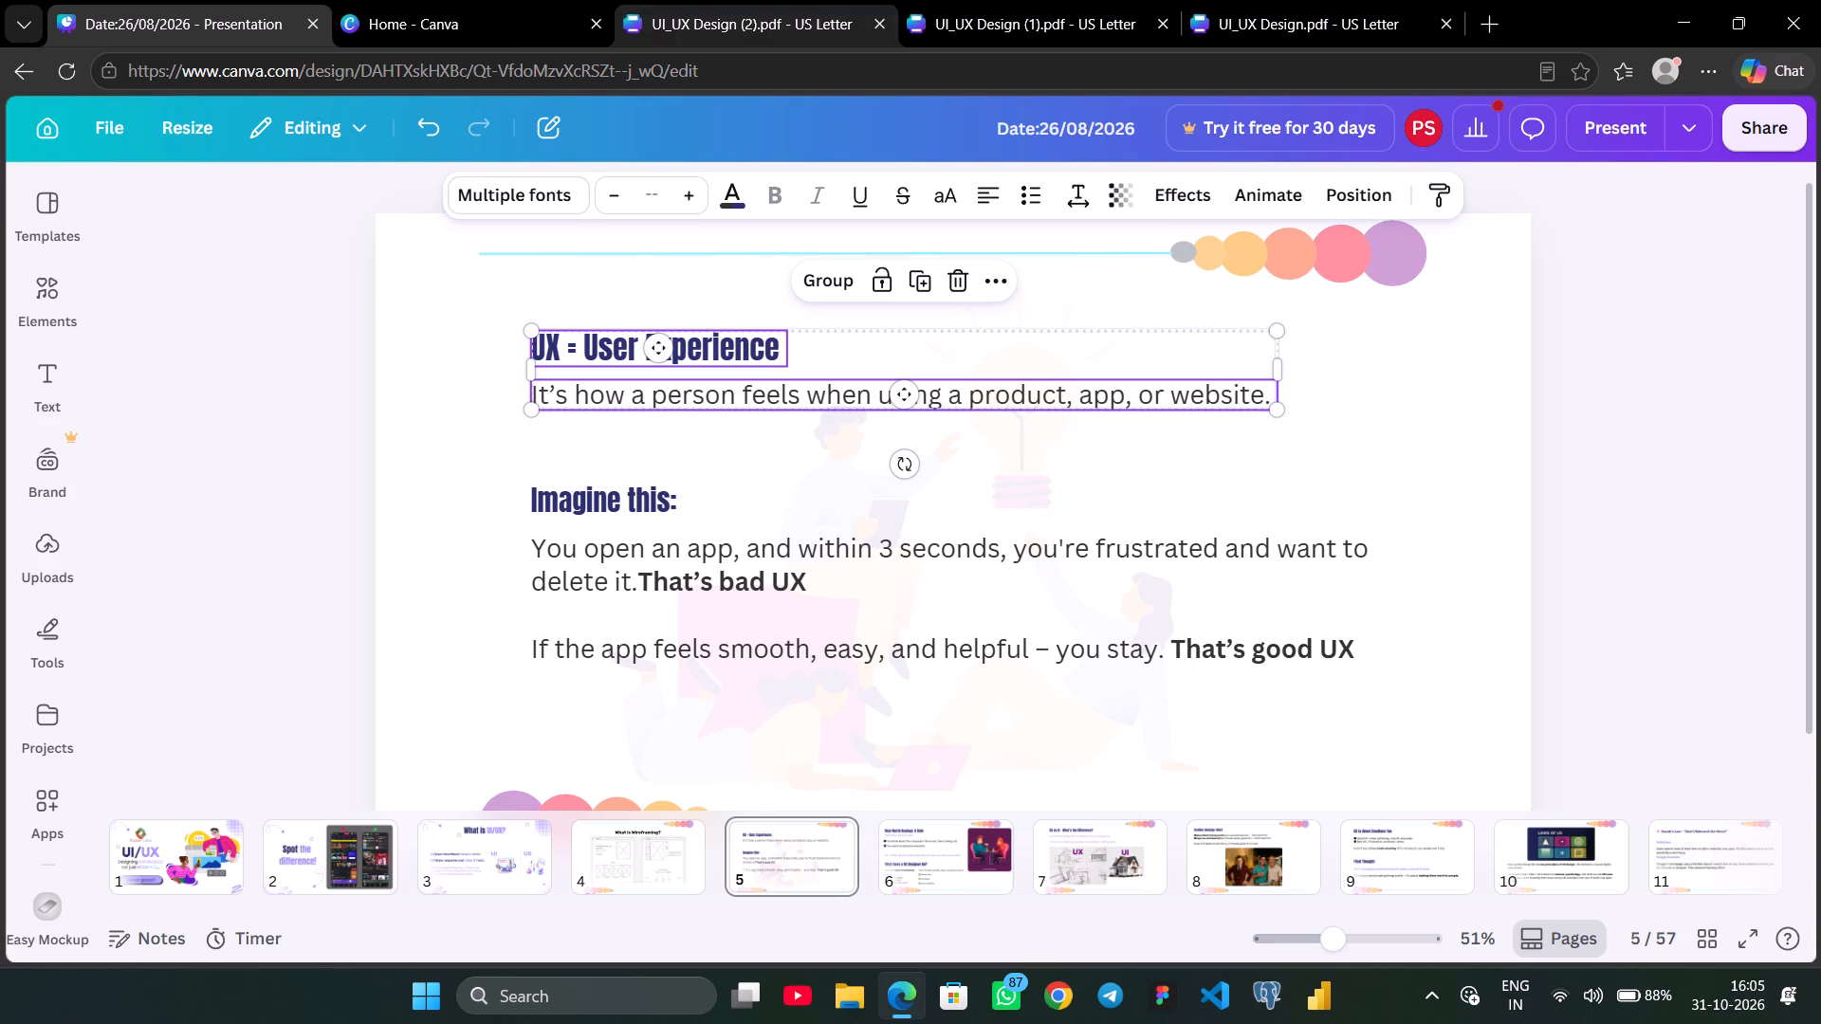
Copy the "Wireframing is like the blueprint" paragraph and its three bullet lines from the UI_UX Design (2).pdf design.
click(705, 0)
click(1561, 539)
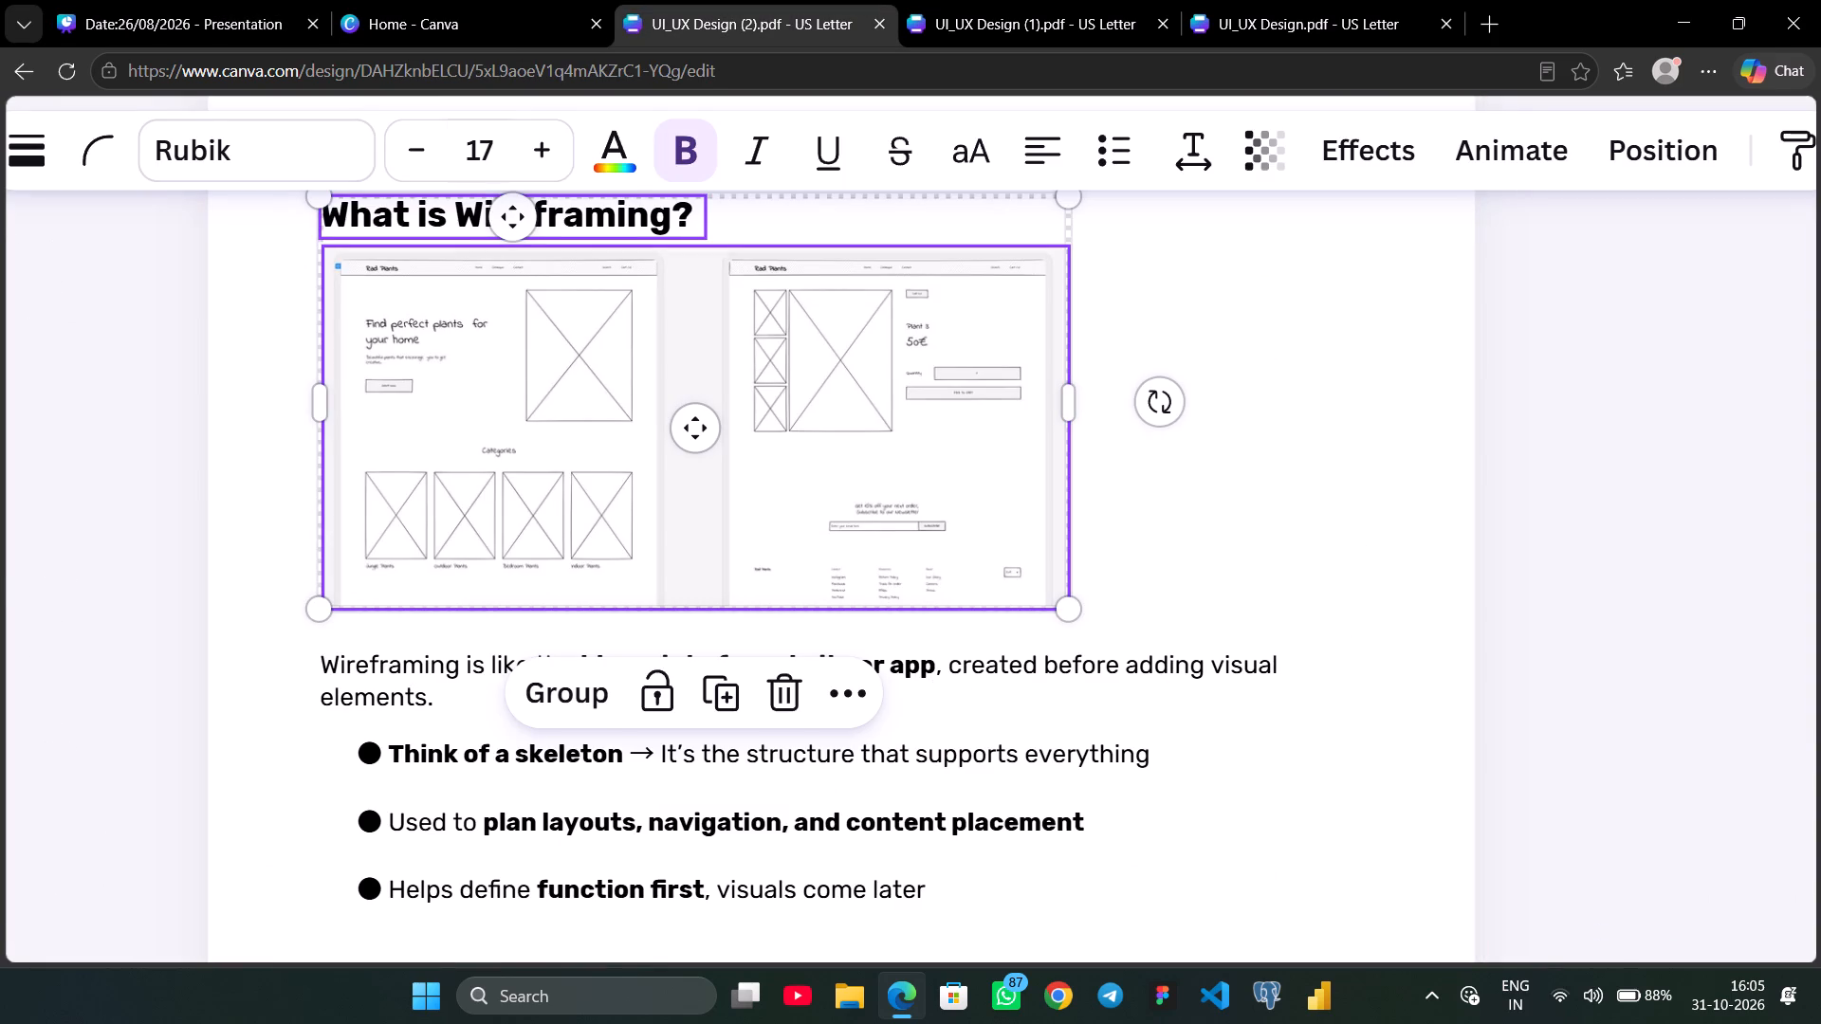
scroll(1561, 539, down, 2)
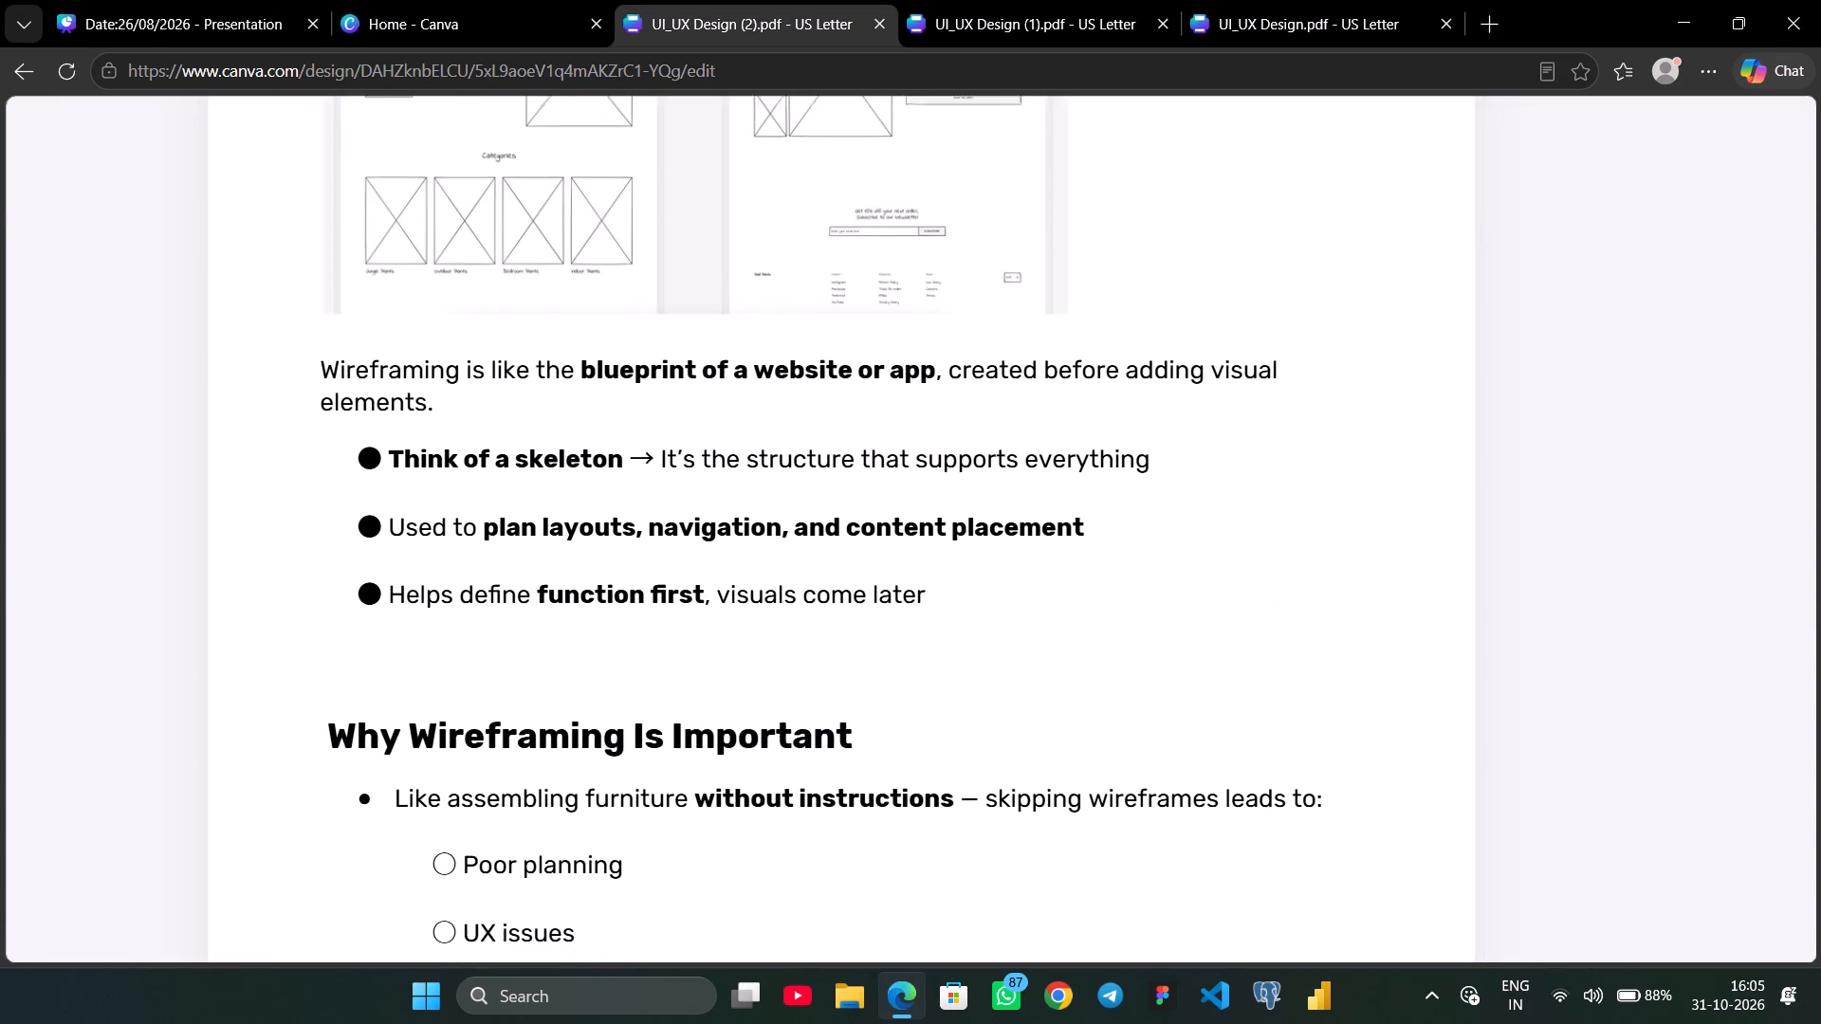
scroll(1561, 539, down, 1)
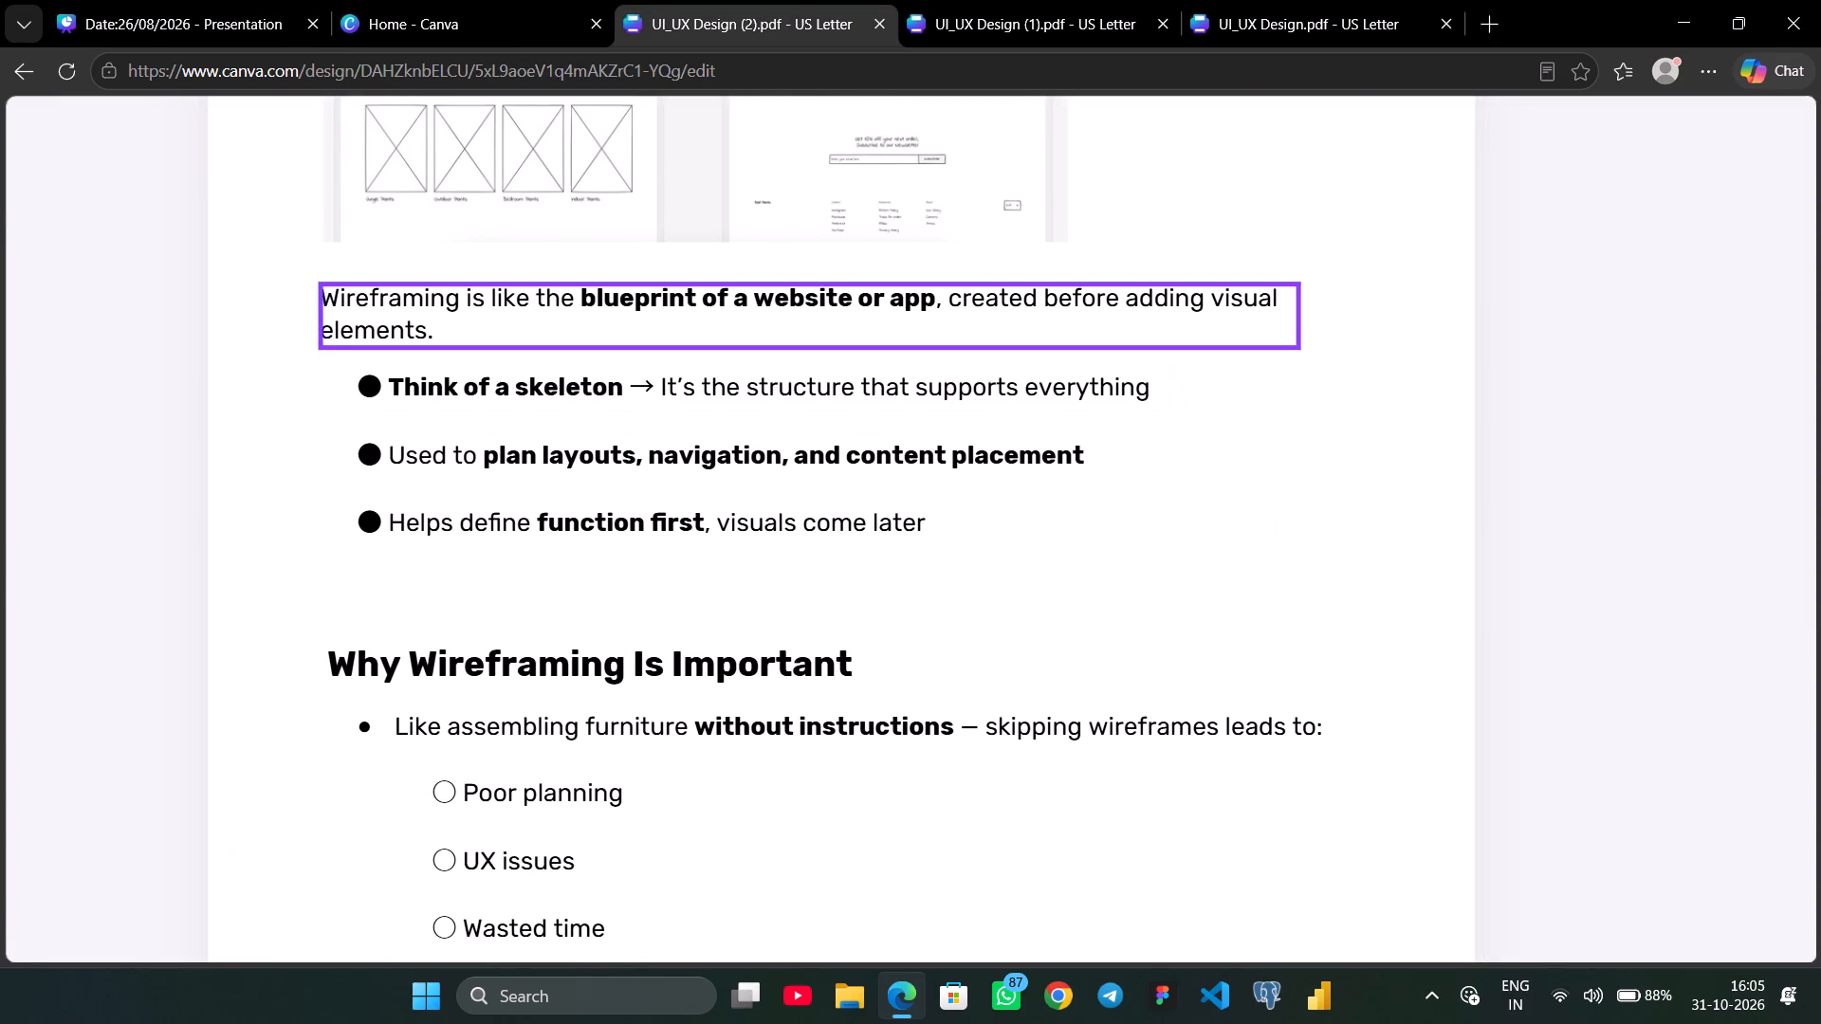
click(491, 315)
shift+click(523, 381)
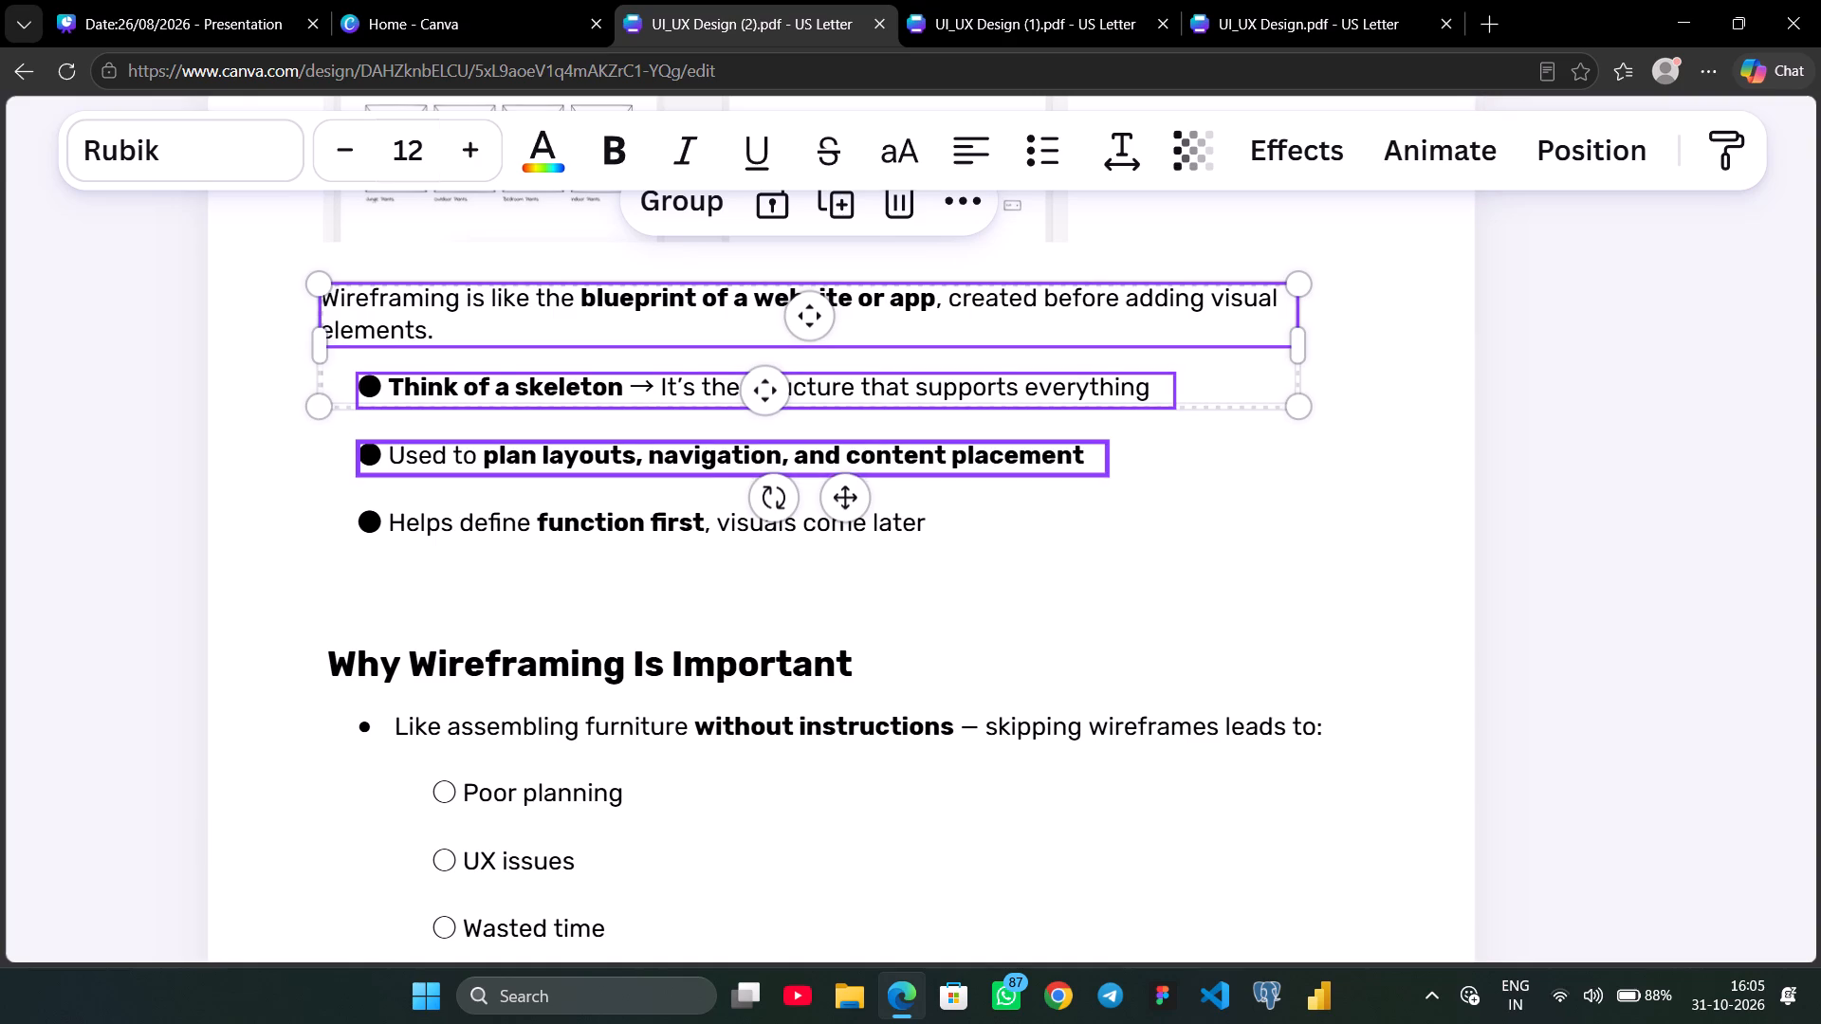
shift+click(538, 445)
shift+click(548, 537)
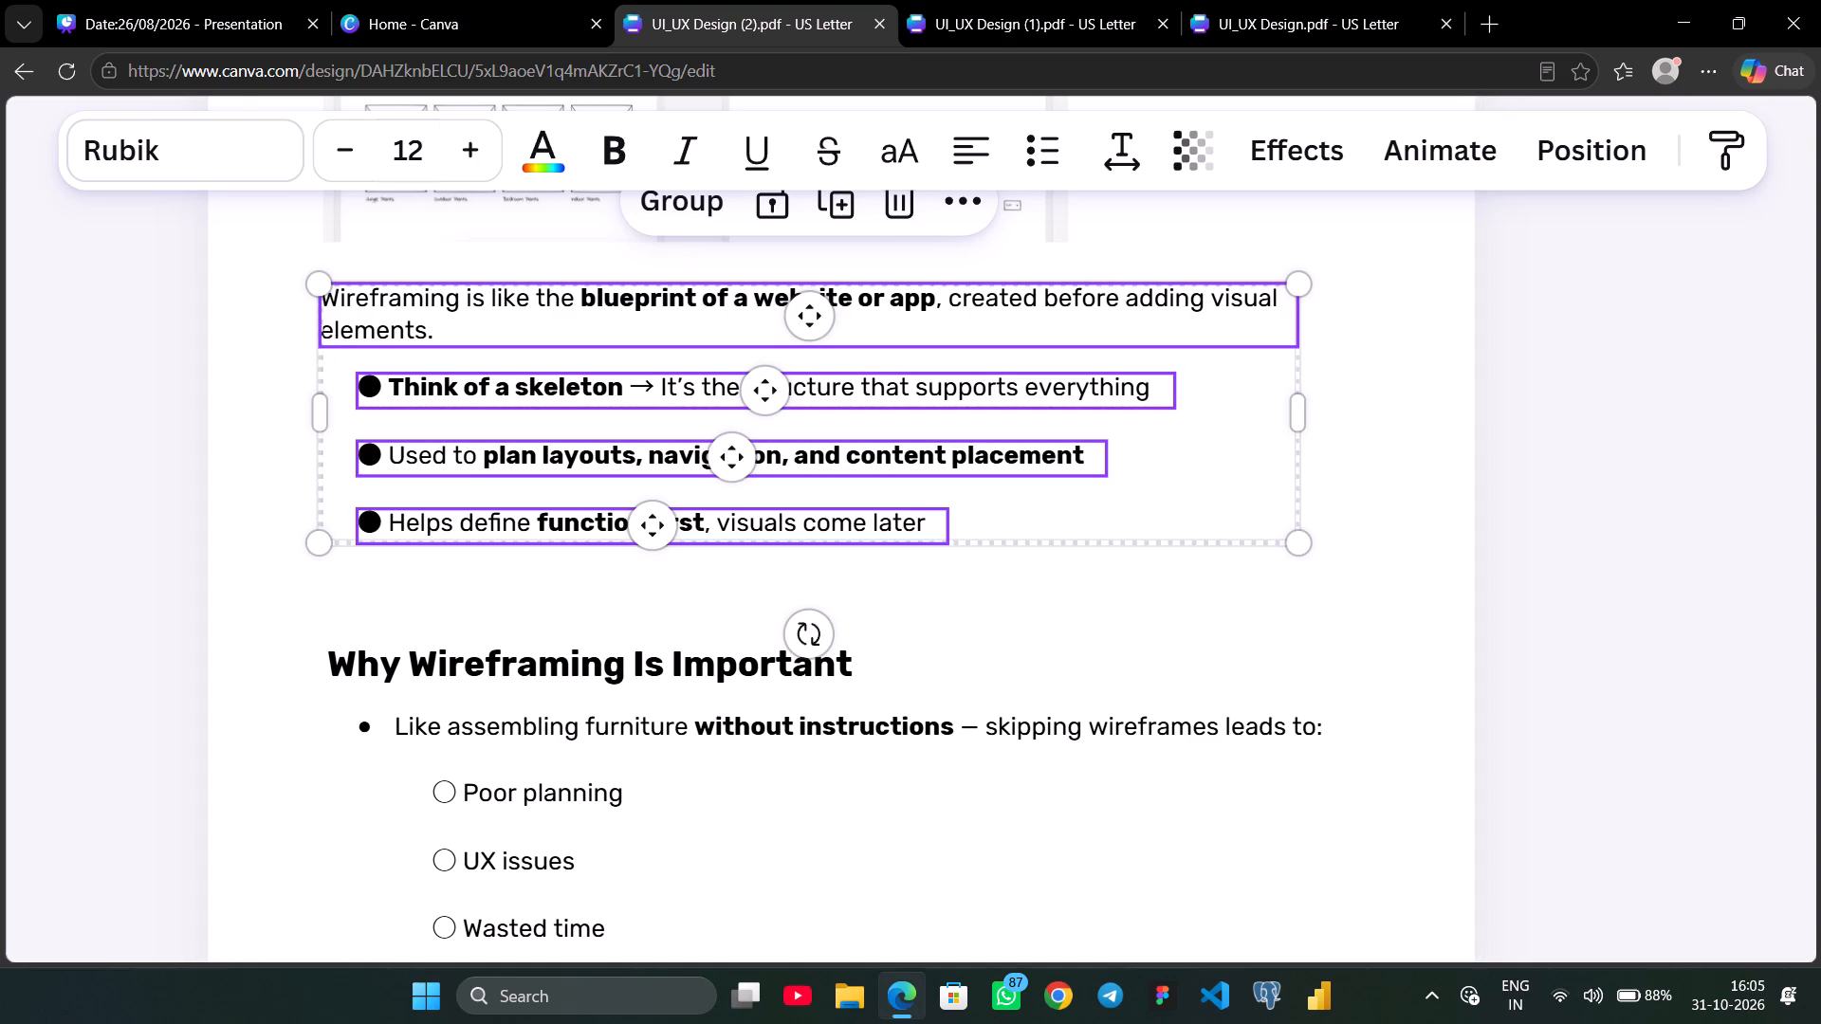
key(ctrl+c)
In the presentation, replace page 5's UX = User Experience and Imagine this: text with the copied wireframing paragraph and bullets.
click(111, 3)
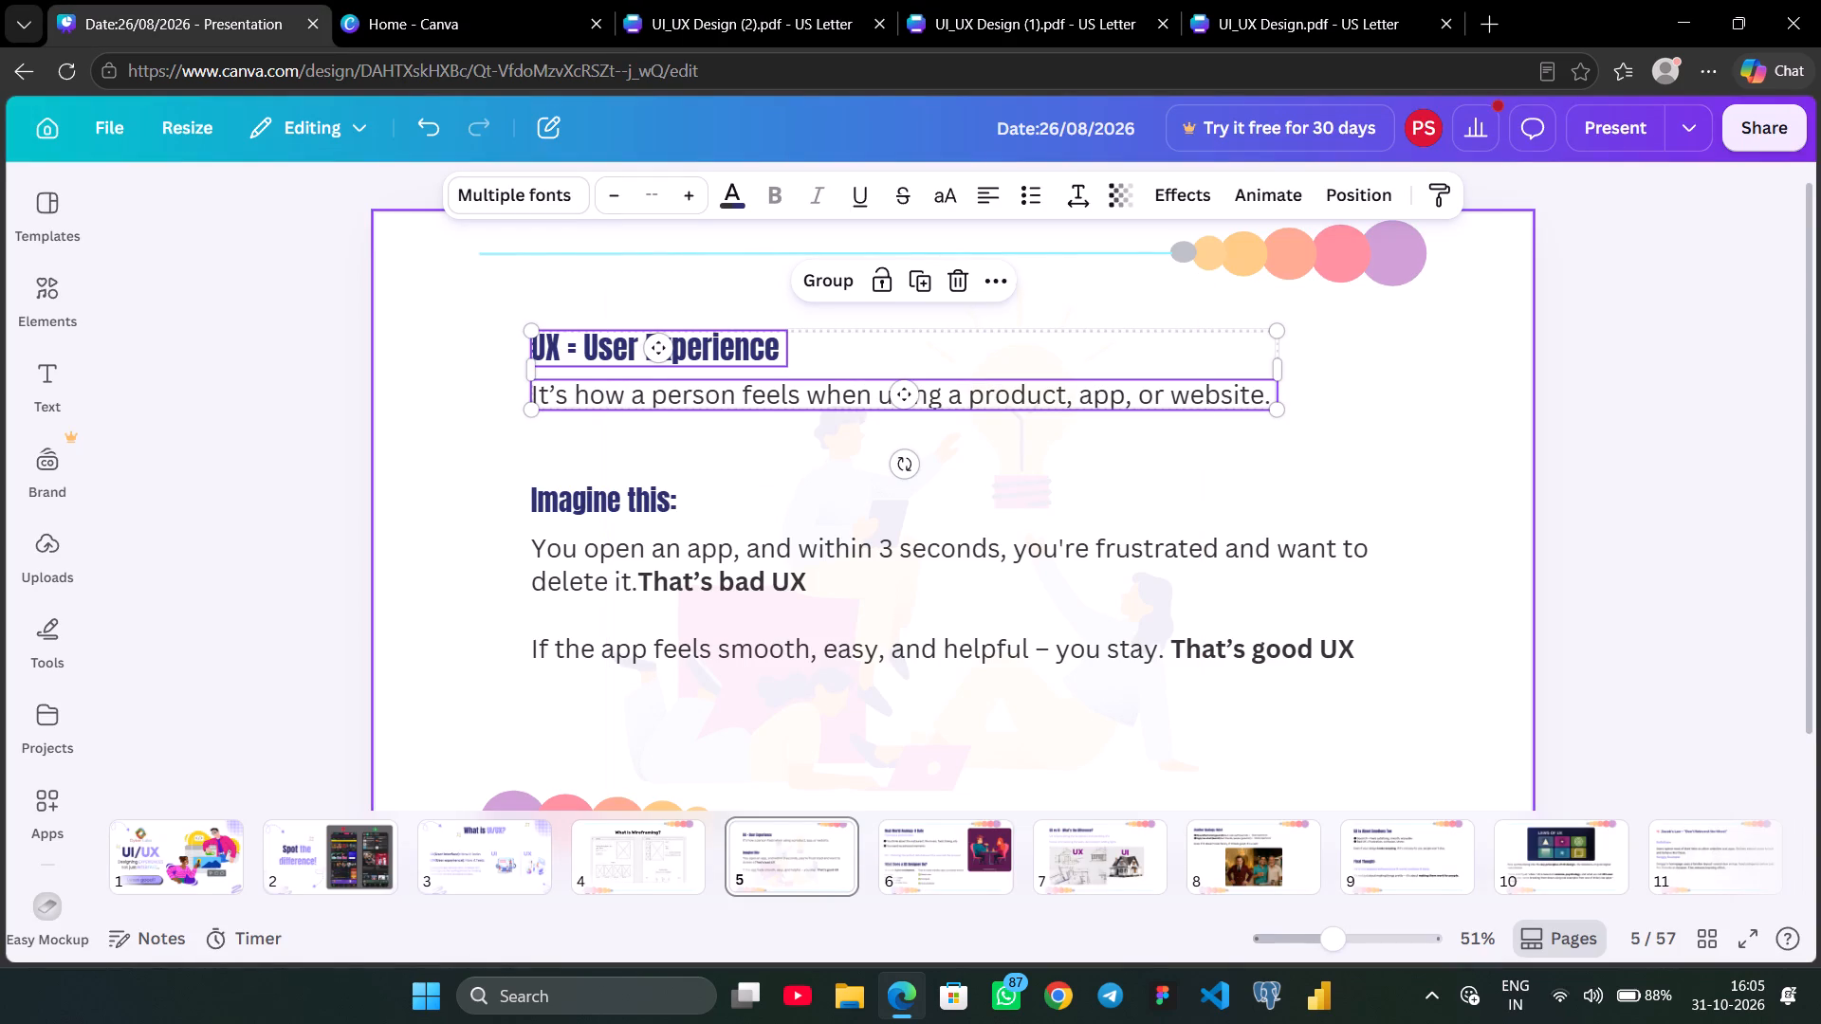
click(707, 335)
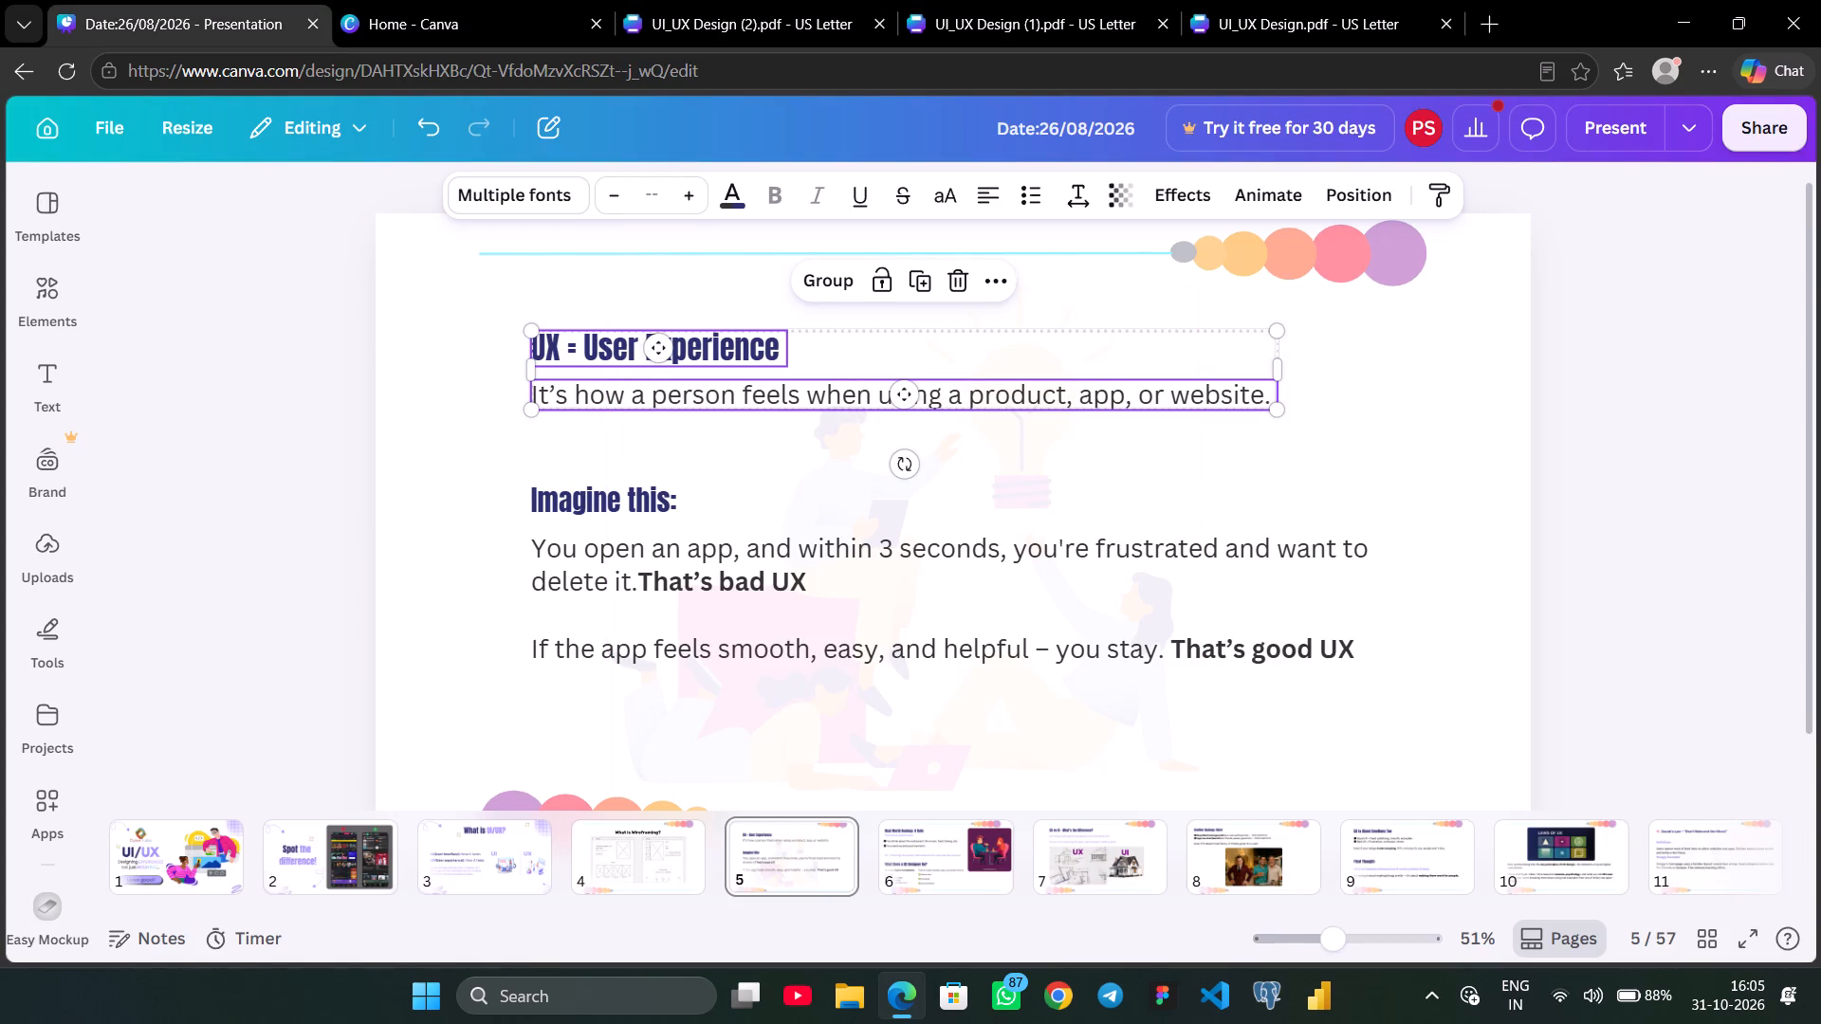
key(Delete)
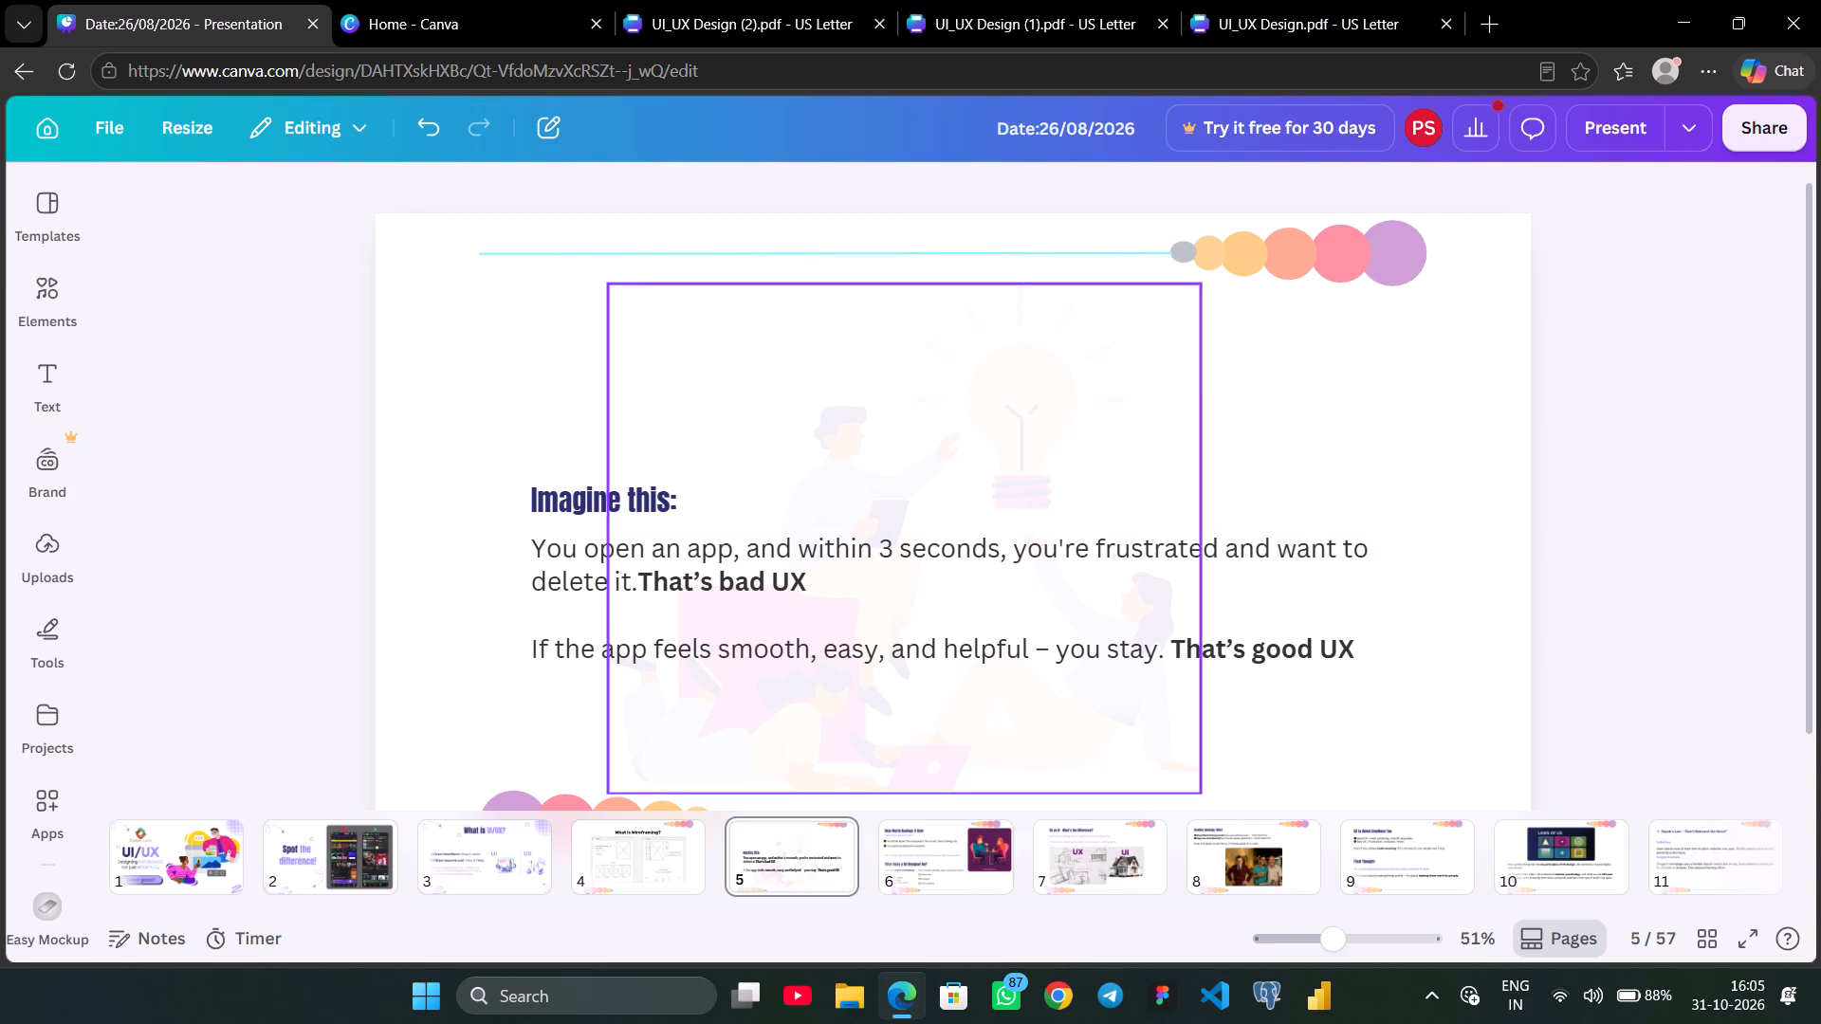
click(609, 488)
shift+click(675, 540)
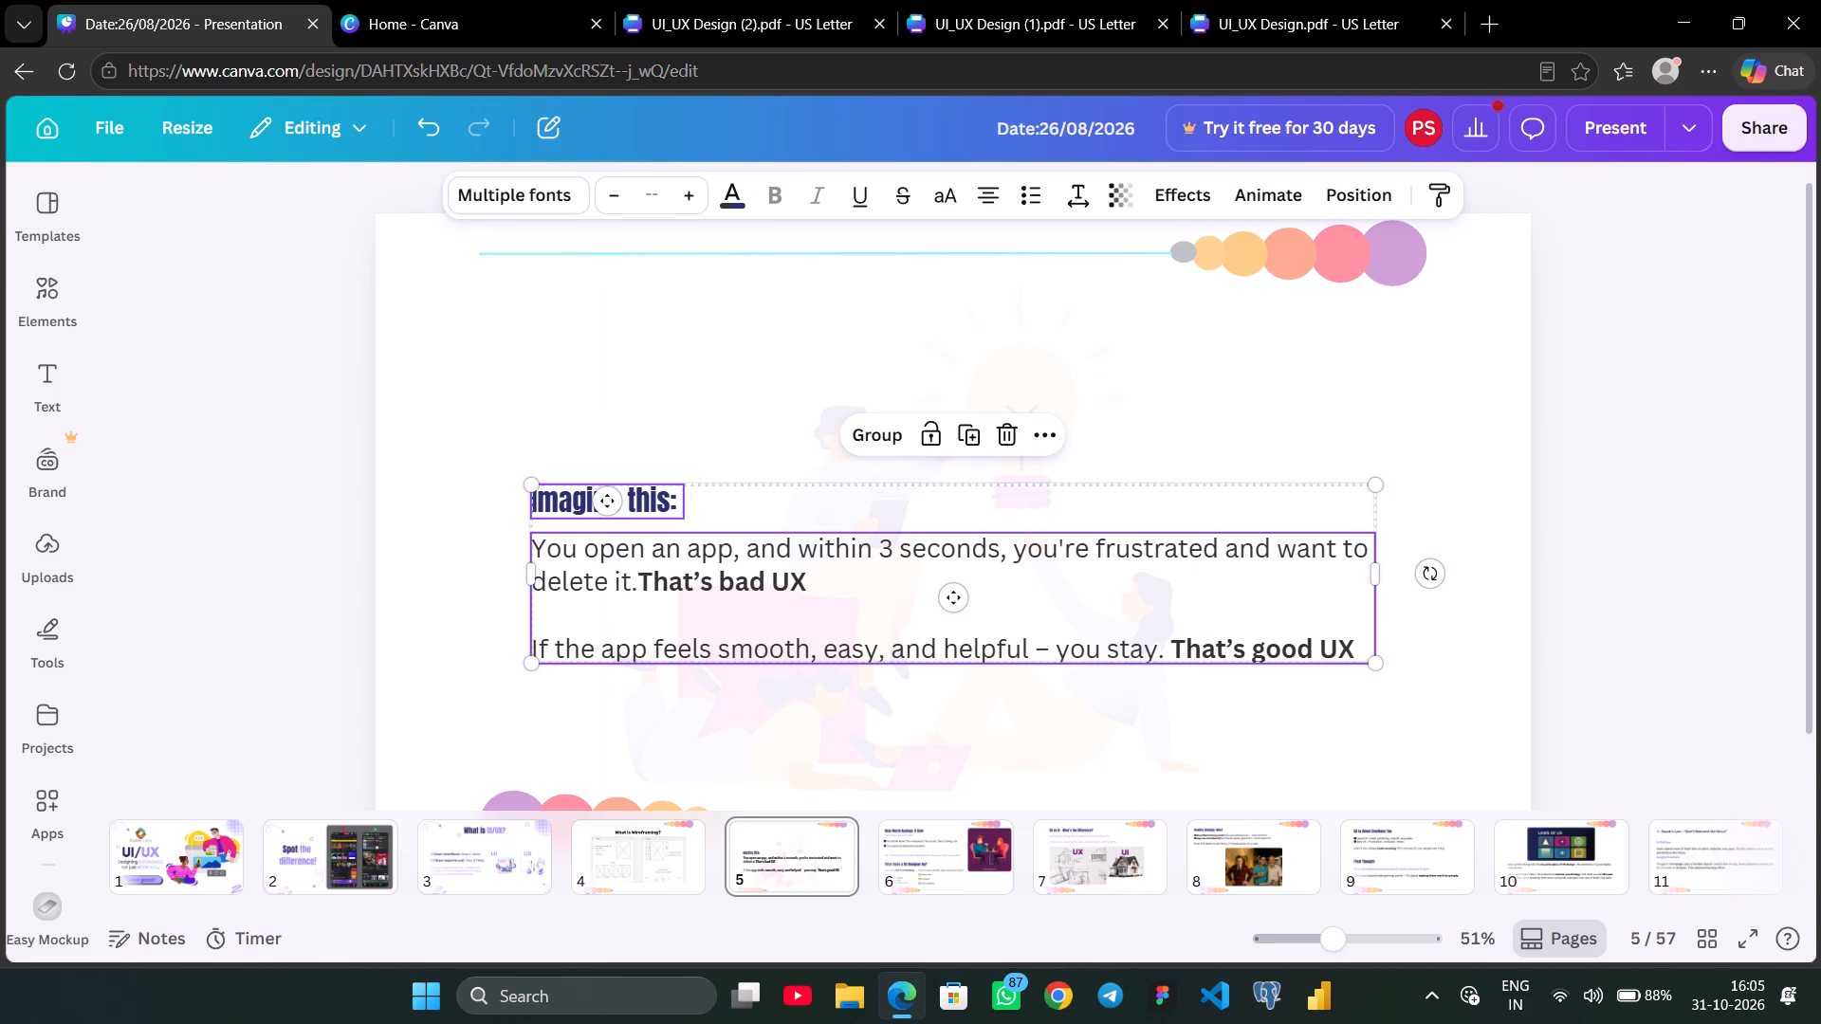
key(Delete)
key(ctrl+v)
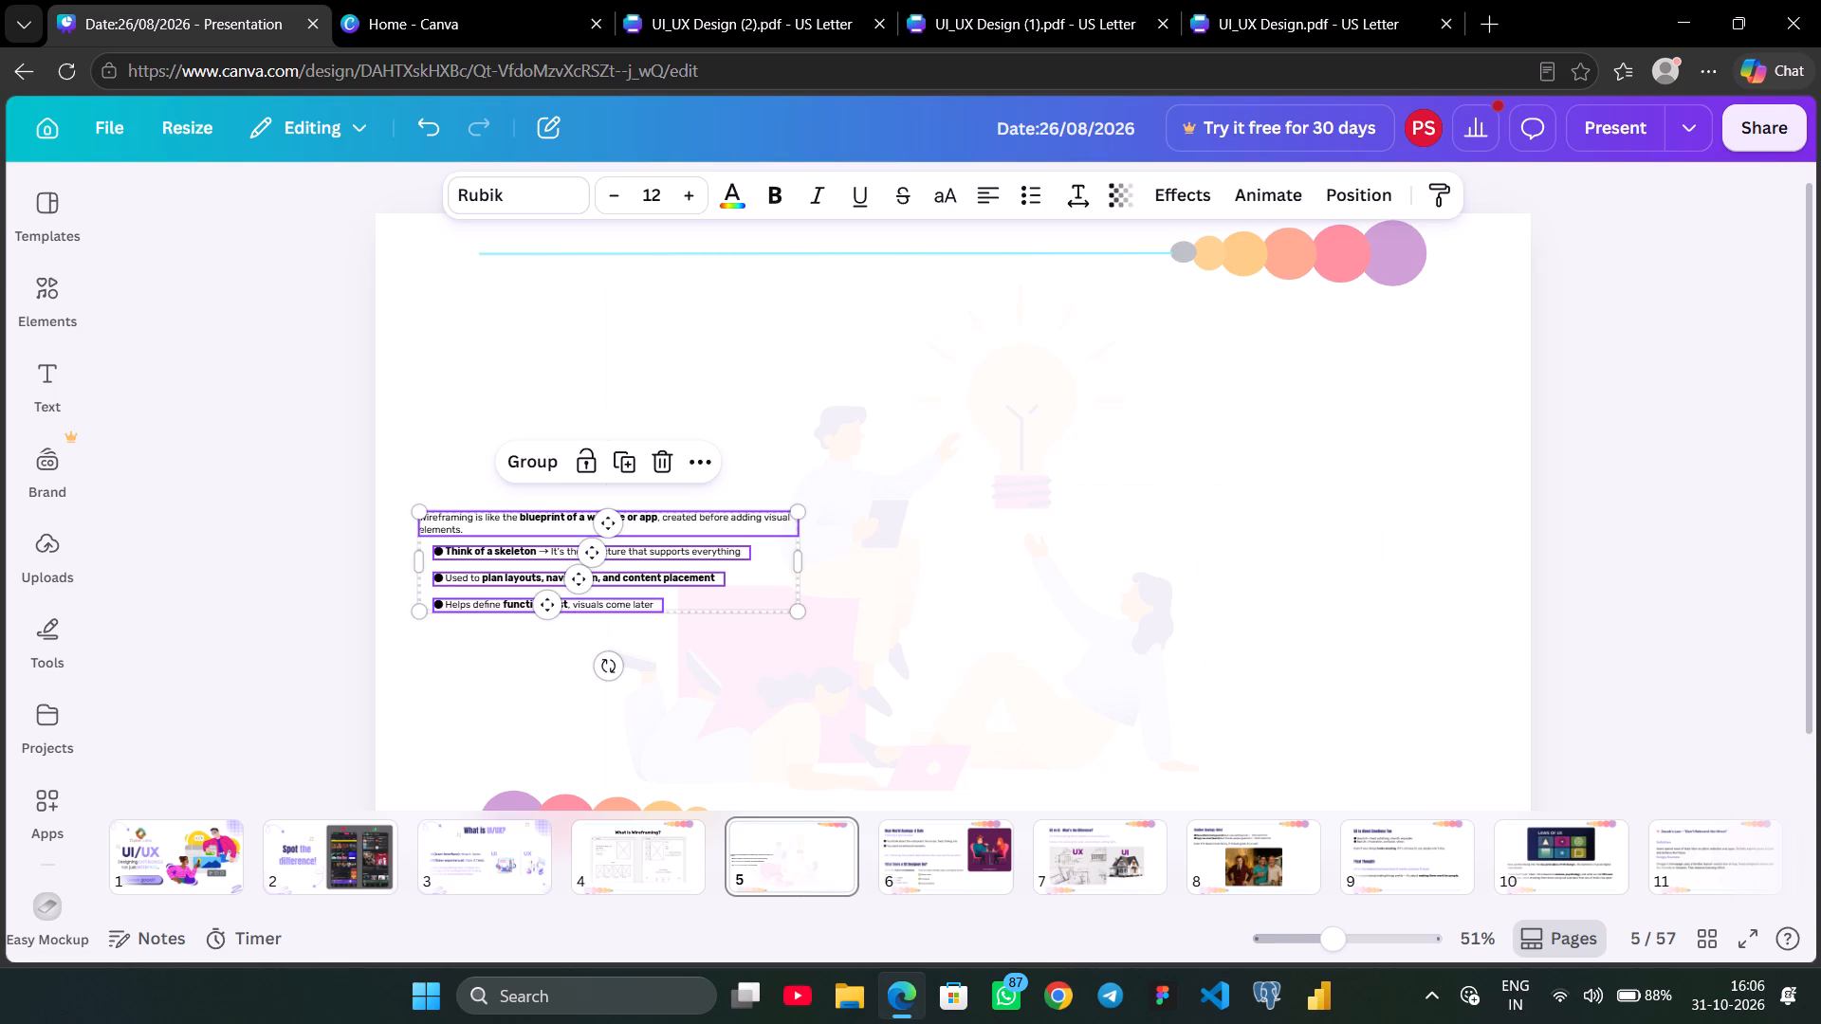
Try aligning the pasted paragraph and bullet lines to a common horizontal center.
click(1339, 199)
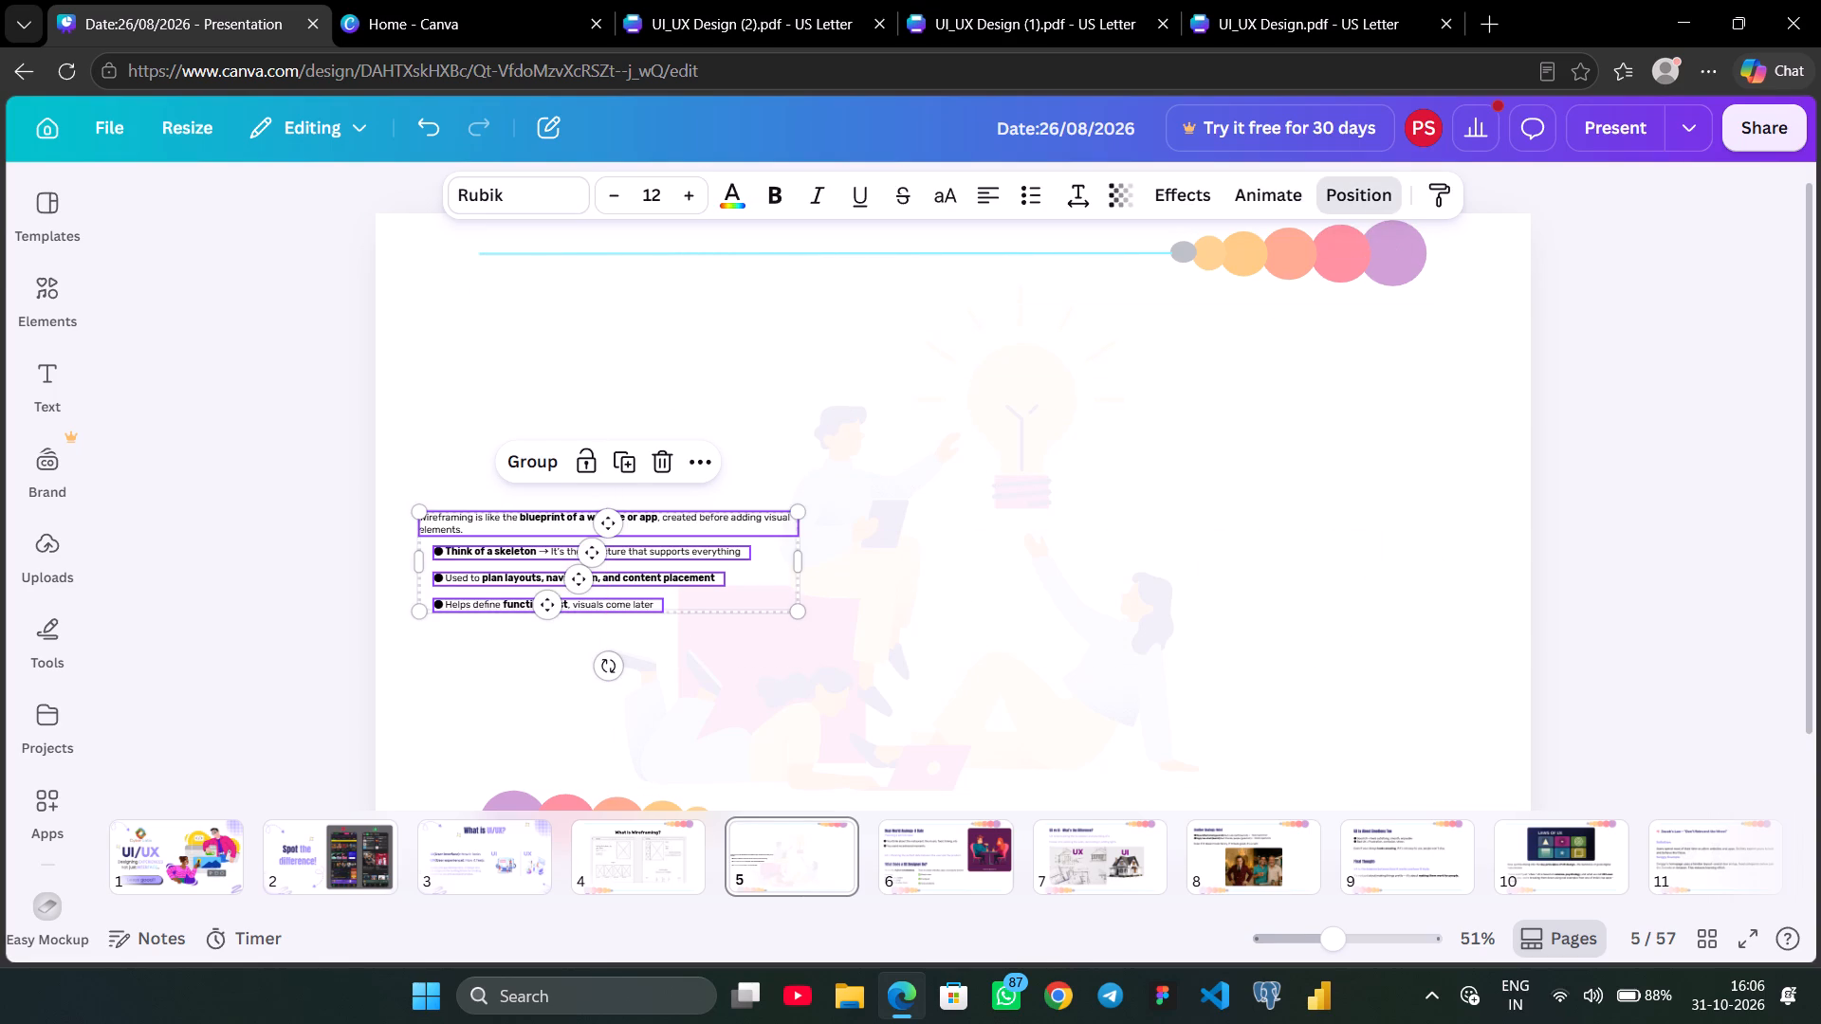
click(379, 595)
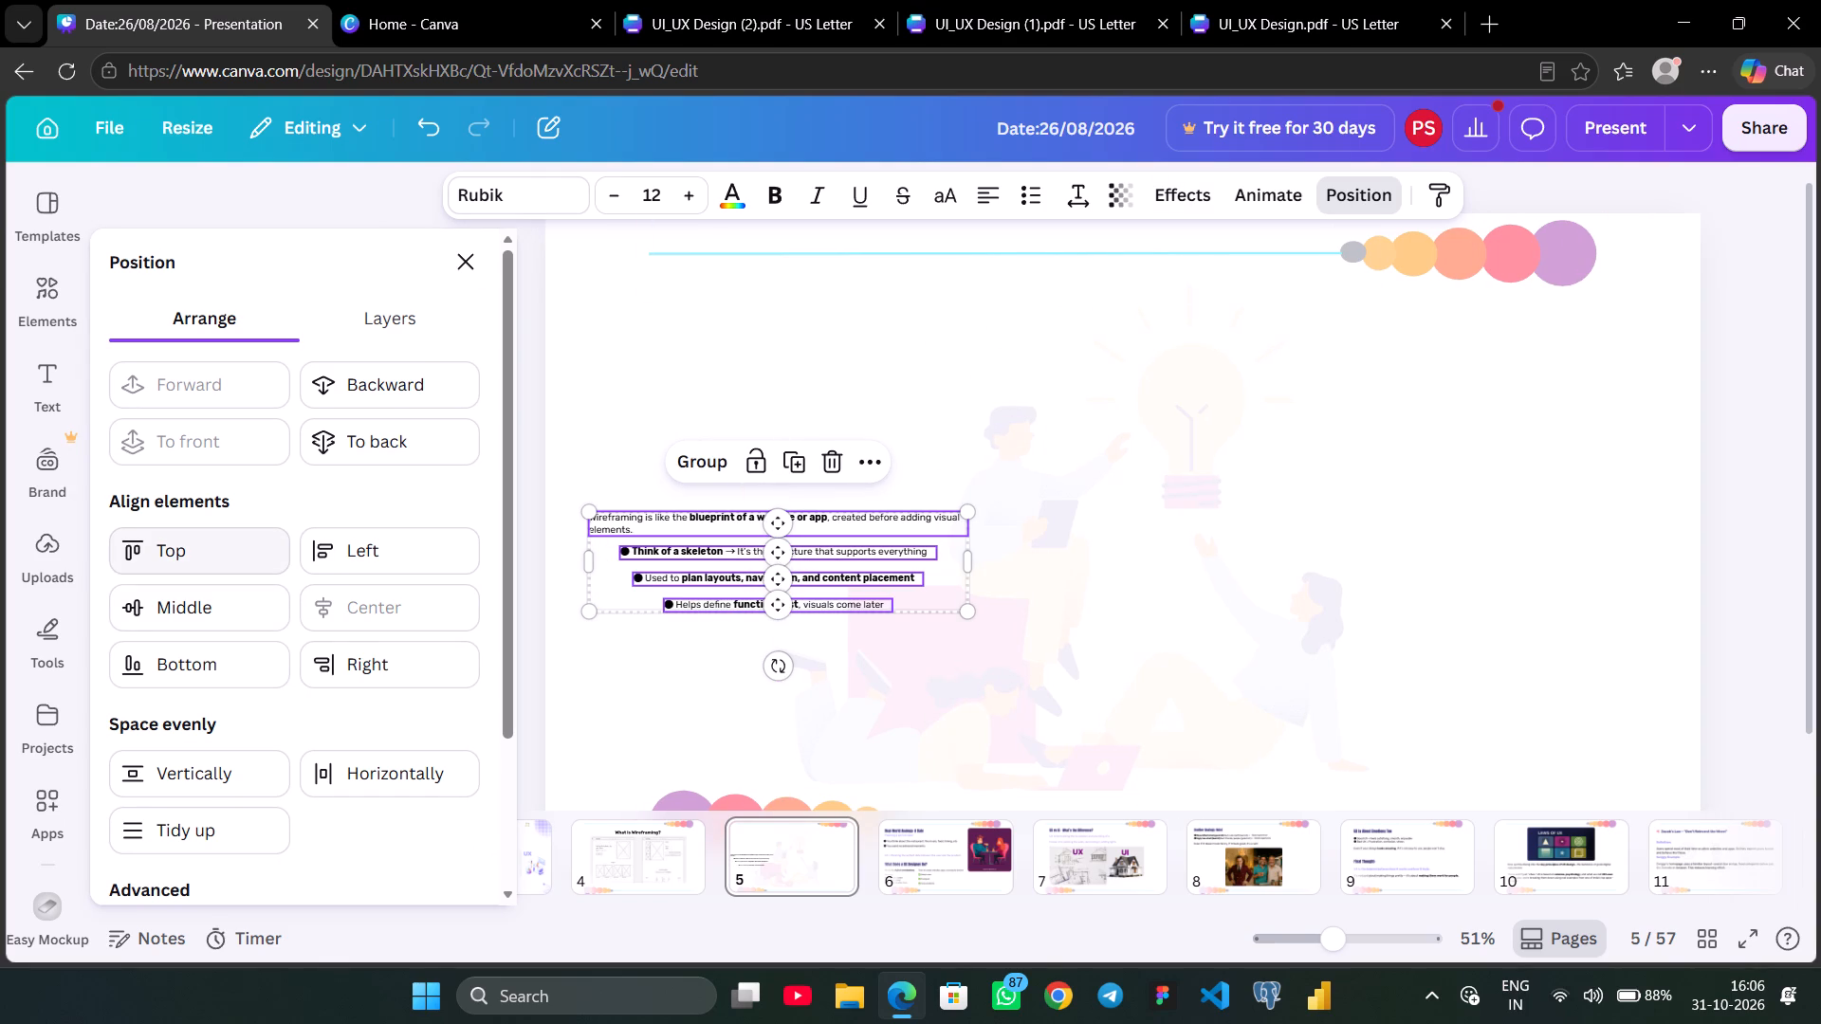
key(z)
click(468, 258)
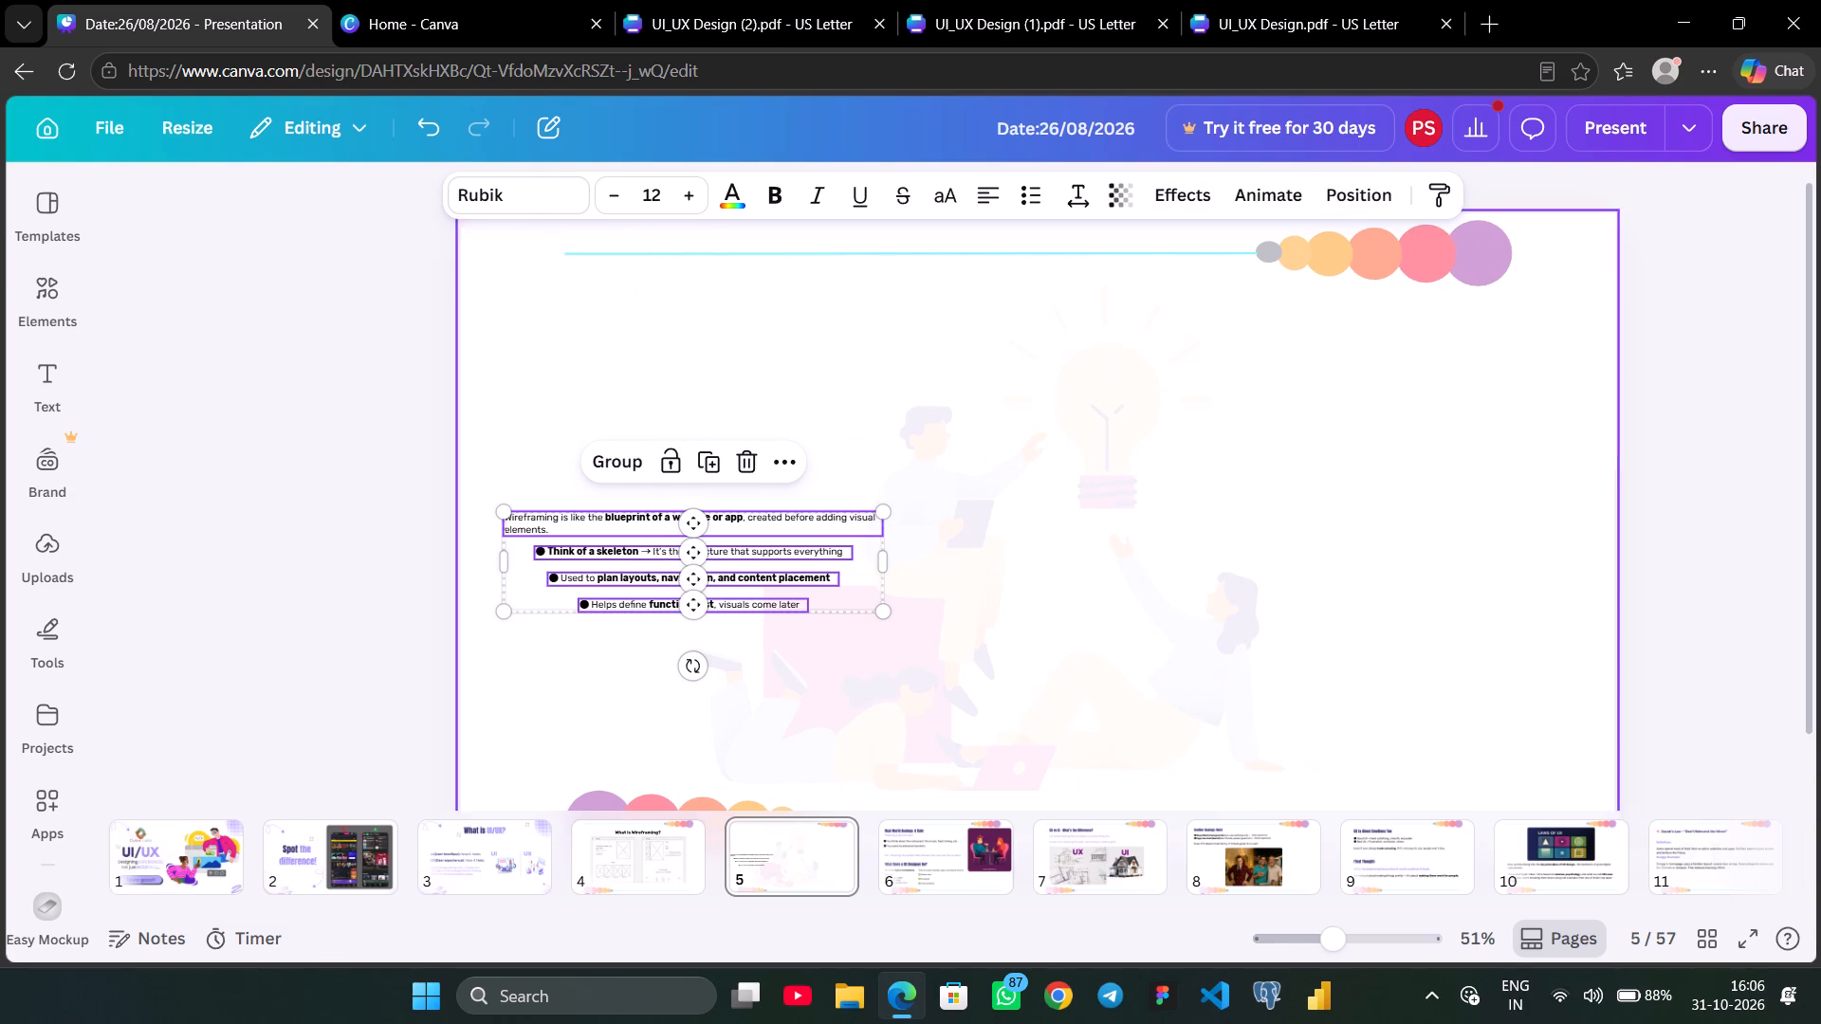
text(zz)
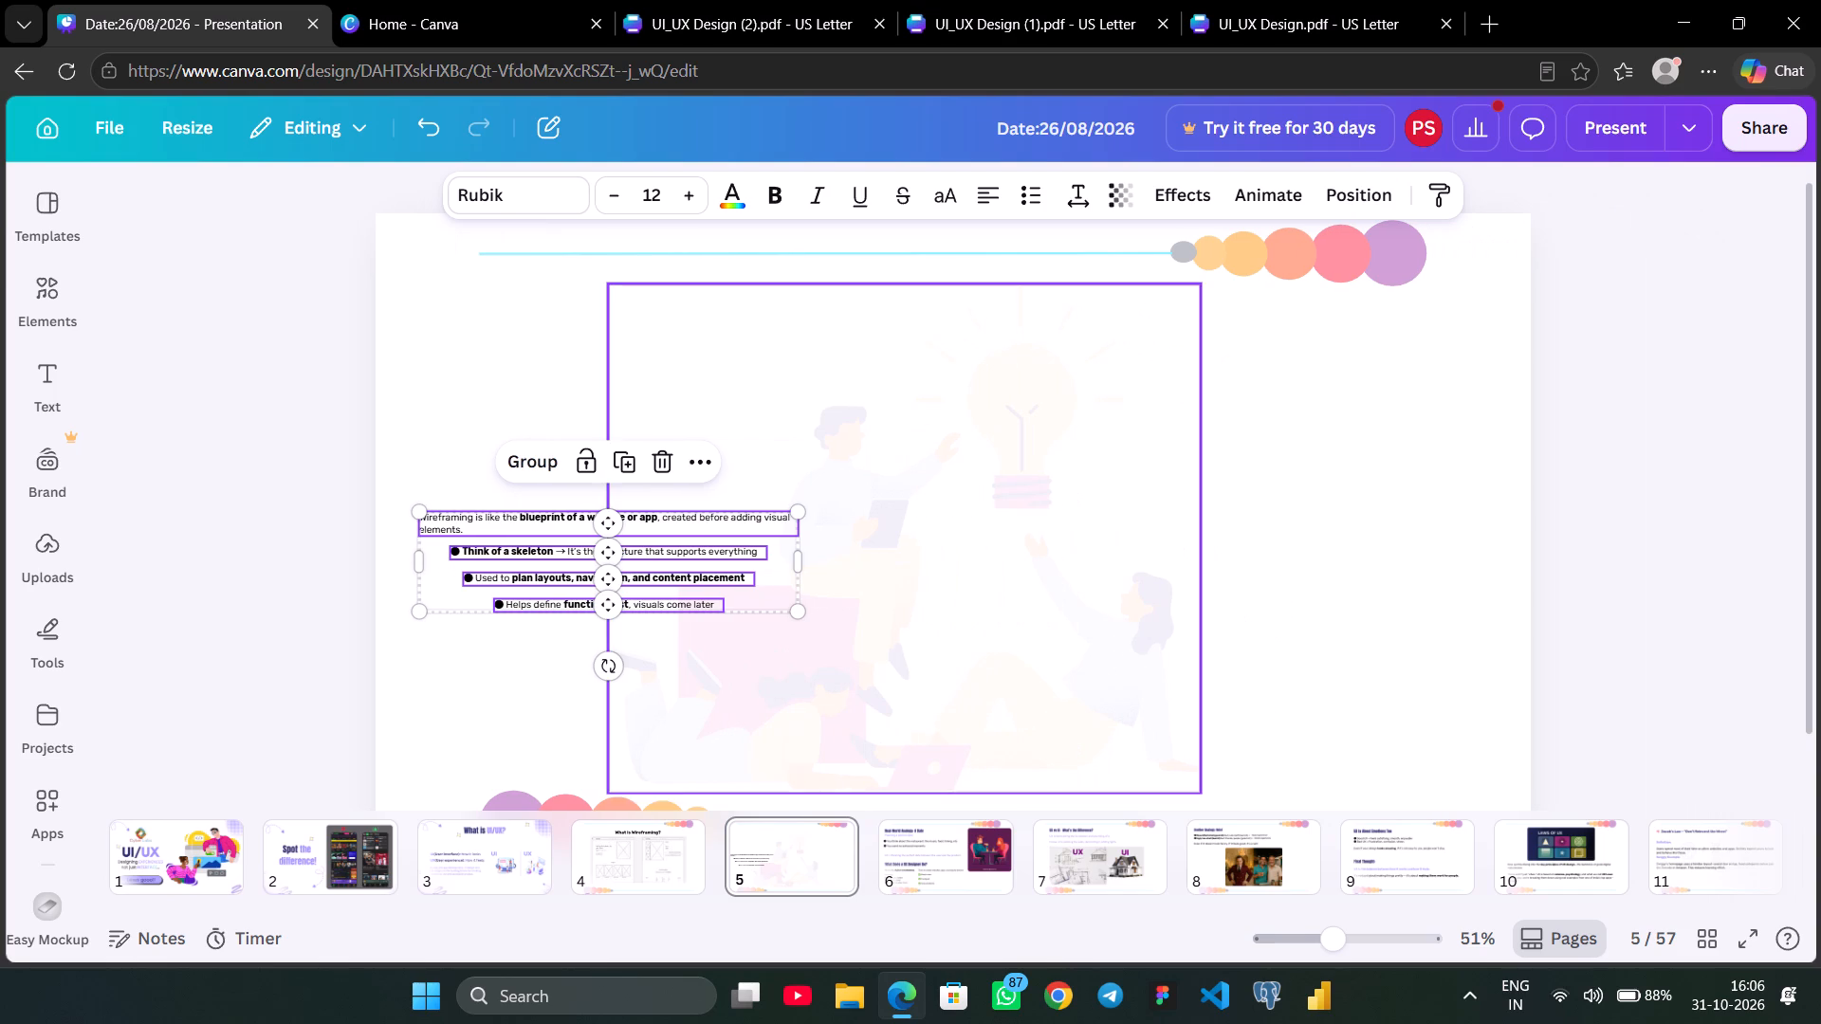
Align the pasted paragraph and three bullet lines along their left edges.
click(1346, 201)
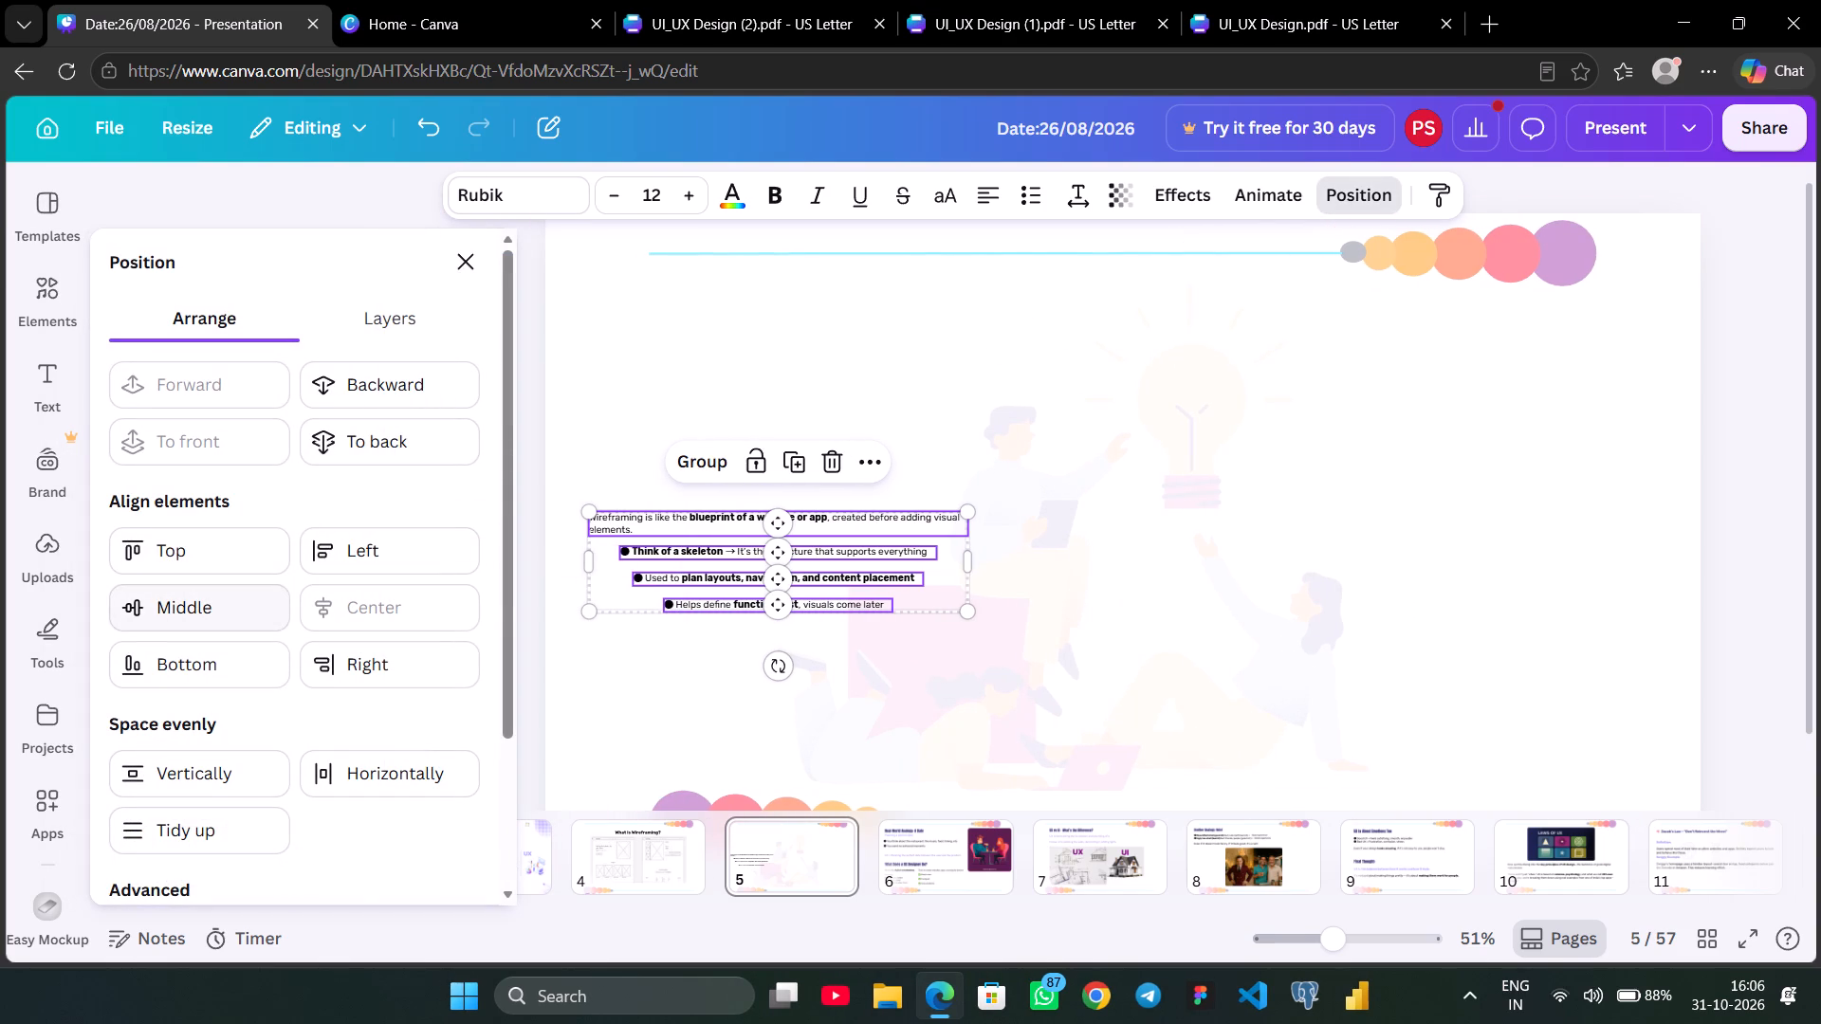
click(343, 544)
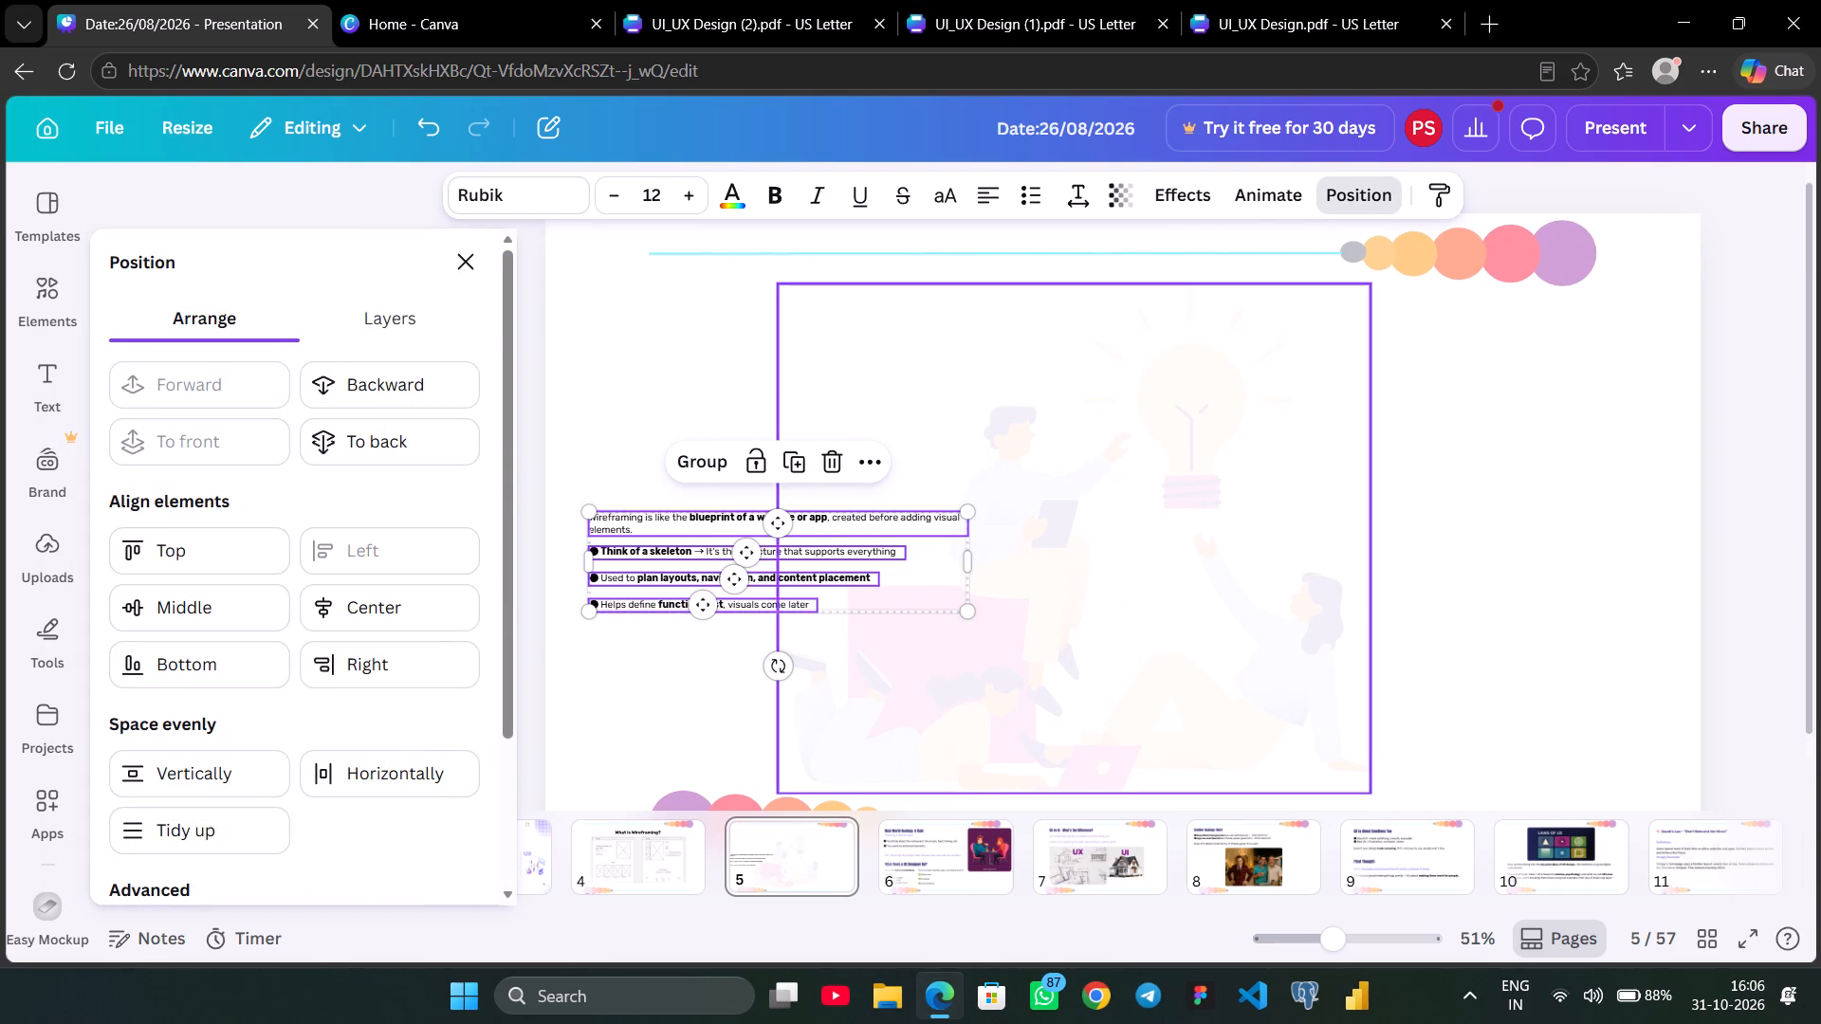
Enlarge the wireframing text to about font size 24.9 and position it just below page 5's upper decorative line.
drag(964, 609, 1381, 679)
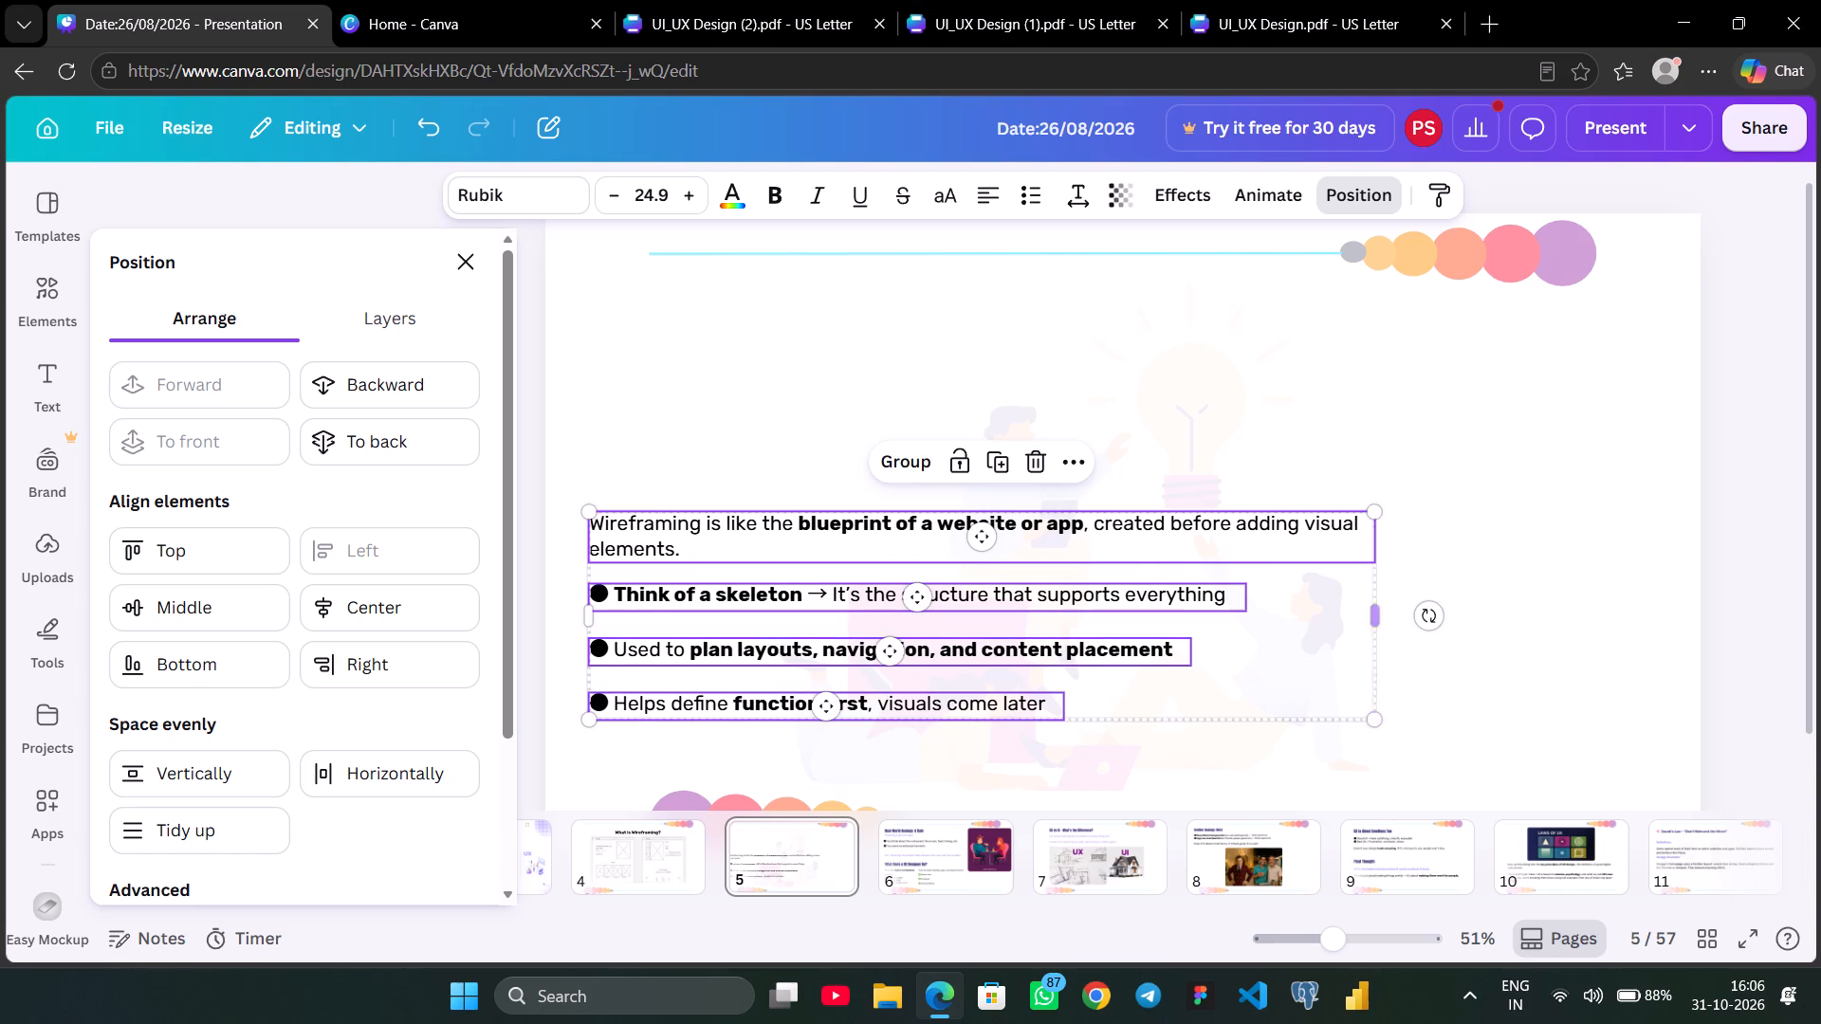
drag(943, 585, 1009, 371)
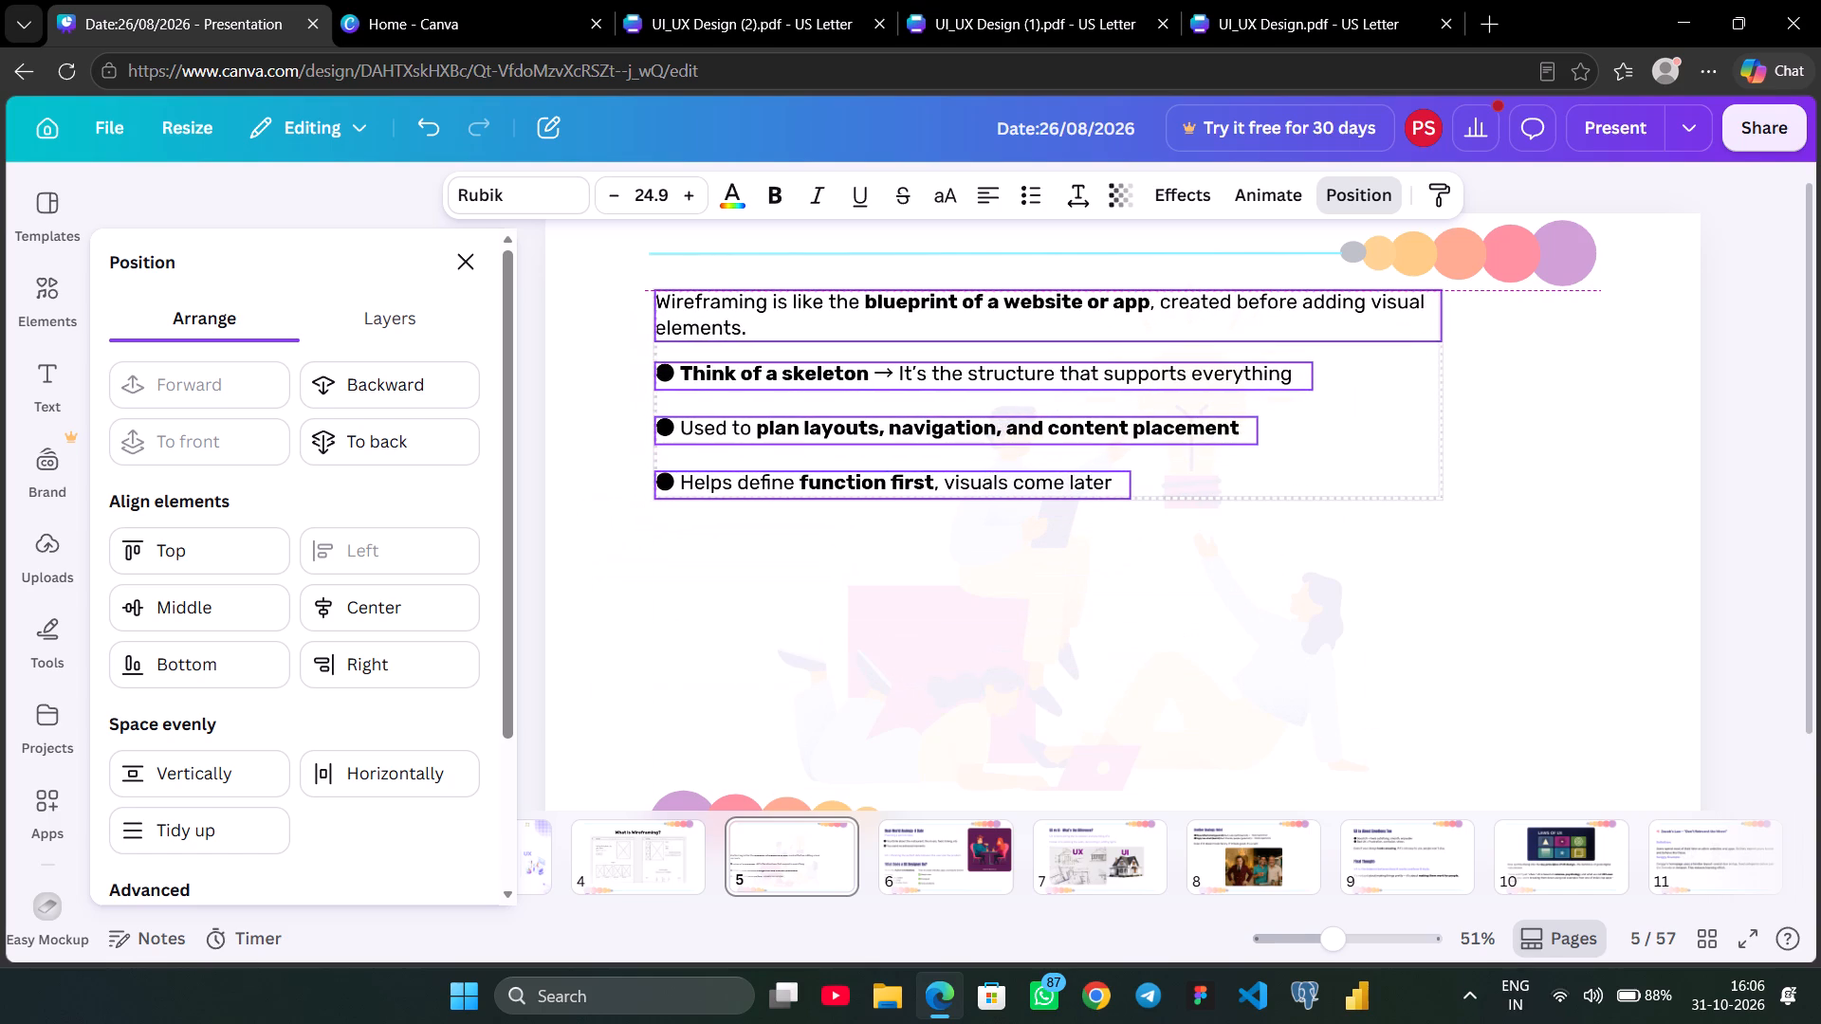
drag(1009, 371, 1005, 367)
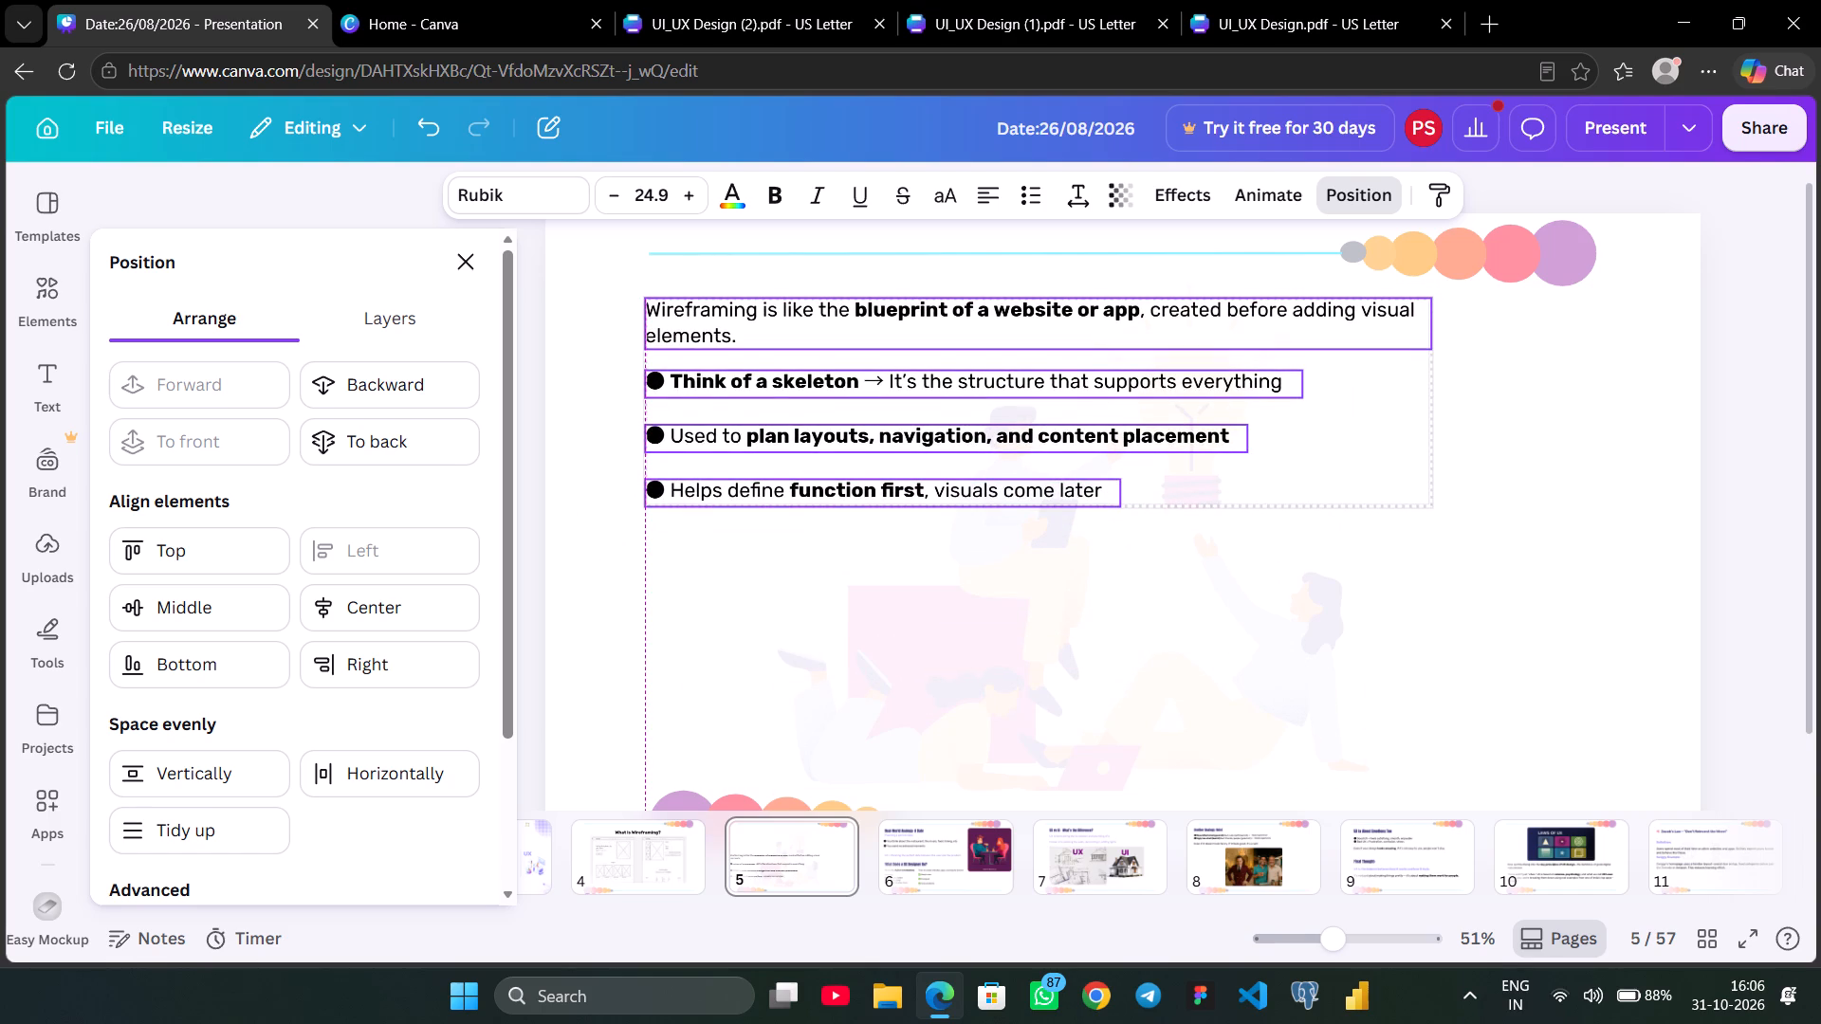
drag(1005, 367, 1002, 387)
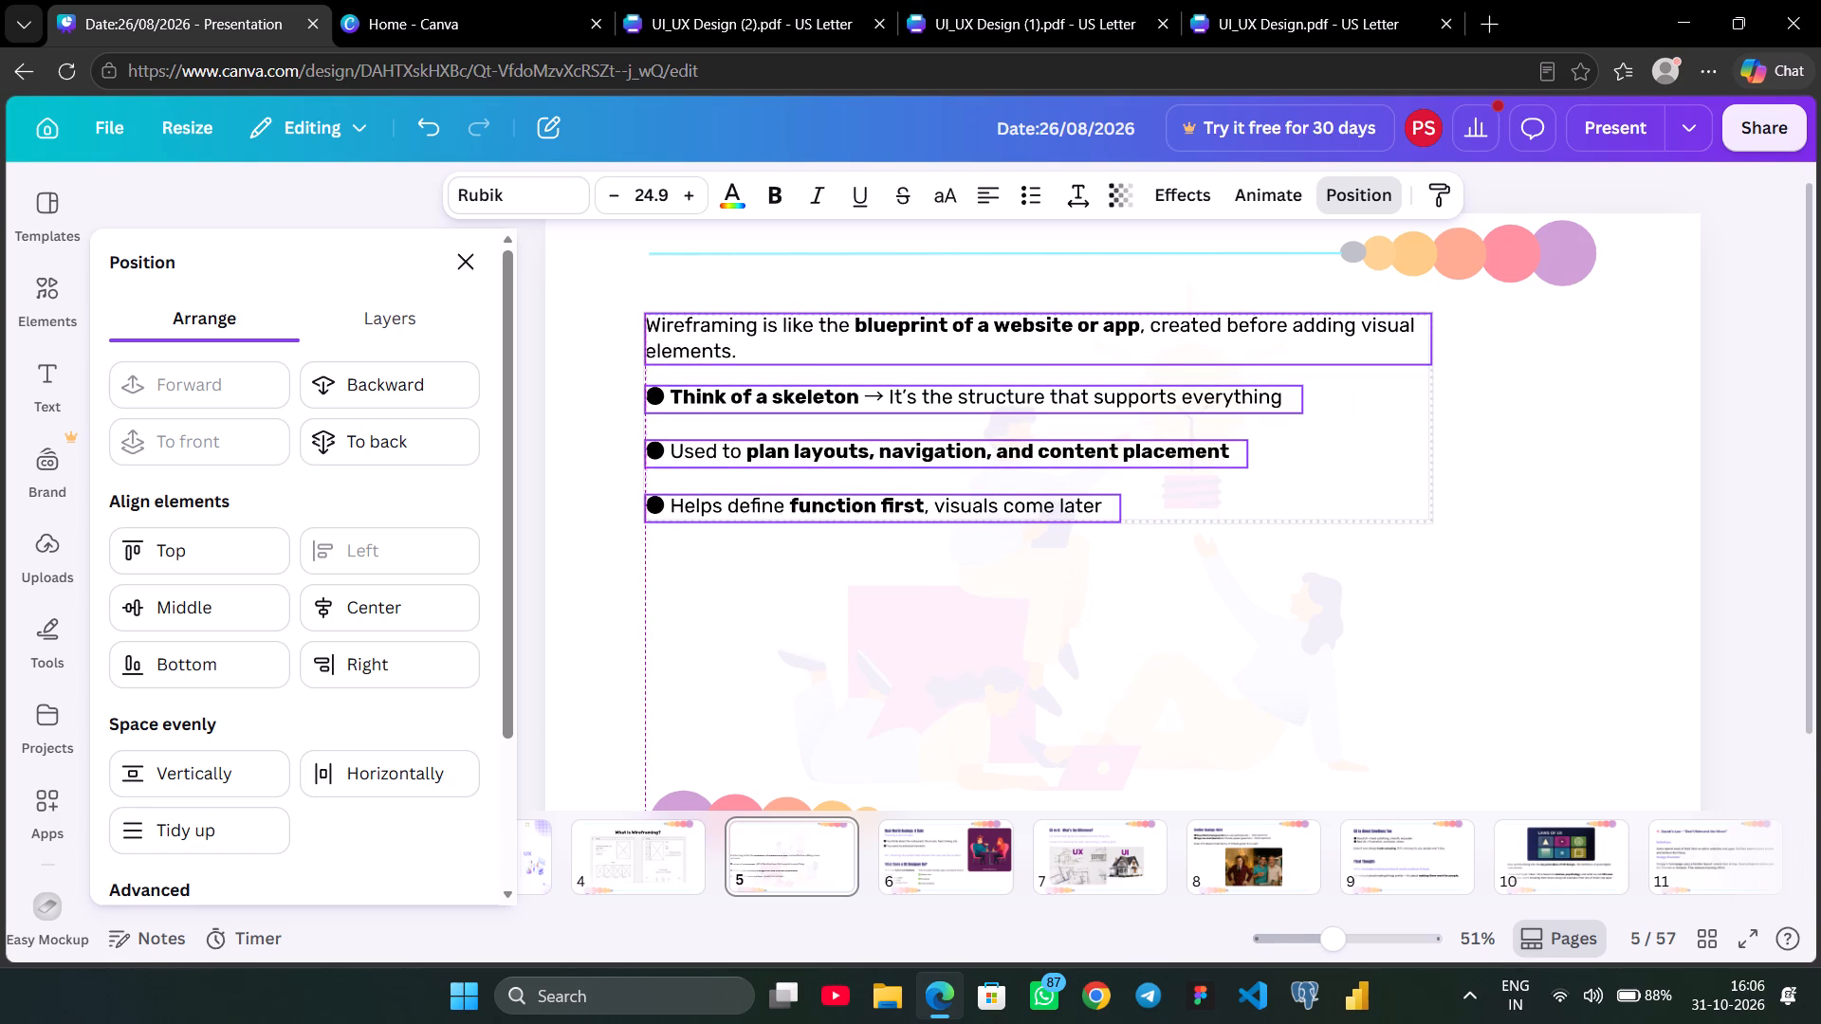
click(1620, 499)
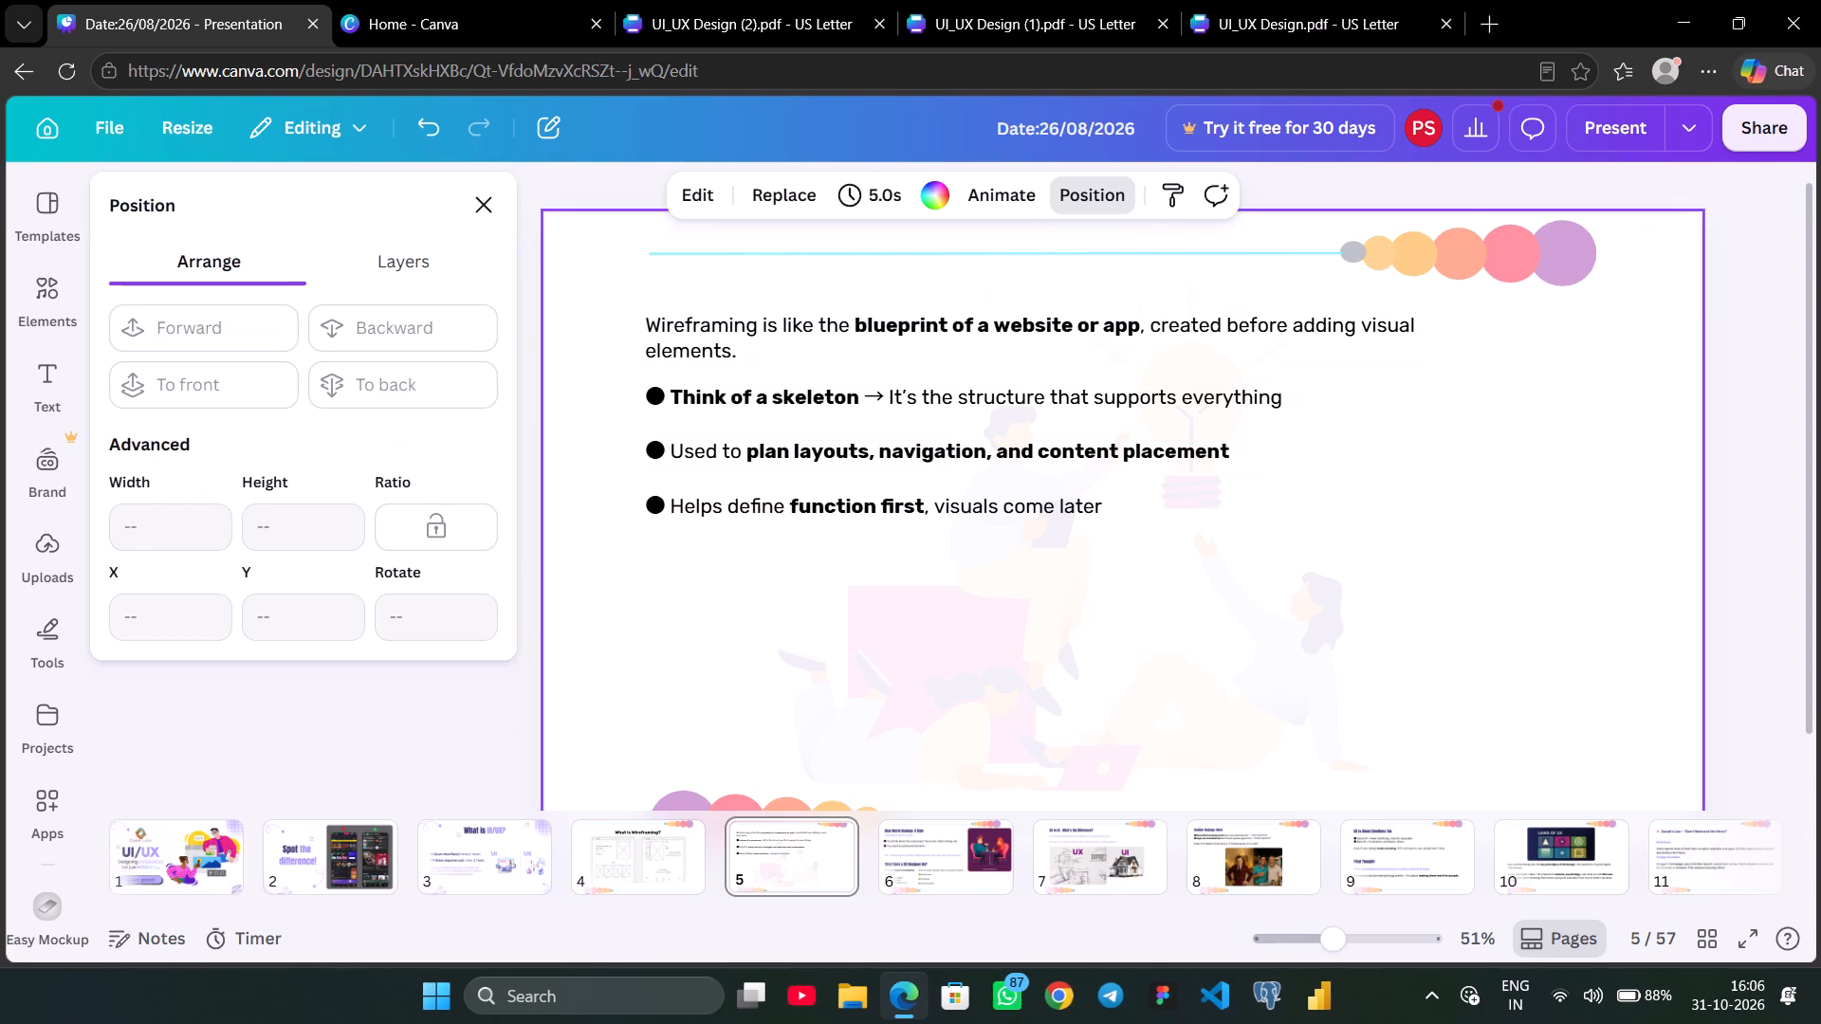
Nudge the three bullet lines on page 5 slightly down, away from the introductory wireframing paragraph.
click(1166, 396)
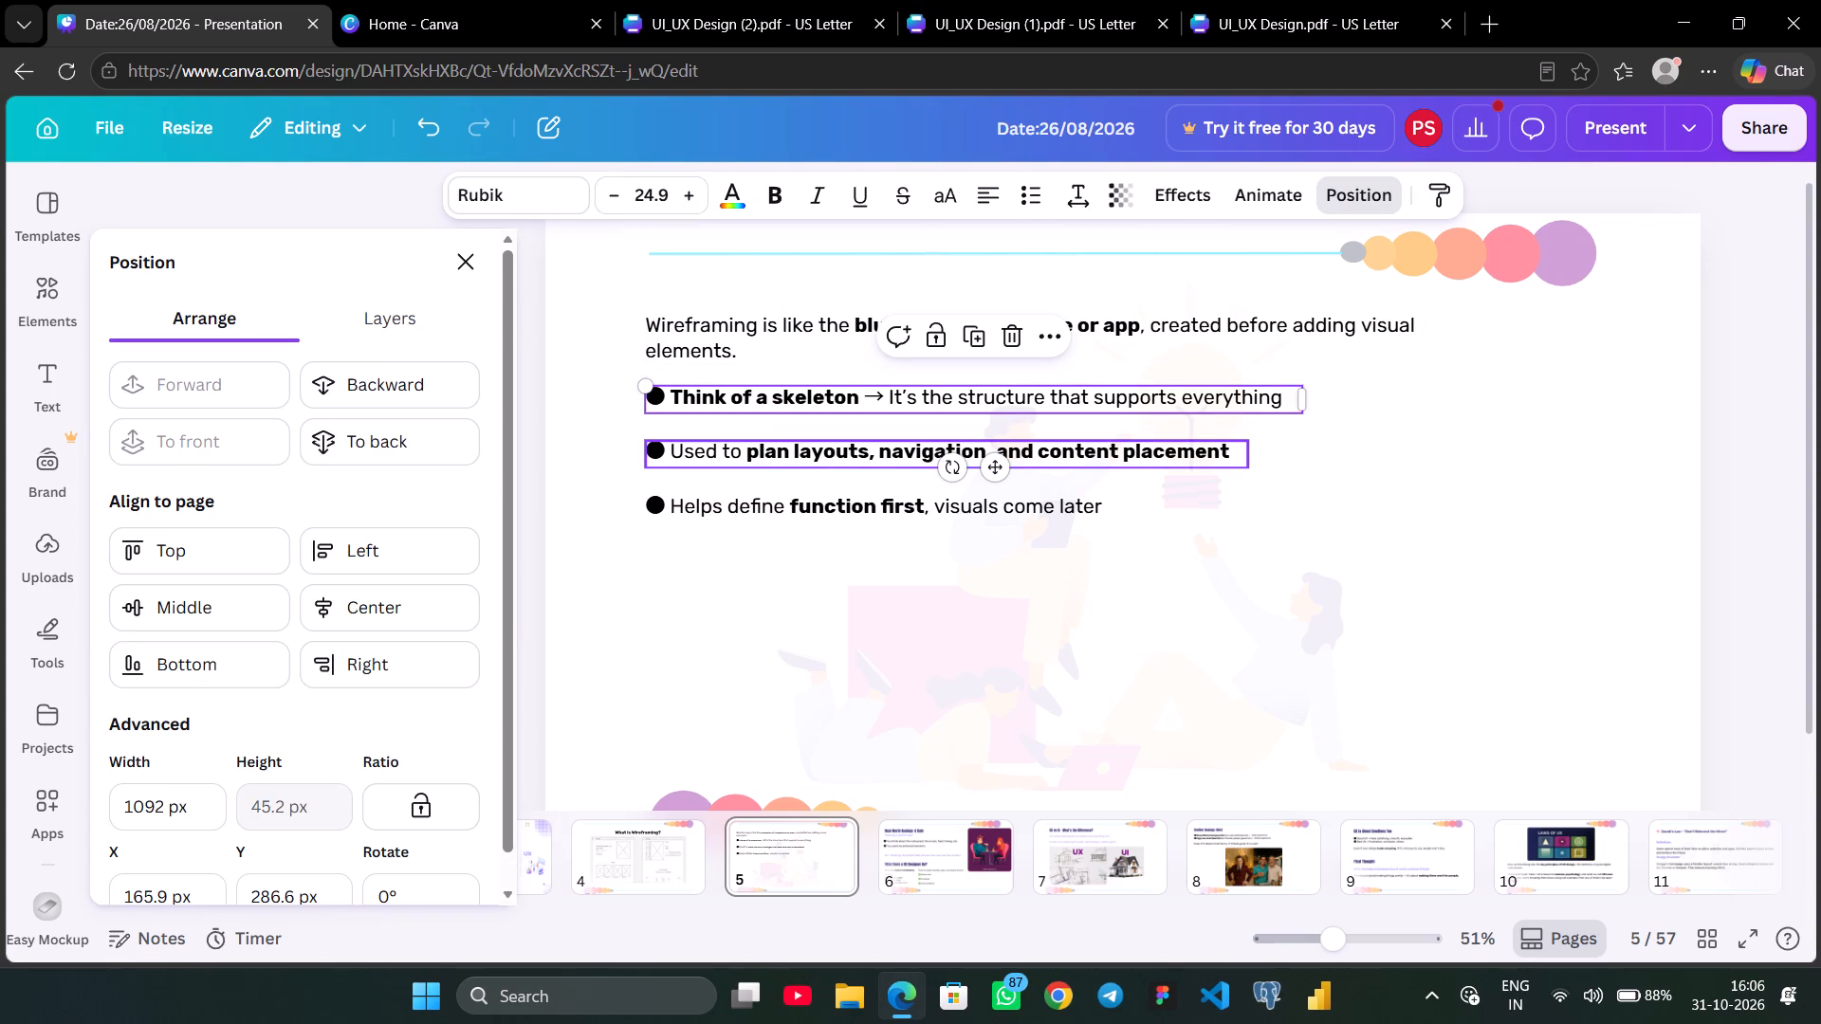
shift+click(1083, 448)
shift+click(998, 503)
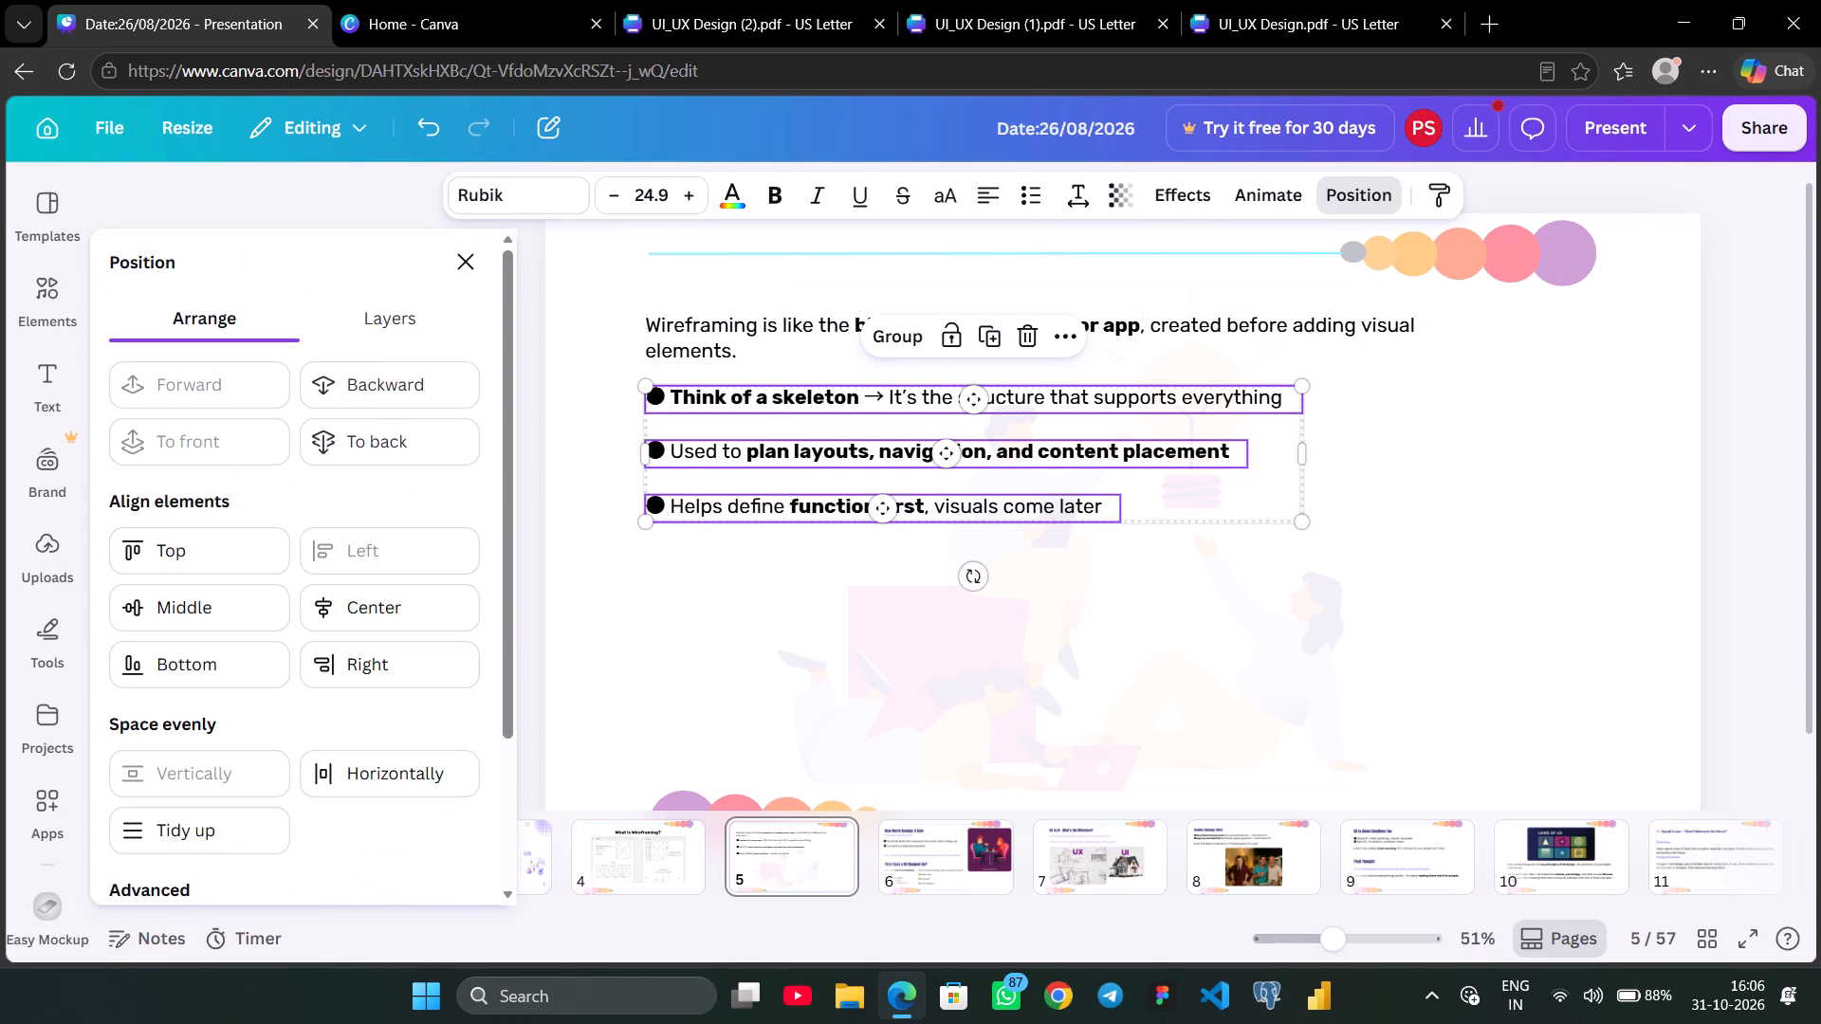
key(Down)
key(Down)
key(Down)
key(Down)
key(Down)
key(Down)
key(Down)
key(Down)
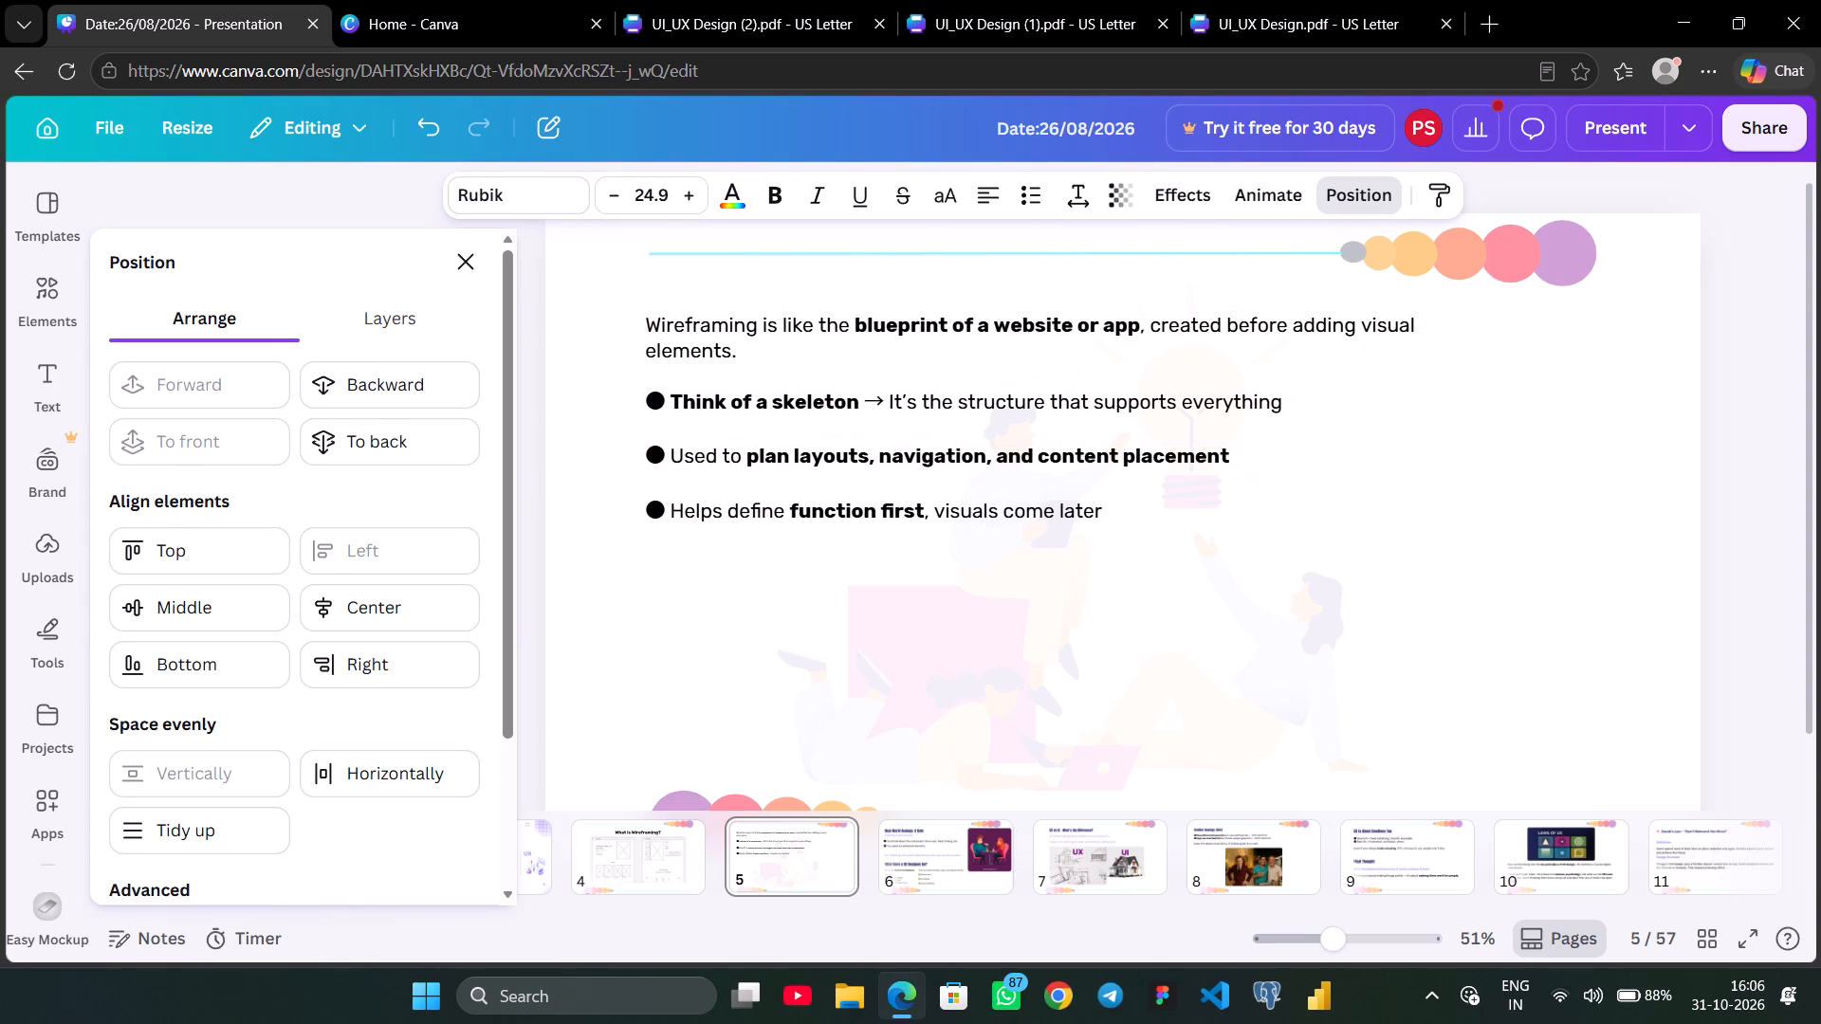
click(1739, 573)
scroll(1739, 573, up, 1)
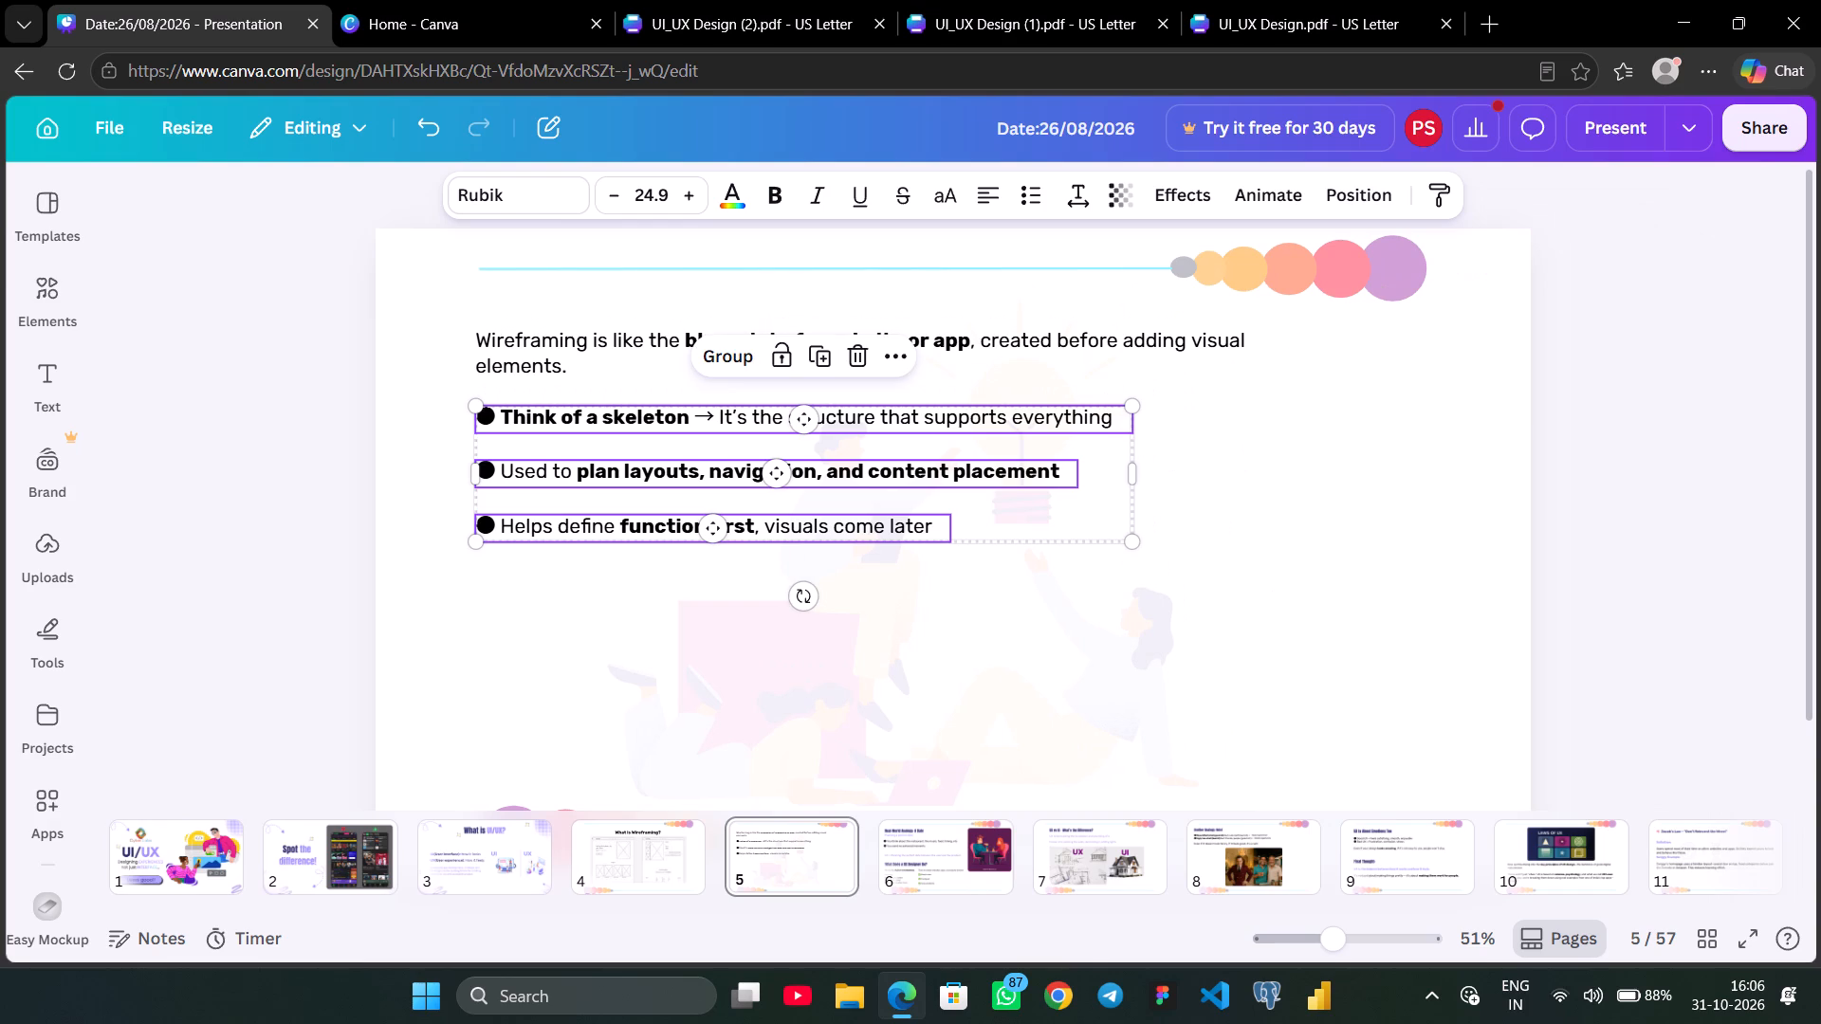
click(1630, 484)
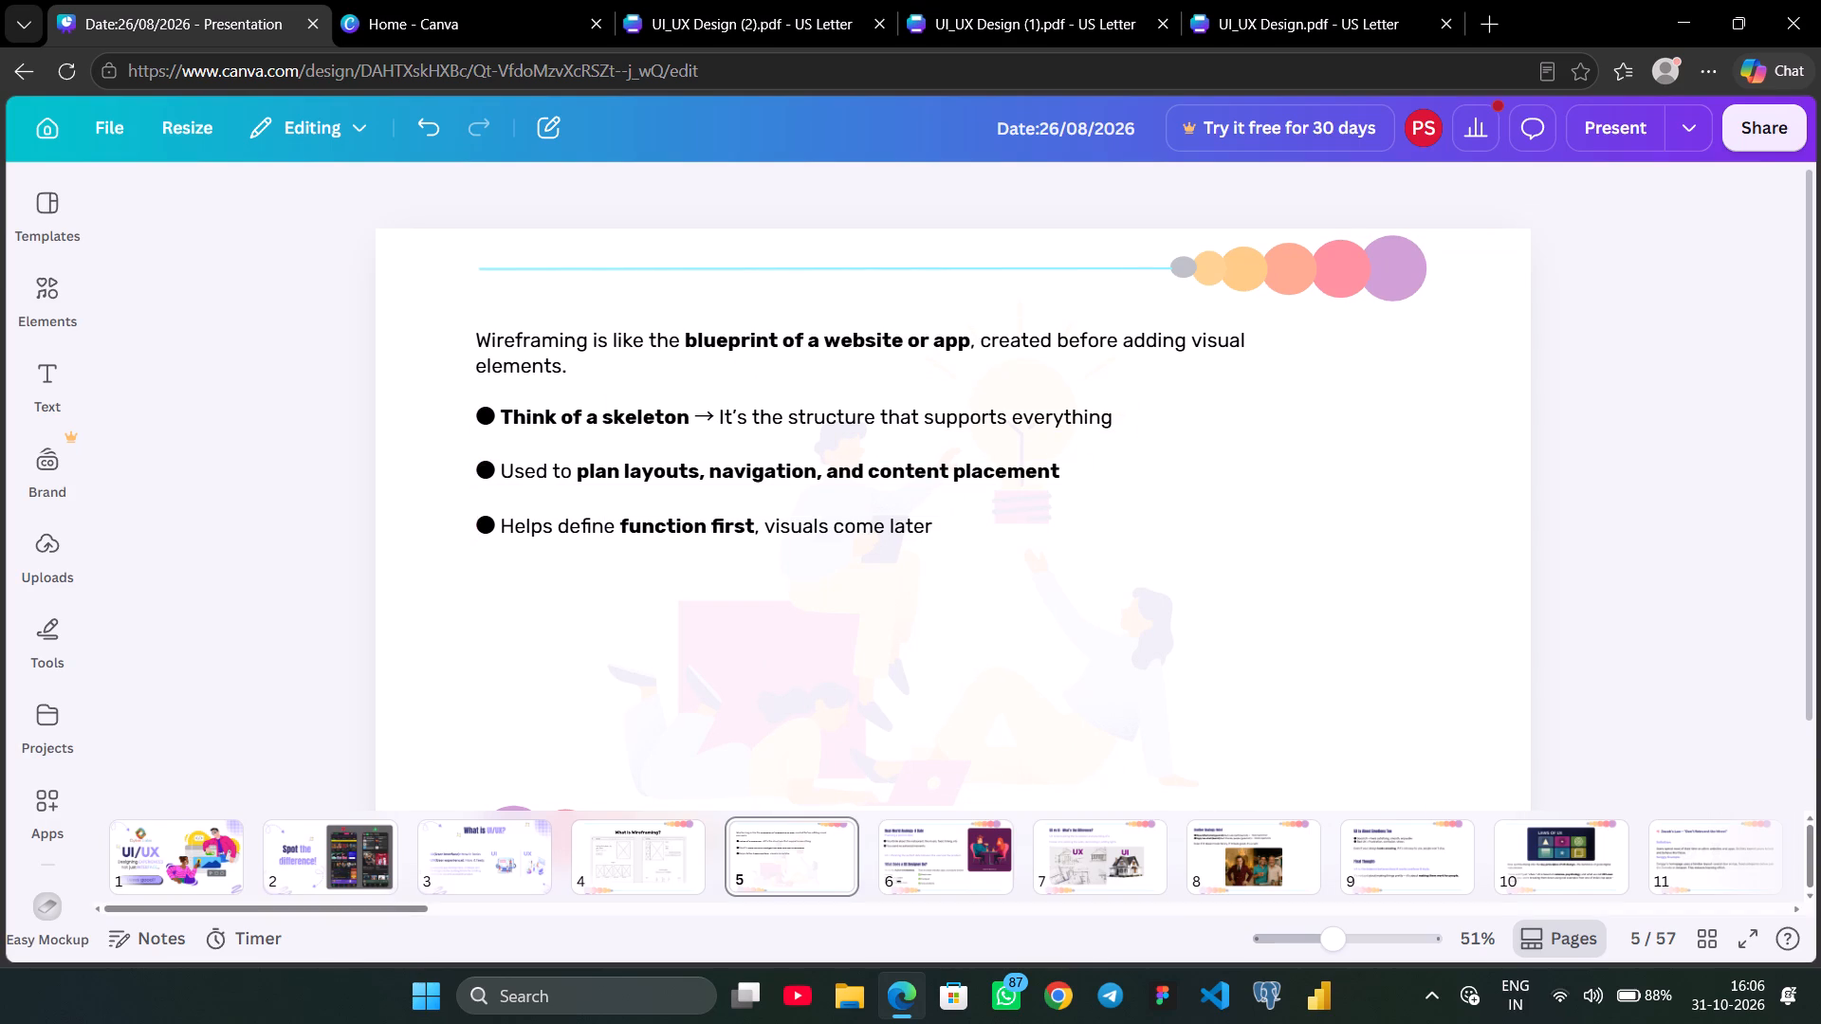
Return to page 4 and check the What is Wireframing? slide layout.
click(665, 869)
scroll(1612, 596, down, 1)
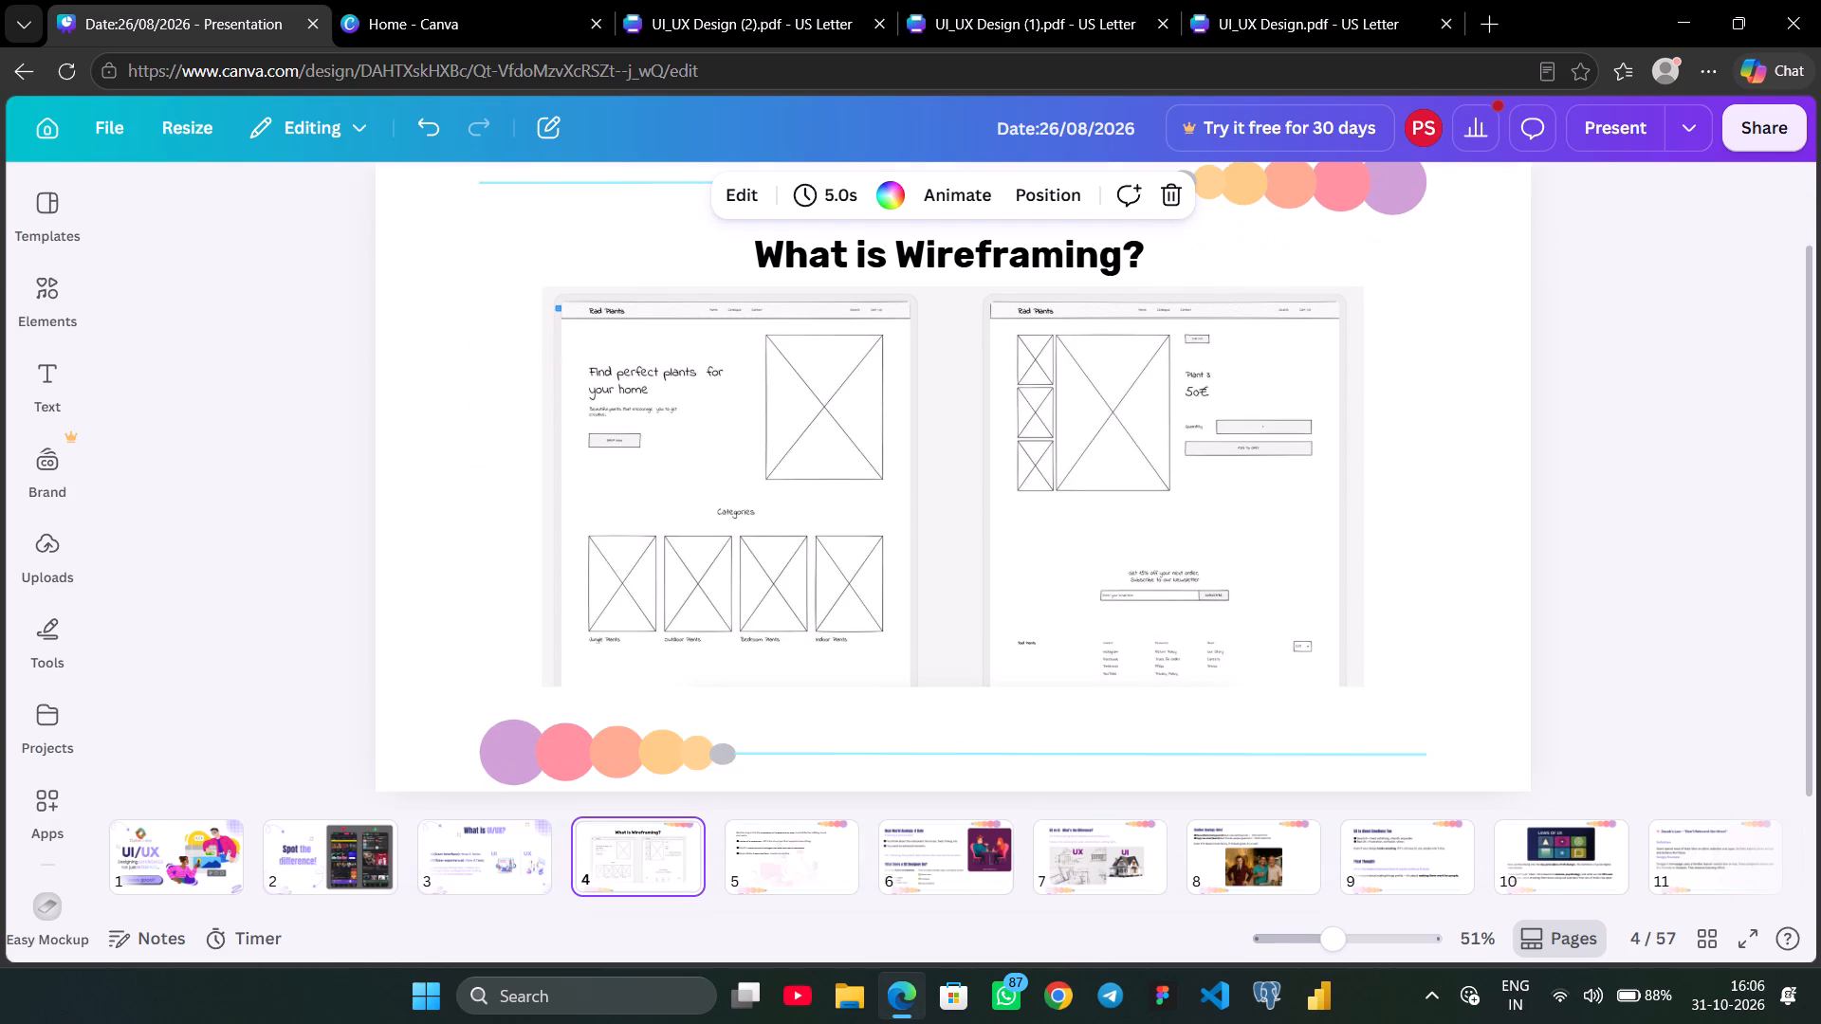
Return to presentation page 5 and search the web for images of "skeleton png".
scroll(1612, 596, down, 1)
click(782, 865)
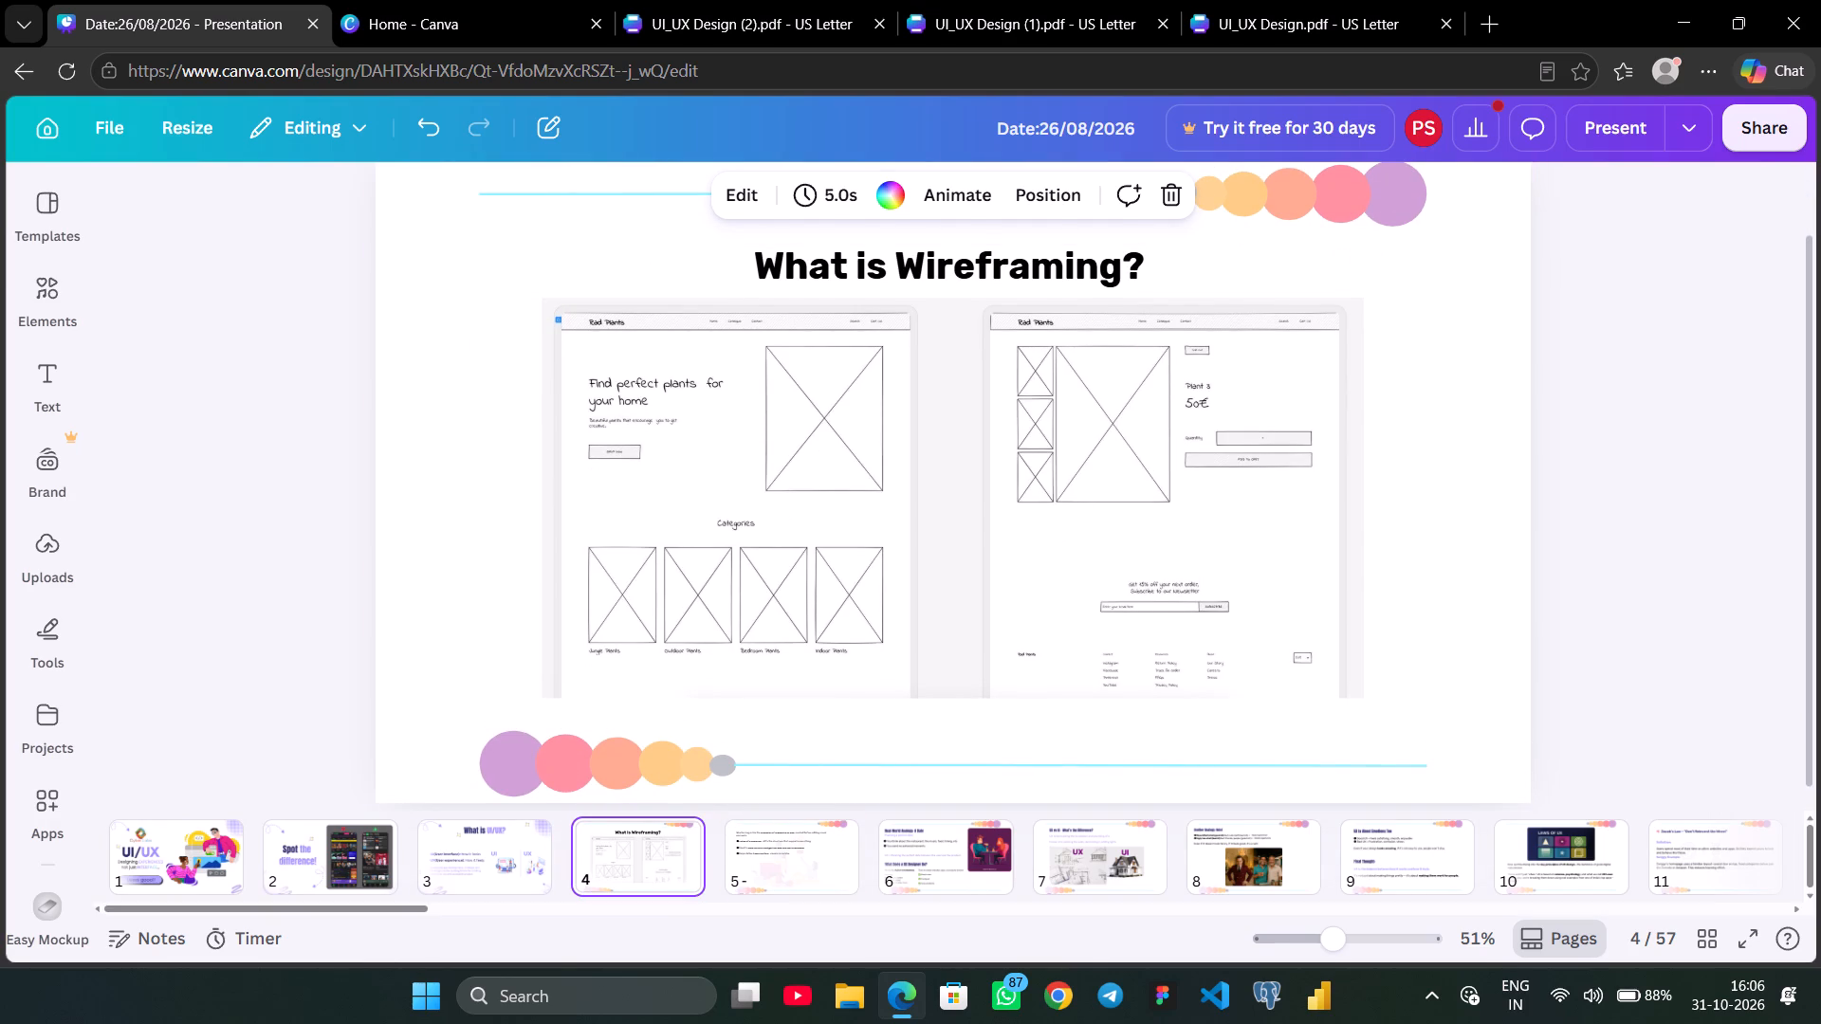
scroll(1504, 530, up, 1)
scroll(1504, 530, down, 1)
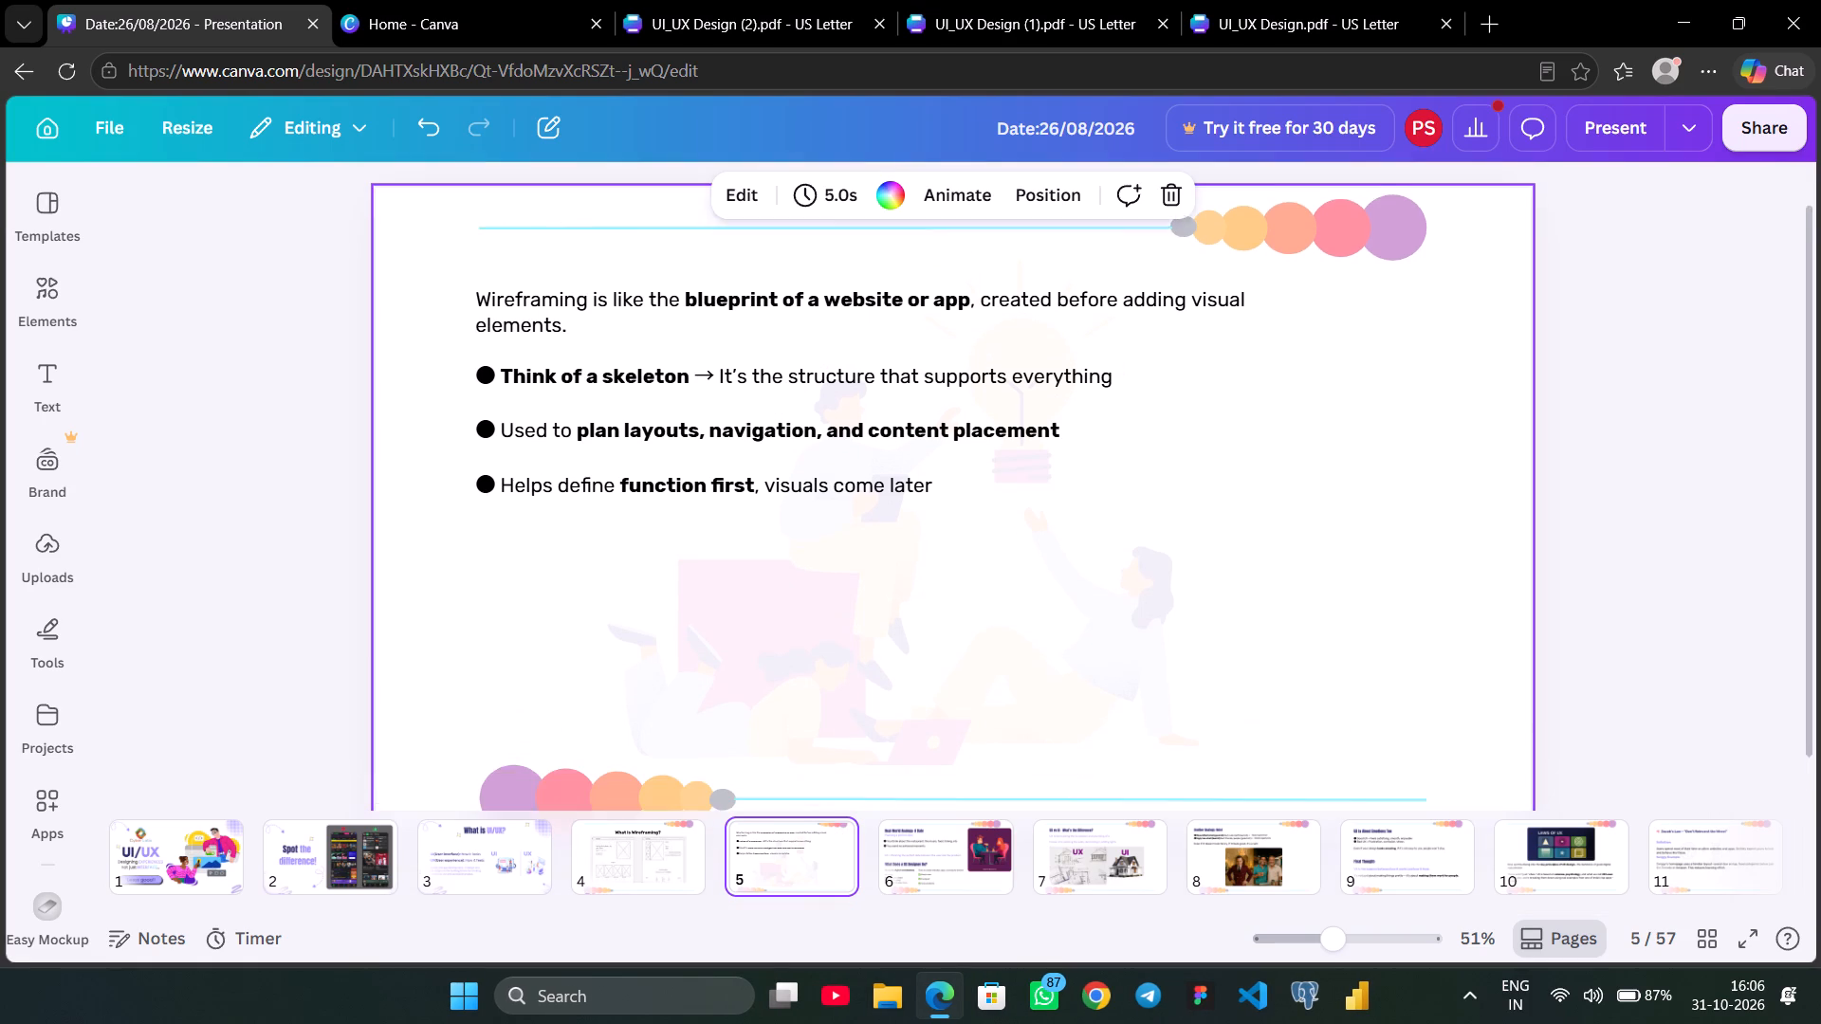
scroll(1504, 530, down, 1)
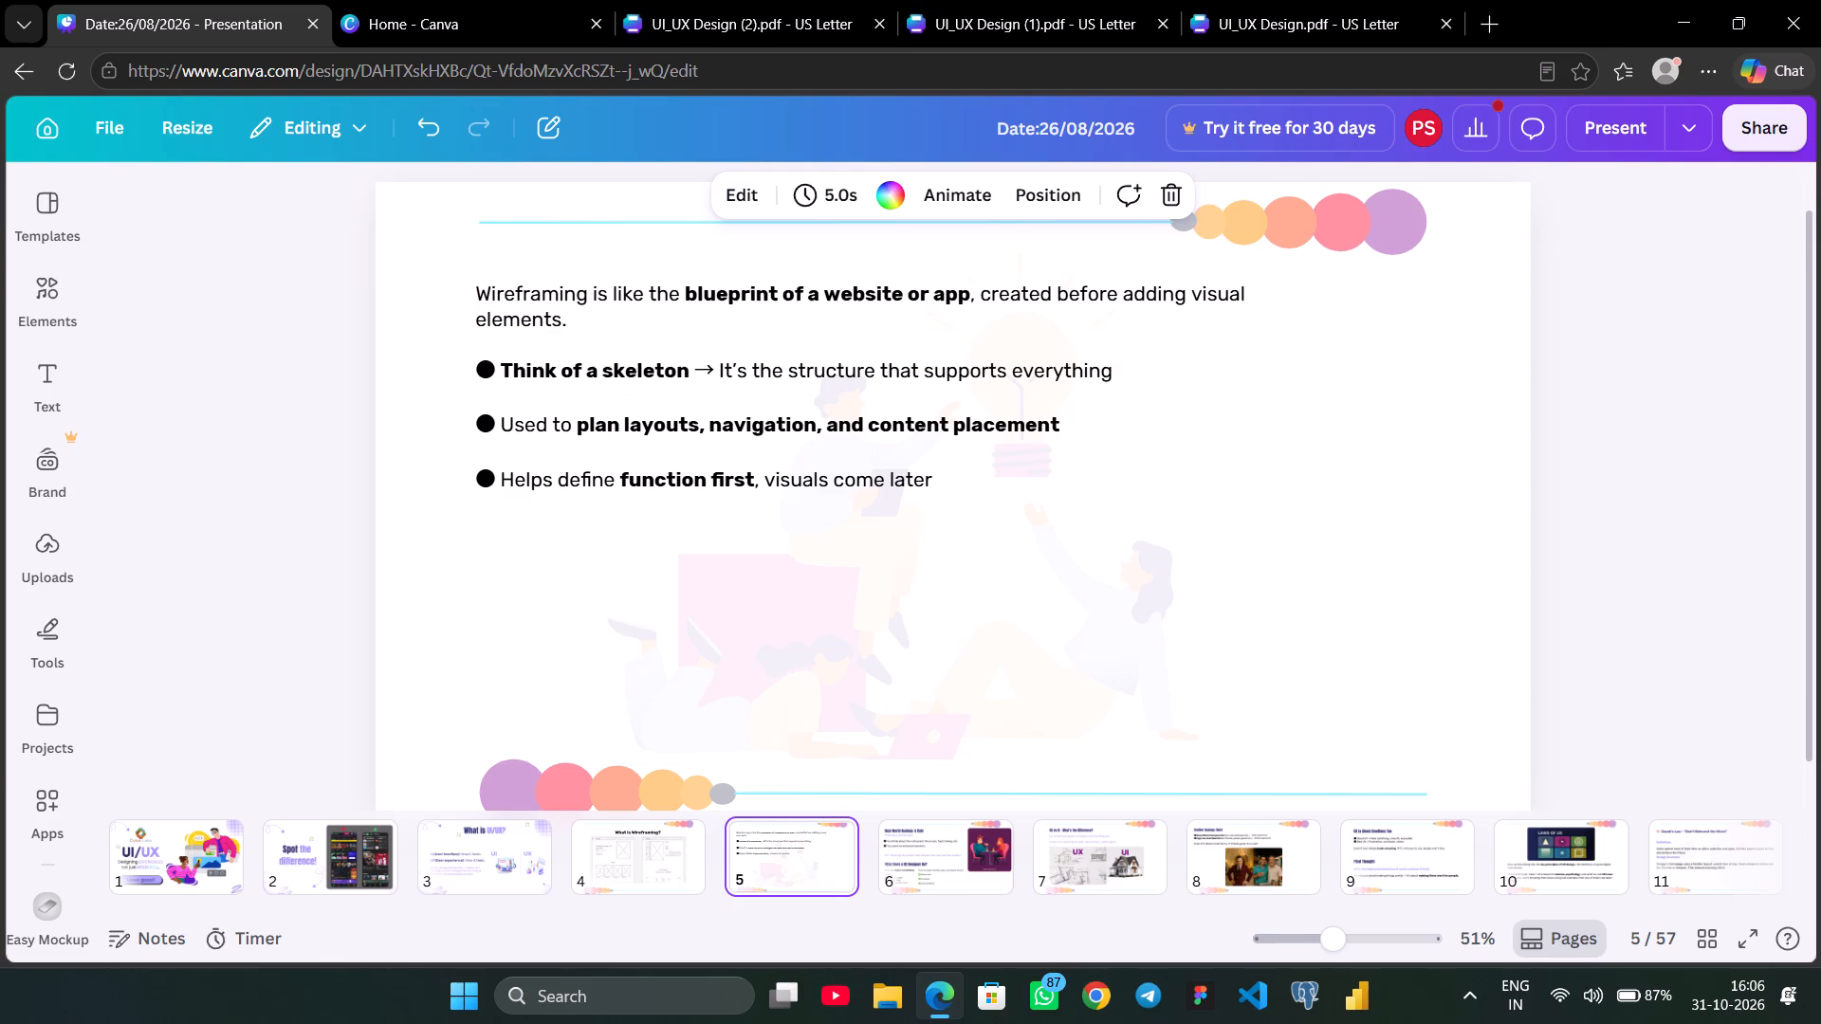
click(1482, 29)
click(768, 380)
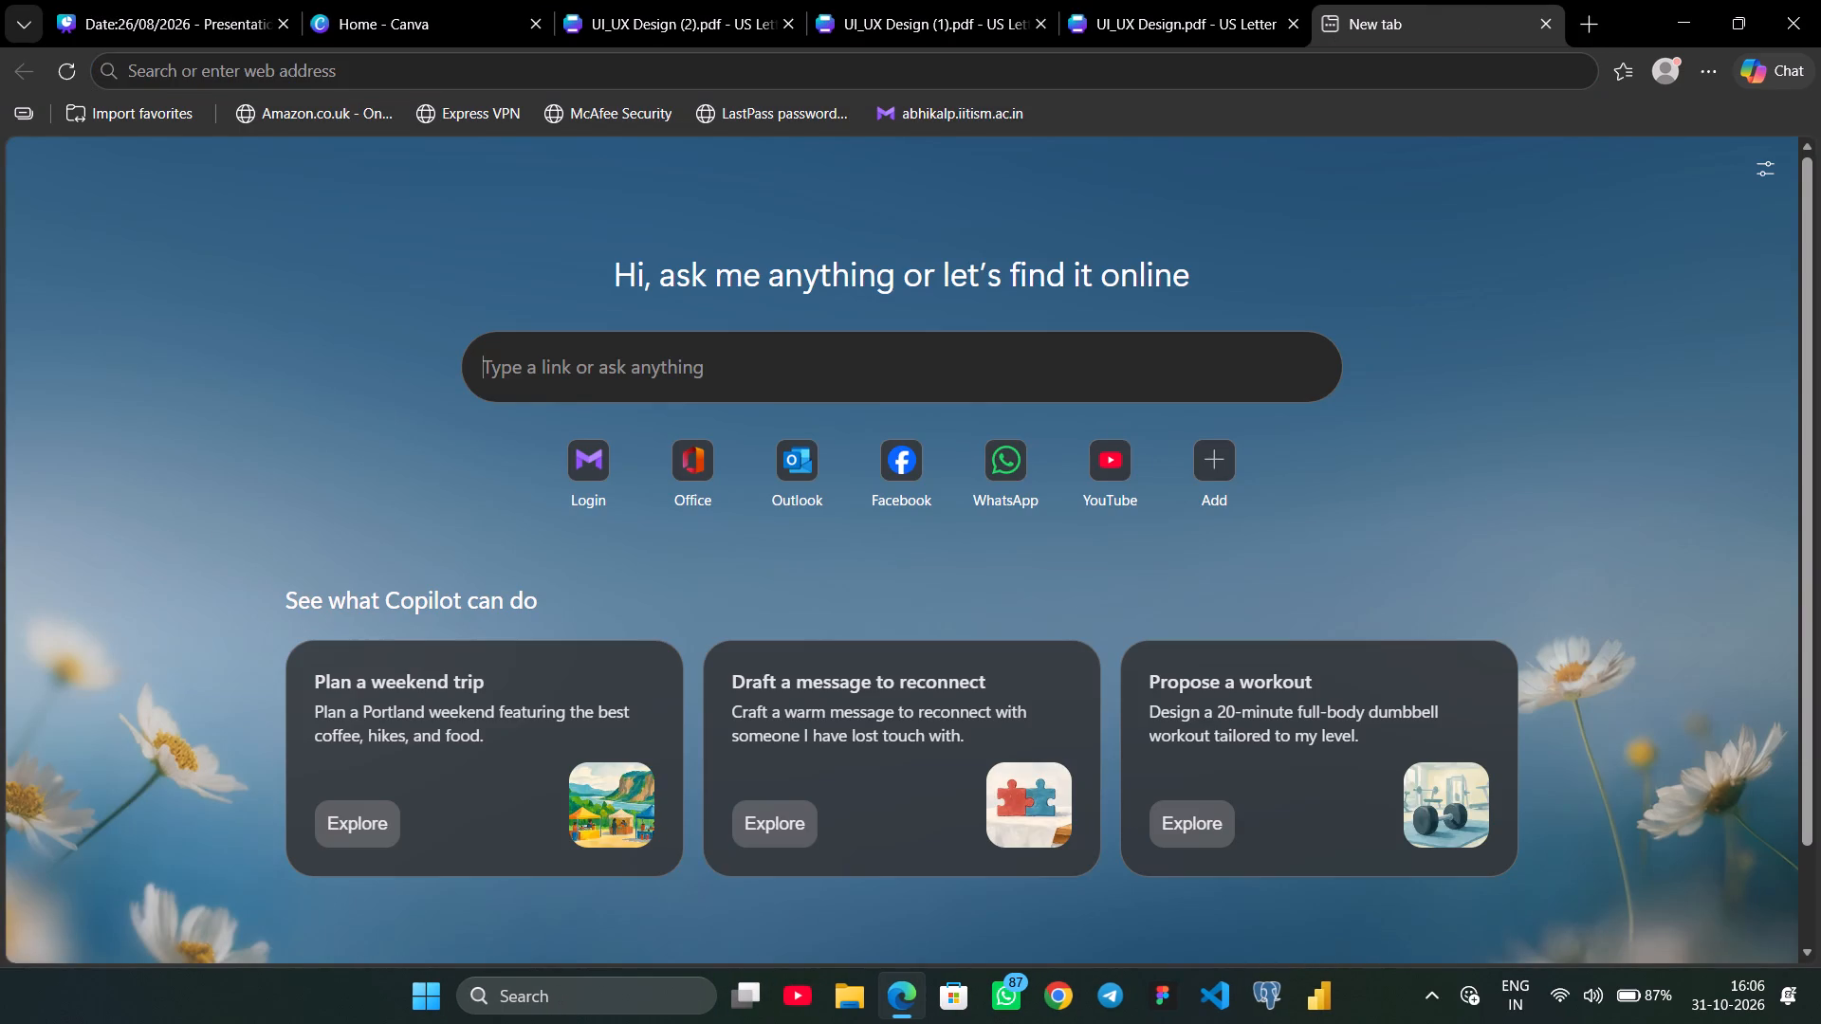
text(skeleton)
key(space)
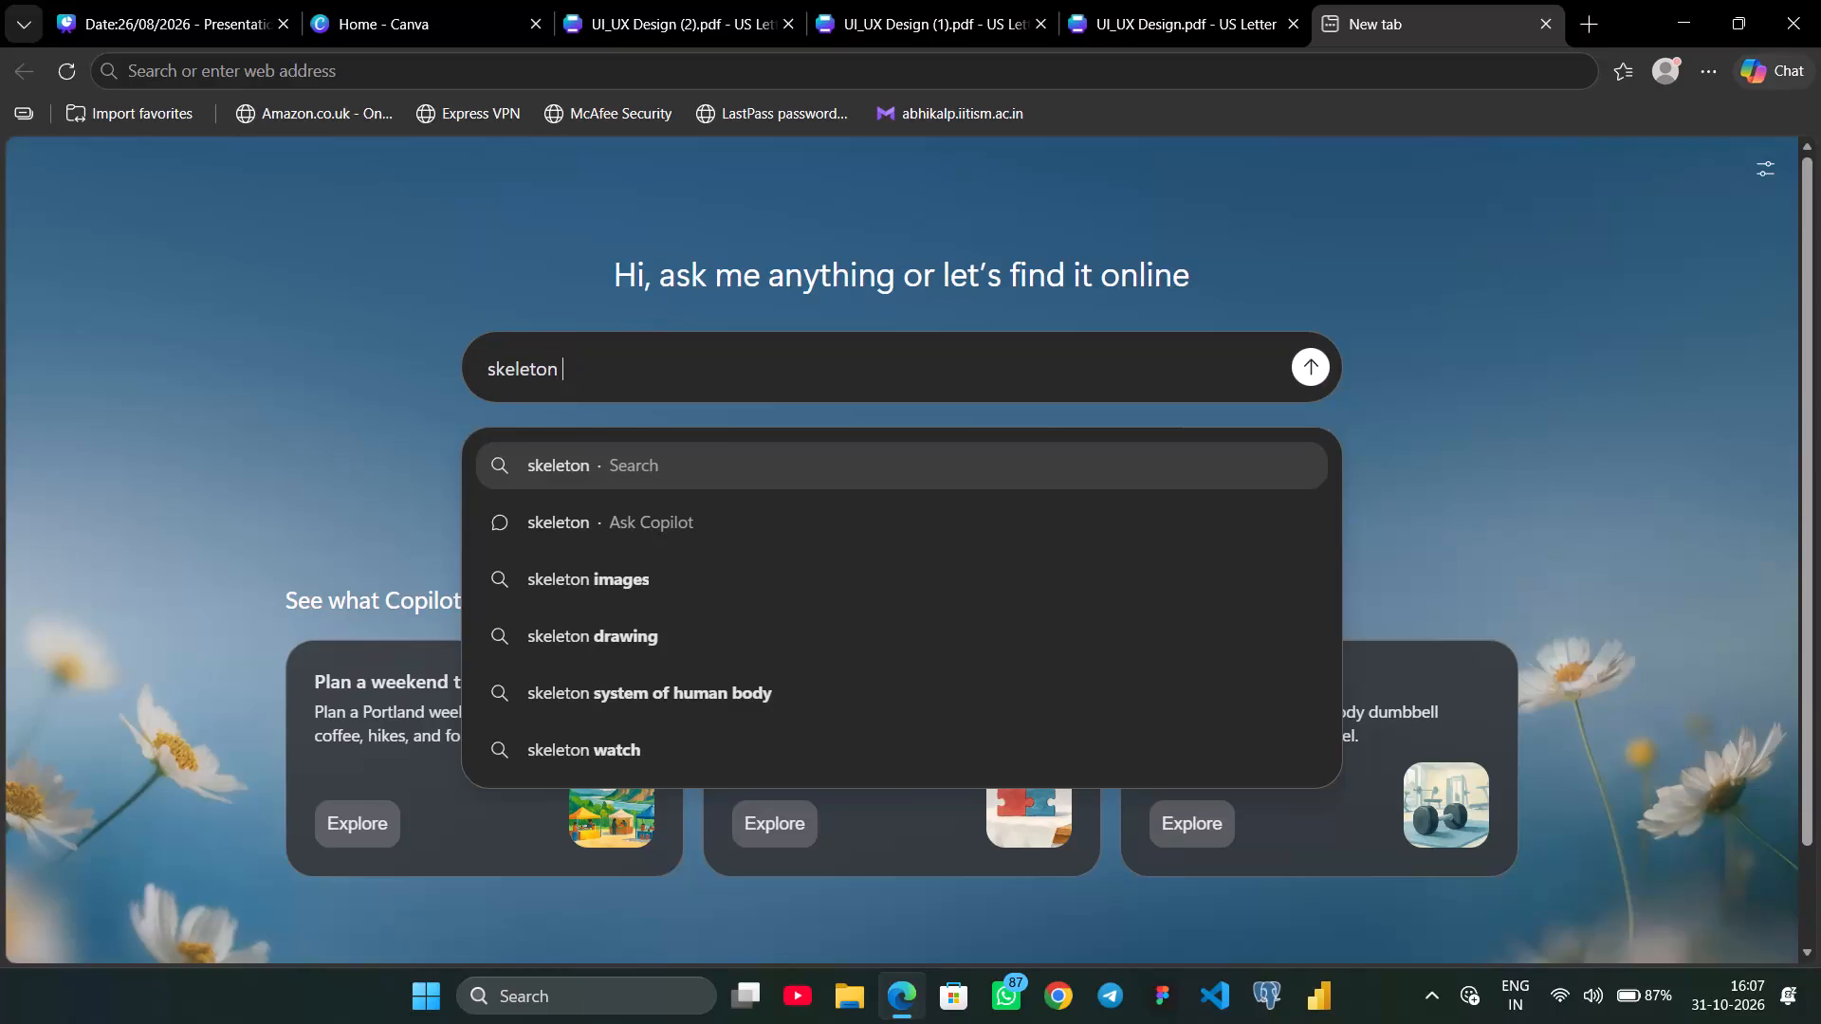
click(135, 16)
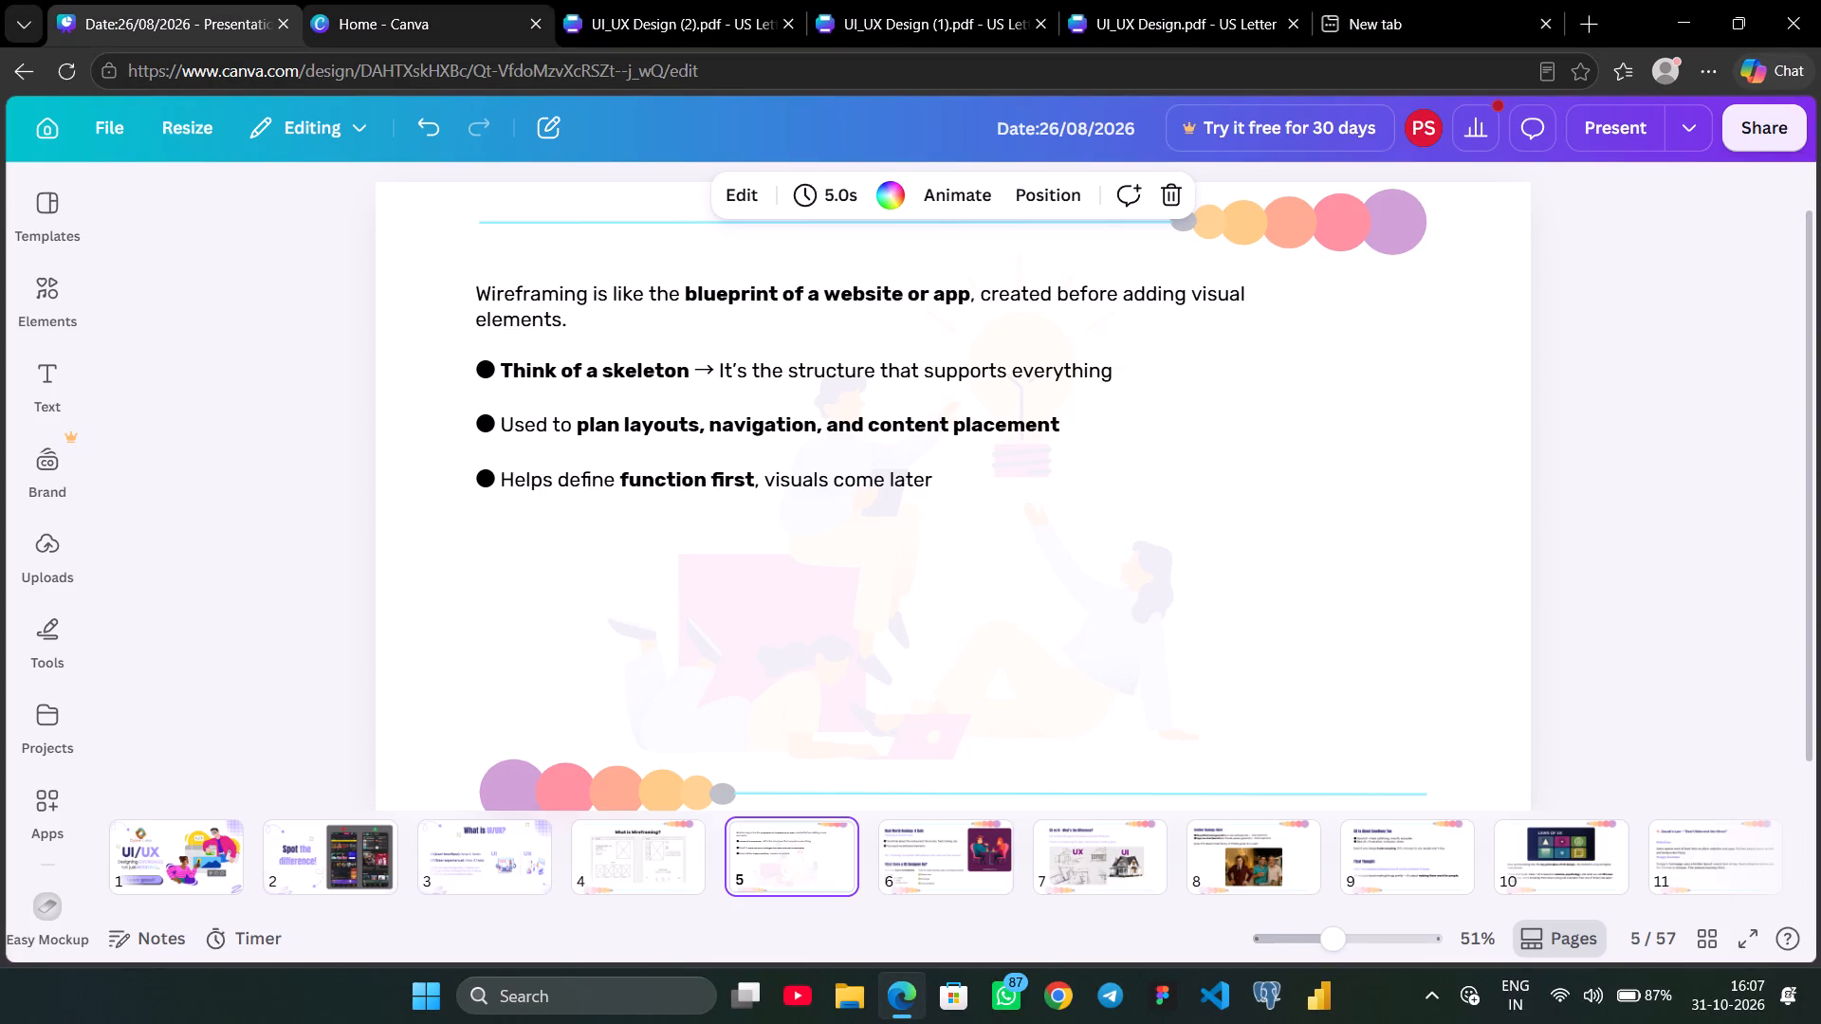
click(1358, 26)
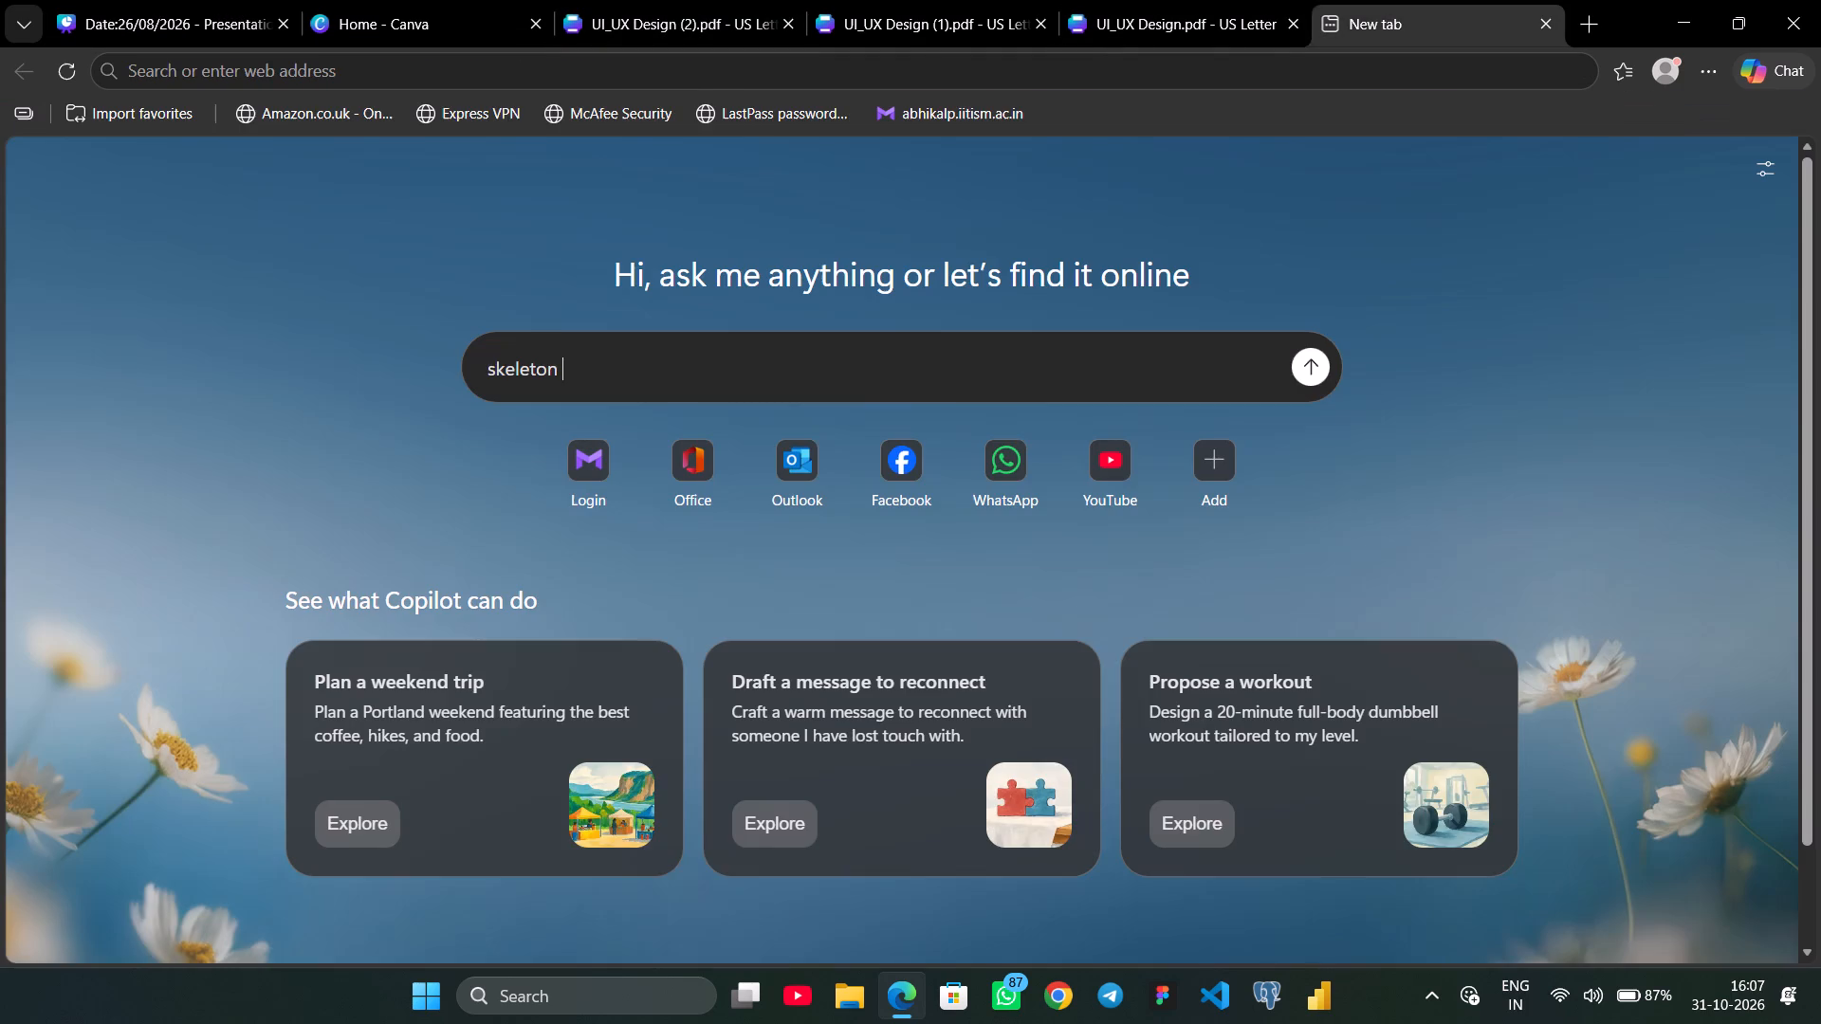
key(Return)
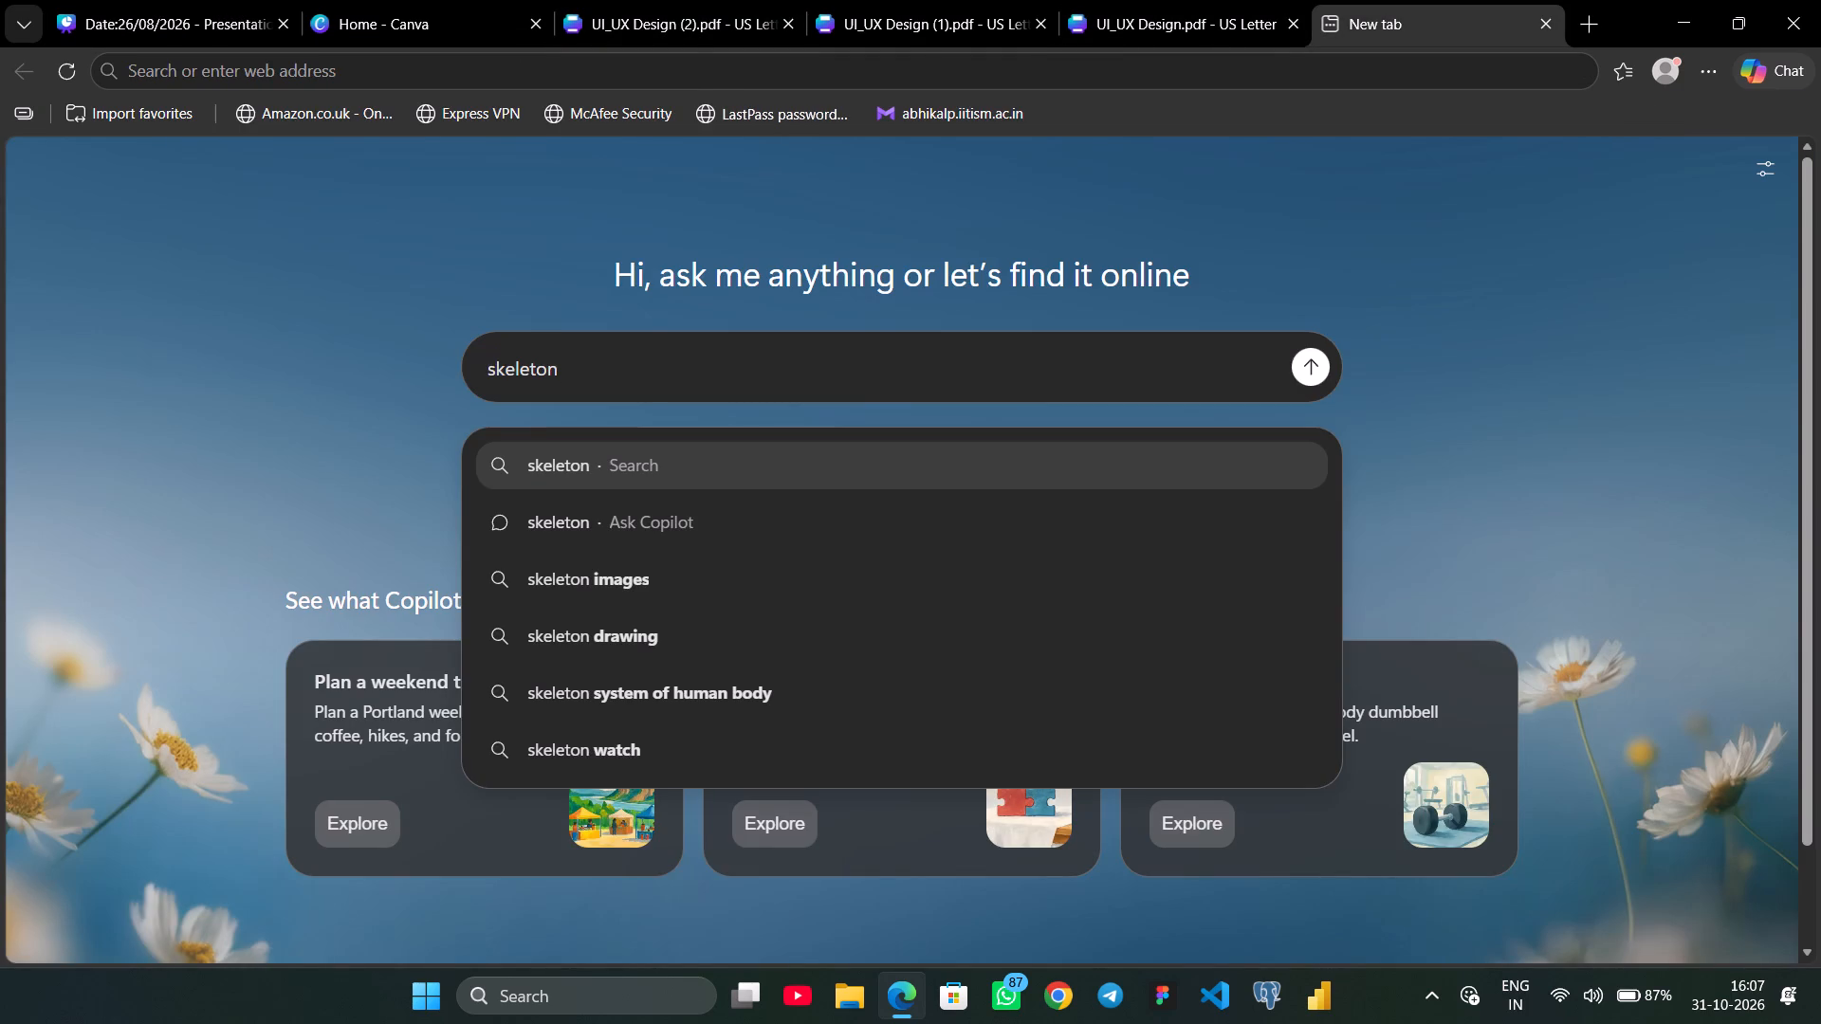
key(Return)
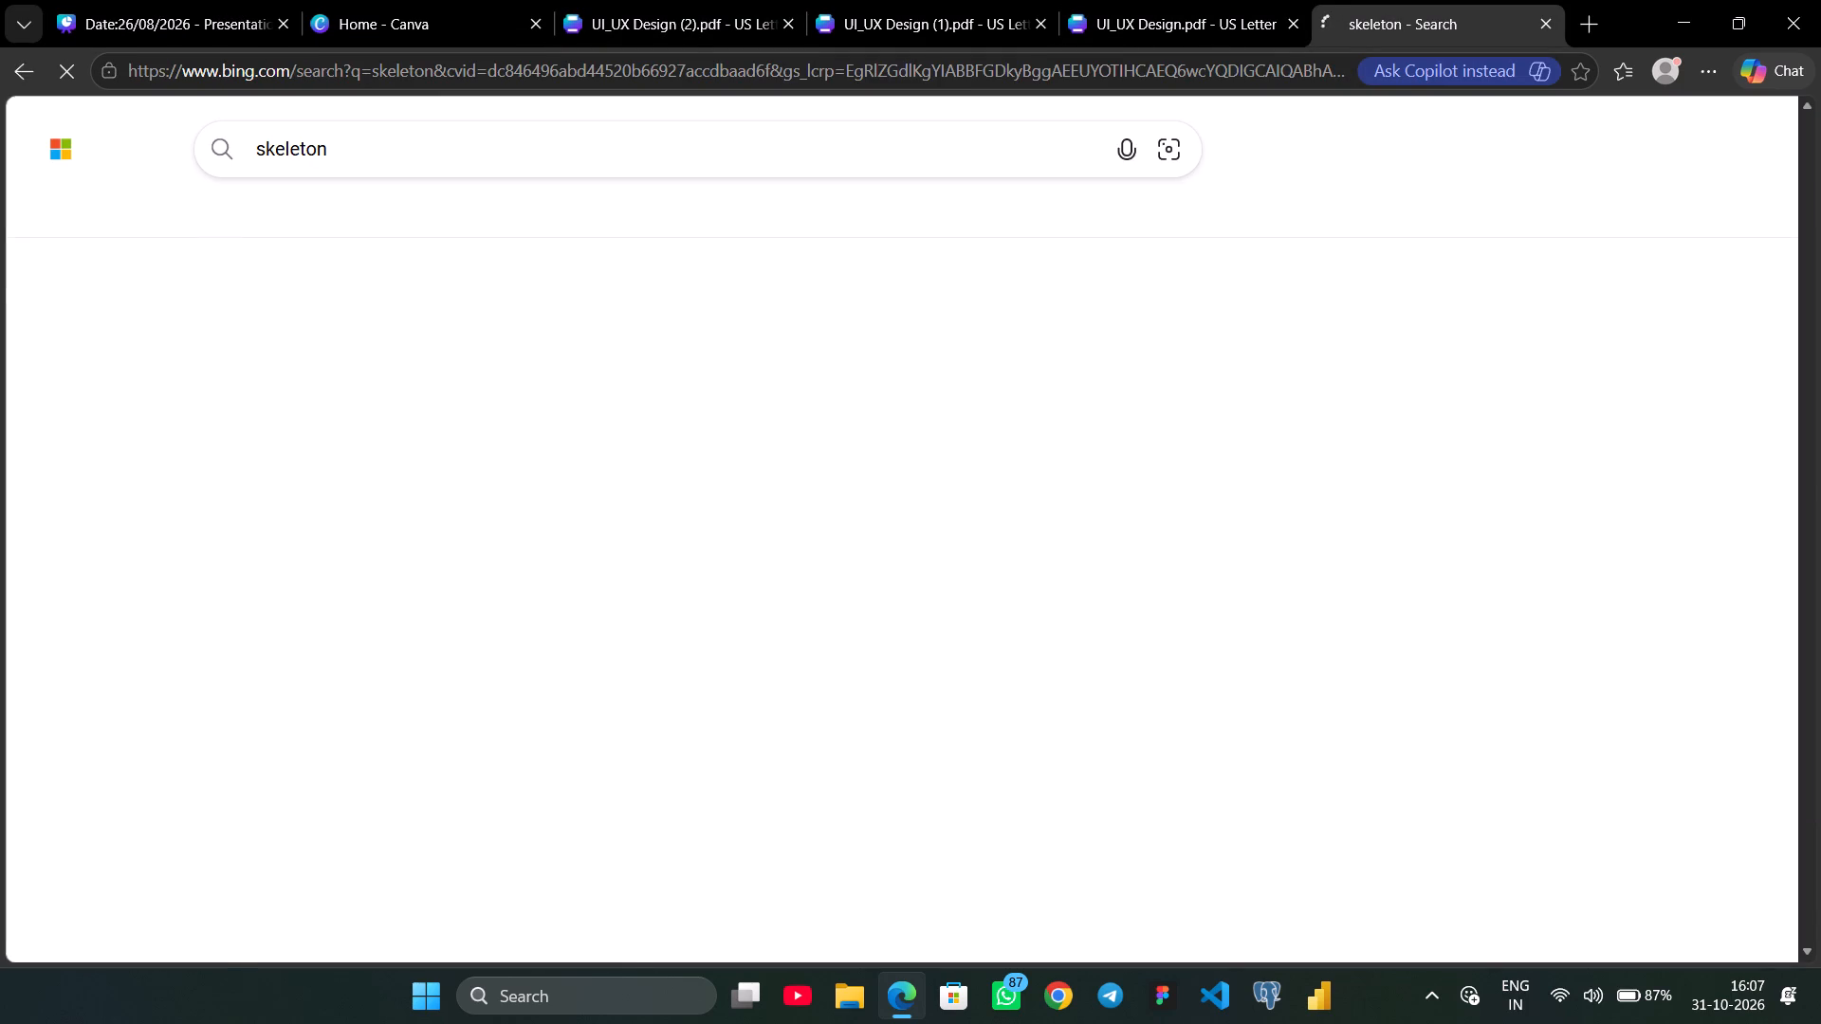
click(530, 206)
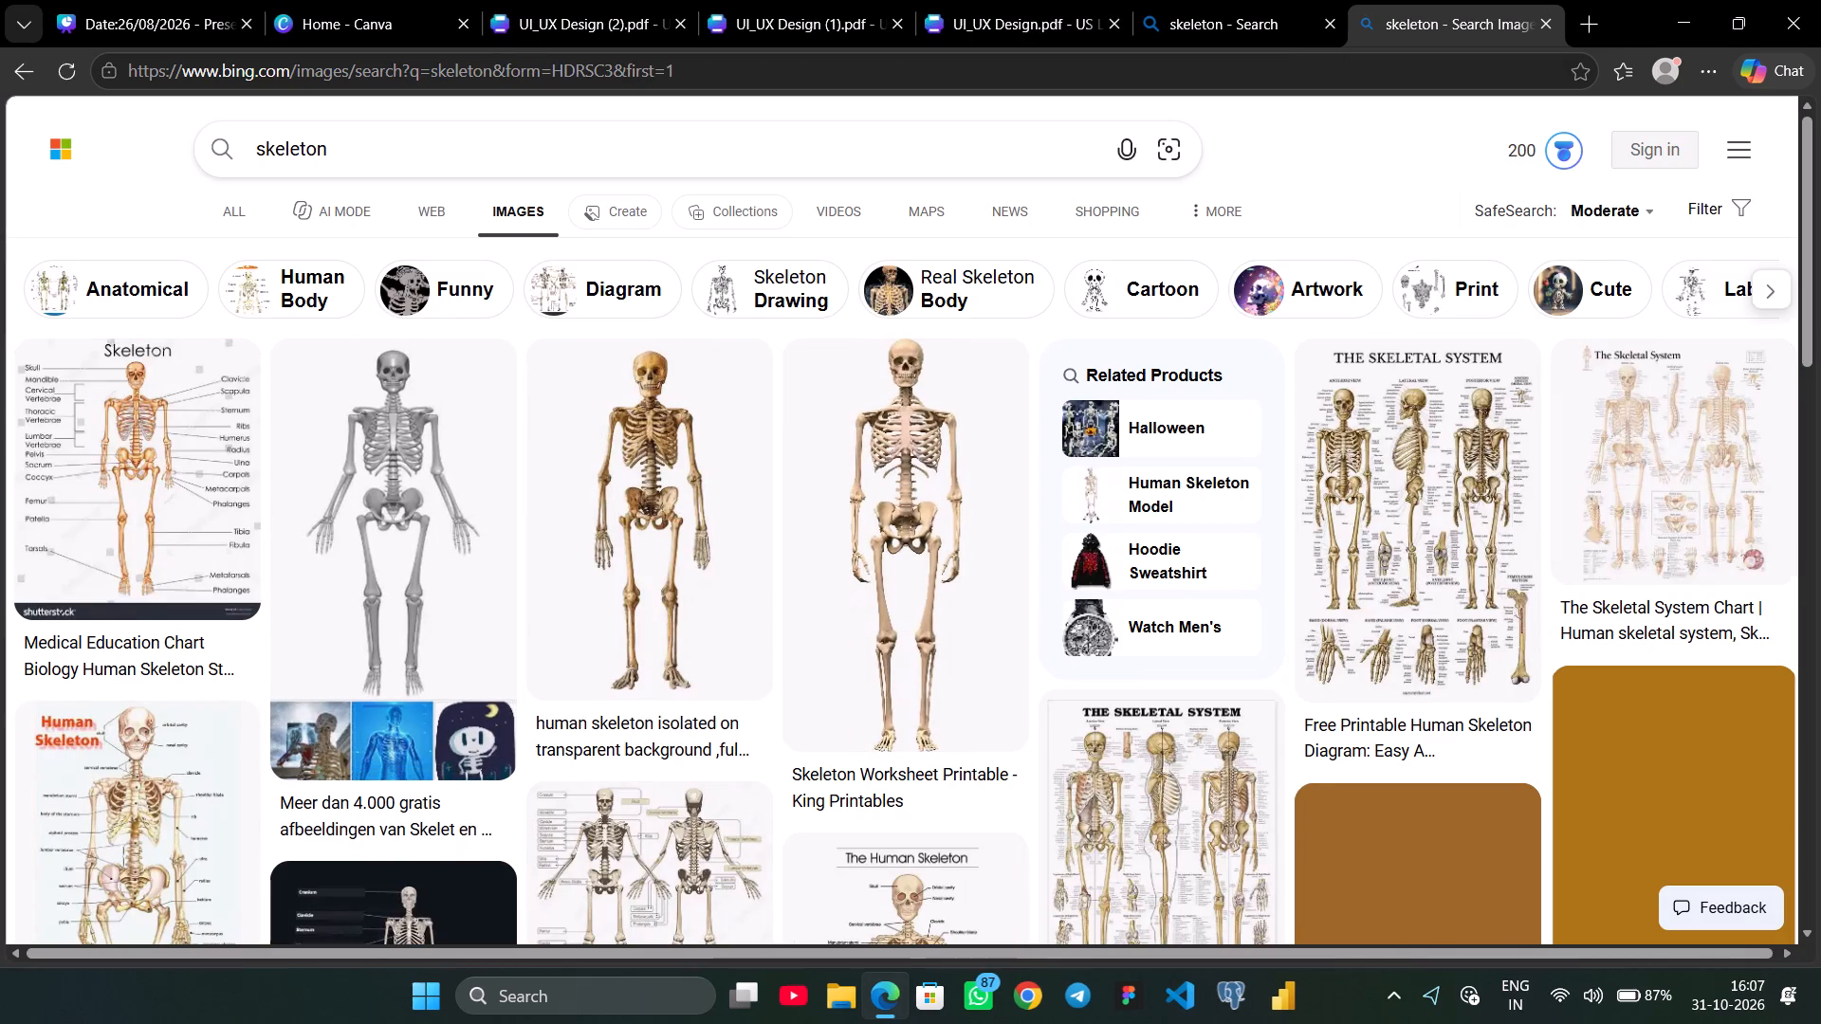
click(514, 133)
key(space)
text(png)
key(Return)
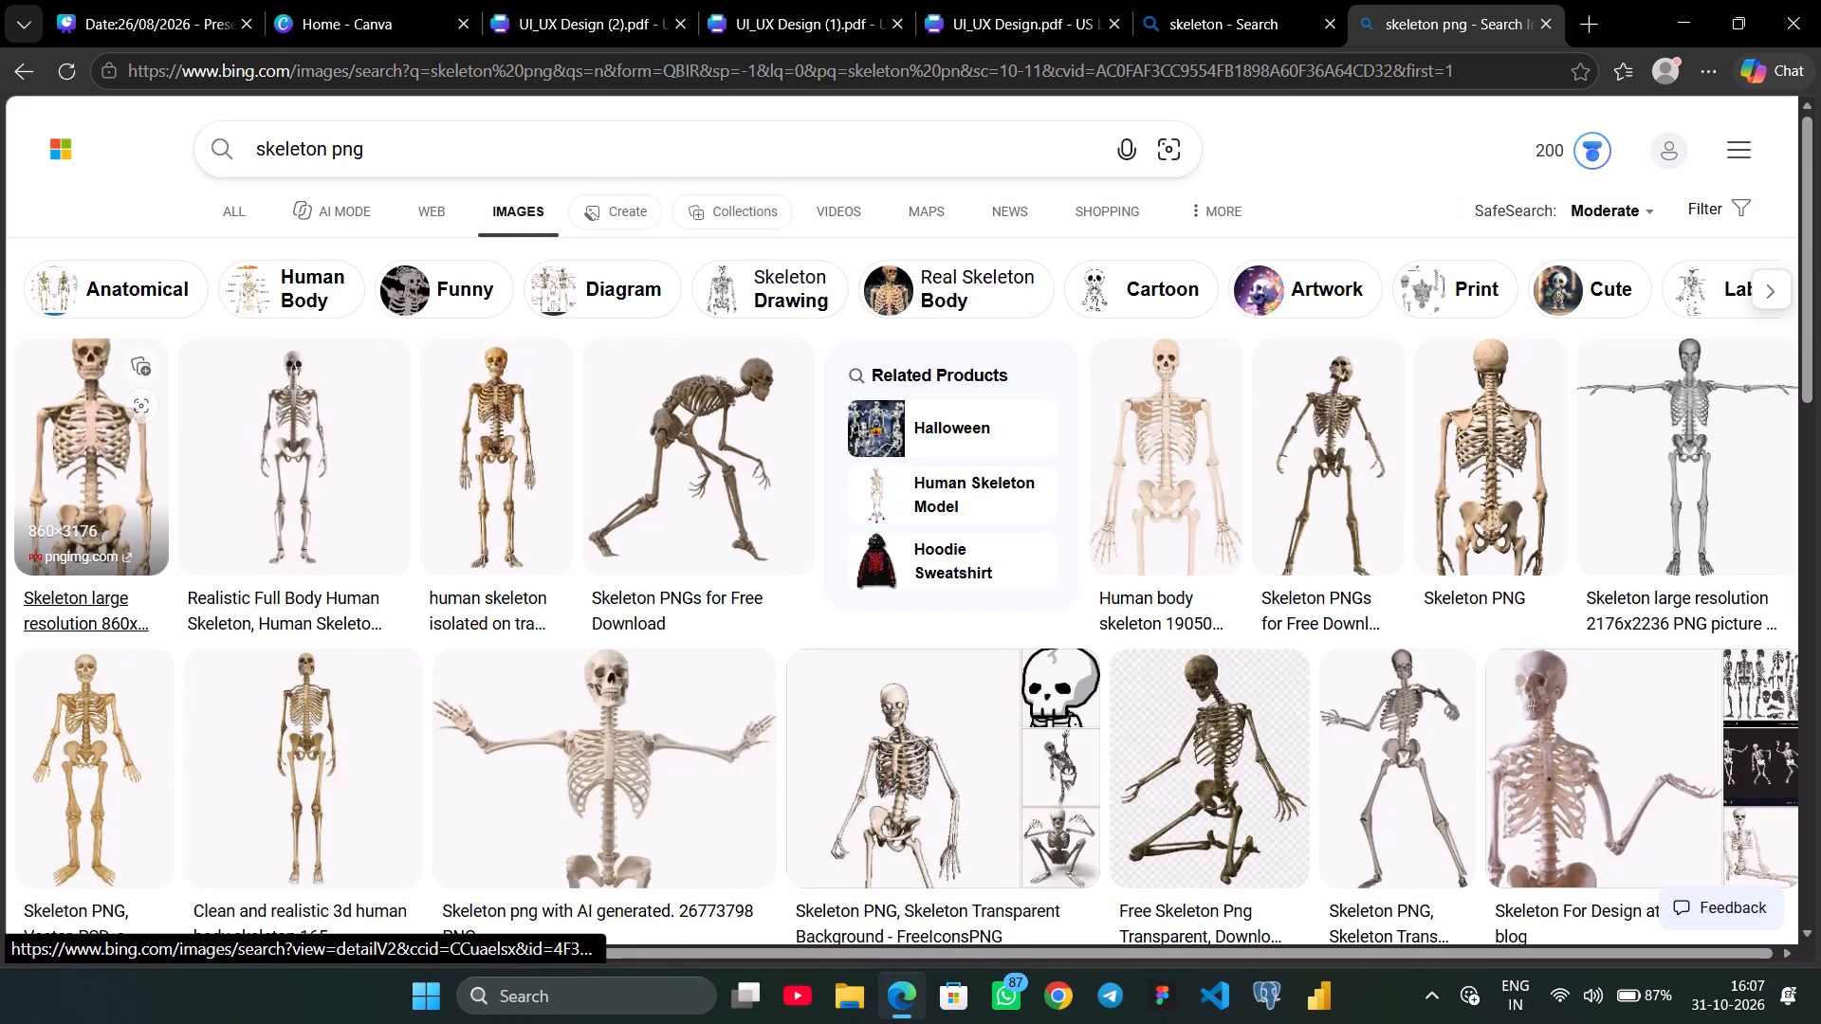
Insert the skeleton image with outstretched arms from the vecteezy.com result onto page 5 of the presentation.
click(660, 735)
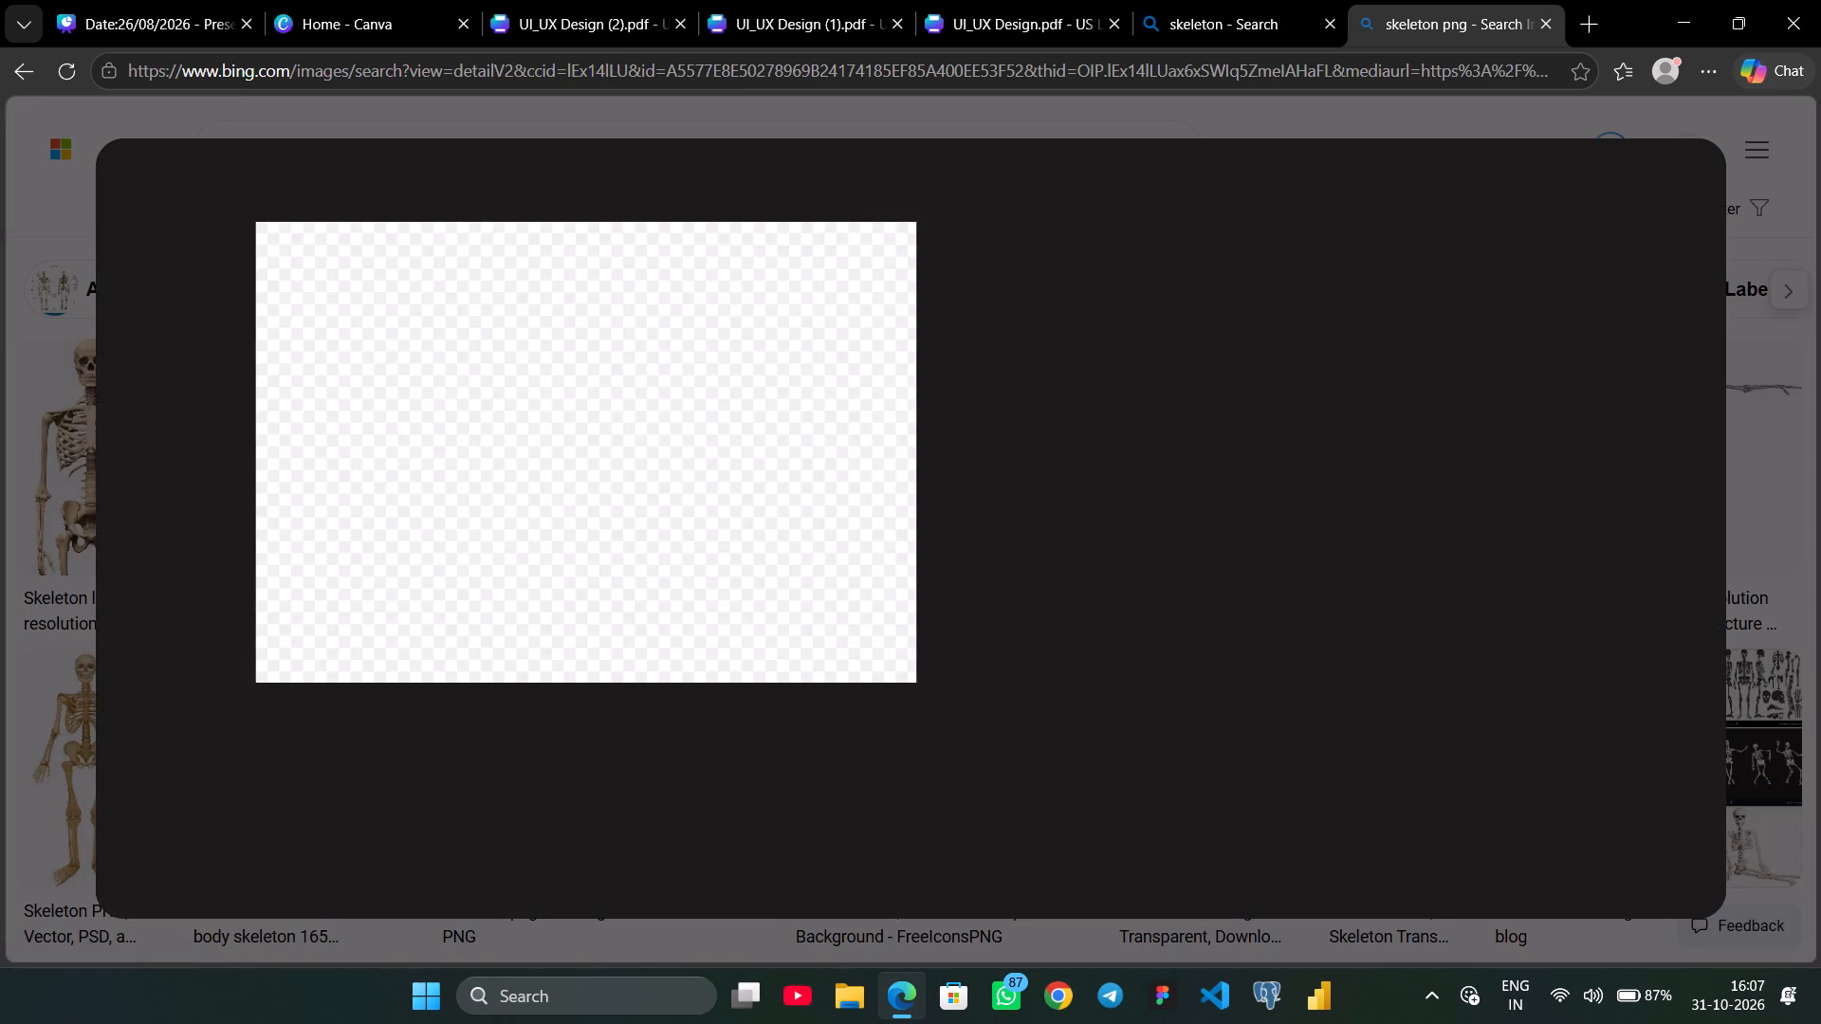
drag(636, 450, 288, 208)
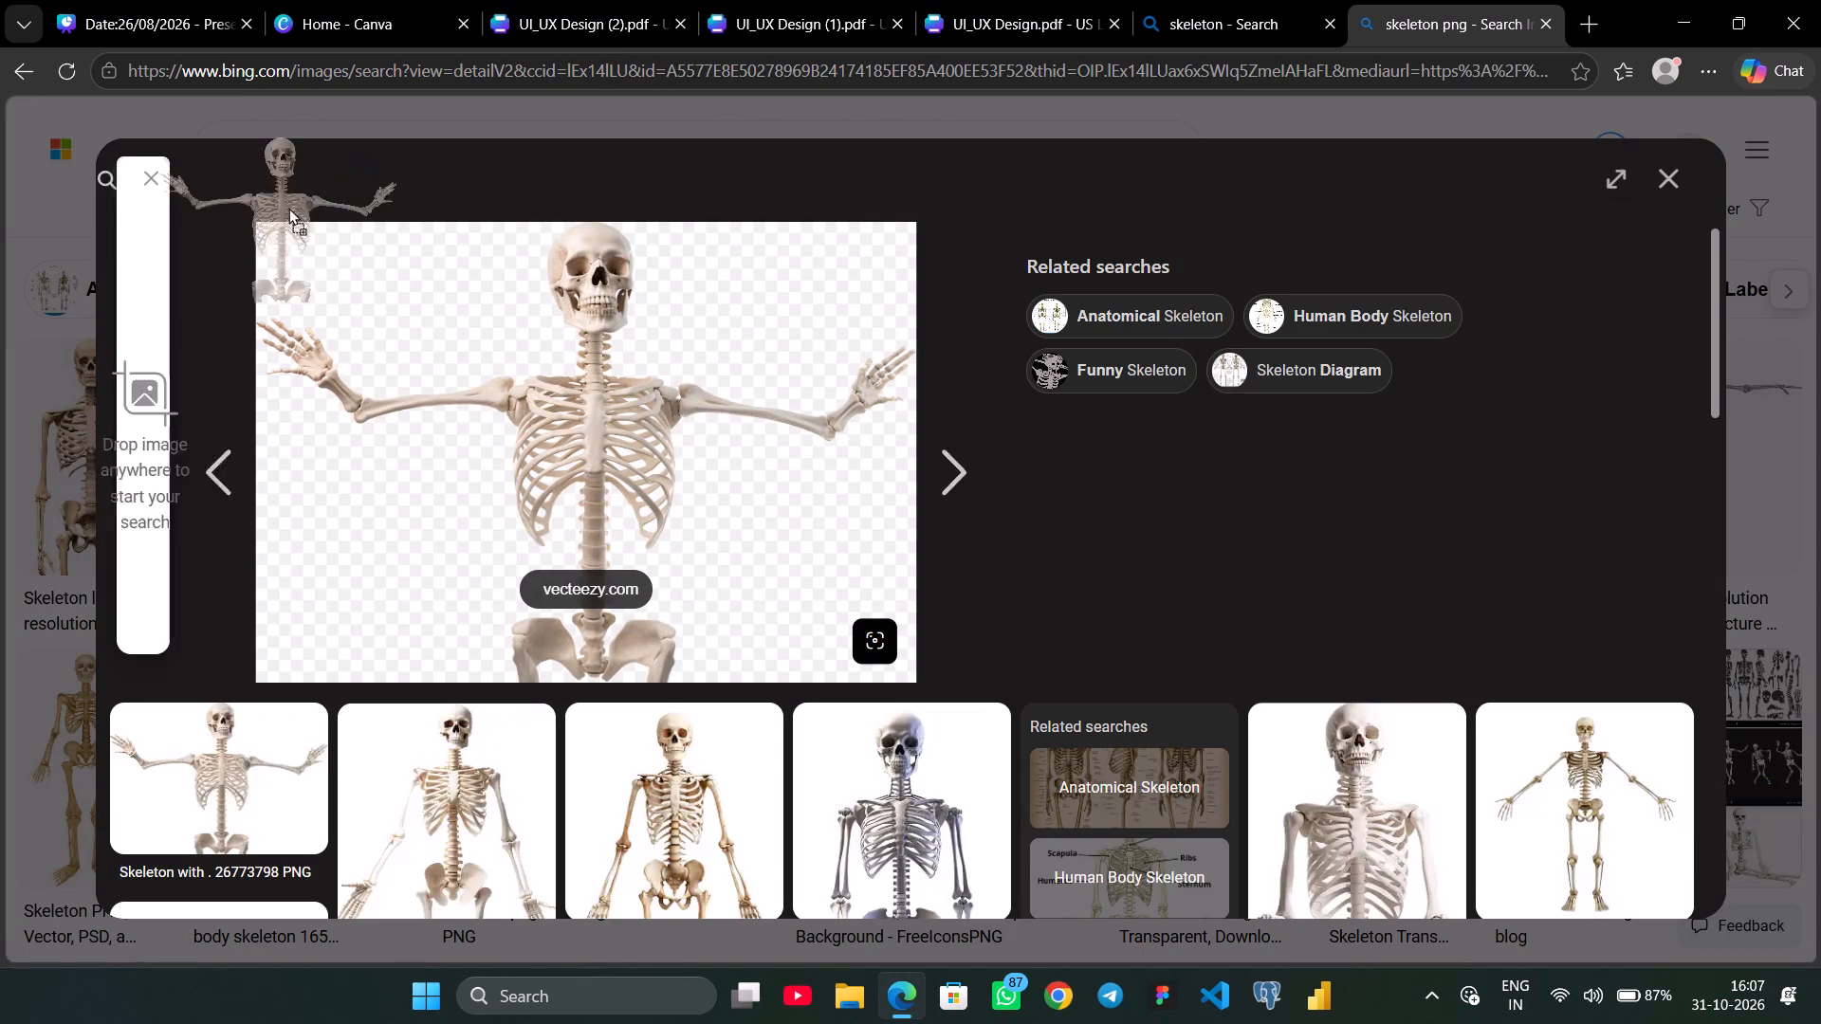
drag(288, 208, 1334, 445)
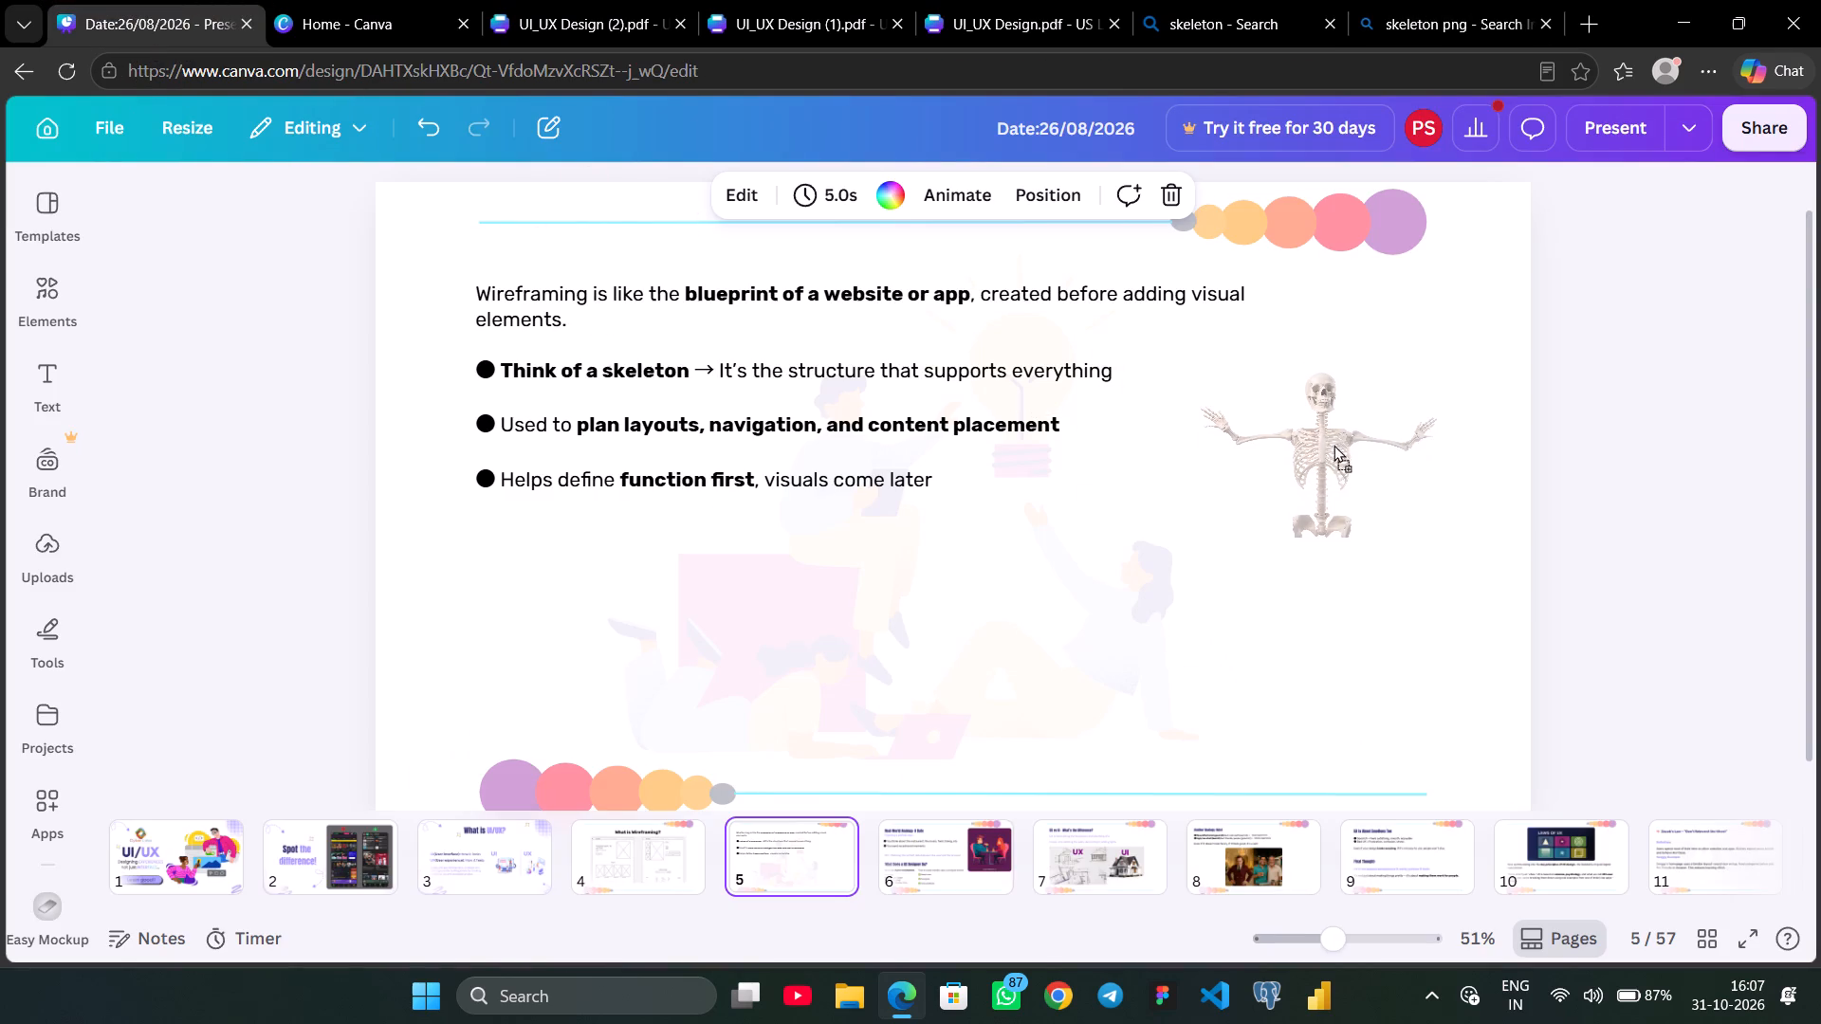
drag(1334, 445, 1299, 416)
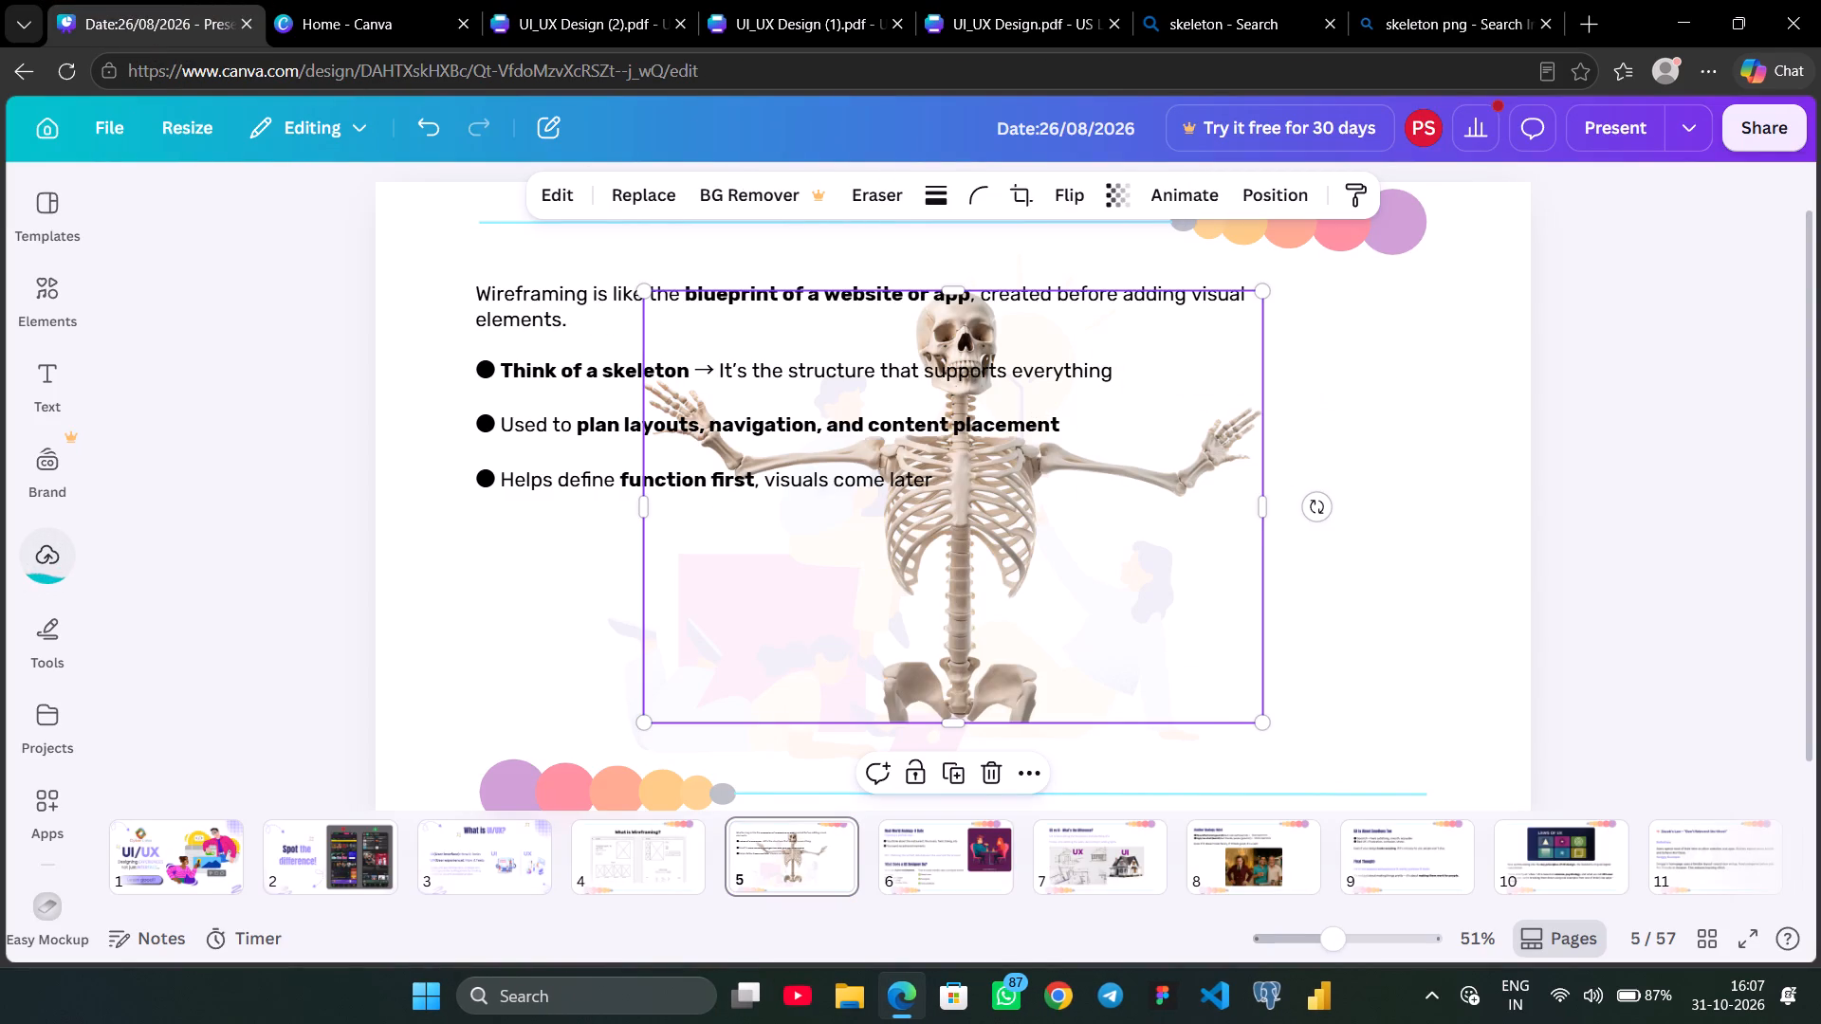
Shrink the skeleton image to less than half its size and place it beside the three bullet lines.
drag(1266, 720, 941, 452)
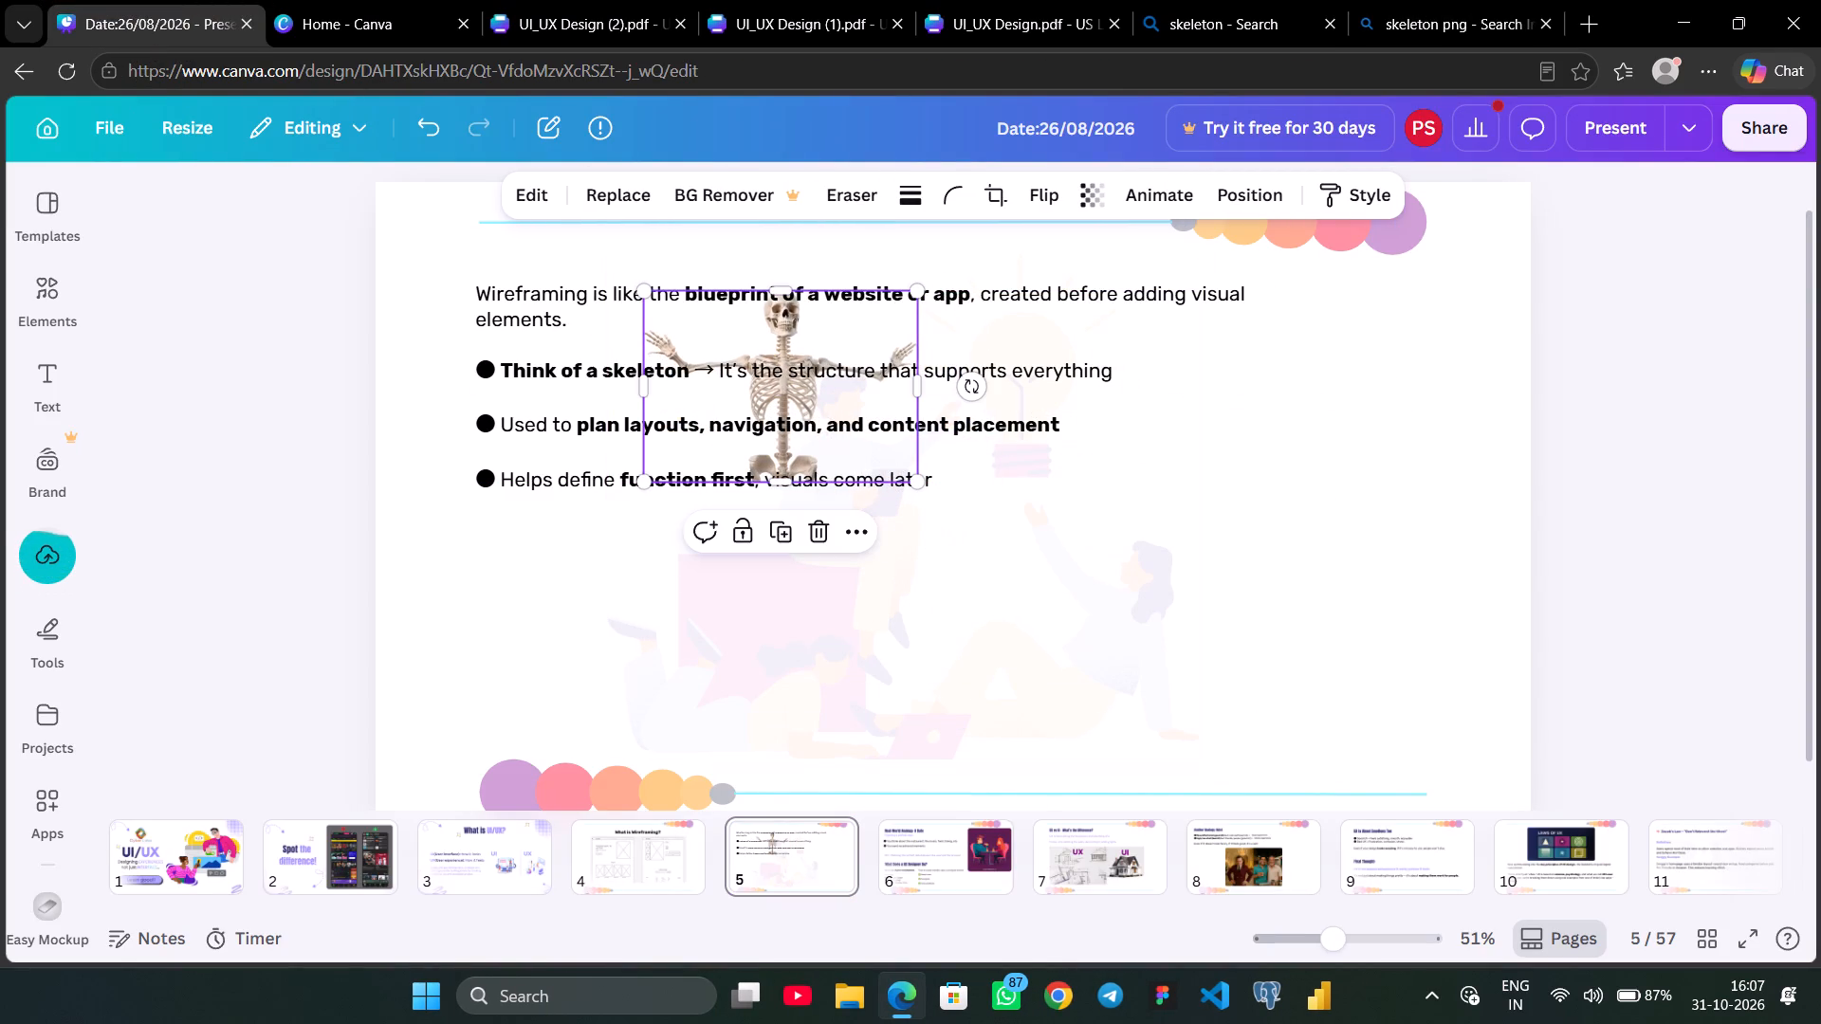
click(825, 373)
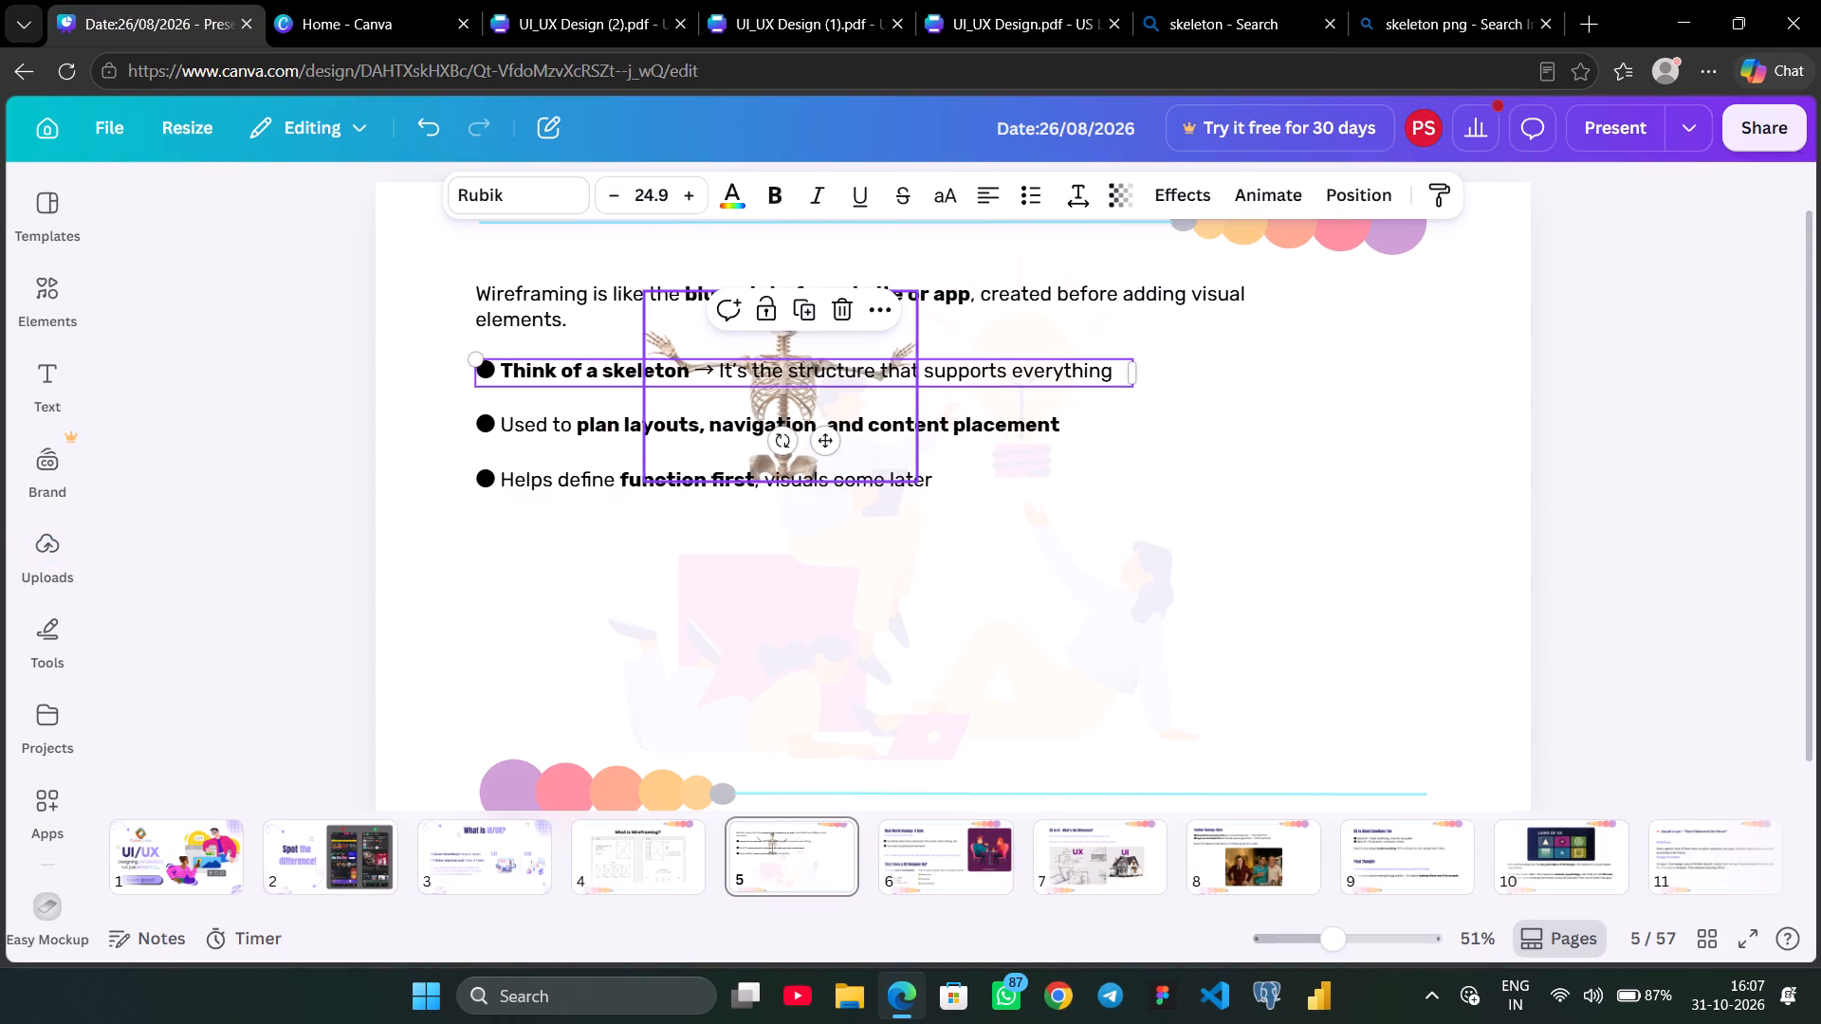
click(833, 405)
drag(839, 399, 1329, 419)
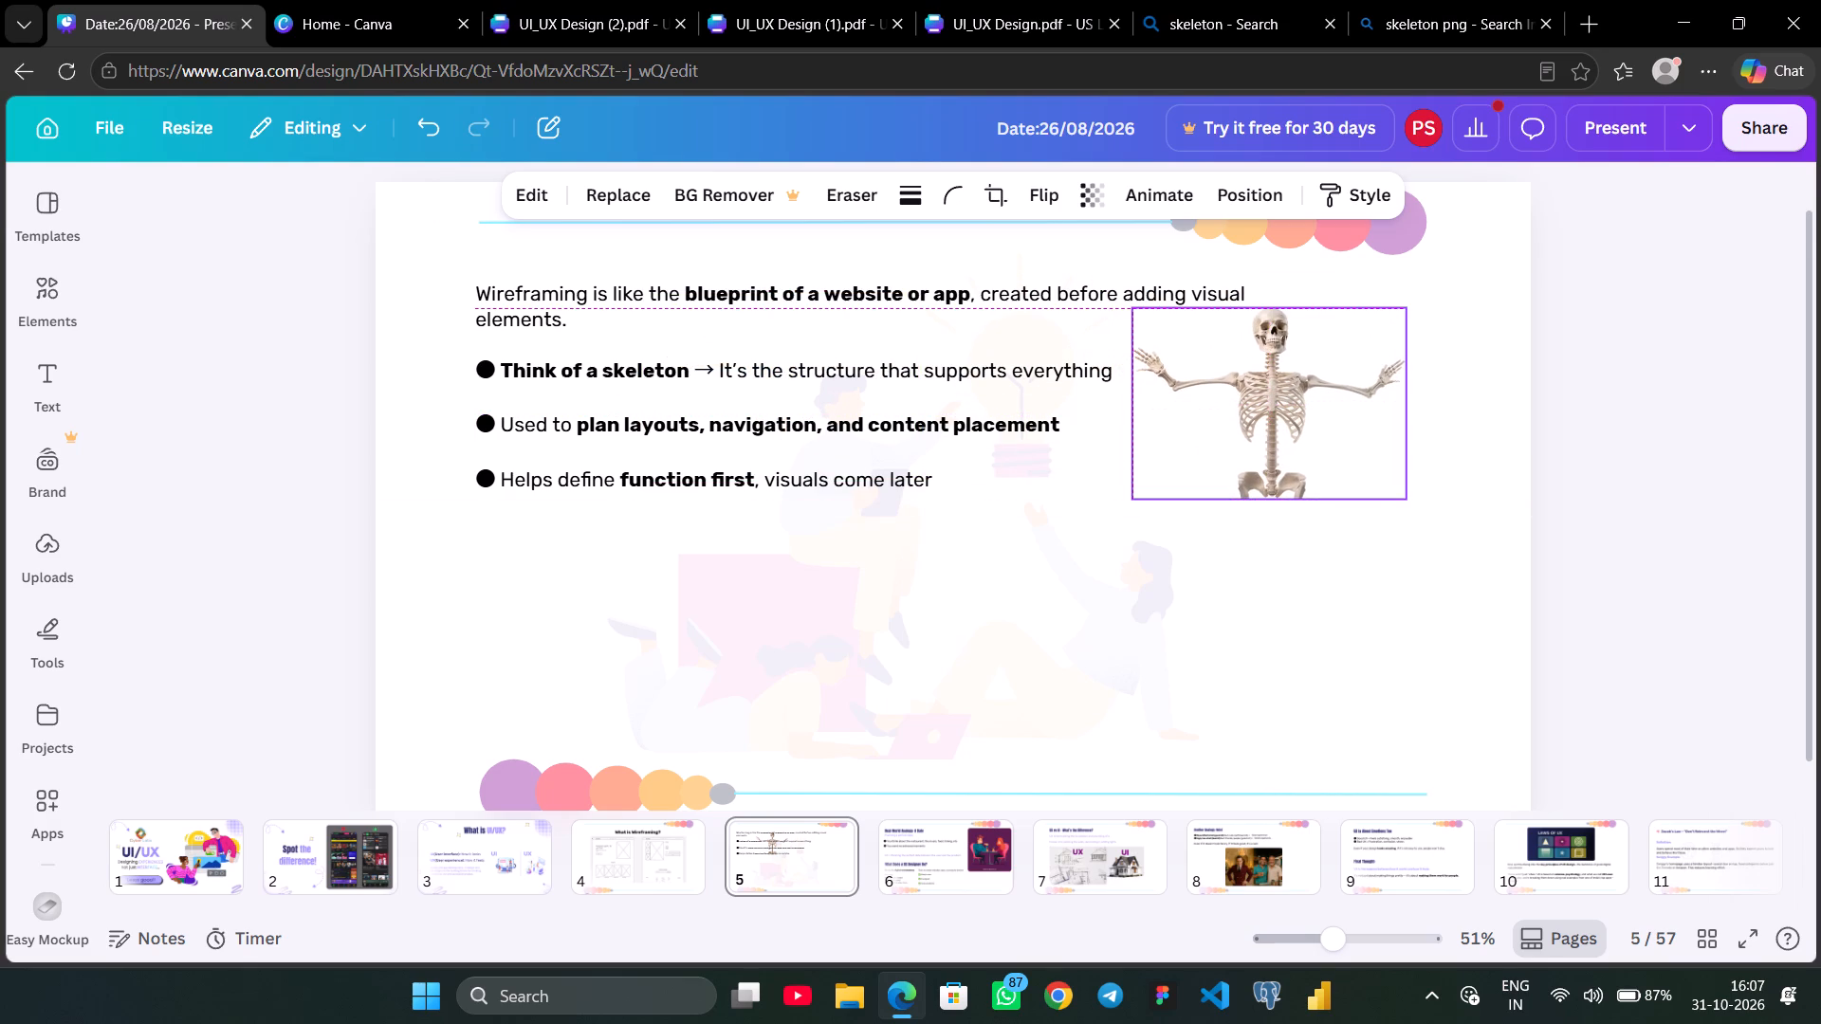
drag(1329, 419, 1327, 425)
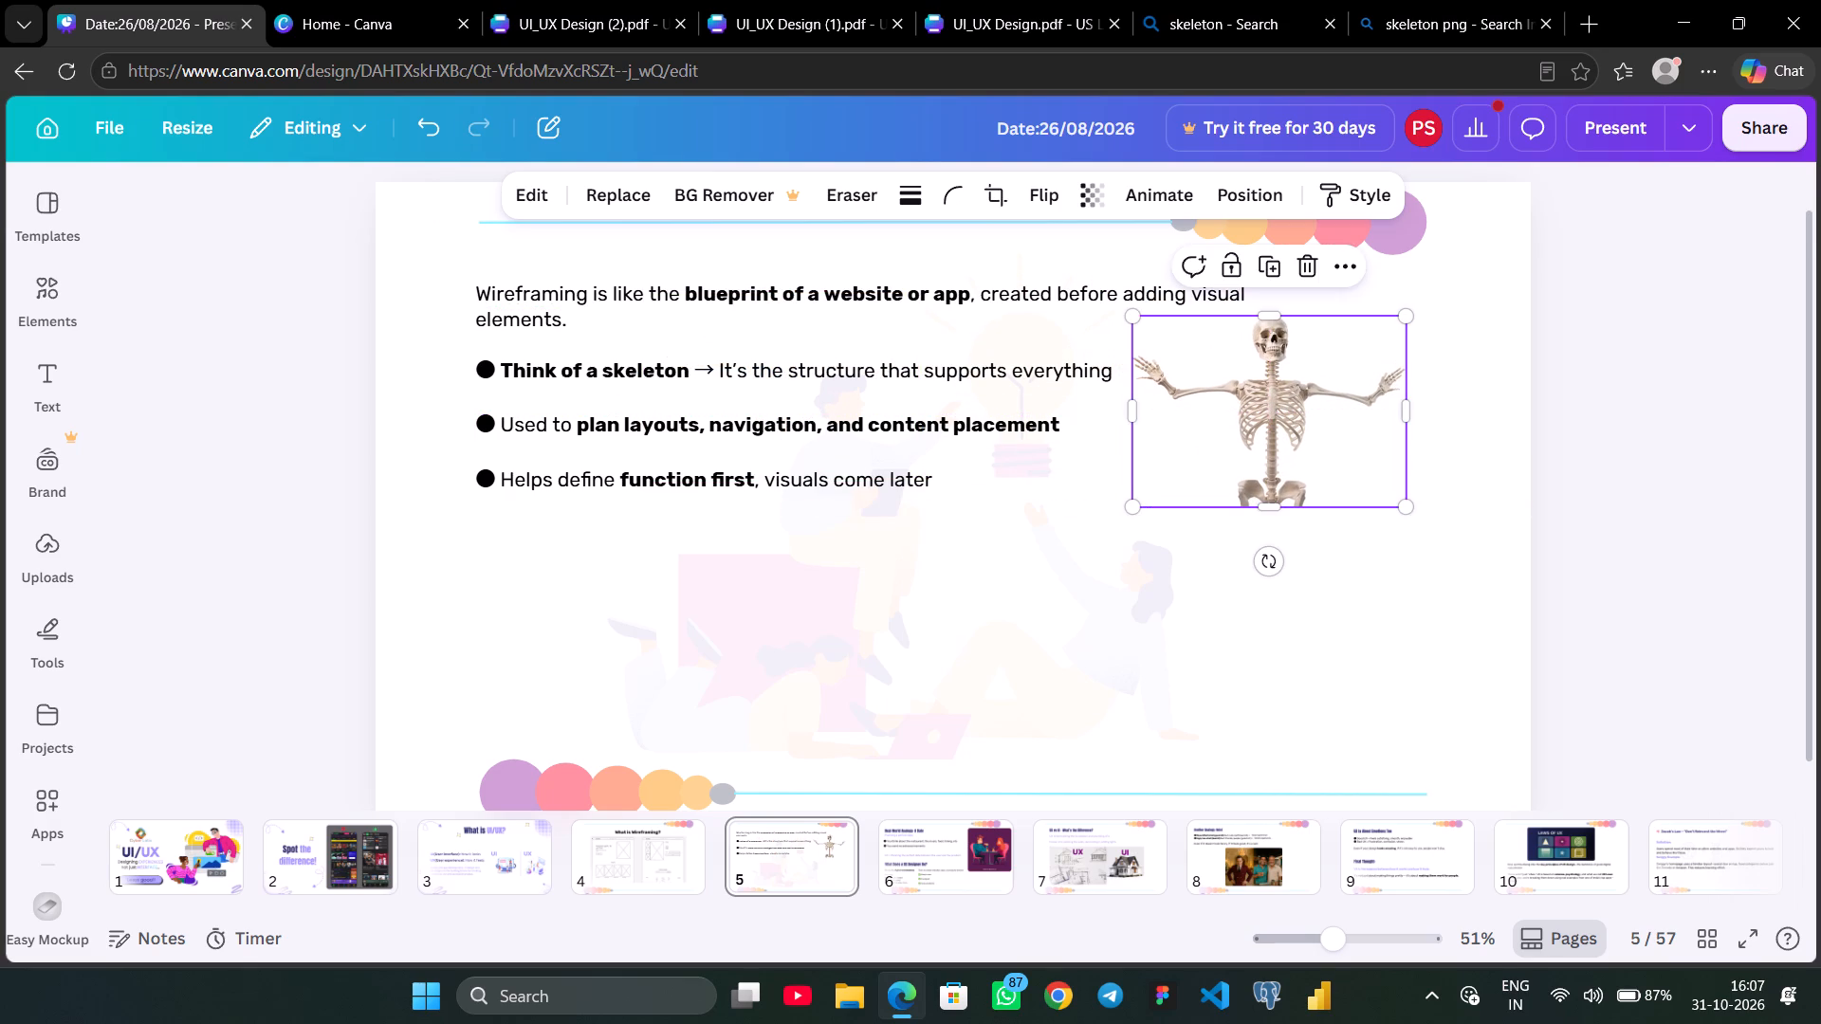
click(1611, 449)
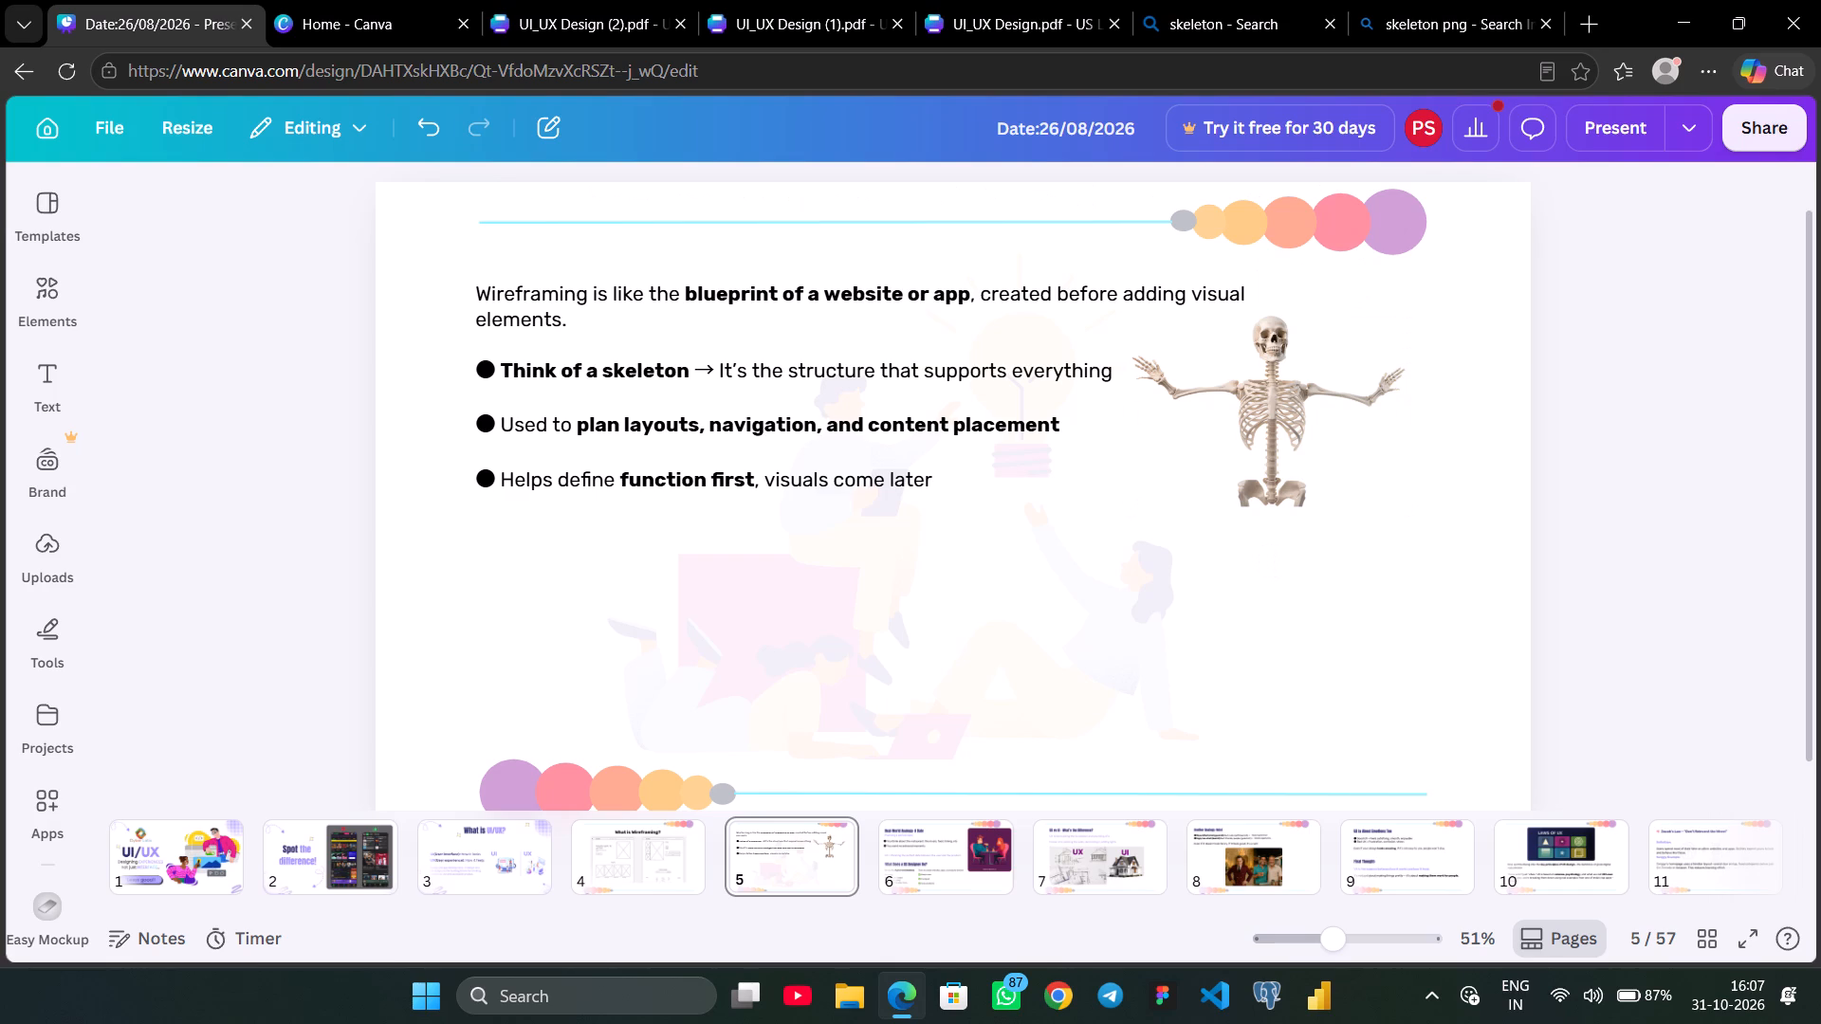
Enlarge the skeleton image slightly from its lower outer corner.
click(1332, 419)
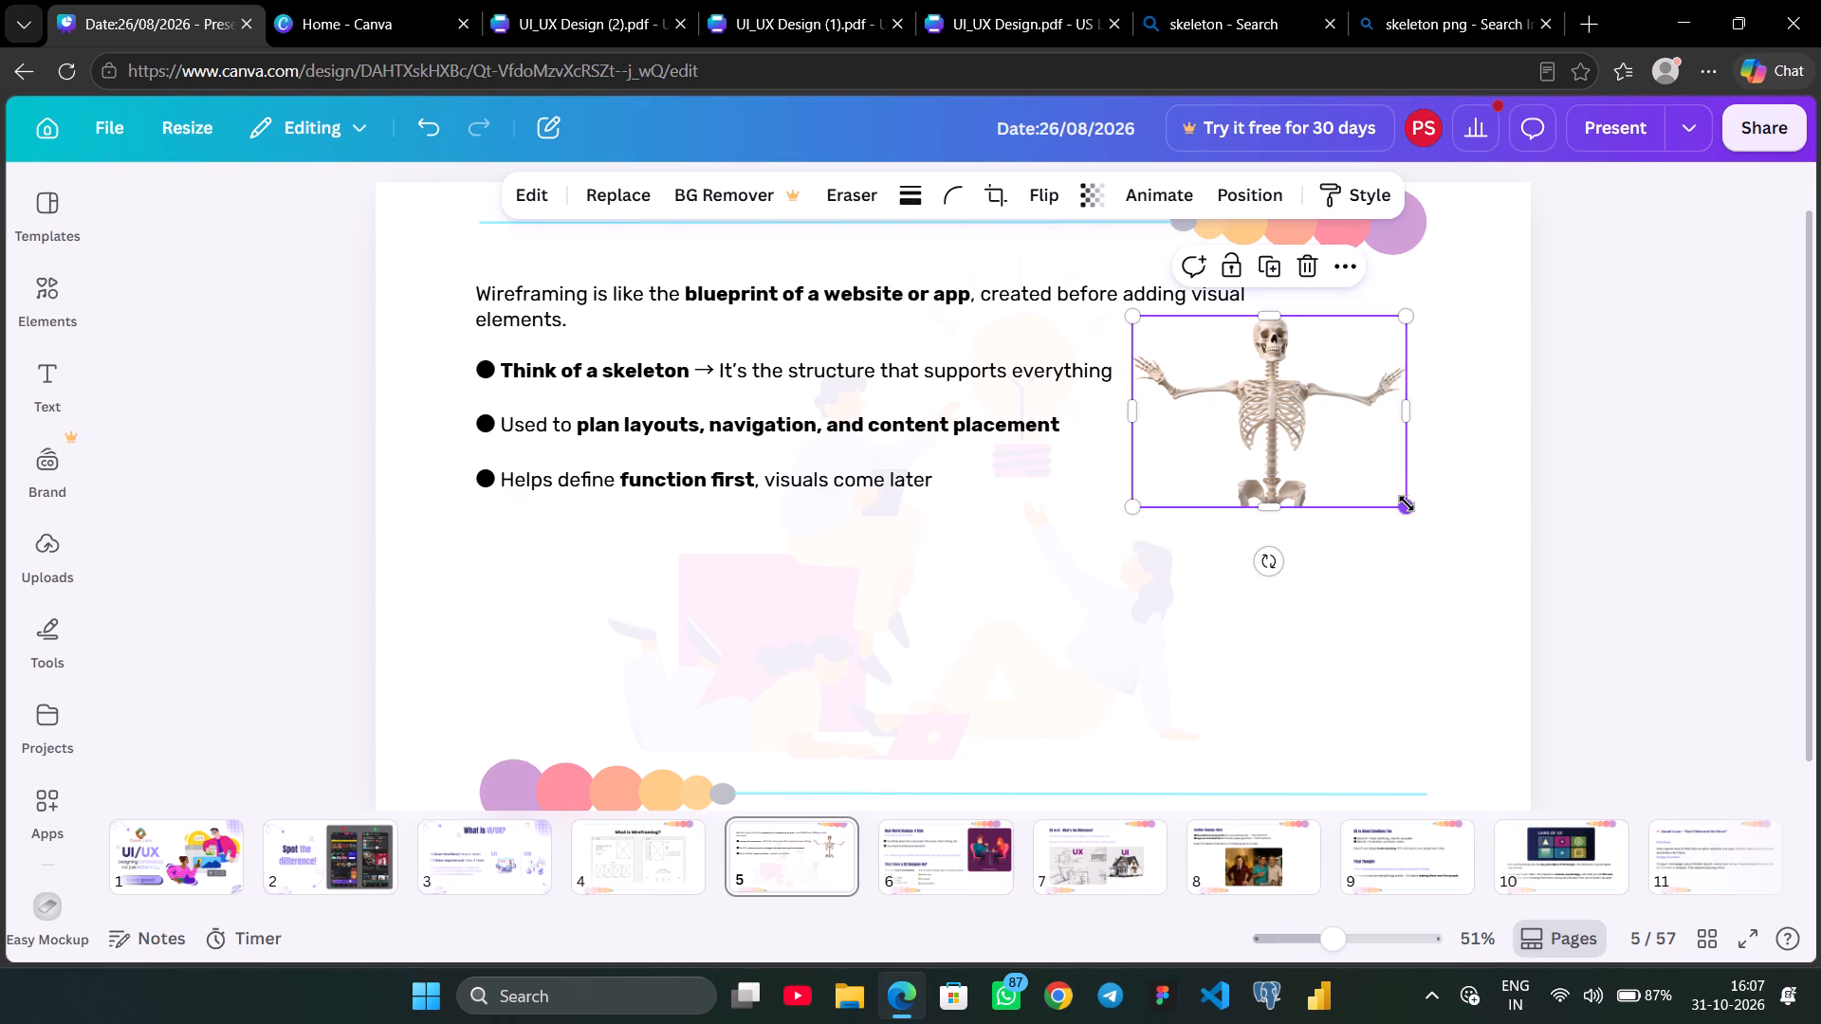
drag(1407, 503, 1437, 514)
click(1631, 514)
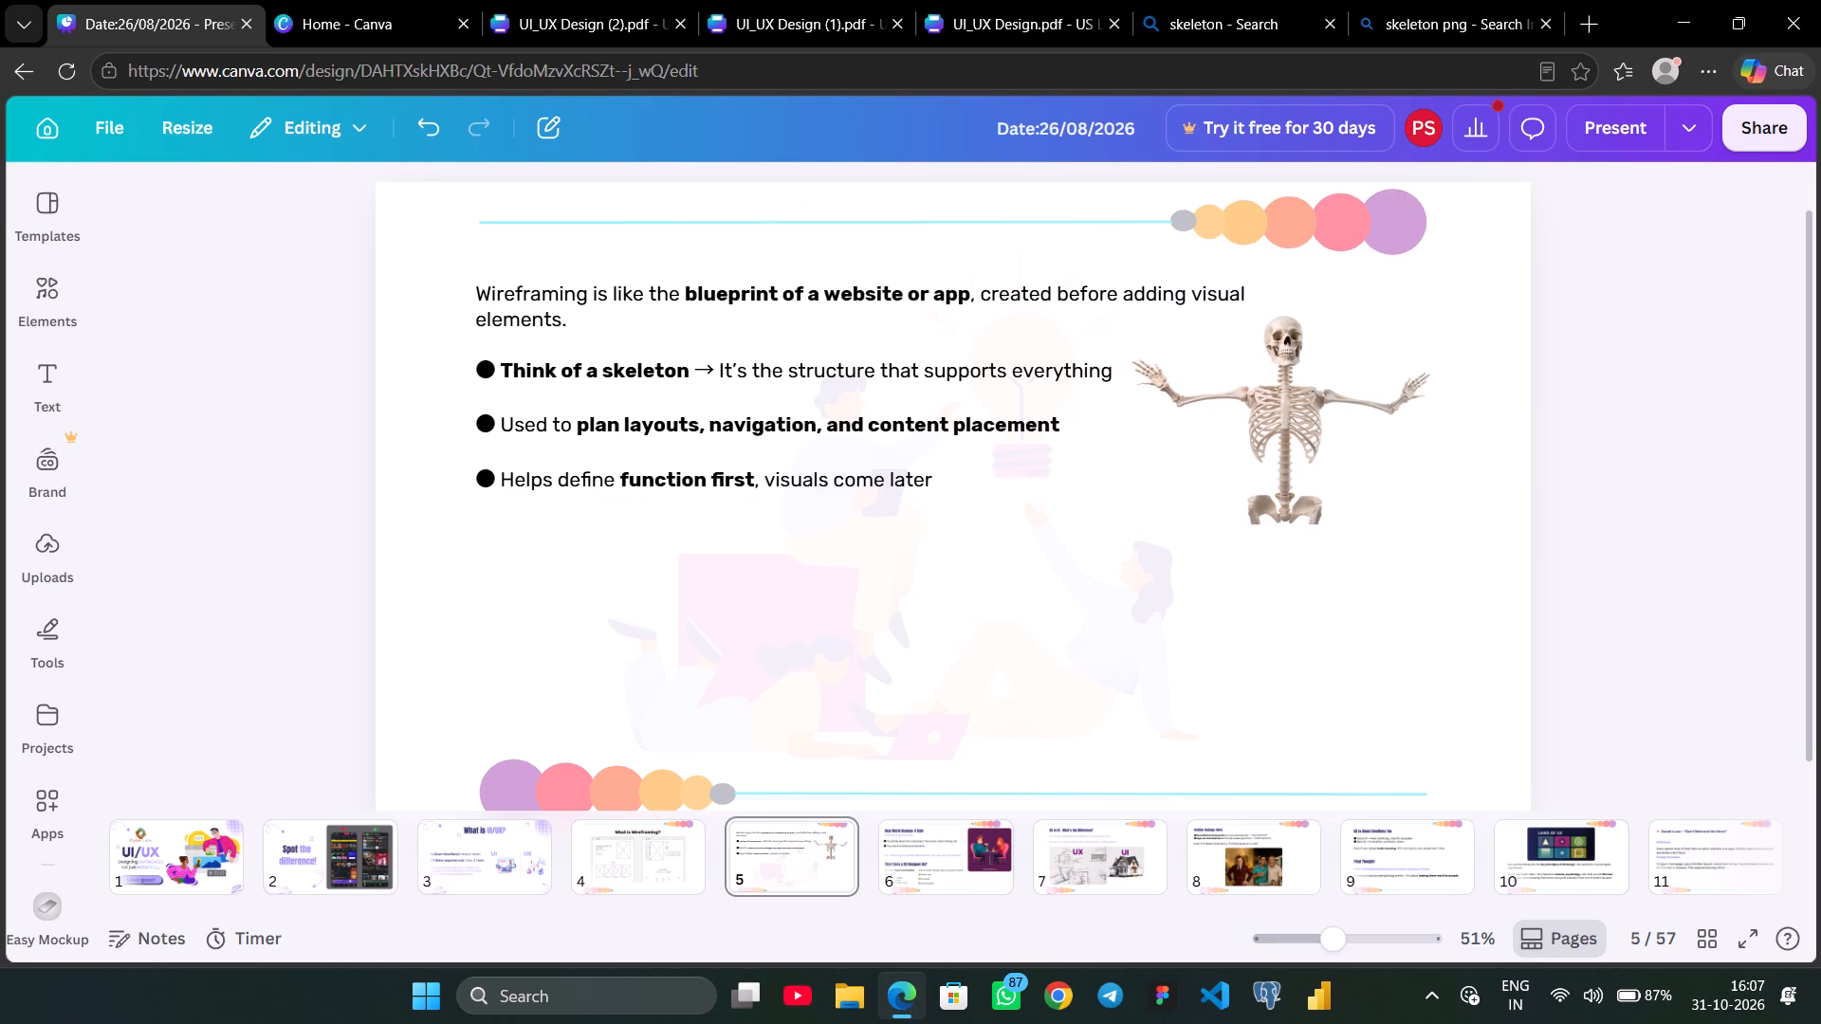
Nudge the skeleton image slightly down and to the right, clear of the wireframing text on page 5.
scroll(1631, 514, up, 1)
click(1338, 409)
key(Left)
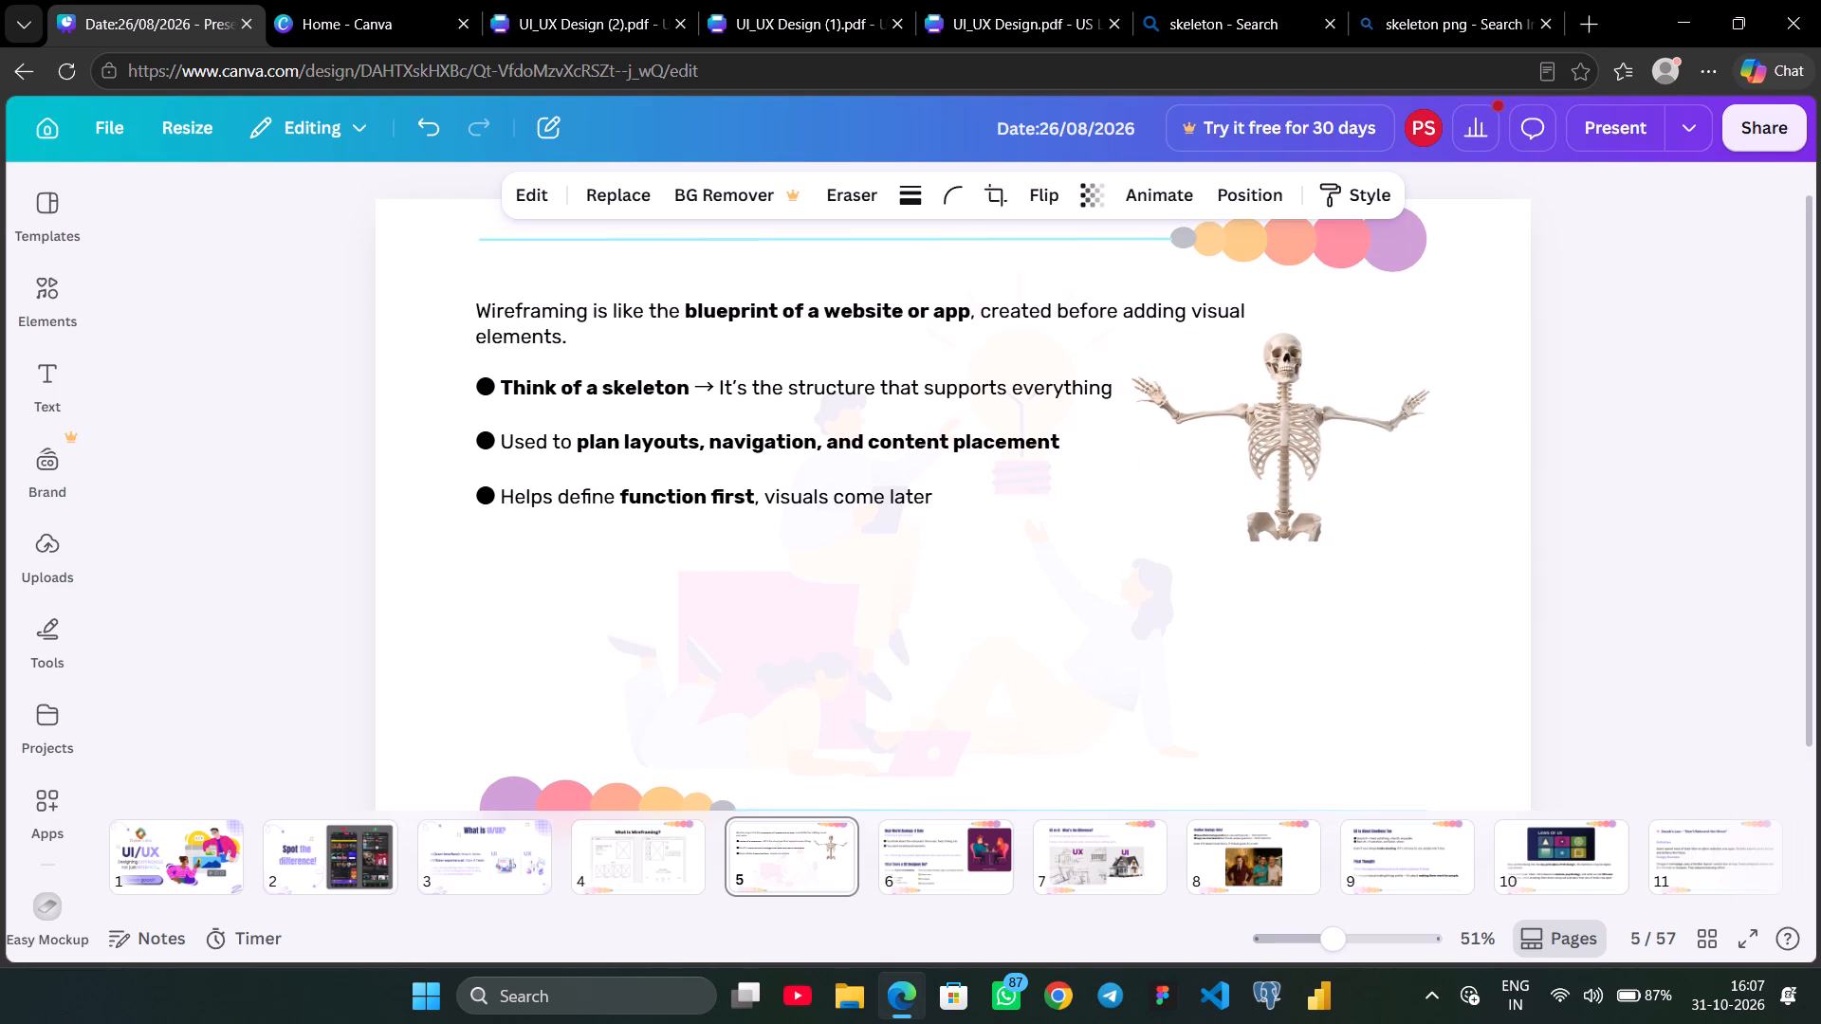
key(Down)
key(Down)
key(Down)
key(Down)
key(Down)
key(Down)
key(Down)
key(Down)
key(Down)
key(Down)
key(Down)
key(Down)
key(Down)
key(Down)
key(Down)
key(Down)
key(Down)
key(Down)
key(Down)
key(Down)
key(Right)
key(Right)
key(Right)
key(Right)
key(Right)
key(Right)
key(Right)
key(Right)
key(Right)
key(Right)
key(Right)
key(Right)
key(Right)
key(Right)
key(Right)
key(Right)
key(Right)
key(Right)
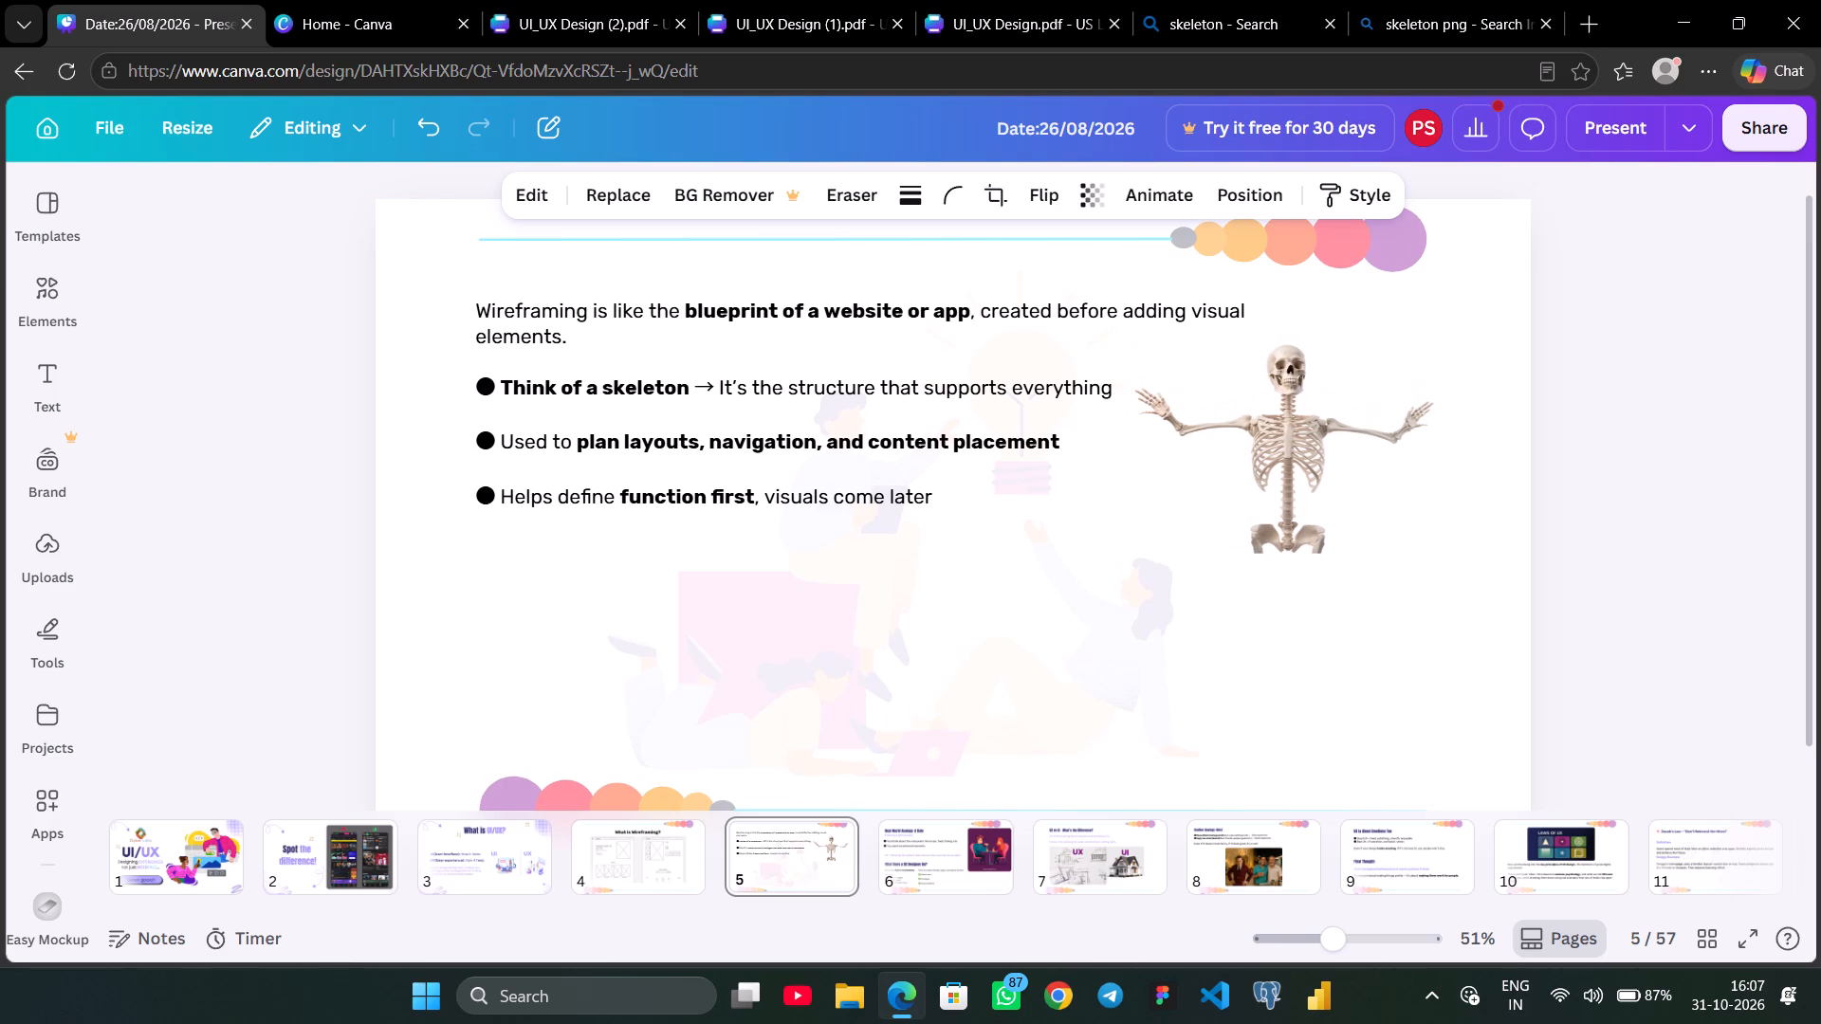
click(1623, 527)
scroll(1623, 527, up, 1)
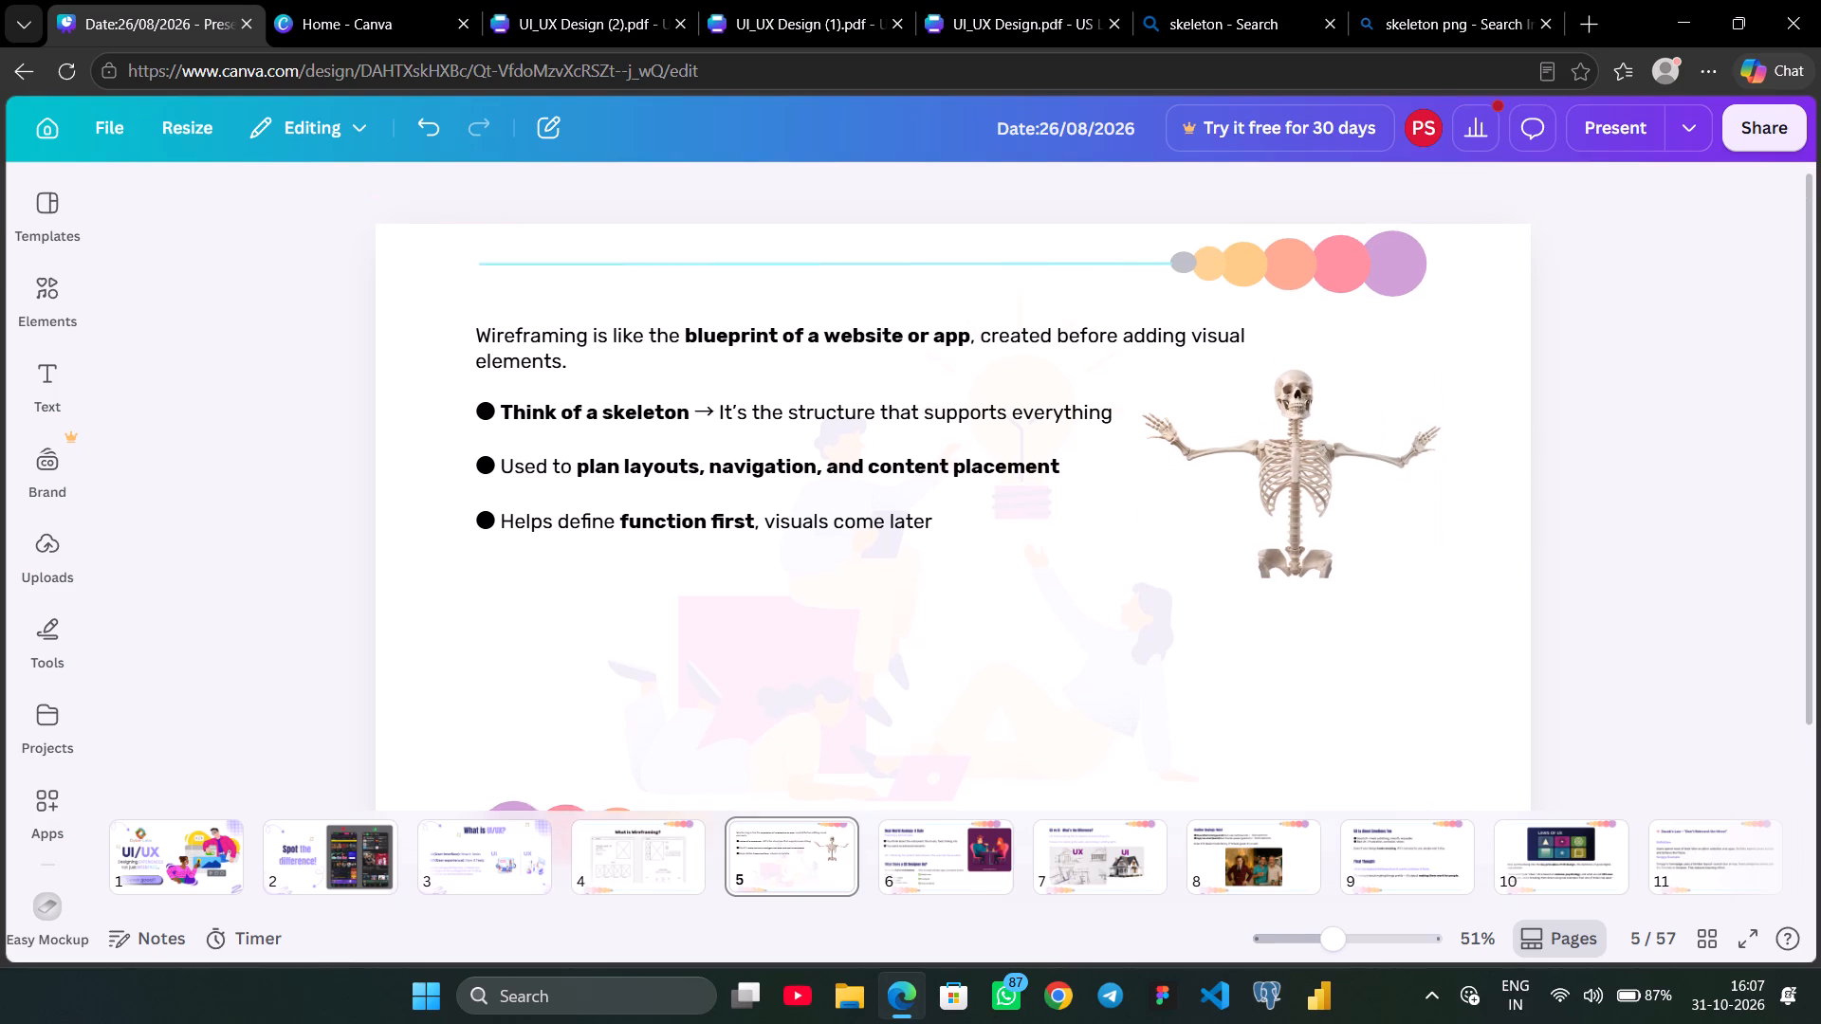
scroll(1623, 527, up, 1)
scroll(1623, 527, down, 1)
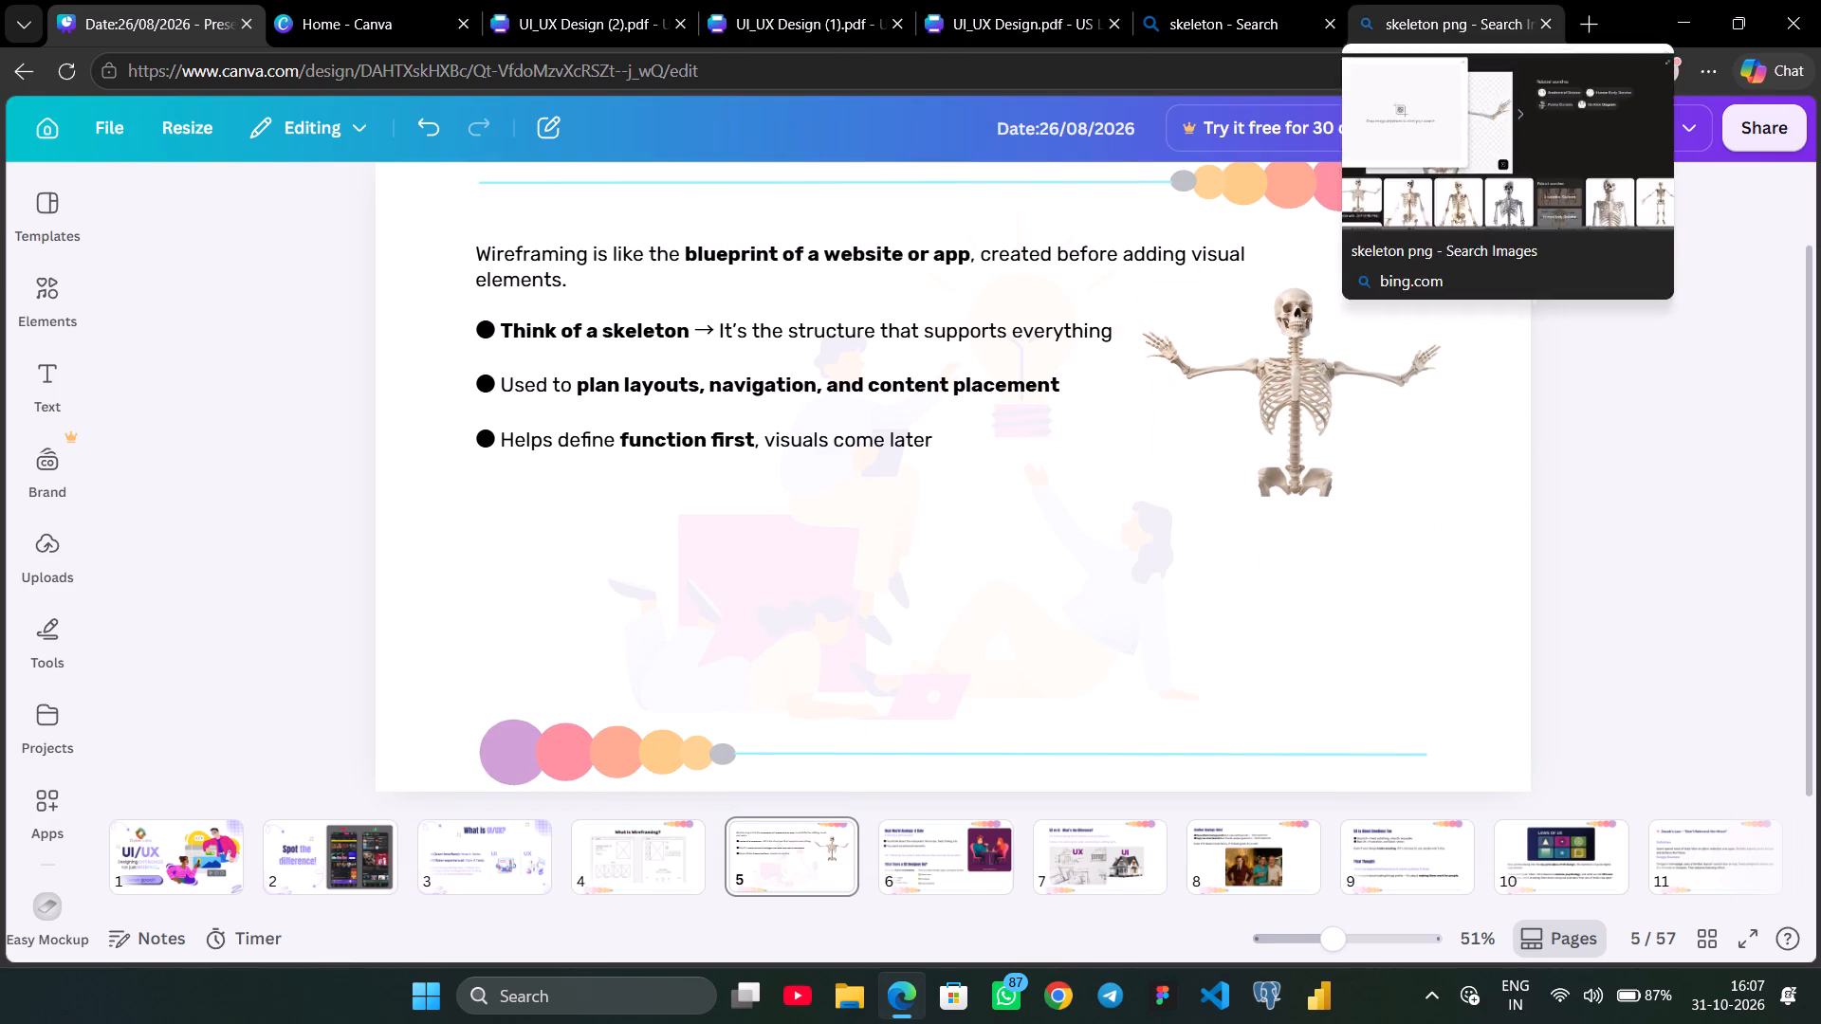
Close both skeleton search tabs.
click(1333, 27)
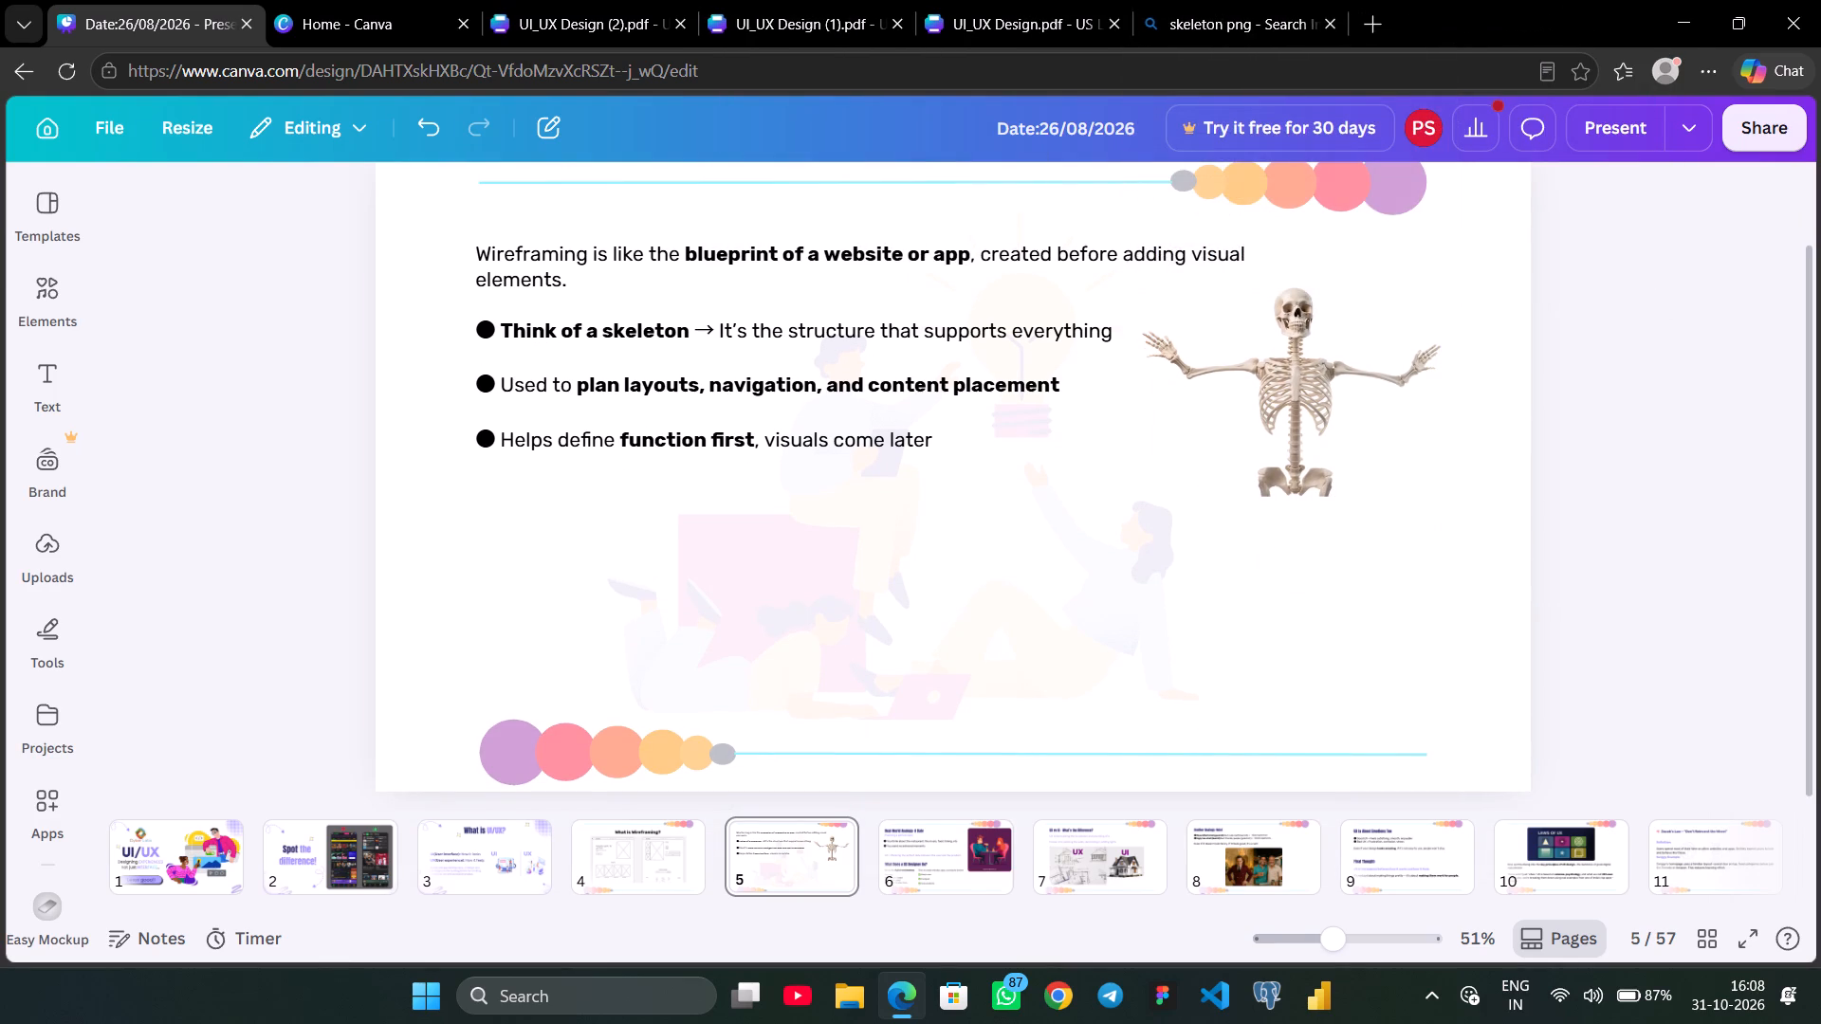
click(1333, 21)
Examine the wireframing lecture in UI_UX Design (2).pdf, from why wireframing is important through how to create a wireframe.
click(1186, 13)
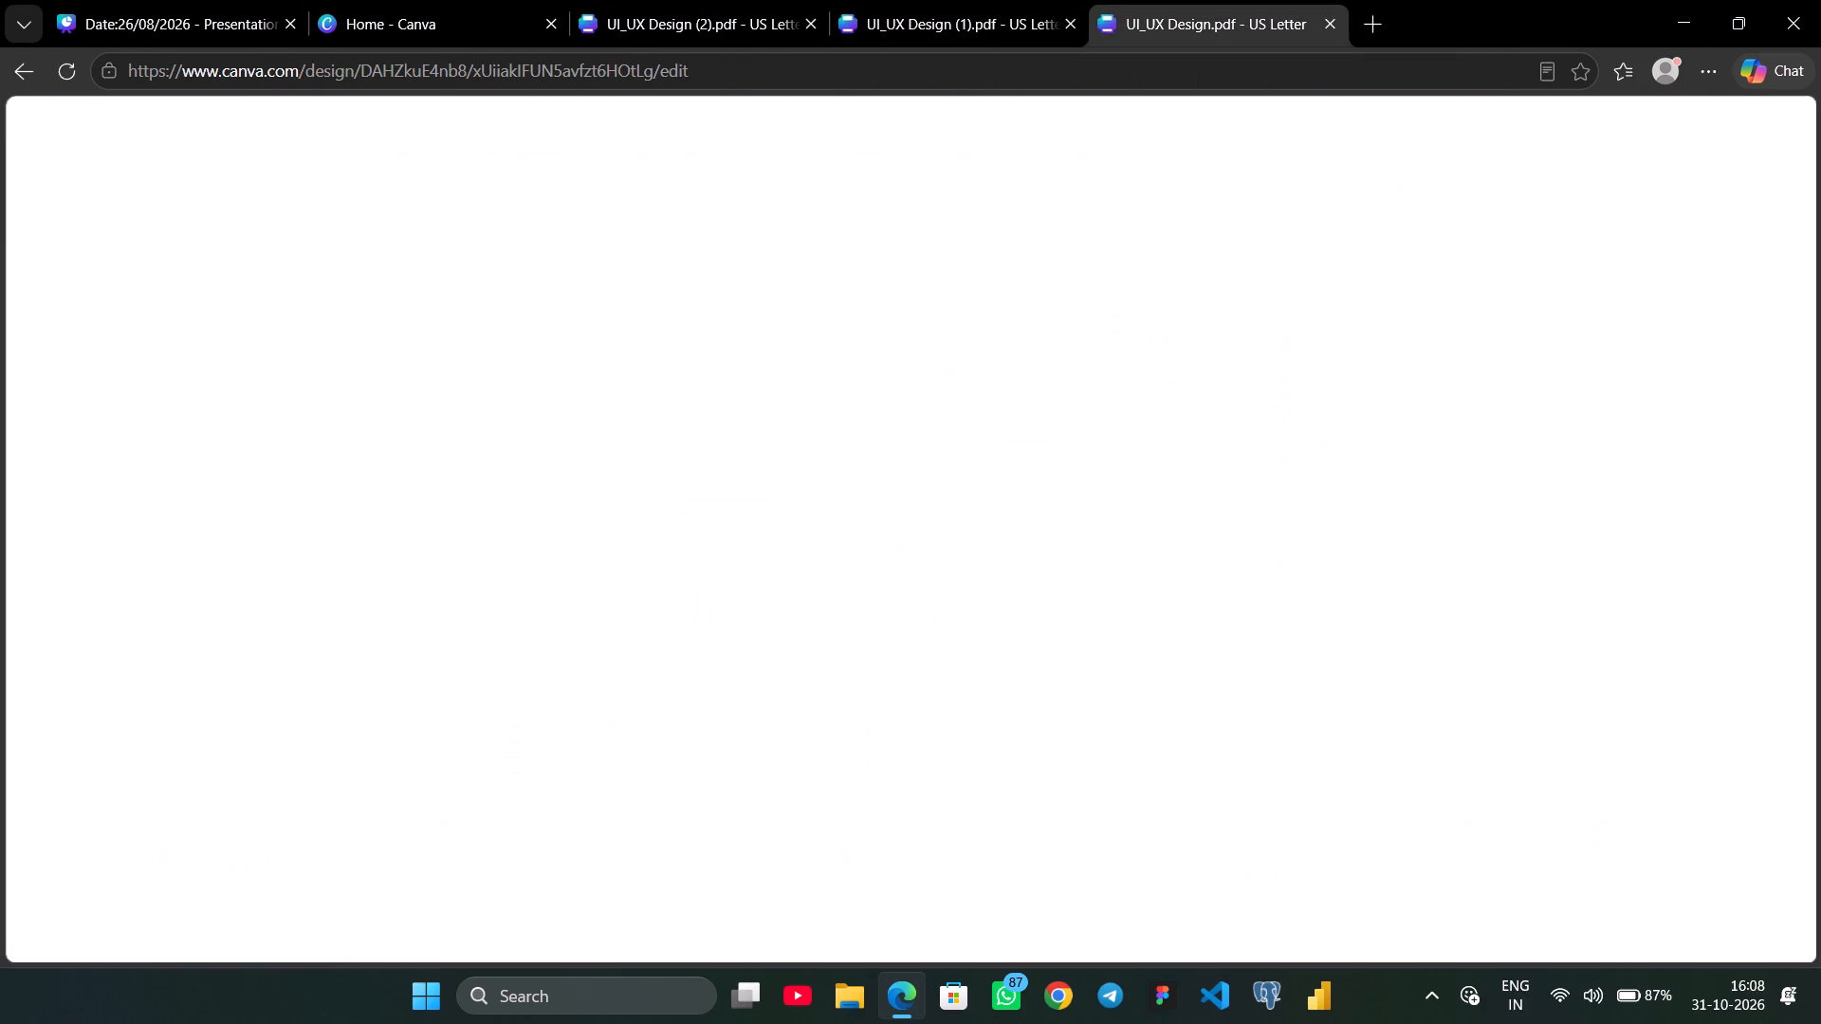
click(900, 26)
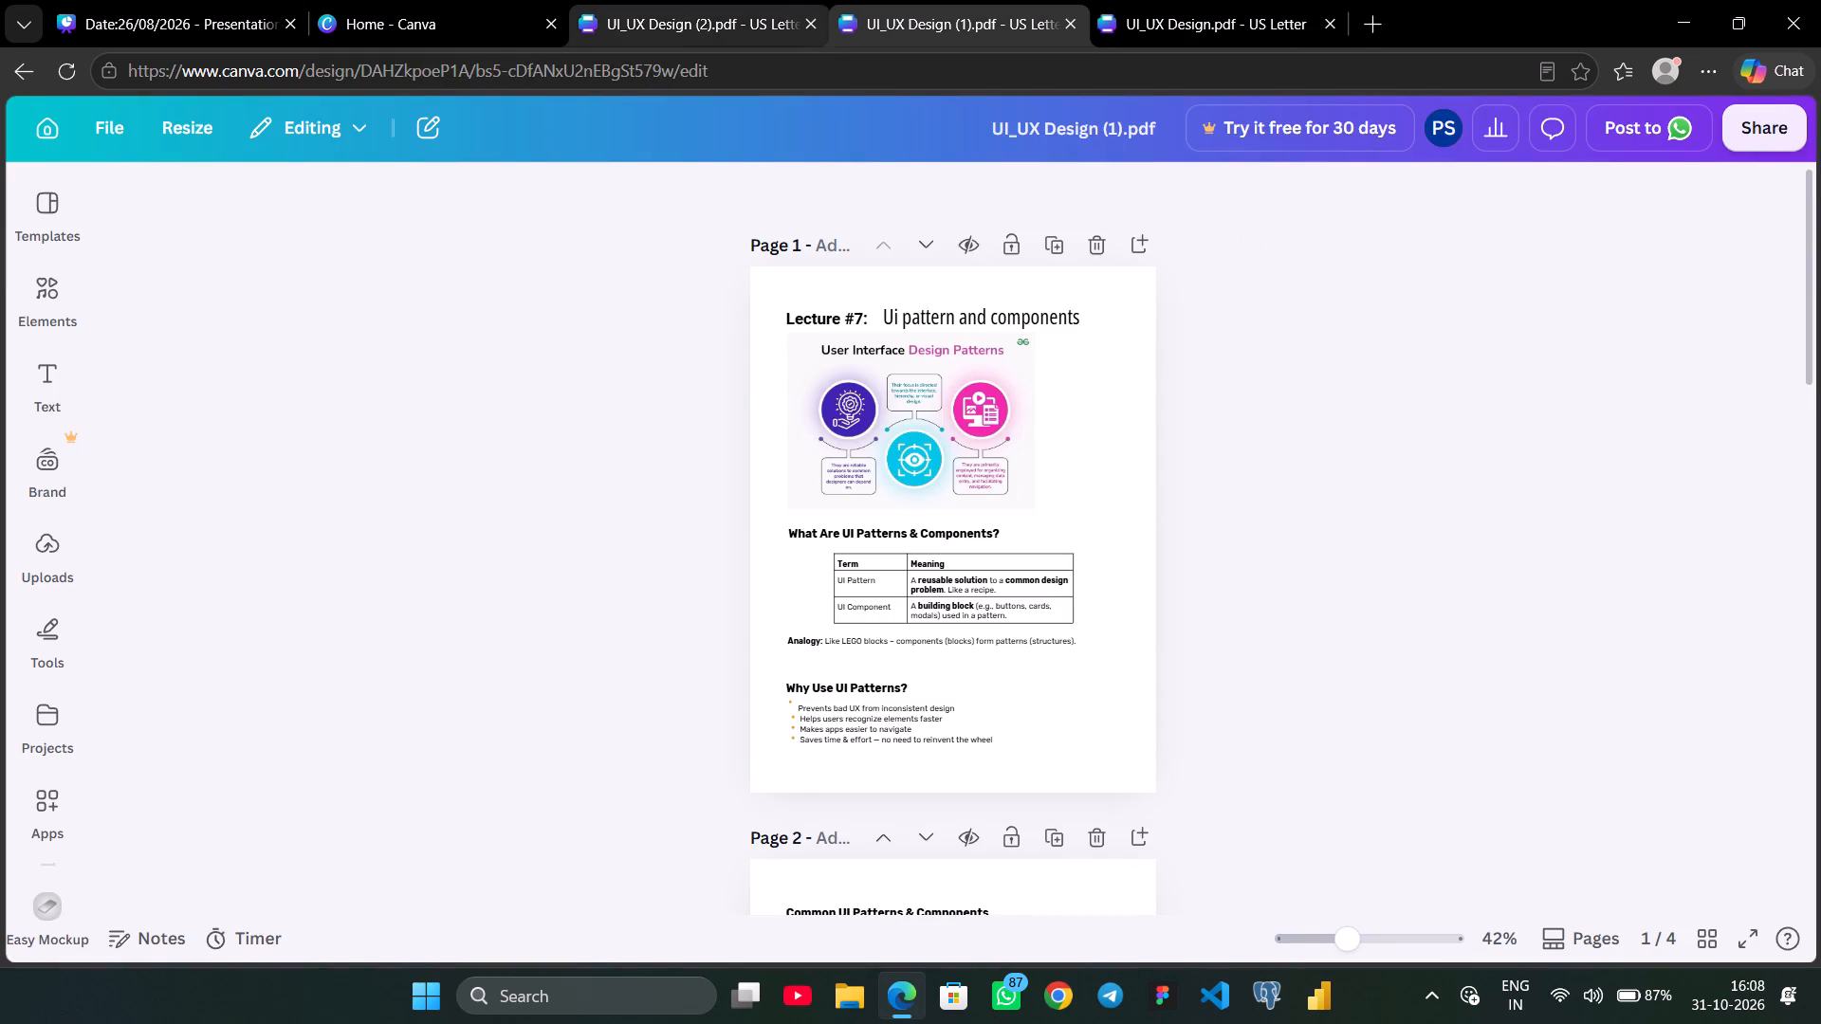
click(742, 25)
click(1563, 655)
scroll(1563, 655, down, 2)
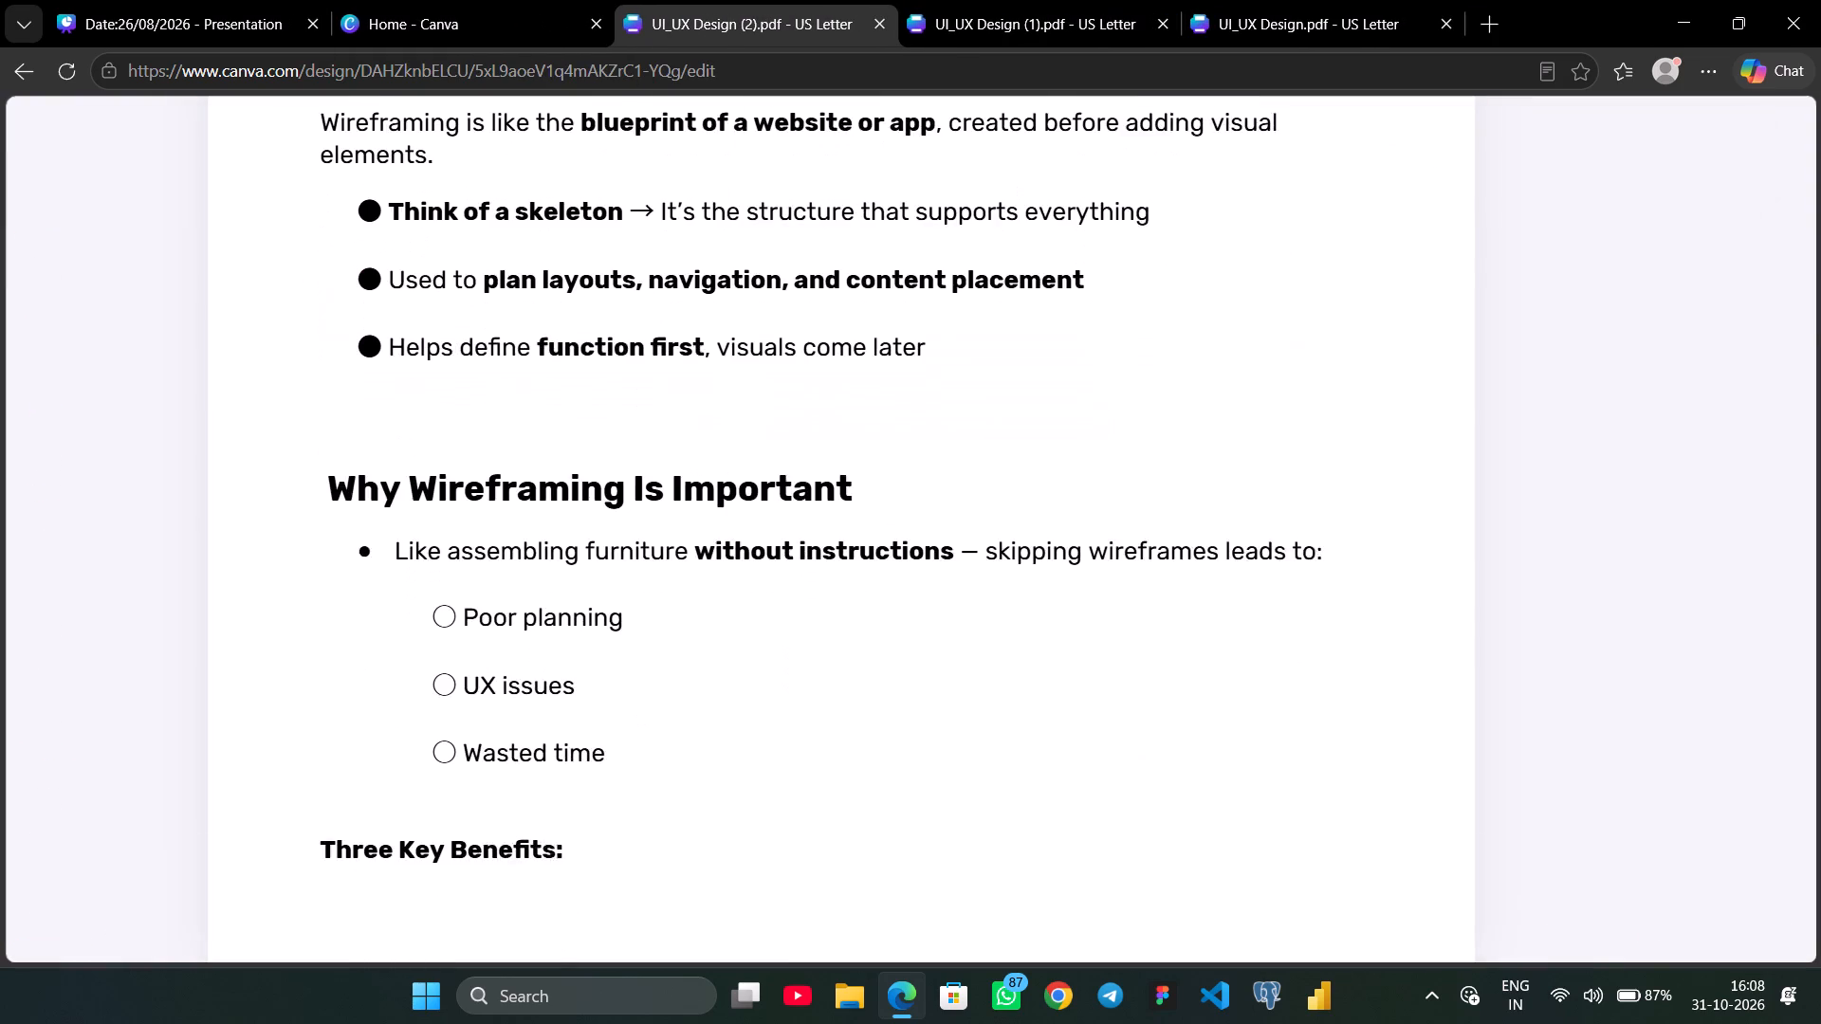
scroll(1563, 655, down, 1)
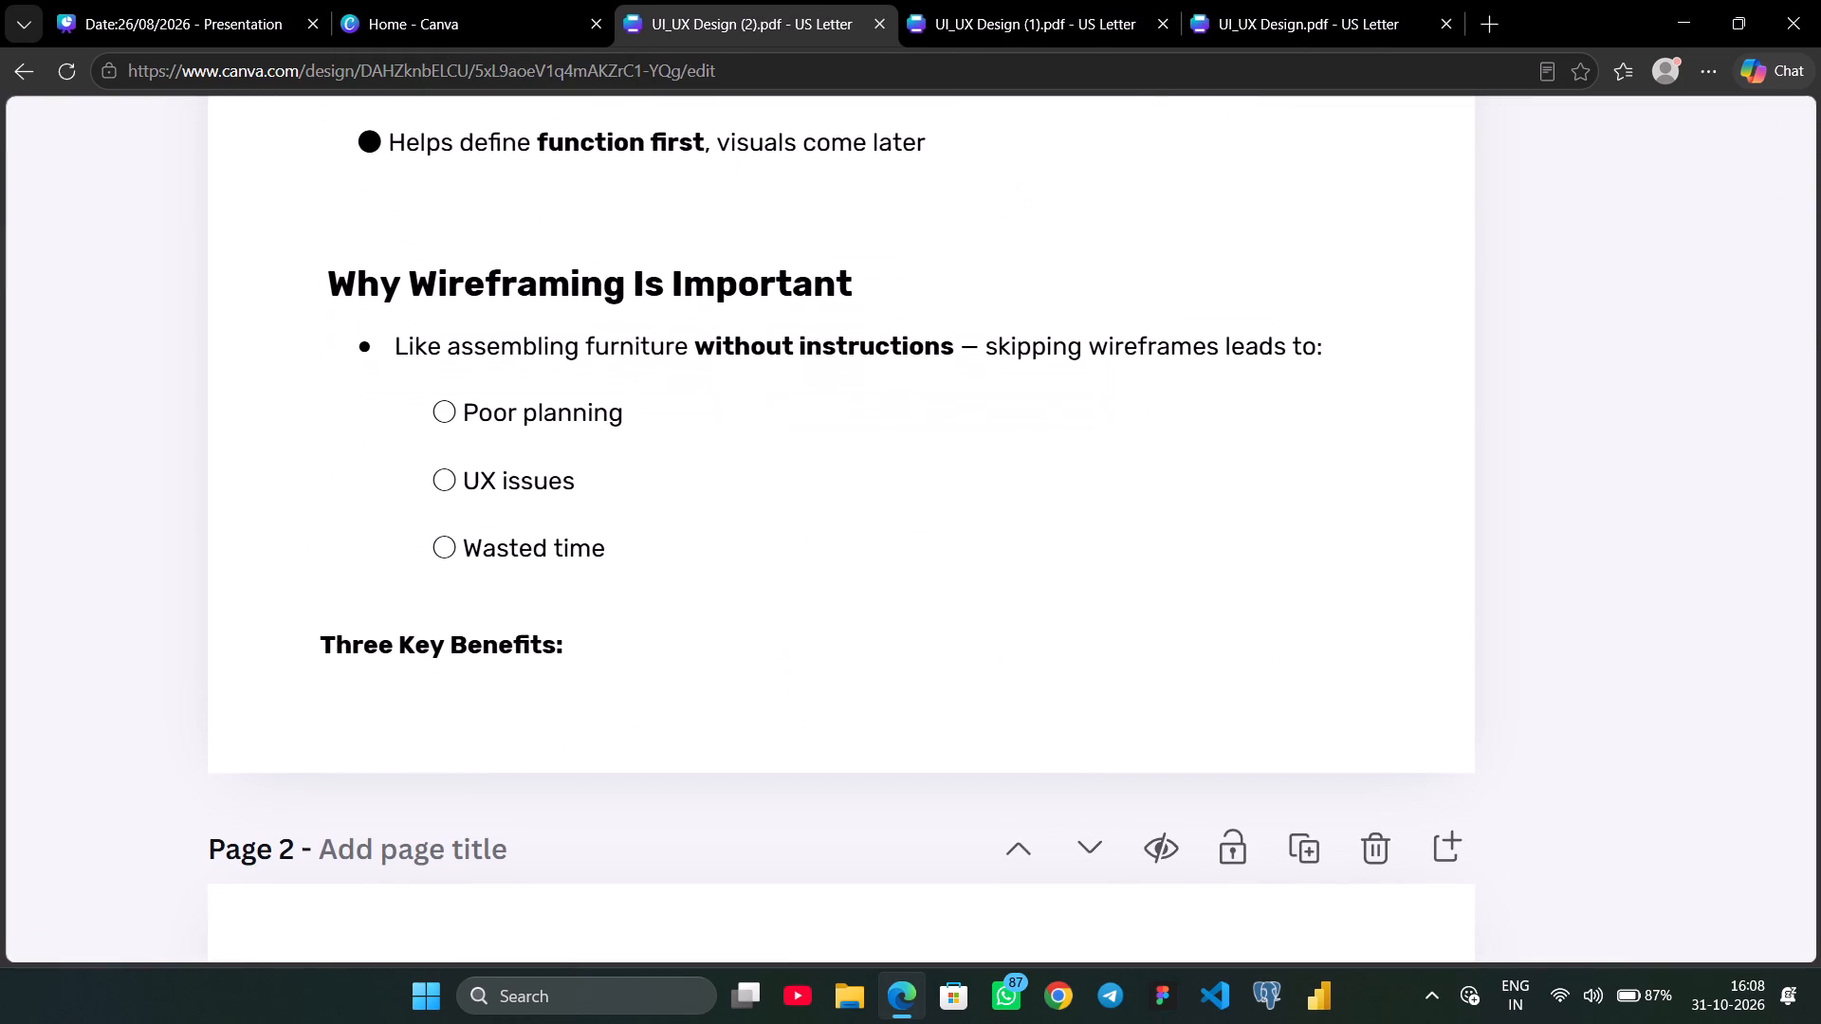
scroll(1563, 655, down, 2)
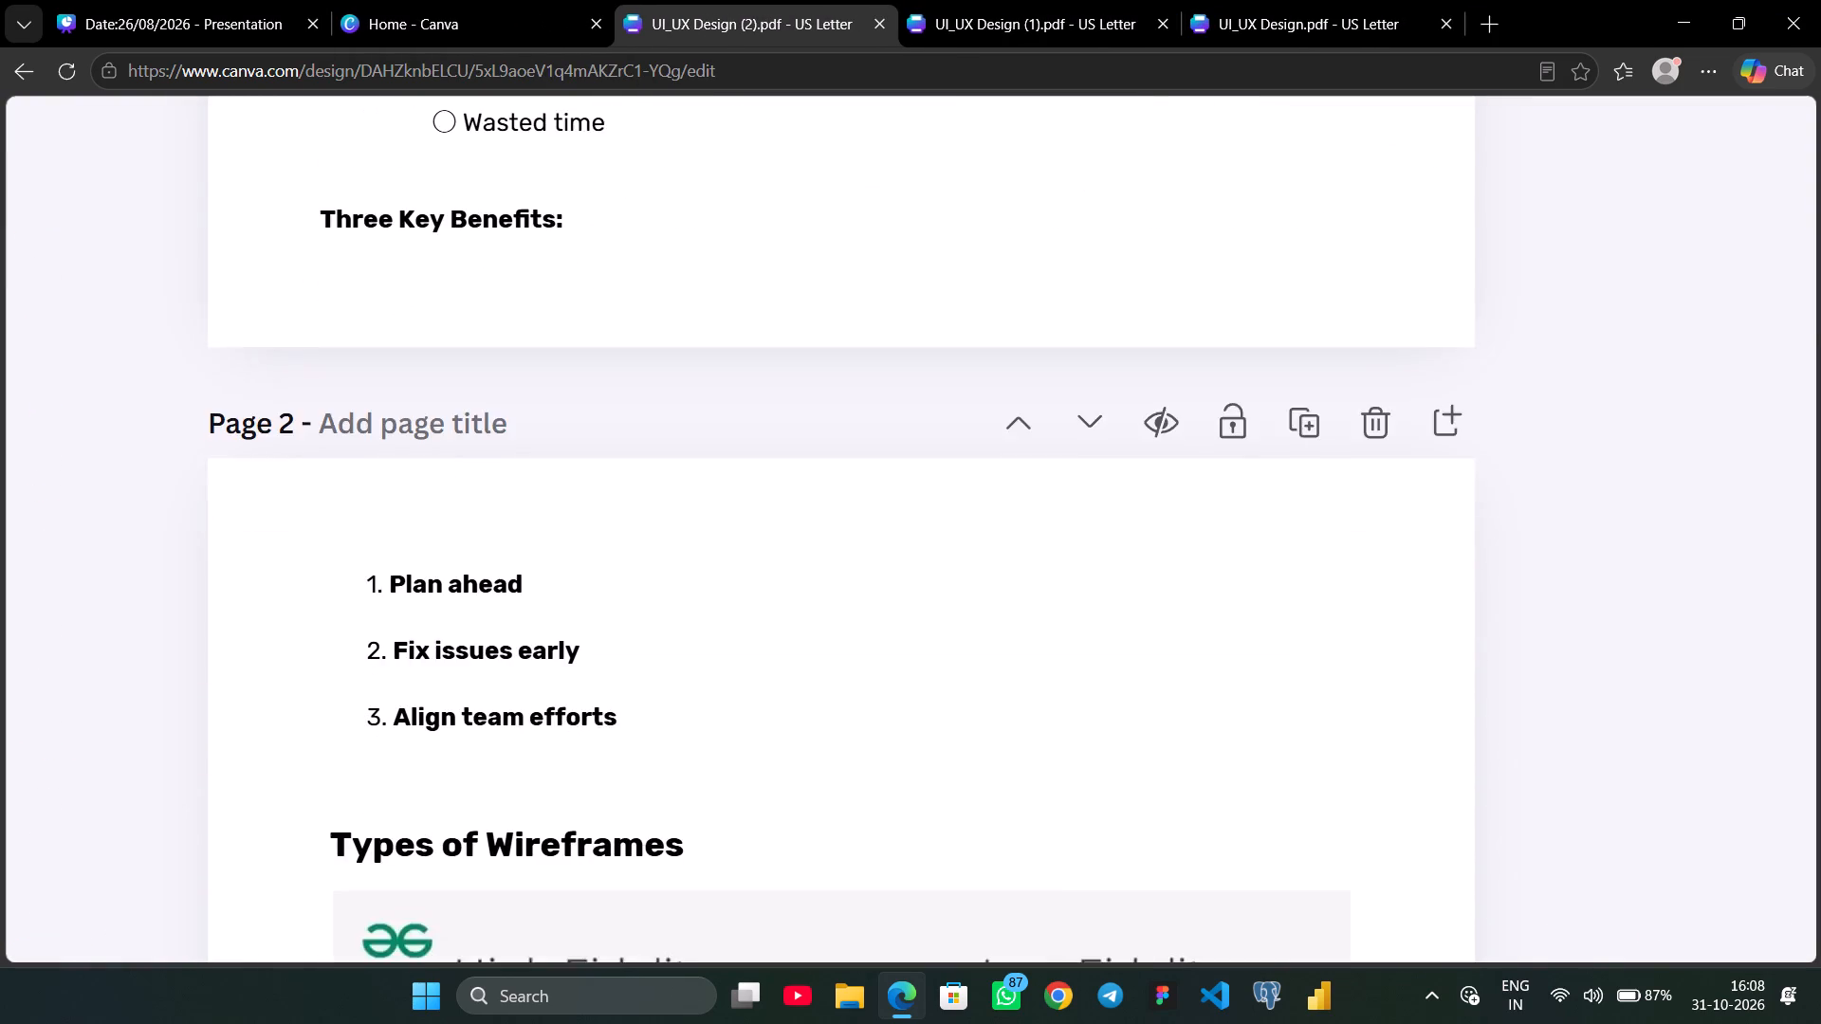
scroll(1563, 655, down, 4)
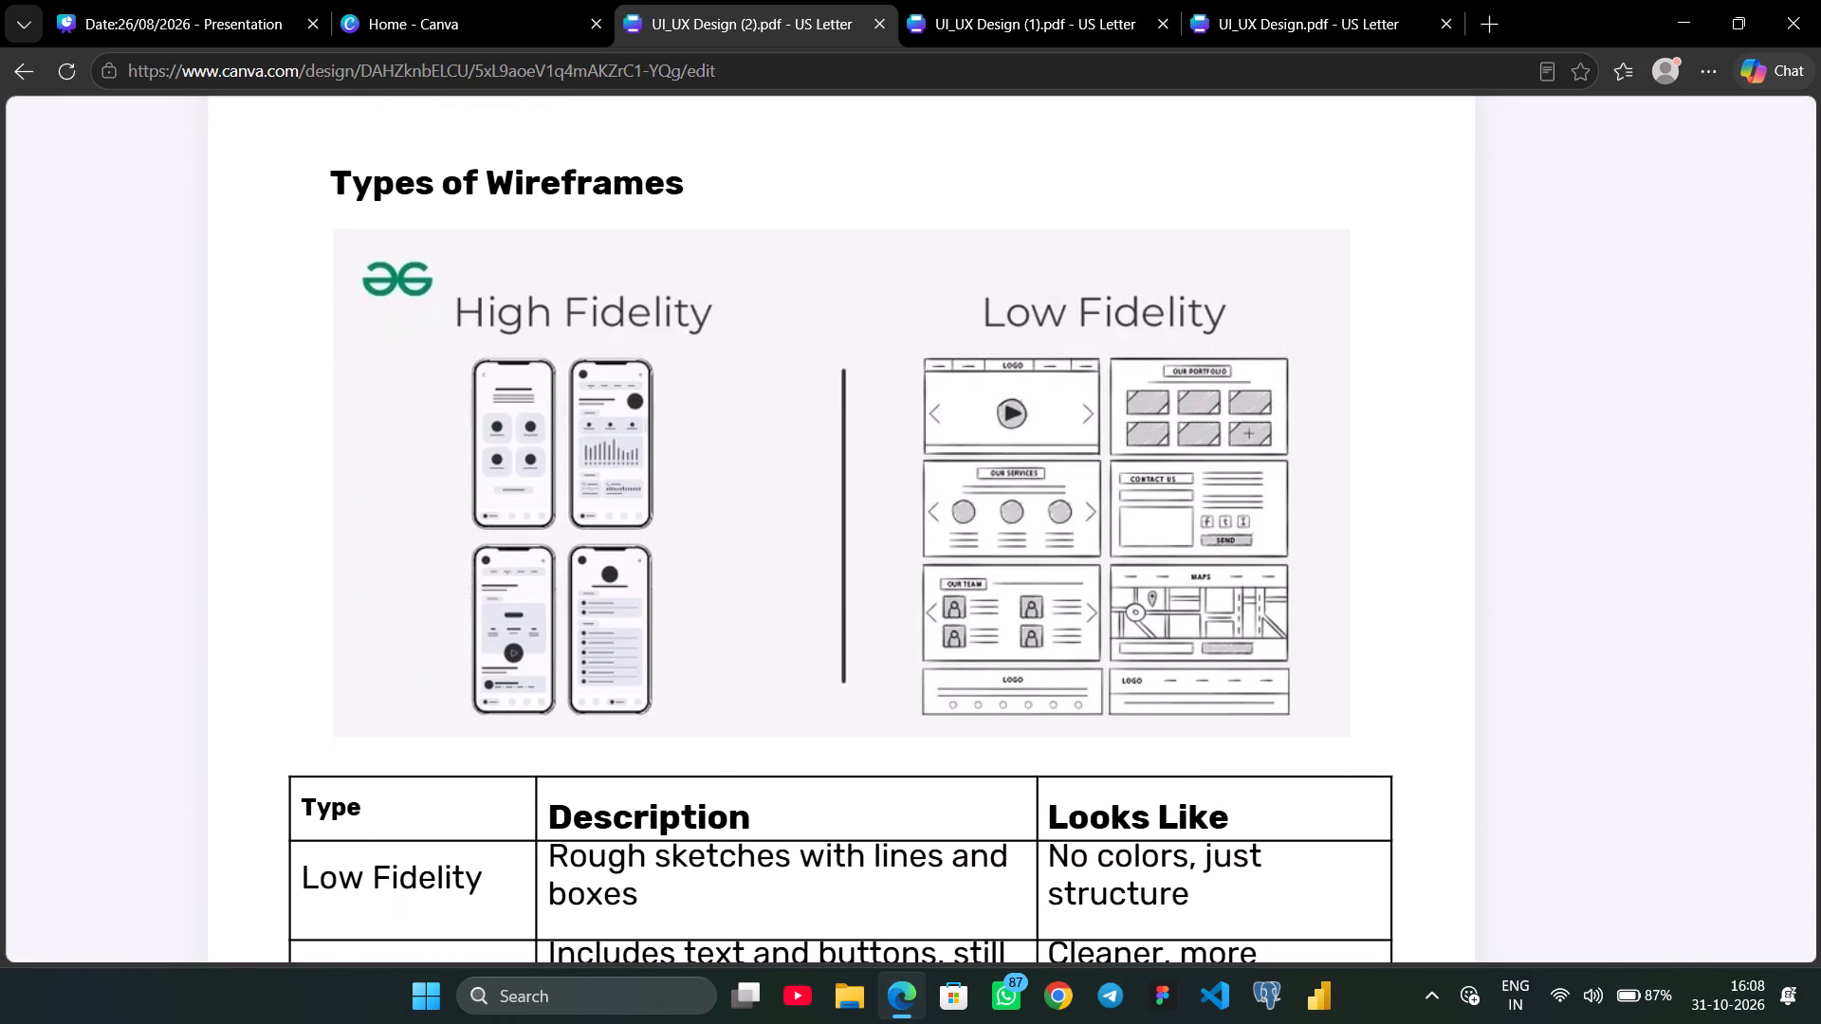
scroll(1563, 655, down, 2)
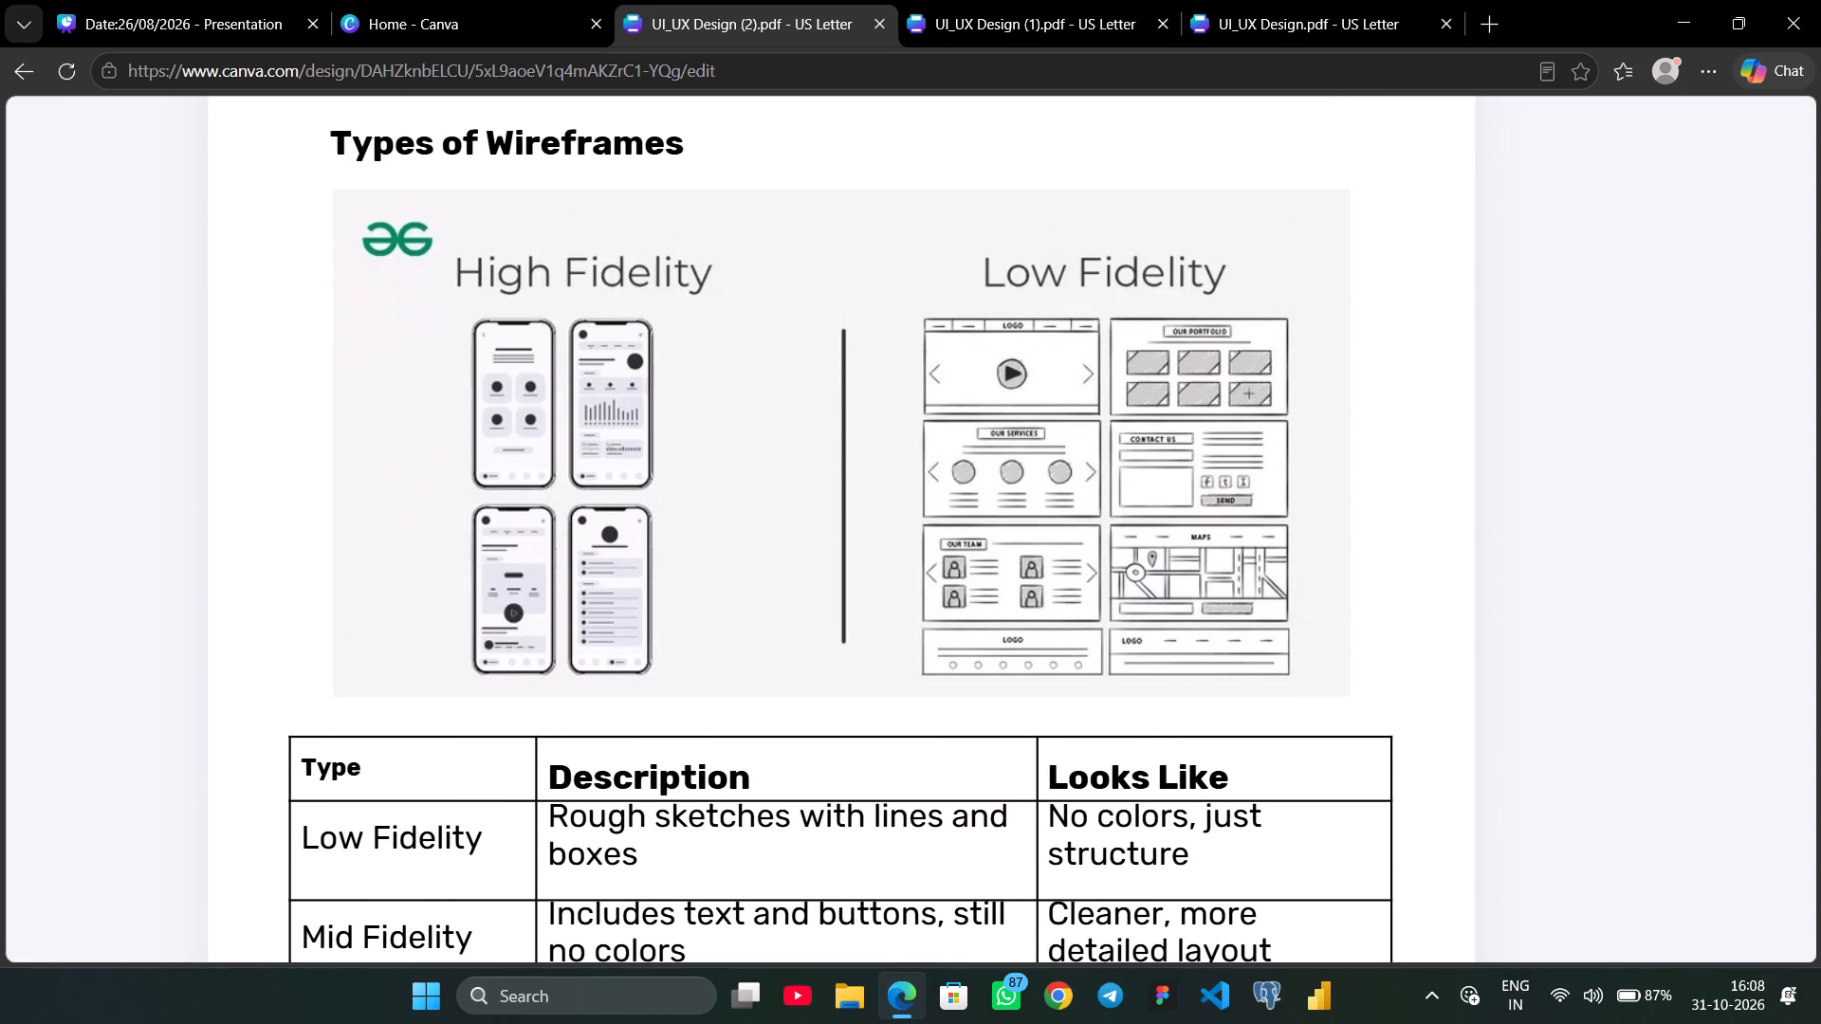
scroll(1563, 642, down, 9)
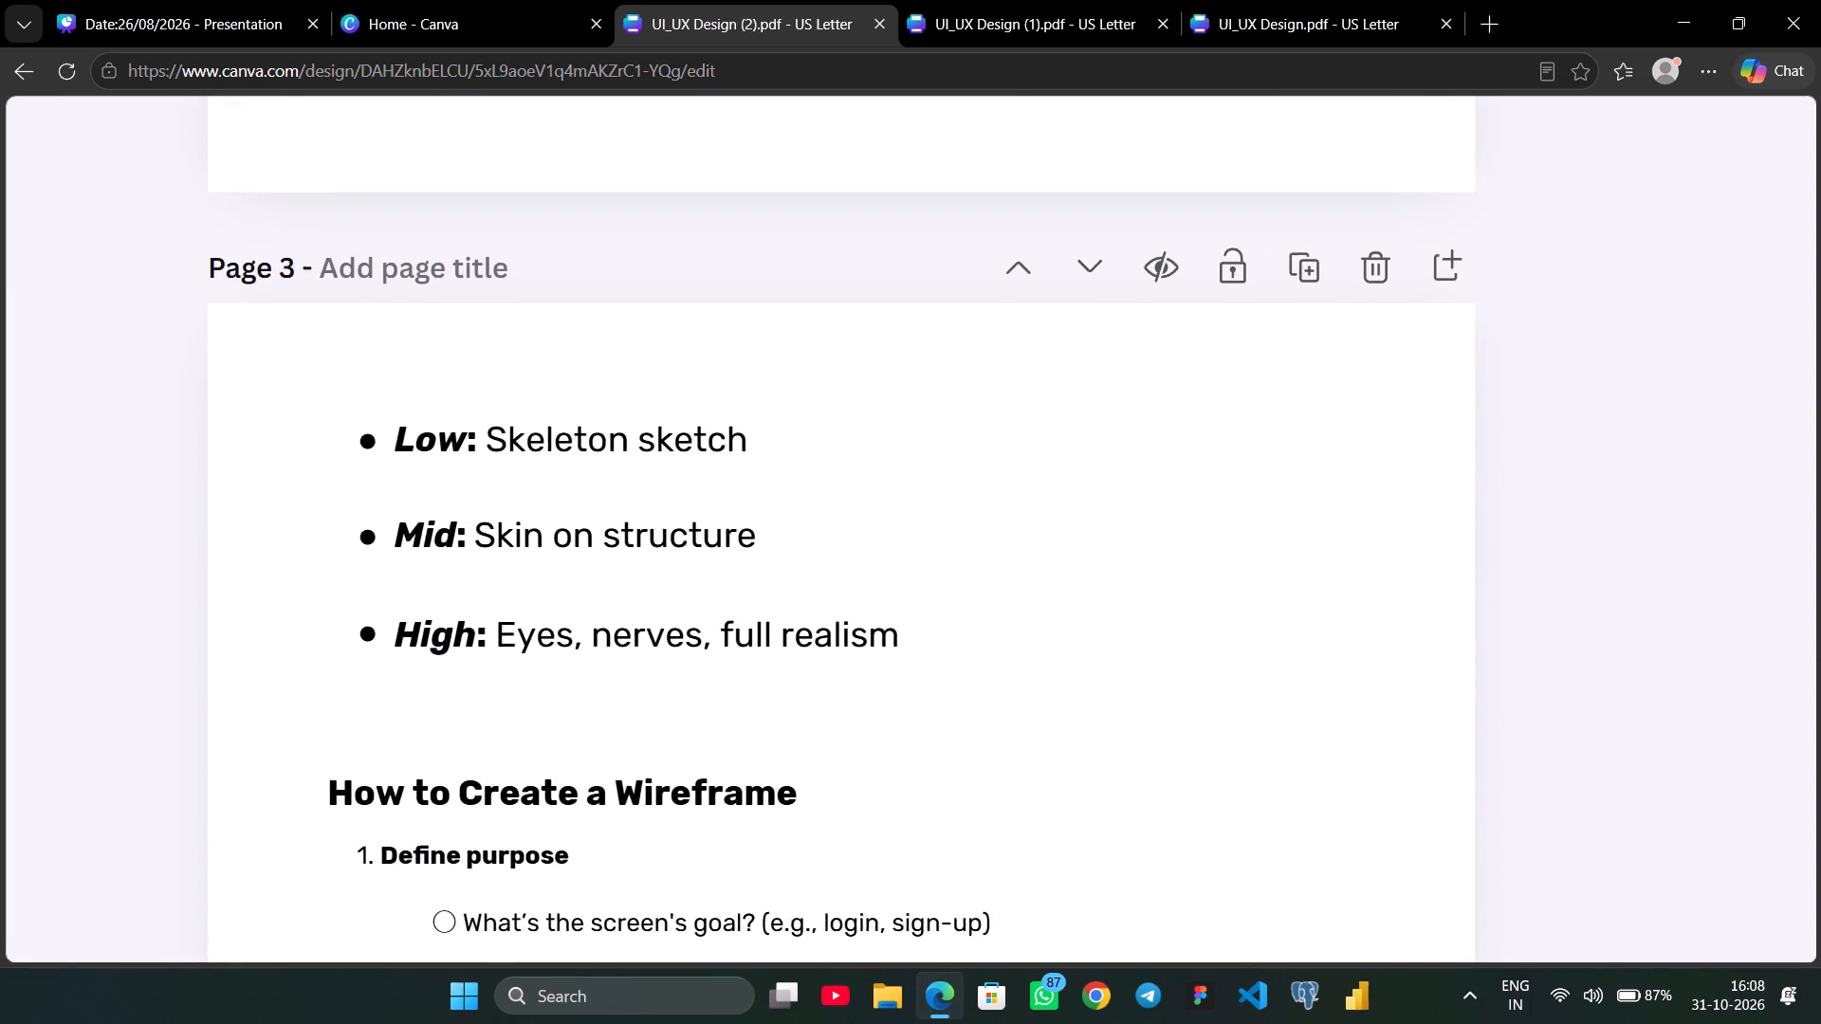
scroll(1563, 642, down, 4)
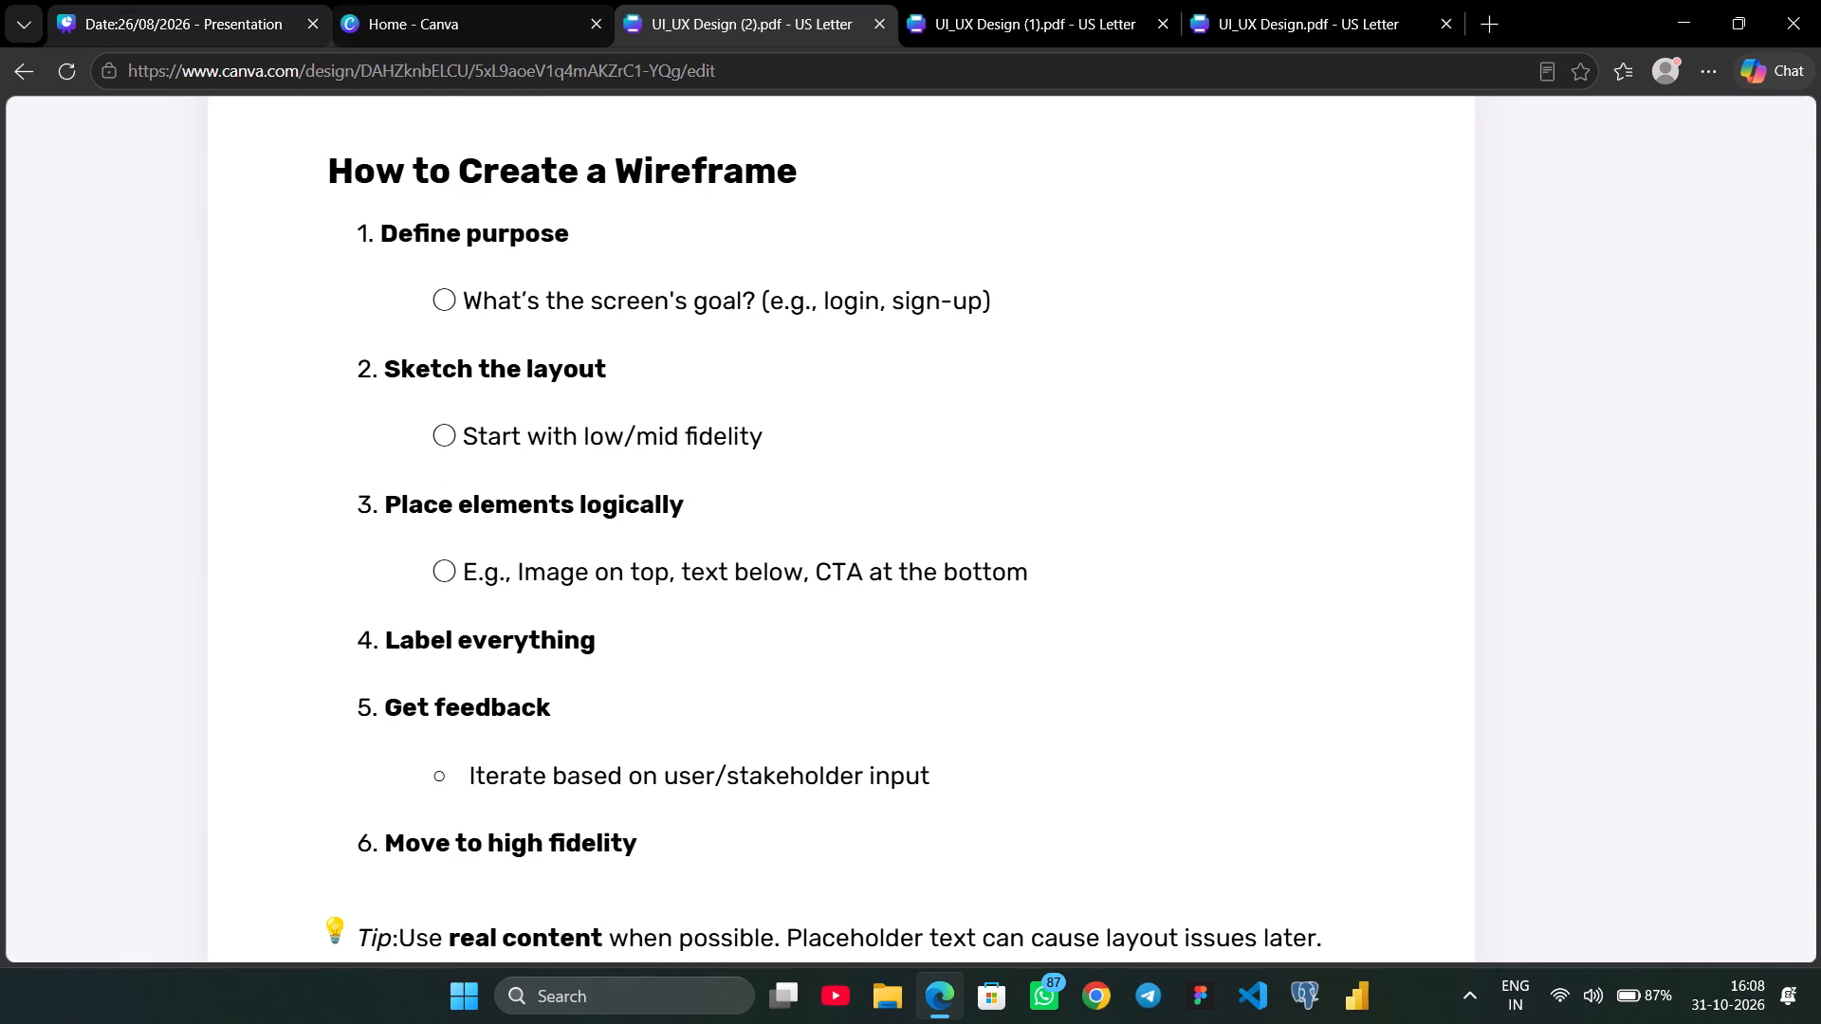
On page 5 of the presentation, enlarge the skeleton image by about a fifth and move it lower beside the last bullet line.
click(258, 8)
scroll(1669, 489, up, 1)
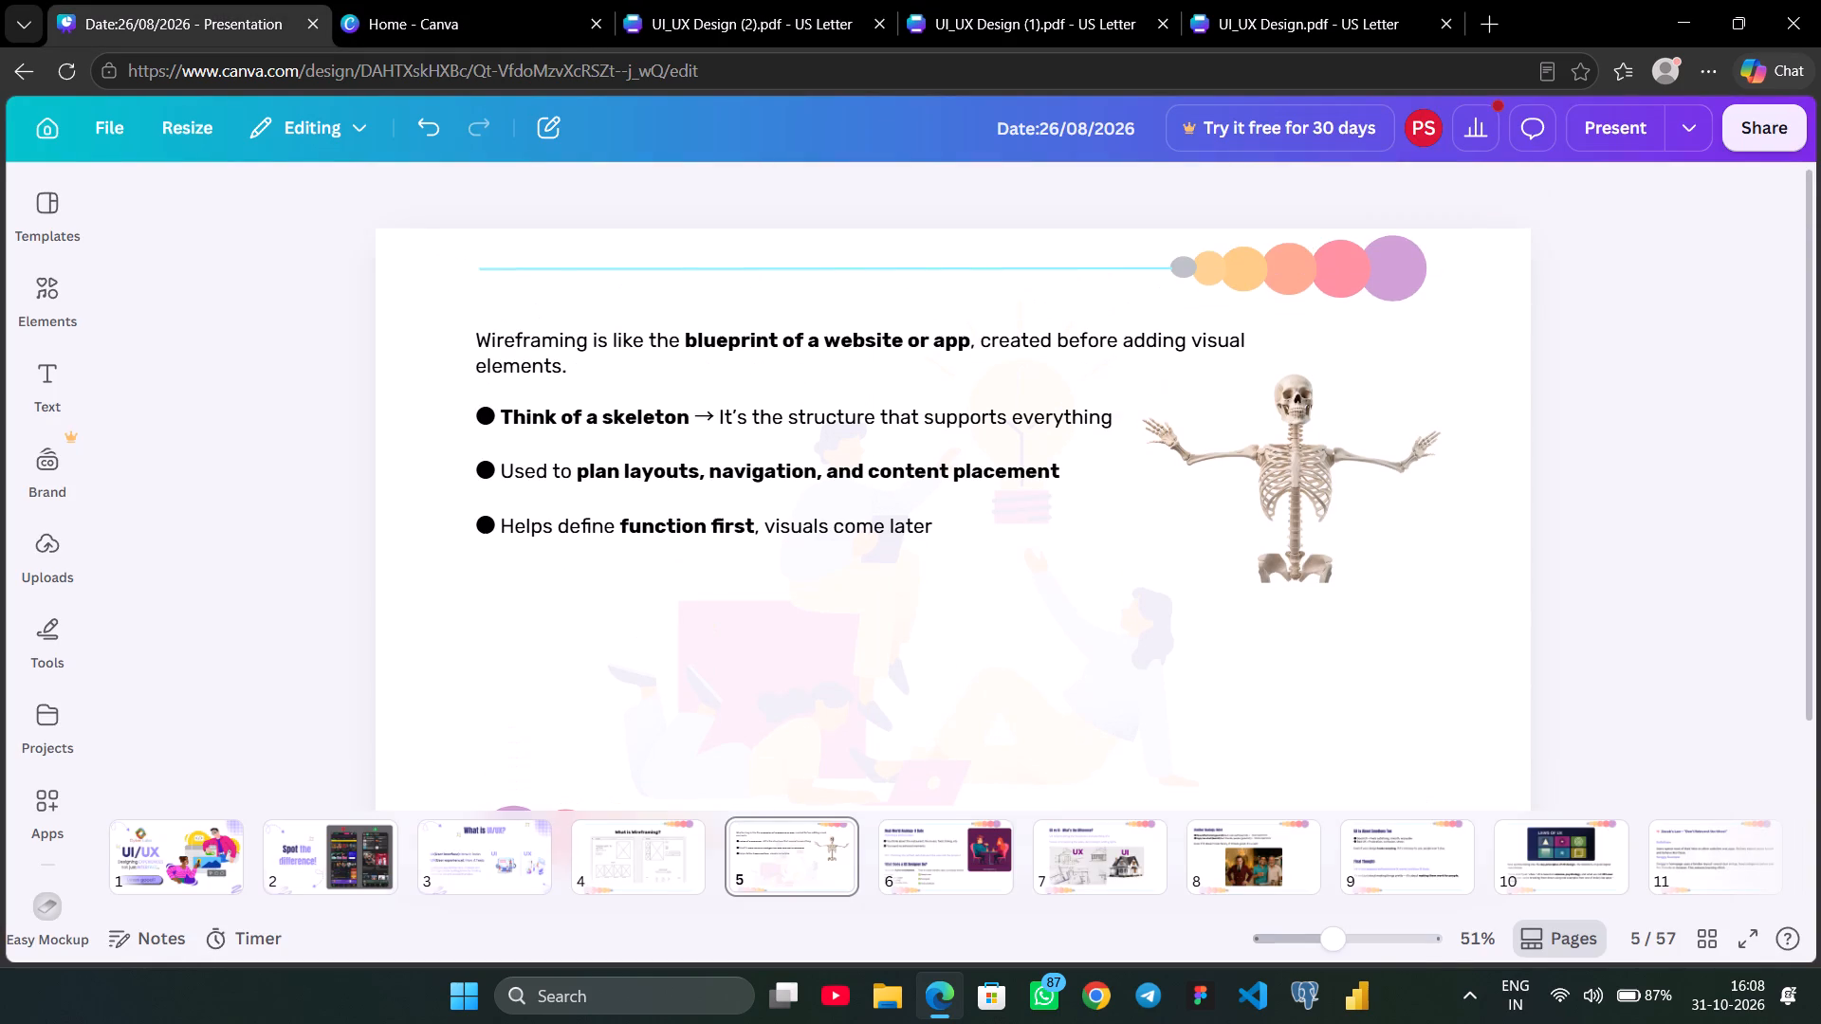
scroll(1669, 489, down, 1)
scroll(1669, 489, up, 1)
scroll(1669, 489, down, 1)
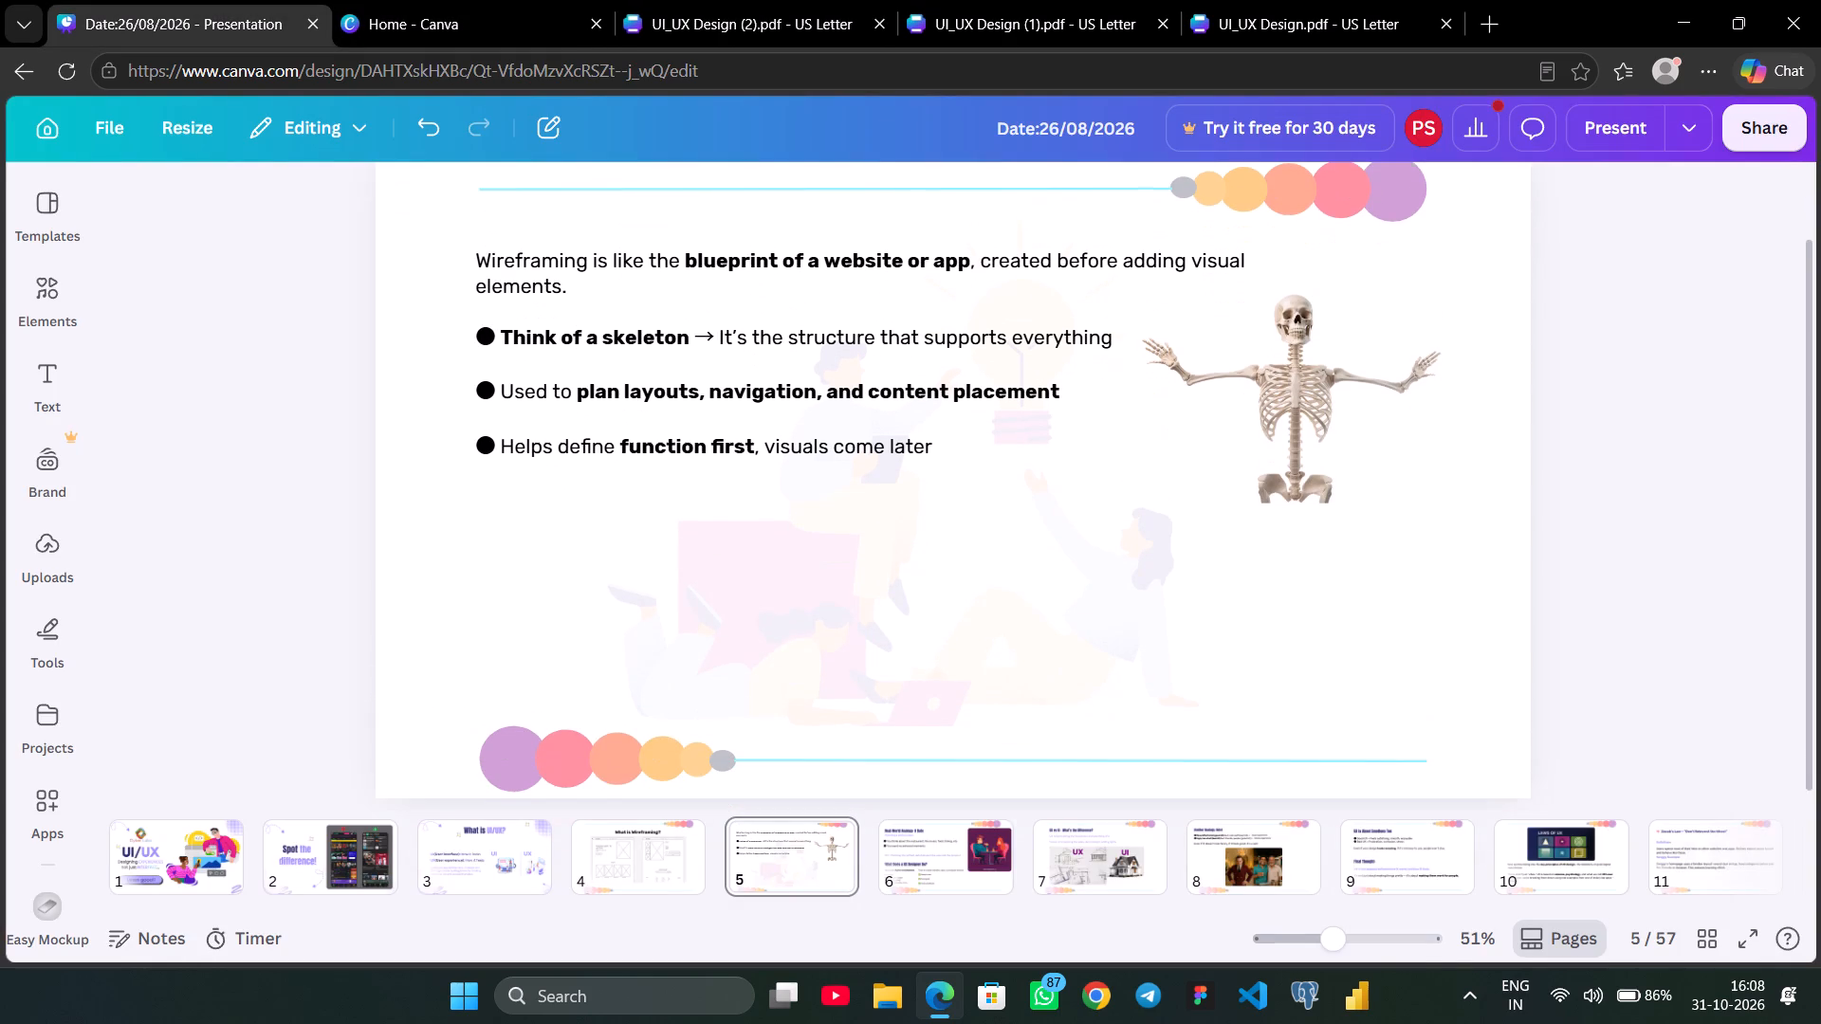
scroll(1669, 489, down, 1)
click(1324, 394)
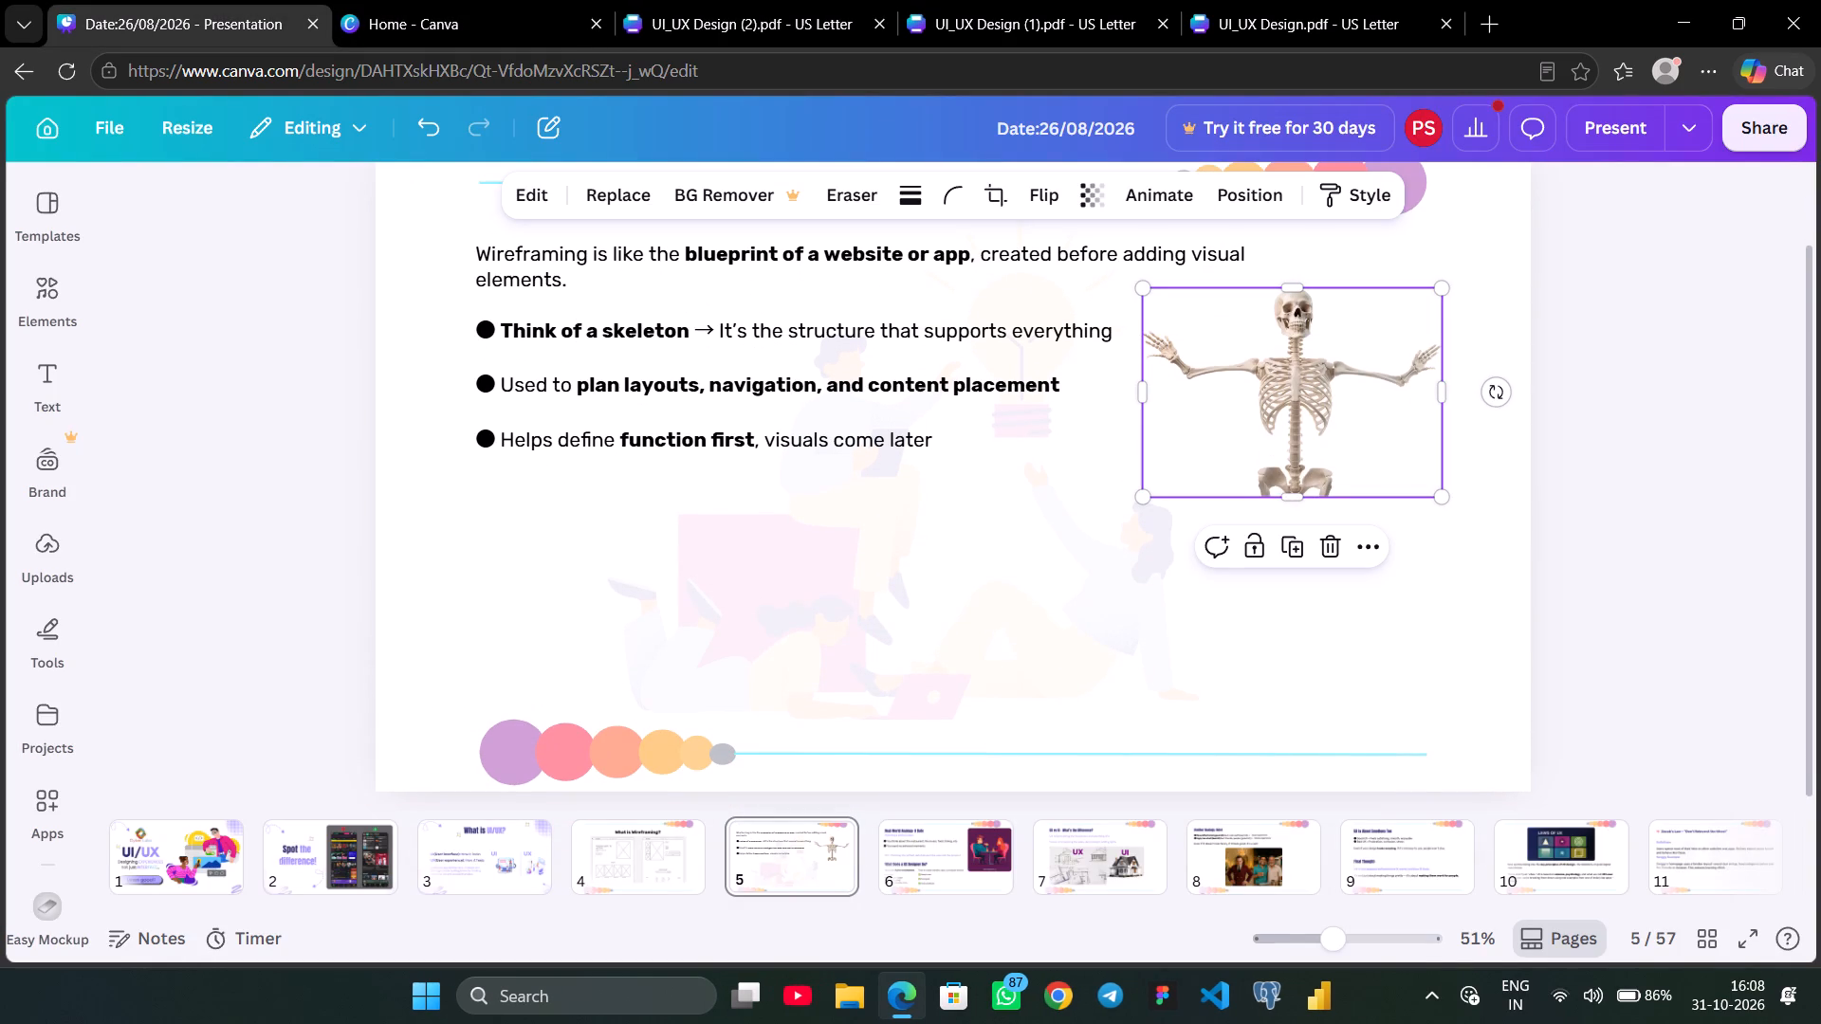
drag(1260, 387, 1223, 461)
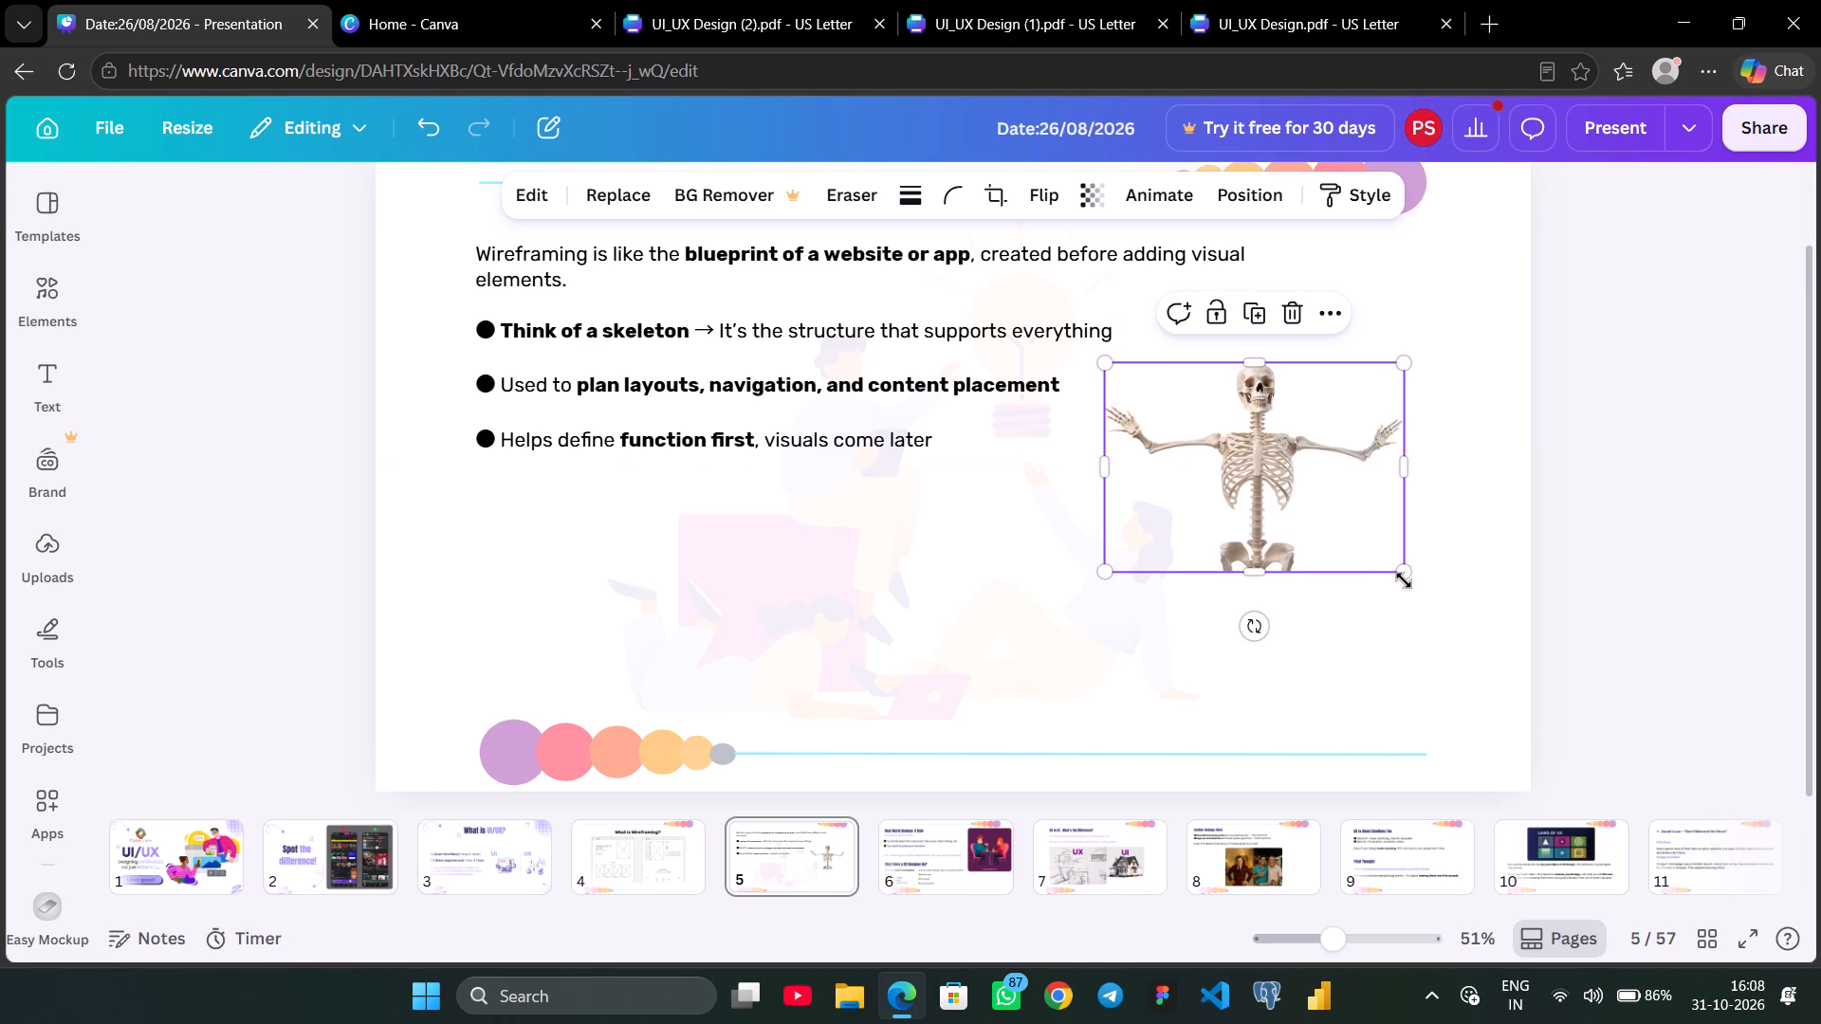
drag(1396, 575, 1449, 639)
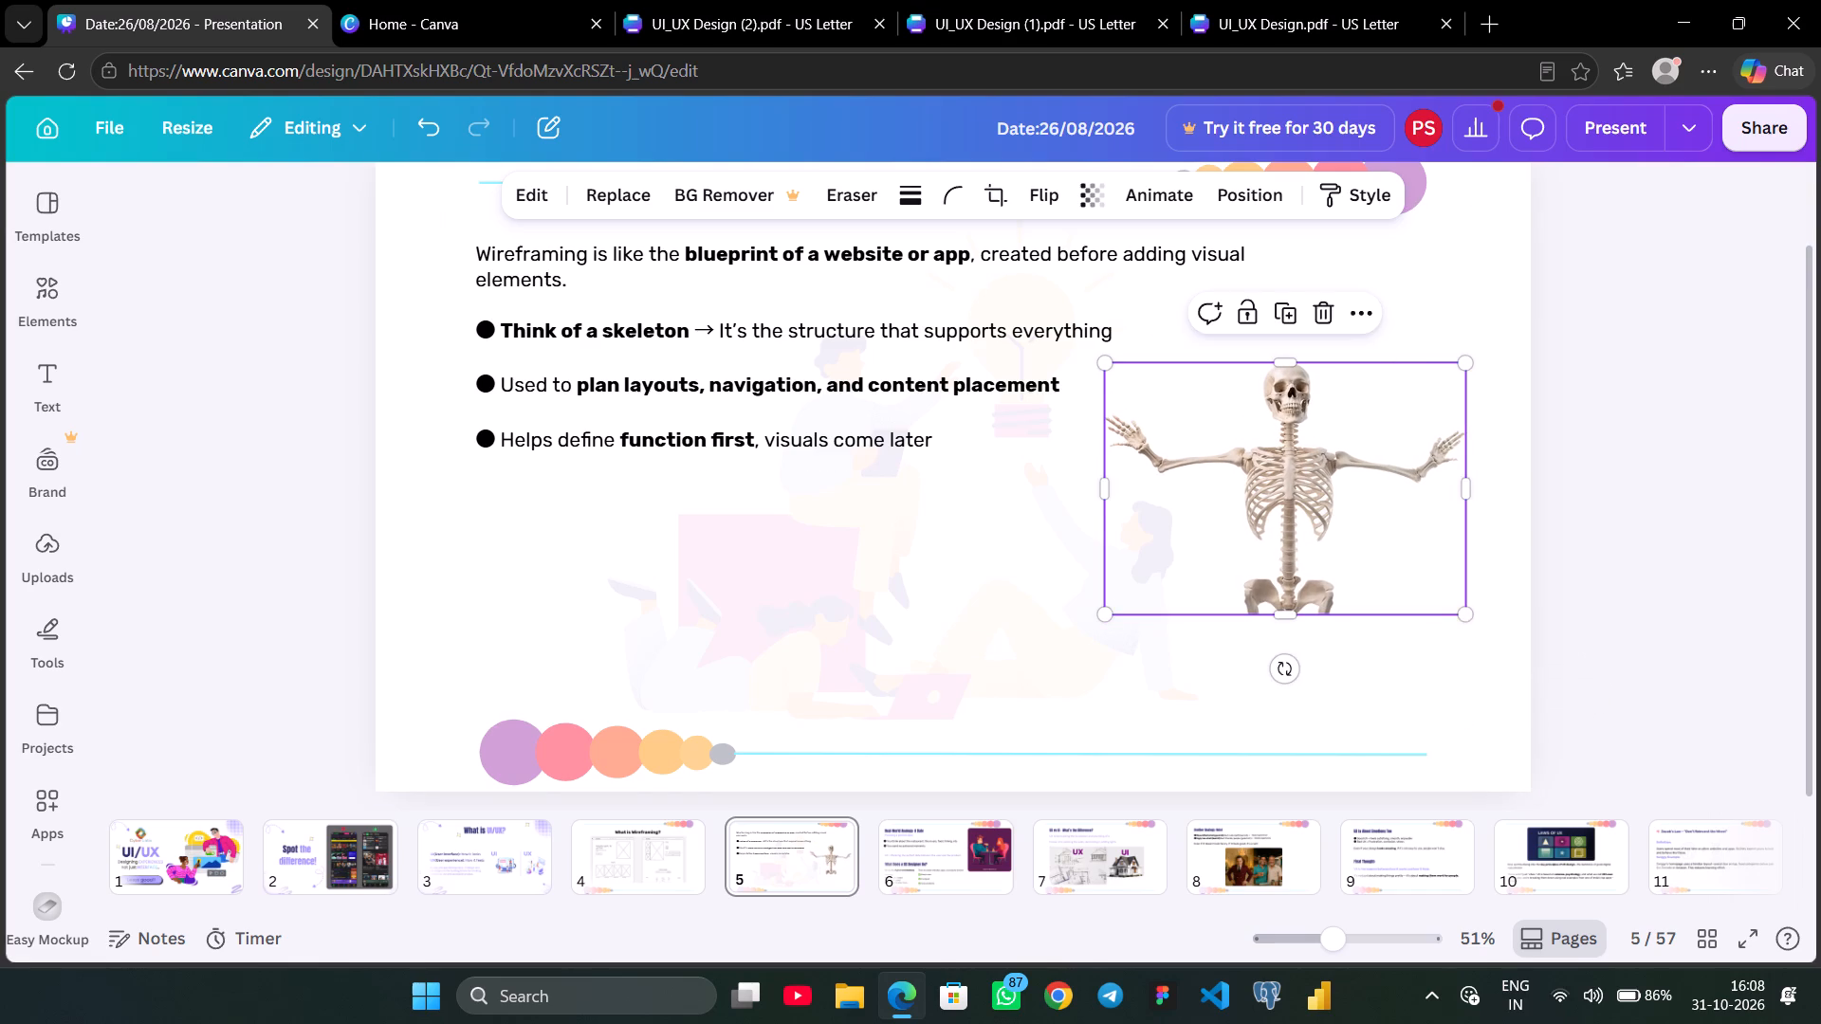
drag(1290, 464, 1274, 496)
click(1634, 521)
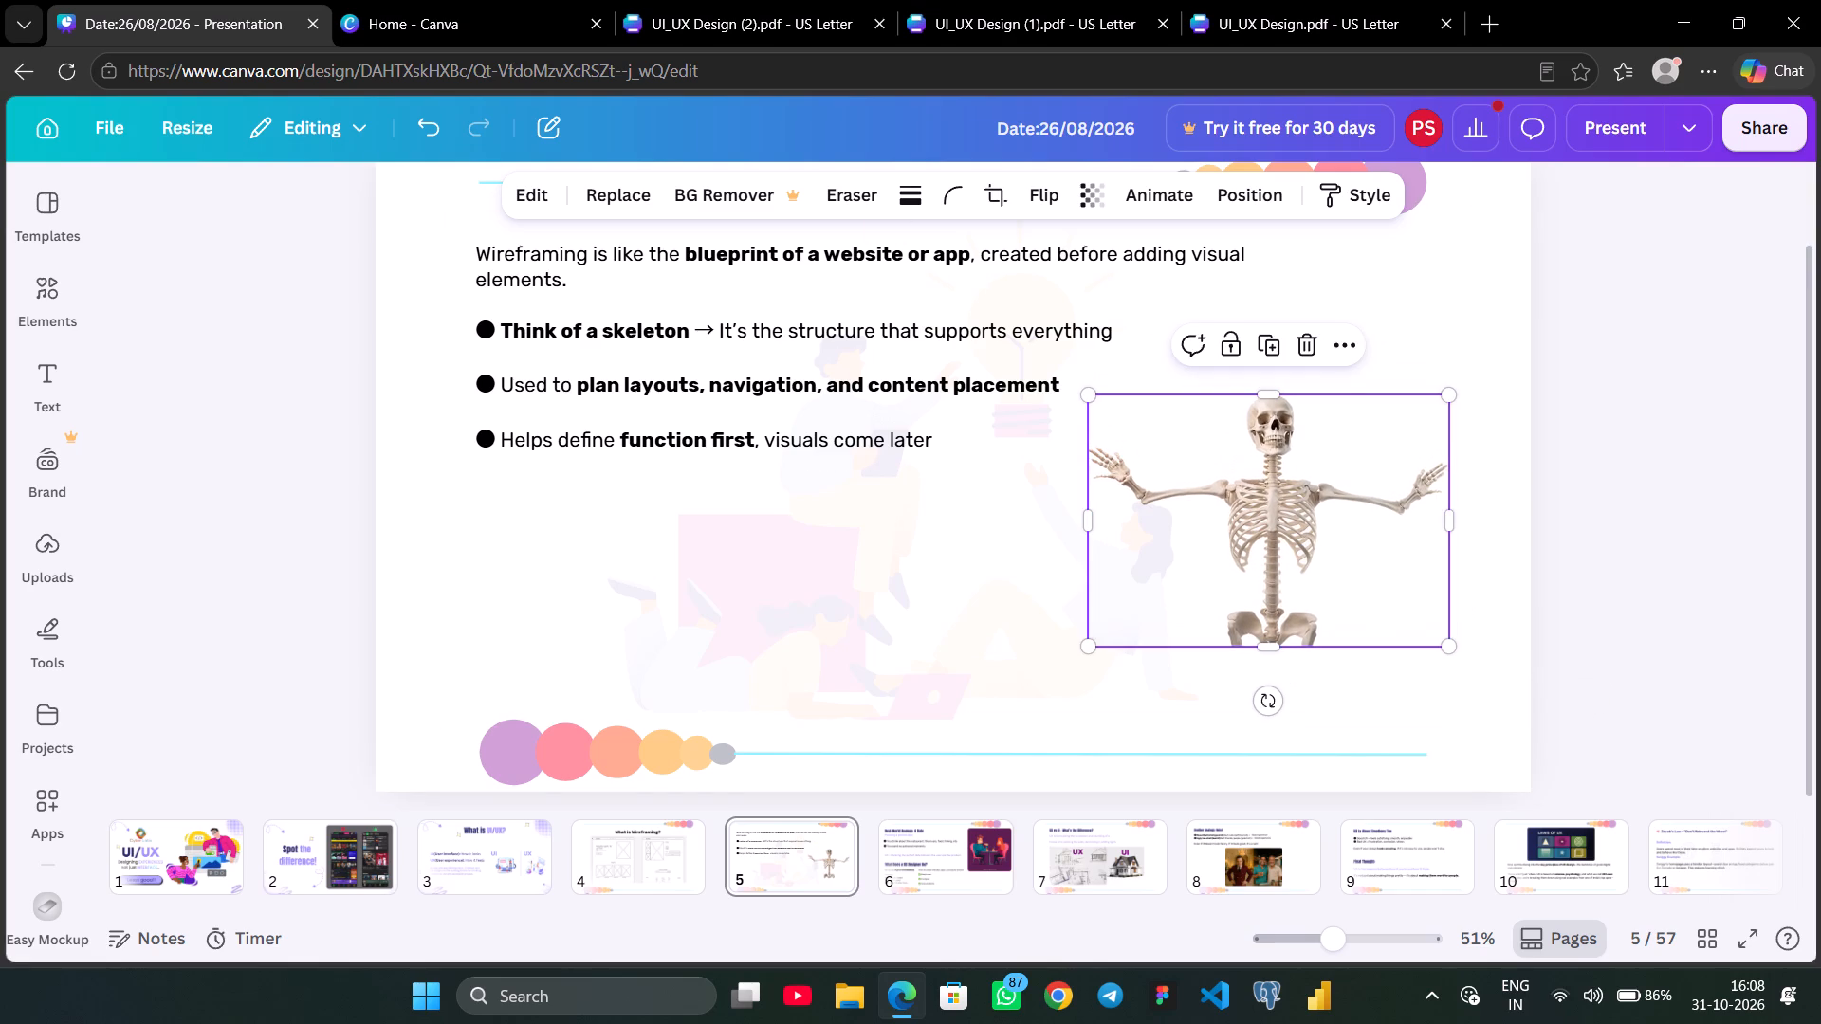
Nudge the skeleton image slightly further down in small increments.
click(1285, 515)
key(Down)
key(Down)
key(Down)
key(Down)
key(Down)
key(Down)
key(Down)
key(Down)
key(Down)
key(Down)
key(Down)
key(Down)
key(Down)
key(Down)
key(Down)
key(Down)
key(Down)
key(Down)
key(Down)
key(Down)
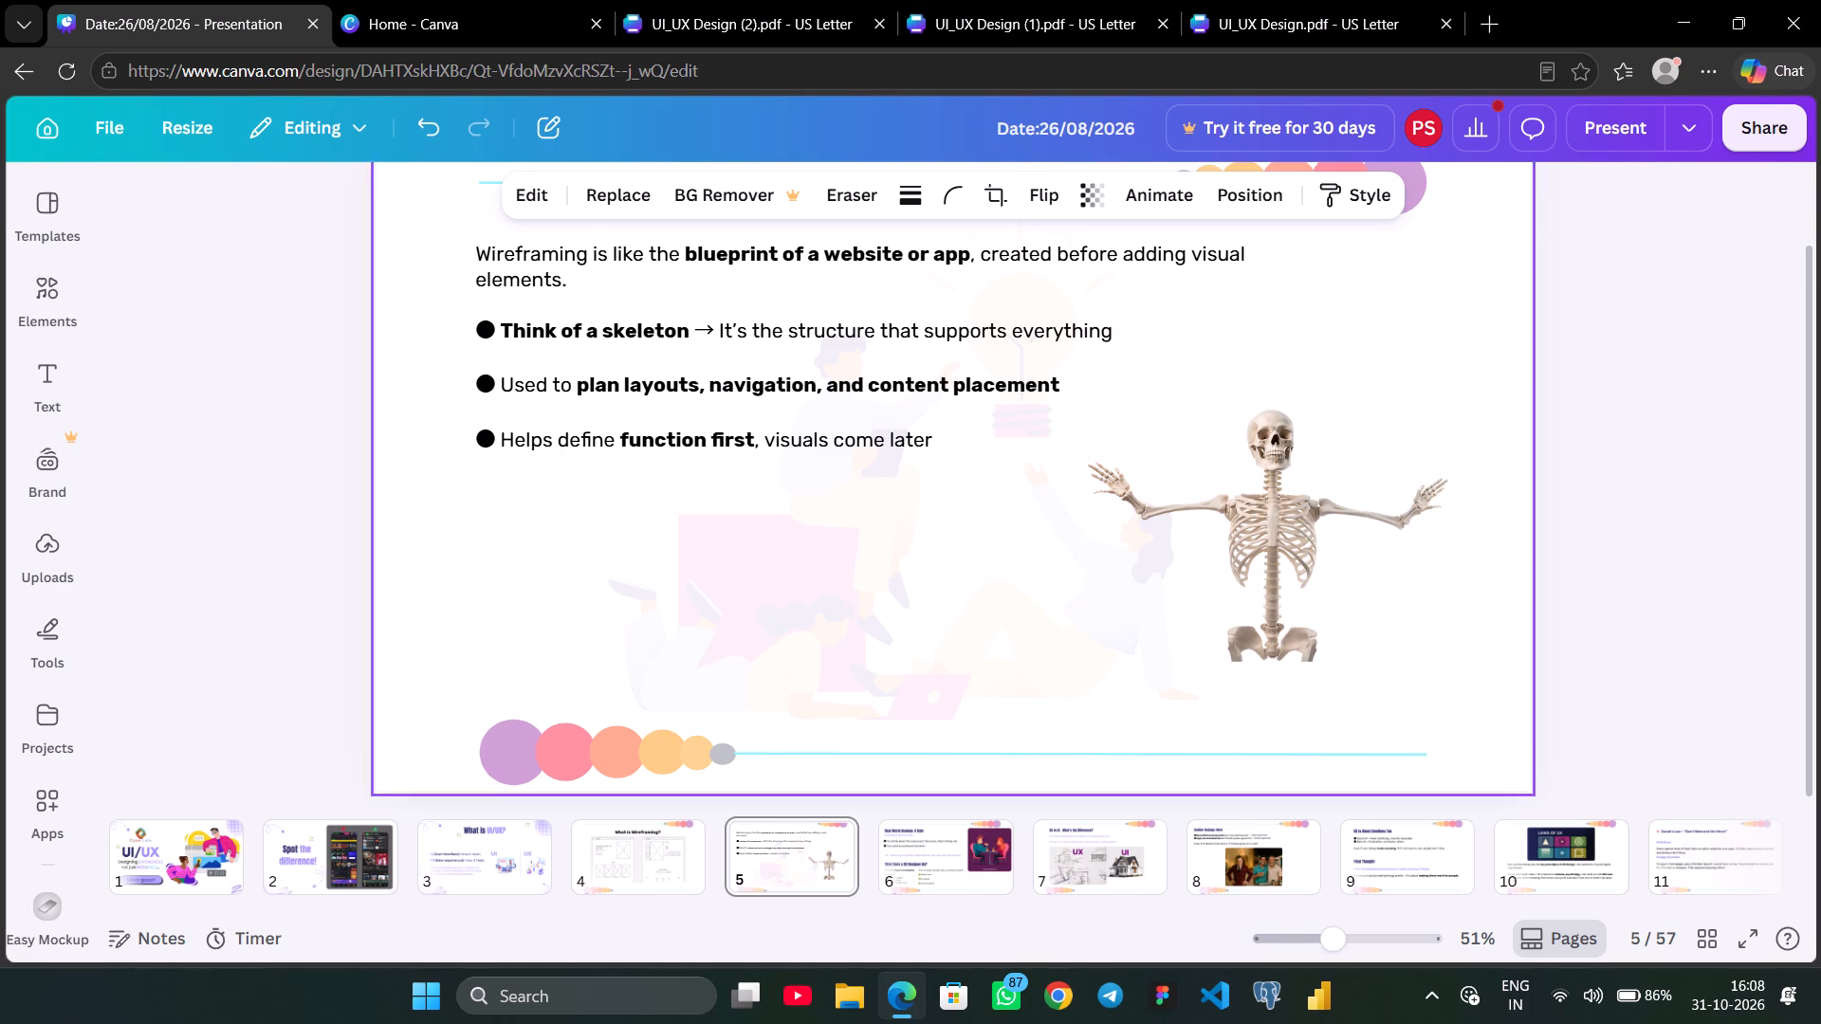
click(1554, 458)
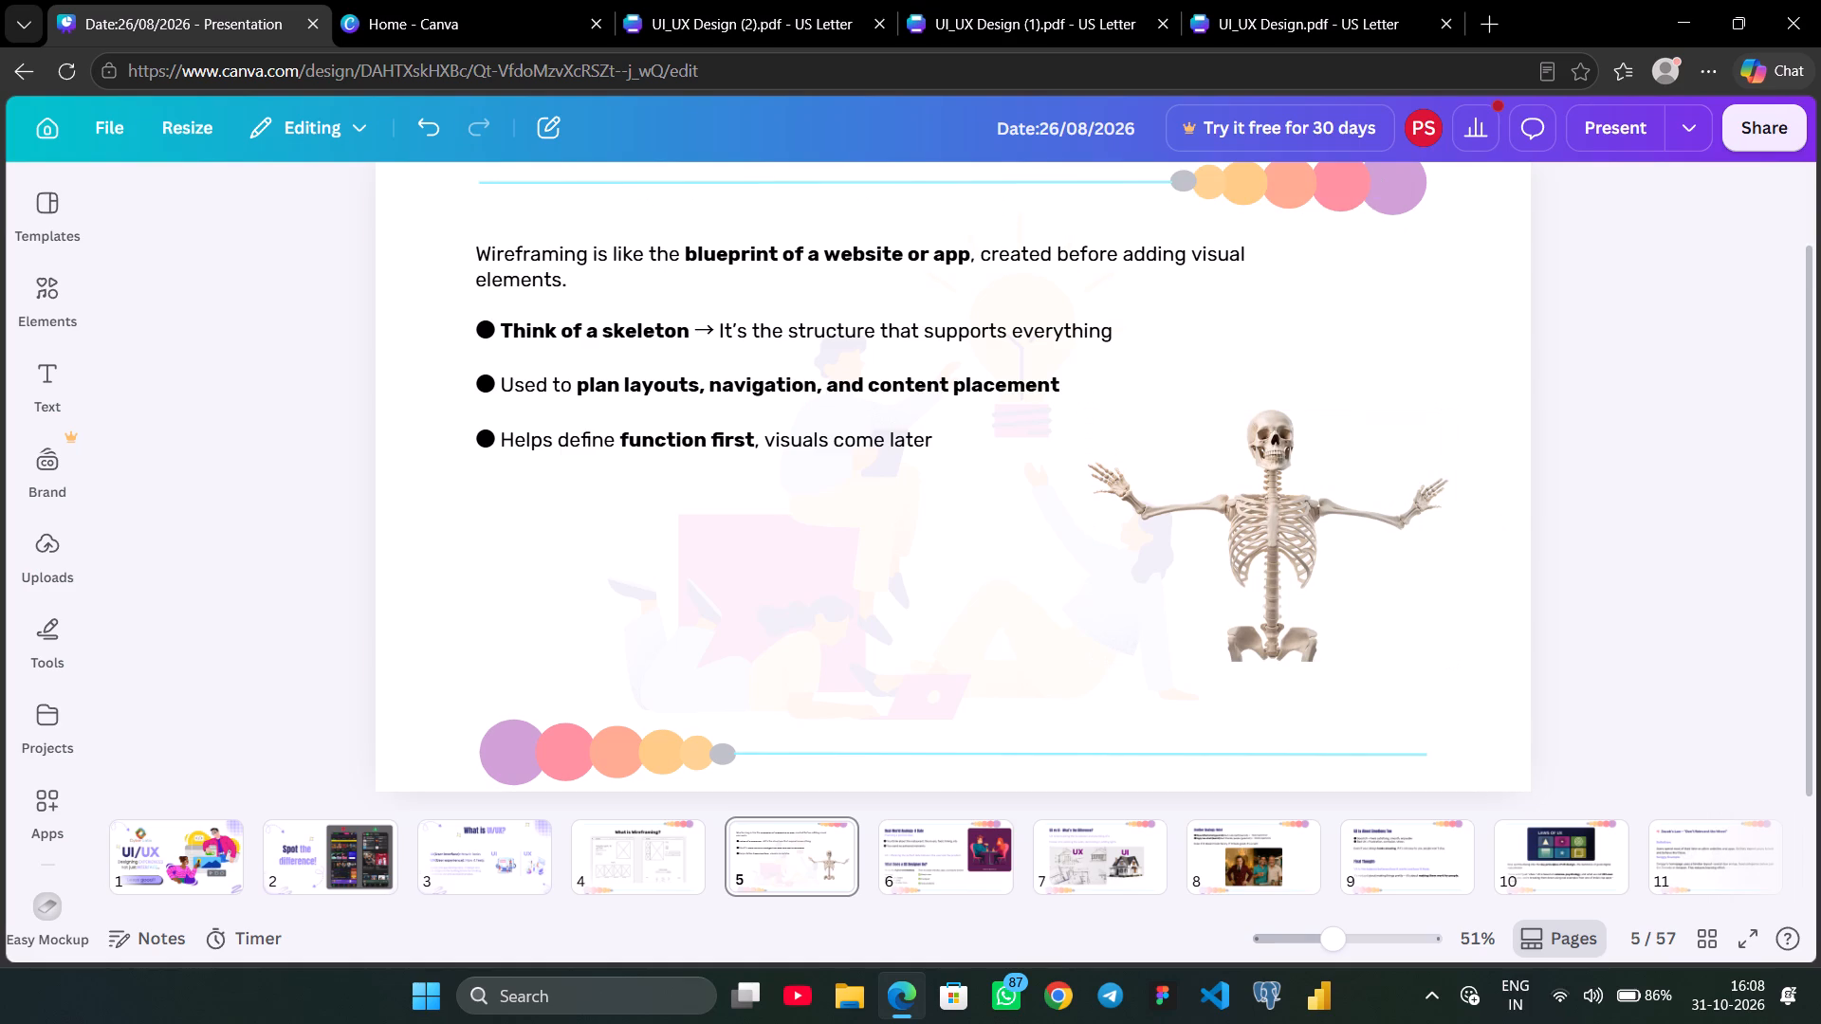
Search the web in a new tab for "house skeleton png" and browse the image results.
click(1485, 32)
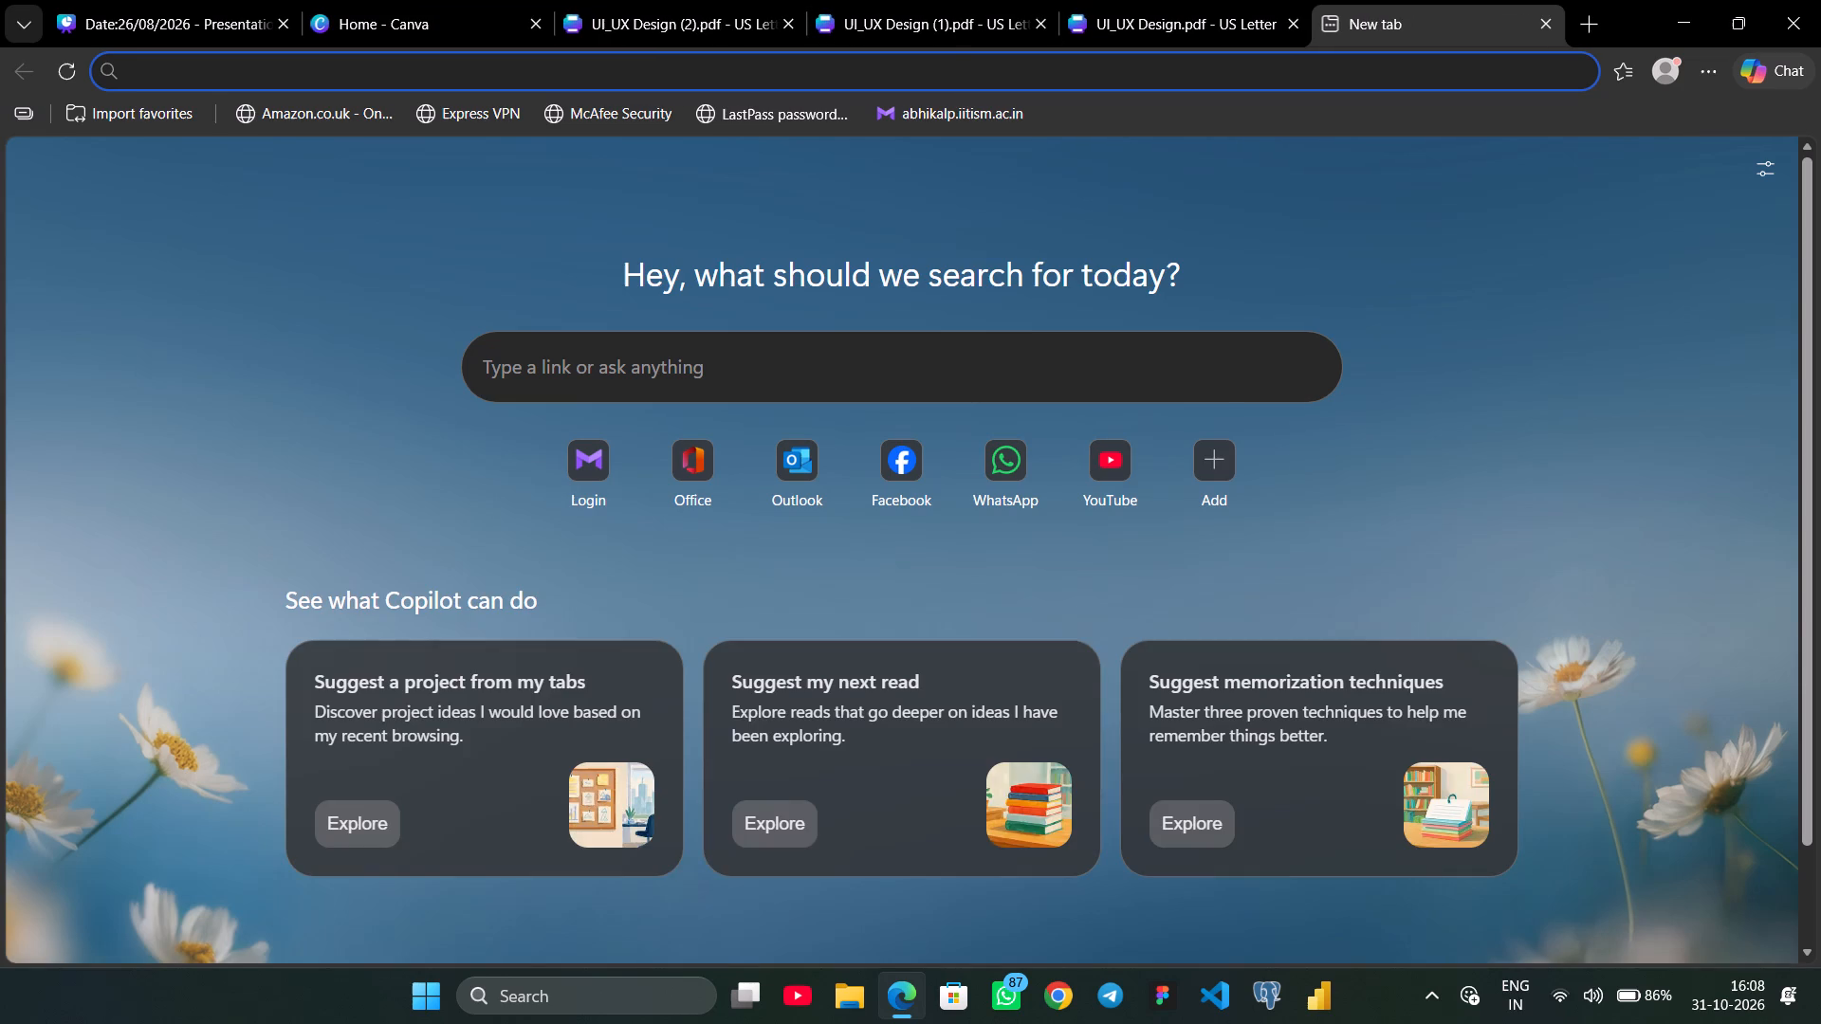
click(624, 380)
text(house ske)
text(leton png)
key(Return)
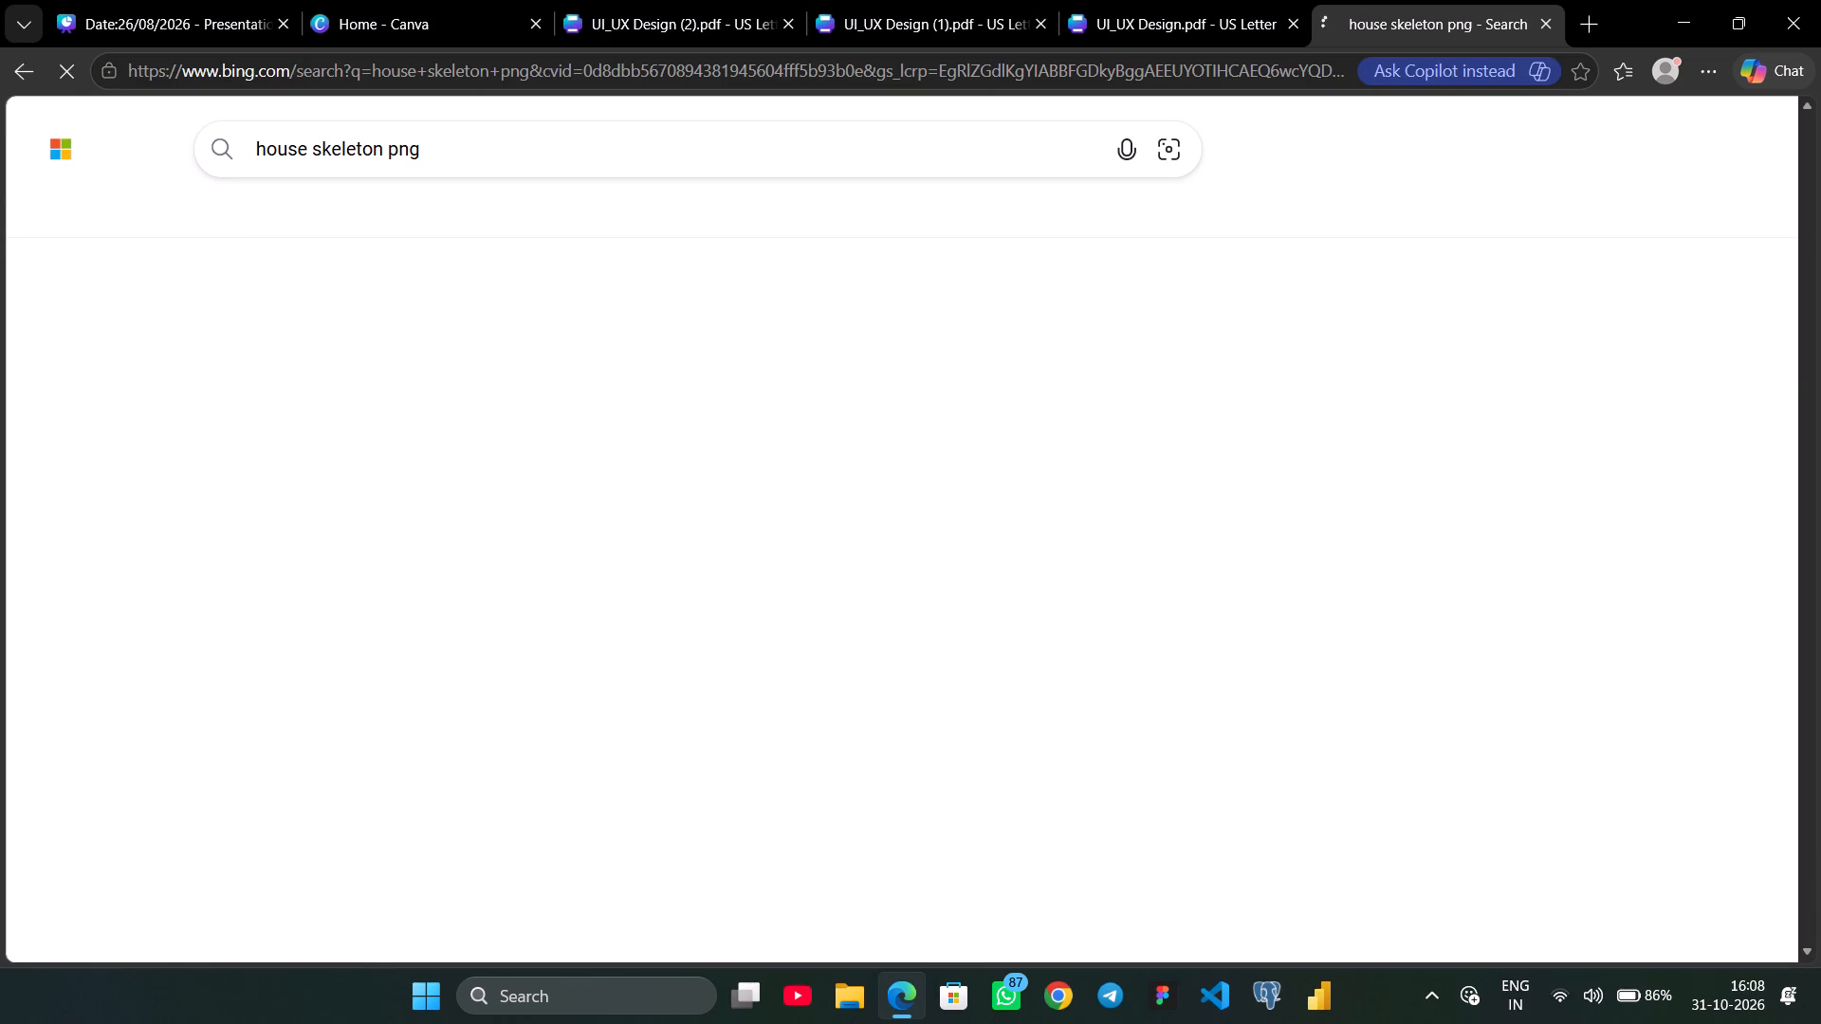
click(519, 212)
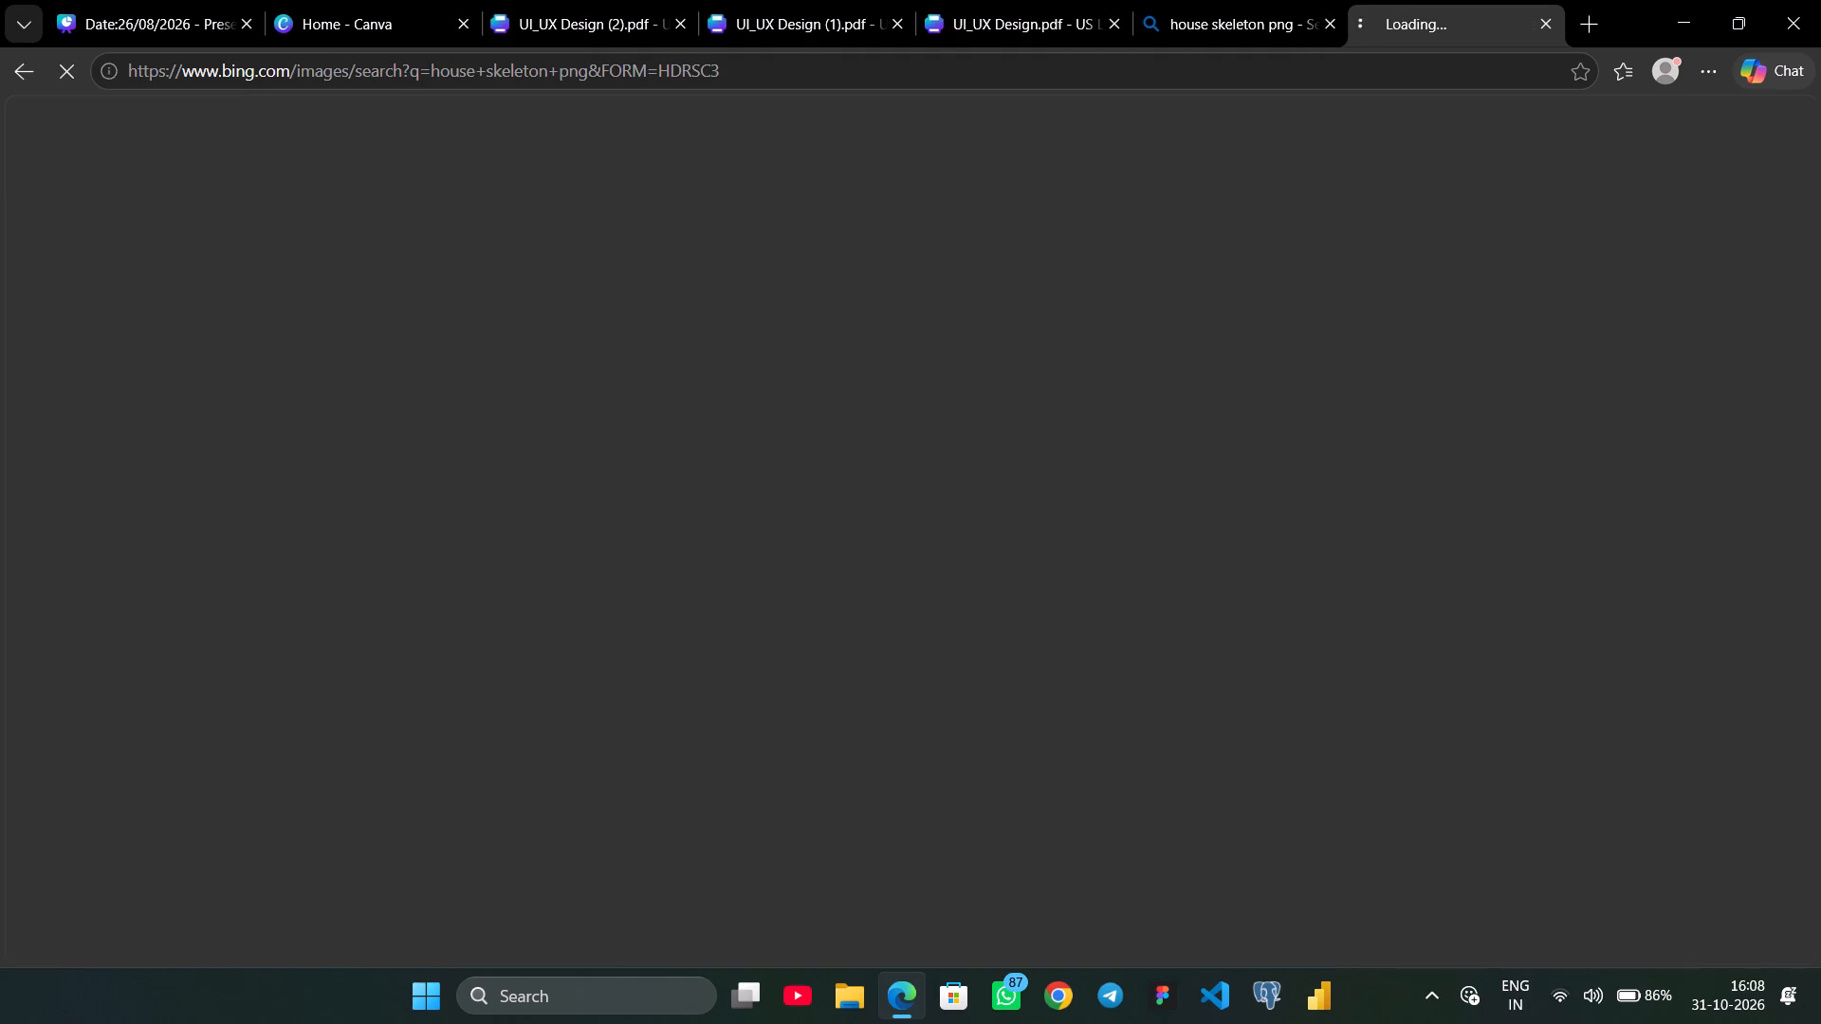
scroll(761, 707, down, 3)
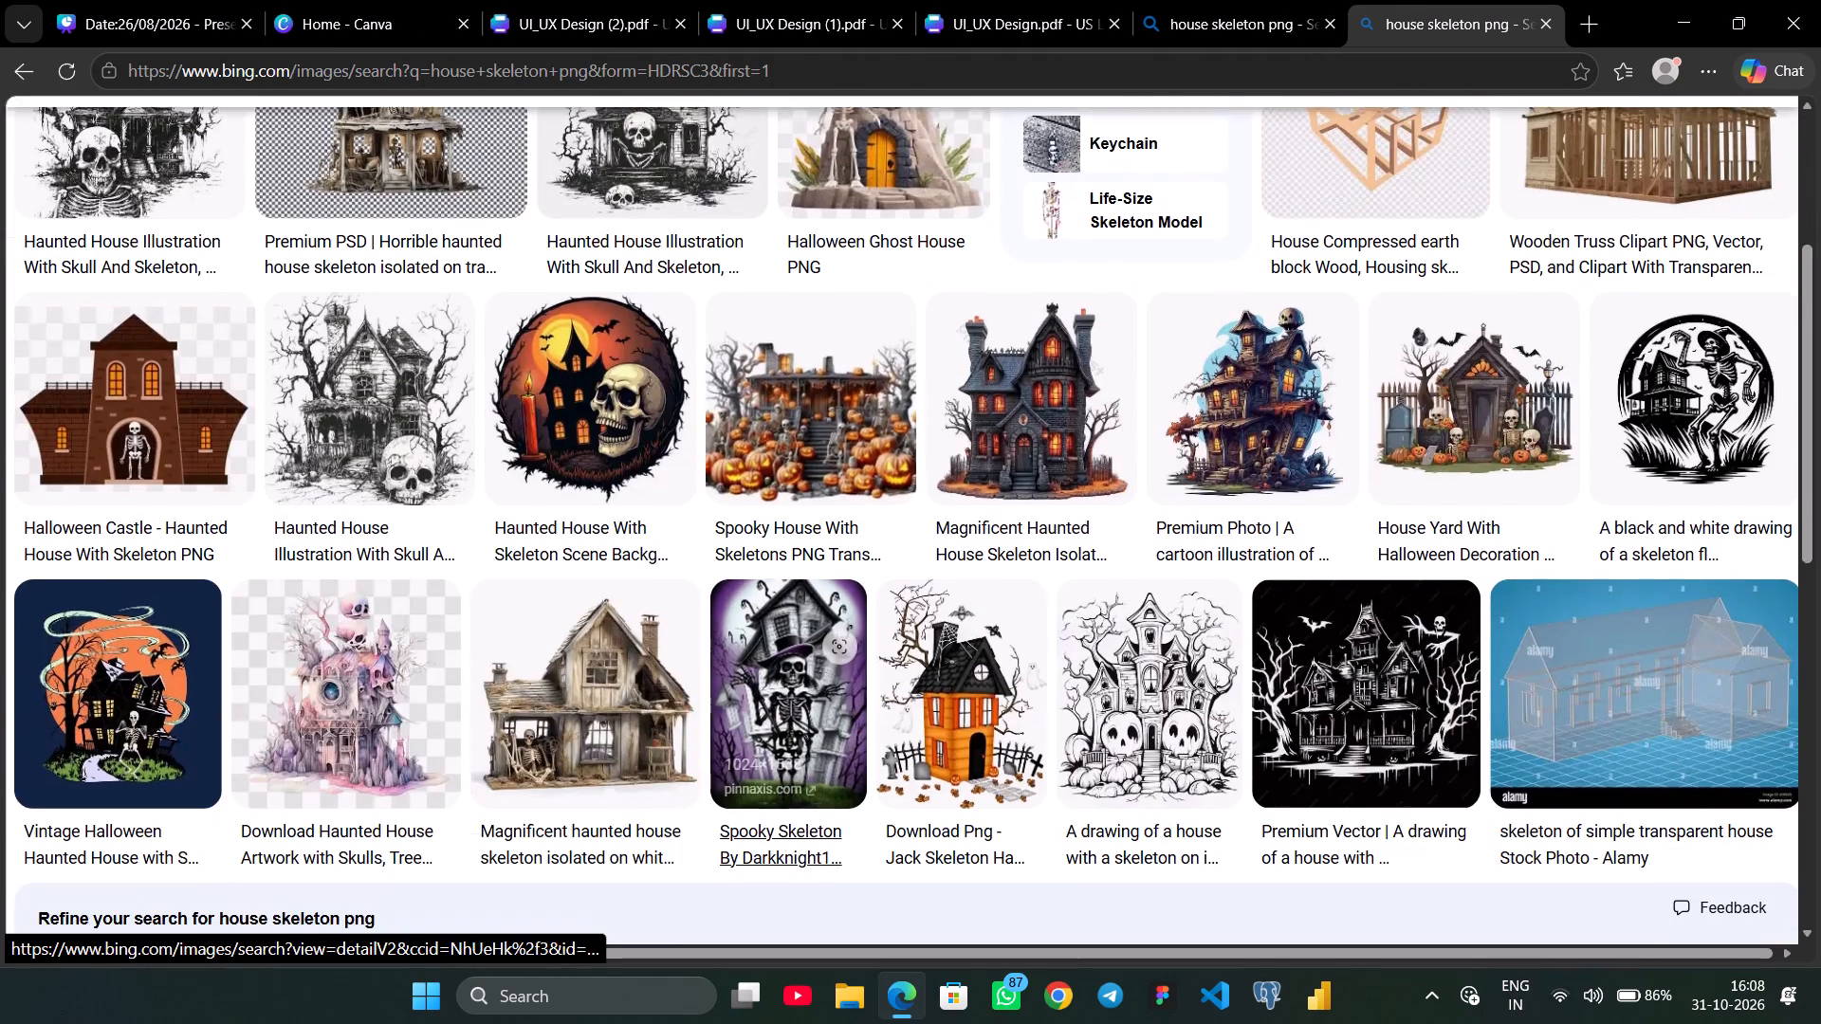
scroll(761, 707, up, 3)
Change the image search to "house structure png" and browse the results for a building frame picture.
click(478, 150)
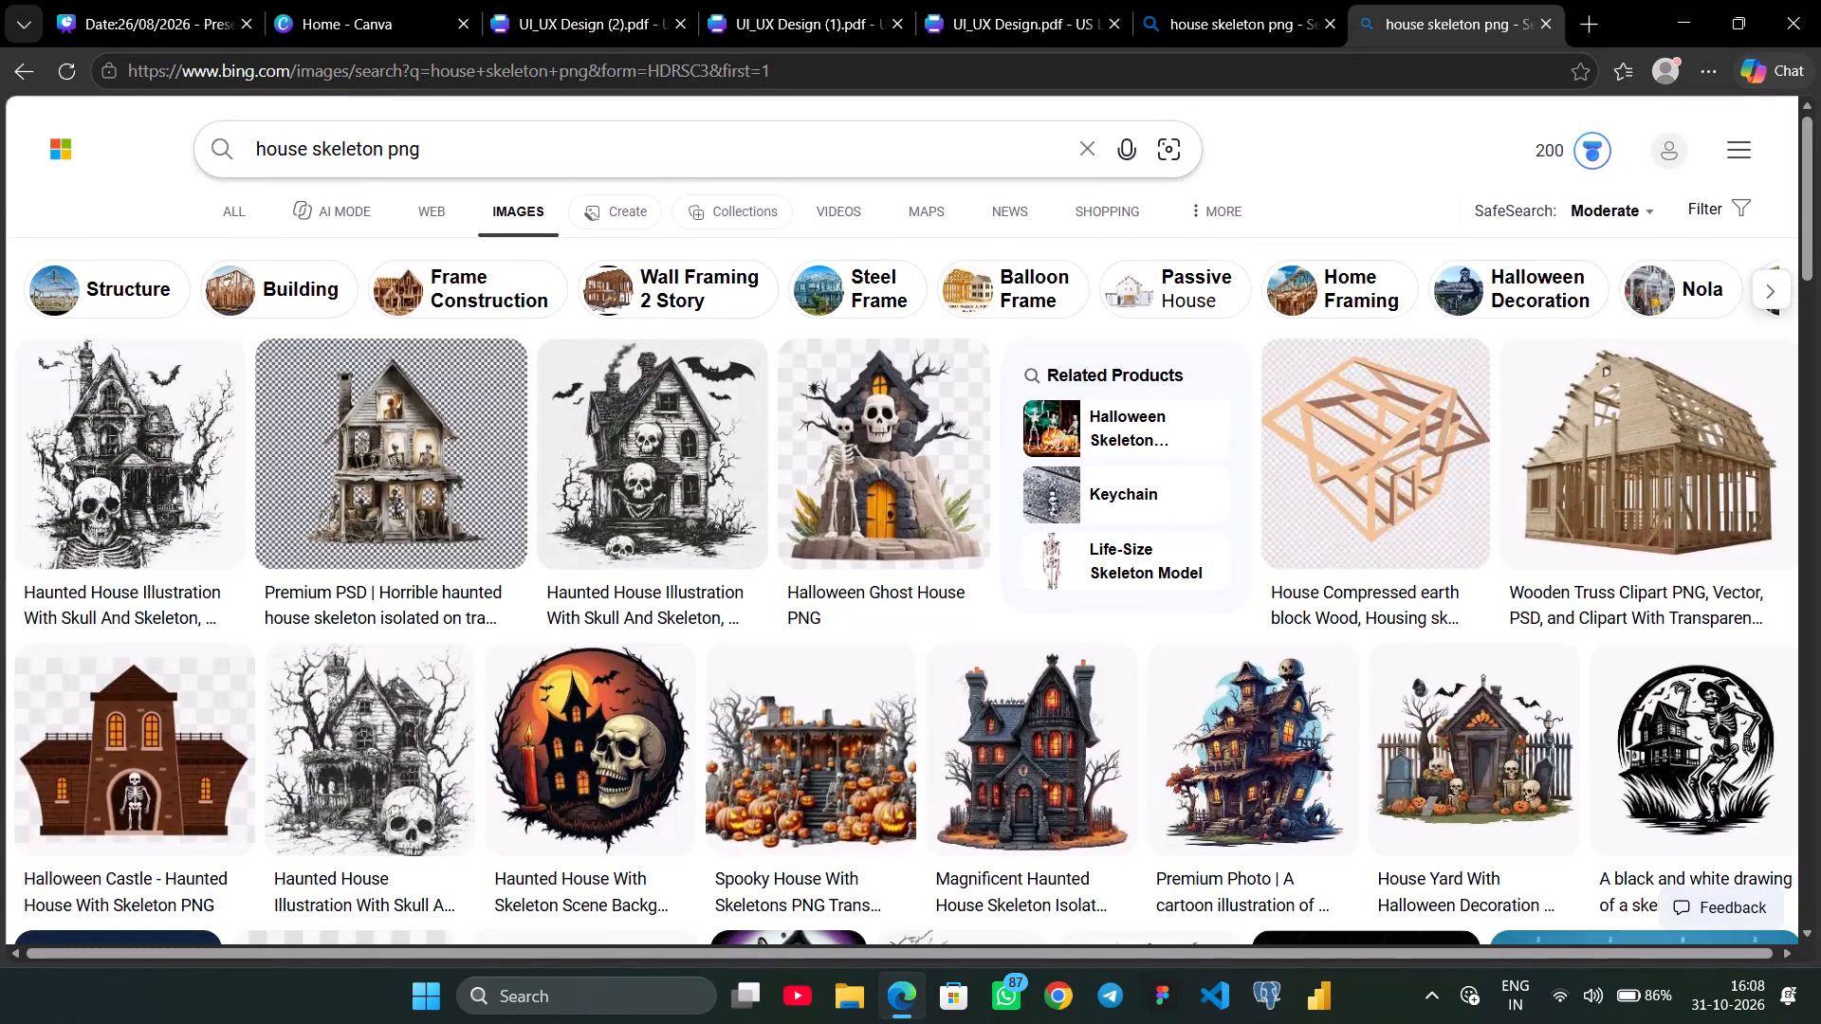
key(BackSpace)
key(BackSpace)
key(BackSpace)
key(BackSpace)
key(BackSpace)
key(BackSpace)
key(BackSpace)
key(BackSpace)
key(BackSpace)
key(BackSpace)
key(BackSpace)
key(BackSpace)
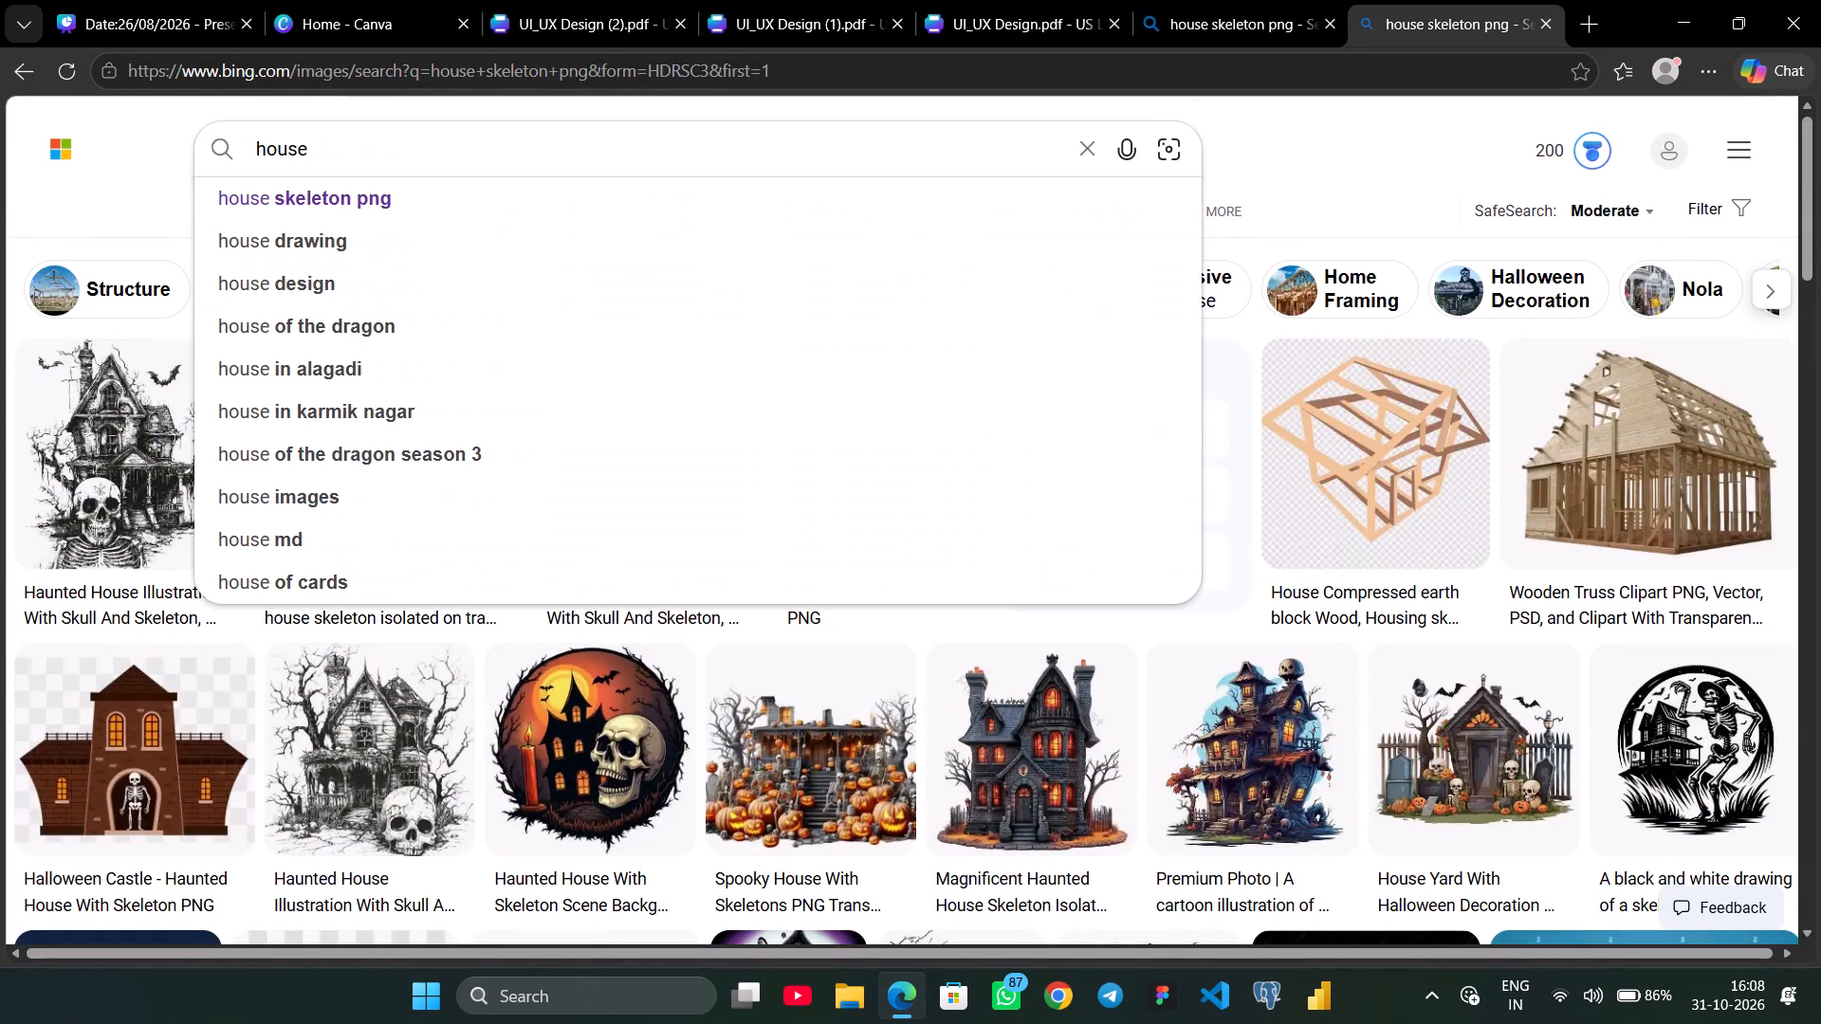
text(structure png)
key(Return)
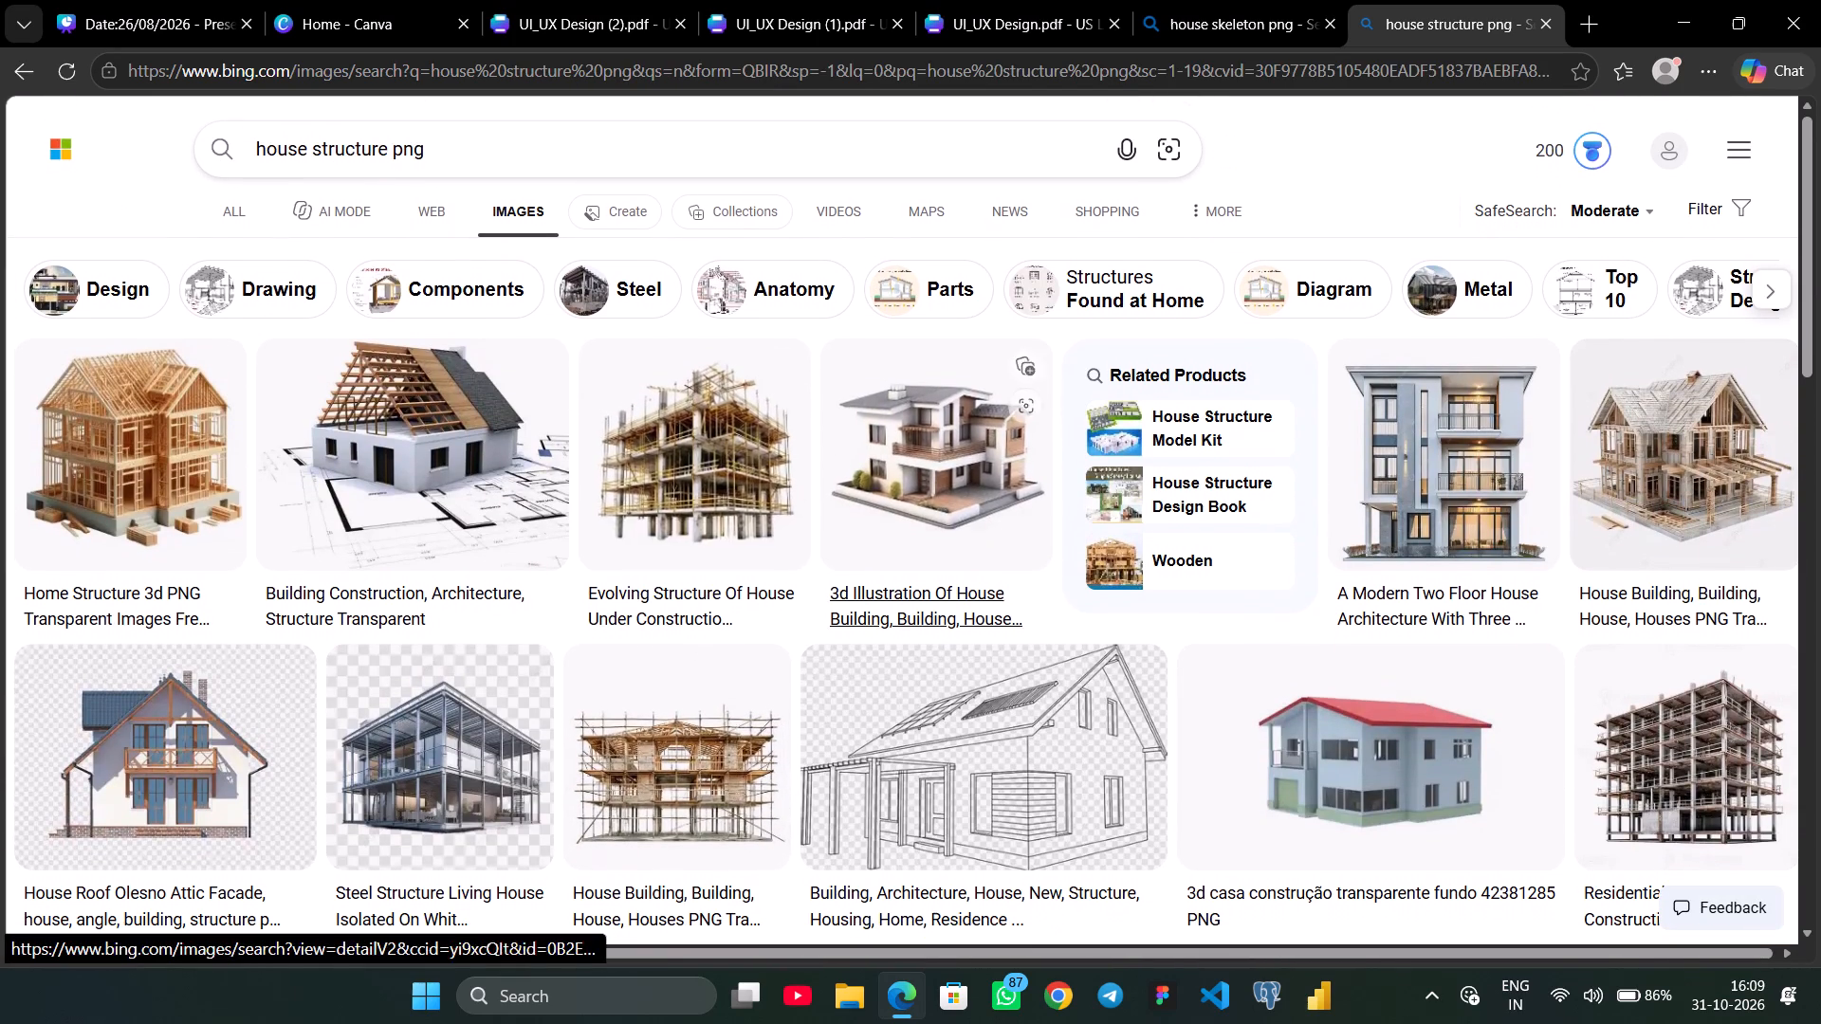
scroll(1109, 670, down, 1)
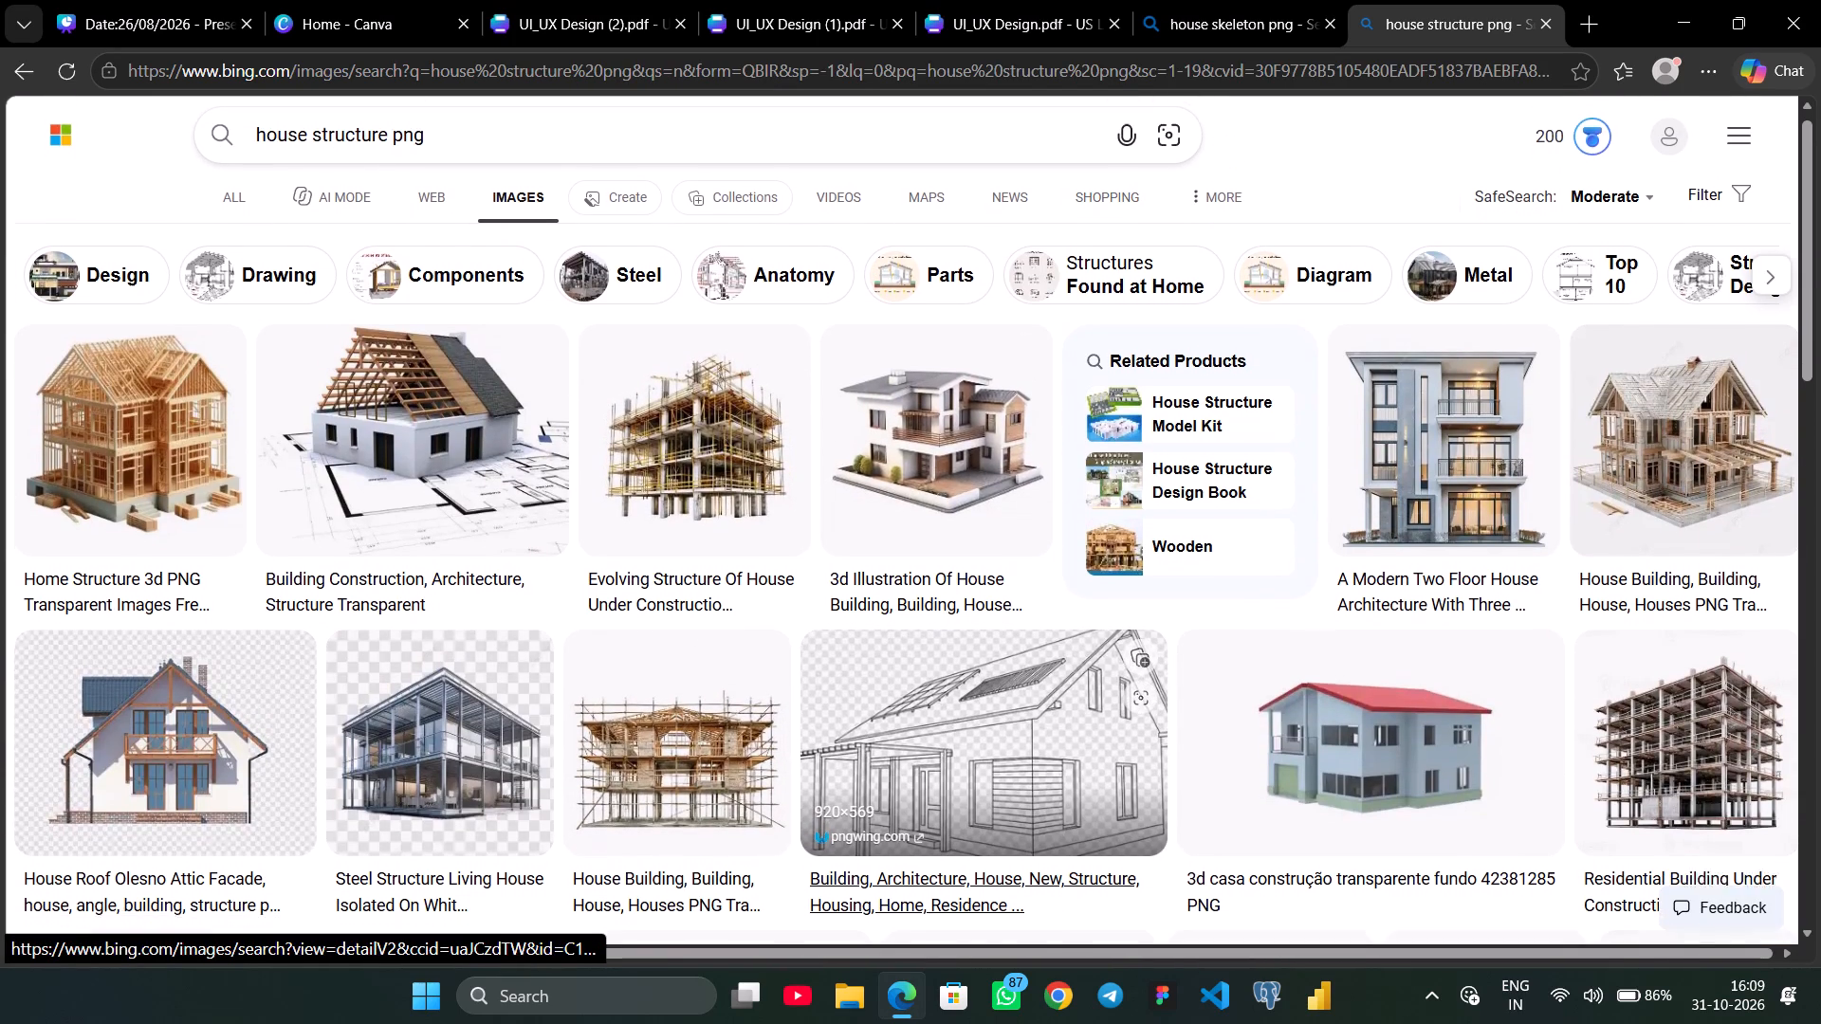
scroll(1109, 670, down, 2)
scroll(1109, 670, up, 2)
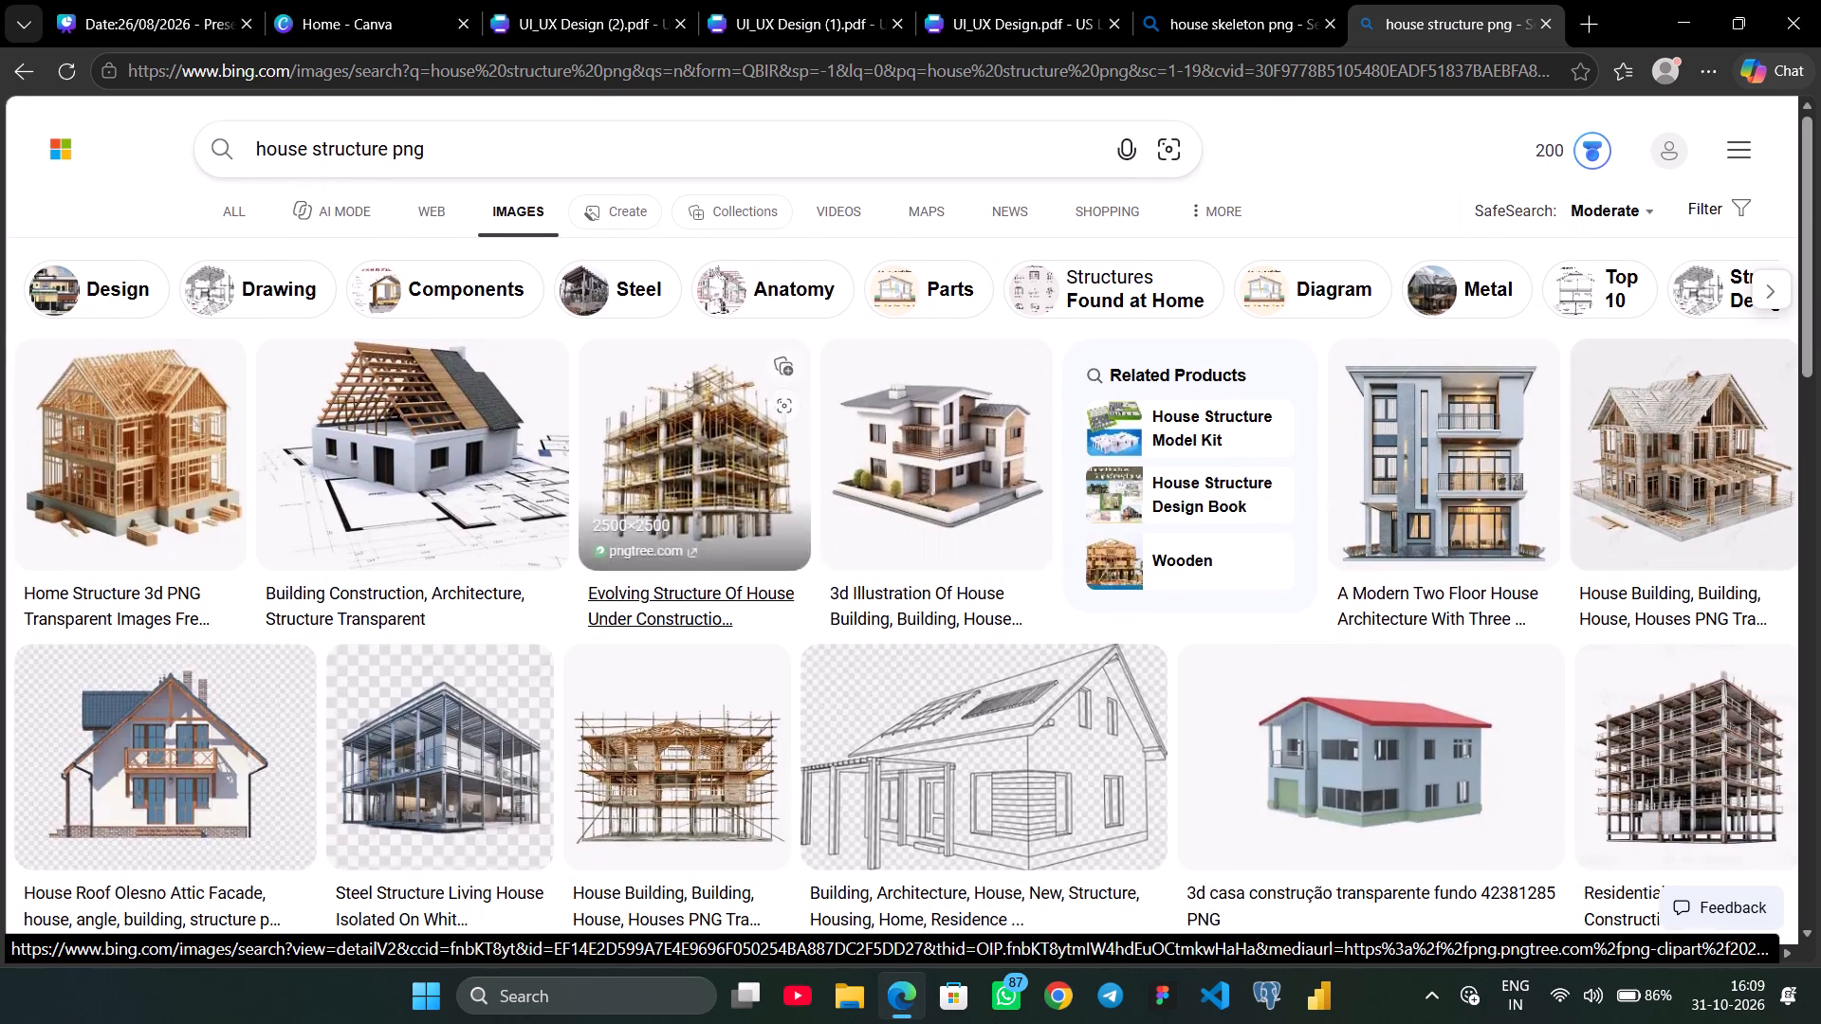
Bring the multi-storey unfinished building frame image into page 5 and place it below the bullets, beside the skeleton.
drag(1689, 728, 156, 0)
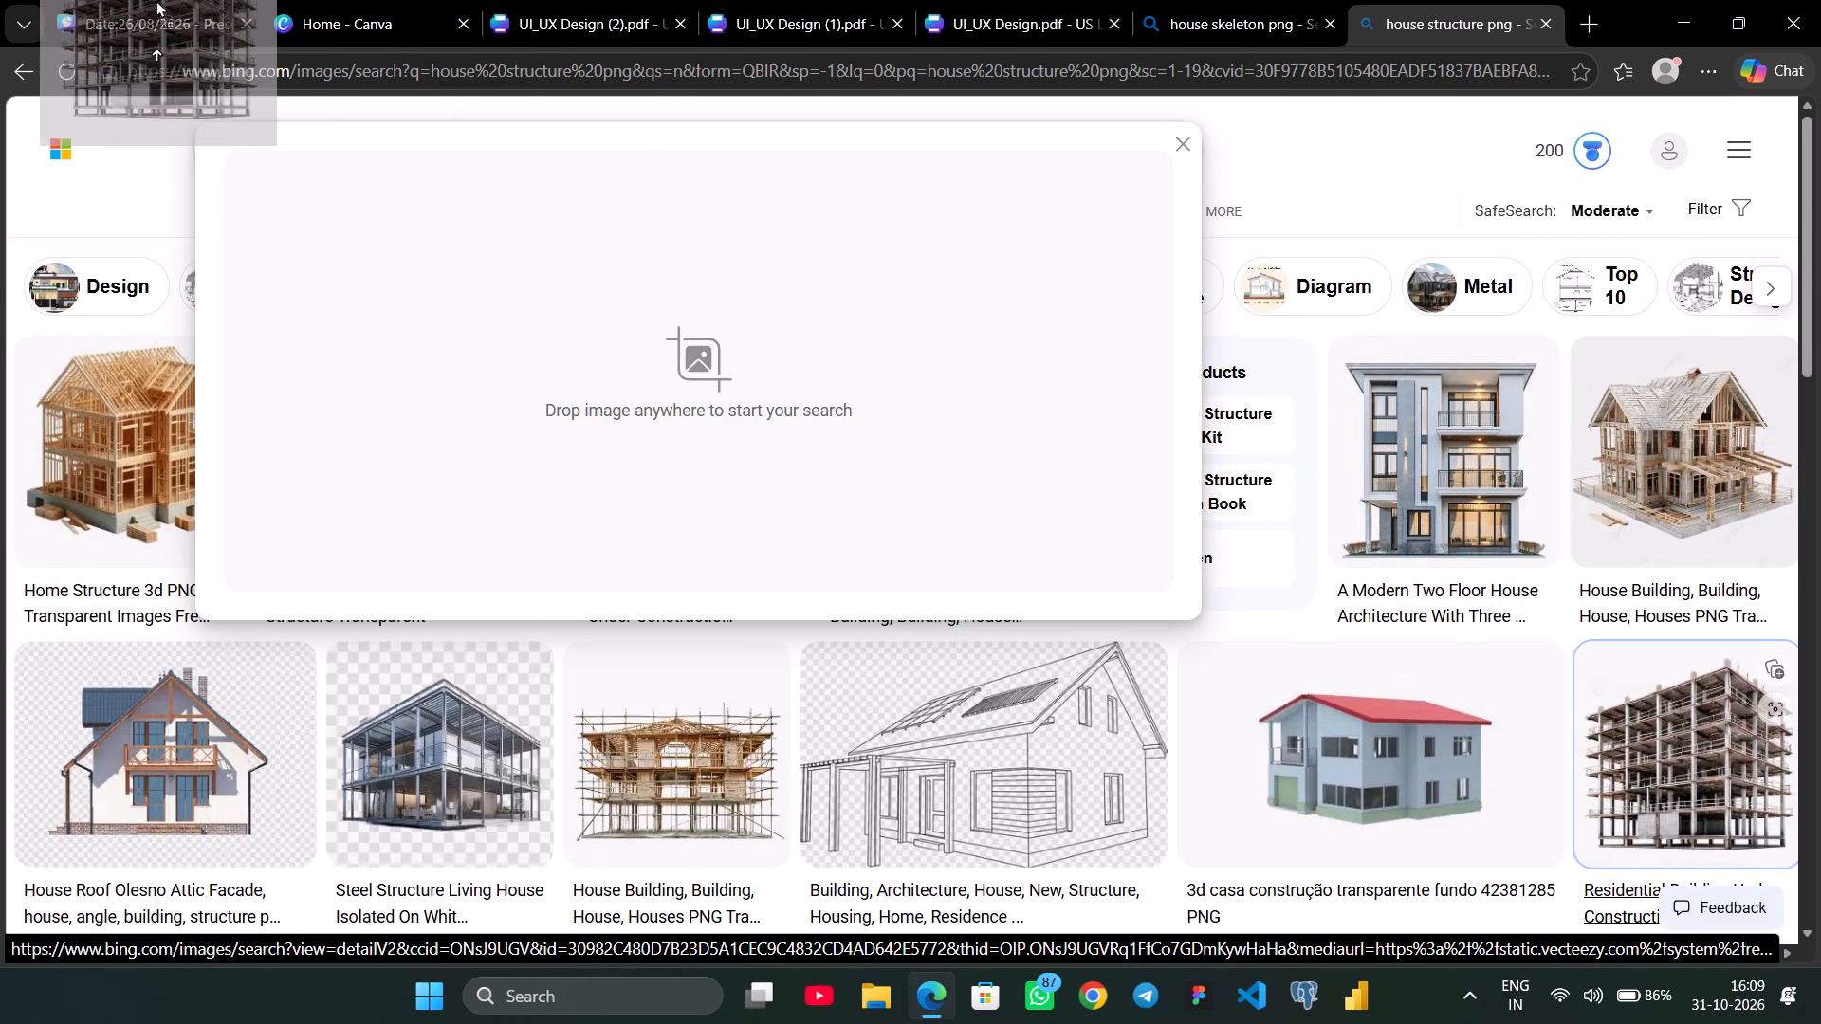
drag(156, 0, 763, 567)
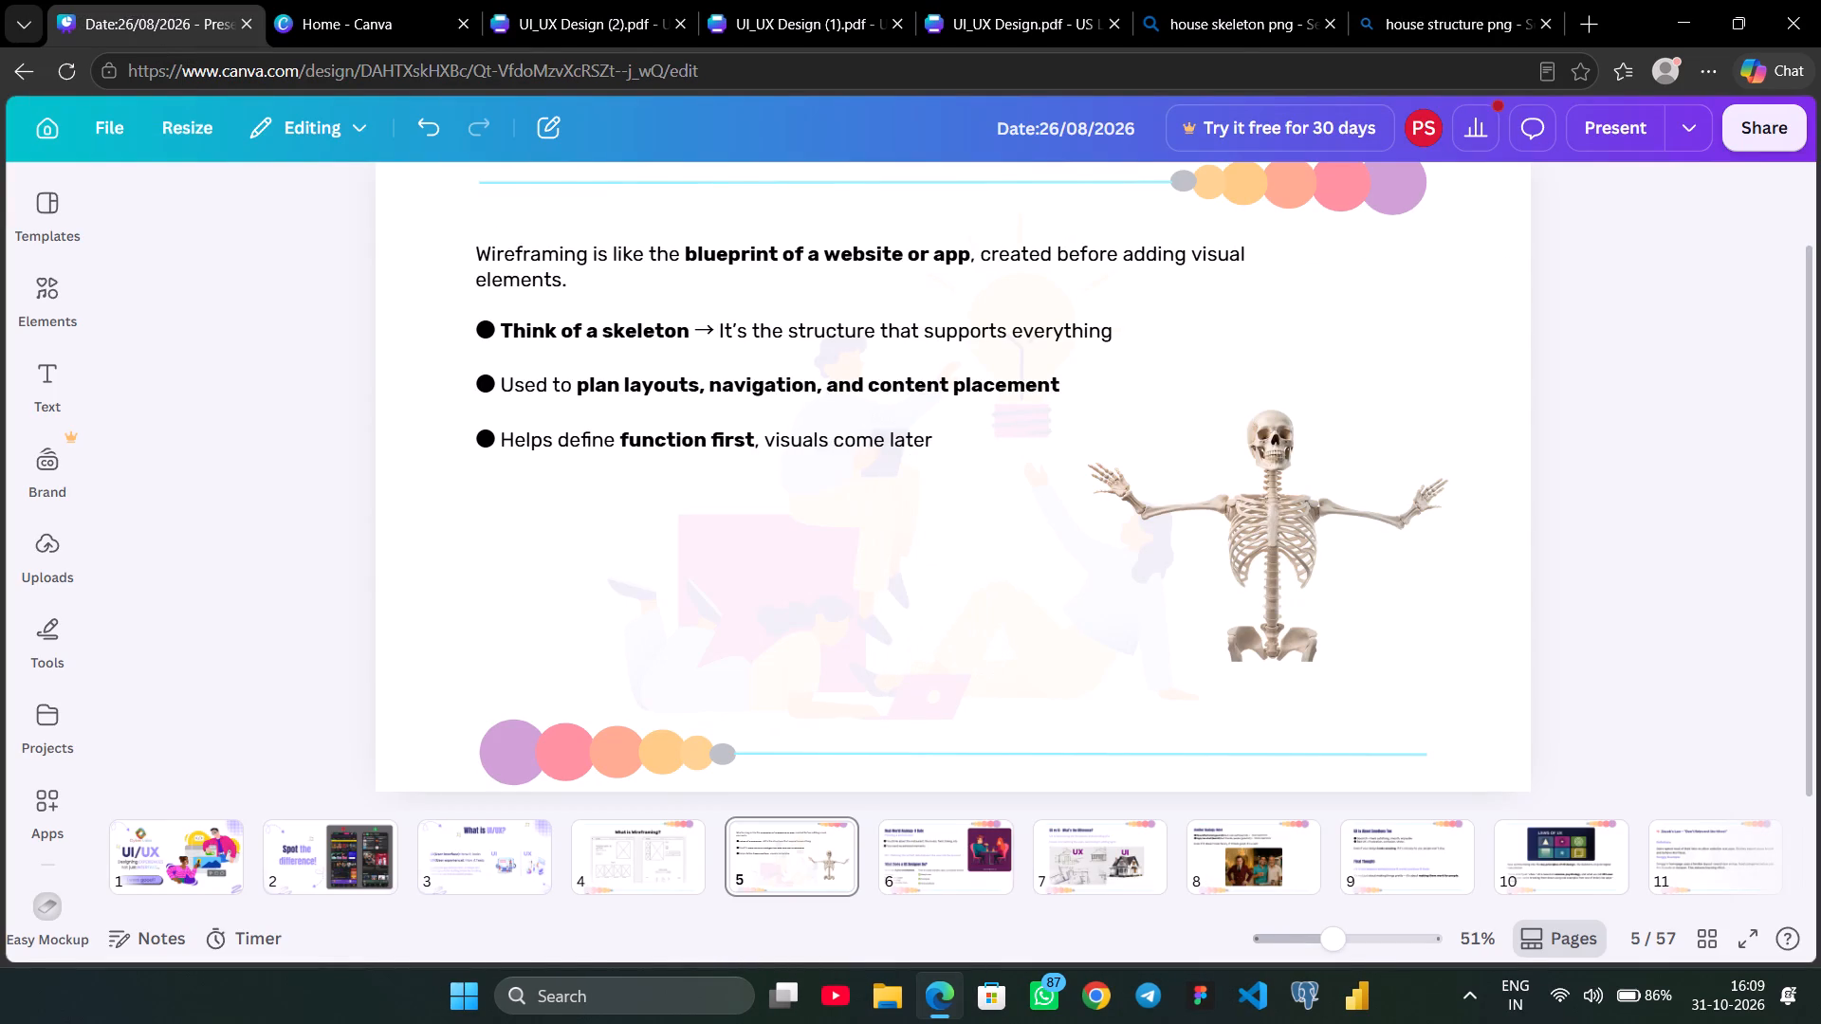
drag(942, 550, 671, 663)
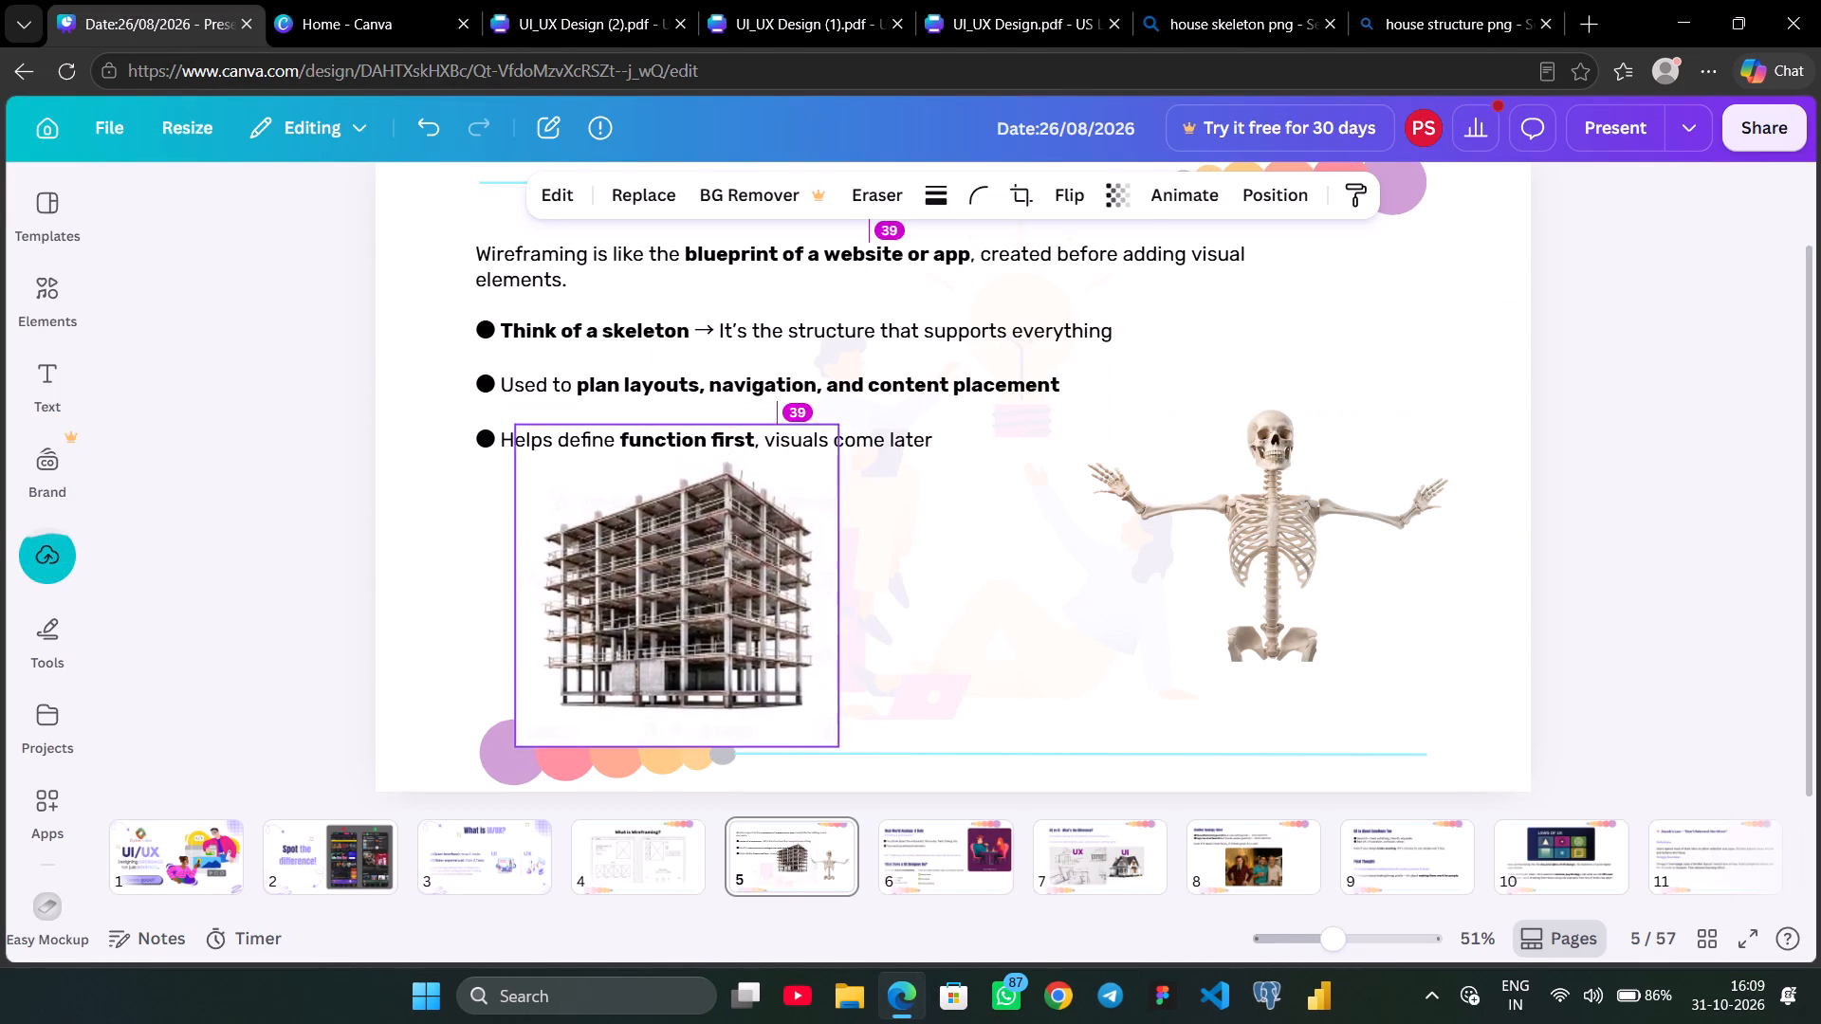
drag(671, 663, 926, 664)
Move the skeleton image down and slightly right so it lines up beside the building frame image.
click(1276, 594)
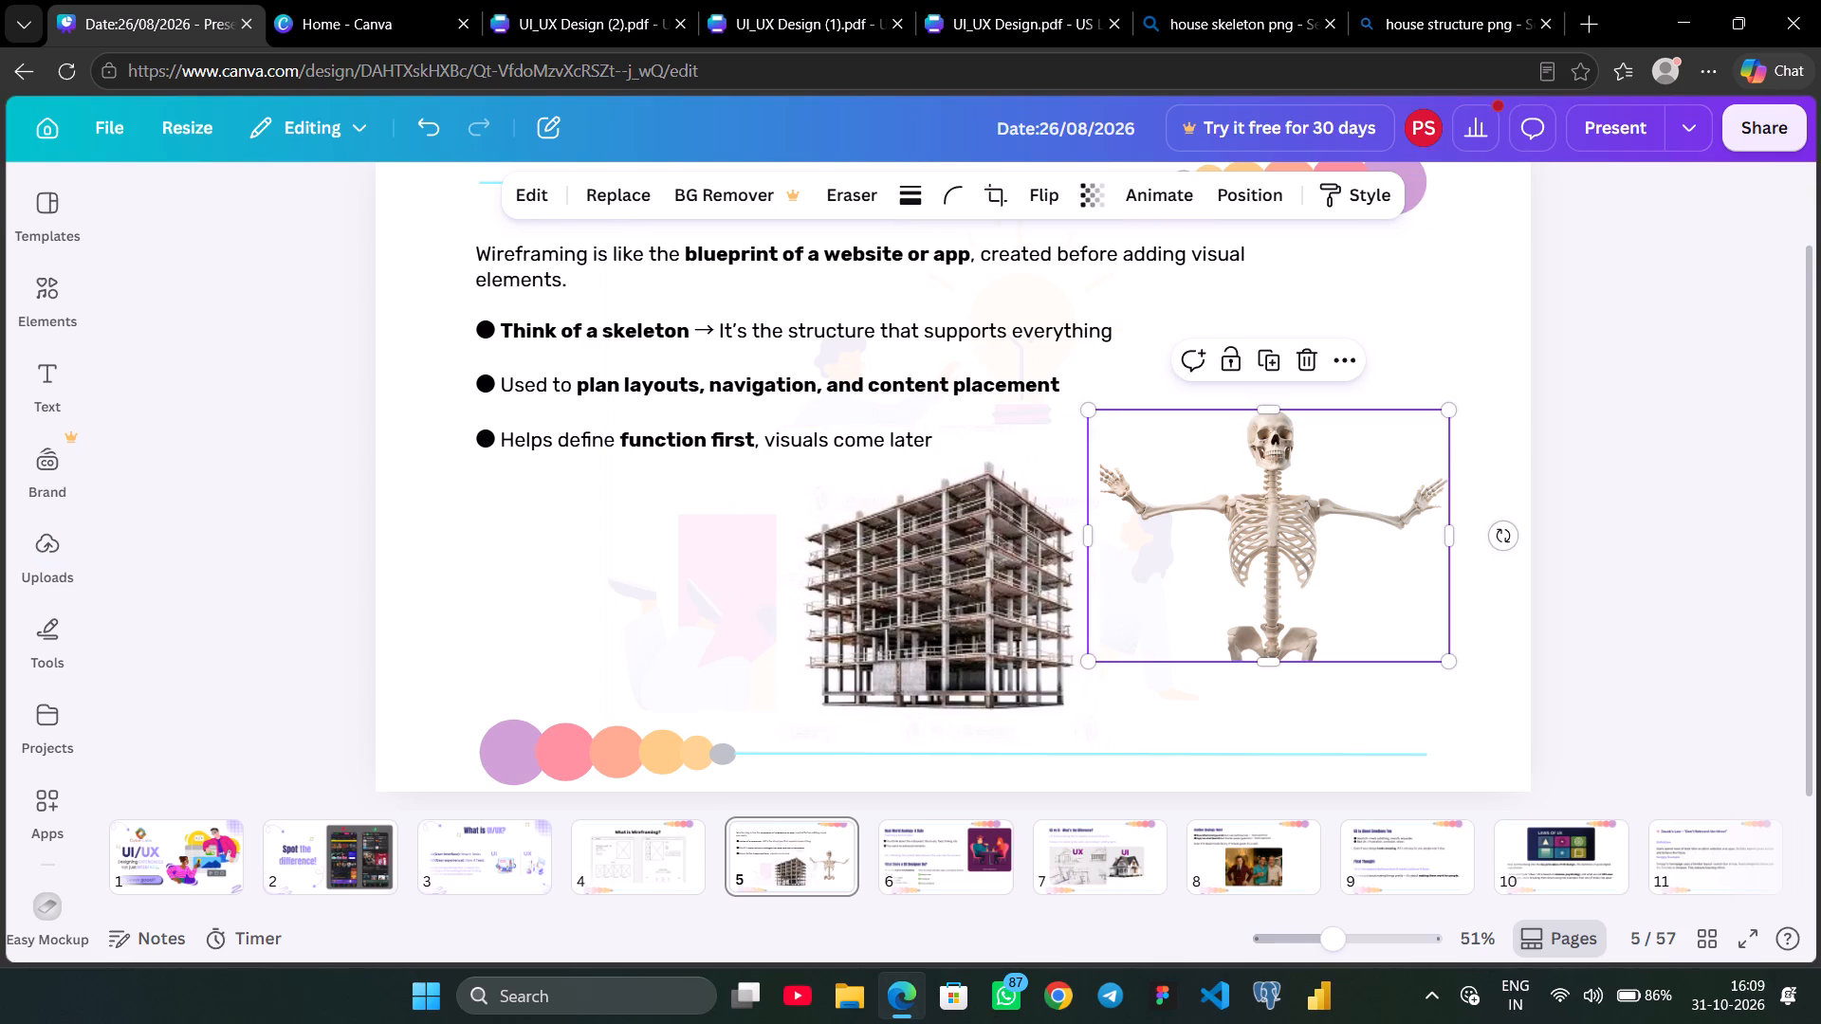
drag(1257, 543, 1279, 599)
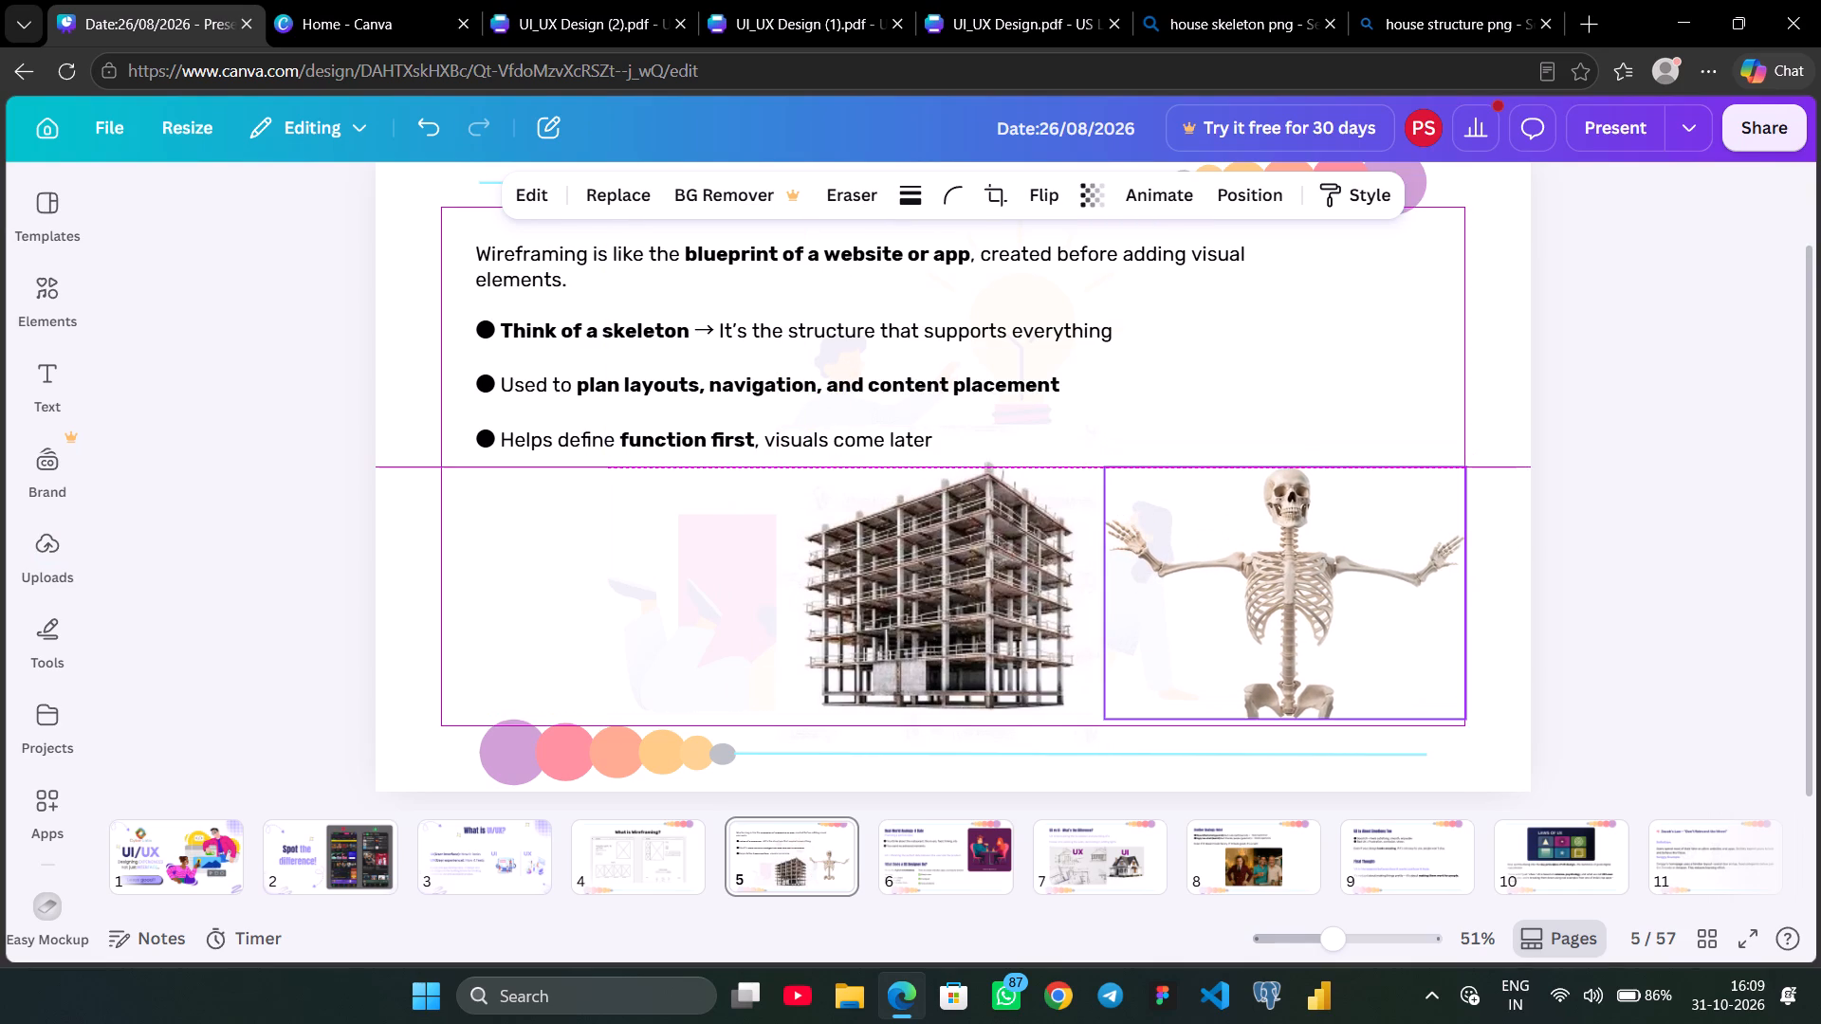
drag(1279, 599, 1284, 595)
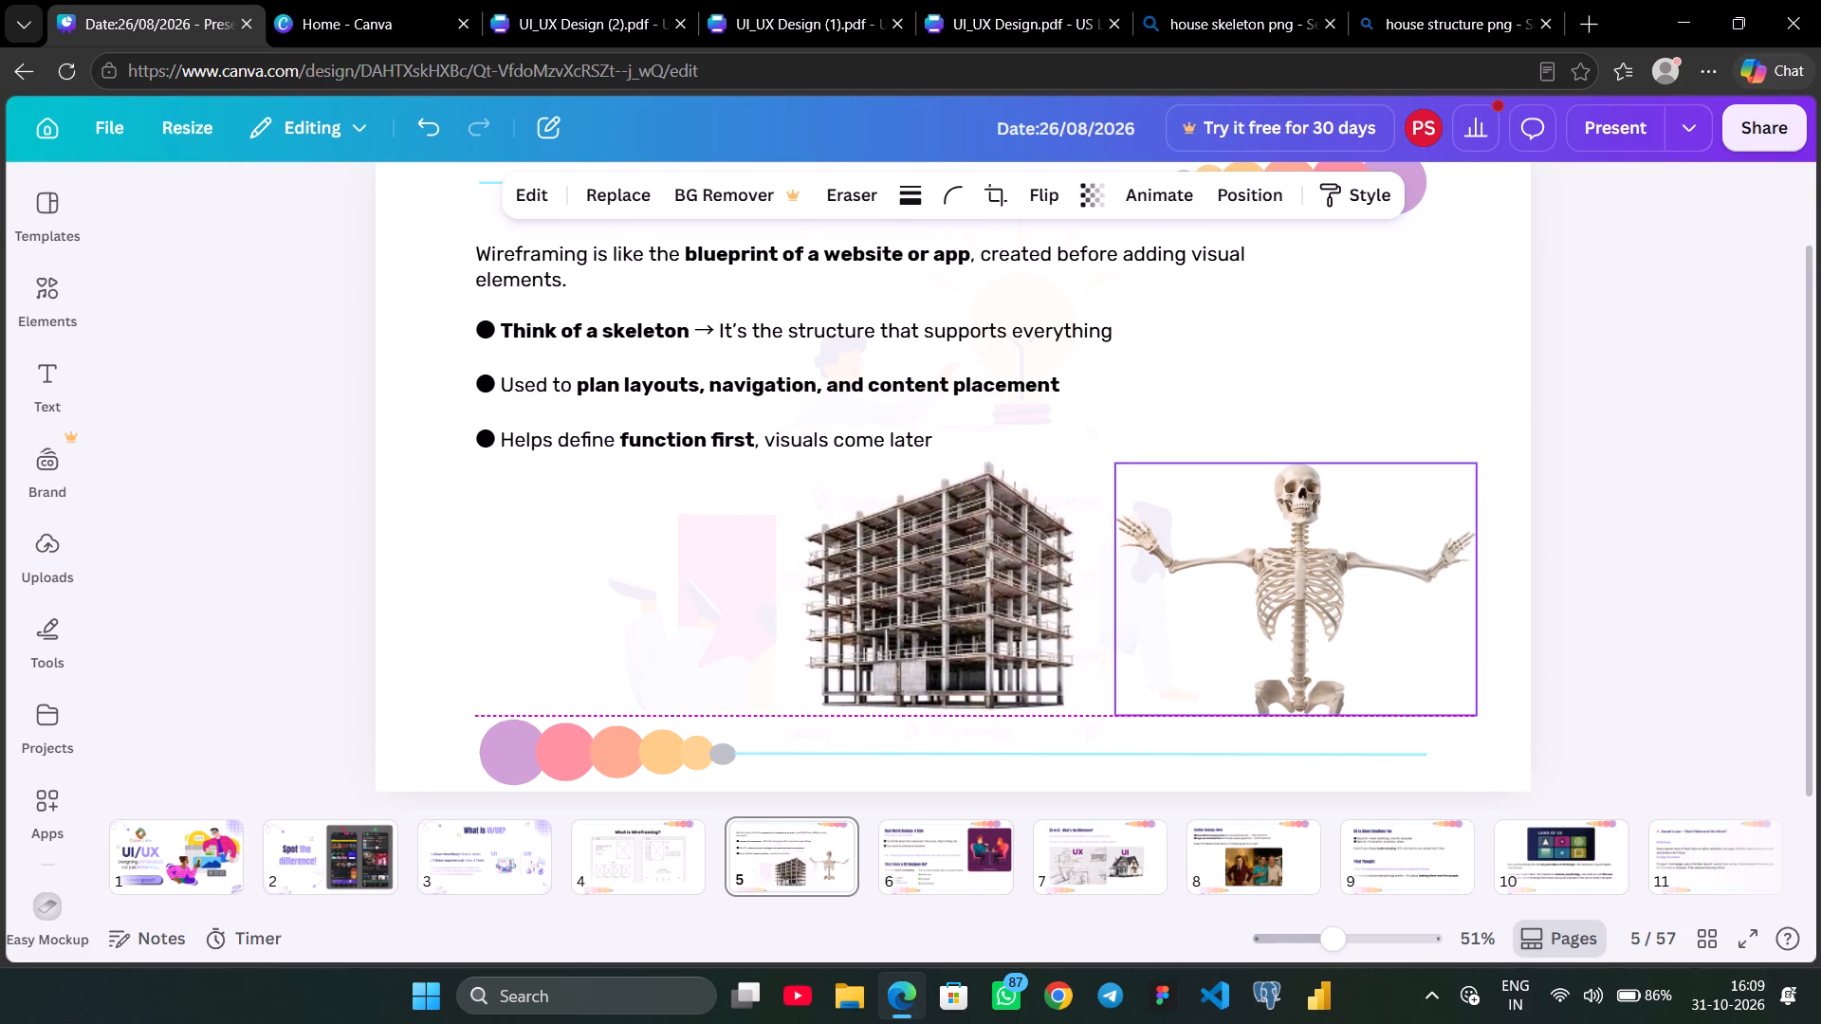
drag(1284, 595, 1288, 595)
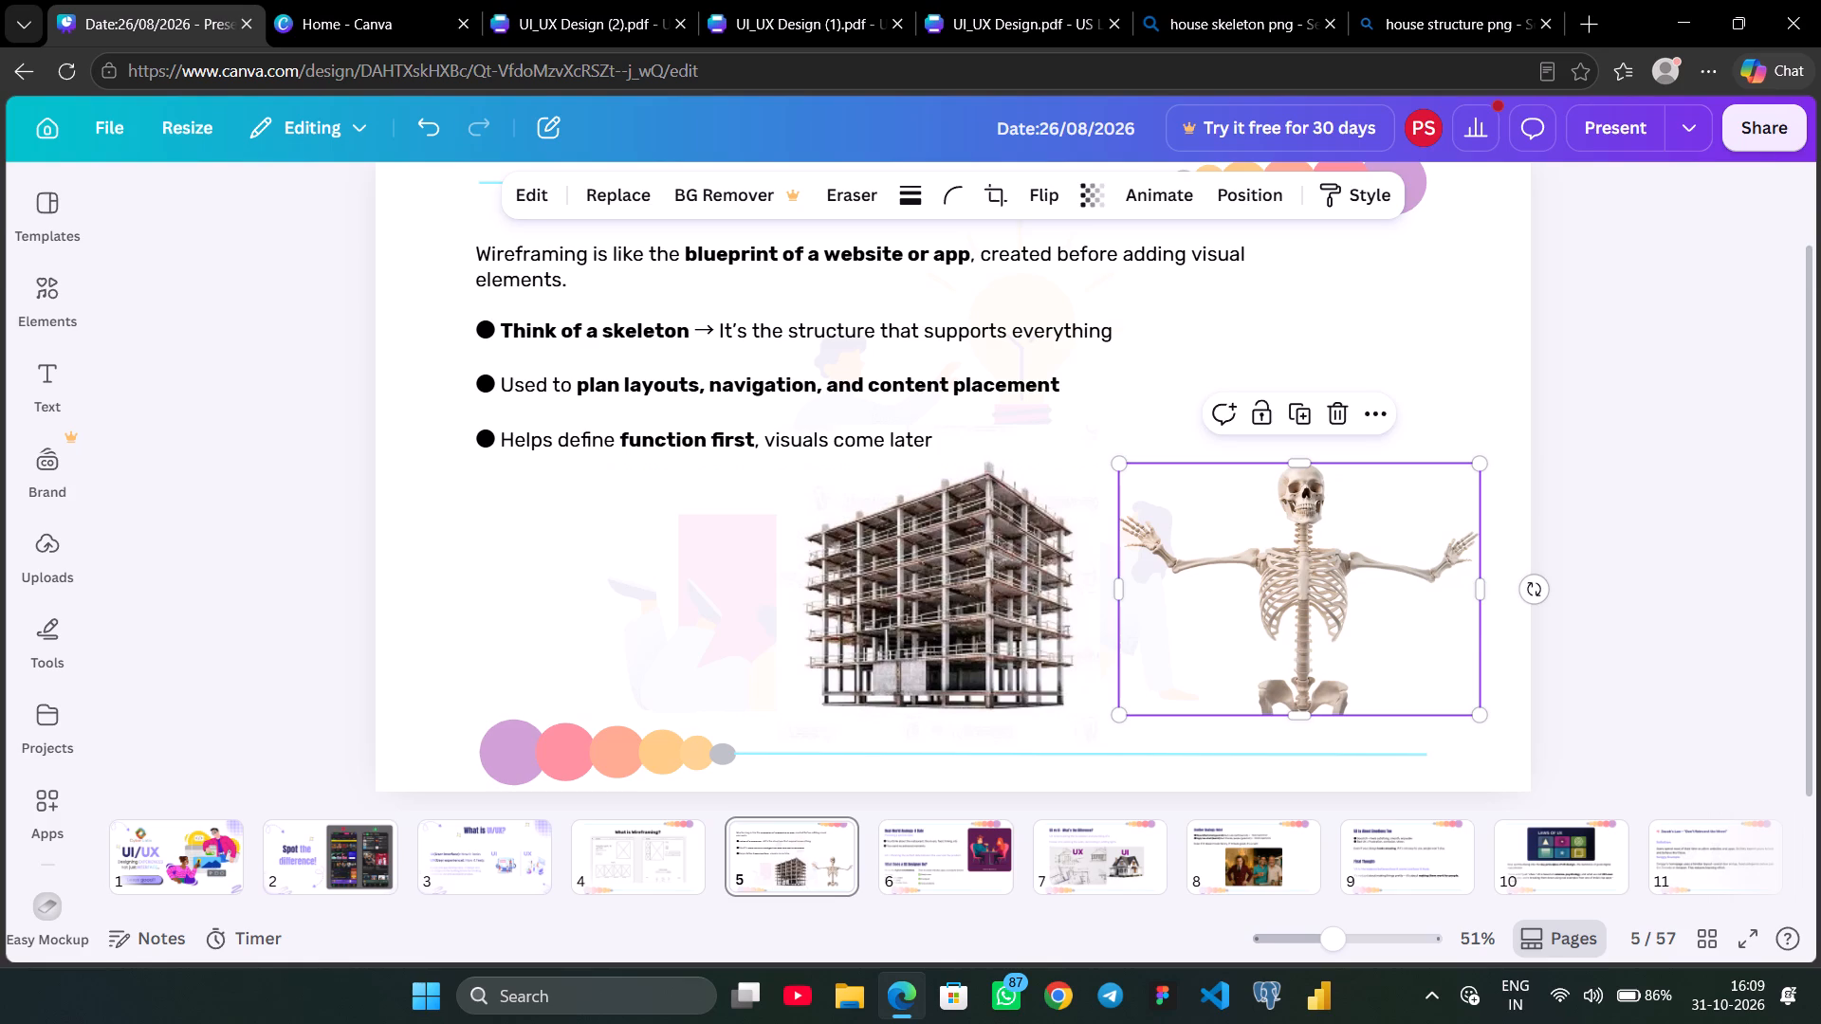
click(1615, 564)
Review the opening slides of the presentation, from the "Spot the difference!" slide through the "What is Wireframing?" slide.
scroll(1615, 564, up, 1)
scroll(1615, 564, down, 2)
click(344, 860)
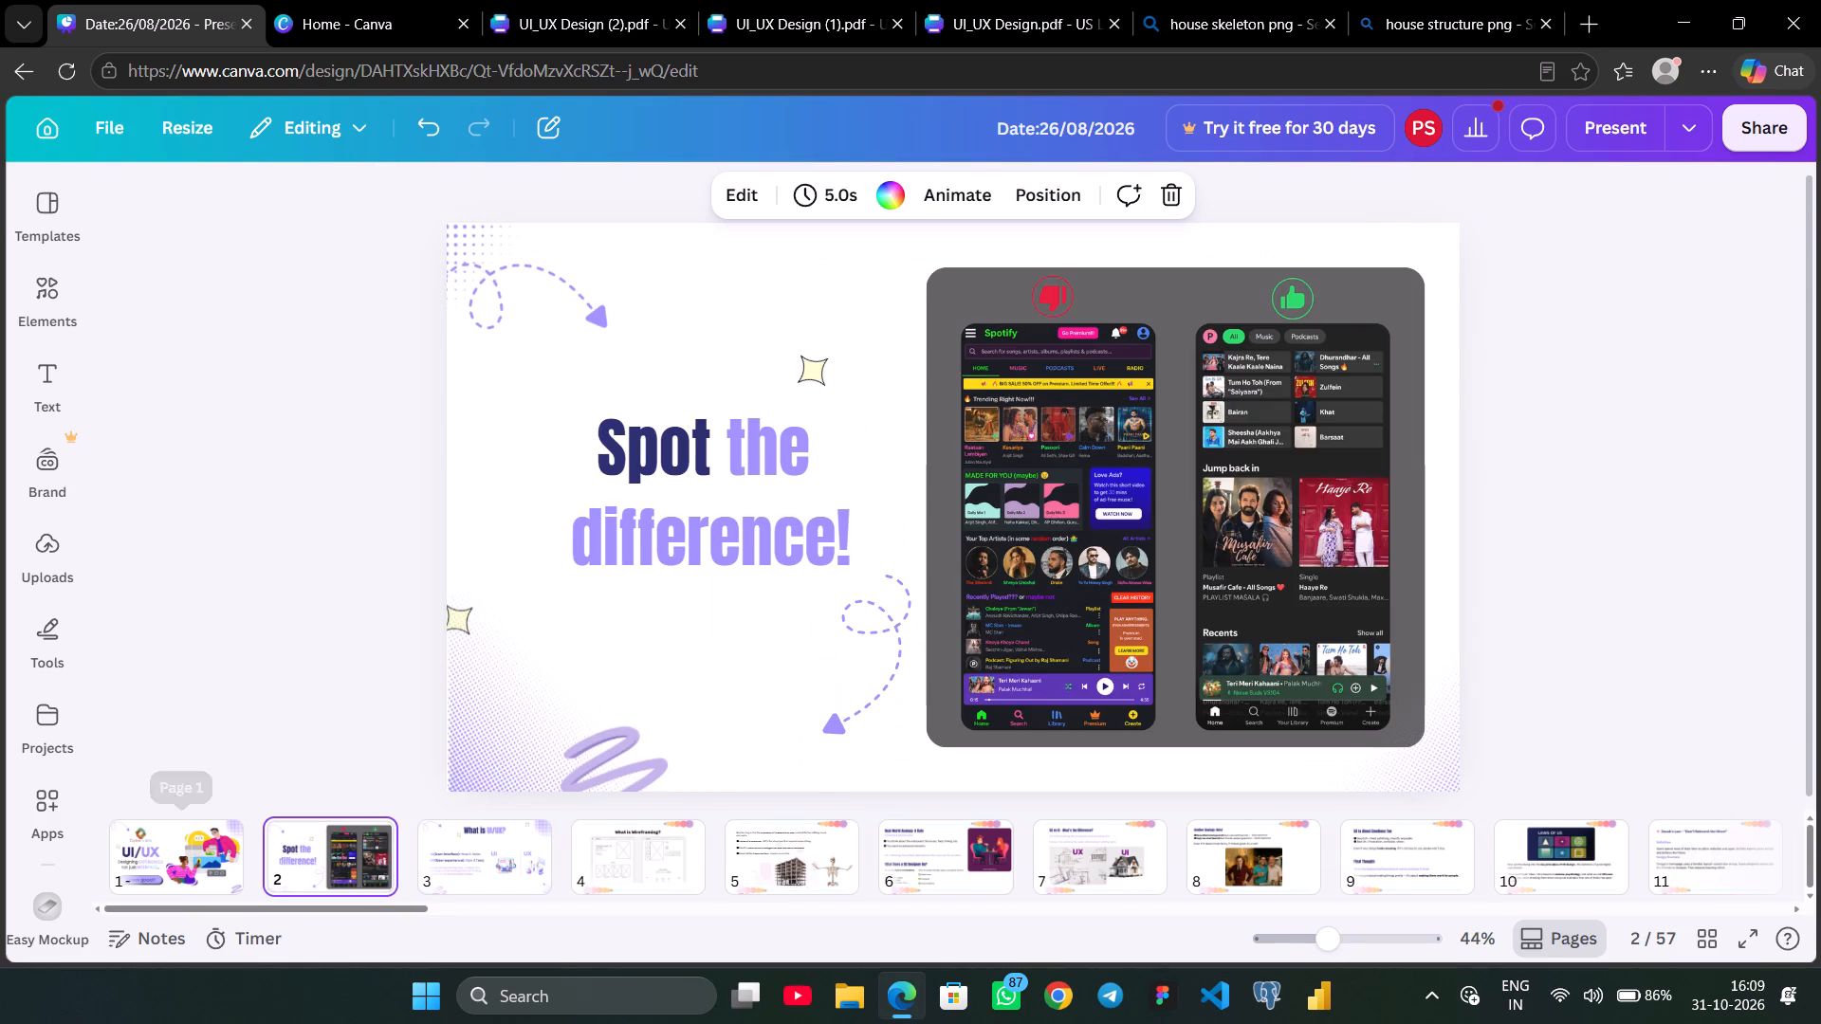
click(177, 861)
click(289, 869)
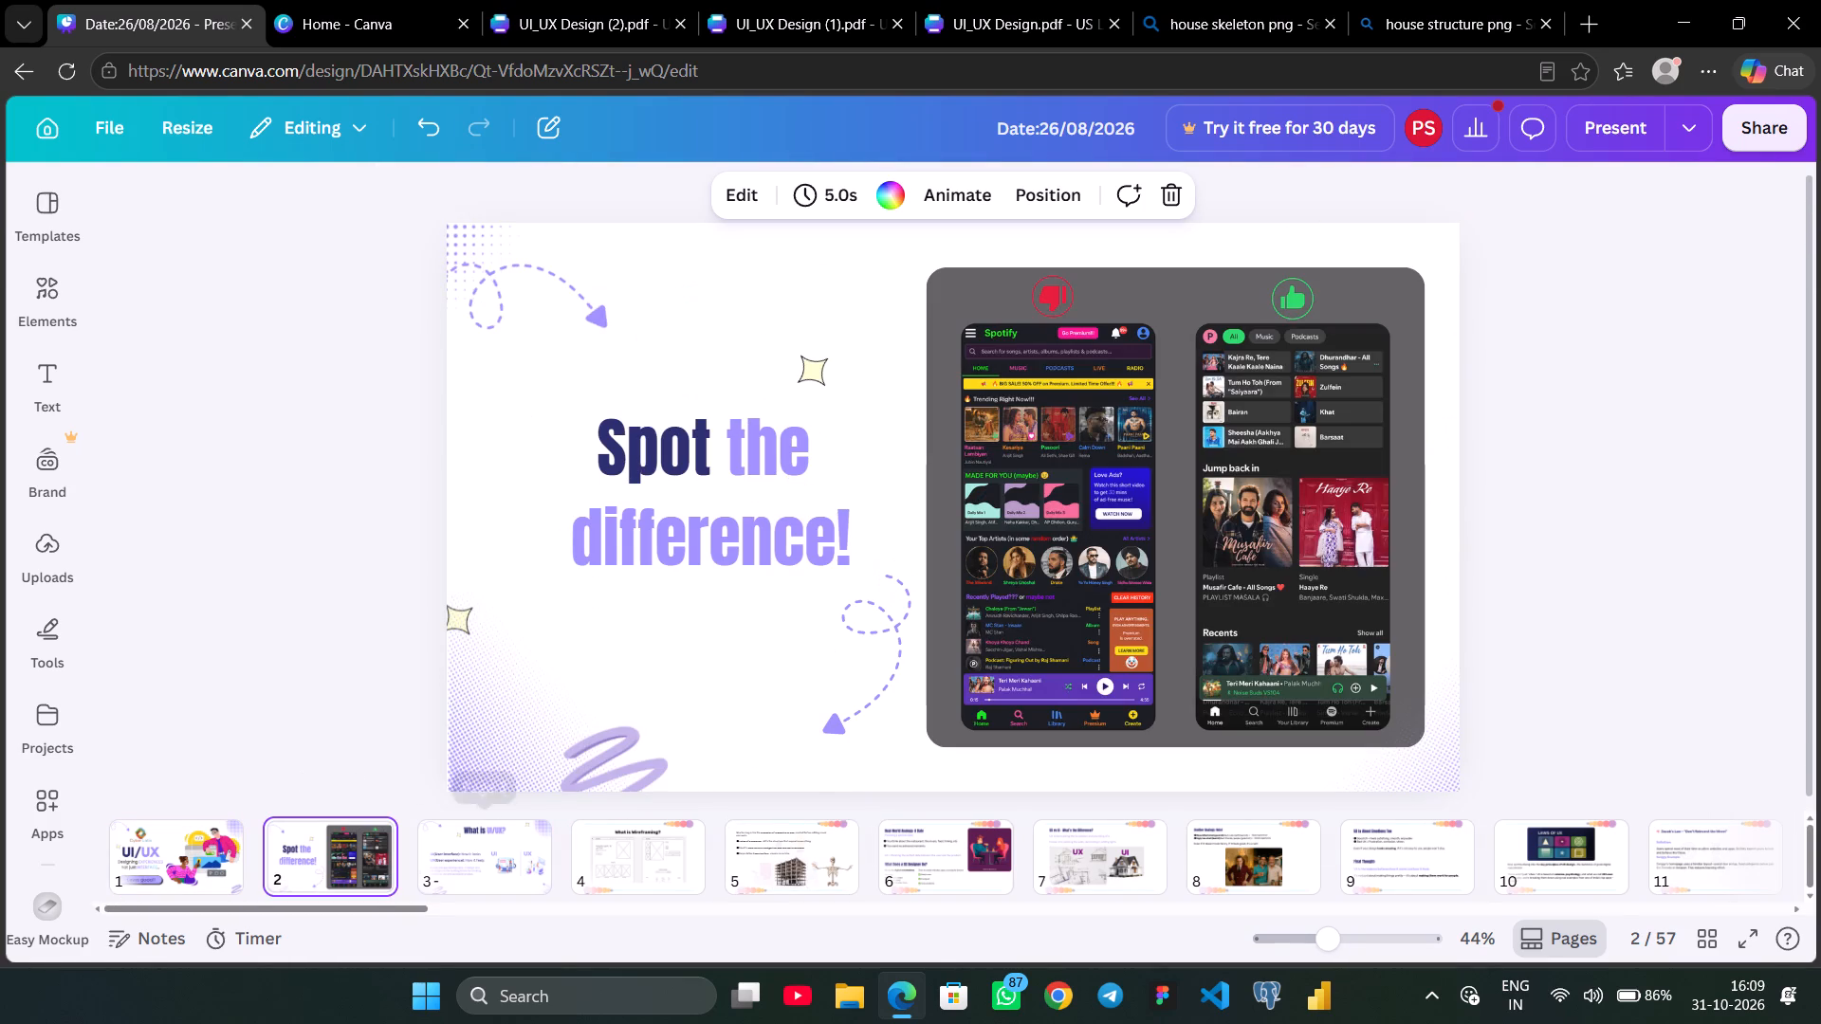
click(508, 869)
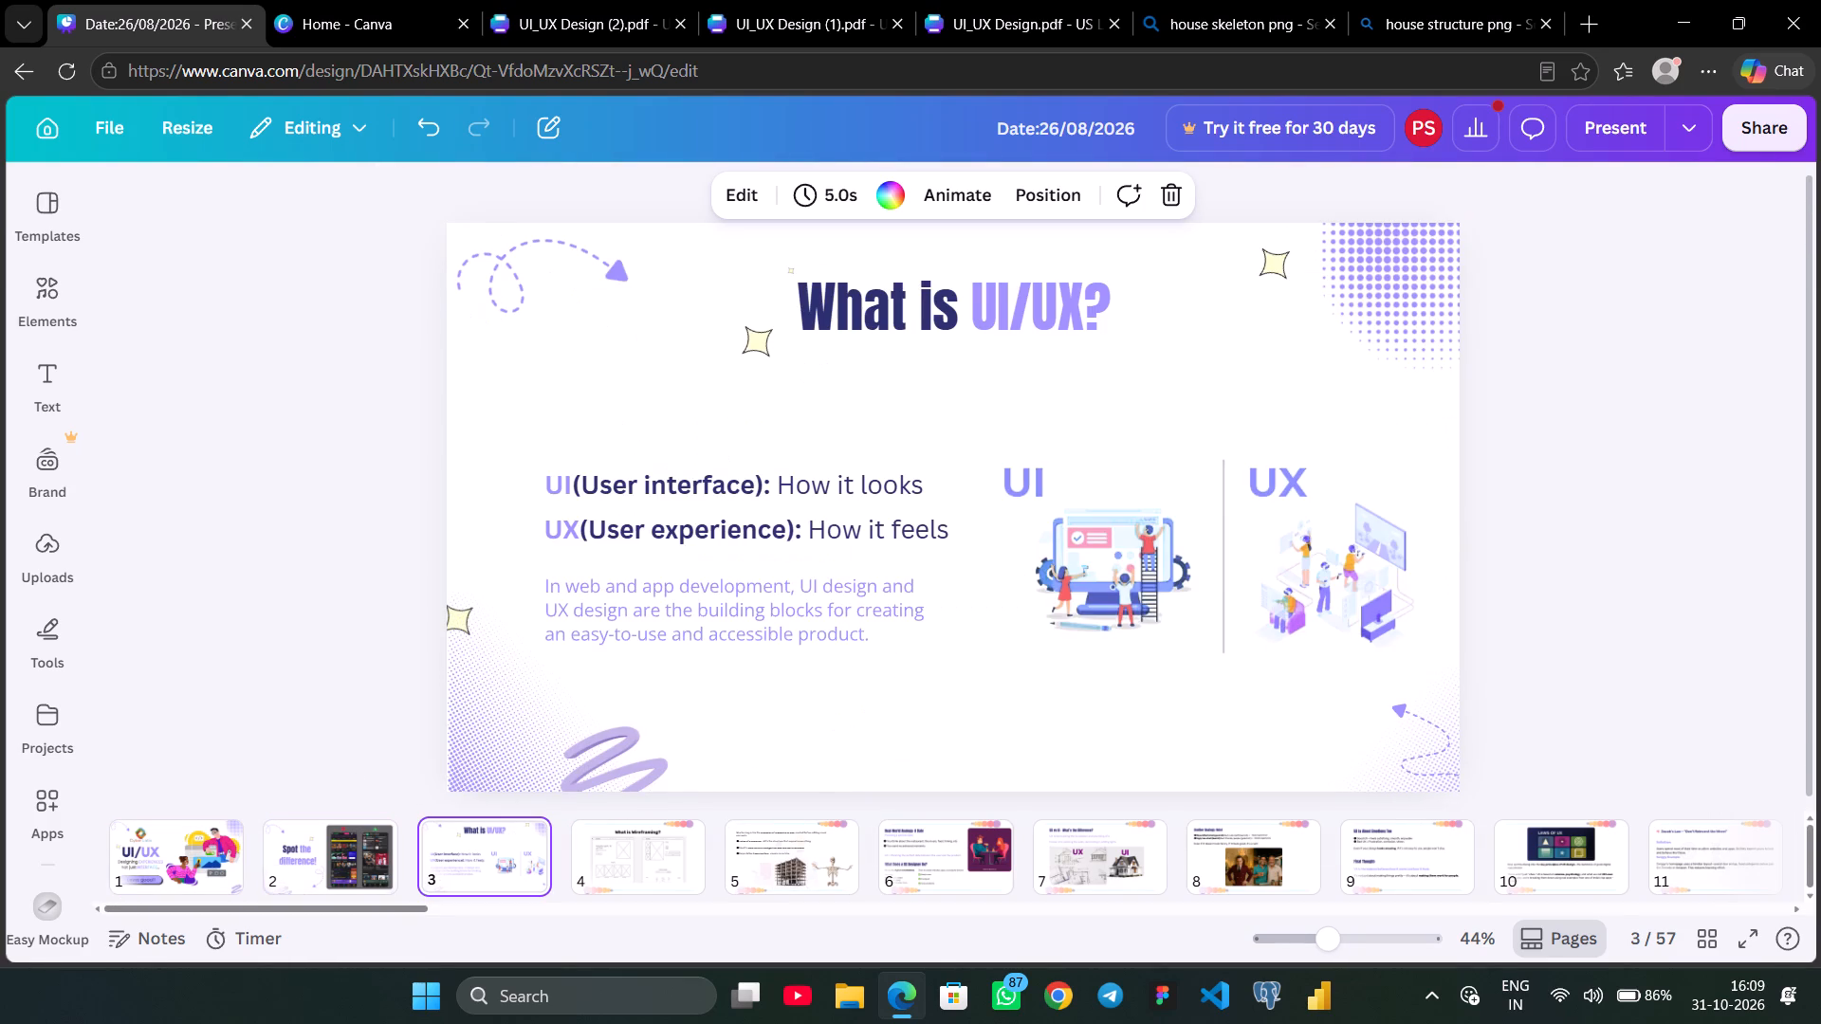
click(678, 870)
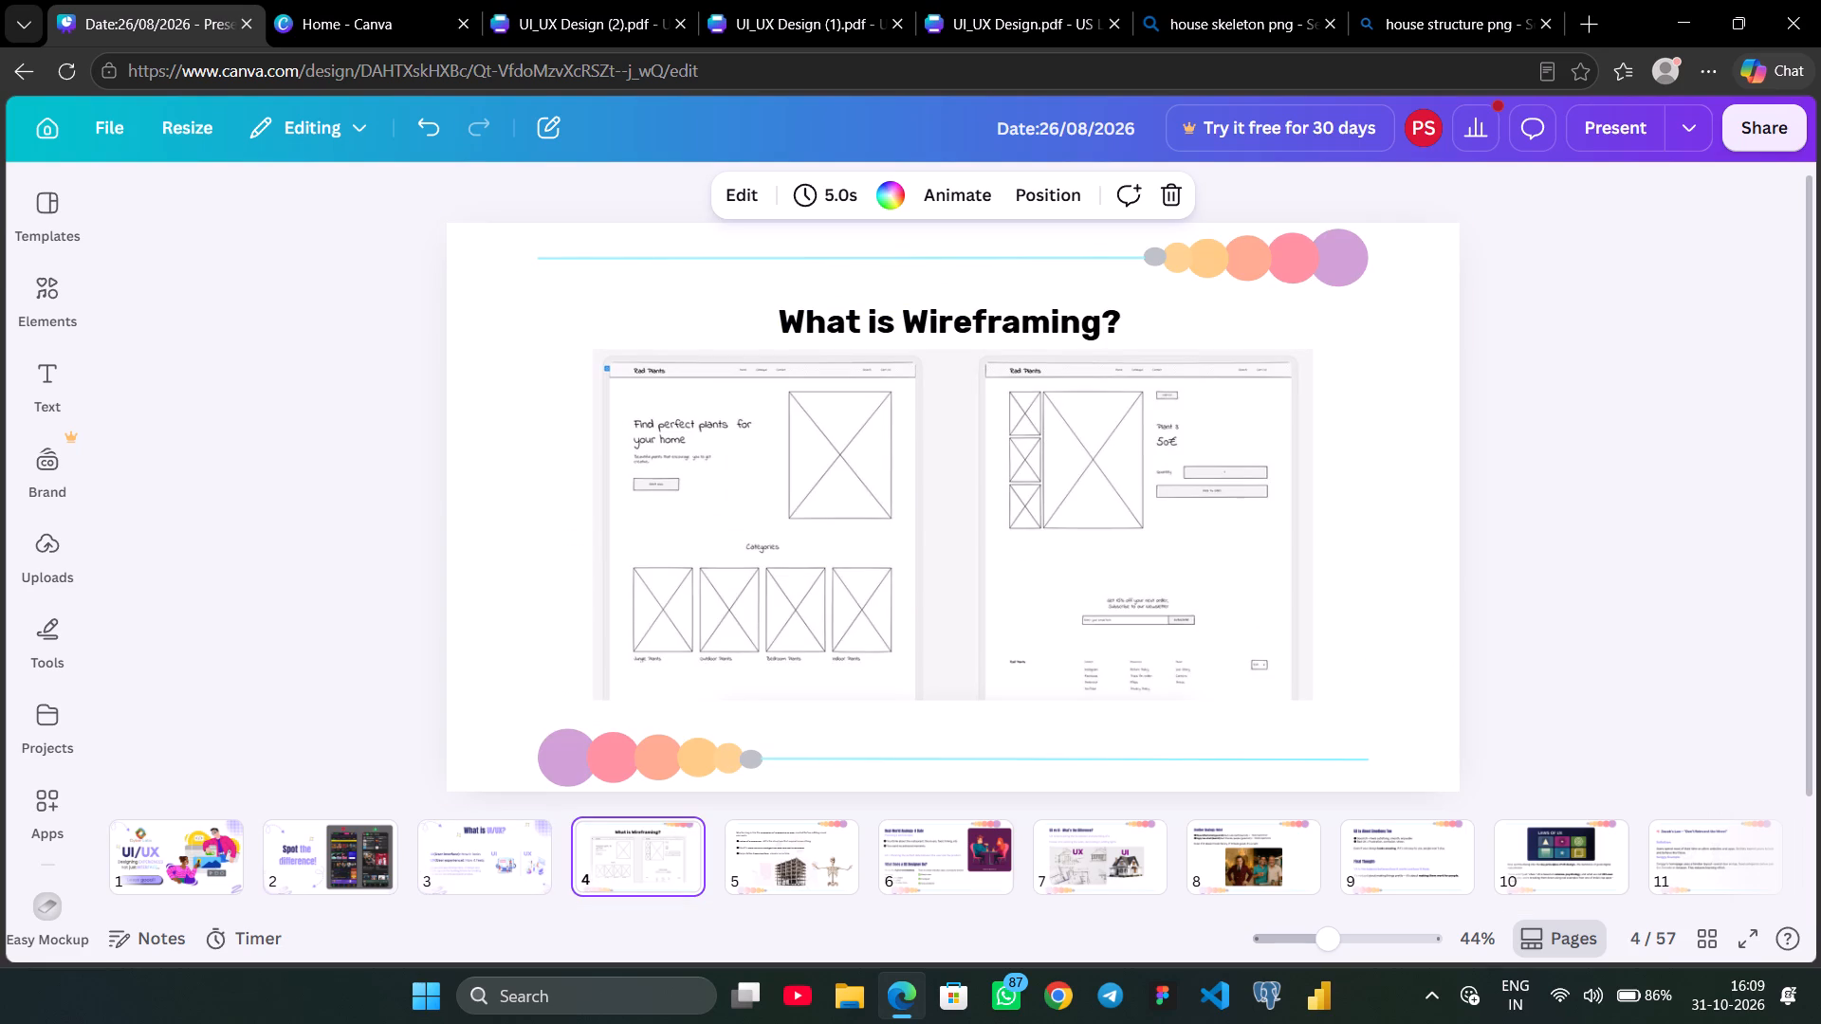
scroll(1504, 586, down, 1)
Nudge the wireframe image on page 4 slightly upward, closer to the "What is Wireframing?" heading.
click(1154, 547)
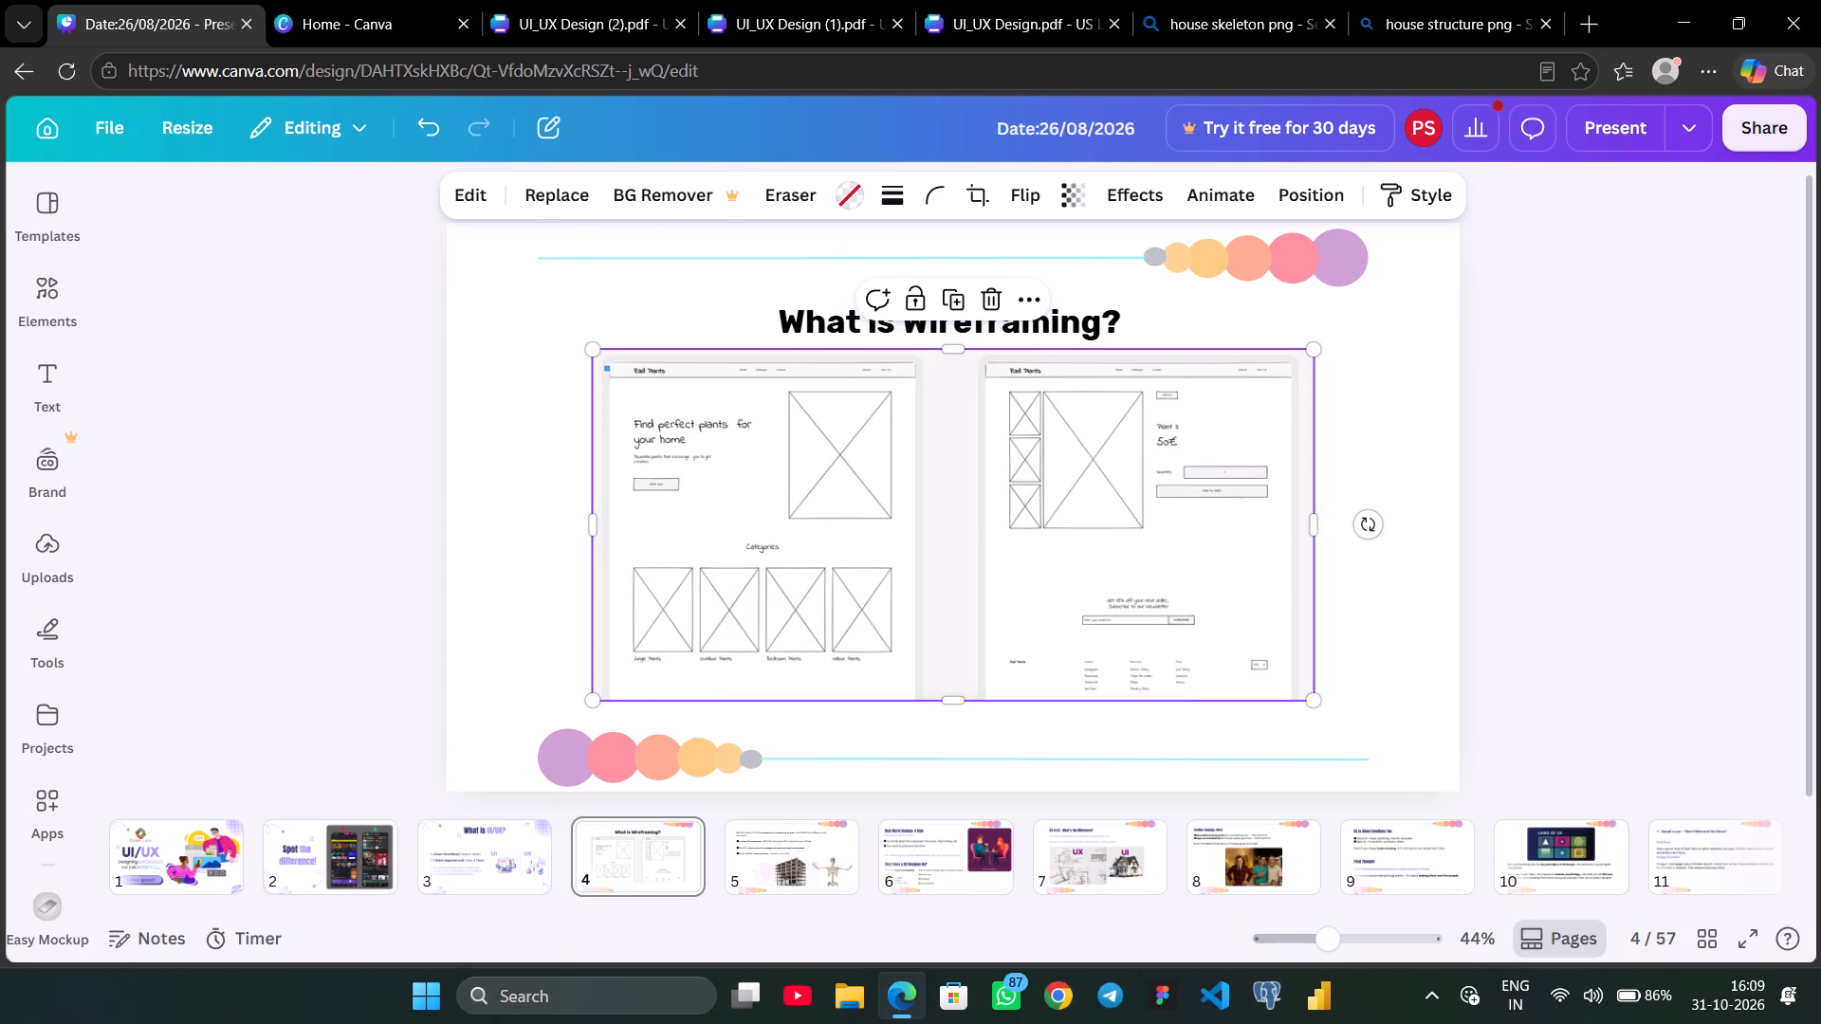
key(Up)
key(Up)
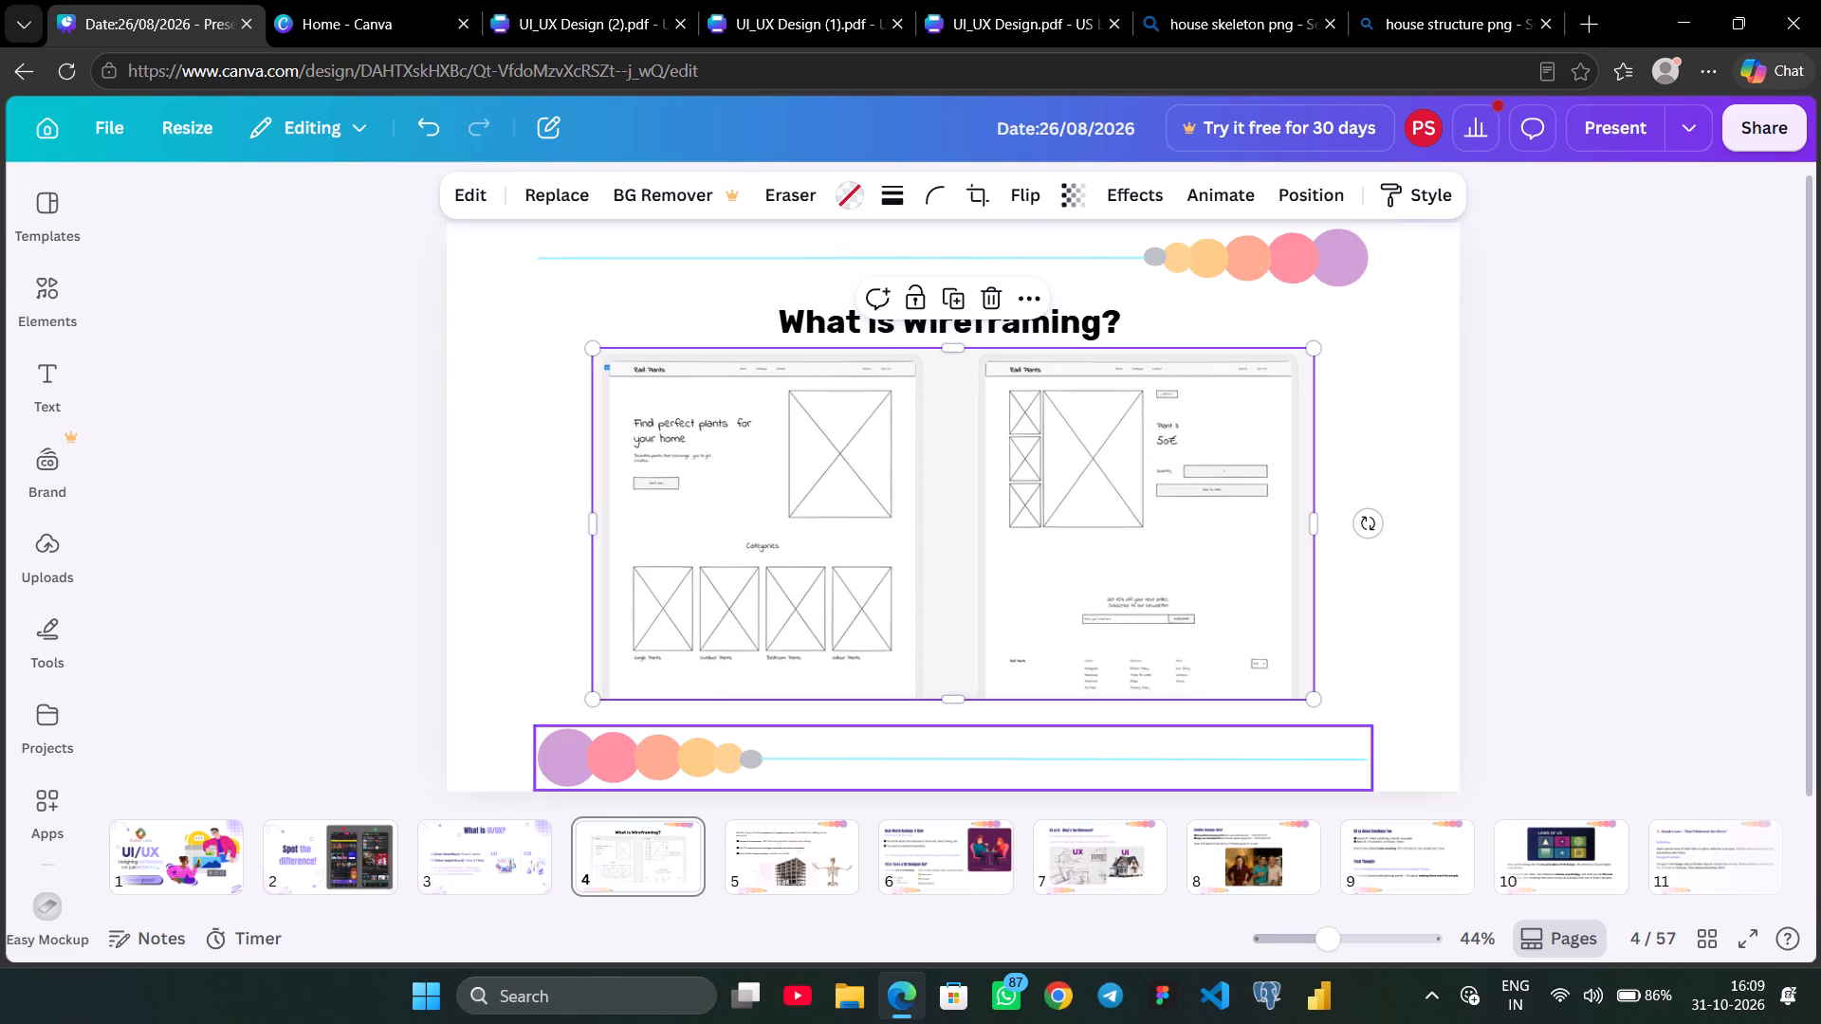
Examine pages 5 and 6 and compare them with the "What is Wireframing?" section of the UI_UX Design (2) PDF.
click(811, 850)
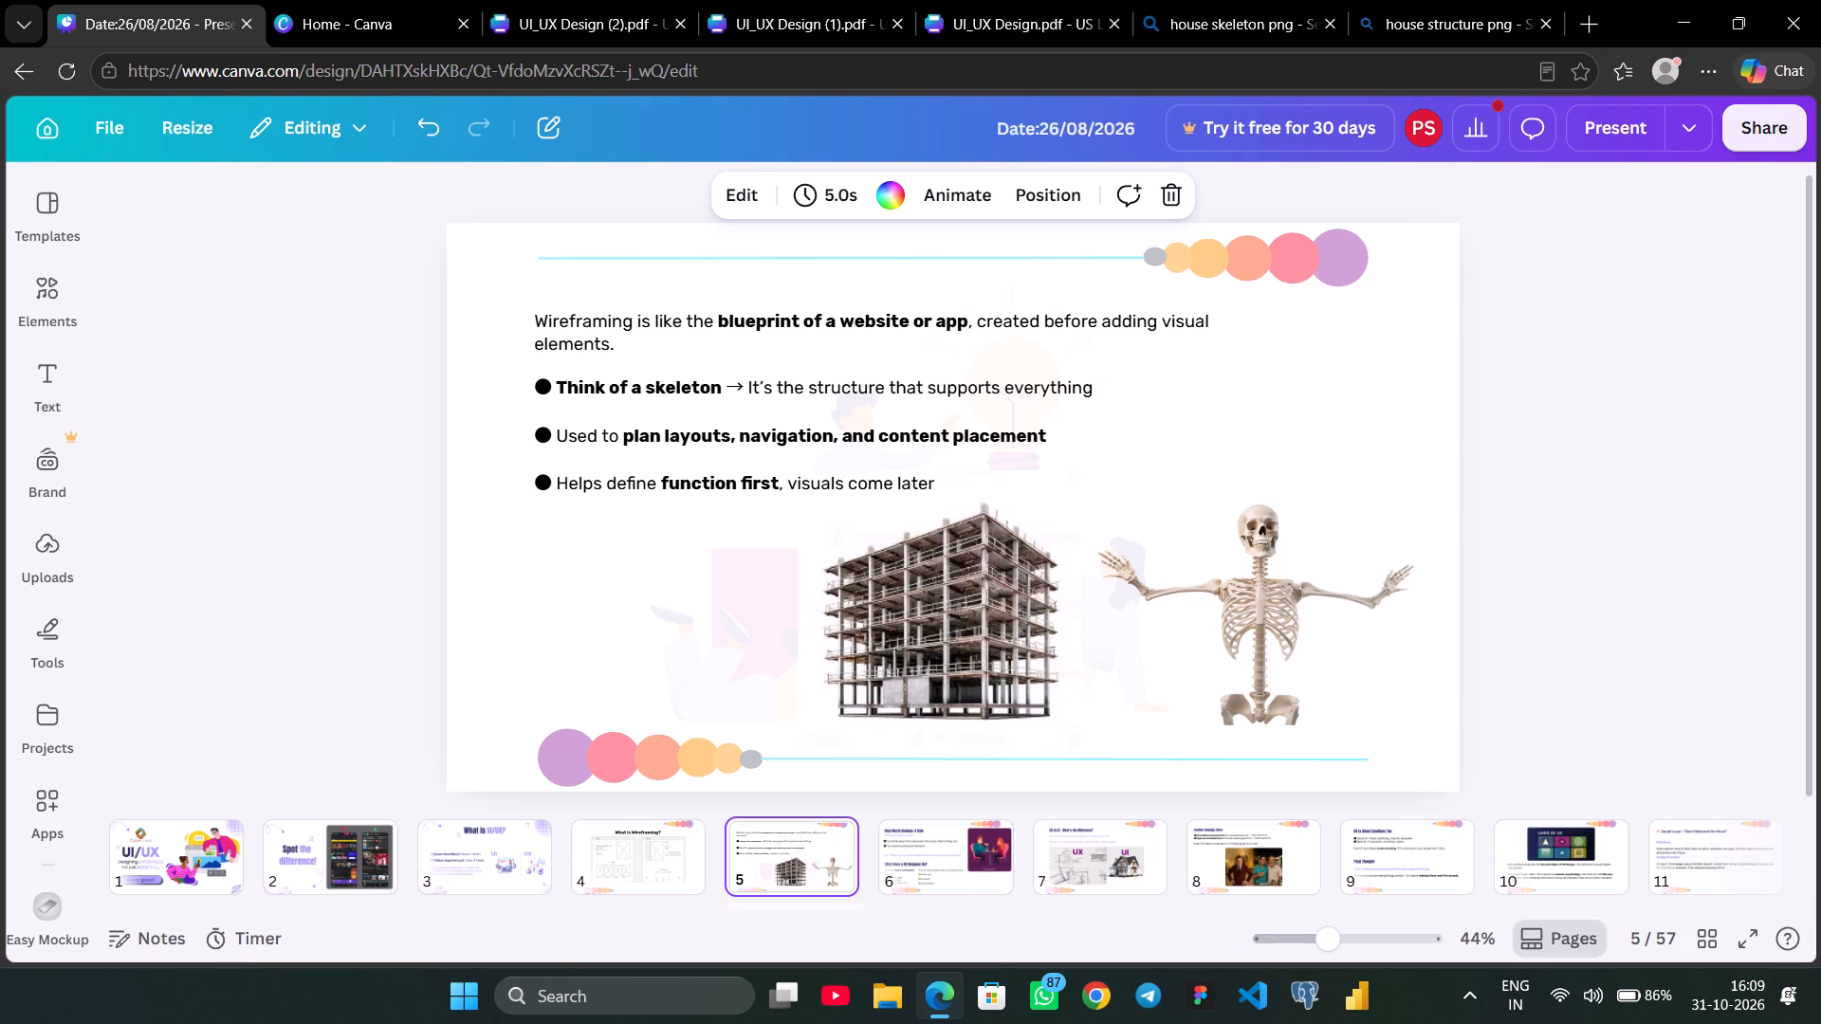
click(967, 853)
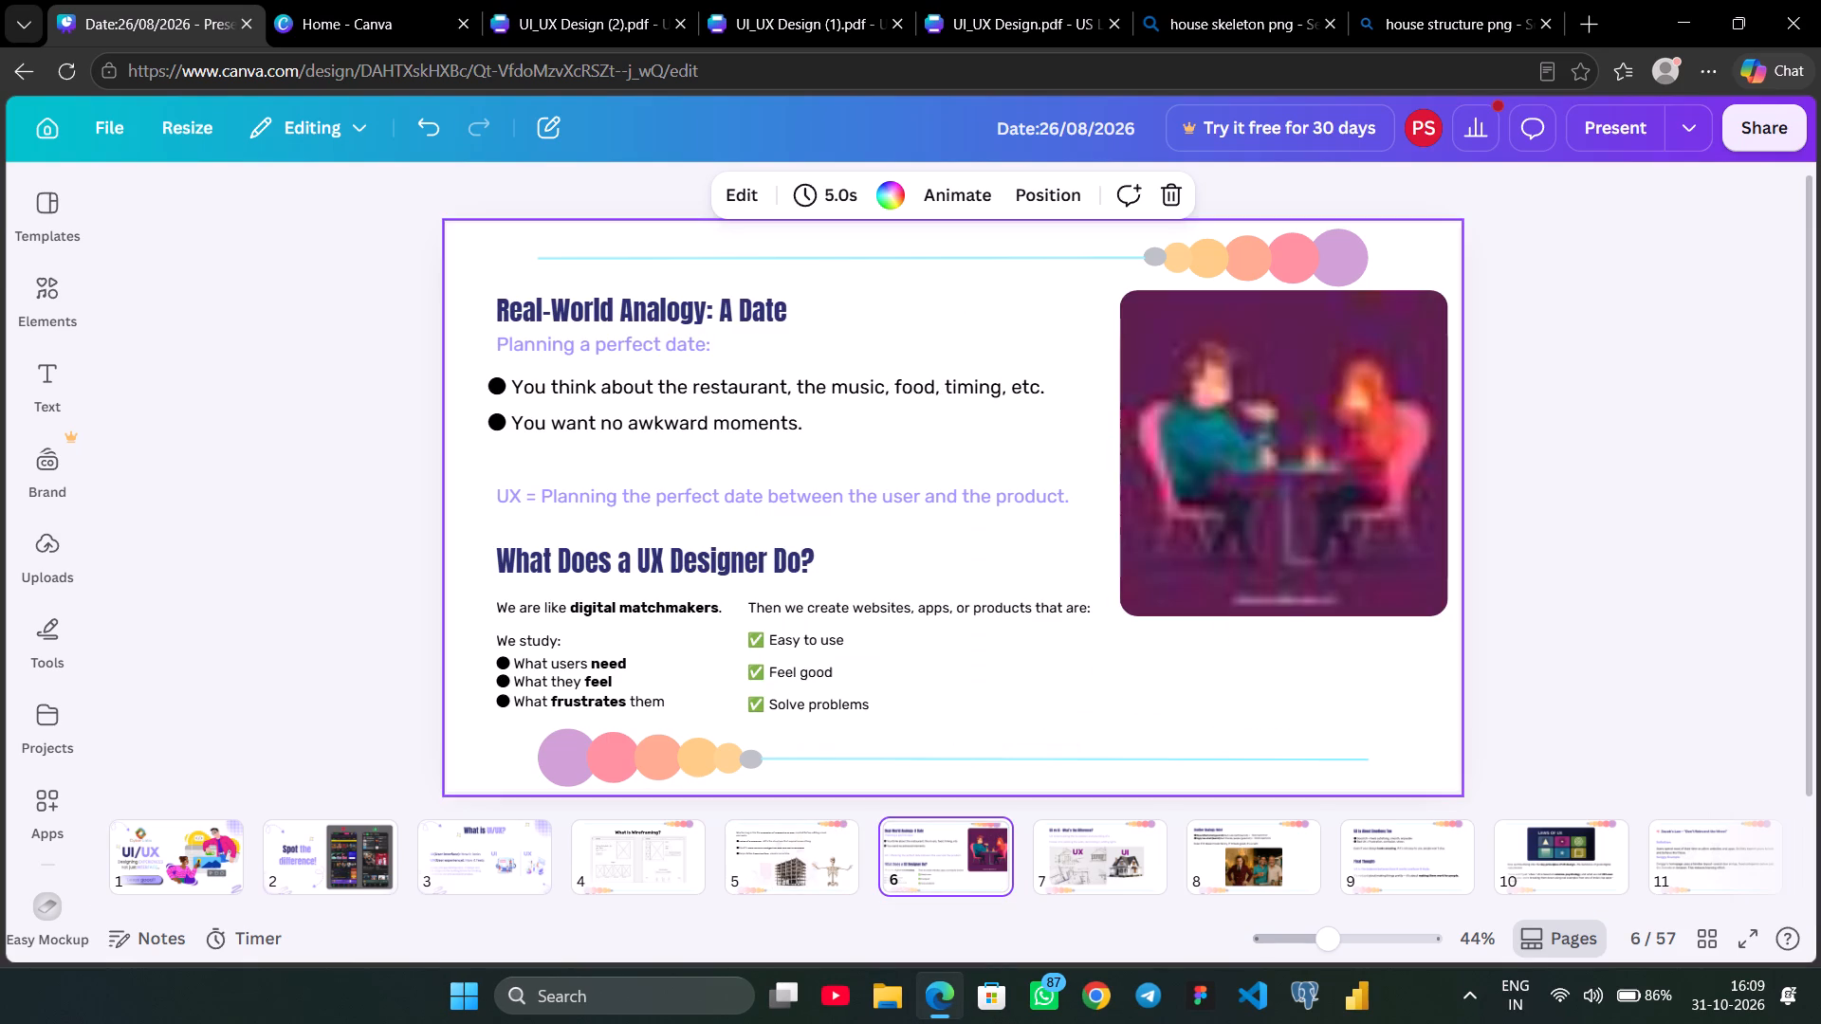
scroll(1583, 493, down, 1)
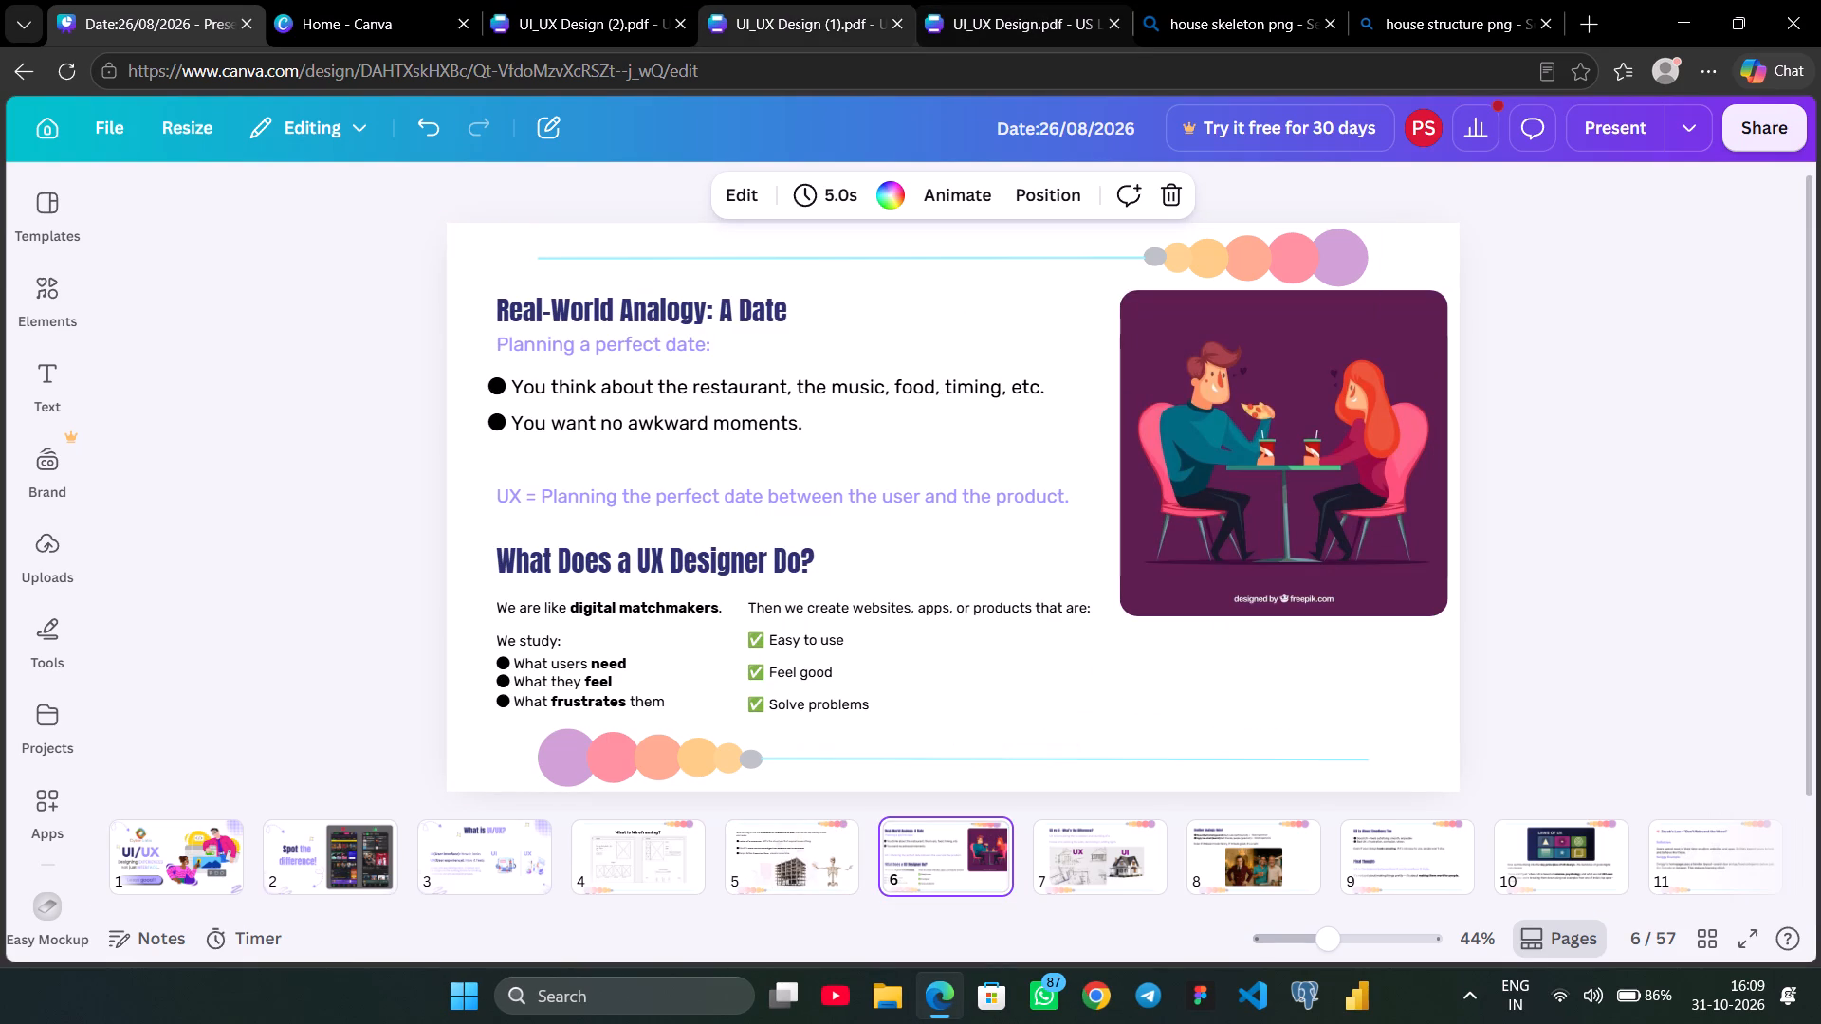
click(597, 0)
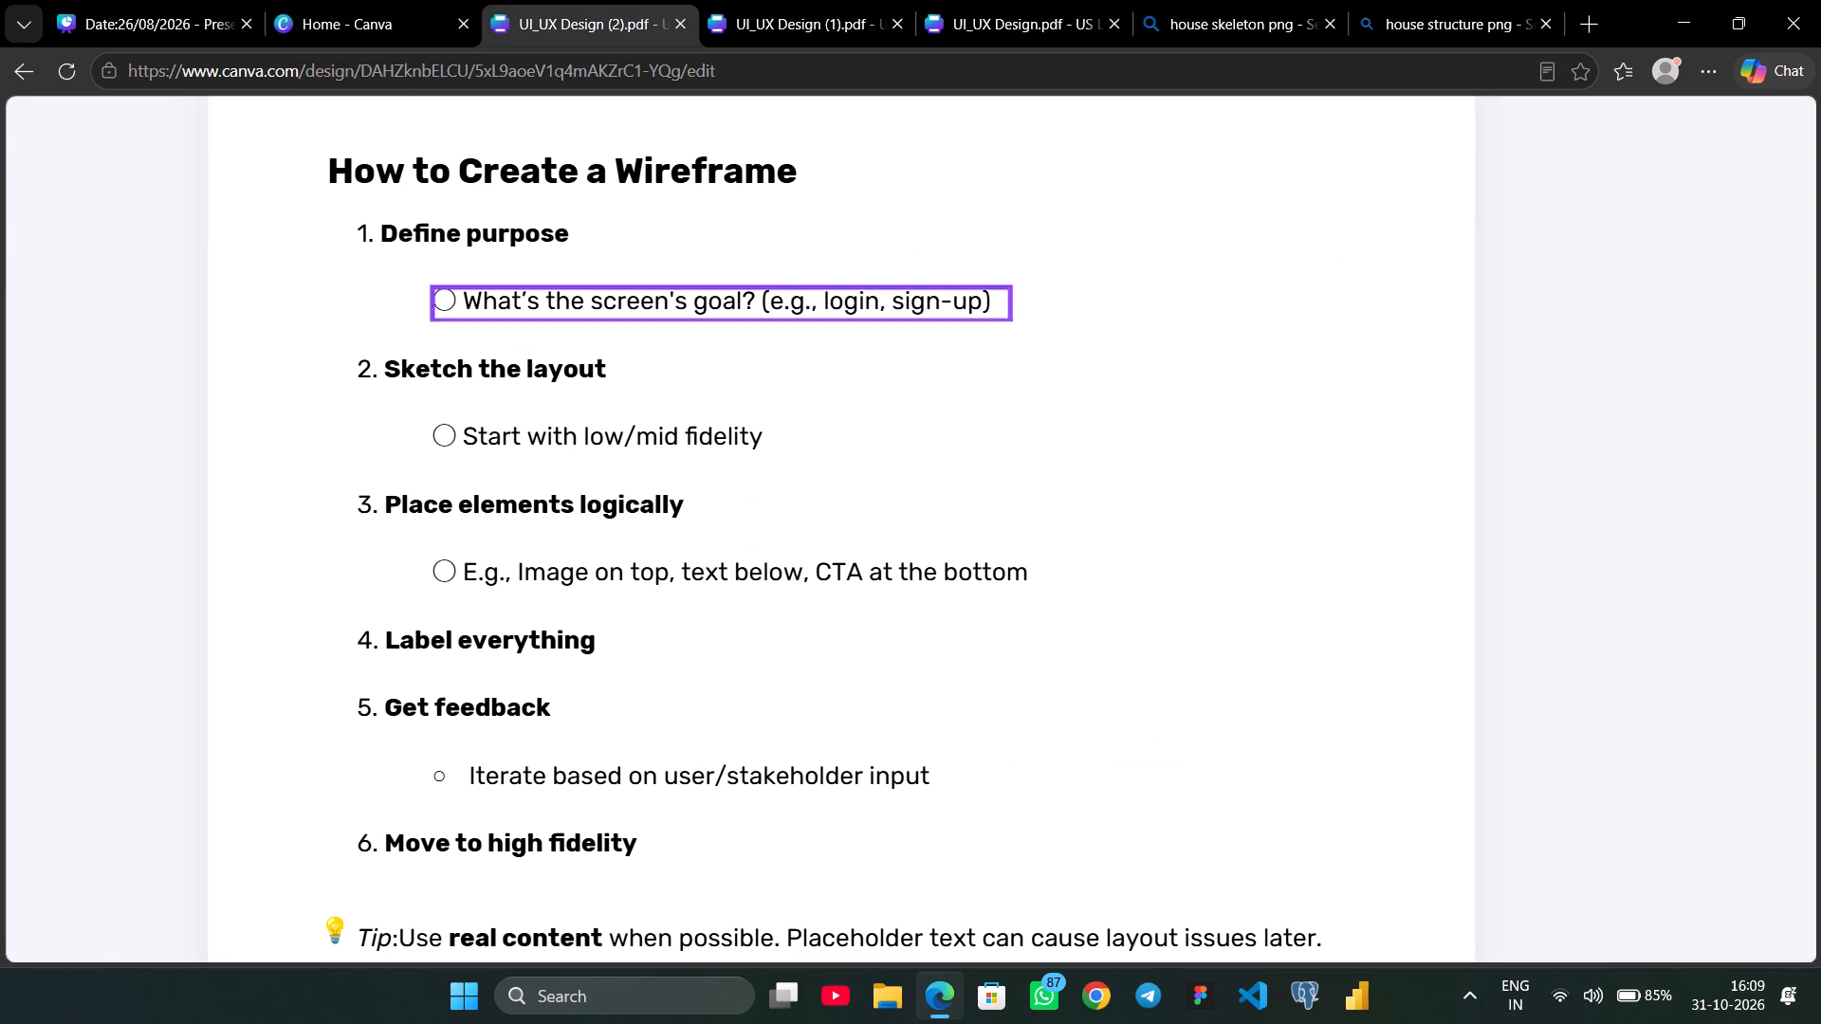
scroll(593, 564, up, 12)
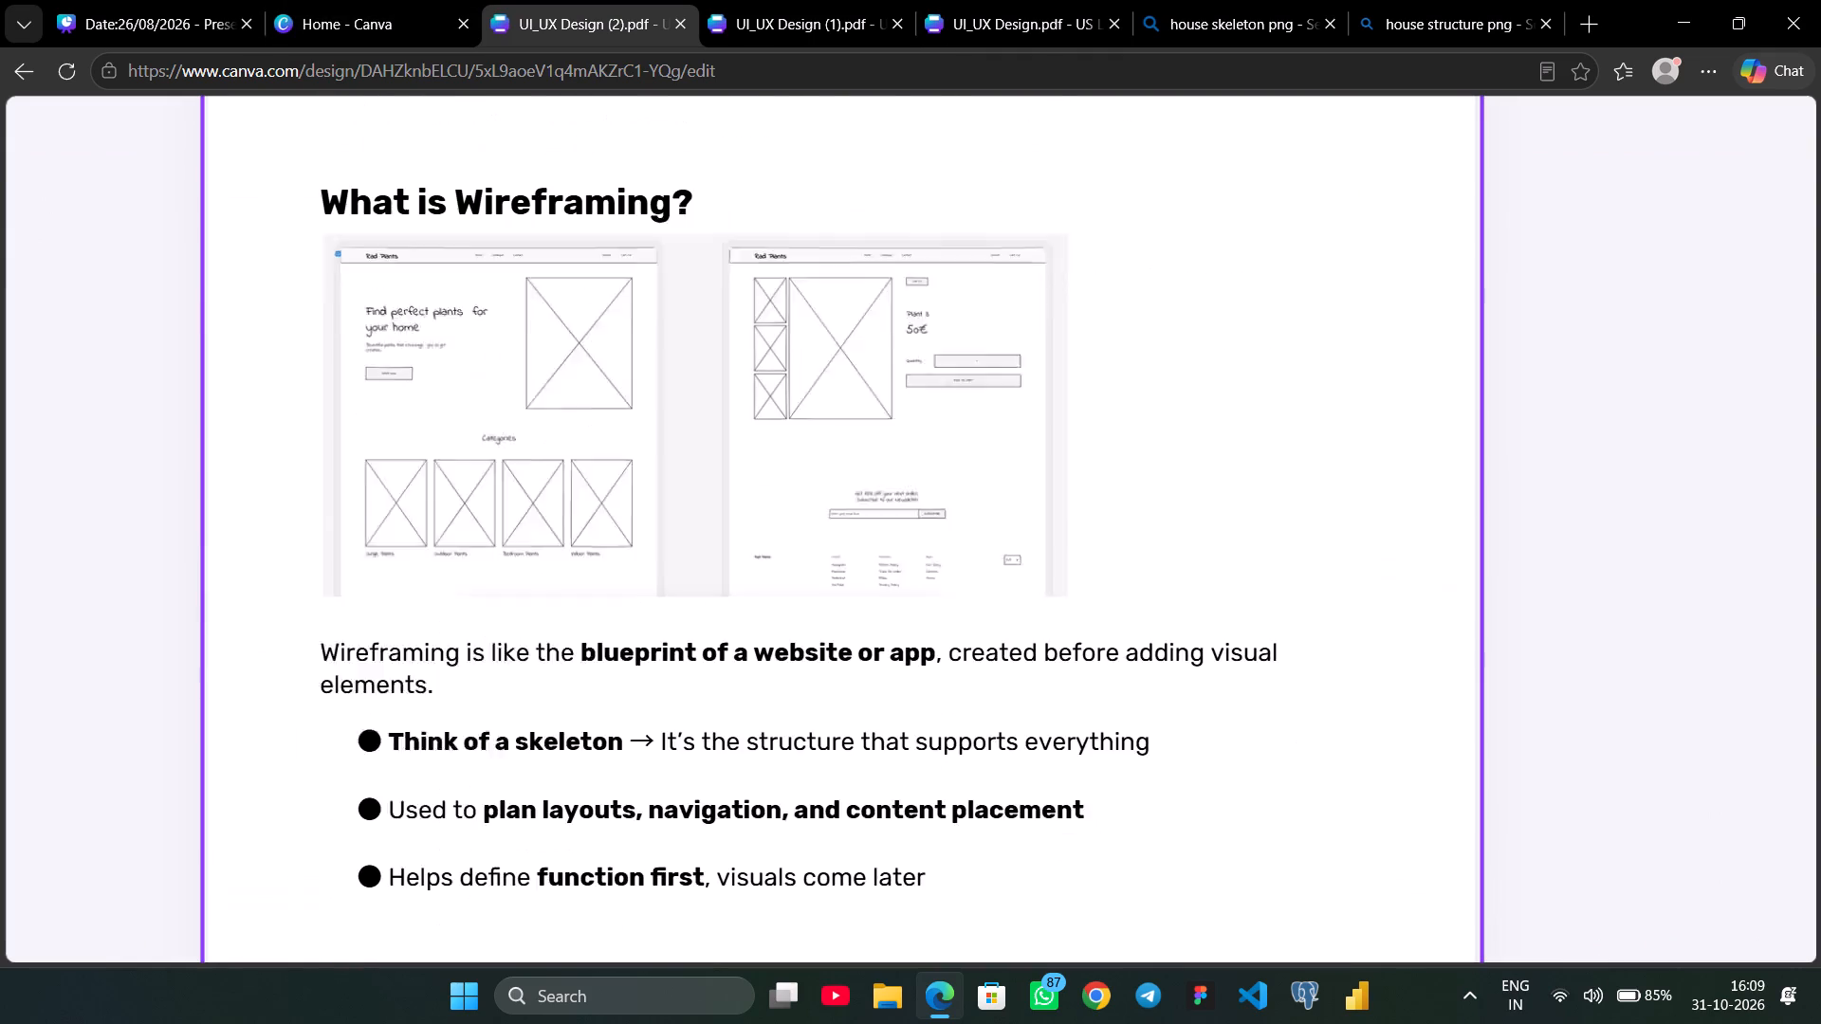
scroll(593, 564, up, 1)
scroll(1561, 629, up, 1)
scroll(1561, 629, down, 2)
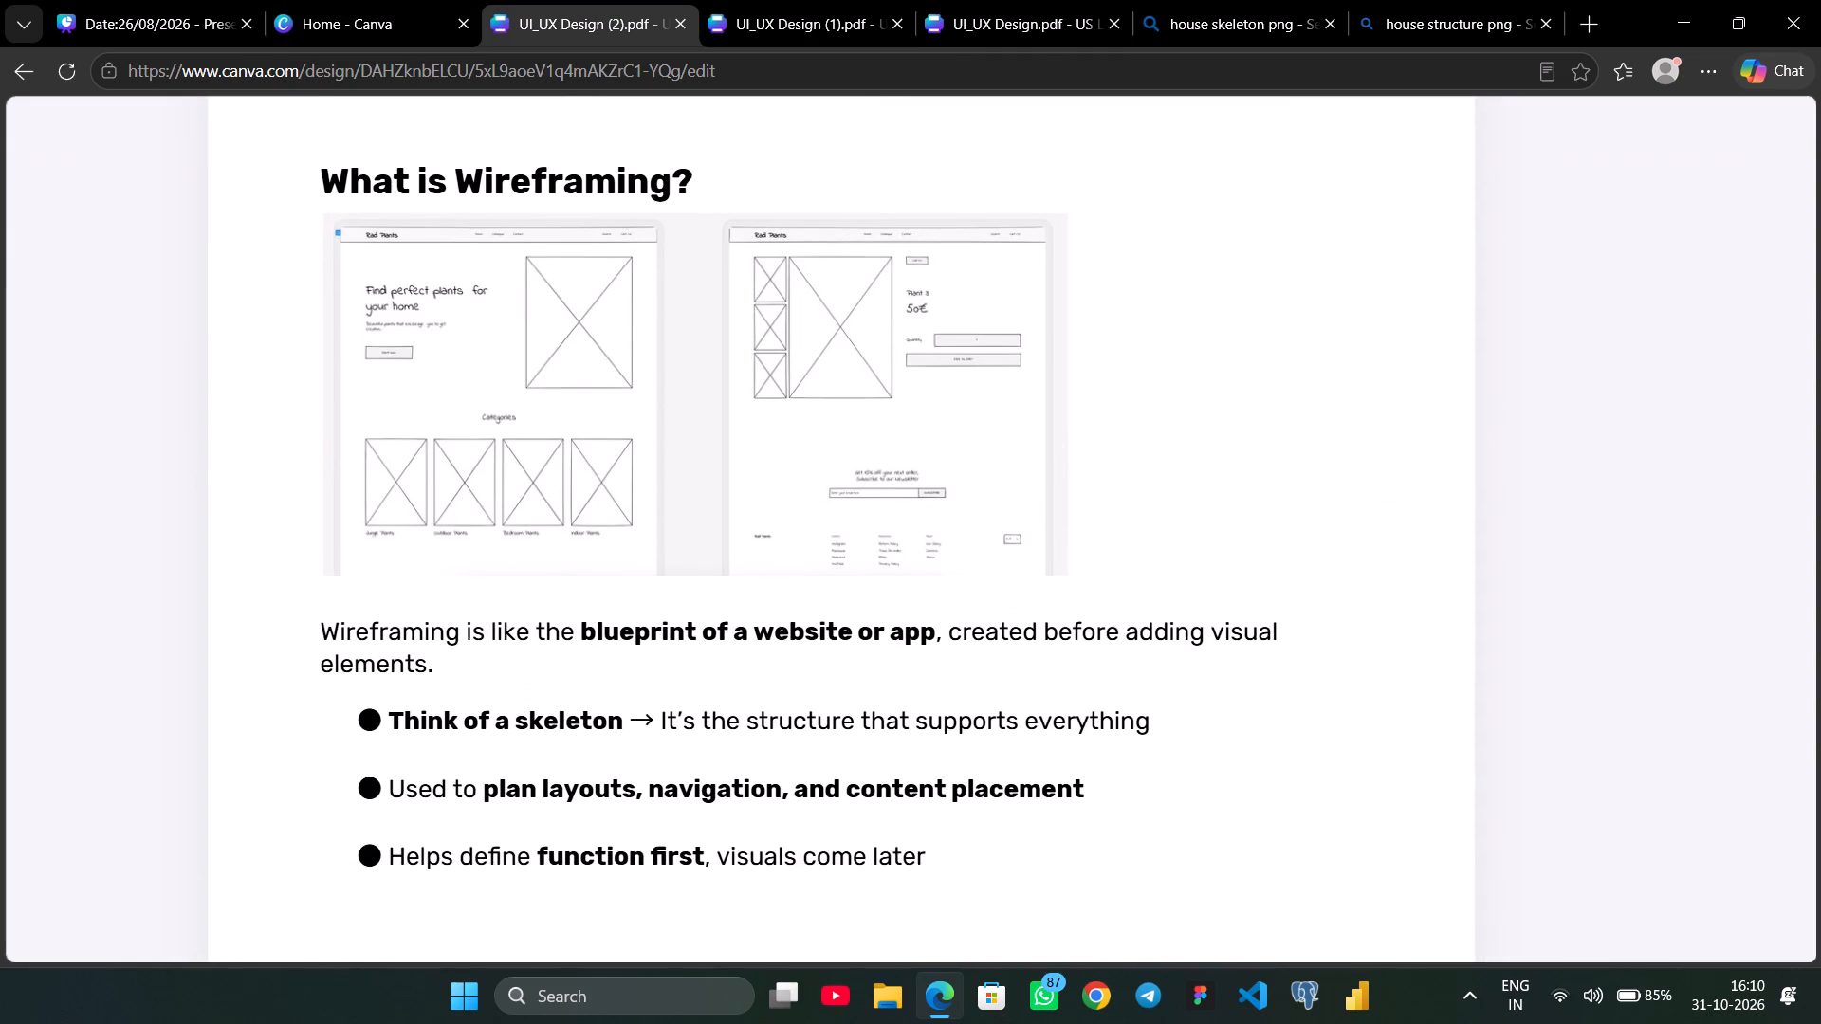
scroll(1561, 629, down, 1)
scroll(1561, 629, up, 1)
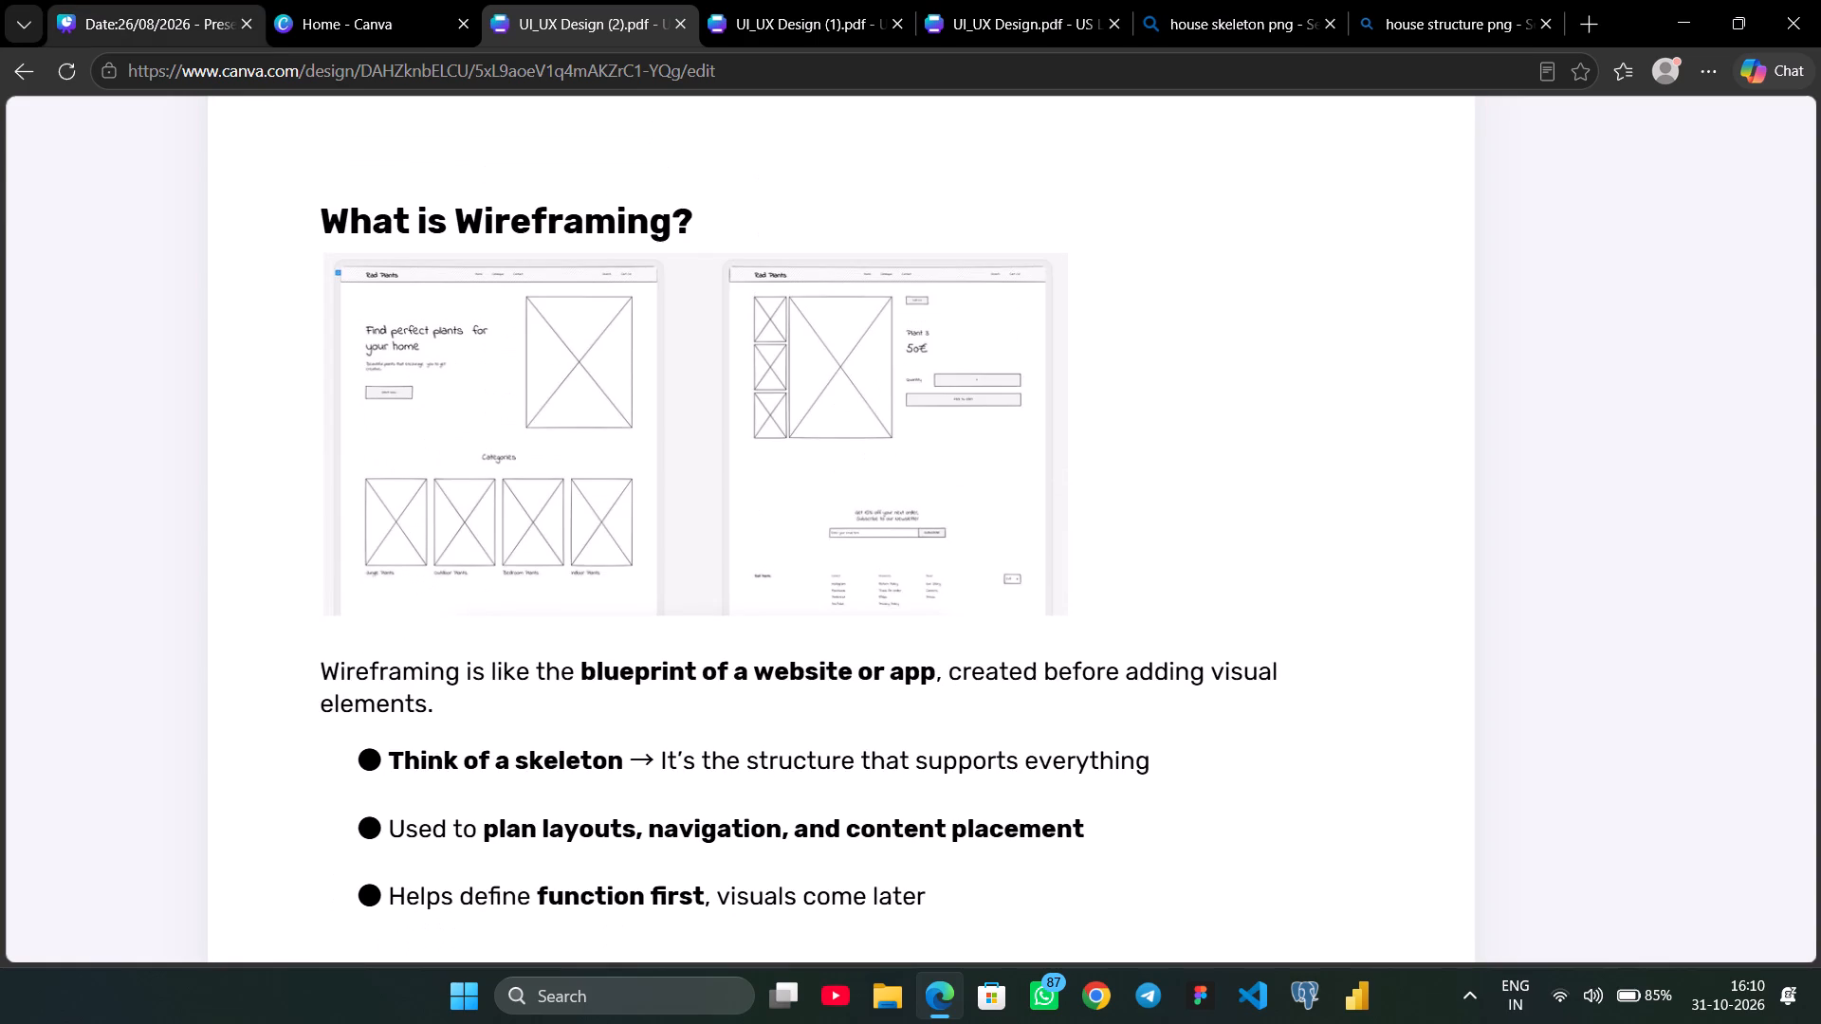
Recheck pages 4 to 6 against the UI_UX Design (2) PDF and find the section that follows "What is Wireframing?".
click(139, 4)
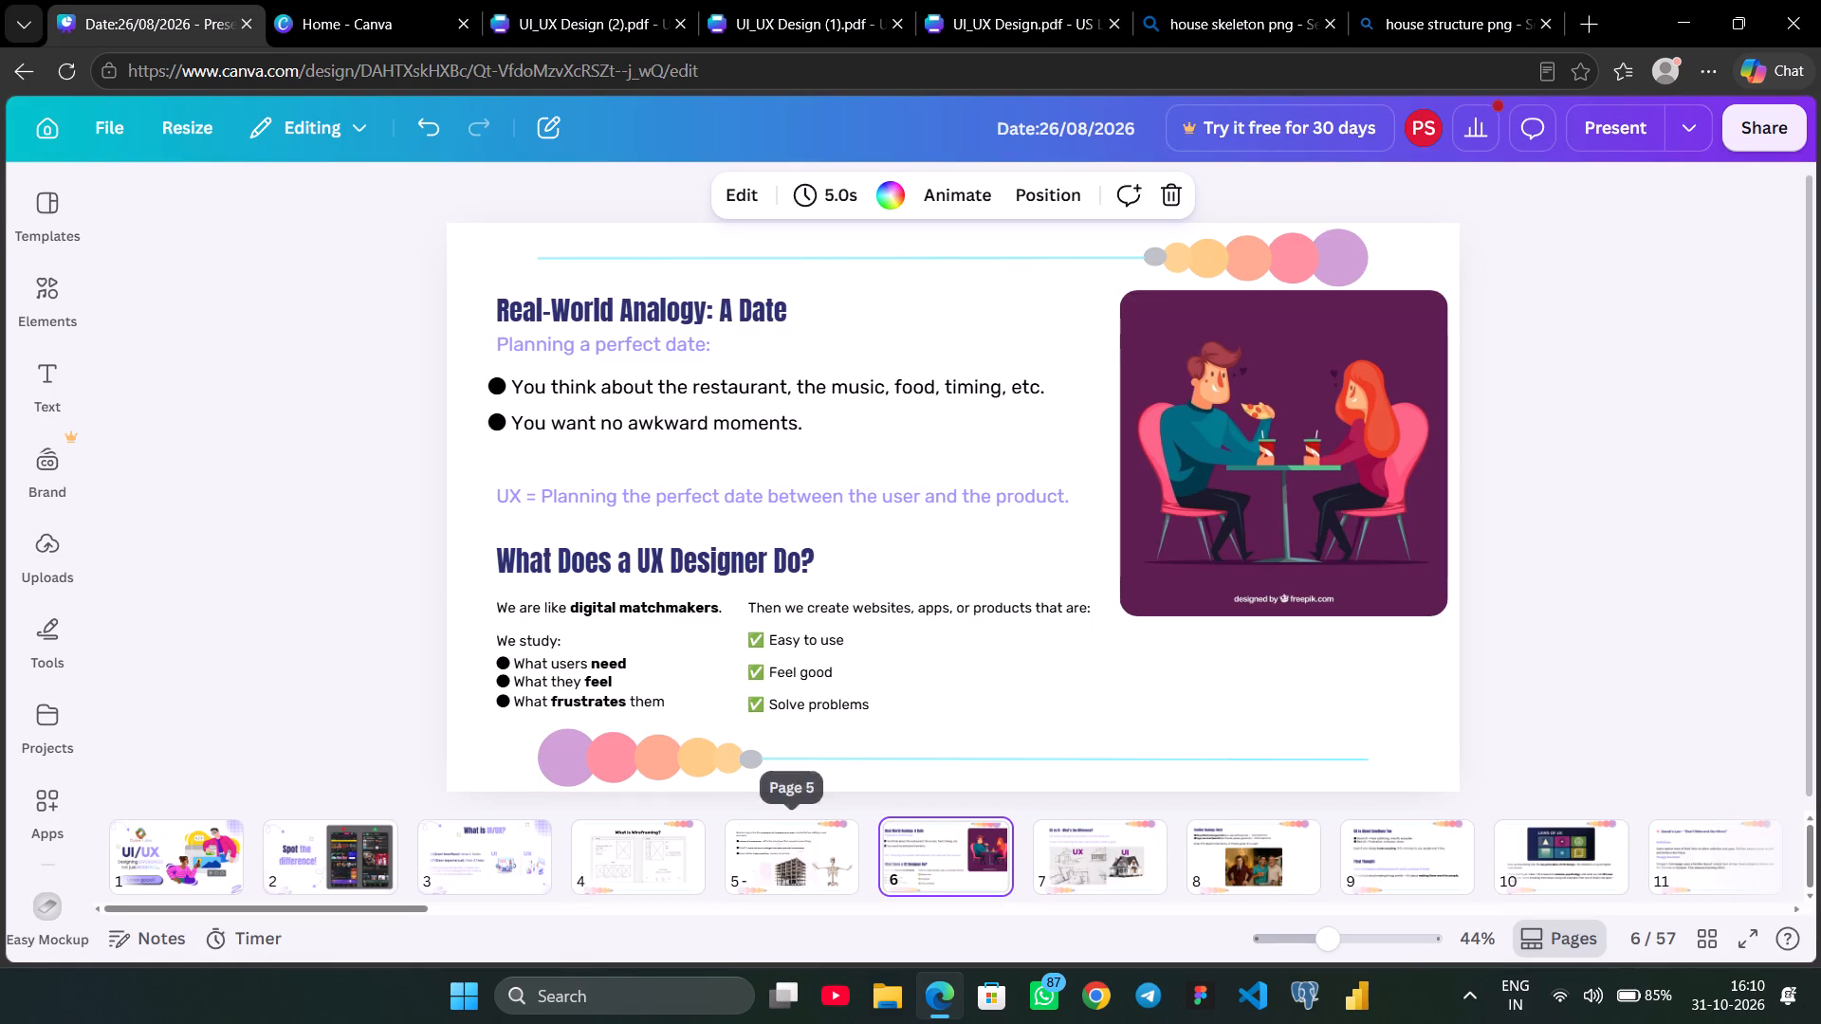
click(812, 877)
click(699, 867)
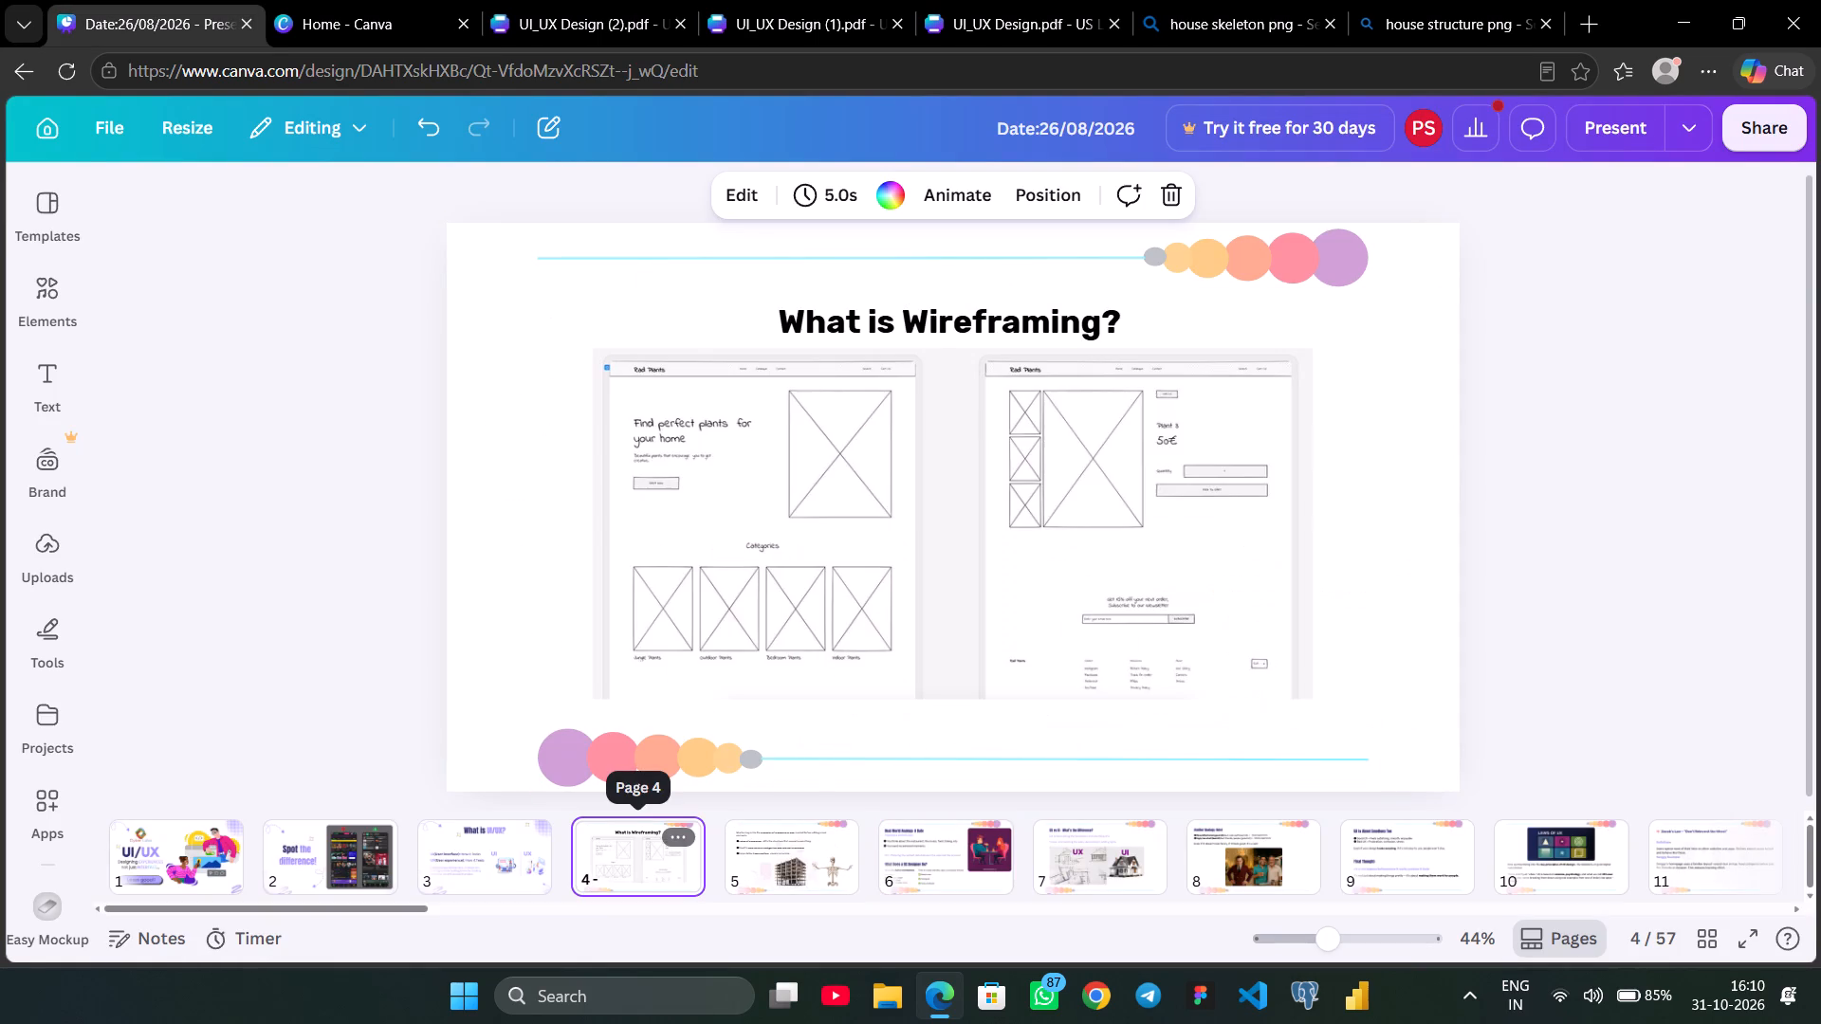
click(806, 888)
click(942, 872)
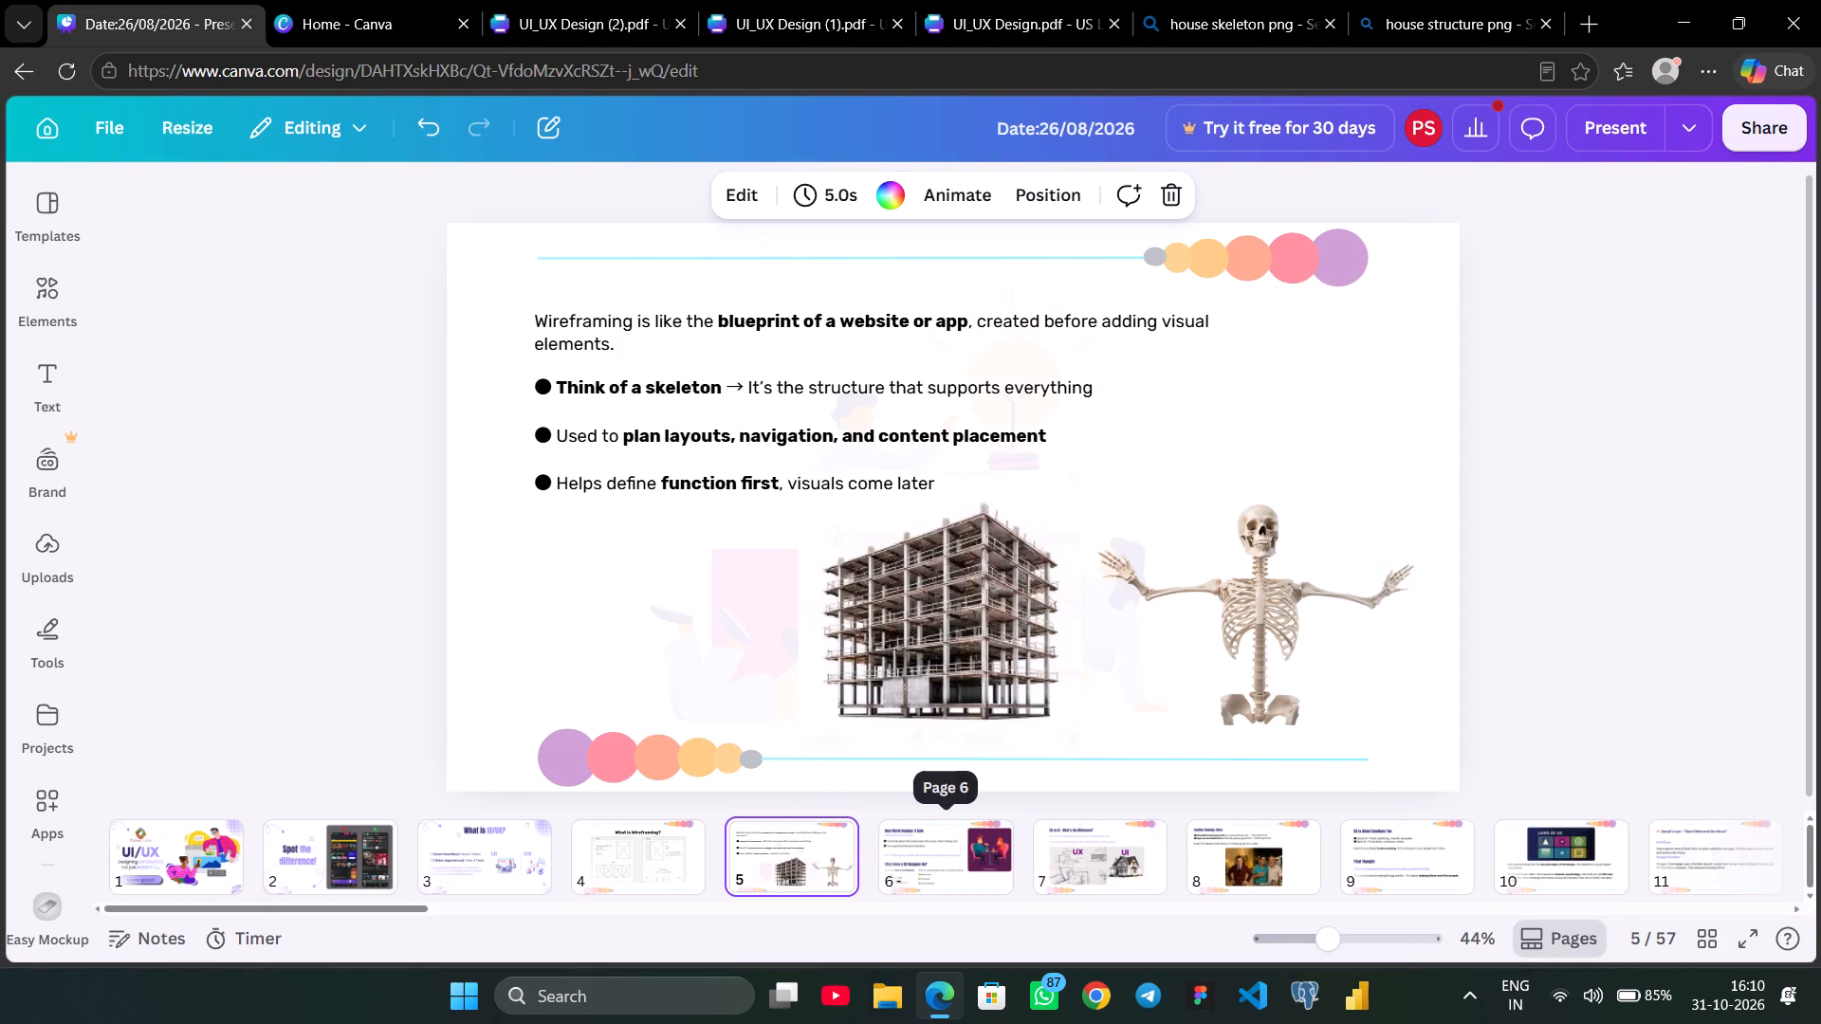
click(585, 19)
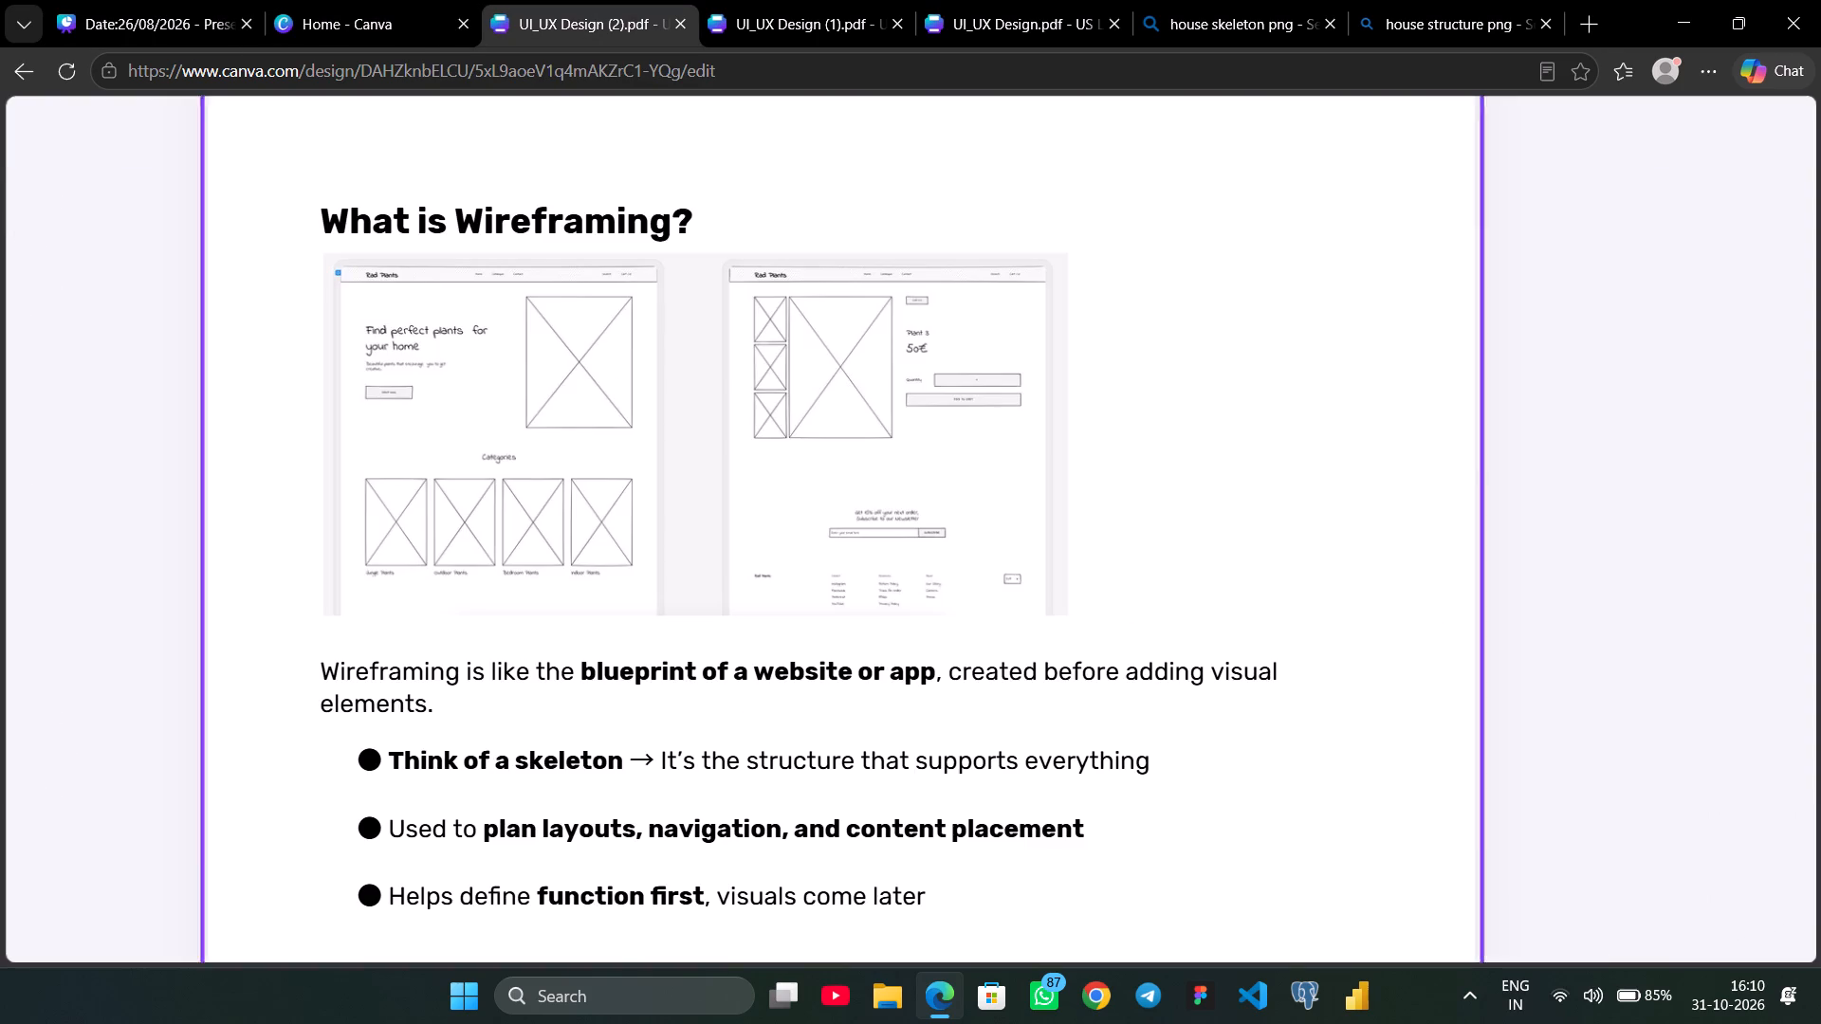
click(155, 4)
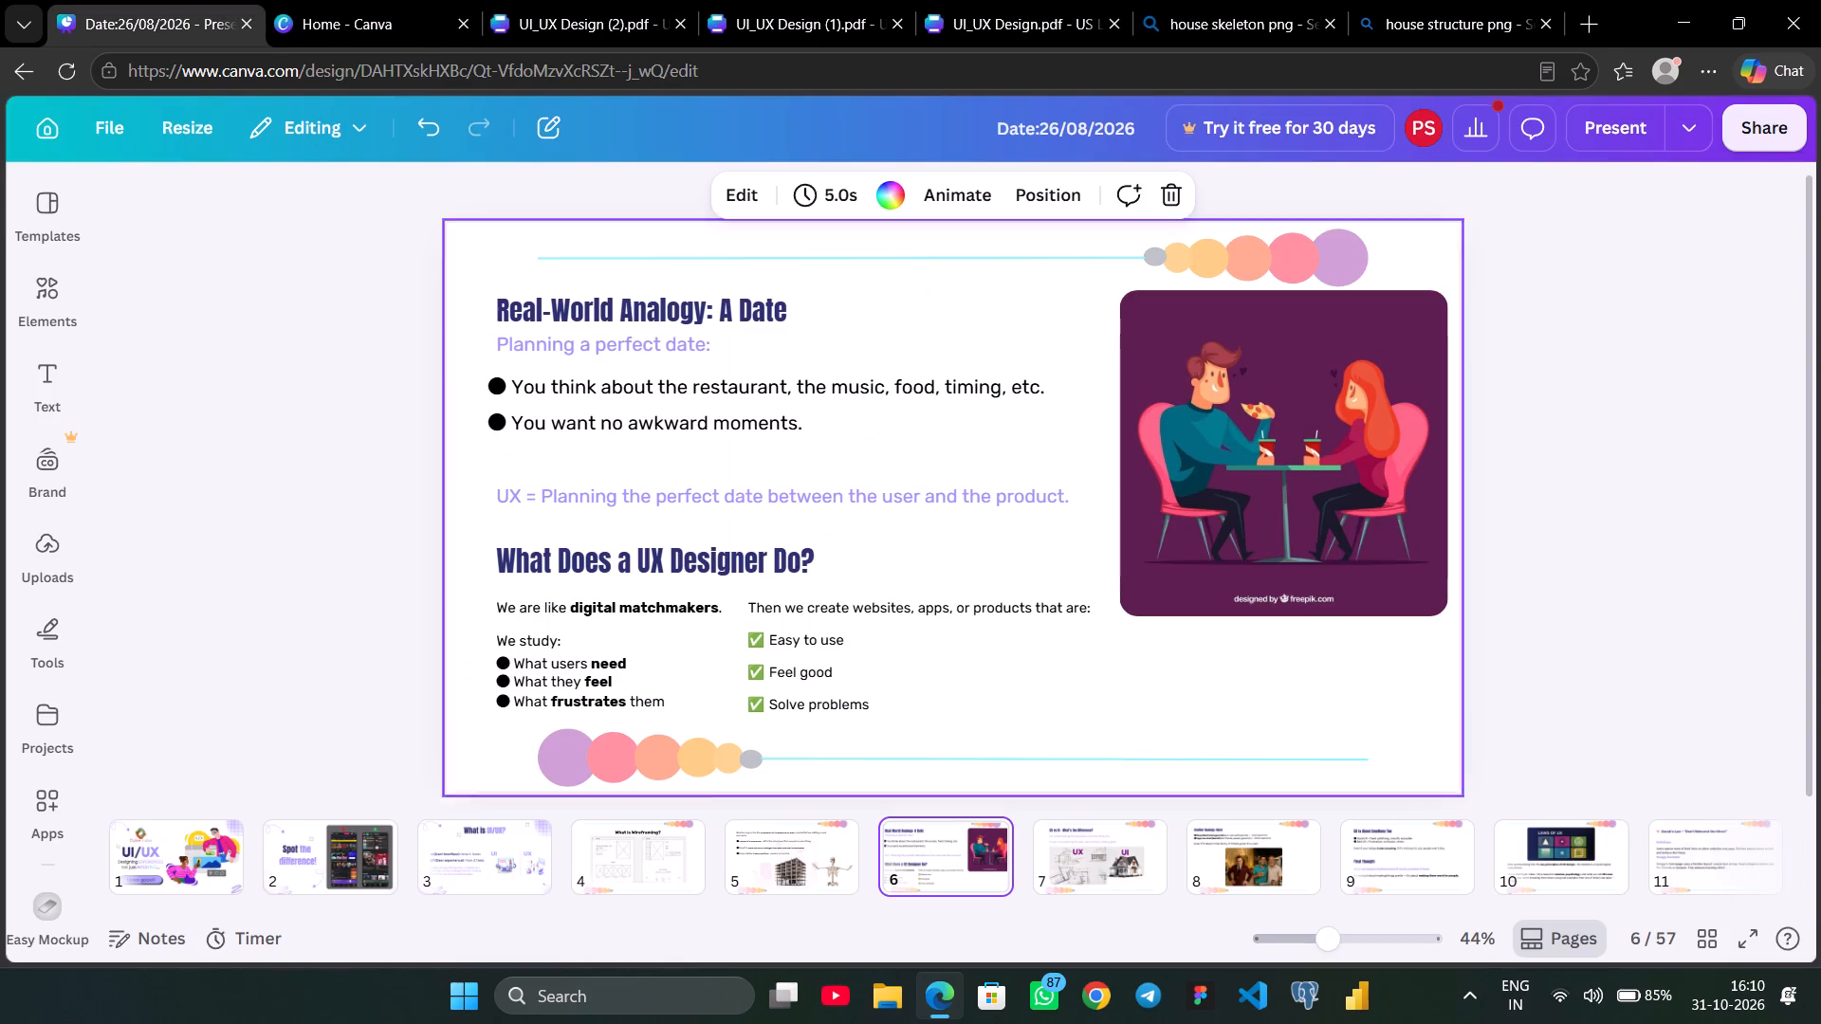
click(776, 853)
click(645, 845)
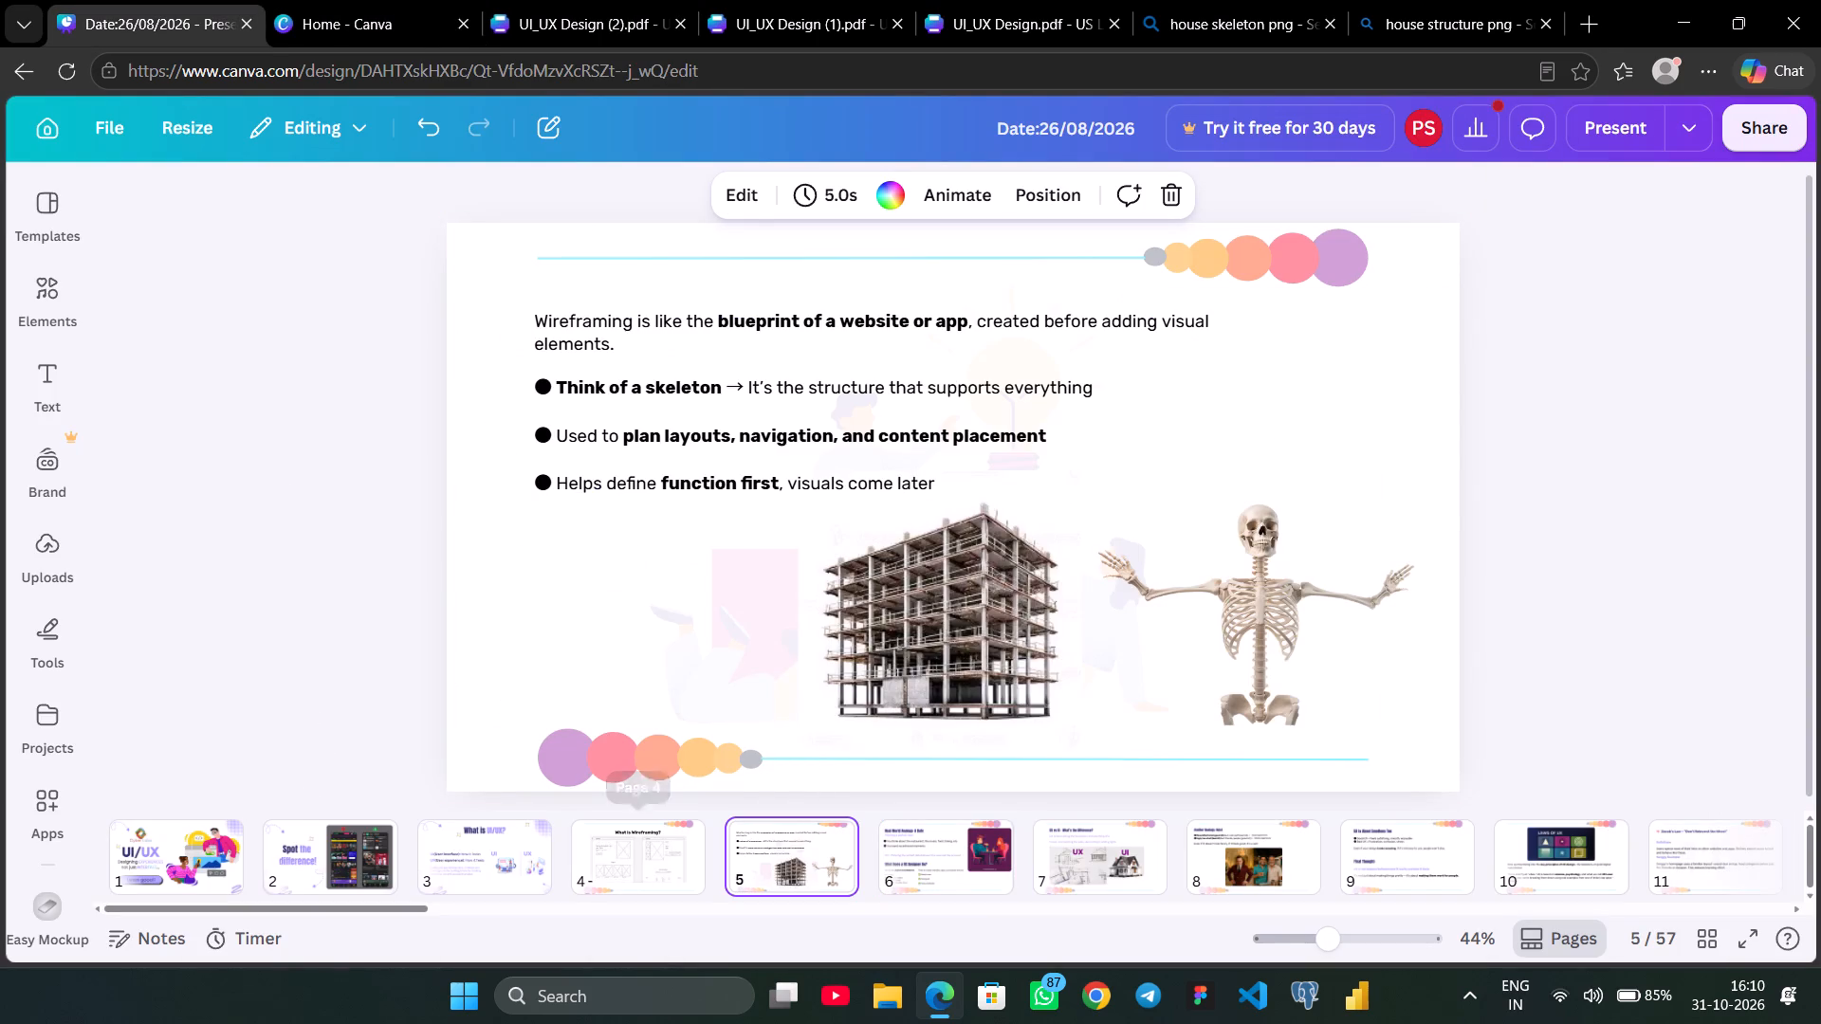
click(810, 849)
click(942, 860)
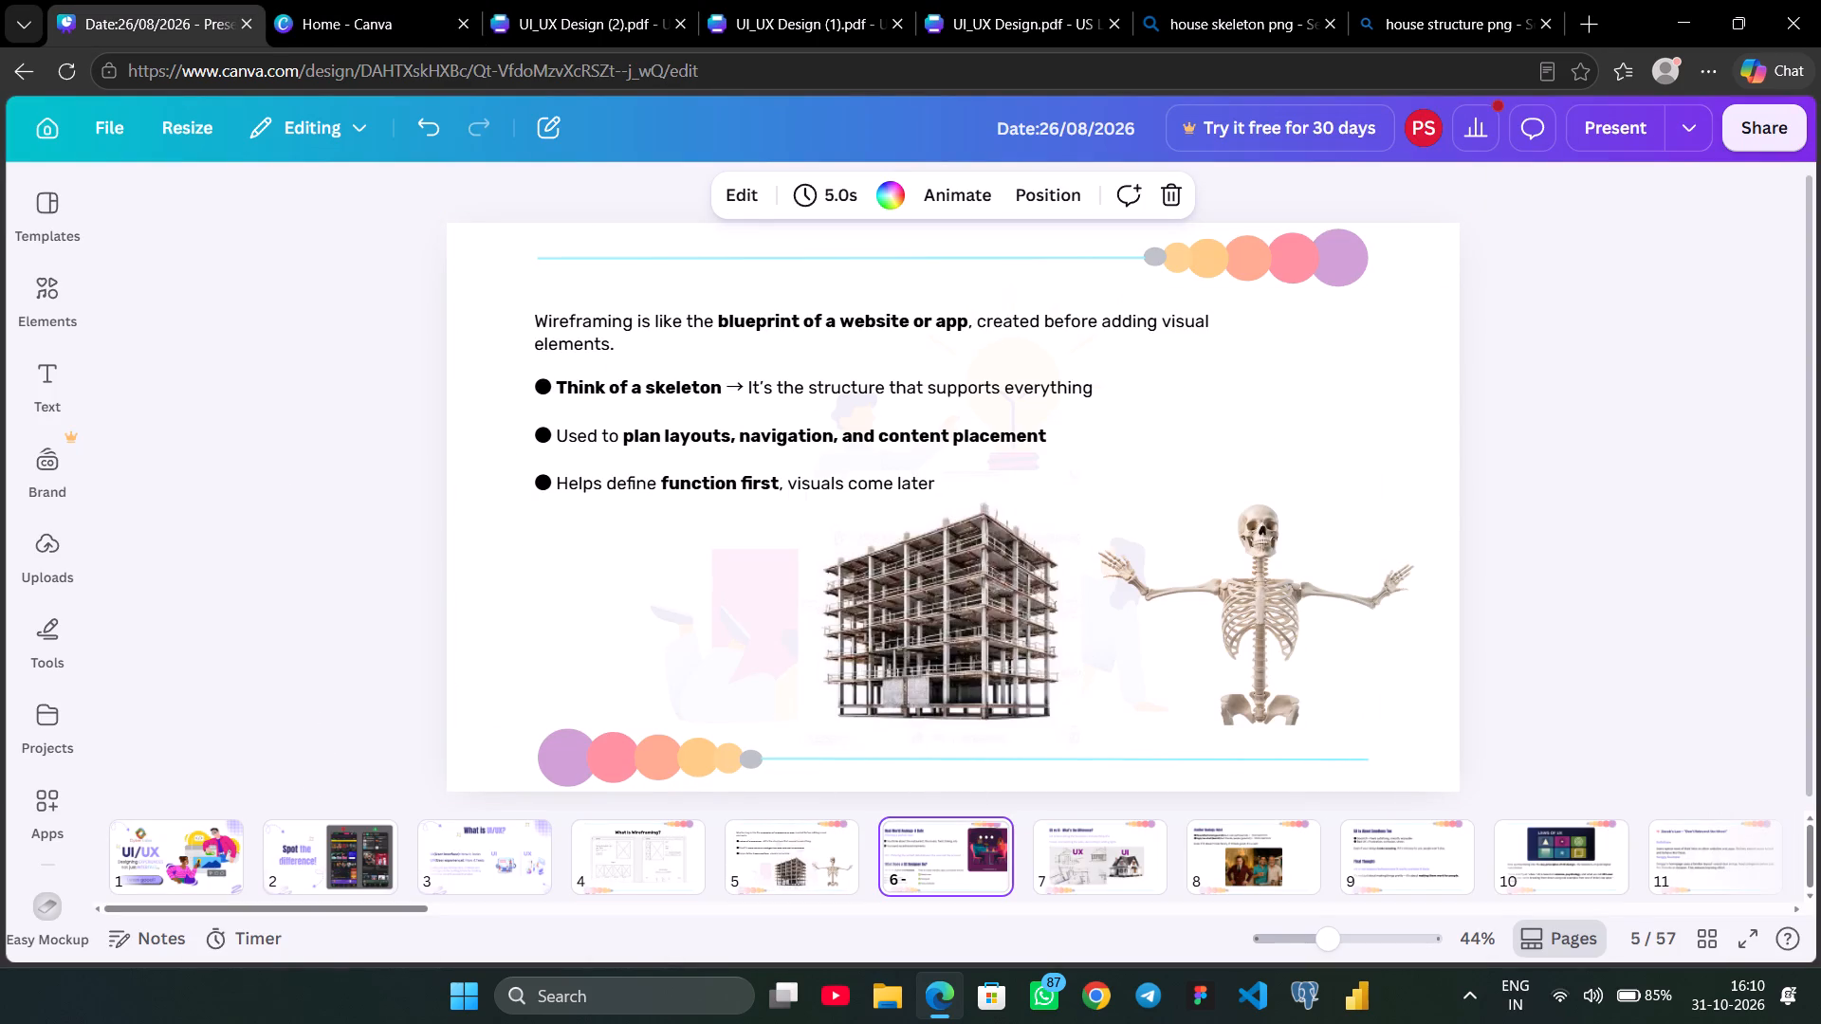
click(584, 27)
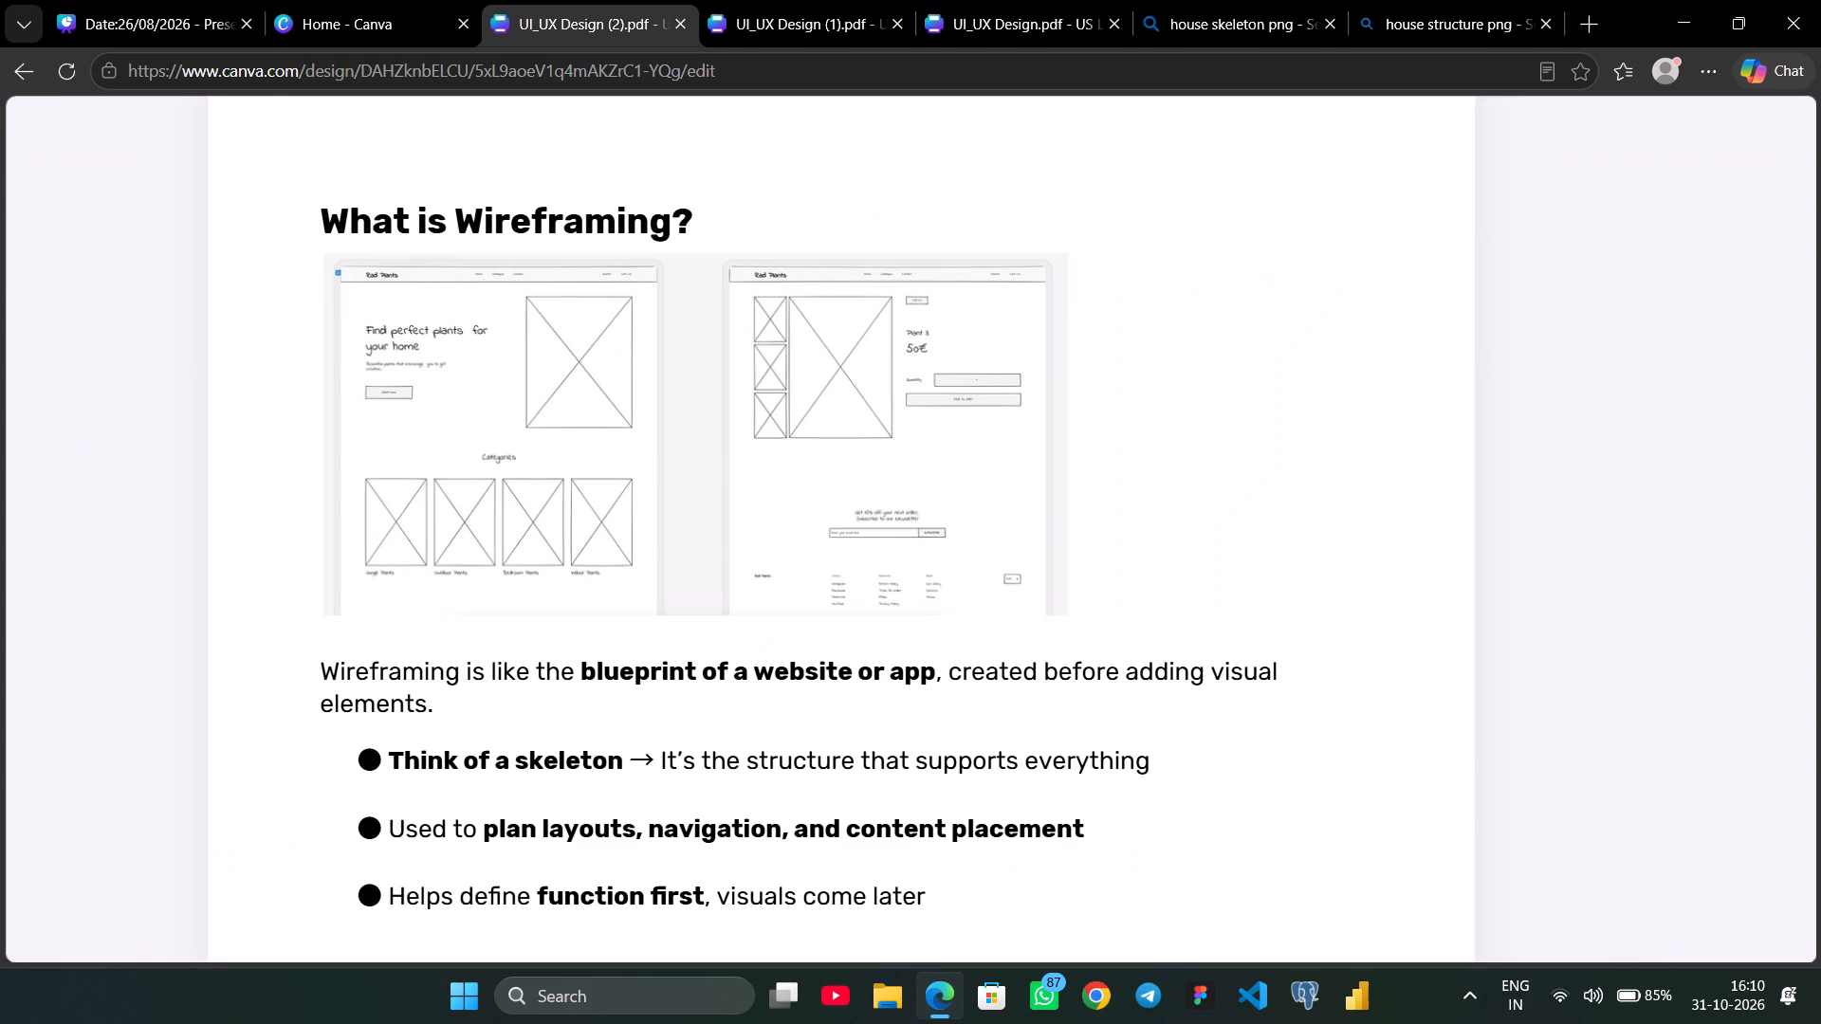
scroll(1574, 474, down, 7)
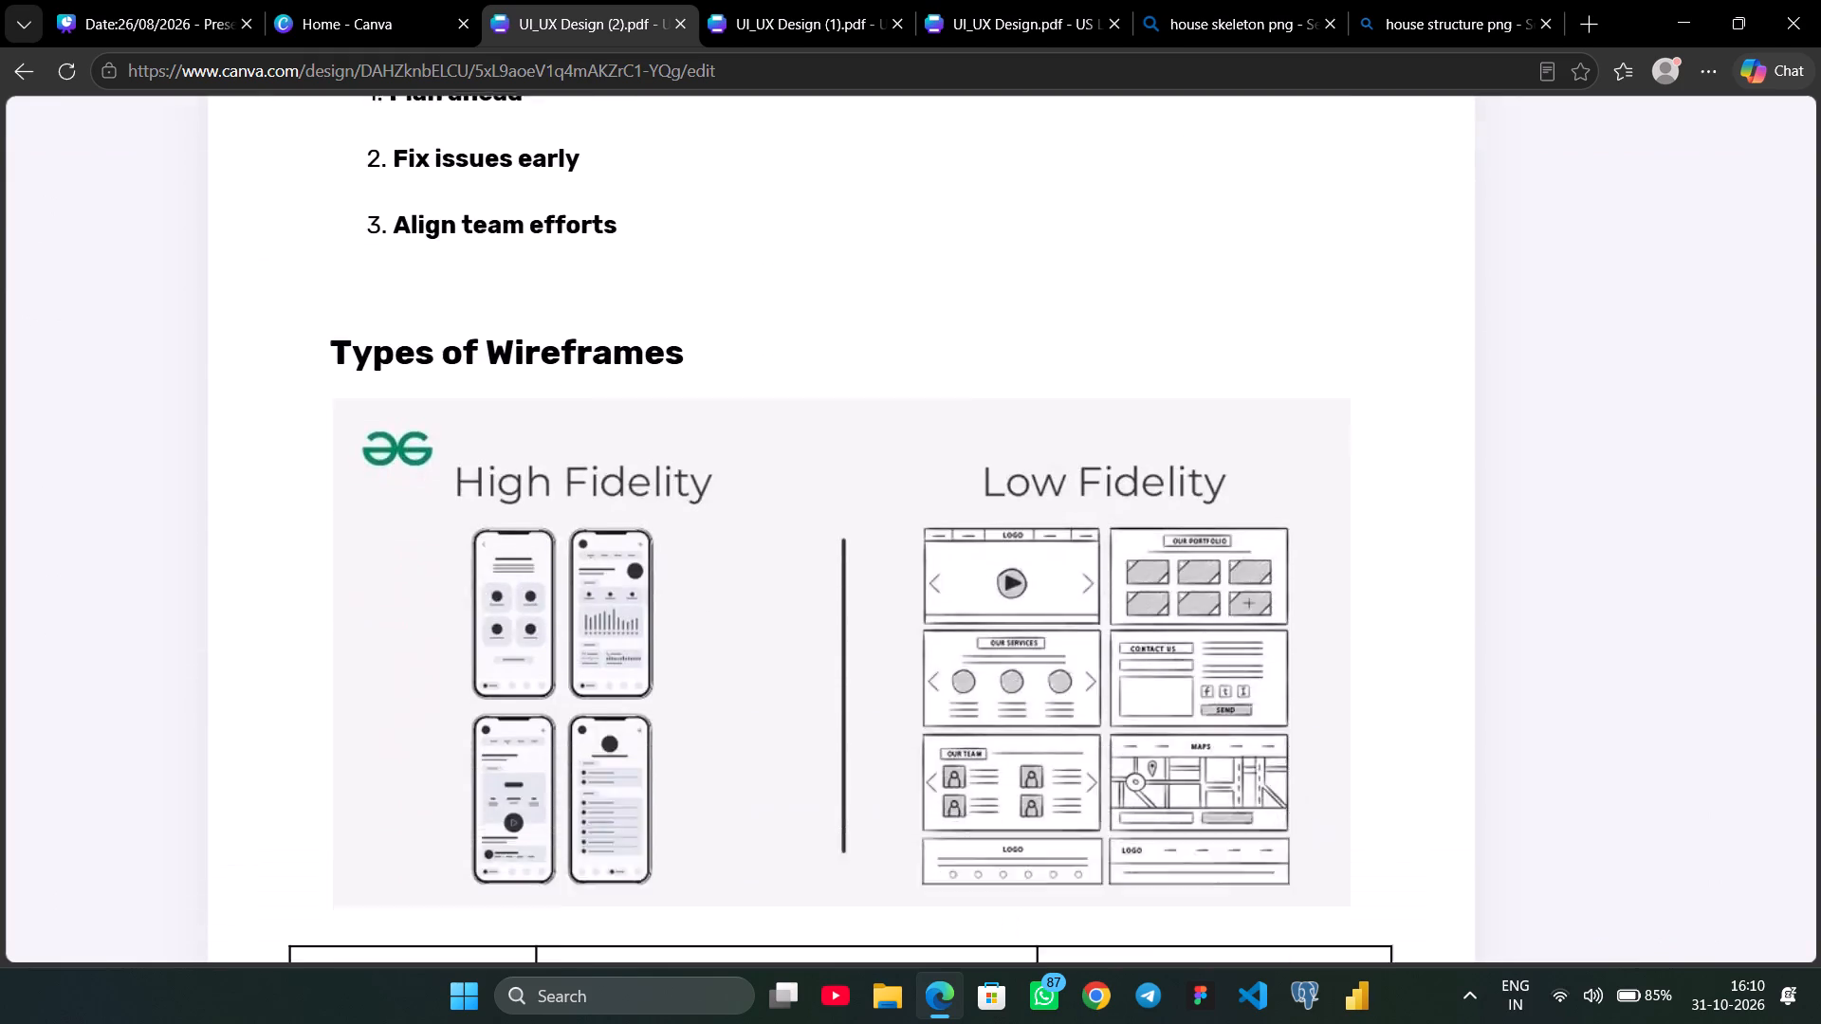
scroll(1574, 474, down, 1)
scroll(1574, 474, up, 7)
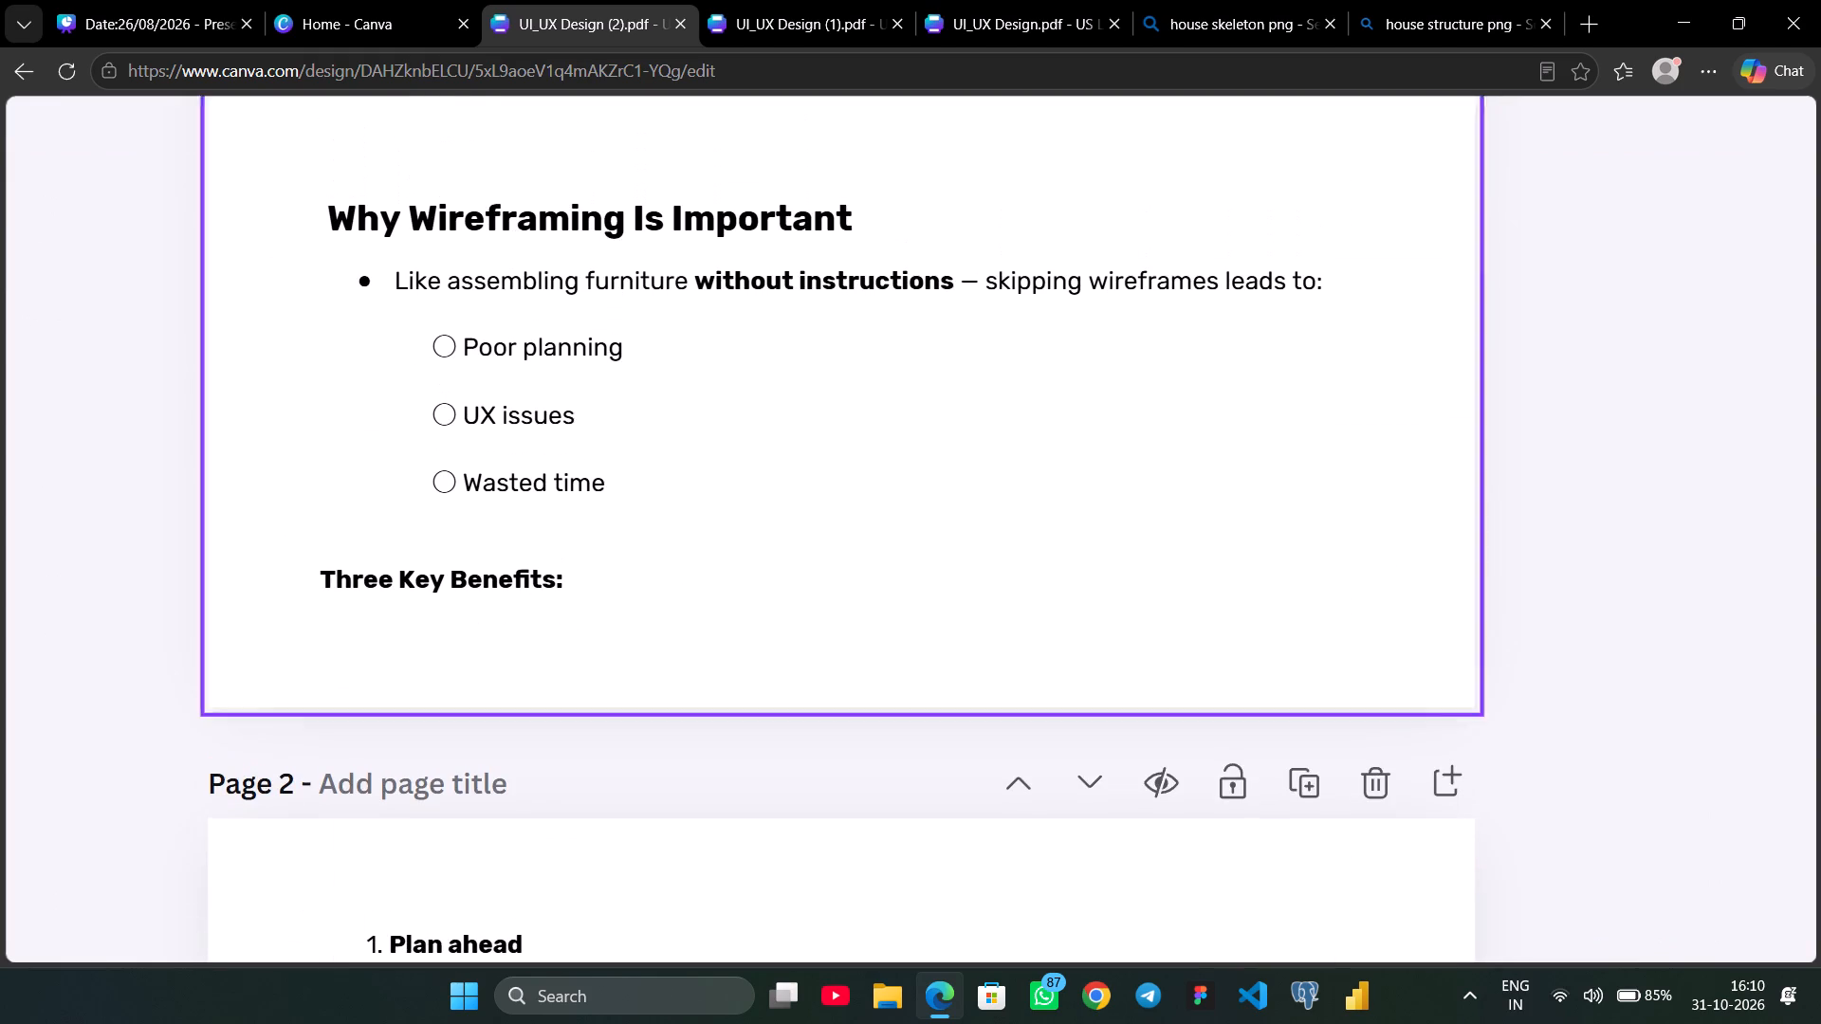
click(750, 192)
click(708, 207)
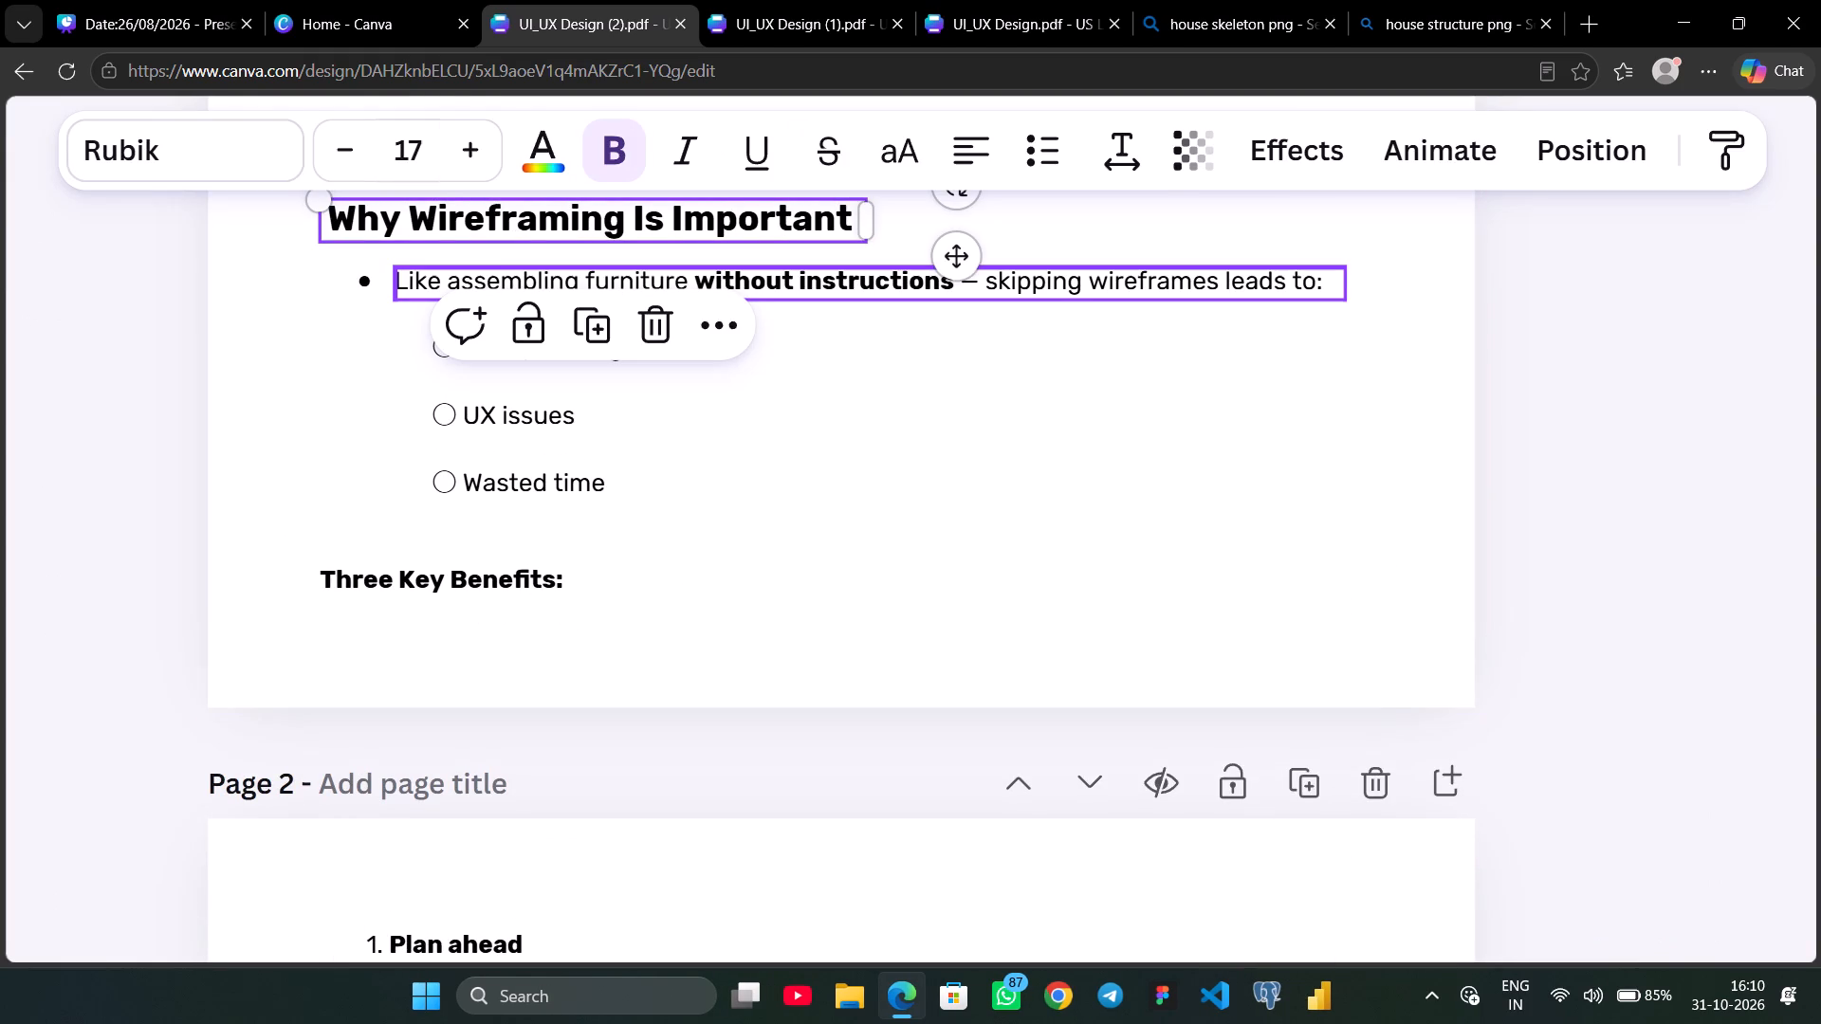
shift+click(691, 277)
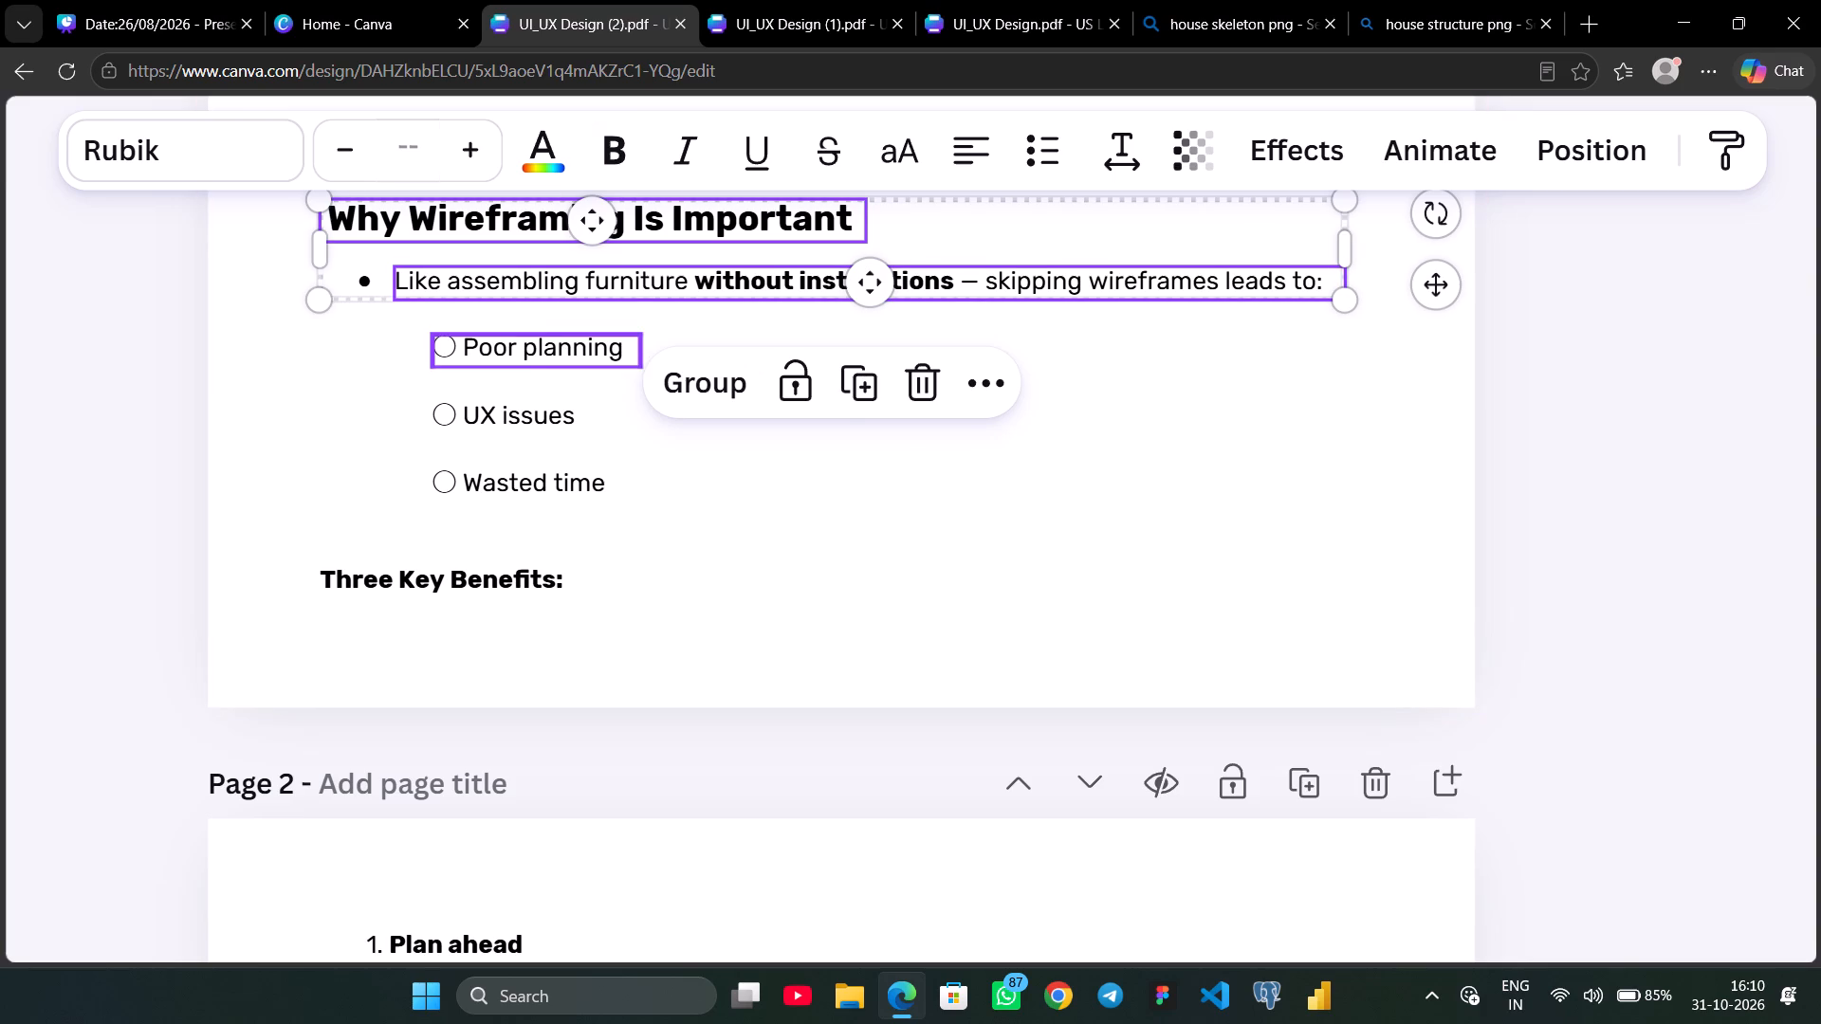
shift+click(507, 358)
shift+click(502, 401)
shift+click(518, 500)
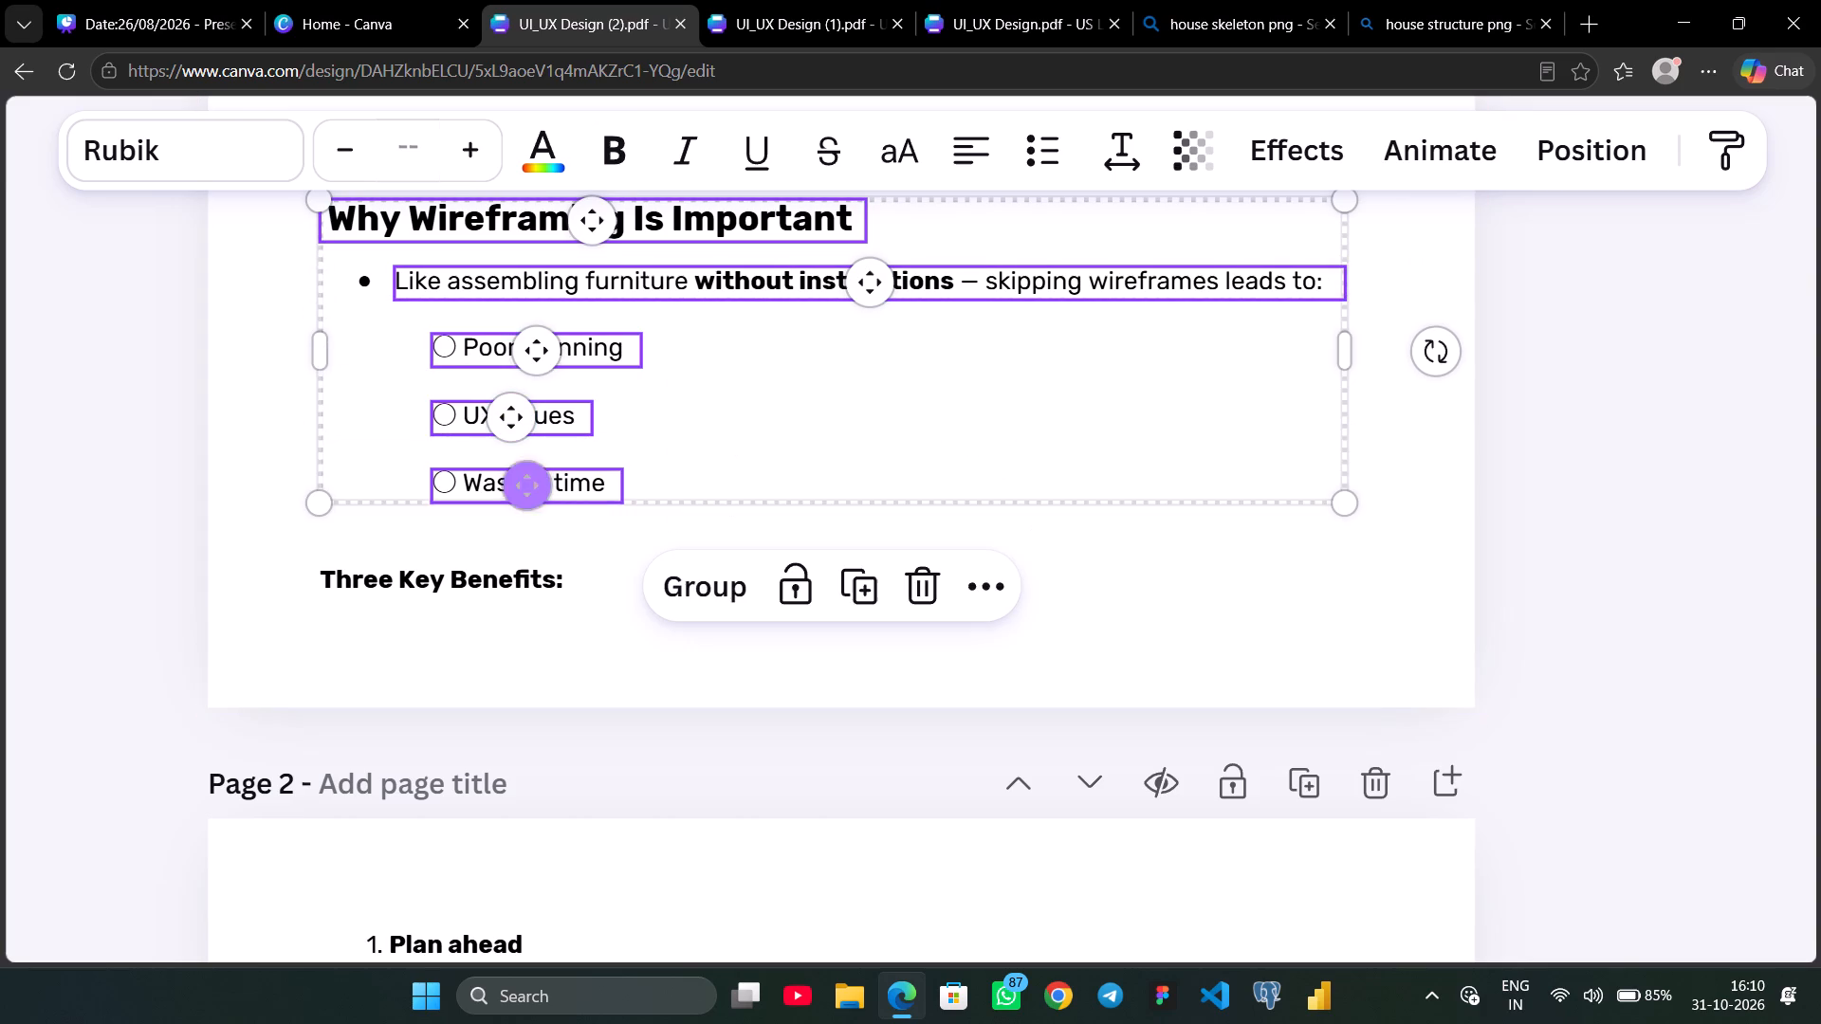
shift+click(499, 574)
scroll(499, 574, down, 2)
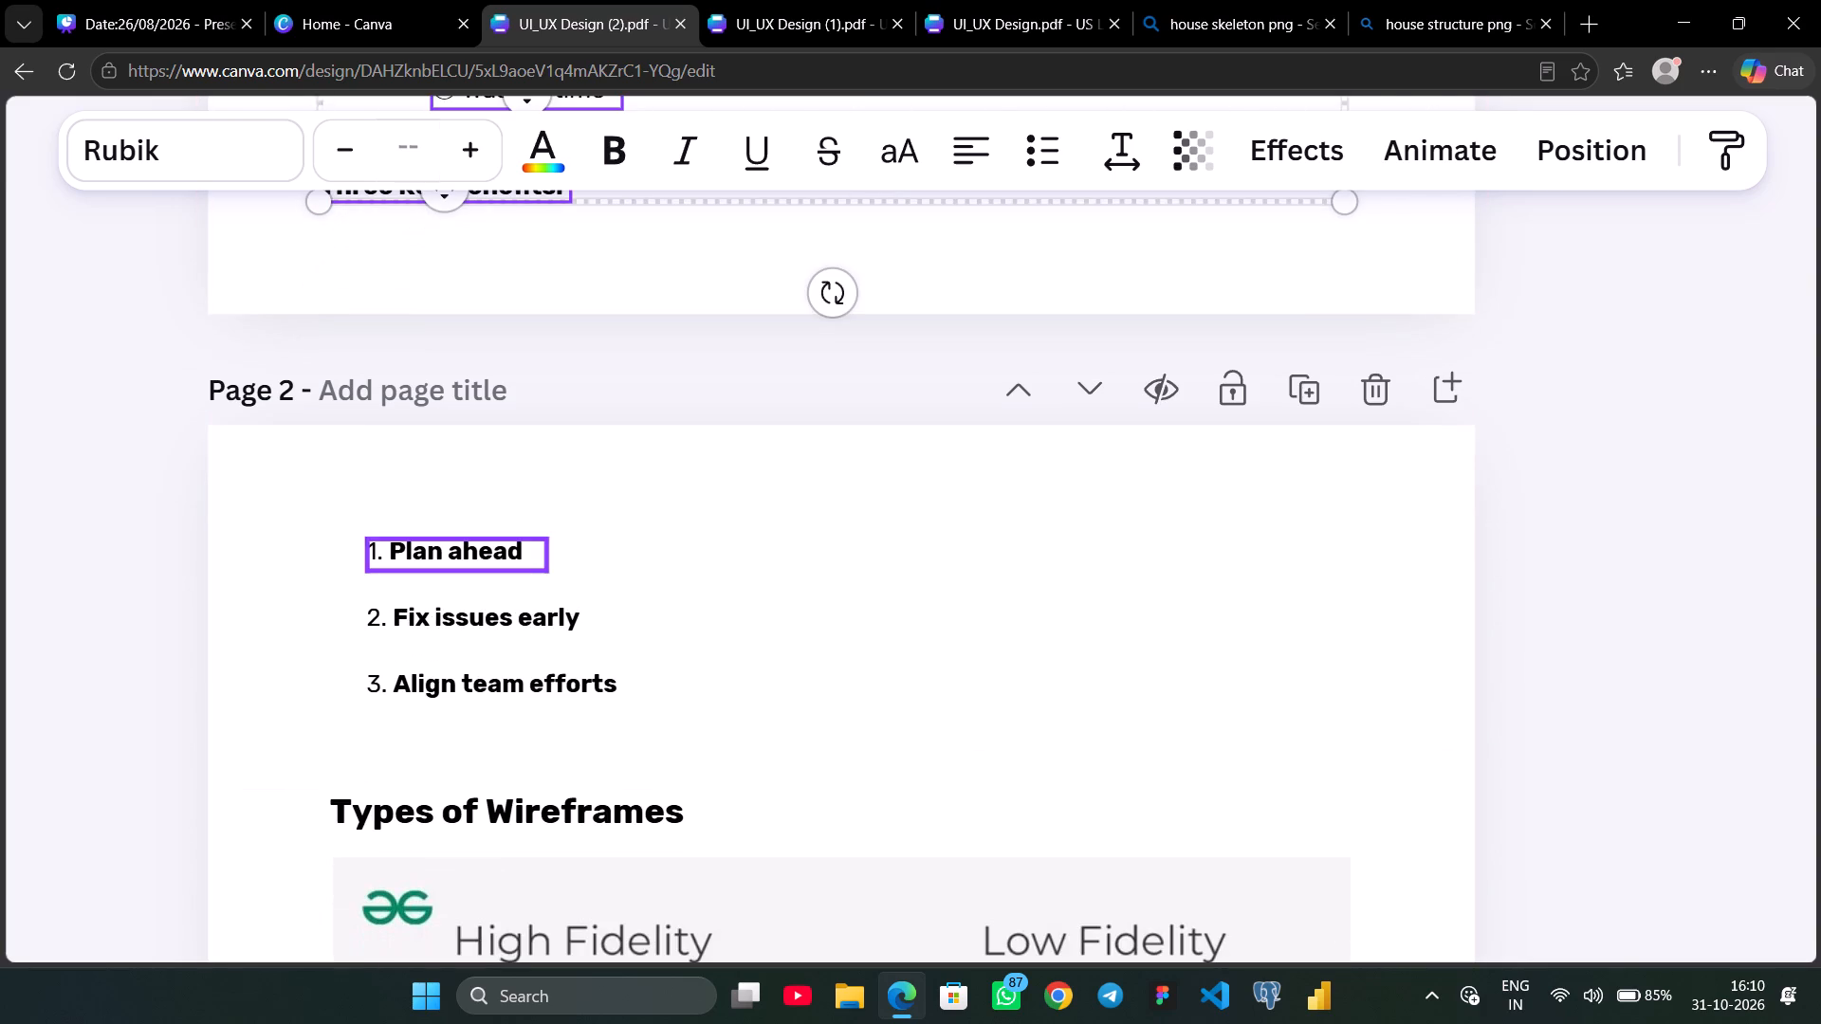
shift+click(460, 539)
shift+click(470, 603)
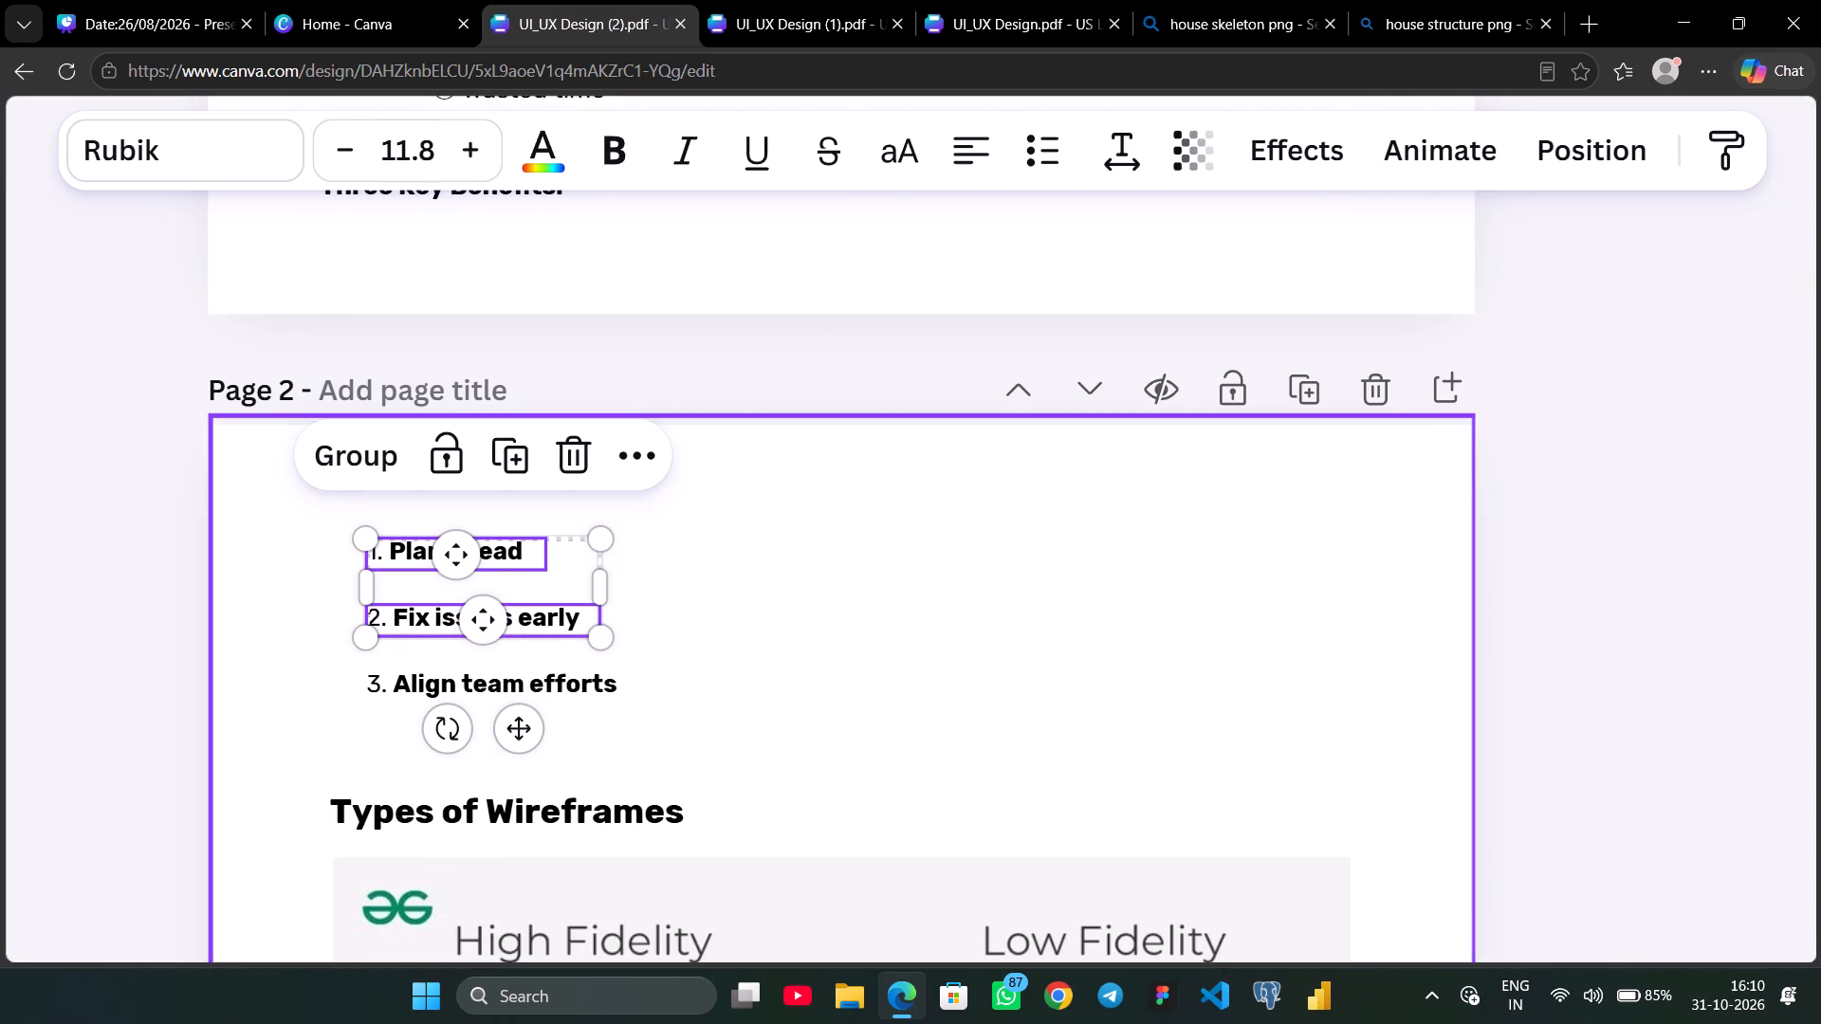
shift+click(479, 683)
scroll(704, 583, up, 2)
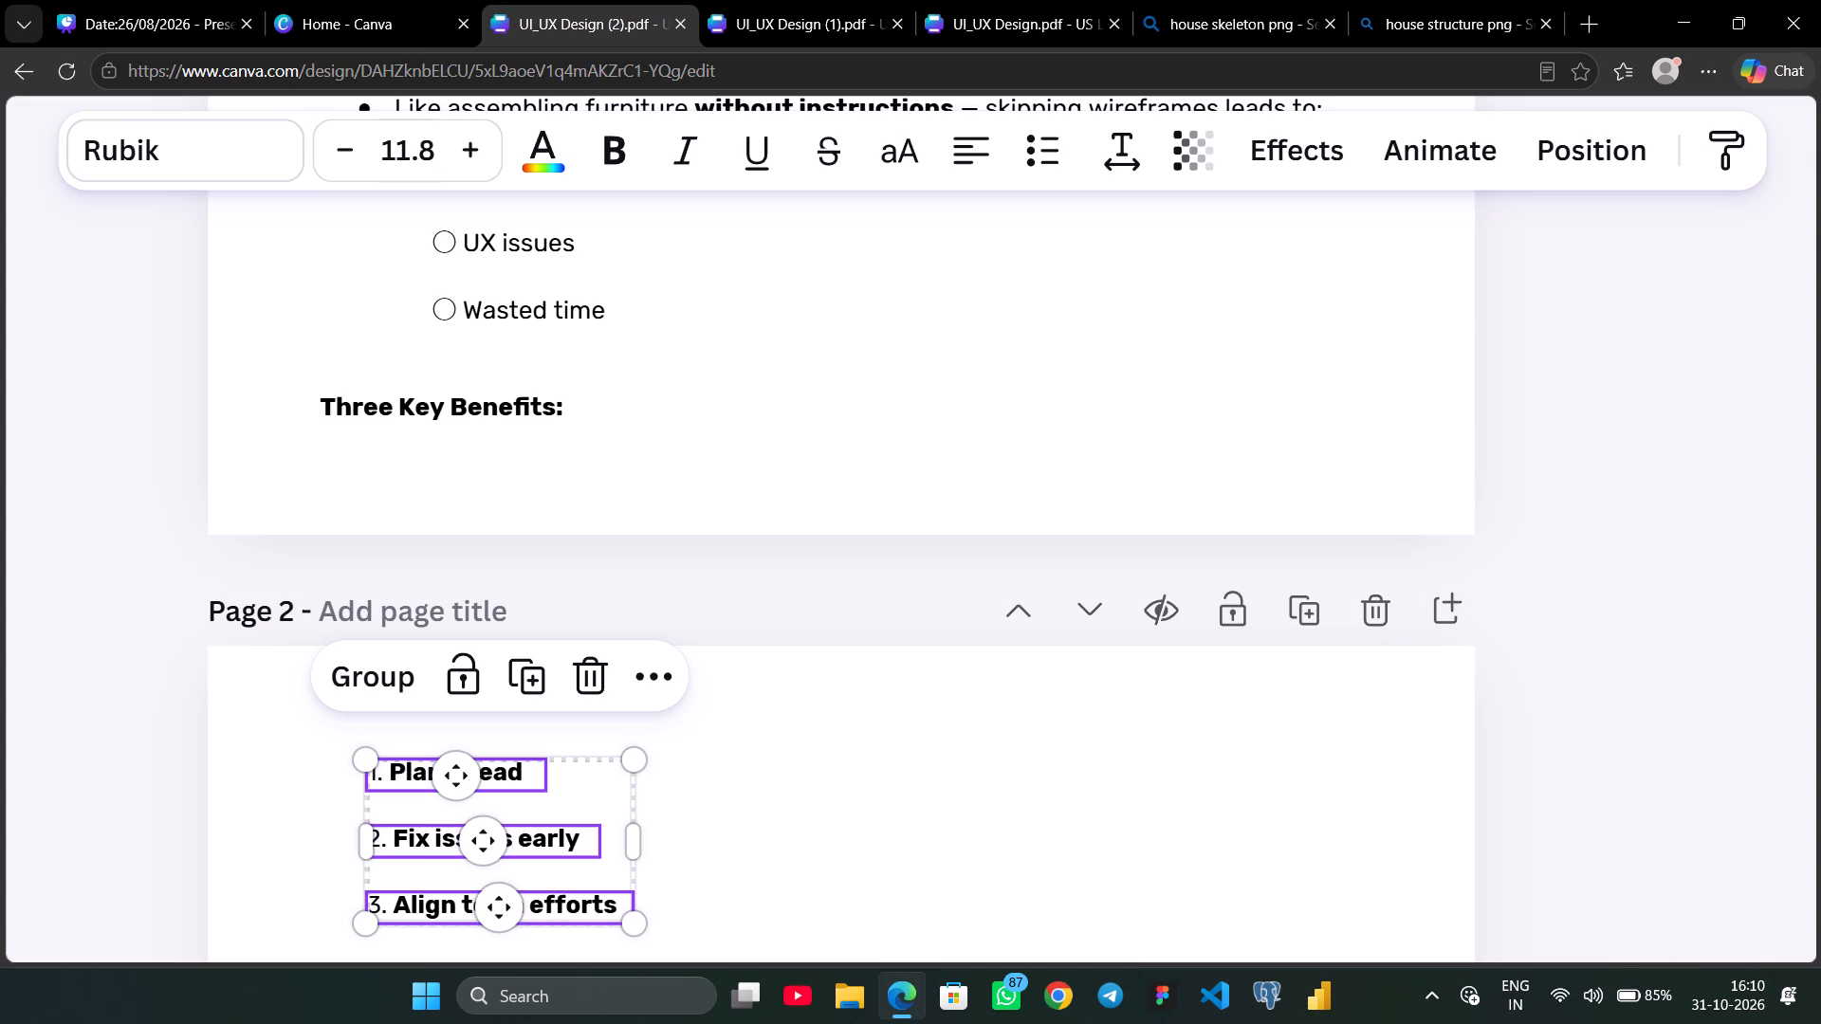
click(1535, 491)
Copy the "Why Wireframing Is Important" heading, furniture line, three sub-points and "Three Key Benefits:" label from the PDF's first page.
scroll(1535, 491, up, 2)
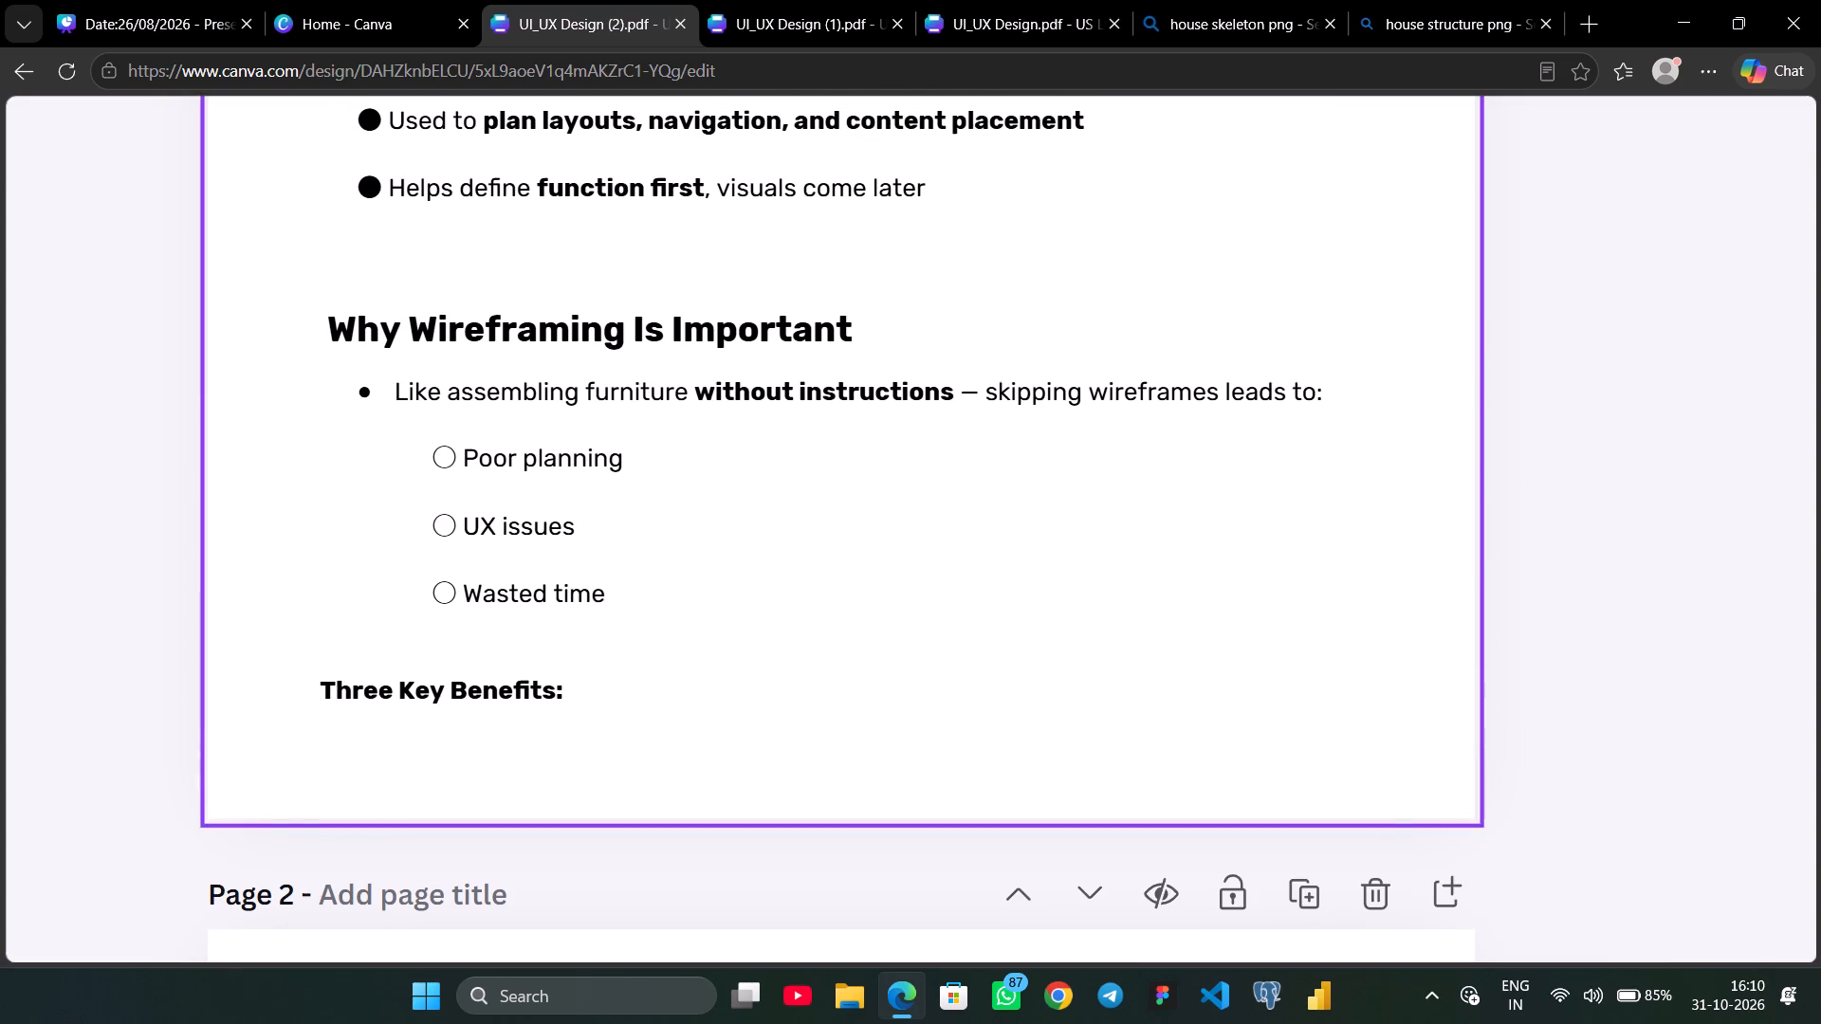
shift+click(799, 334)
shift+click(791, 381)
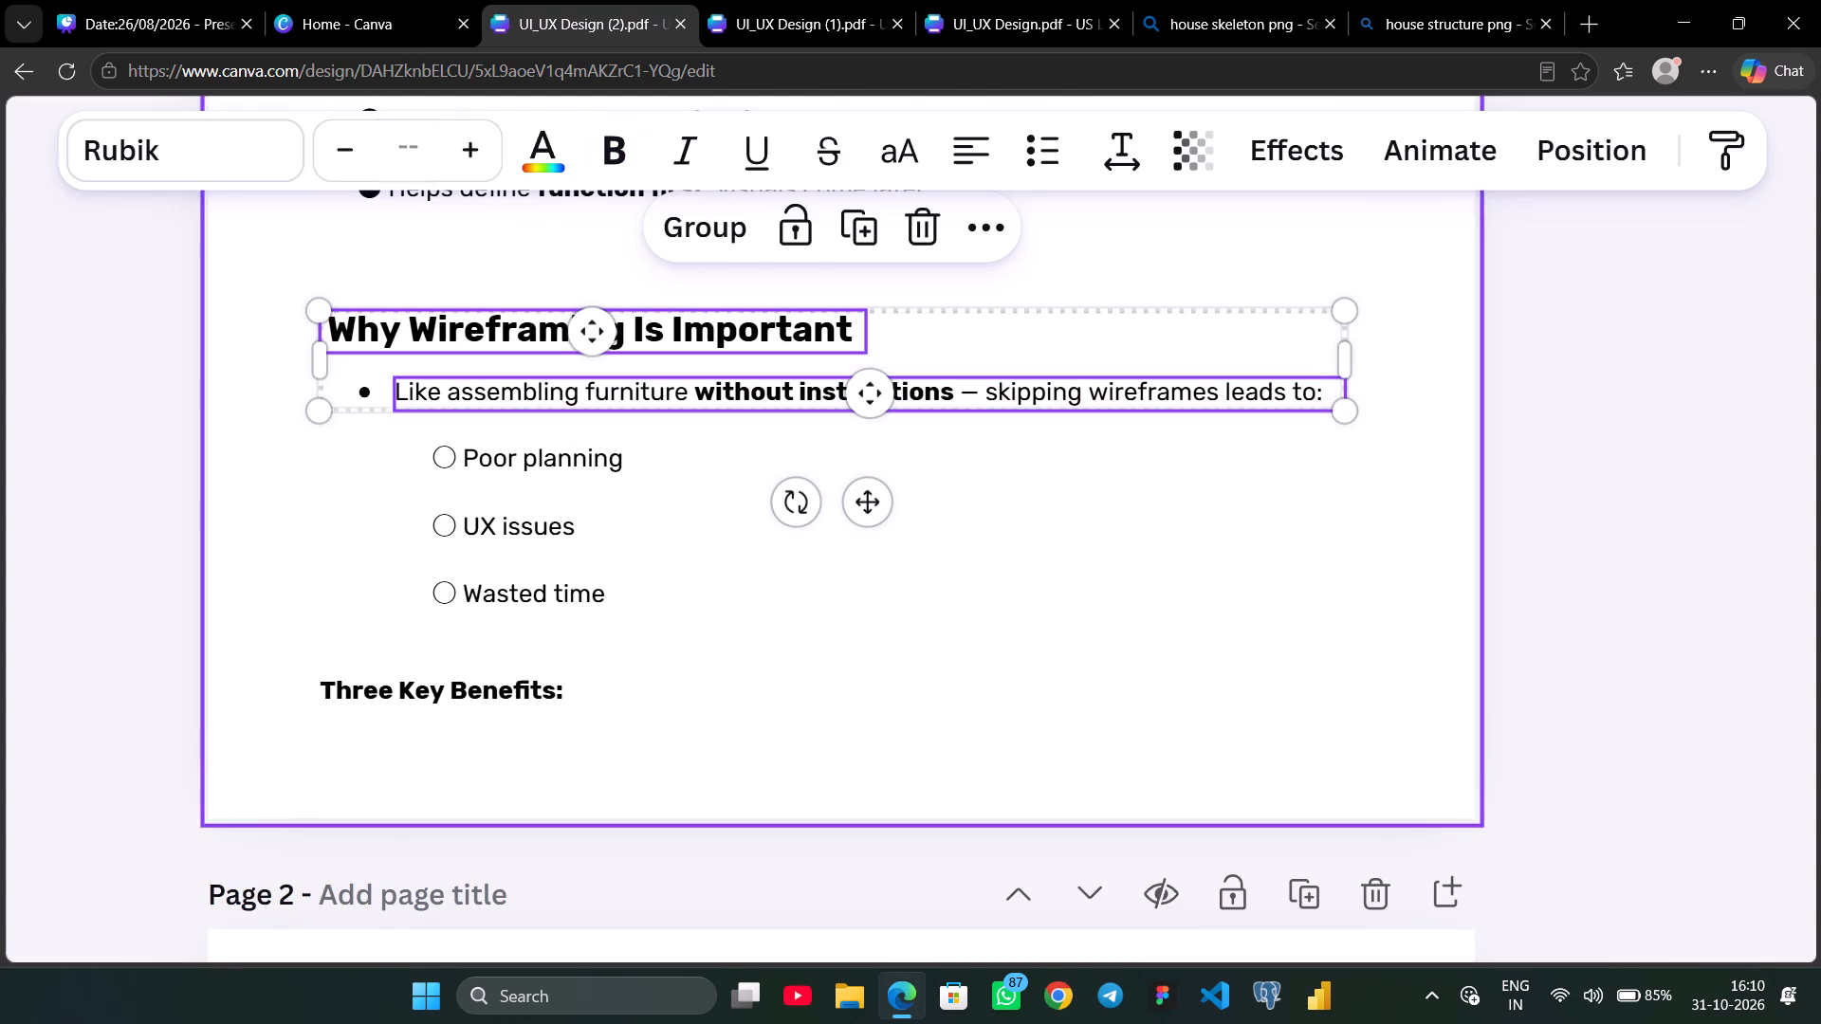
shift+click(547, 452)
shift+click(479, 524)
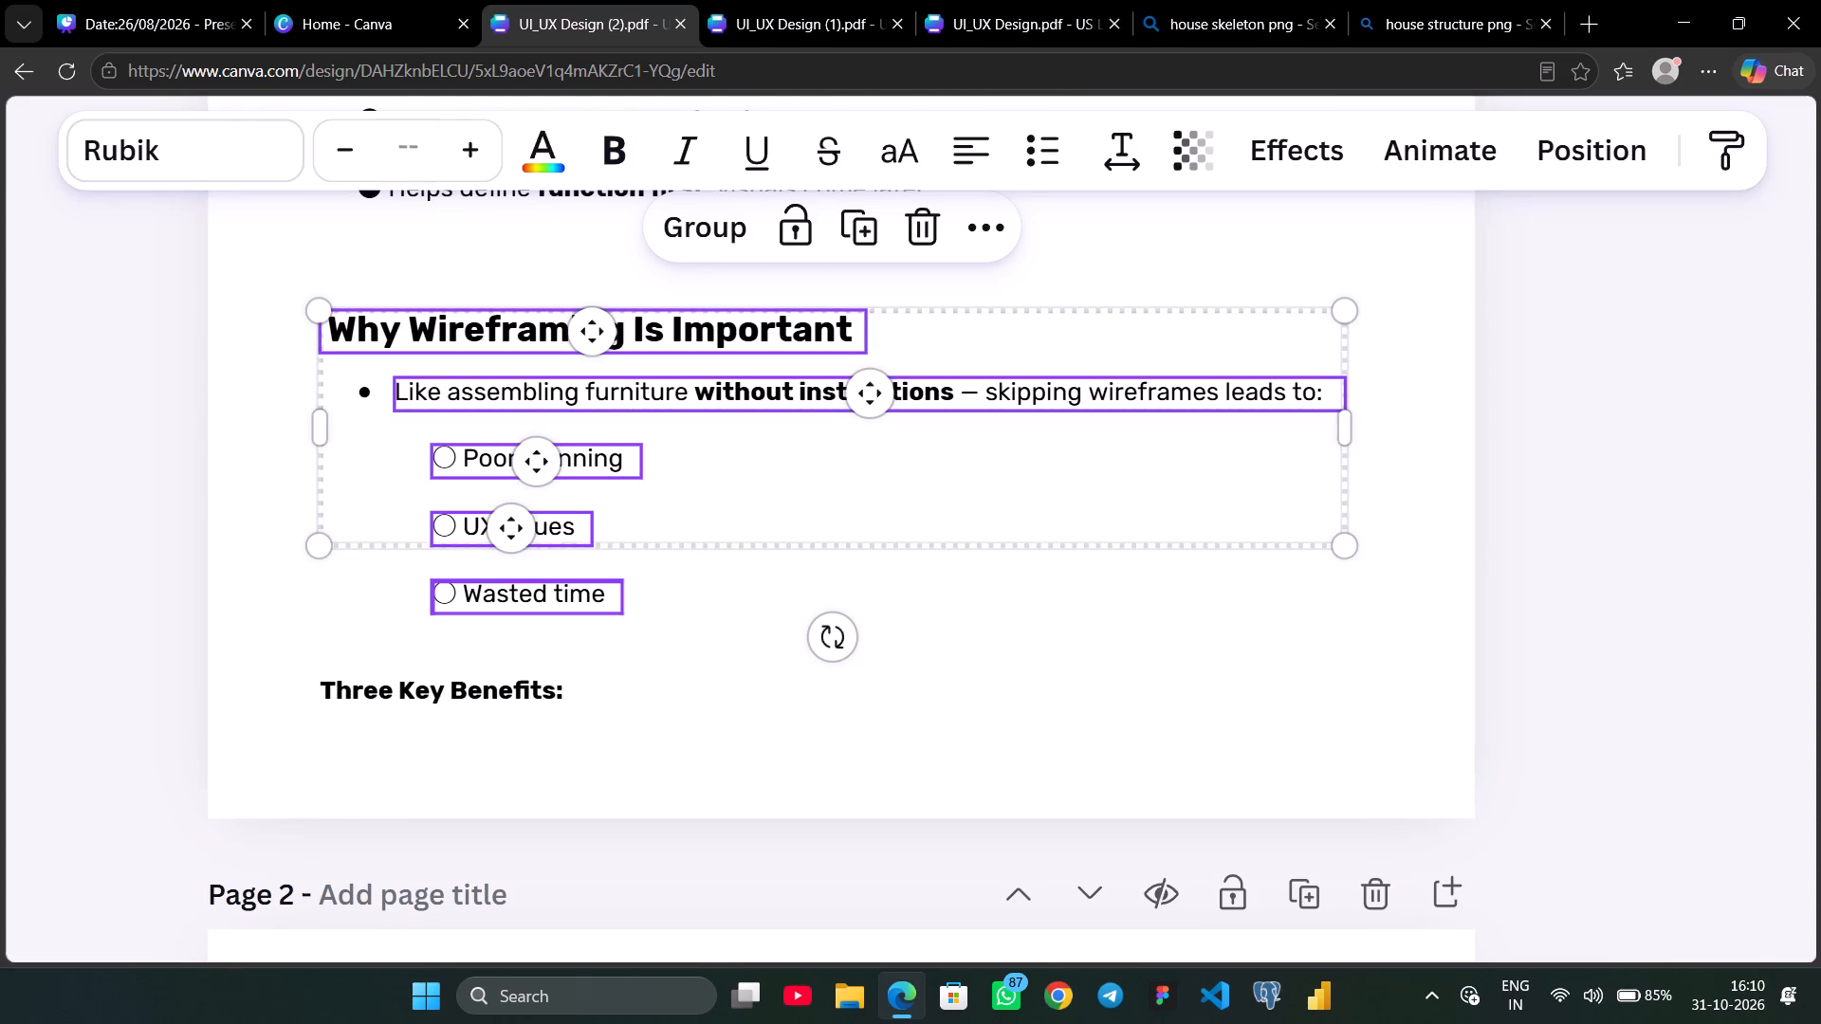
shift+click(479, 586)
shift+click(427, 691)
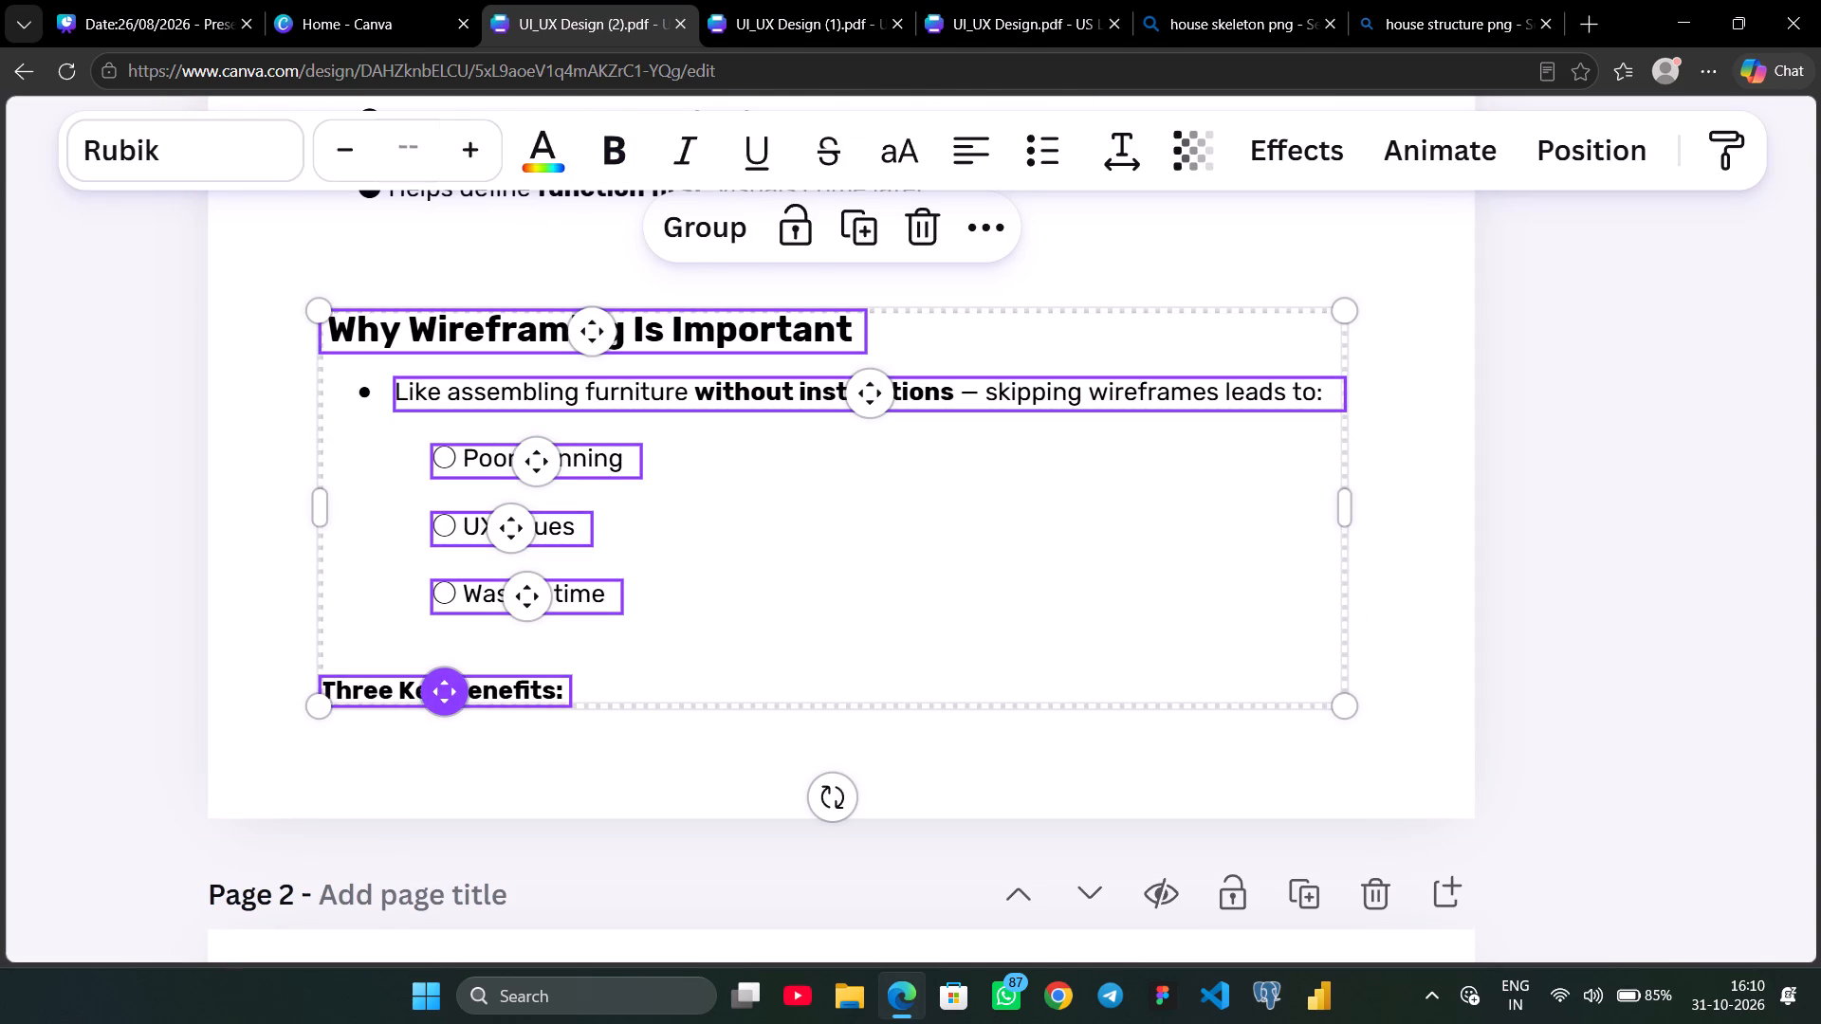
key(ctrl+c)
Delete page 6's "Real-World Analogy: A Date" heading, its subtitle, the two bullet lines and the "UX = Planning the perfect date" line.
click(137, 20)
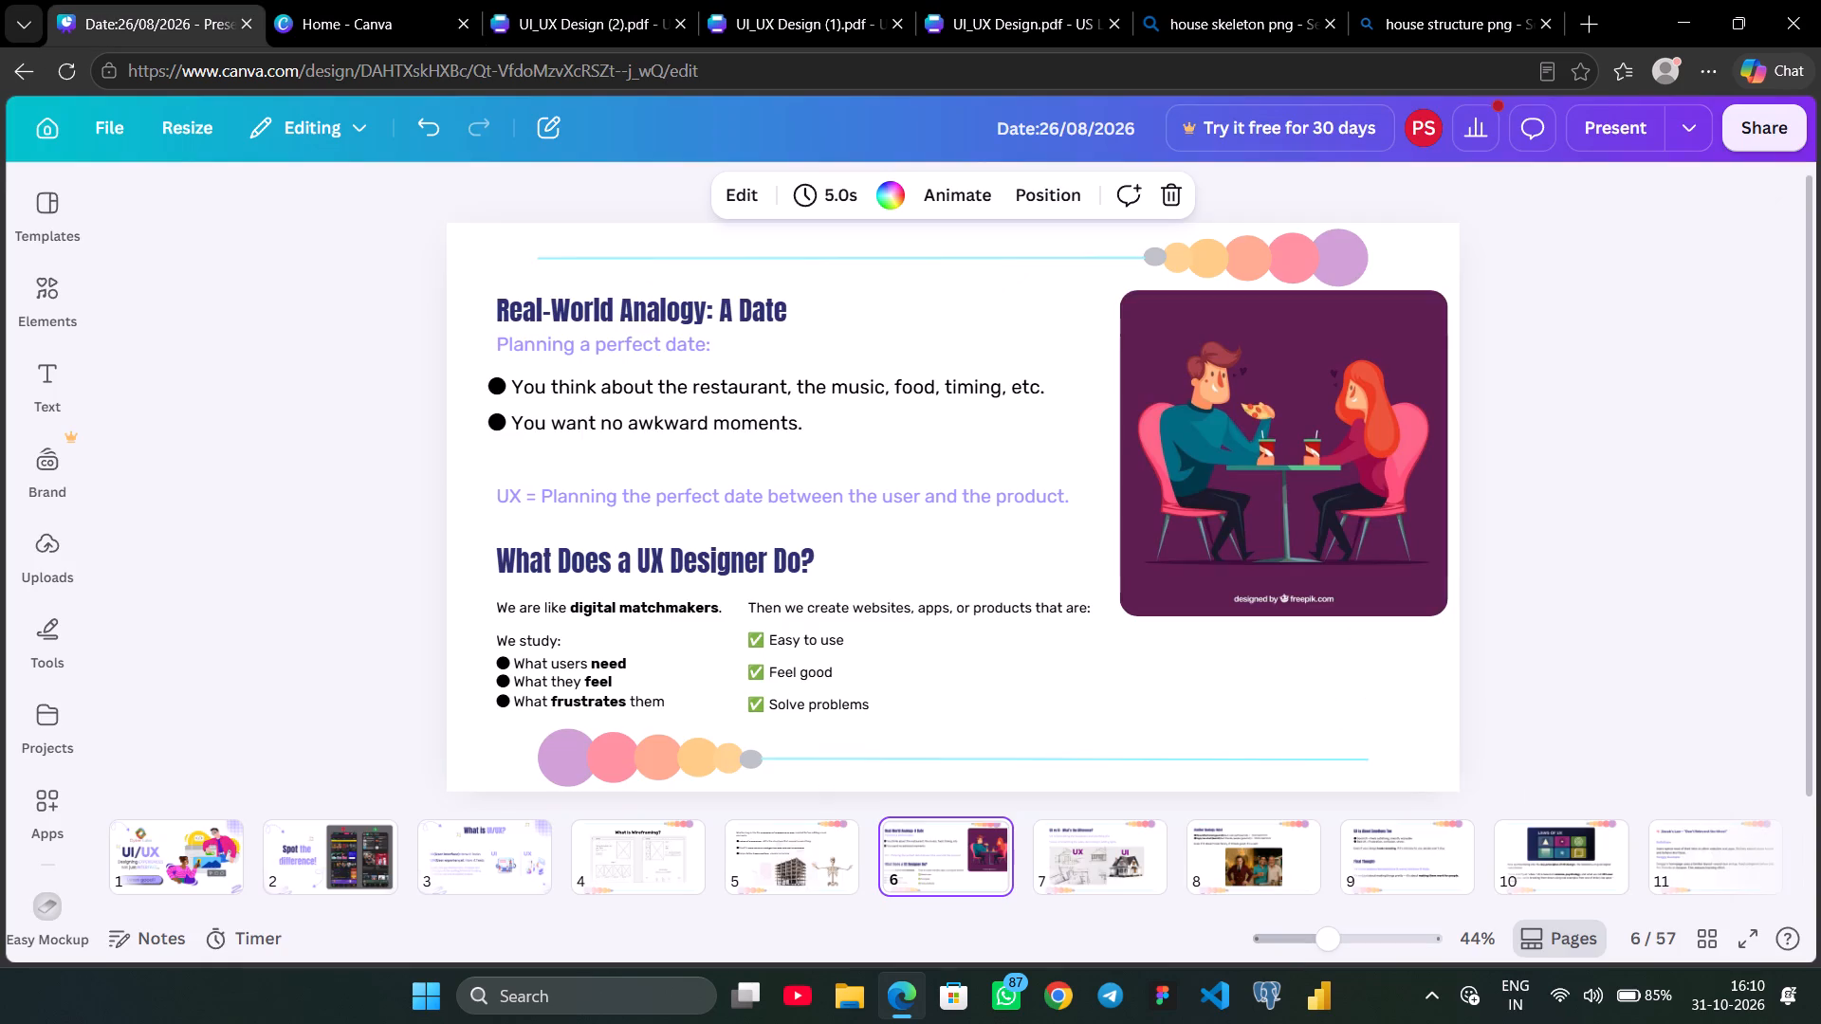
click(710, 295)
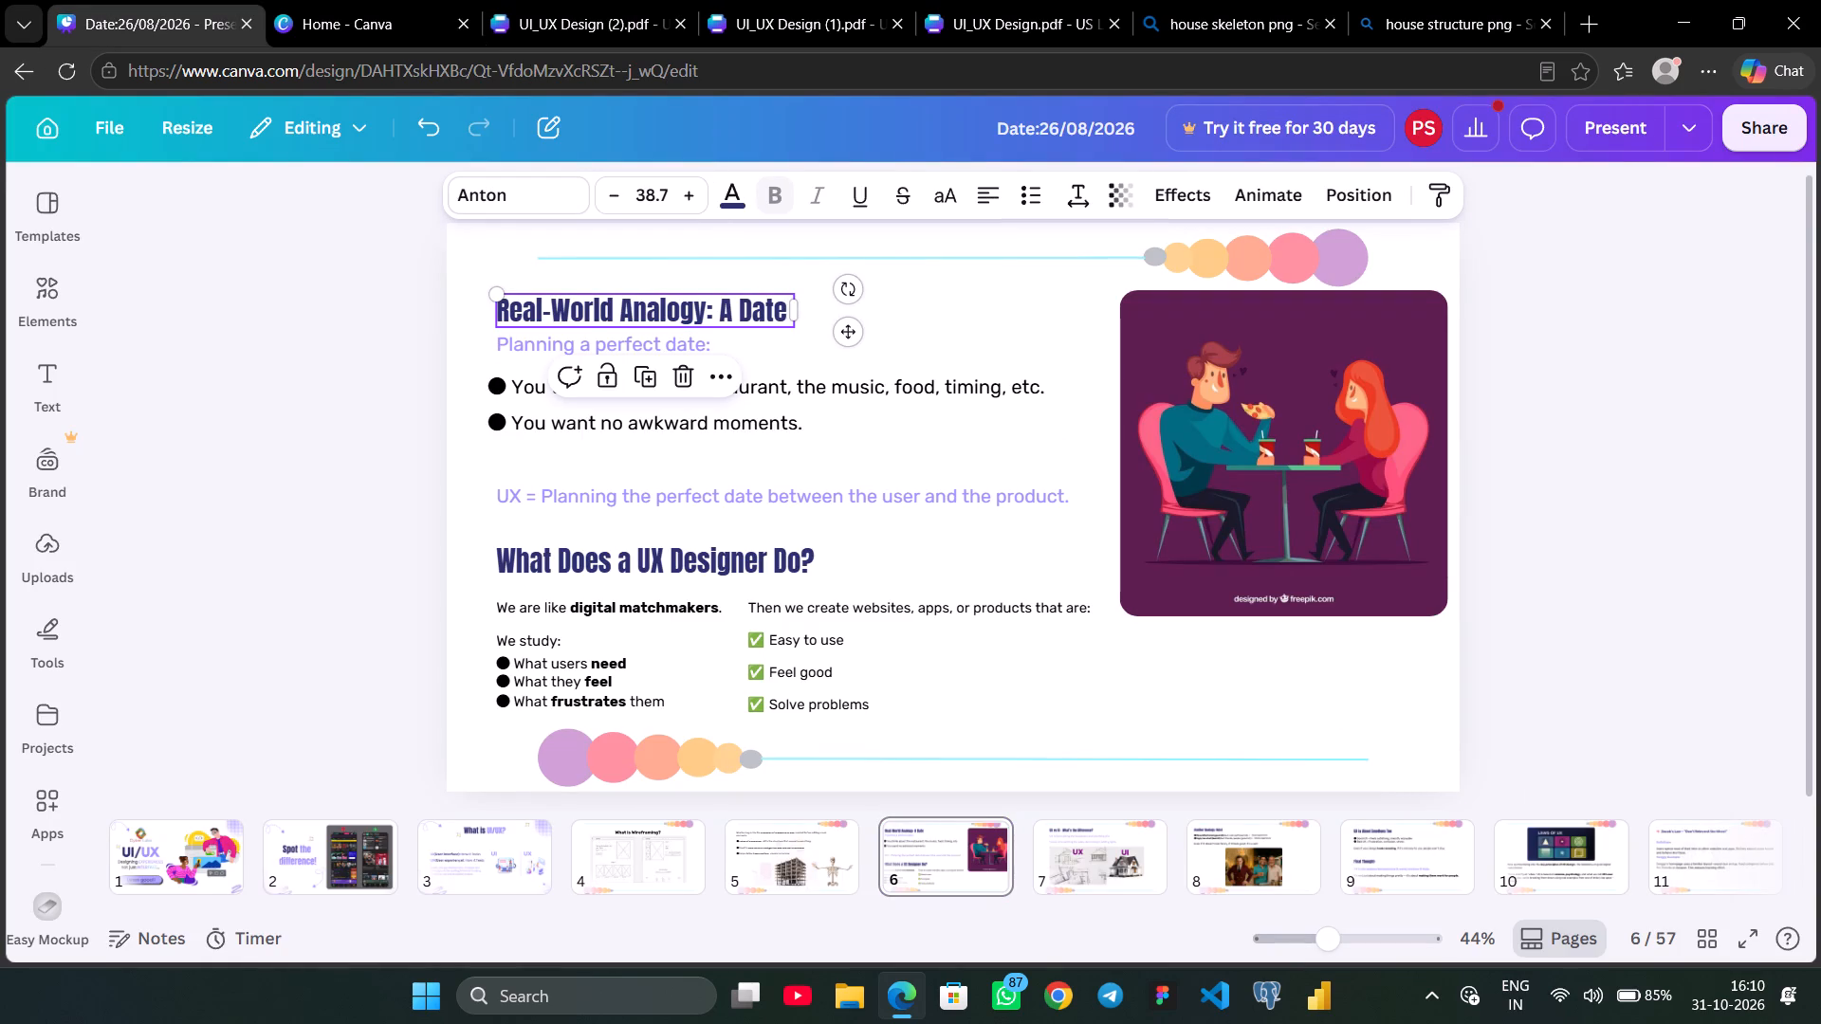
shift+click(640, 337)
shift+click(774, 397)
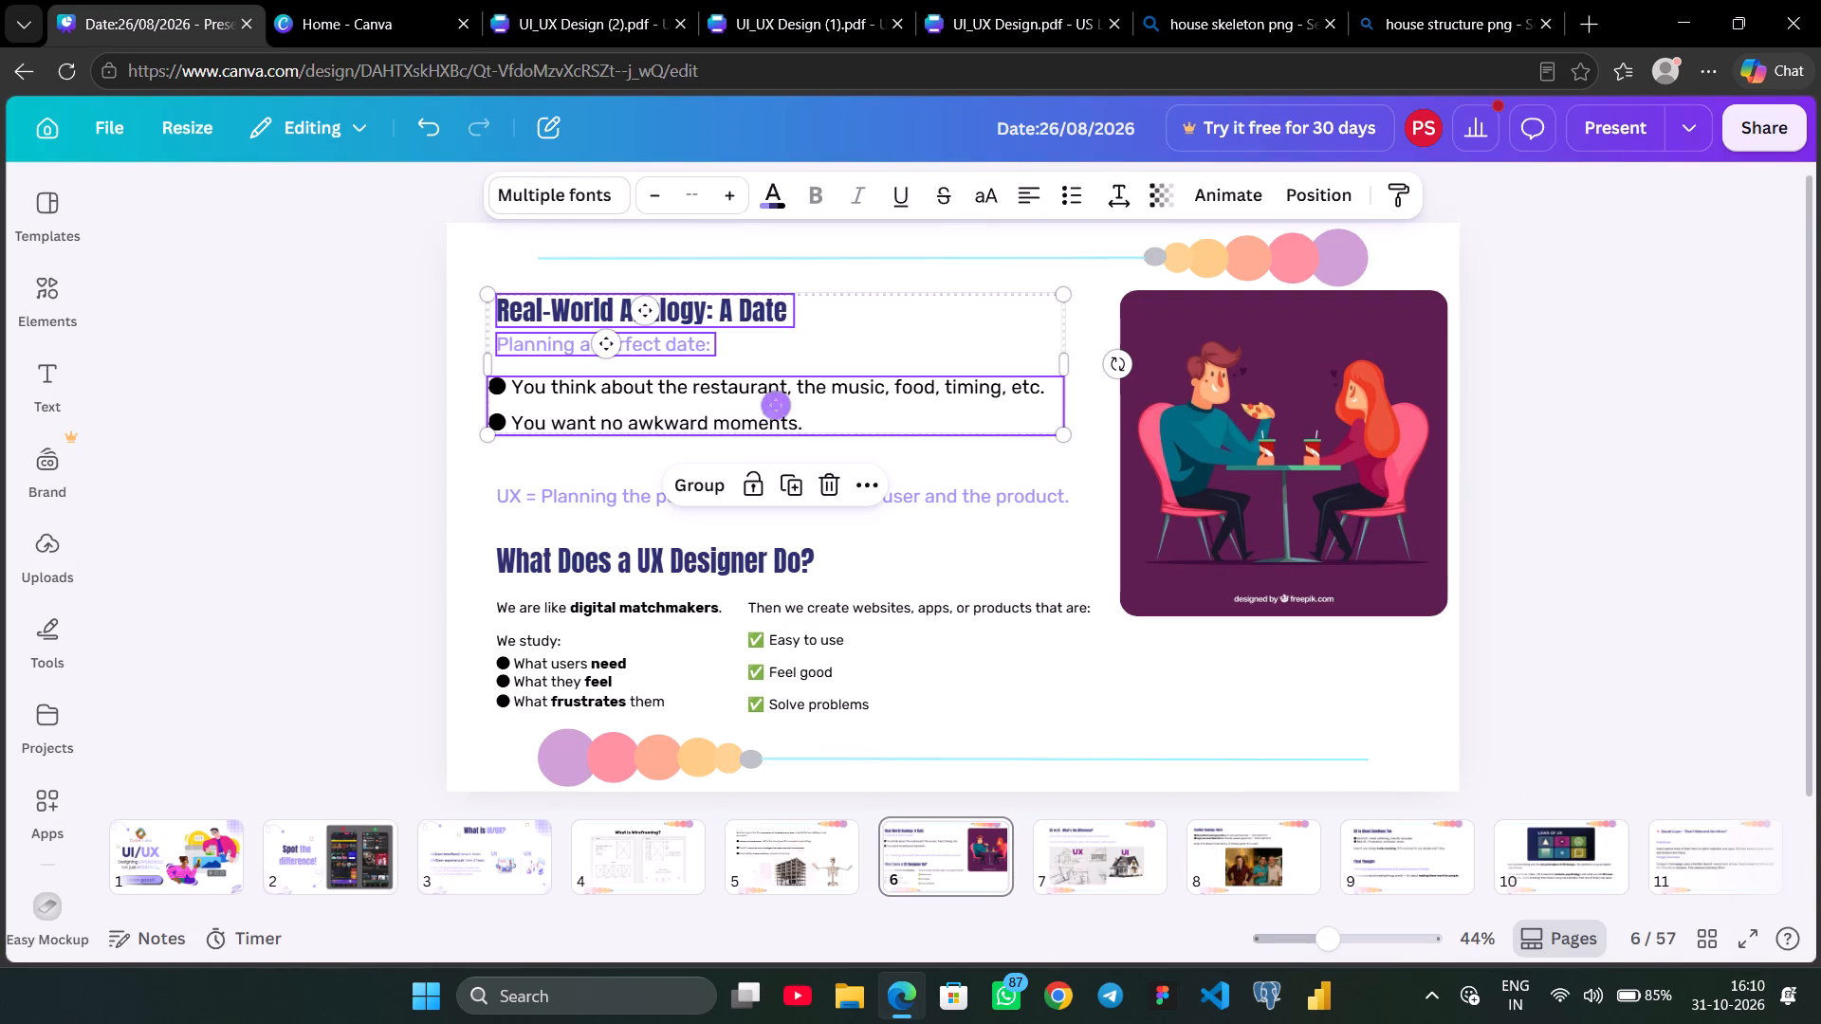
shift+click(918, 508)
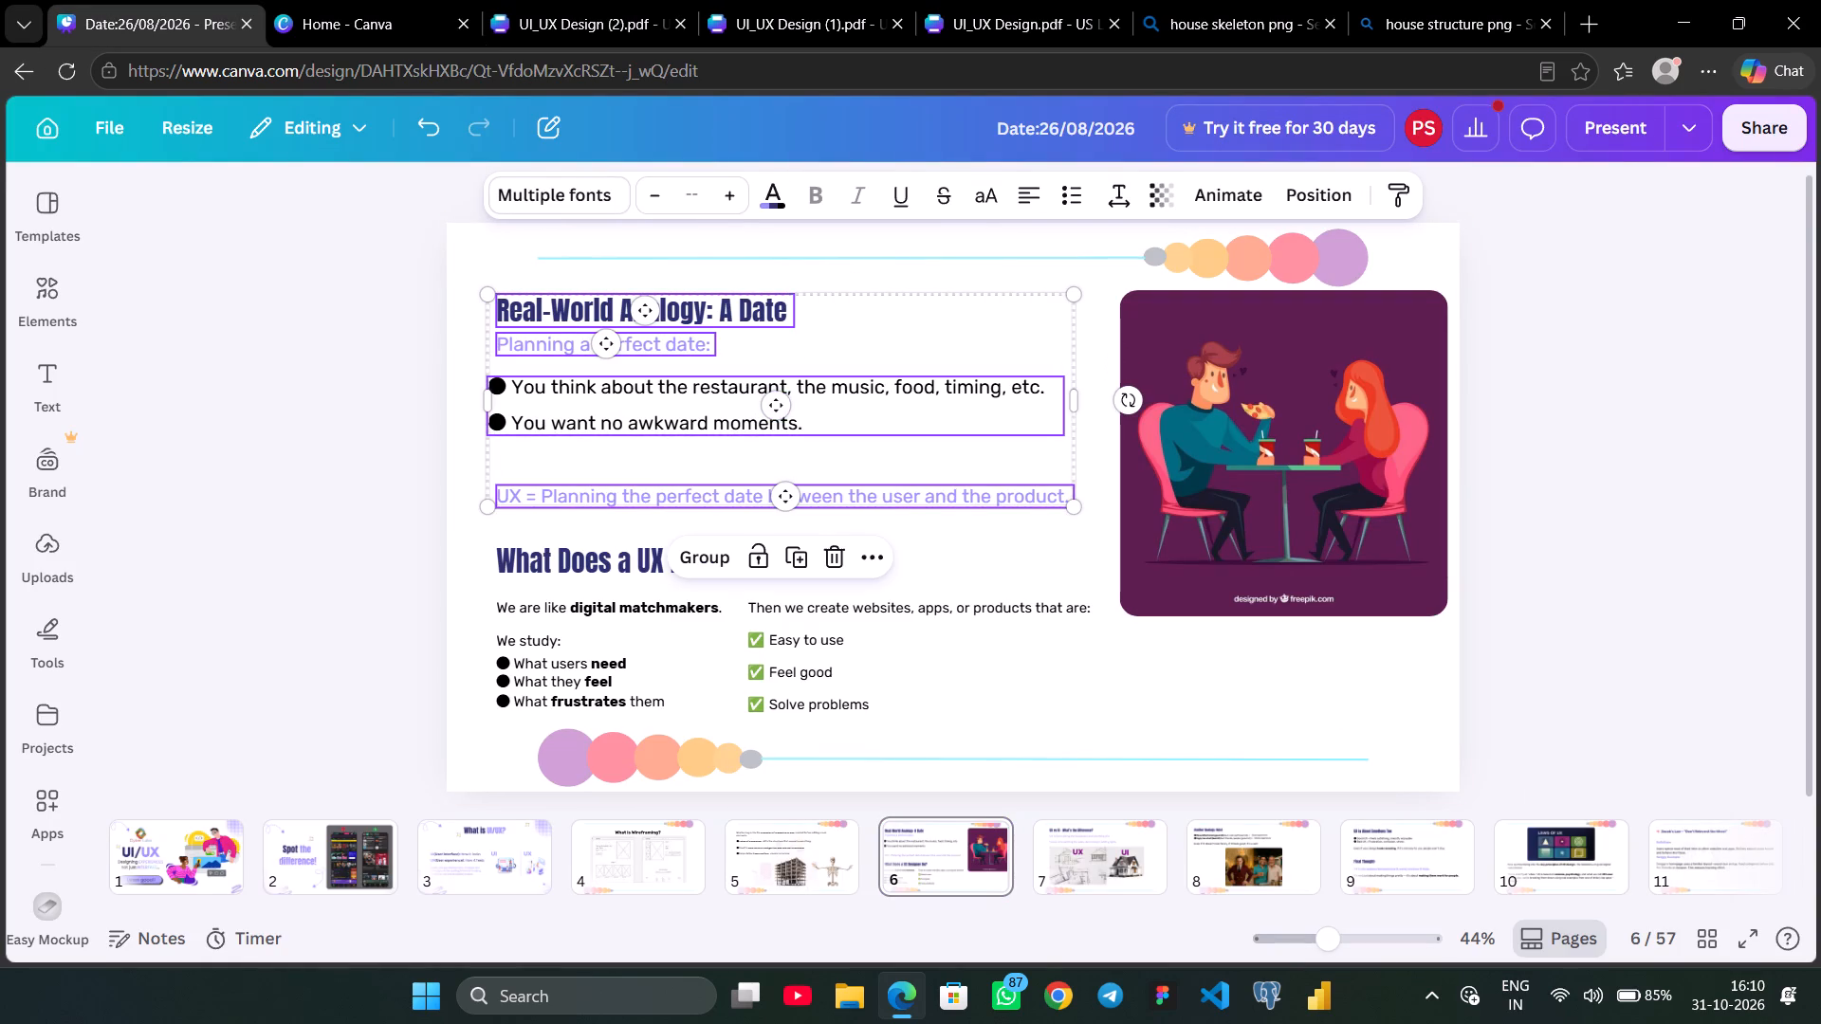
key(Delete)
Paste the copied "Why Wireframing Is Important" text on page 6 and enlarge it to fill the cleared space beside the dating image.
key(ctrl+v)
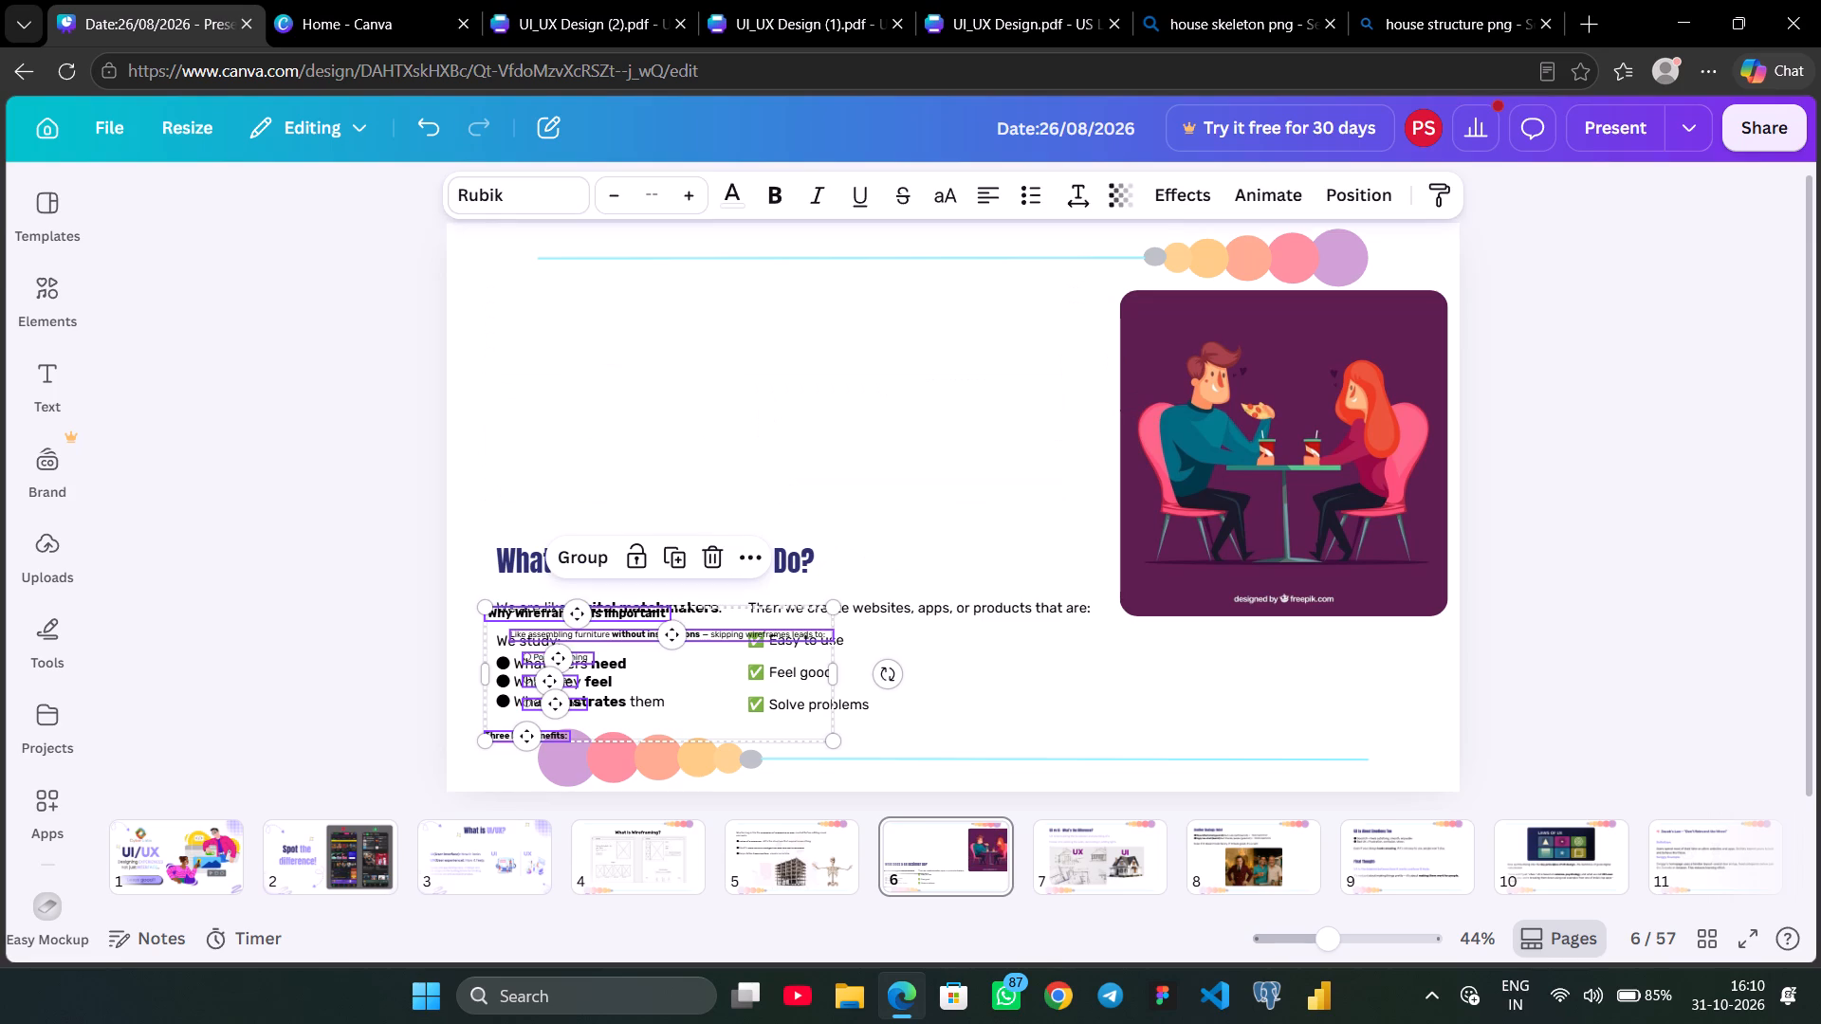
drag(687, 678, 716, 361)
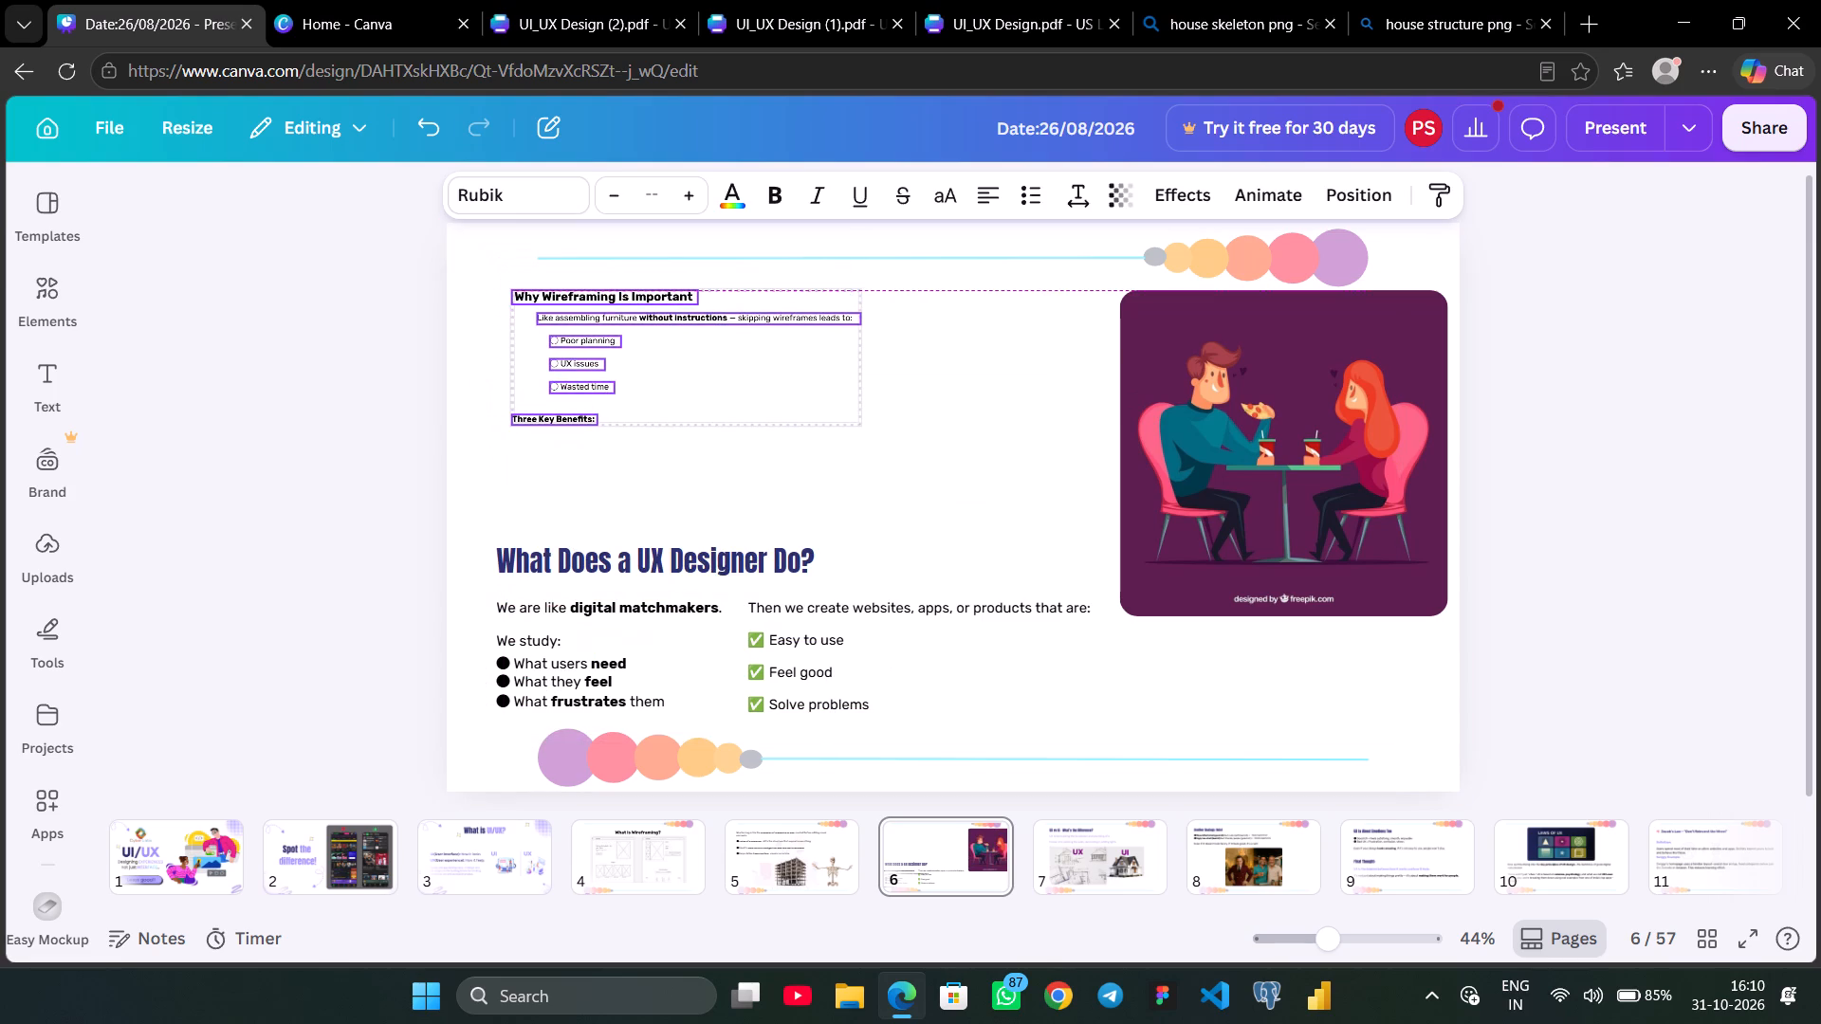
drag(716, 361, 708, 357)
drag(850, 430, 956, 458)
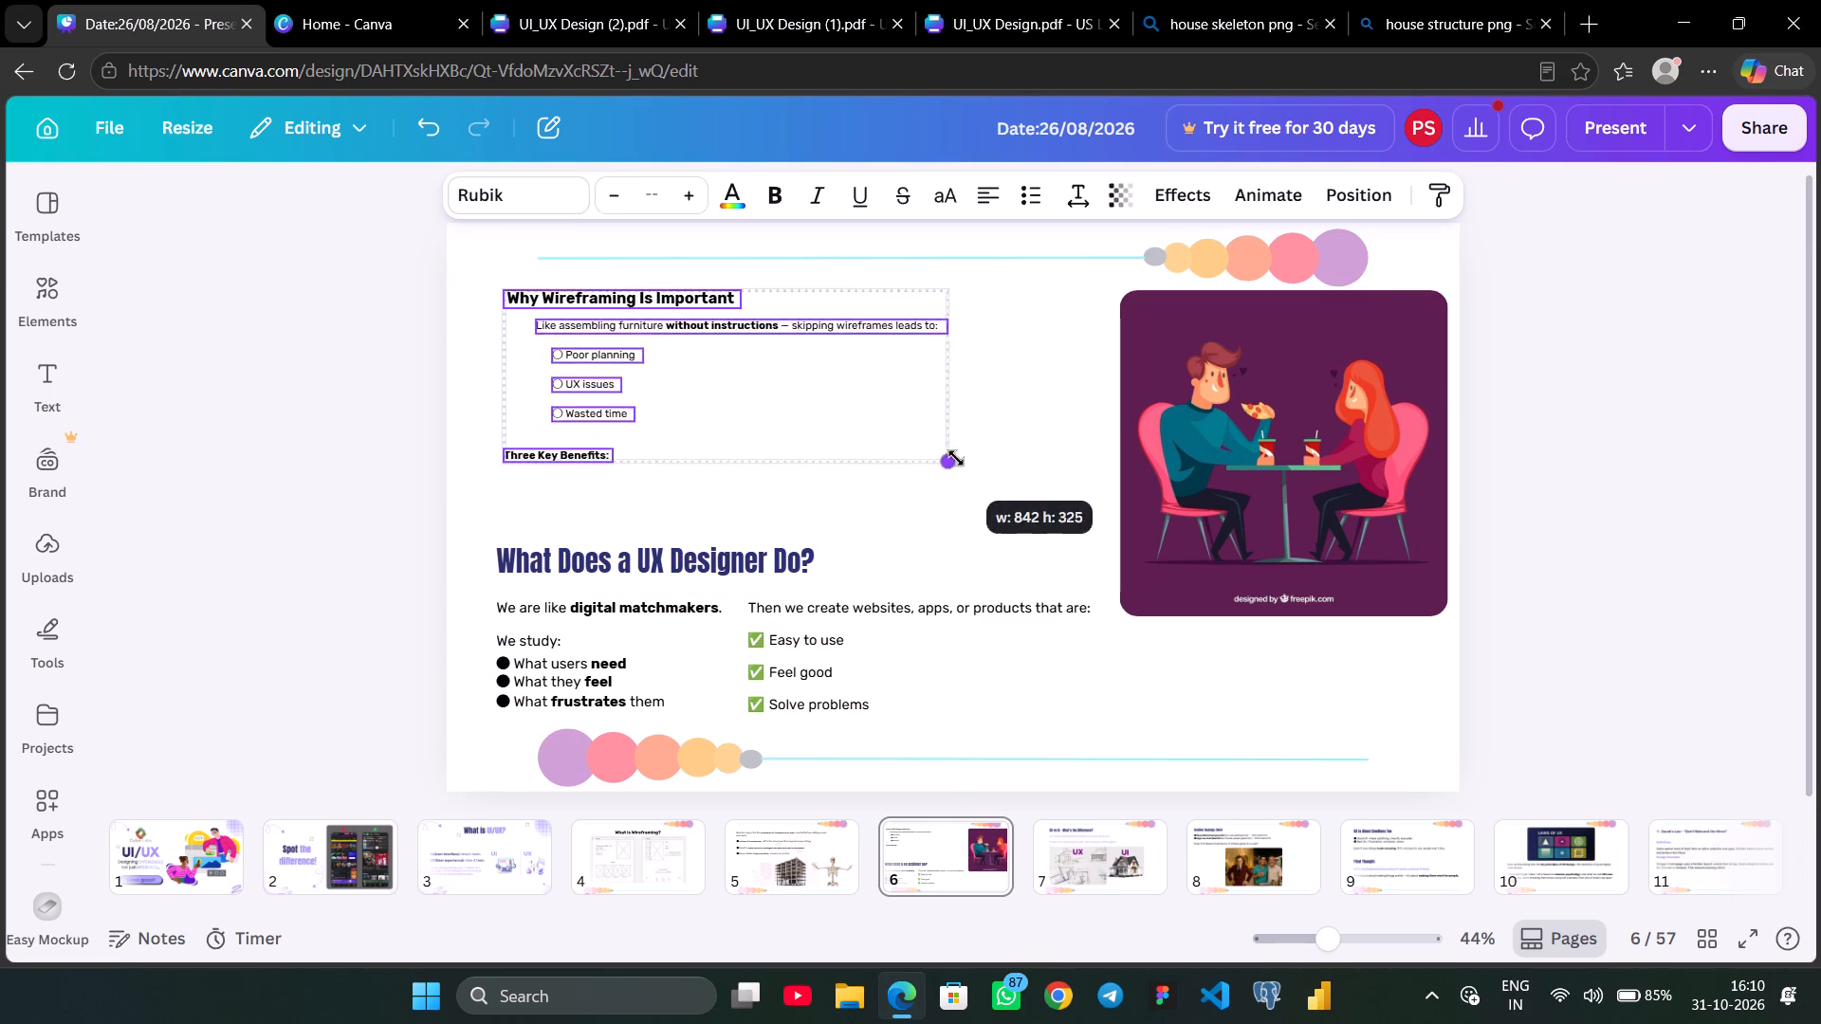
drag(956, 458, 1093, 464)
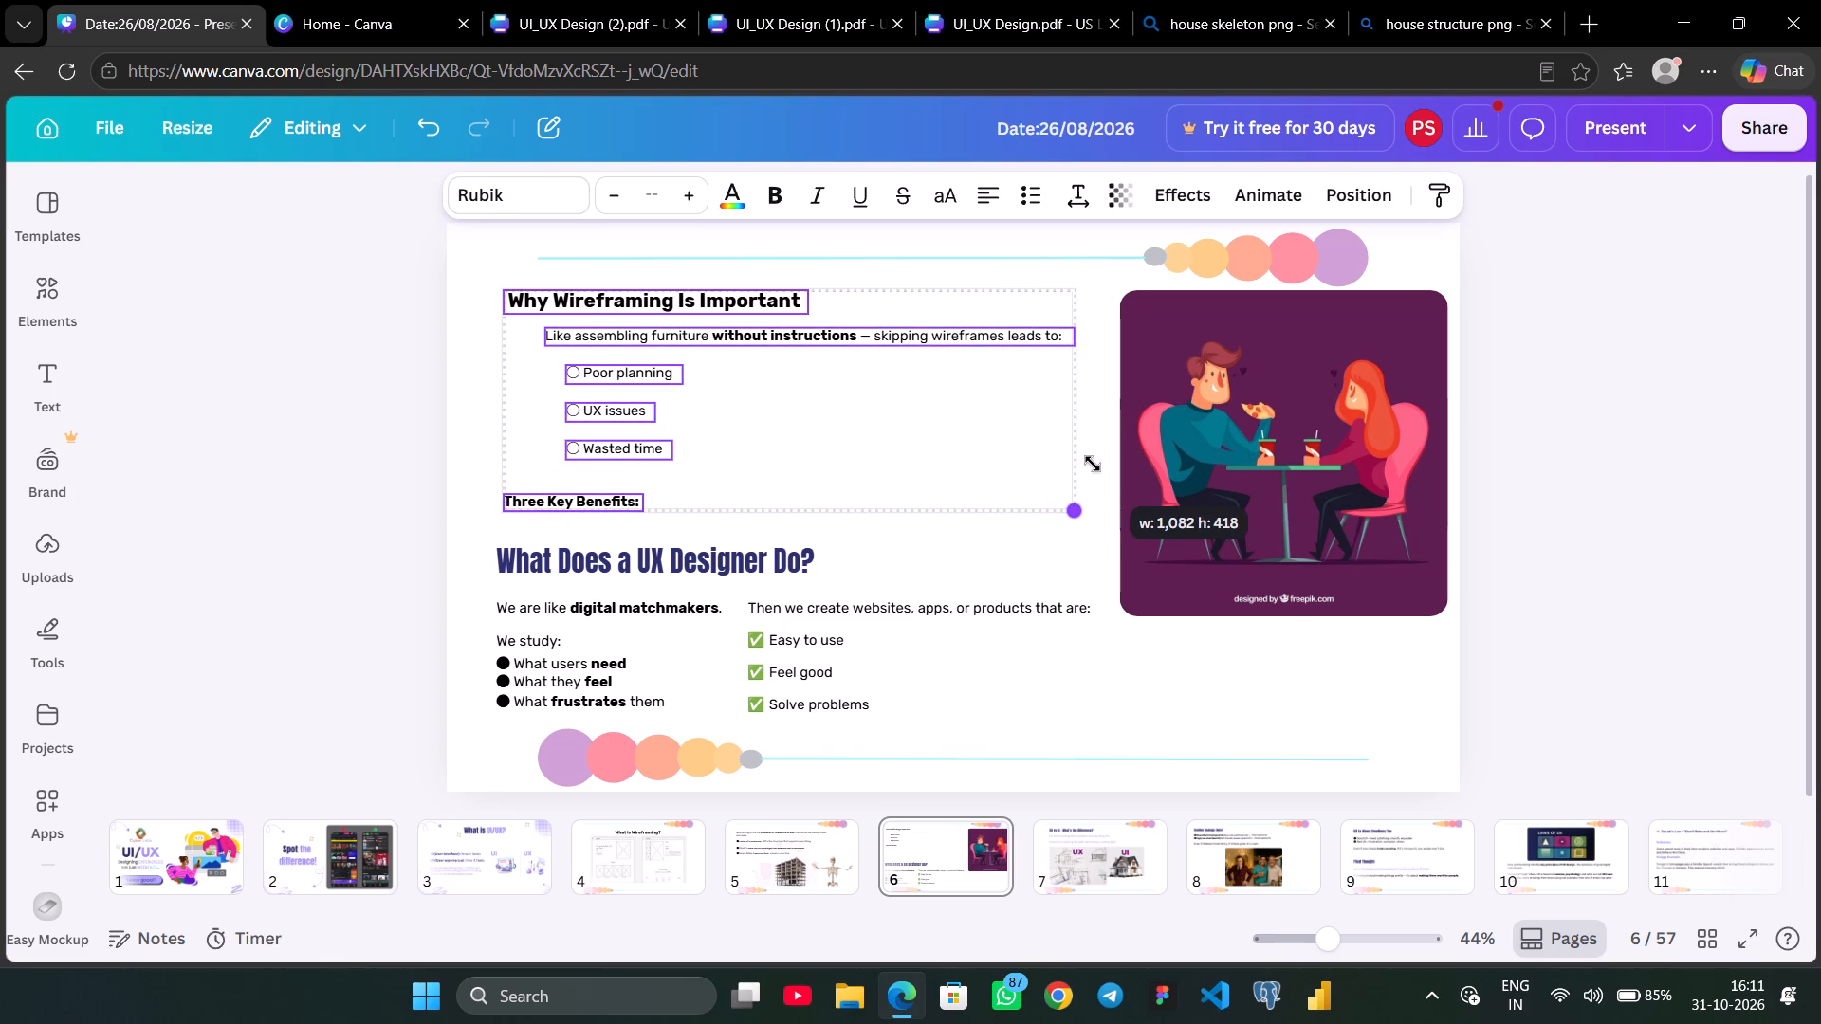
drag(1093, 464, 1098, 464)
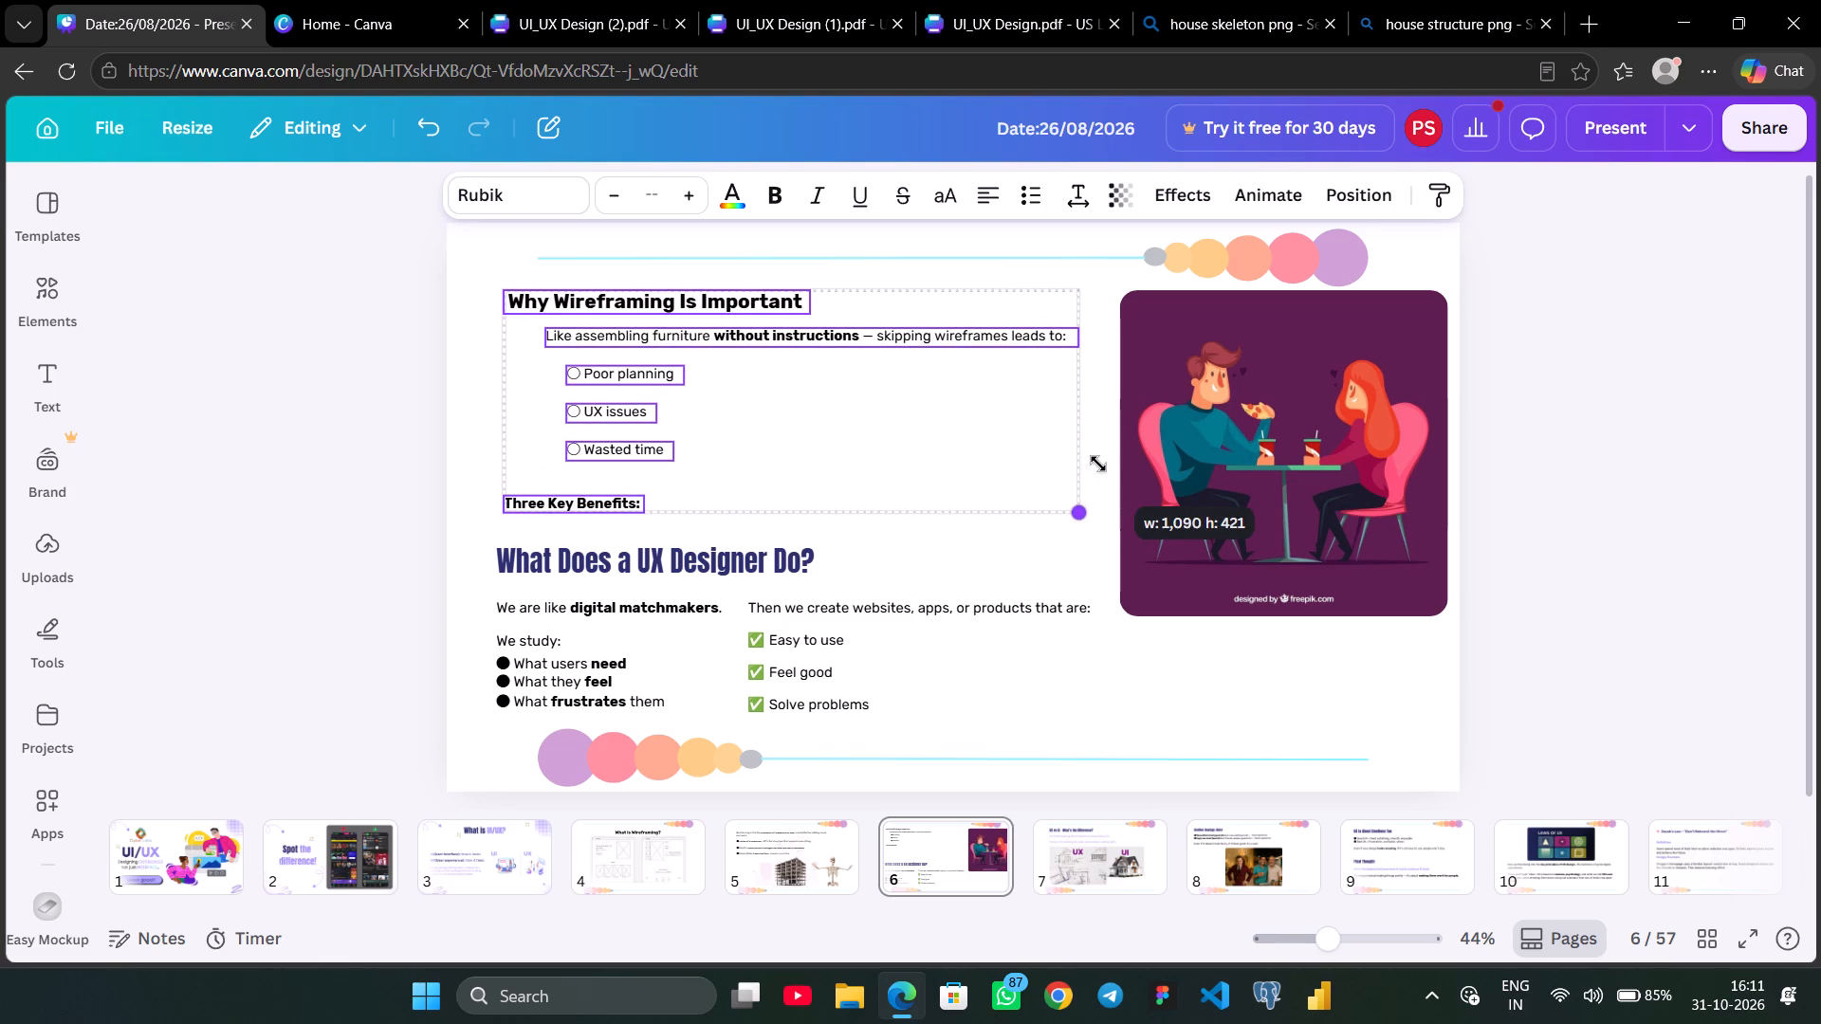
drag(1098, 464, 1112, 467)
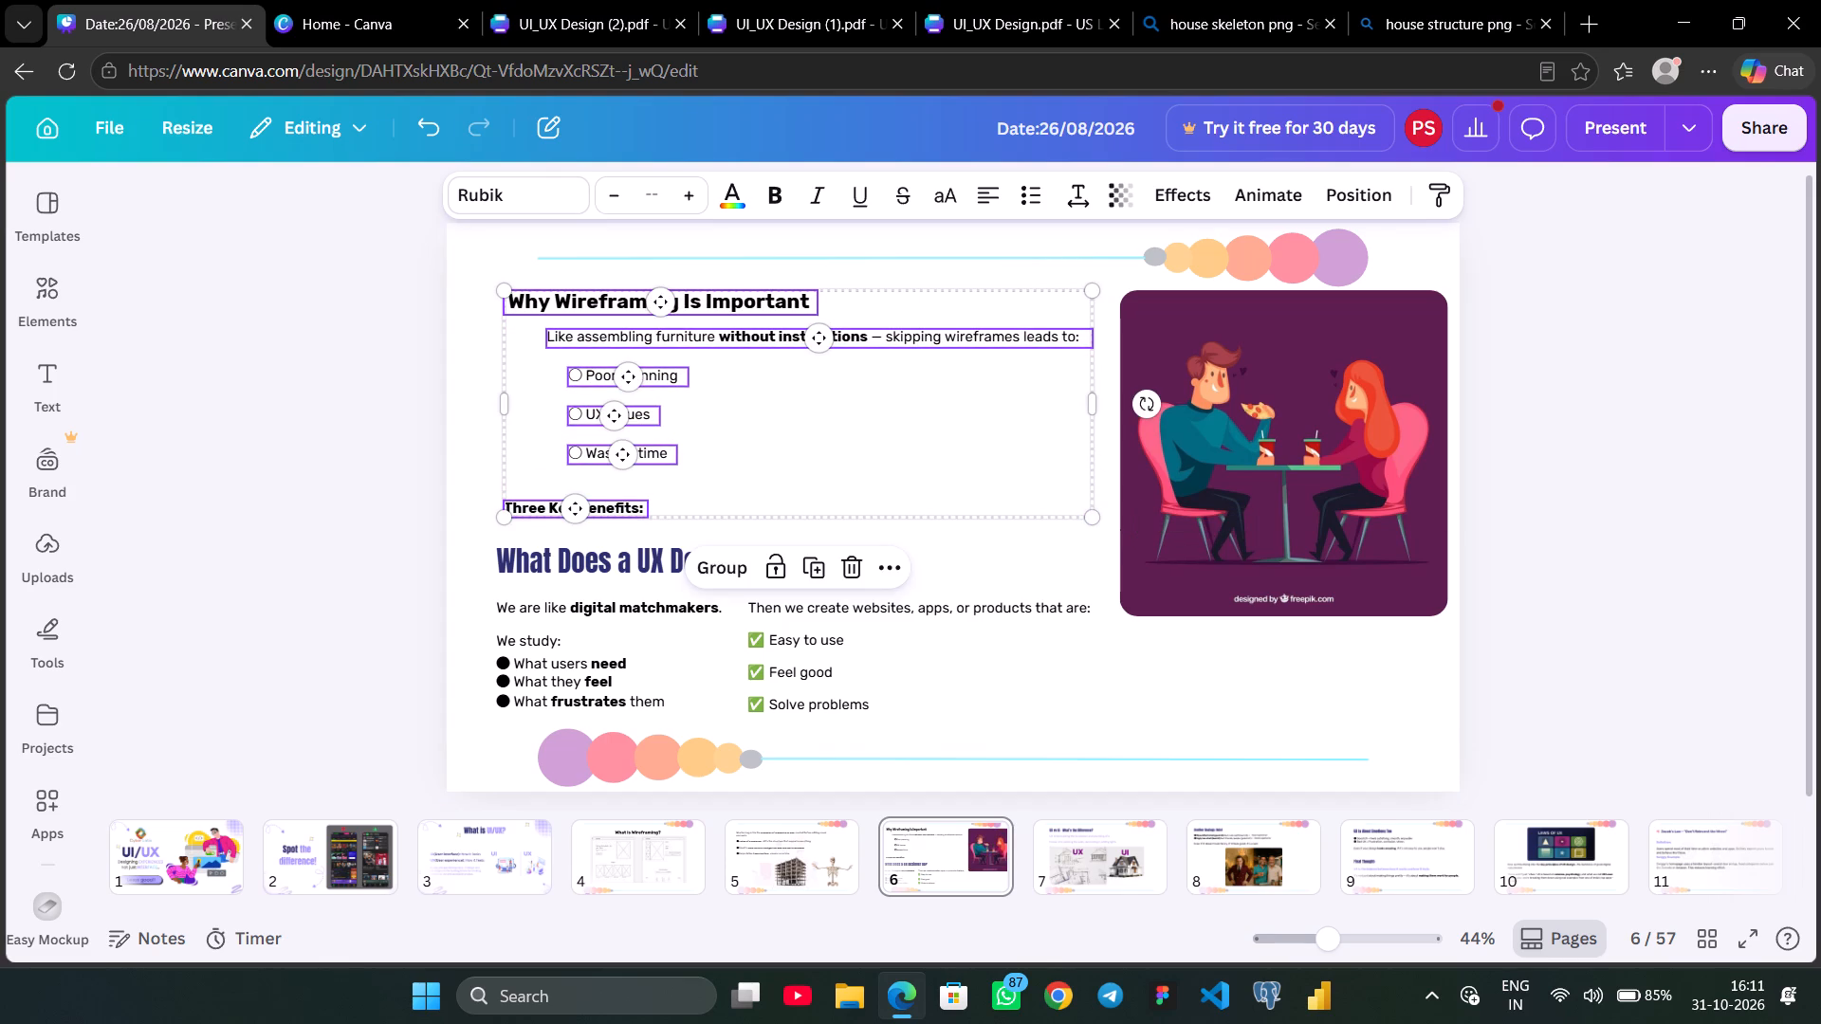
click(1609, 487)
Increase the "Like assembling furniture" line's font size to 23.3 and move it slightly up toward the "Why Wireframing Is Important" heading.
click(875, 327)
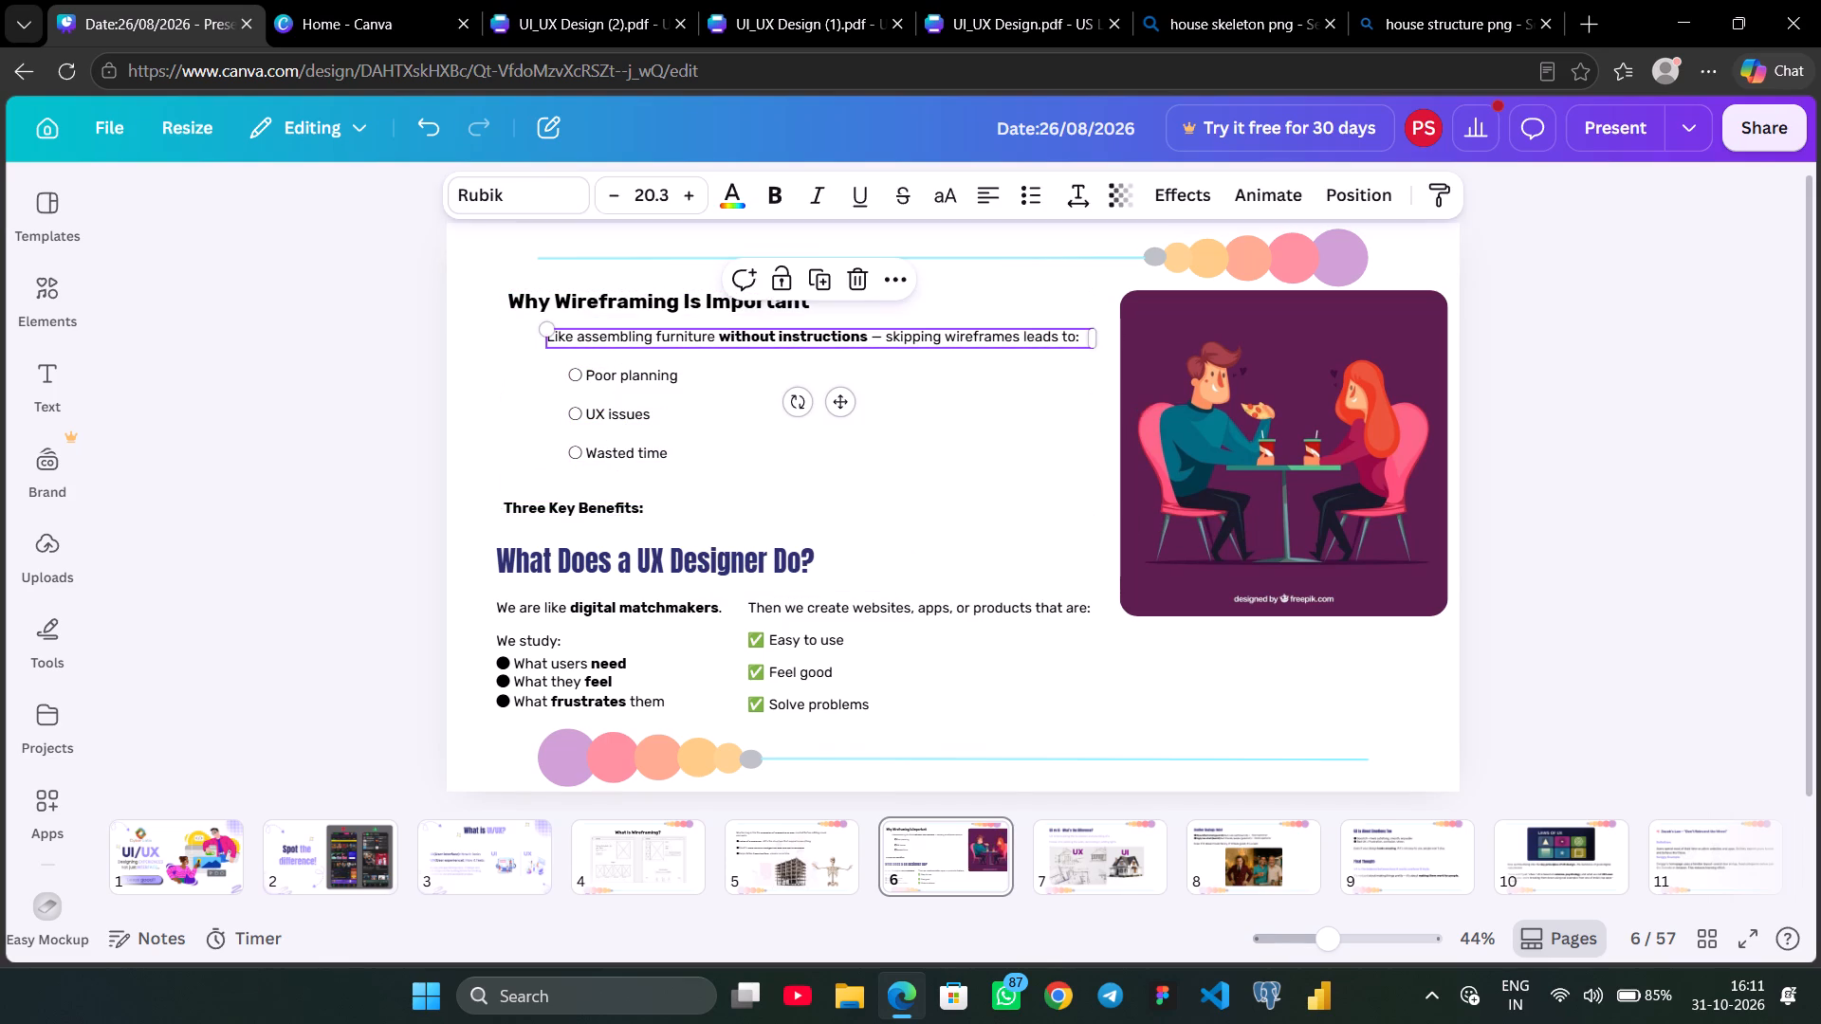
triple_click(691, 193)
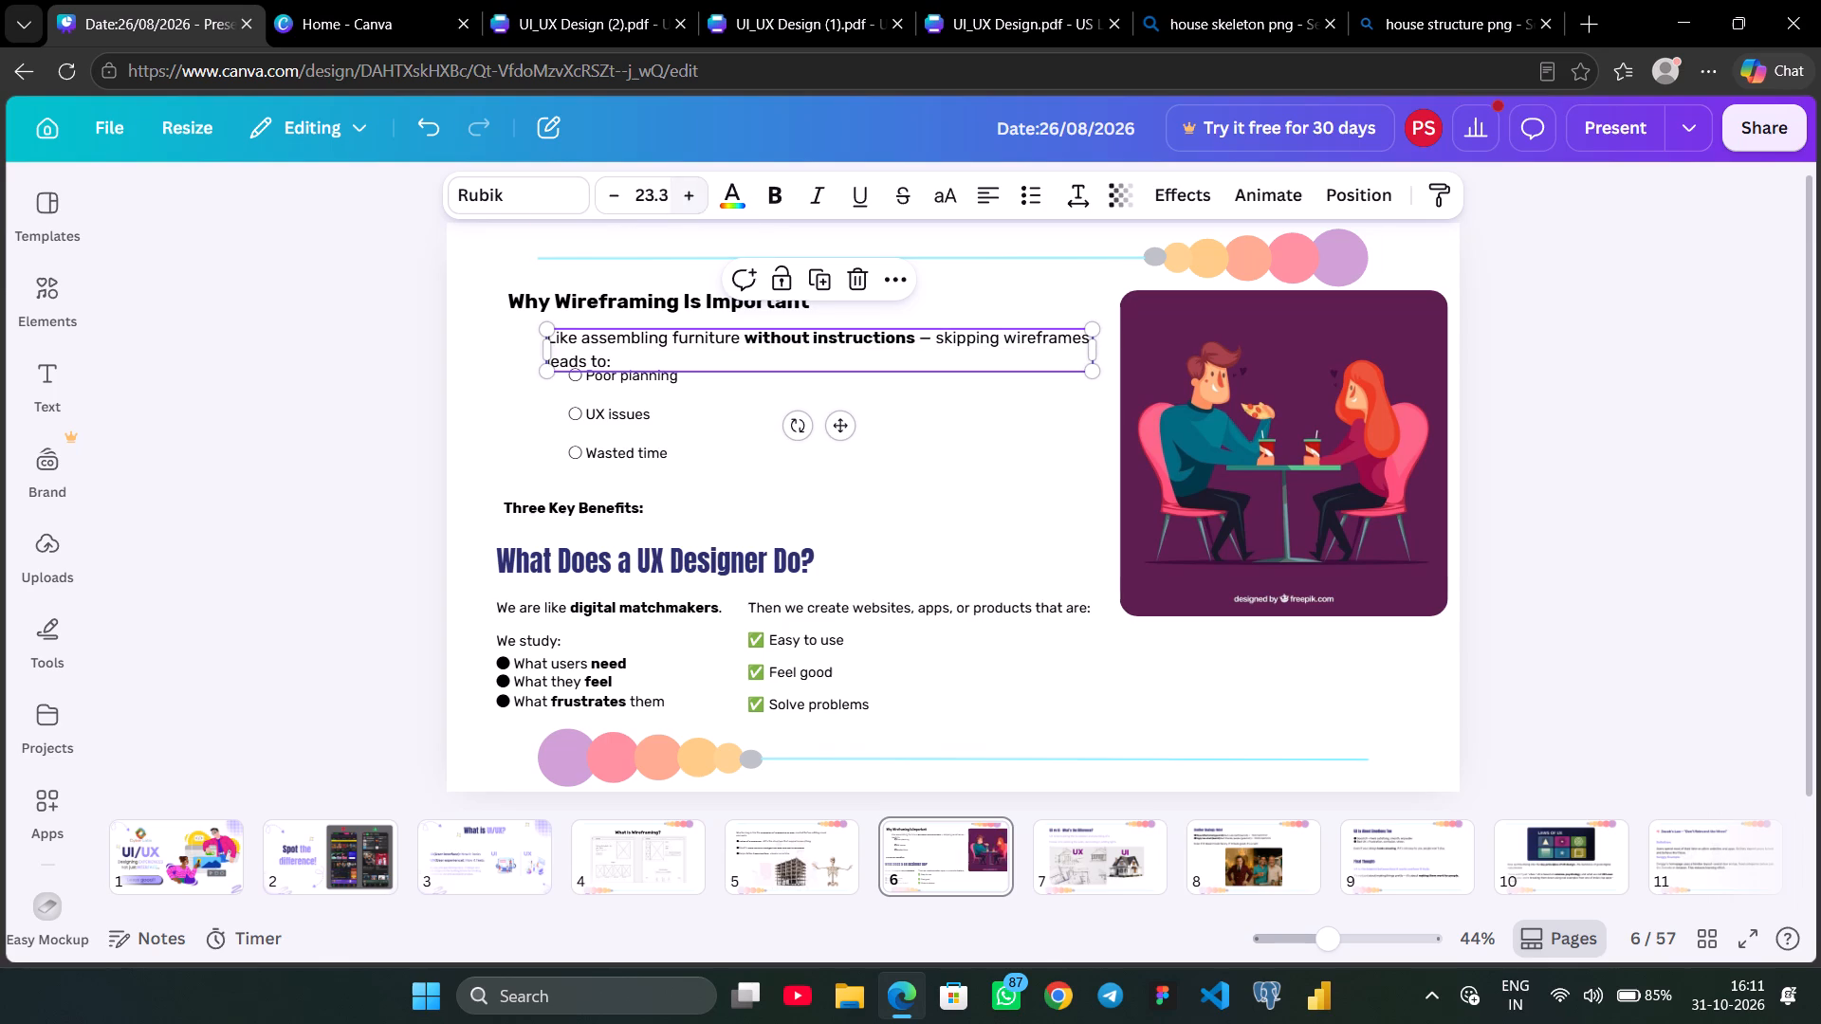
drag(727, 348, 715, 341)
Nudge the "Poor planning", "UX issues" and "Wasted time" sub-points down and left to align beneath the furniture line.
click(636, 375)
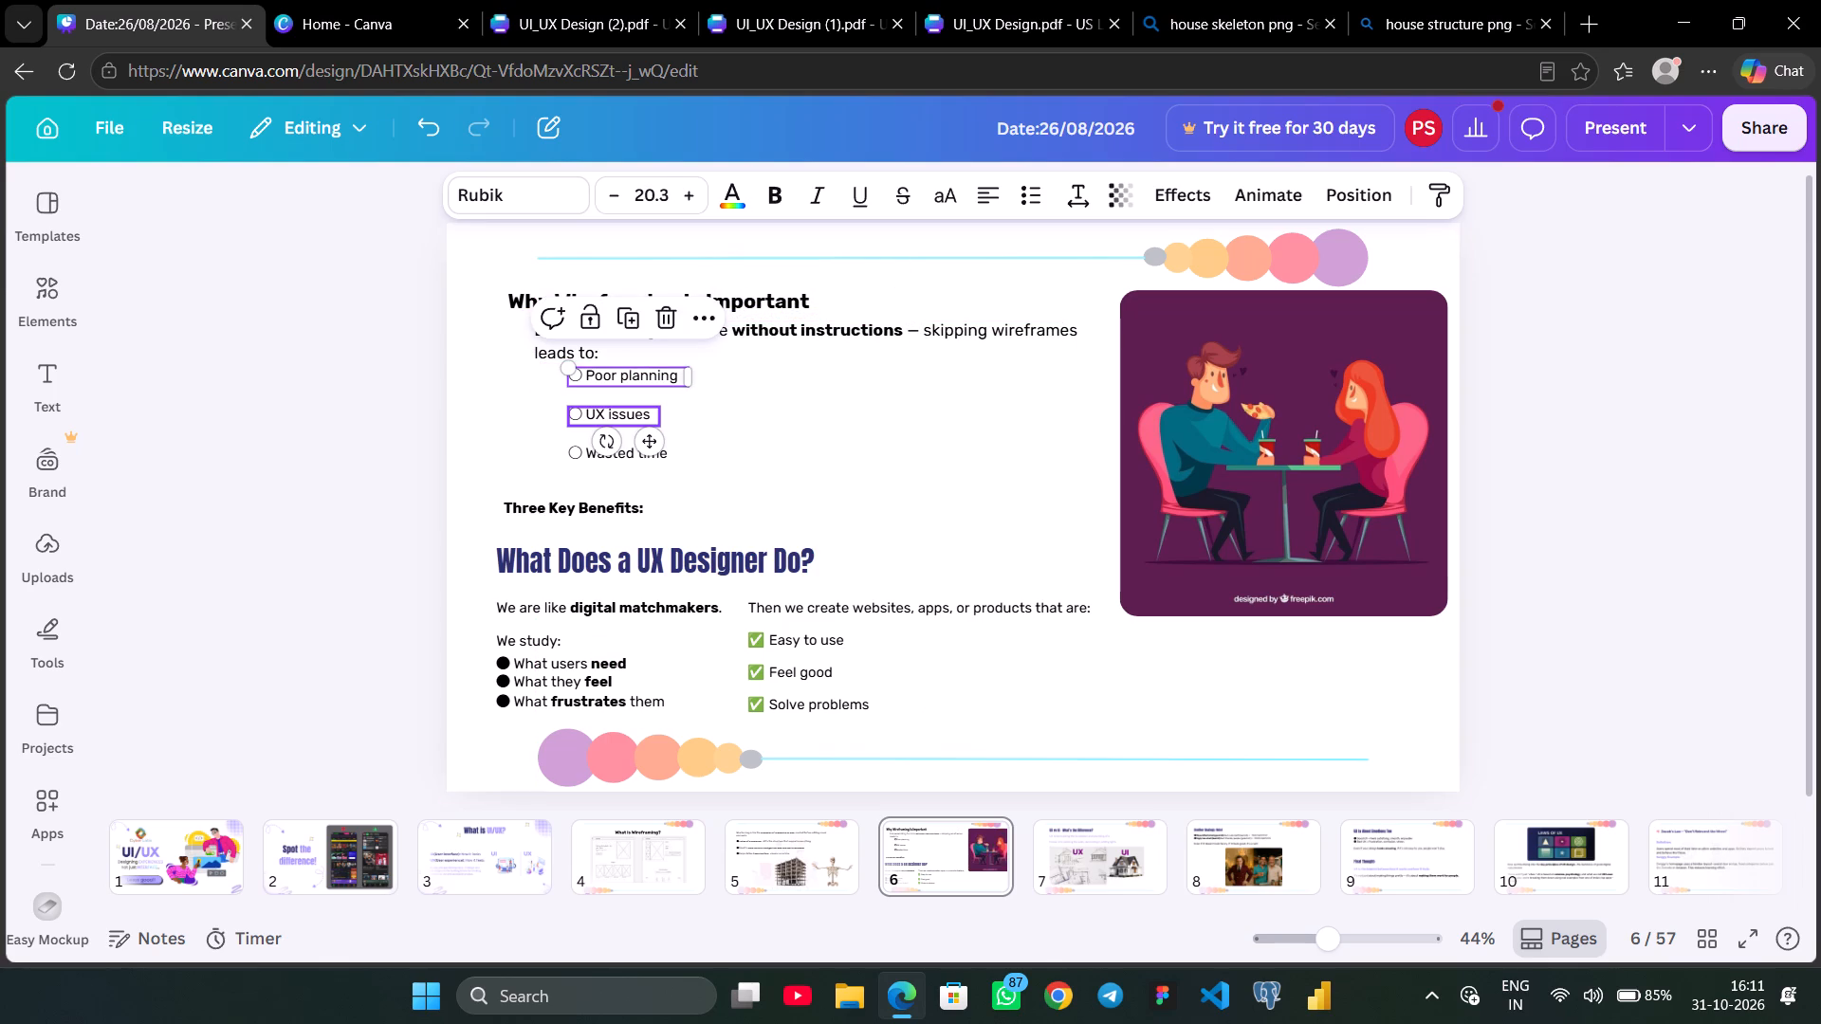
shift+click(623, 407)
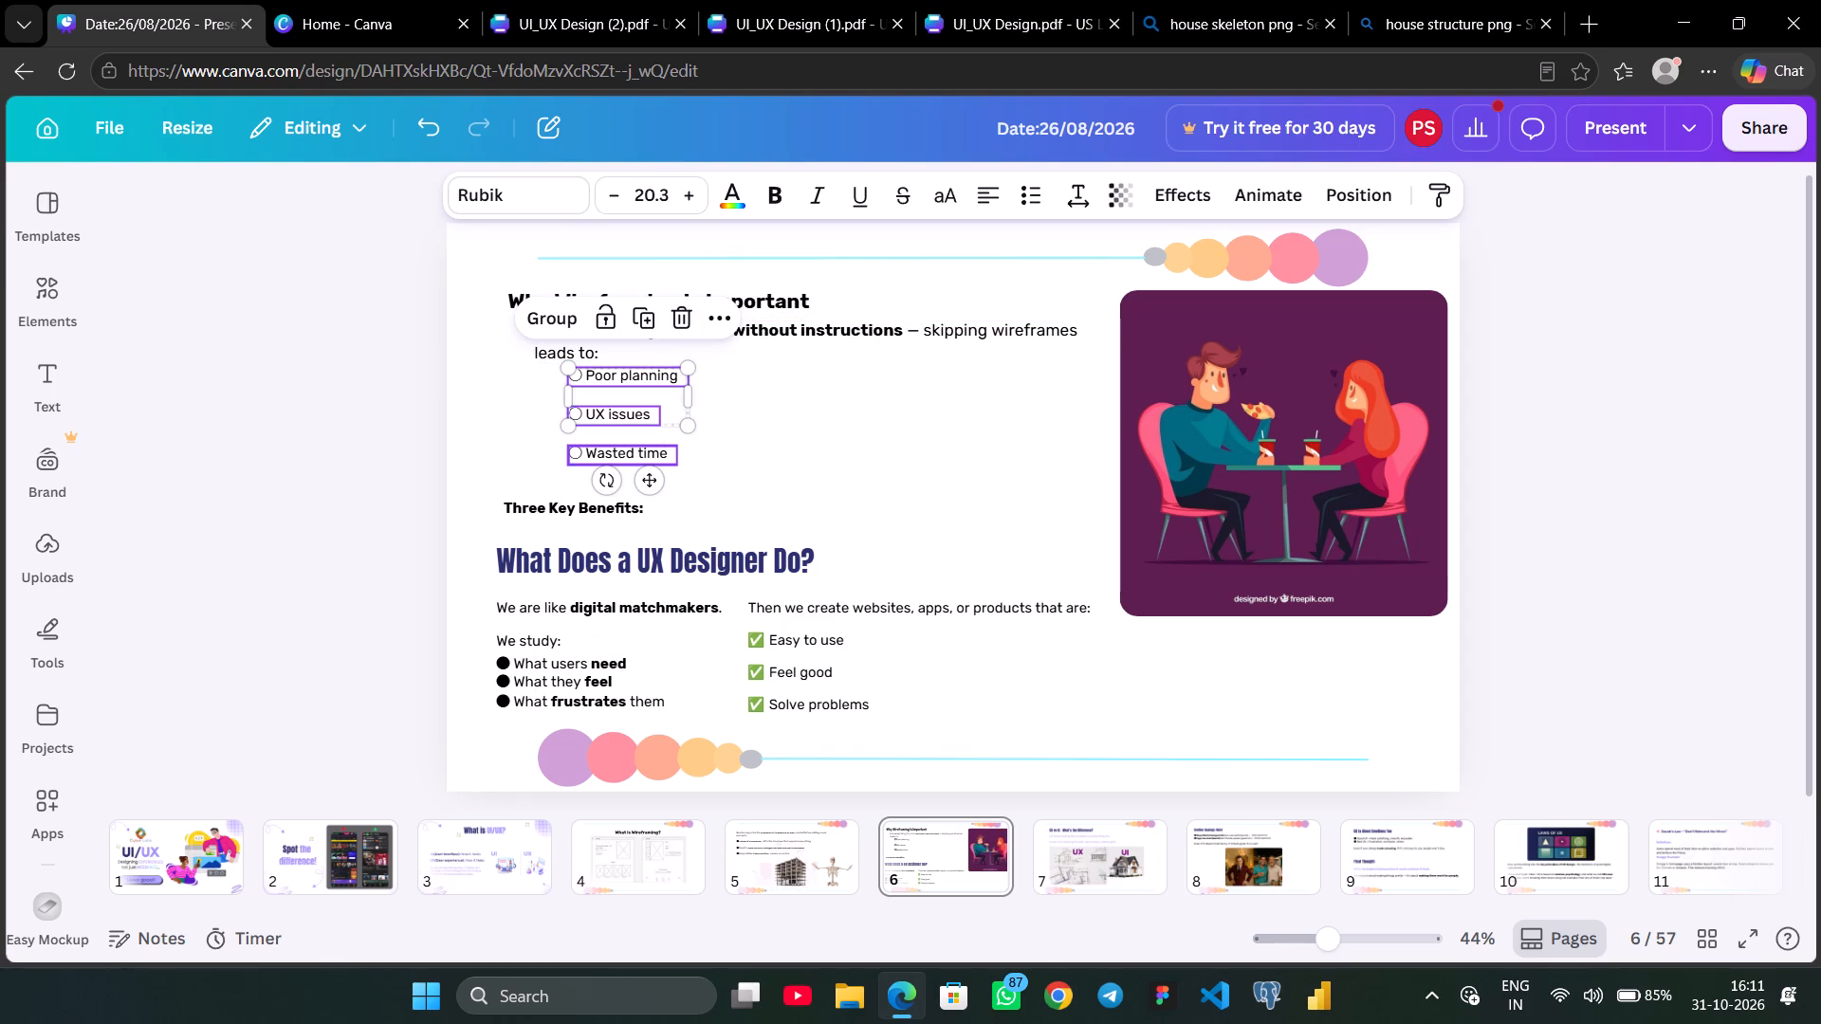
shift+click(623, 449)
key(Down)
key(Down)
key(Down)
key(Down)
key(Down)
key(Down)
key(Down)
key(Down)
key(Down)
key(Down)
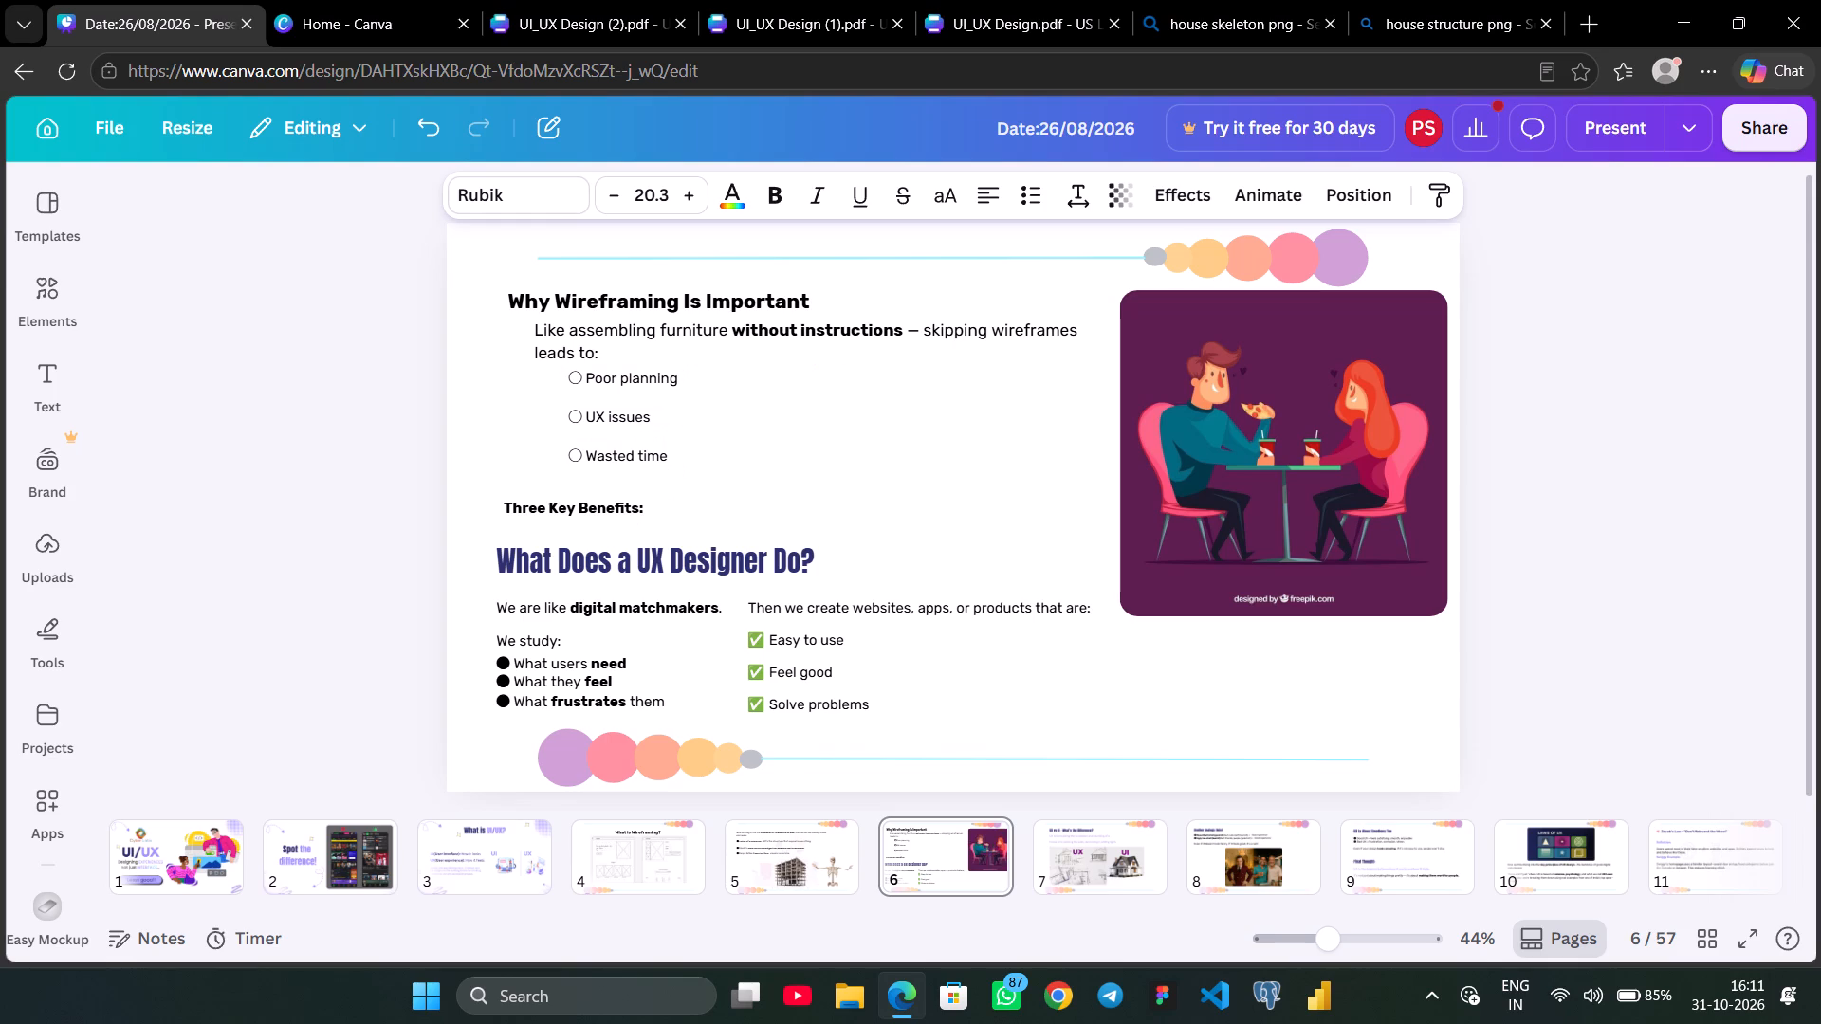
key(Left)
key(Left)
key(Left)
key(Left)
key(Left)
key(Left)
key(Left)
key(Left)
key(Left)
key(Left)
key(Left)
key(Left)
key(Left)
key(Left)
key(Left)
key(Left)
key(Left)
key(Left)
key(Left)
key(Left)
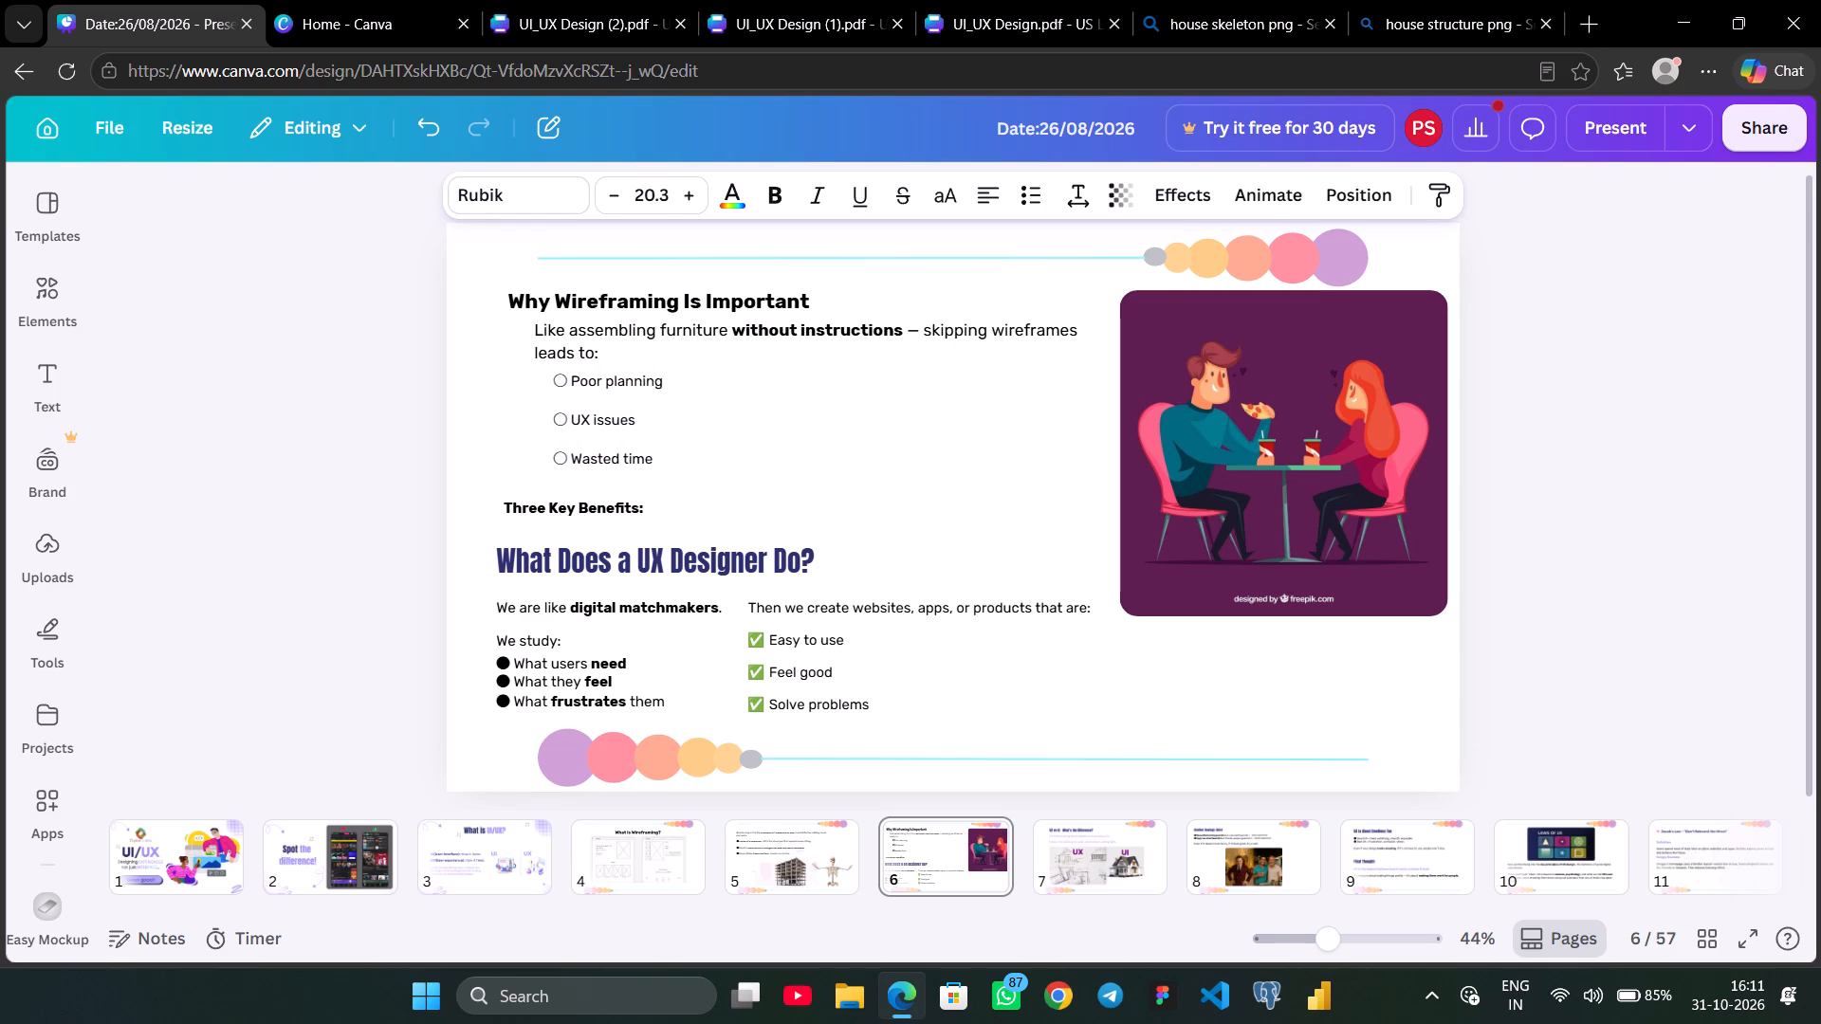
key(Down)
key(Down)
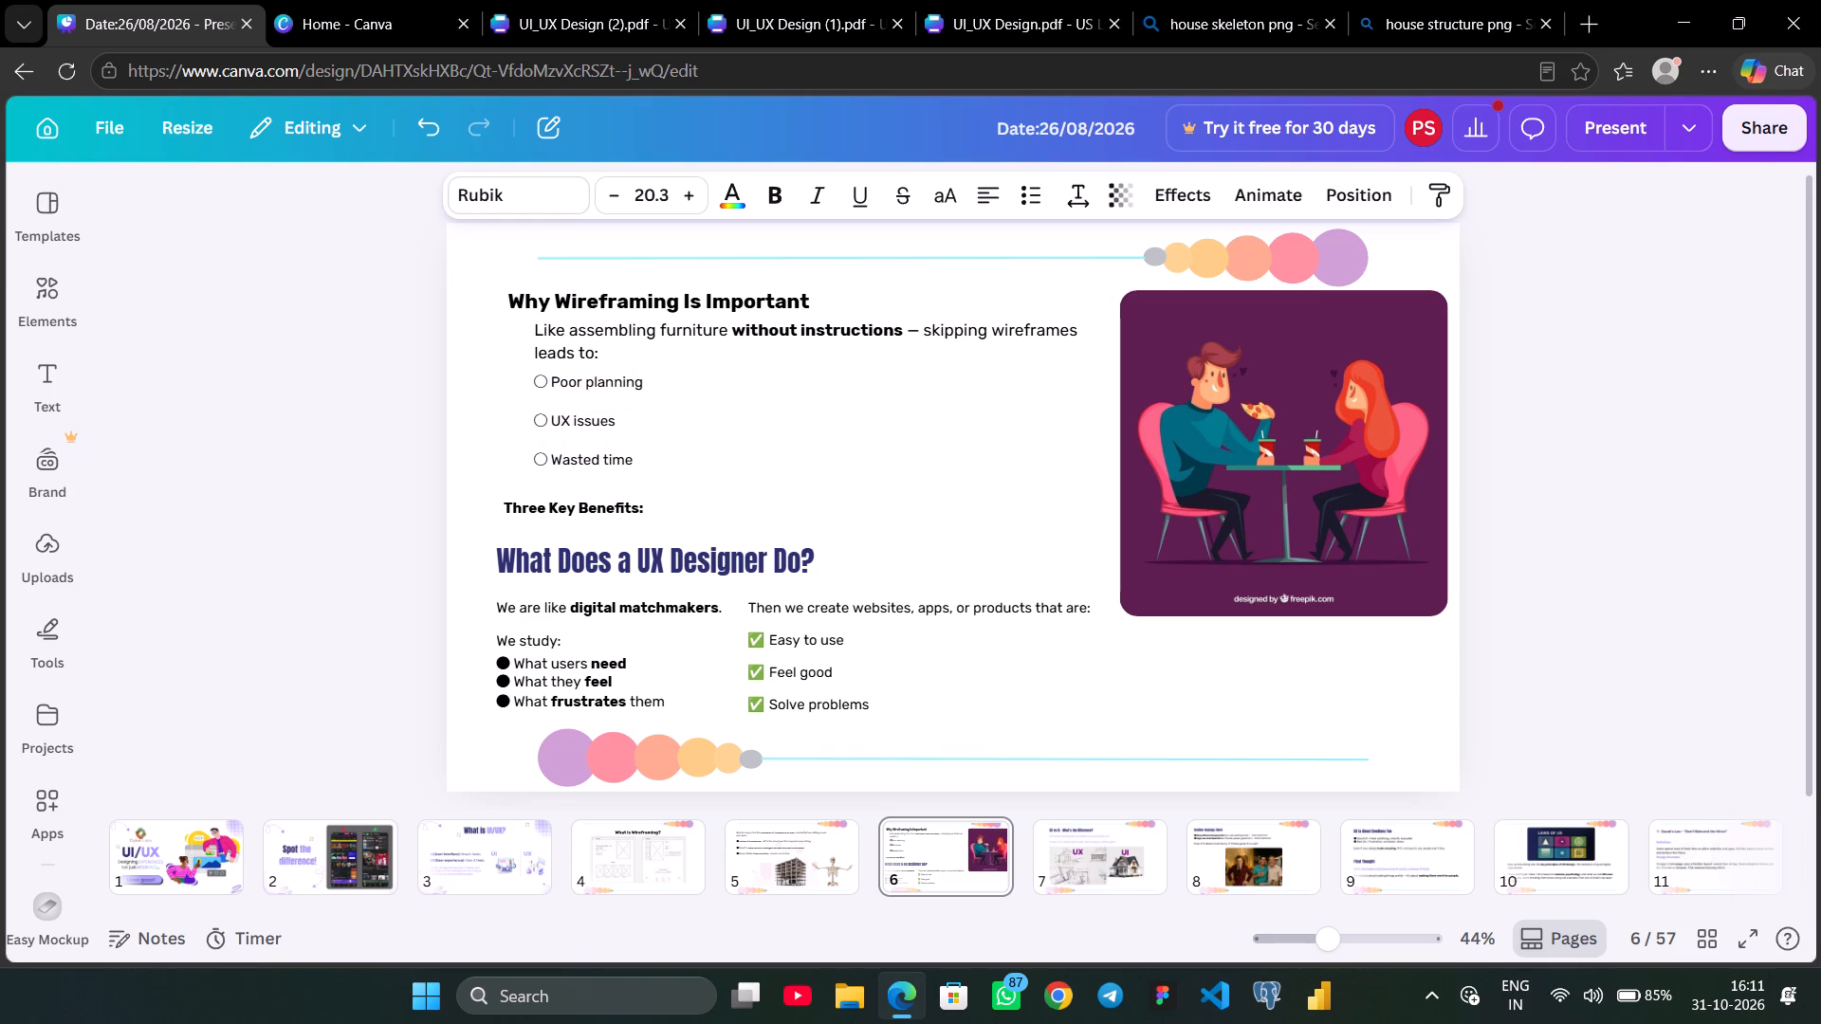
key(Down)
key(Down)
key(Down)
key(Down)
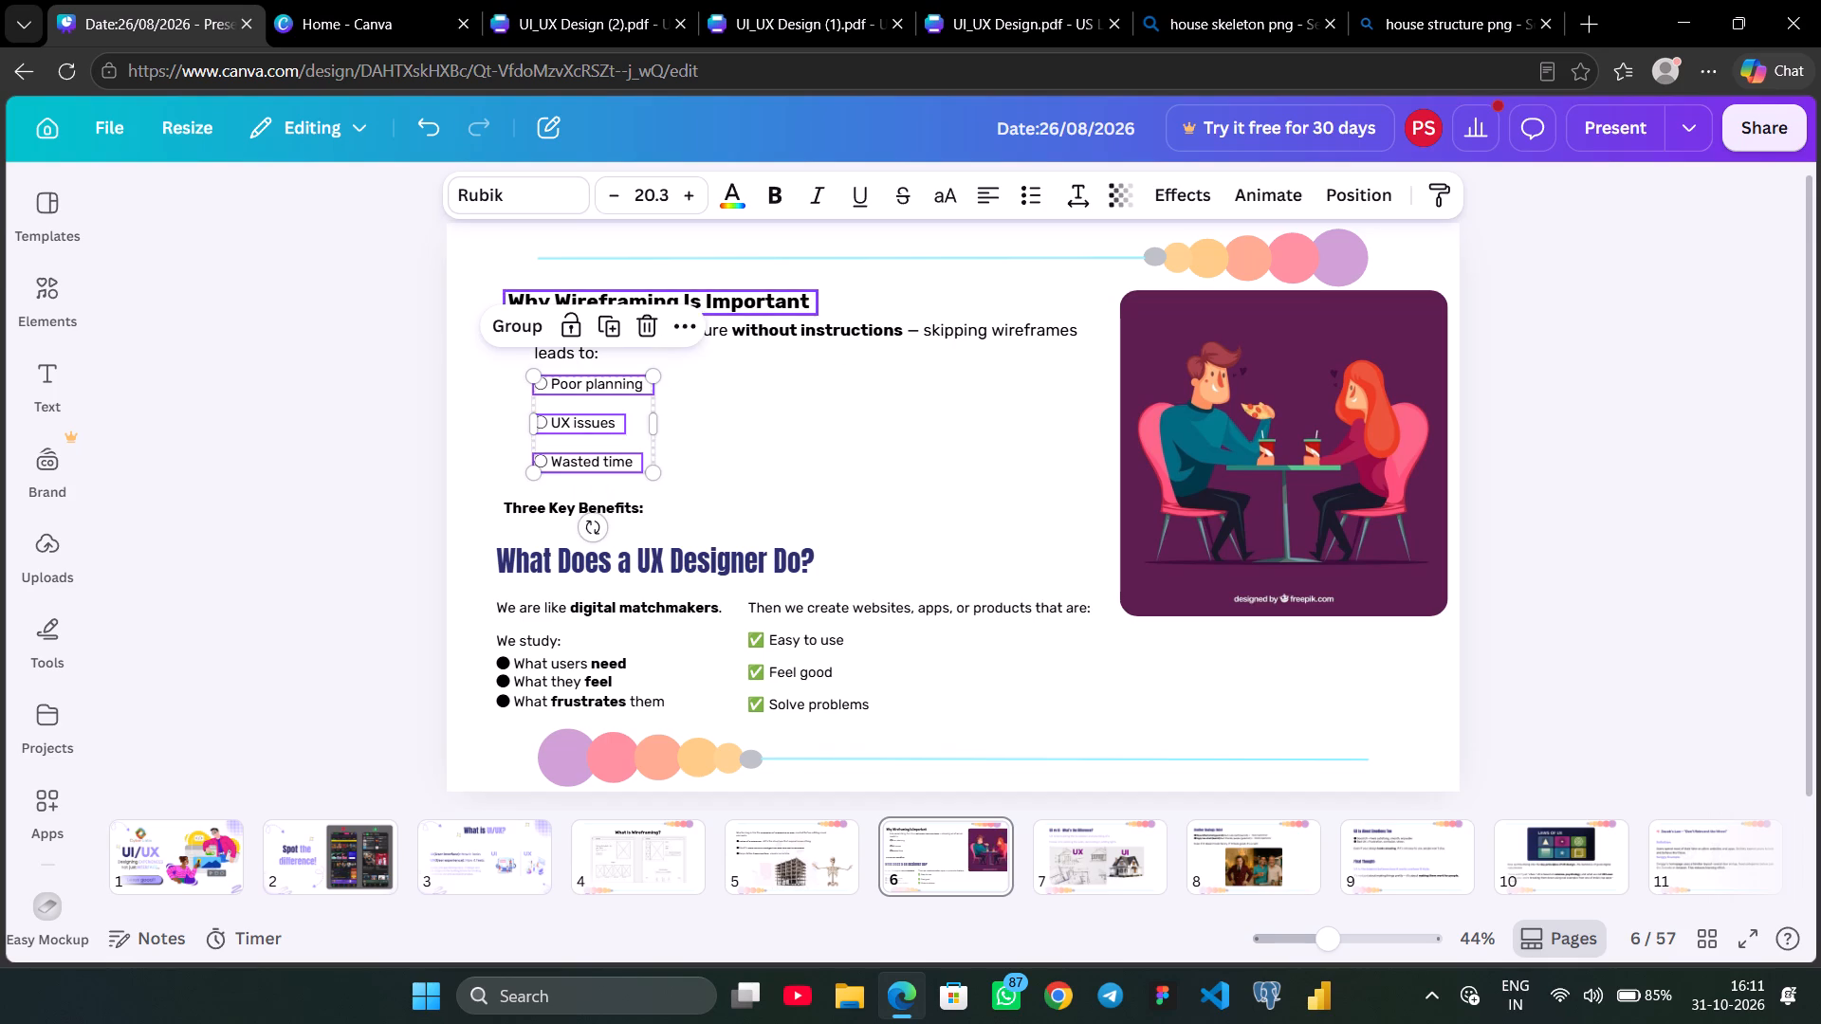
Increase the font size of the three sub-points on page 6 to 21.3.
click(703, 188)
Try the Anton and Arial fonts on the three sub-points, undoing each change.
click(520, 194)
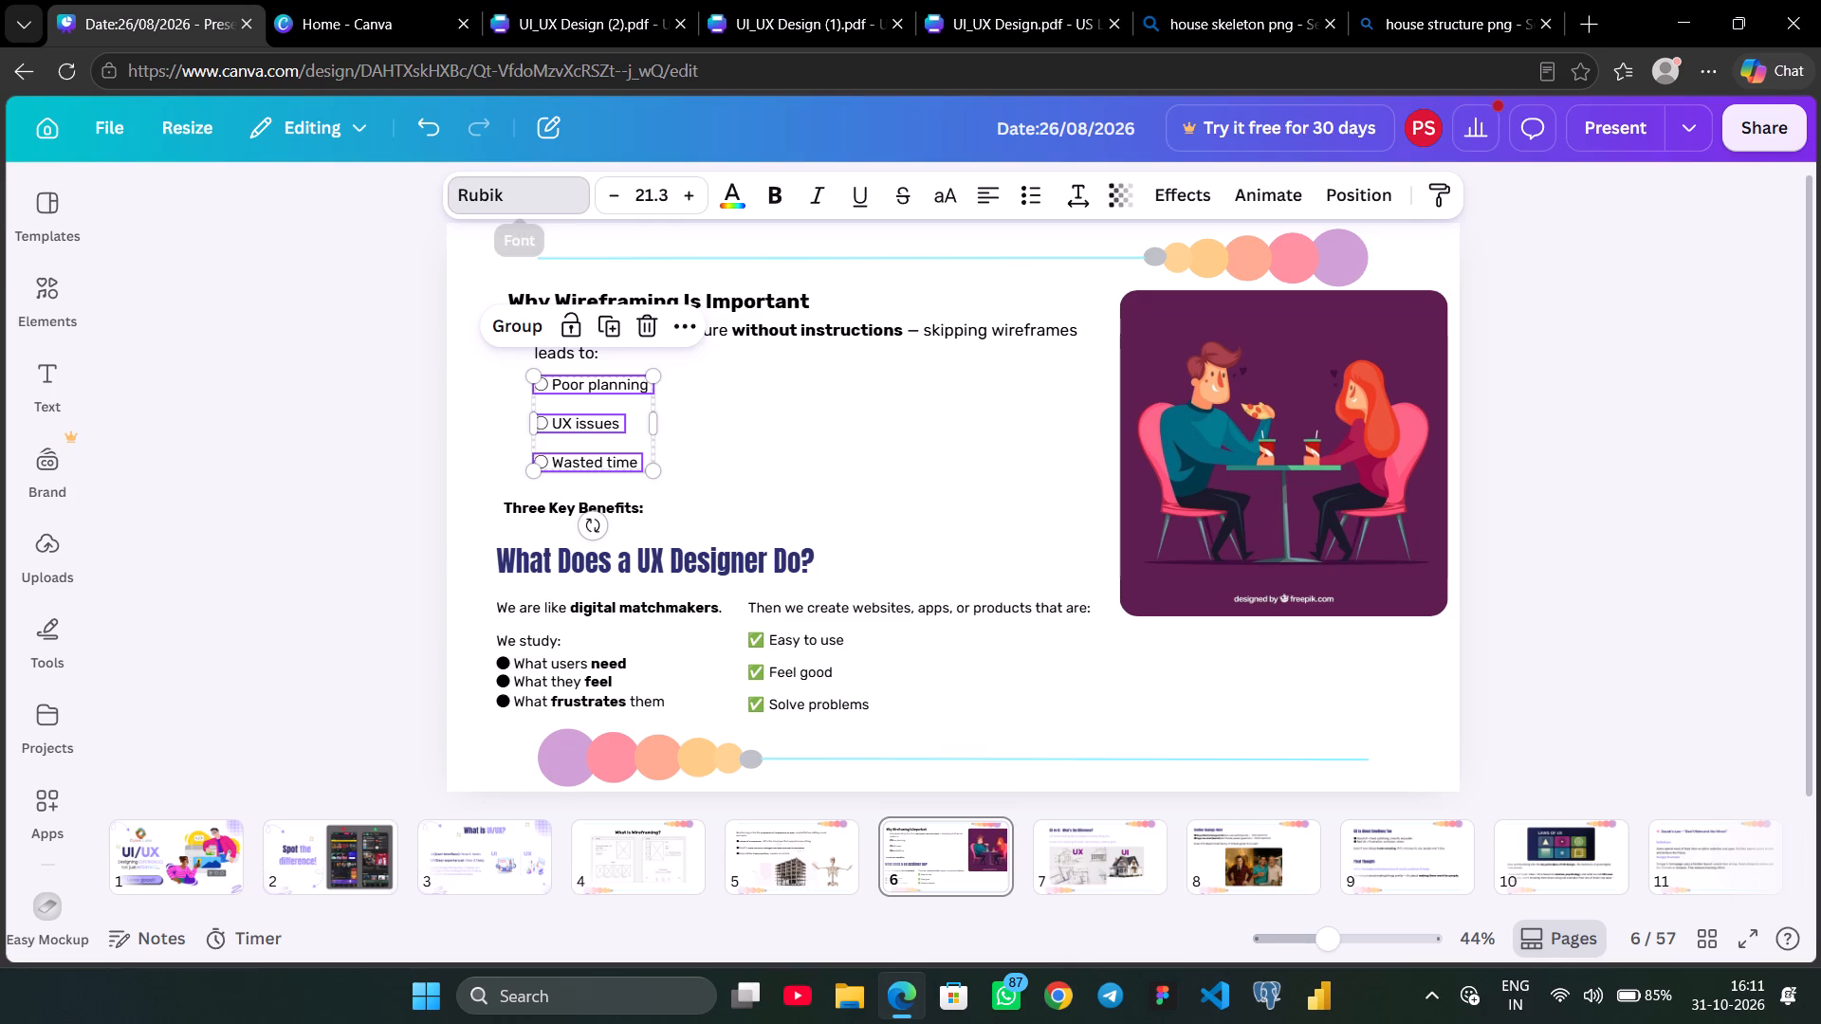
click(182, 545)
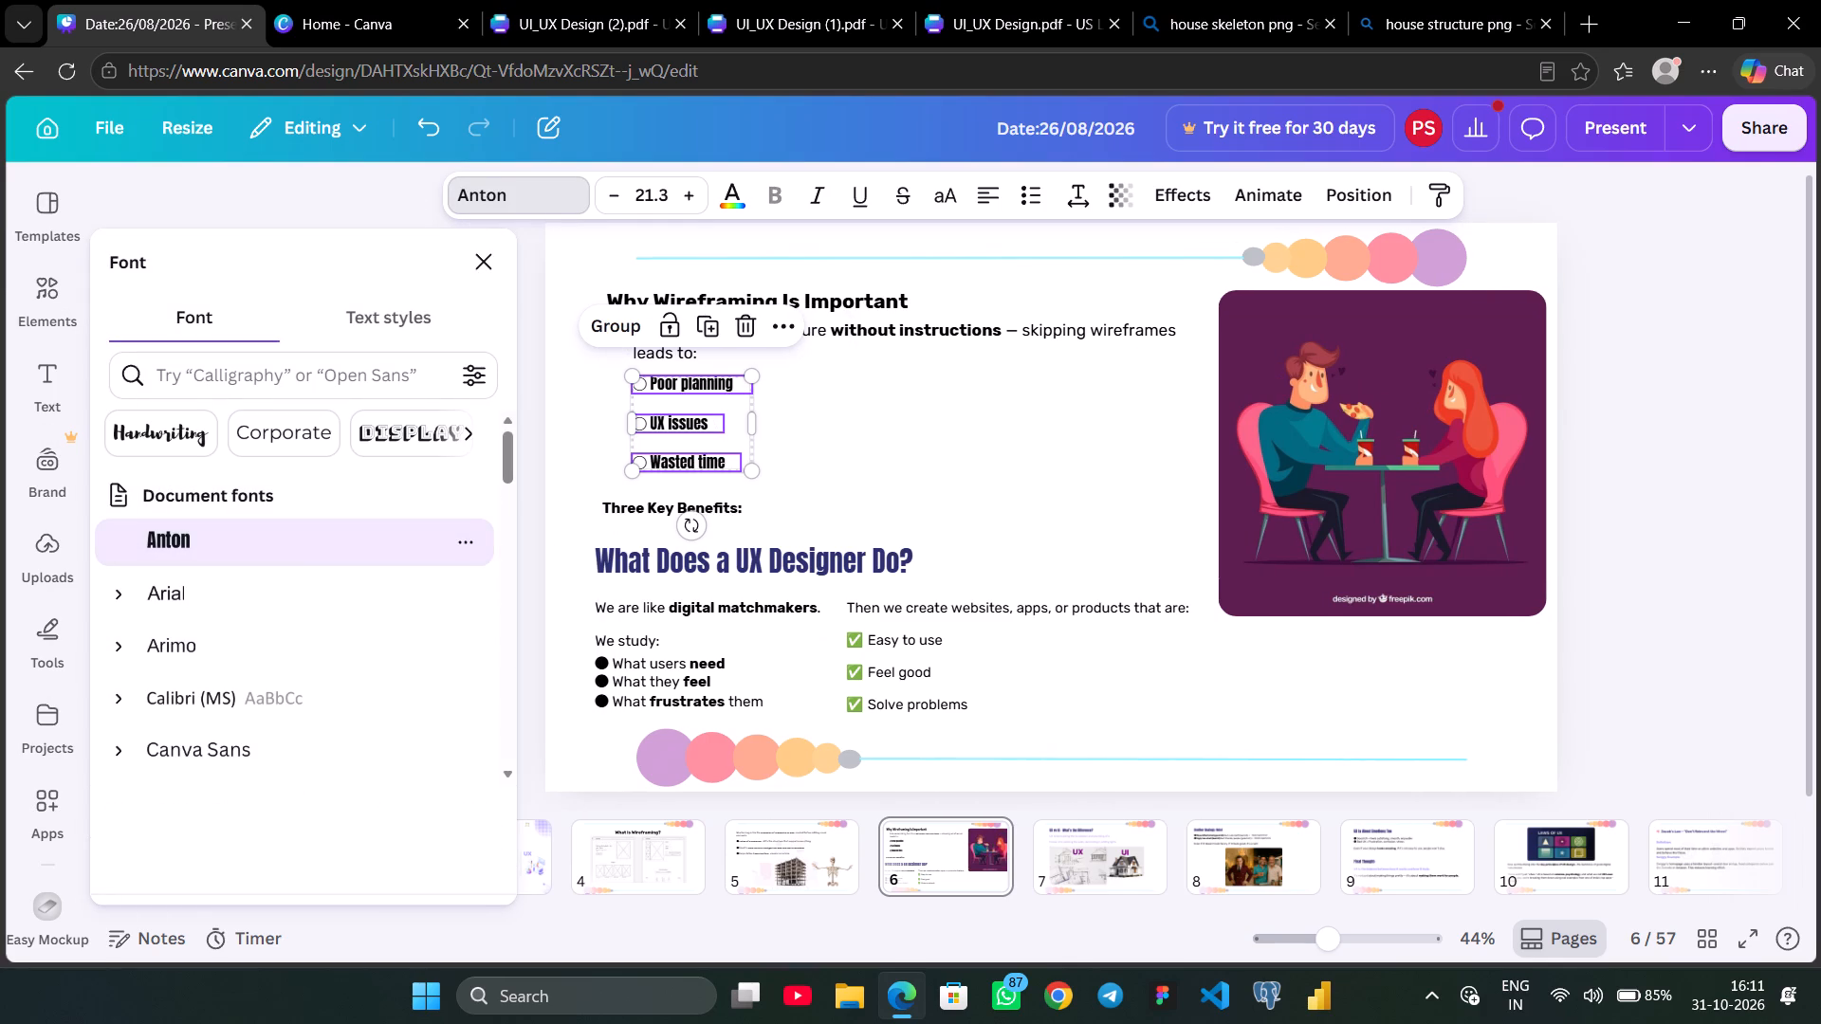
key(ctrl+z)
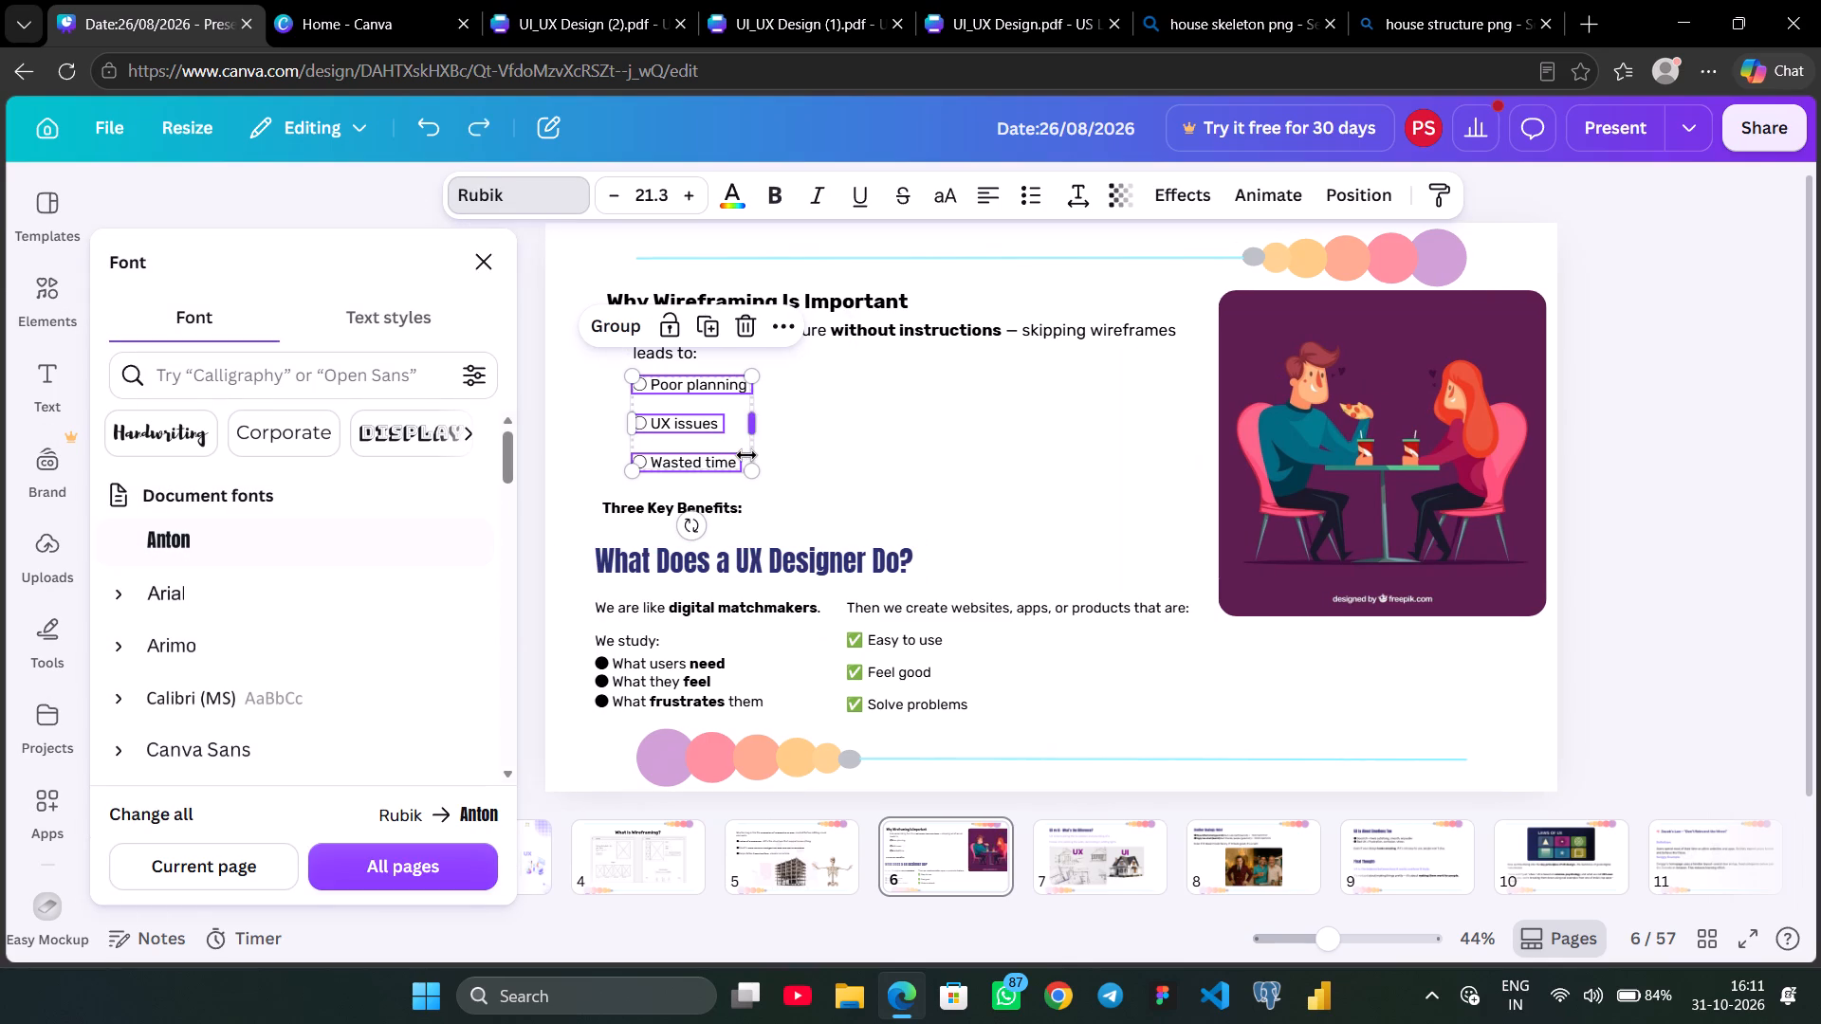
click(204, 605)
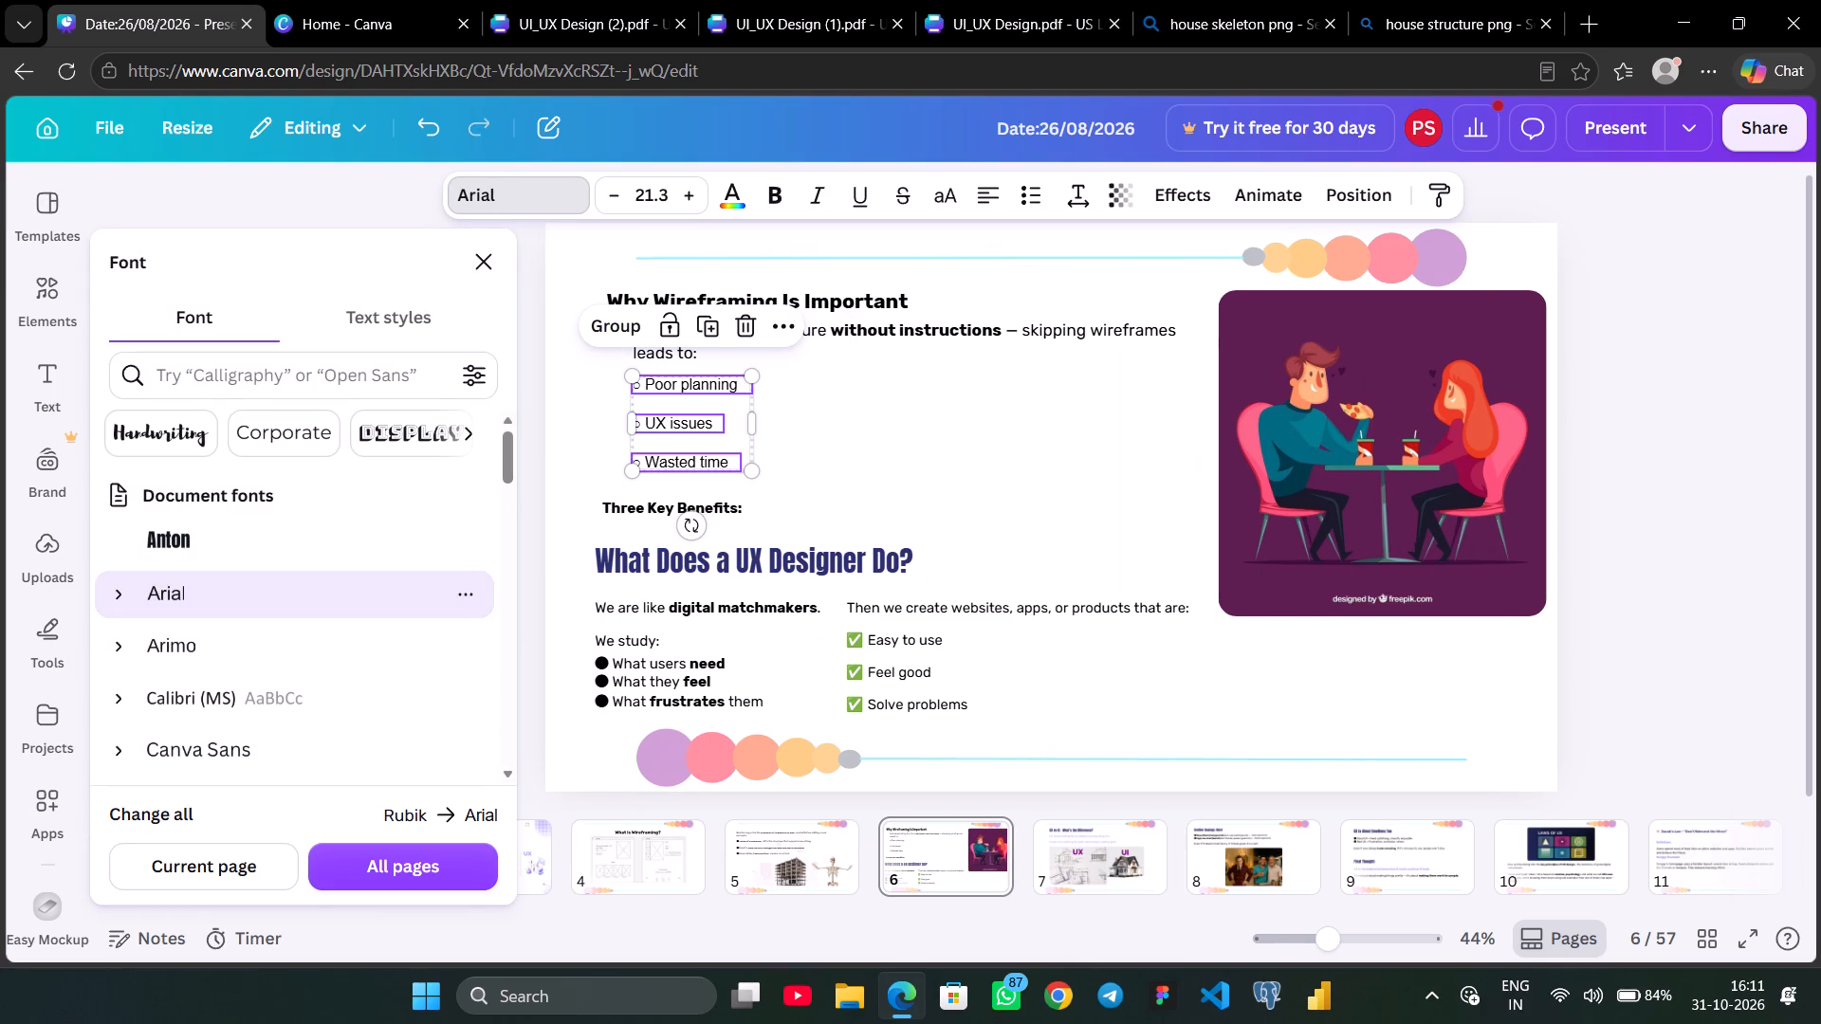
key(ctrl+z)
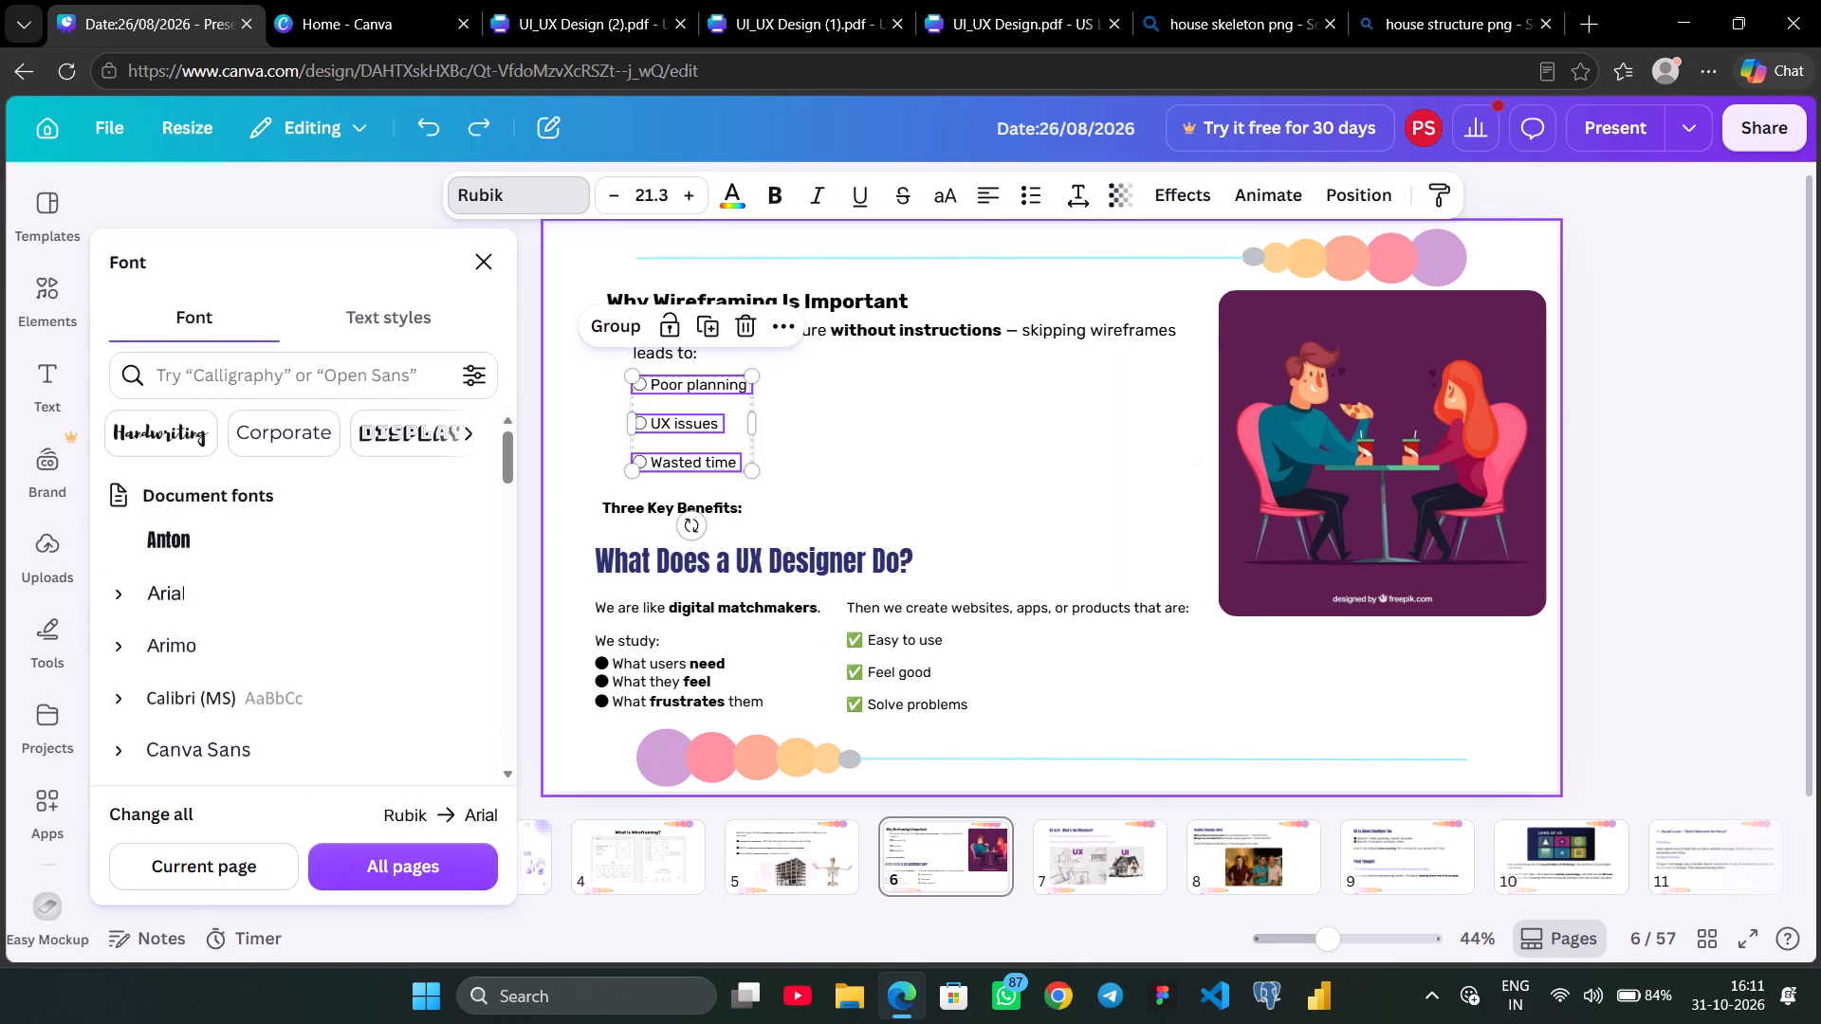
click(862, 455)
Set the three sub-points' font size to 22.3 and widen their text boxes so each fits on one line.
click(605, 395)
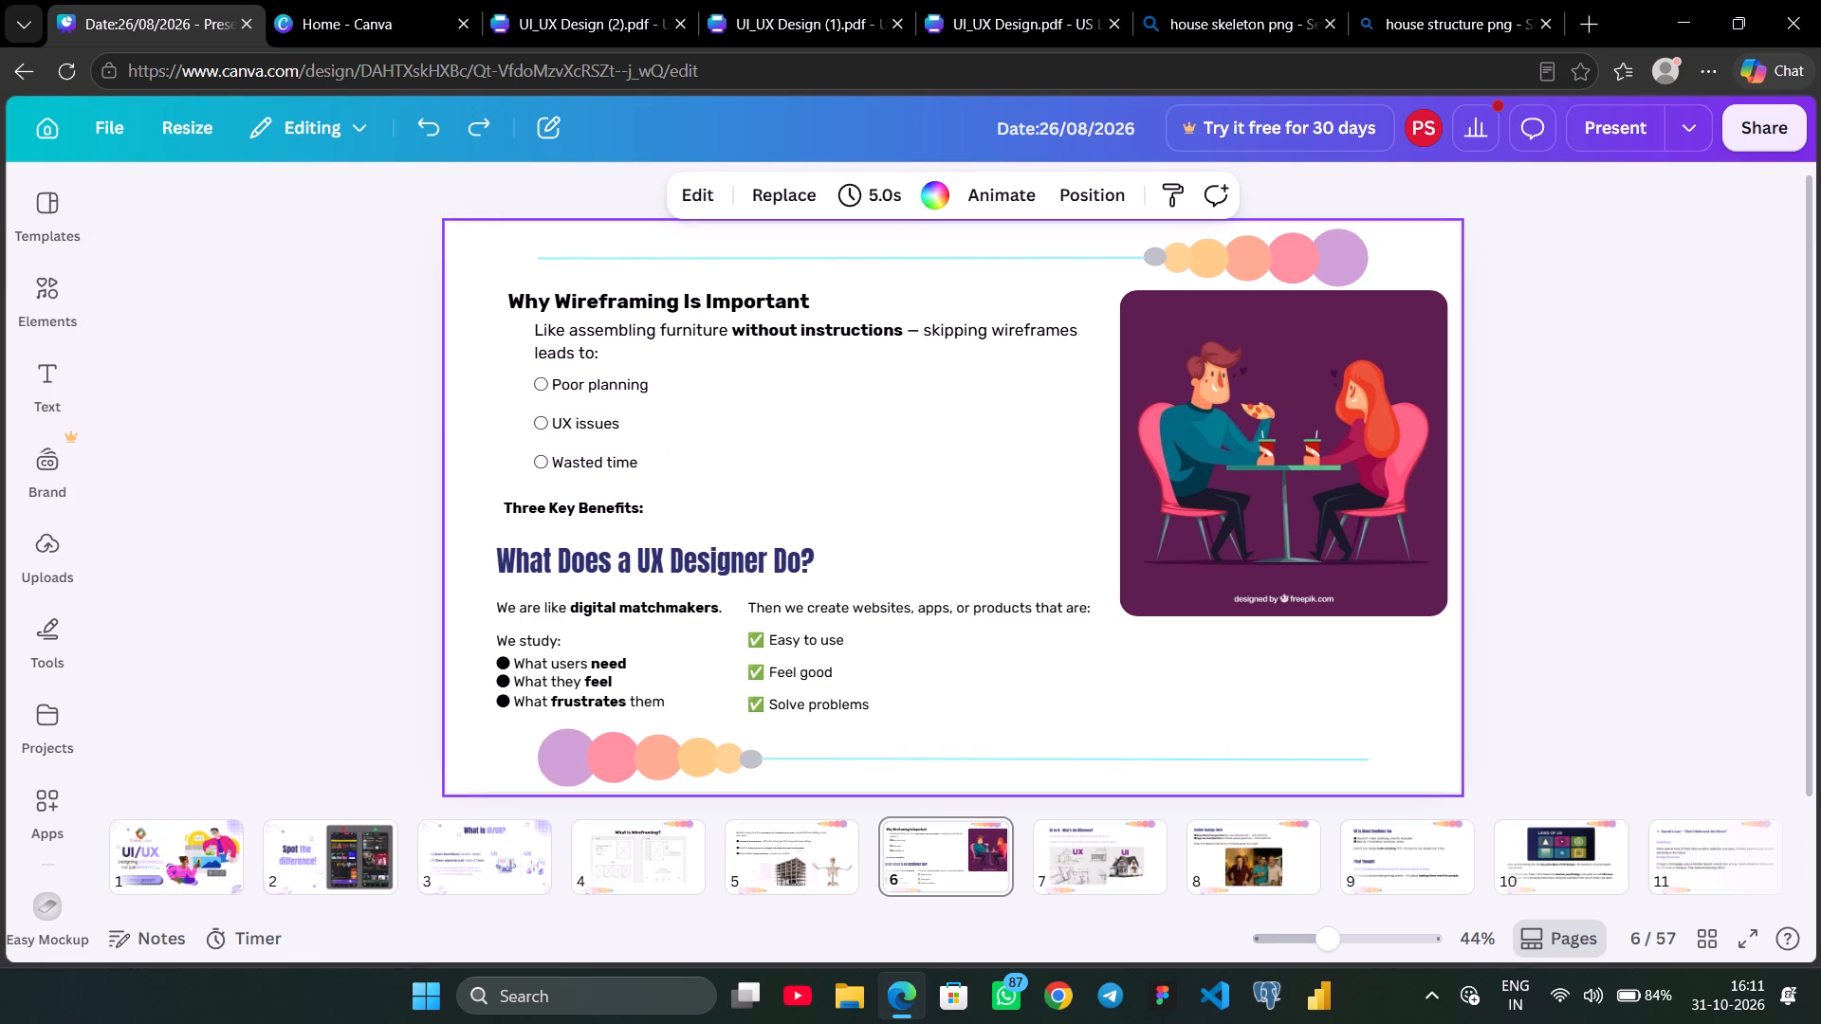
click(600, 390)
click(821, 417)
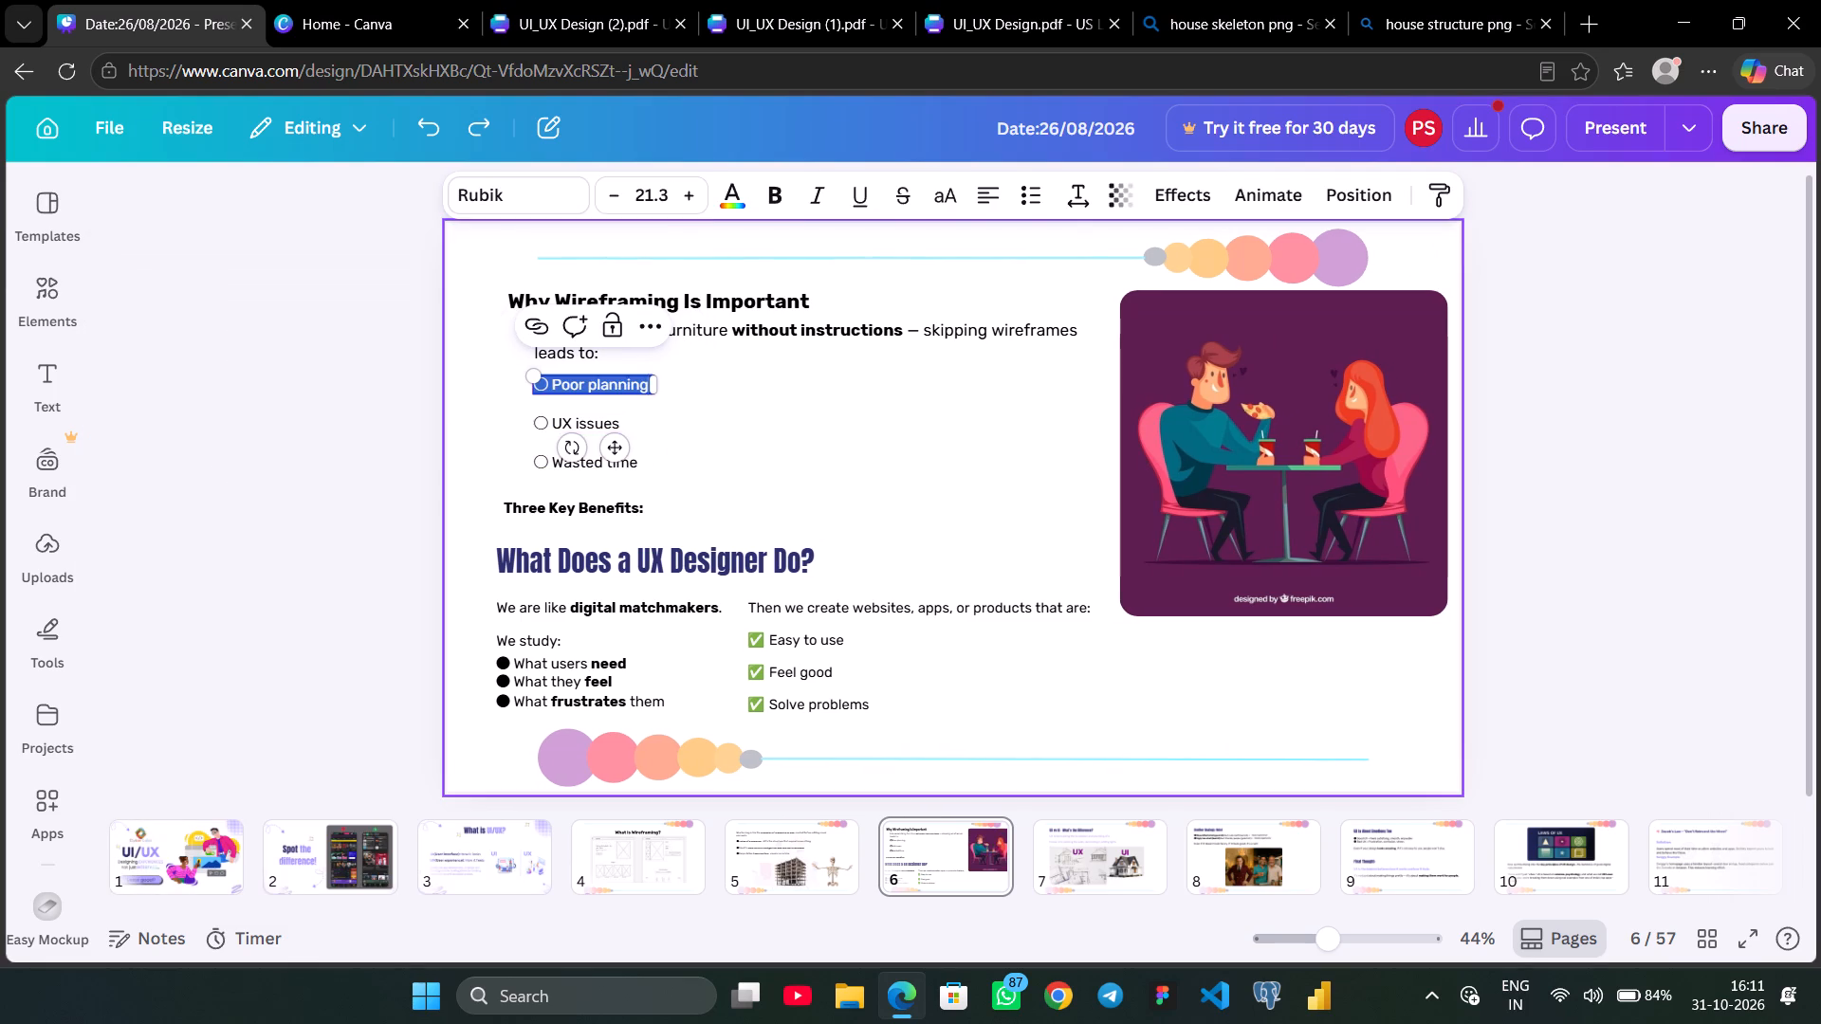
click(600, 383)
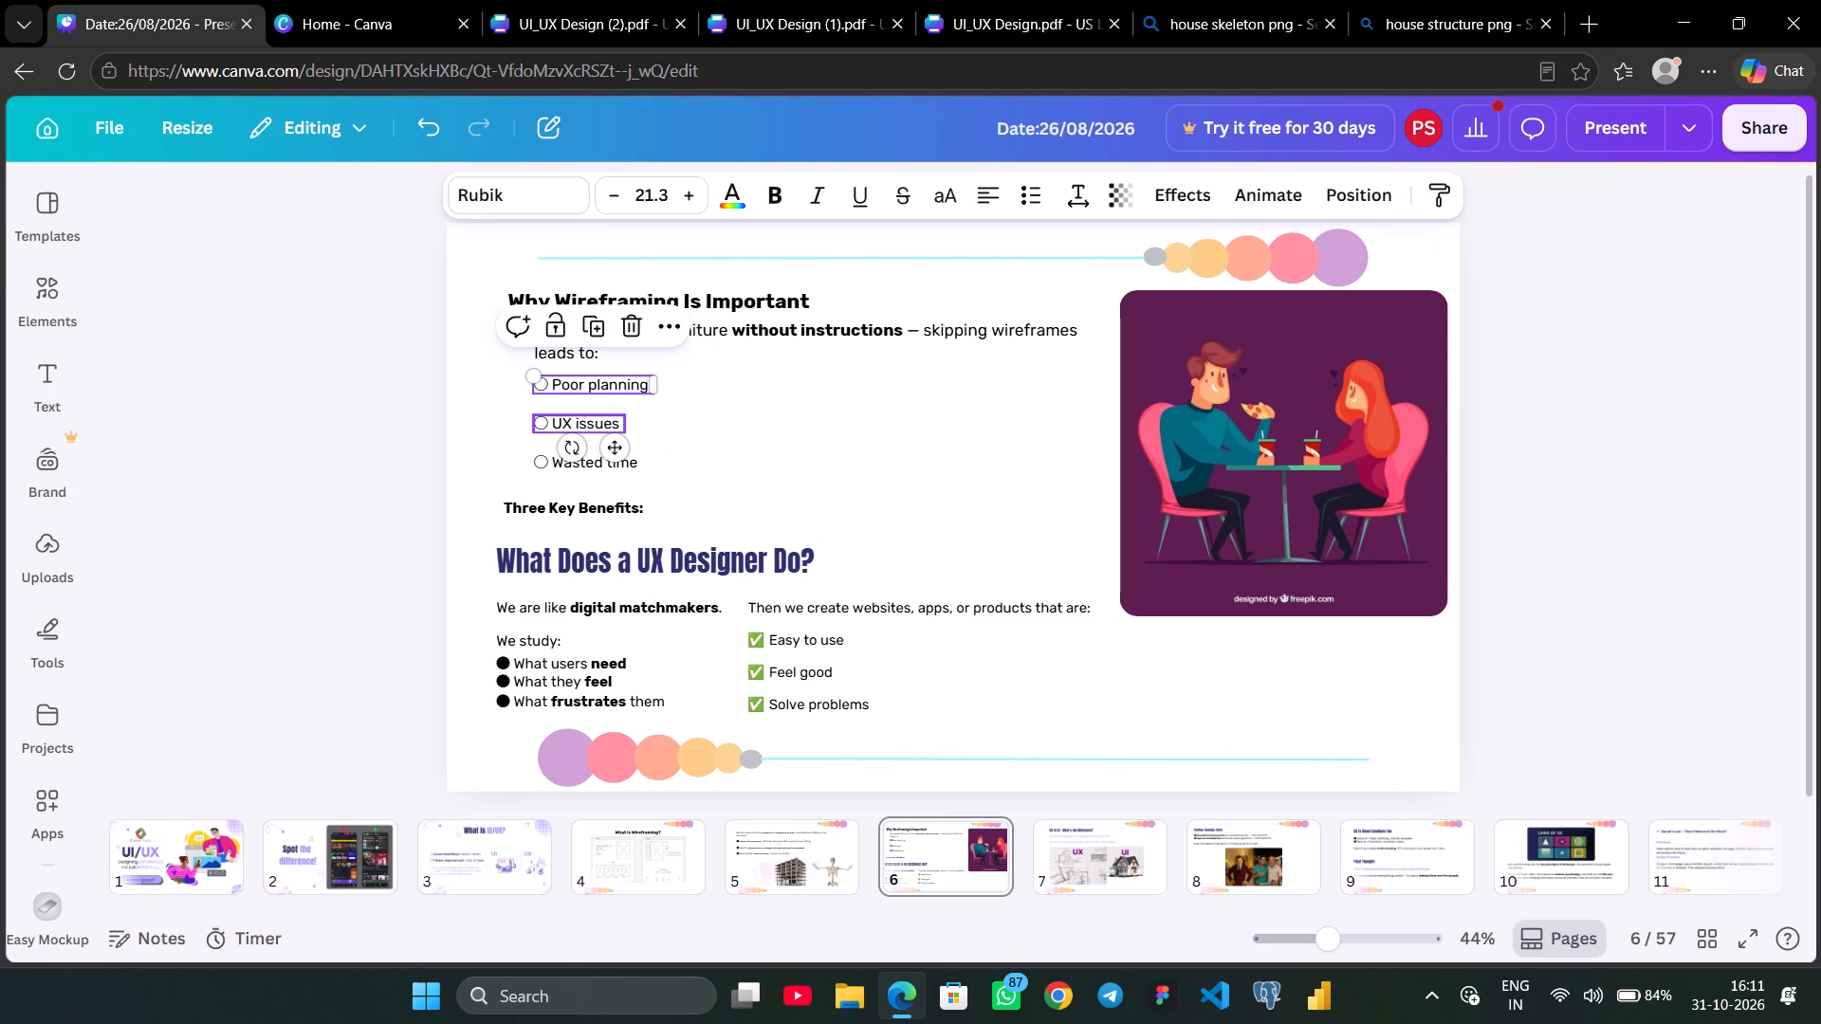
shift+click(566, 416)
shift+click(592, 457)
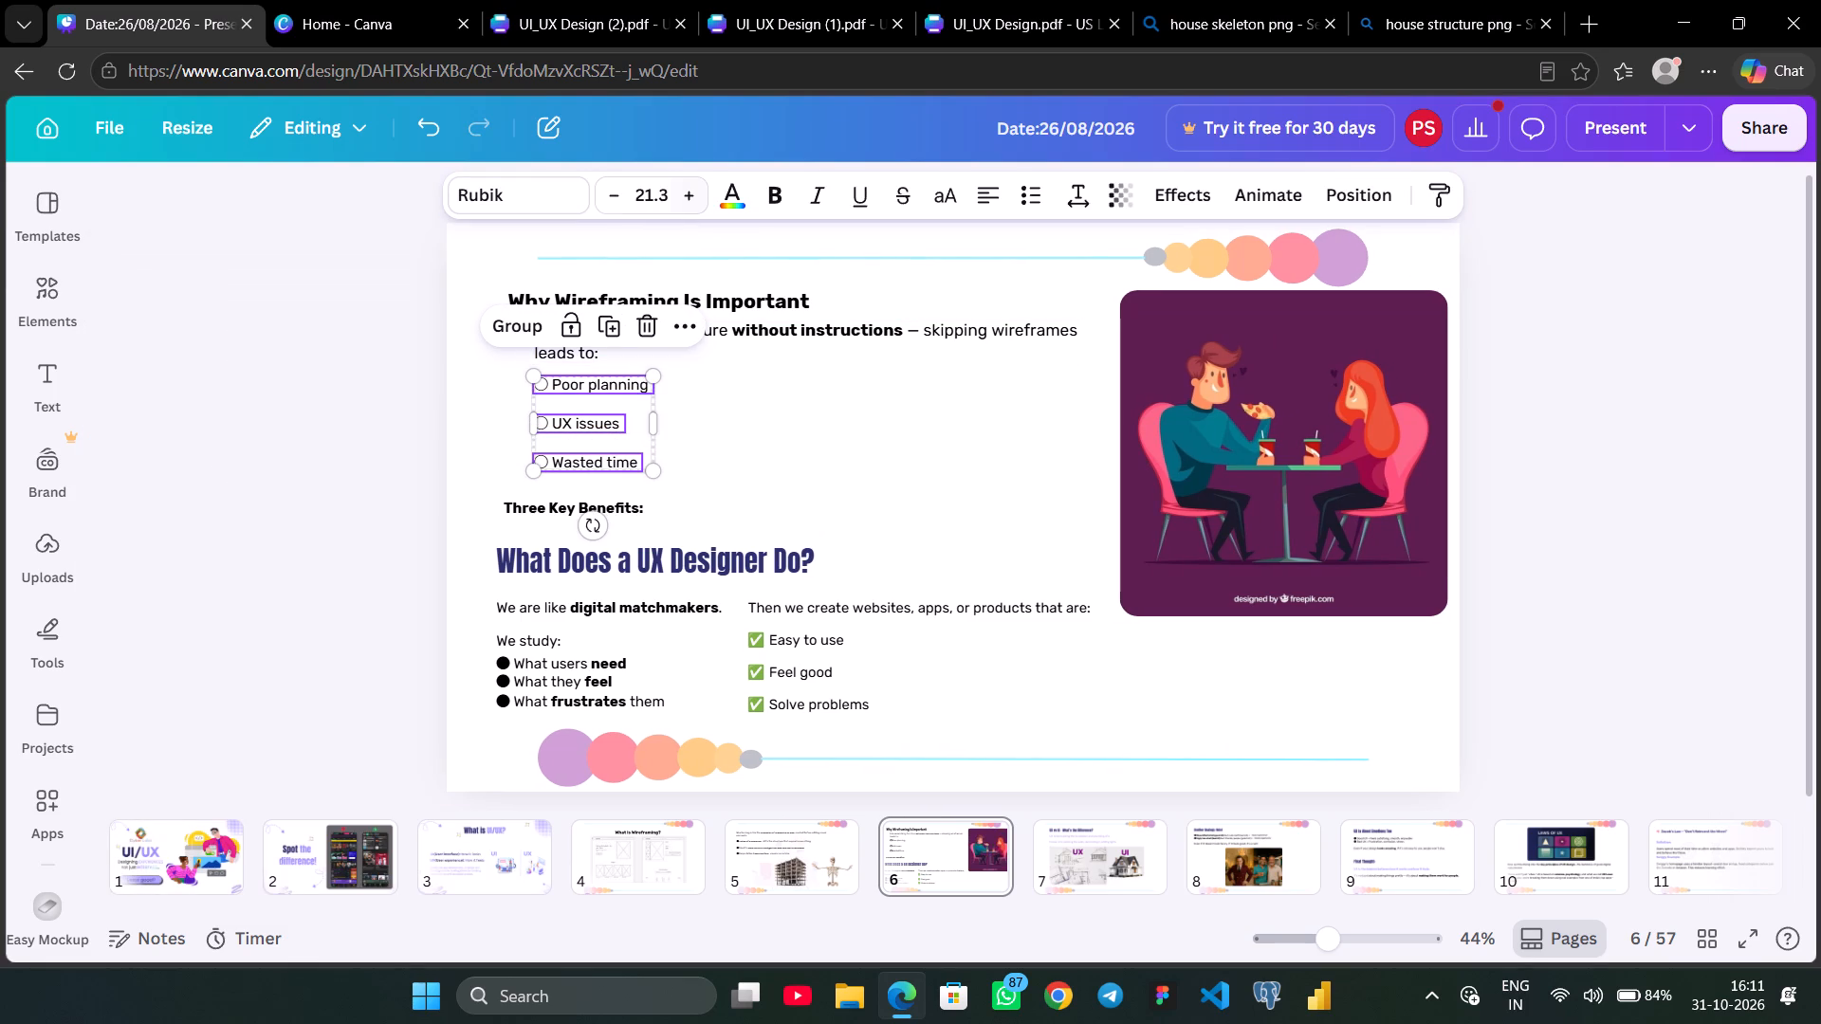
double_click(684, 195)
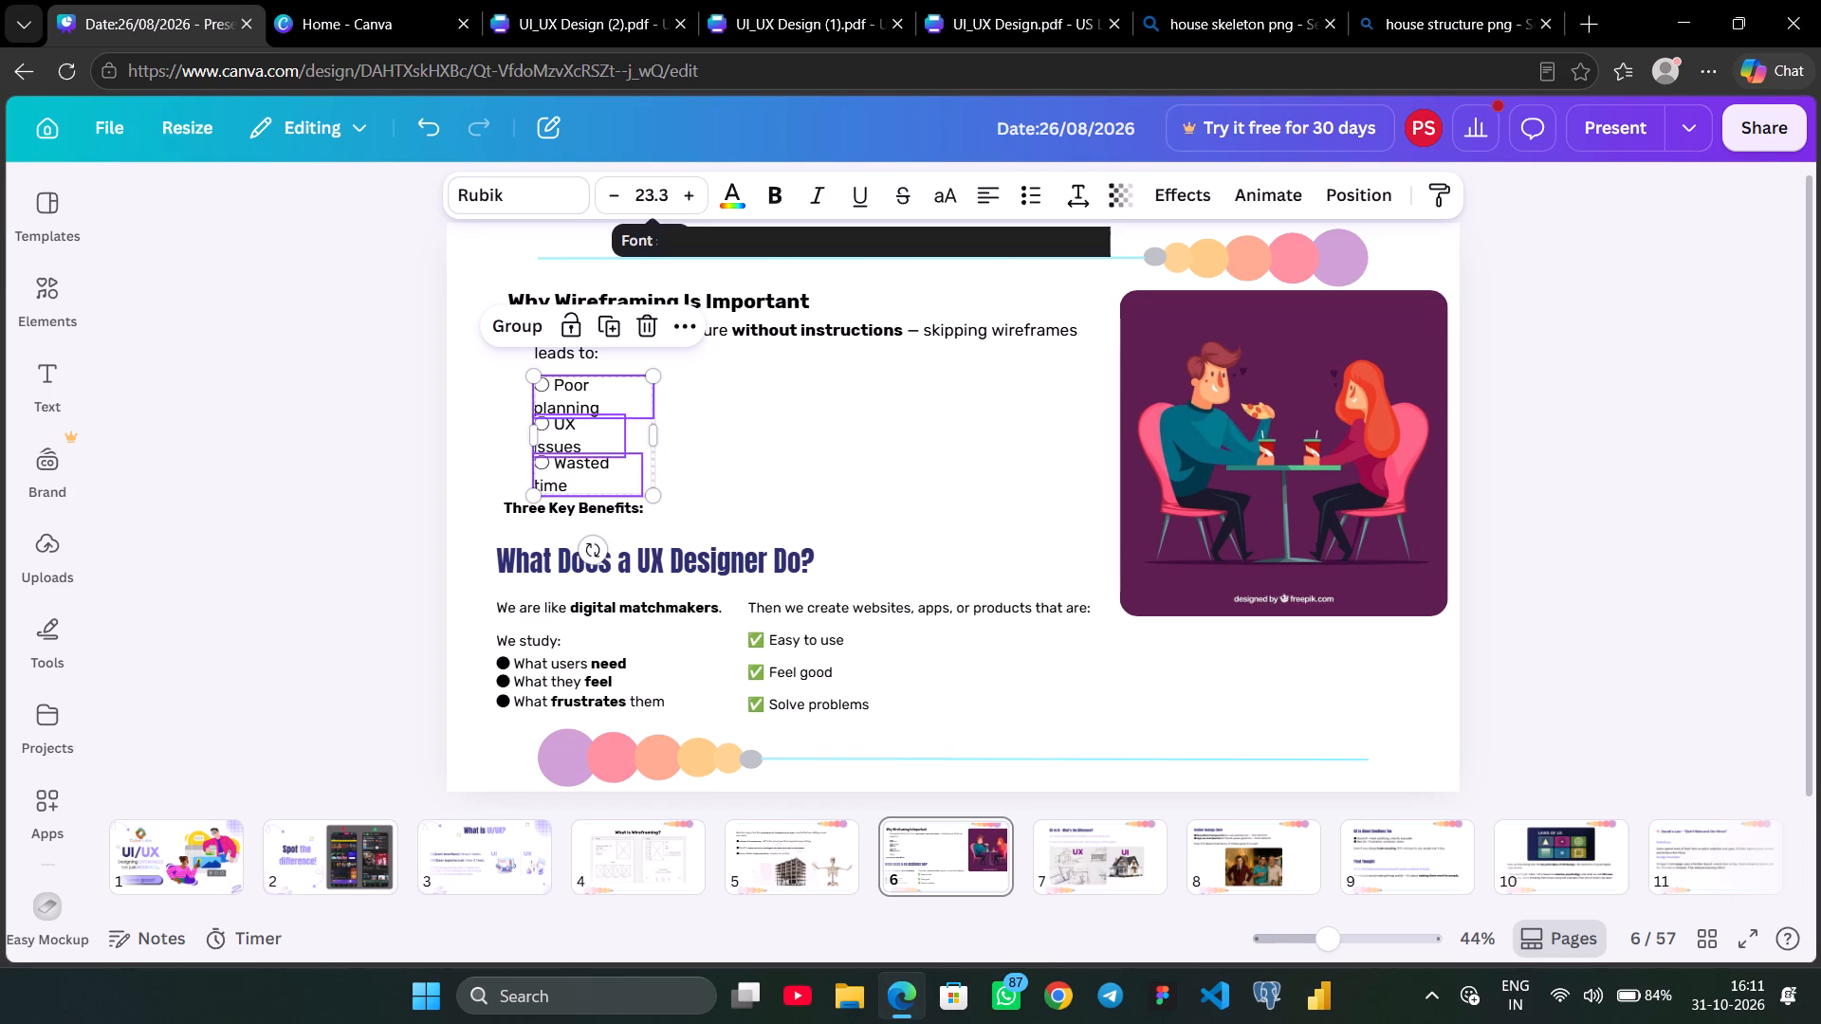
key(ctrl+z)
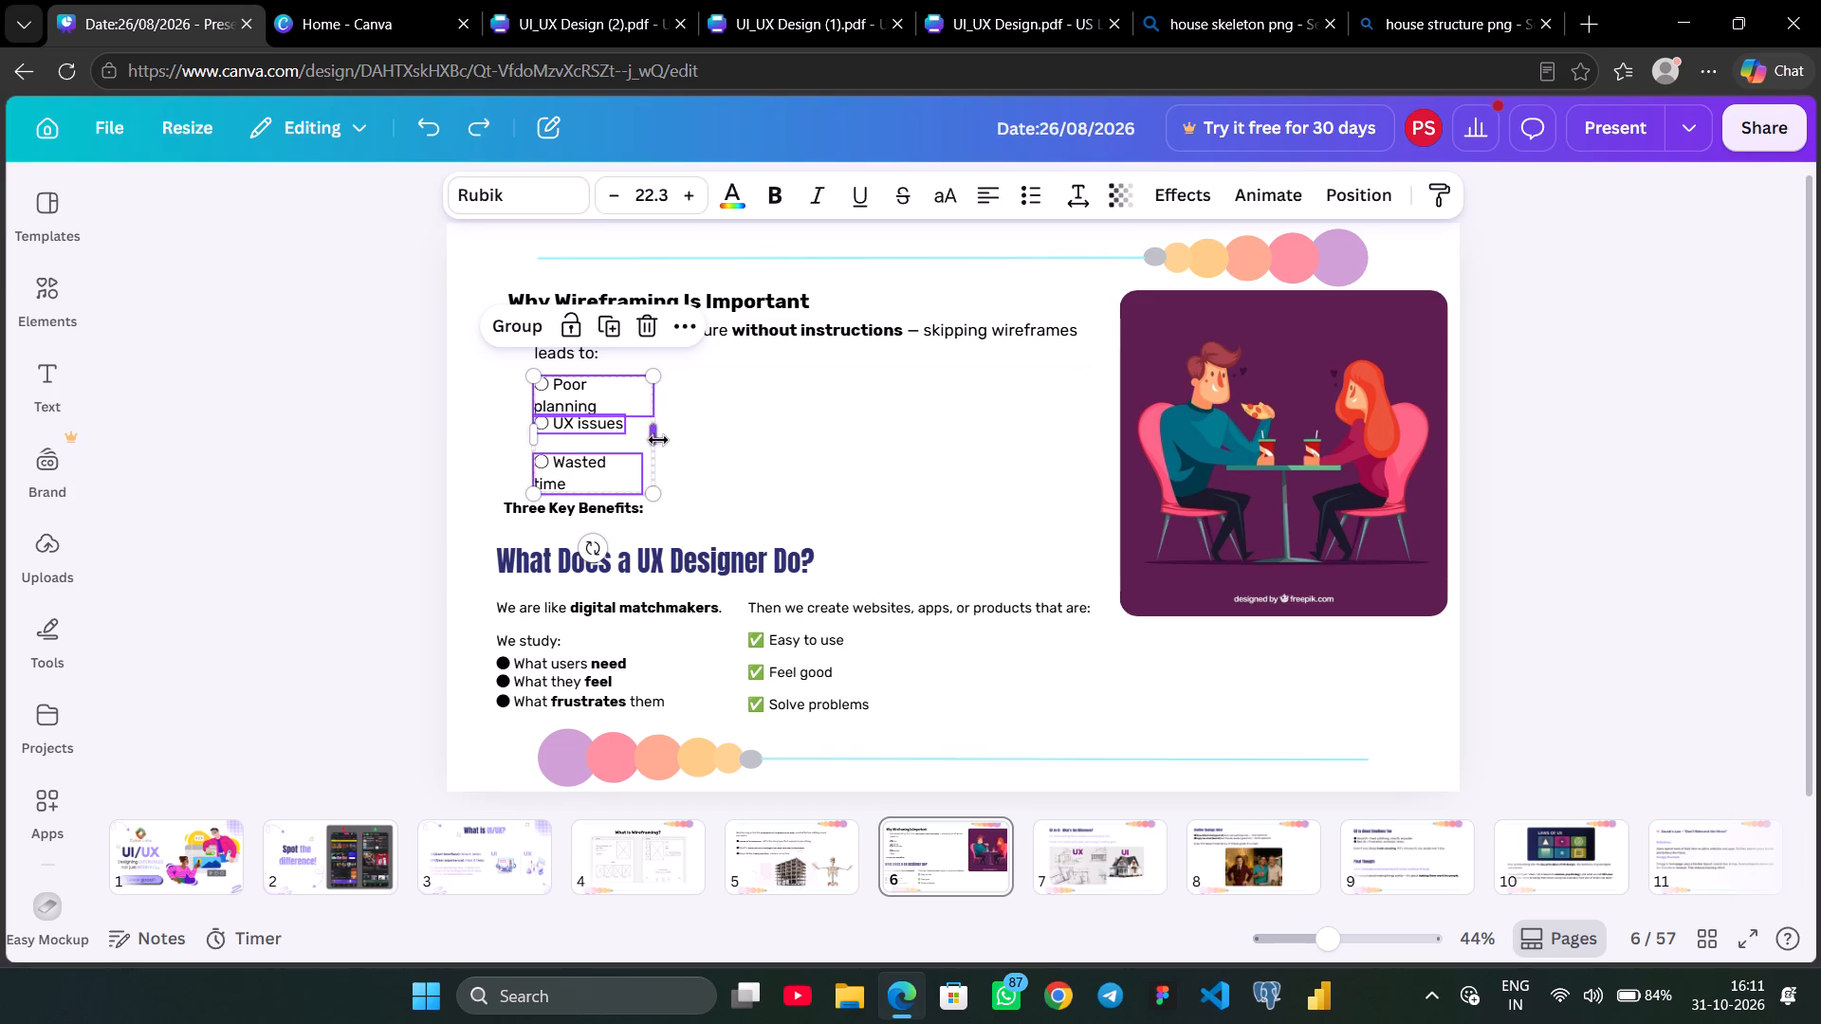
drag(654, 440, 678, 440)
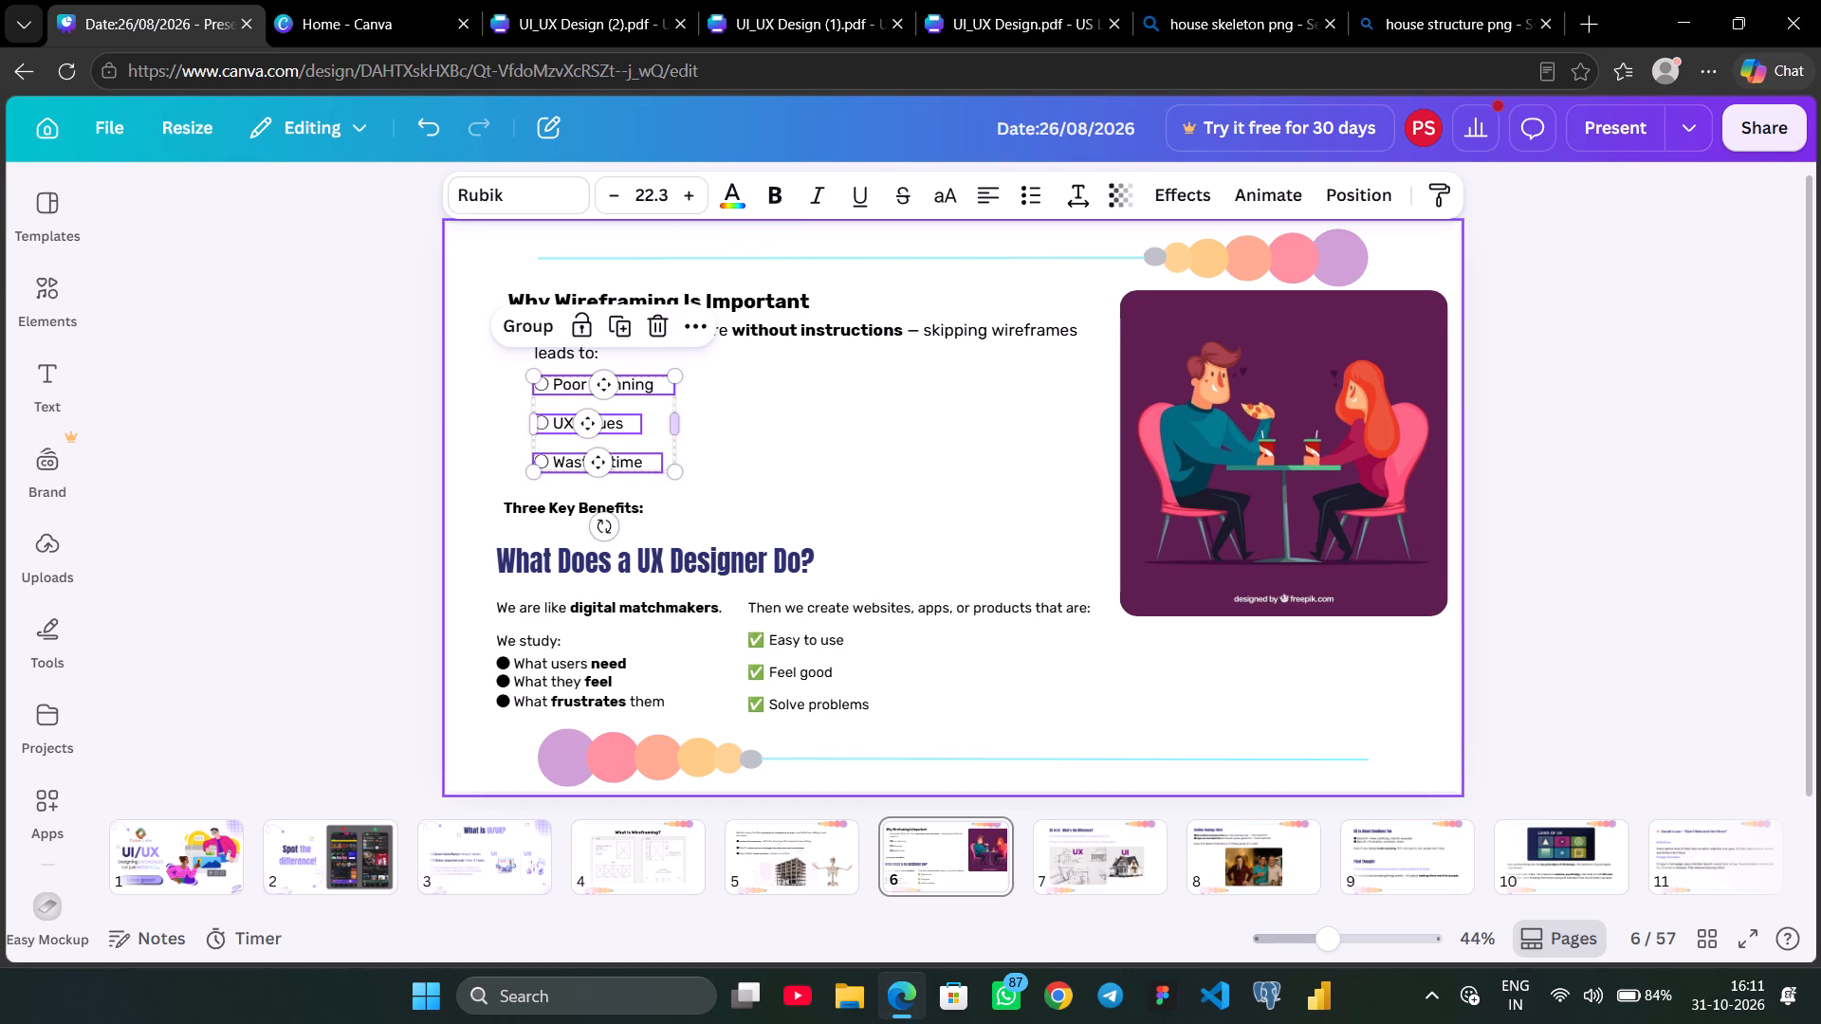
click(820, 430)
Set the font size of the "Like assembling furniture" line on page 6 to 24.
click(762, 326)
click(662, 203)
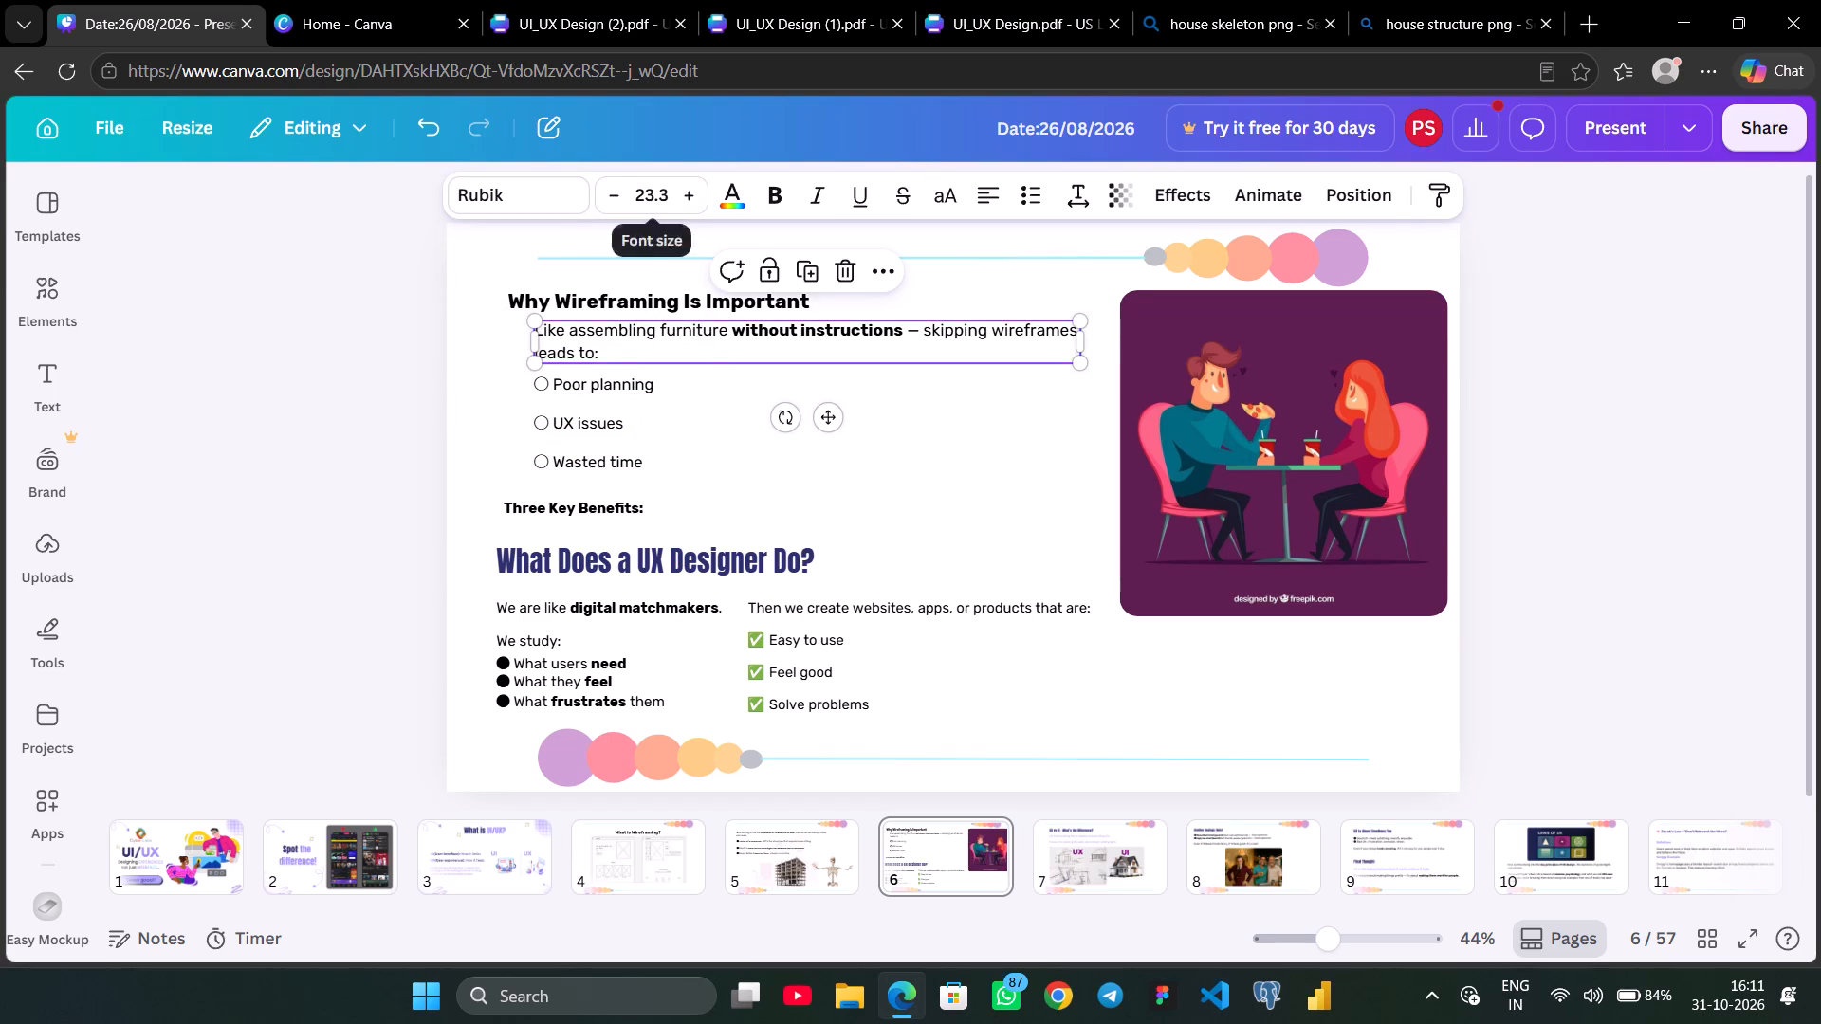
text(234)
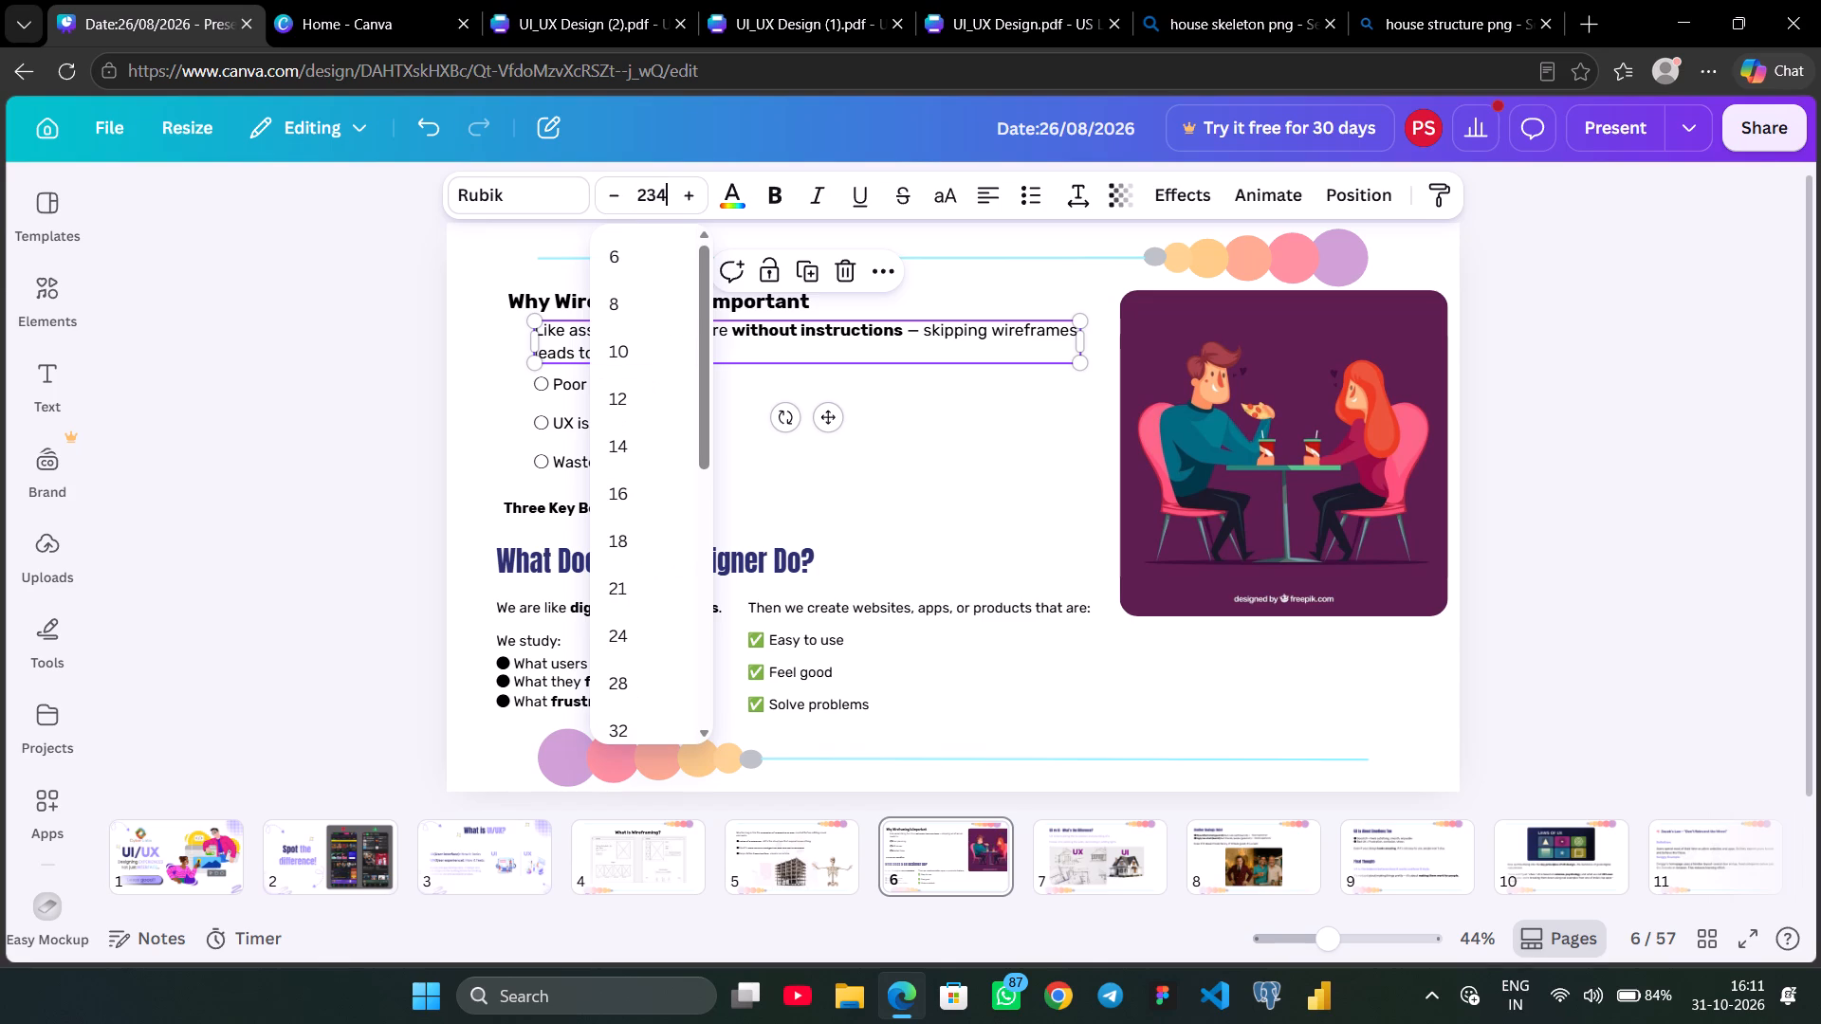
key(BackSpace)
key(BackSpace)
key(4)
key(Return)
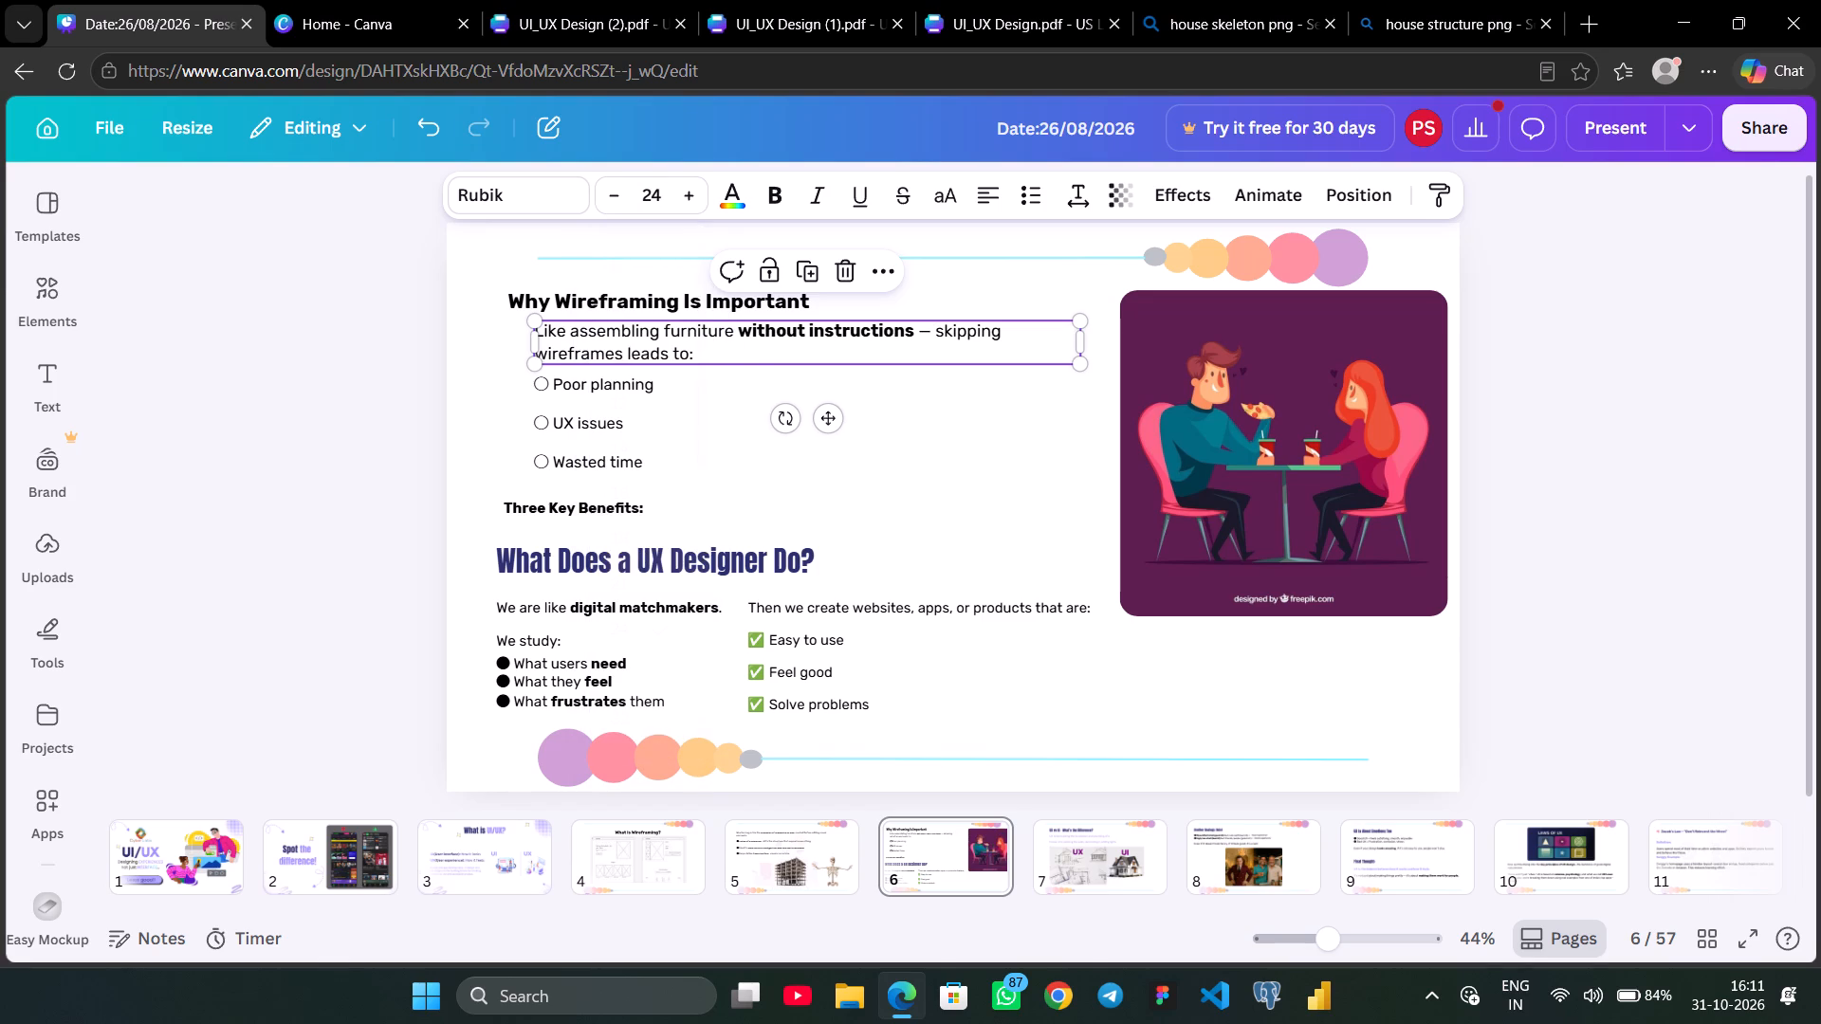
click(1566, 474)
Nudge the "Like assembling furniture" line slightly down, away from the "Why Wireframing Is Important" heading.
scroll(1566, 474, up, 1)
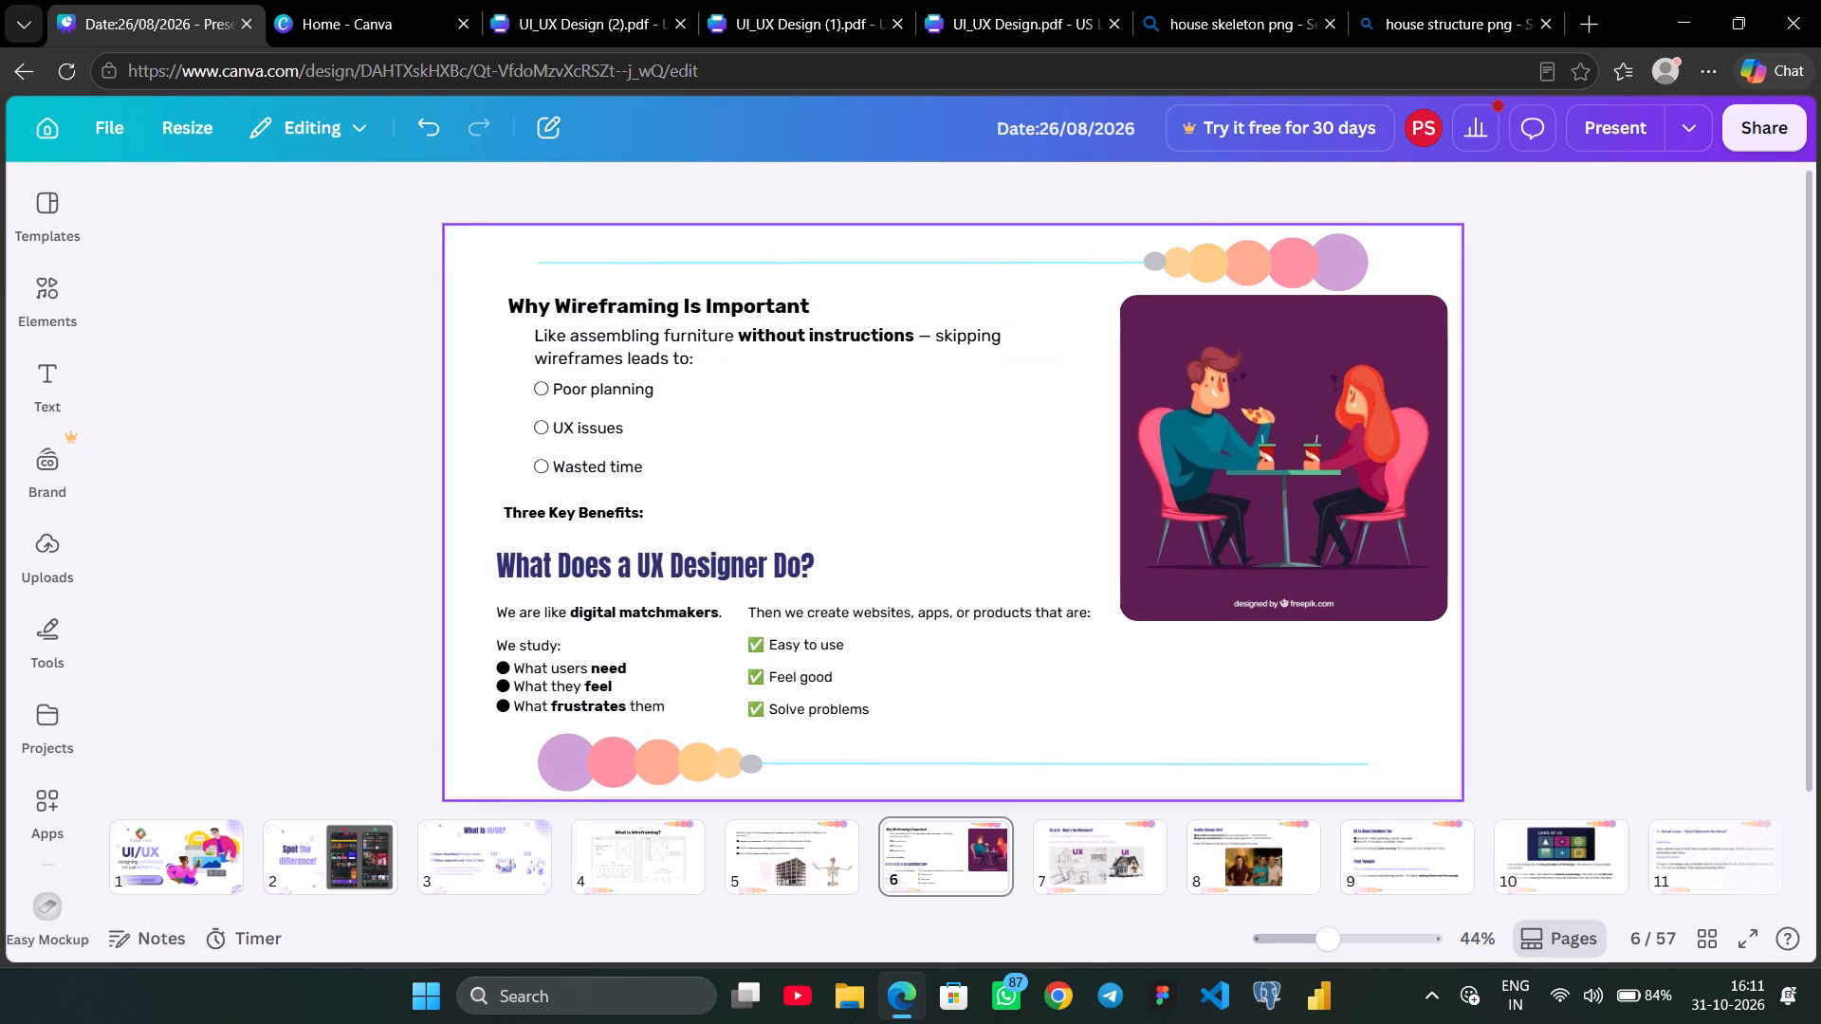
click(721, 336)
key(Down)
key(Down)
key(Down)
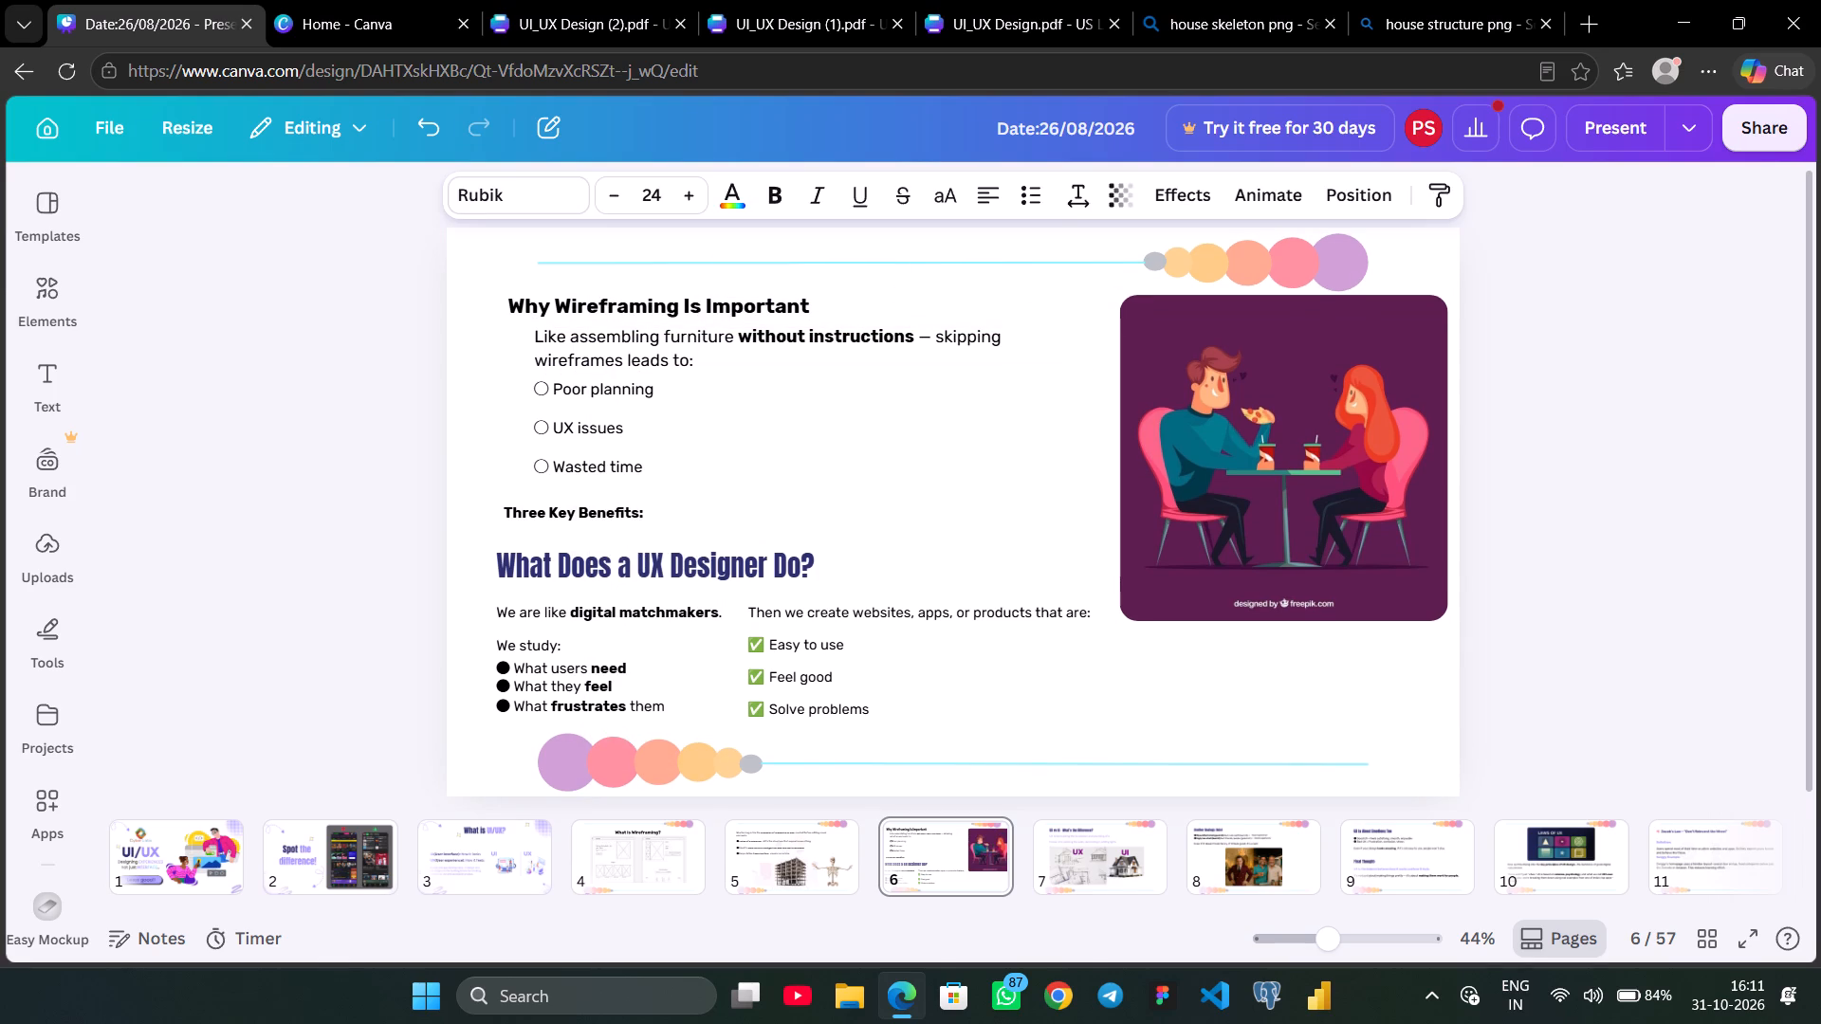
Nudge the "Why Wireframing Is Important" heading on page 6 slightly up, away from the line below it.
click(737, 301)
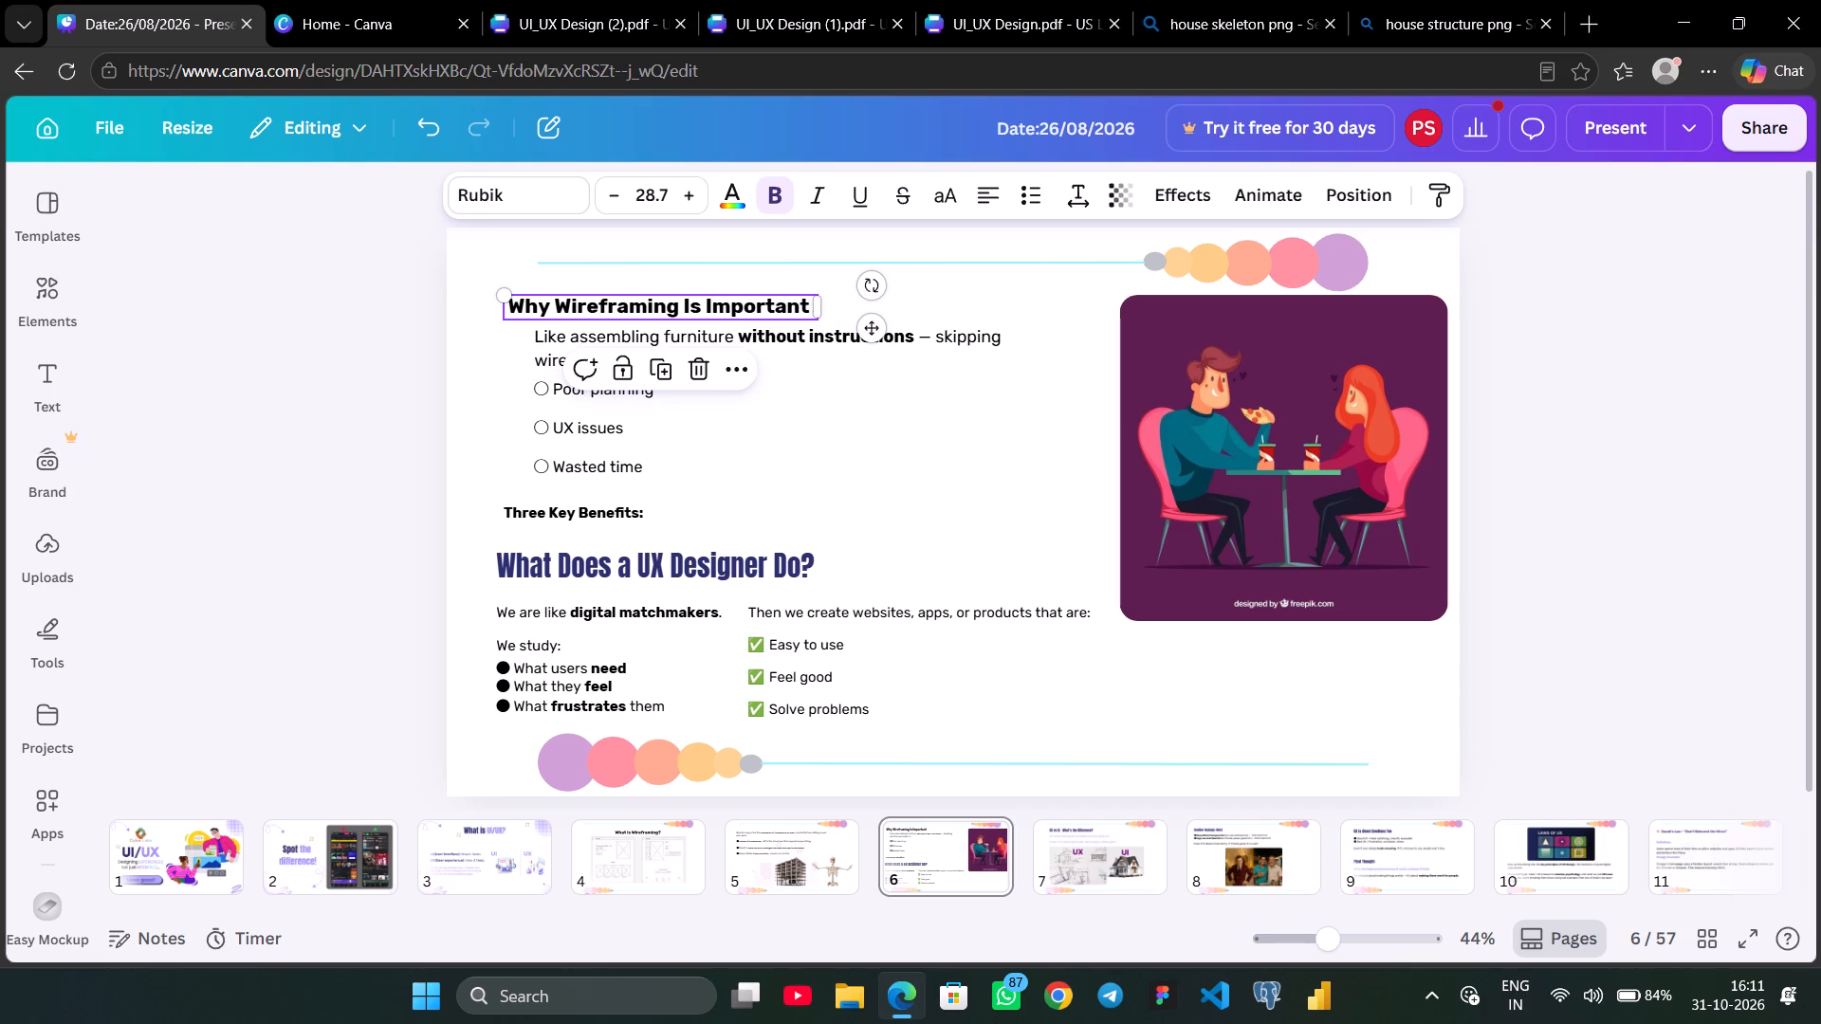
key(Up)
key(Up)
key(Up)
key(Up)
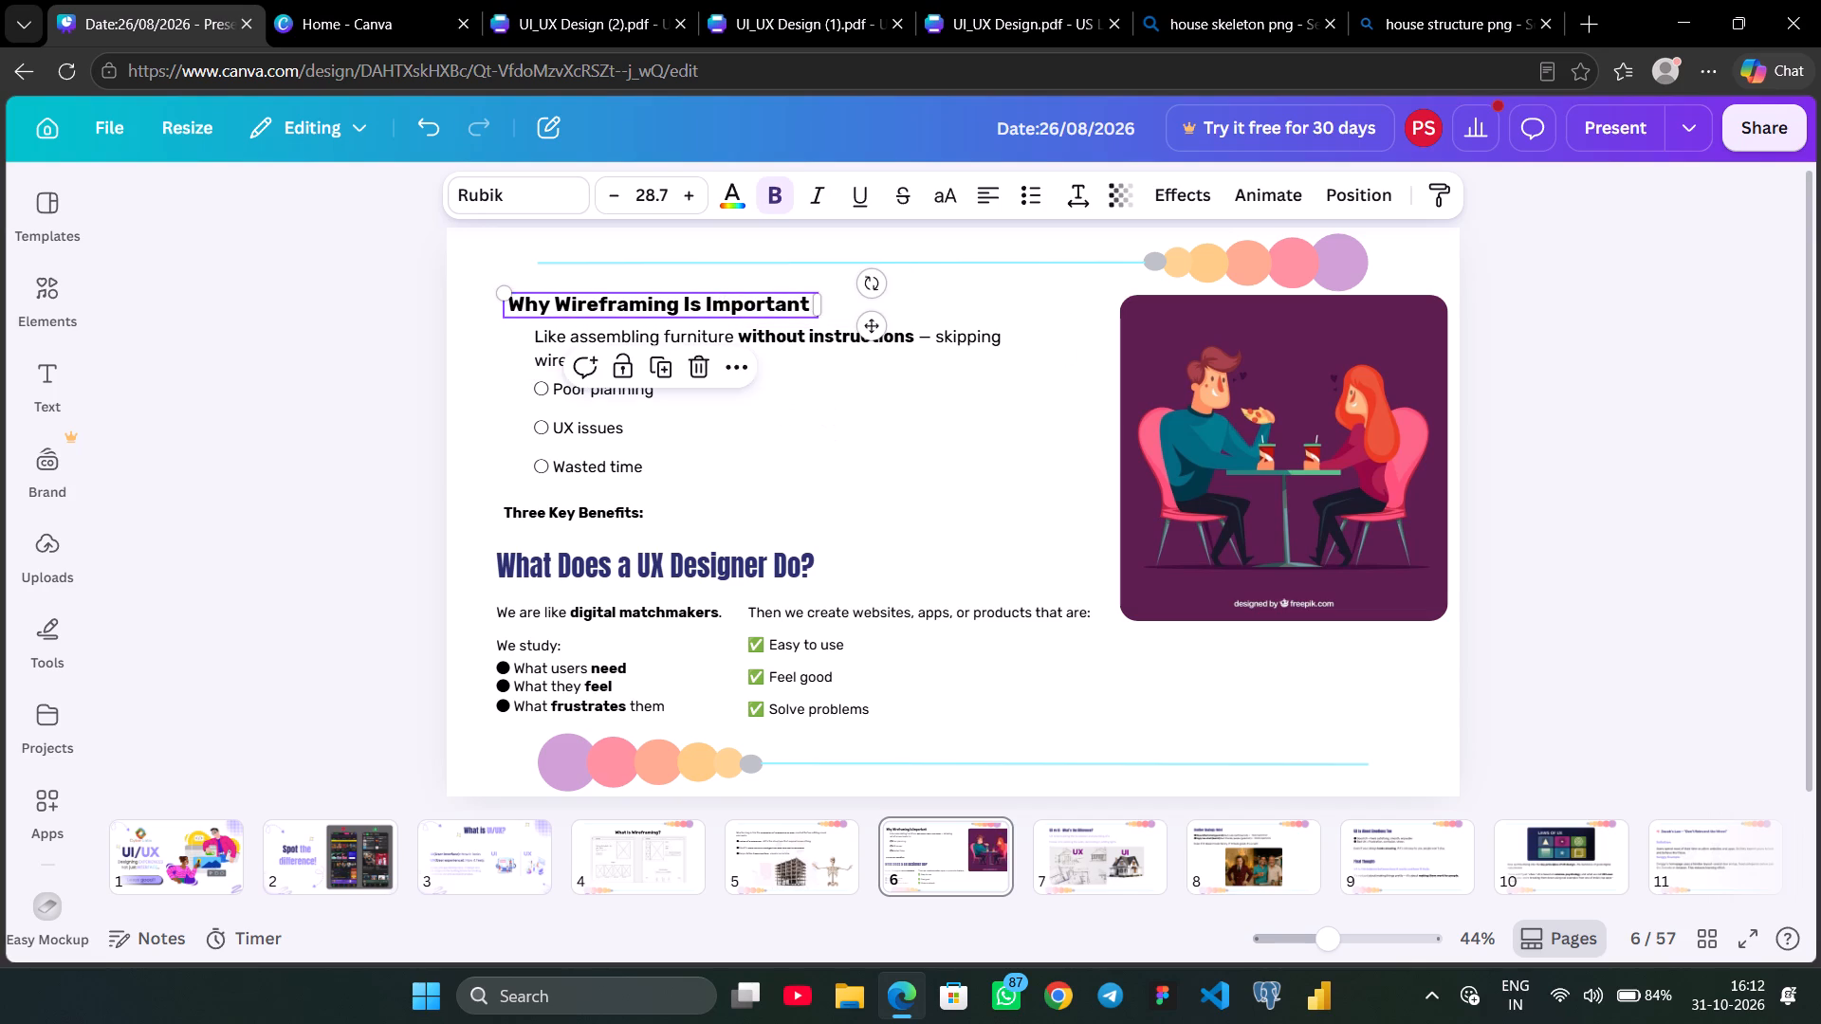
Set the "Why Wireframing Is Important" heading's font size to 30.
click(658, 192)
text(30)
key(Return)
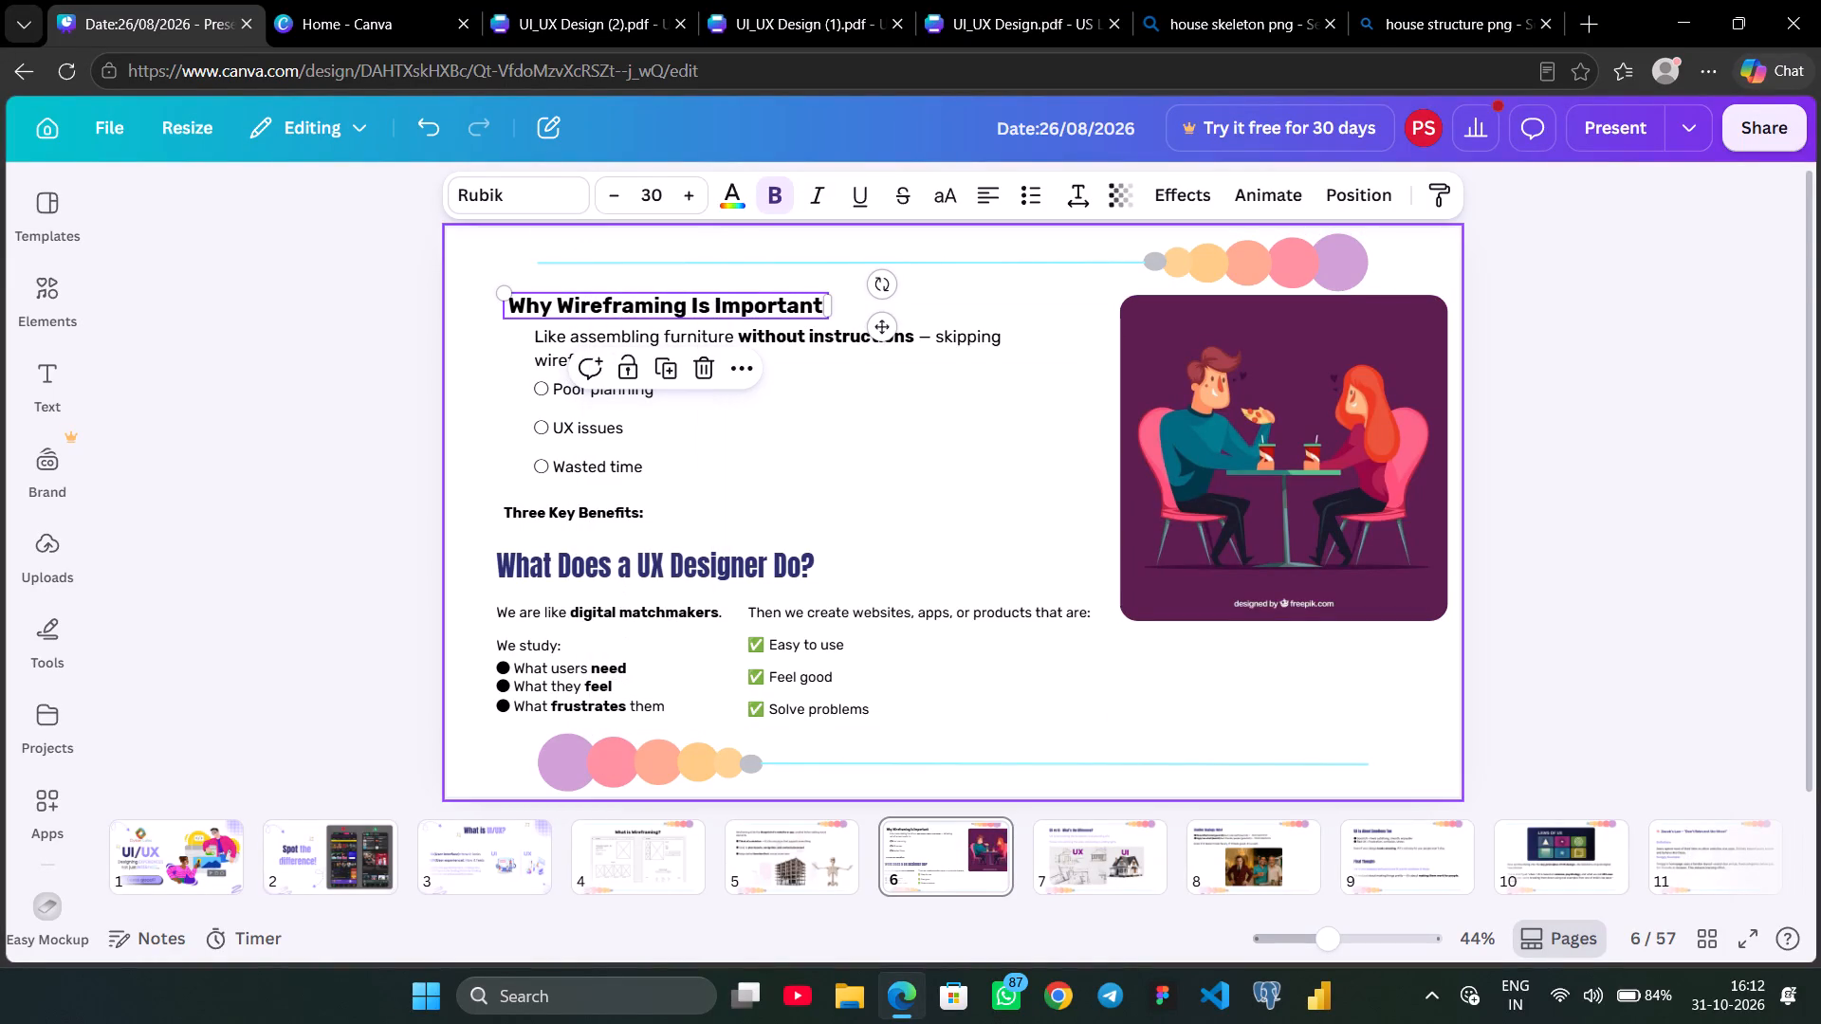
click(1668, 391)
Nudge the "Why Wireframing Is Important" heading slightly left, toward the left edge of the "What Does a UX Designer Do?" heading.
click(691, 307)
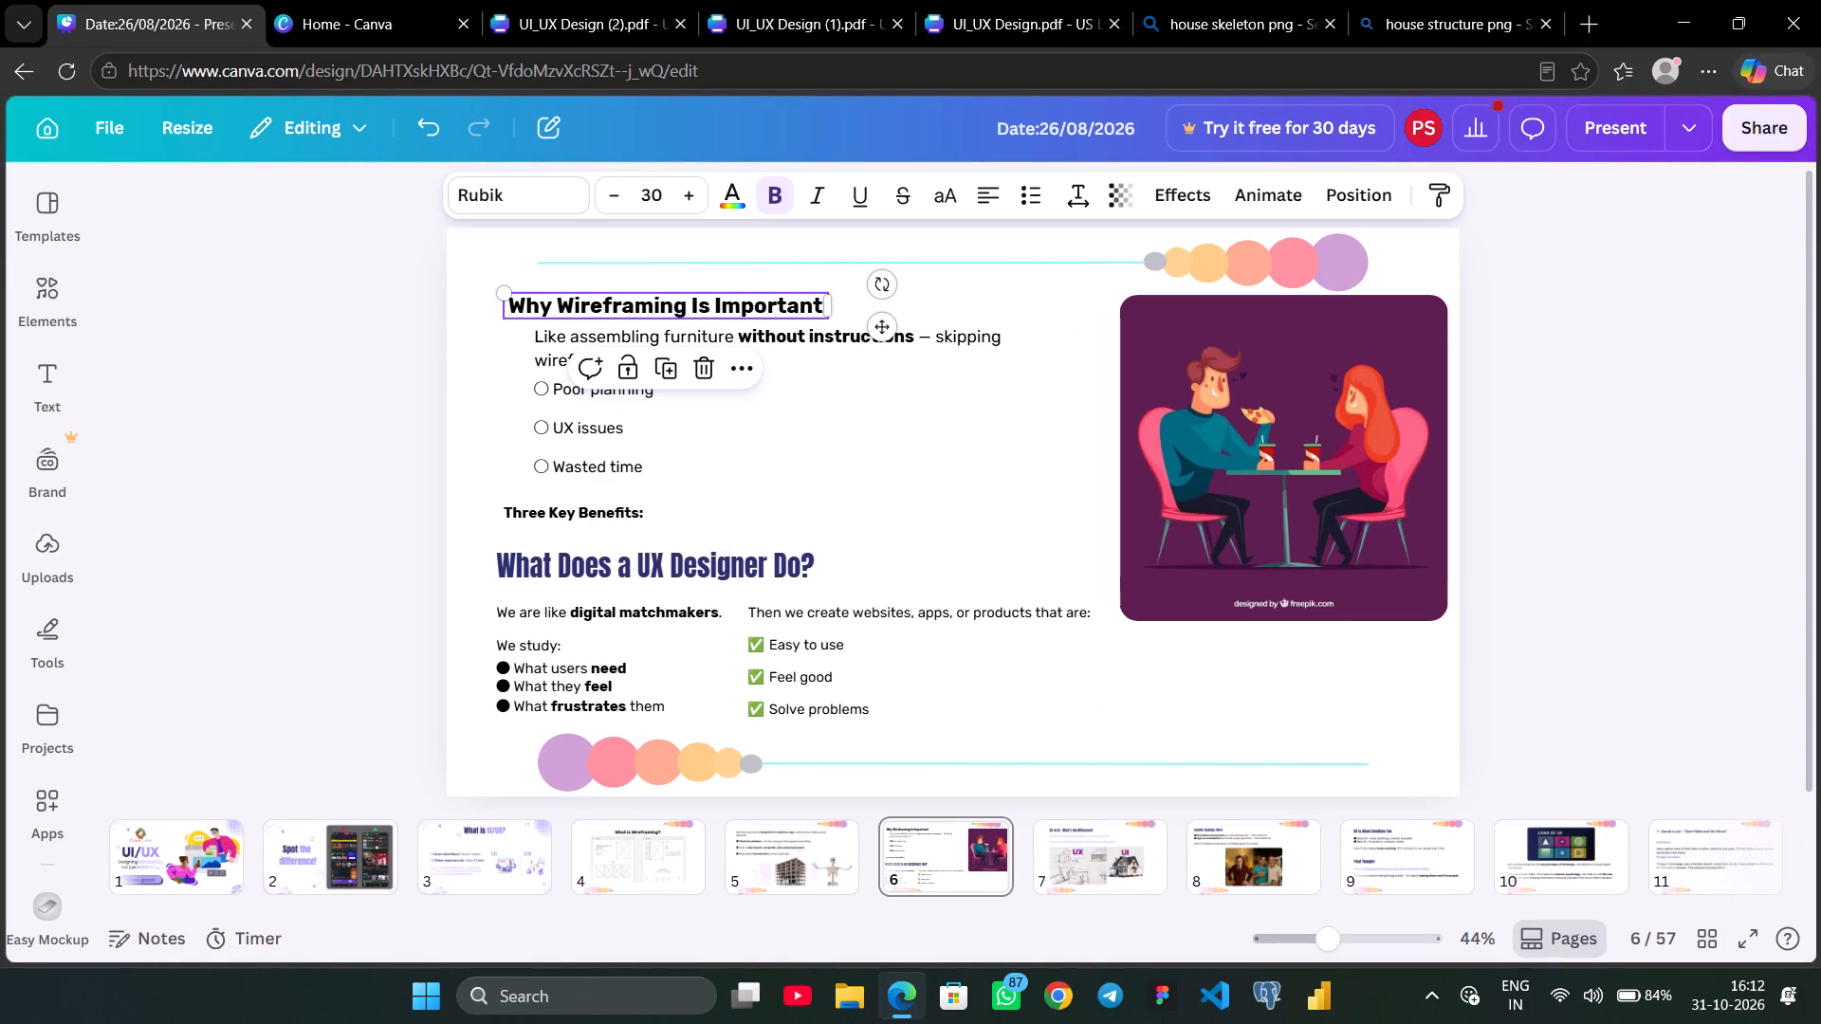
key(Left)
key(Left)
key(Left)
key(Left)
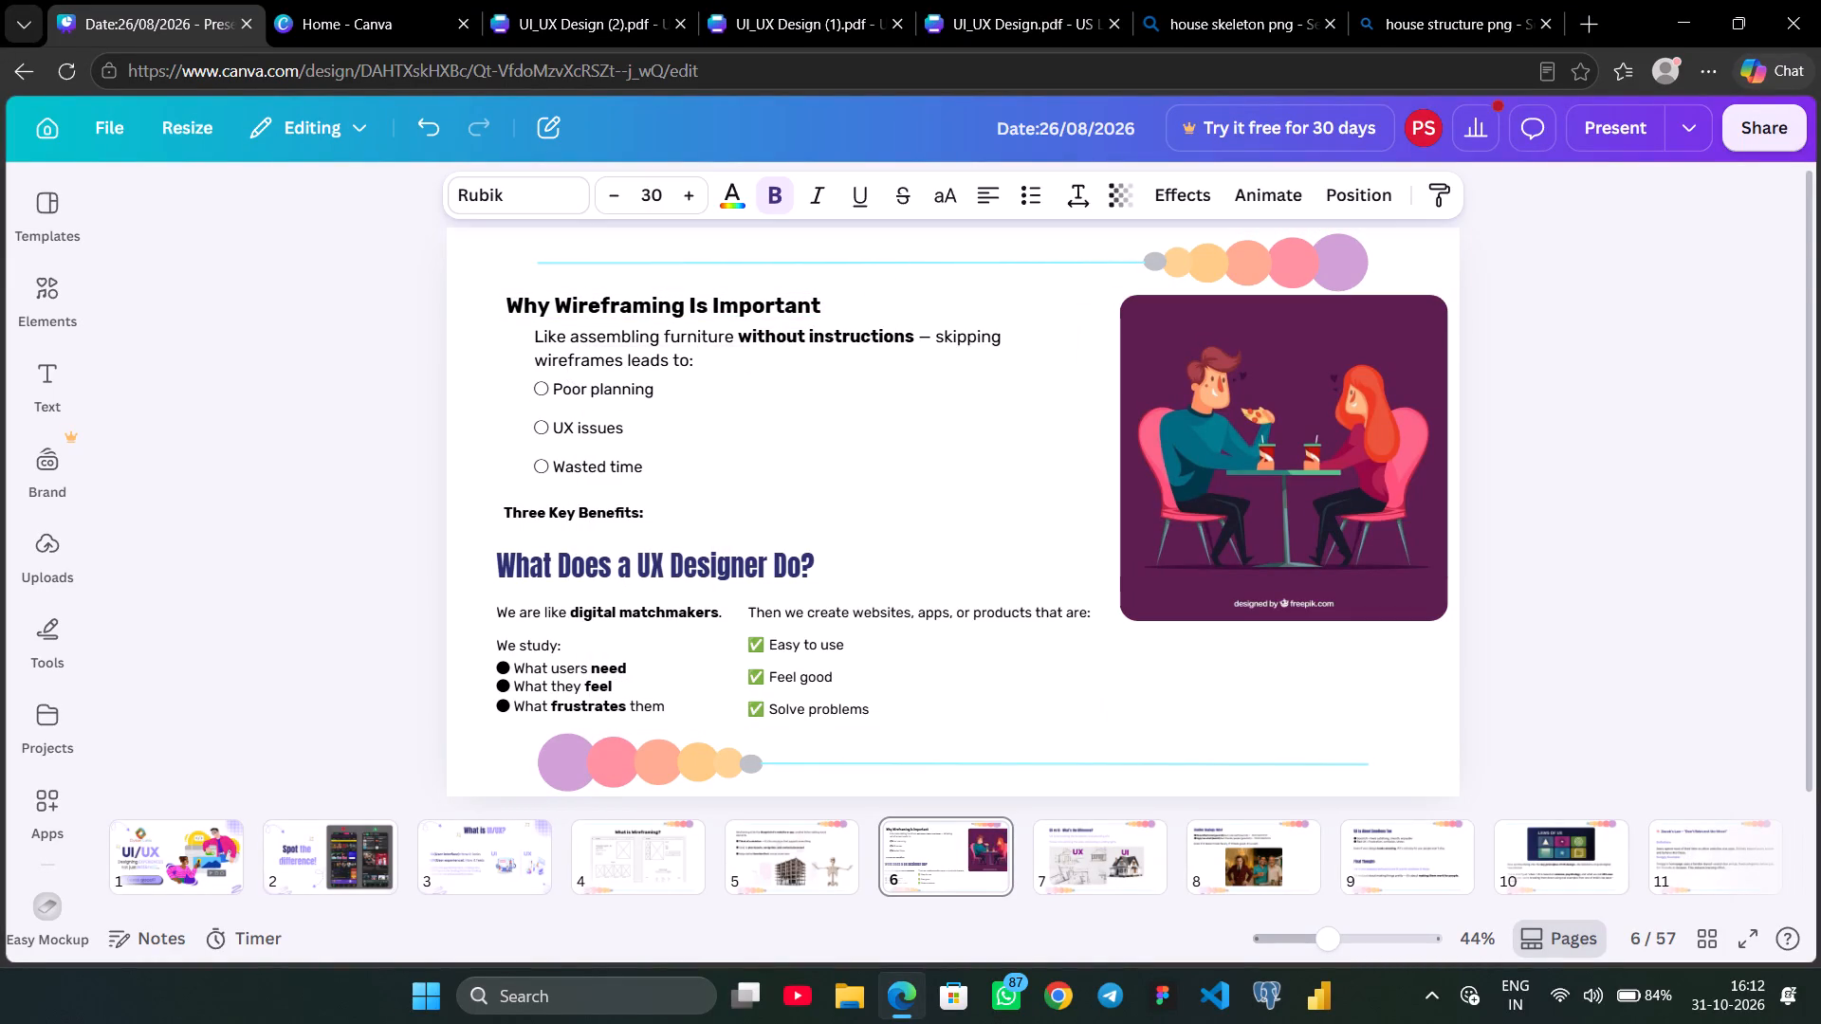
key(Left)
key(Left)
key(Left)
key(Left)
key(Left)
key(Left)
key(Left)
key(Left)
key(Left)
key(Left)
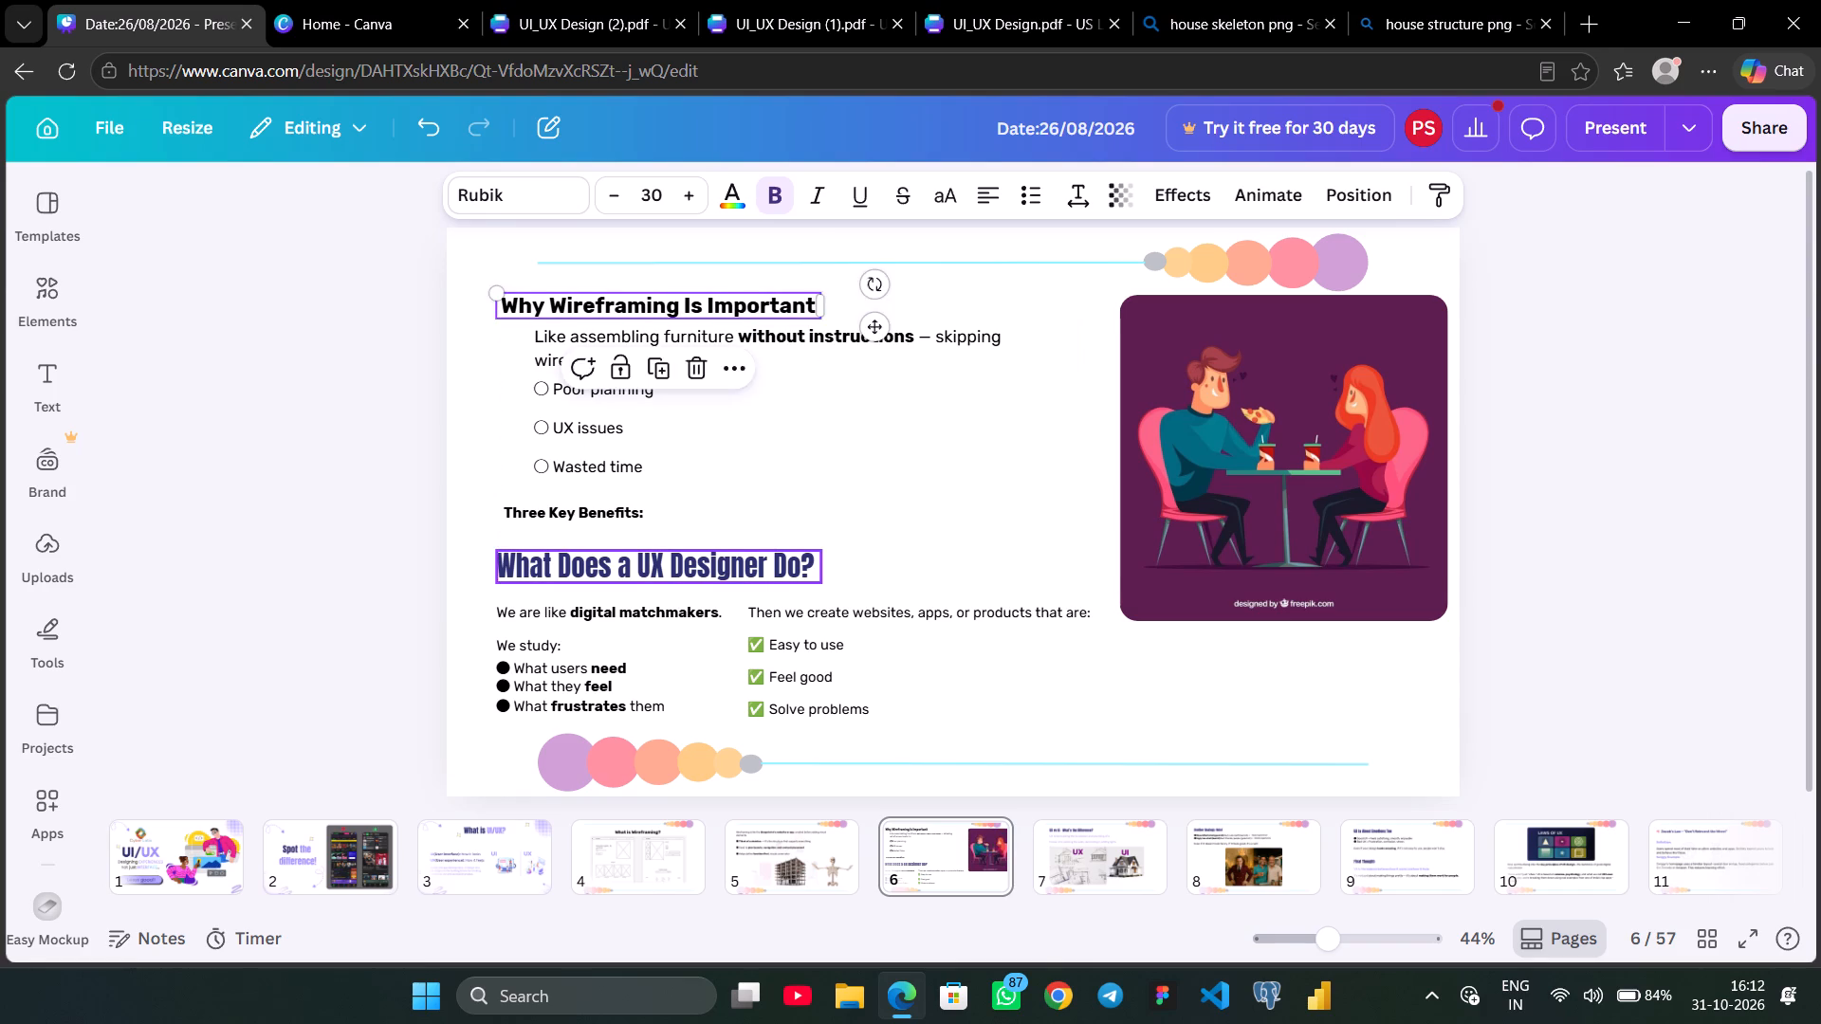
click(665, 559)
Set the "Why Wireframing Is Important" heading's font size to 39.
click(671, 303)
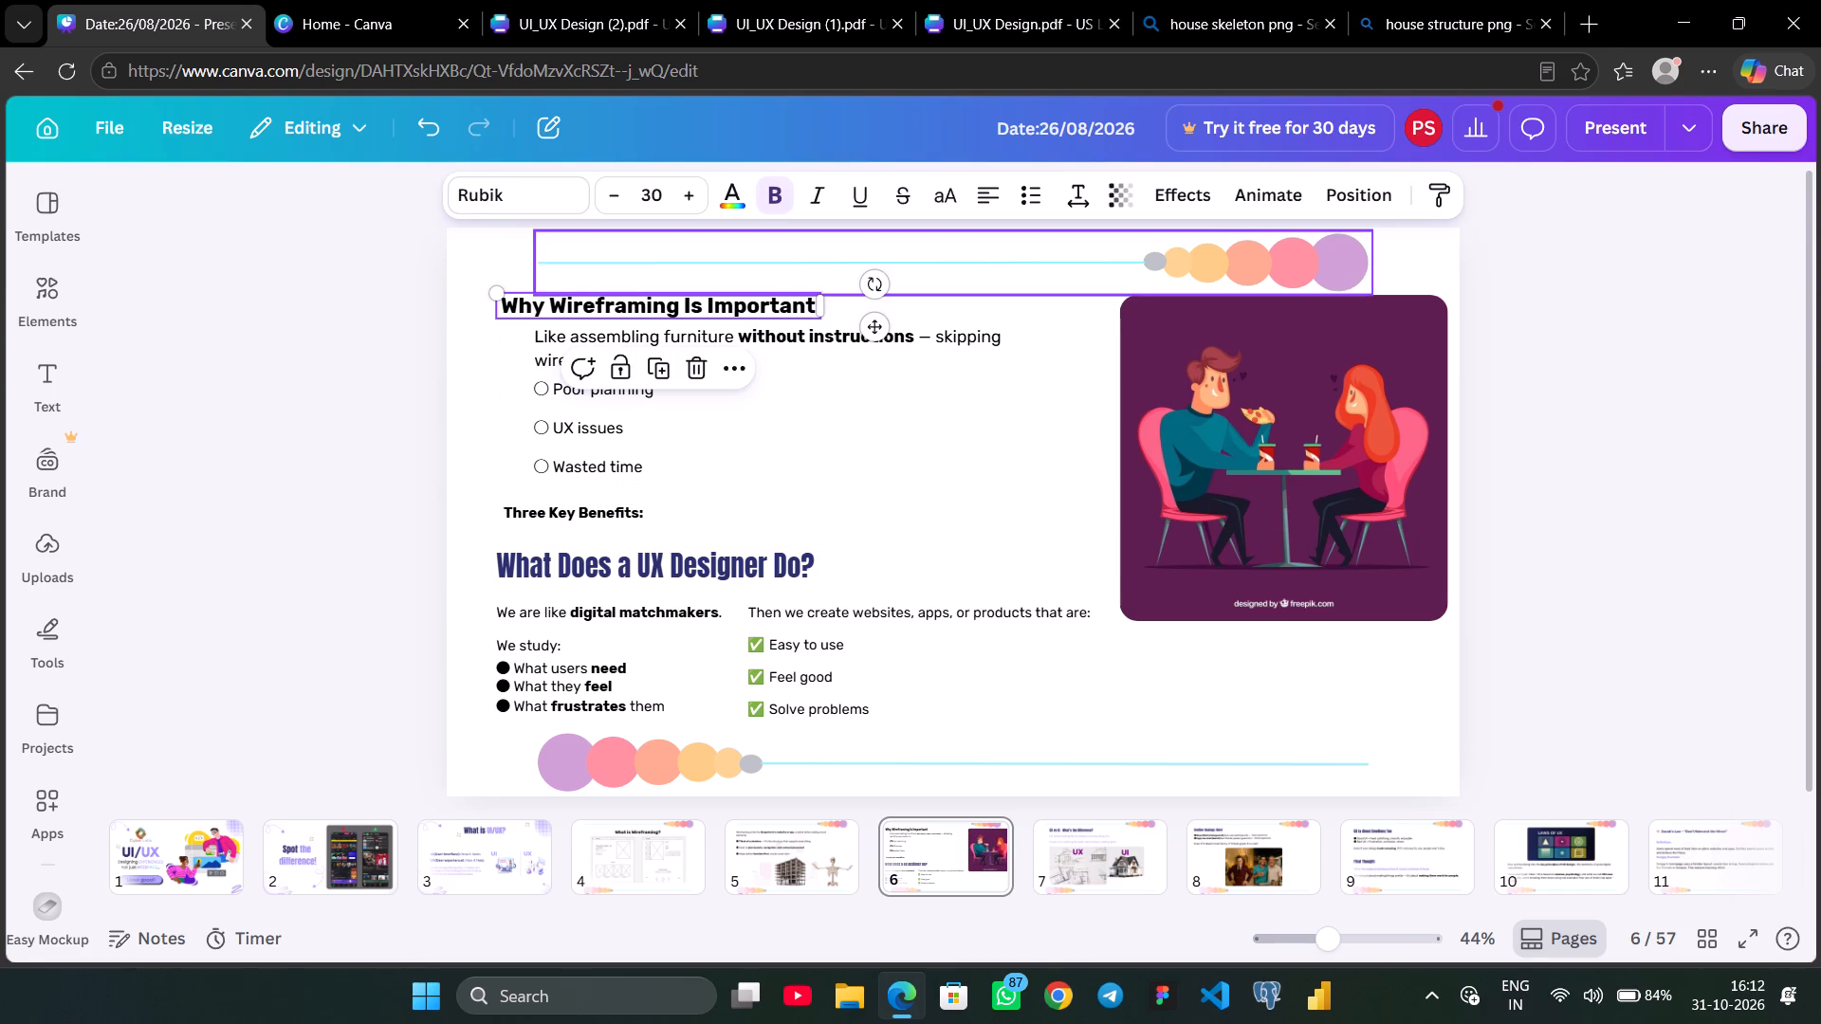
click(645, 196)
text(39)
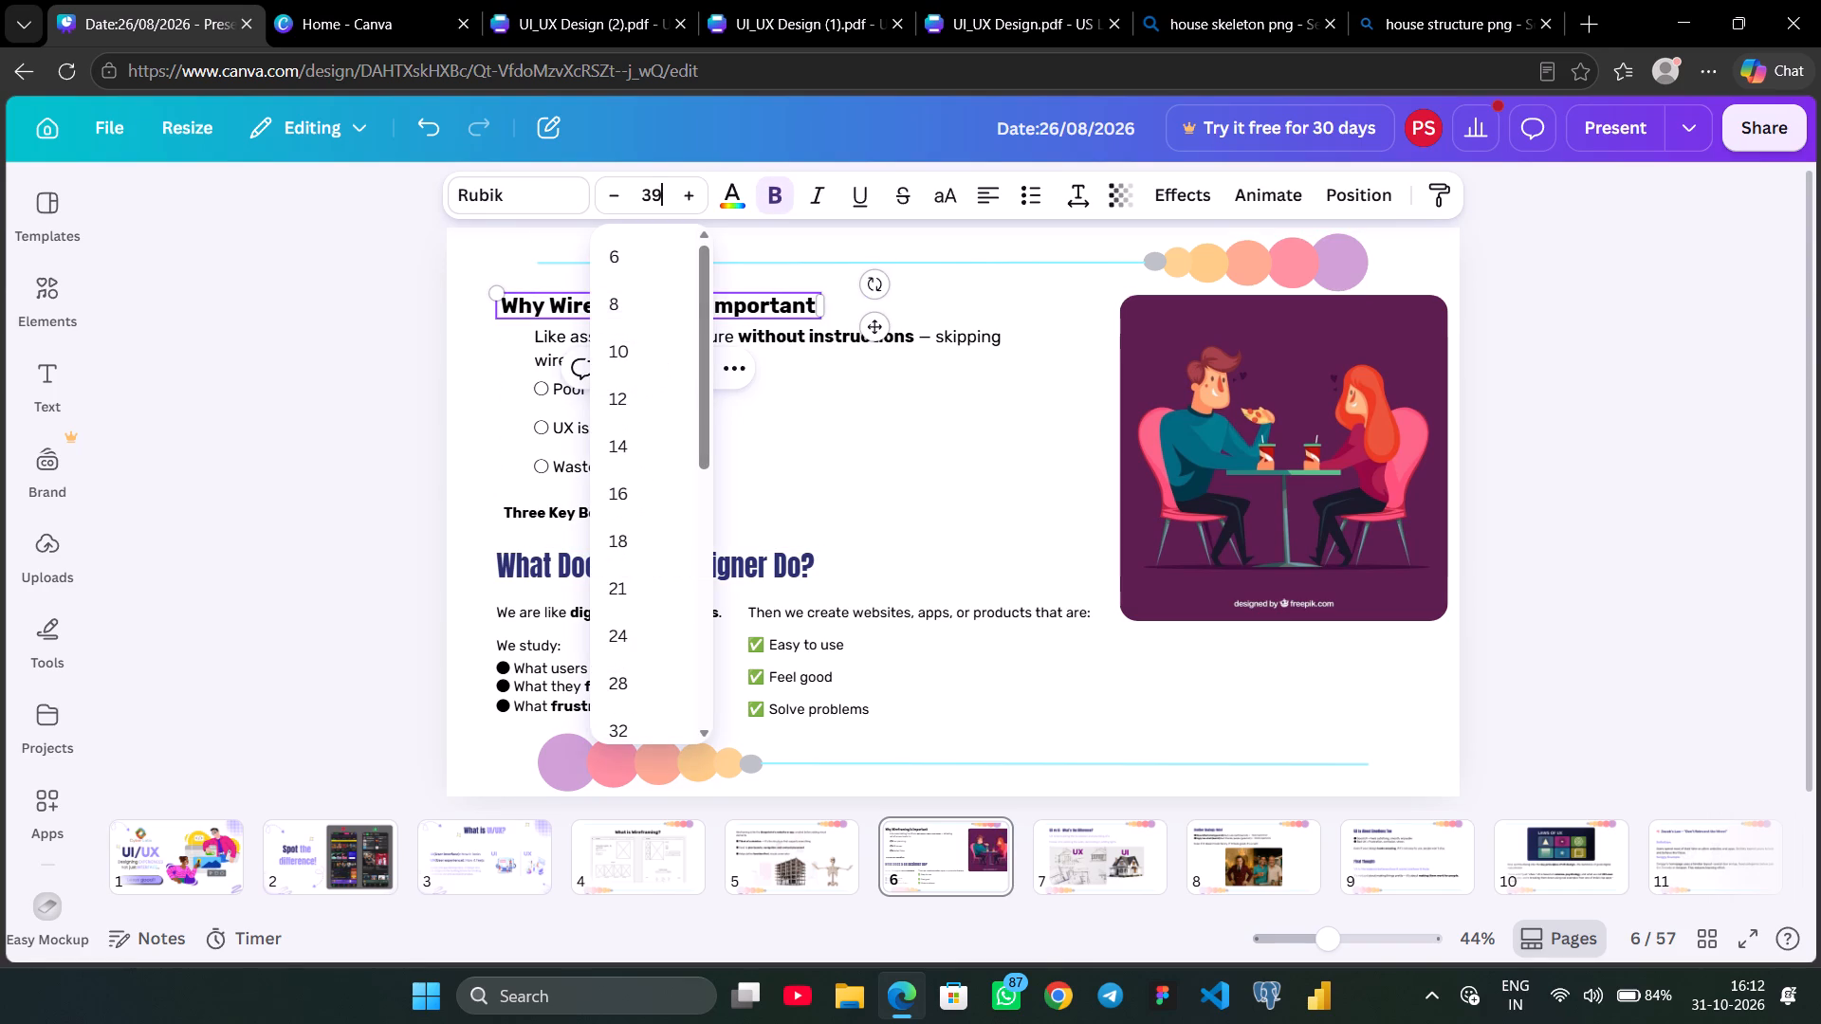
key(Return)
click(1789, 454)
click(1672, 453)
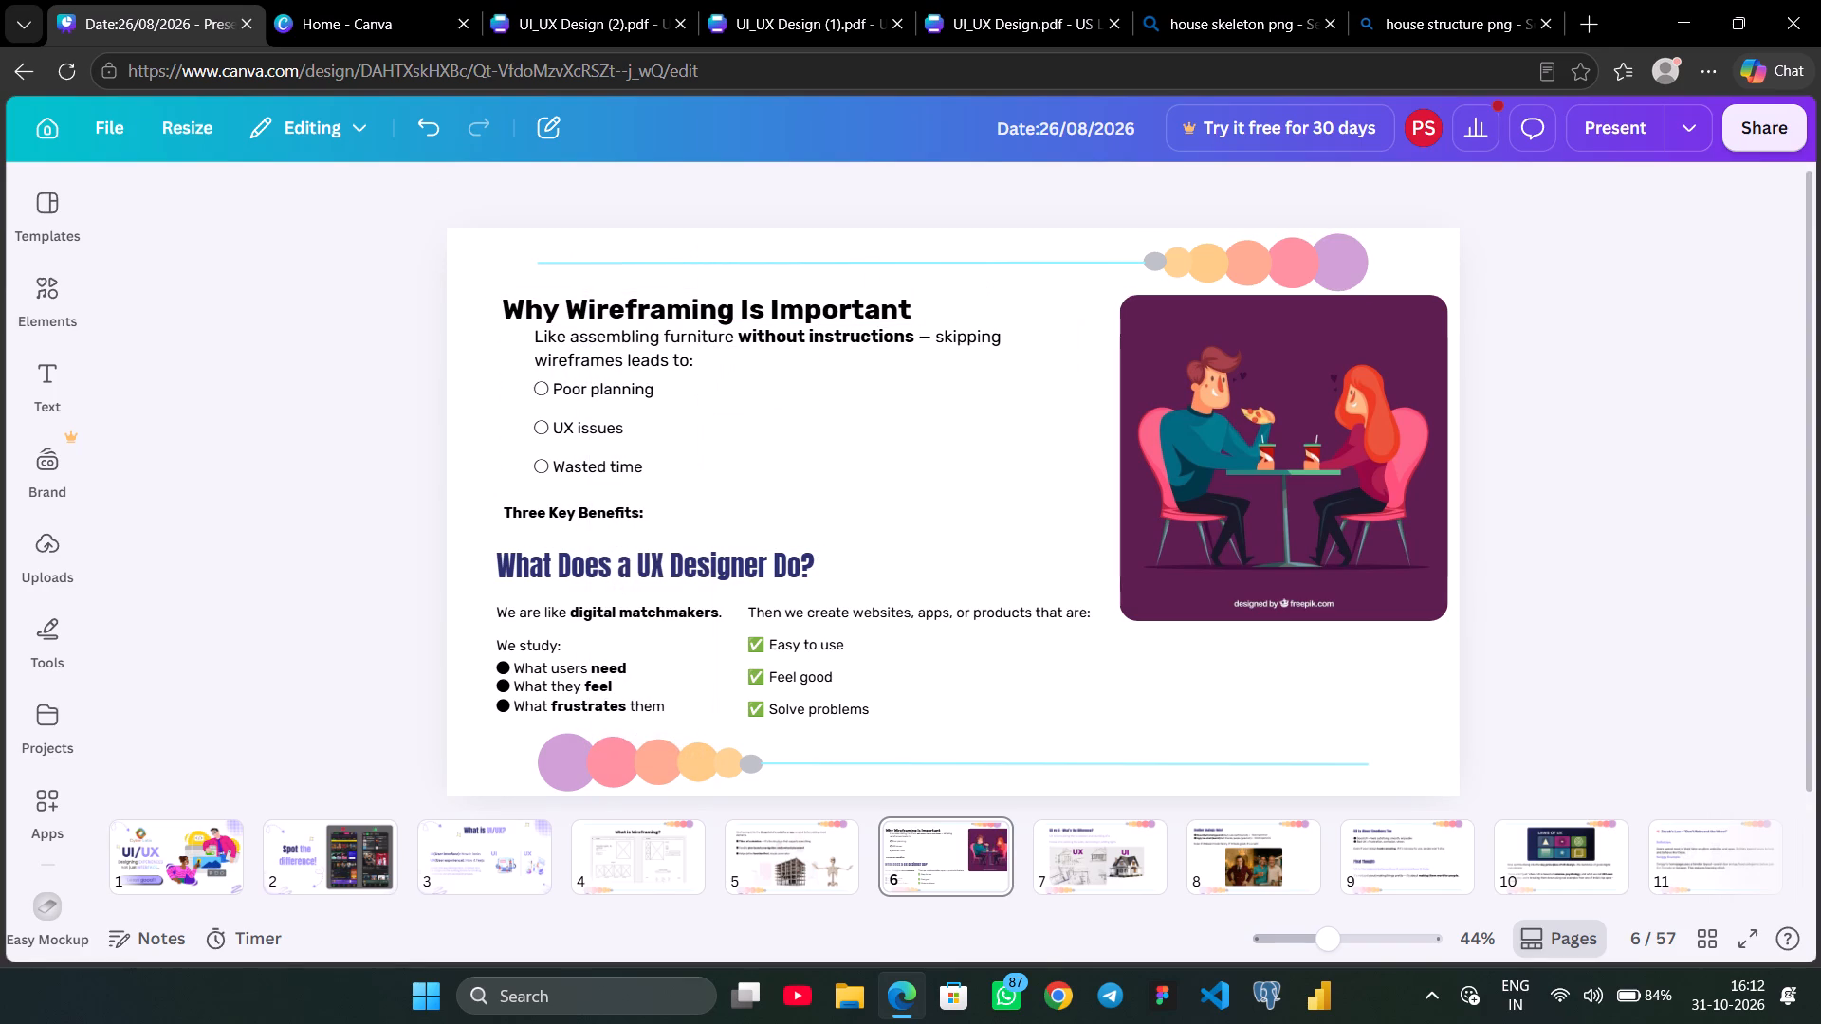
Move the "Like assembling furniture" line, the three sub-points and "Three Key Benefits:" together slightly down, away from the heading.
click(704, 343)
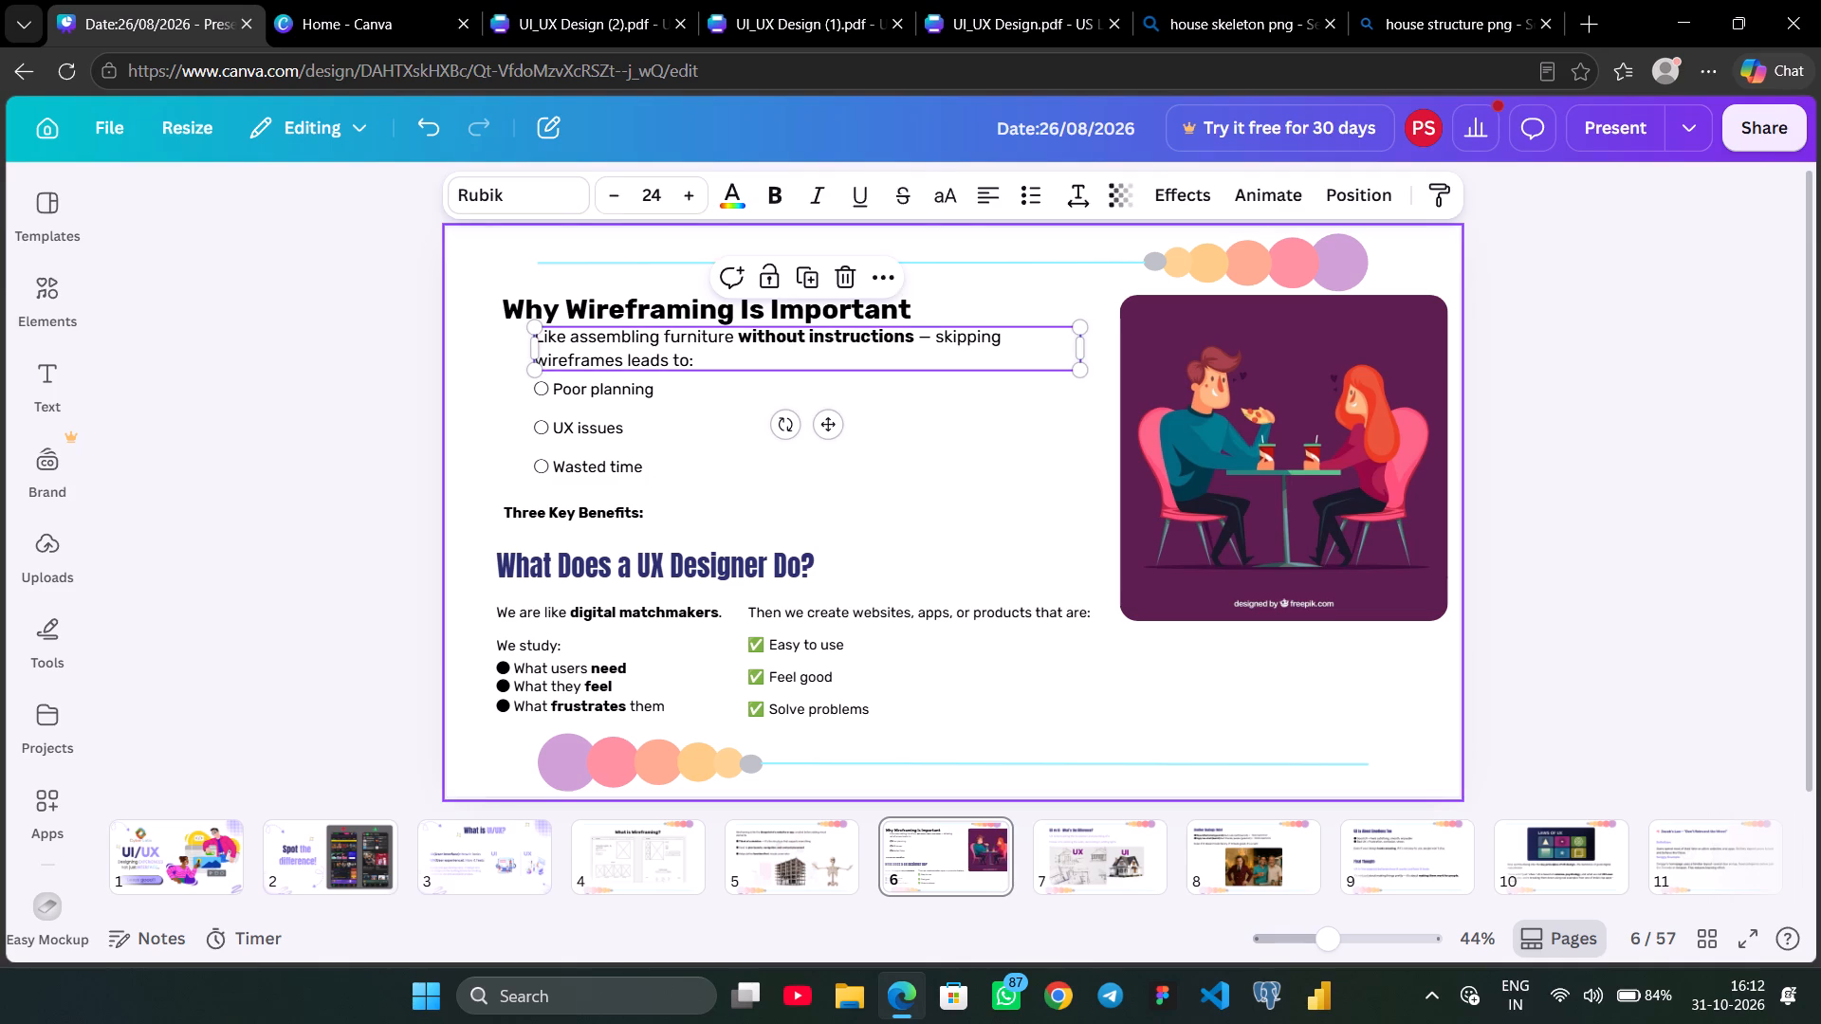
shift+click(618, 375)
shift+click(600, 393)
shift+click(689, 357)
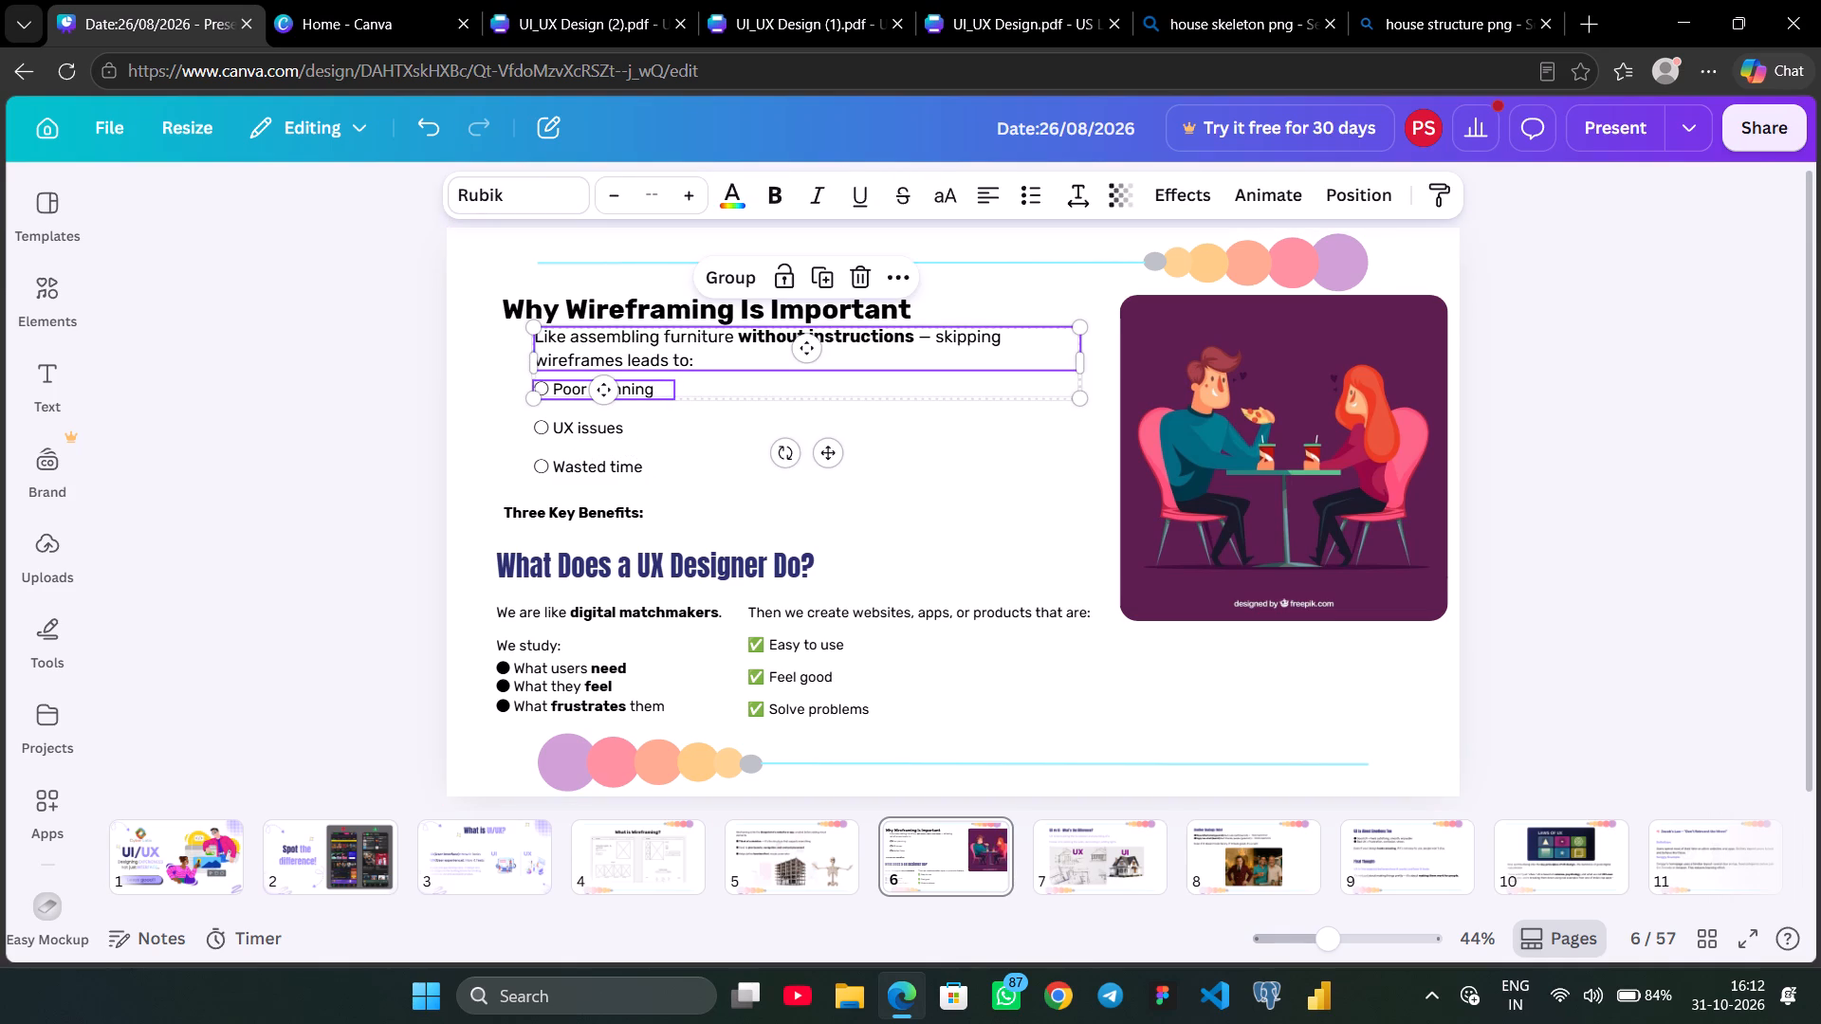
shift+click(621, 429)
shift+click(601, 464)
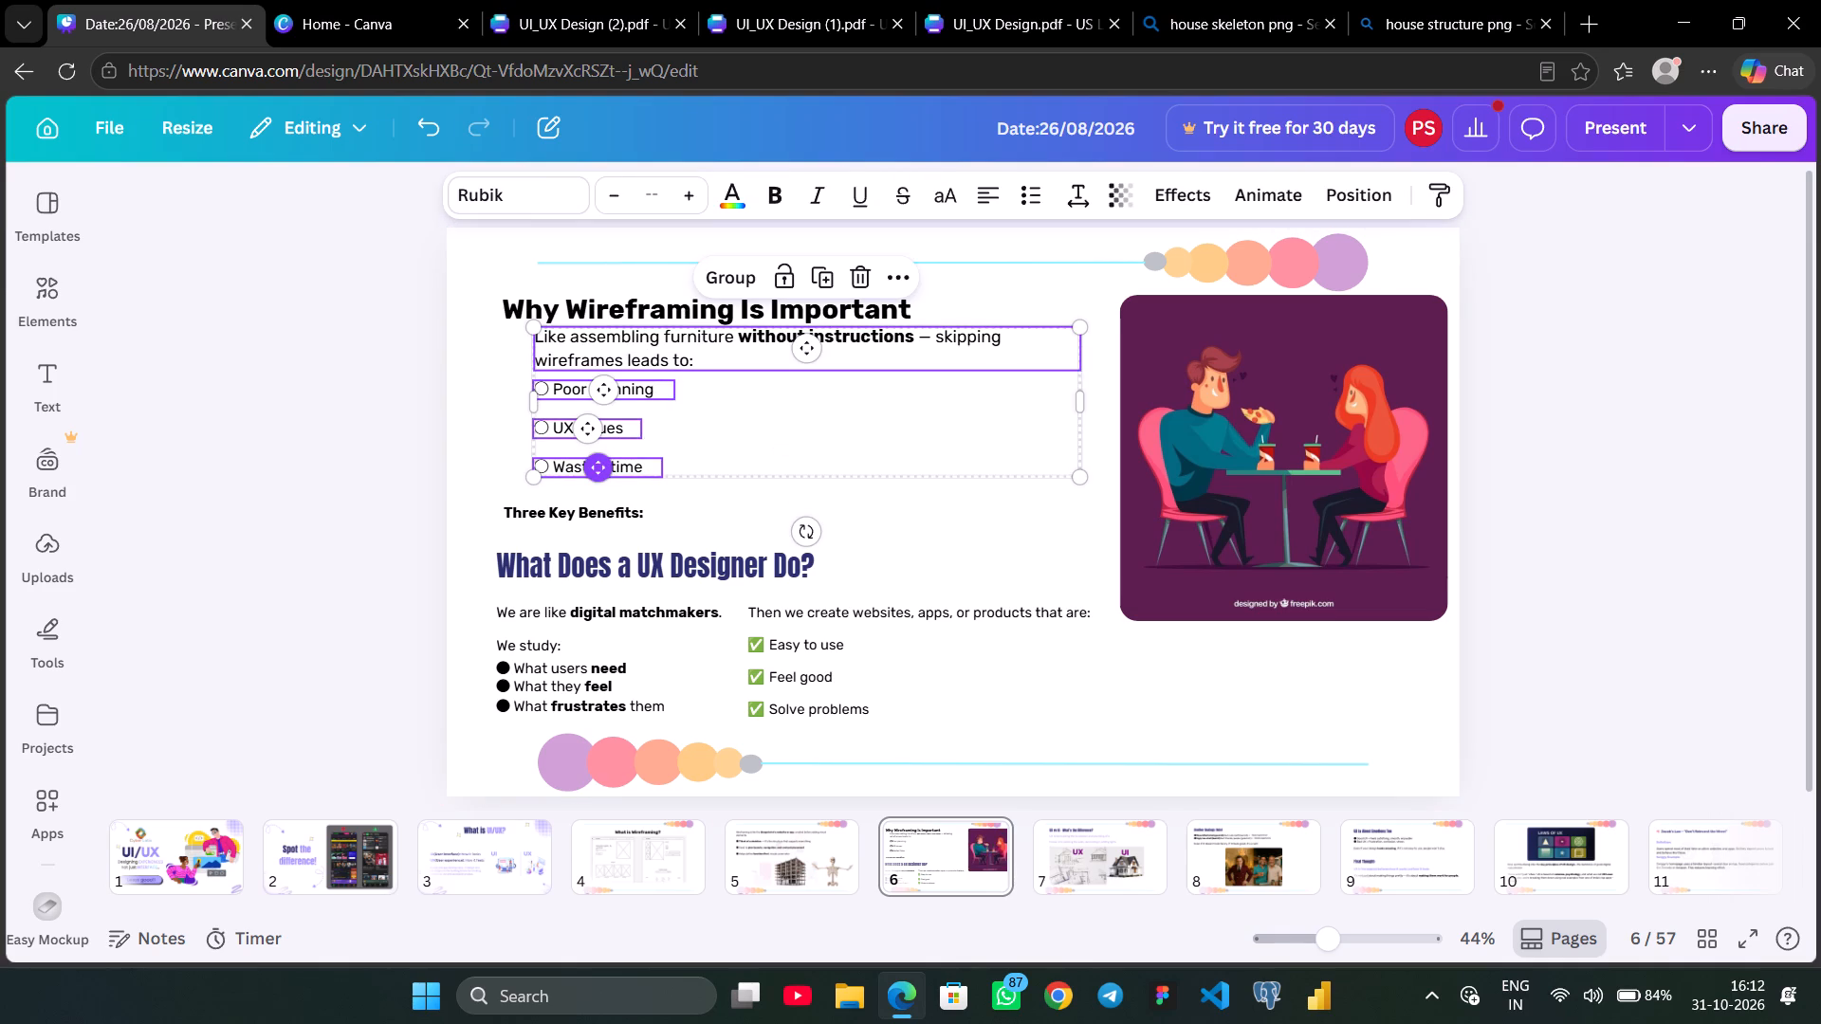
shift+click(581, 520)
drag(792, 436, 792, 449)
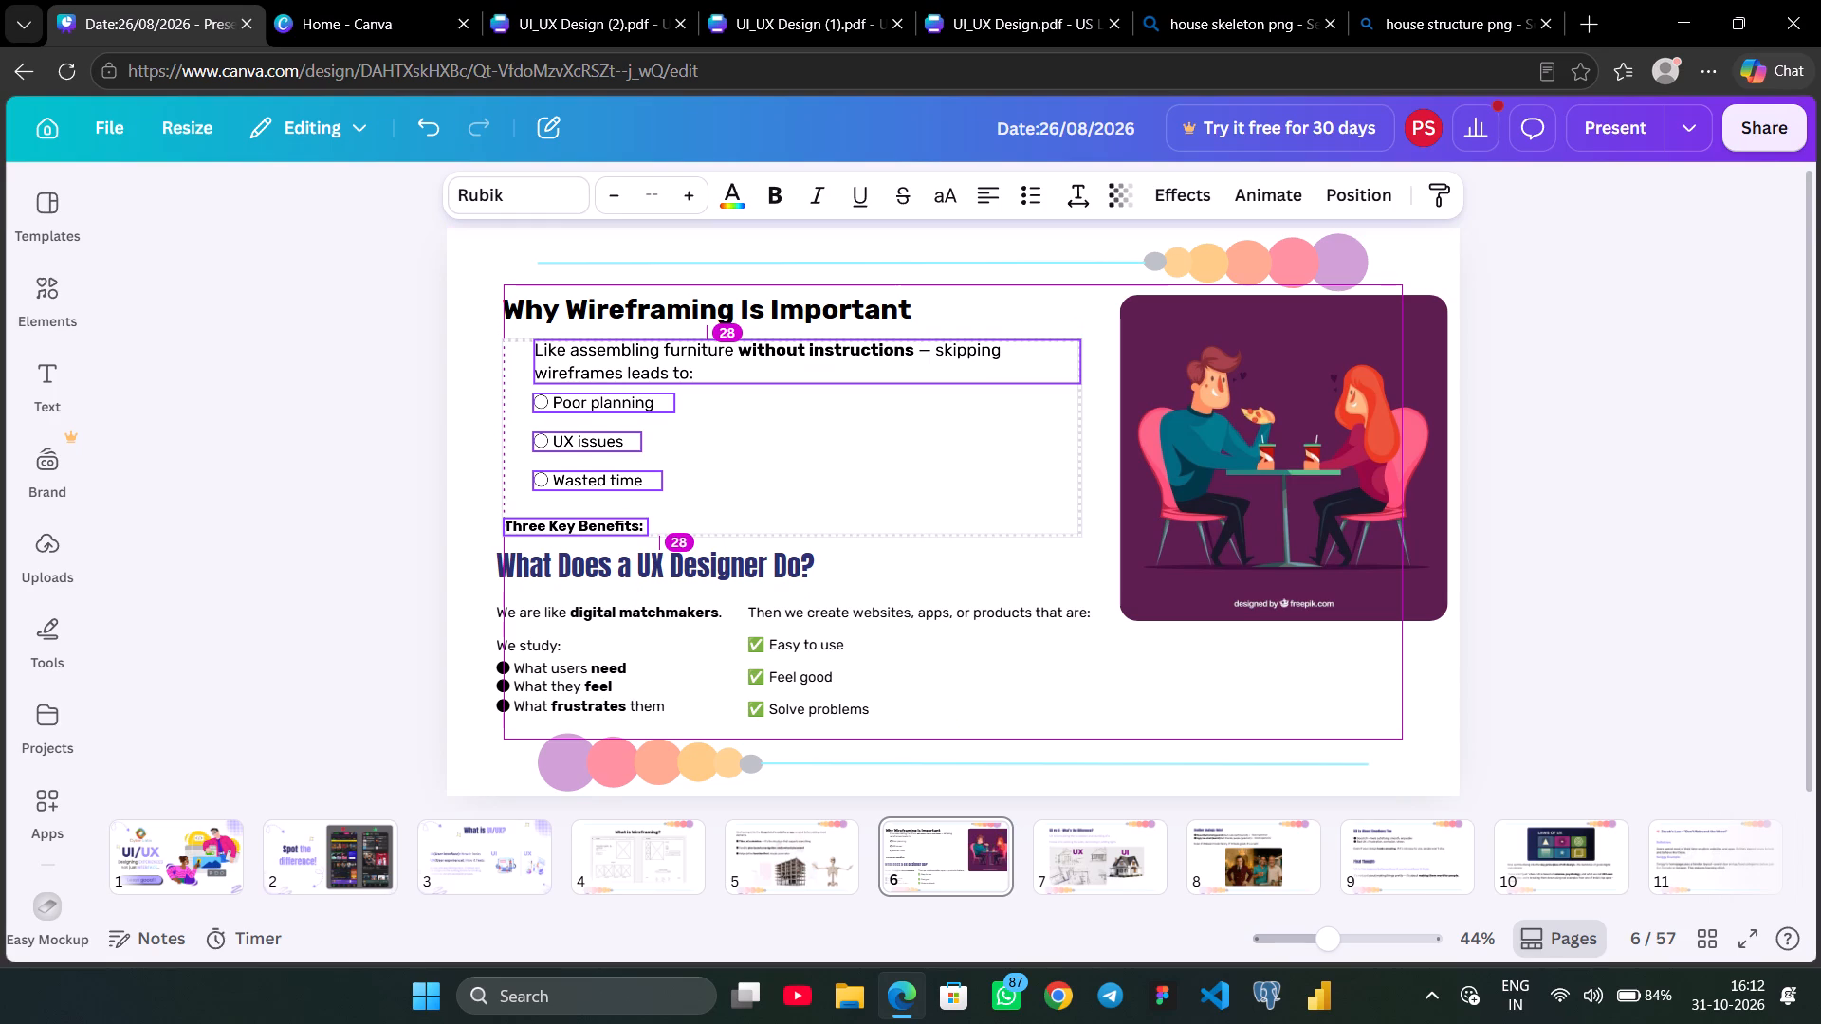
drag(792, 449, 794, 449)
Increase the font size of the "Like assembling furniture" line, the three sub-points and "Three Key Benefits:" by one step.
click(700, 194)
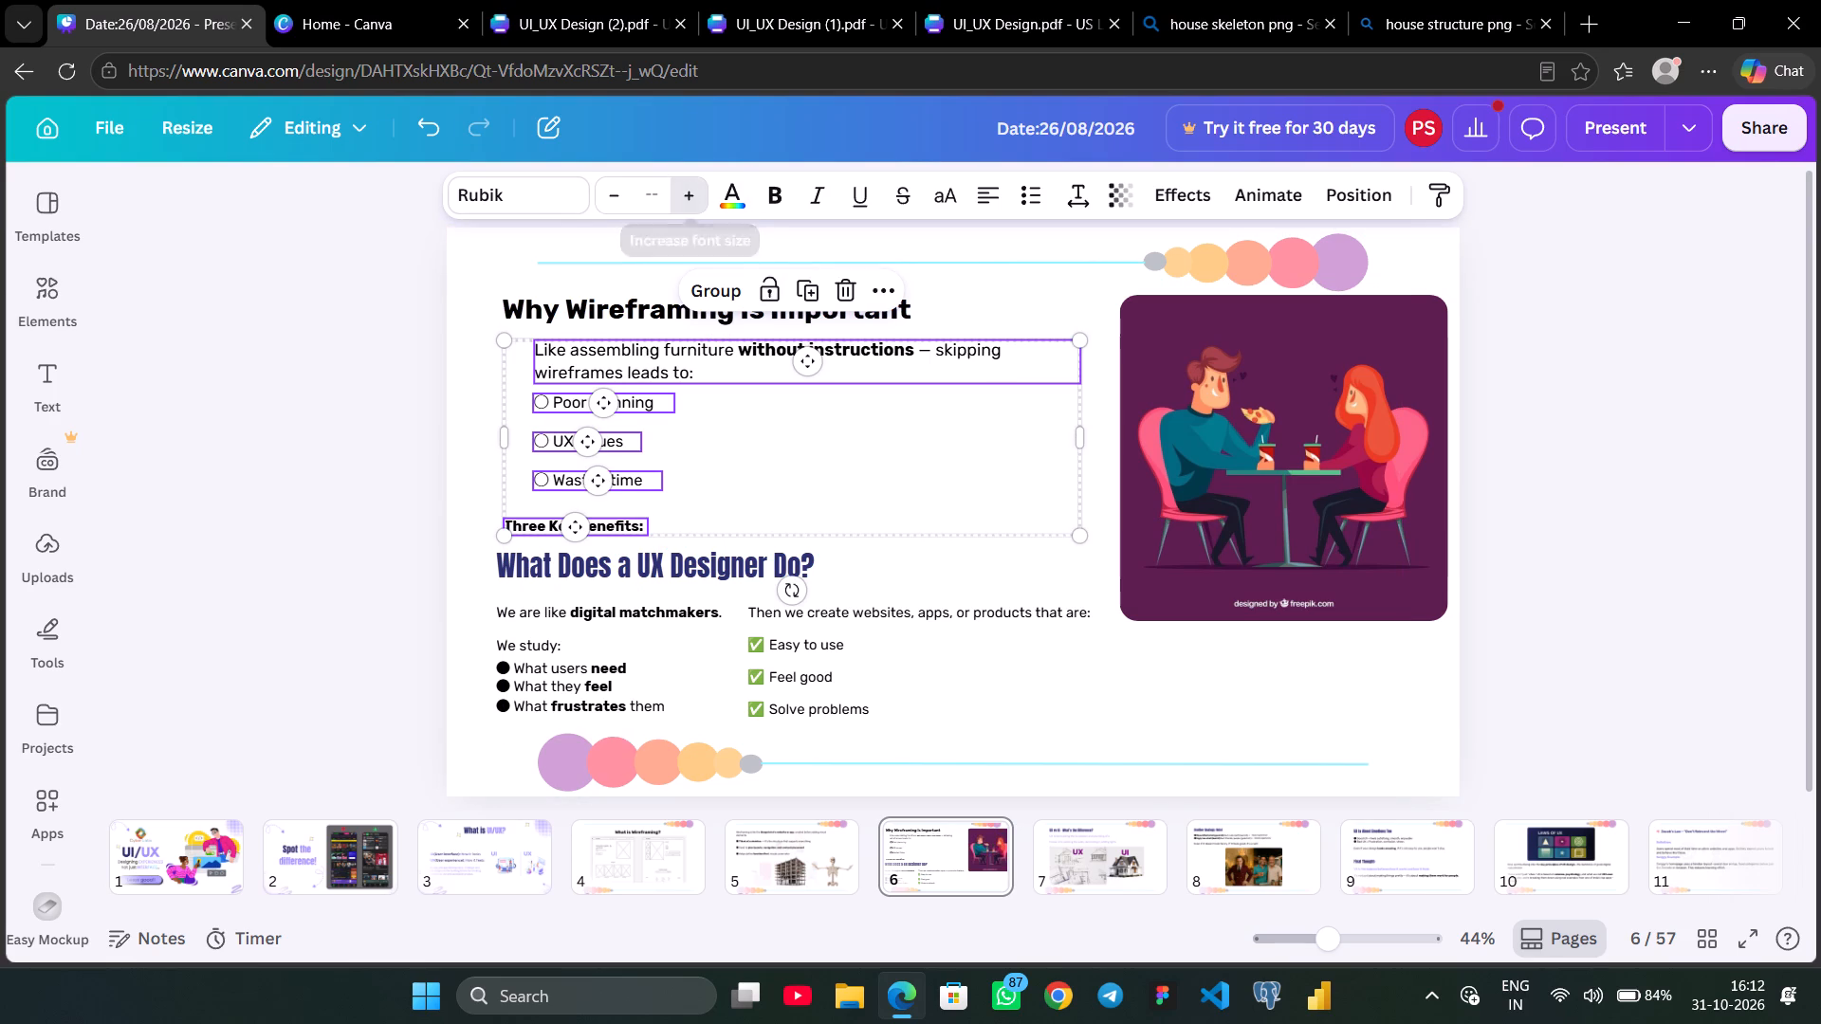
click(1541, 420)
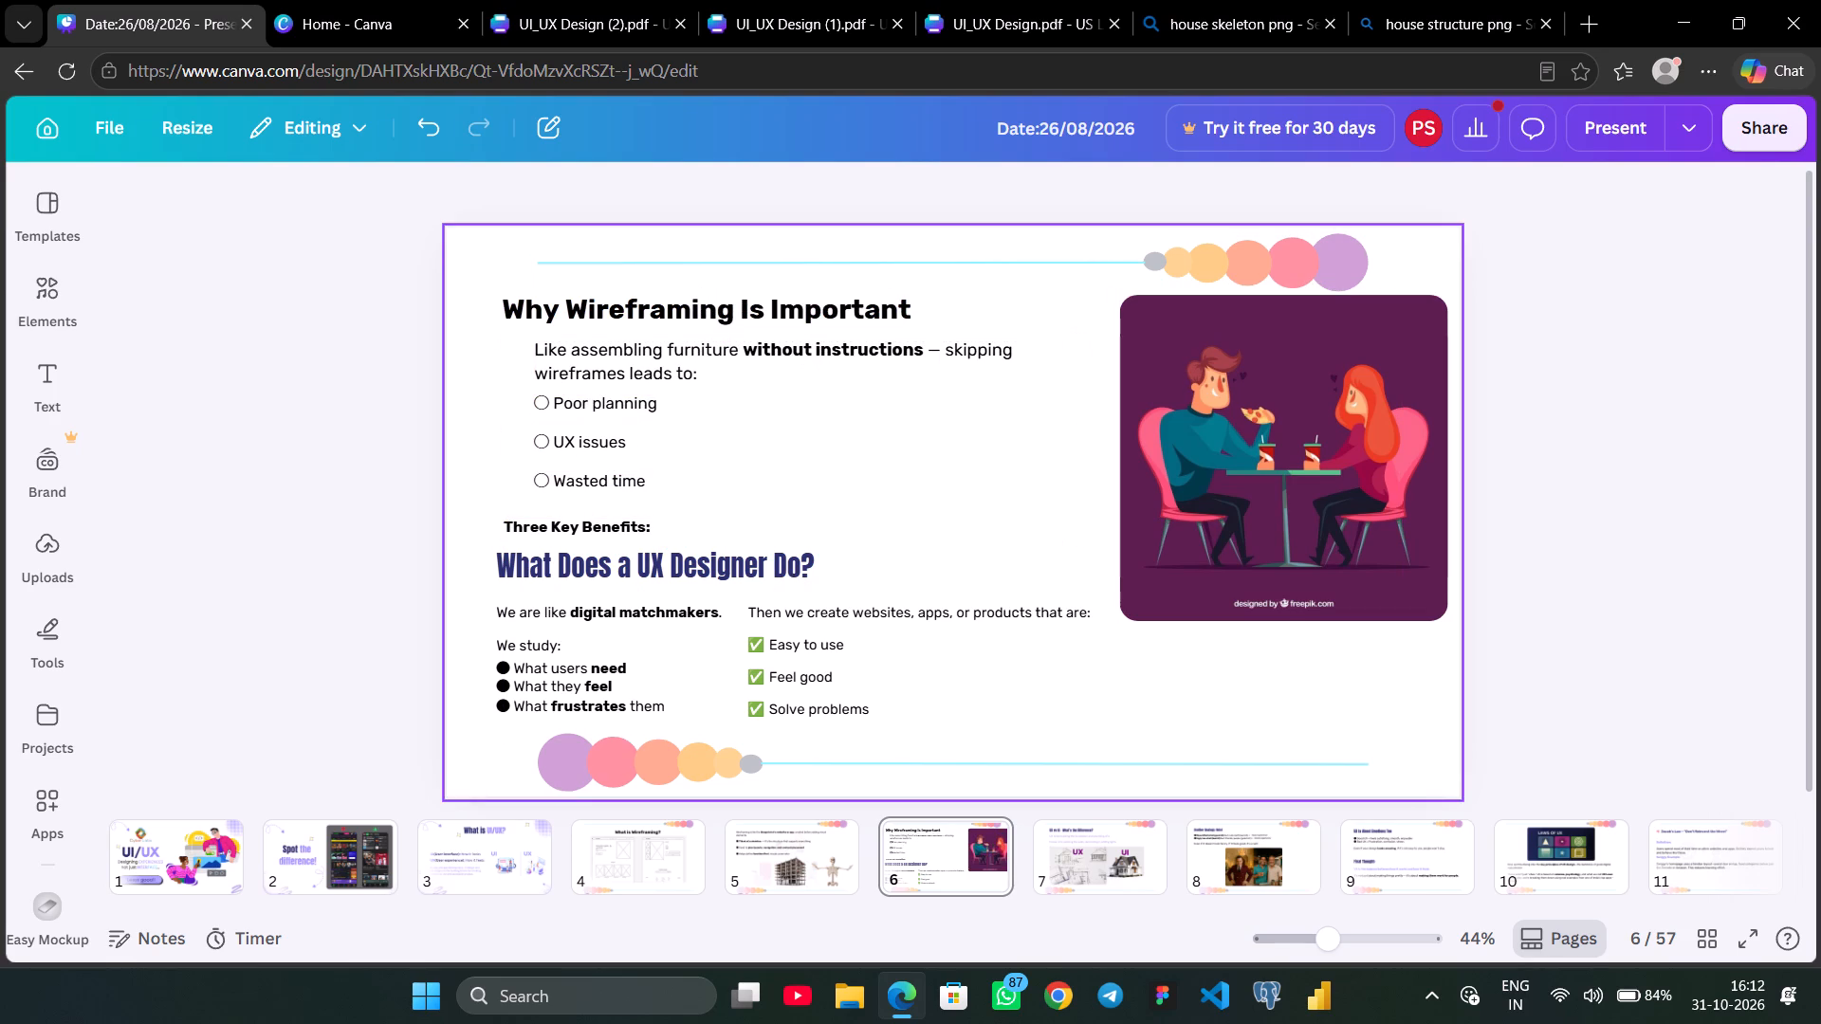
Nudge the Poor planning, UX issues and Wasted time sub-points slightly down together.
click(634, 402)
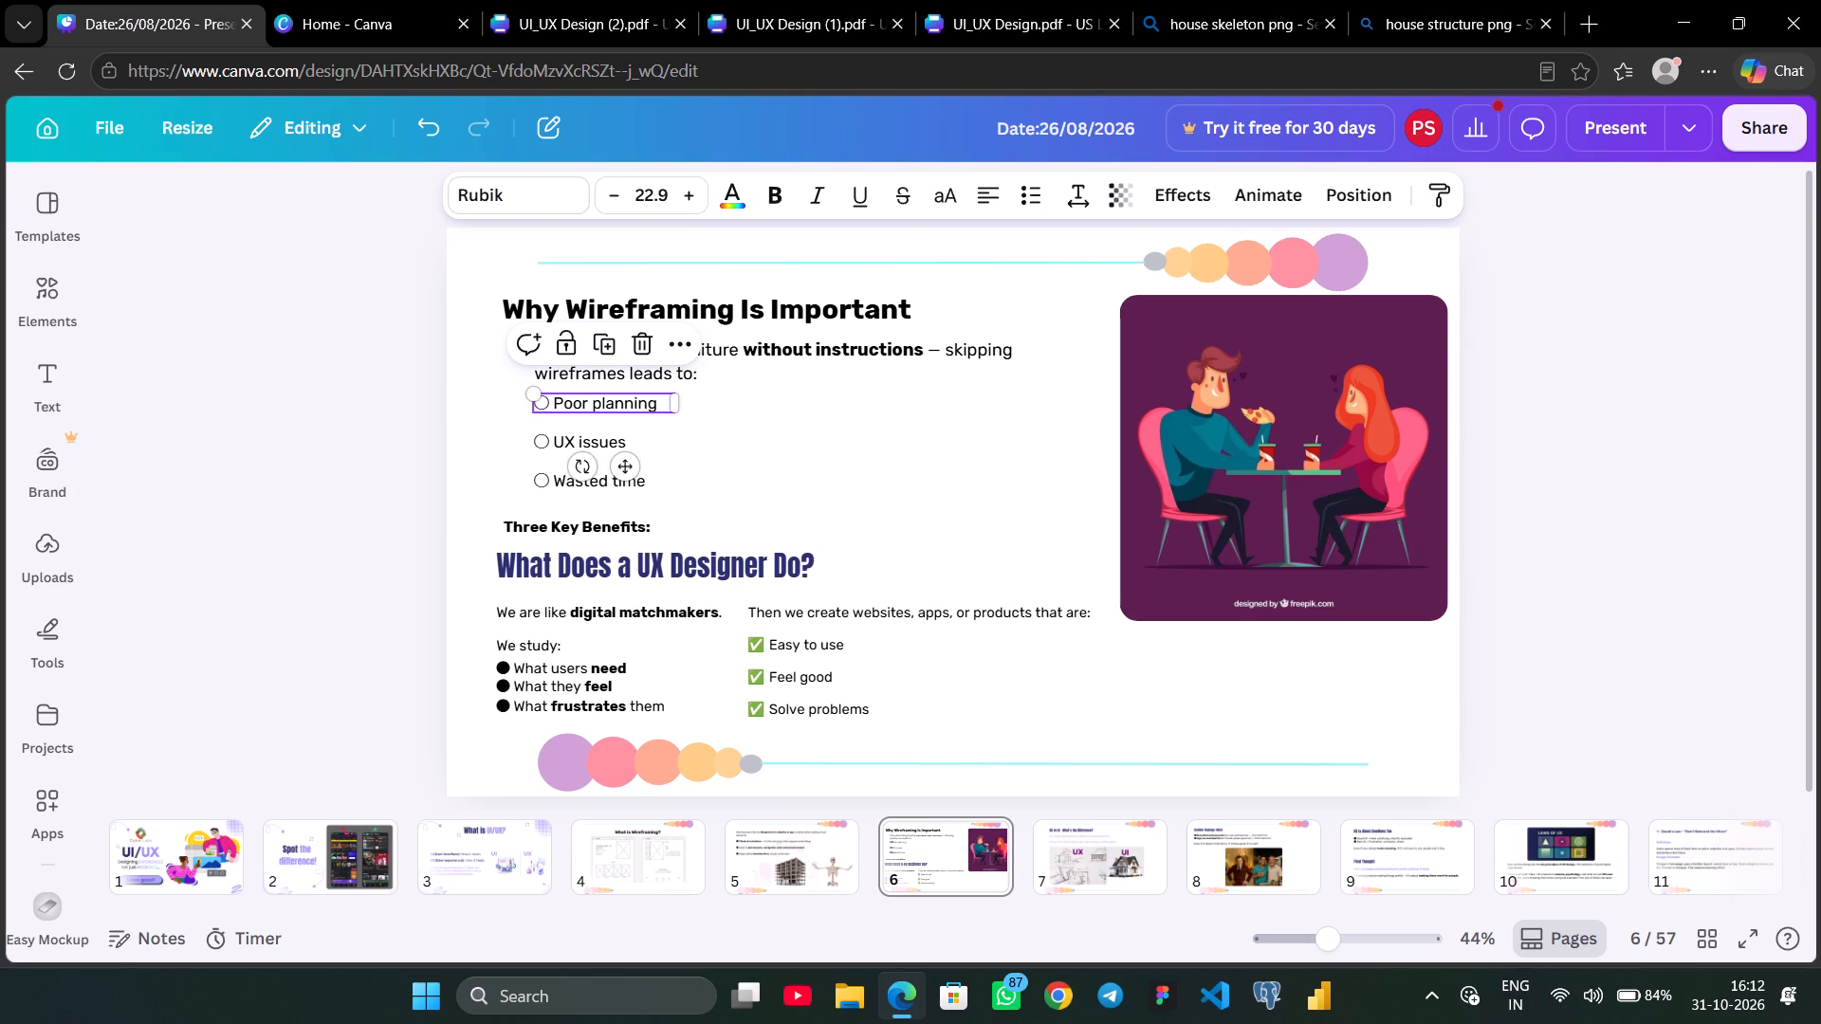
shift+click(589, 436)
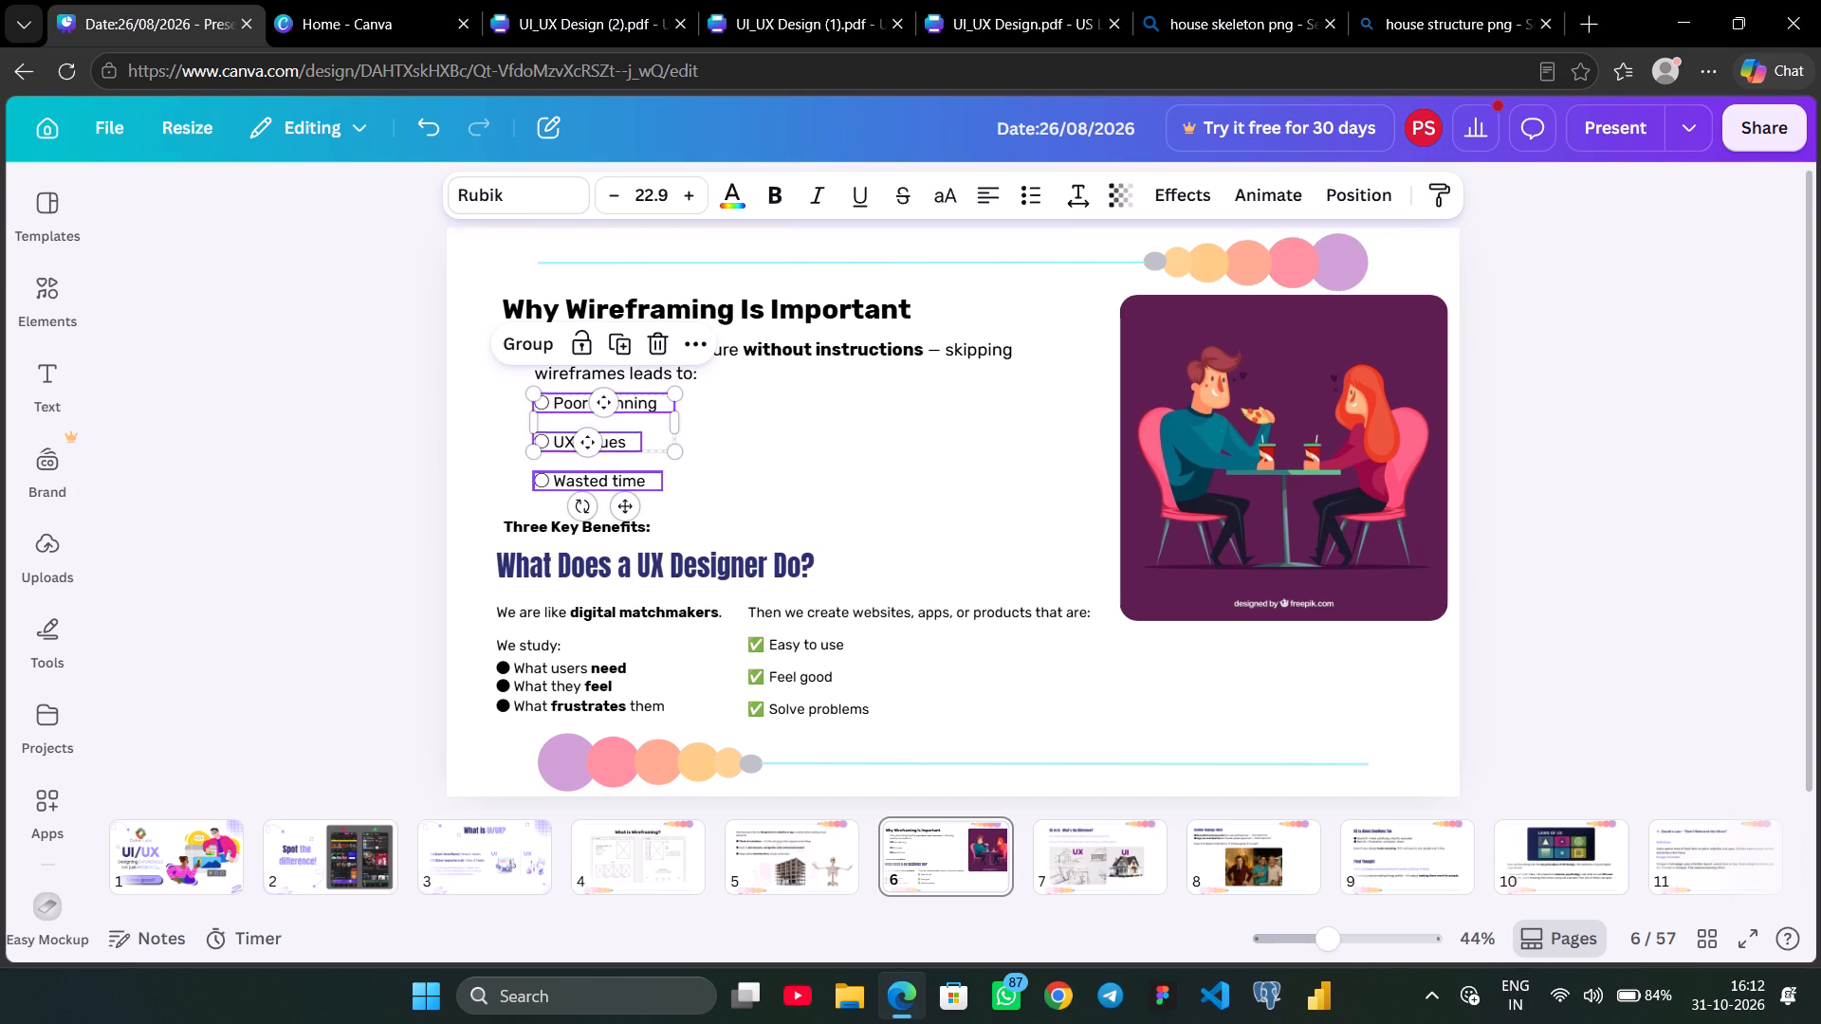
shift+click(595, 487)
key(Down)
key(Down)
key(Down)
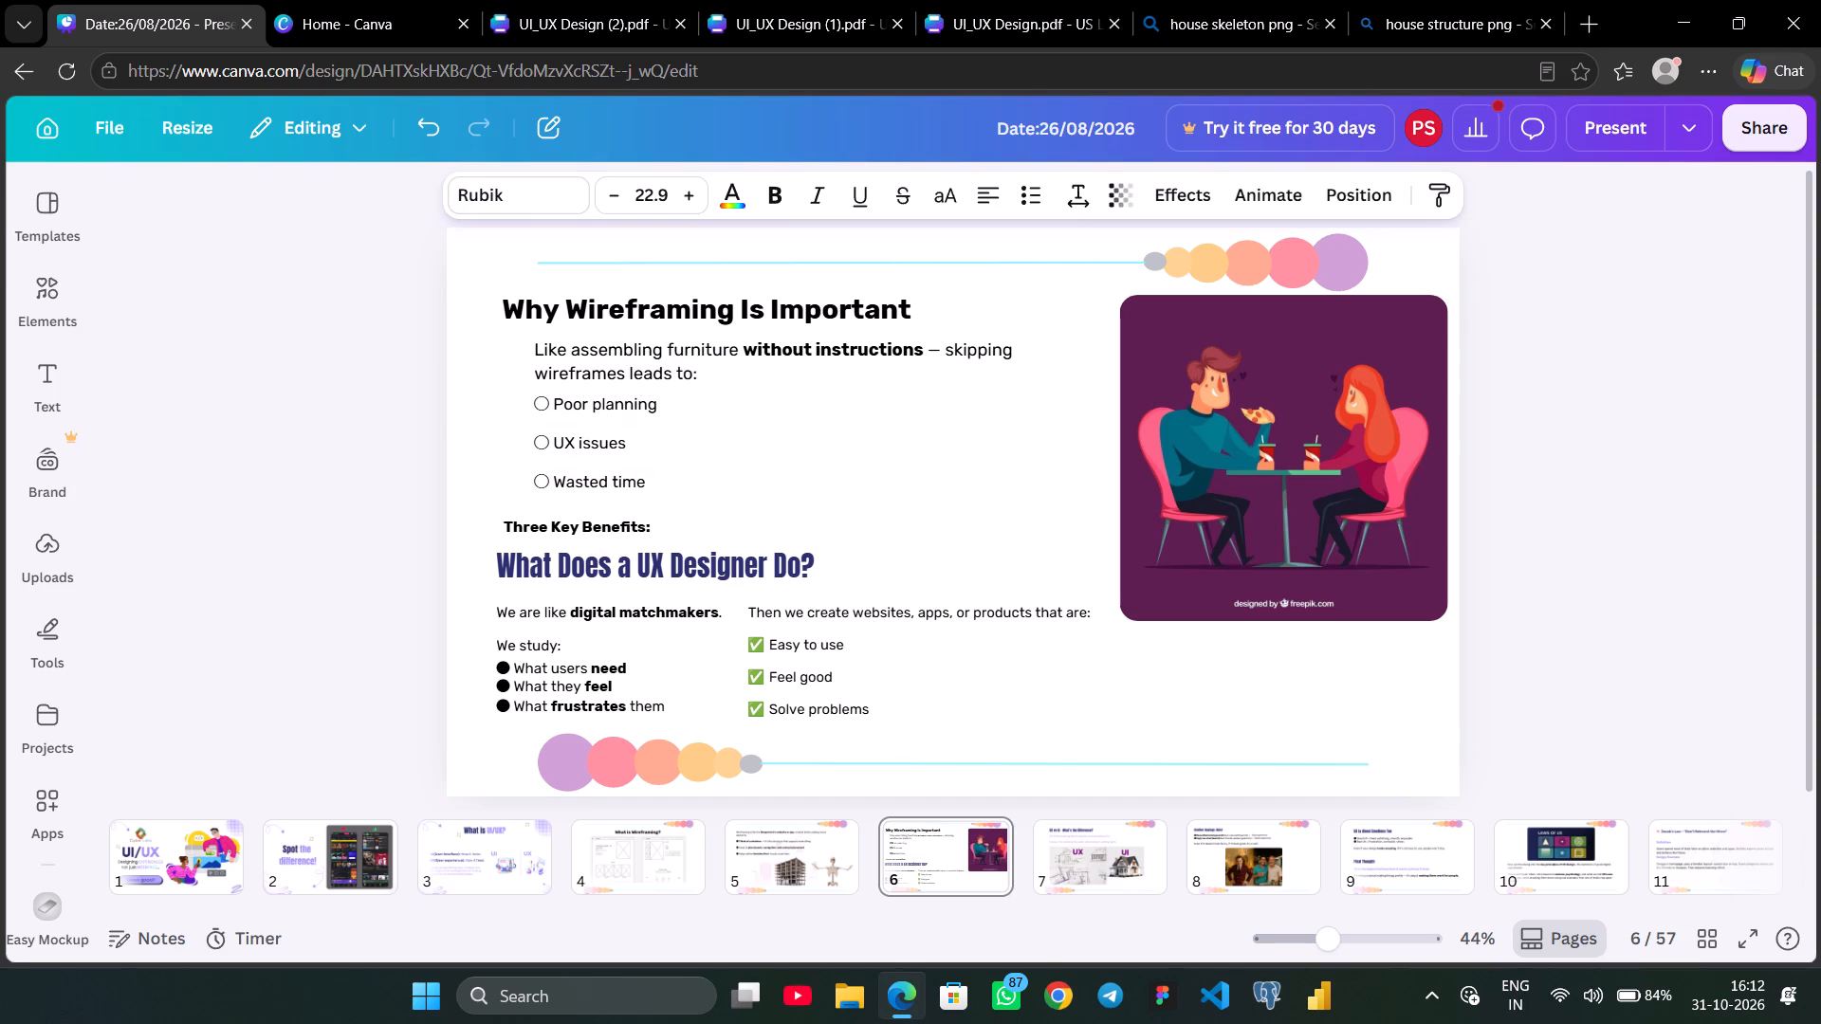
click(1594, 500)
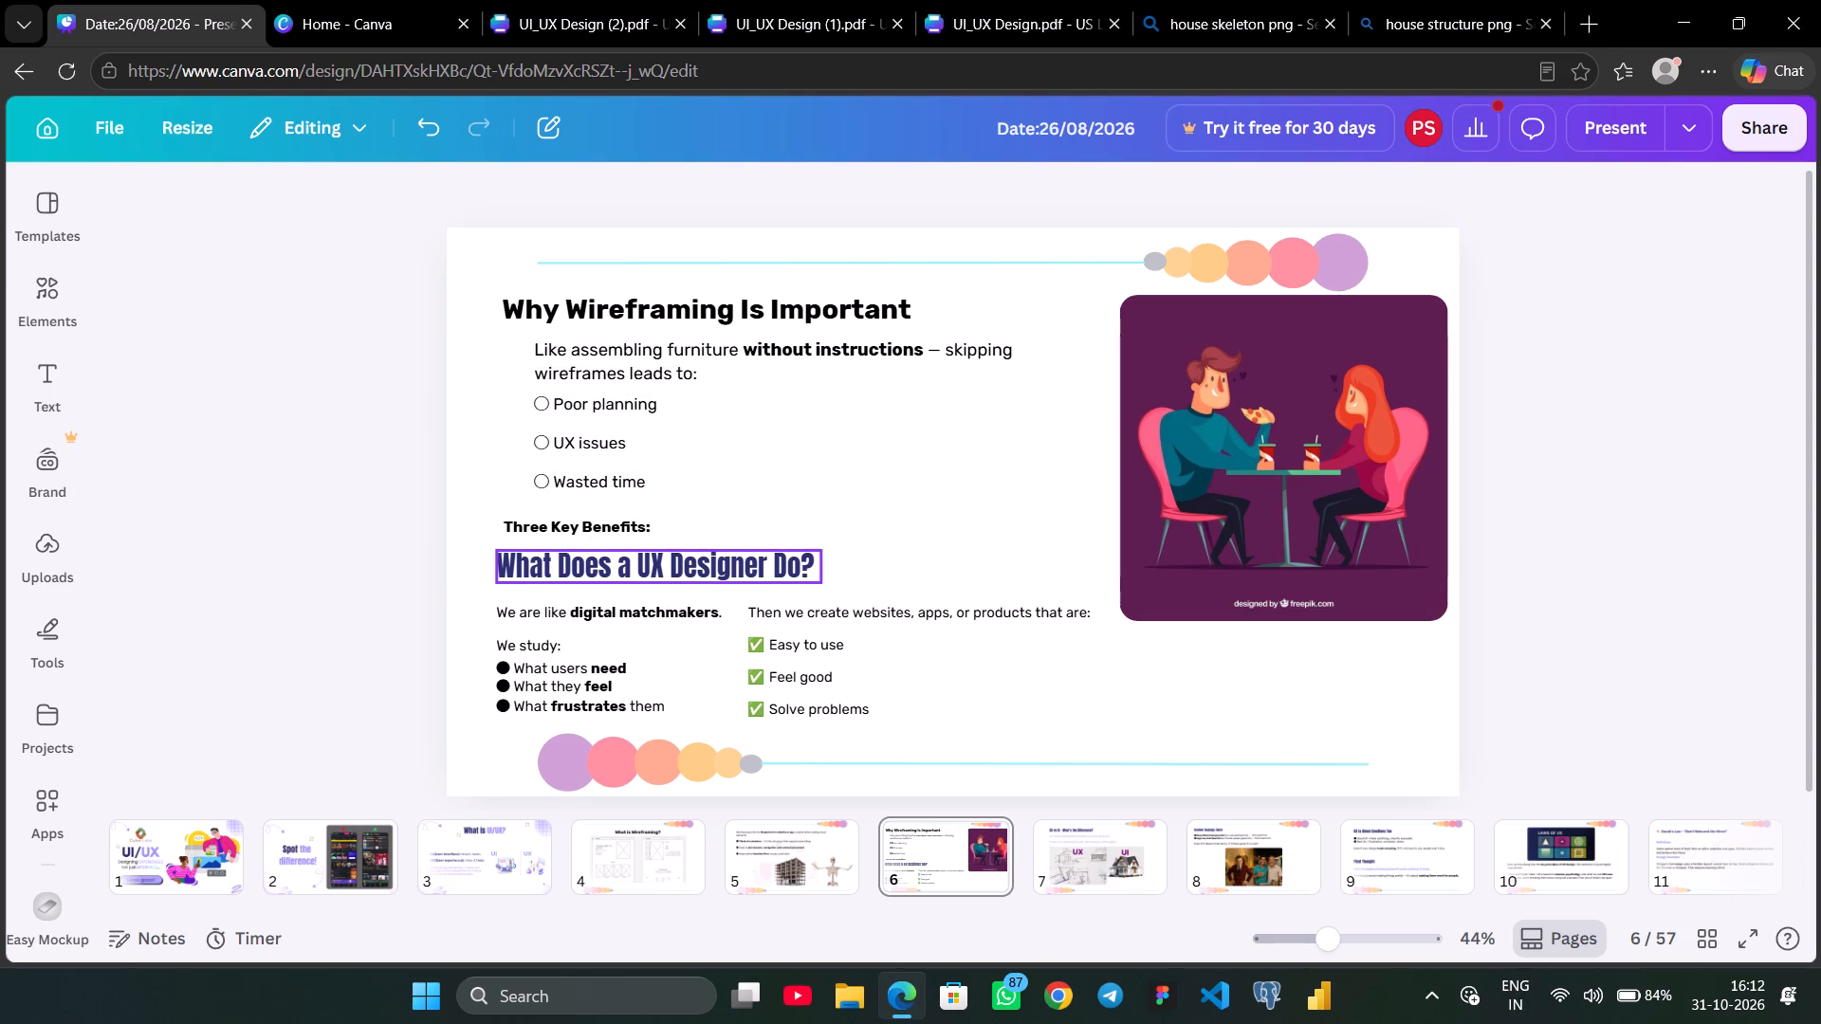
Delete the old "What Does a UX Designer Do?" heading and the three text boxes below it.
click(736, 566)
shift+click(665, 612)
shift+click(854, 612)
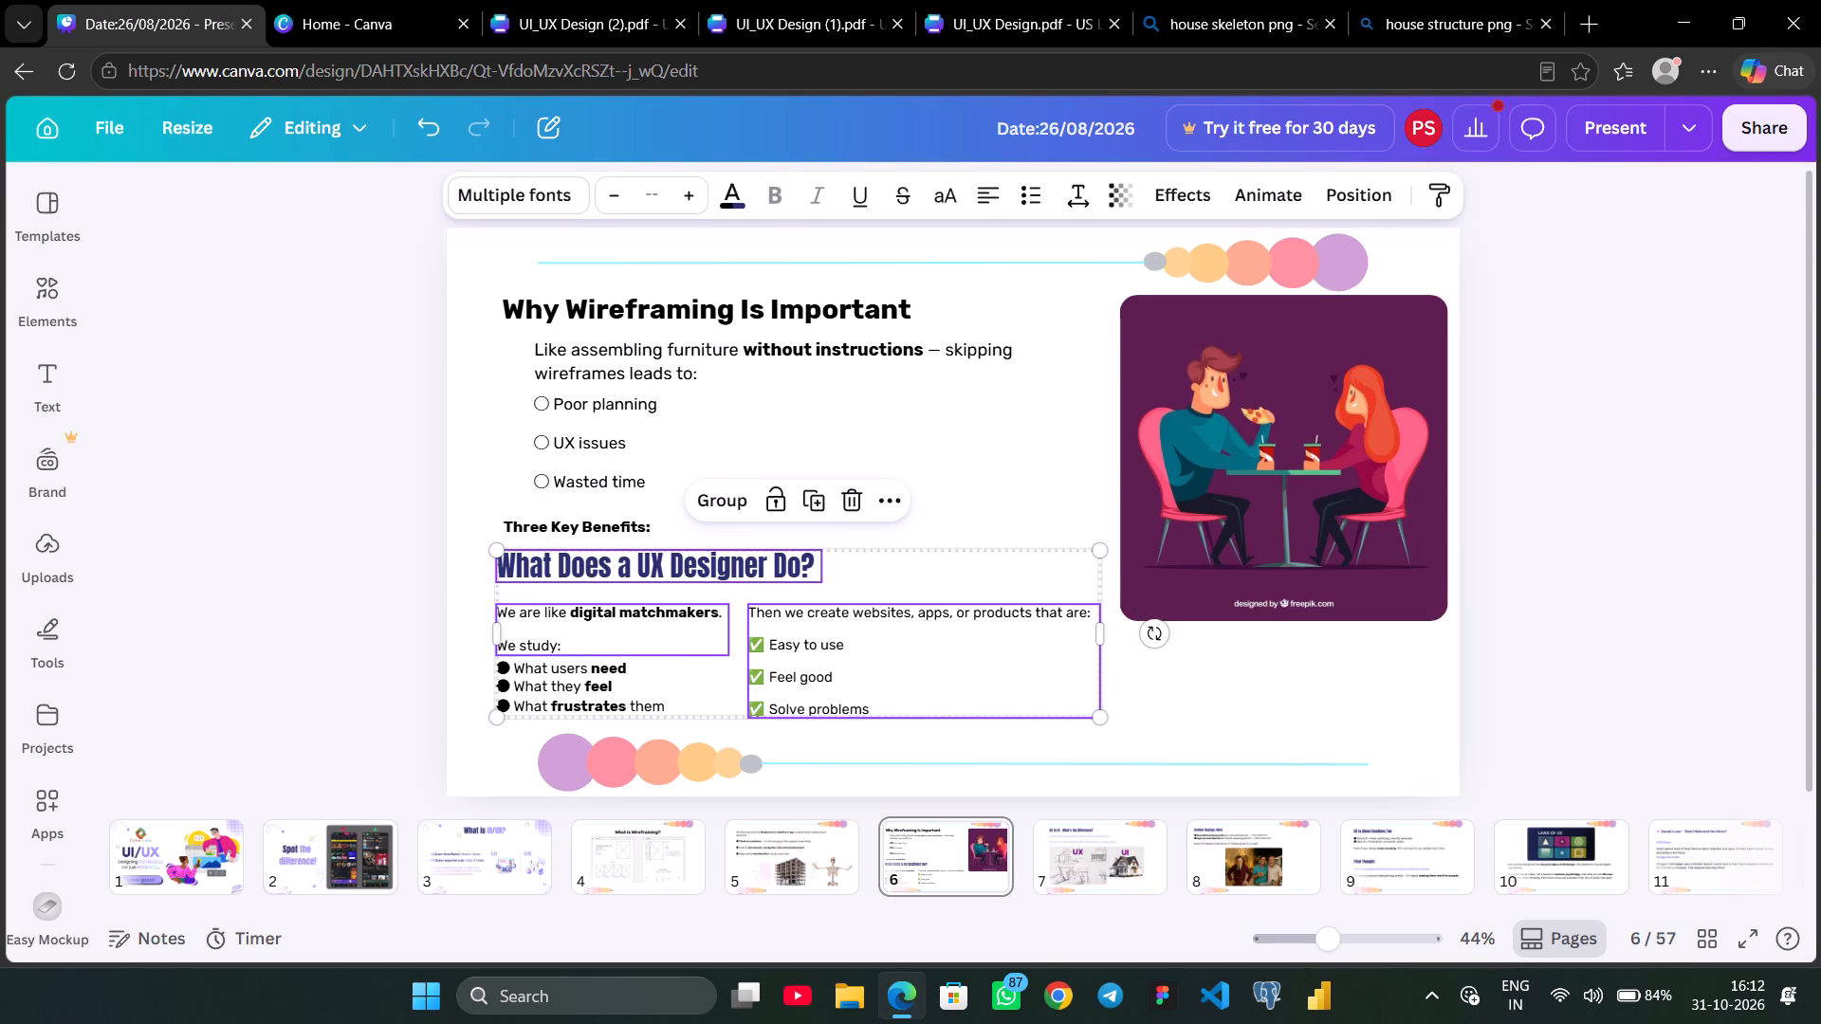
shift+click(560, 687)
key(Delete)
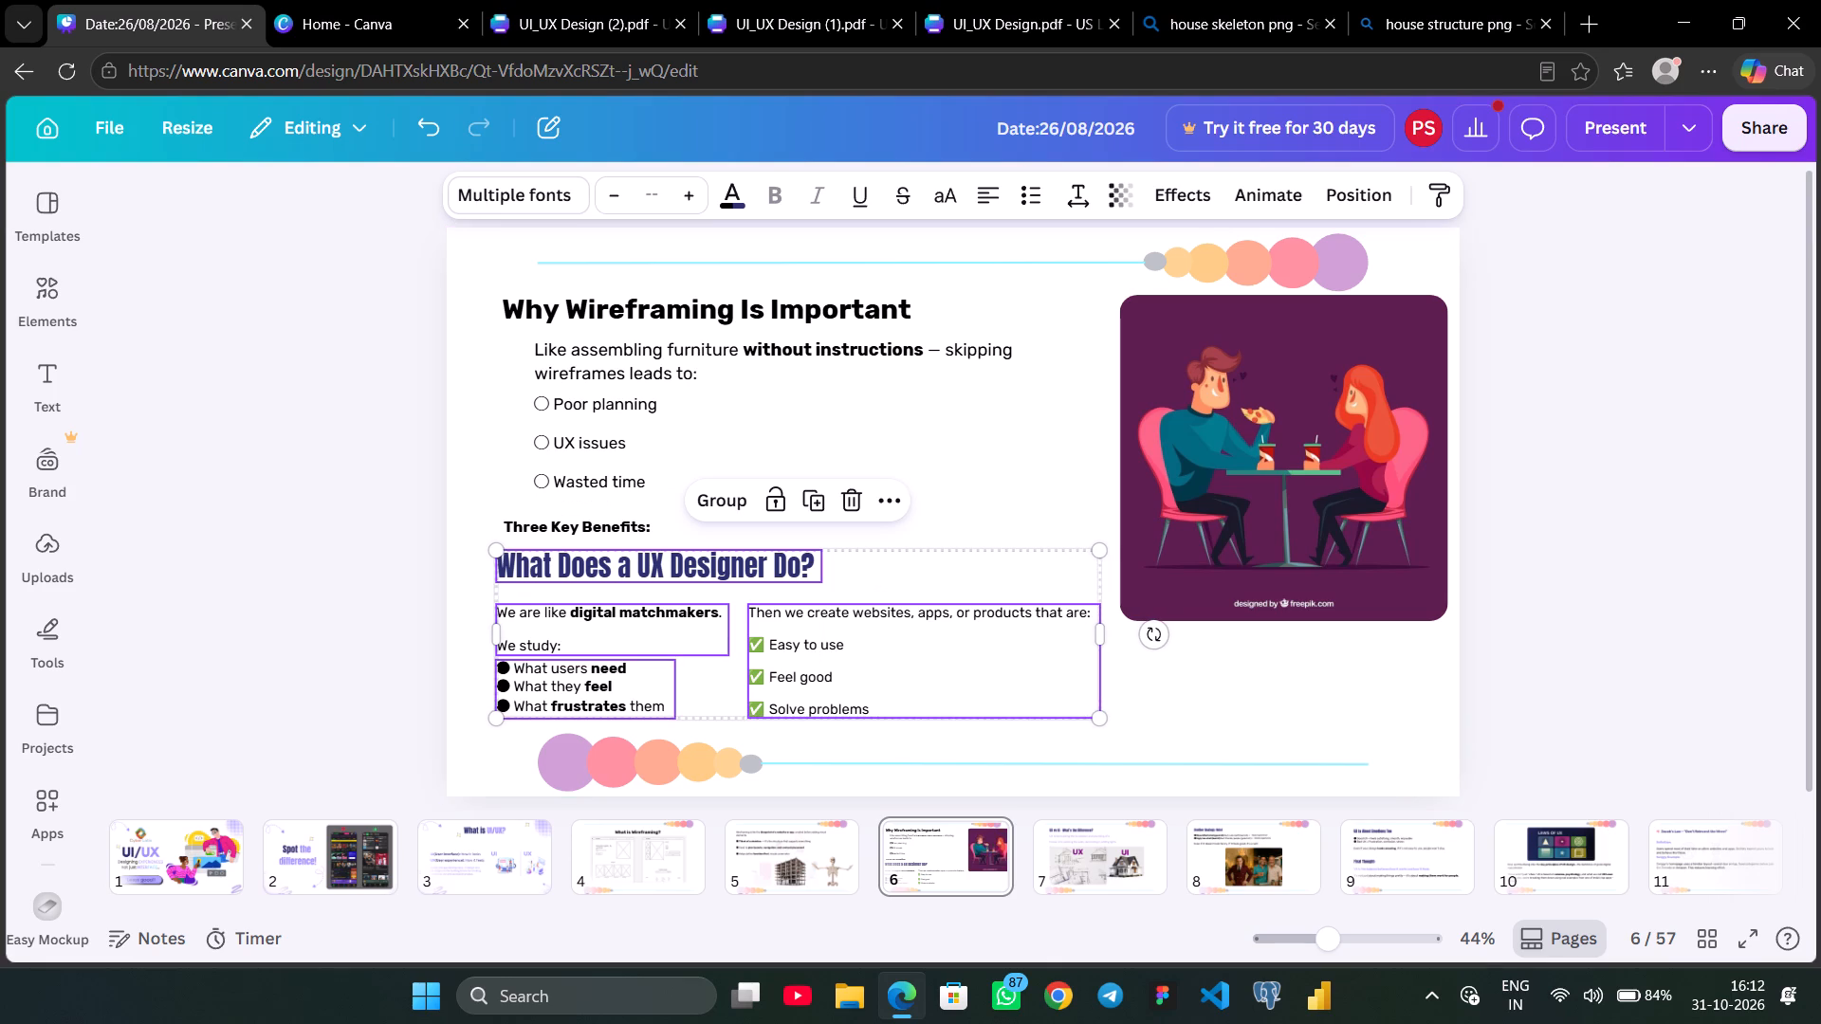
Delete the dining couple illustration from page 6 along with its empty image frame.
click(1314, 574)
key(Delete)
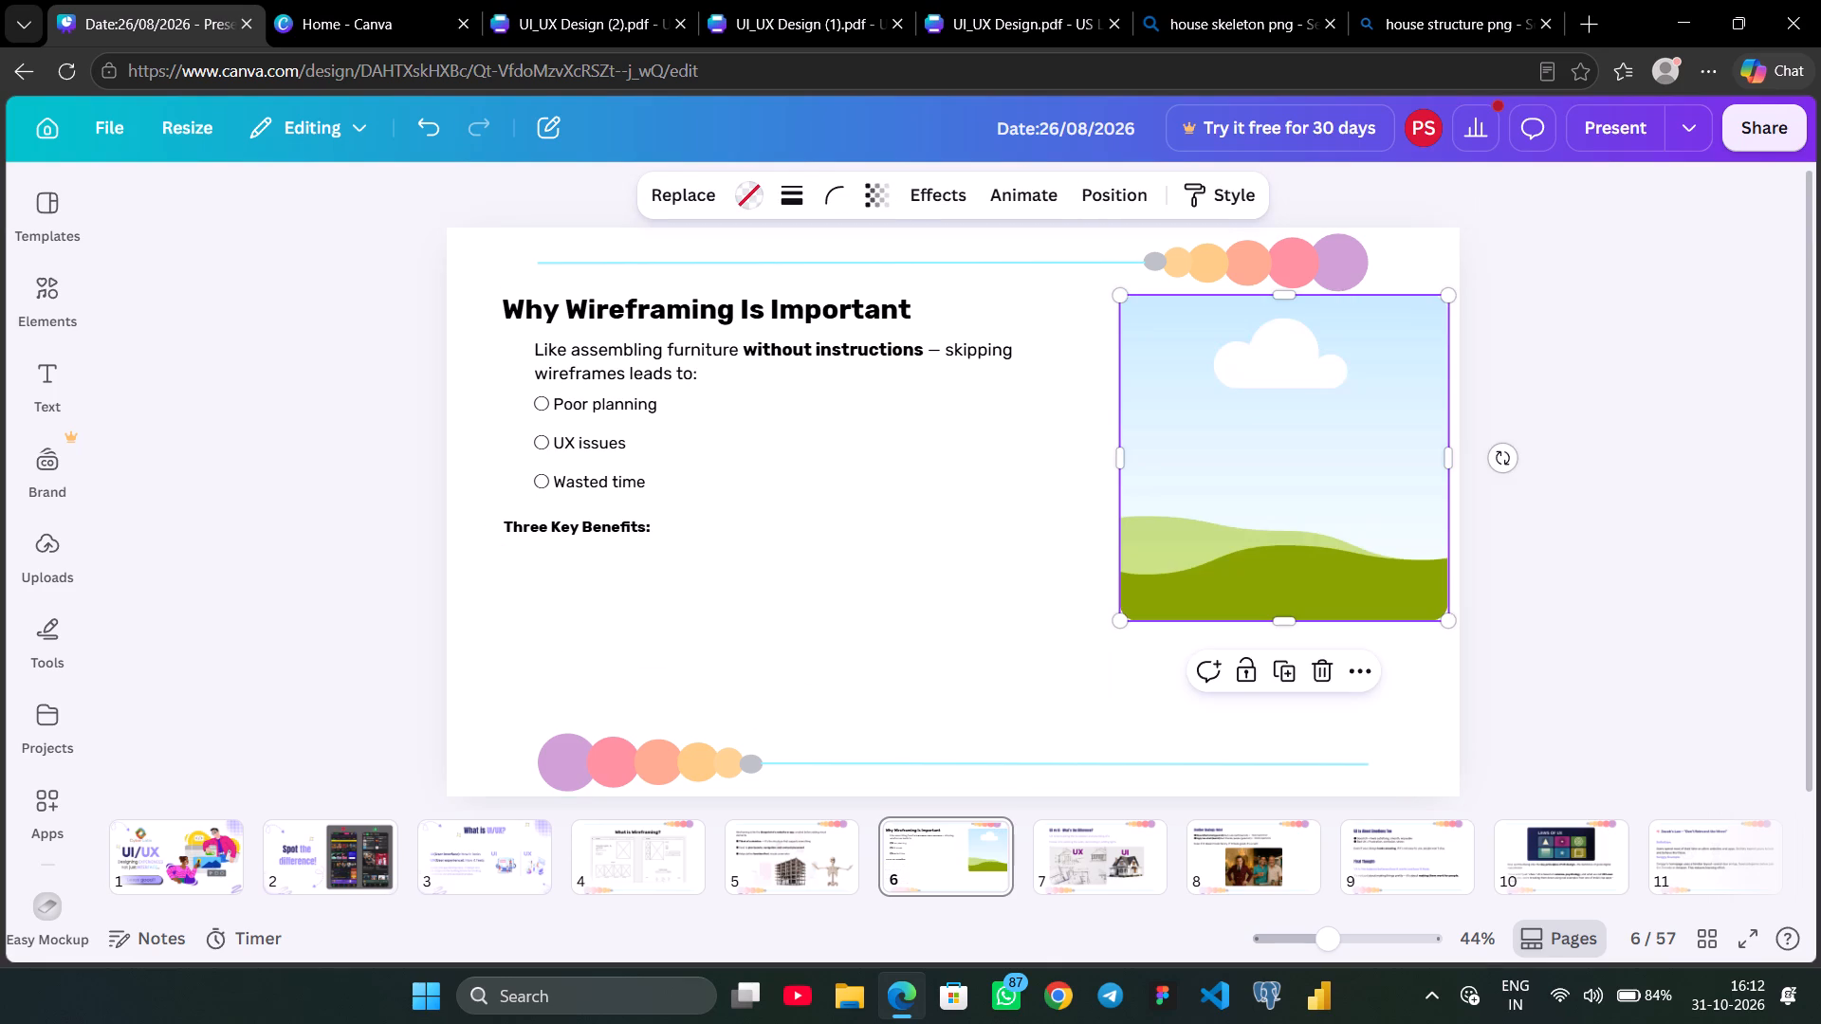
key(Delete)
Compare page 6 with page 5, and set the "Like assembling furniture" line's font size to 28.
click(808, 859)
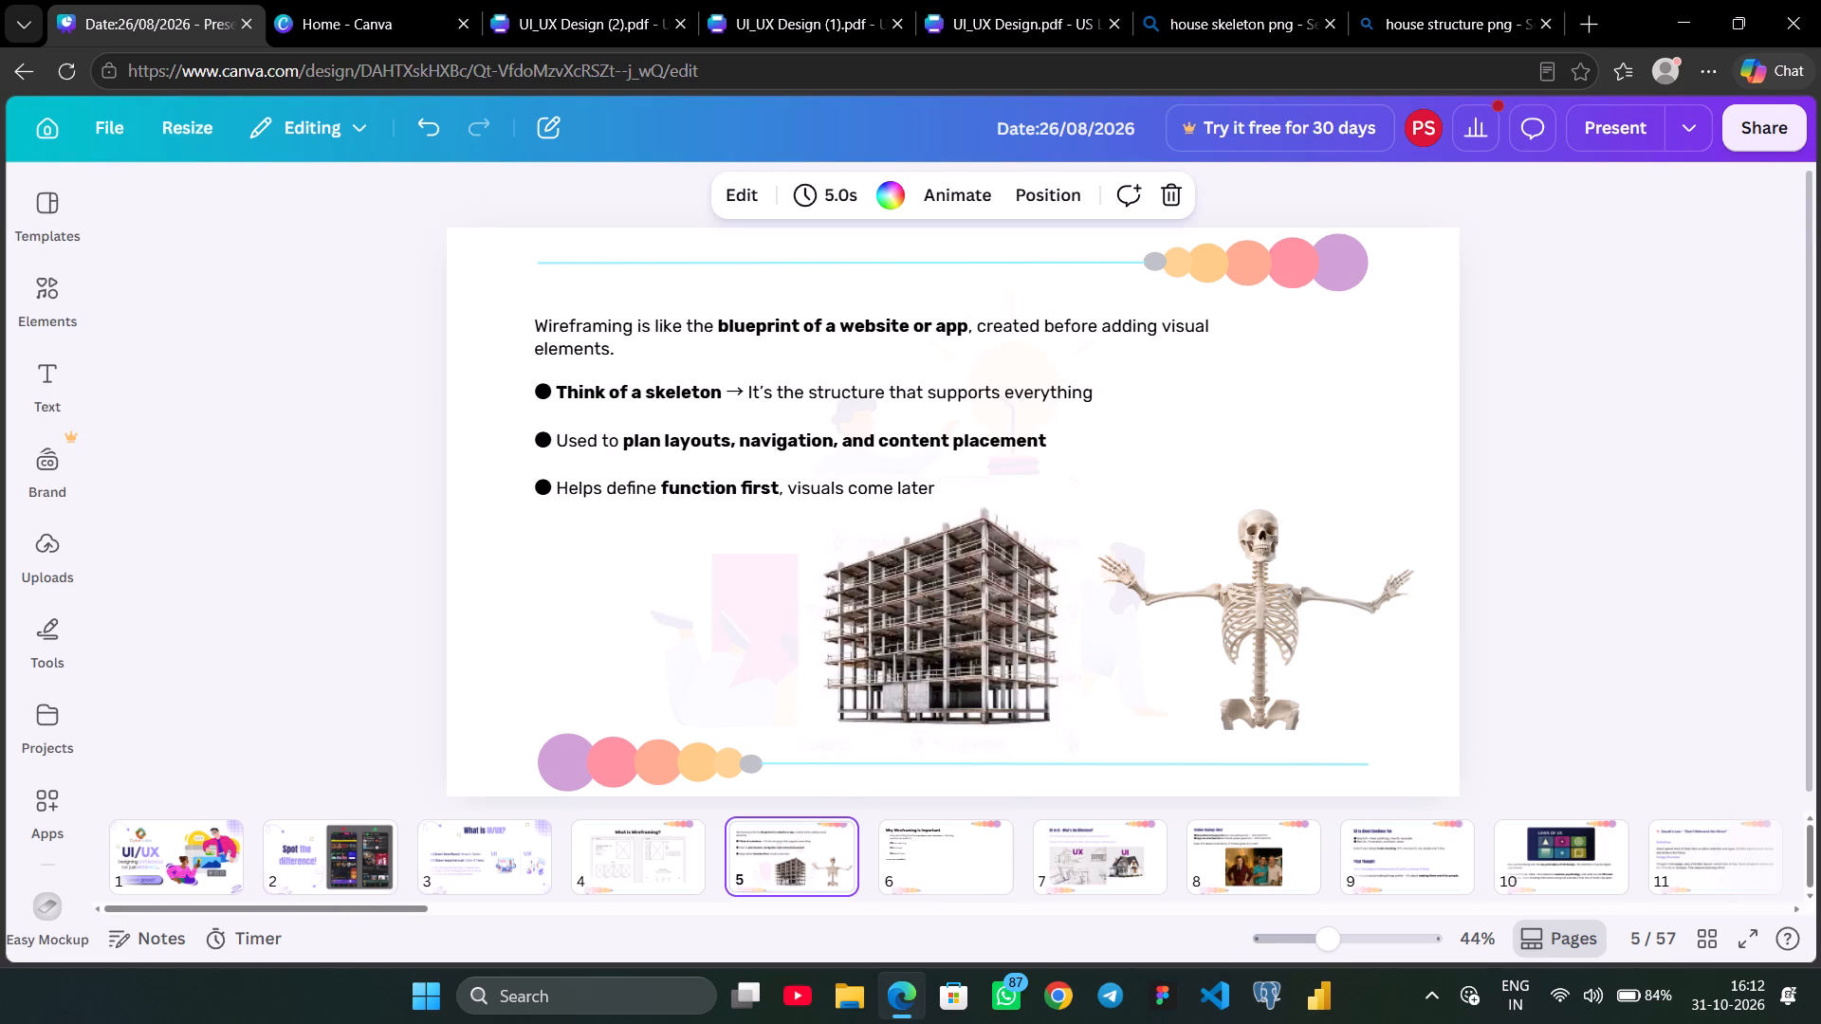
click(958, 859)
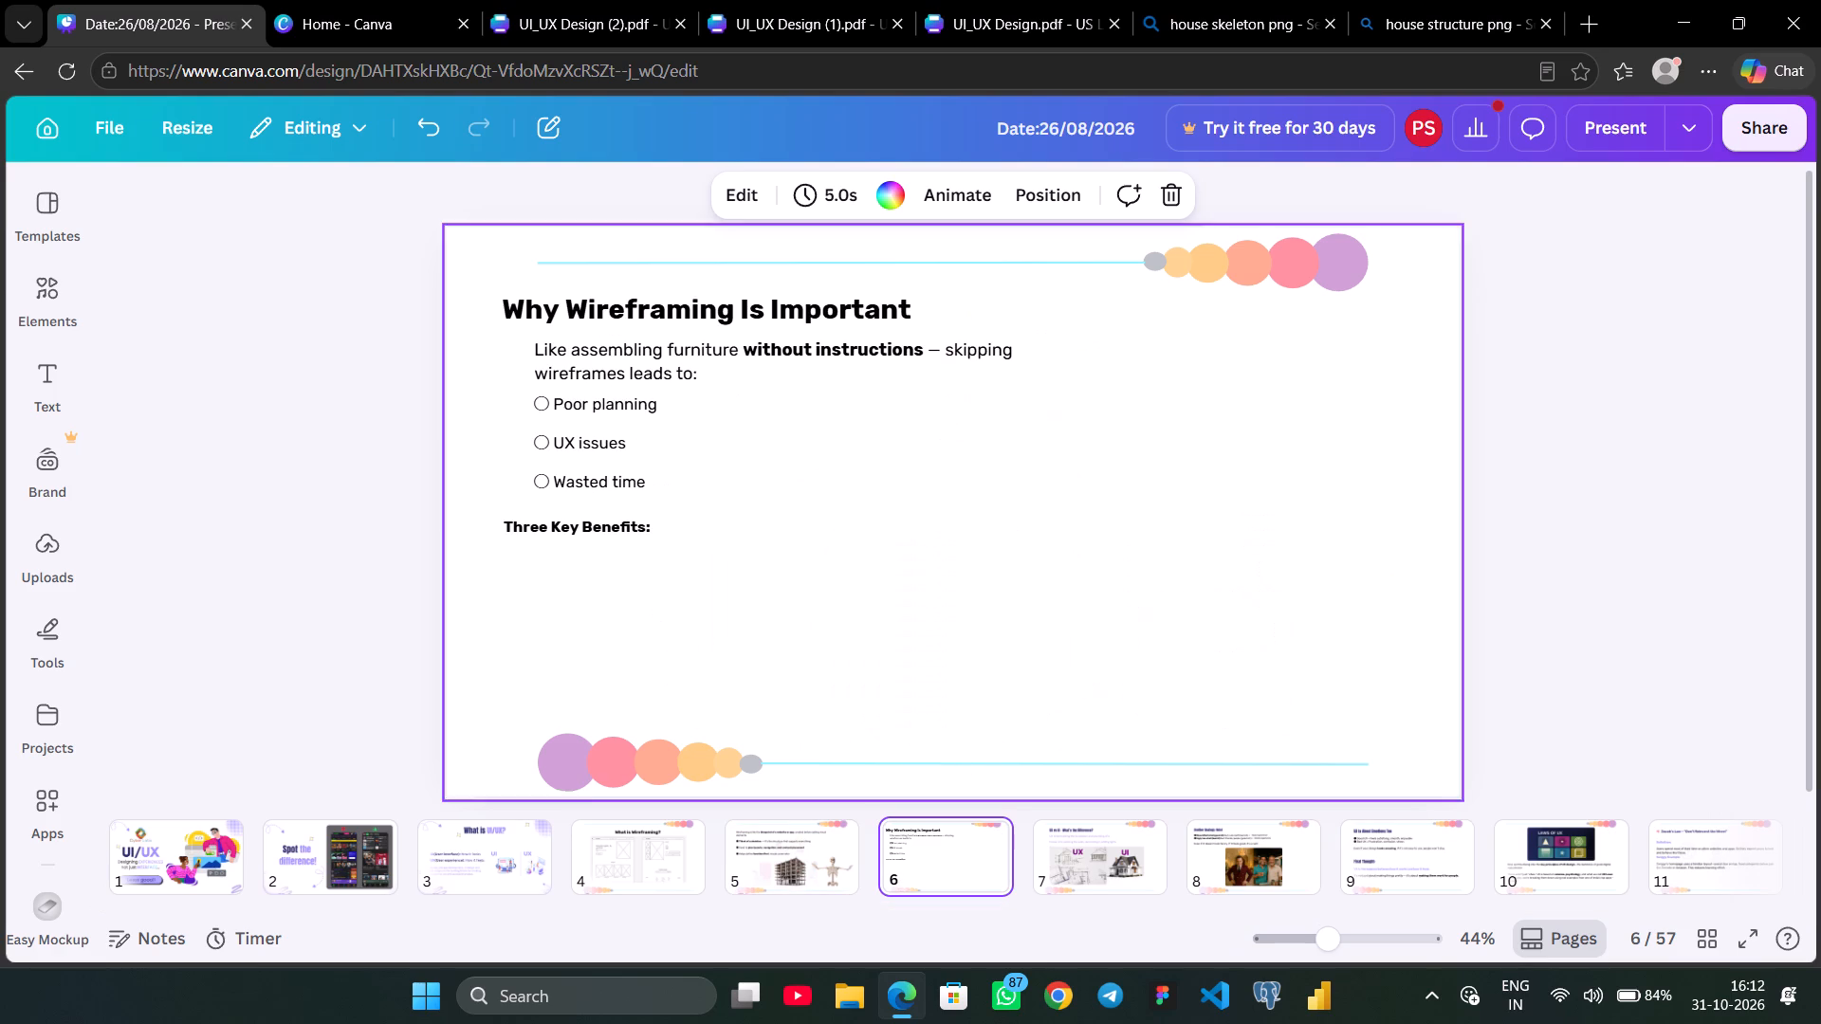
click(796, 362)
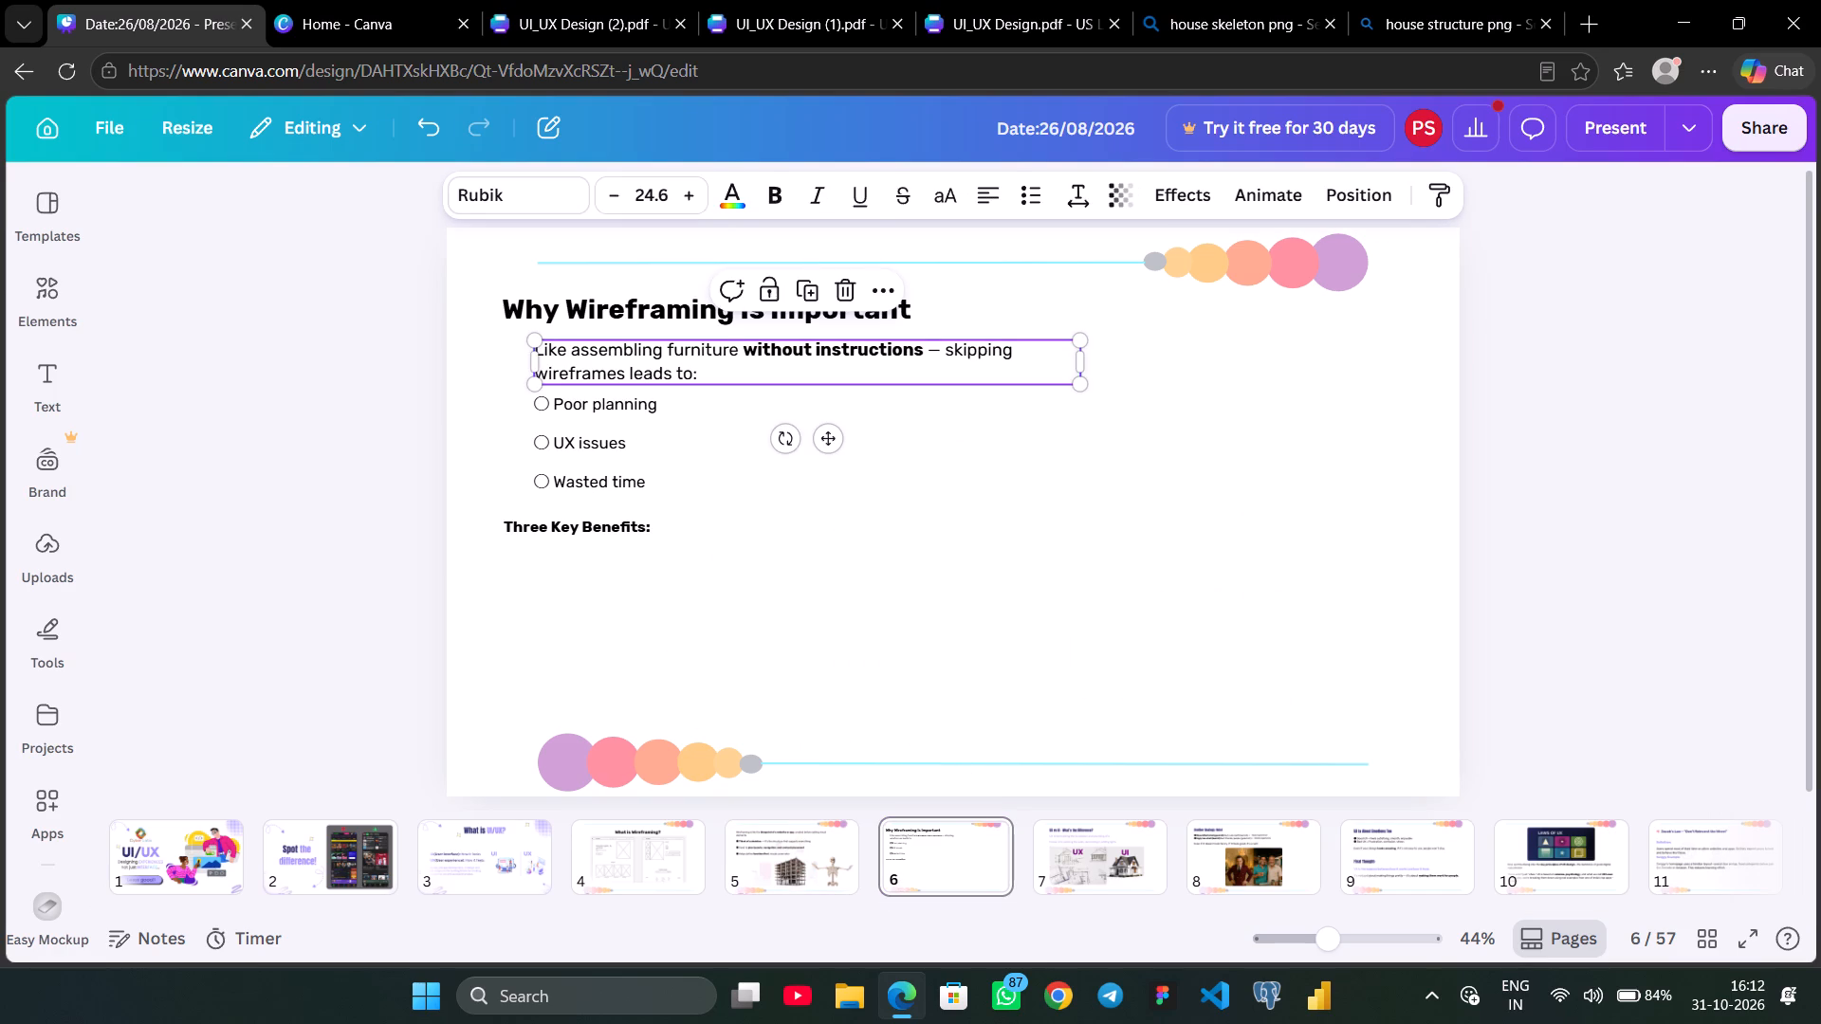
click(668, 192)
text(28)
key(Return)
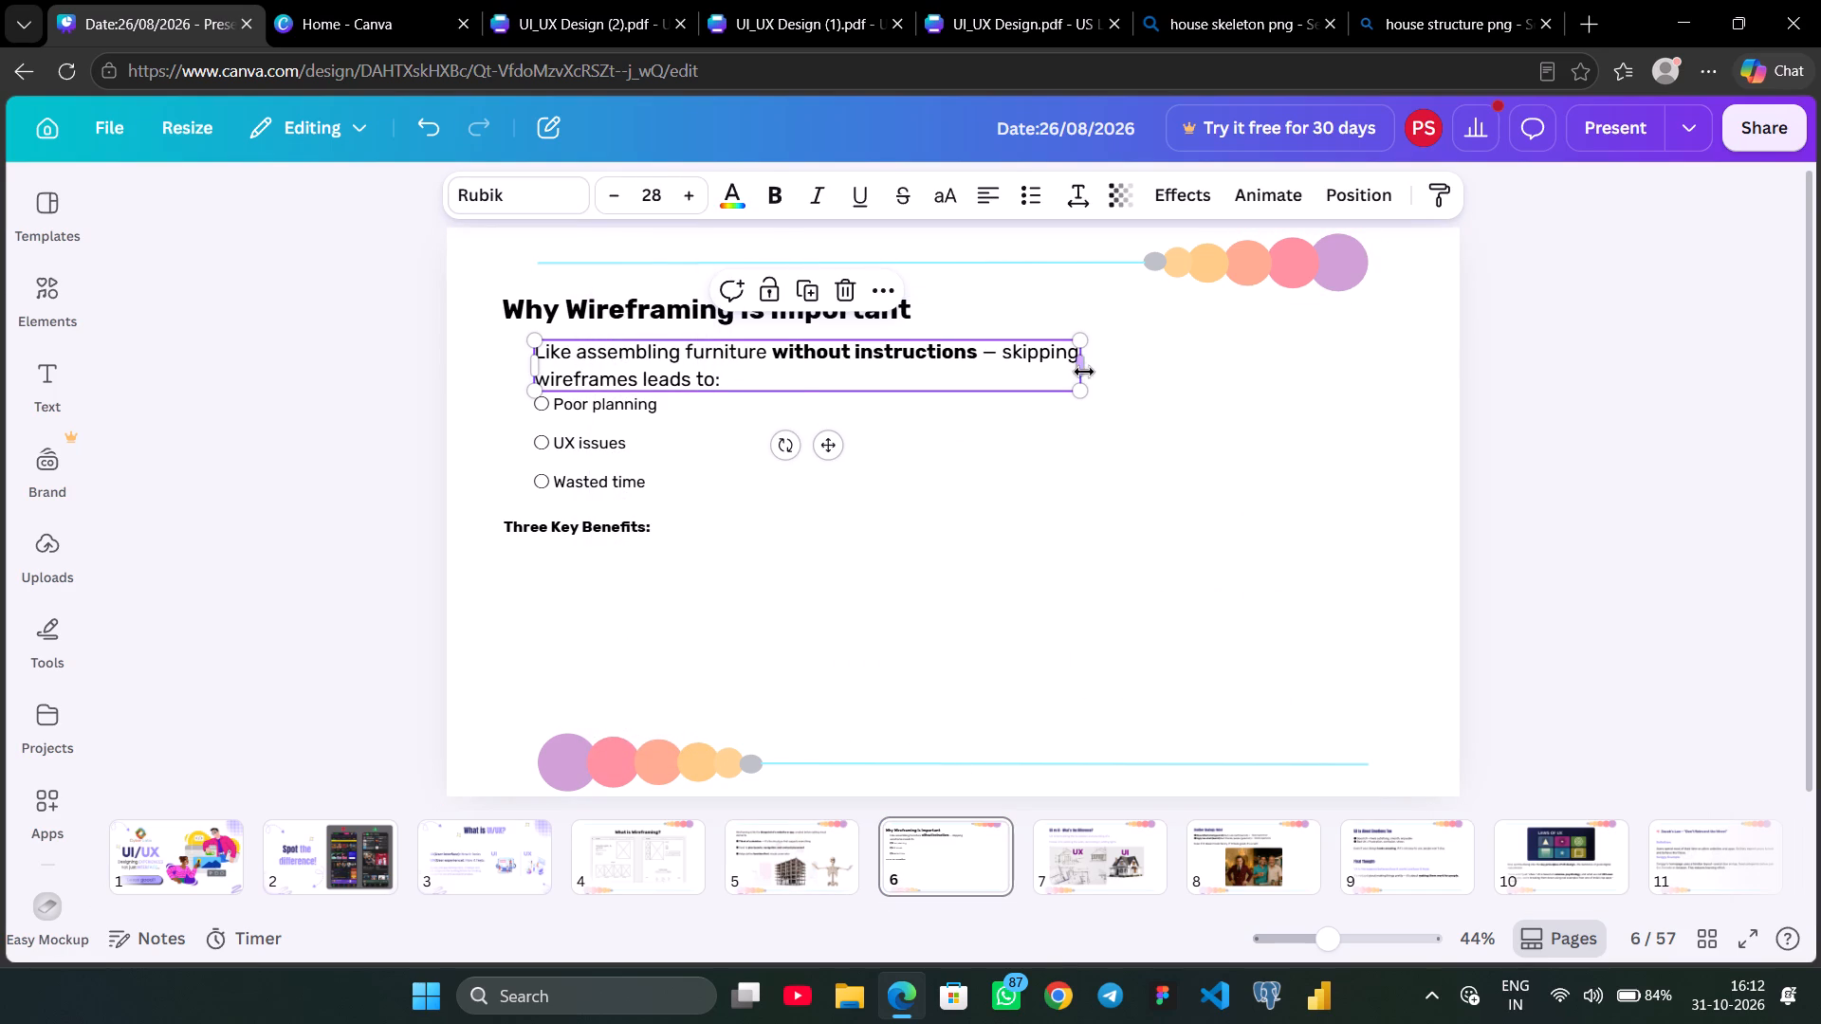
click(1078, 368)
click(1495, 404)
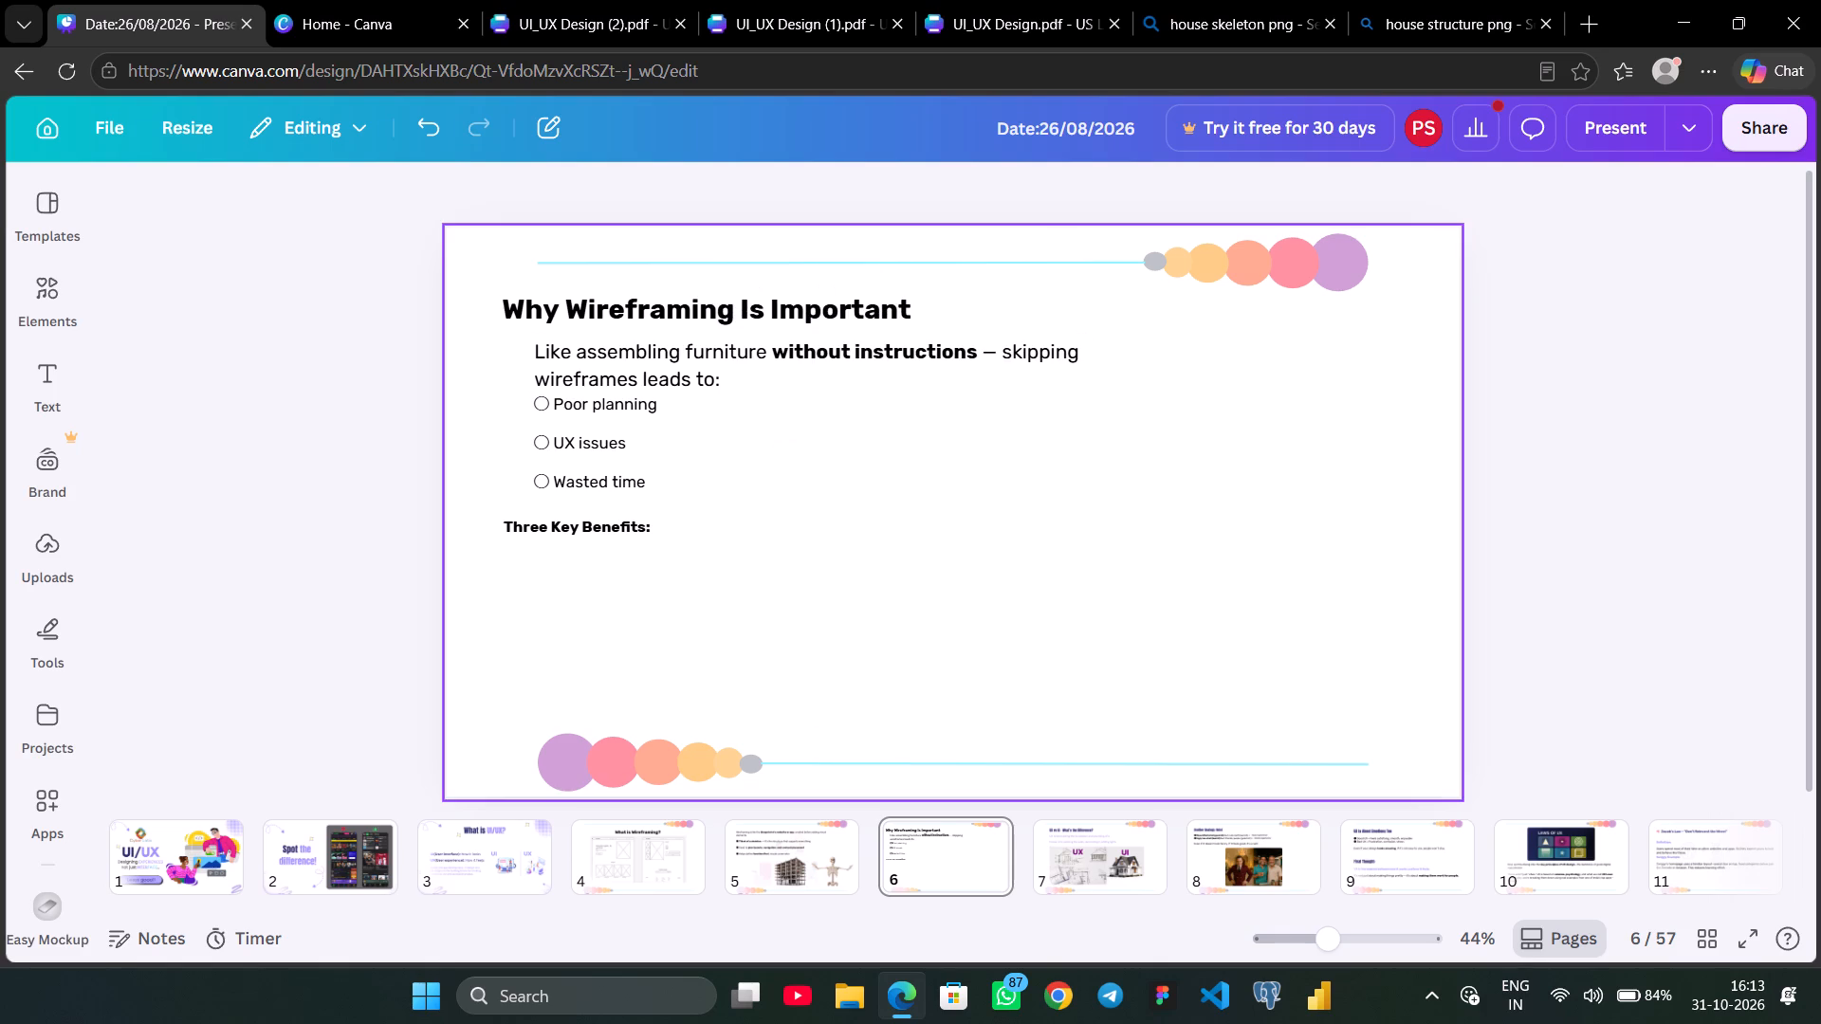
Move the Poor planning, UX issues and Wasted time sub-points together slightly down, away from the "wireframes leads to:" line.
click(629, 401)
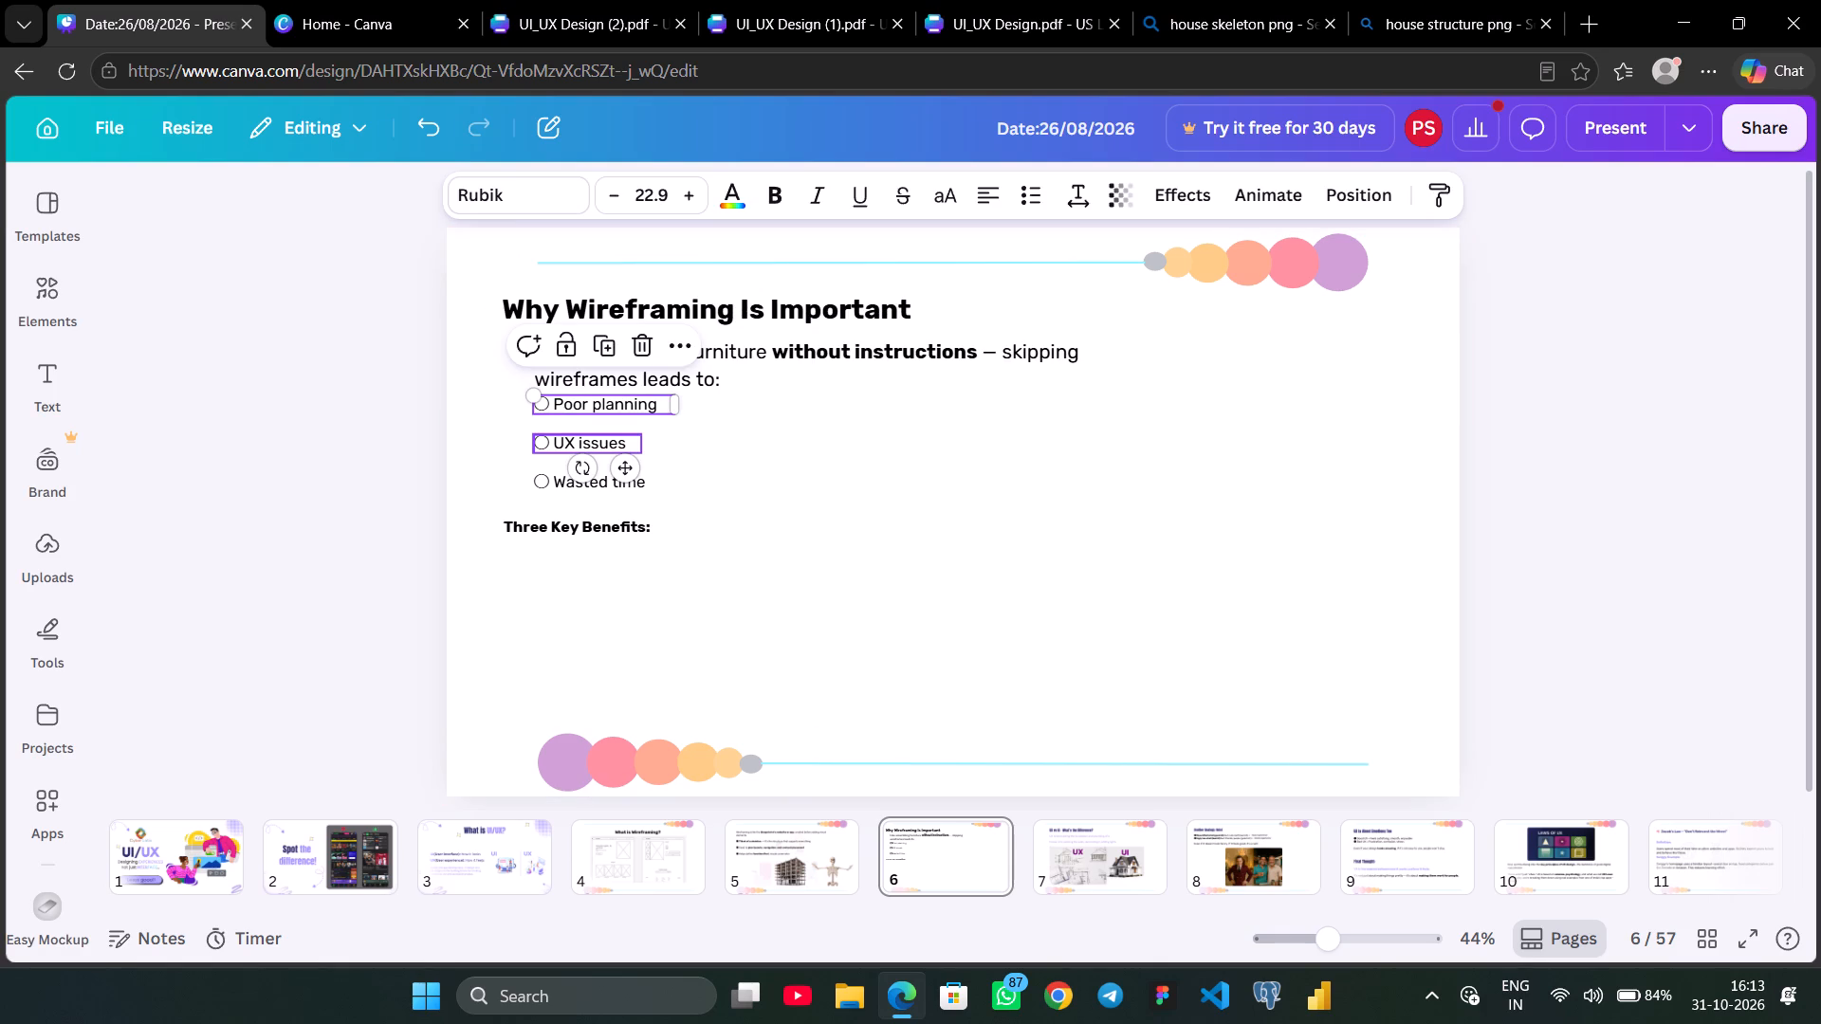
shift+click(570, 436)
shift+click(570, 479)
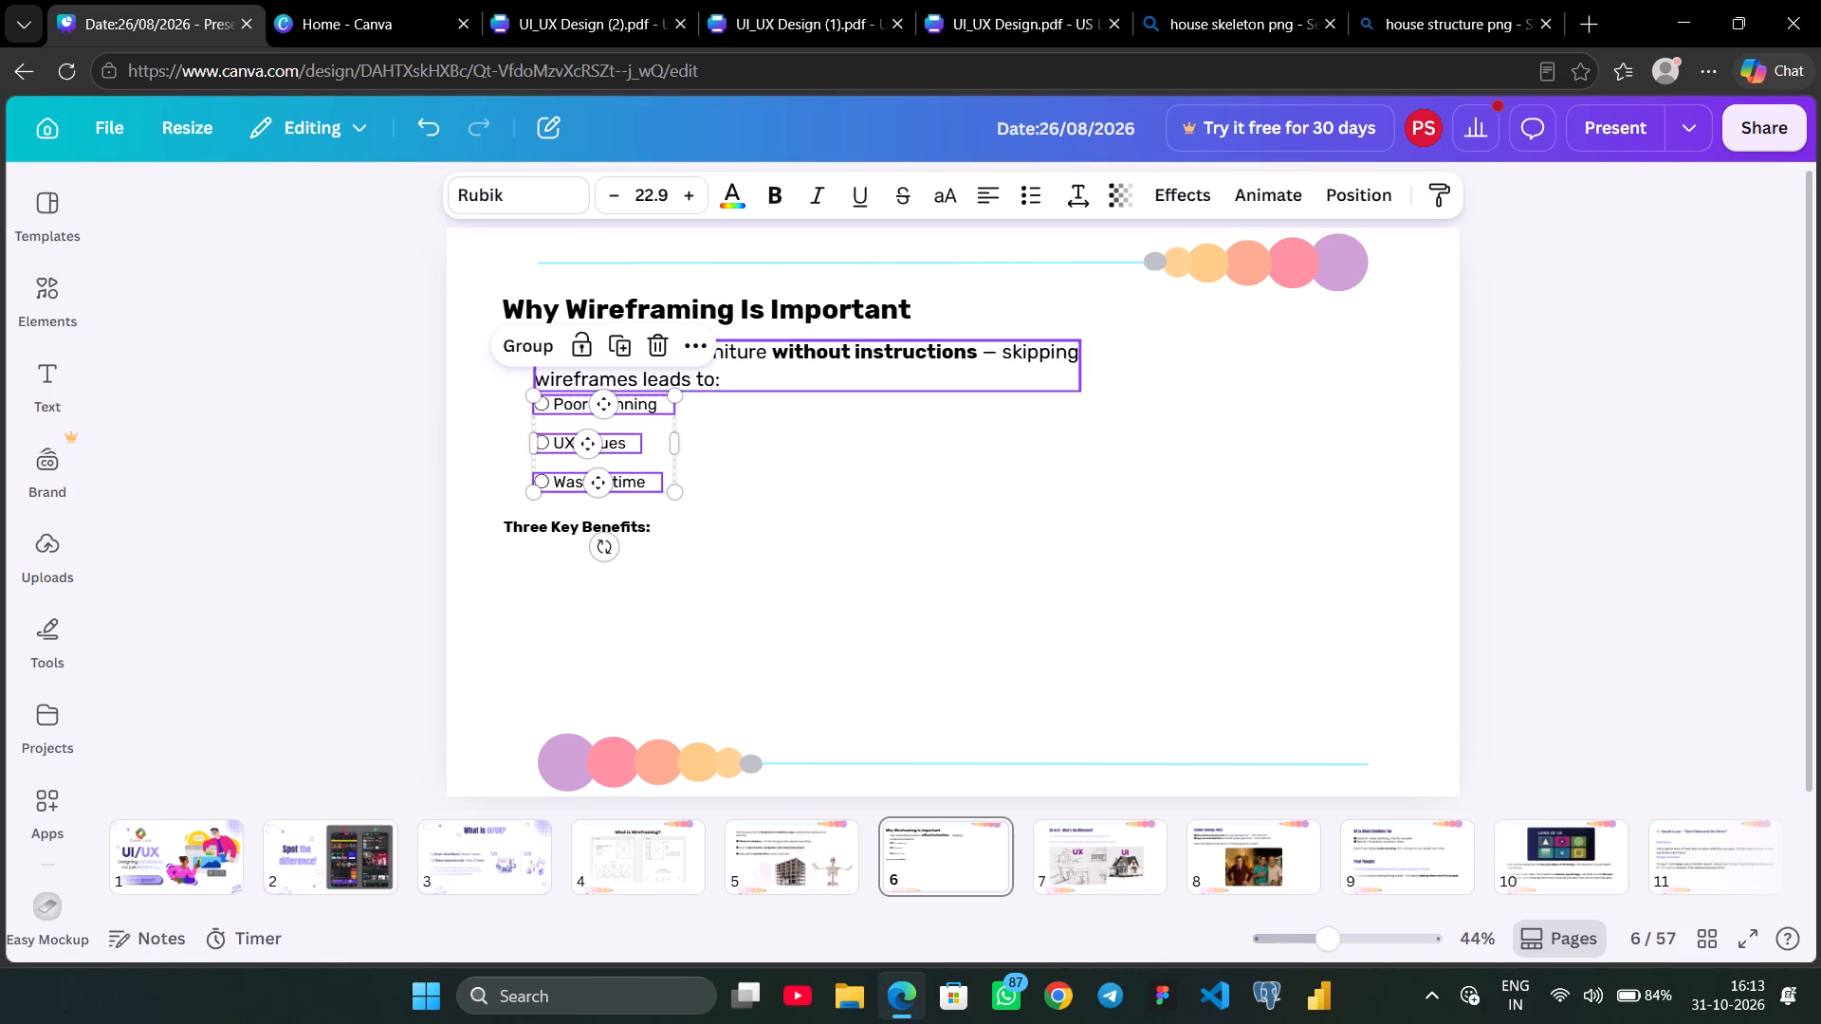
click(633, 453)
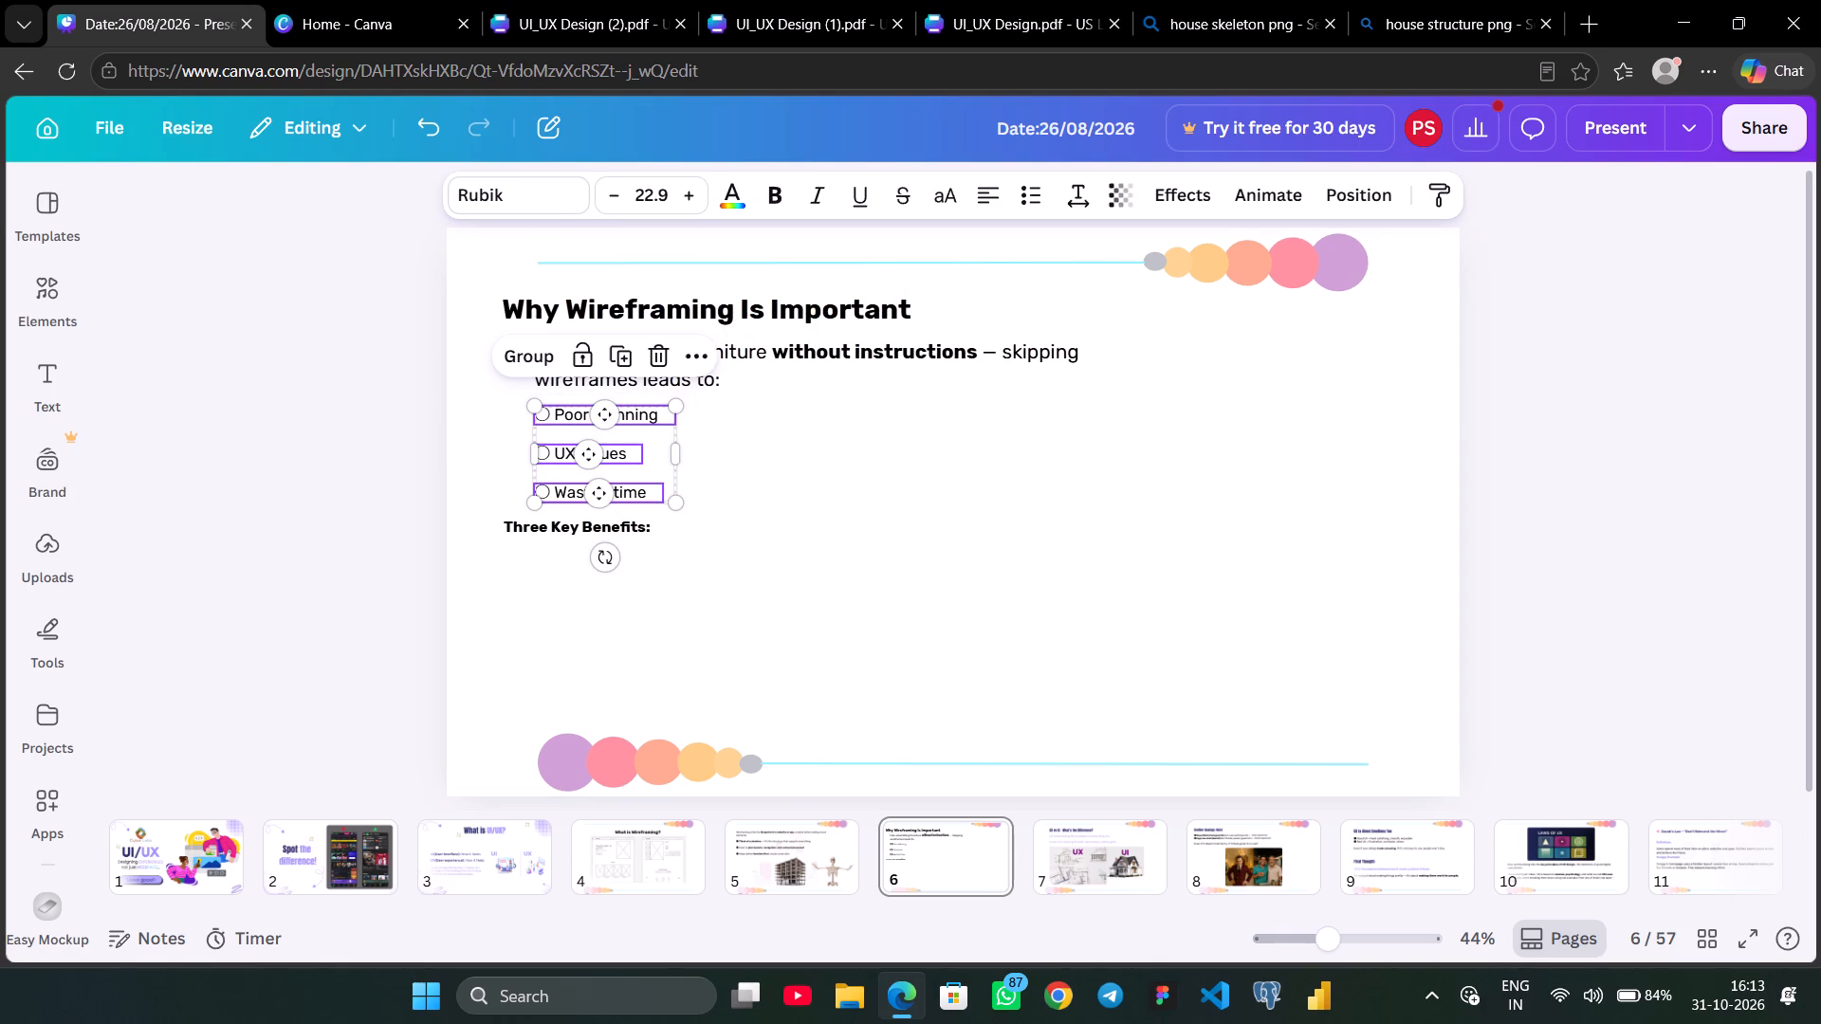
Set the font size of the Poor planning, UX issues and Wasted time sub-points to 25.
click(689, 194)
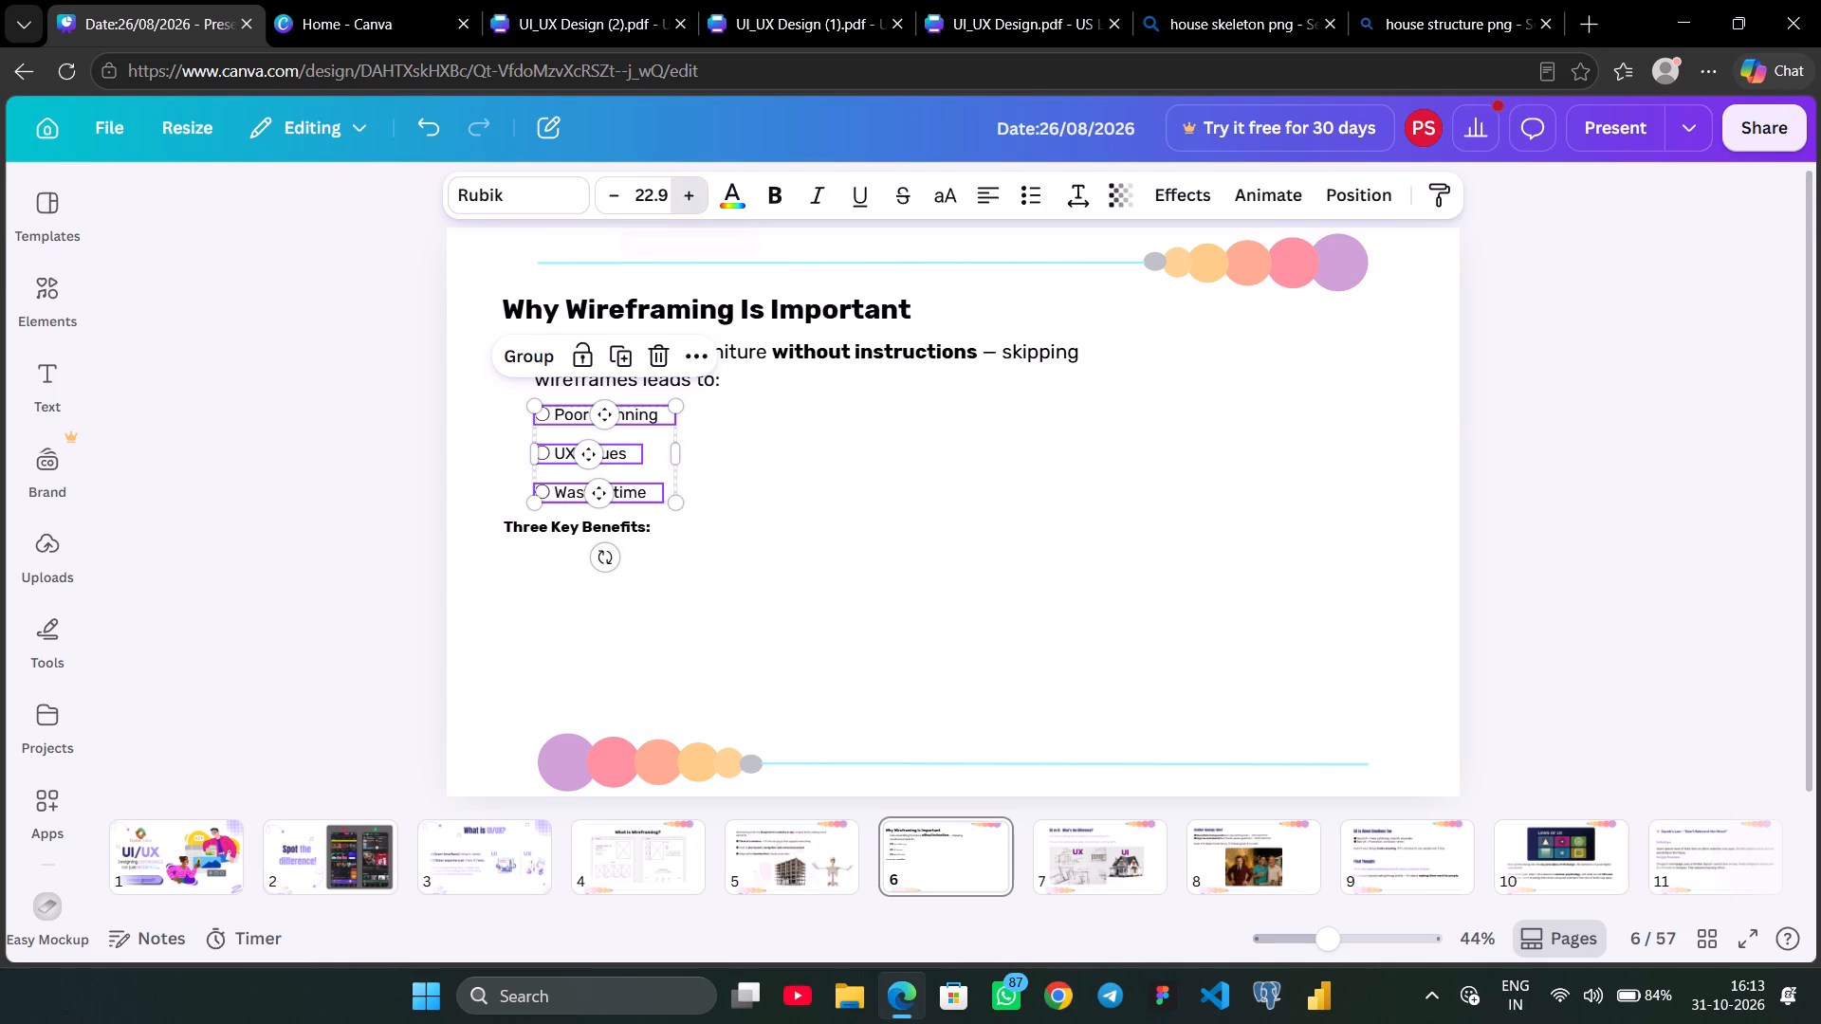
click(689, 194)
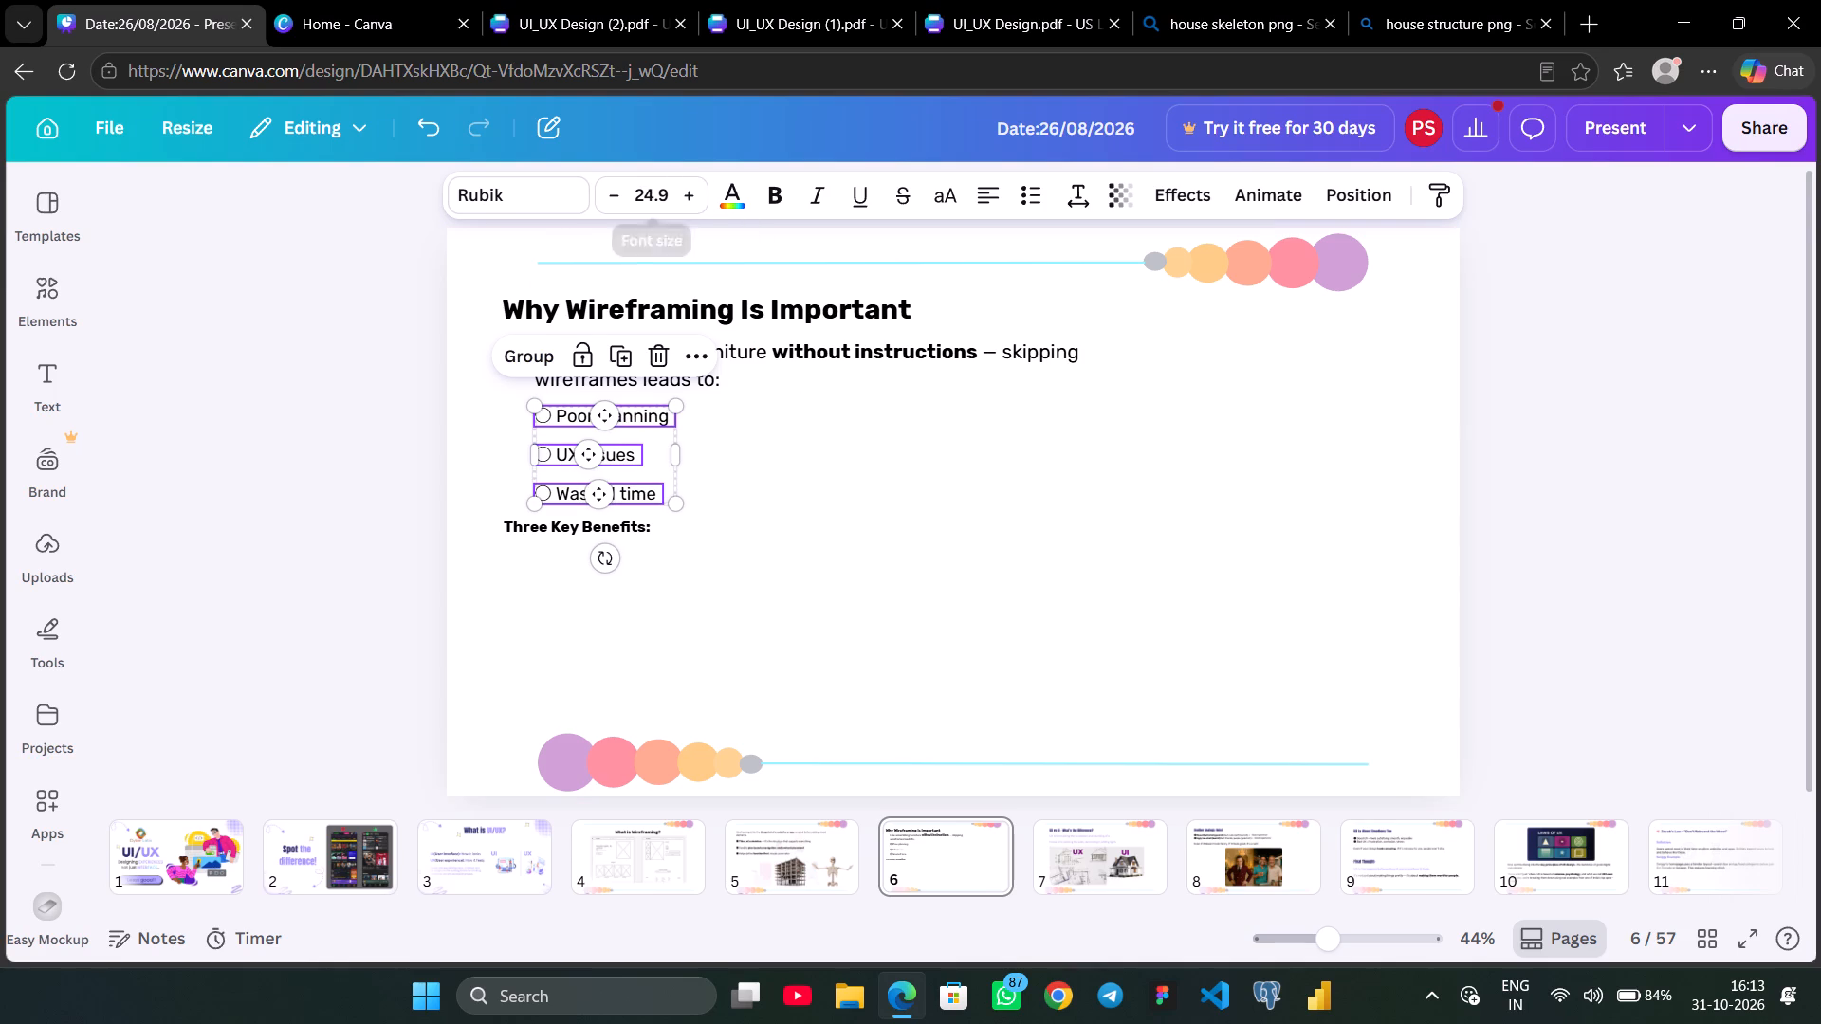
click(665, 196)
text(25)
key(Return)
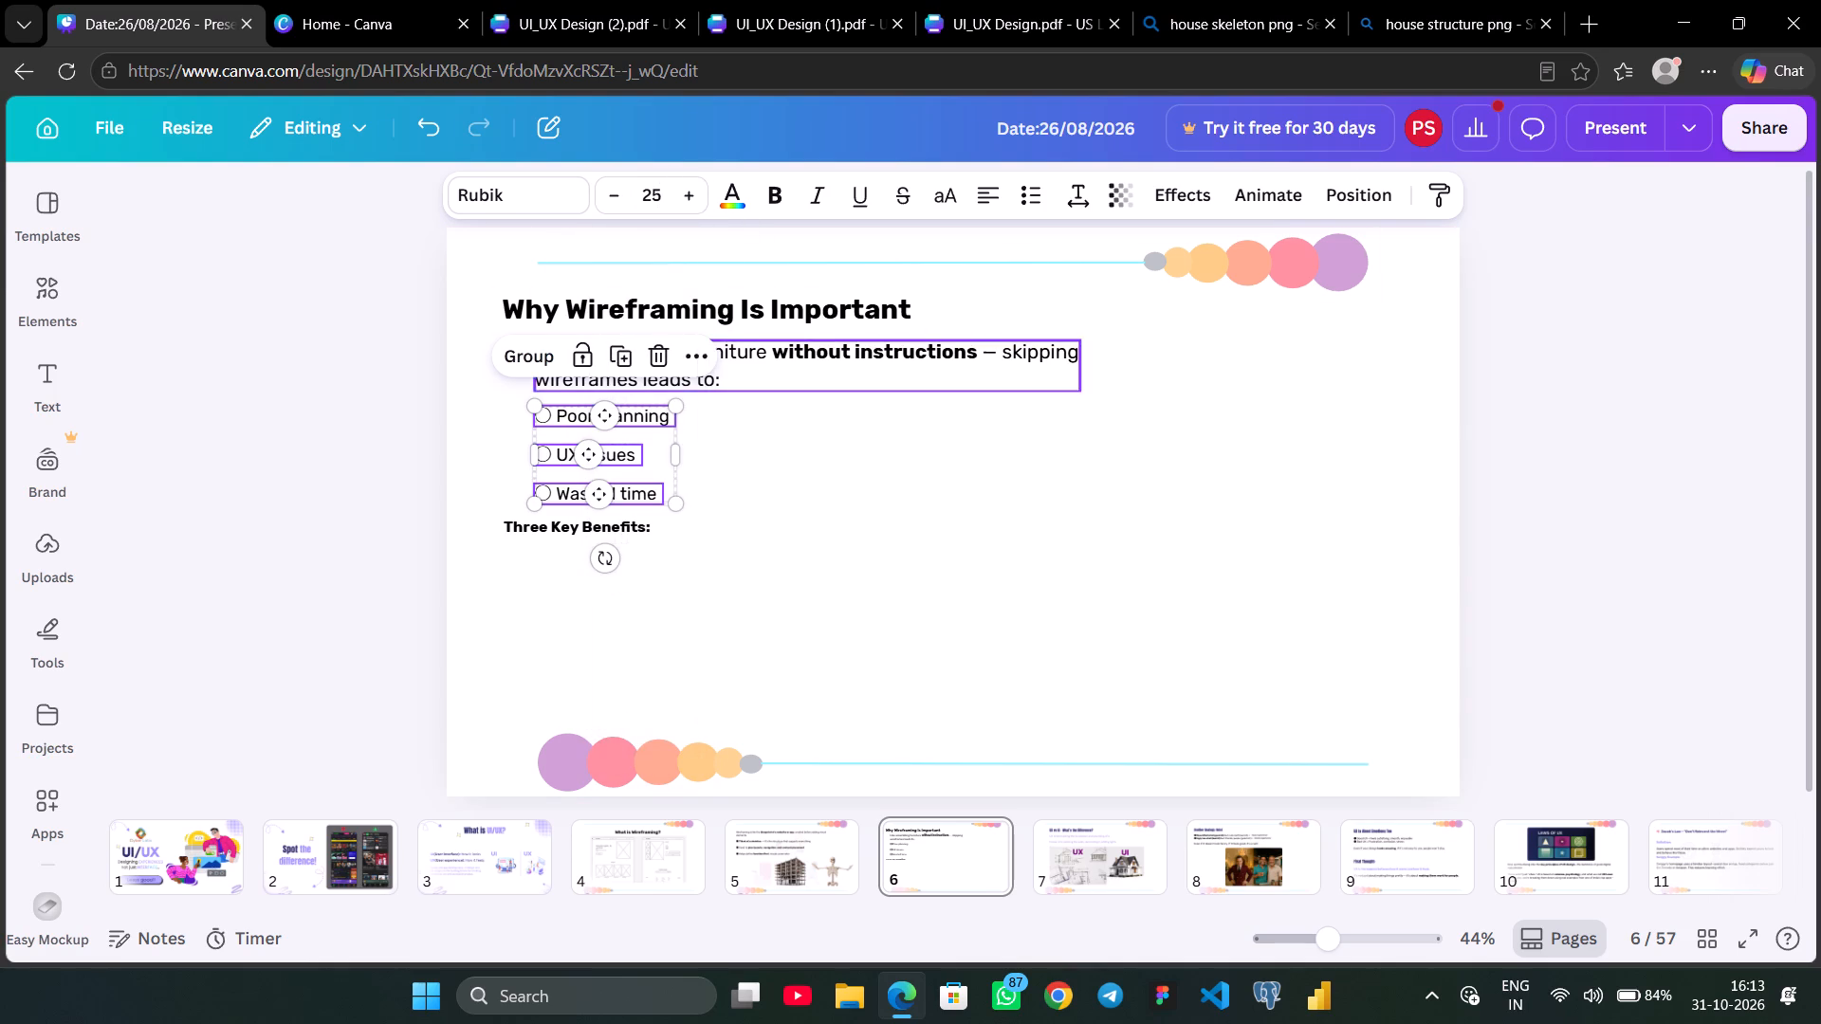
Set the font size of the "Three Key Benefits:" heading on page 6 to 24.
click(619, 524)
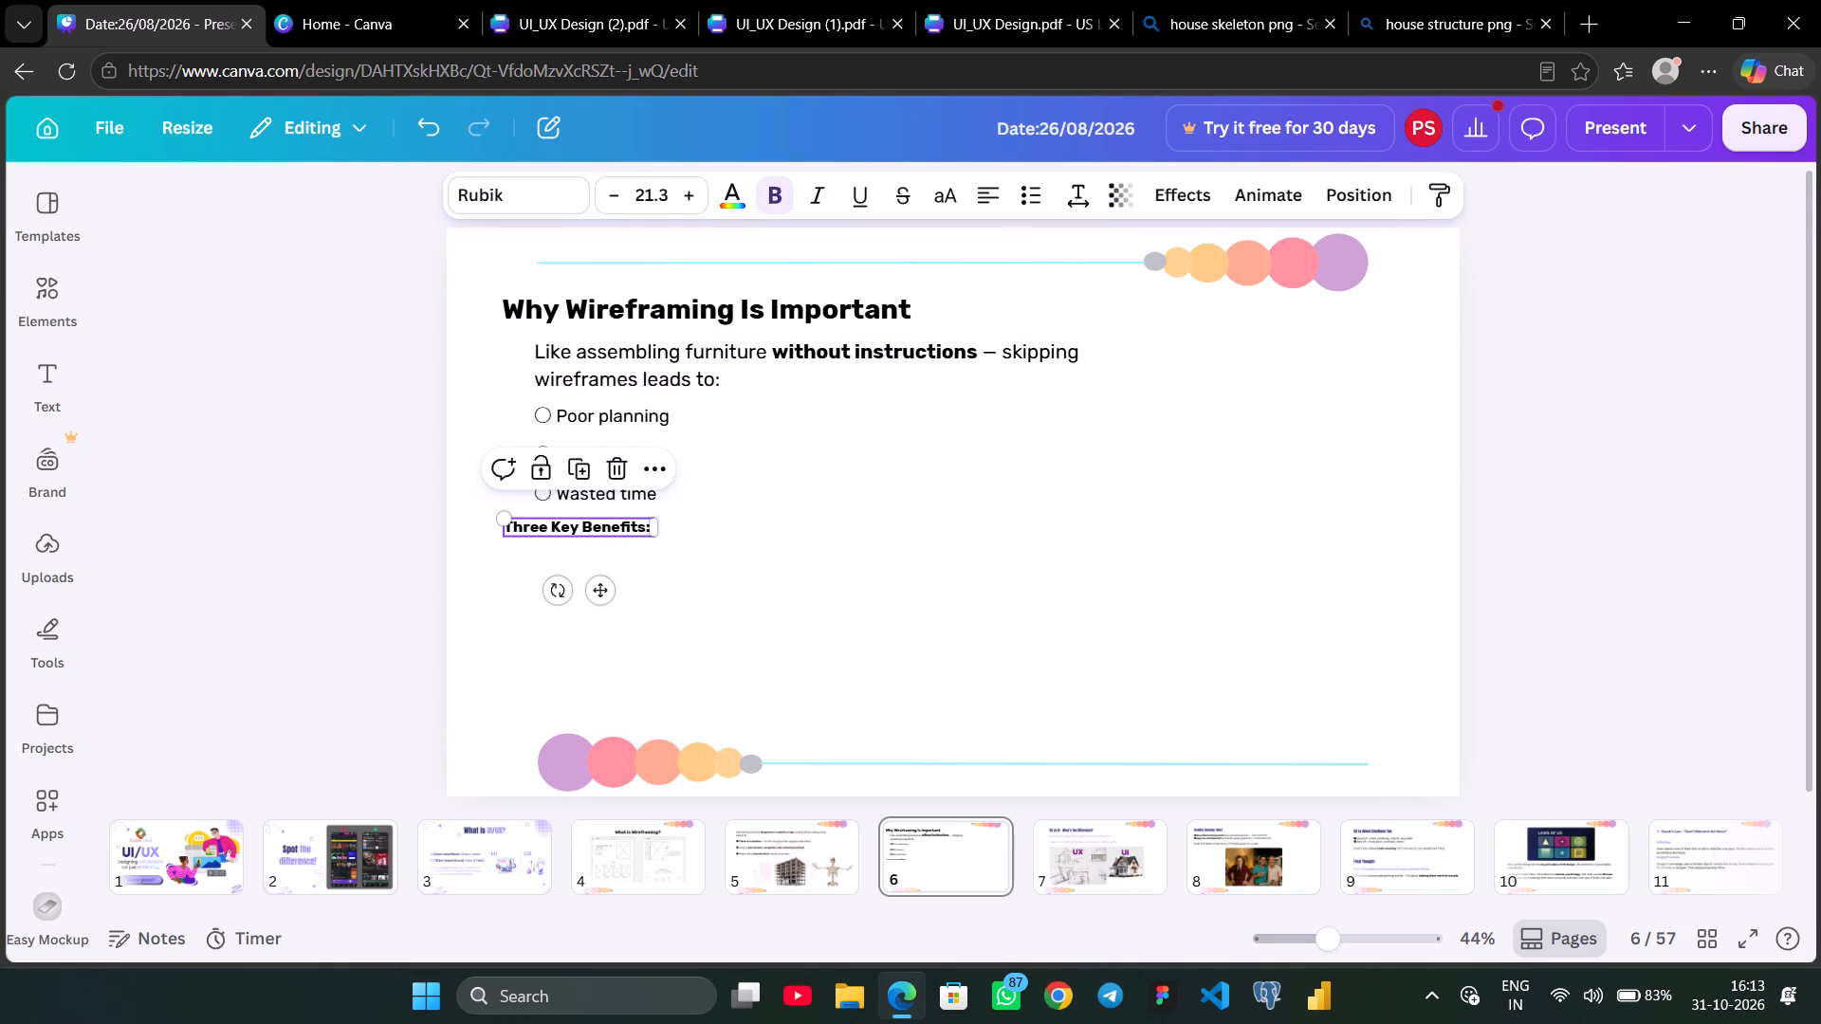
double_click(690, 193)
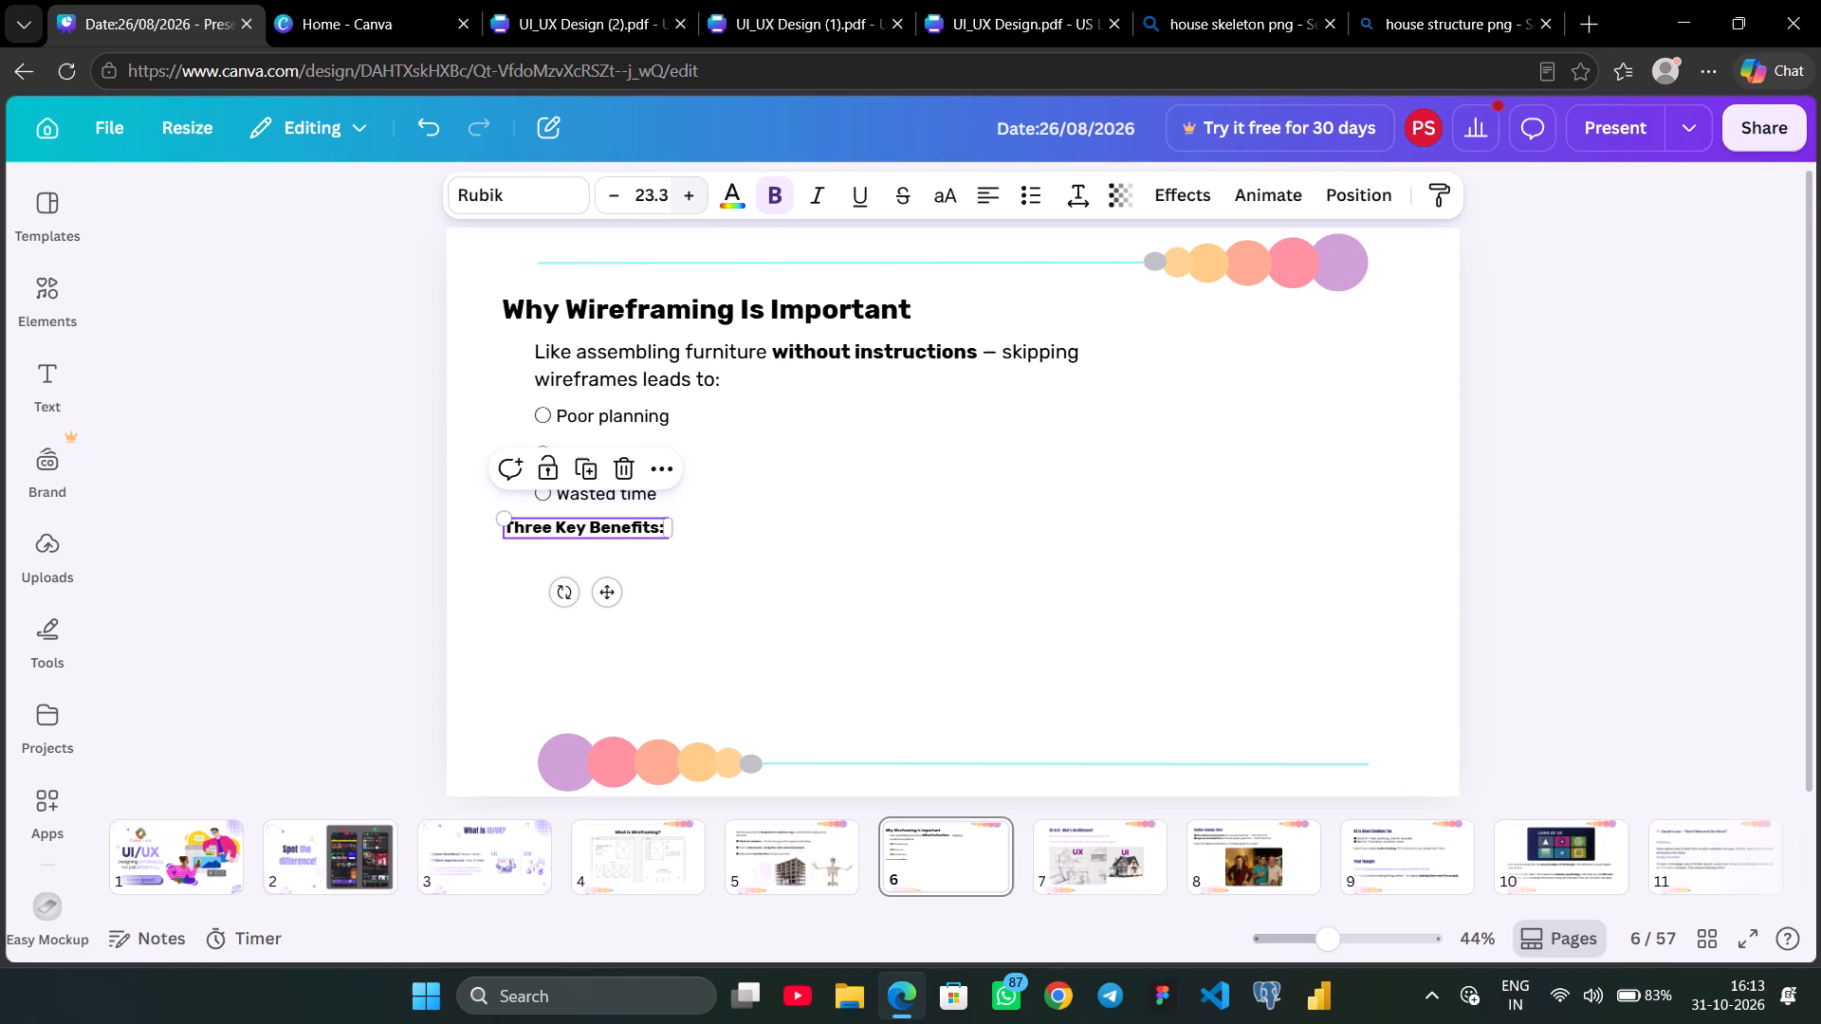
click(643, 193)
text(24)
key(Return)
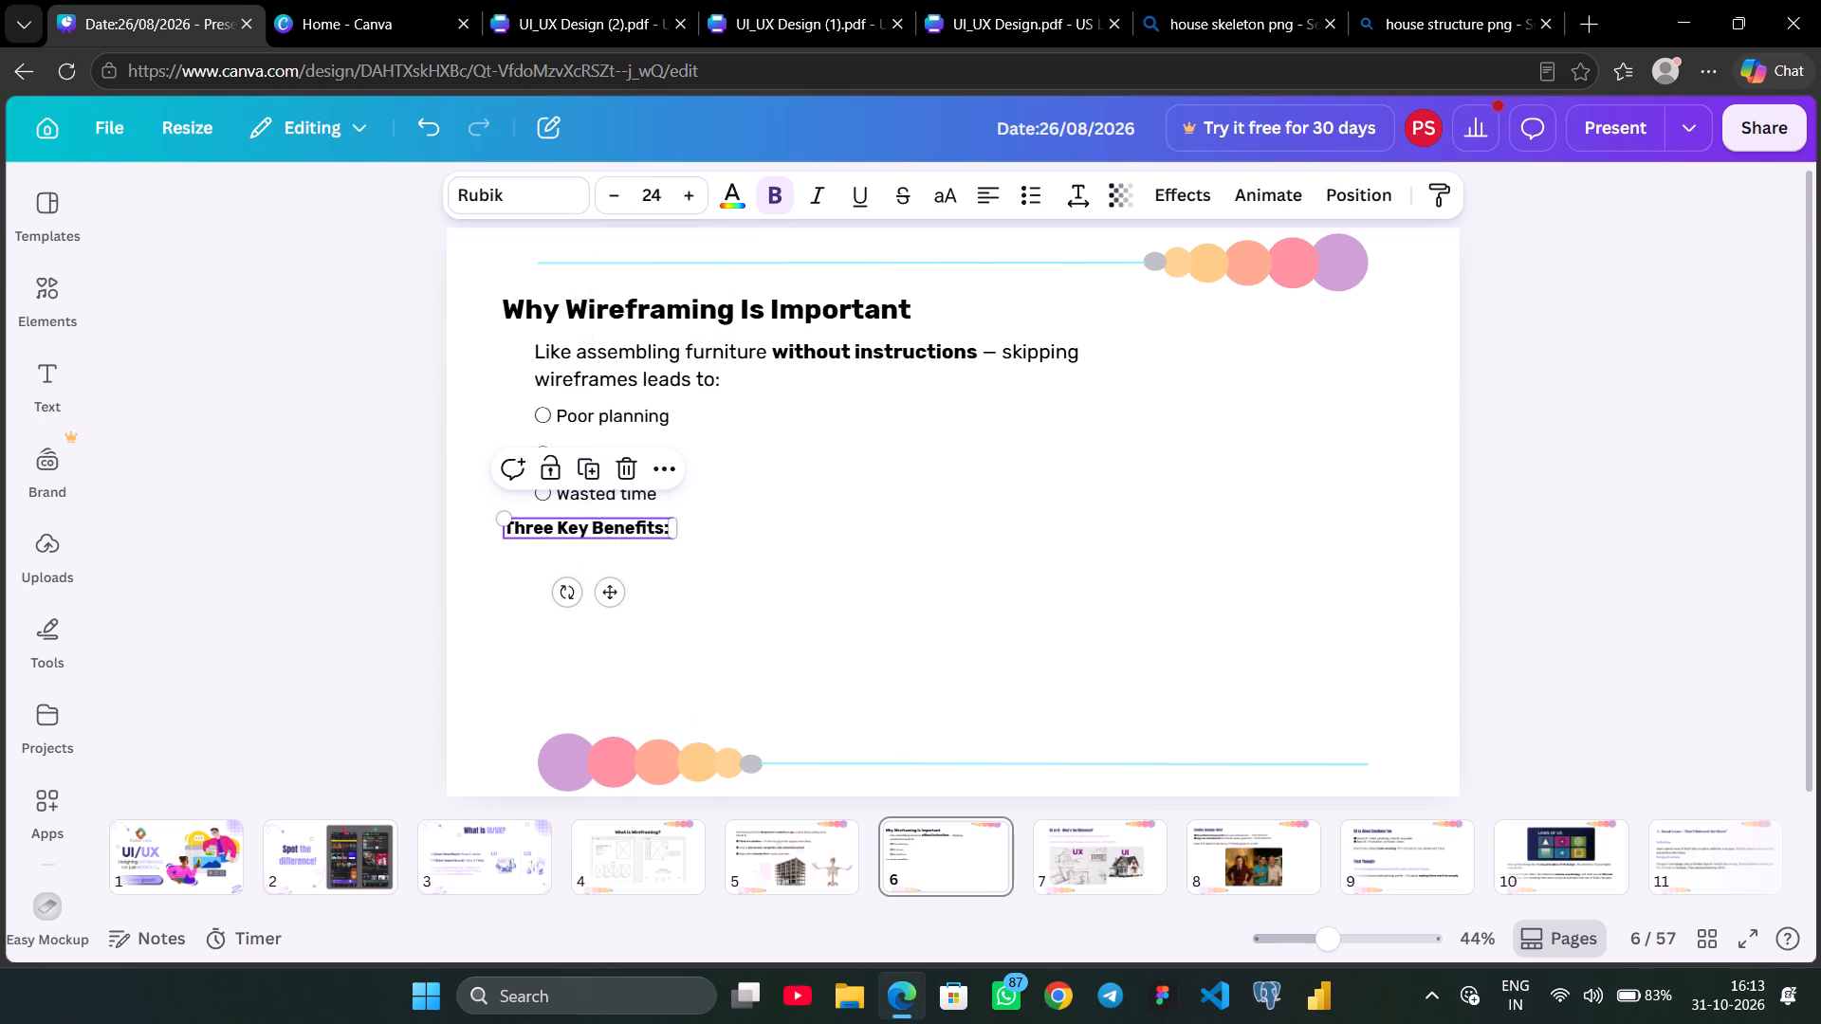
click(1529, 369)
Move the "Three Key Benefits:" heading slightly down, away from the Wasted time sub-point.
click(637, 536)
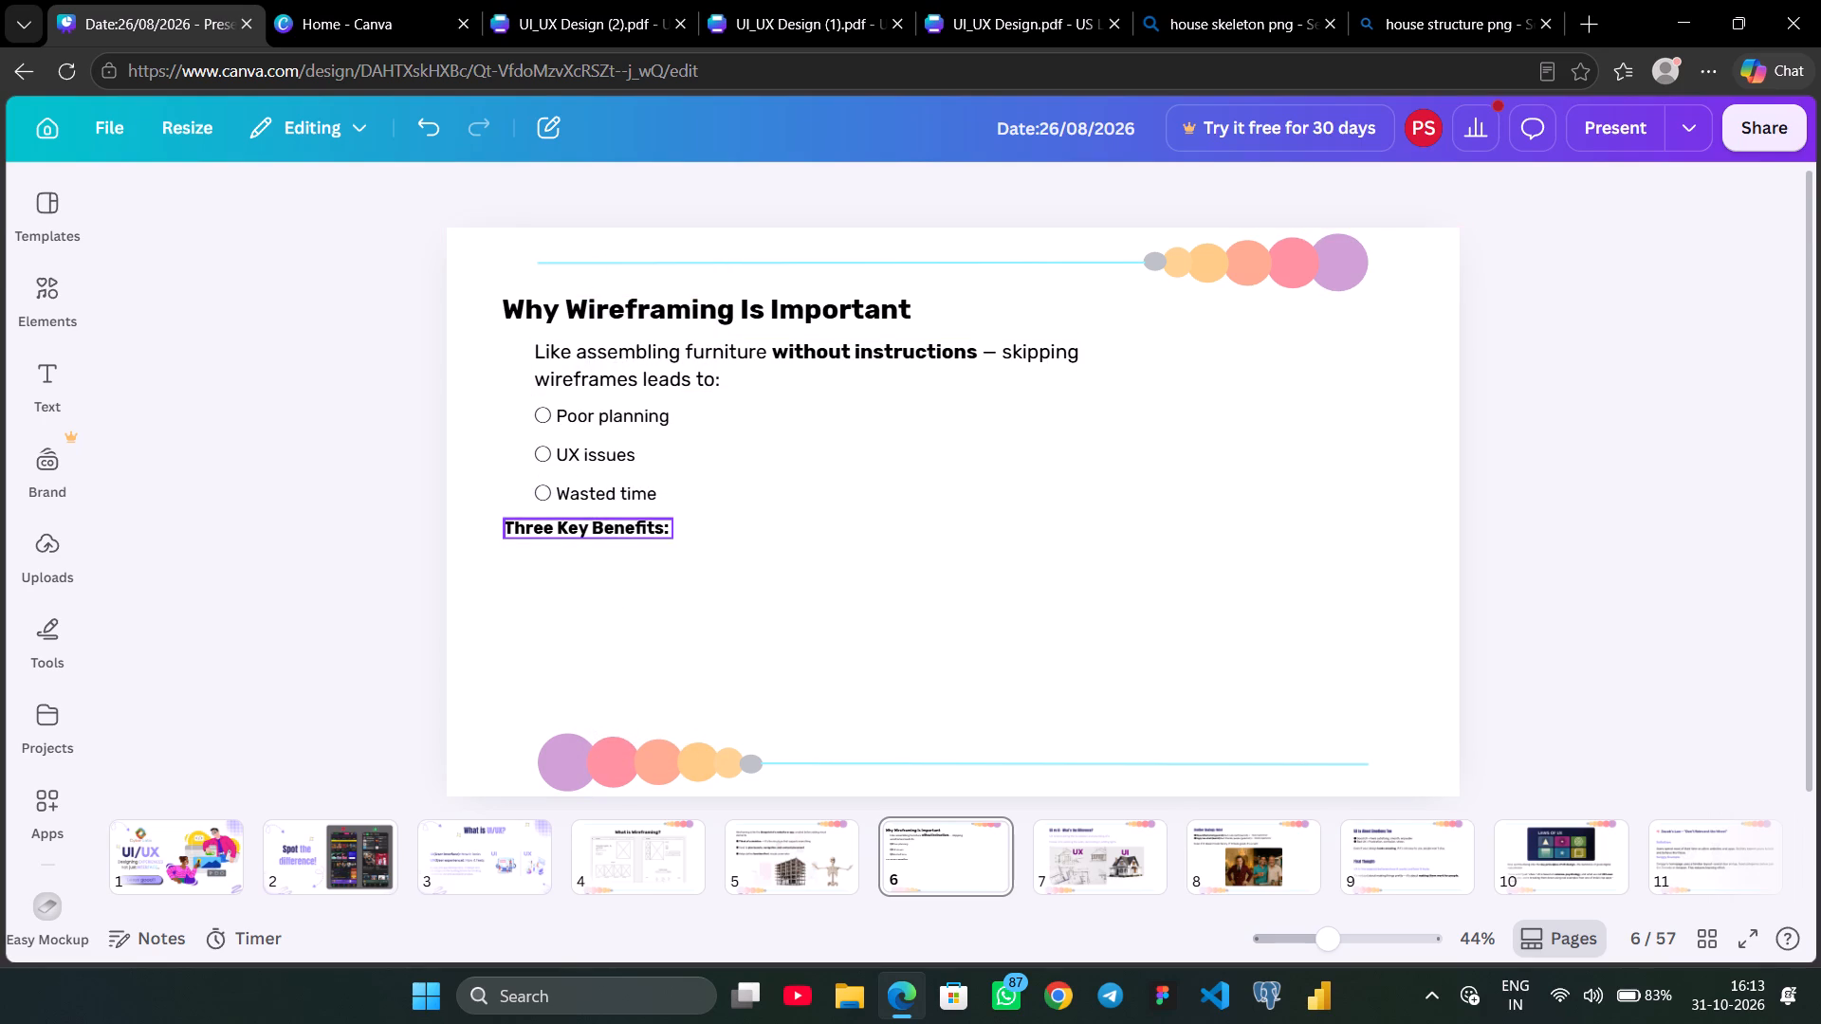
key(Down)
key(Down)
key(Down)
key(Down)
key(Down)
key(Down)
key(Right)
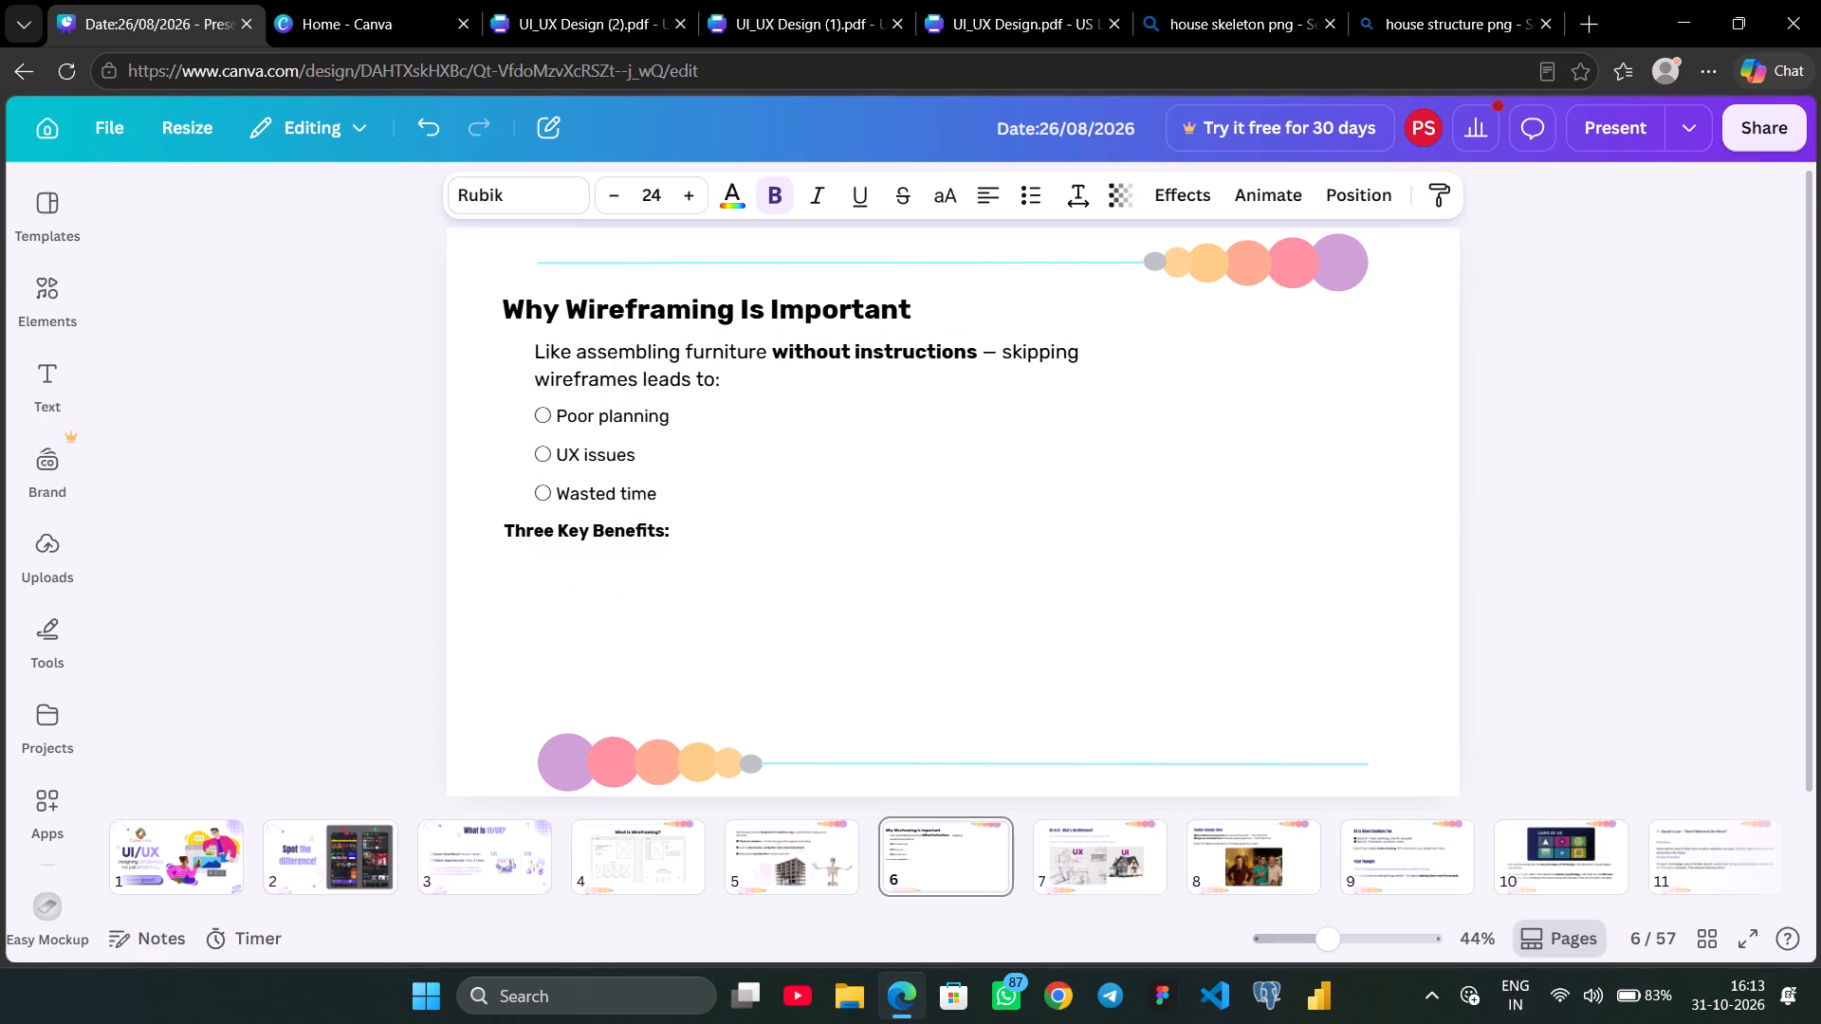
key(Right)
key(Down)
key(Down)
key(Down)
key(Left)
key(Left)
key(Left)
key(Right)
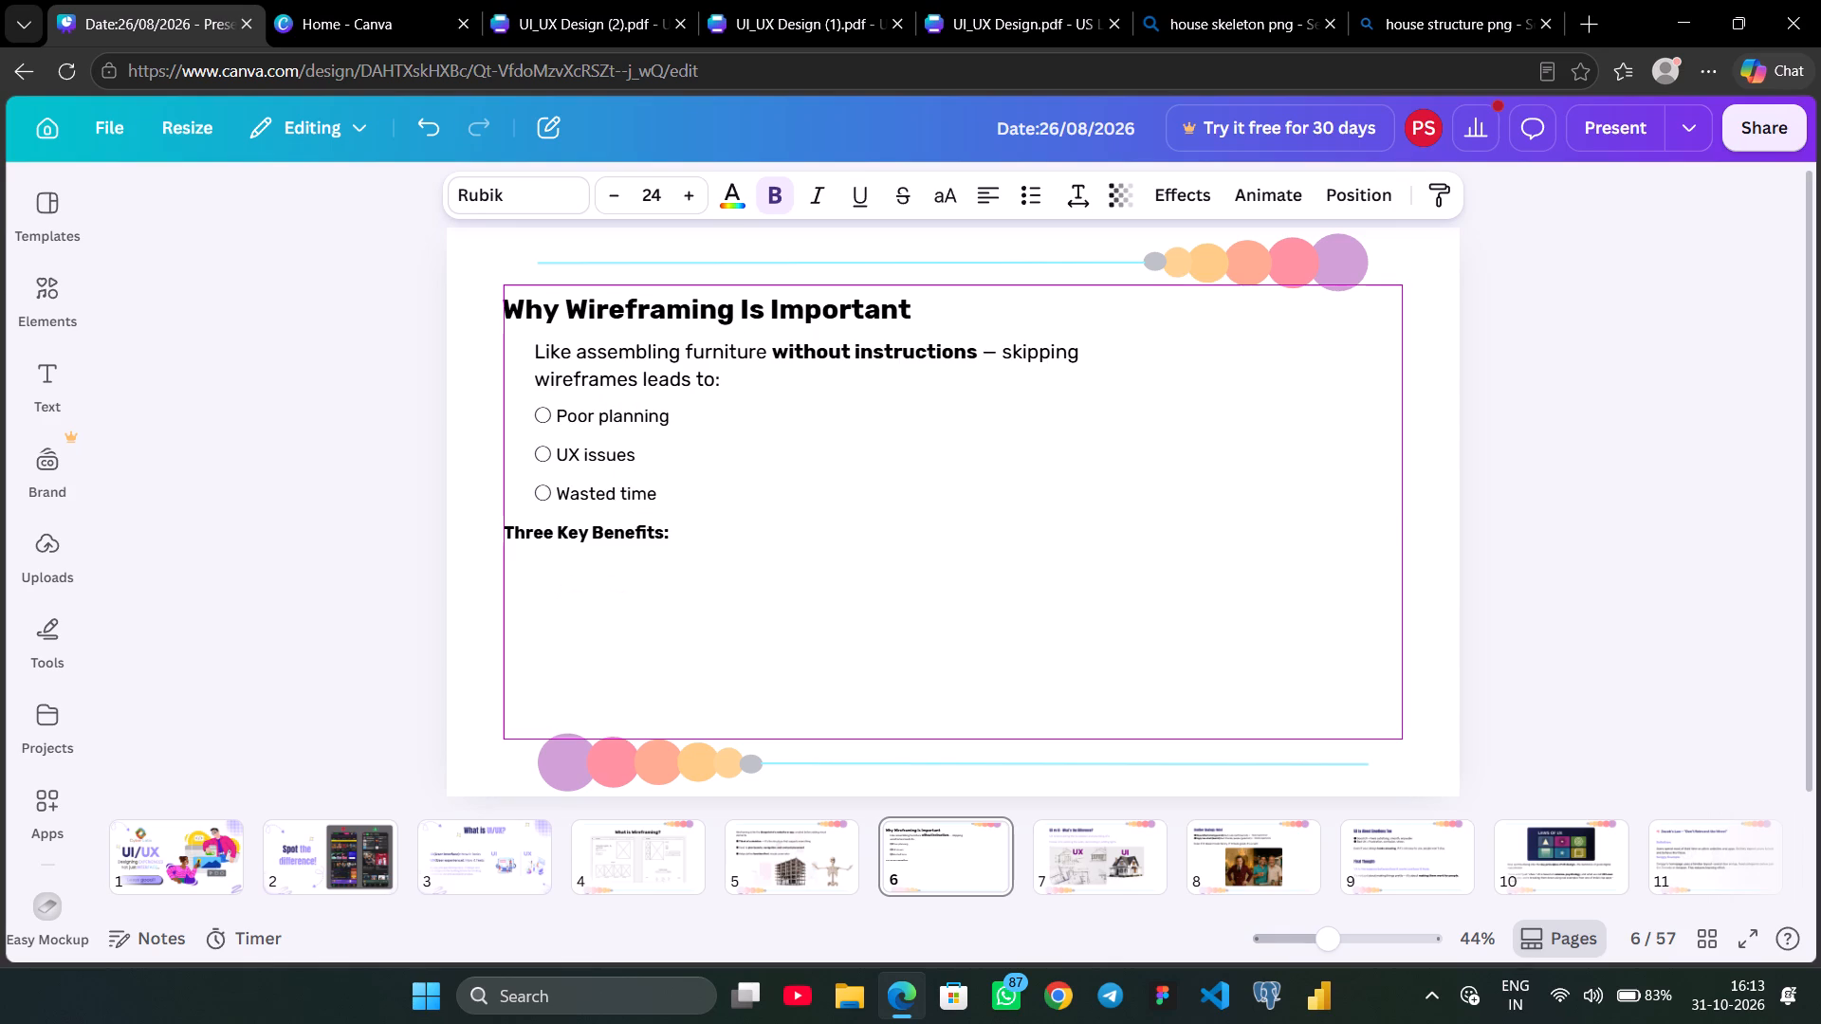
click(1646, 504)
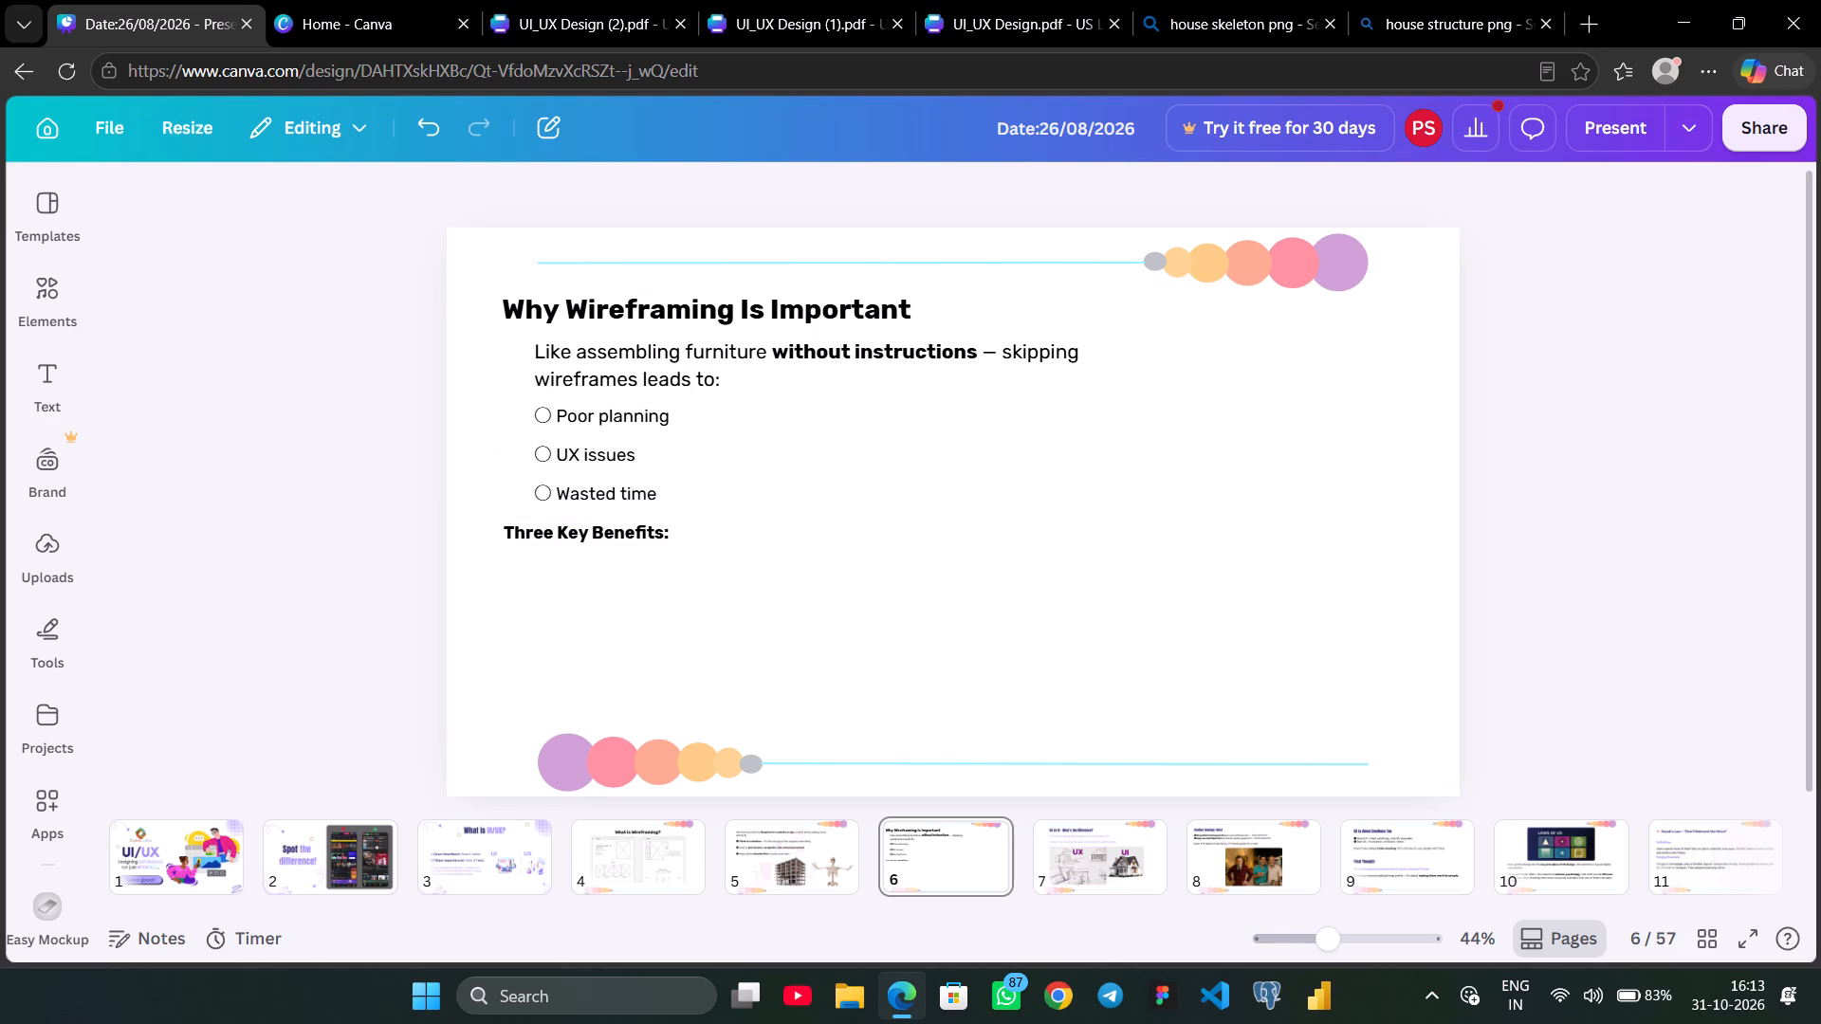
Copy the Plan ahead, Fix issues early and Align team efforts lines from page 2 of the UI_UX Design (2) PDF.
click(535, 1)
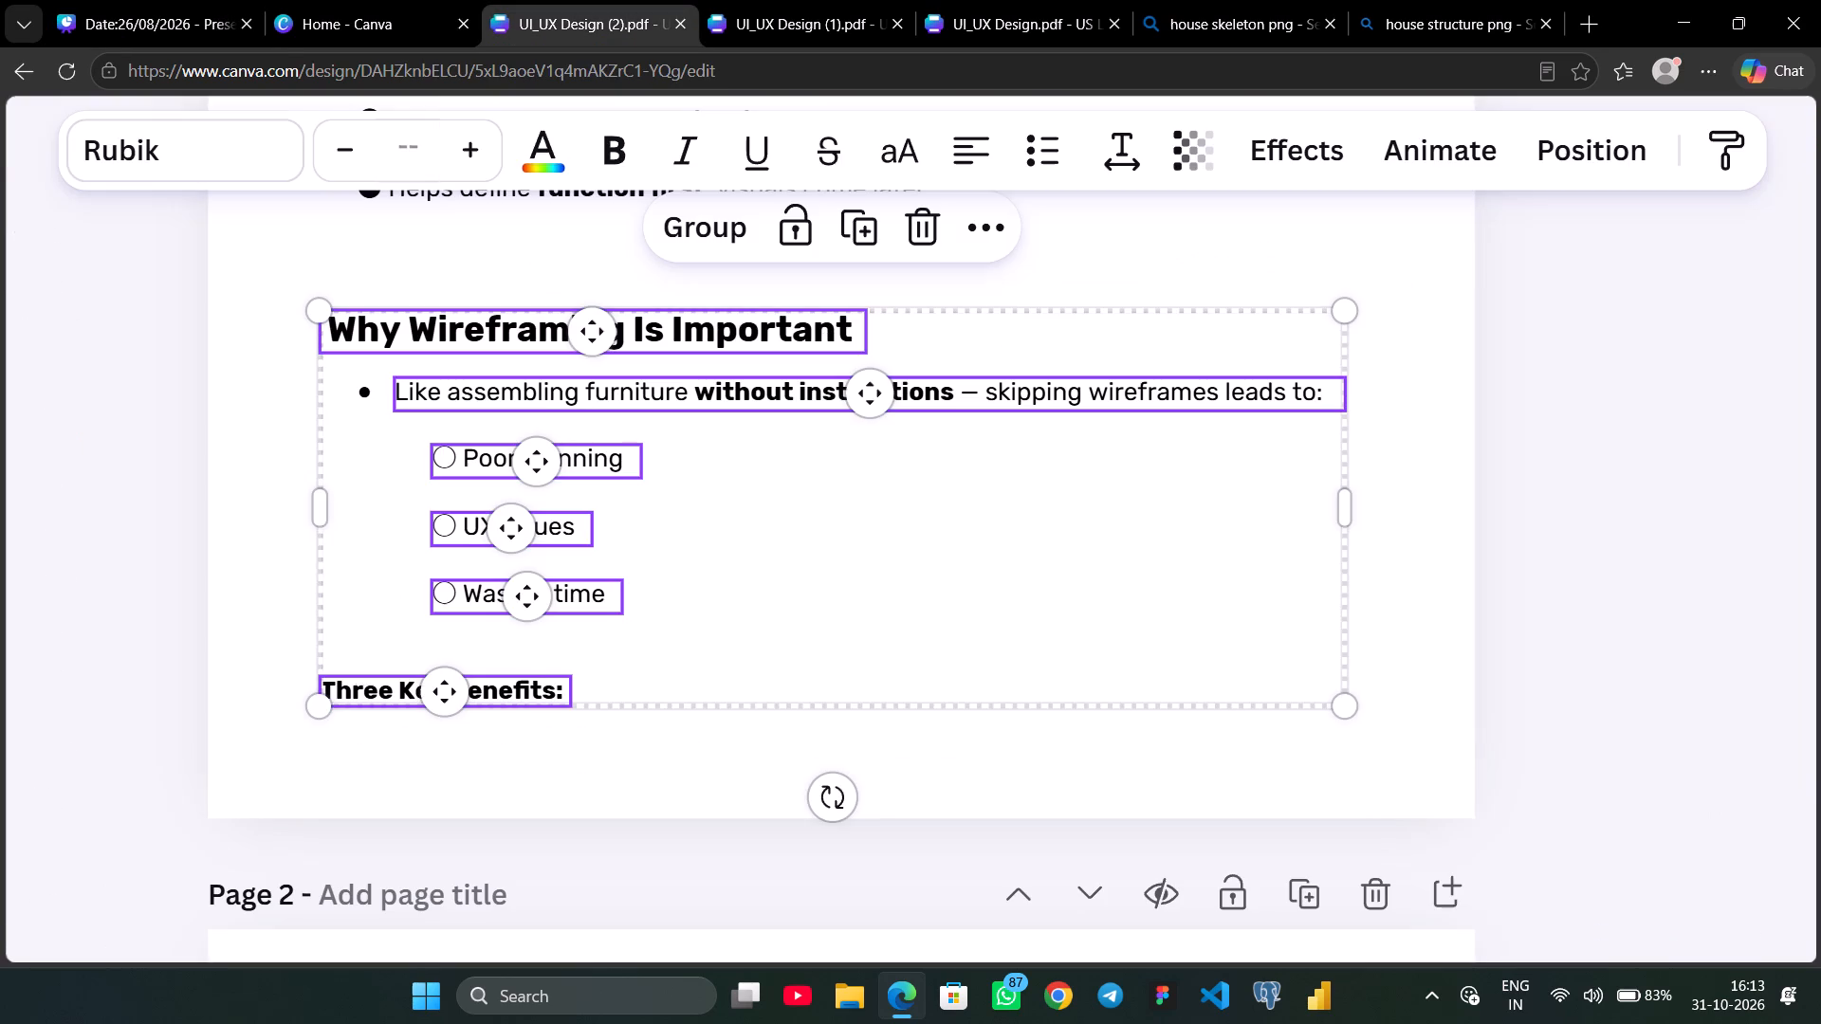
click(1528, 409)
scroll(1528, 409, down, 4)
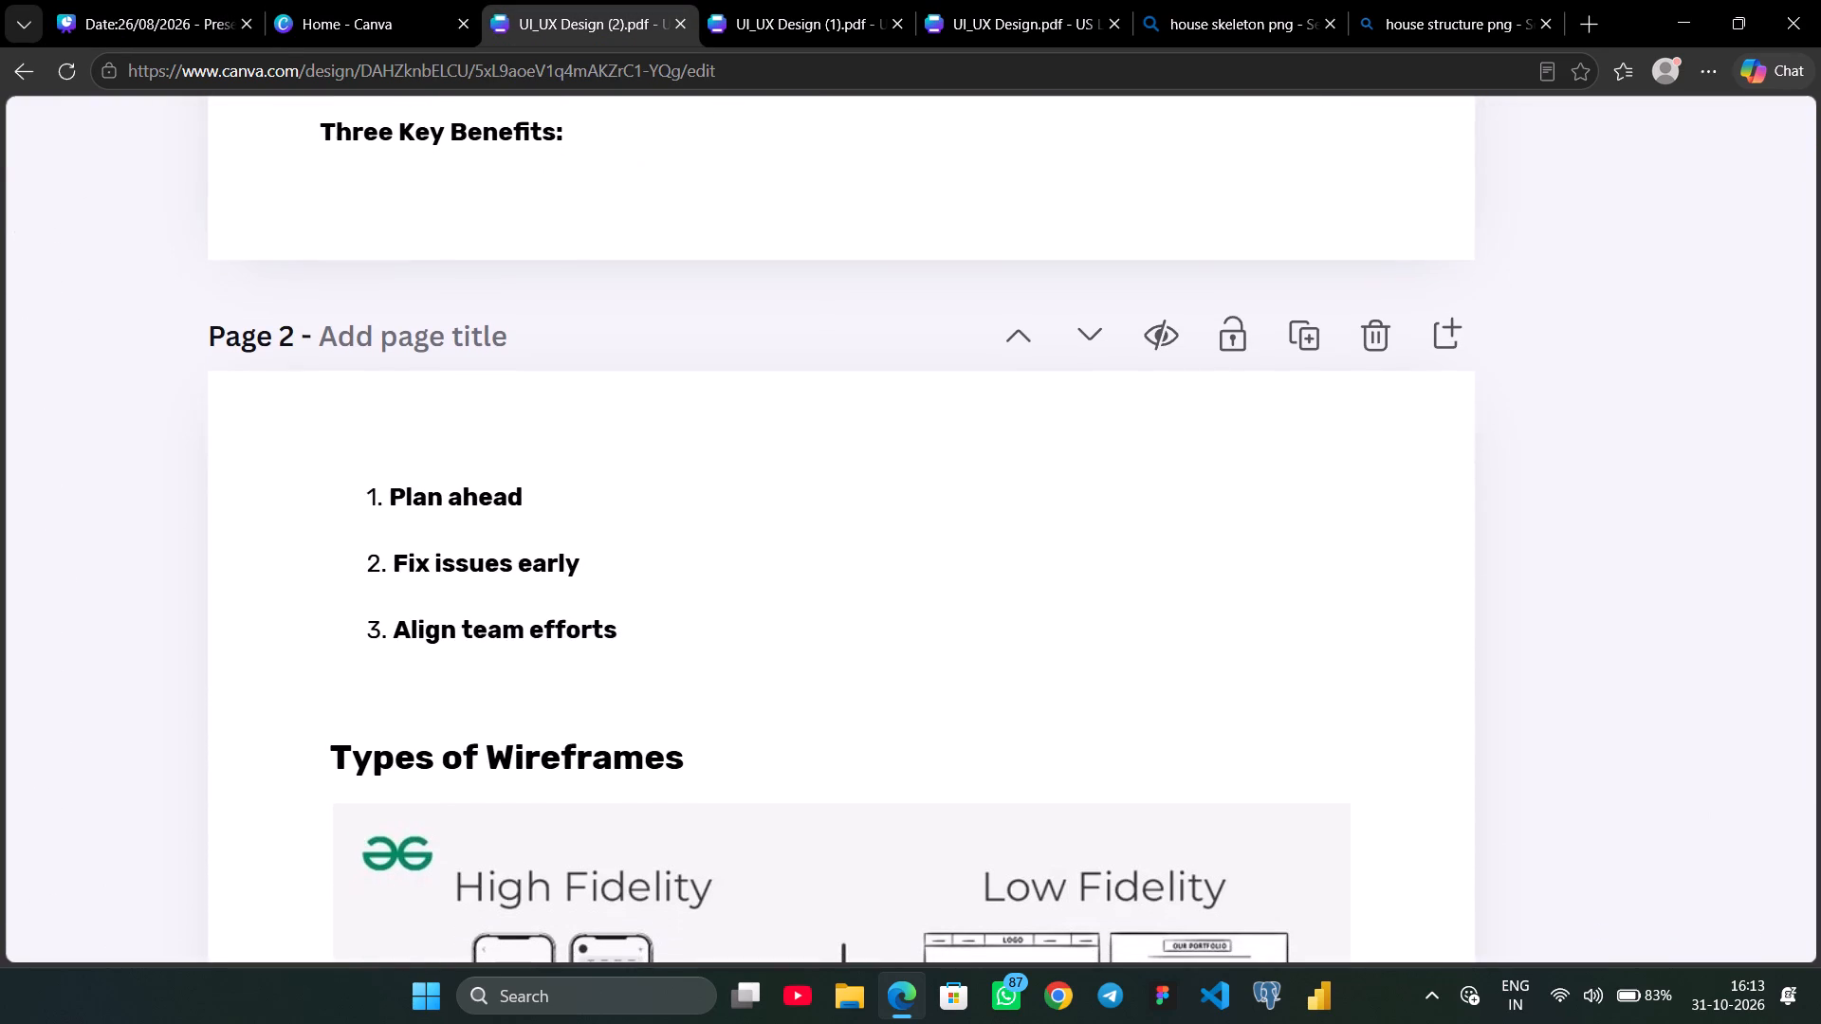
click(398, 489)
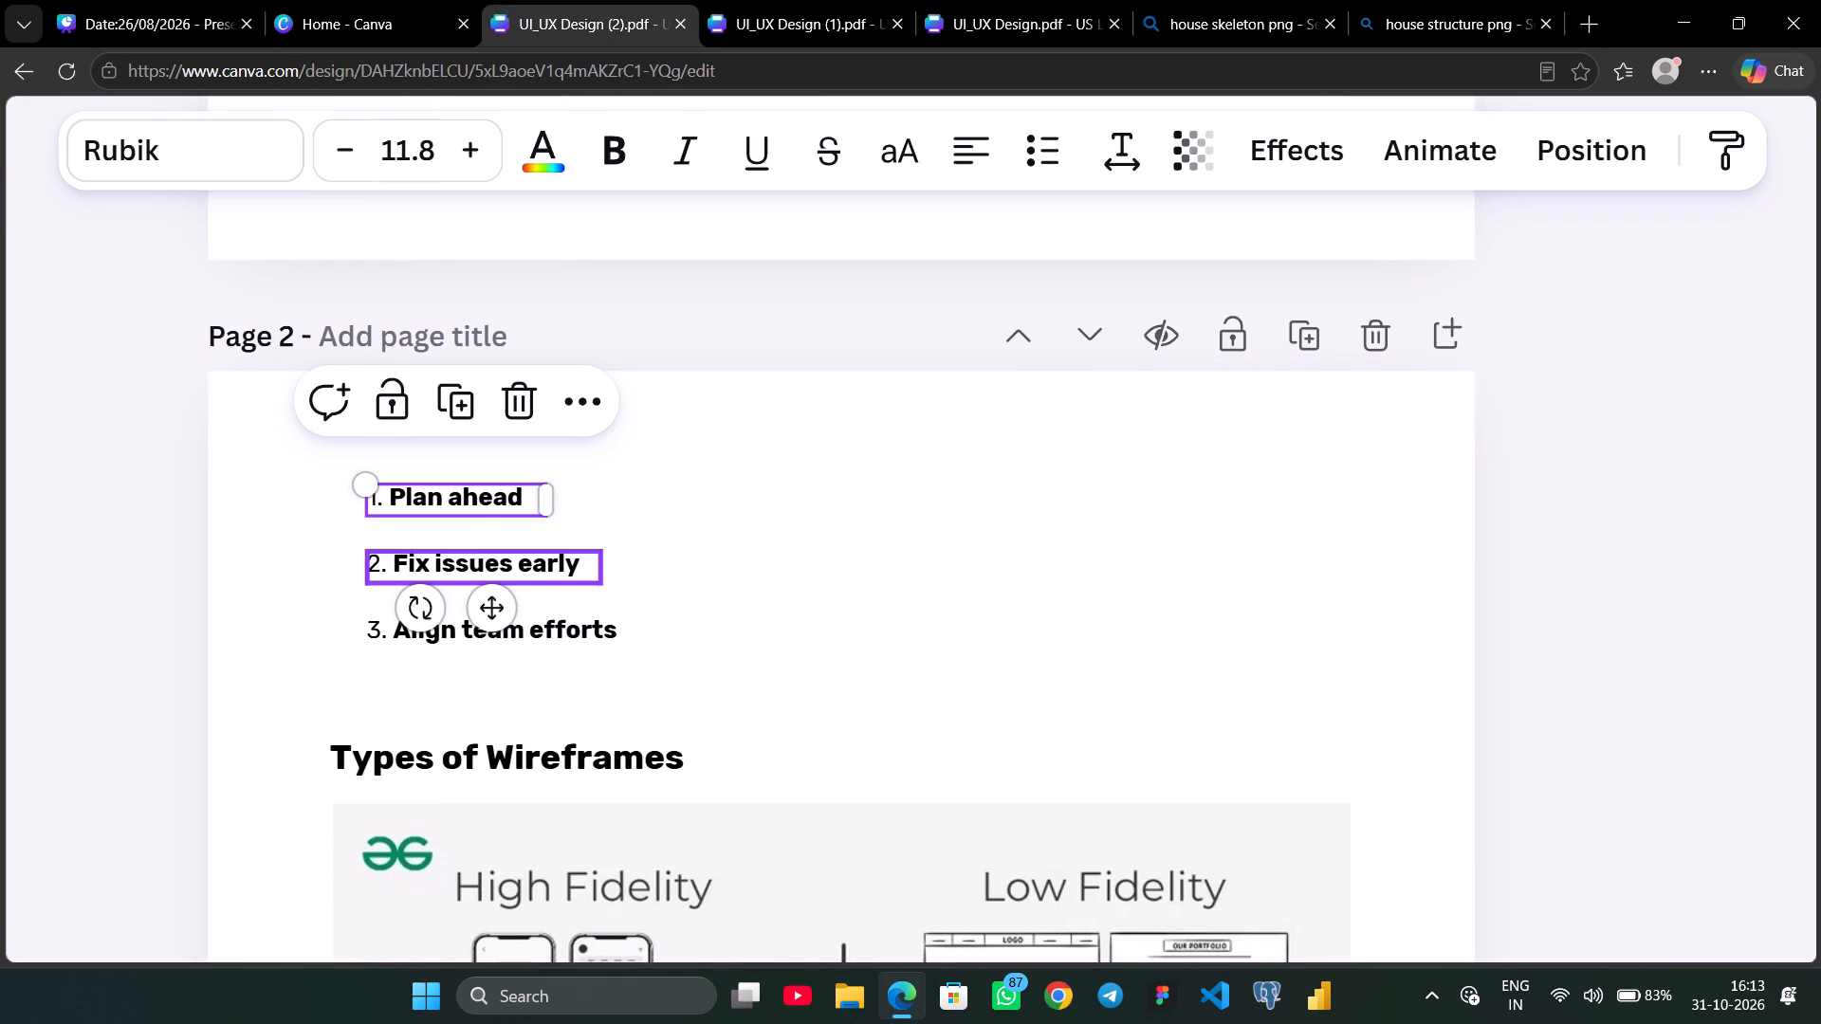
shift+click(436, 578)
shift+click(439, 623)
key(ctrl+c)
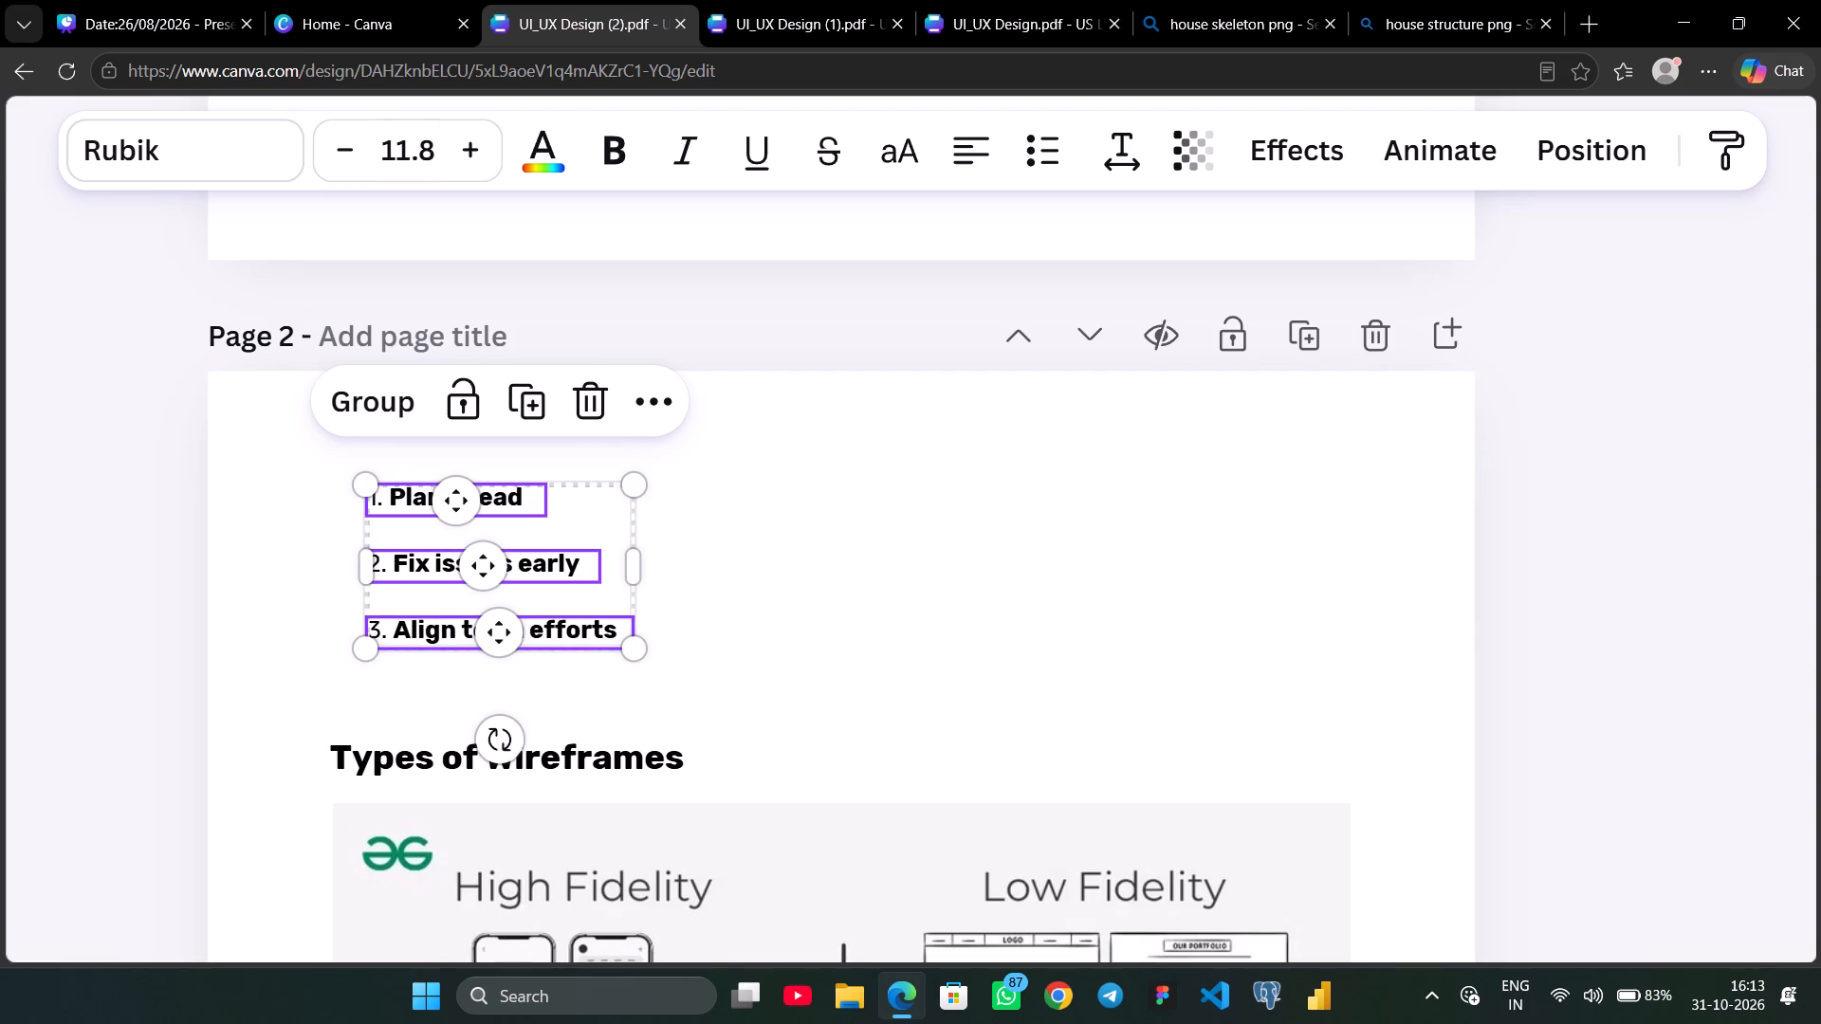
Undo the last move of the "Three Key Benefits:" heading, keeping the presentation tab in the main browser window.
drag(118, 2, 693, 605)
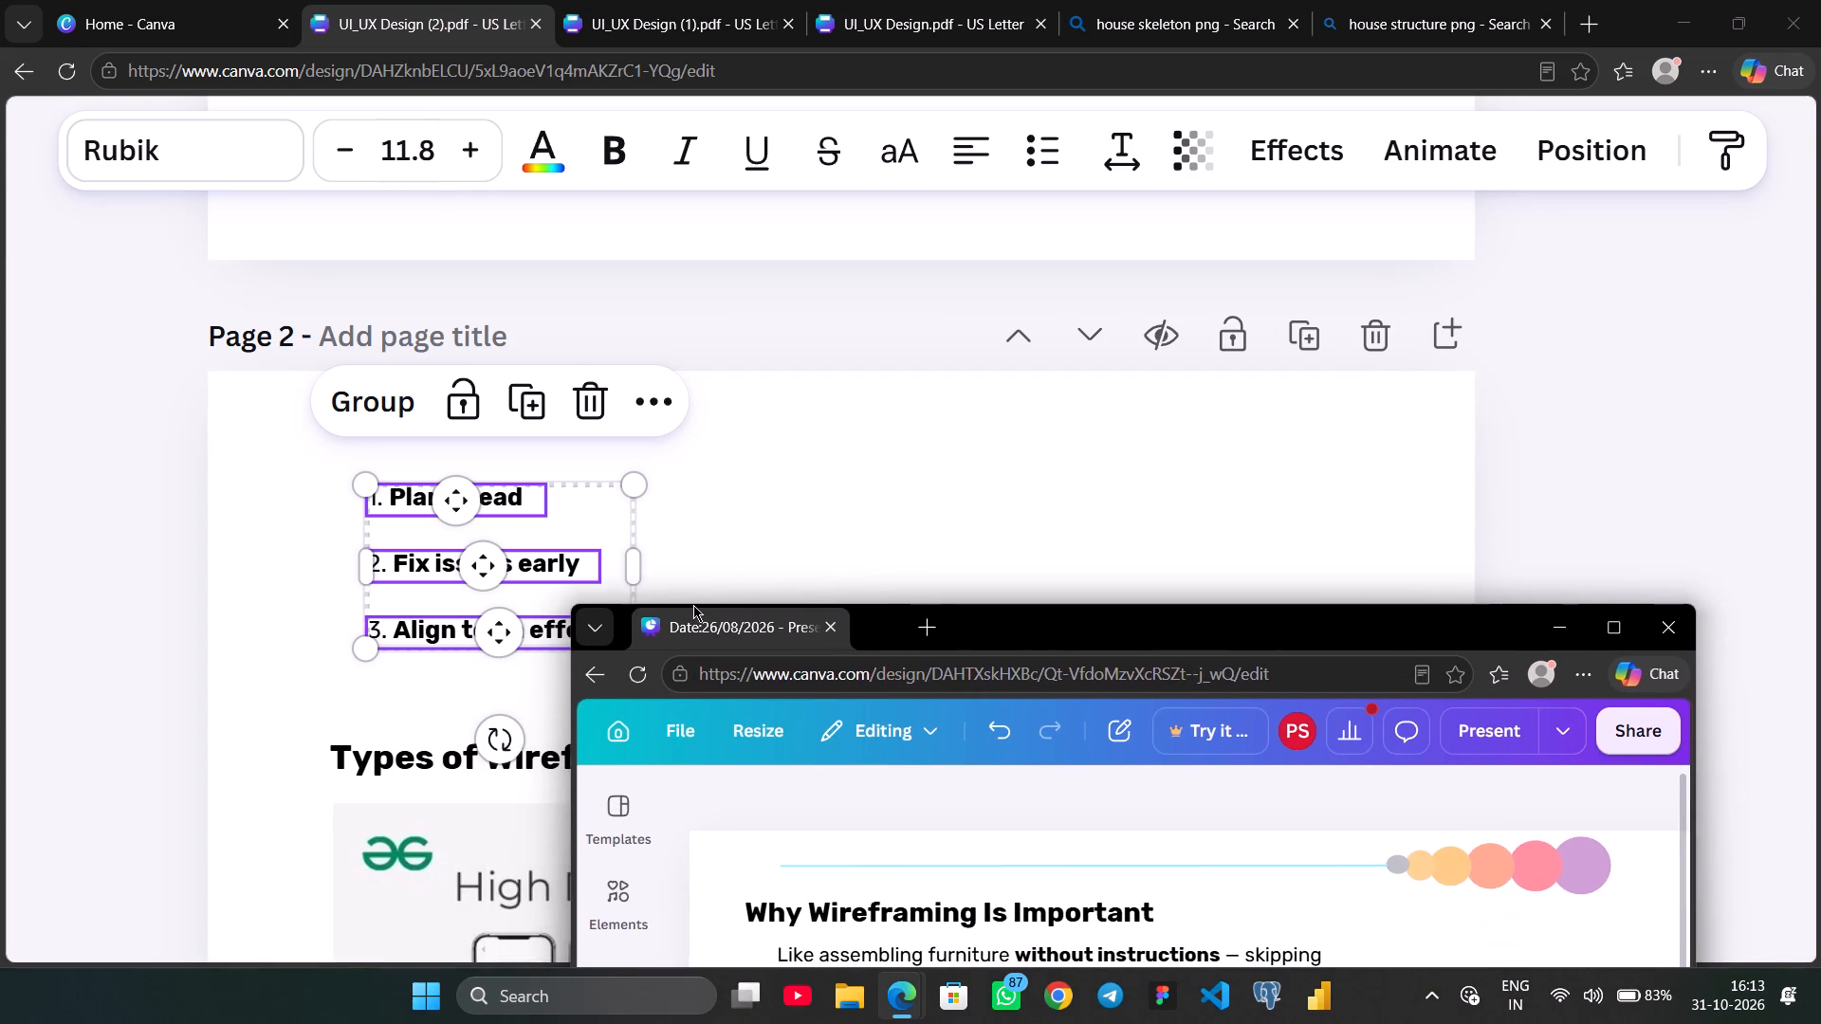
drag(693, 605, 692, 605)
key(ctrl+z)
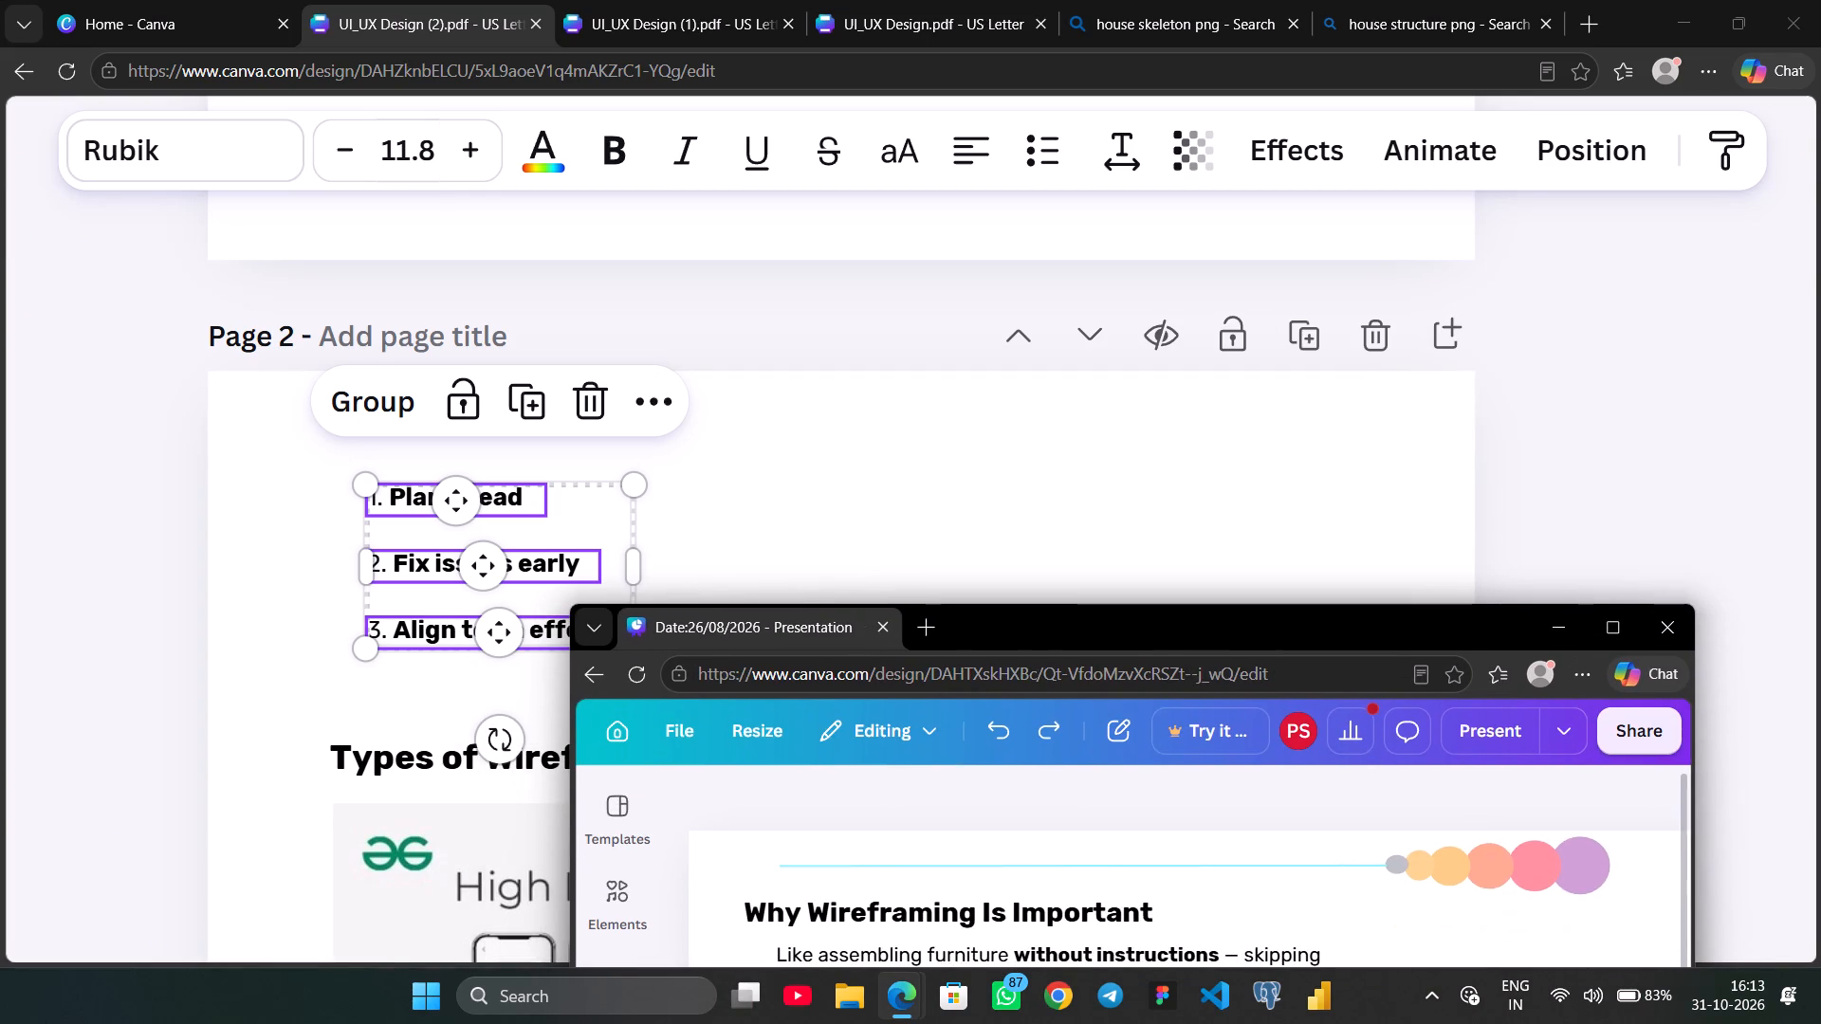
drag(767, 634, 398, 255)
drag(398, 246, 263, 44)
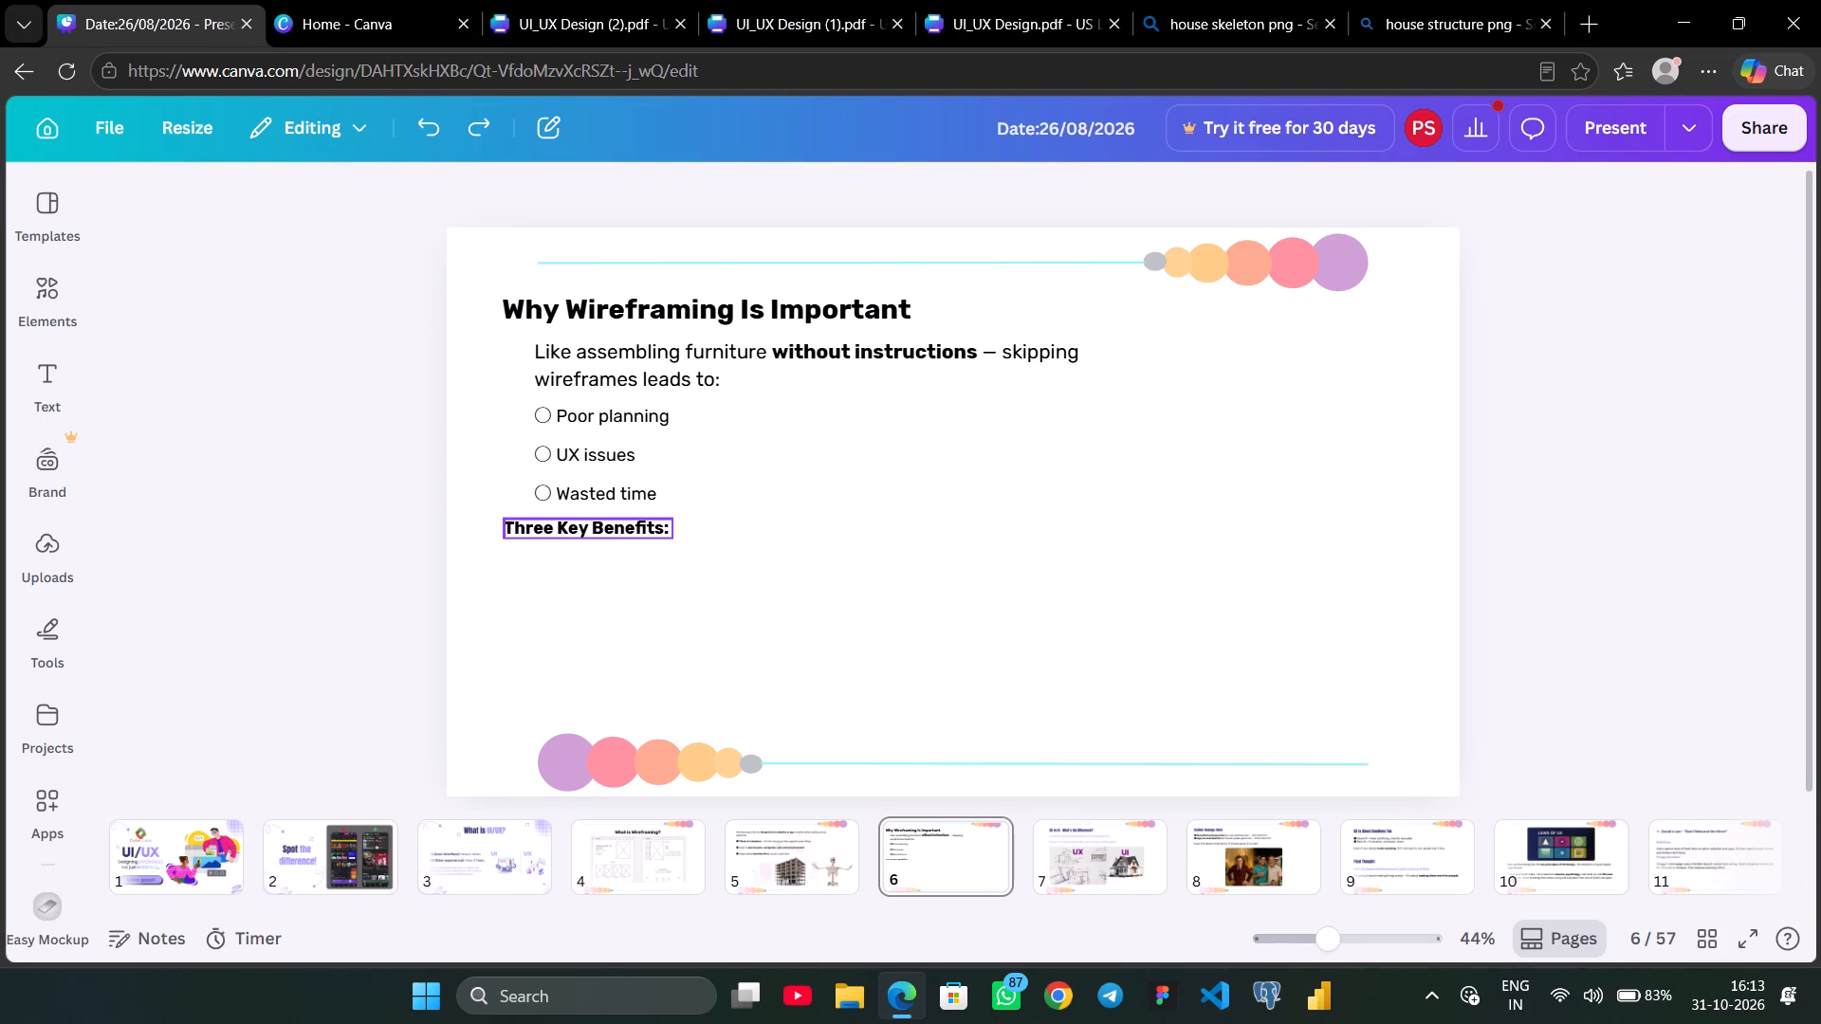
Close the Canva home page tab.
click(315, 0)
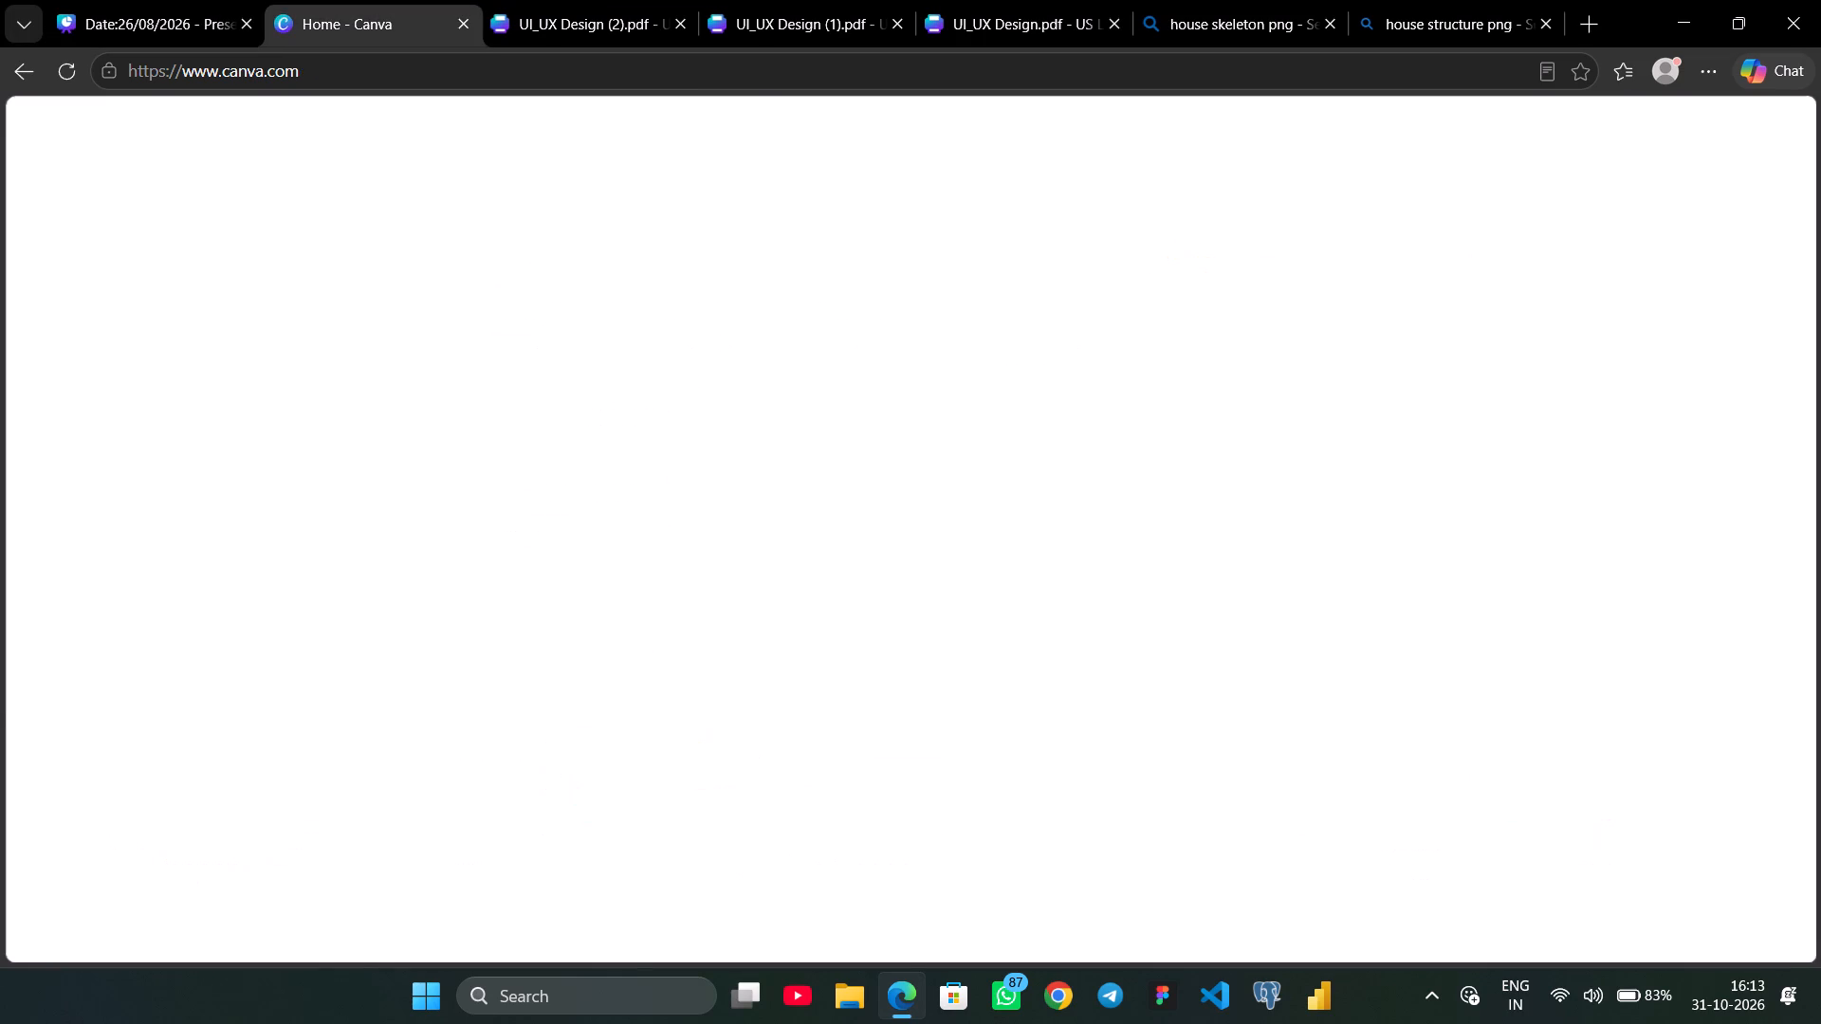
click(468, 23)
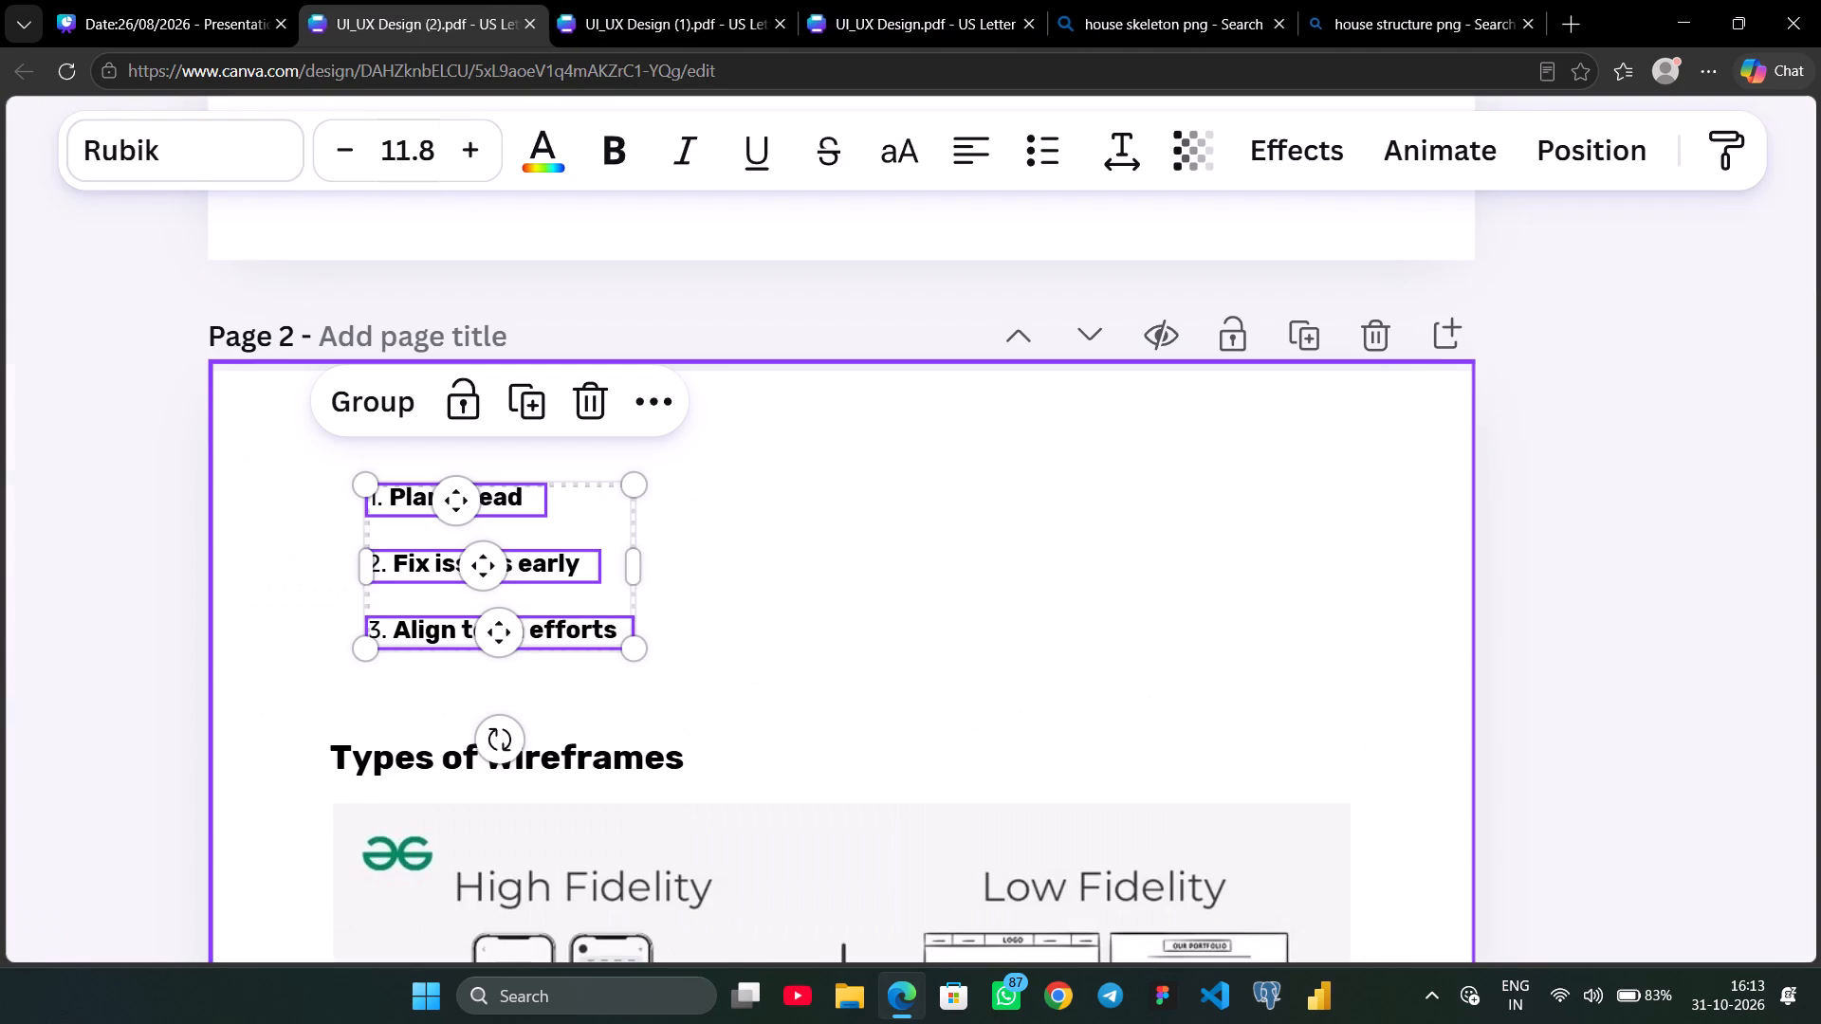
Copy the three numbered benefit lines from the UI_UX Design (2) PDF again and place them under "Three Key Benefits:" on page 6.
click(823, 569)
click(482, 505)
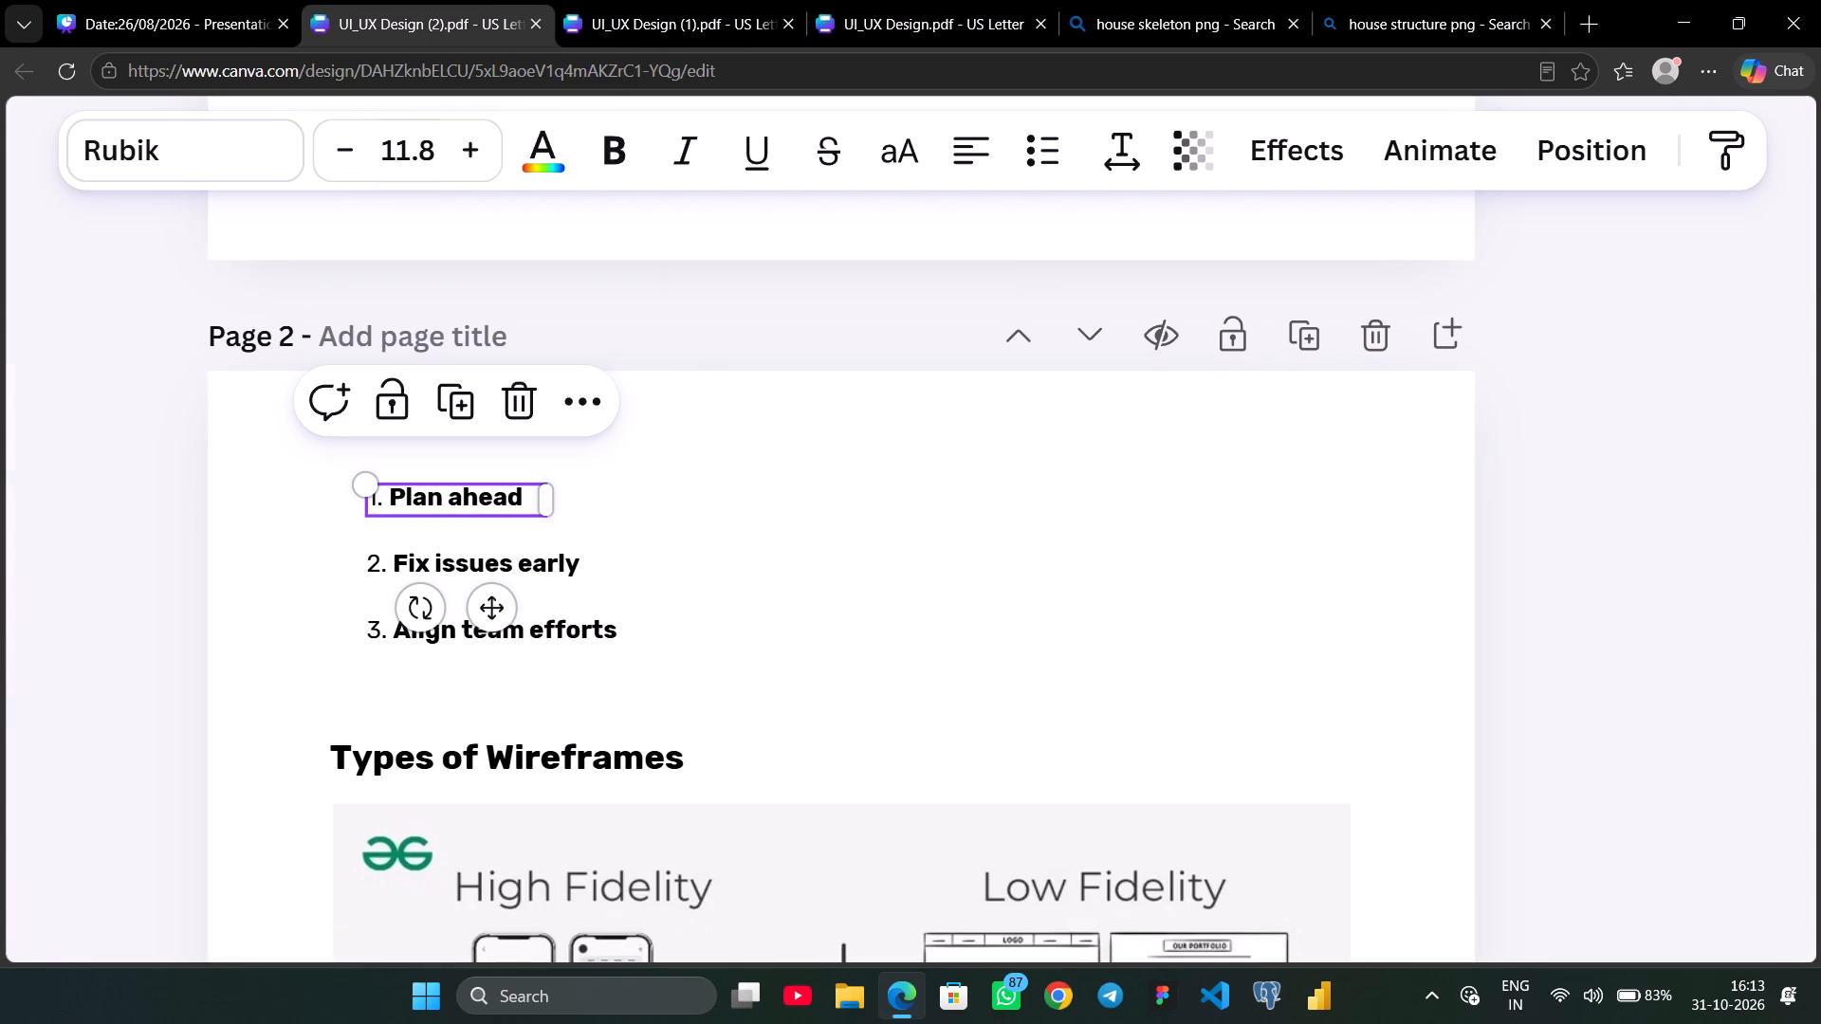
shift+click(498, 563)
shift+click(474, 613)
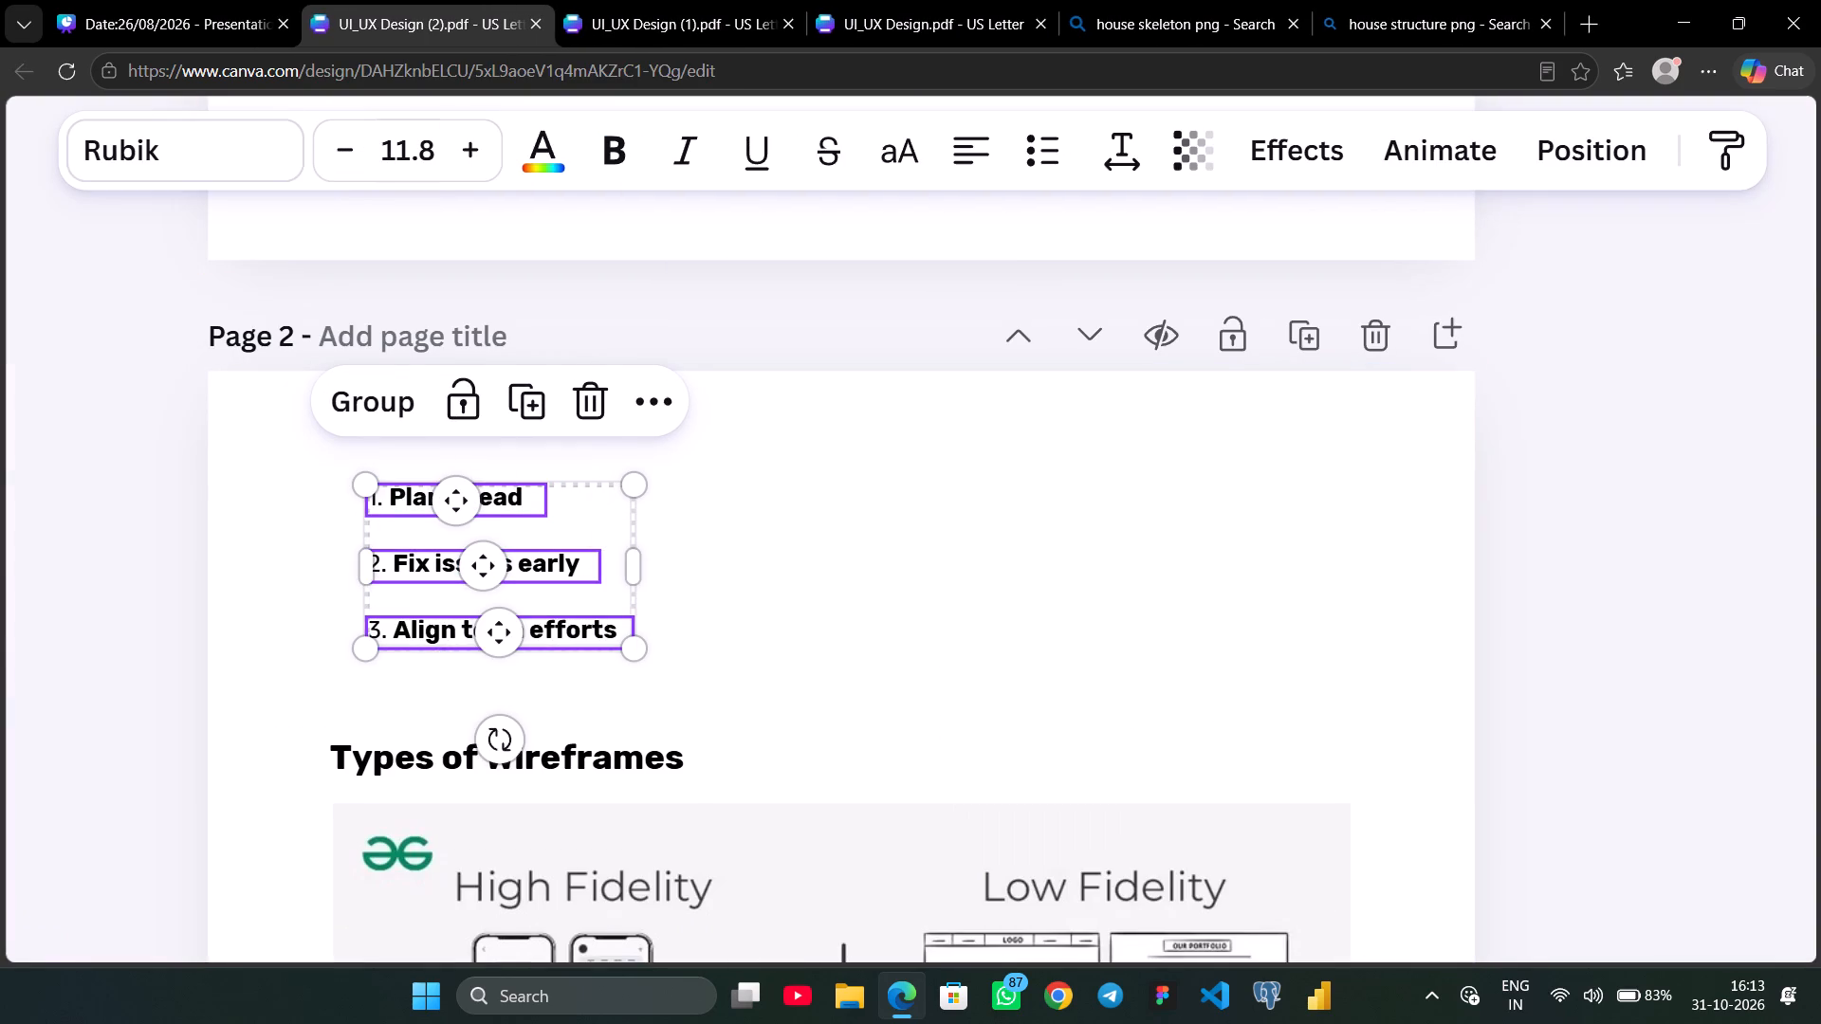
key(ctrl+c)
click(141, 0)
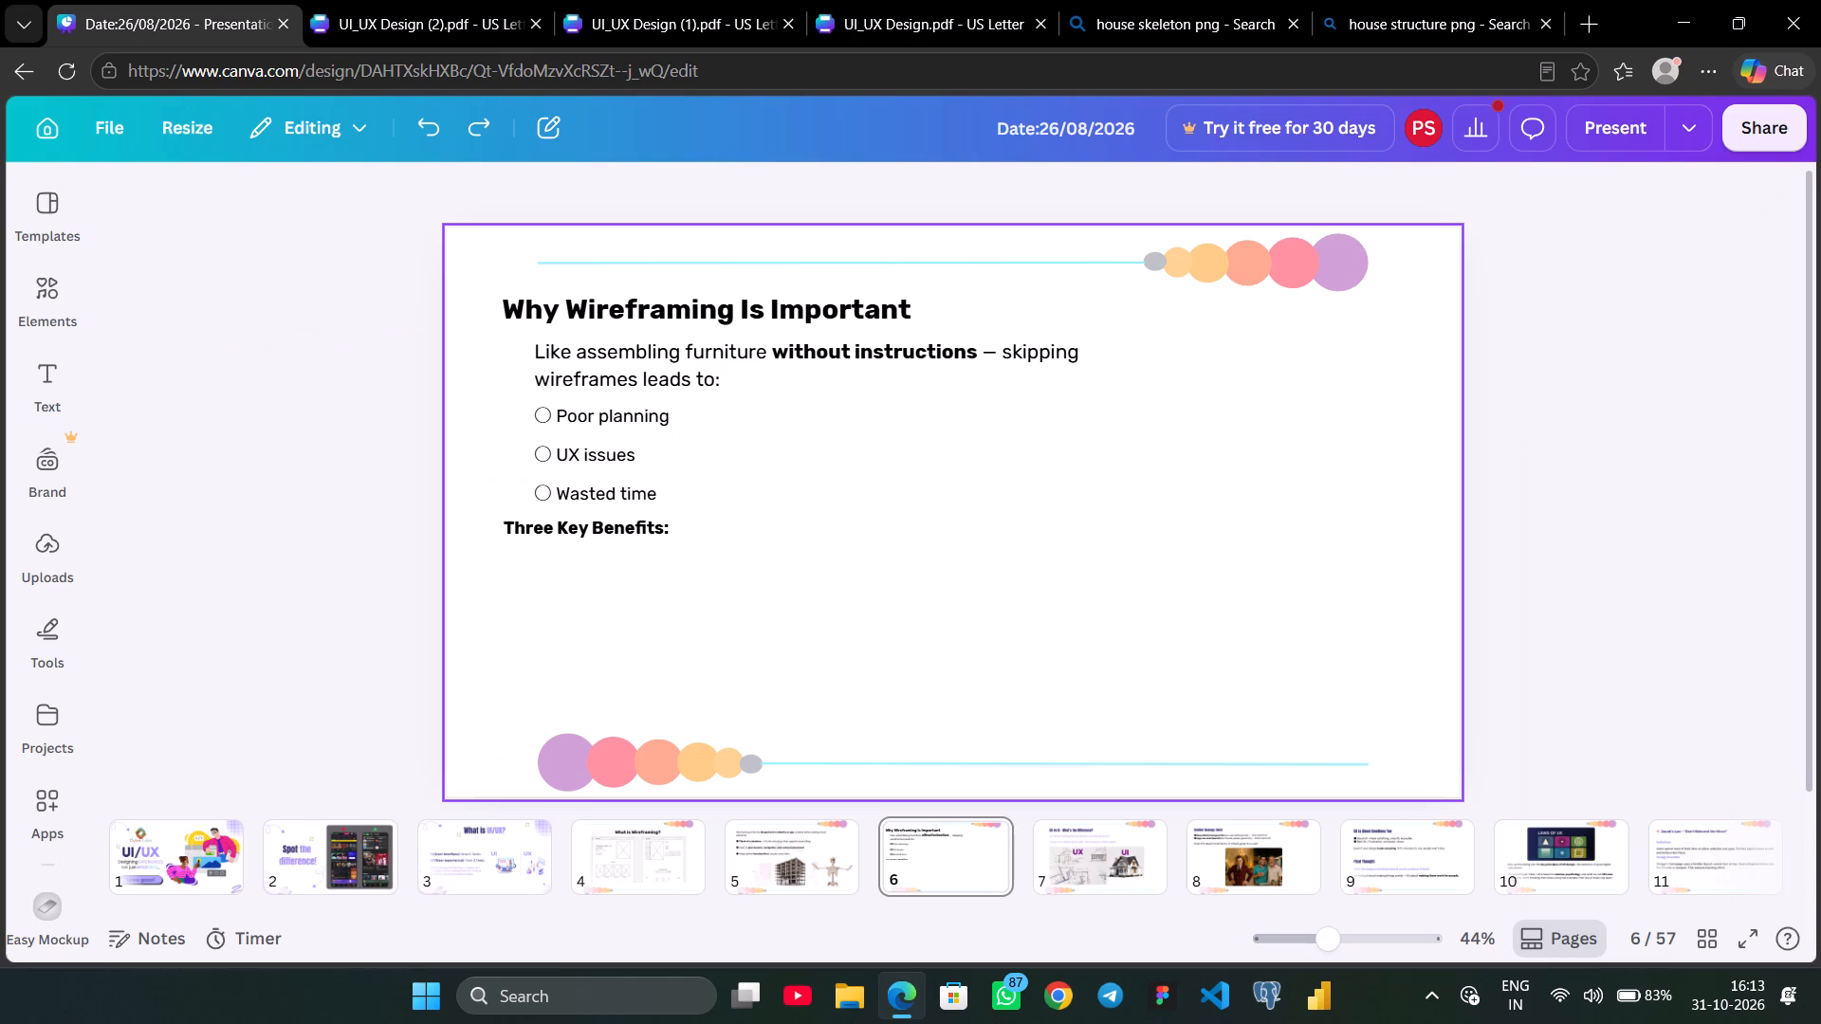
key(ctrl+v)
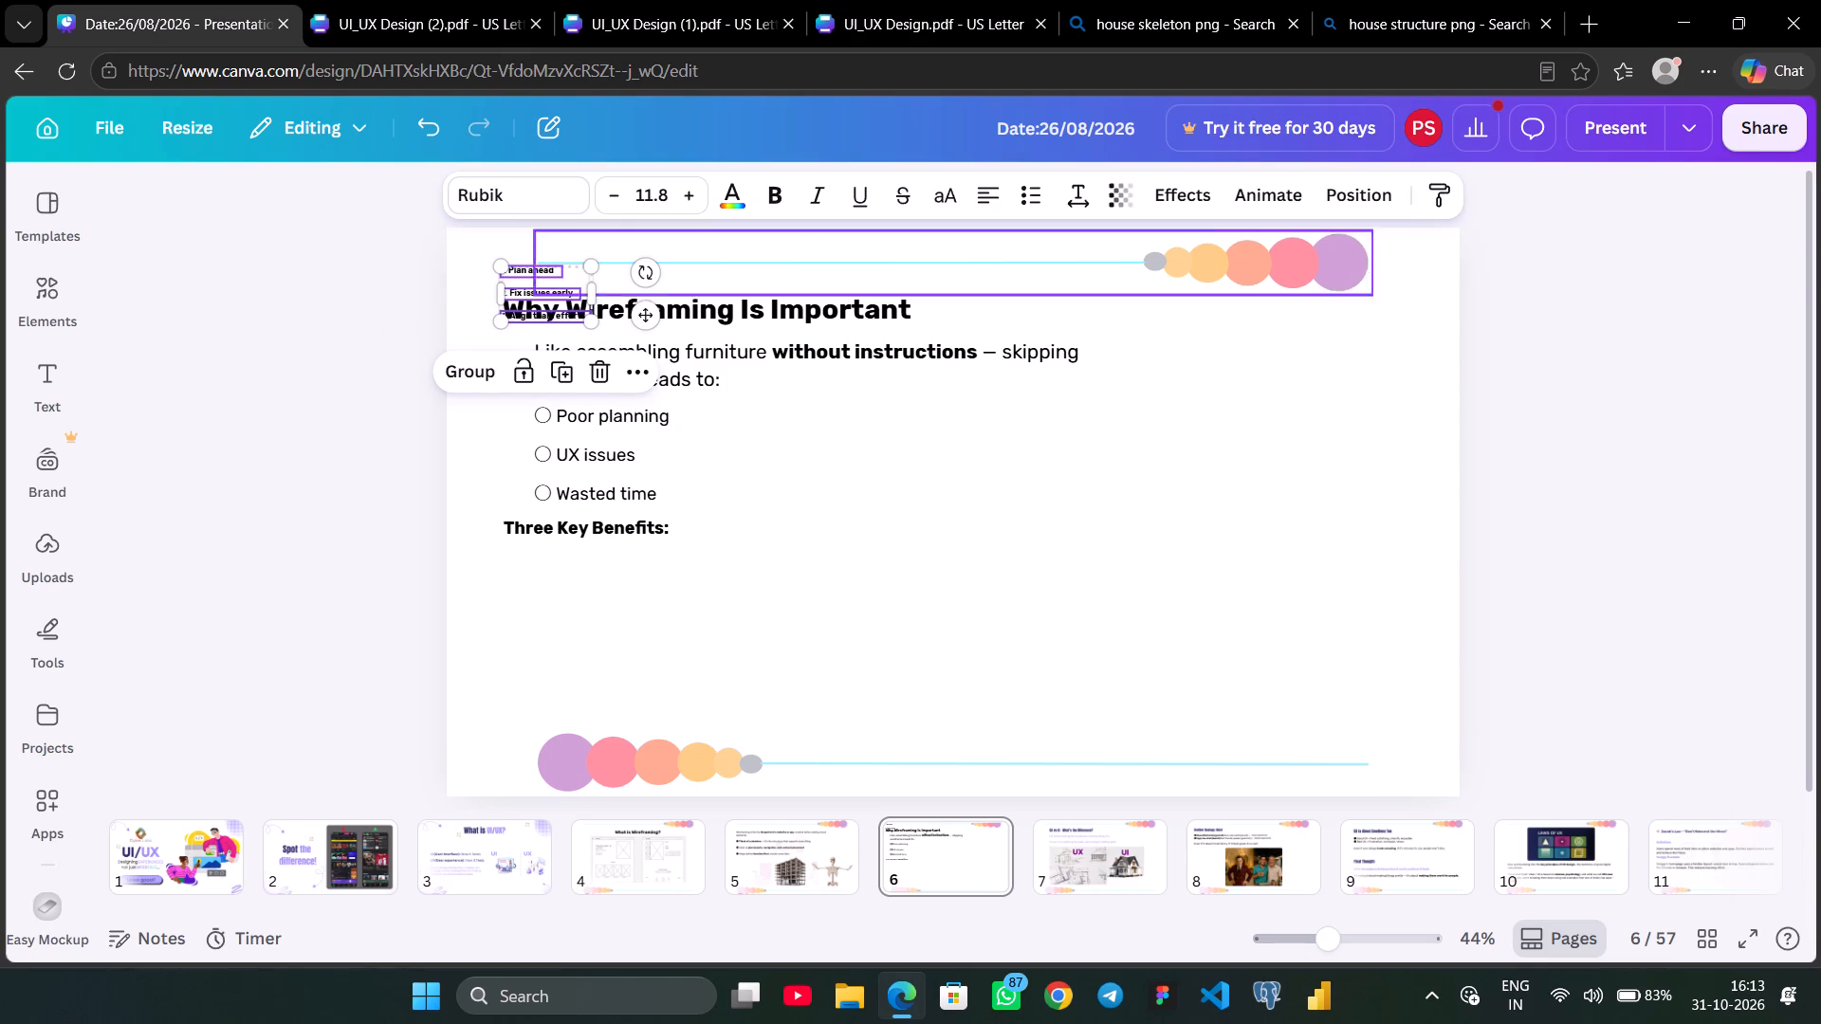
drag(540, 278, 574, 564)
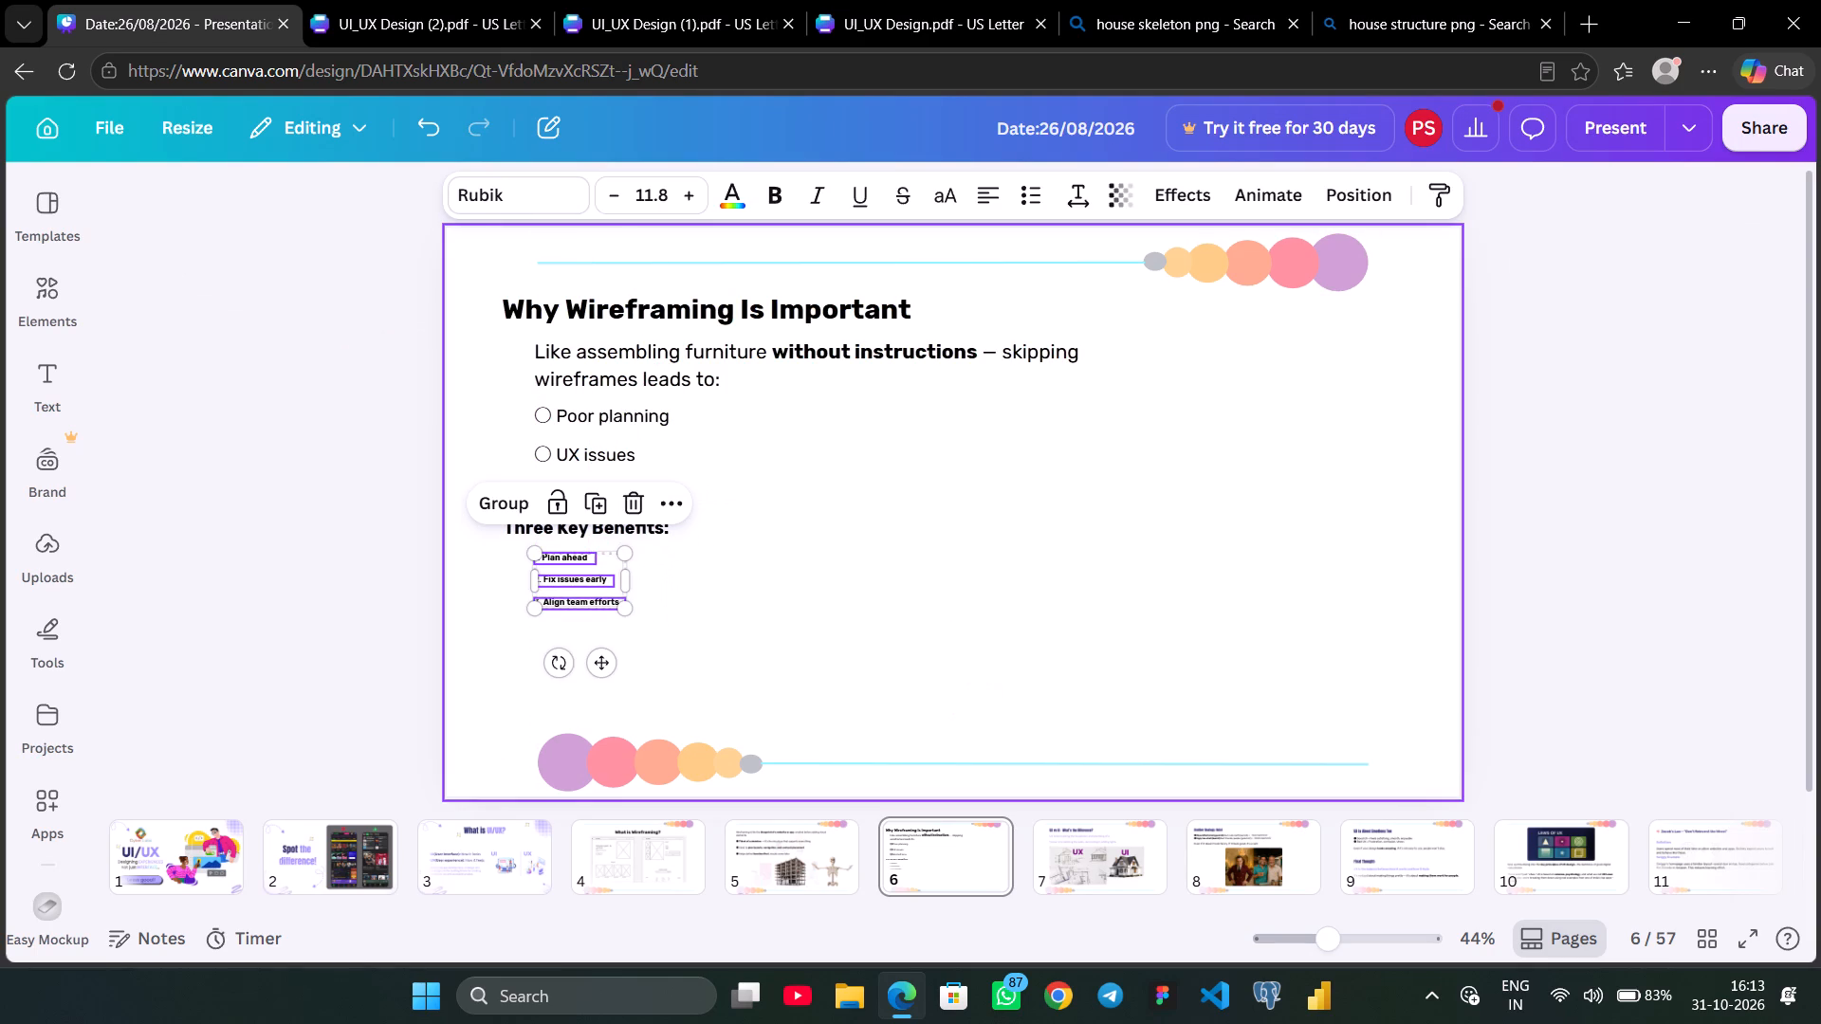
Set the three benefit lines' font size to 25 and widen their text boxes so each benefit fits on one line.
click(666, 197)
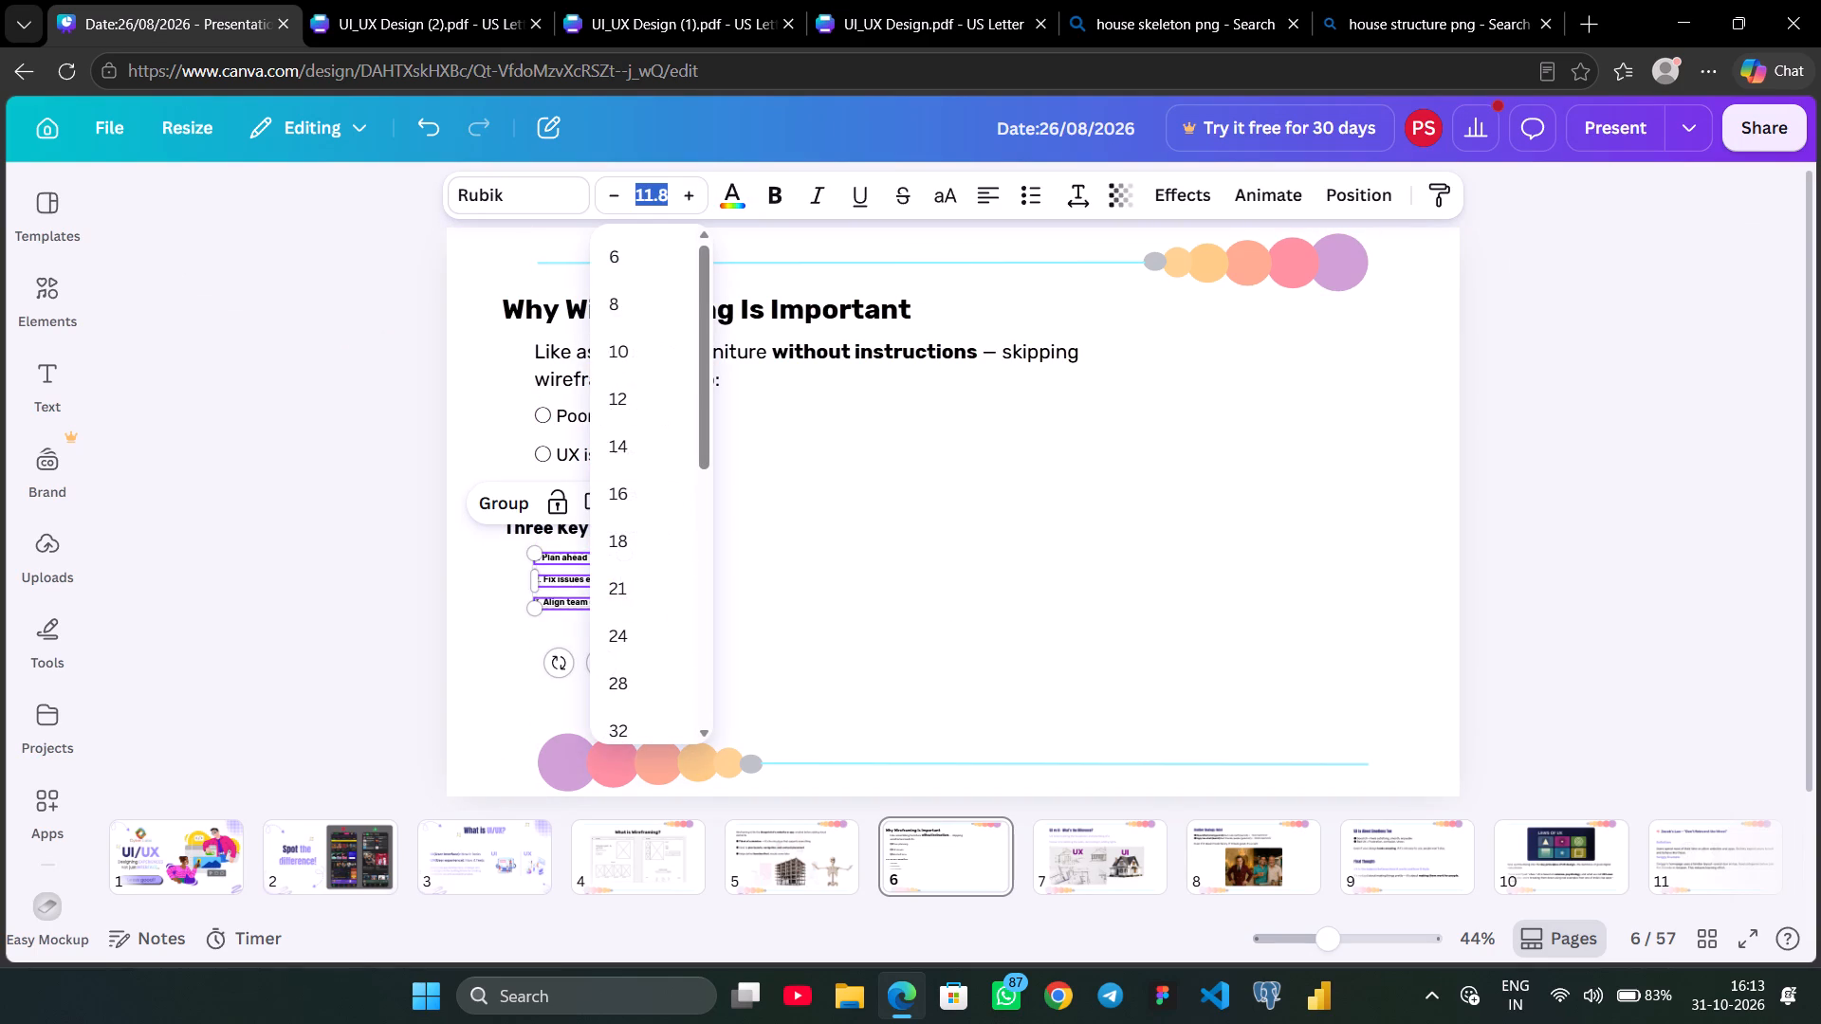
text(25)
key(Return)
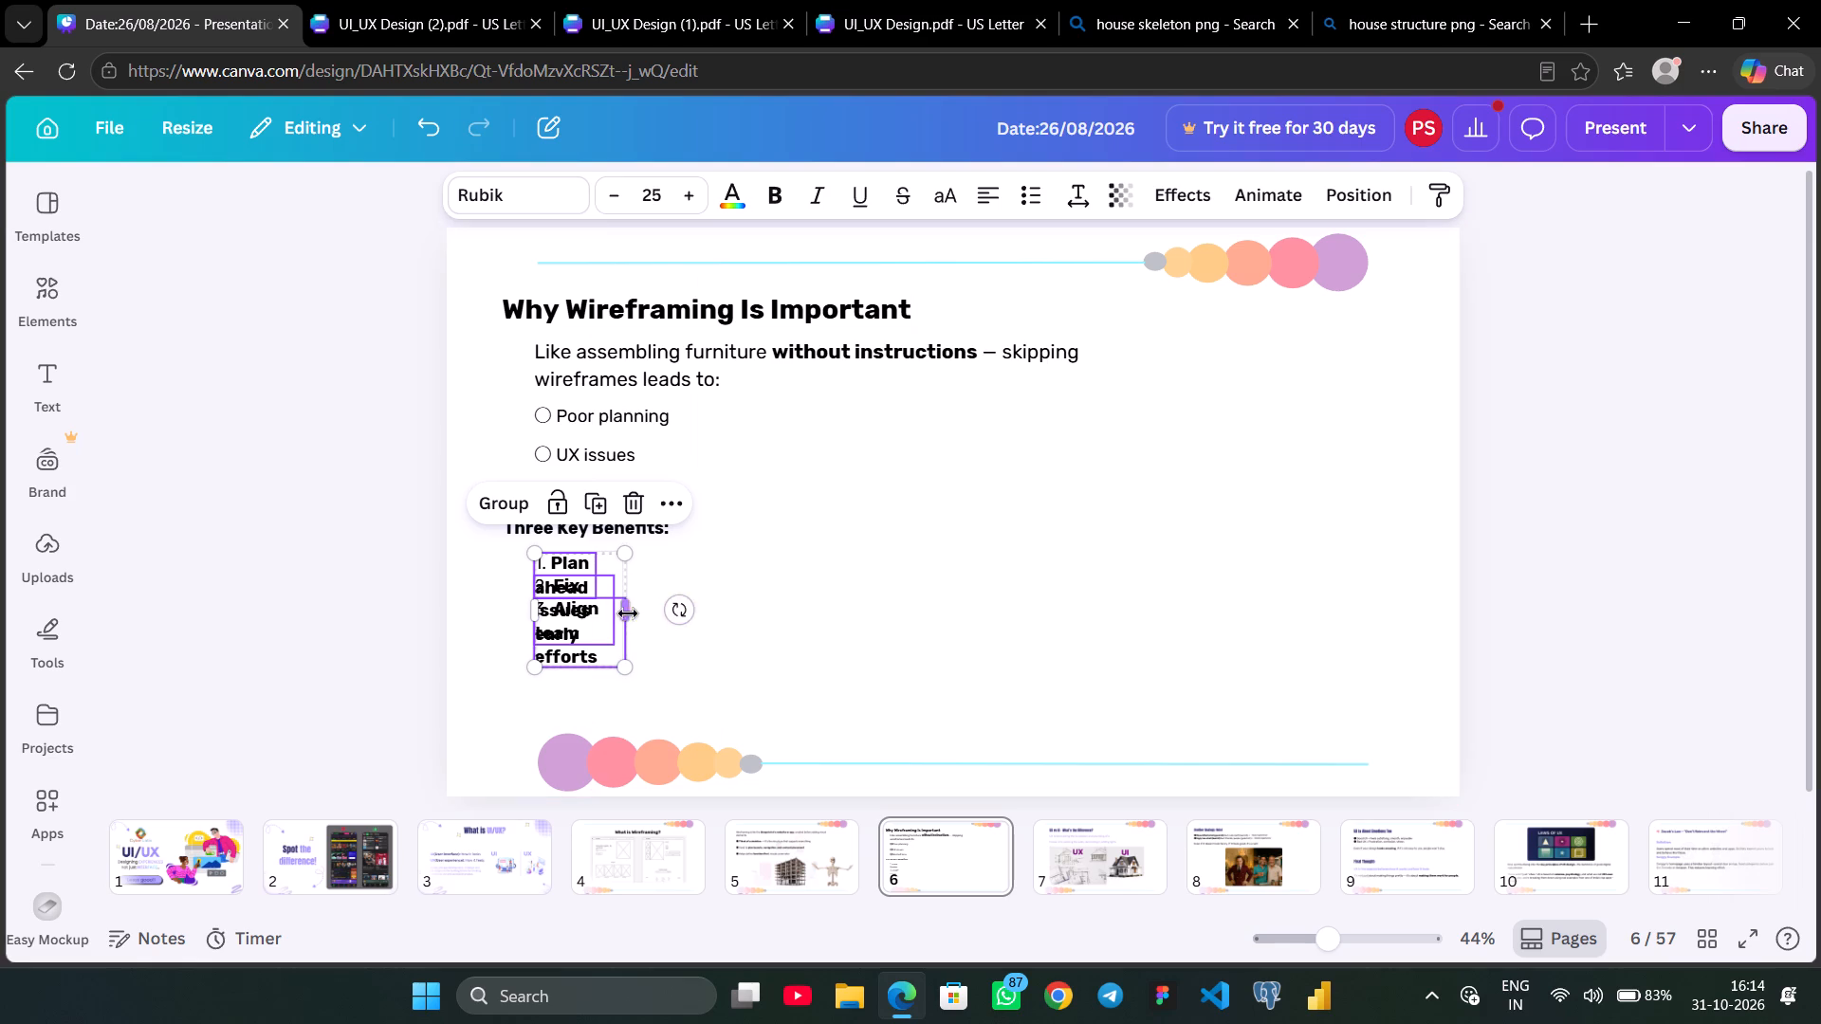
drag(624, 609, 726, 610)
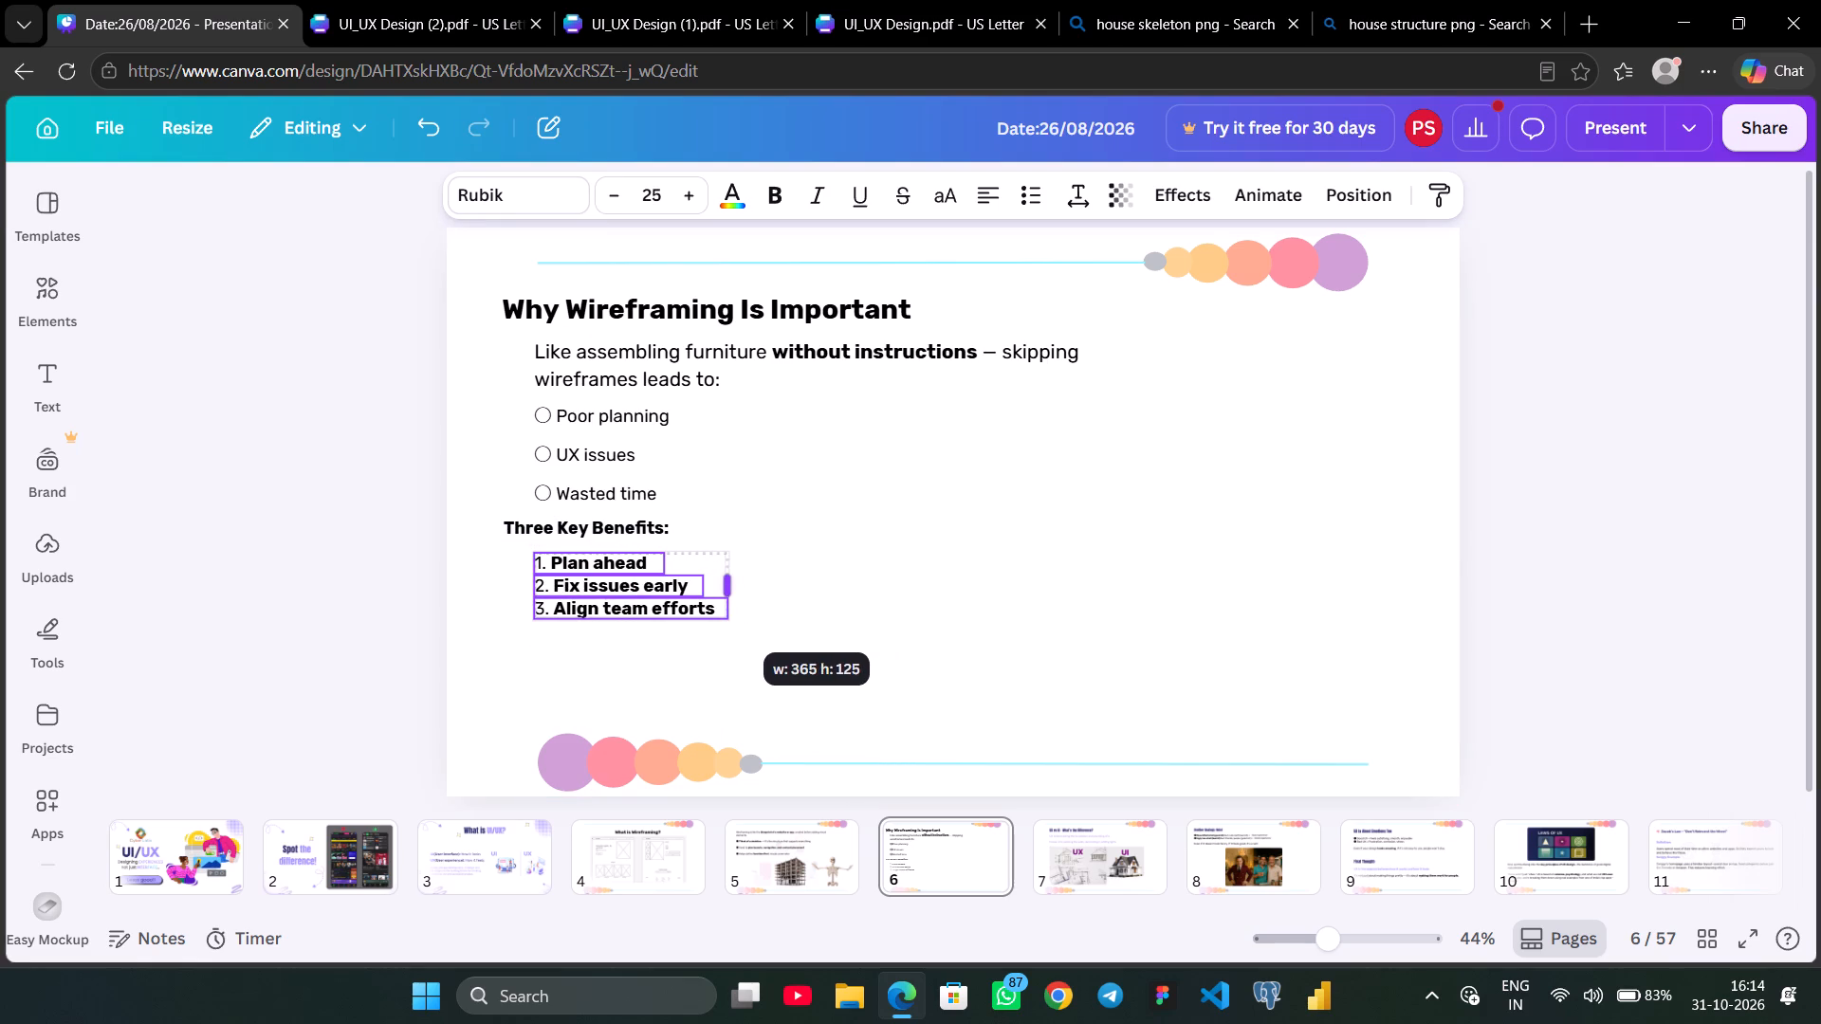
drag(726, 610, 727, 607)
click(814, 602)
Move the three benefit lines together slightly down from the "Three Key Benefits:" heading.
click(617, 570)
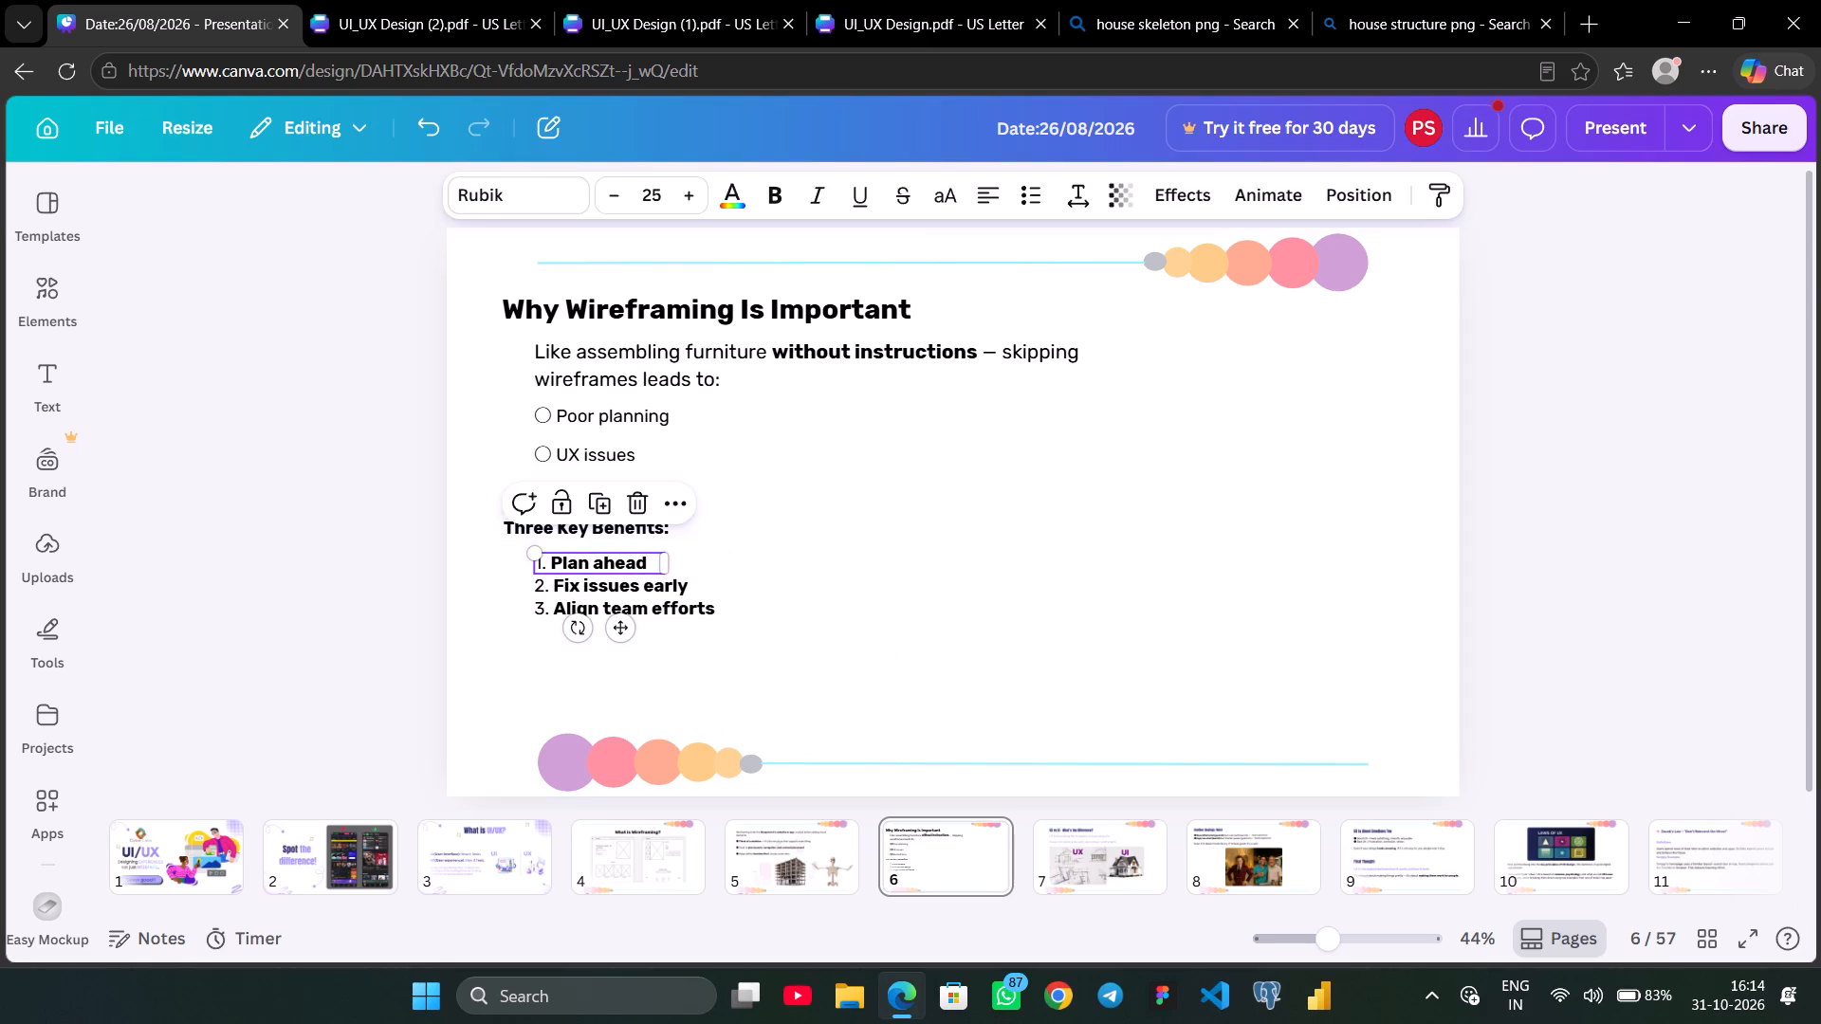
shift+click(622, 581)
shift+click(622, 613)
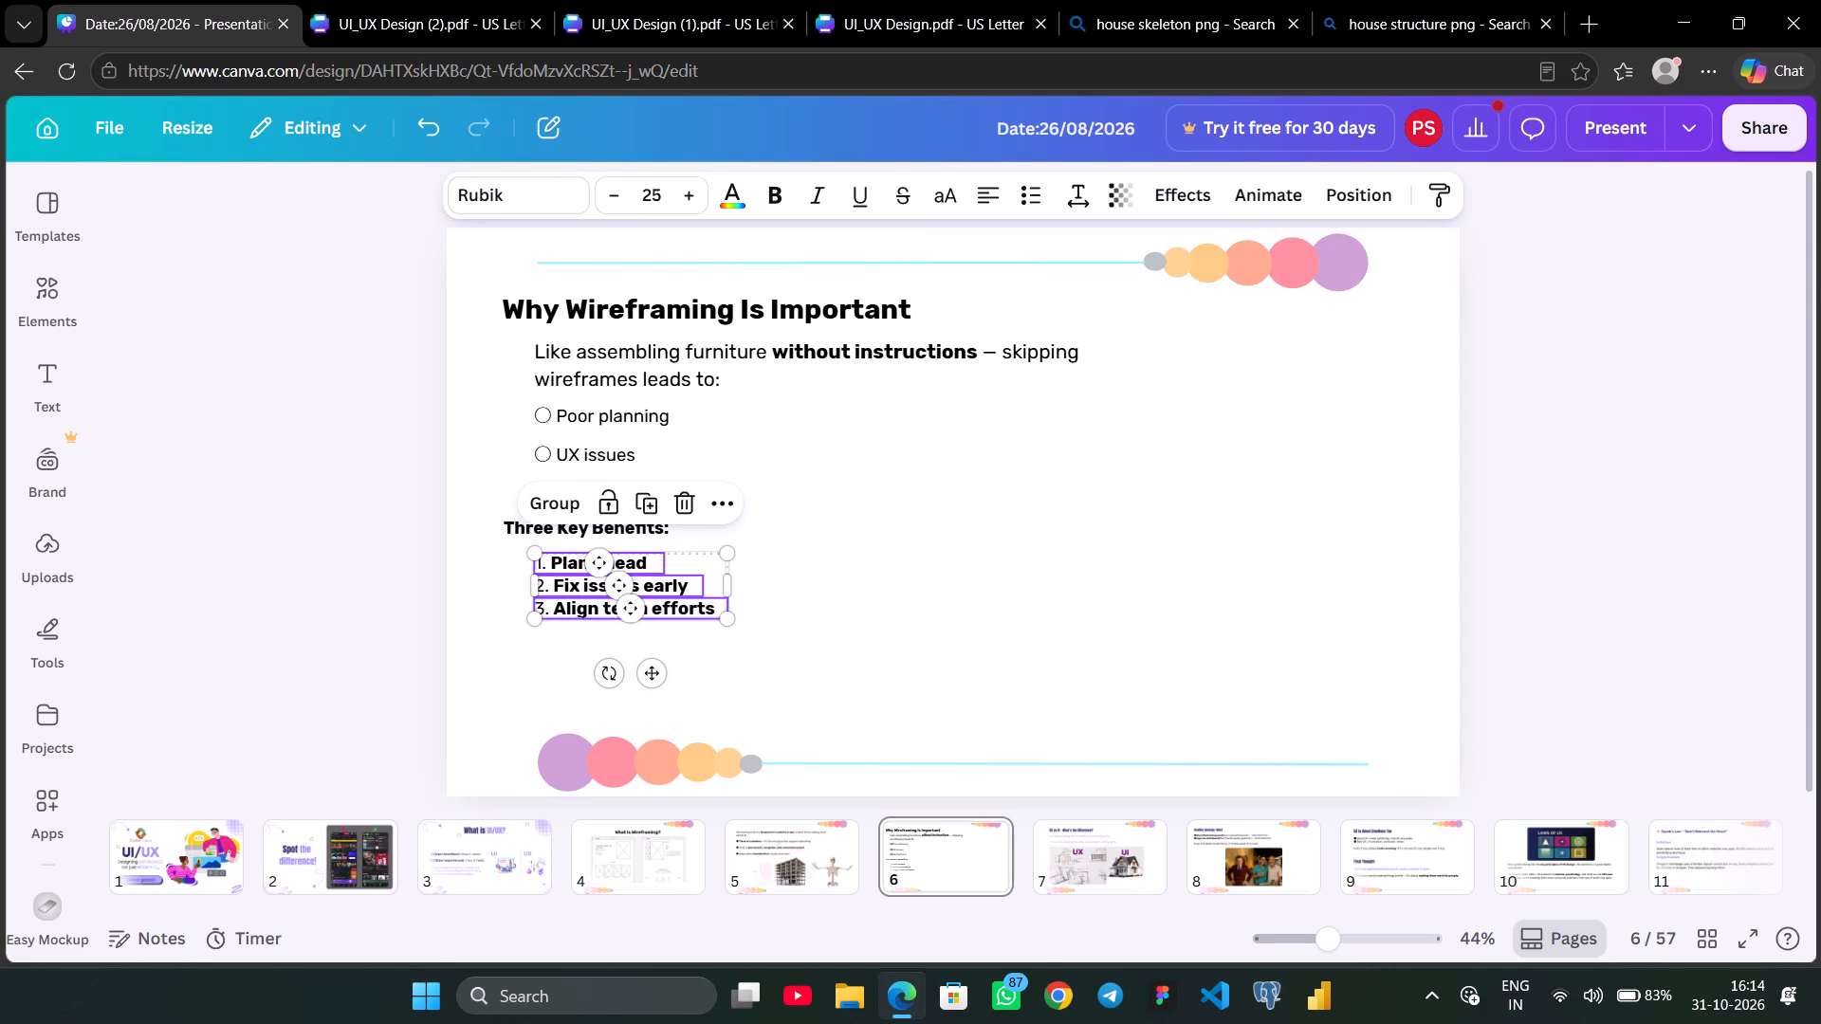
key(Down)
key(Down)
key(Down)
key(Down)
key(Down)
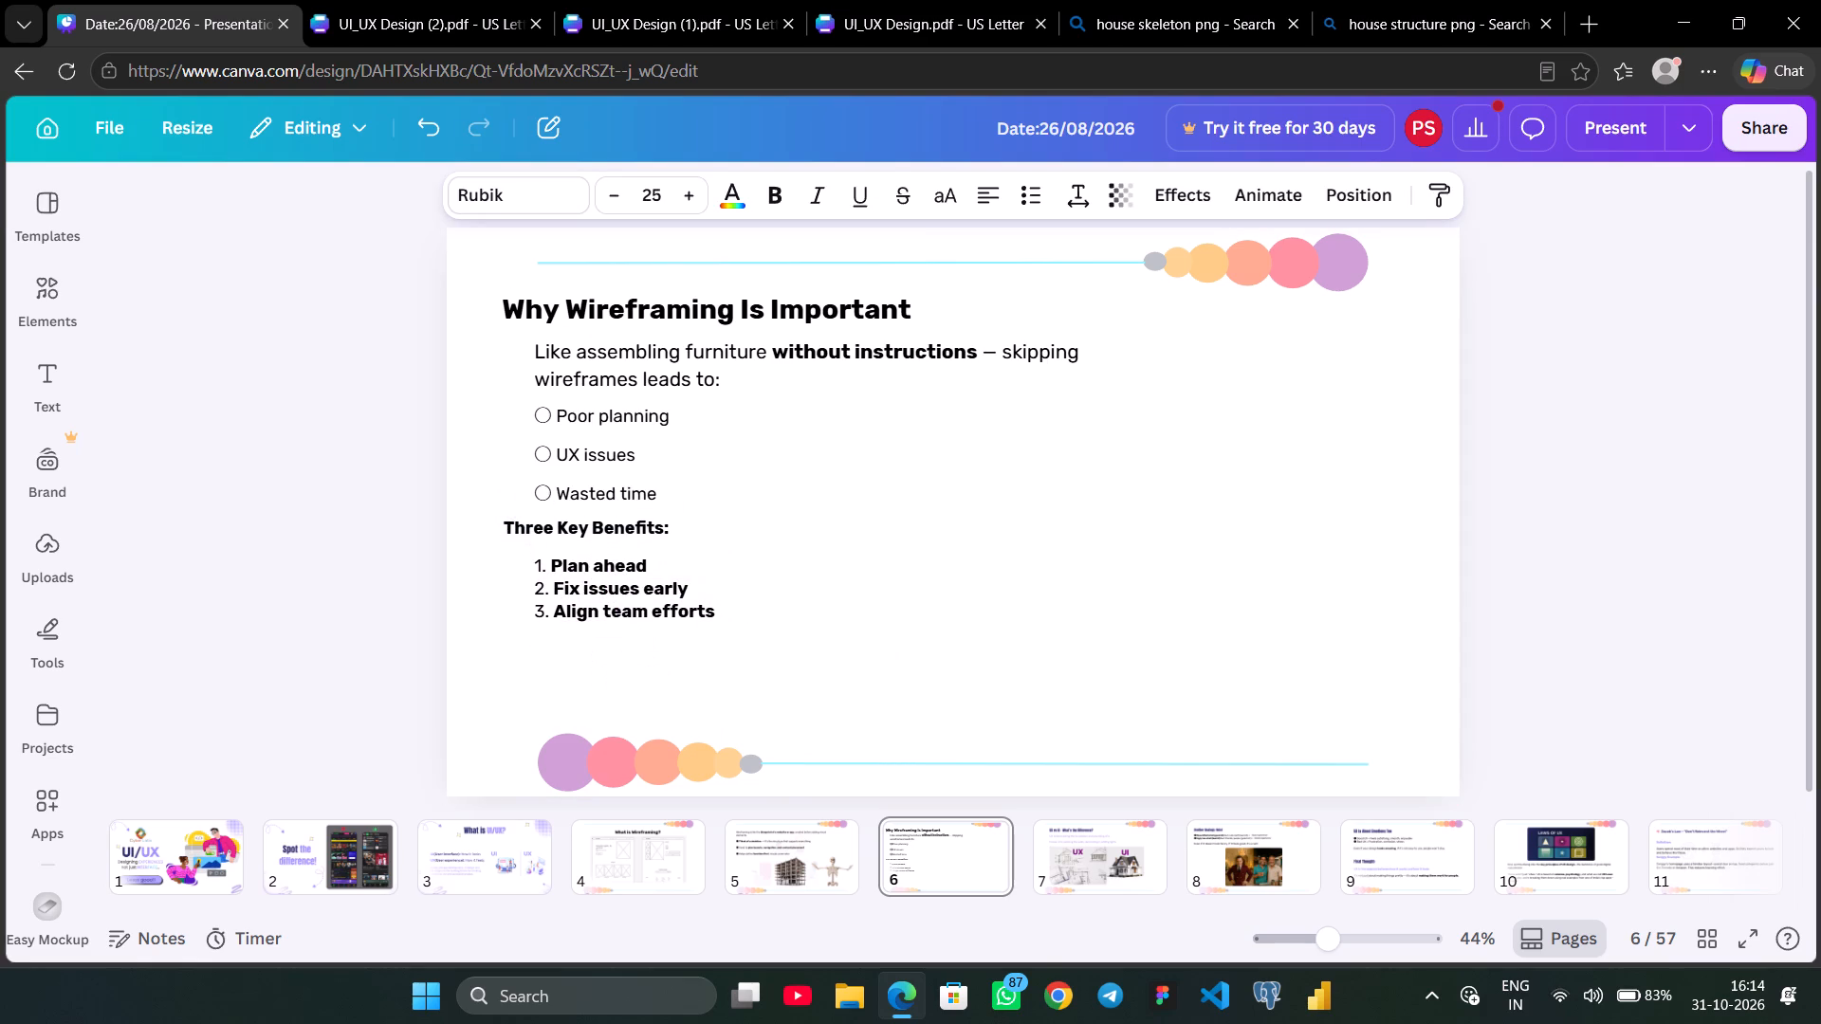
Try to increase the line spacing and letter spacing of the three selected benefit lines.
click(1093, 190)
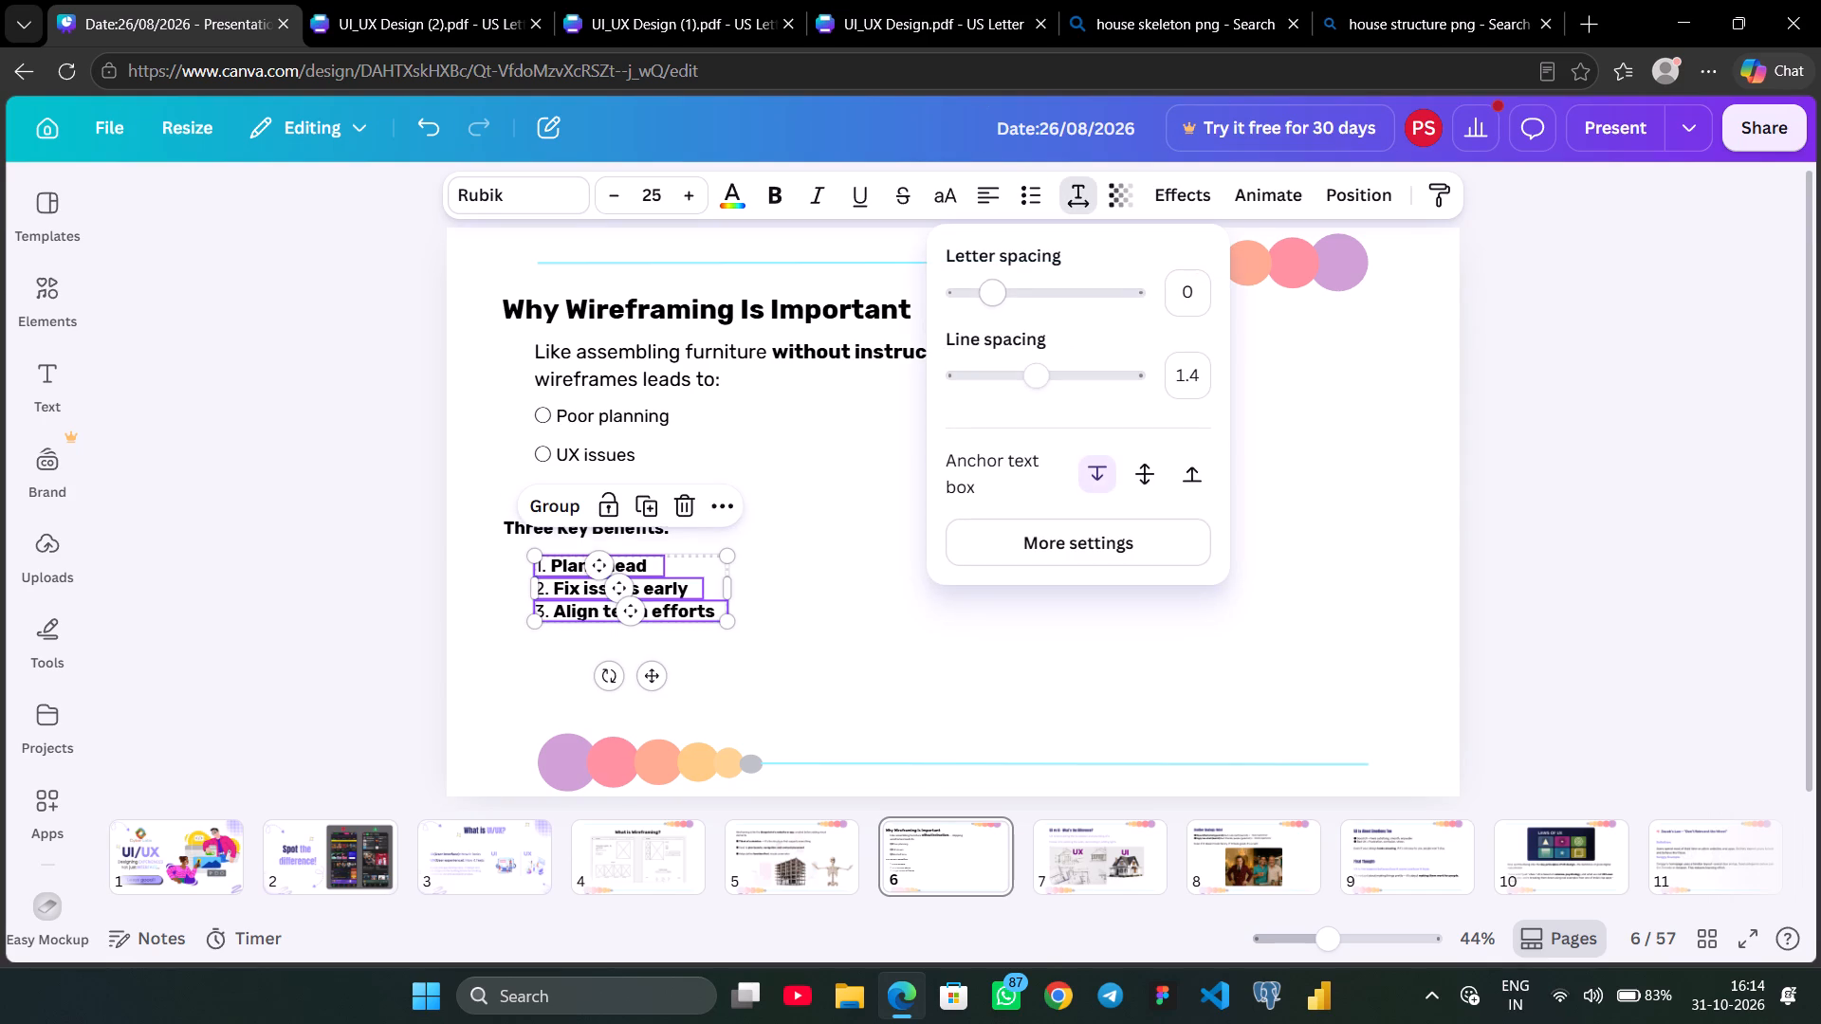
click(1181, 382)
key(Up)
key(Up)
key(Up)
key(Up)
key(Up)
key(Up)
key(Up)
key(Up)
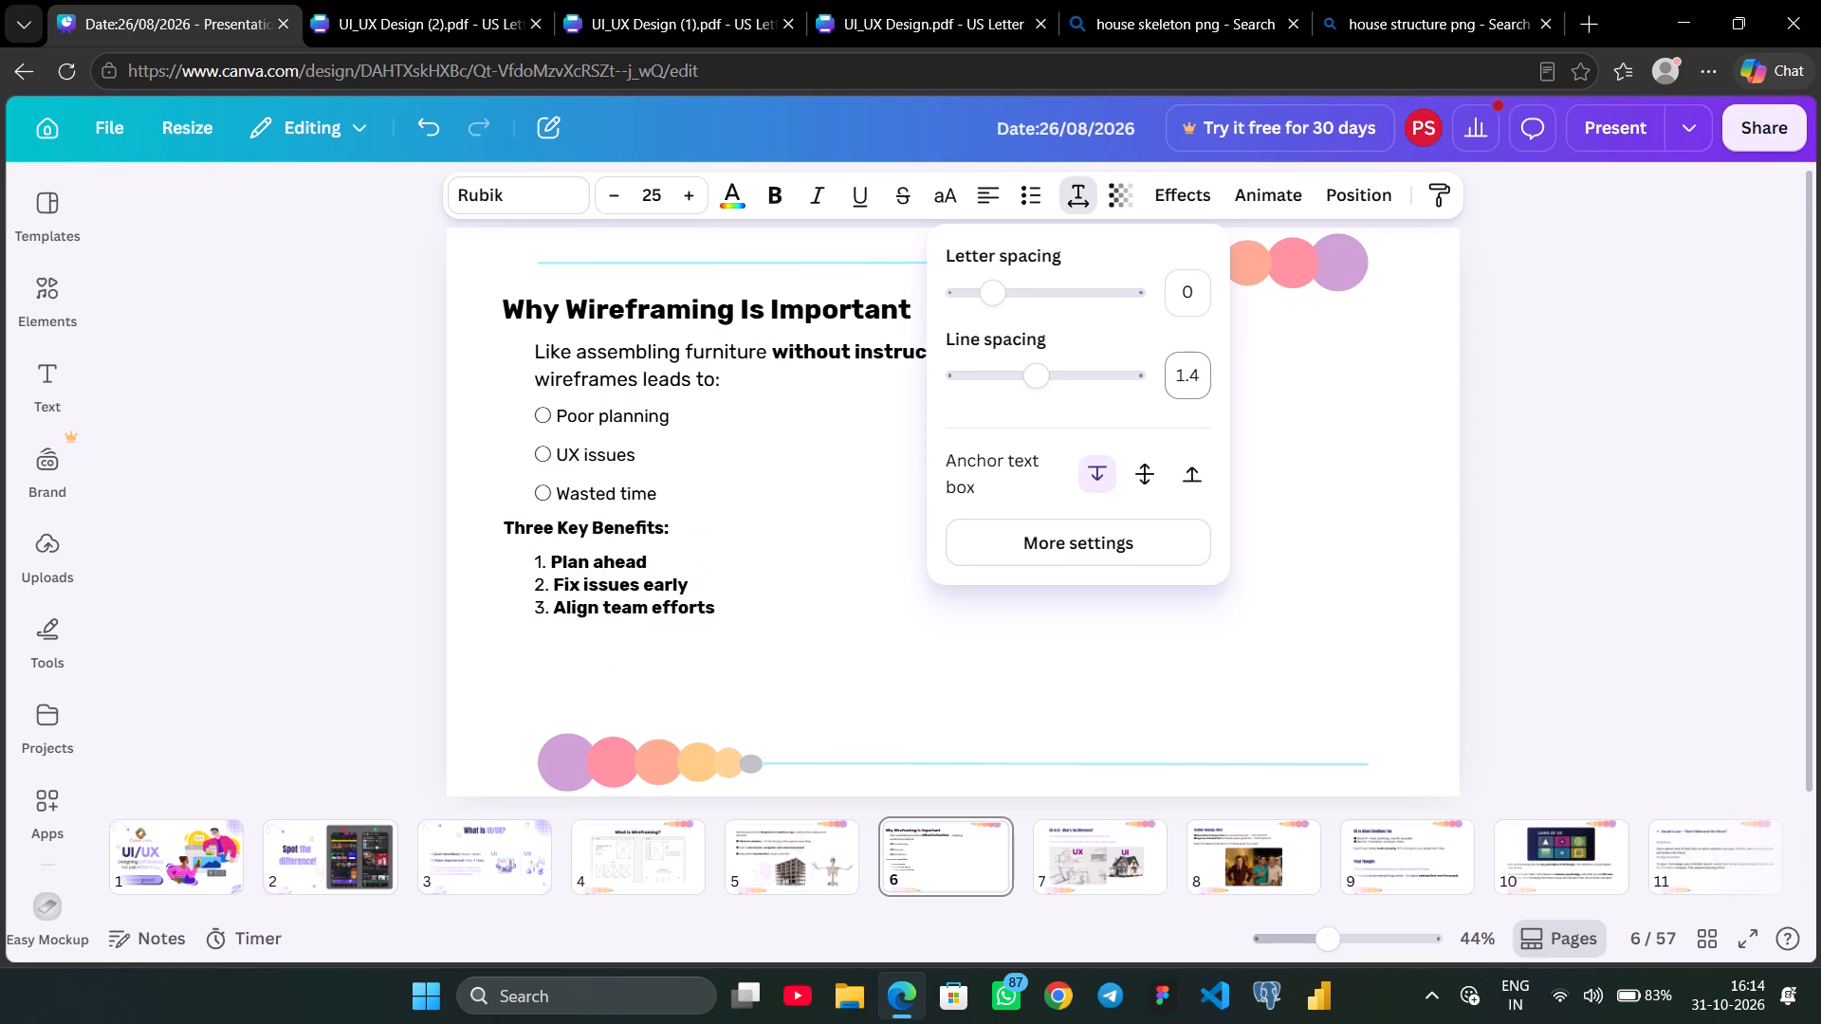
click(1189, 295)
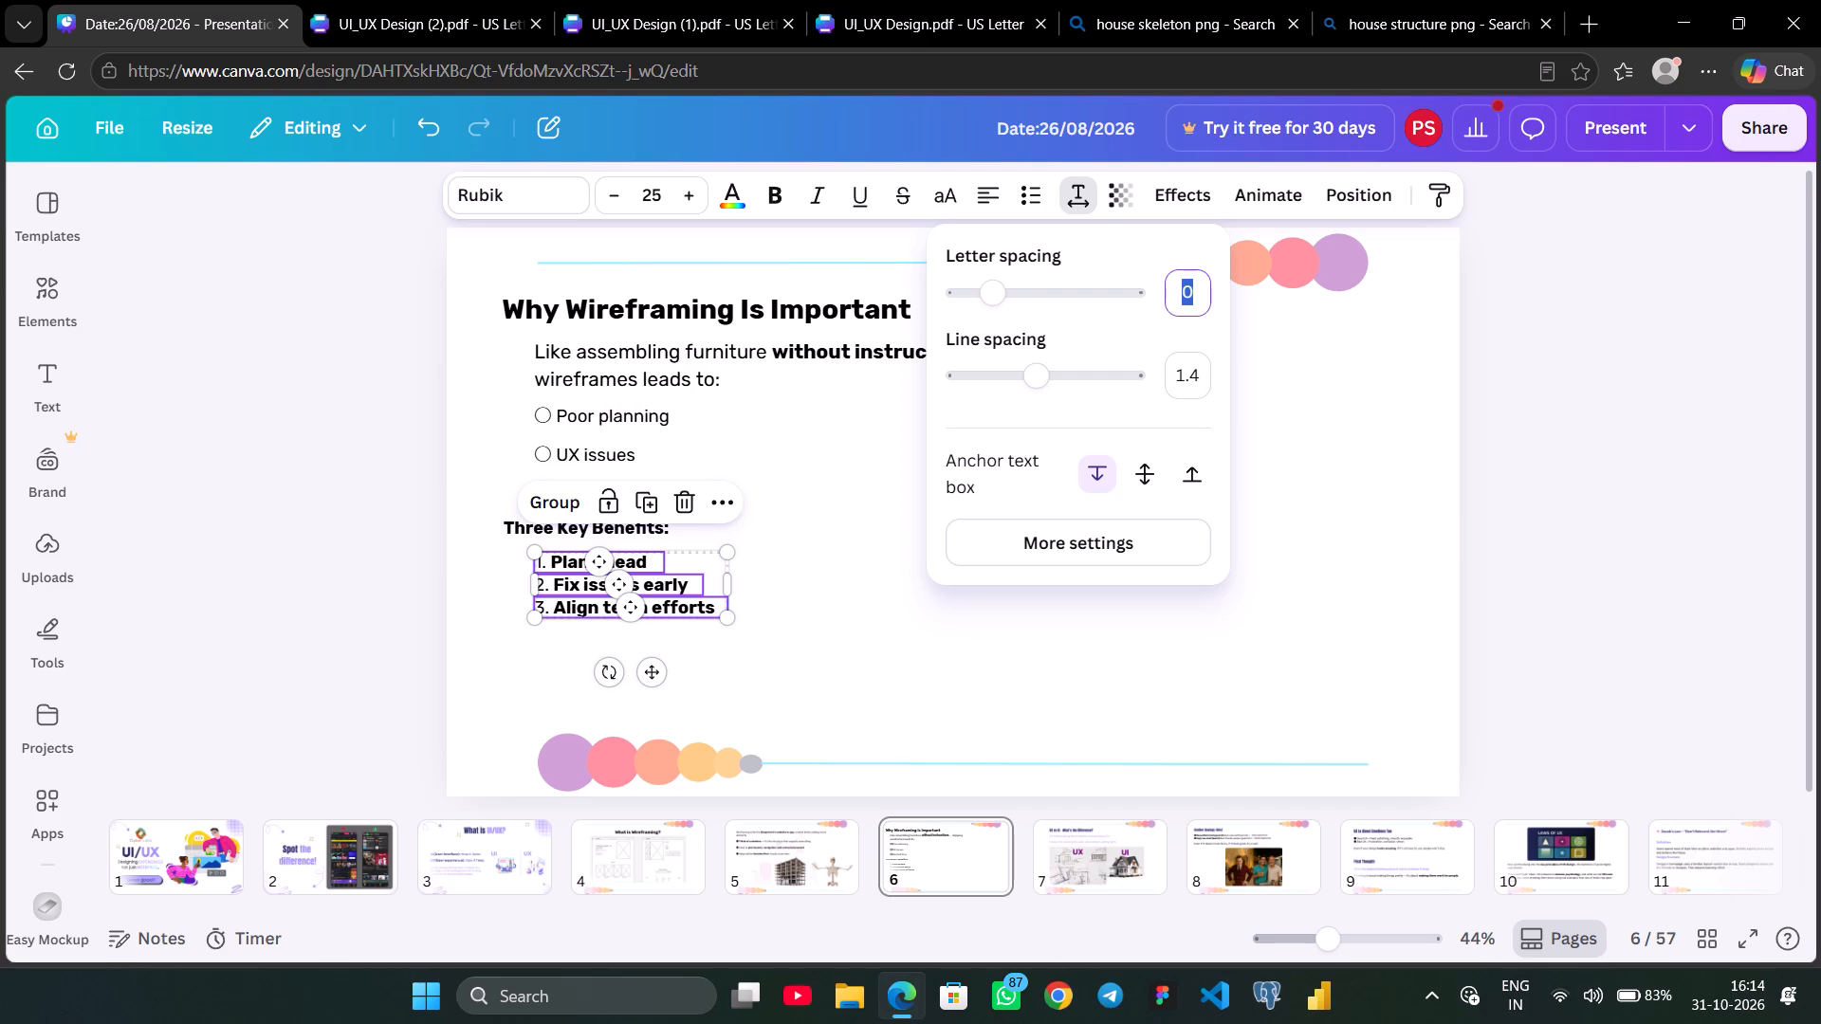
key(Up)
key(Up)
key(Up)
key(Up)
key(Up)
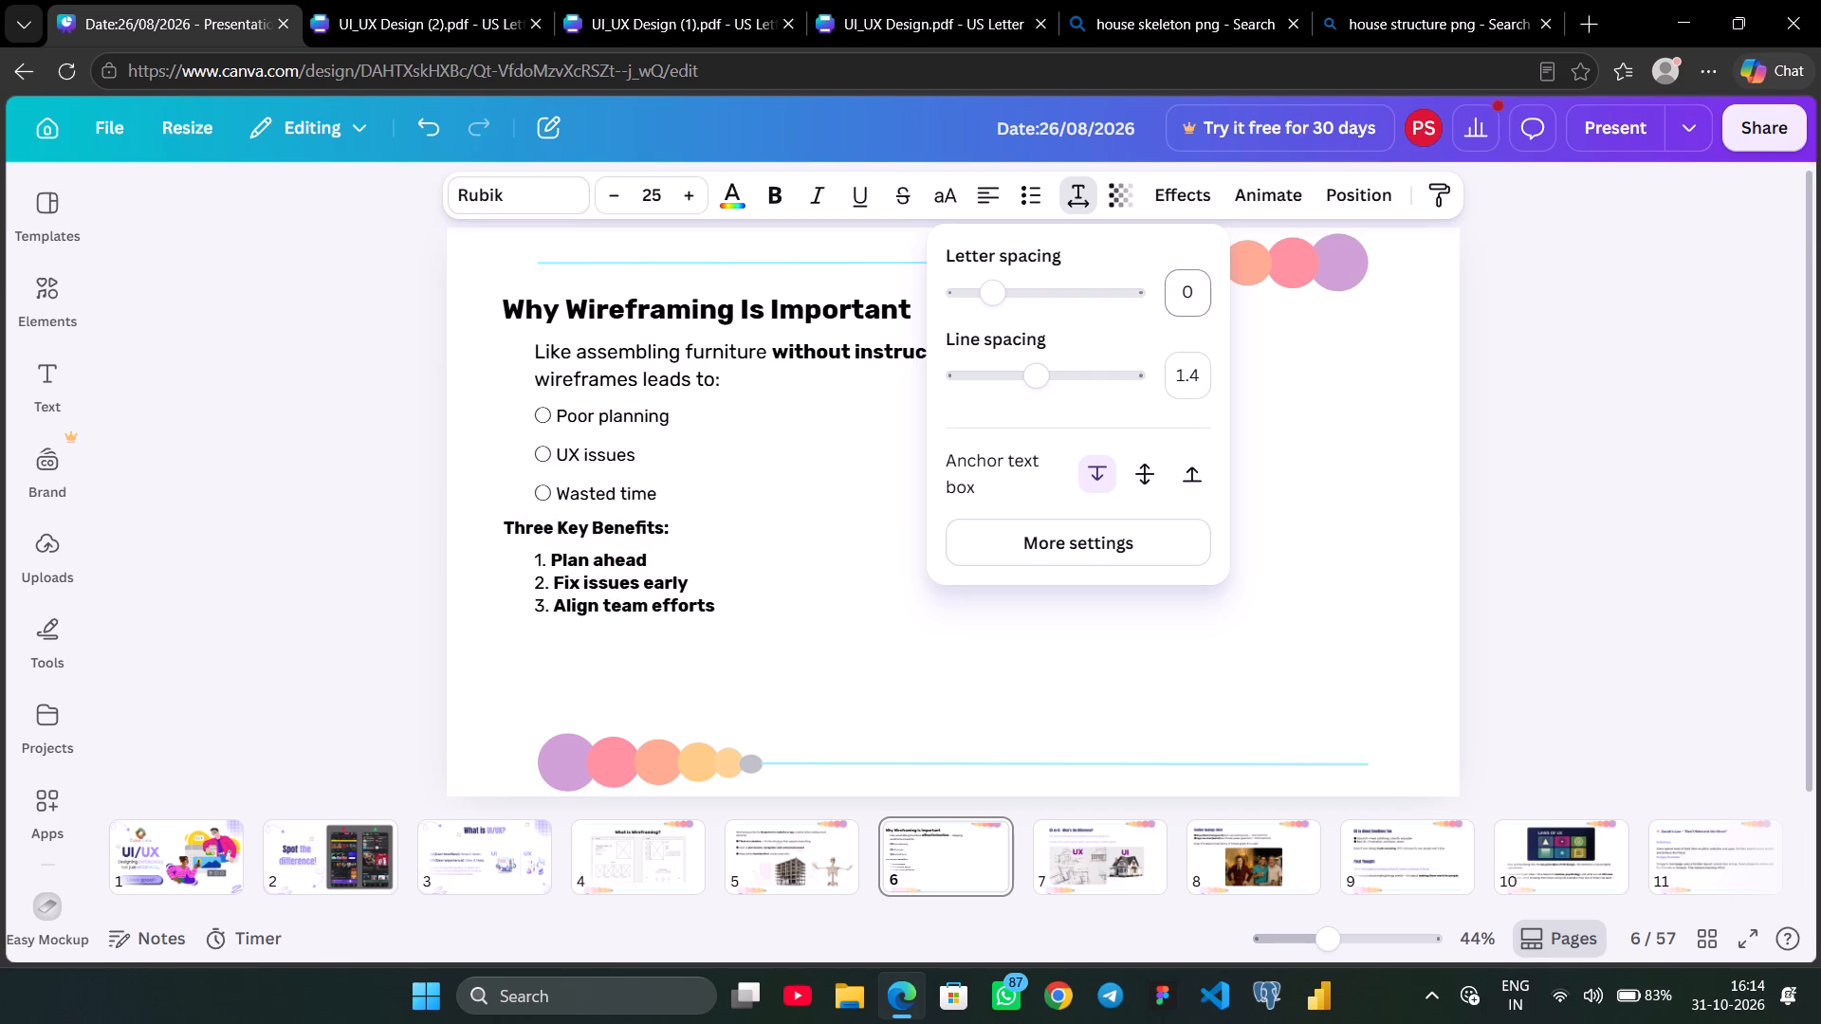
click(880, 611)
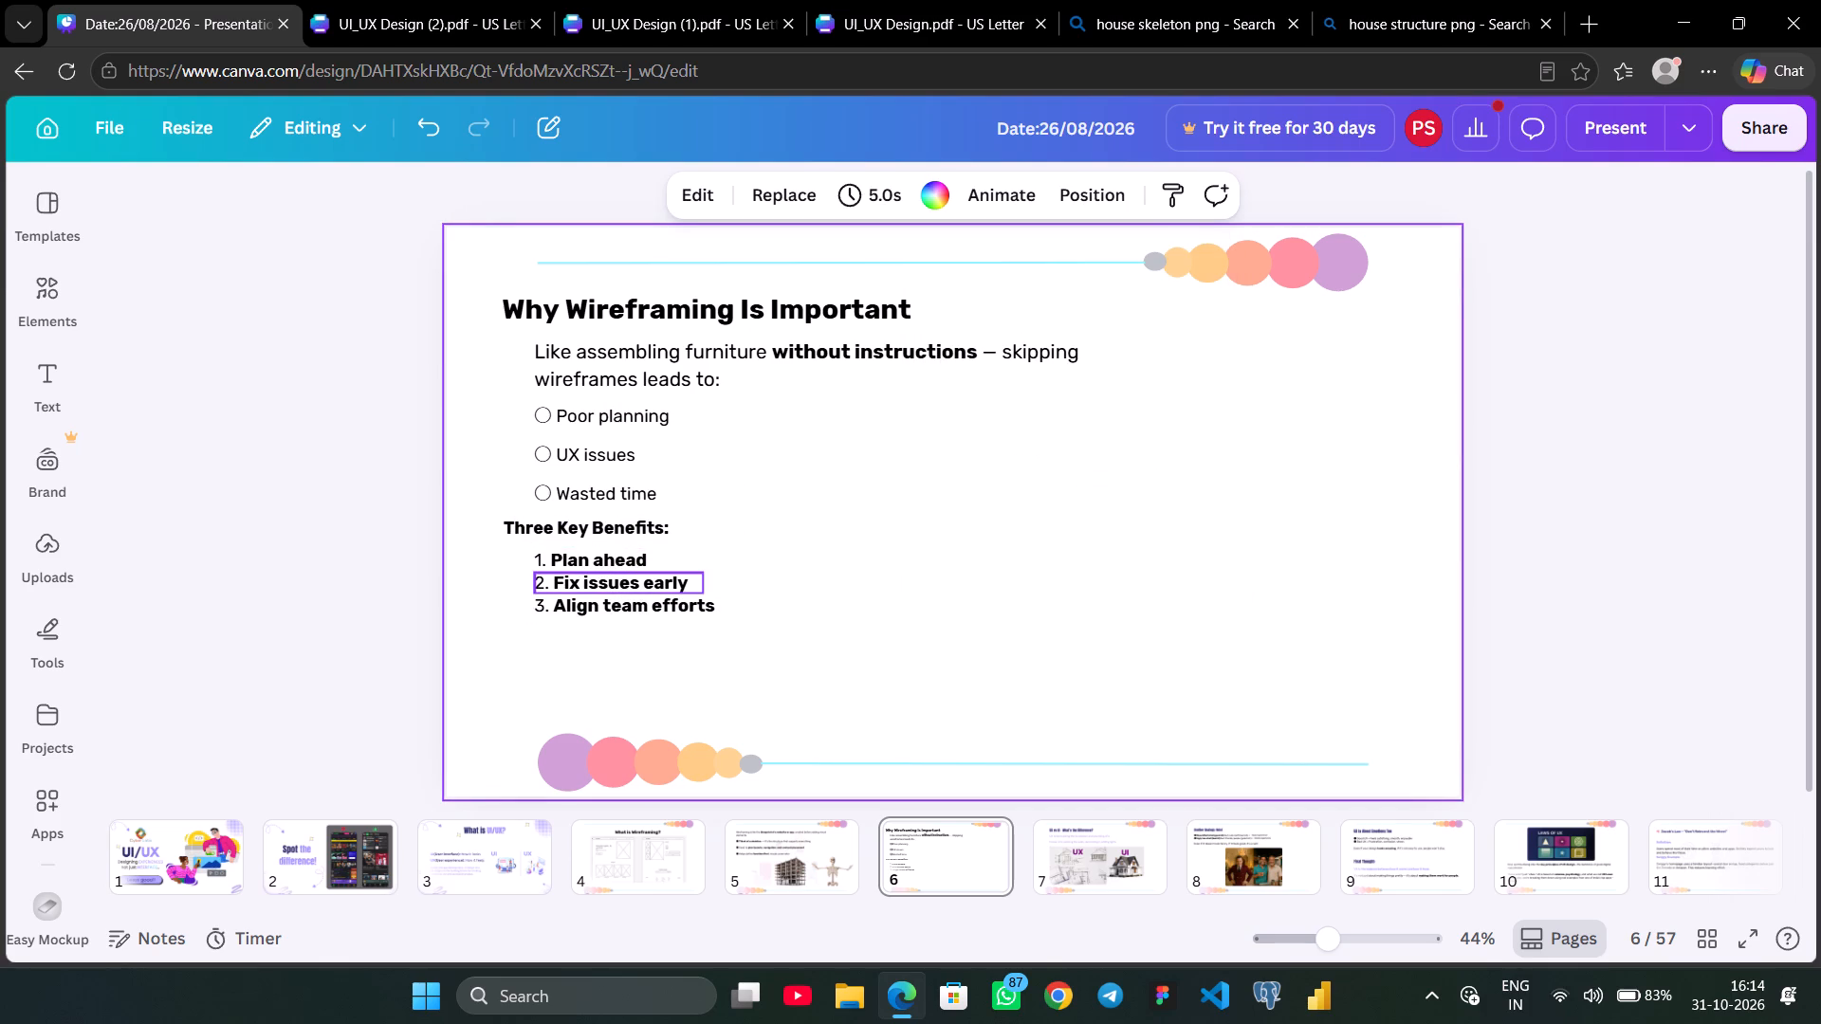
Move the "3. Align team efforts" line down to widen its gap below "2. Fix issues early", undoing any accidental duplicate.
click(604, 564)
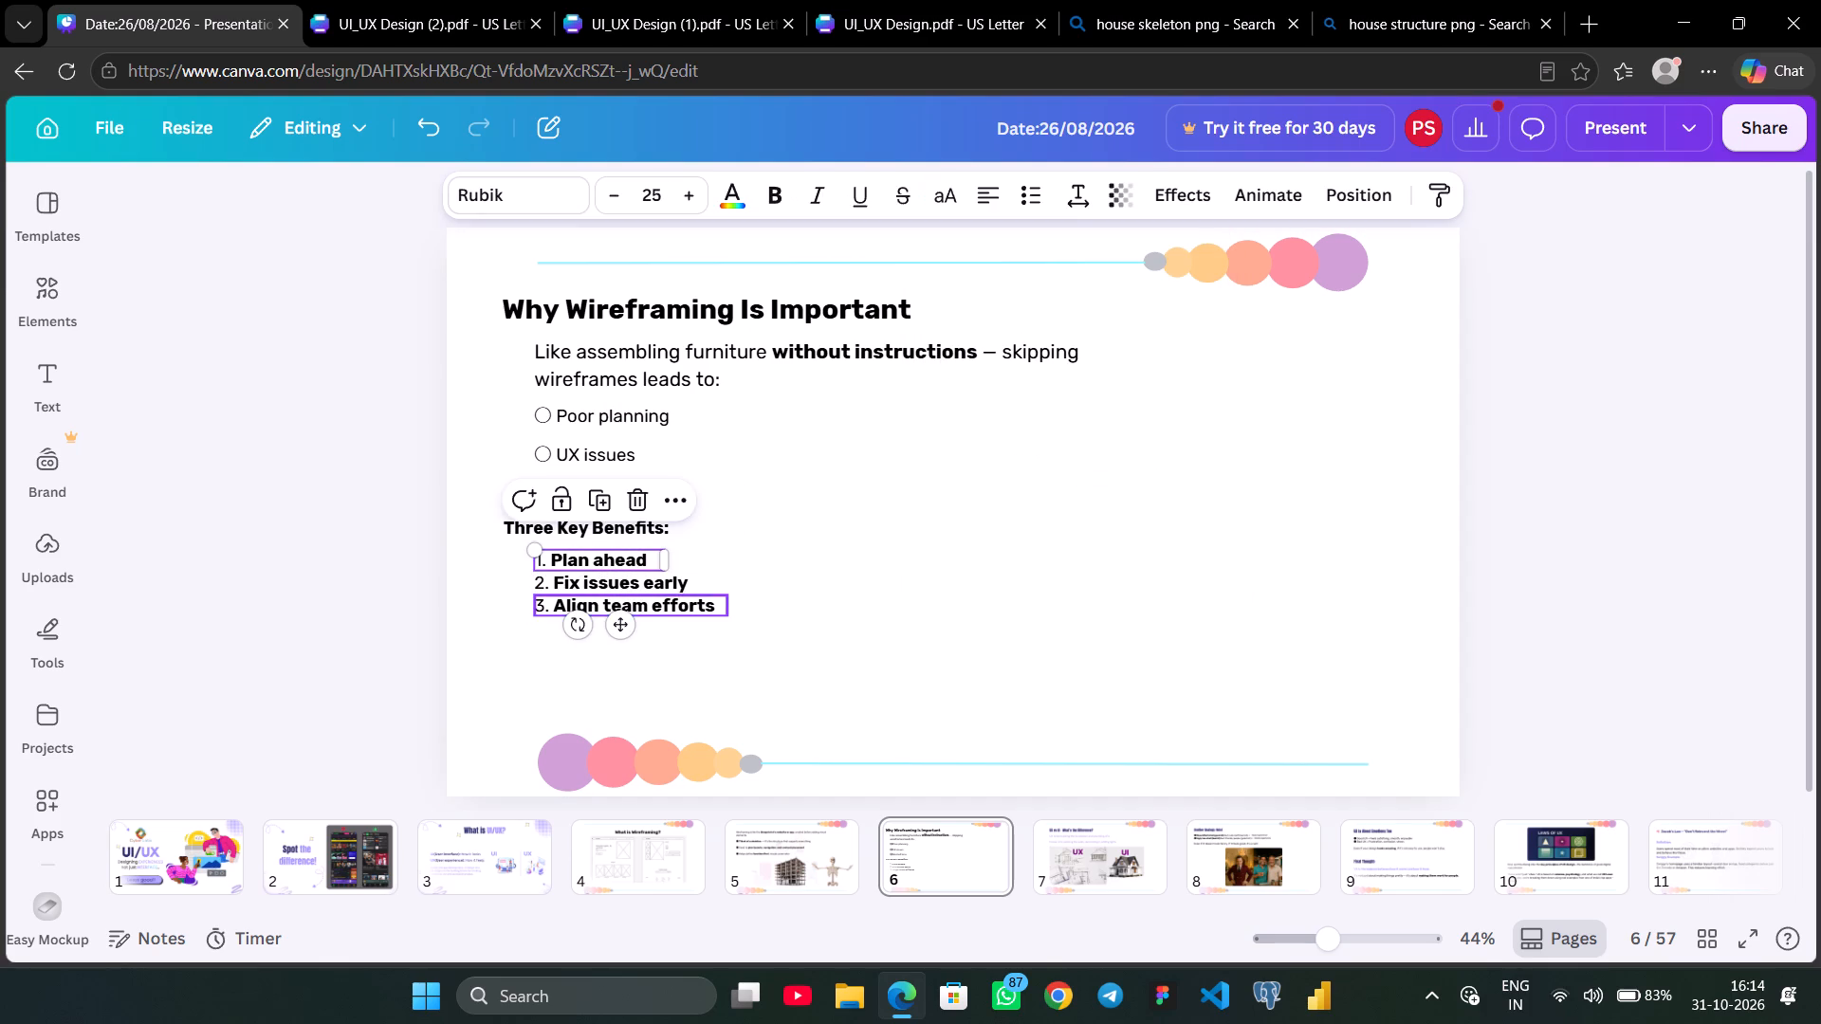
click(613, 602)
key(Down)
key(Down)
key(Down)
key(Down)
key(Down)
key(Down)
key(Down)
key(Down)
key(Down)
key(Down)
key(Down)
key(Down)
key(Down)
key(Down)
key(Down)
key(Down)
key(Down)
key(Down)
key(Down)
key(Down)
key(Down)
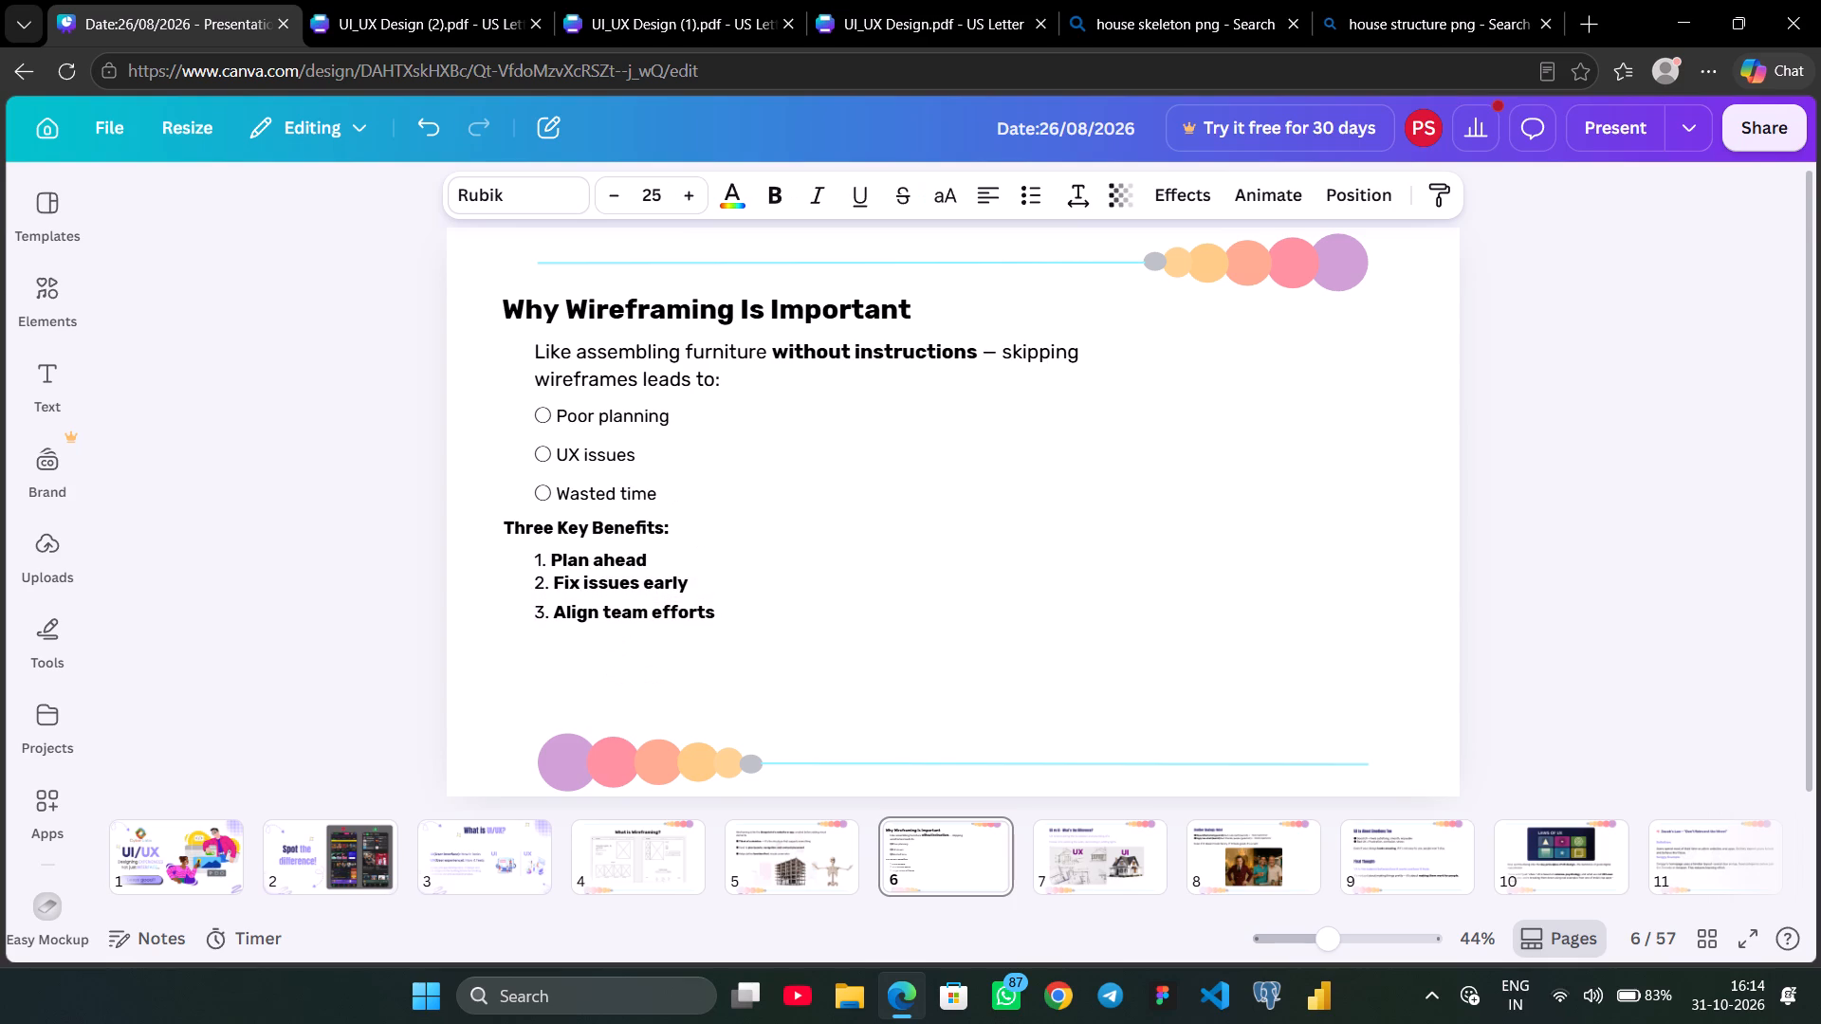
click(628, 573)
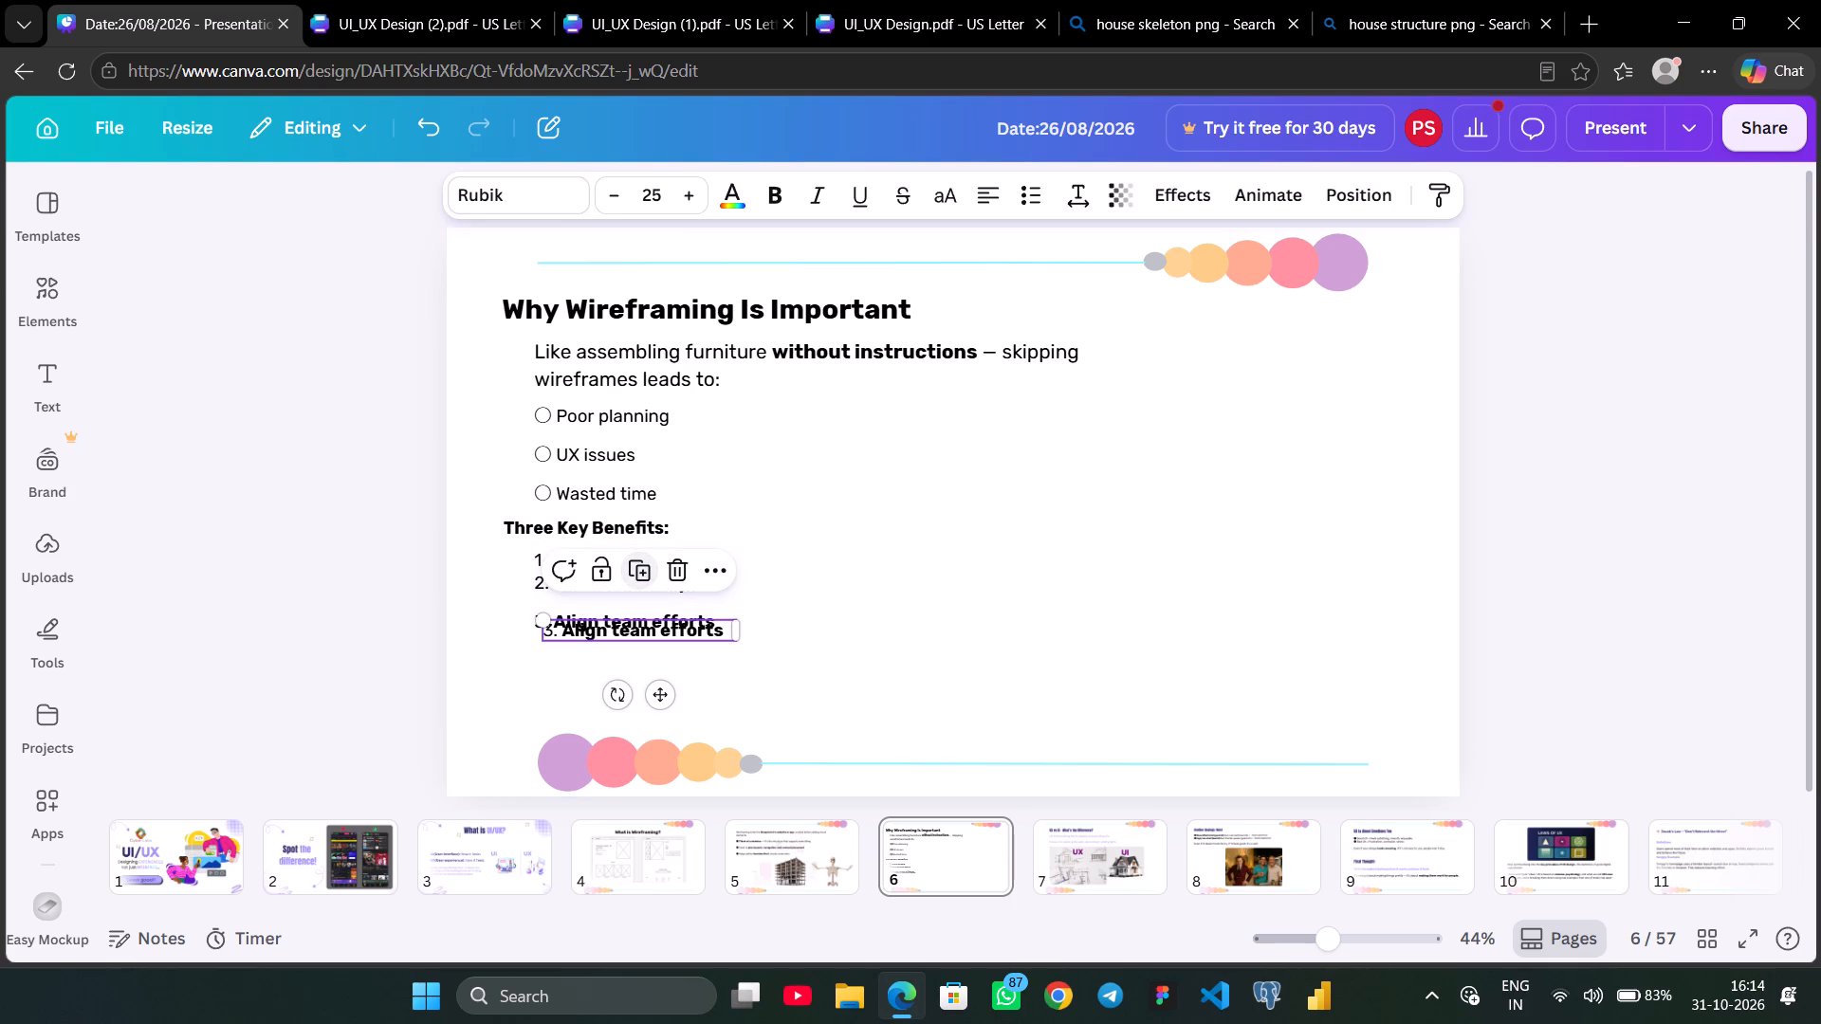
key(ctrl+z)
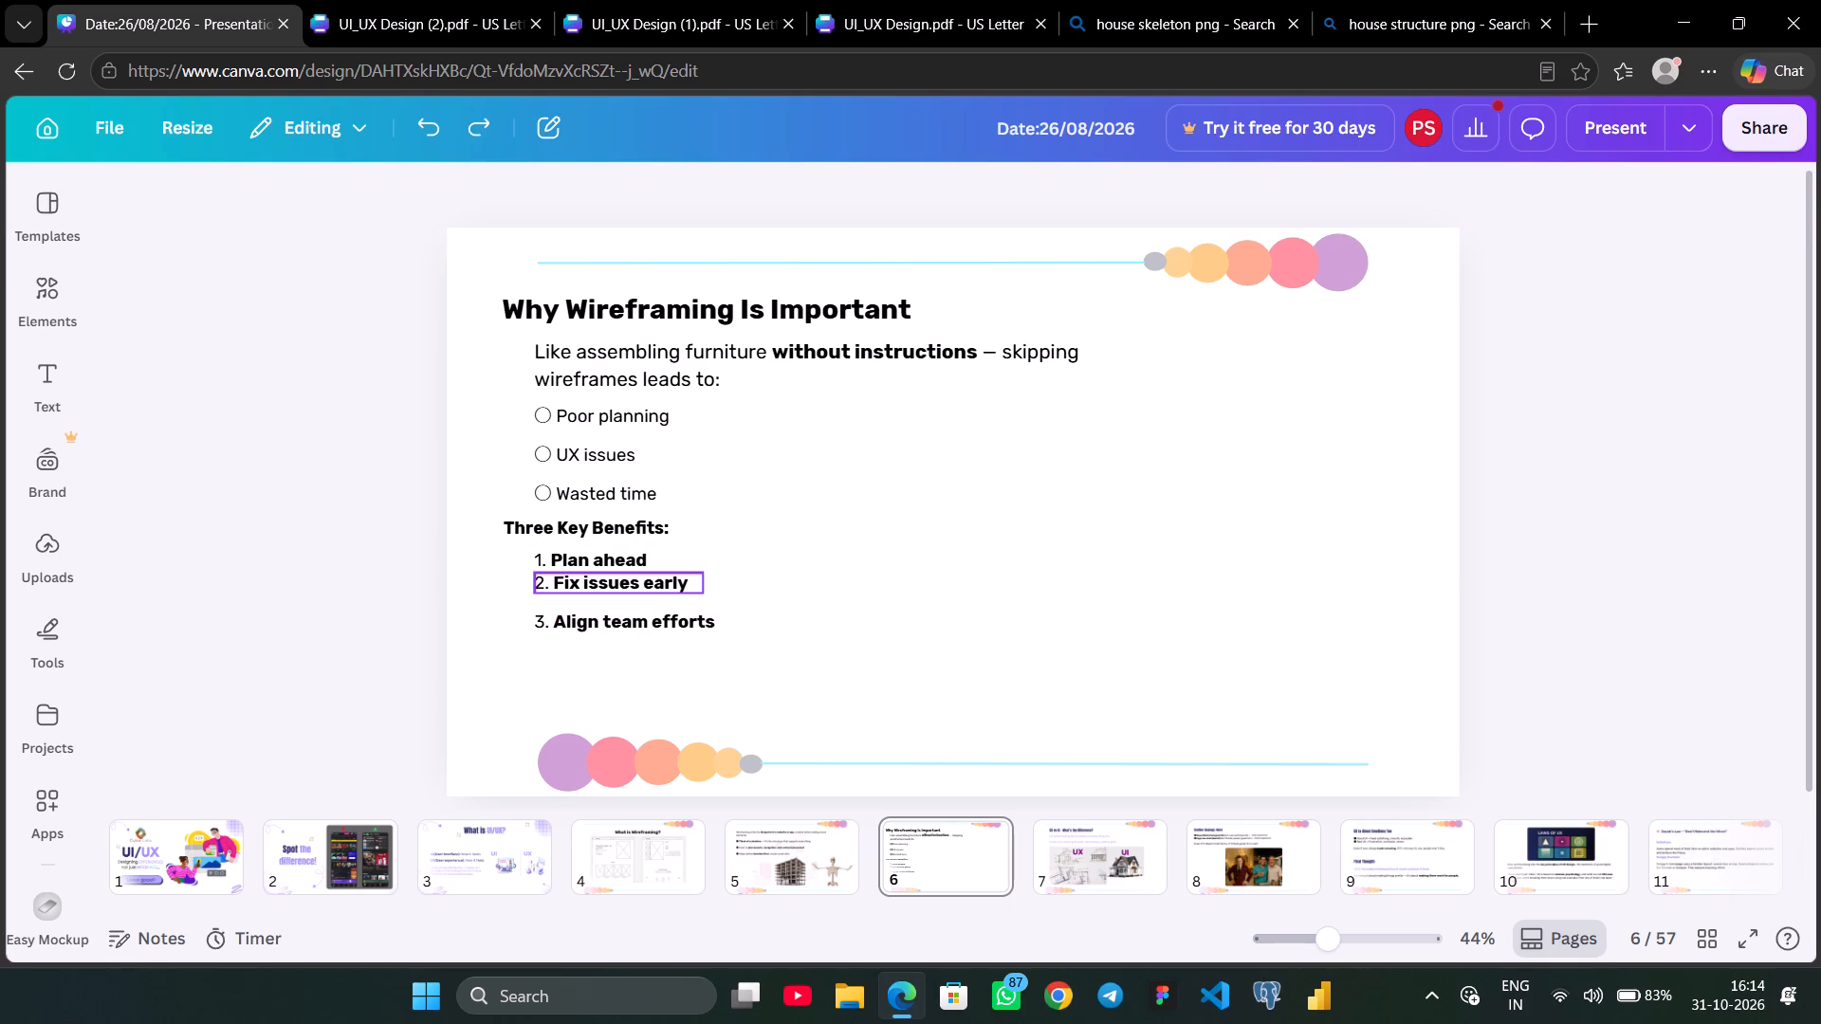
Move the "2. Fix issues early" line down to midway between the first and third benefit lines.
click(653, 587)
key(Down)
key(Down)
key(Down)
key(Down)
key(Down)
key(Down)
key(Down)
key(Down)
key(Down)
key(Down)
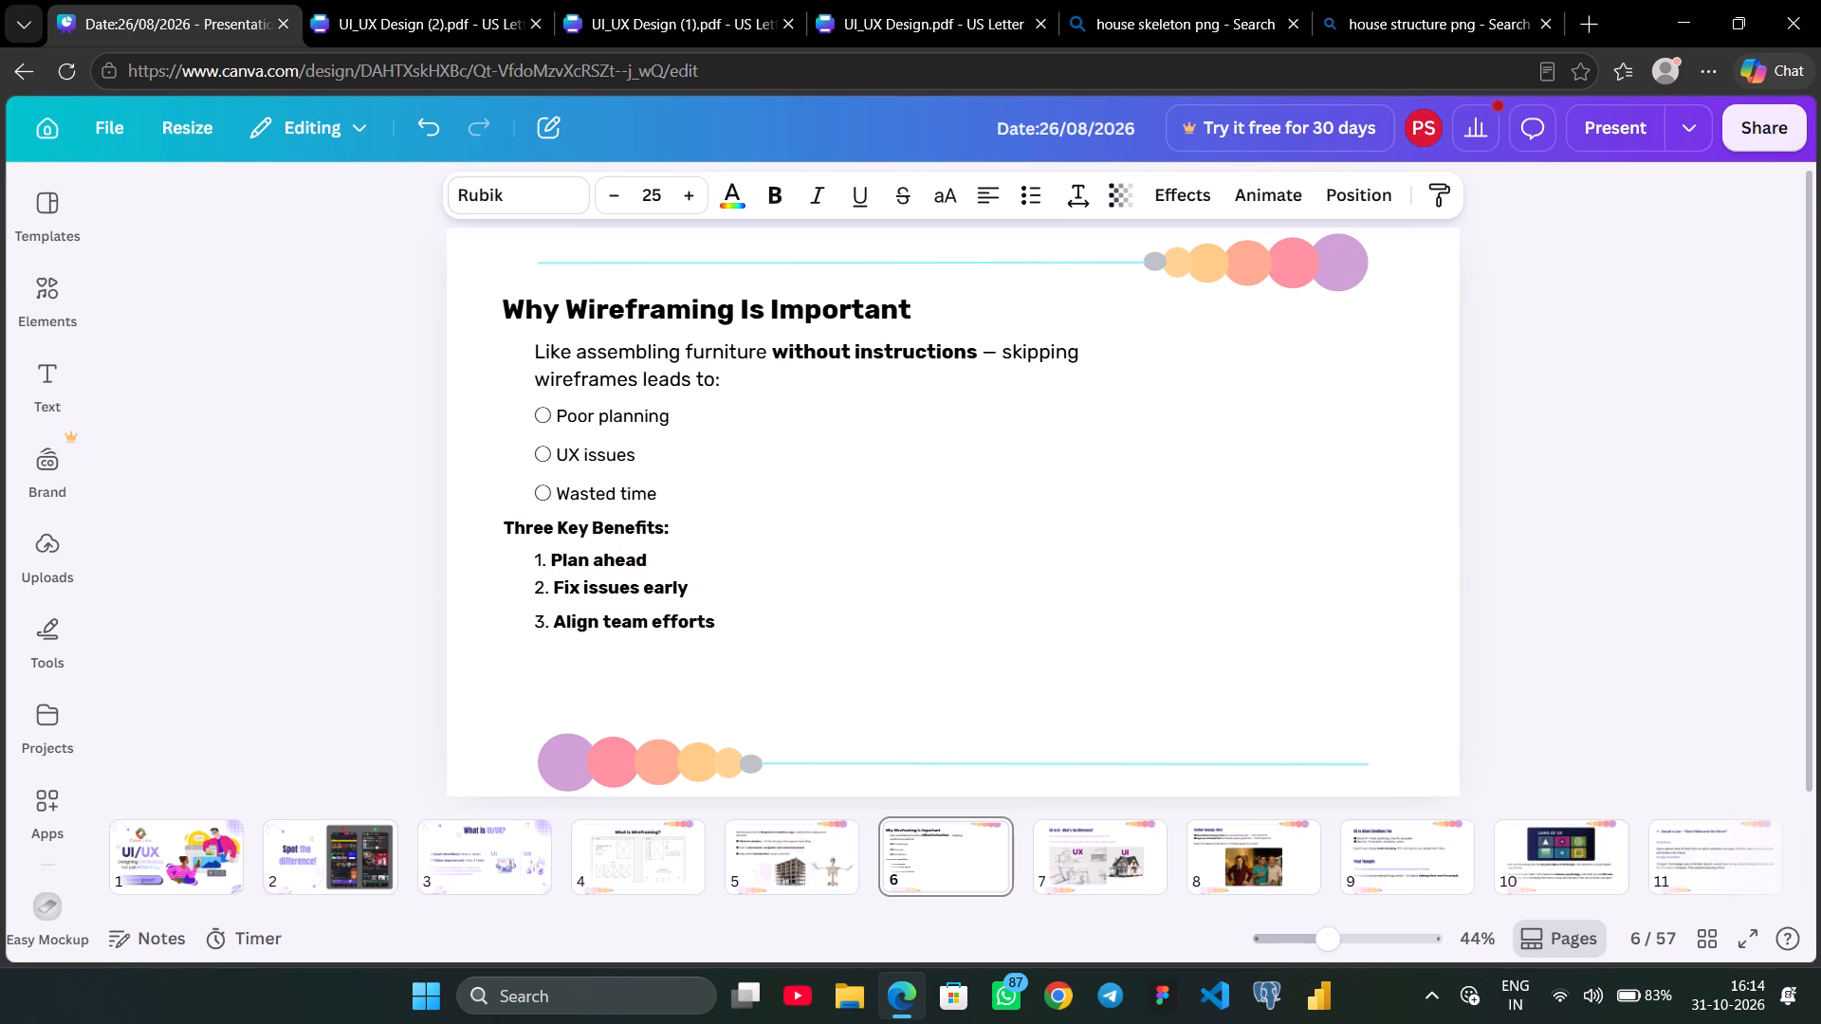
key(Down)
key(Down)
key(Down)
key(Down)
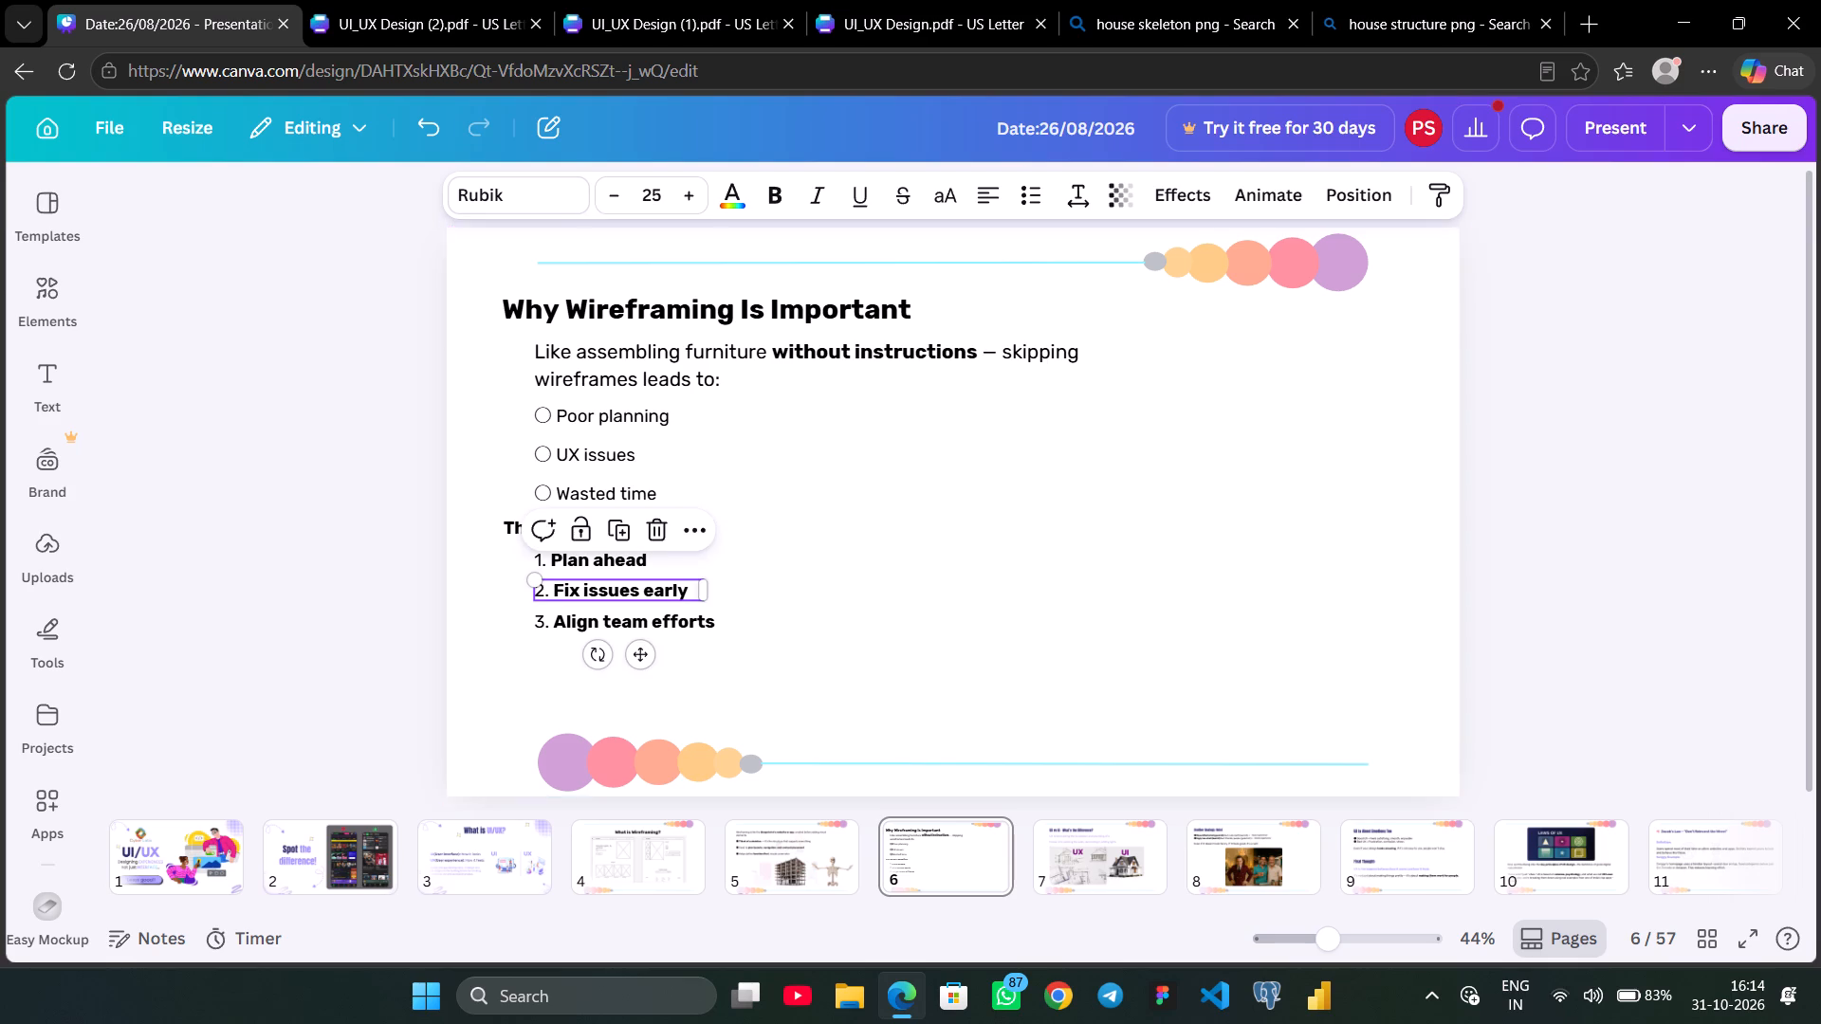
Set the three benefit lines' font size to 28 and widen their text boxes slightly beyond the text.
click(584, 561)
shift+click(585, 587)
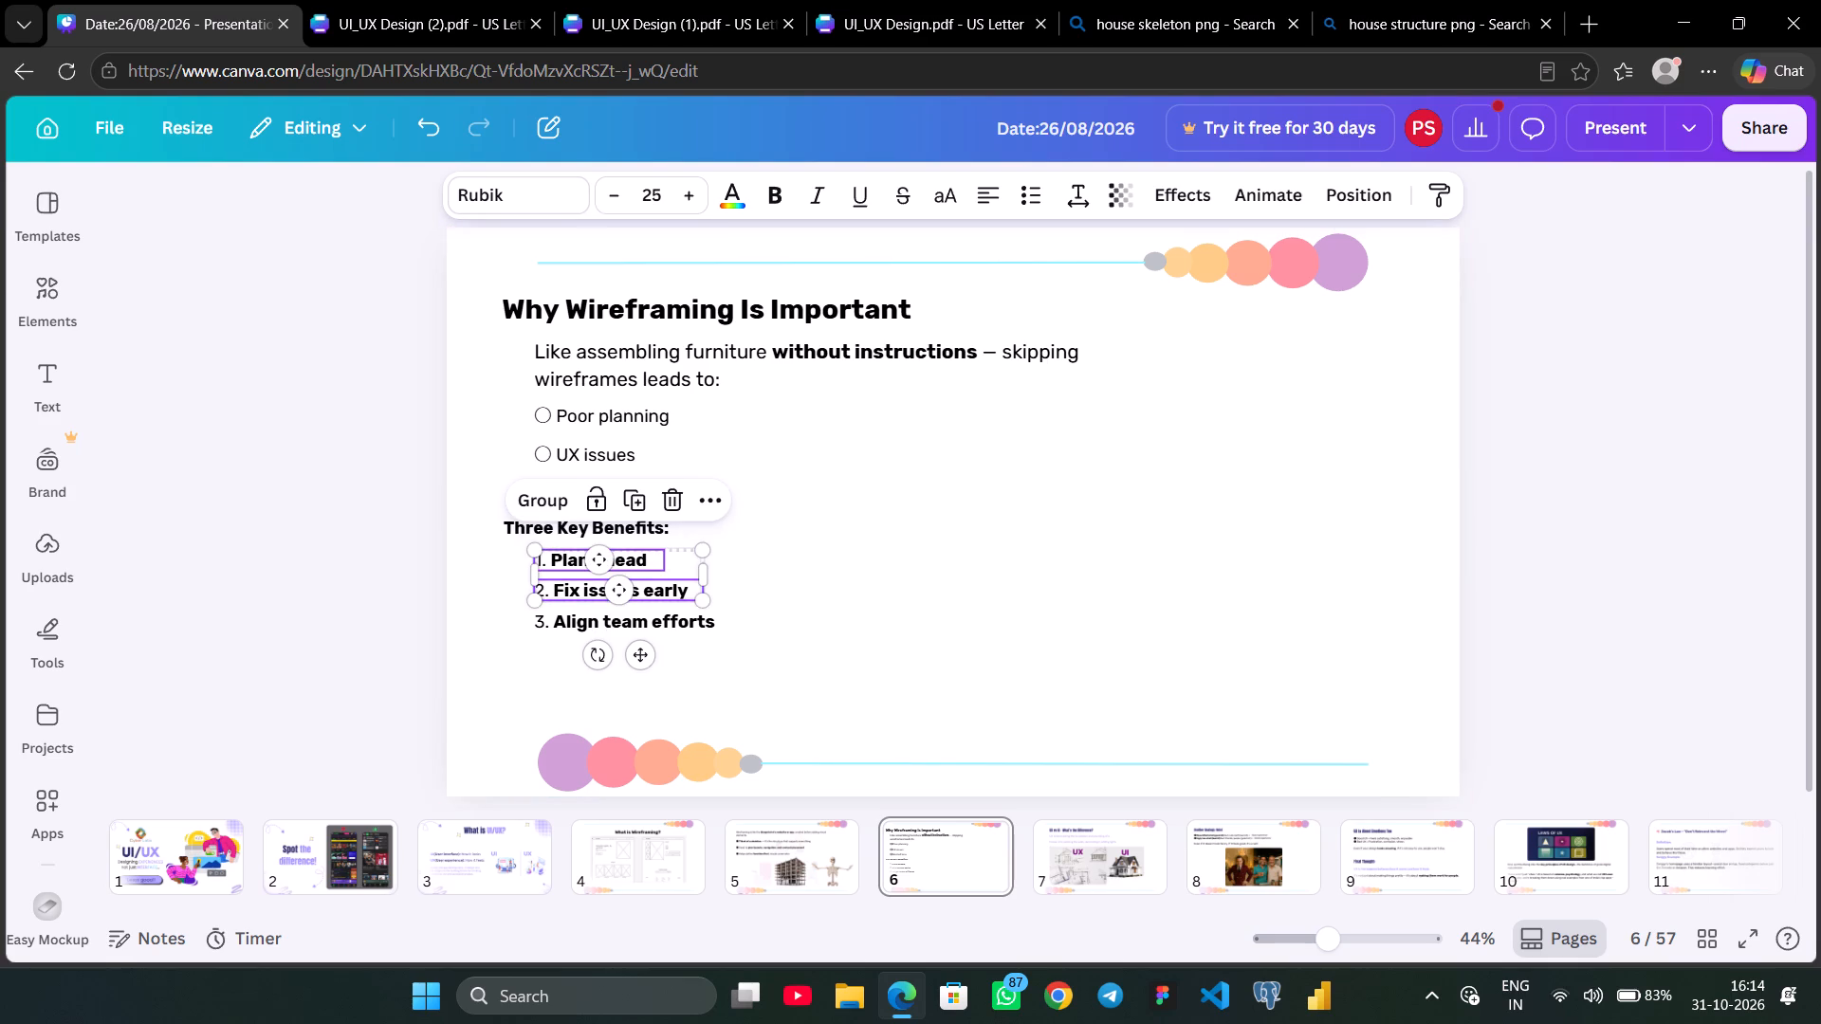
shift+click(577, 621)
triple_click(684, 187)
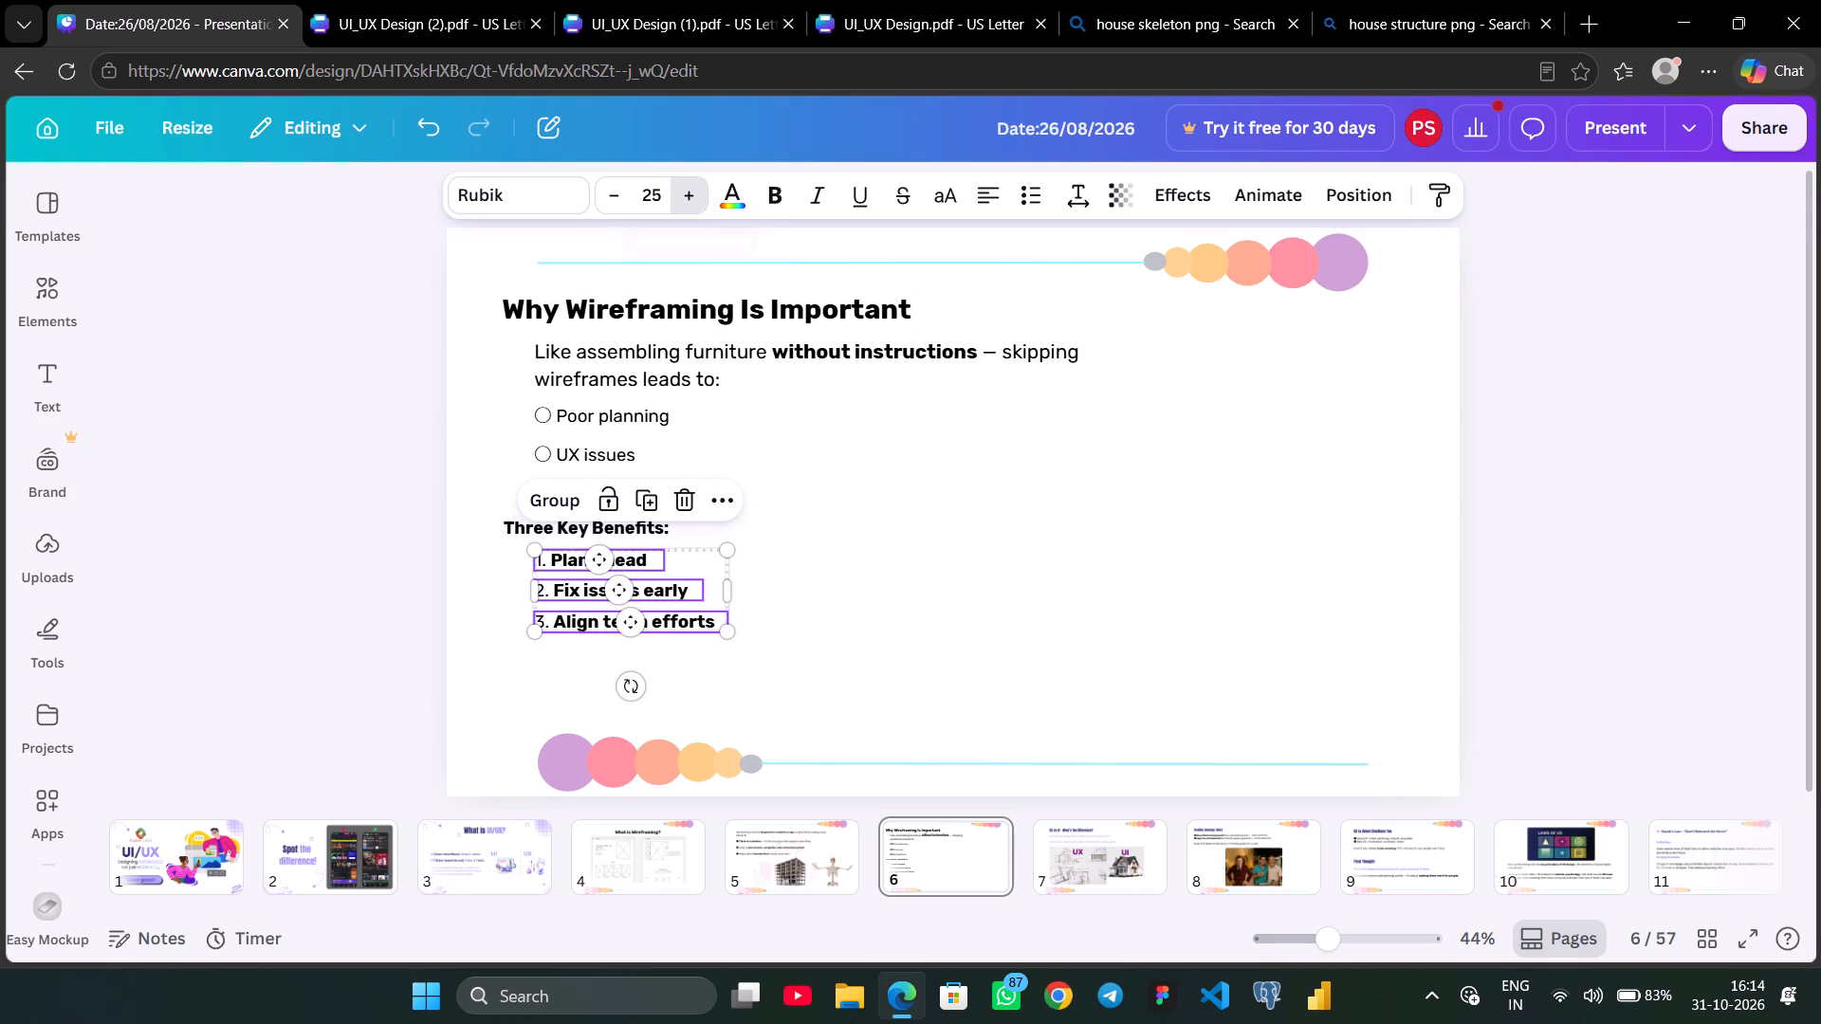
drag(728, 597, 823, 611)
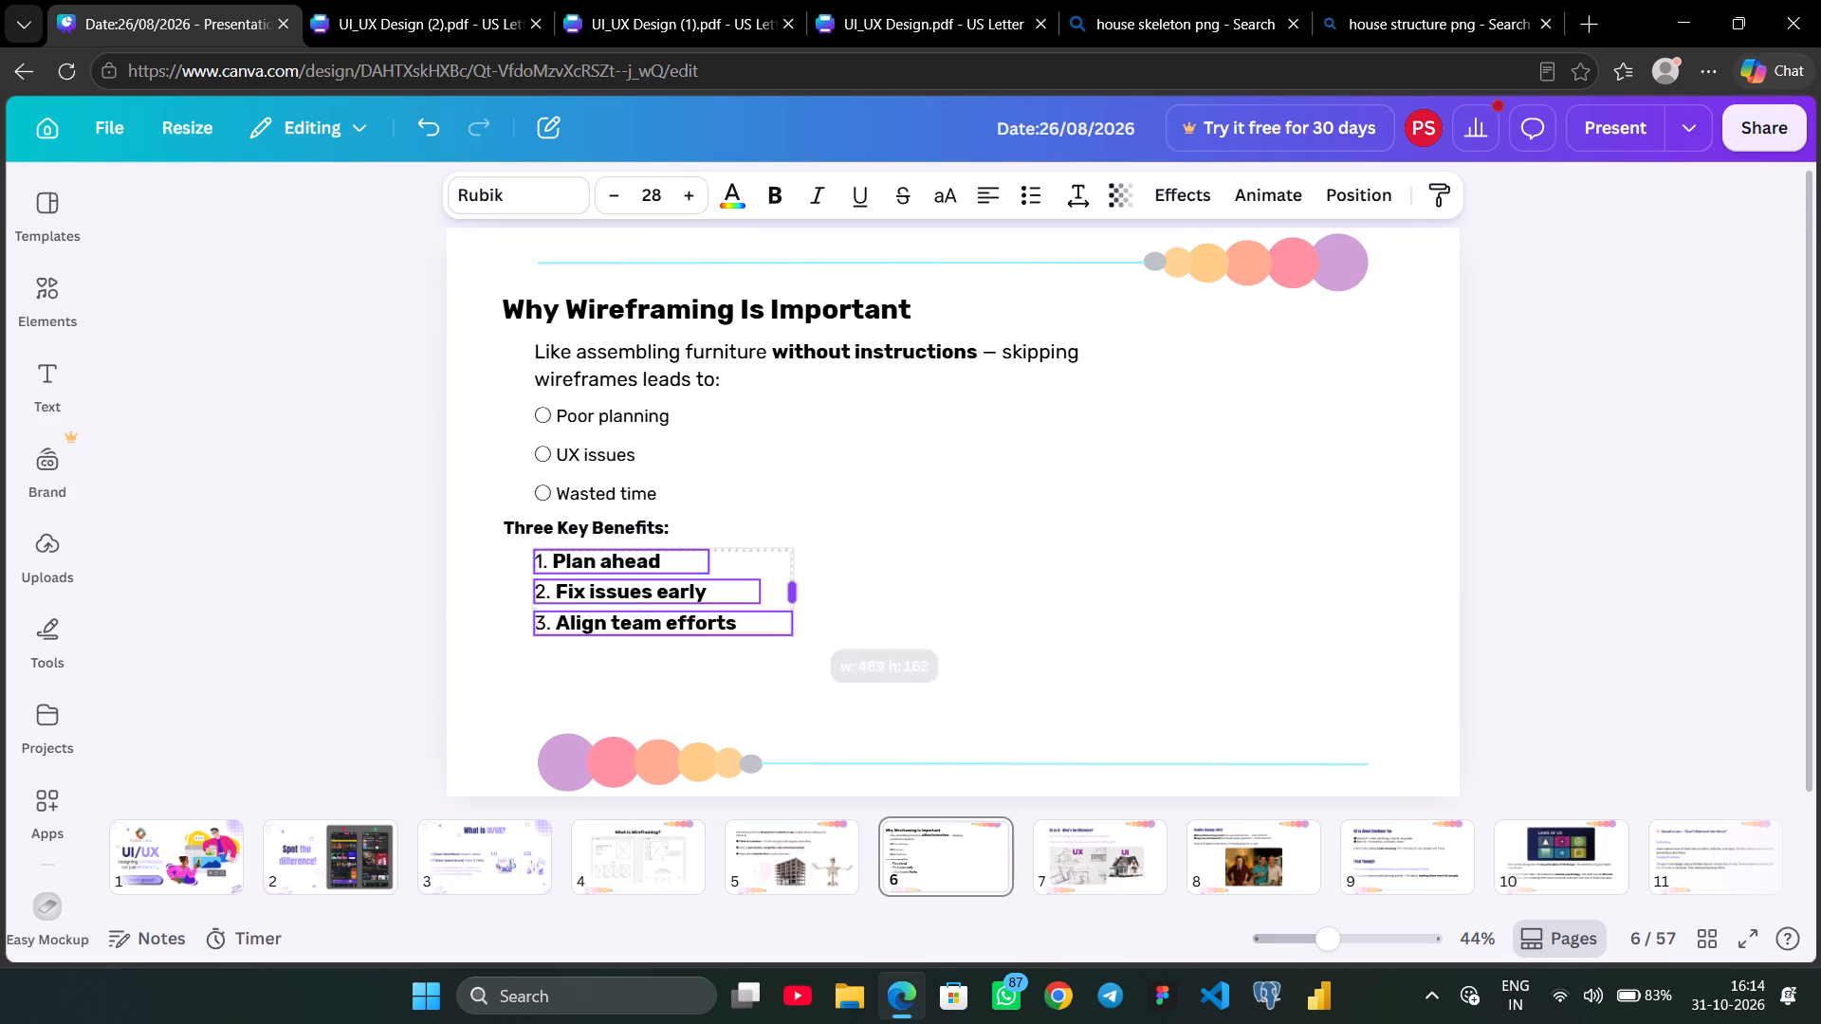
drag(823, 611, 762, 598)
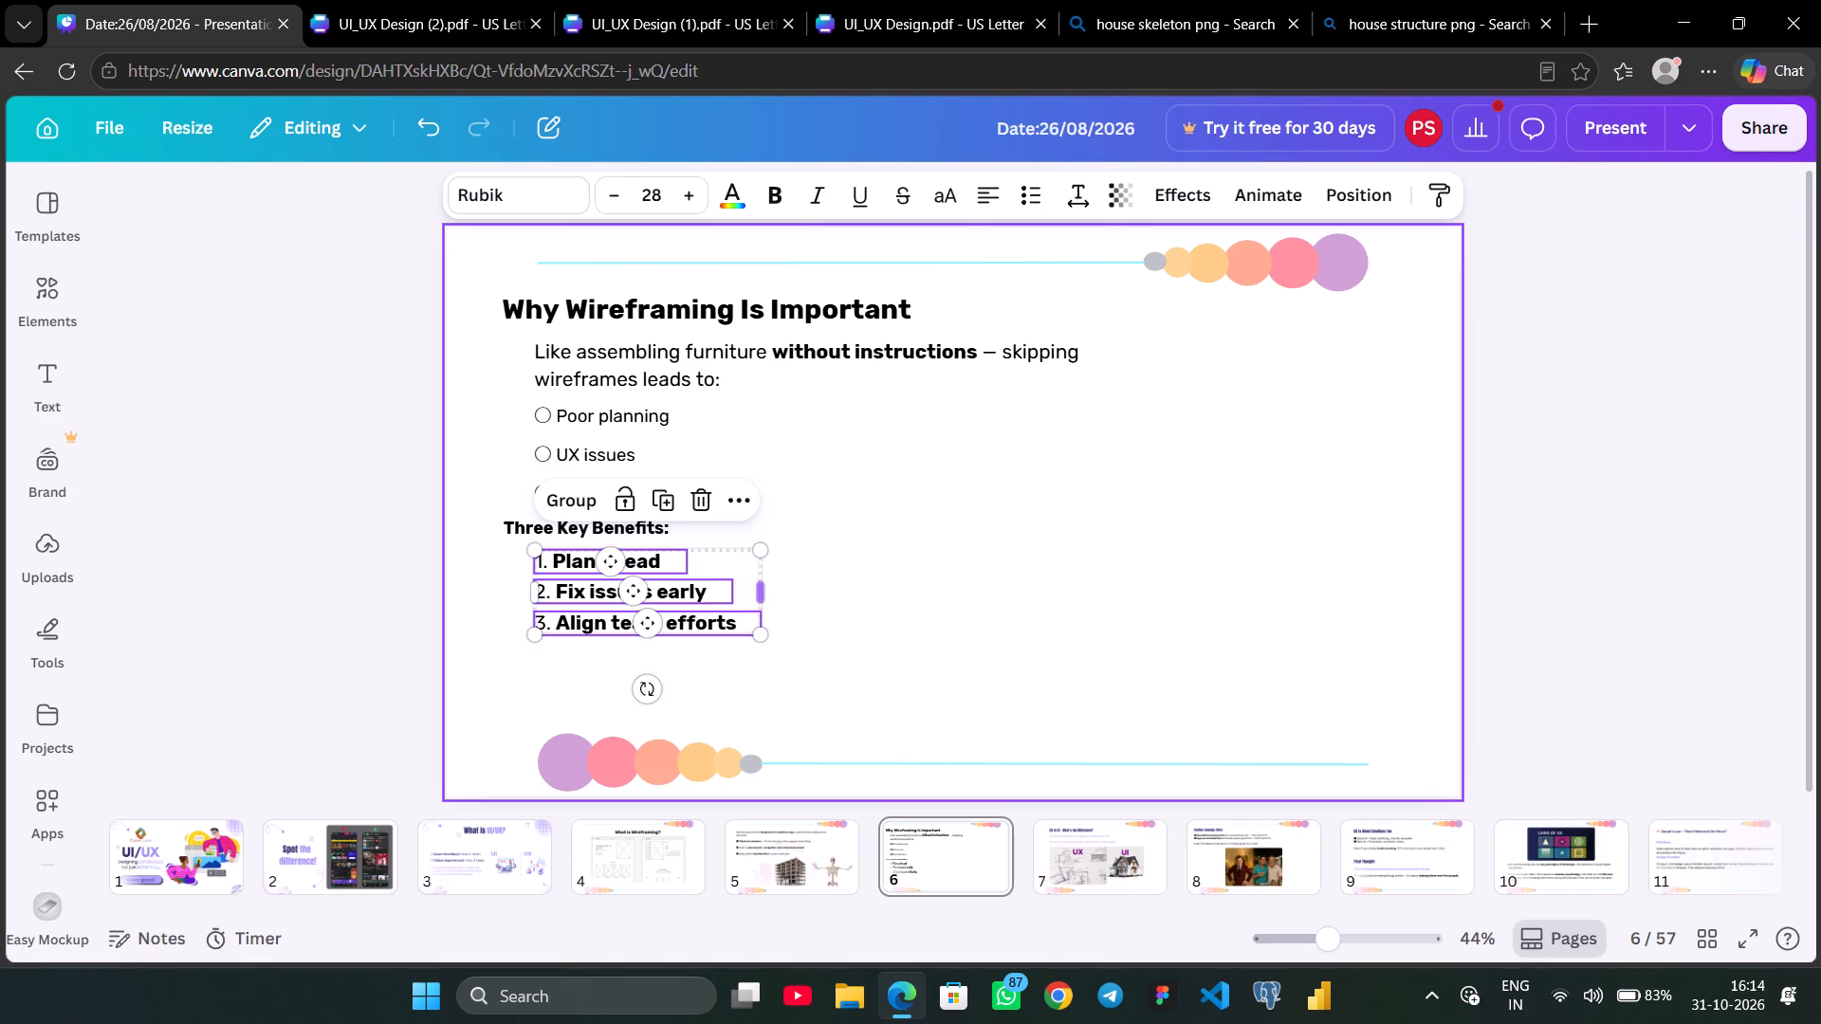
click(976, 599)
click(622, 565)
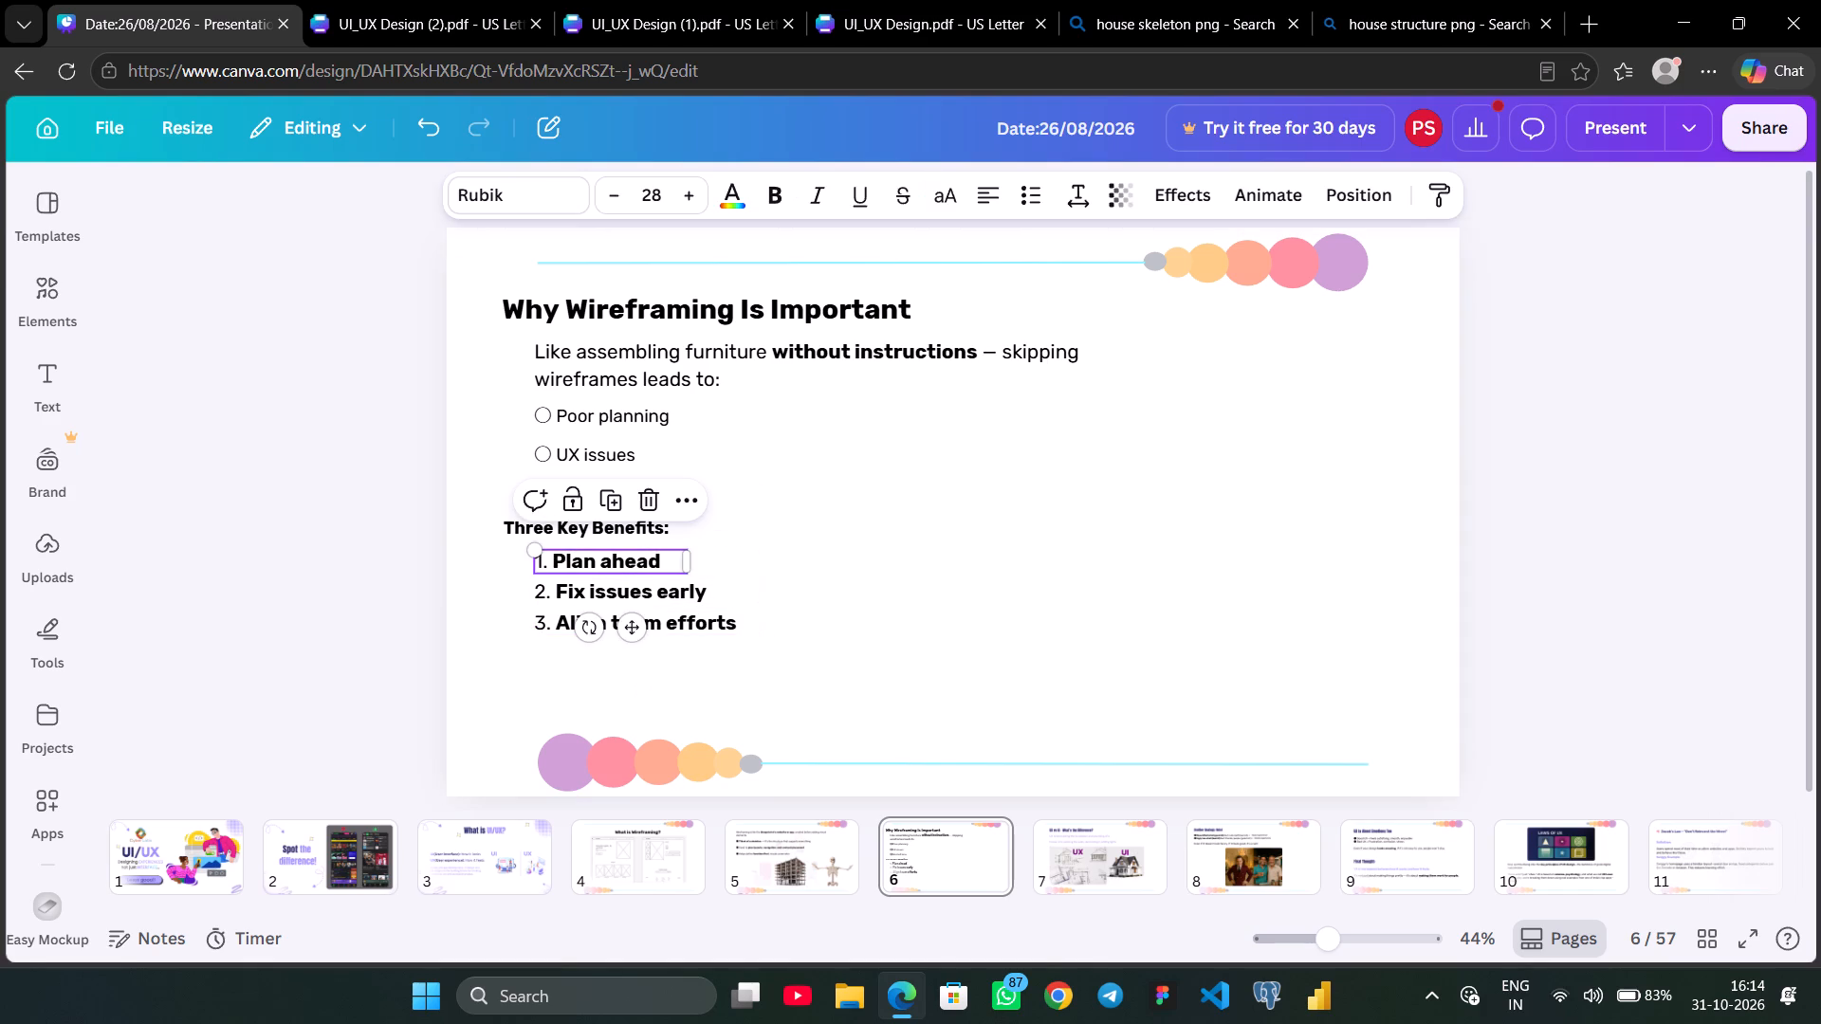
click(990, 581)
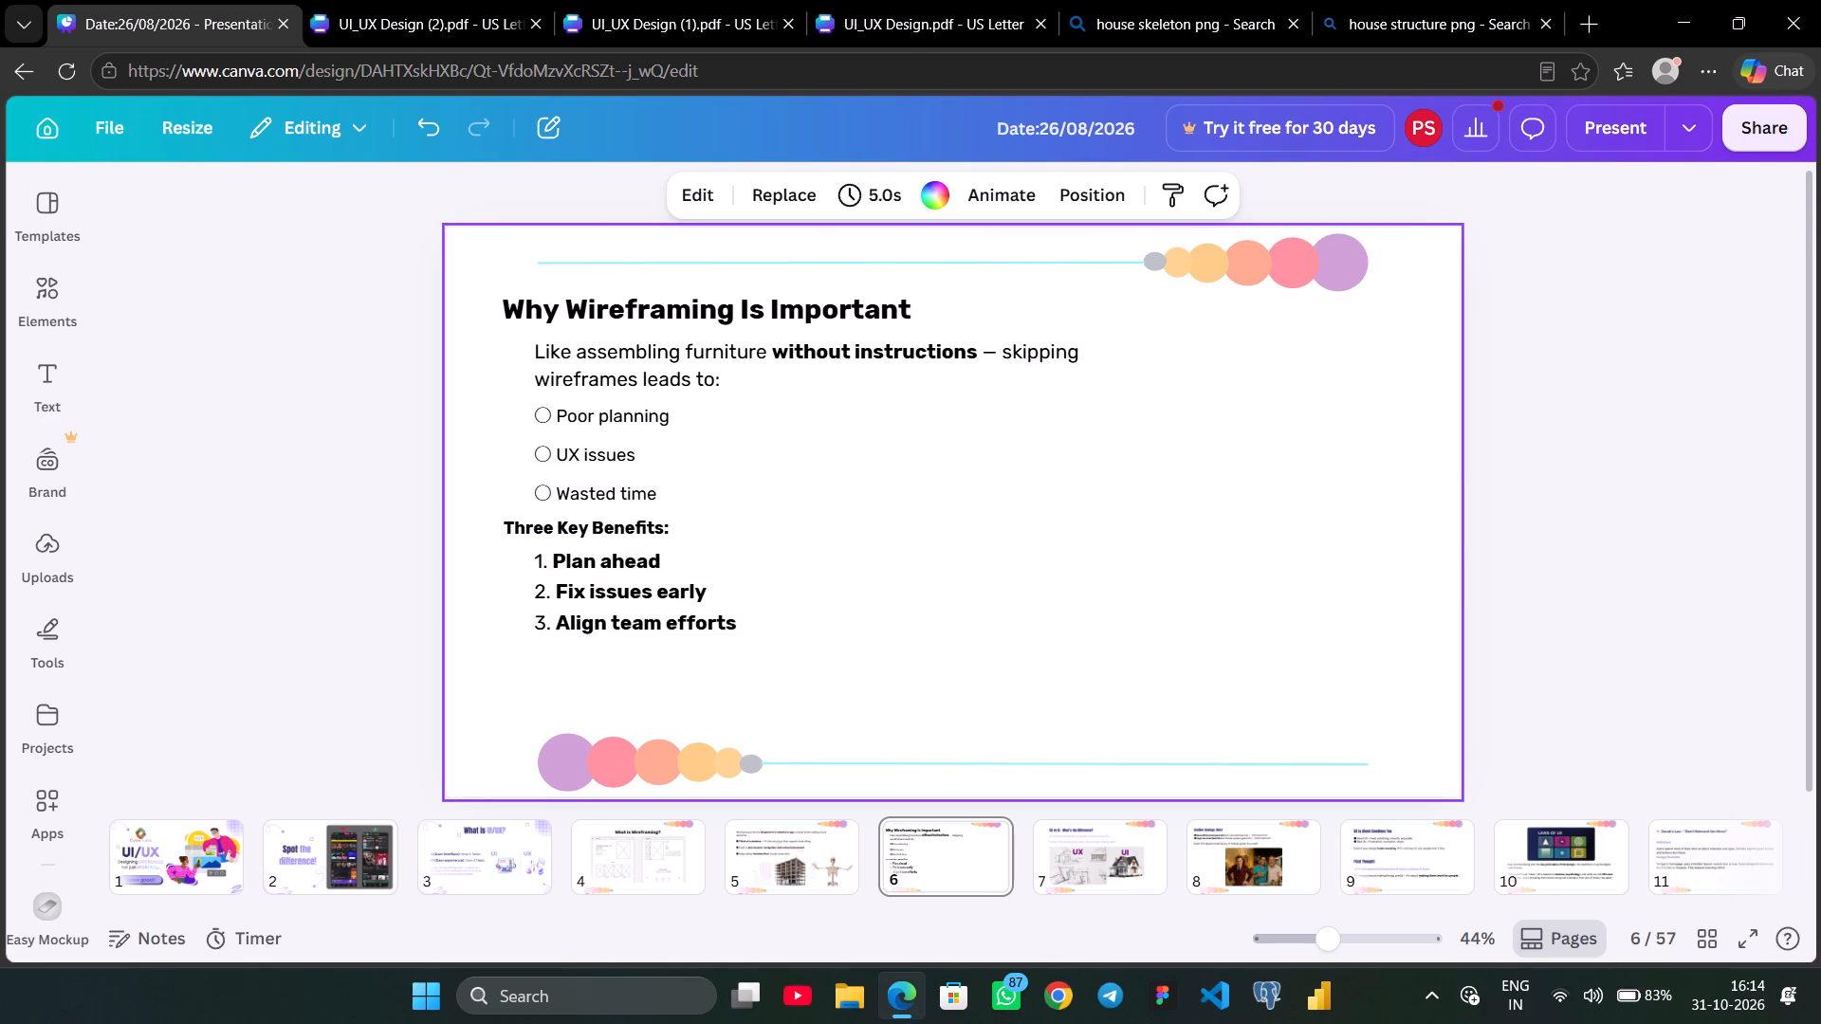
Slightly enlarge the font size of the "Three Key Benefits:" heading.
click(643, 518)
double_click(688, 204)
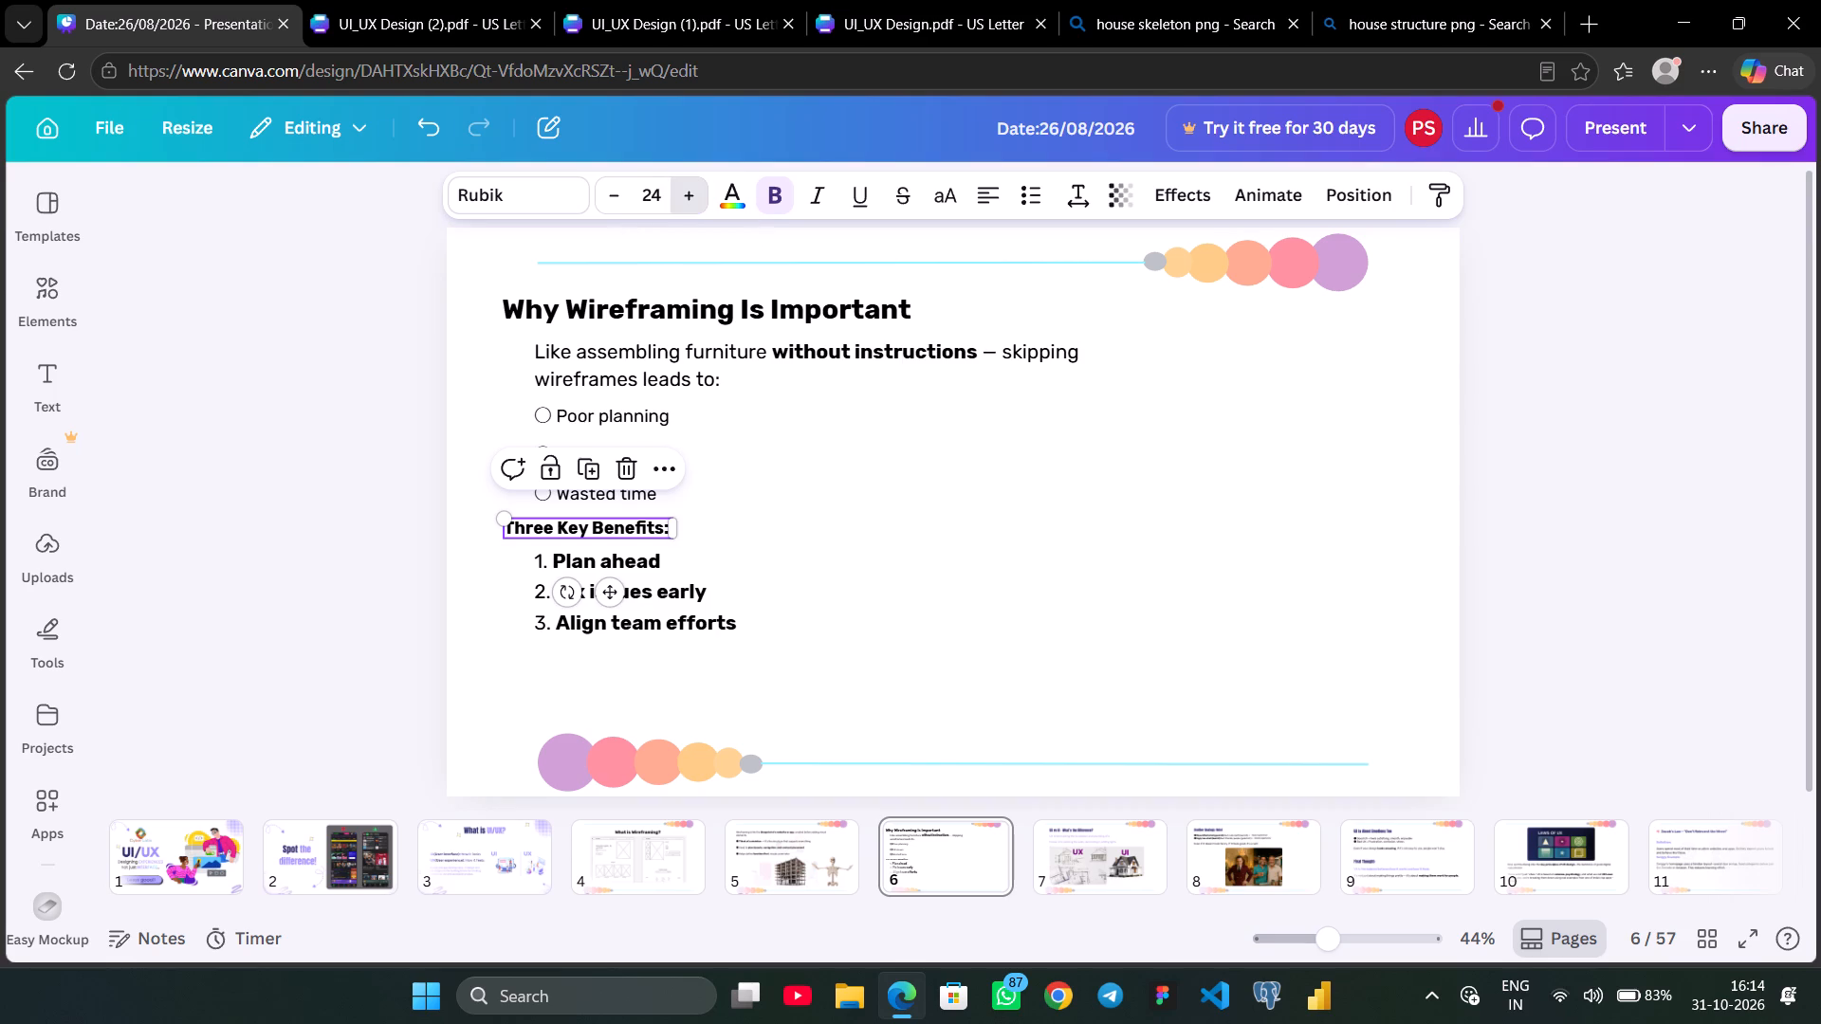
click(913, 605)
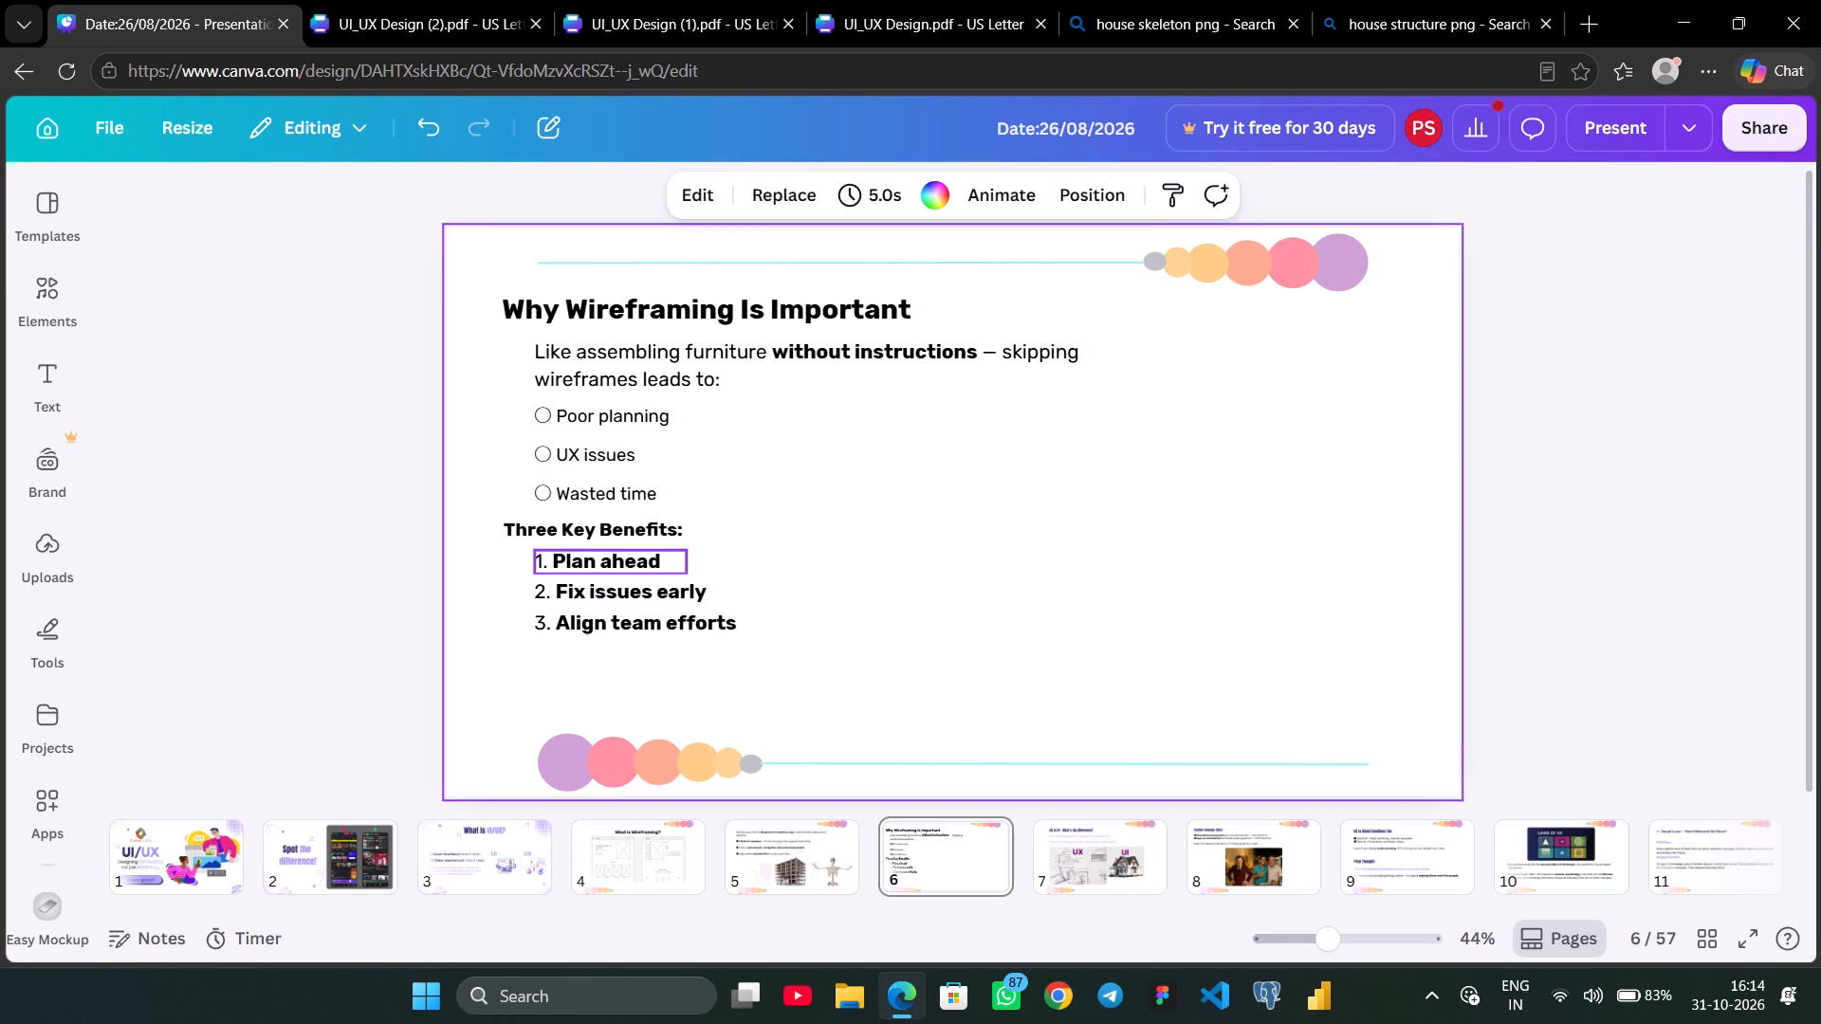
Move the three benefit lines down together to leave more space below the "Three Key Benefits:" heading.
click(635, 565)
shift+click(642, 589)
shift+click(636, 613)
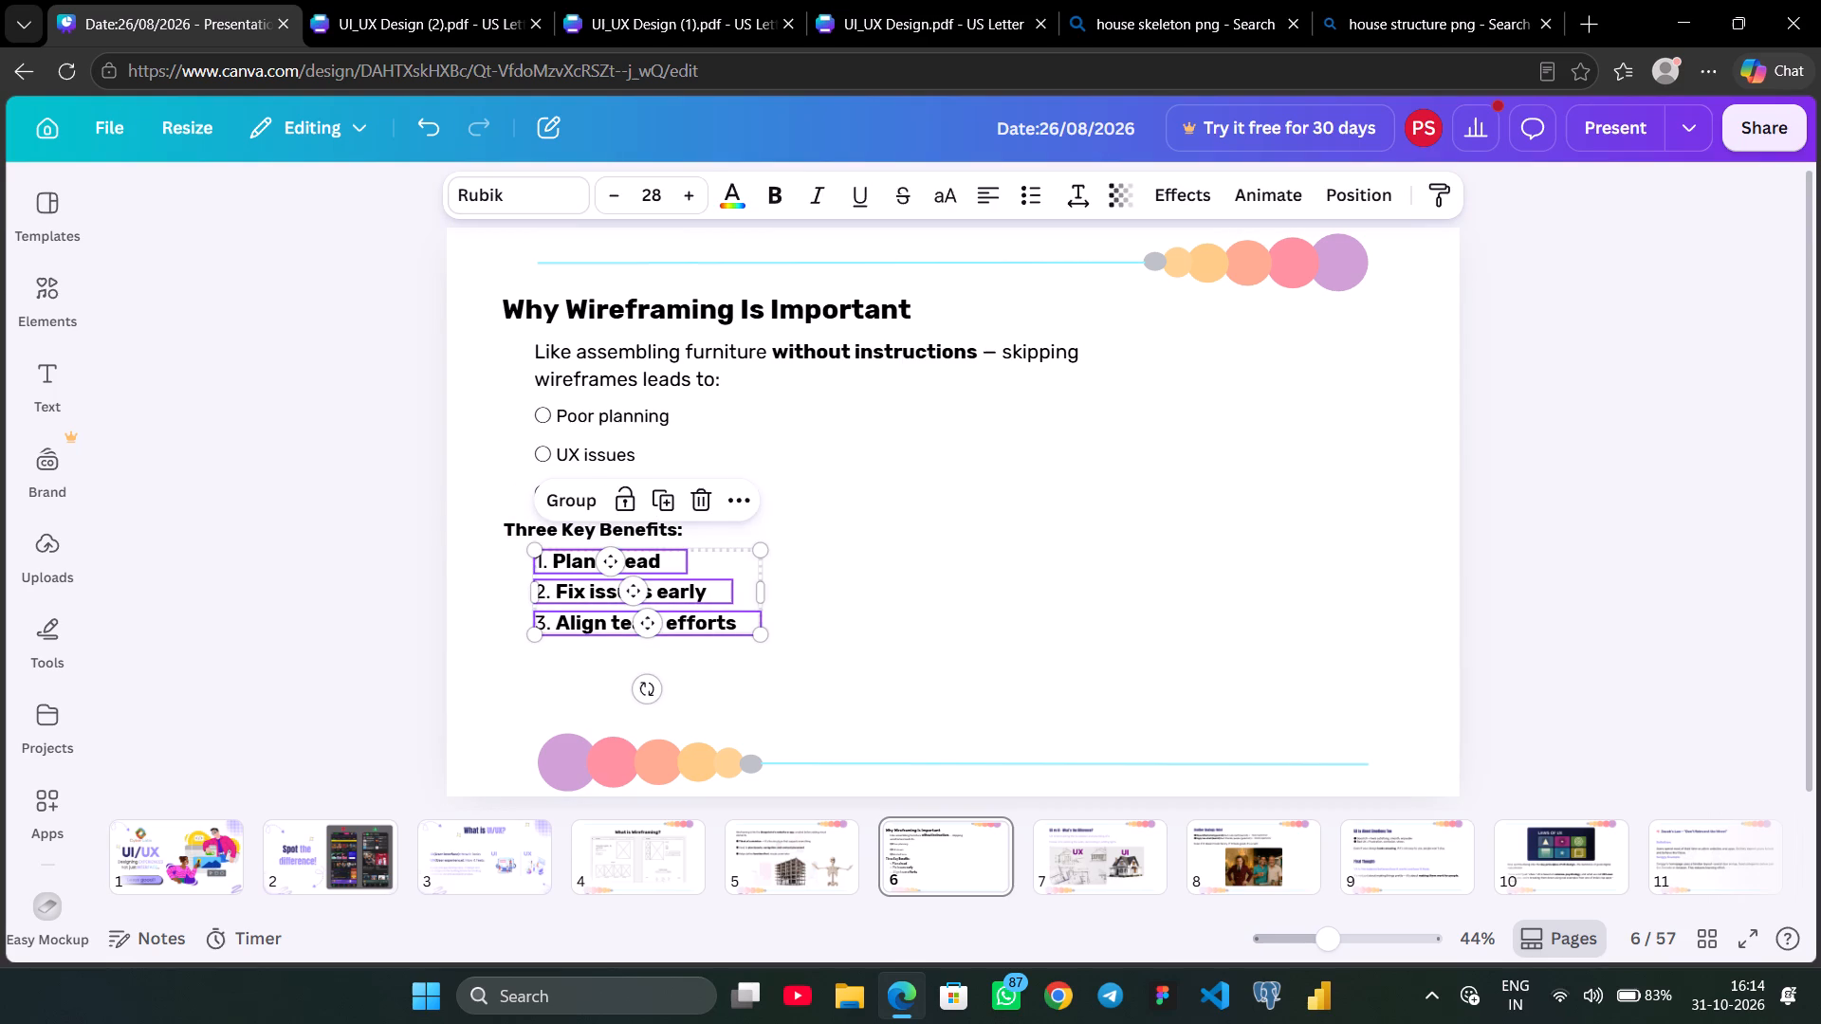
key(Down)
key(Down)
key(Down)
key(Down)
key(Down)
key(Down)
key(Down)
key(Down)
key(Down)
key(Down)
key(Down)
key(Down)
key(Down)
key(Down)
key(Down)
key(Down)
key(Down)
key(Down)
key(Down)
key(Down)
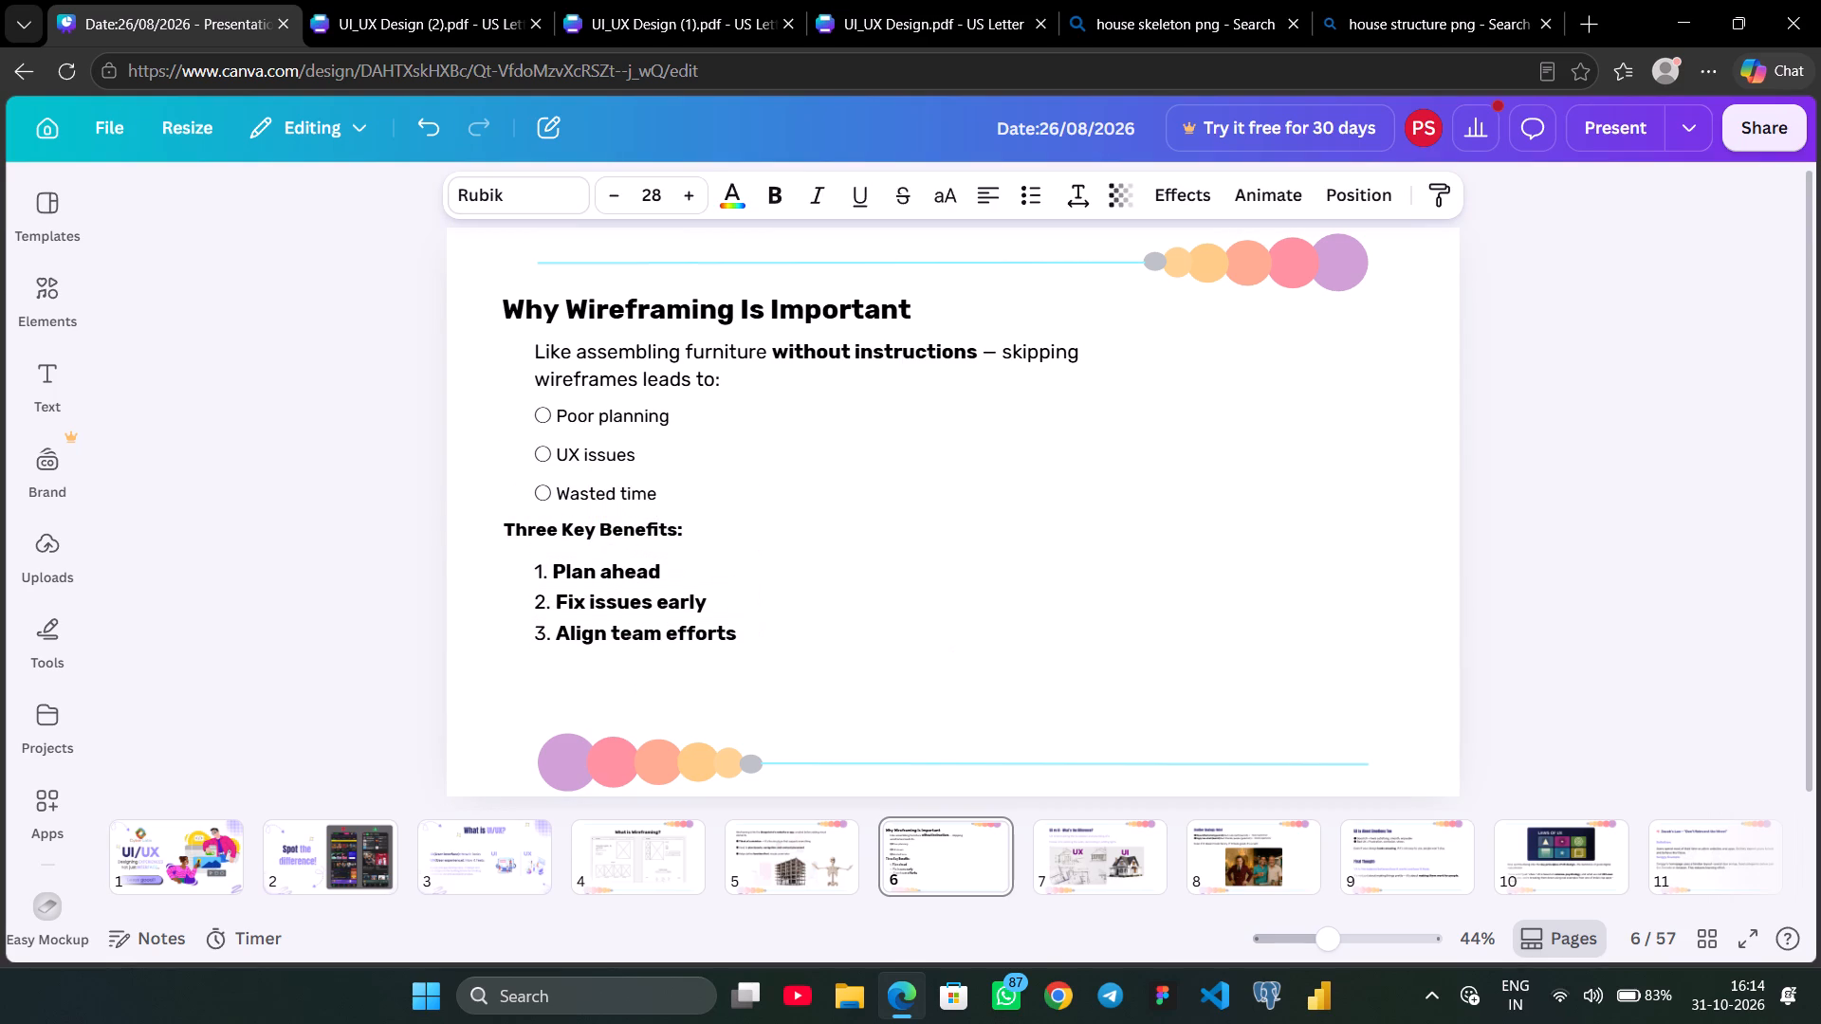
click(808, 575)
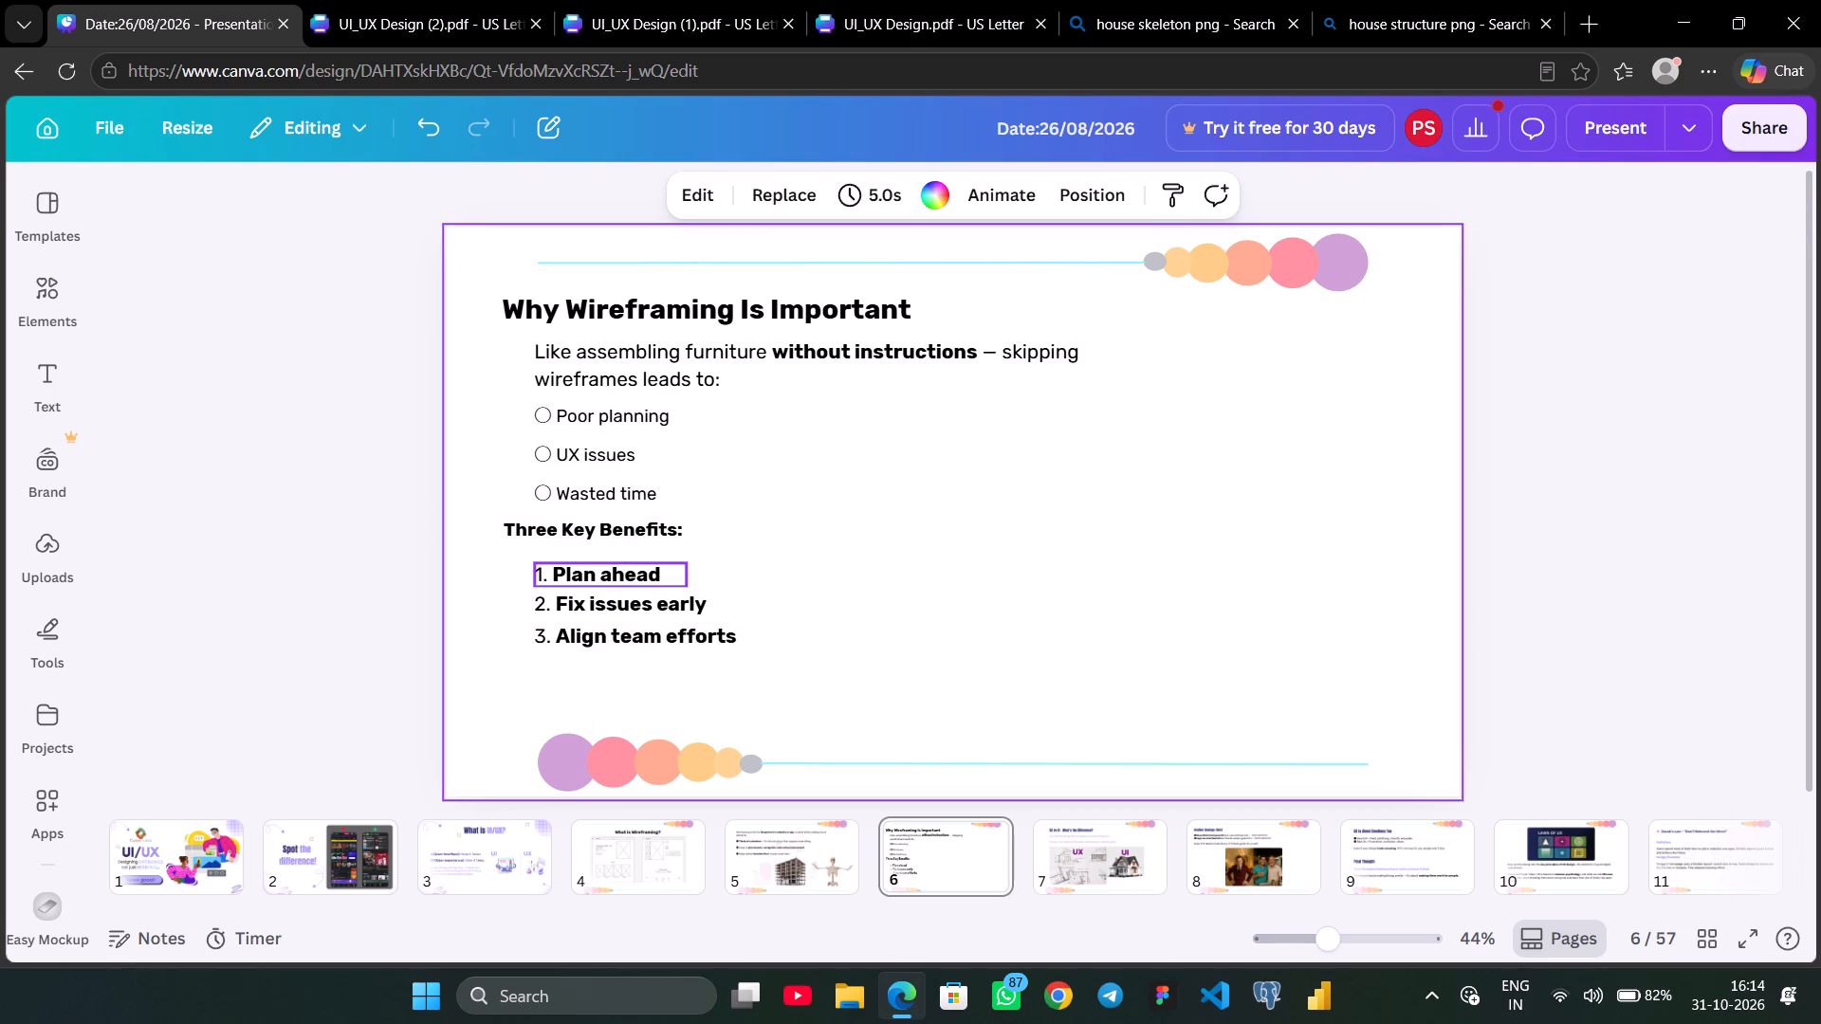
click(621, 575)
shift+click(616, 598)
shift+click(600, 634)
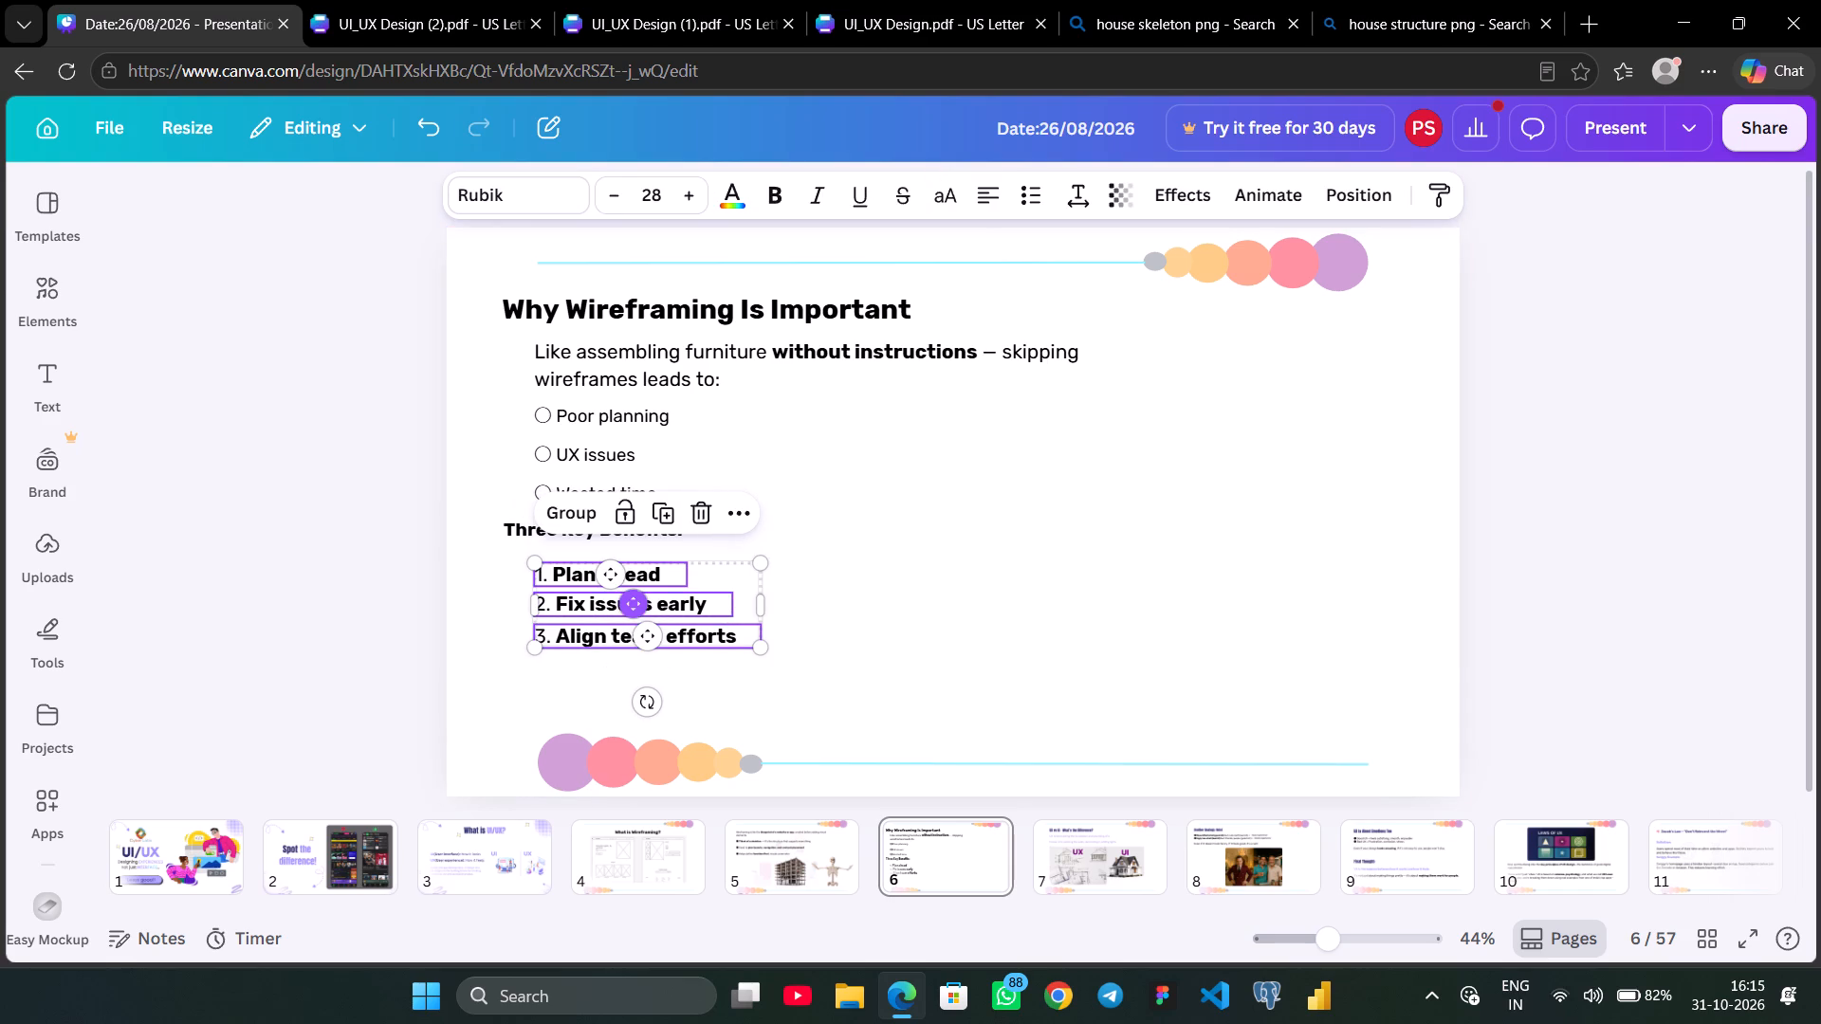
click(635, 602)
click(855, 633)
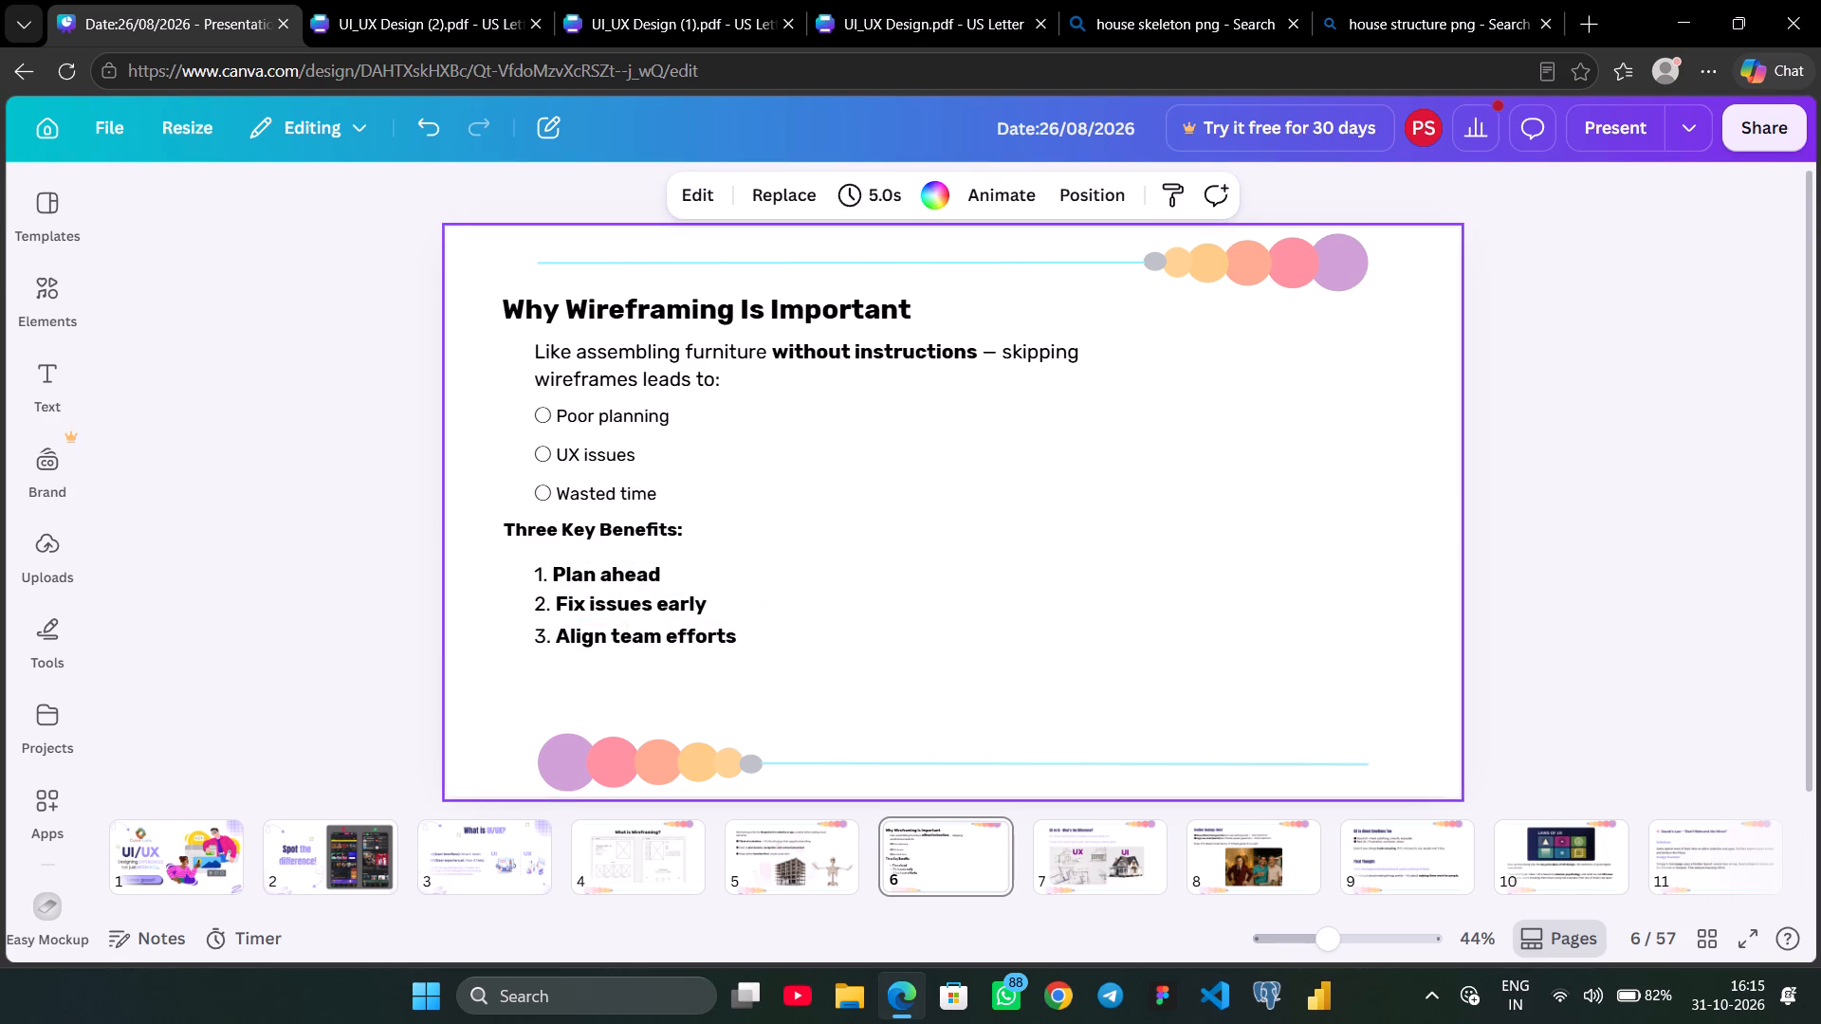
Nudge the "1. Plan ahead" line up until the gaps between the three benefit lines are equal at 16.
click(618, 568)
key(Up)
key(Up)
key(Up)
key(Up)
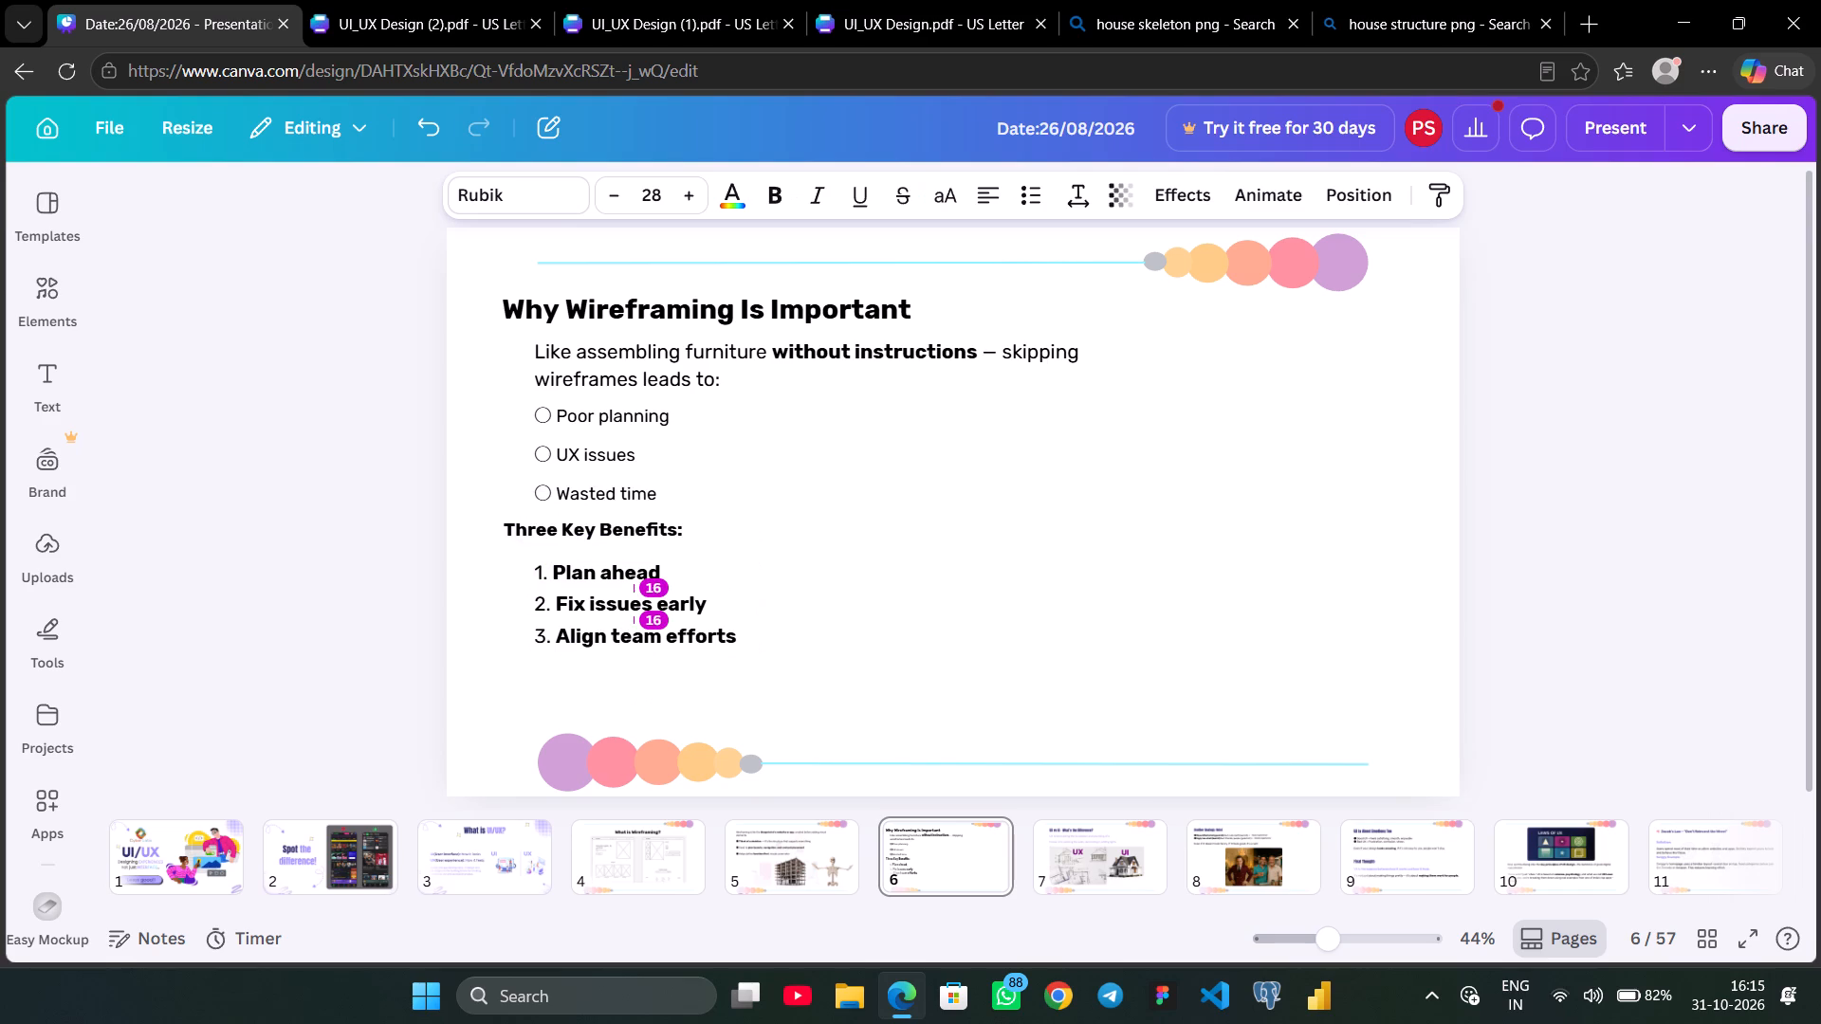
click(768, 618)
Nudge "3. Align team efforts" and "2. Fix issues early" down until both gaps between the benefit lines equal 20.
click(649, 629)
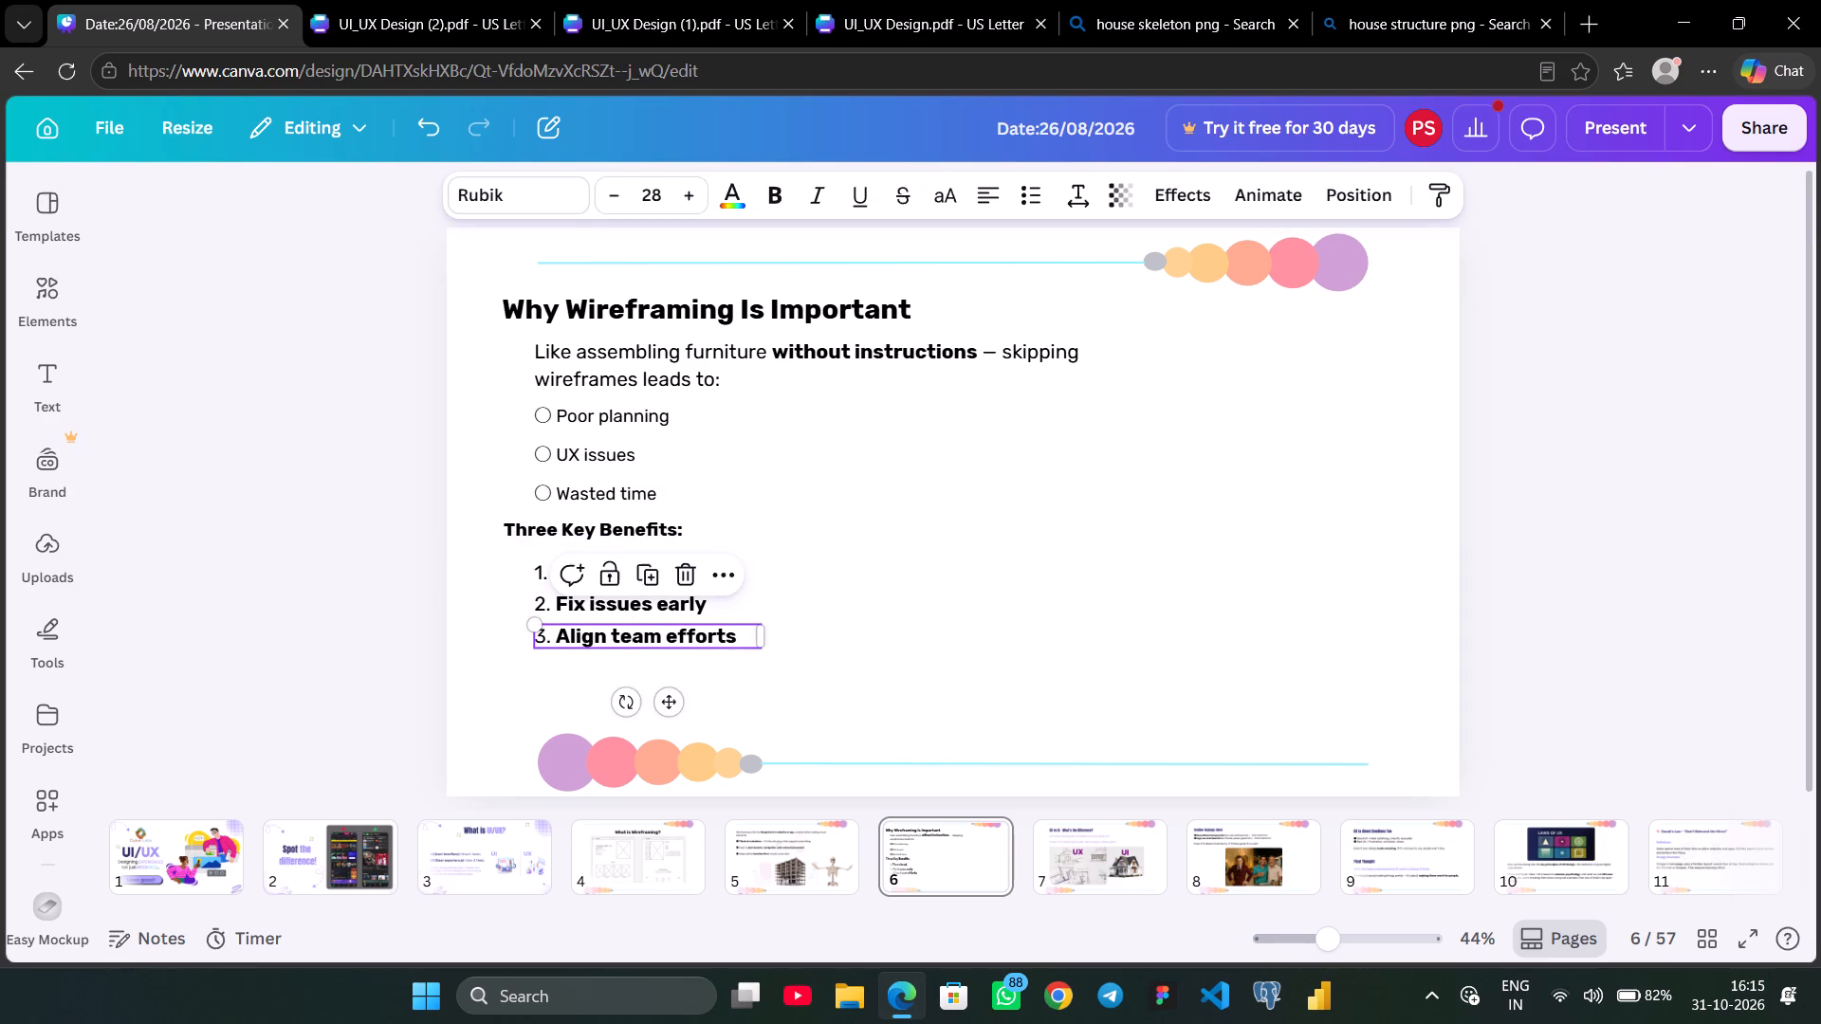
key(Down)
key(Down)
key(Down)
key(Down)
key(Down)
key(Down)
key(Down)
key(Down)
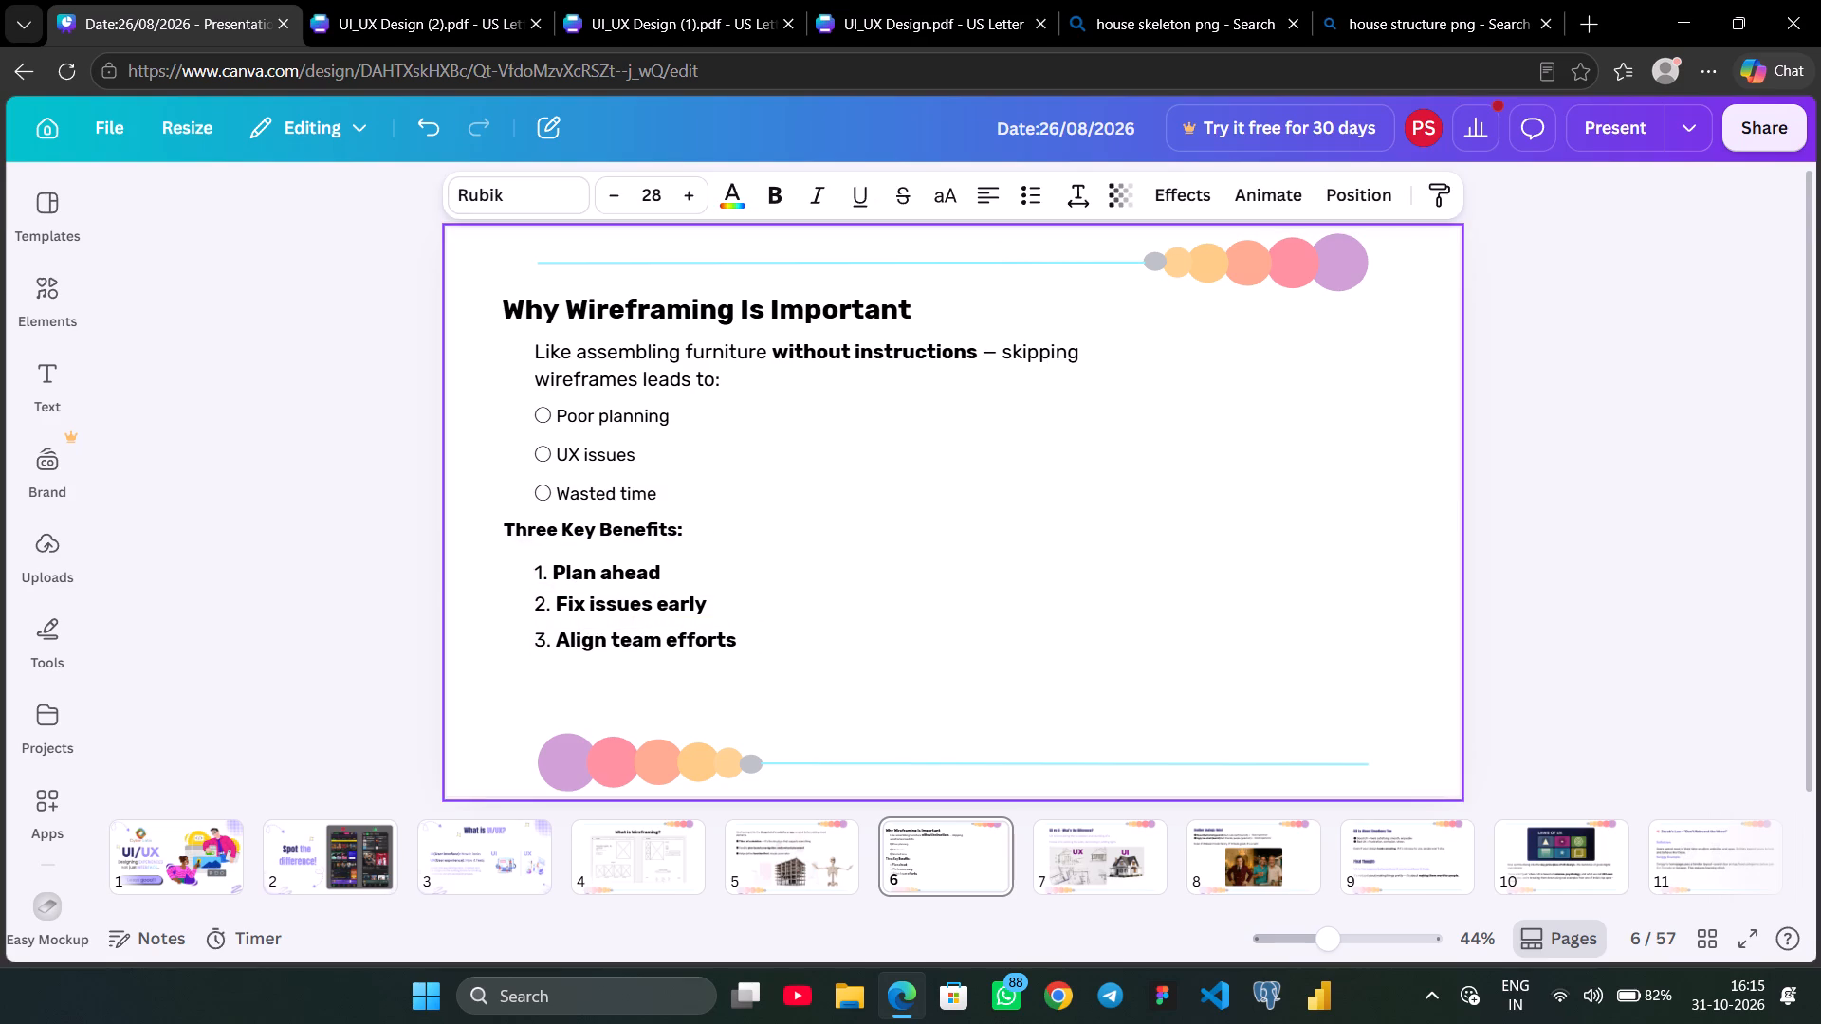
click(653, 610)
key(Down)
key(Down)
key(Down)
key(Down)
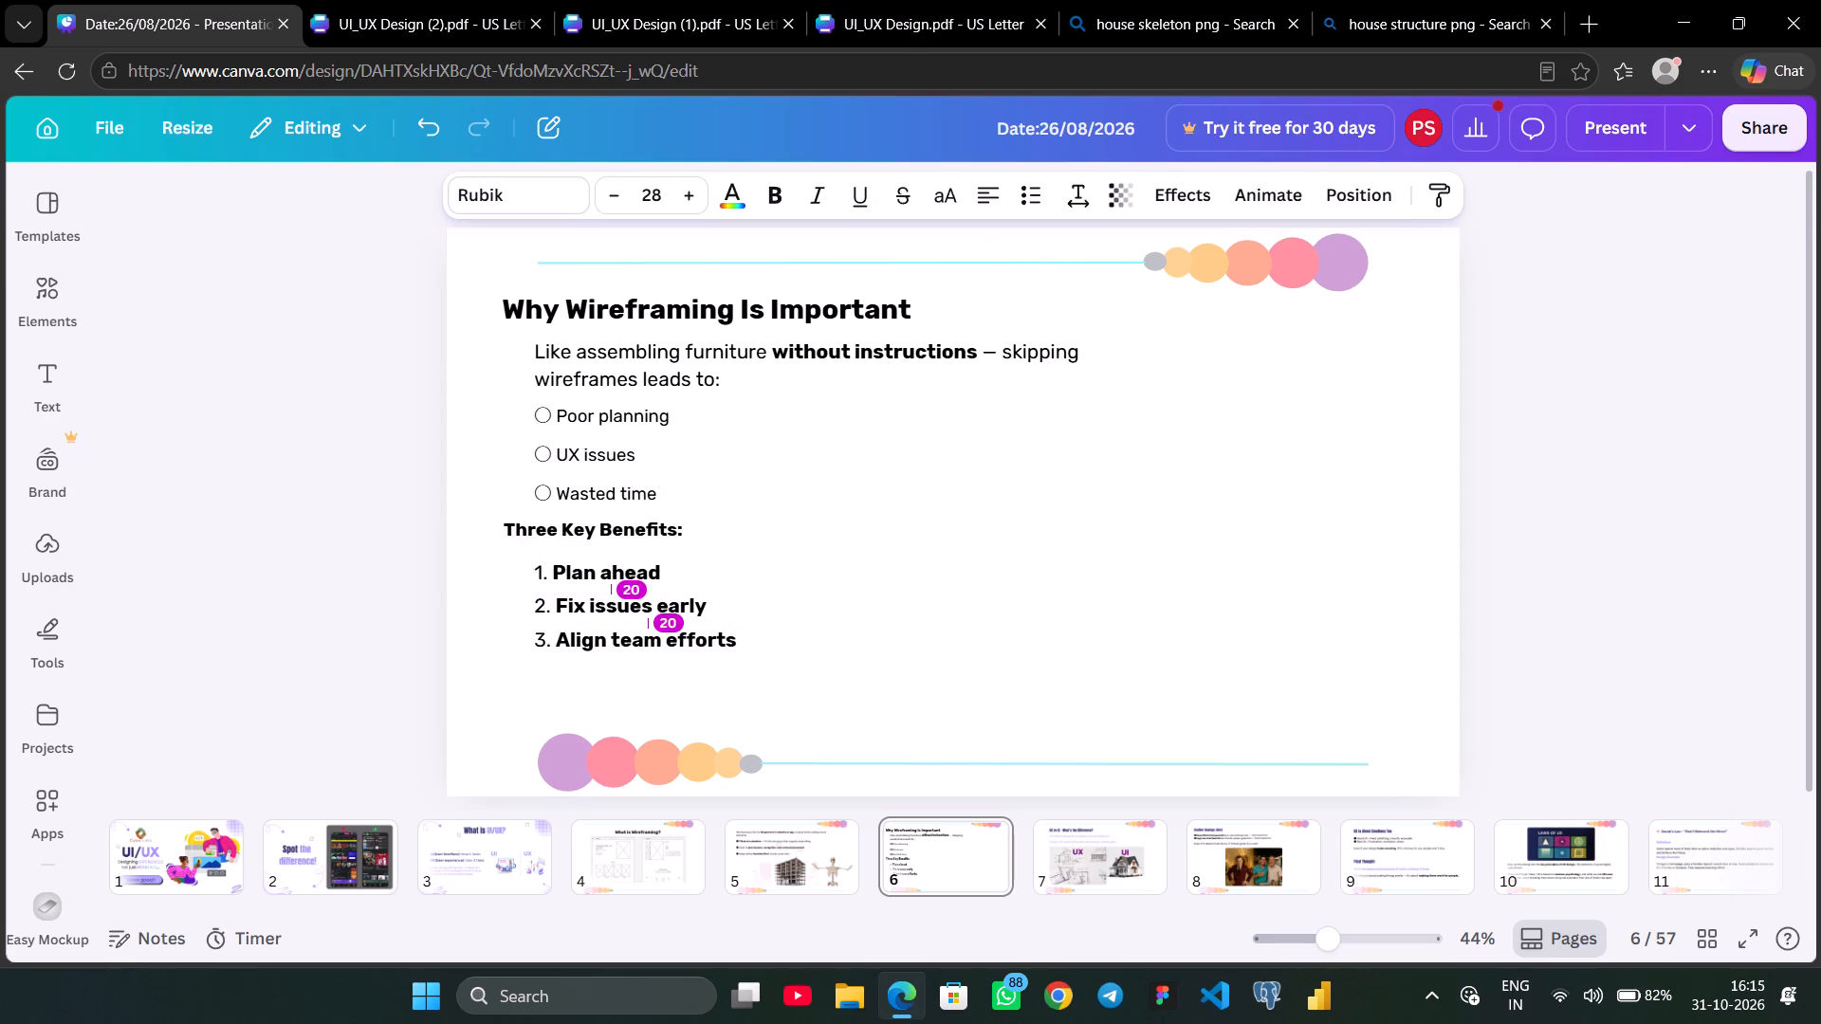
key(Down)
key(Up)
click(966, 603)
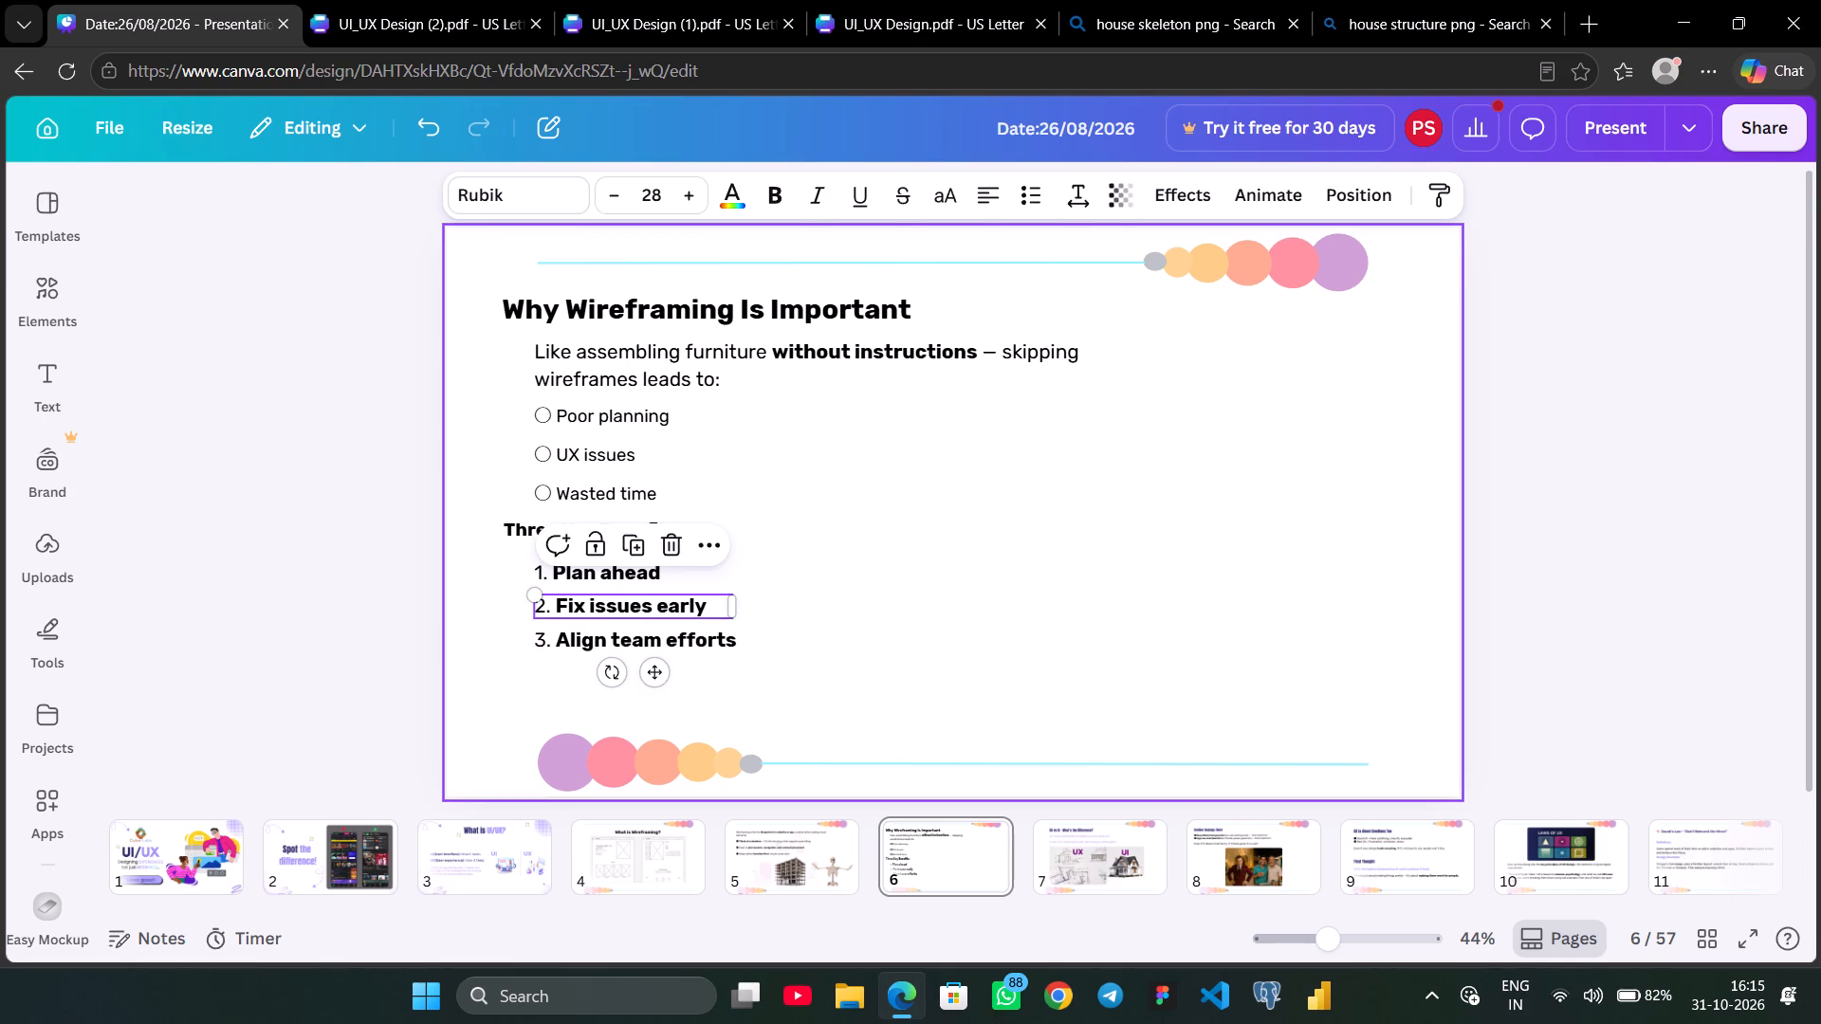
Switch to the UI_UX Design (2) PDF and go to its "Types of Wireframes" section.
double_click(732, 46)
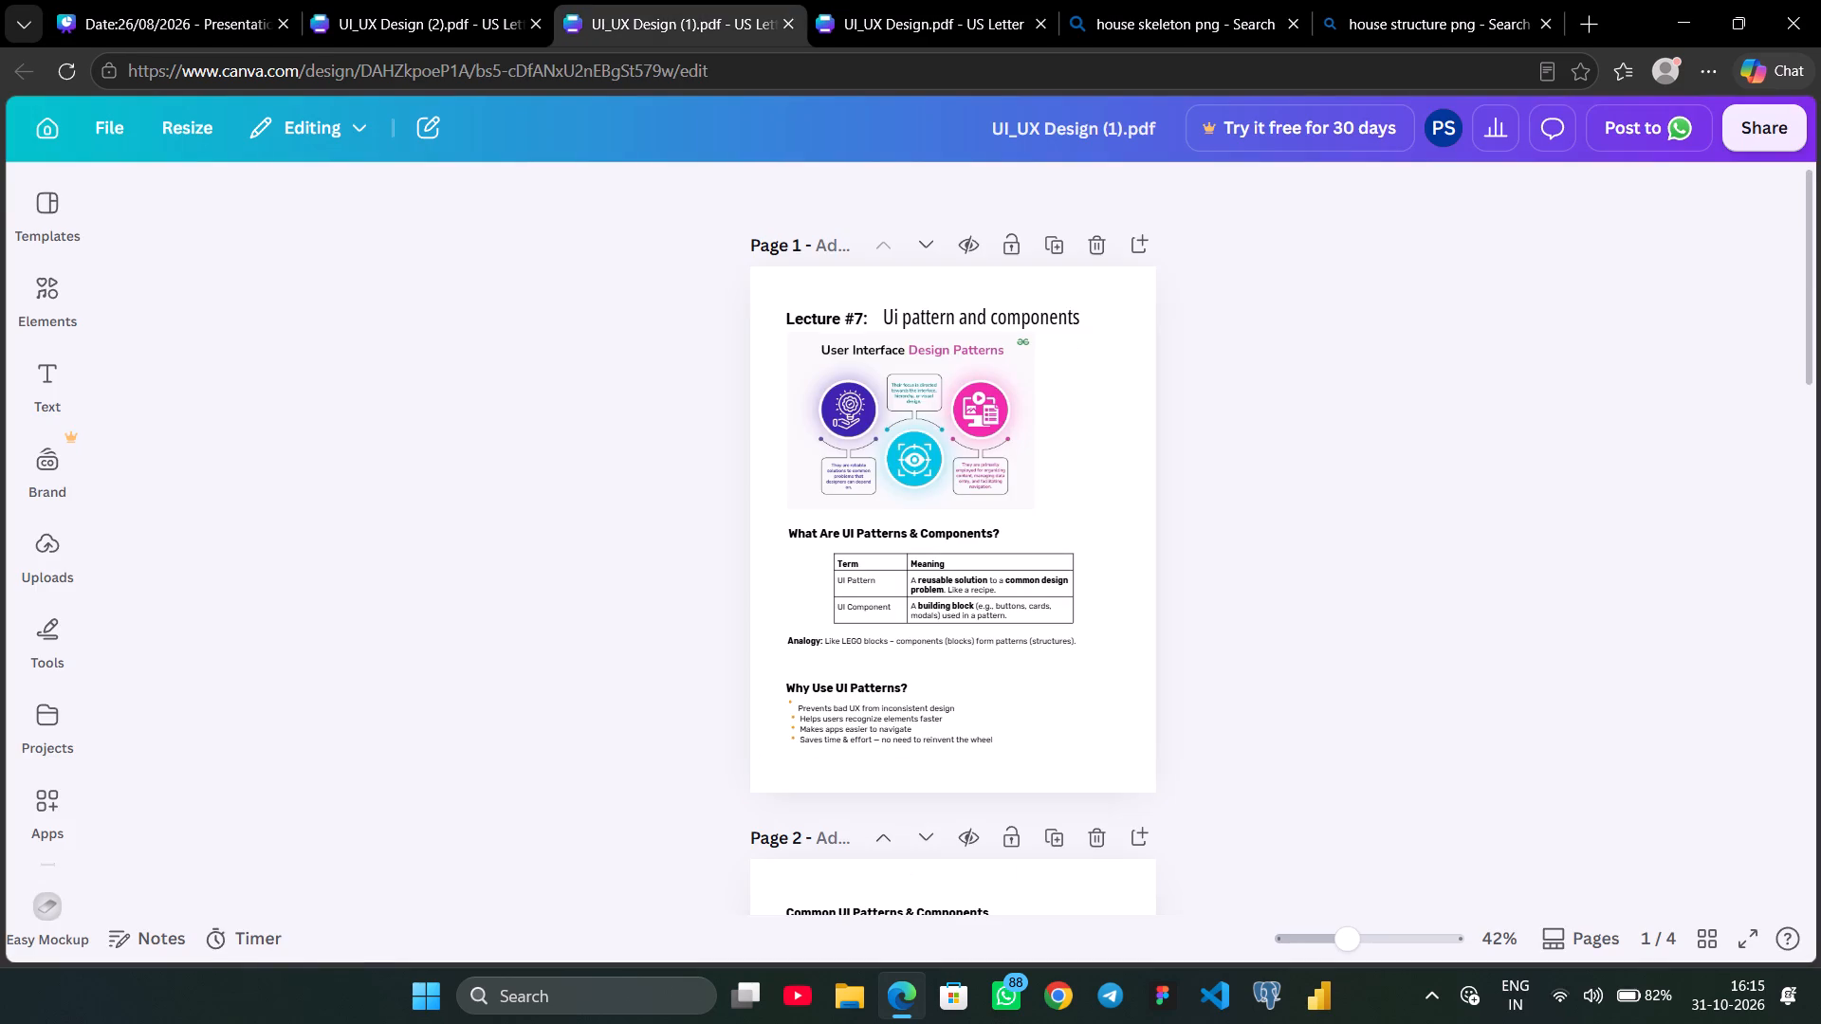
click(432, 10)
scroll(1055, 704, down, 1)
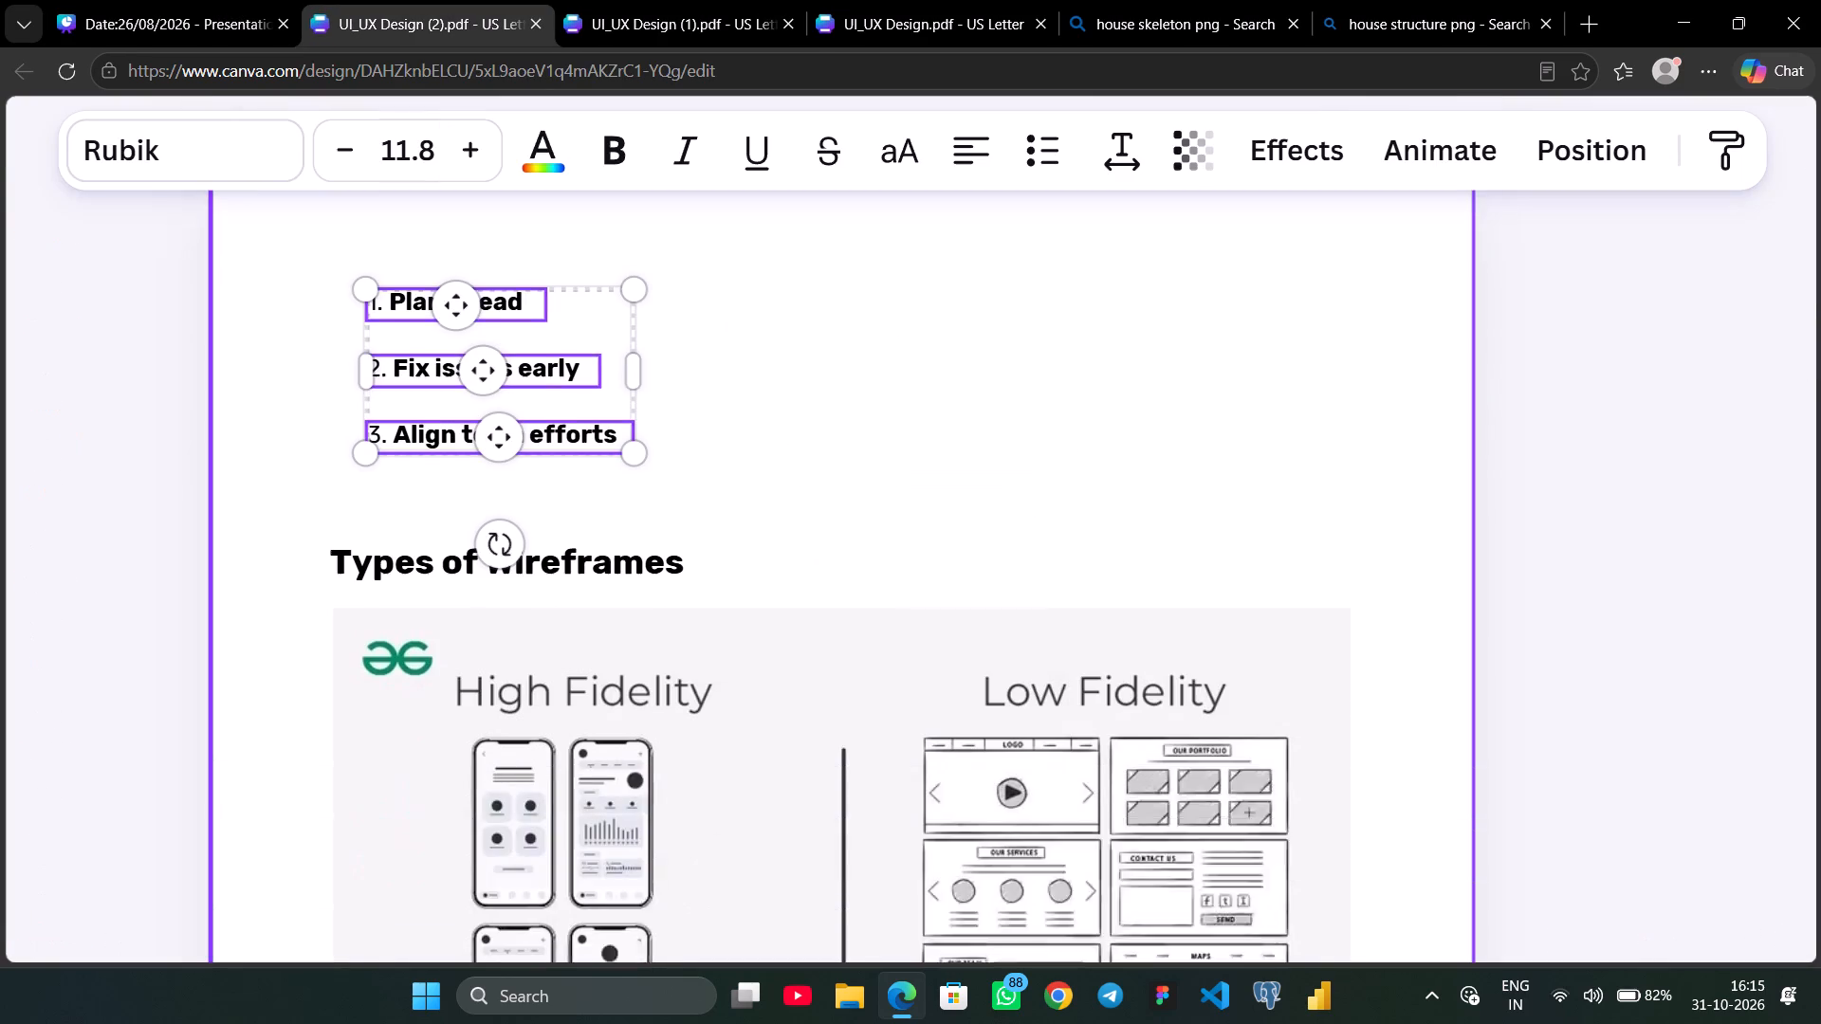
scroll(1055, 704, down, 3)
click(1638, 664)
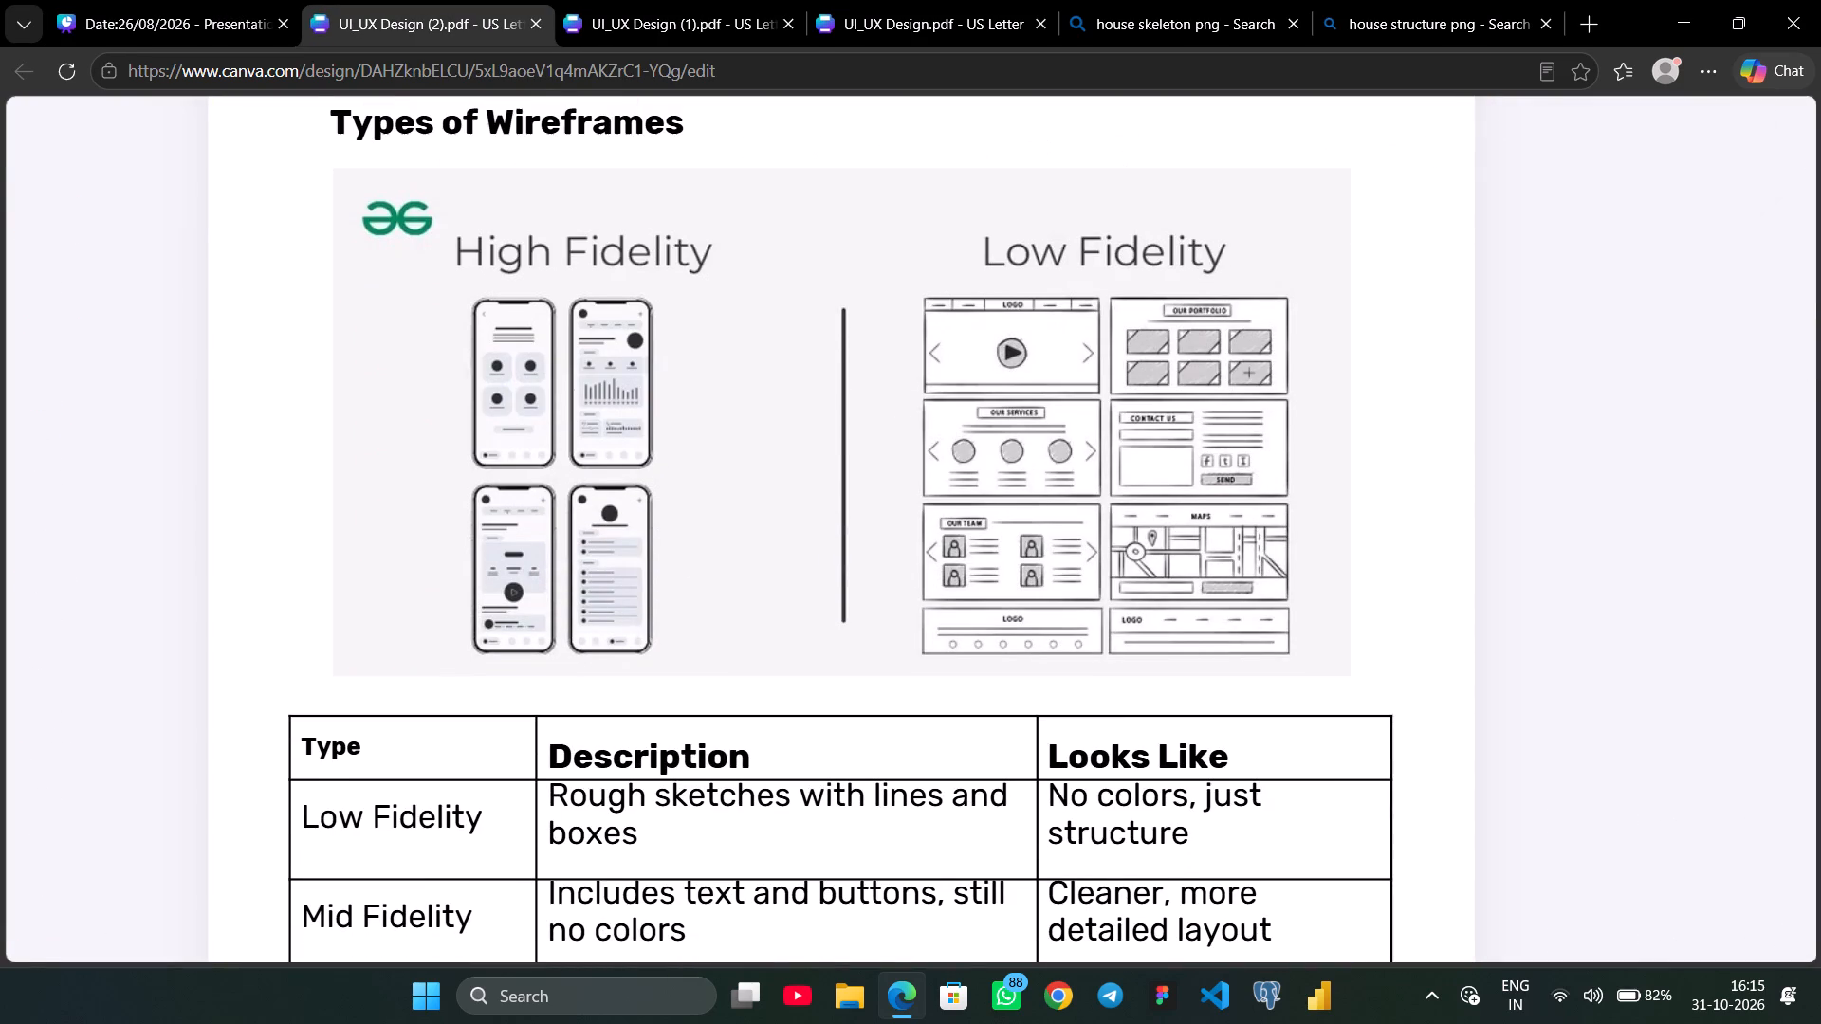
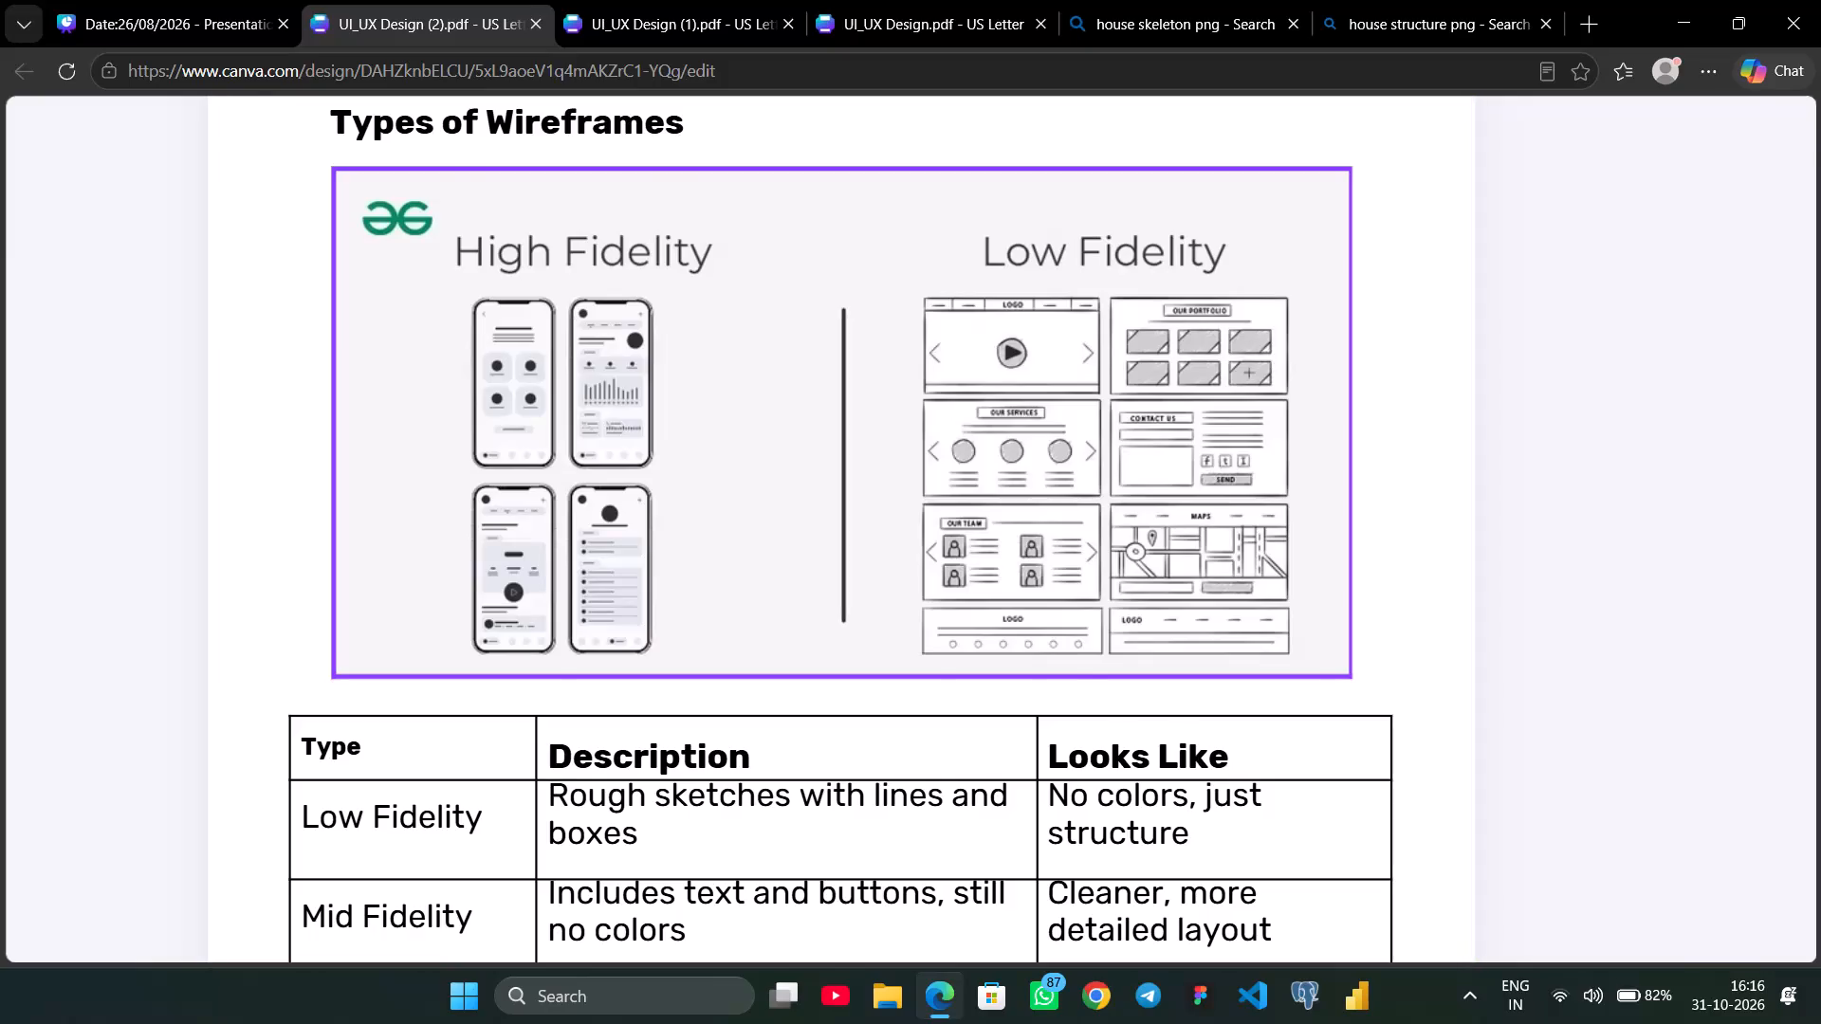
Review the Types of Wireframes image and fidelity comparison table in the UI_UX Design (2) PDF.
scroll(1539, 421, up, 1)
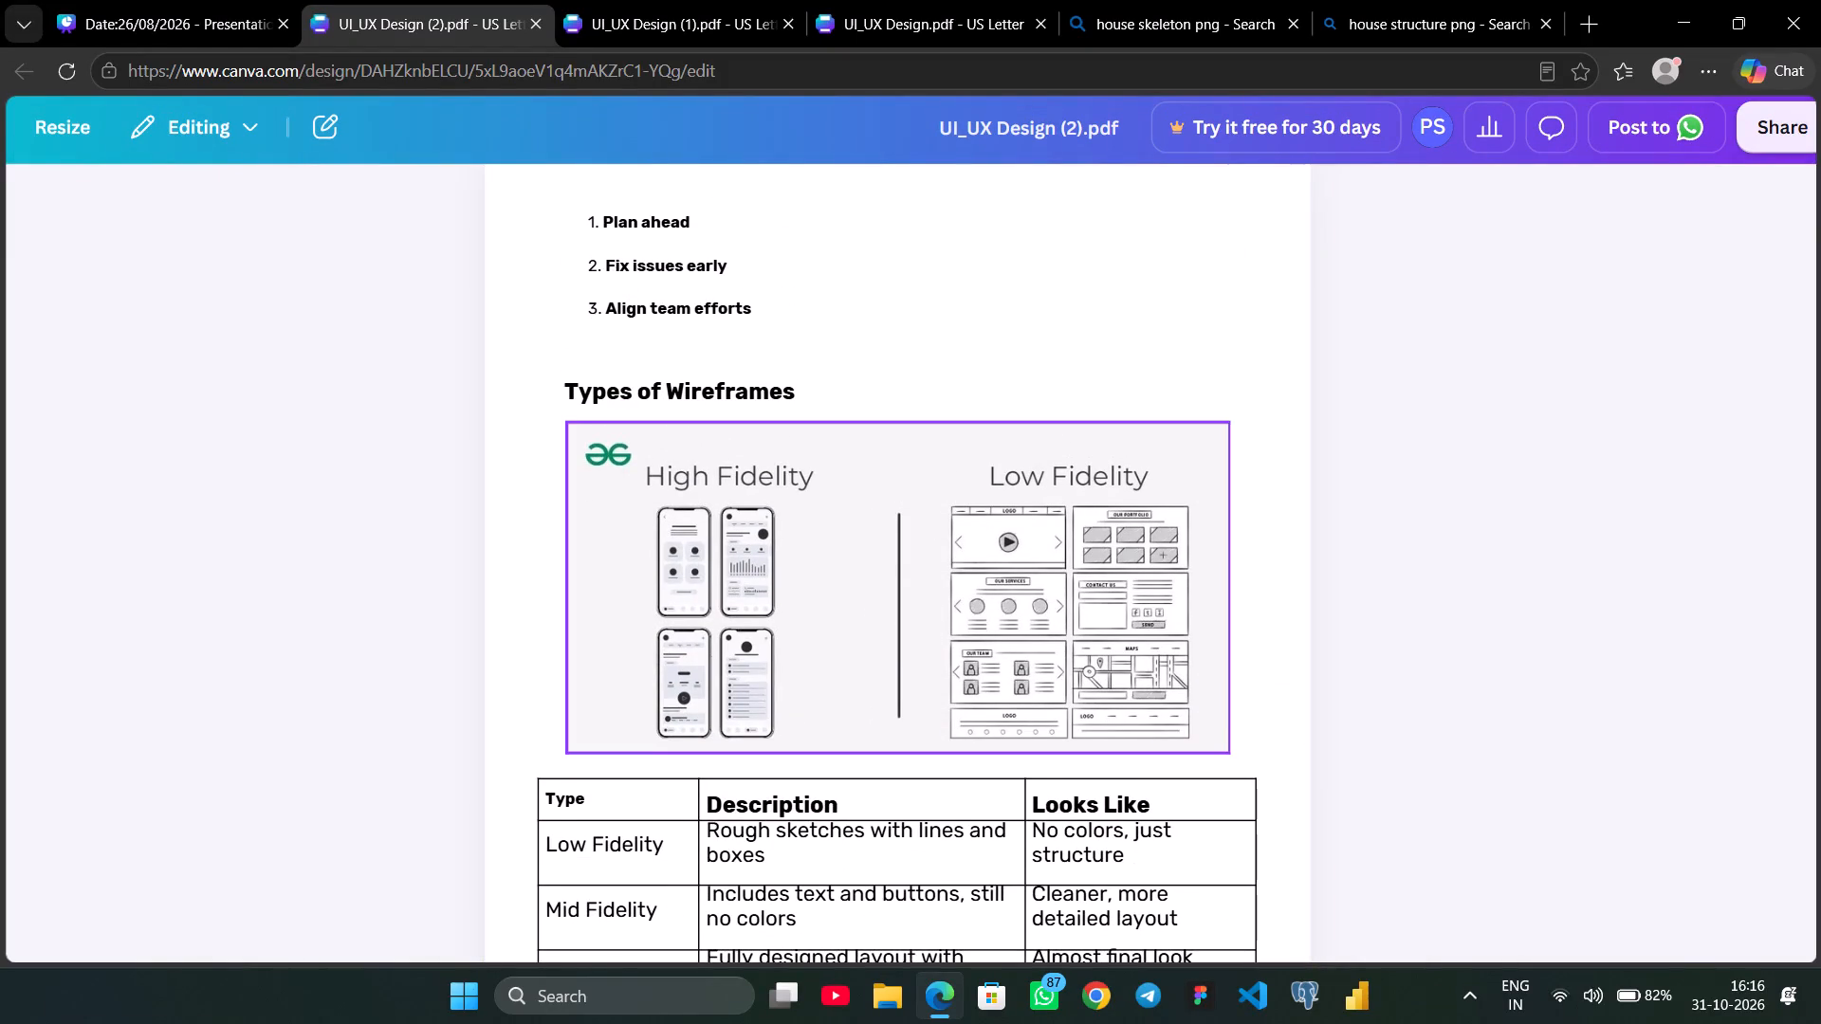
scroll(1023, 594, down, 3)
scroll(1023, 594, up, 1)
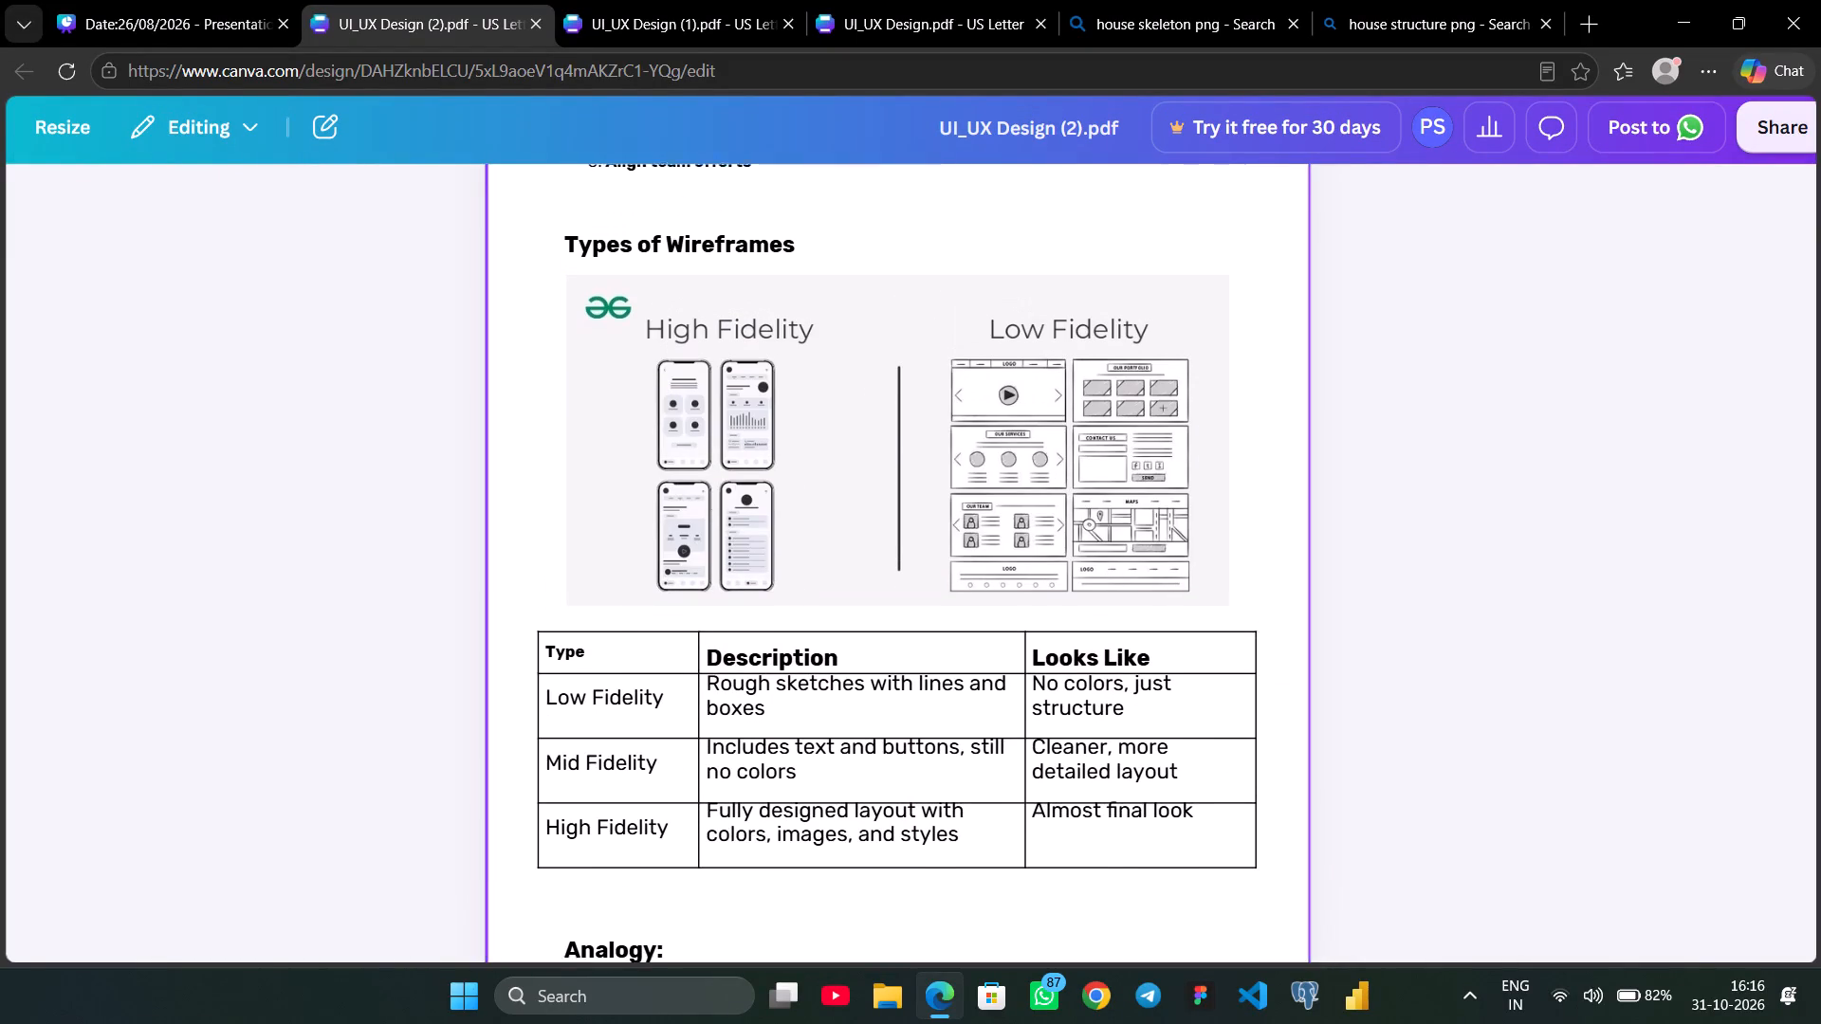
click(211, 16)
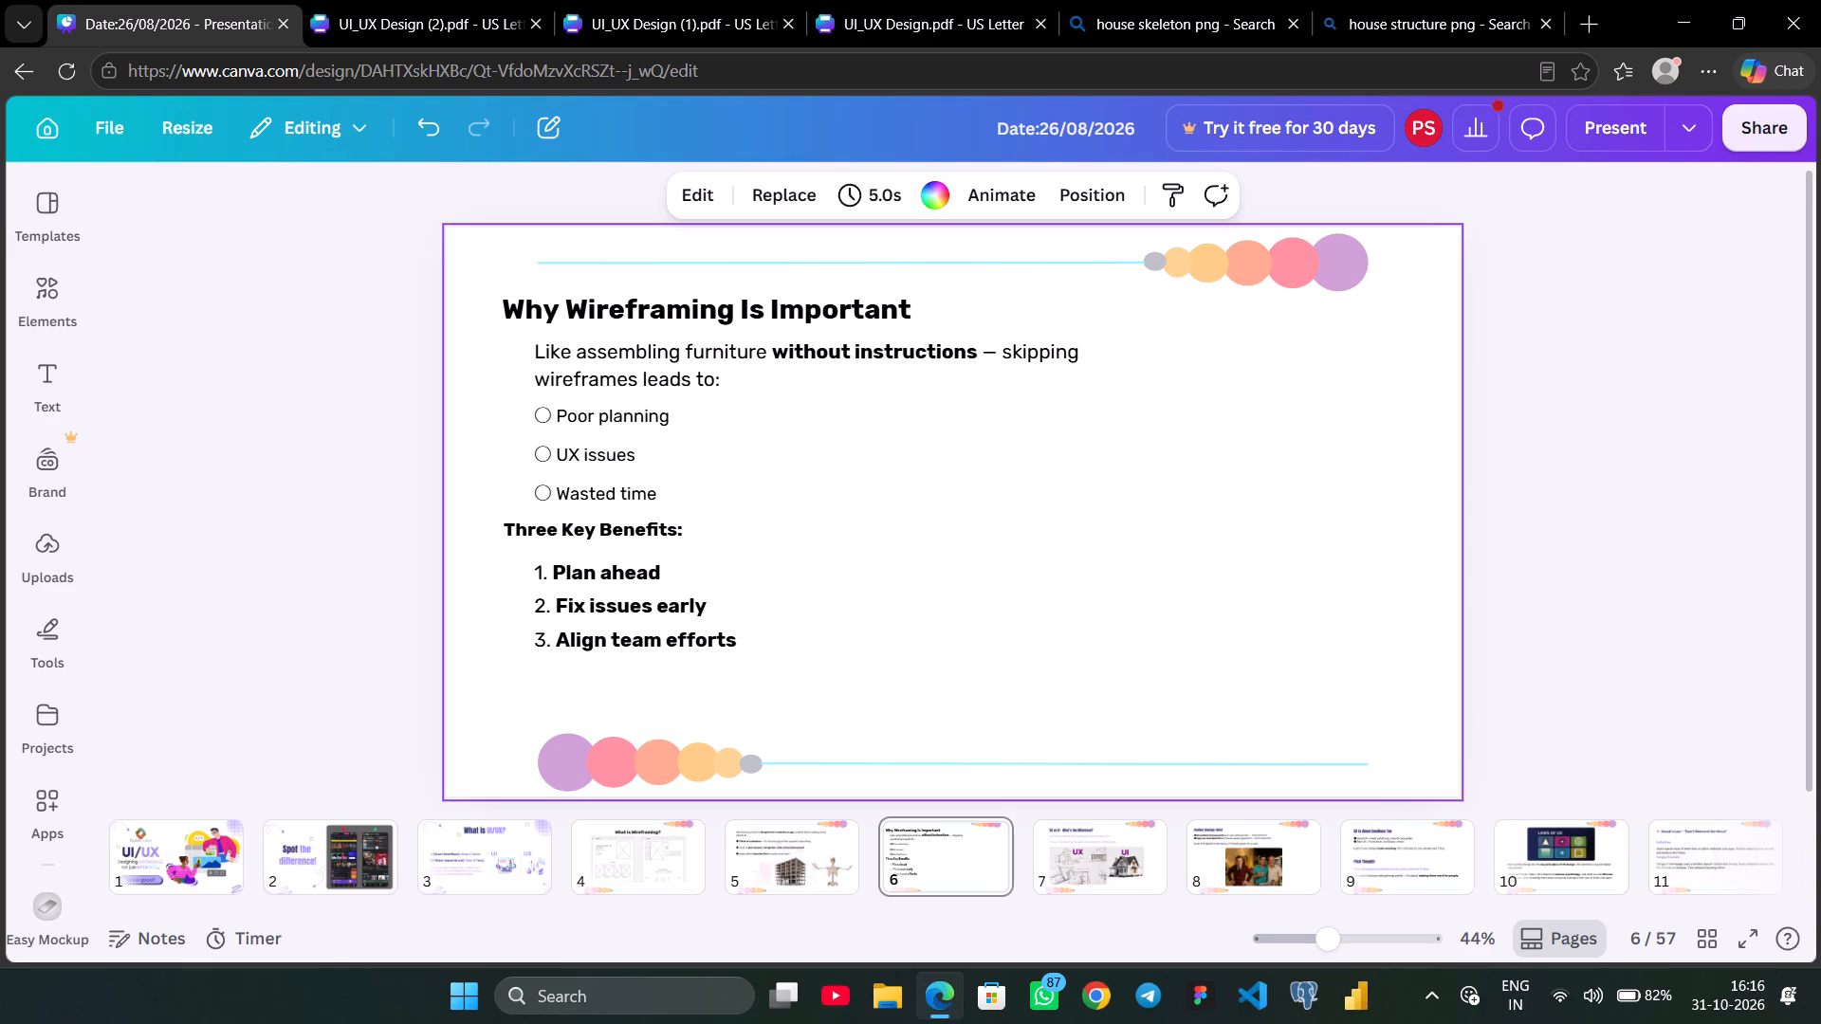
click(434, 5)
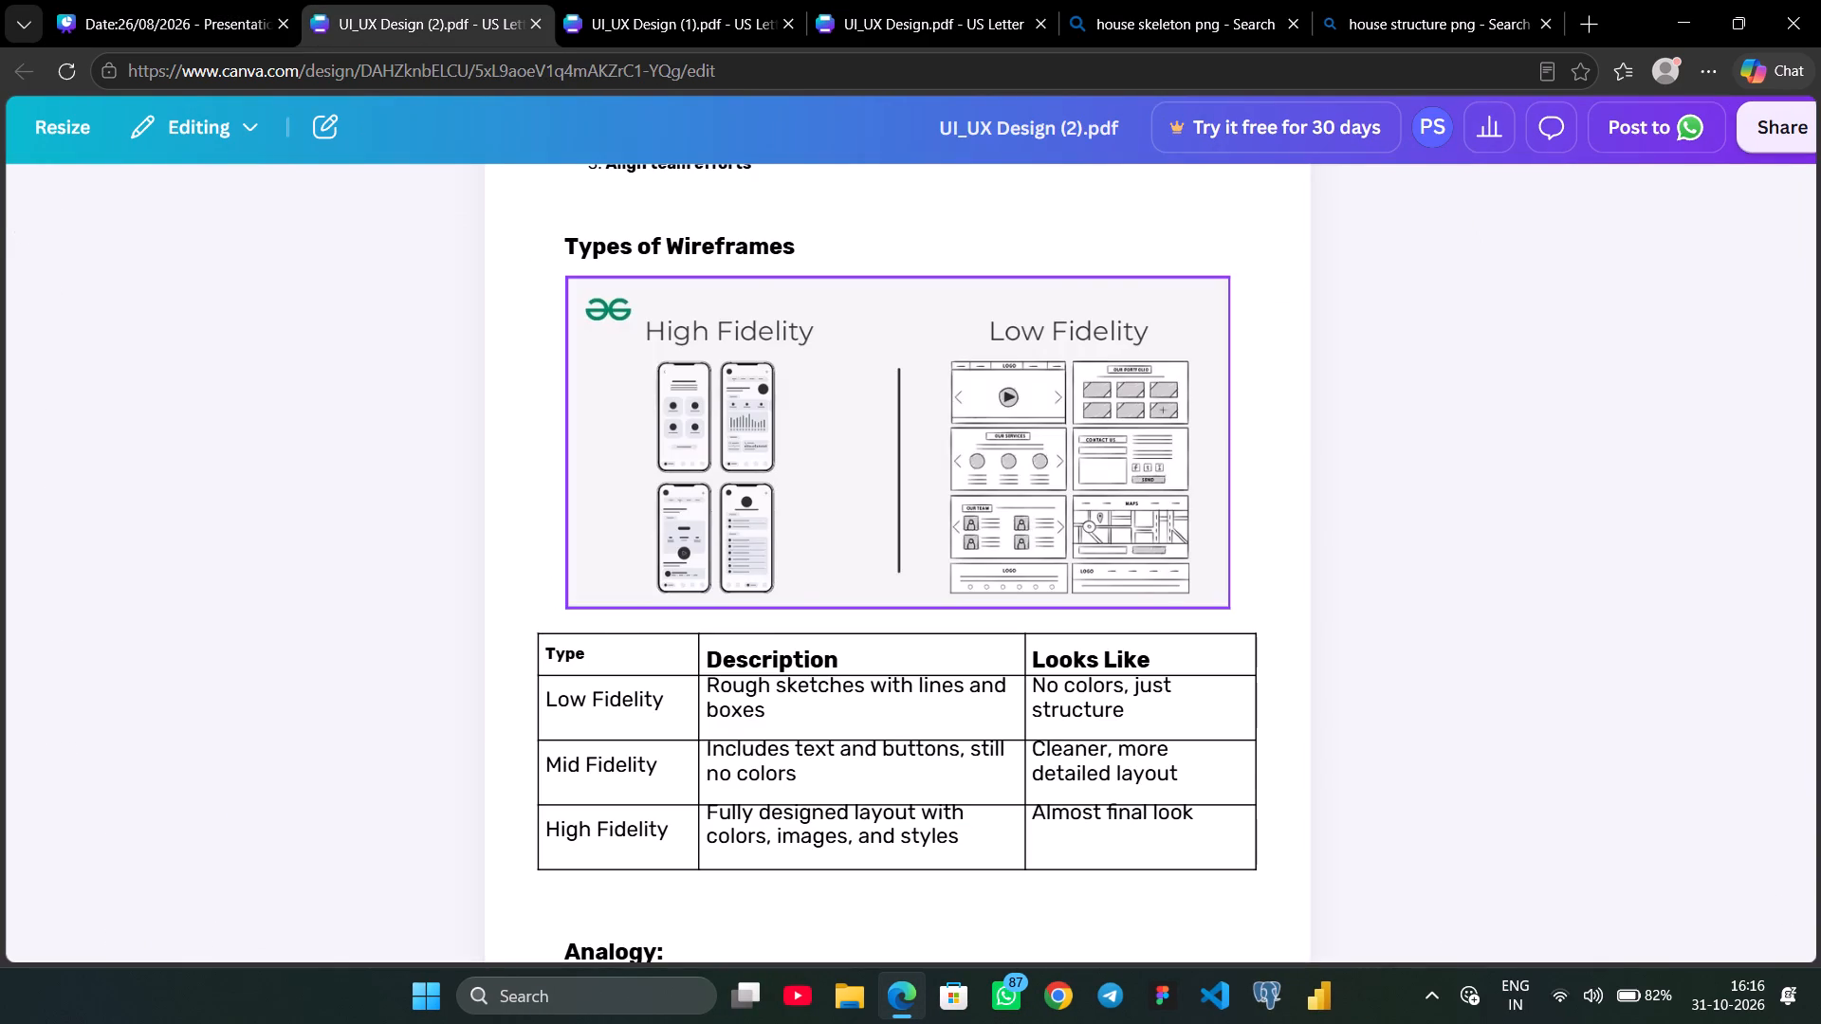
scroll(1137, 486, down, 4)
scroll(1137, 486, up, 1)
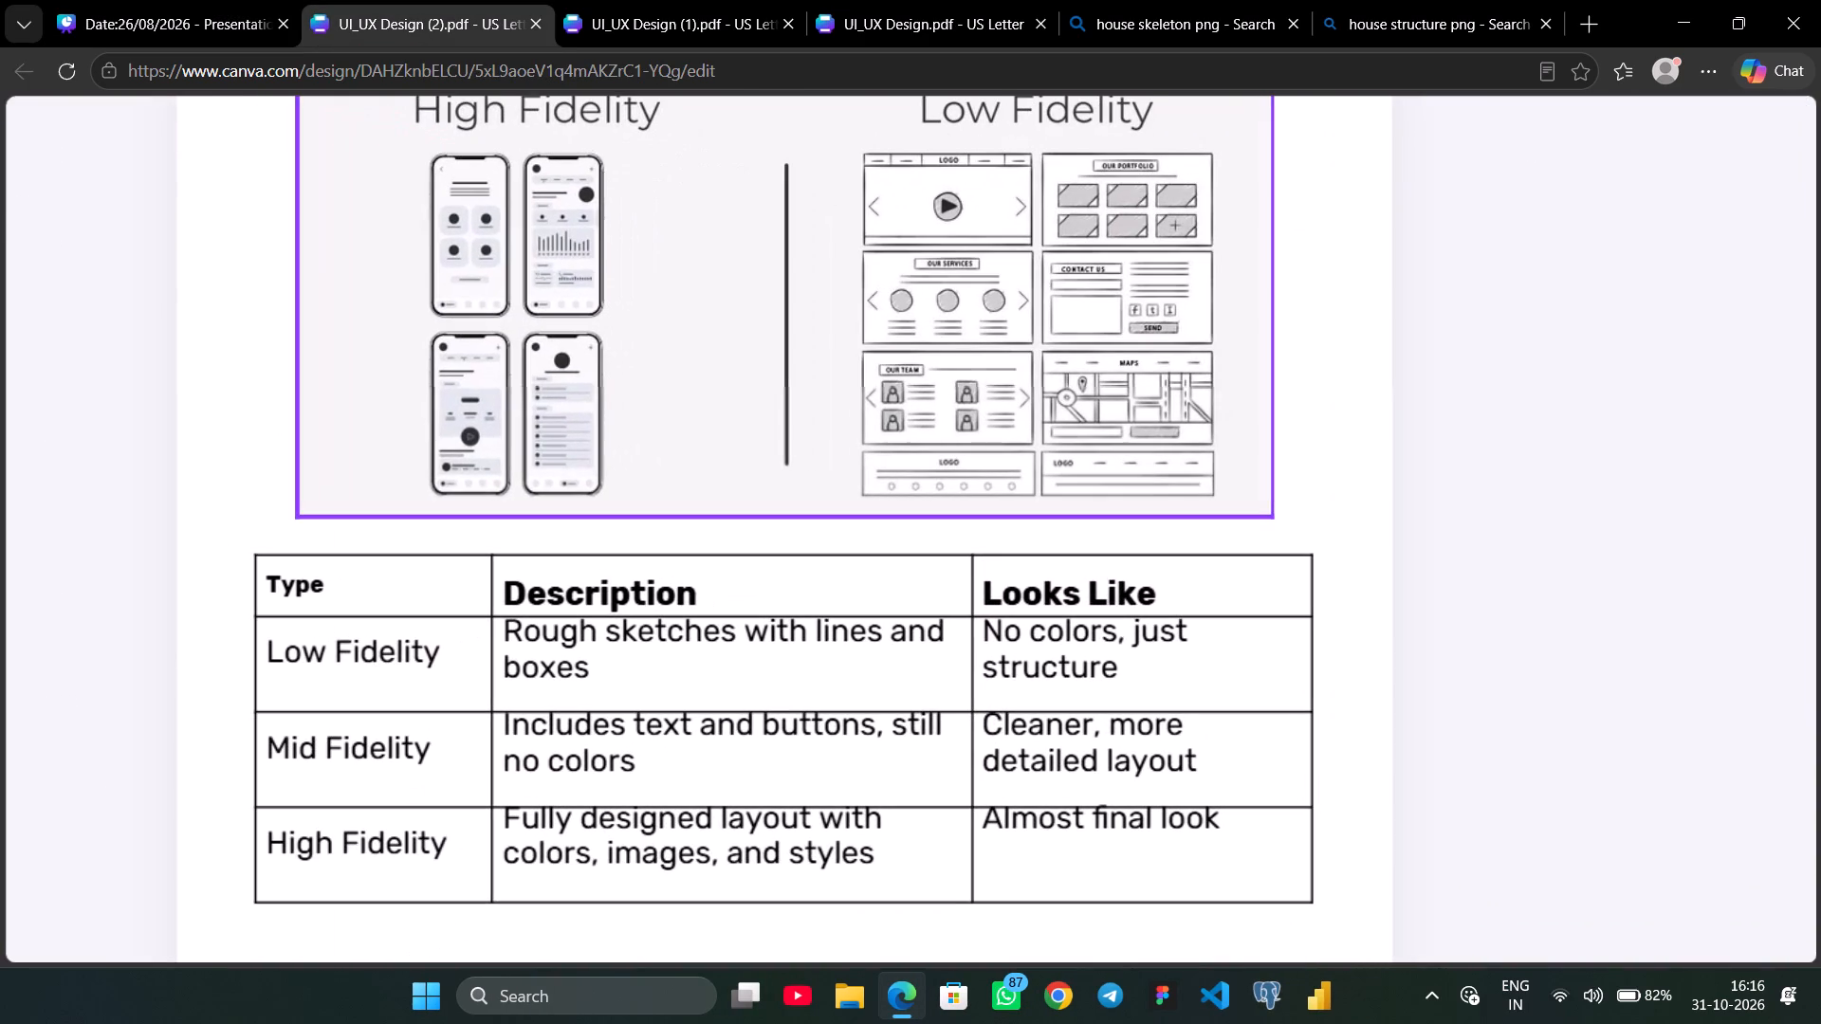
scroll(1137, 486, down, 1)
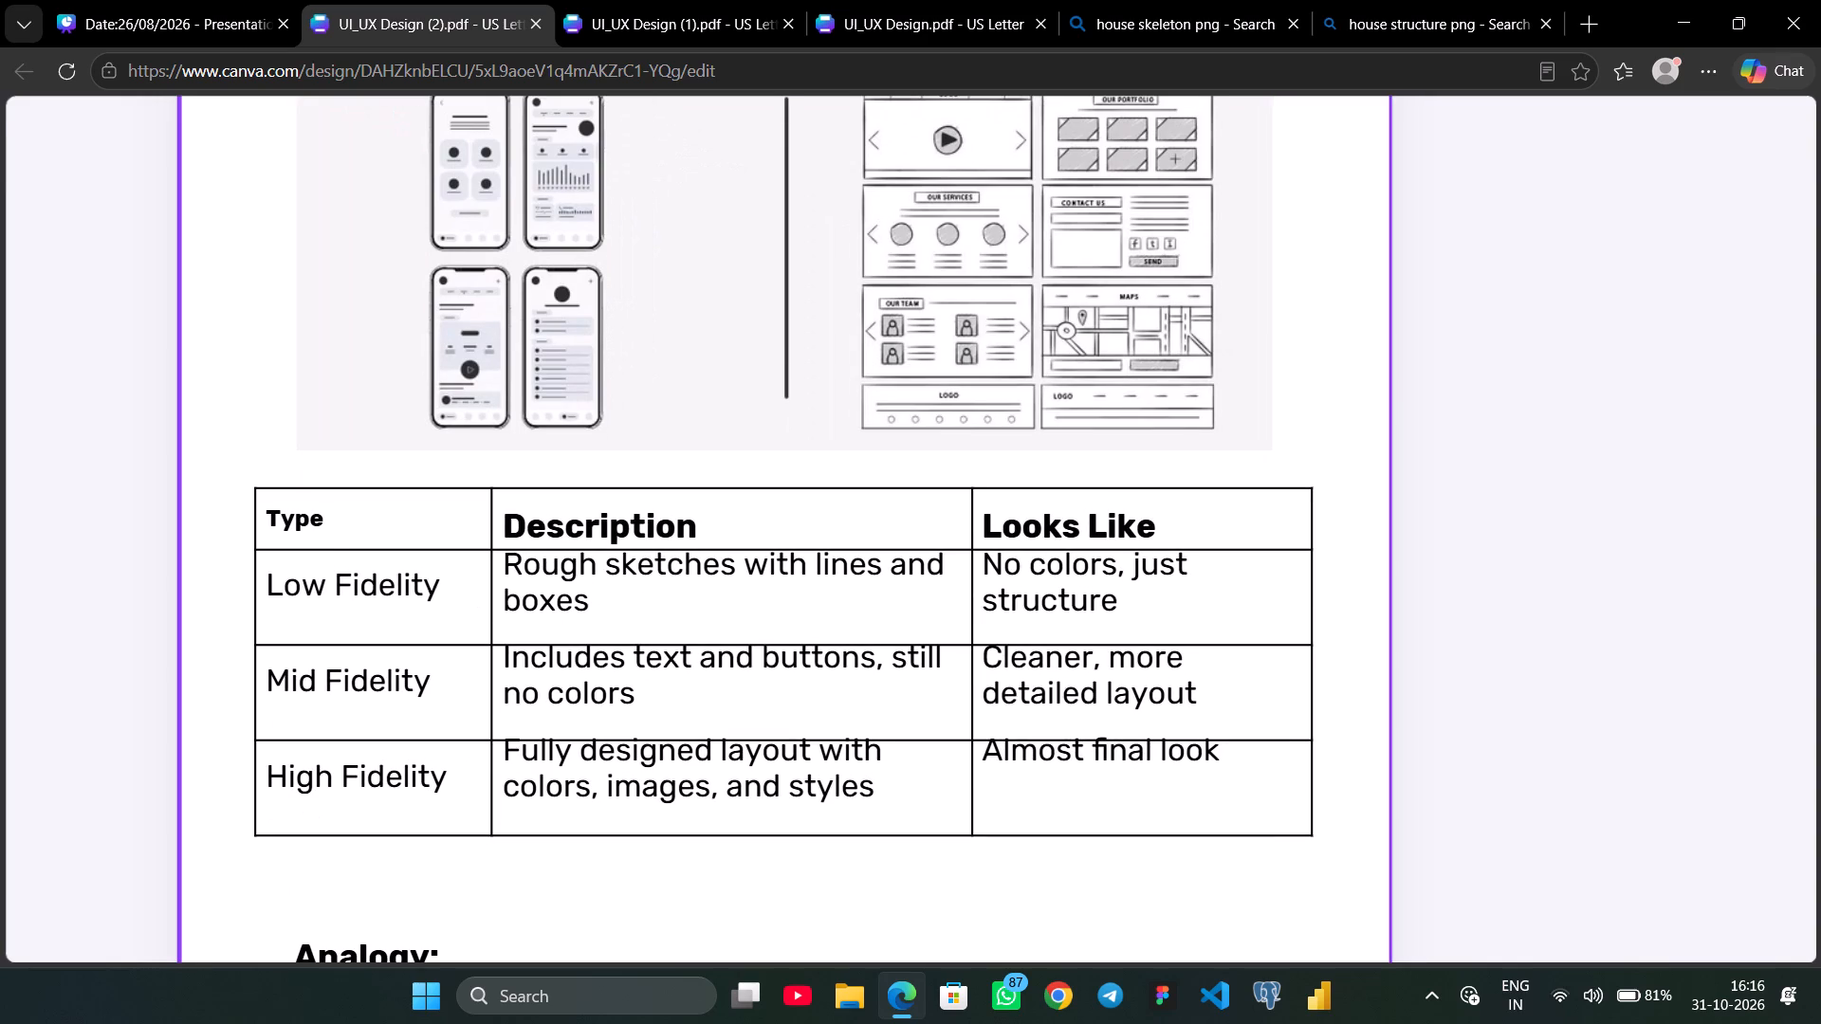
Switch to the presentation and compare slides 5 and 8 with the "Why Wireframing Is Important" slide.
click(193, 9)
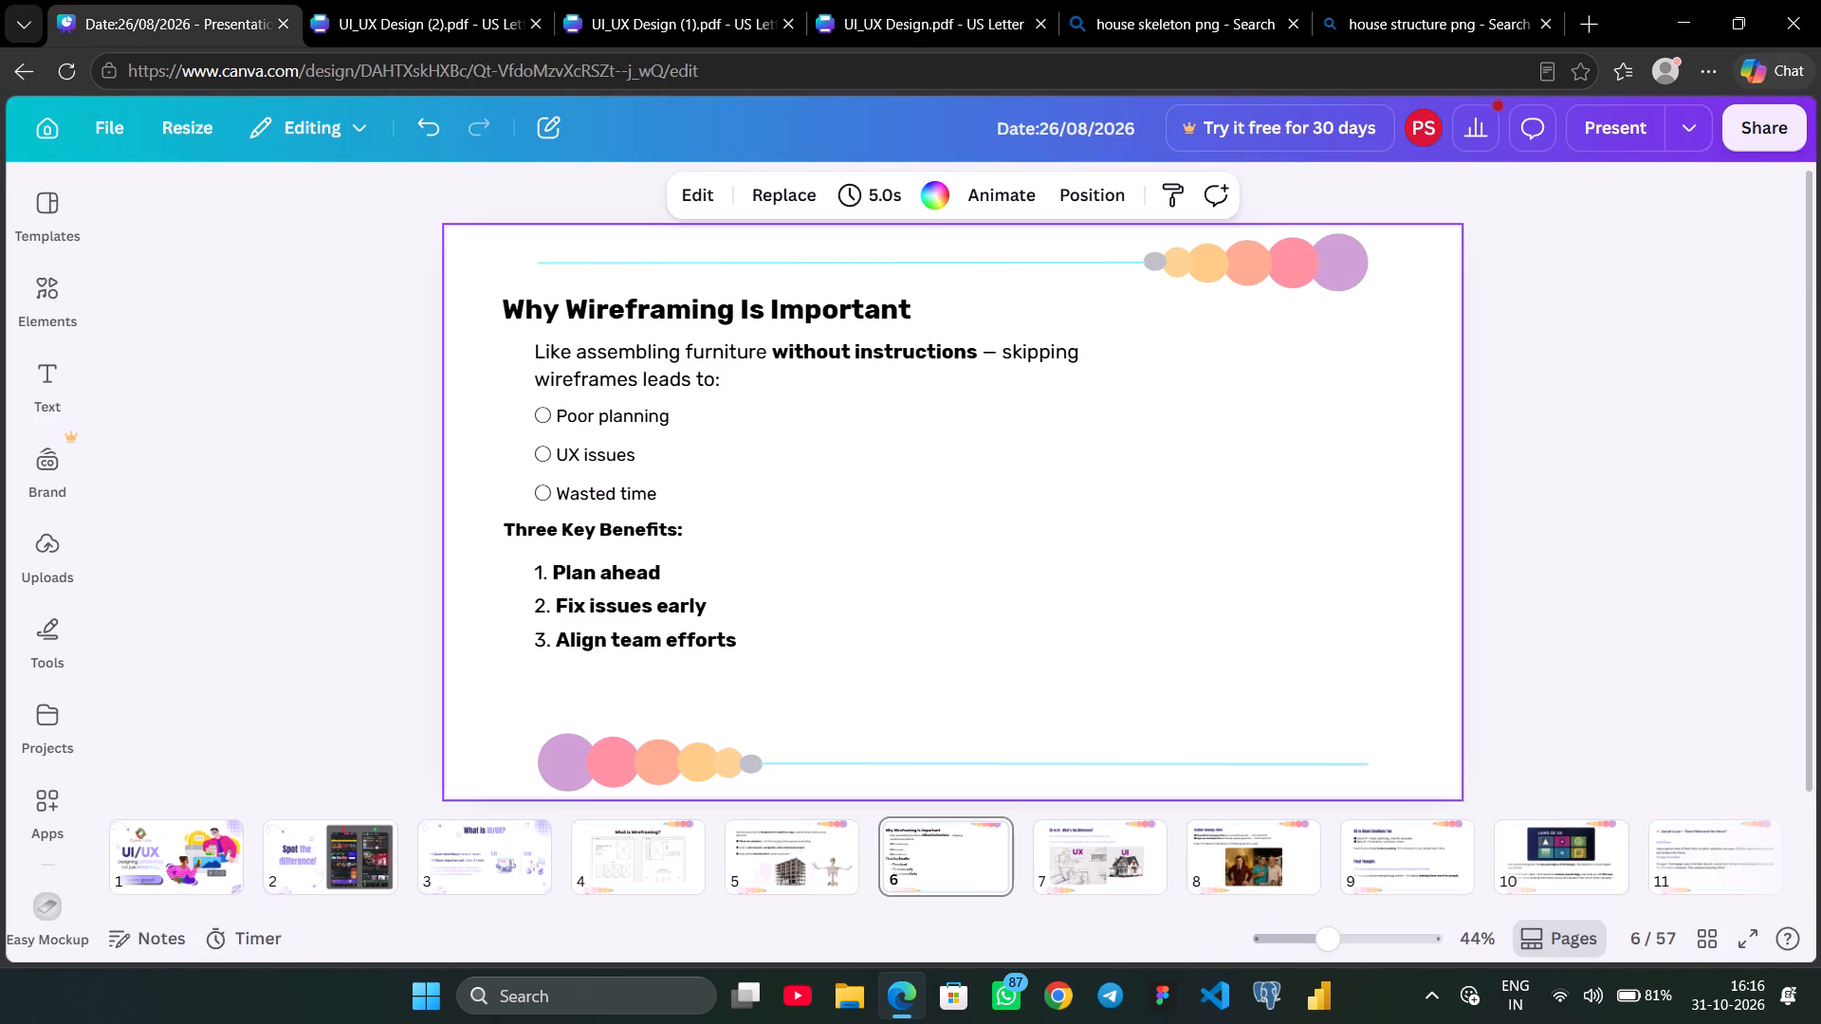
click(783, 847)
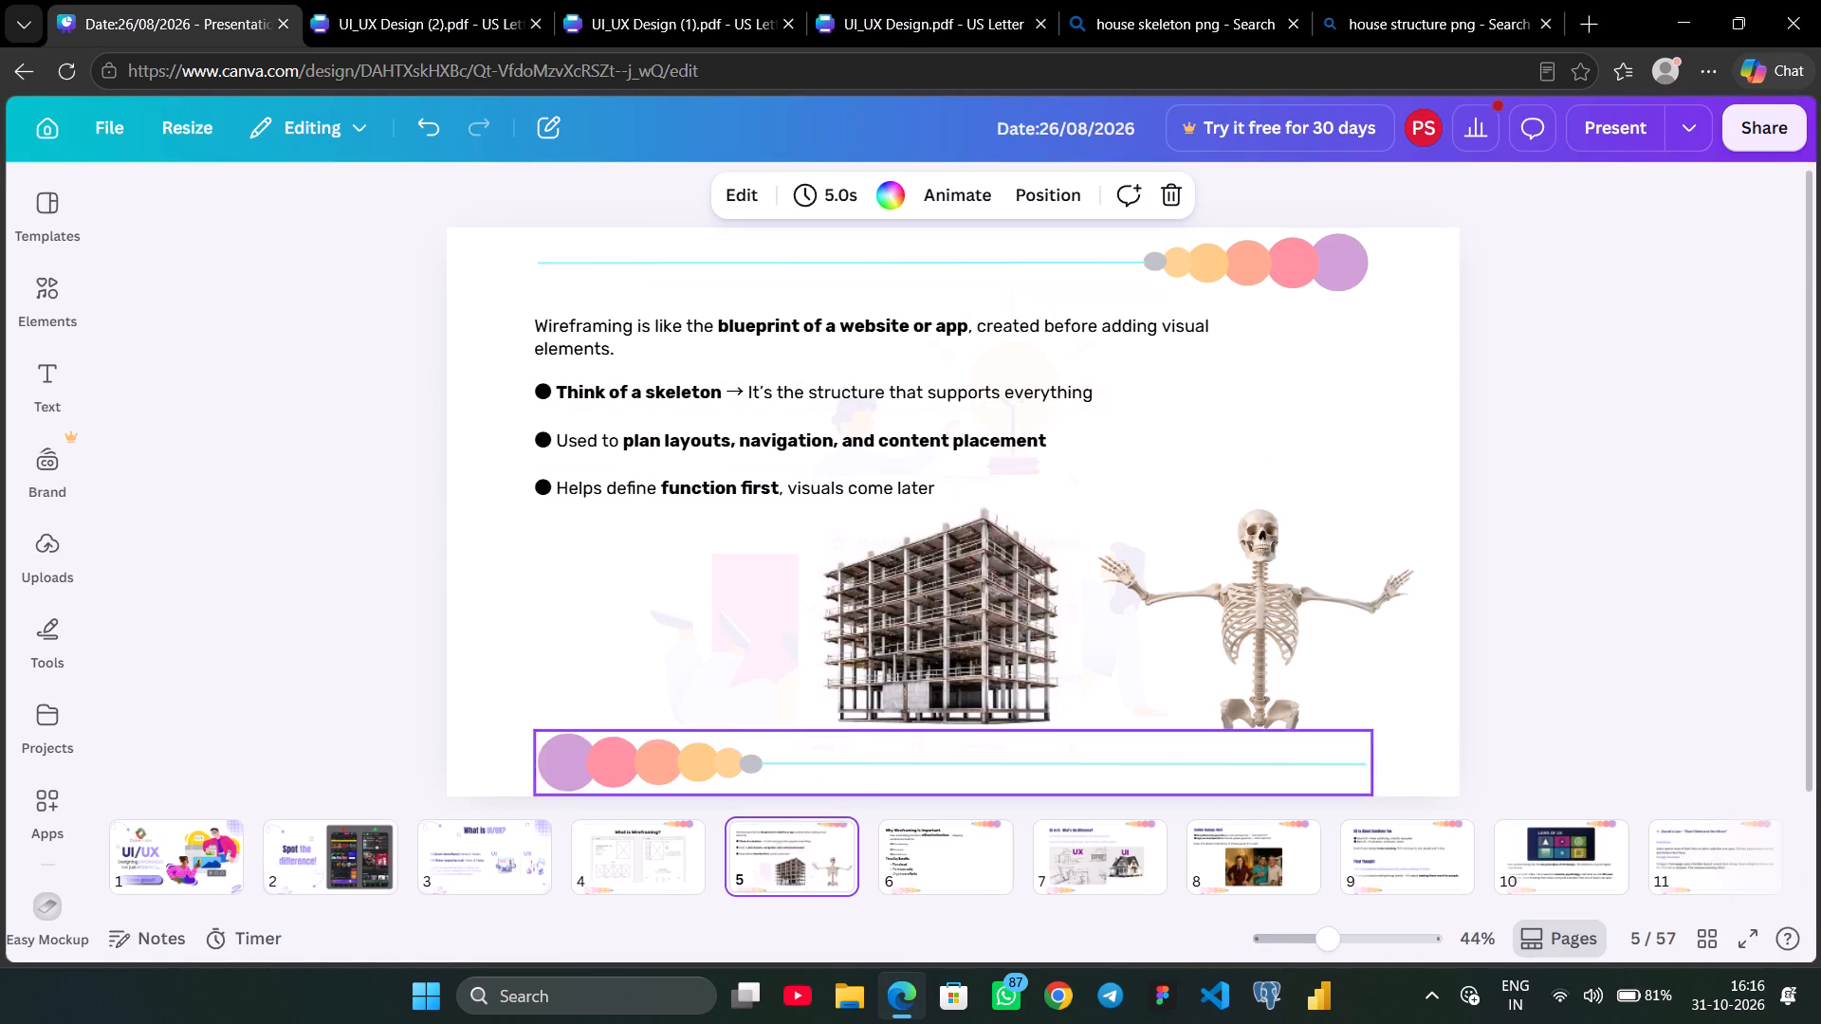
click(1269, 864)
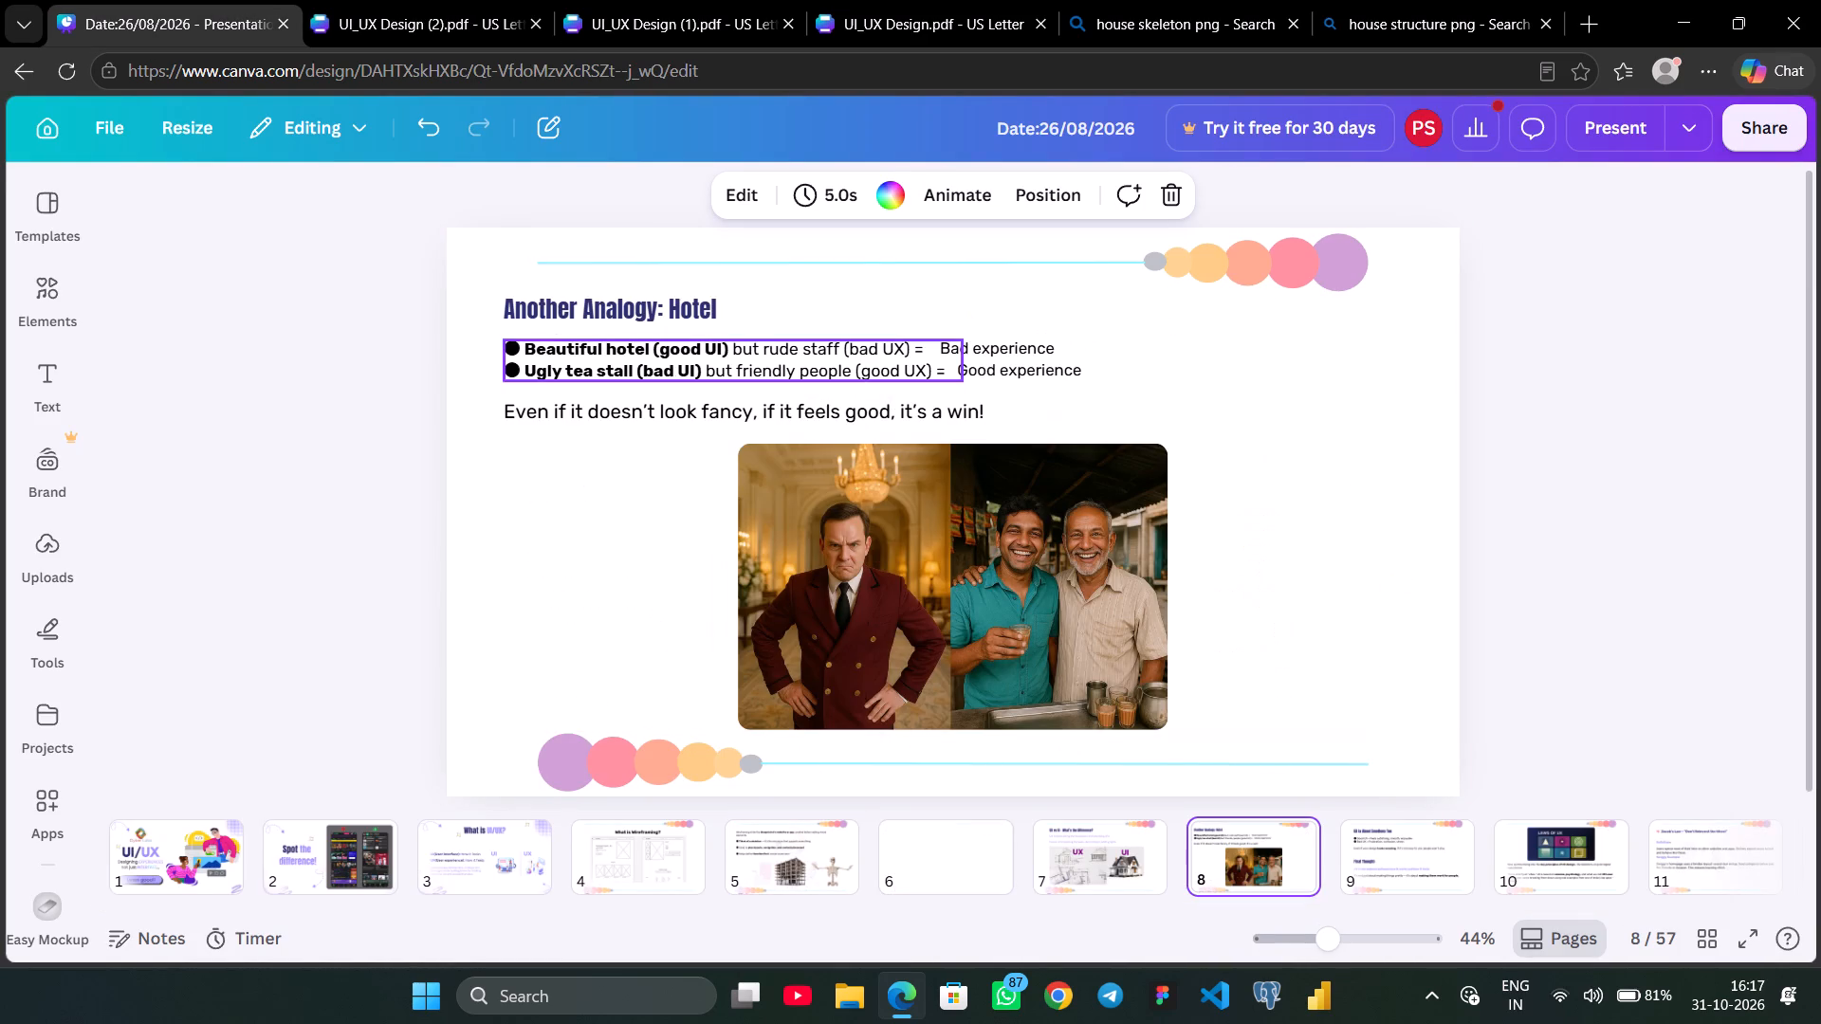
click(744, 408)
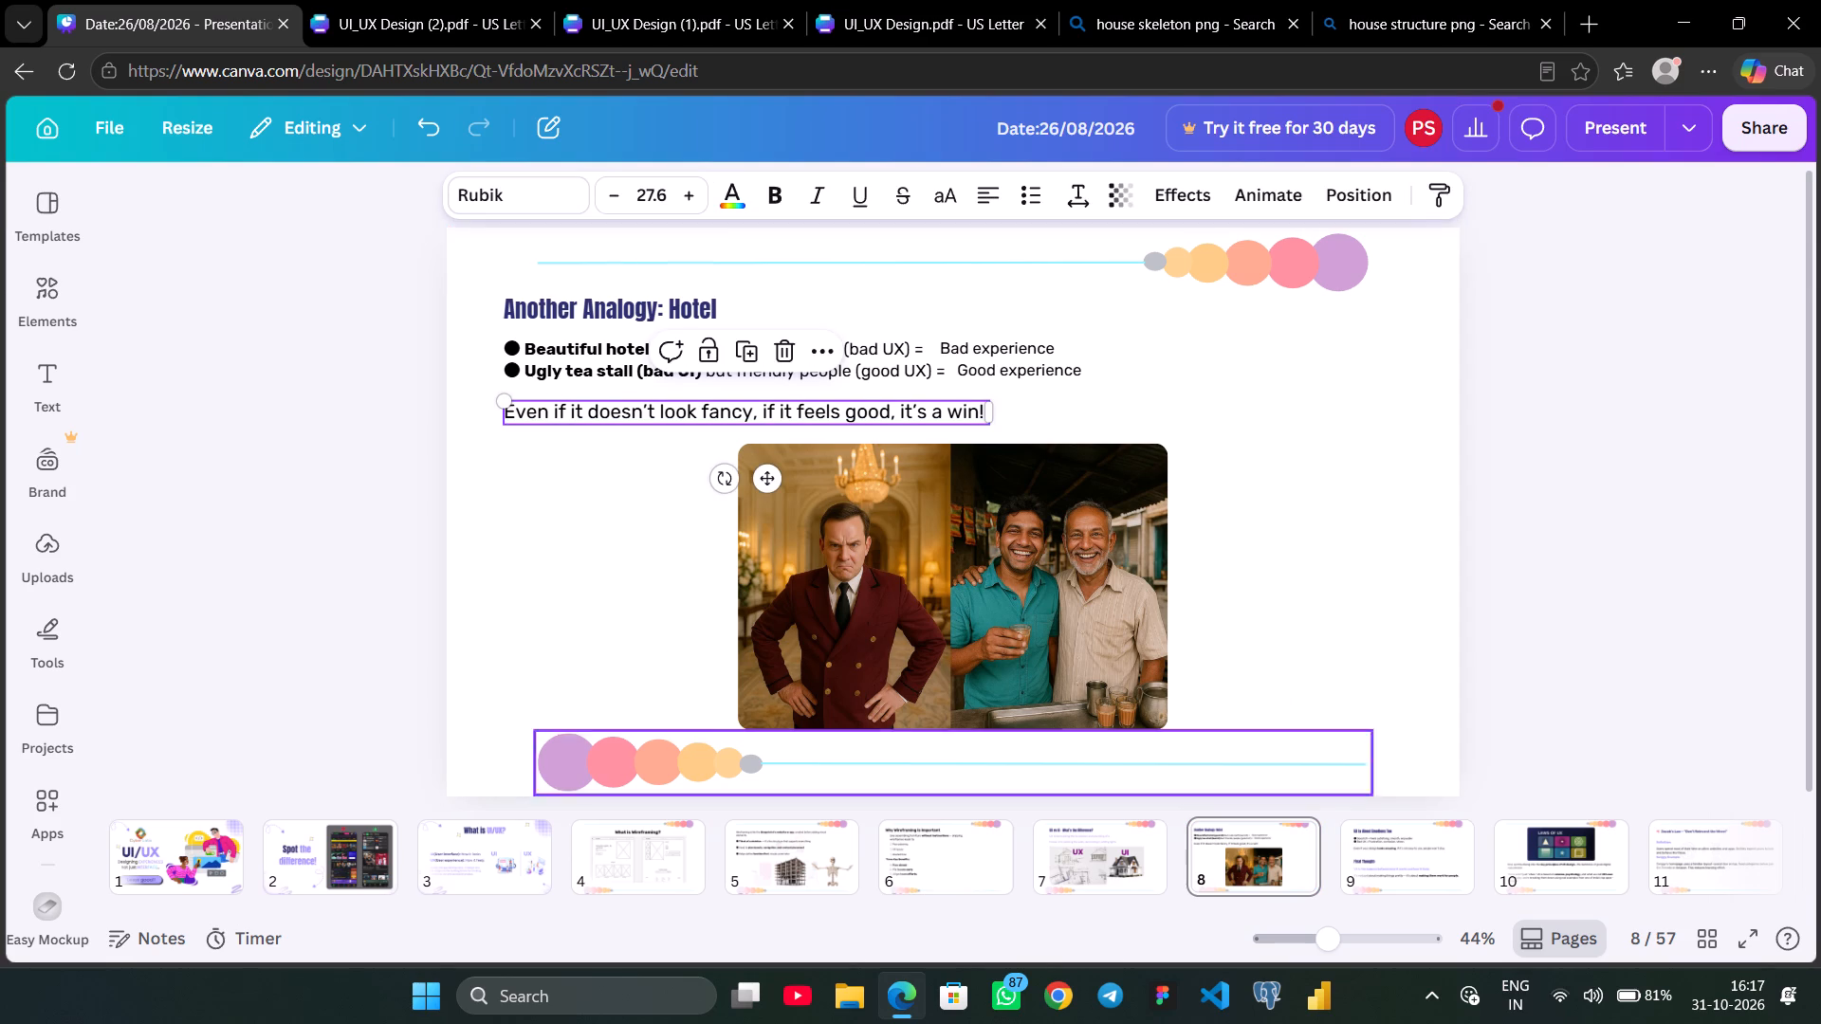
click(796, 858)
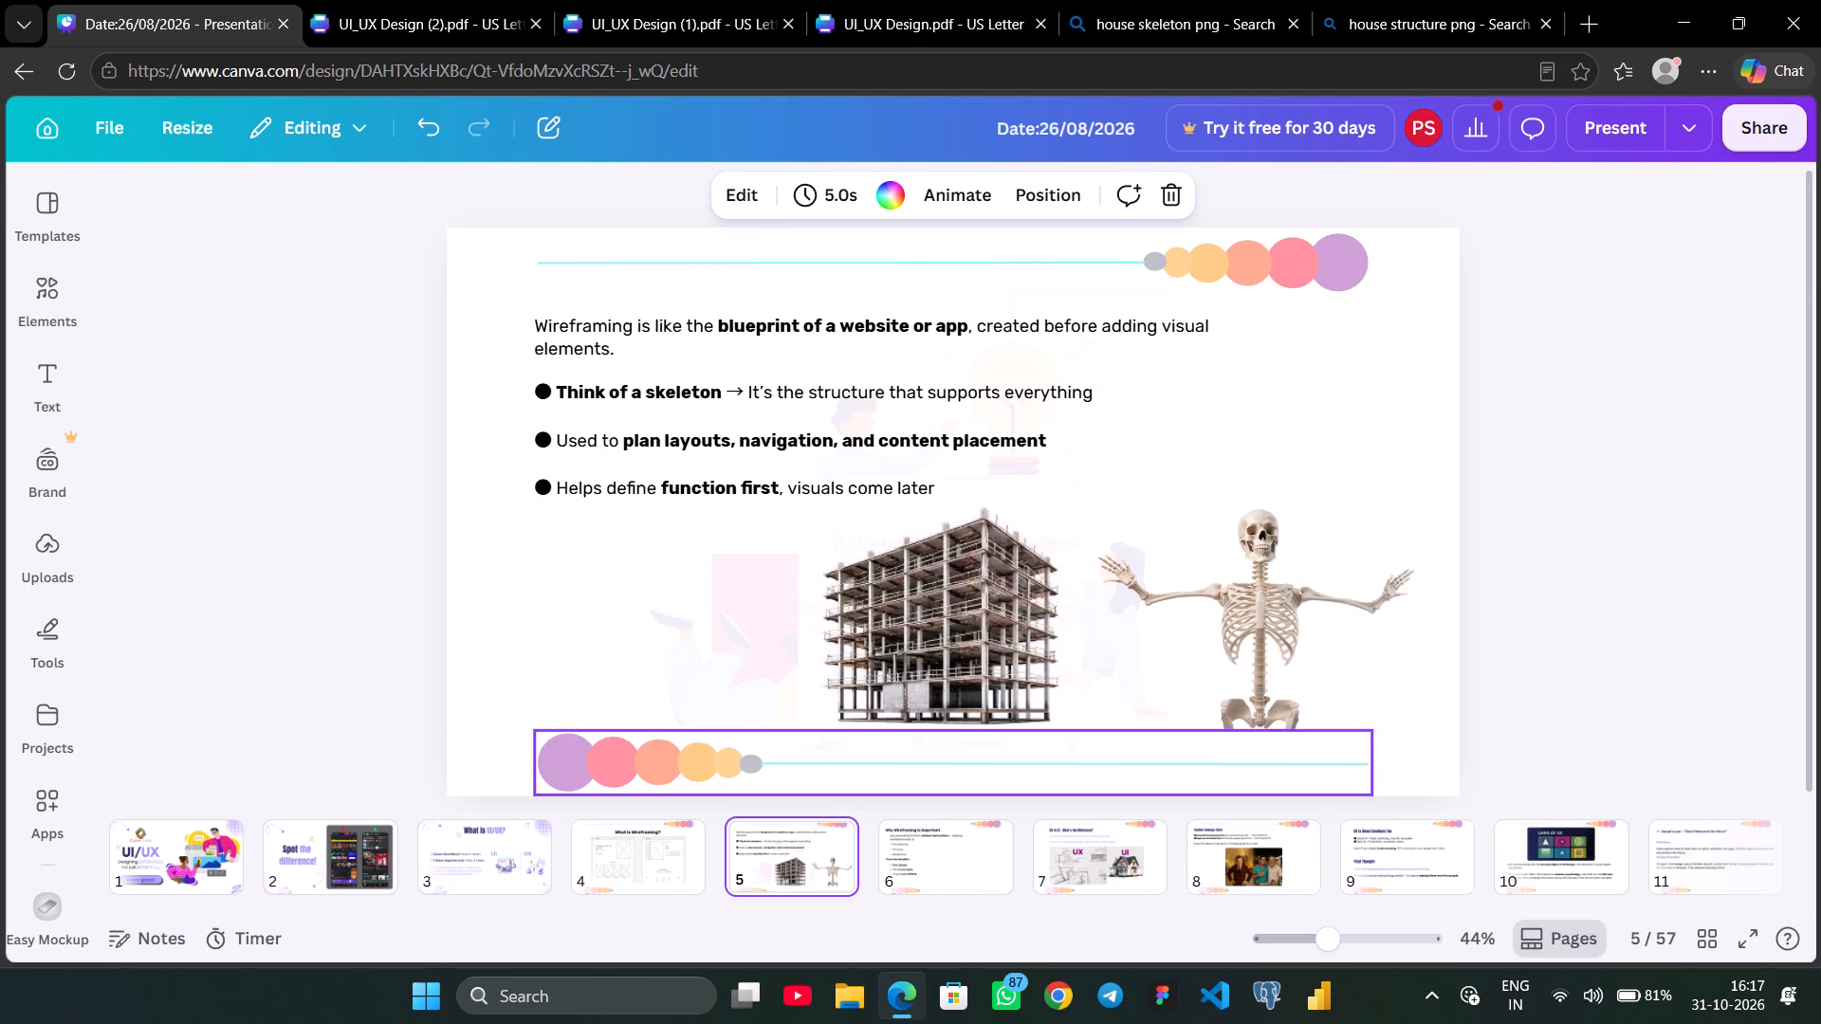
click(941, 862)
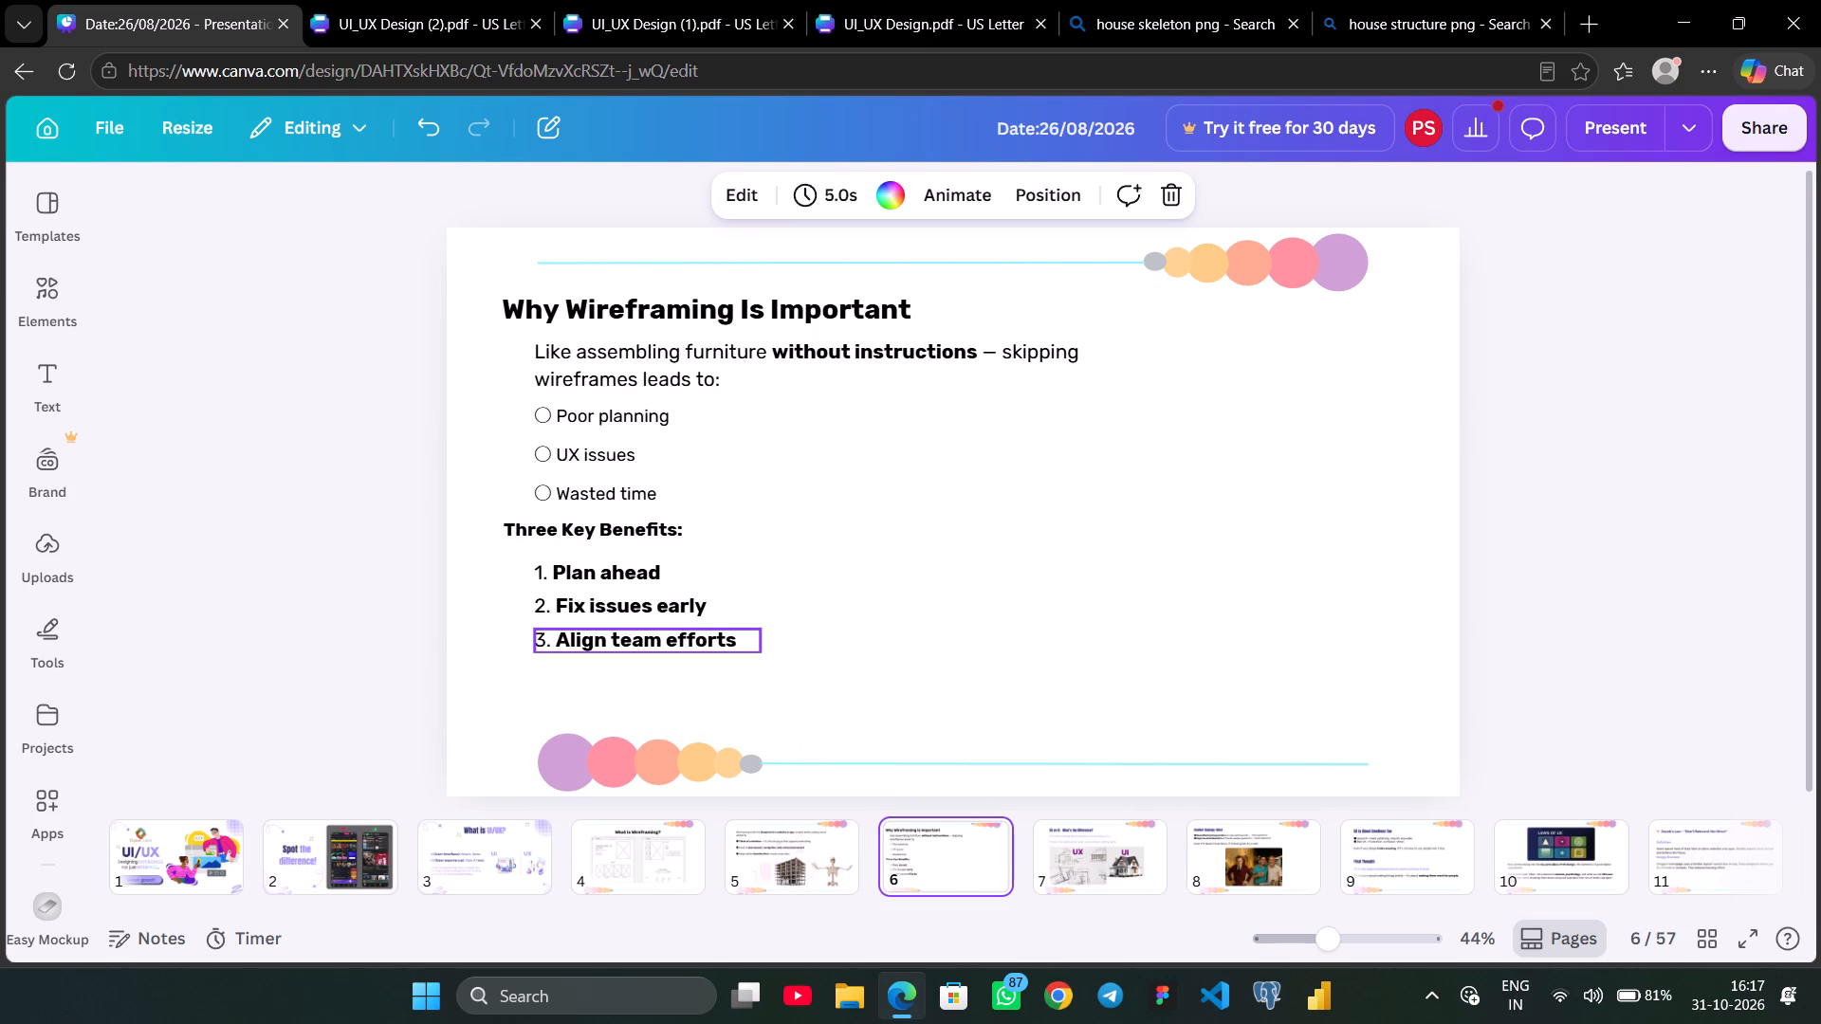
click(663, 633)
click(616, 476)
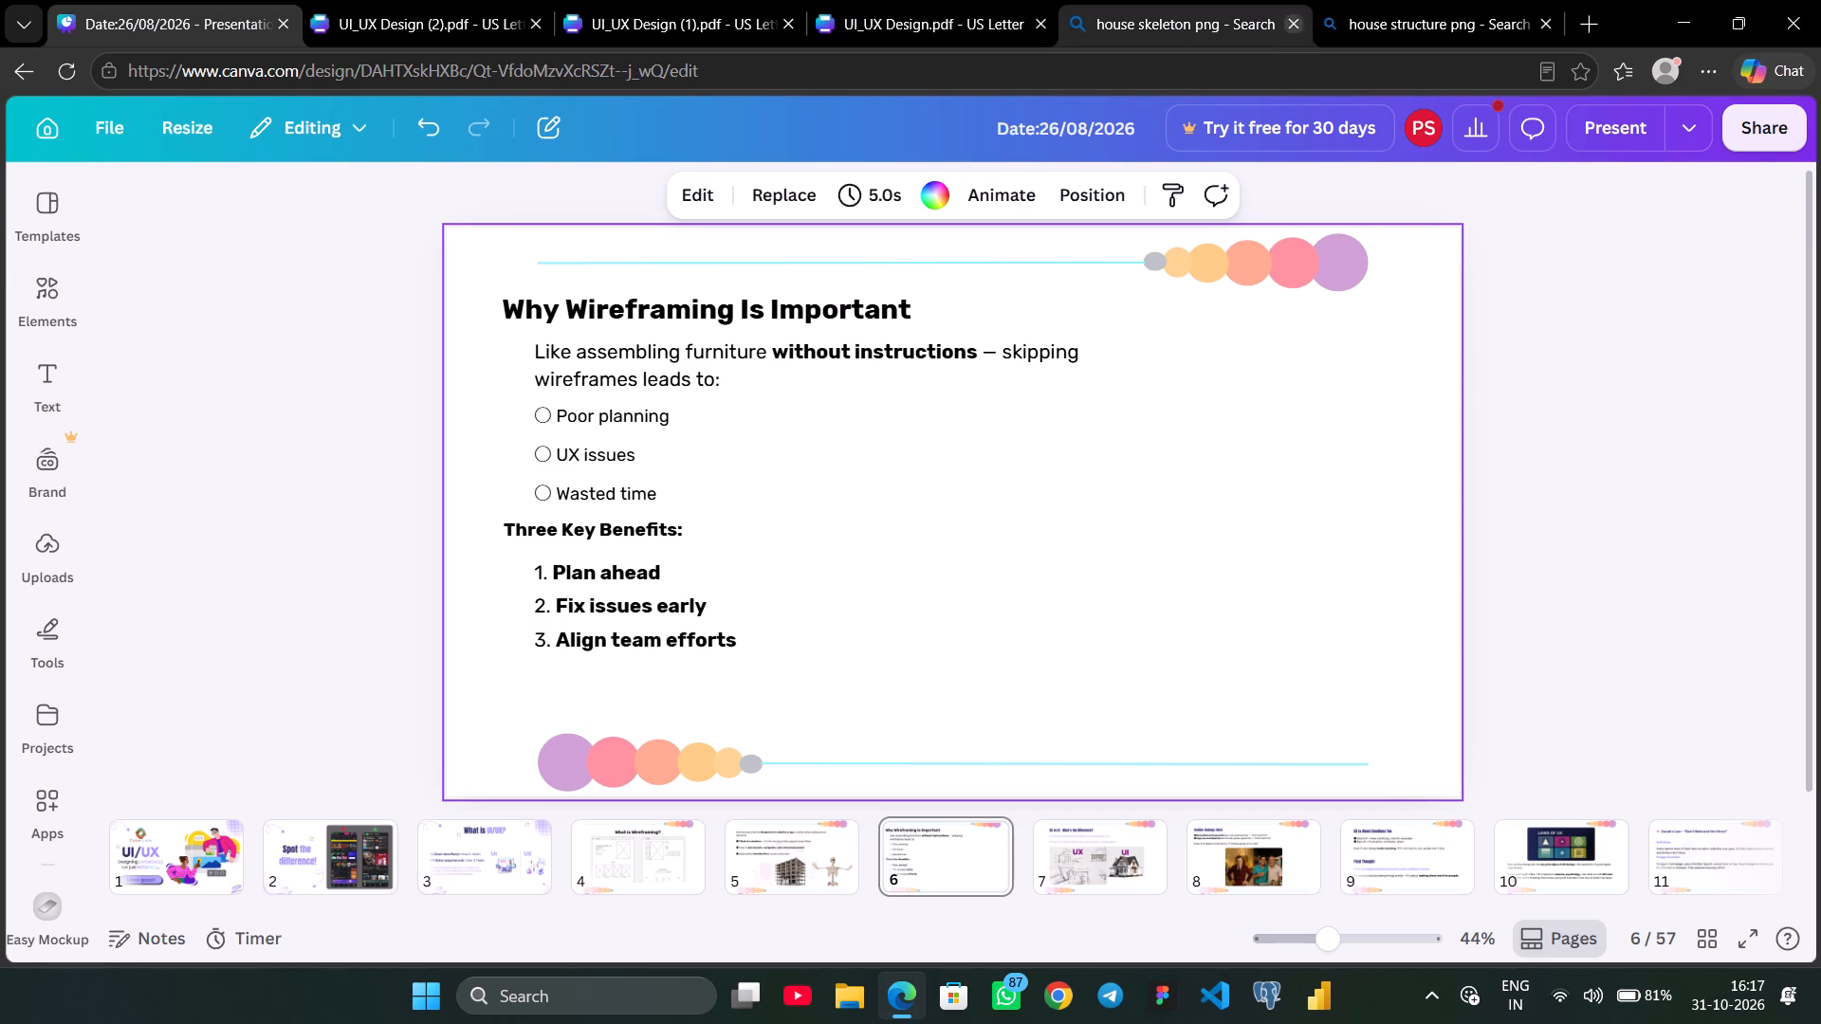
Switch to the house skeleton search page and search the web for "wireframing png" instead.
click(1225, 0)
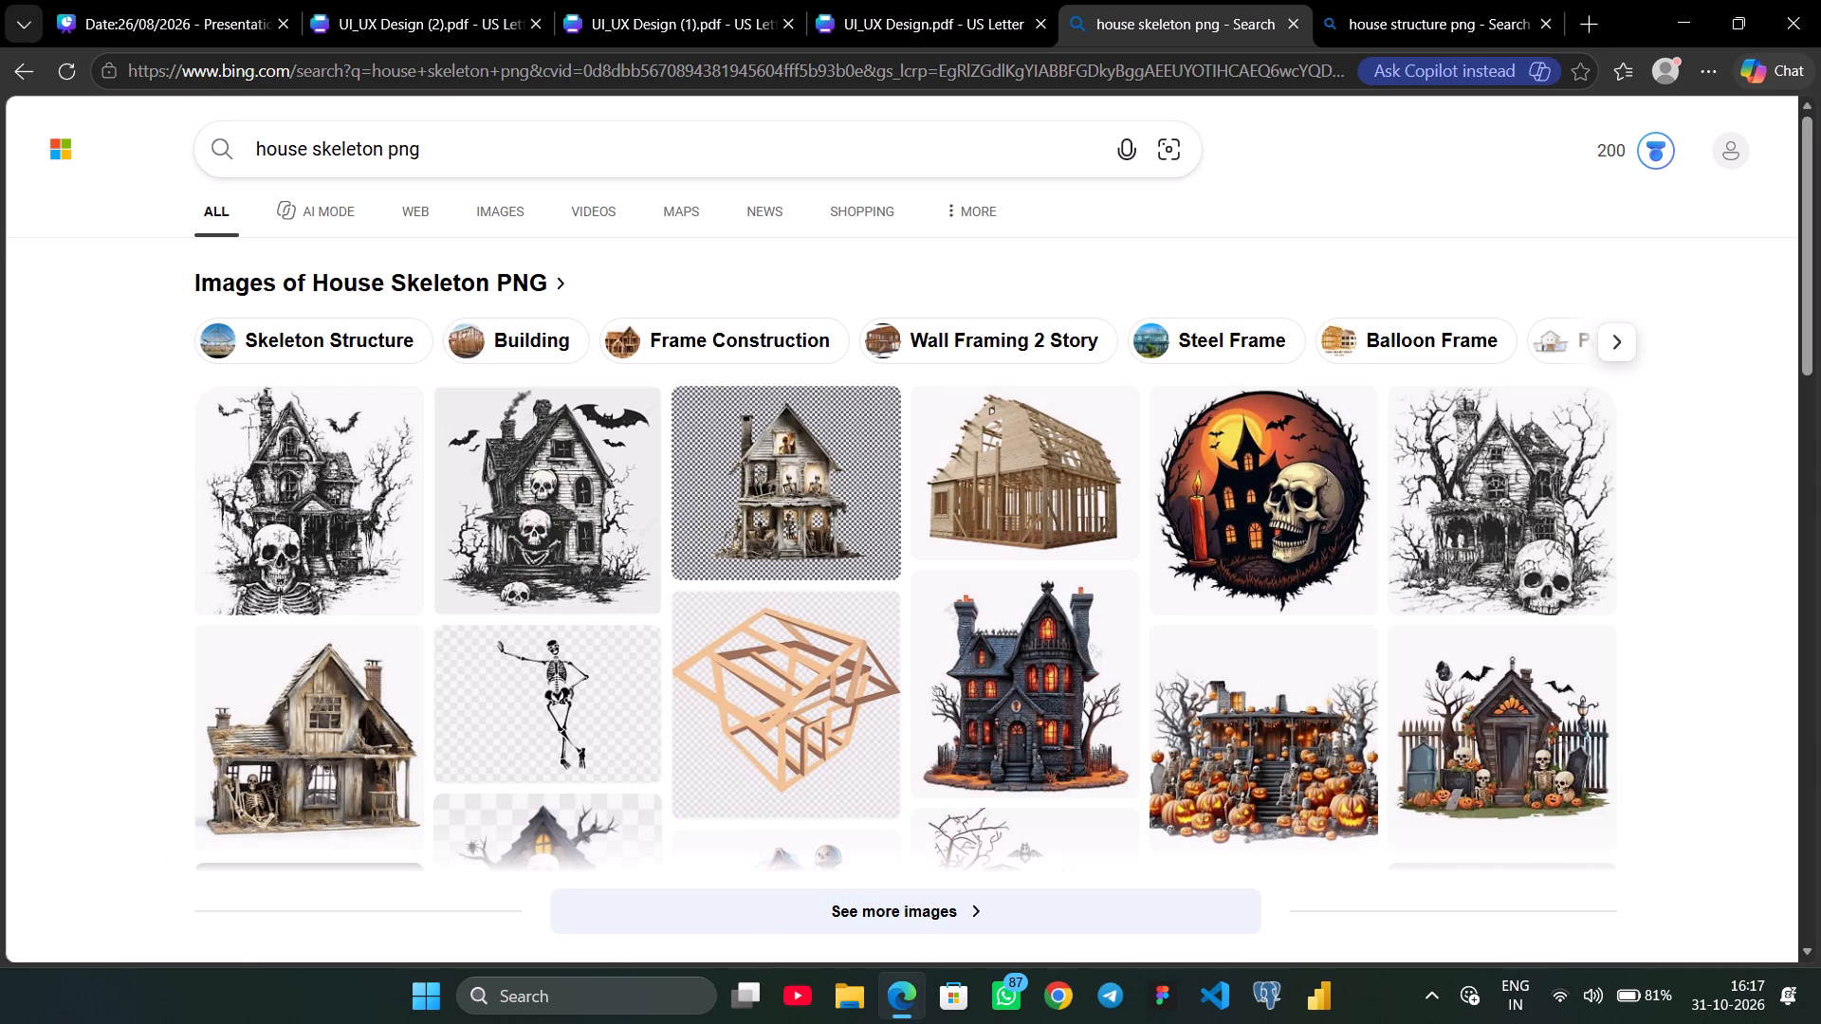
click(519, 177)
click(380, 147)
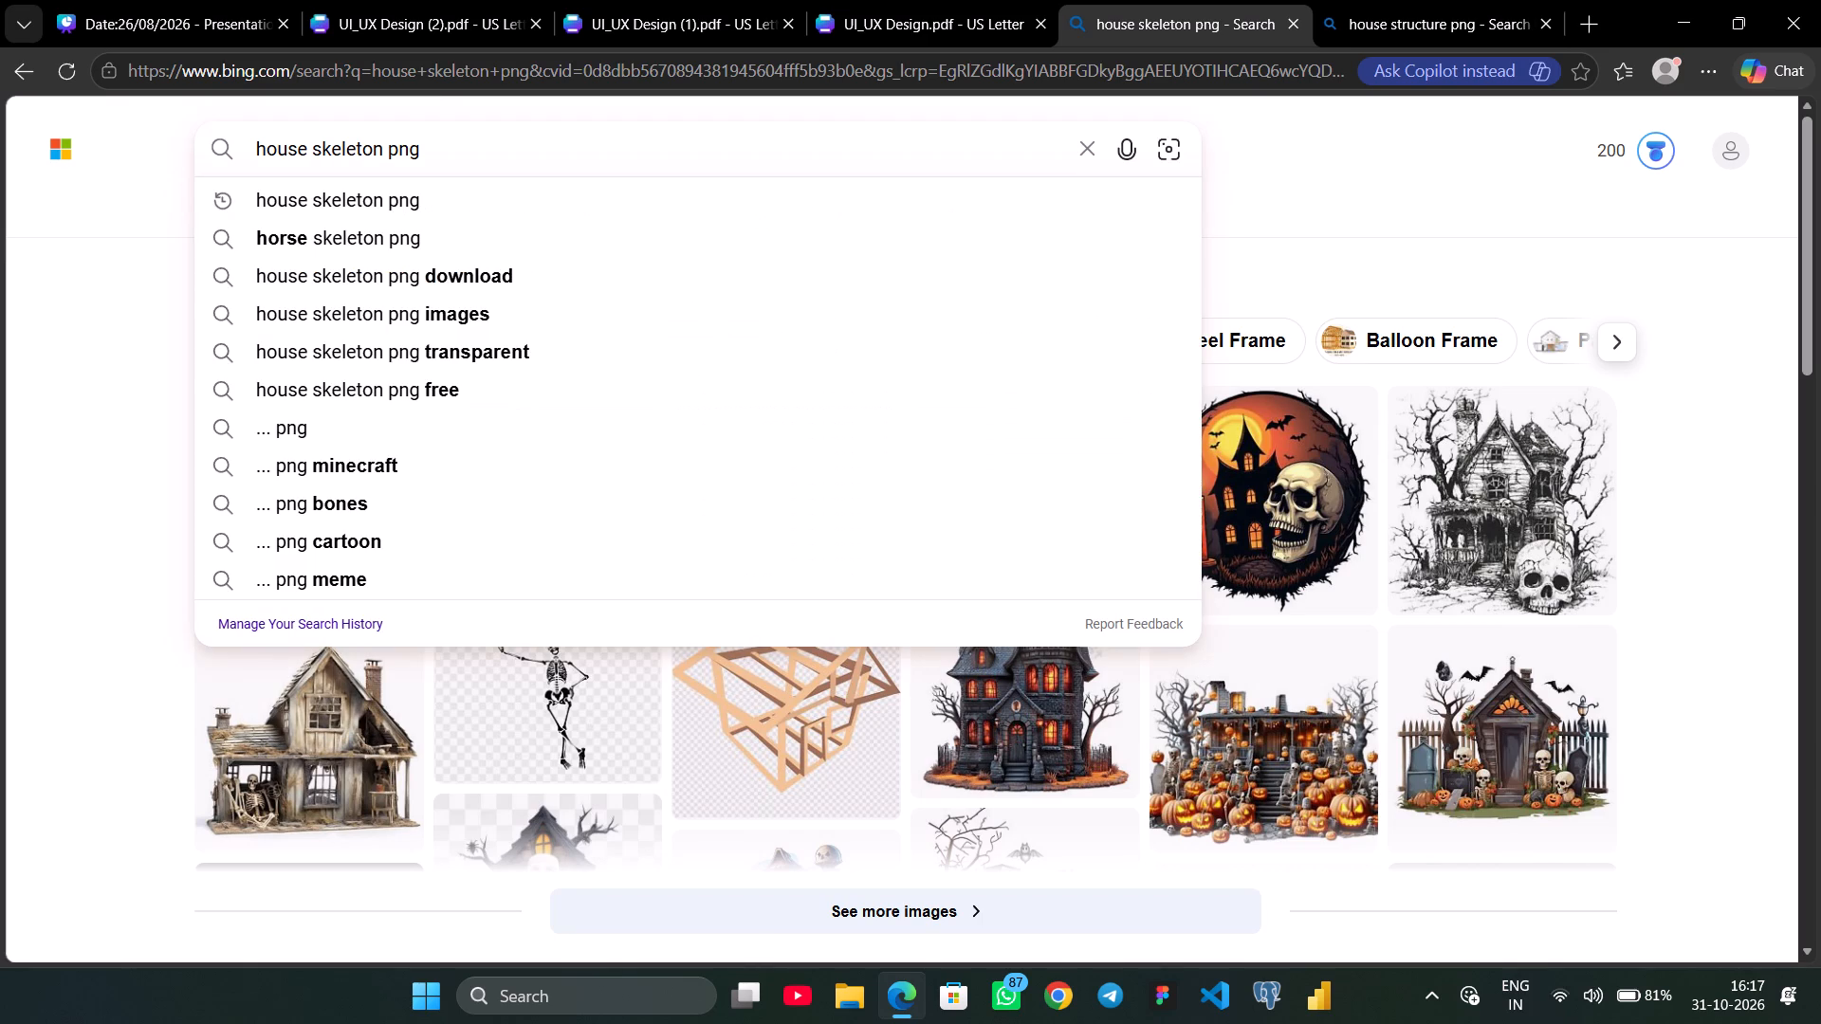
key(BackSpace)
key(BackSpace)
key(BackSpace)
key(BackSpace)
key(BackSpace)
key(BackSpace)
key(BackSpace)
key(BackSpace)
key(BackSpace)
key(BackSpace)
key(BackSpace)
key(BackSpace)
key(BackSpace)
key(BackSpace)
key(BackSpace)
key(BackSpace)
key(BackSpace)
key(BackSpace)
key(BackSpace)
text(wire)
text(framing)
key(Return)
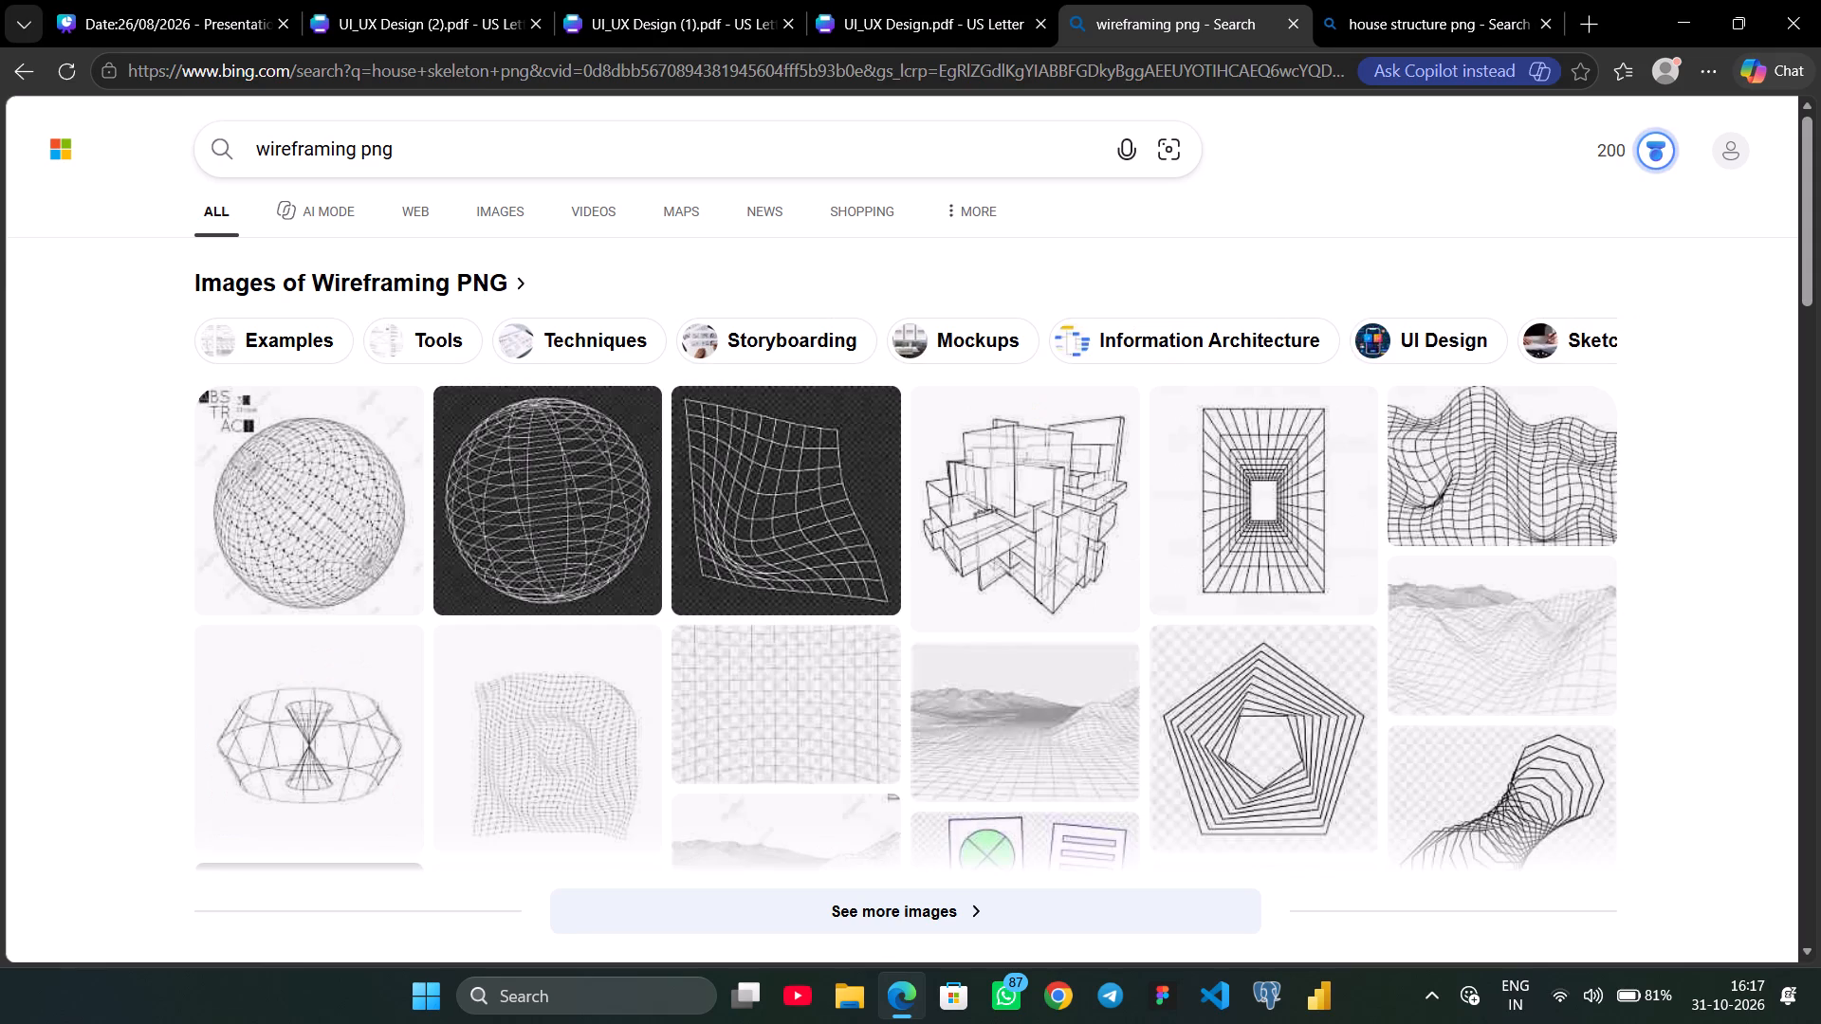
Change the search to "wireframing in ui ux" and show its image results.
click(480, 144)
key(BackSpace)
key(BackSpace)
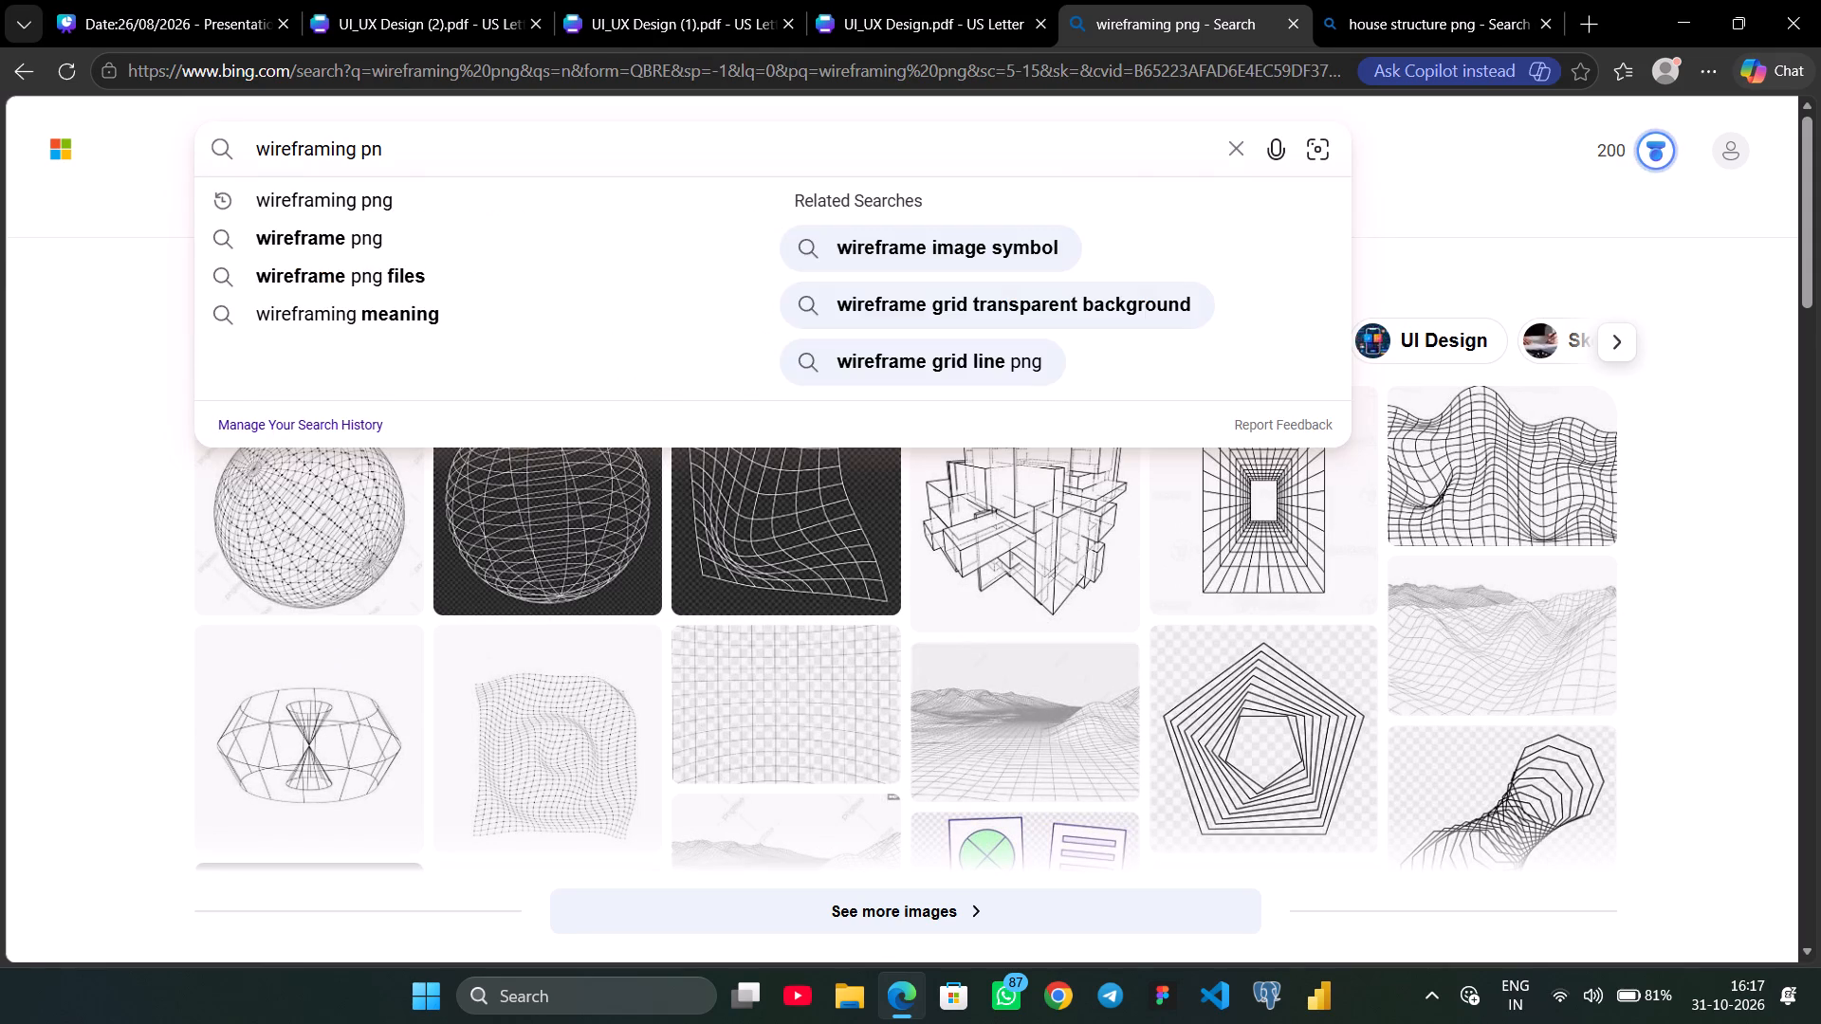
key(BackSpace)
text(in ui ux)
key(Return)
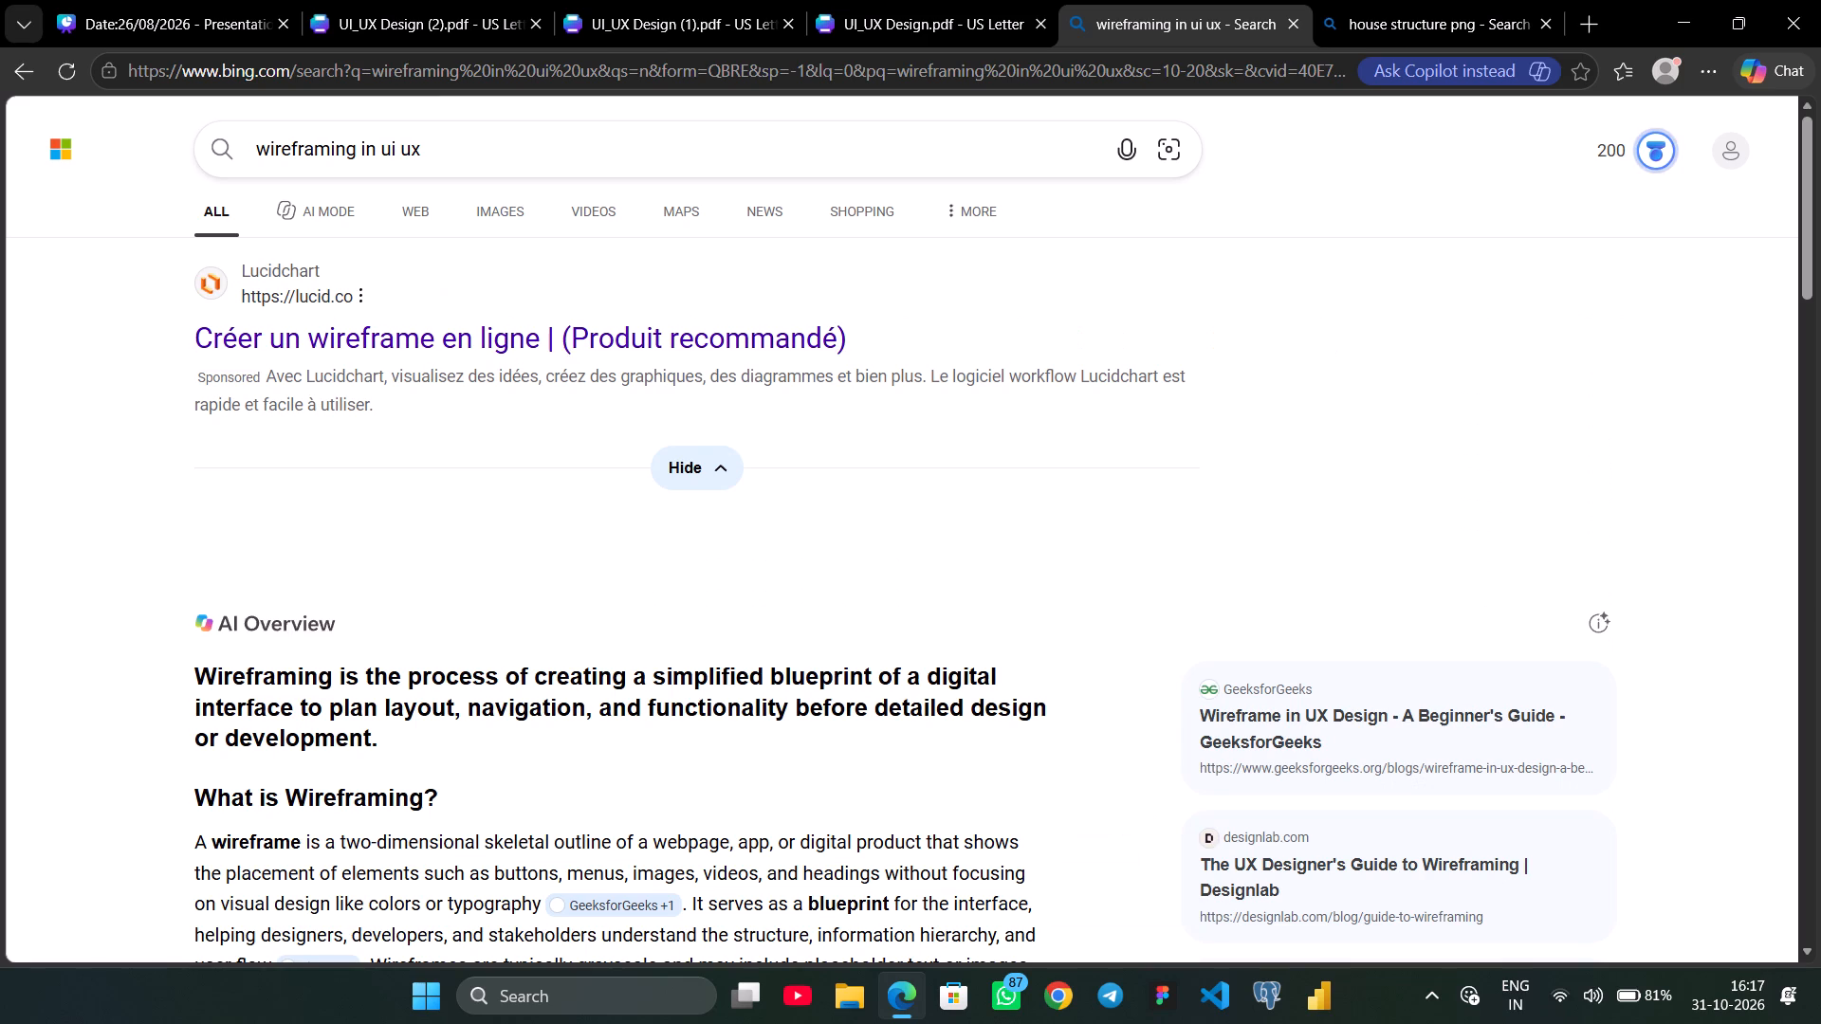
click(506, 211)
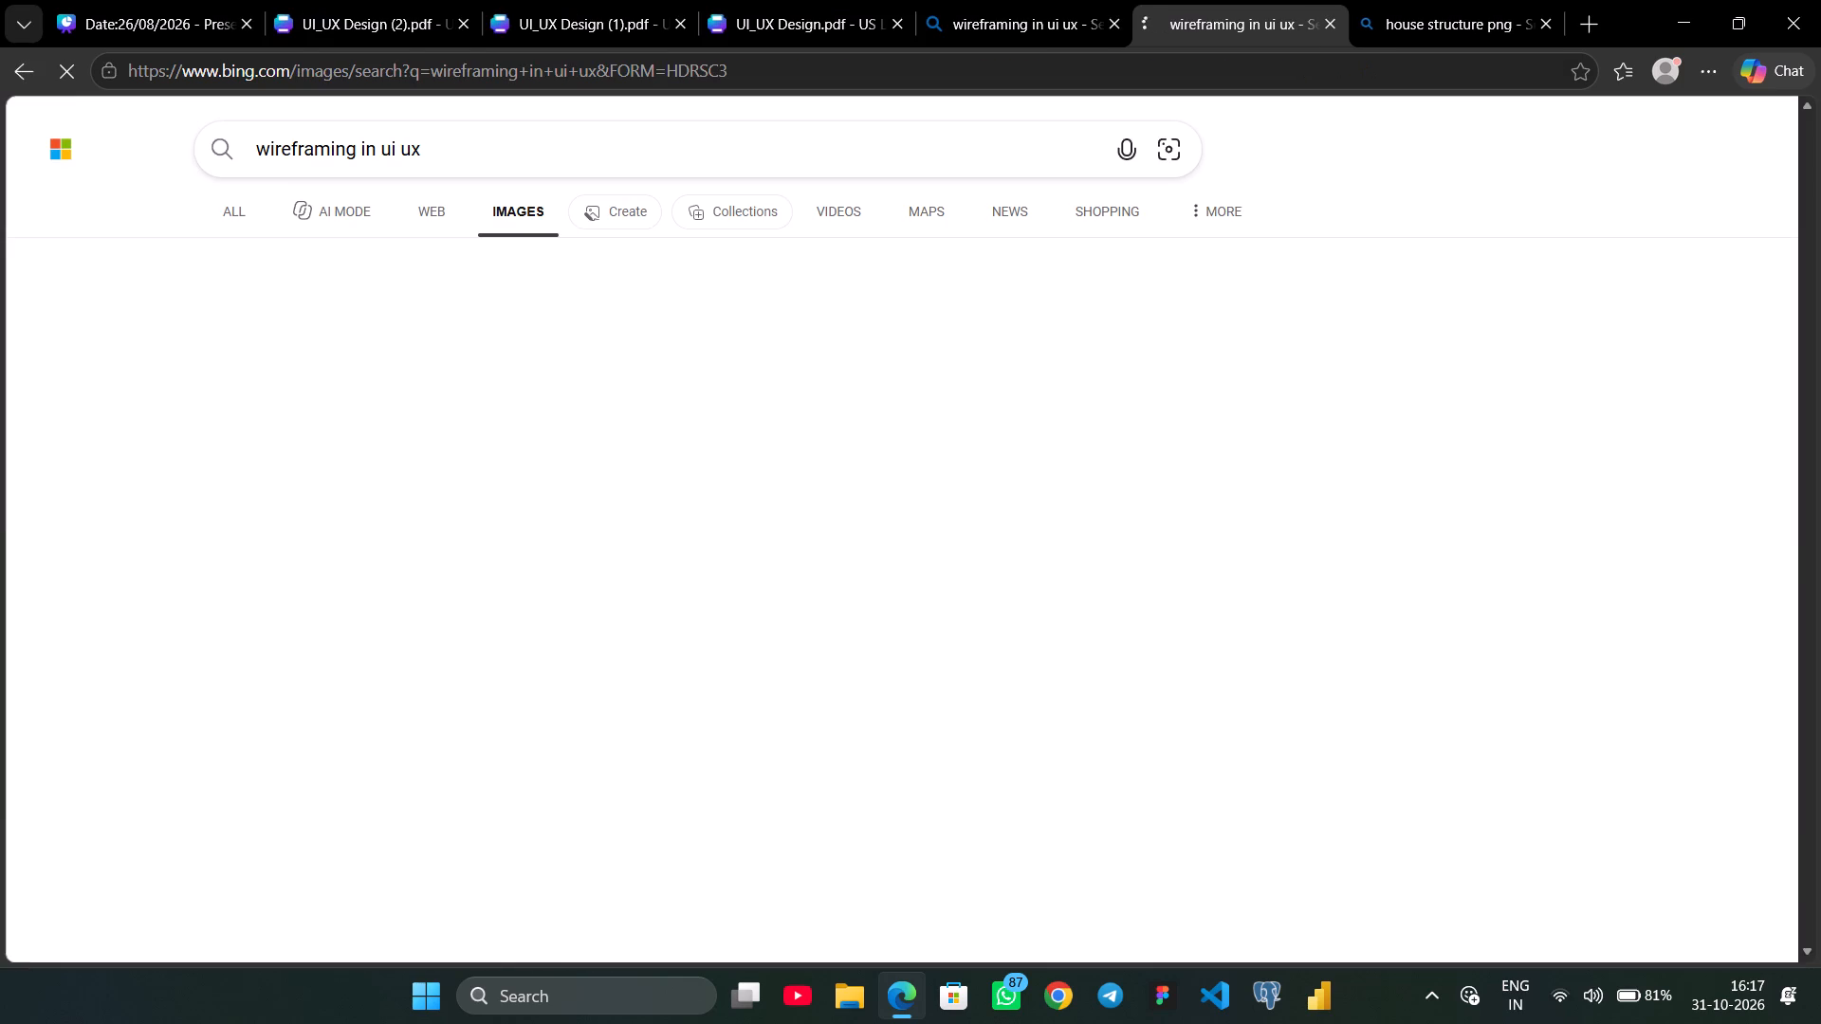
Place the "How to Master Wireframing in UI/UX Design" image from the results on slide 6, beside the benefits text.
scroll(661, 690, down, 3)
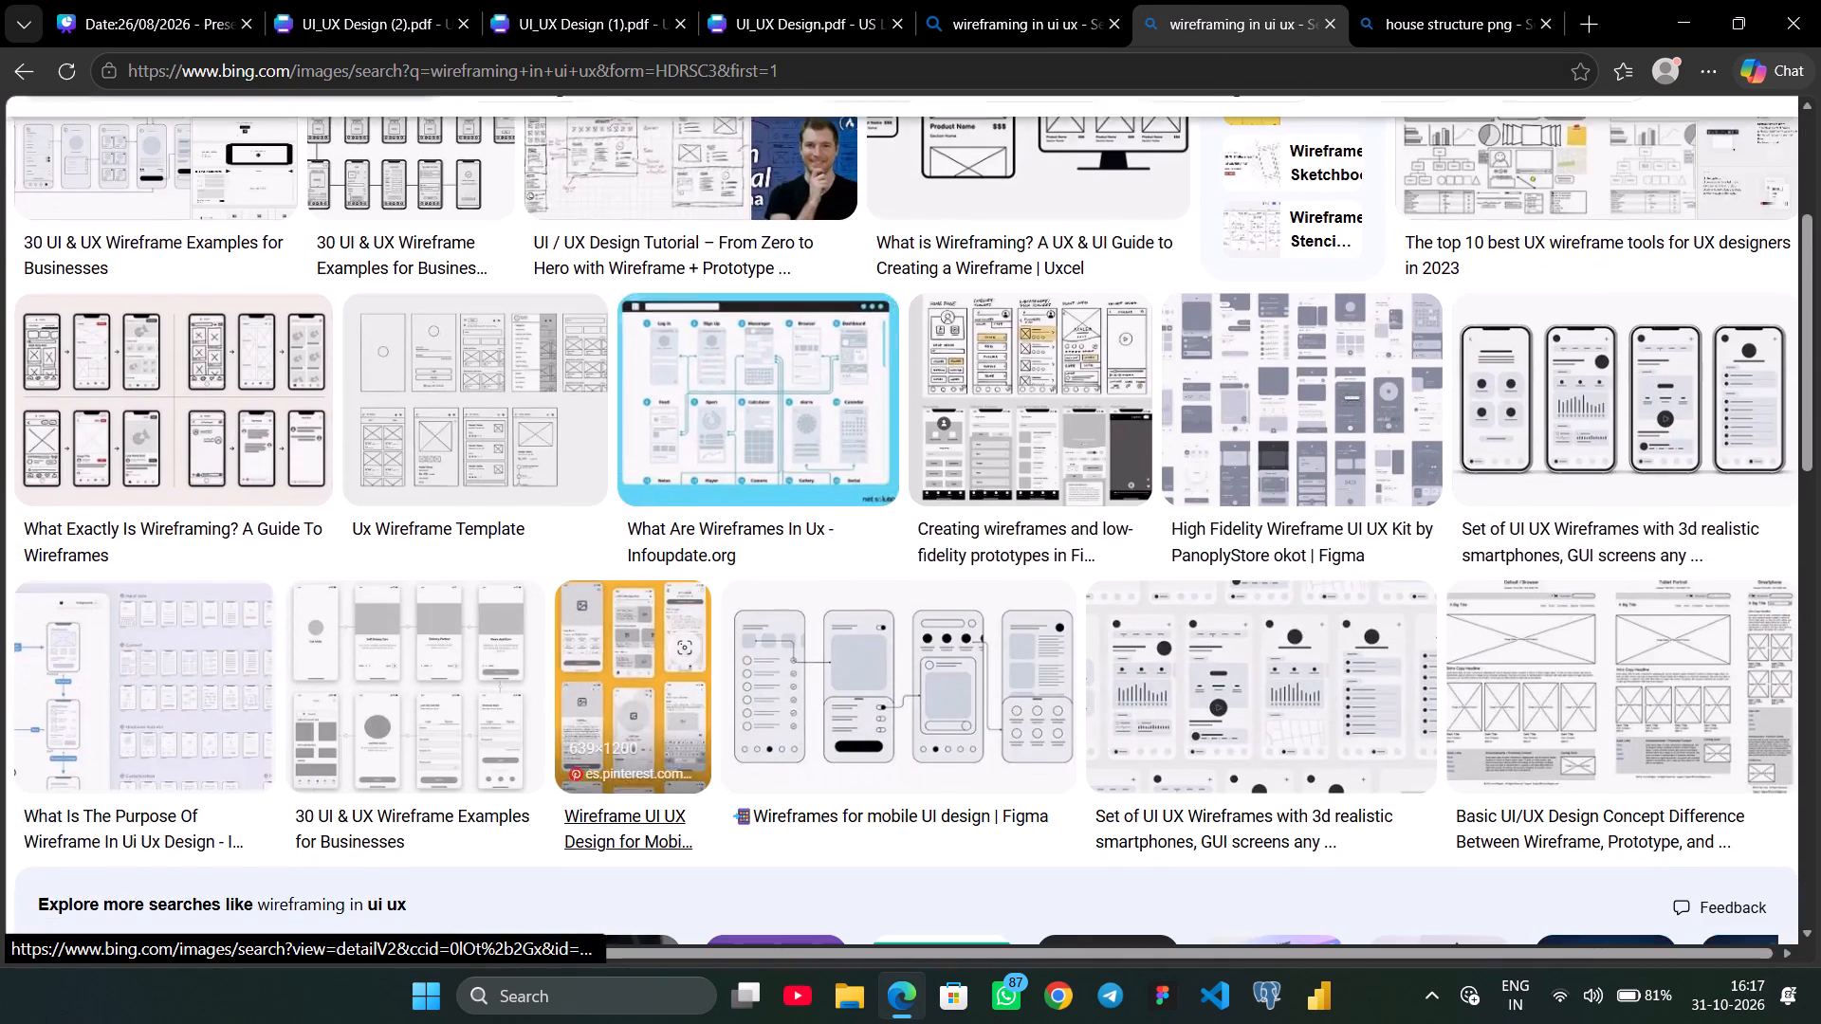
scroll(661, 690, down, 6)
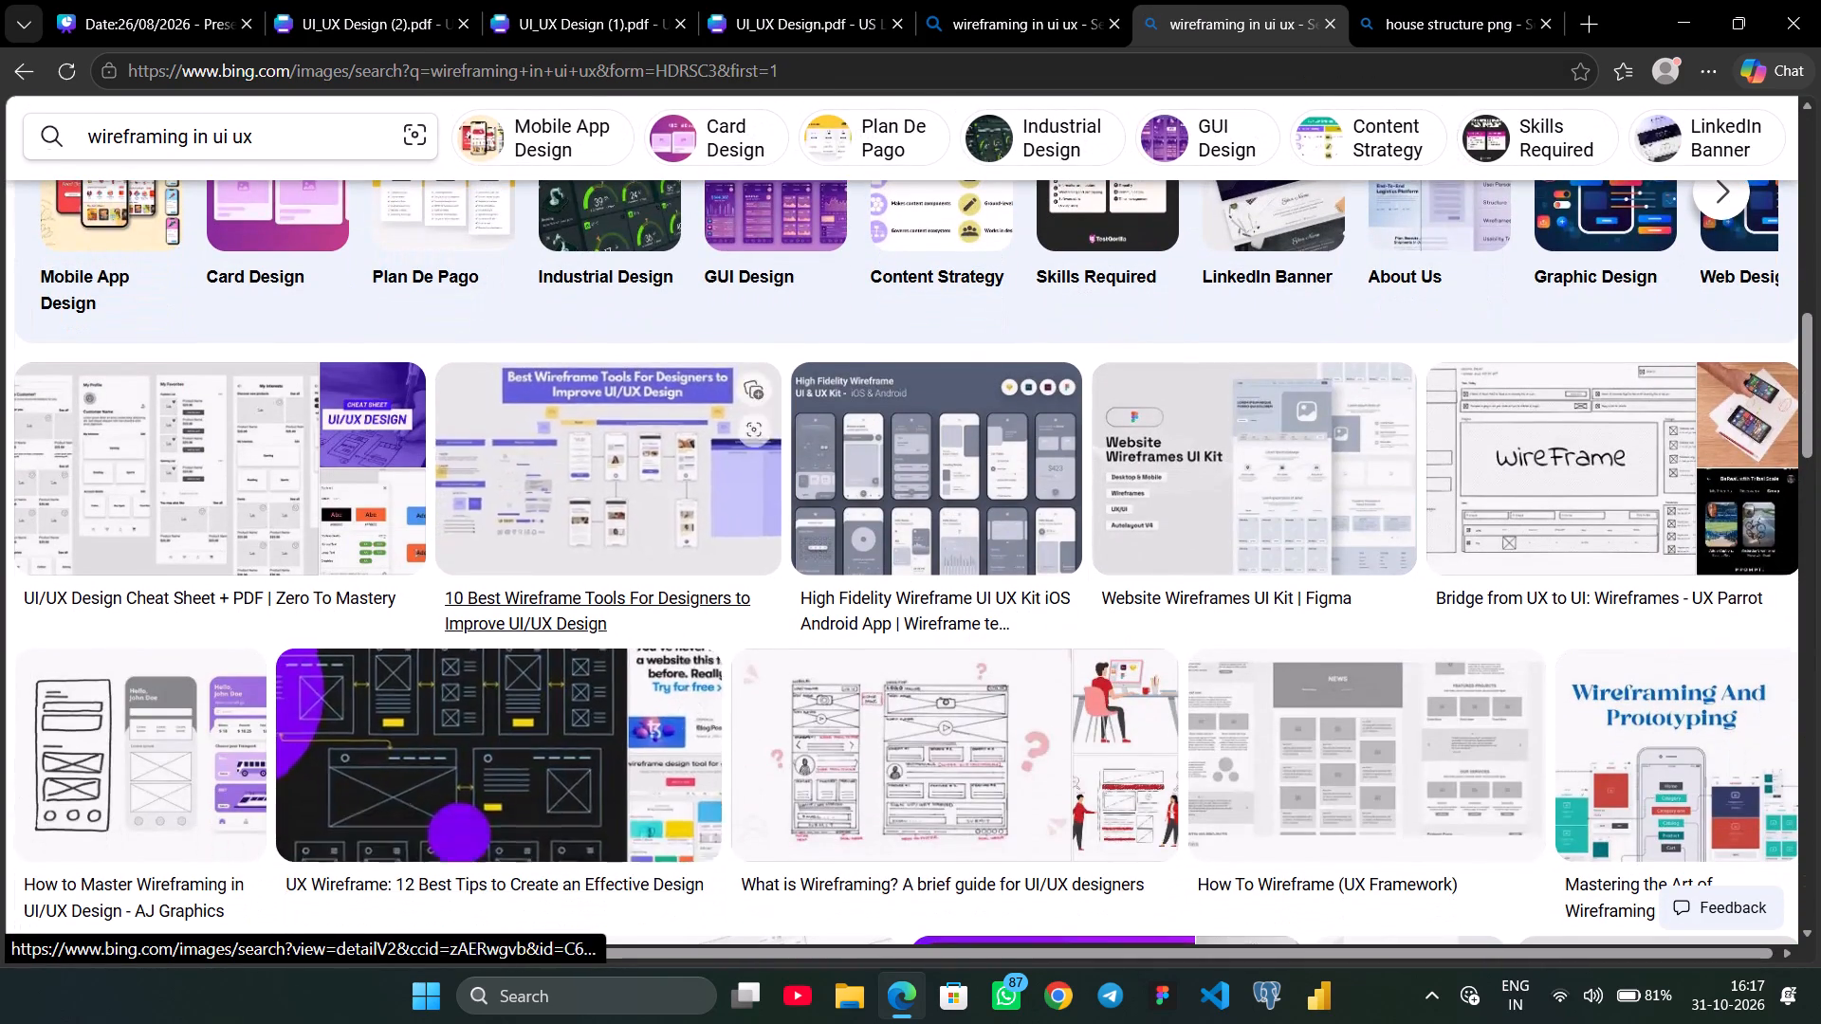
click(977, 534)
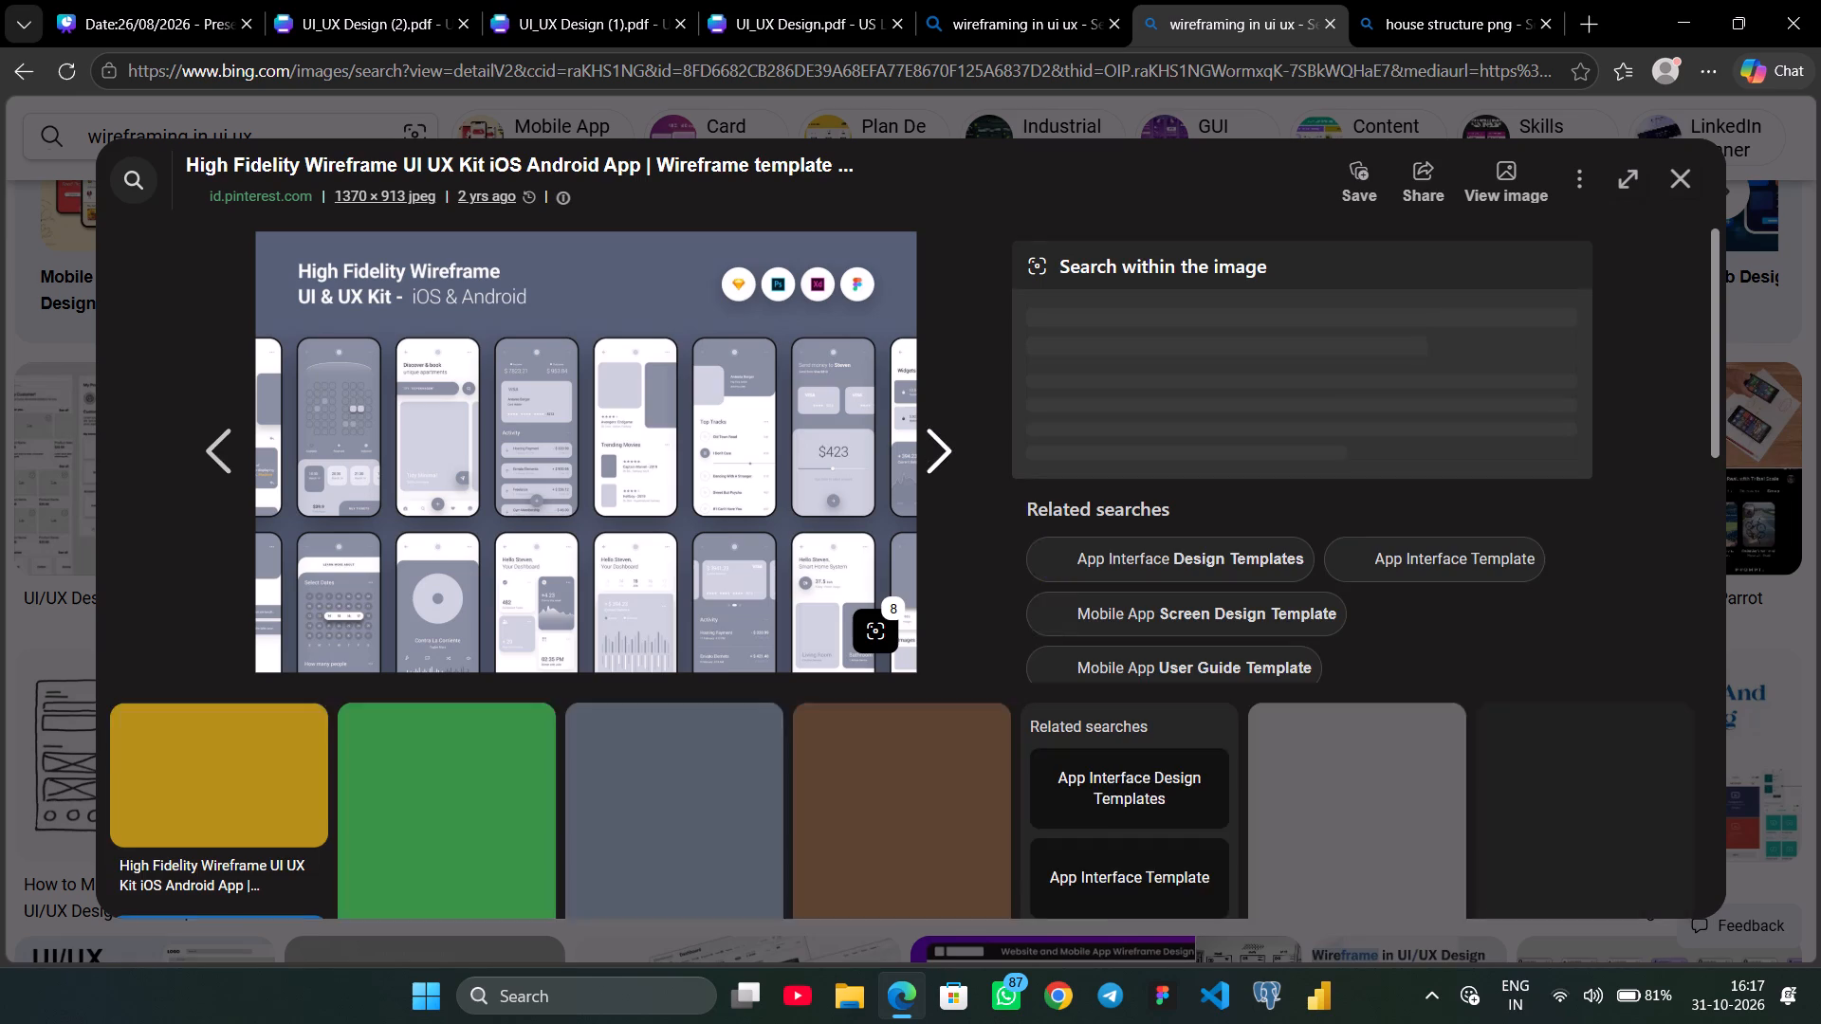
click(1689, 180)
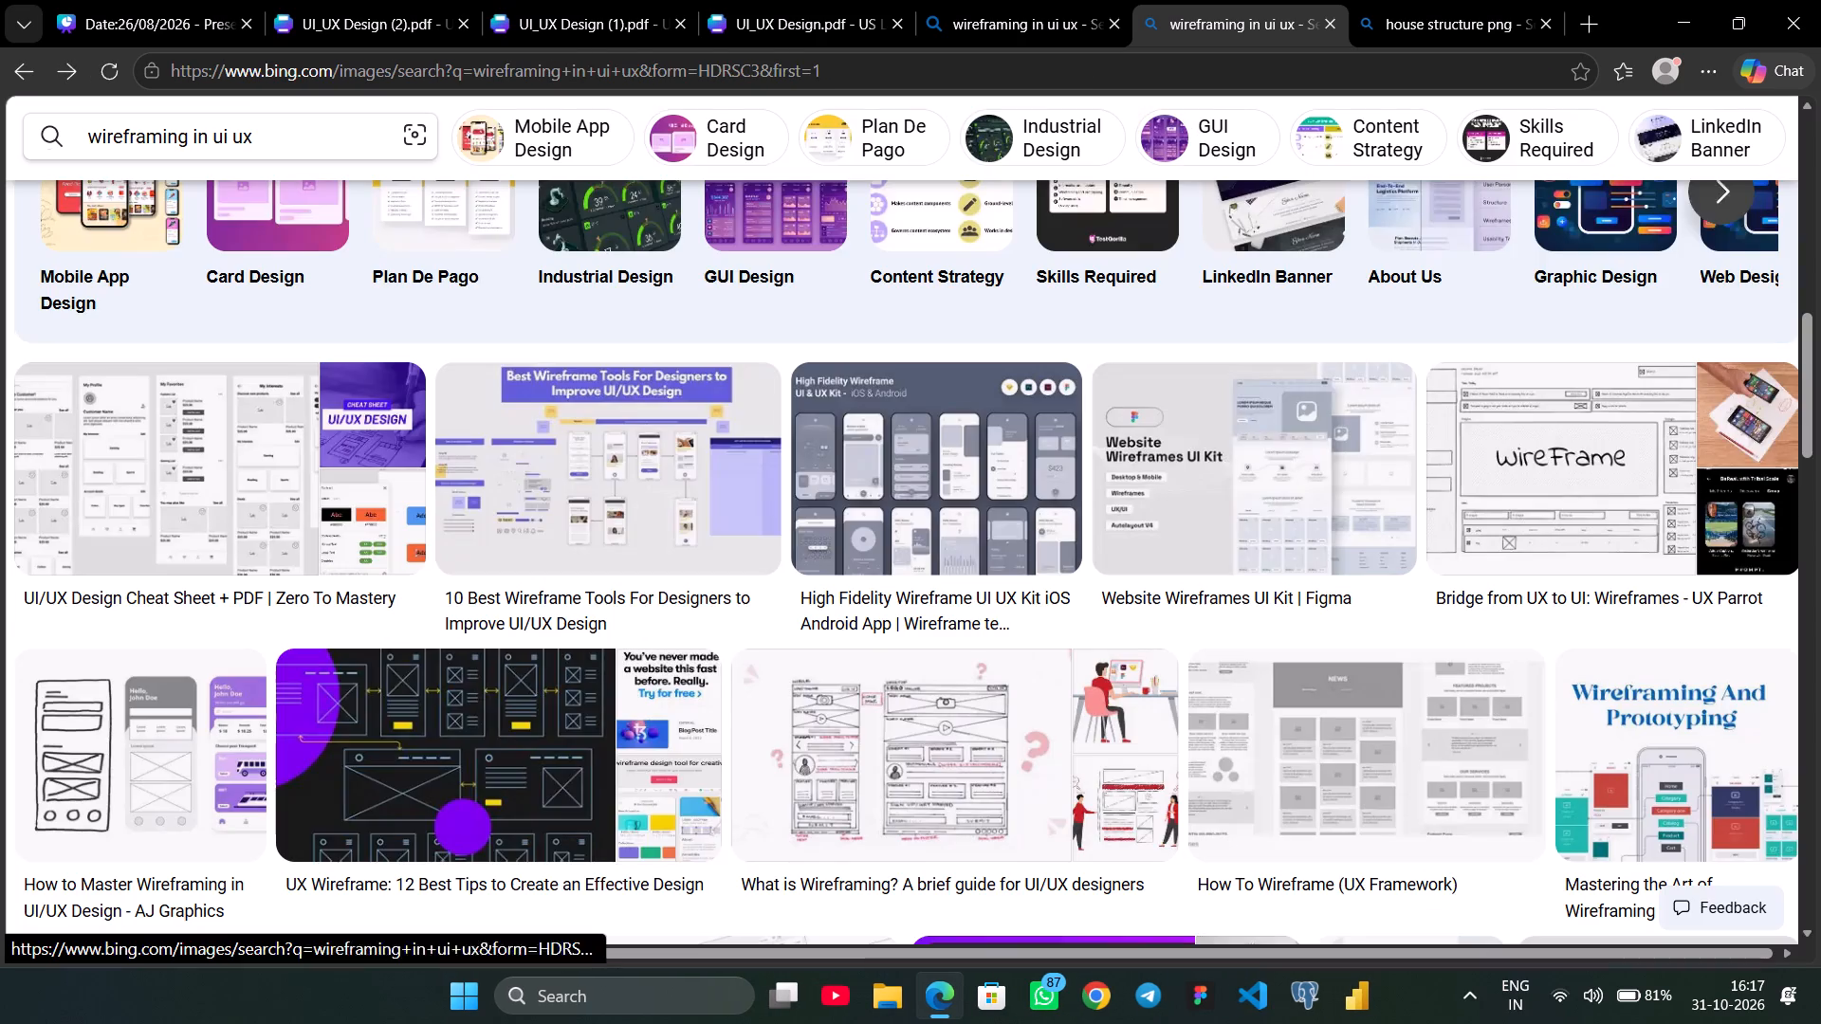
scroll(716, 688, down, 3)
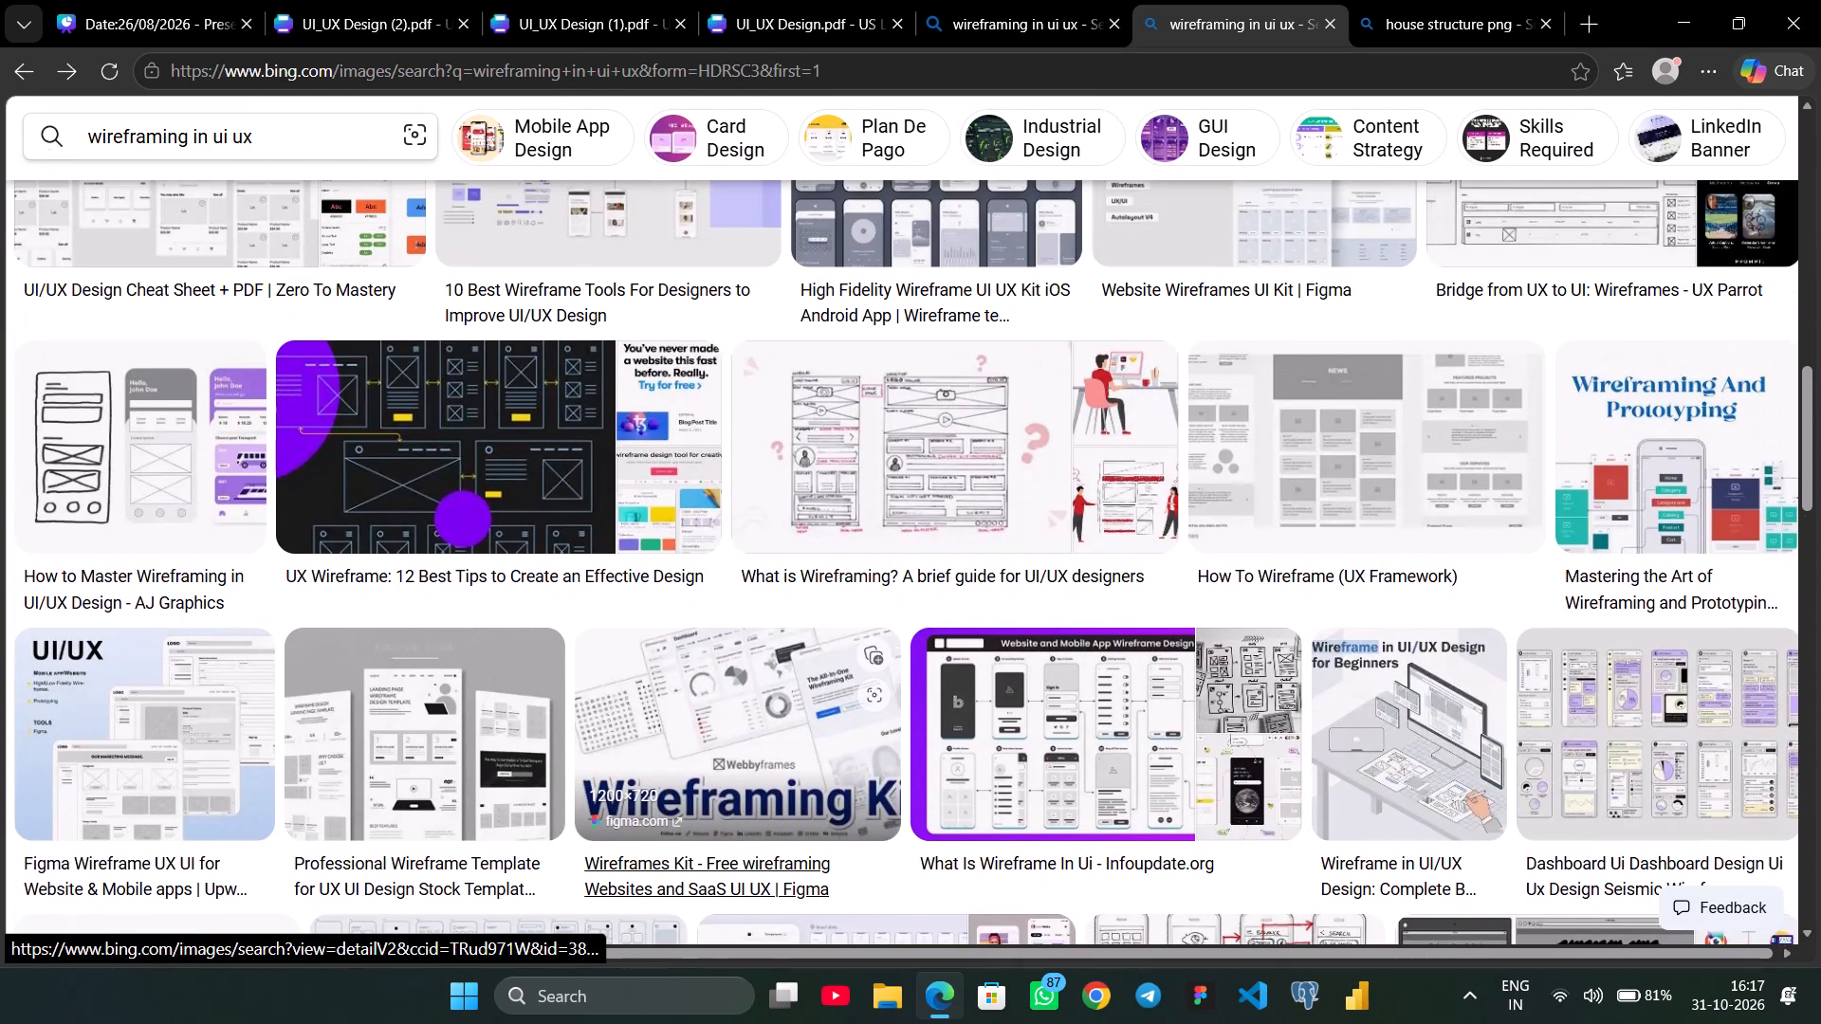
click(122, 473)
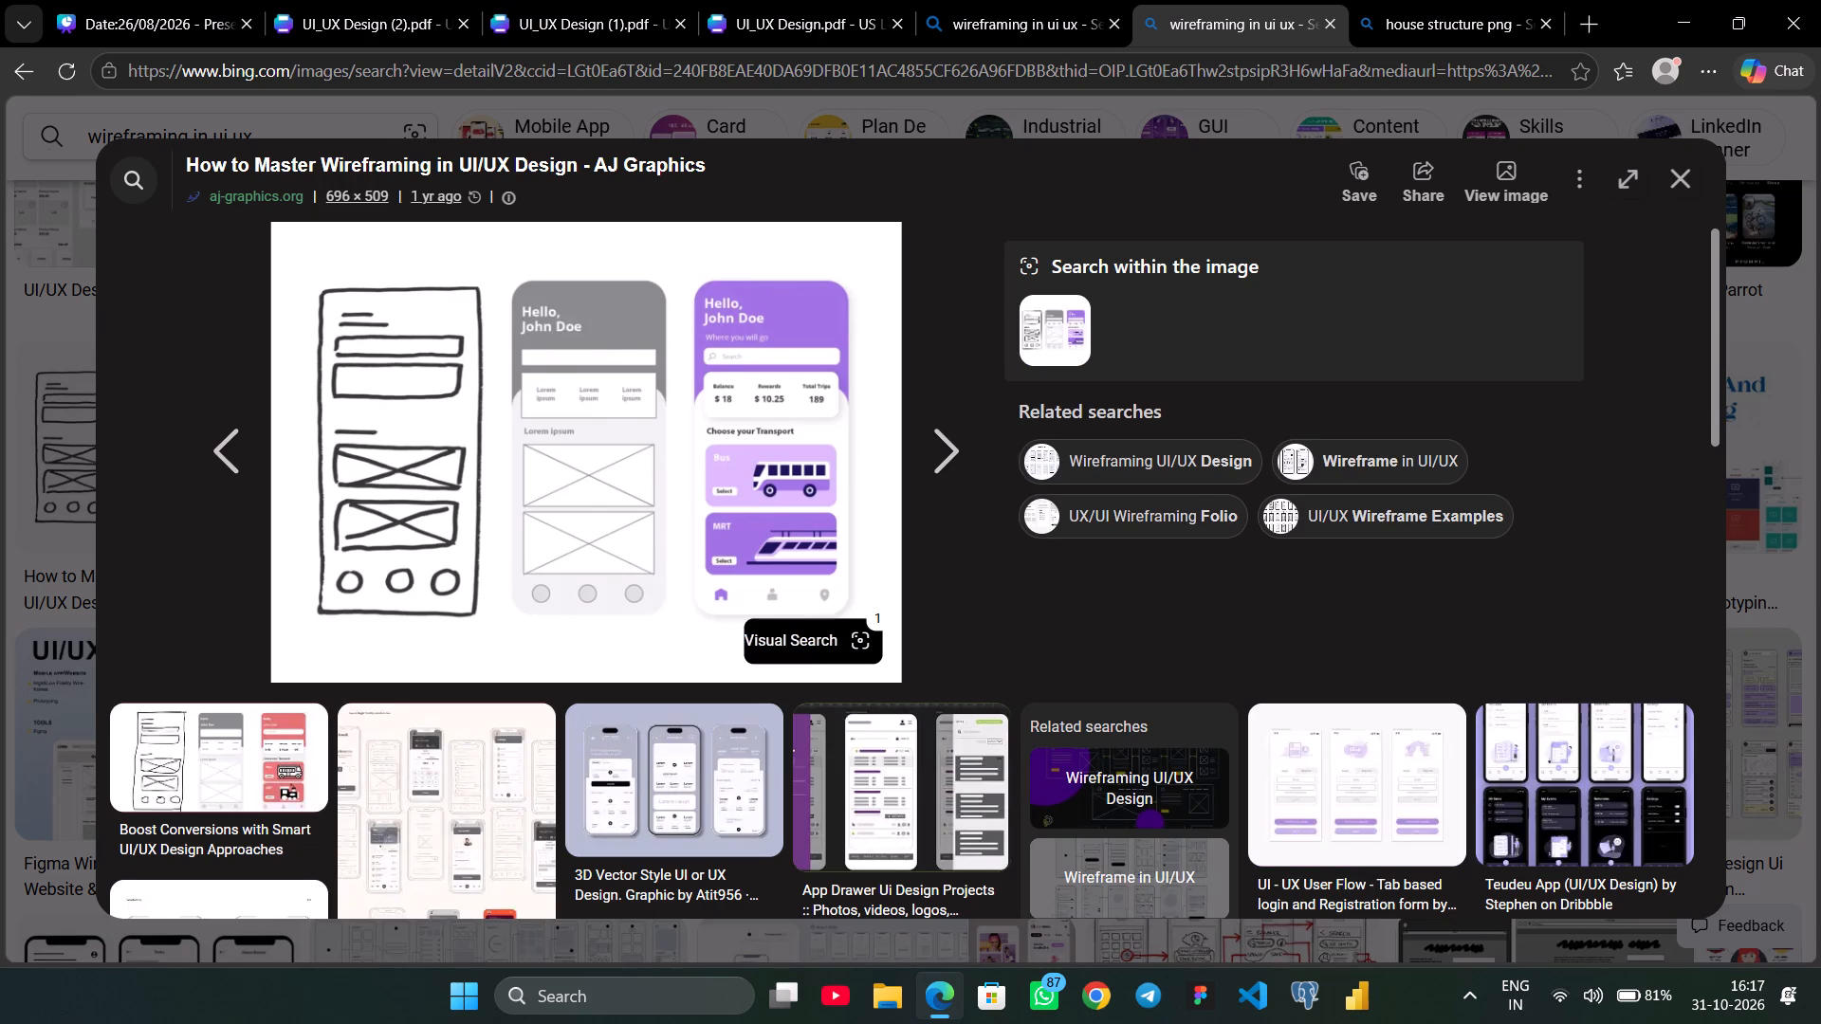
drag(728, 481, 195, 27)
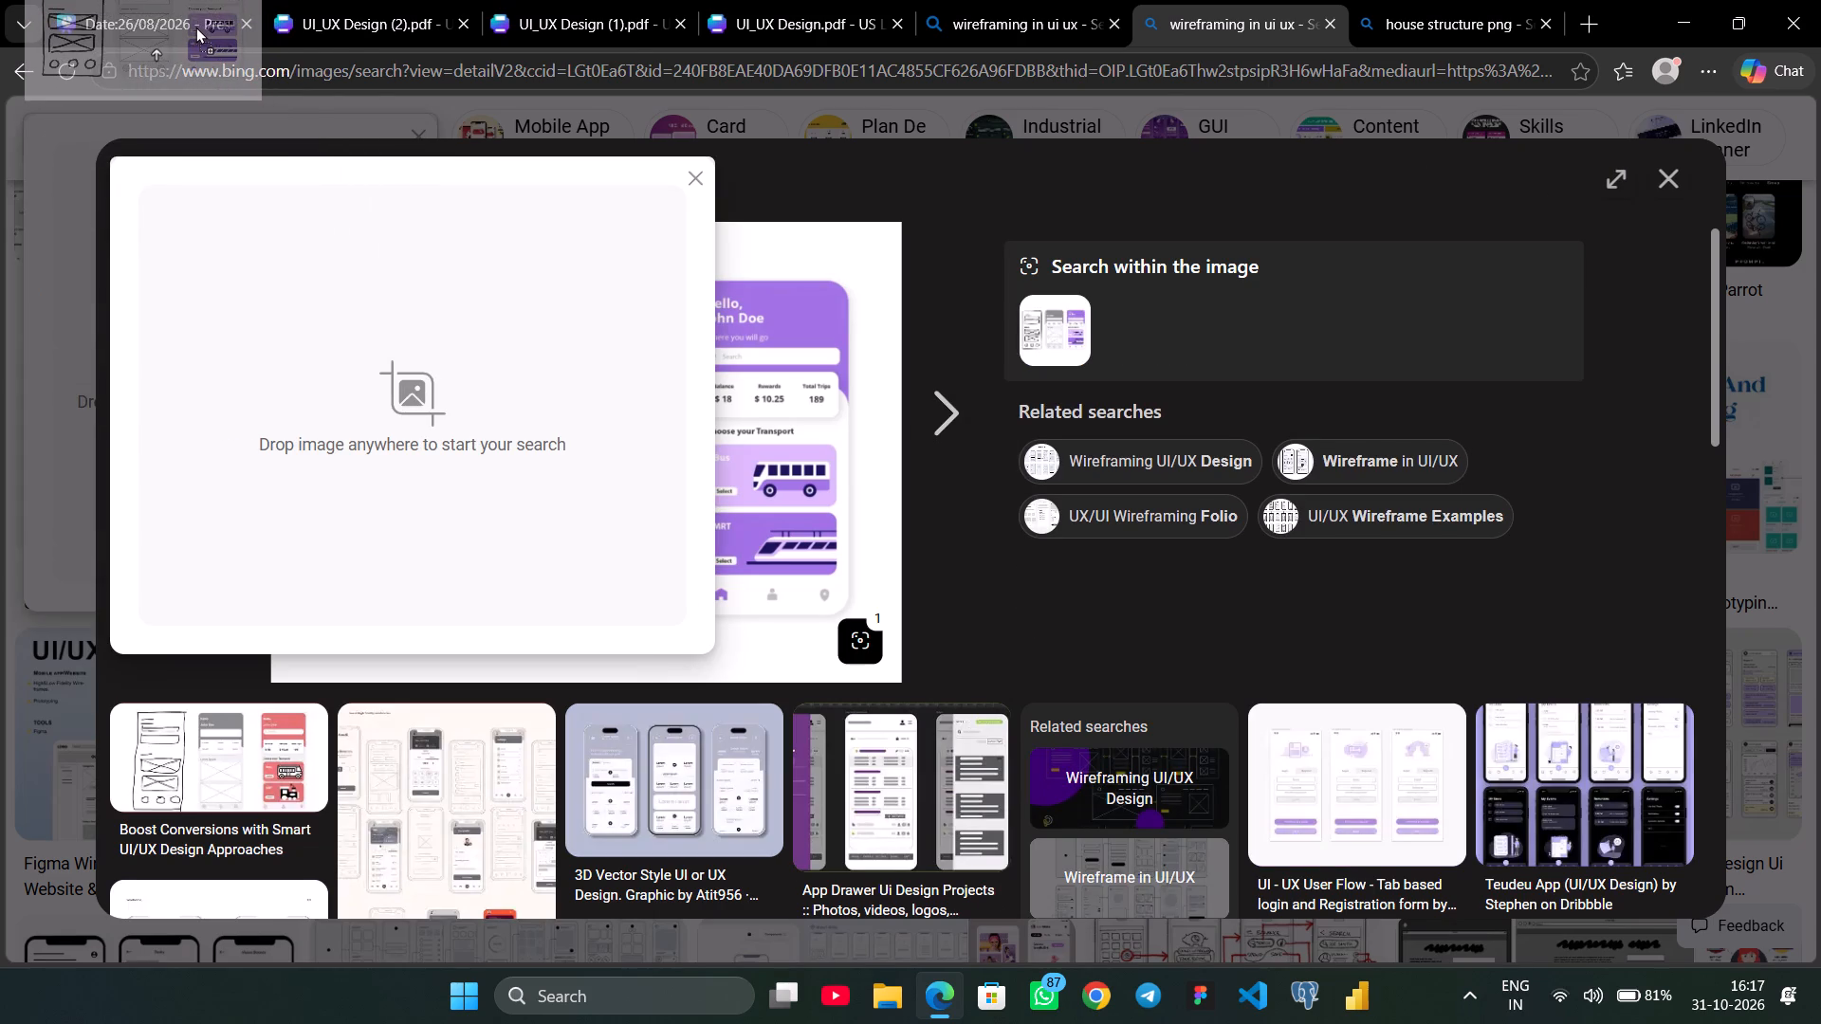
drag(195, 27, 1190, 554)
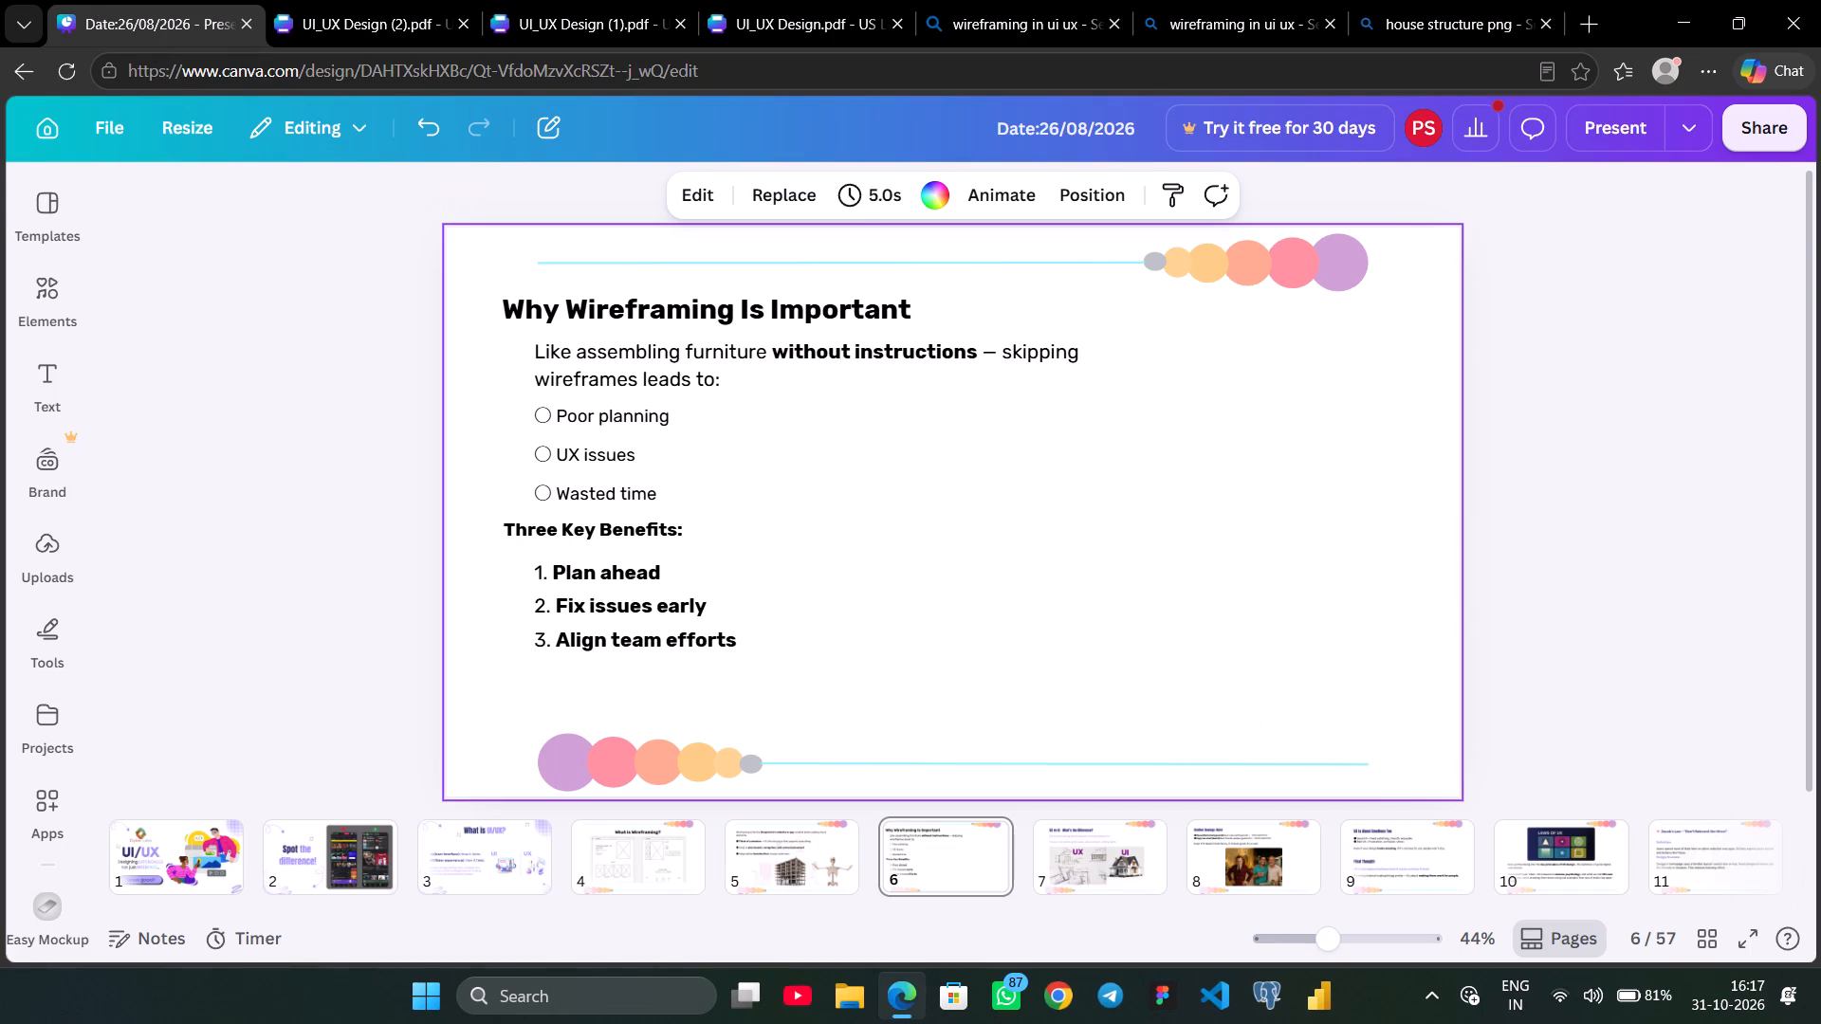
drag(1036, 529, 1205, 552)
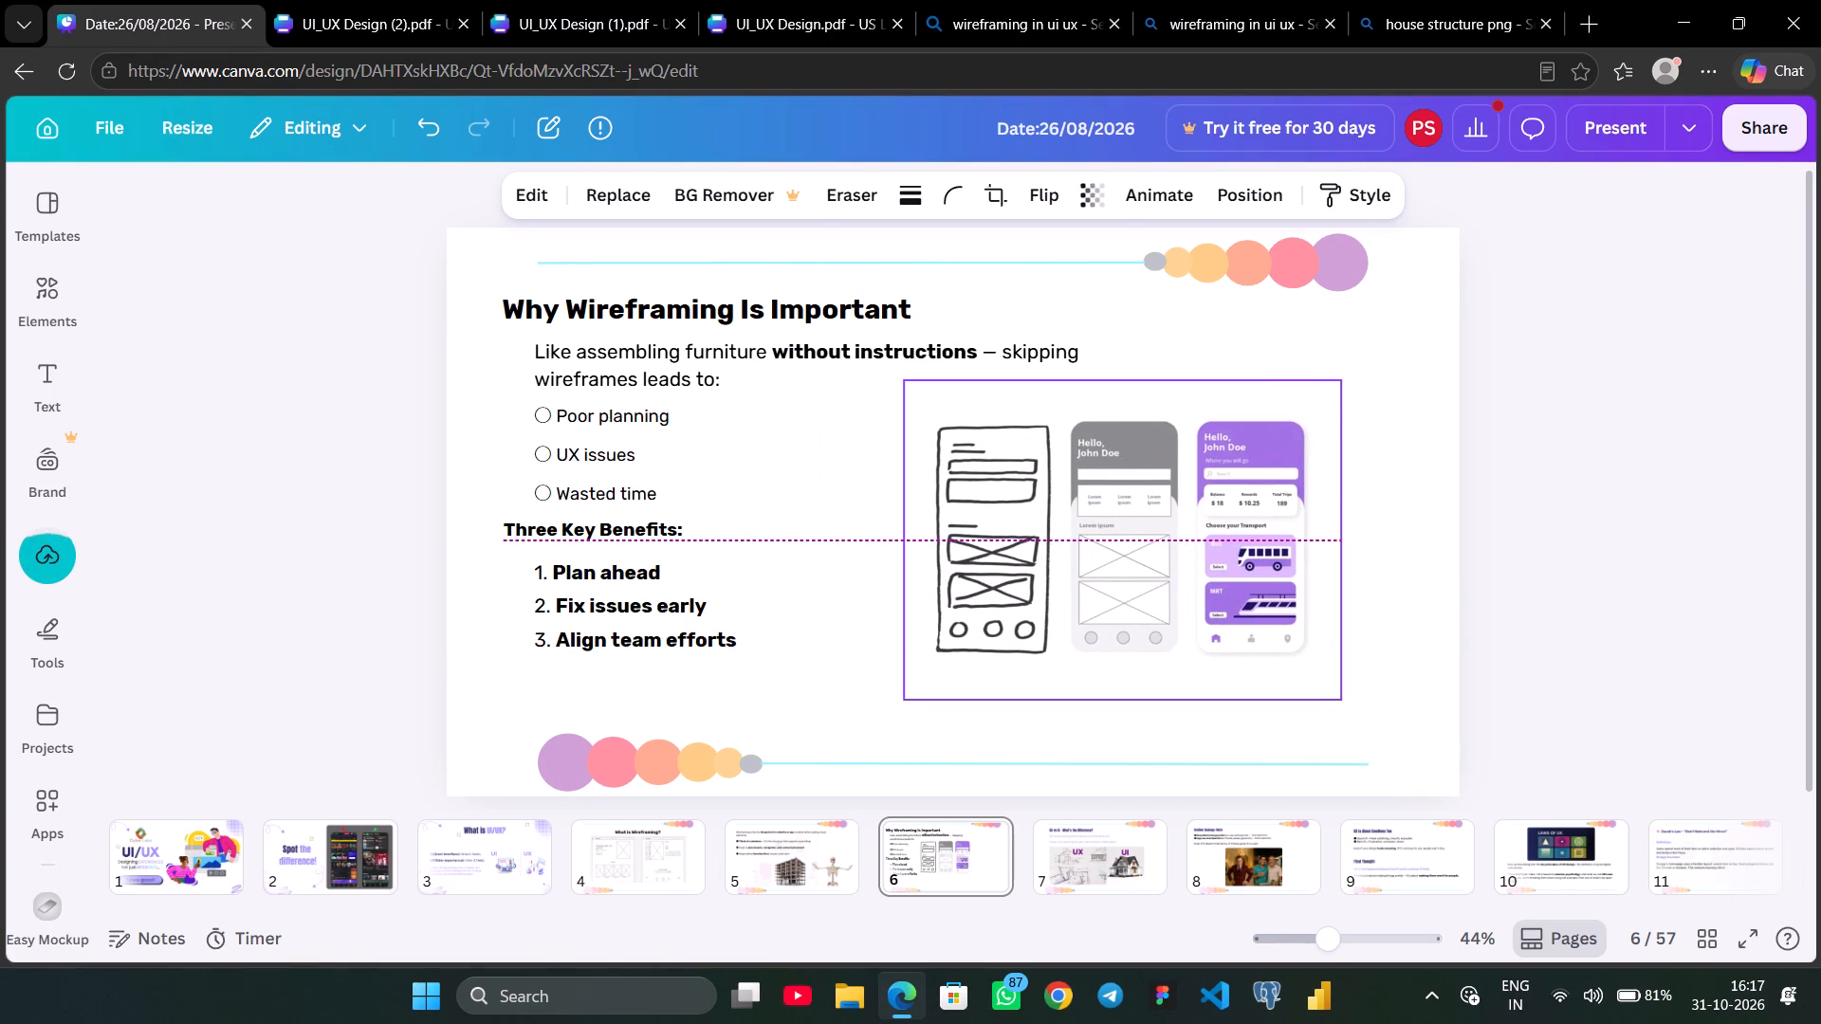
drag(1205, 552, 1206, 555)
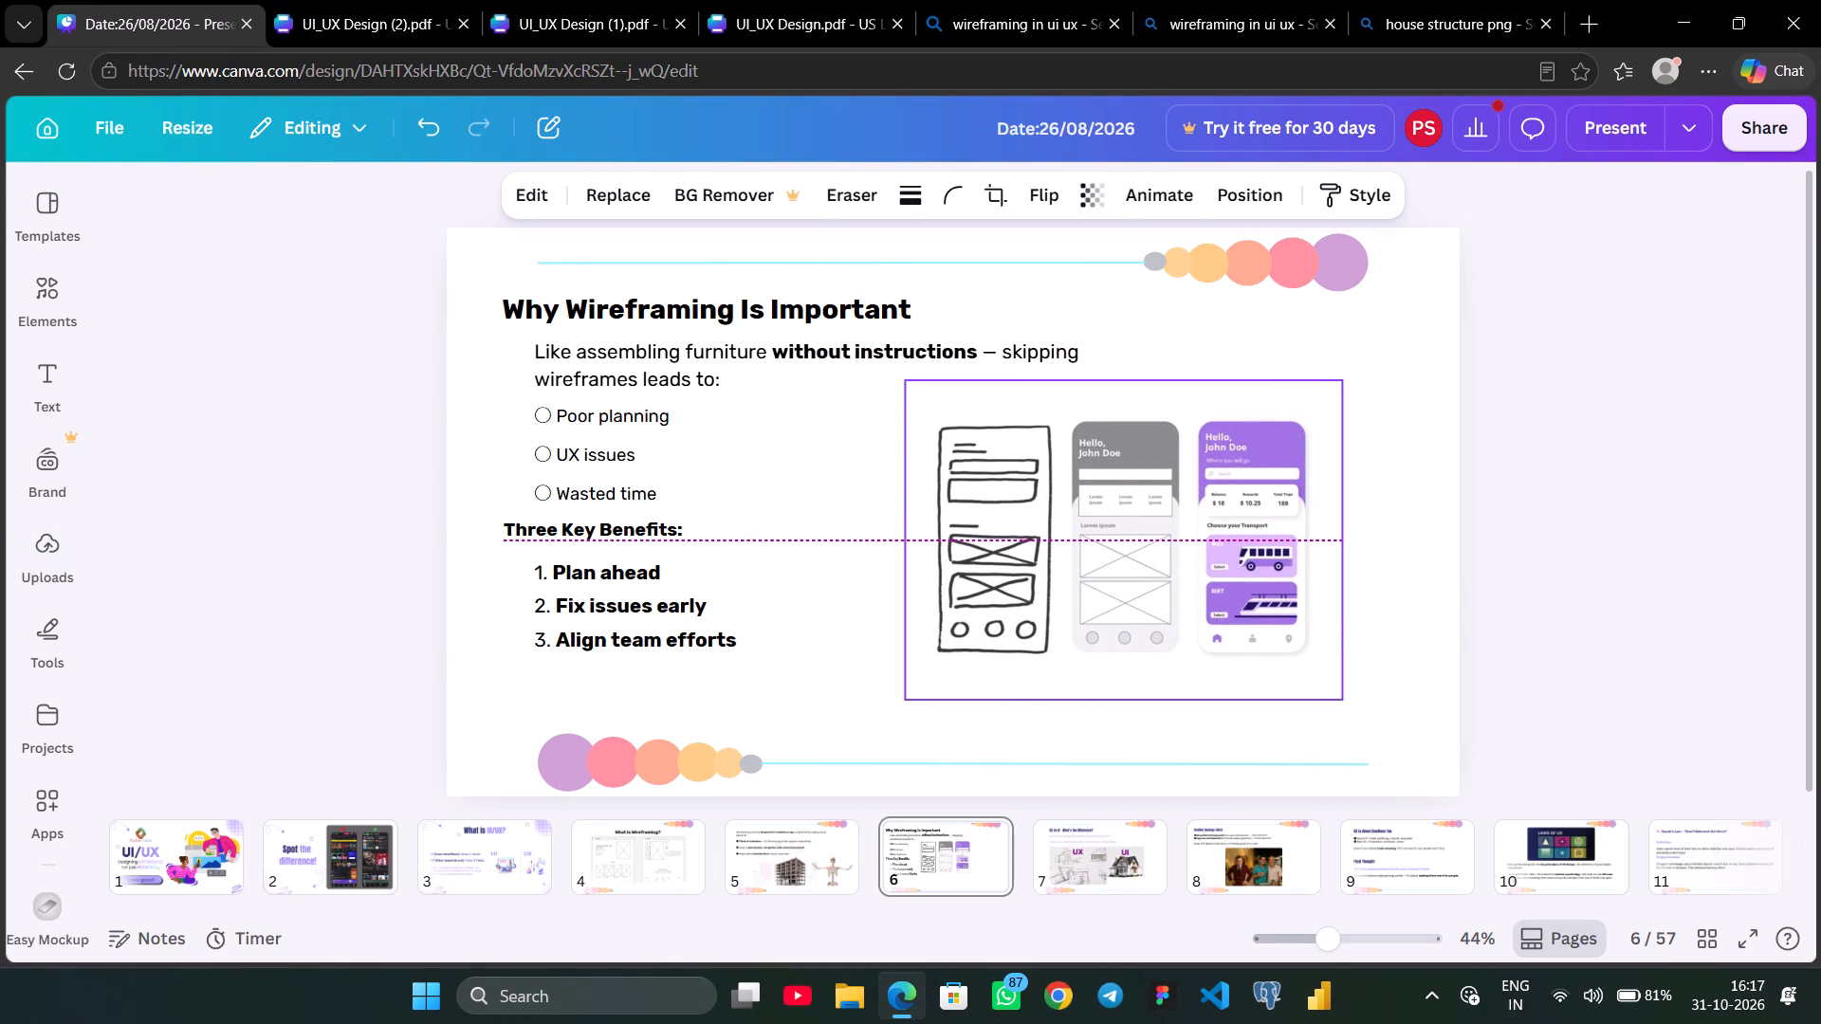
drag(1206, 555, 1207, 553)
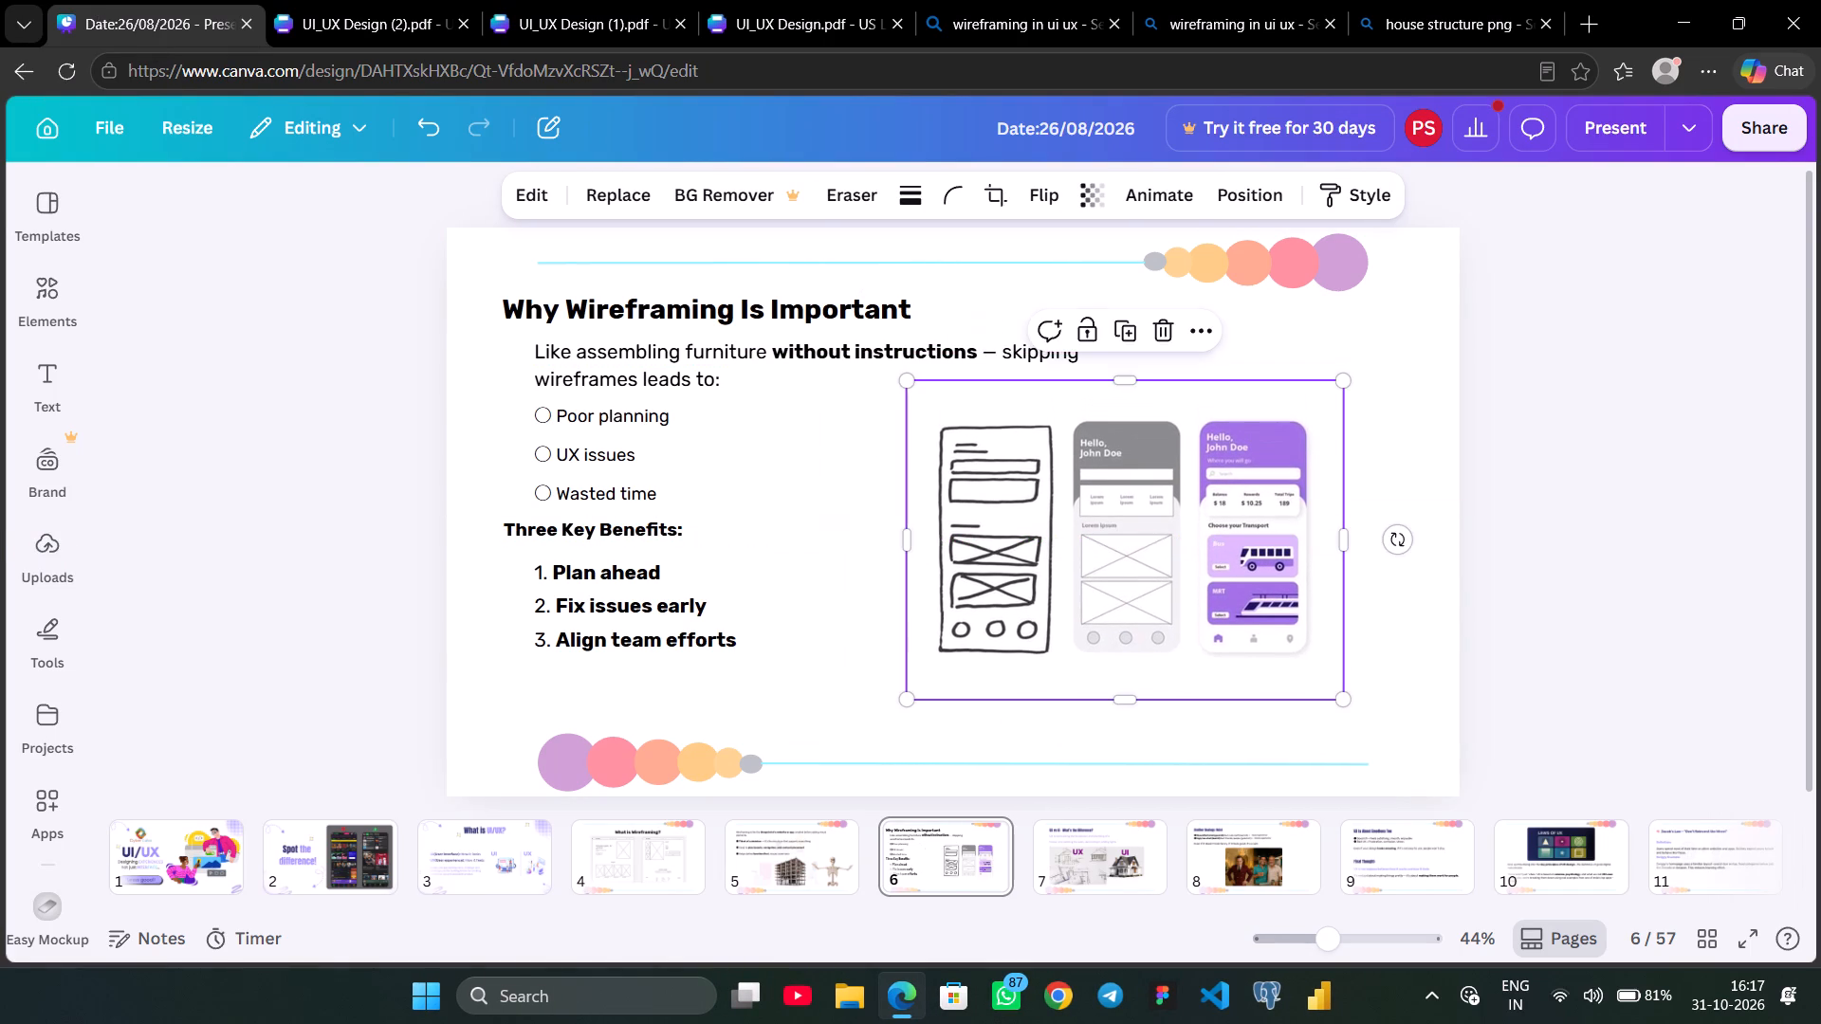
Enlarge the wireframe image on slide 6 slightly from its lower outer corner, keeping its proportions.
click(1594, 574)
scroll(1594, 574, up, 1)
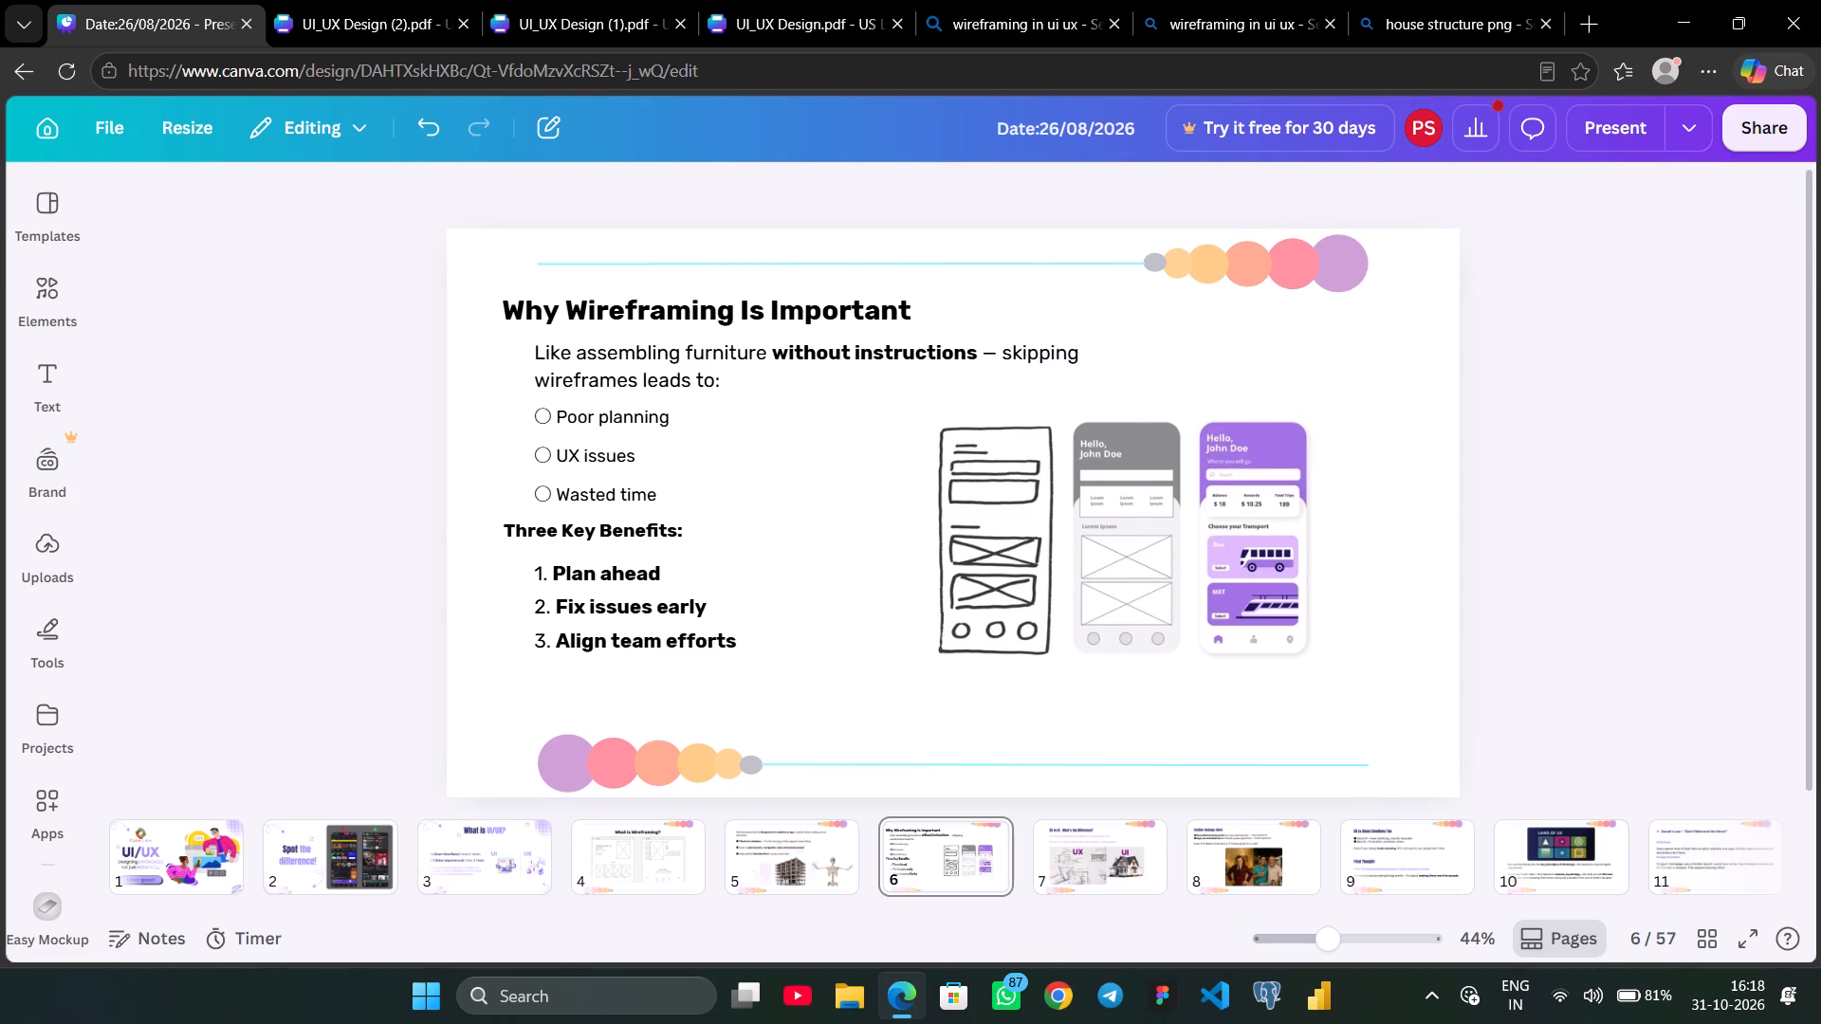
scroll(1594, 574, up, 1)
click(1258, 541)
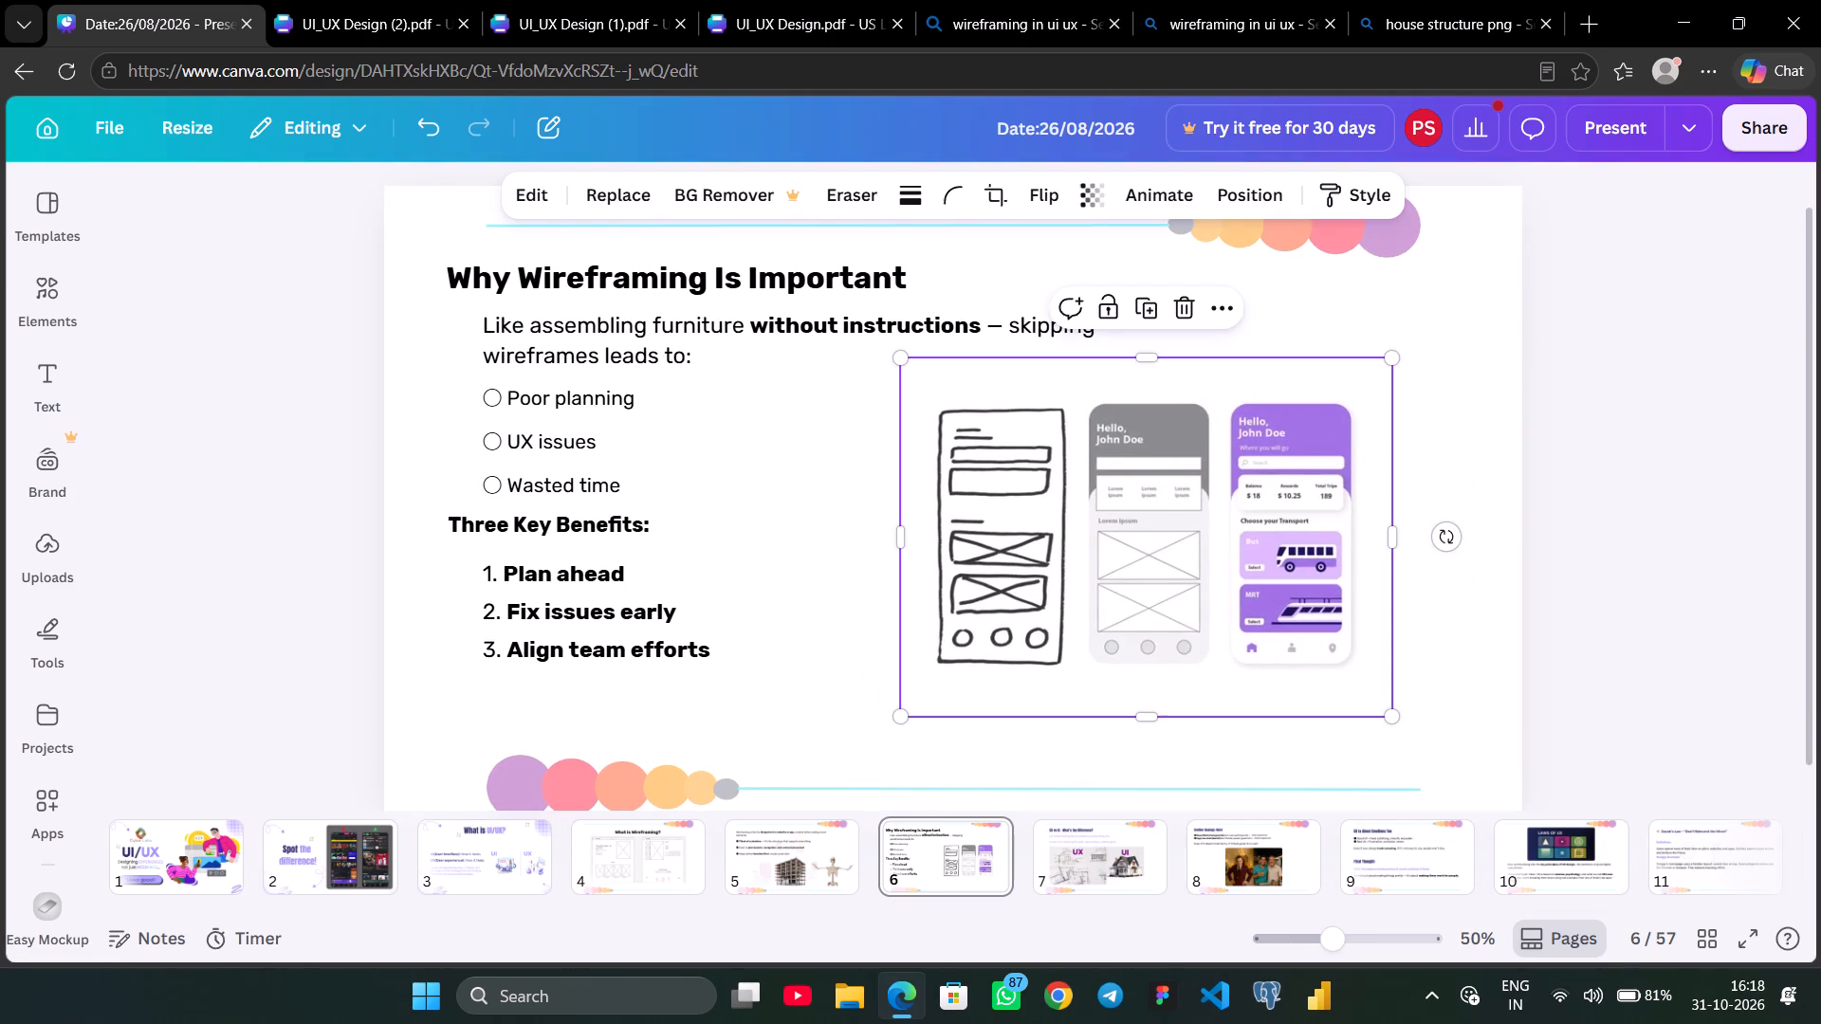
drag(1391, 714, 1465, 721)
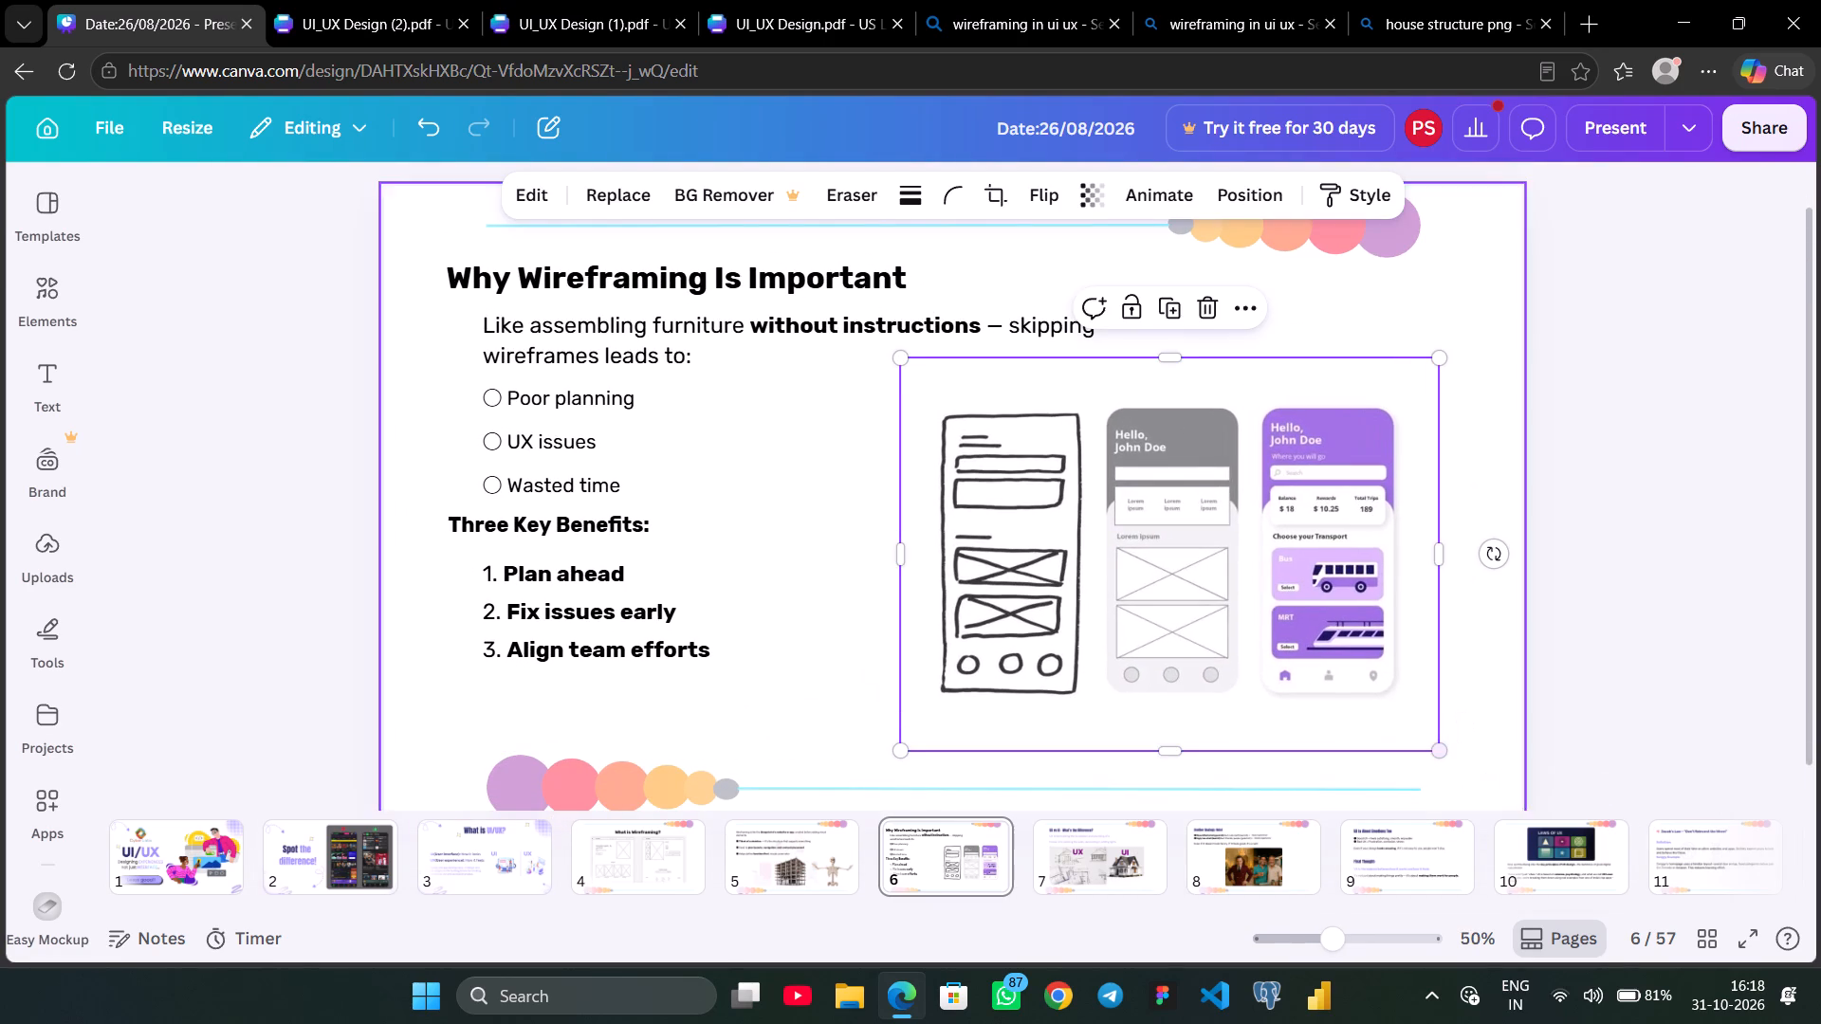
click(1642, 631)
Nudge the wireframe image on slide 6 upward so it sits level with the text from "Poor planning" to "Align team efforts".
click(1281, 547)
key(Up)
key(Up)
key(Up)
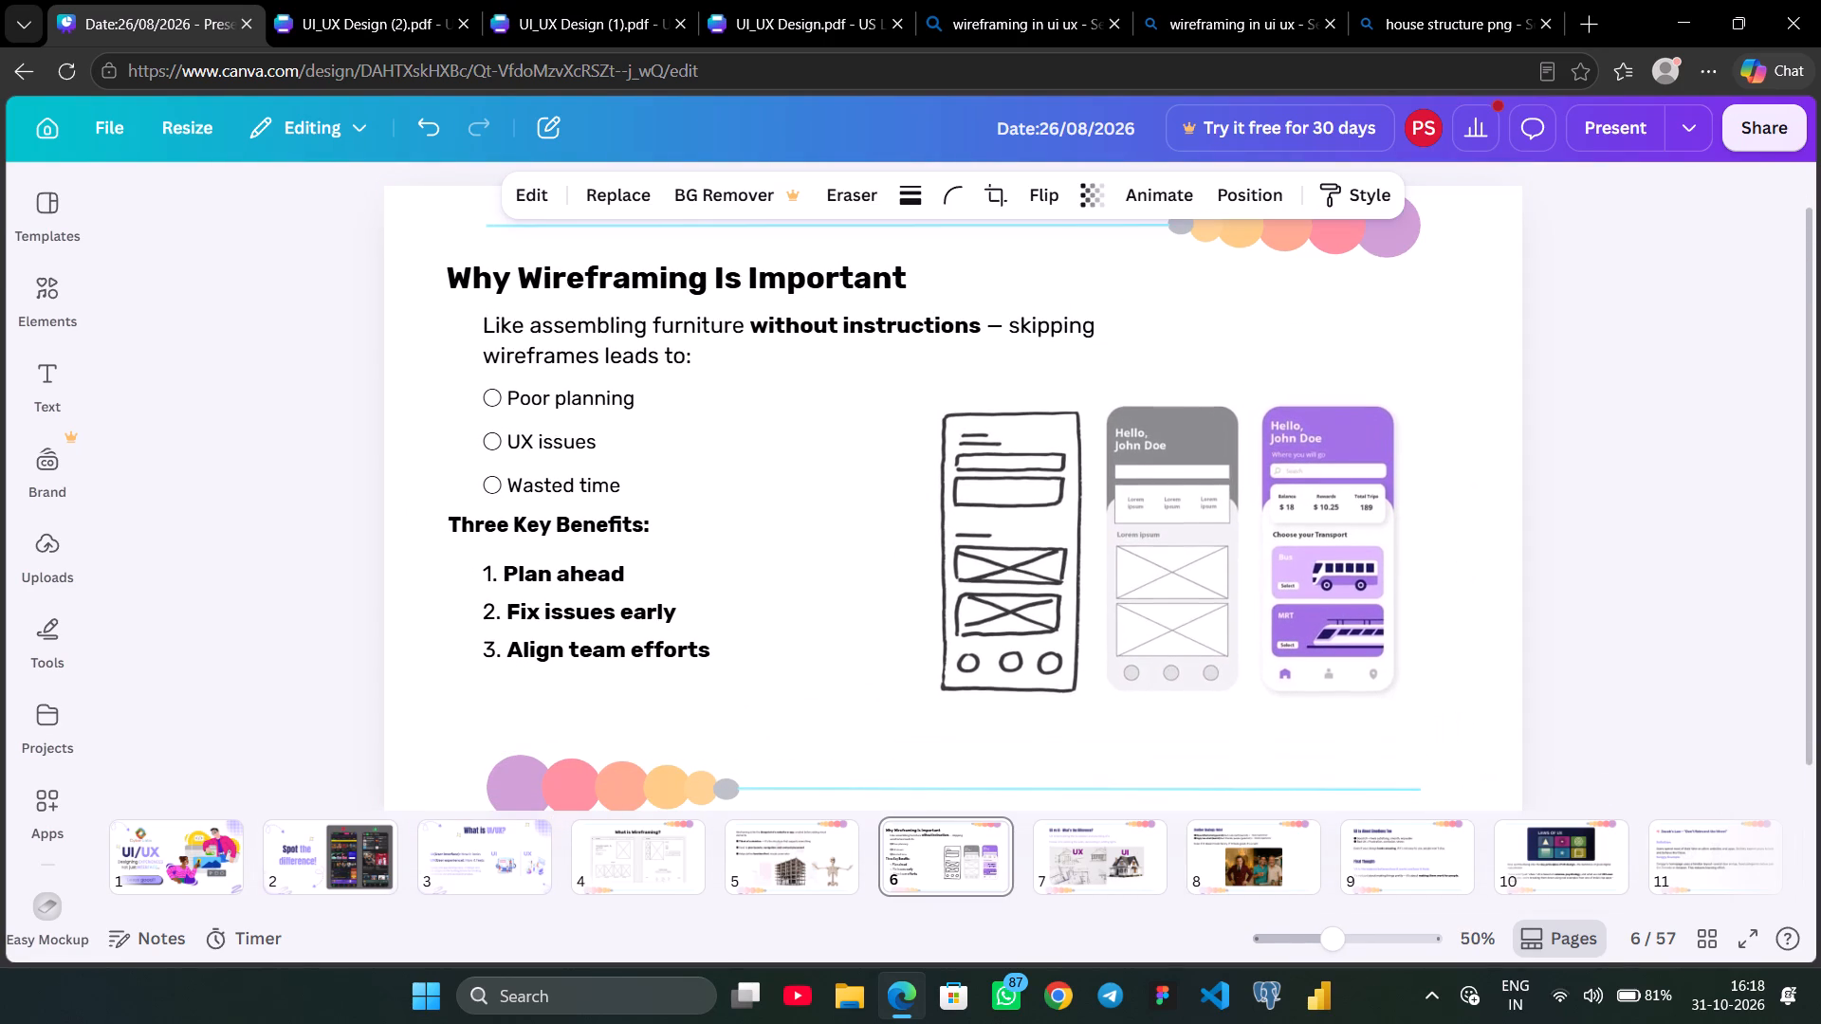
key(Up)
key(Up)
key(Up)
key(Up)
key(Up)
key(Up)
key(Up)
key(Up)
key(Up)
key(Up)
key(Up)
key(Up)
key(Up)
key(Up)
key(Up)
key(Up)
key(Up)
key(Up)
key(Up)
key(Up)
key(Up)
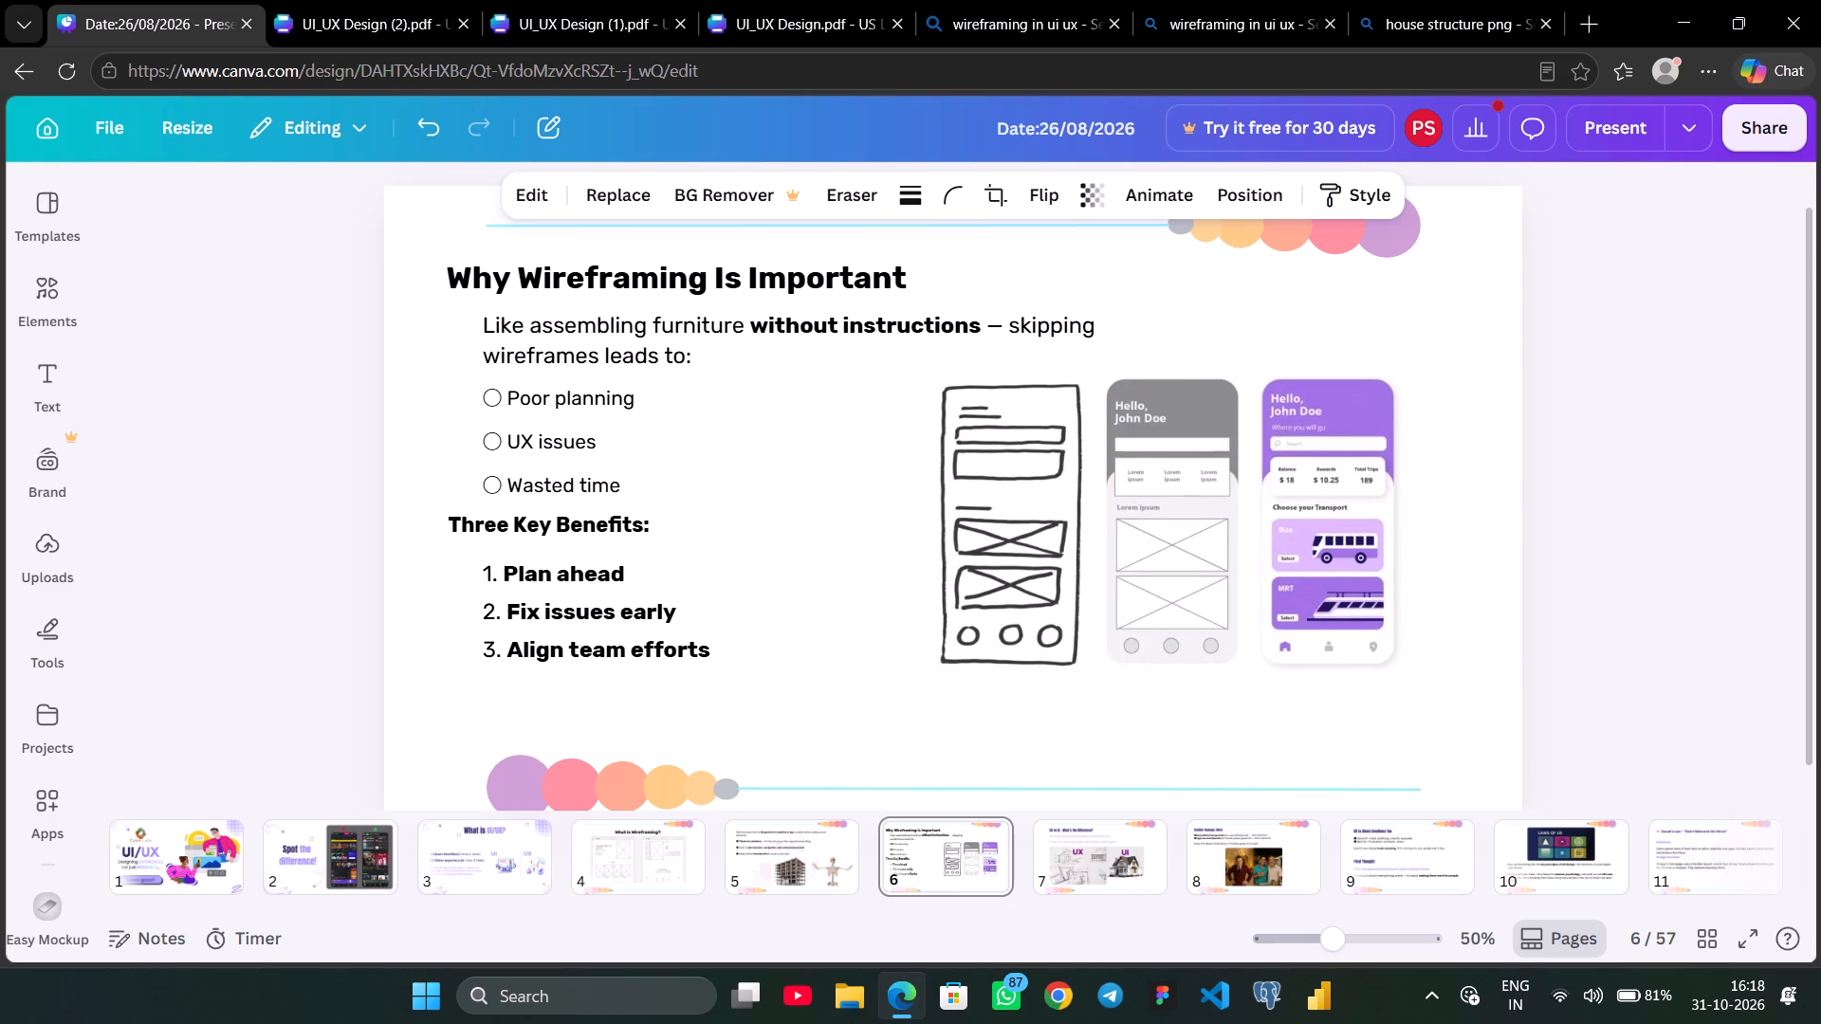
Nudge all the body text on slide 6, from "Like assembling furniture" to "Align team efforts", slightly down away from the heading.
click(1659, 539)
scroll(1659, 539, up, 1)
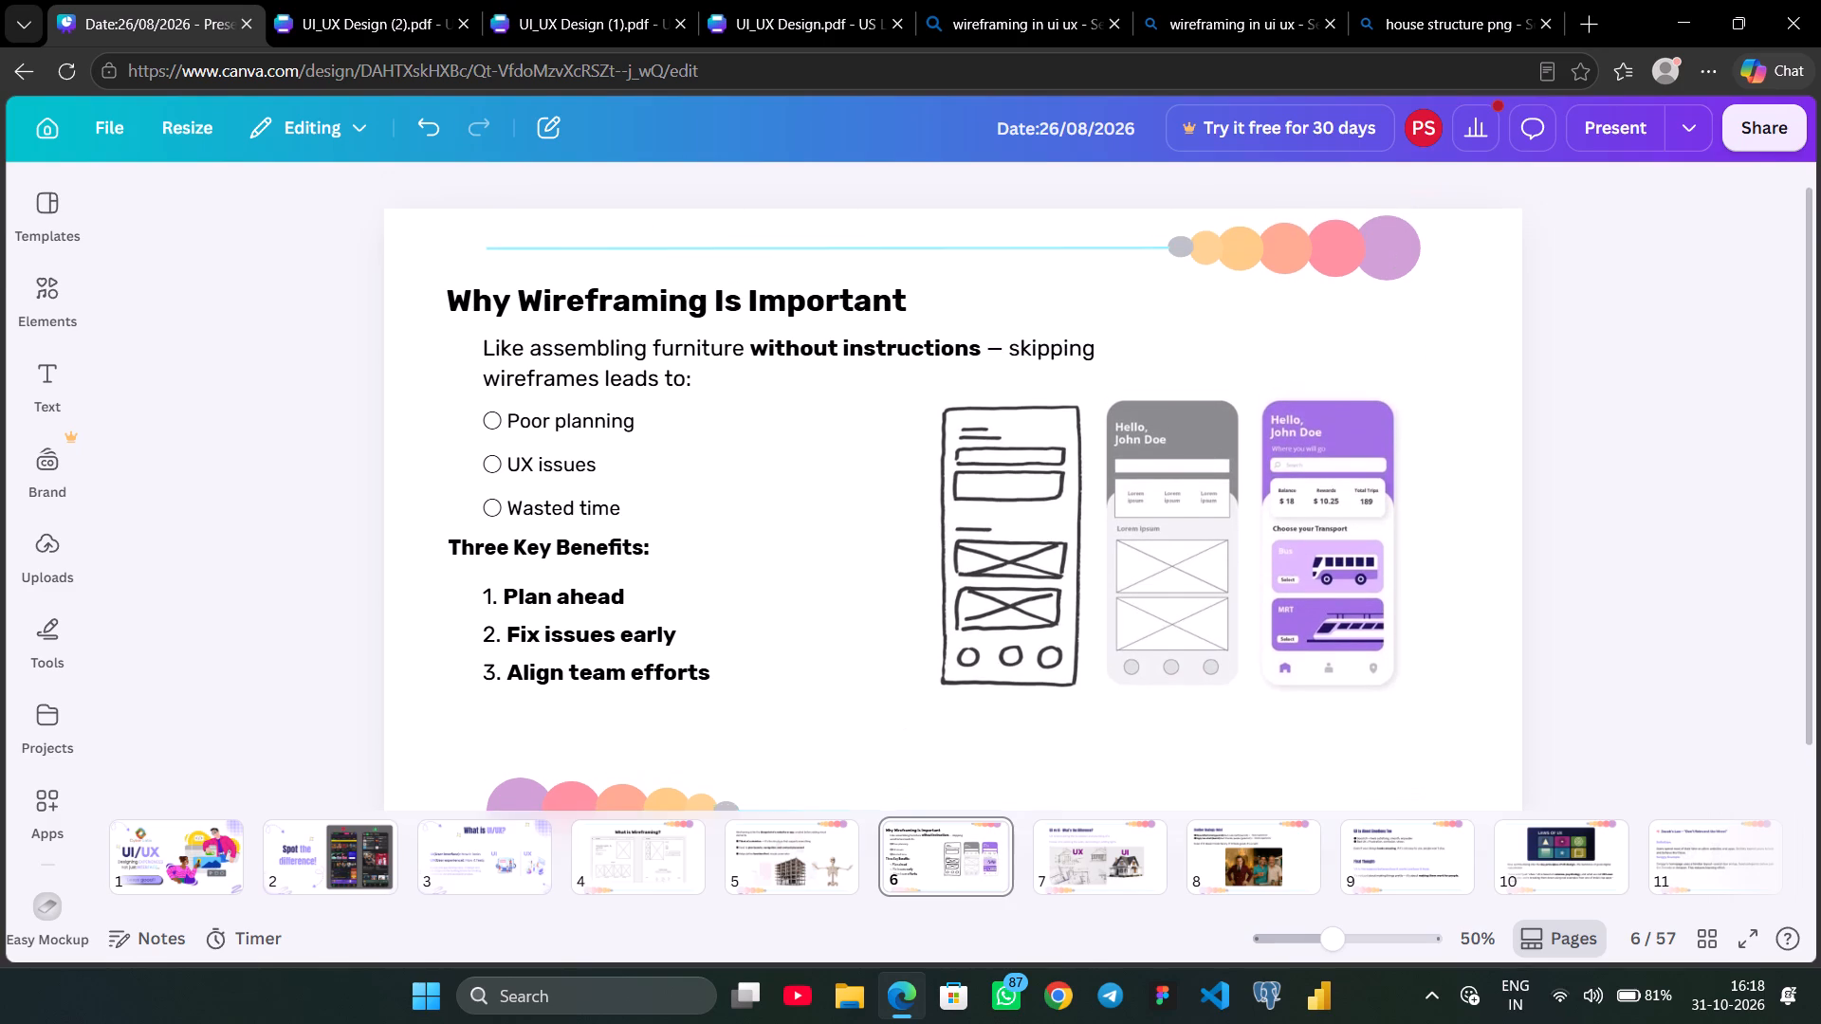
scroll(1659, 539, up, 1)
scroll(1659, 539, down, 1)
scroll(1659, 539, up, 1)
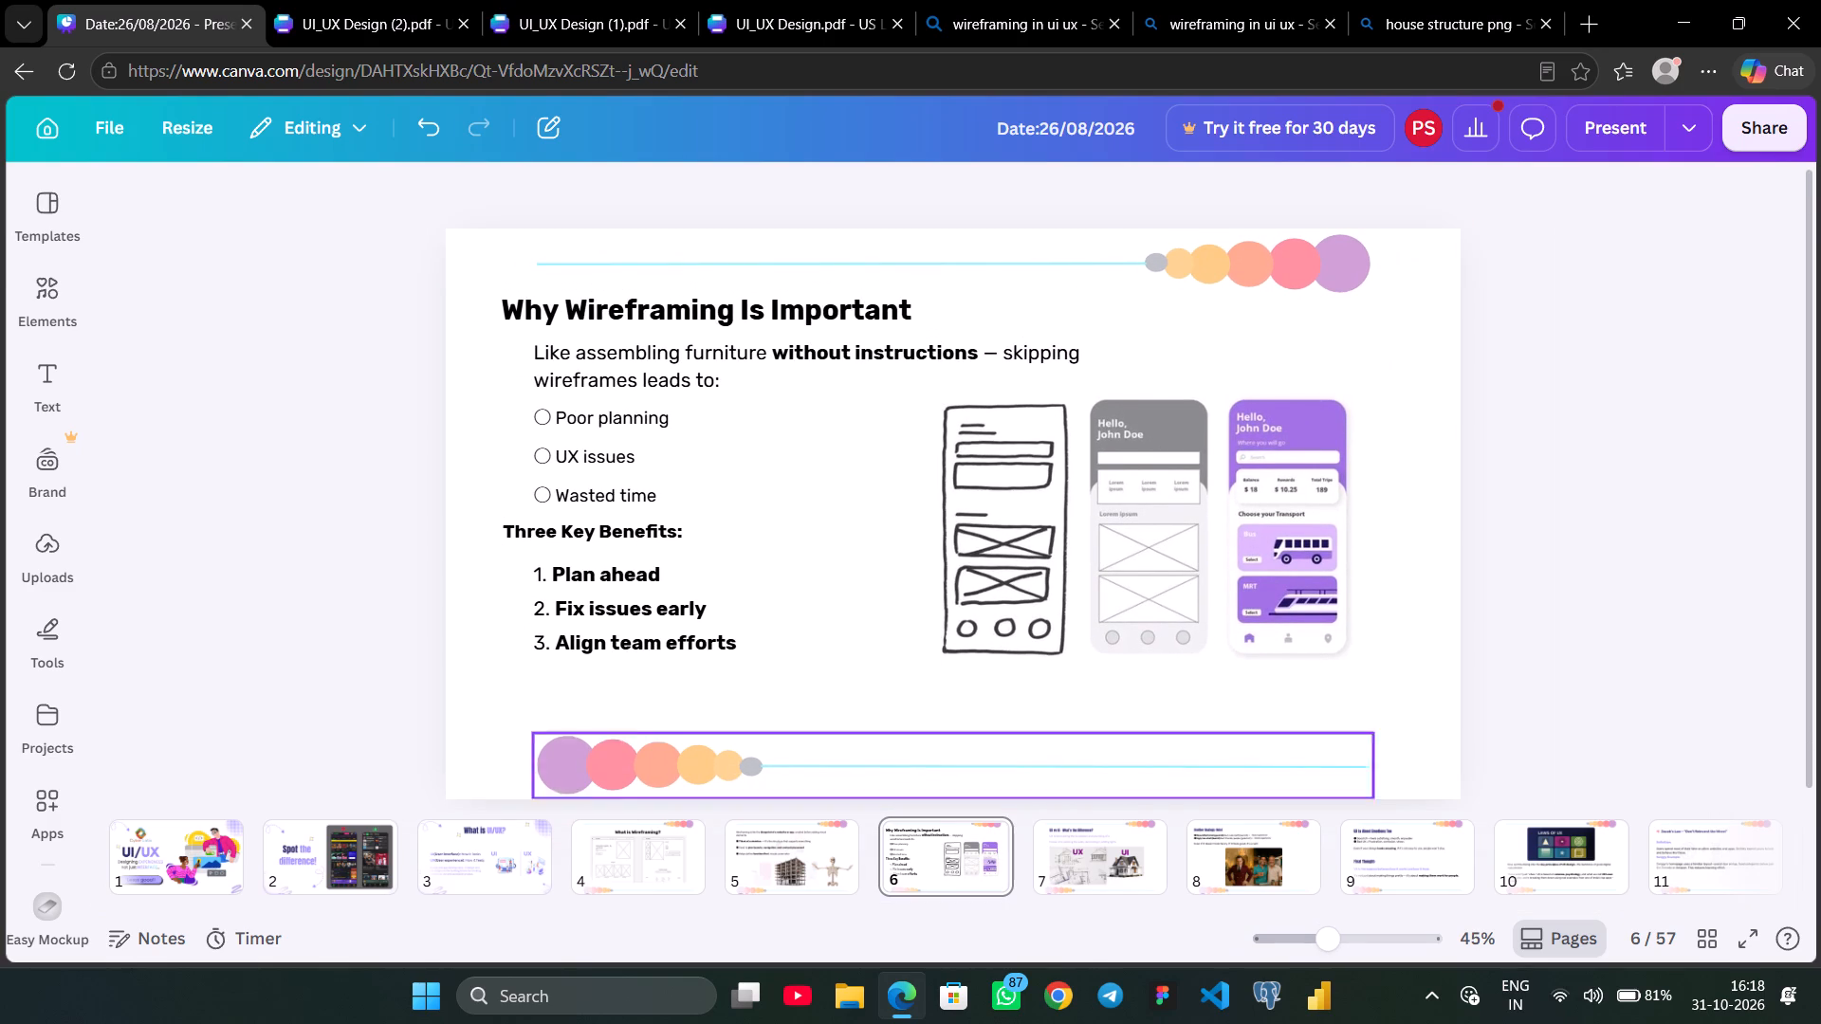
click(697, 362)
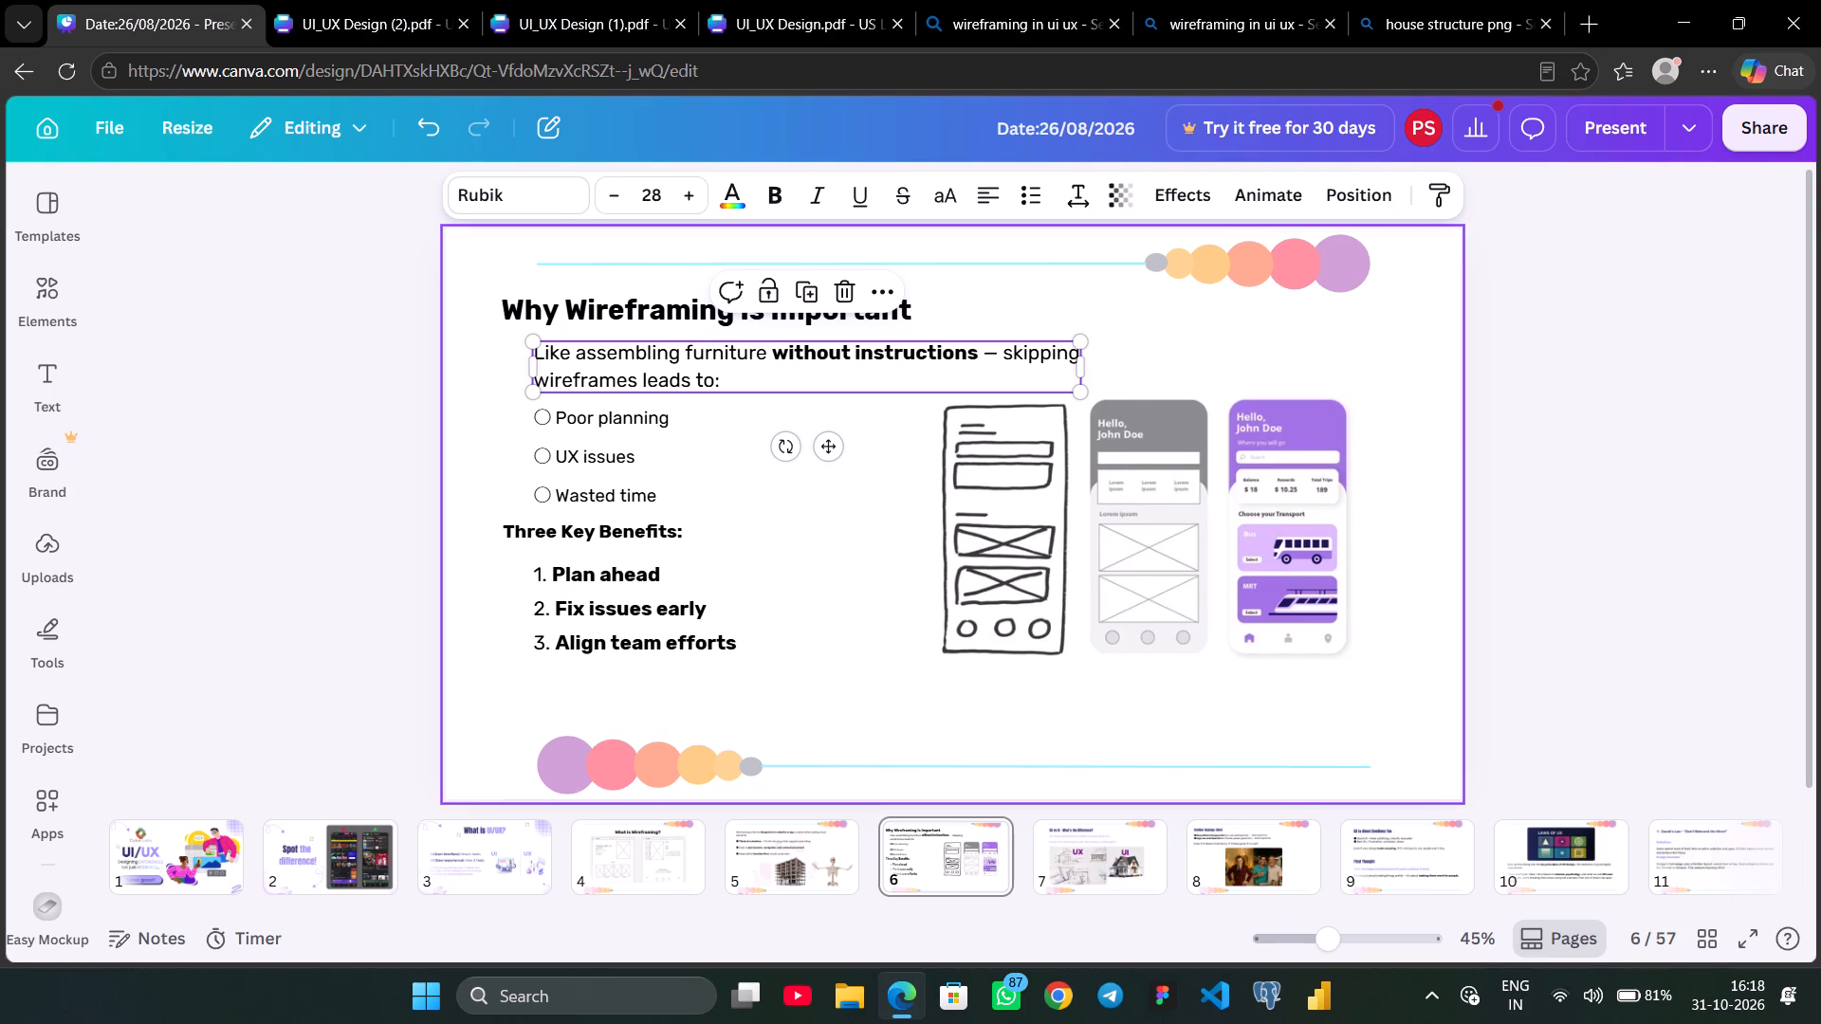
shift+click(602, 421)
shift+click(577, 470)
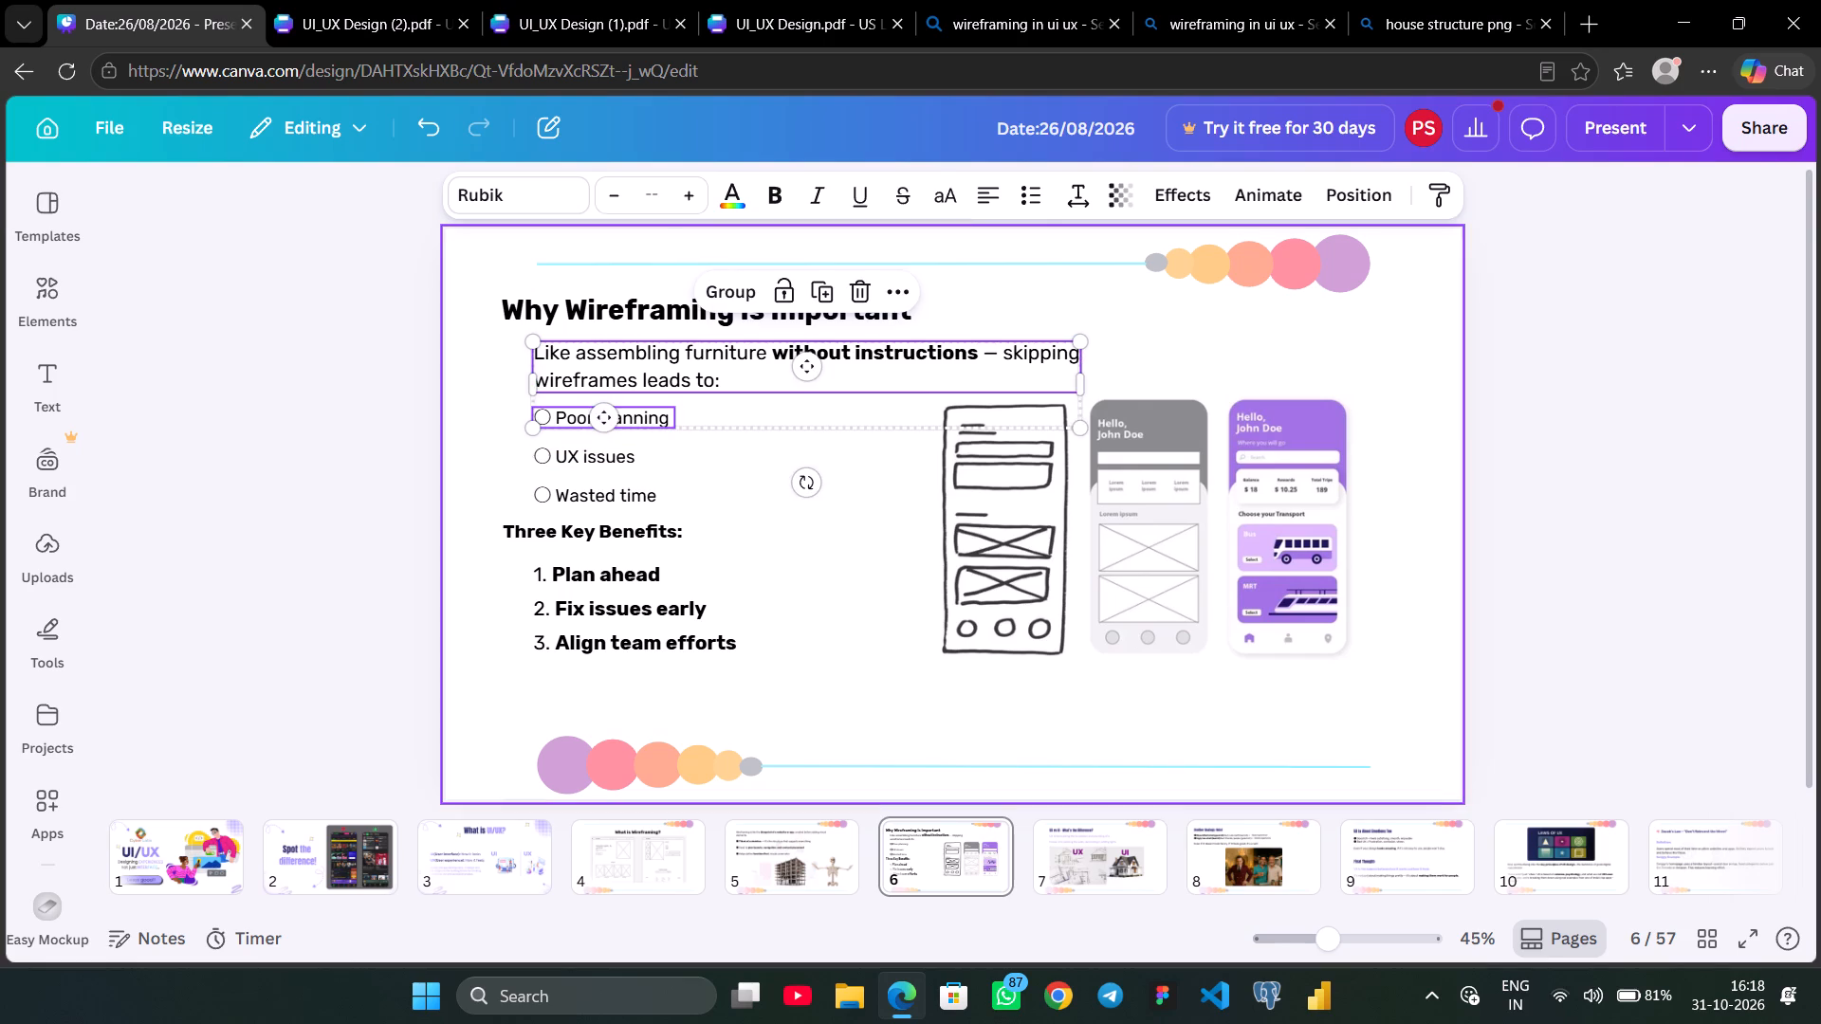
click(634, 340)
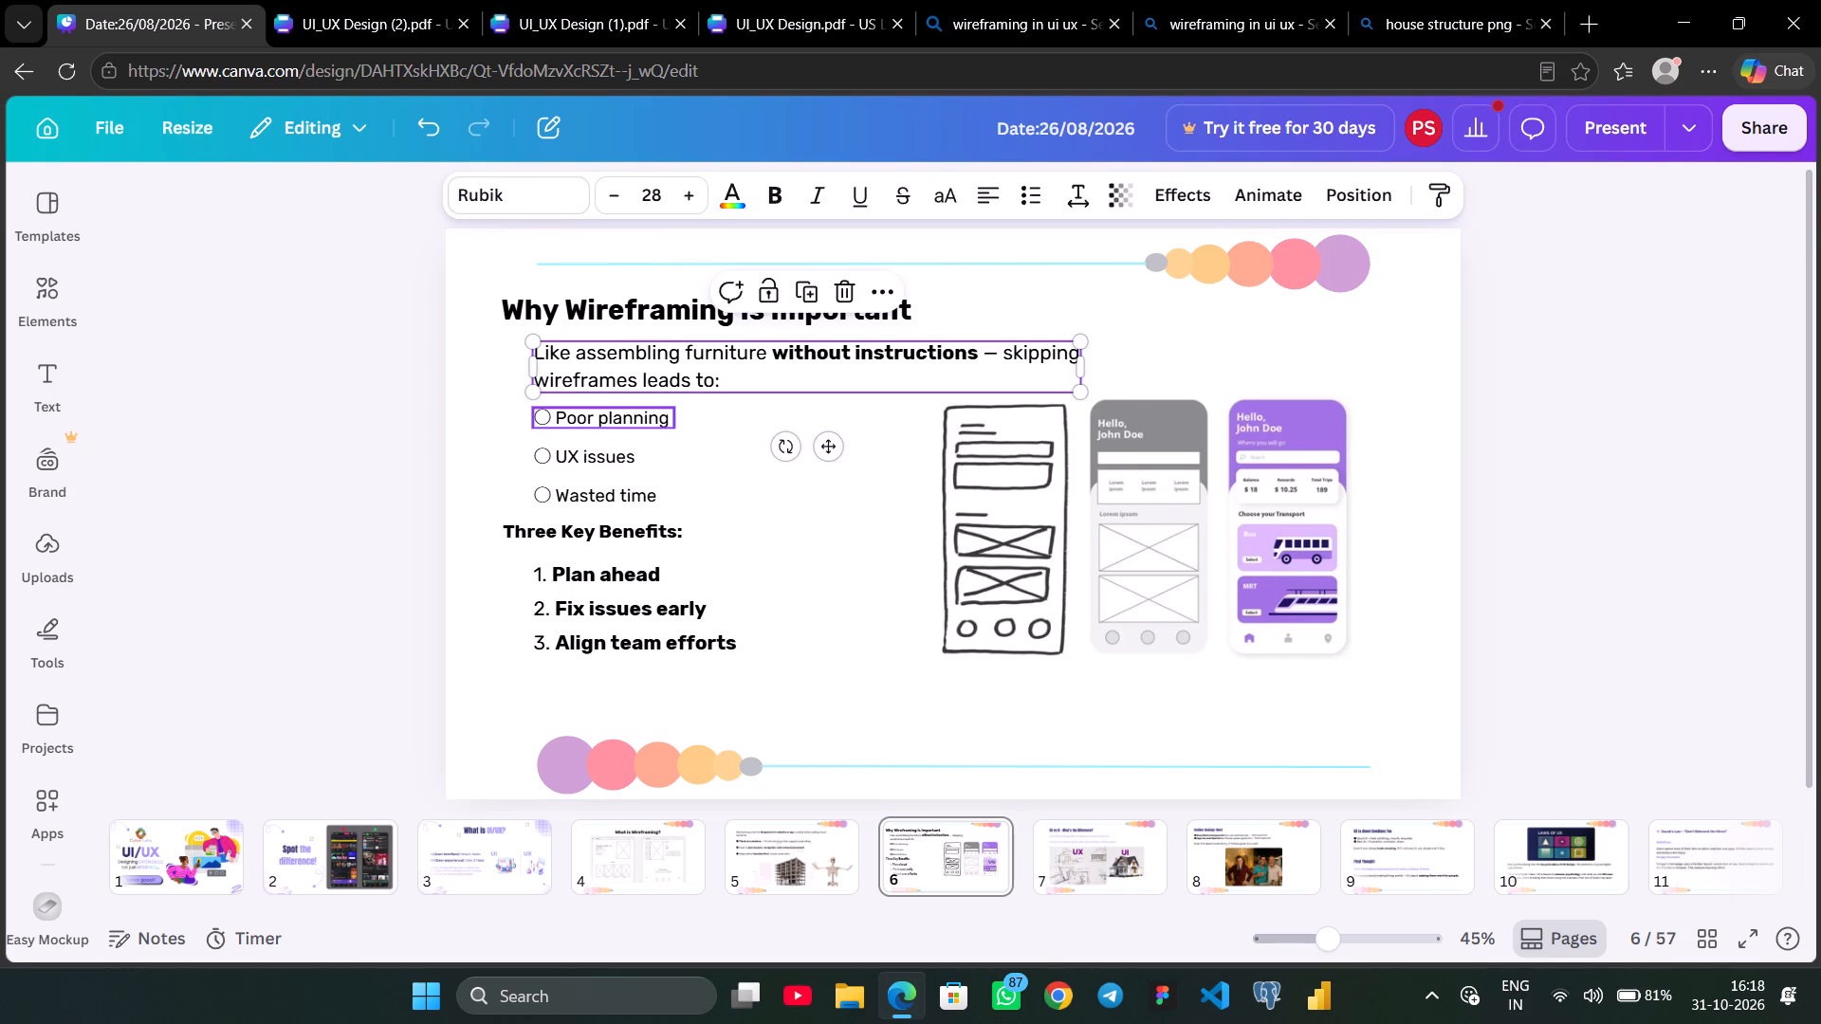
shift+click(583, 411)
shift+click(568, 444)
shift+click(577, 503)
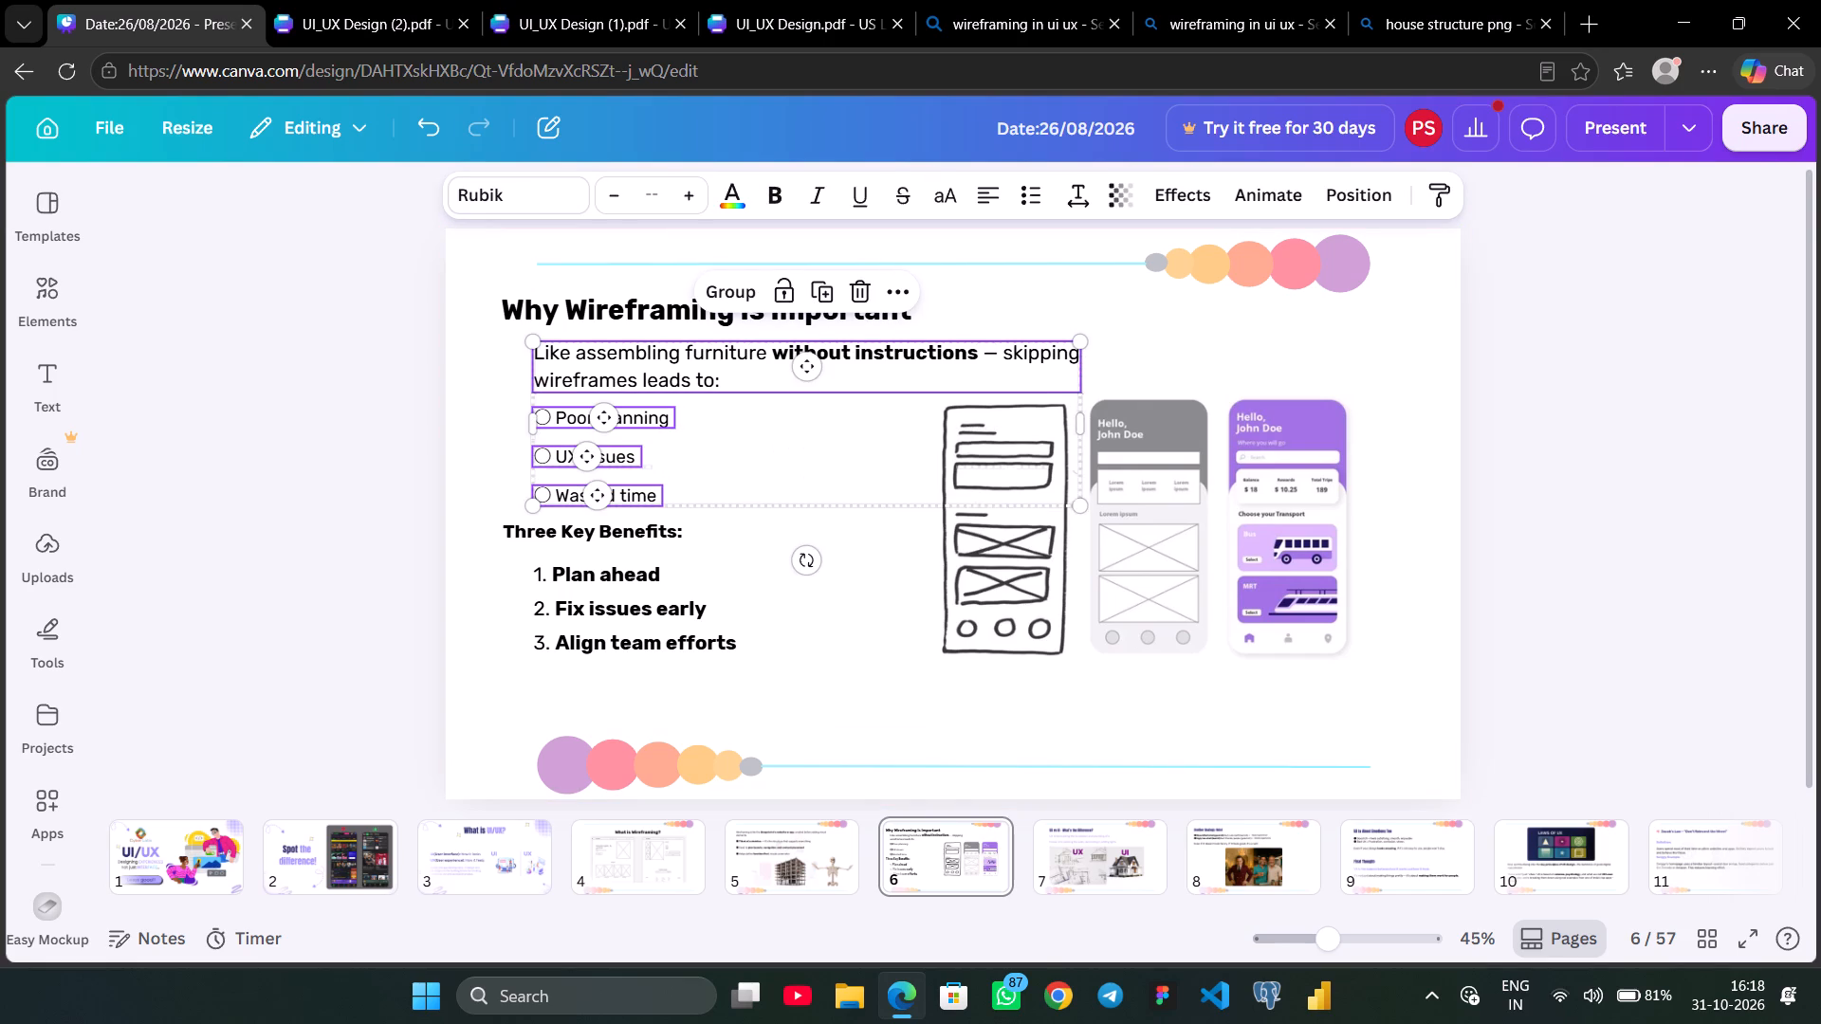
shift+click(566, 536)
shift+click(579, 577)
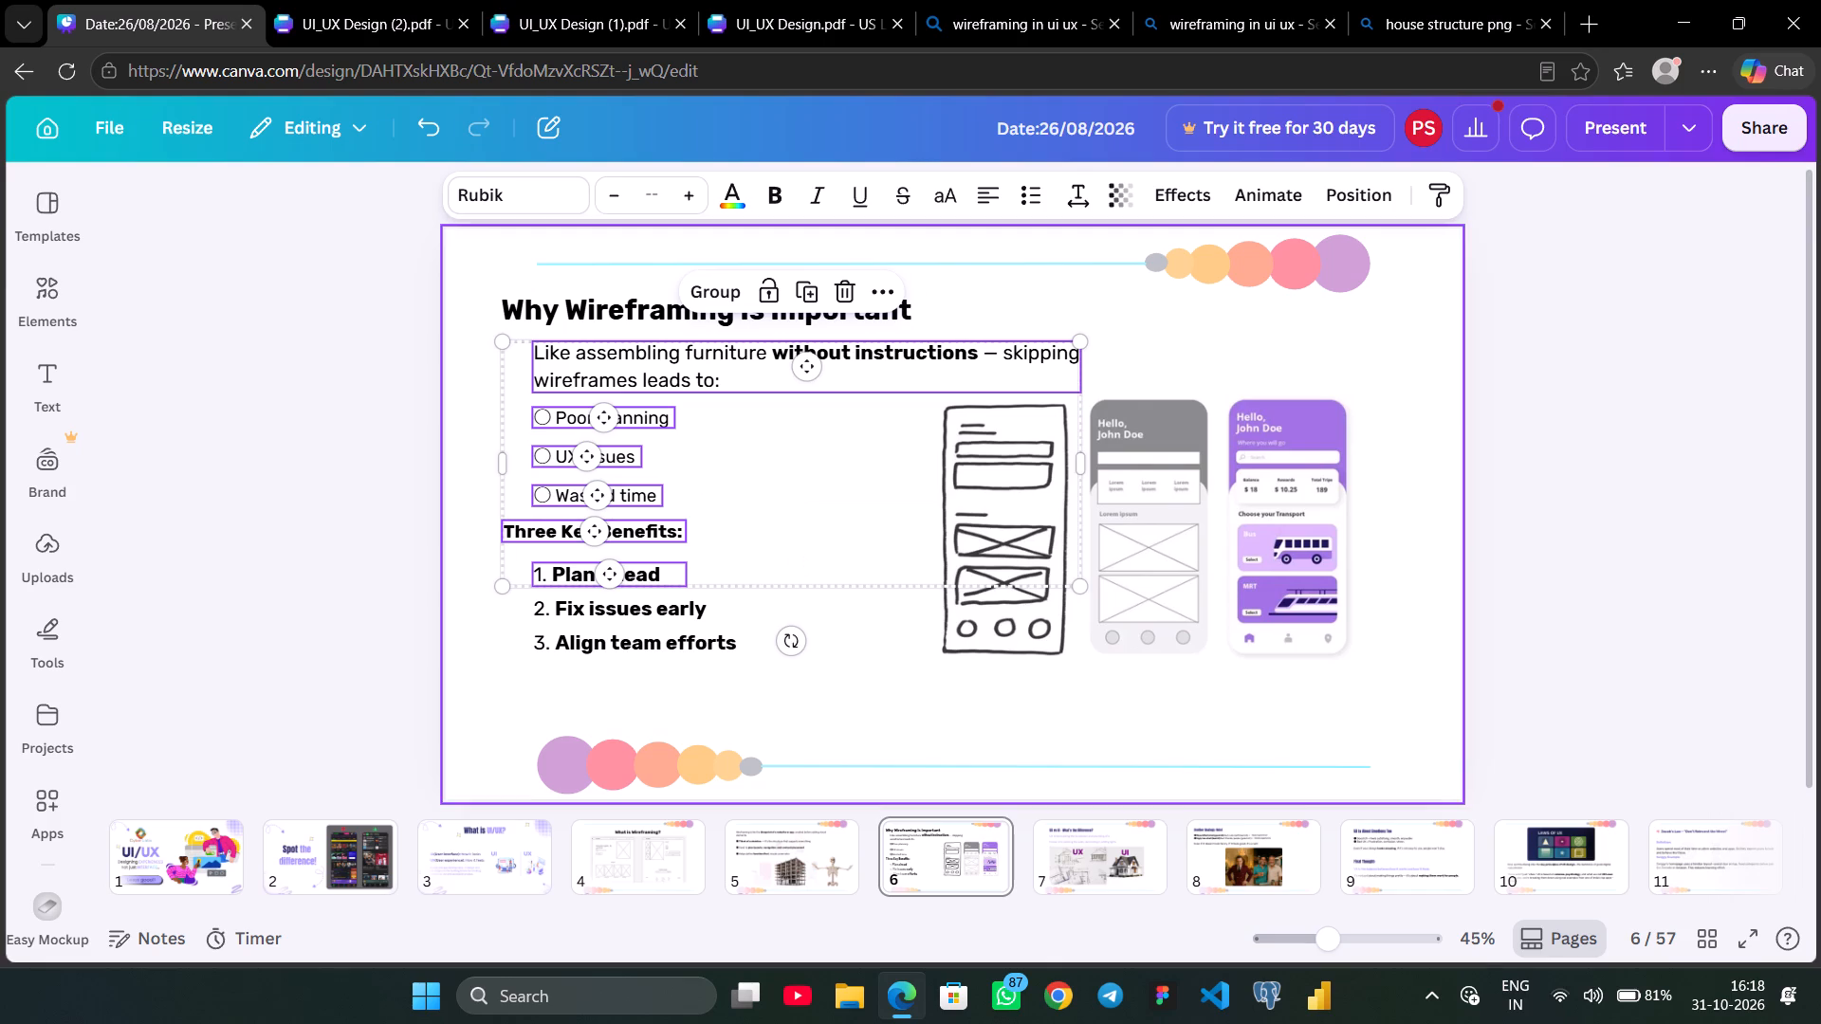
shift+click(579, 600)
shift+click(576, 638)
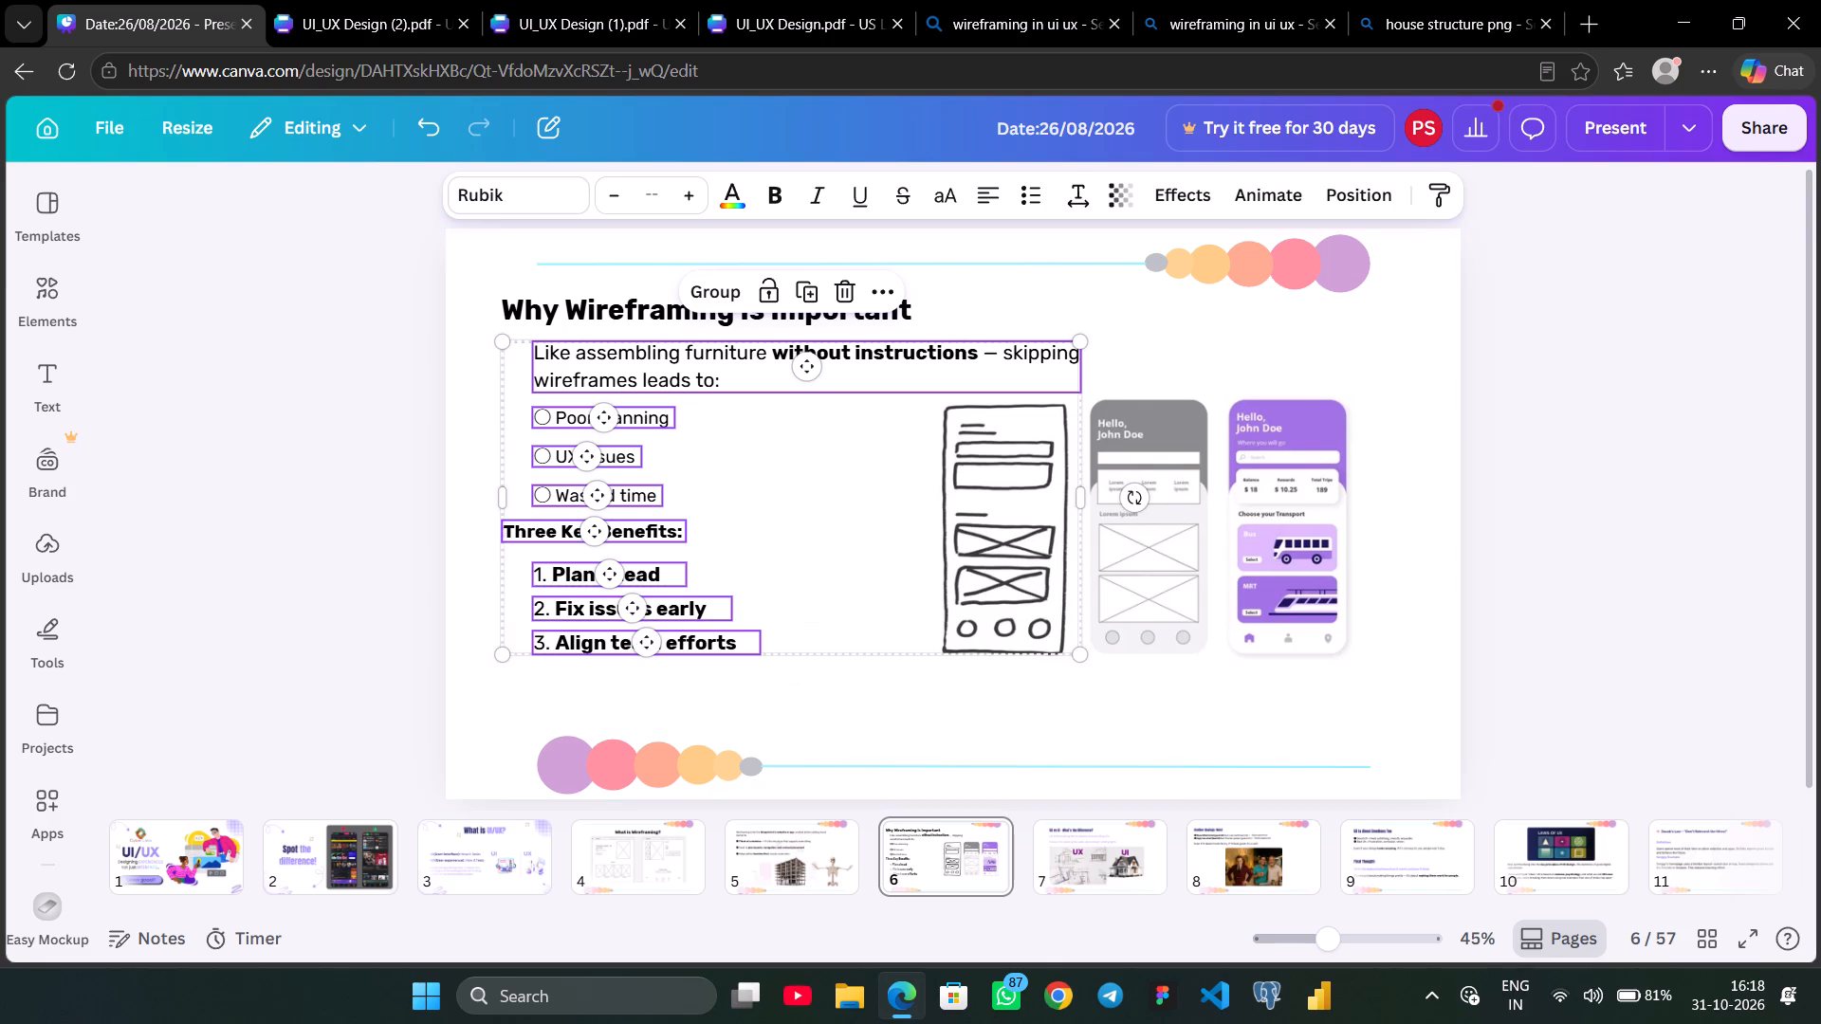
key(Down)
key(Down)
key(Down)
key(Down)
key(Down)
key(Down)
key(Down)
key(Down)
key(Down)
key(Down)
key(Down)
key(Down)
key(Down)
key(Down)
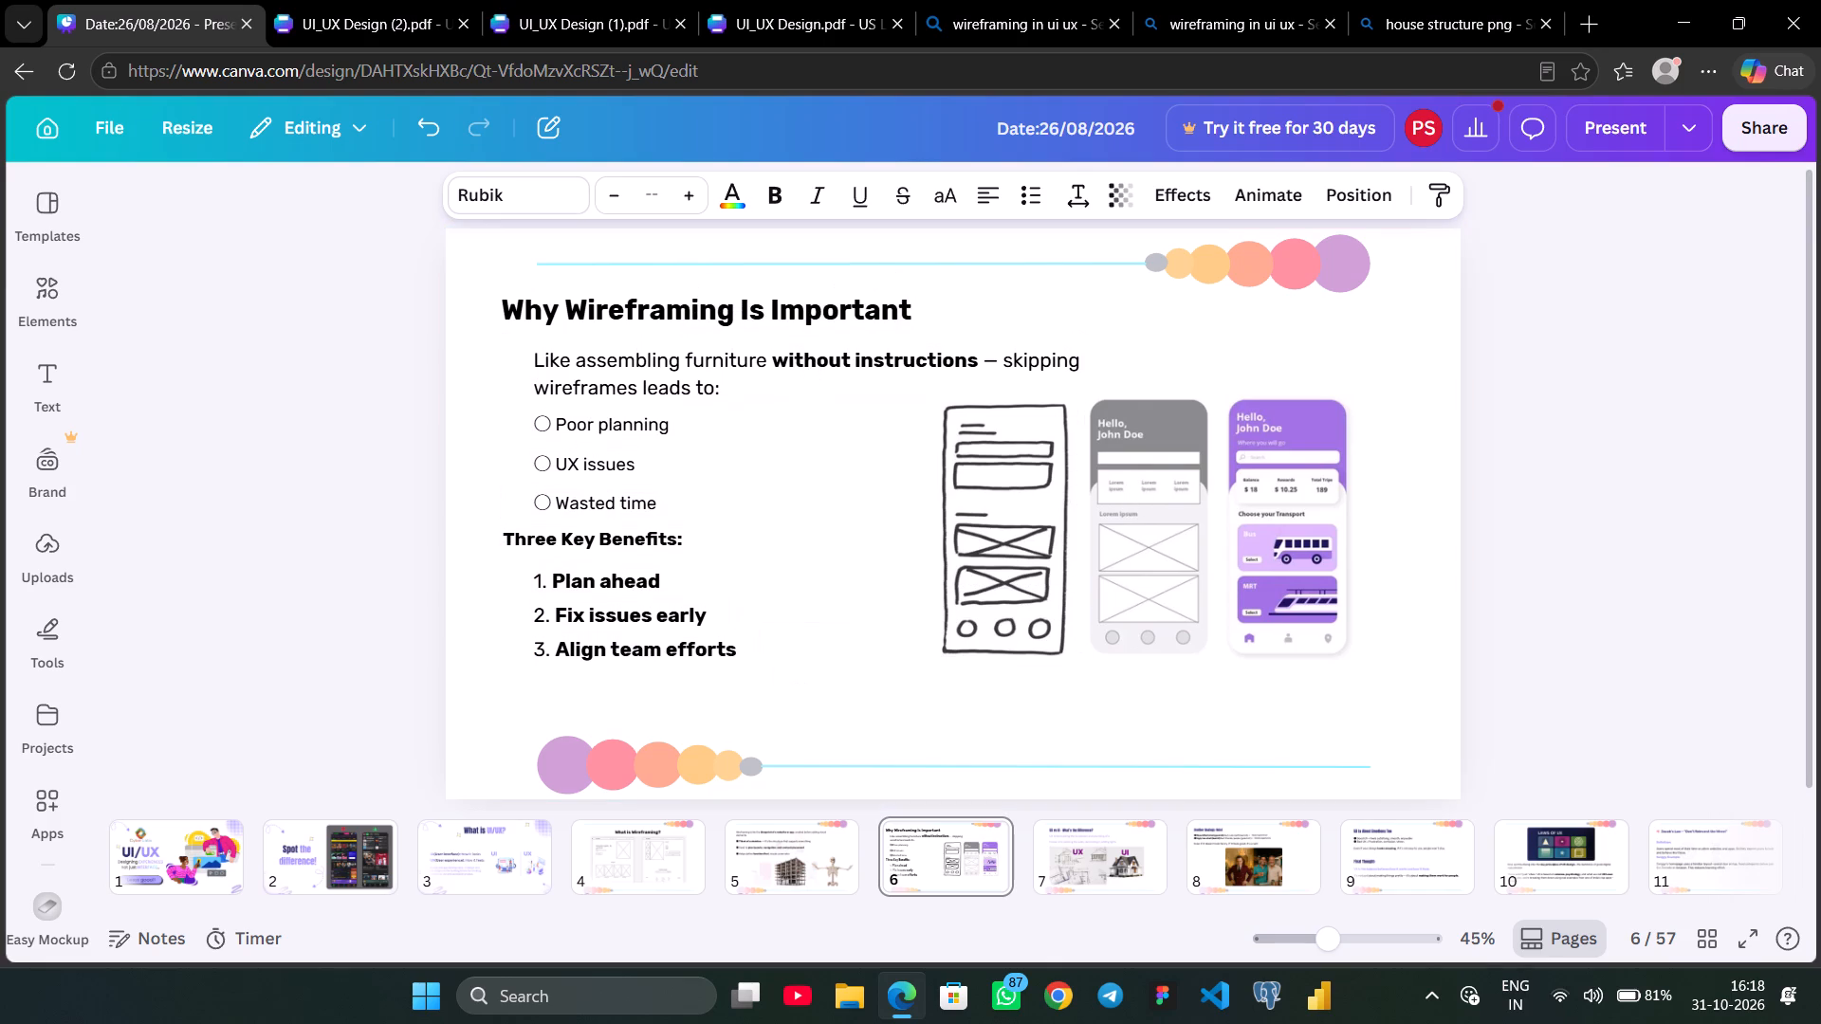
key(Down)
Shift the wireframe image on slide 6 slightly left and down so it lines up with the lists beside it.
click(1159, 561)
drag(1081, 490, 1066, 494)
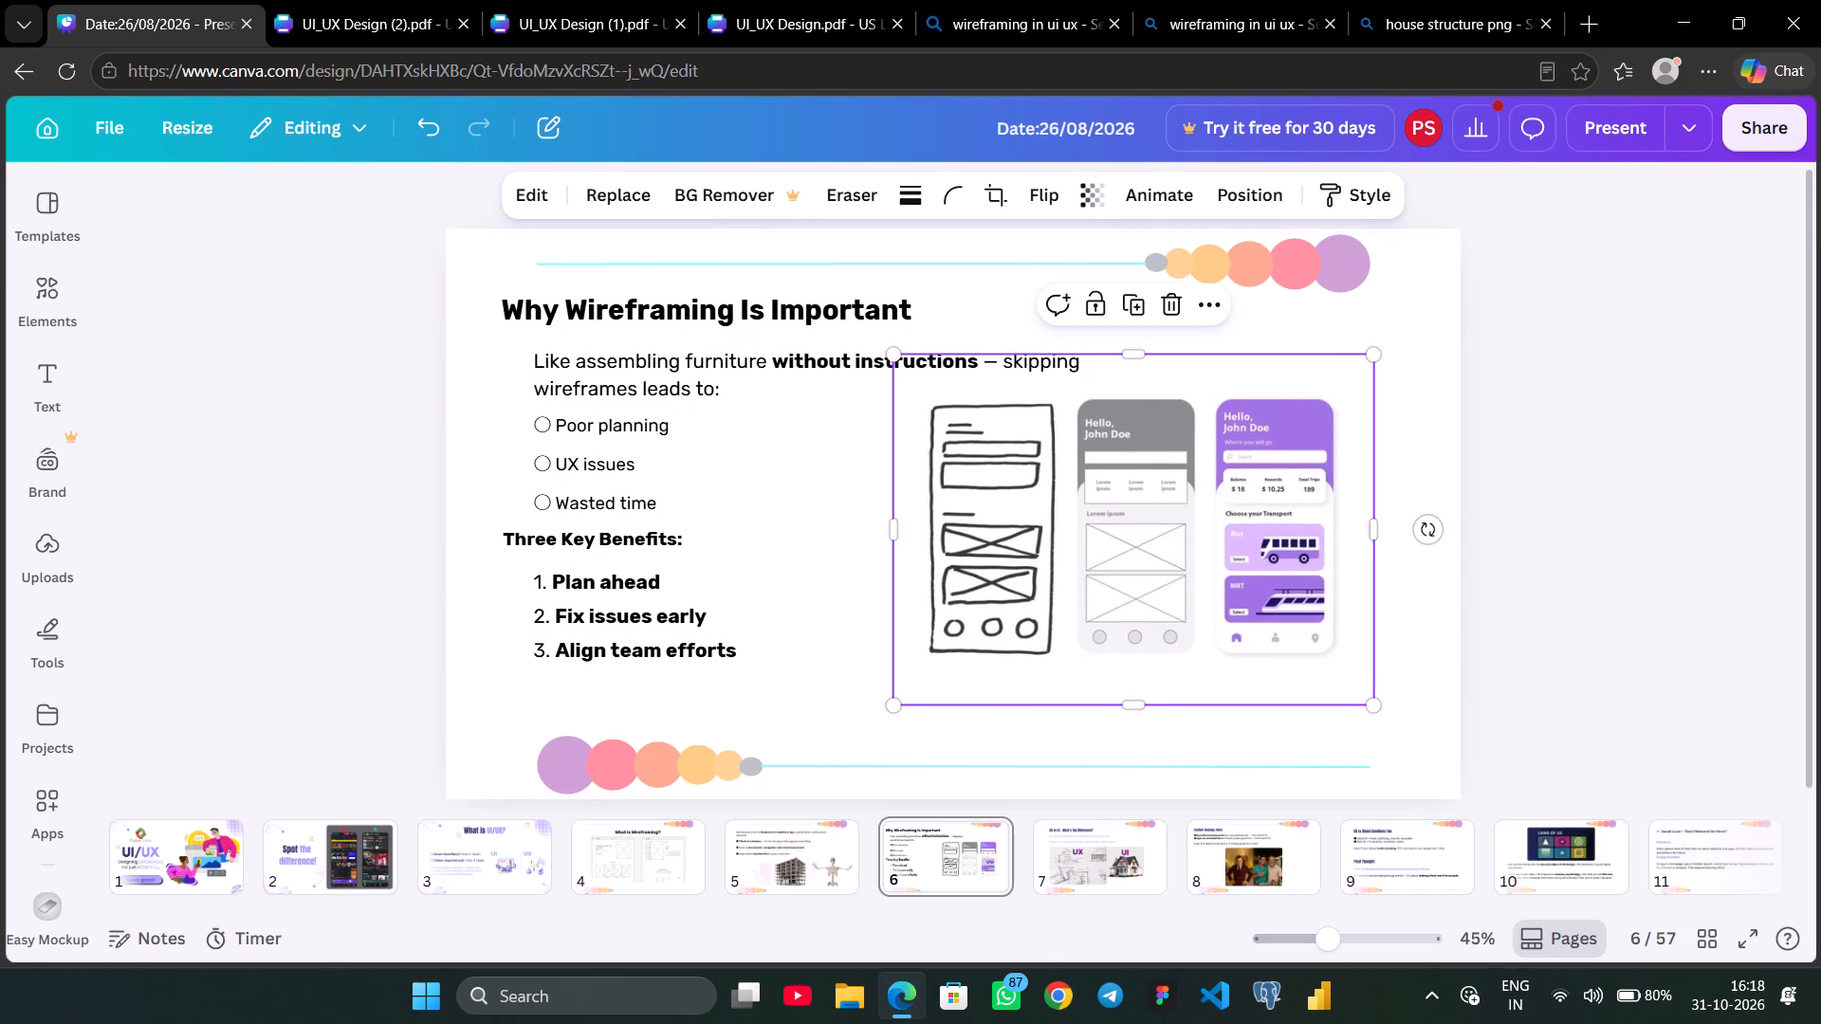
click(1584, 504)
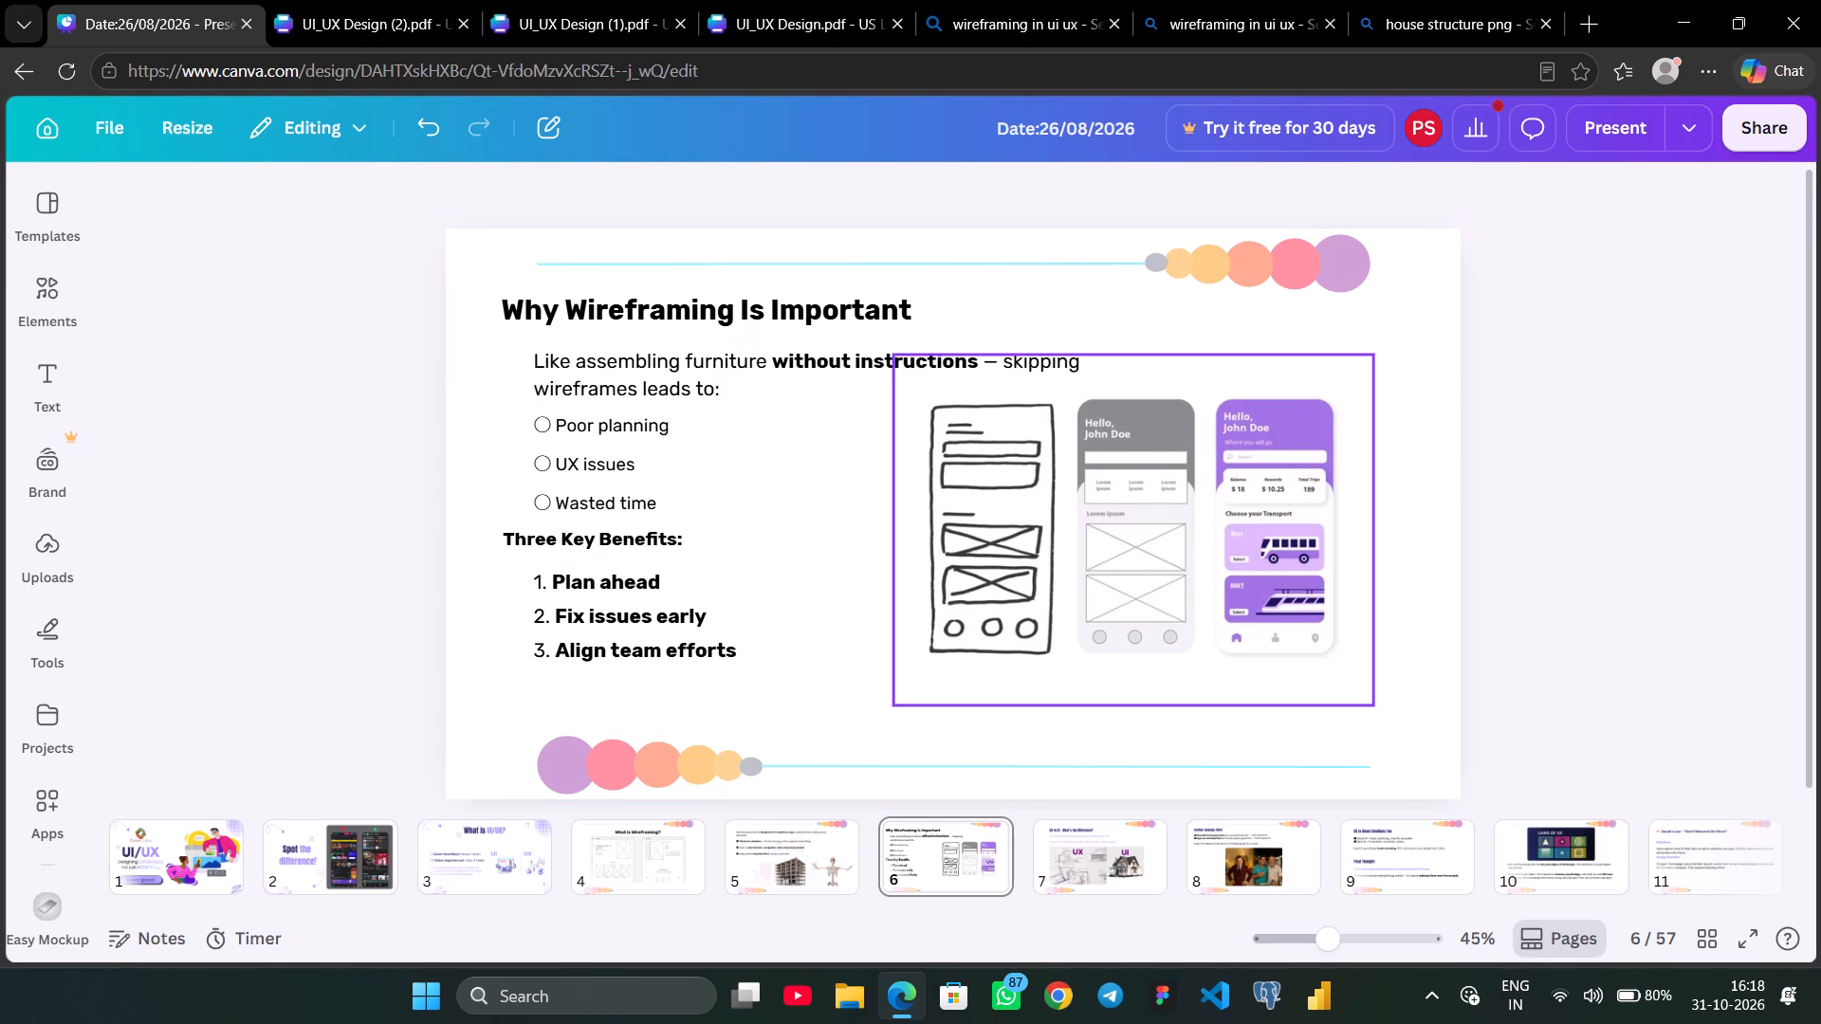
click(1144, 563)
key(Down)
key(Down)
key(Down)
key(Down)
key(Down)
key(Down)
key(Down)
key(Down)
key(Down)
key(Down)
key(Down)
key(Down)
key(Down)
key(Down)
key(Down)
key(Down)
key(Down)
key(Down)
key(Down)
key(Down)
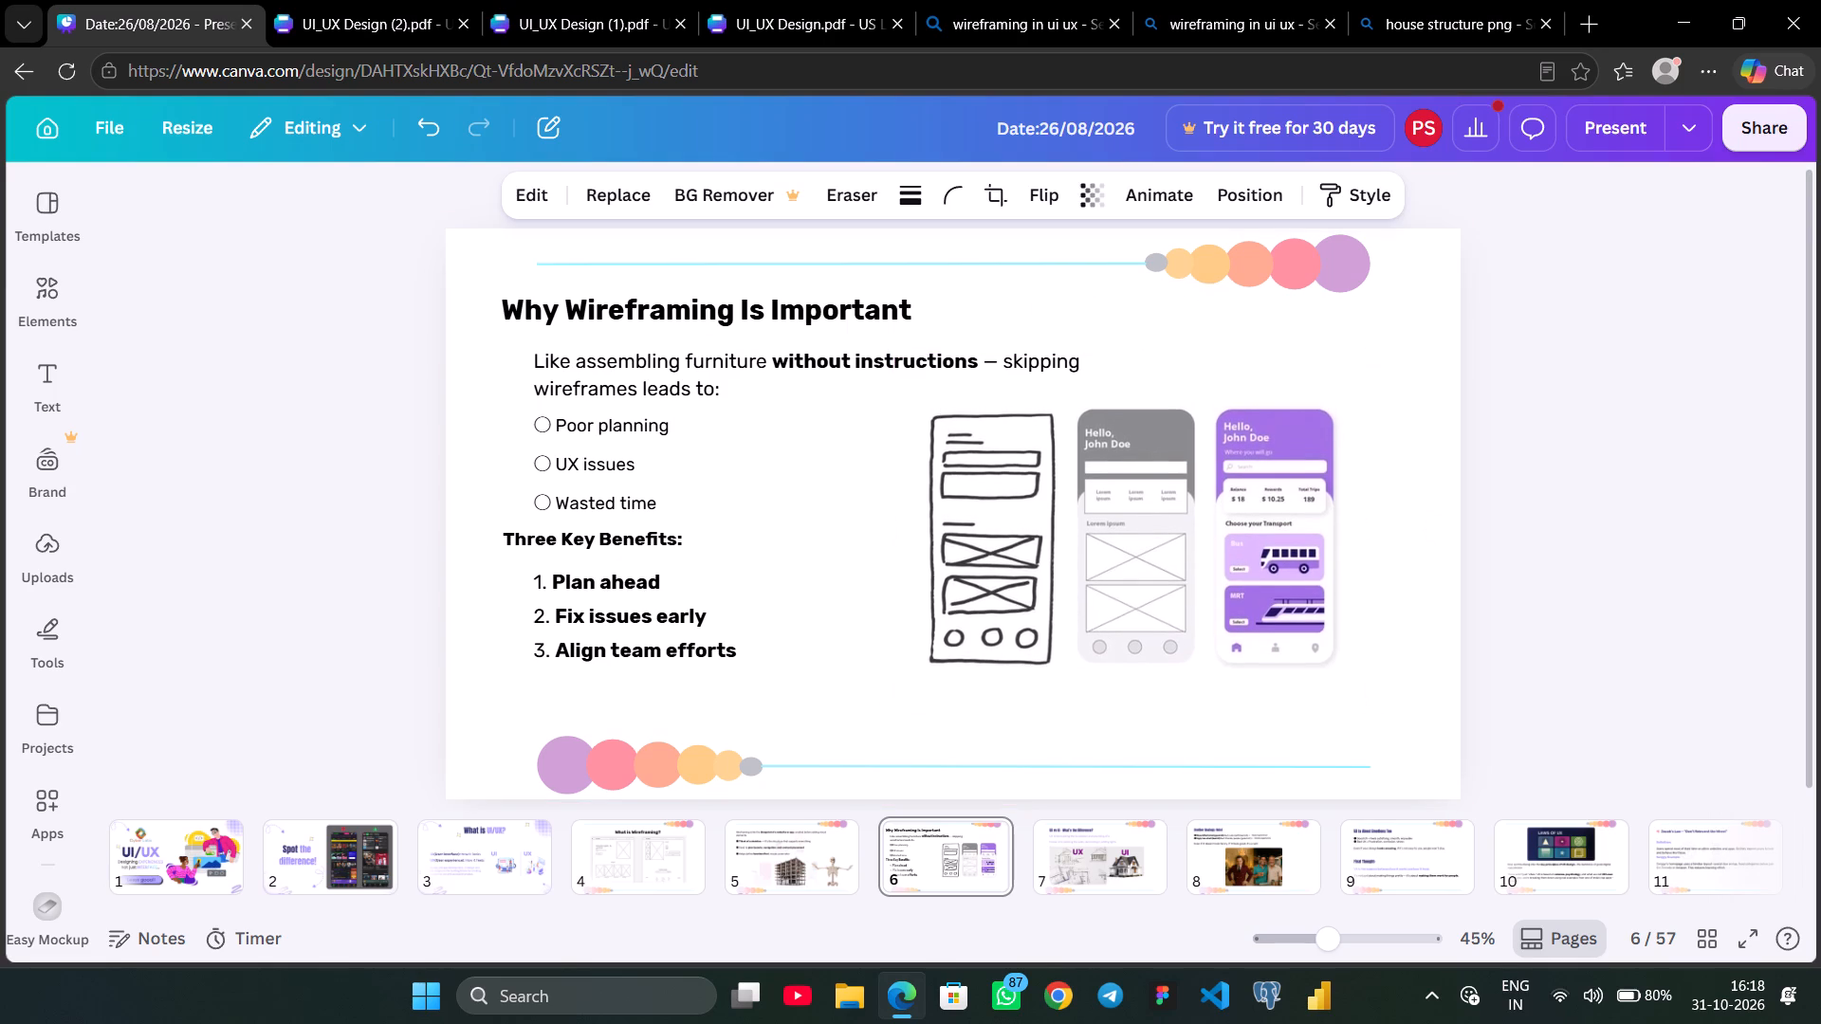
key(Right)
key(Right)
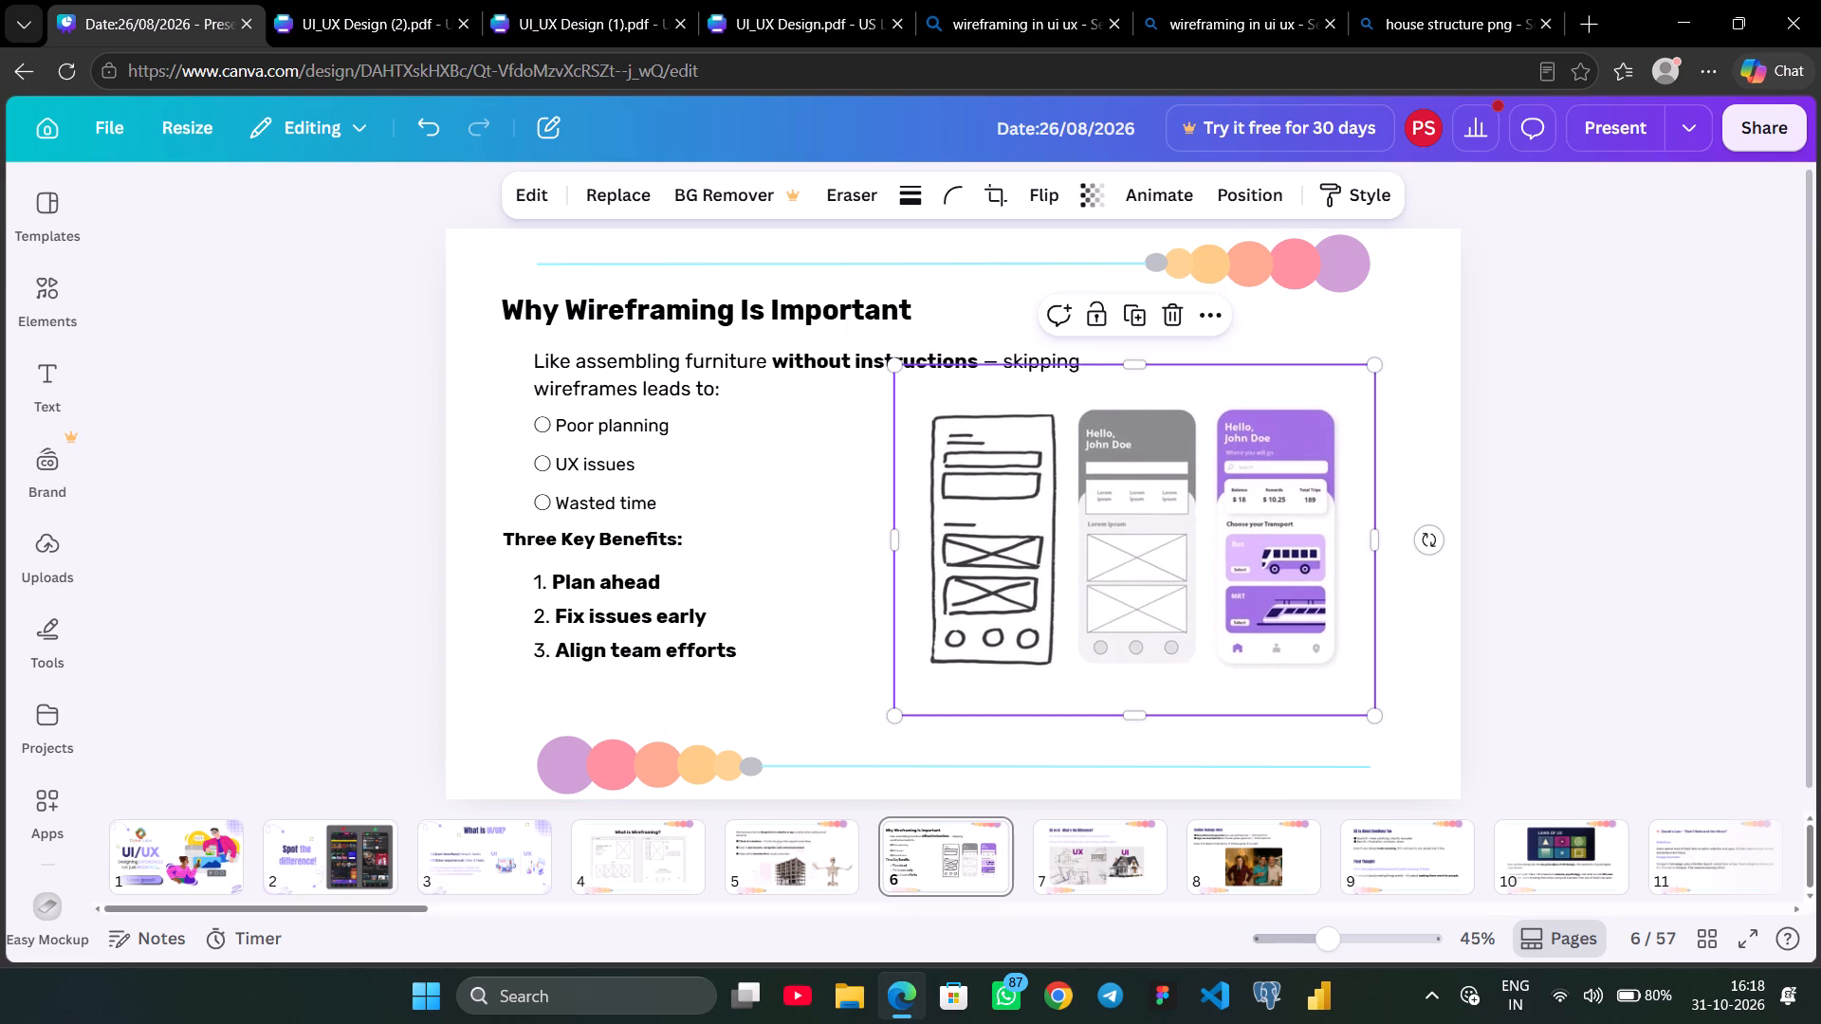
Delete the paragraph and the UX and UI house image from slide 7, keeping its title.
click(826, 866)
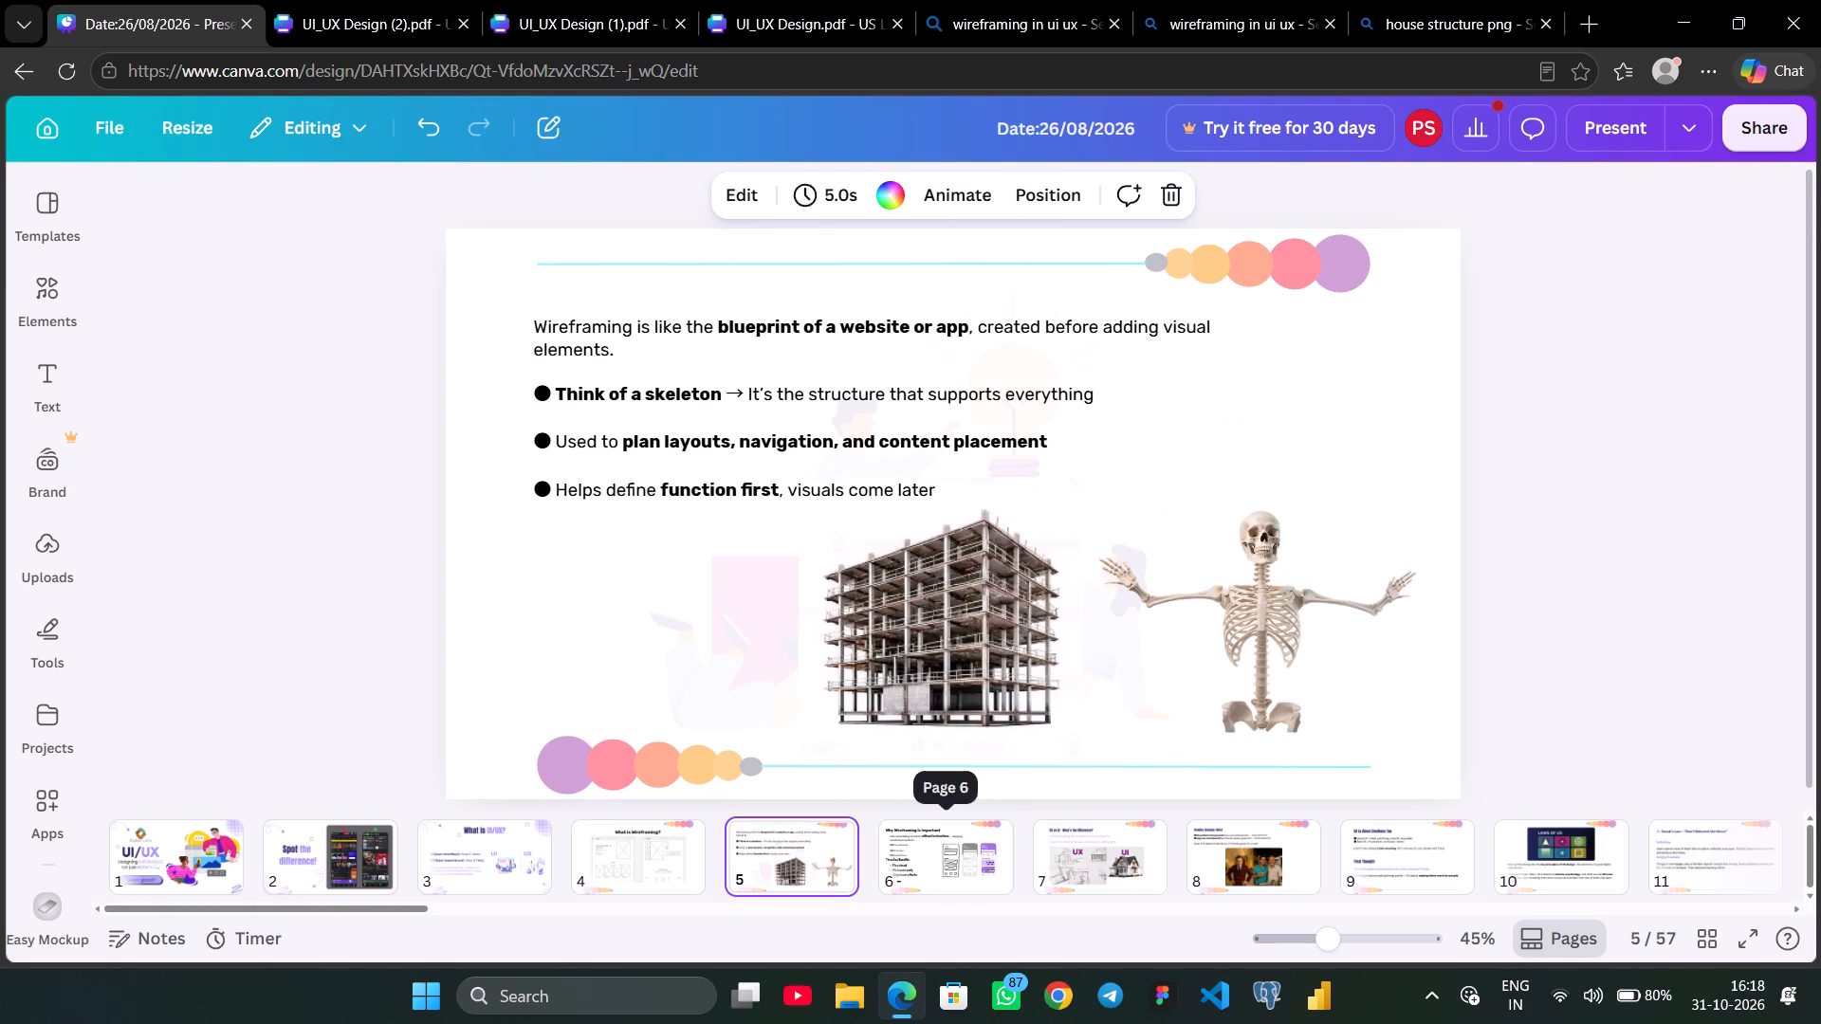
click(947, 860)
click(1128, 880)
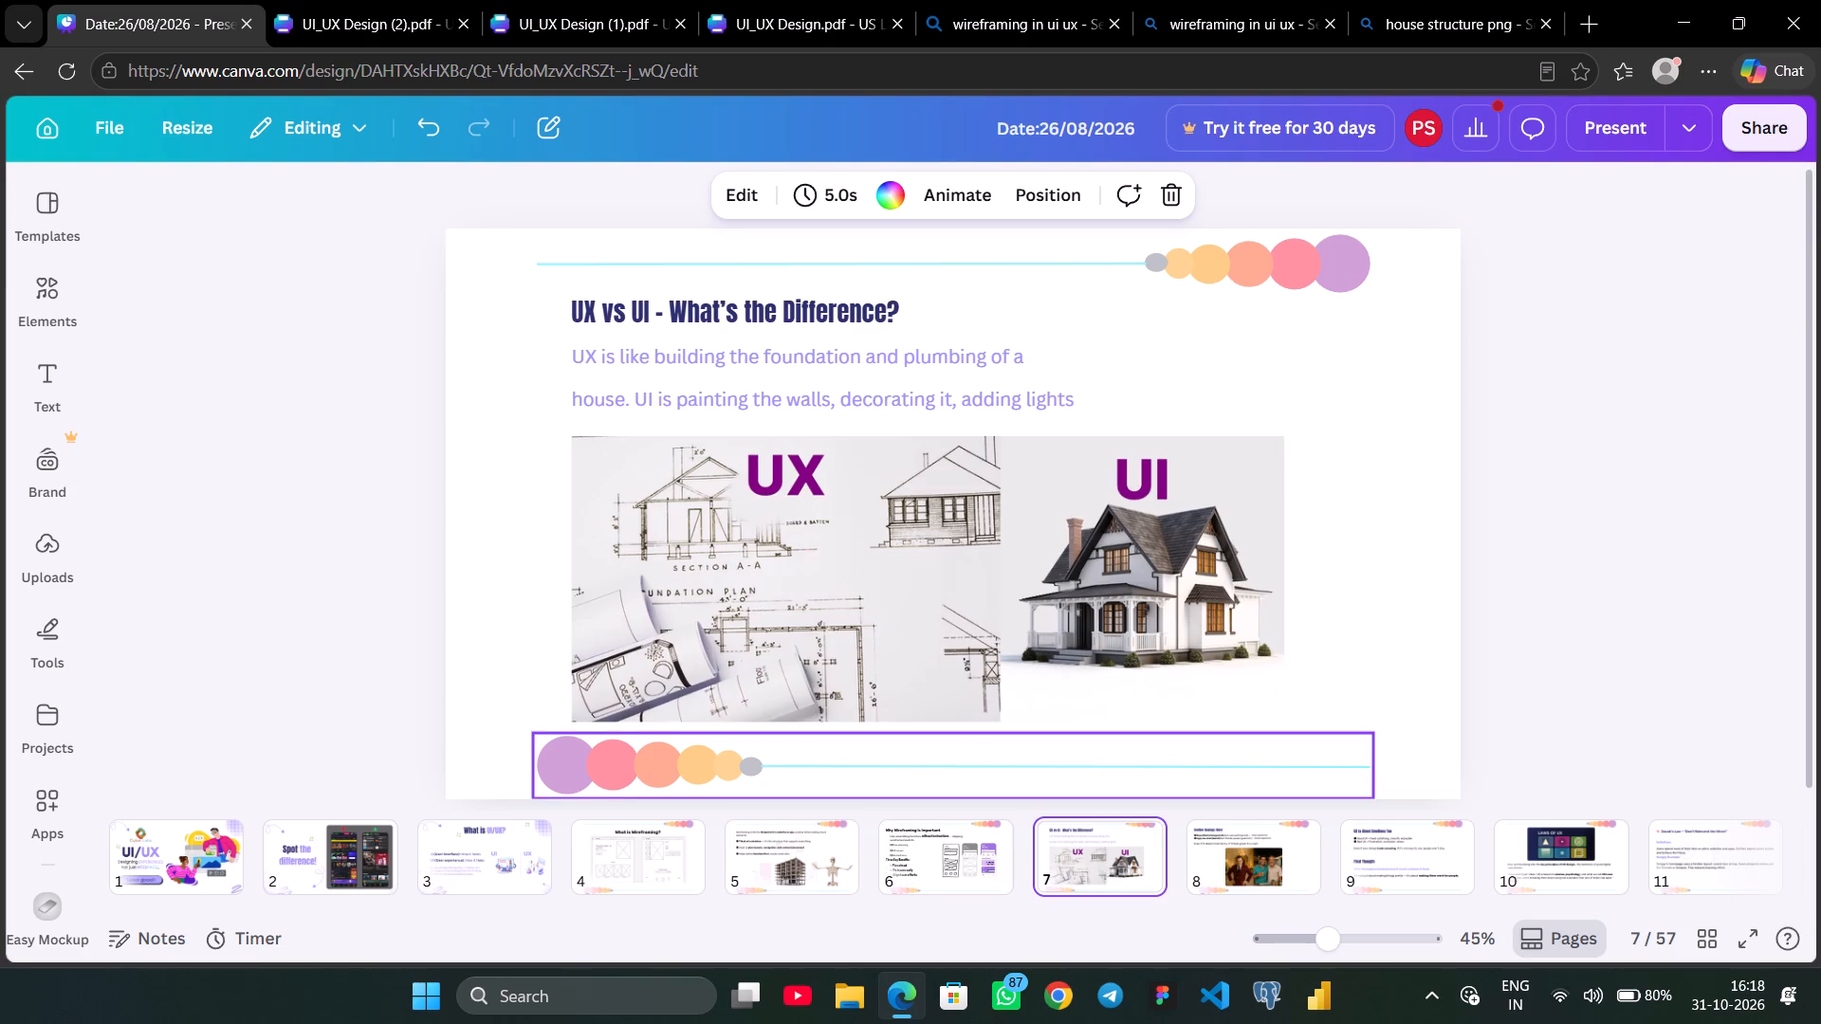
click(843, 314)
shift+click(833, 505)
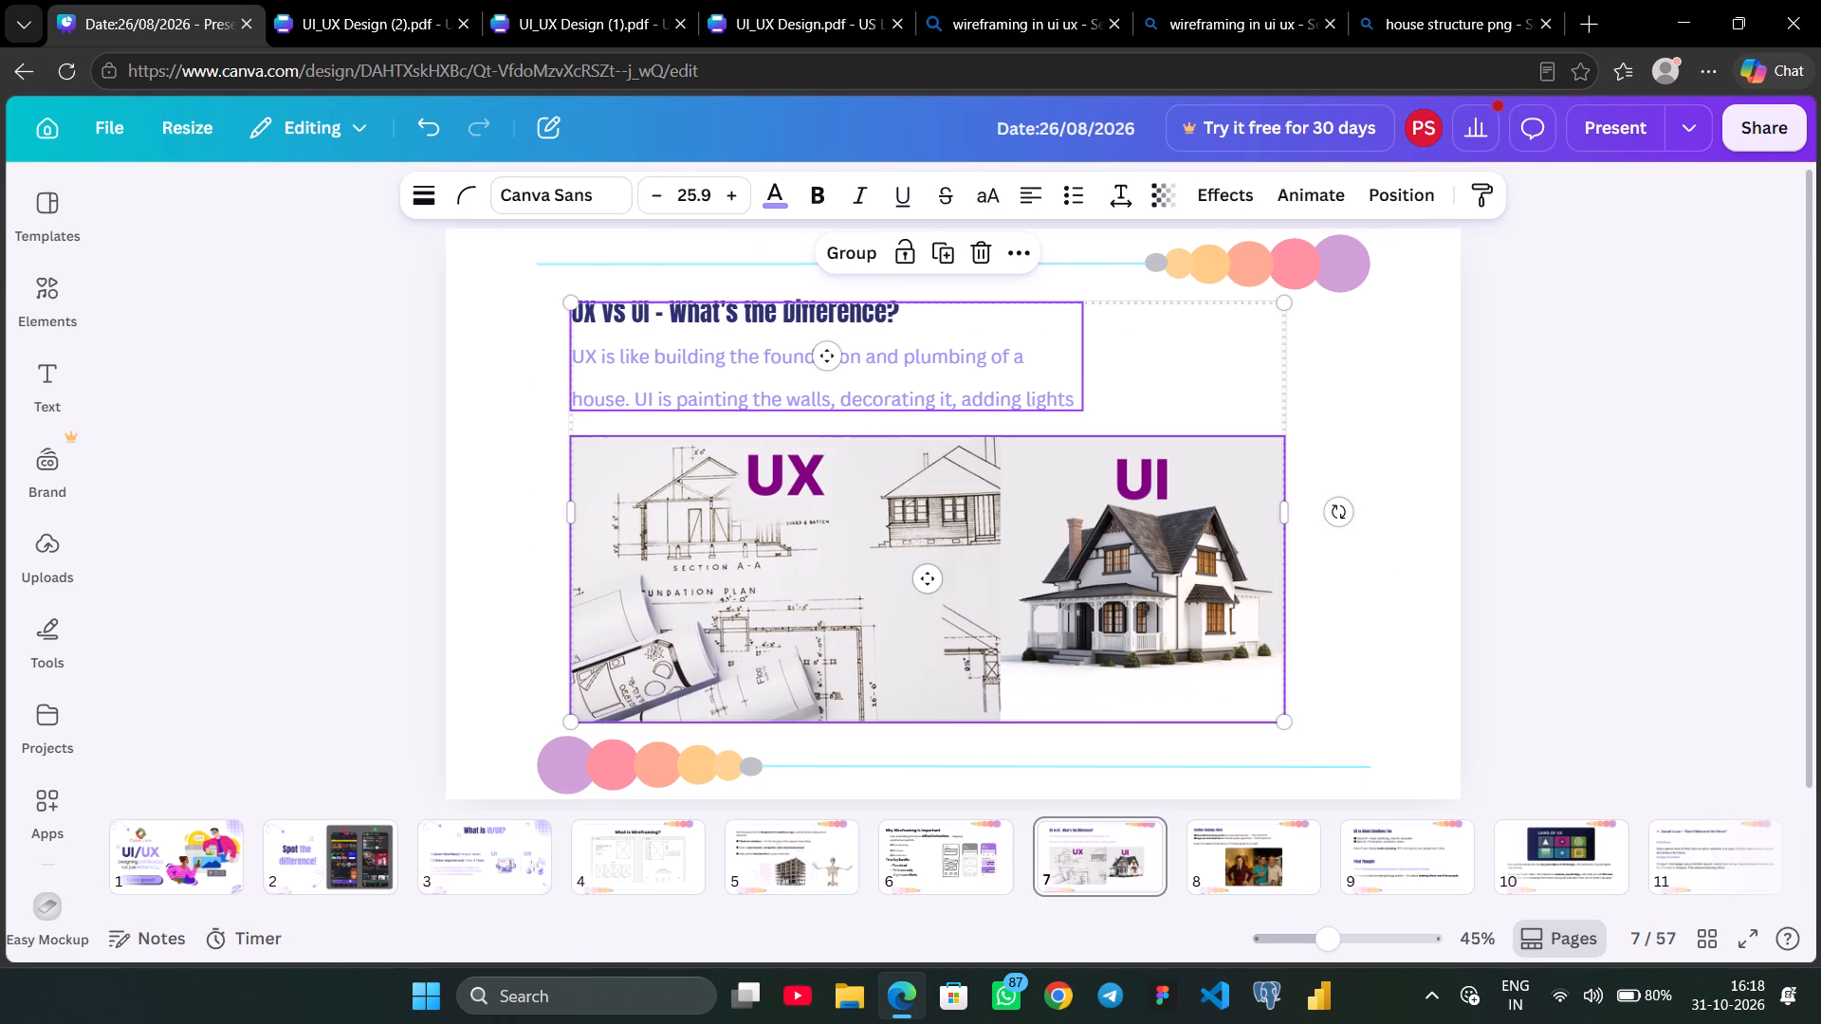
key(Delete)
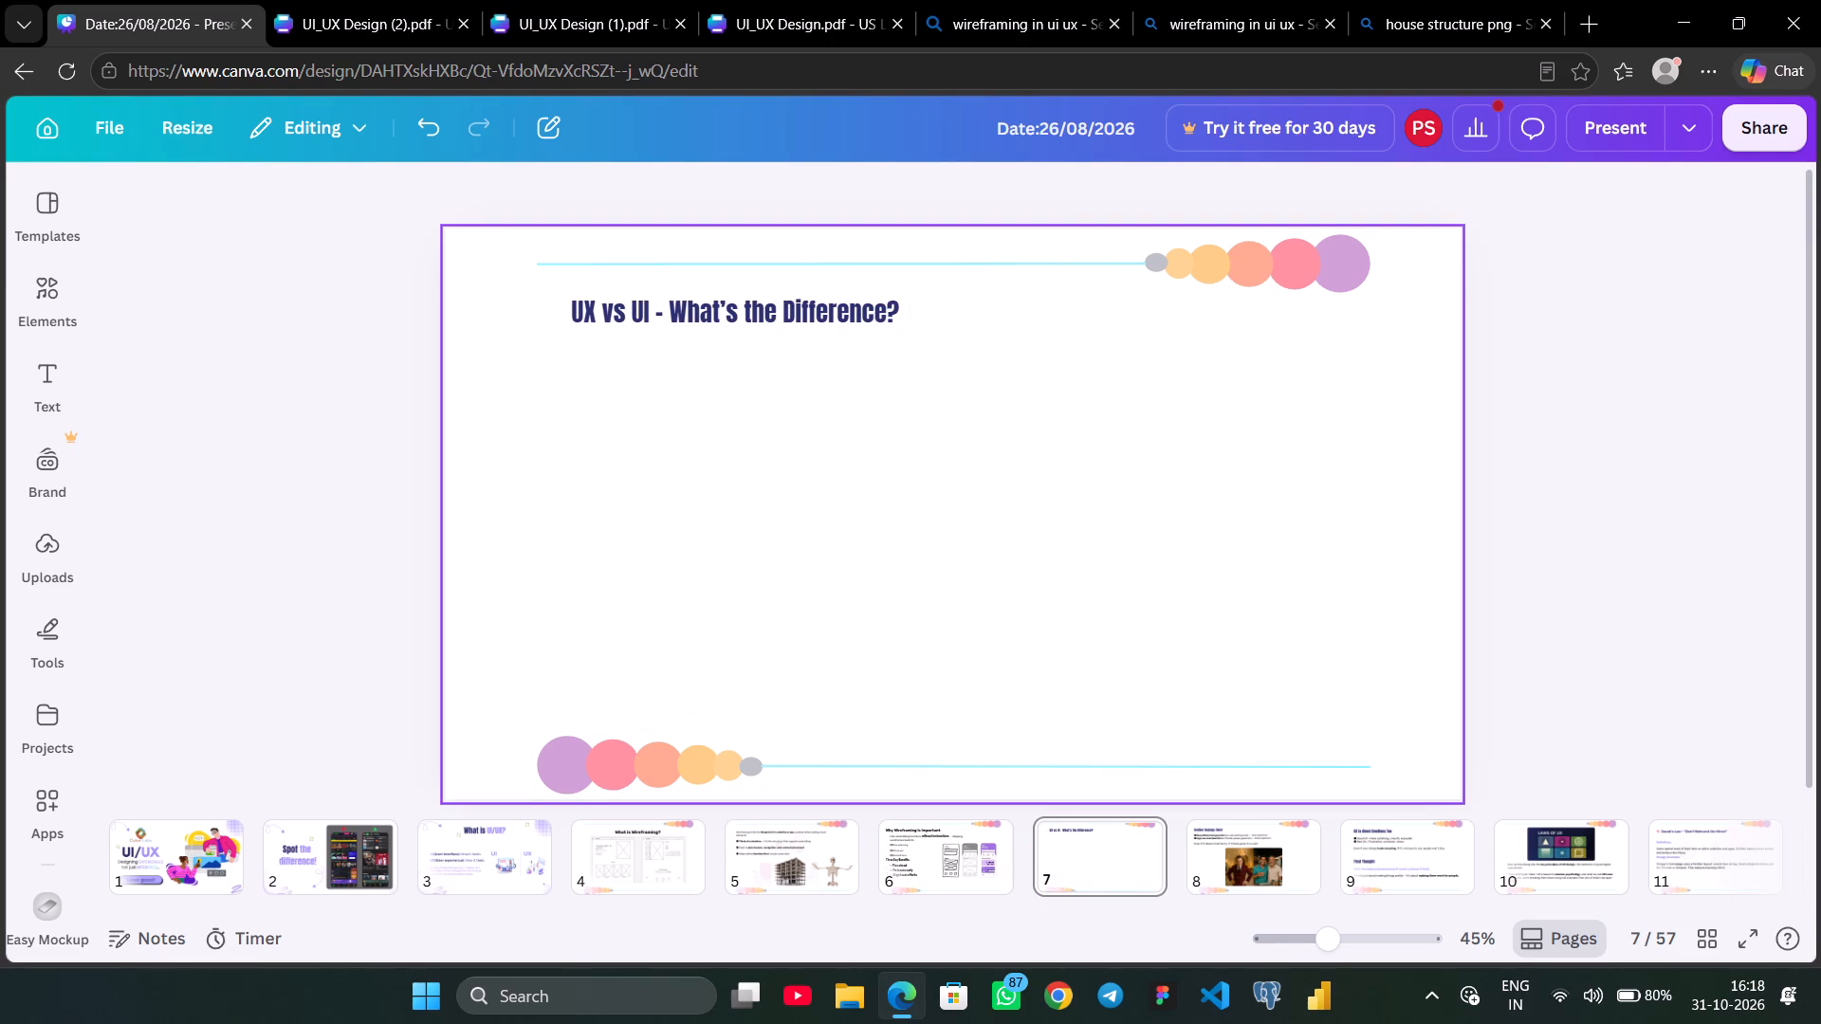
Copy the "Types of Wireframes" heading from the UI_UX Design (2) PDF and paste it onto slide 7.
click(755, 320)
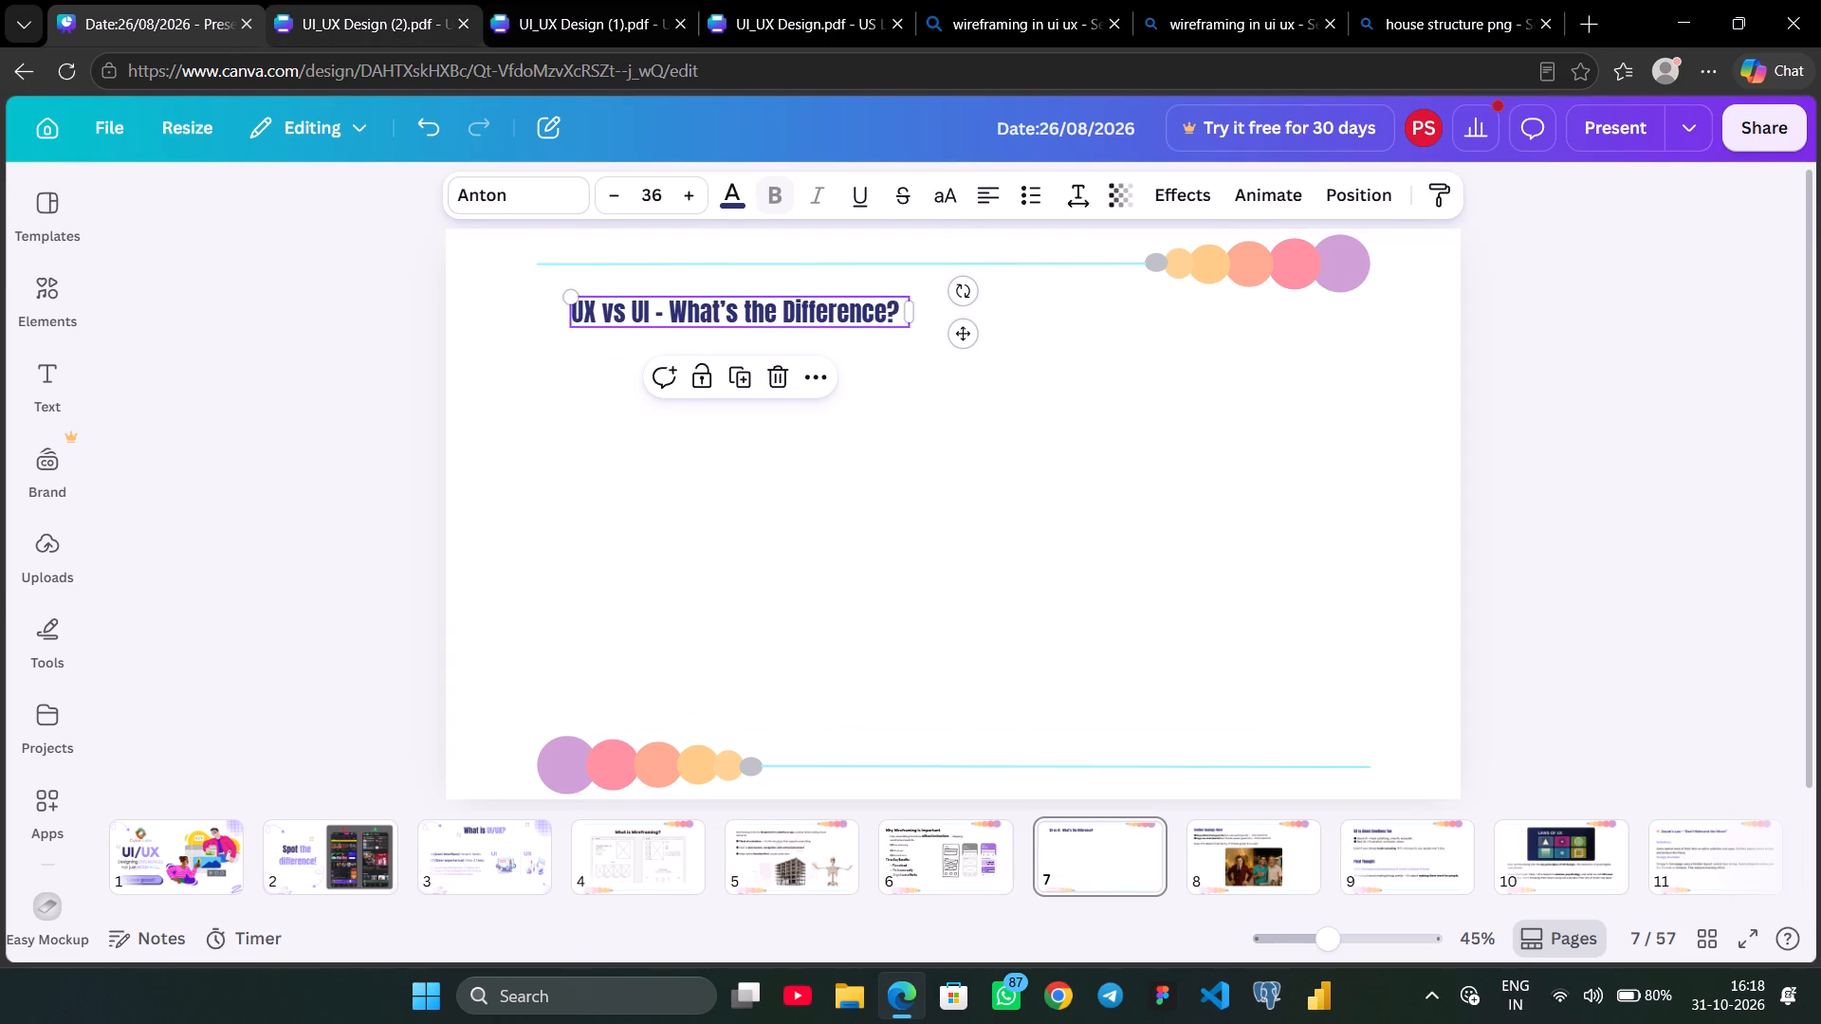
click(343, 22)
scroll(821, 441, up, 1)
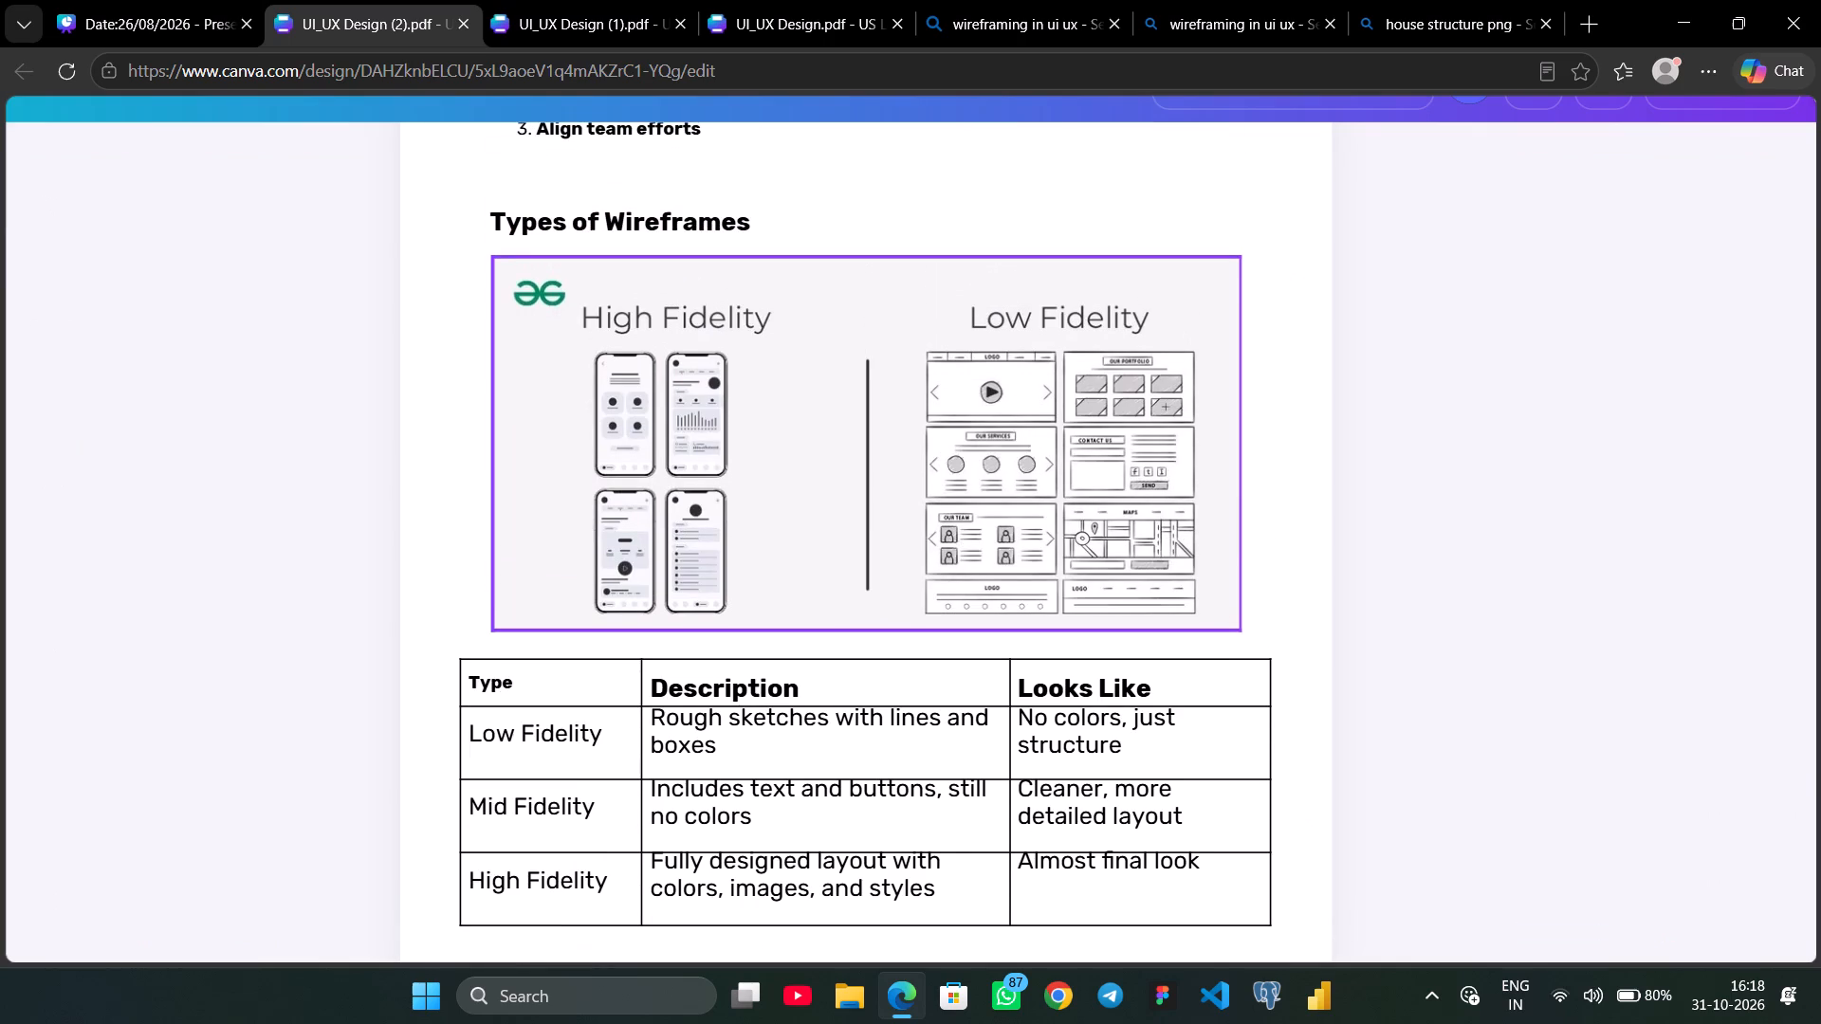
click(651, 218)
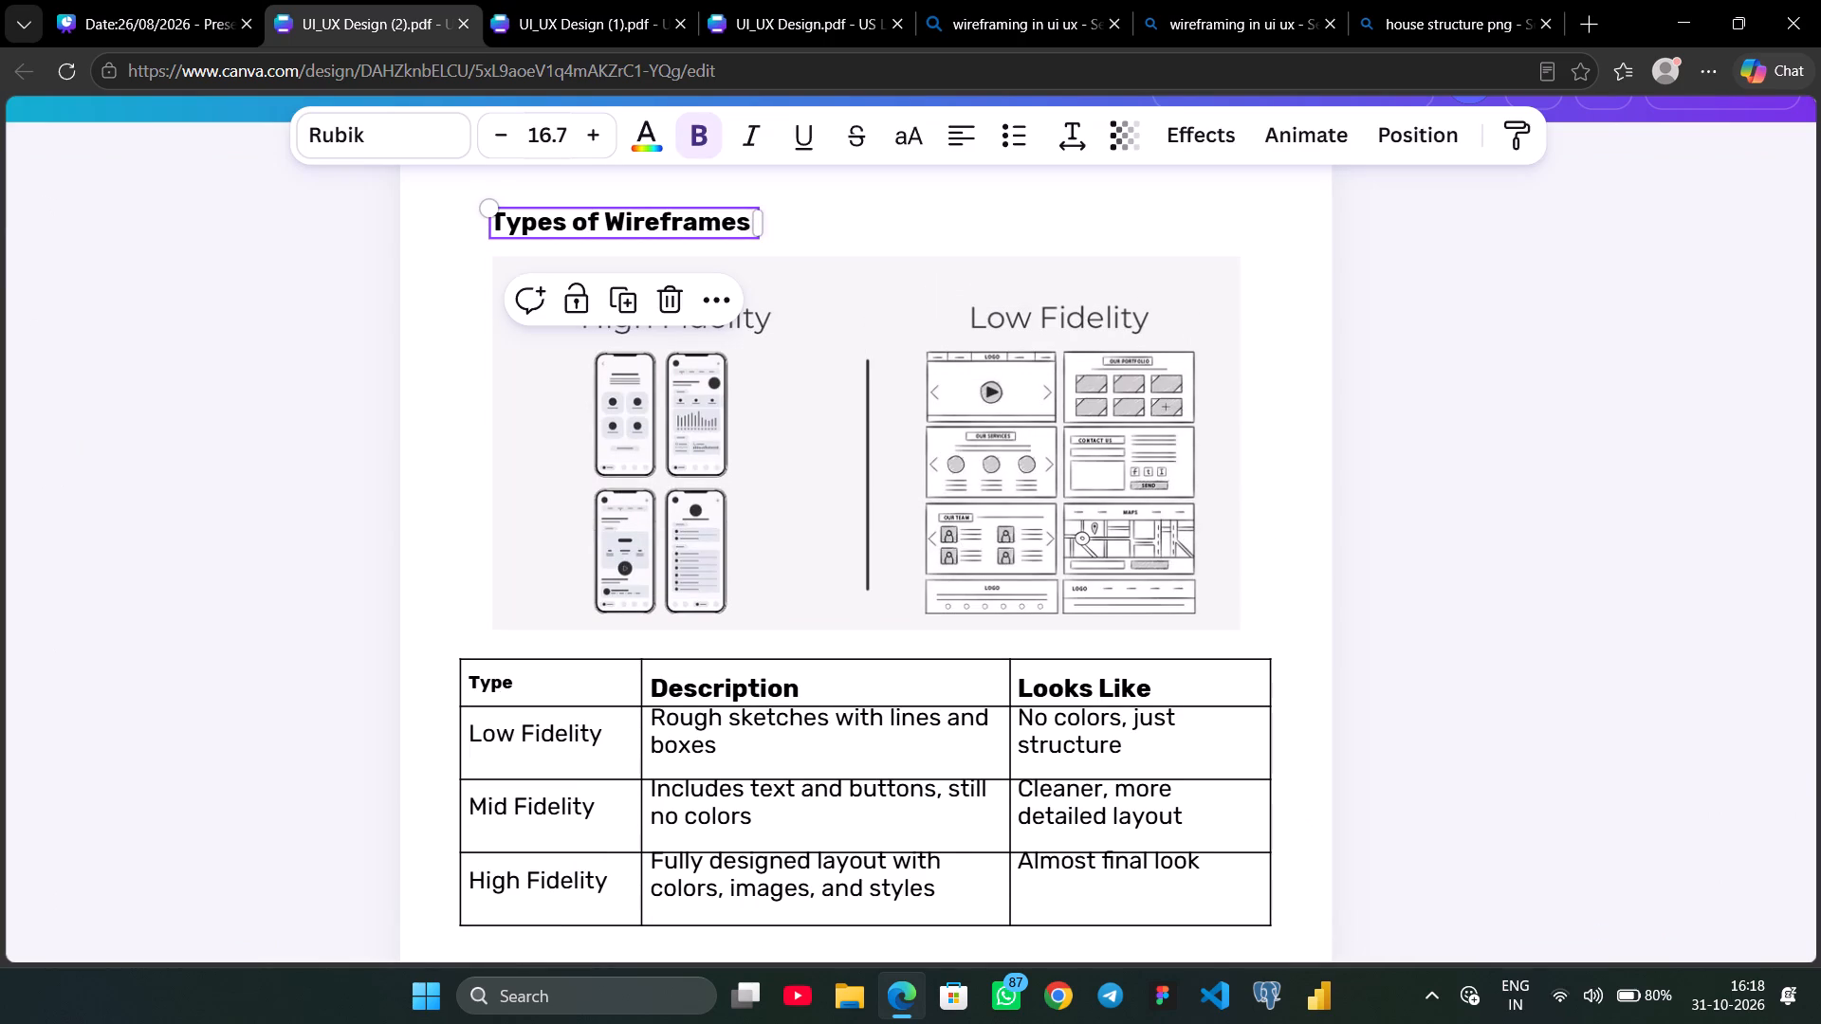
key(ctrl+c)
click(171, 24)
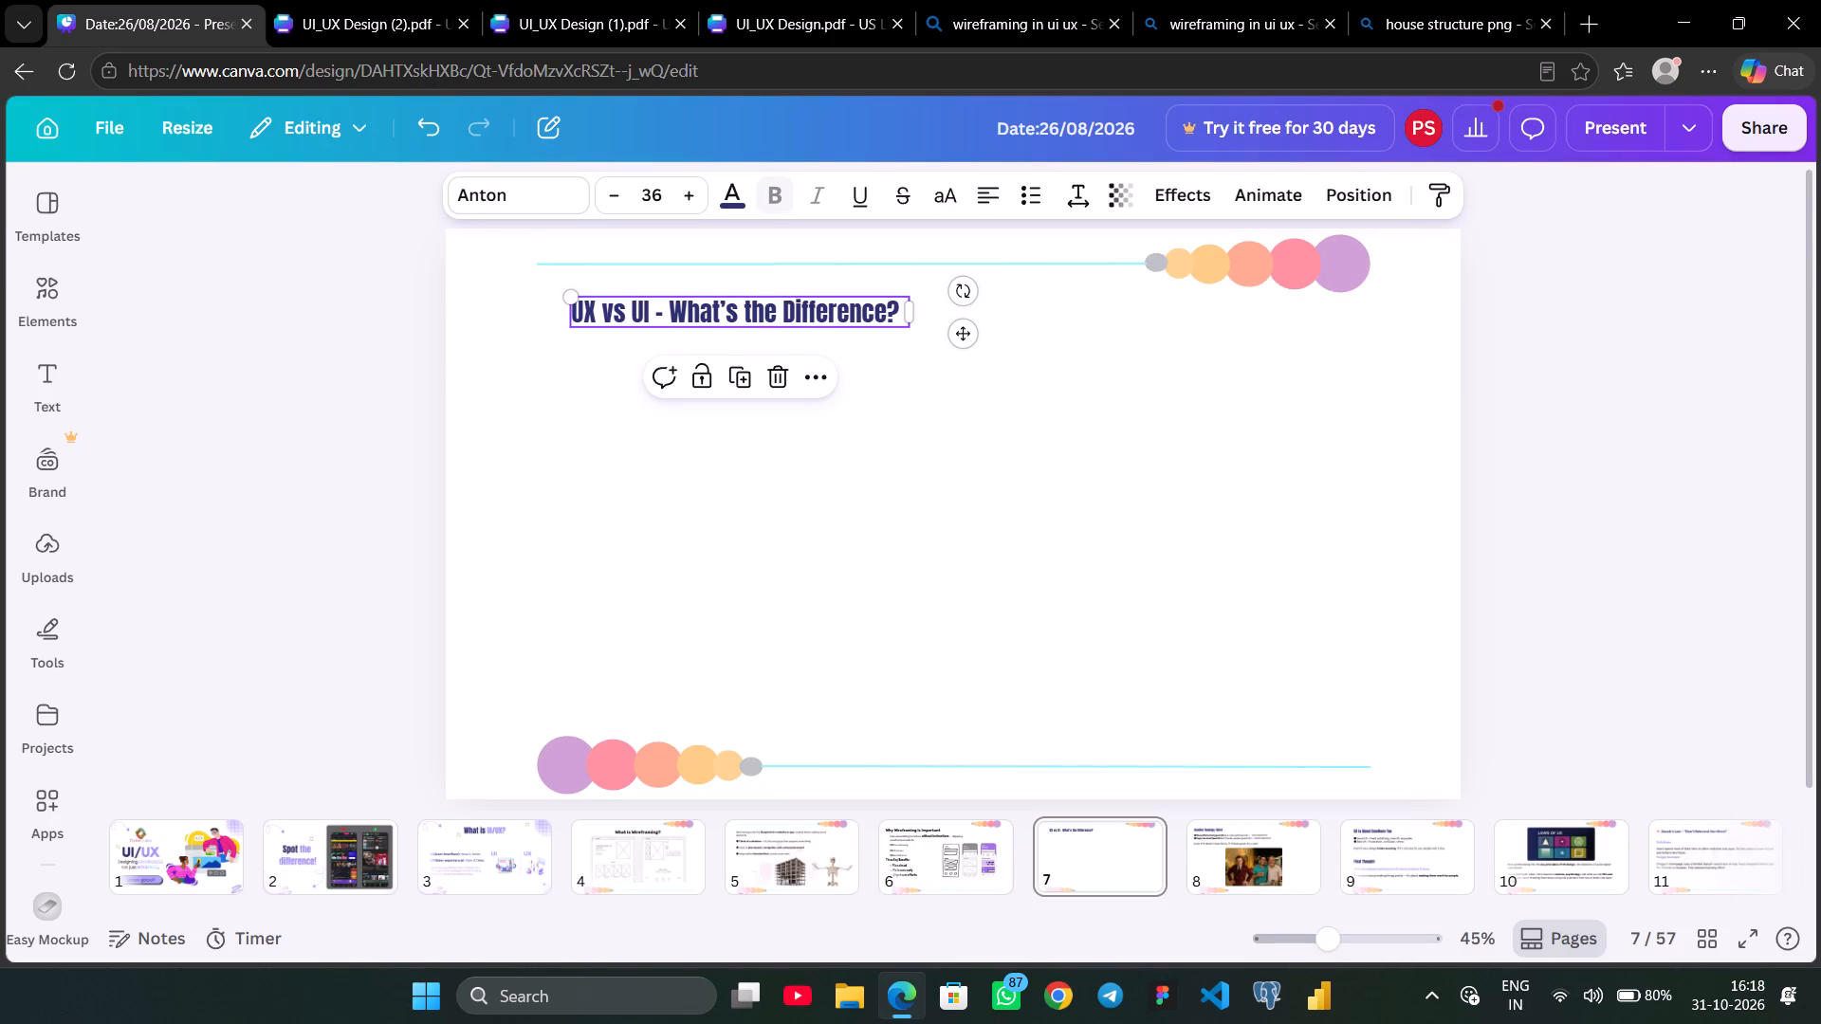
key(ctrl+v)
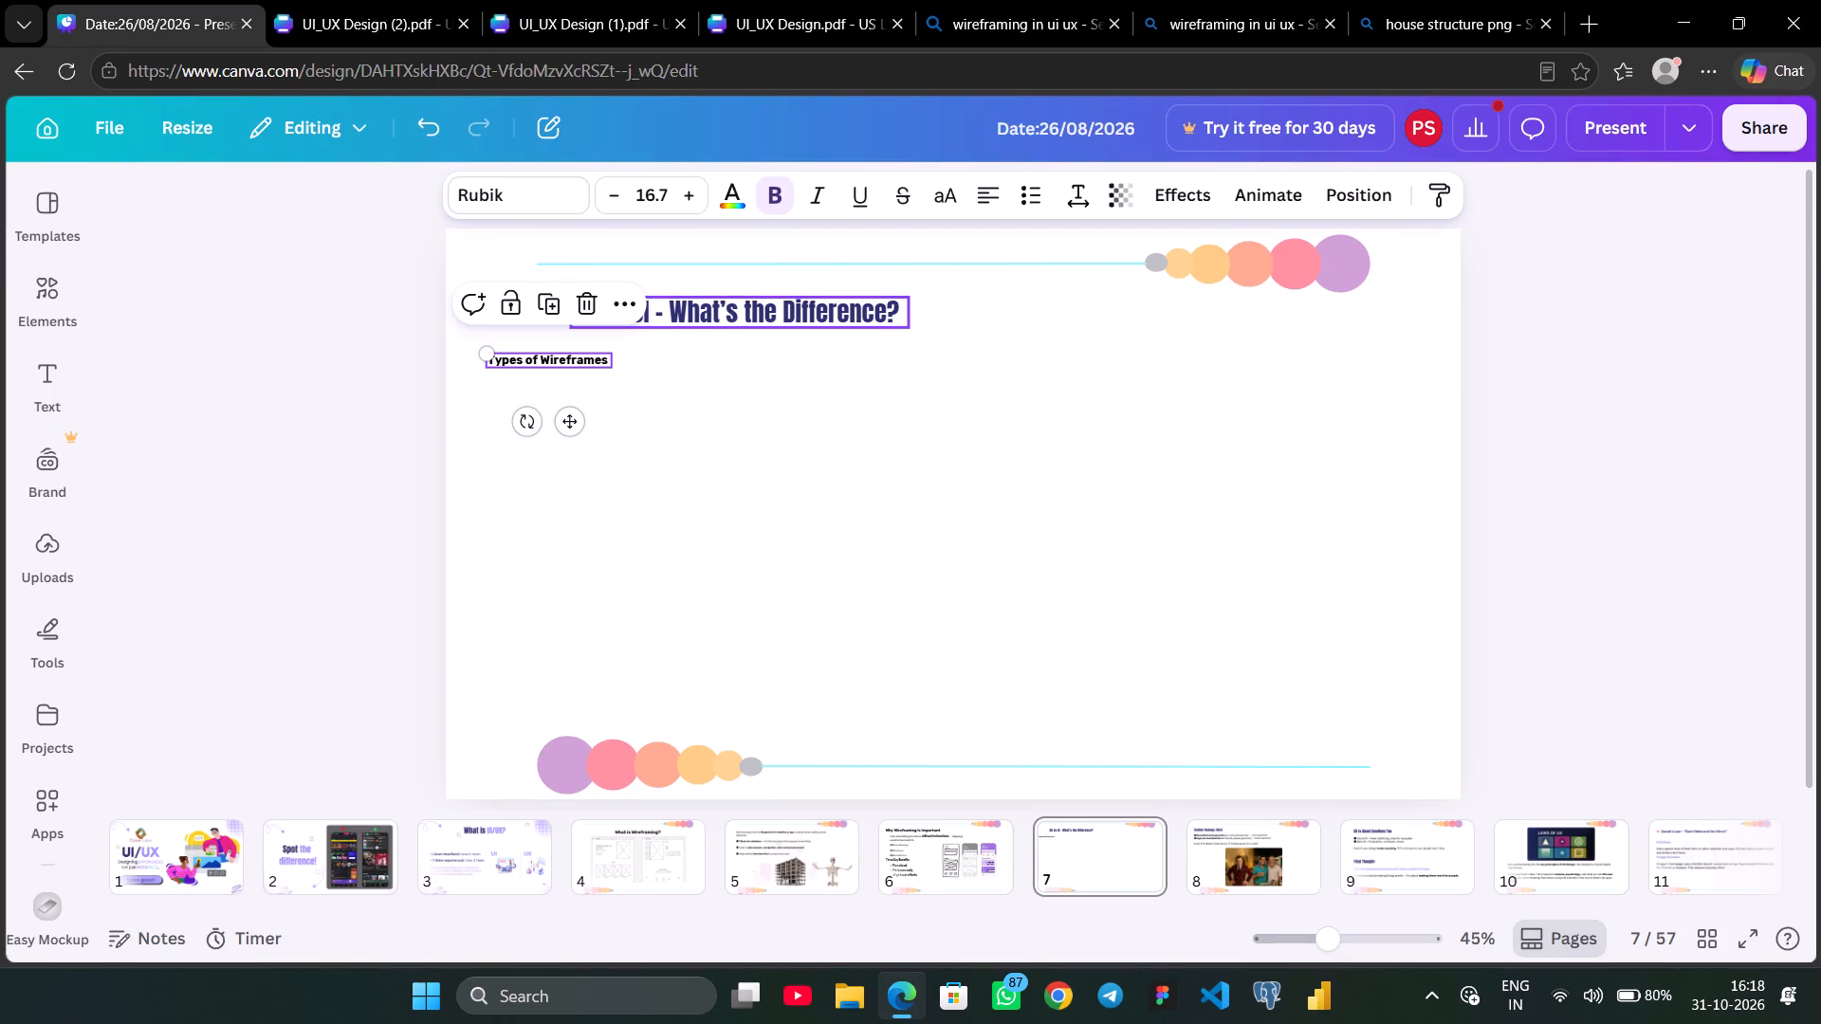
Set the pasted "Types of Wireframes" heading to font size 36, matching the existing slide title.
click(739, 312)
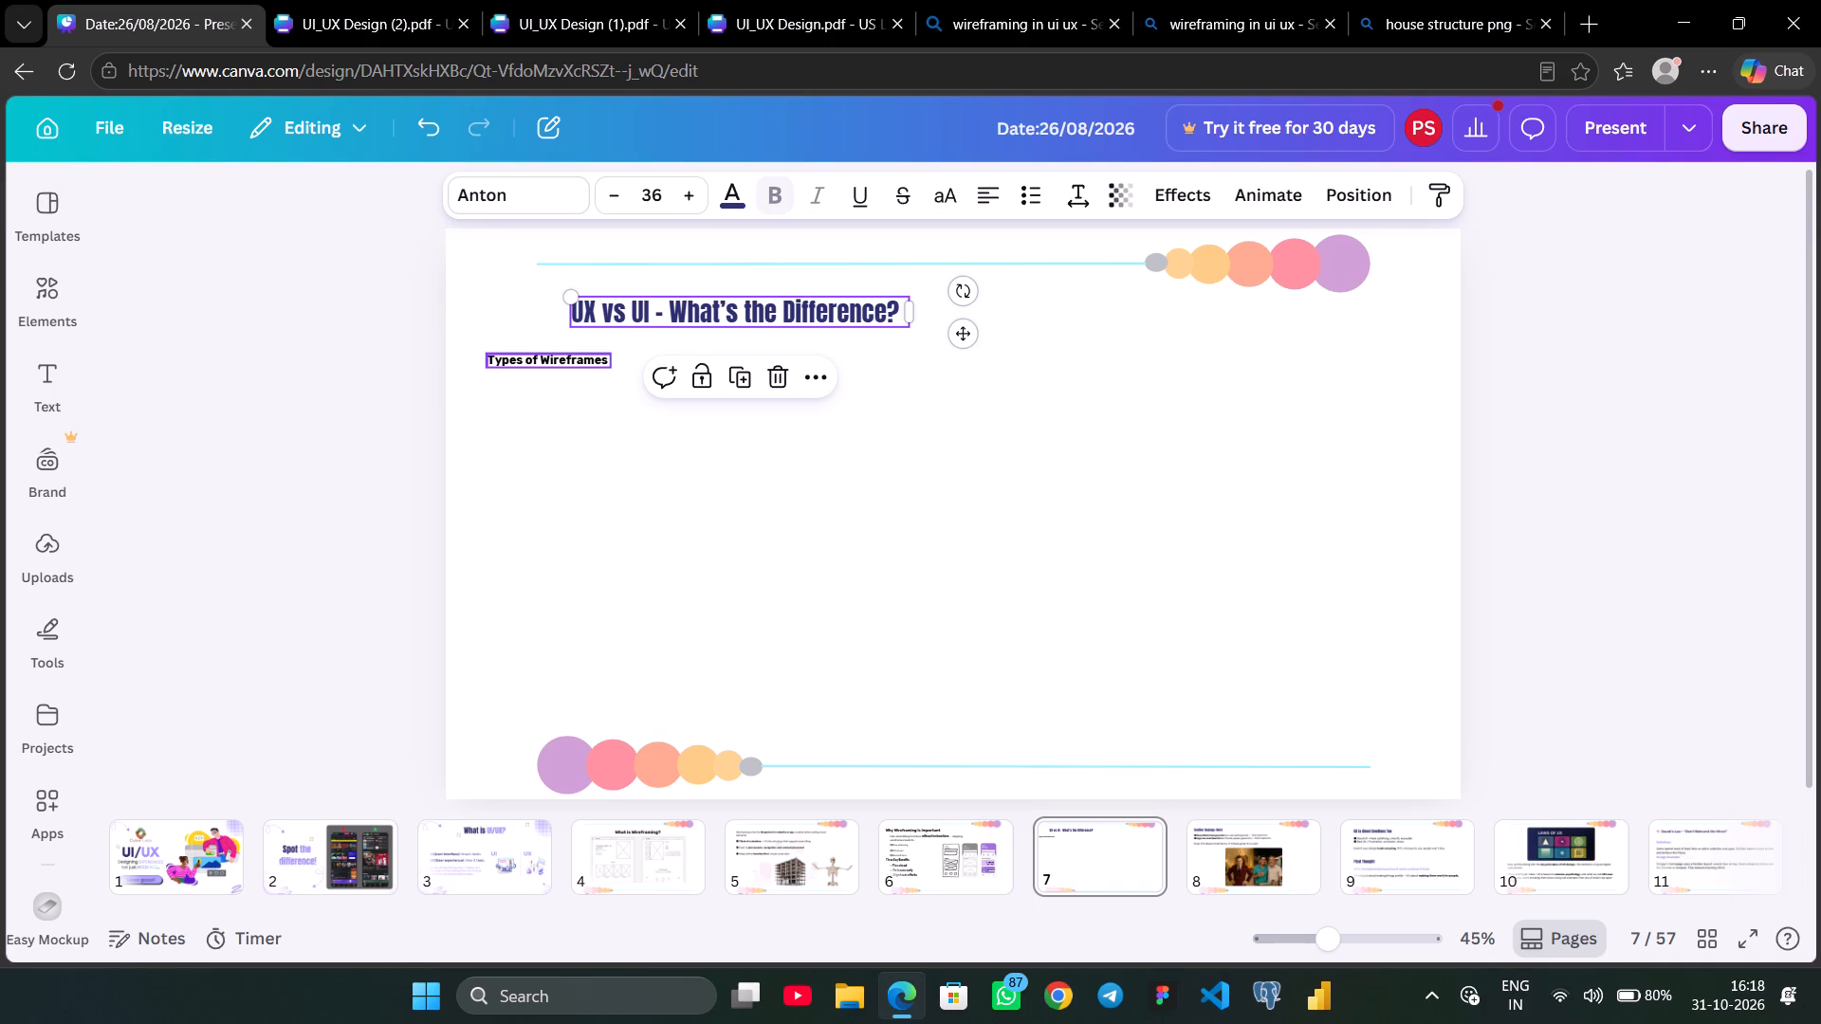
click(563, 358)
click(650, 192)
text(36)
key(Return)
Delete the "UX vs UI - What's the Difference?" title and move "Types of Wireframes" into its place, aligned with the decorative line's start.
click(775, 305)
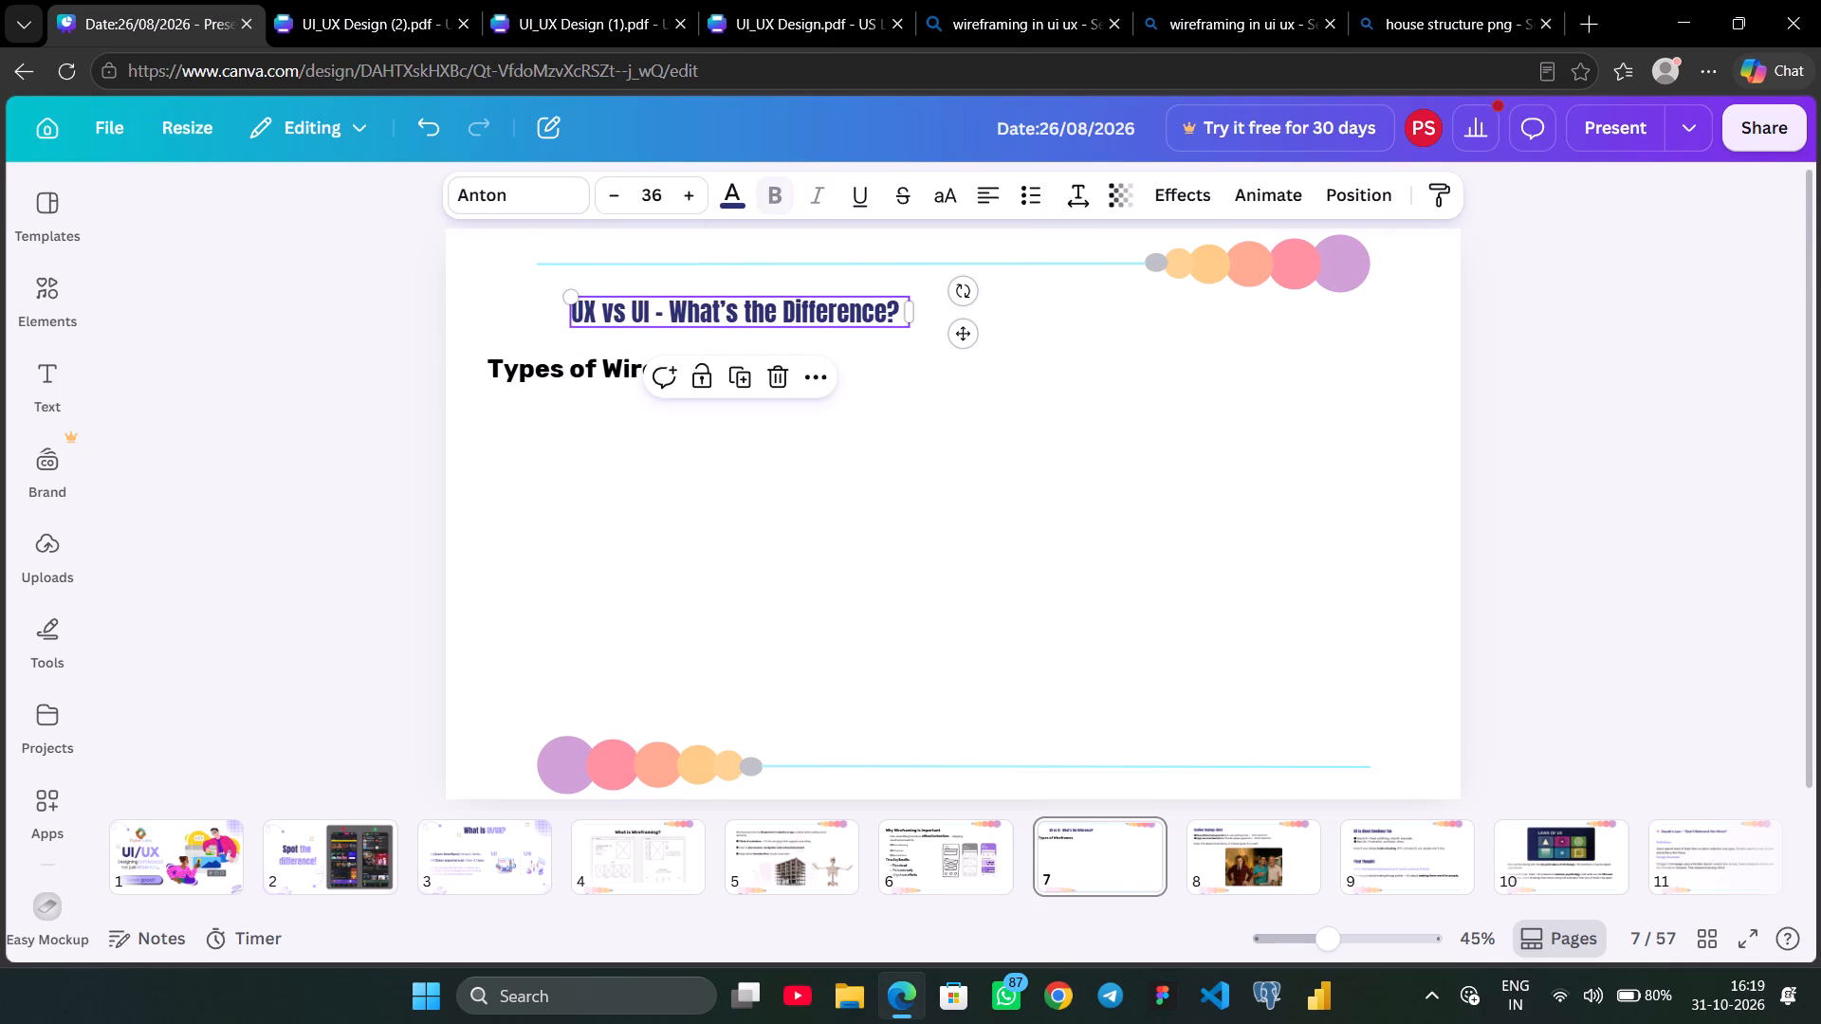
key(Delete)
drag(563, 364, 614, 316)
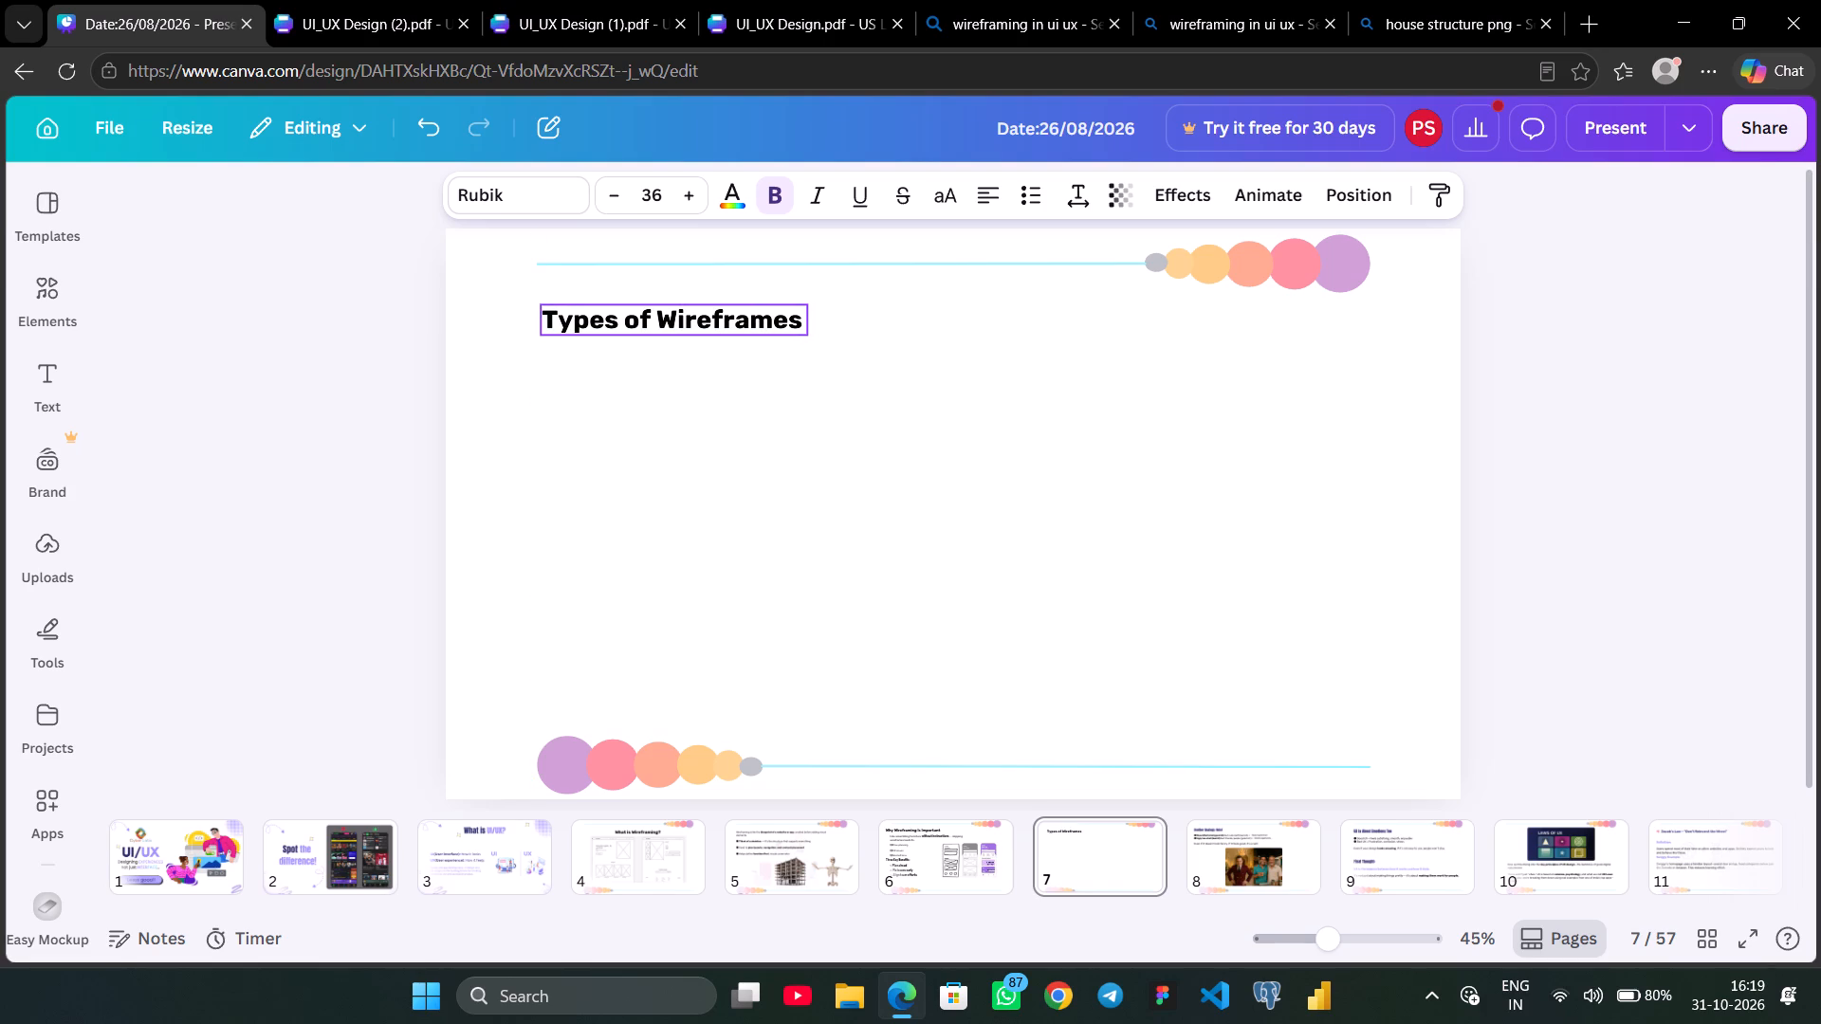
drag(614, 316, 615, 316)
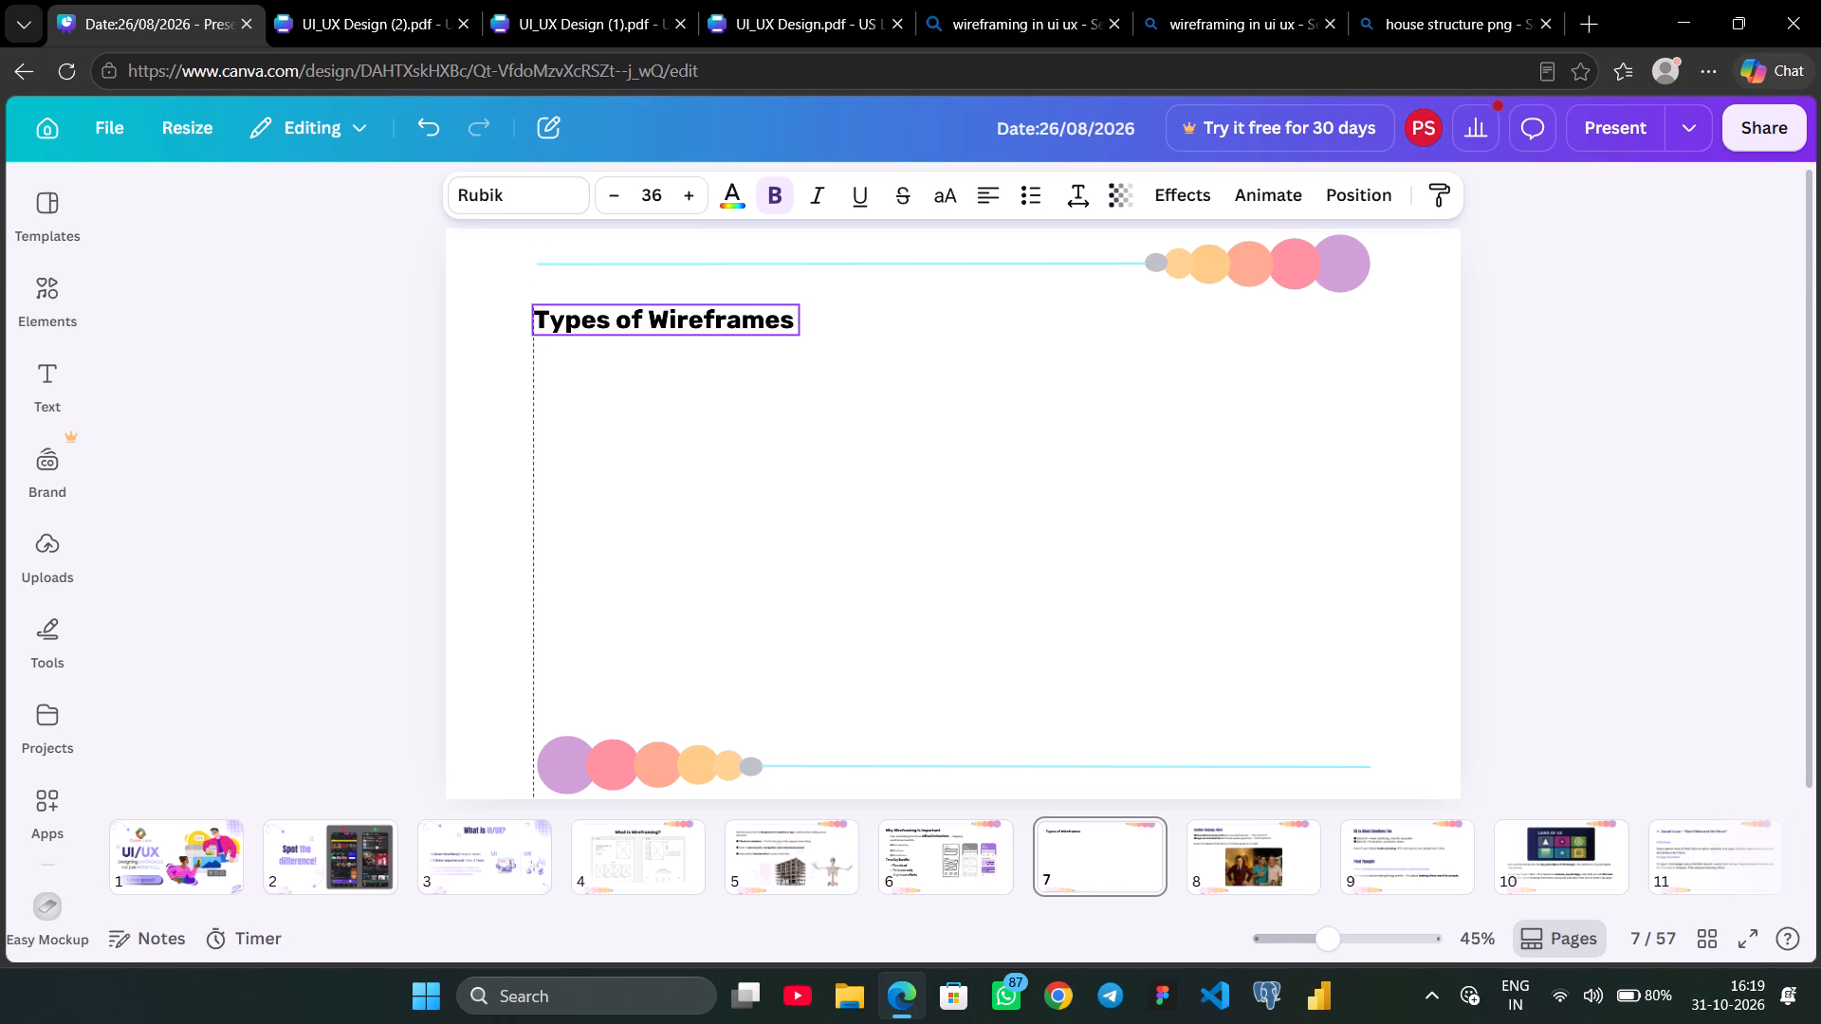
drag(615, 316, 614, 310)
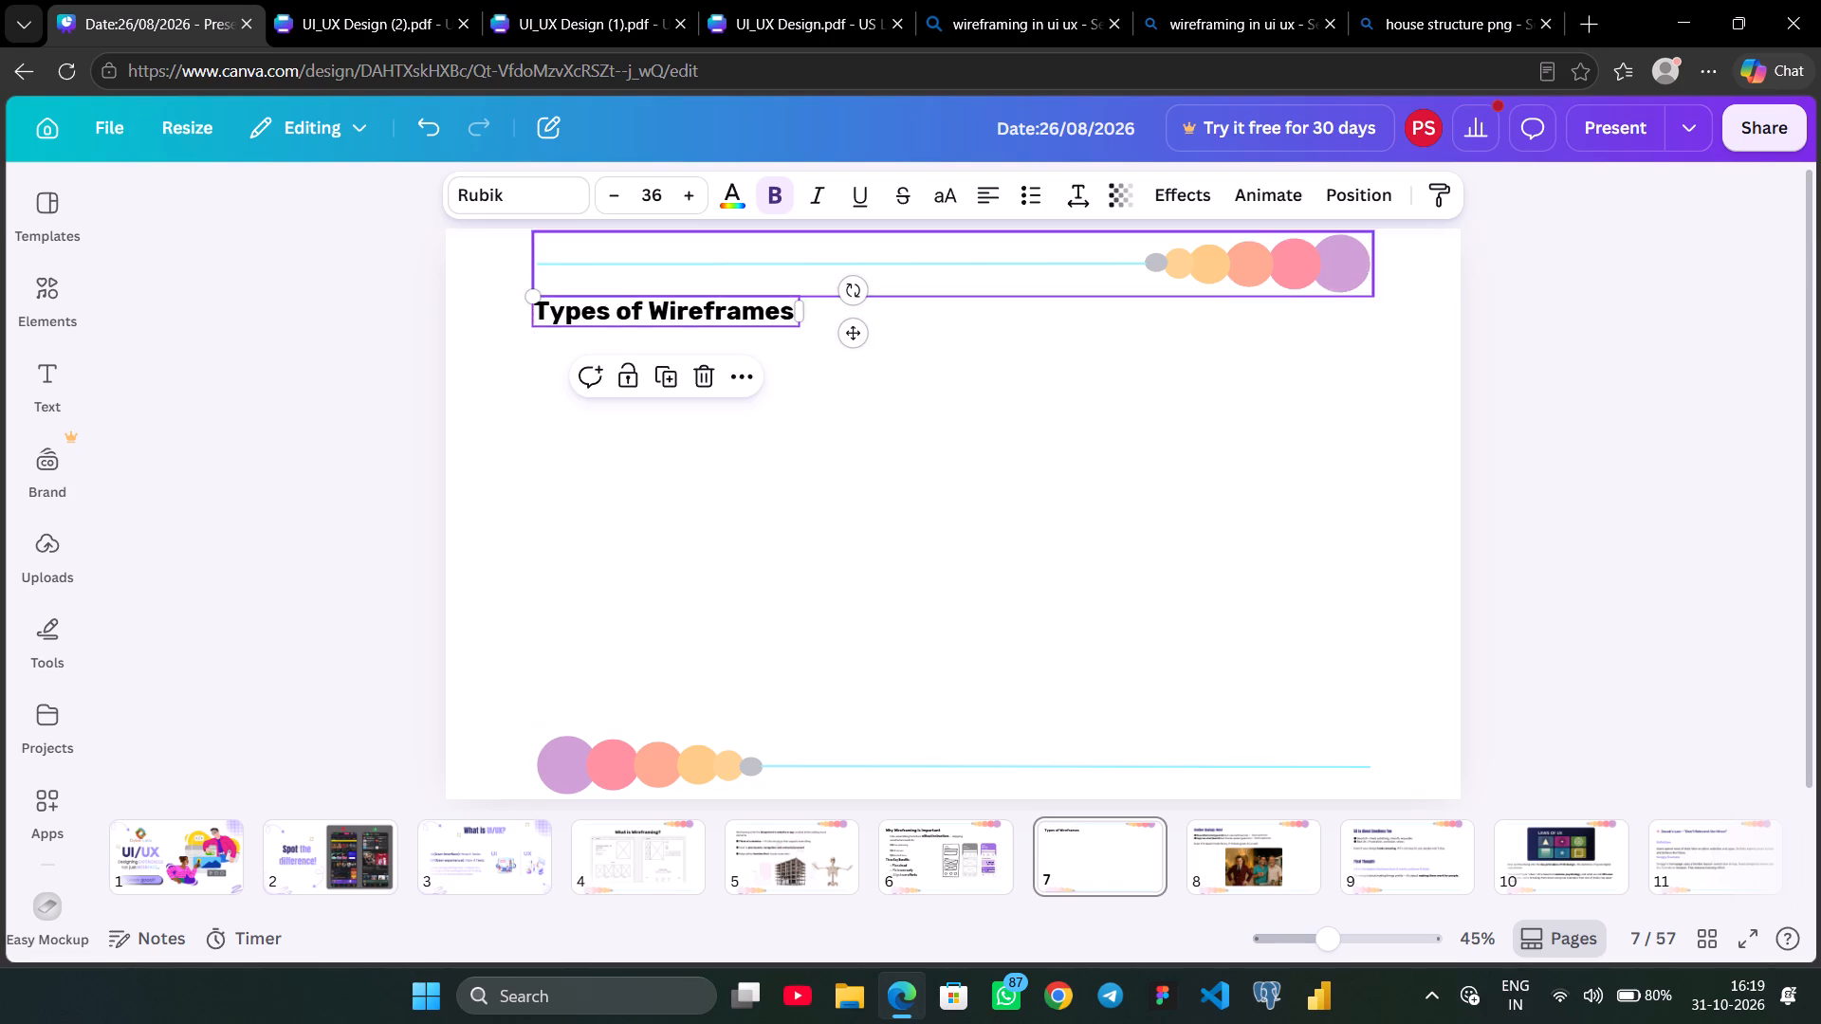
Copy the Type, Description and Looks Like table texts from the UI_UX Design (2) PDF and place them in slide 7's lower middle.
click(396, 26)
click(875, 520)
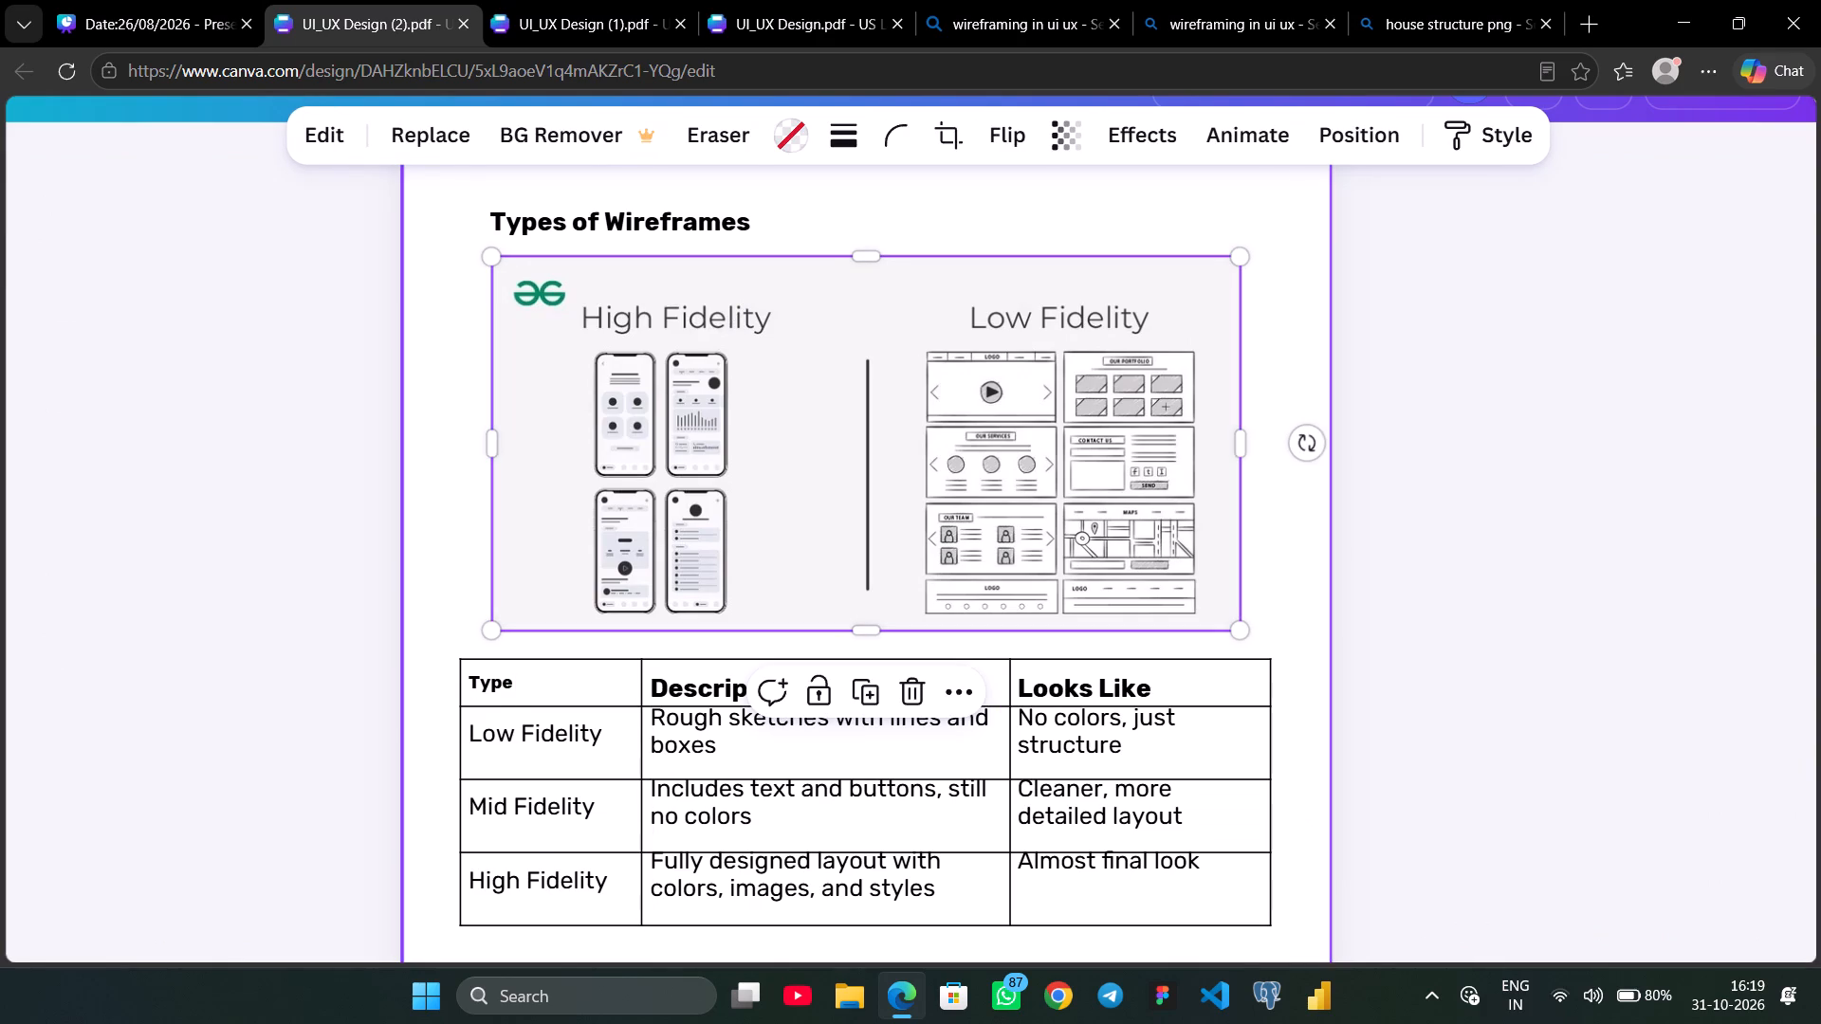
scroll(1053, 742, down, 1)
click(1580, 587)
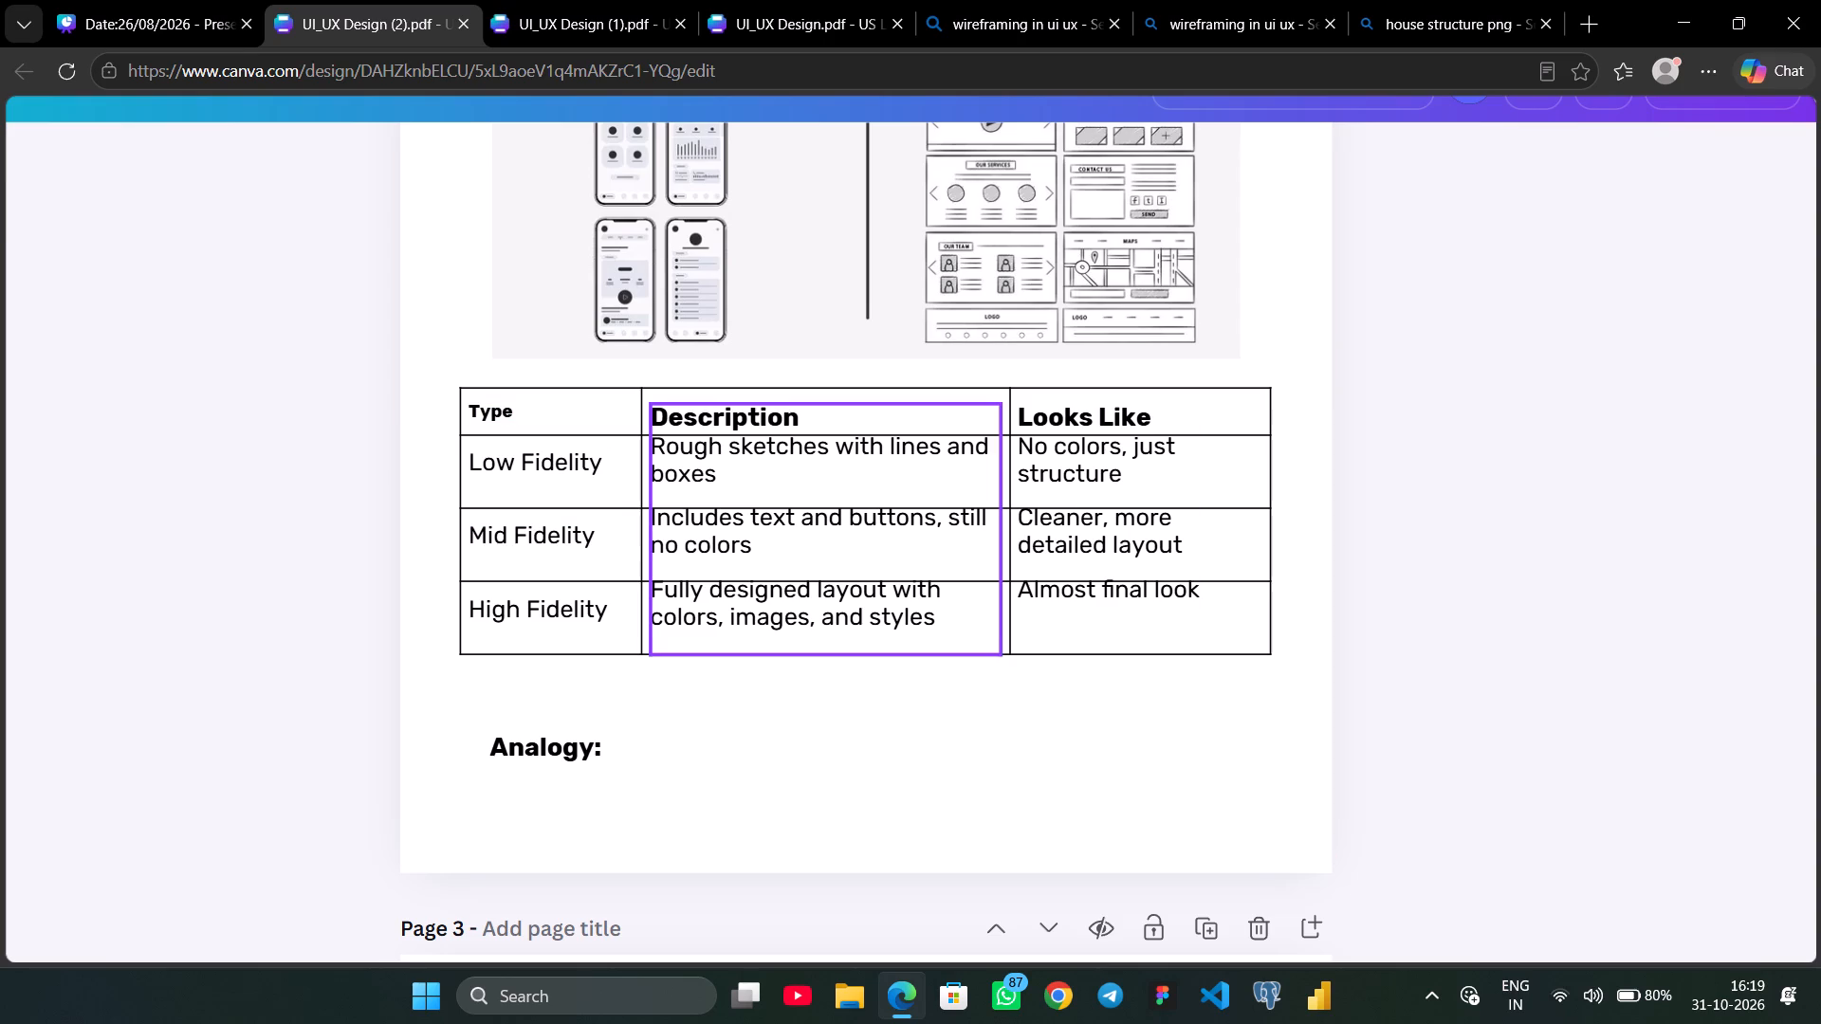
shift+click(507, 414)
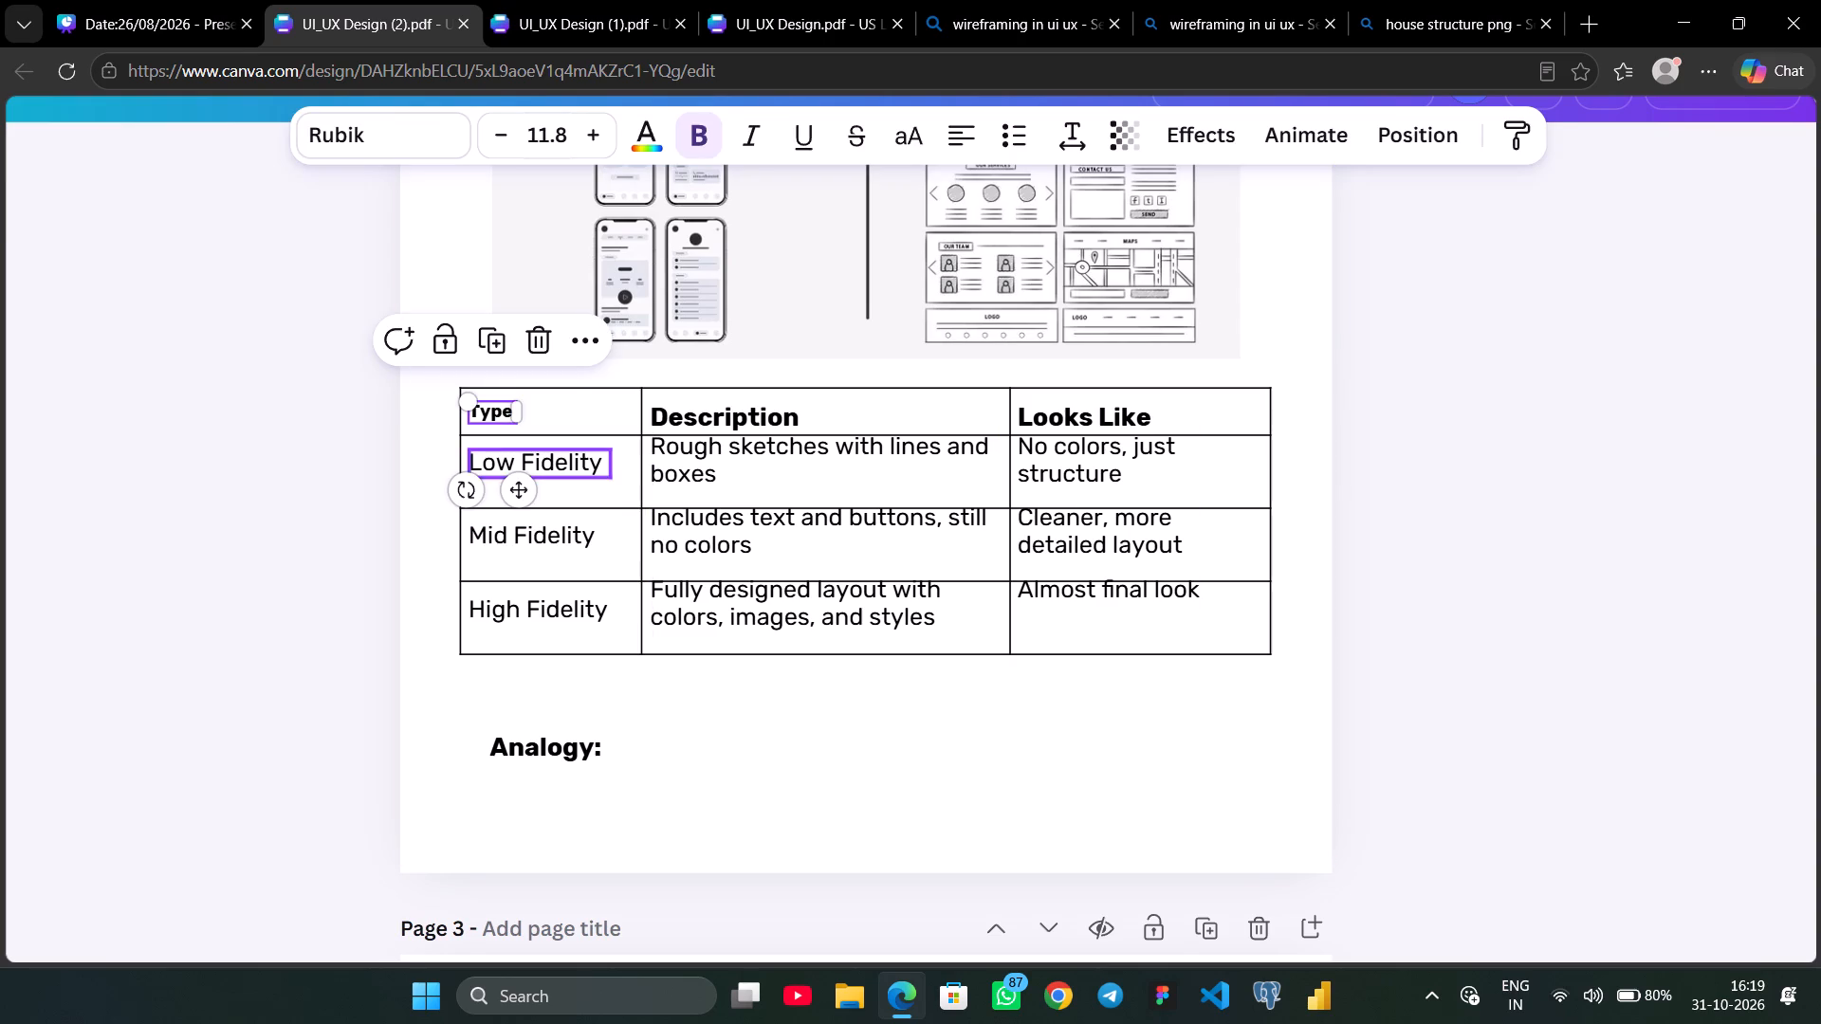
shift+click(530, 462)
shift+click(537, 539)
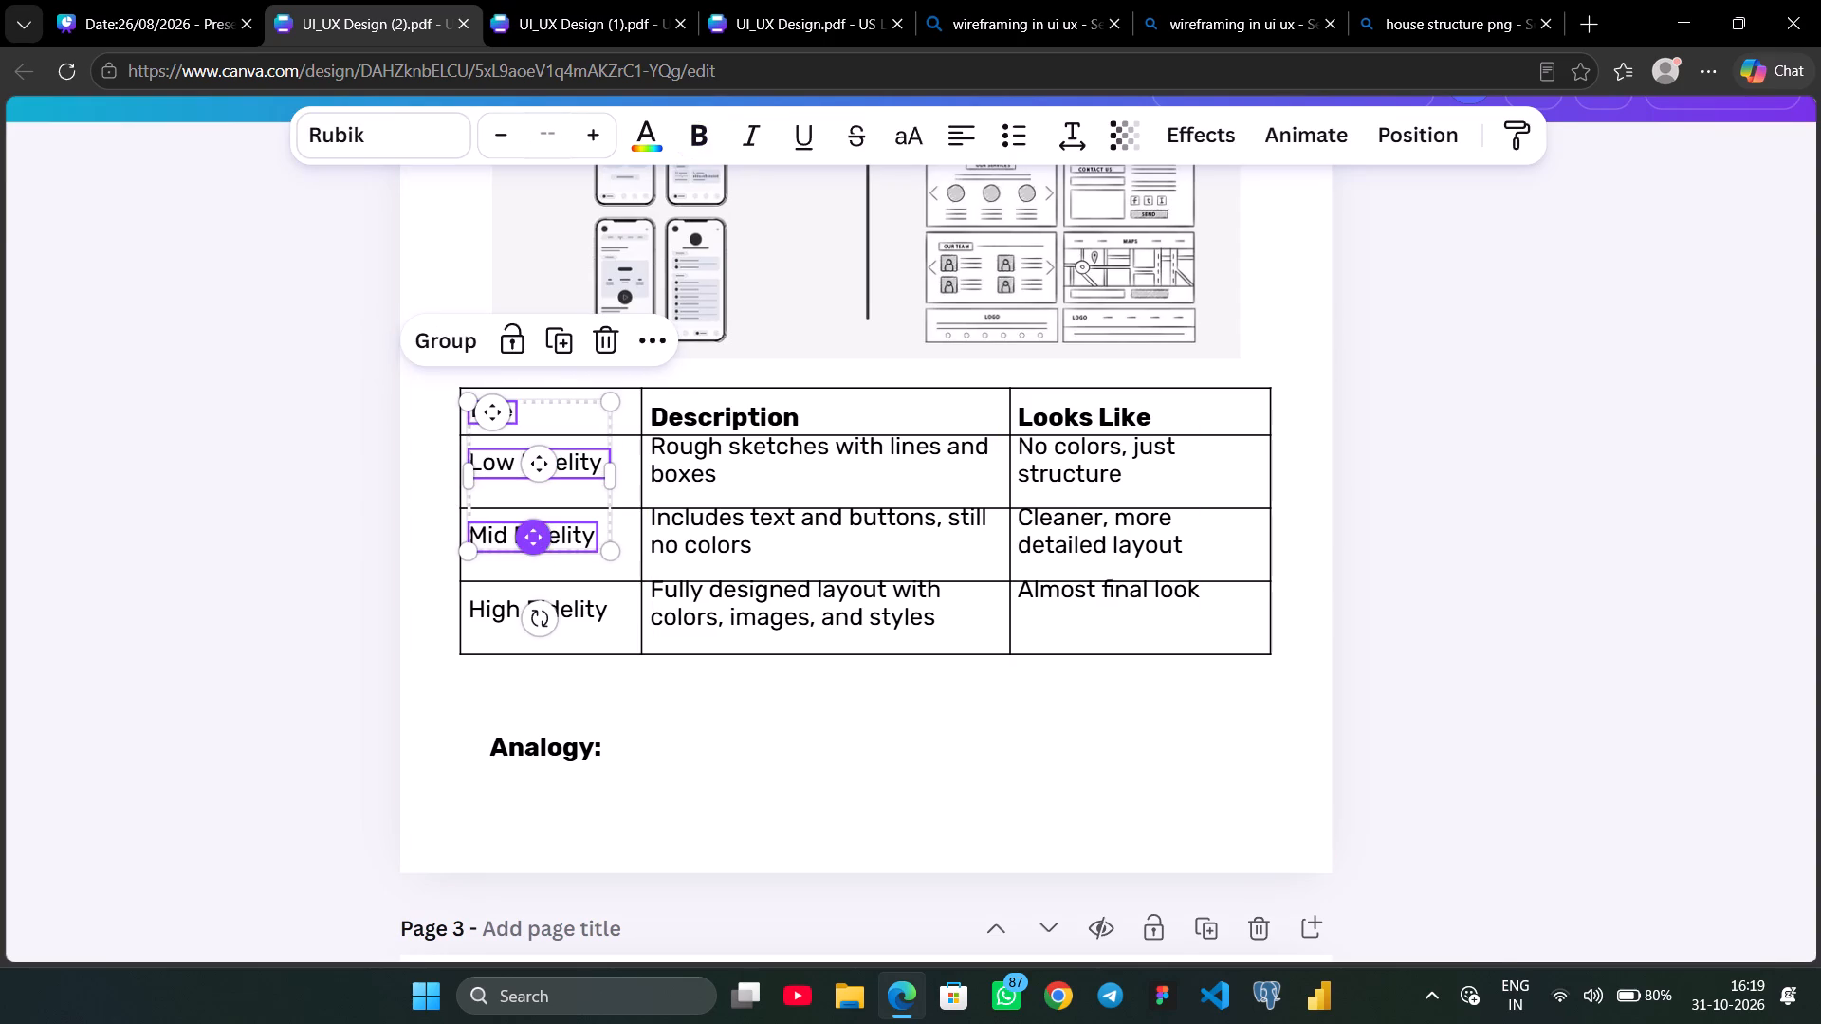
shift+click(561, 596)
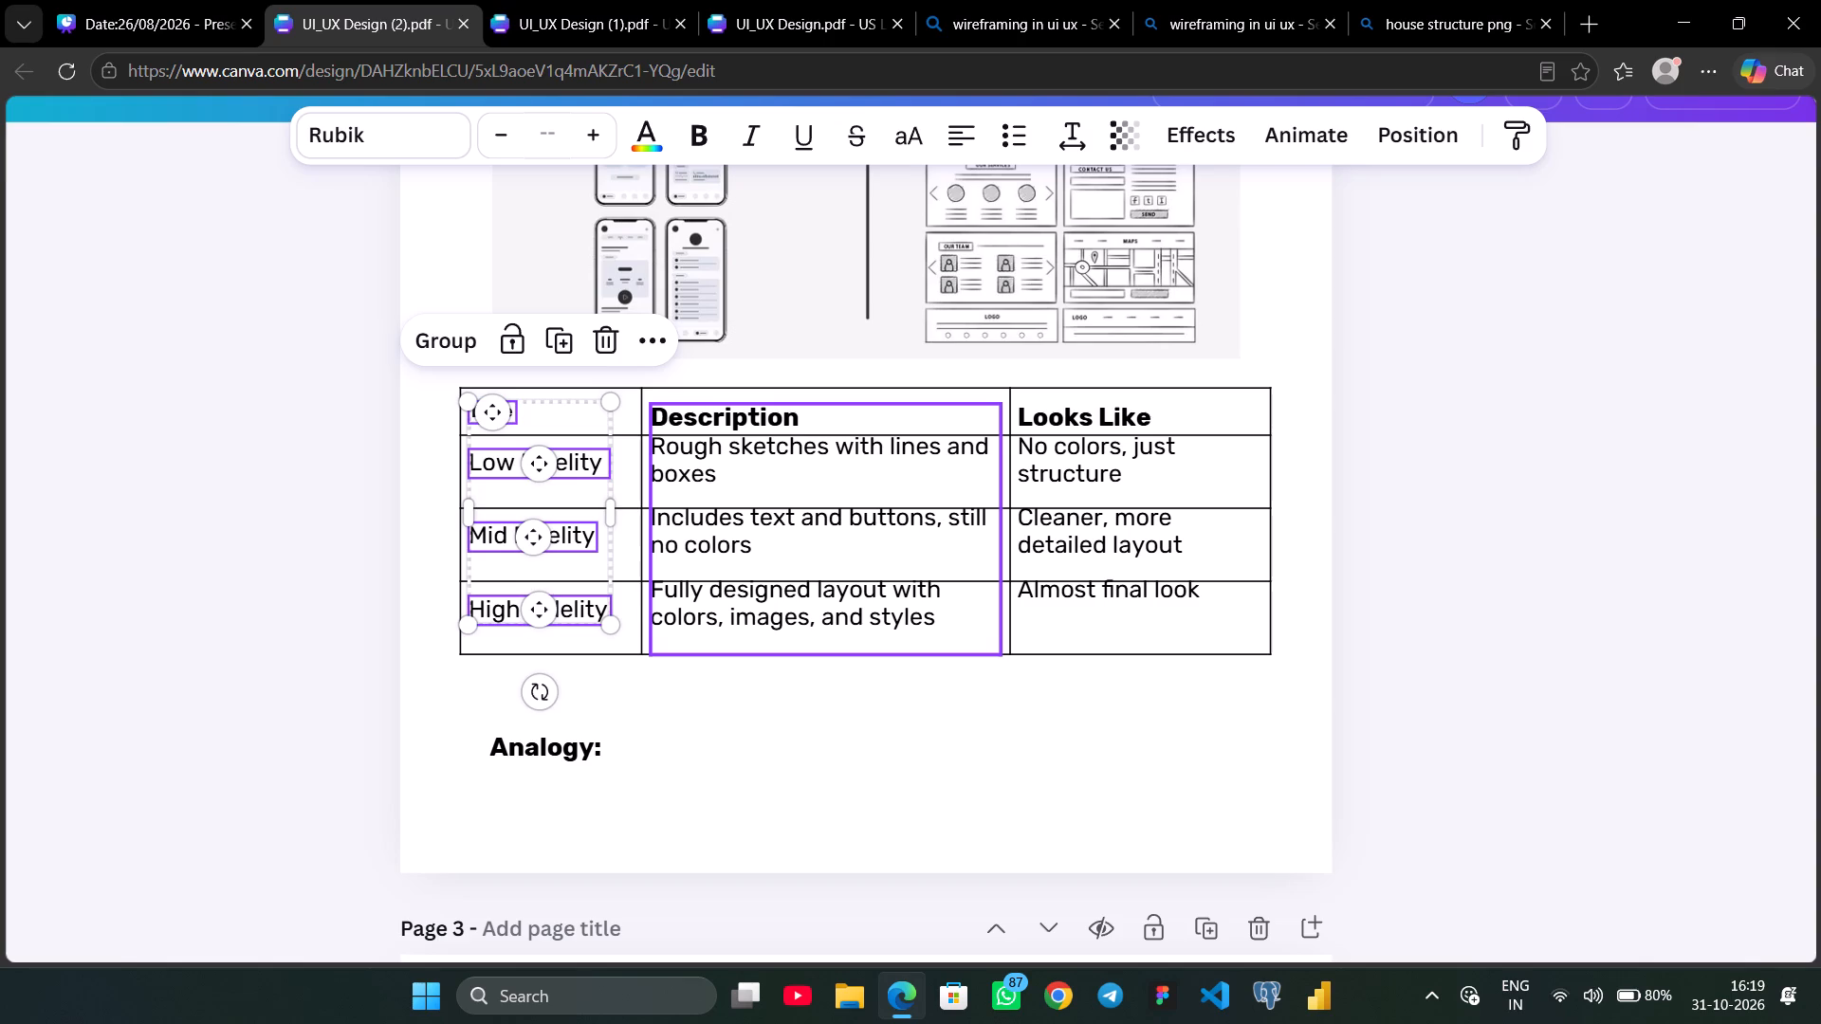
shift+click(767, 430)
shift+click(1131, 448)
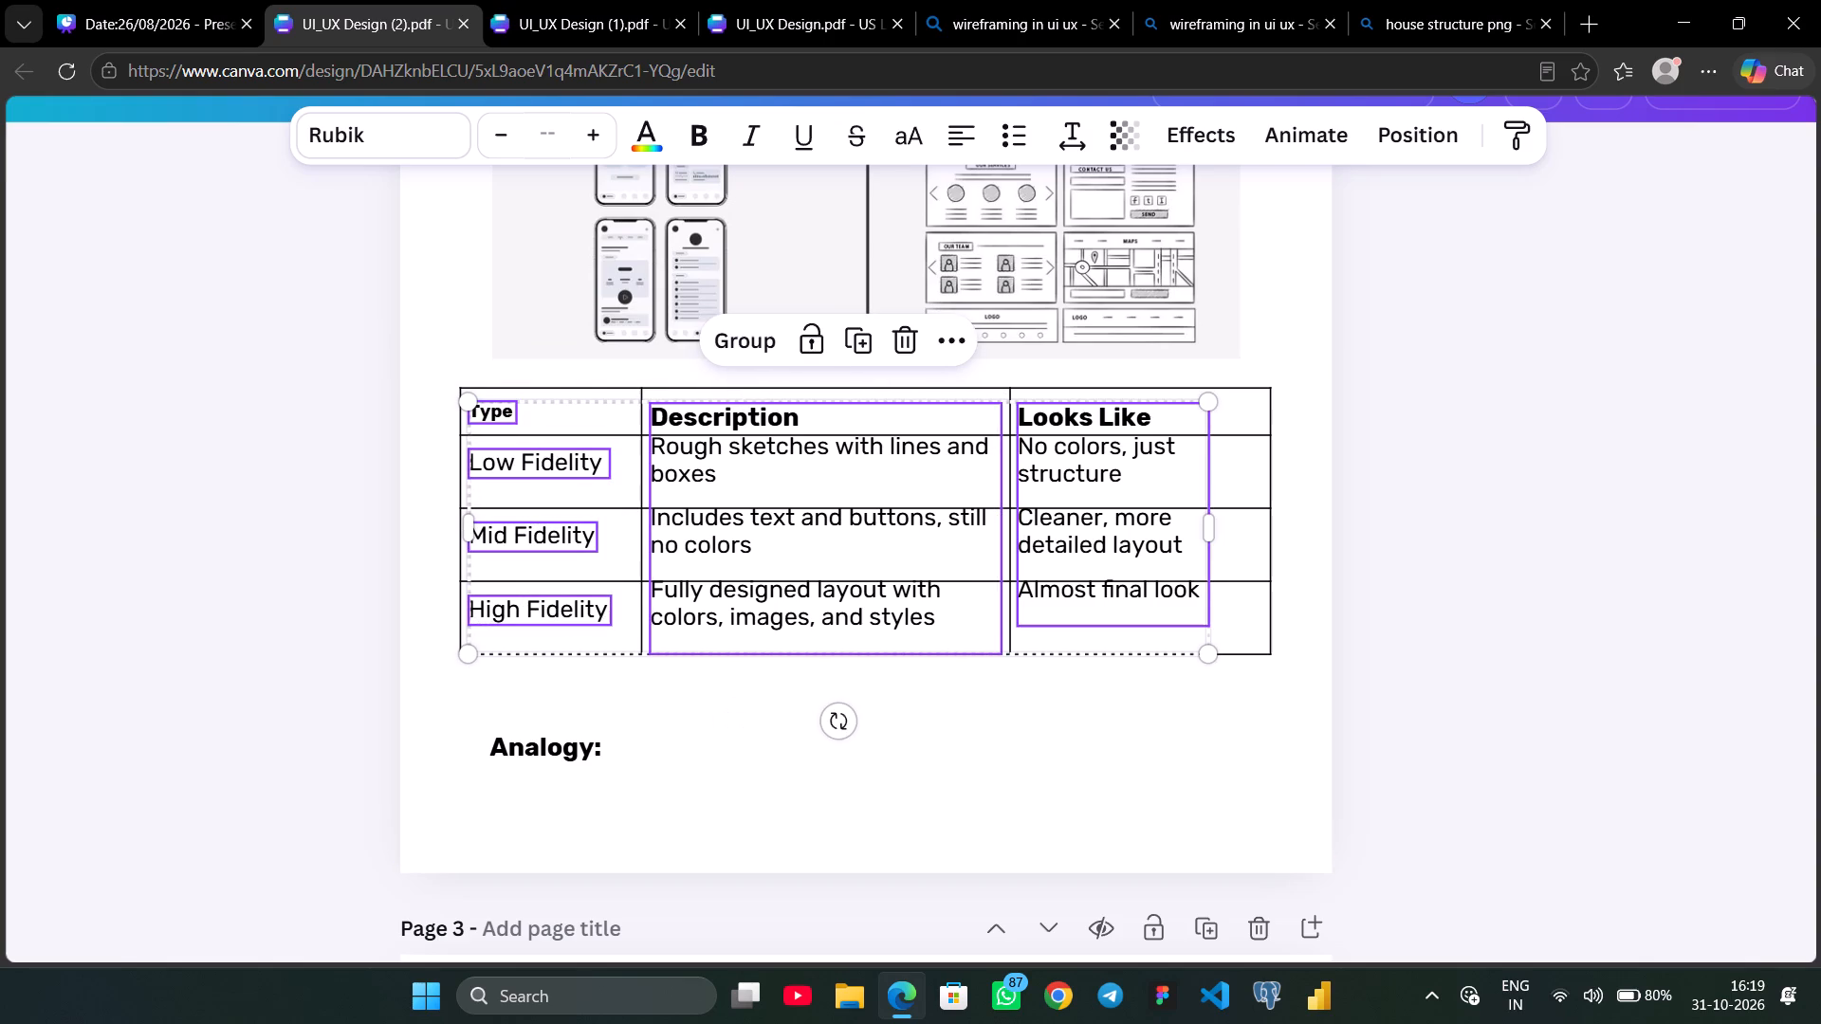
key(ctrl+c)
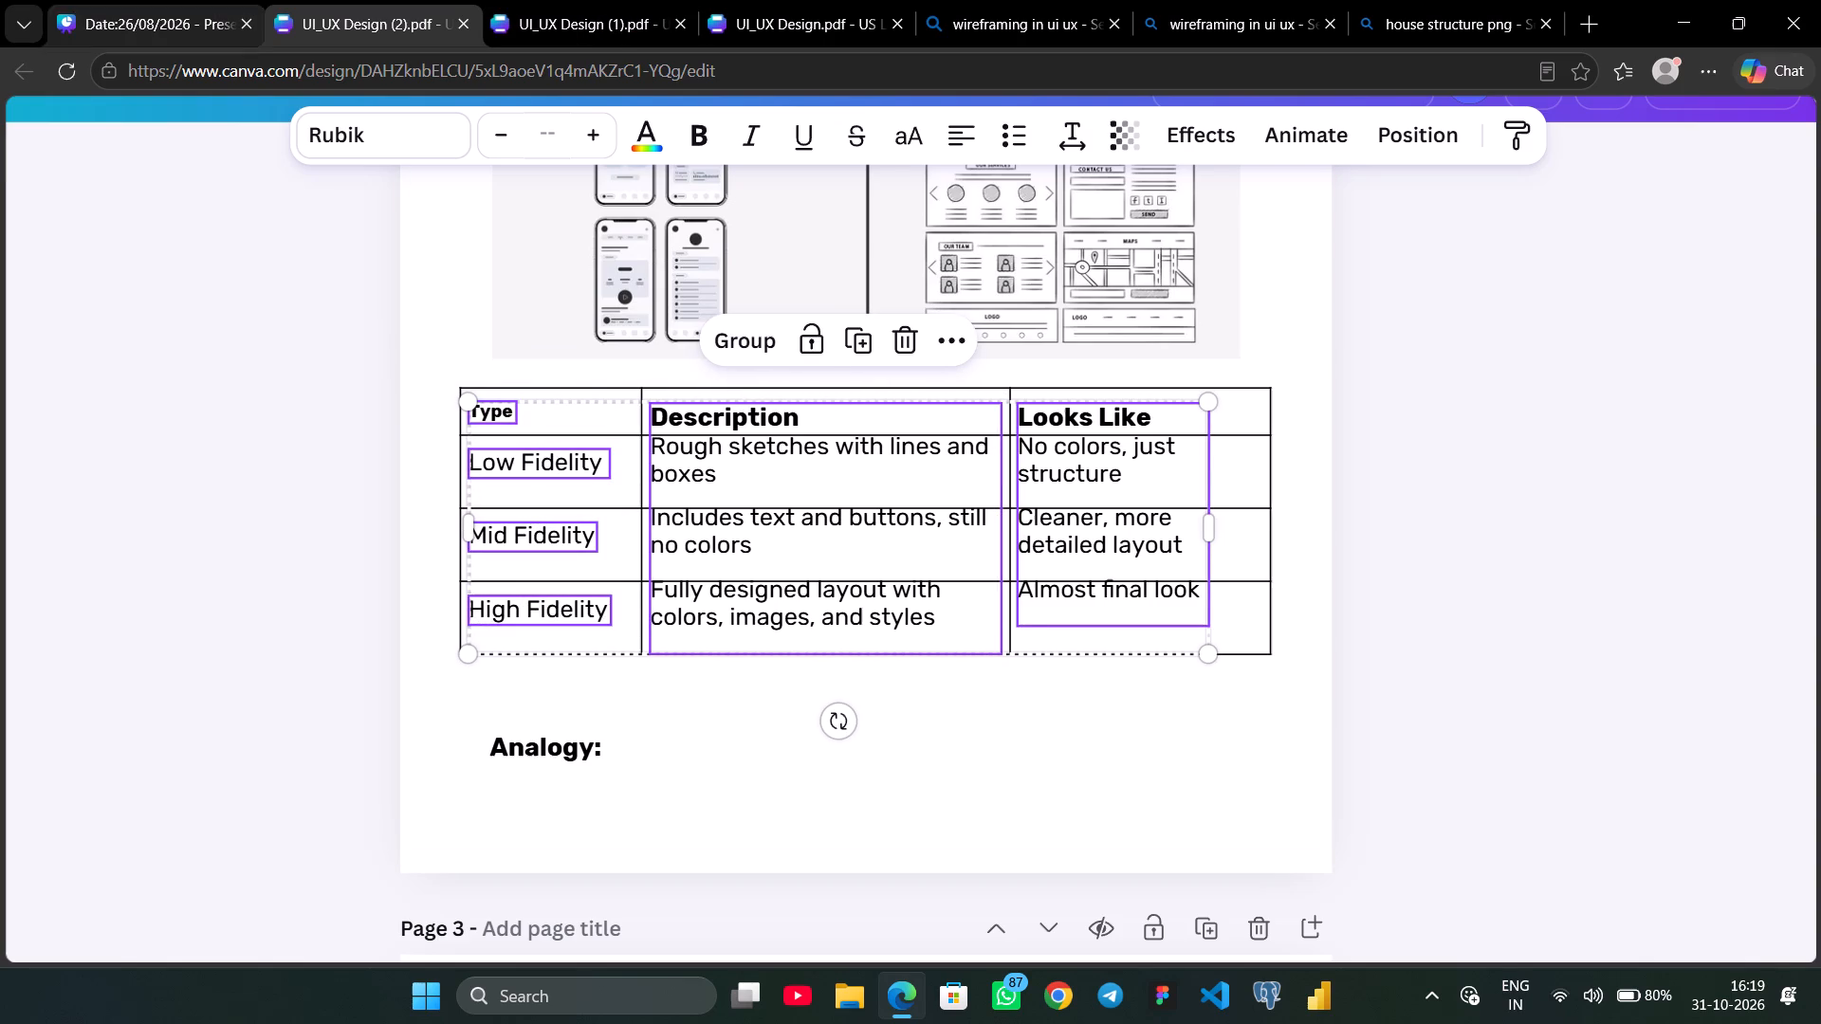
click(168, 29)
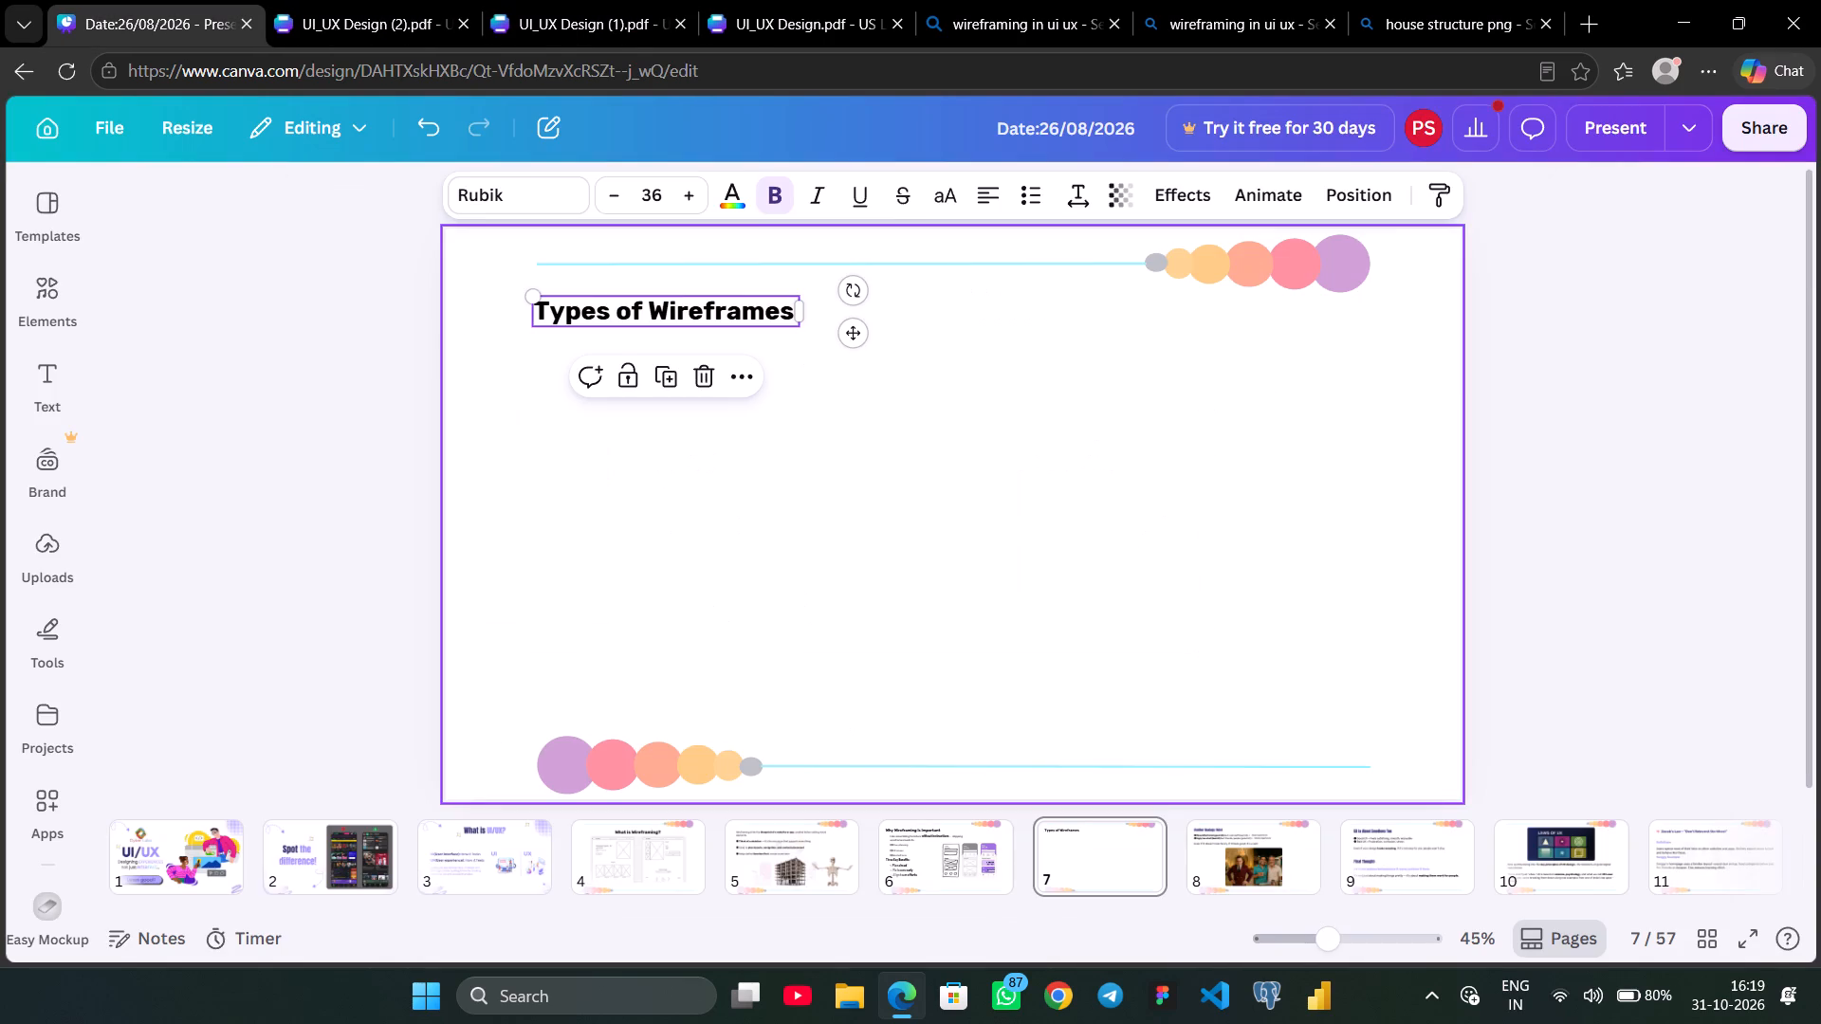
click(759, 584)
key(ctrl+v)
drag(652, 623, 946, 645)
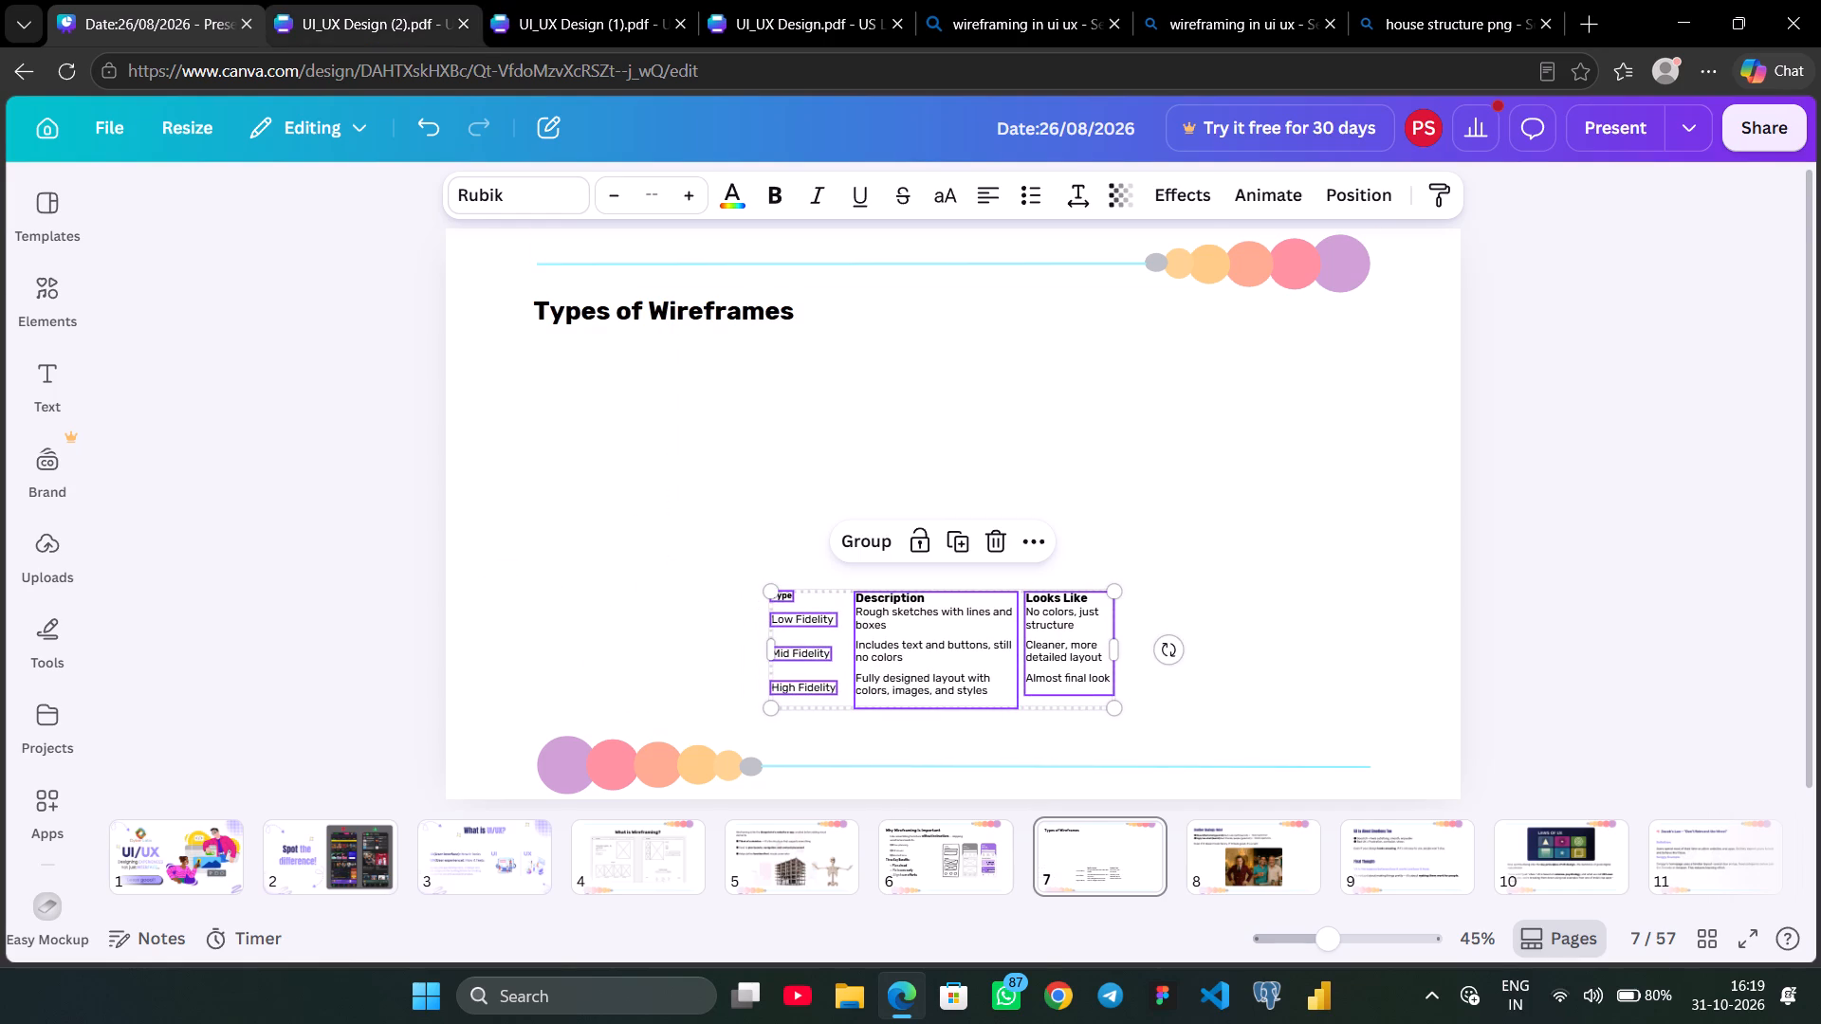
Copy the High Fidelity and Low Fidelity image from the UI_UX Design (2) PDF onto slide 7, above the table text.
click(384, 9)
scroll(918, 361, up, 2)
click(852, 397)
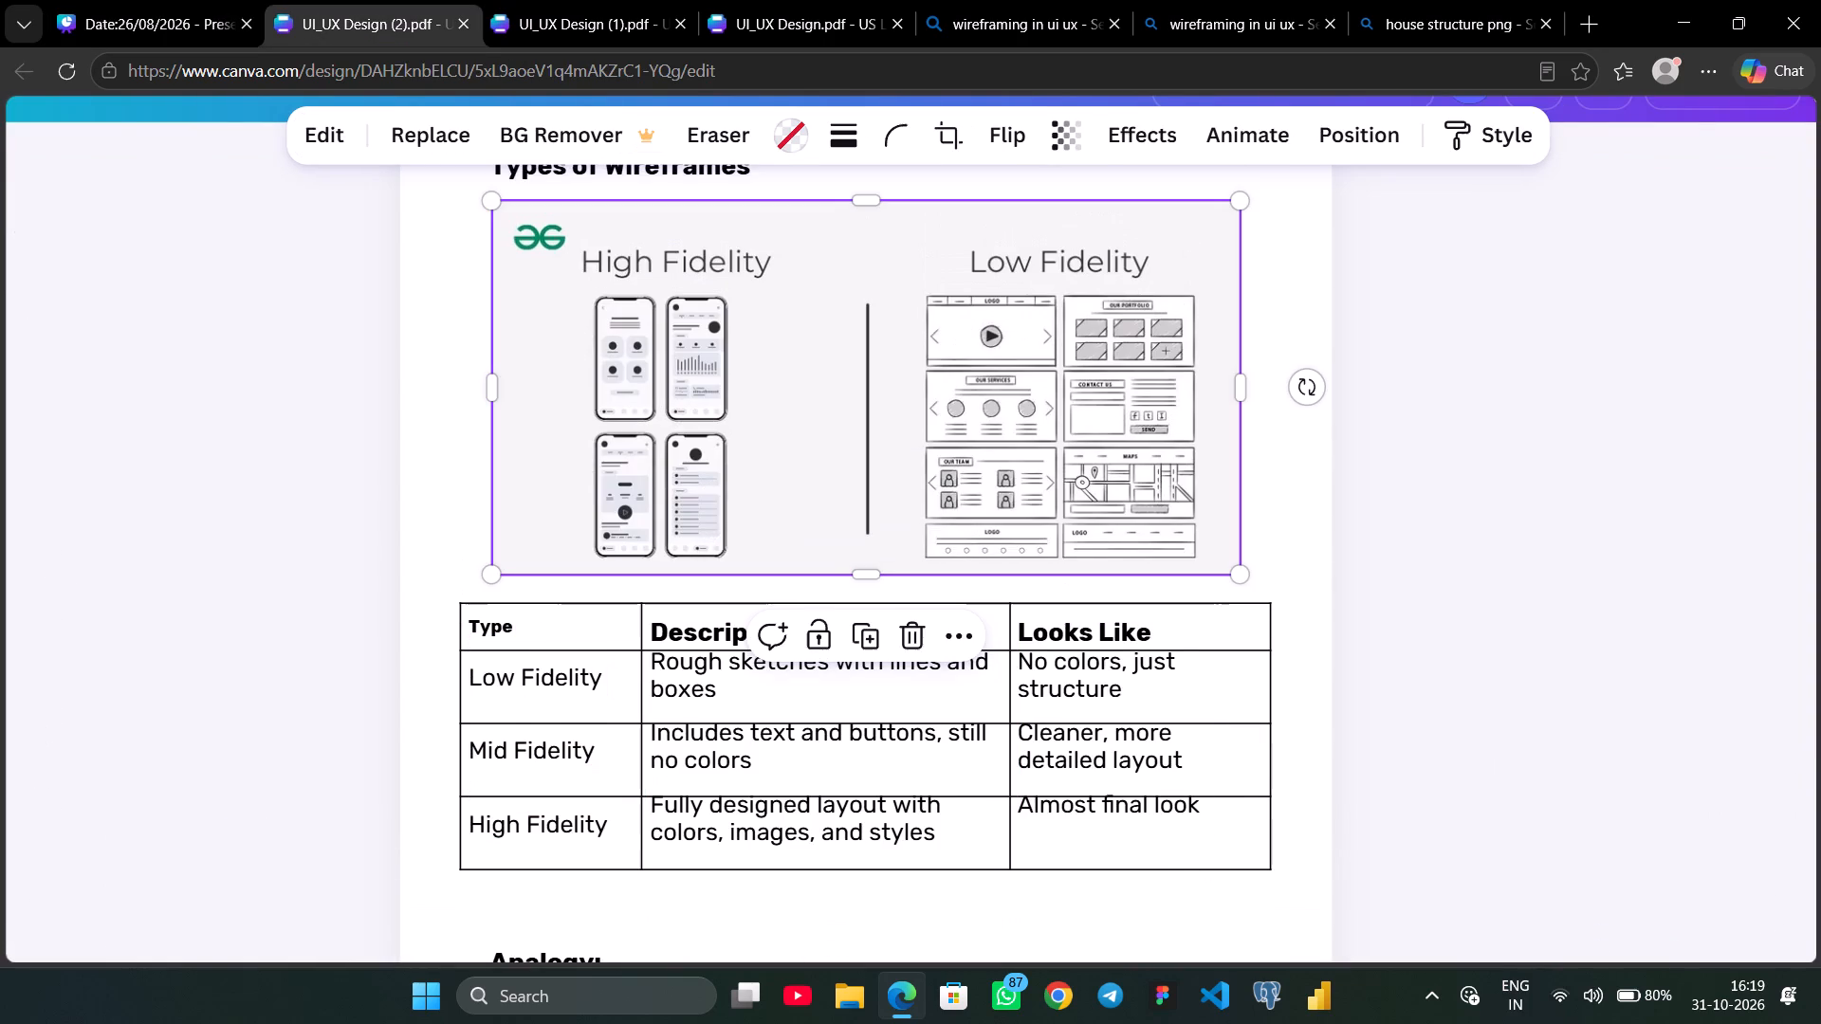
key(ctrl+c)
drag(110, 2, 850, 401)
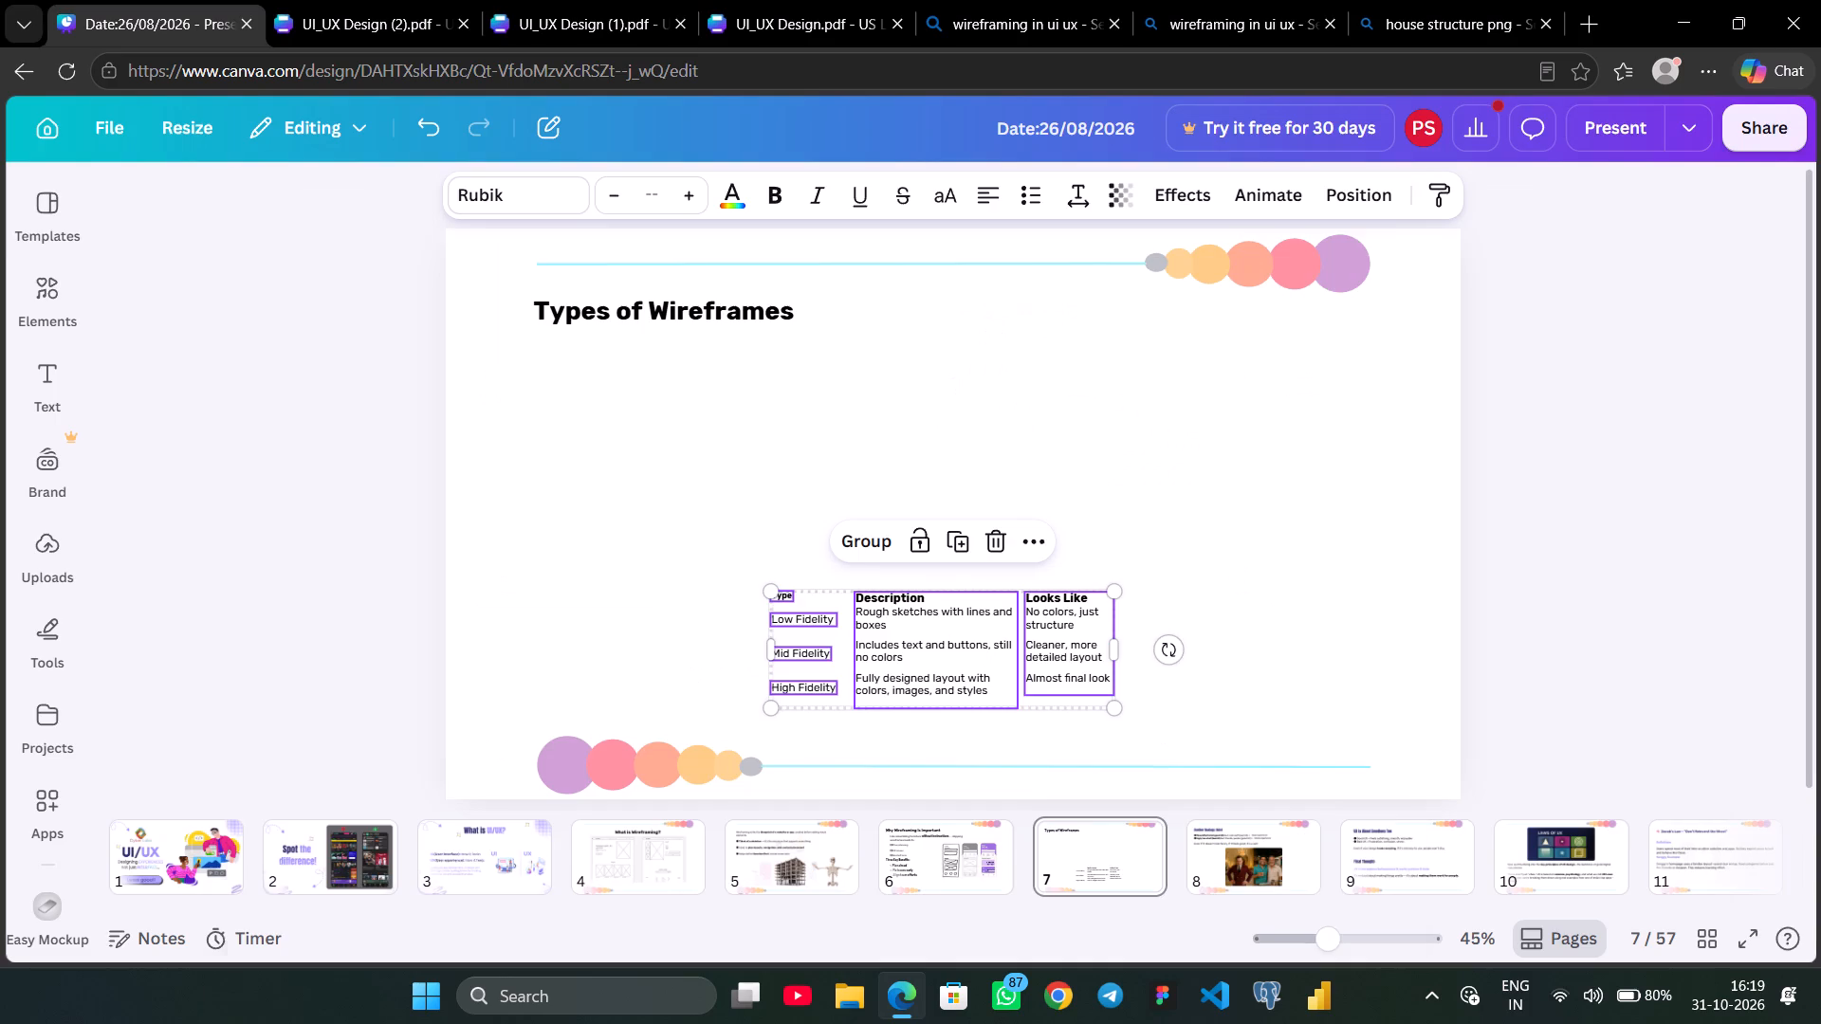
drag(850, 401, 675, 474)
drag(594, 497, 545, 461)
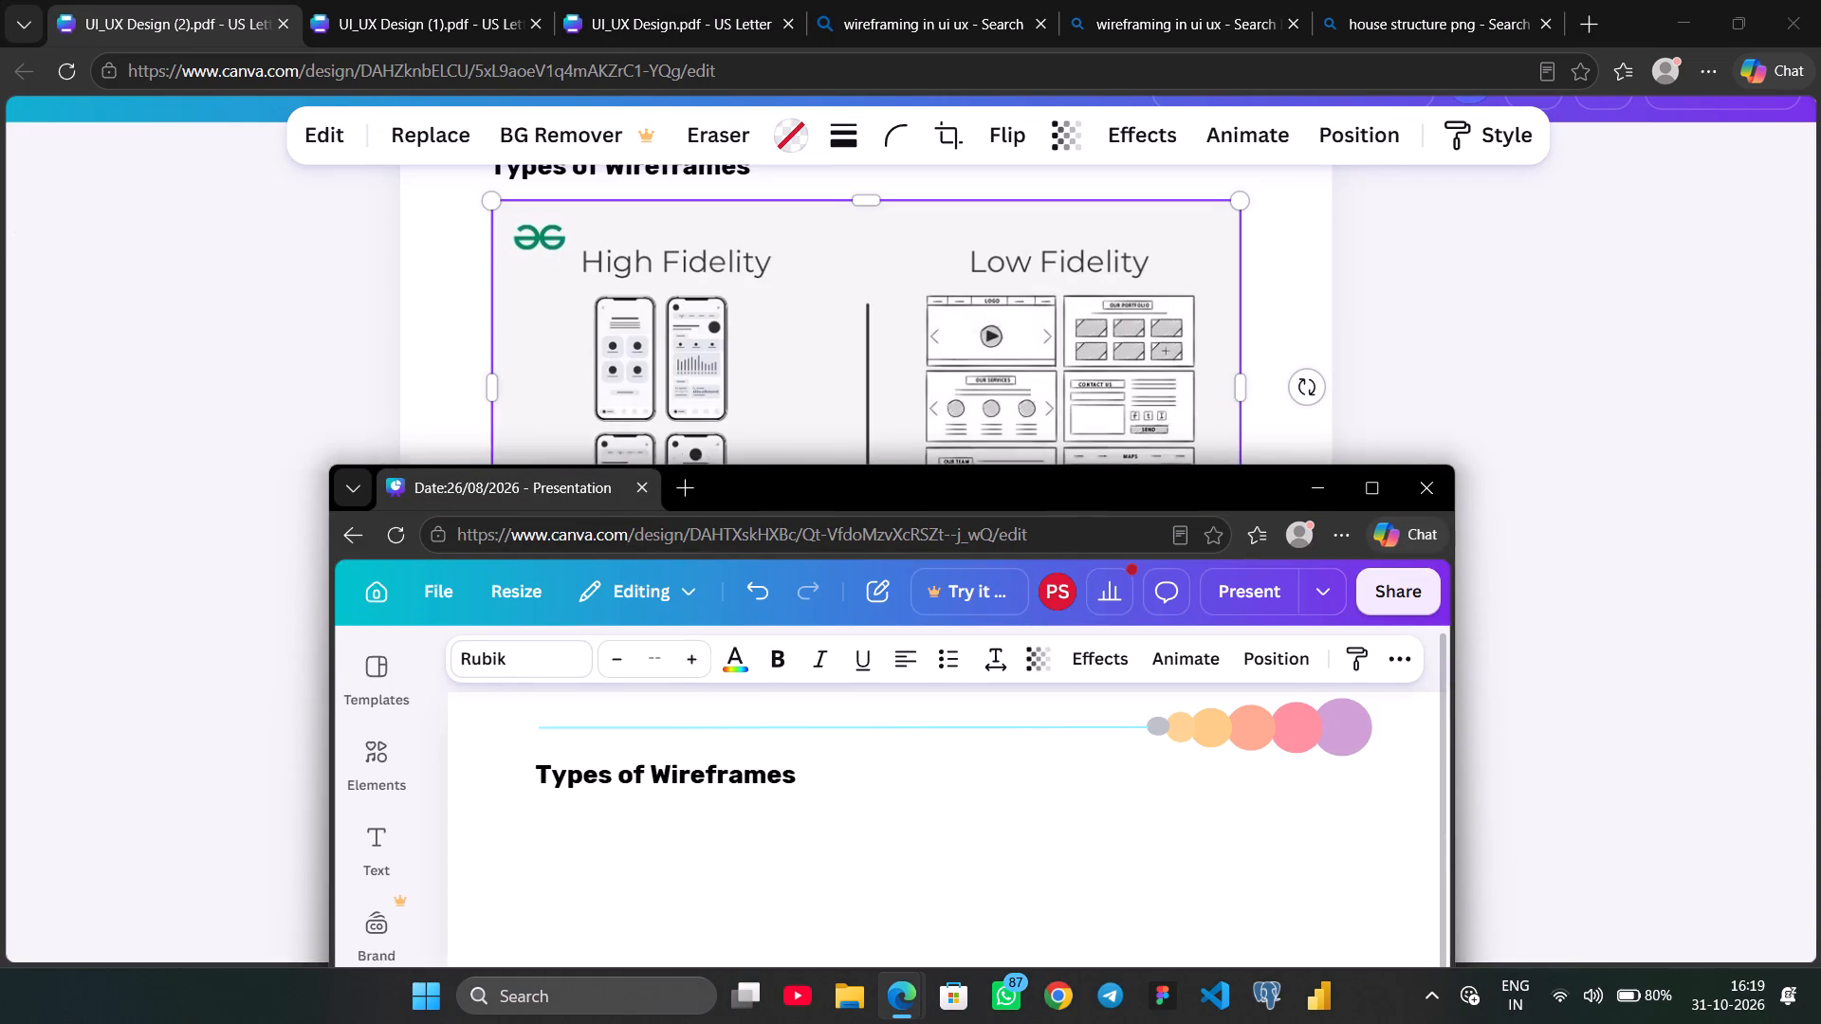
drag(545, 461, 265, 1)
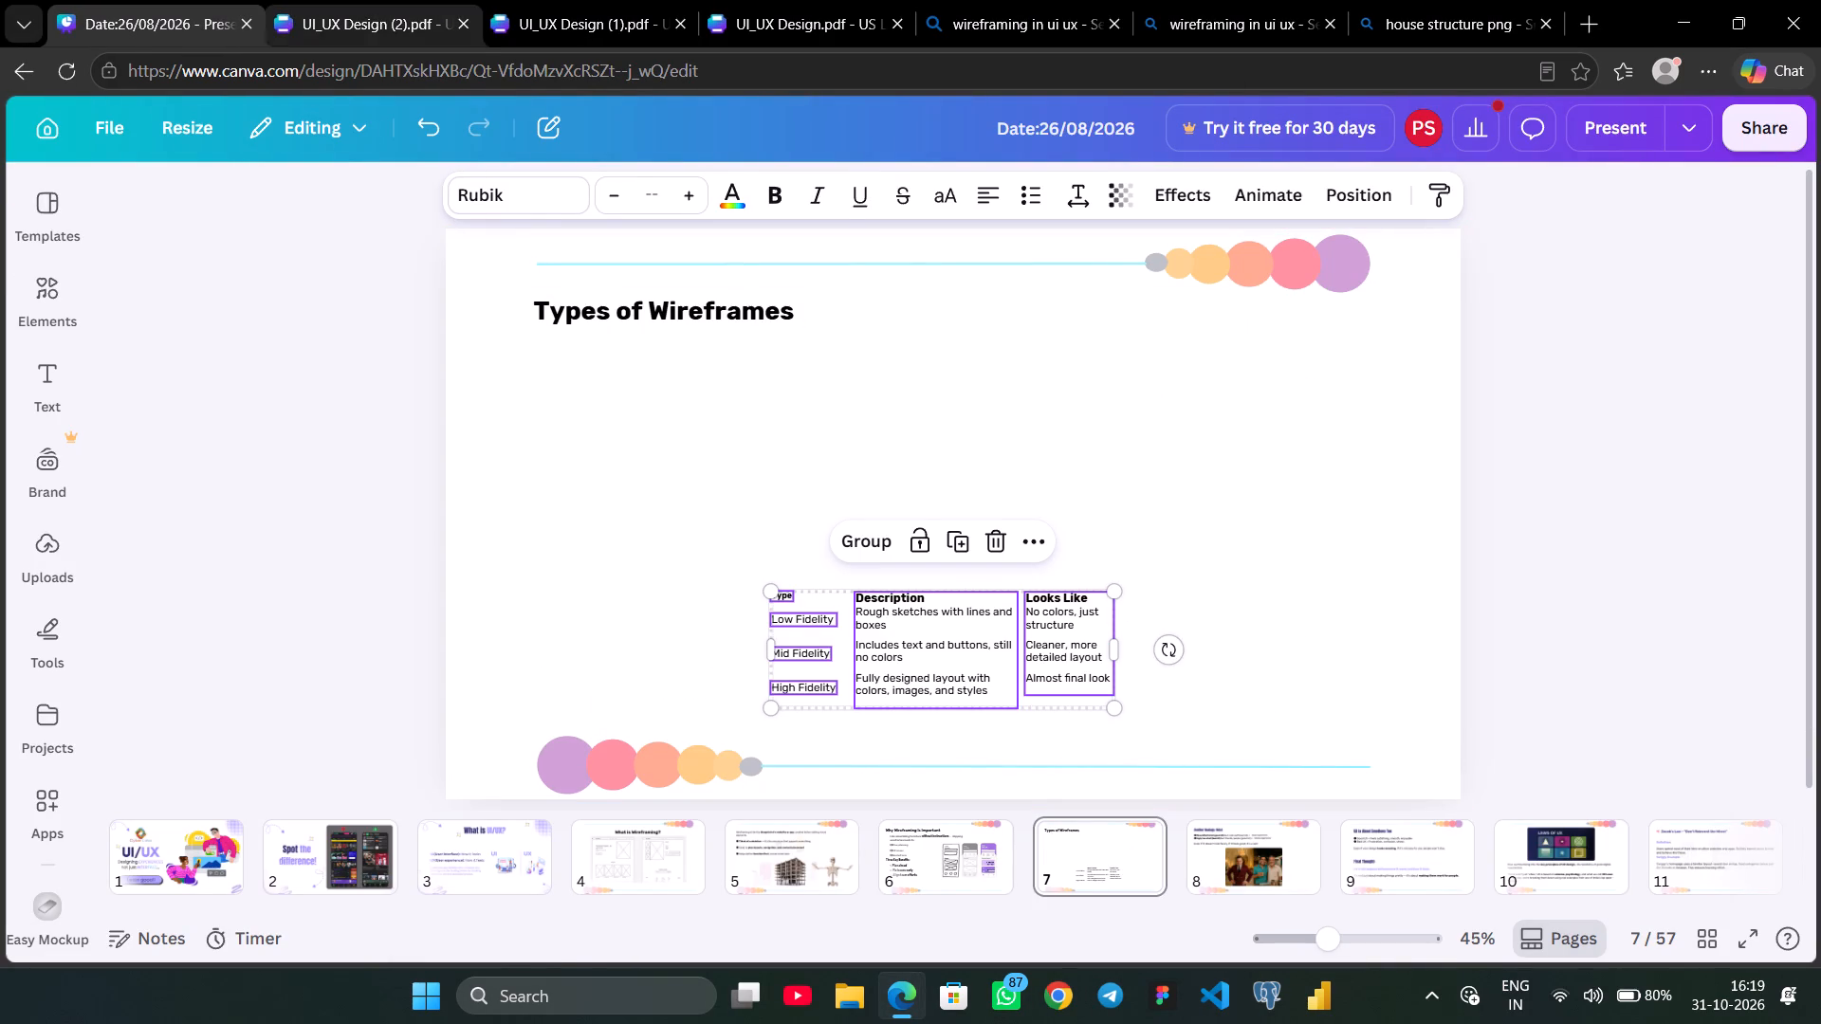
click(339, 2)
key(ctrl+c)
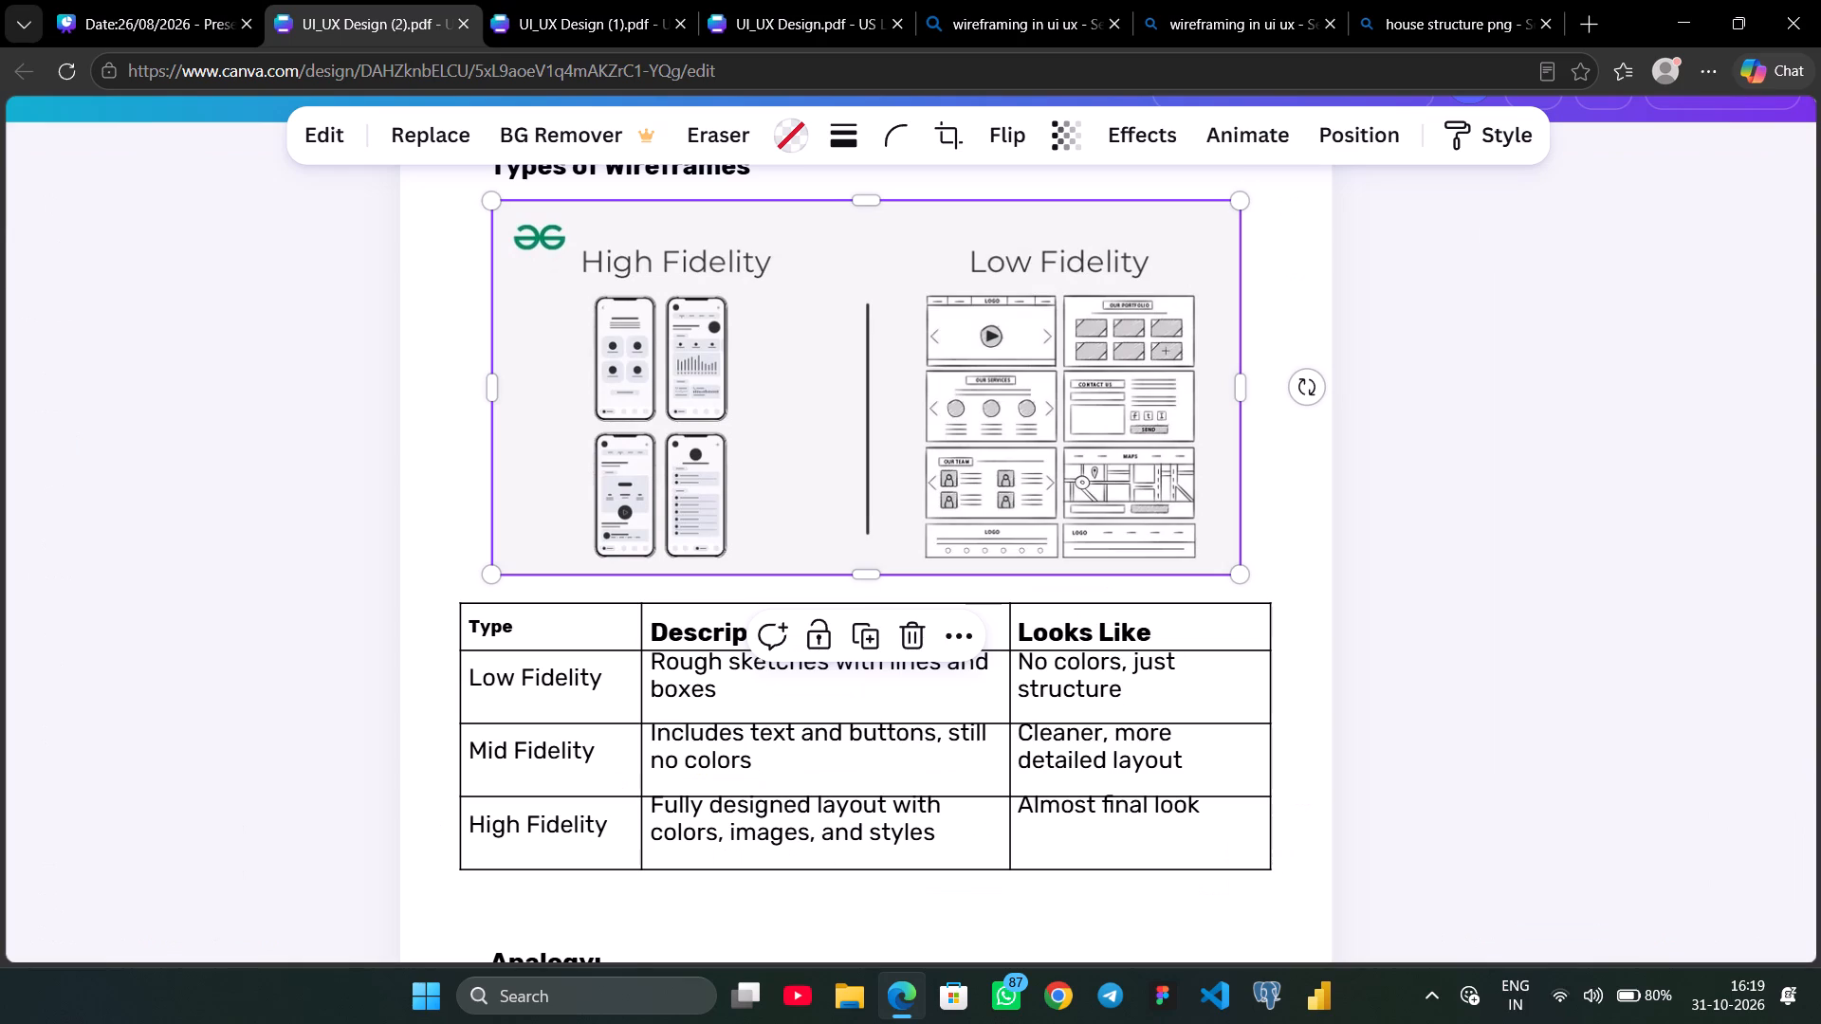
click(120, 23)
click(561, 491)
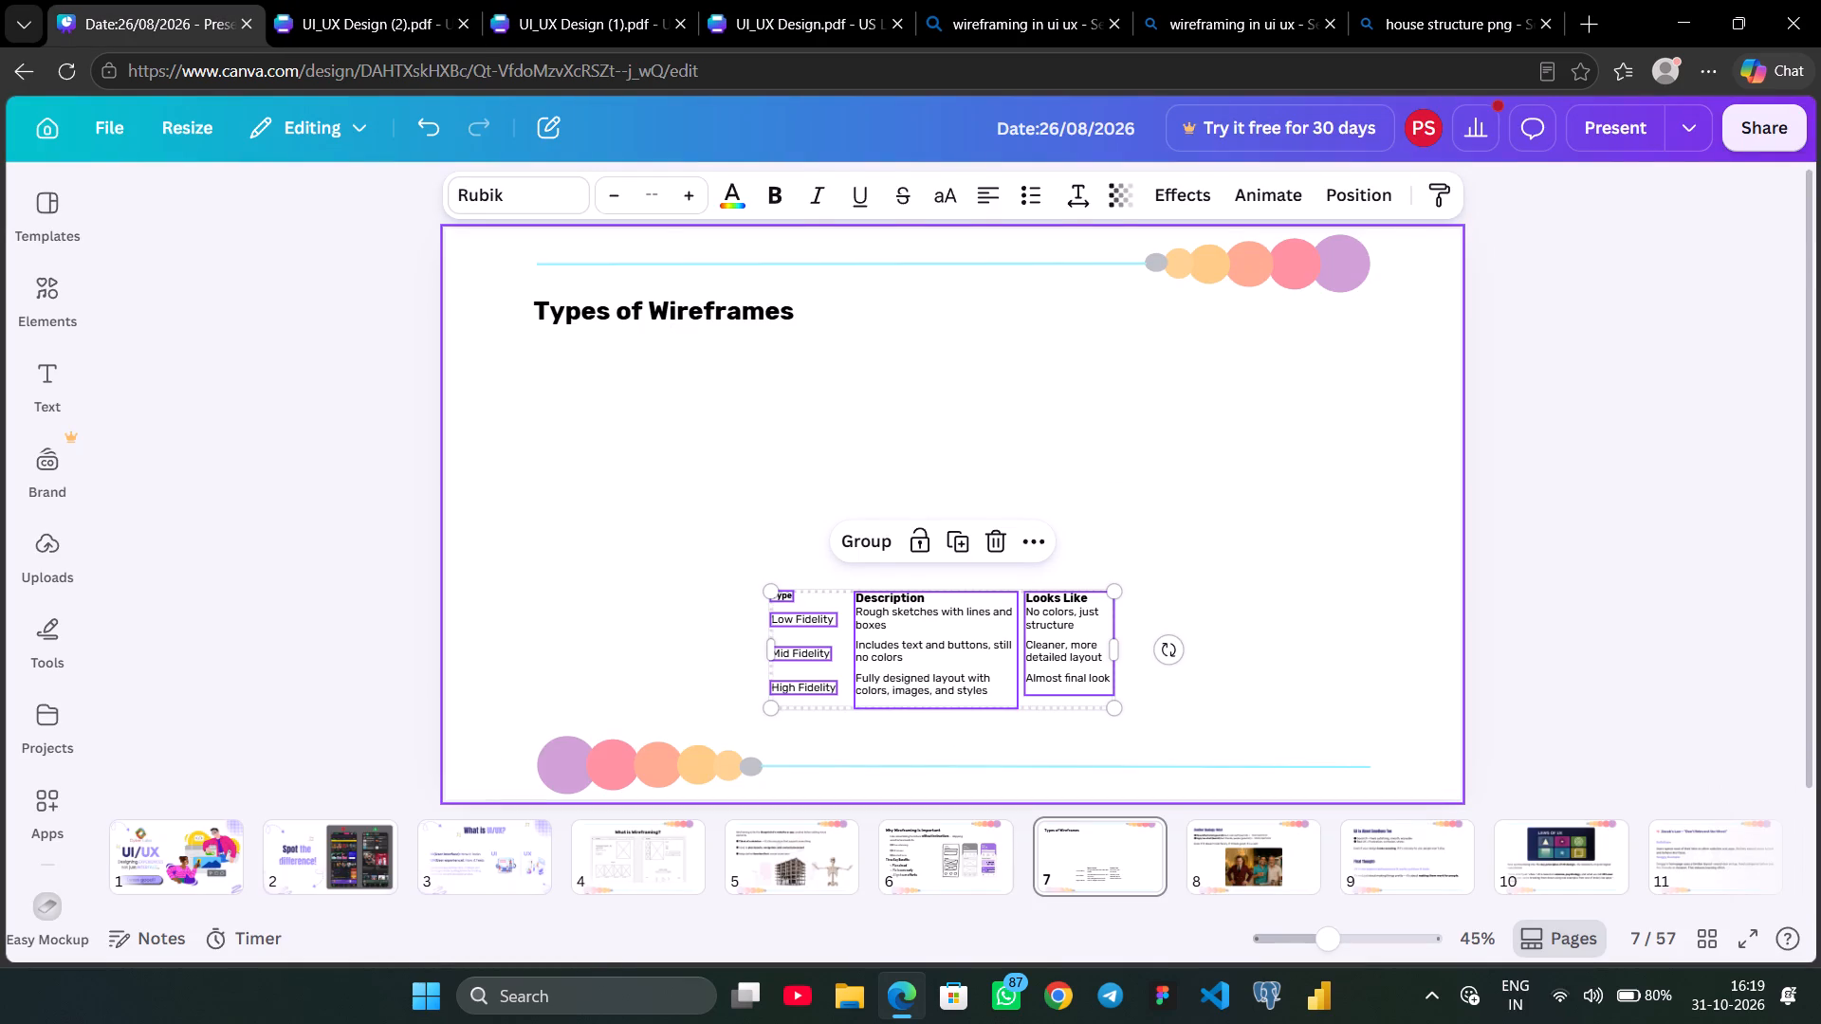
key(ctrl+v)
drag(657, 481, 922, 458)
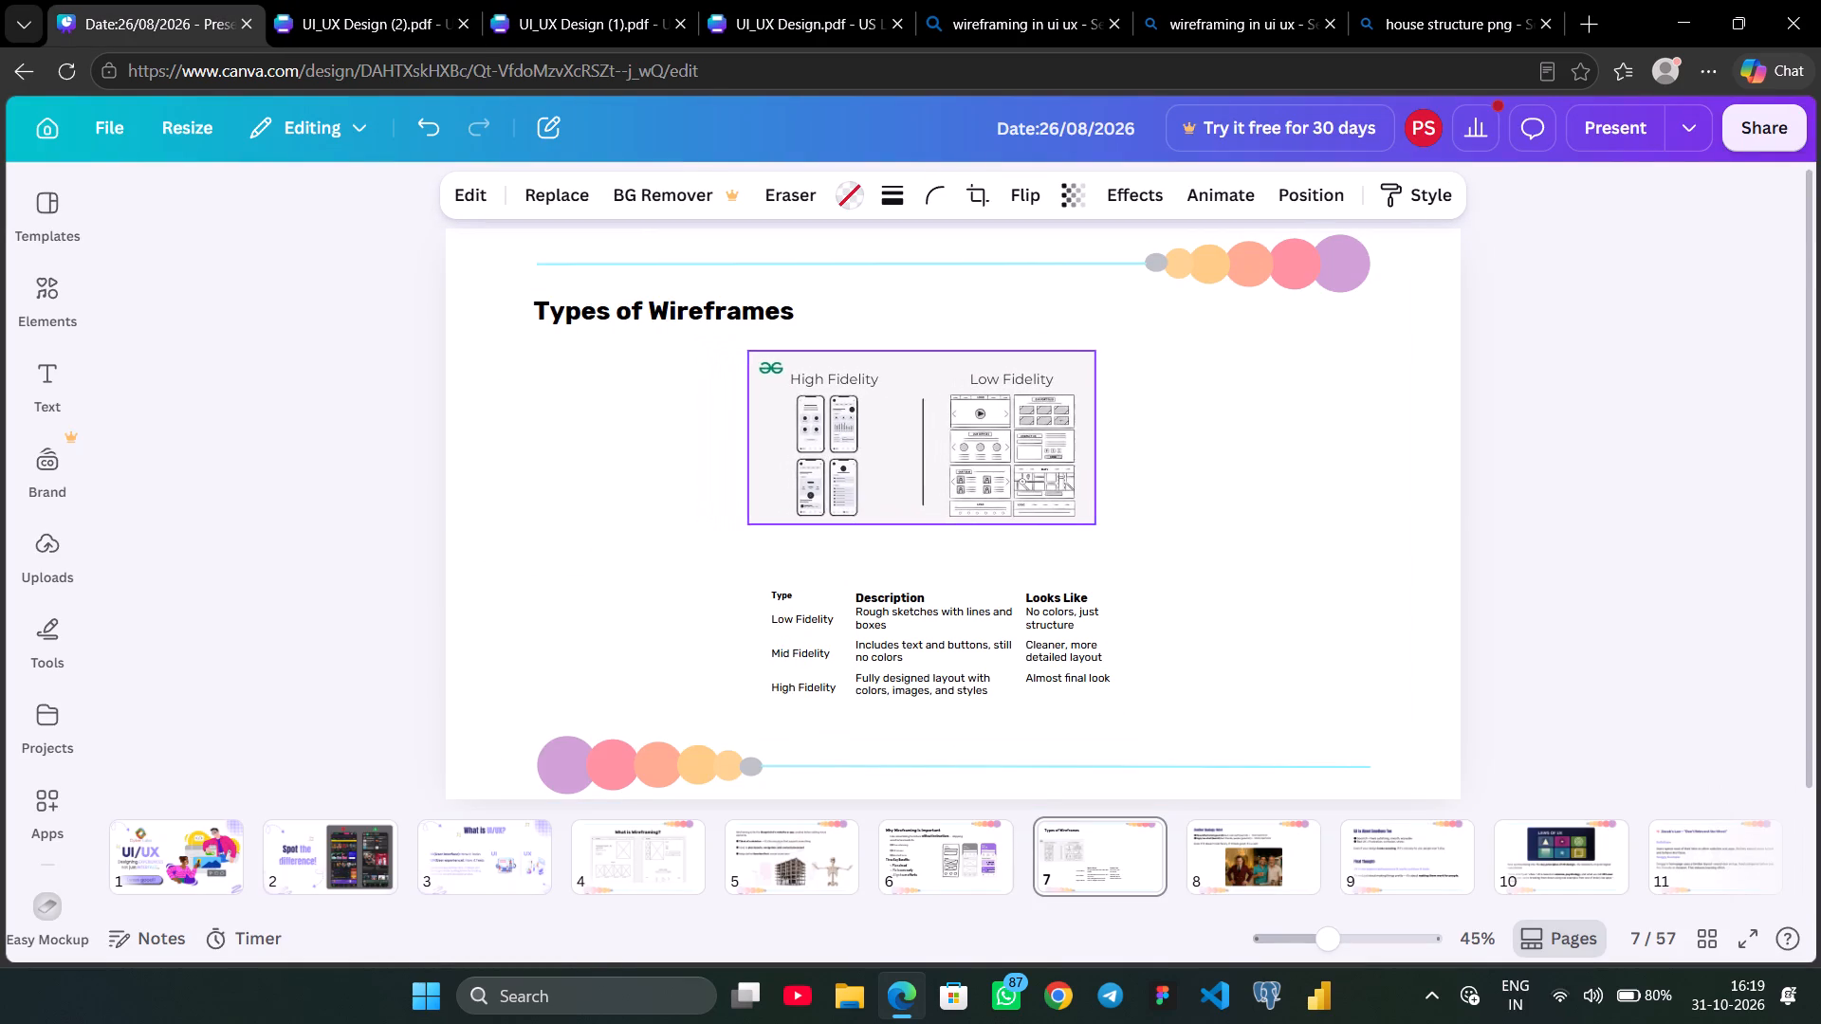
drag(922, 458, 947, 457)
Enlarge the fidelity comparison image and place it in slide 7's upper right area, beside the title and clear of the table text.
drag(1132, 530, 1368, 606)
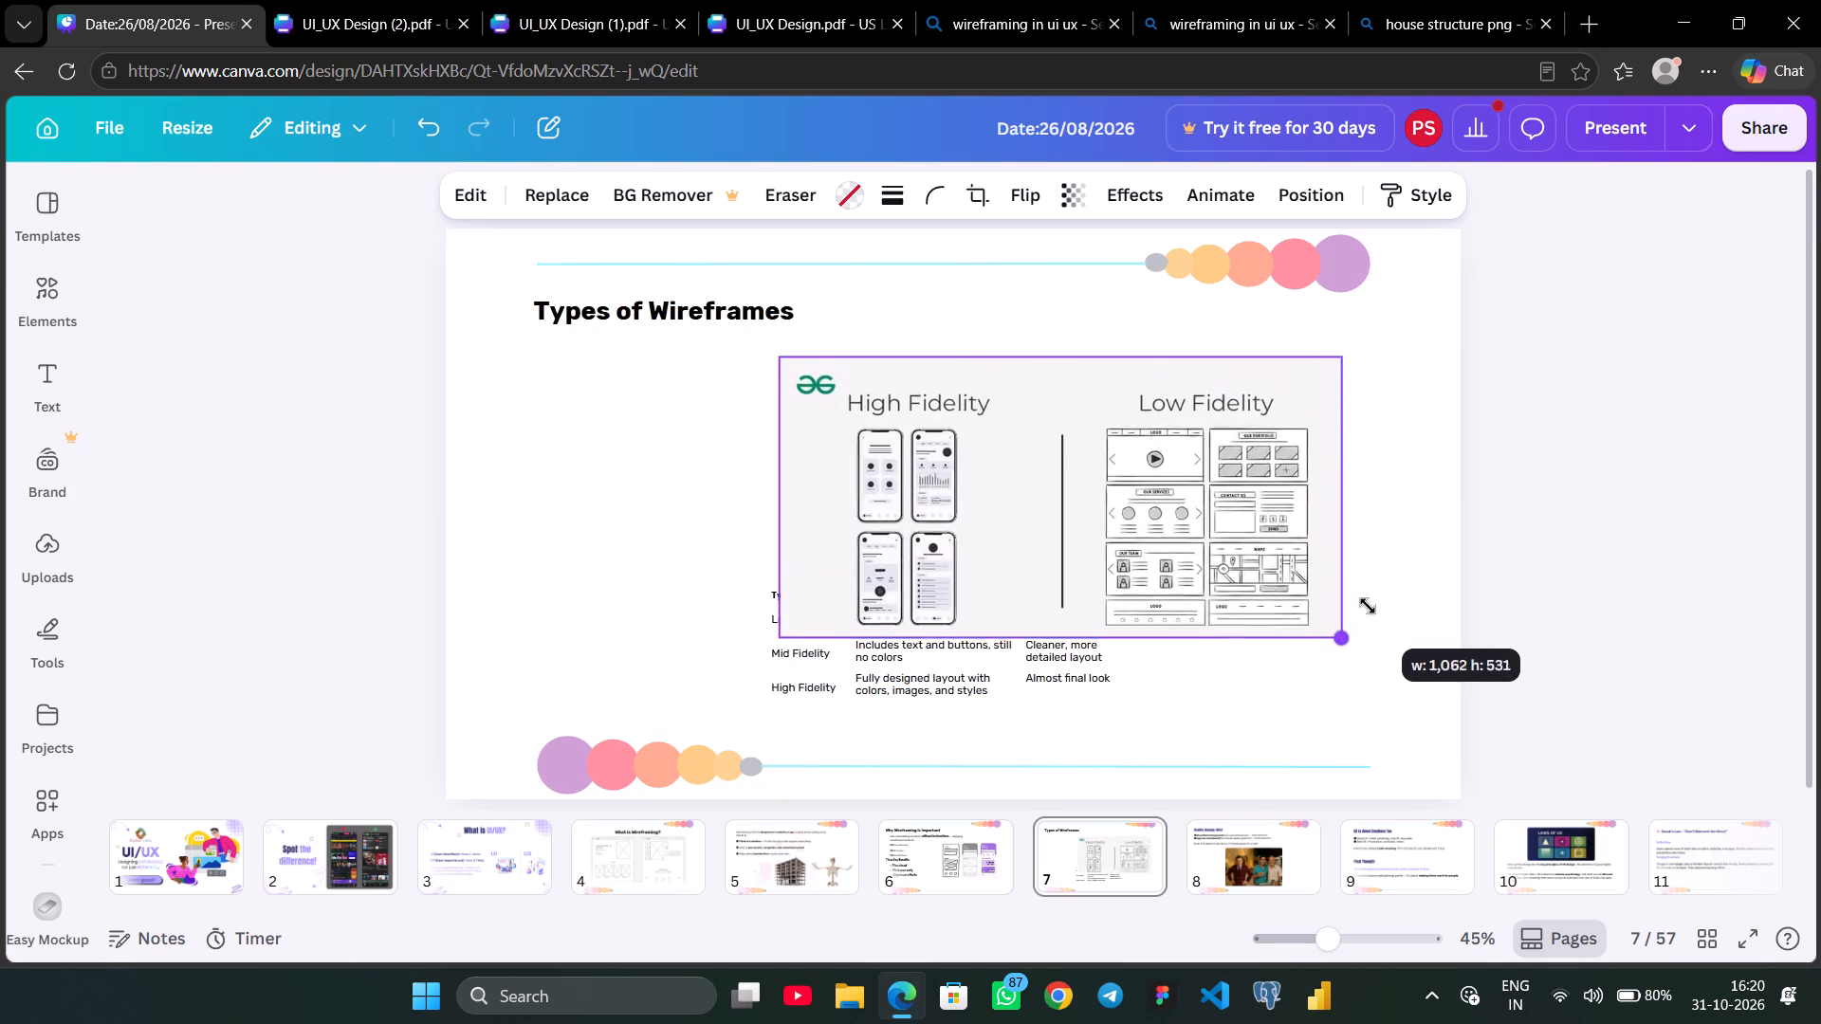
drag(1368, 606, 1336, 593)
drag(1026, 456, 956, 450)
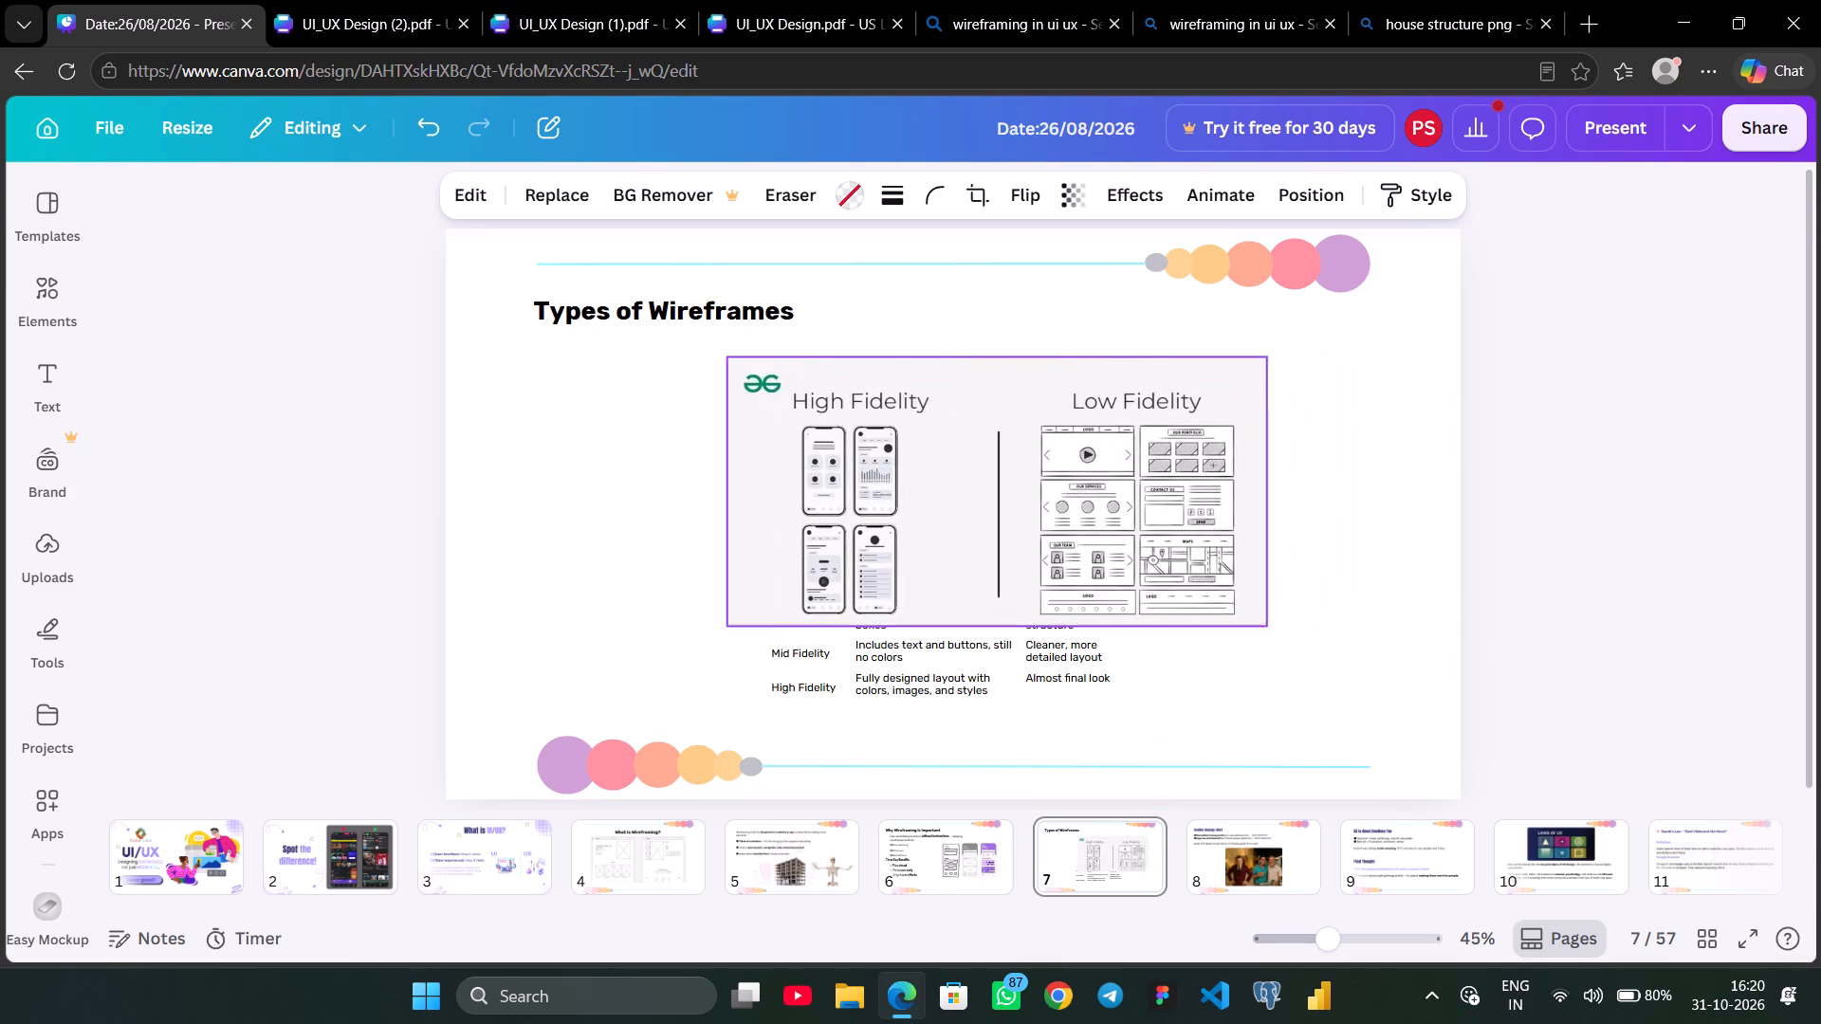
drag(956, 450, 929, 430)
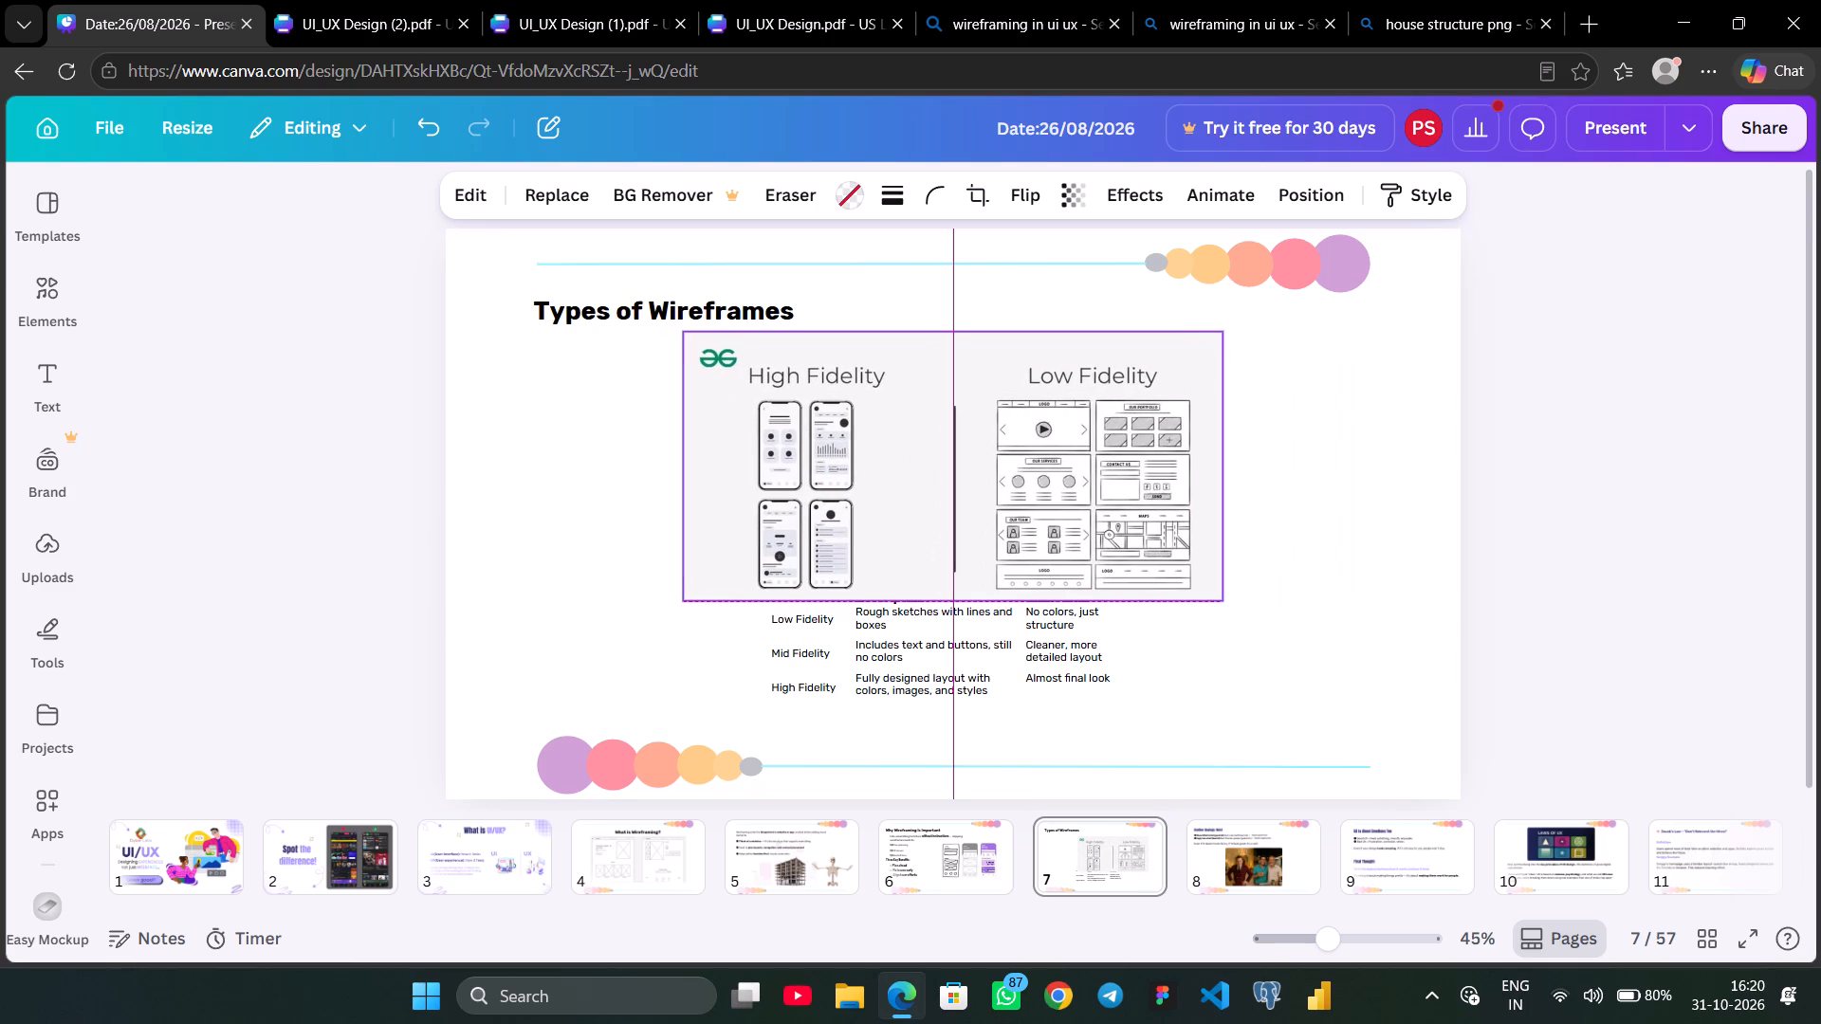
drag(929, 430, 1147, 418)
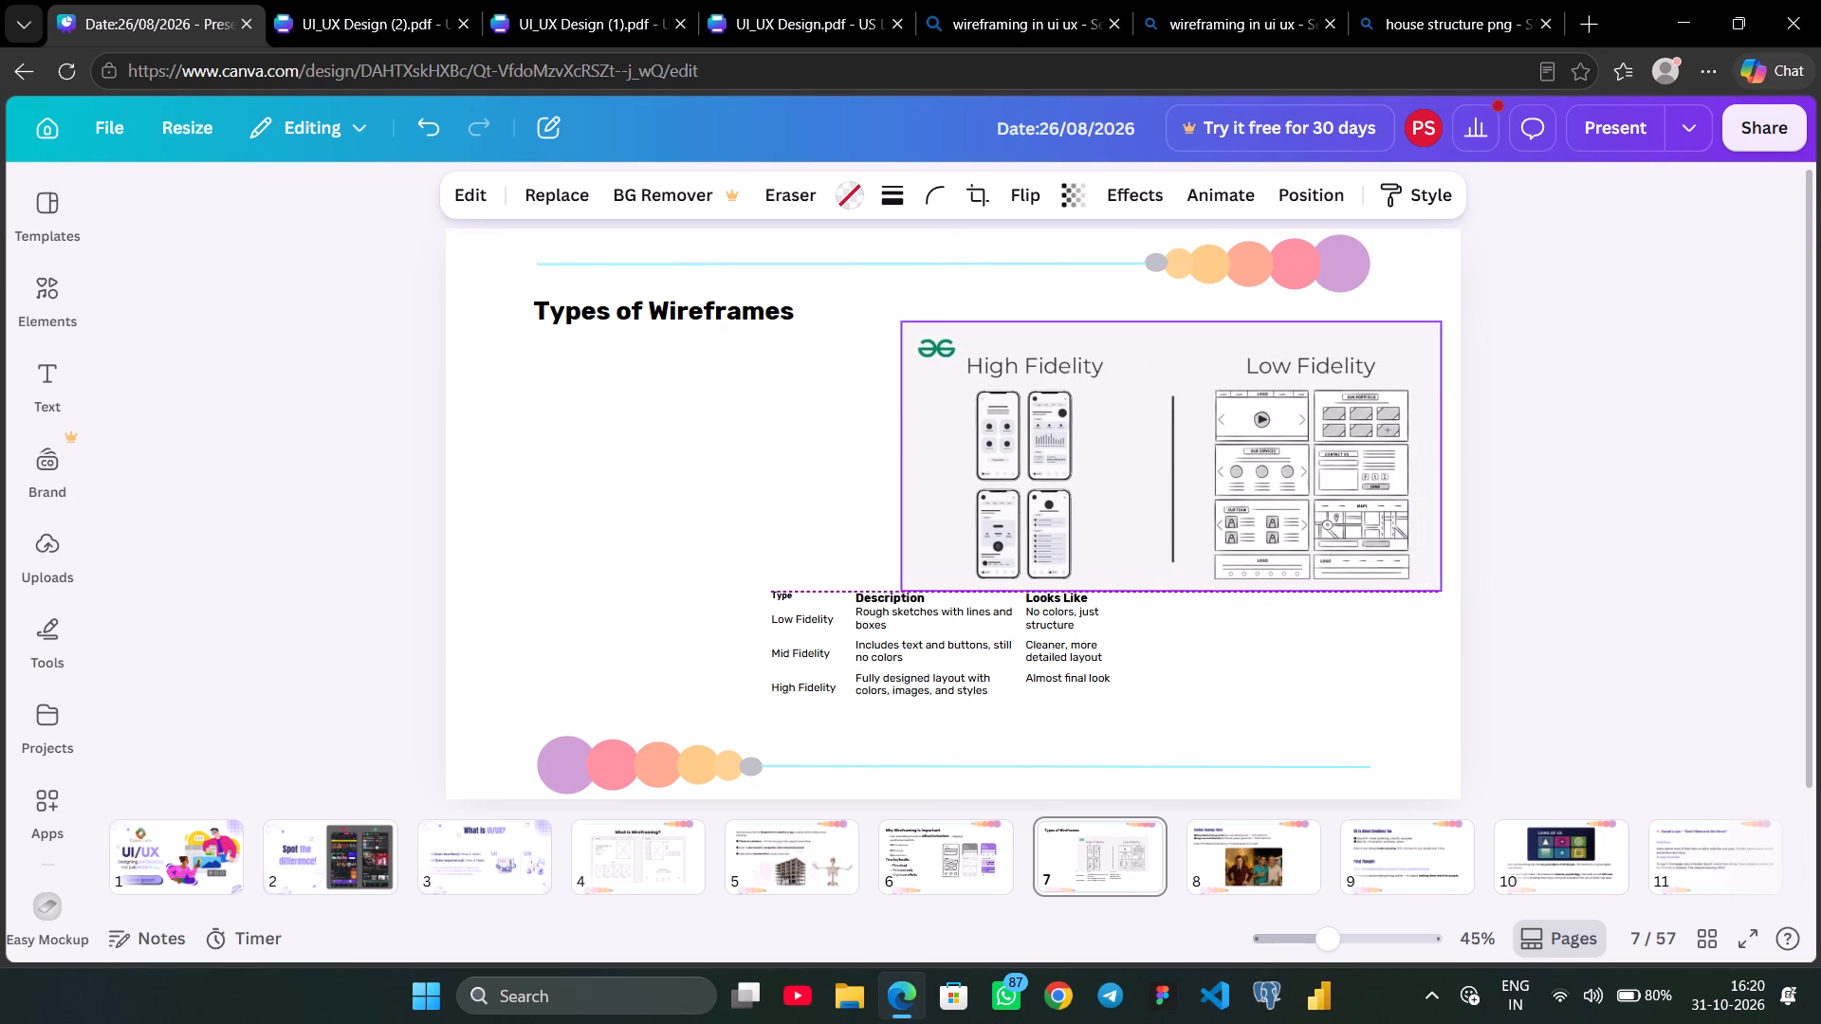
drag(1147, 418, 1152, 413)
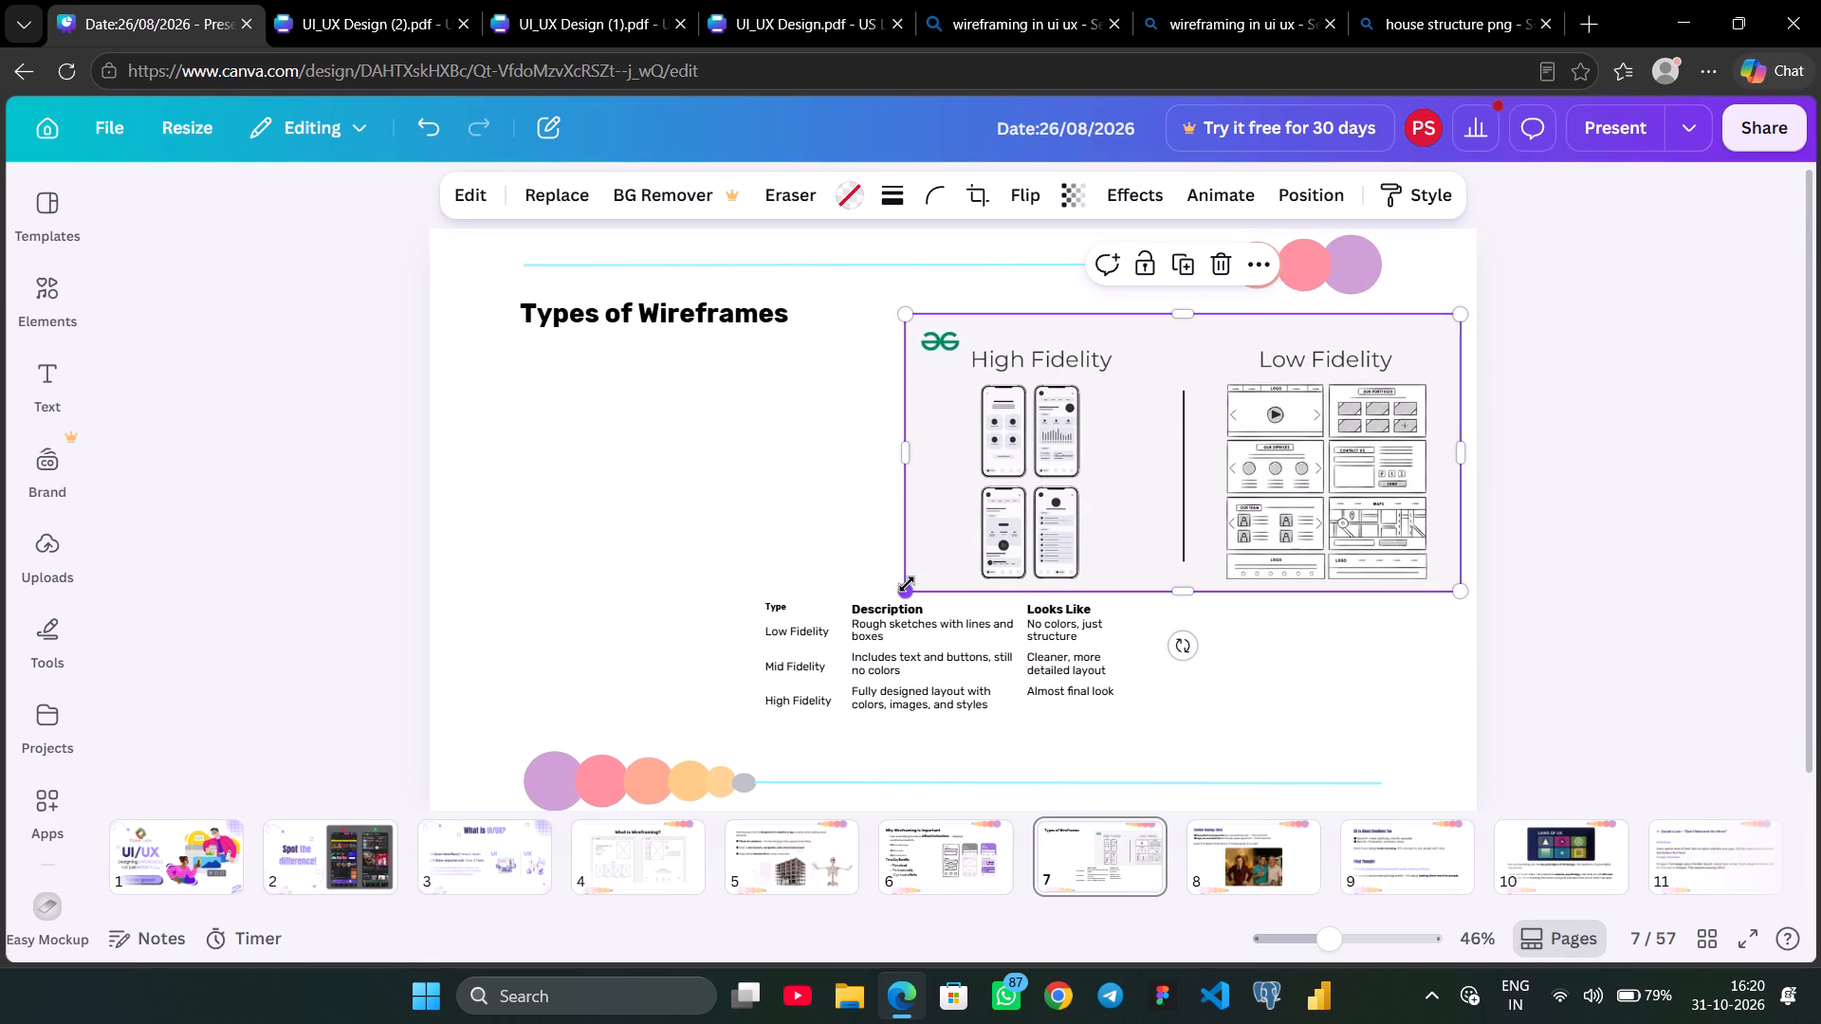
drag(907, 584, 926, 564)
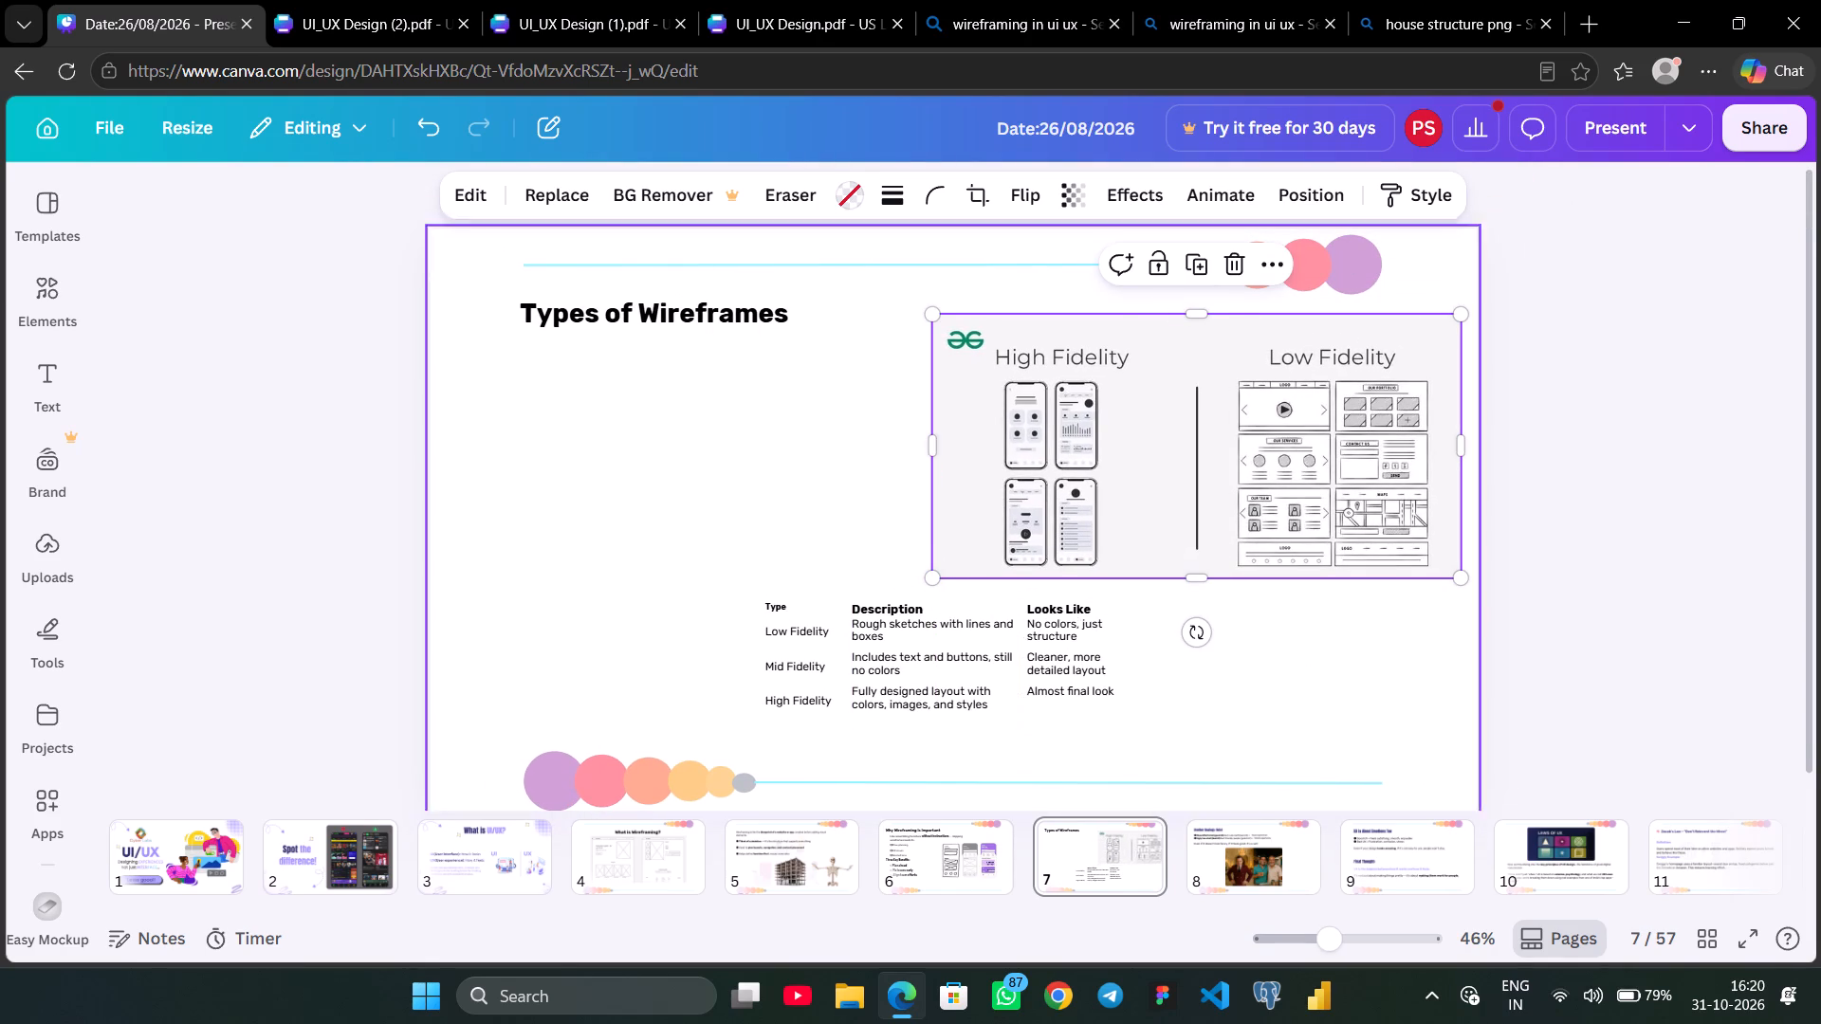
Increase the font size of all the Type, Description and Looks Like table texts on slide 7 by seven increments.
click(777, 606)
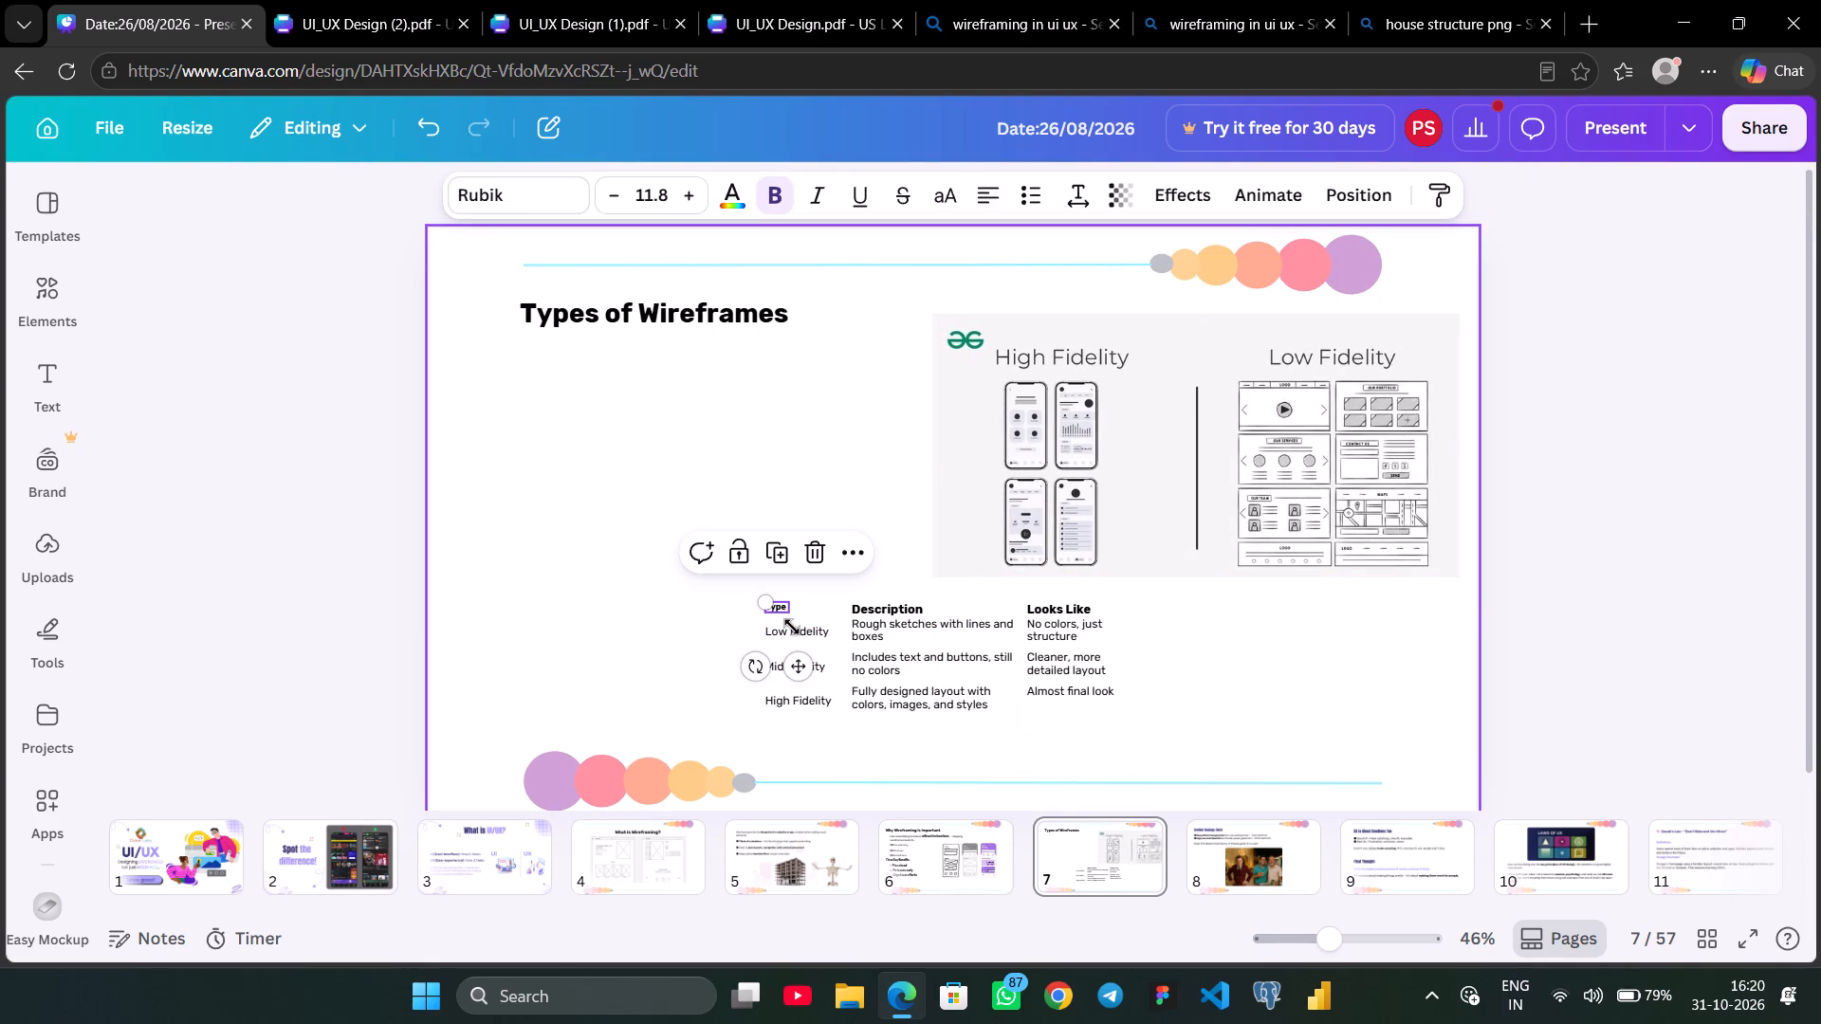
shift+click(797, 634)
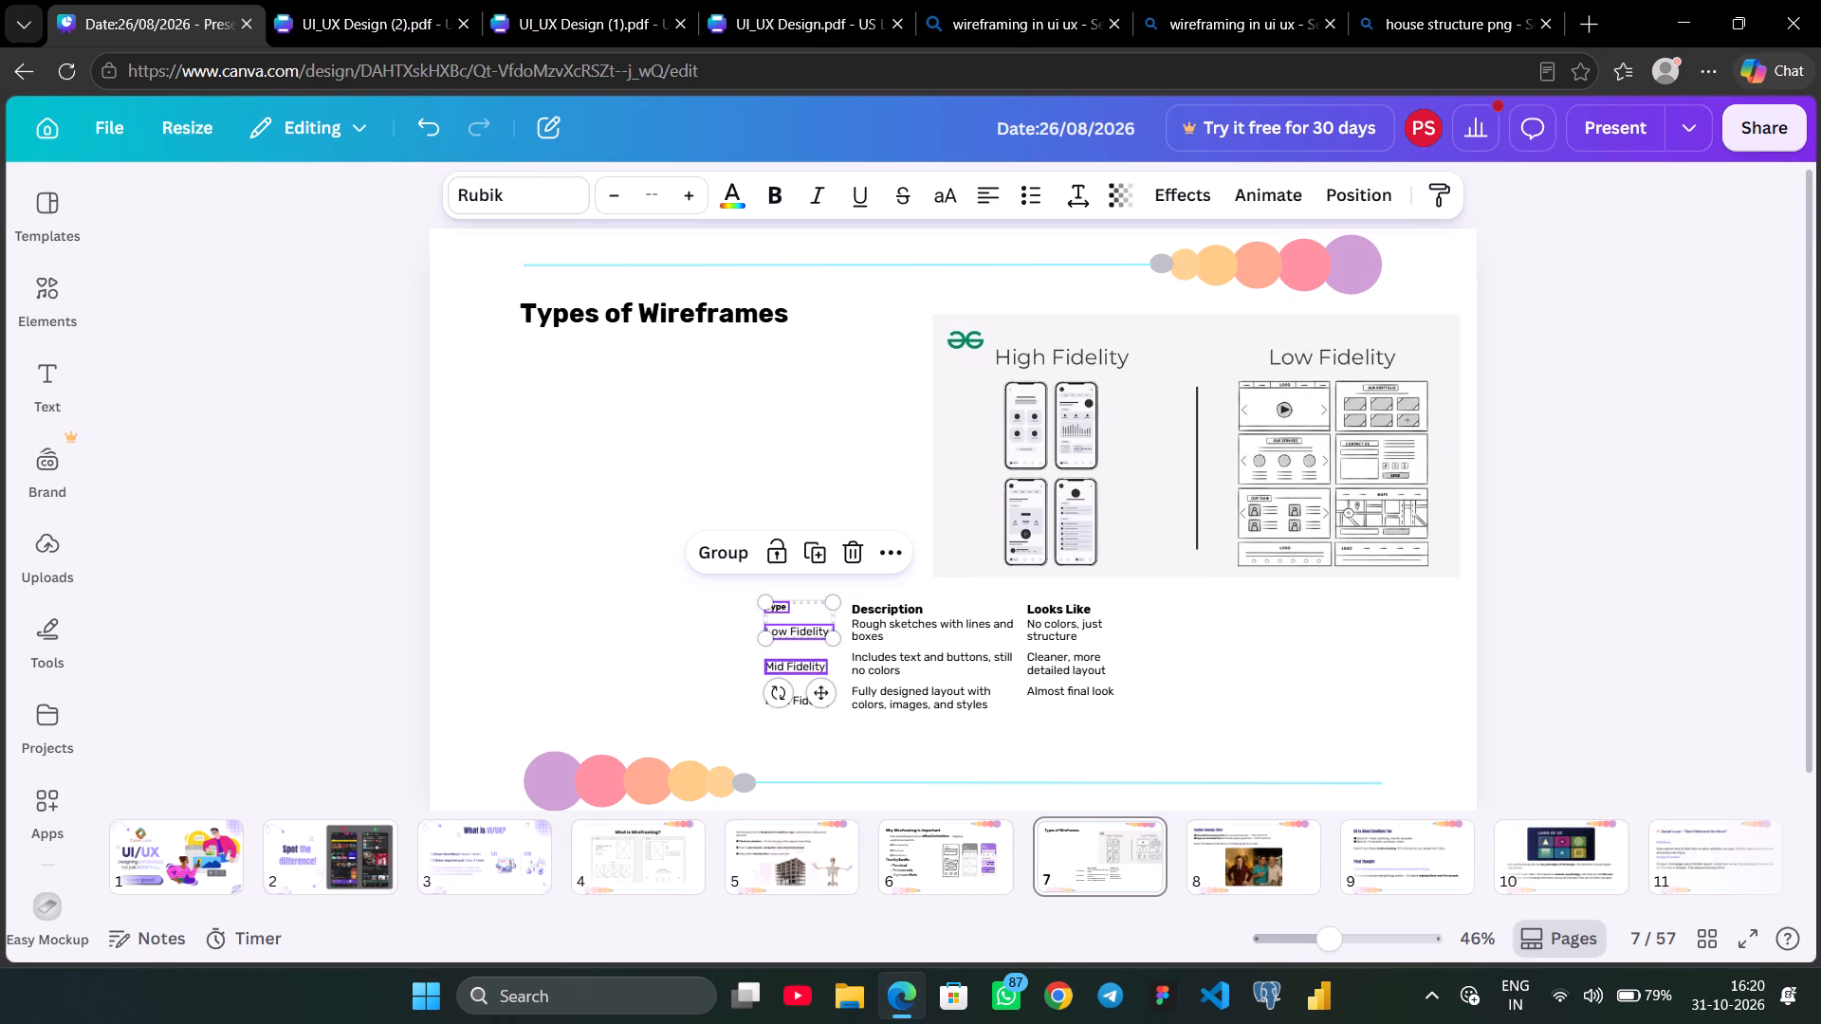
shift+click(798, 665)
shift+click(798, 695)
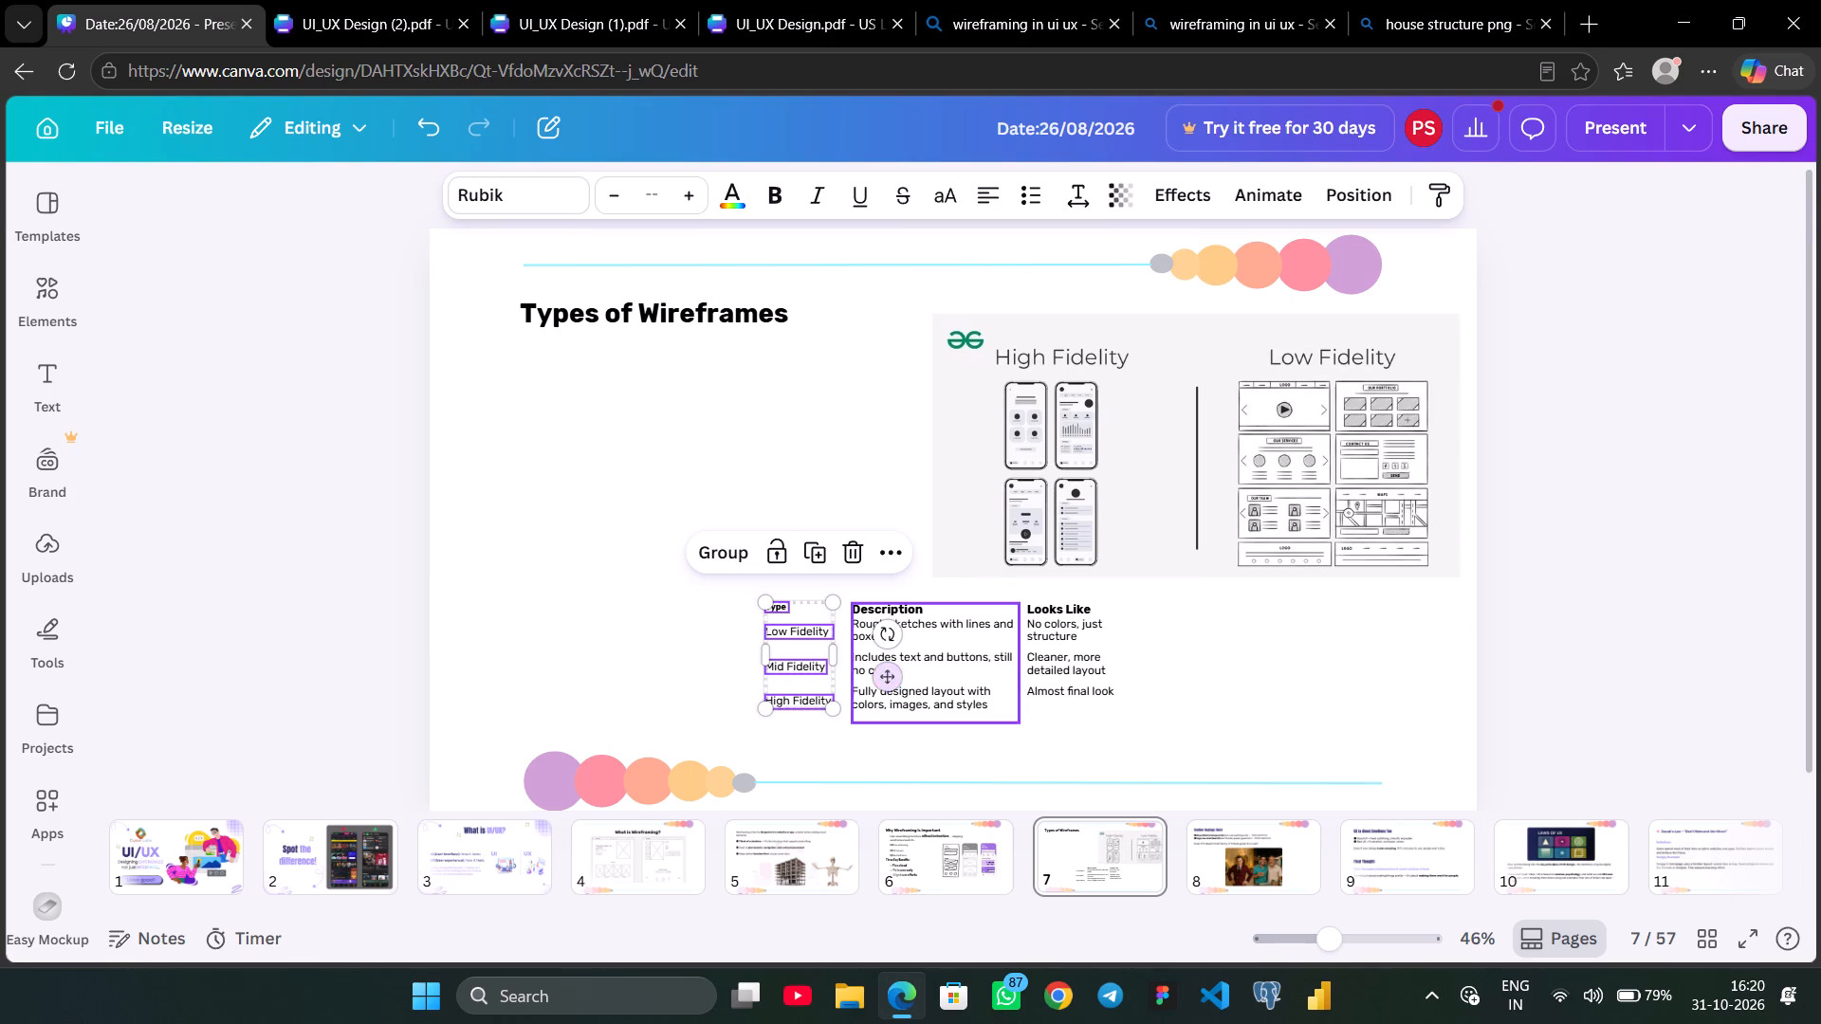
shift+click(909, 667)
shift+click(1047, 646)
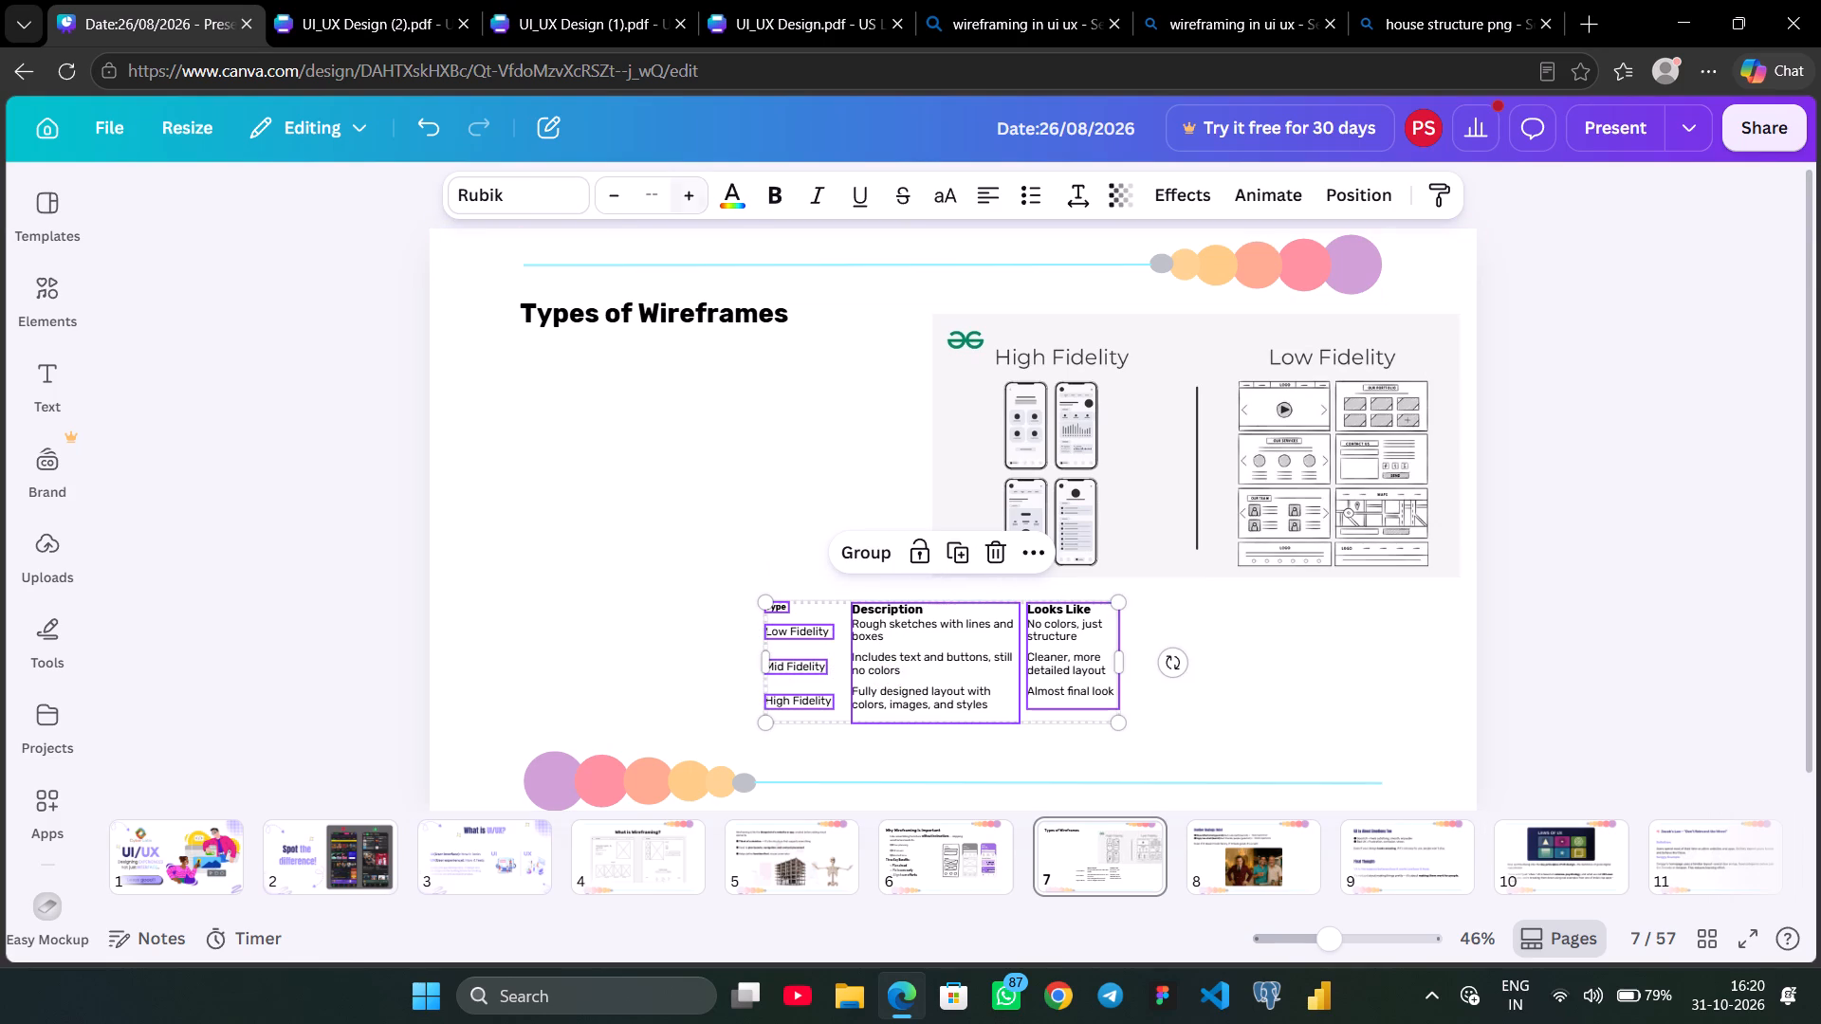
triple_click(698, 192)
triple_click(698, 192)
click(698, 192)
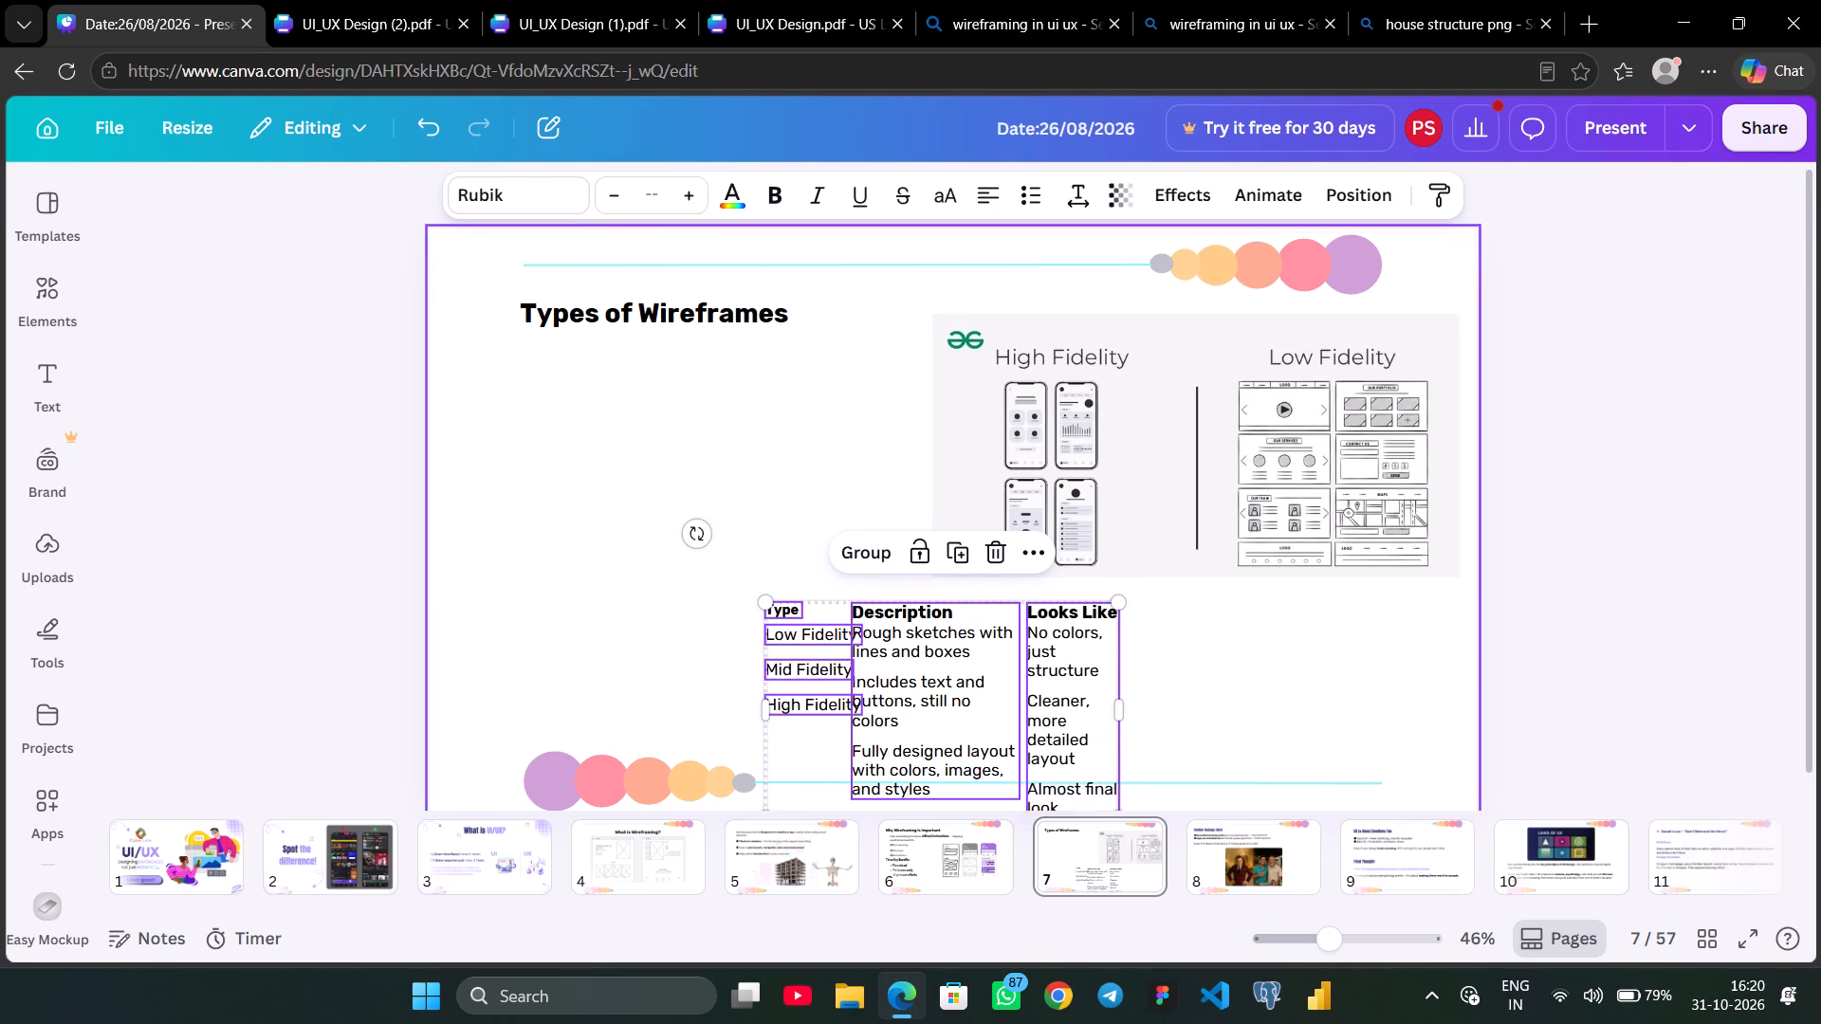
Widen the selected table text boxes together so the Description and Looks Like columns wrap onto fewer lines.
drag(1118, 714, 1242, 688)
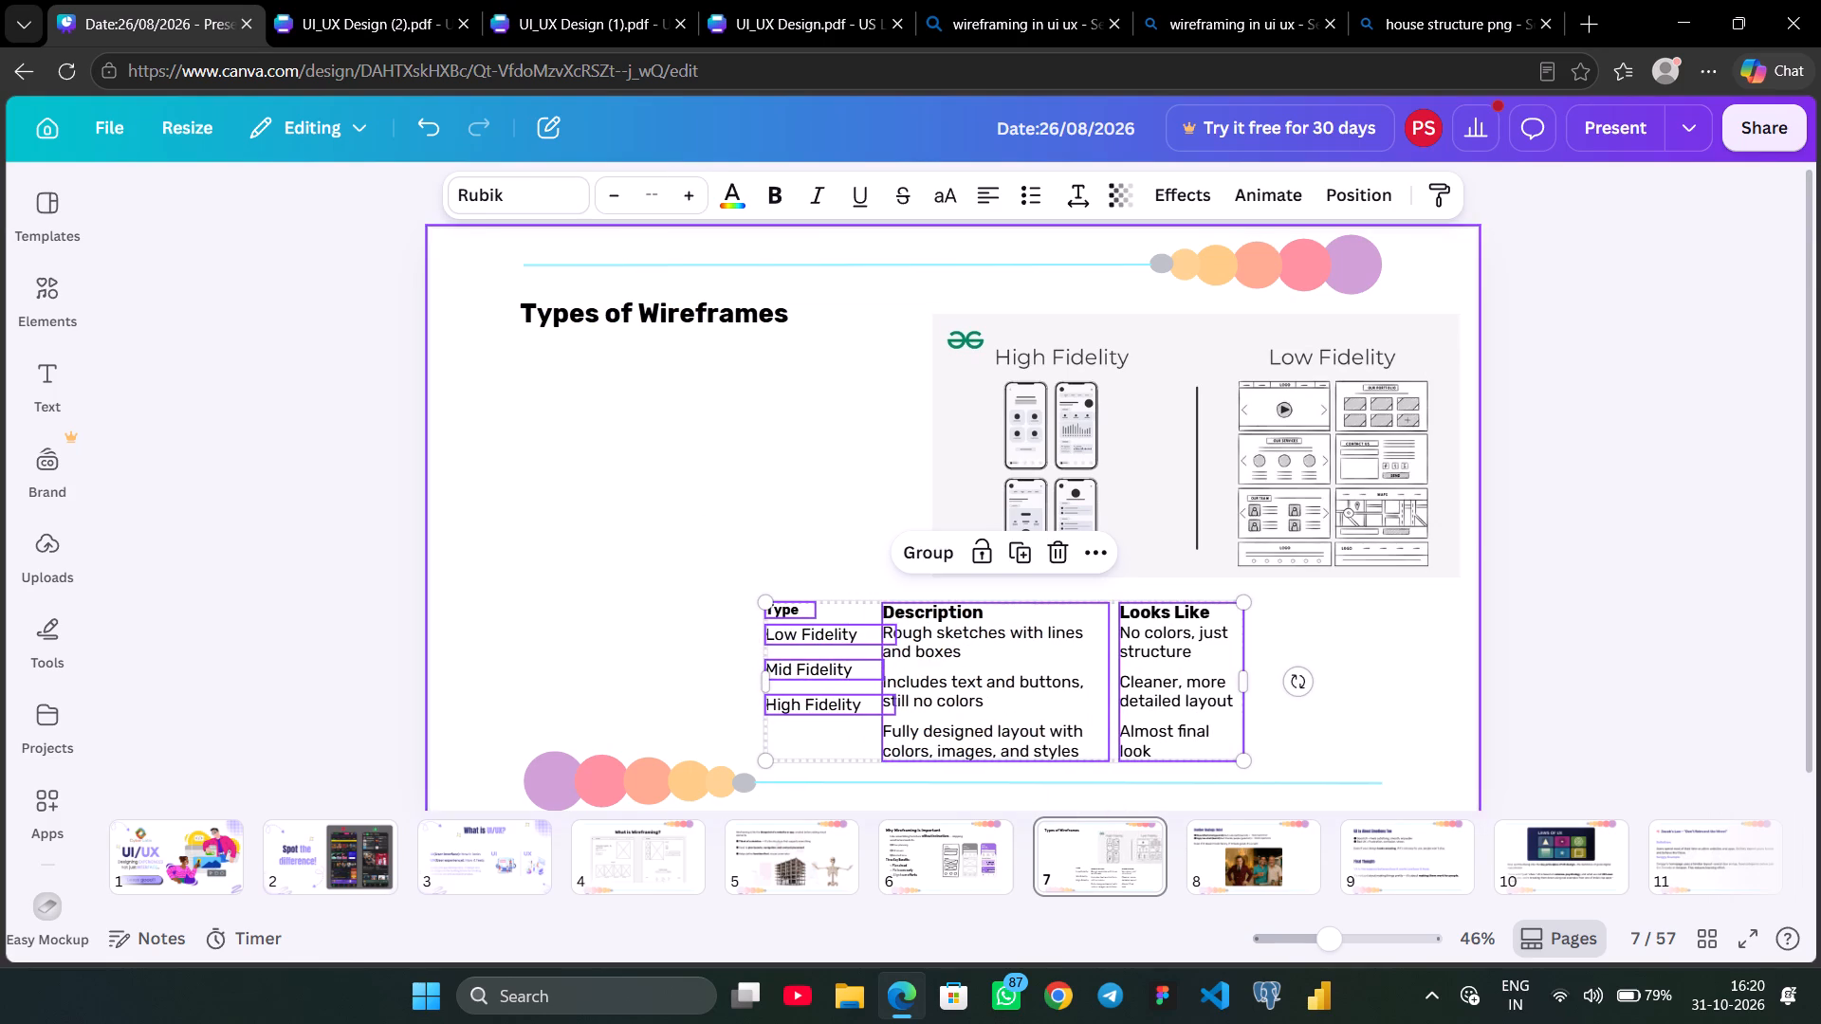
drag(1243, 679, 1352, 670)
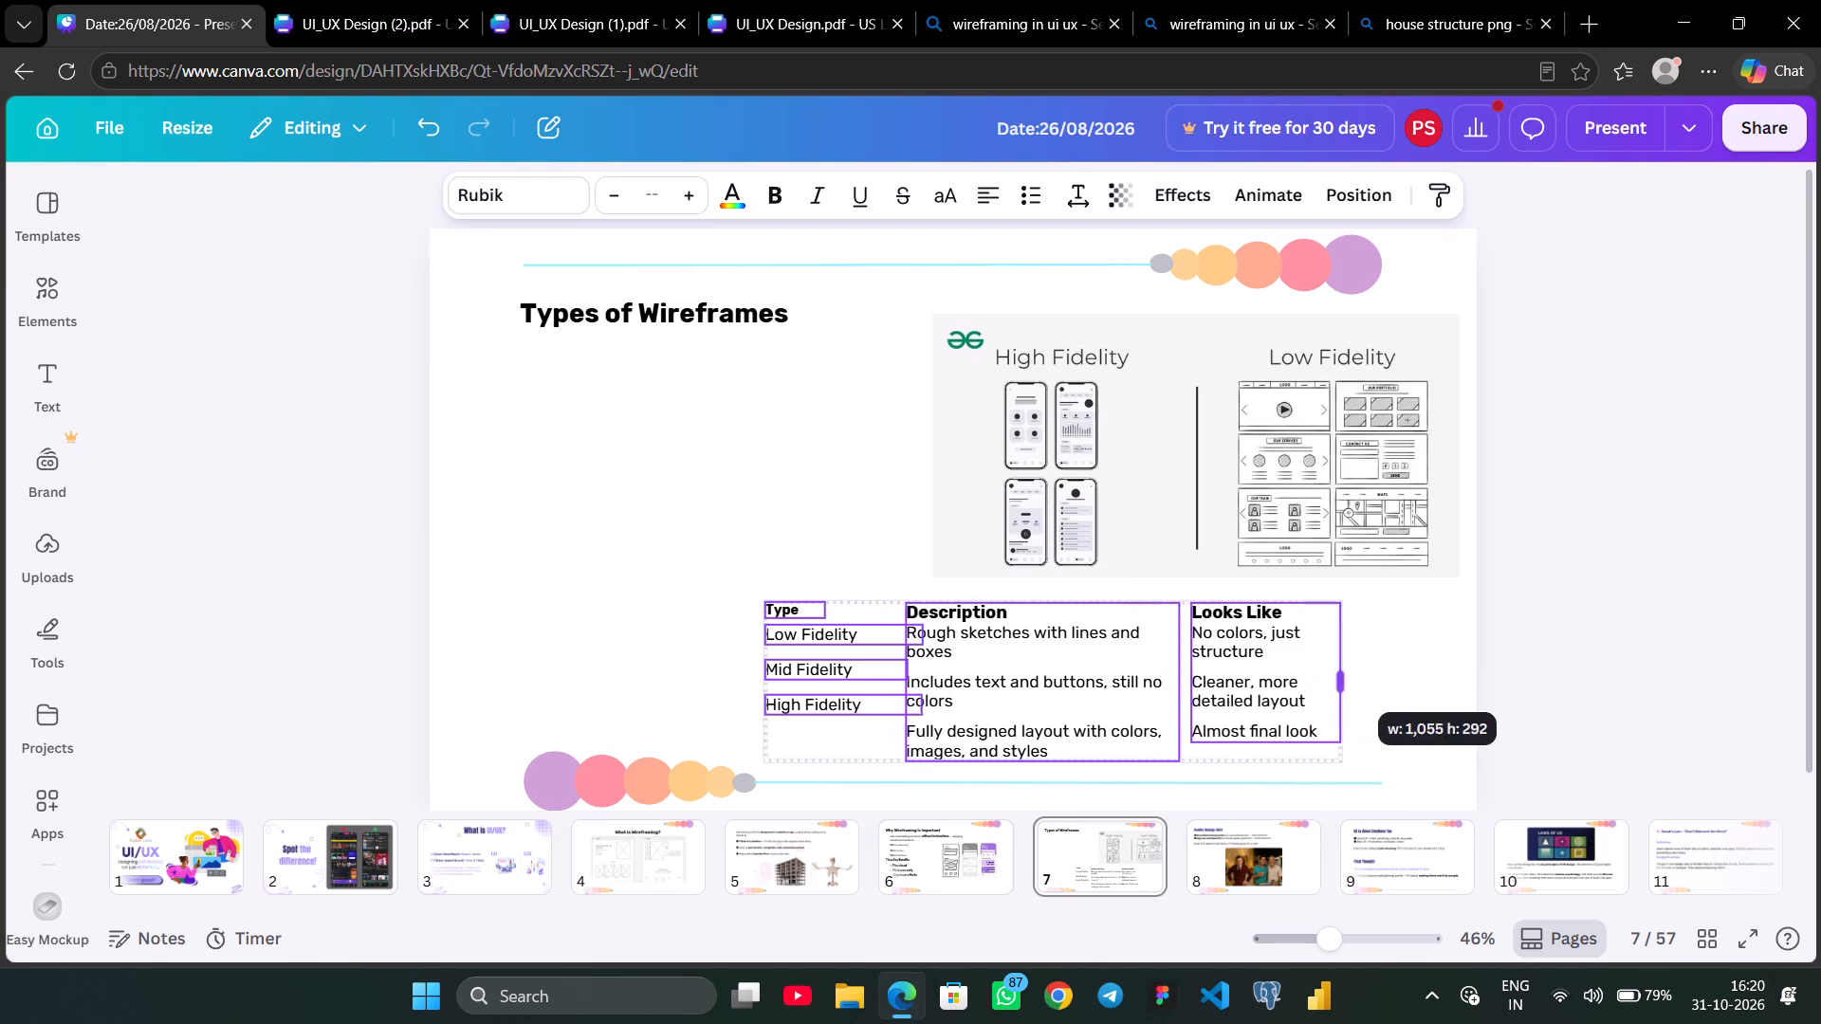
drag(1352, 670, 1278, 667)
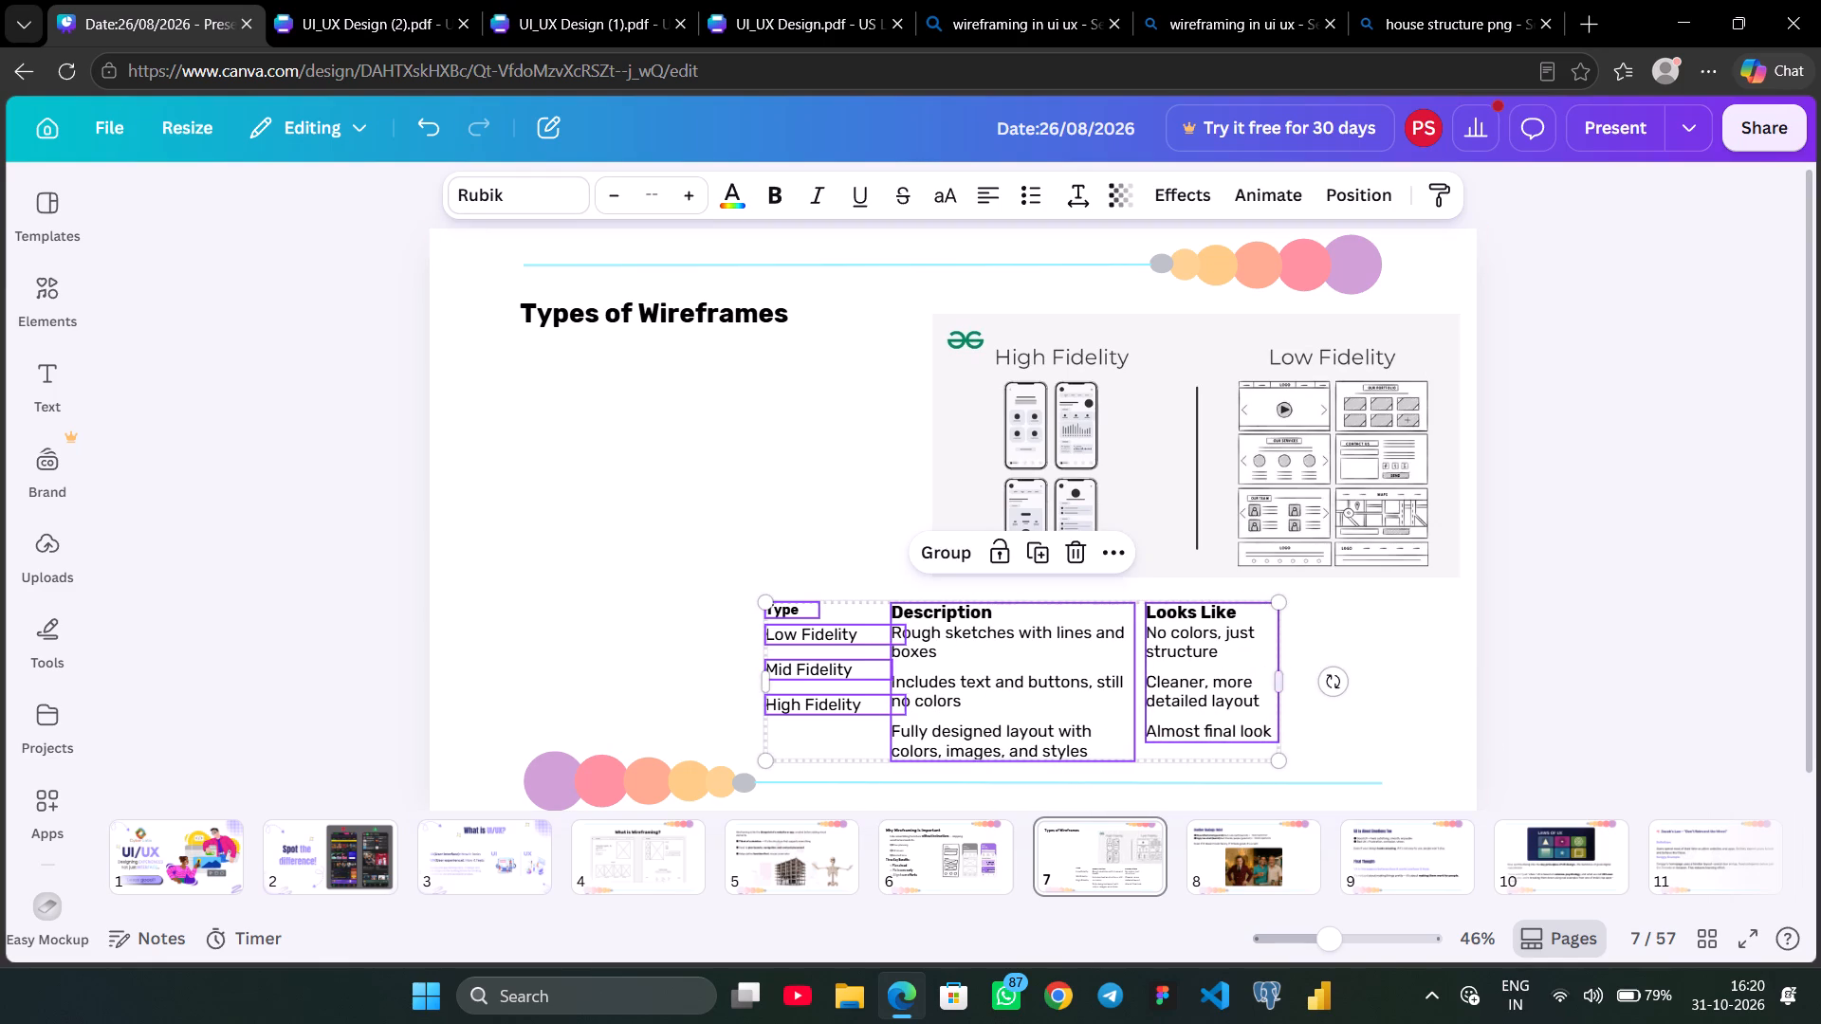
Move the table texts together to slide 7's left side, just below the "Types of Wireframes" title.
drag(1063, 670, 739, 437)
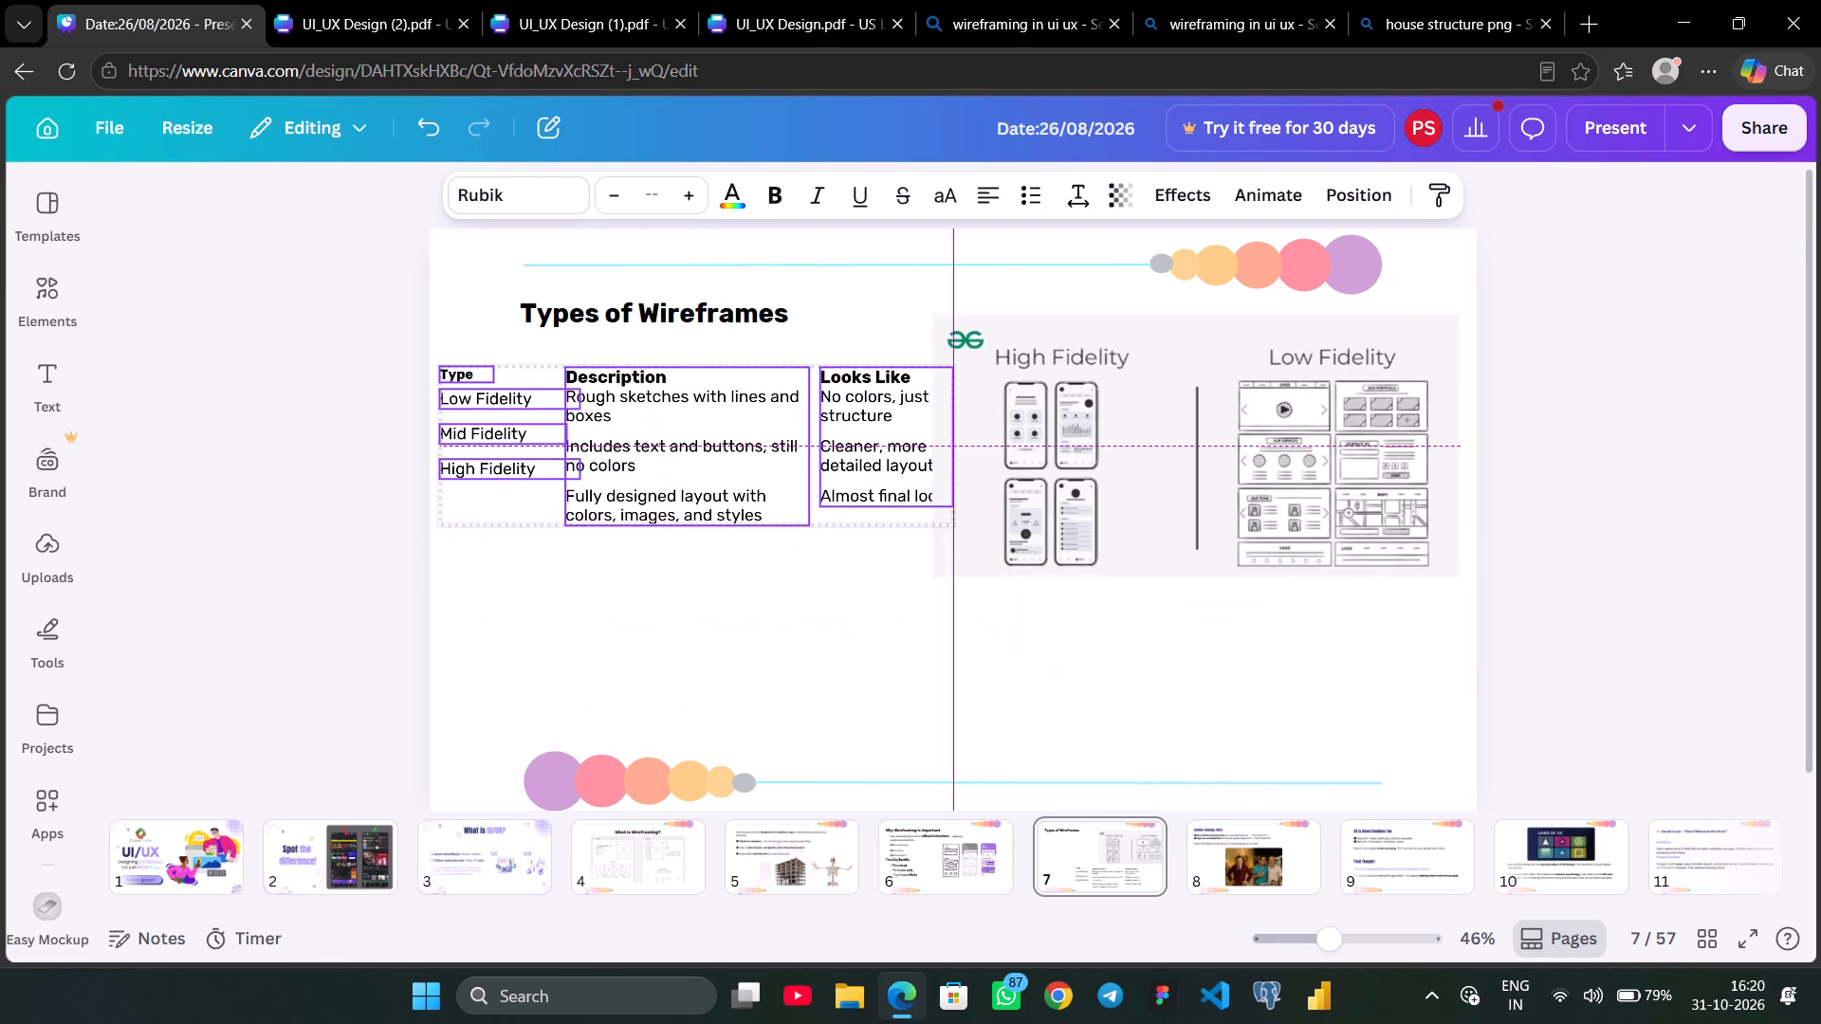
drag(739, 437, 753, 541)
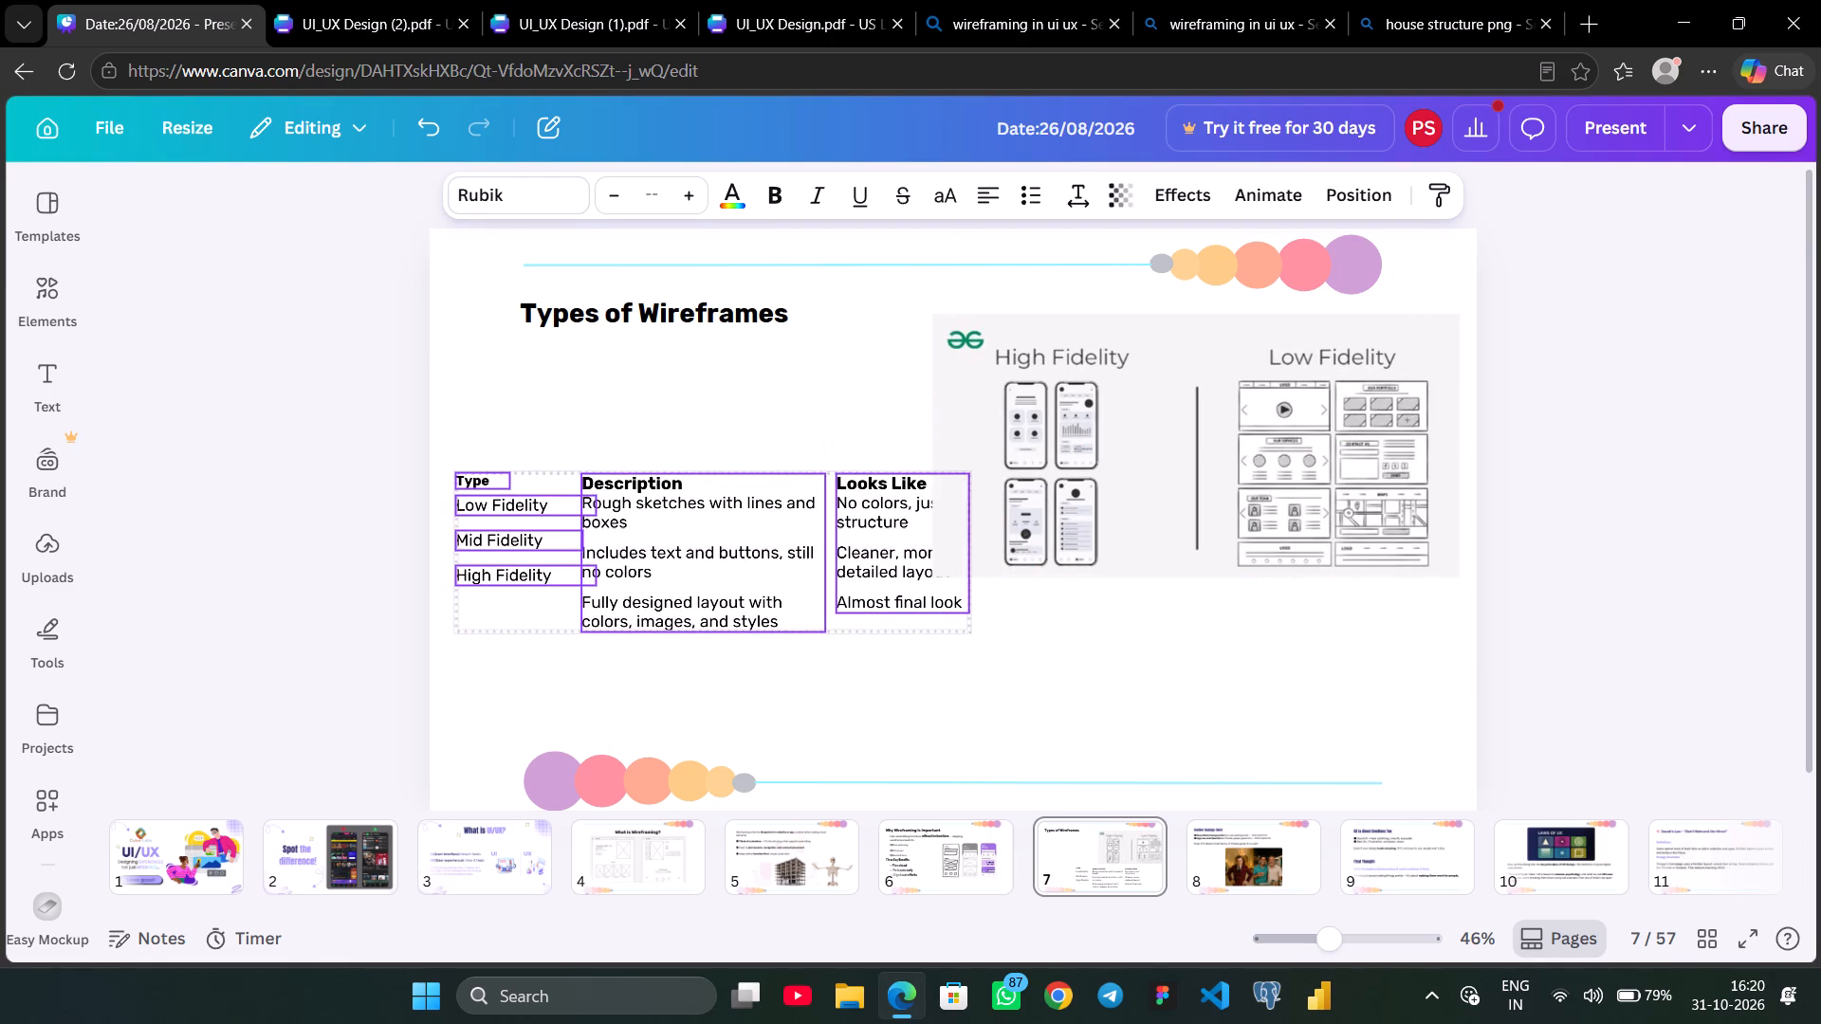
drag(753, 541, 747, 495)
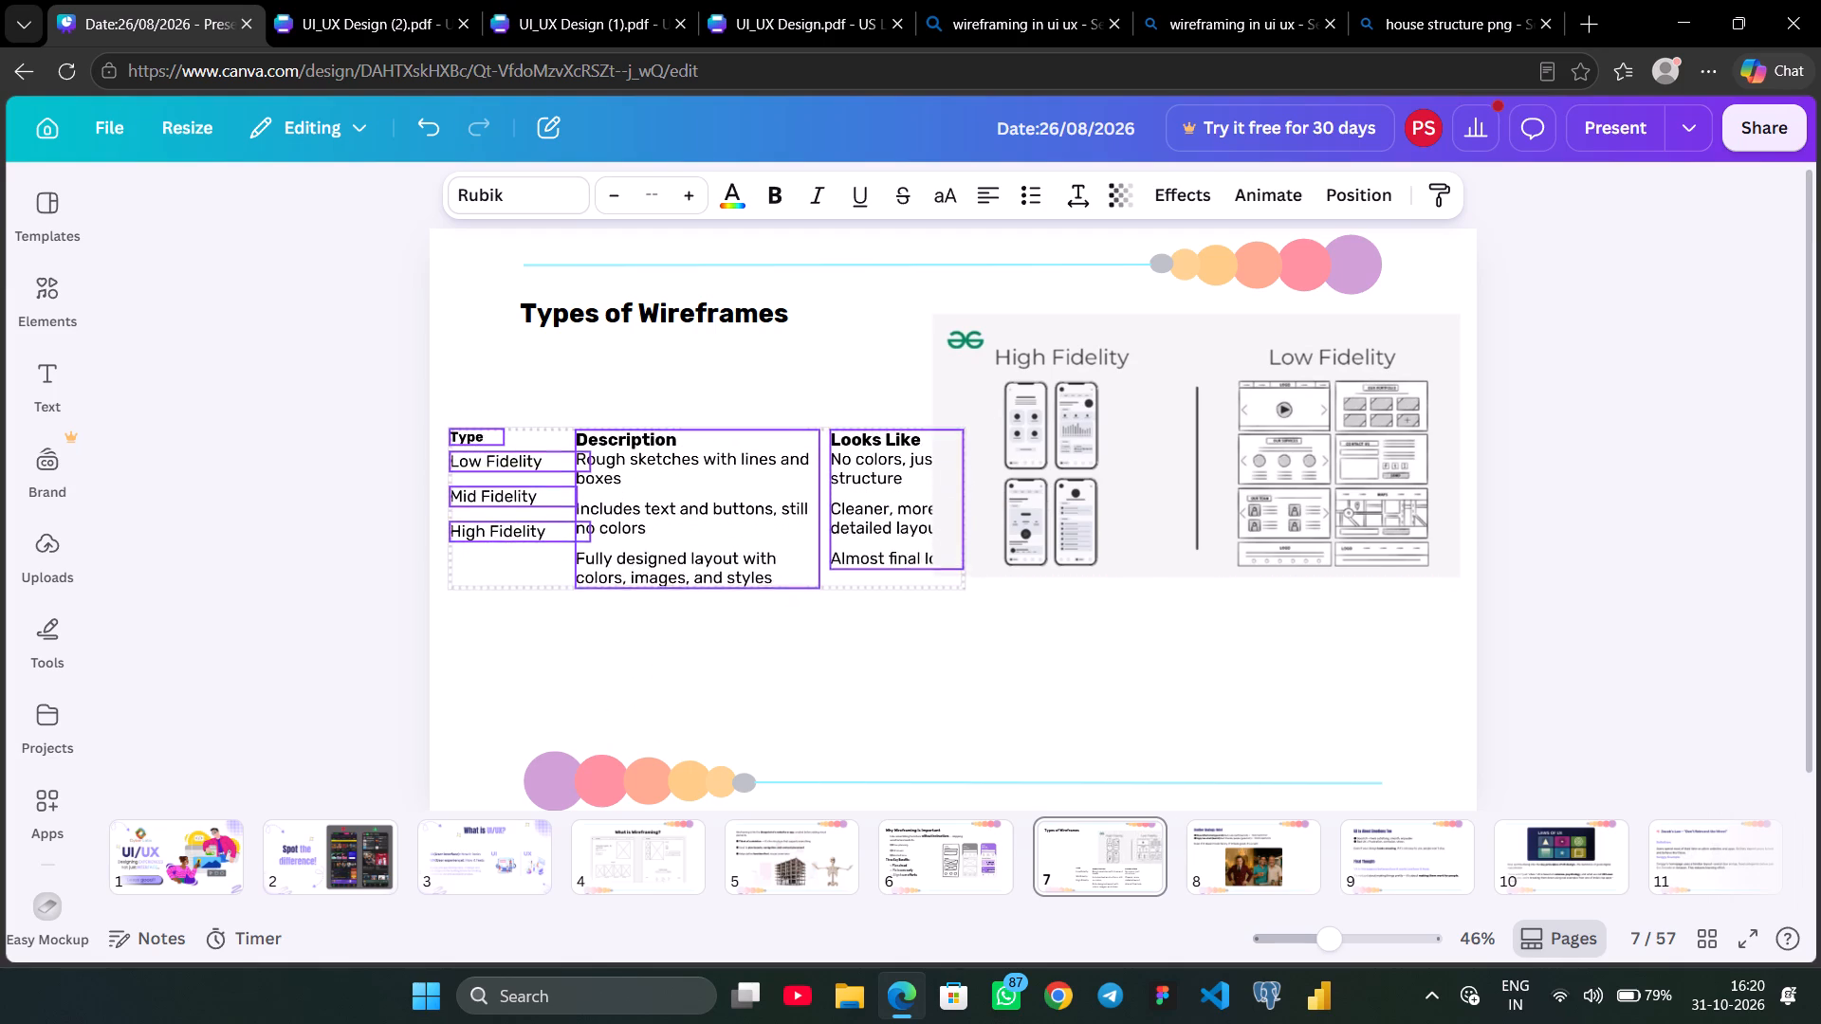
drag(747, 495, 747, 460)
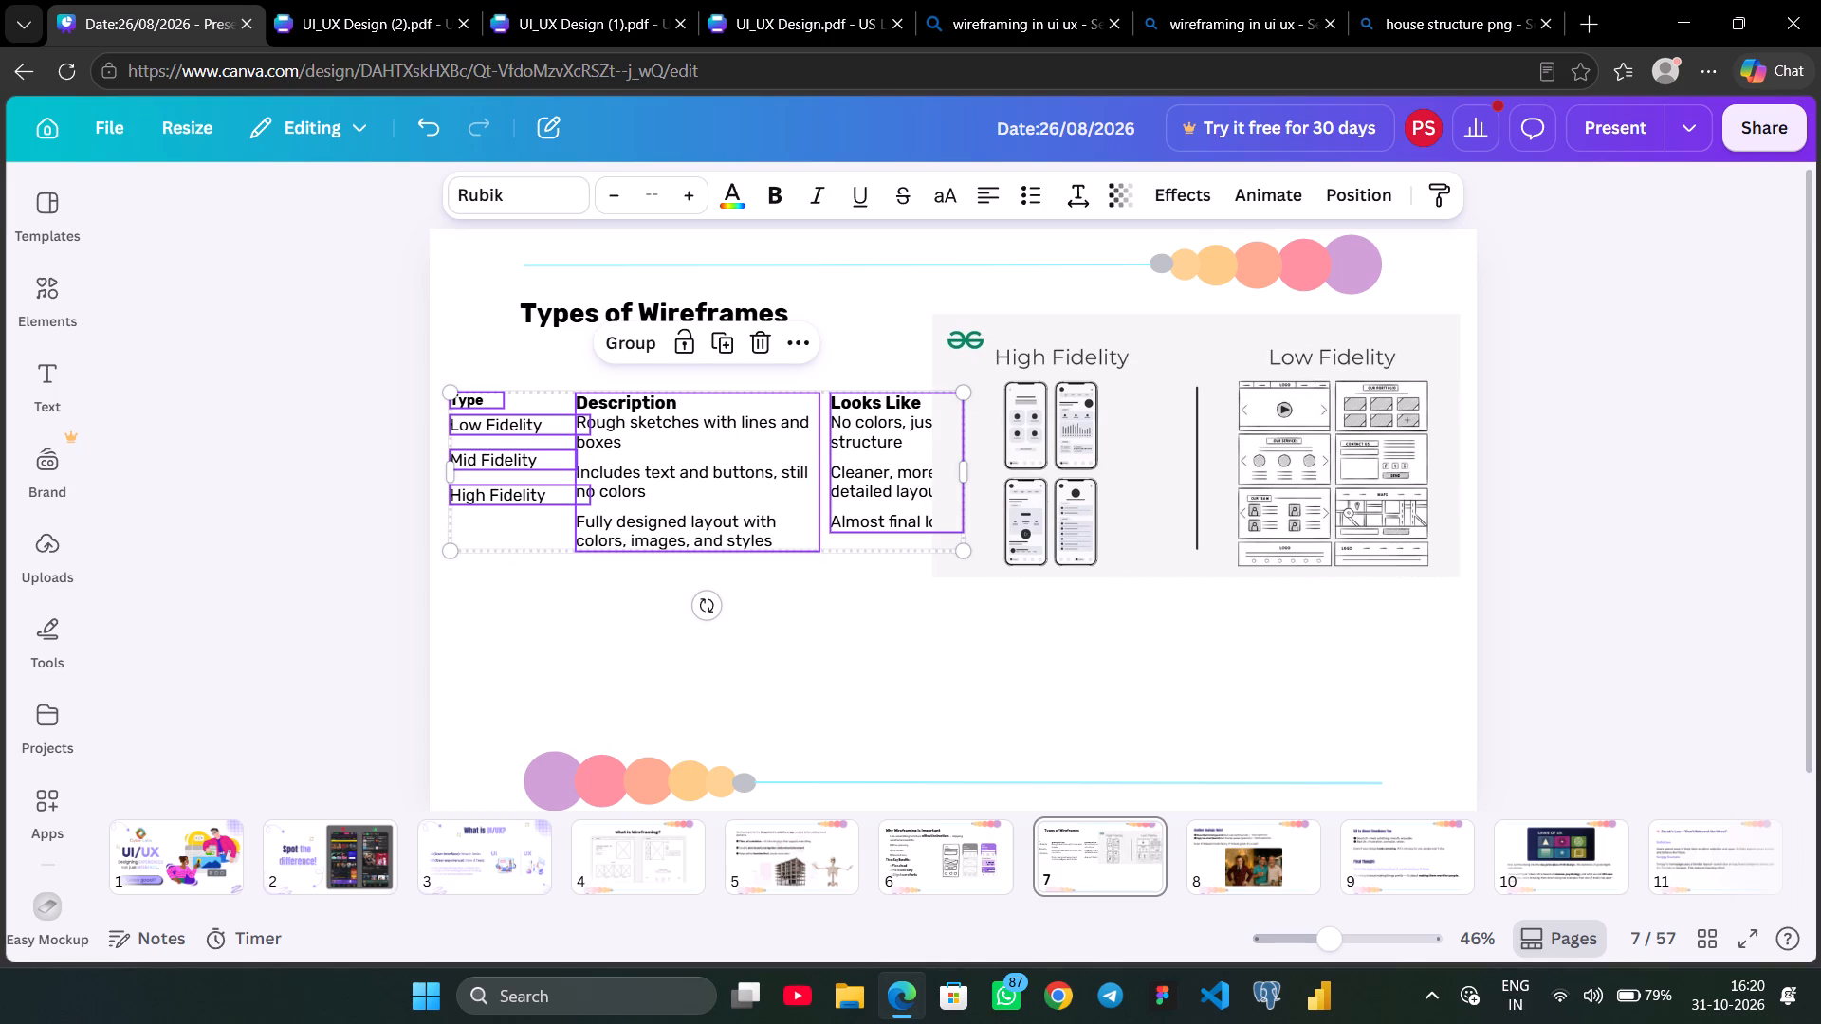
key(ctrl+c)
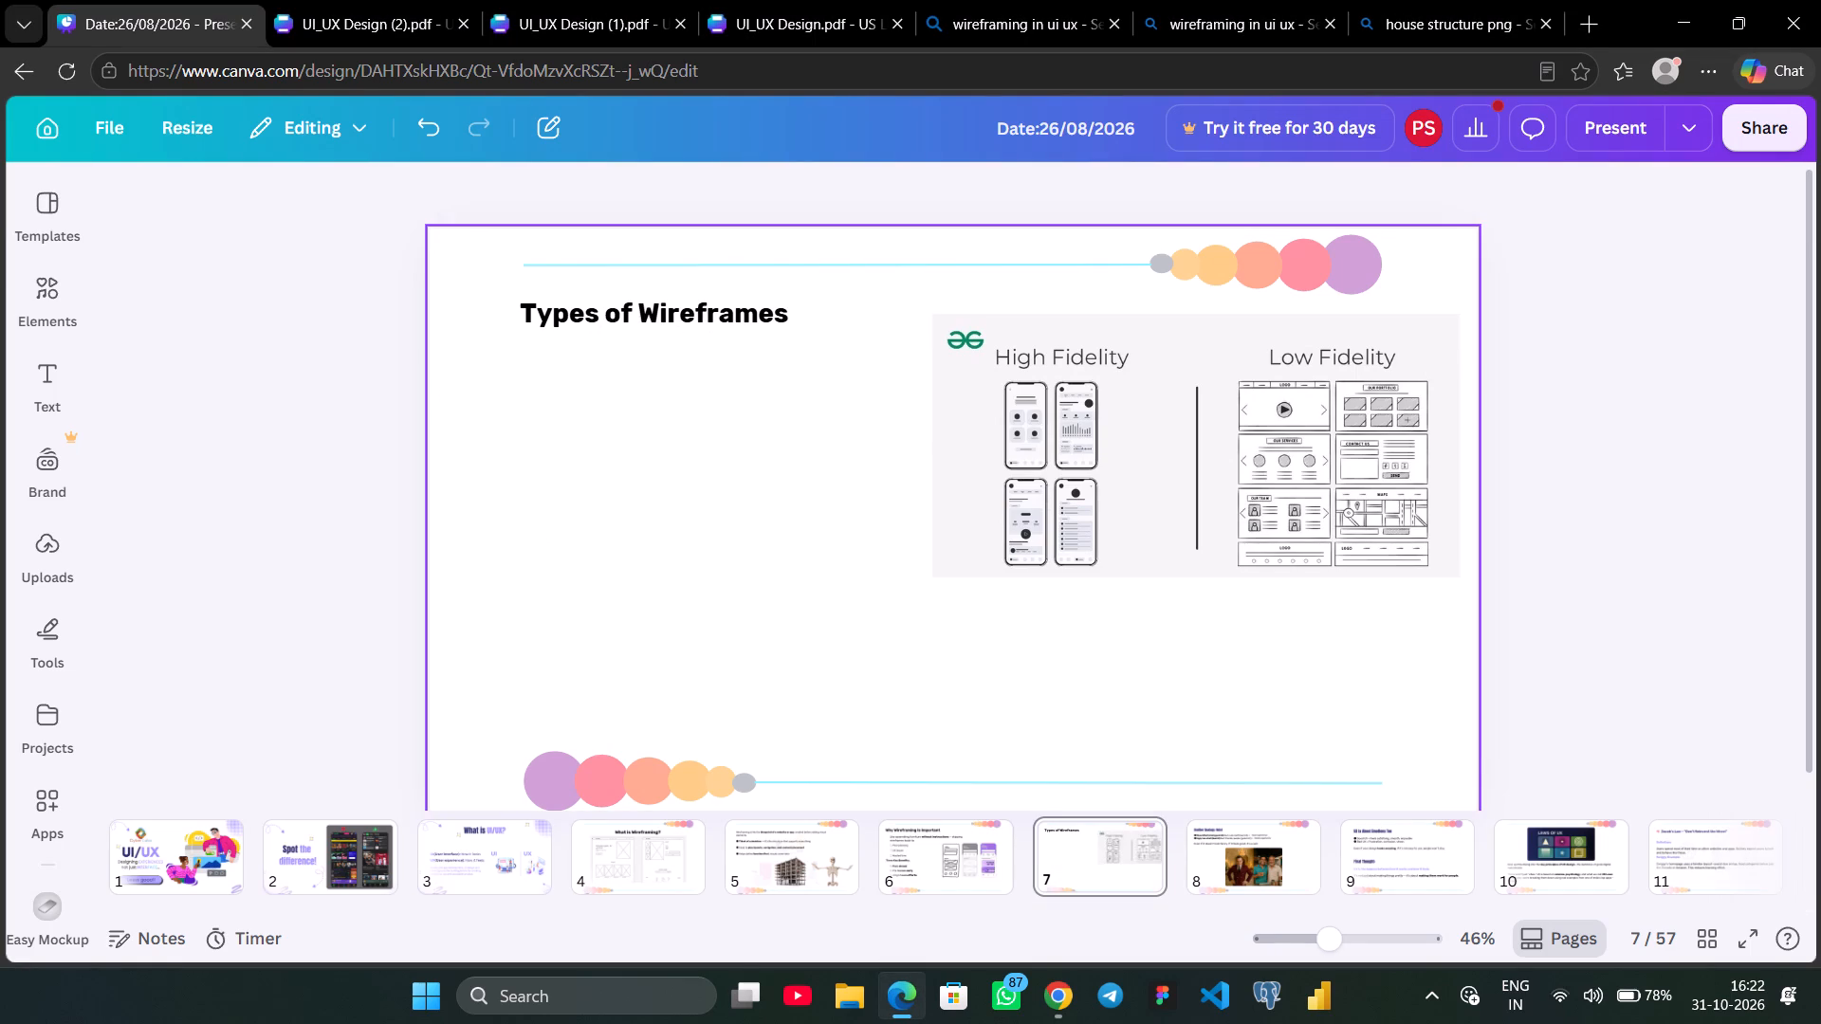
key(ctrl+v)
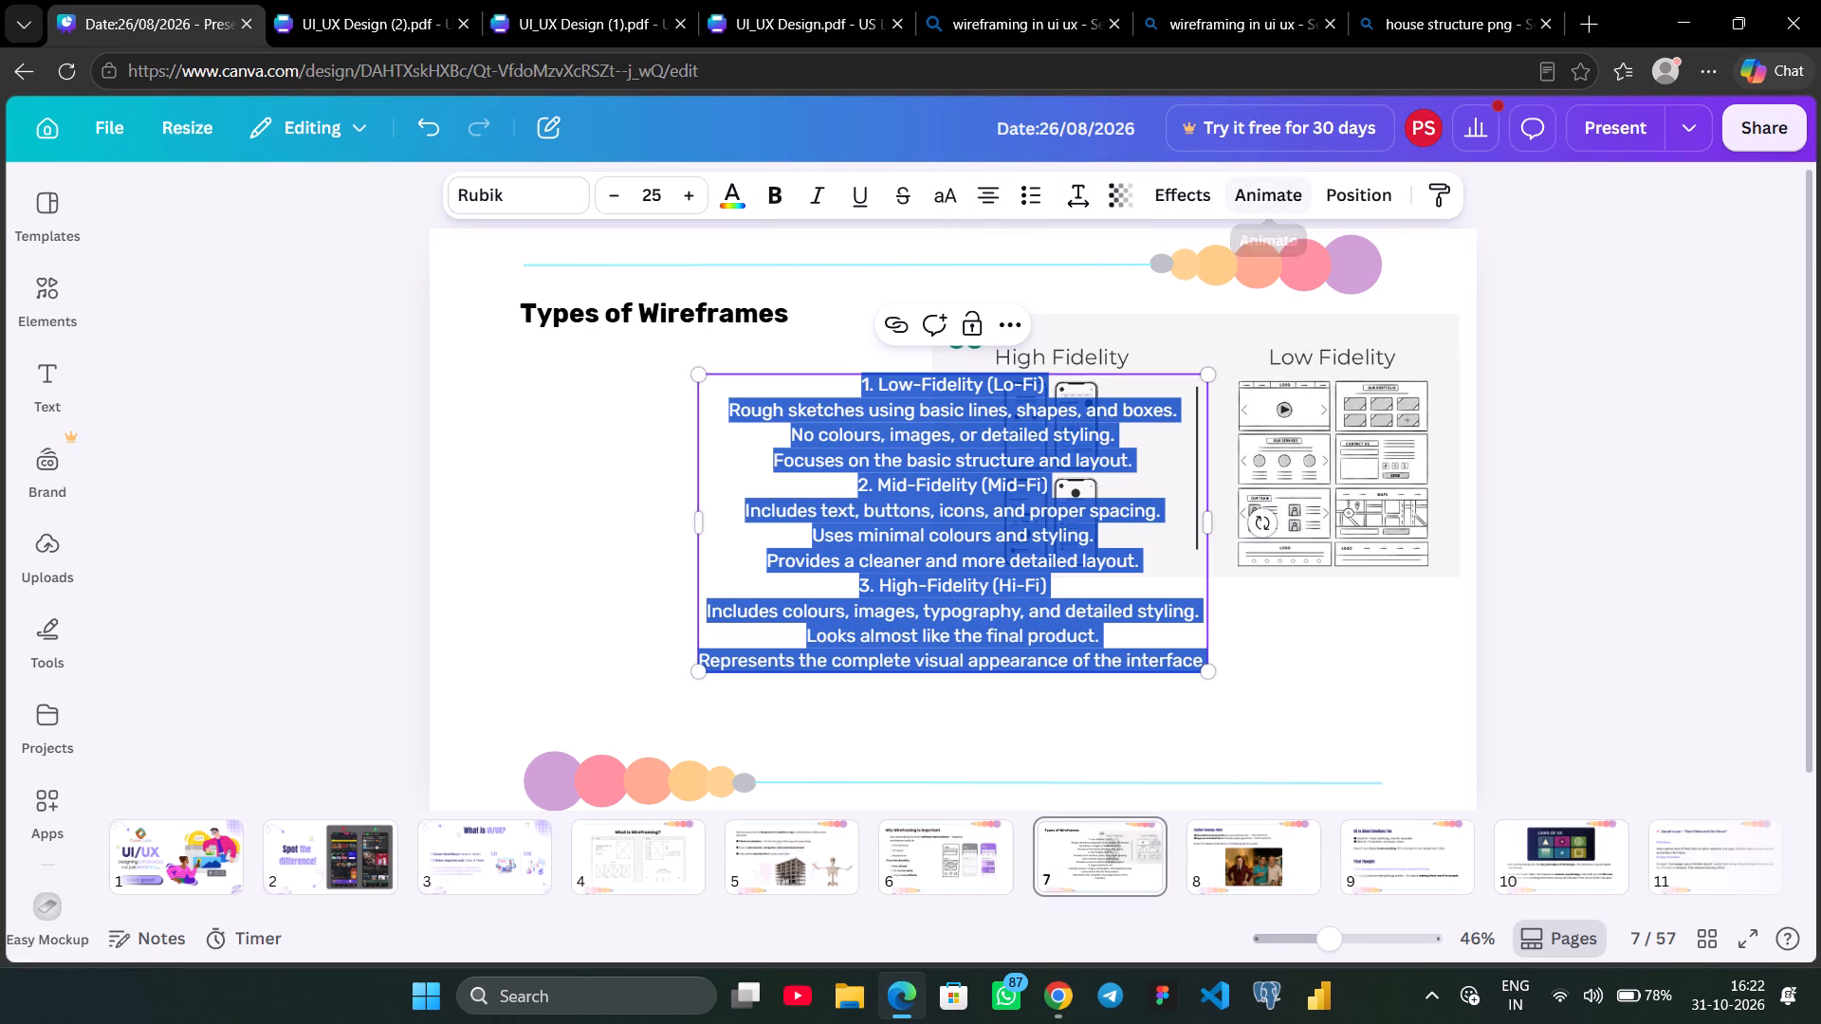
Align the pasted wireframe text box to the slide's left edge and left-align its text.
click(1334, 198)
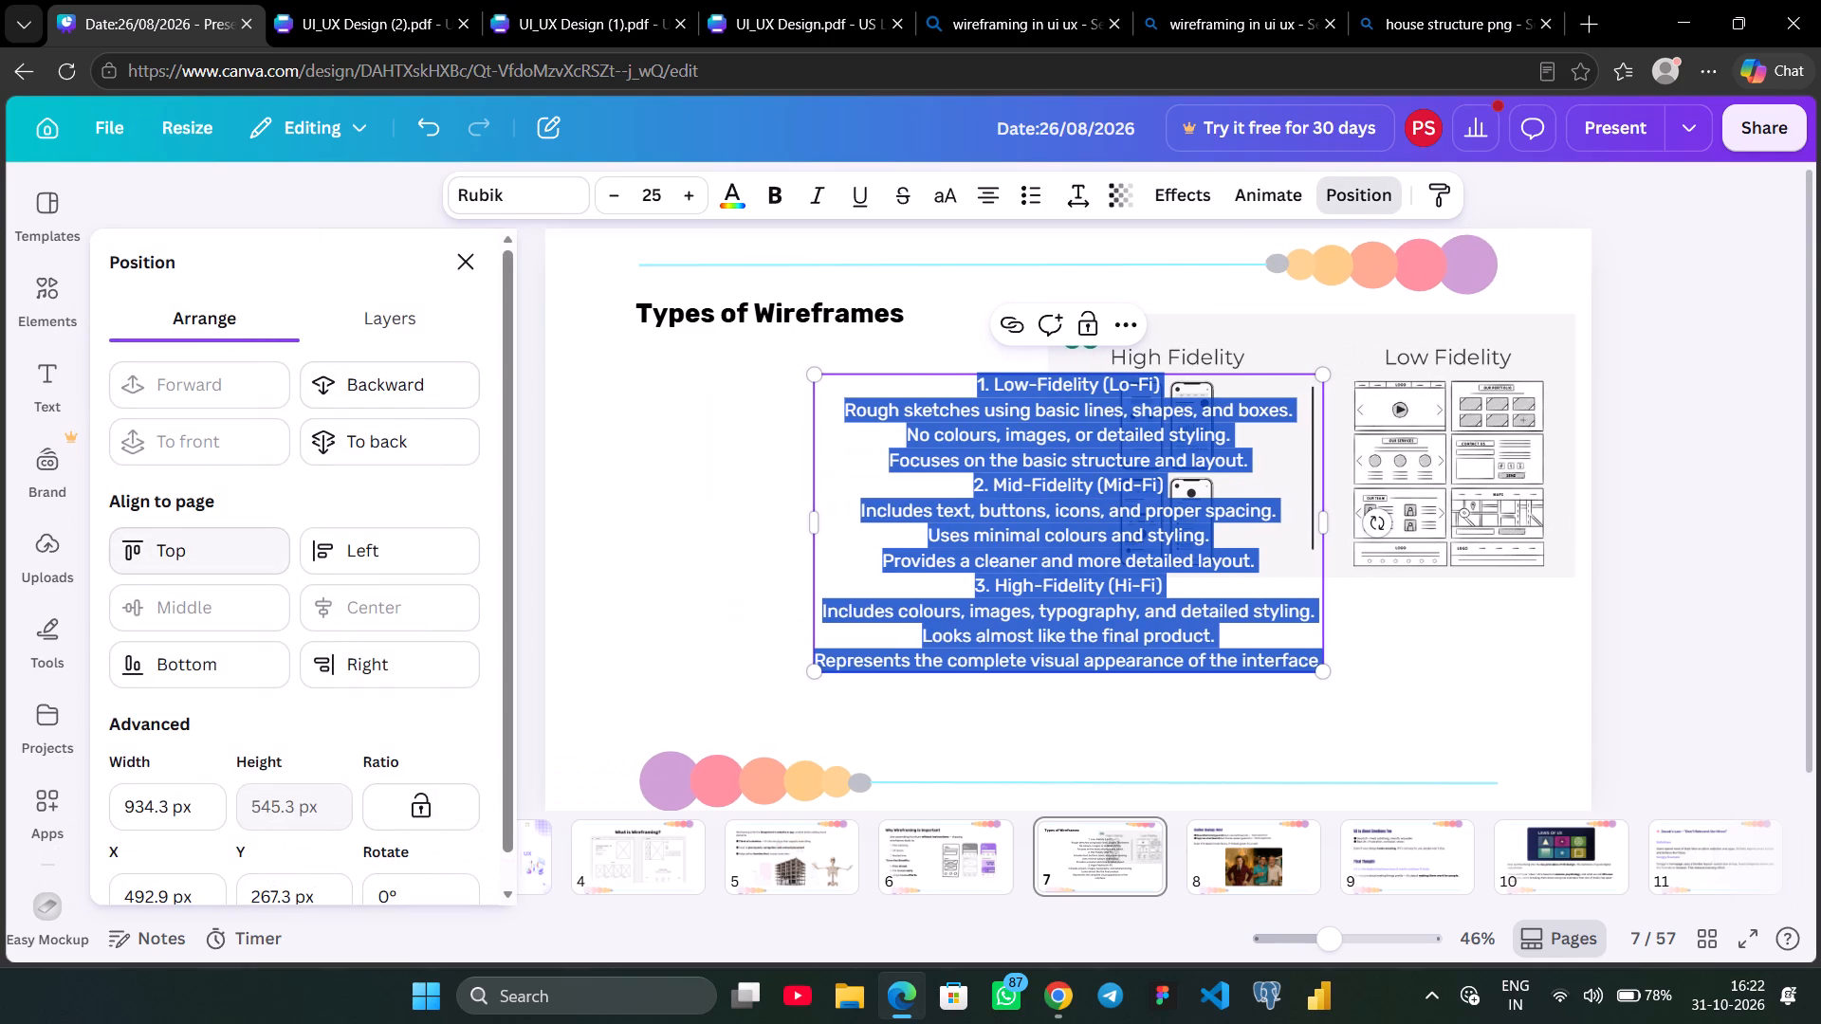
click(327, 558)
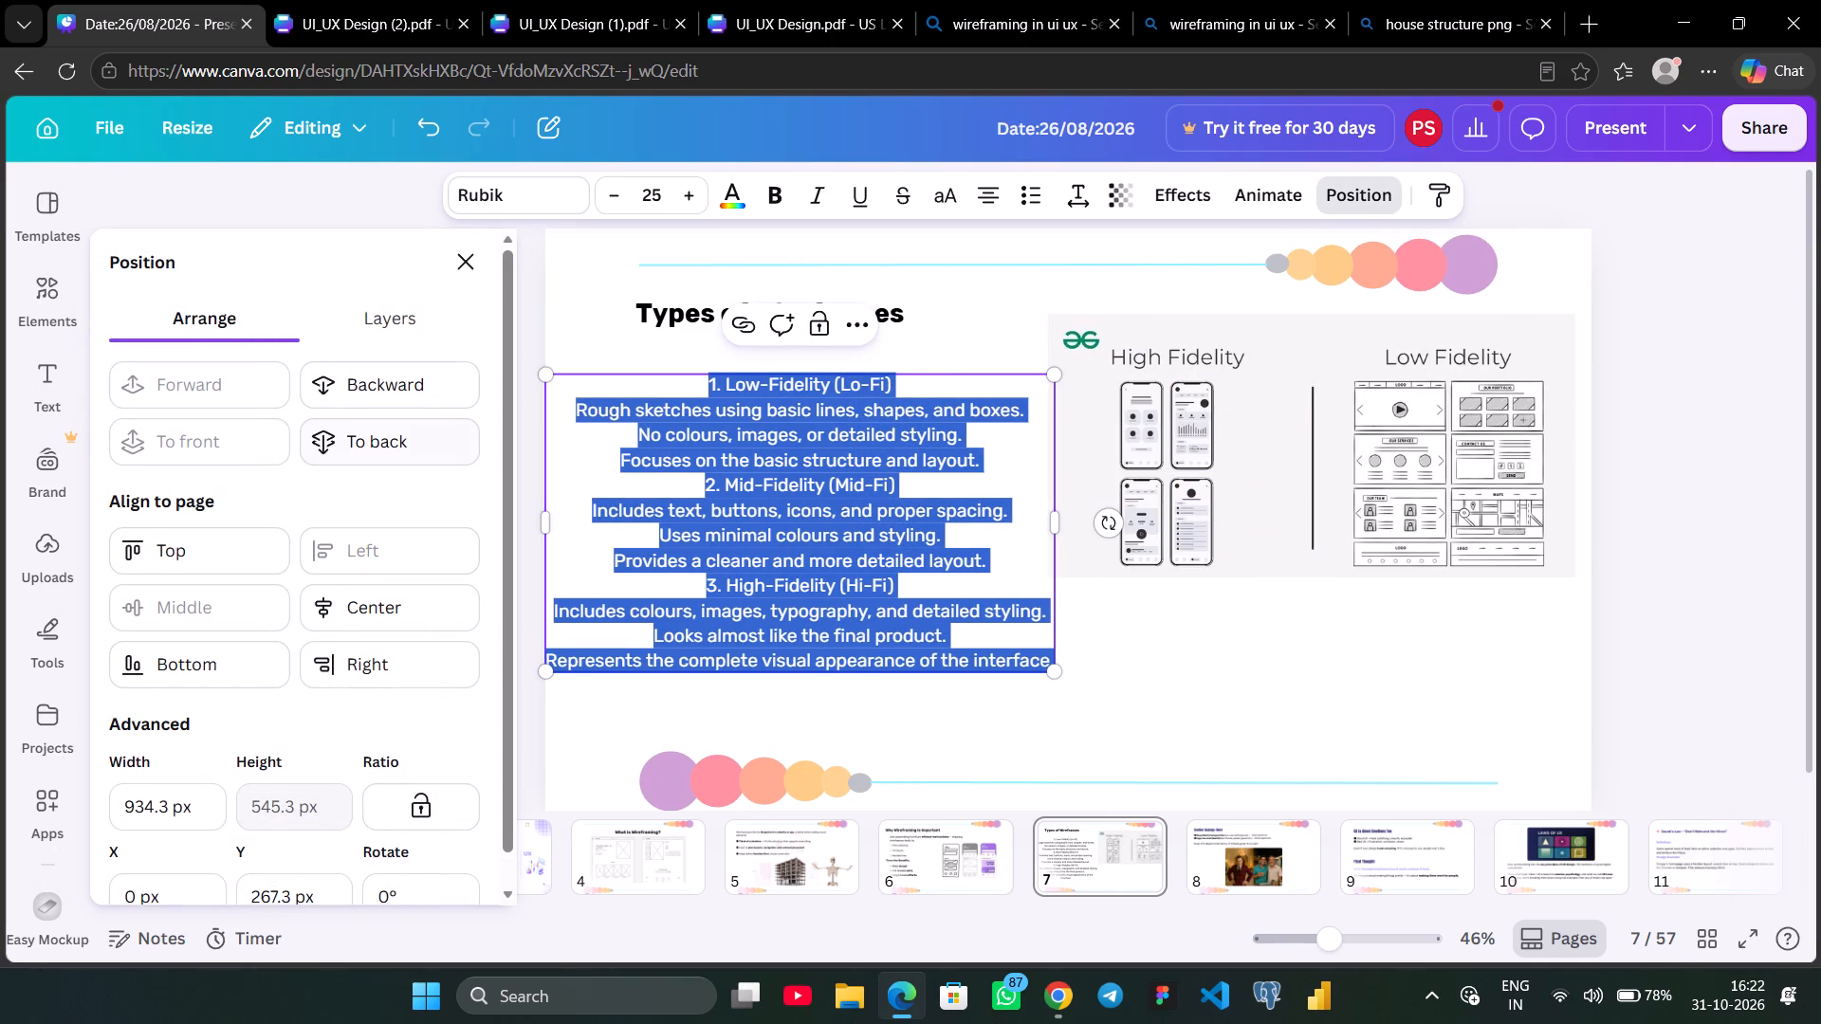
scroll(316, 620, down, 1)
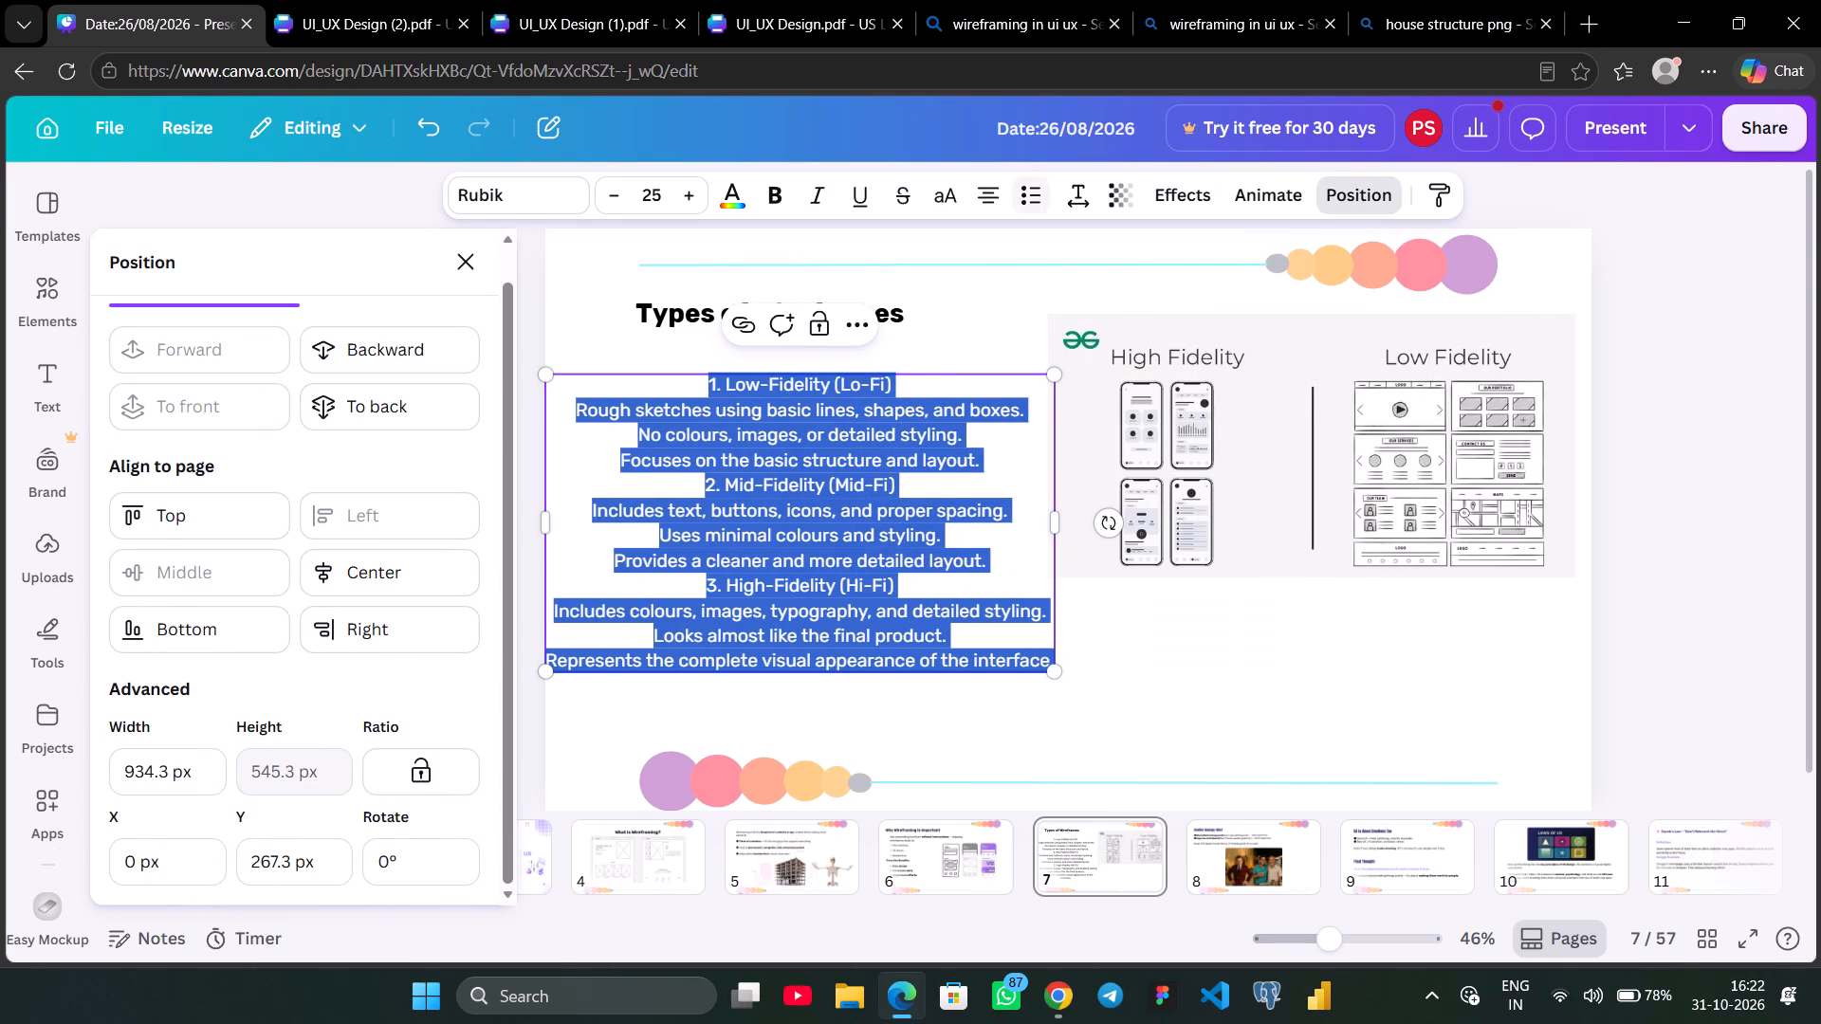
click(990, 197)
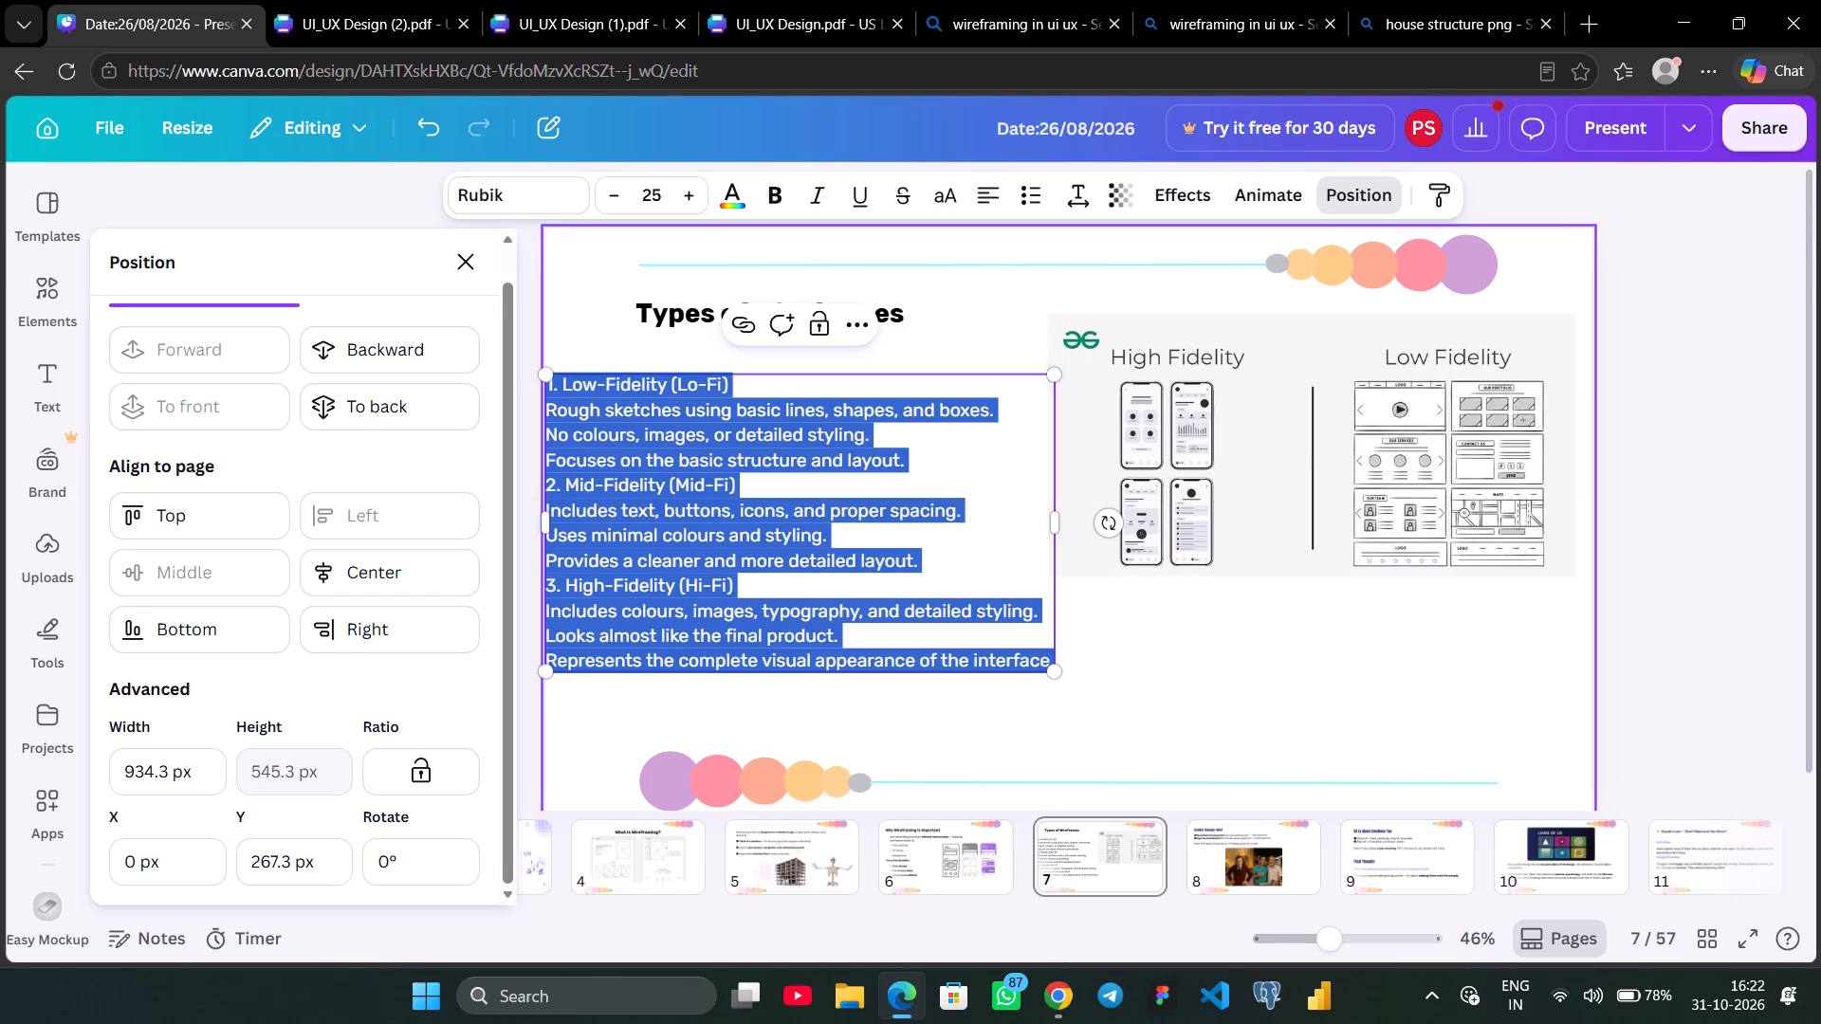
click(1732, 391)
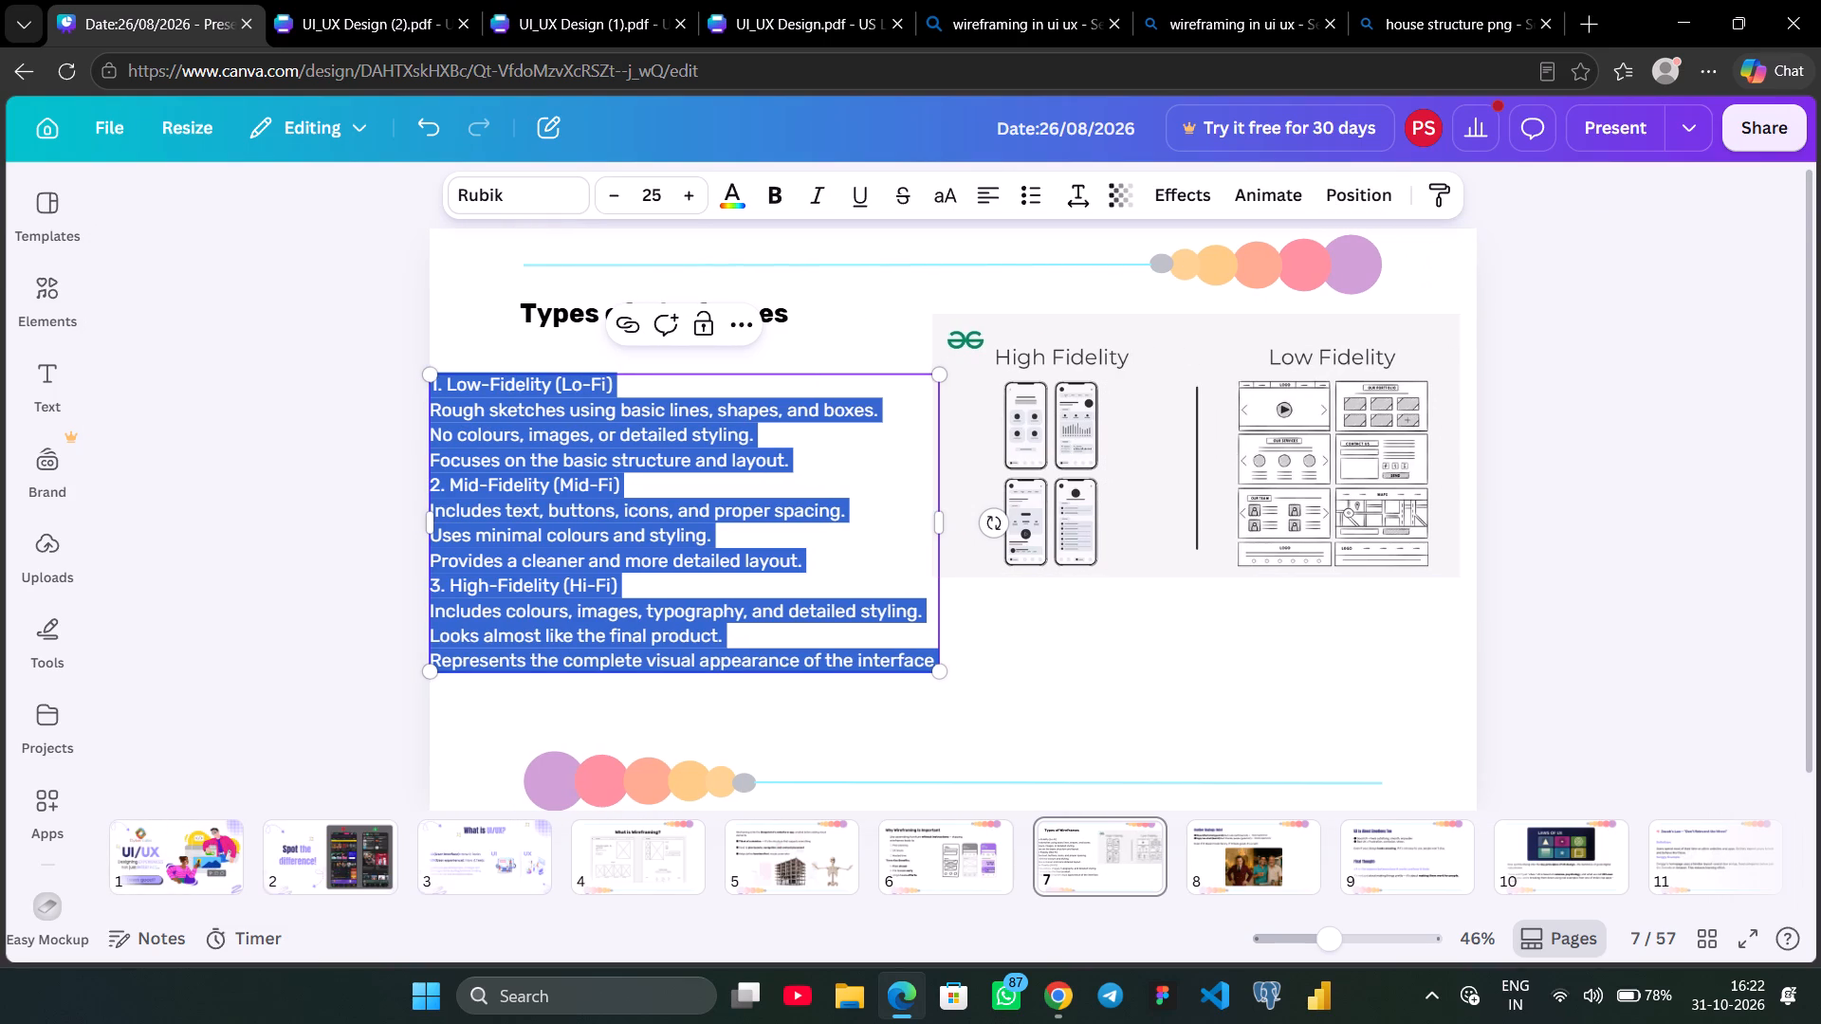
Scale the wireframe text box down to font size 21.9 and place it just below the "Types of Wireframes" title, clear of the image.
drag(940, 675, 876, 639)
drag(579, 497, 590, 497)
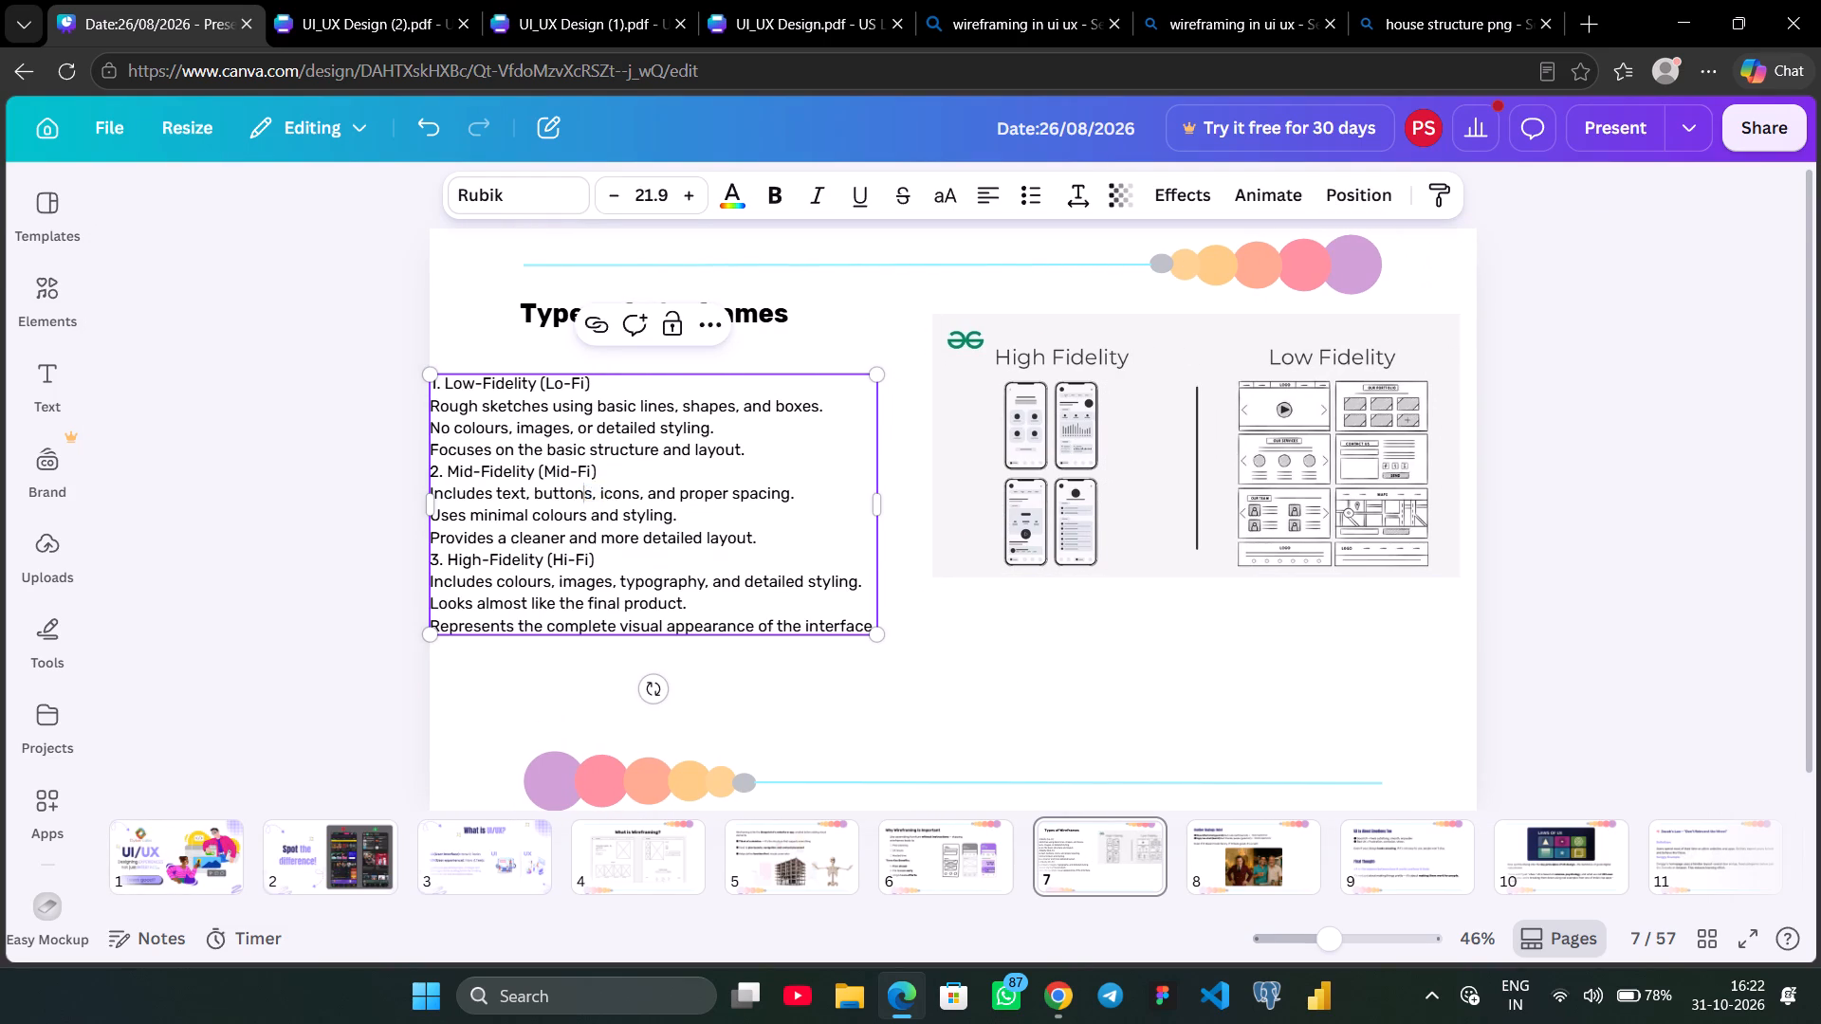
drag(590, 497, 621, 497)
click(1016, 656)
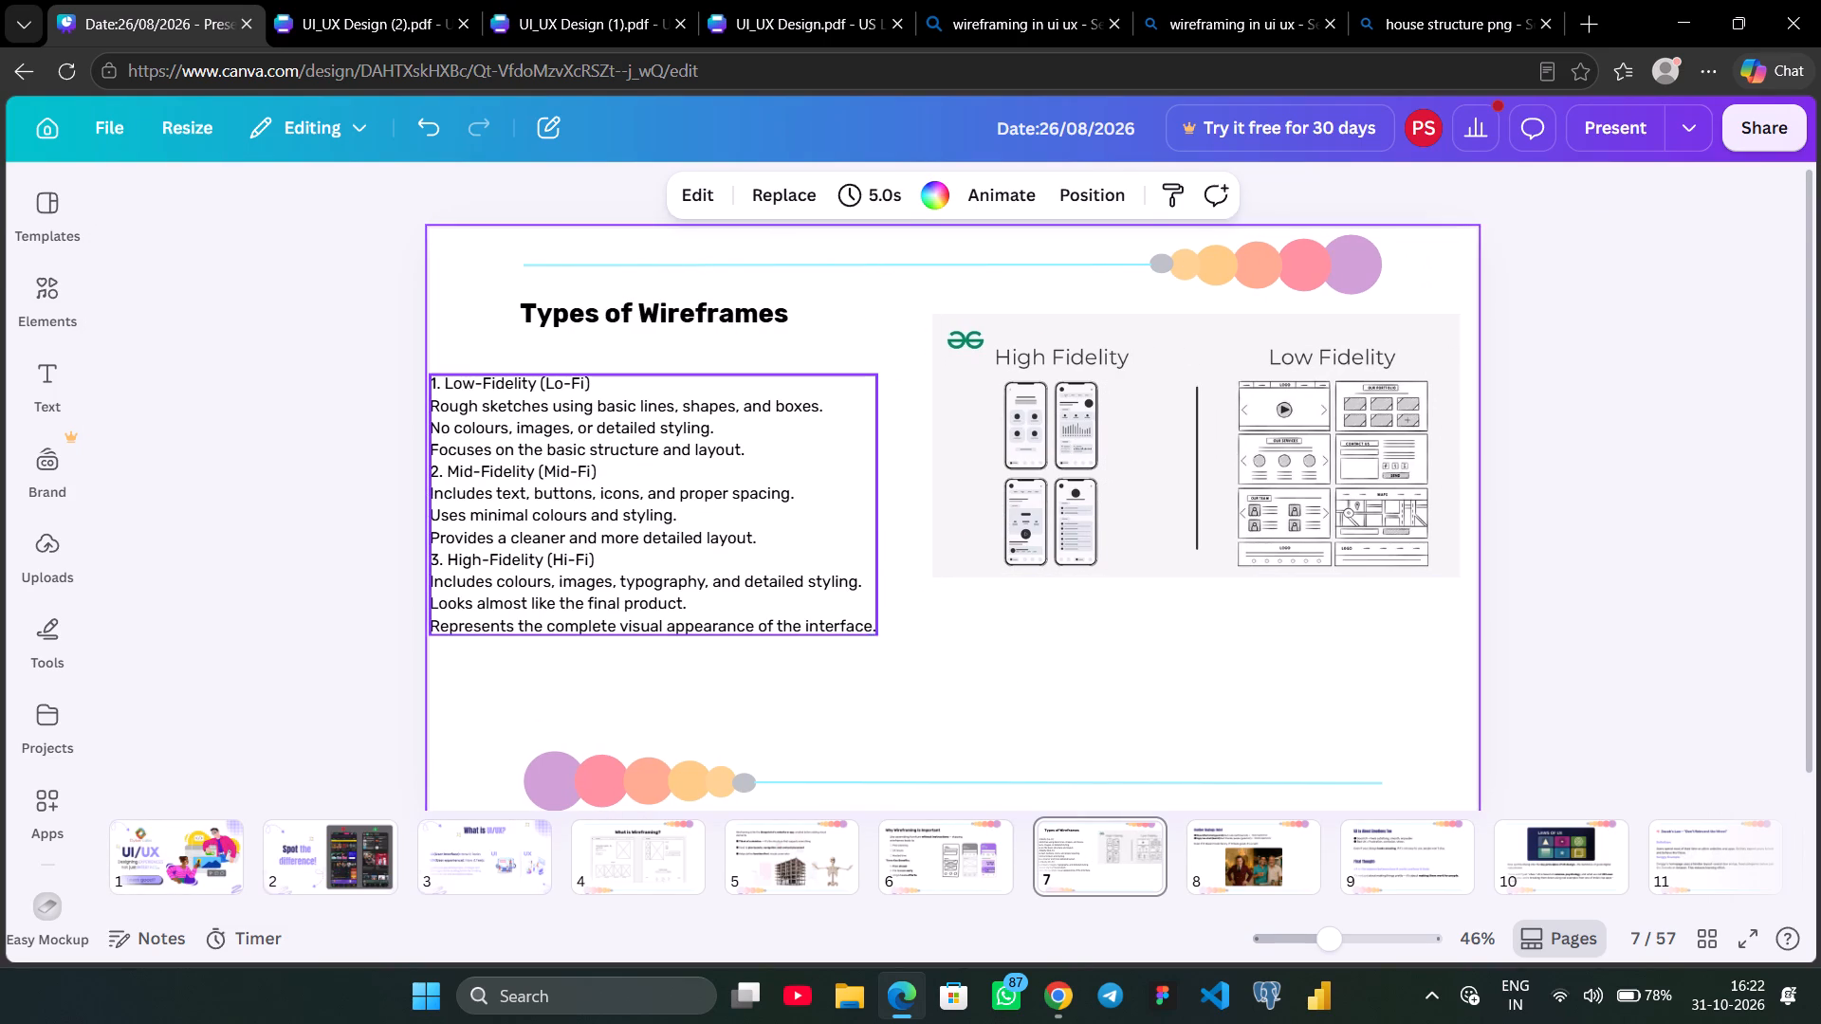
click(686, 558)
drag(626, 529, 668, 514)
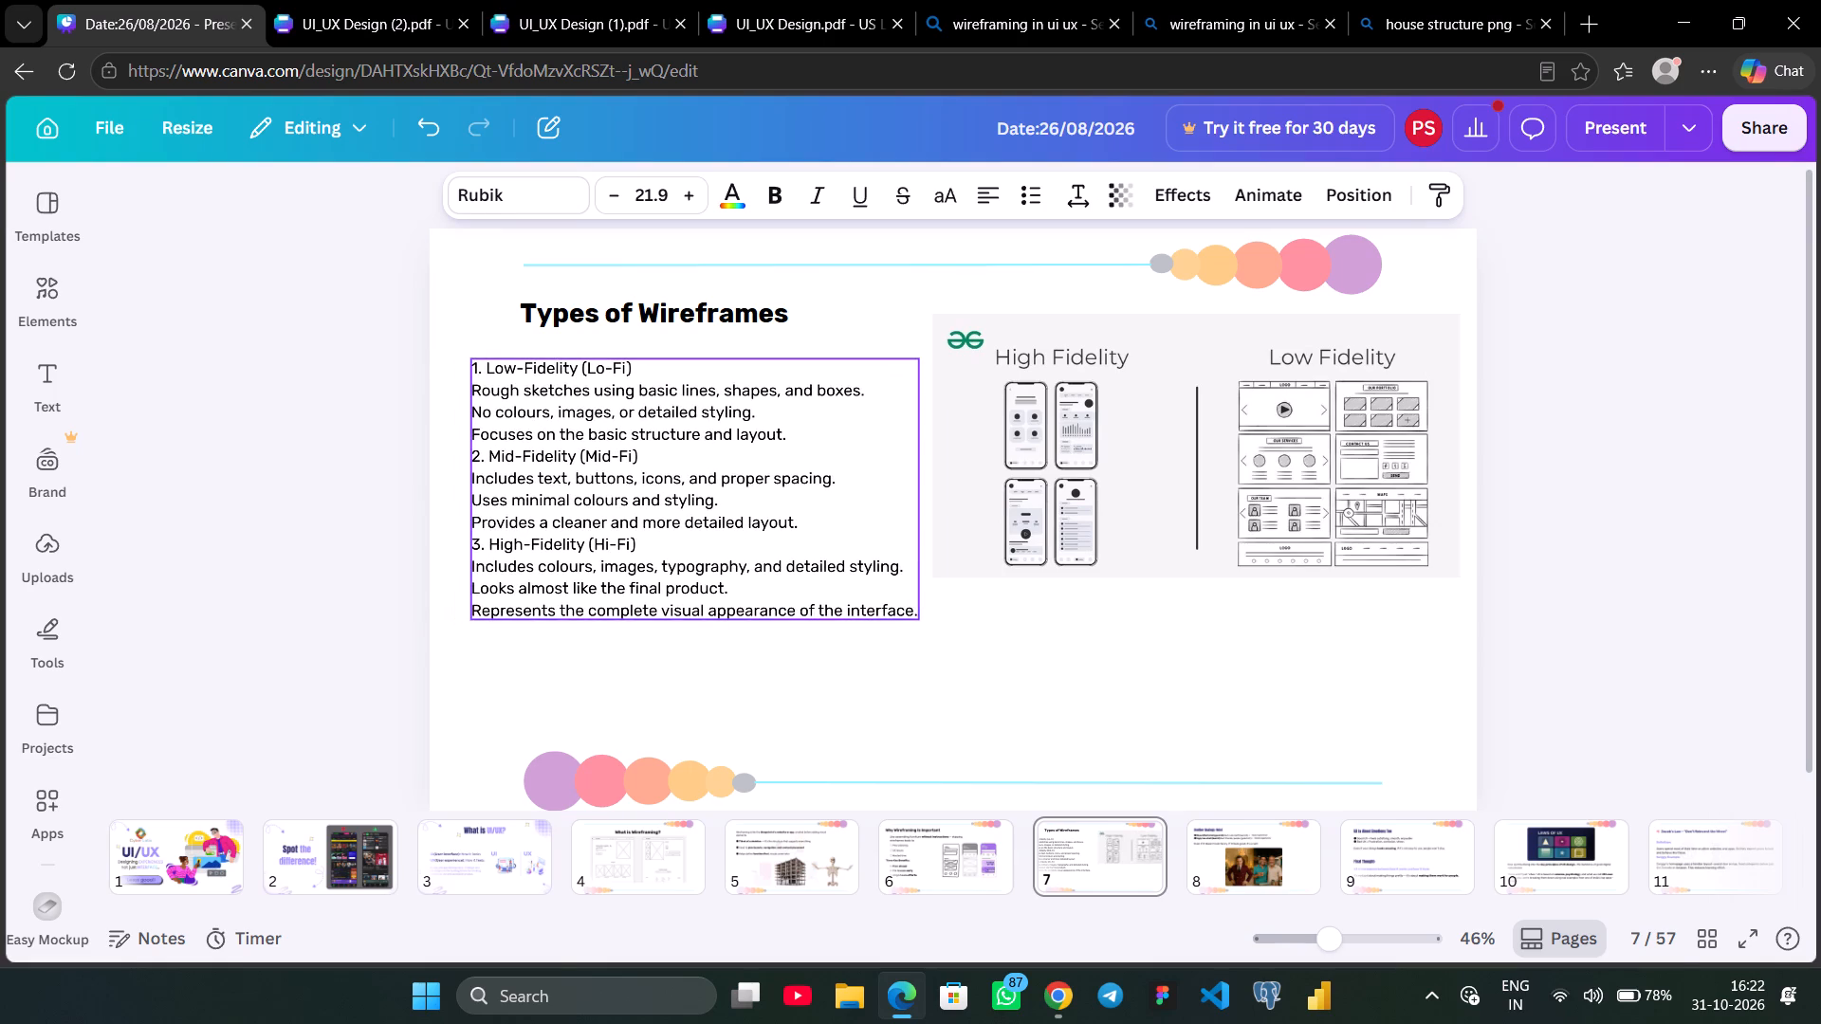
Nudge the wireframe text box slightly left and insert a blank line before the Mid-Fidelity and High-Fidelity headings.
drag(668, 514, 662, 512)
click(1021, 613)
double_click(600, 457)
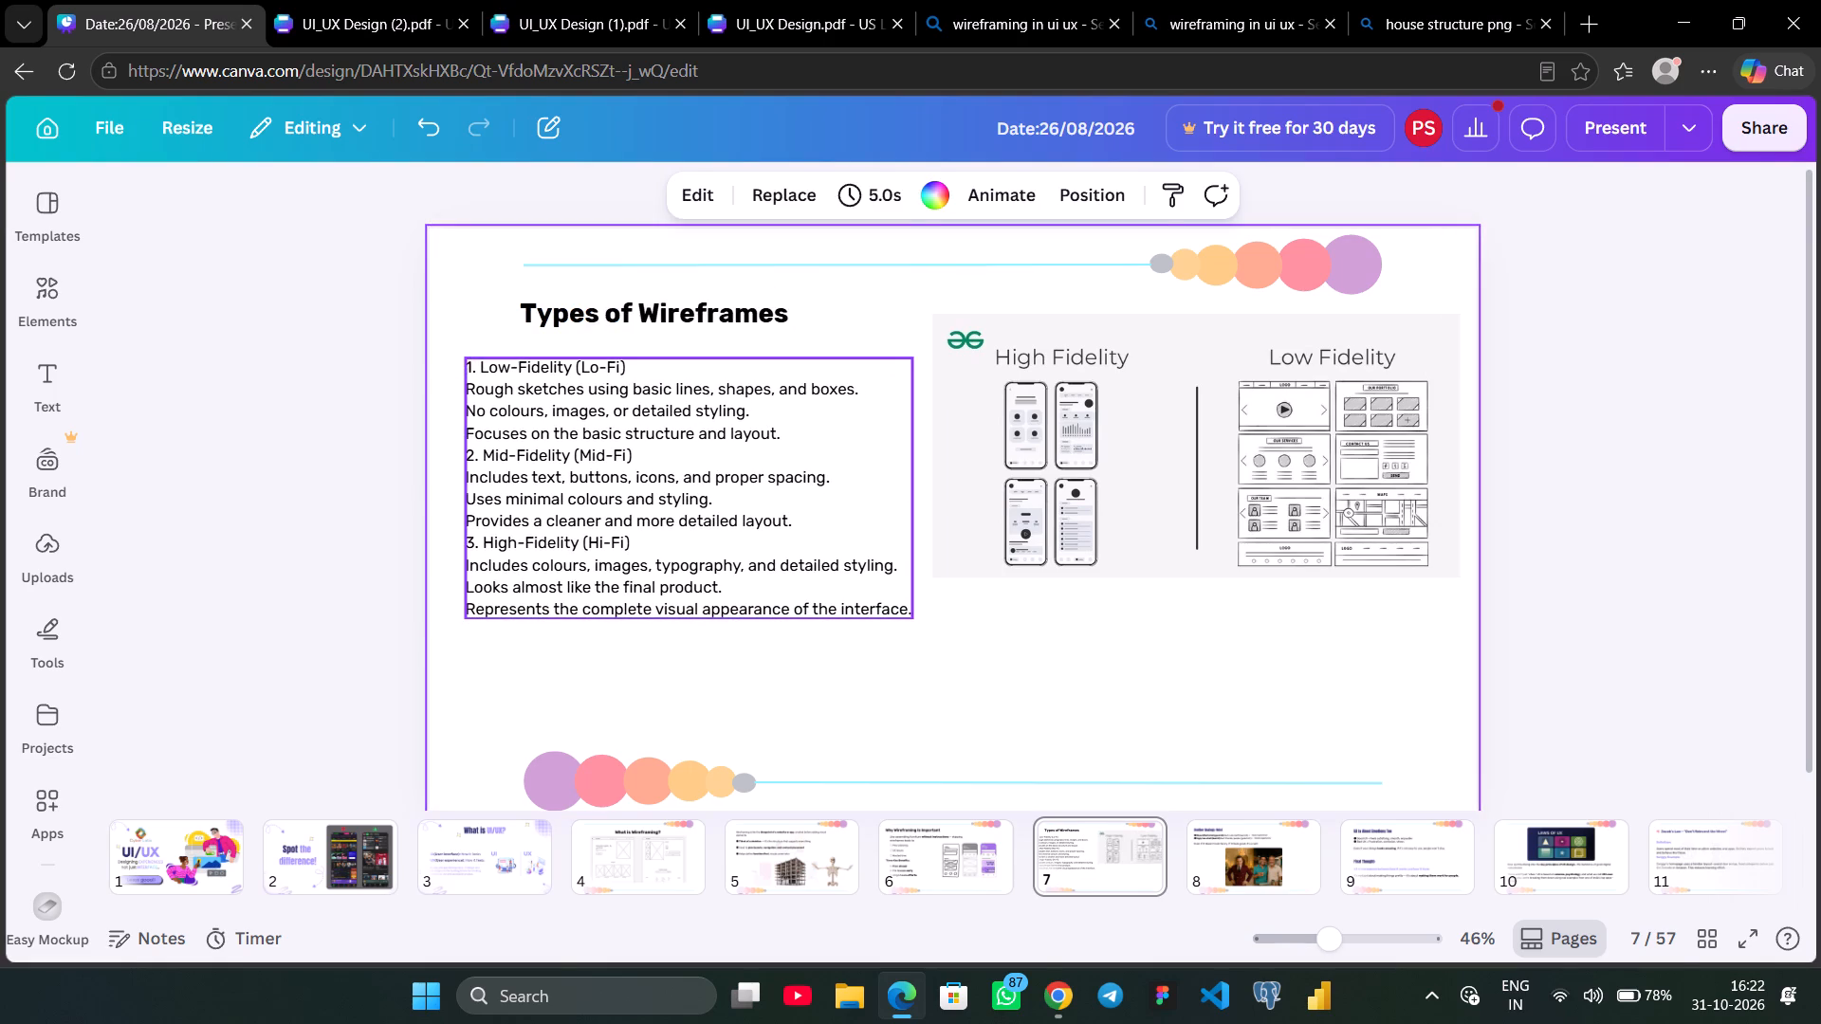
click(931, 651)
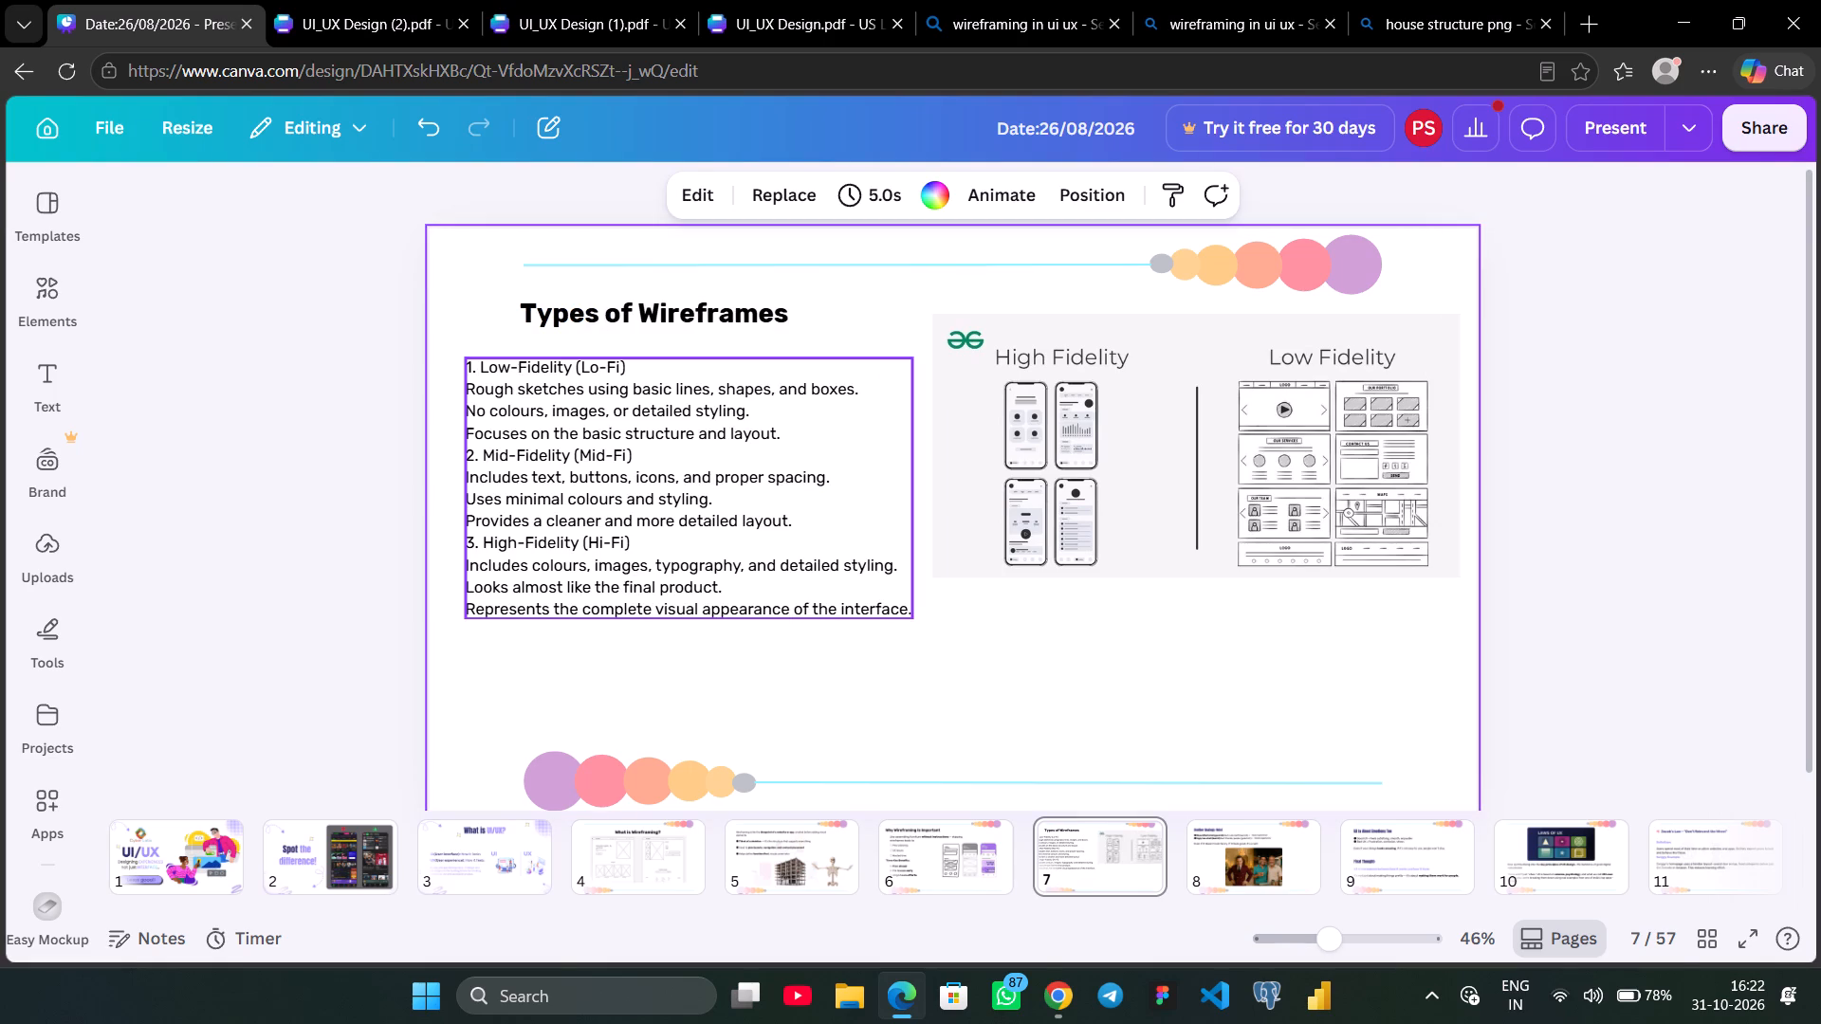
click(629, 384)
click(978, 654)
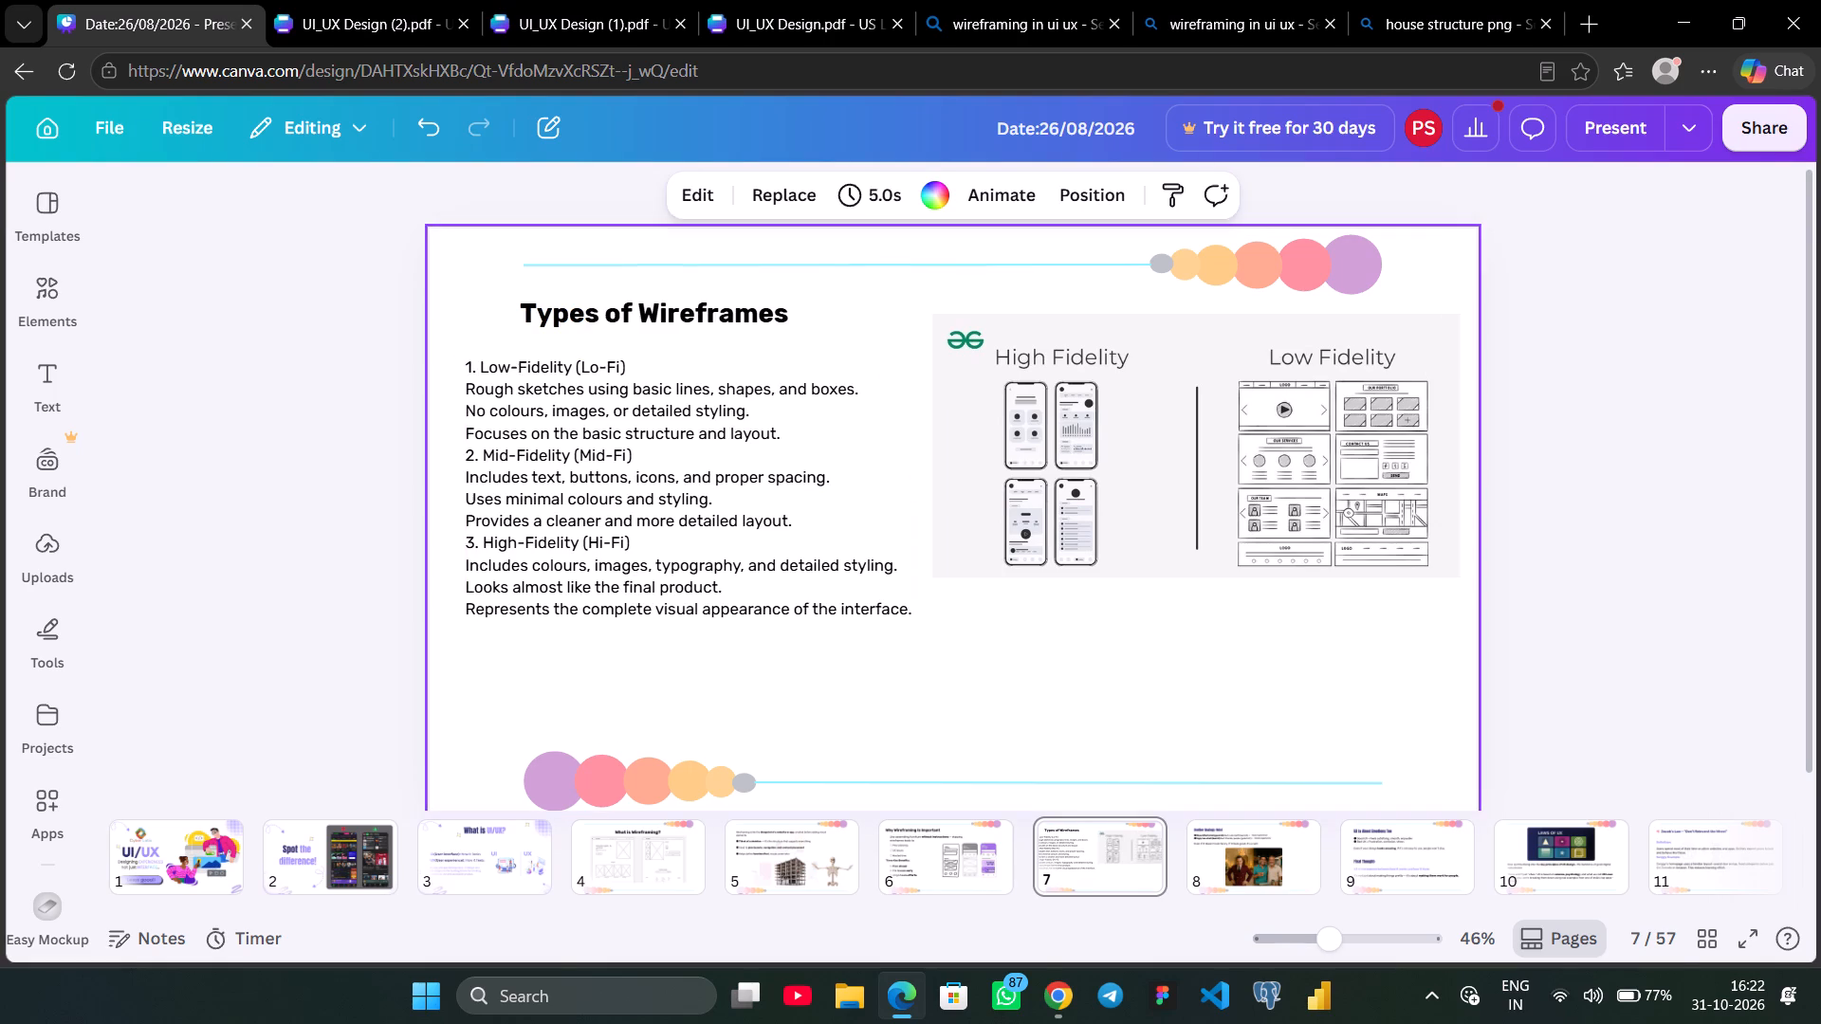
double_click(623, 375)
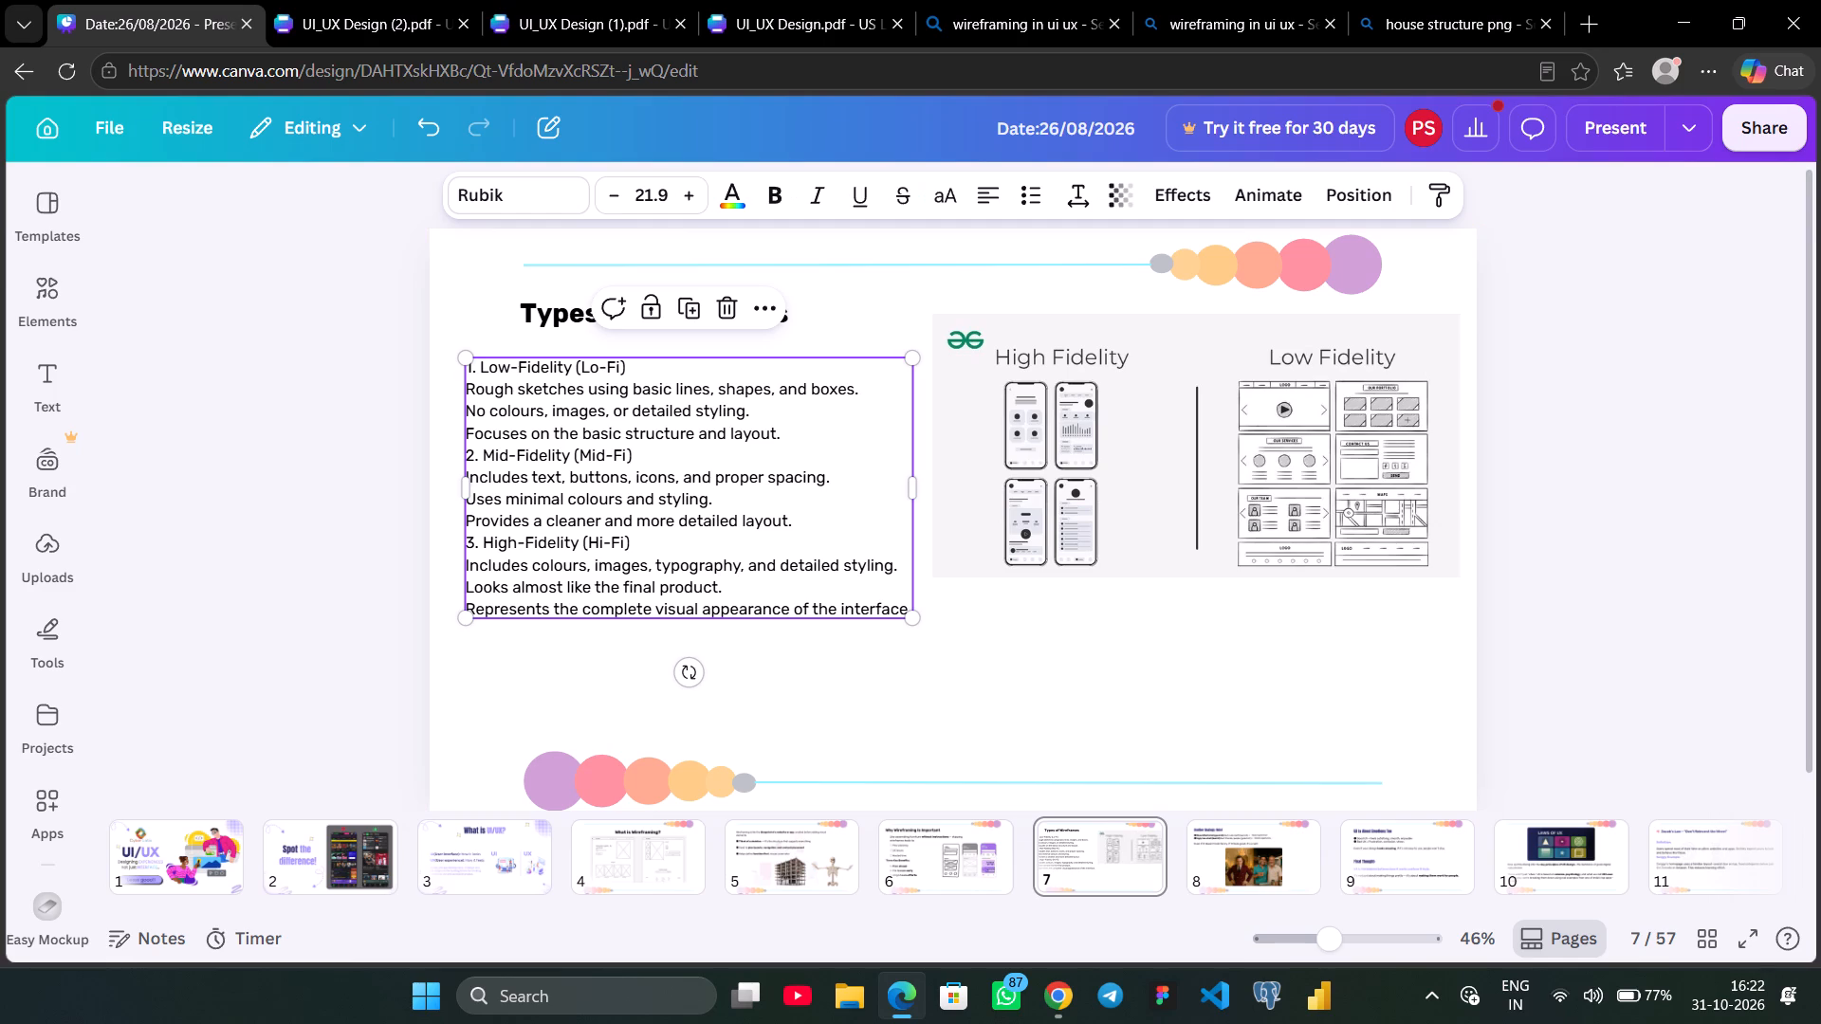
click(790, 431)
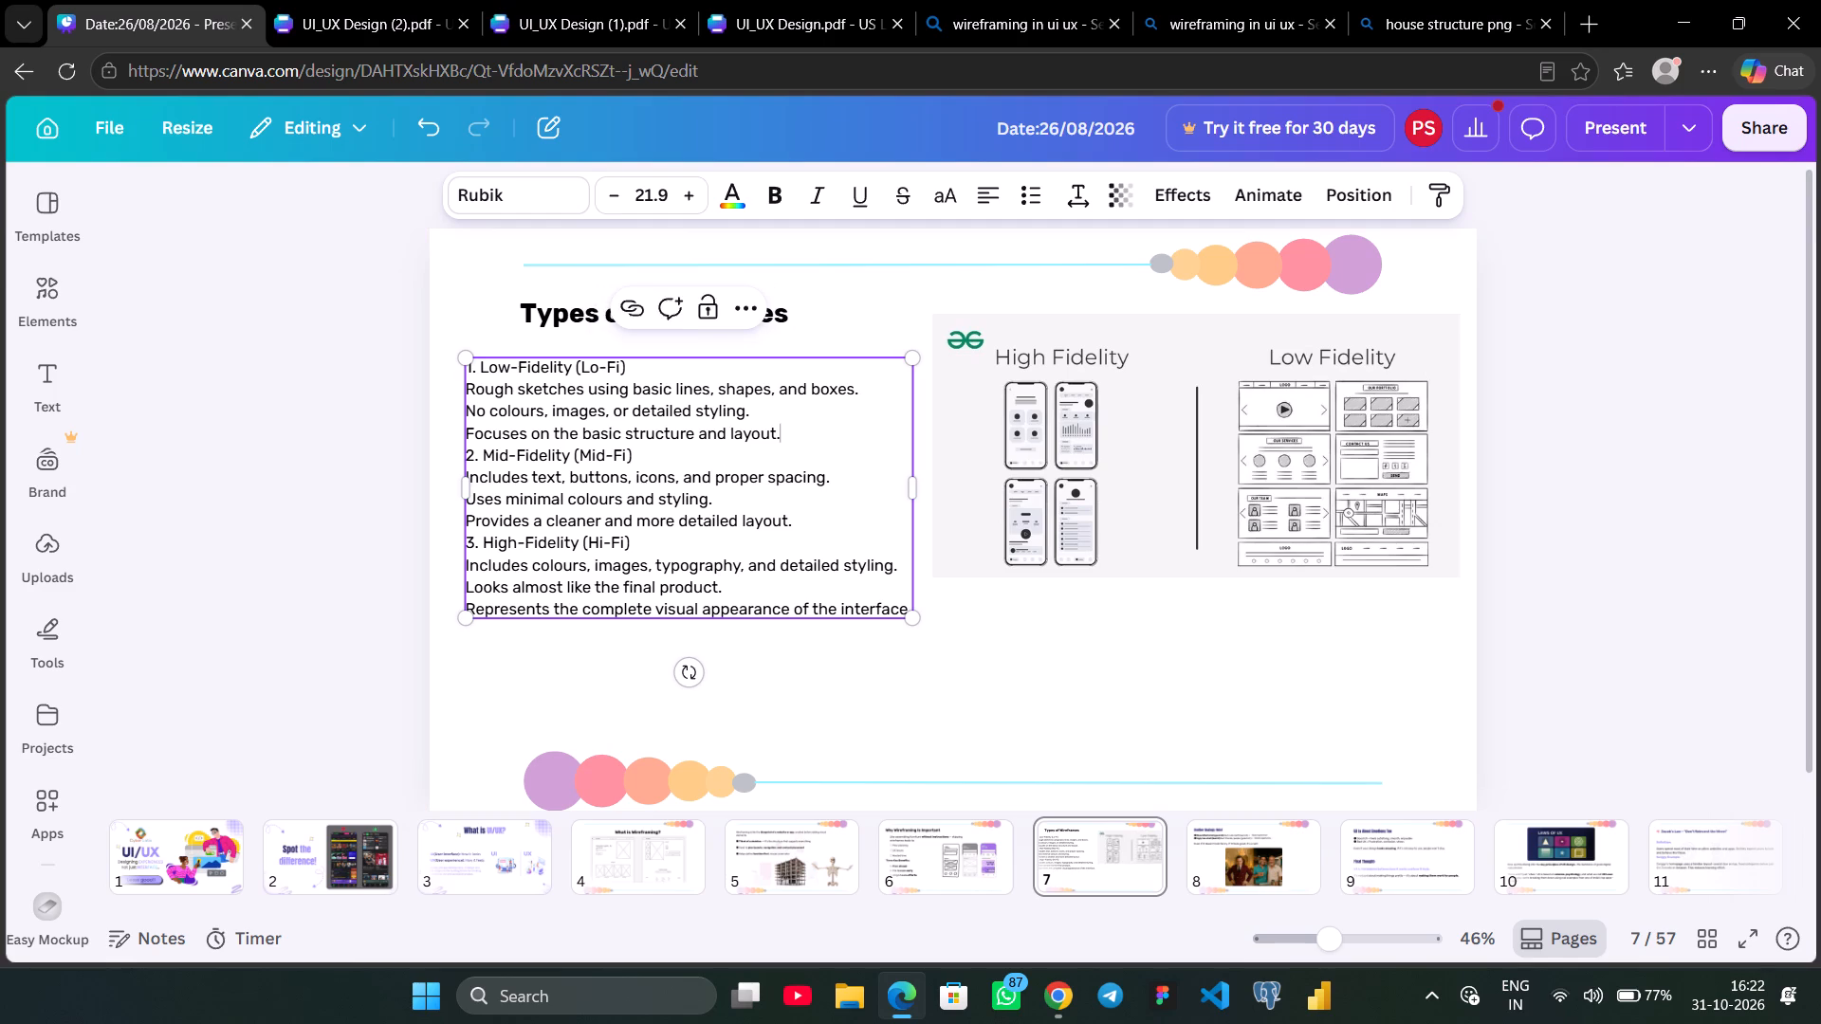
key(Return)
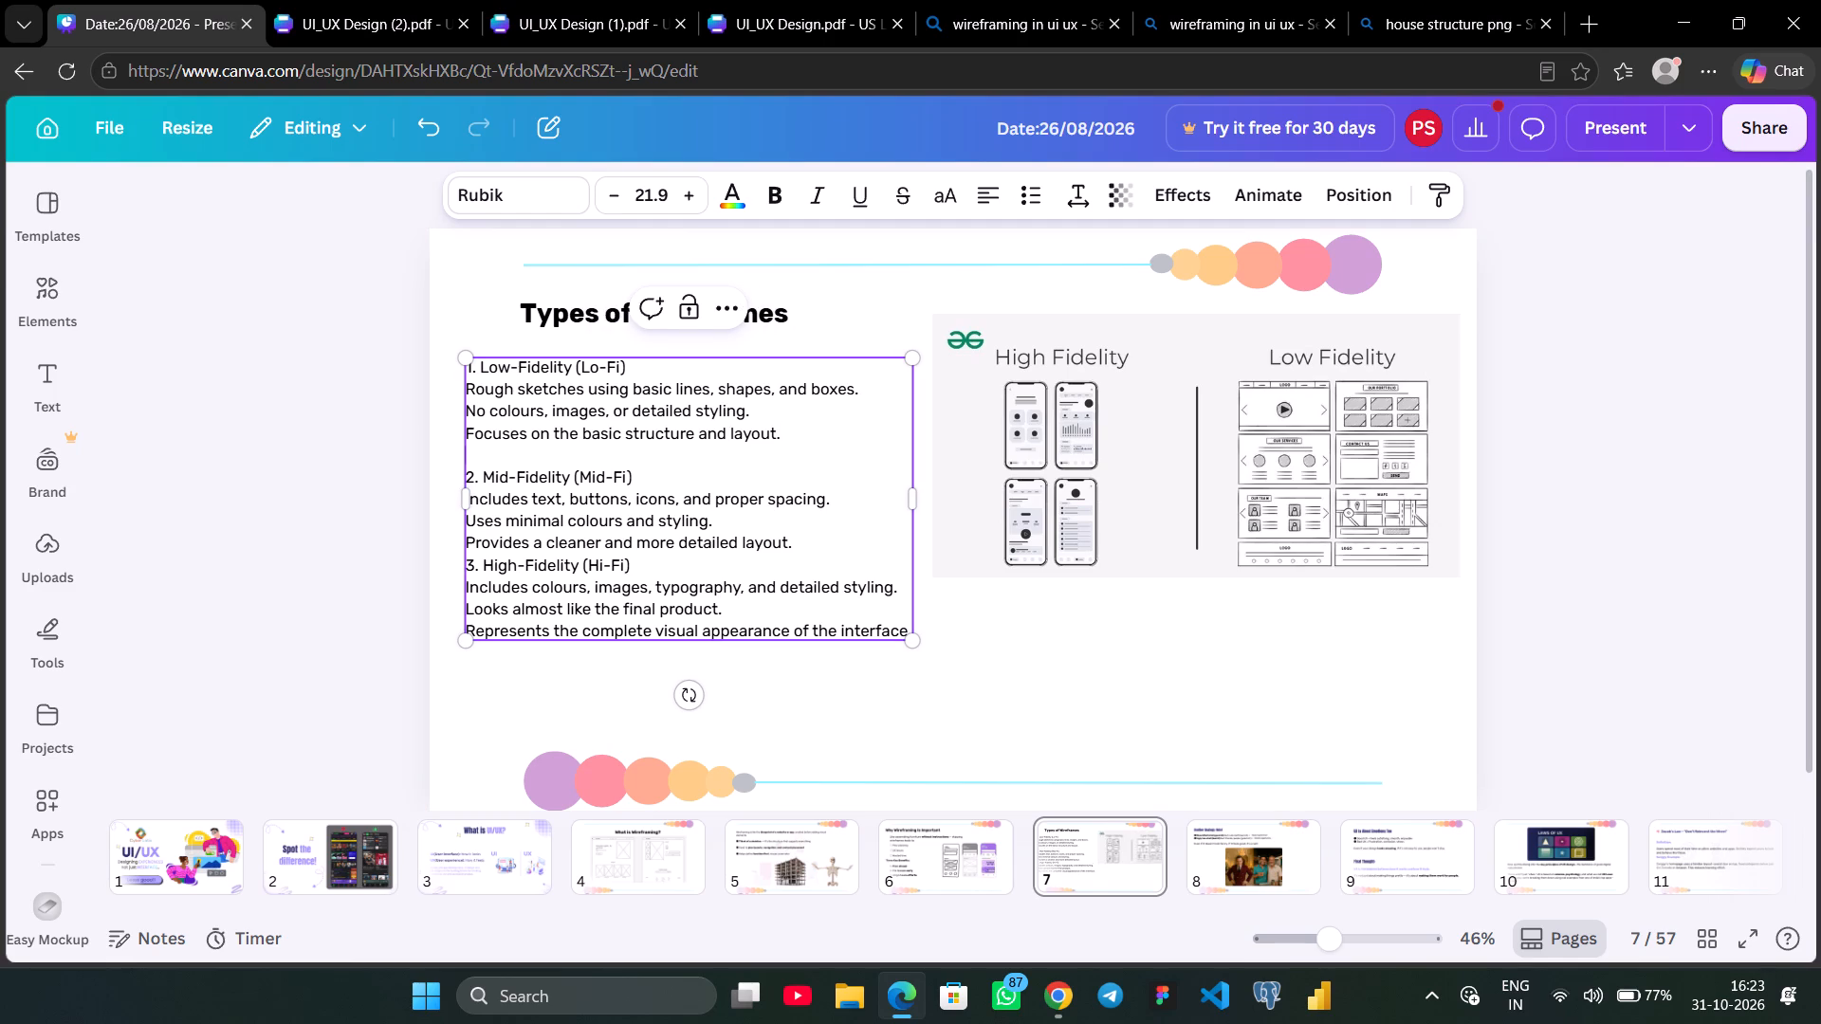
click(800, 541)
key(Return)
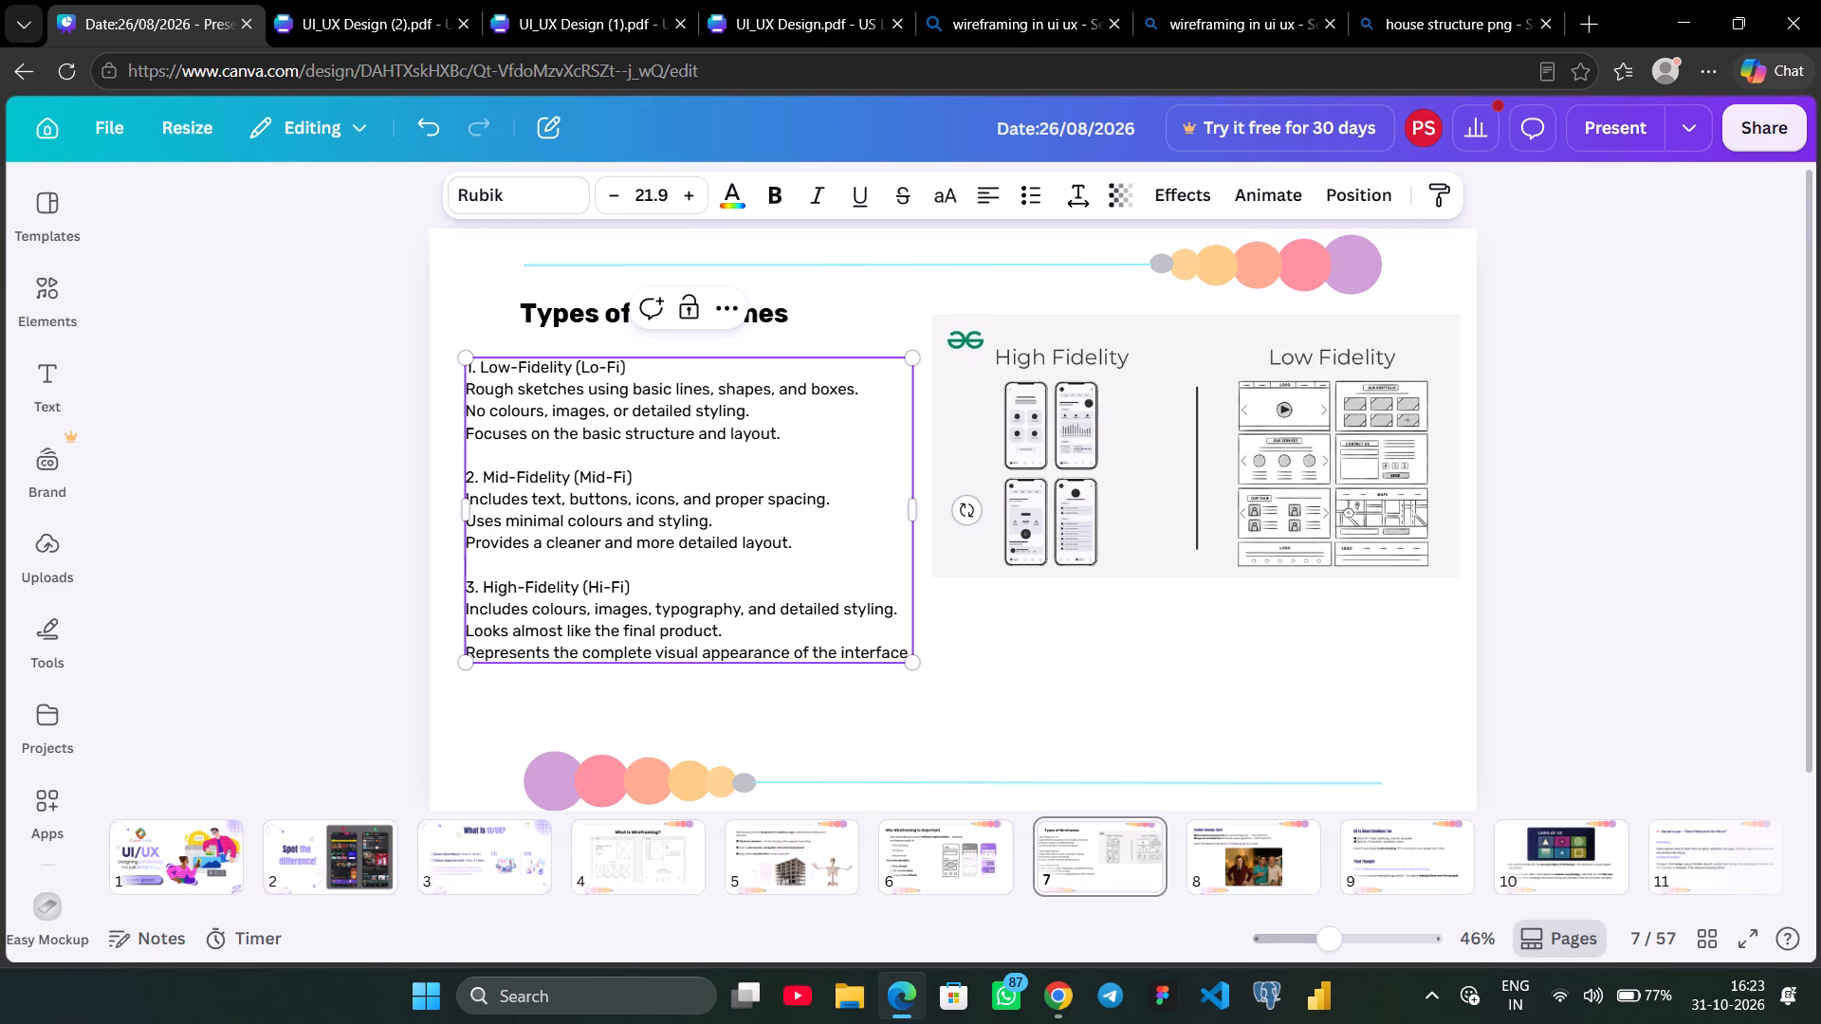
Make the "1. Low-Fidelity (Lo-Fi)" heading bold and raise its font size to 23.9.
drag(652, 368, 461, 346)
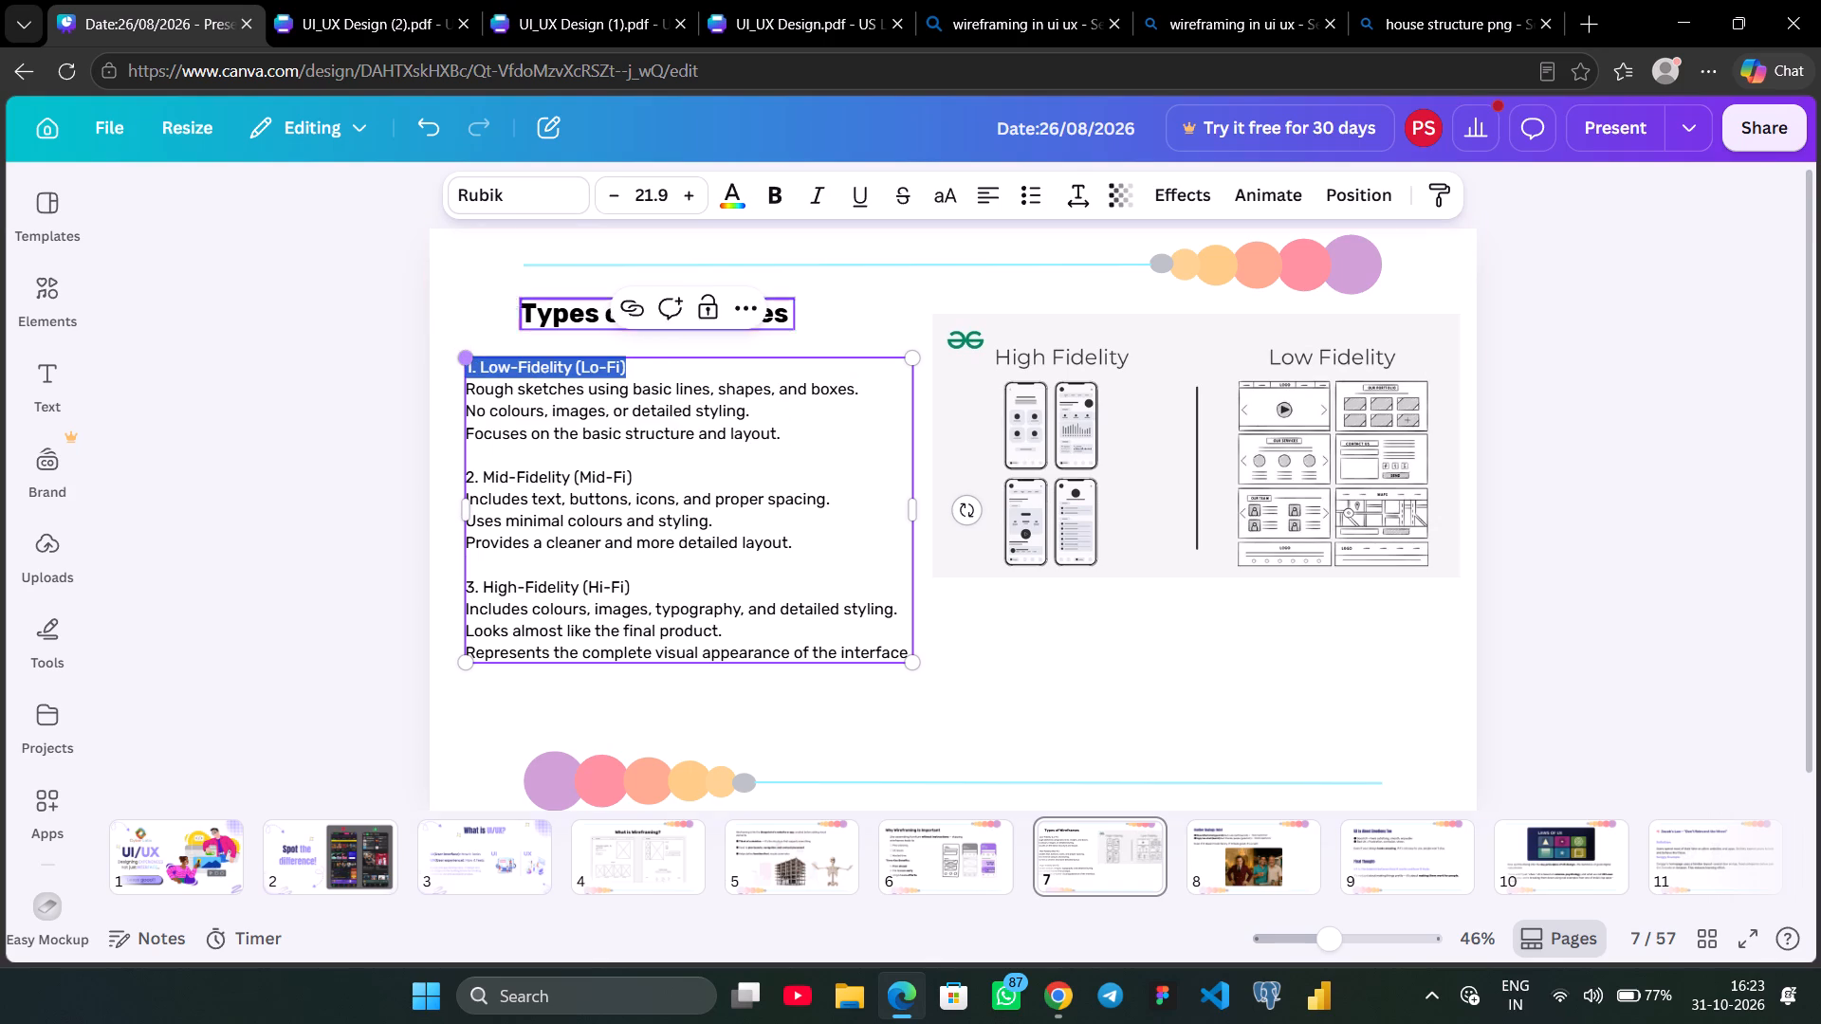
click(779, 196)
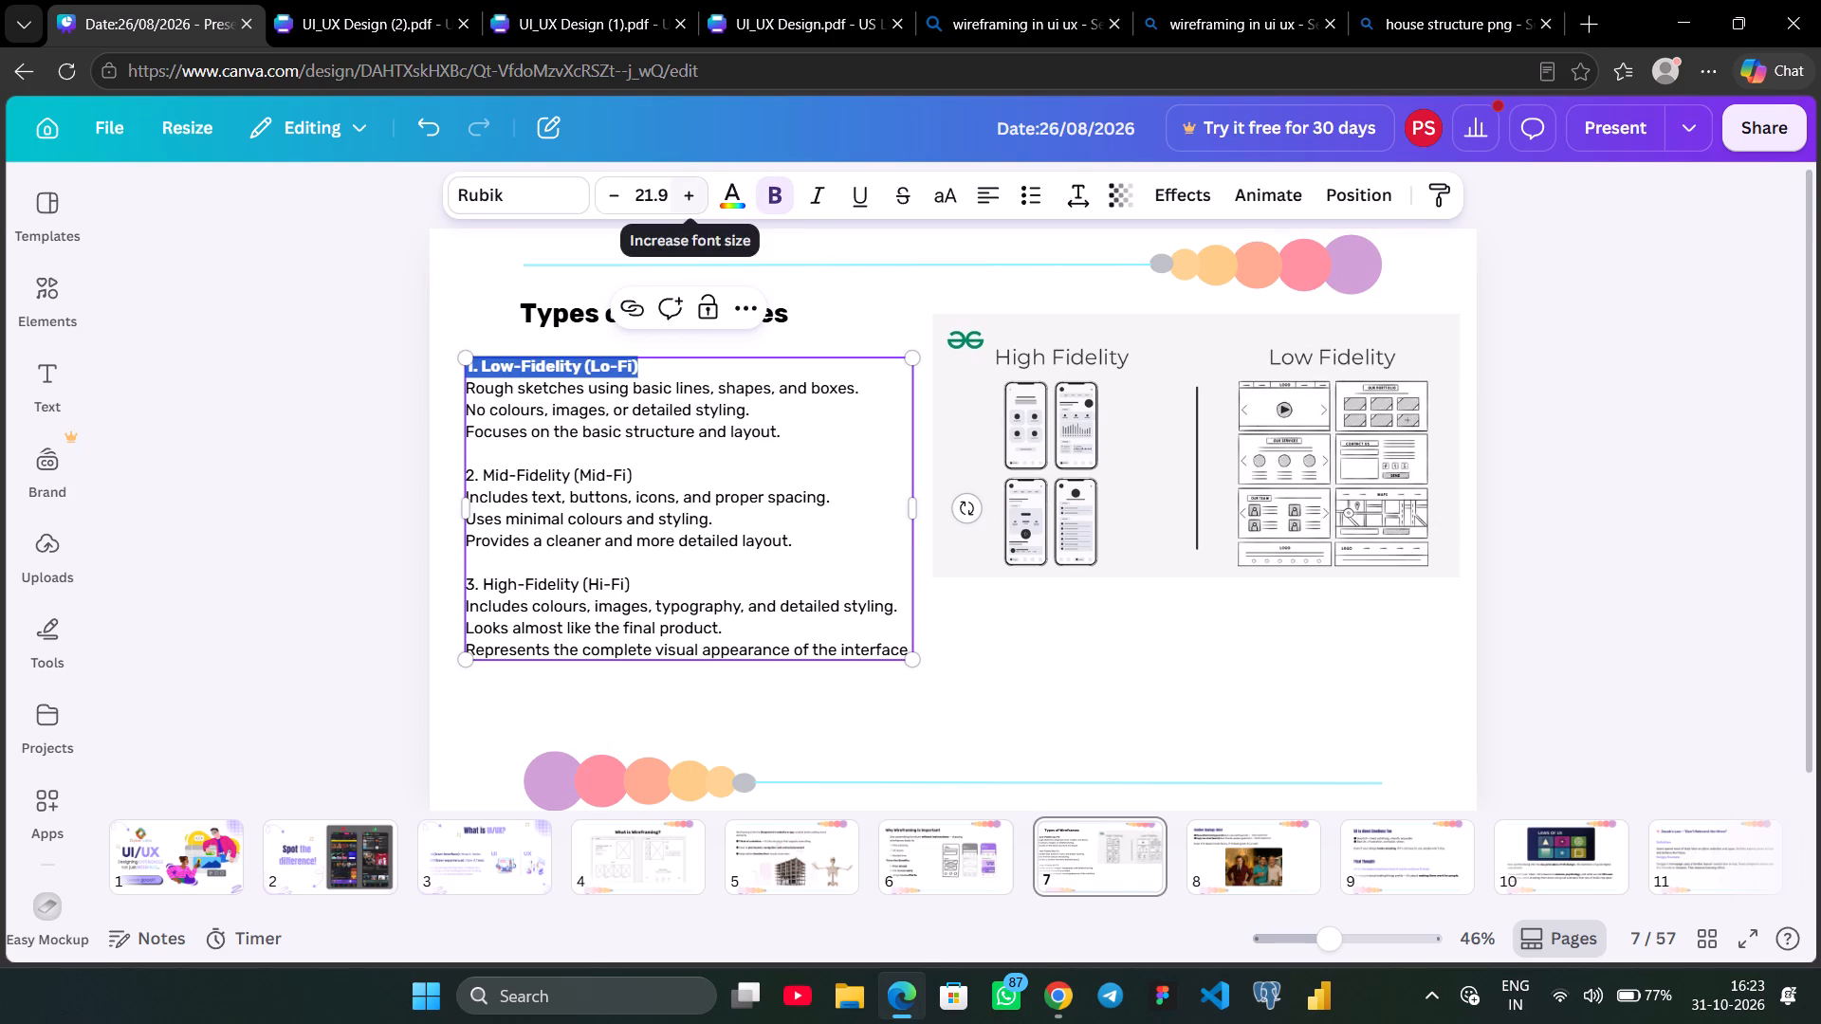
click(690, 196)
click(690, 196)
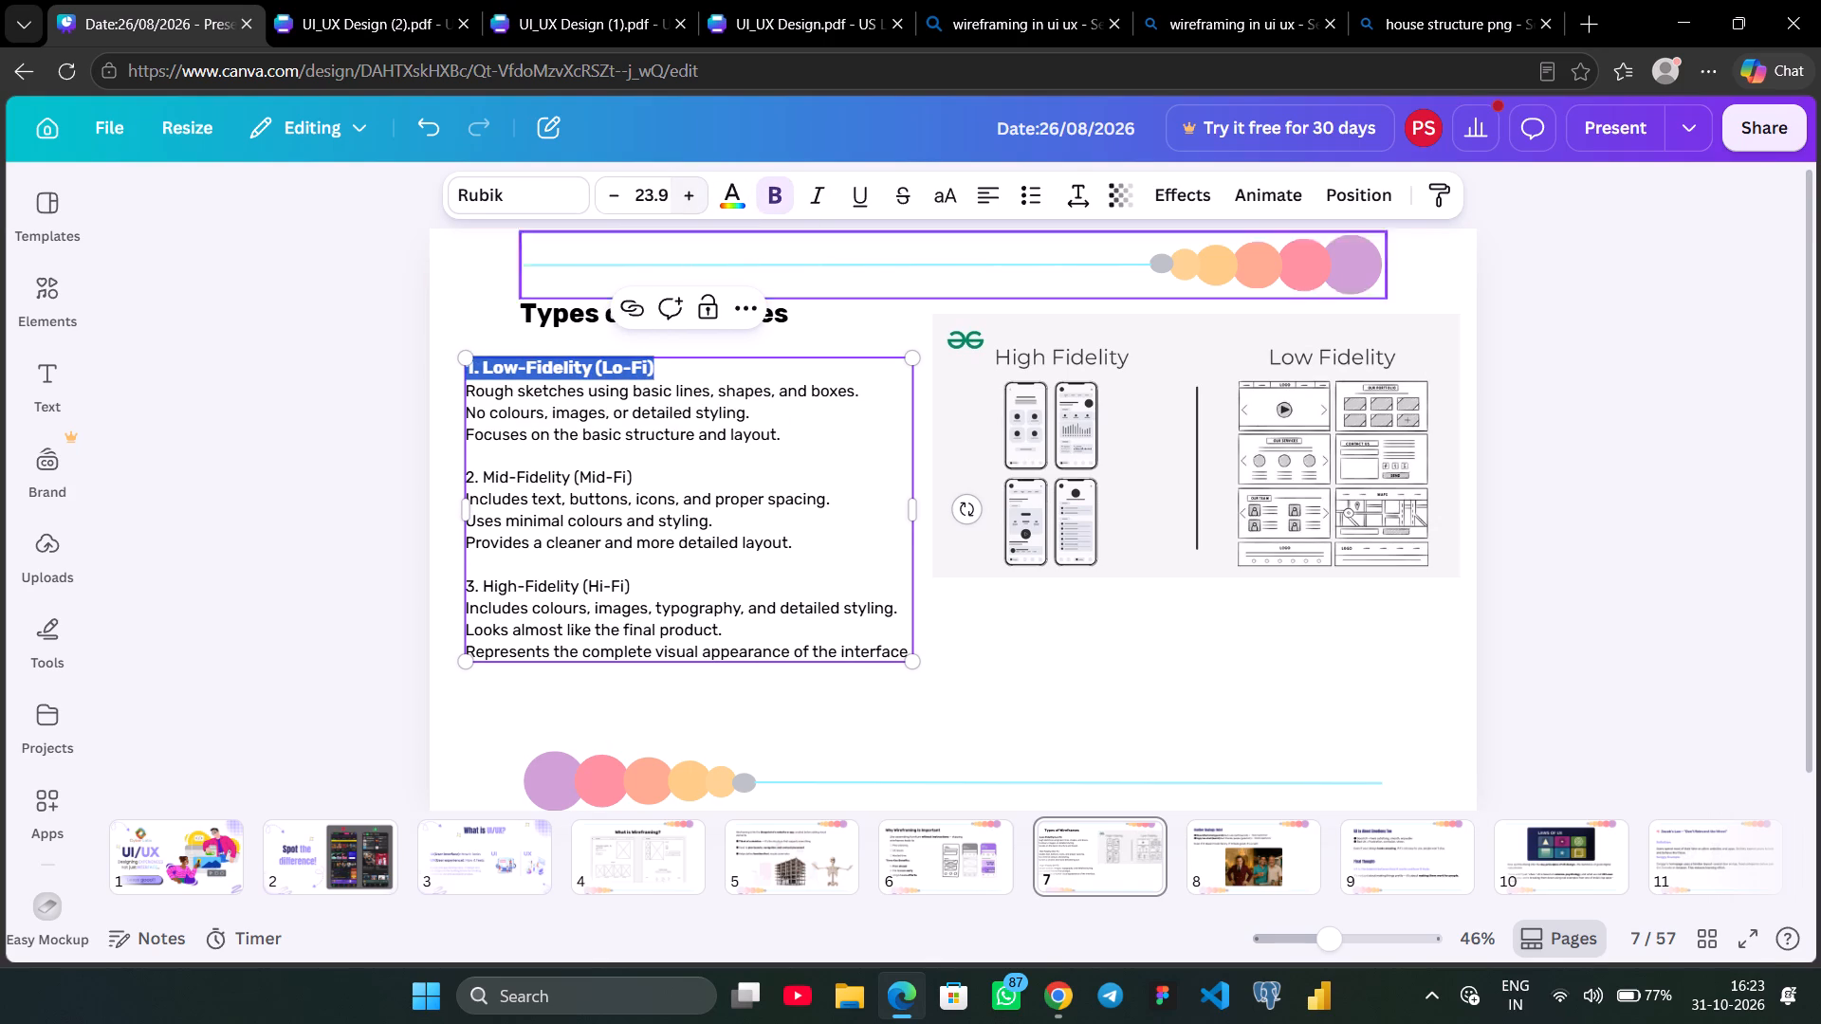
Make the "2. Mid-Fidelity (Mid-Fi)" heading bold and raise its font size to 22.9.
drag(649, 481, 434, 476)
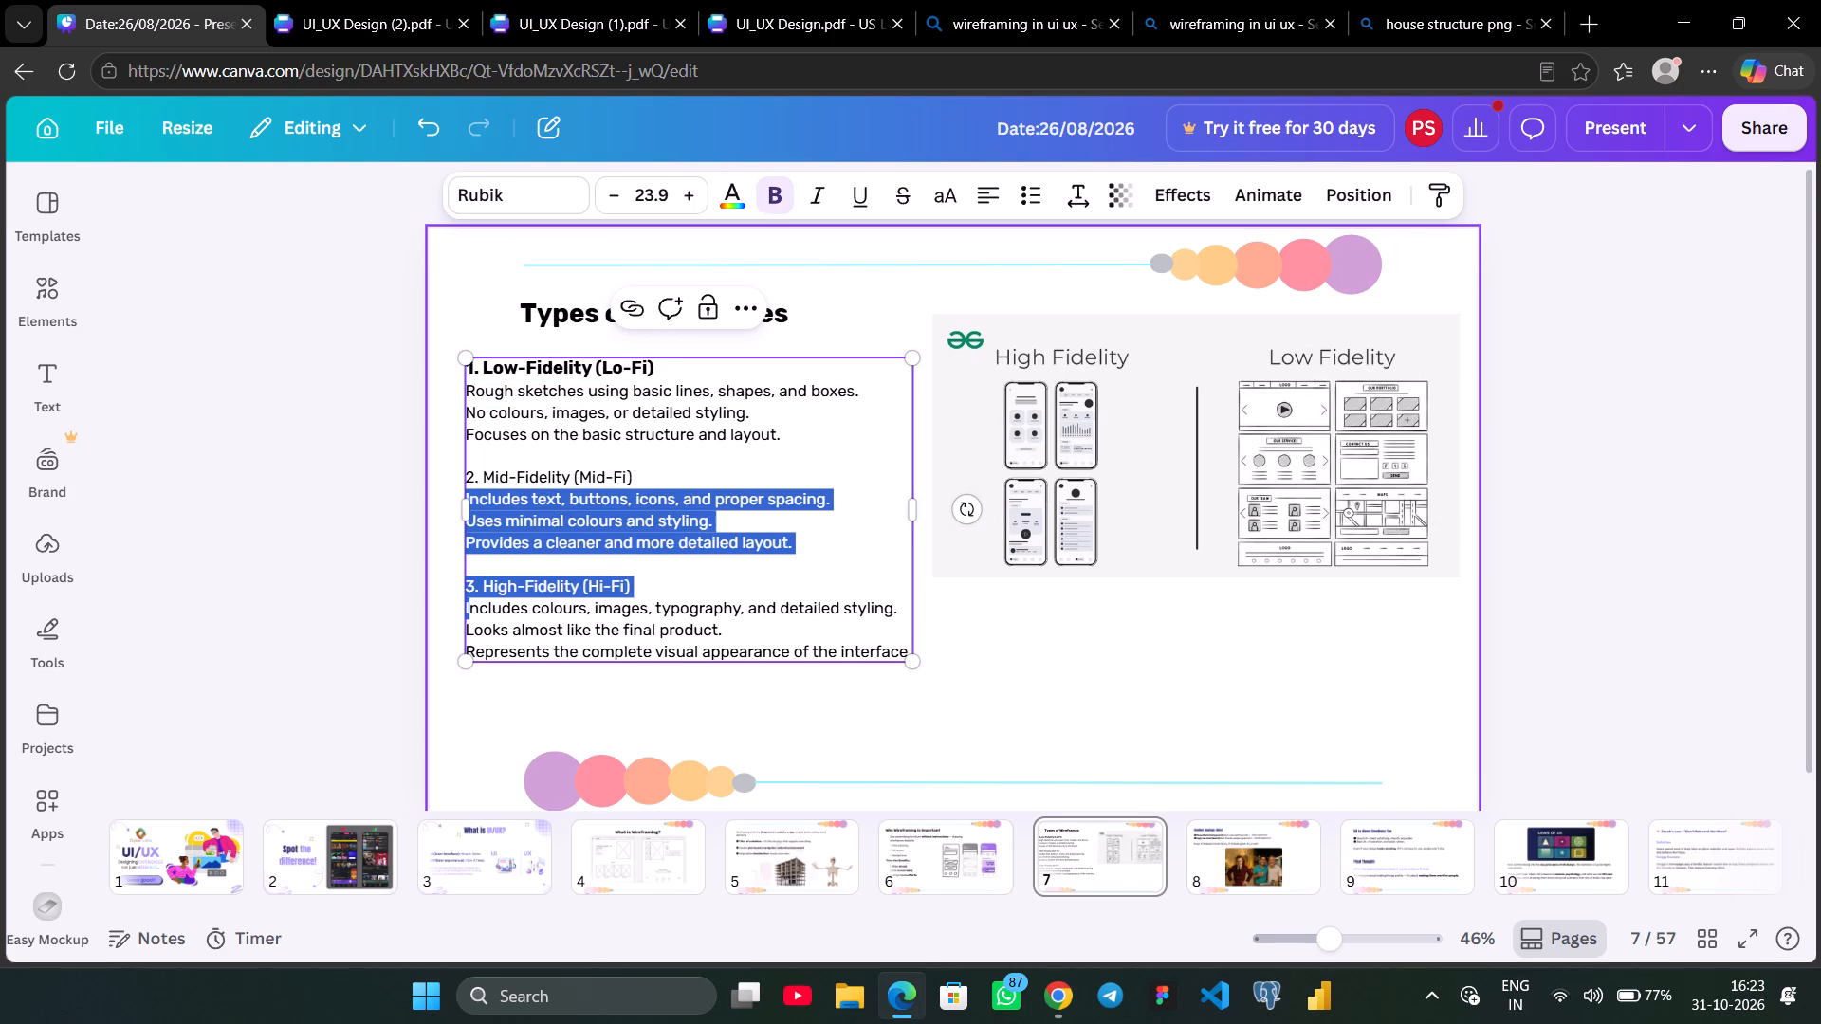
drag(434, 476, 455, 478)
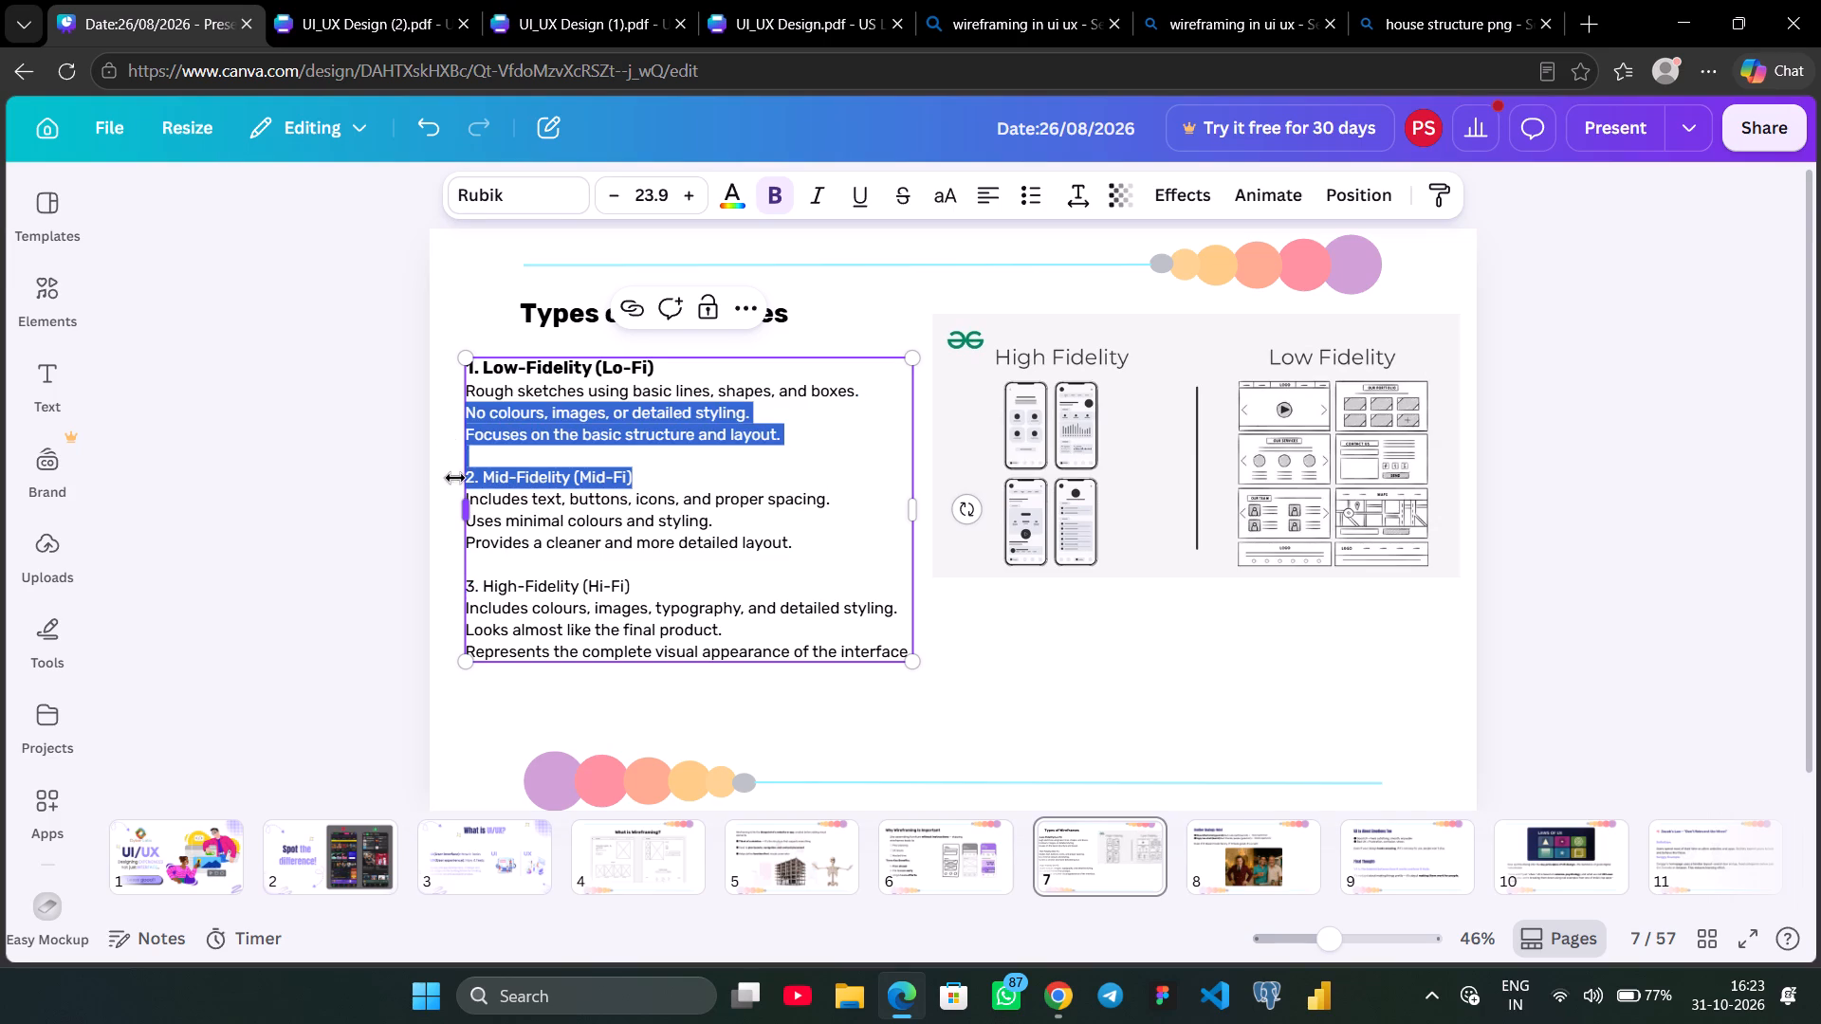
drag(455, 478, 449, 490)
drag(449, 490, 467, 457)
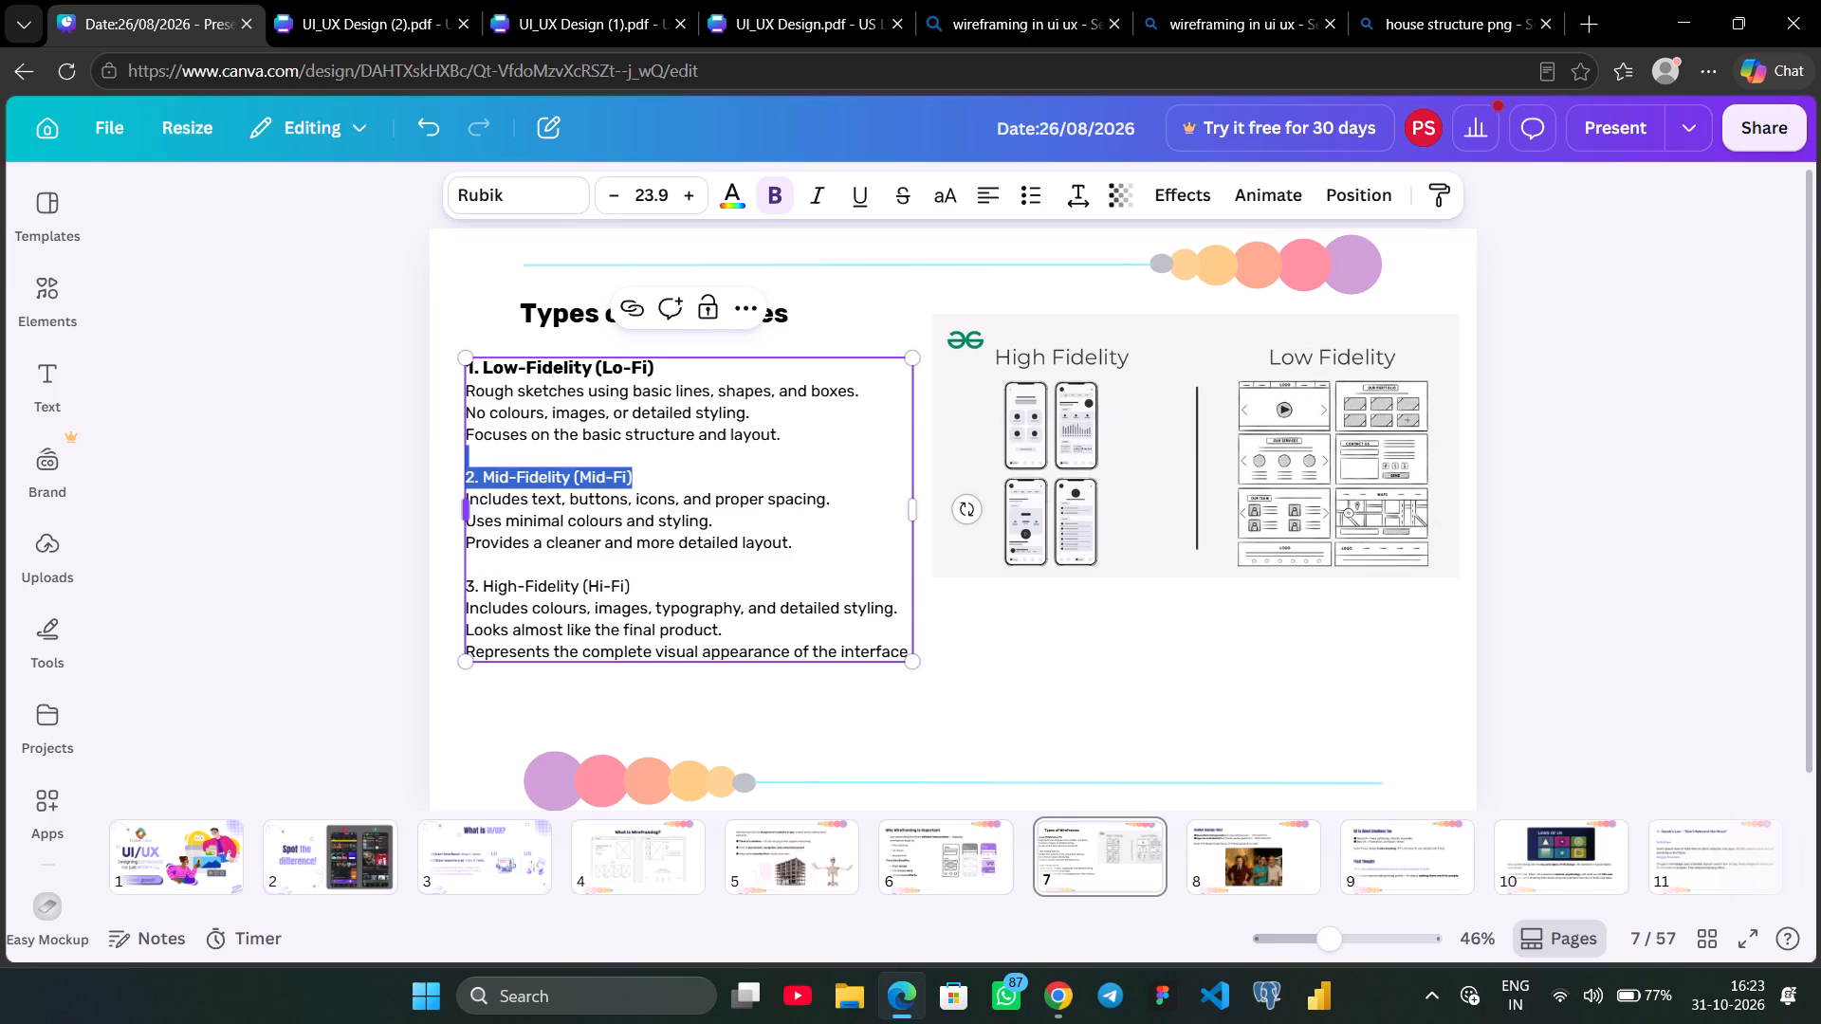
drag(467, 457, 468, 478)
click(776, 205)
click(699, 188)
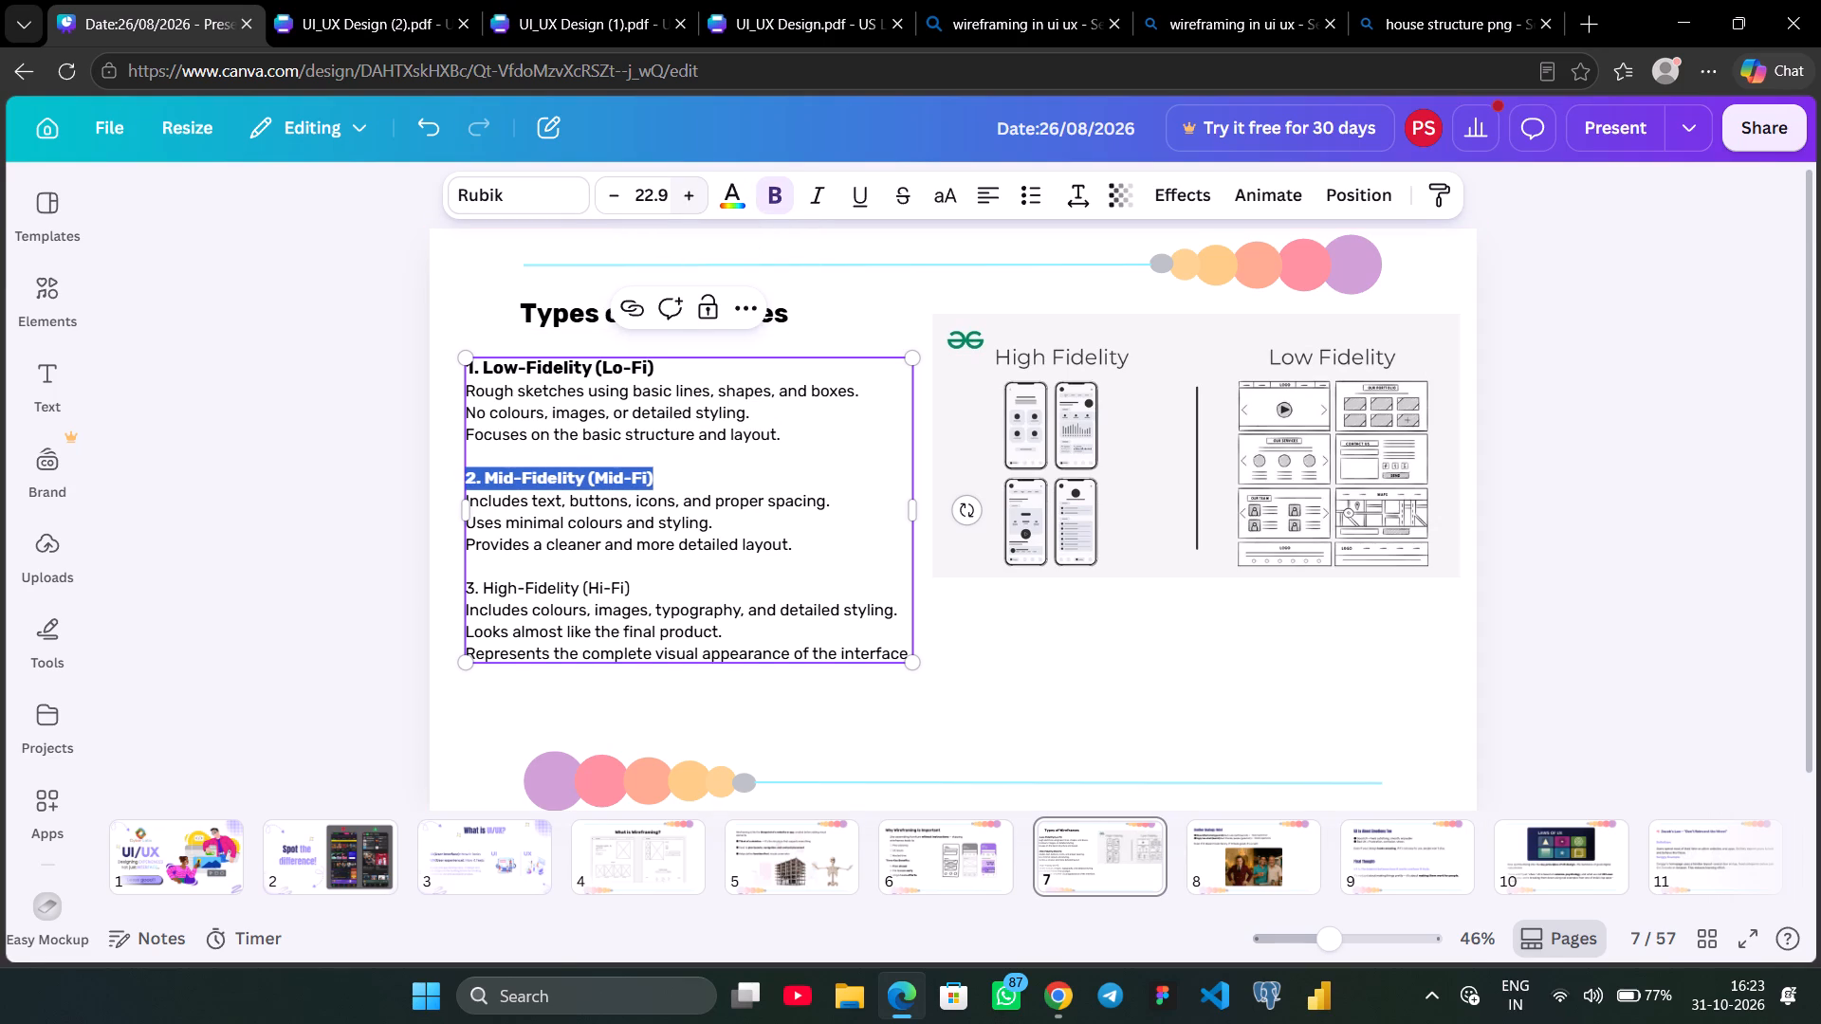
Set font size 24 on "Lo" in the Low-Fidelity heading and on the whole "2. Mid-Fidelity (Mid-Fi)" heading.
double_click(599, 375)
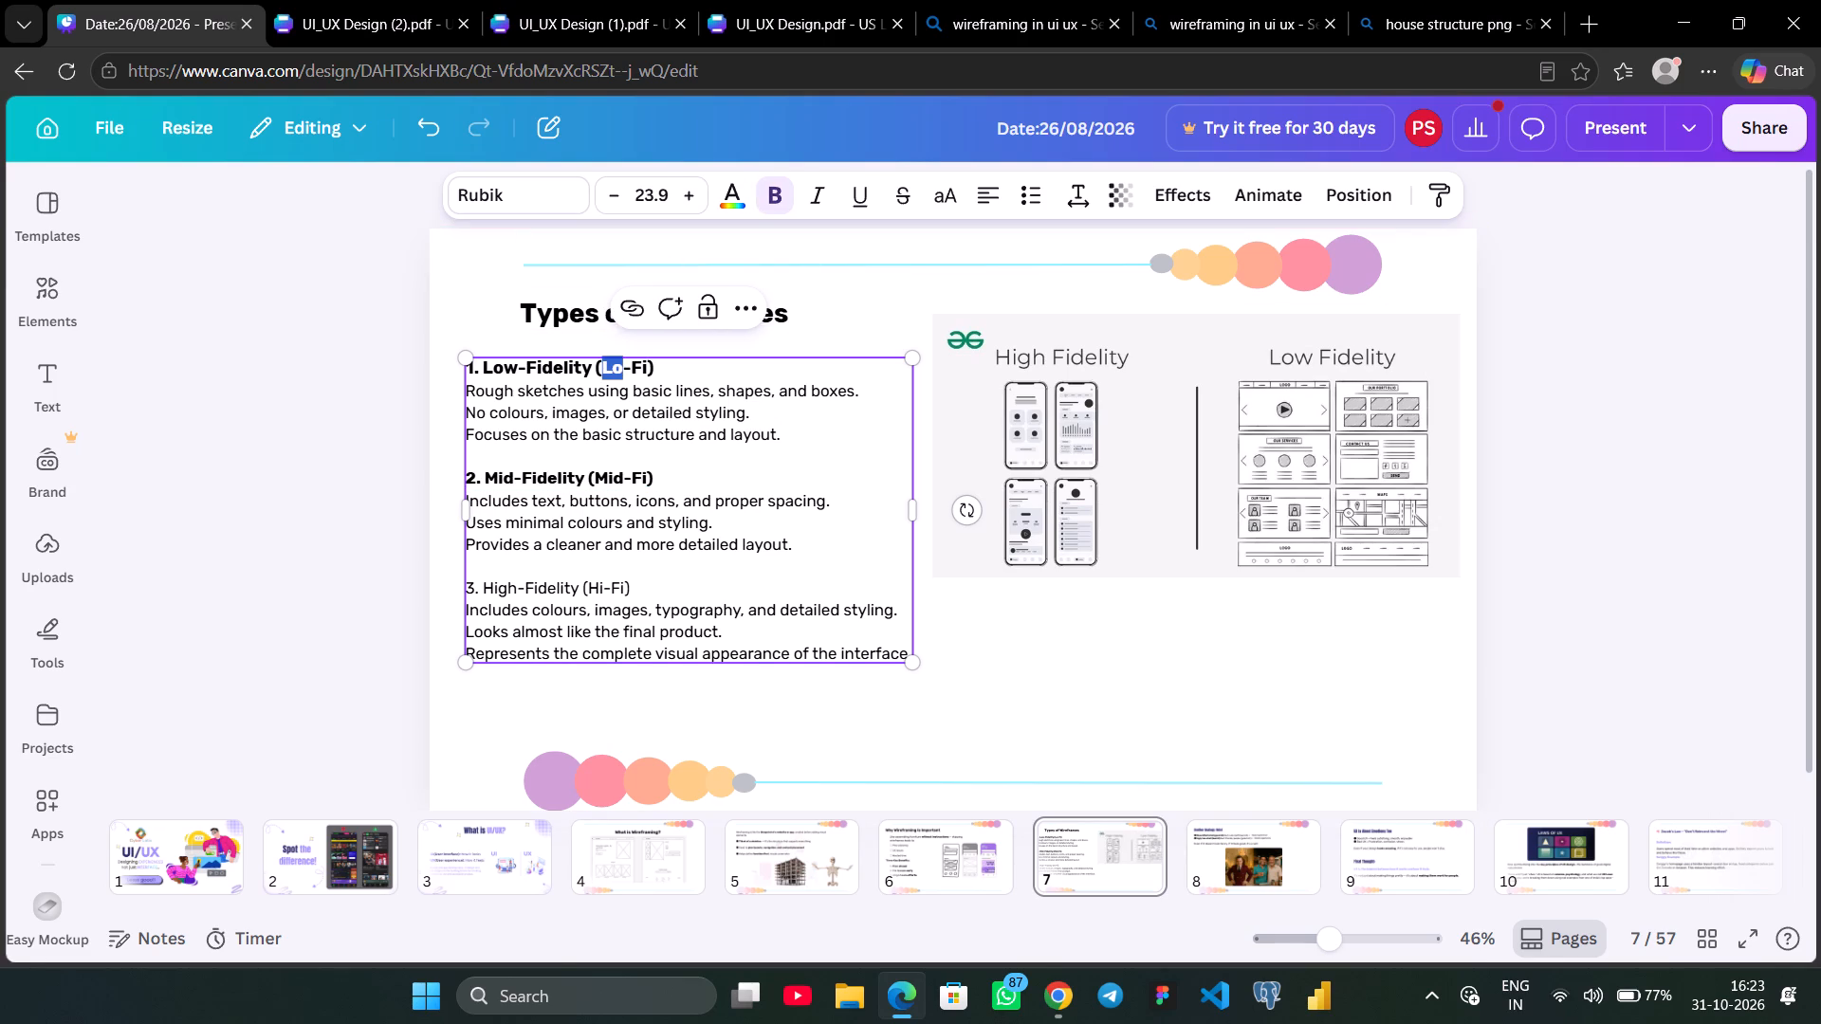
click(654, 203)
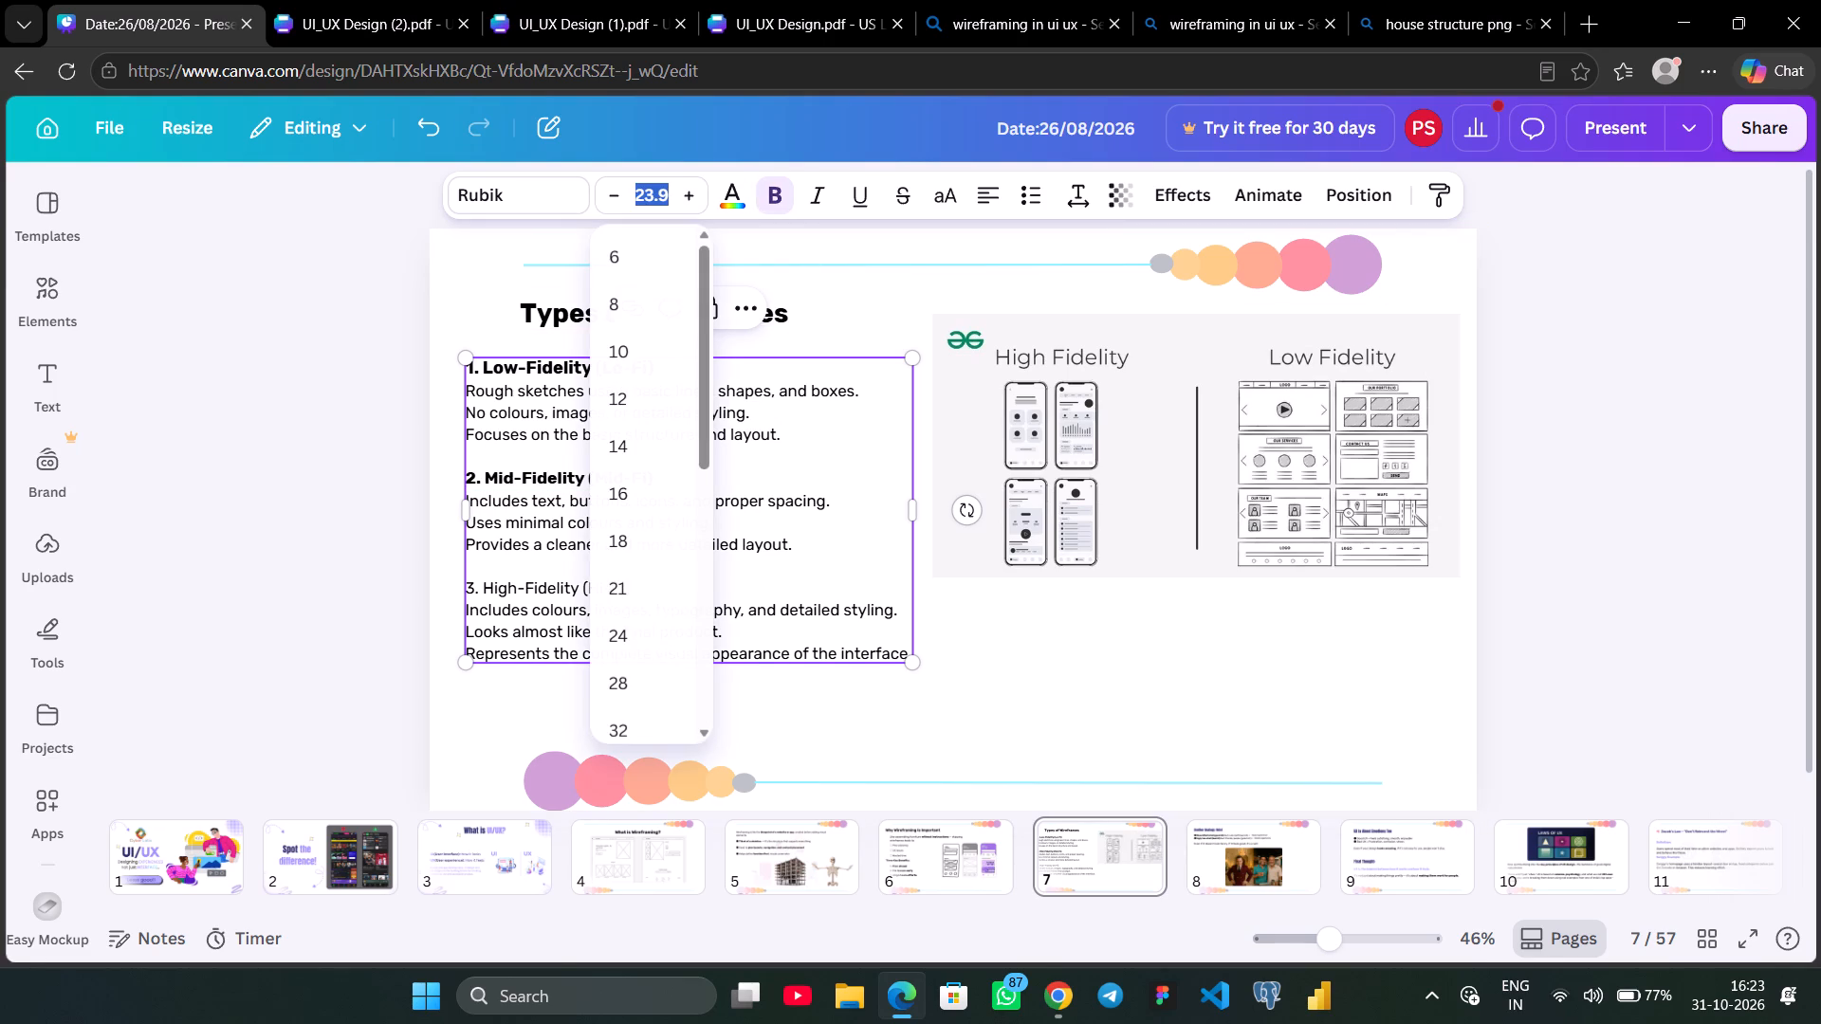
text(24)
key(Return)
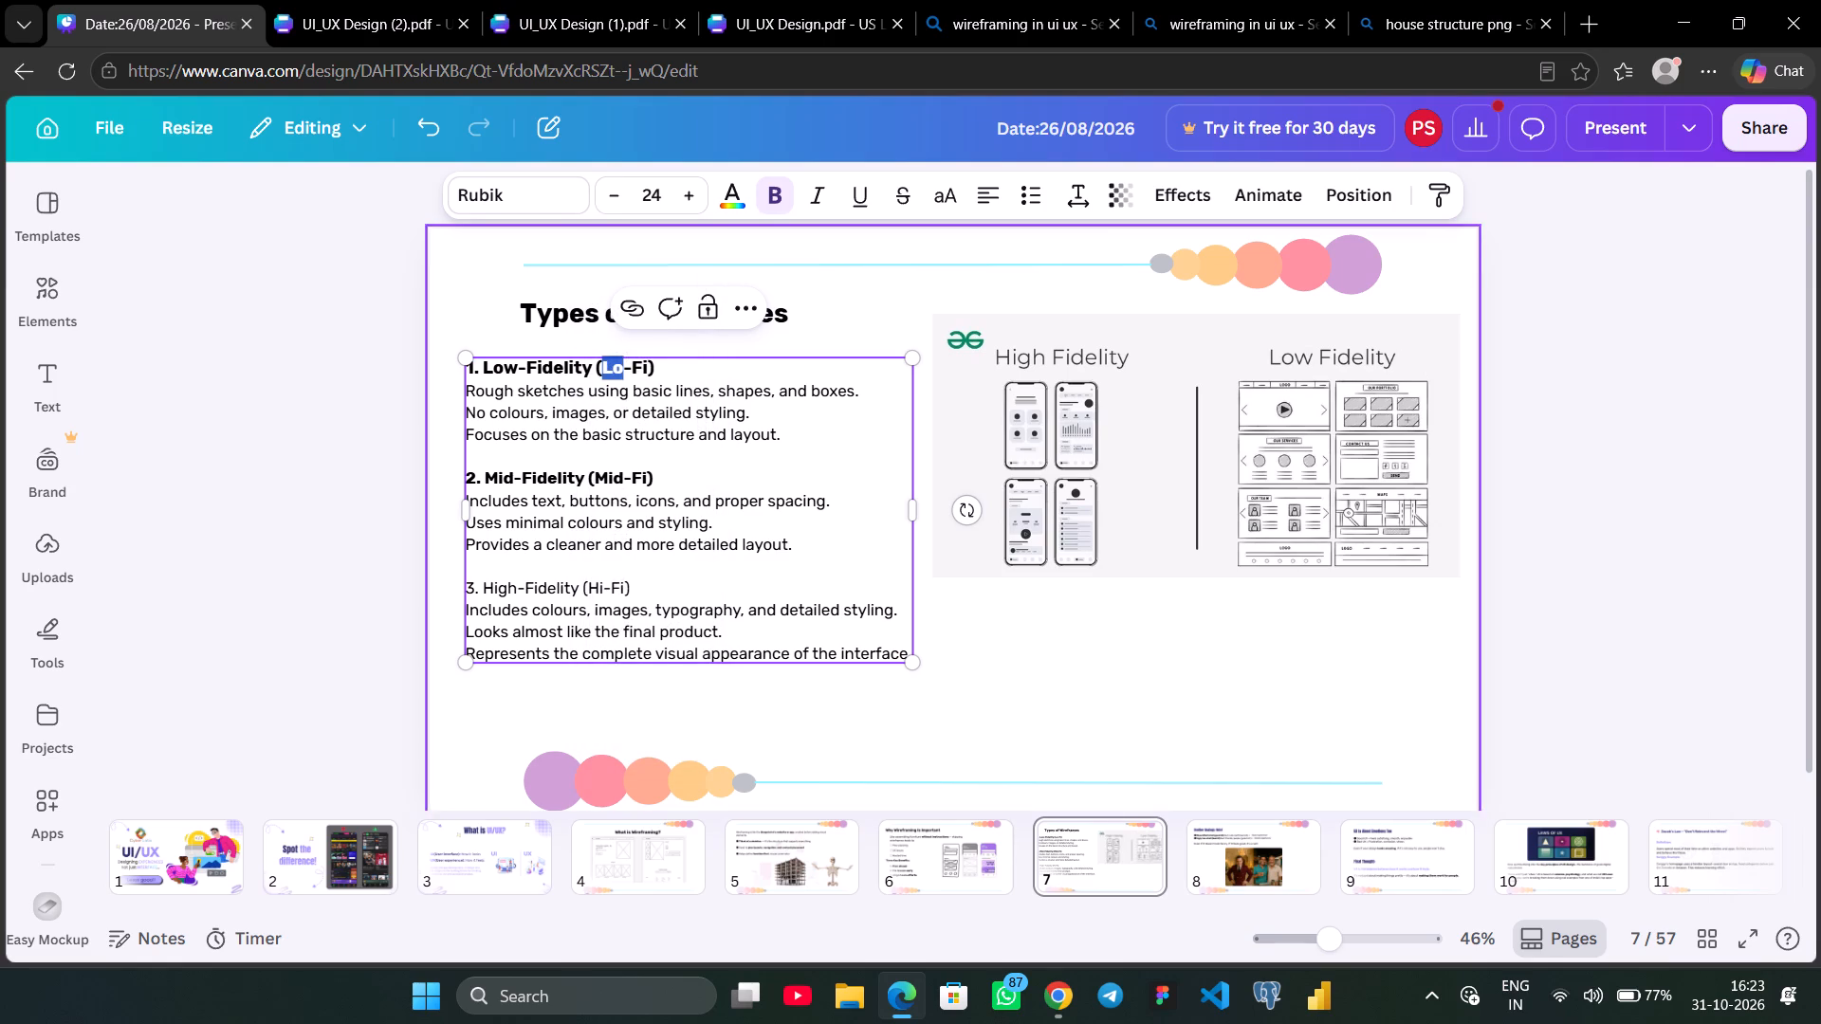
double_click(561, 477)
double_click(561, 477)
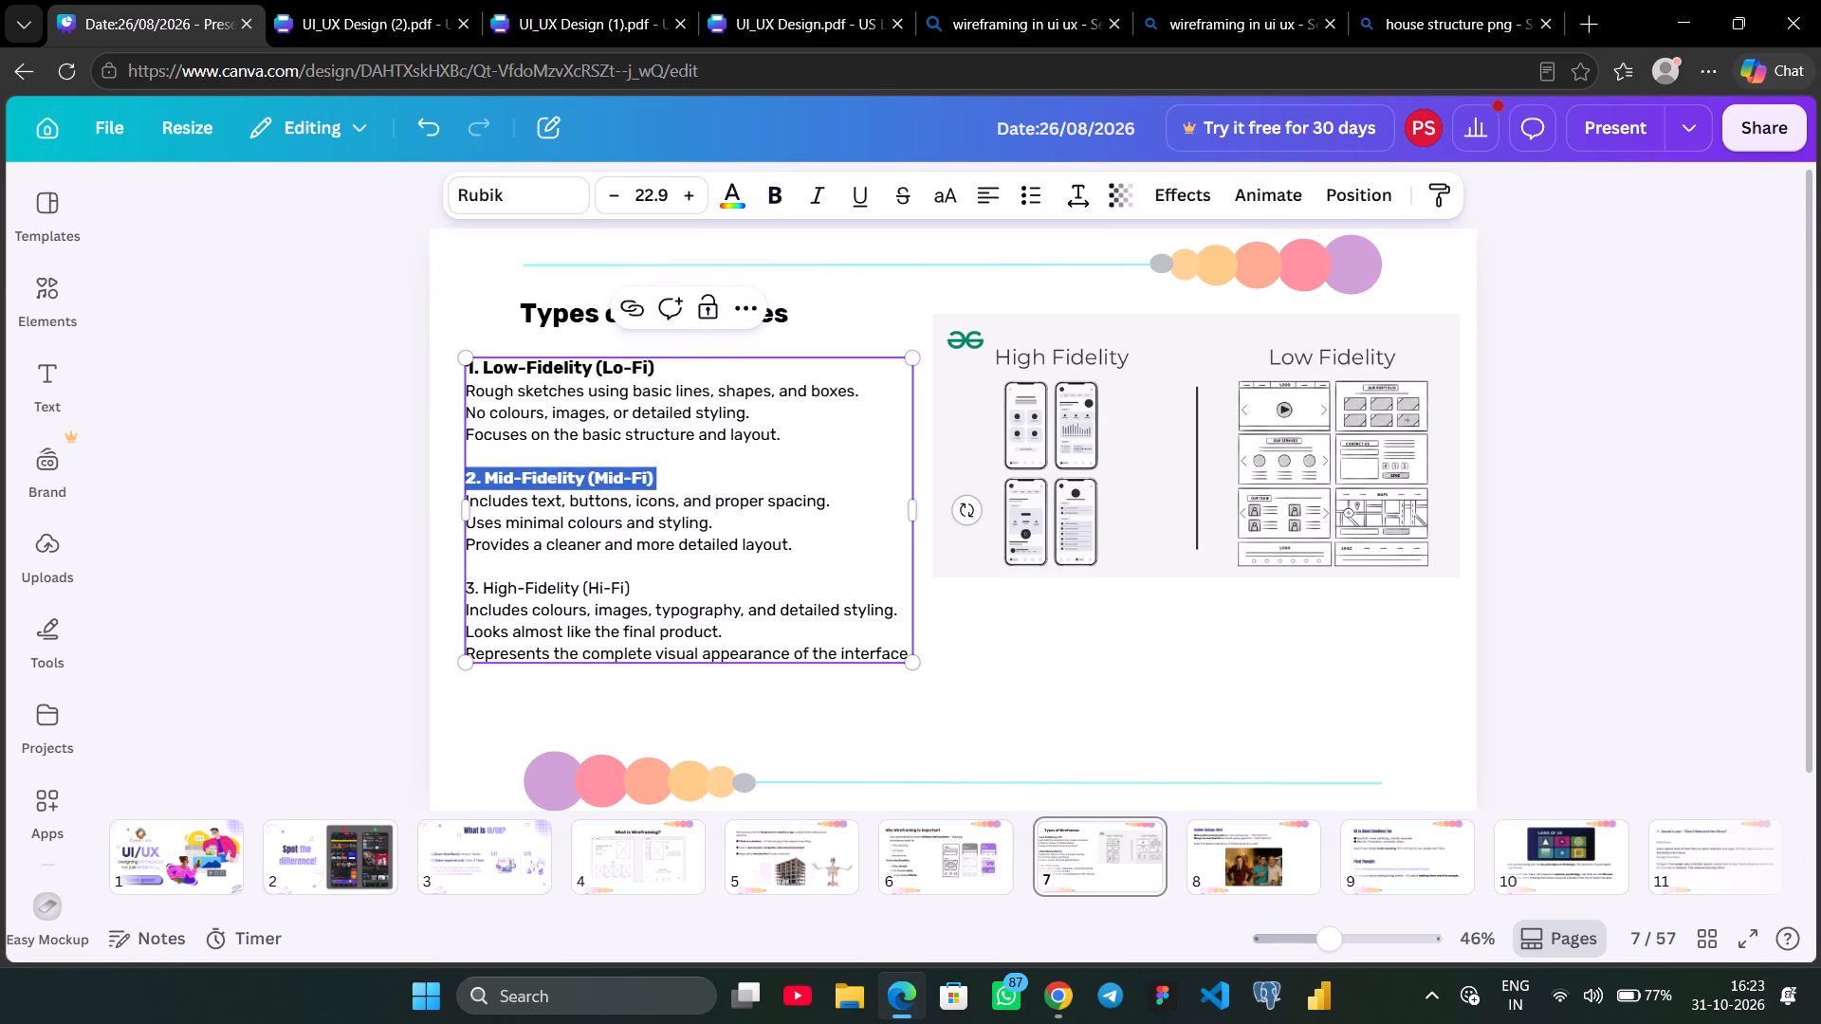
click(651, 193)
text(24)
key(Return)
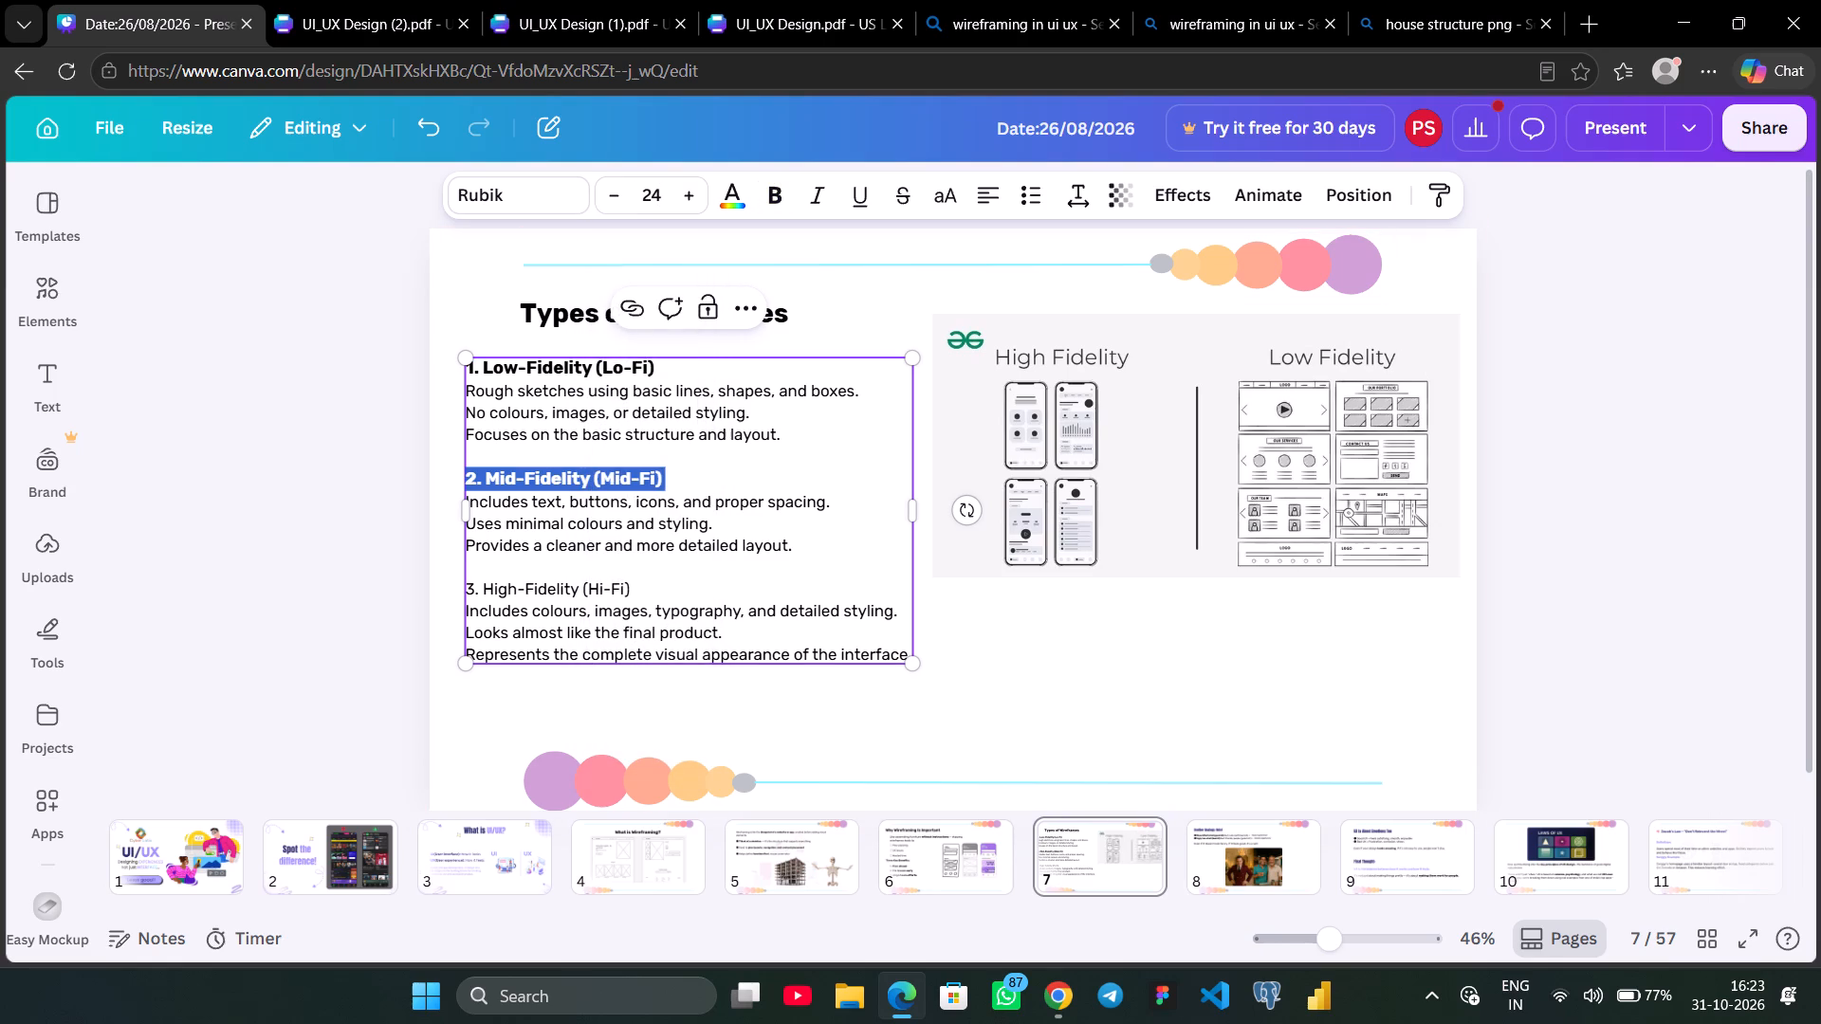
Set the "3. High-Fidelity (Hi-Fi)" heading to font size 24 and make it bold.
double_click(633, 593)
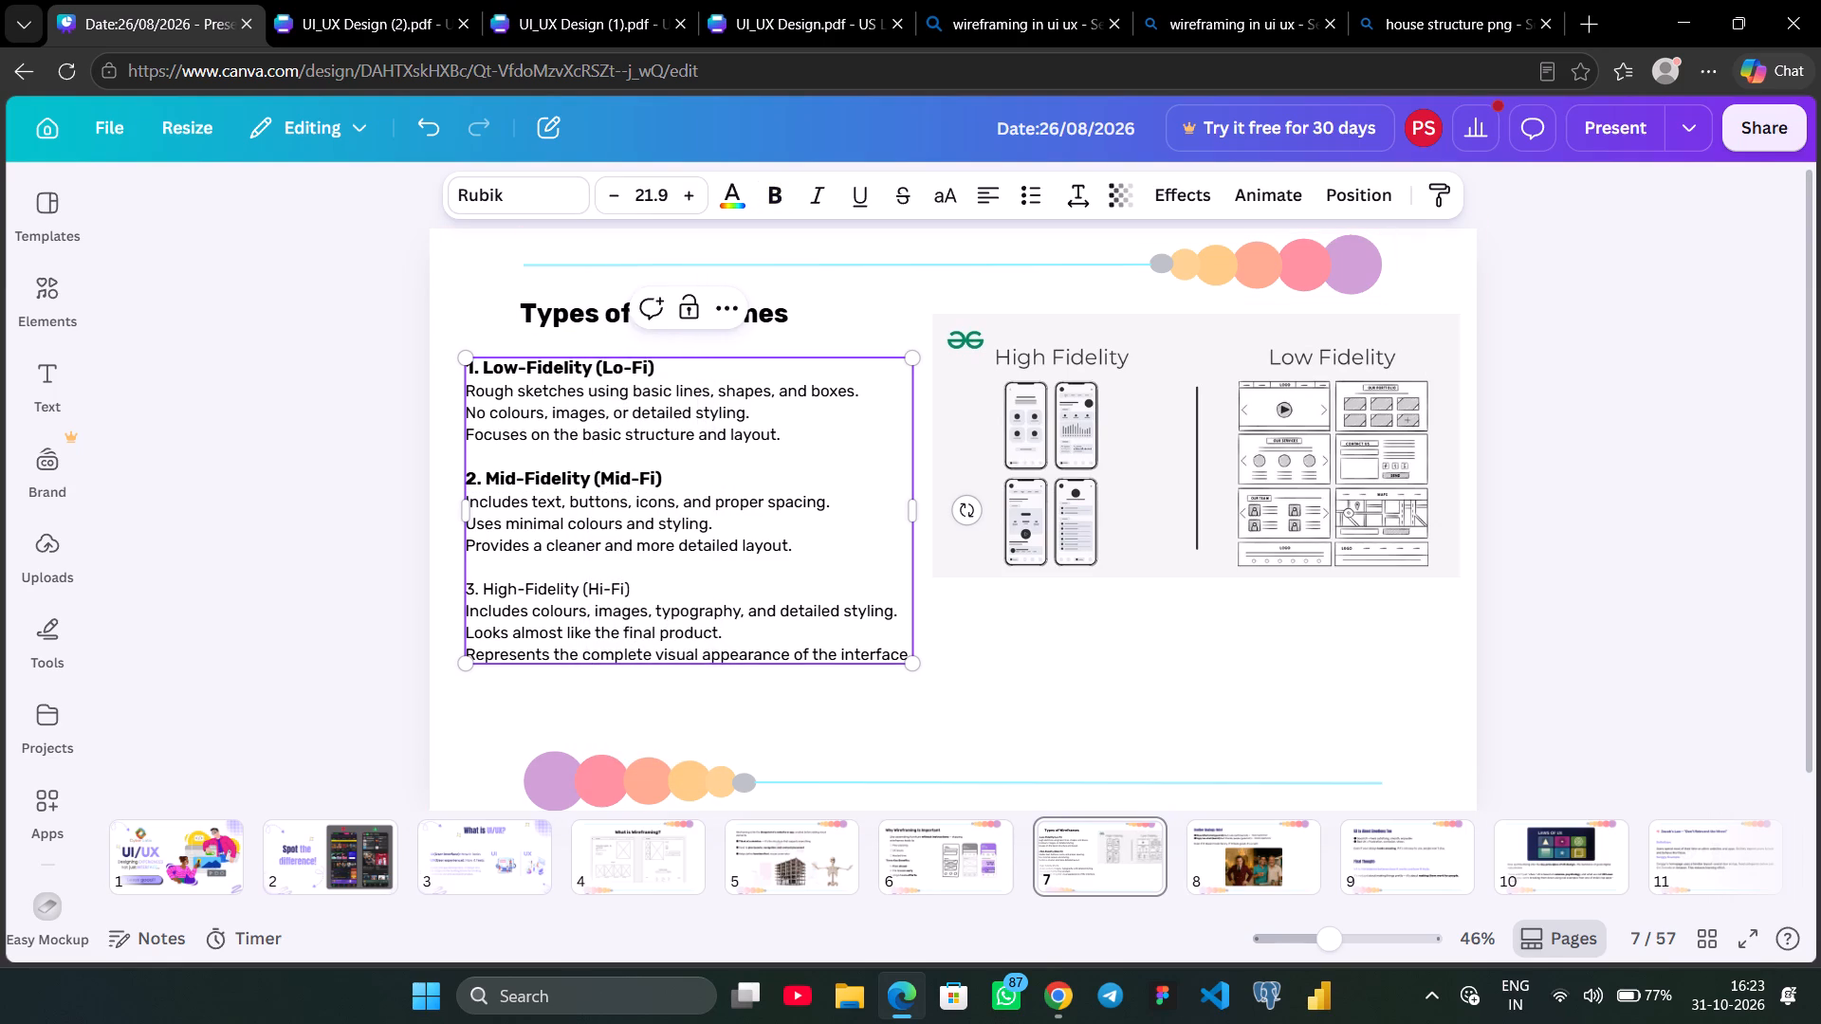
double_click(633, 593)
click(645, 199)
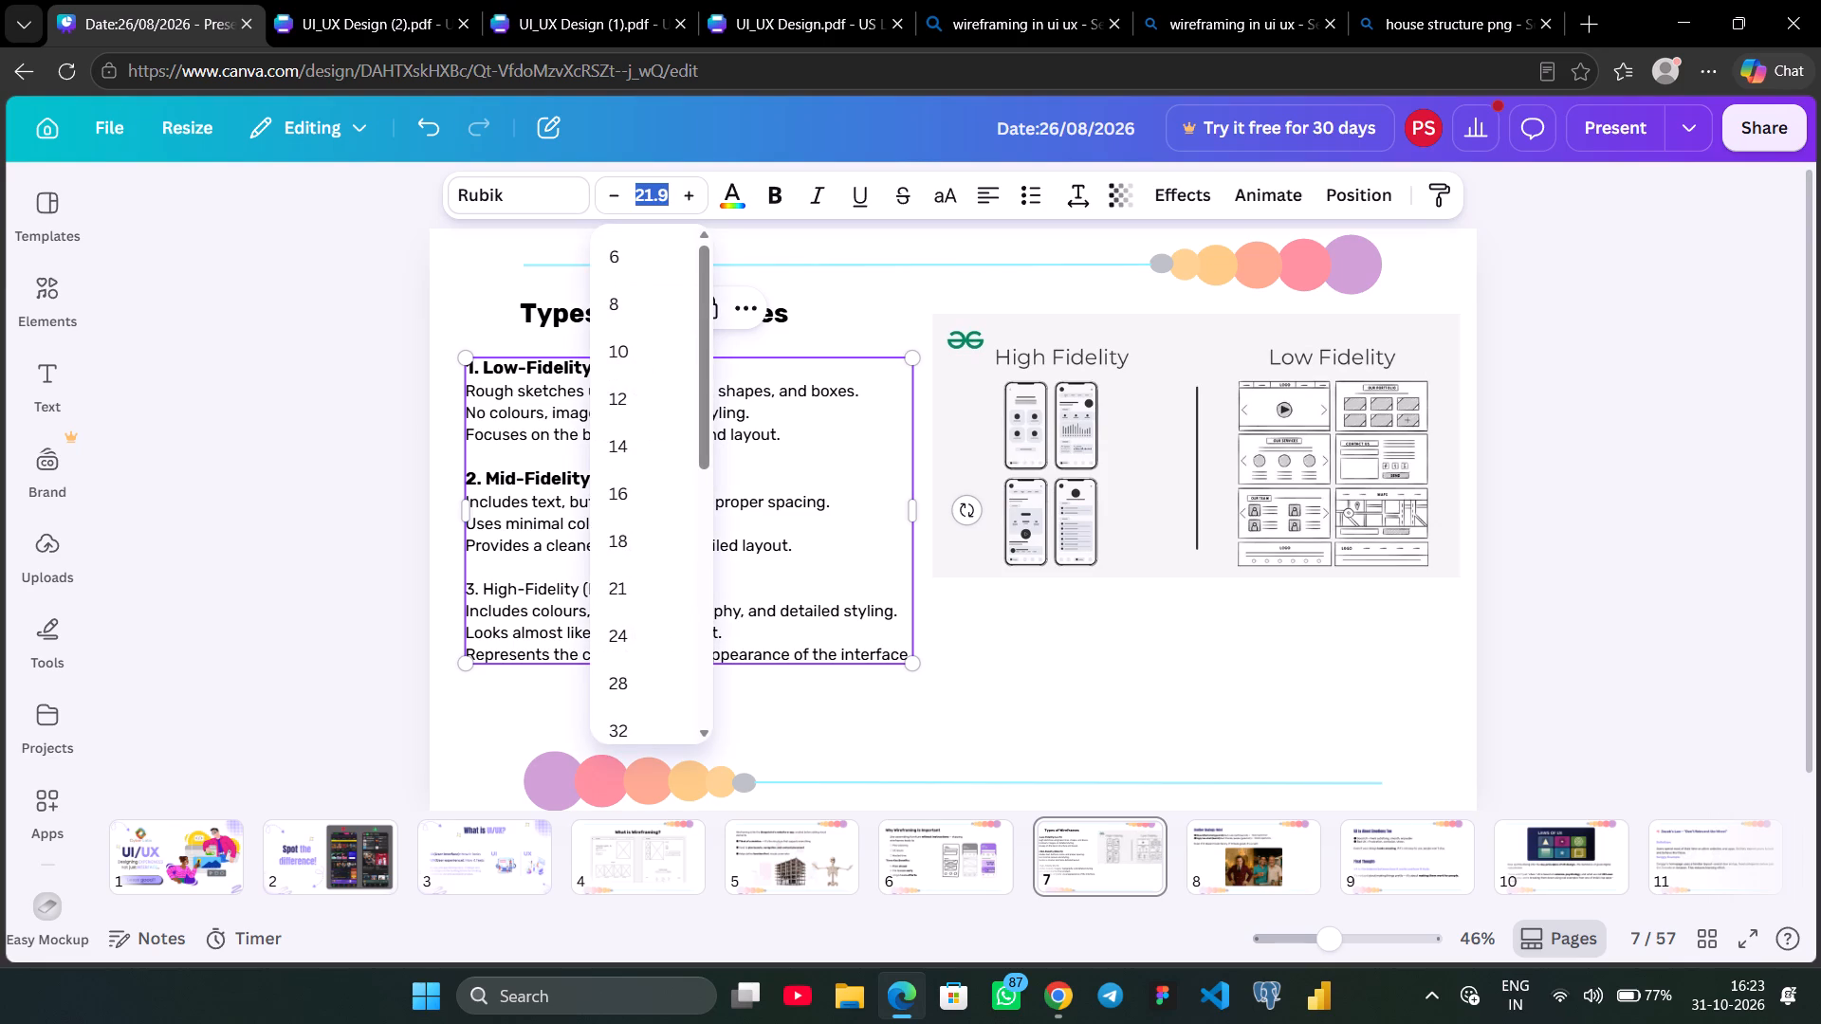
text(24)
key(Return)
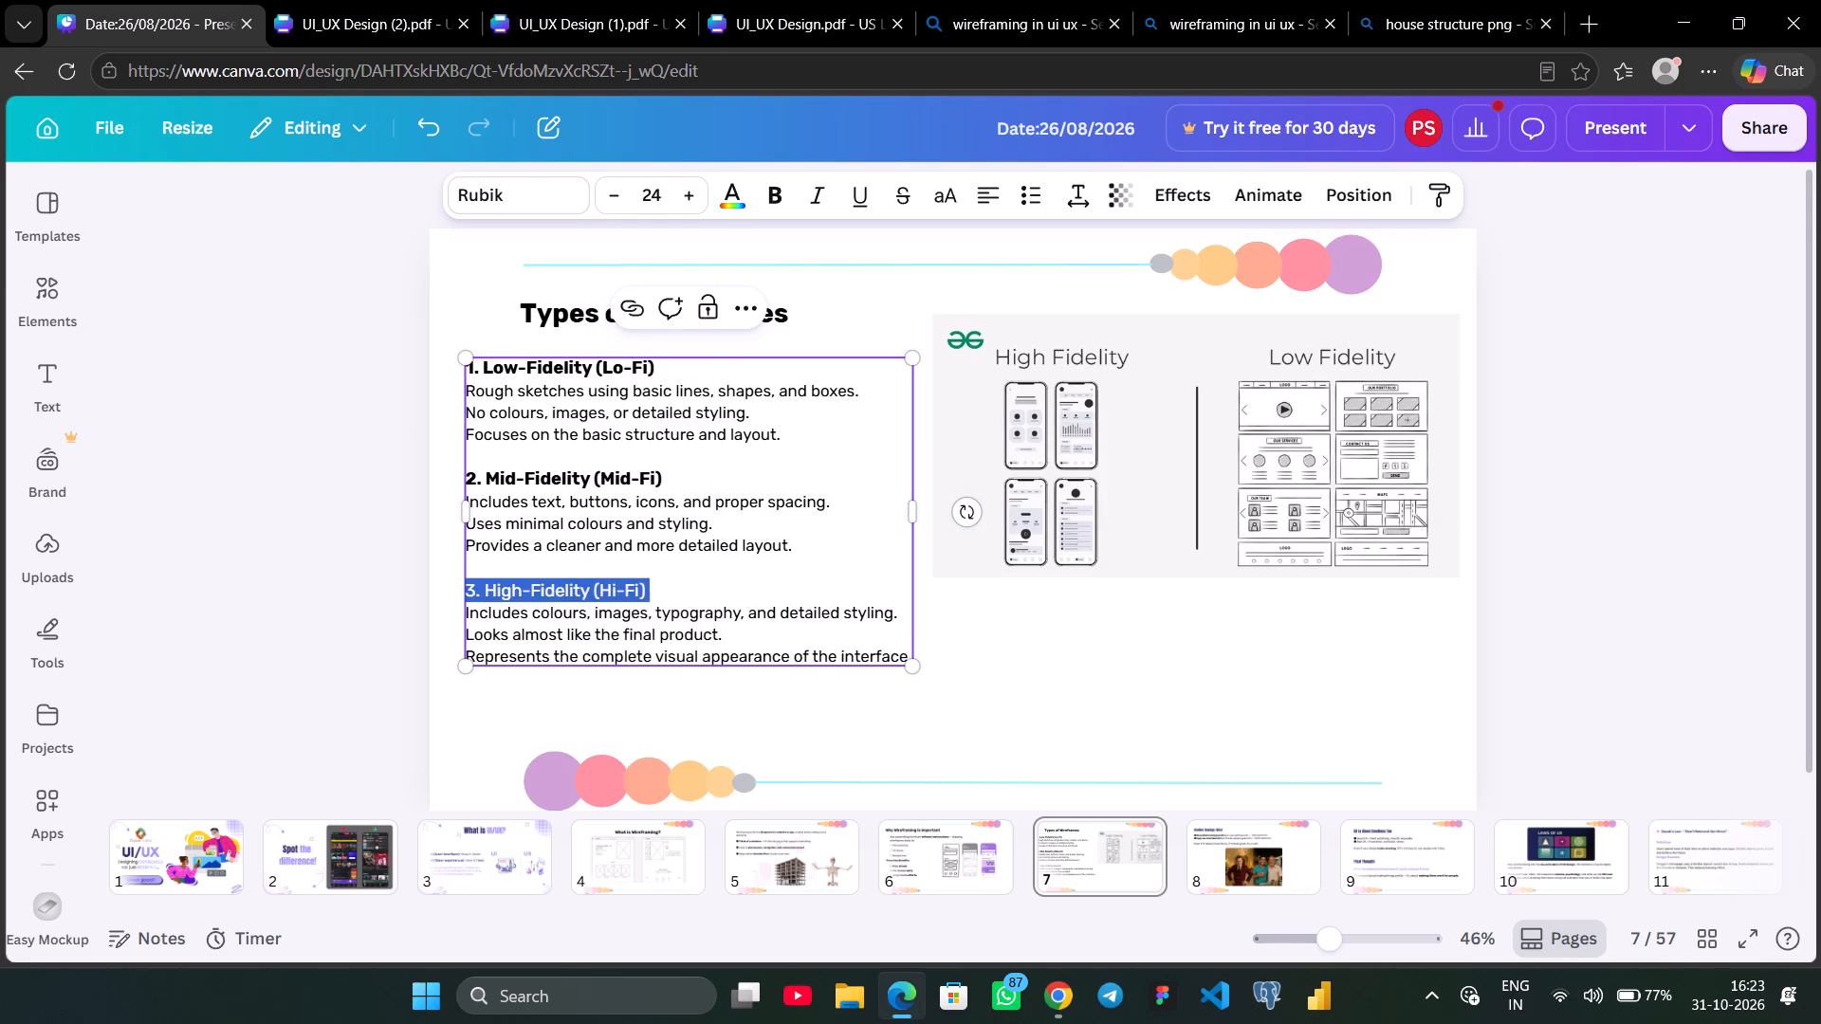
click(819, 454)
double_click(619, 593)
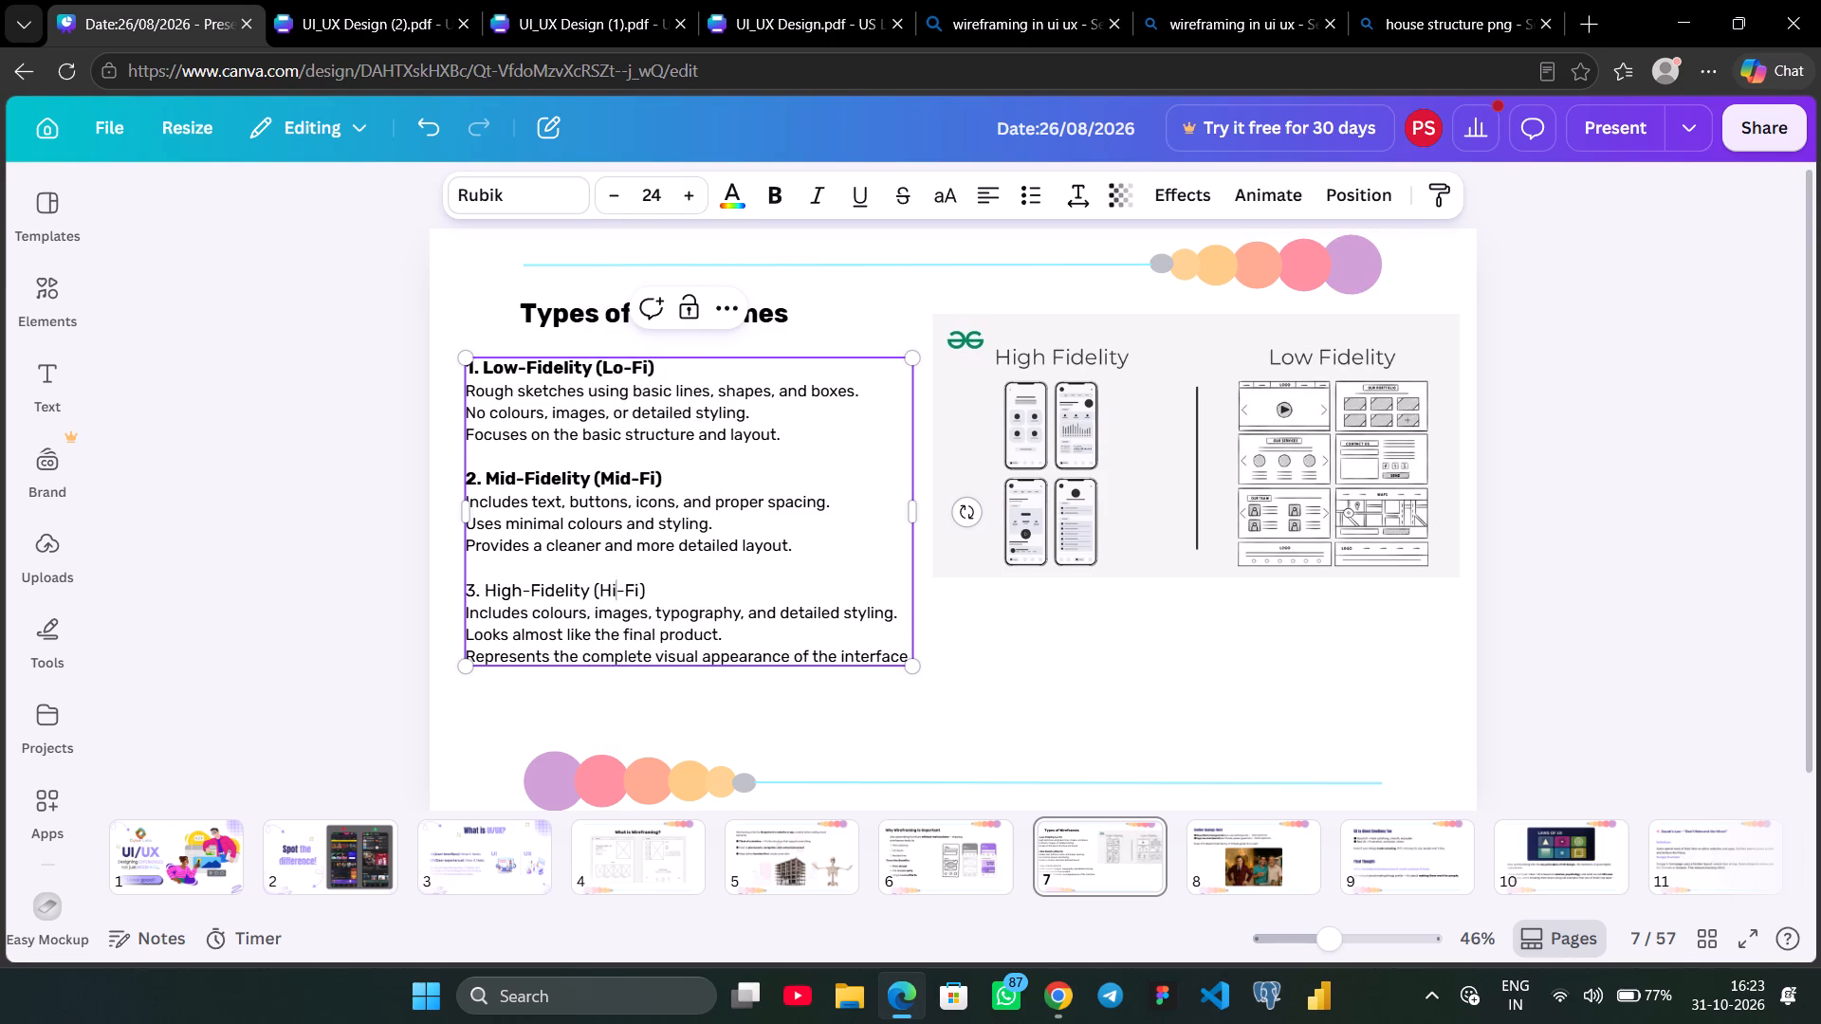
double_click(619, 593)
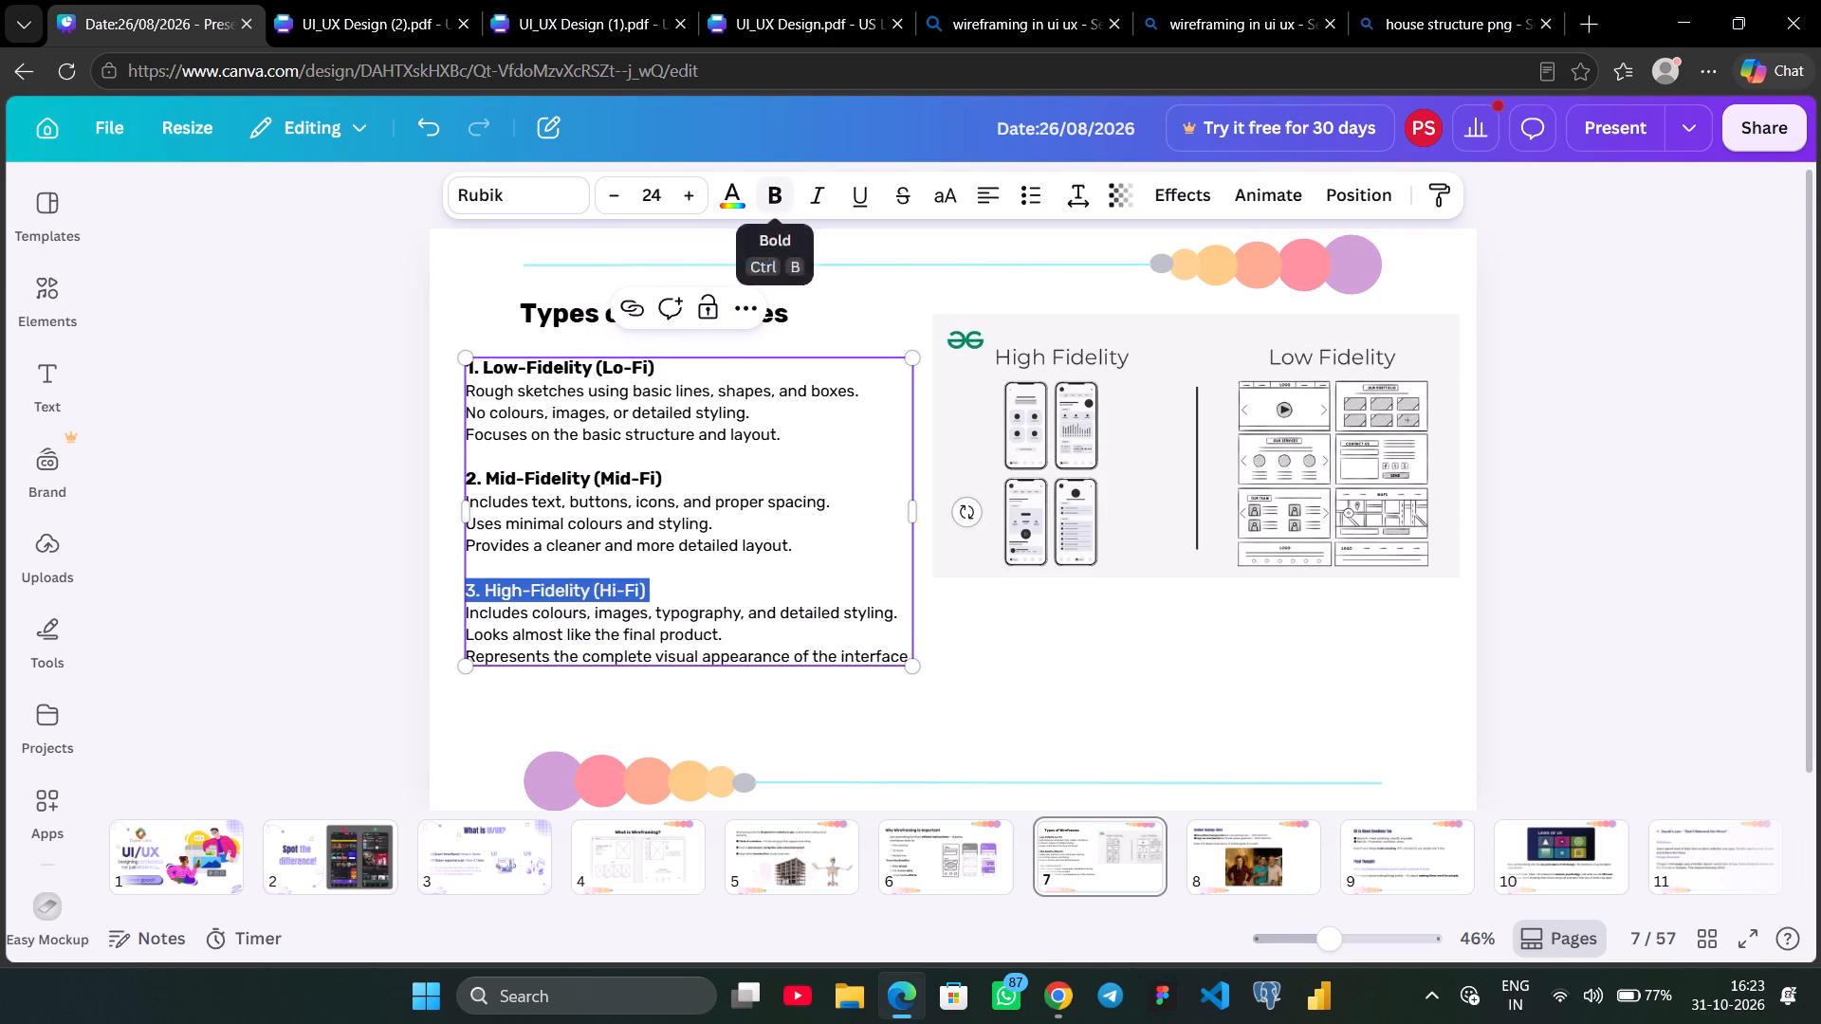
click(779, 192)
click(1017, 705)
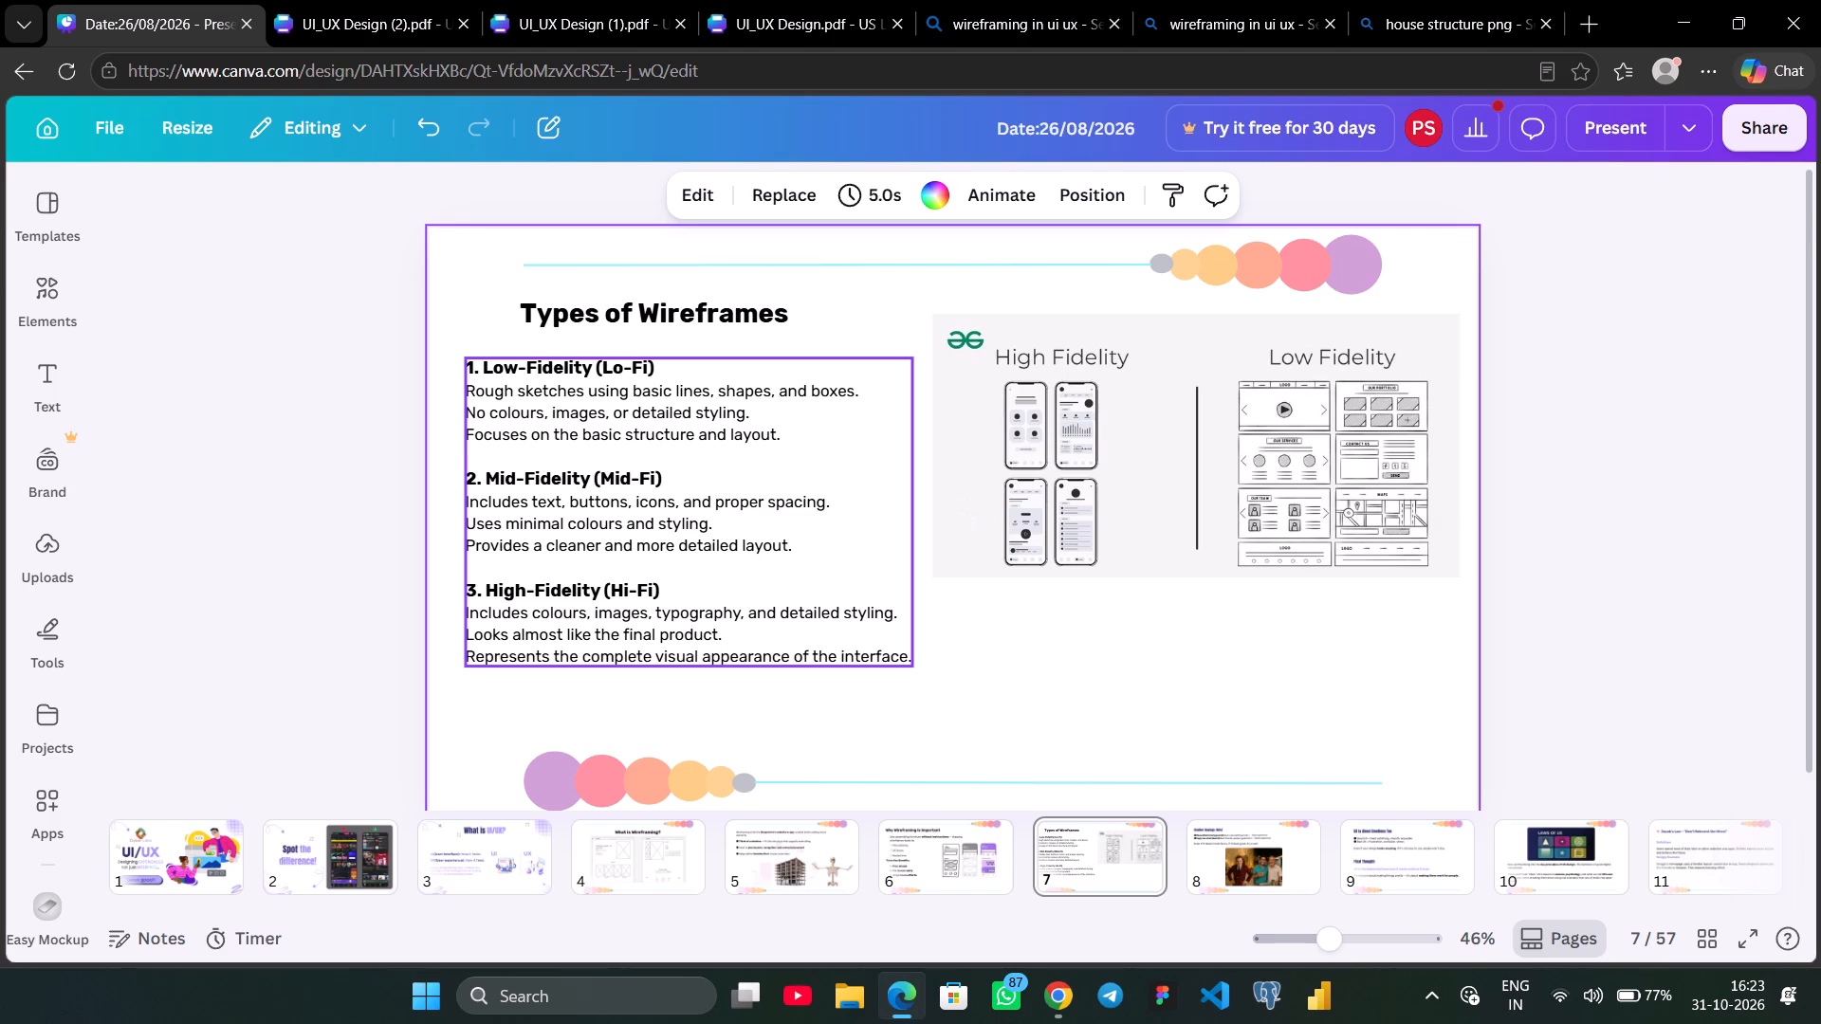
Enlarge the wireframe text box proportionally so its last line runs below the image's left part, and nudge the box slightly right.
click(802, 606)
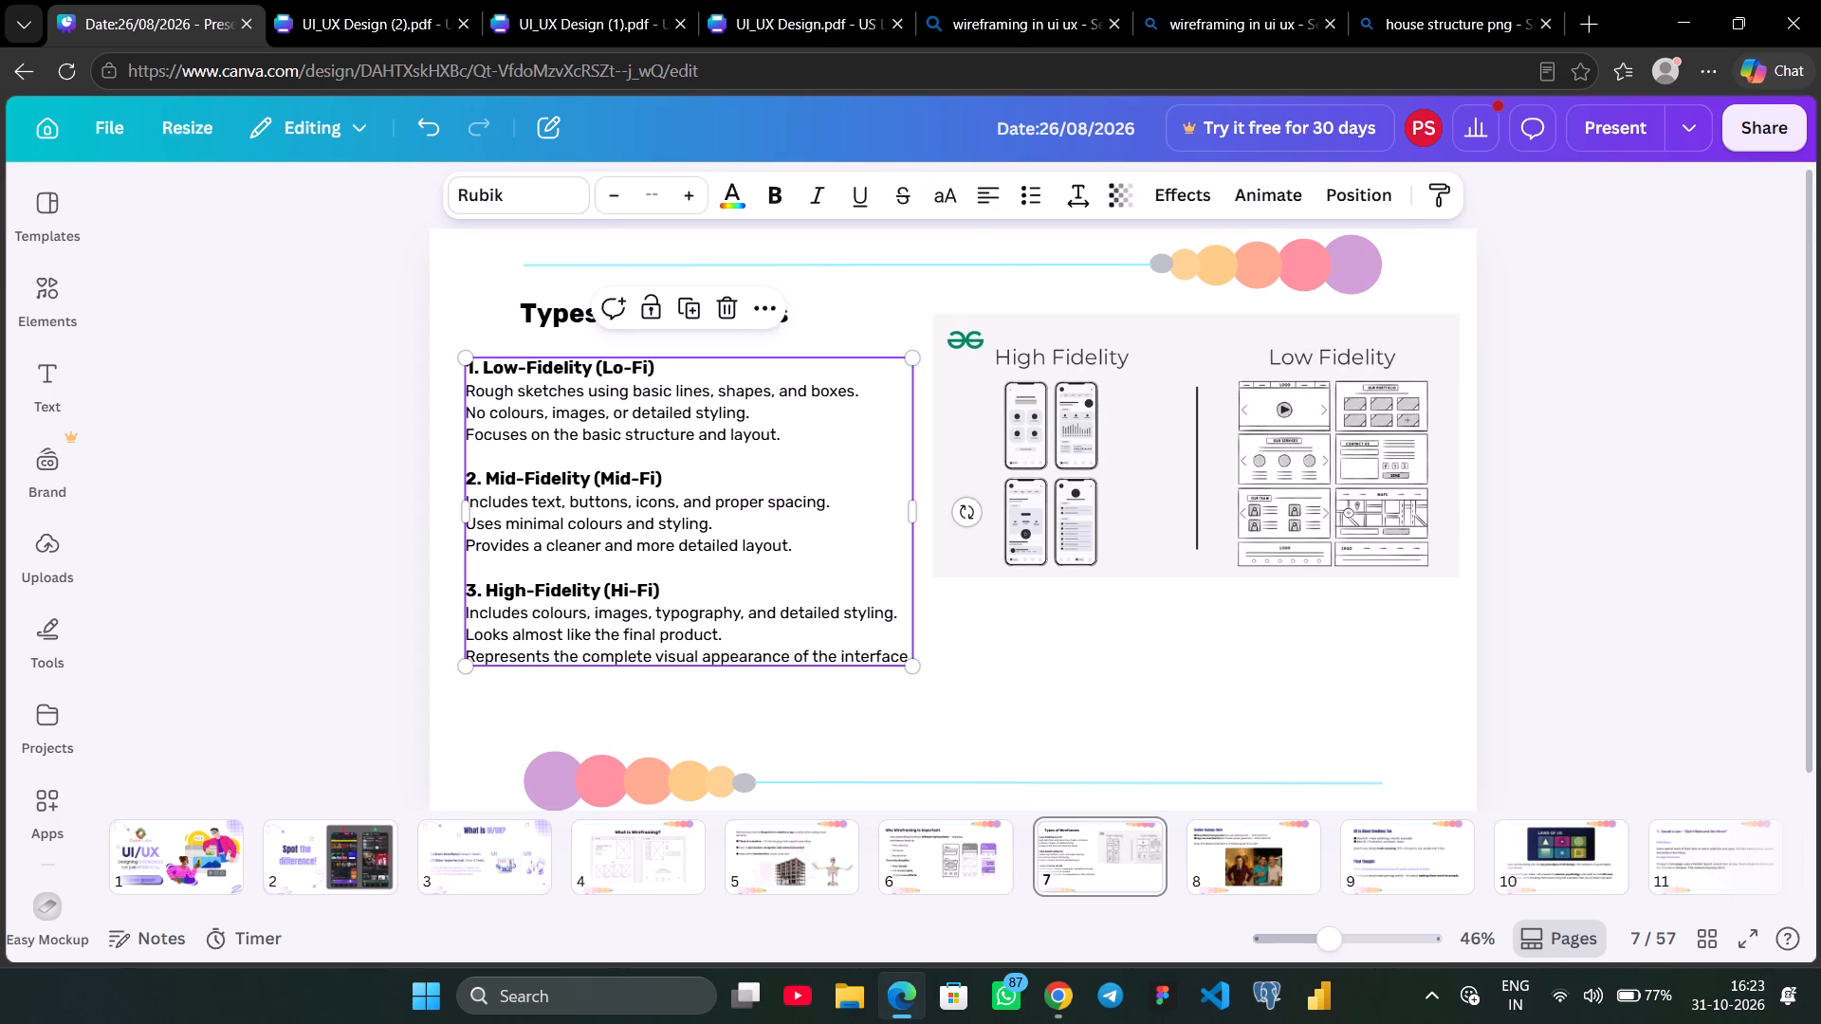
drag(910, 663, 970, 689)
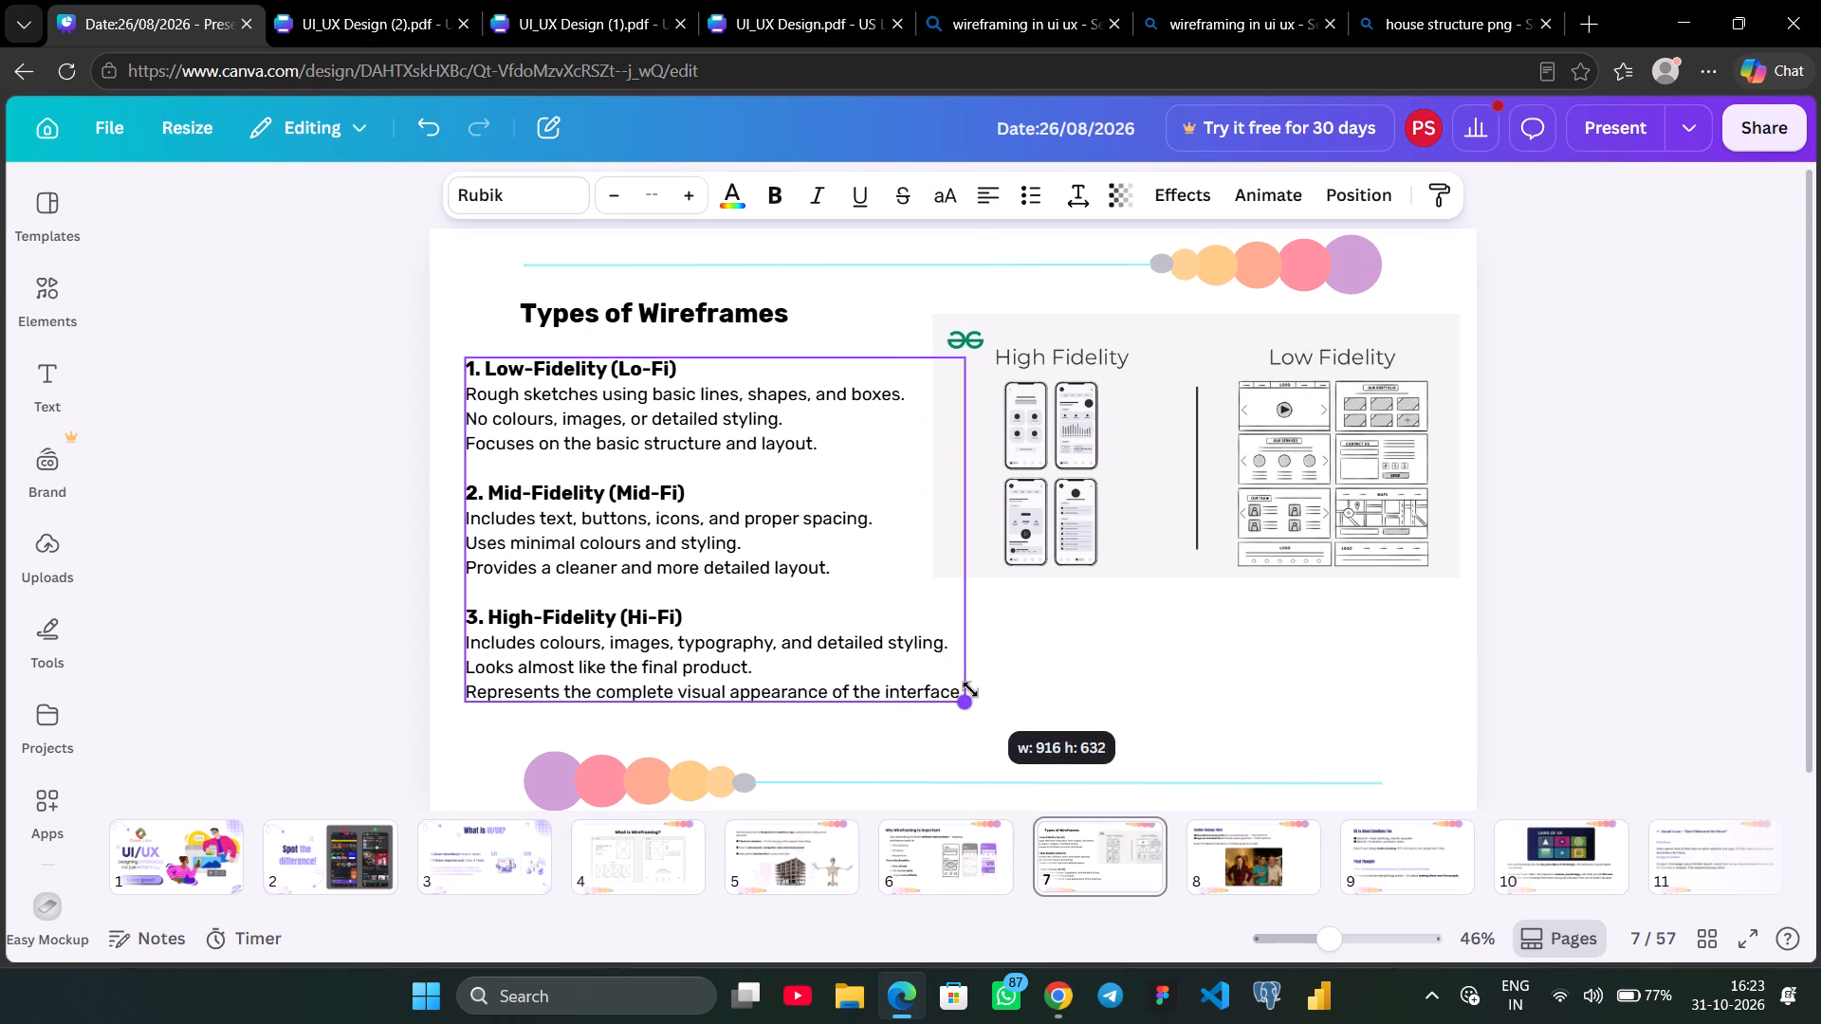
drag(970, 689, 991, 688)
key(Right)
key(Right)
key(Right)
key(Right)
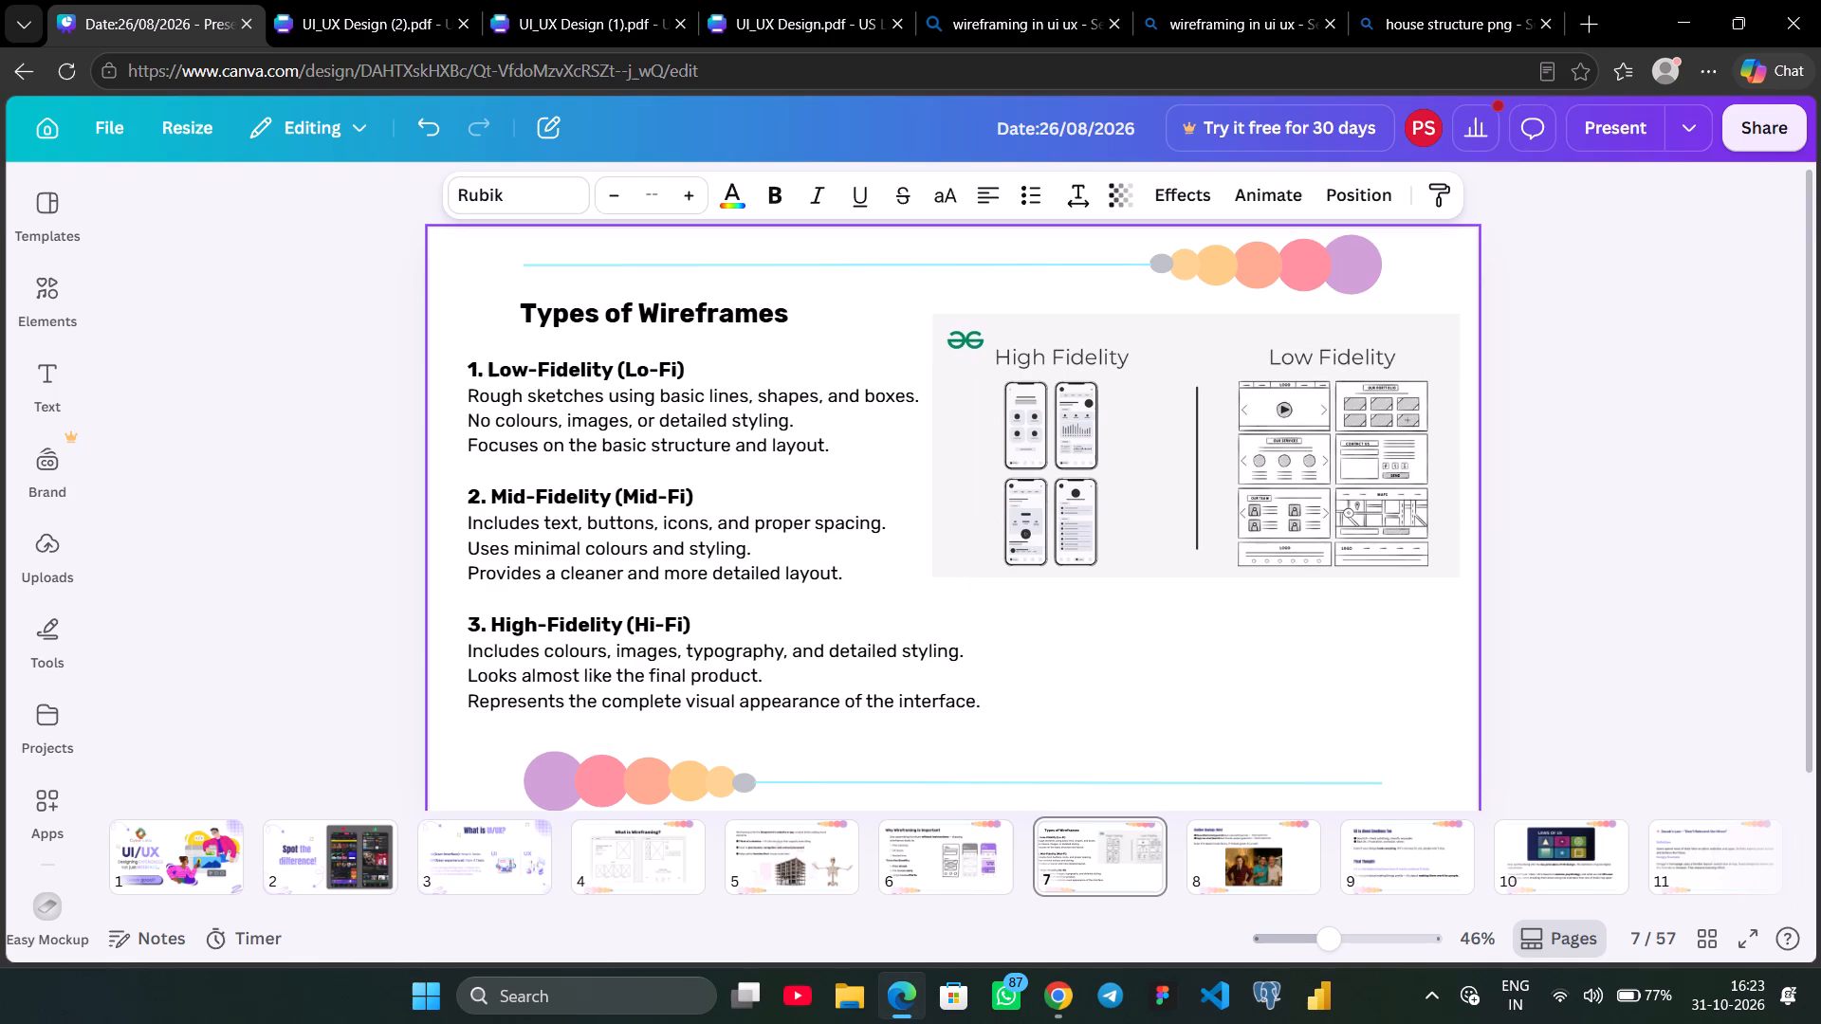
key(Right)
key(Right)
key(Right)
key(Right)
key(Right)
click(1560, 603)
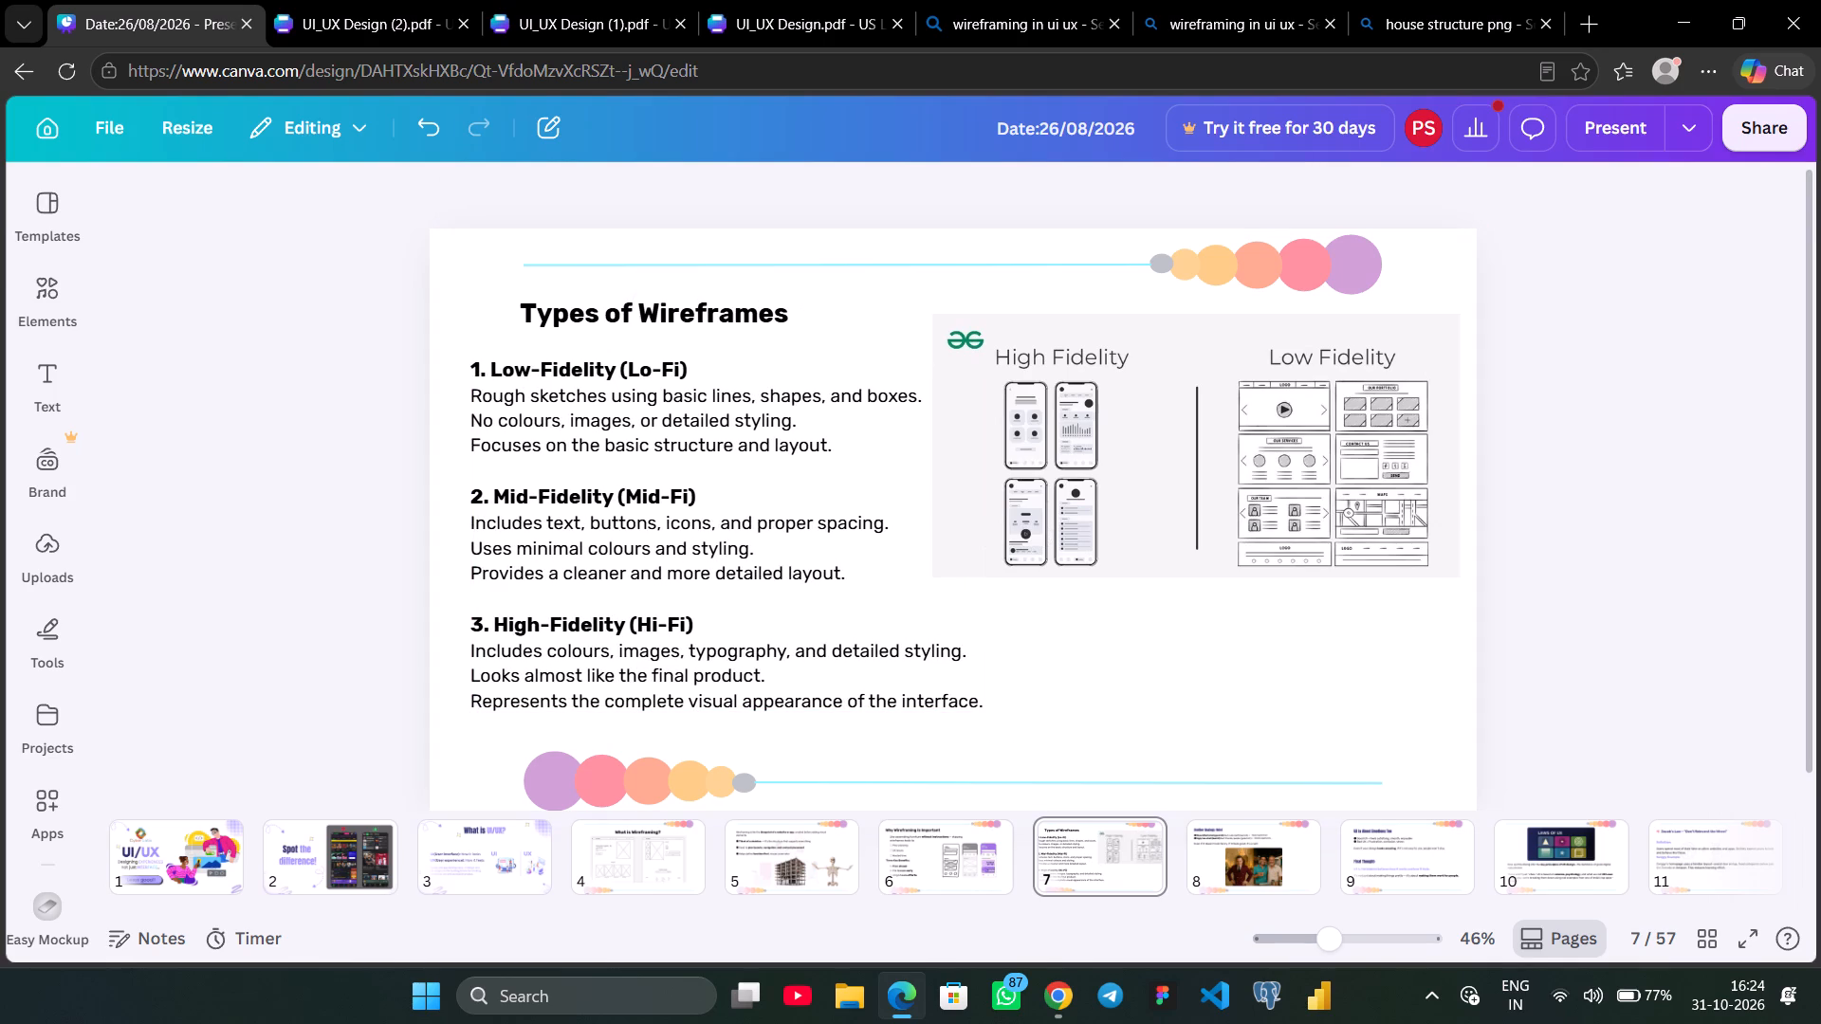
Move the High Fidelity and Low Fidelity comparison image down so its top edge lines up with the Low-Fidelity heading.
click(1277, 500)
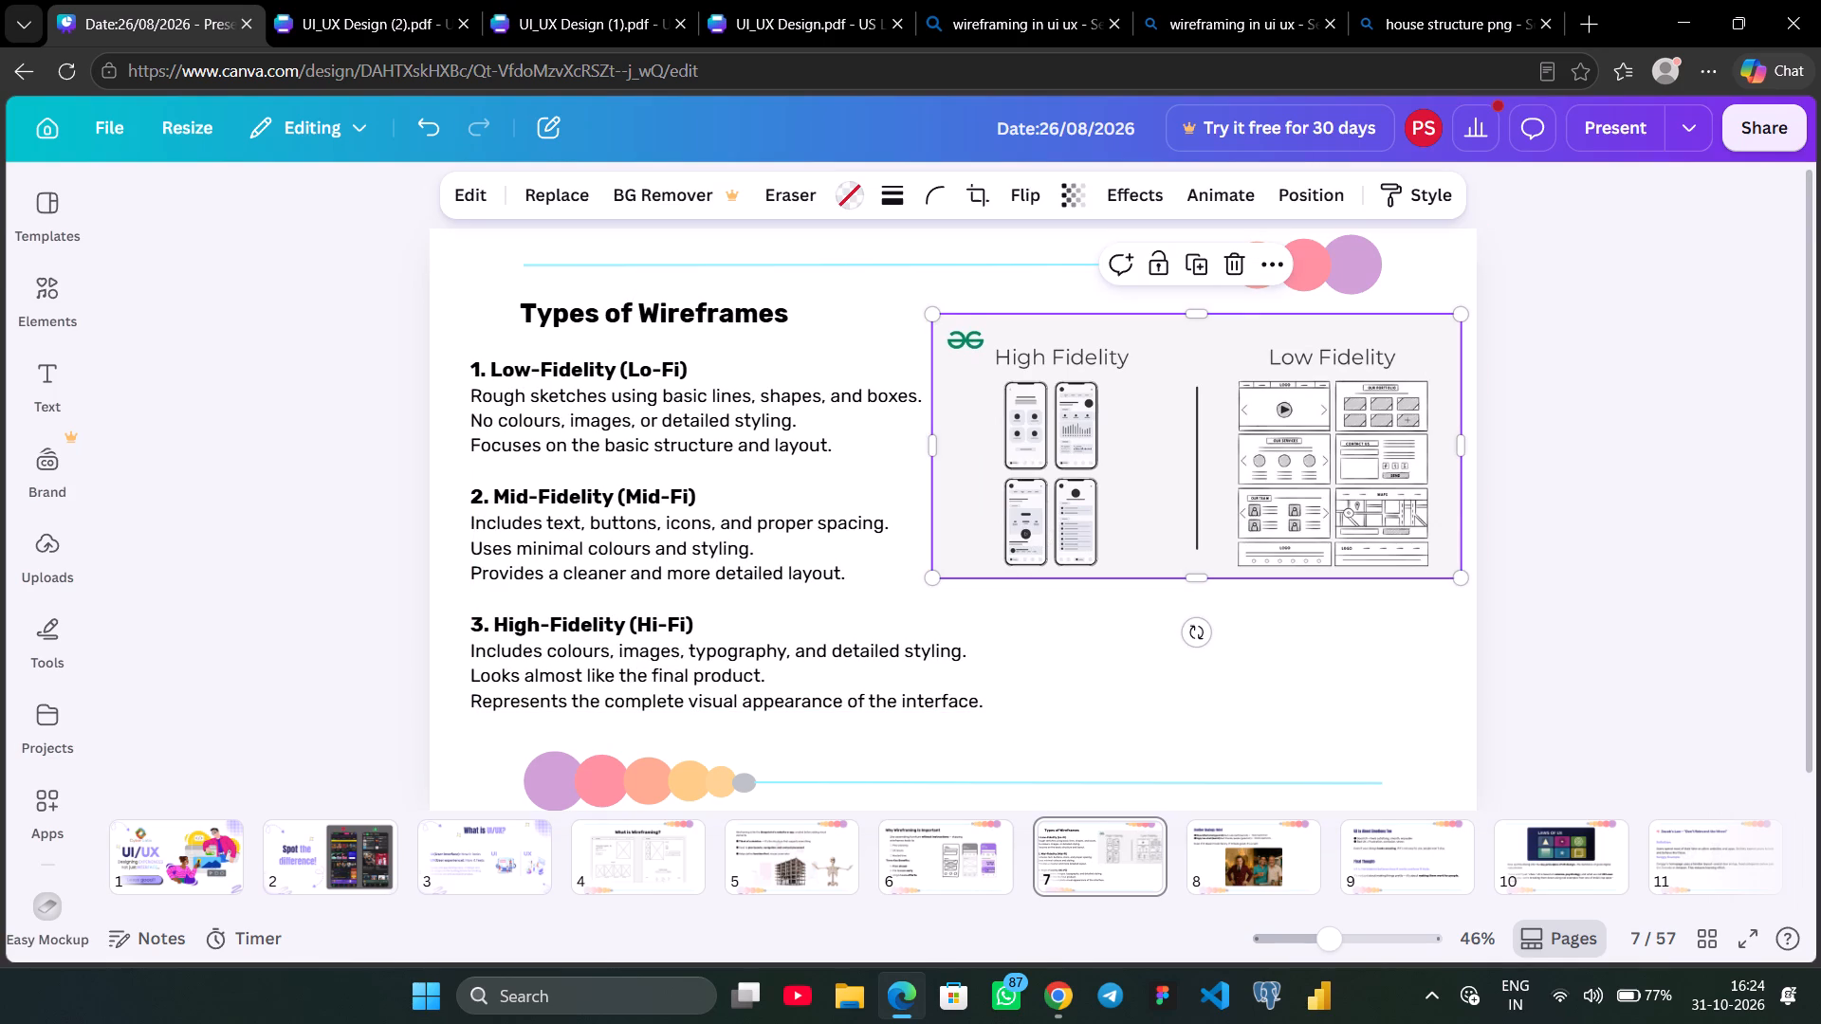
key(Down)
key(Down)
key(Down)
key(Down)
key(Down)
key(Down)
key(Down)
key(Down)
key(Down)
key(Down)
key(Down)
key(Down)
key(Down)
key(Down)
key(Down)
key(Down)
key(Down)
key(Down)
key(Down)
key(Down)
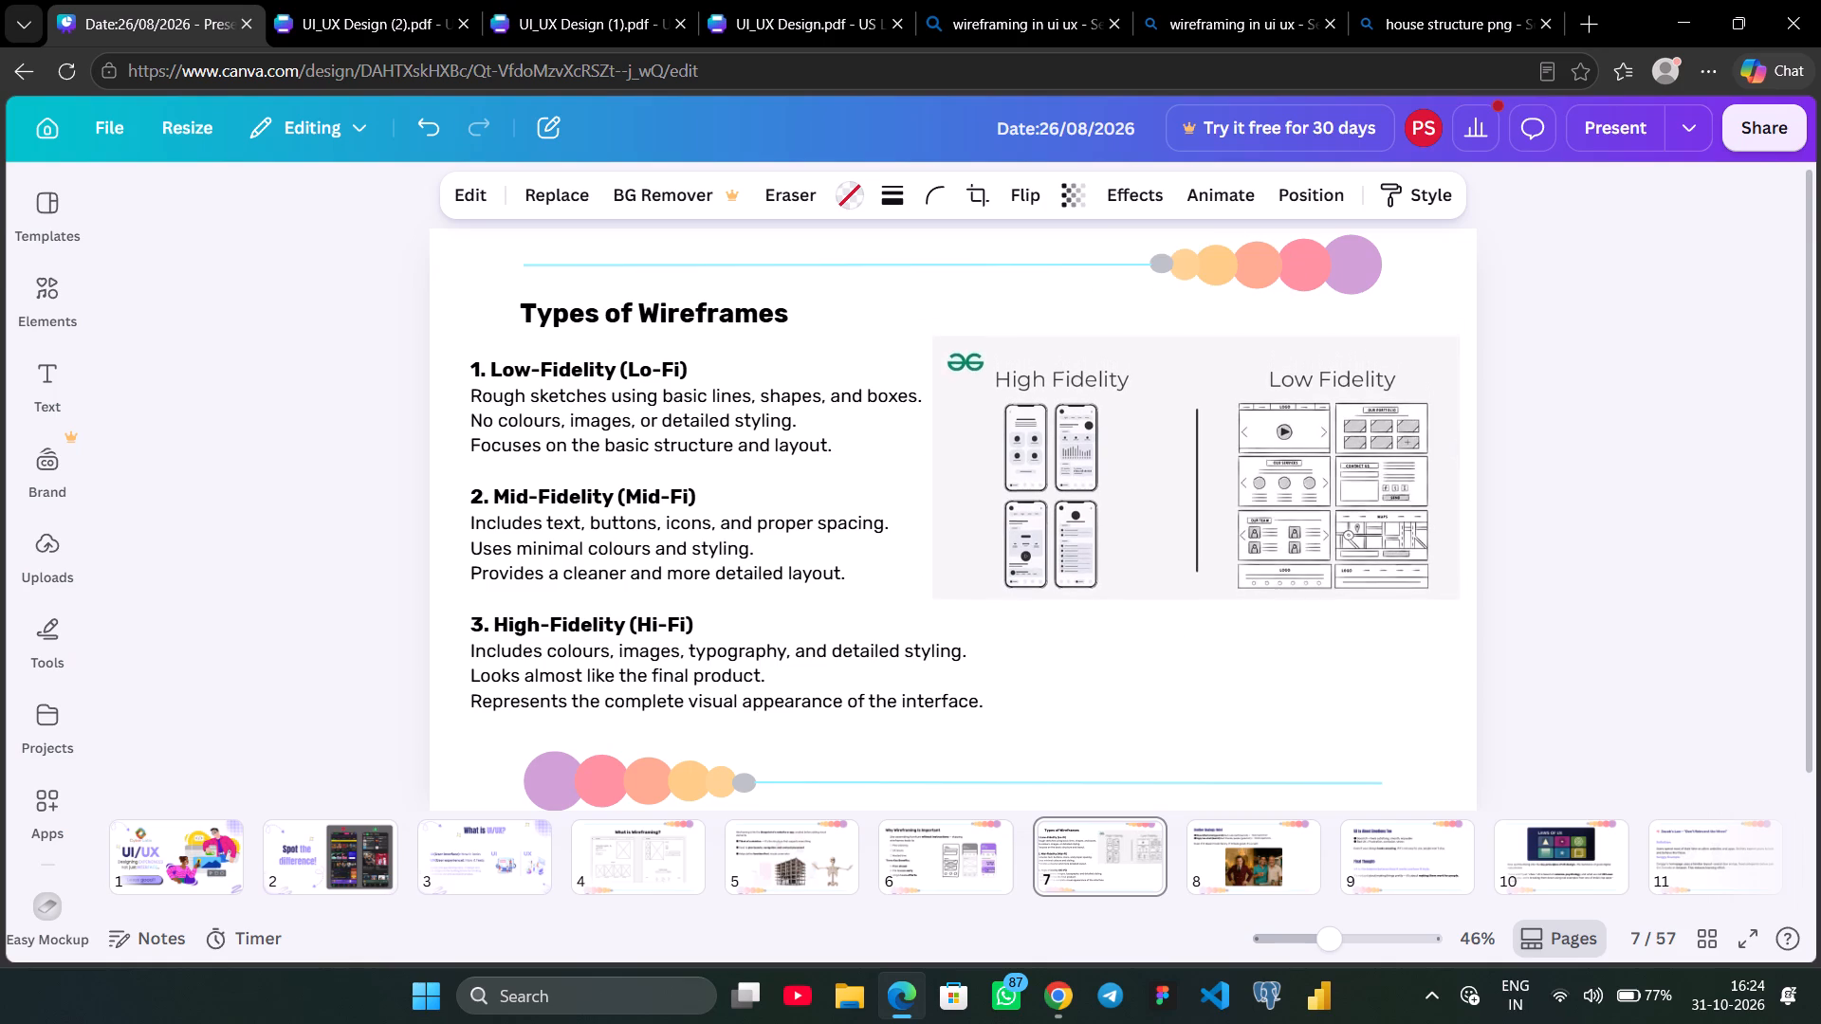
key(Down)
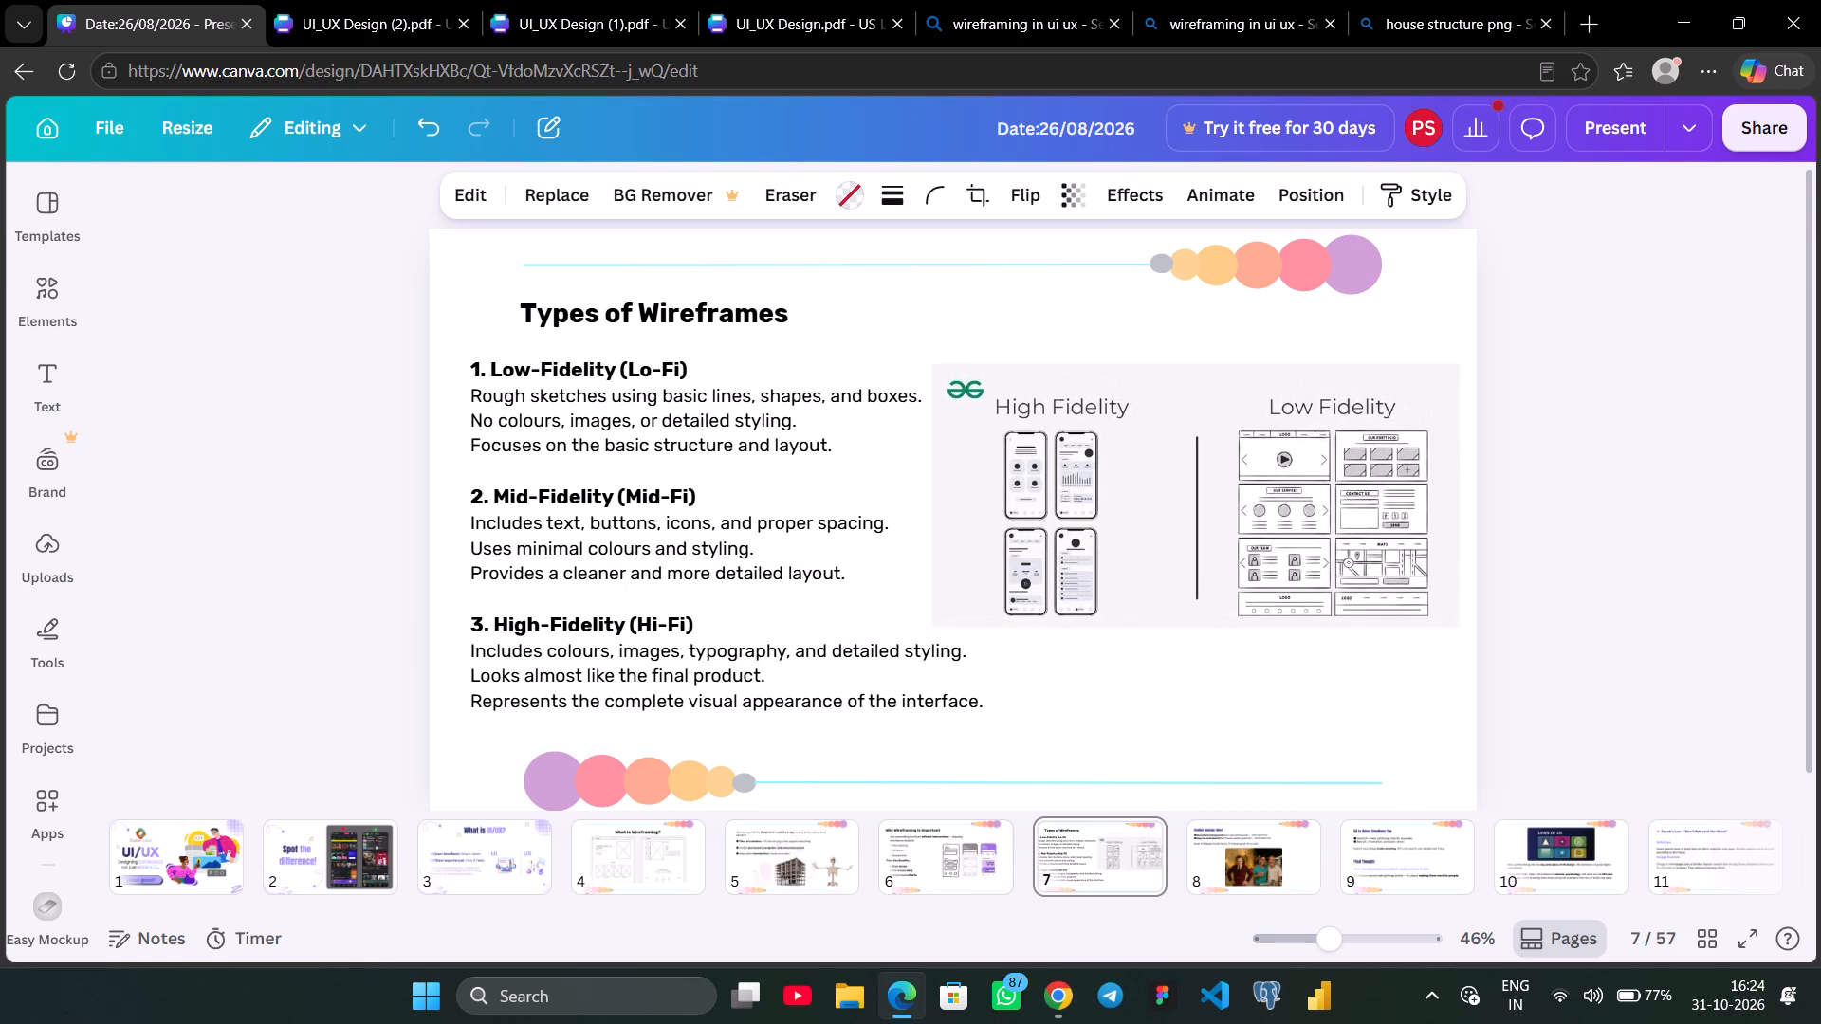
key(Down)
key(Down)
key(Down)
key(Down)
key(Down)
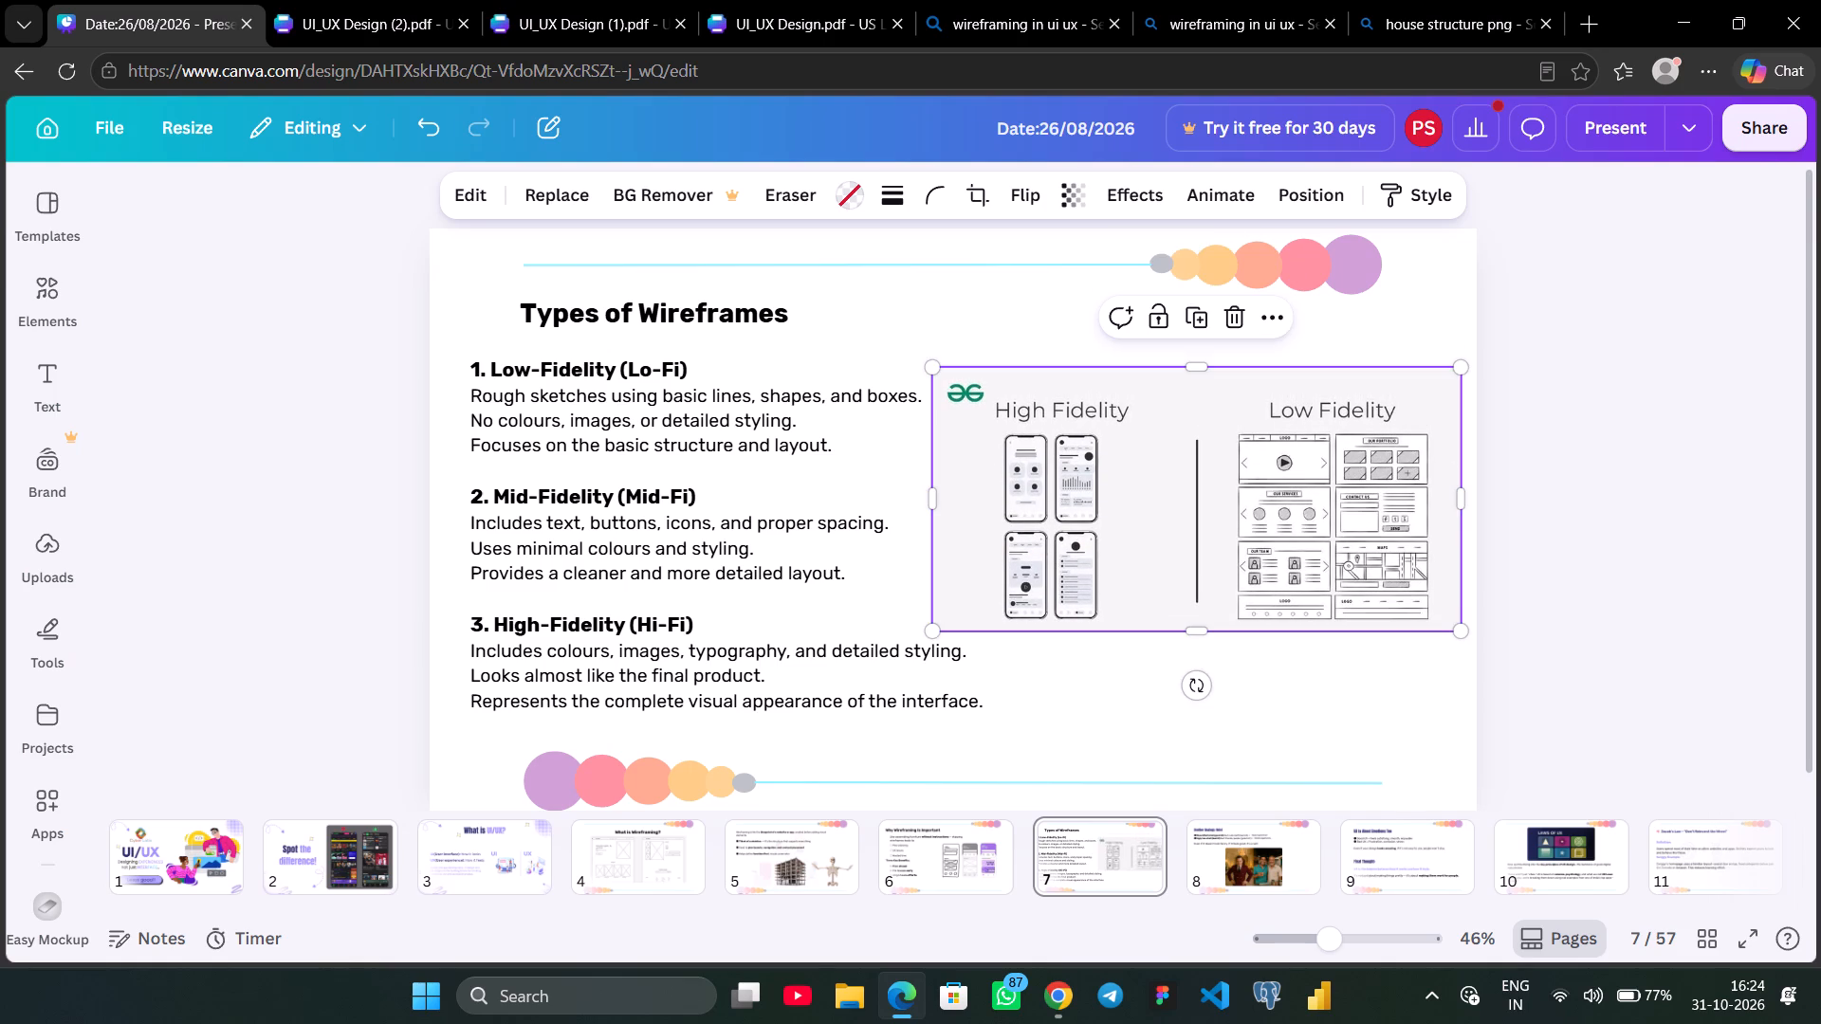
Review the revised wireframing slides on pages 4 to 7 of the presentation.
click(1552, 466)
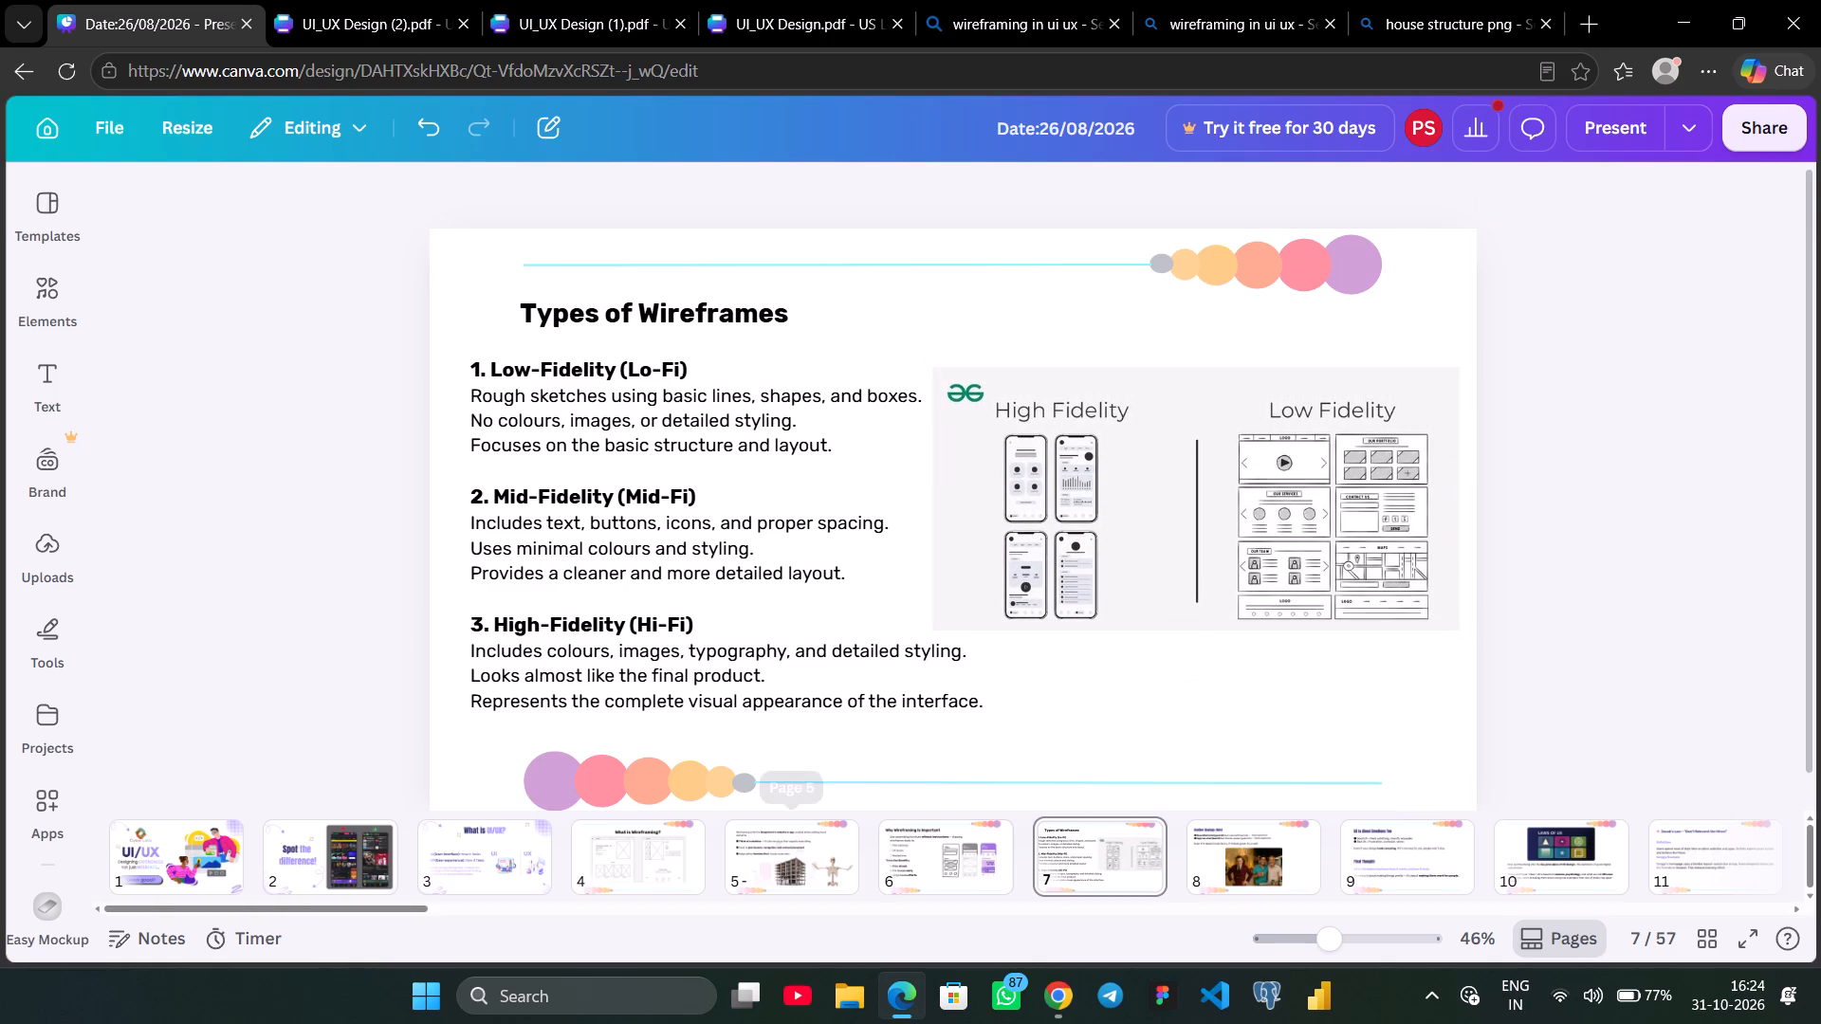
click(964, 857)
click(703, 870)
click(811, 852)
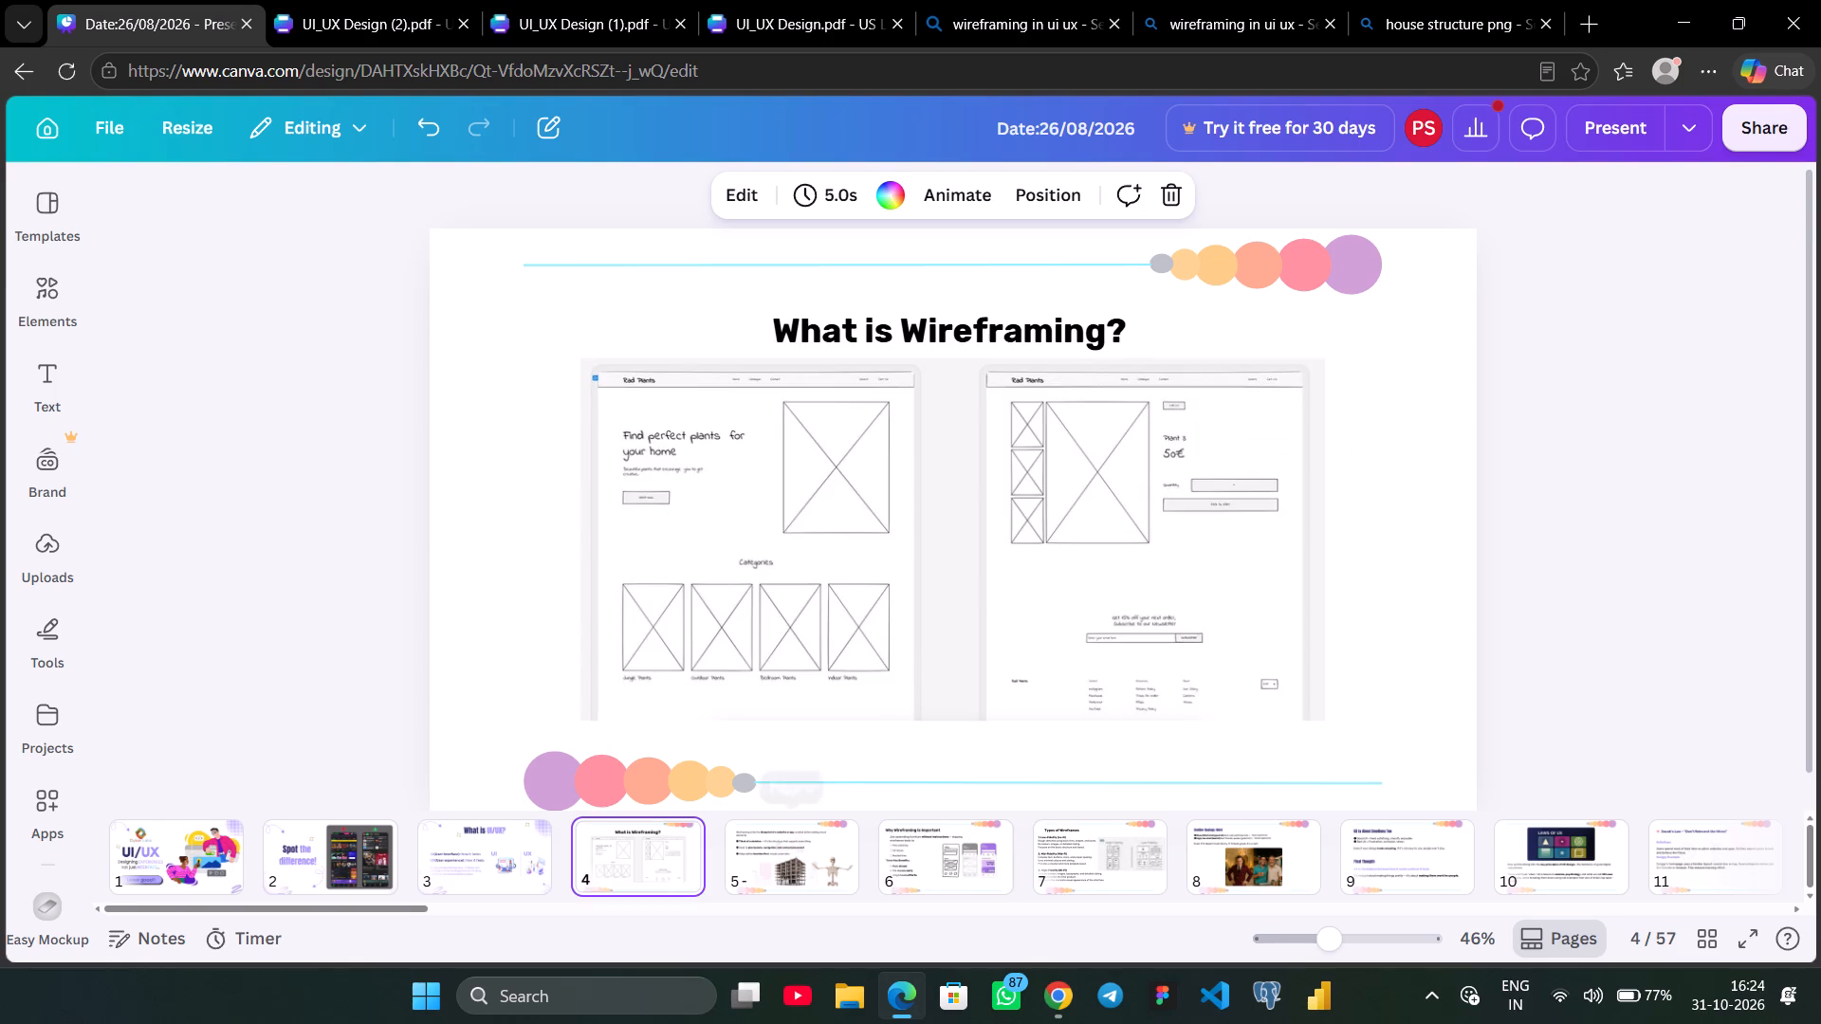
click(965, 841)
click(1100, 848)
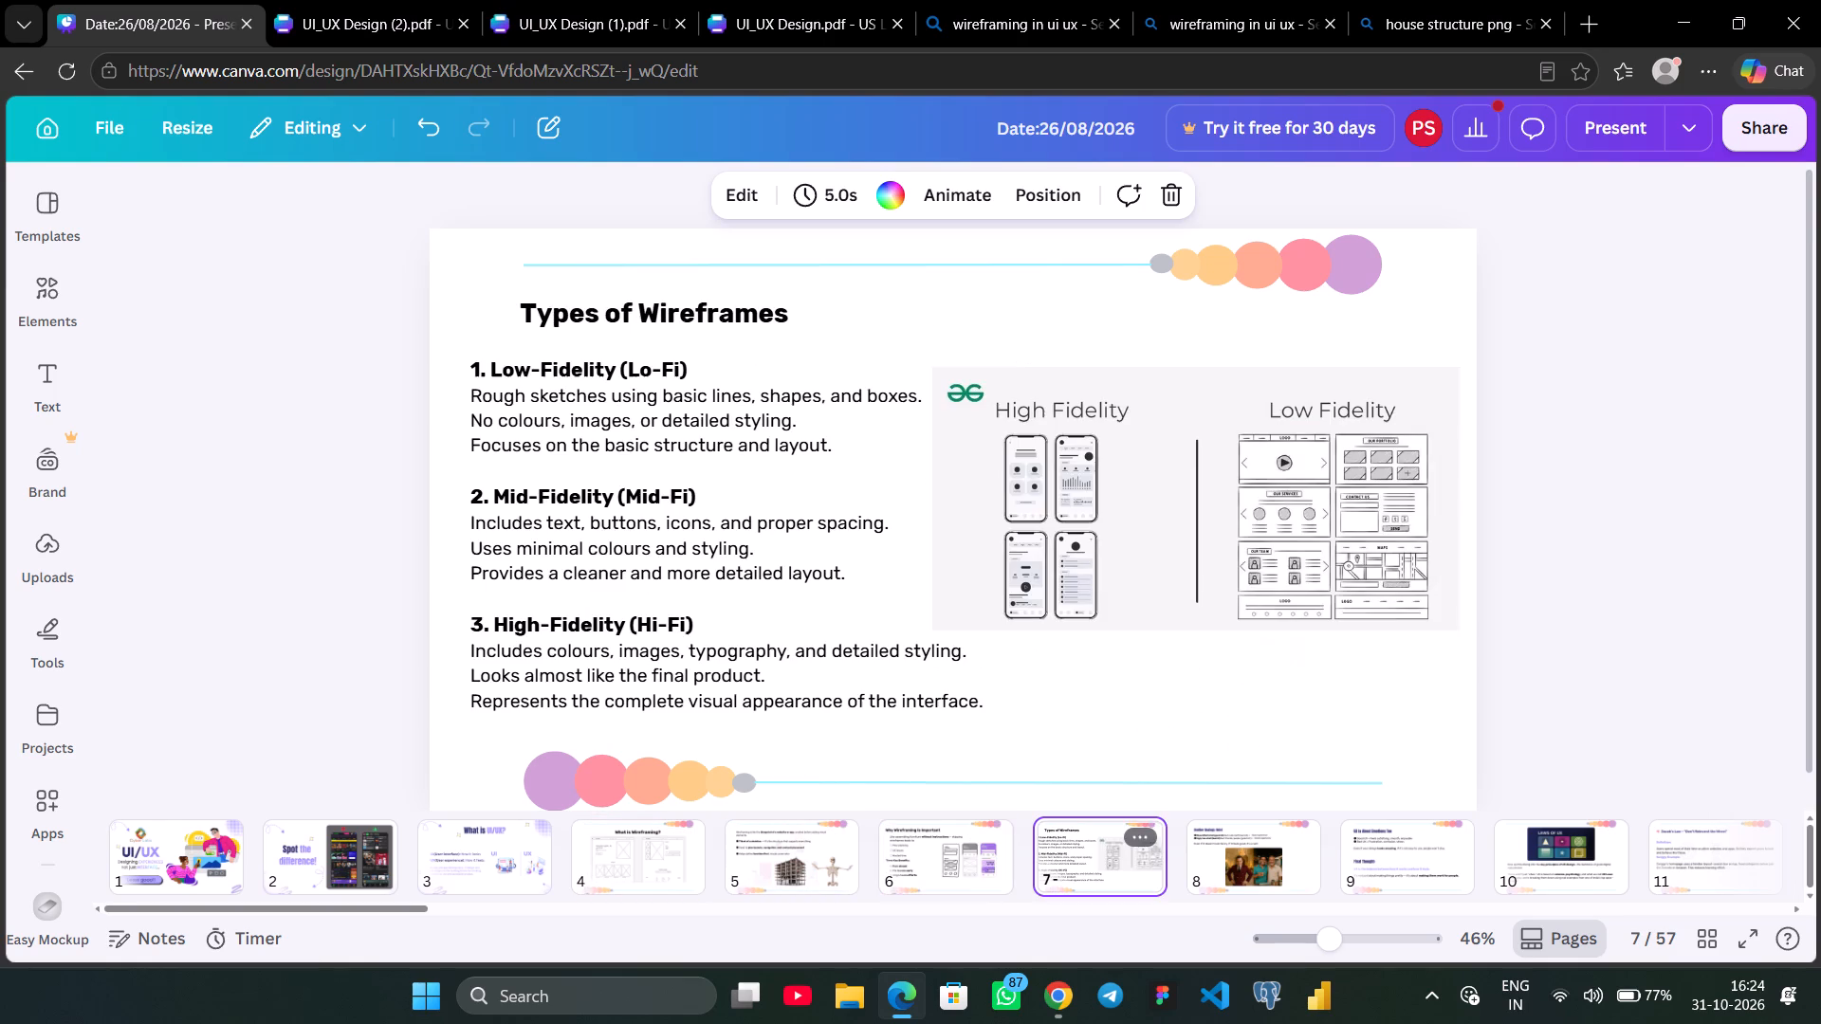
click(1180, 862)
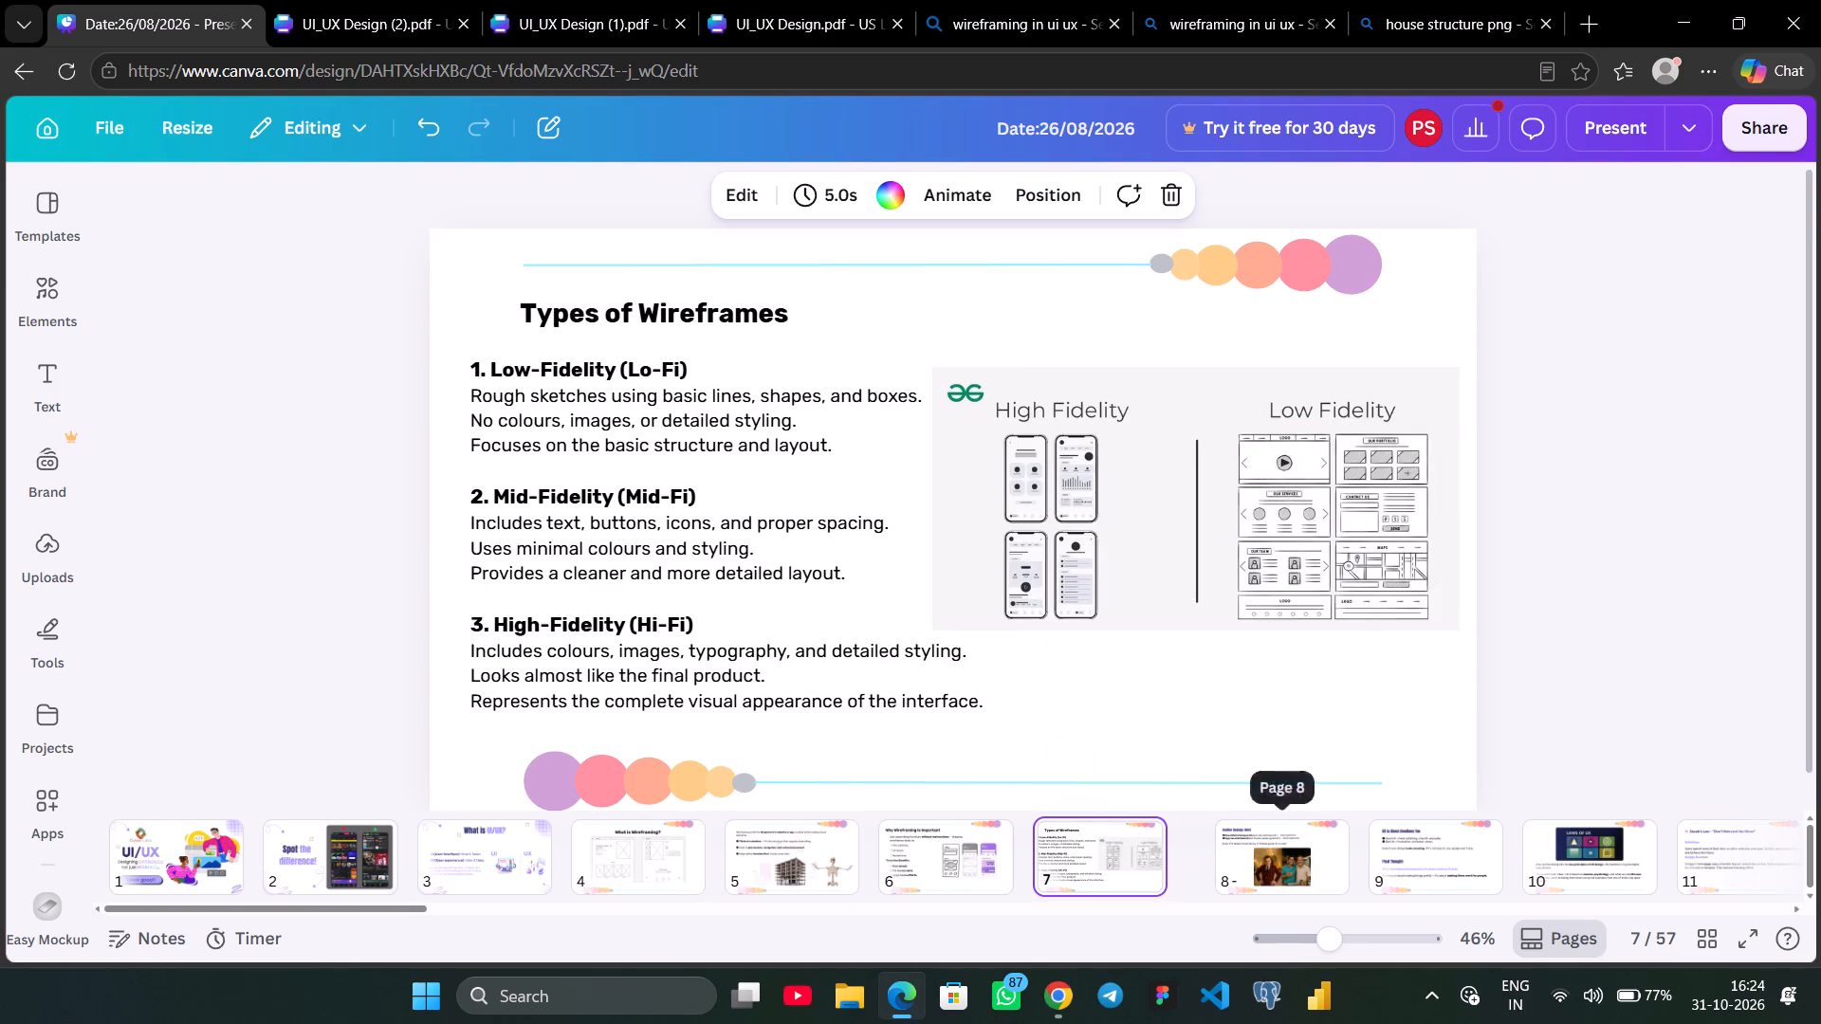
On page 8, delete the "Another Analogy: Hotel" heading, the two bullet lines with their experience labels, and the closing sentence.
click(1257, 852)
click(634, 318)
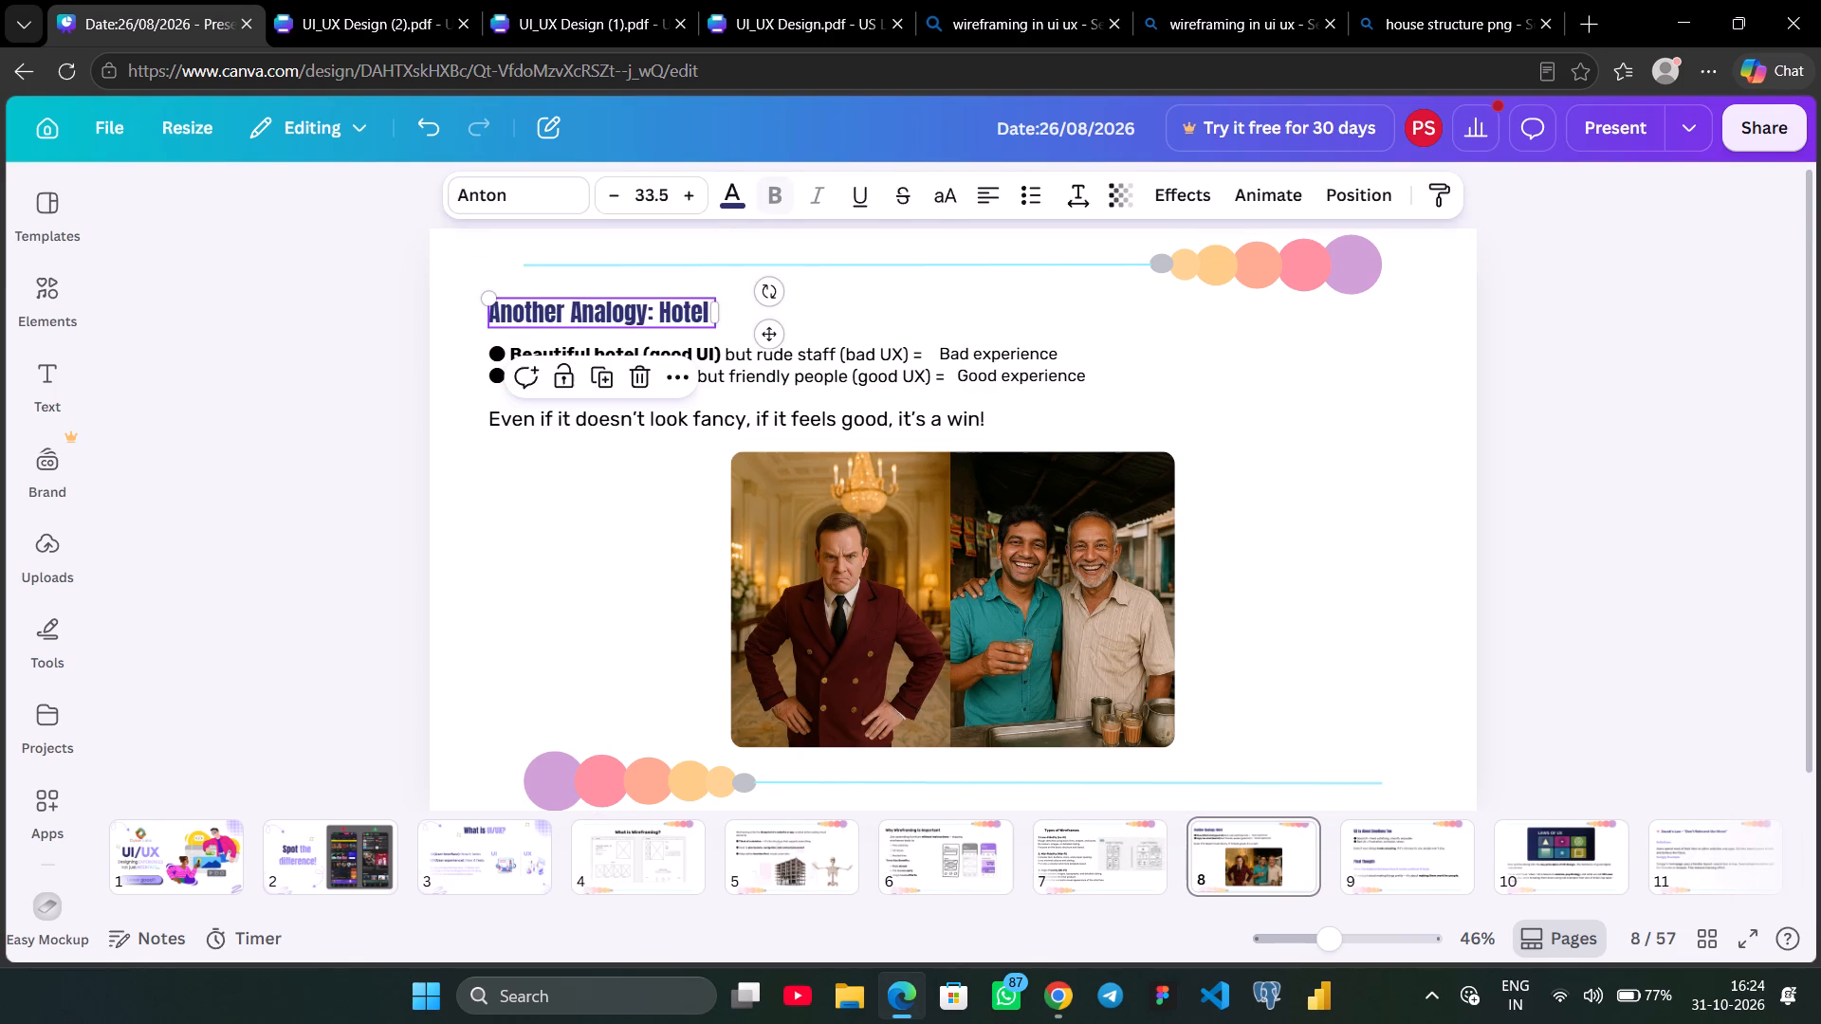
shift+click(819, 366)
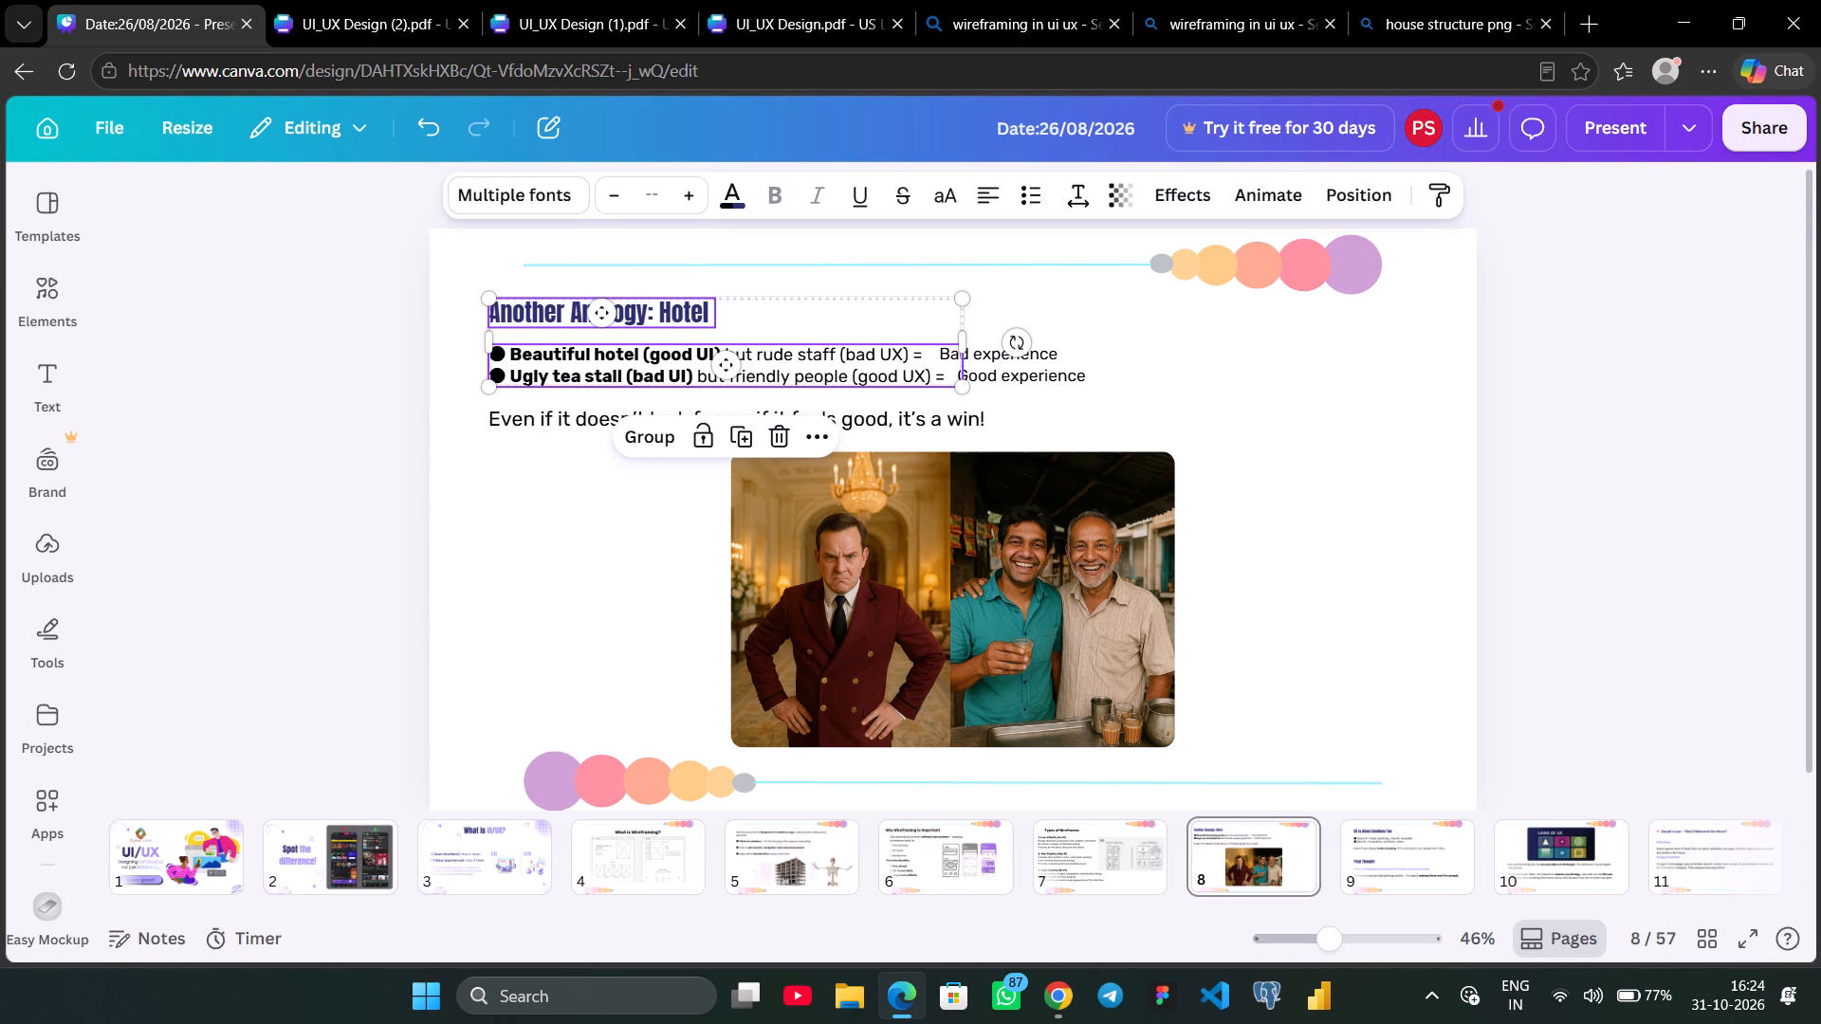
shift+click(996, 370)
shift+click(996, 346)
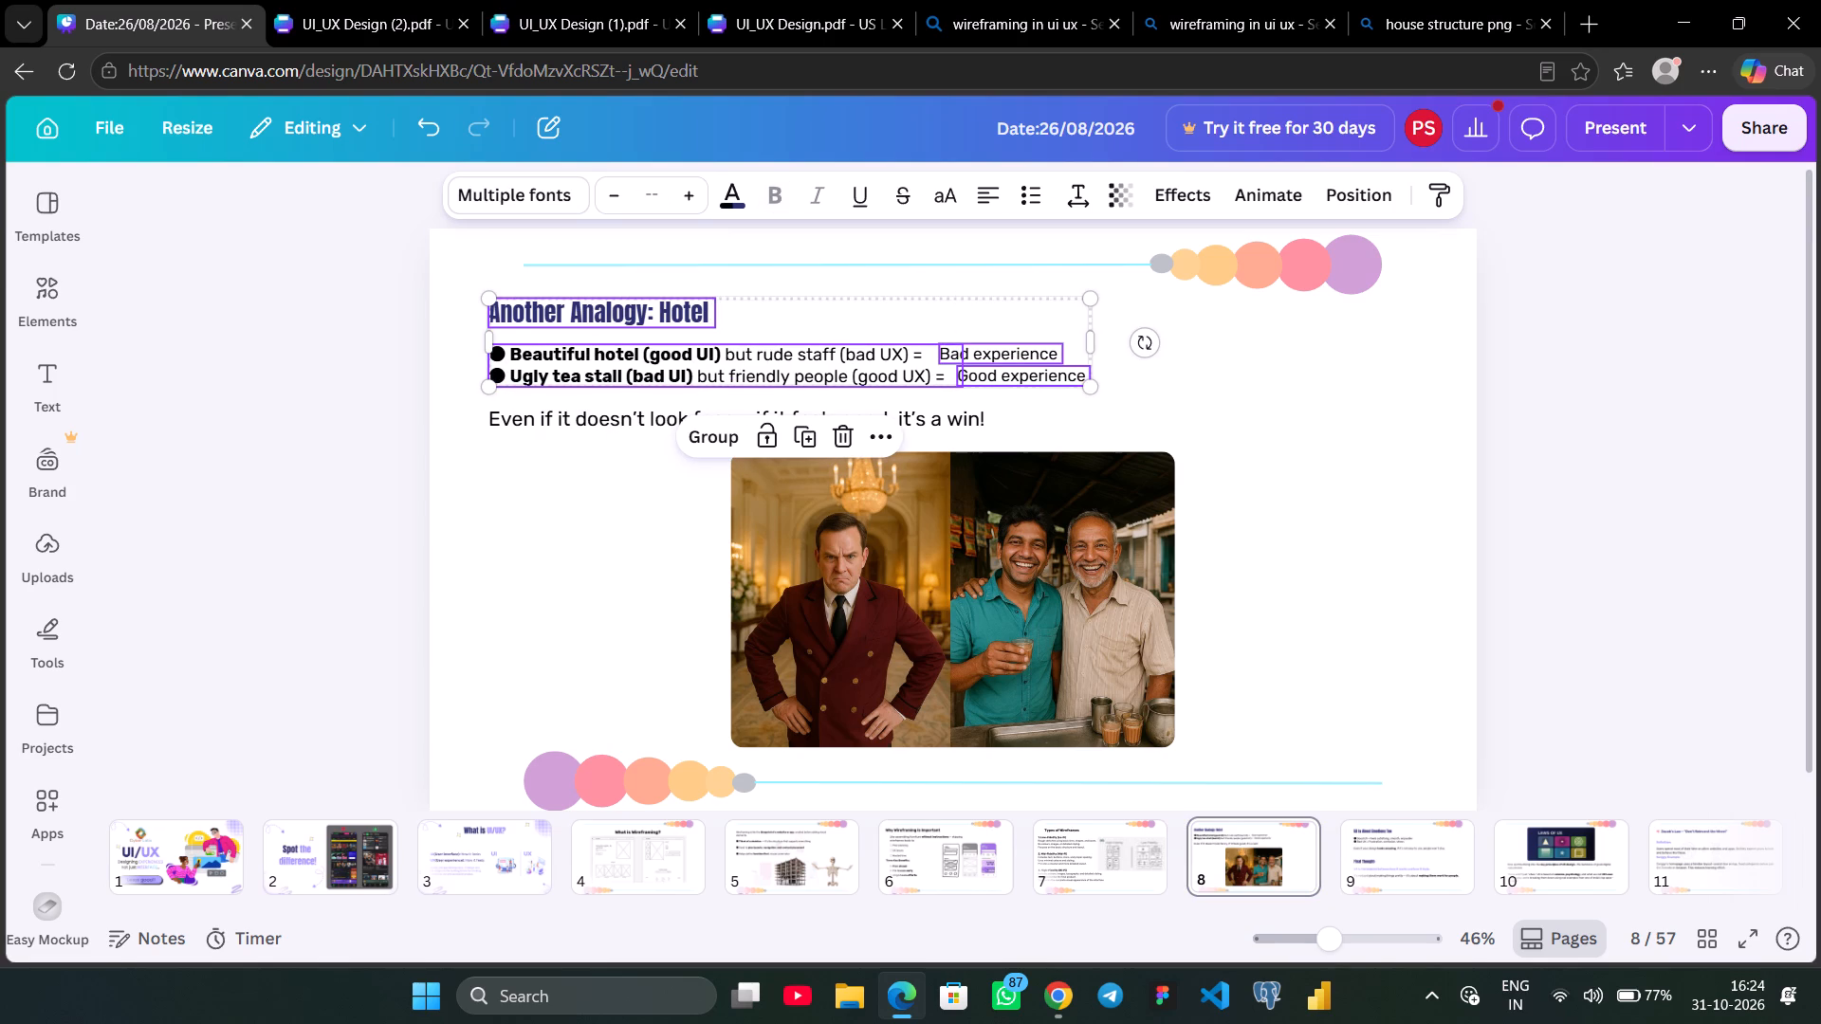
shift+click(917, 409)
key(Delete)
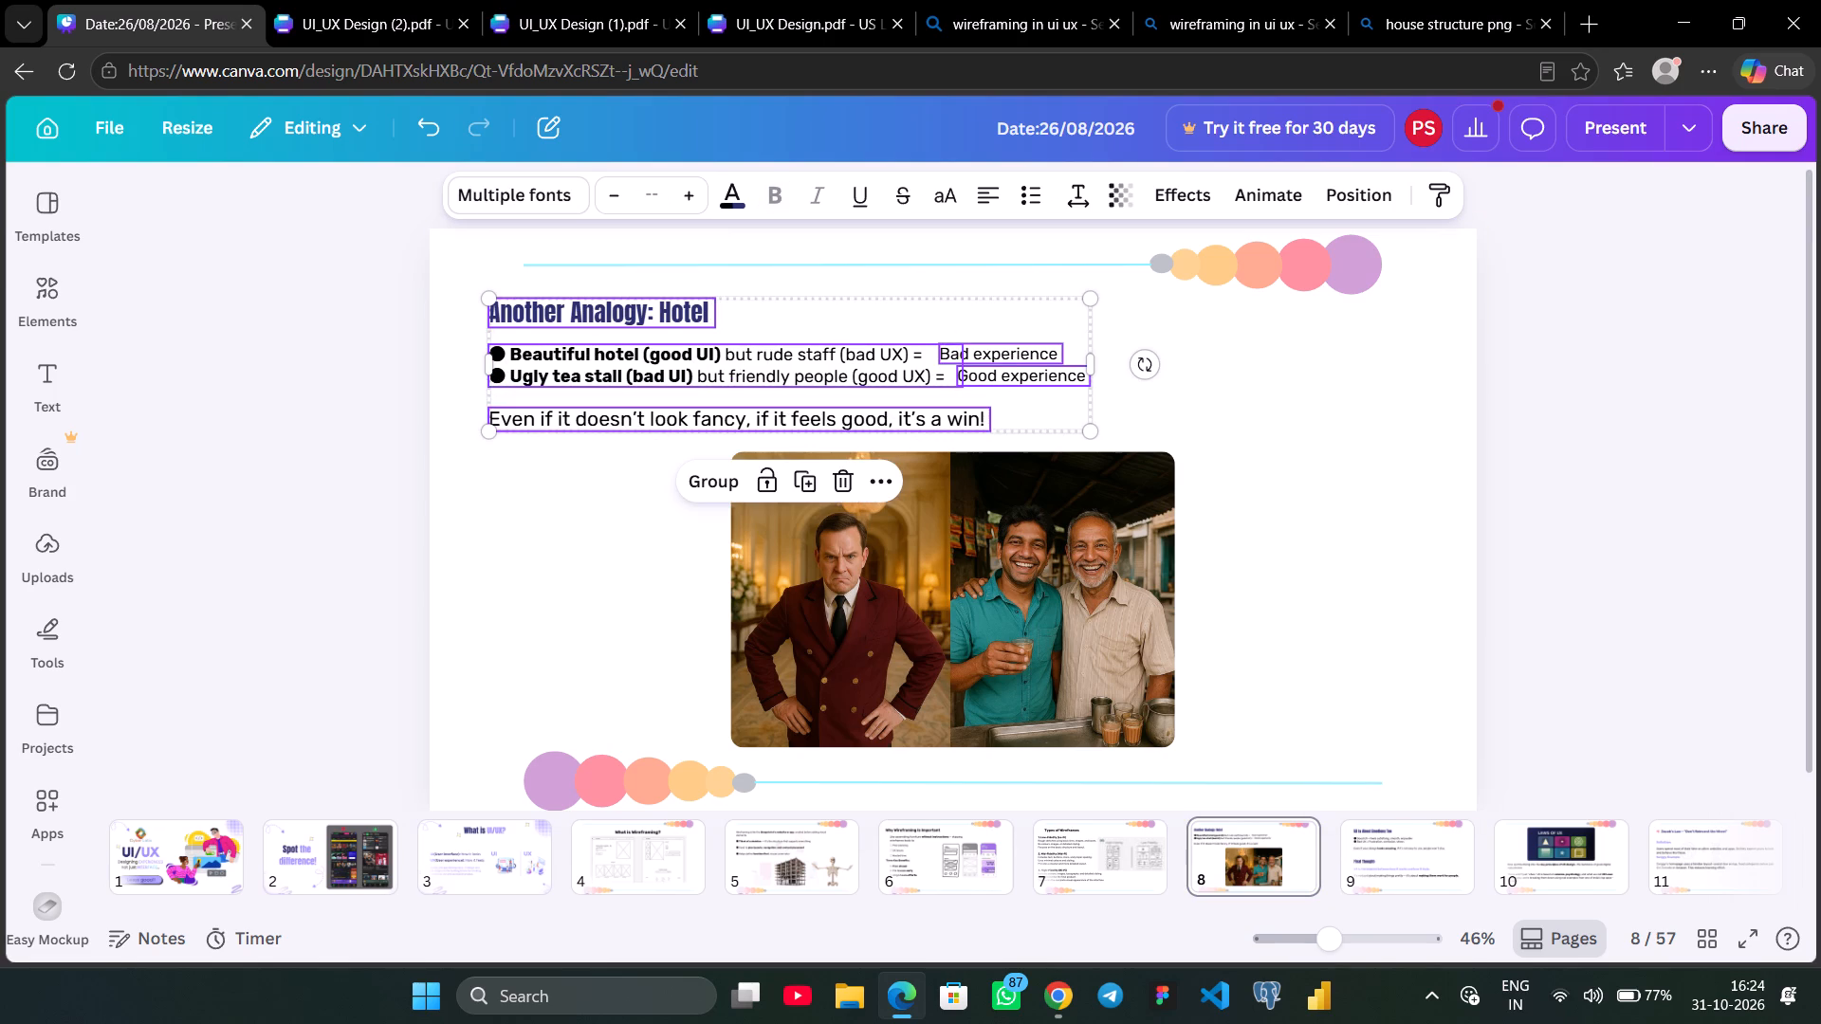
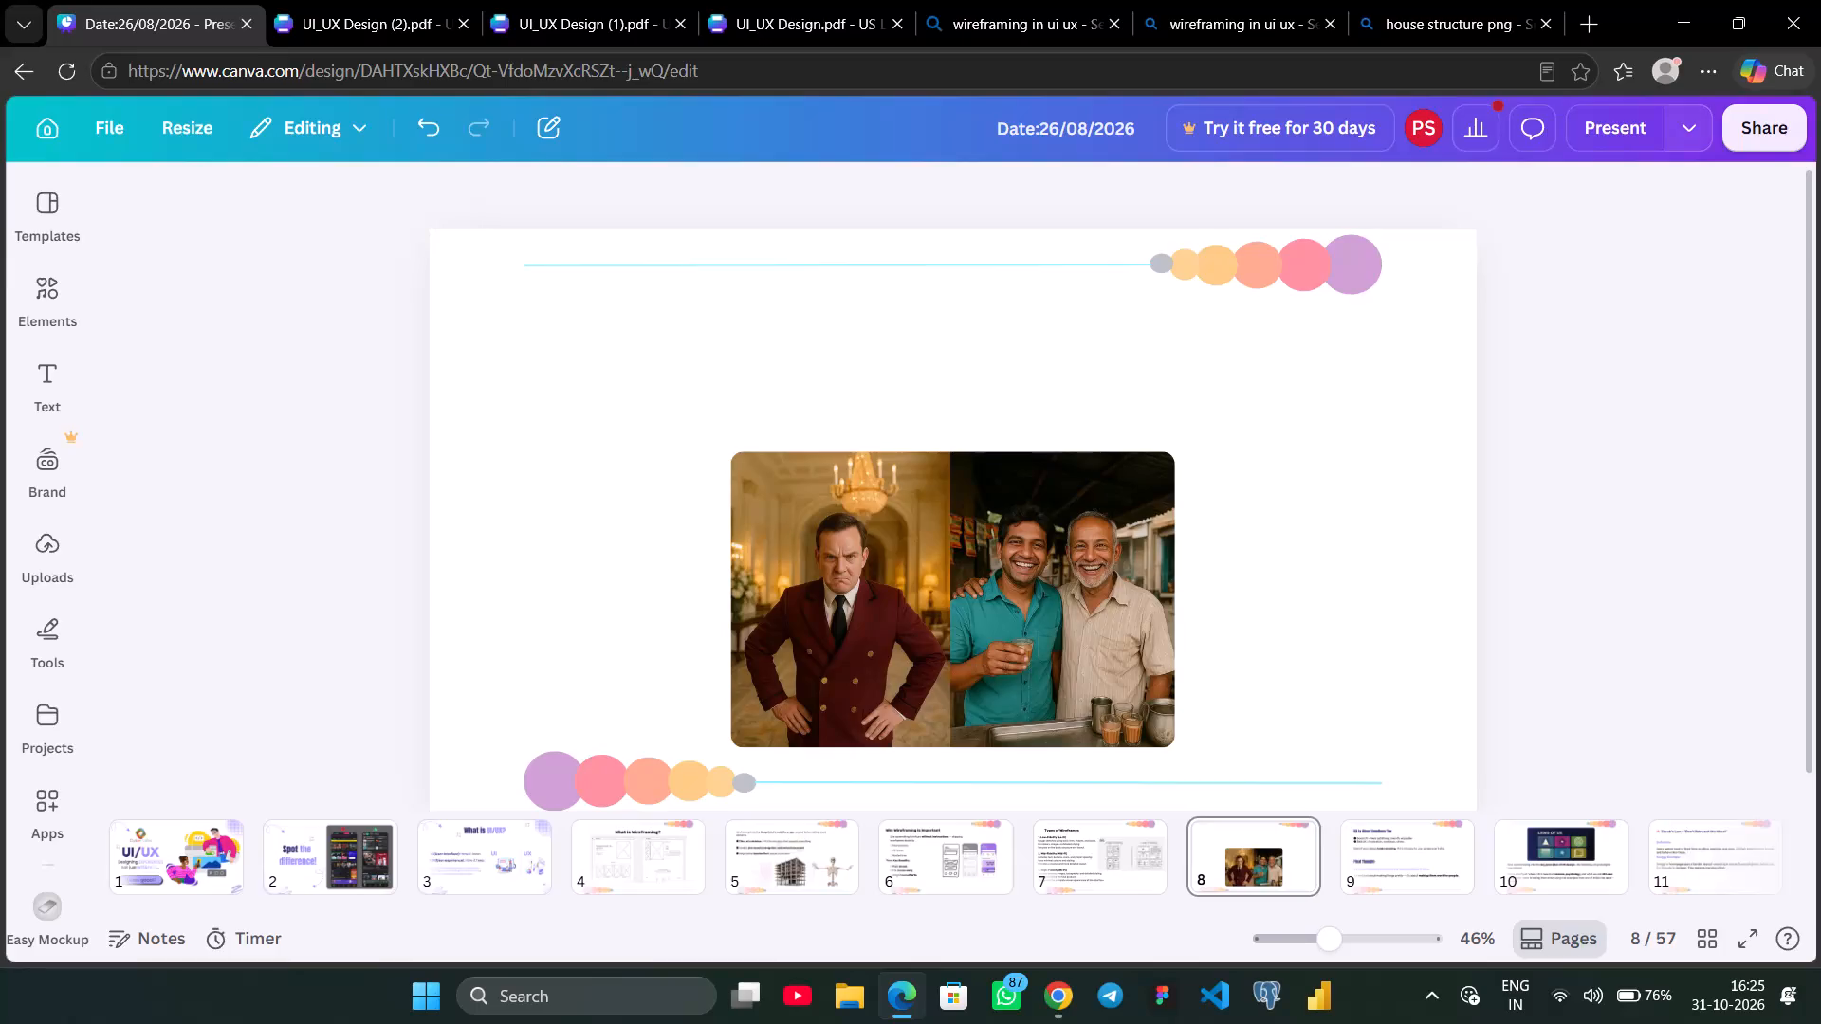
Download all pages of the presentation as a PPTX file.
click(1680, 136)
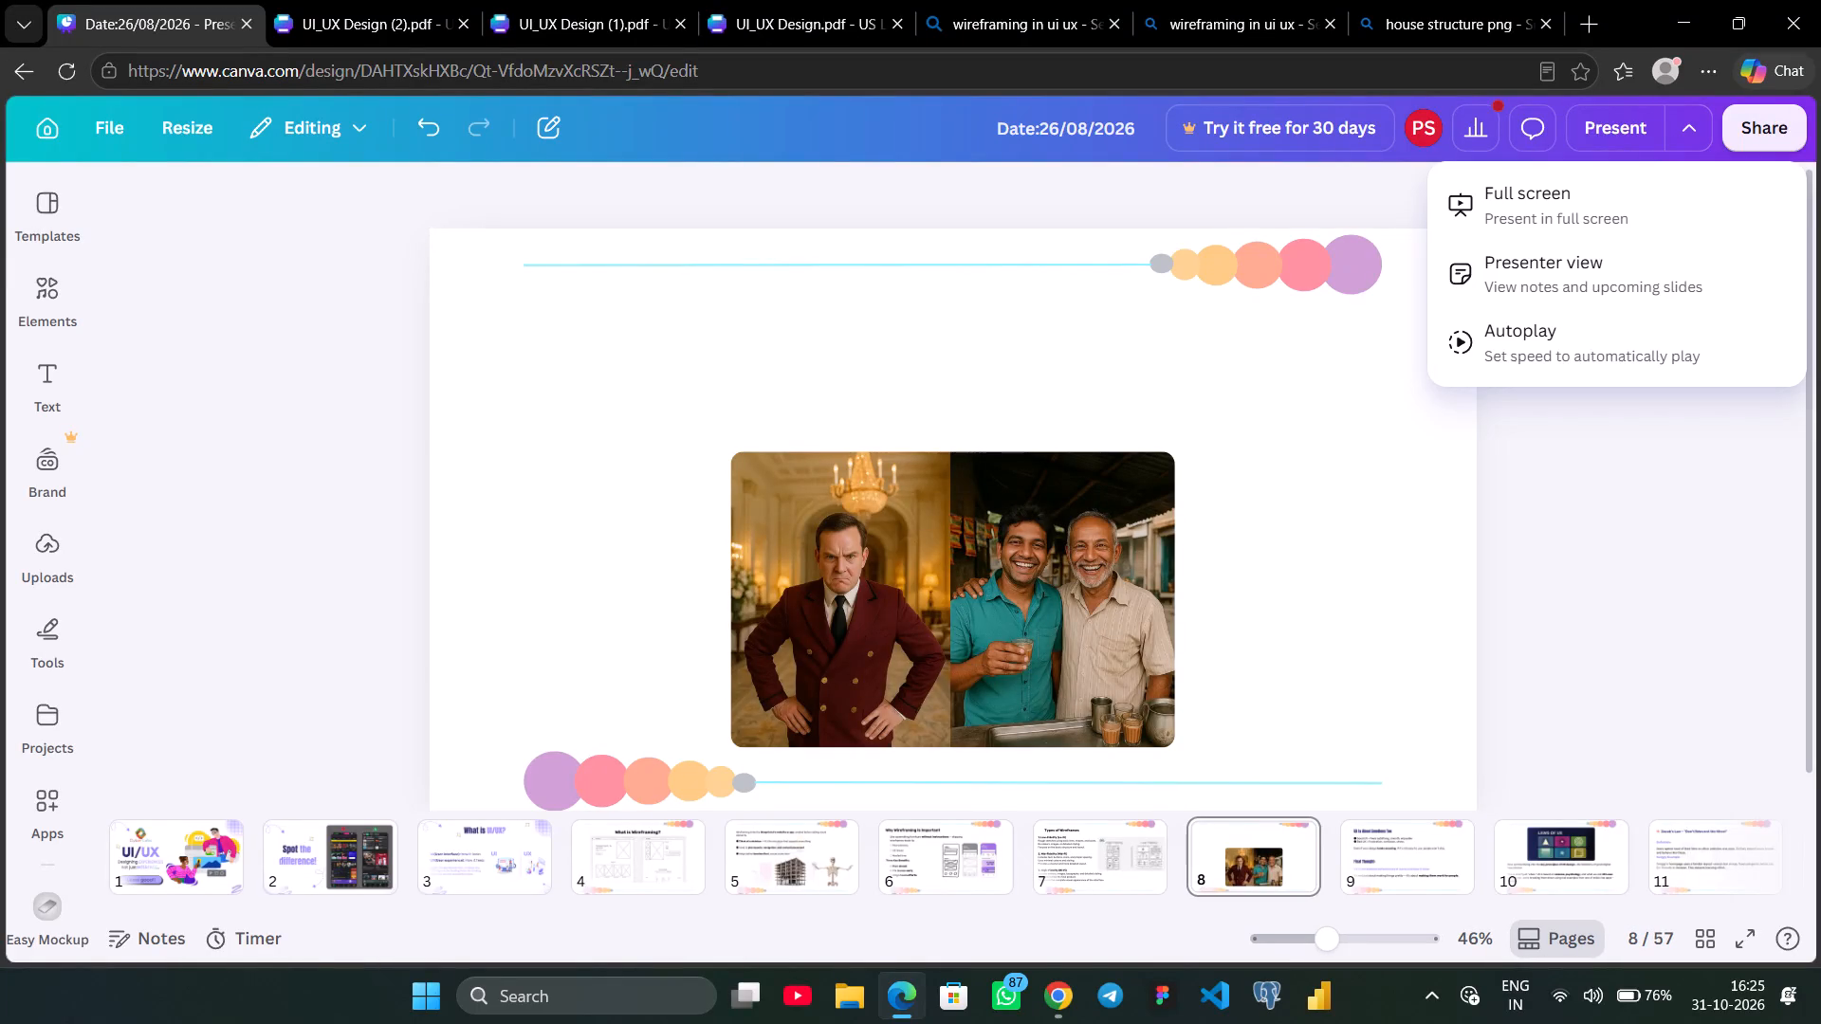
click(1736, 136)
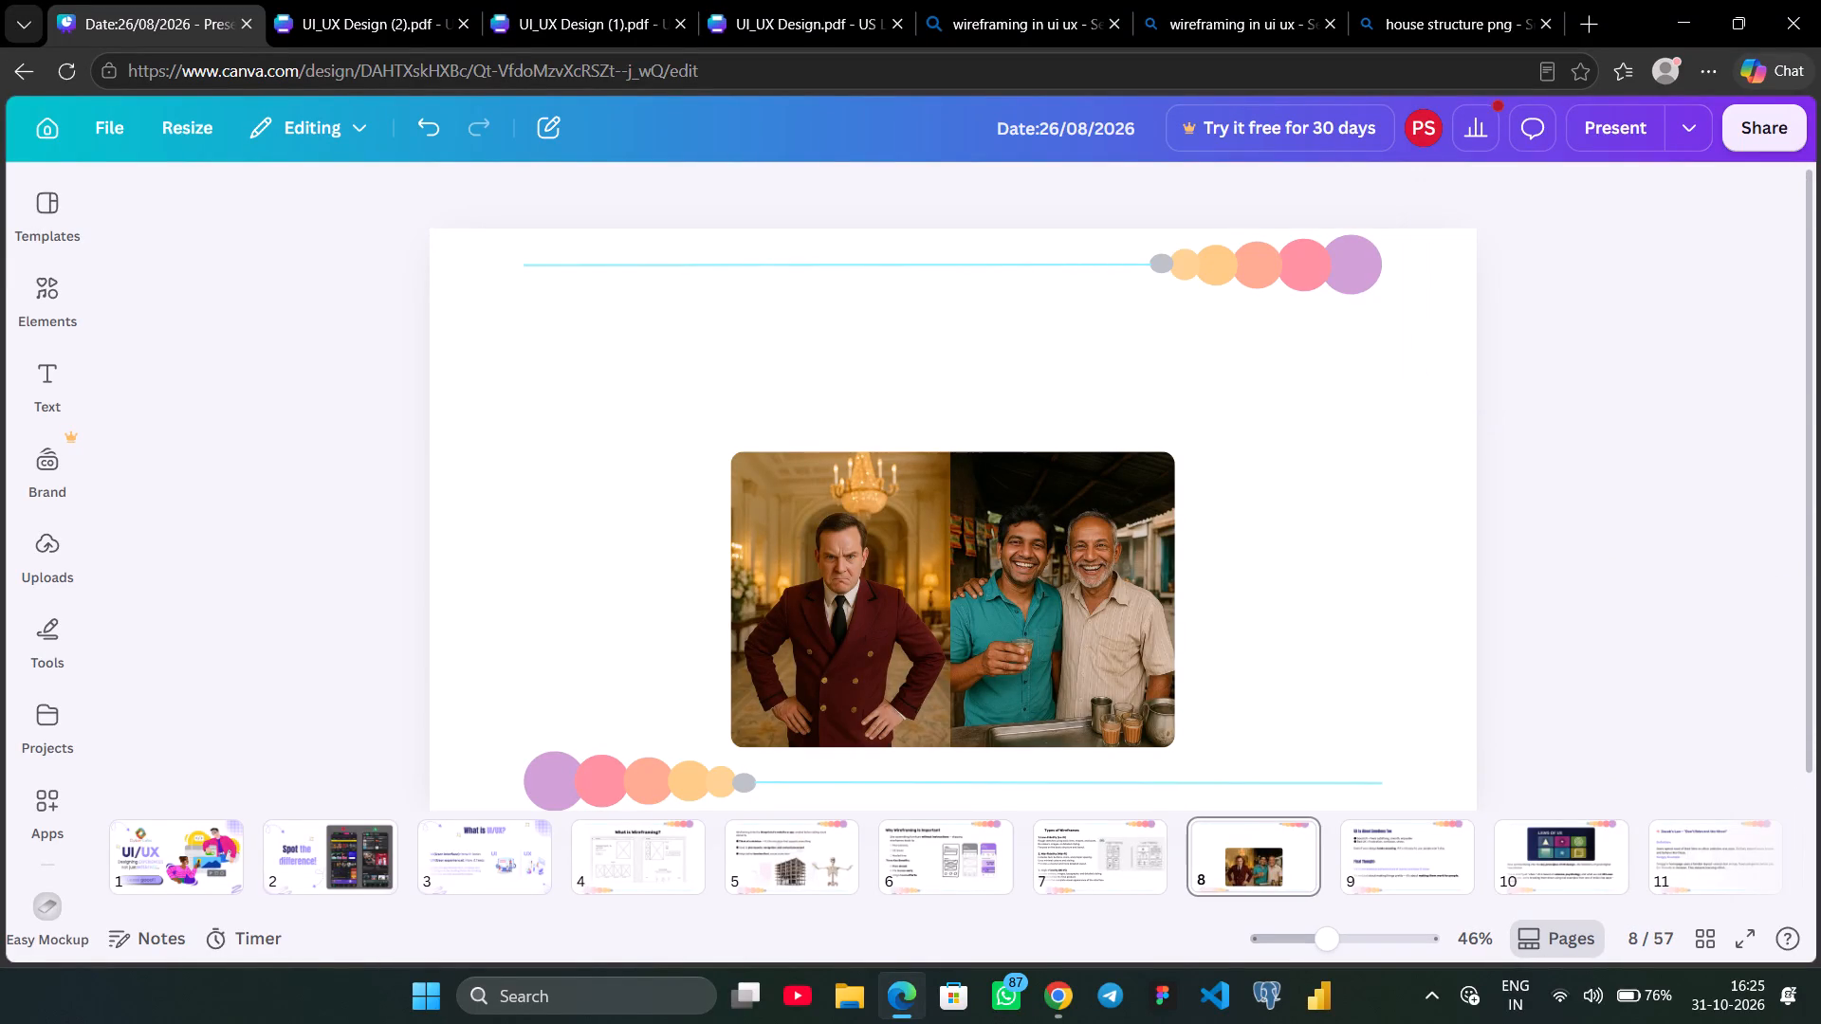
click(1752, 126)
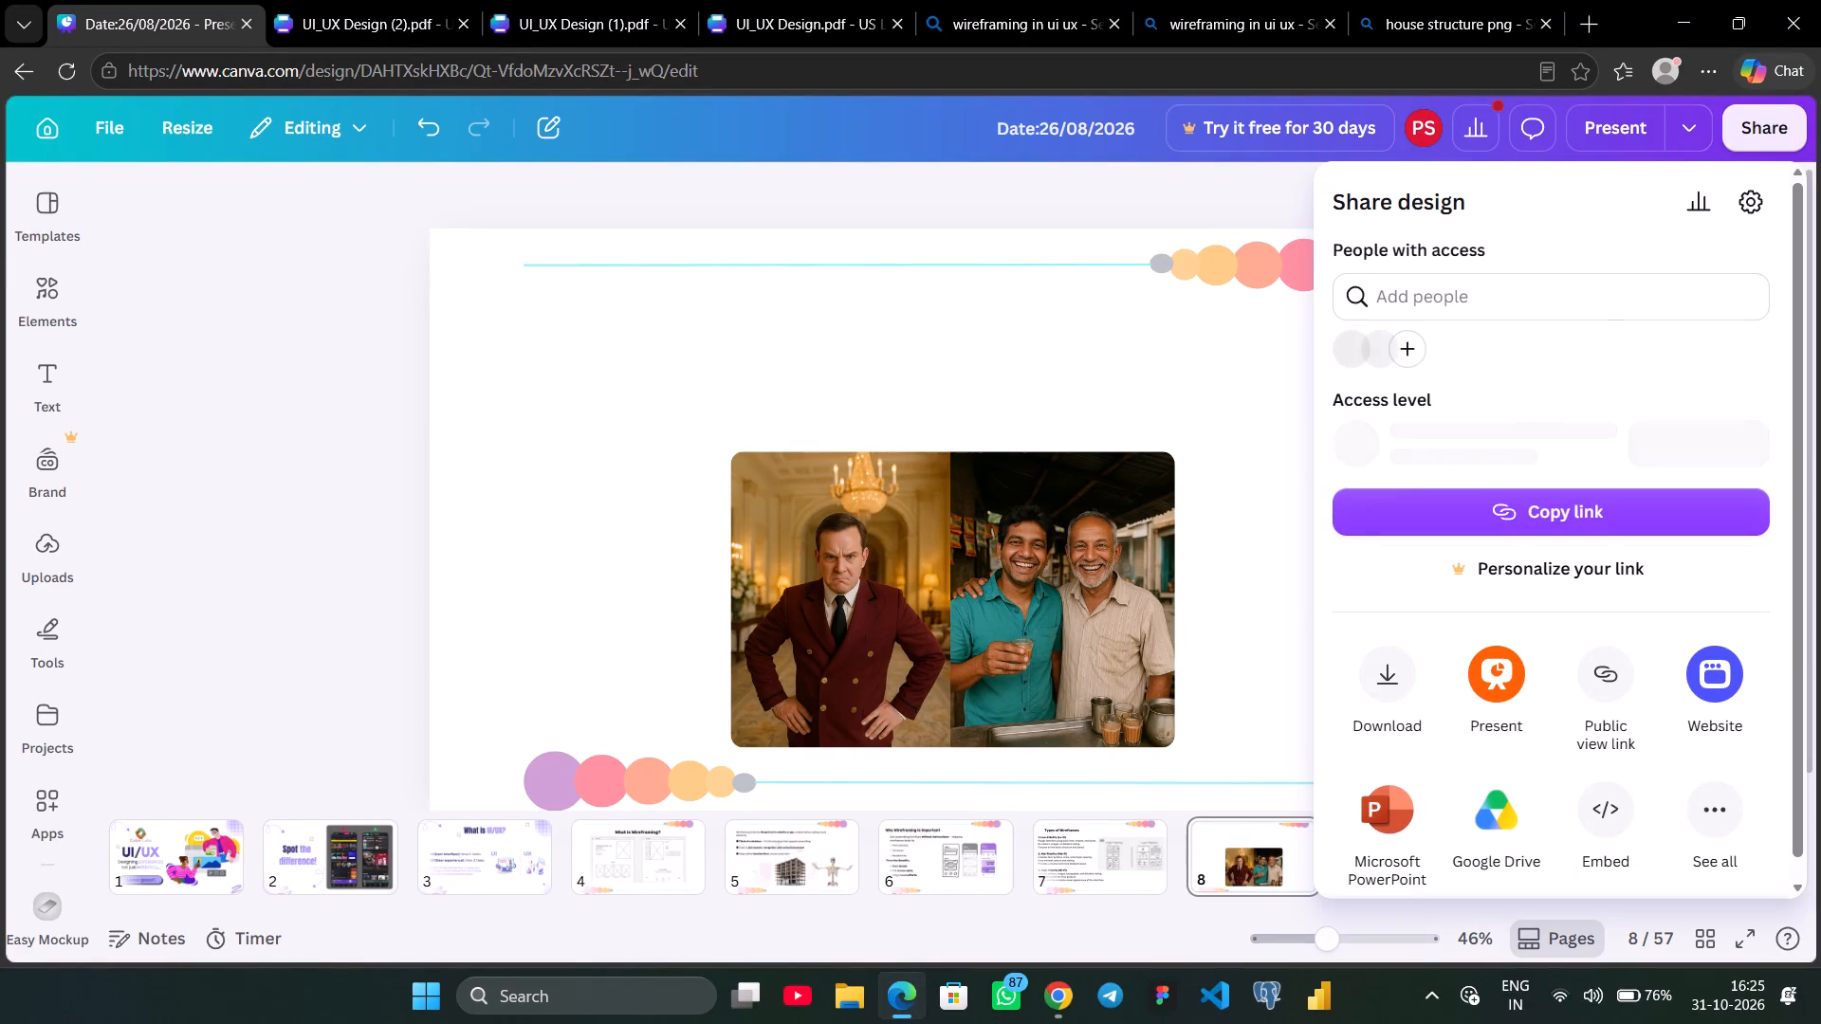
scroll(1513, 695, down, 1)
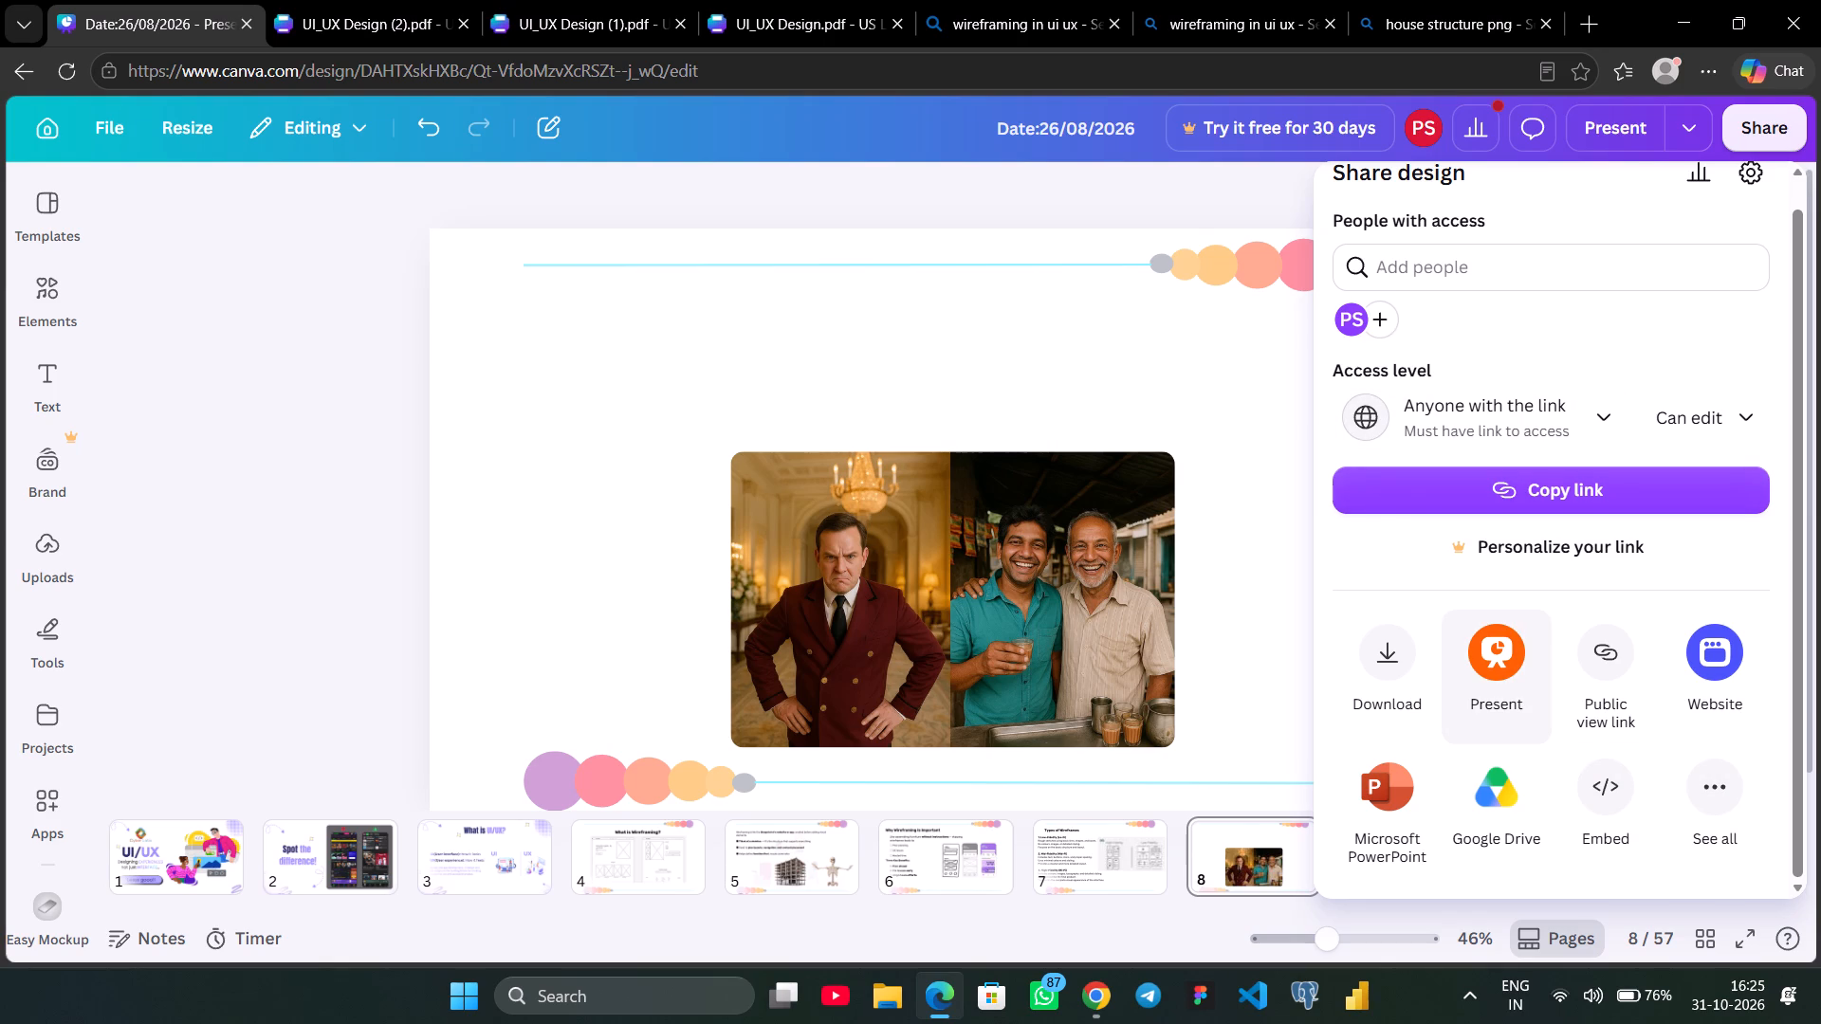
click(1402, 658)
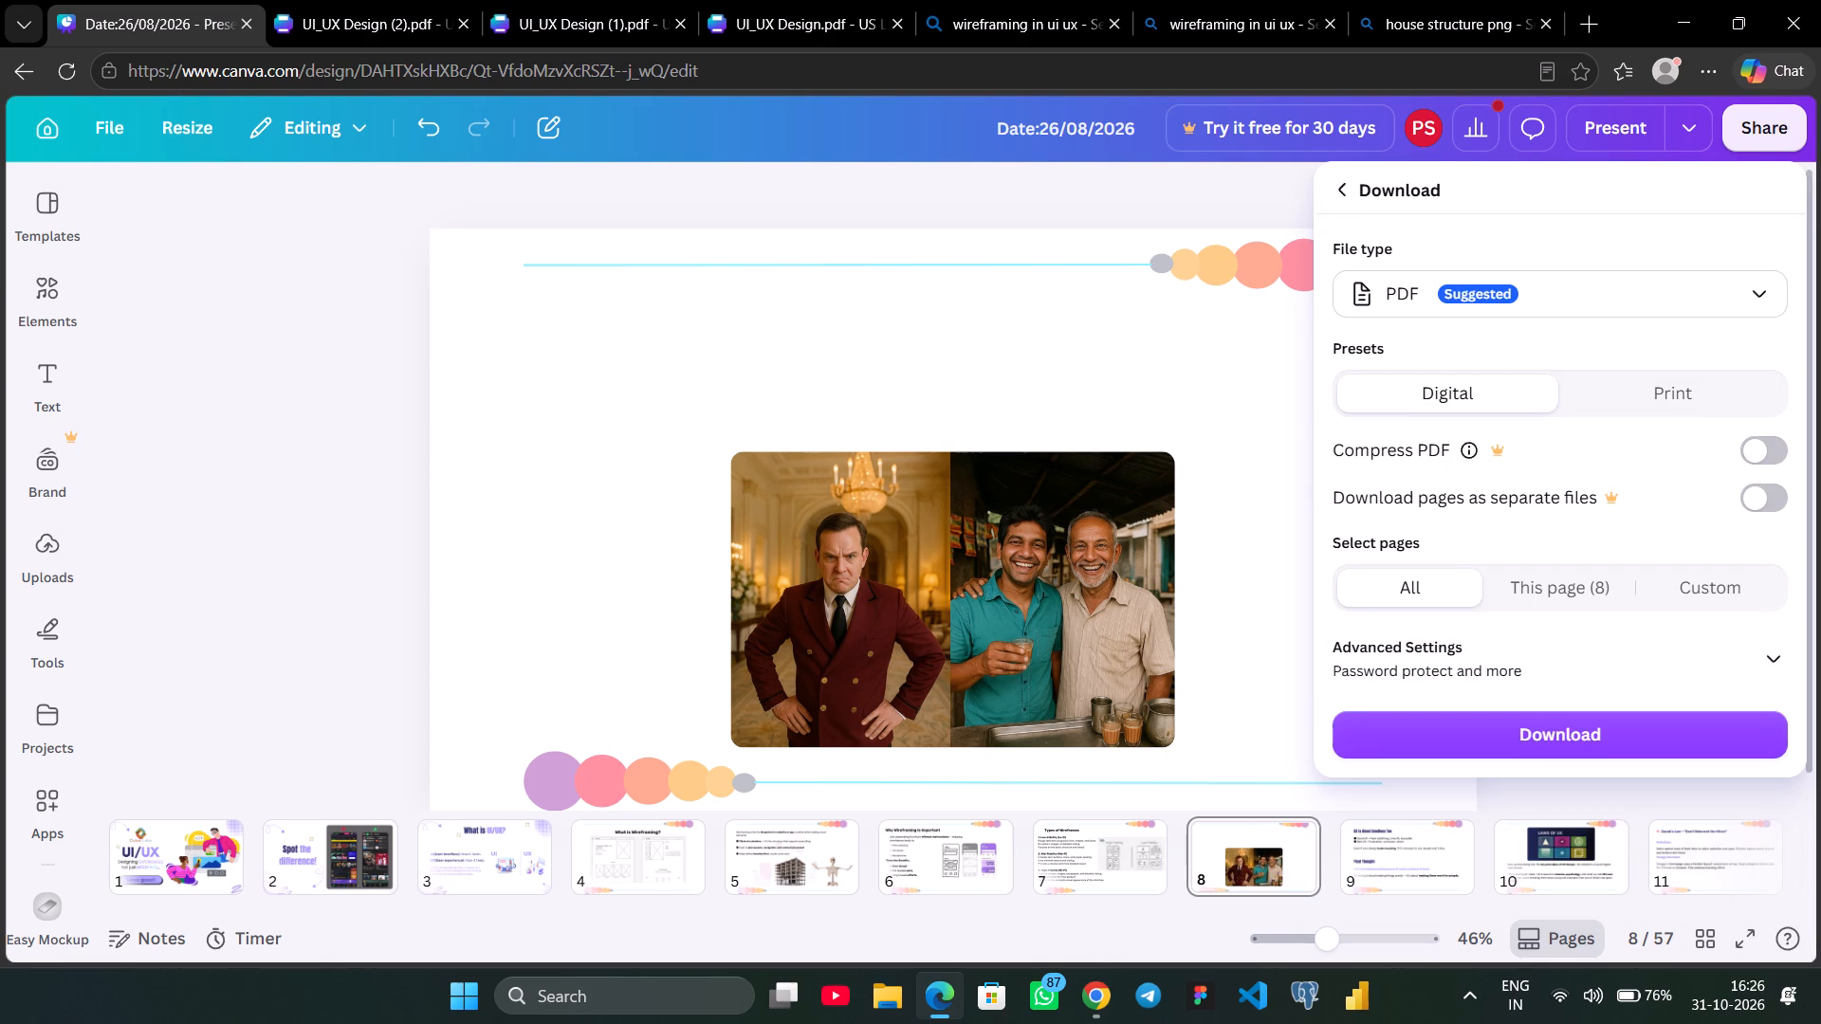
click(1582, 292)
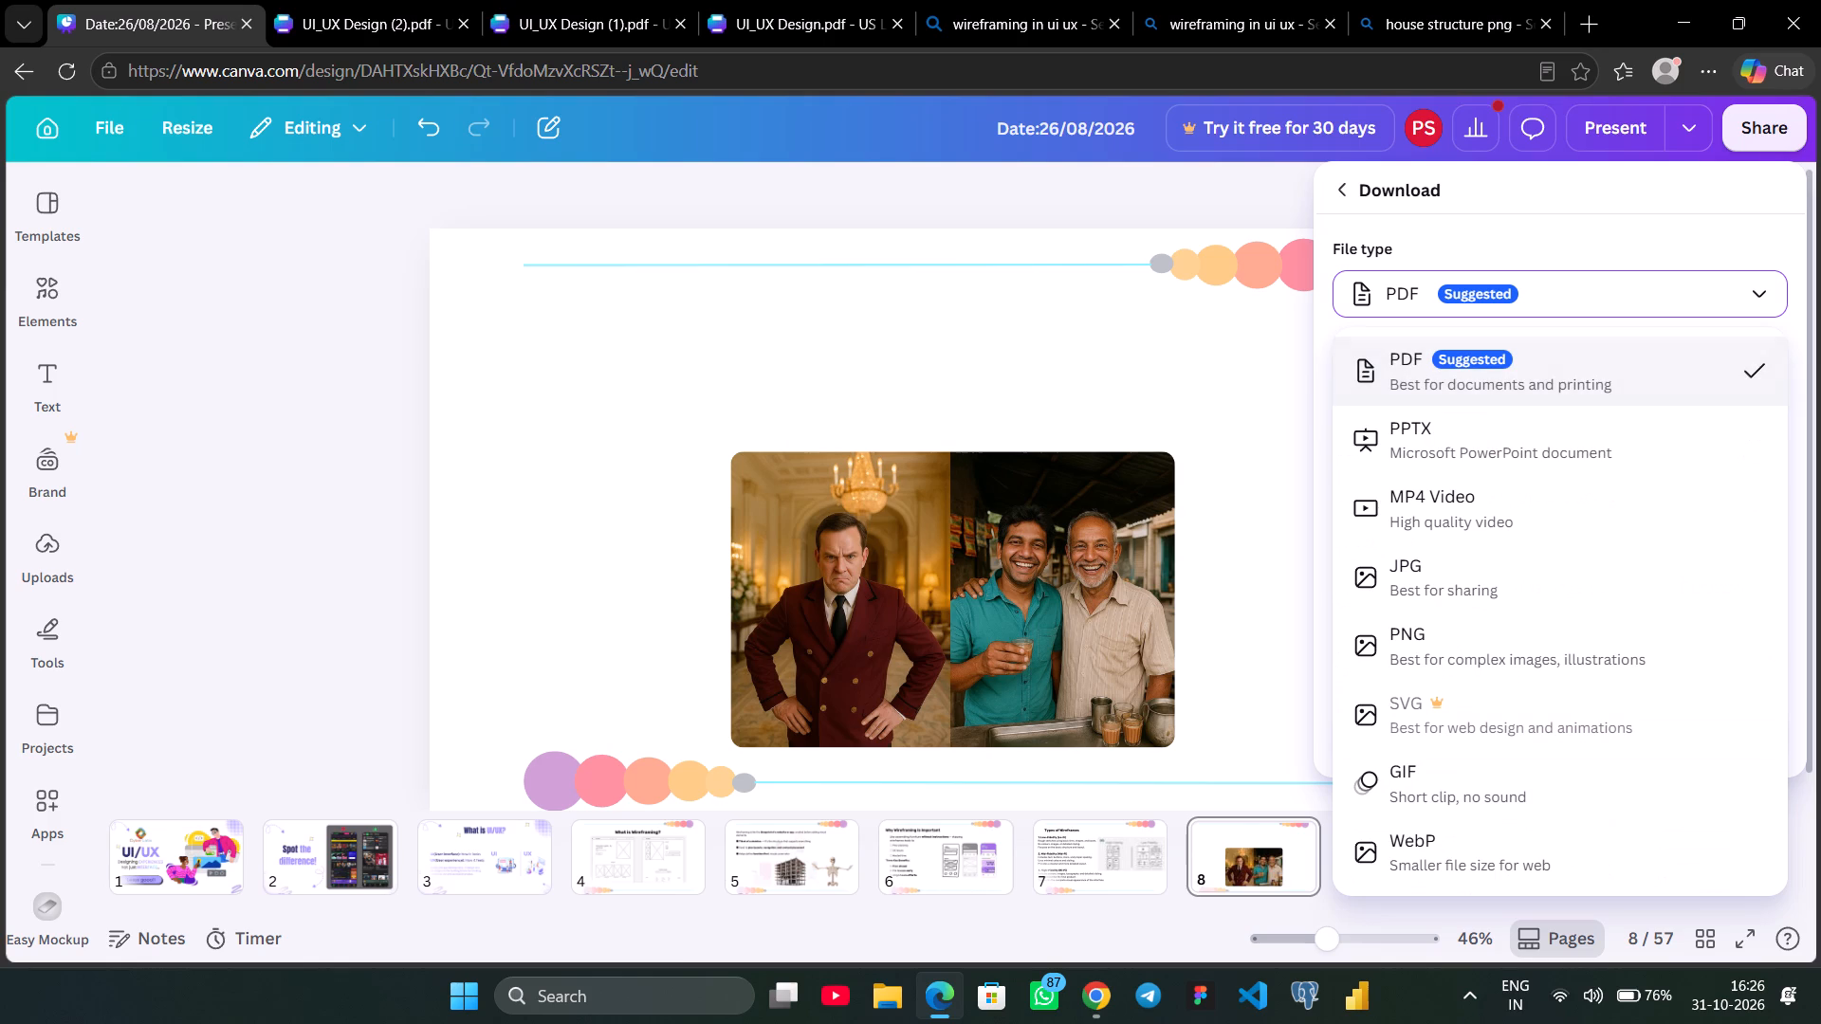
click(1498, 440)
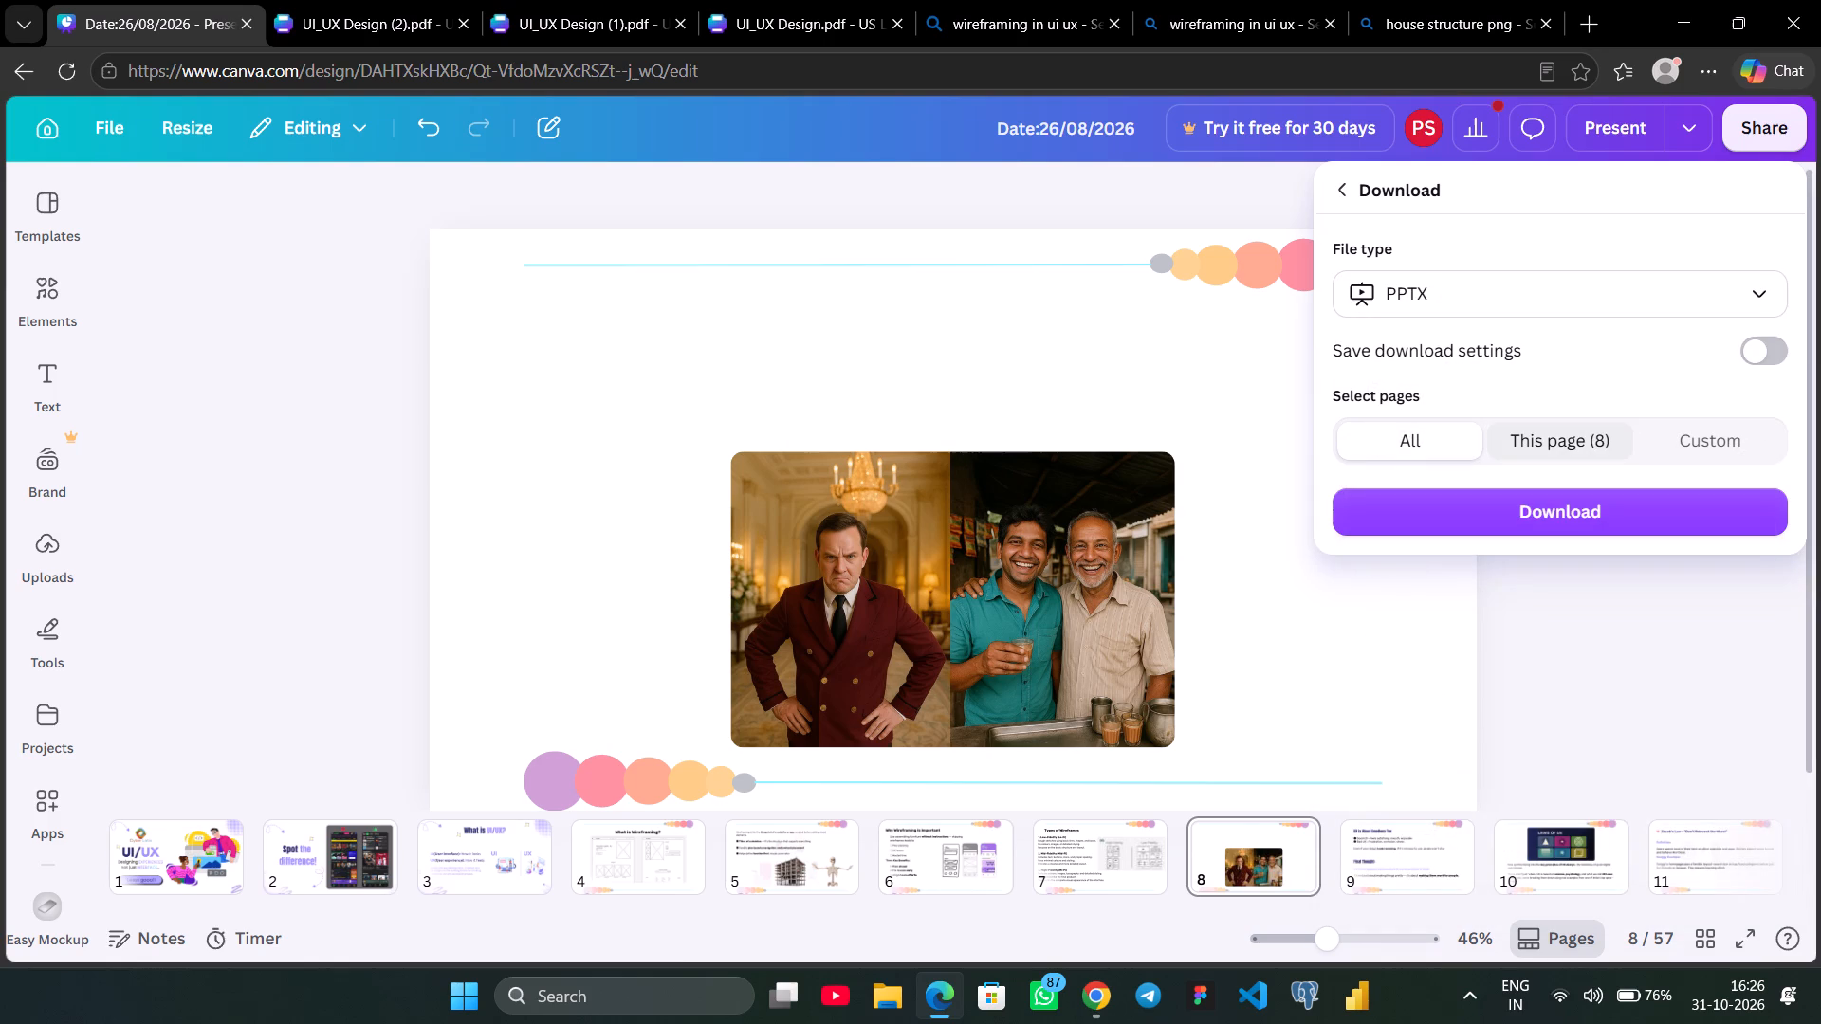
click(1583, 502)
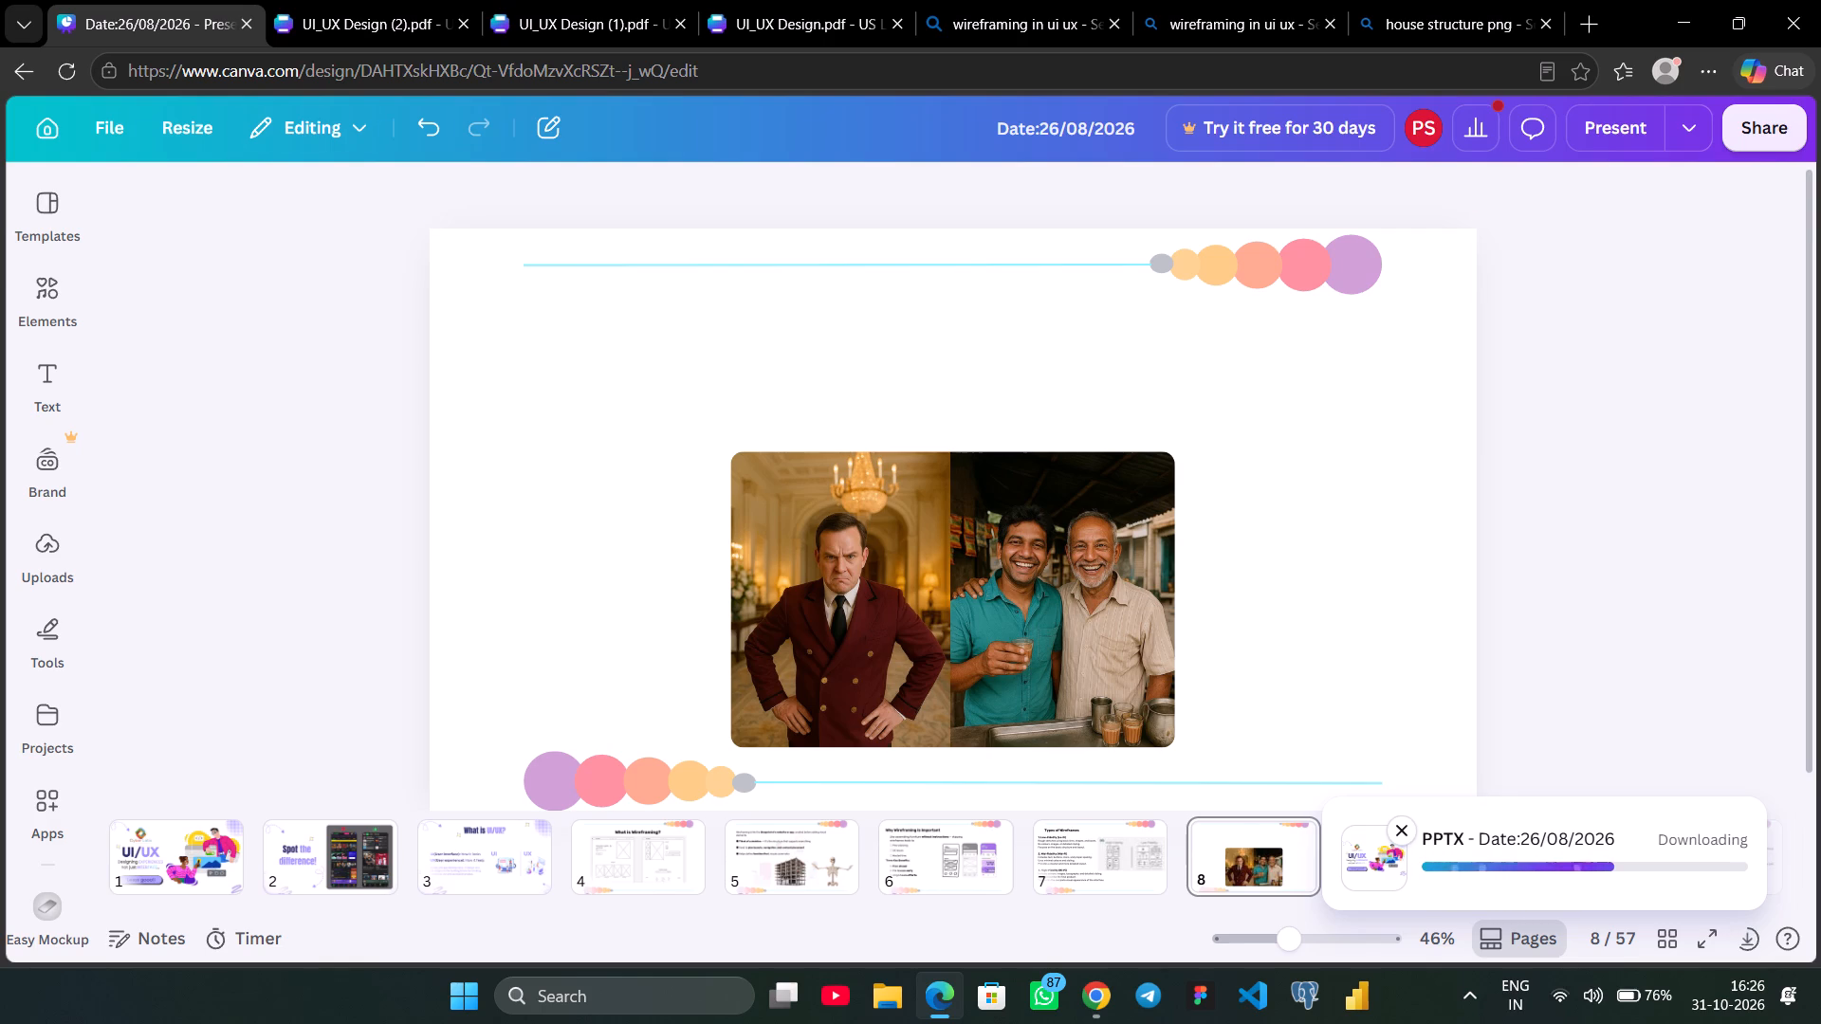
Rename the design as Date:31/10/2026.
click(94, 125)
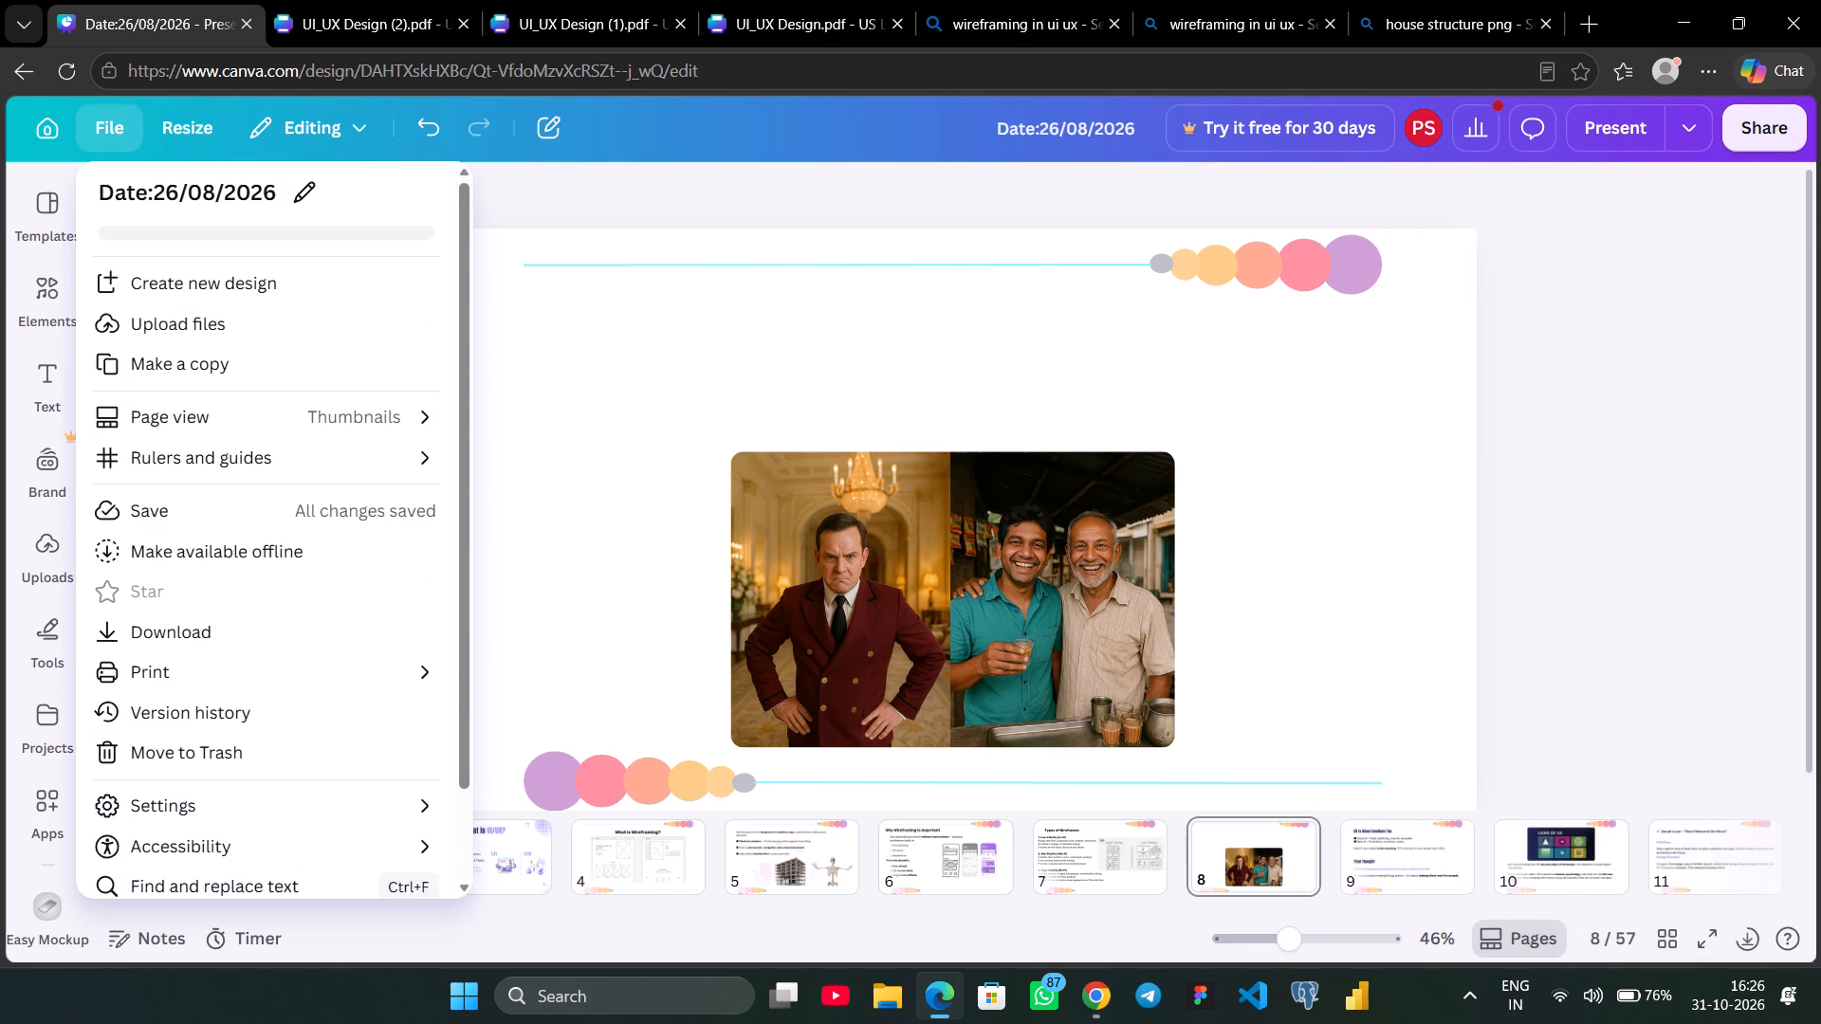
click(302, 189)
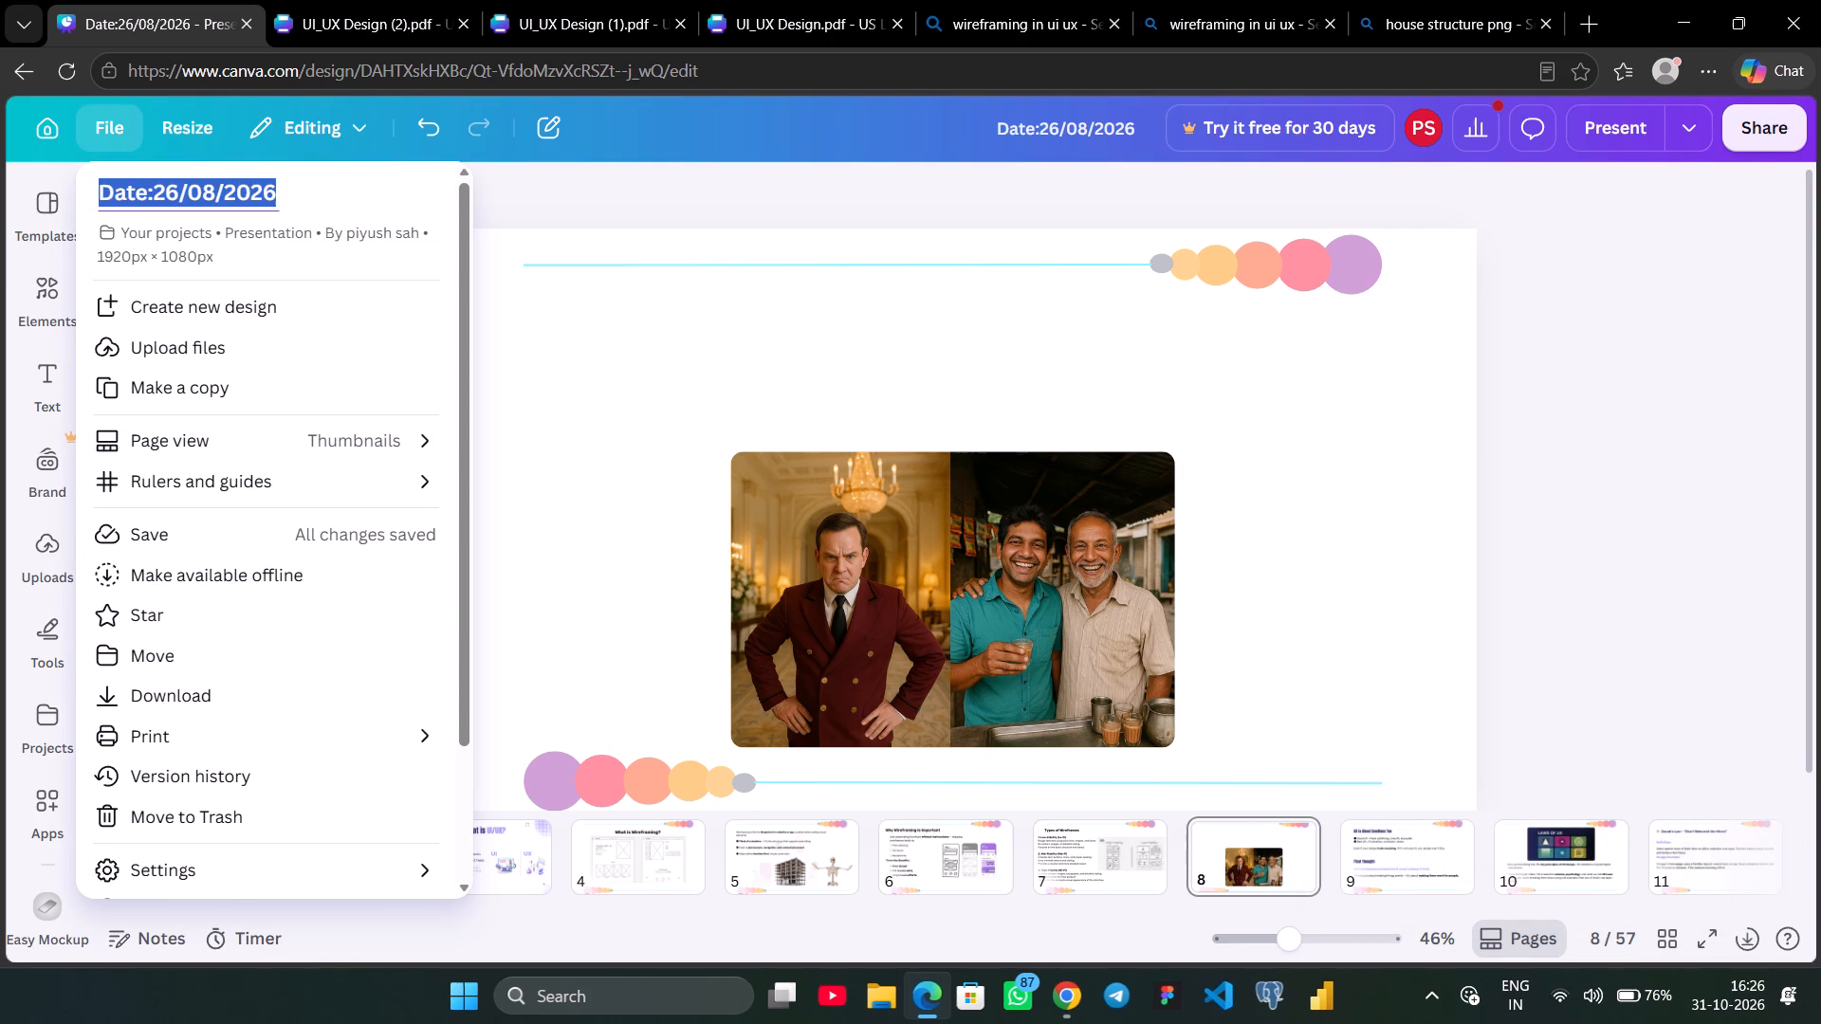
click(179, 192)
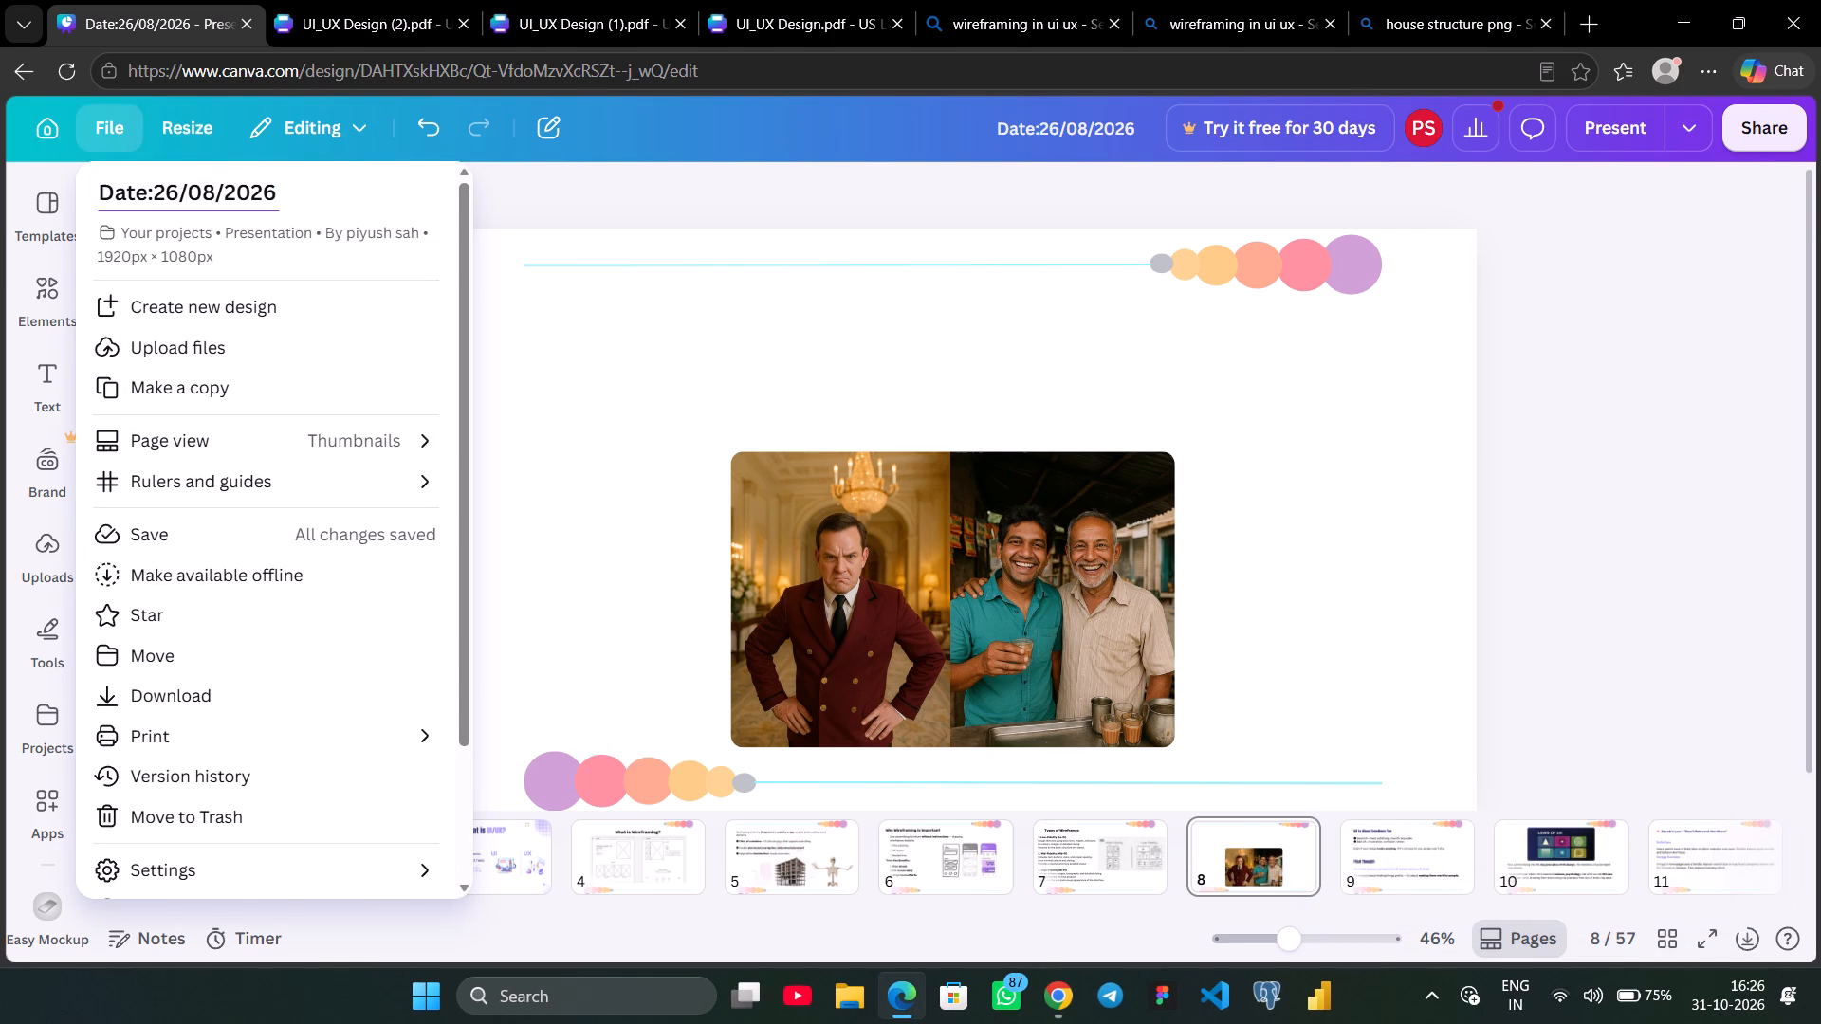
key(BackSpace)
key(BackSpace)
text(31)
click(209, 189)
key(BackSpace)
key(BackSpace)
text(10)
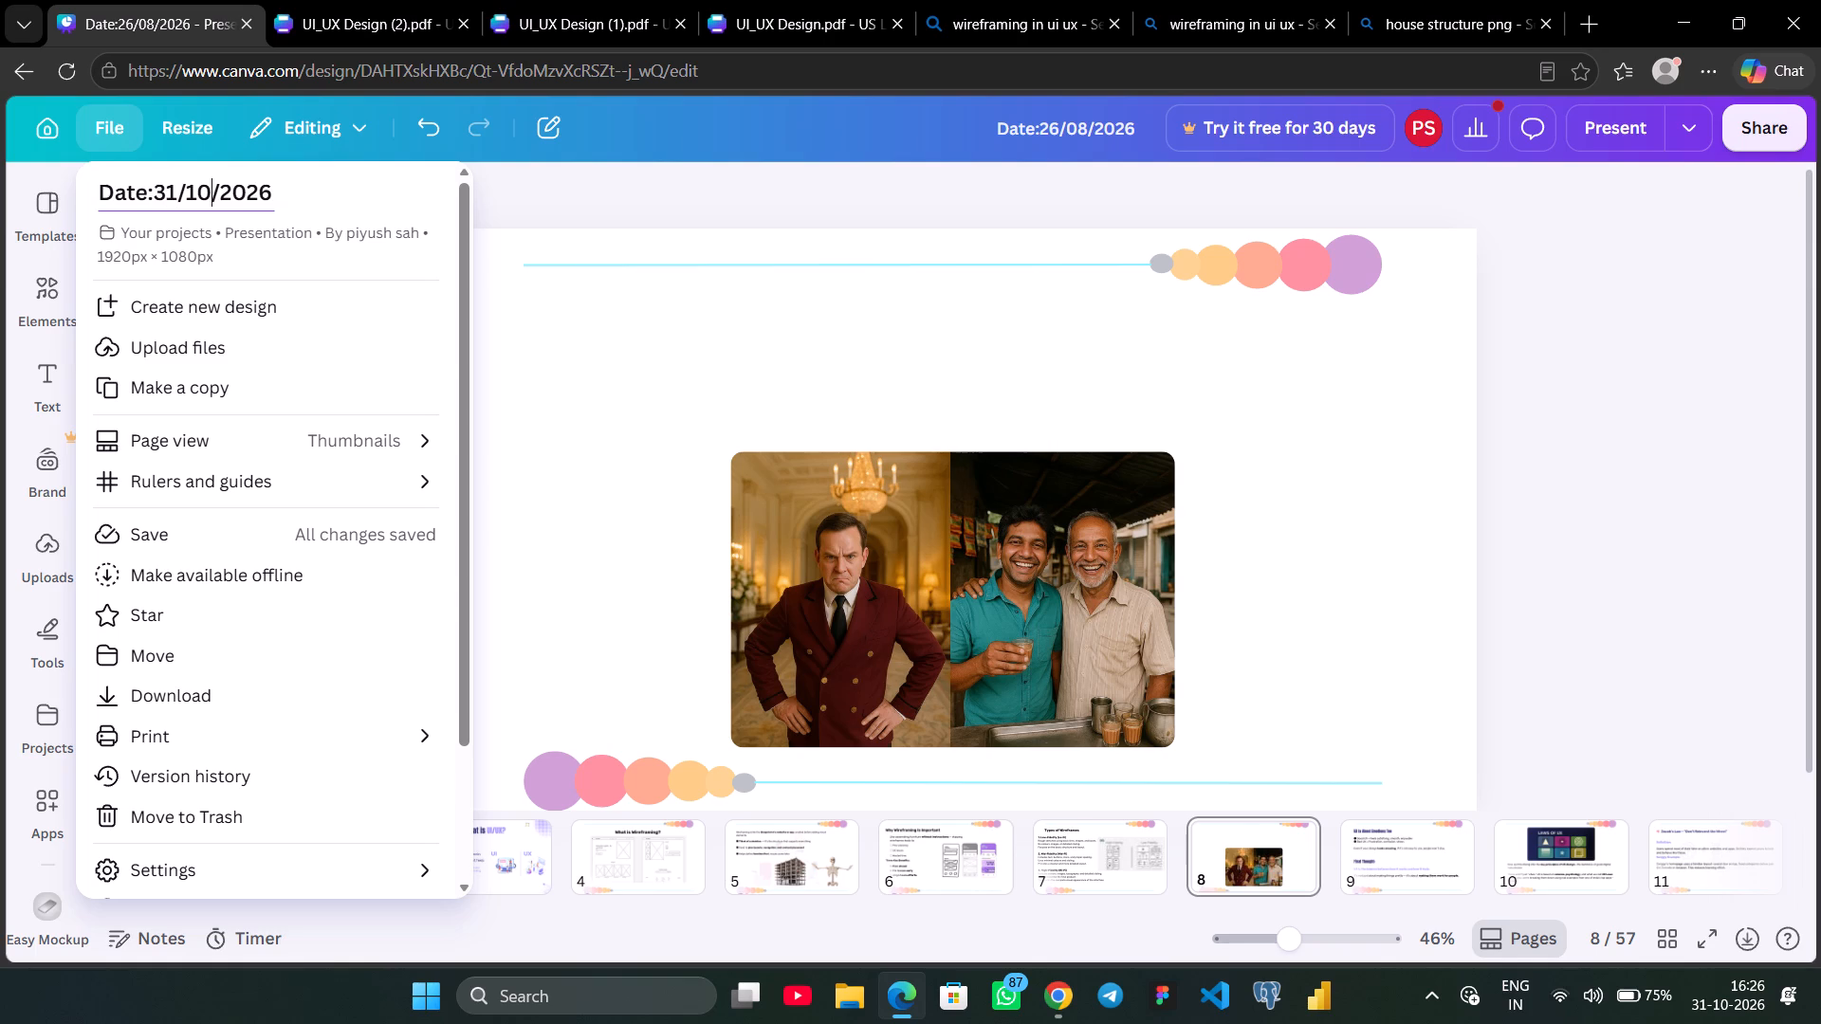
click(1442, 321)
Download all pages of the renamed presentation as PPTX and dismiss the notification for the earlier Date:26/08/2026 download.
click(1735, 130)
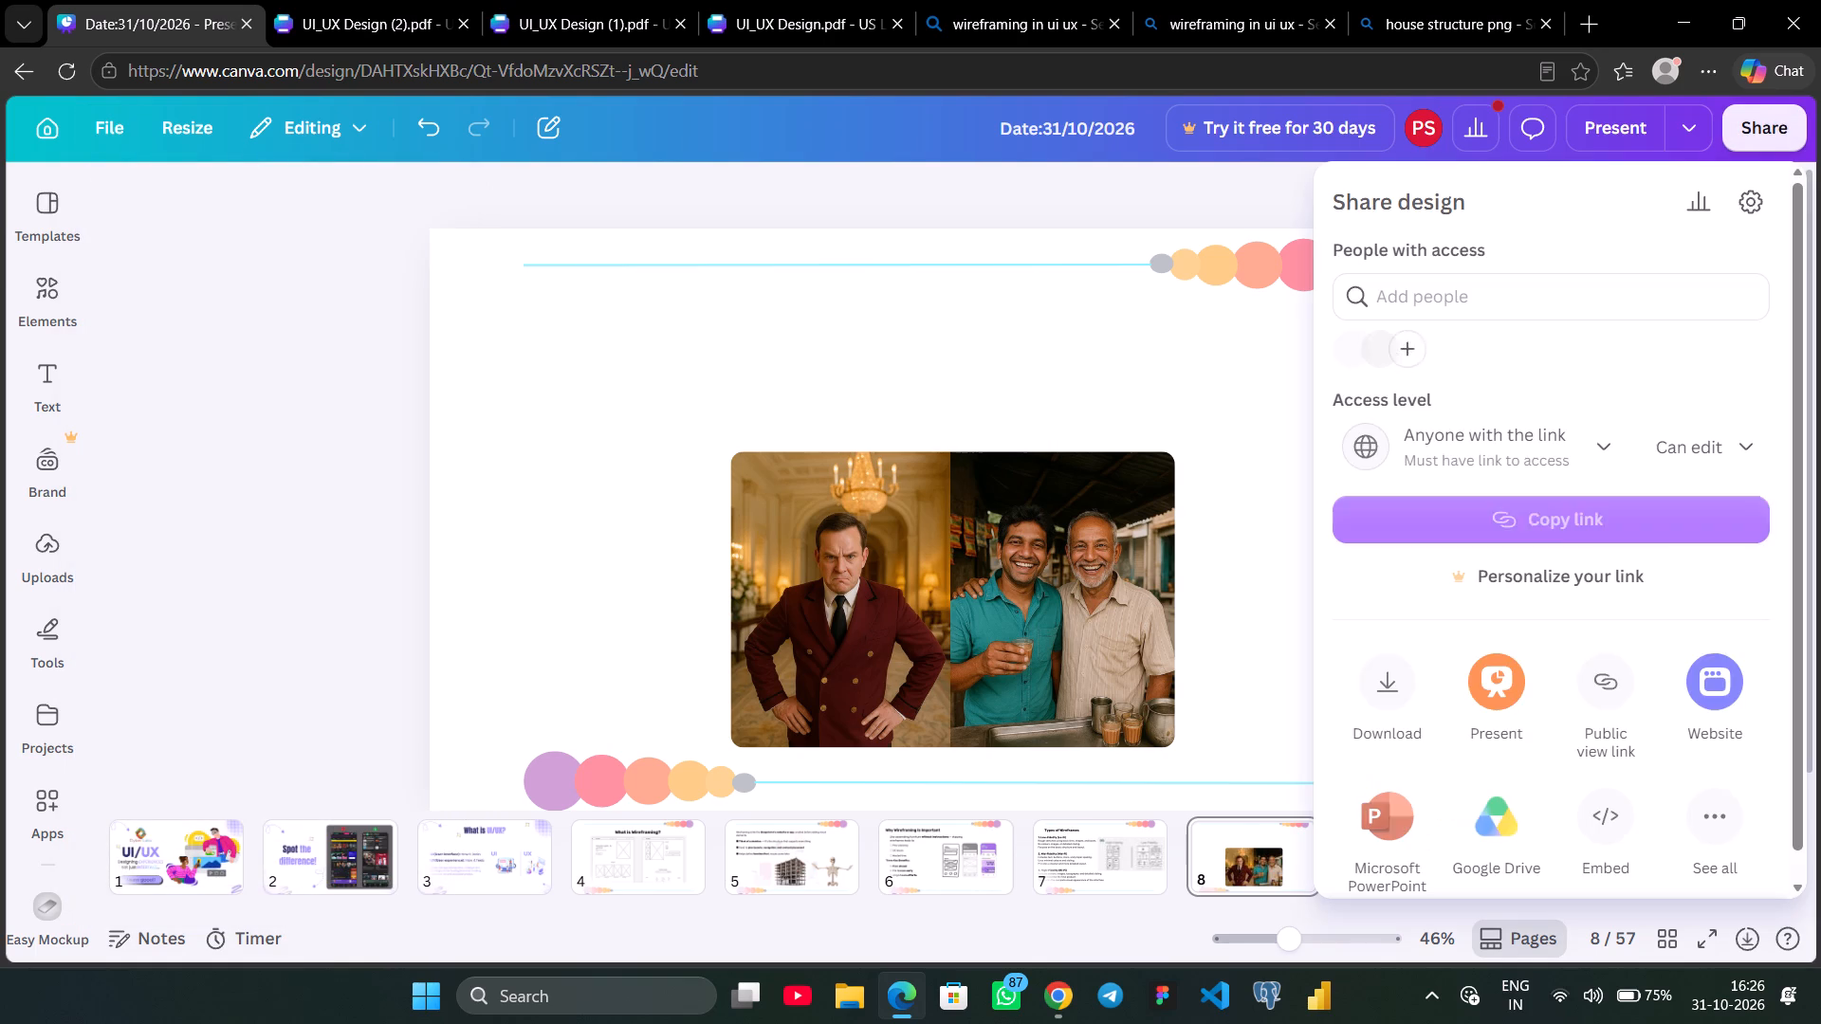
click(1519, 697)
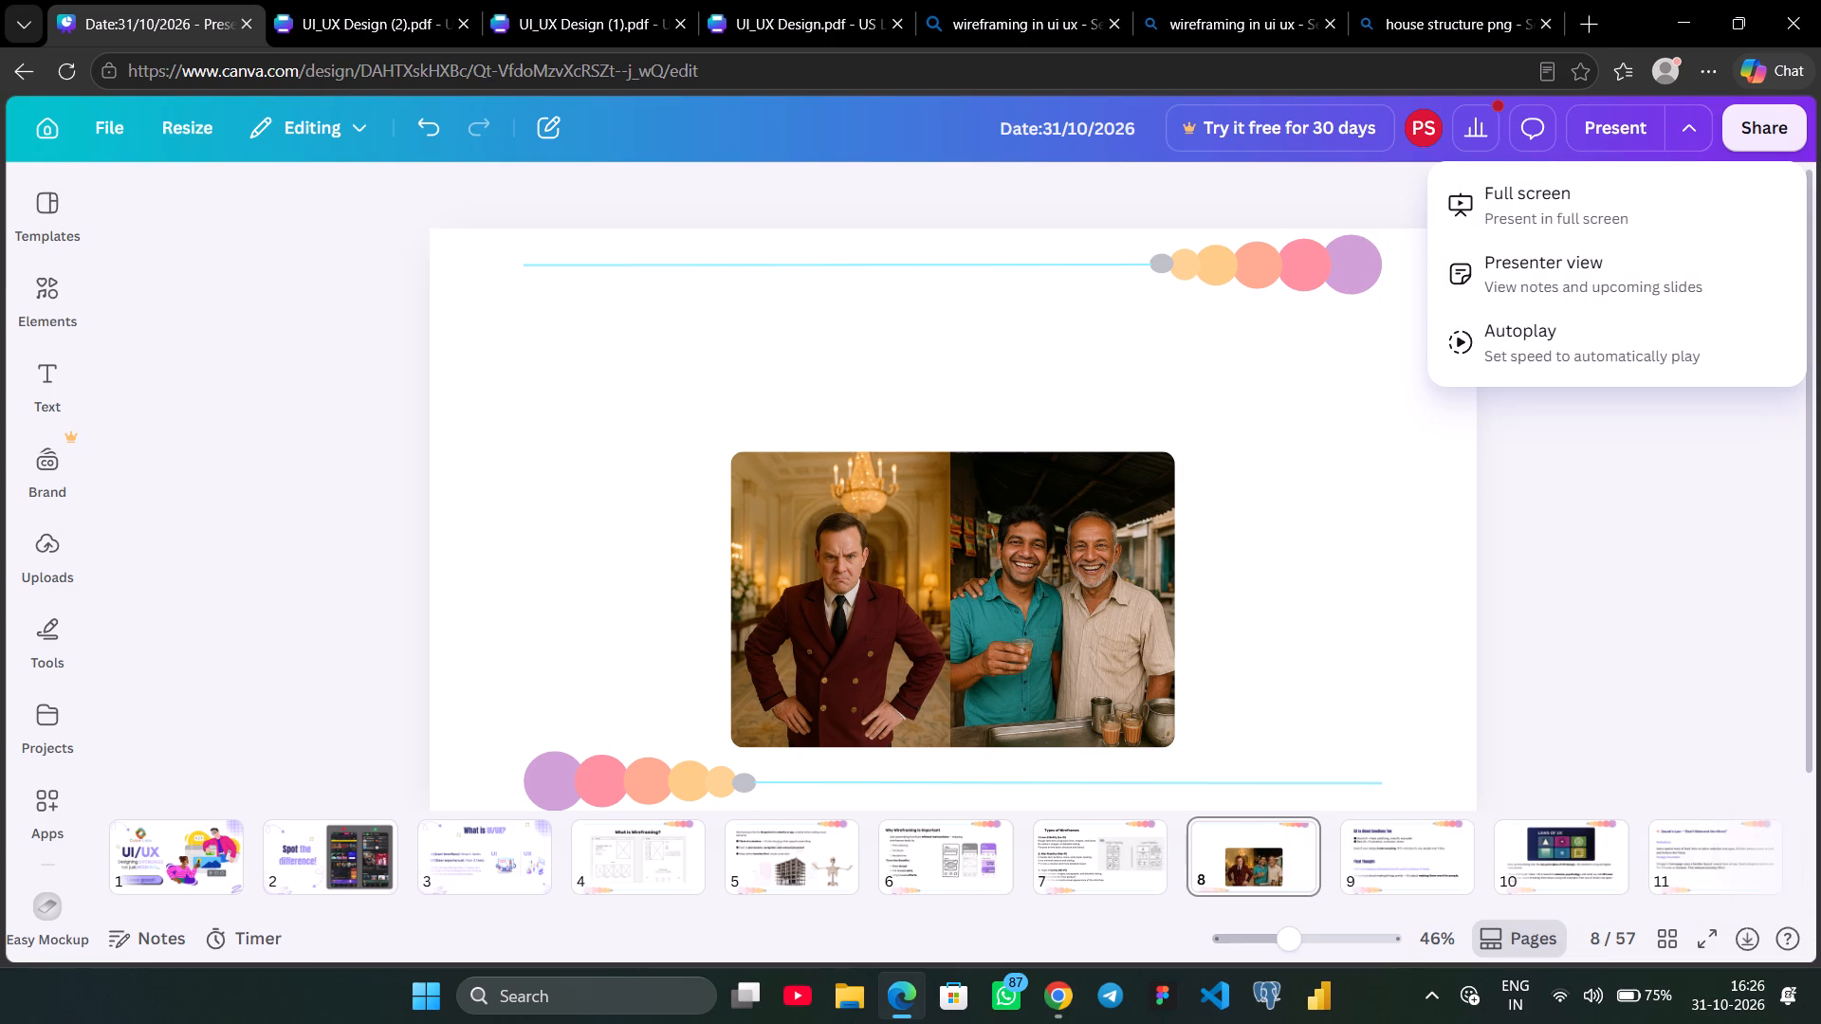
click(1594, 588)
click(1766, 123)
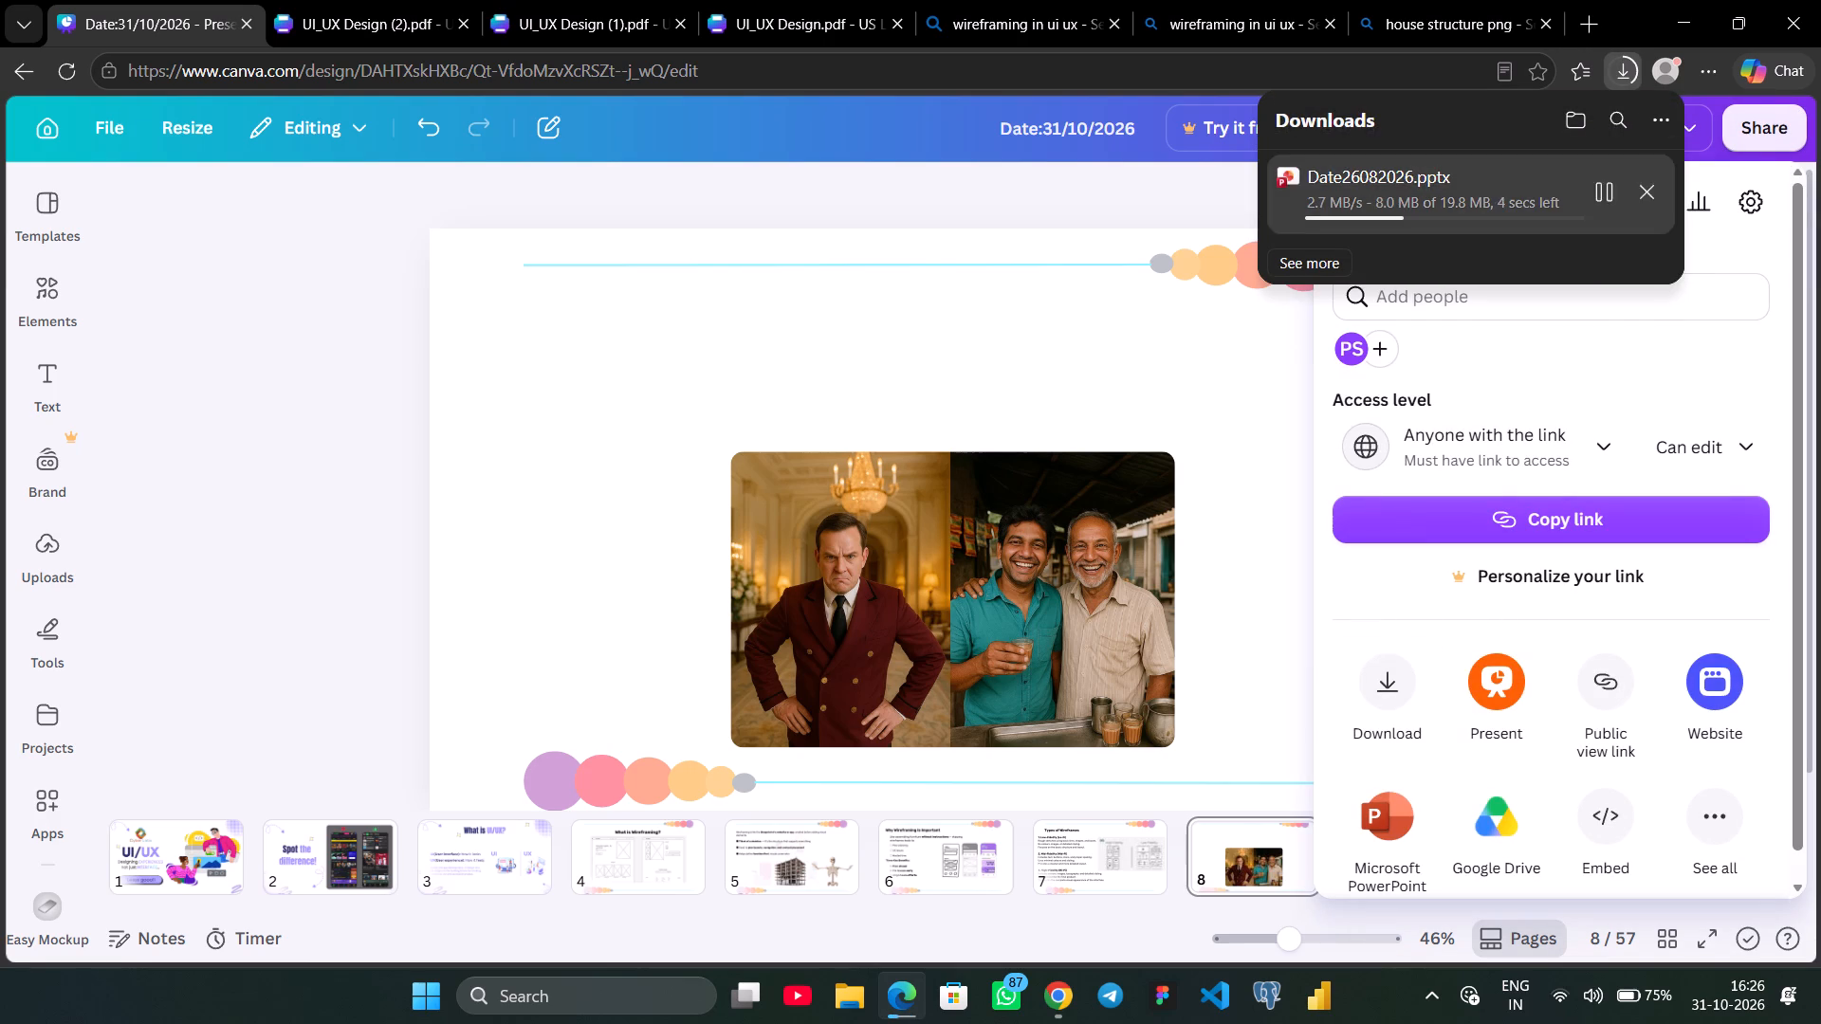
drag(1206, 194, 1748, 149)
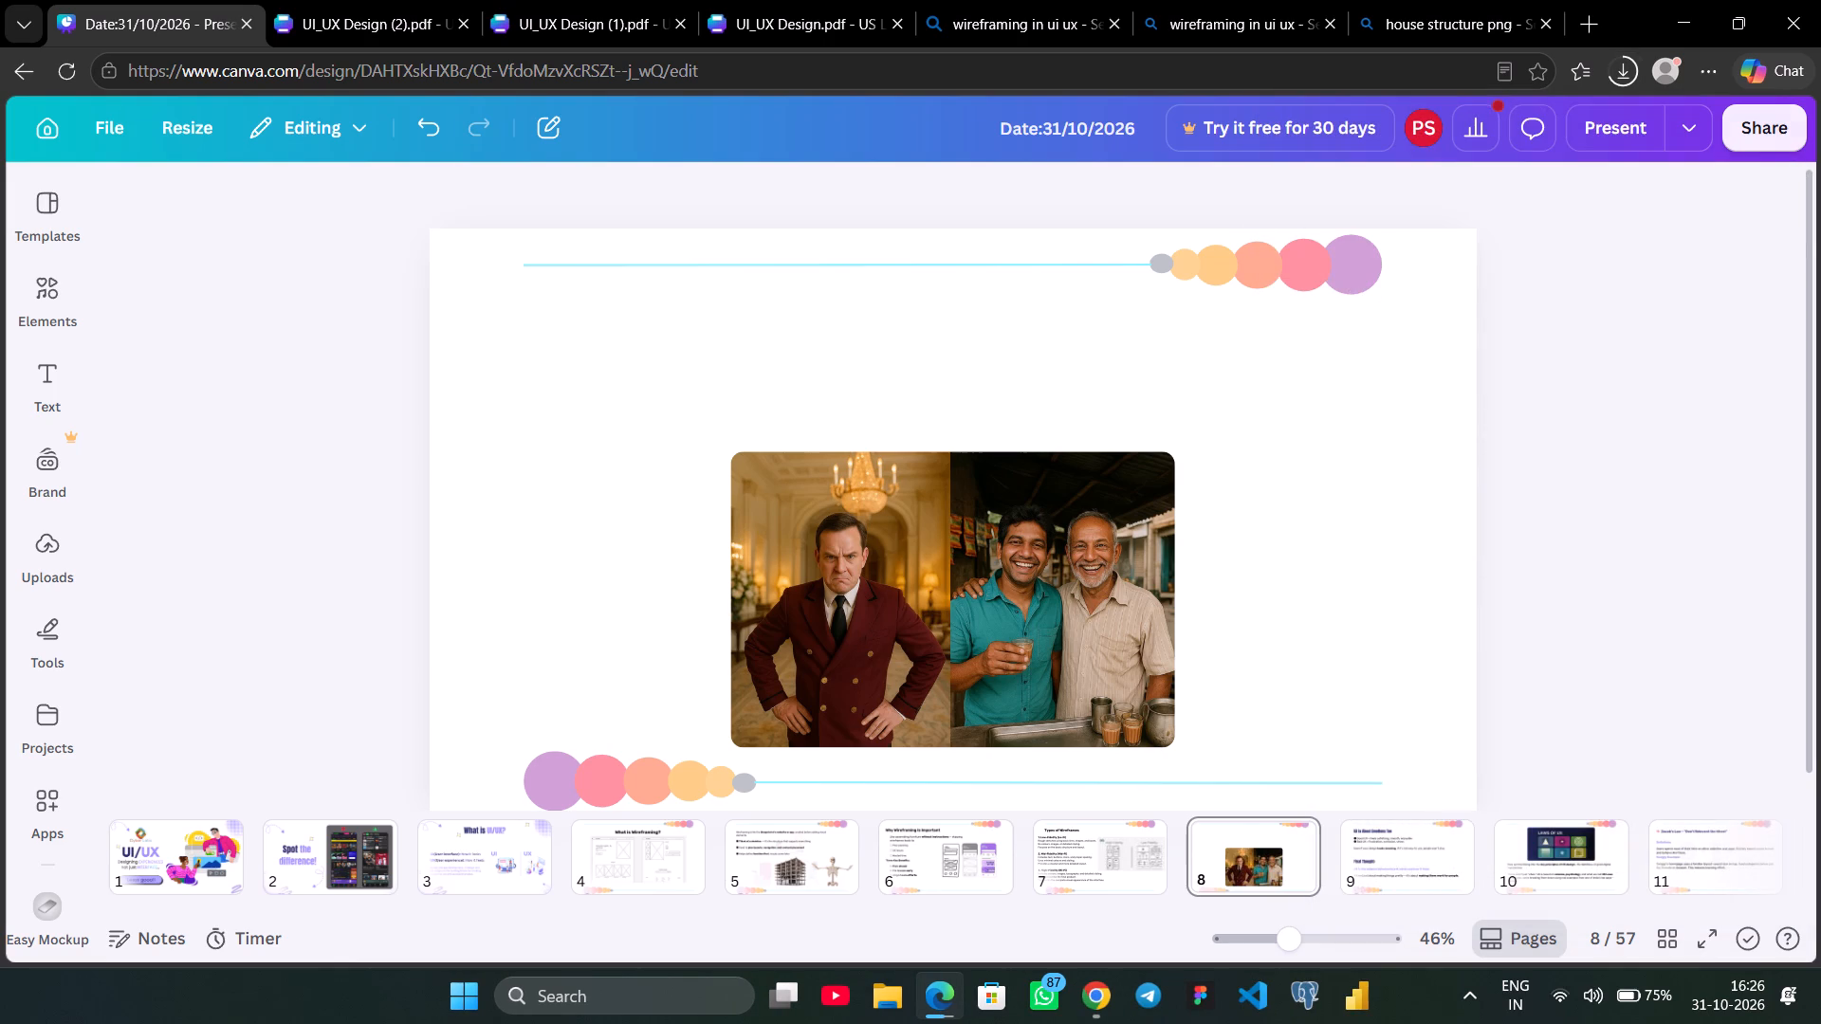
drag(1748, 149, 1756, 134)
click(1756, 134)
click(1392, 678)
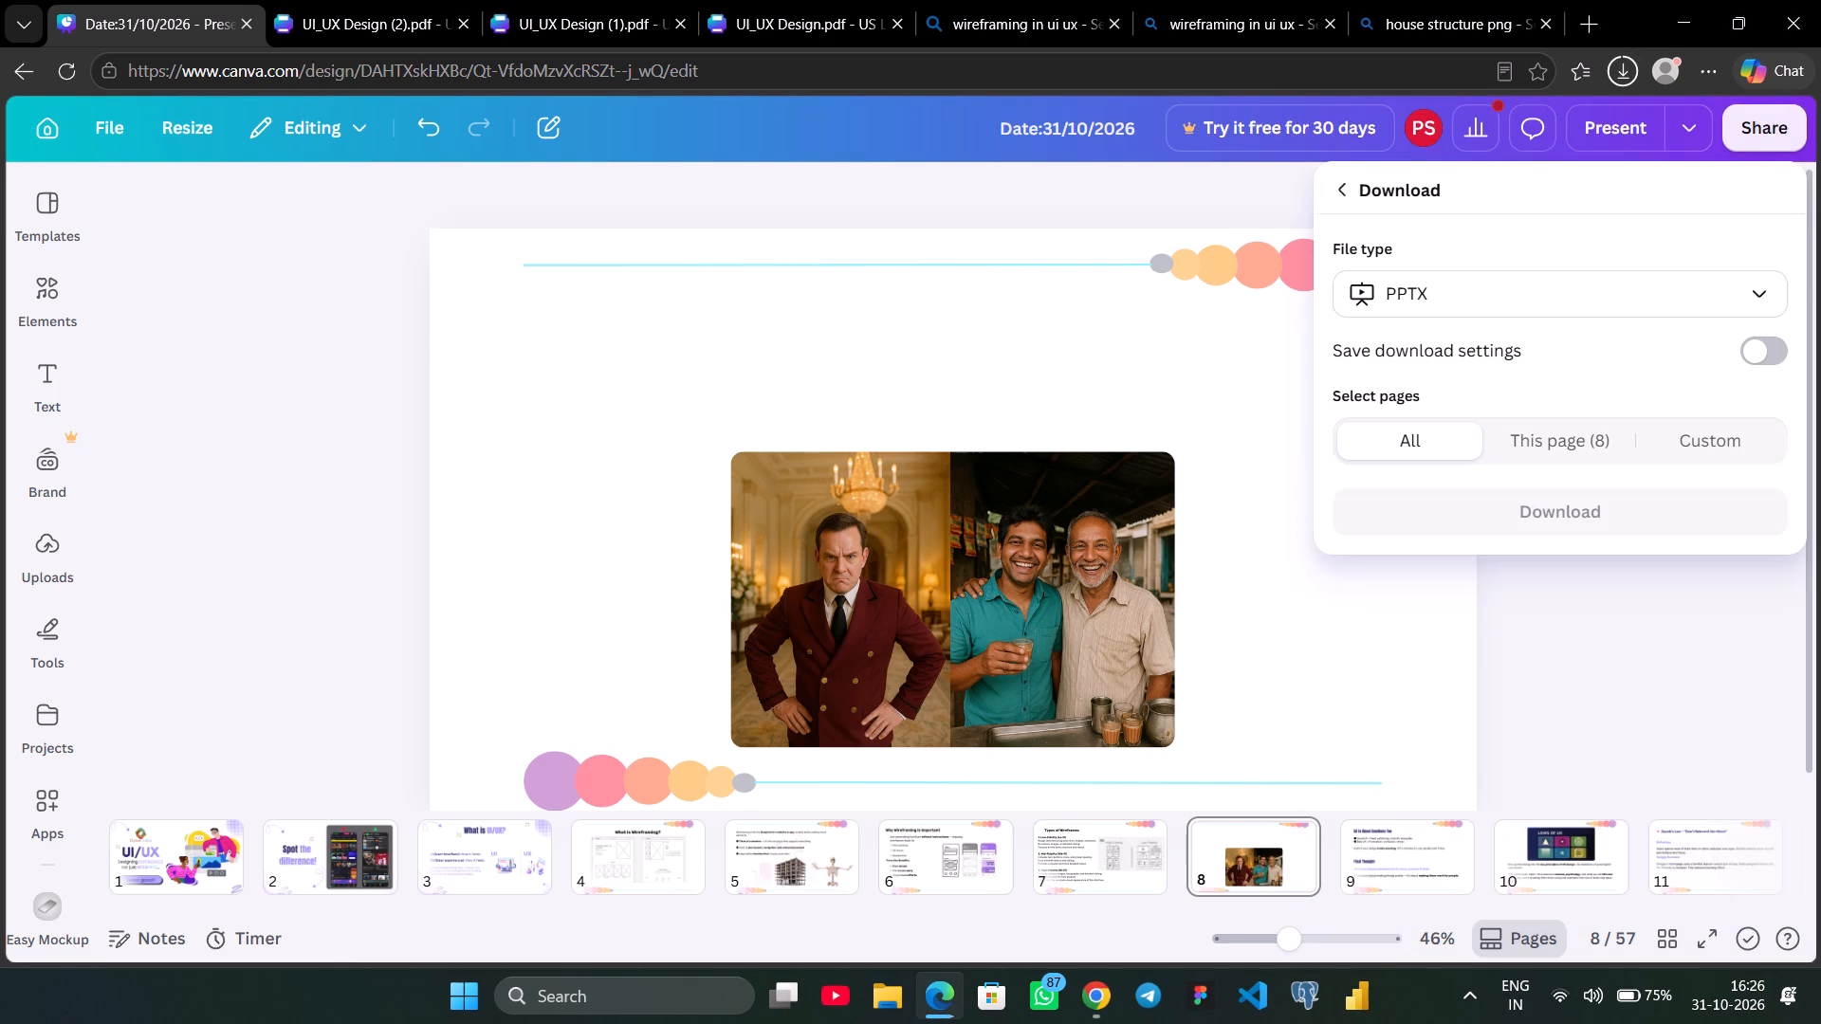
click(1550, 515)
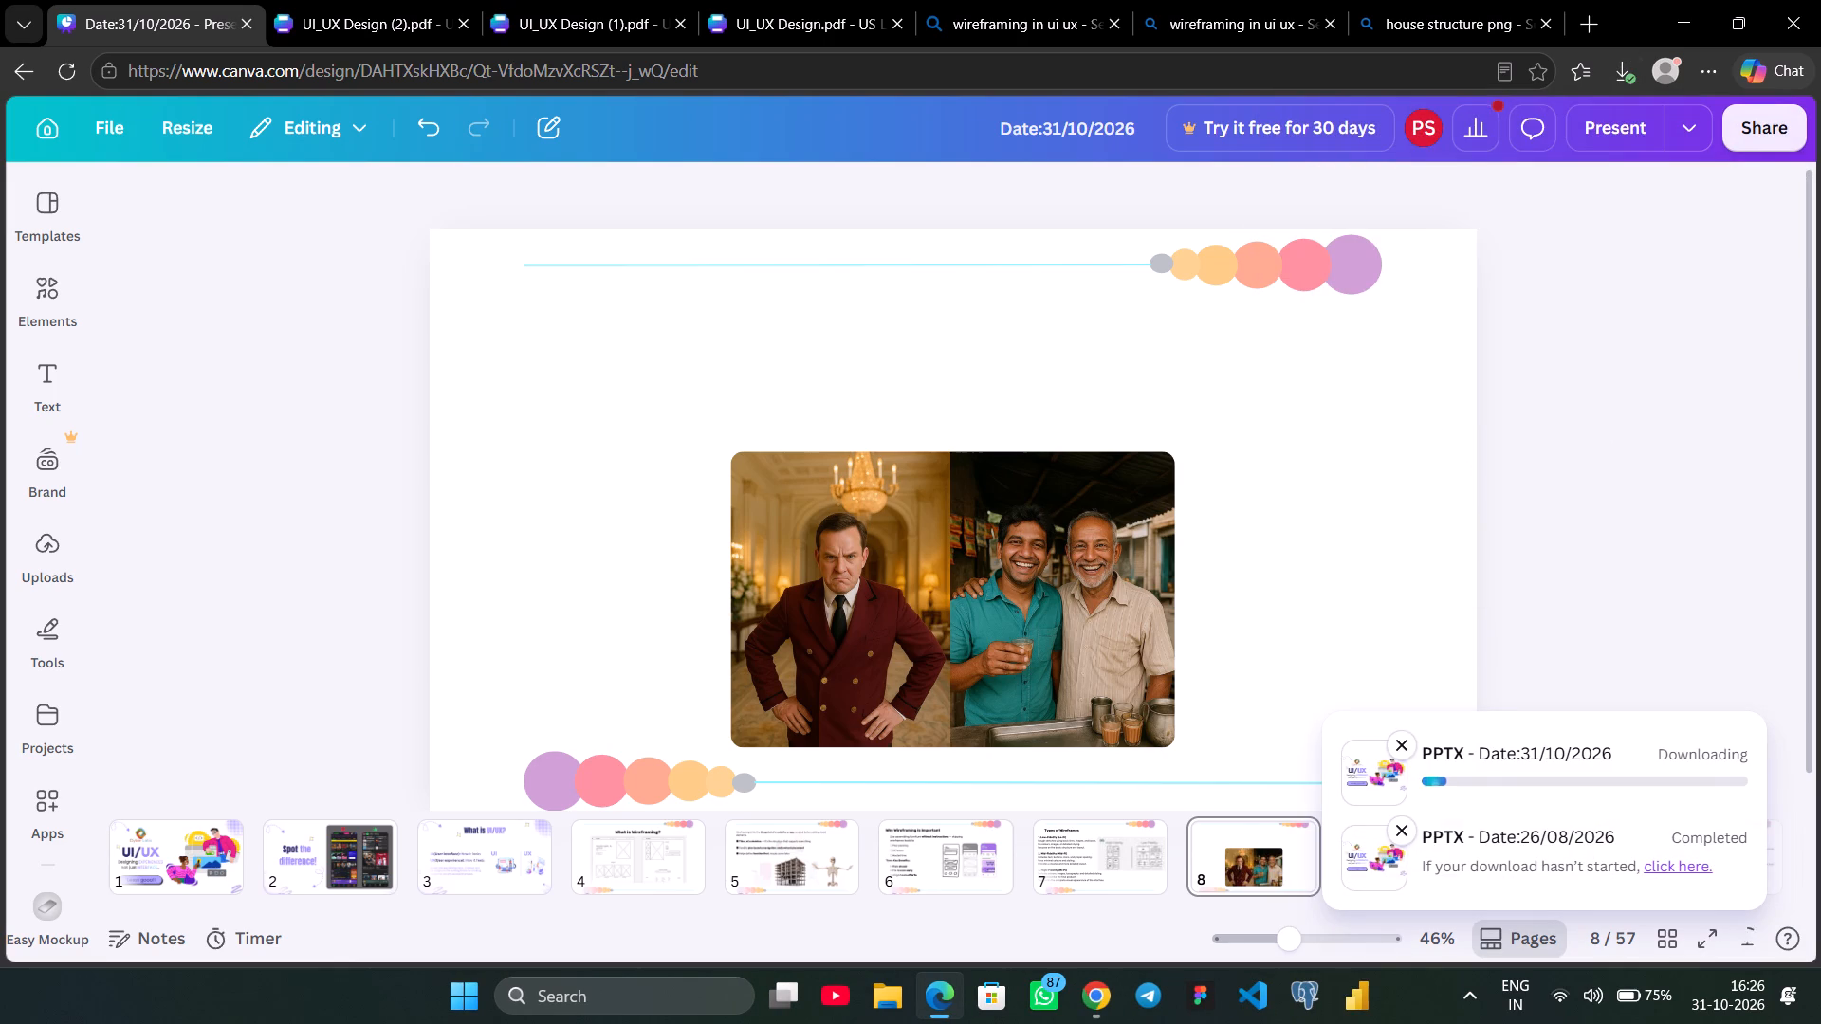
click(1404, 823)
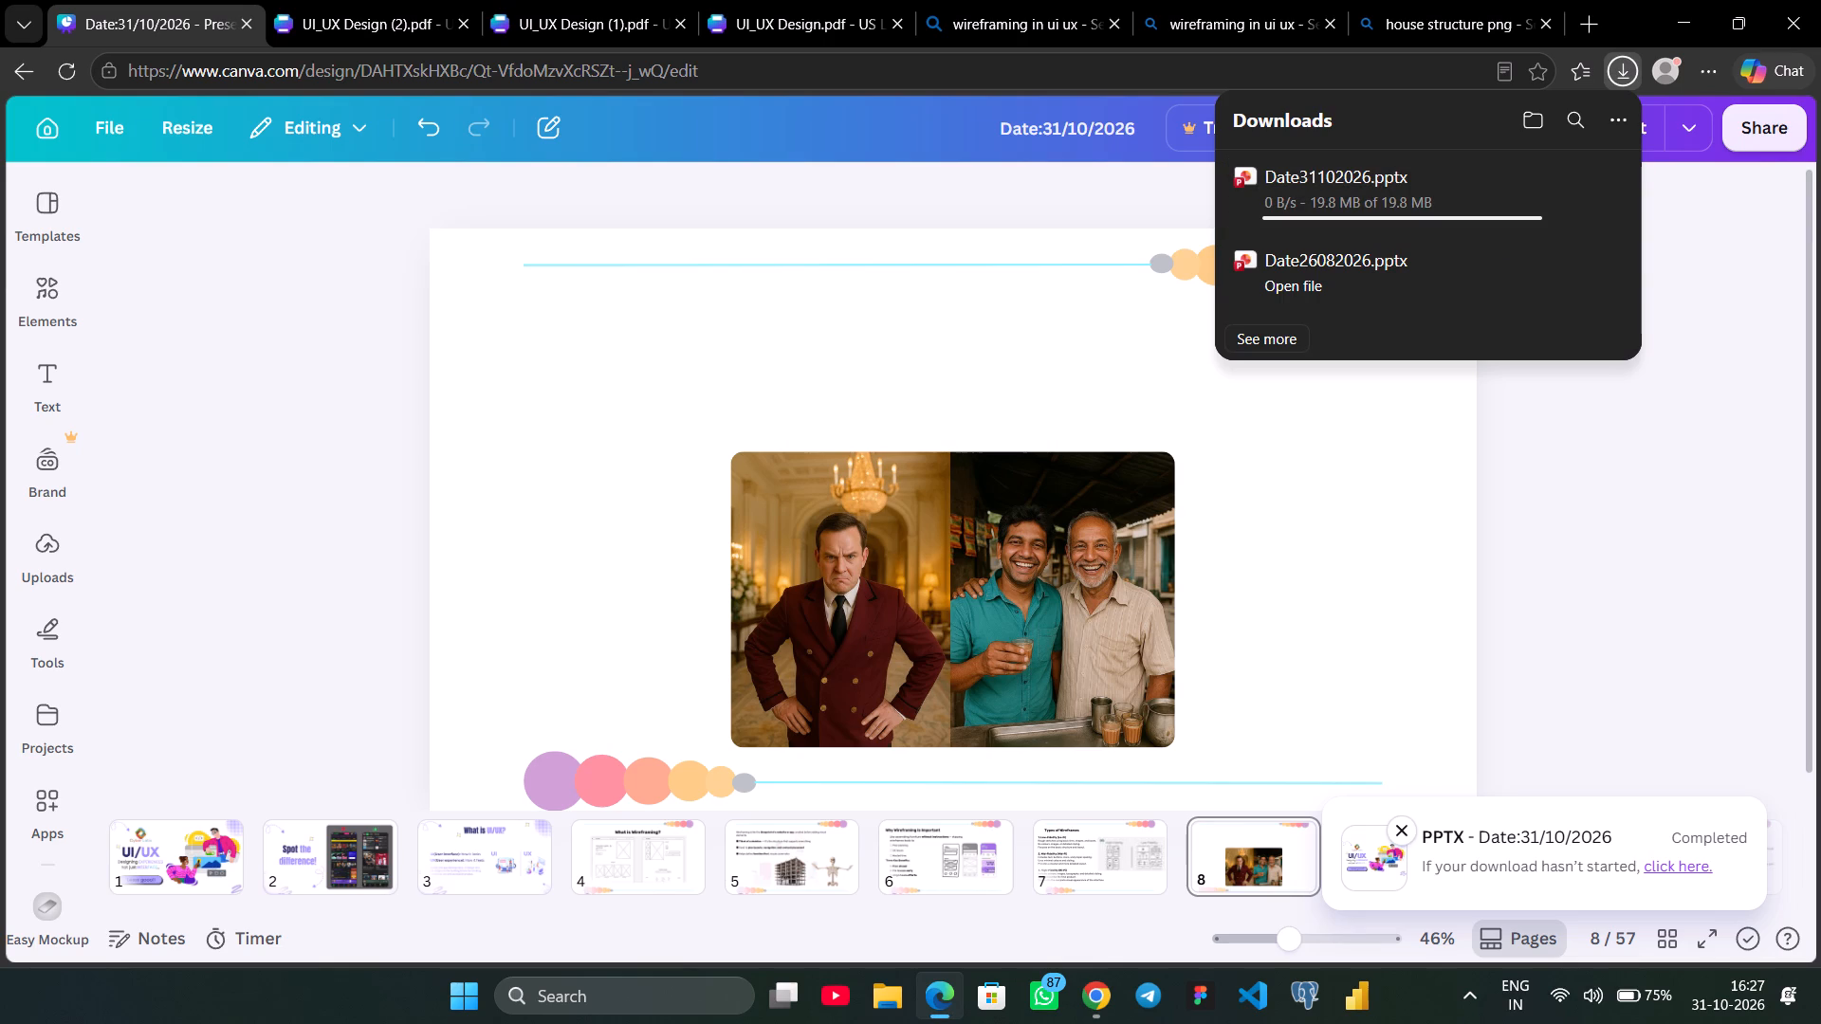
Open the downloaded Date31102026.pptx in PowerPoint and enable editing.
click(1307, 194)
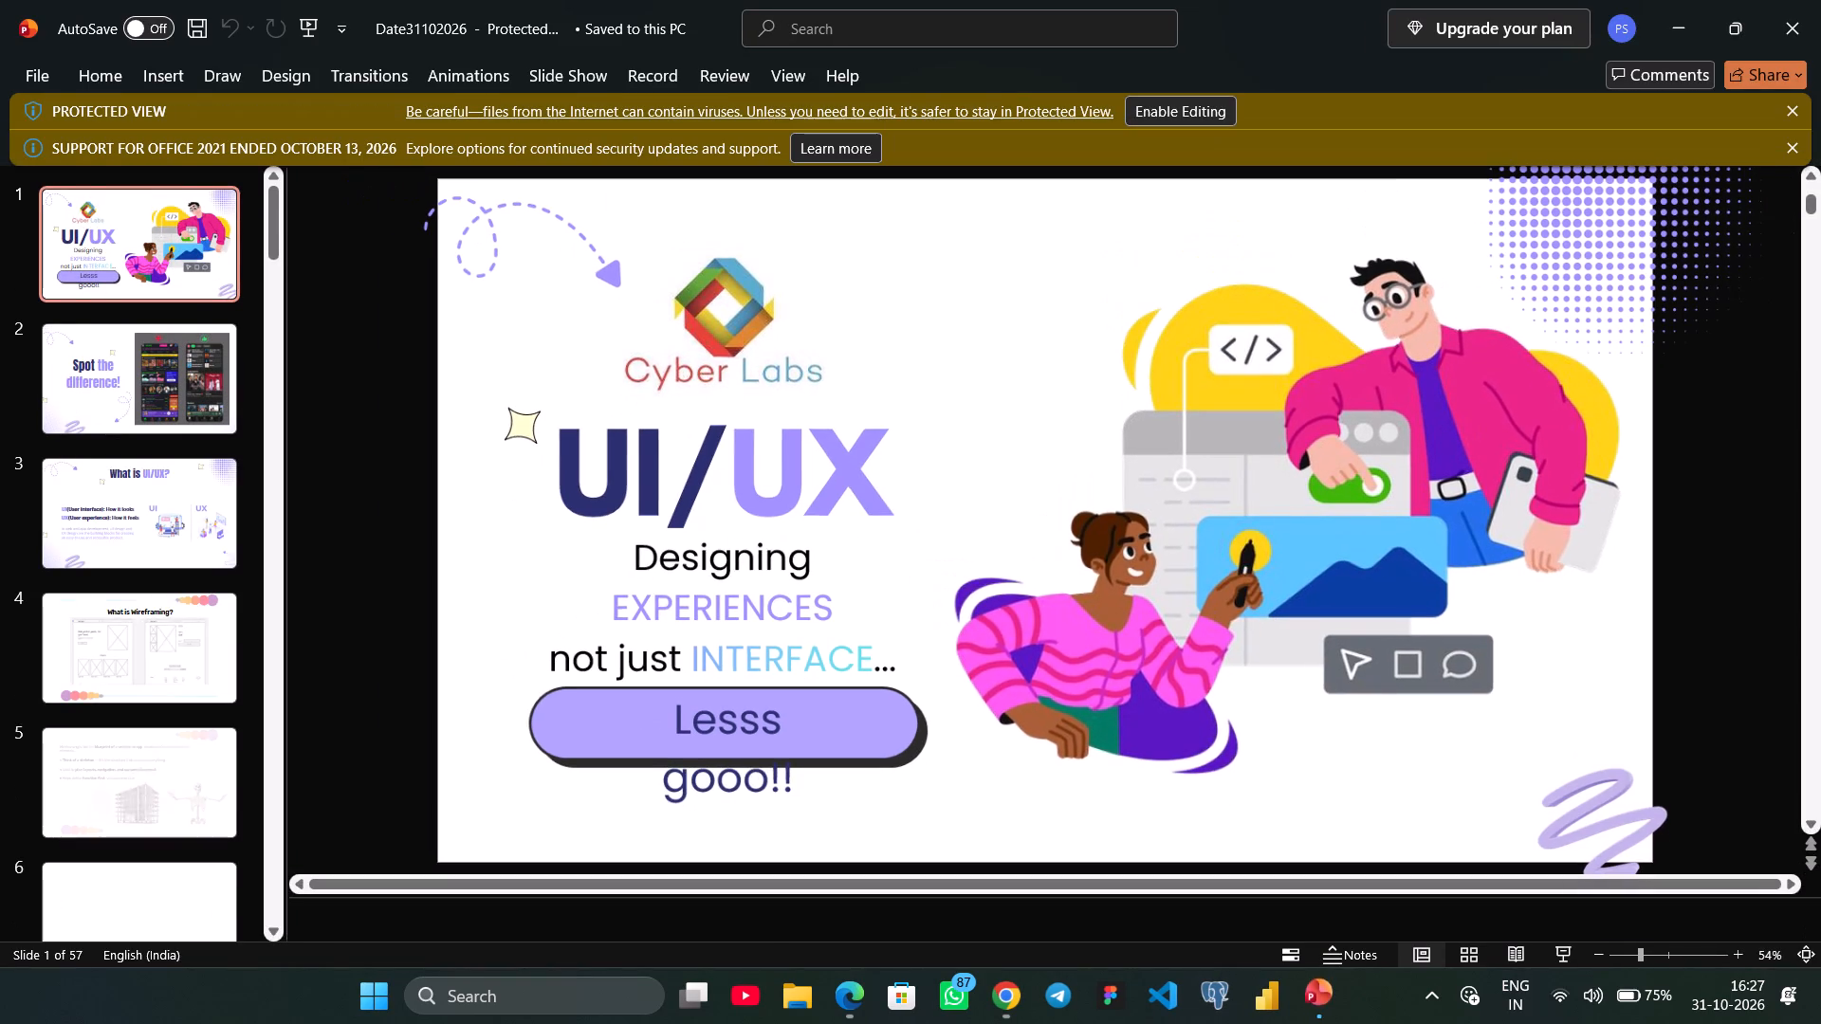
click(1198, 107)
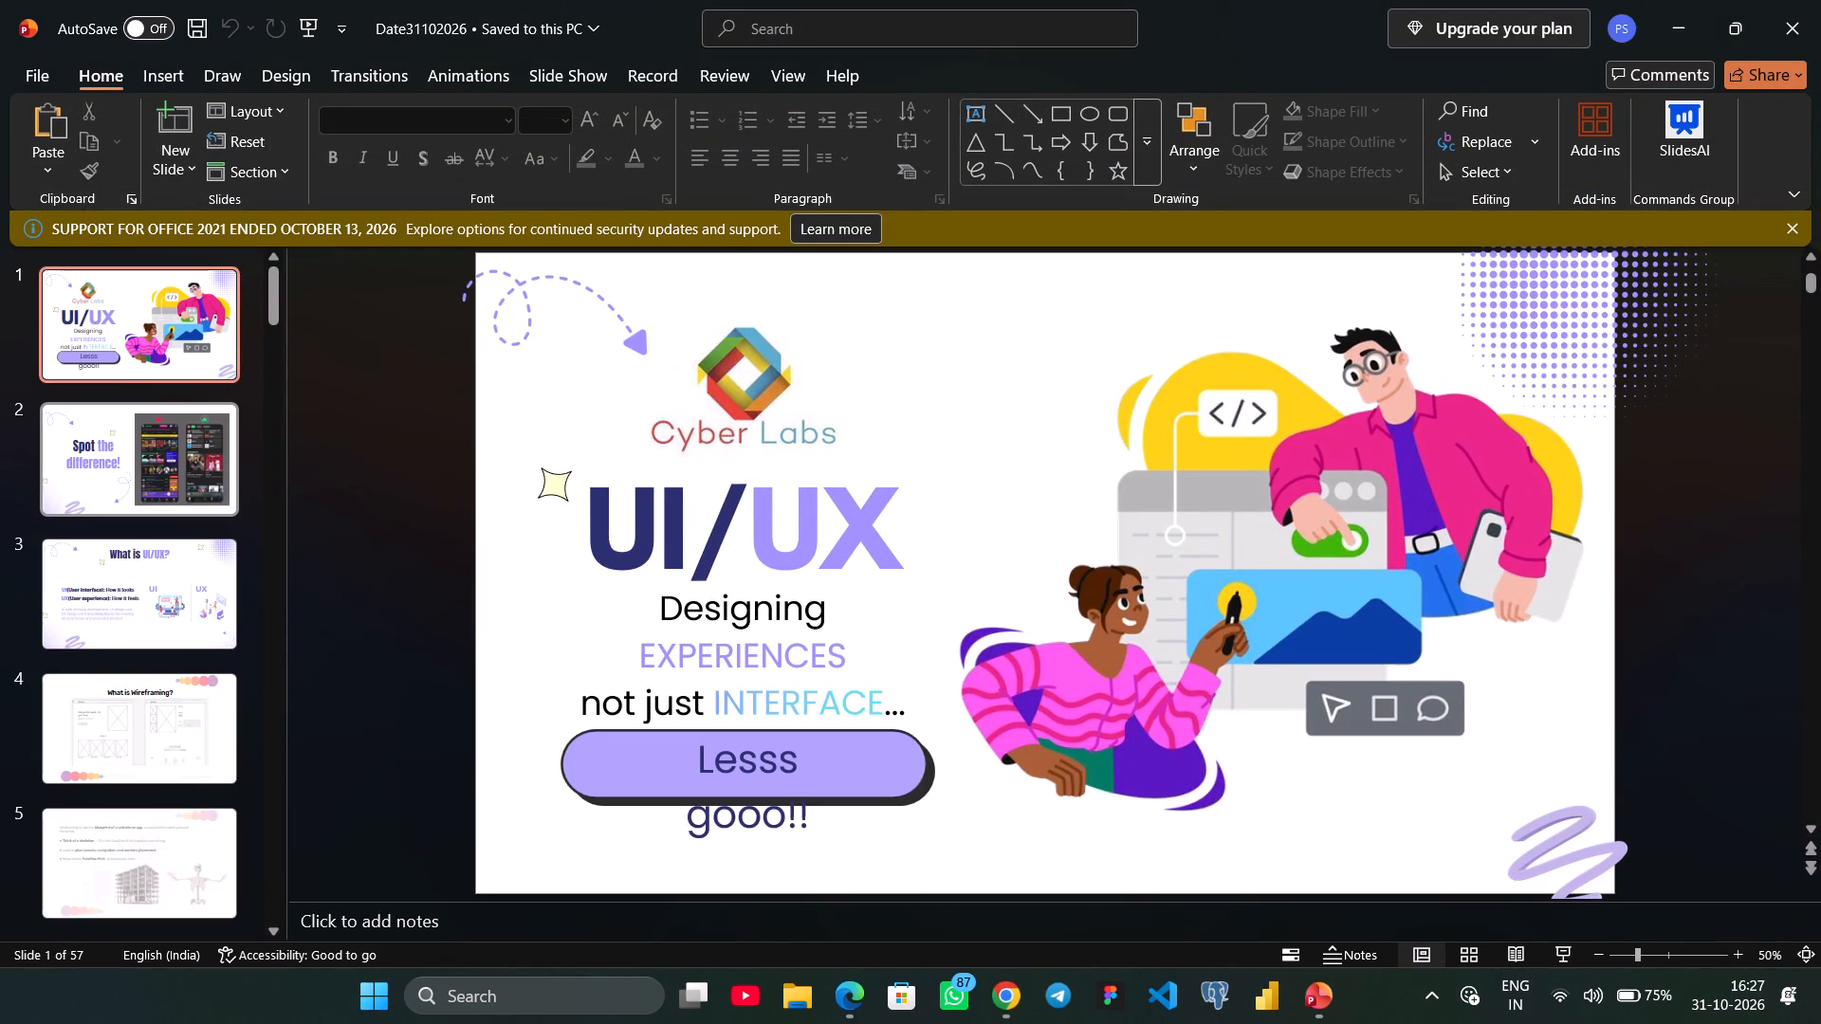
Review the exported slides in PowerPoint, checking the layout of the wireframing slides 4 to 7 and the neighbouring slides.
click(181, 479)
click(145, 593)
click(151, 733)
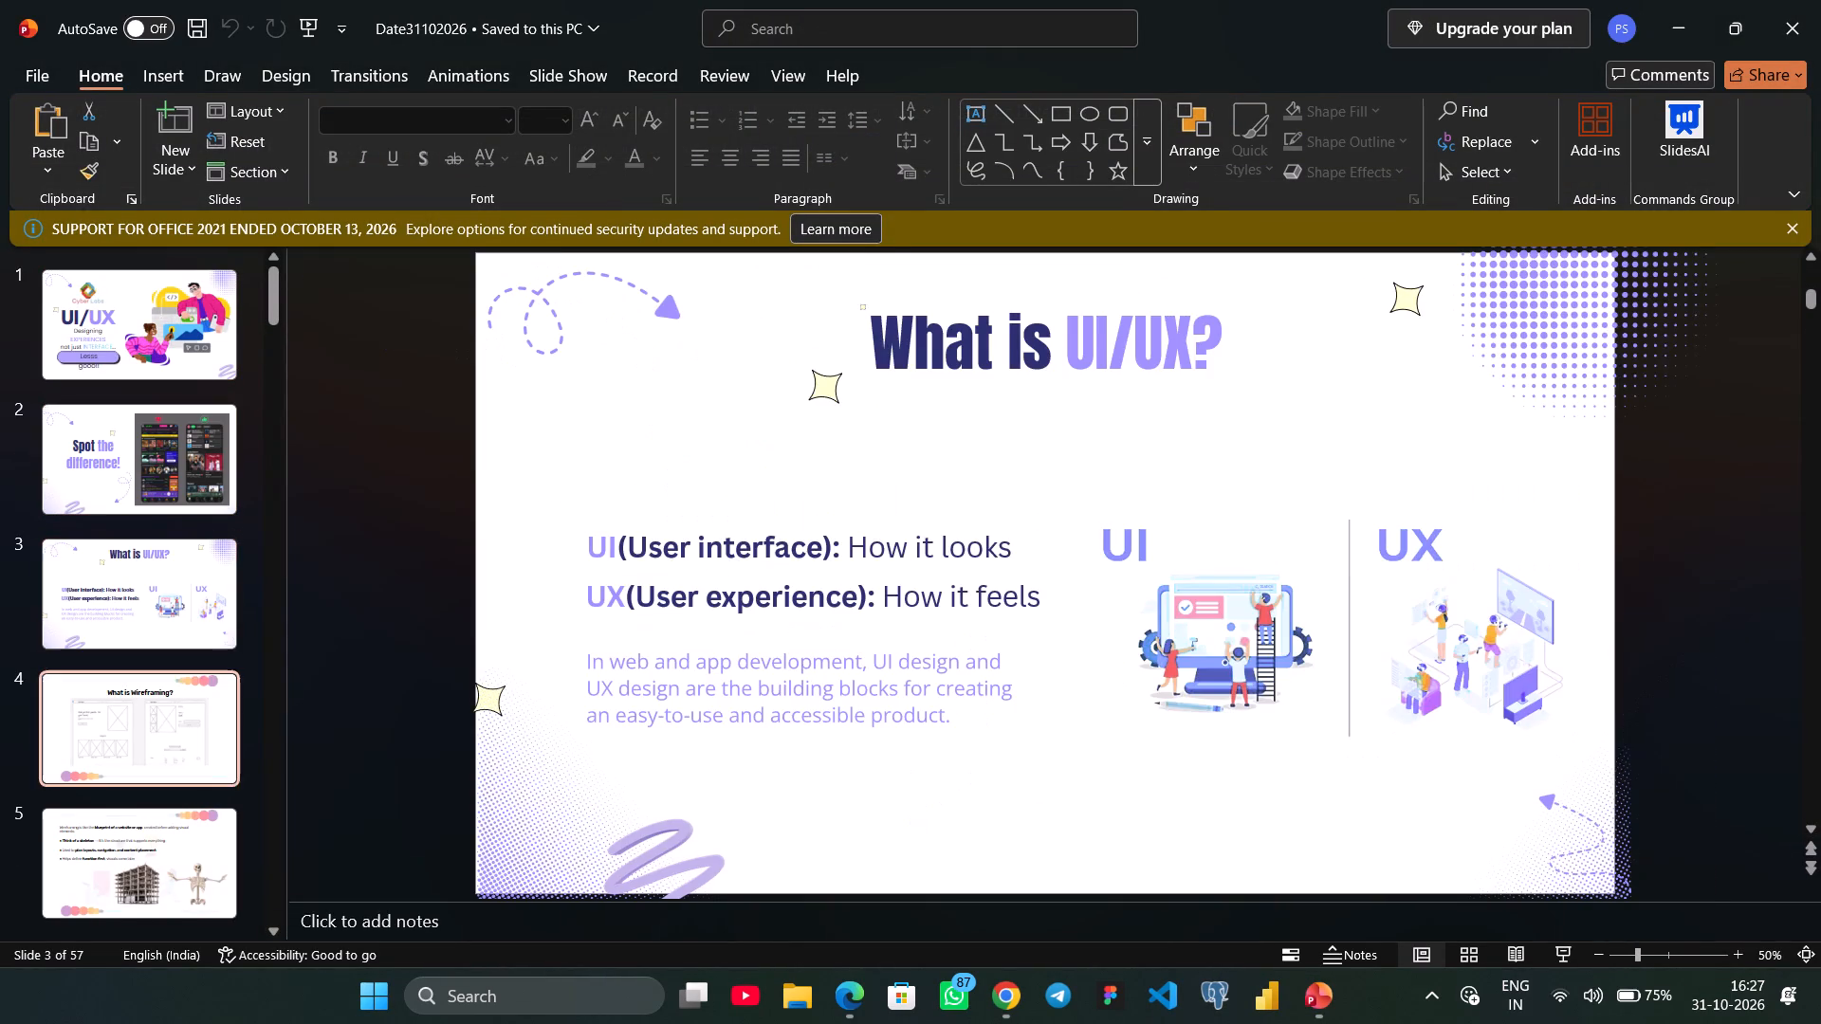
scroll(151, 733, down, 1)
click(167, 673)
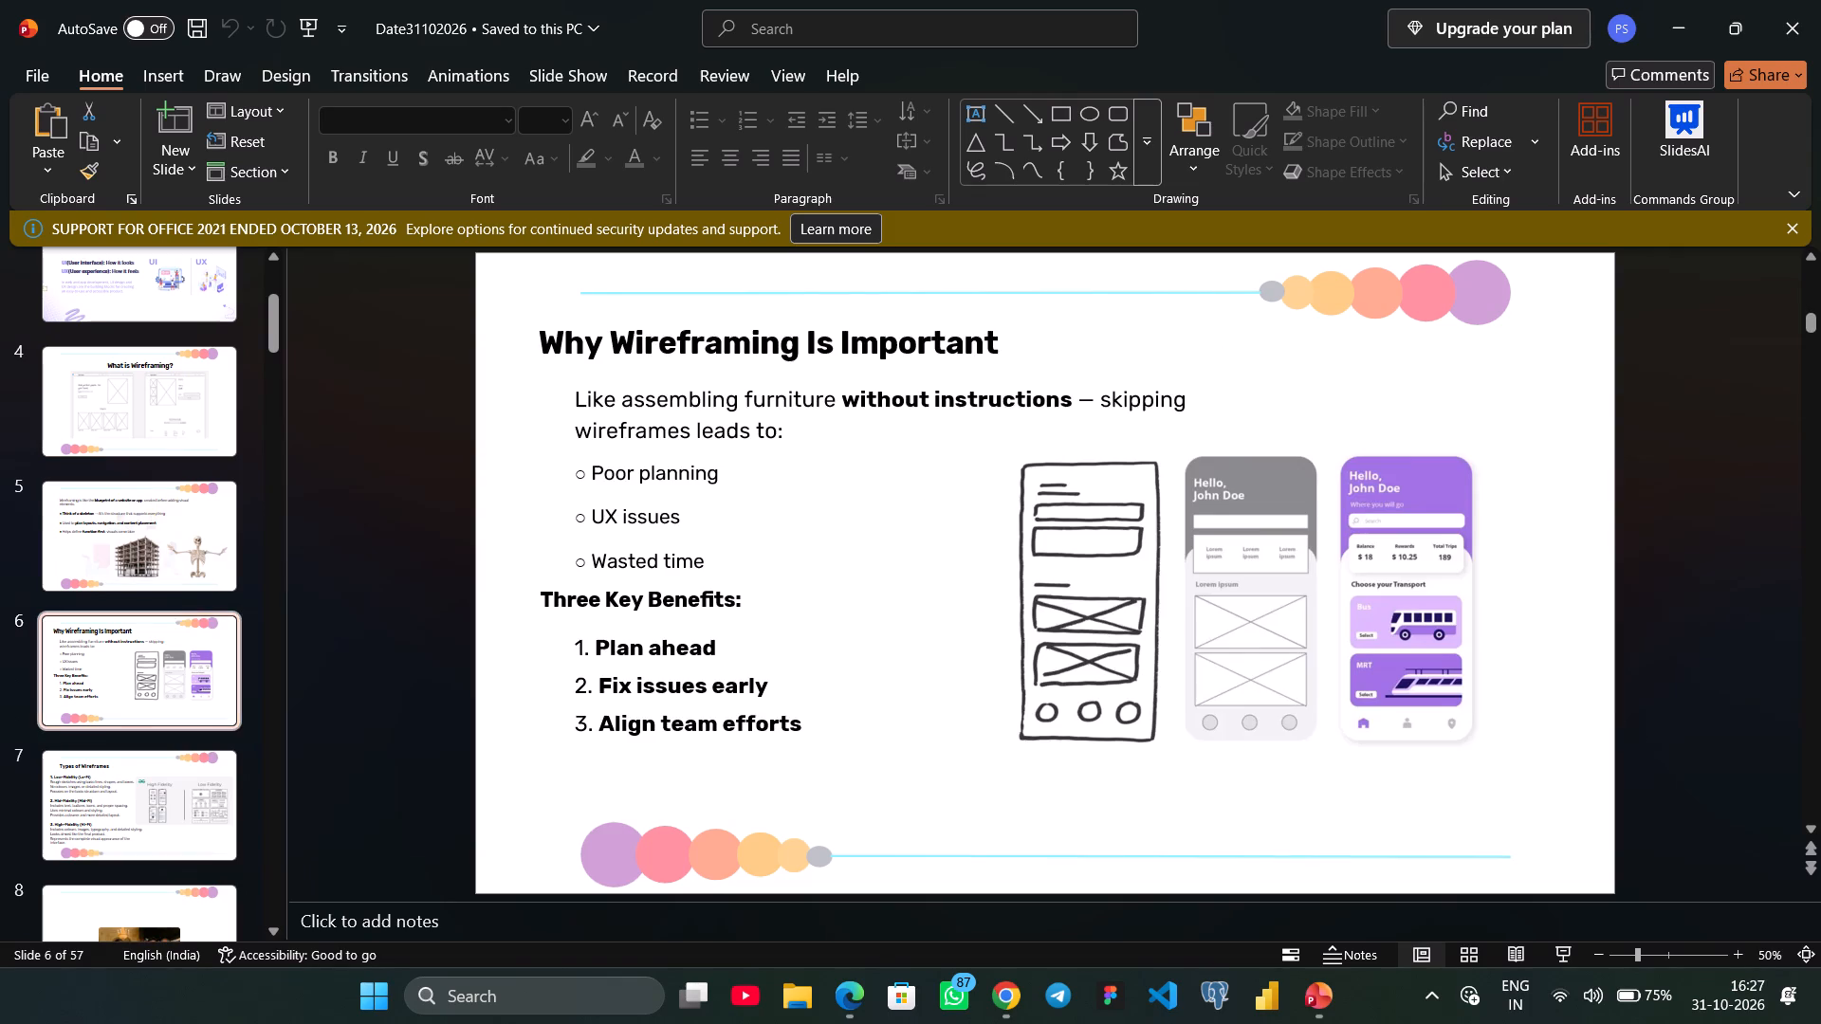
scroll(167, 766, down, 1)
click(181, 596)
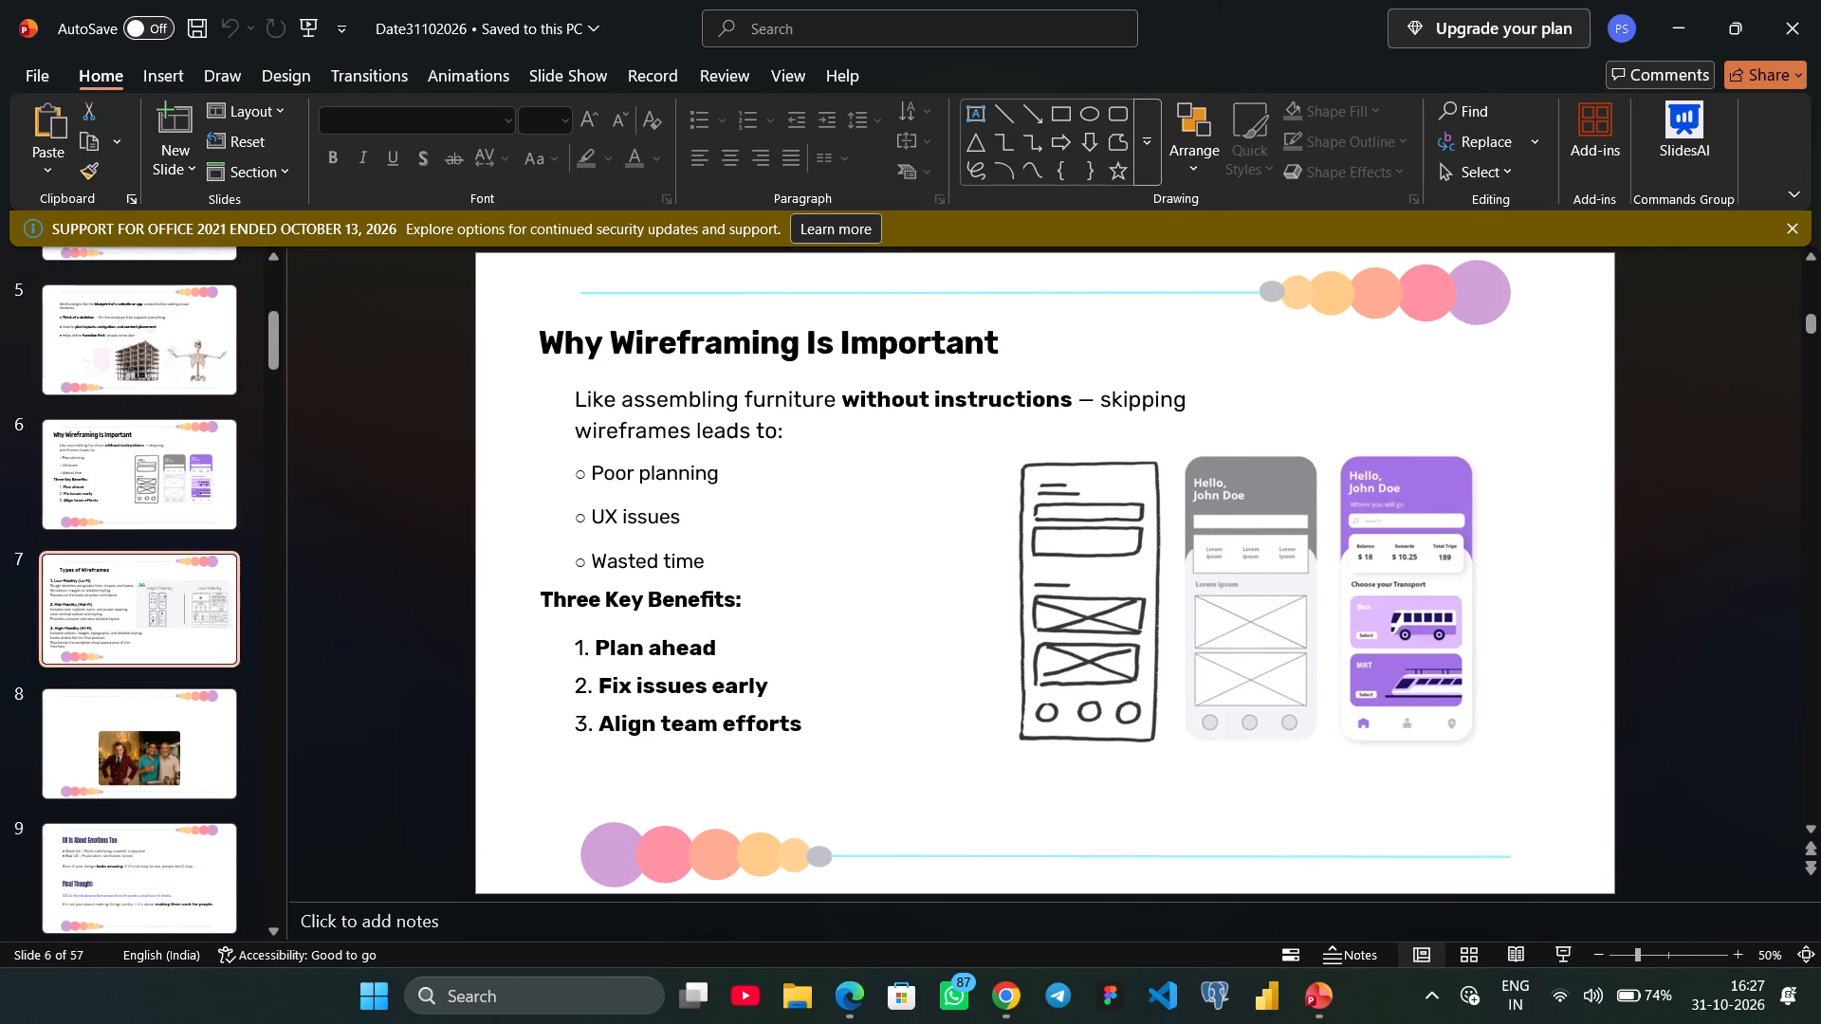
click(174, 695)
scroll(269, 649, down, 4)
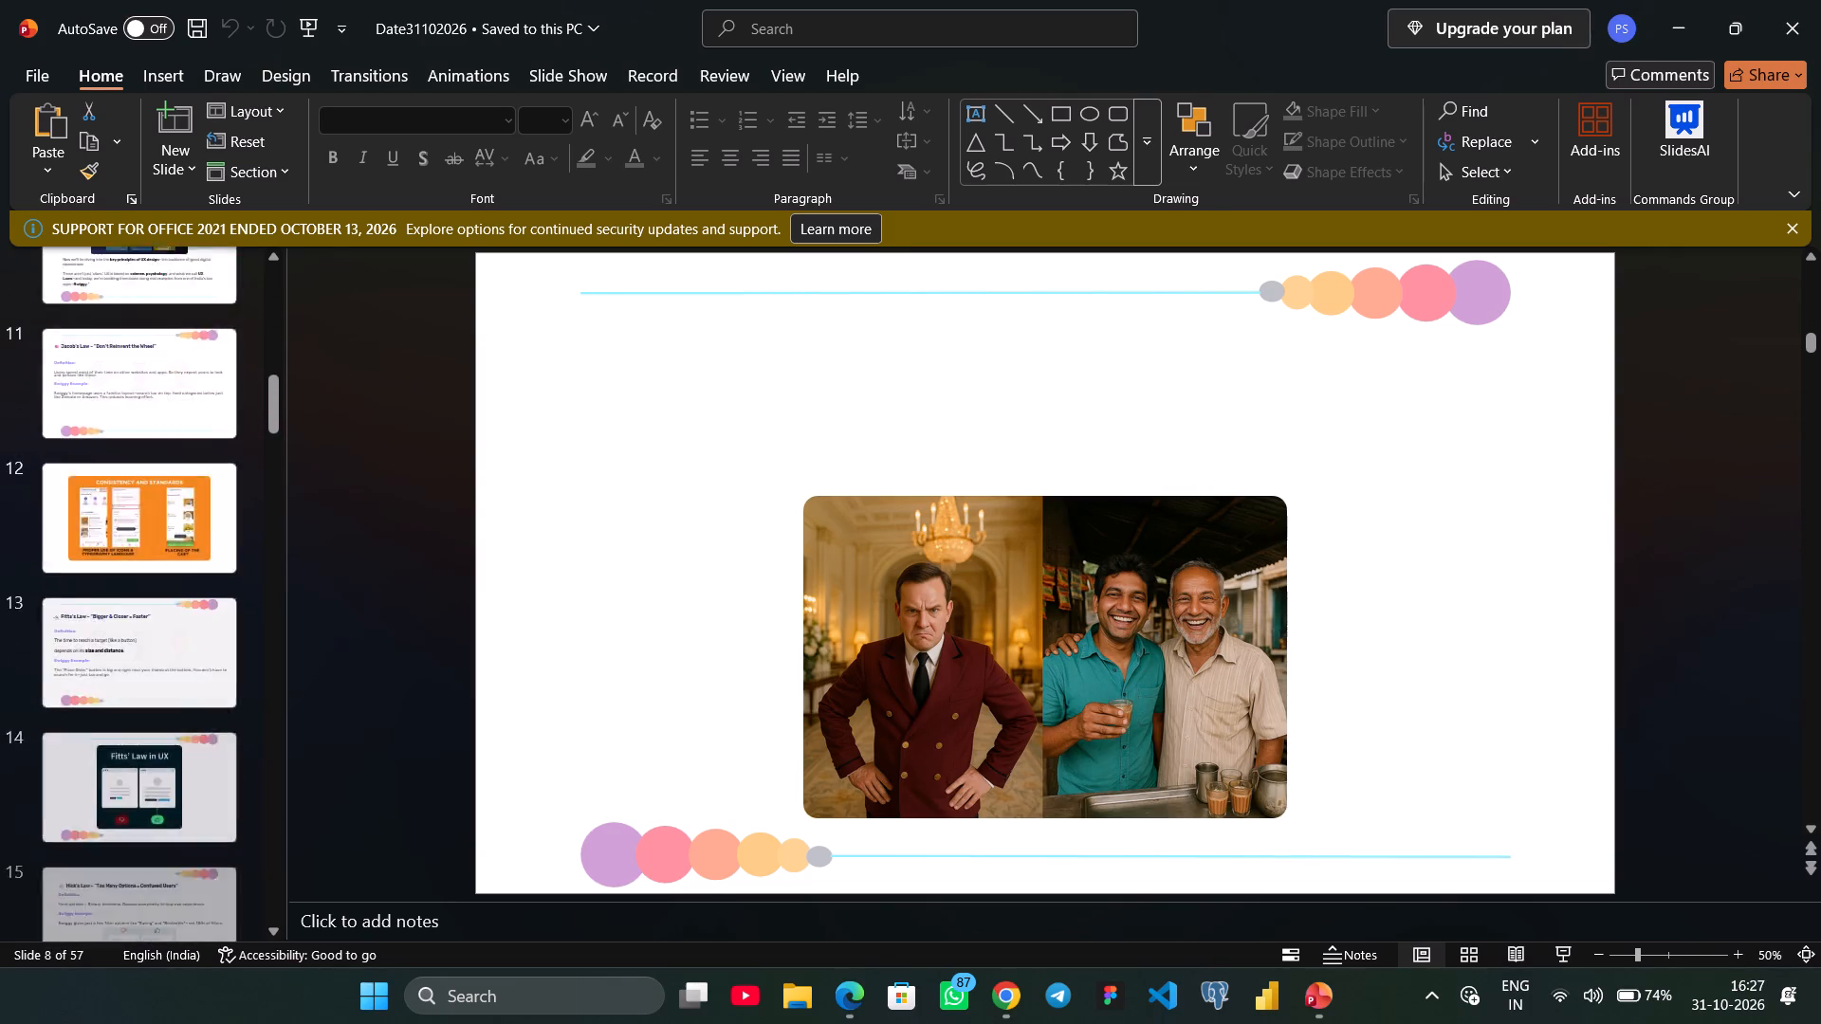
scroll(269, 649, down, 5)
scroll(269, 649, up, 9)
scroll(269, 649, up, 20)
scroll(269, 649, up, 1)
click(193, 705)
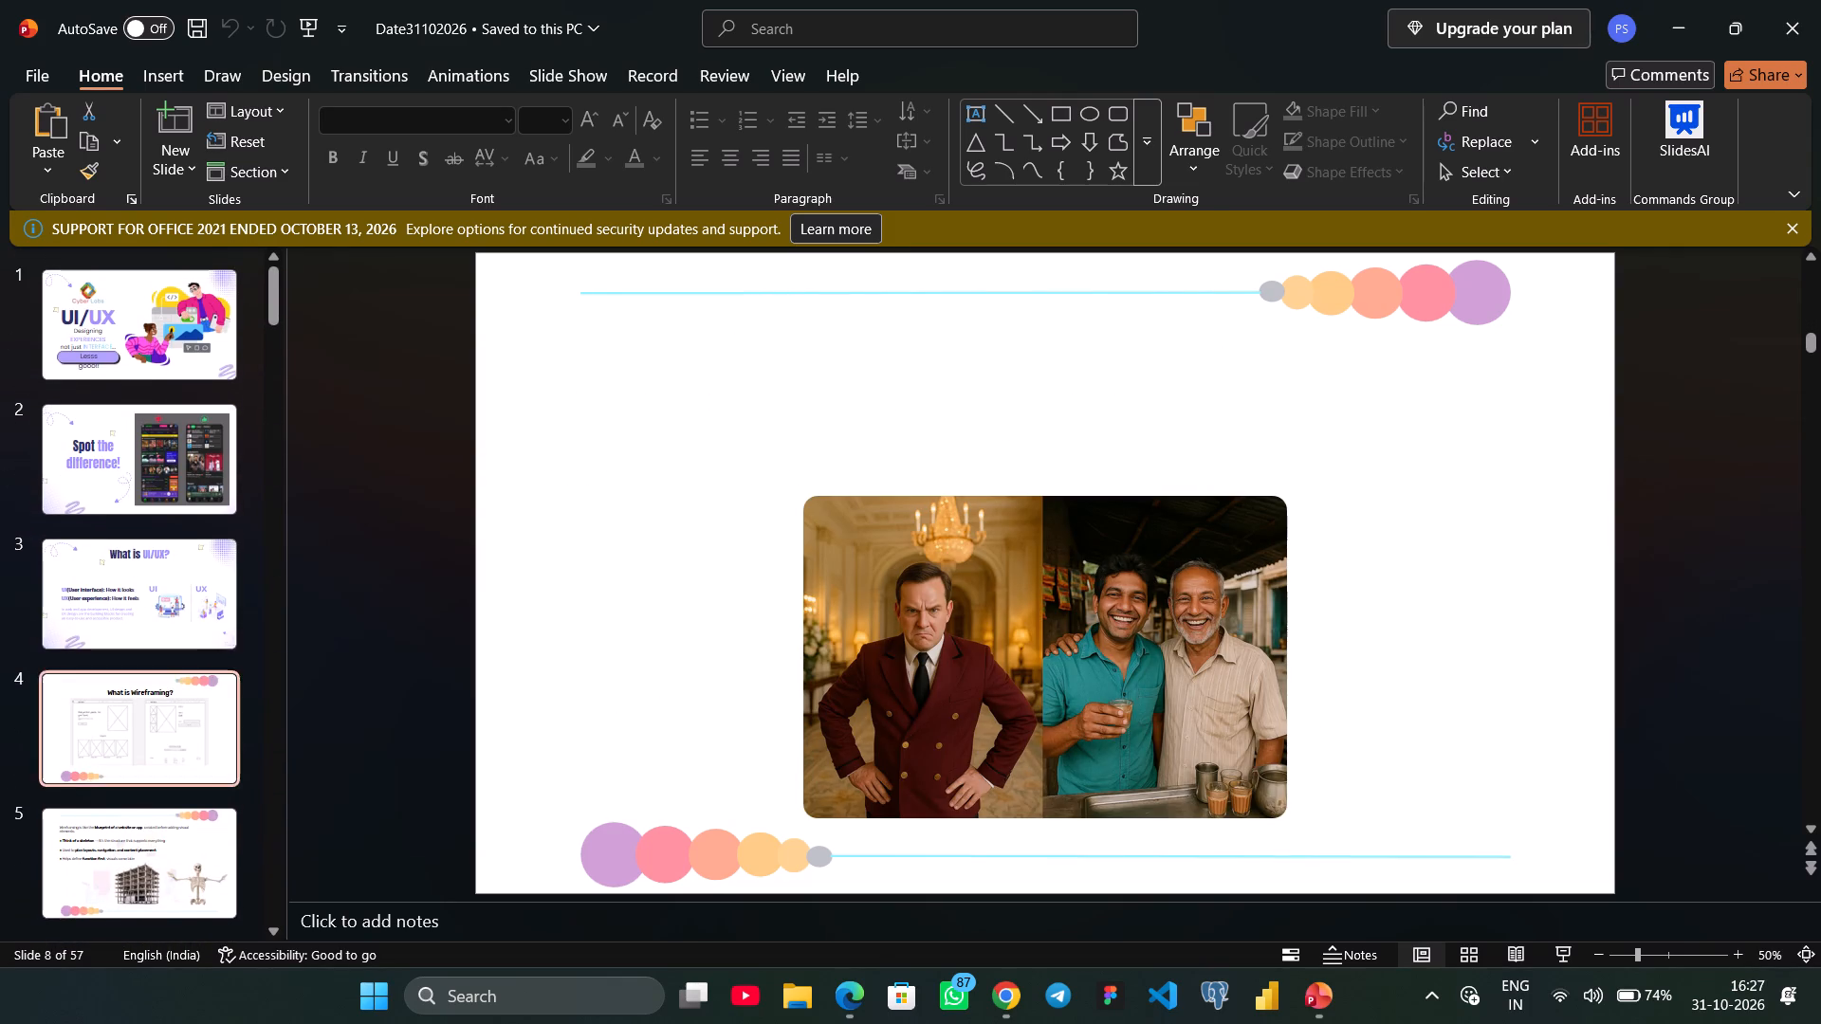
scroll(193, 705, down, 2)
click(144, 759)
scroll(144, 759, down, 1)
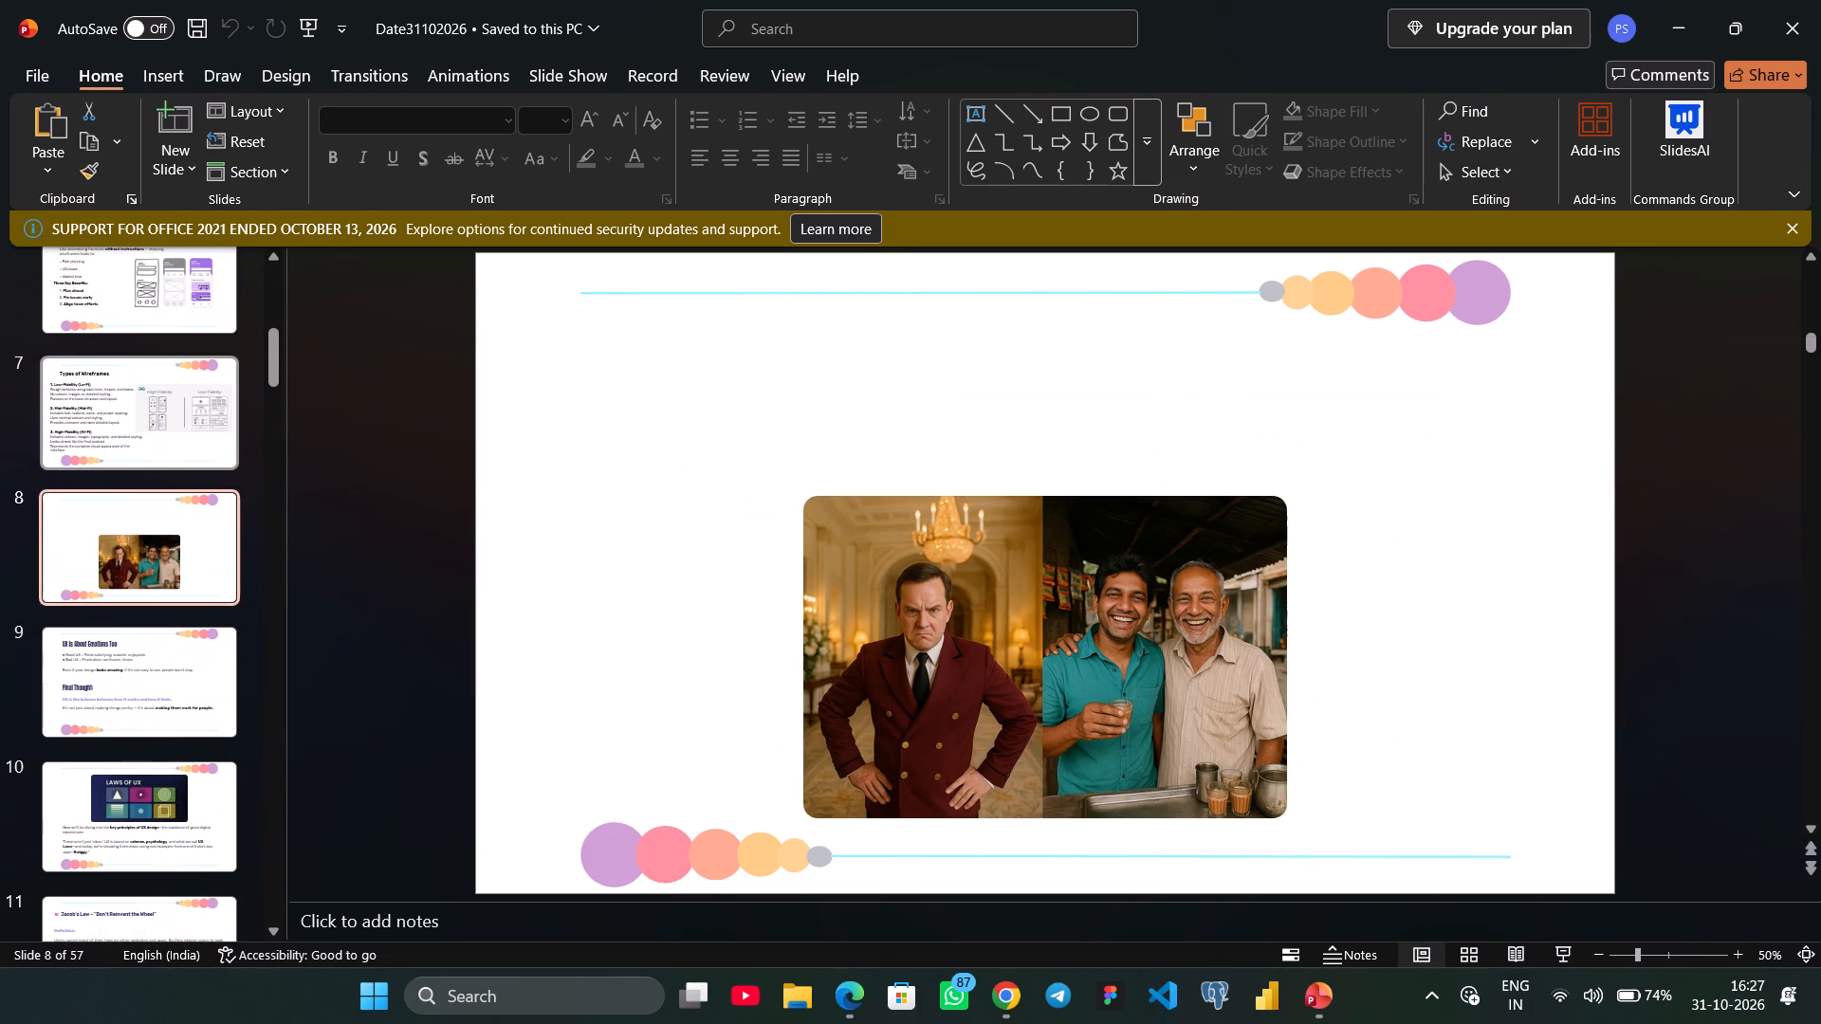
click(156, 405)
scroll(195, 441, up, 1)
click(188, 440)
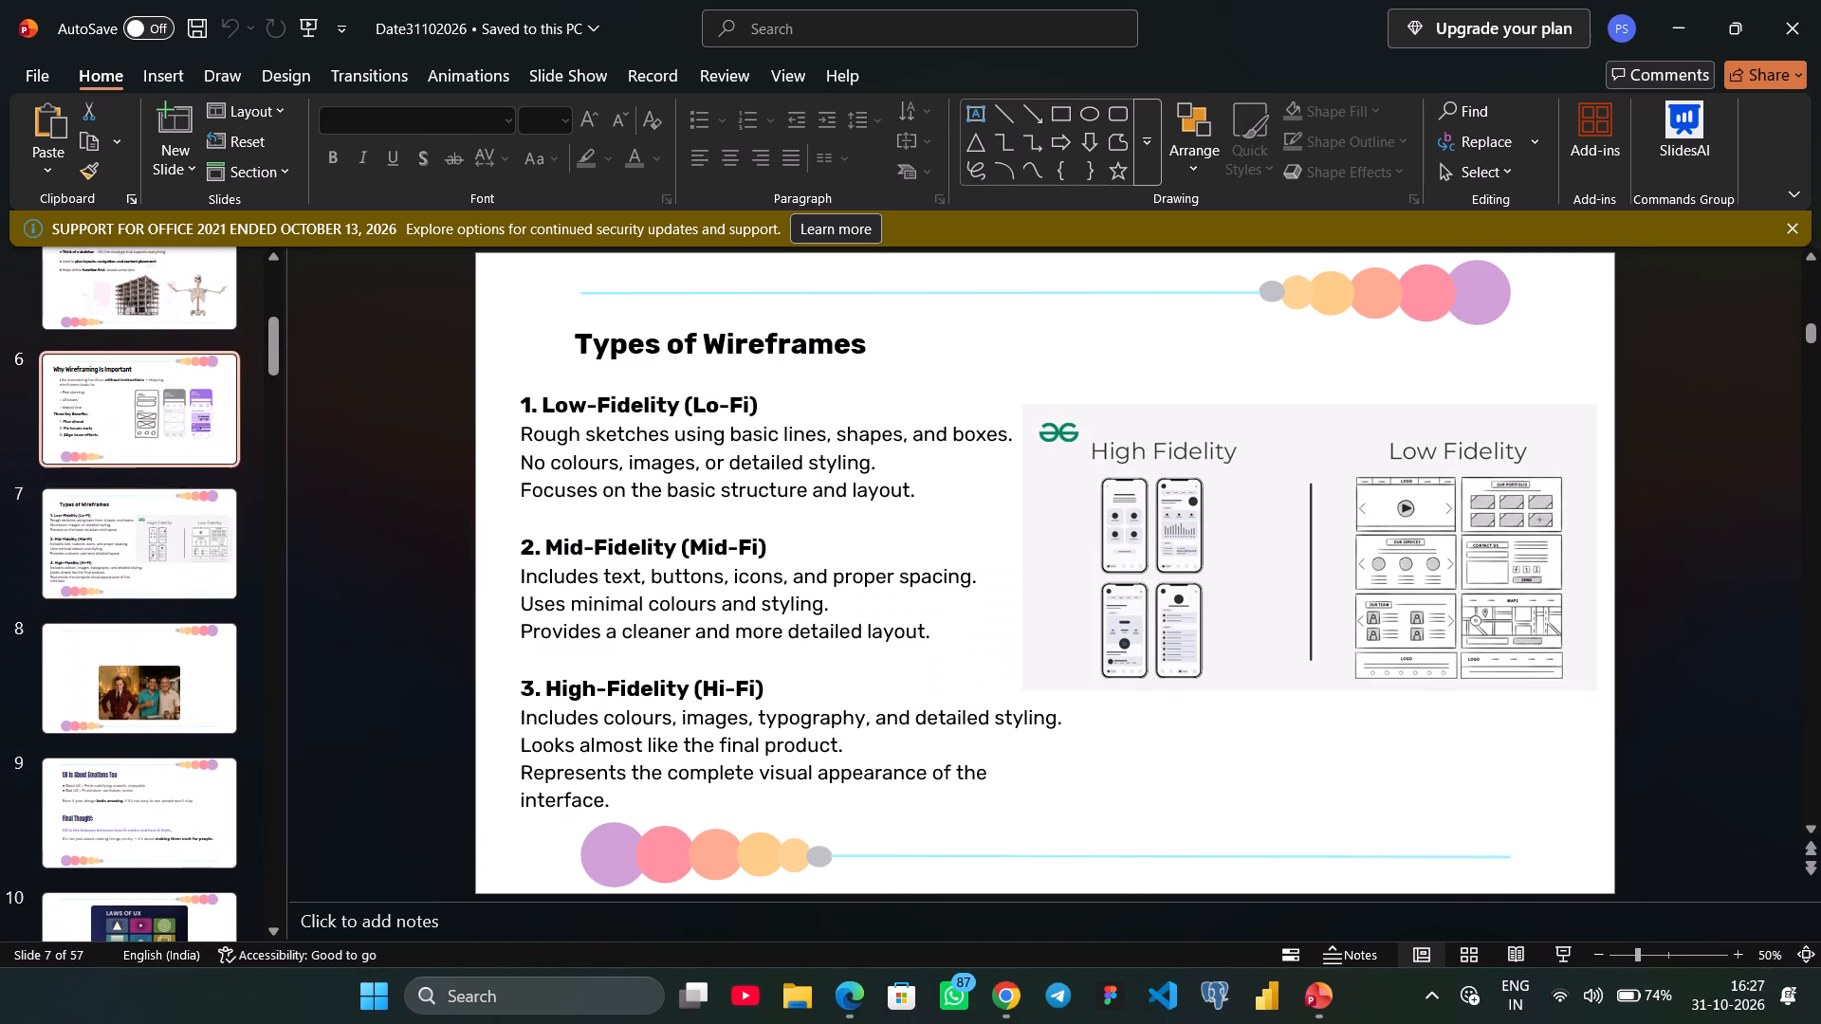
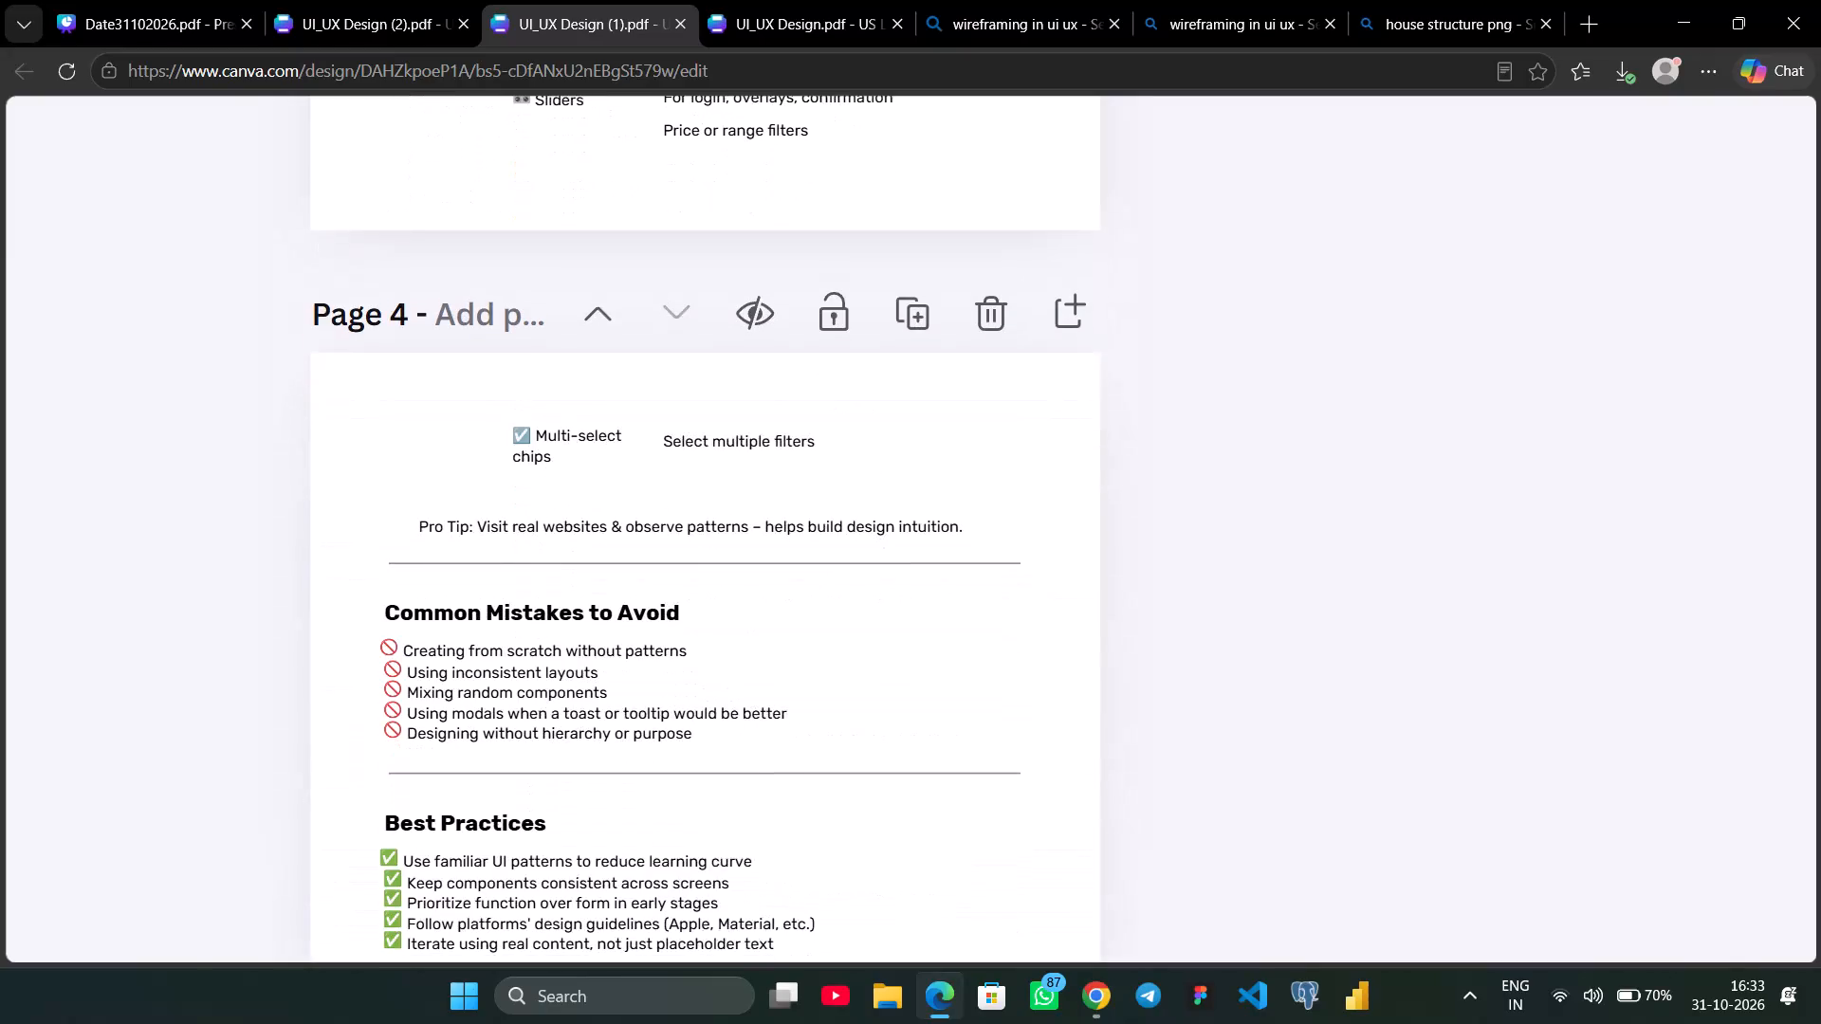
Review the UI_UX Design (1).pdf ending and pages 2 and 3 of UI_UX Design (2).pdf for further wireframing content.
scroll(1247, 495, down, 4)
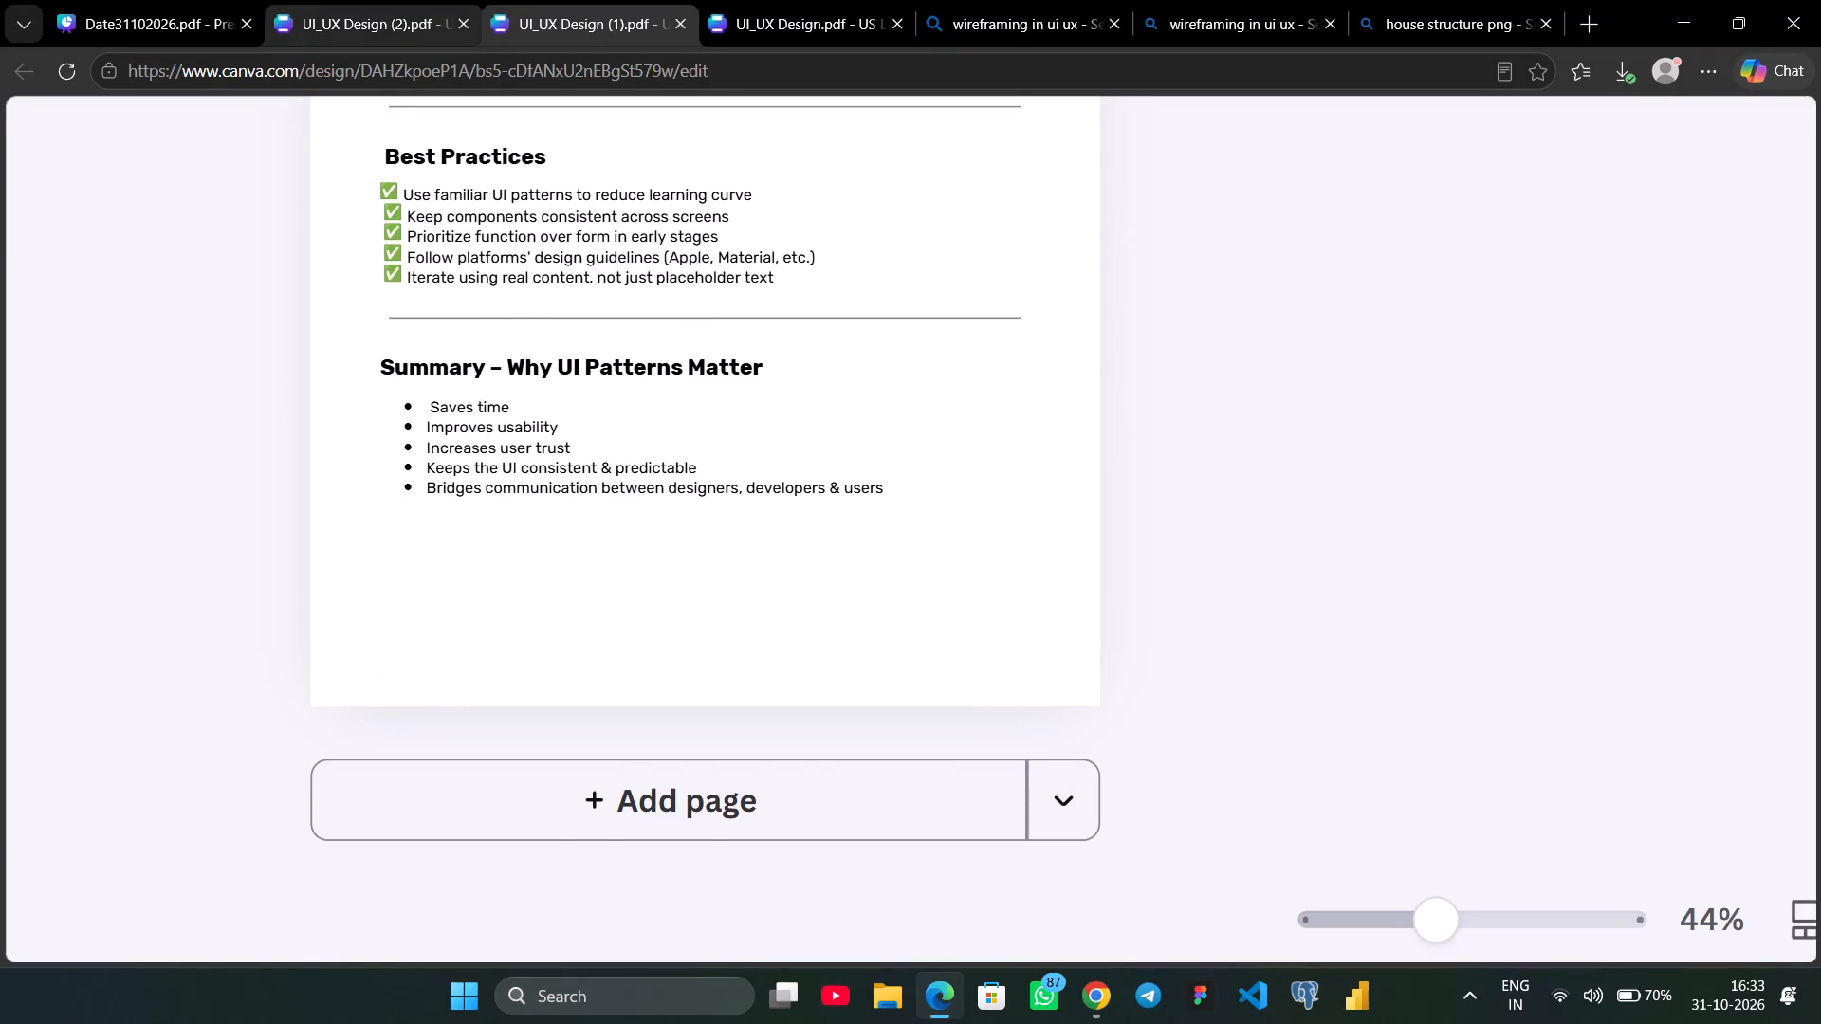
click(385, 14)
scroll(1438, 781, down, 3)
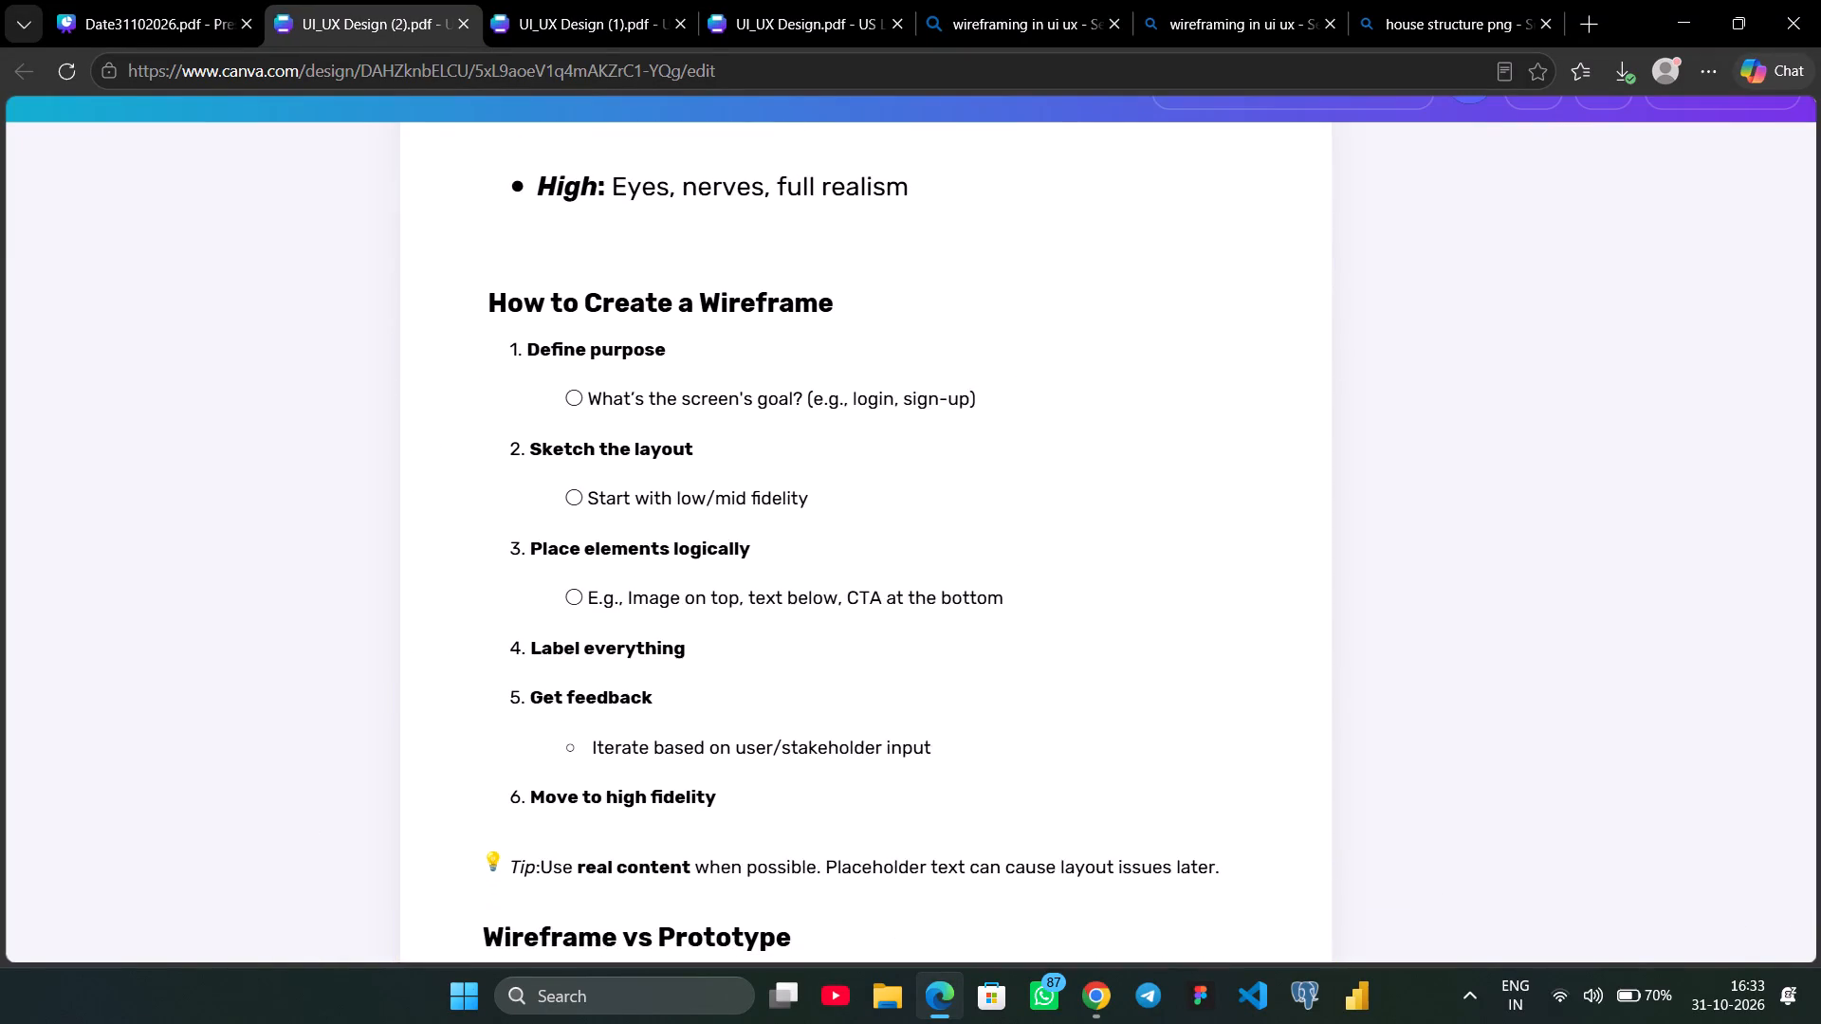
scroll(1438, 781, up, 4)
scroll(1438, 781, down, 2)
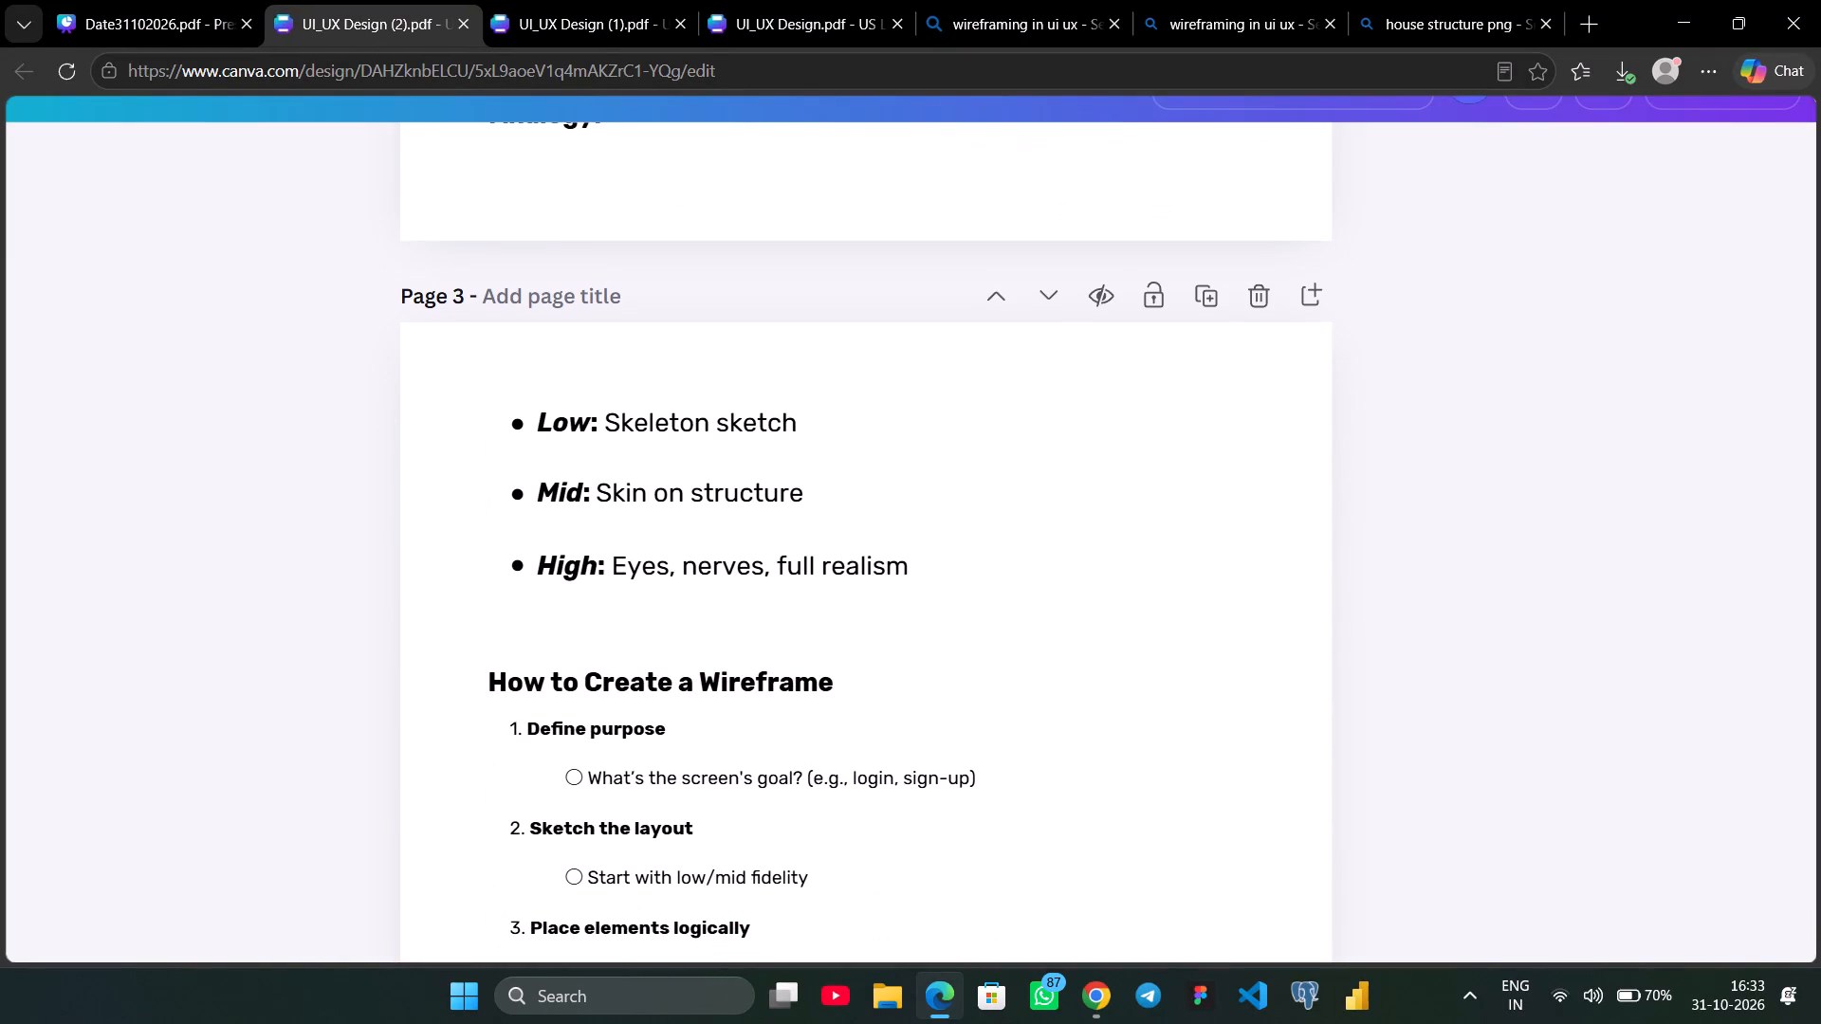
scroll(1462, 704, up, 1)
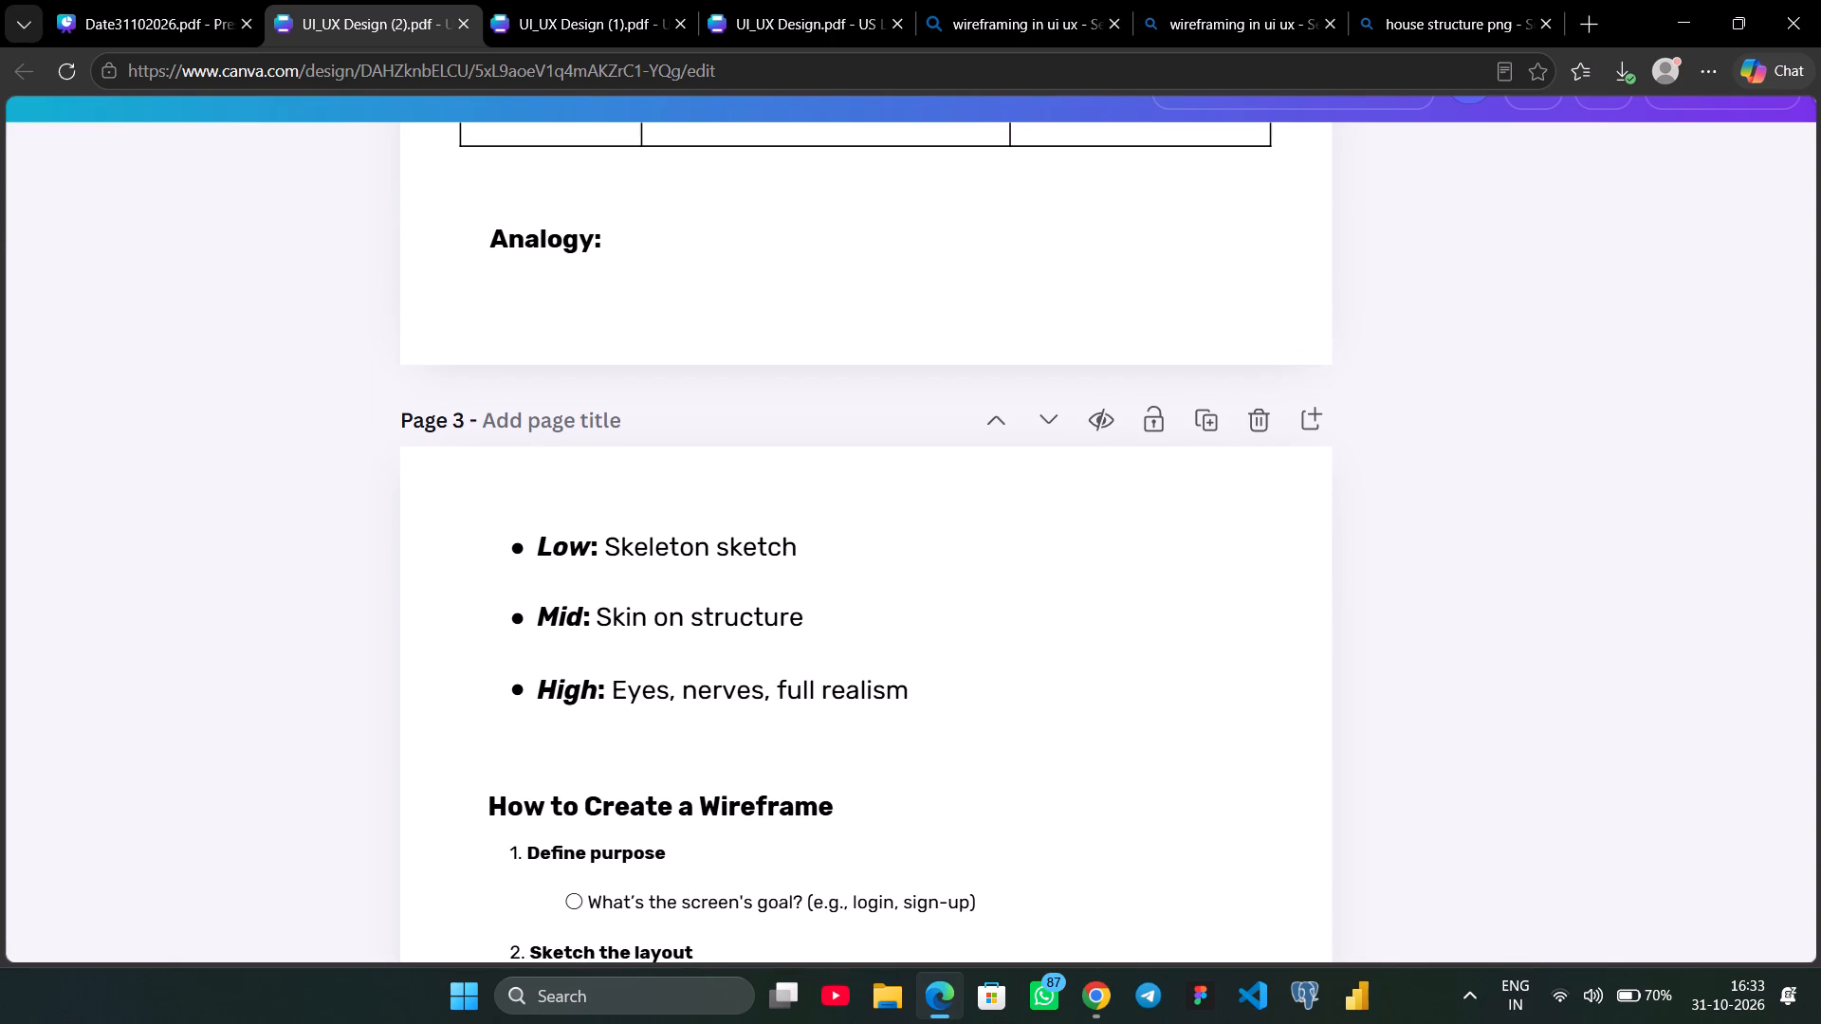
scroll(1462, 704, up, 3)
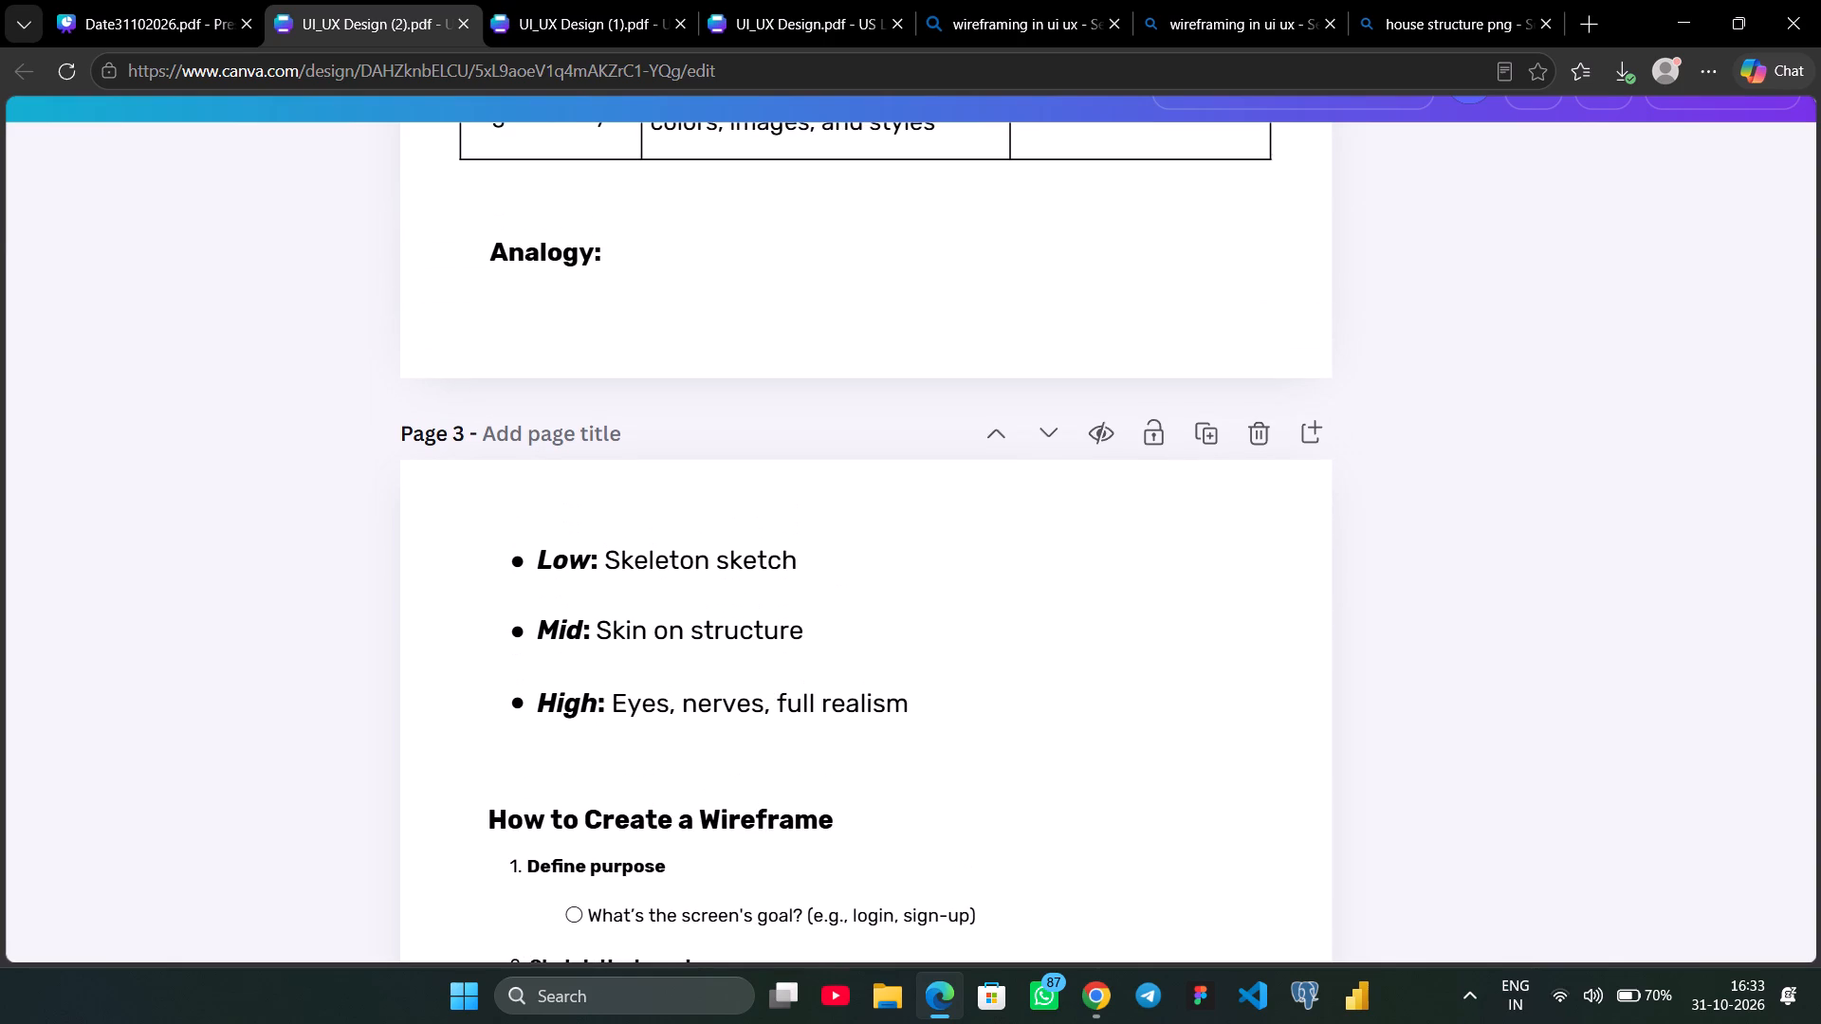
scroll(1462, 704, up, 2)
scroll(1462, 704, down, 4)
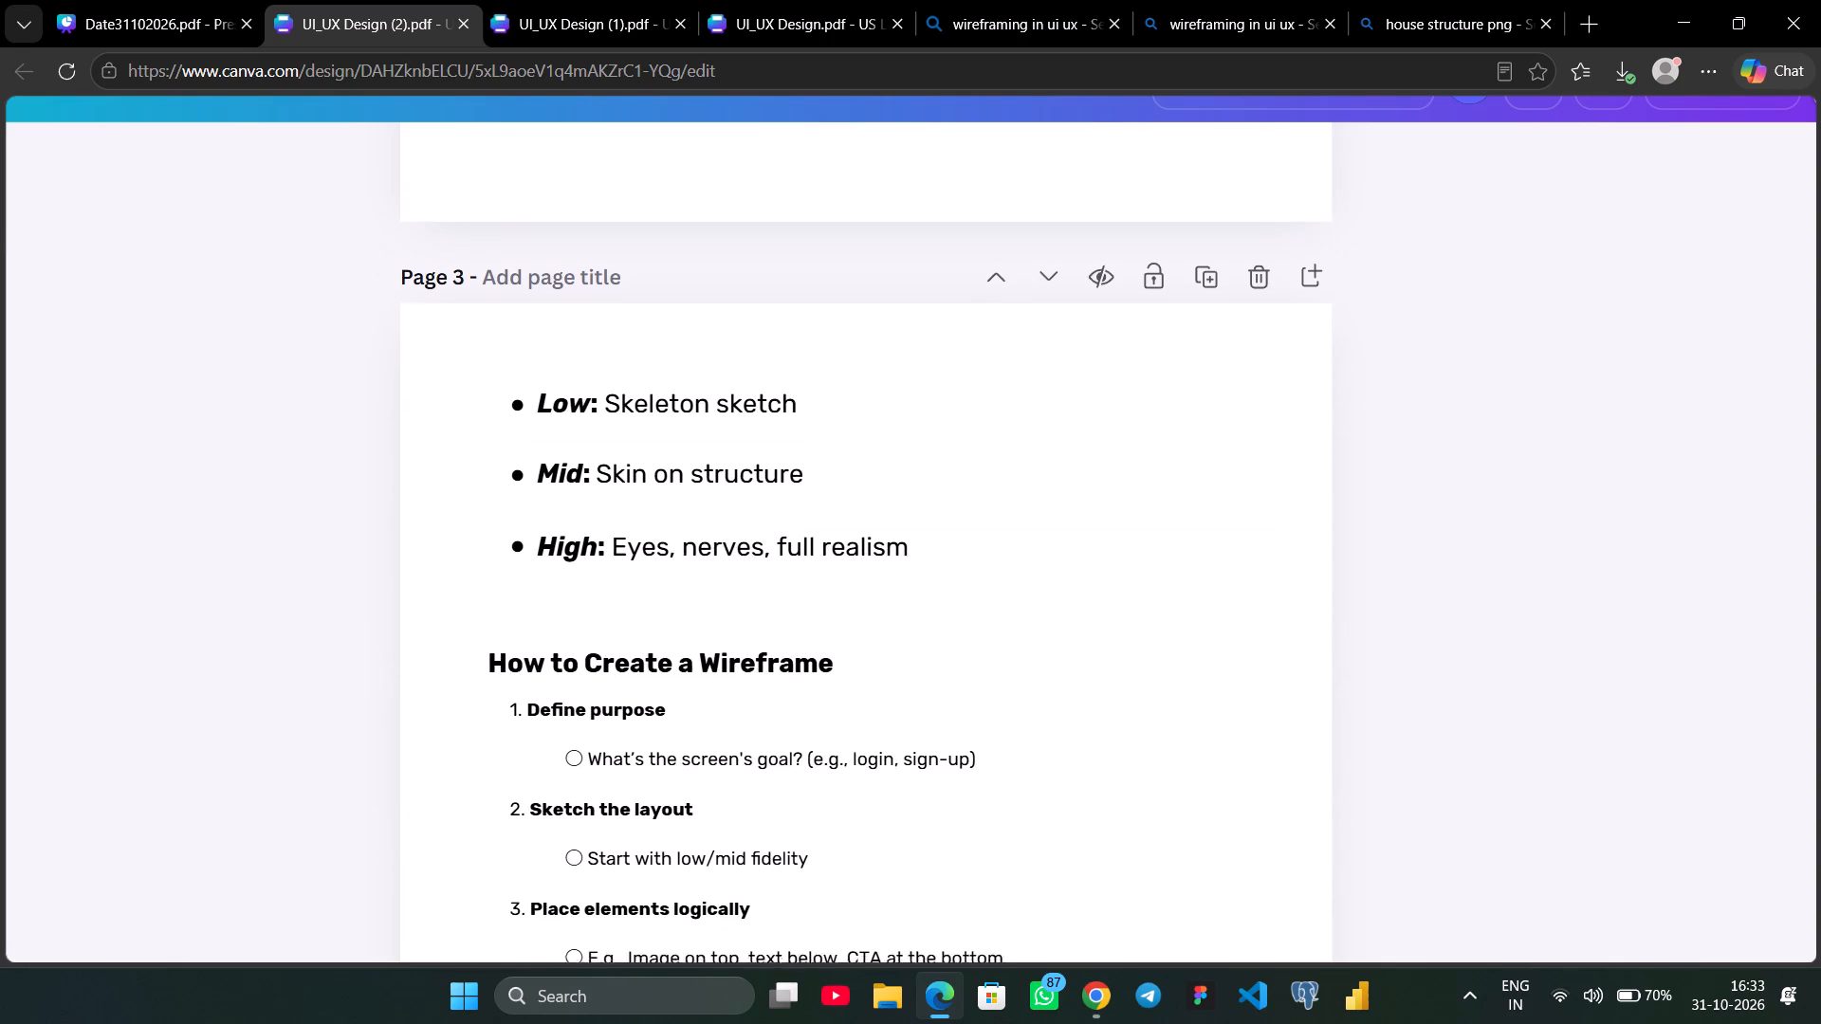
scroll(1462, 704, down, 2)
scroll(1462, 704, up, 4)
scroll(1462, 704, down, 4)
Return to the Date31102026.pdf presentation and open its blank page 8.
click(121, 11)
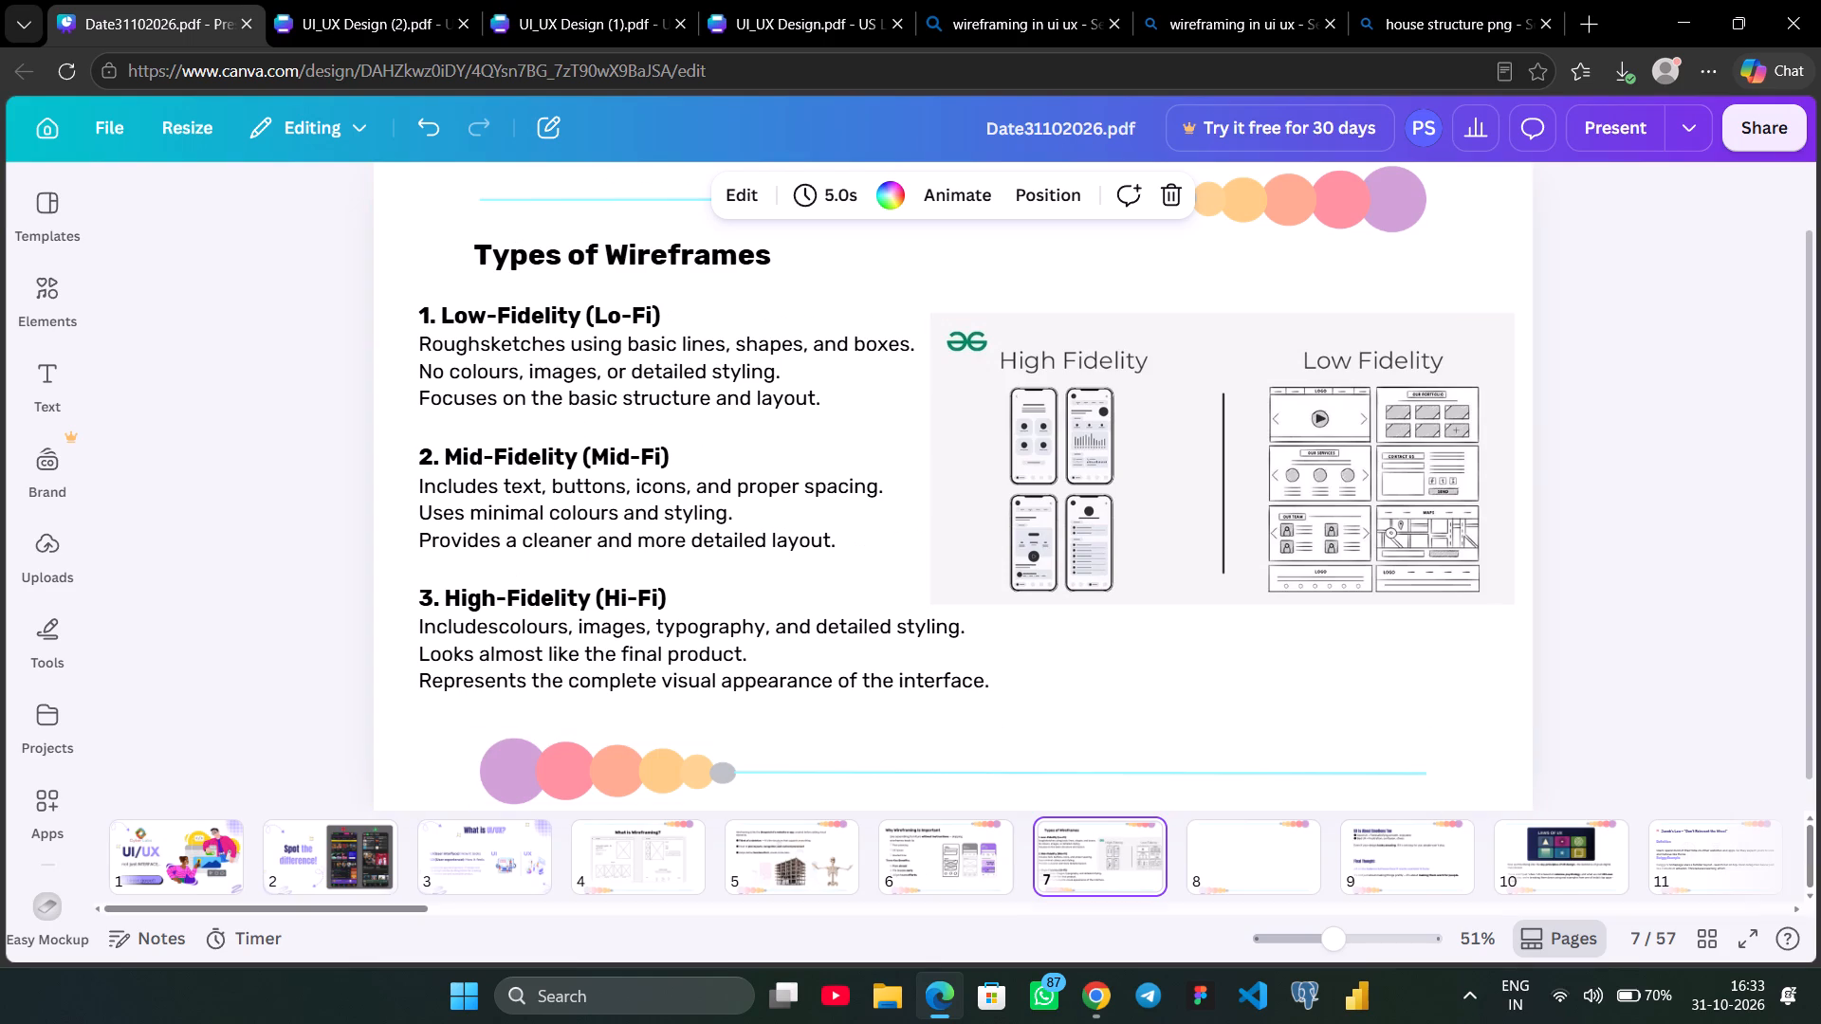
click(1211, 850)
Examine the wireframe creation steps and the Wireframe vs Prototype content on pages 3 and 4 of UI_UX Design (2).pdf.
click(388, 24)
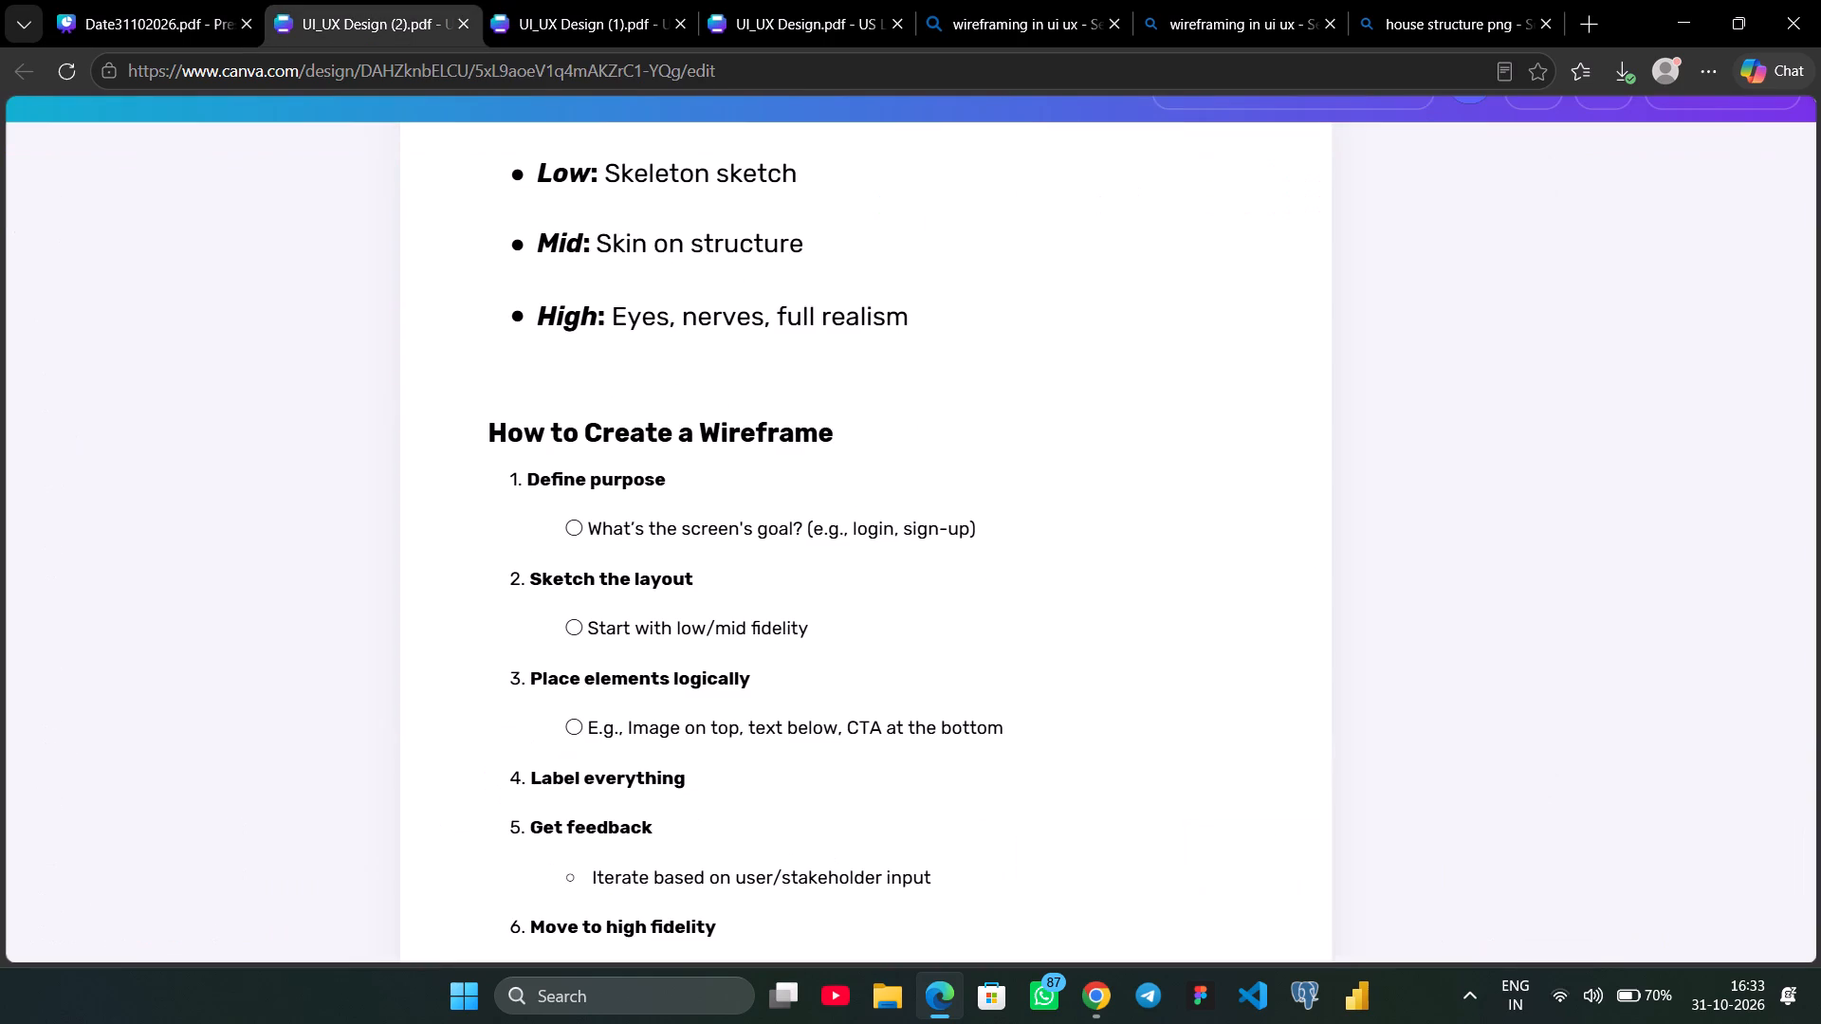
scroll(1520, 539, down, 3)
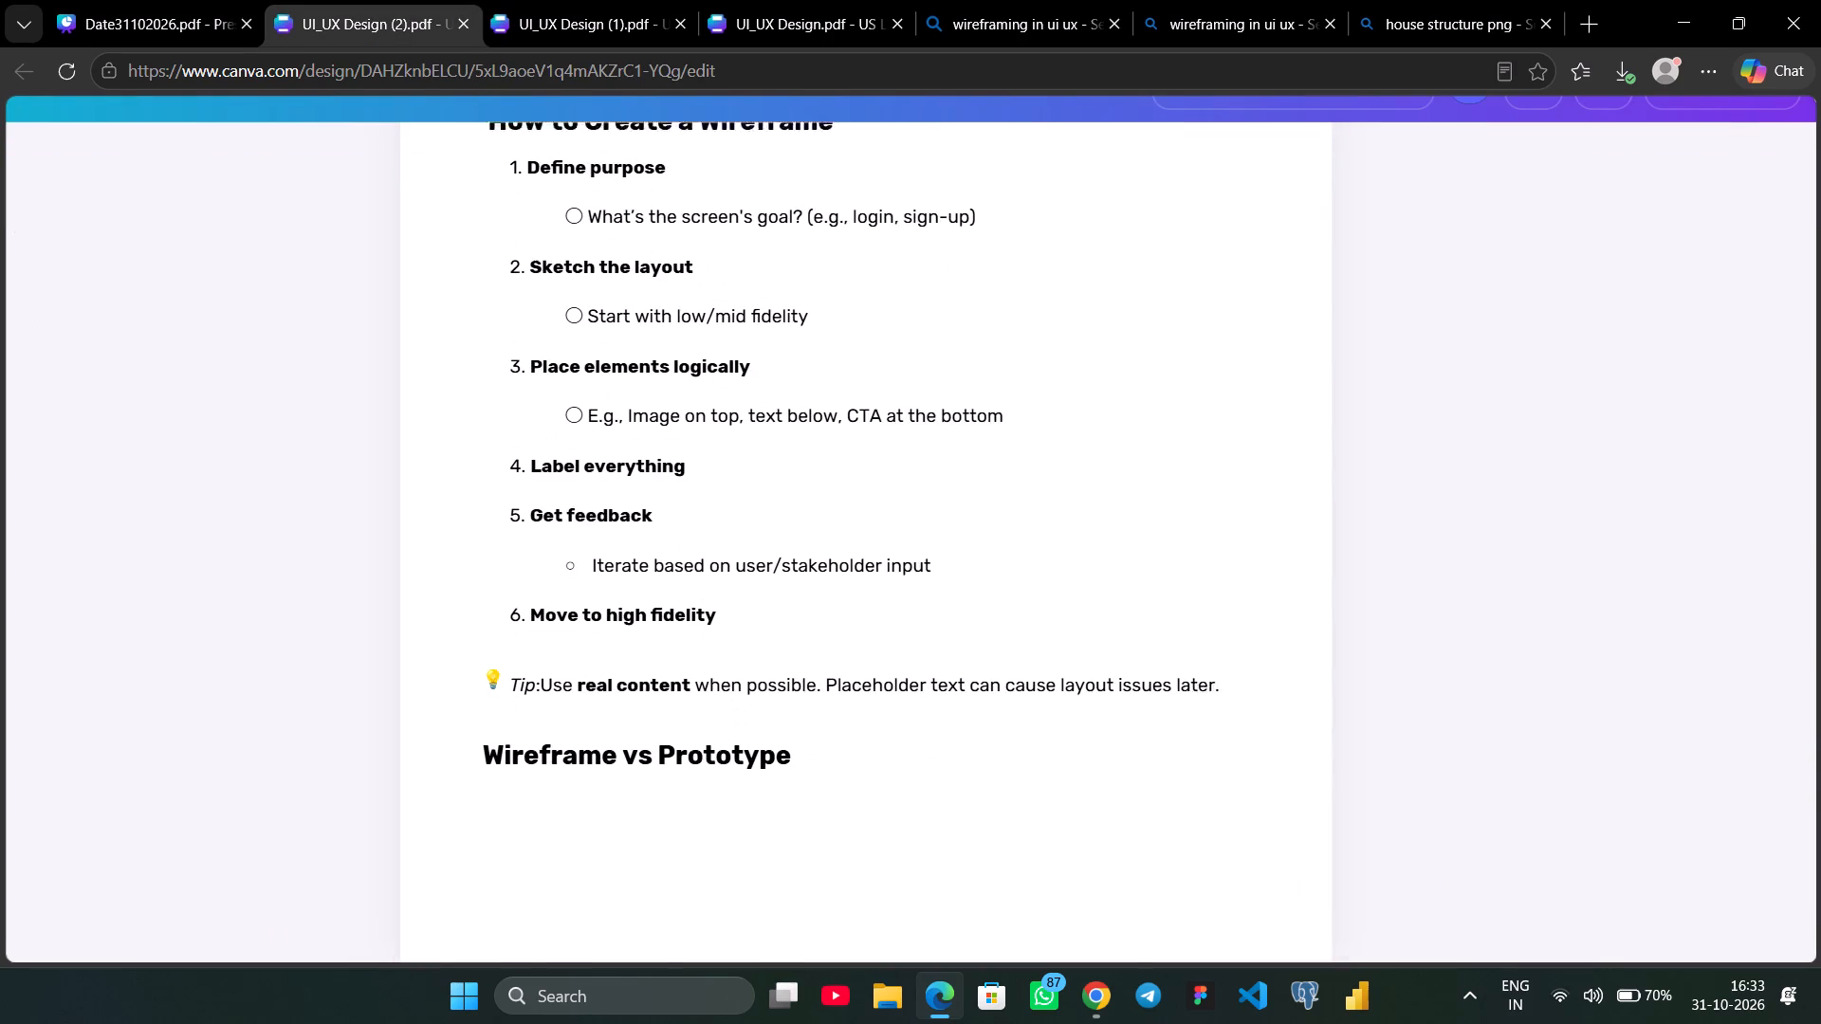
scroll(1520, 539, down, 6)
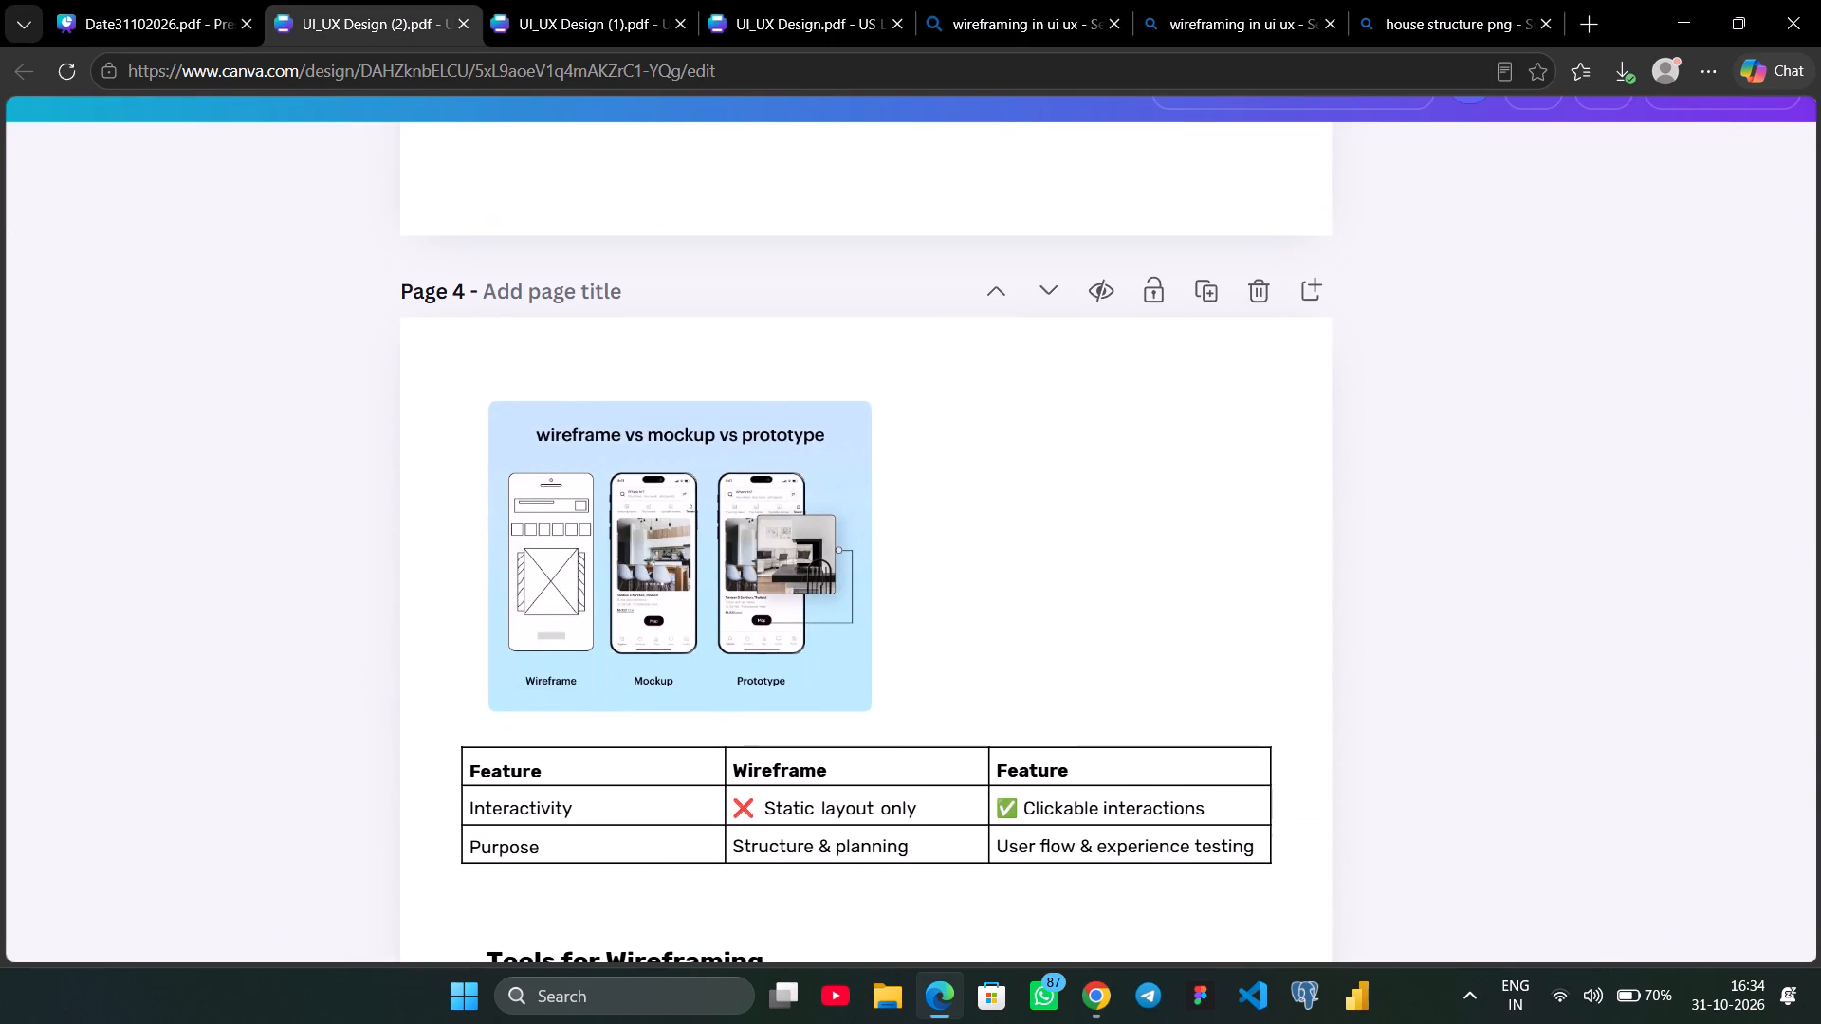
scroll(1520, 539, right, 3)
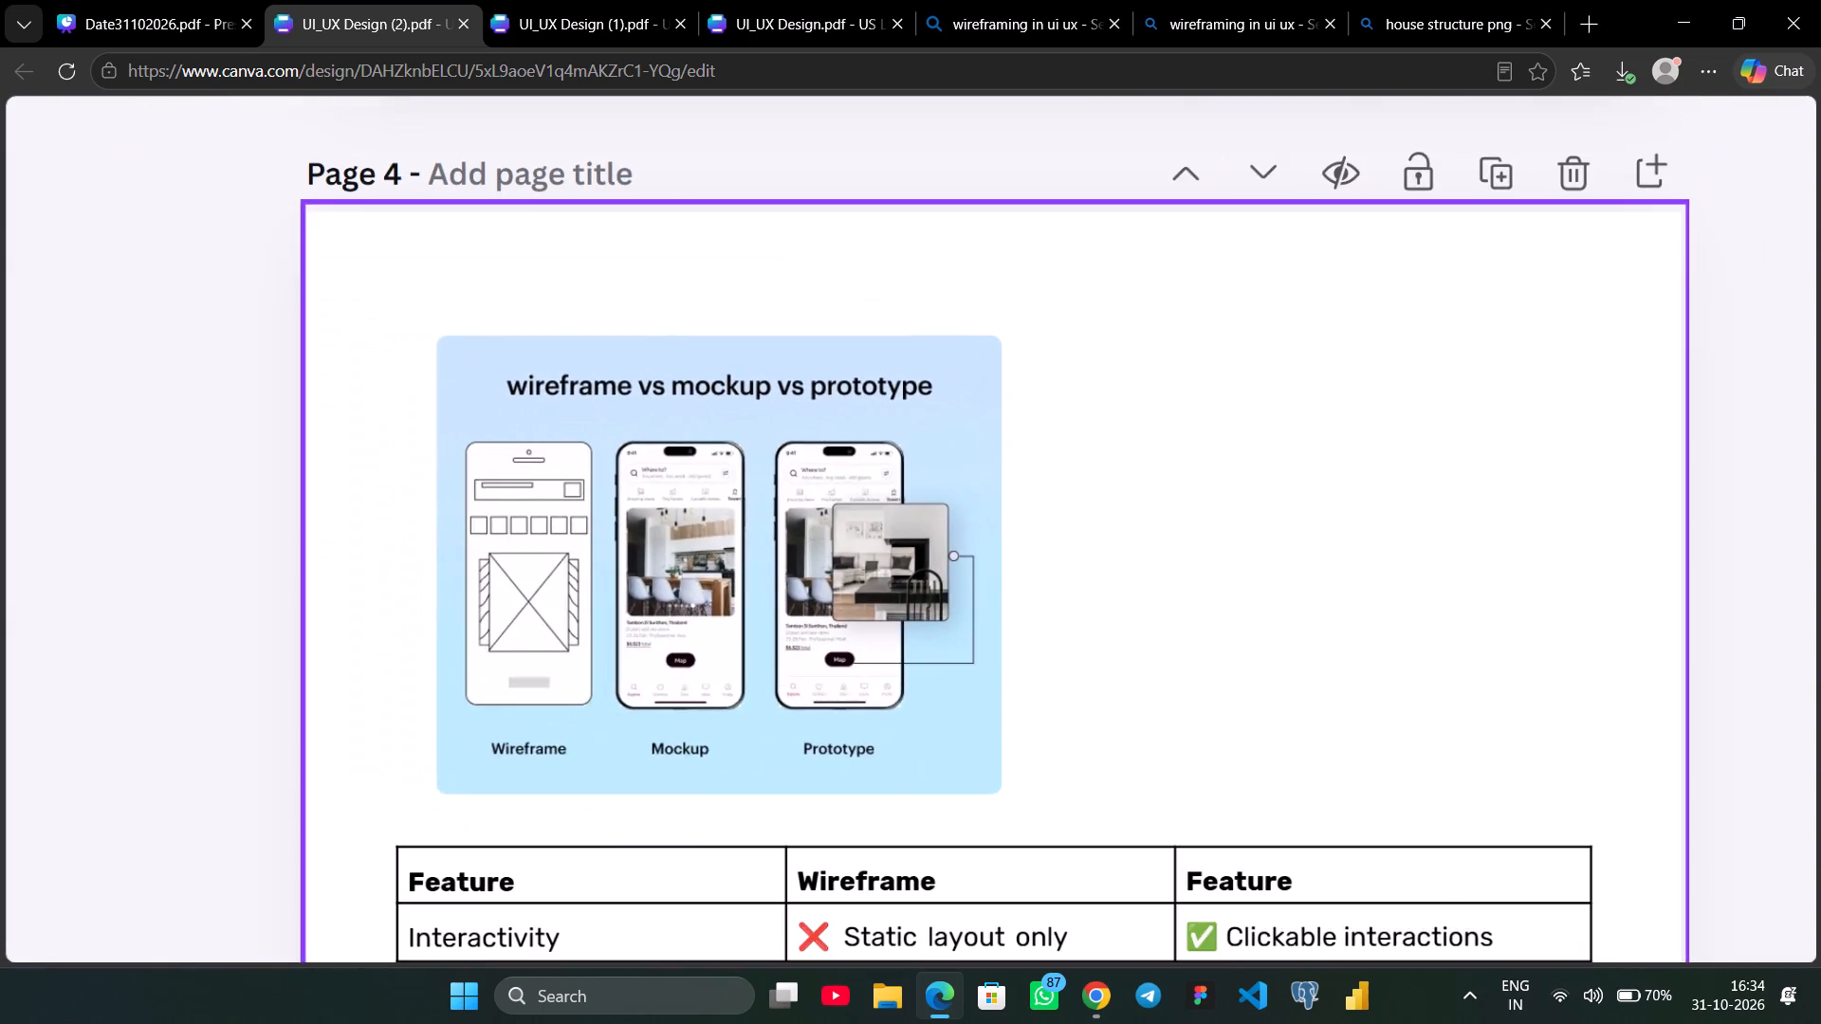
scroll(1520, 539, up, 3)
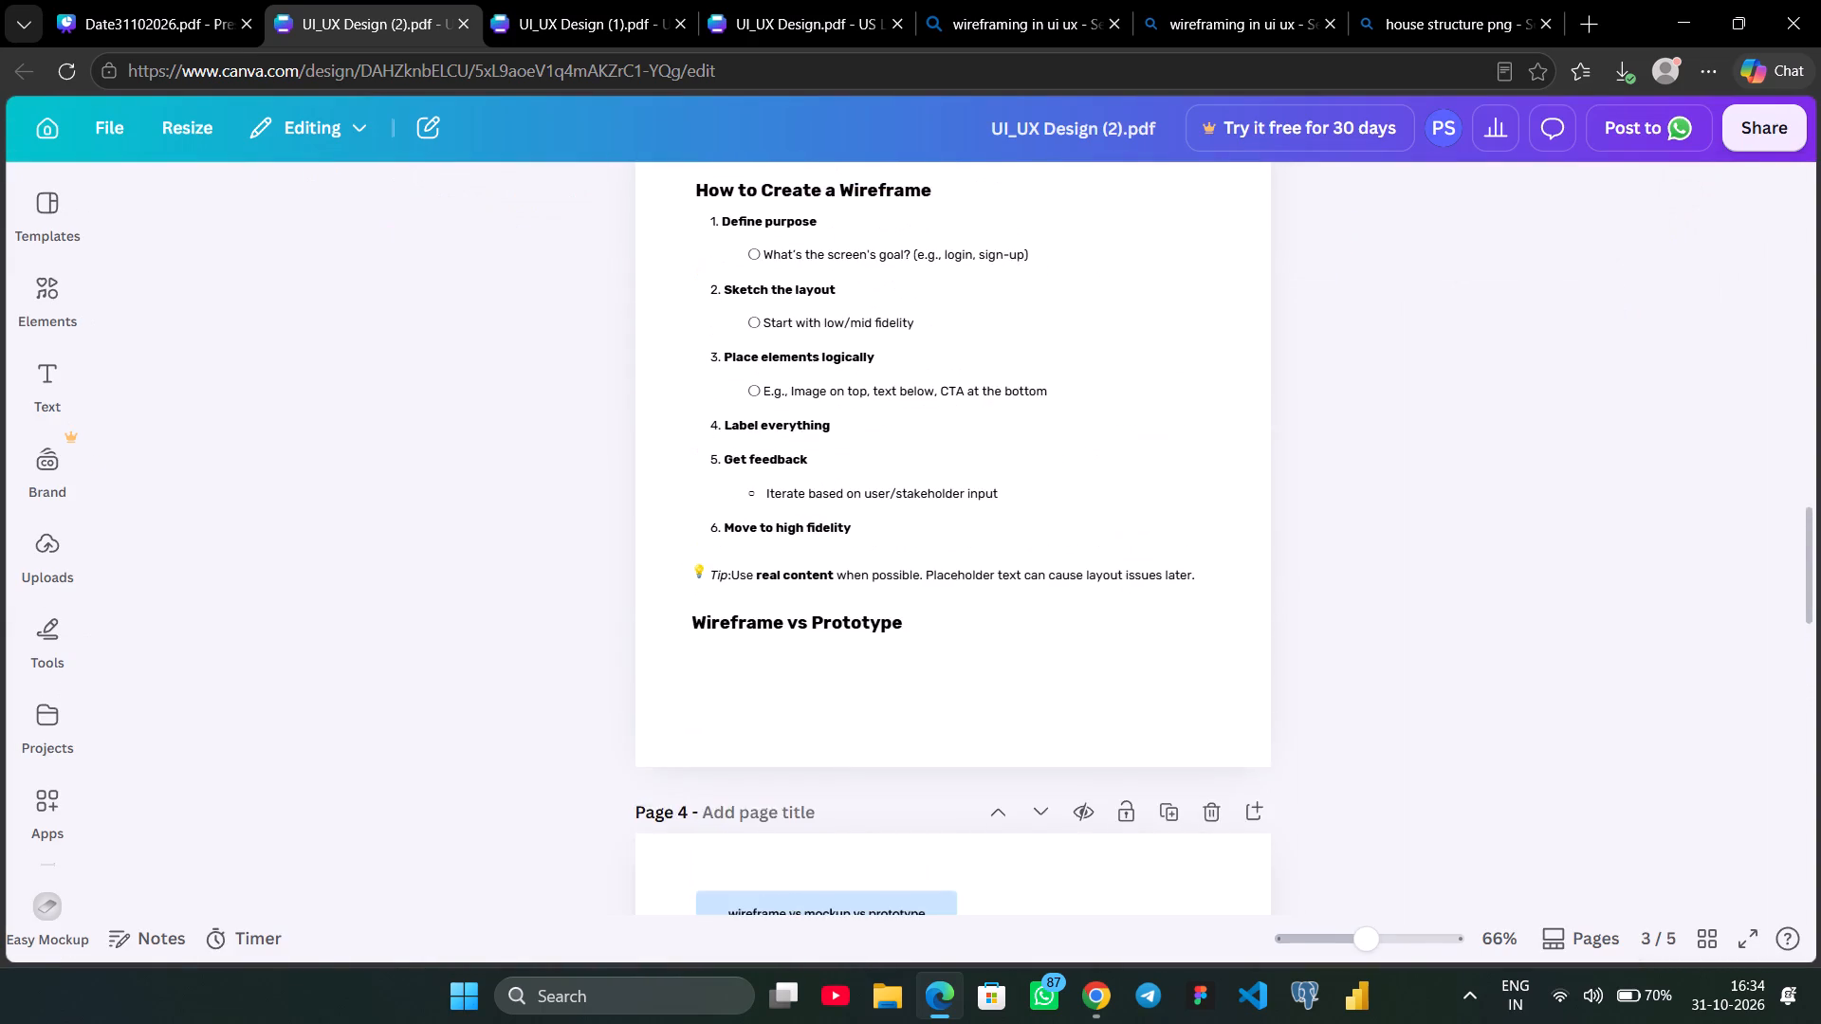
scroll(1520, 539, up, 1)
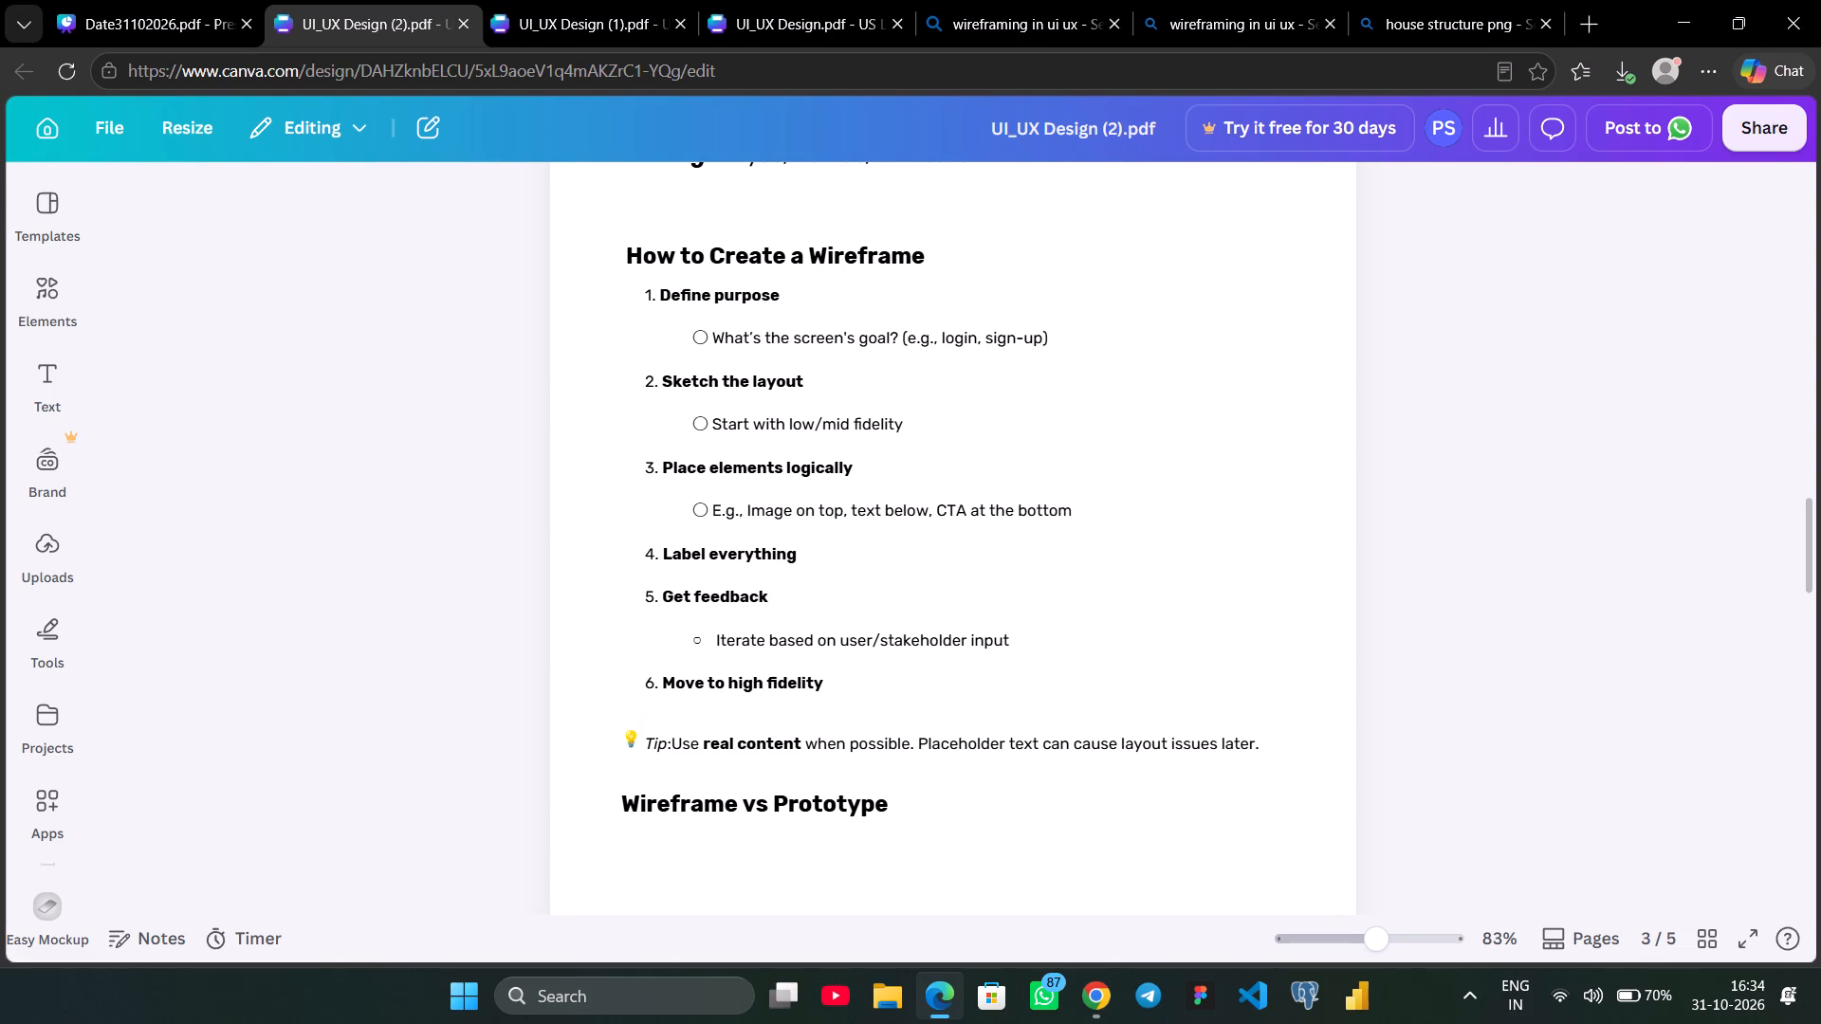
scroll(888, 282, up, 1)
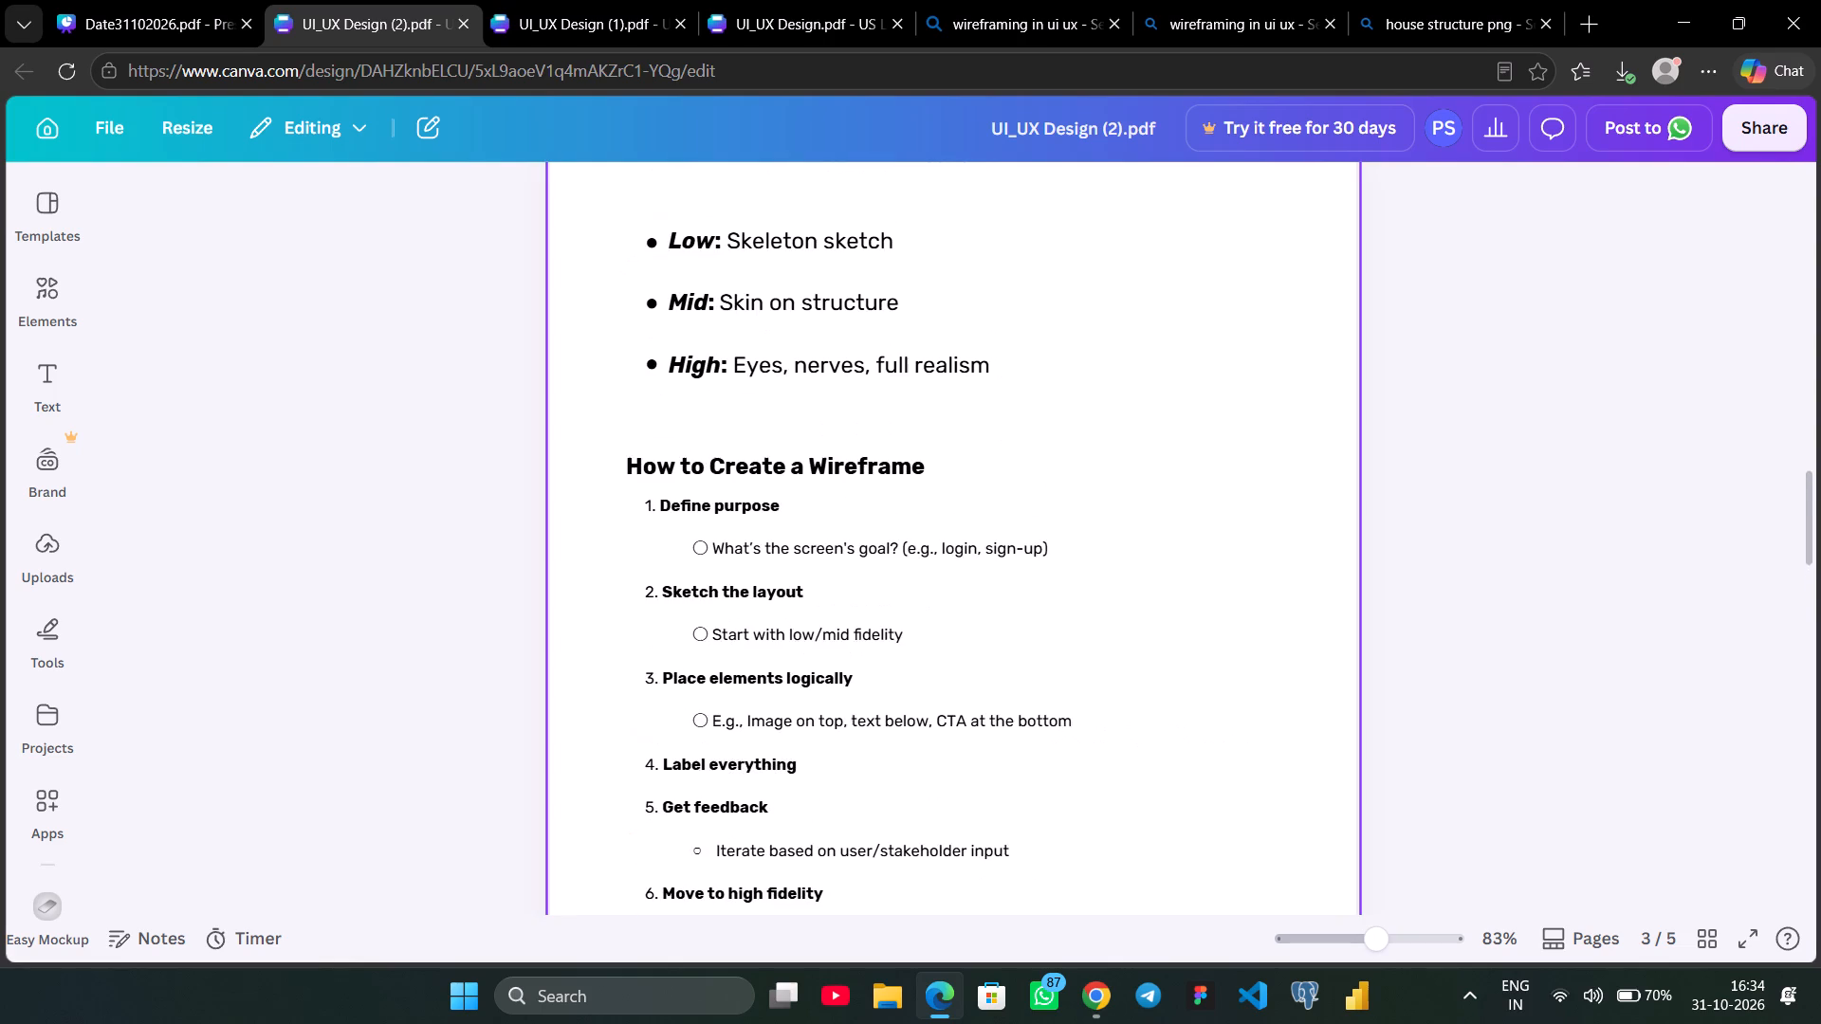
scroll(888, 282, down, 1)
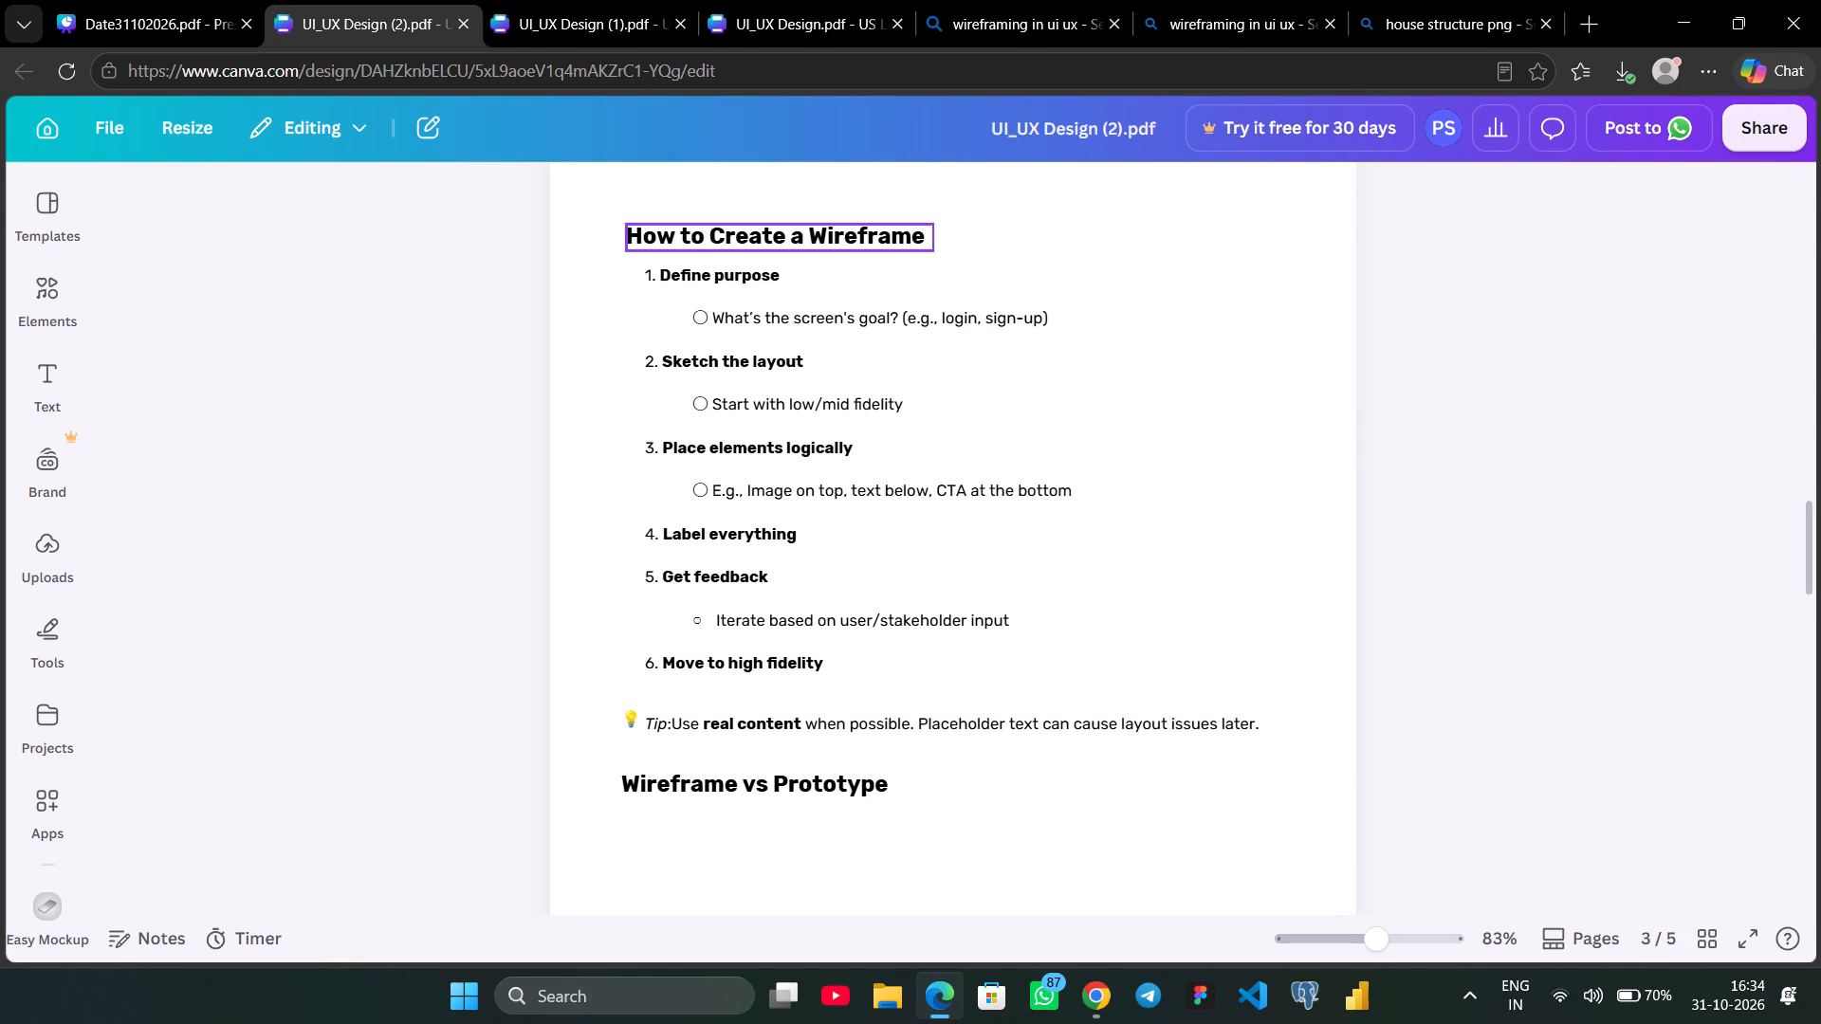
Select the How to Create a Wireframe heading with its six numbered steps and their sub-points on page 3.
click(799, 227)
shift+click(751, 273)
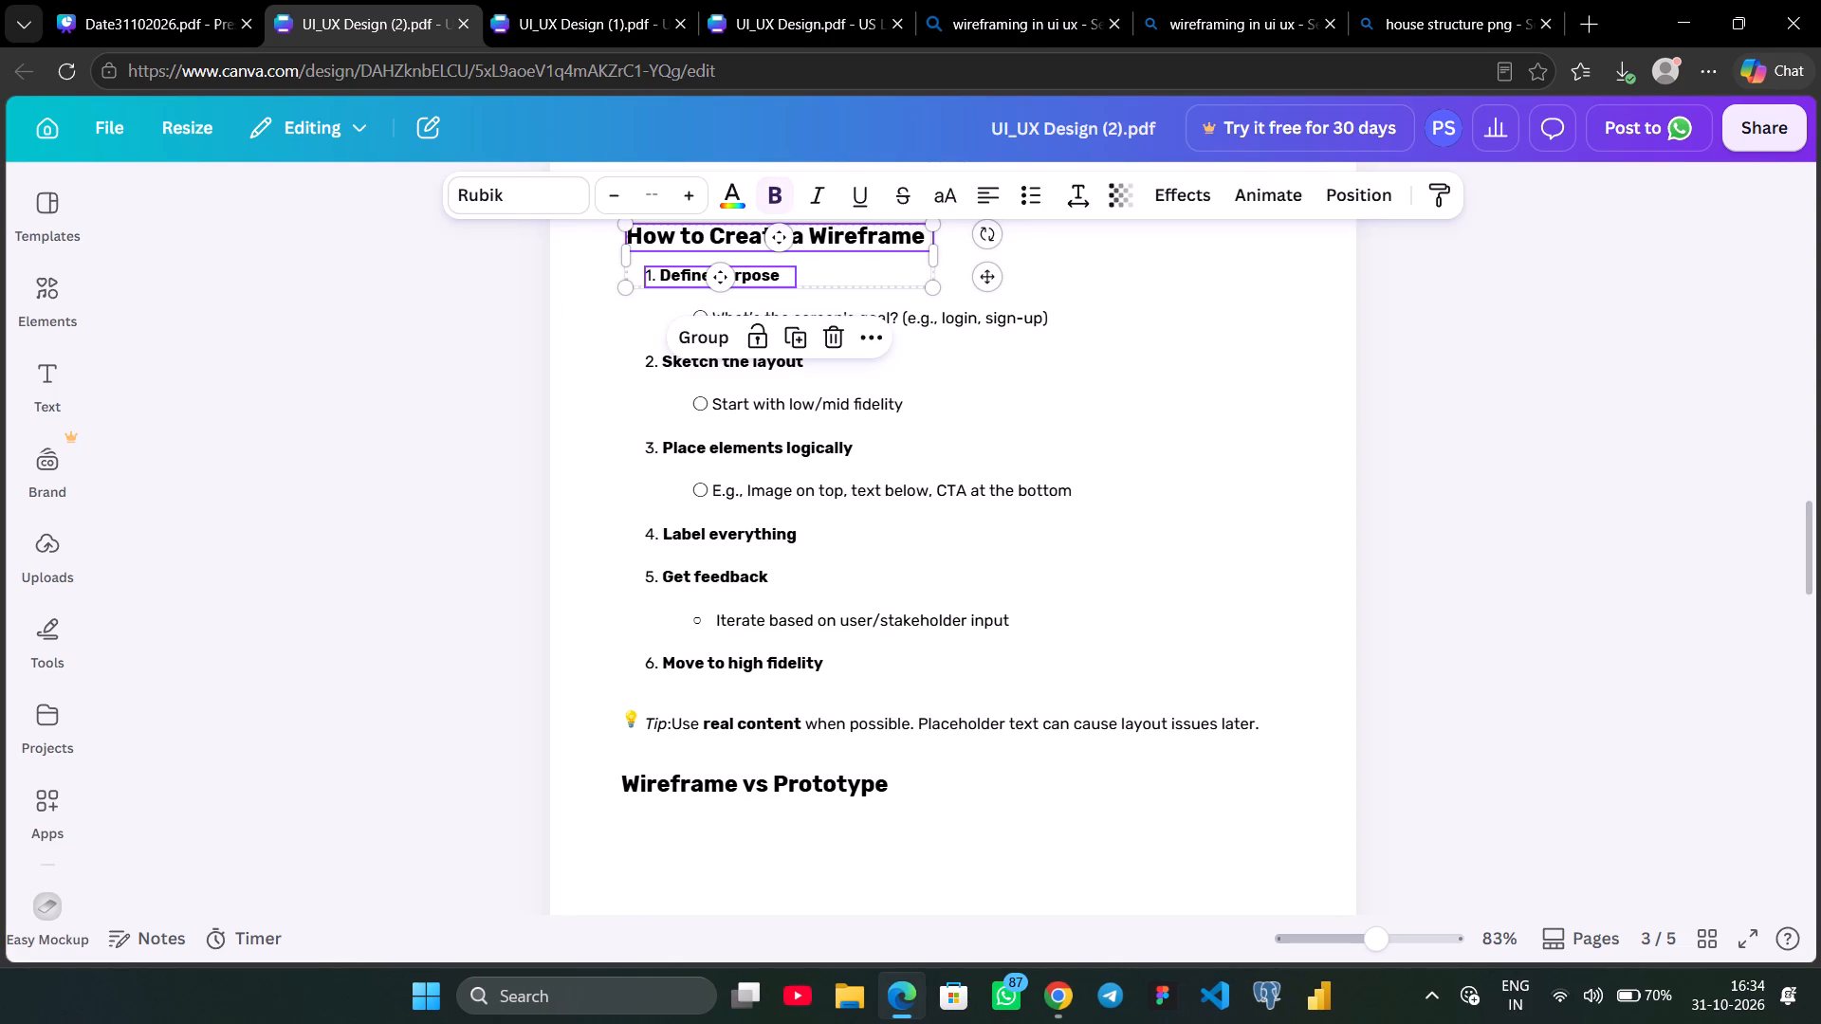
shift+click(869, 314)
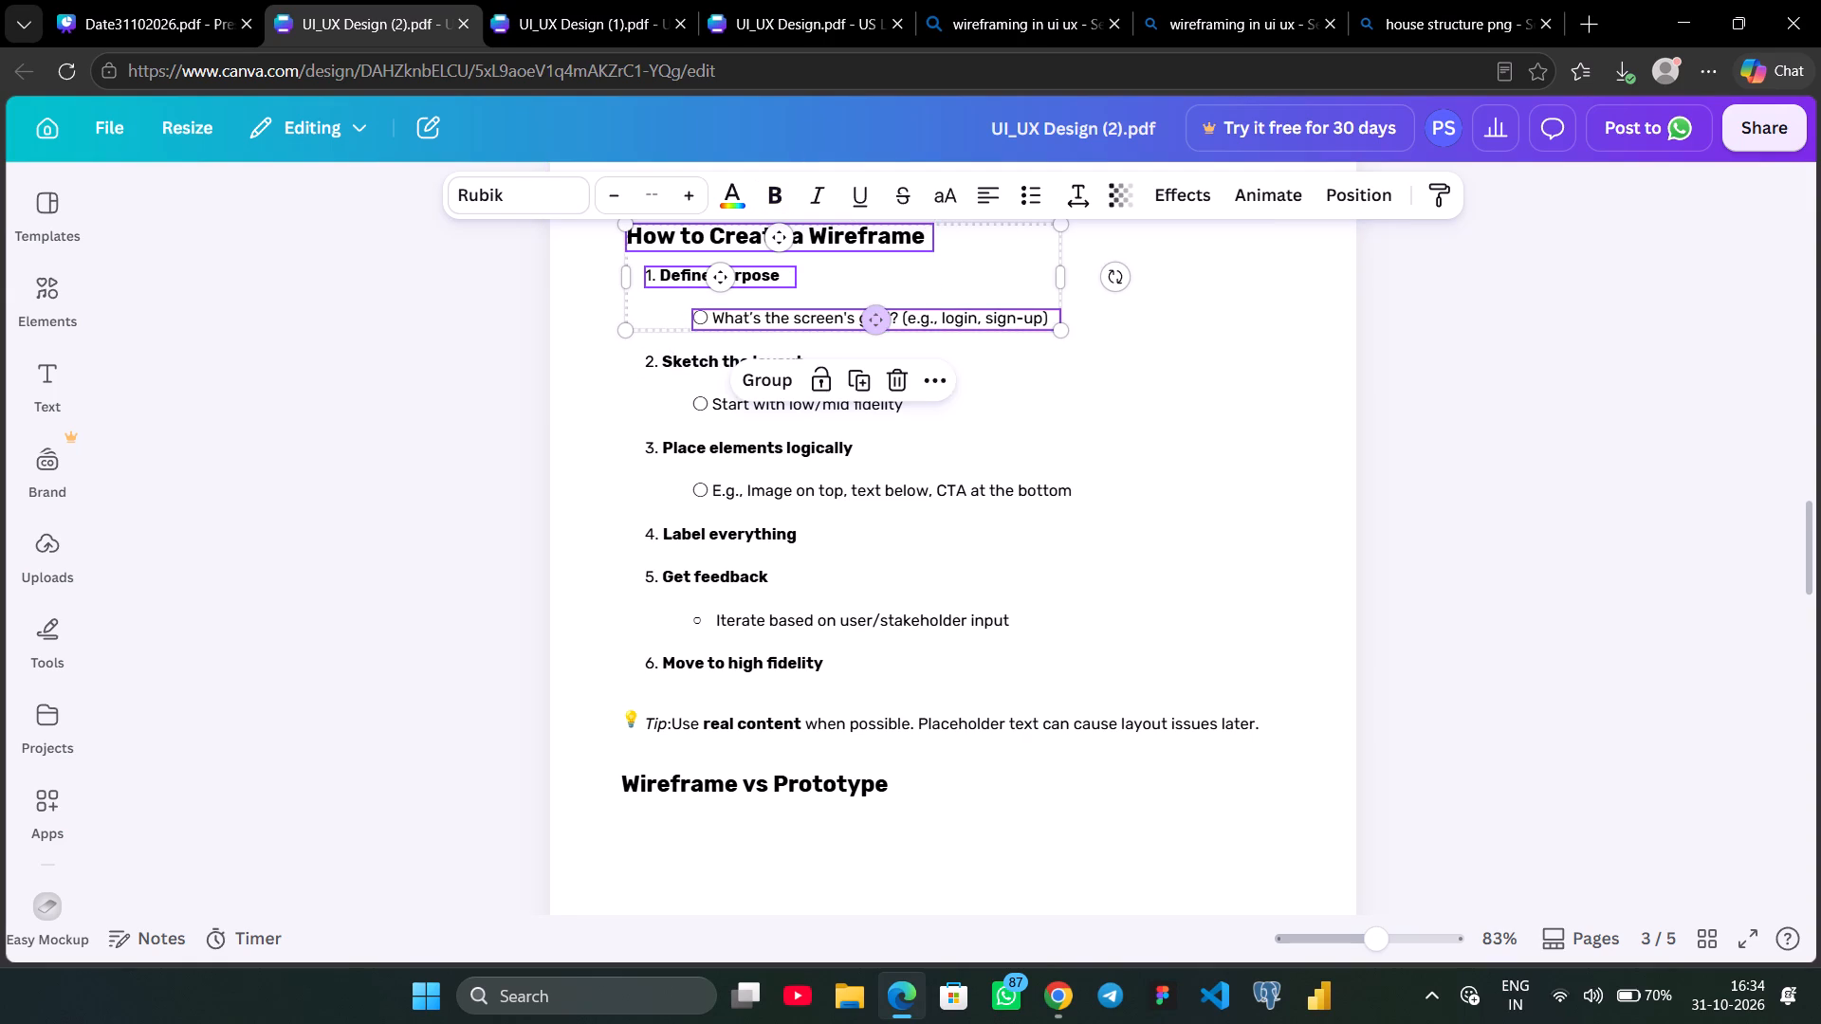
shift+click(708, 357)
shift+click(717, 405)
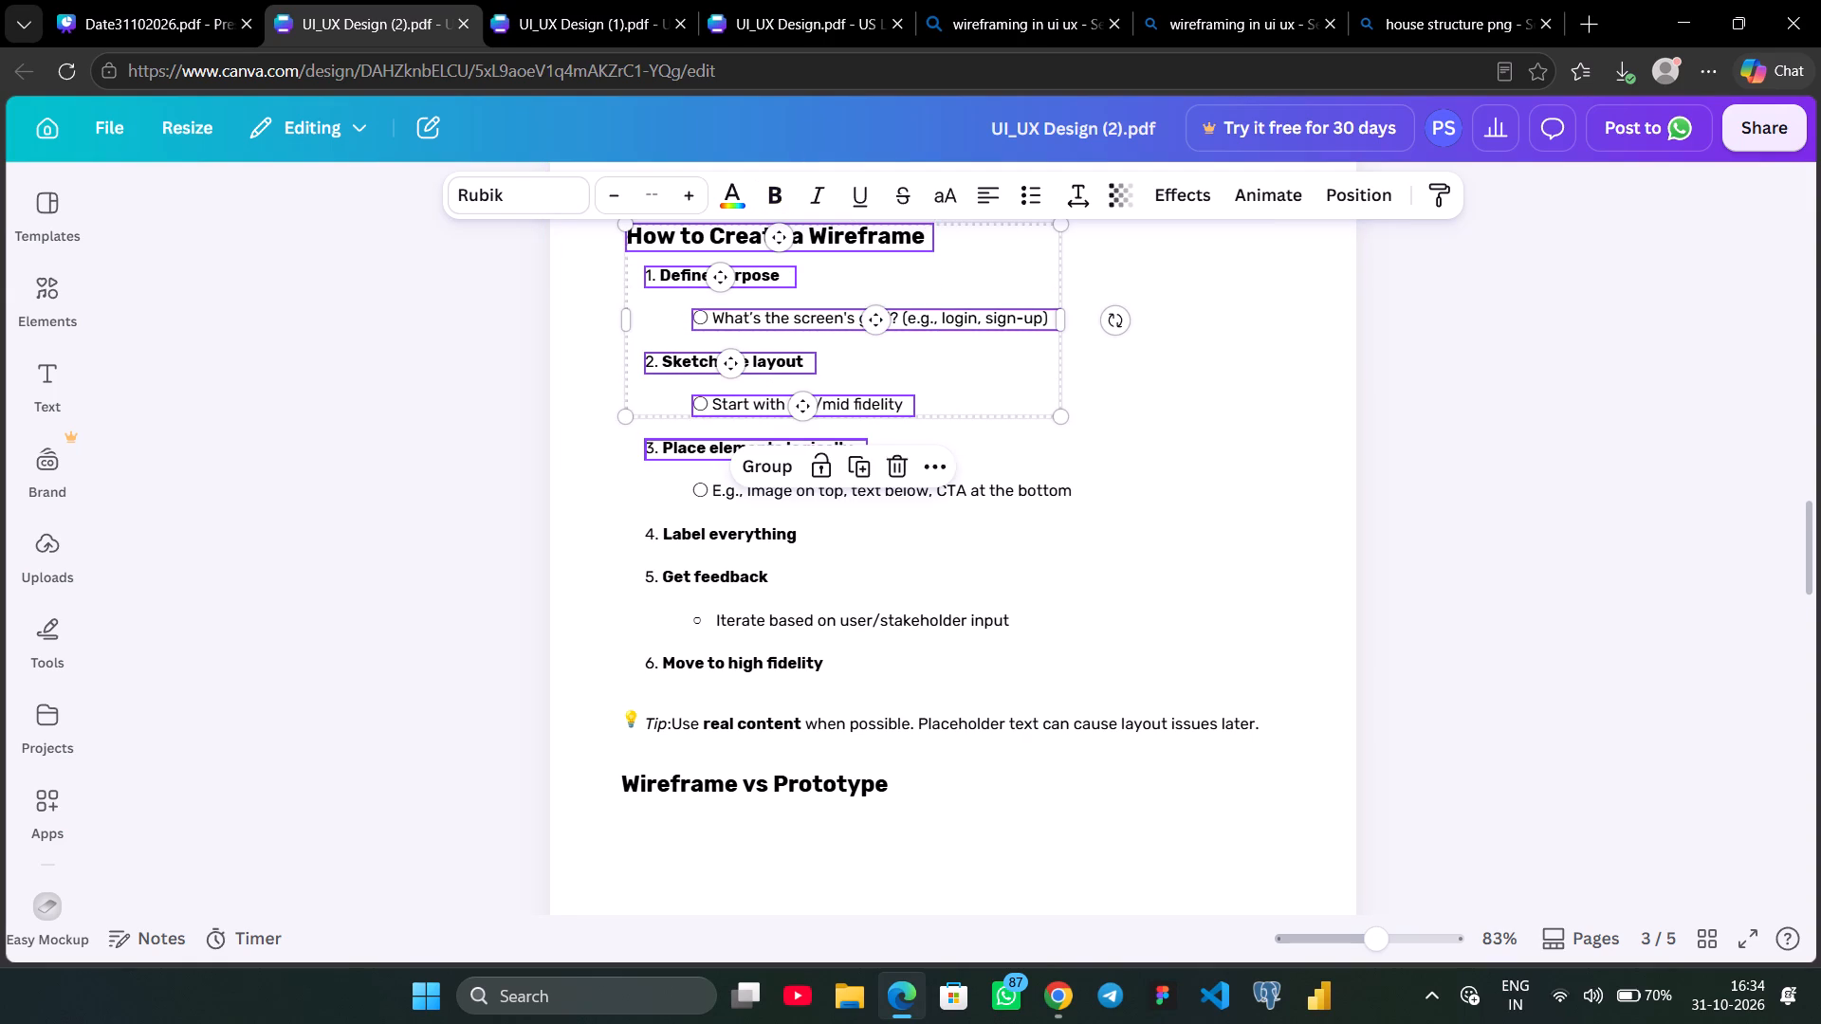
shift+click(669, 442)
shift+click(699, 484)
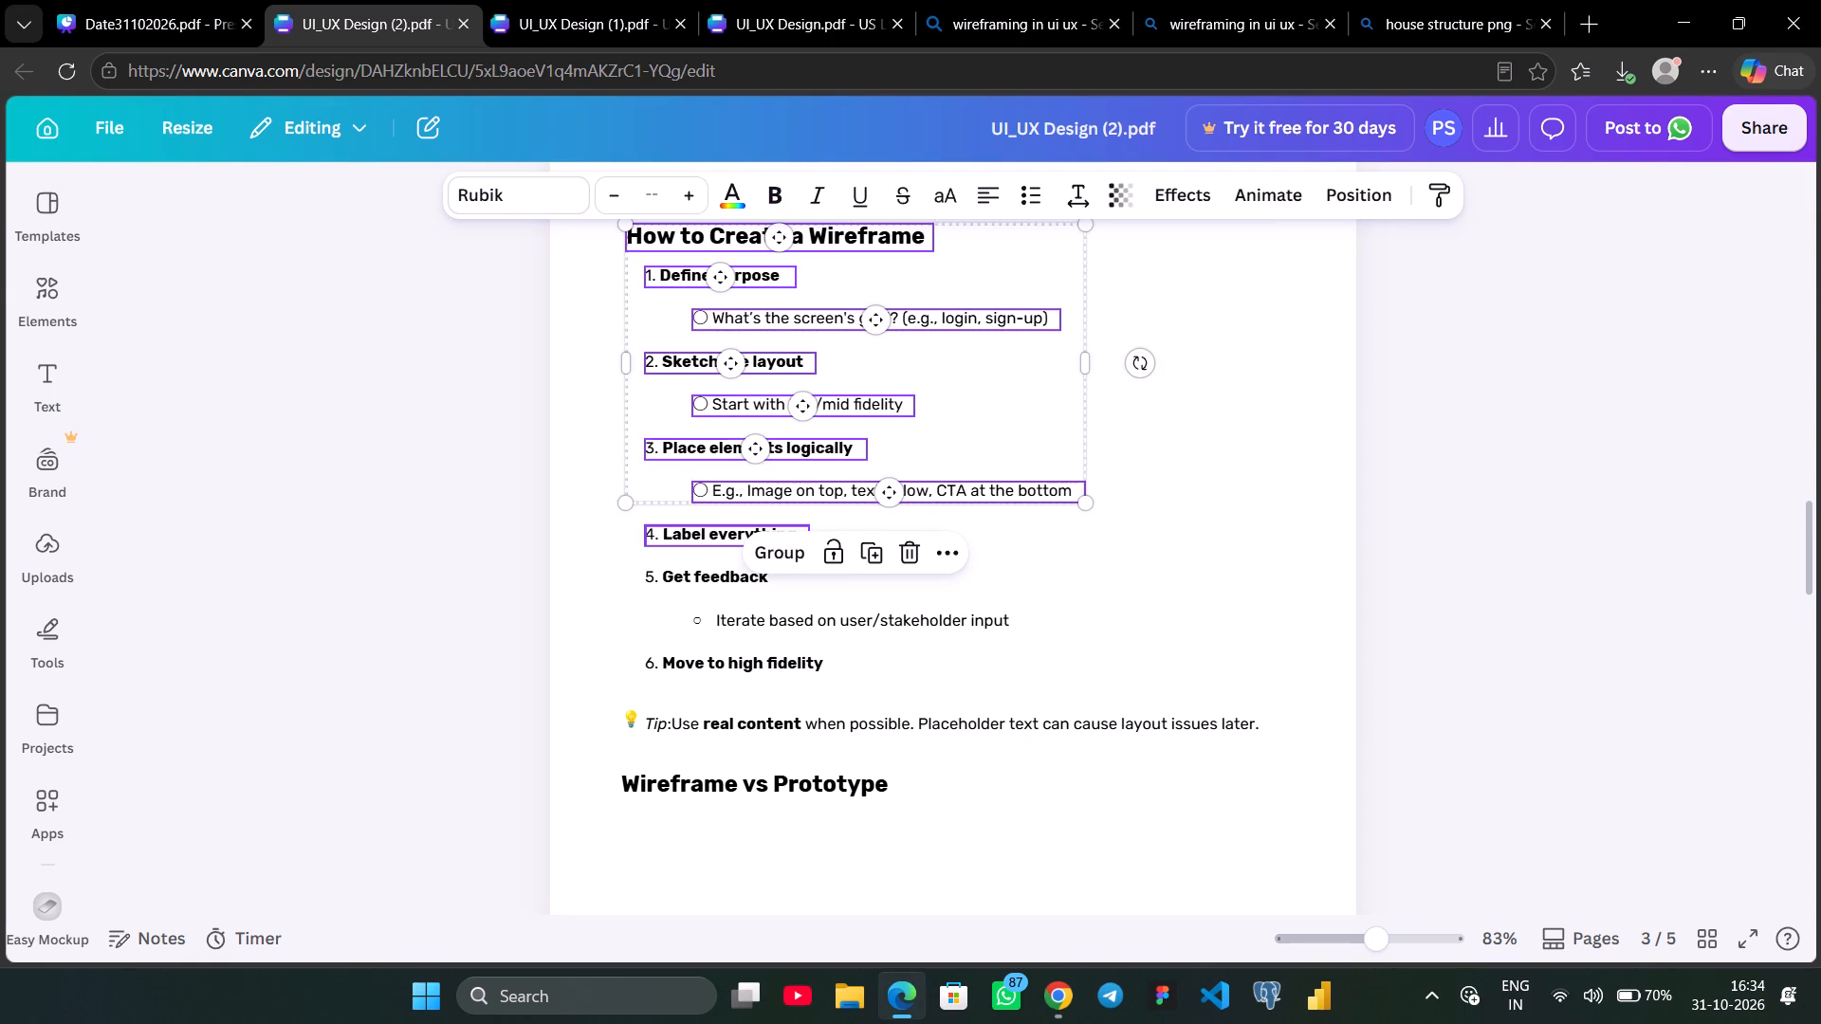
shift+click(671, 528)
shift+click(674, 576)
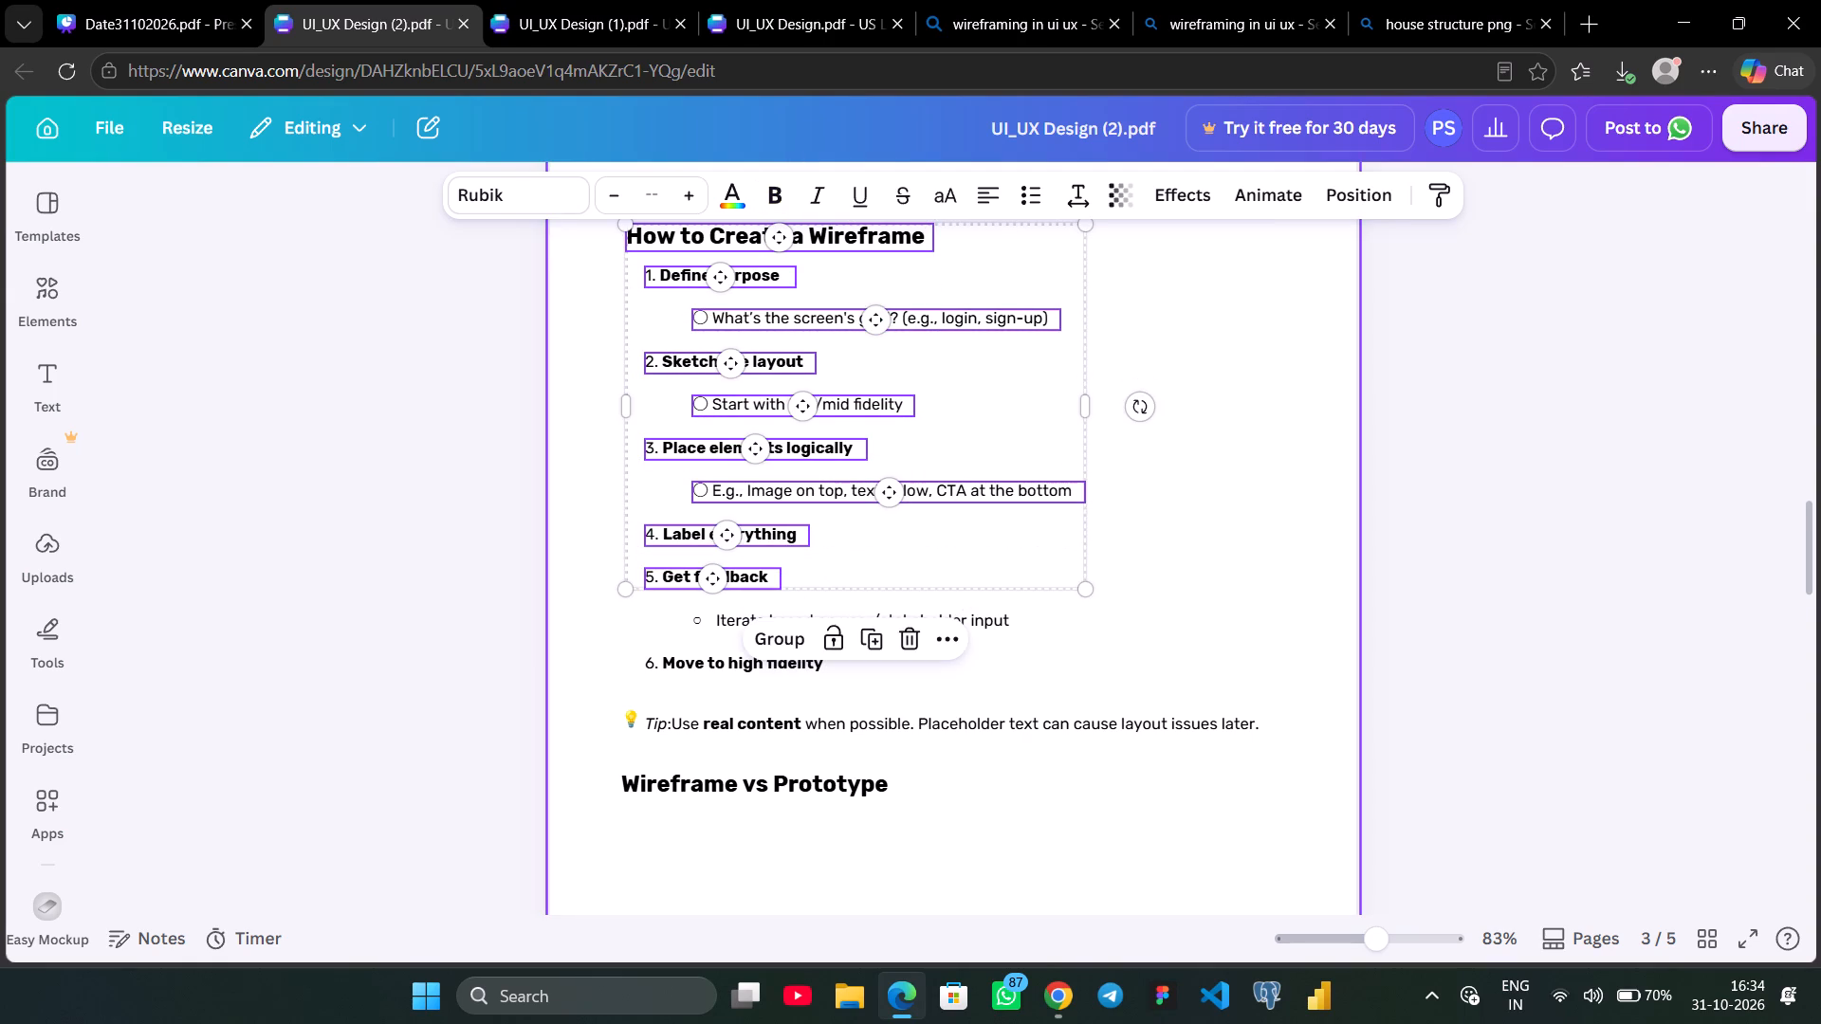
shift+click(729, 621)
shift+drag(677, 659, 698, 624)
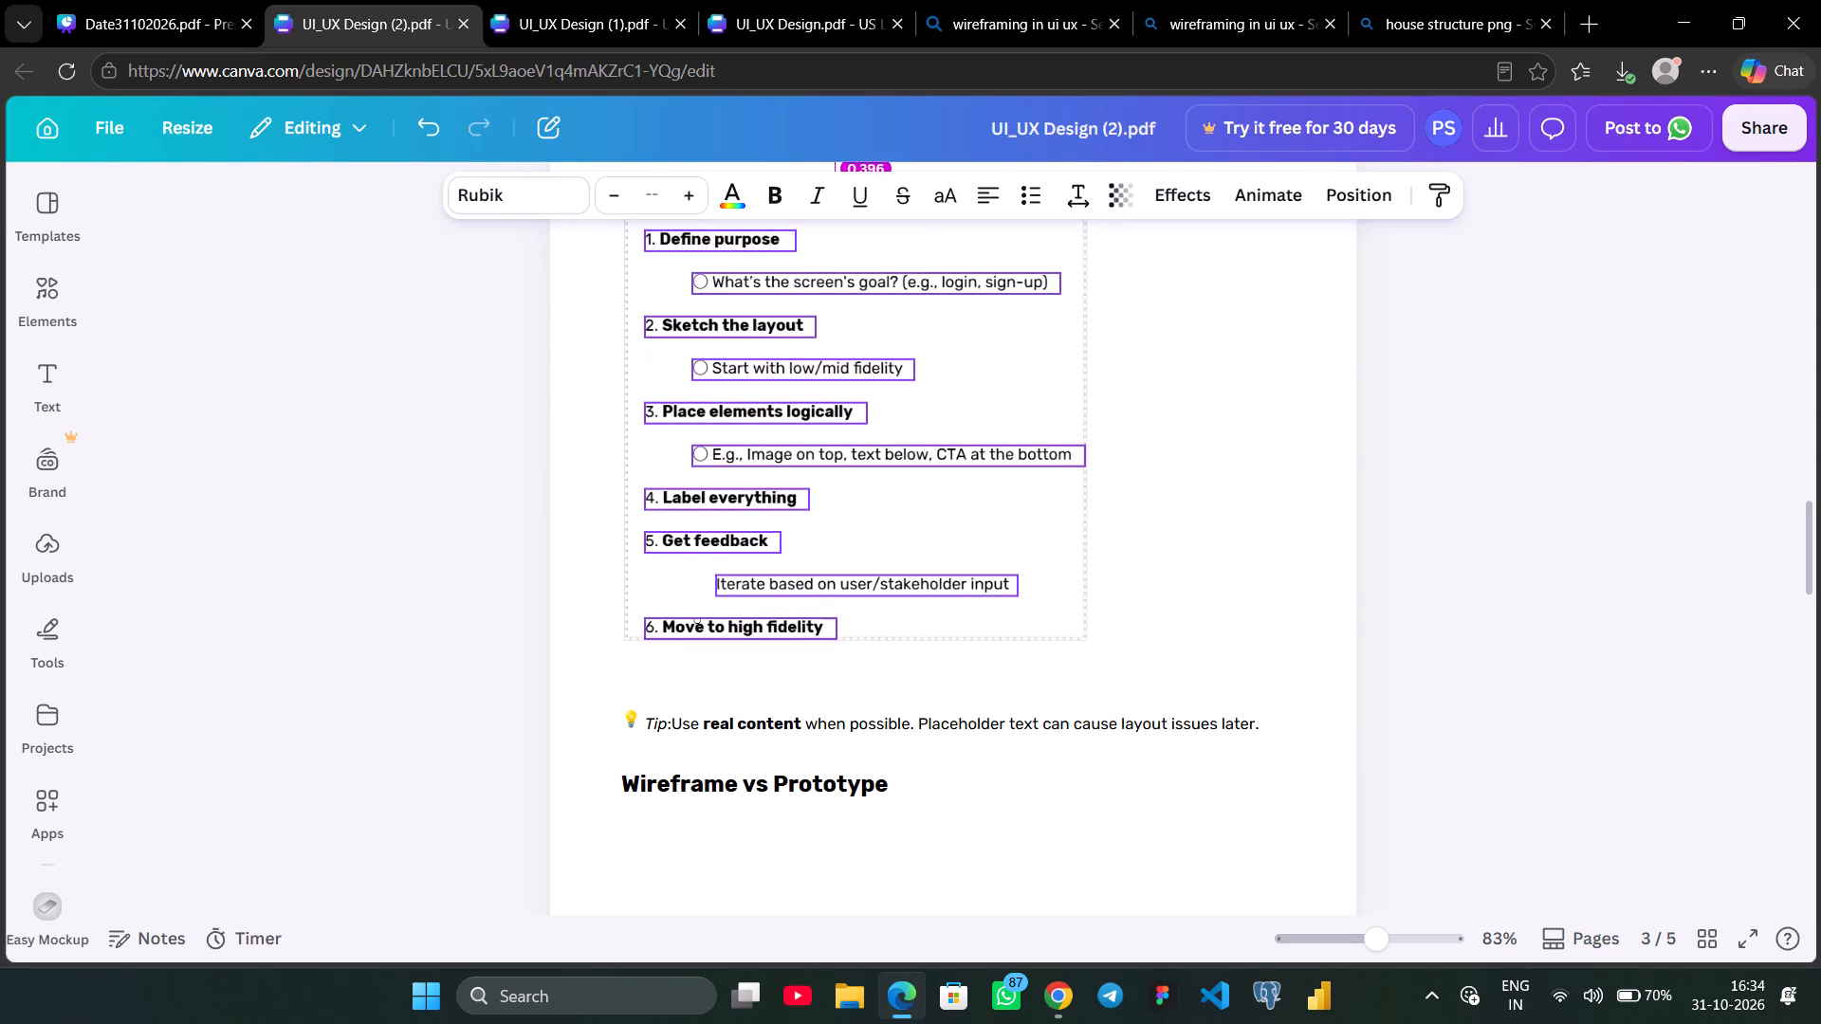
shift+drag(698, 624, 688, 650)
shift+click(698, 619)
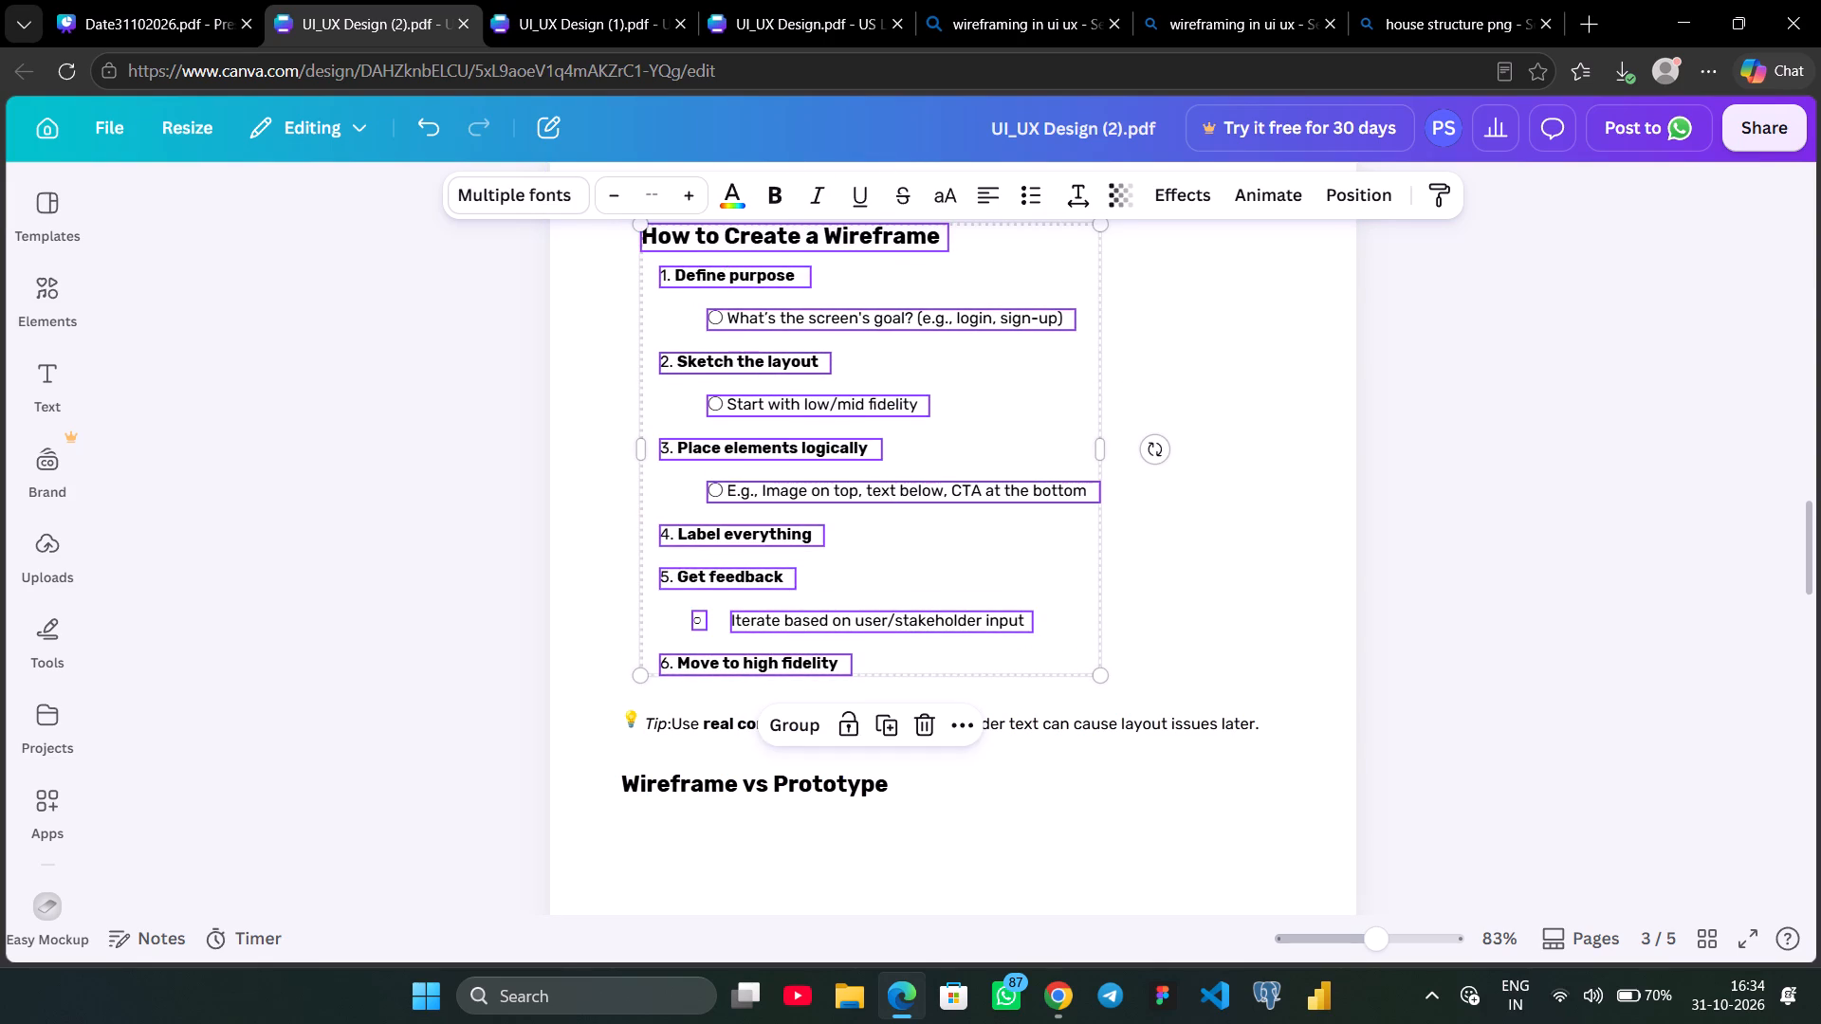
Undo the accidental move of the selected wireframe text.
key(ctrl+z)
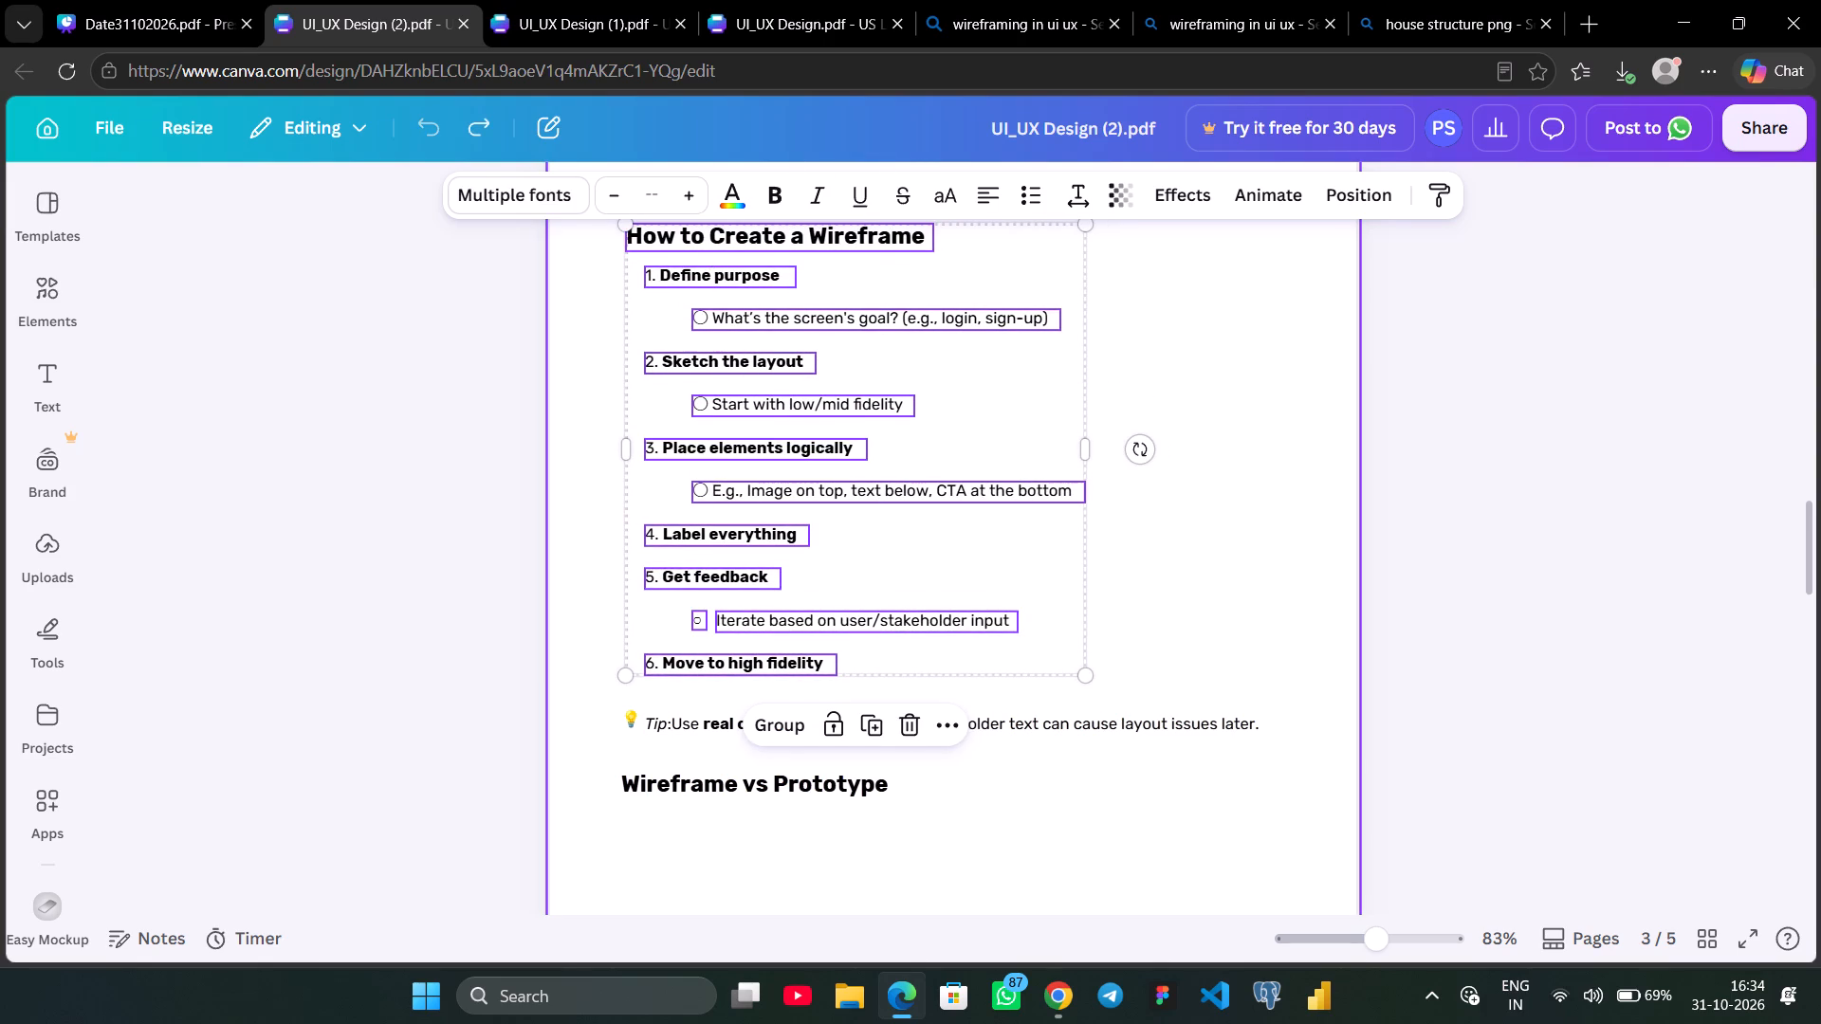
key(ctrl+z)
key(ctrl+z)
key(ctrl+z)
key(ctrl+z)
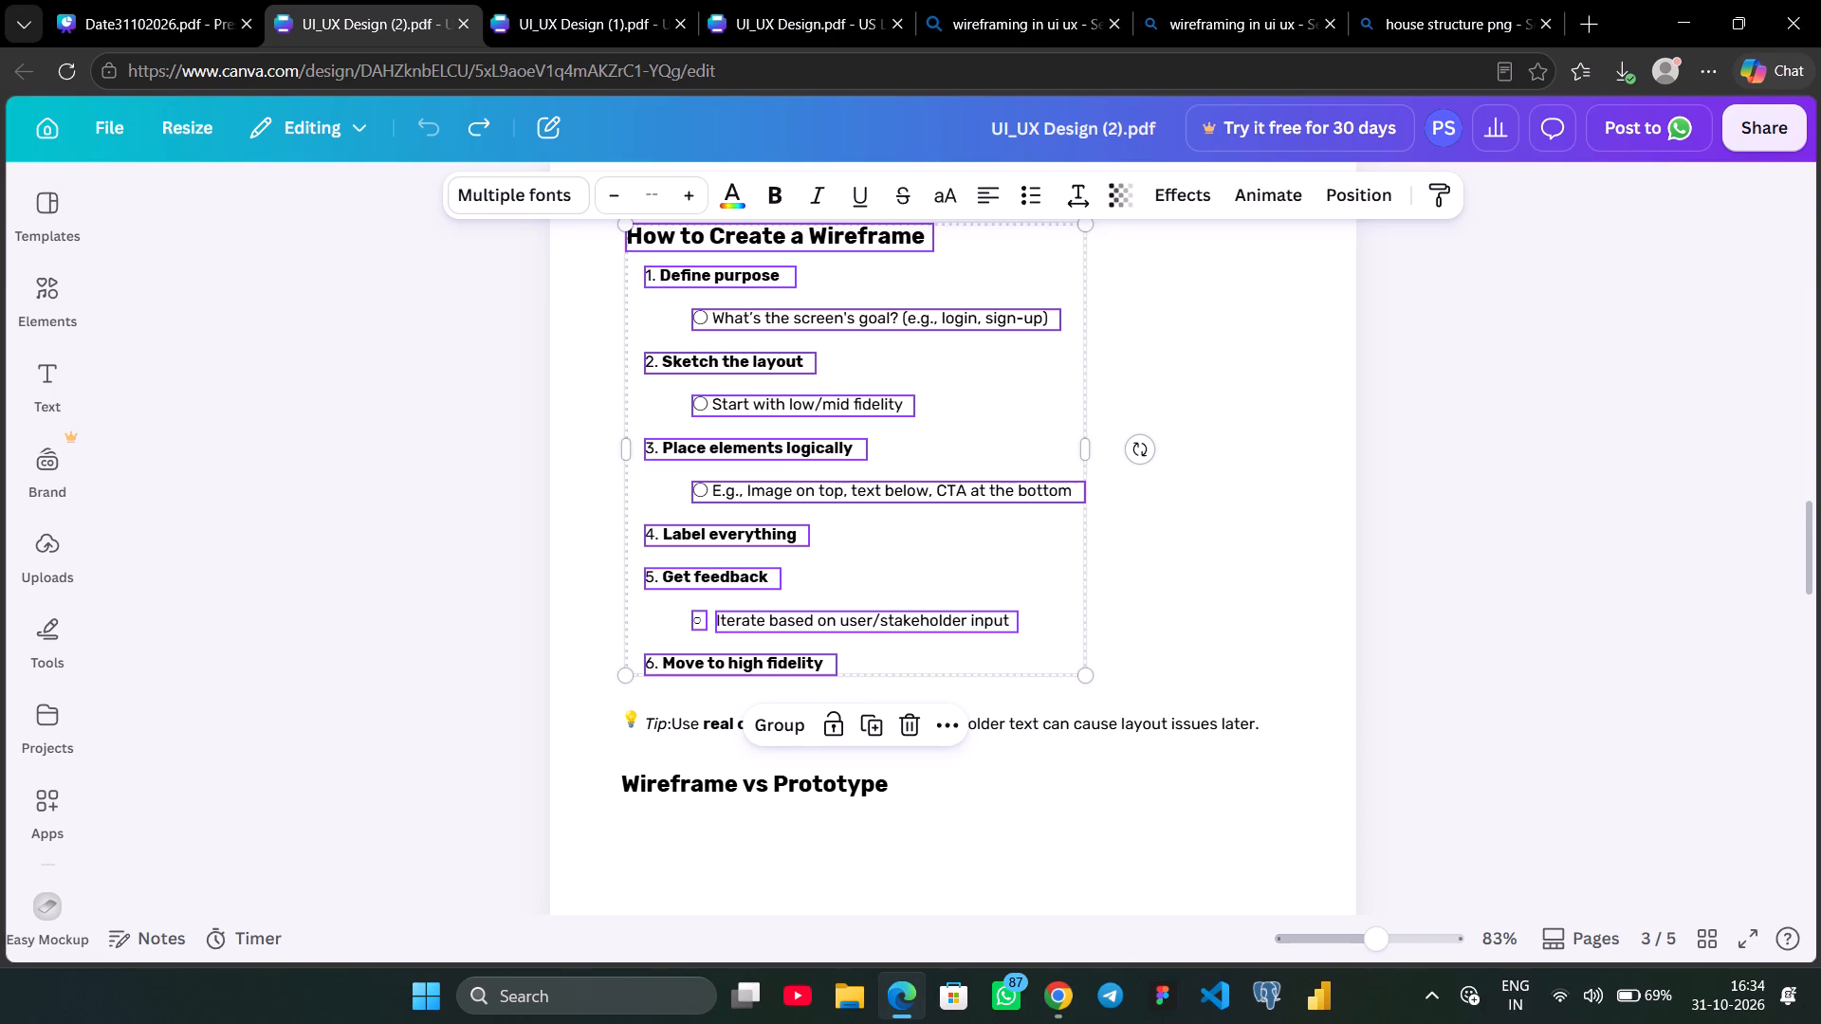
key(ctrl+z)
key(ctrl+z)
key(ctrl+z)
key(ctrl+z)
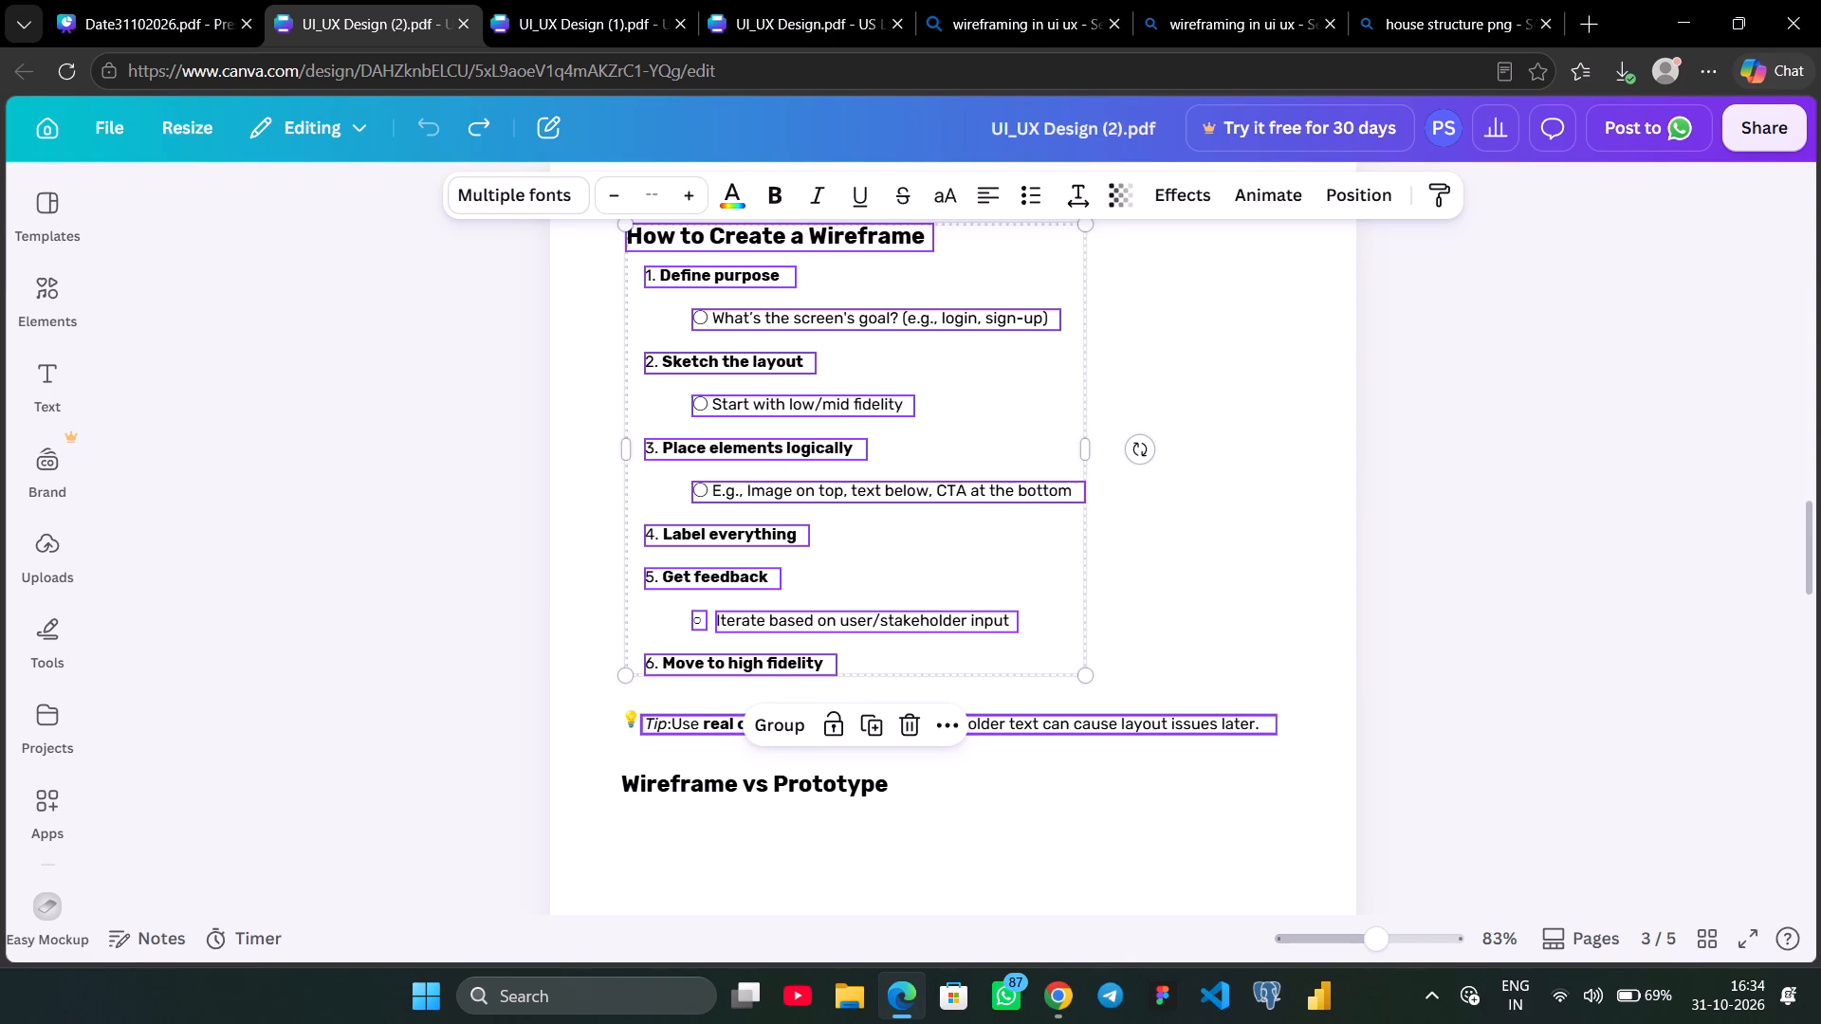
Add the Tip line to the selection and copy all the selected text onto blank page 8 of the Date31102026.pdf presentation.
shift+click(684, 726)
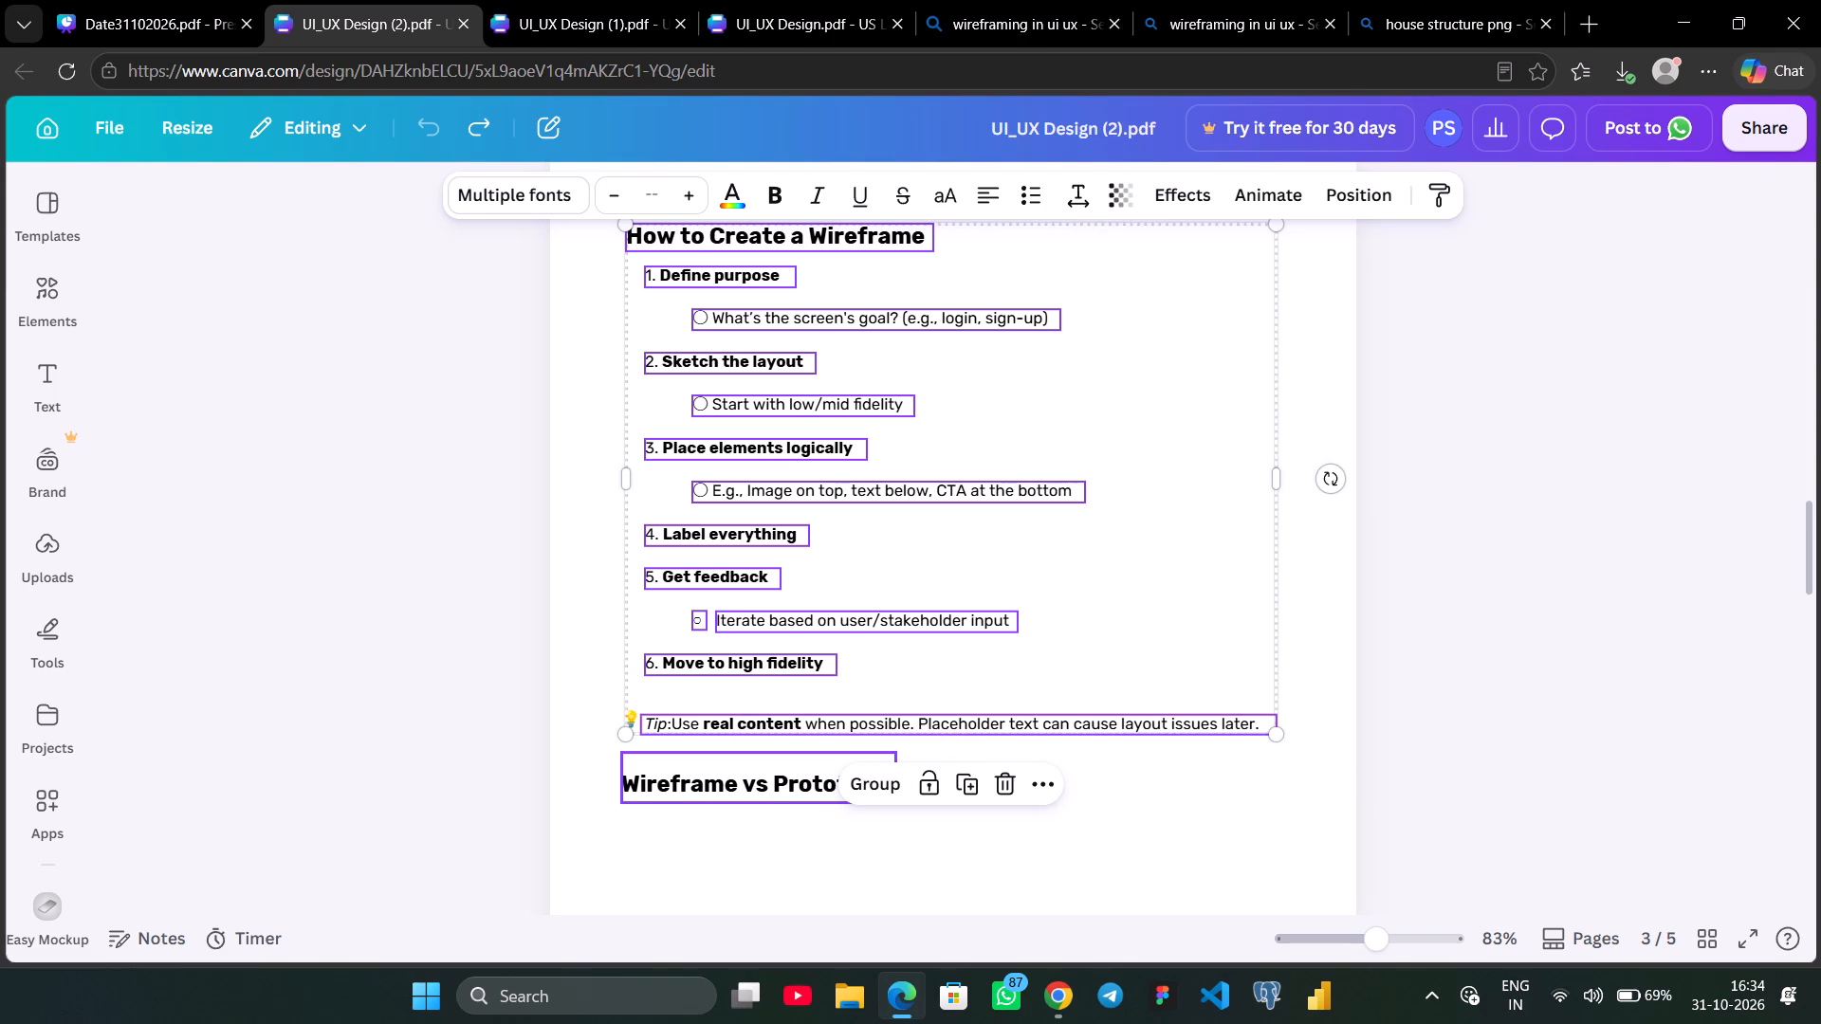
scroll(779, 590, up, 1)
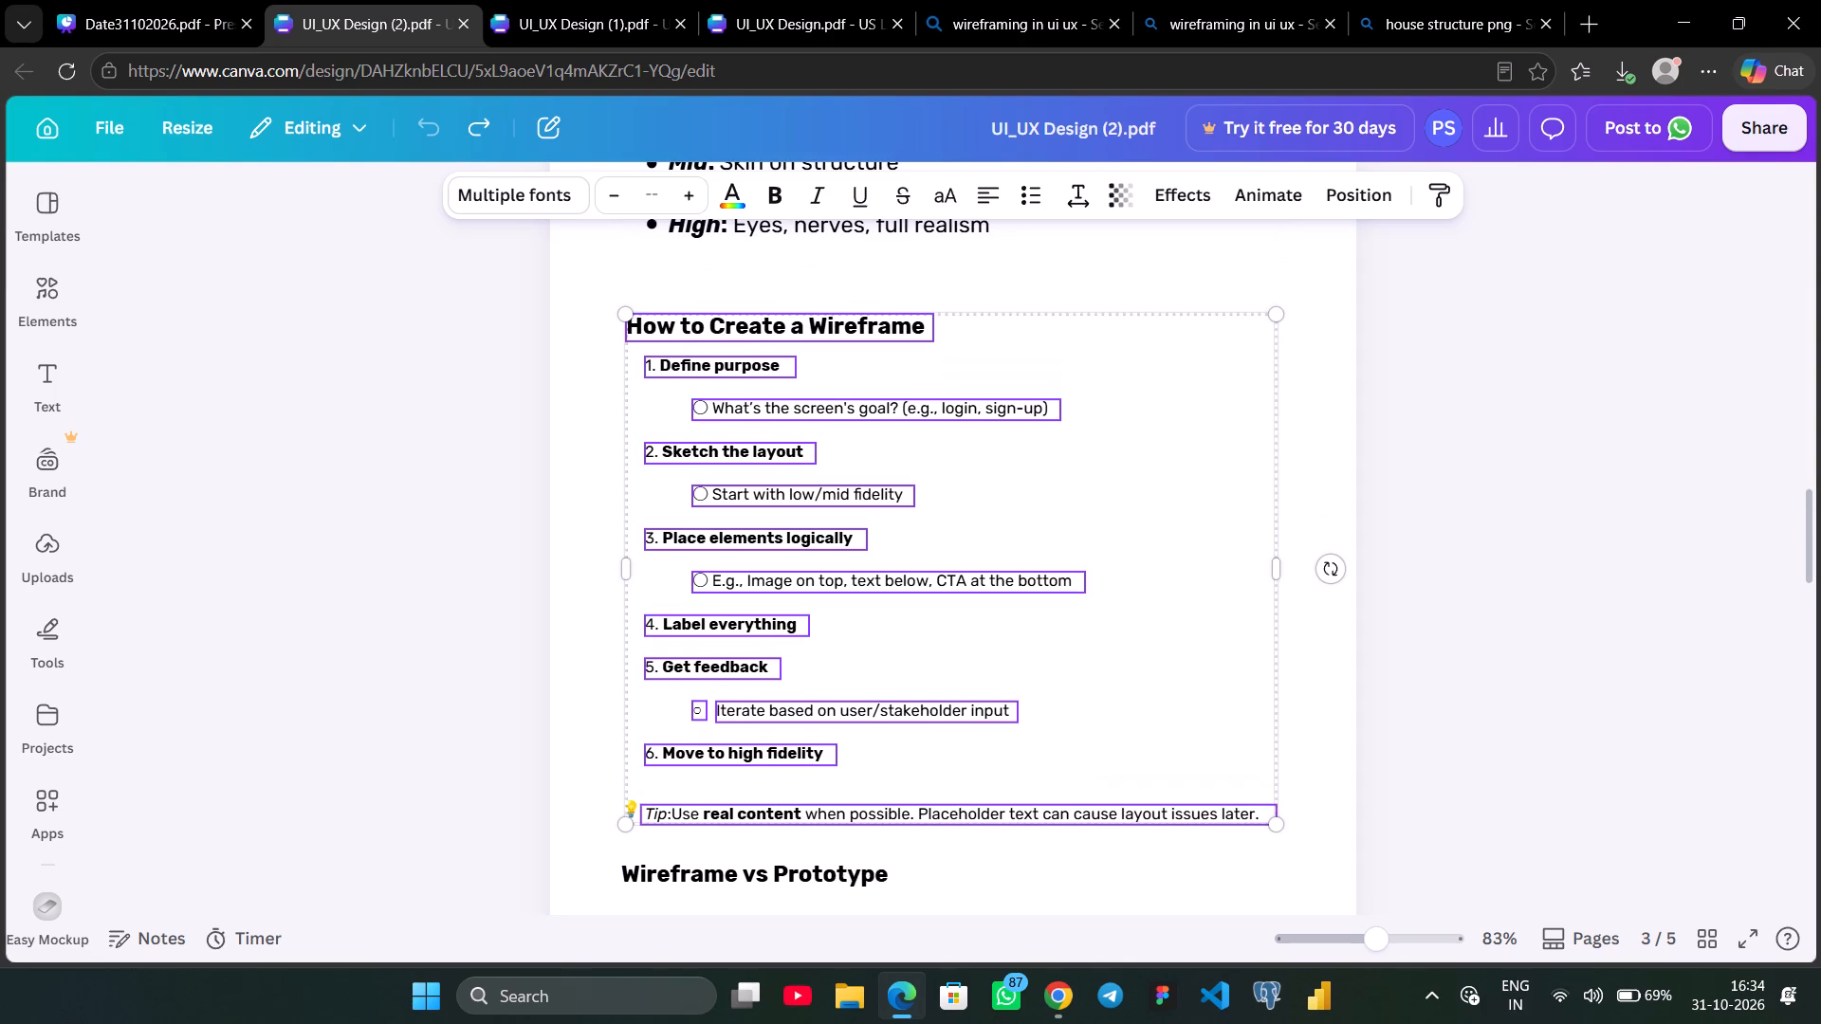
key(ctrl+c)
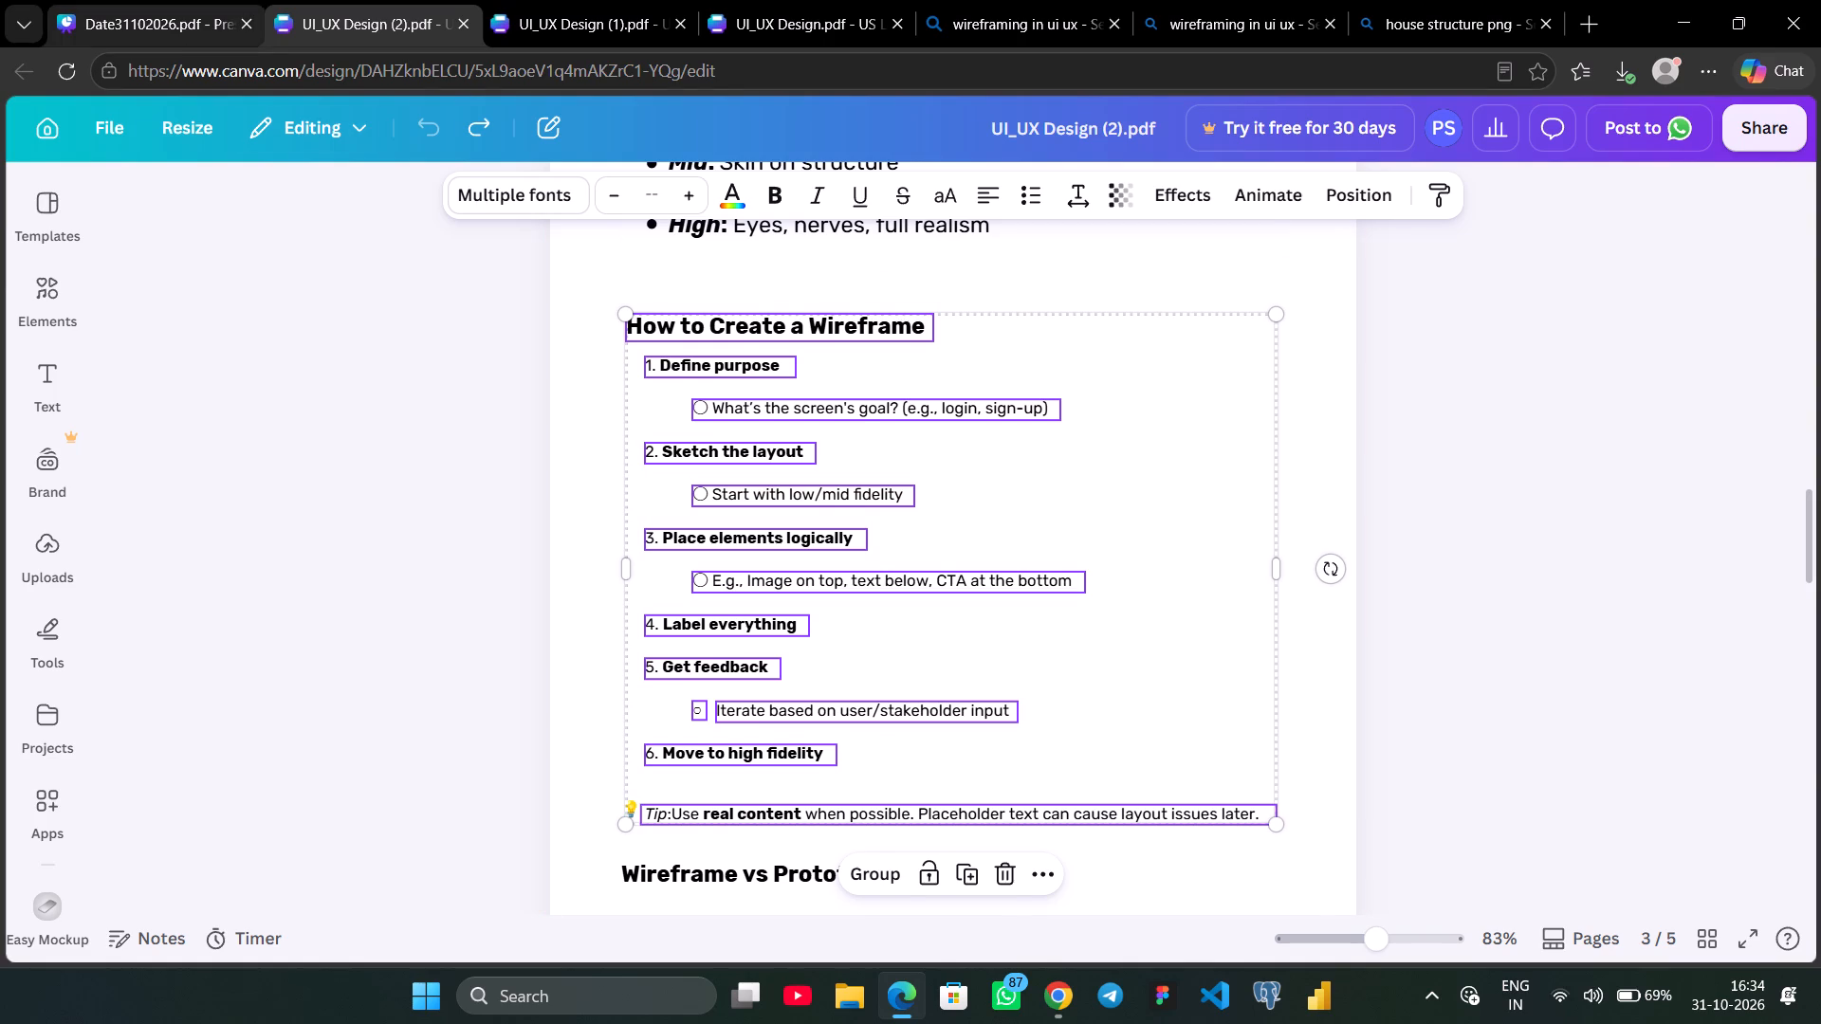
click(144, 24)
key(ctrl+v)
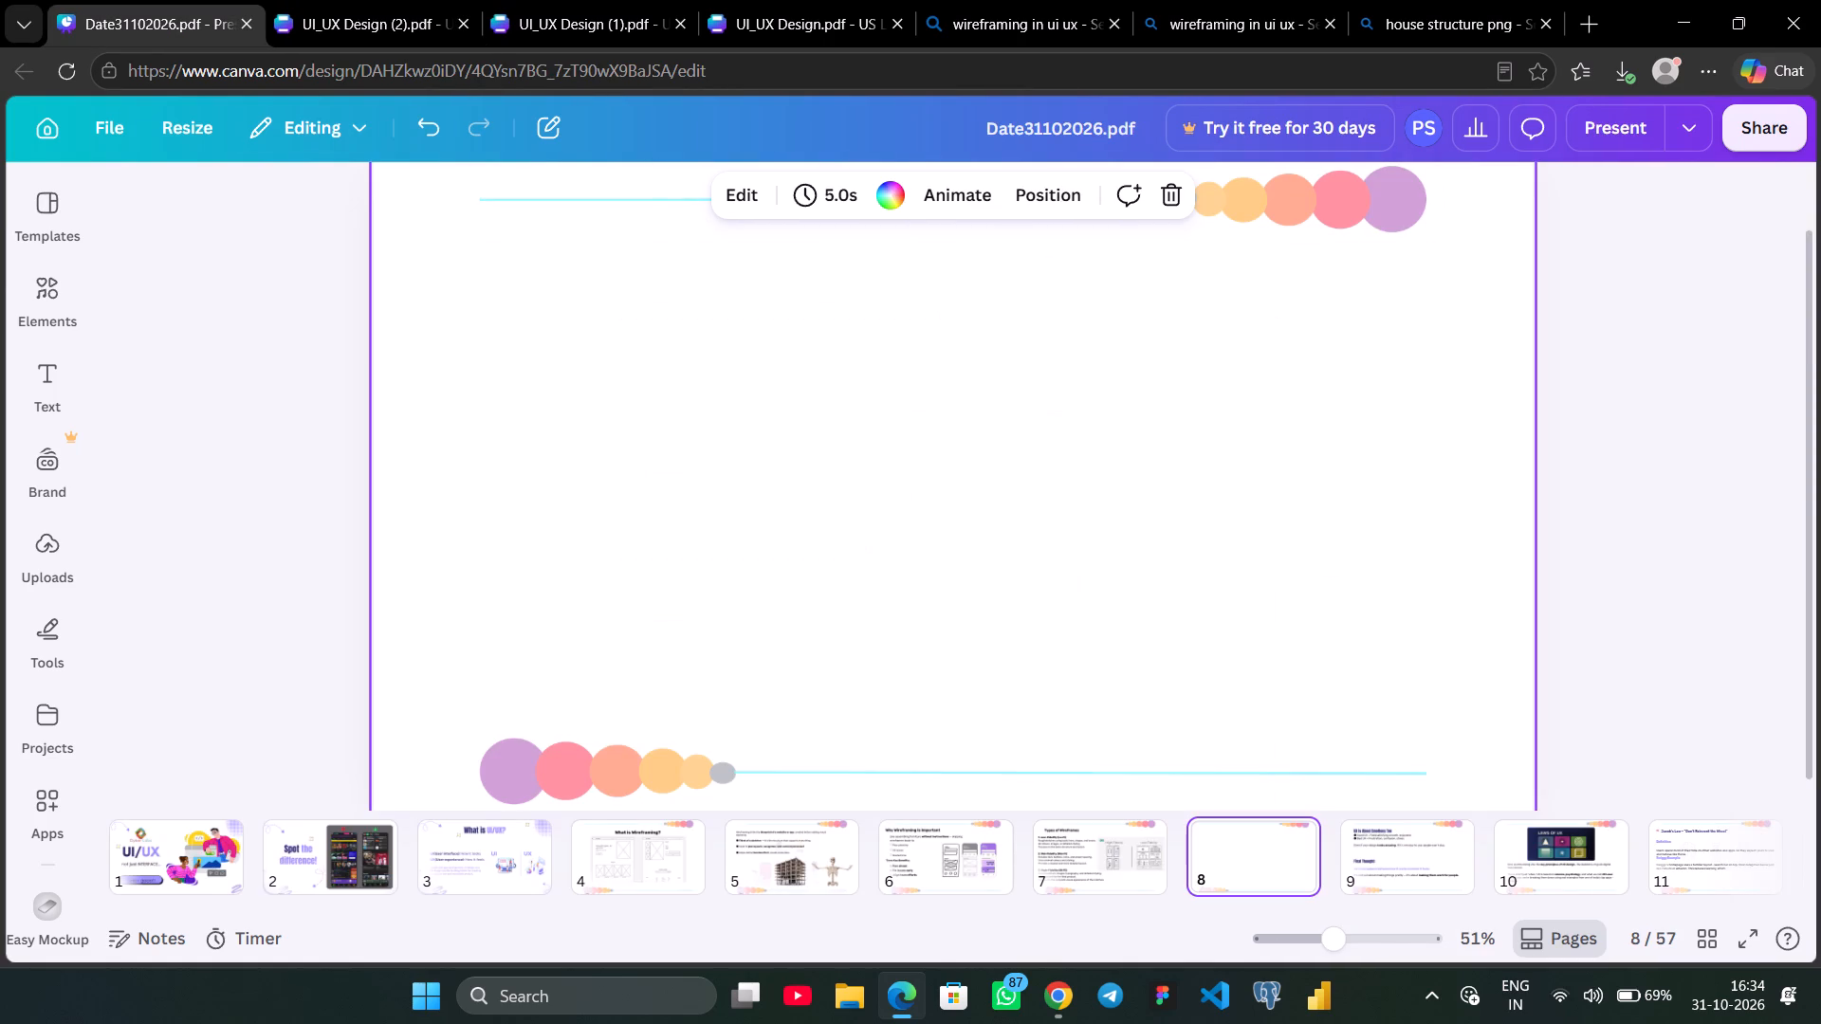
click(689, 450)
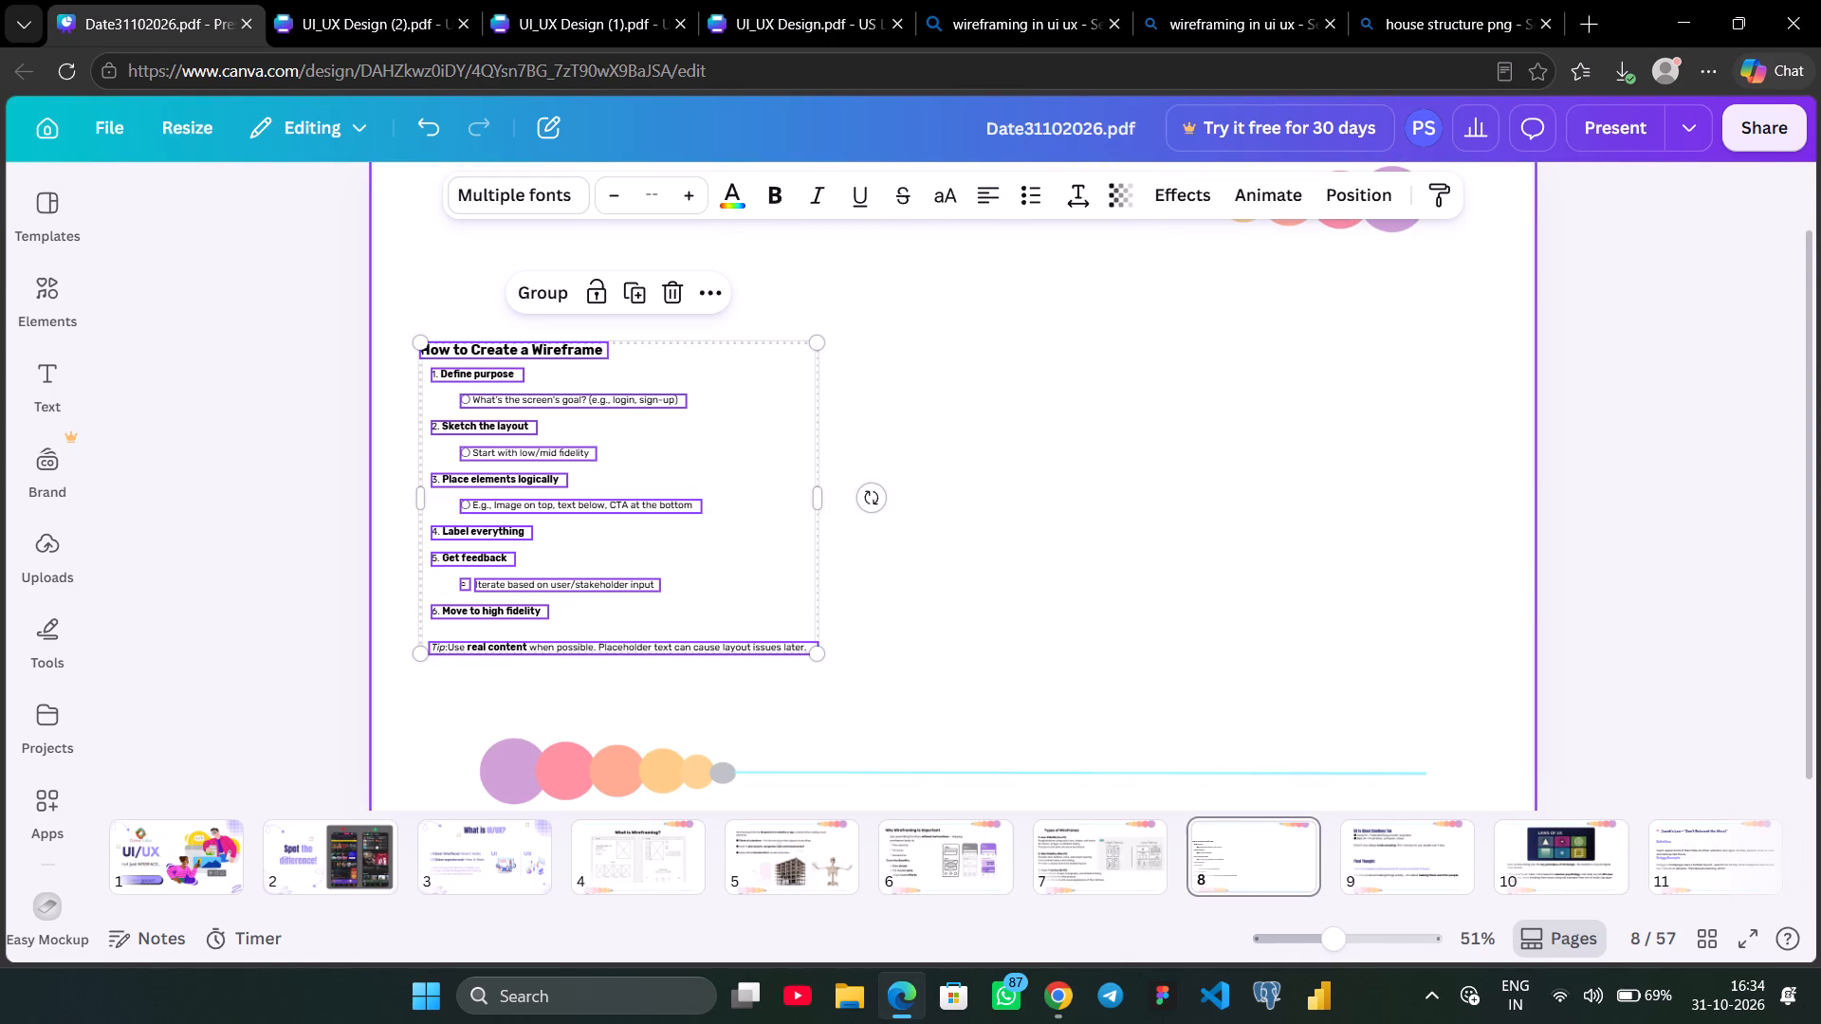
Move the pasted wireframe text block up beneath page 8's header line and enlarge it proportionally to about 1,024 by 804.
scroll(689, 450, up, 1)
scroll(689, 450, down, 1)
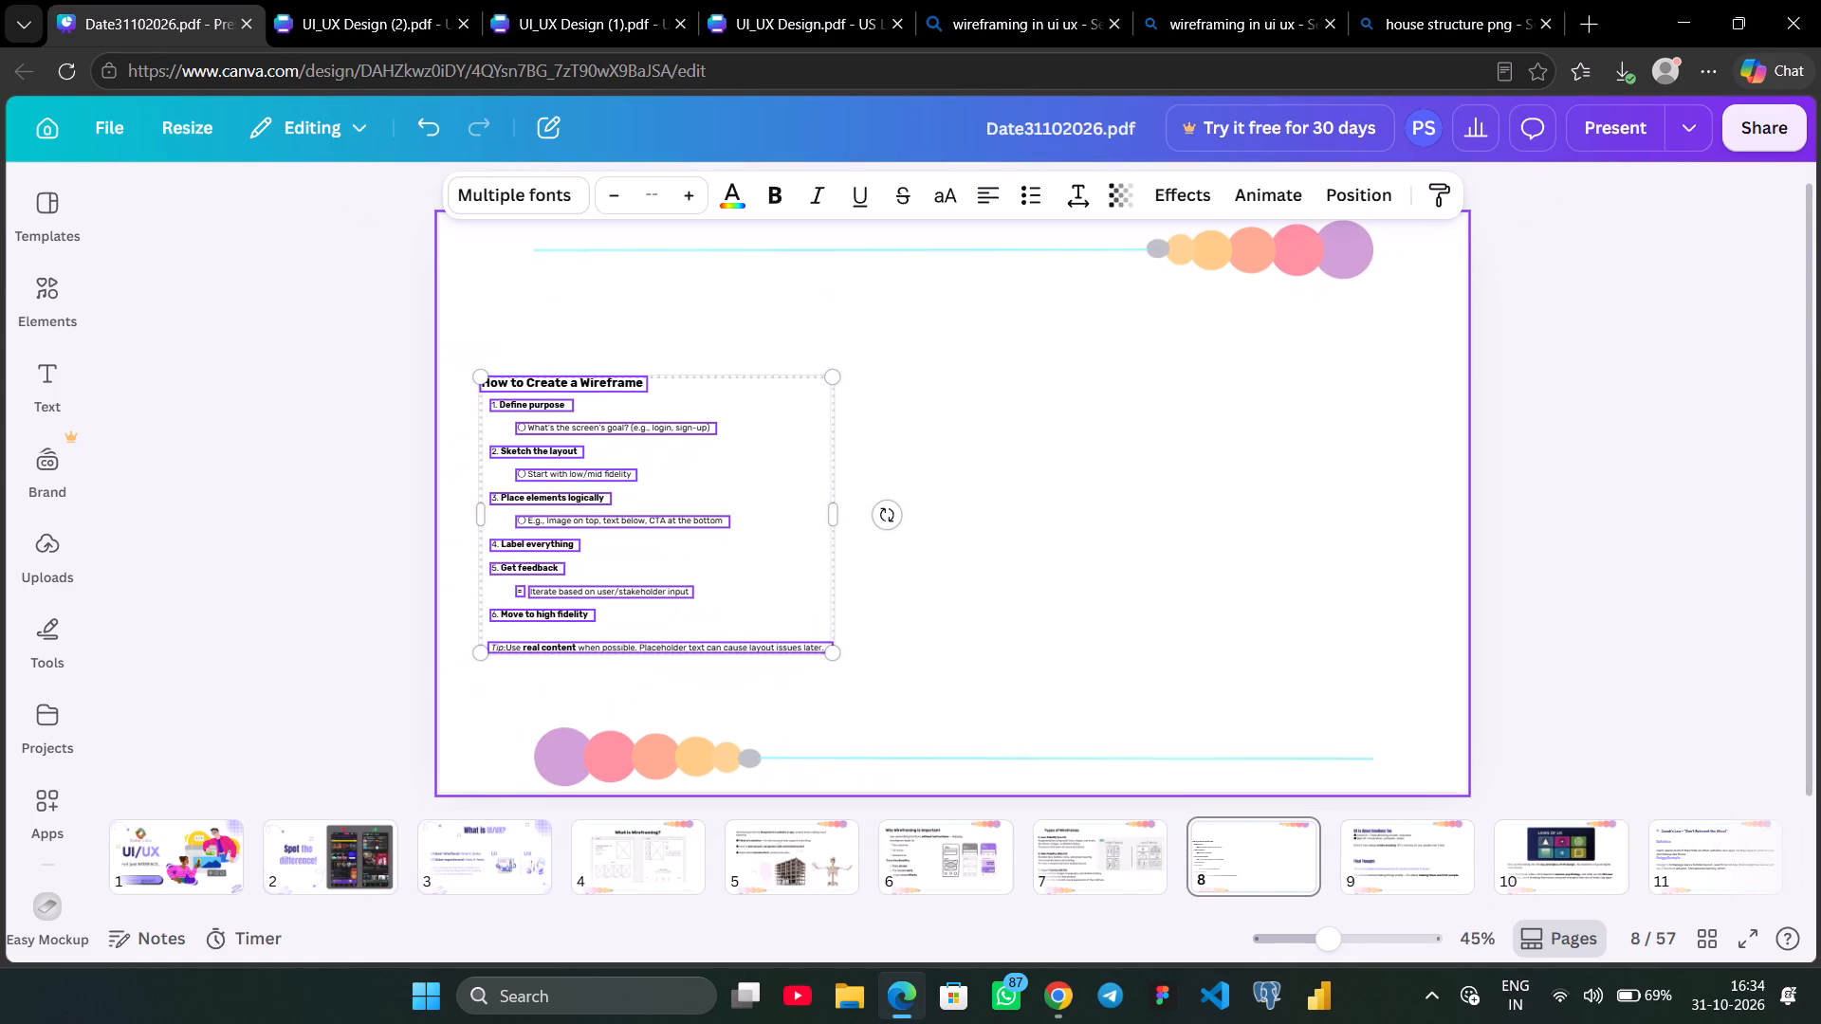
scroll(689, 450, down, 1)
drag(686, 452, 700, 363)
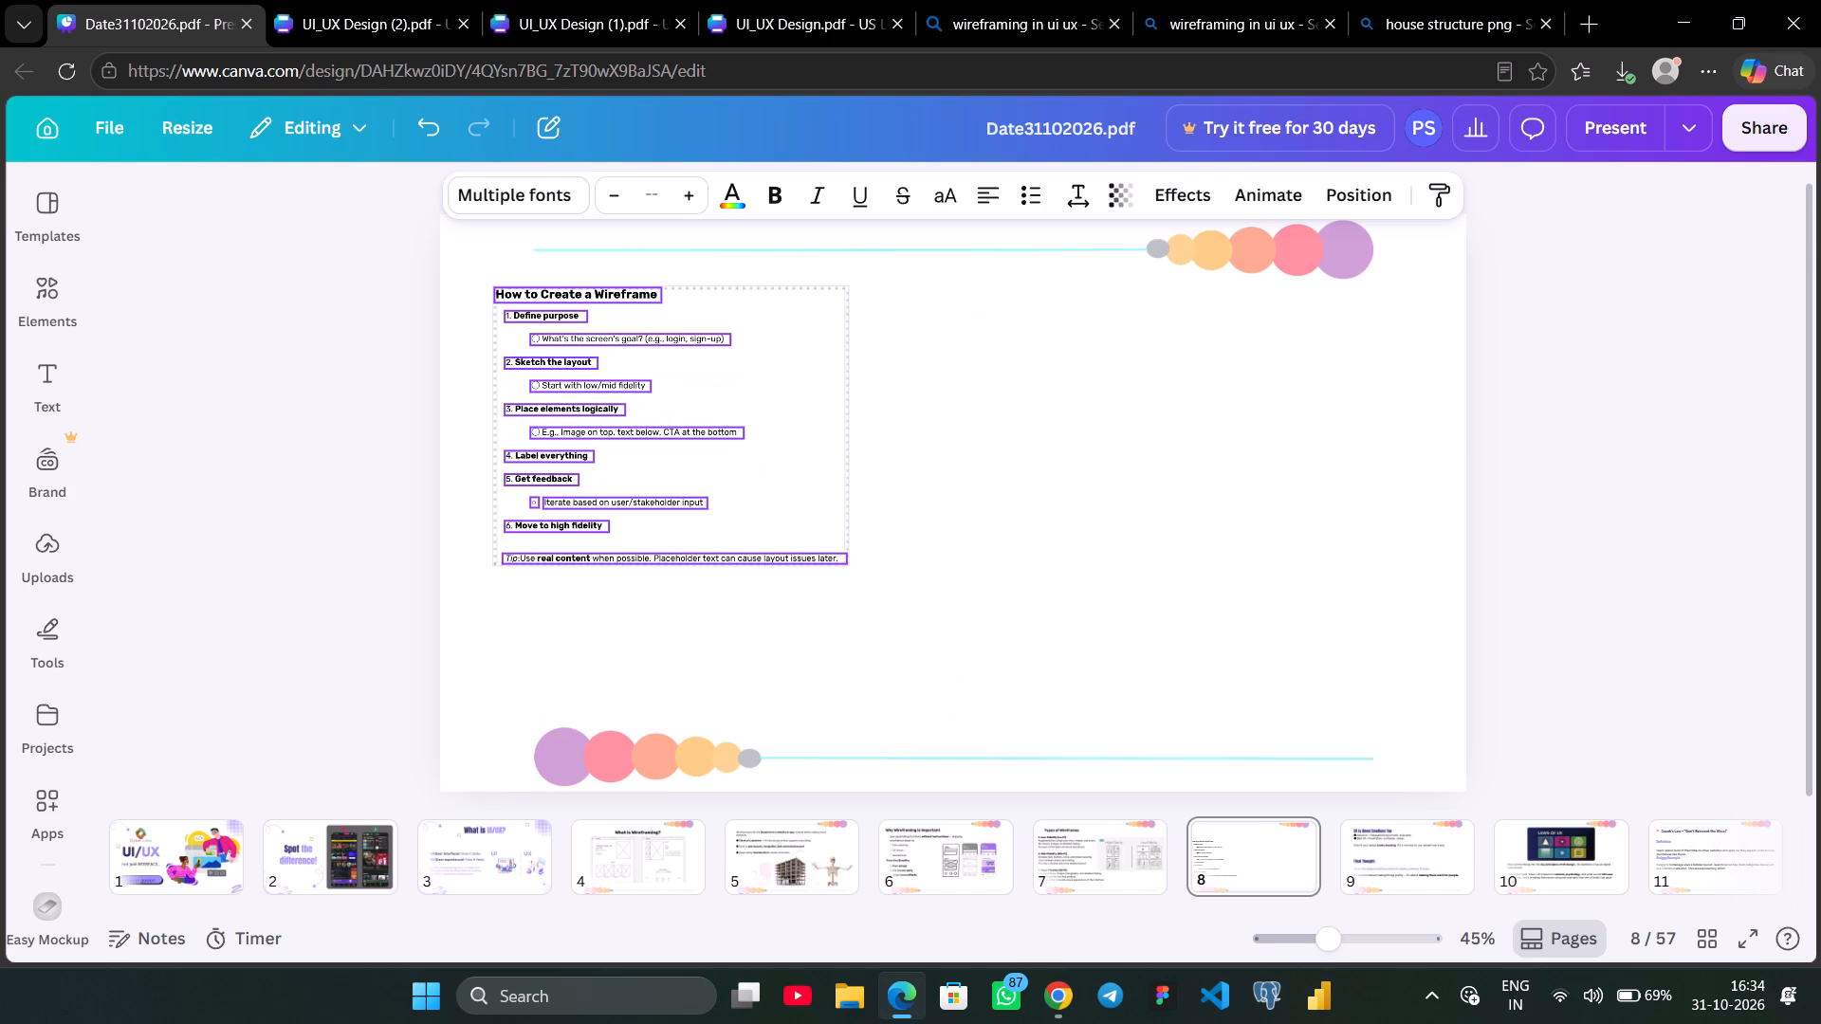
drag(700, 363, 703, 356)
drag(854, 555, 1037, 630)
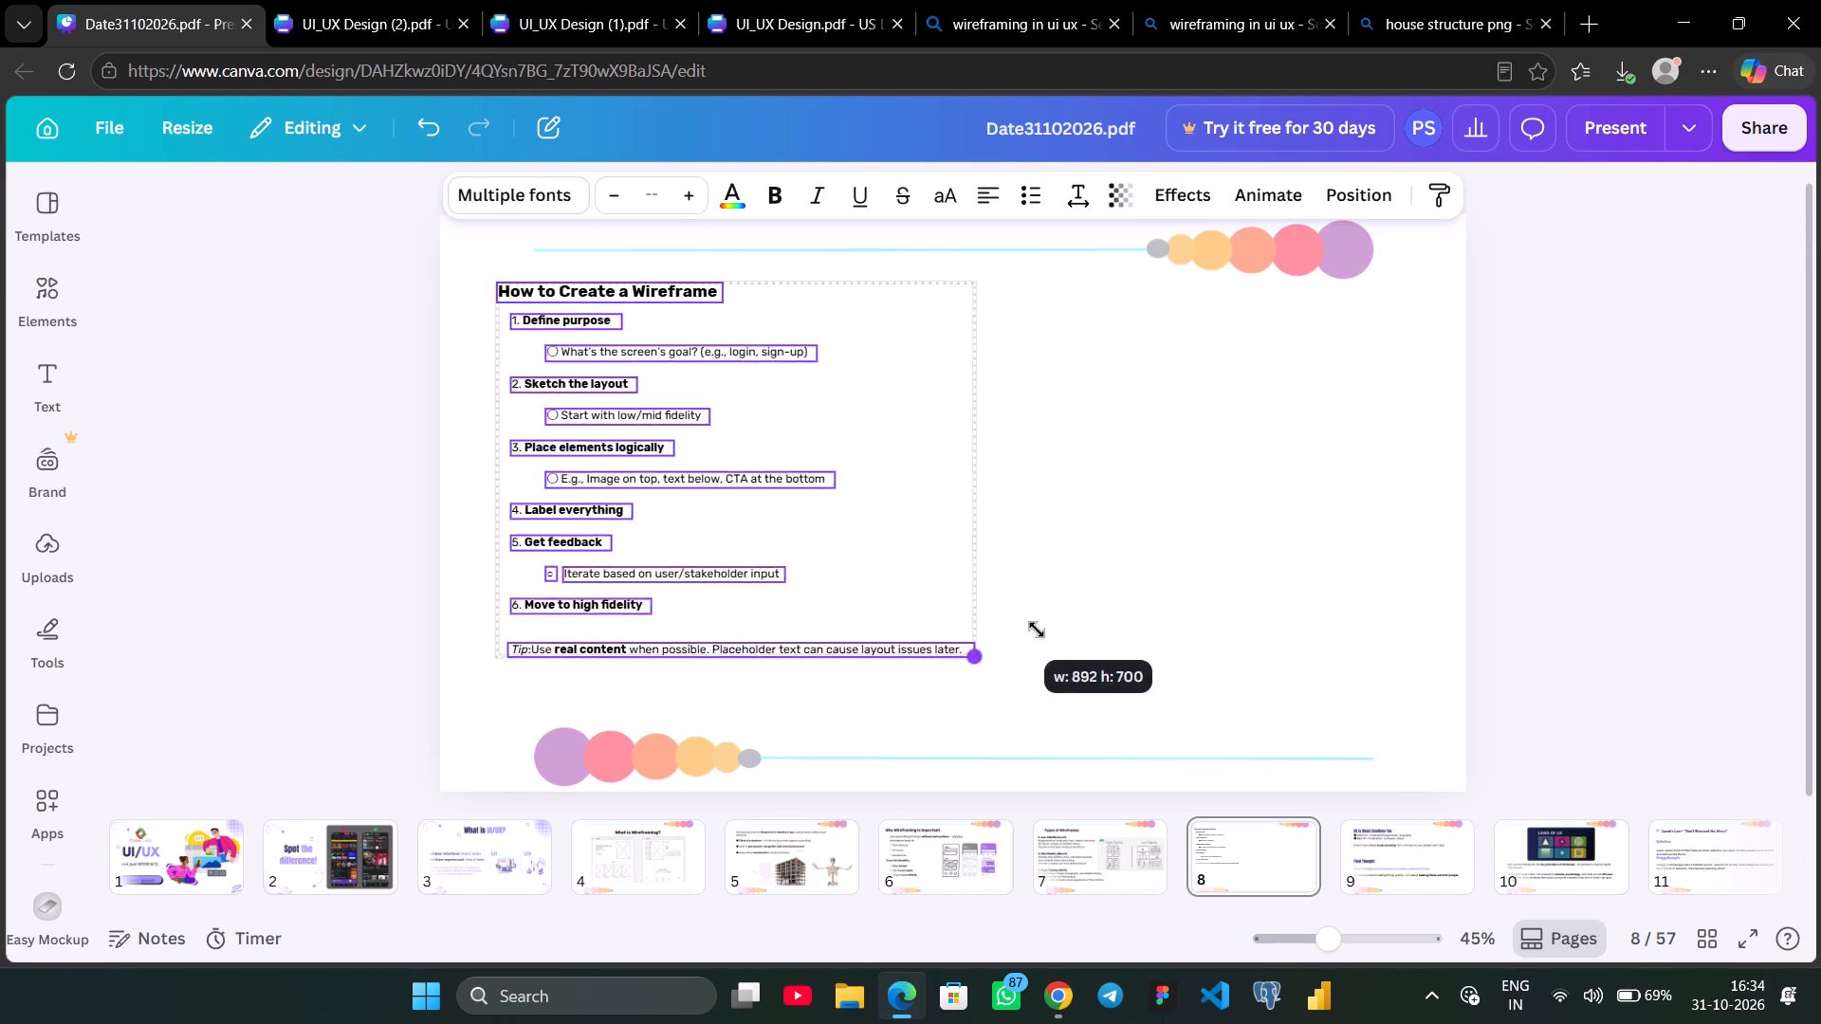
drag(1037, 630, 1114, 643)
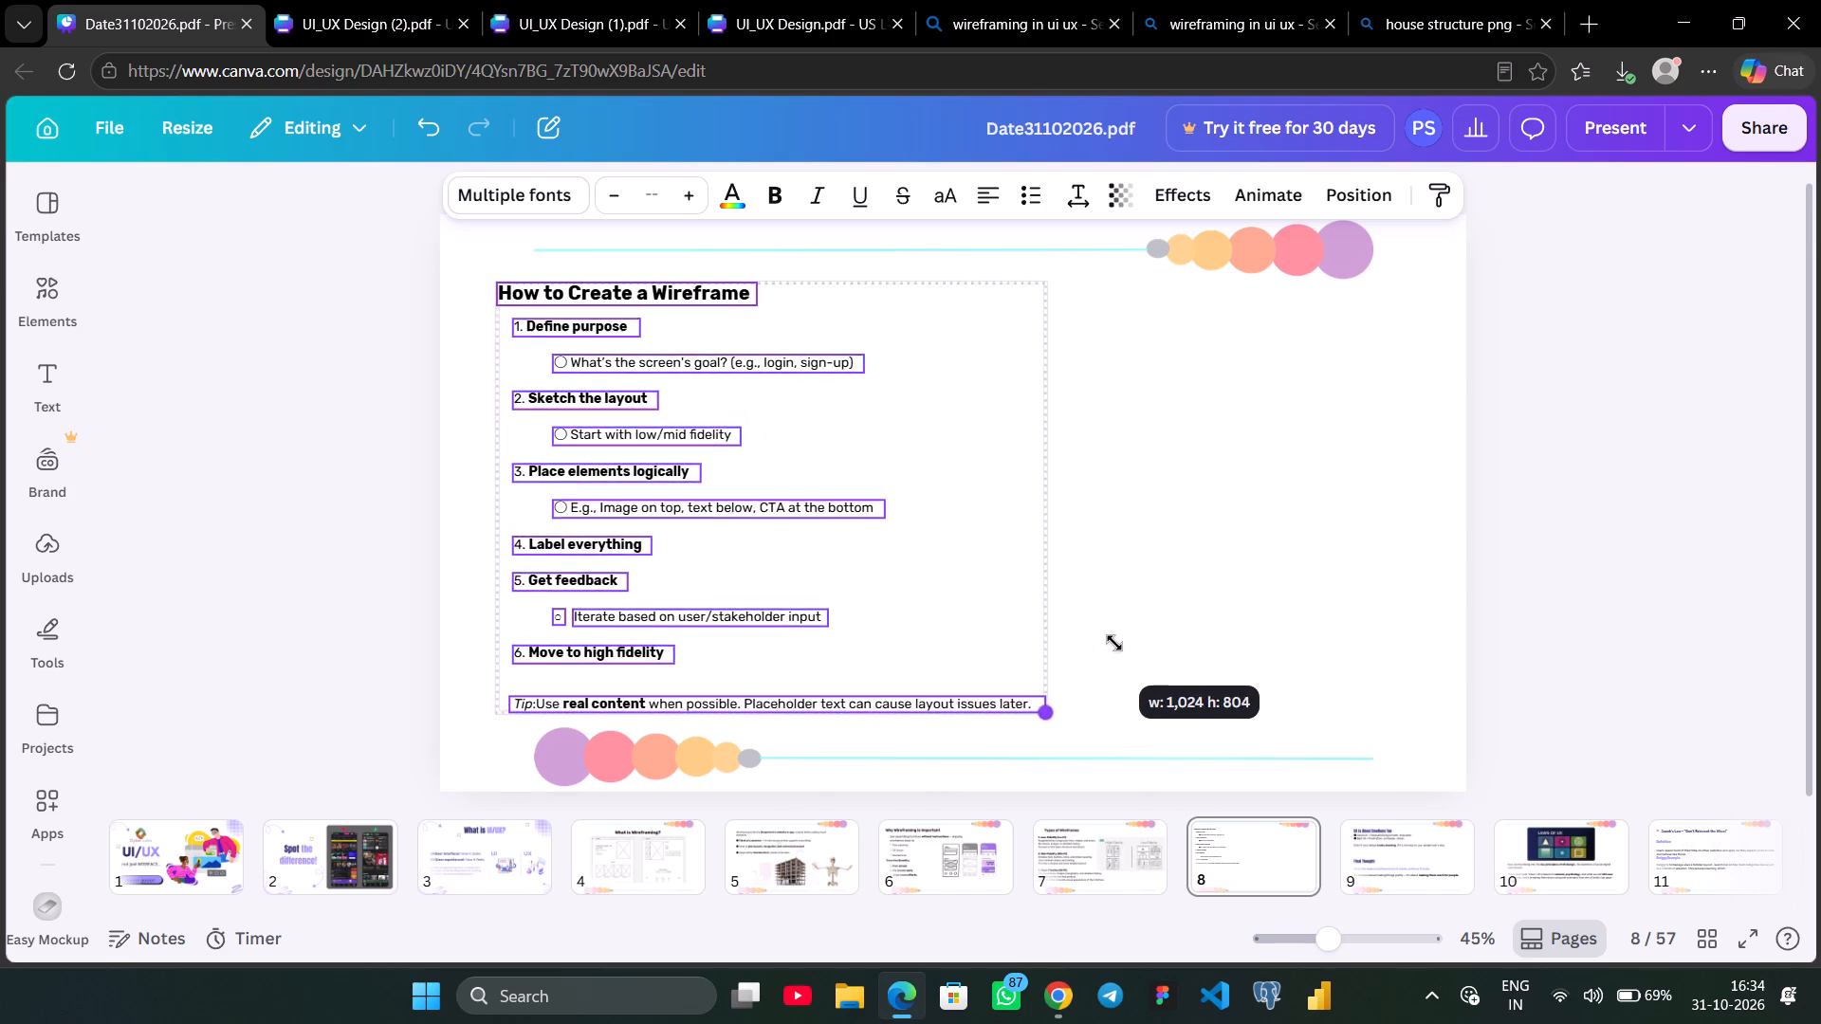
drag(1114, 643, 1110, 640)
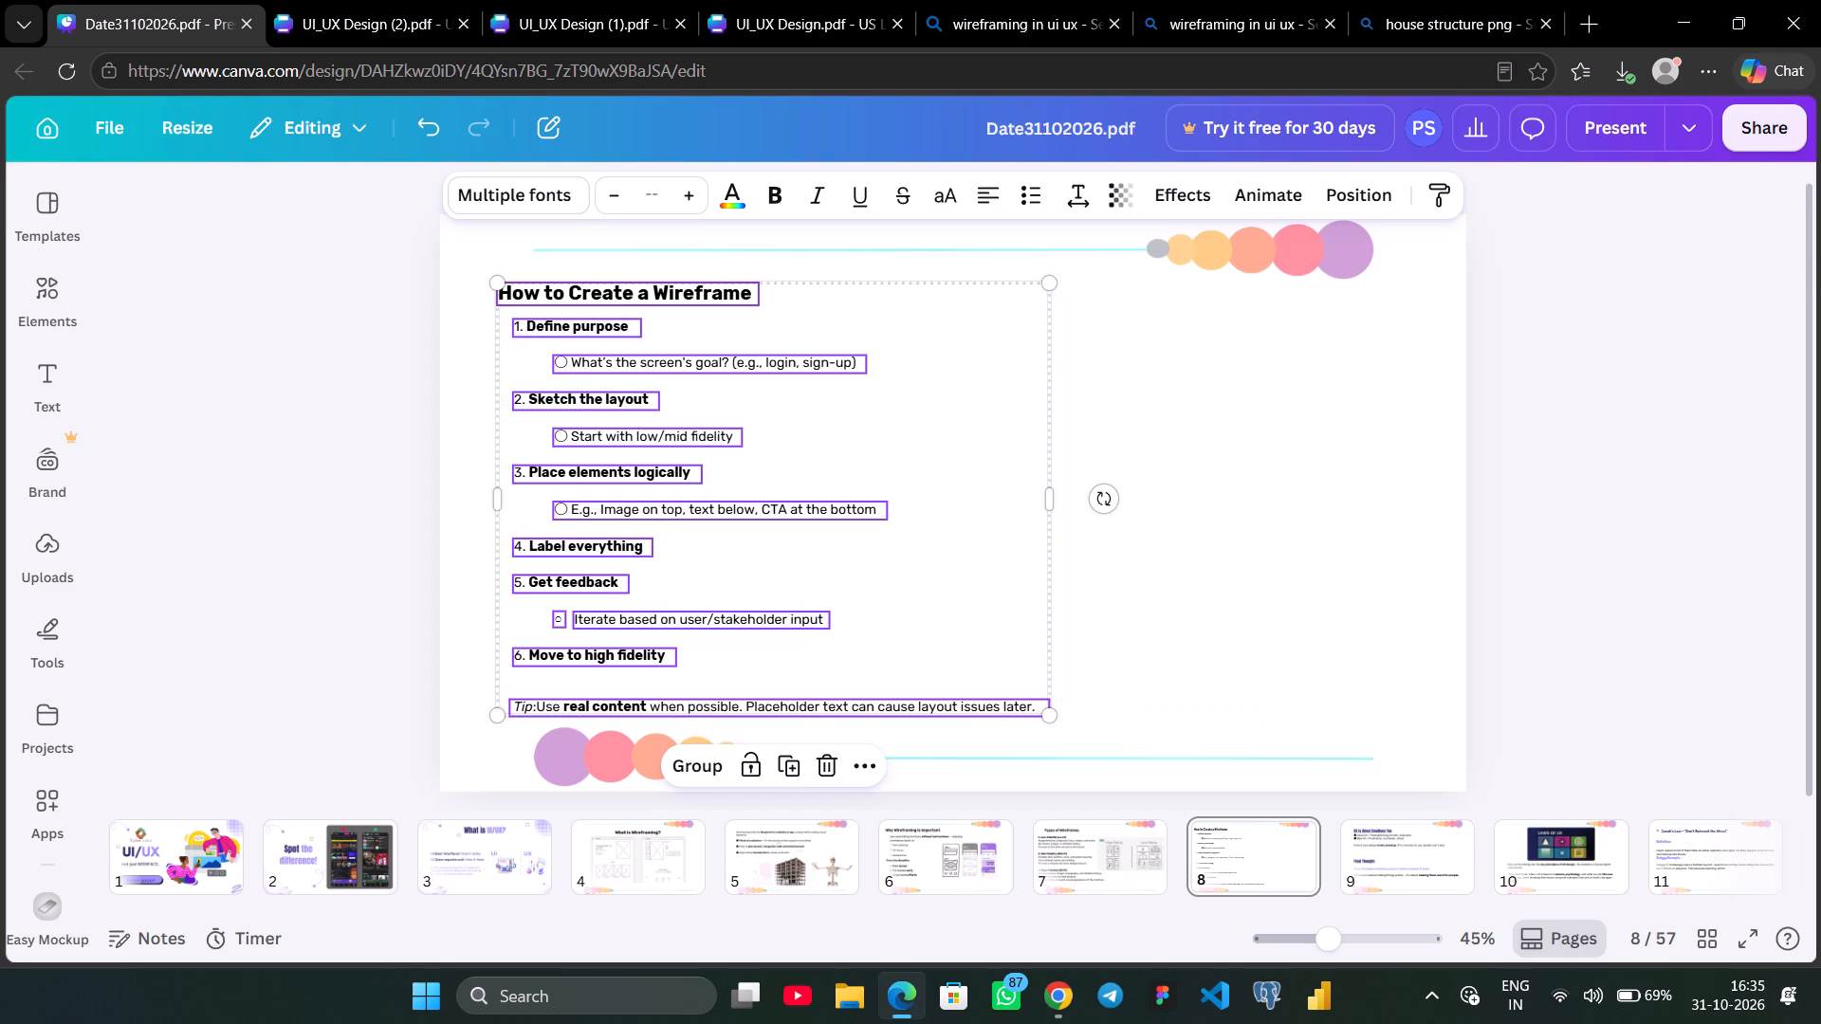
Increase the font size of the whole wireframe text block by two increments and widen it until every line fits on one row.
click(700, 192)
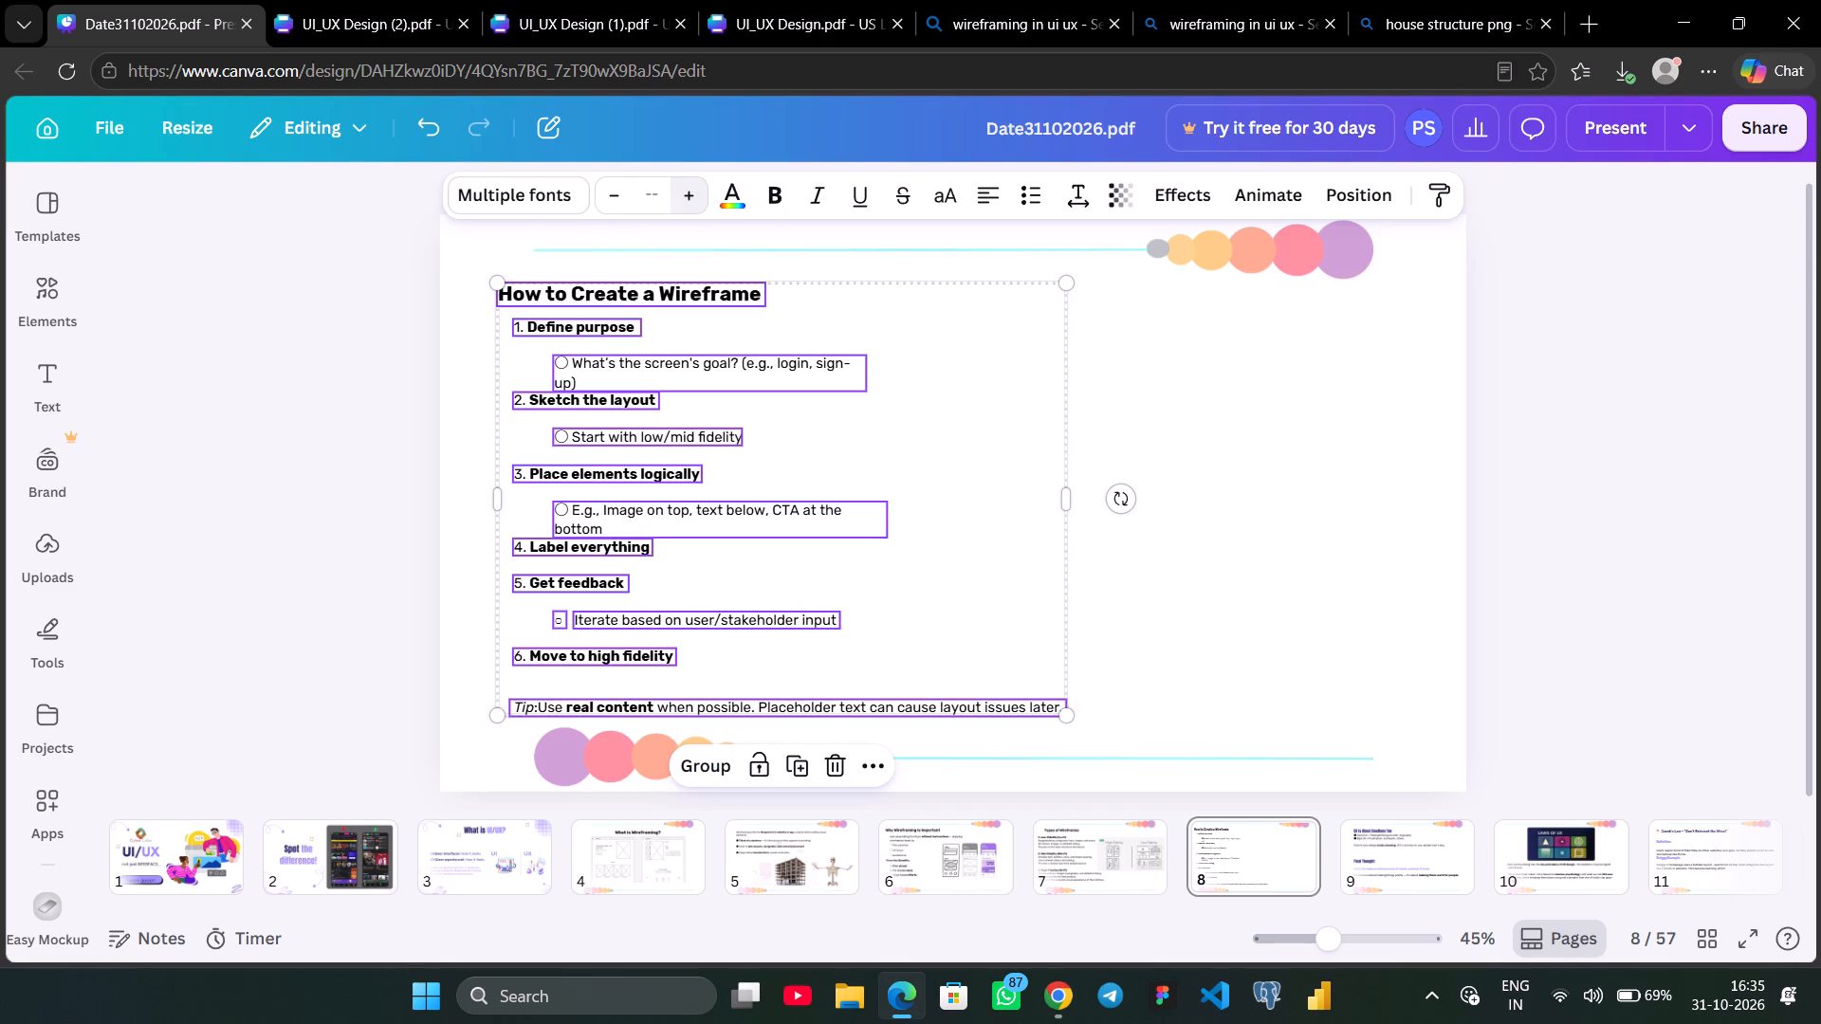
click(700, 192)
drag(1100, 506, 1125, 502)
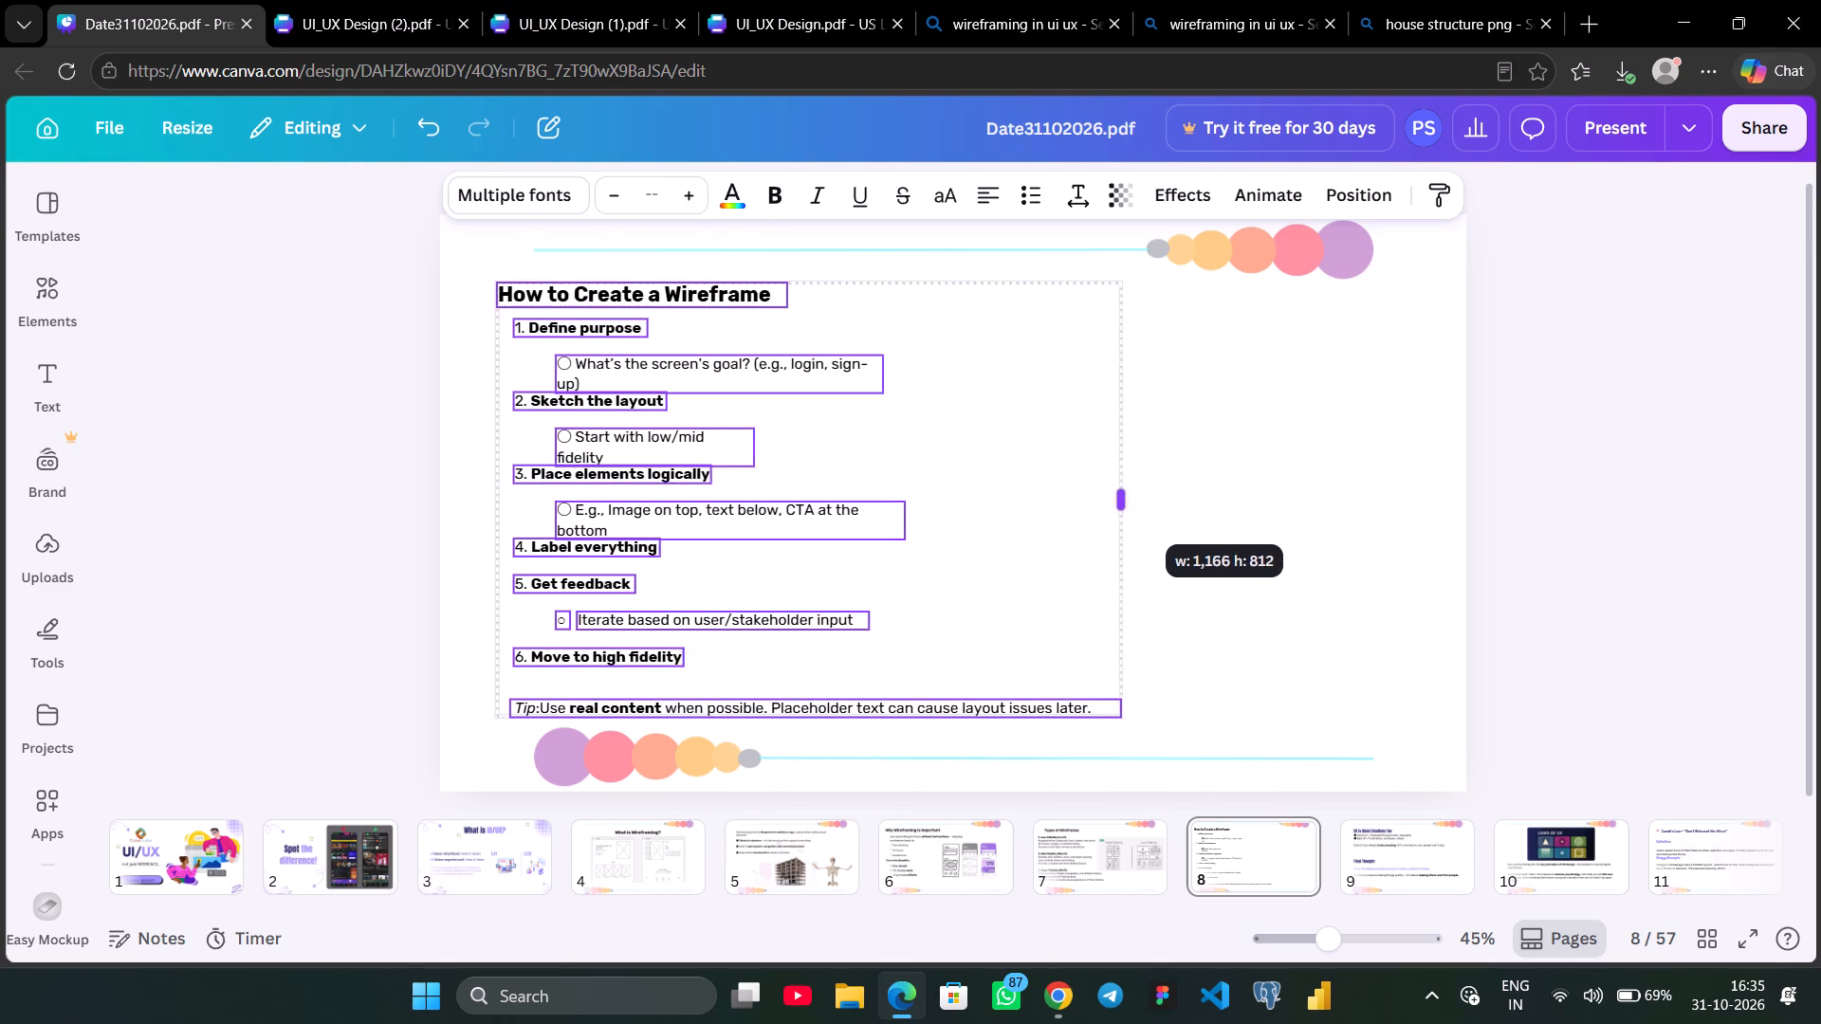
drag(1125, 502, 1155, 496)
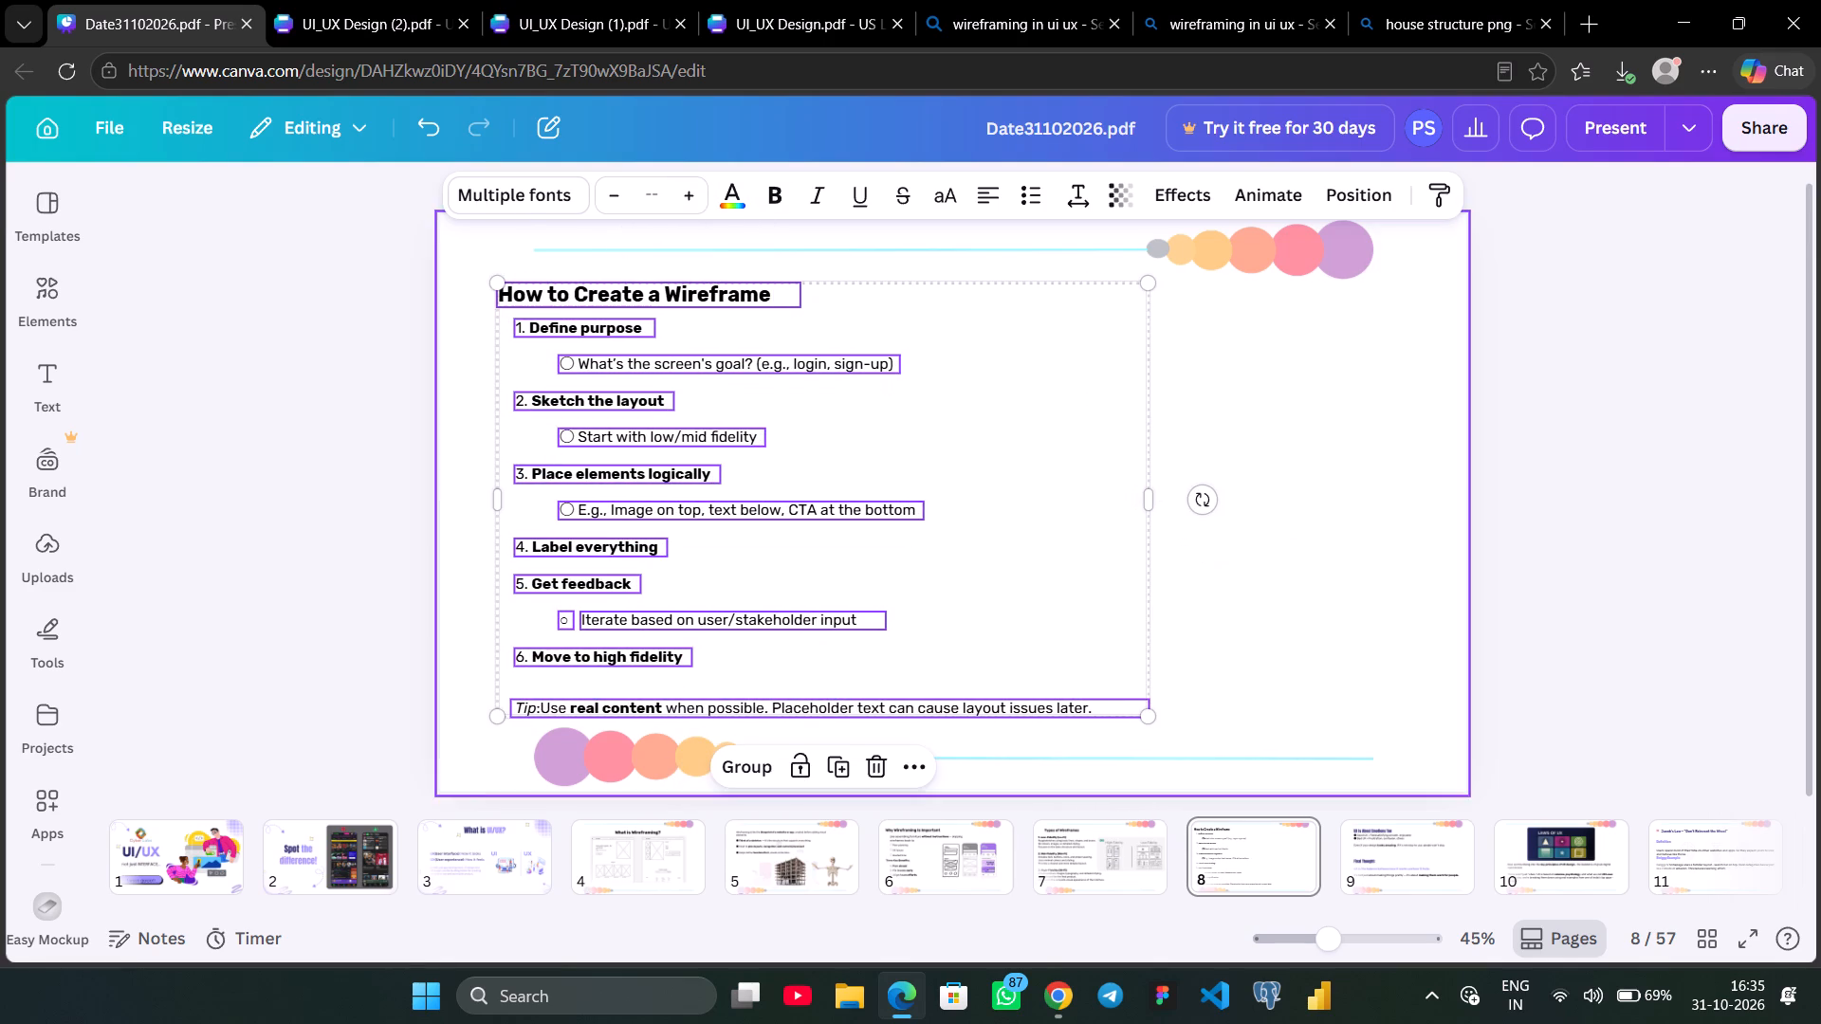
click(1534, 461)
scroll(1534, 461, up, 1)
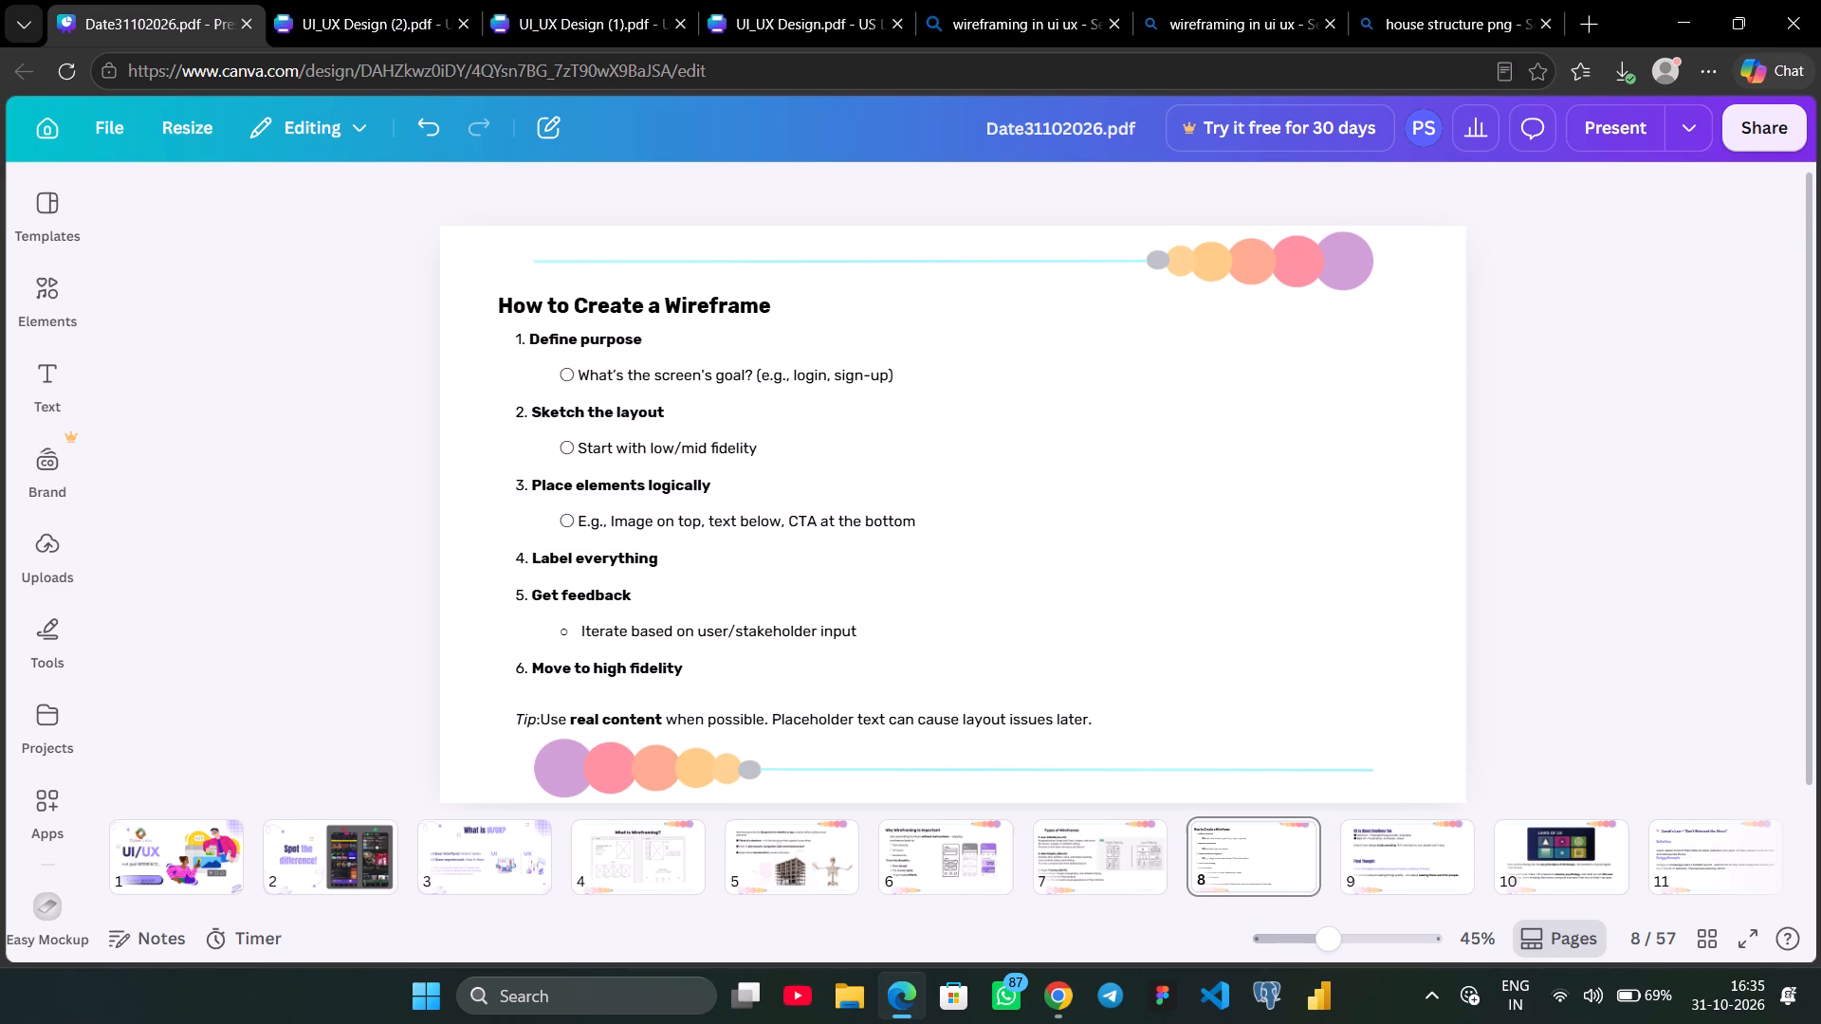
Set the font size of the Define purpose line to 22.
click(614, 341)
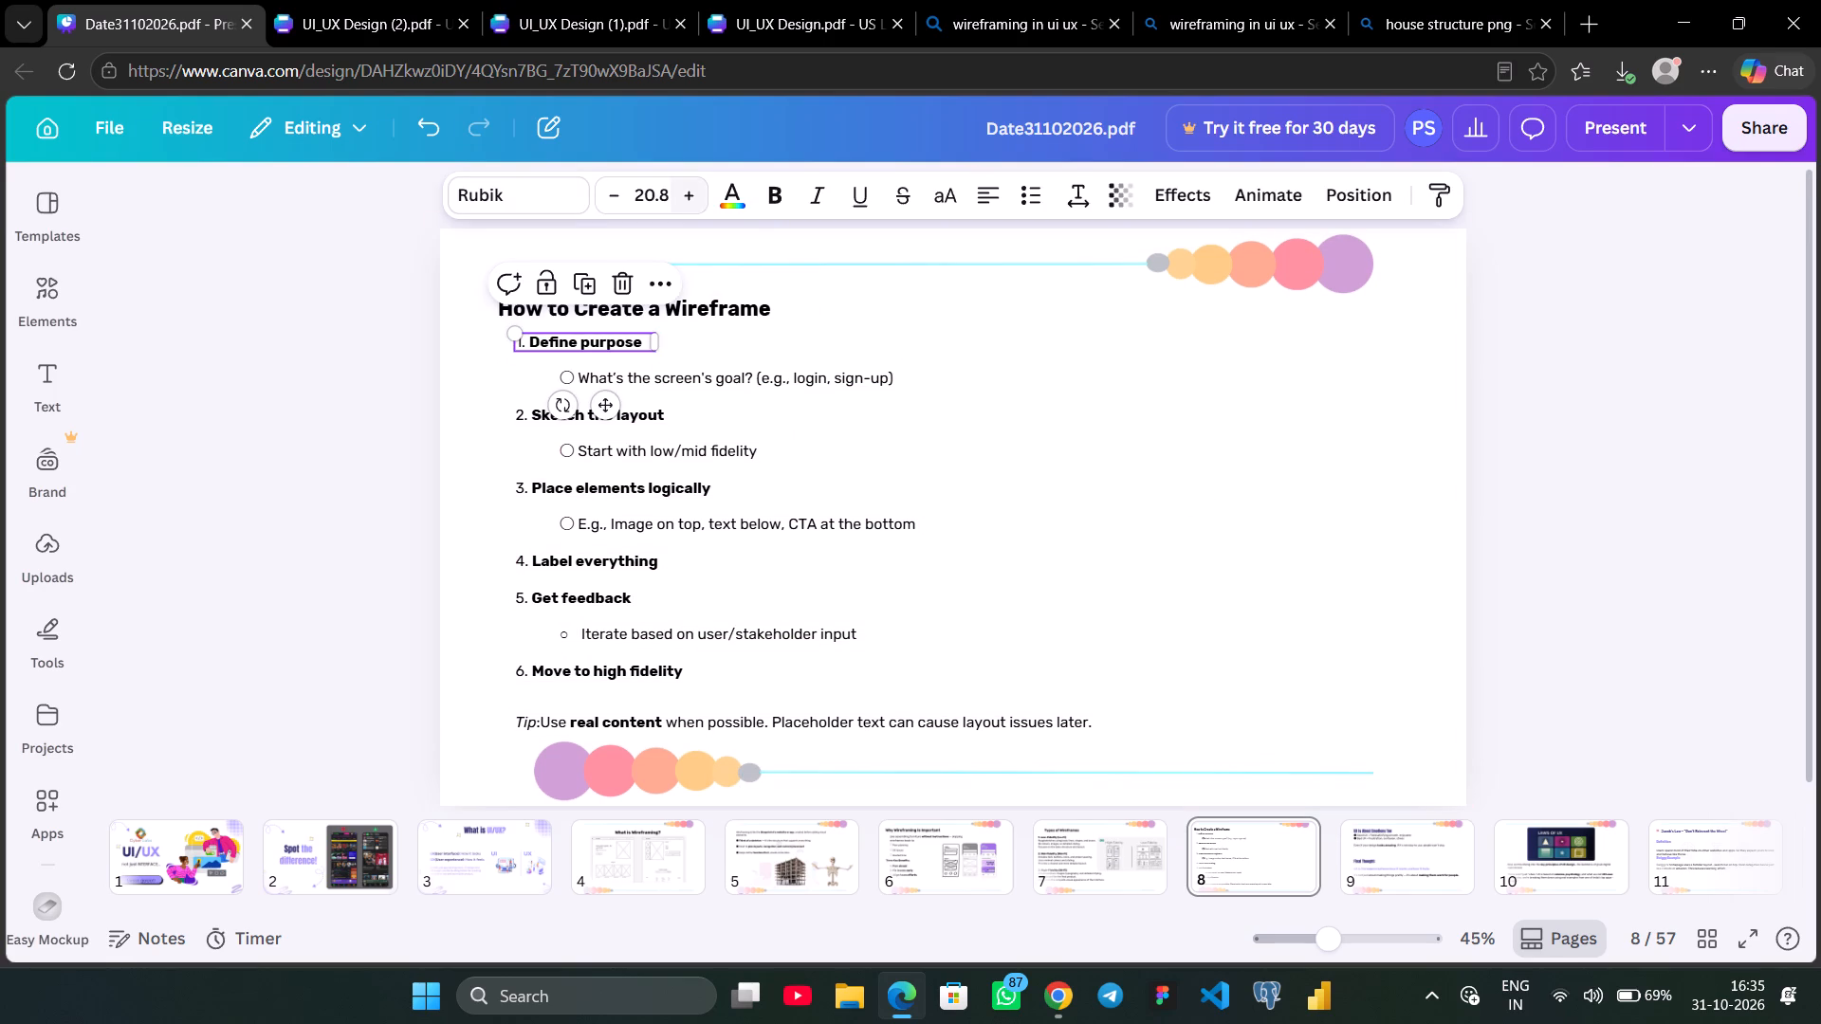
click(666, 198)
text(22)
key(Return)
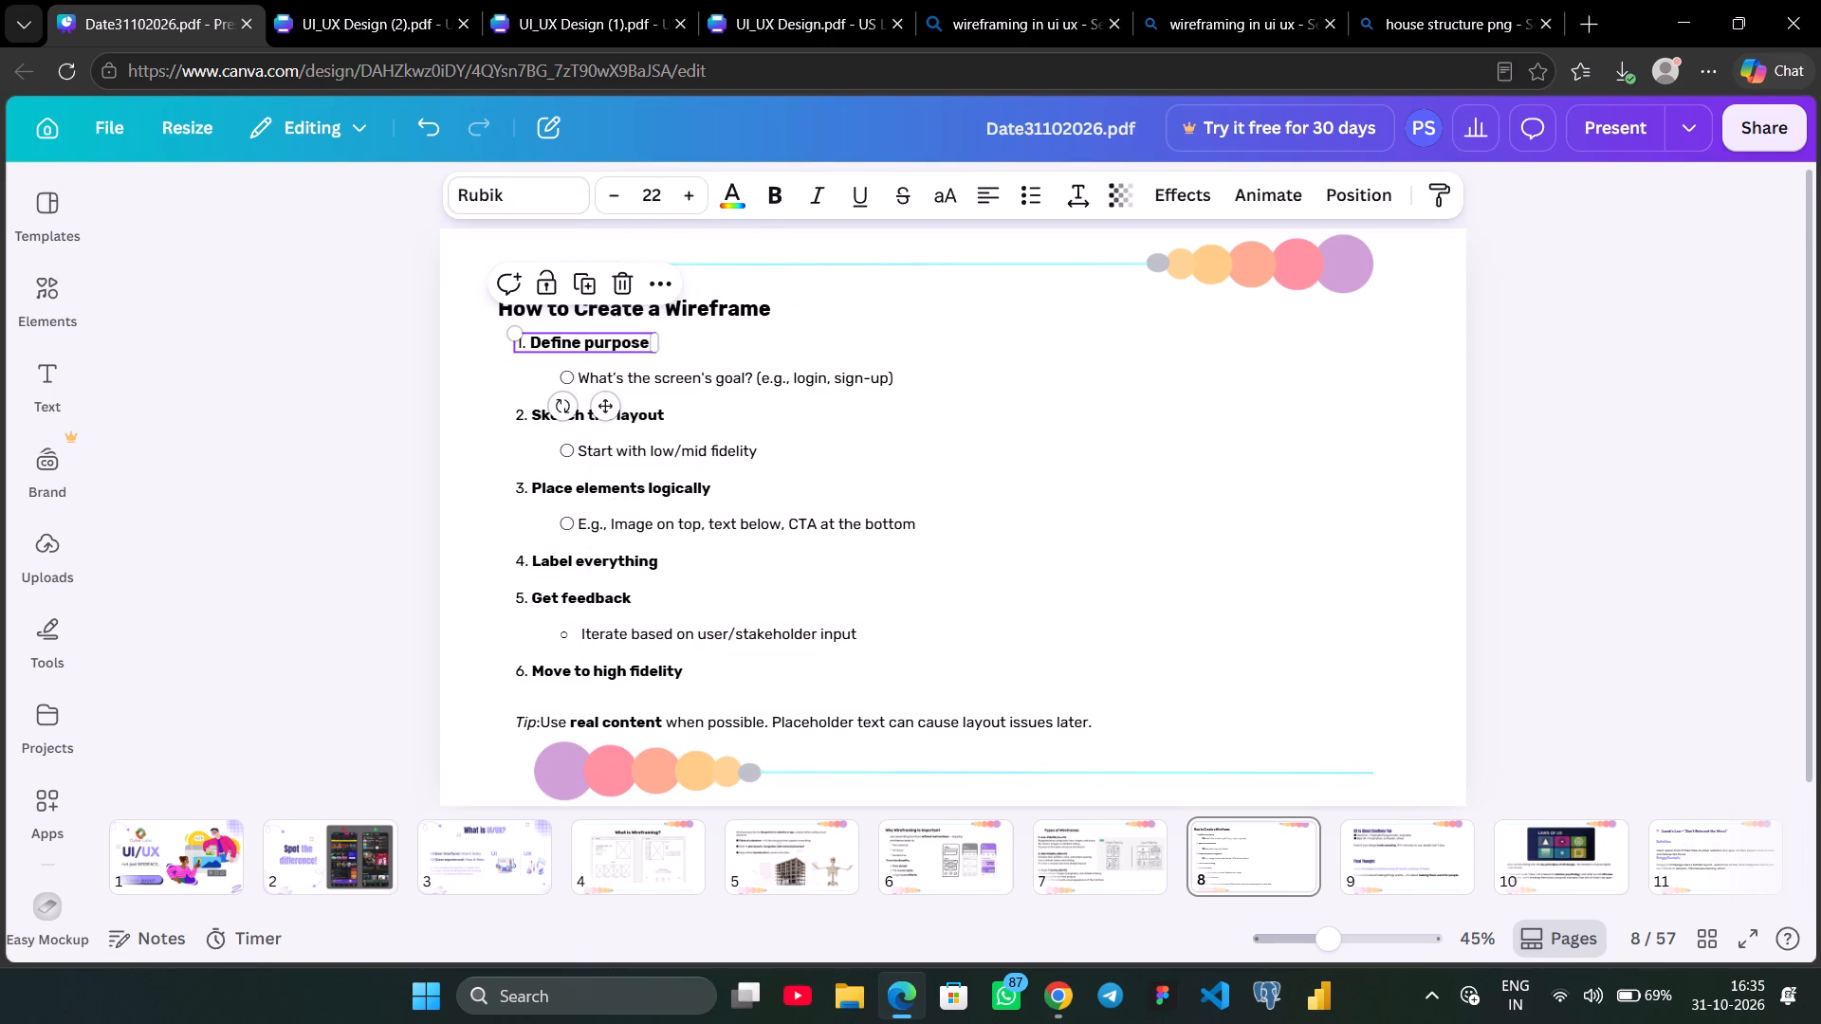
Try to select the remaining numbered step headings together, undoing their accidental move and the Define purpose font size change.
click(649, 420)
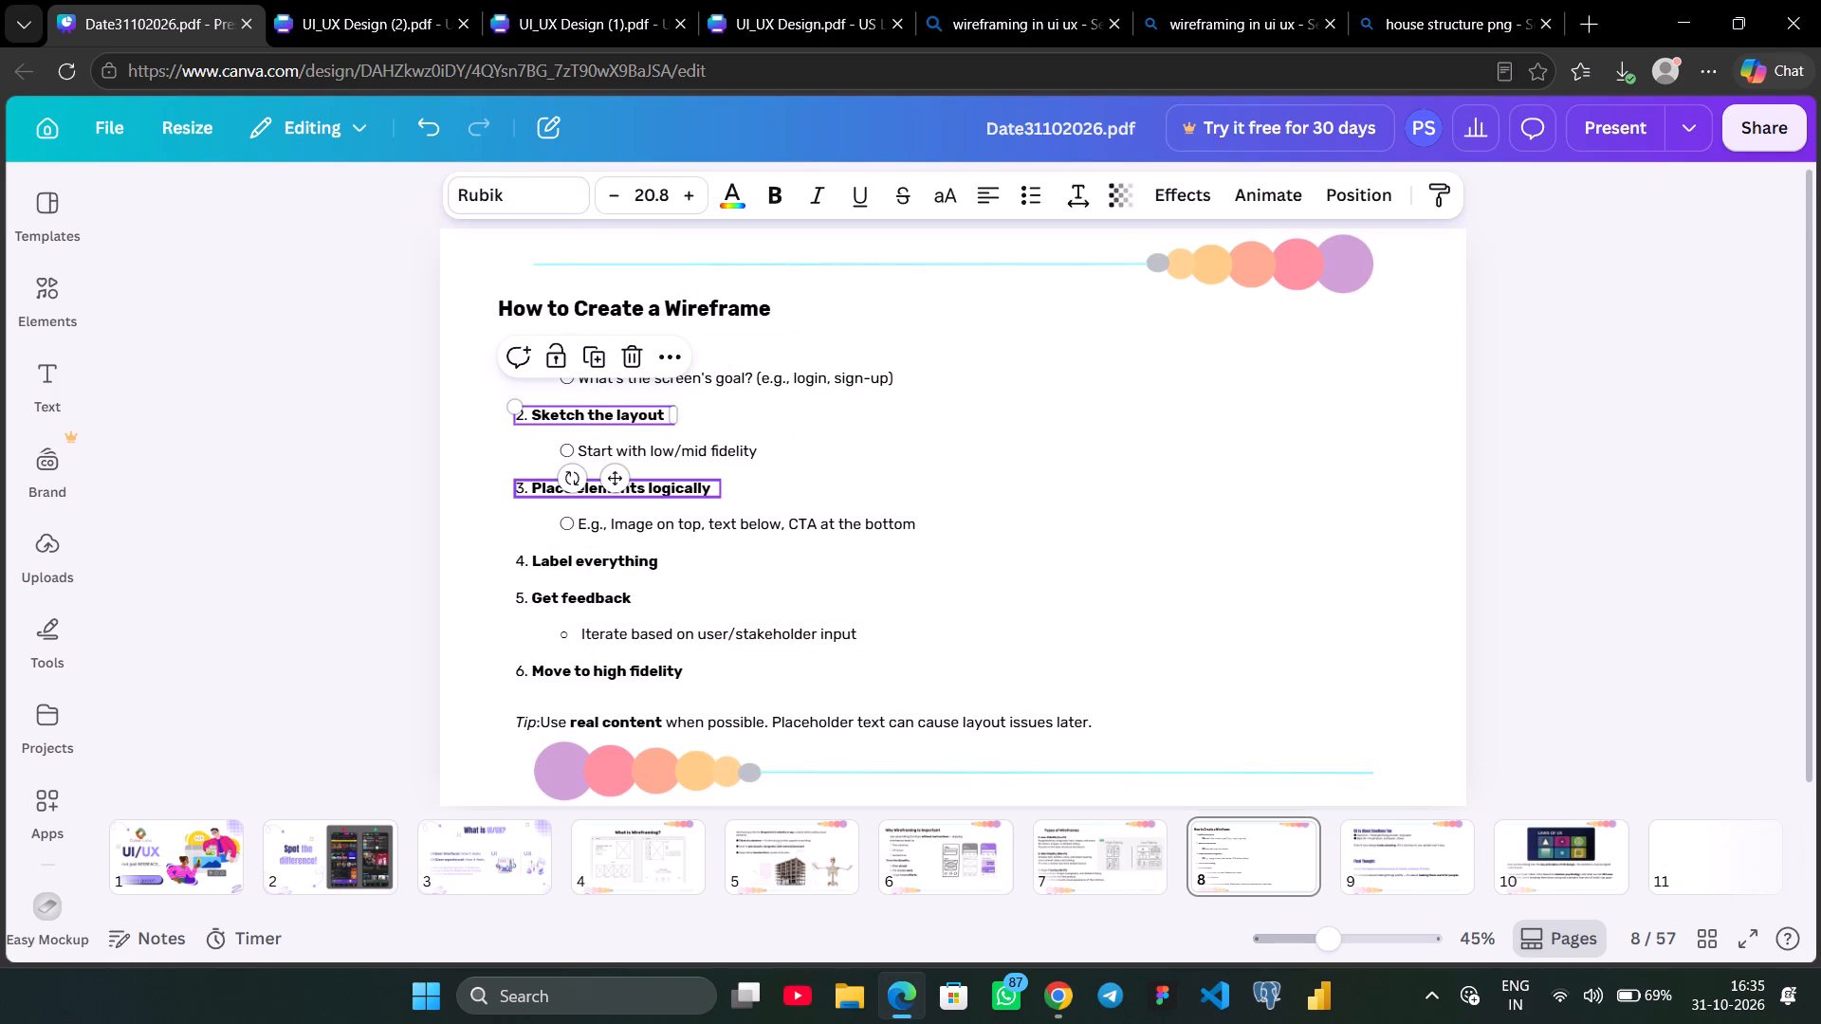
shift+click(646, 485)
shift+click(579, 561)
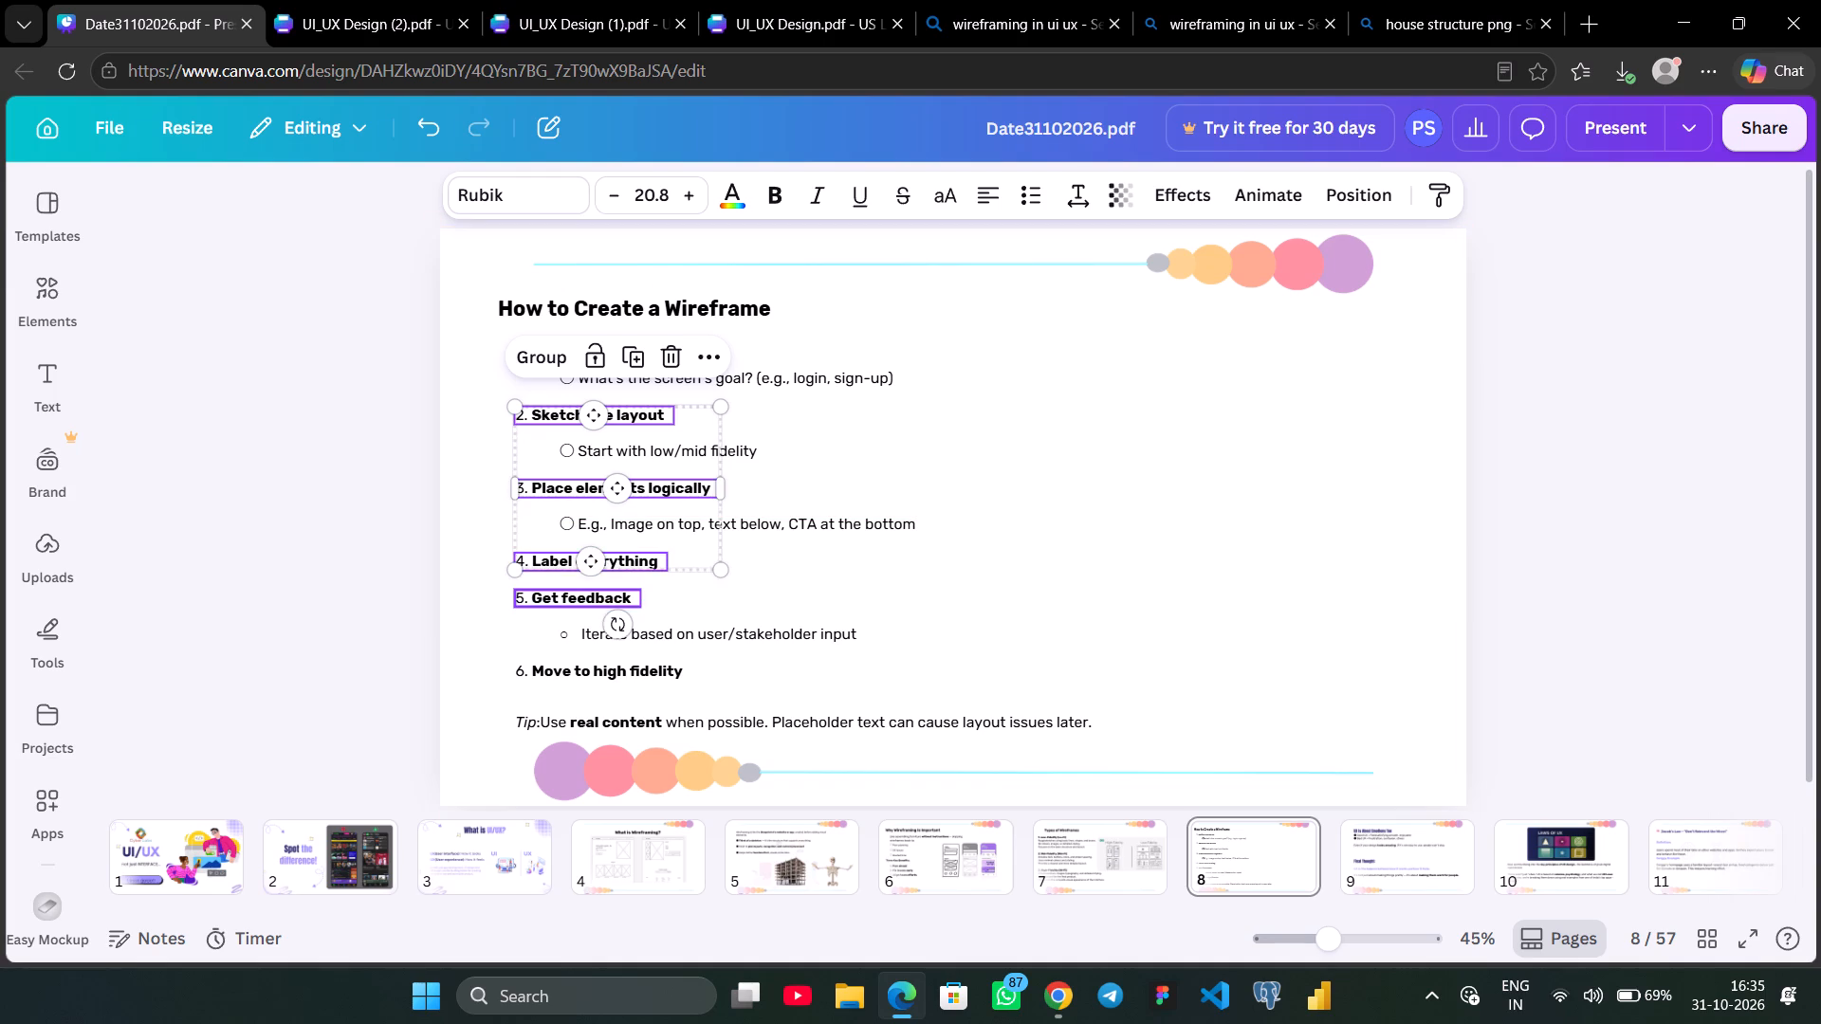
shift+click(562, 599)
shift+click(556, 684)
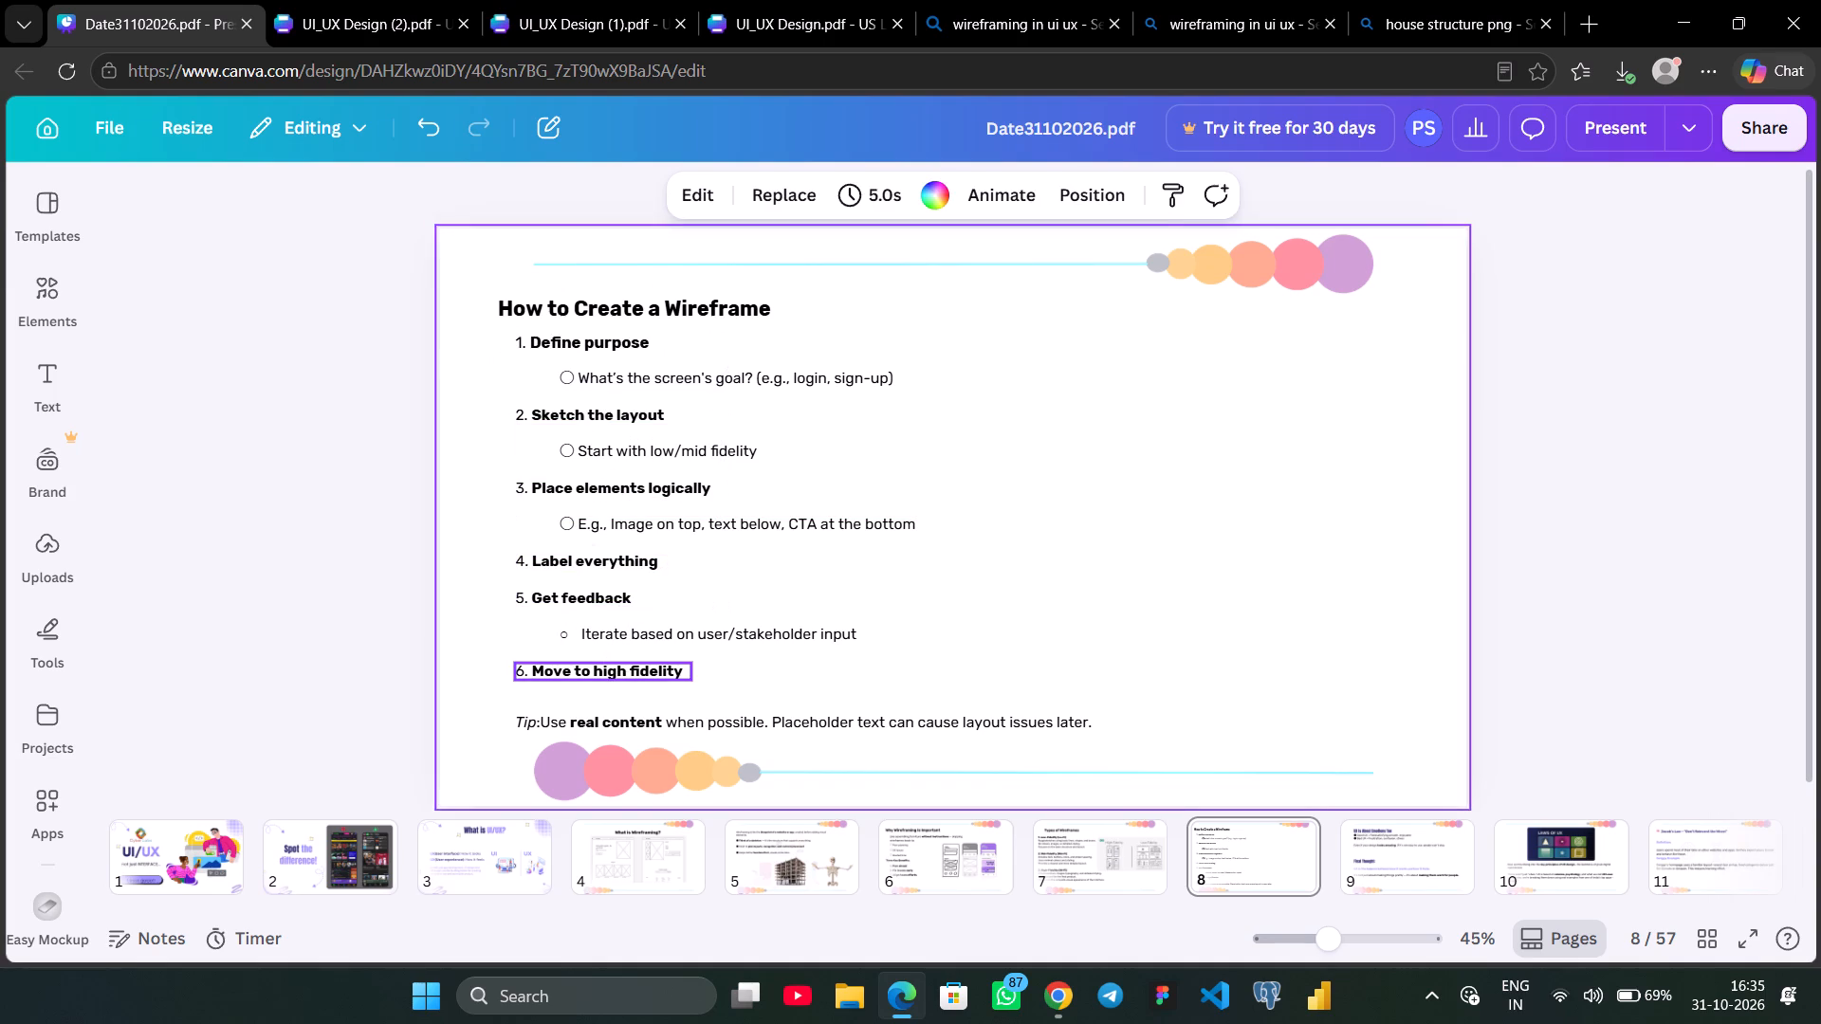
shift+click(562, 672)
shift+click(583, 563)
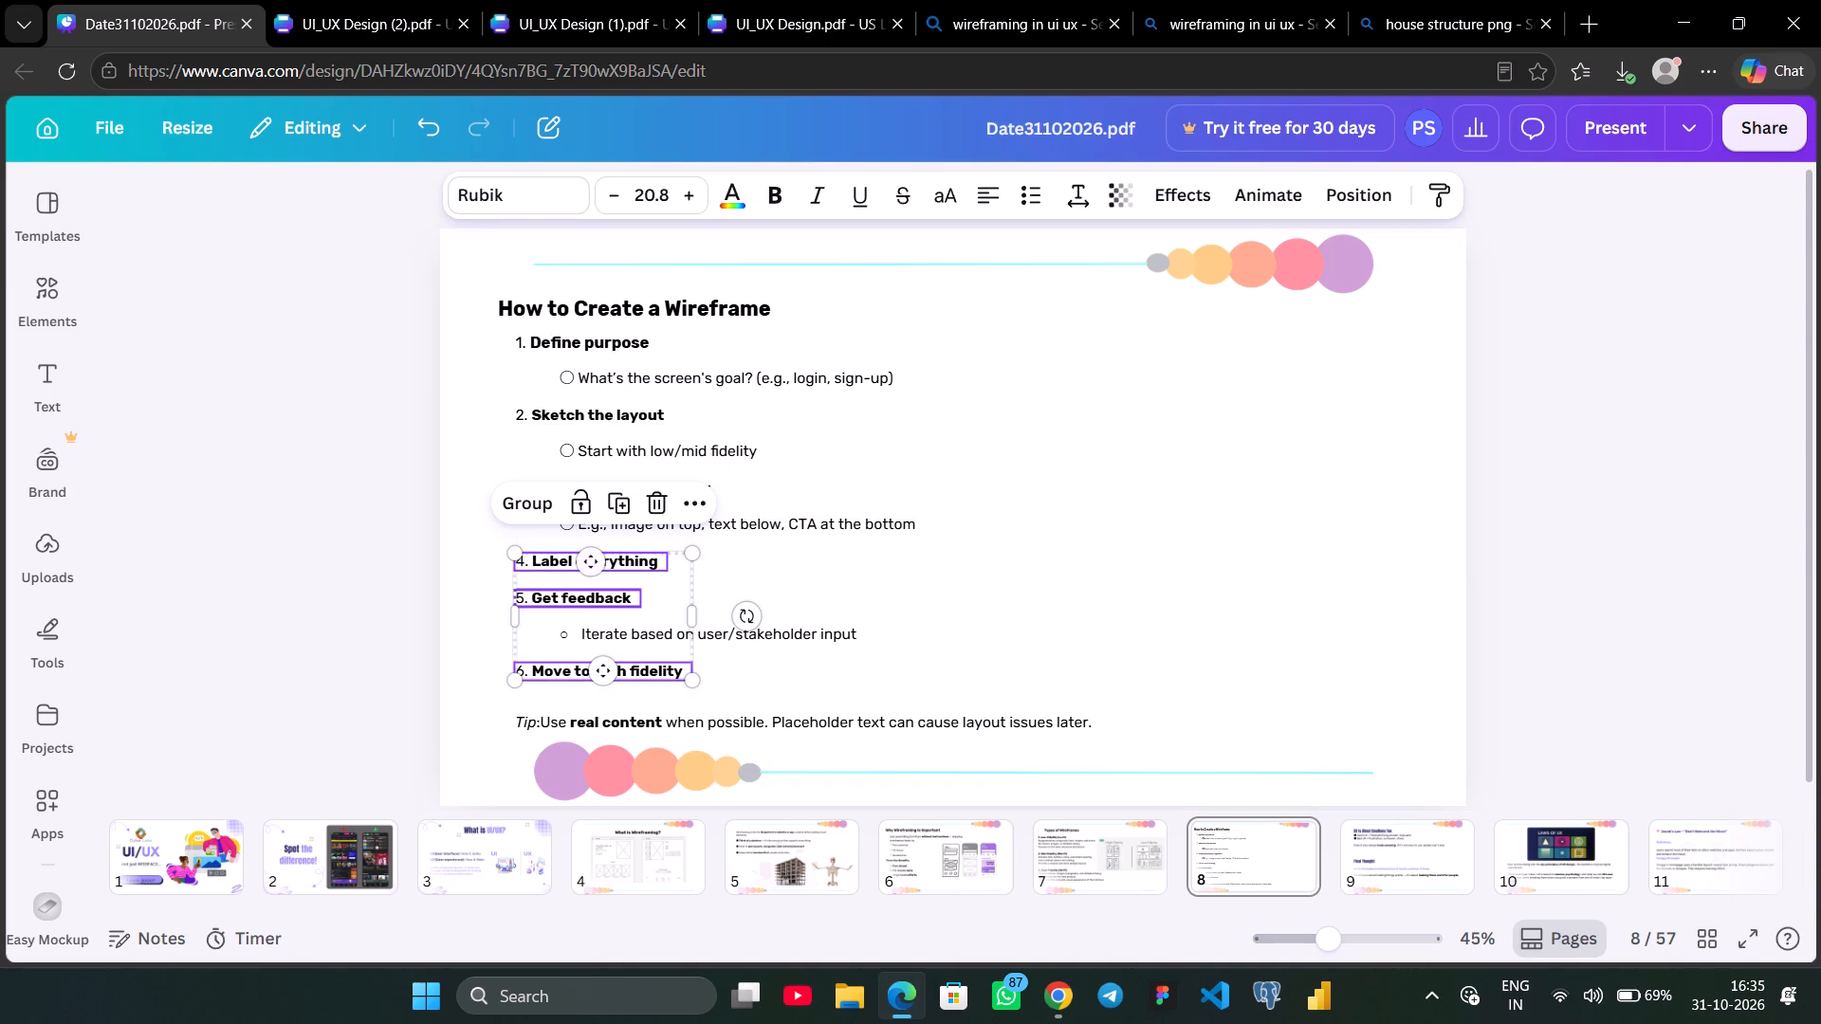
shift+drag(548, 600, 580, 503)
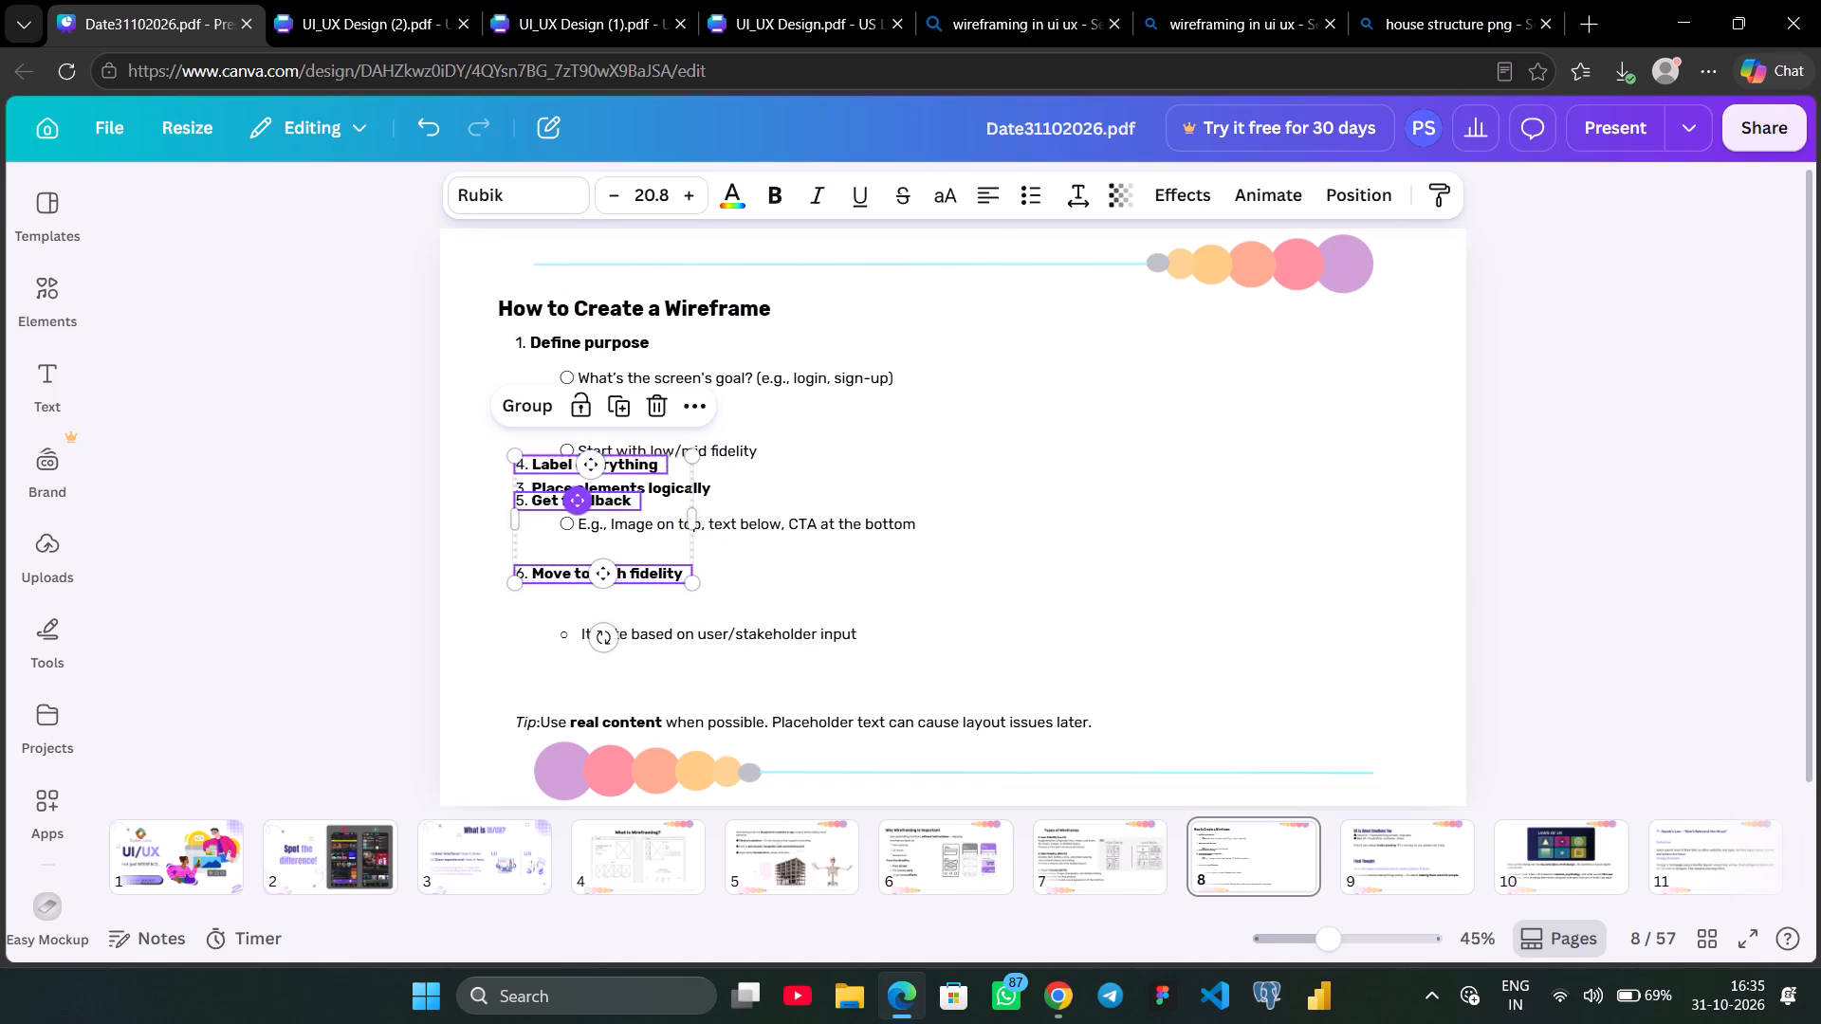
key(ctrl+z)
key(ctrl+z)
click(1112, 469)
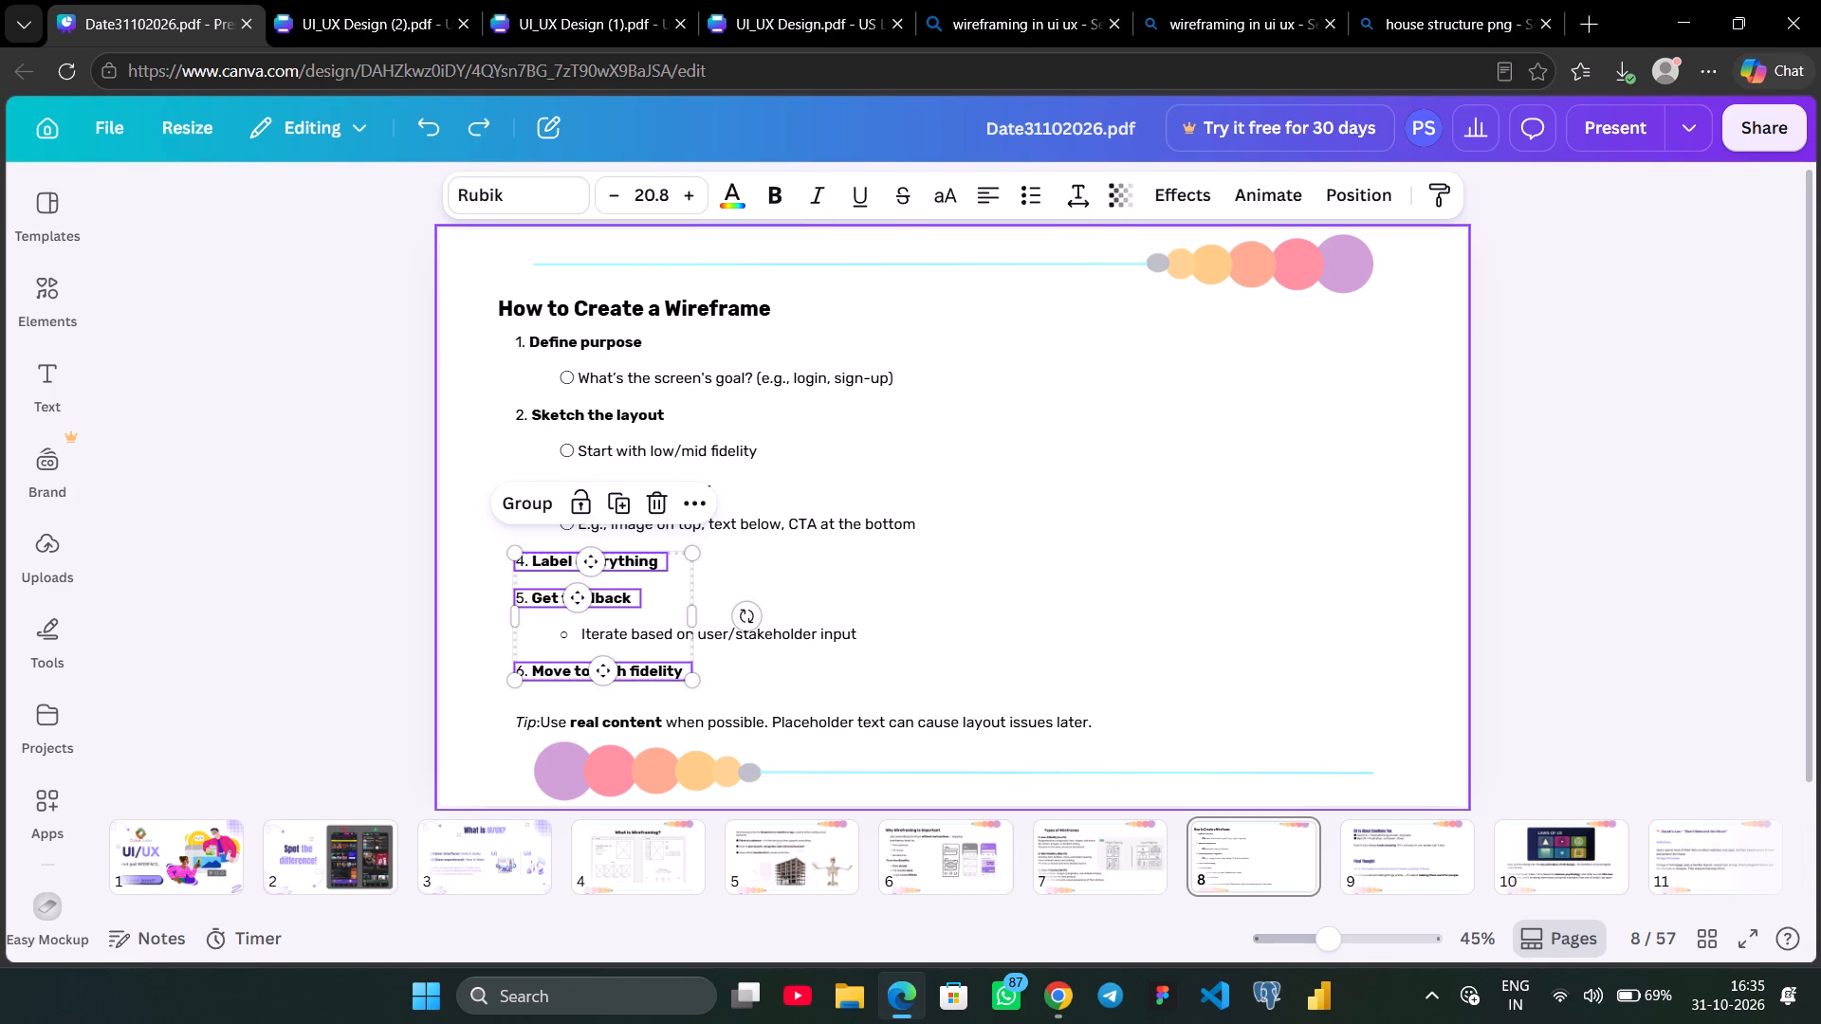
Set the font size of all six numbered step headings, from Define purpose to Move to high fidelity, to 22.
click(603, 338)
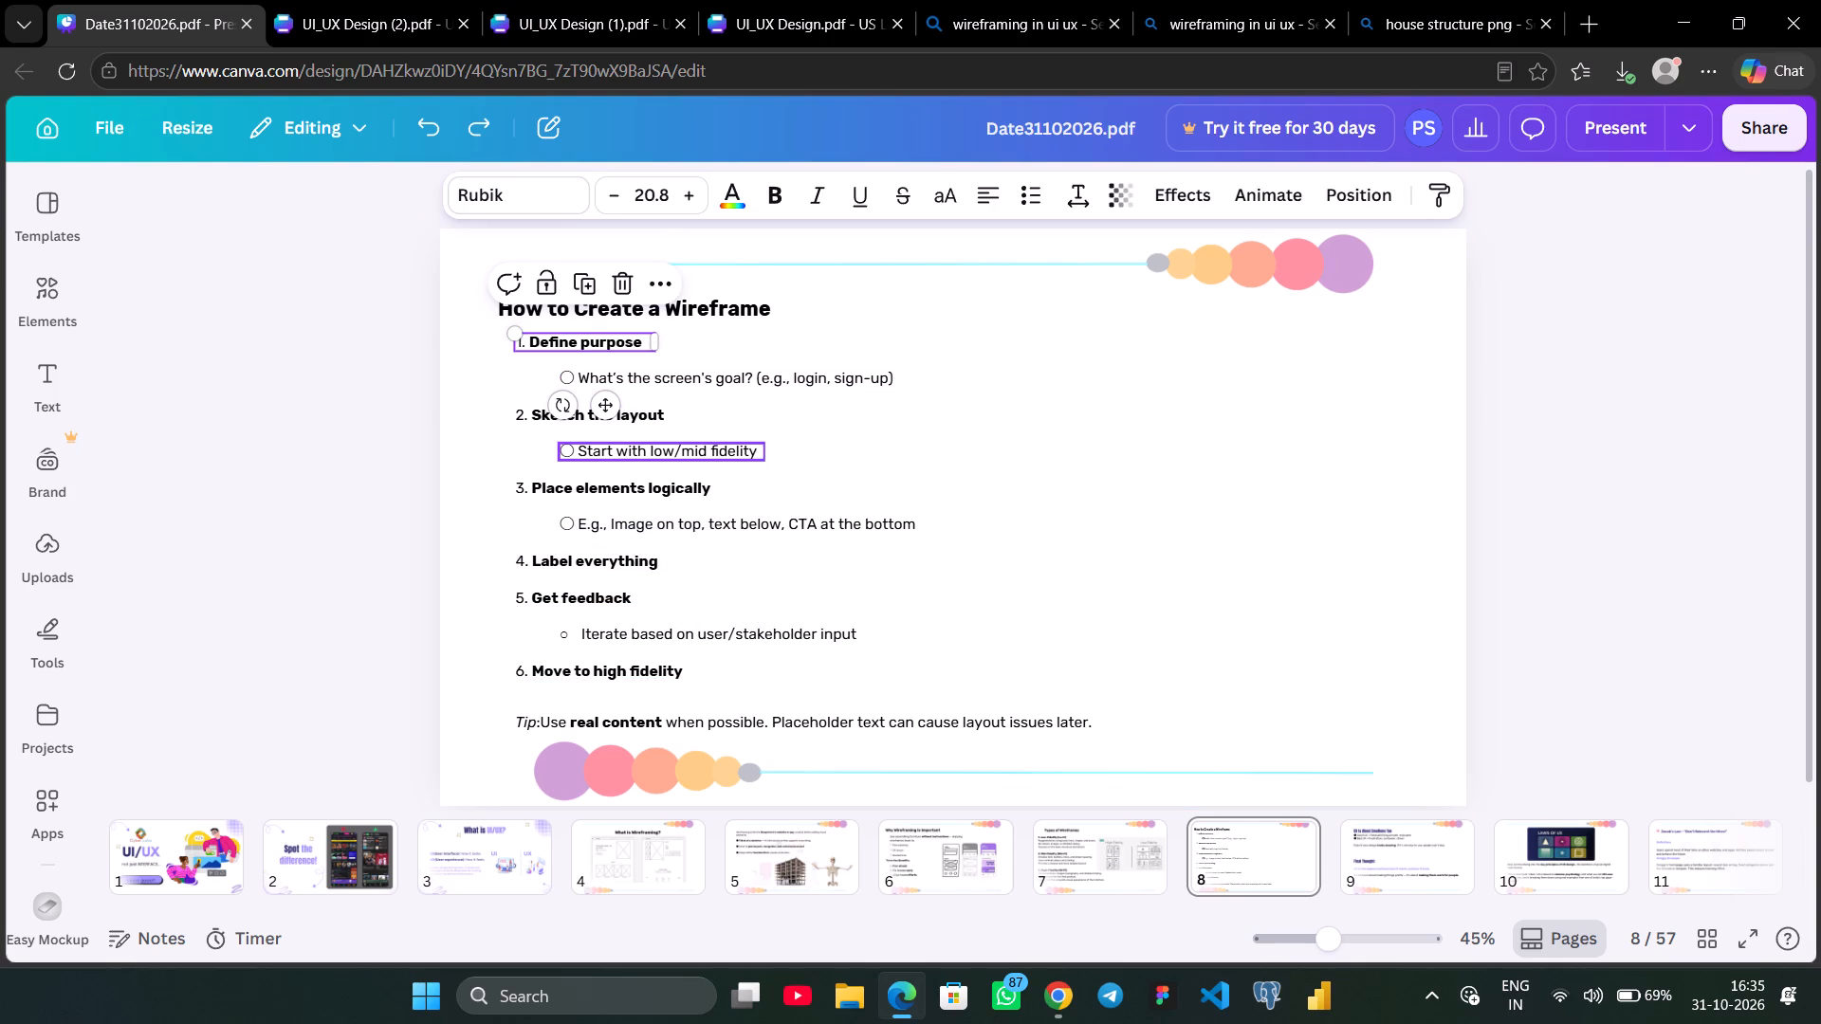
shift+click(646, 421)
shift+click(625, 484)
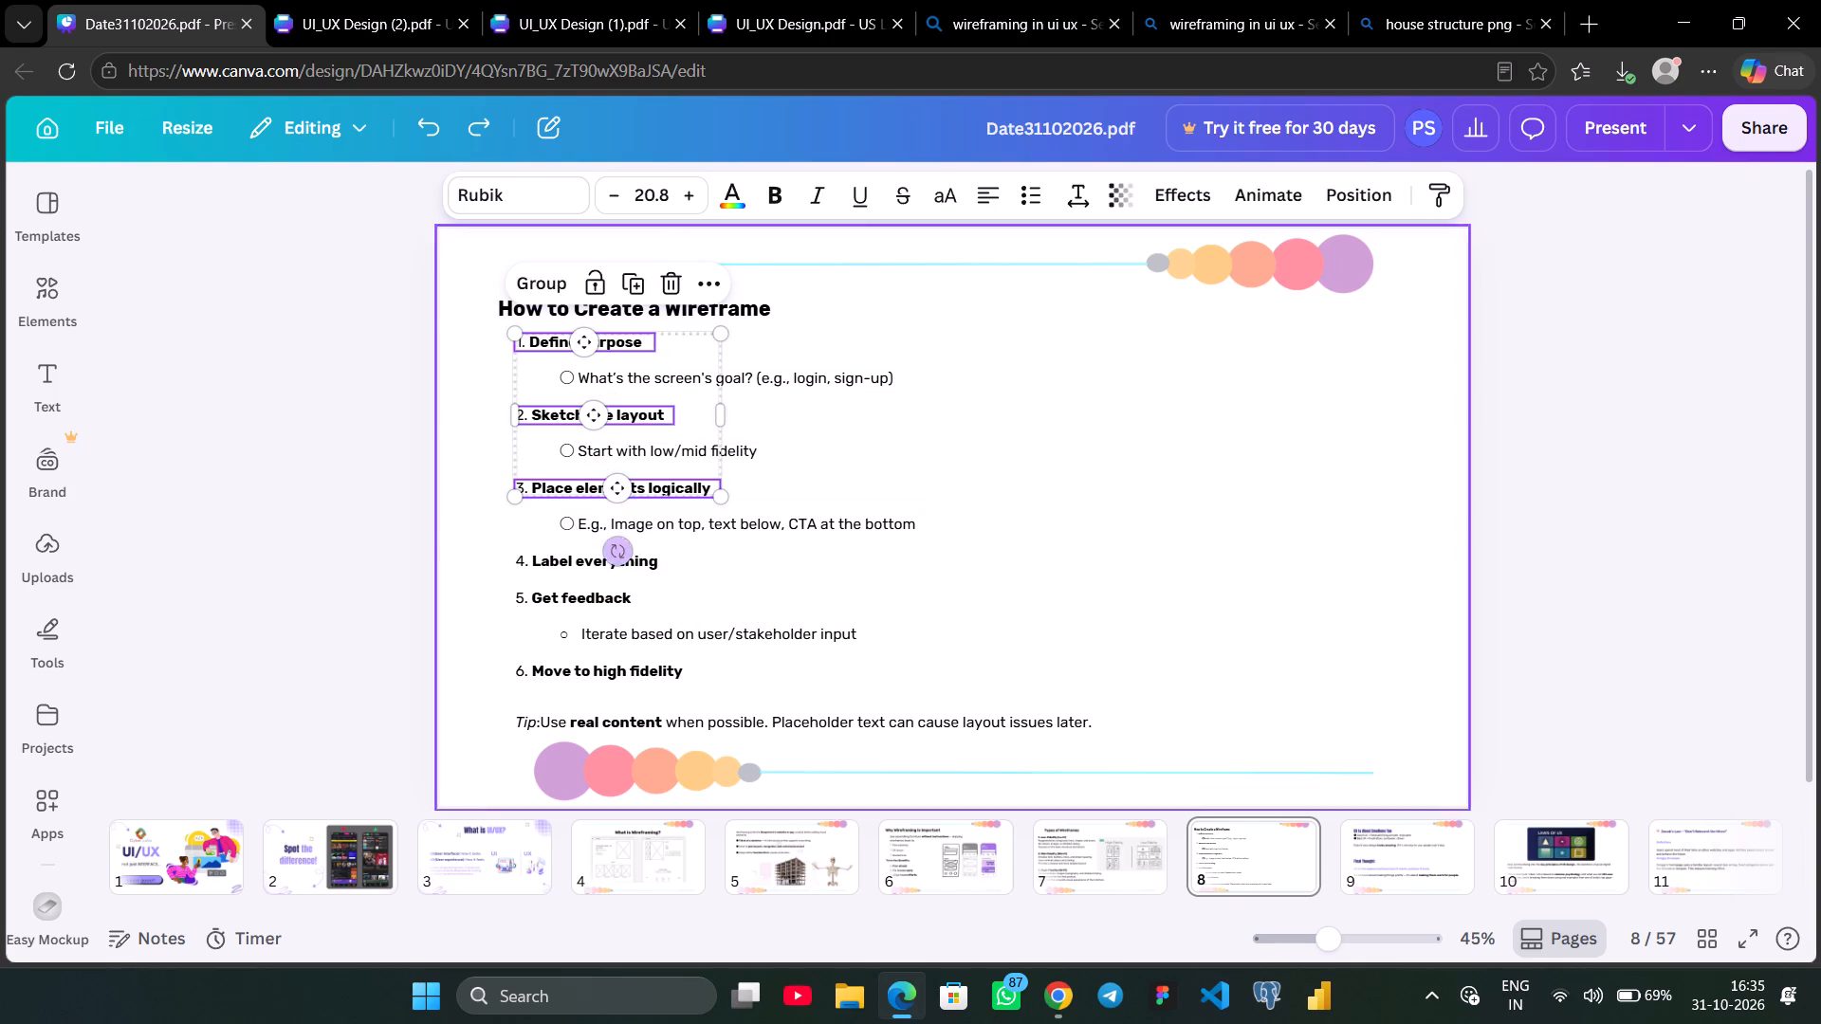
shift+click(570, 564)
shift+click(557, 594)
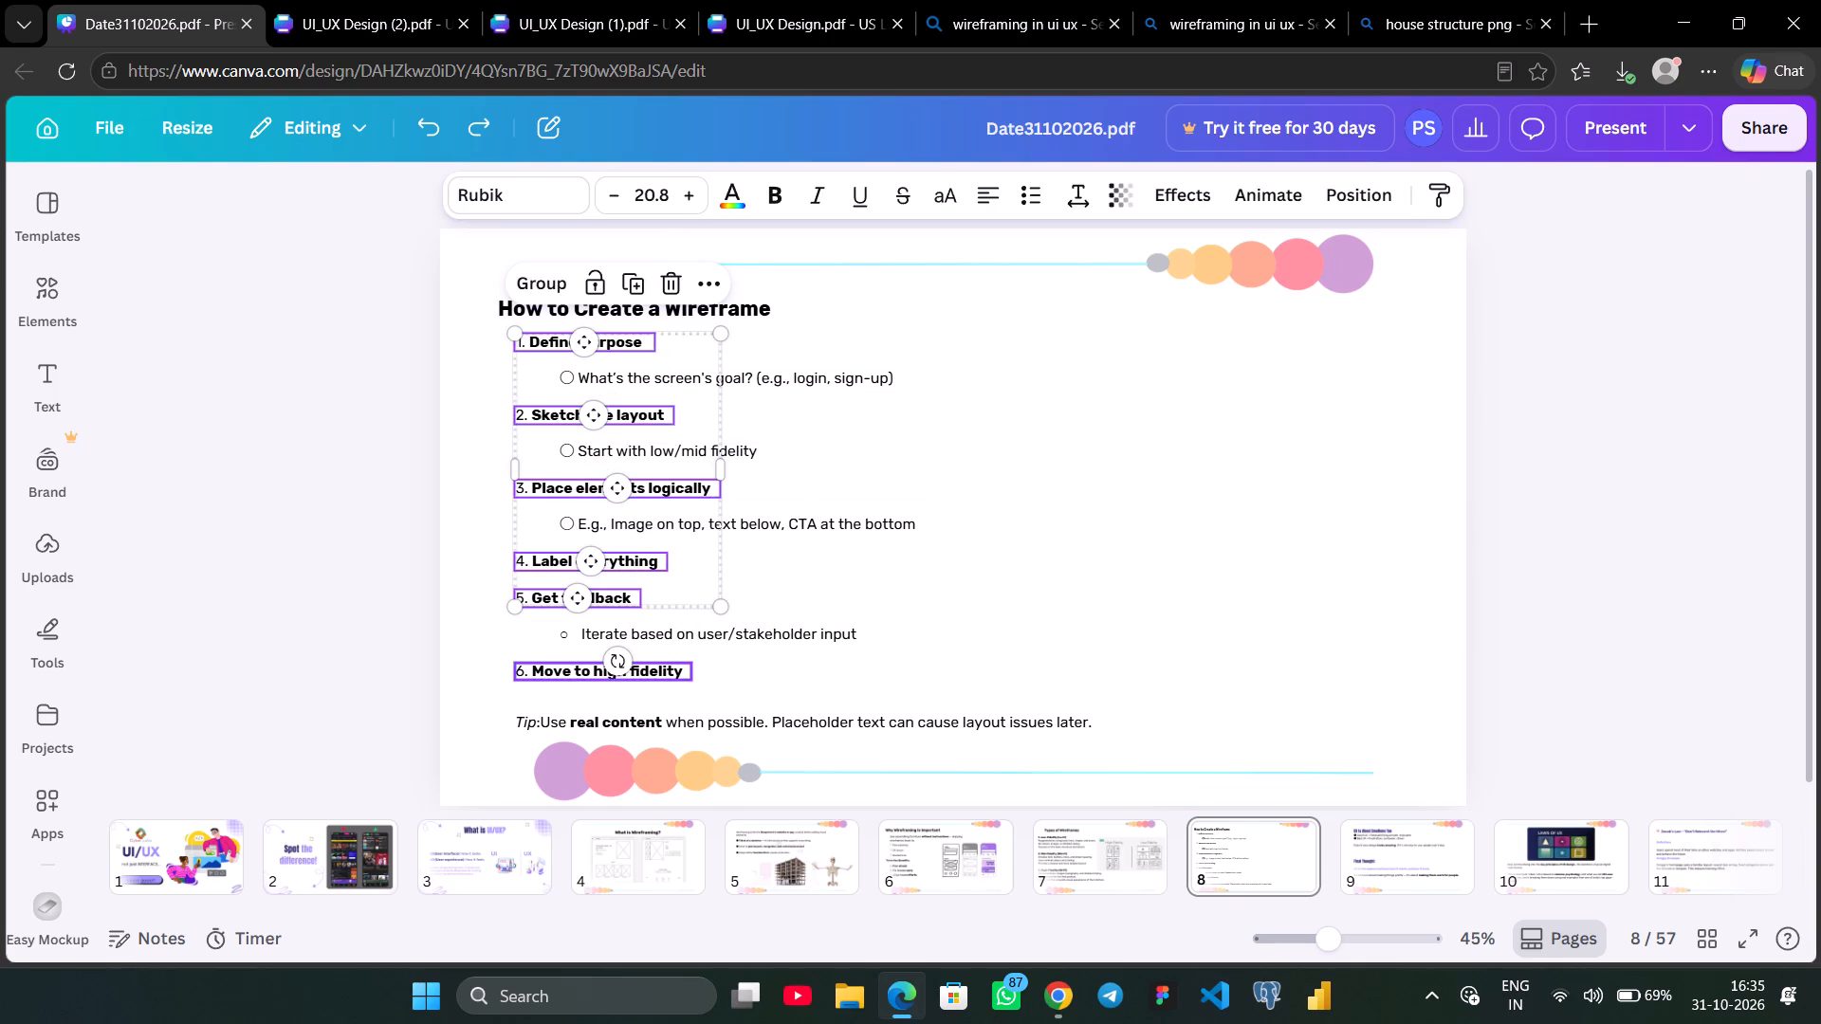
shift+click(557, 674)
click(646, 191)
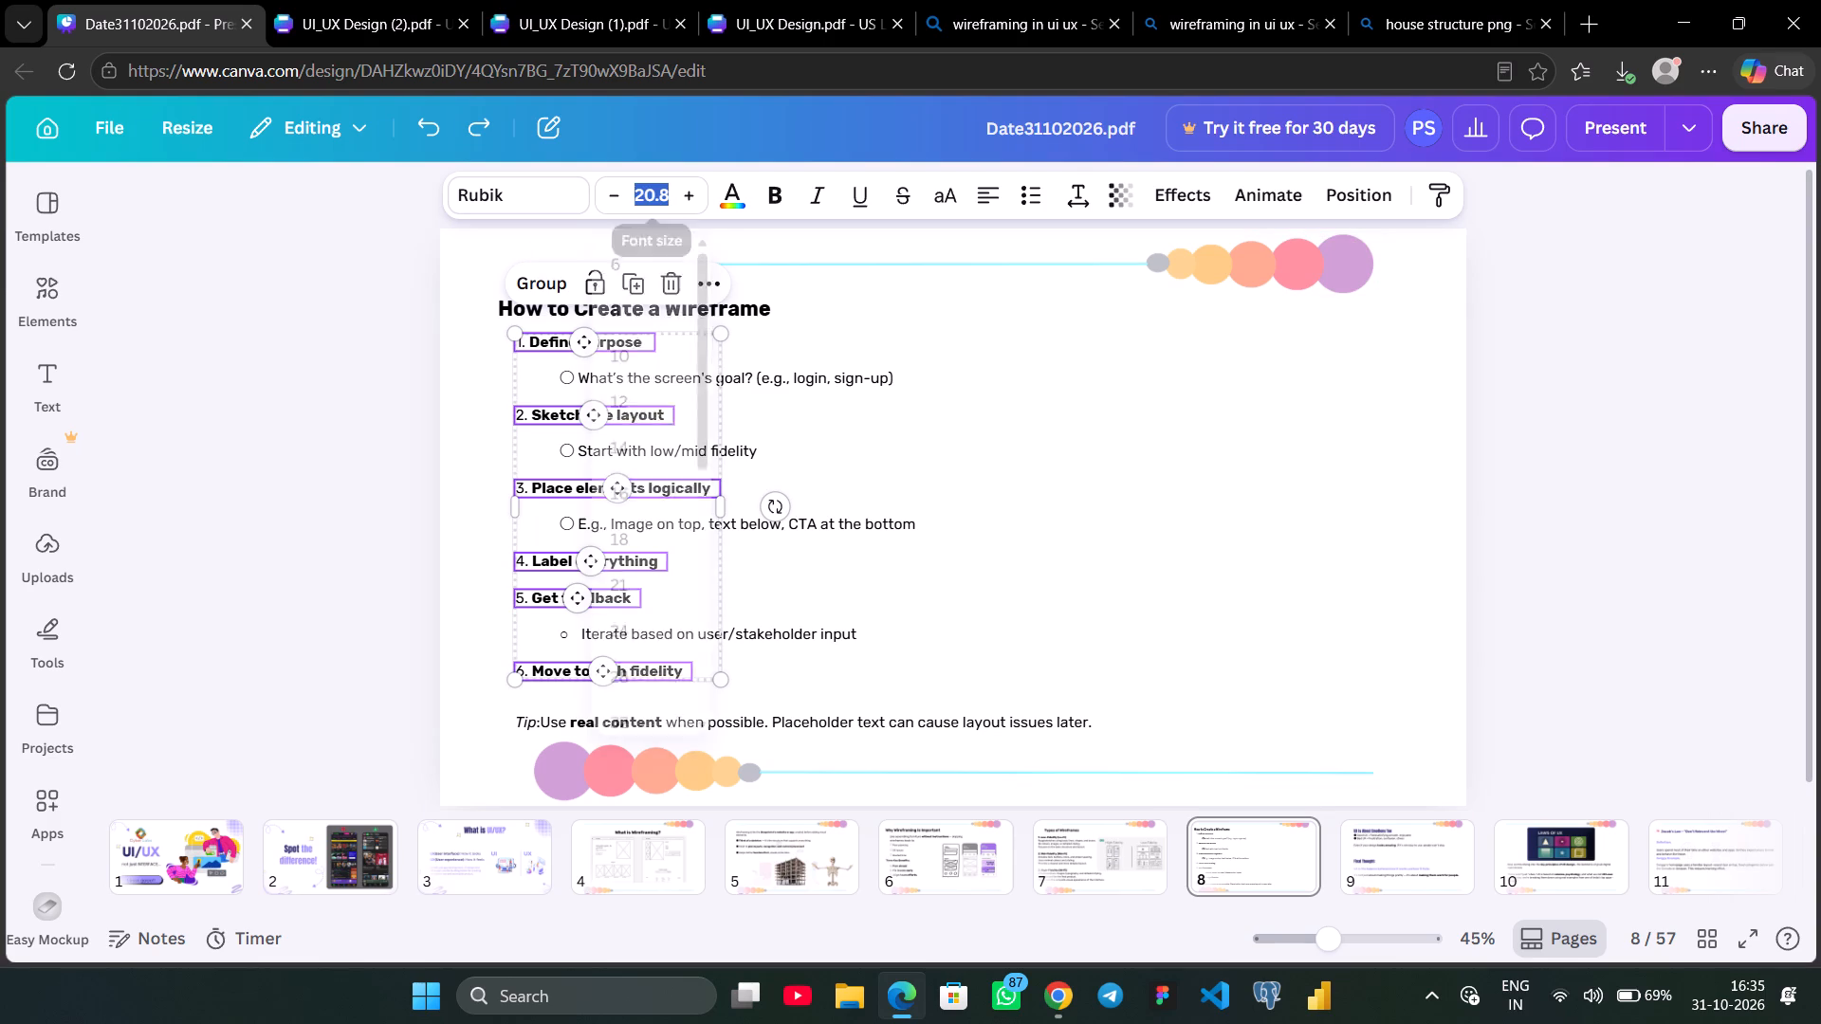
text(22)
key(Return)
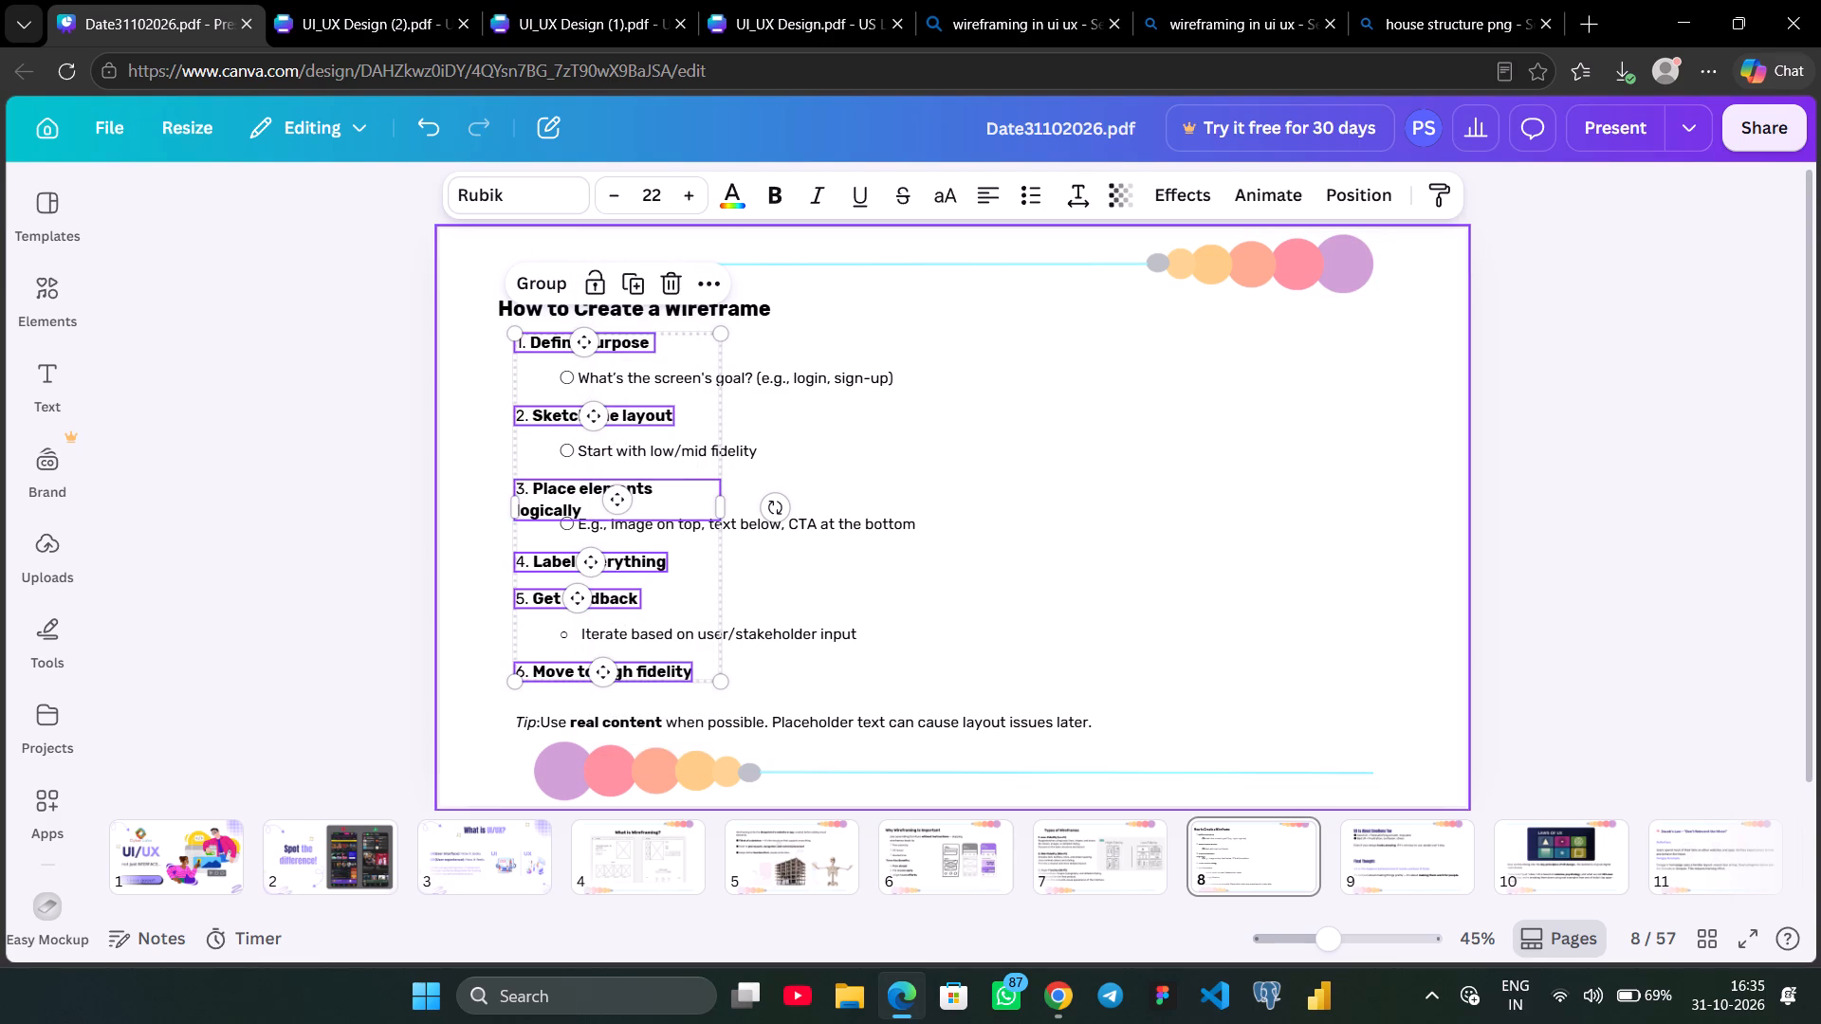
Widen the six numbered heading text boxes so that Place elements logically fits on one line.
drag(722, 505, 751, 496)
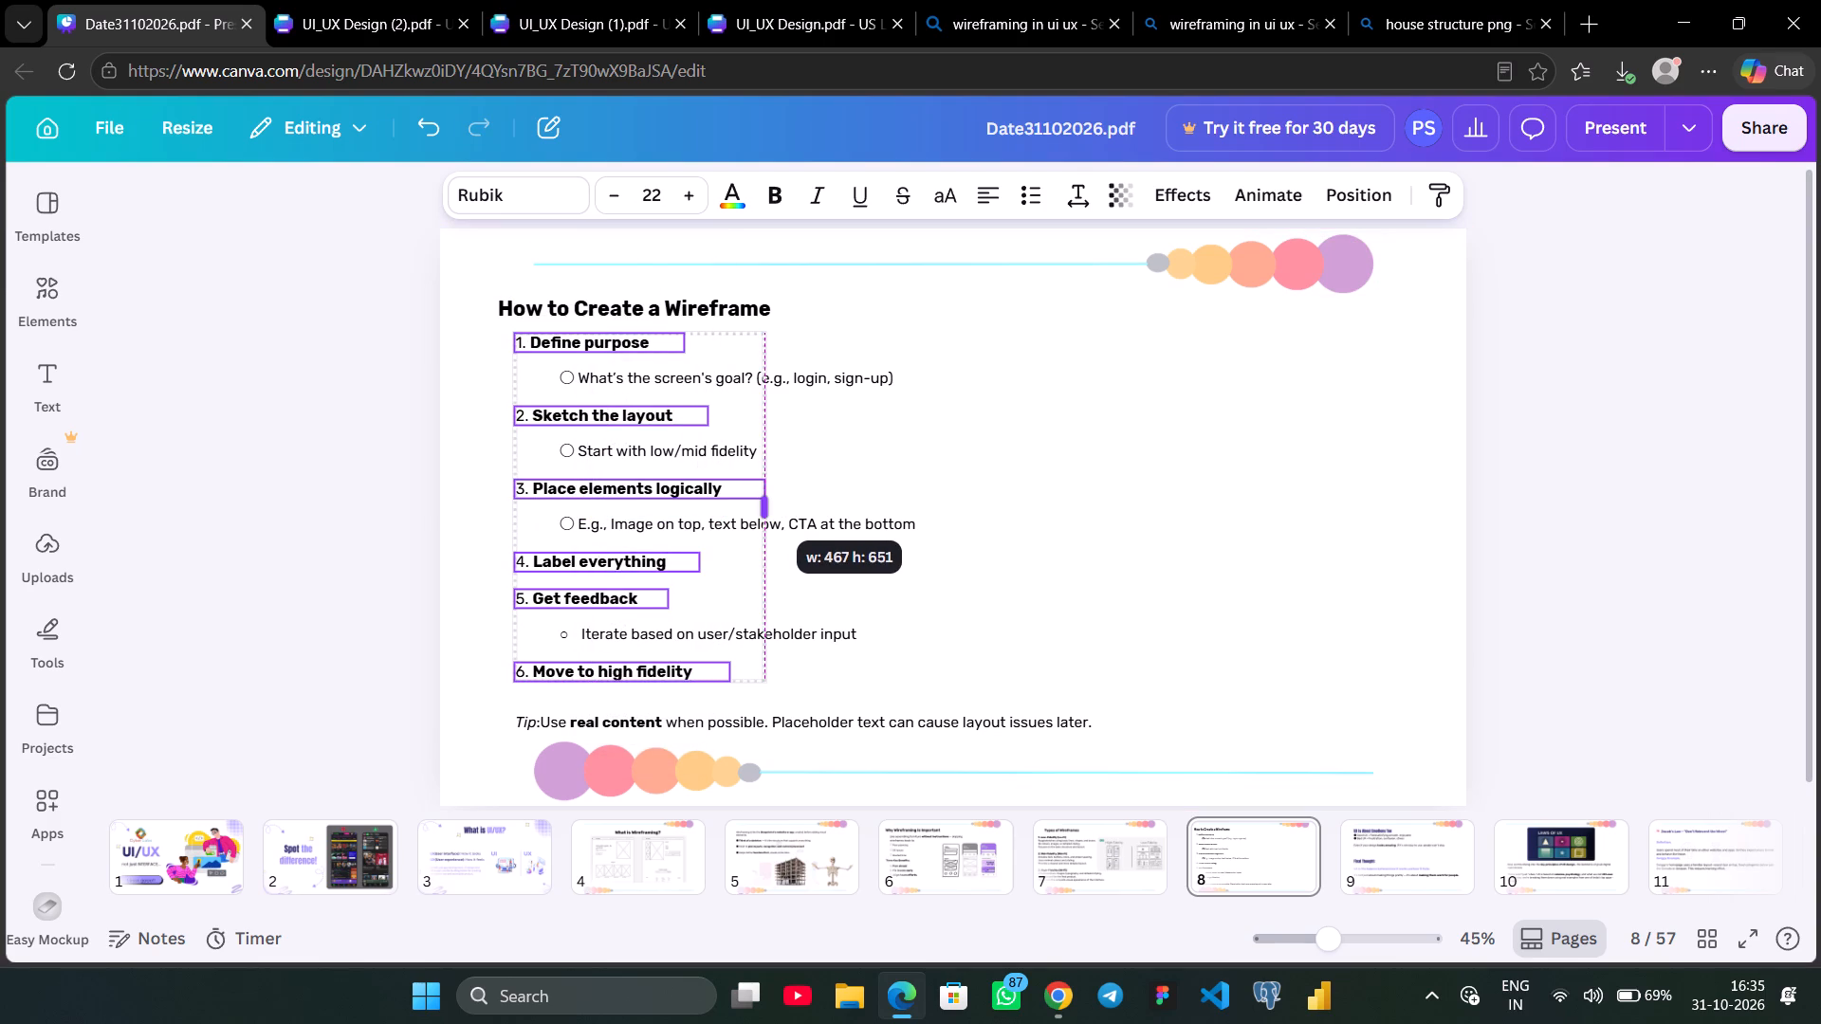
drag(751, 496, 731, 494)
click(934, 514)
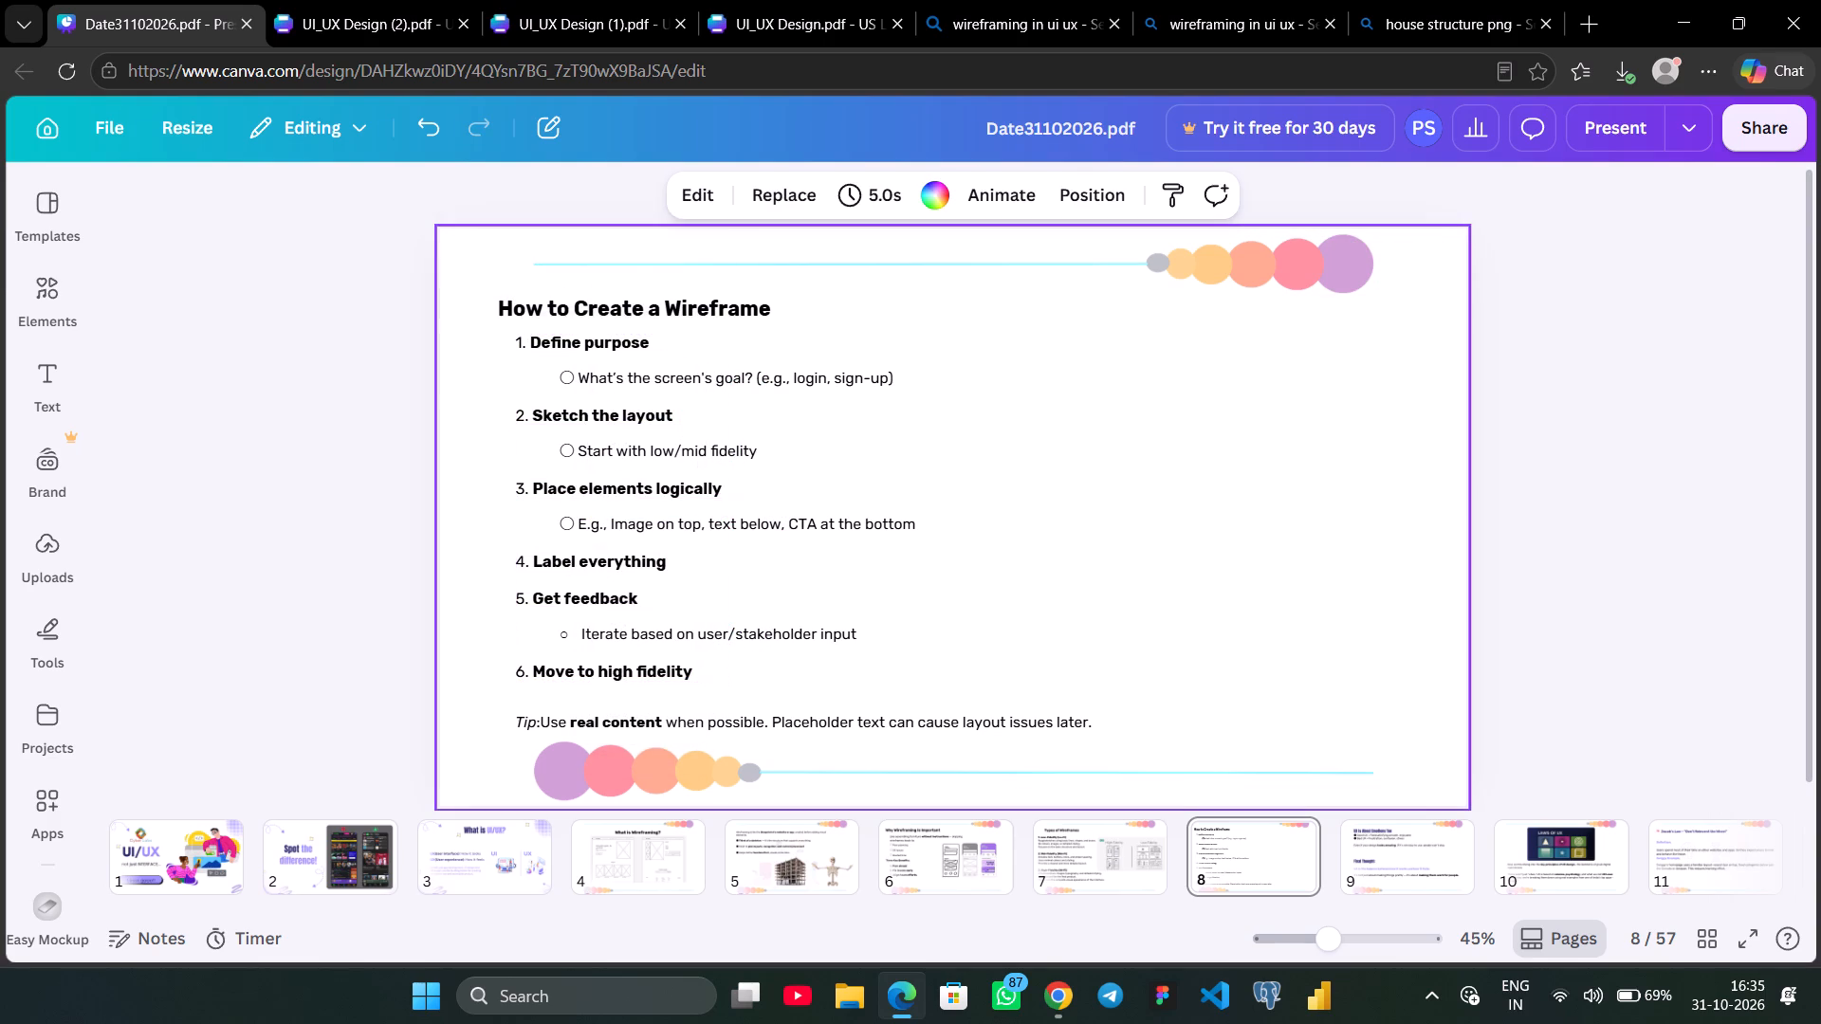
Set the font size of the four sub-points under the numbered steps, including the Iterate line's bullet, to 21.
click(822, 385)
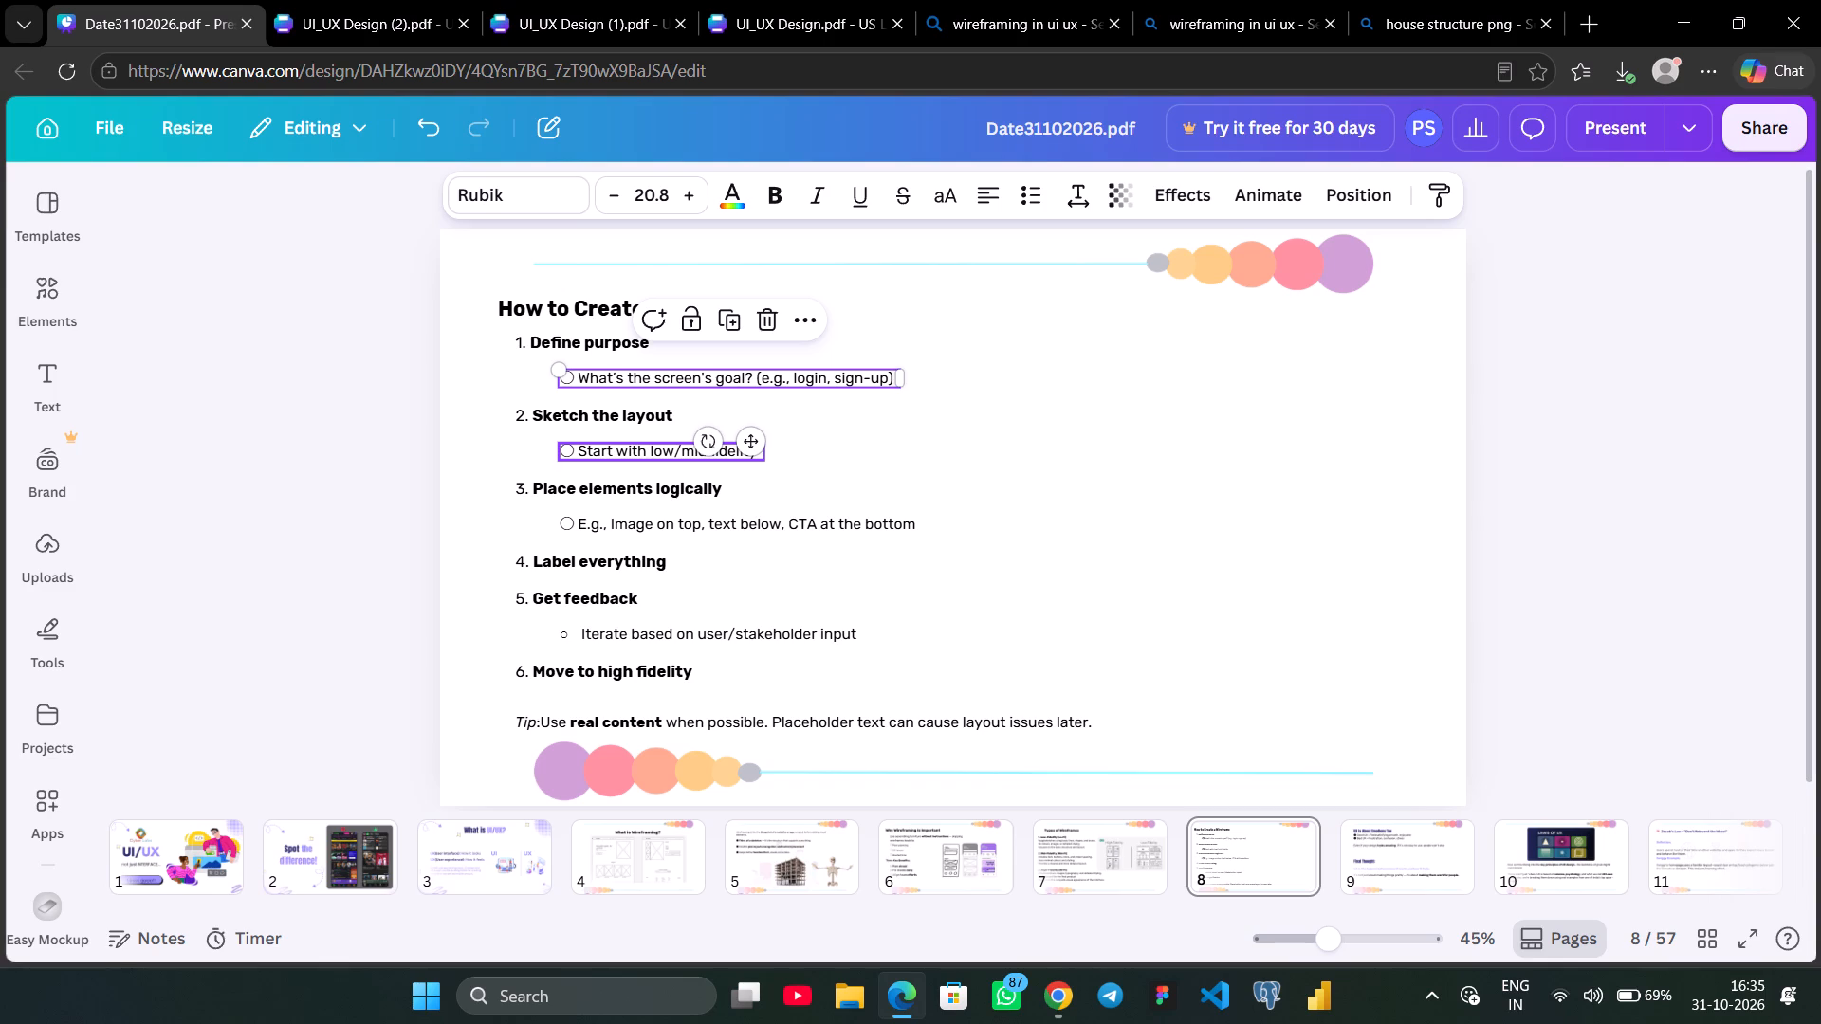
shift+click(643, 454)
shift+click(654, 529)
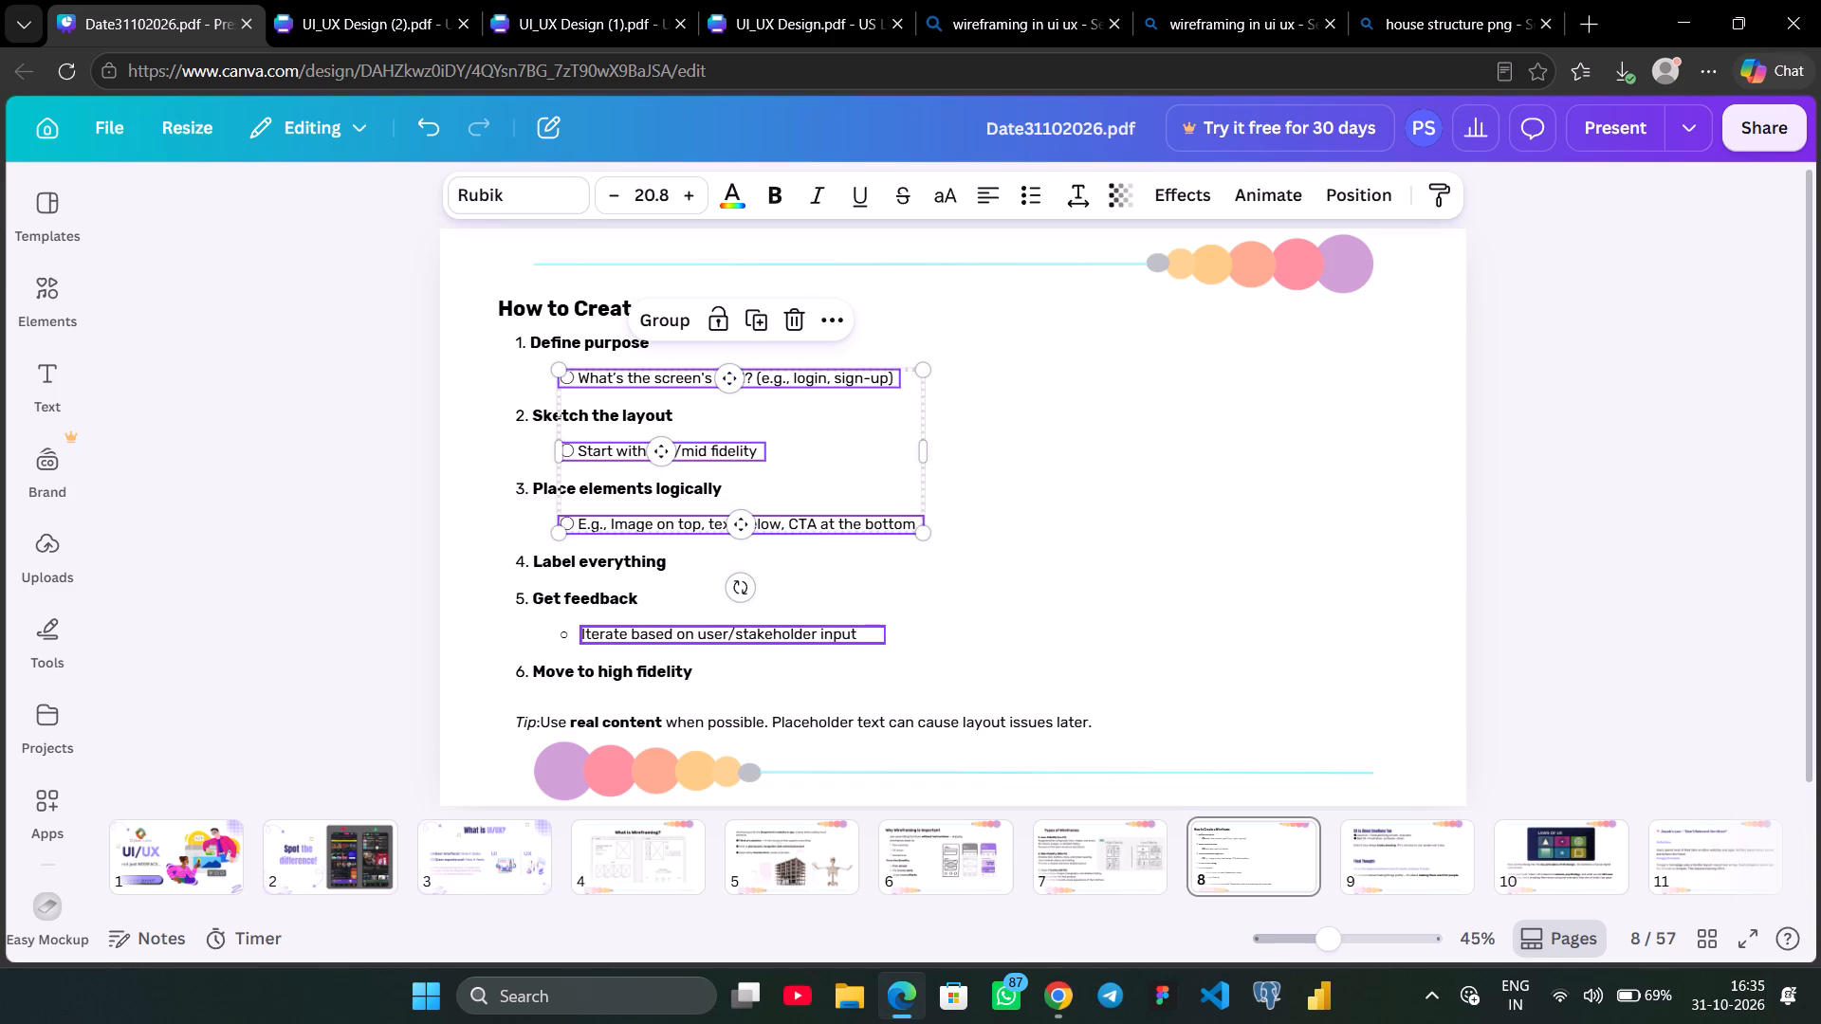
shift+click(672, 627)
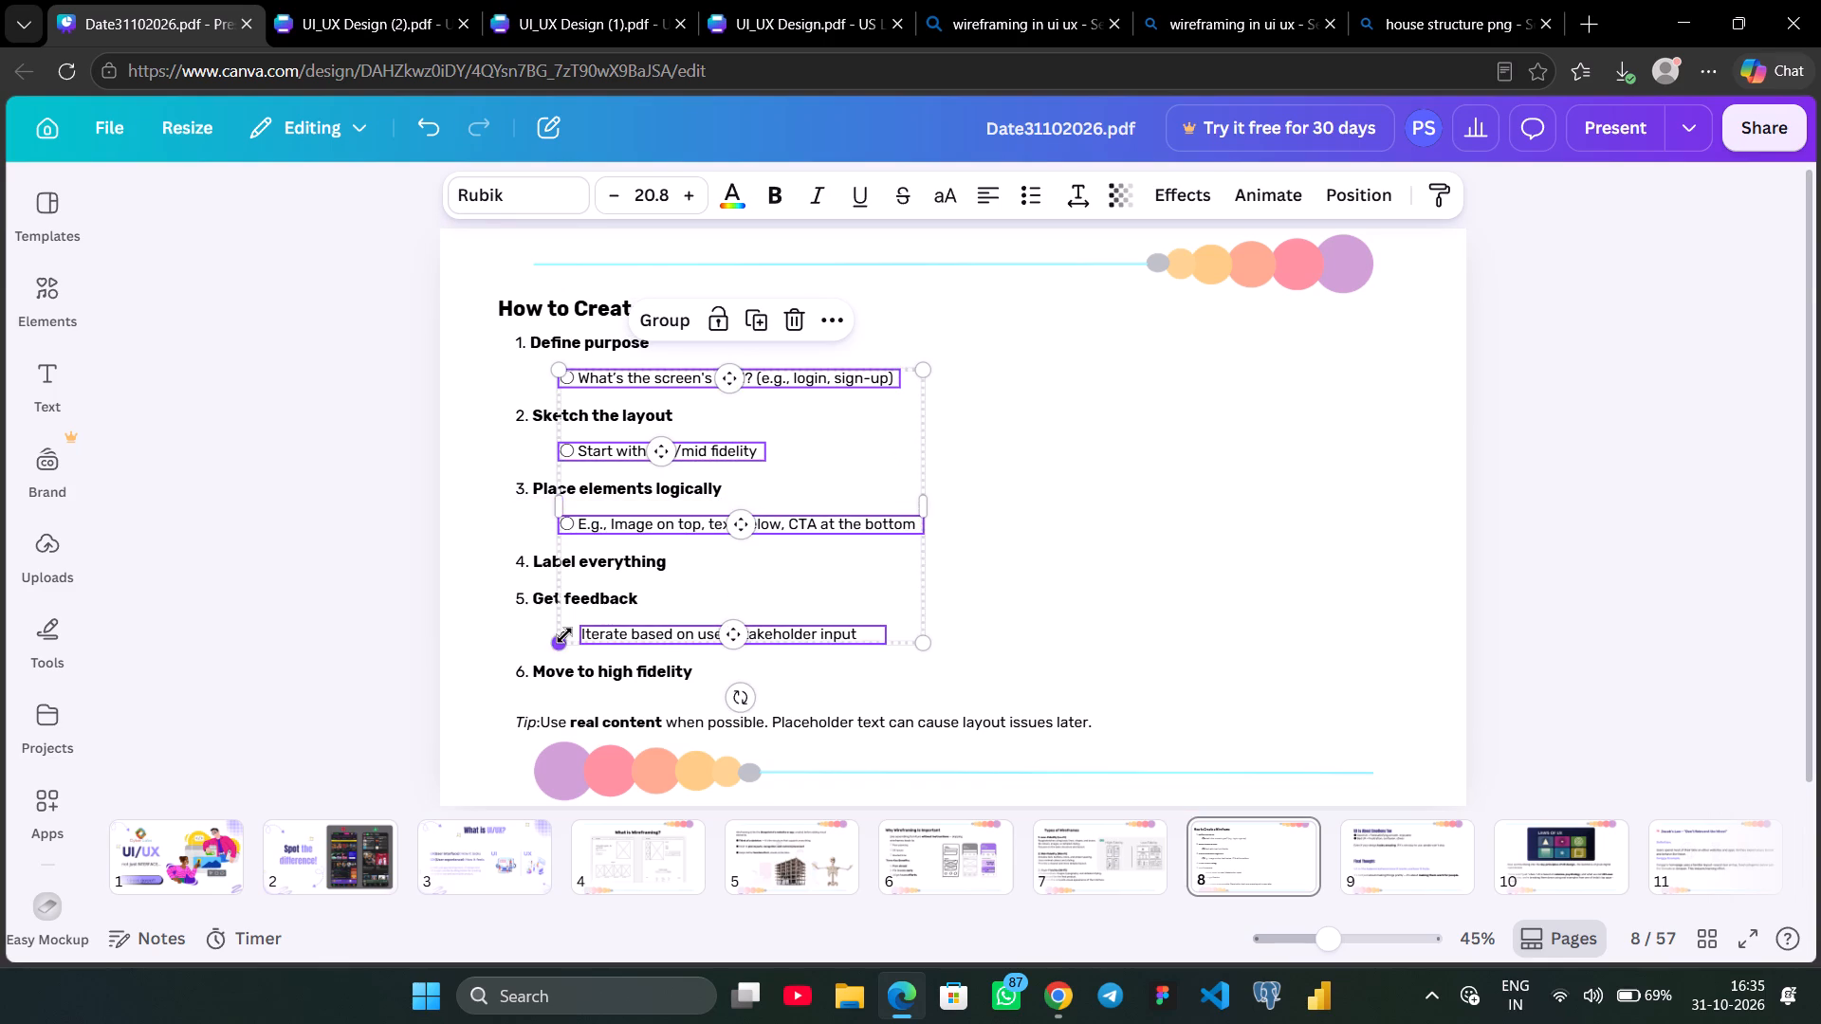
shift+click(284, 638)
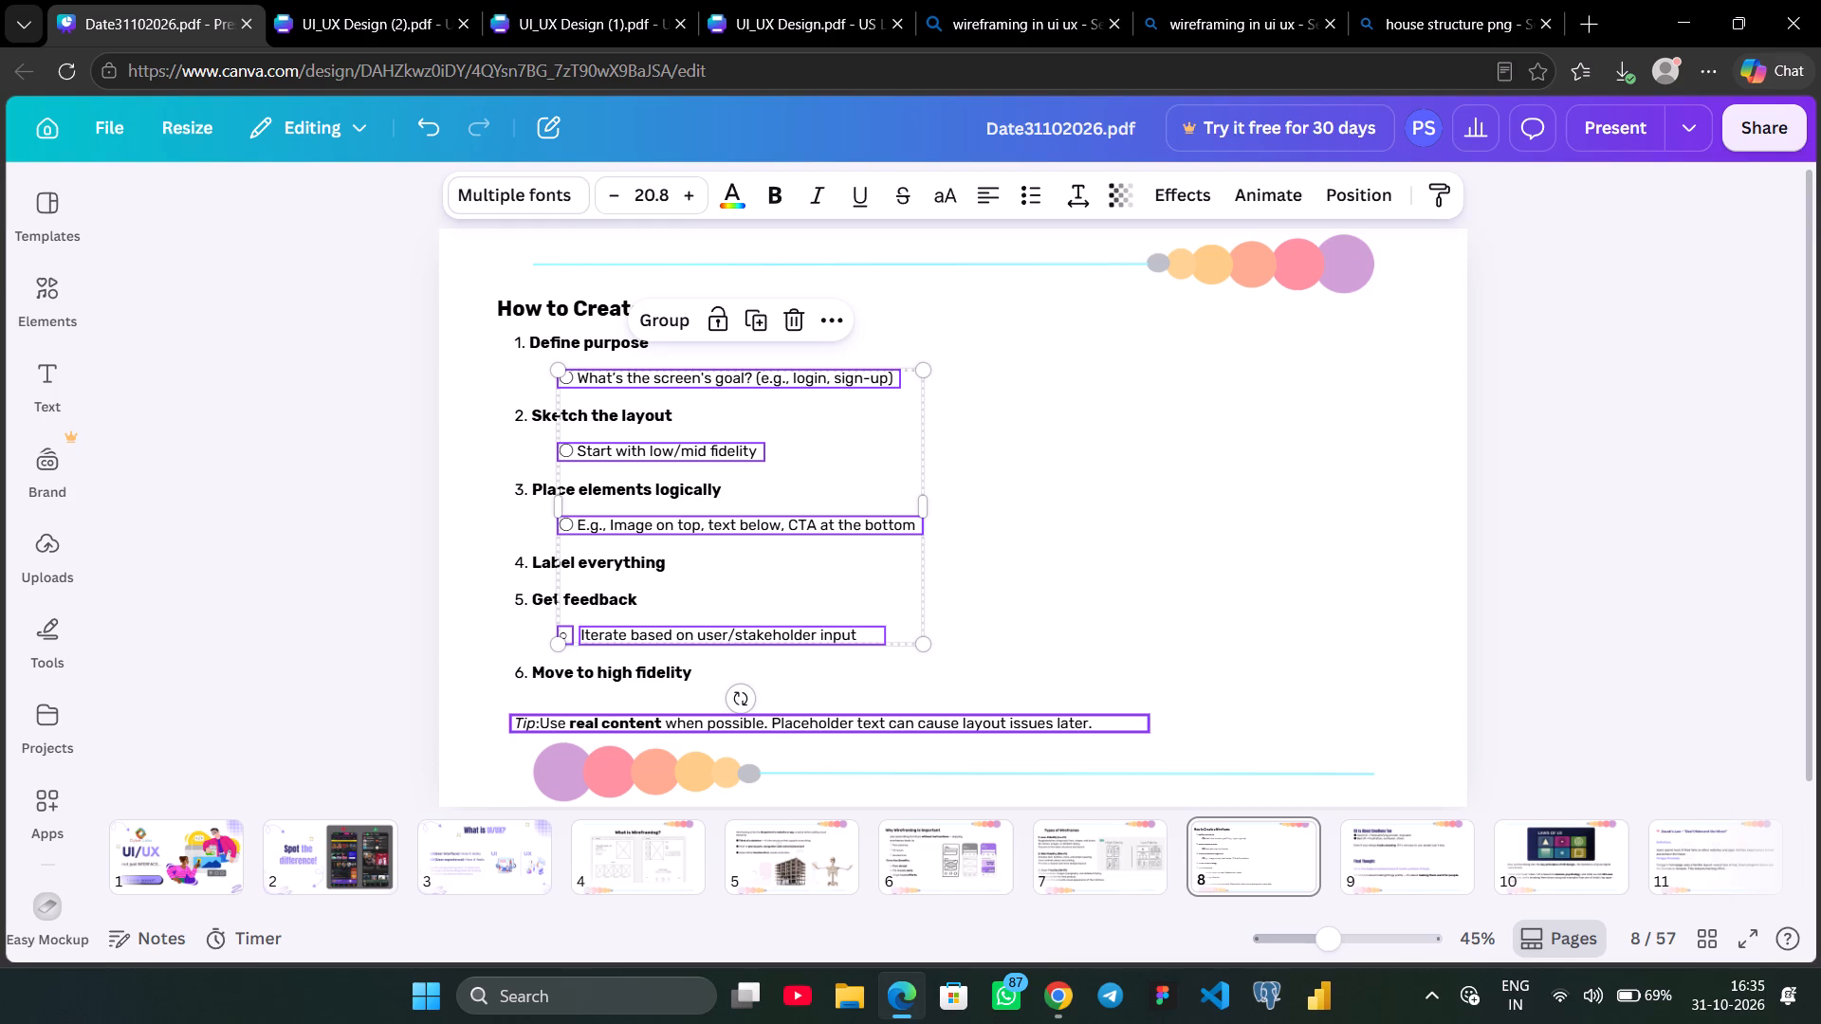
click(677, 189)
click(661, 192)
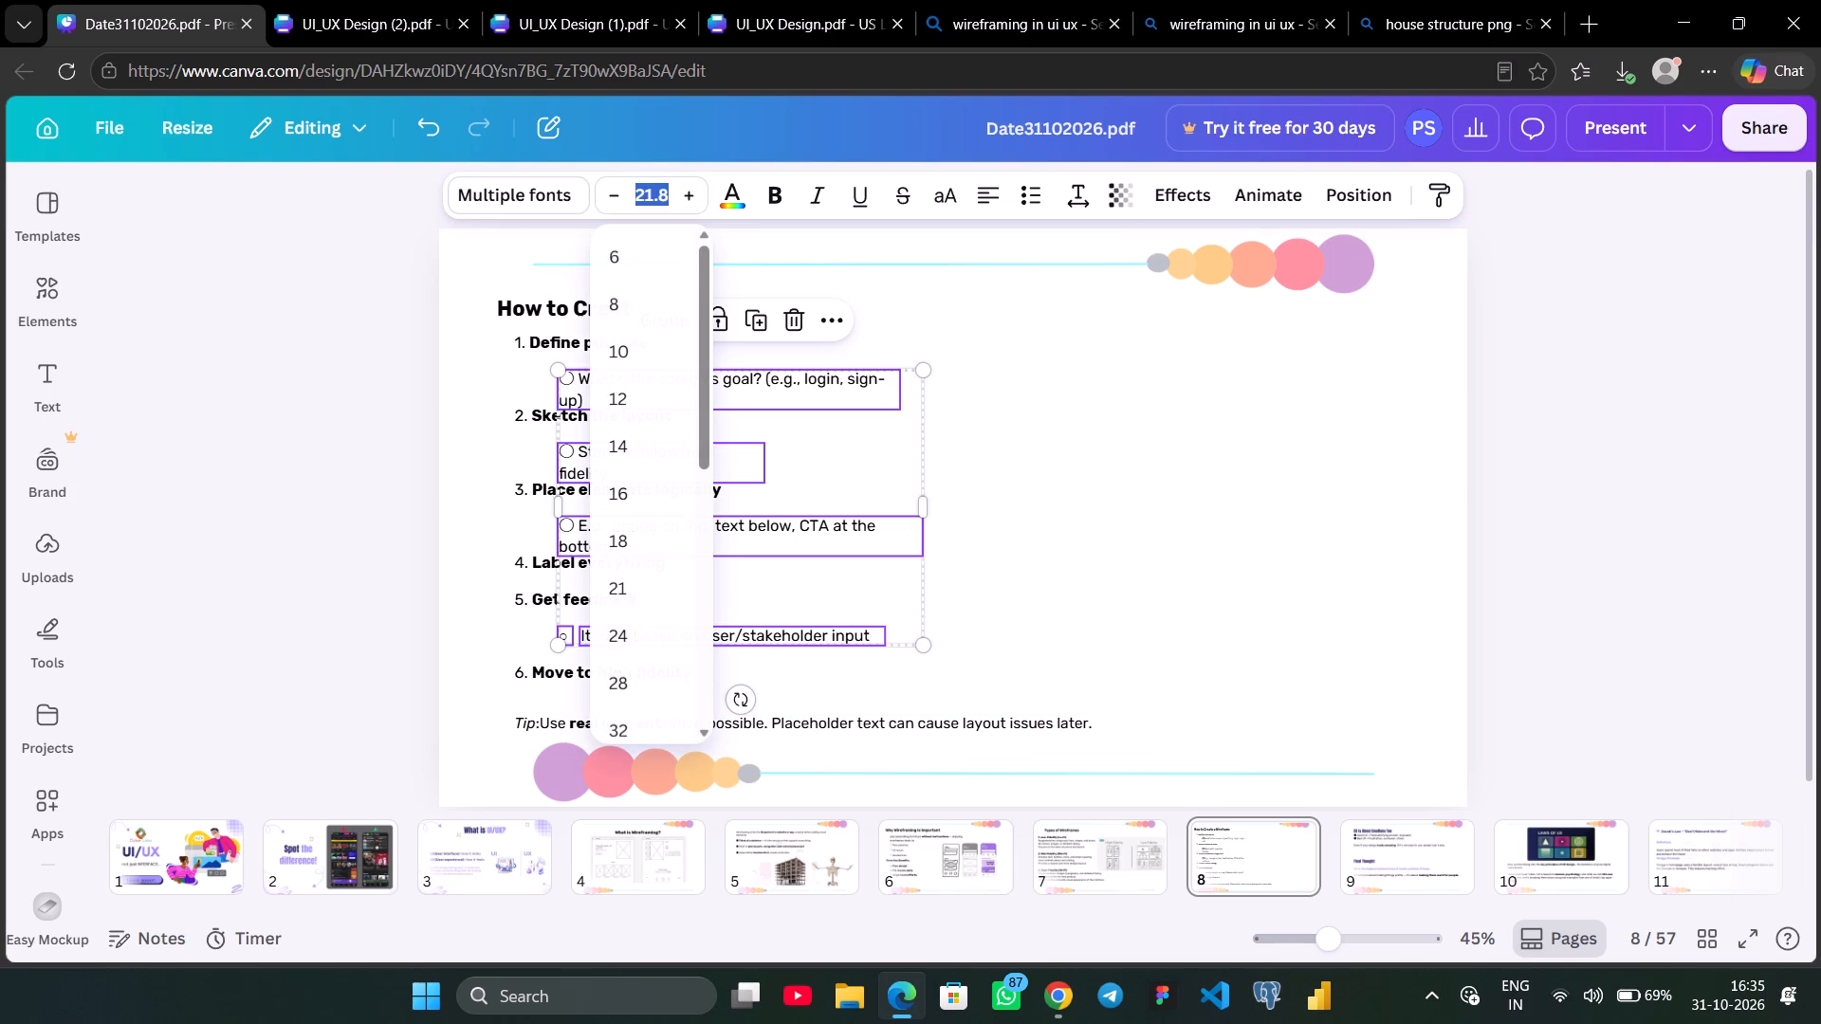
text(21)
key(Return)
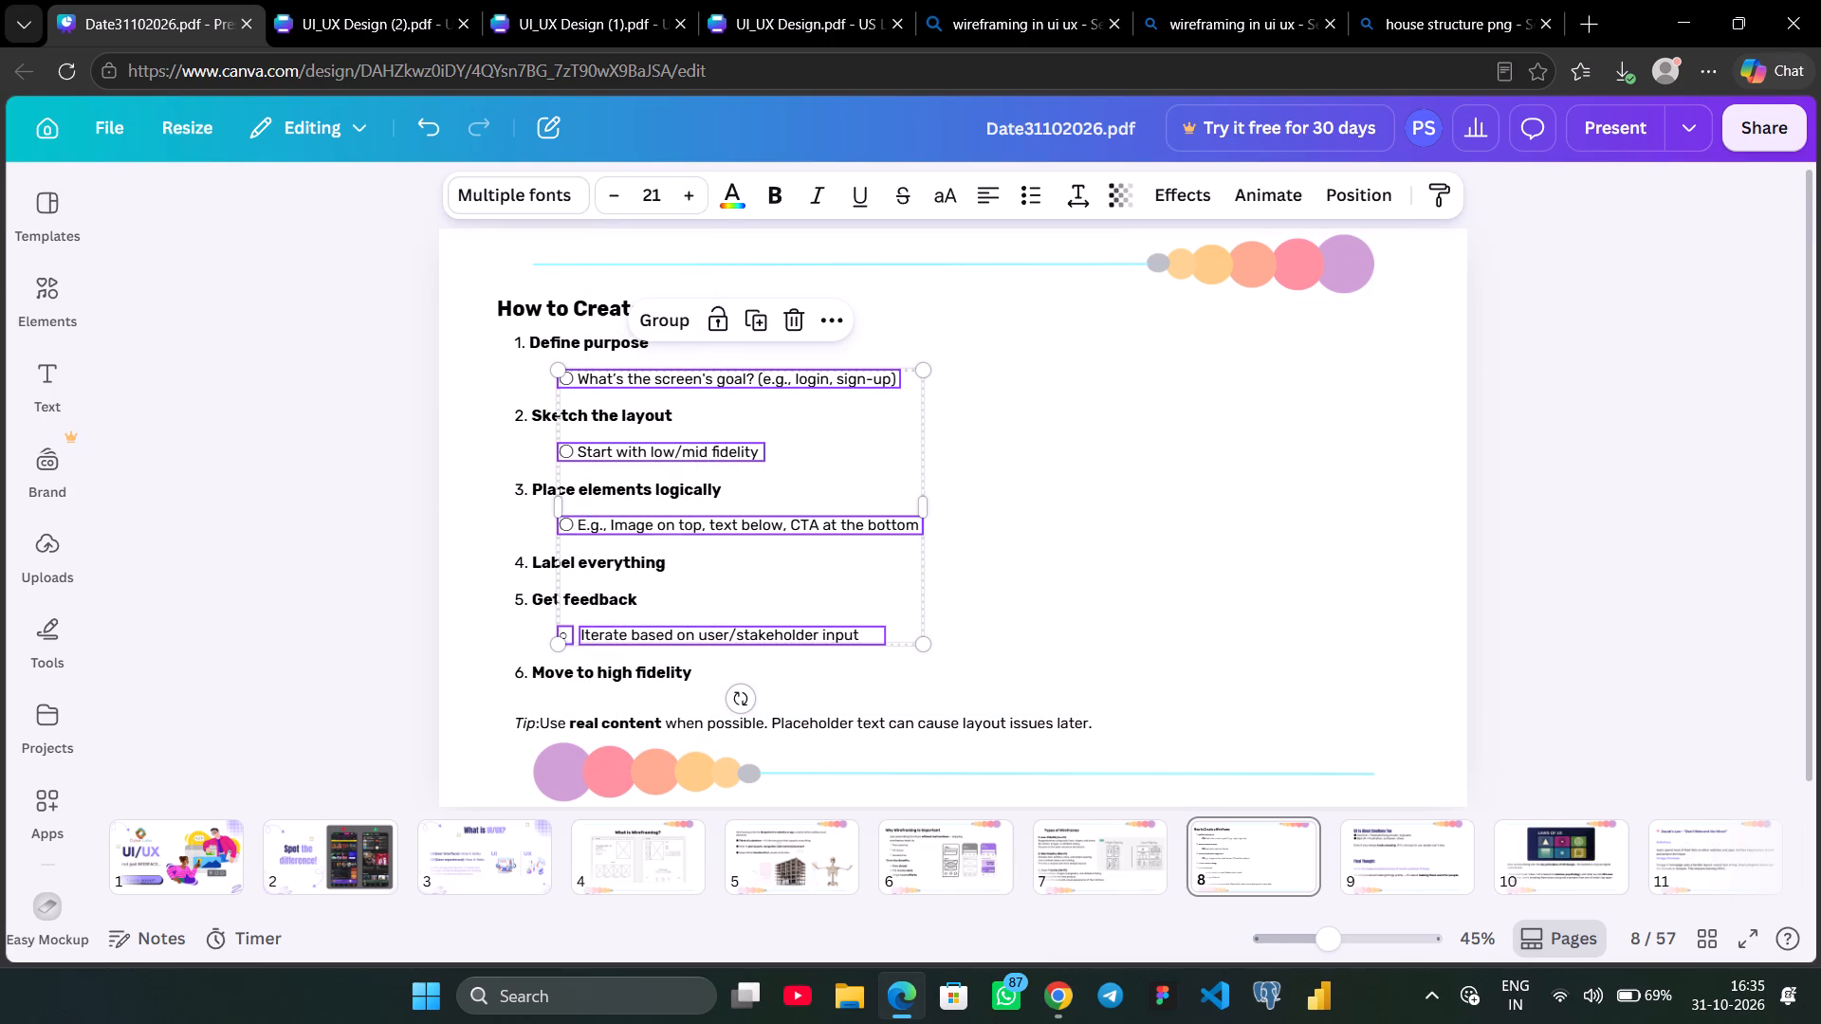
click(1015, 560)
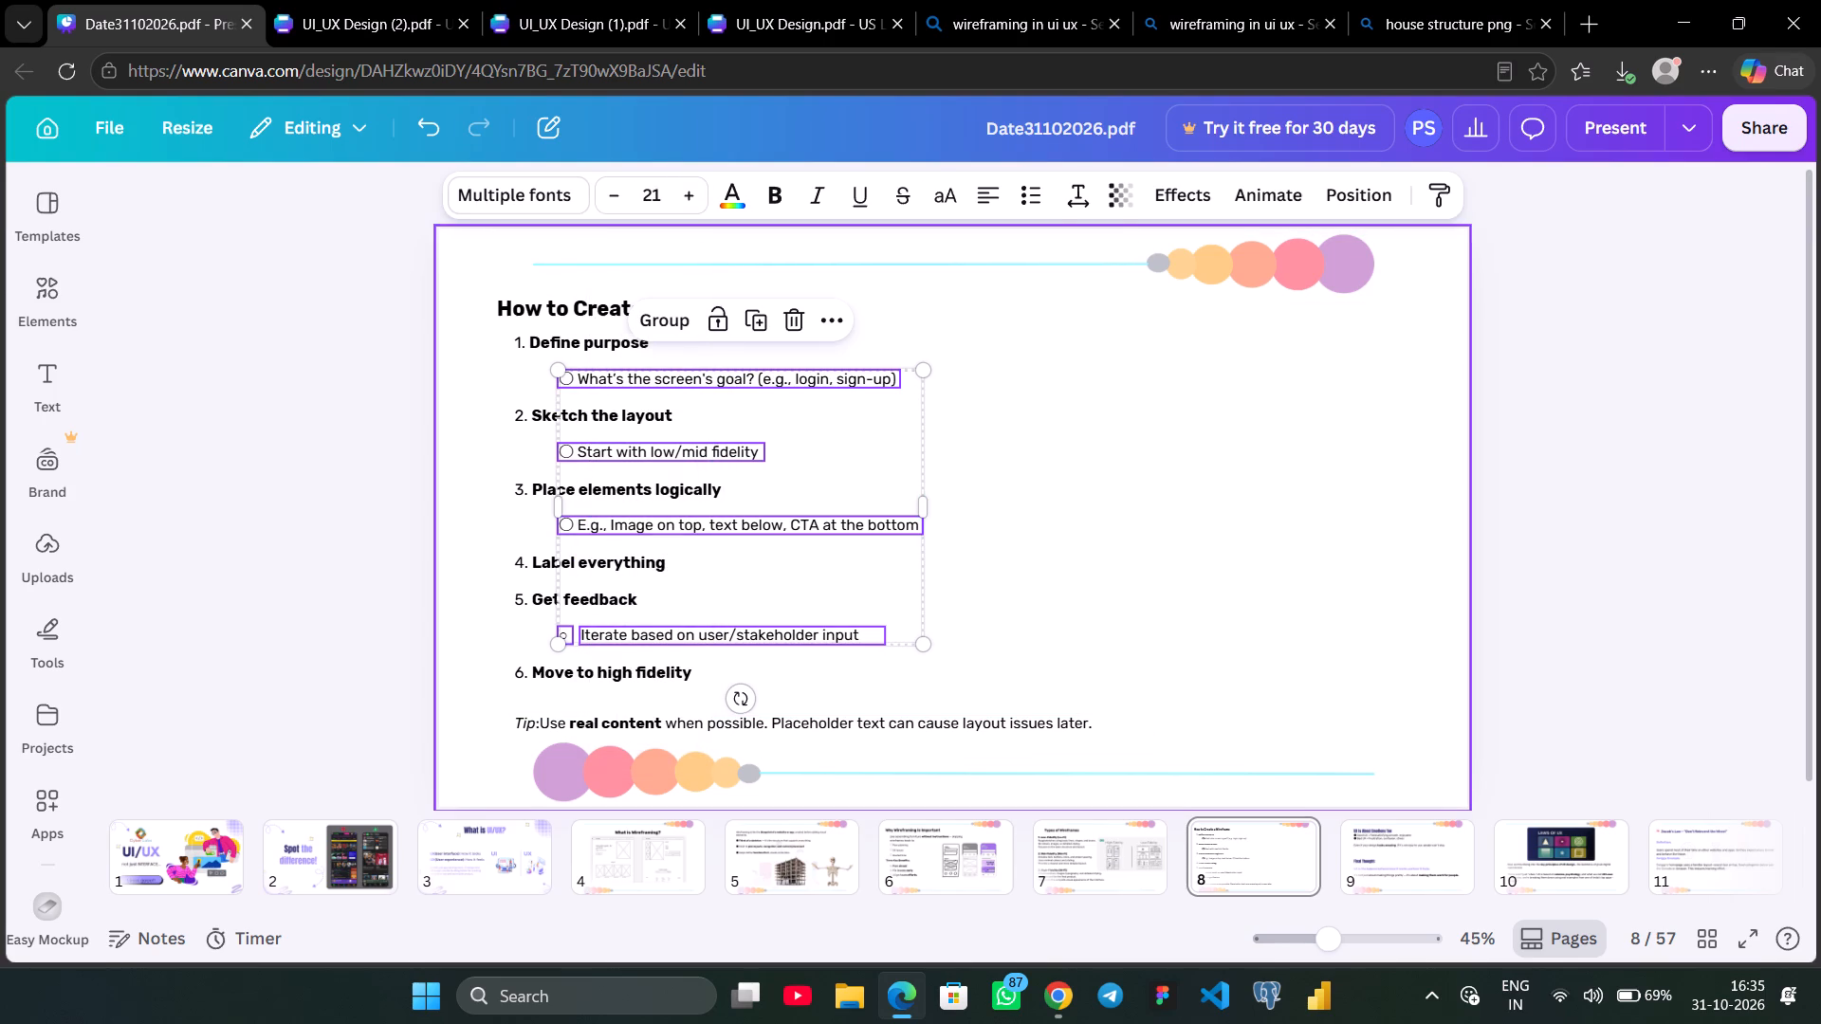
Delete the Tip line about using real content from the bottom of page 8.
click(784, 719)
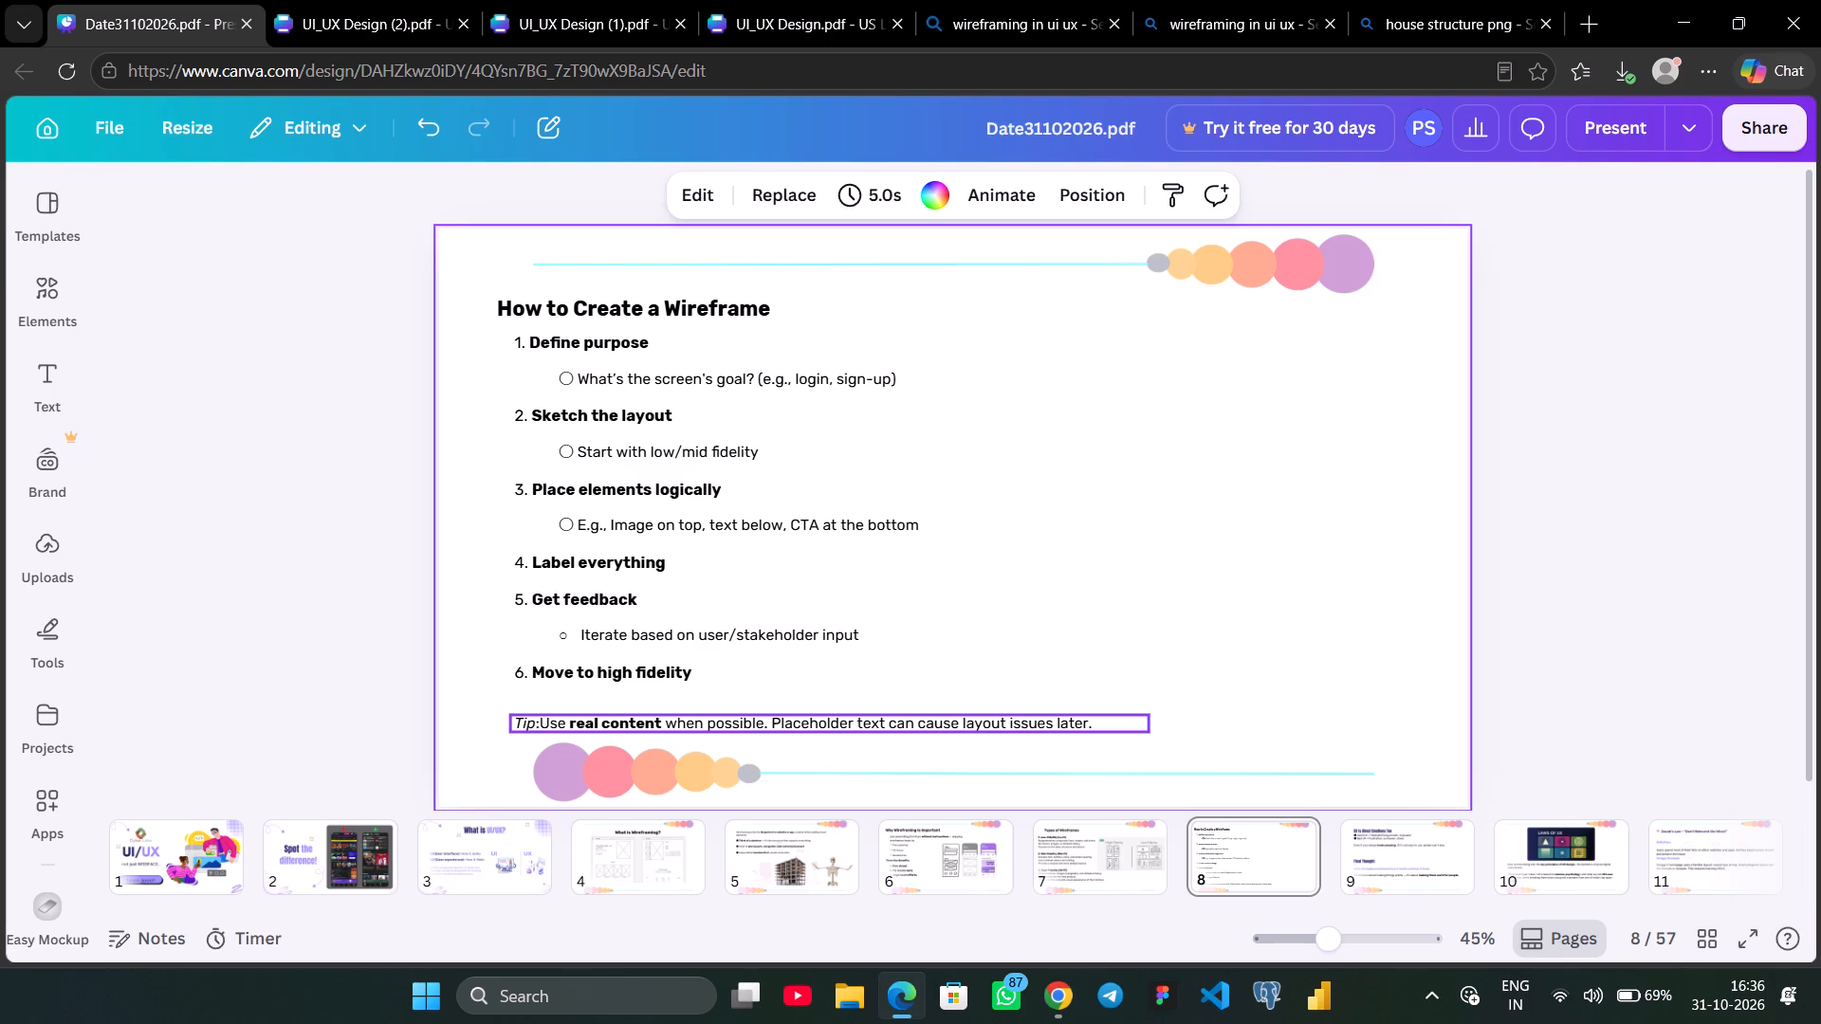
key(Delete)
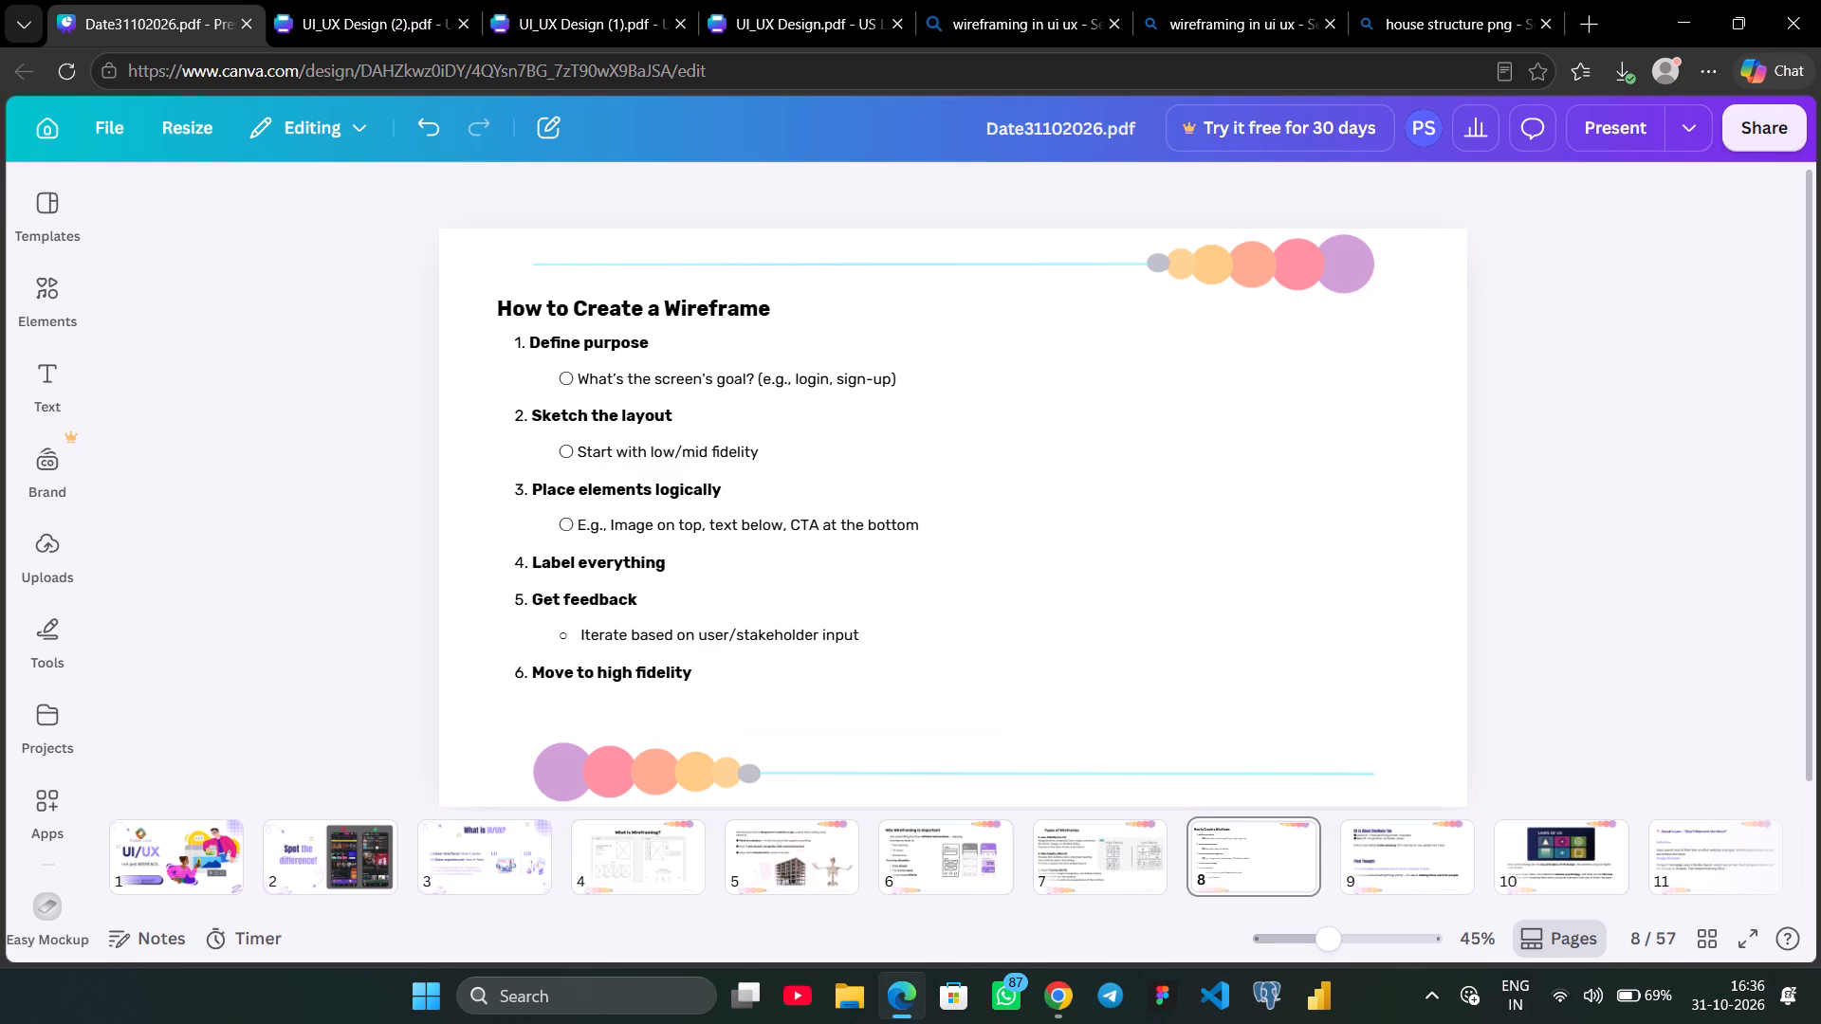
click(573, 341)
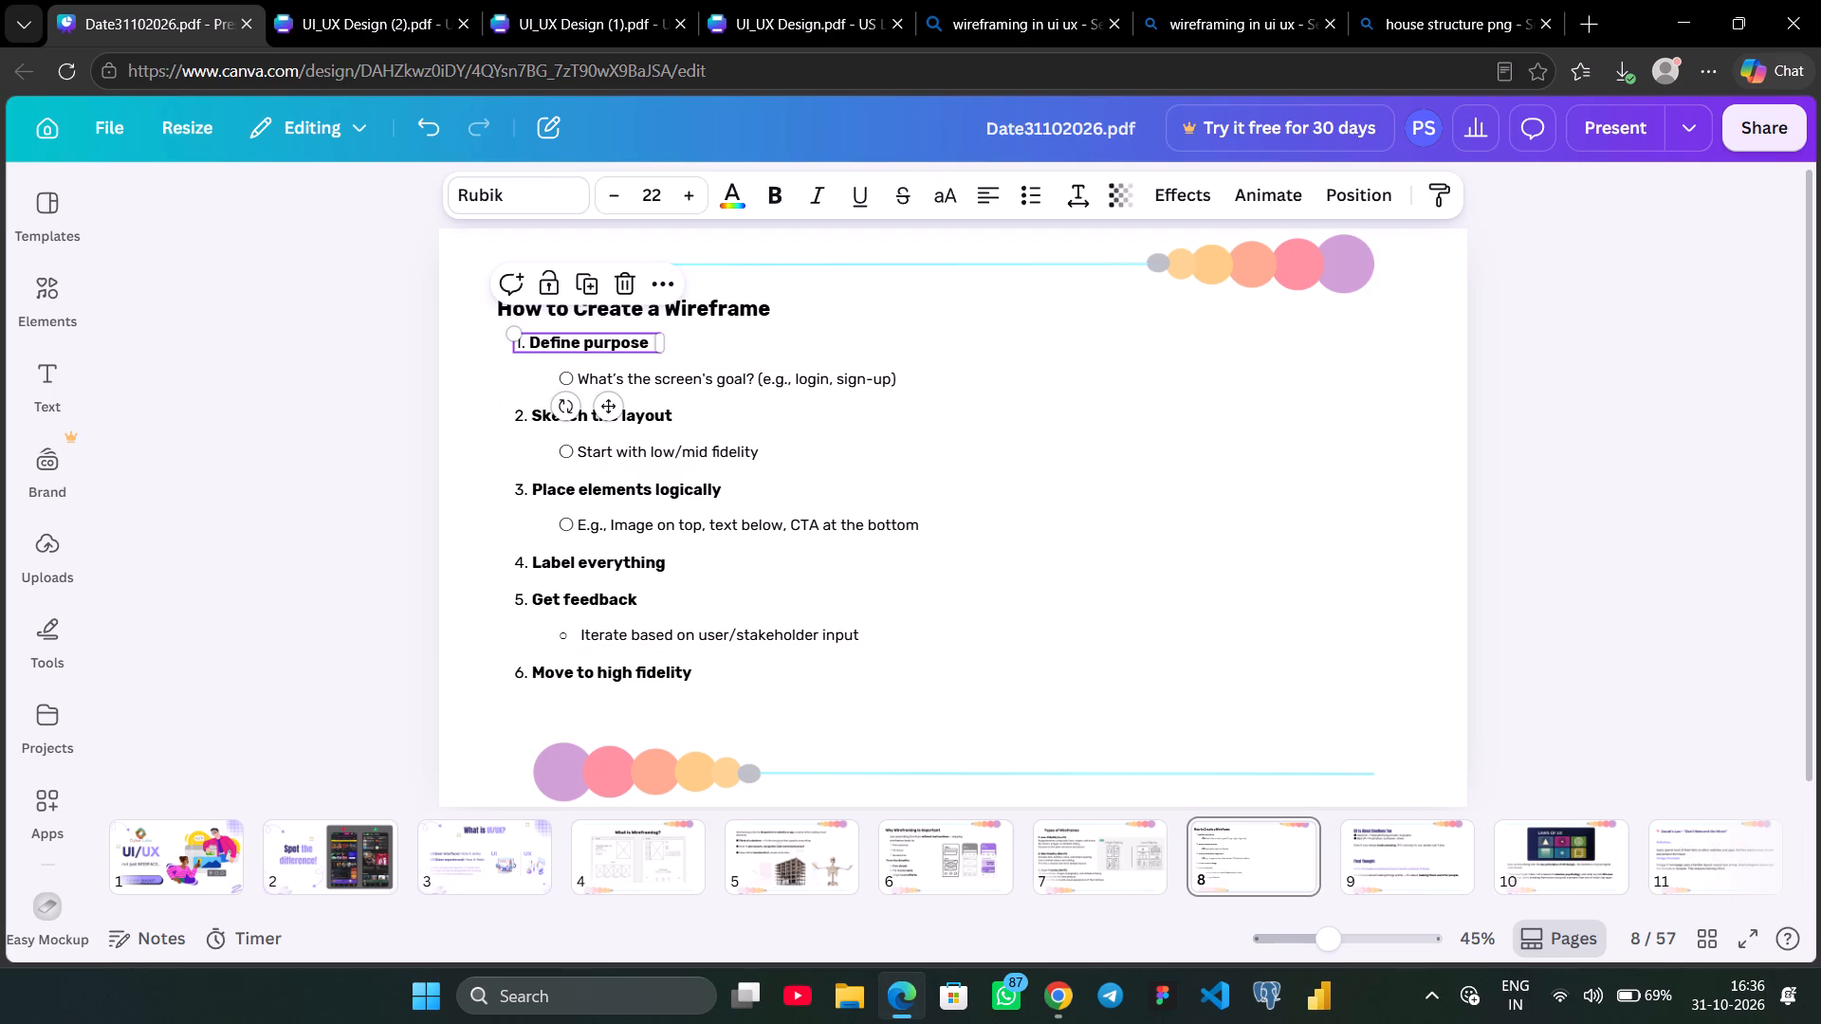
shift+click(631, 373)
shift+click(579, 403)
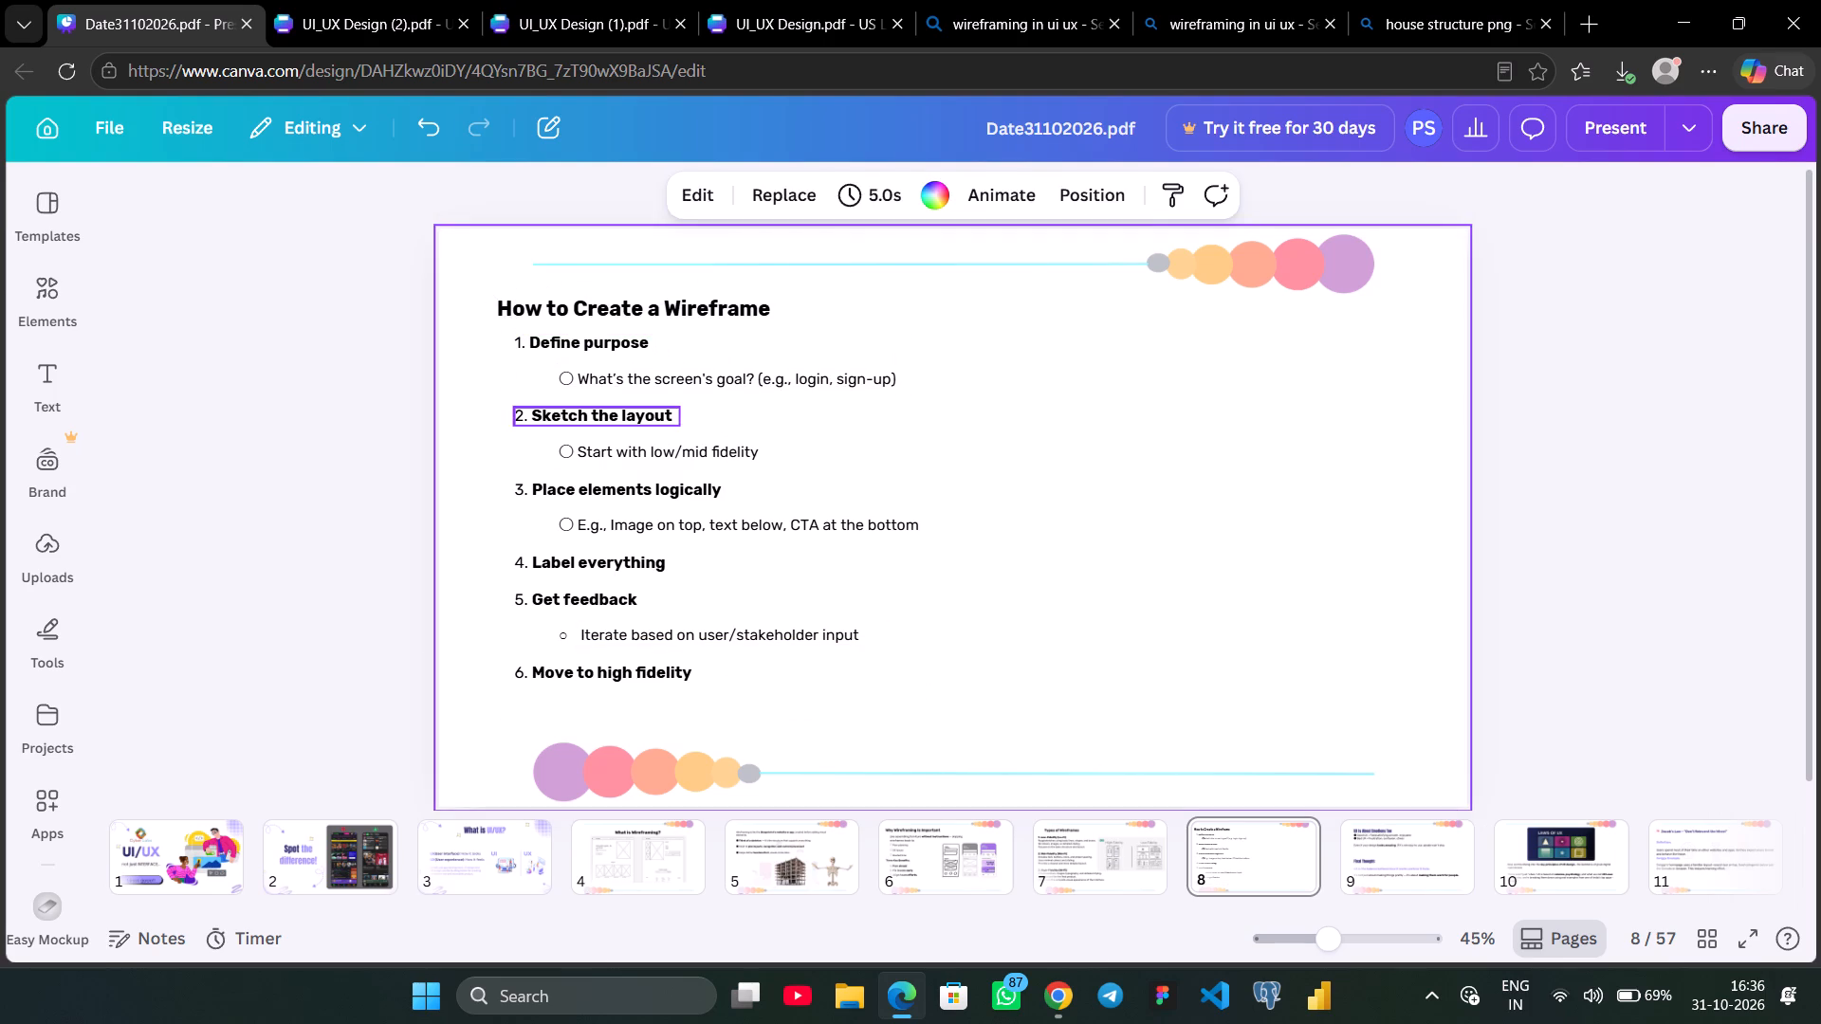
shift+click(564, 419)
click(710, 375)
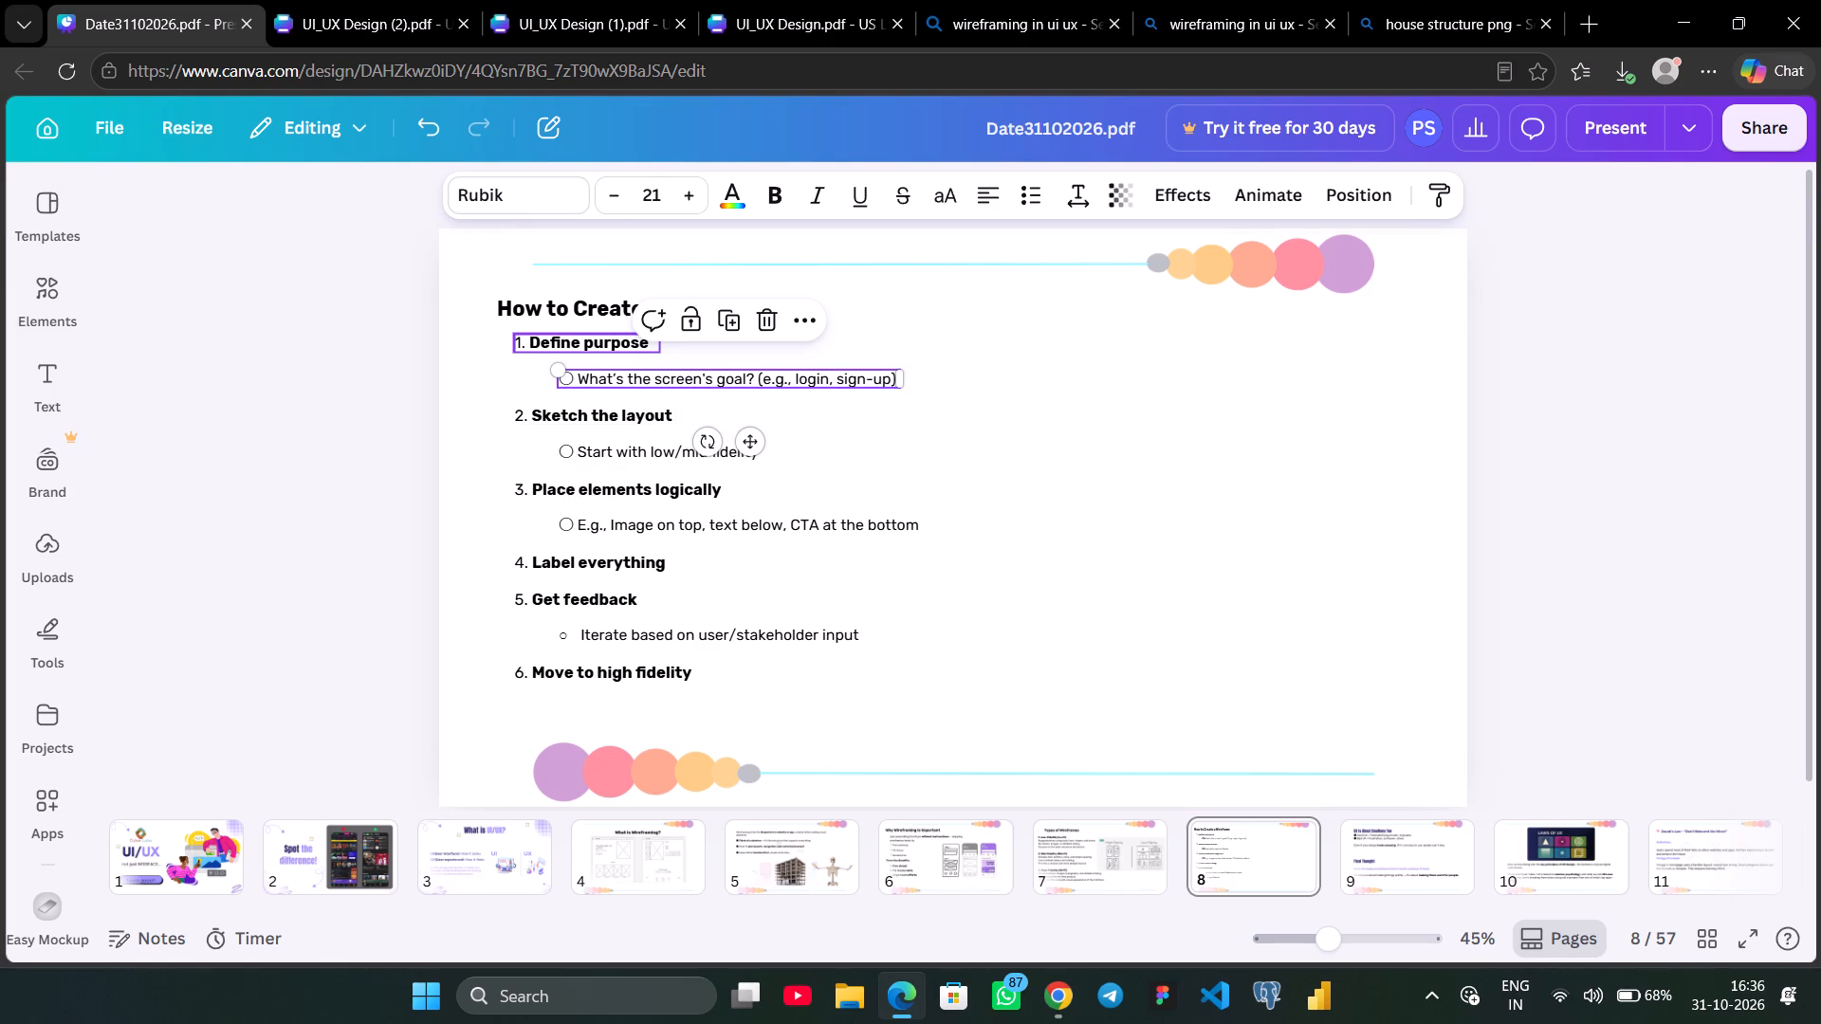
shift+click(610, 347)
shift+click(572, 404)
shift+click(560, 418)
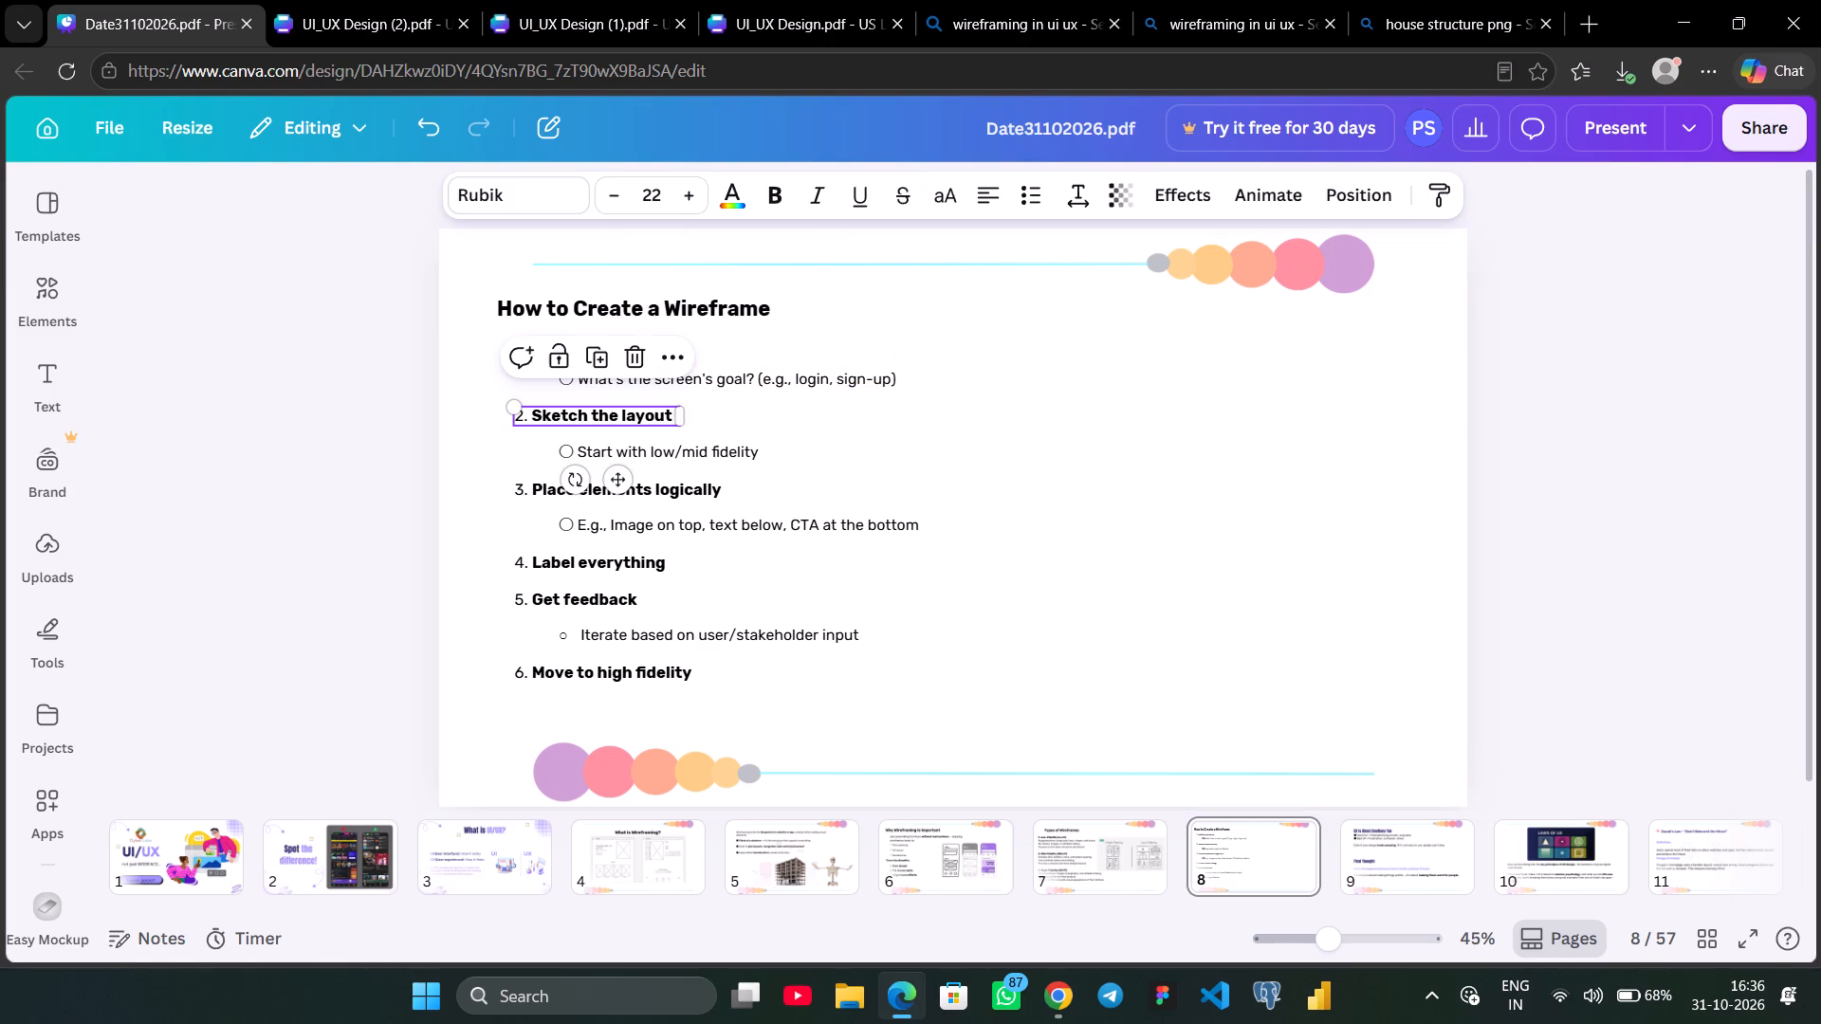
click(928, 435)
Nudge all six numbered headings and their sub-points on page 8 together slightly down, away from the How to Create a Wireframe title.
click(629, 344)
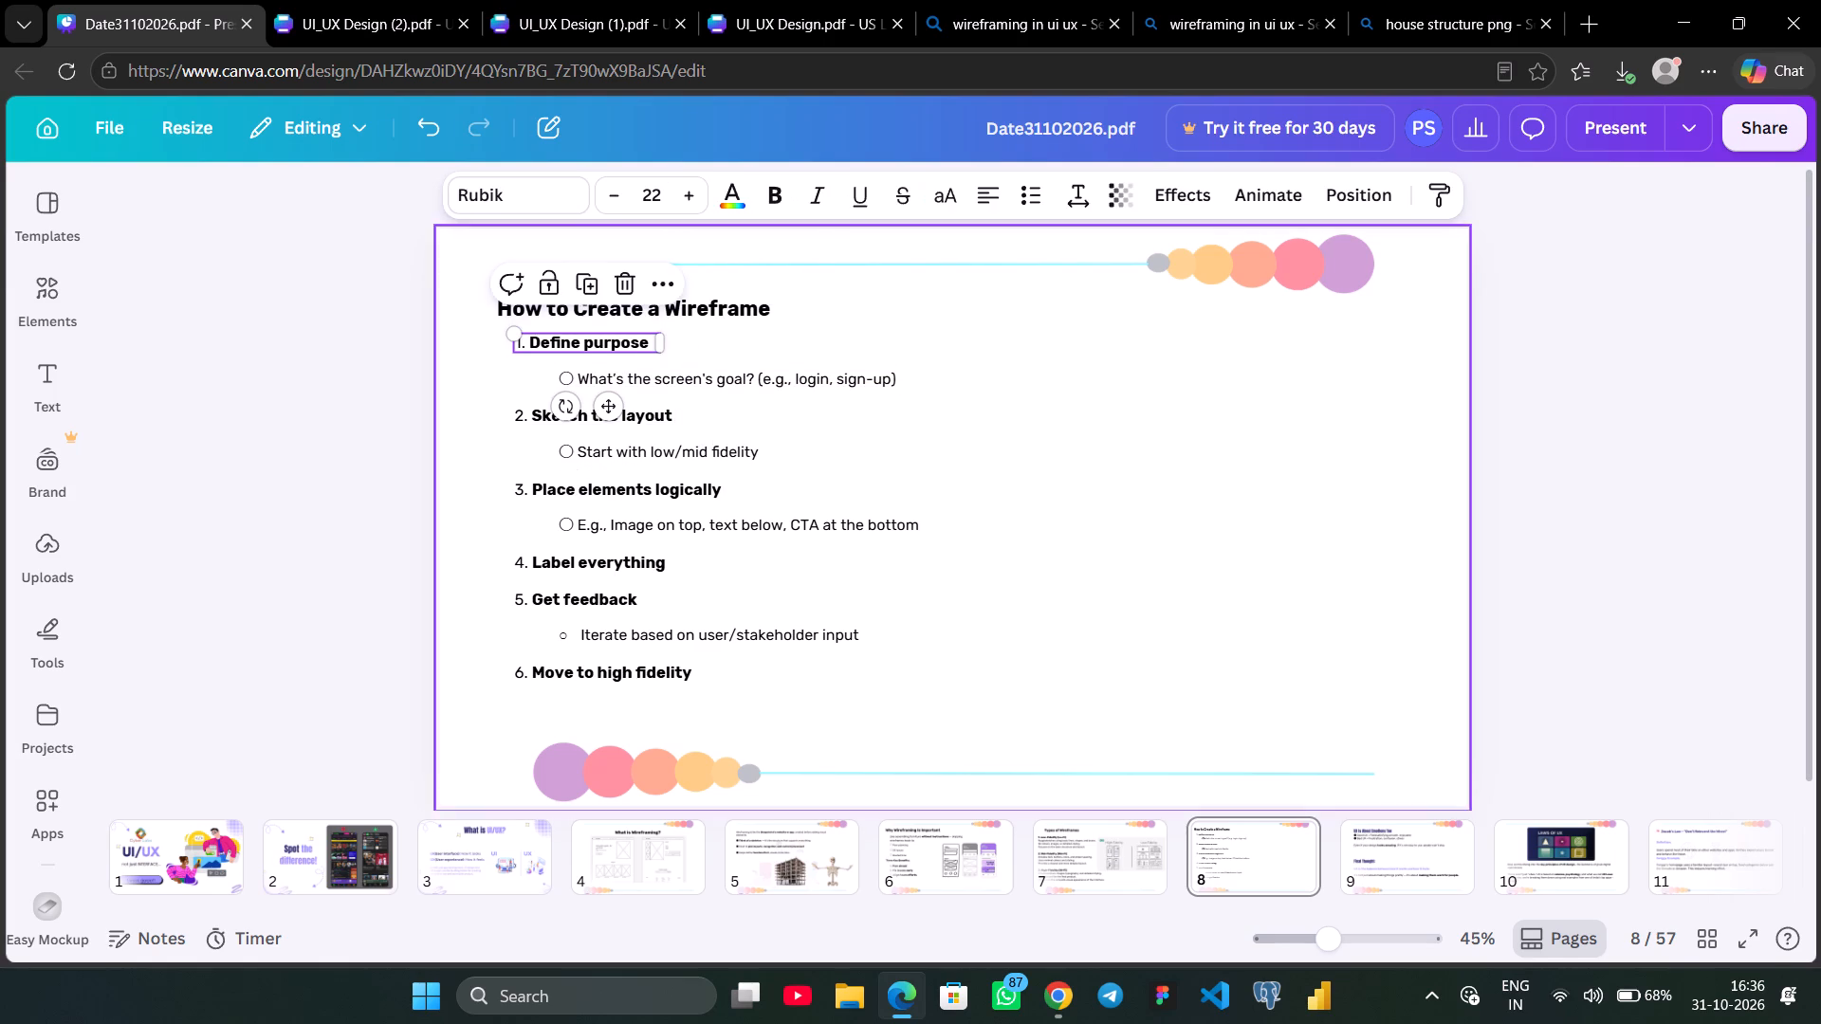
shift+click(674, 386)
shift+click(593, 415)
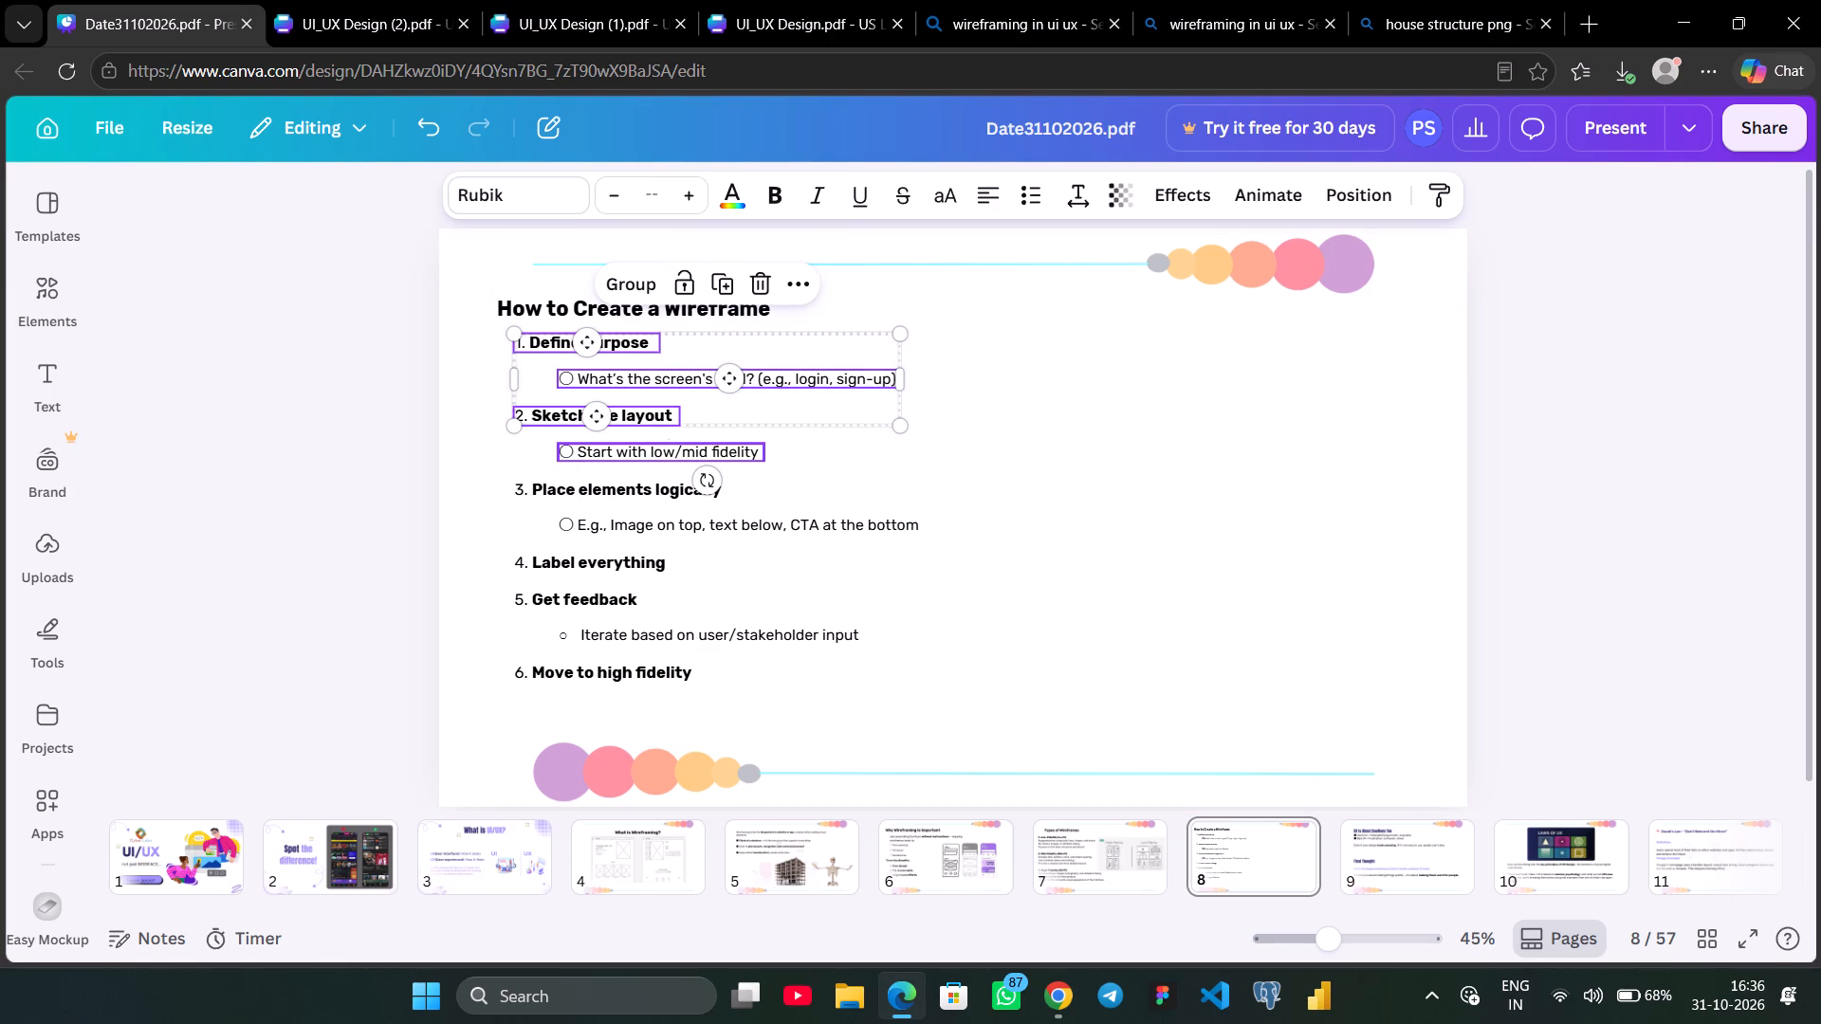
shift+click(616, 462)
shift+drag(586, 490, 627, 530)
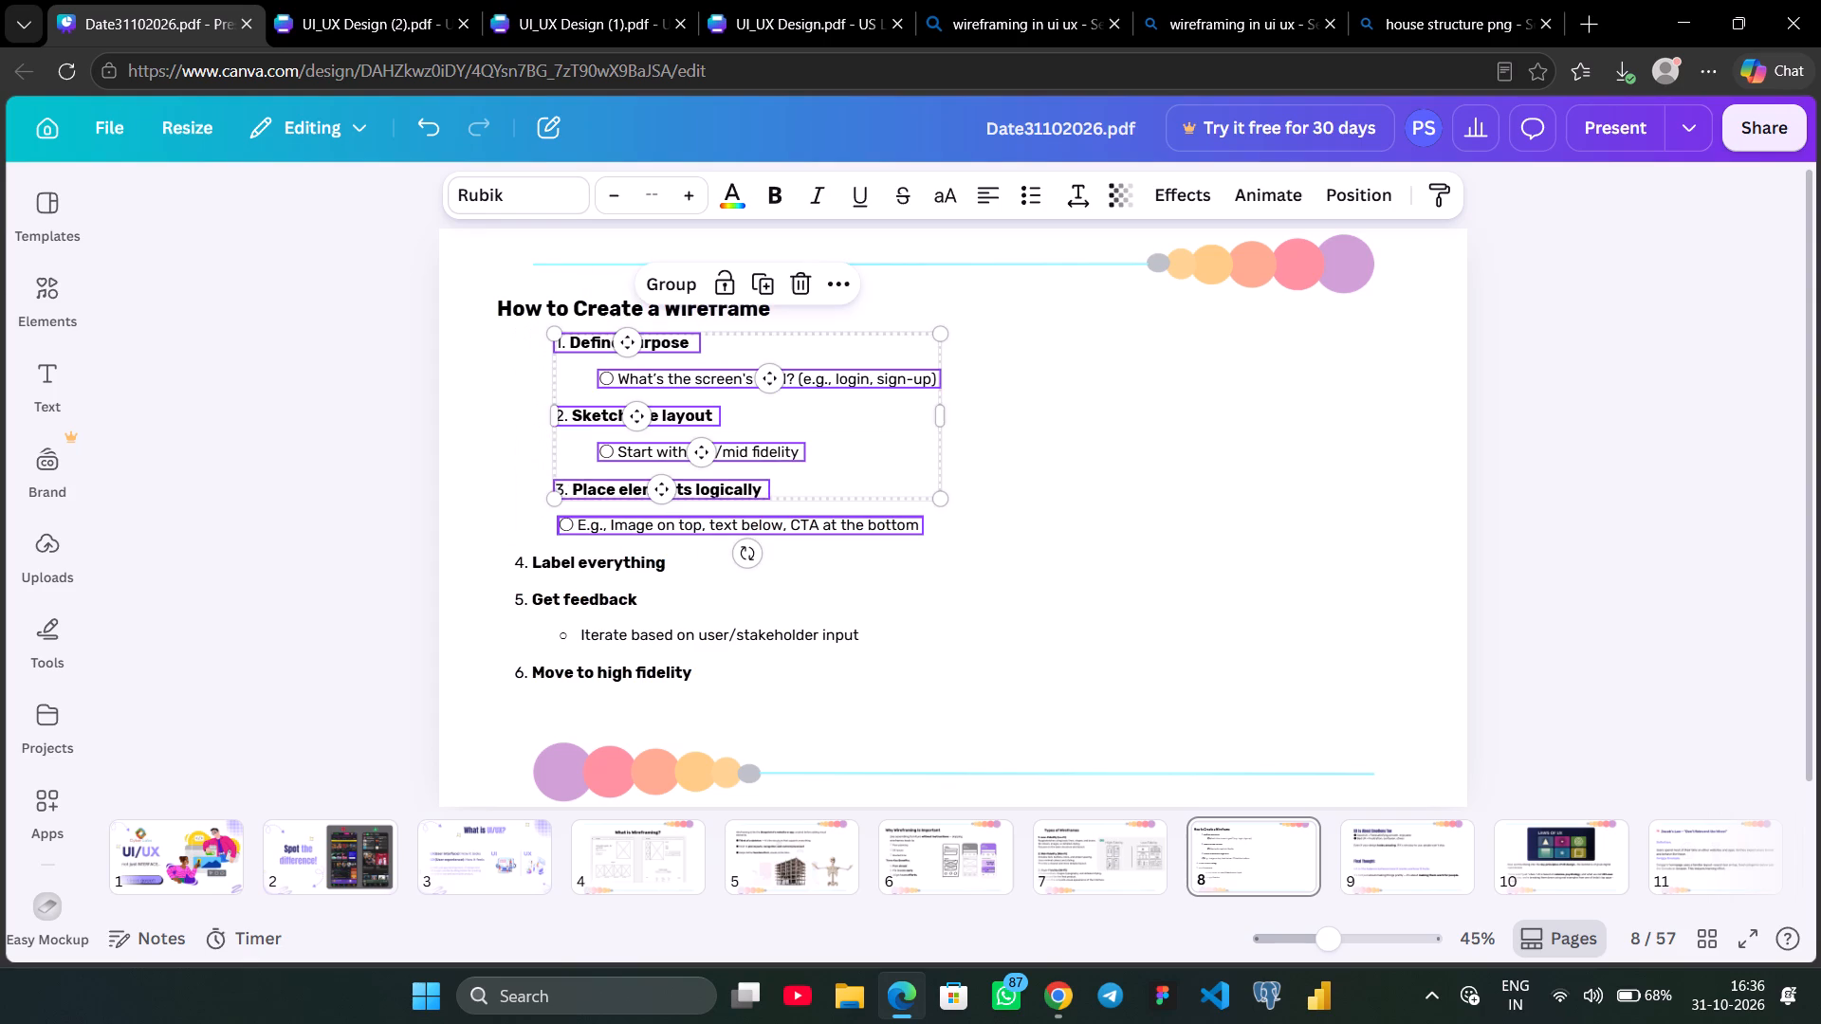
key(ctrl+z)
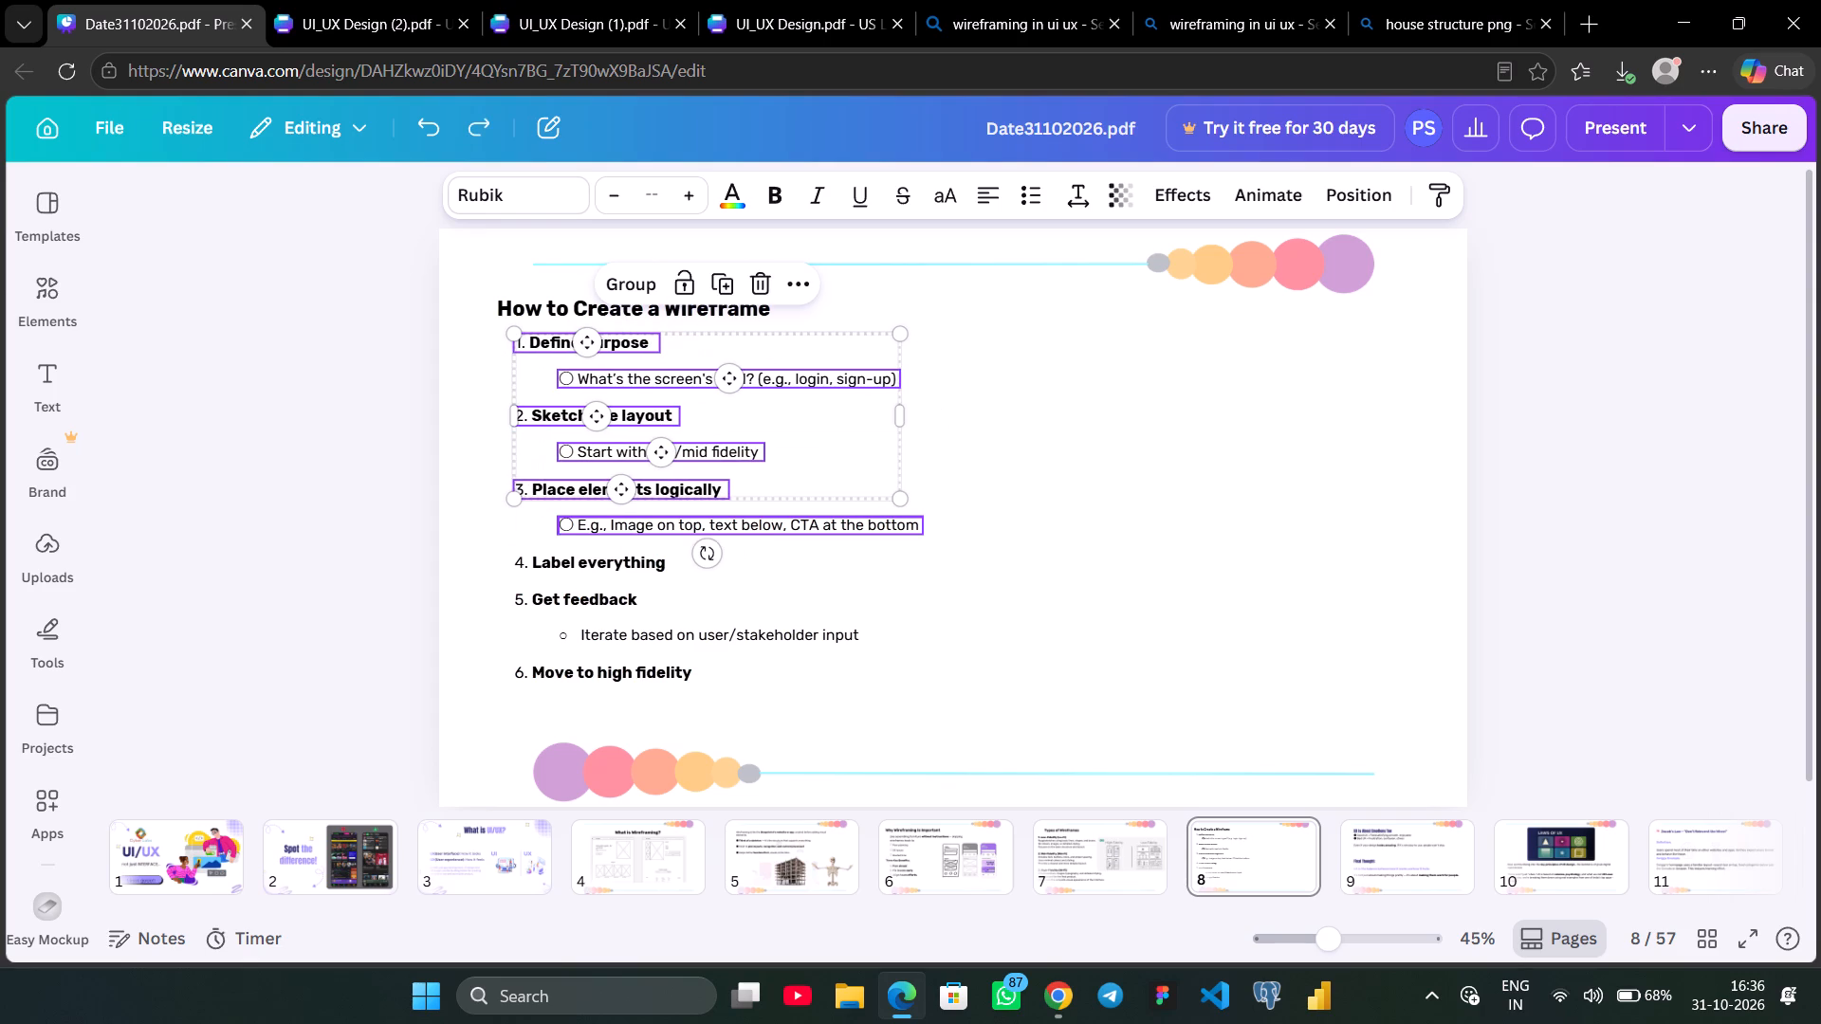
shift+click(627, 530)
shift+click(579, 560)
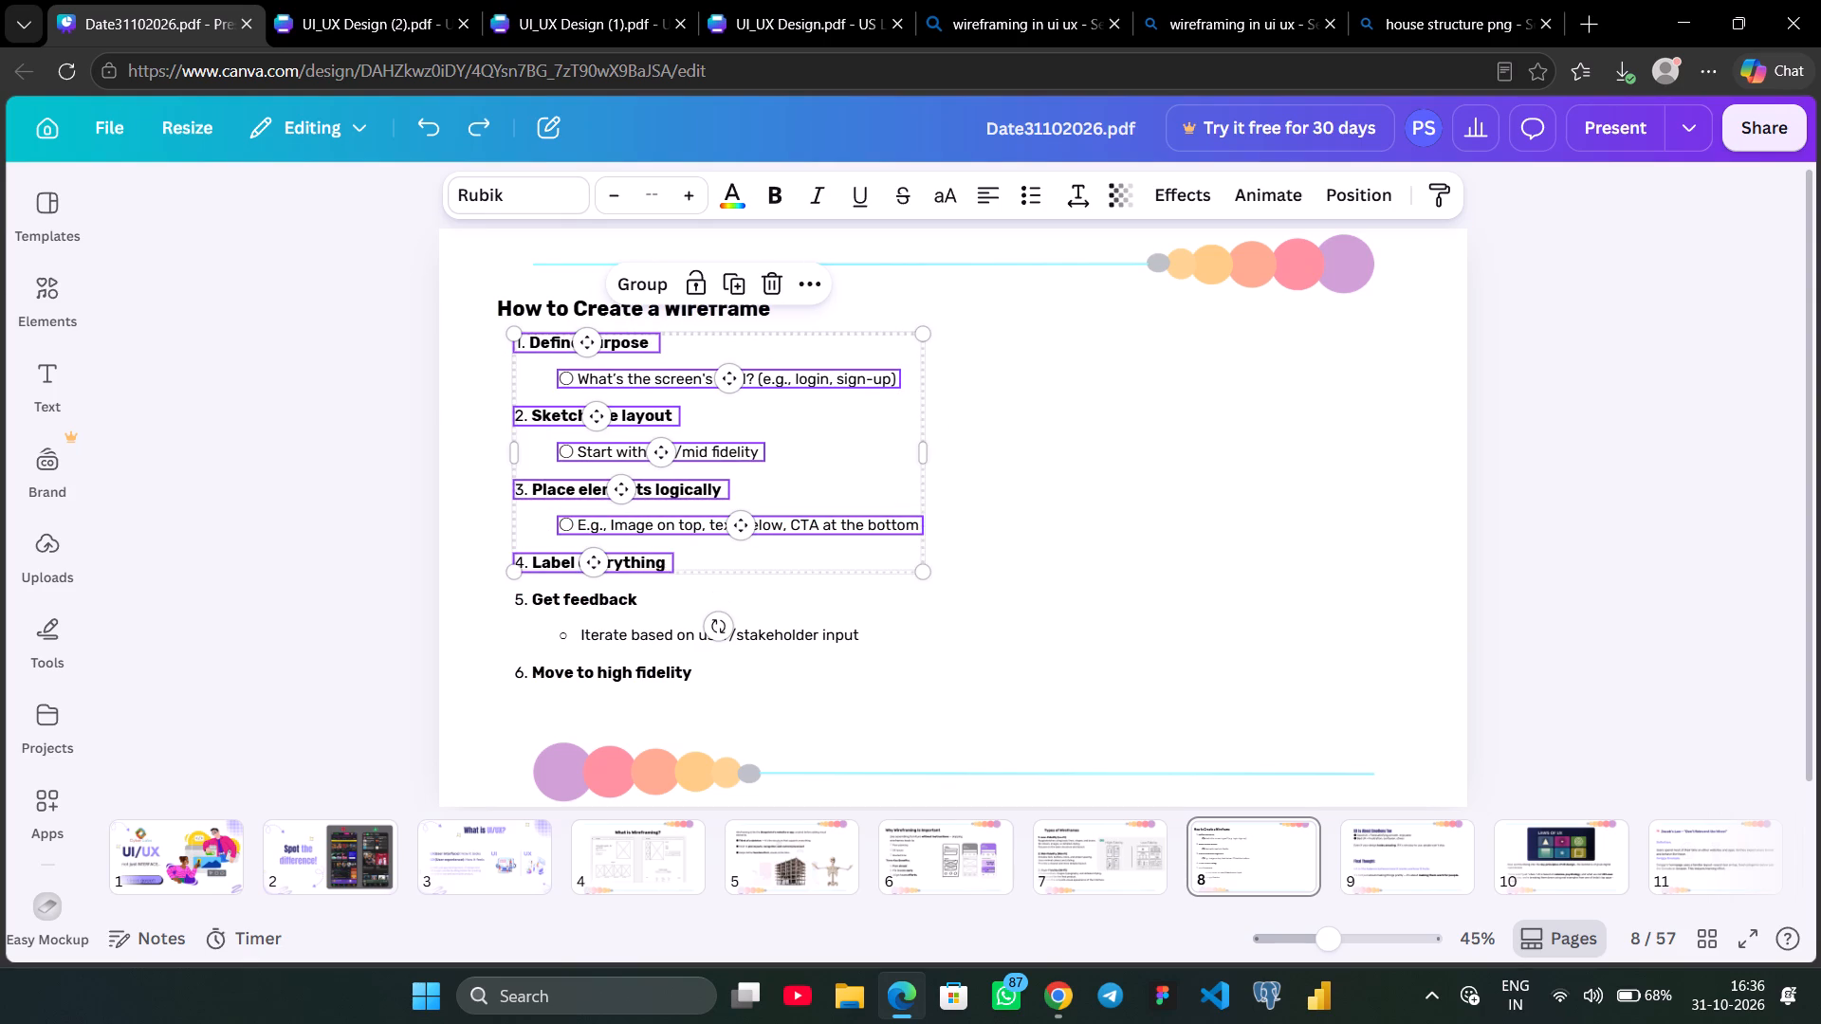
shift+click(561, 594)
shift+click(610, 639)
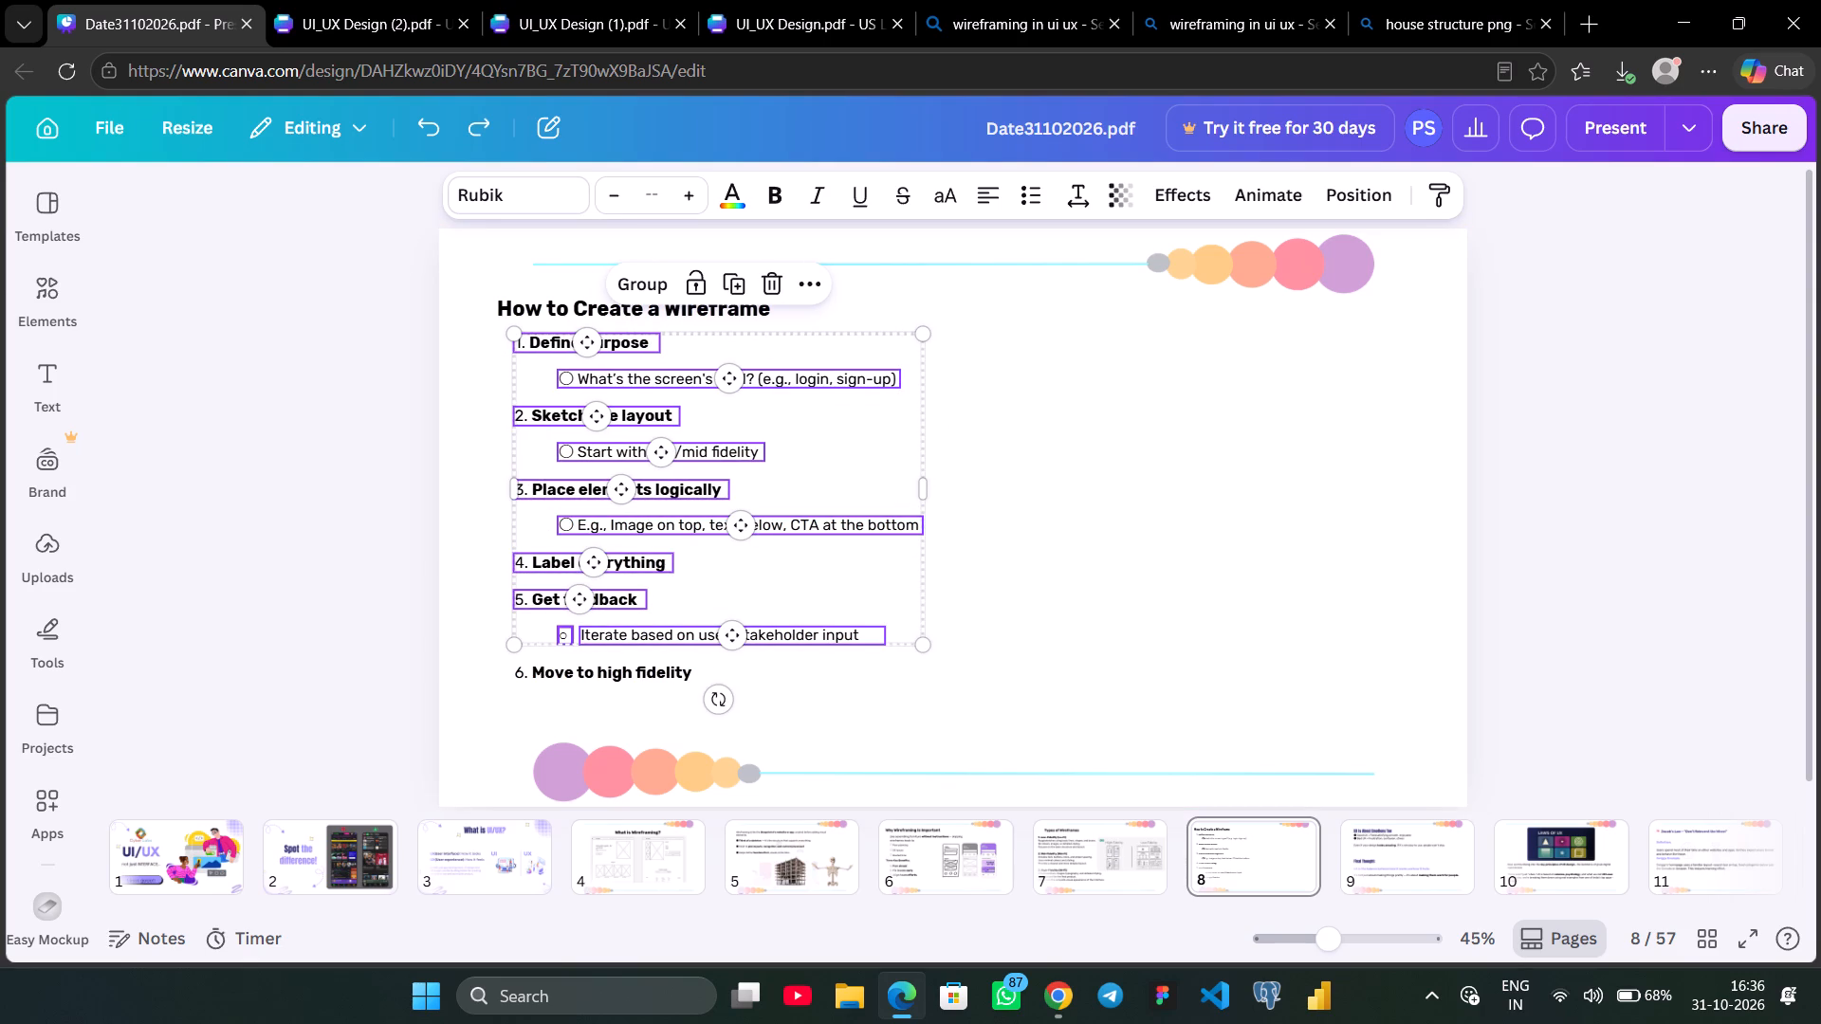
shift+click(566, 637)
shift+click(575, 673)
key(Down)
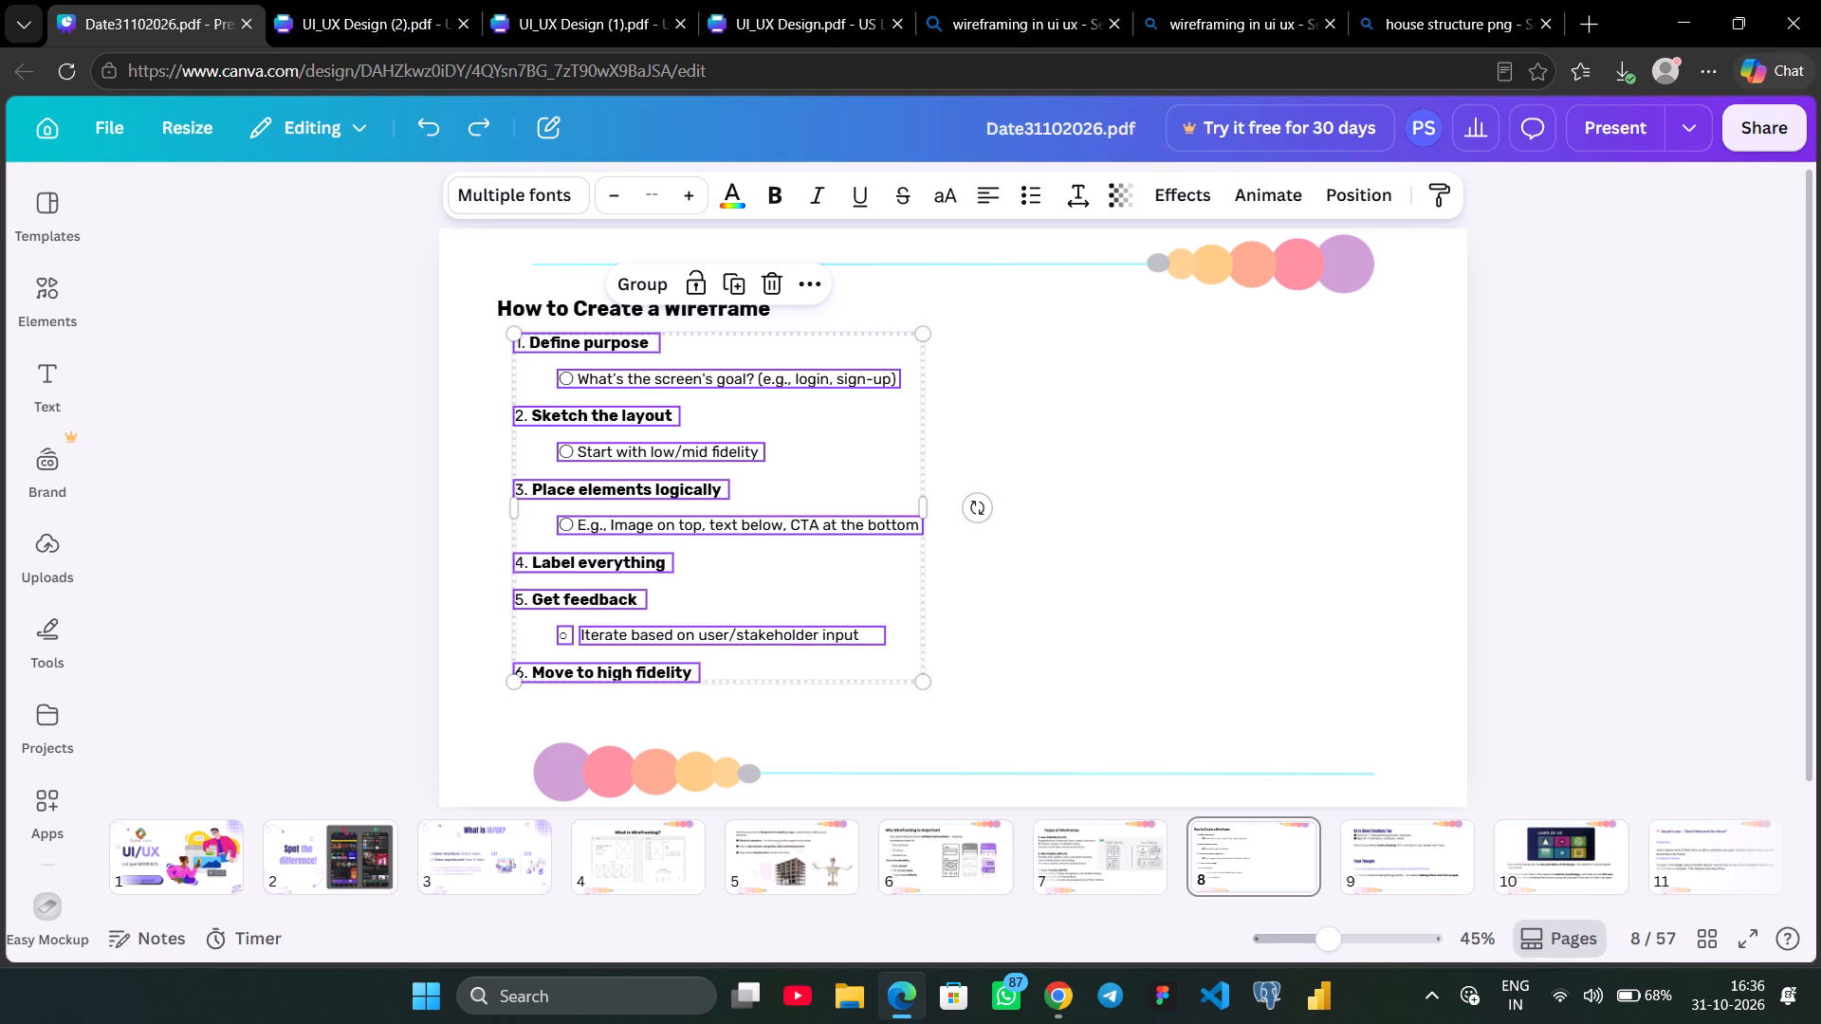
key(Down)
key(Down)
key(Down)
key(Down)
key(Down)
key(Down)
key(Down)
key(Down)
key(Down)
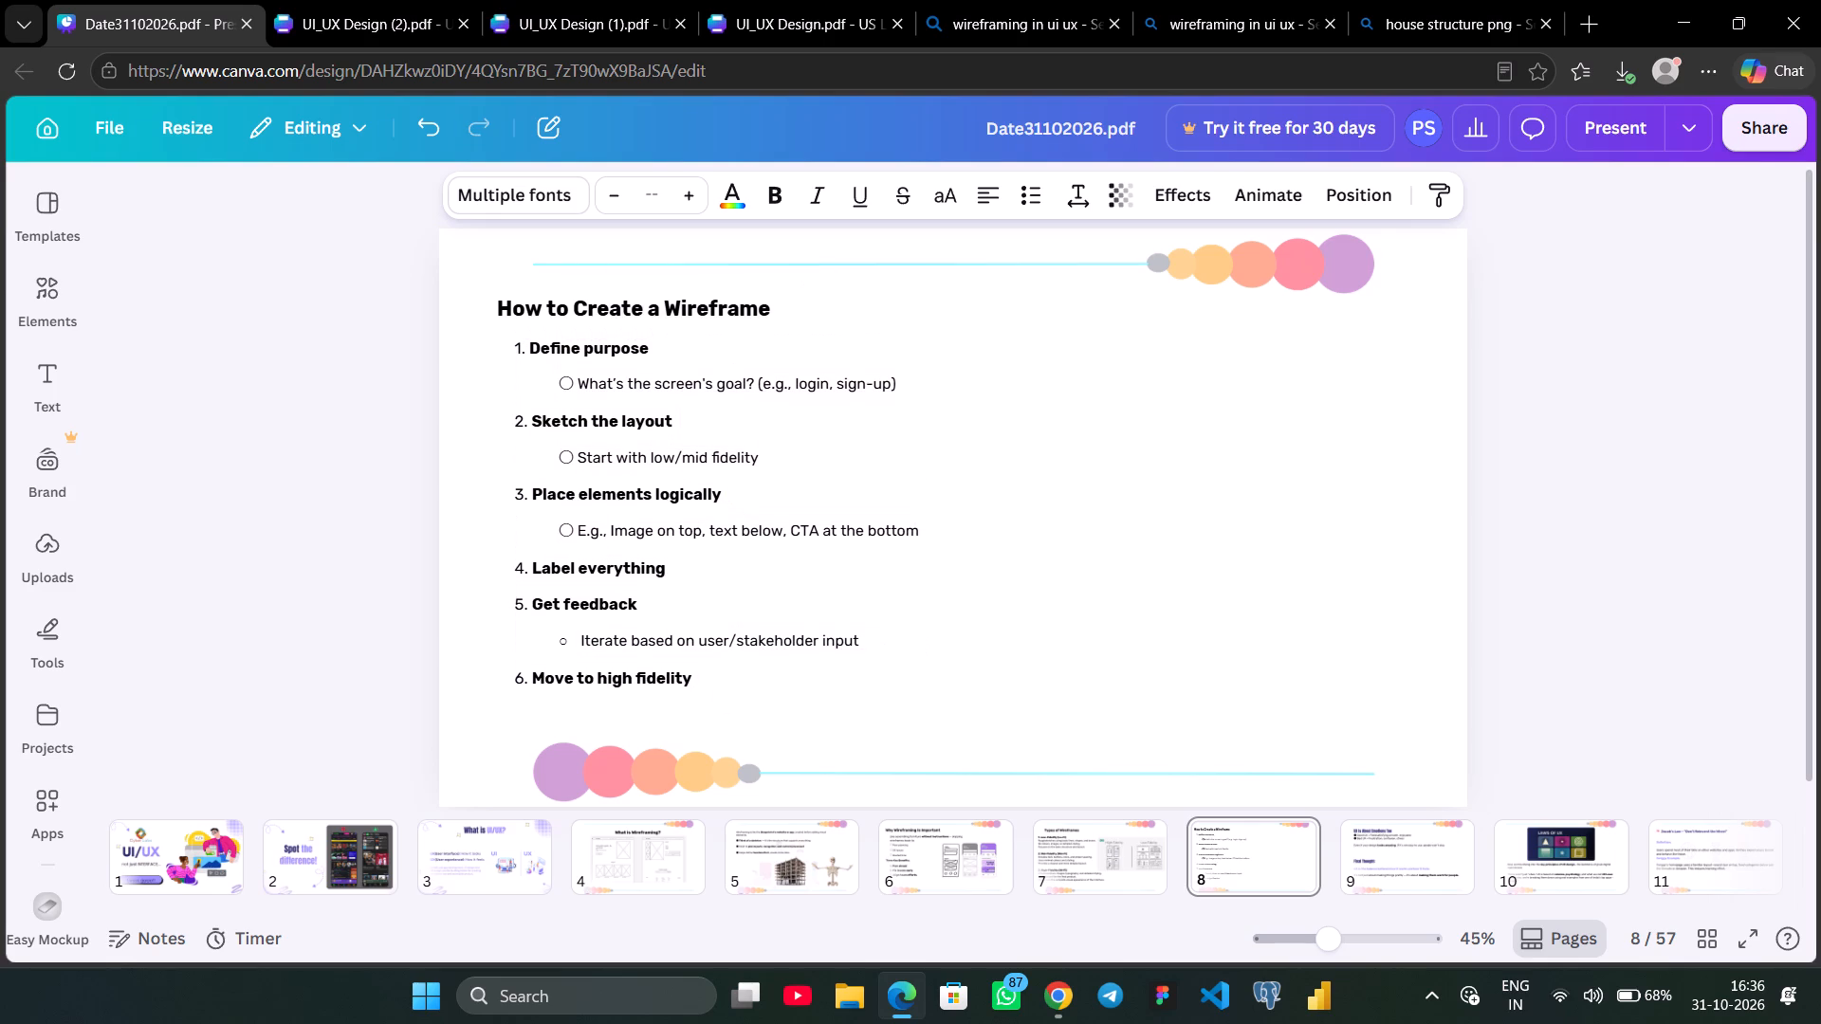
key(Down)
key(Down)
click(1556, 572)
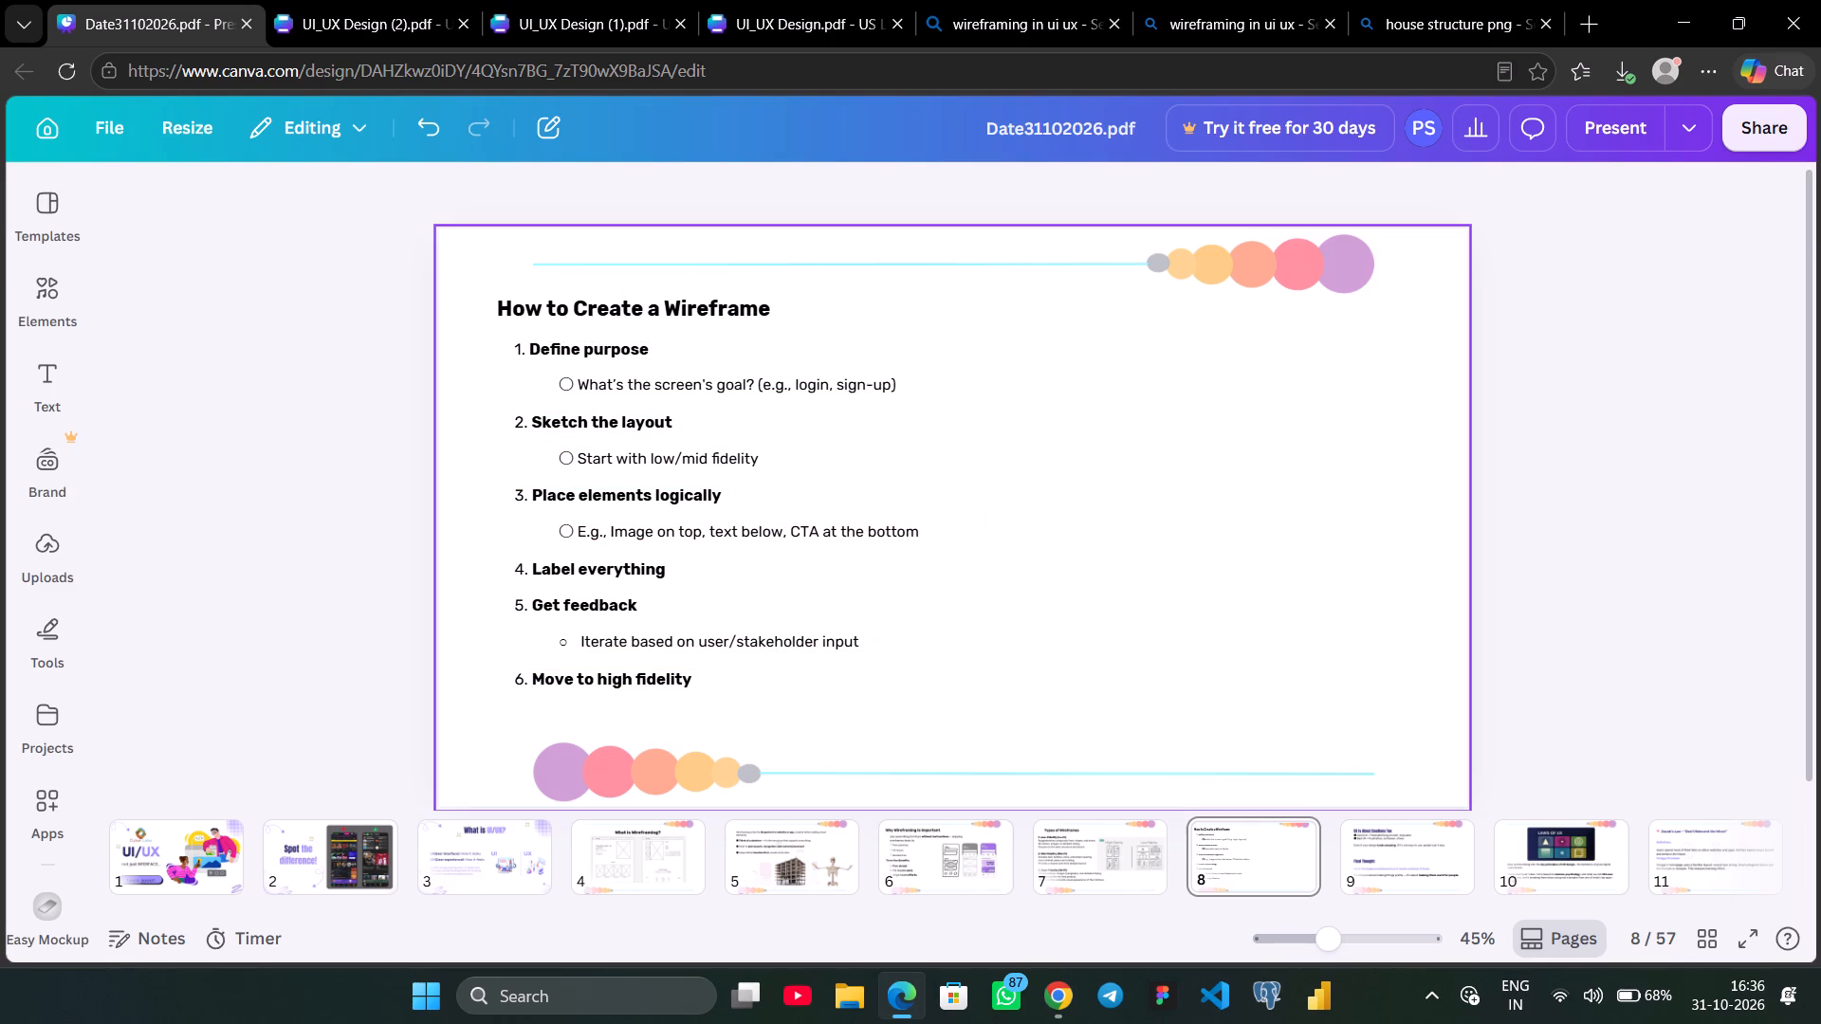
Copy the Wireframe vs Prototype heading from page 3 of UI_UX Design (2).pdf into the upper-right empty area of page 8 in Date31102026.pdf.
click(364, 5)
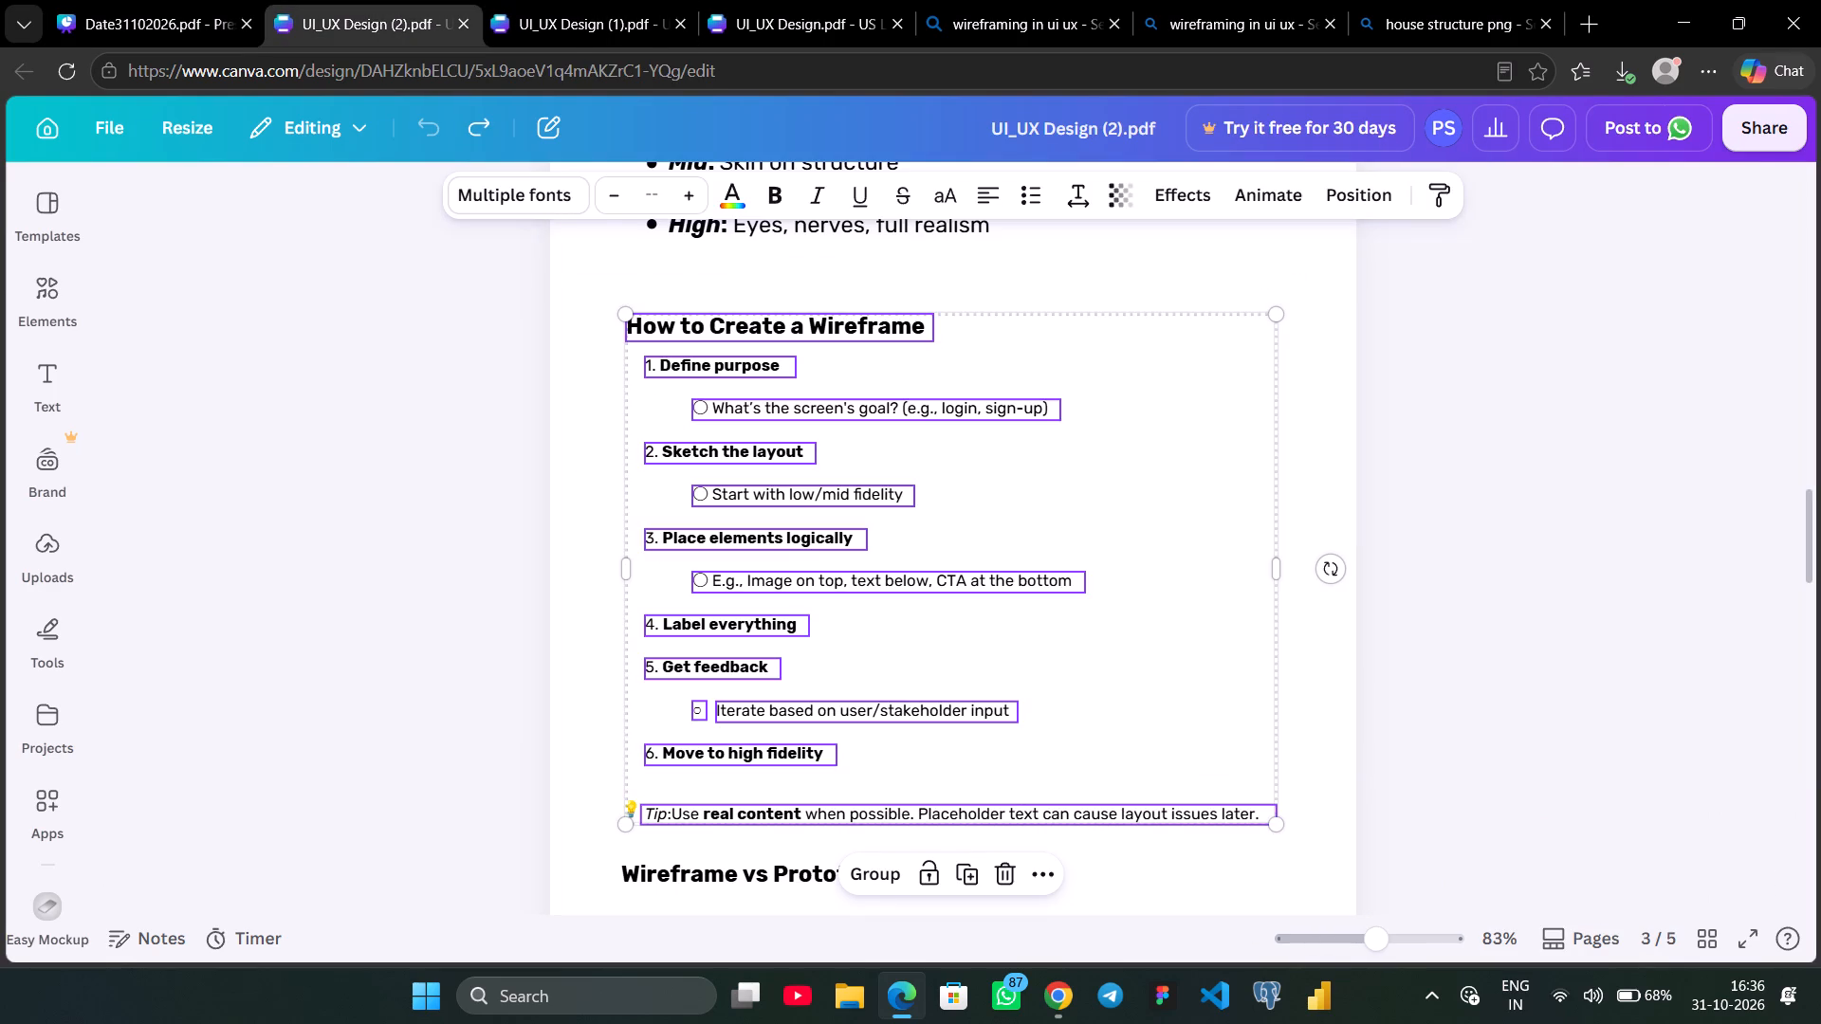
click(1532, 510)
scroll(1532, 510, down, 5)
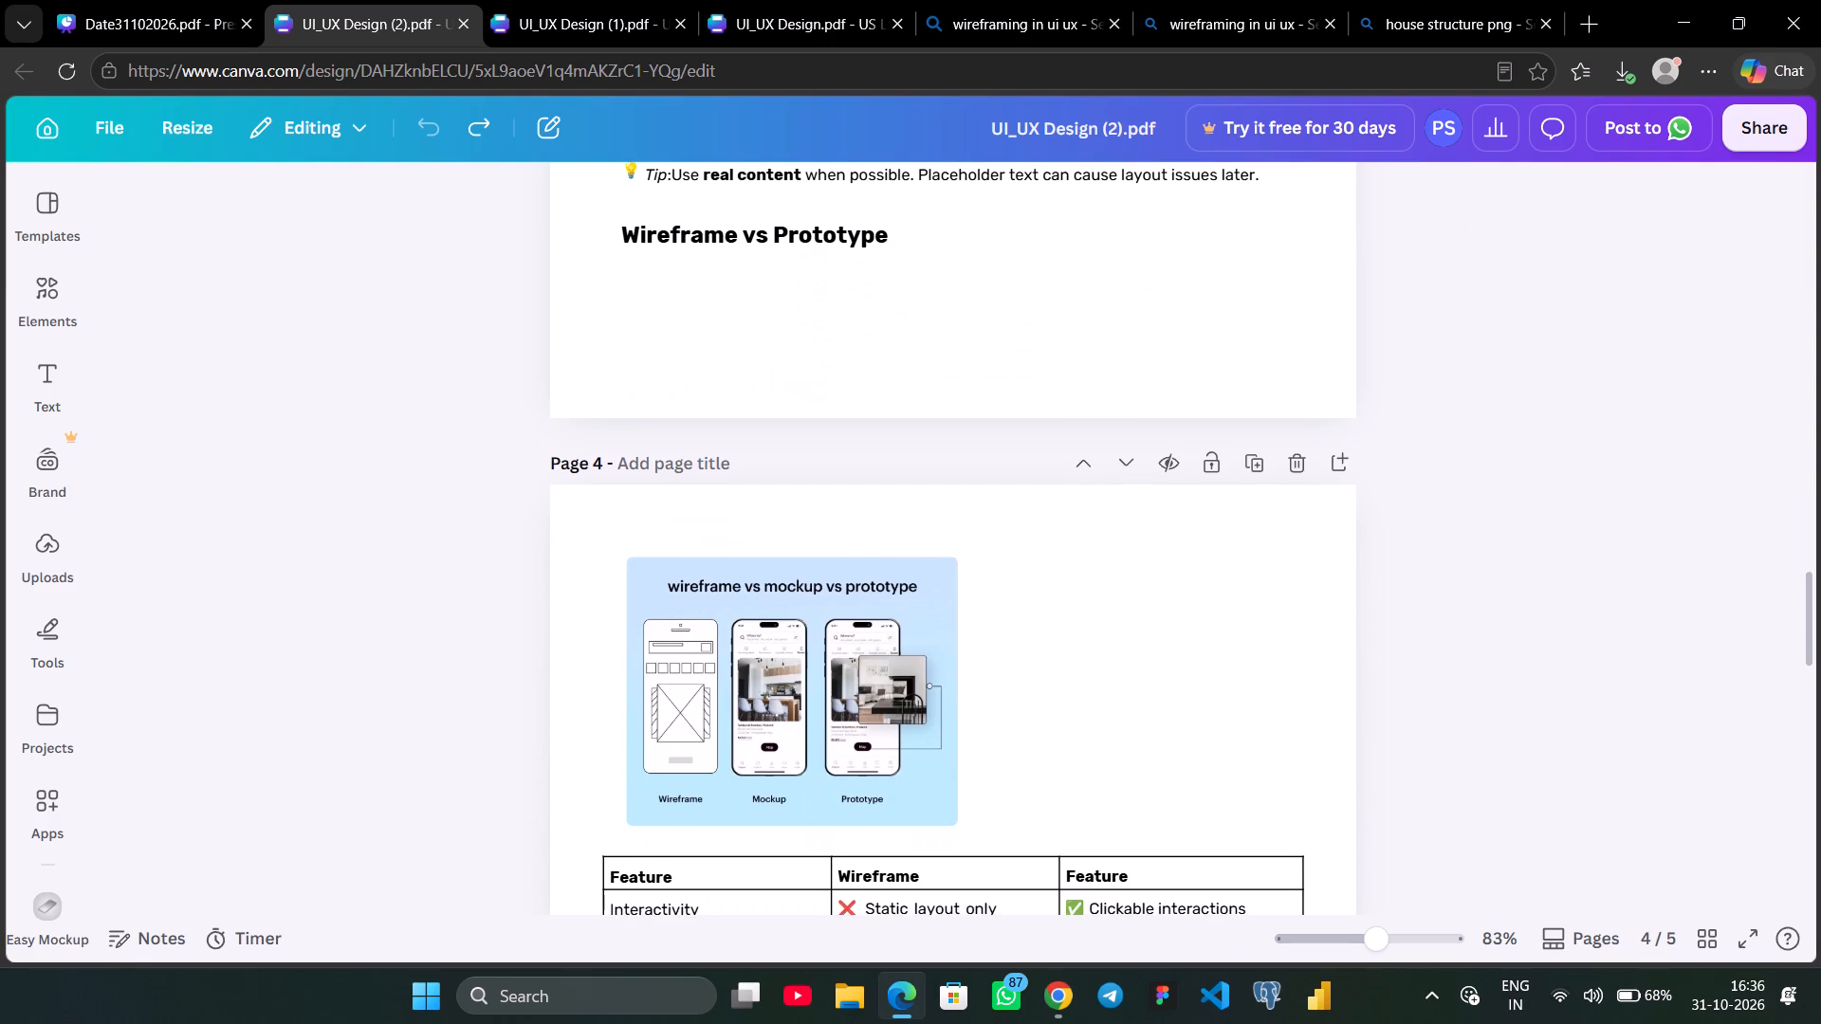
scroll(1532, 510, up, 1)
scroll(1532, 510, down, 2)
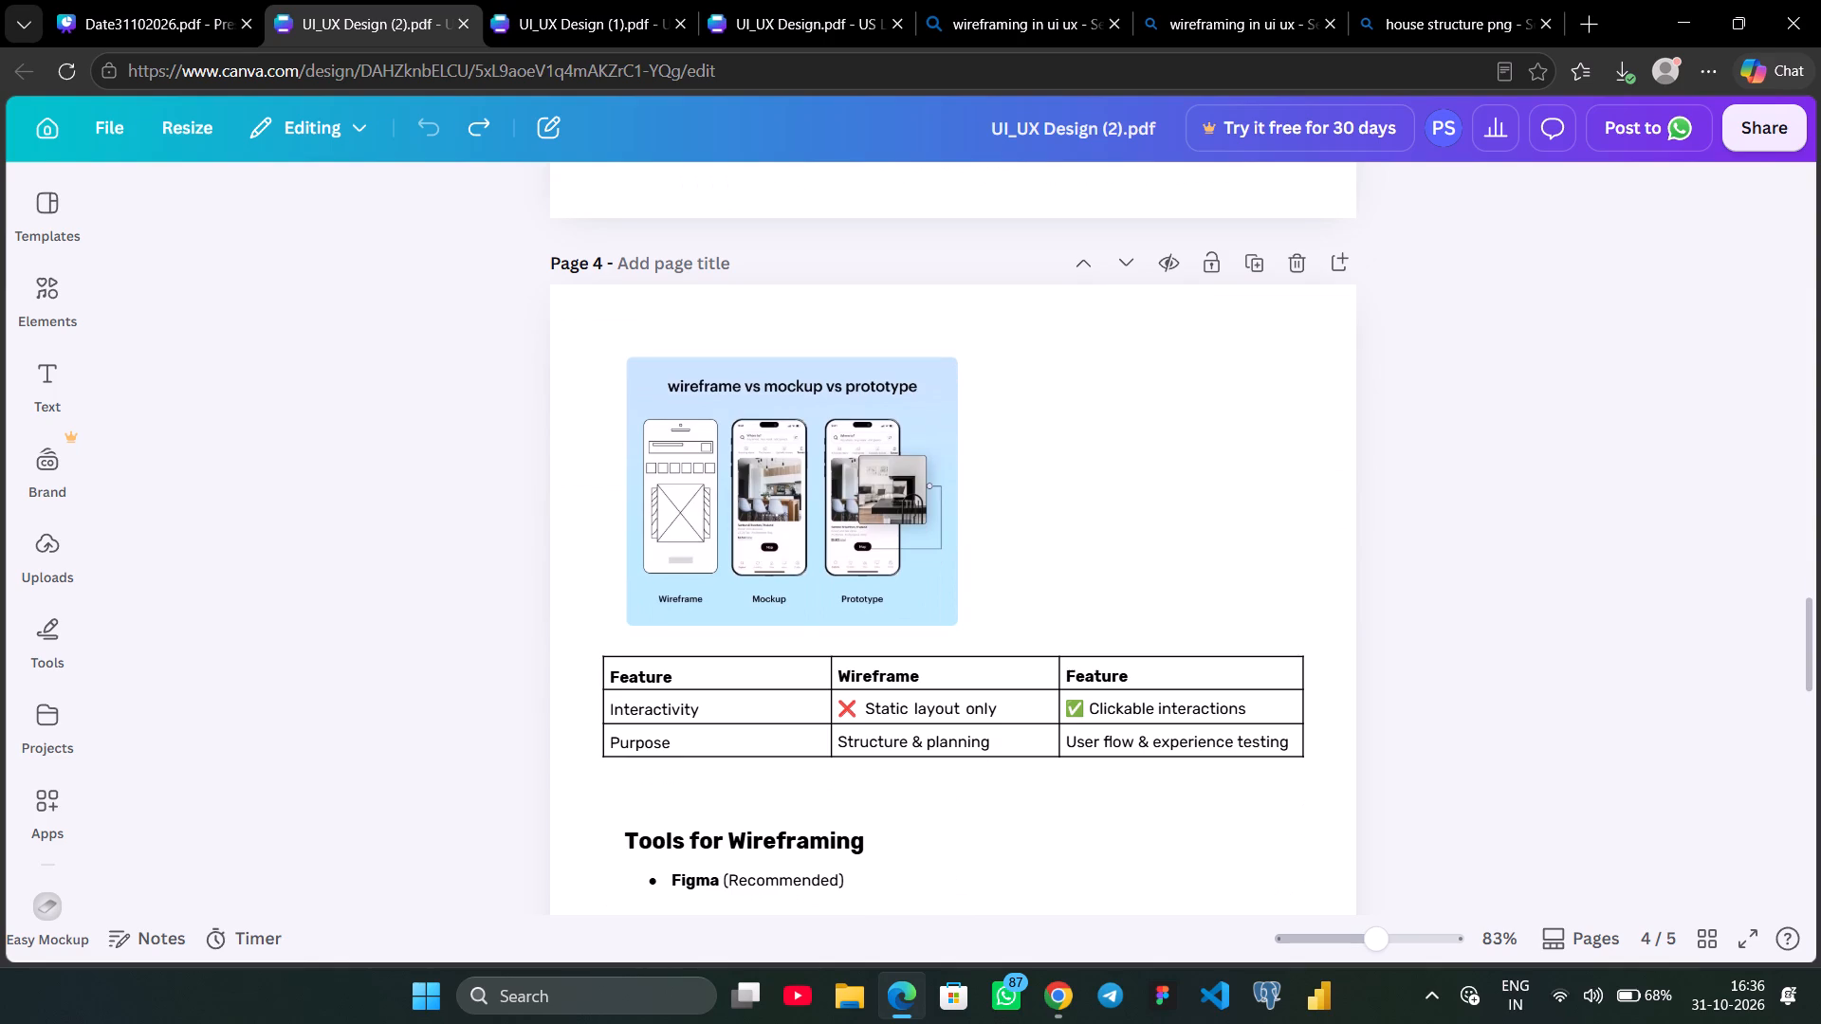
scroll(1068, 586, up, 2)
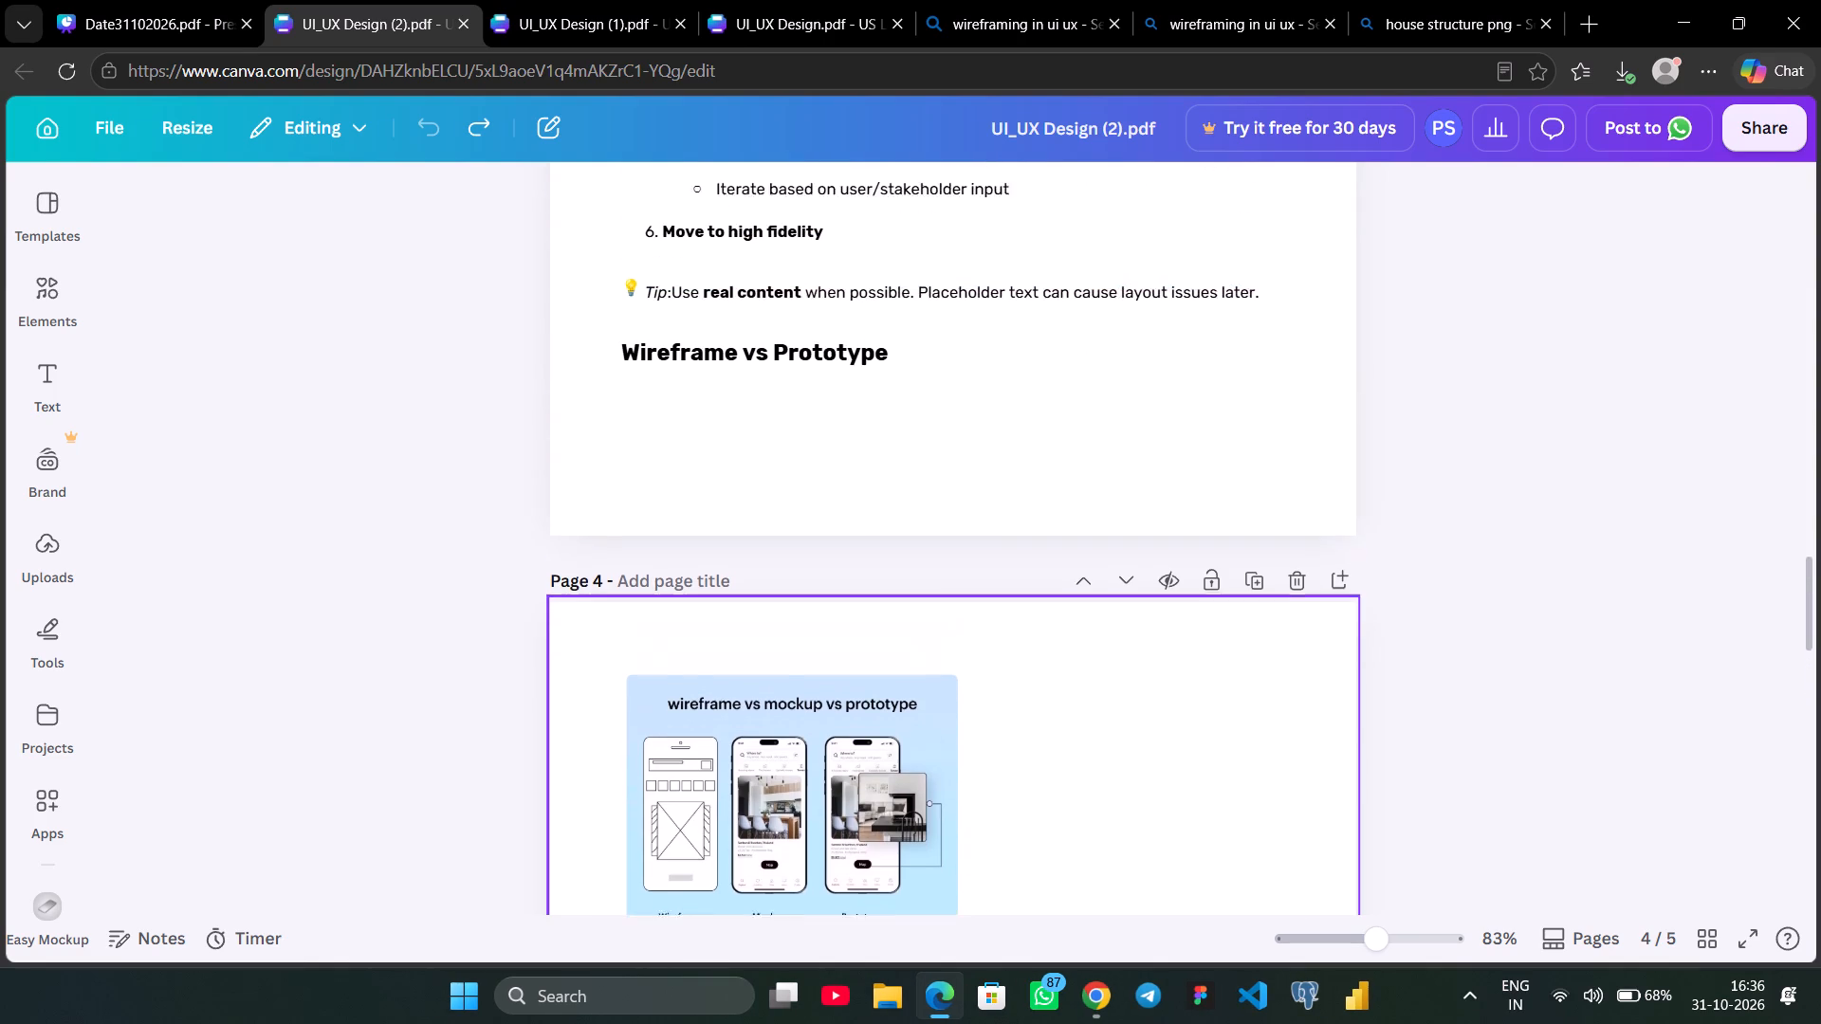
click(807, 183)
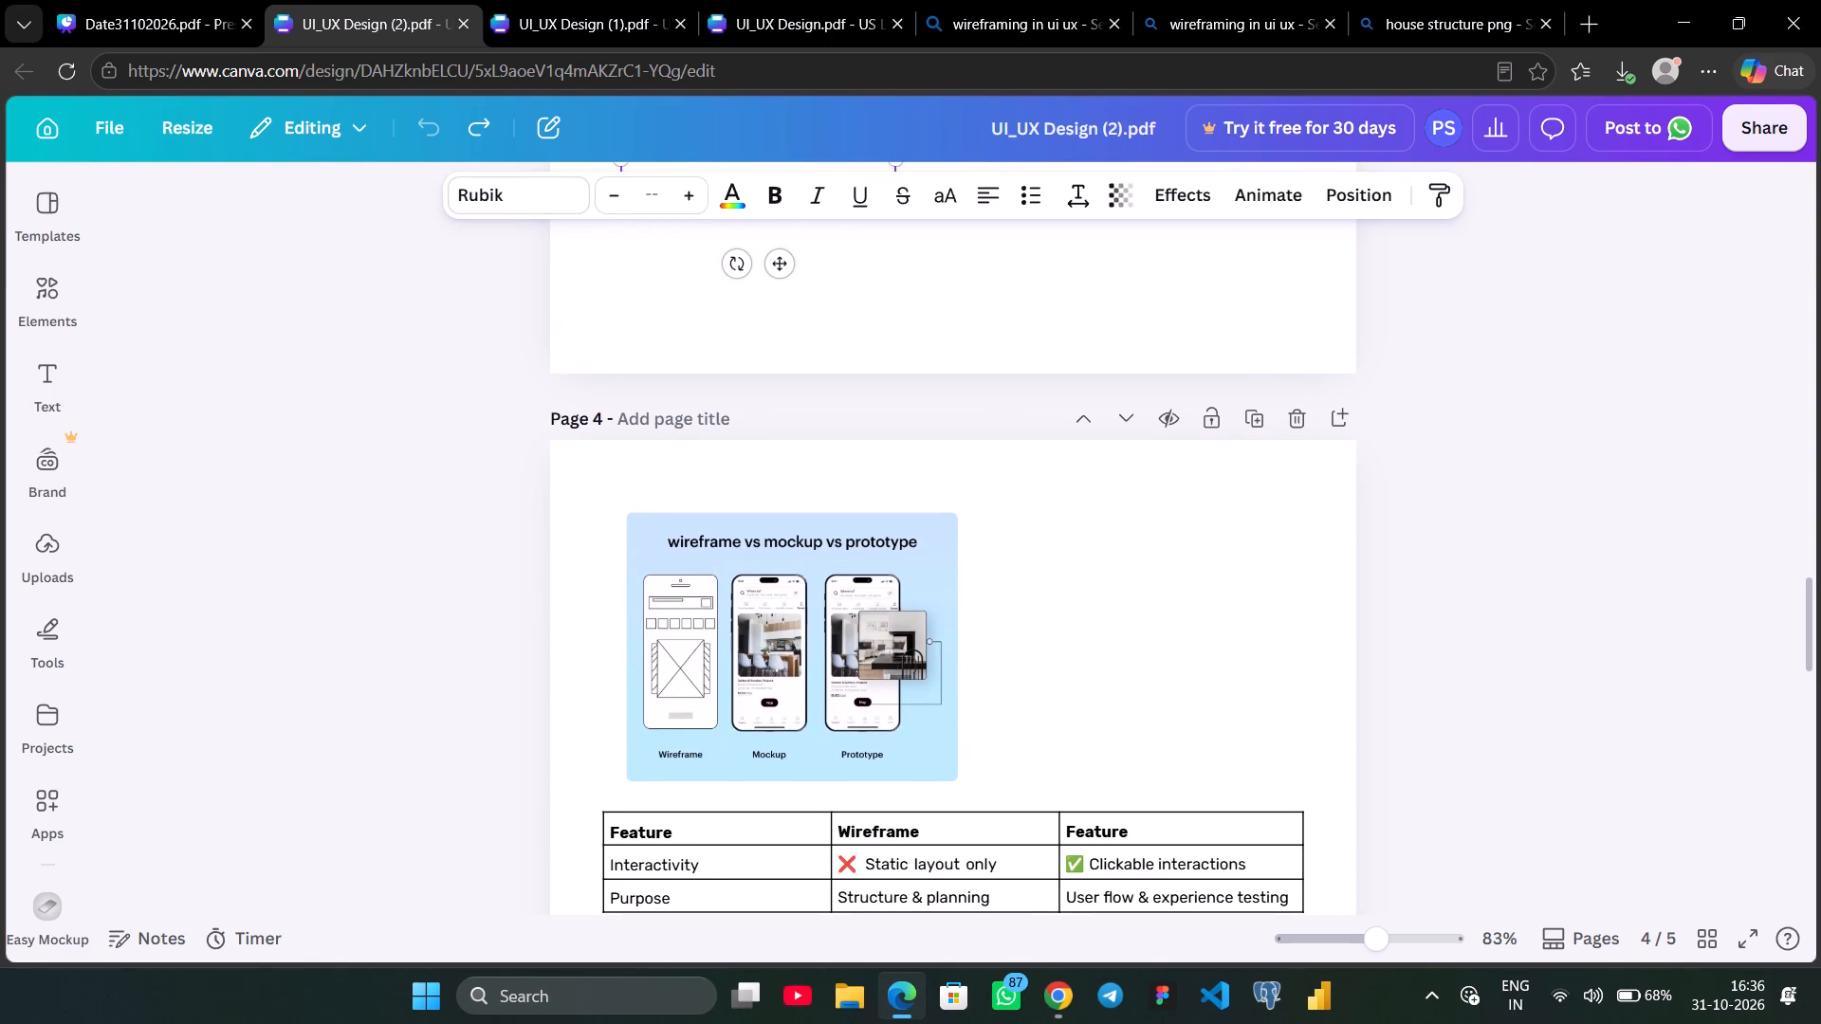
scroll(856, 432, up, 1)
shift+click(854, 757)
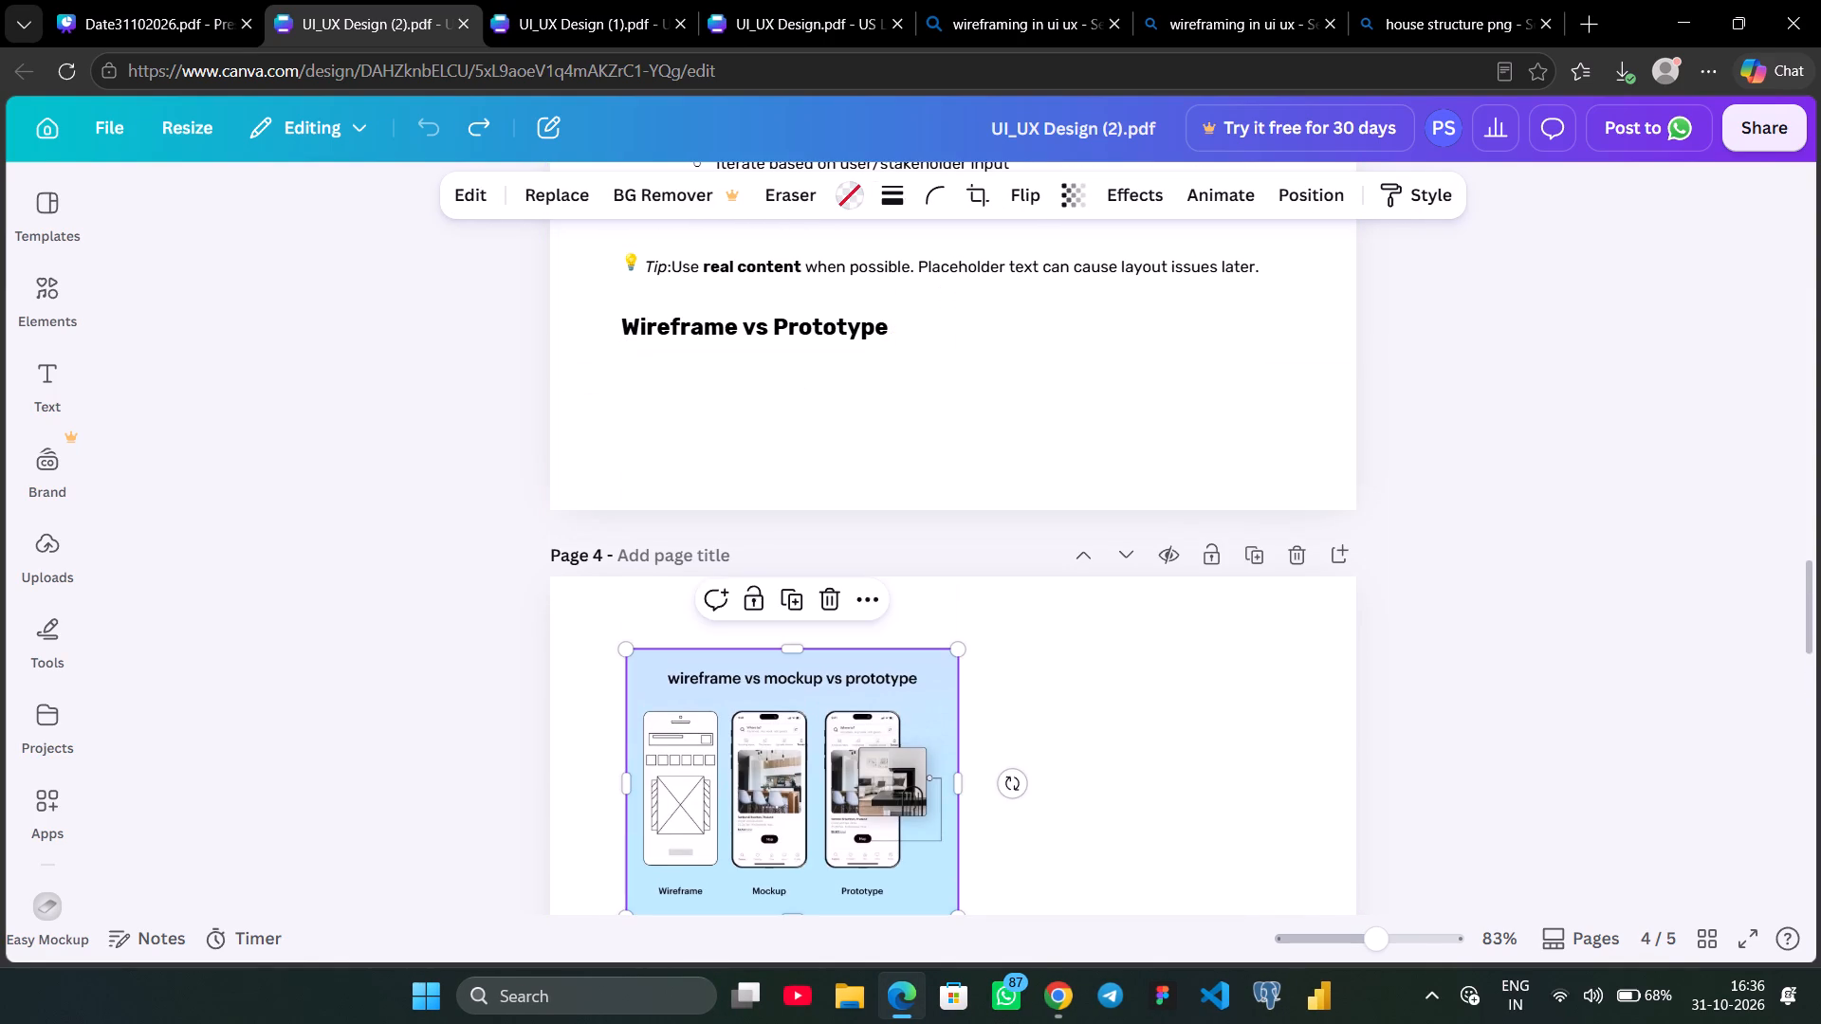
click(758, 345)
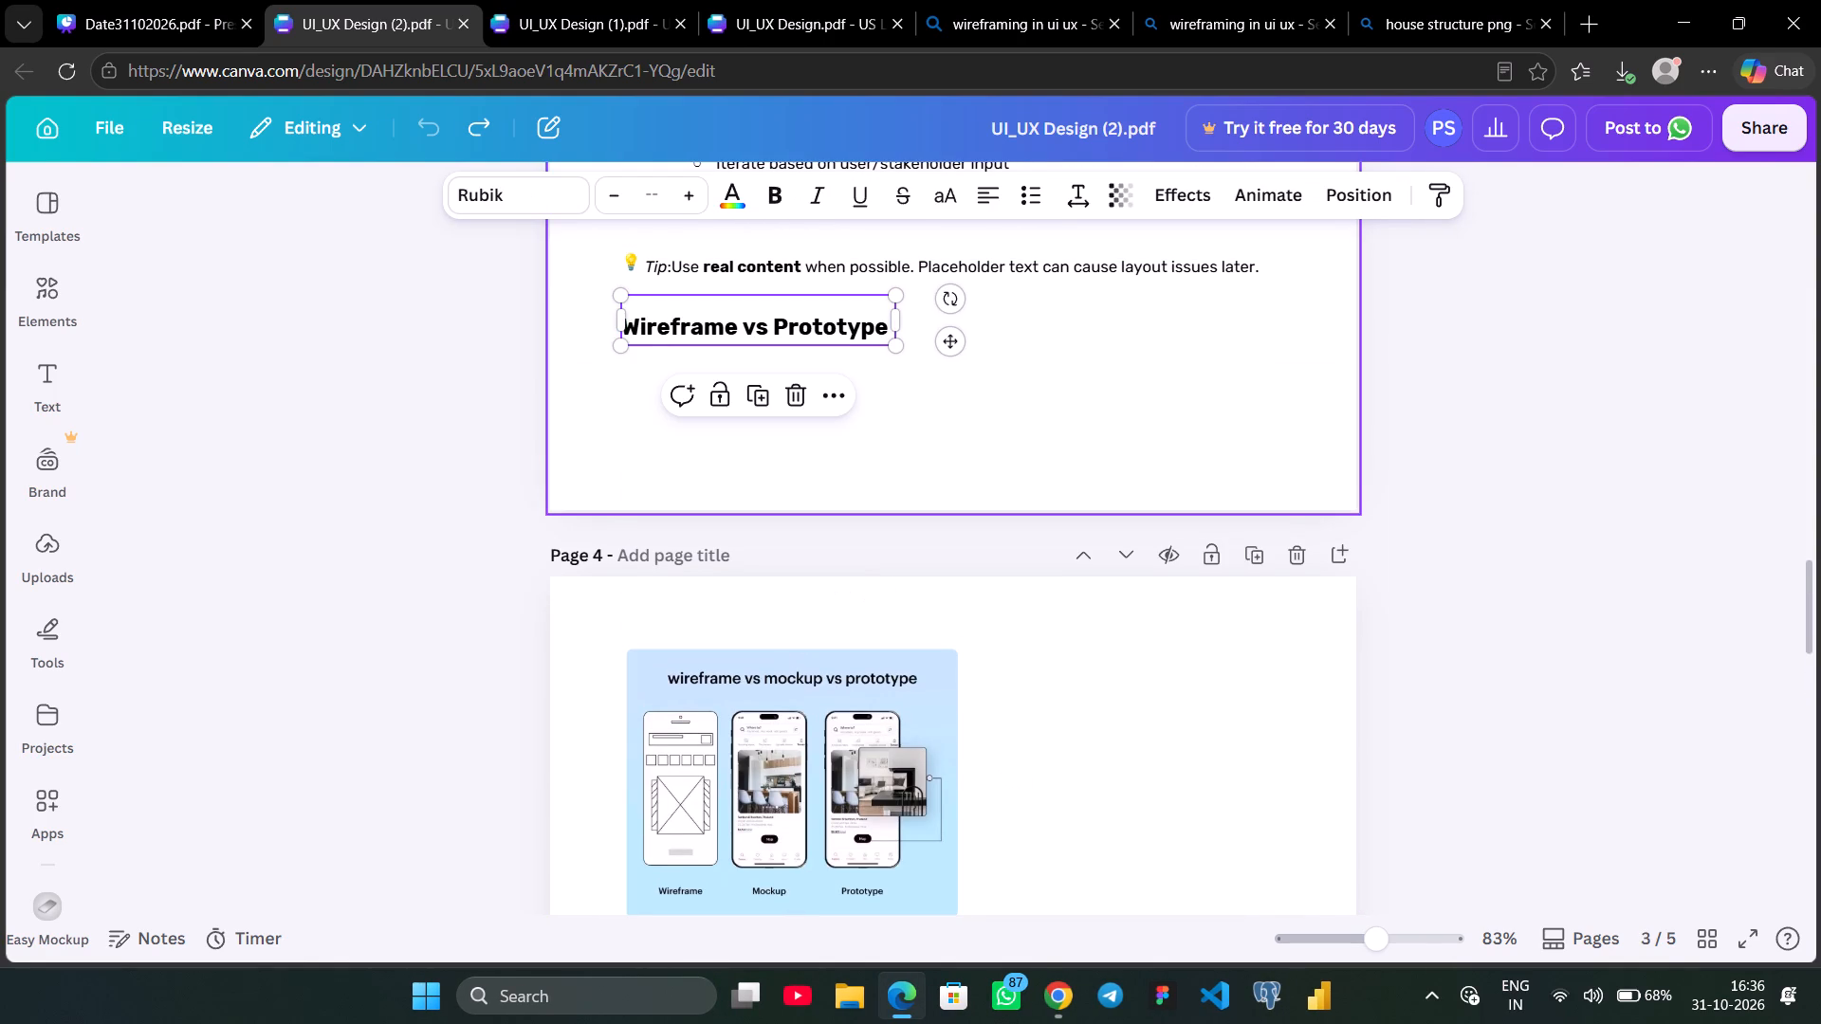
key(ctrl+c)
click(153, 1)
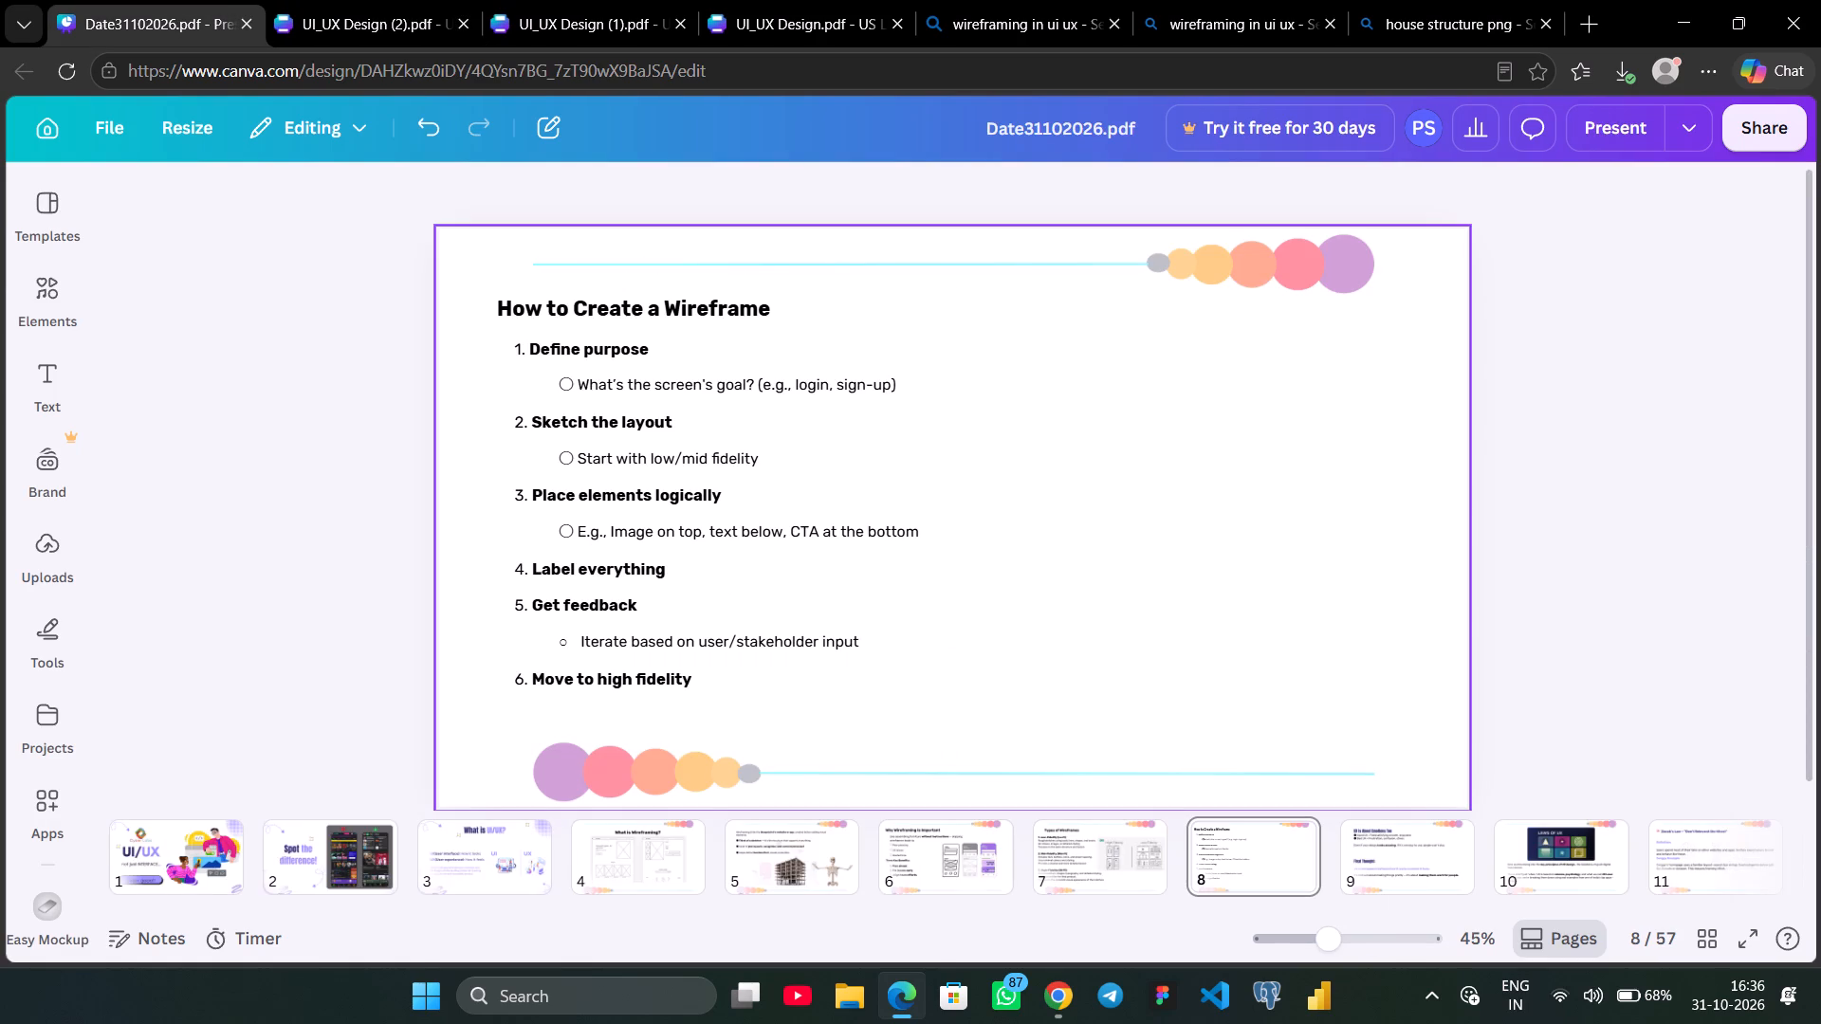
key(ctrl+v)
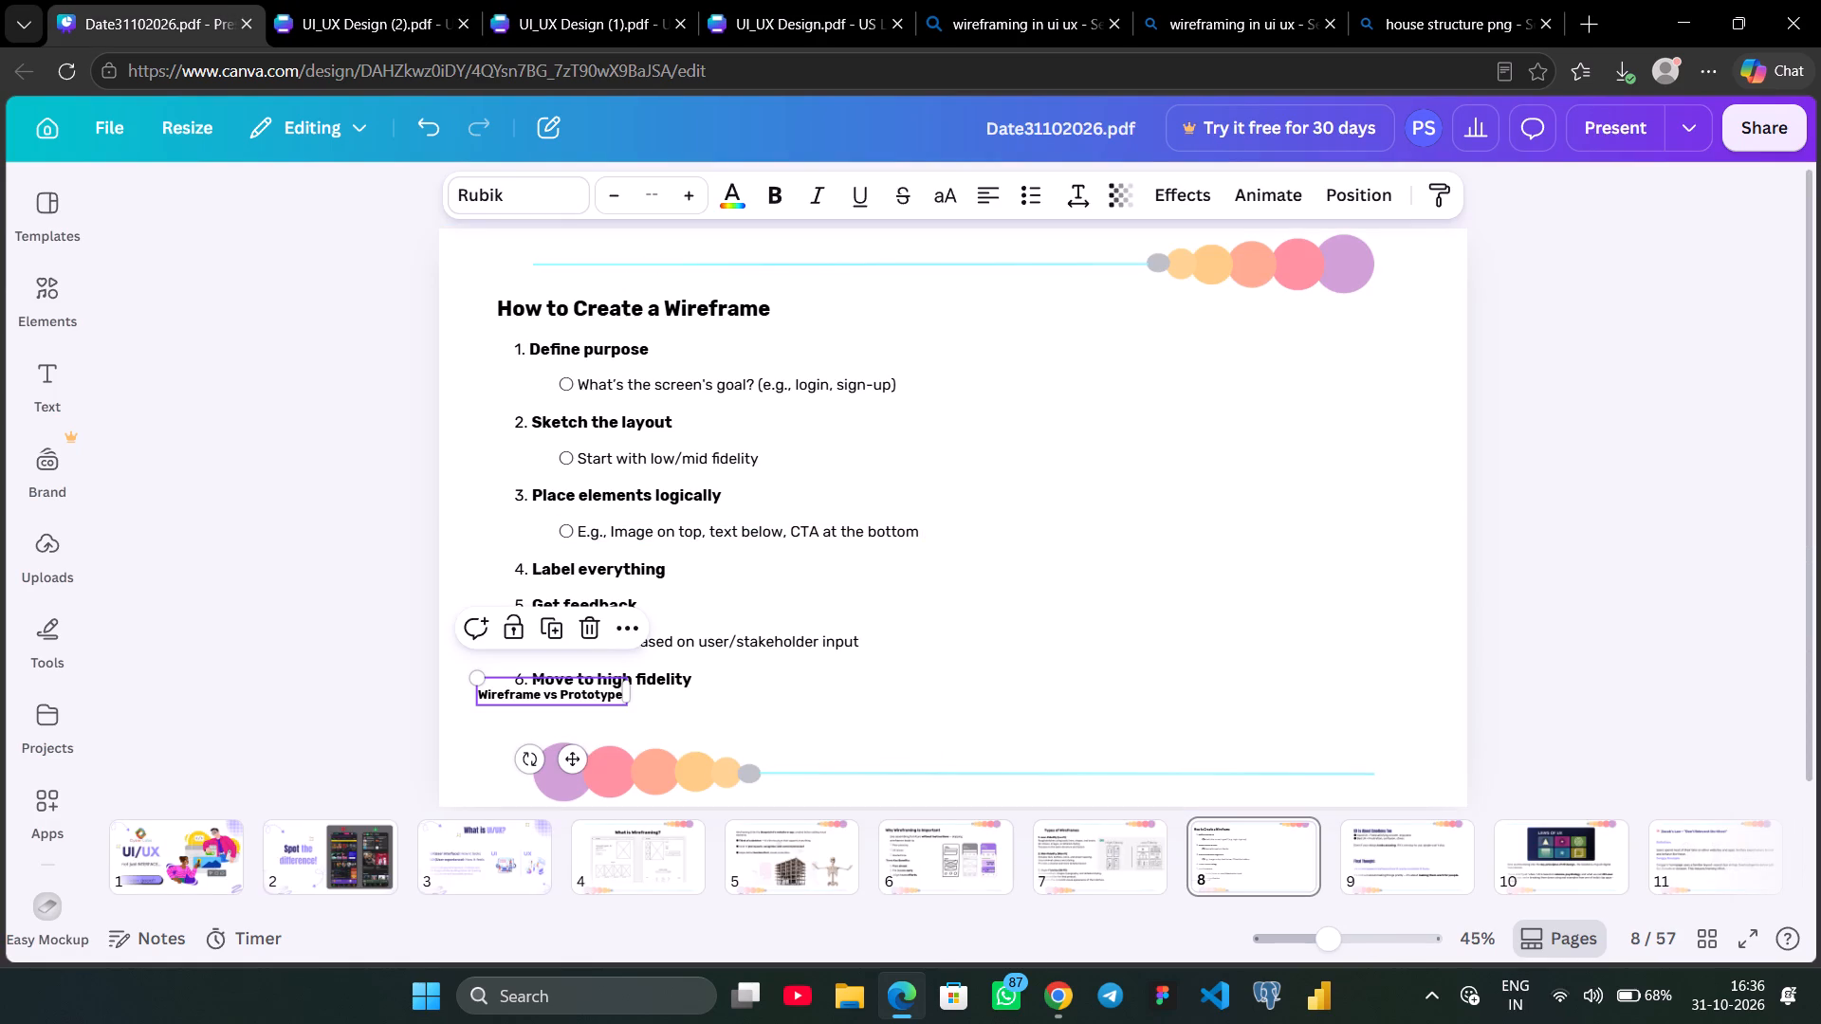
drag(570, 694, 1227, 333)
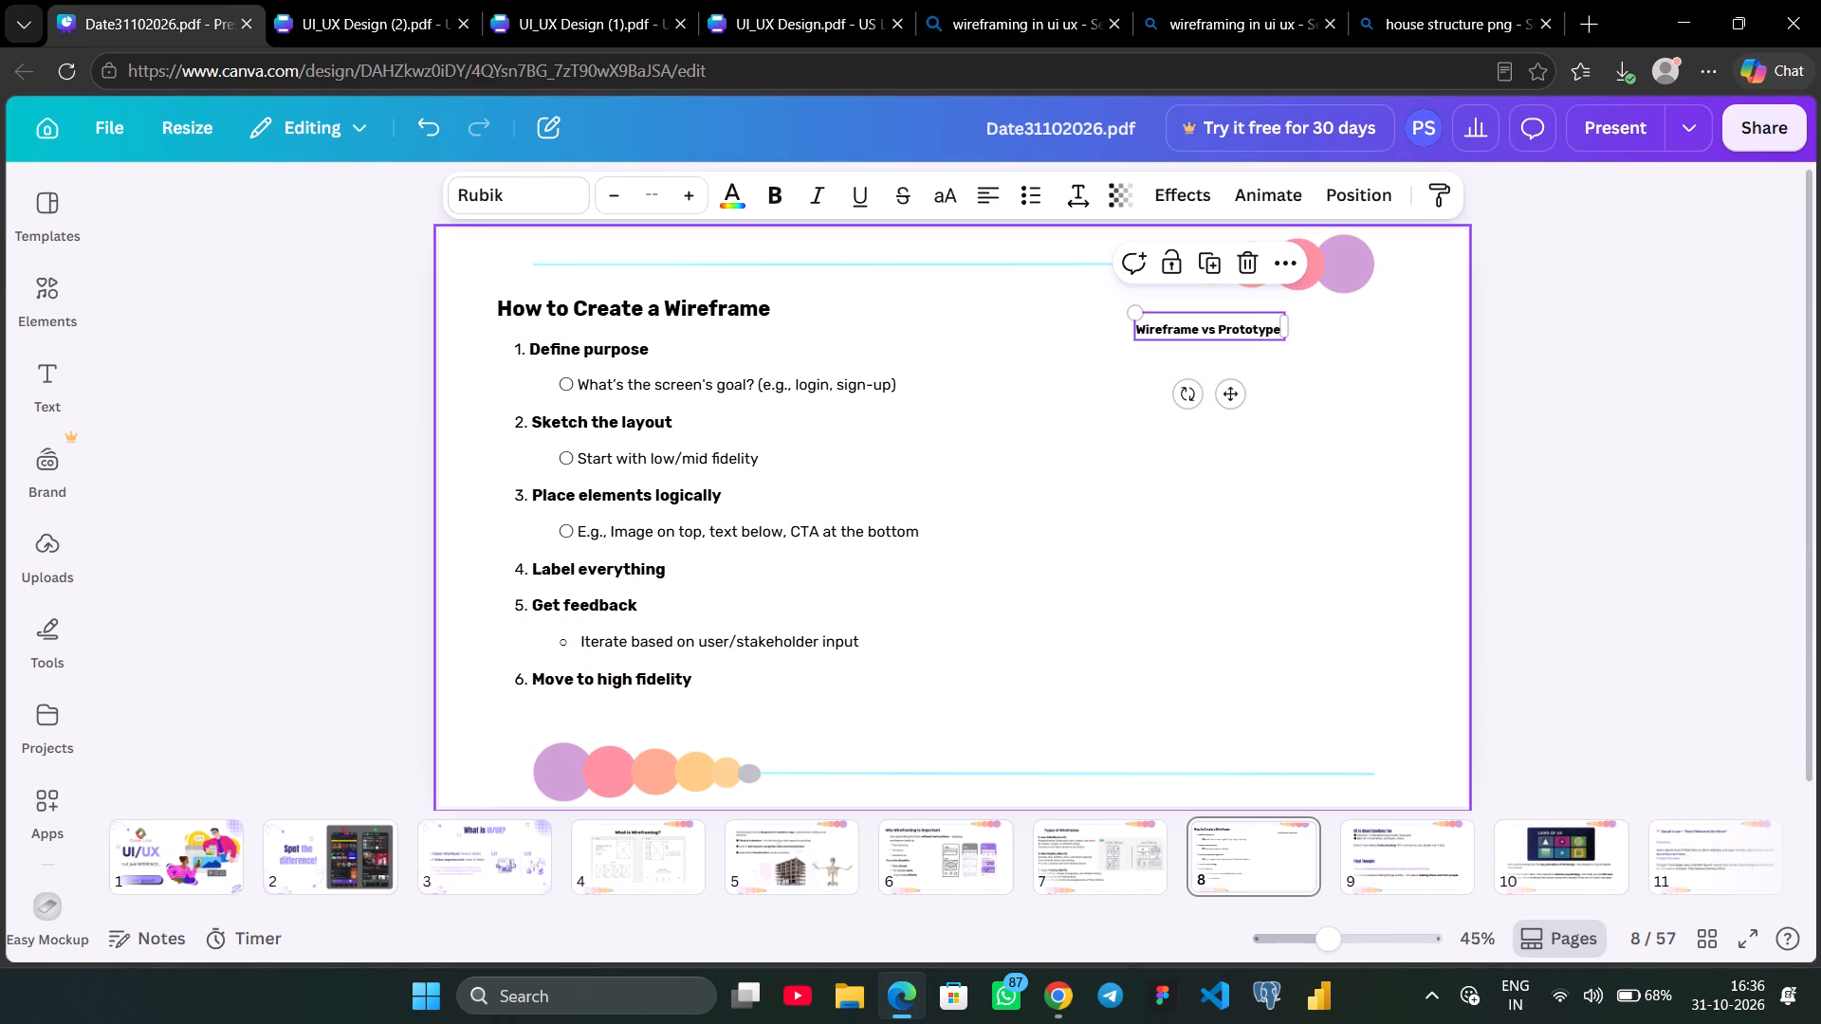
Enlarge the Wireframe vs Prototype heading and reposition and widen its box so it fits on one line beside the How to Create a Wireframe title.
triple_click(693, 204)
triple_click(693, 204)
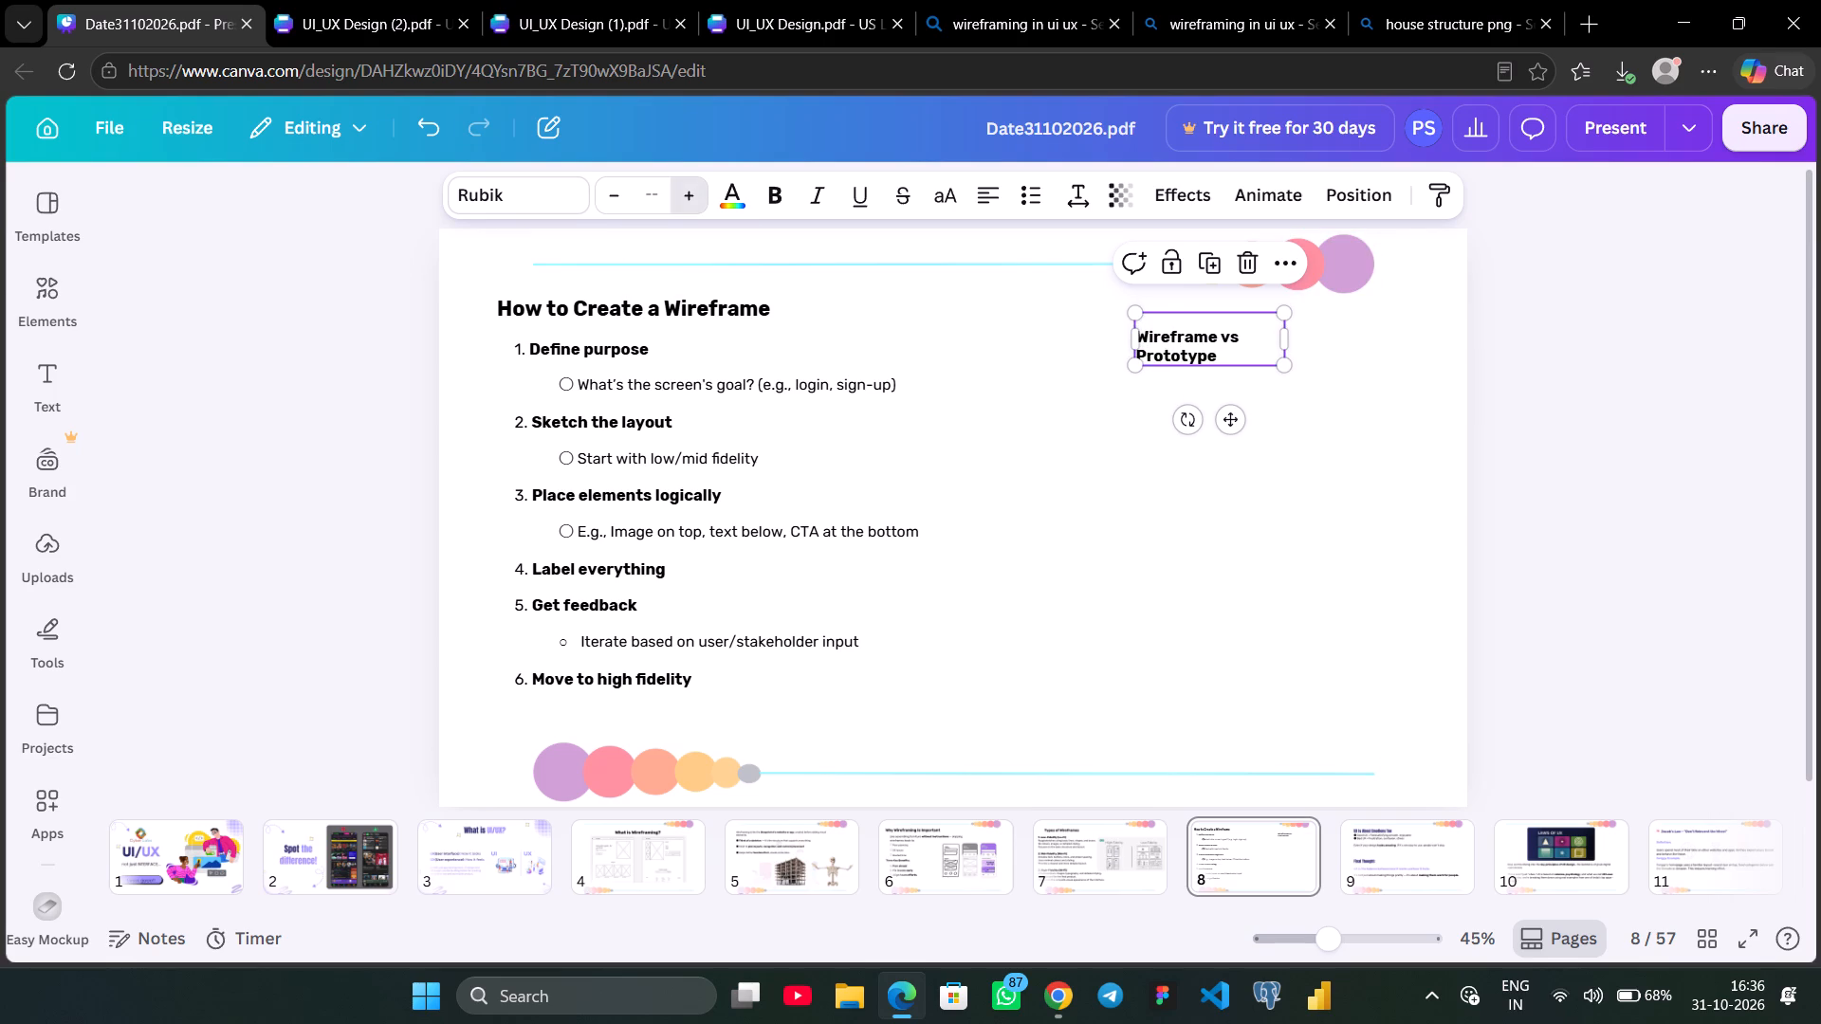
click(693, 204)
drag(1282, 343, 1309, 338)
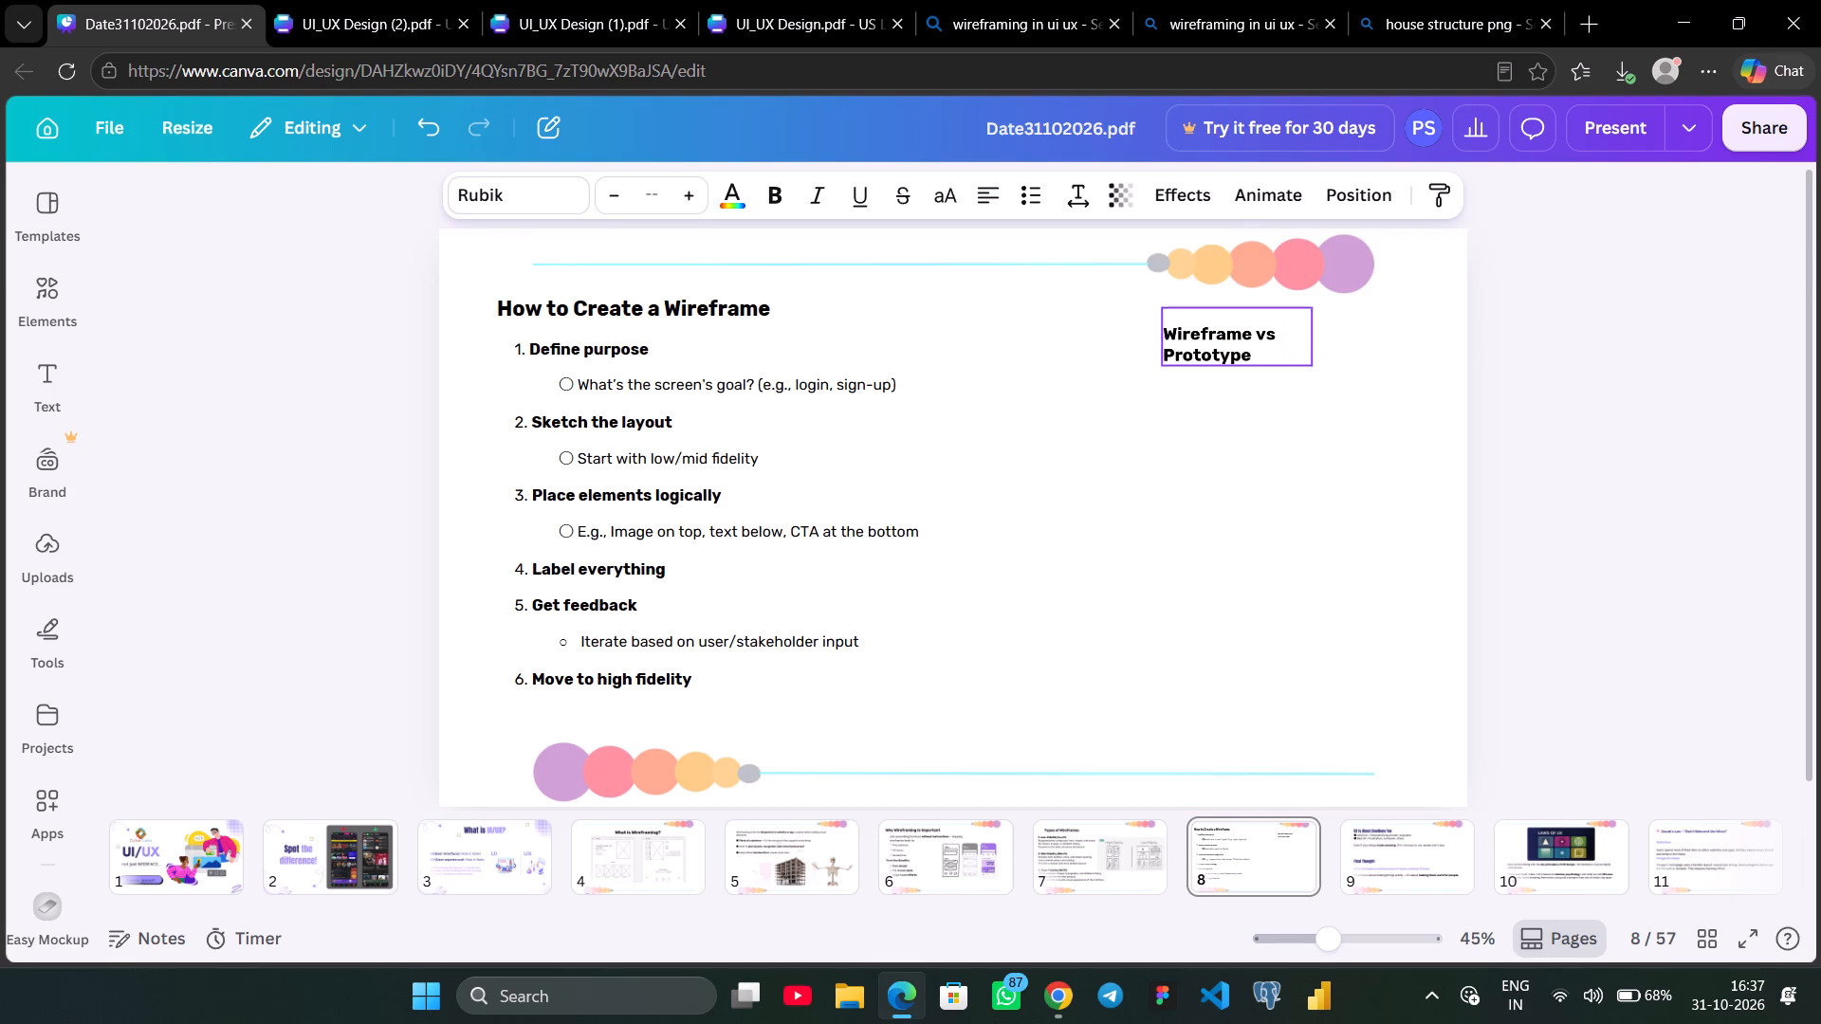
drag(1311, 337, 1235, 336)
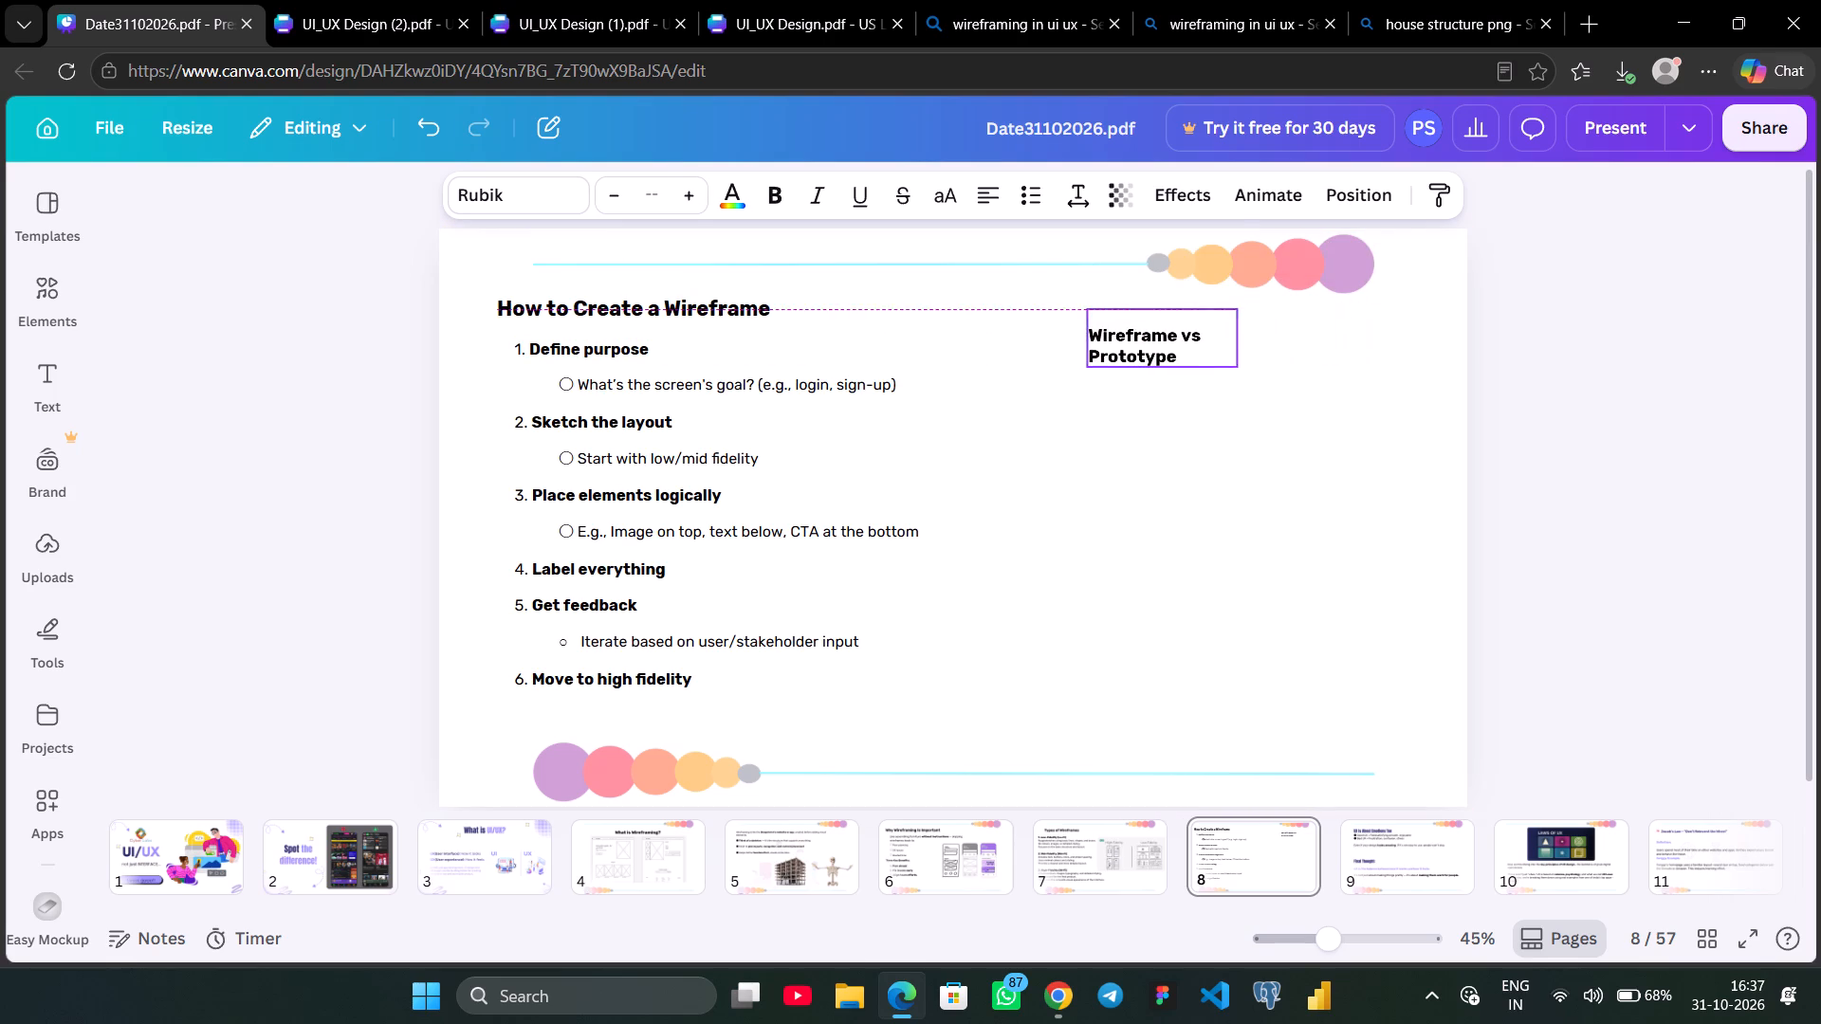
drag(1235, 336, 1236, 336)
drag(1241, 333, 1324, 333)
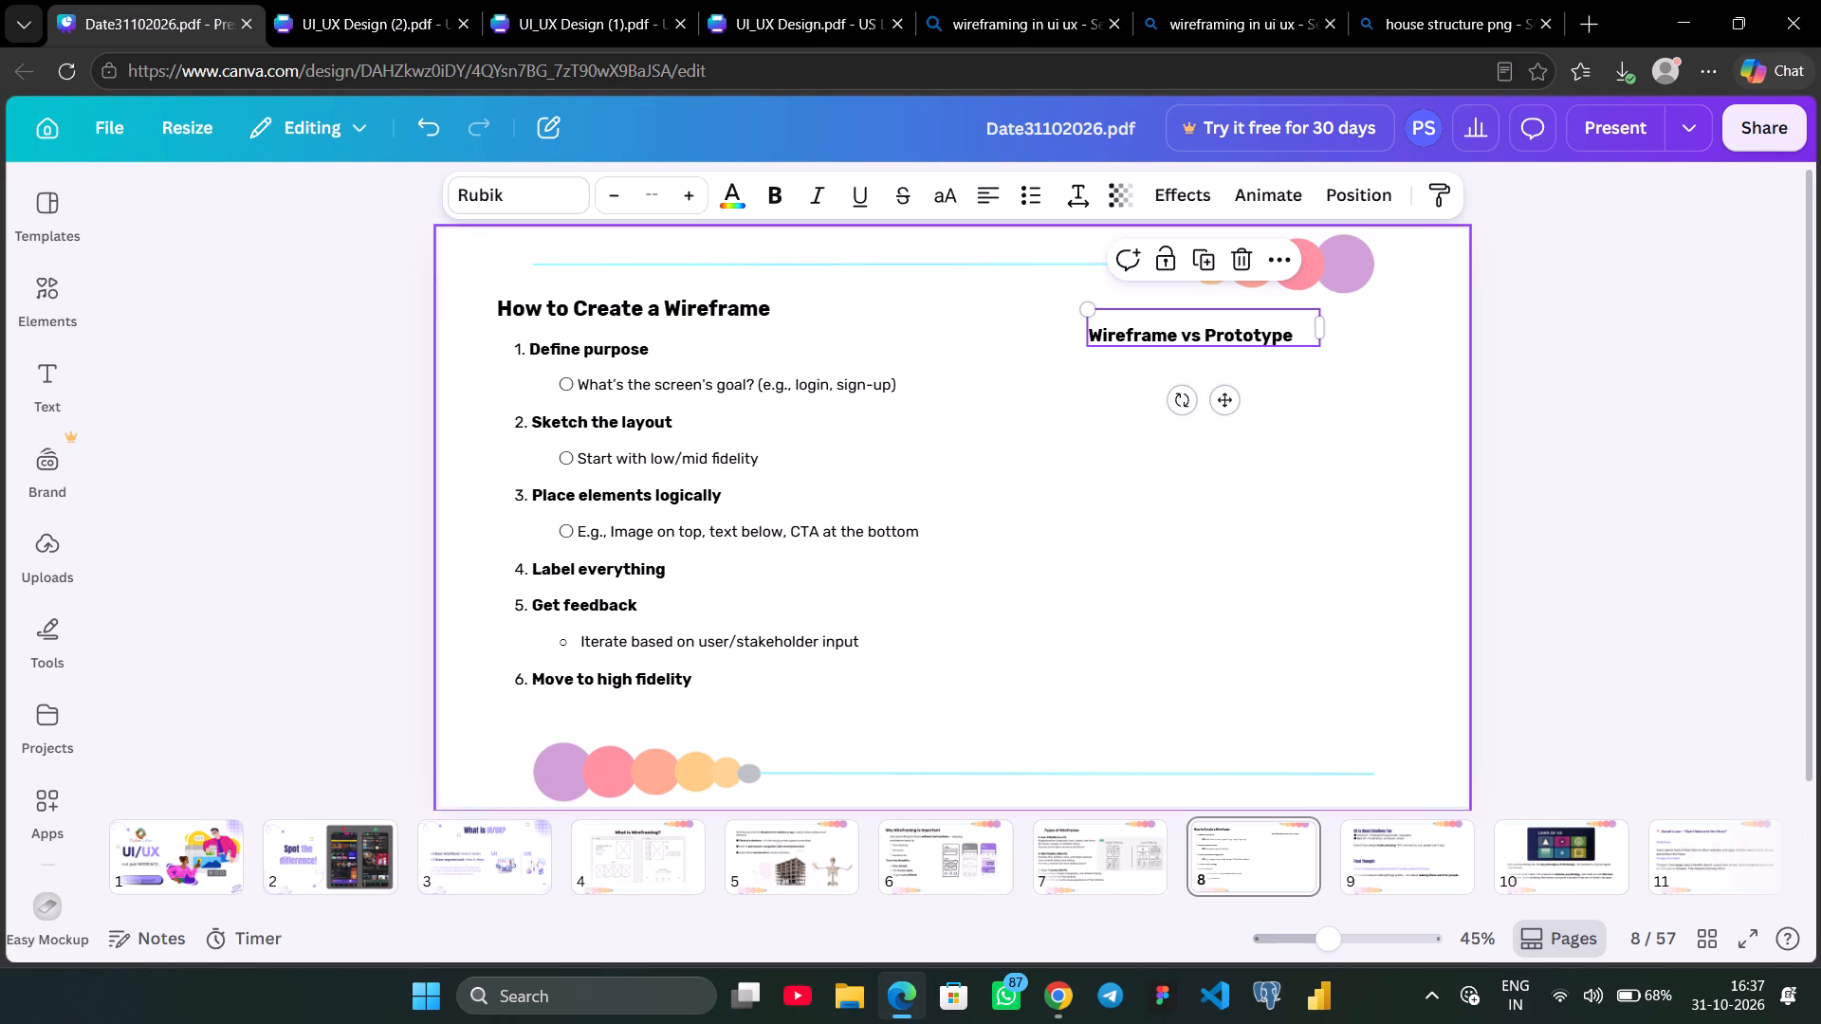
click(1528, 346)
Set the Wireframe vs Prototype heading's font size to 28 and widen its text box to keep it on one line.
click(1255, 342)
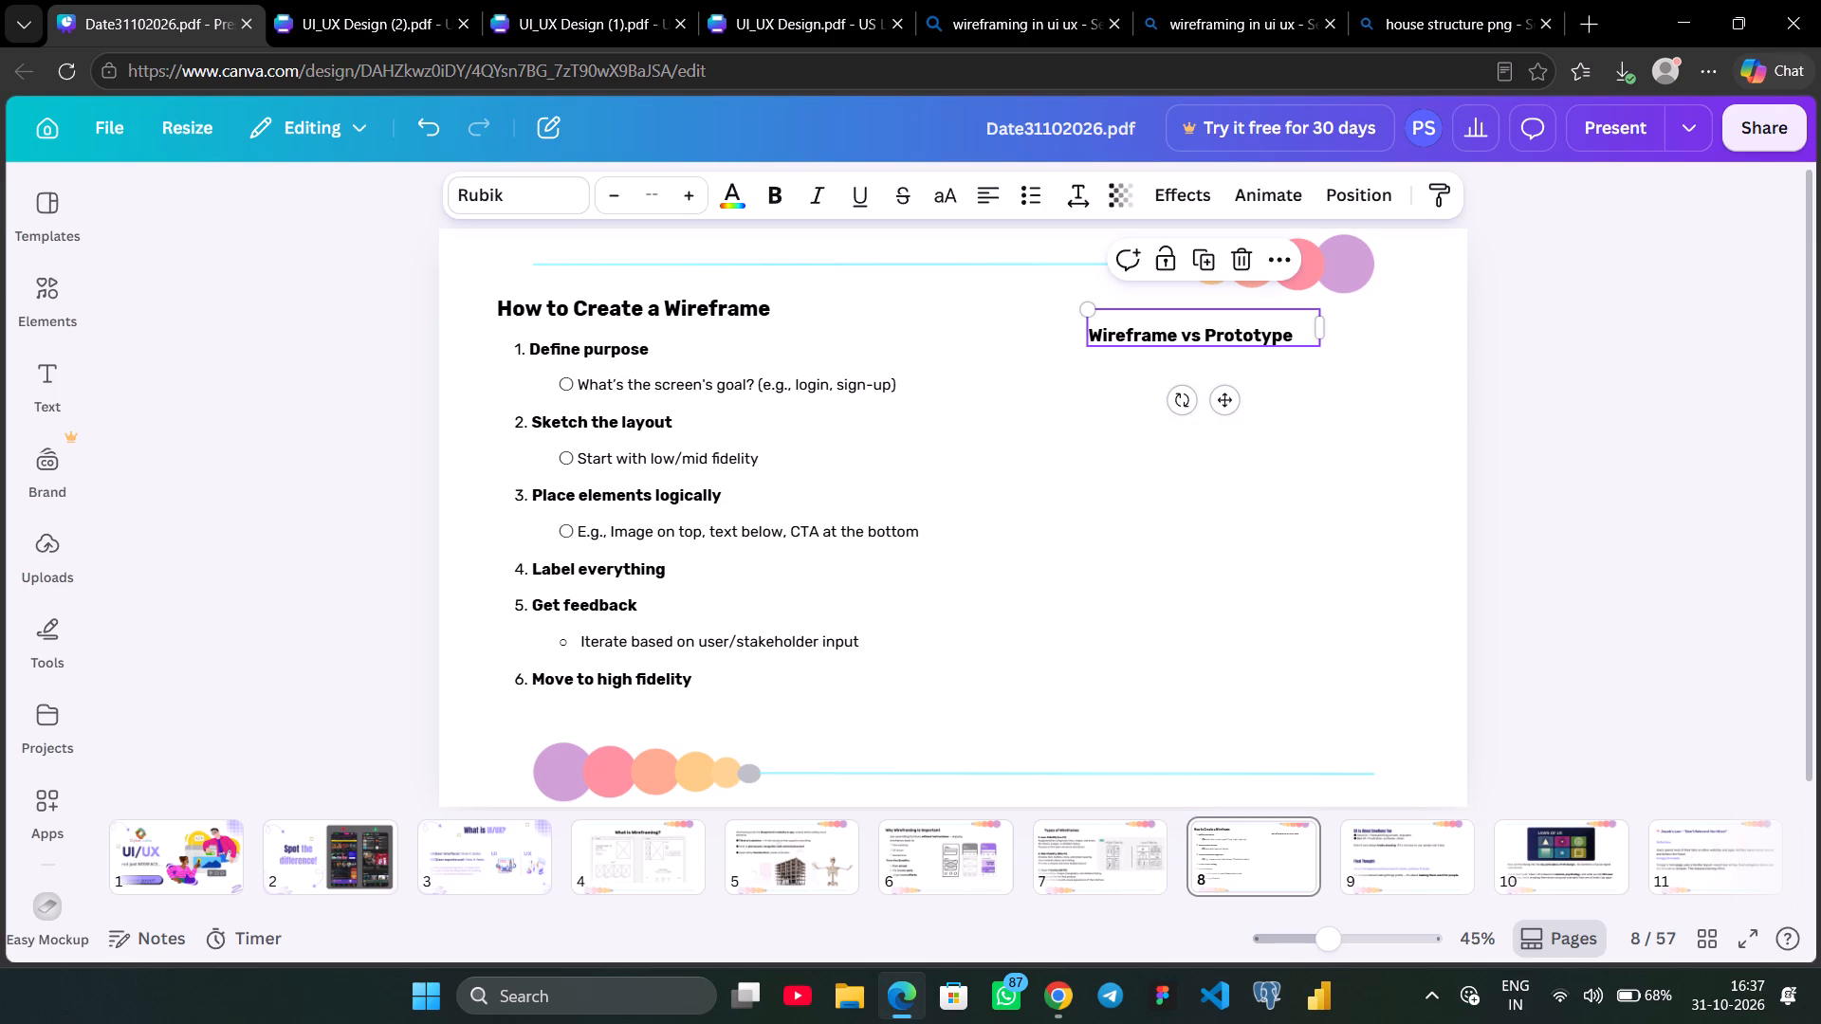
triple_click(686, 205)
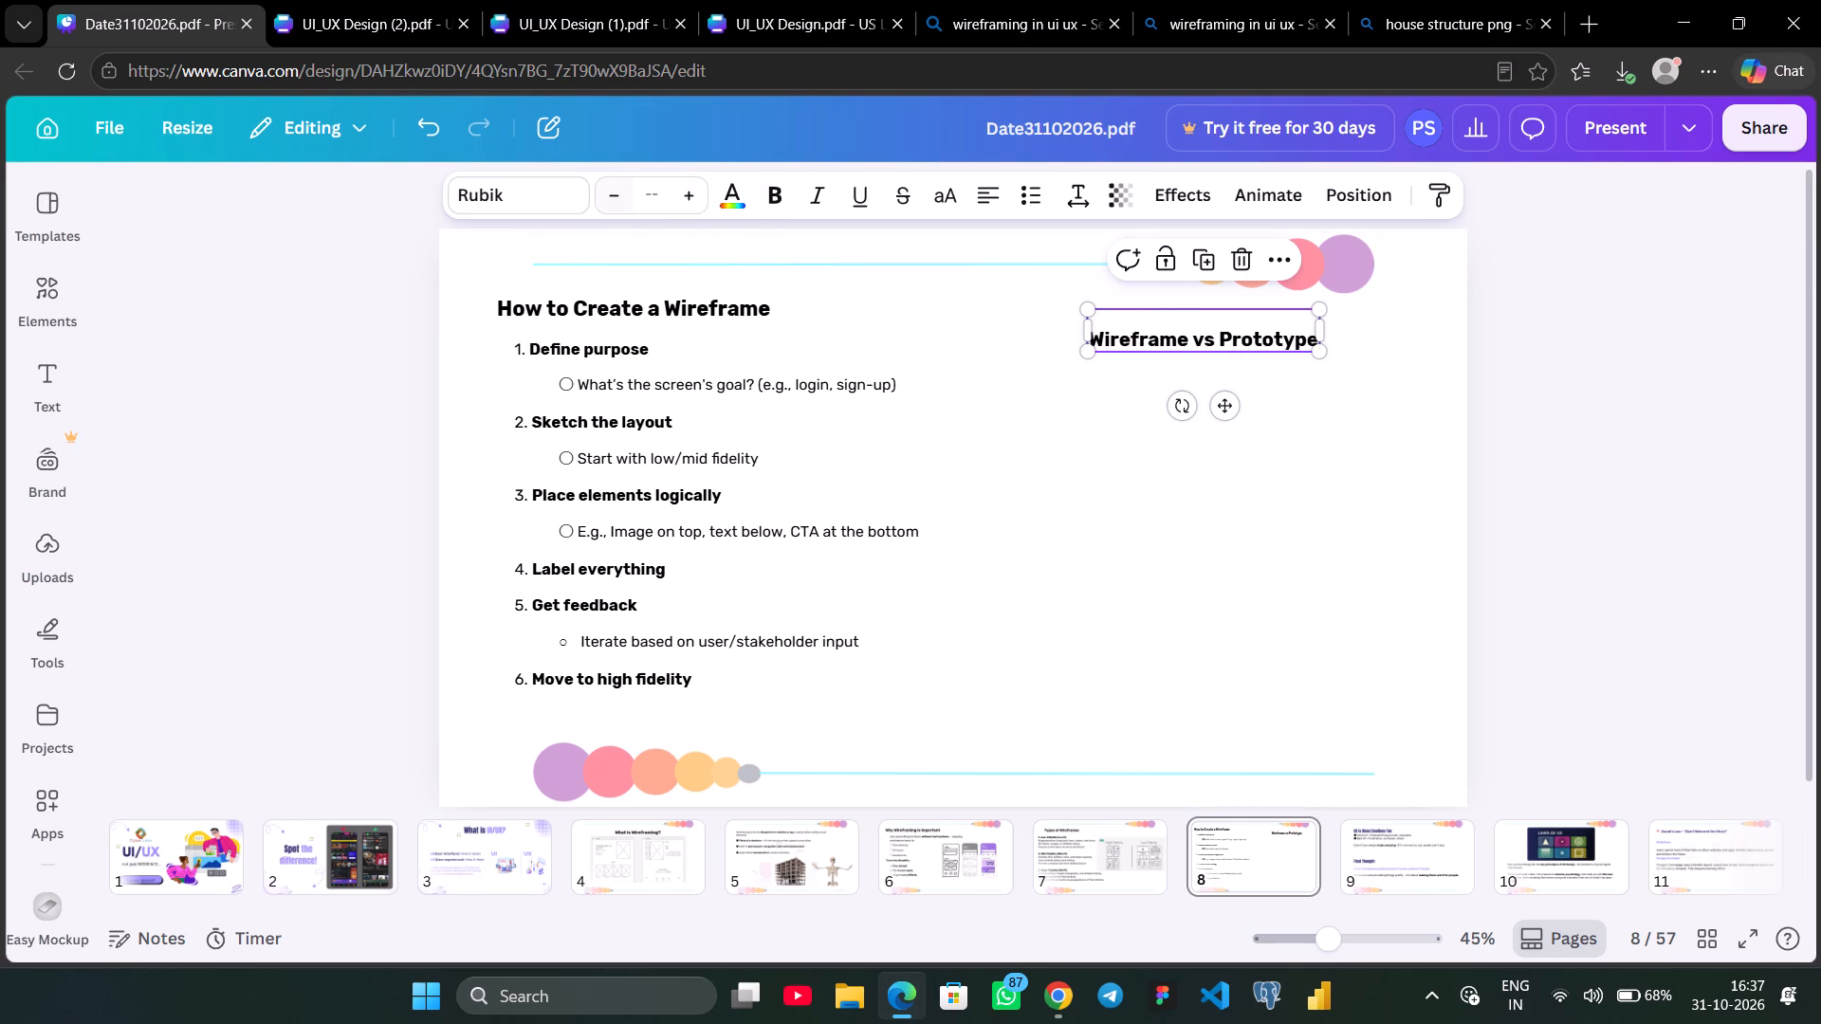
click(647, 202)
text(25)
key(Return)
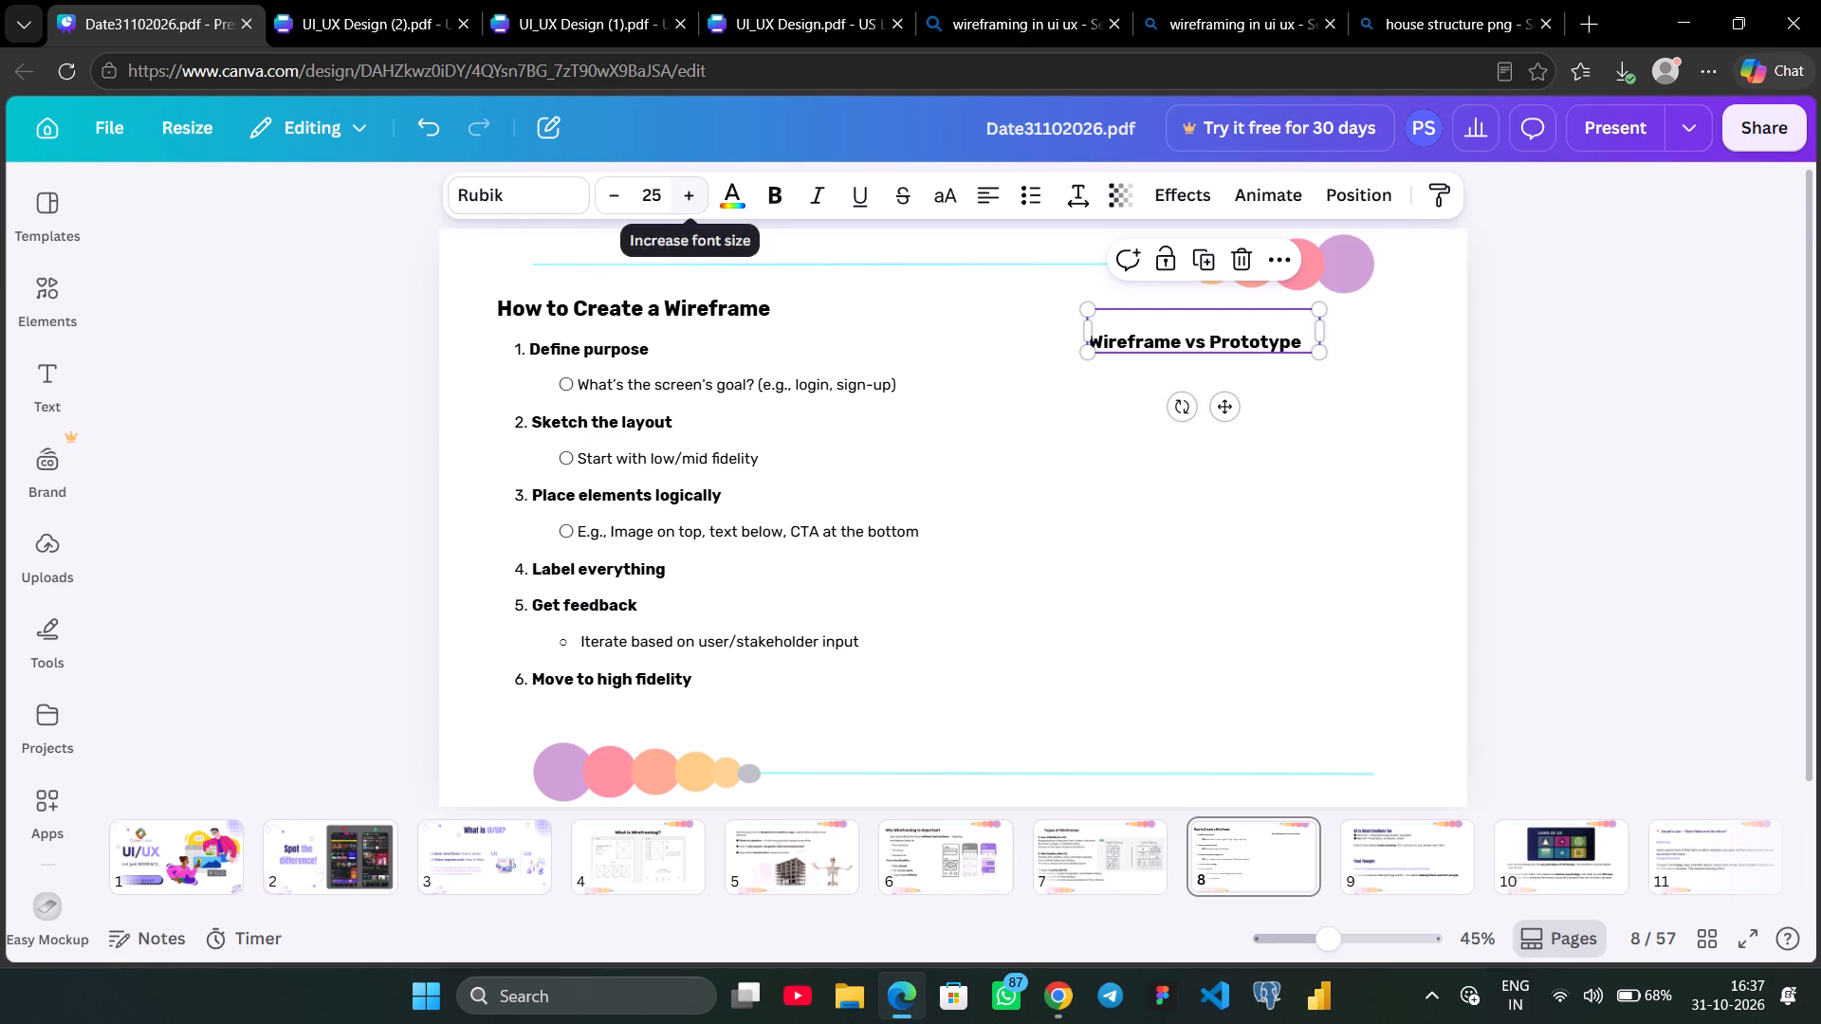
triple_click(696, 197)
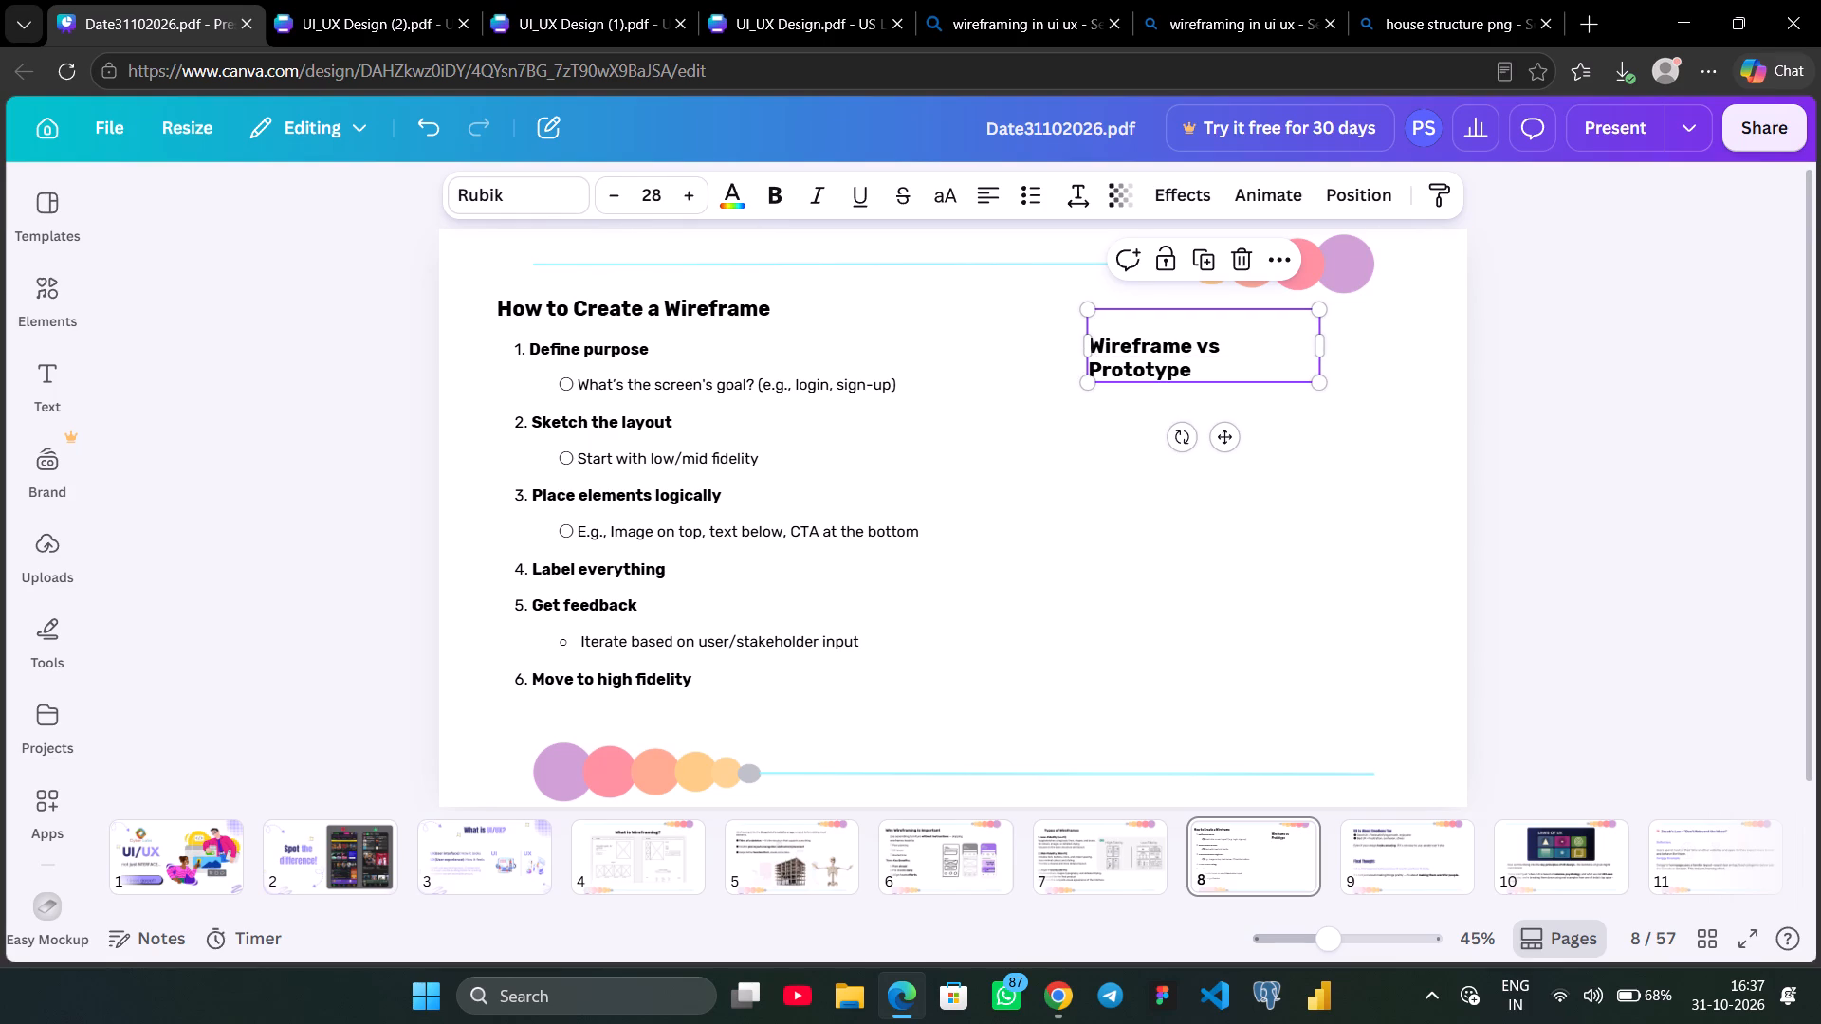
drag(1321, 340, 1351, 338)
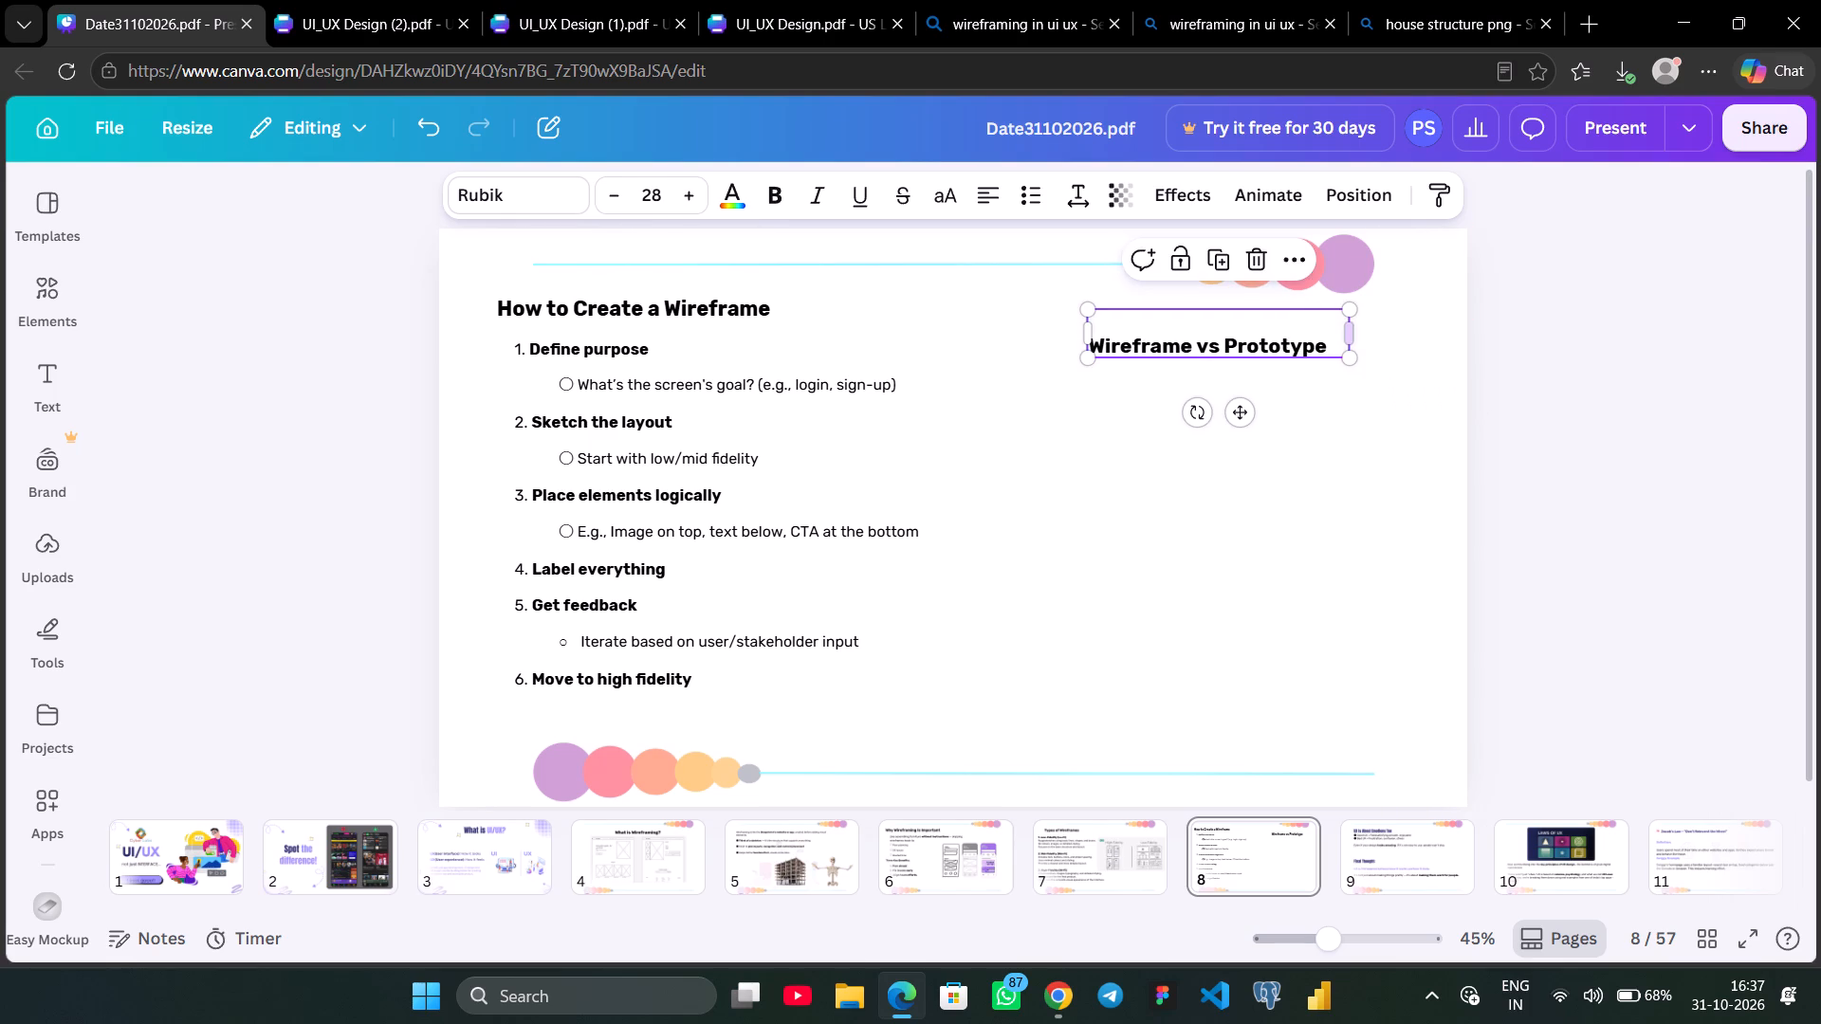
click(1533, 380)
Nudge the Wireframe vs Prototype heading up toward the level of the How to Create a Wireframe title and slightly to the right.
click(1260, 333)
key(Up)
key(Up)
key(Up)
key(Up)
key(Up)
key(Up)
key(Up)
key(Up)
key(Up)
key(Up)
key(Up)
key(Up)
key(Up)
key(Up)
key(Up)
key(Up)
key(Up)
key(Up)
key(Up)
key(Up)
key(Up)
key(Up)
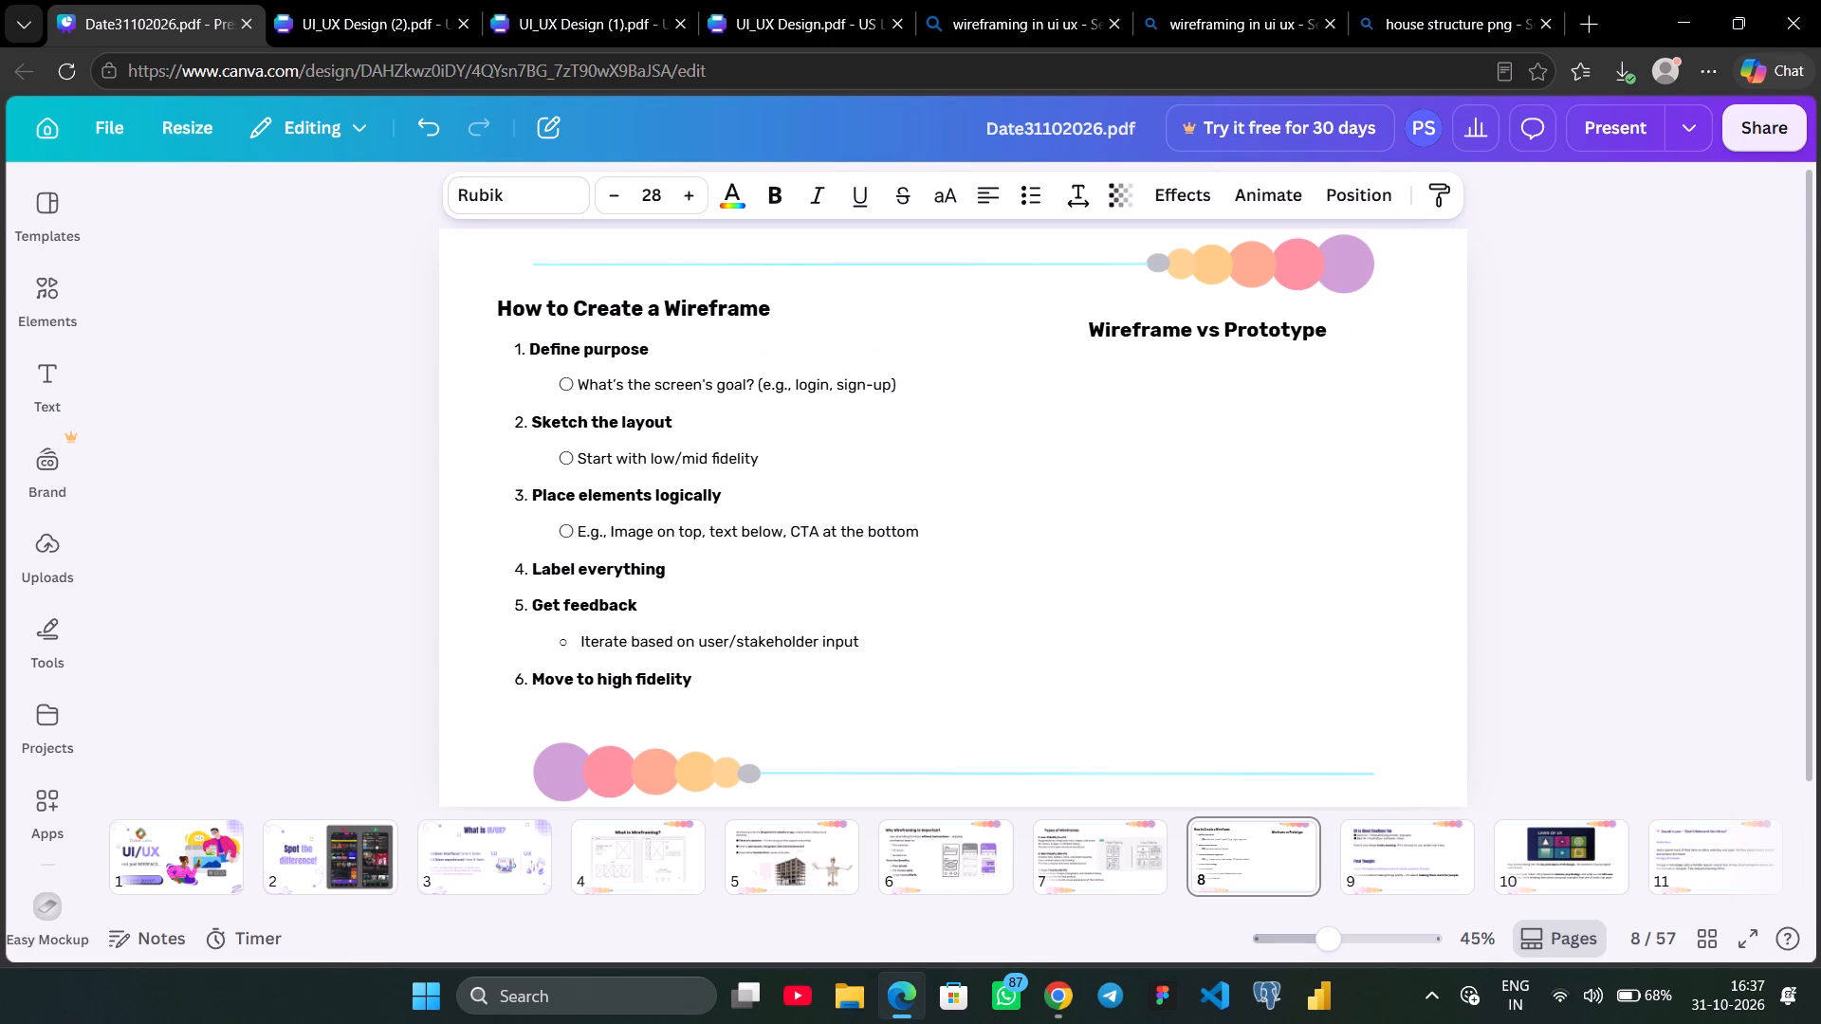
key(Right)
key(Right)
key(Right)
key(Right)
key(Right)
key(Right)
key(Right)
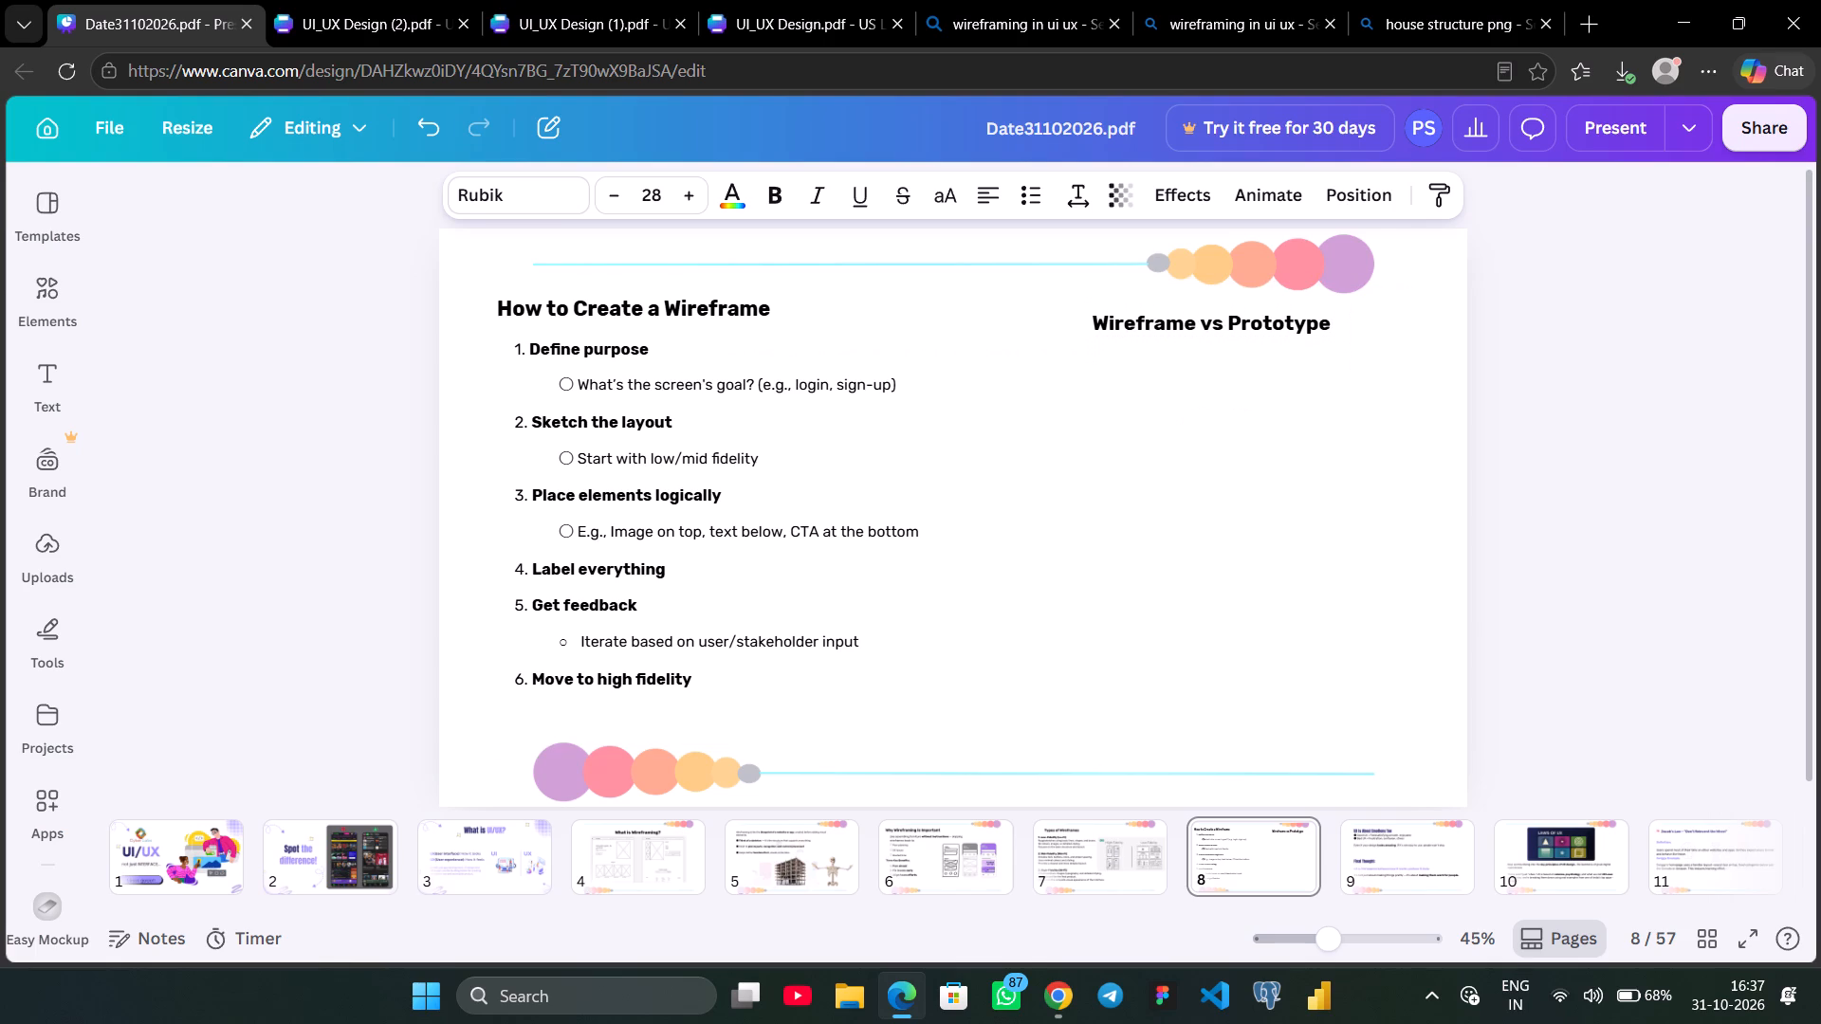
Copy the wireframe vs mockup vs prototype image from page 4 of UI_UX Design (2).pdf onto page 8 of Date31102026.pdf.
click(358, 23)
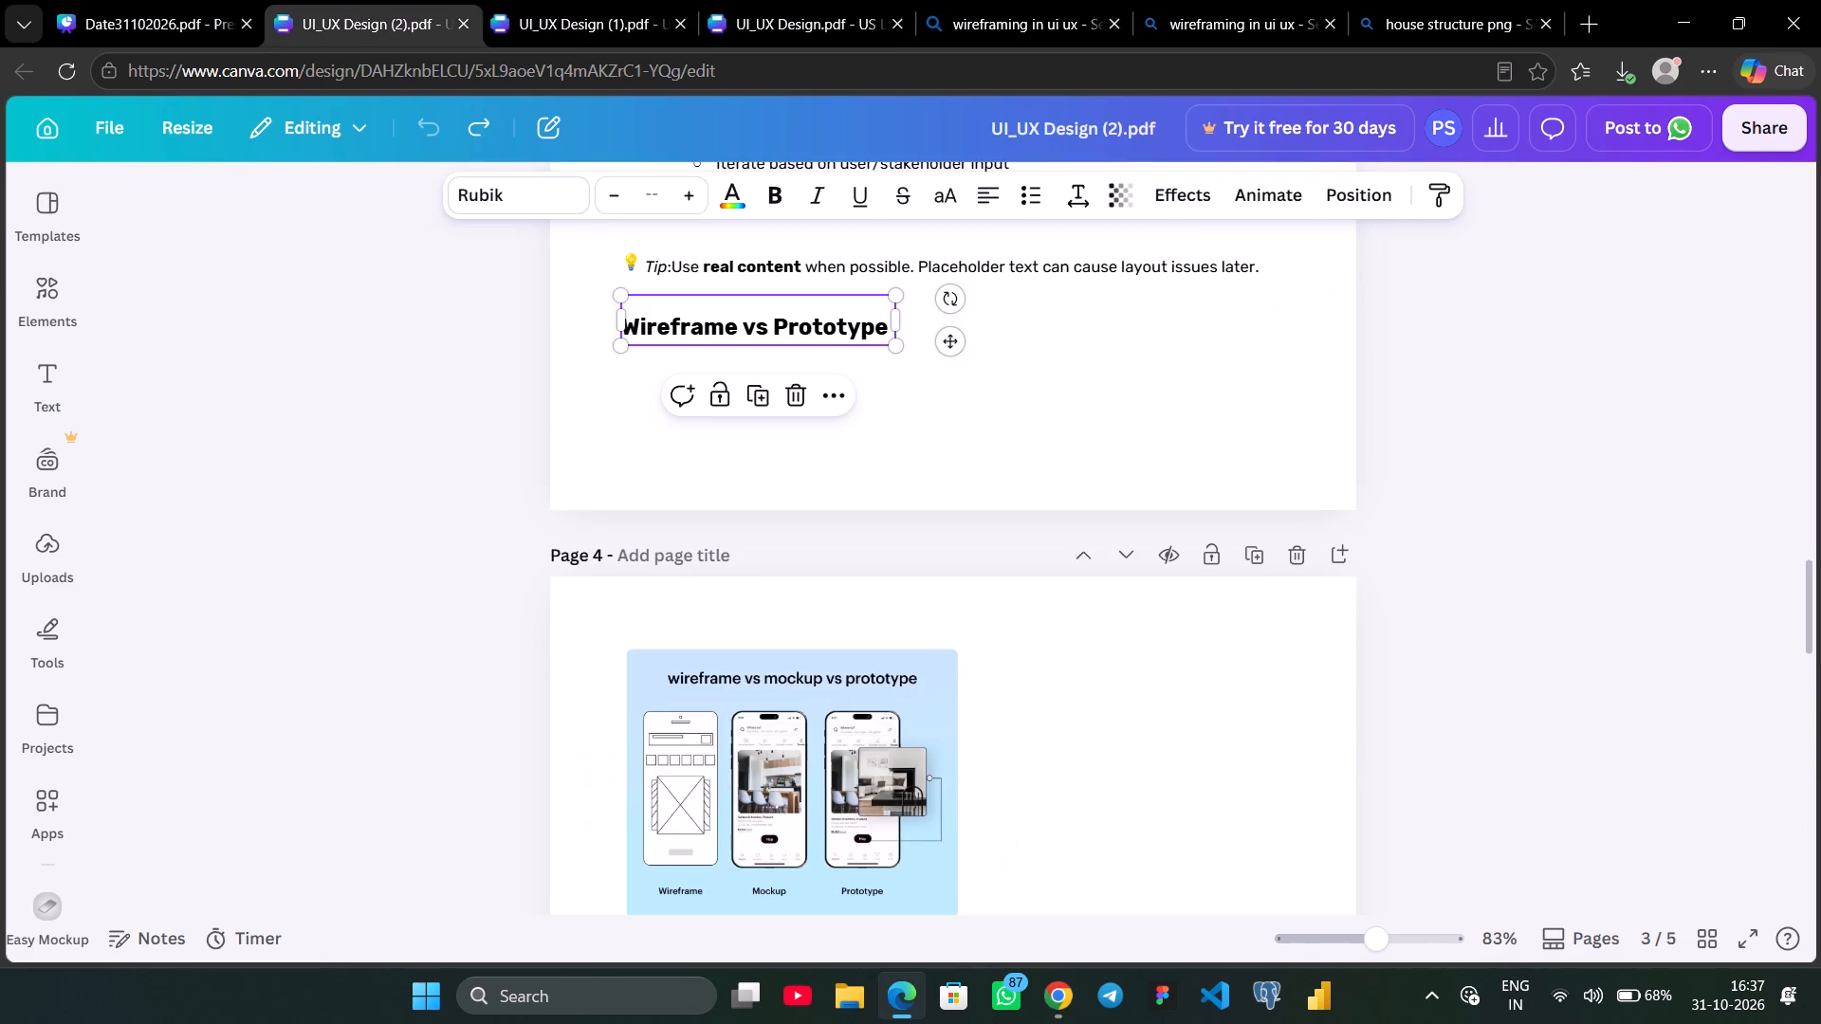
scroll(896, 656, down, 1)
click(822, 608)
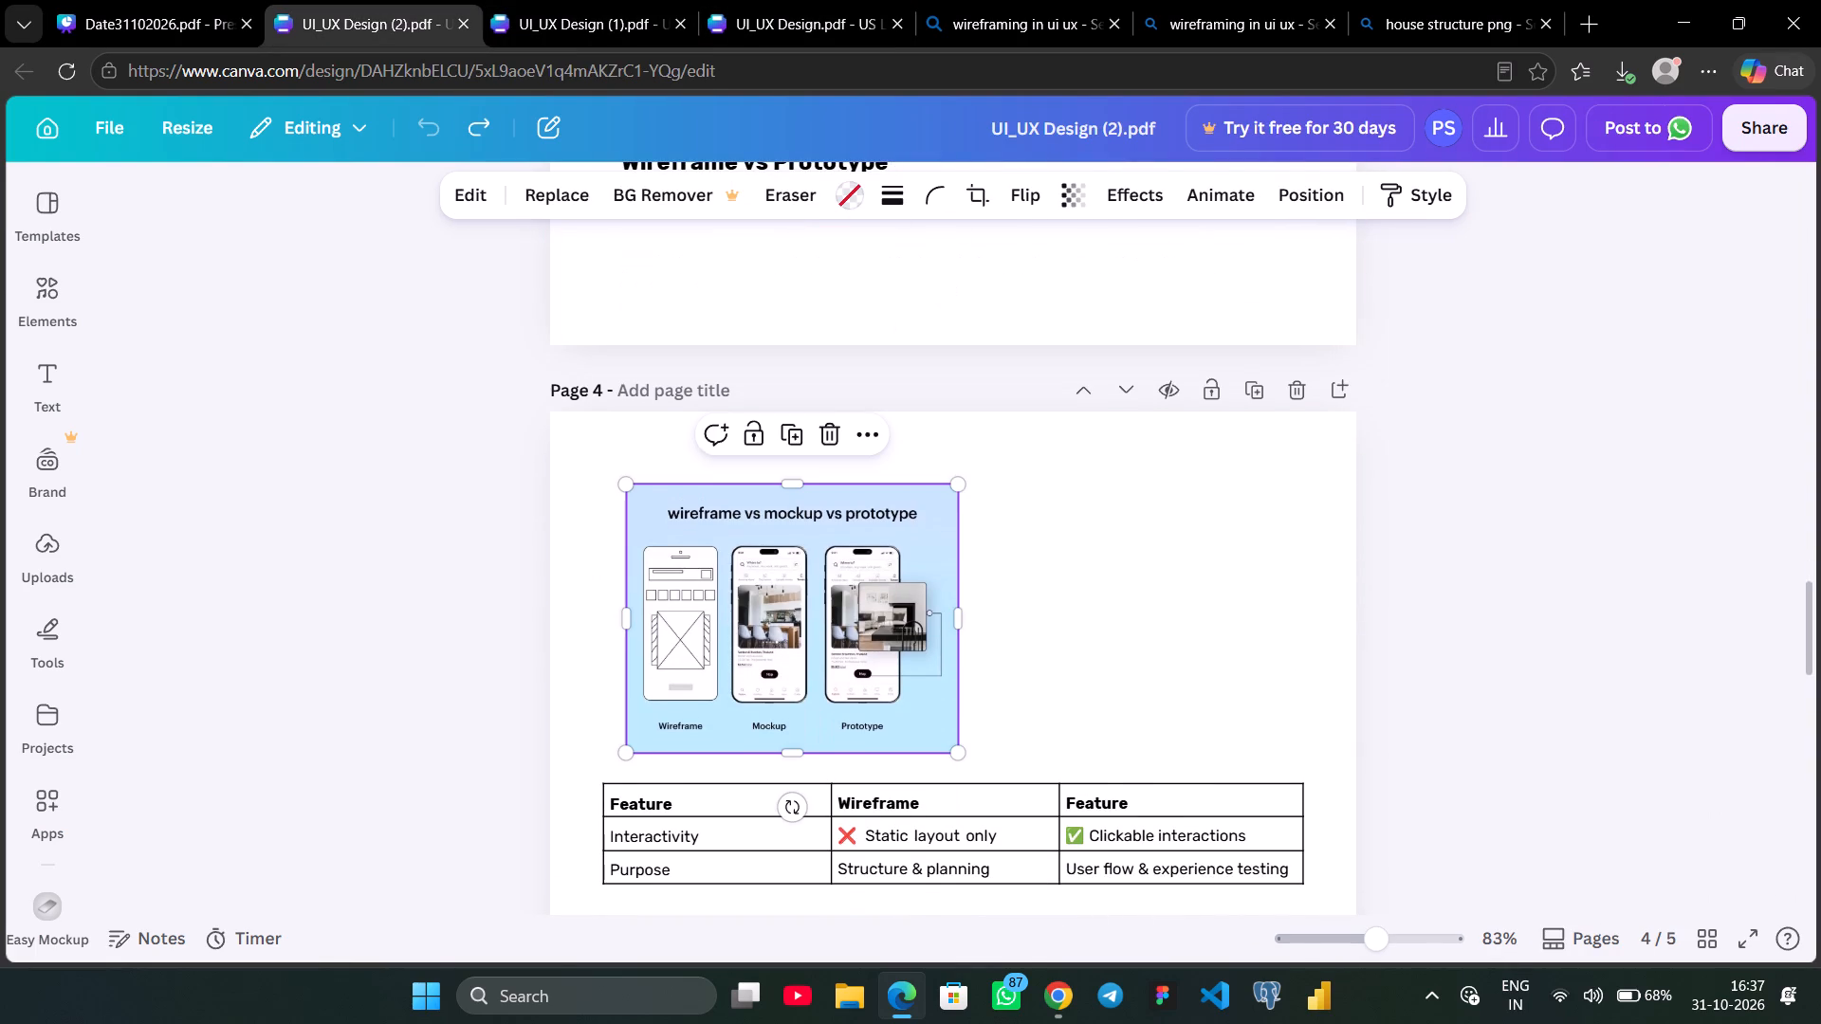
key(ctrl+c)
click(145, 26)
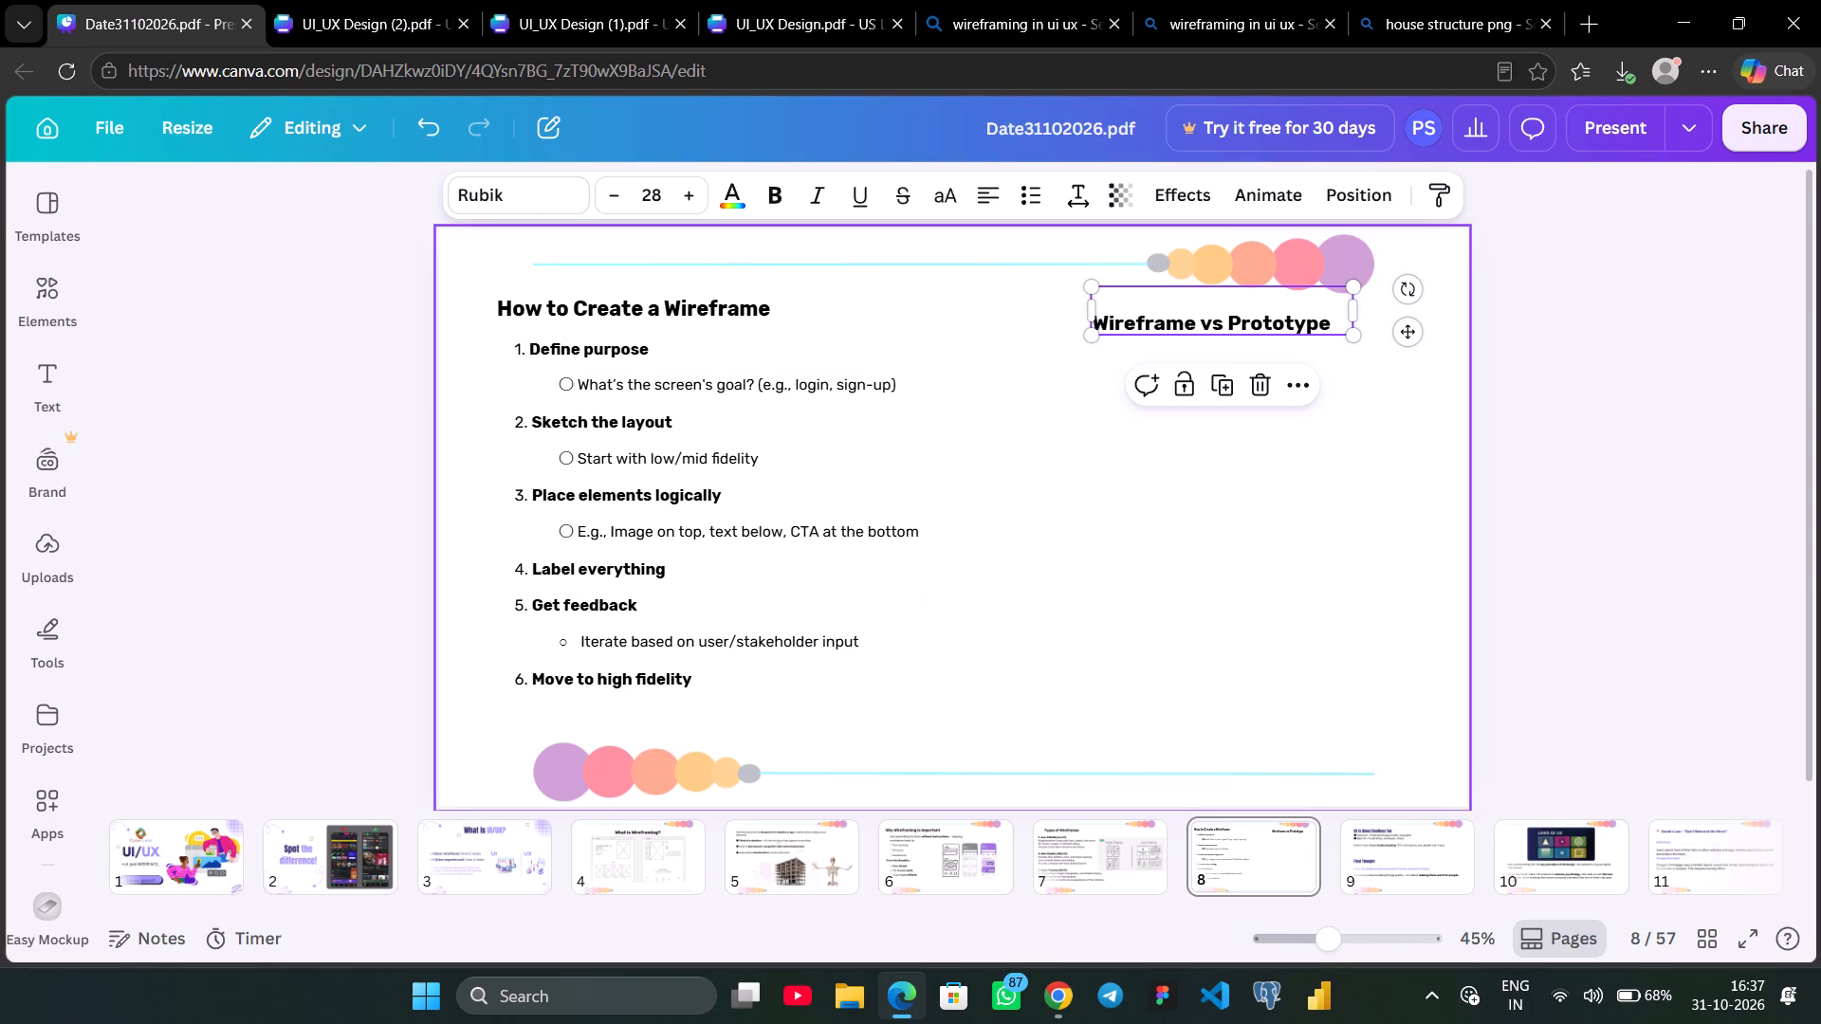
key(ctrl+v)
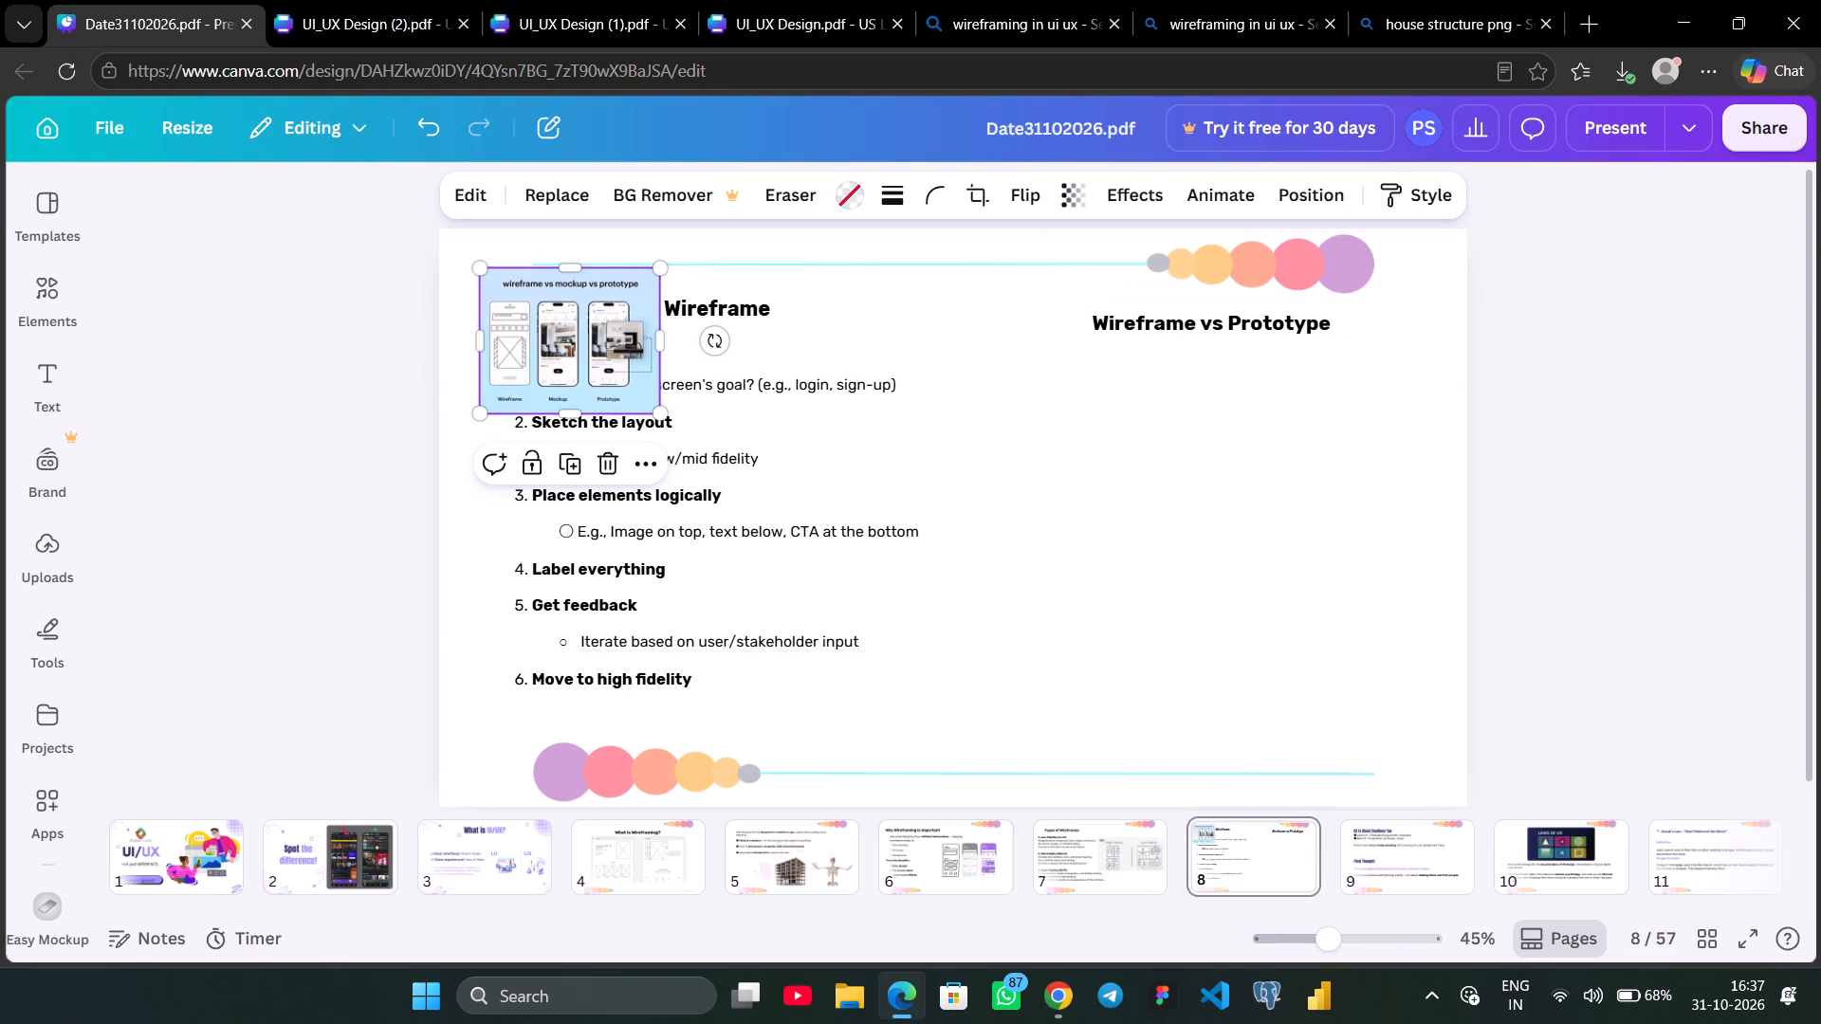
Move the pasted comparison image below the Wireframe vs Prototype heading and enlarge it to fill the empty space beside the list.
drag(605, 369, 1118, 473)
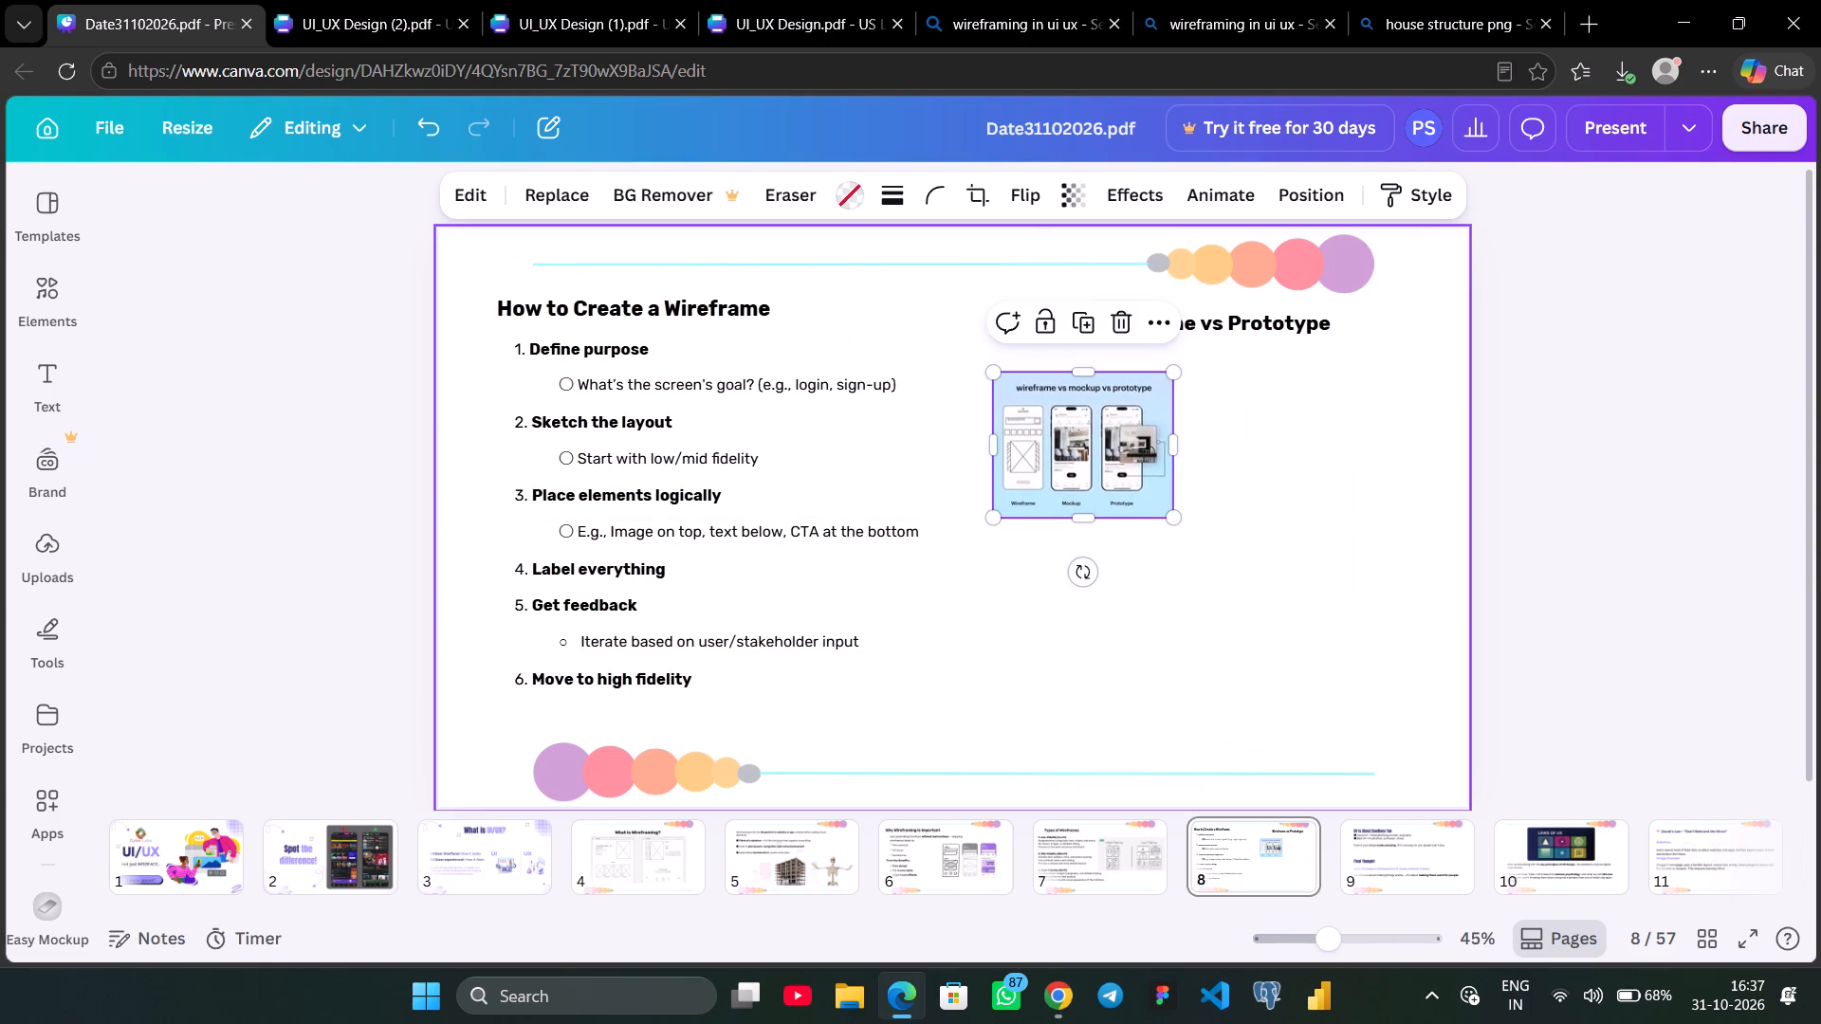
drag(1169, 516, 1447, 622)
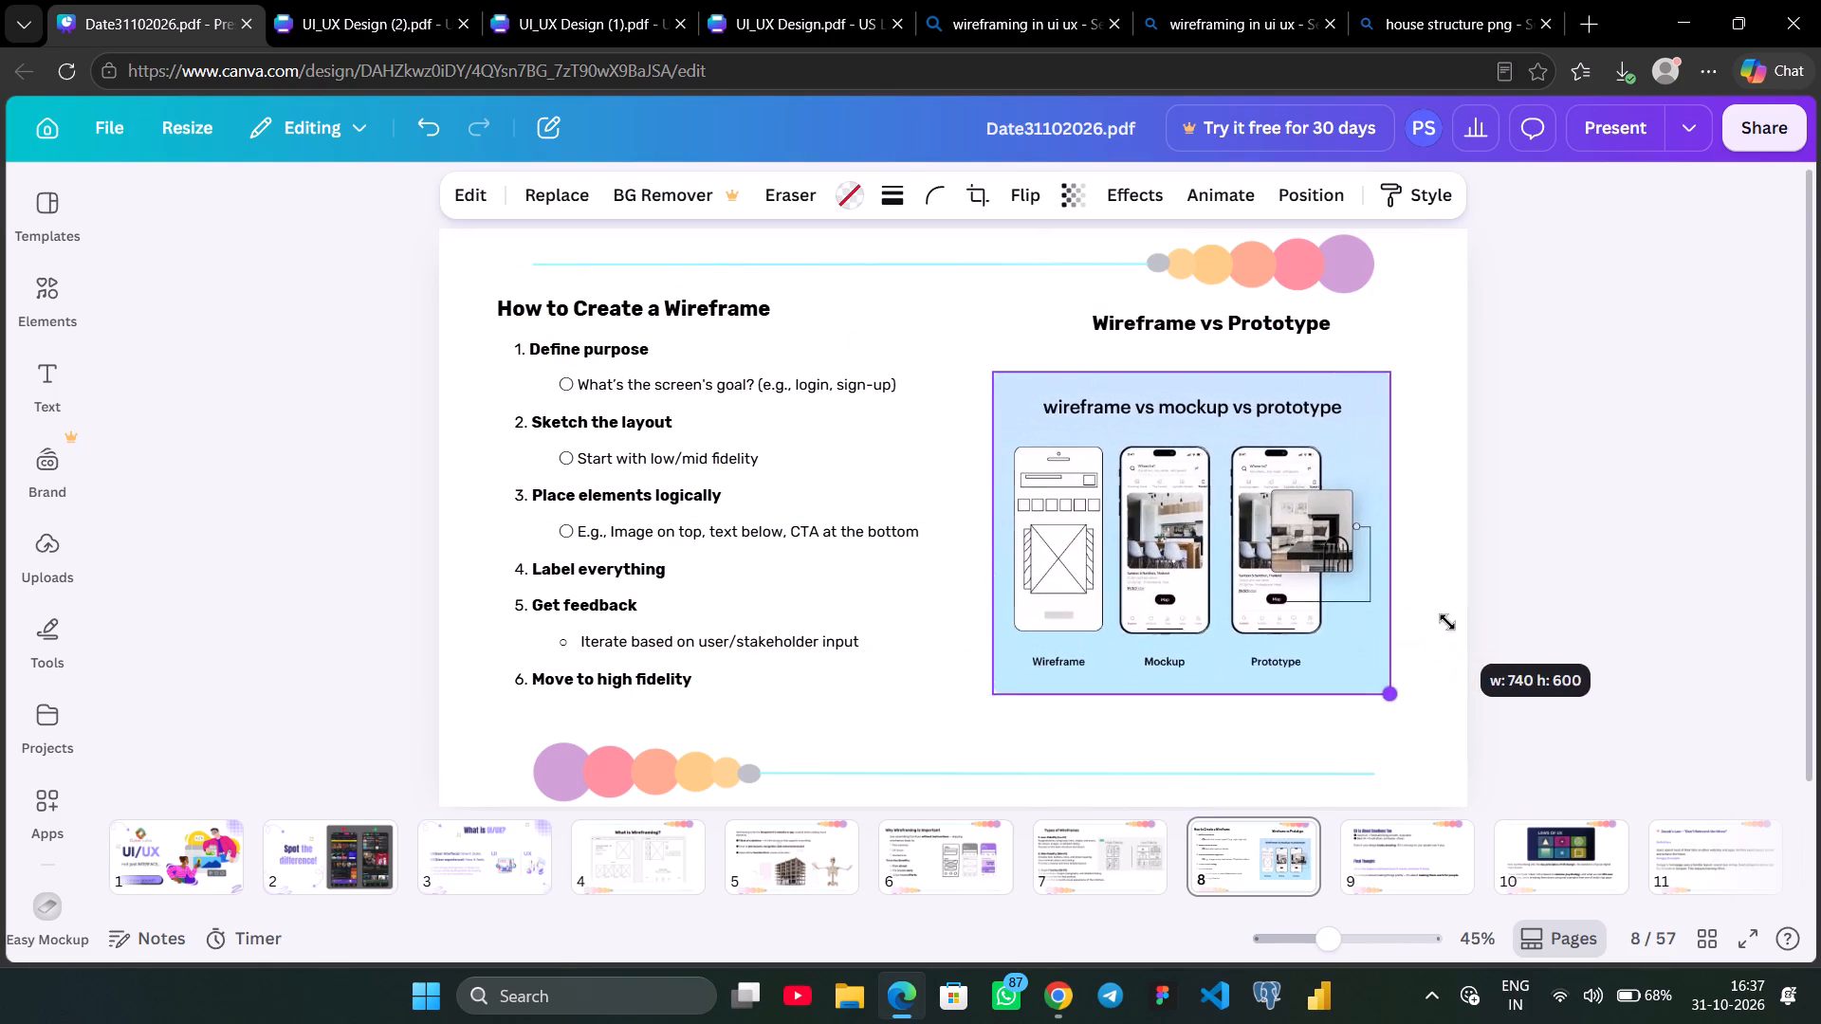
drag(1447, 622, 1462, 625)
drag(1221, 514, 1226, 503)
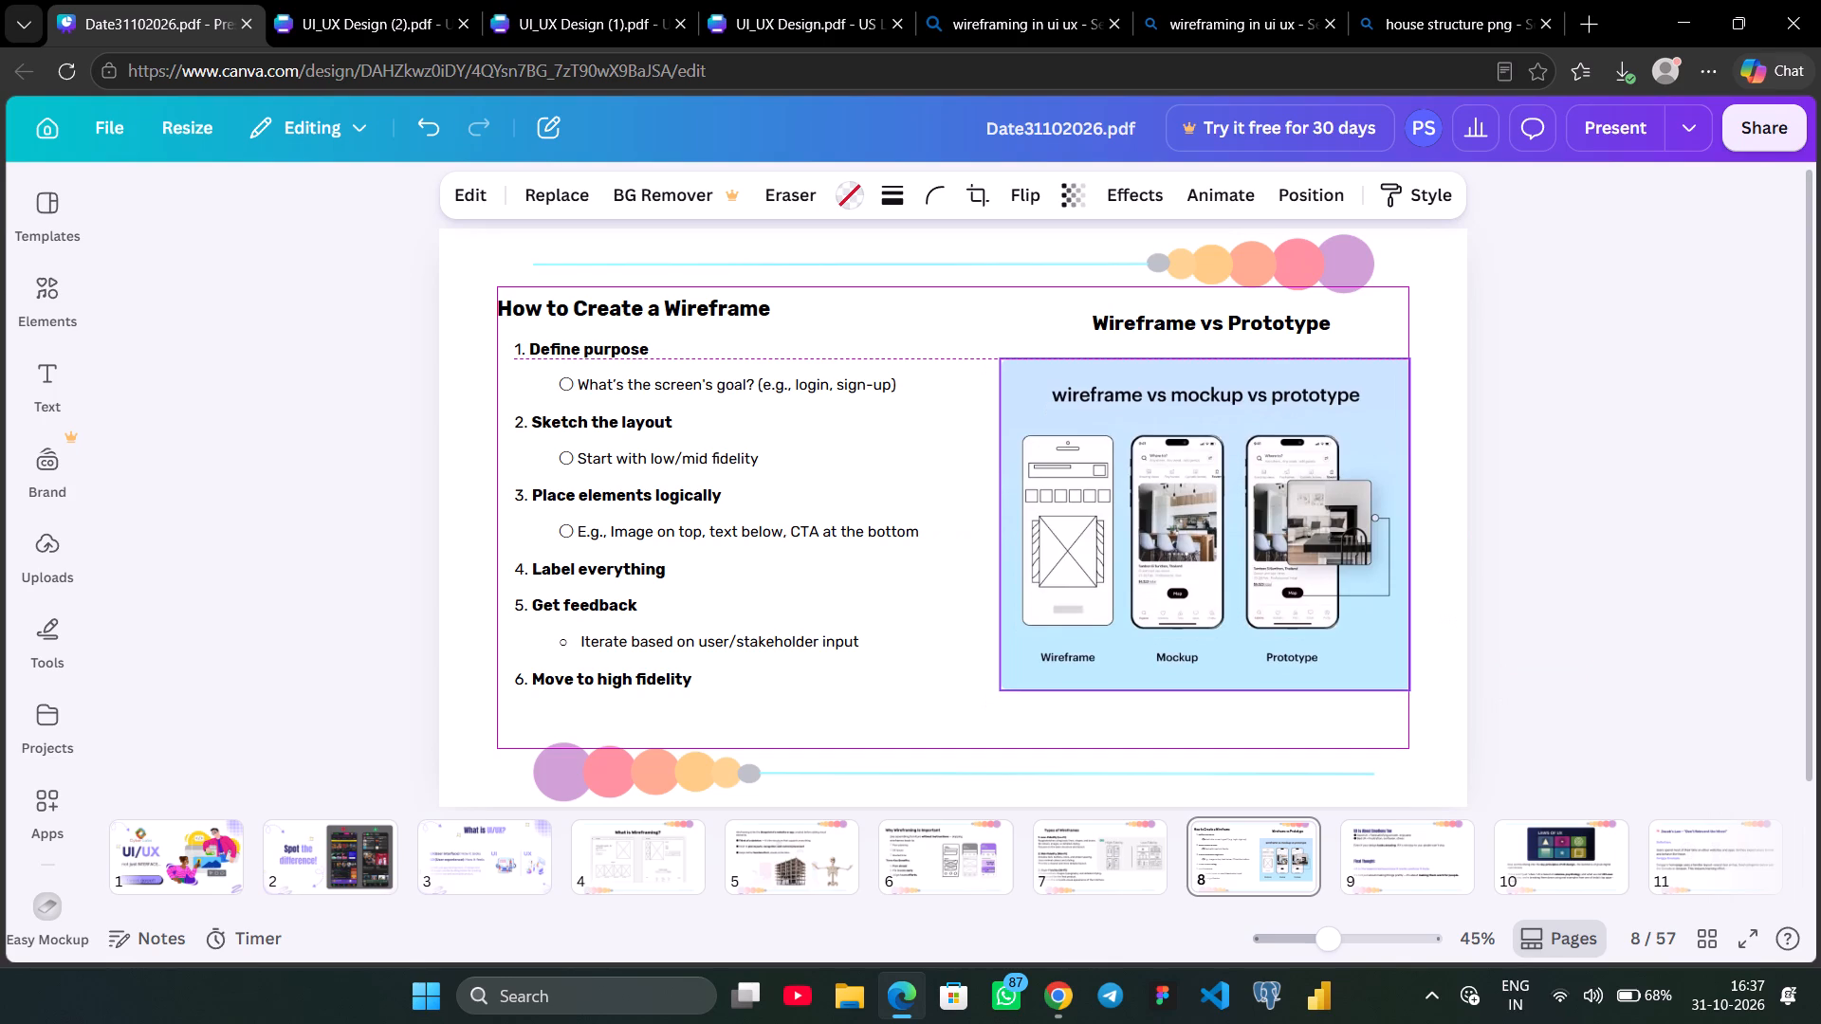
drag(1226, 503, 1228, 493)
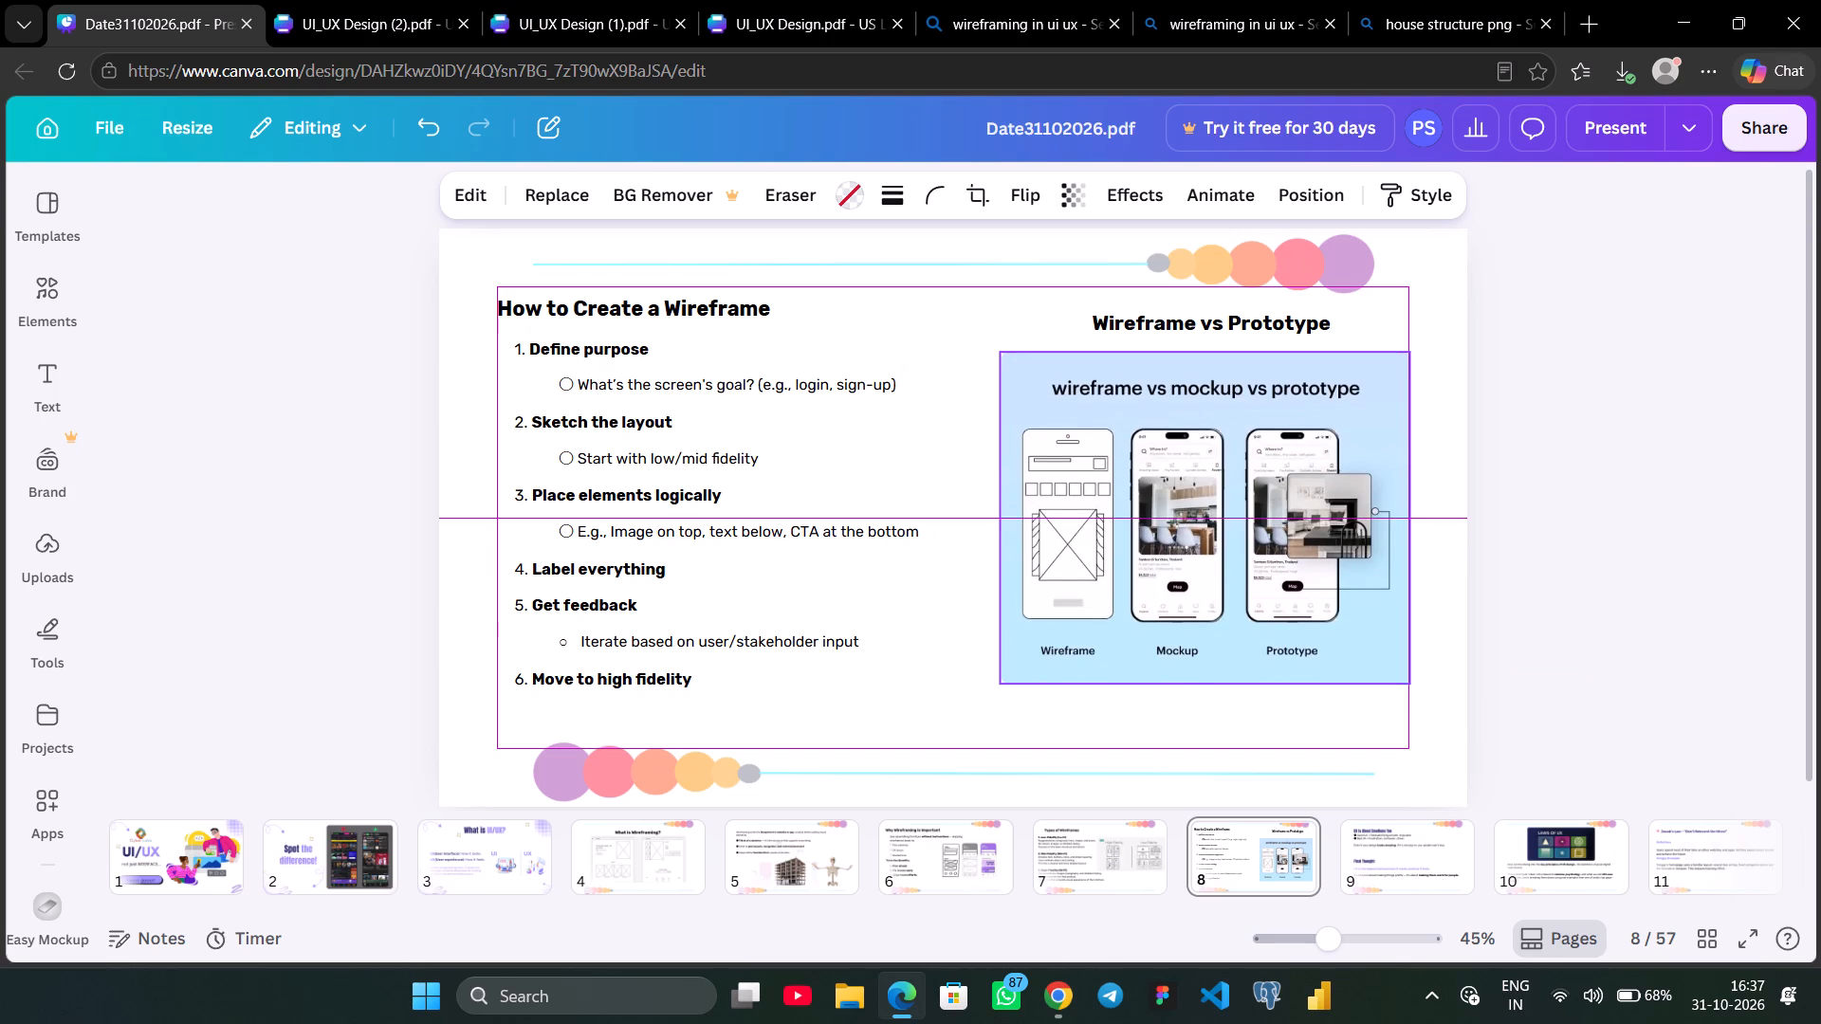
drag(1228, 493, 1228, 501)
click(1545, 472)
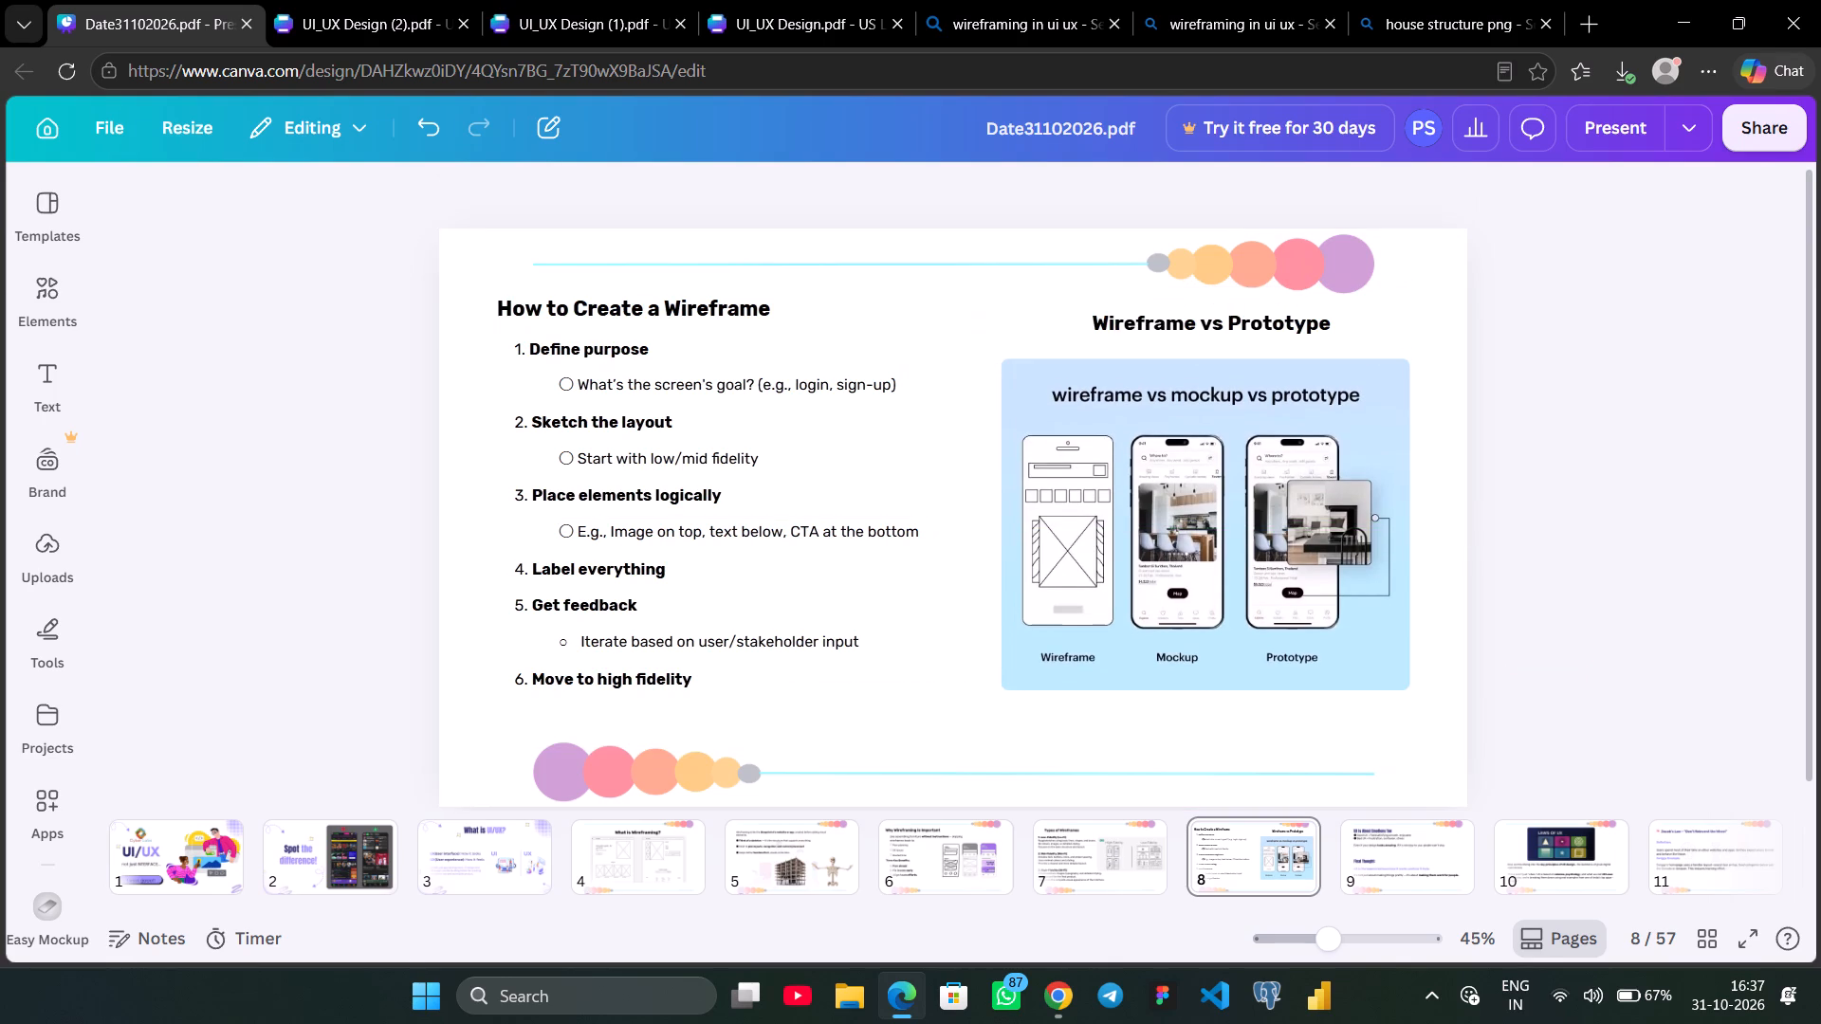
Set the Wireframe vs Prototype heading's font size to 33, widen its box to keep one line, and center it over the image.
scroll(1545, 472, up, 1)
scroll(1545, 472, down, 1)
click(1279, 305)
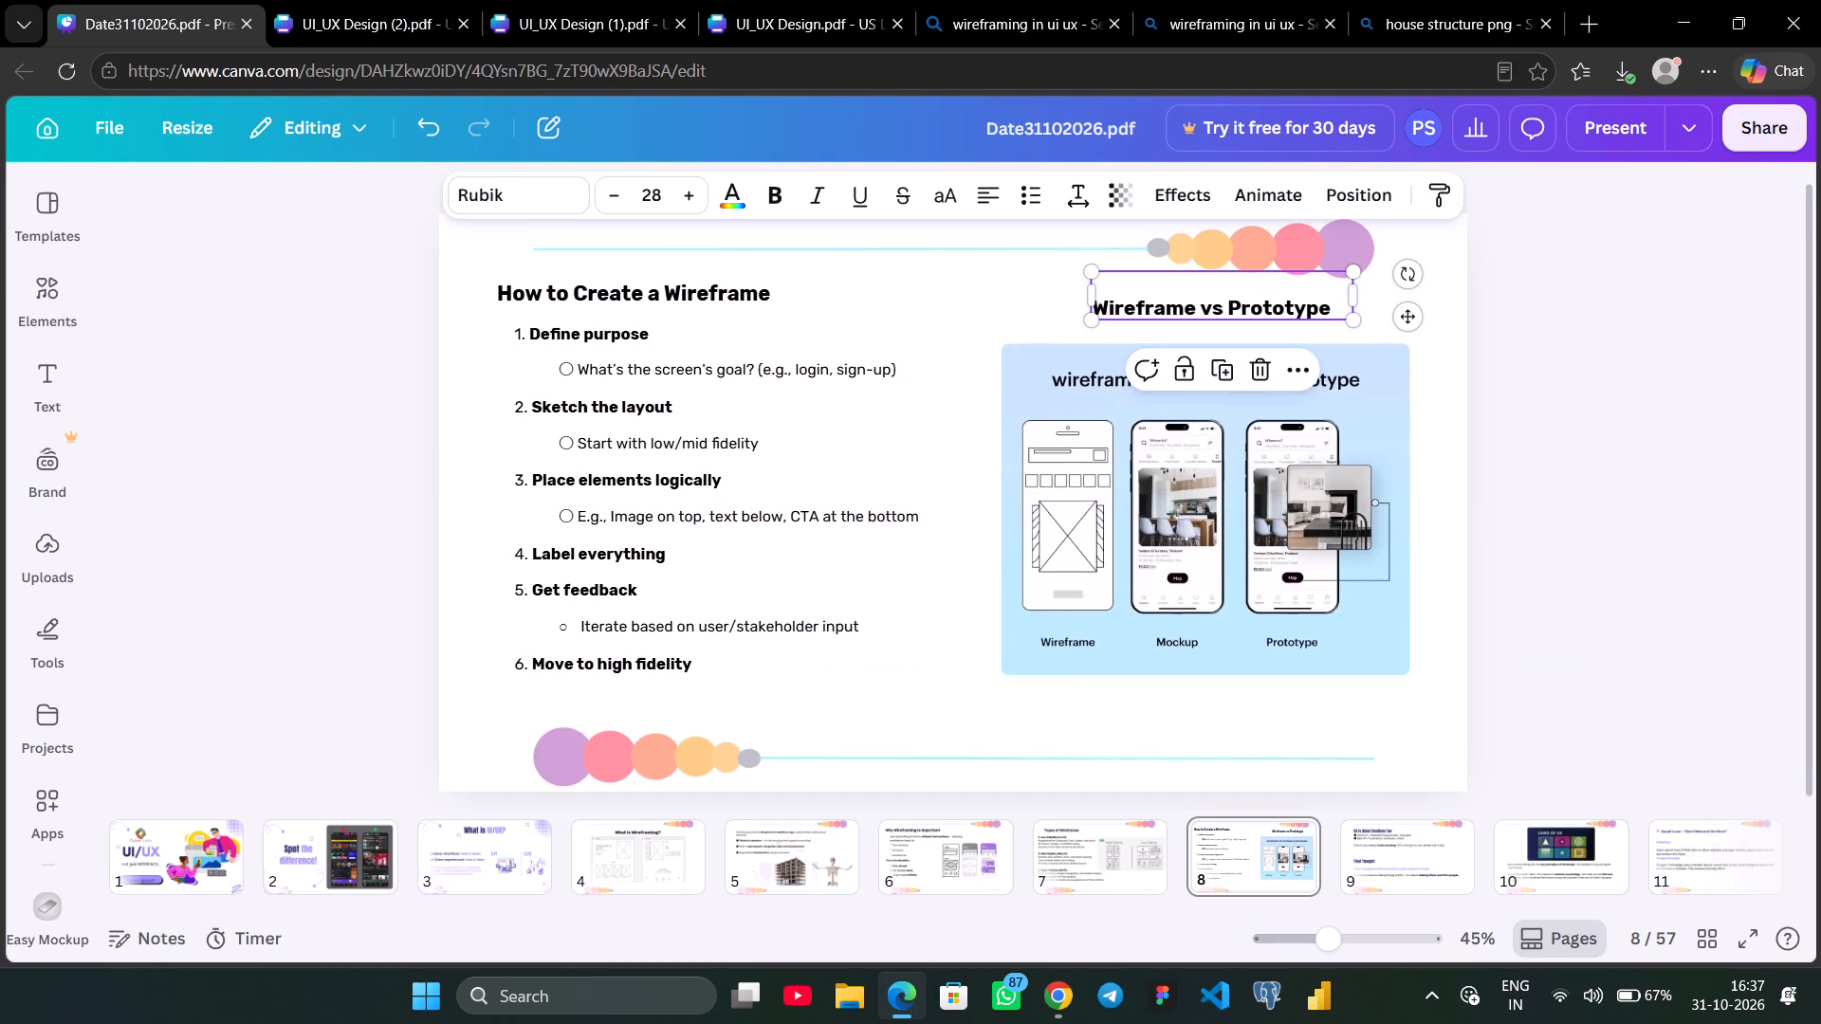
triple_click(692, 193)
double_click(692, 193)
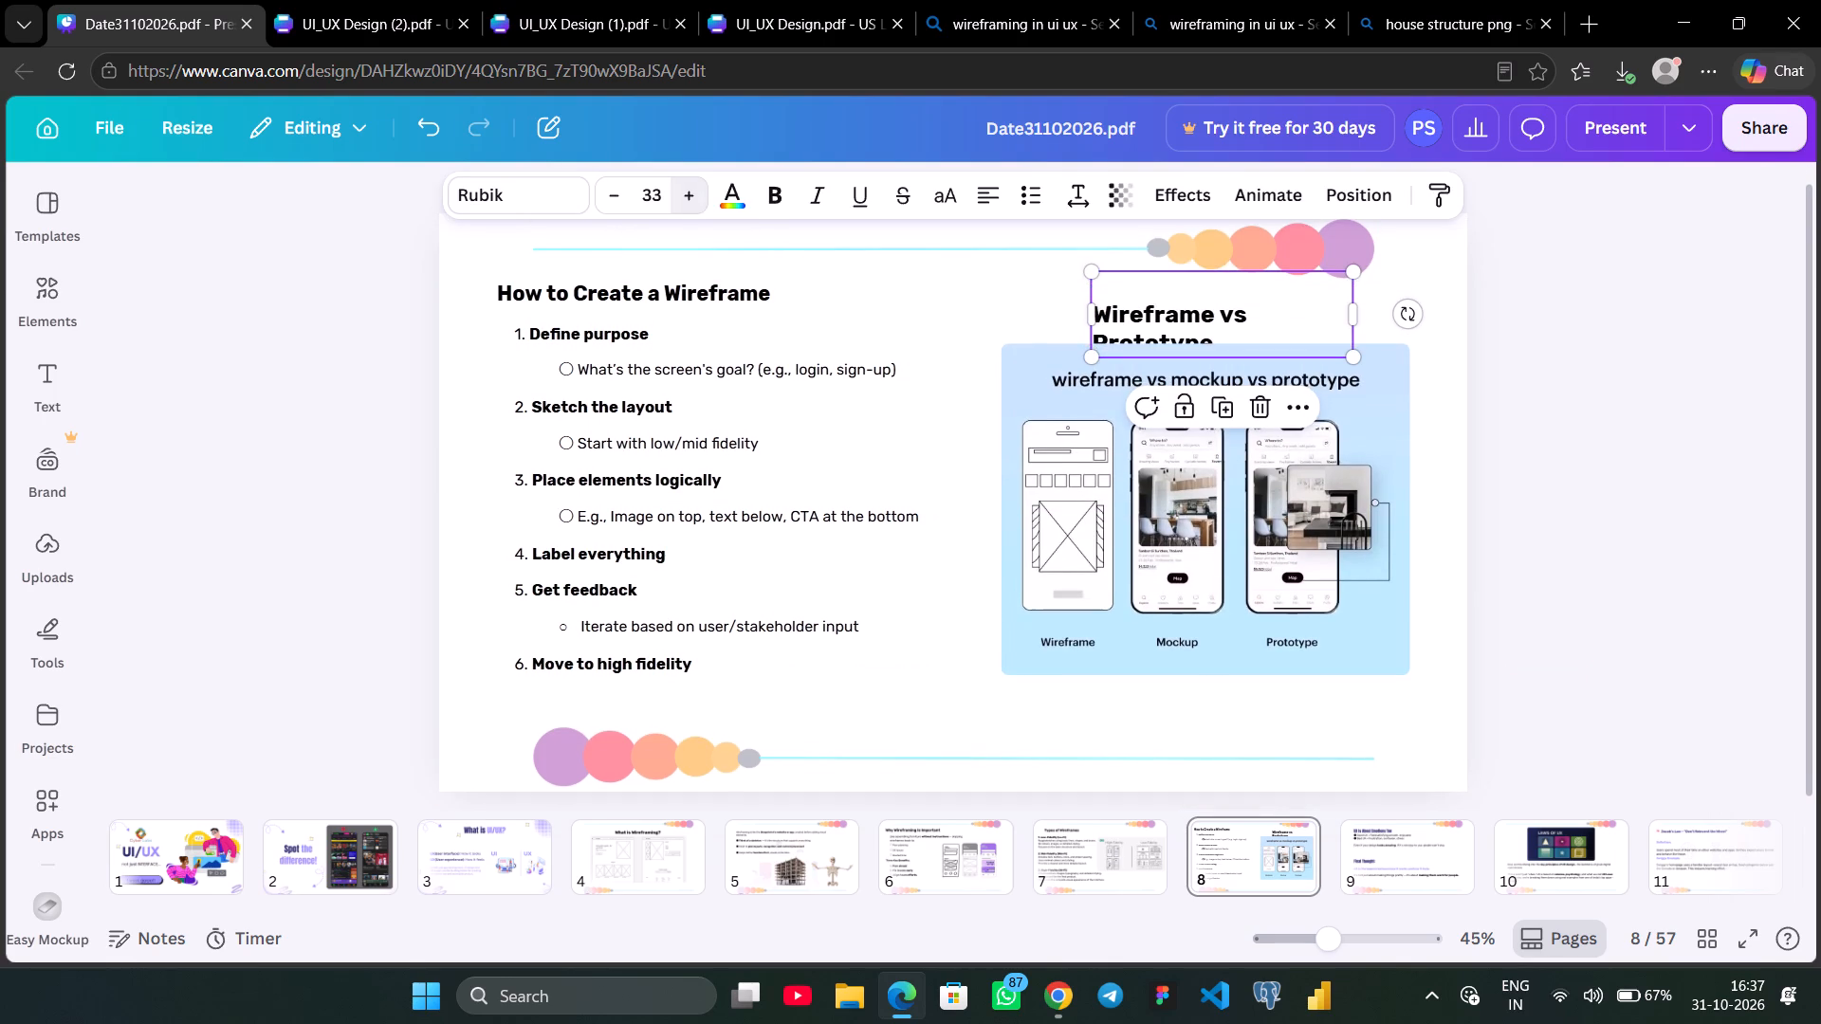
drag(1357, 307, 1418, 312)
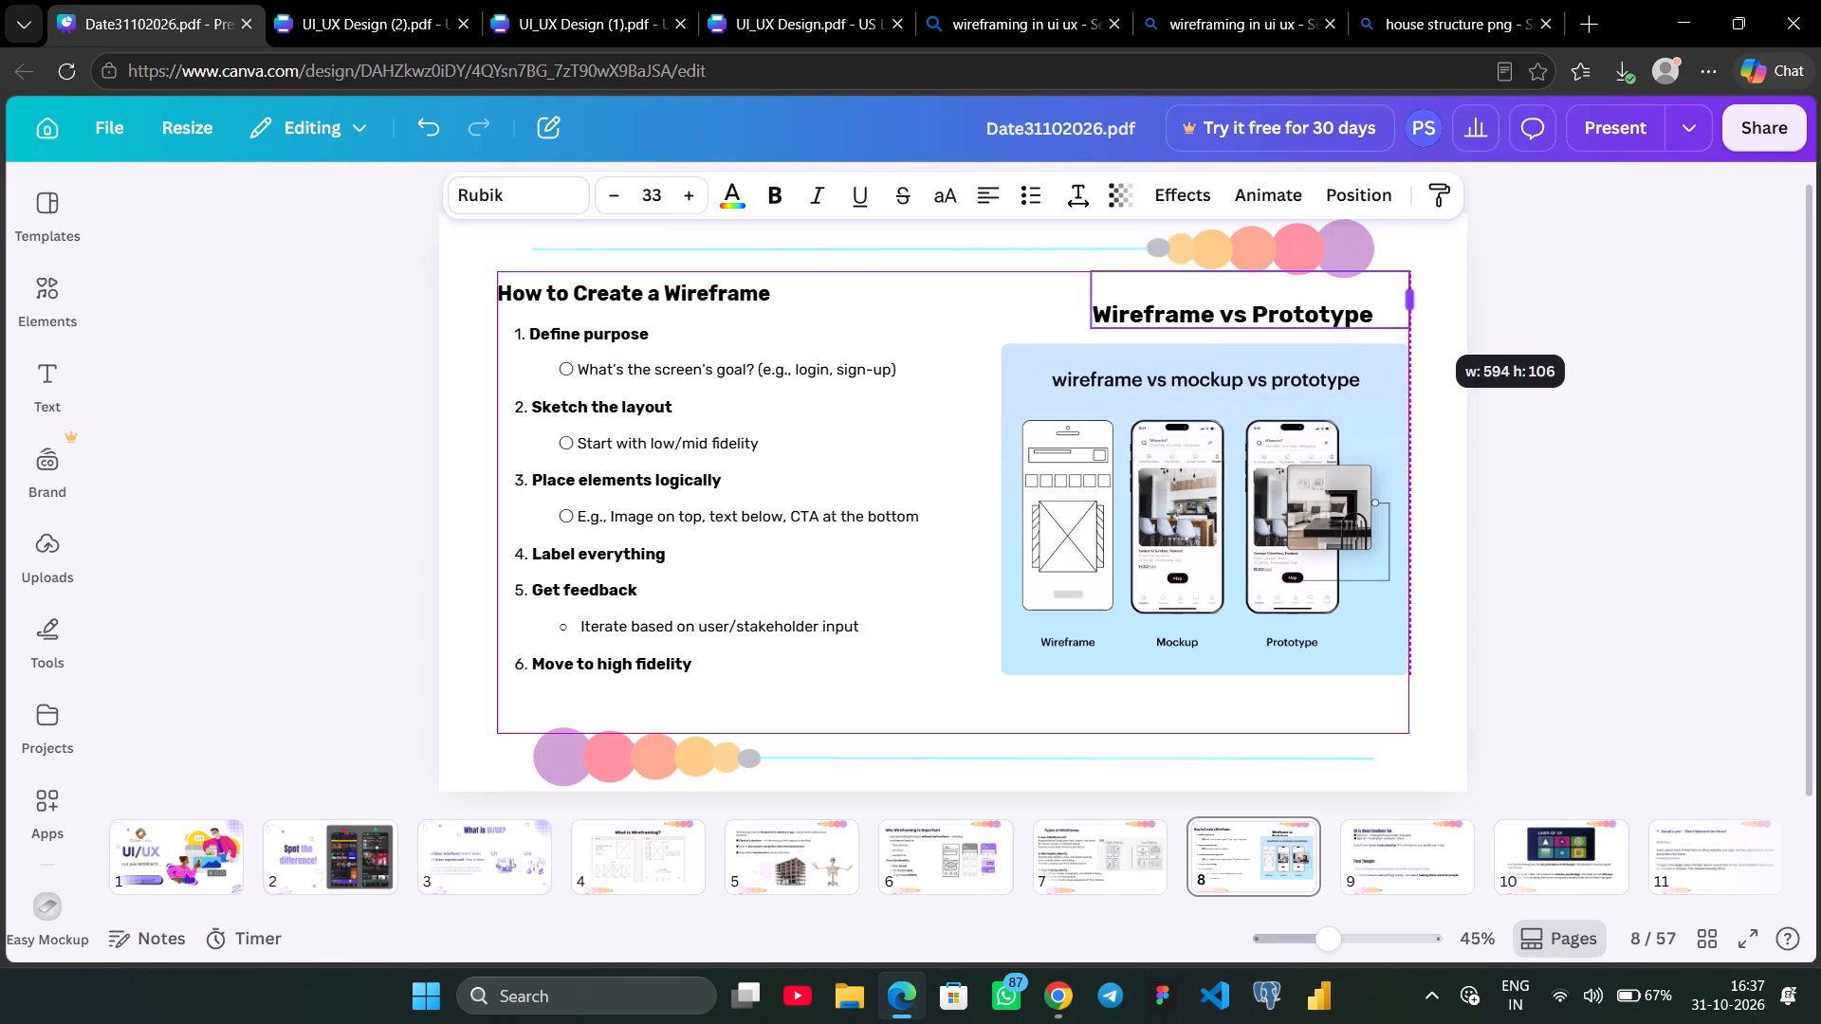
drag(1418, 312, 1383, 309)
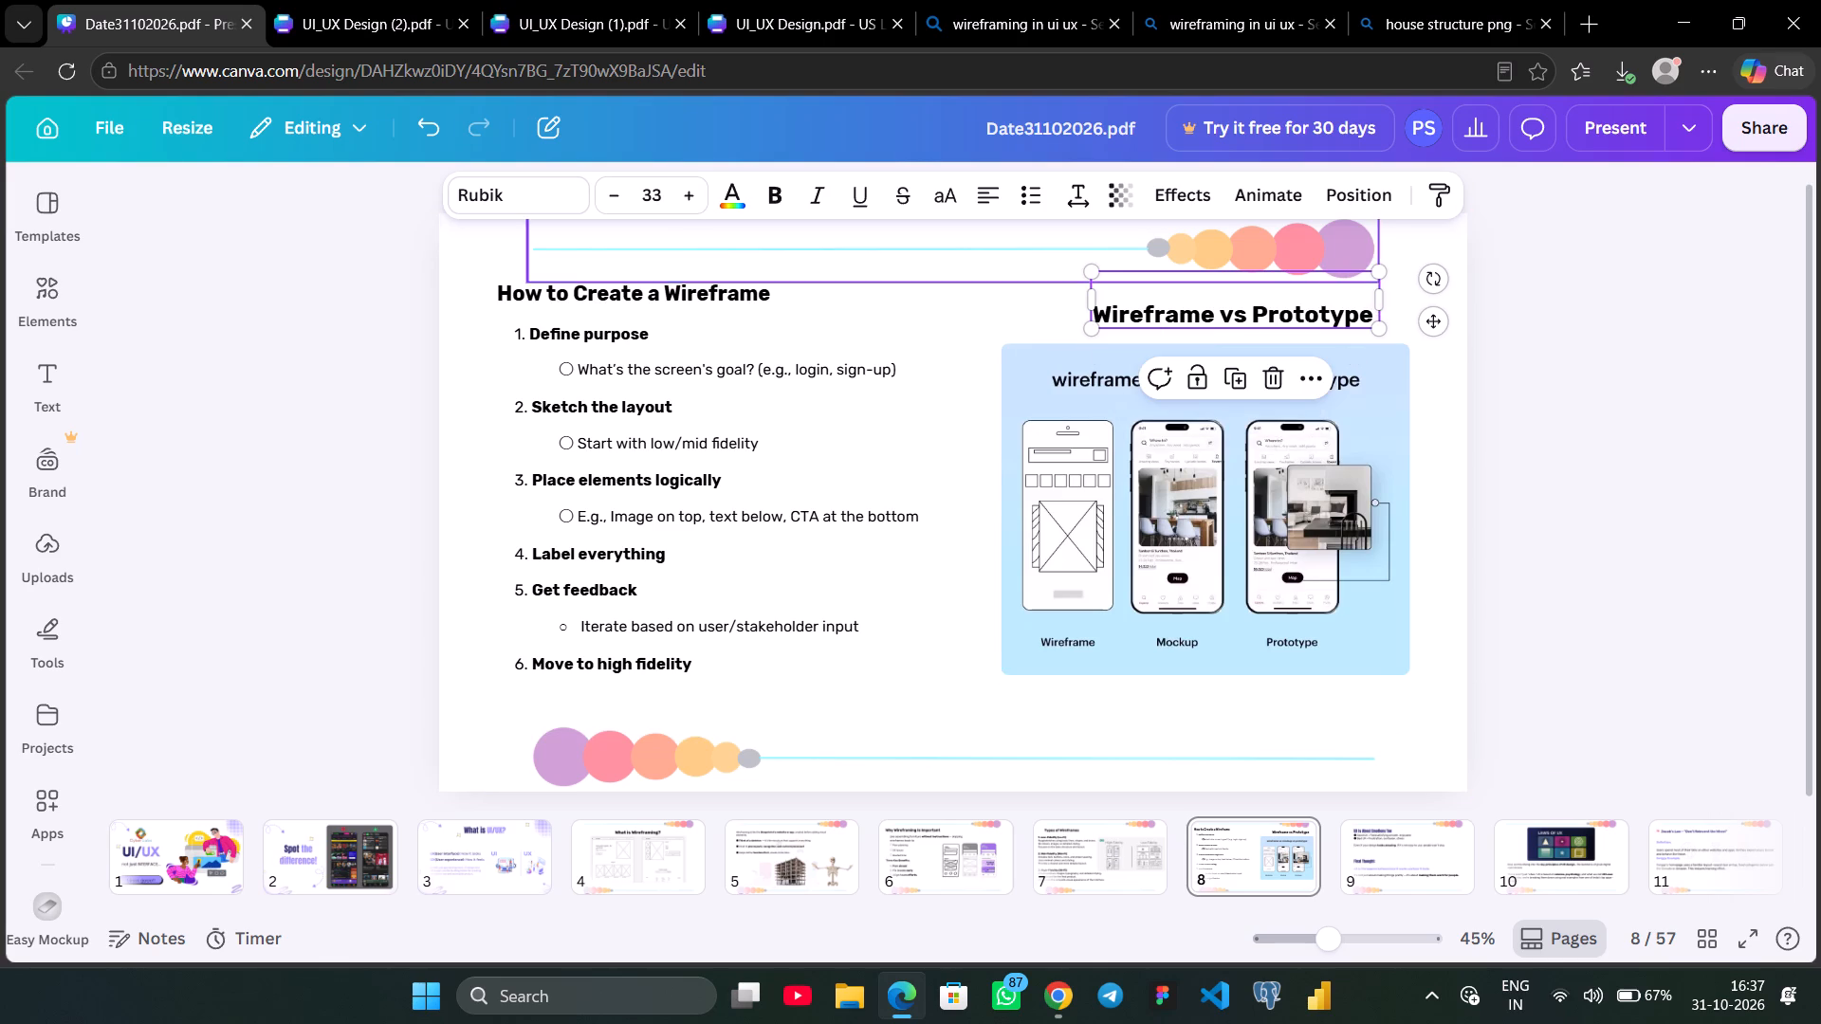
drag(1233, 304, 1223, 304)
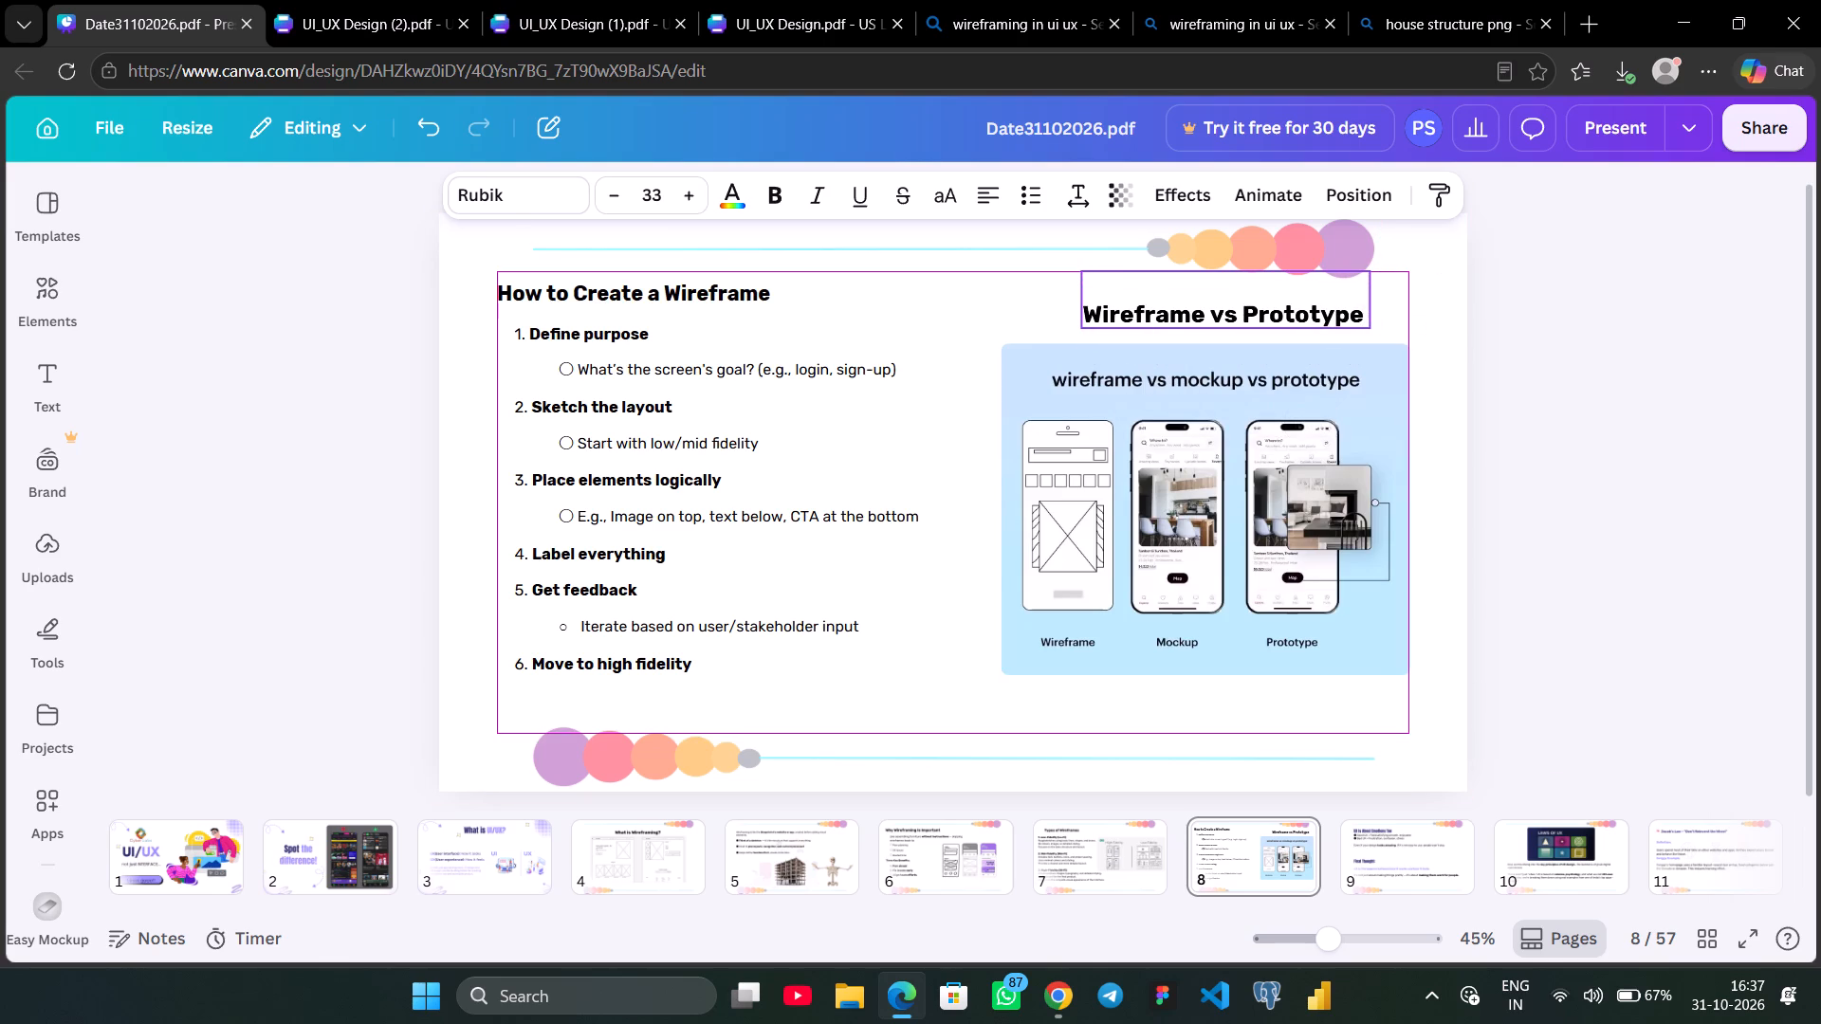
drag(1223, 304, 1212, 304)
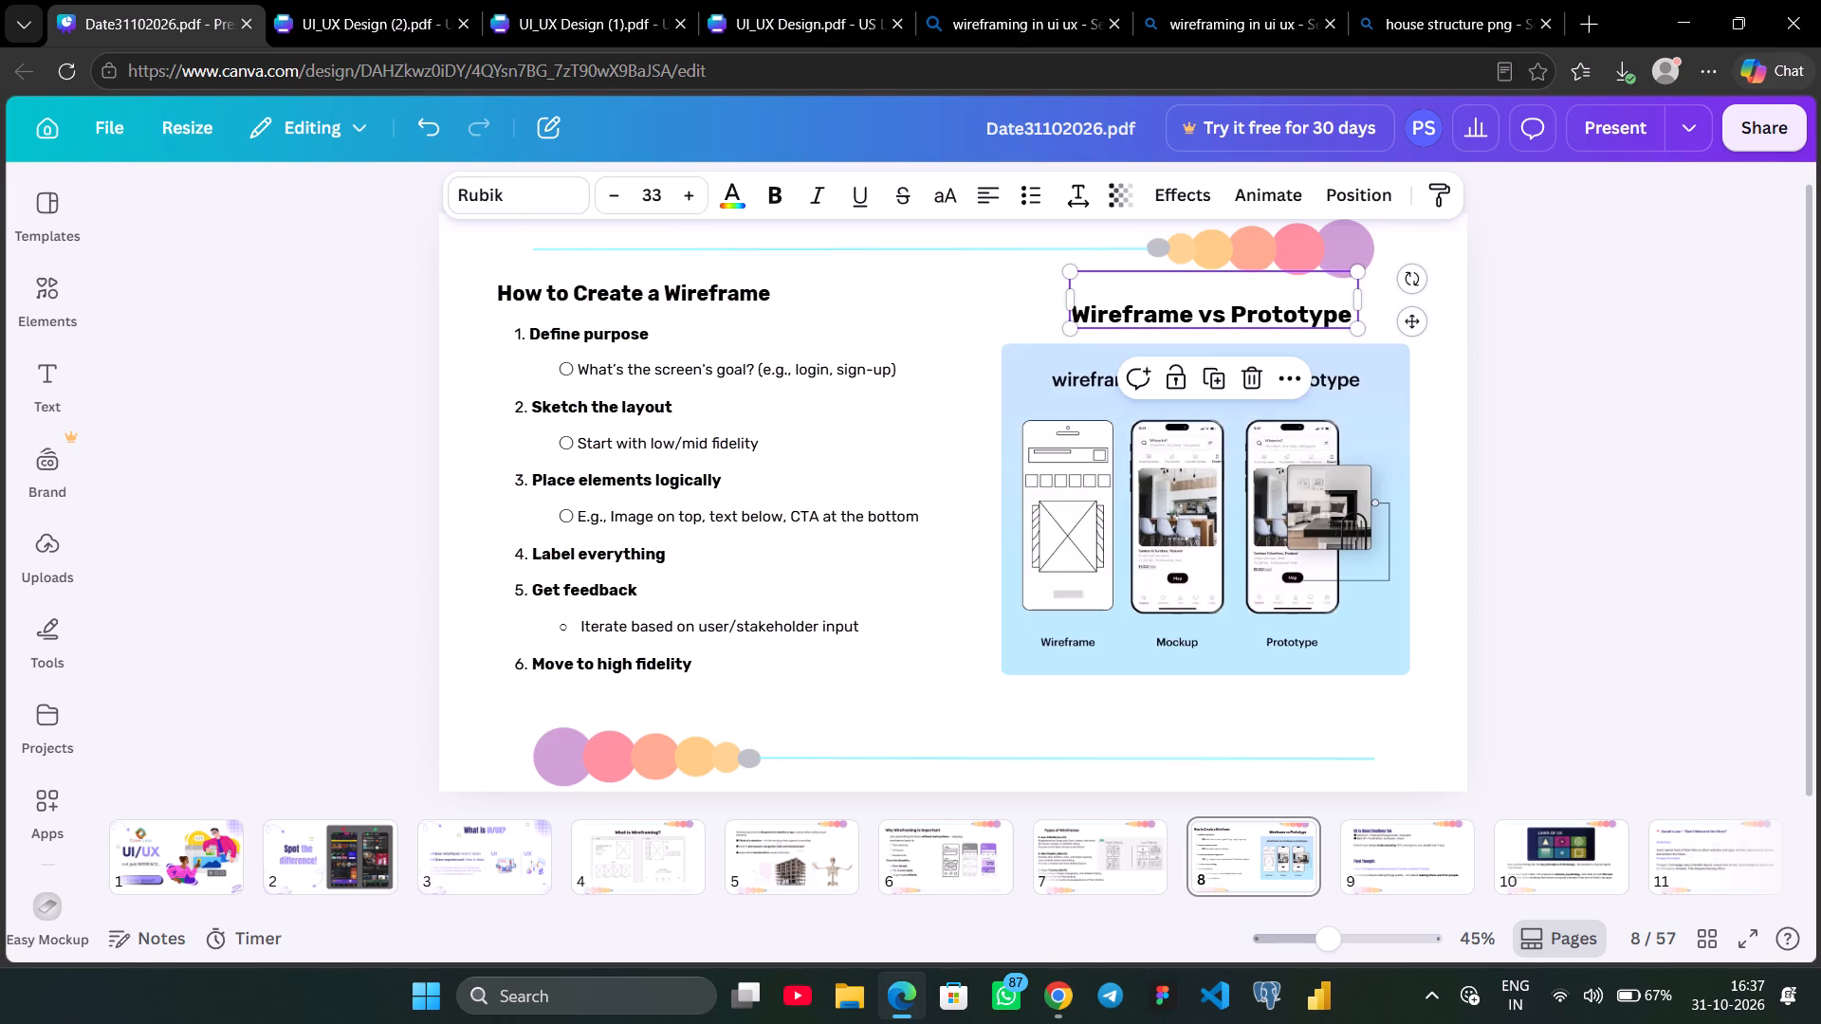
drag(1200, 305, 1189, 304)
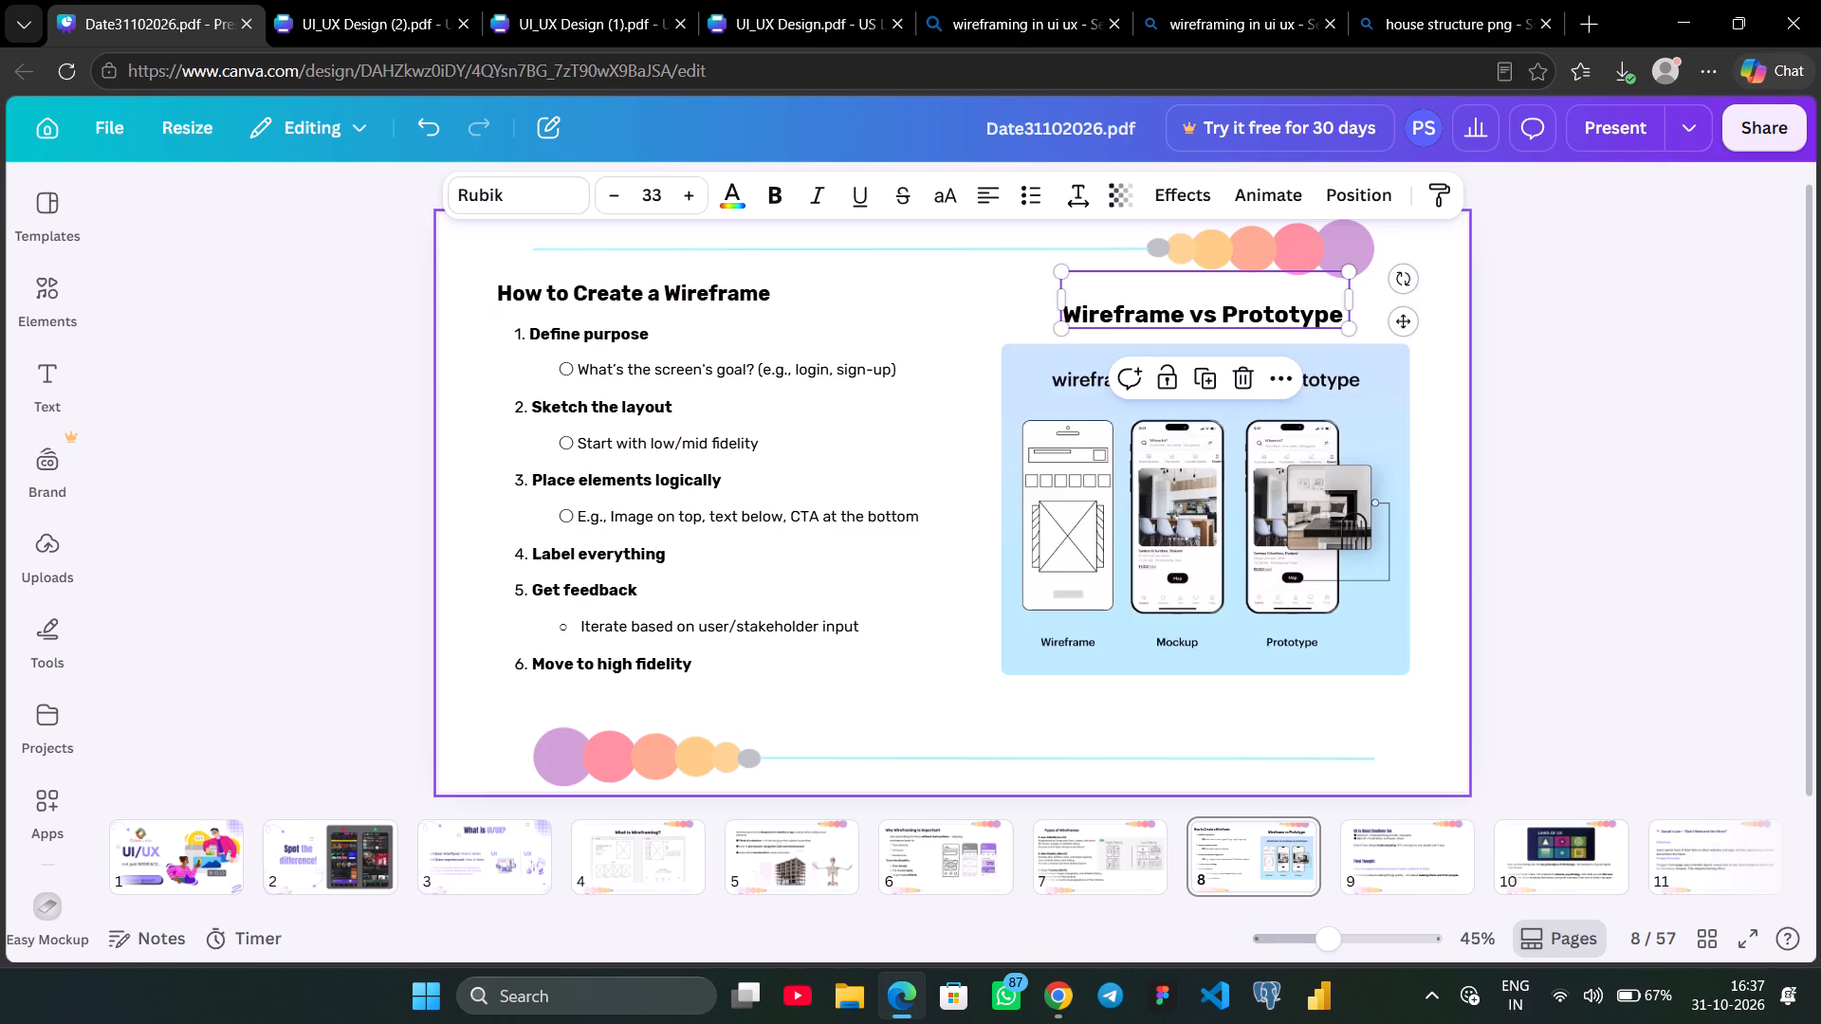
click(1683, 365)
Delete the UX is About Emotions Too and Final Thought text blocks from page 9, keeping the decorative borders.
scroll(1683, 365, down, 1)
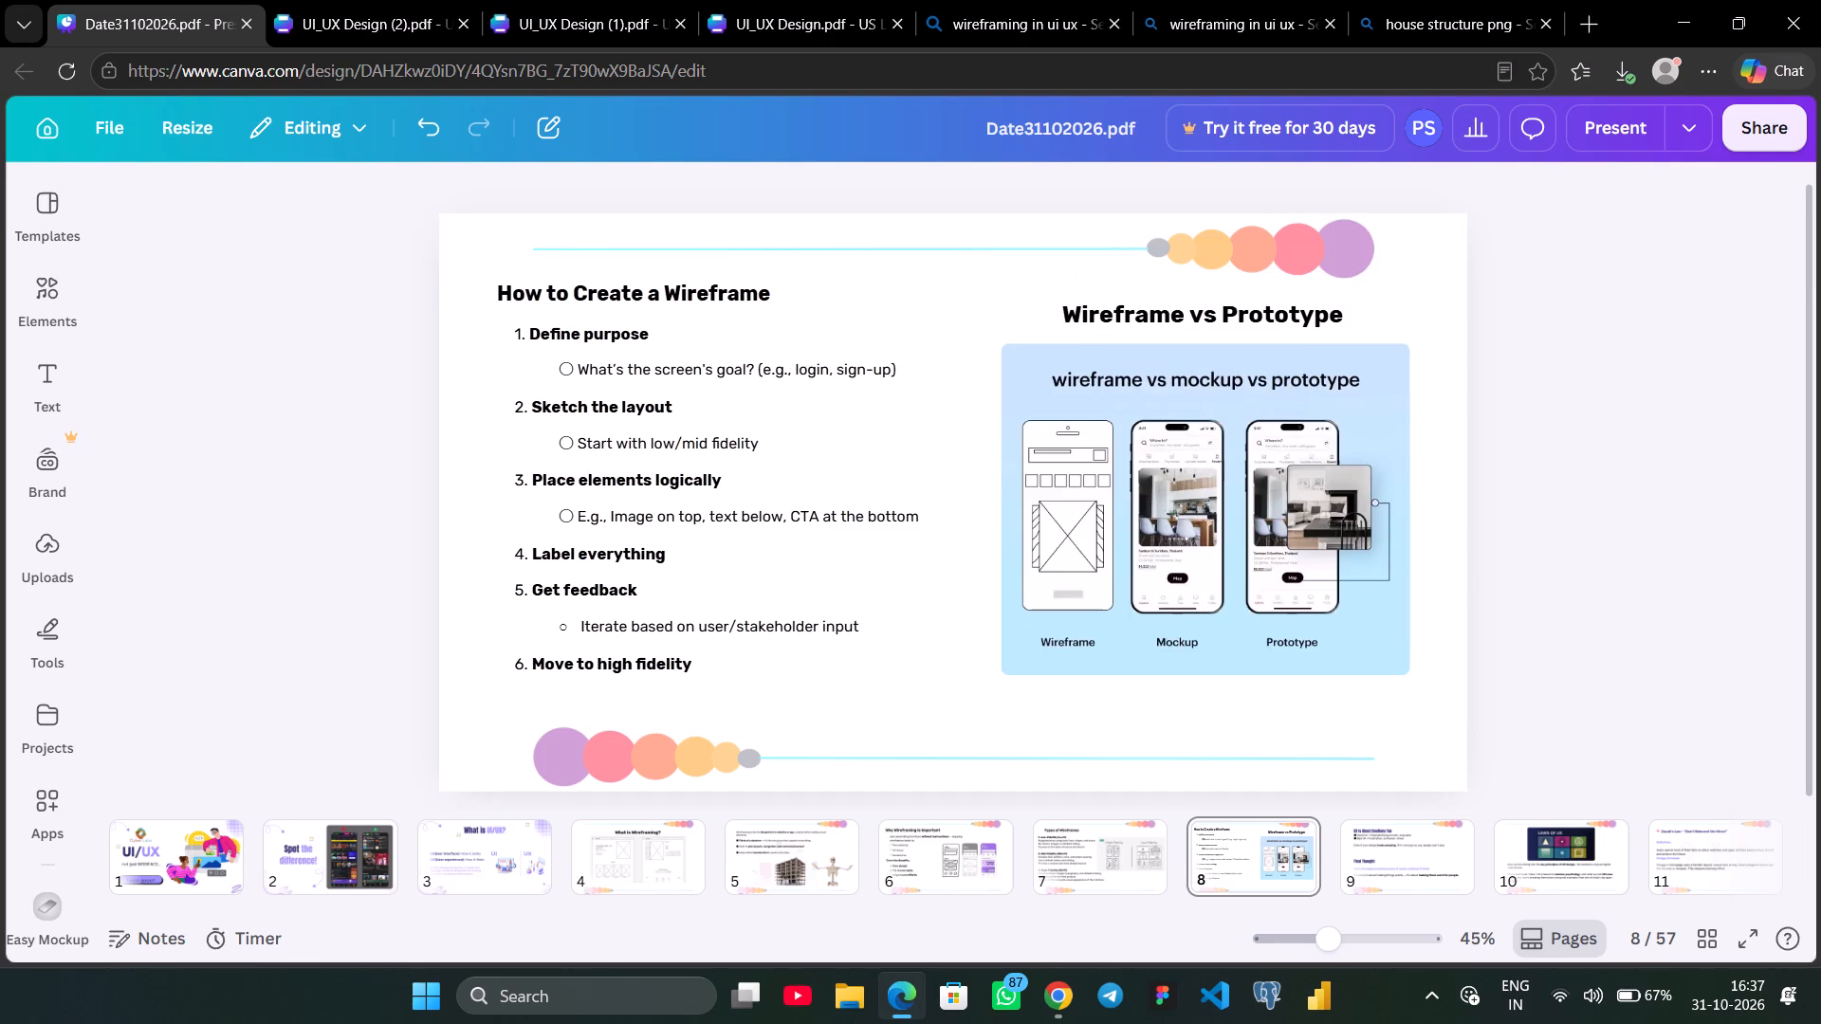
click(986, 856)
click(1113, 850)
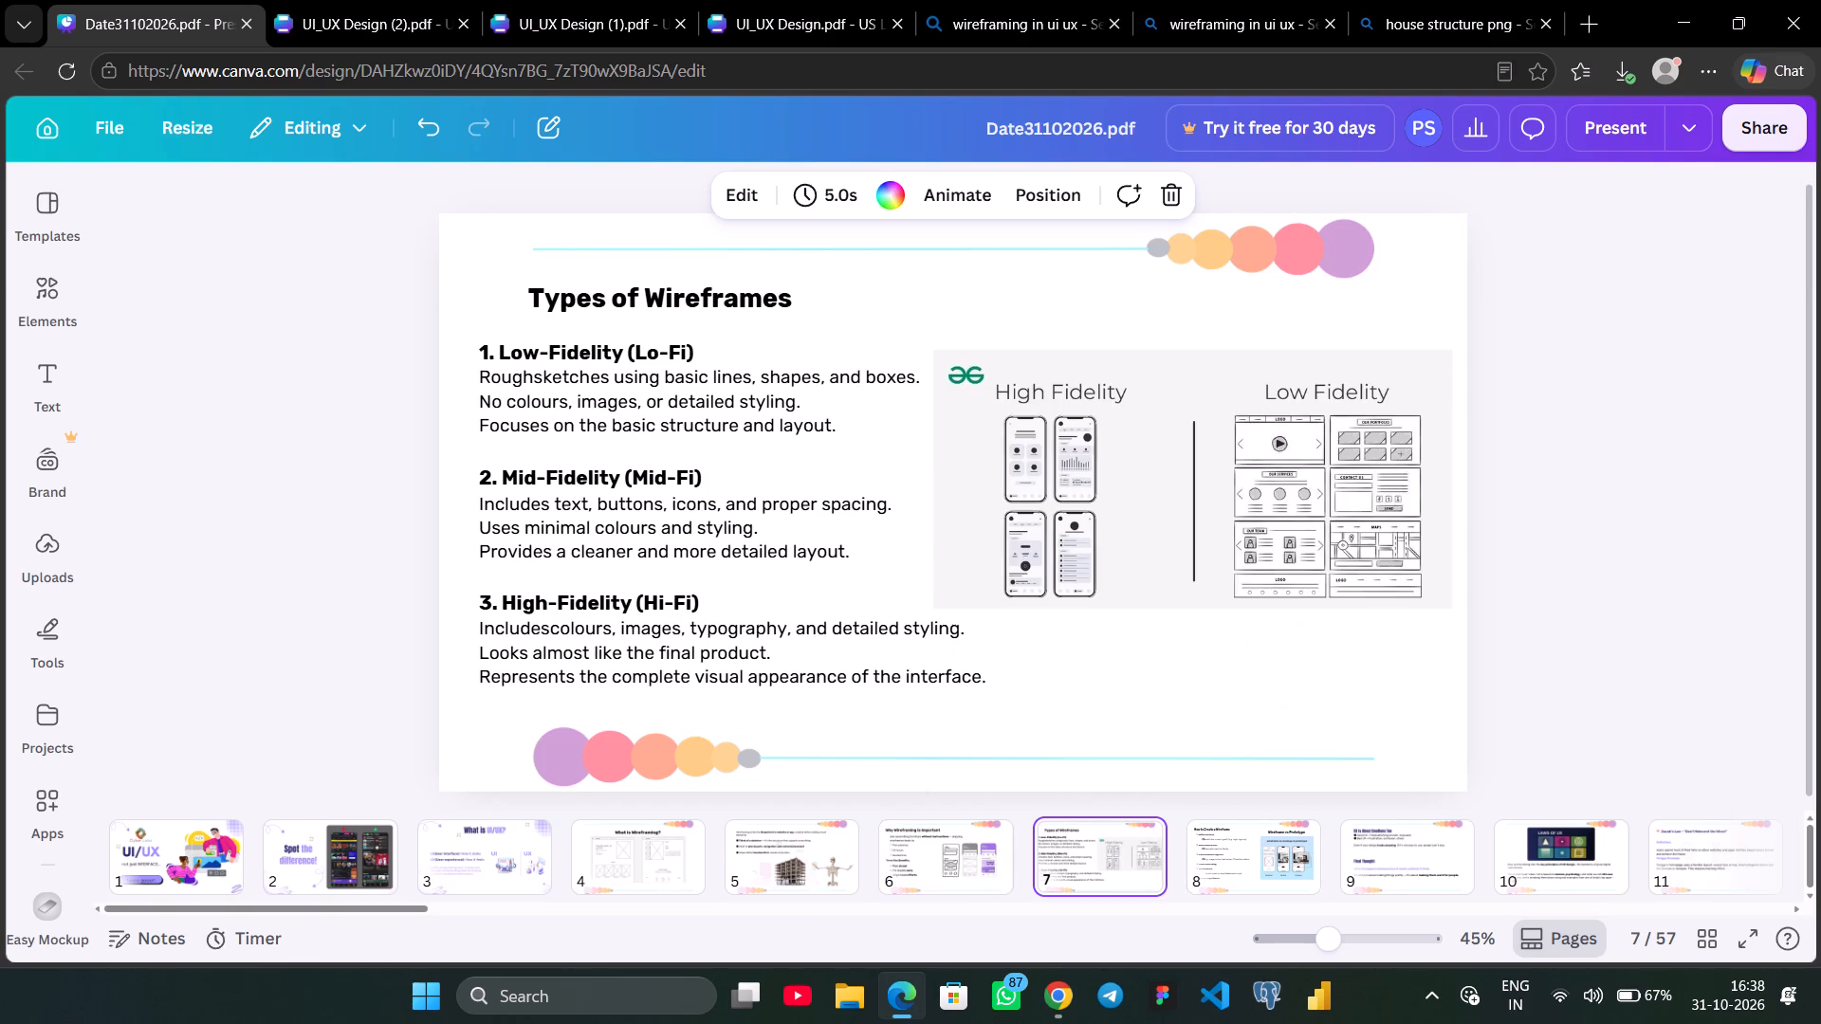
click(1213, 848)
click(1394, 855)
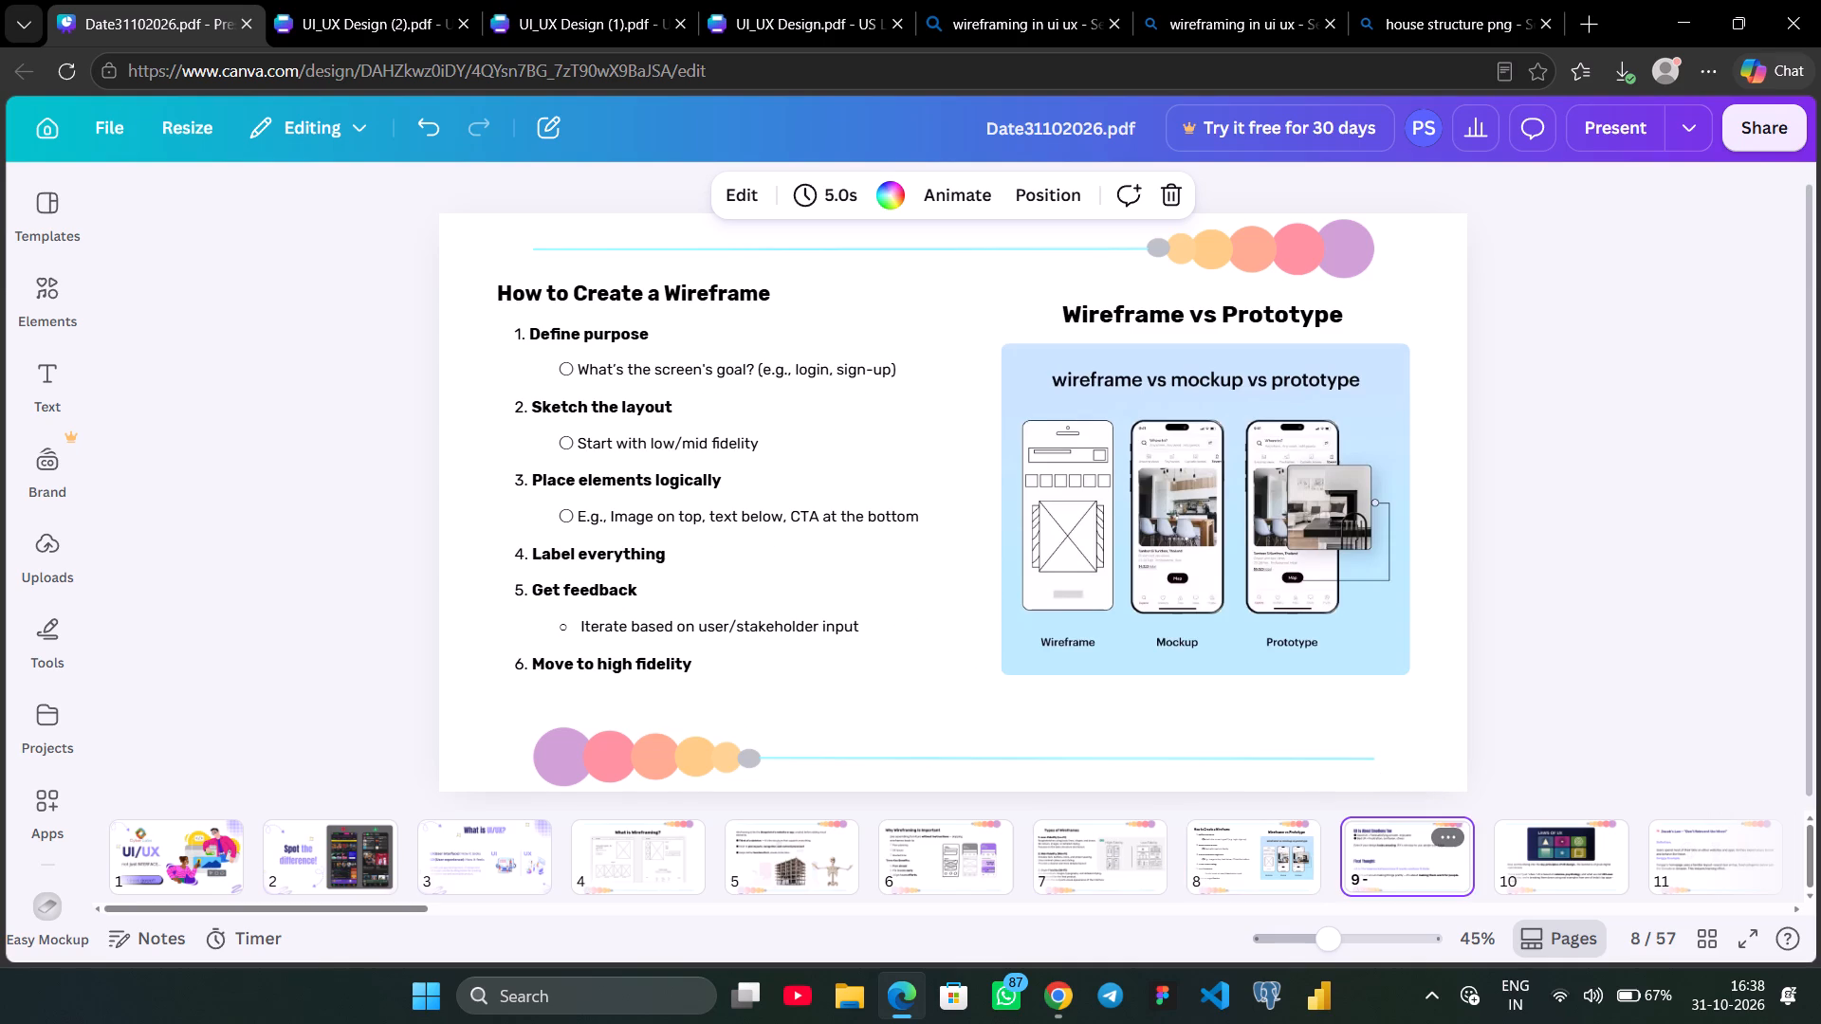
click(739, 332)
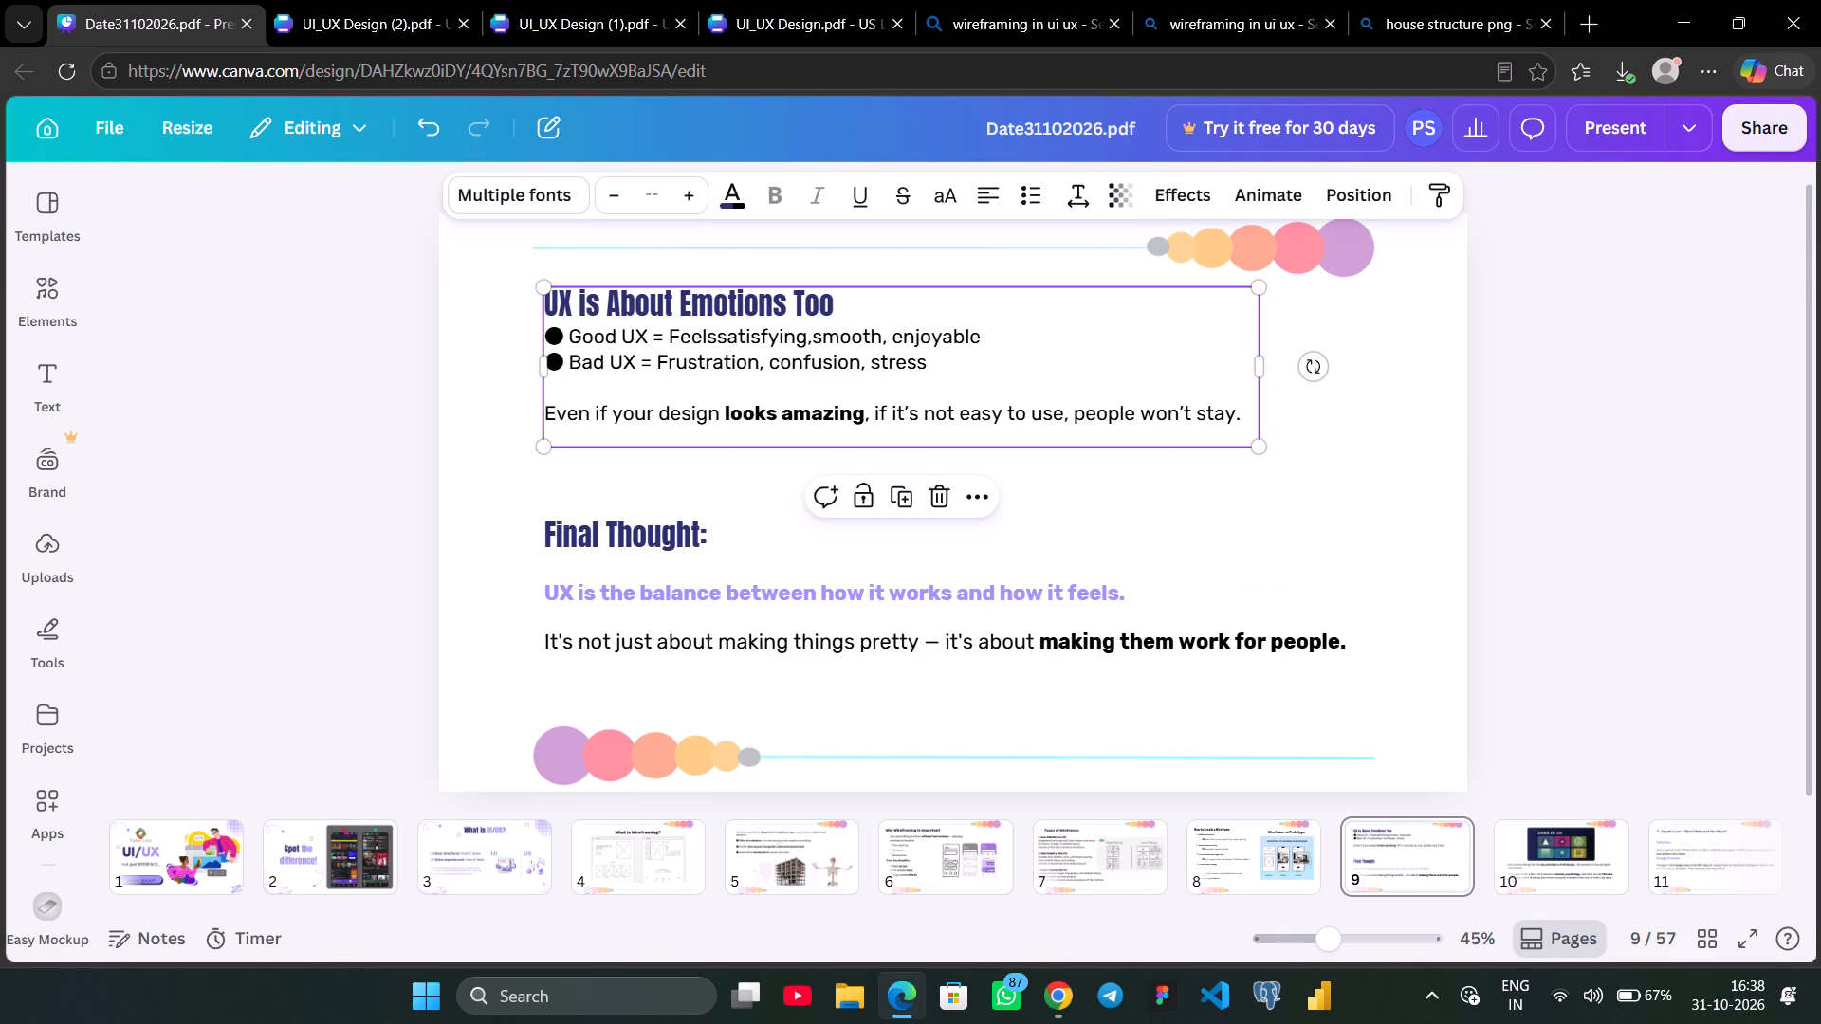
shift+click(644, 524)
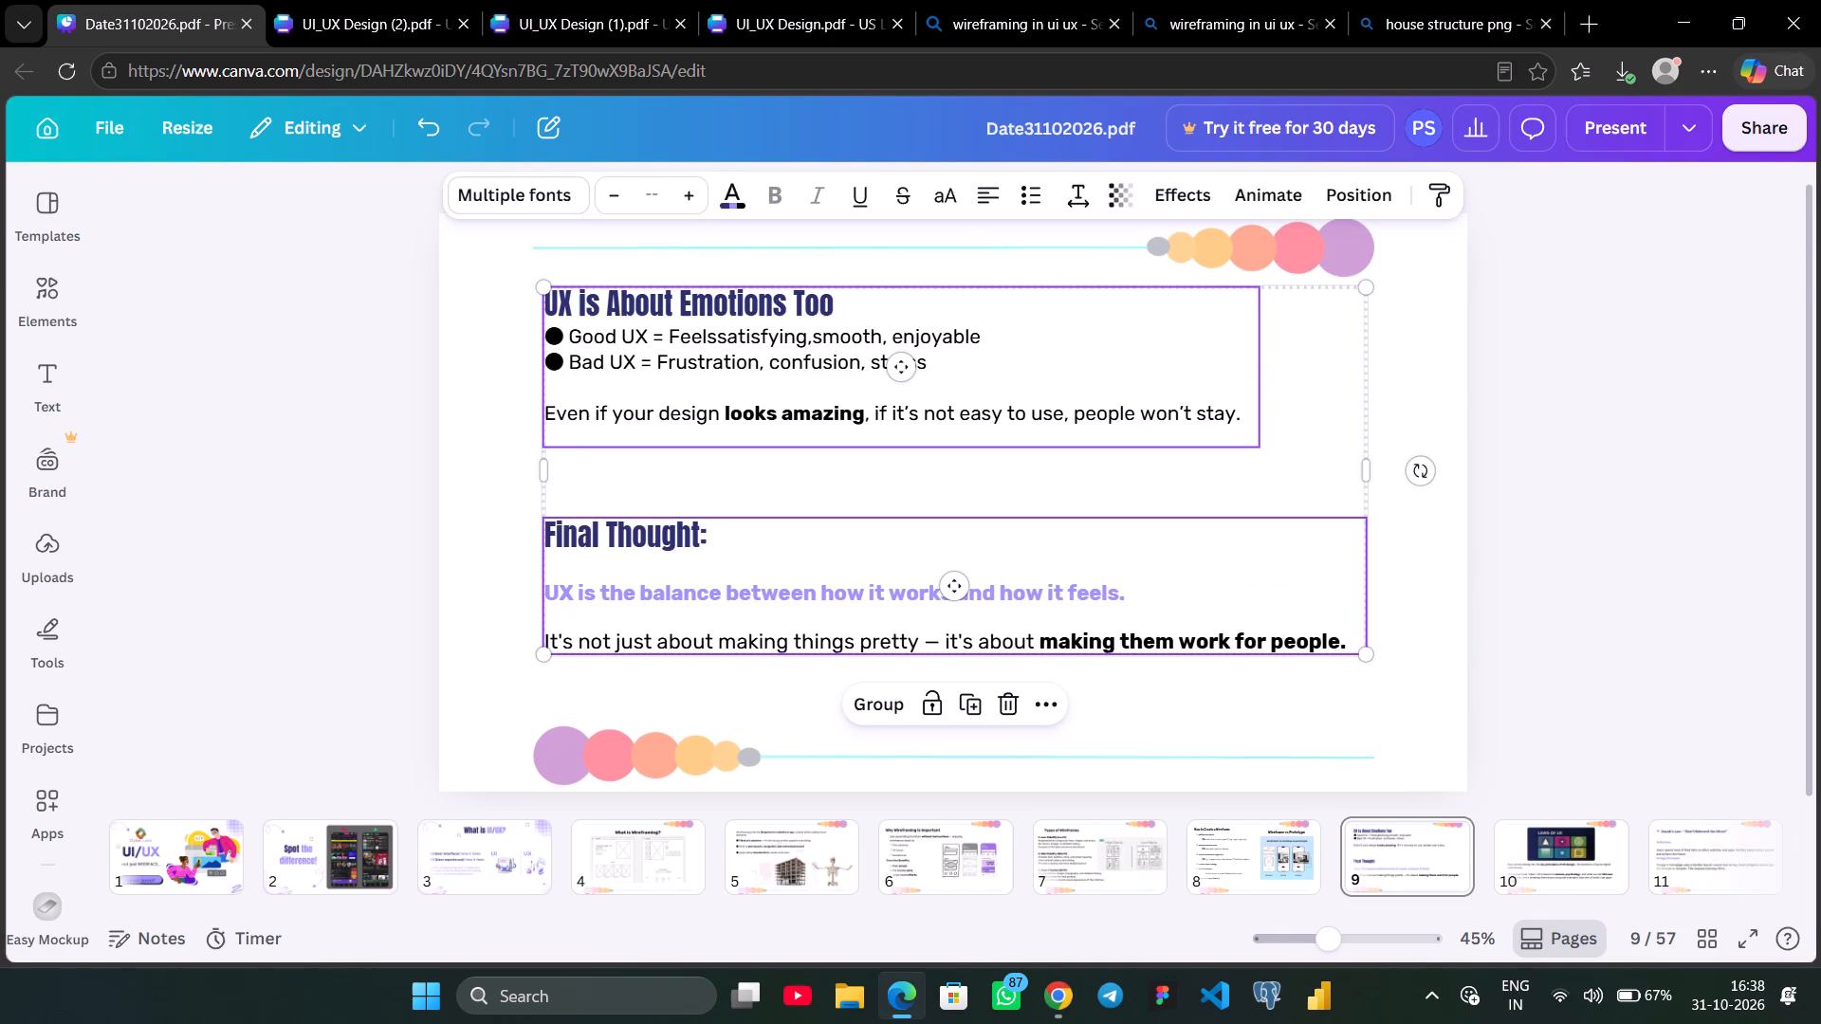
key(Delete)
Look through pages 4 and 5 of UI_UX Design (2).pdf for the remaining wireframing content to carry over.
click(293, 5)
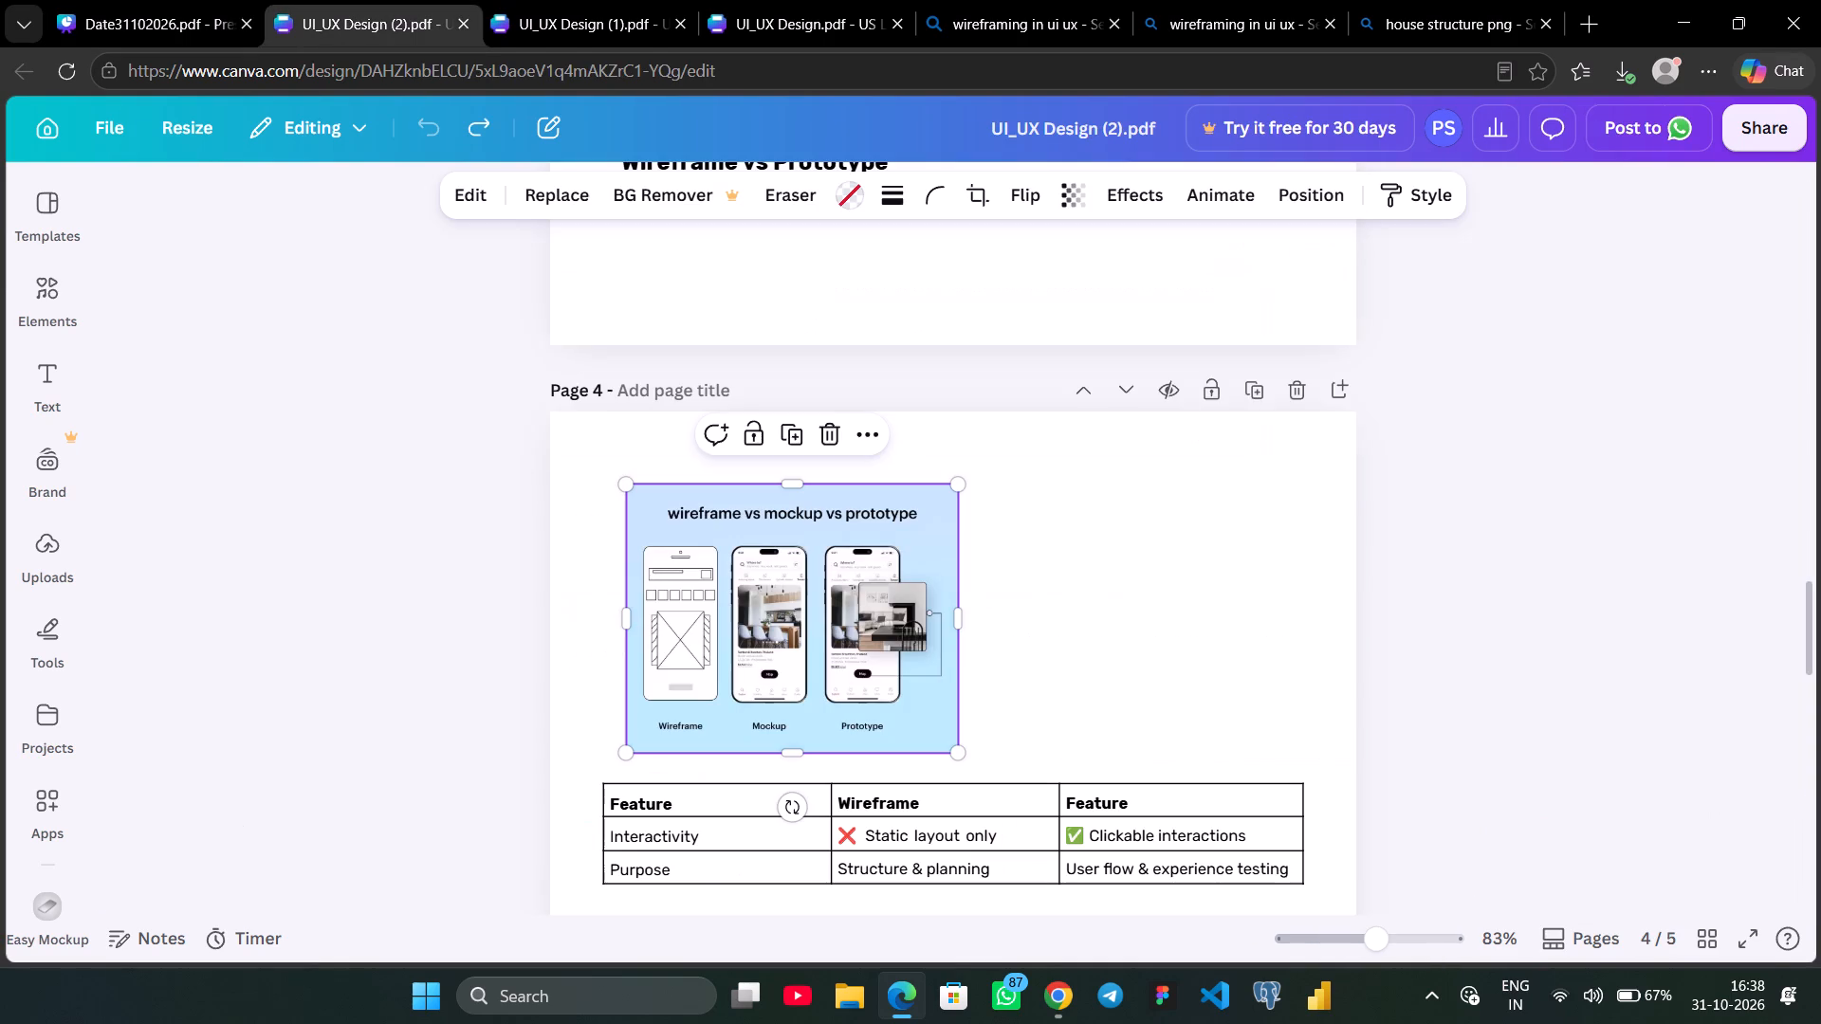
scroll(1563, 558, down, 4)
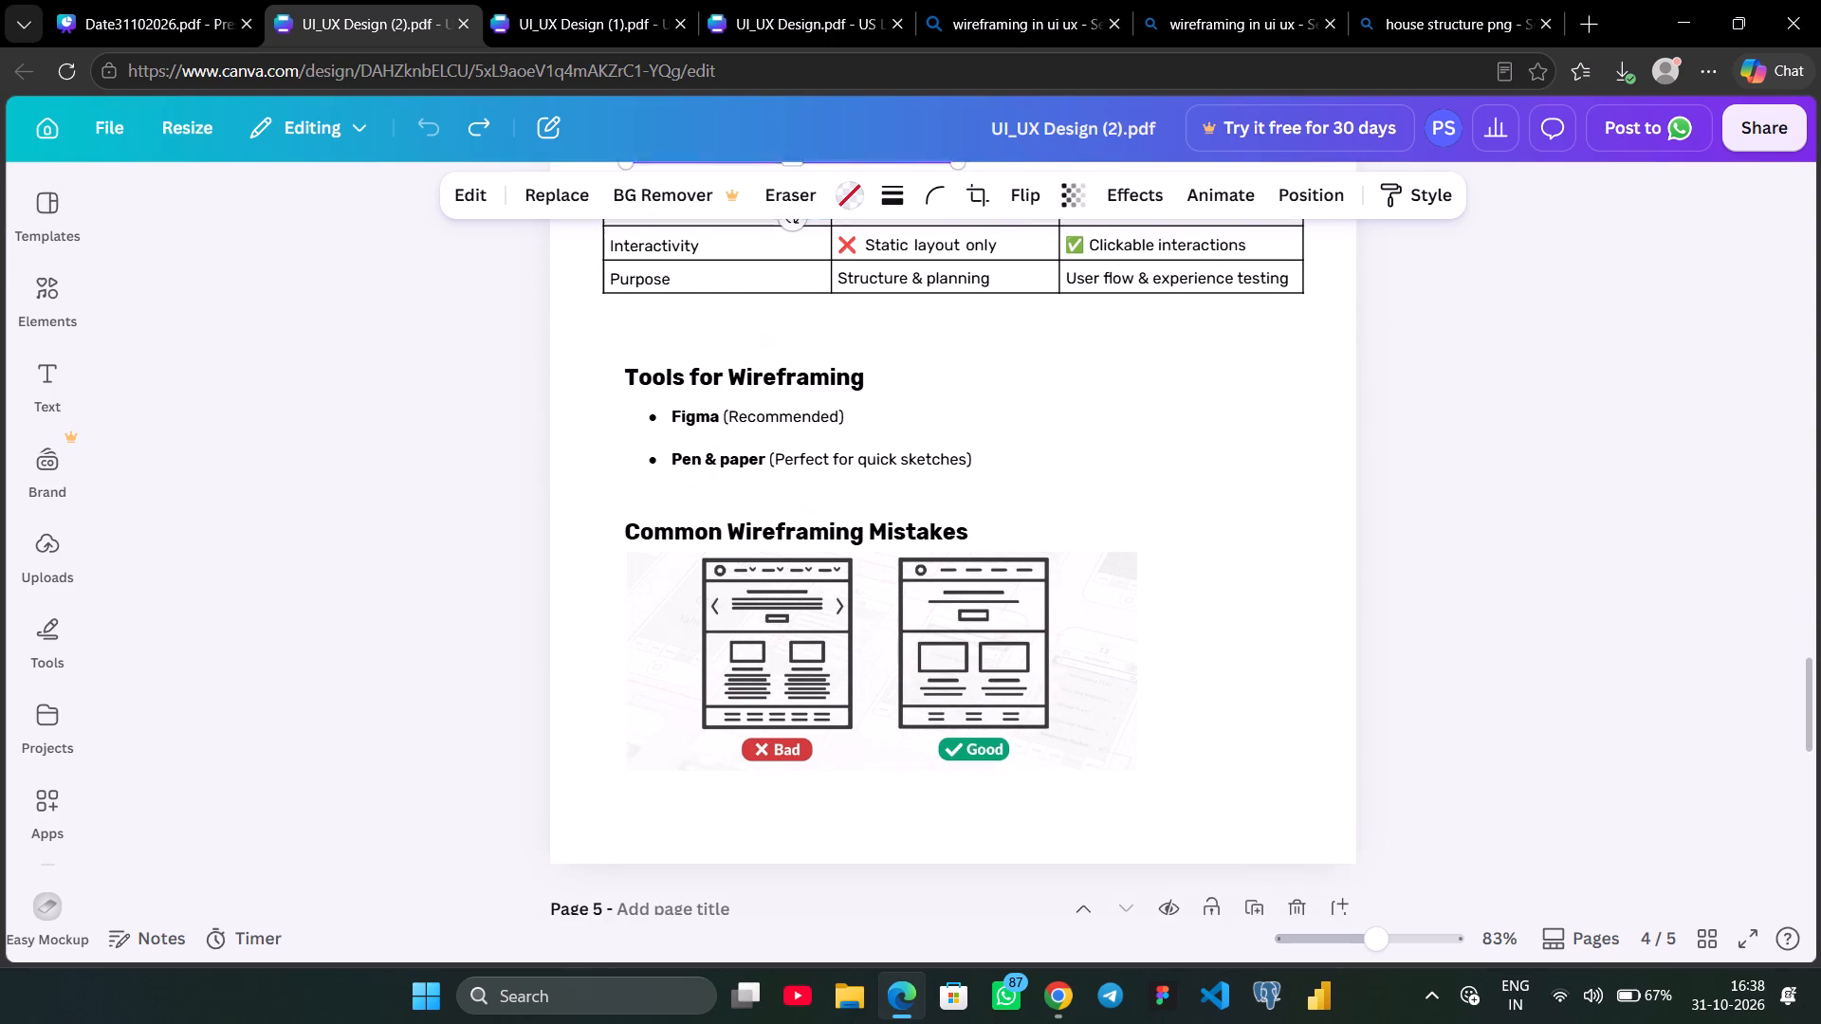
scroll(1563, 558, down, 1)
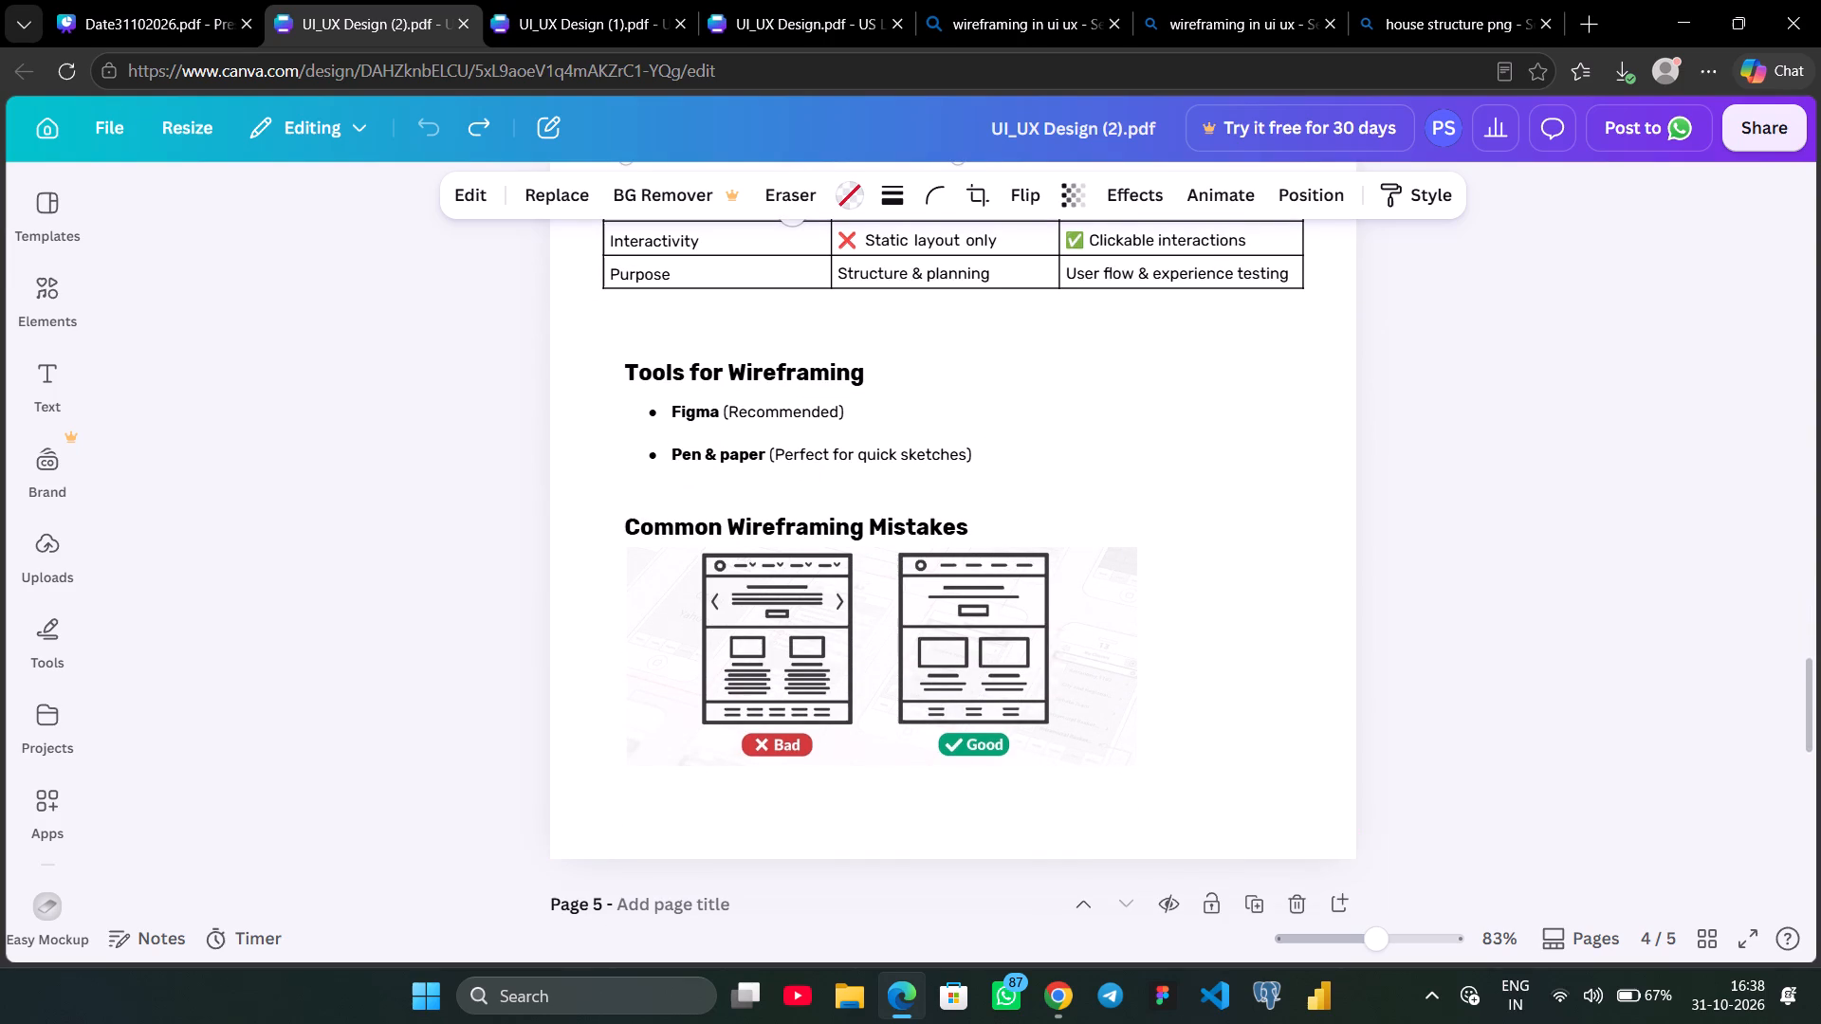
scroll(1563, 558, down, 3)
scroll(1563, 558, up, 4)
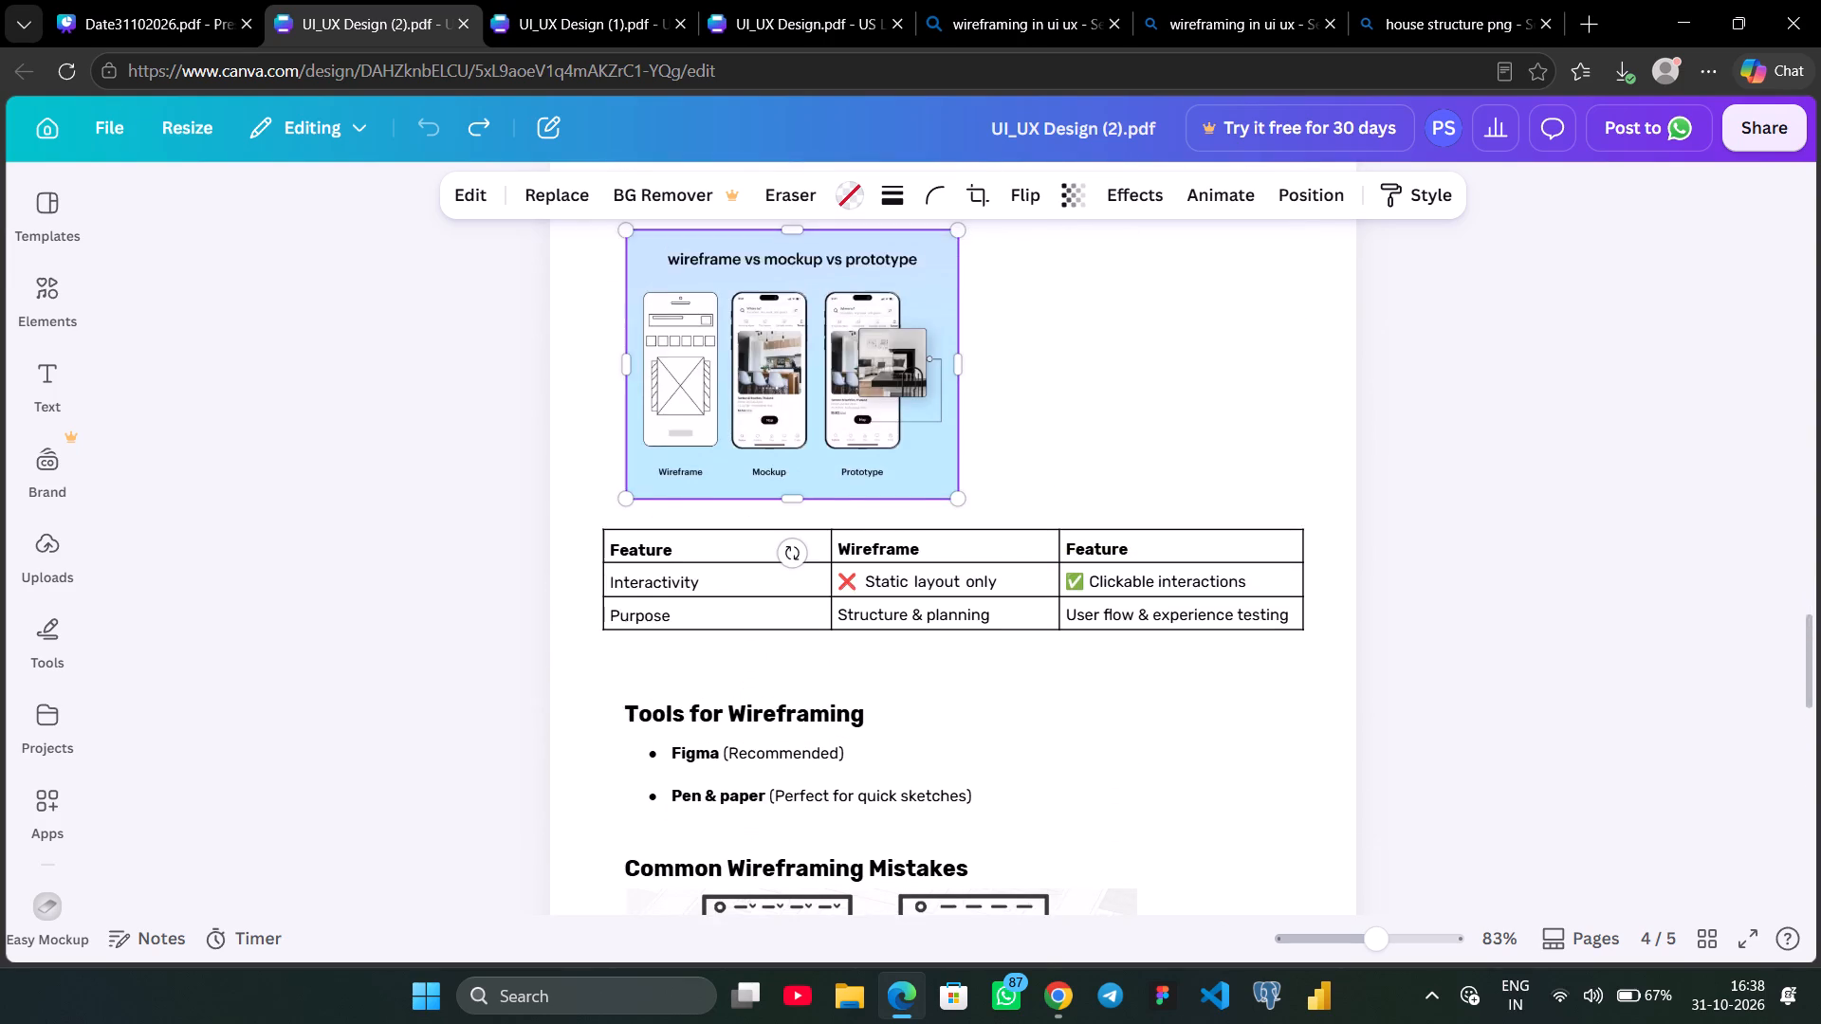
scroll(1563, 558, down, 12)
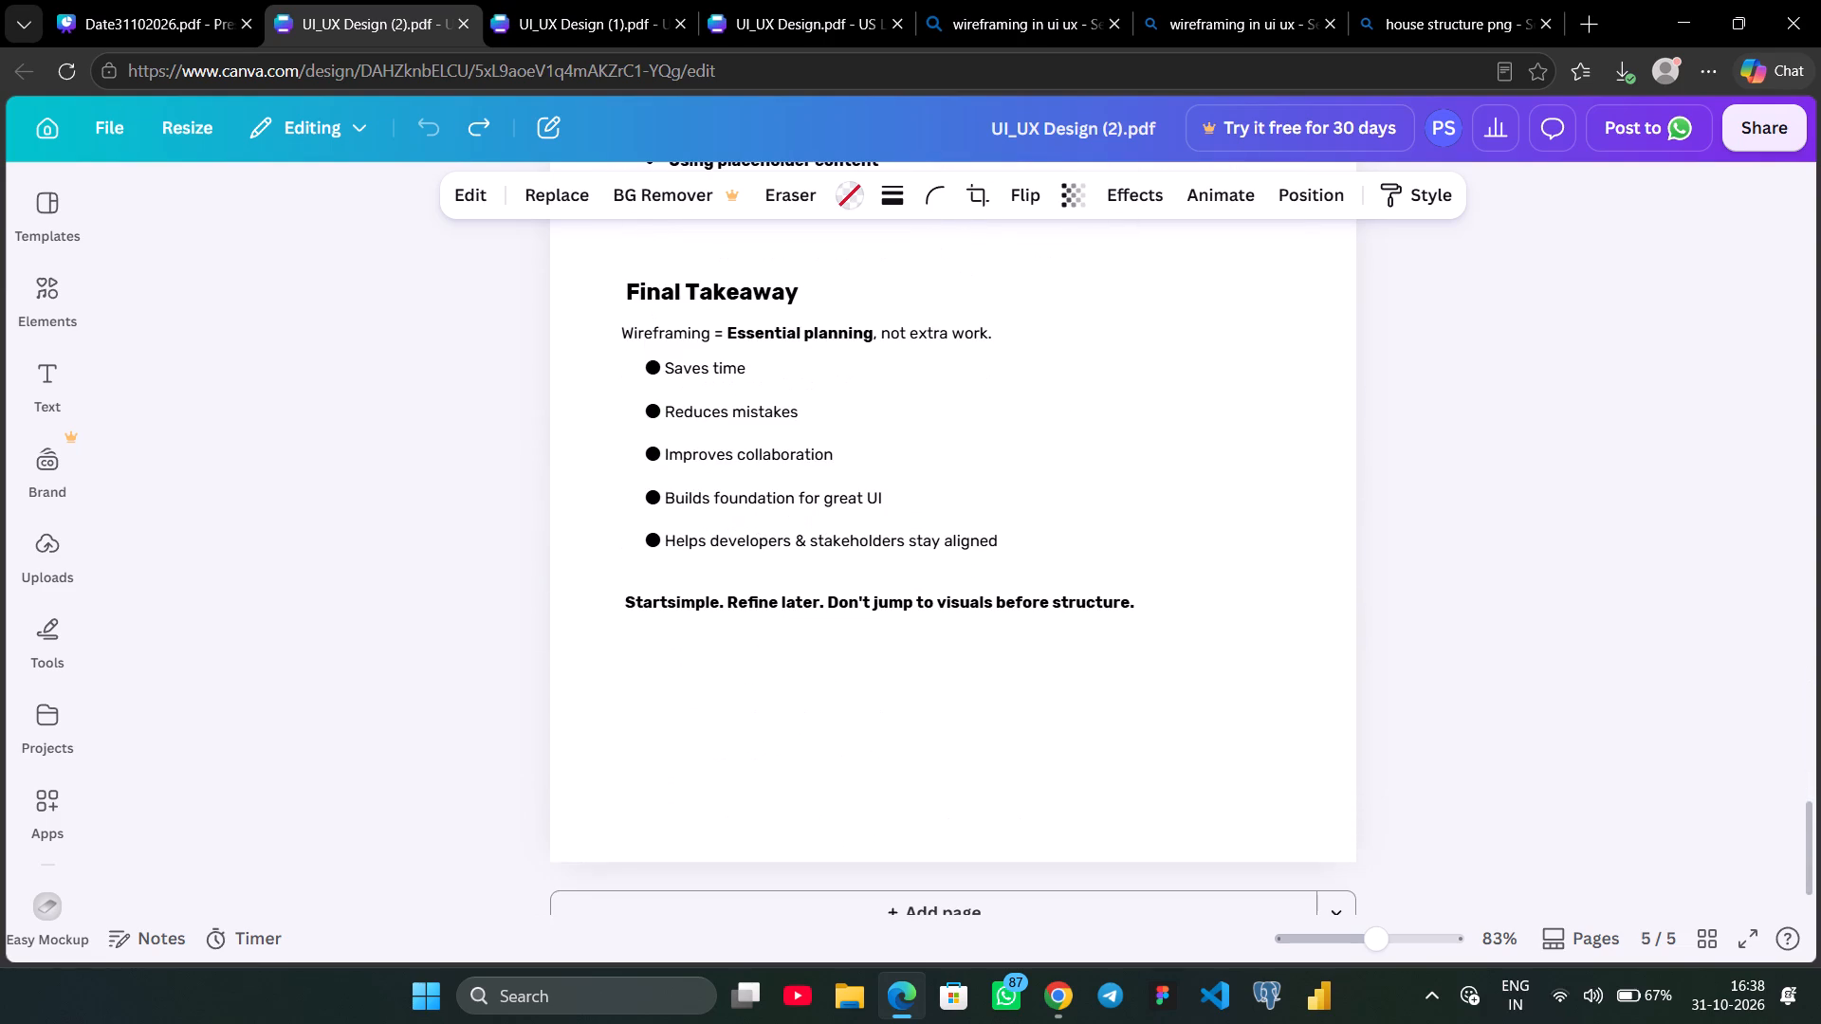
scroll(1563, 558, down, 1)
scroll(1563, 558, up, 6)
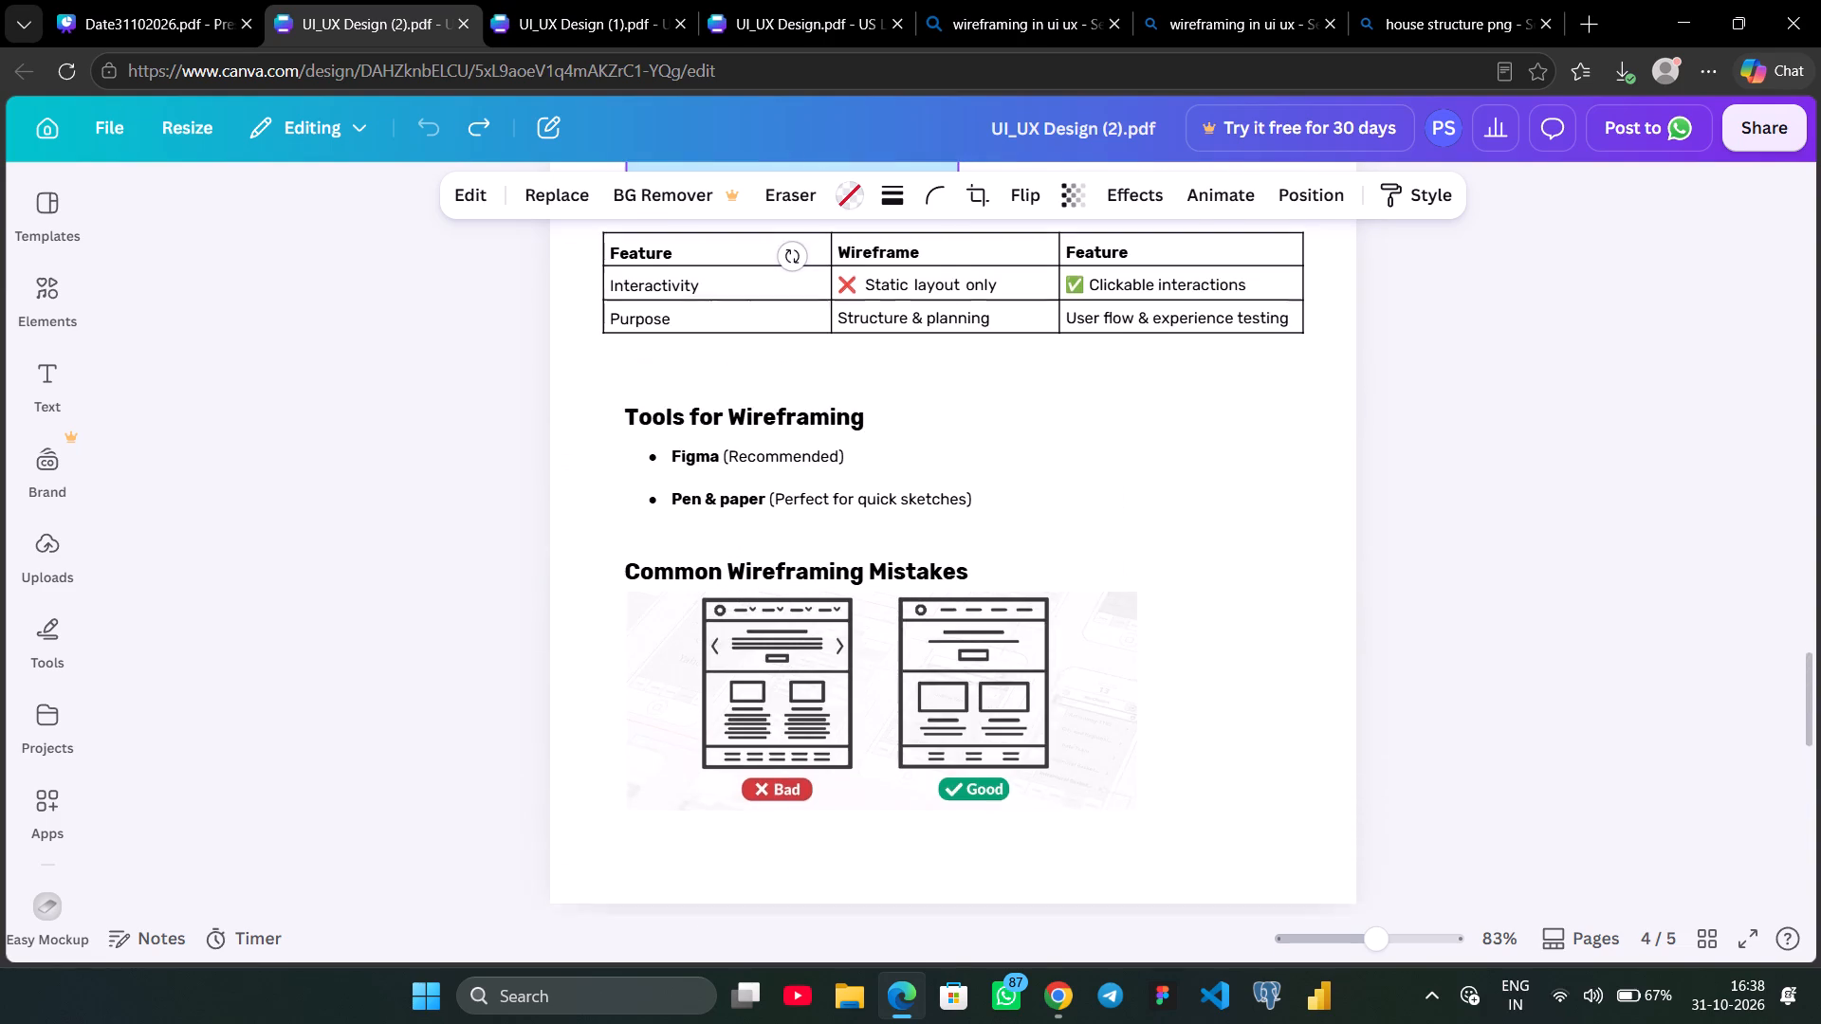
scroll(1563, 558, up, 1)
scroll(1563, 558, down, 5)
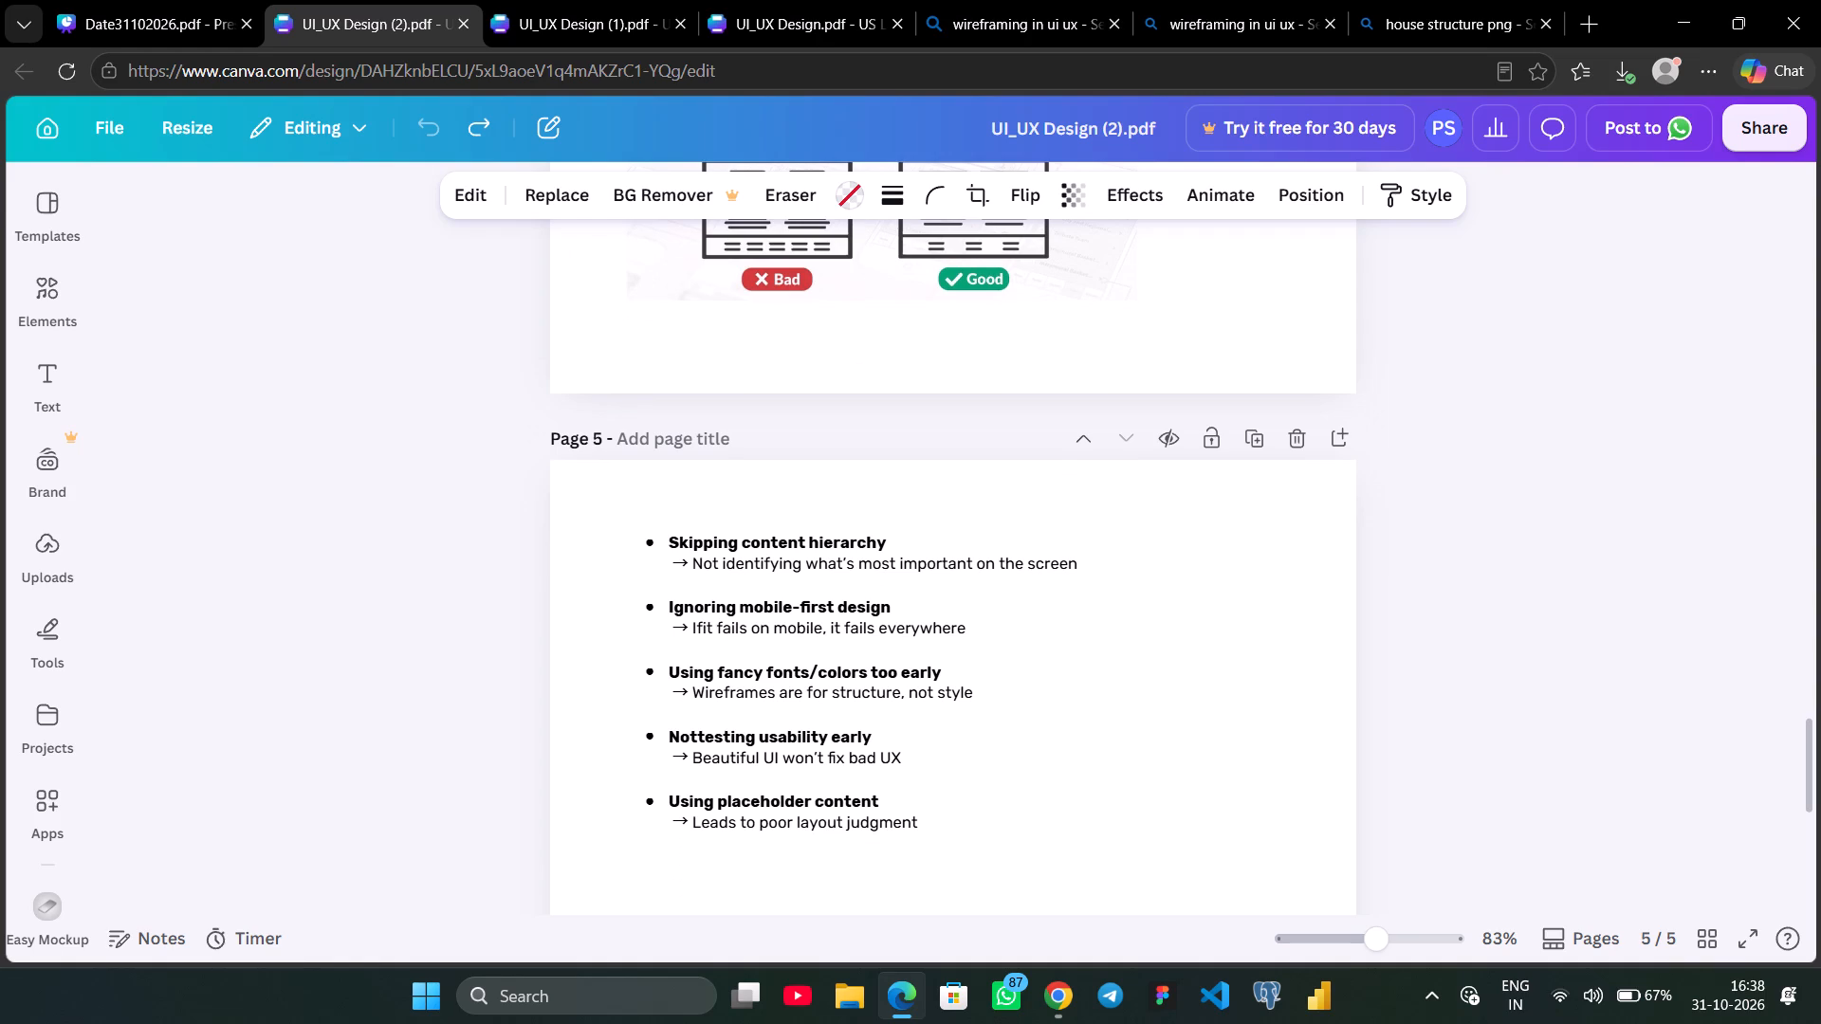
Copy the Common Wireframing Mistakes heading from page 4 of UI_UX Design (2).pdf onto the emptied page 9 of Date31102026.pdf.
scroll(1563, 558, up, 2)
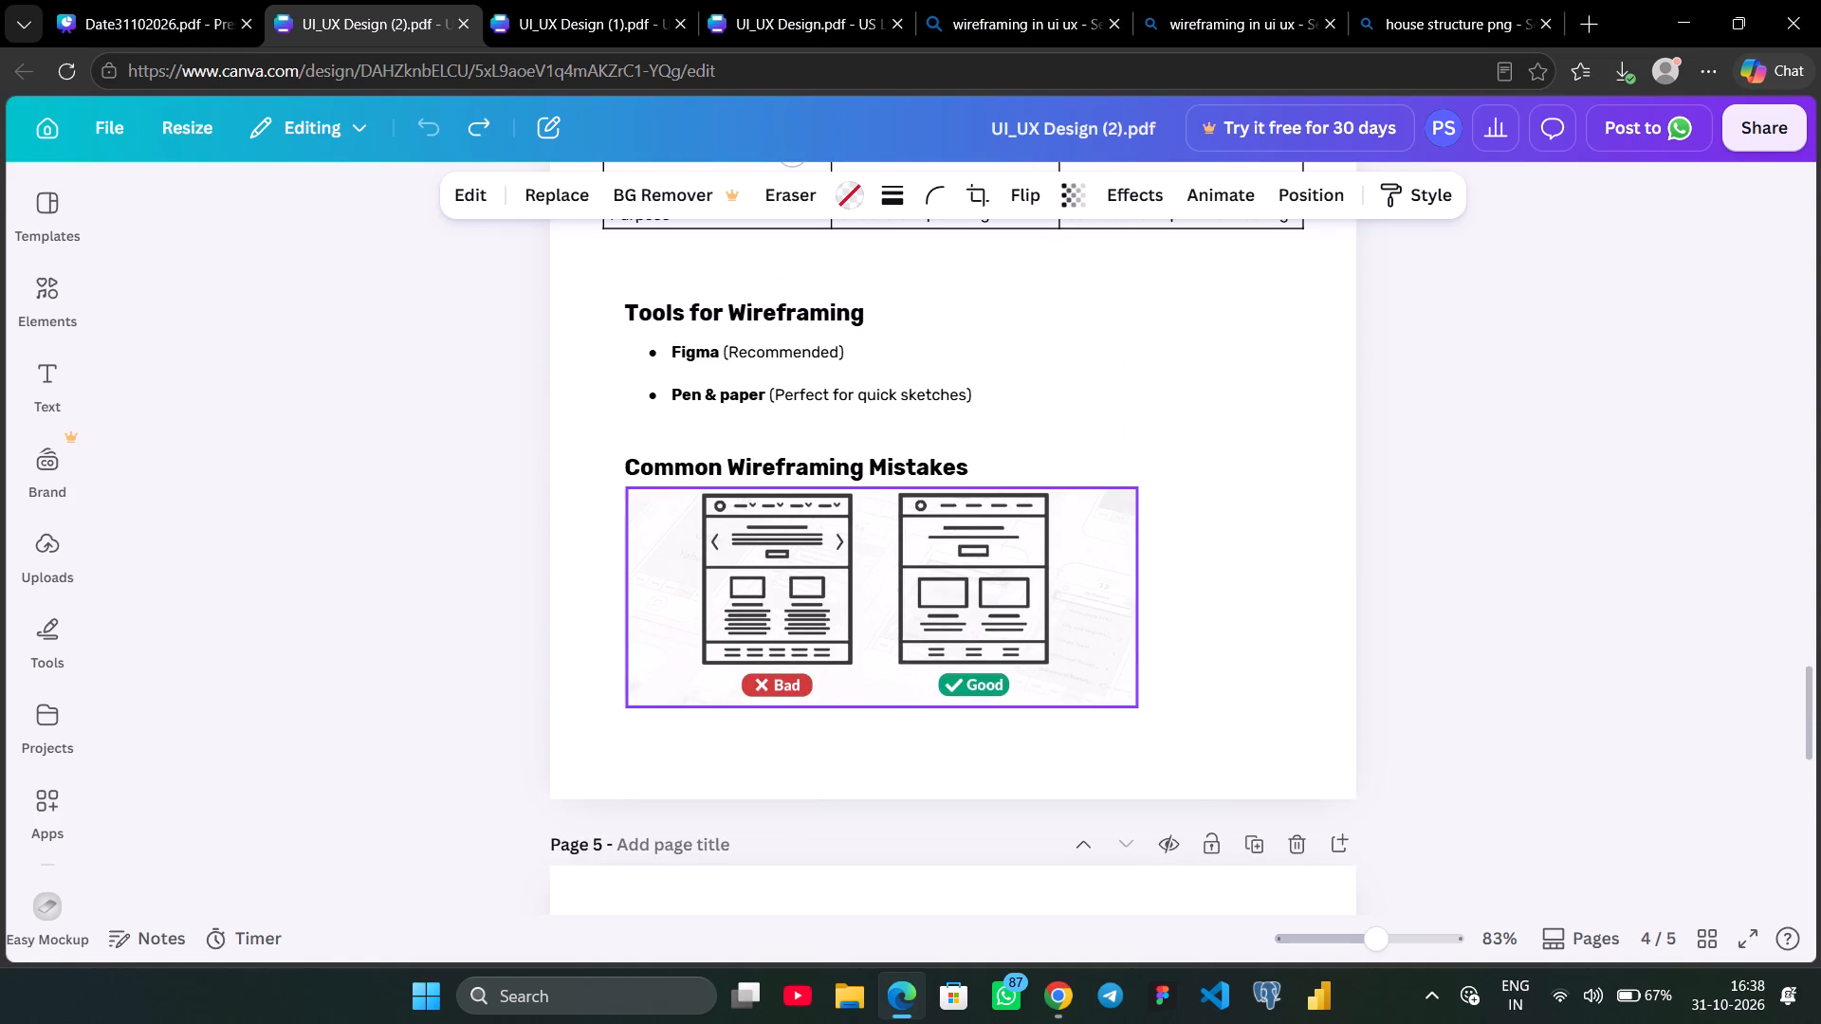
click(859, 456)
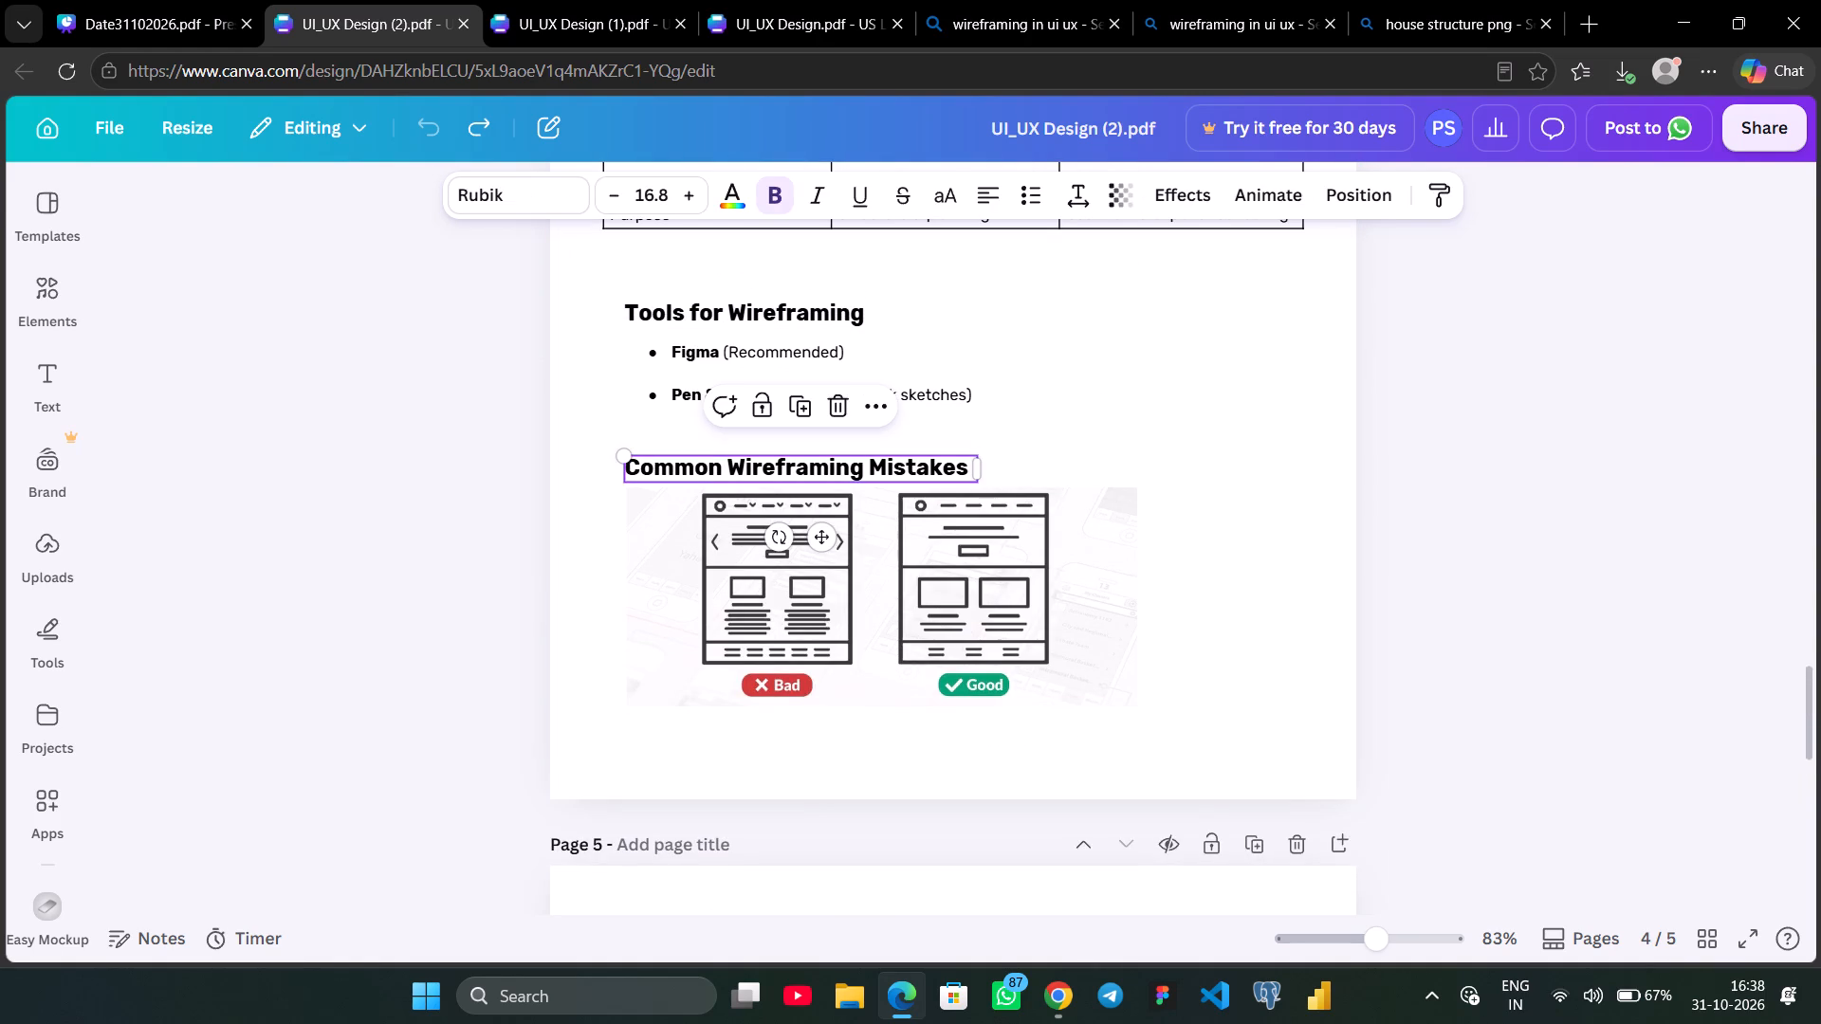
key(ctrl+c)
click(170, 8)
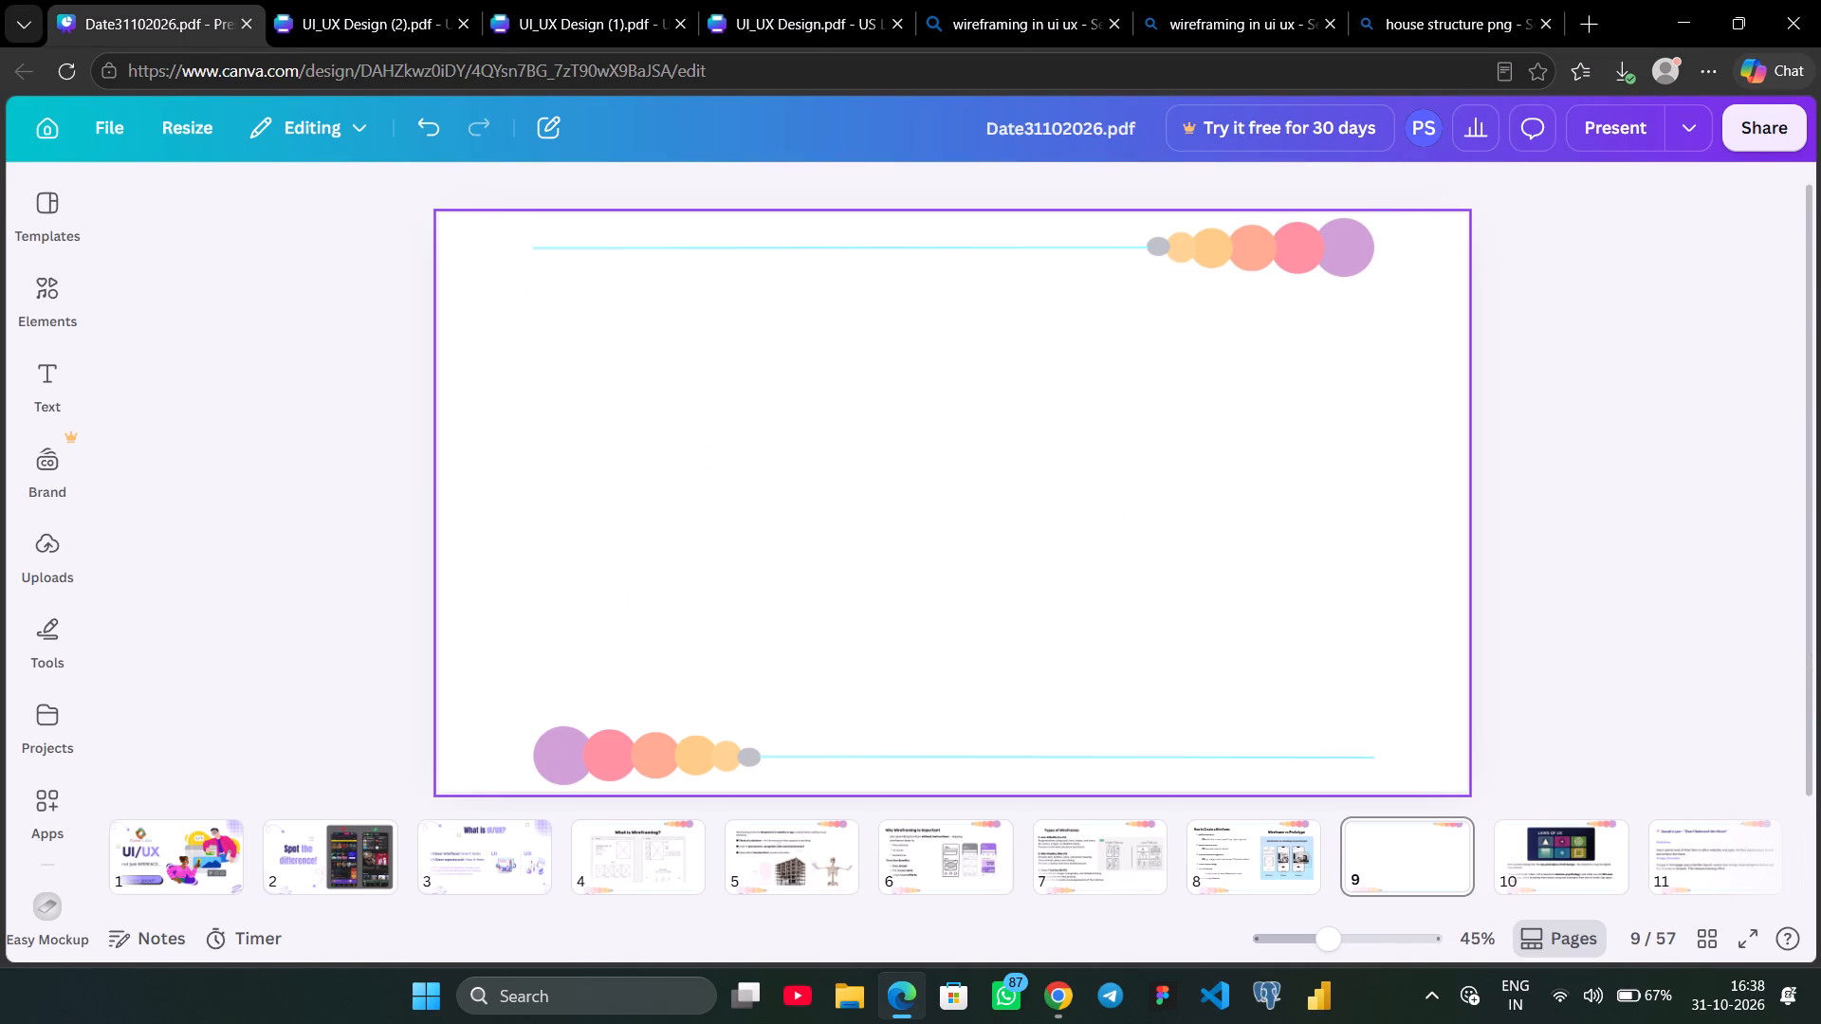
key(ctrl+v)
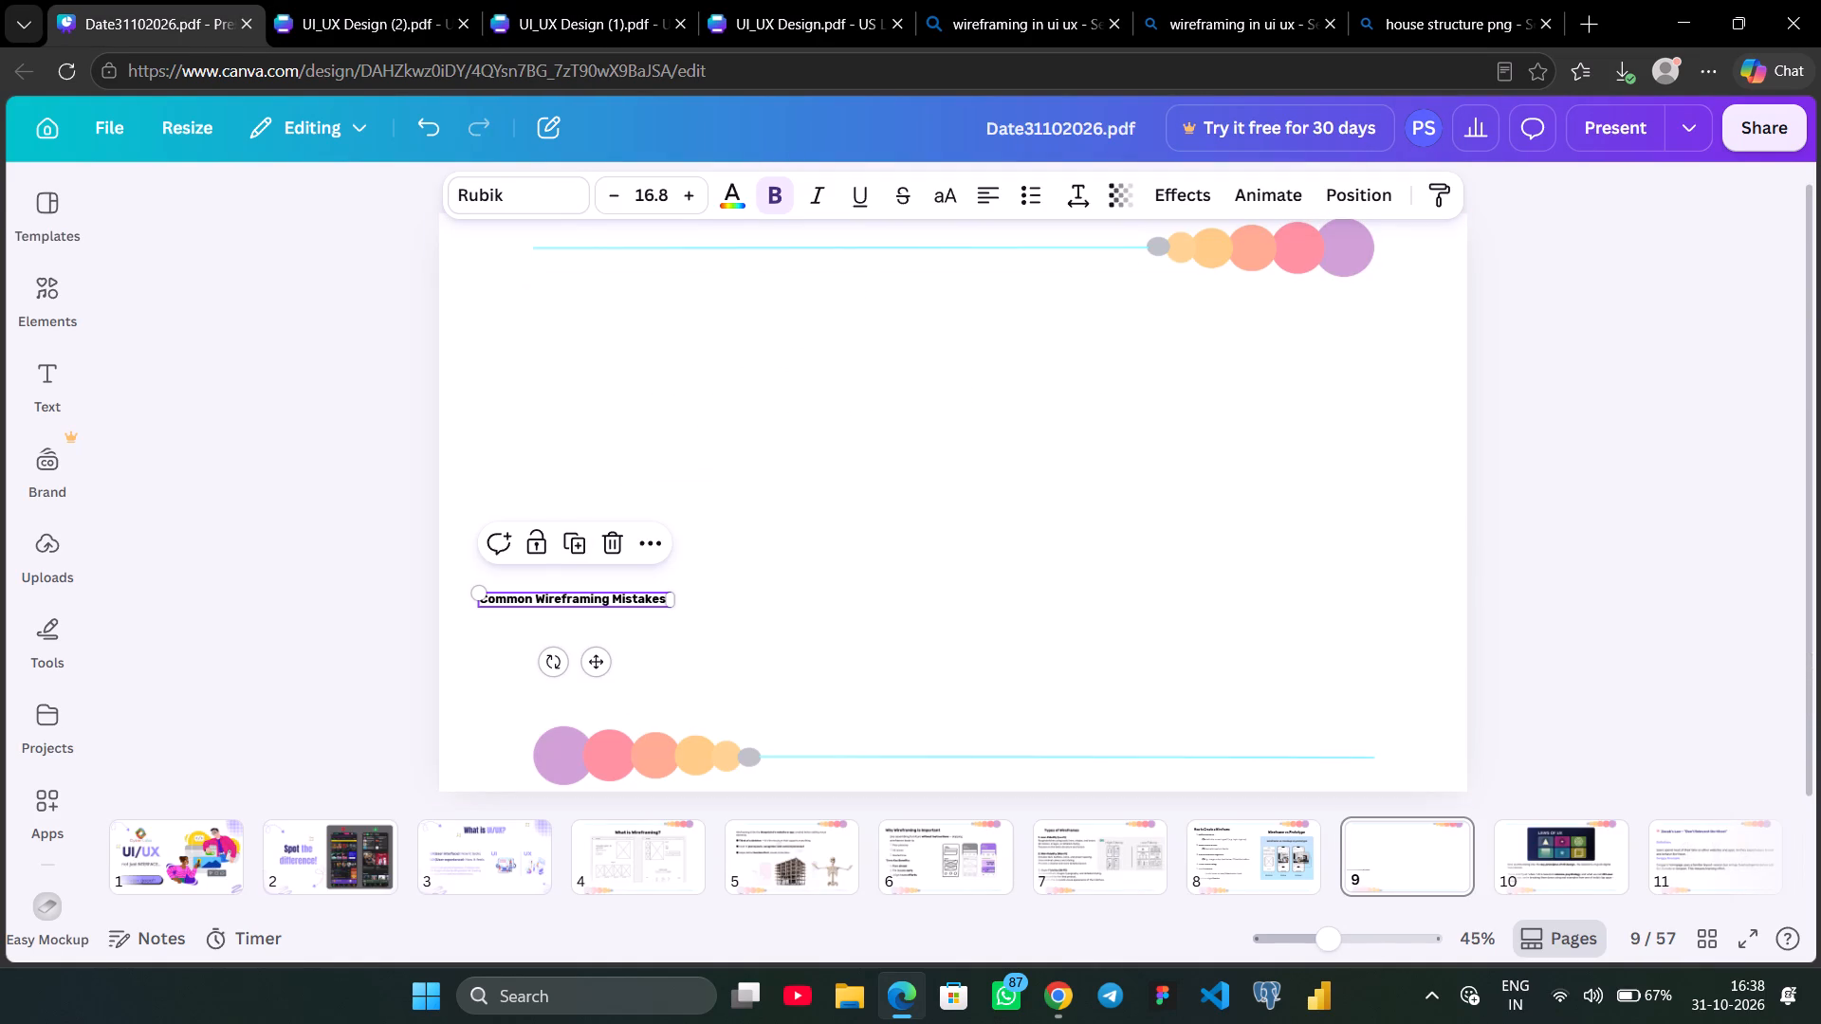
Set the Common Wireframing Mistakes heading's font size to 28.
click(659, 203)
key(1)
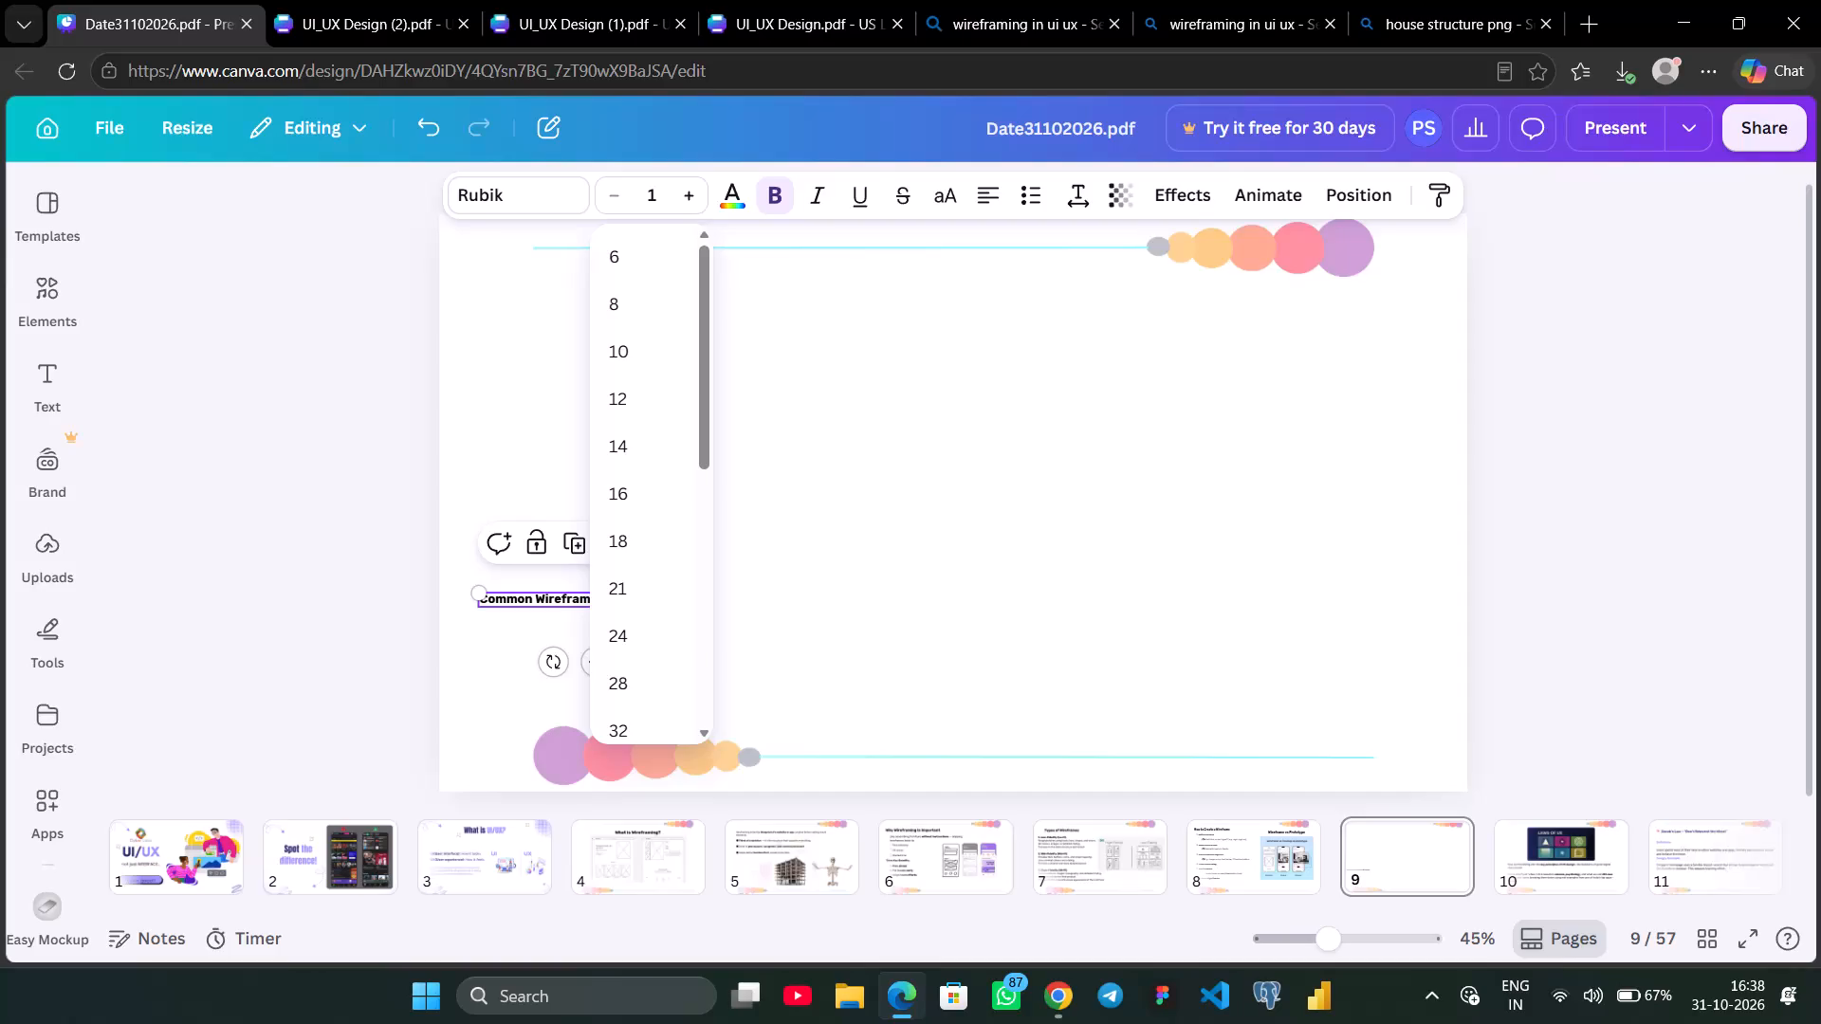
key(BackSpace)
text(25)
key(Return)
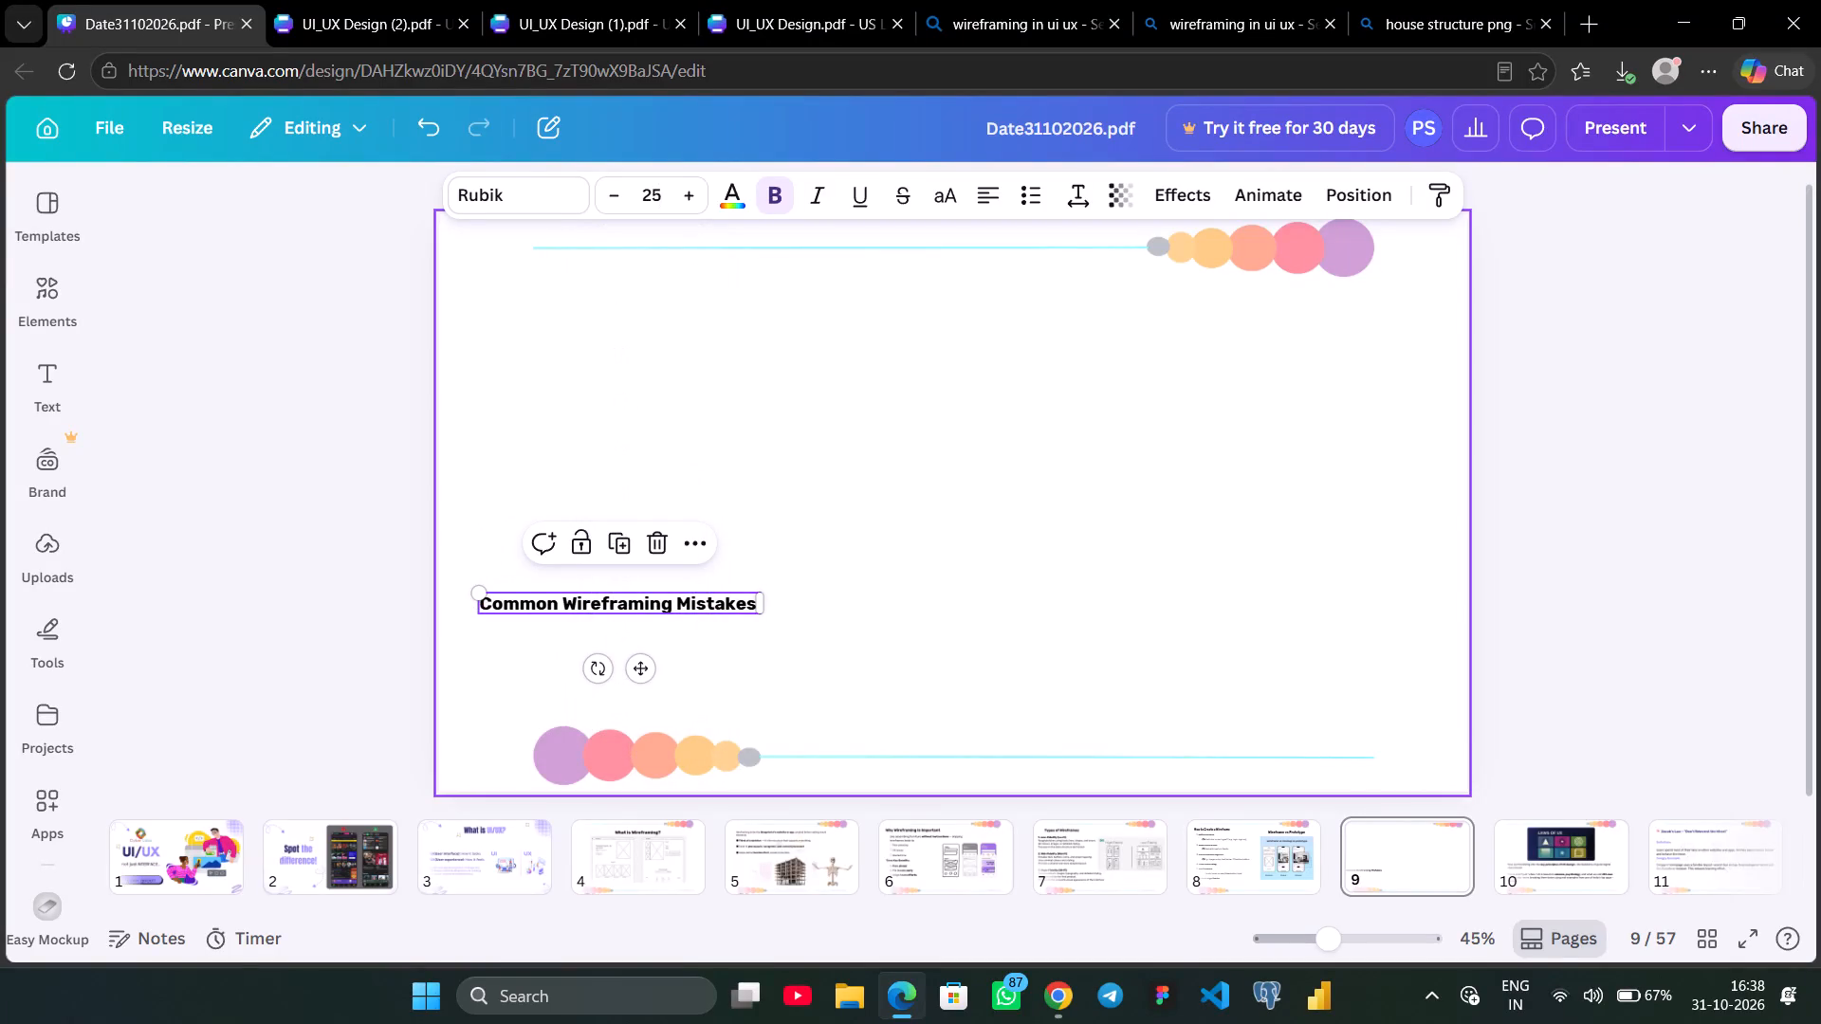
triple_click(686, 205)
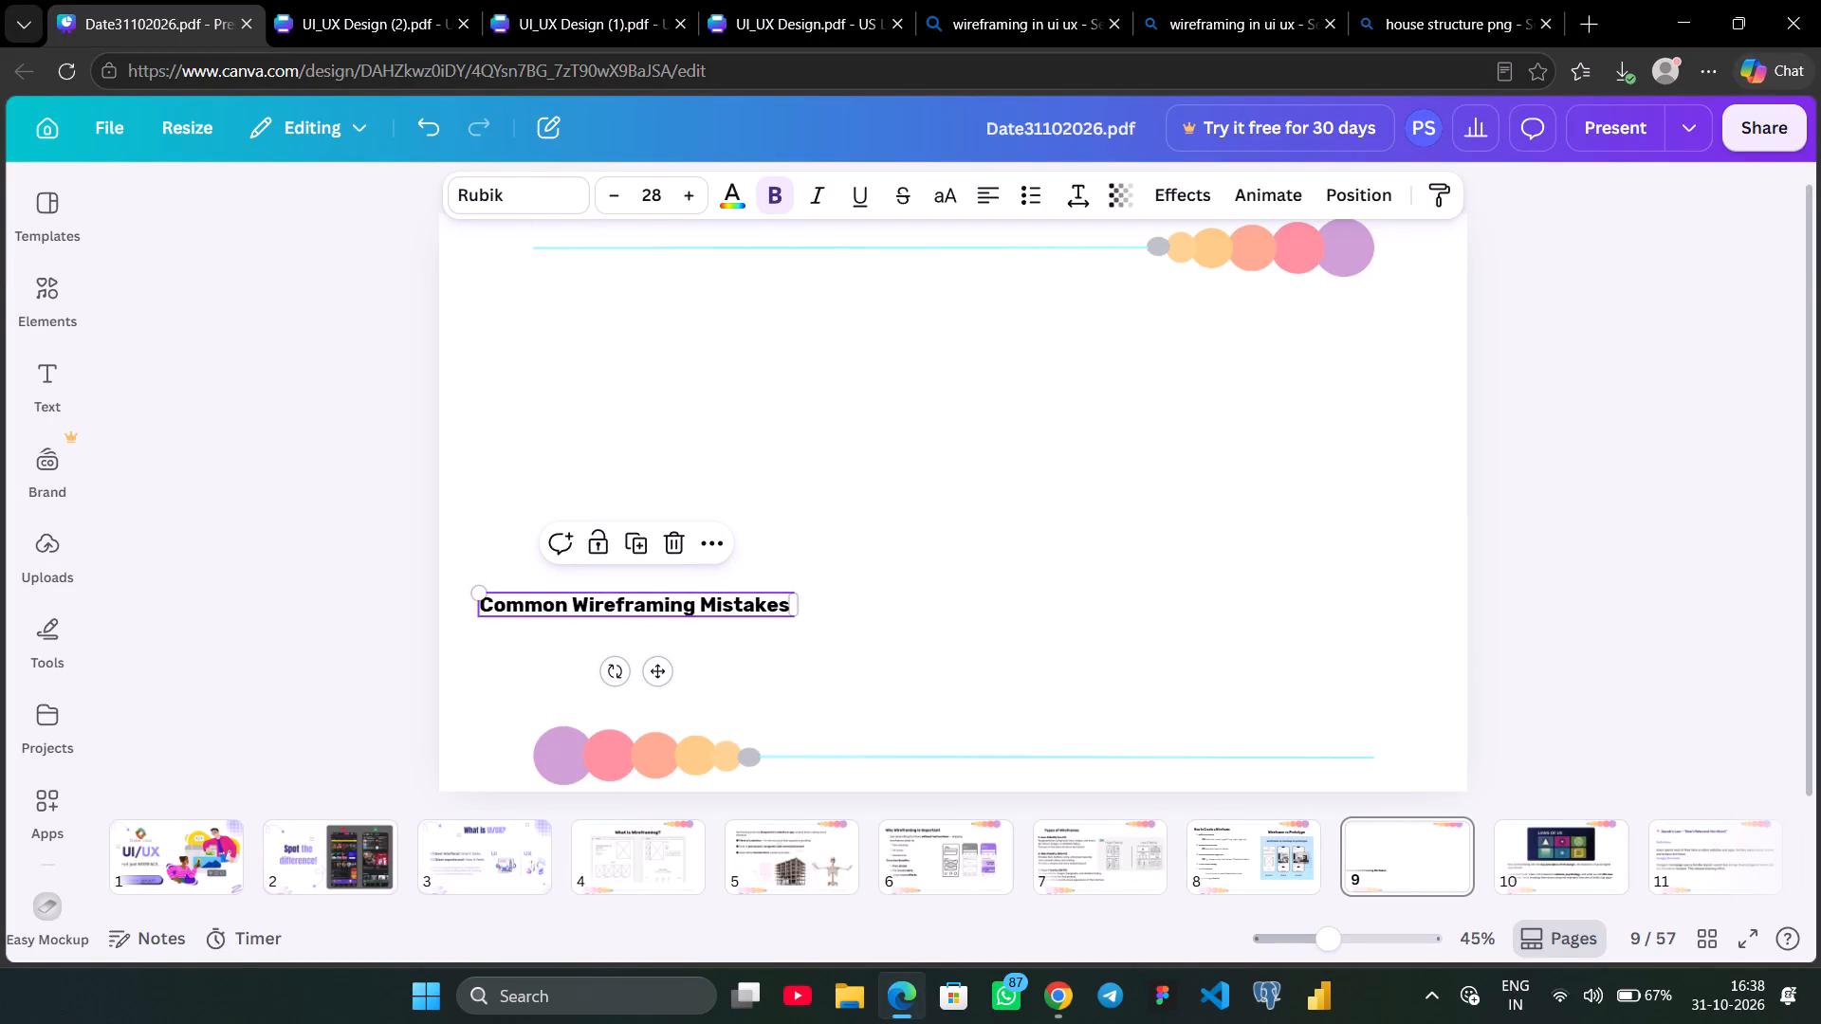
Move the Common Wireframing Mistakes heading to the upper-left area of page 9, just beneath the top border line.
drag(669, 605, 690, 283)
click(953, 462)
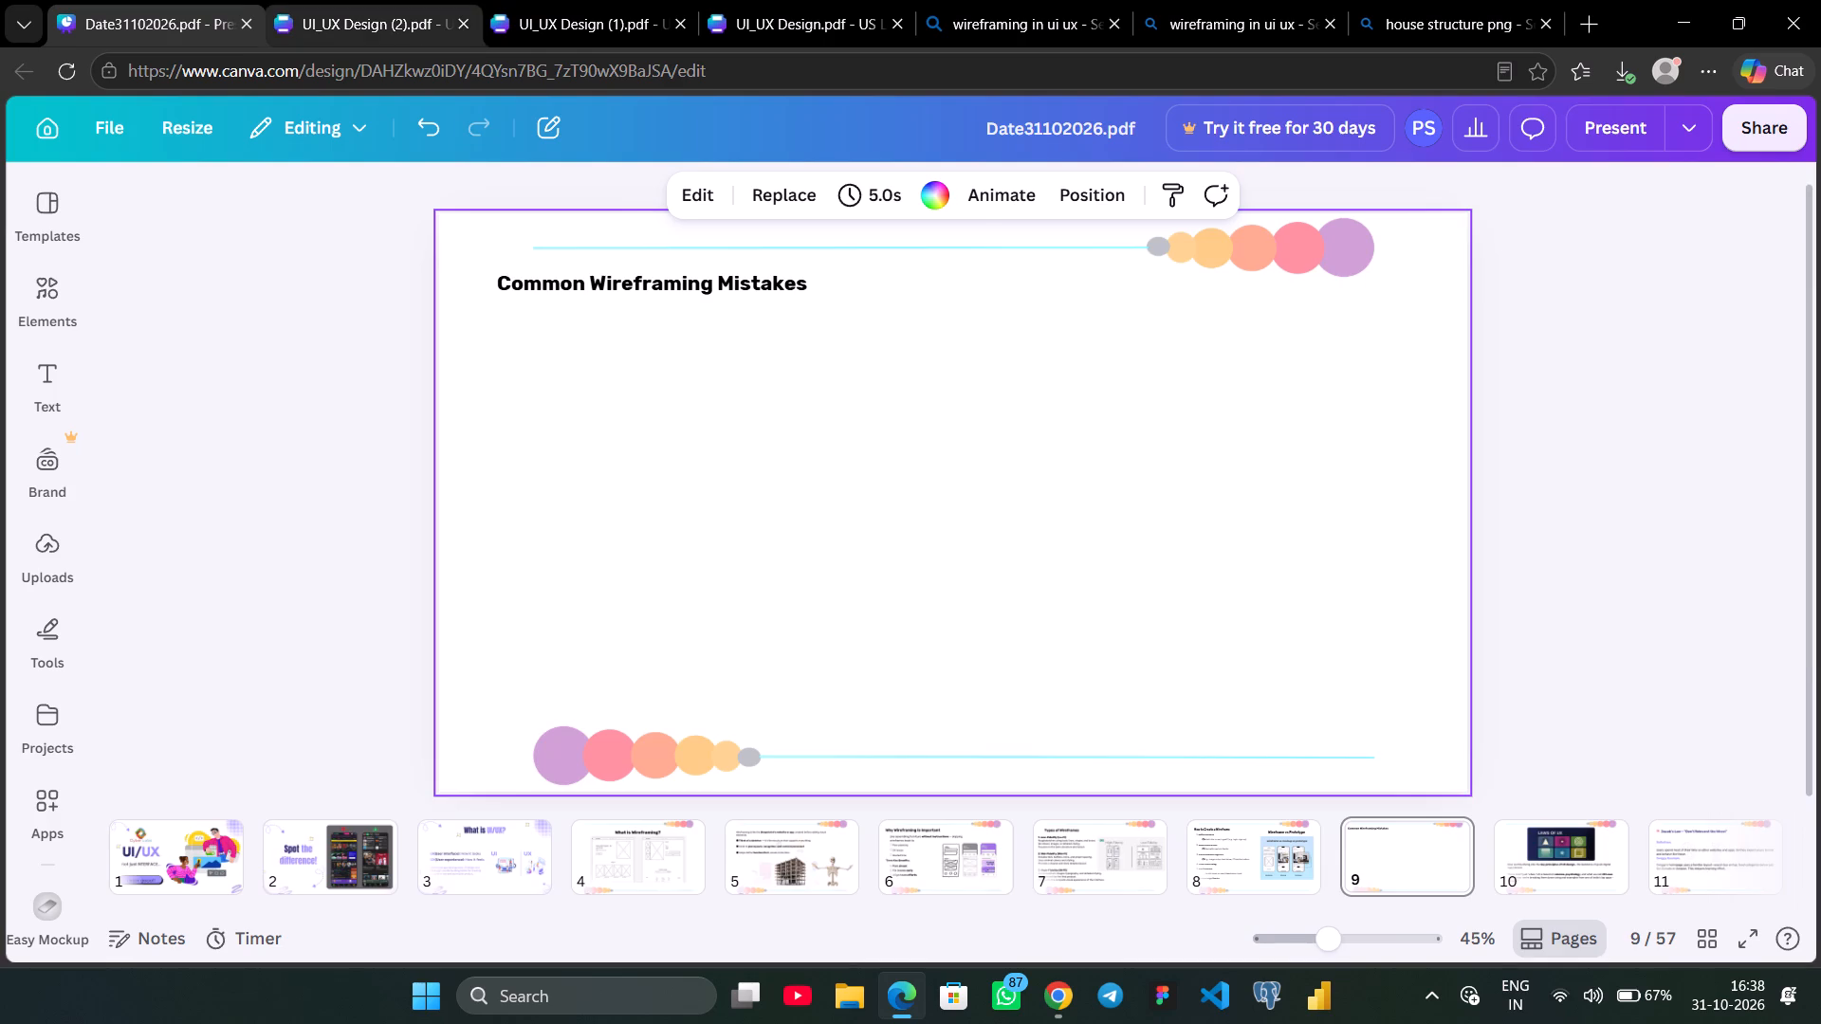
Bring up the list of wireframing mistakes on page 5 of UI_UX Design (2).pdf.
click(405, 44)
scroll(1011, 883, down, 3)
scroll(772, 703, down, 1)
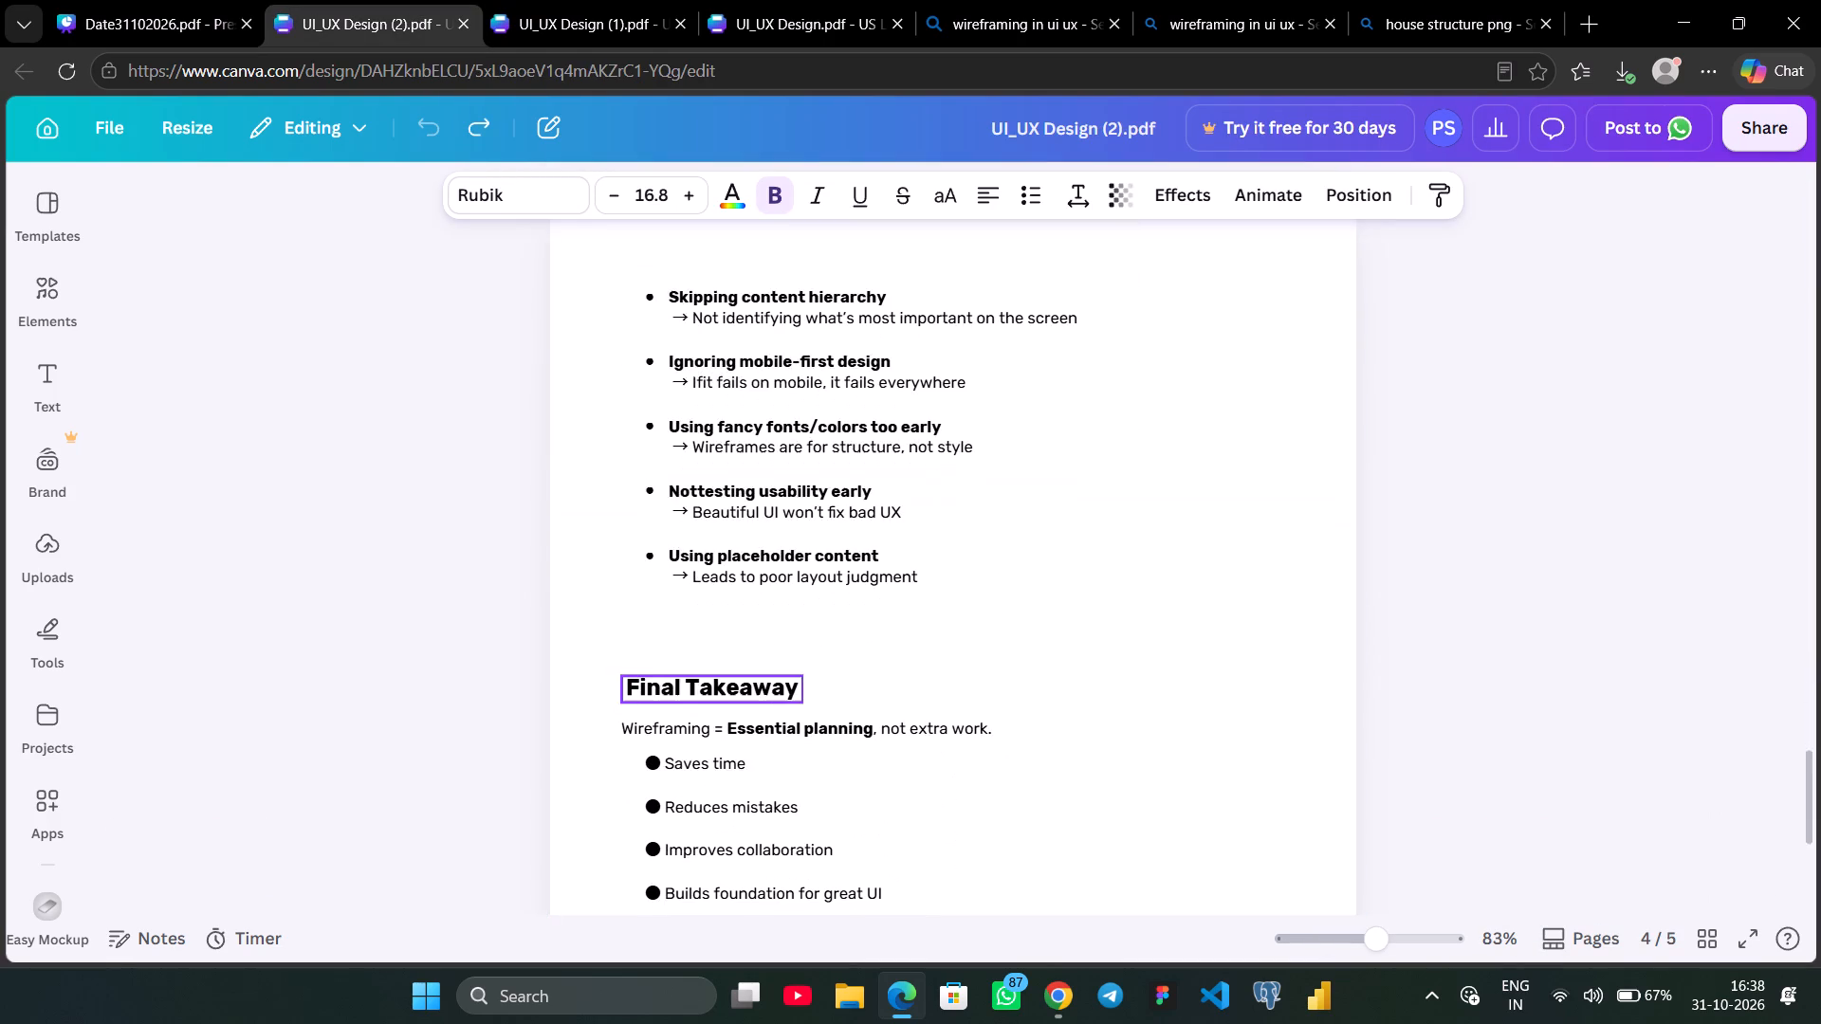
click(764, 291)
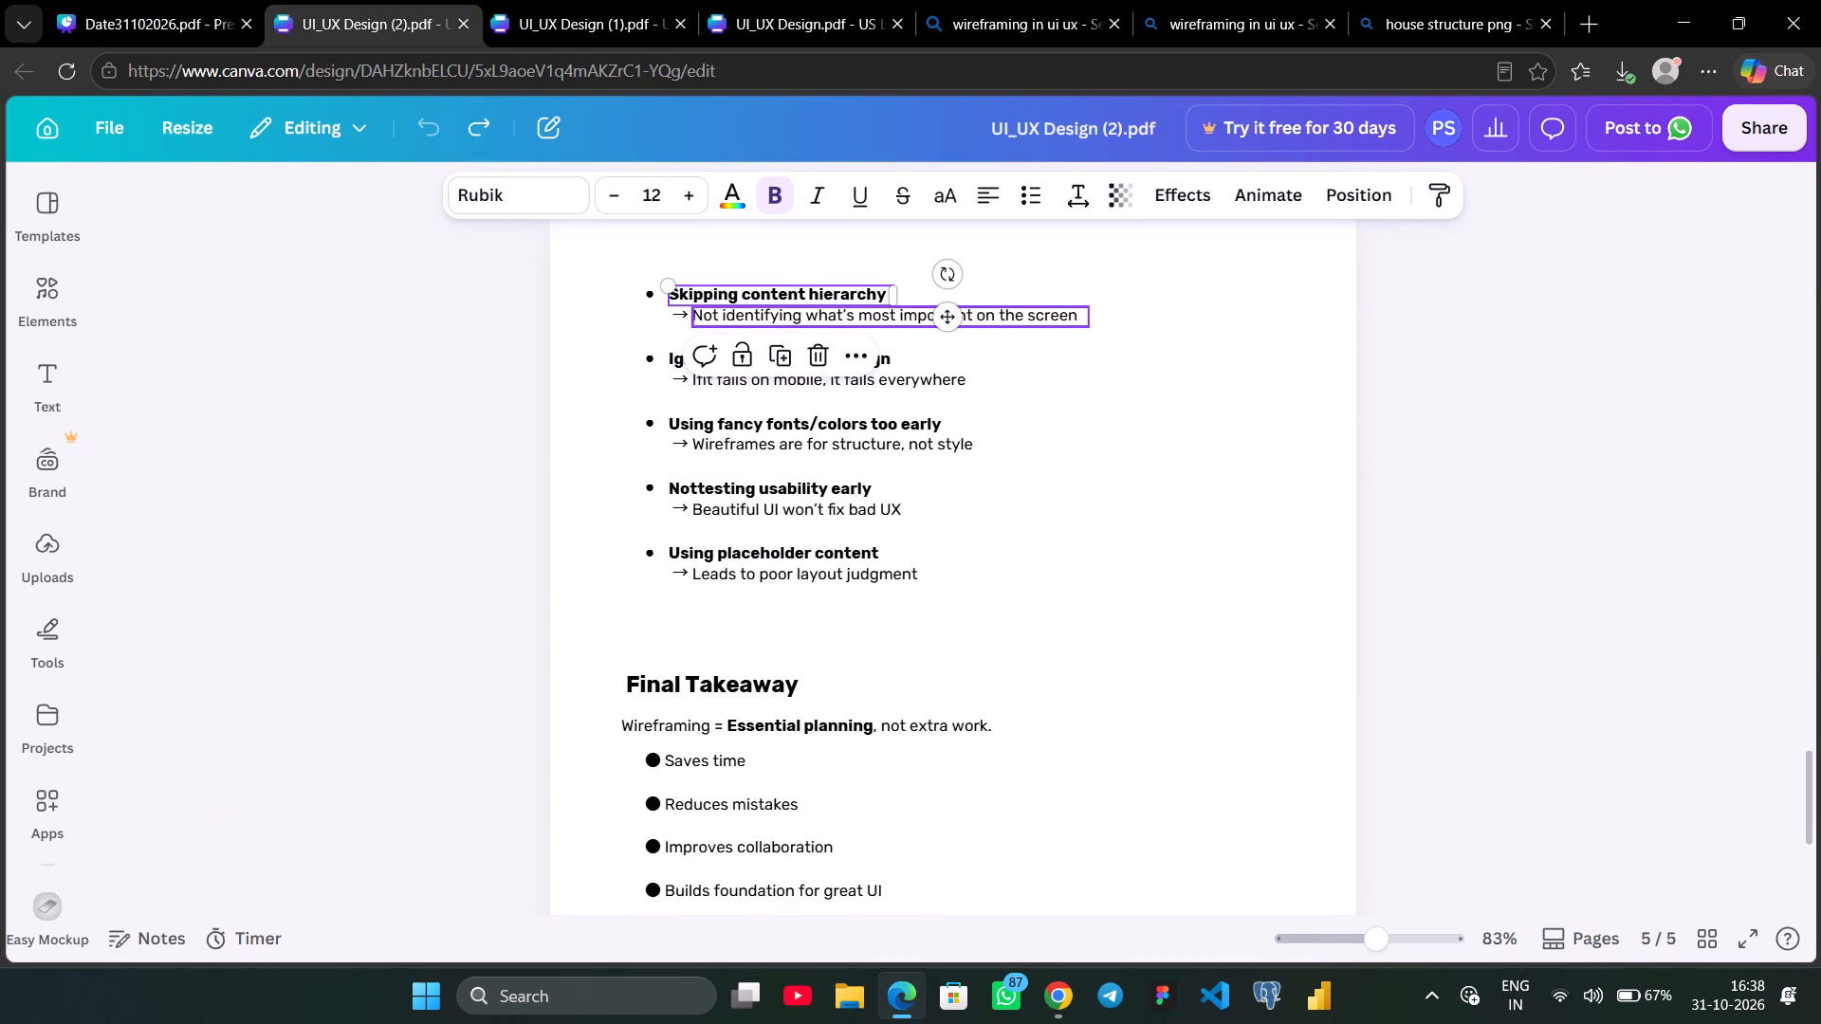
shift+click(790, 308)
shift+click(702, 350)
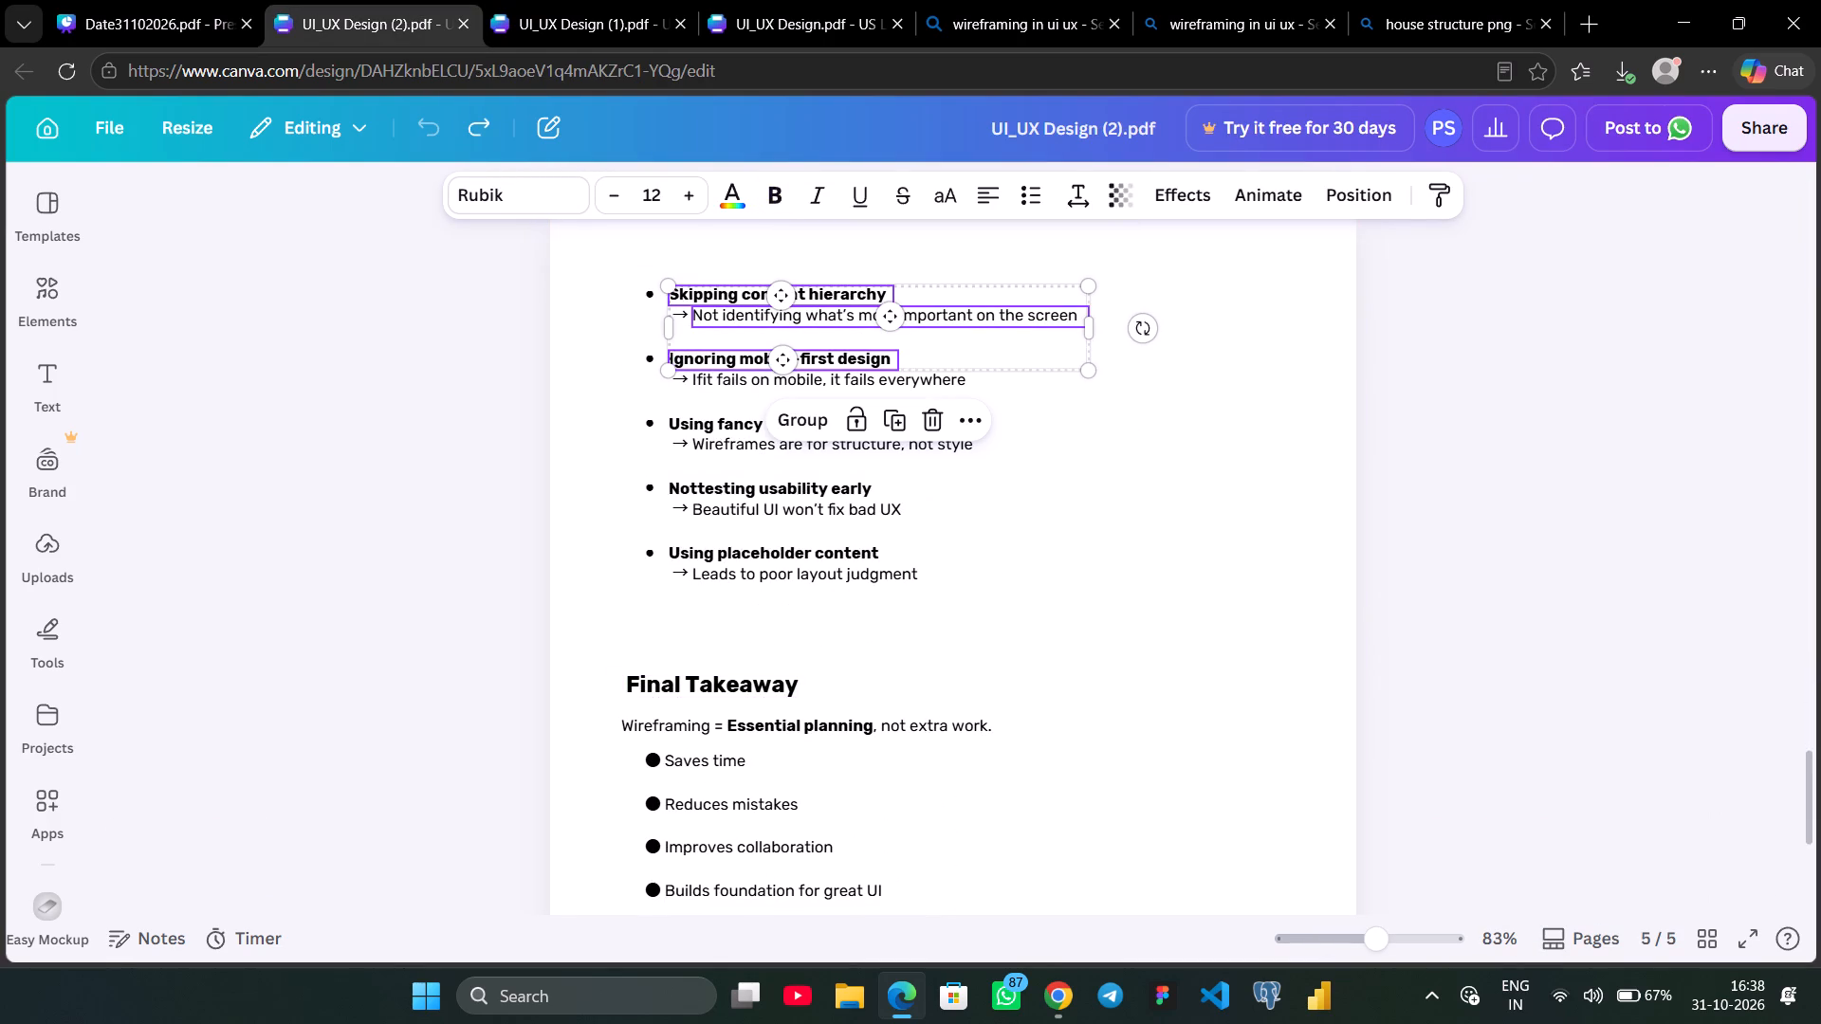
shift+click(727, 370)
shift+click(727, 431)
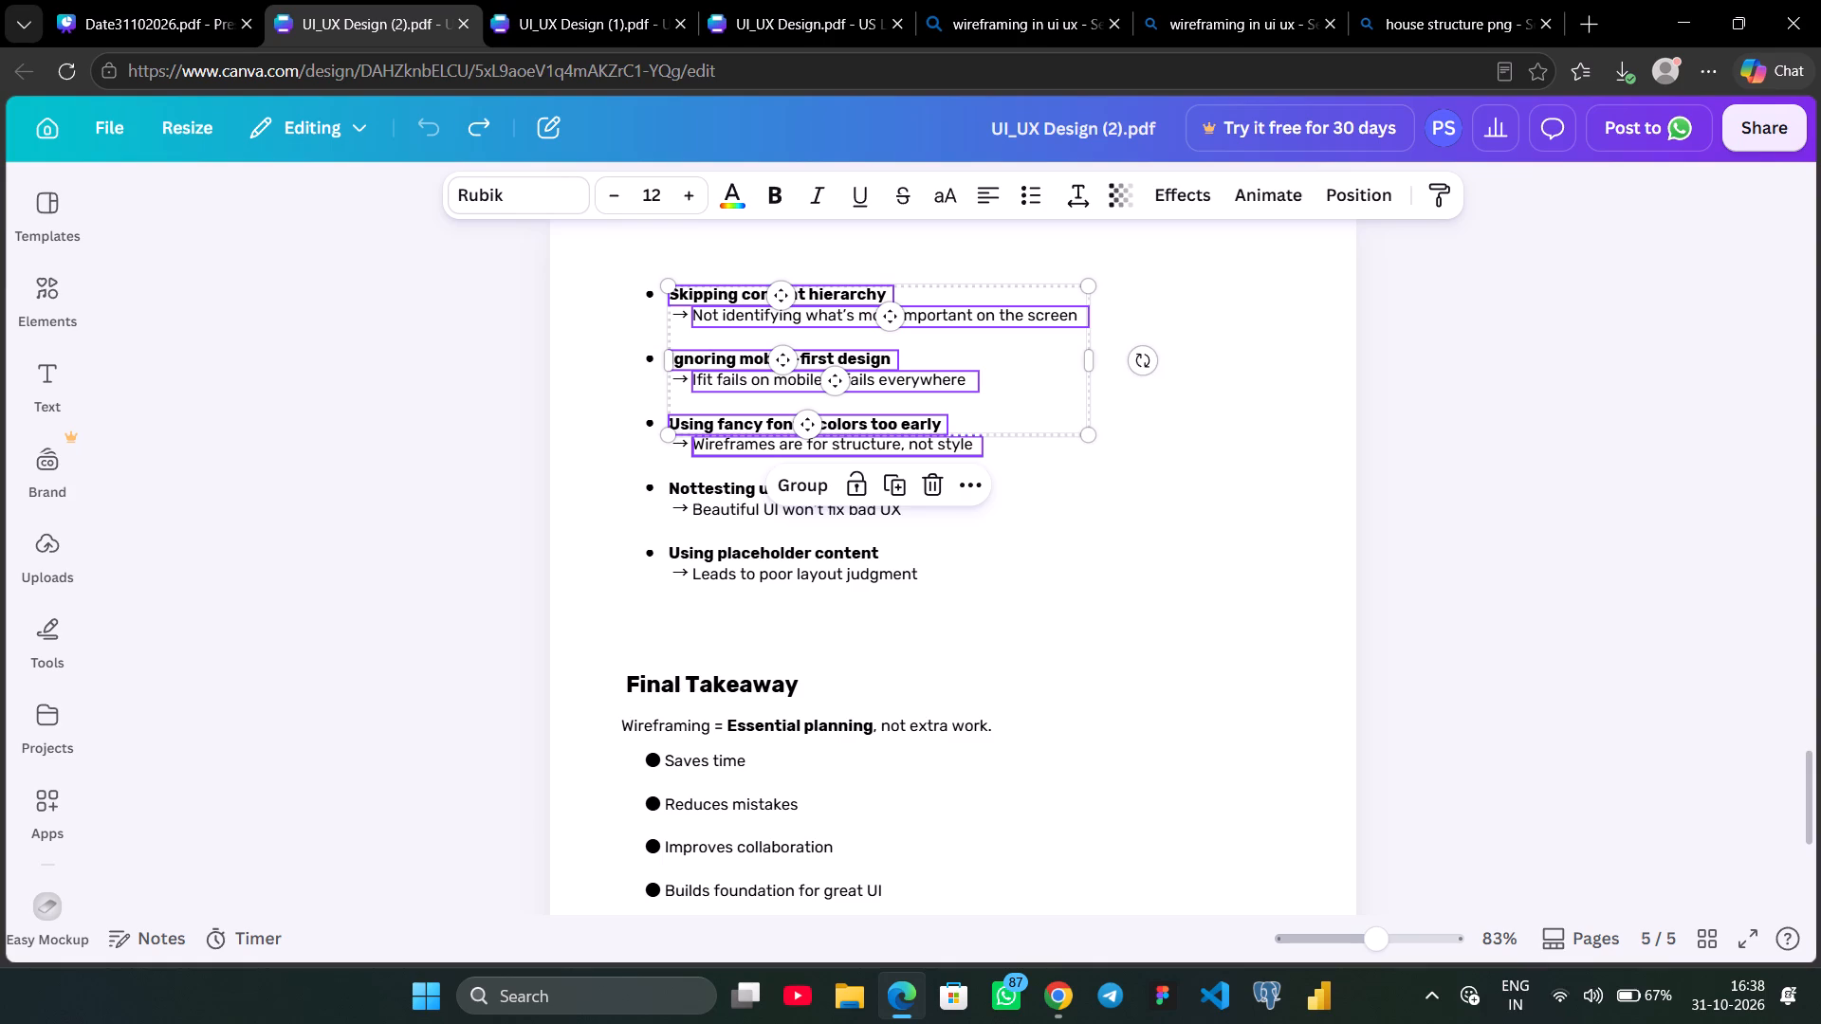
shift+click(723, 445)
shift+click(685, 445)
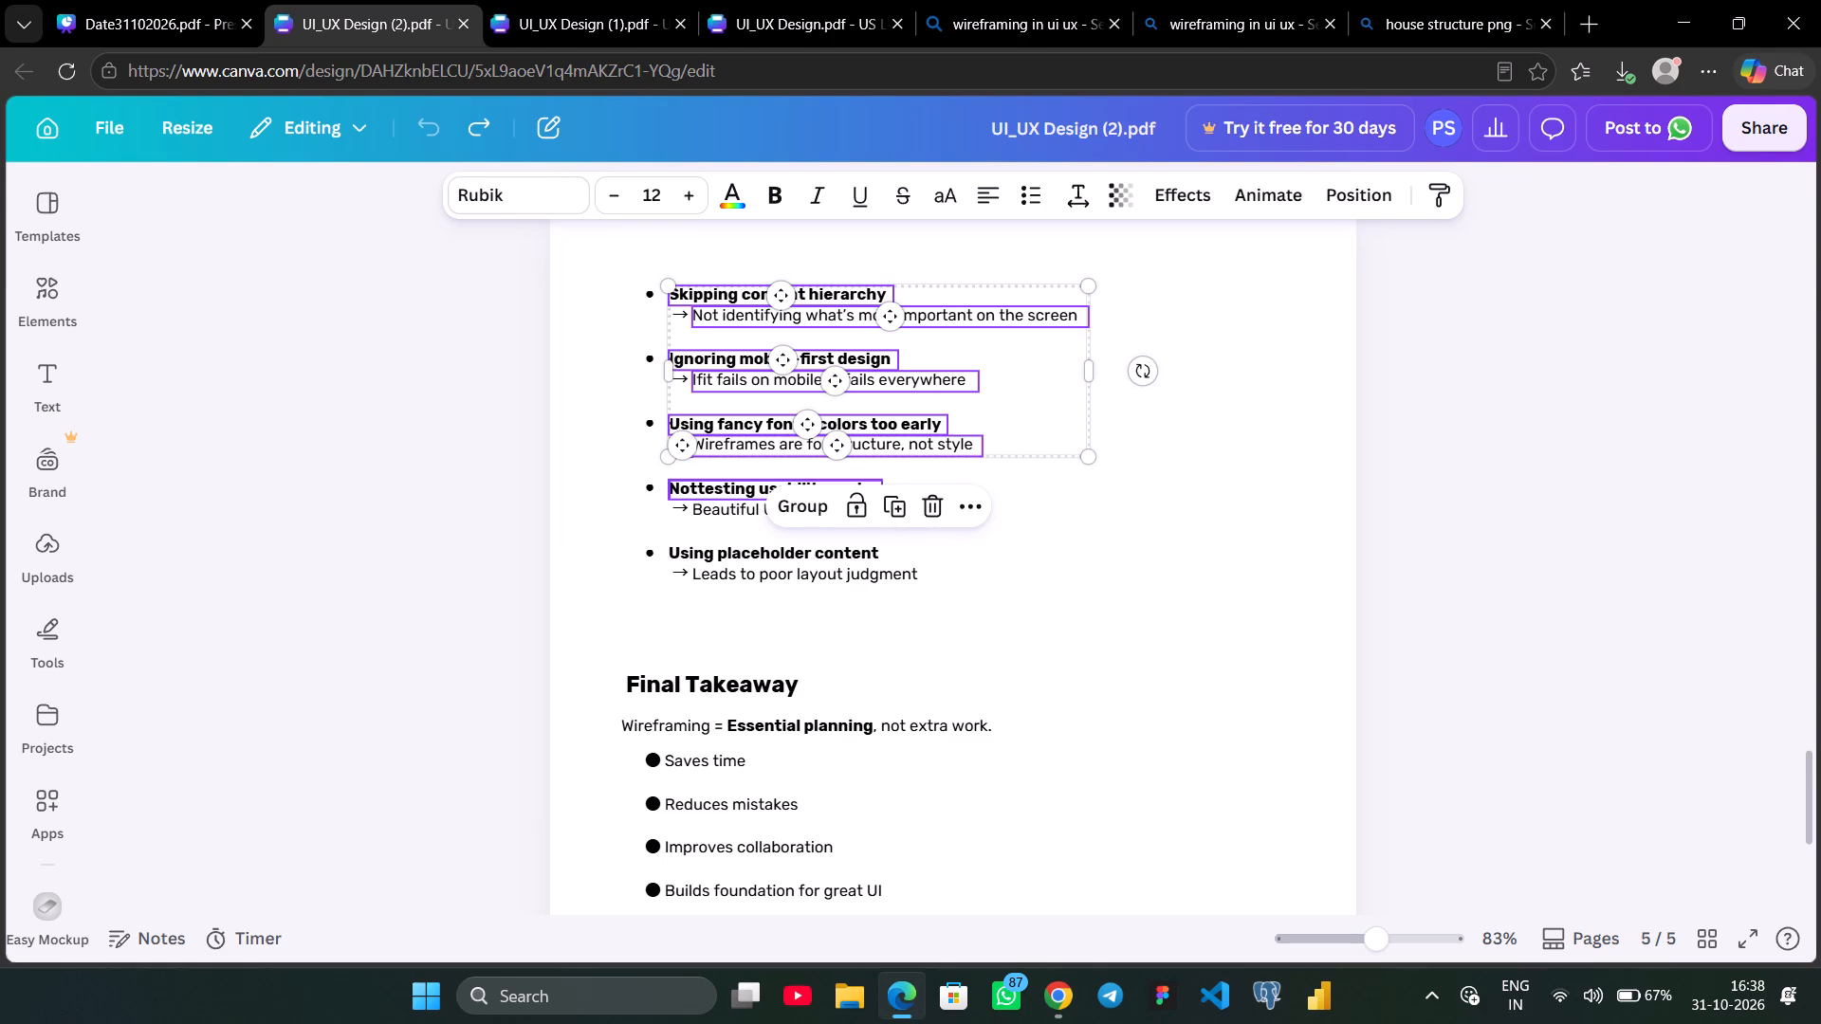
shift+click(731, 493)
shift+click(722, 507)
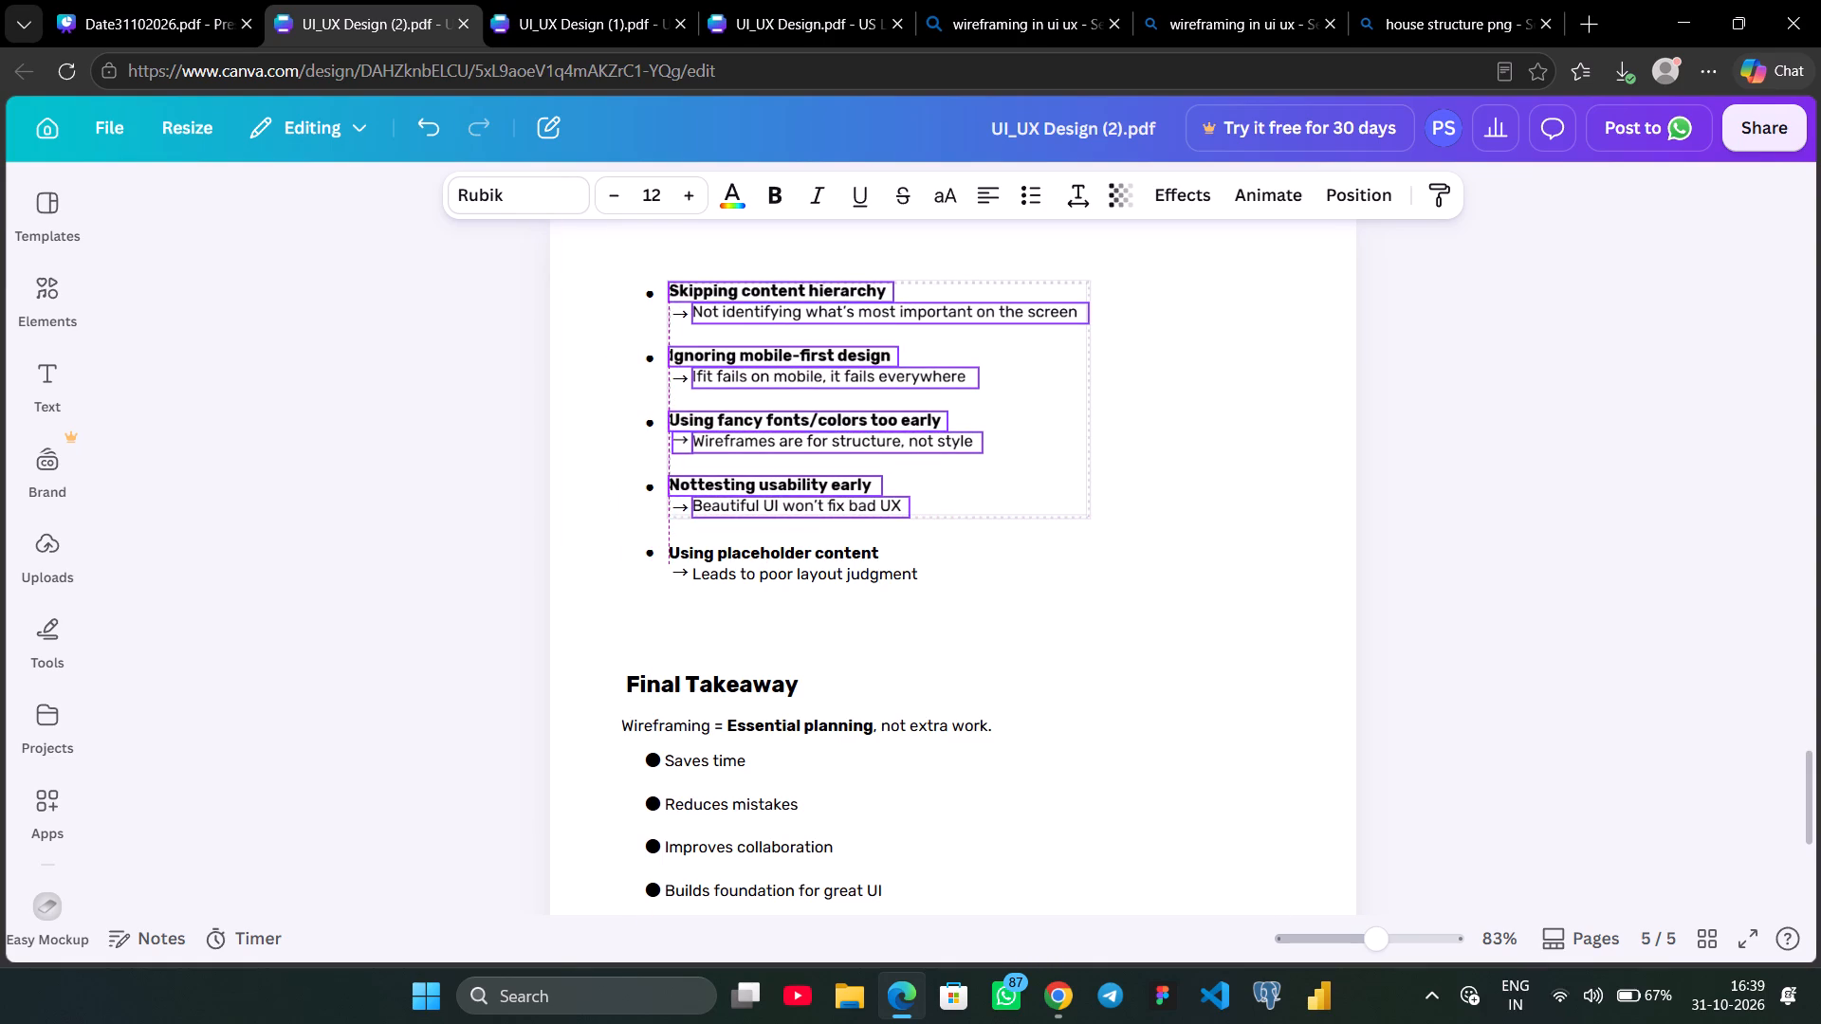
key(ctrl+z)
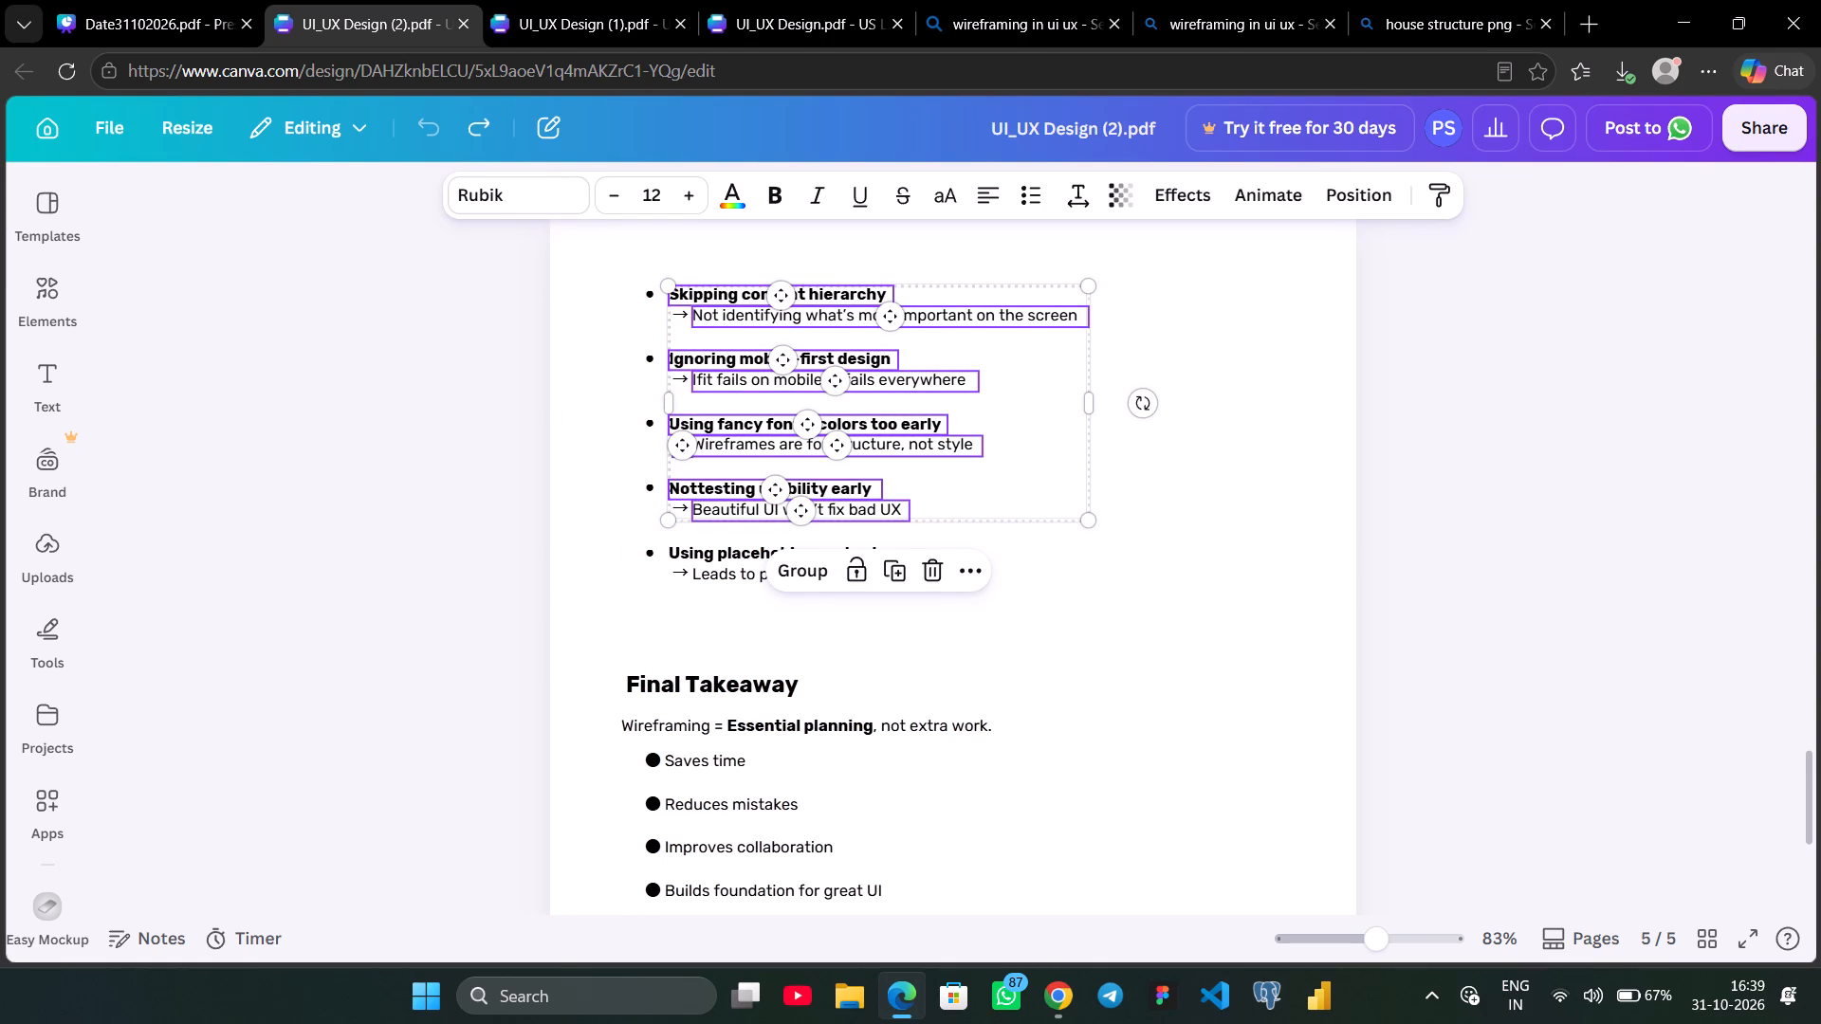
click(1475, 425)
Copy all five mistakes with their bullets, arrows and explanations from page 5 of UI_UX Design (2).pdf onto page 9 of Date31102026.pdf.
click(785, 280)
click(785, 280)
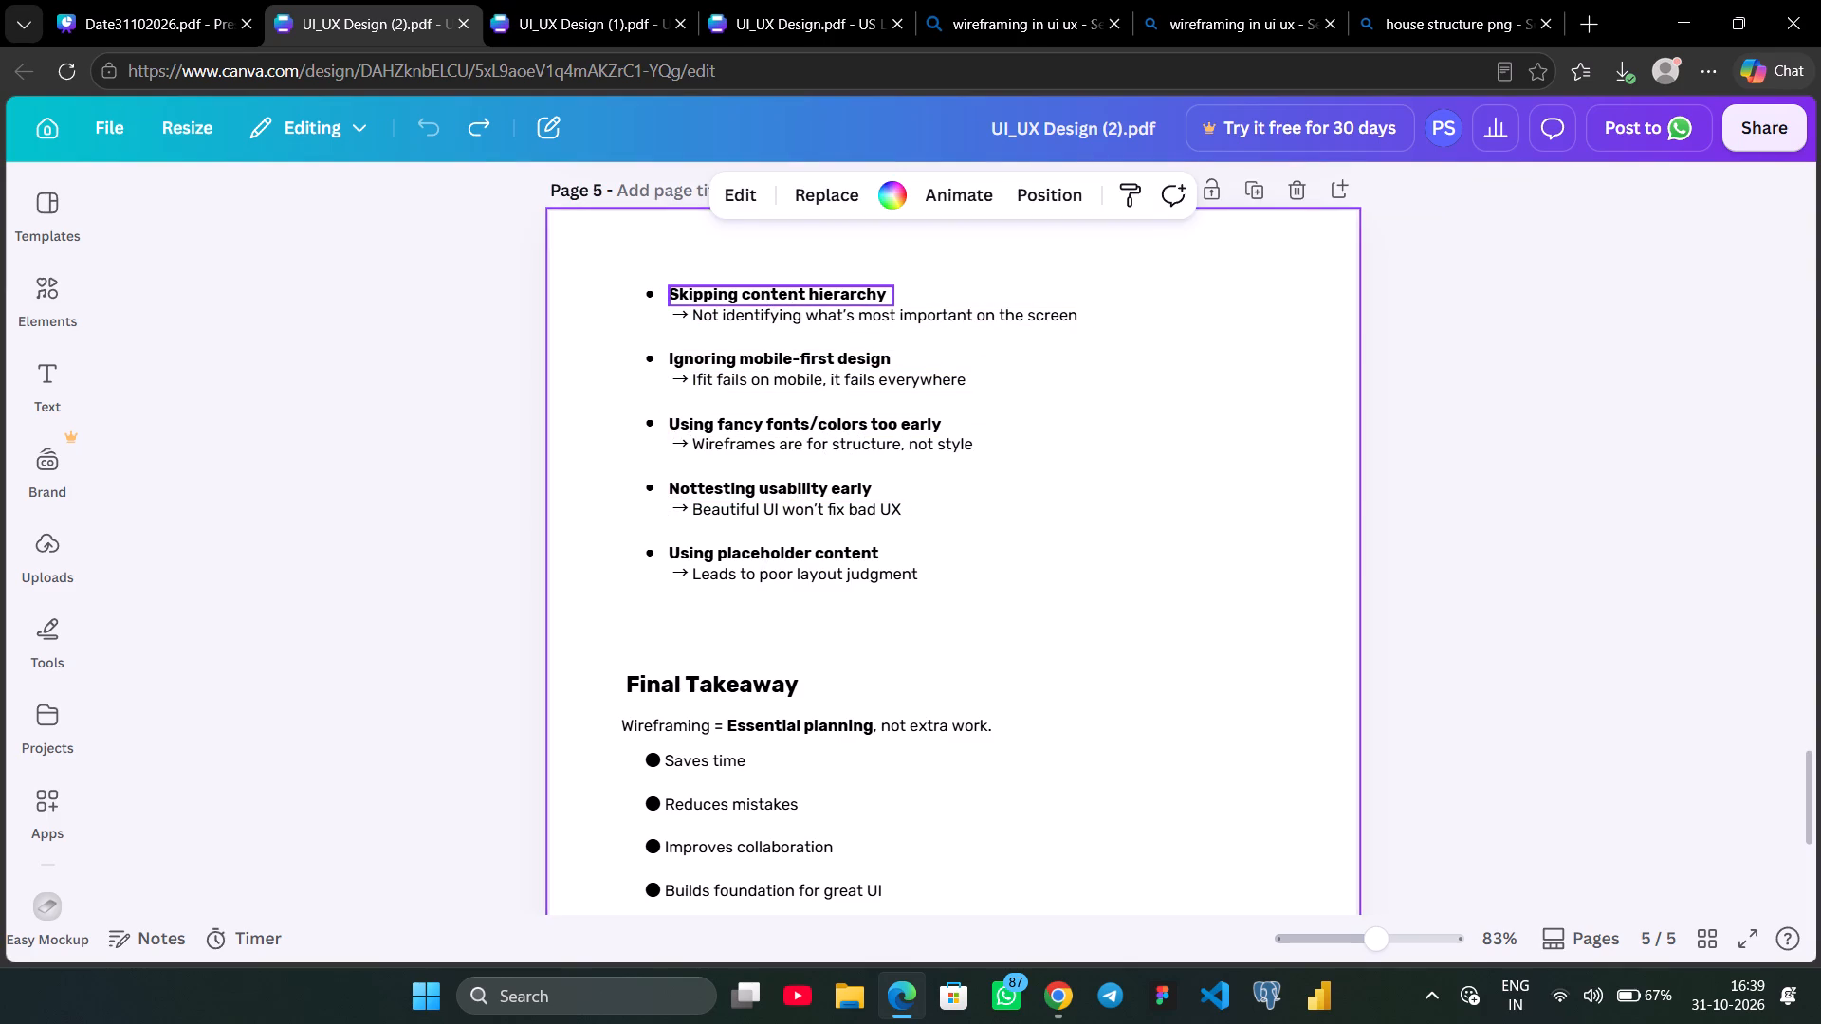
click(767, 289)
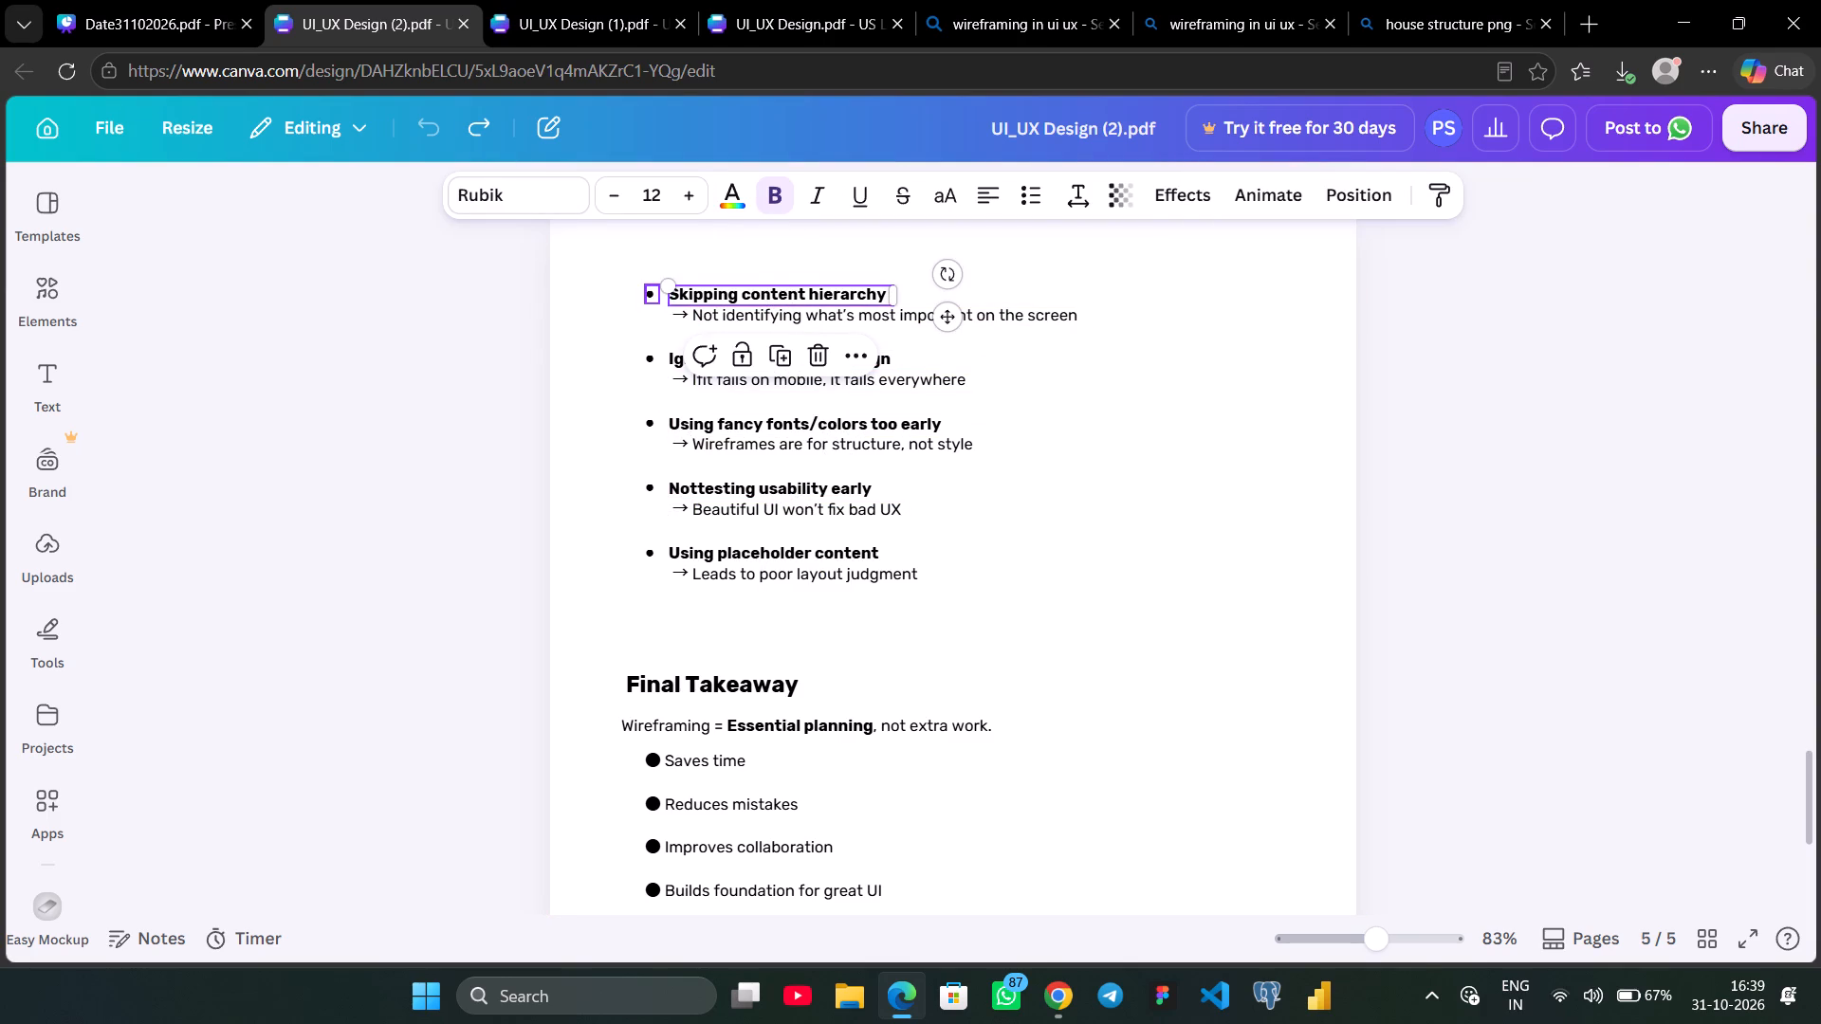
shift+click(649, 300)
shift+click(649, 357)
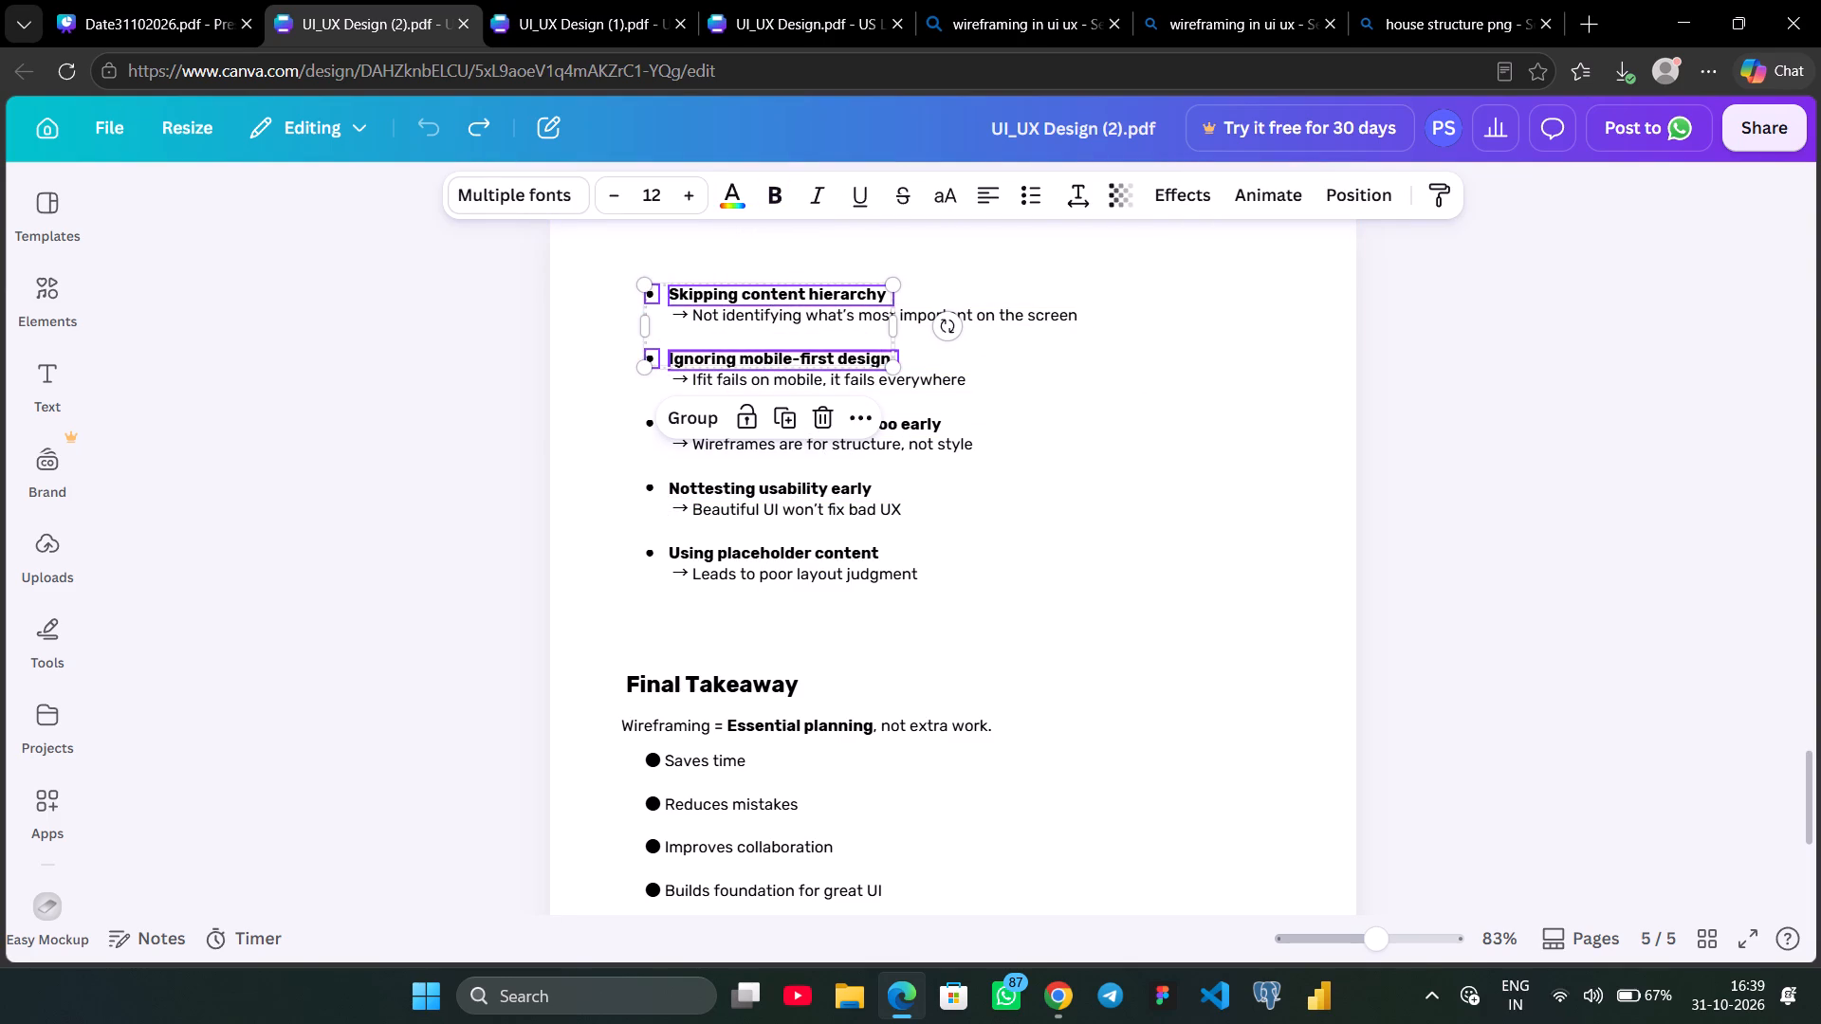
shift+click(710, 360)
shift+click(649, 426)
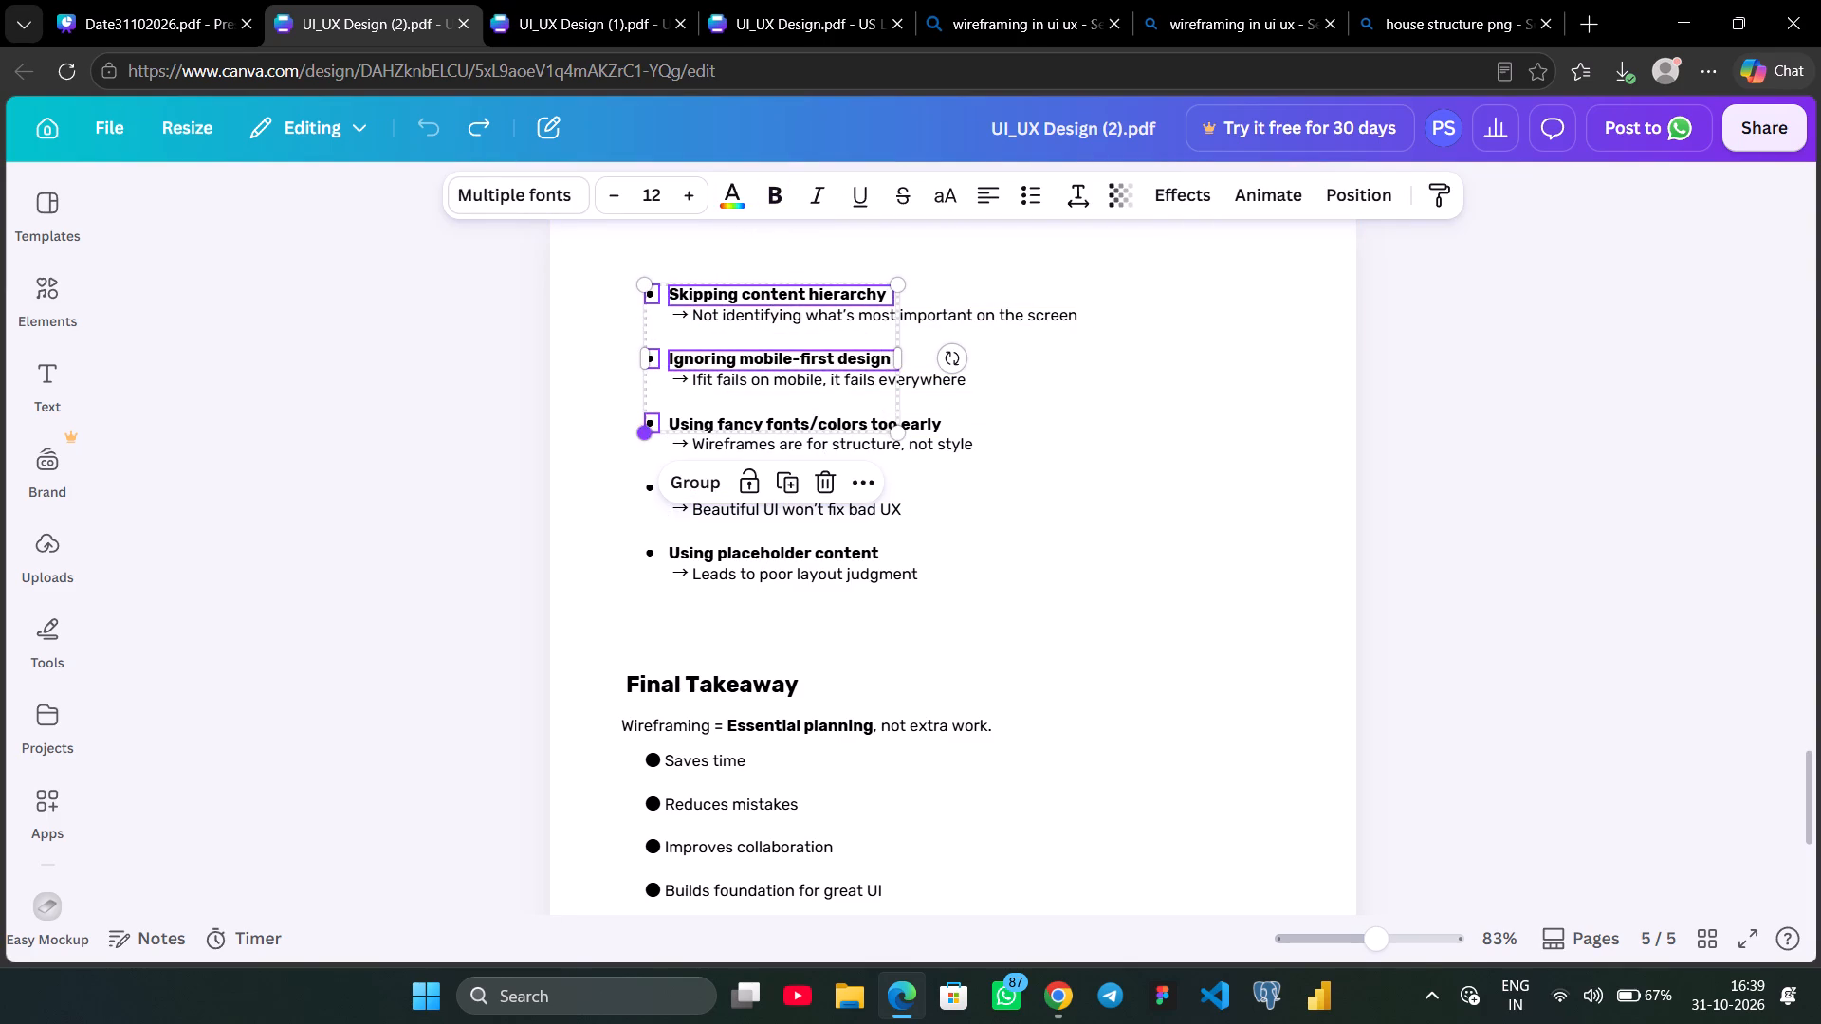
shift+click(711, 423)
shift+click(649, 490)
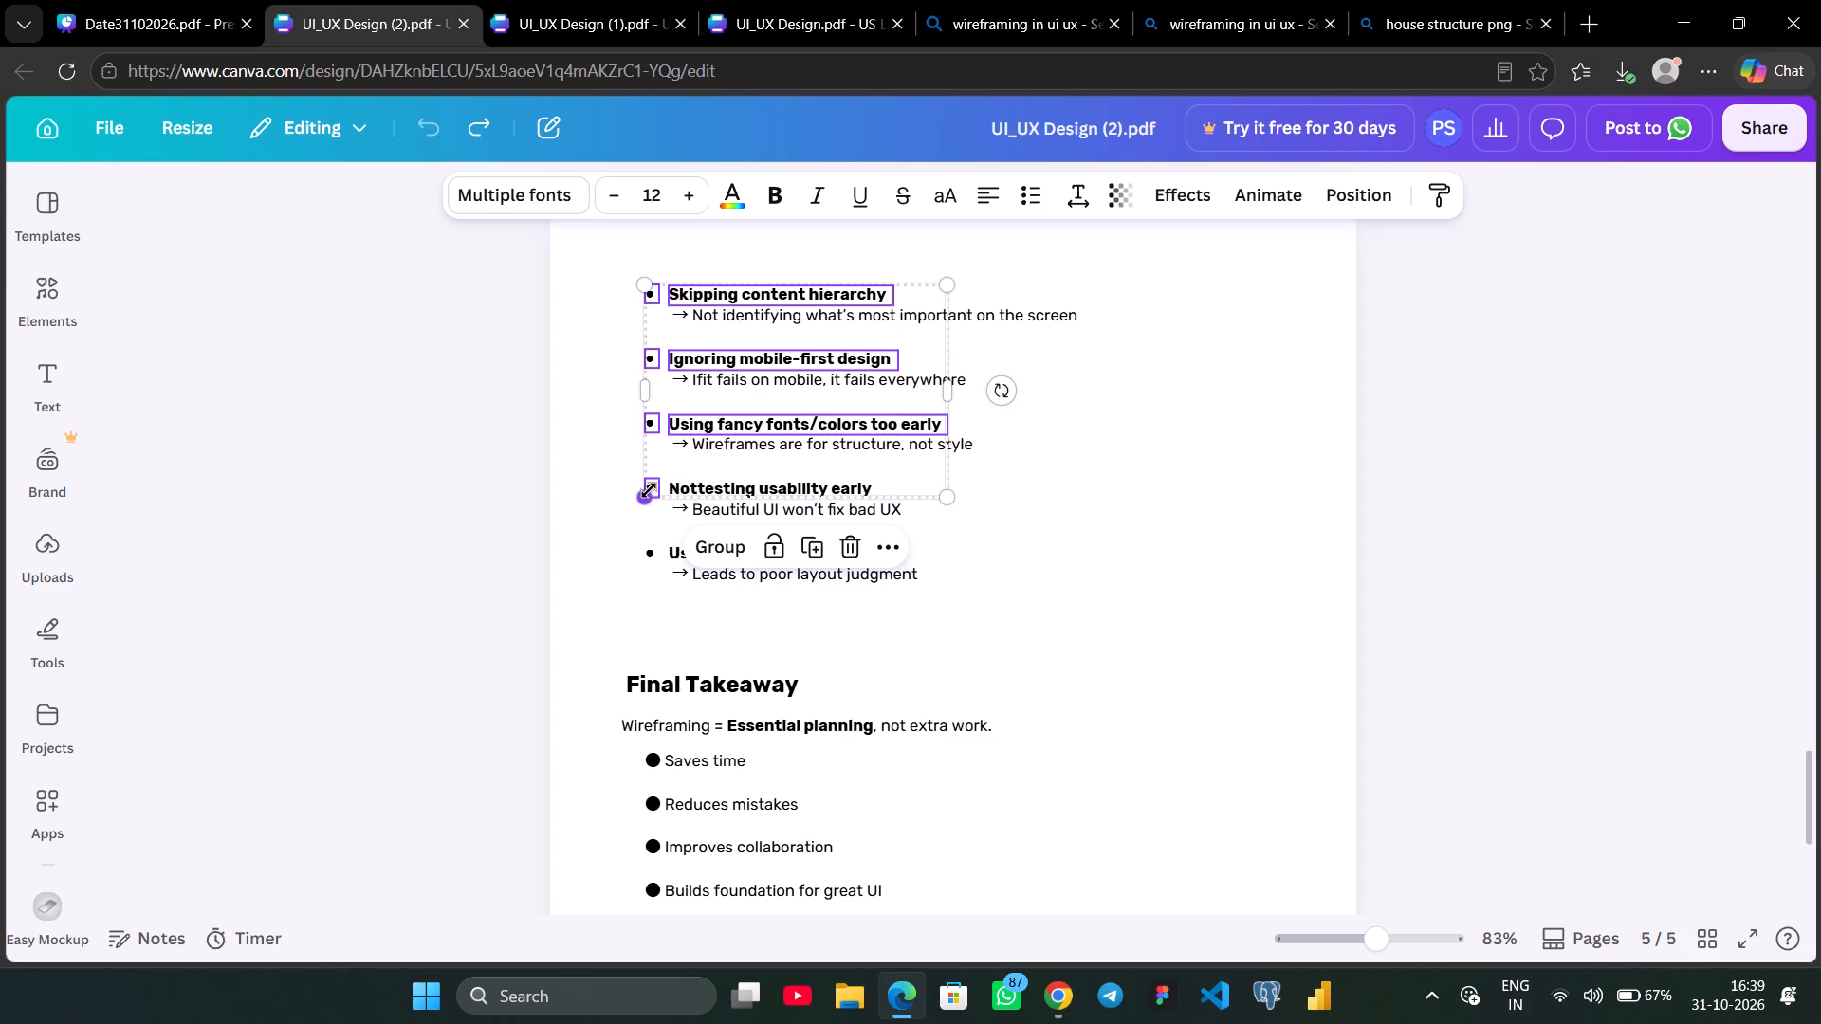
shift+click(704, 481)
shift+click(653, 553)
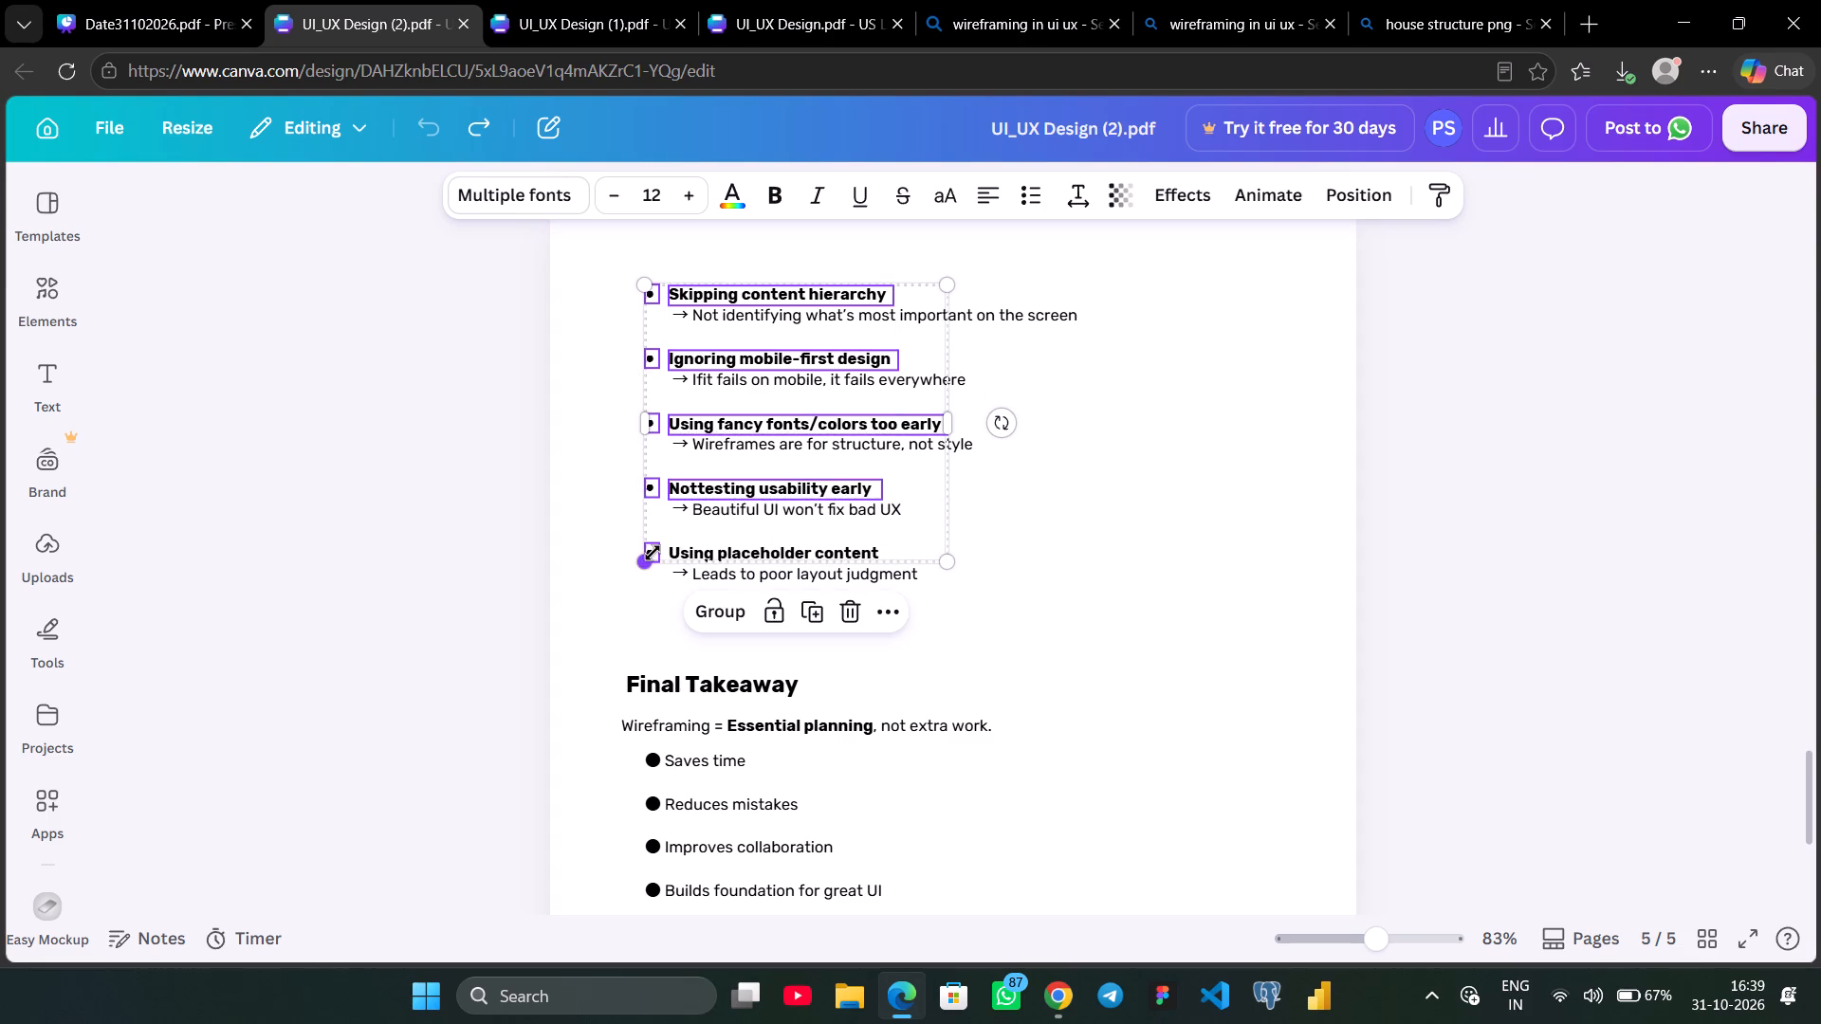
shift+click(692, 551)
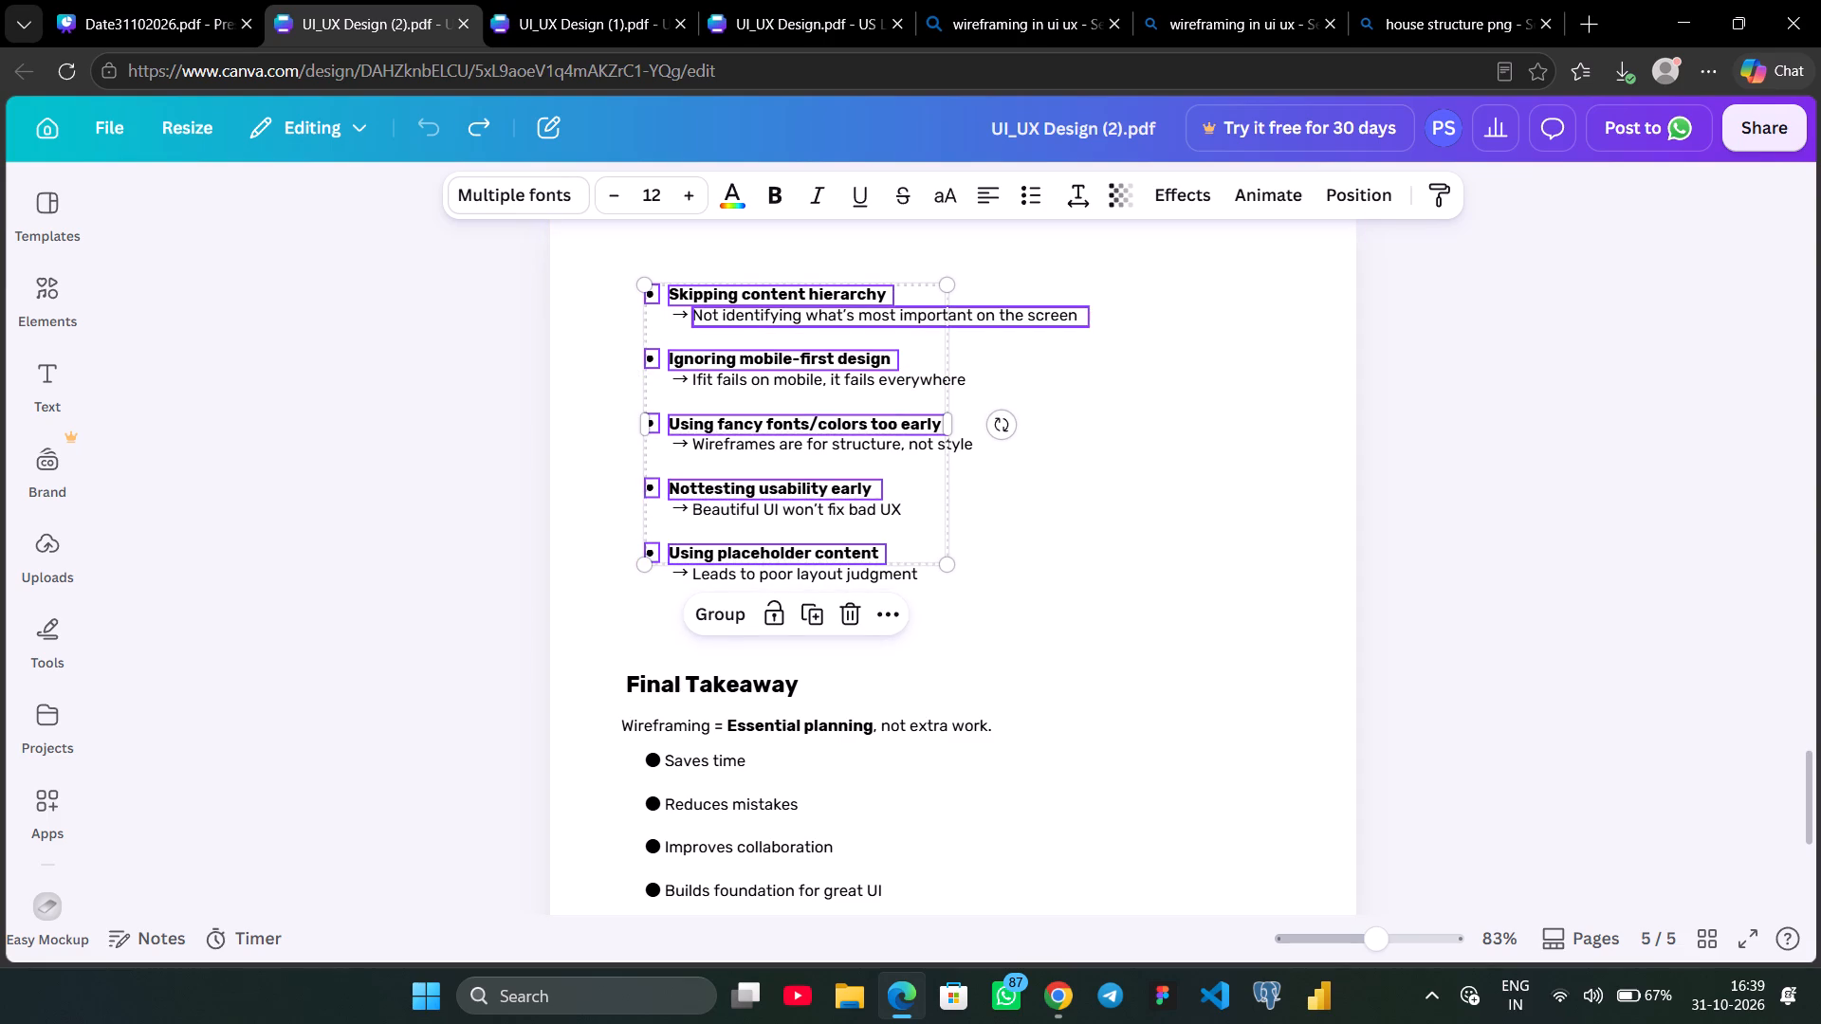
shift+click(749, 320)
shift+click(682, 313)
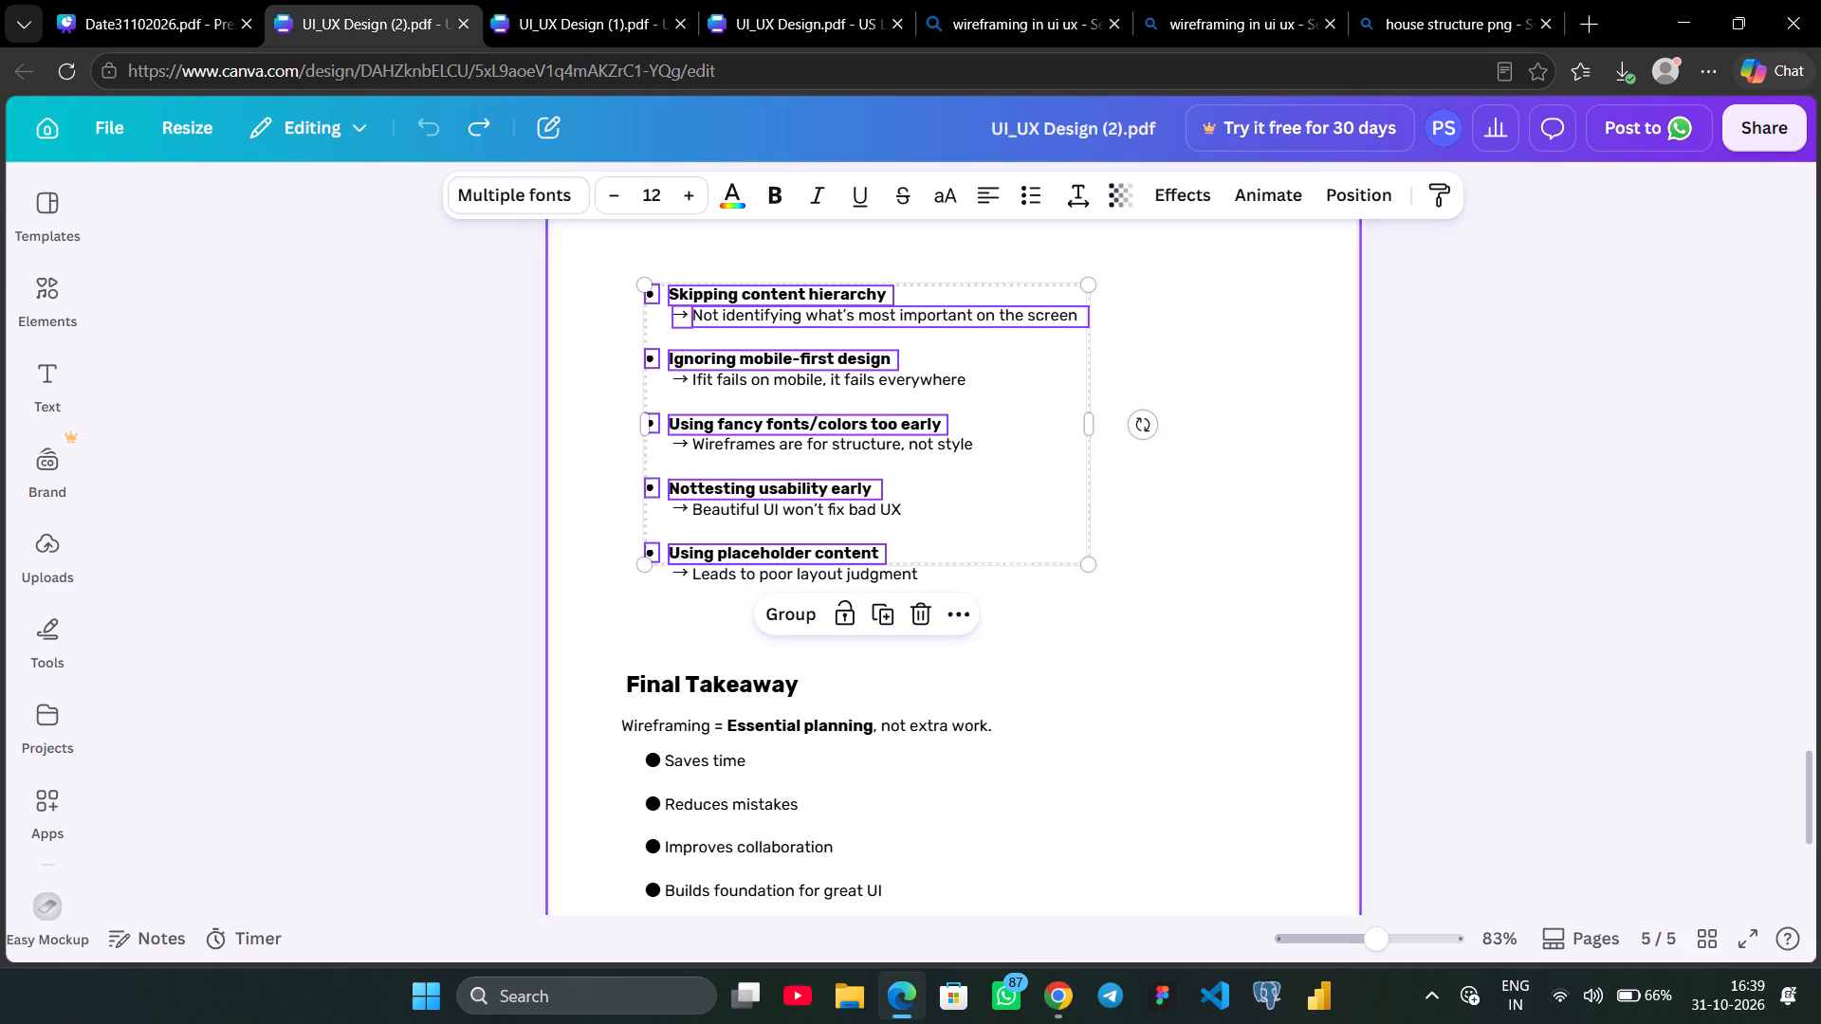
shift+click(728, 374)
shift+click(682, 374)
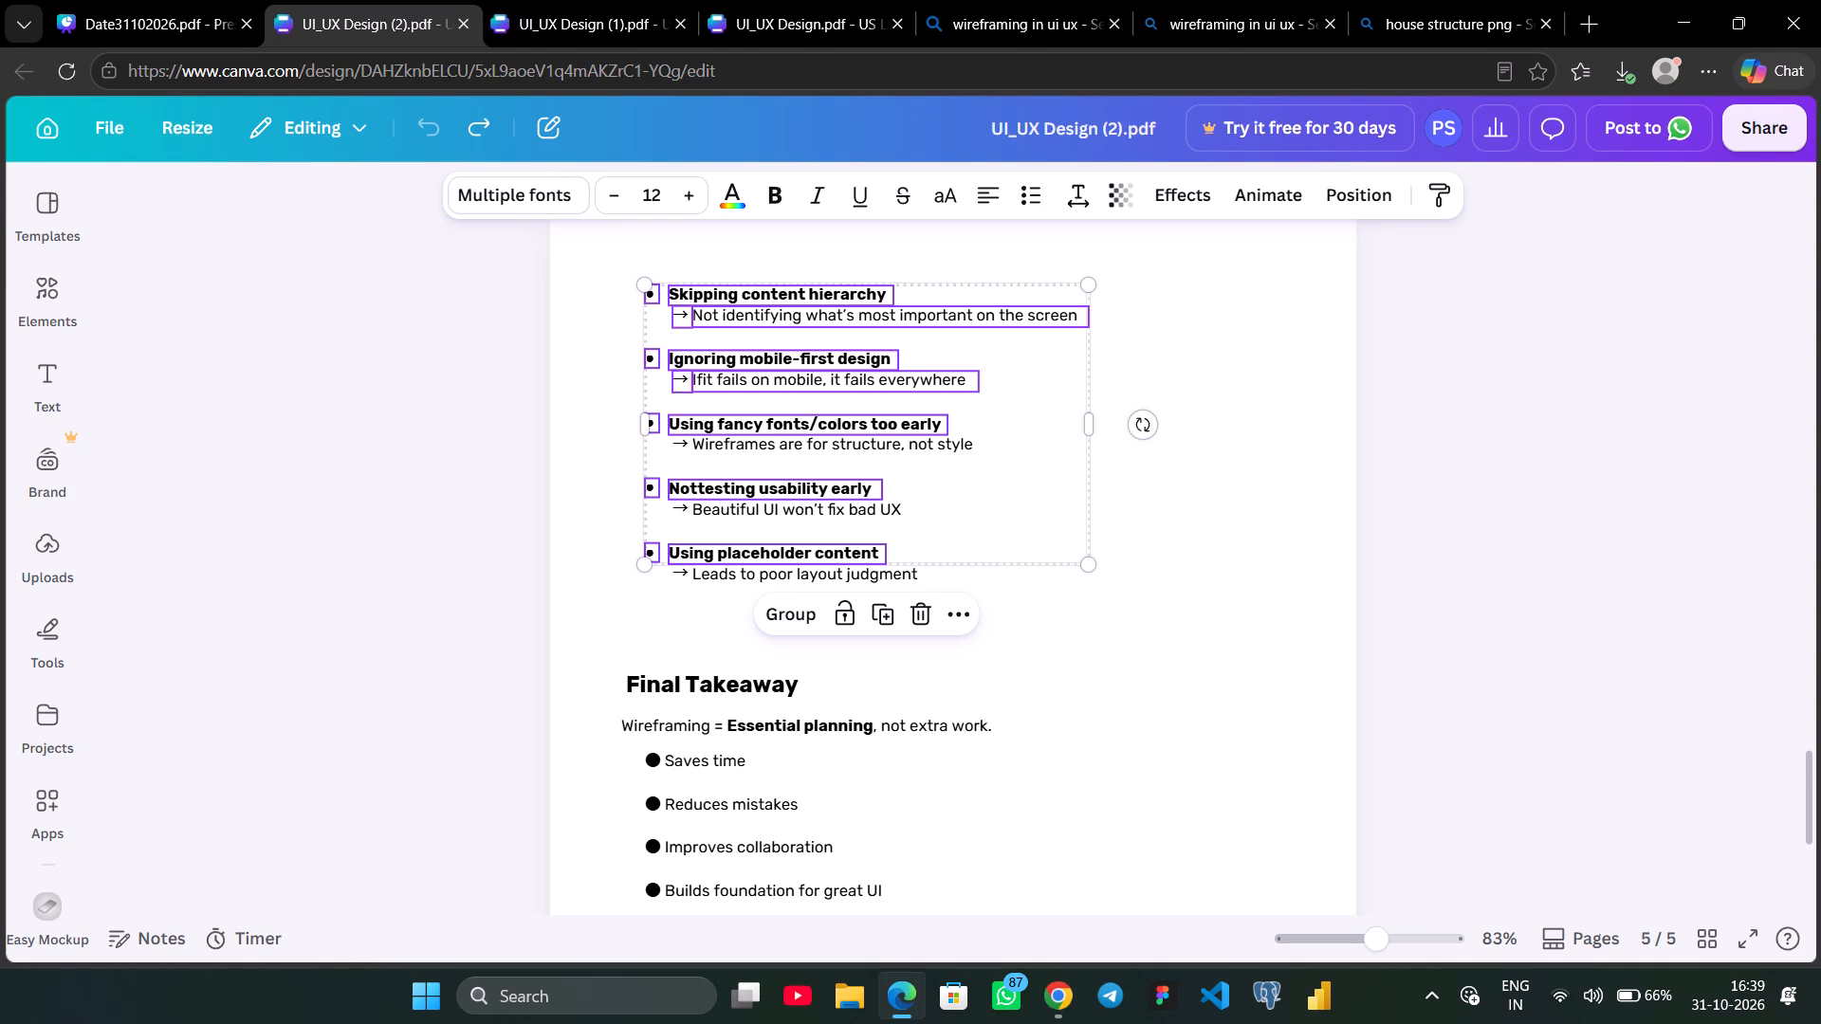
shift+click(747, 453)
shift+click(675, 444)
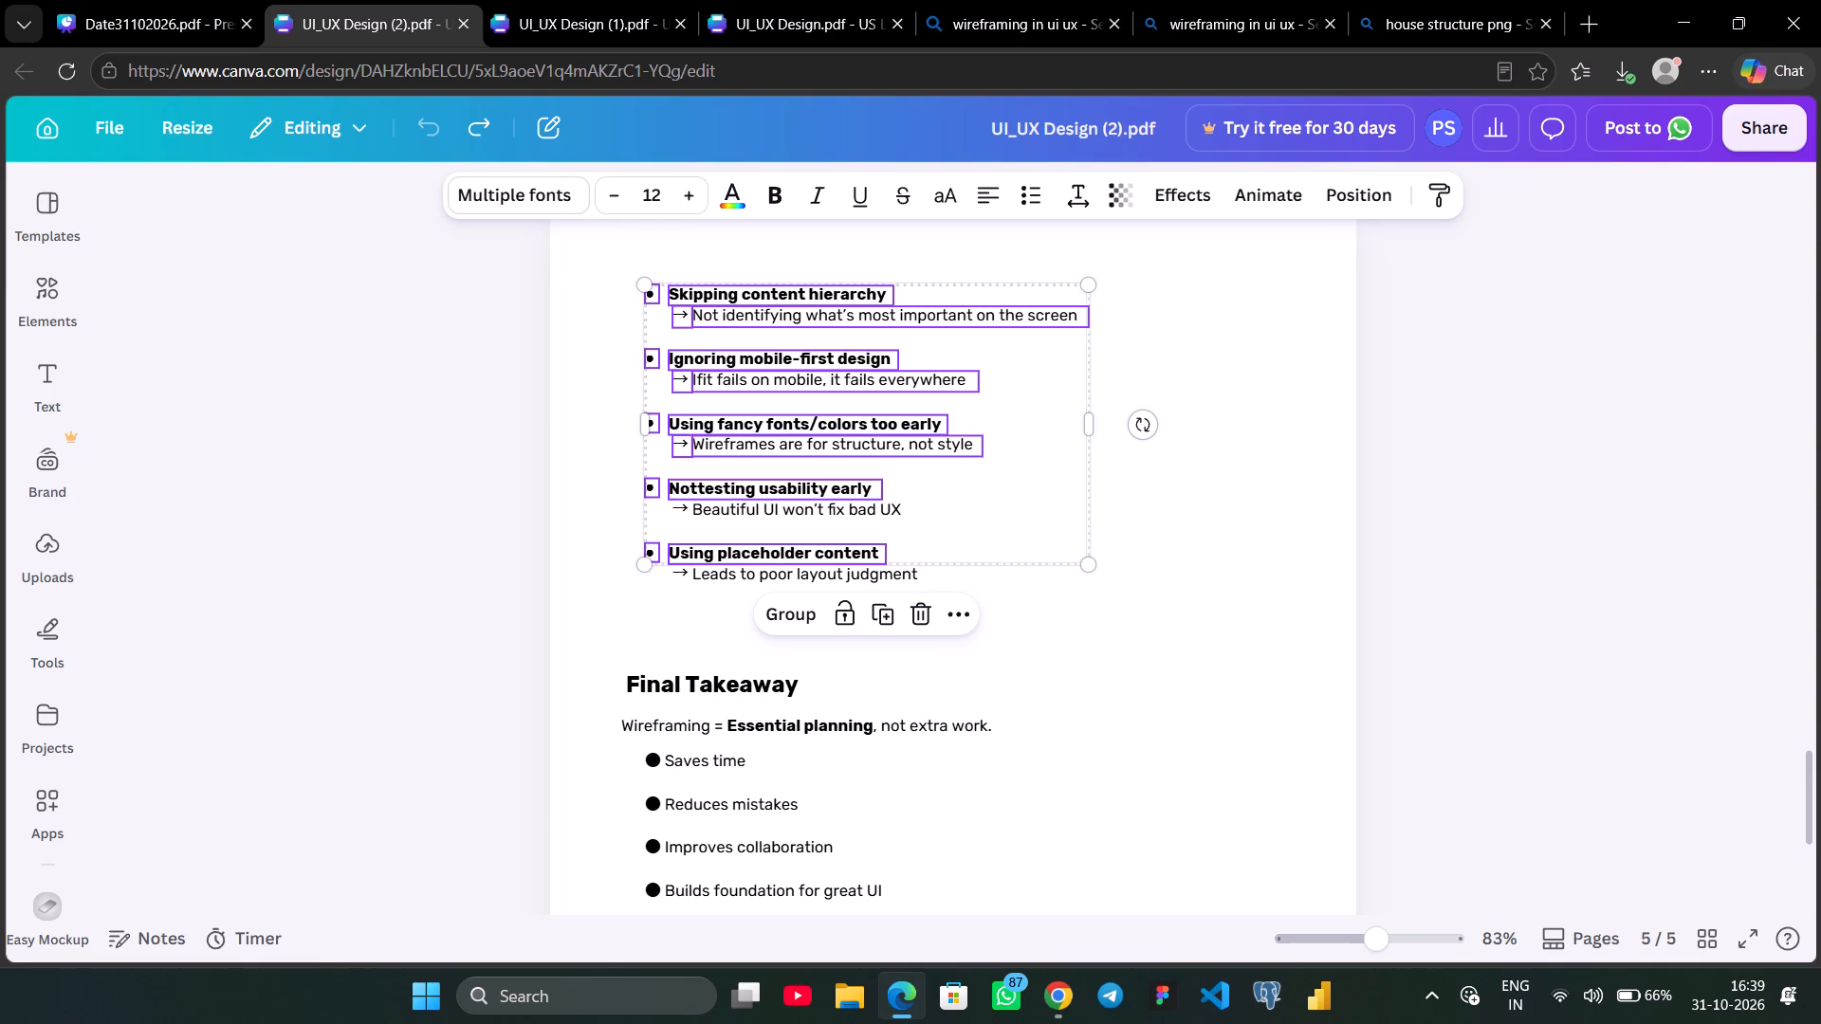
shift+click(745, 507)
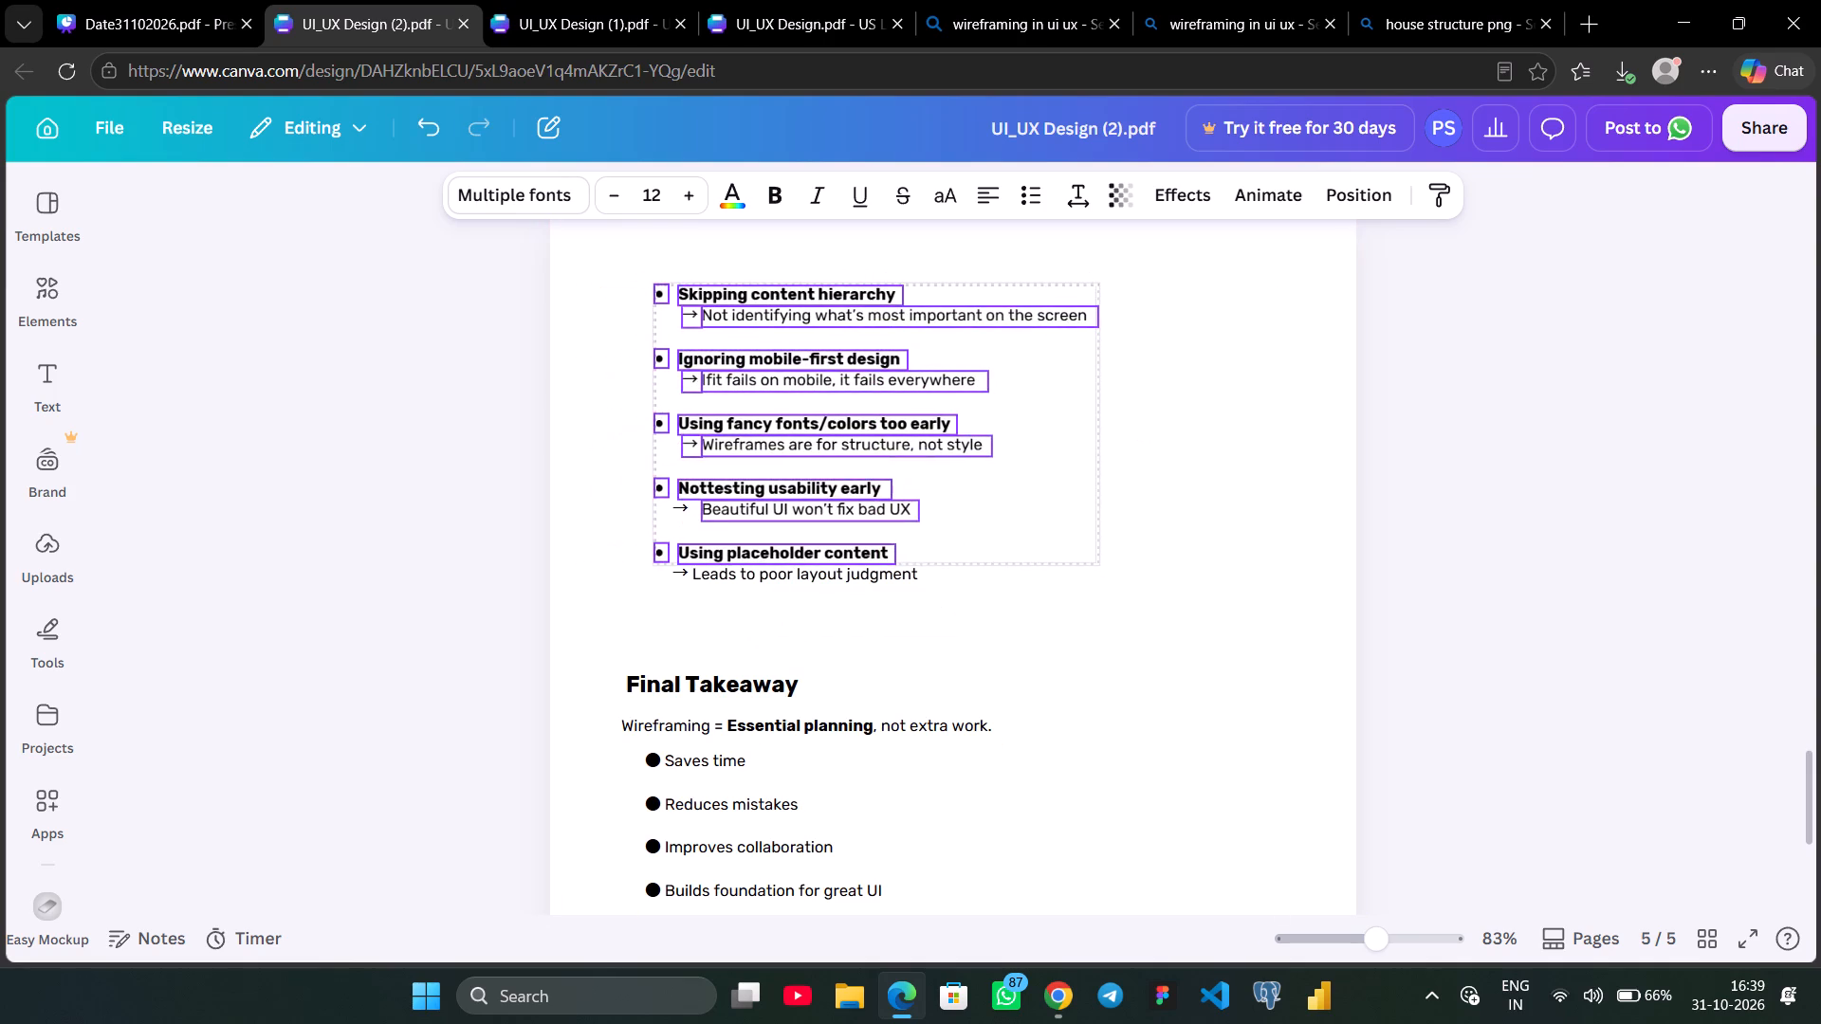
shift+click(682, 509)
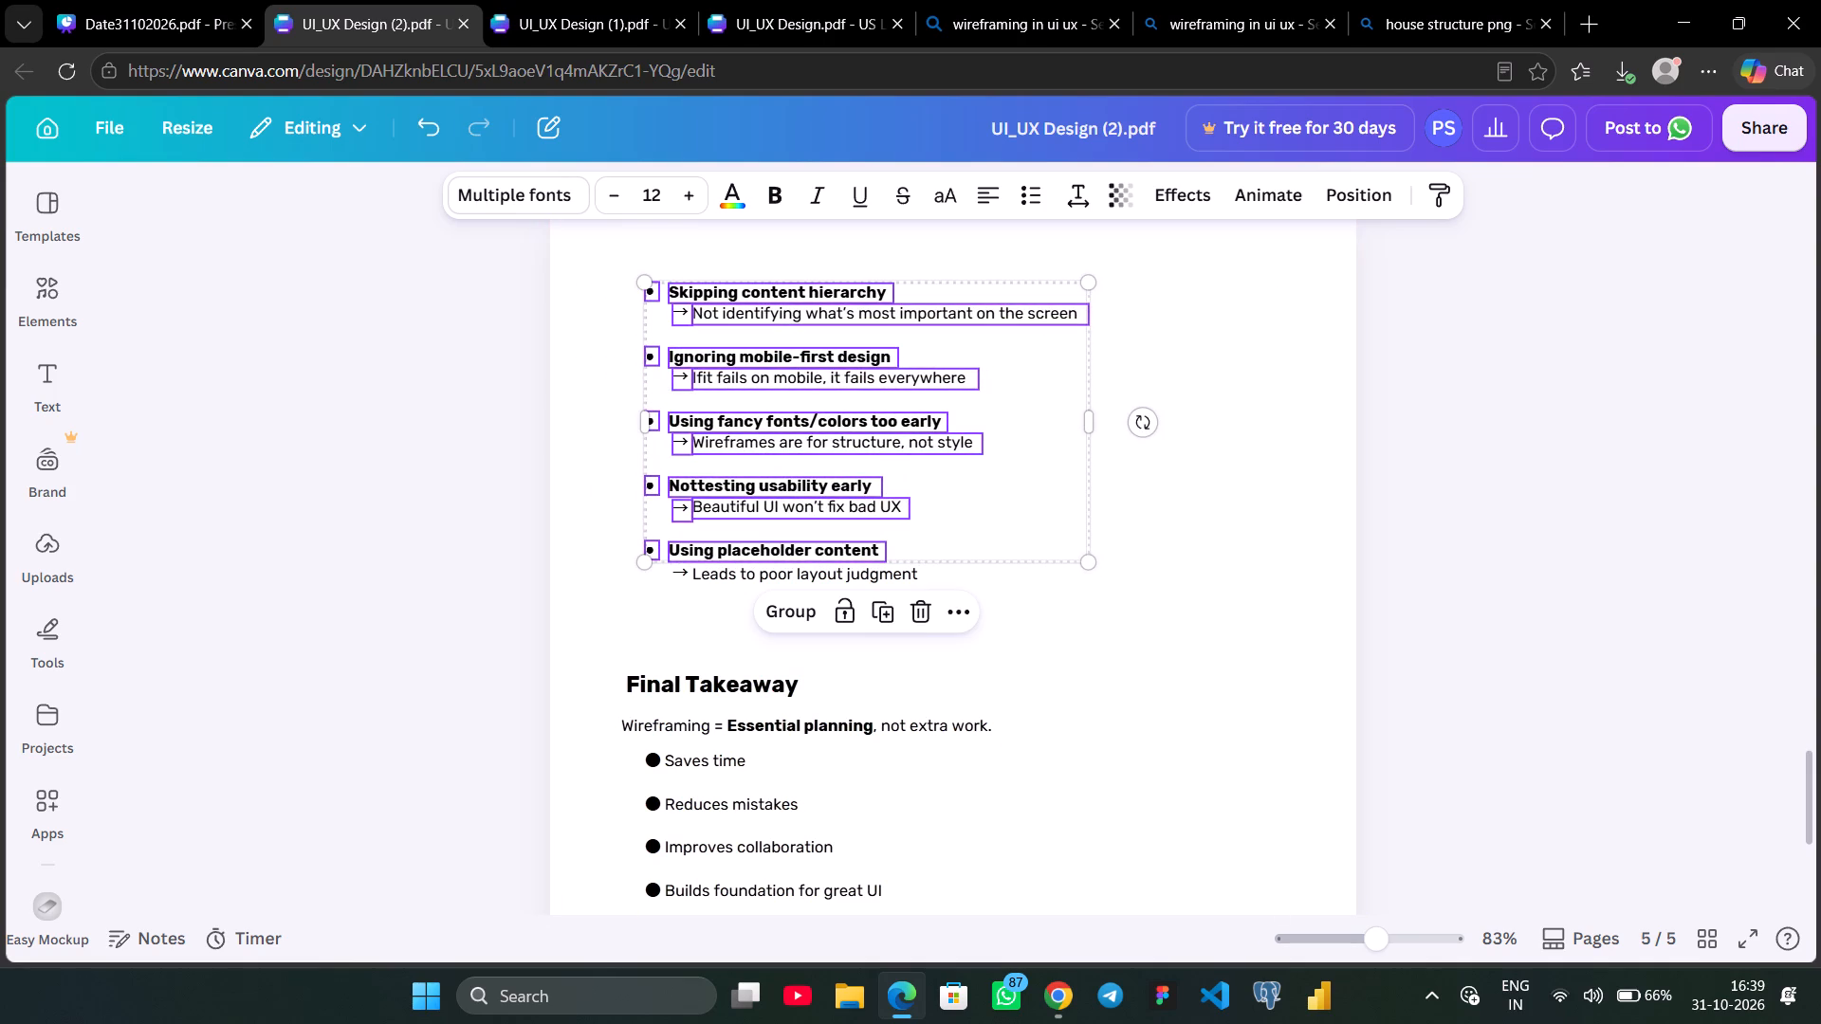
shift+click(737, 576)
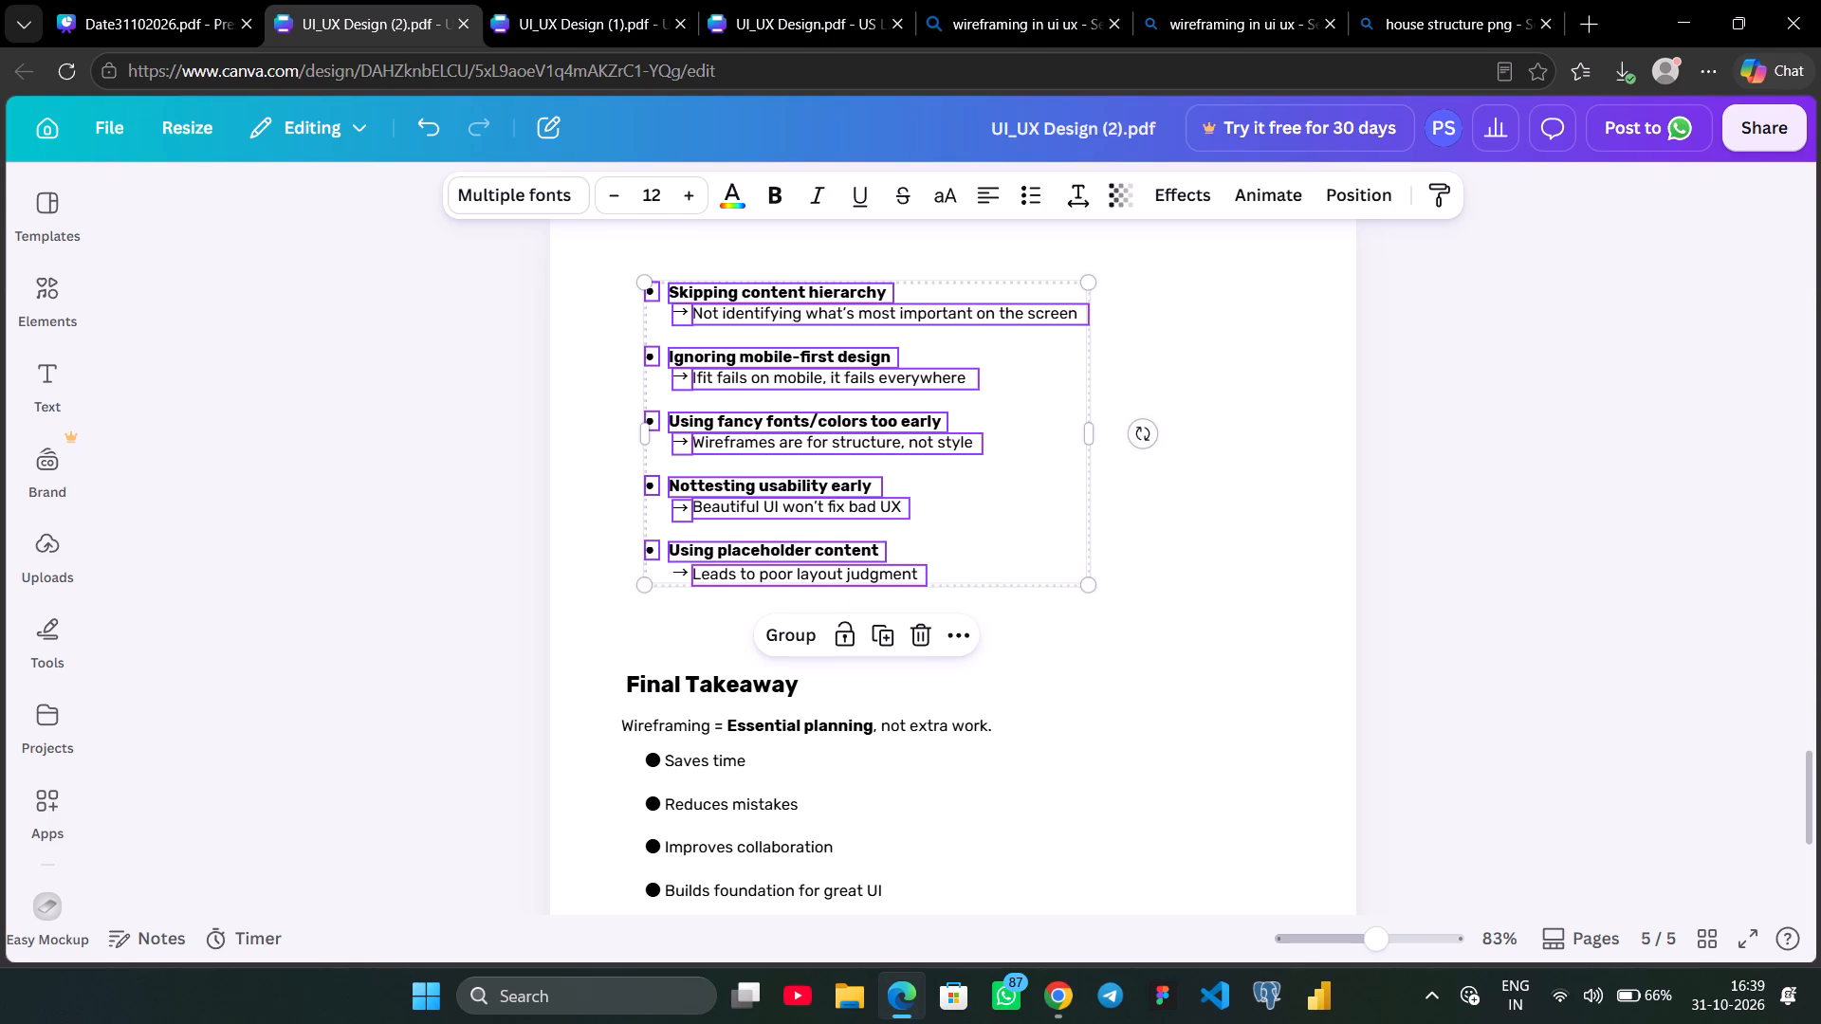
shift+click(683, 576)
key(ctrl+c)
click(144, 0)
key(ctrl+v)
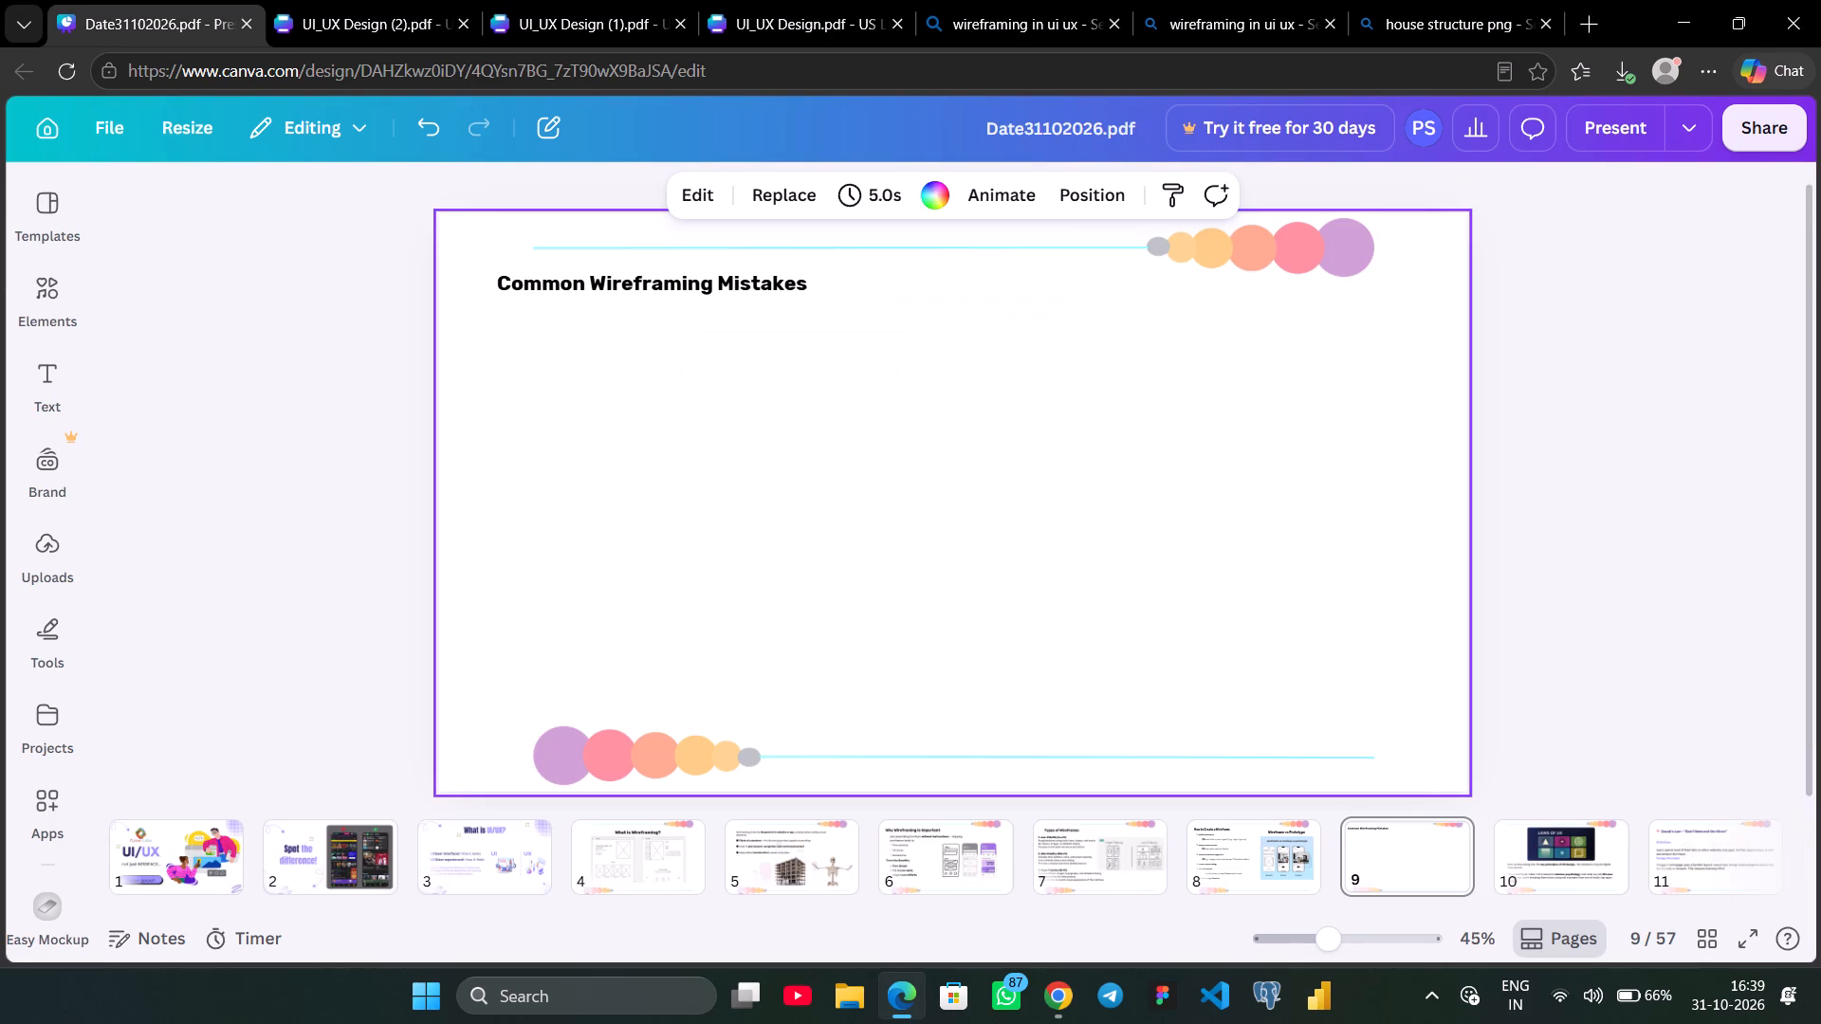
Place the pasted mistakes list below the Common Wireframing Mistakes heading, aligned with the heading's left edge.
drag(689, 352, 689, 426)
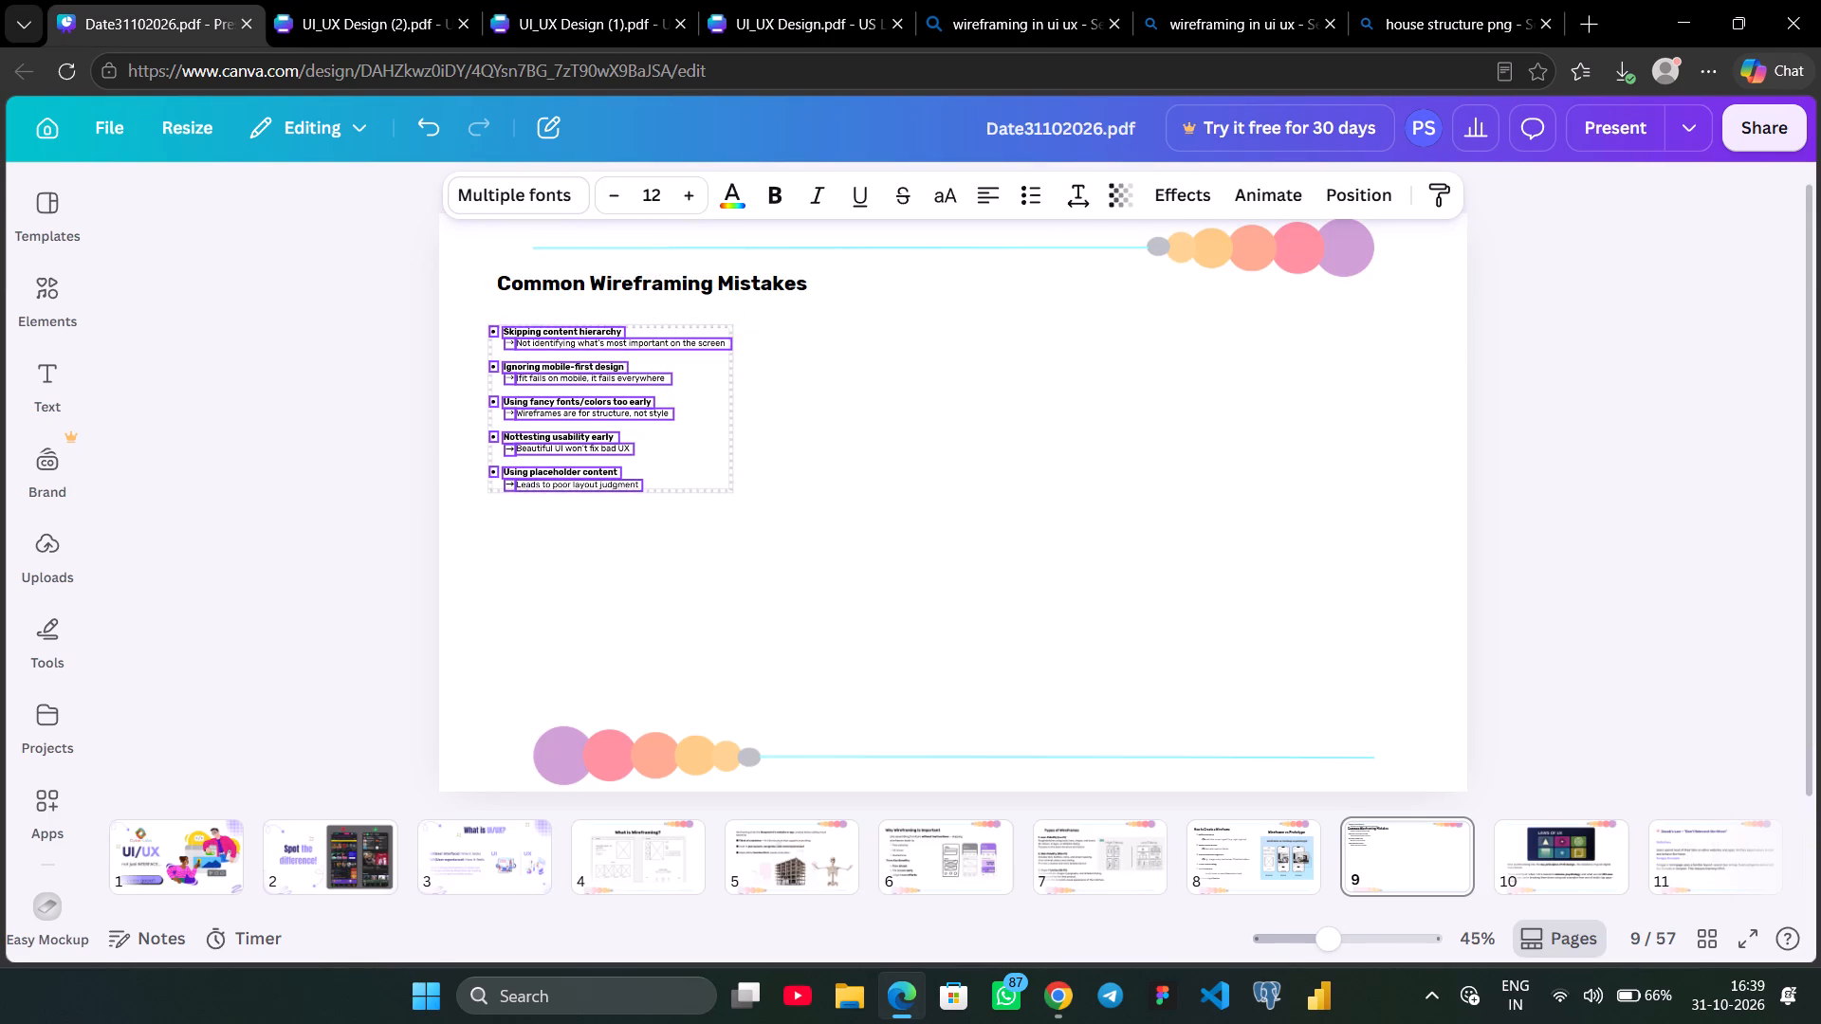
drag(689, 426, 701, 424)
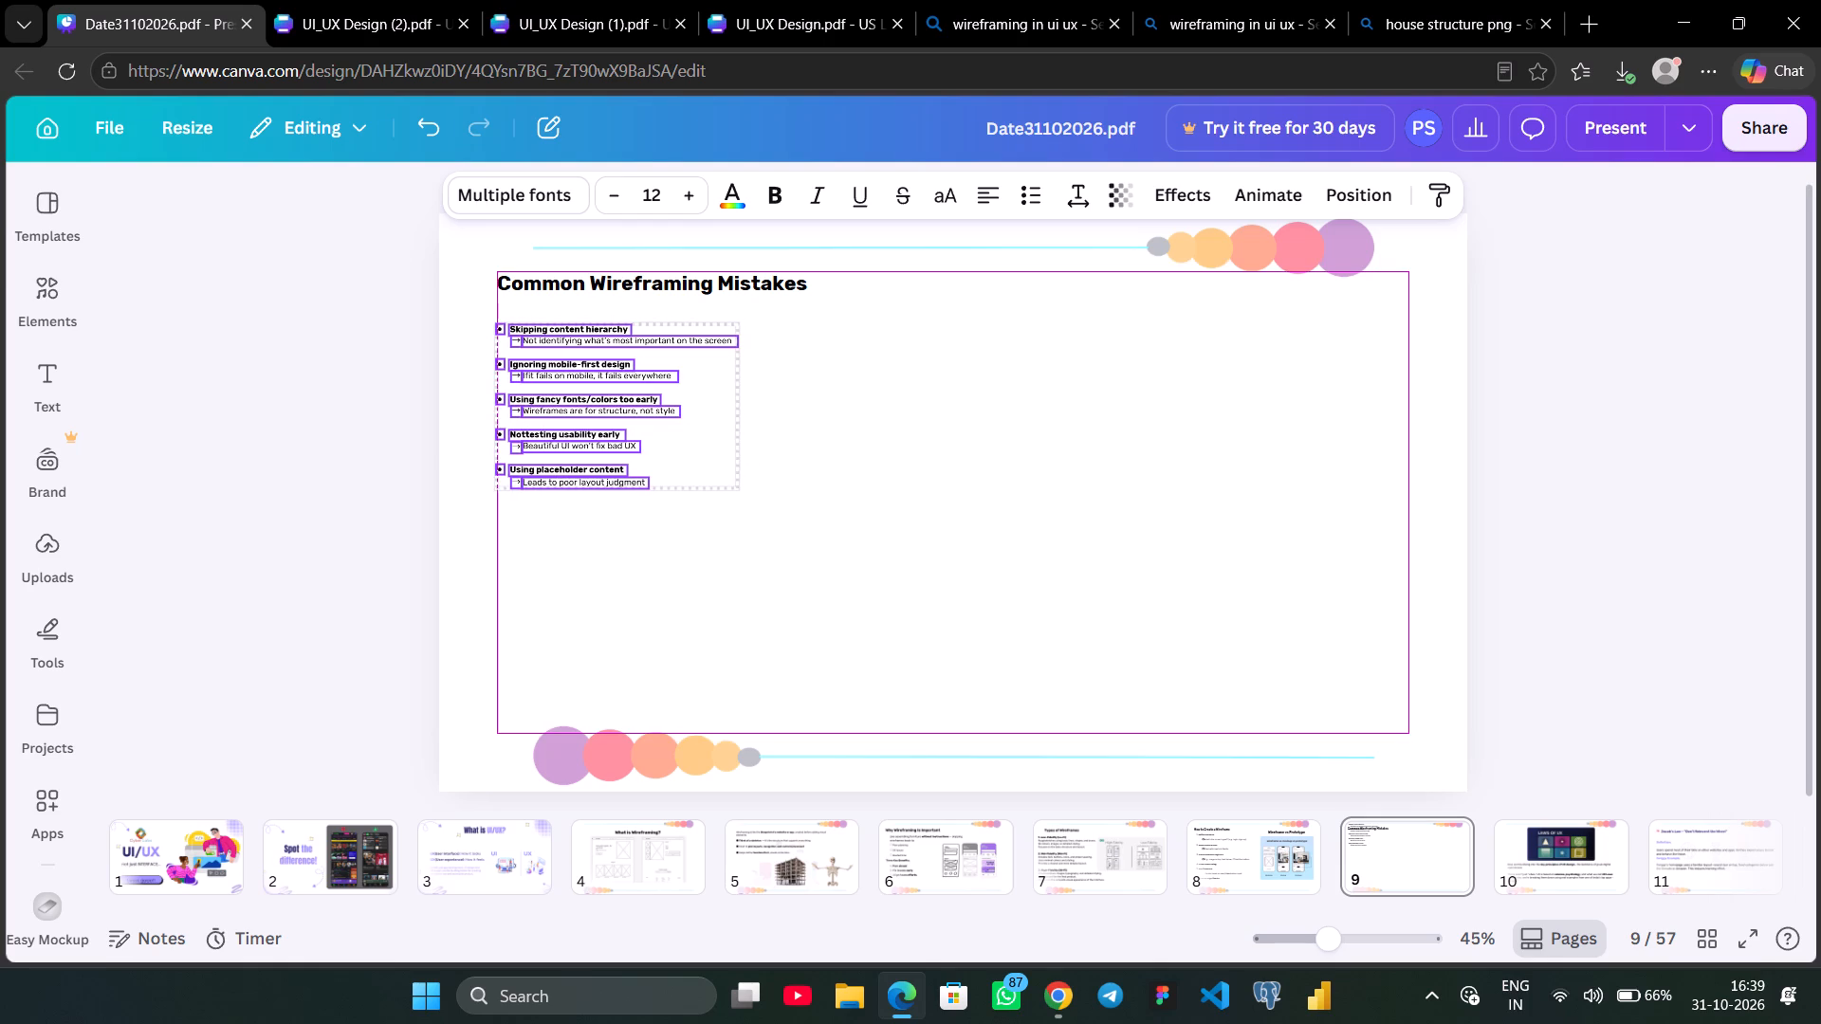
drag(701, 424, 700, 420)
Enlarge the whole mistakes list proportionally to font size 25, filling the space between the heading and the bottom border.
click(740, 498)
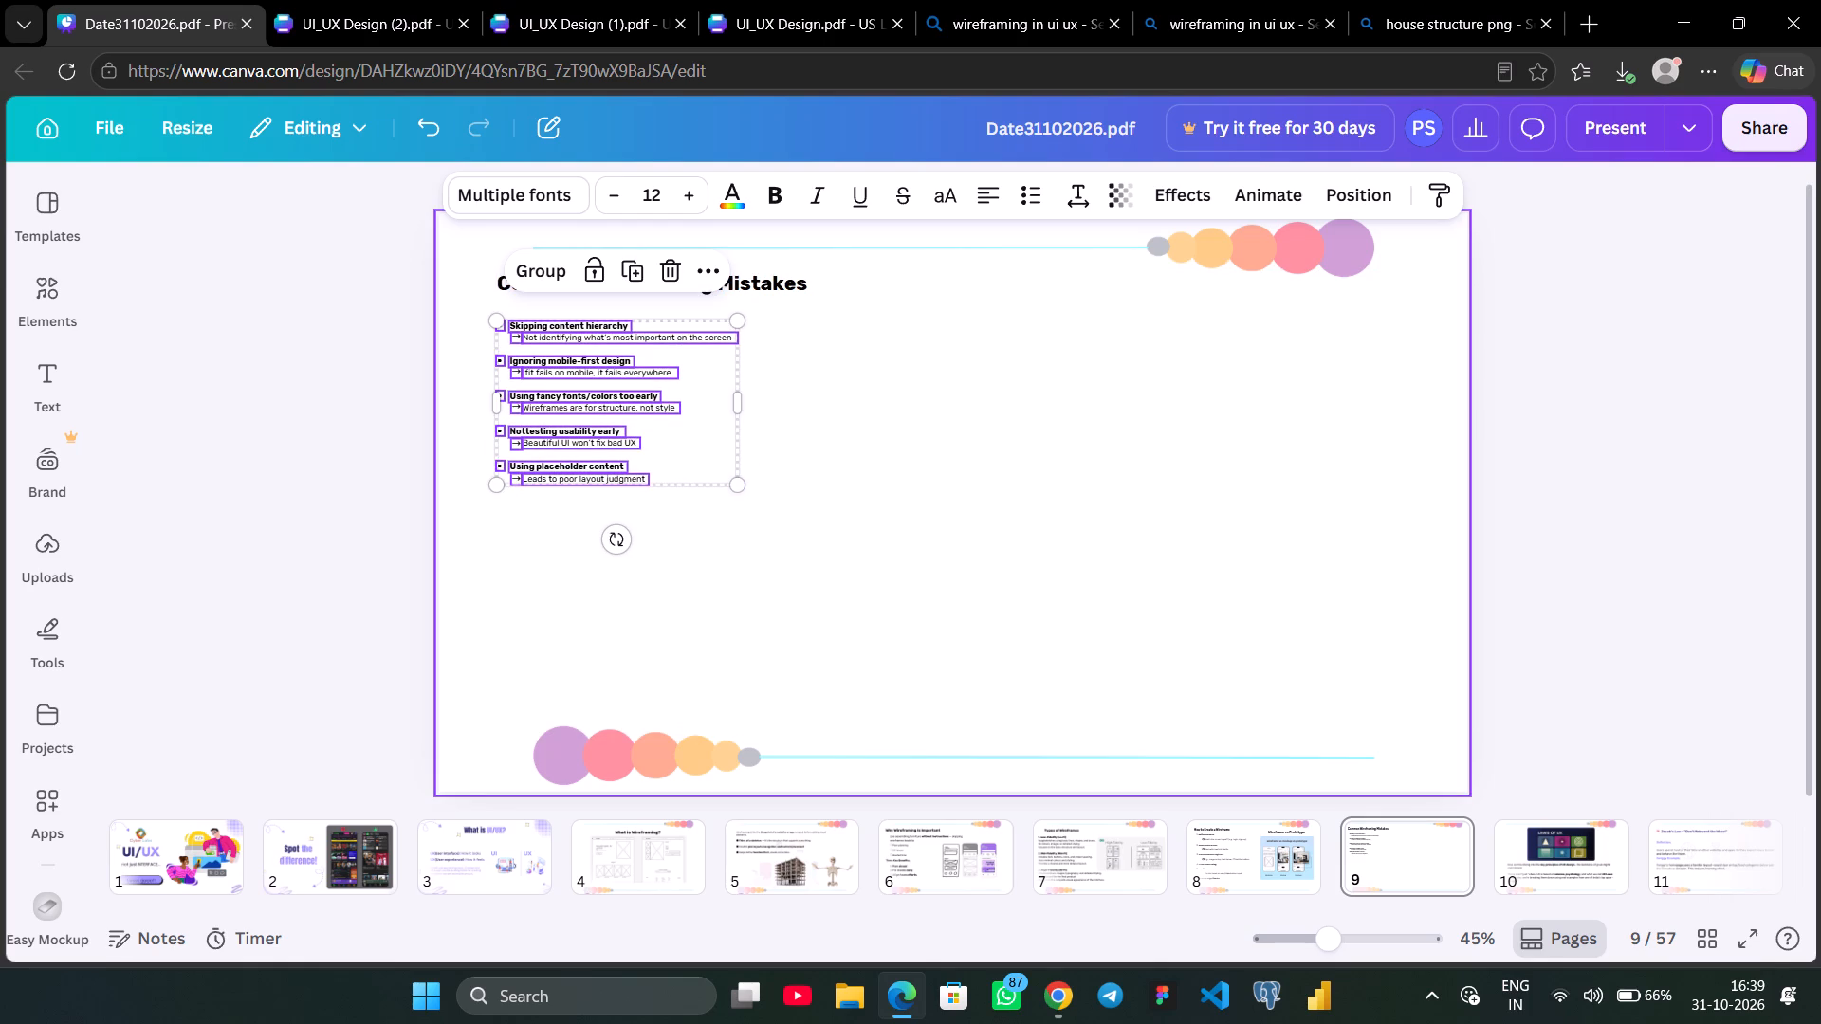
drag(740, 487, 942, 613)
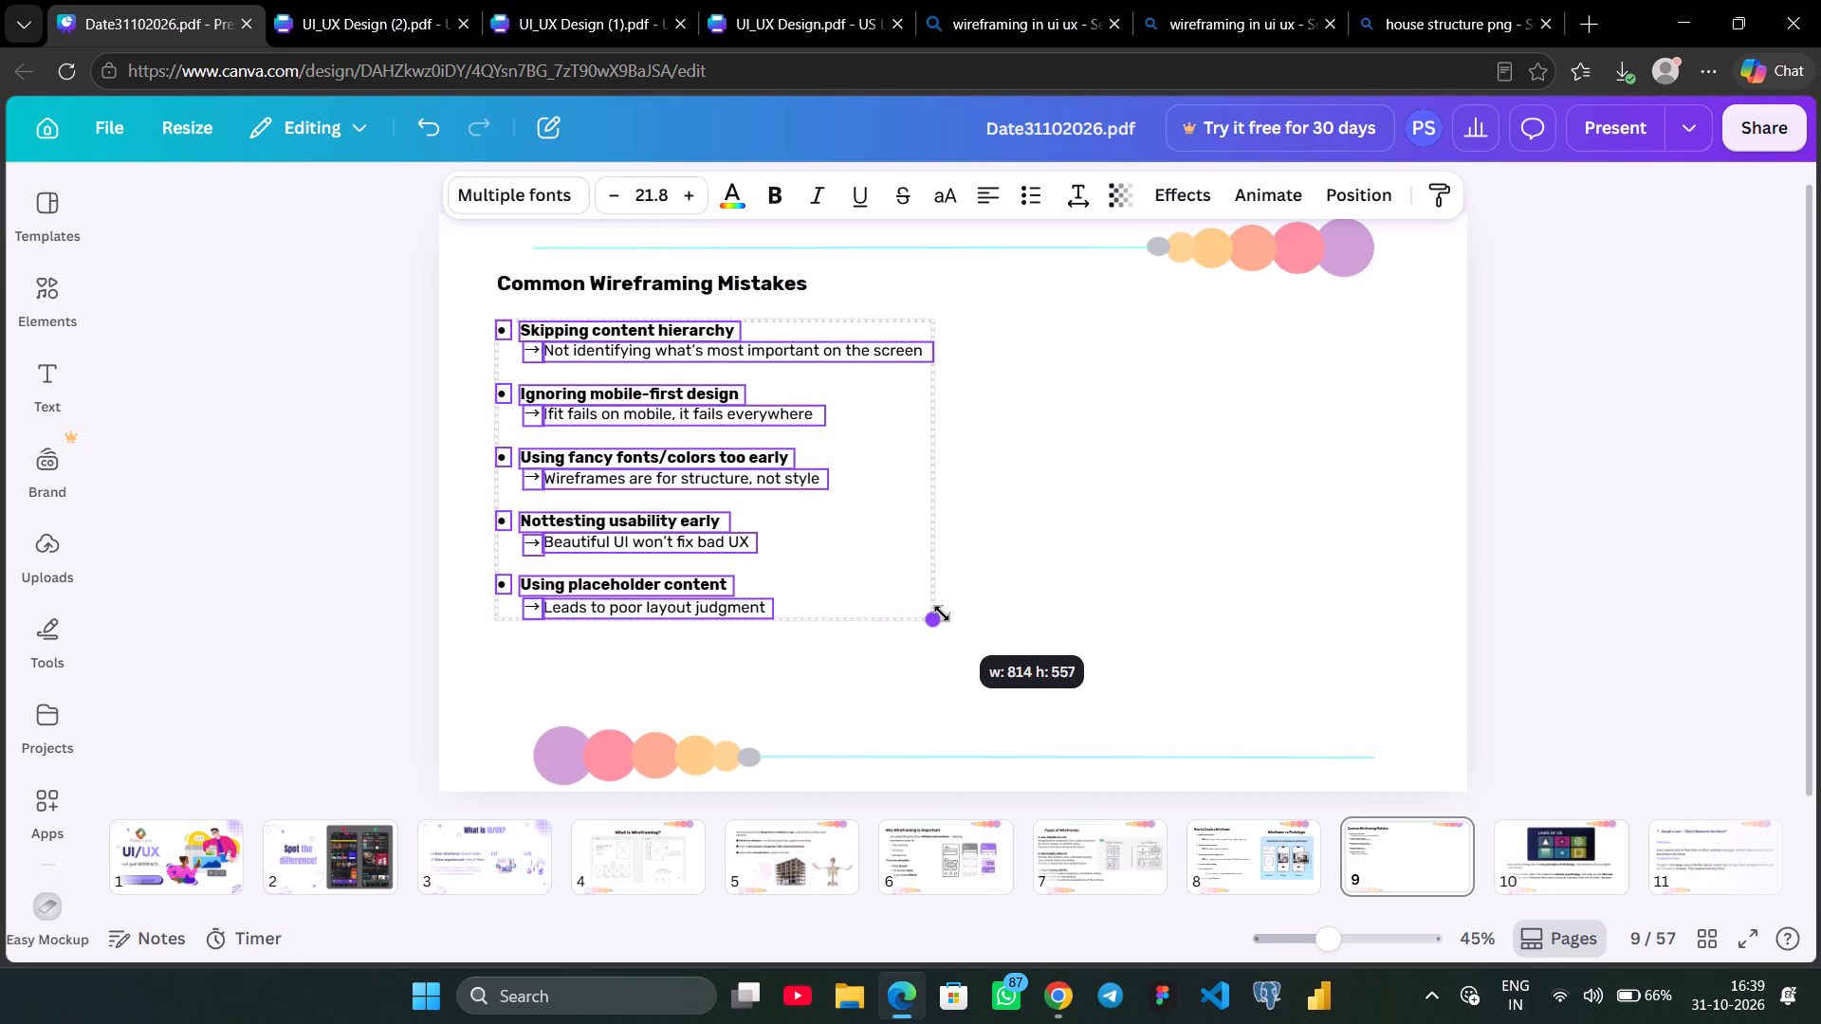
drag(942, 613, 985, 637)
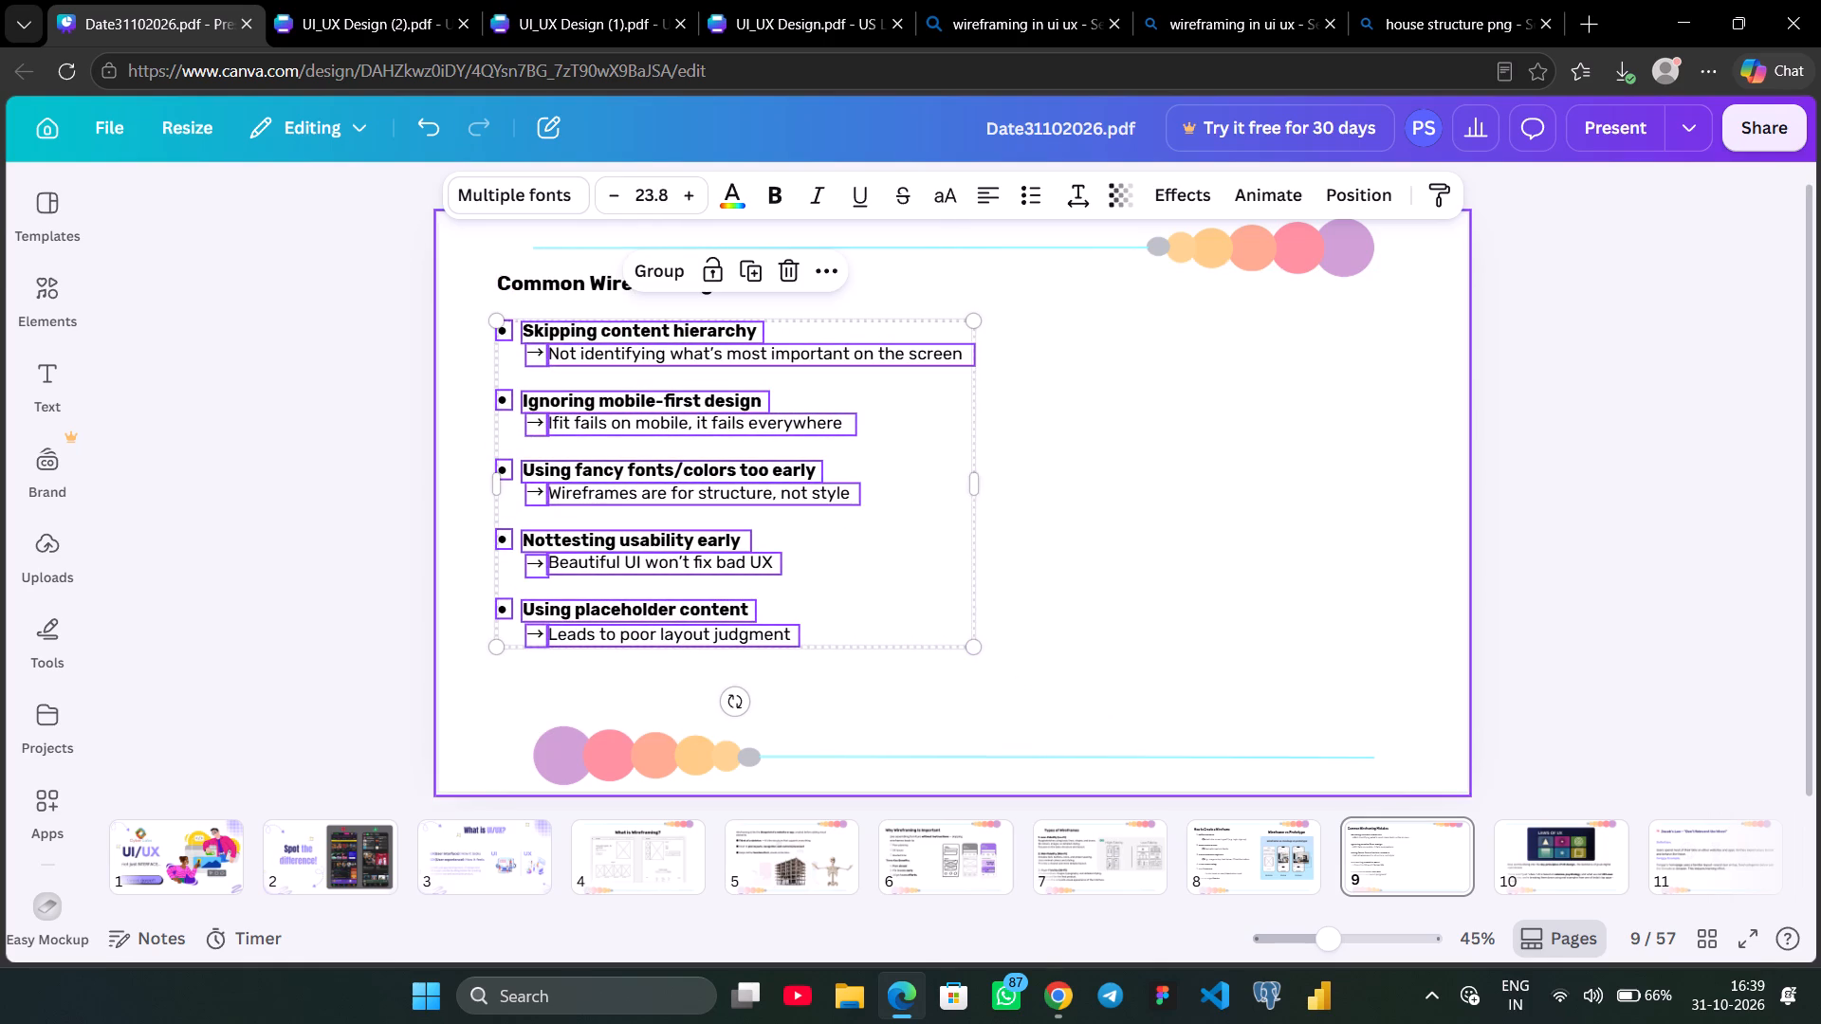
click(976, 481)
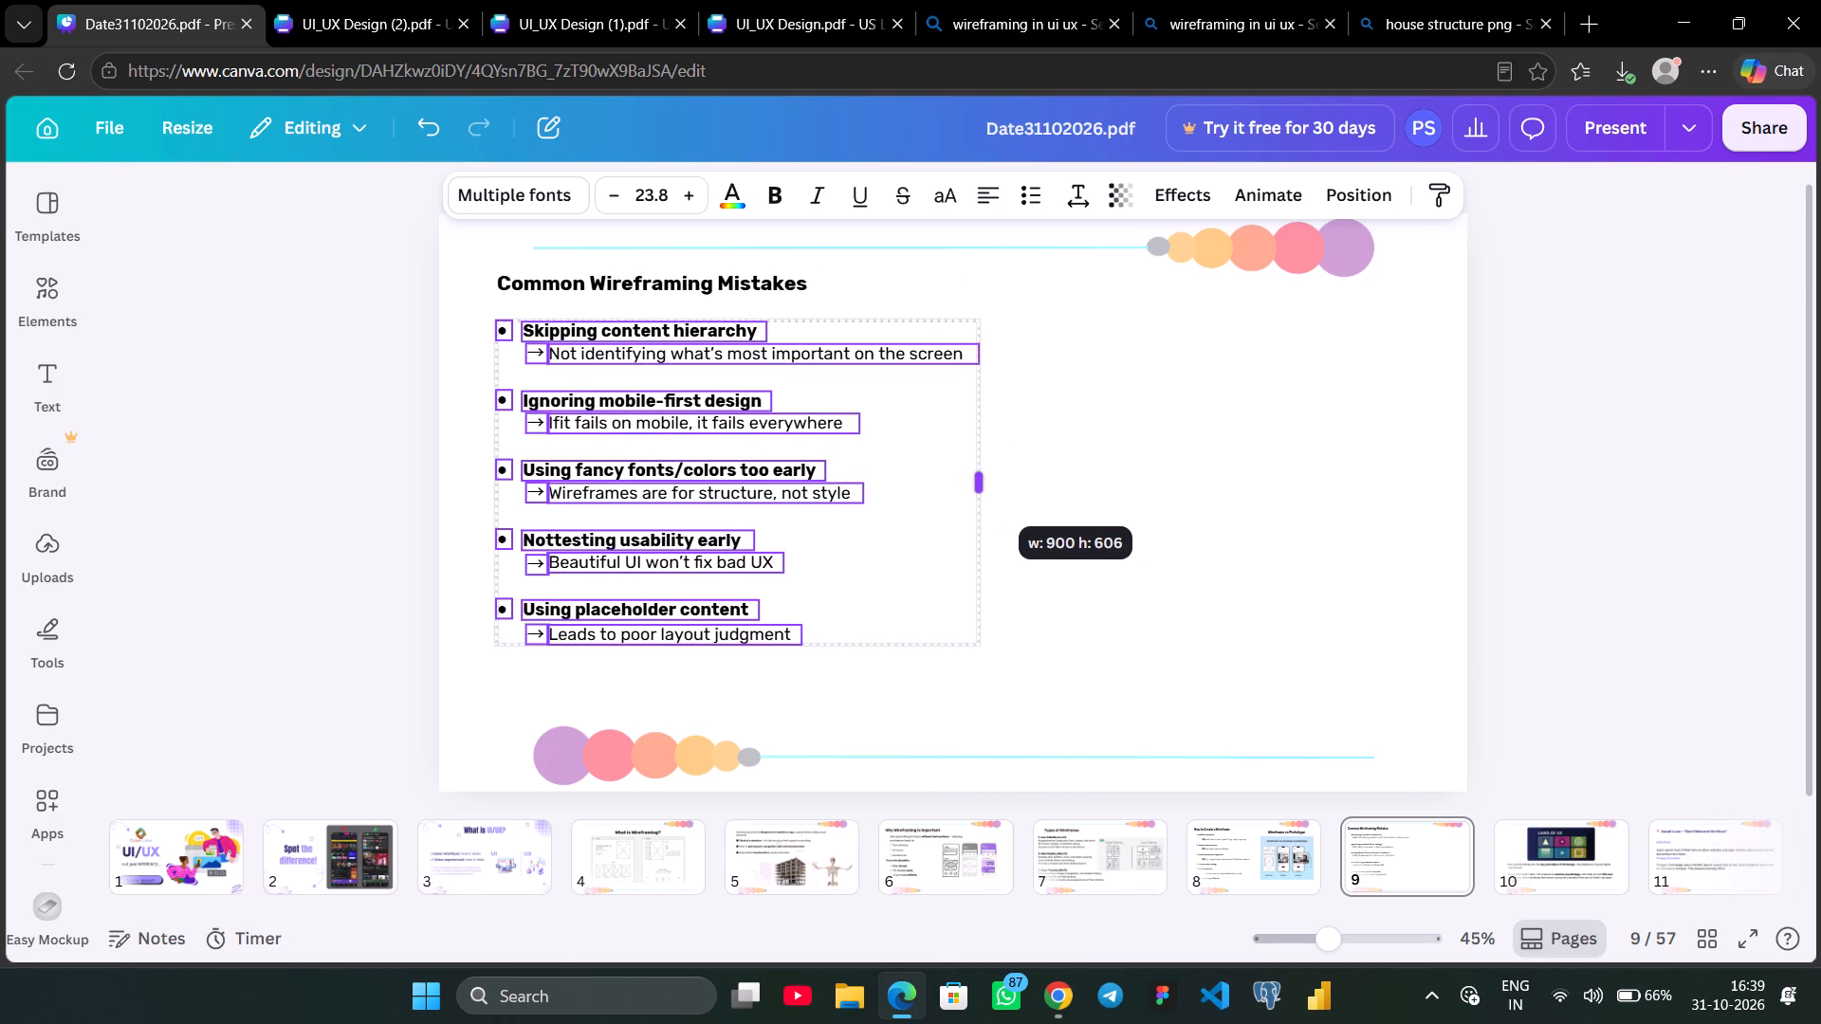
drag(981, 647, 1001, 678)
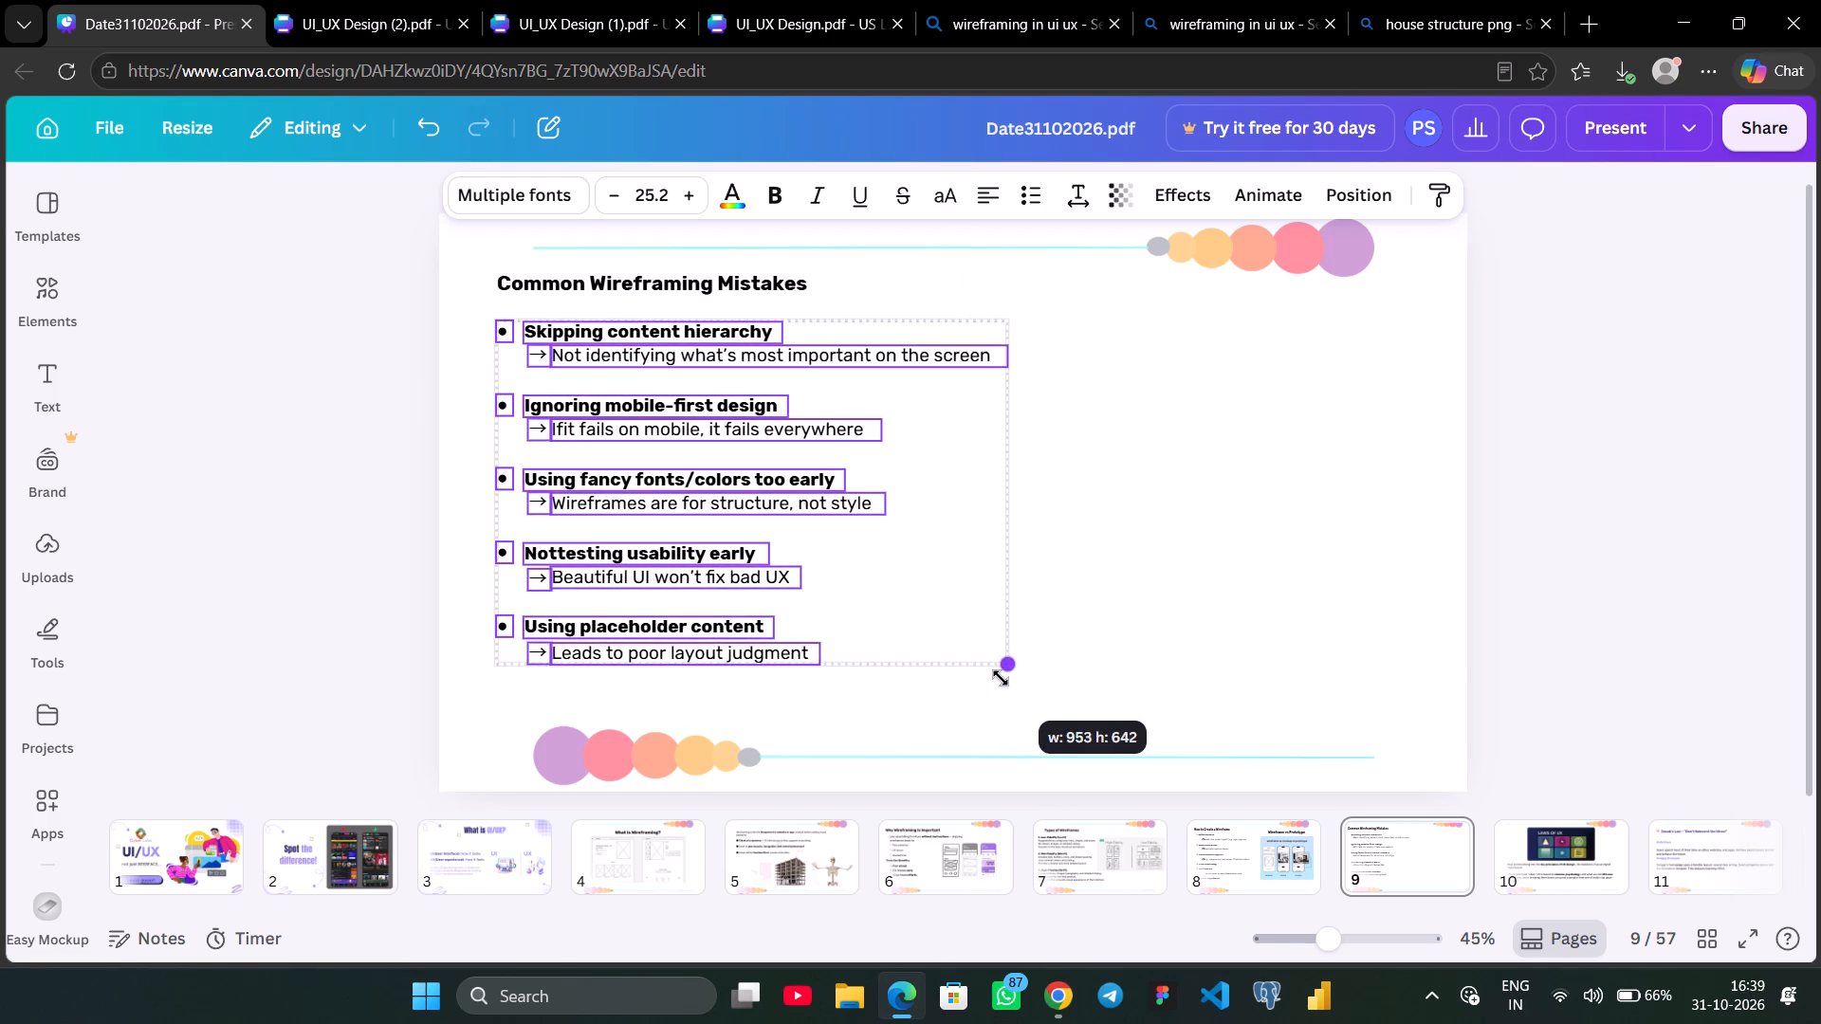
drag(1001, 678, 994, 680)
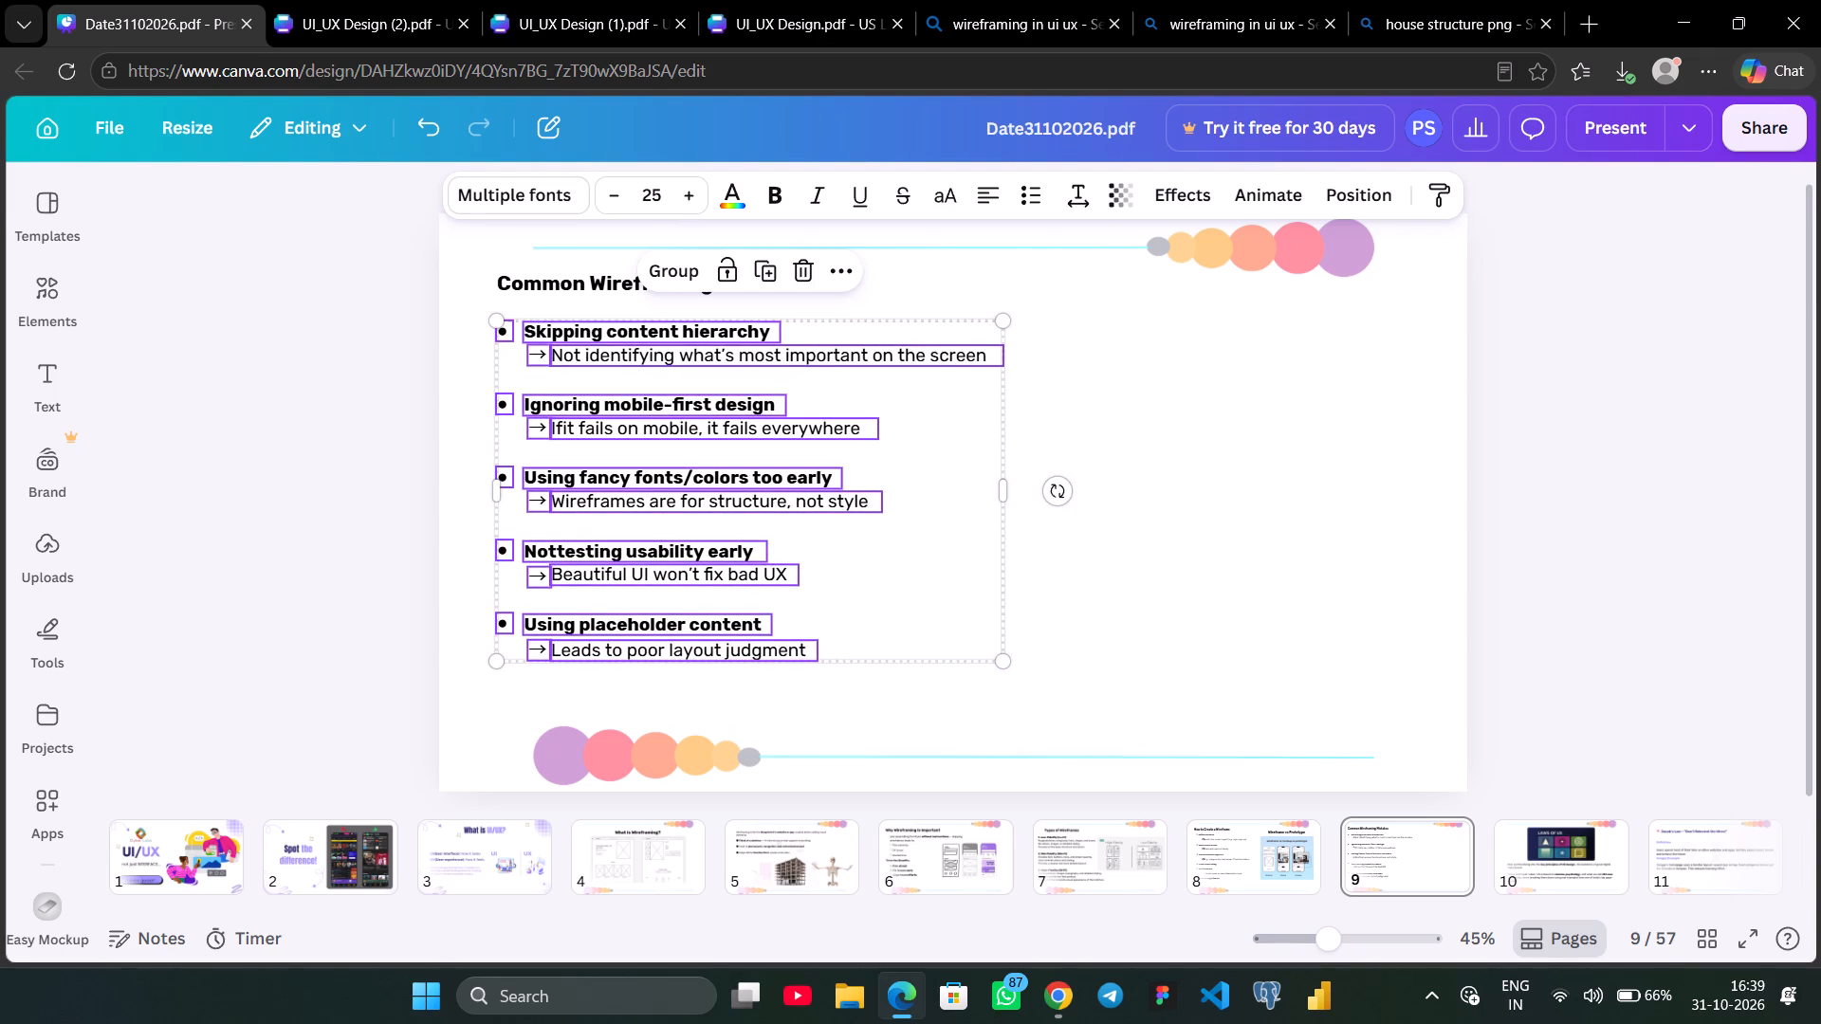
click(1557, 357)
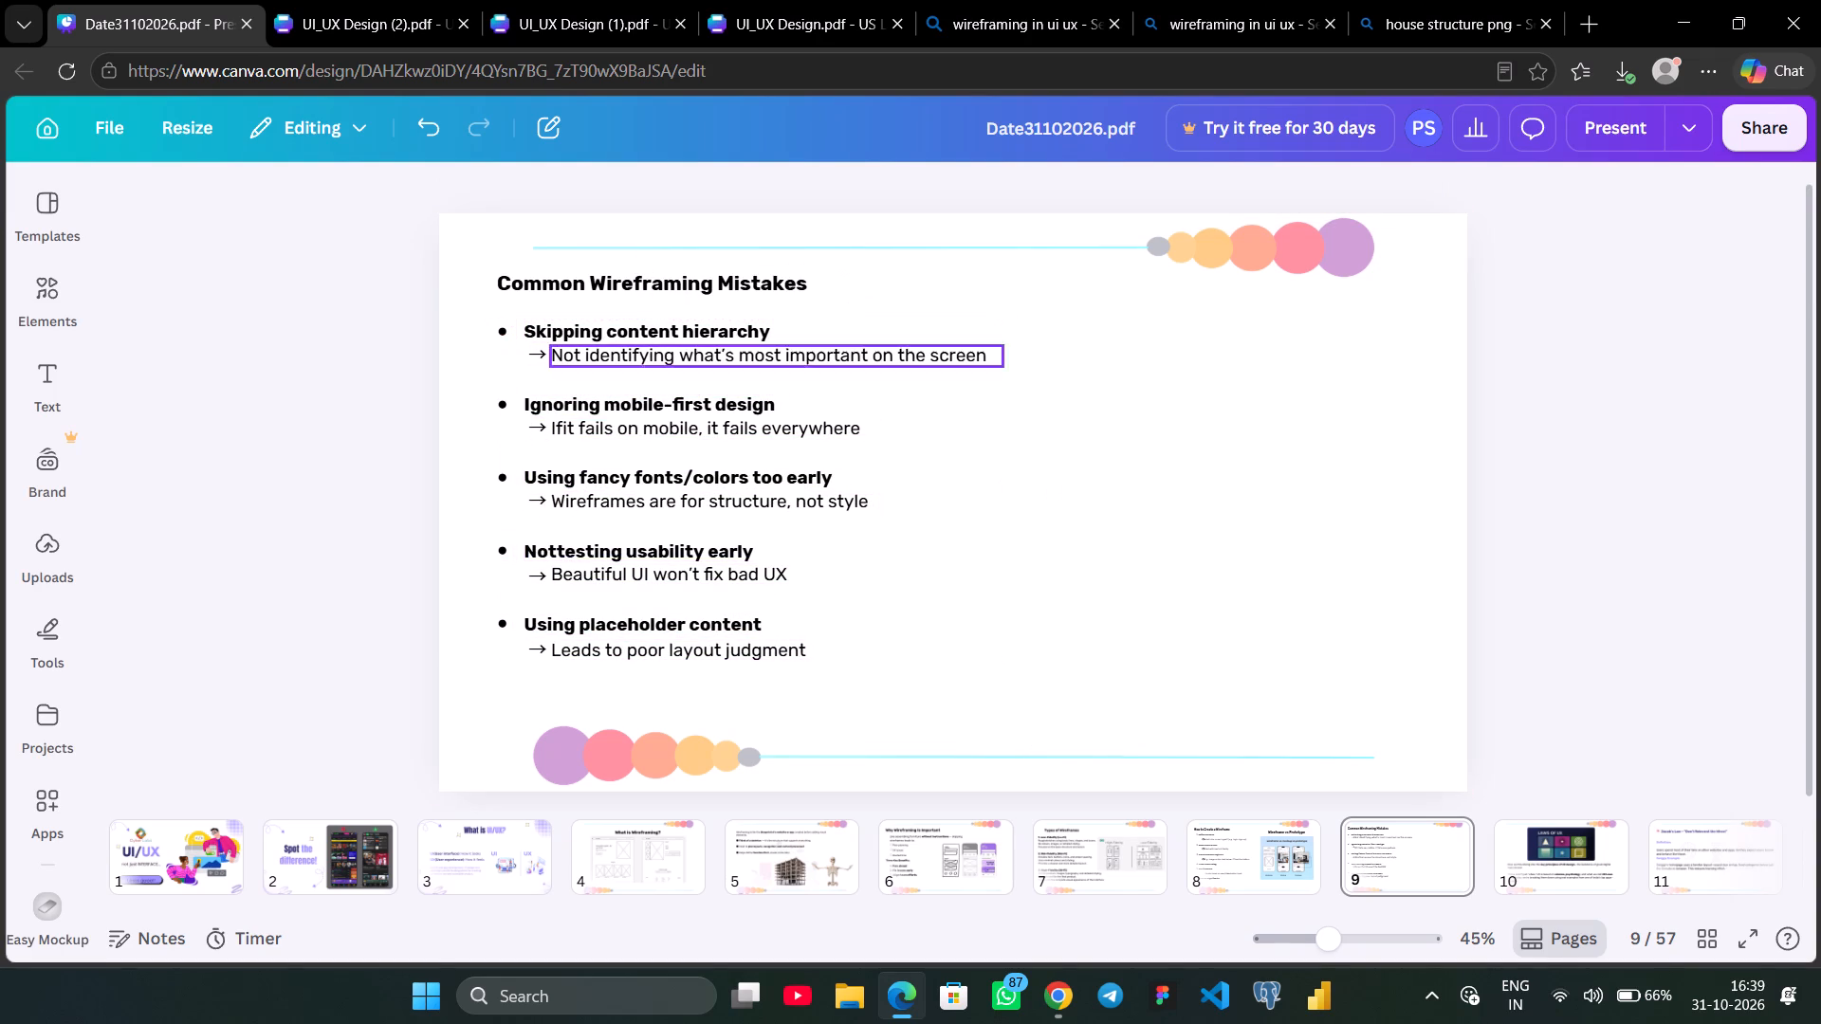
Copy the Bad/Good wireframe comparison image from page 4 of UI_UX Design (2).pdf onto page 9 of Date31102026.pdf.
click(398, 2)
scroll(1157, 633, down, 2)
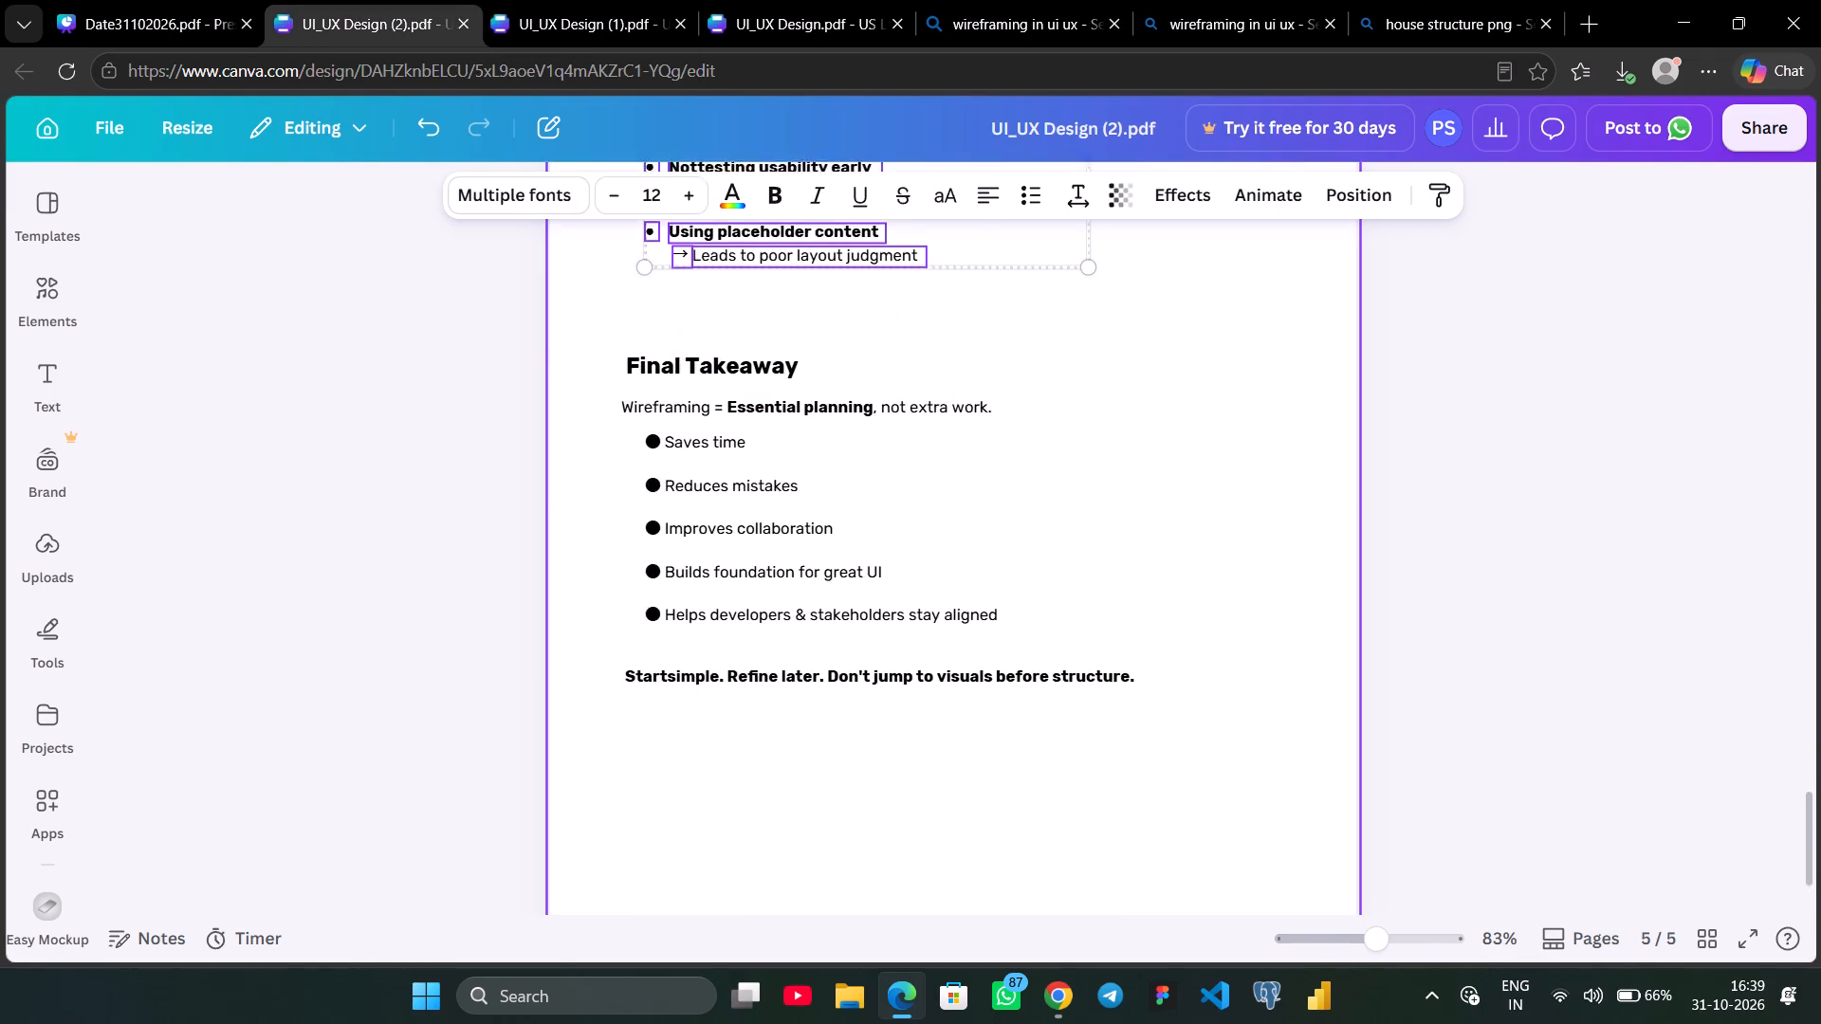
scroll(1157, 633, up, 6)
click(874, 456)
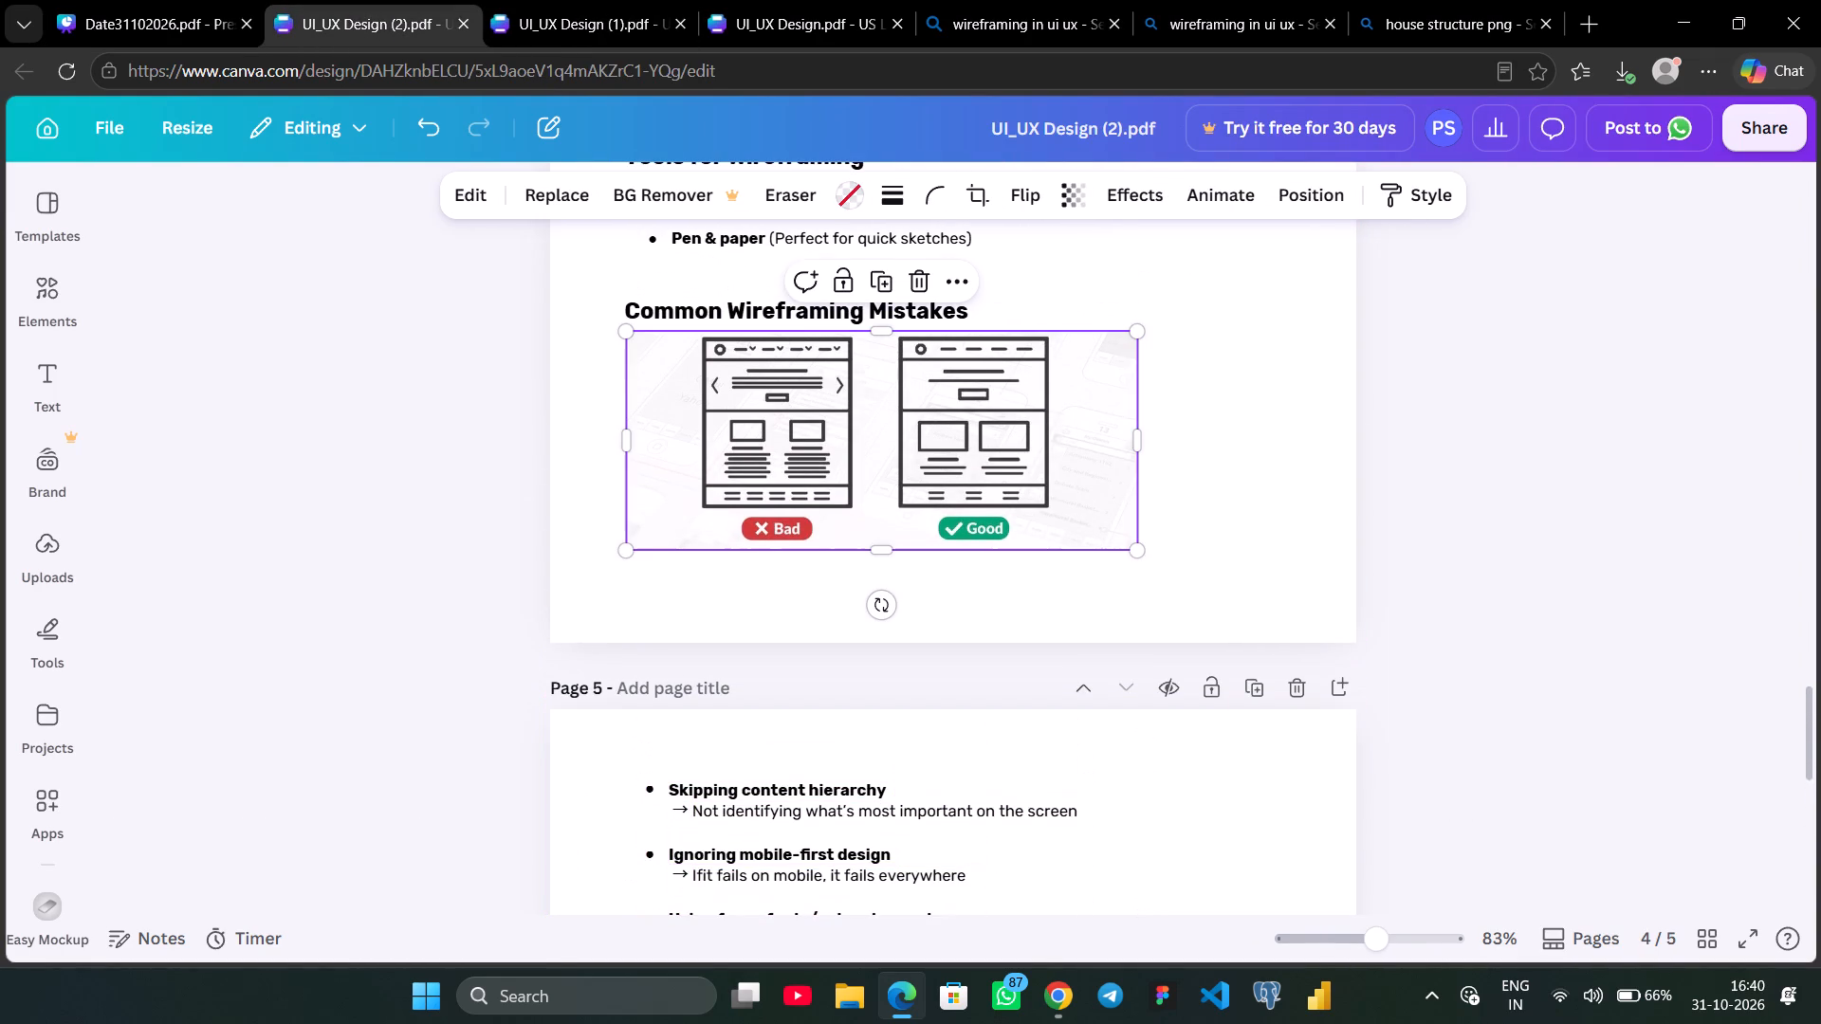
key(ctrl+c)
click(149, 6)
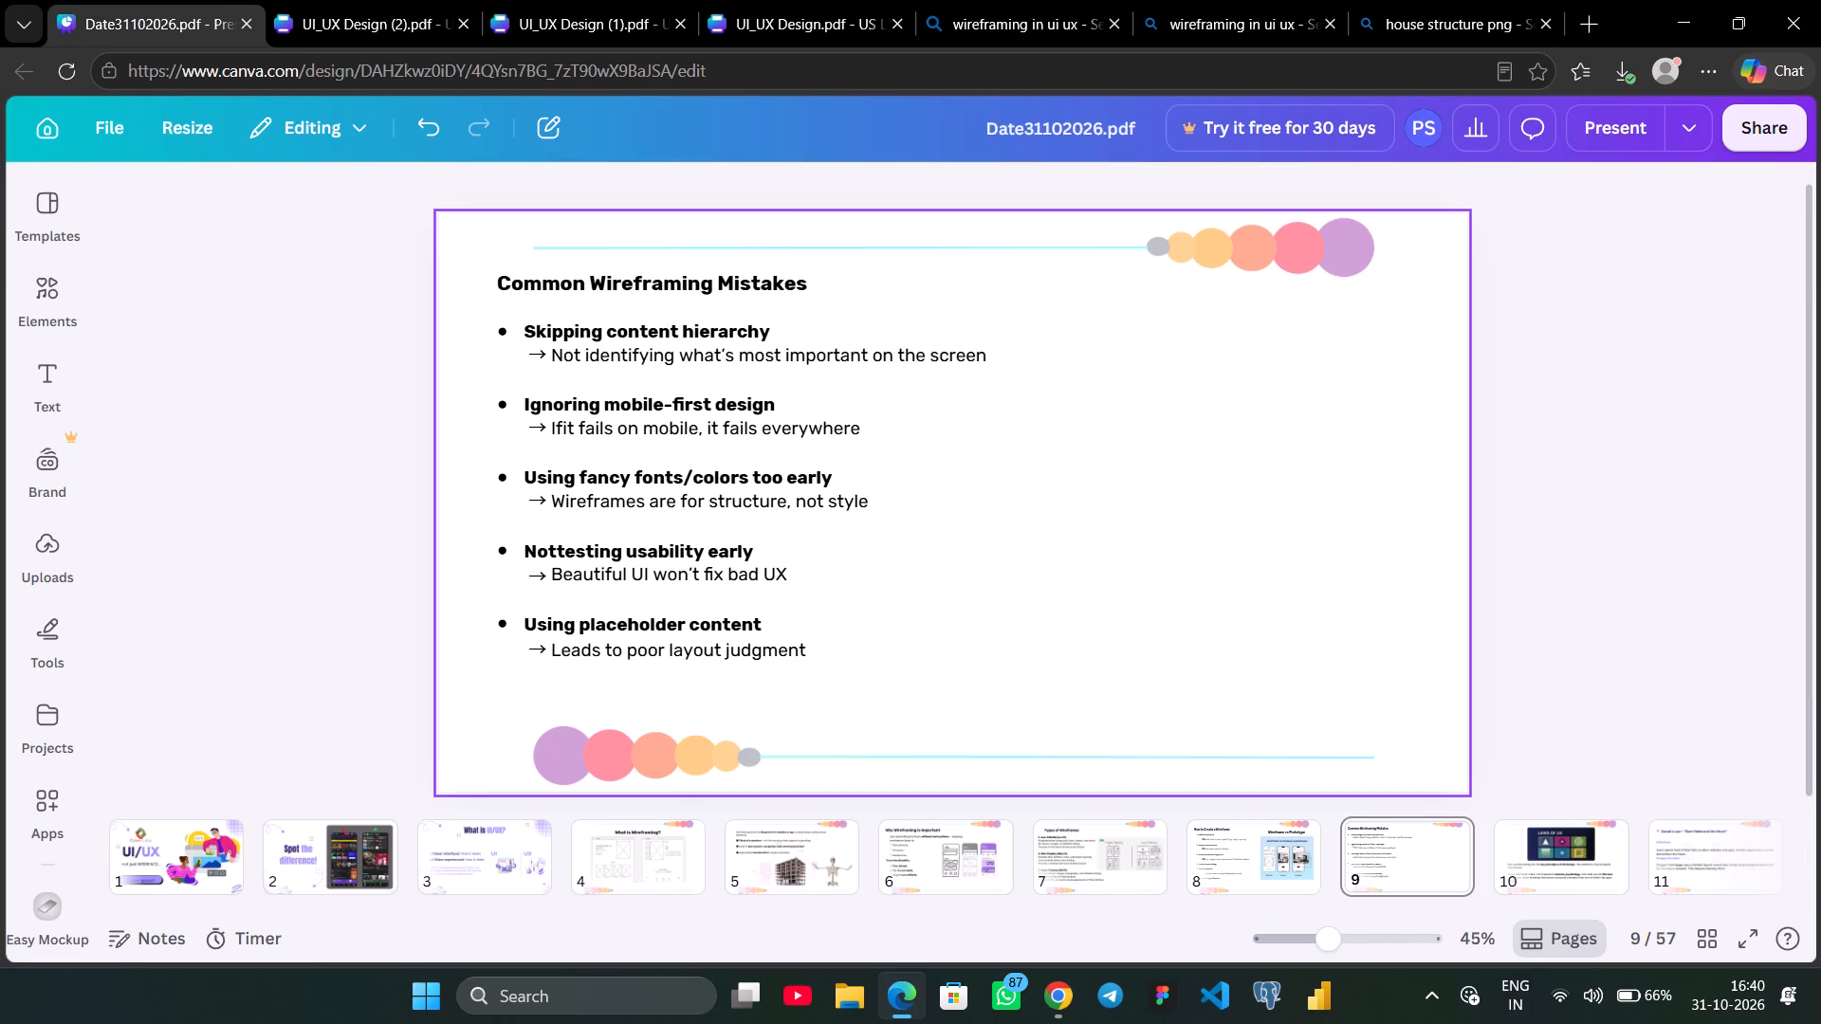
key(ctrl+v)
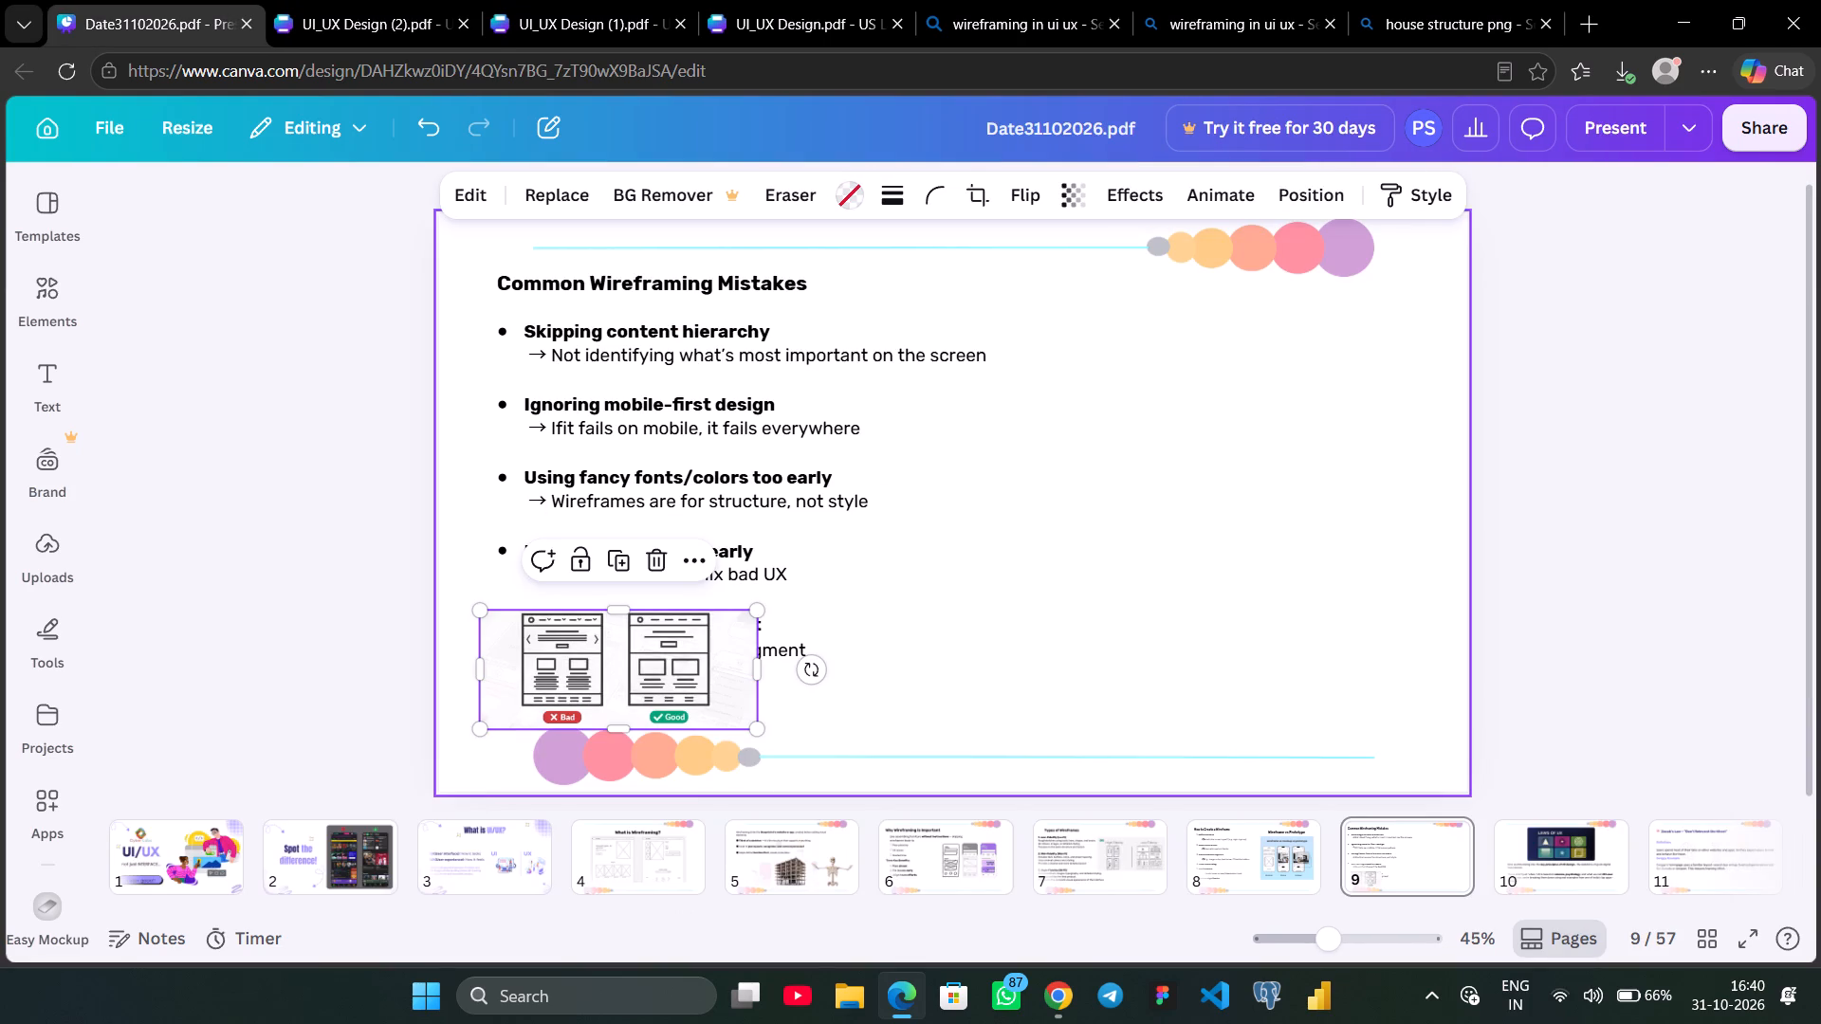
Enlarge the Bad/Good comparison image to about 1,000 by 460 and place it beside the mistakes list, within the page edge.
drag(630, 664, 1096, 453)
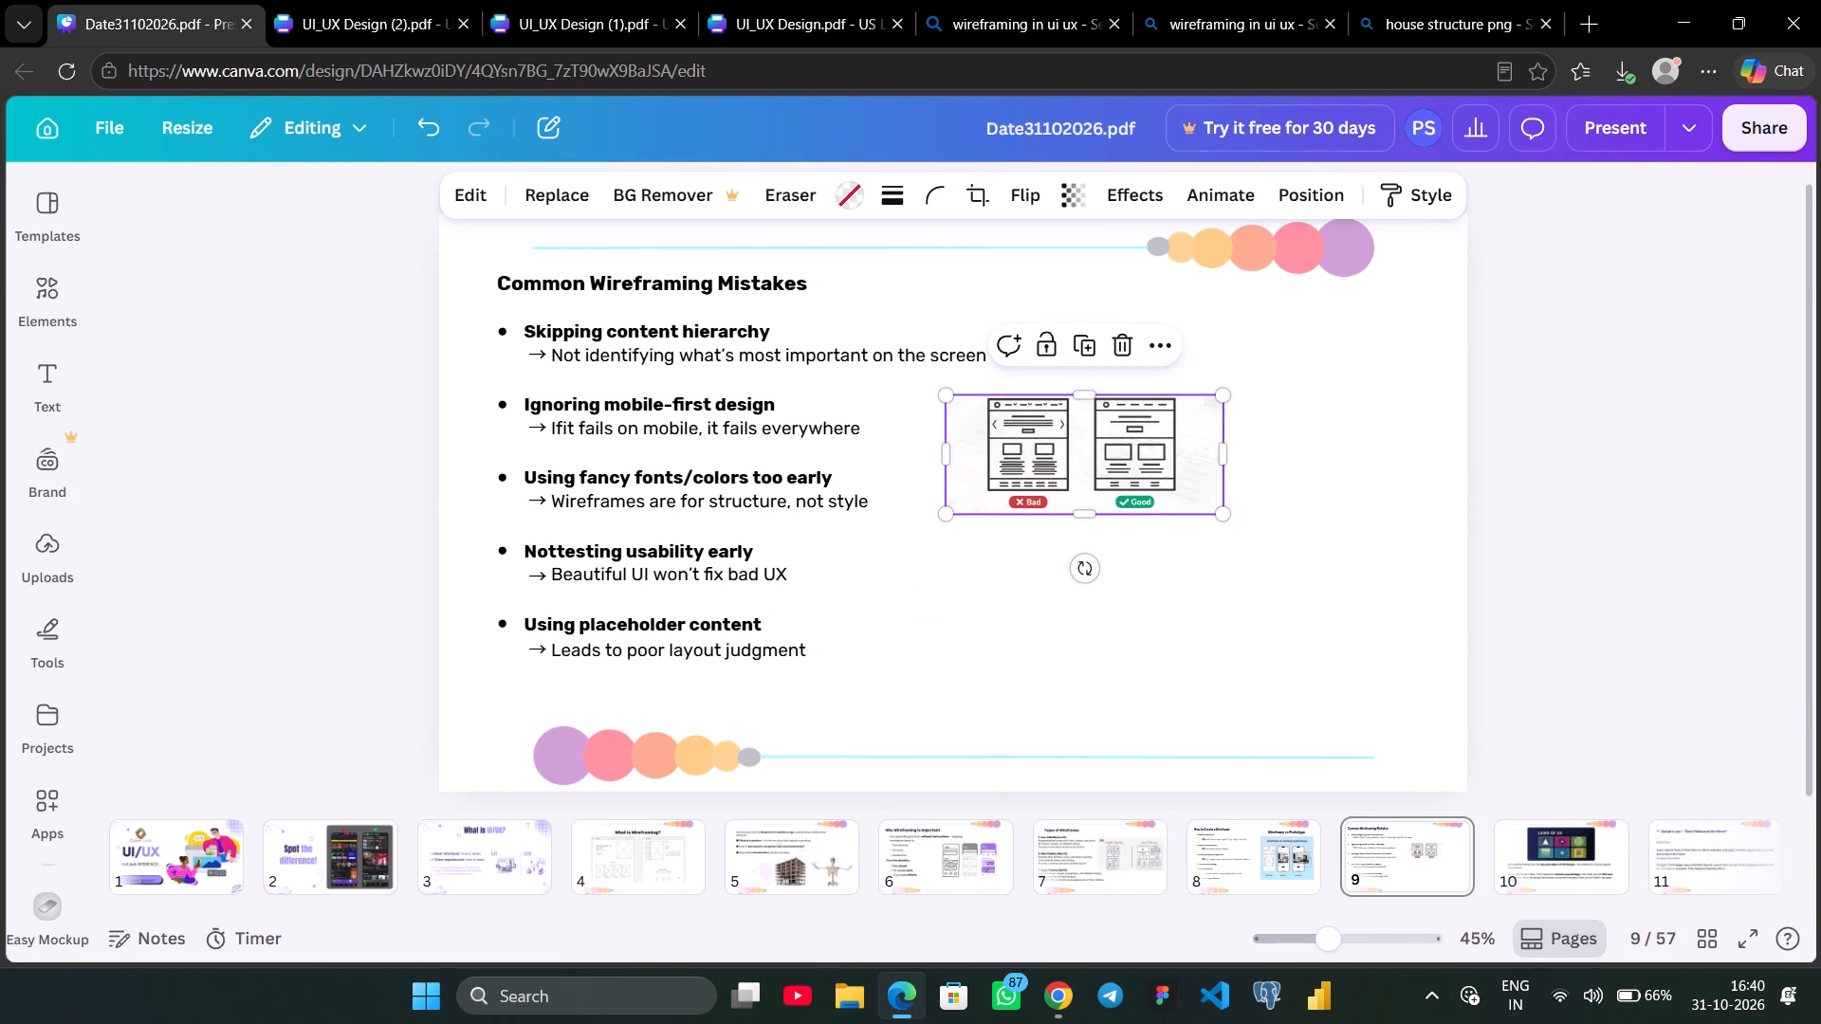
drag(1215, 511, 1496, 677)
ctrl+drag(1524, 518, 1438, 510)
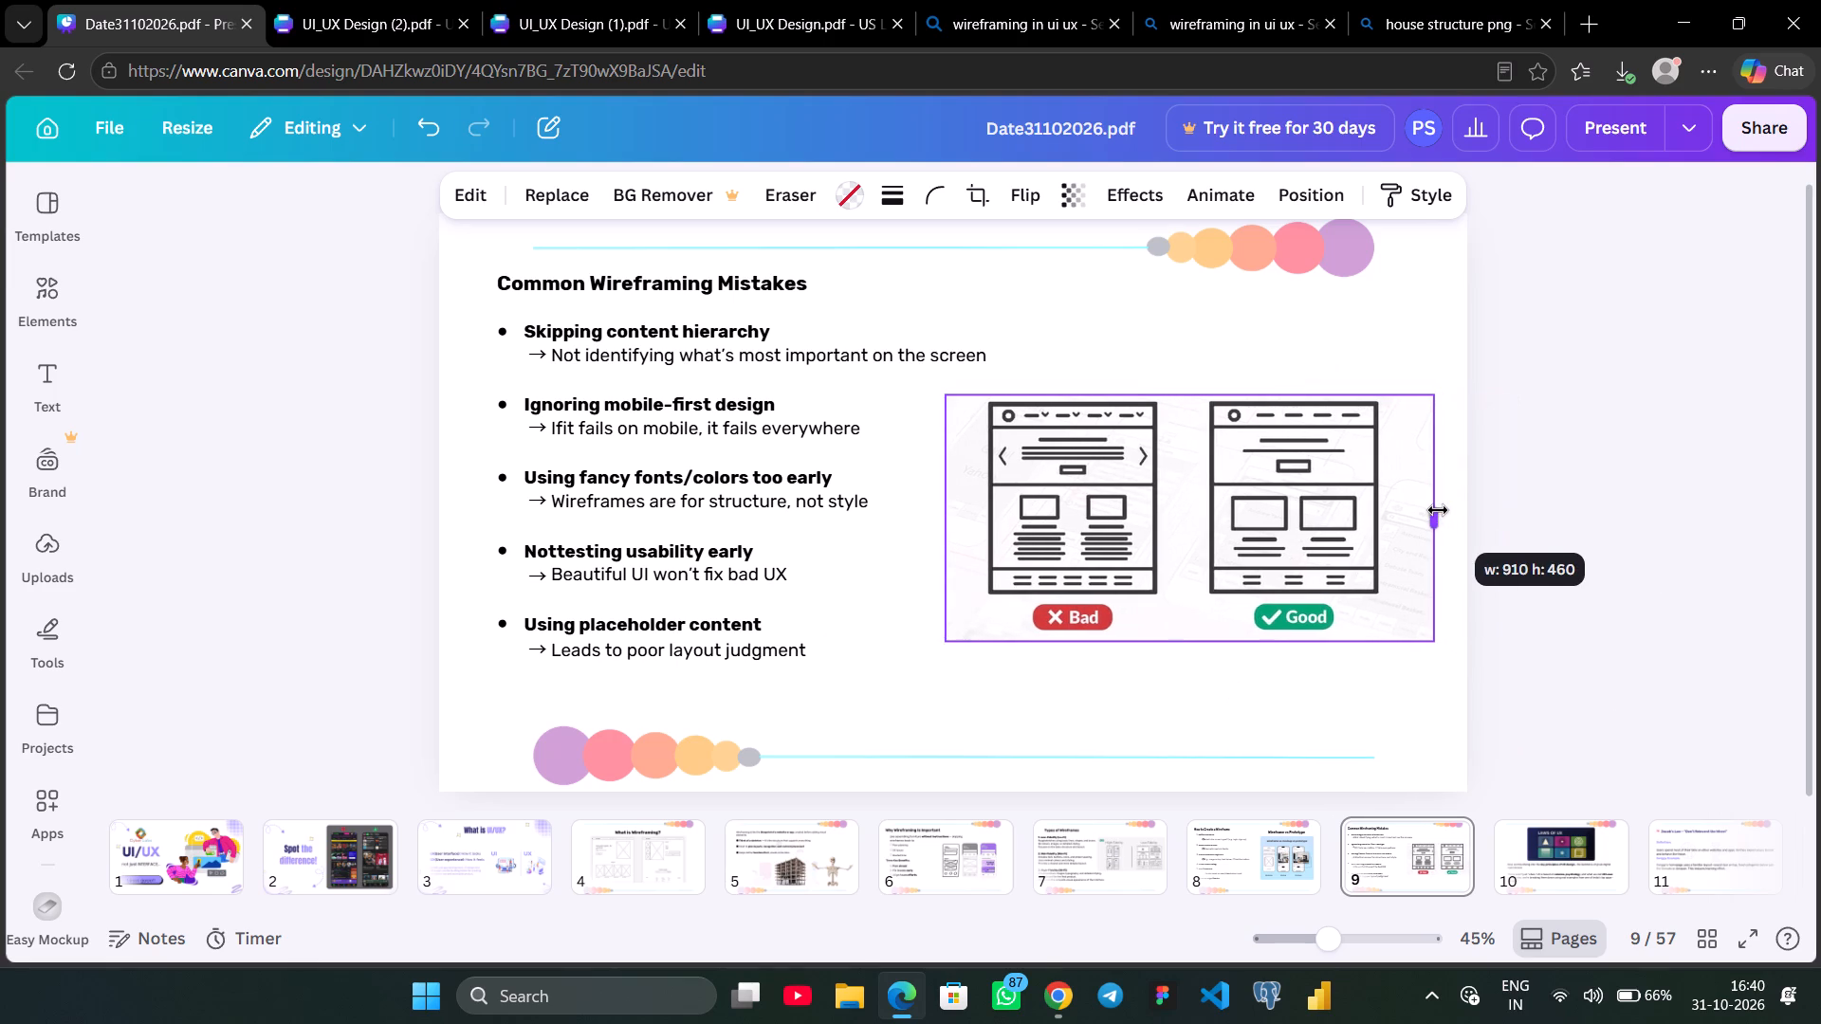
ctrl+drag(1438, 510, 1489, 503)
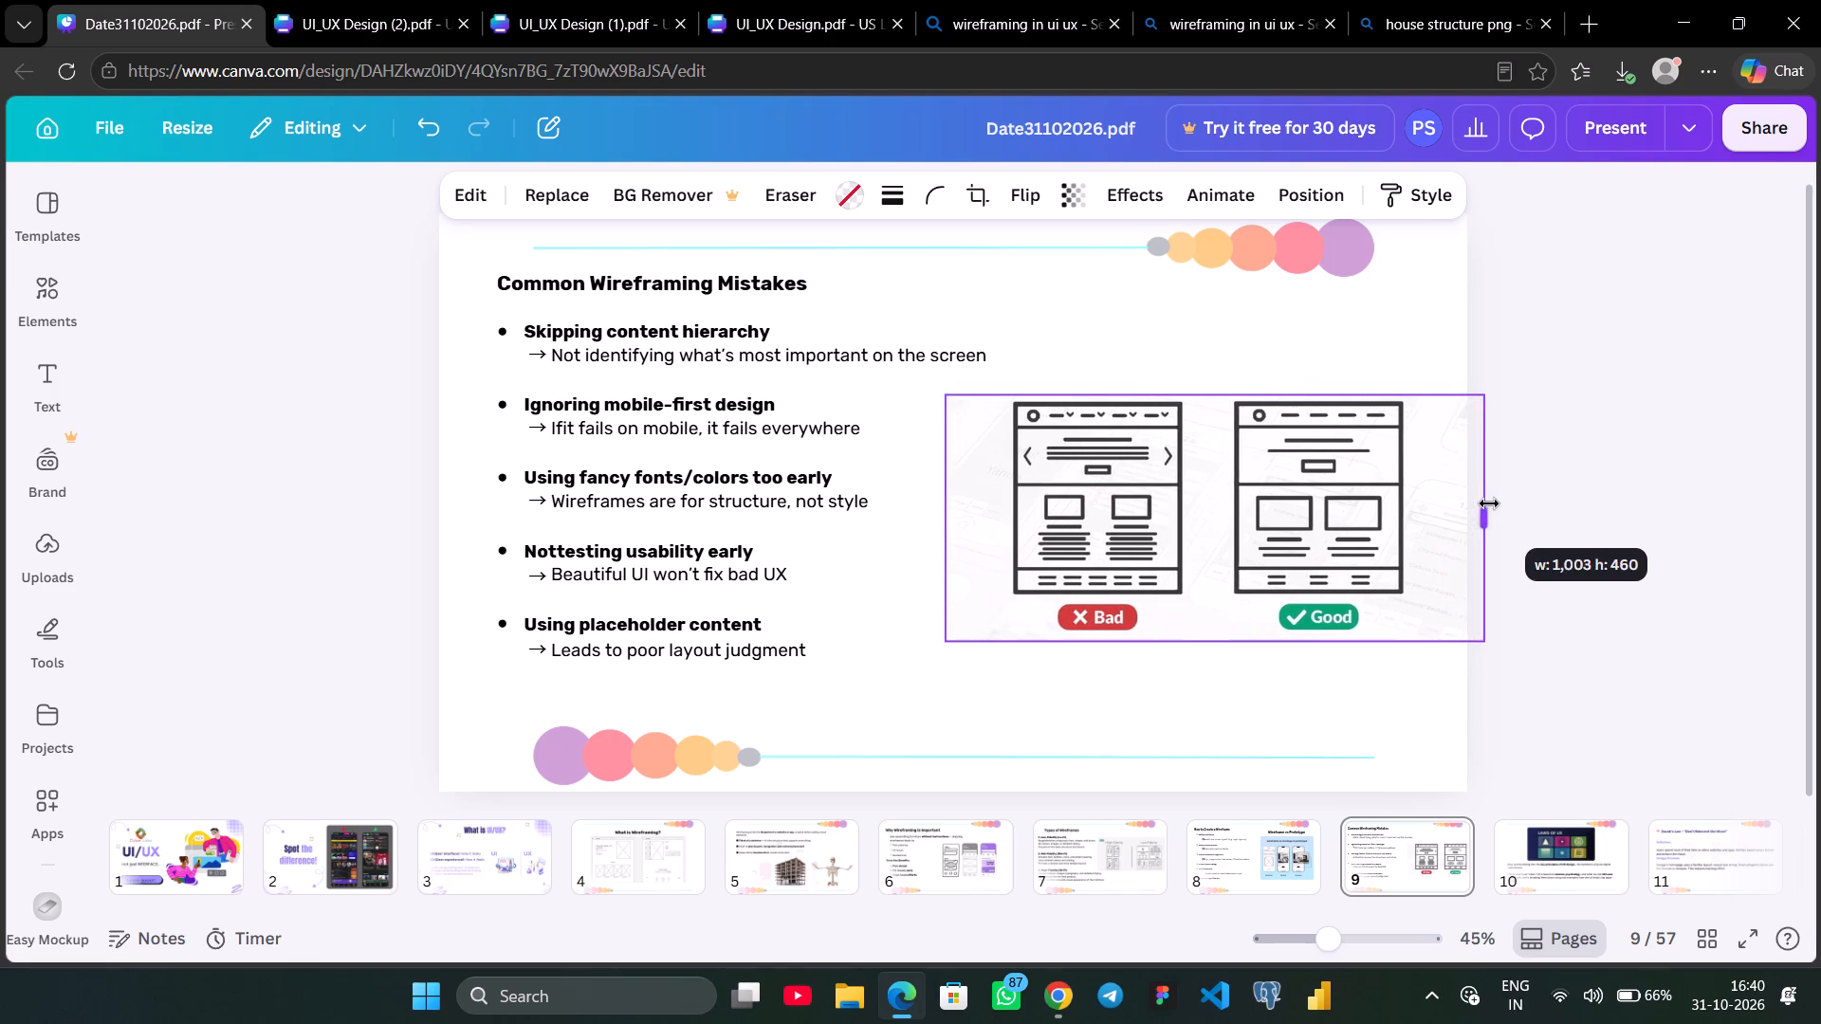
ctrl+drag(1489, 503, 1486, 503)
drag(1299, 503, 1250, 499)
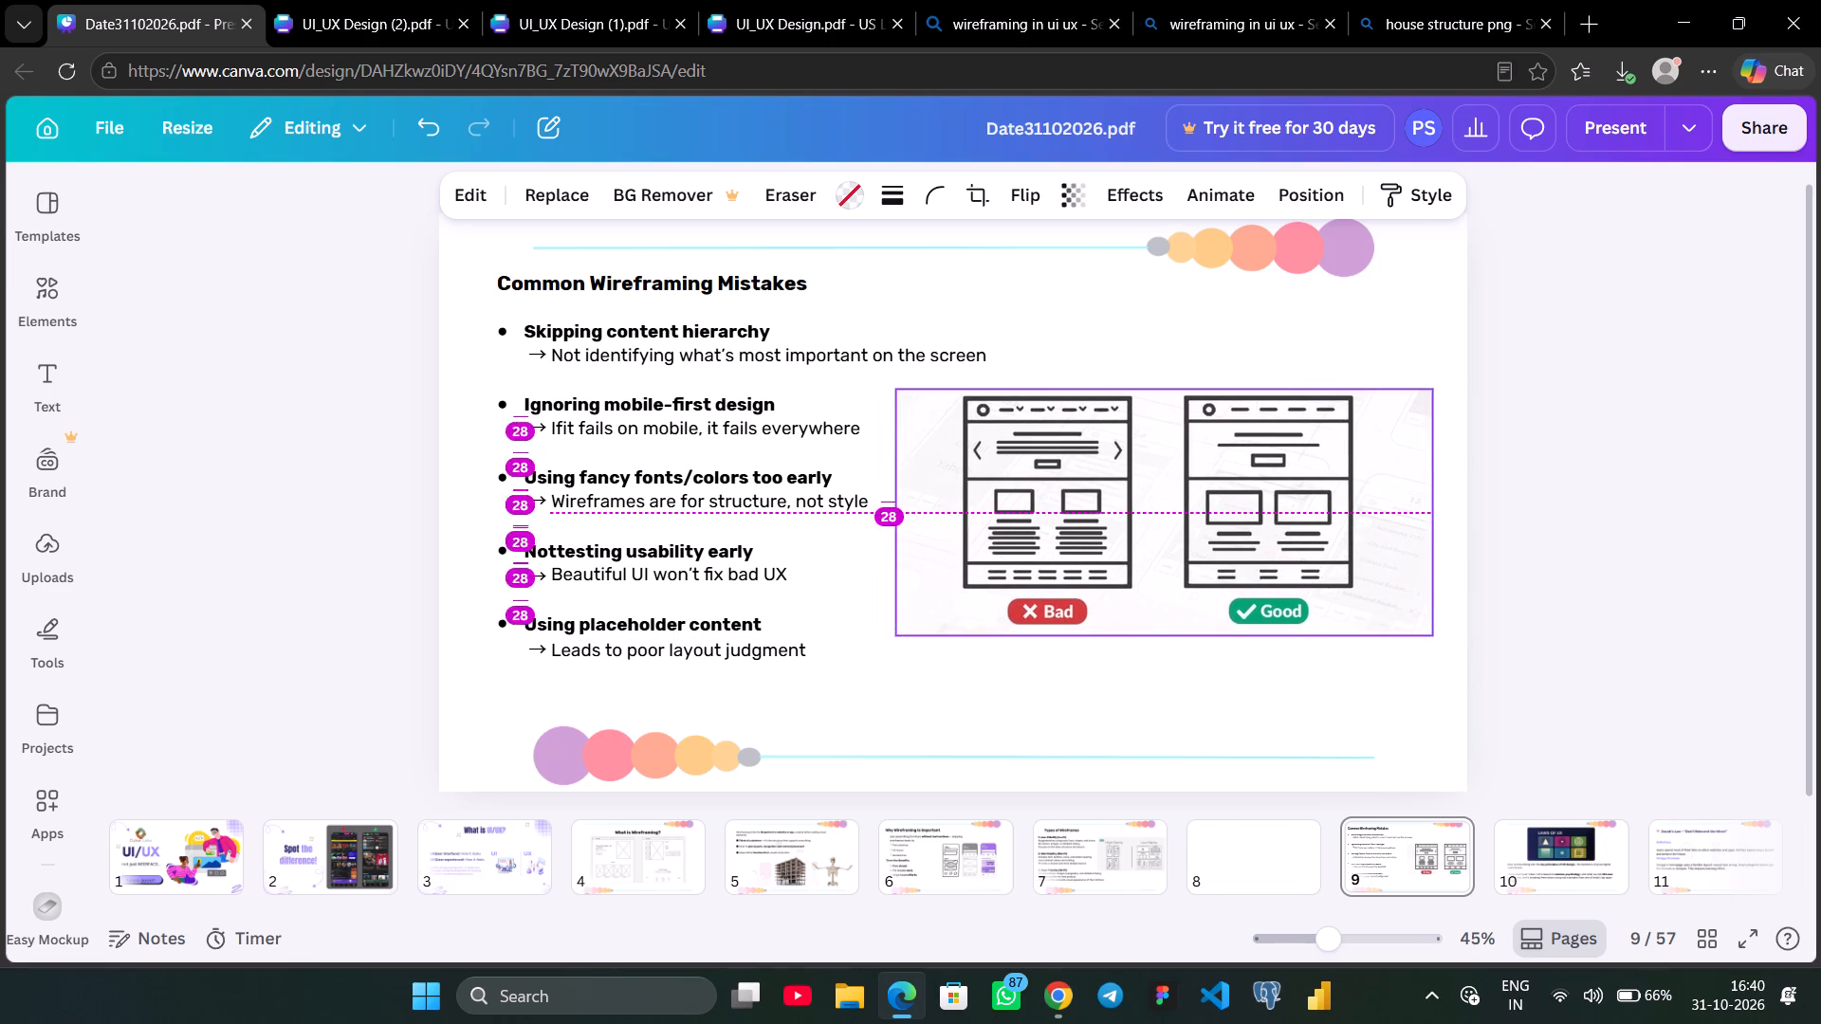
drag(1250, 499, 1259, 499)
click(1525, 488)
scroll(1525, 488, up, 1)
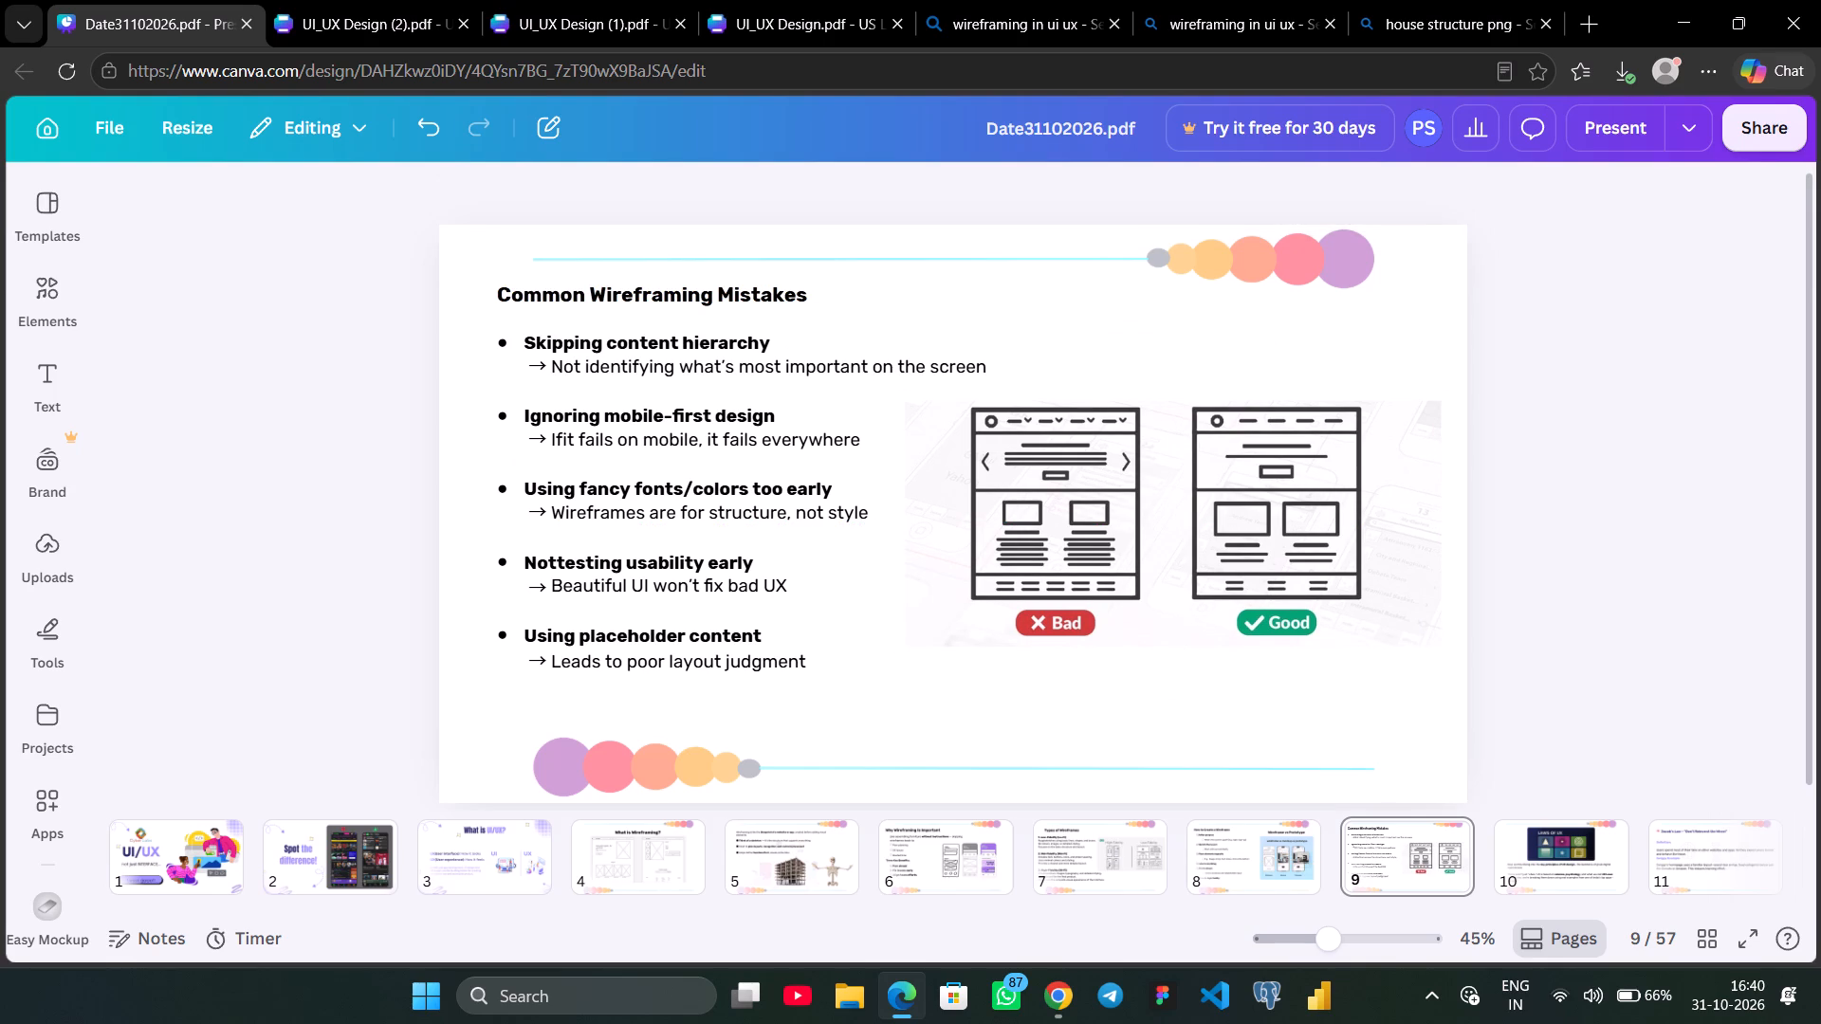
Delete the Laws of UX image and both text paragraphs below it from page 10, keeping the decorative borders.
click(1534, 877)
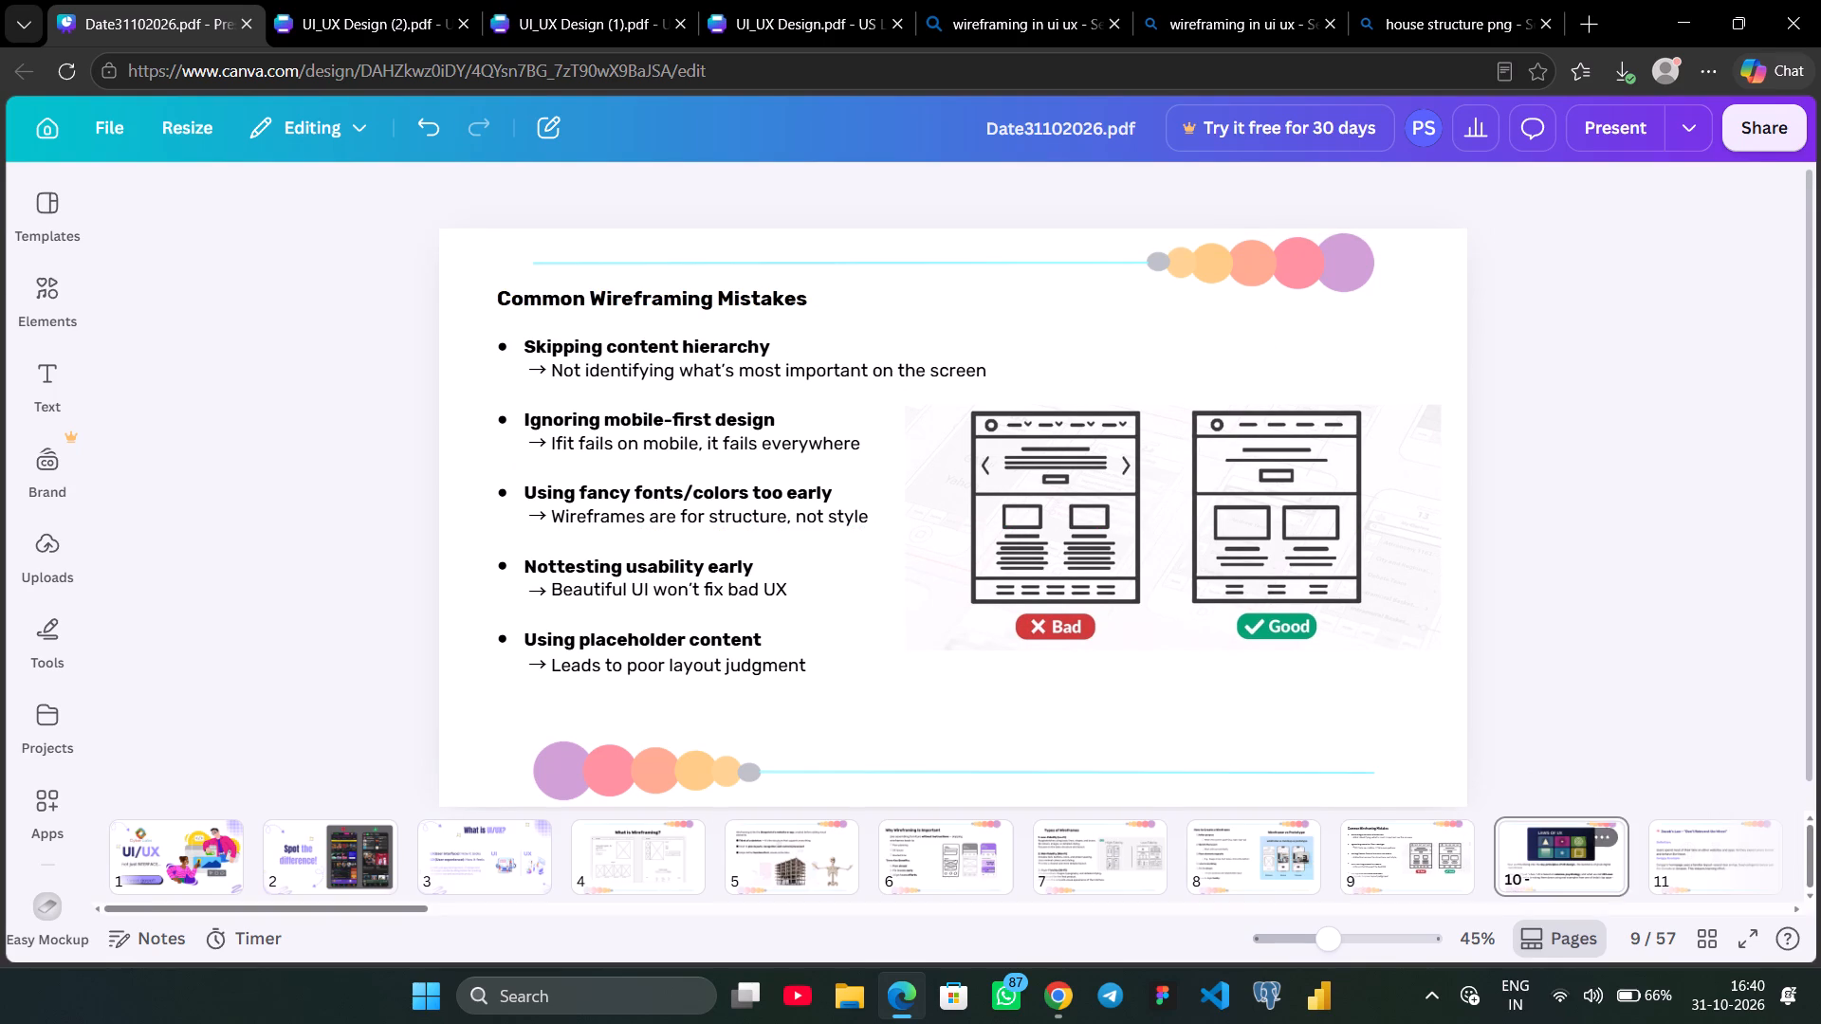
click(828, 403)
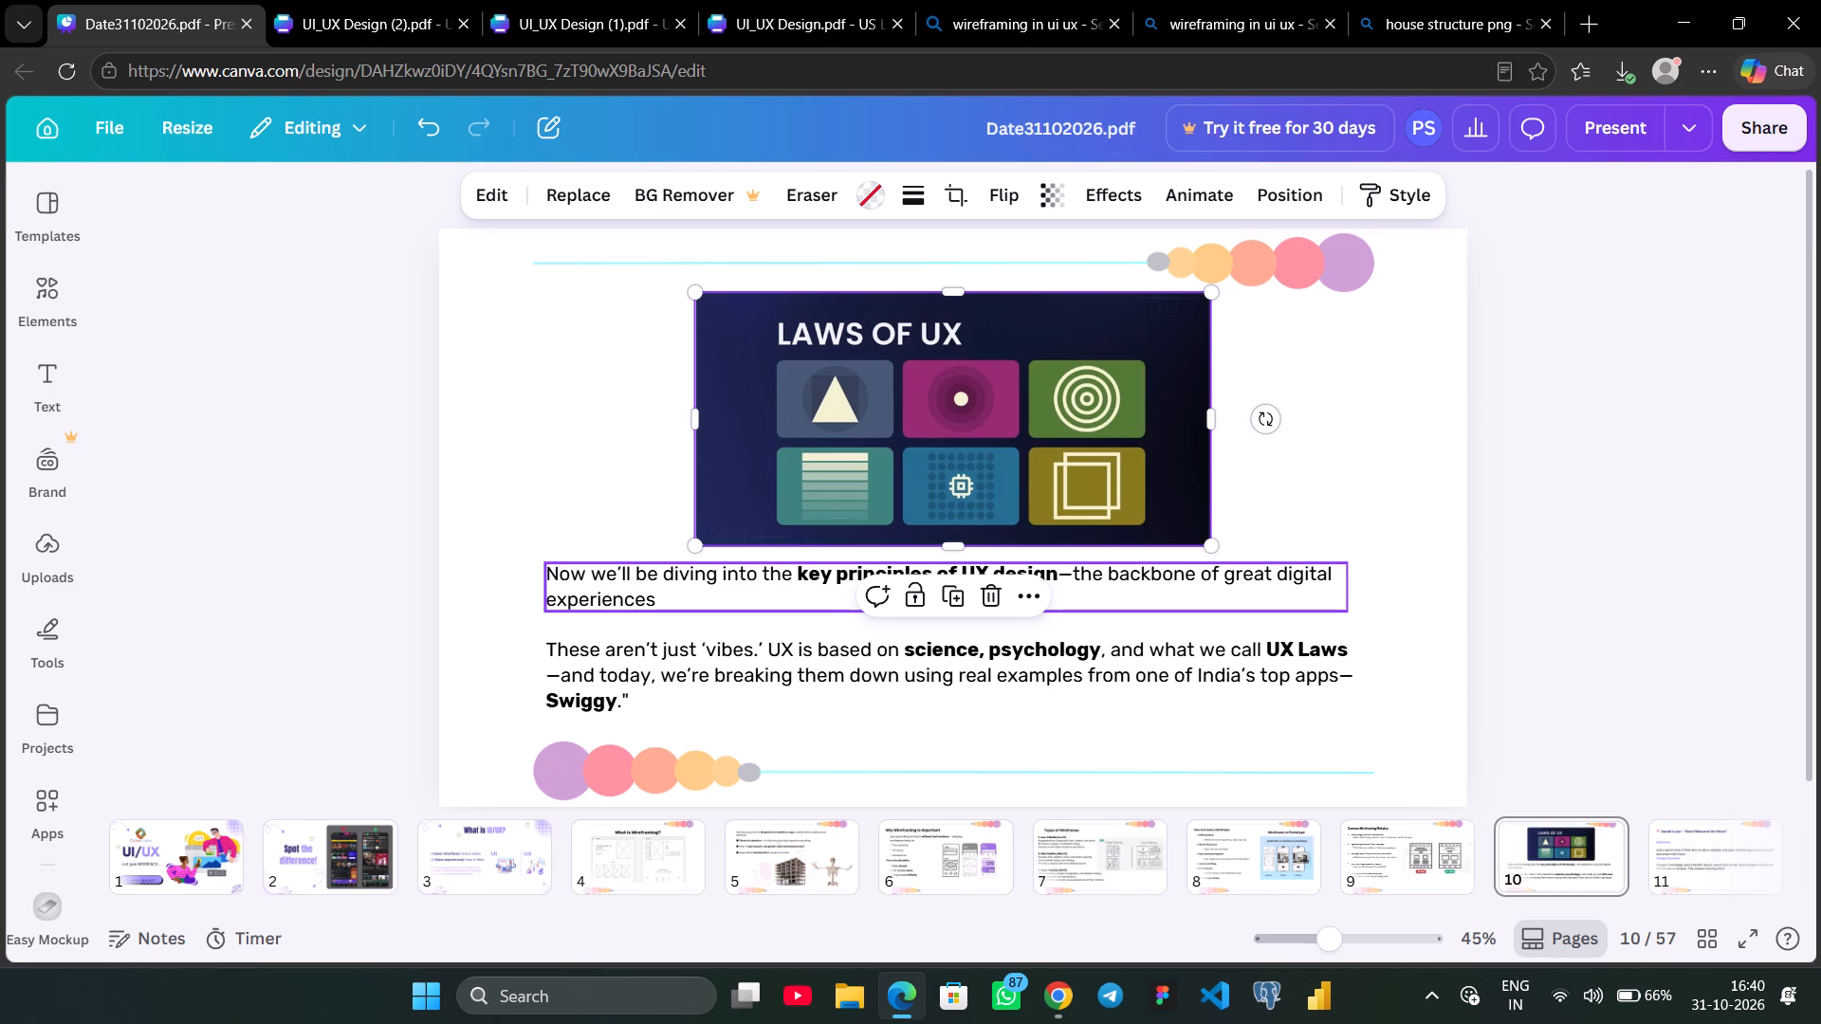
shift+click(582, 602)
shift+click(665, 667)
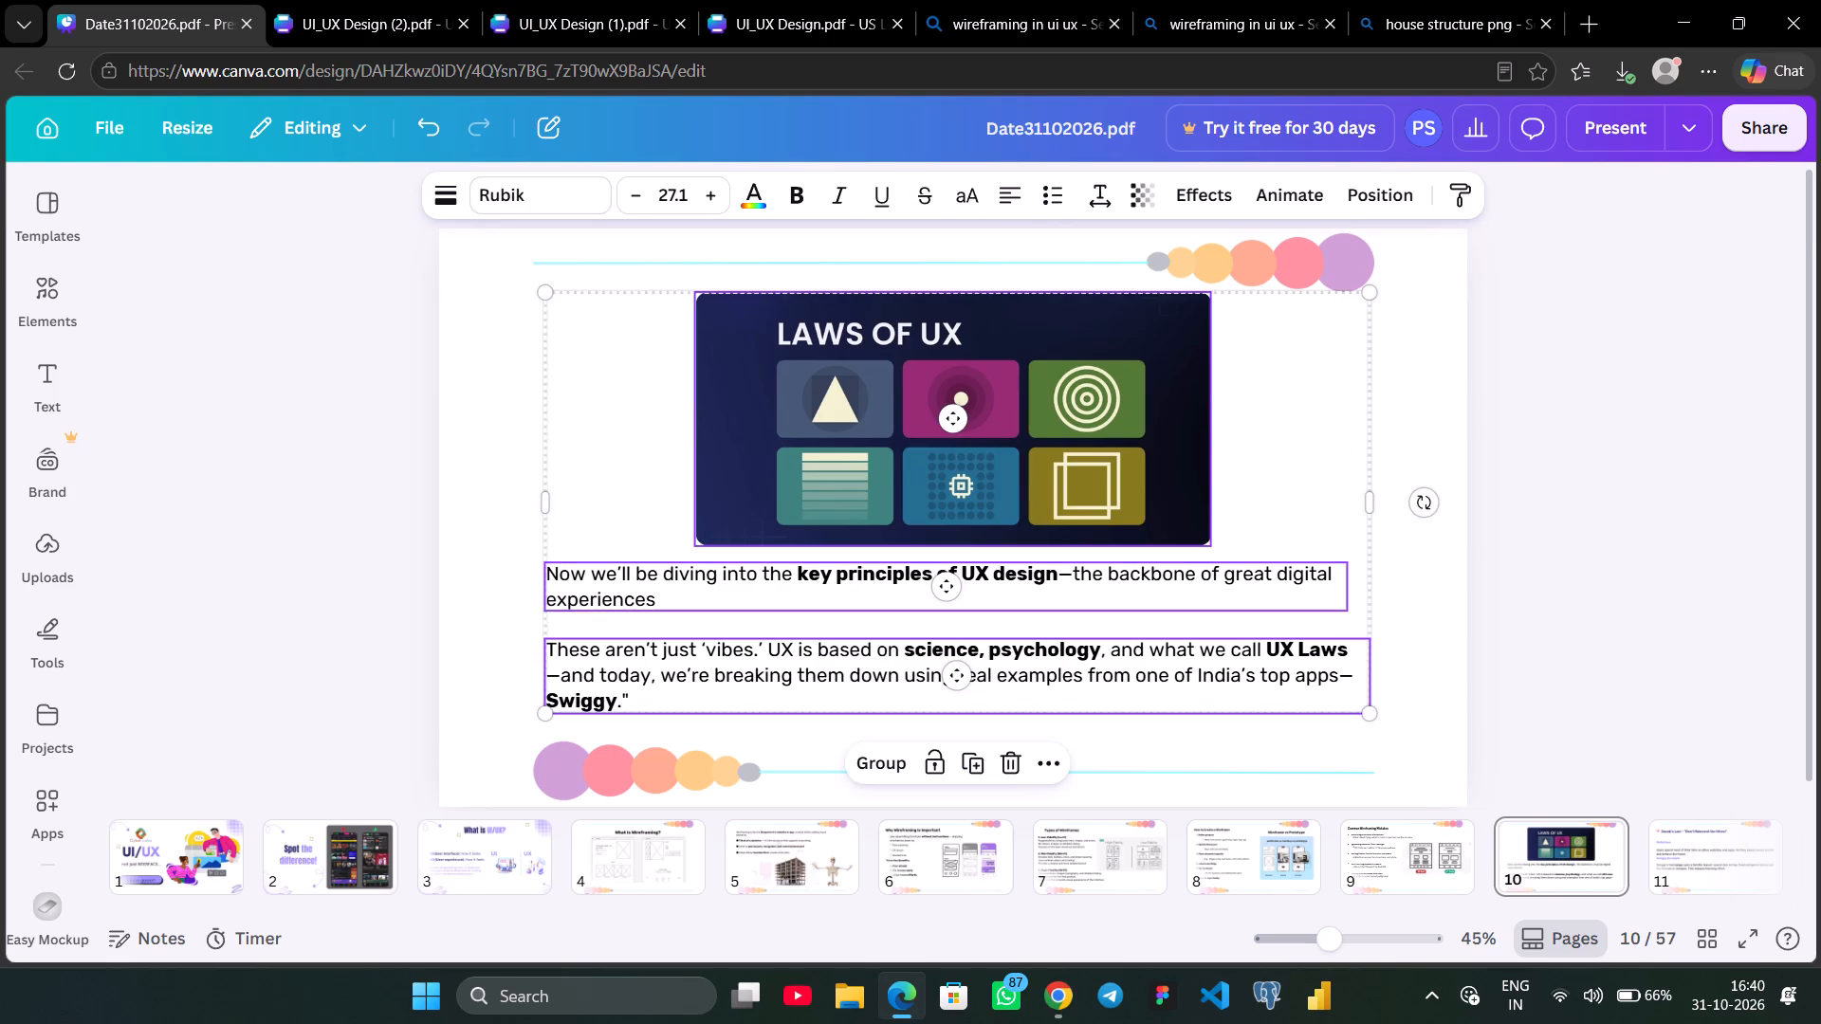
key(Delete)
Review the Final Takeaway section in UI_UX Design (2).pdf and the Lecture #7 UI patterns and components content in UI_UX Design (1).pdf.
click(365, 33)
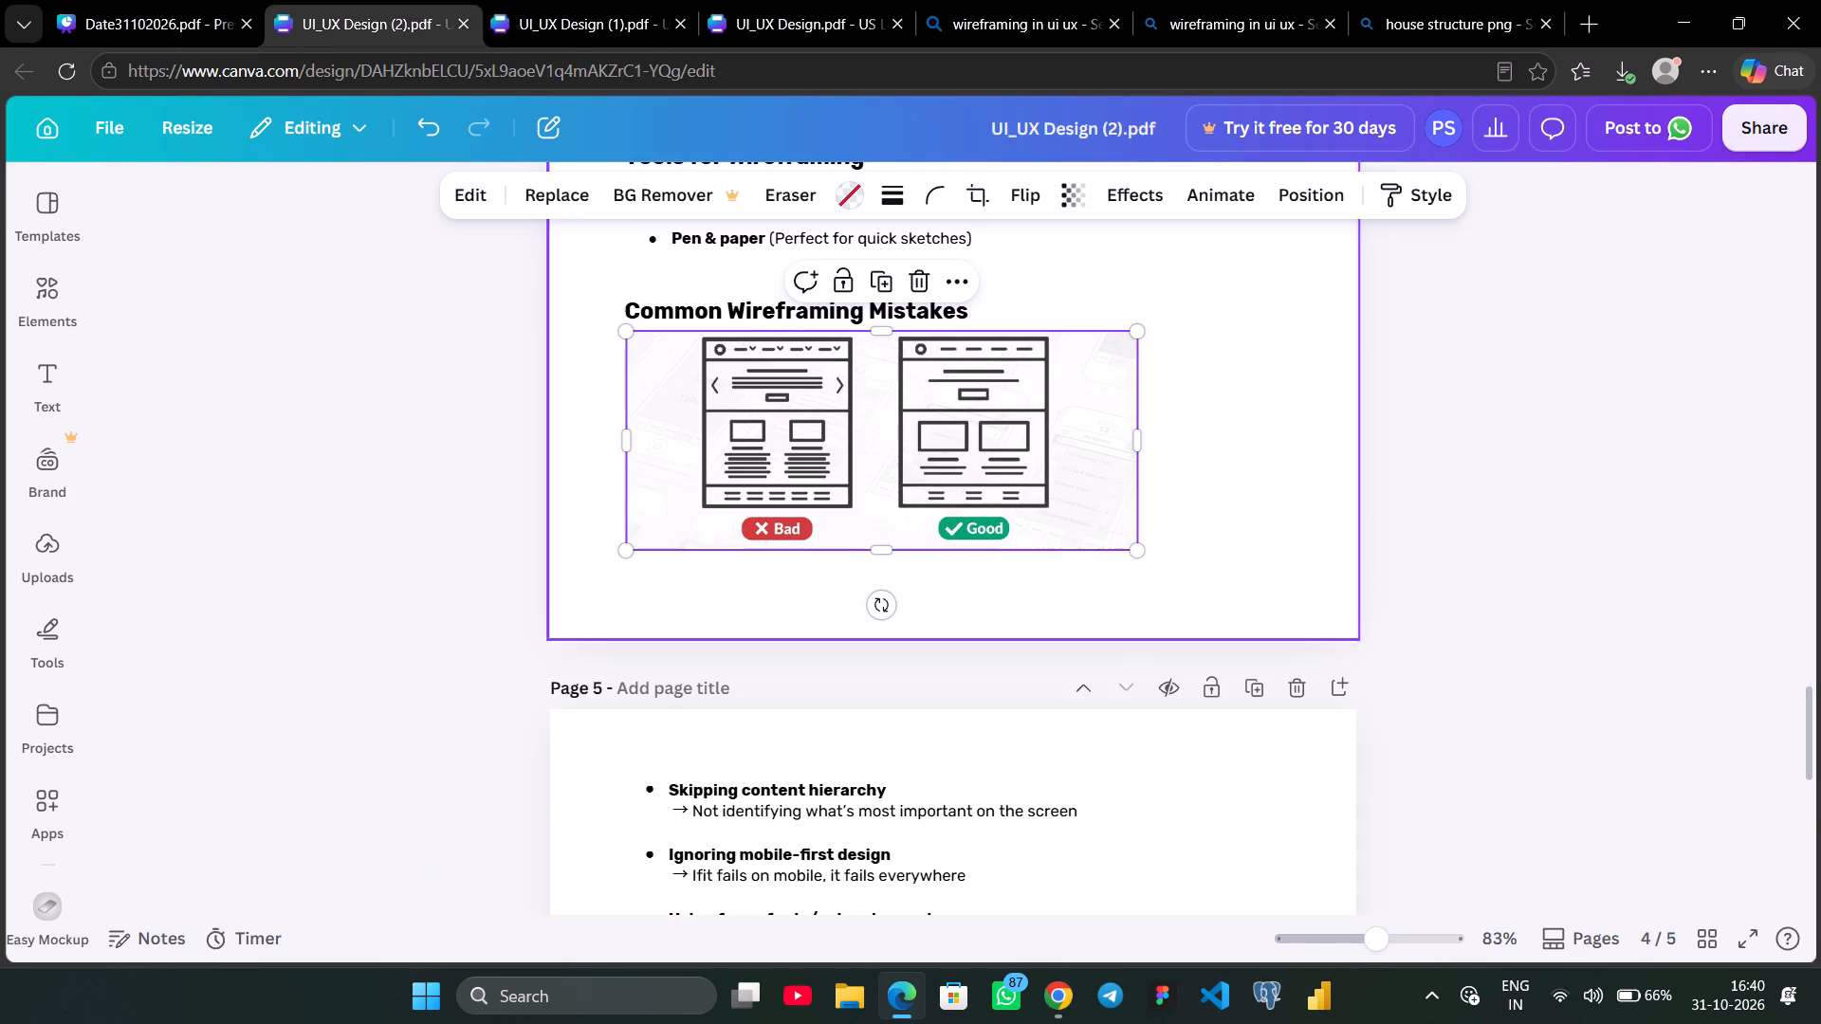
scroll(1031, 696, down, 7)
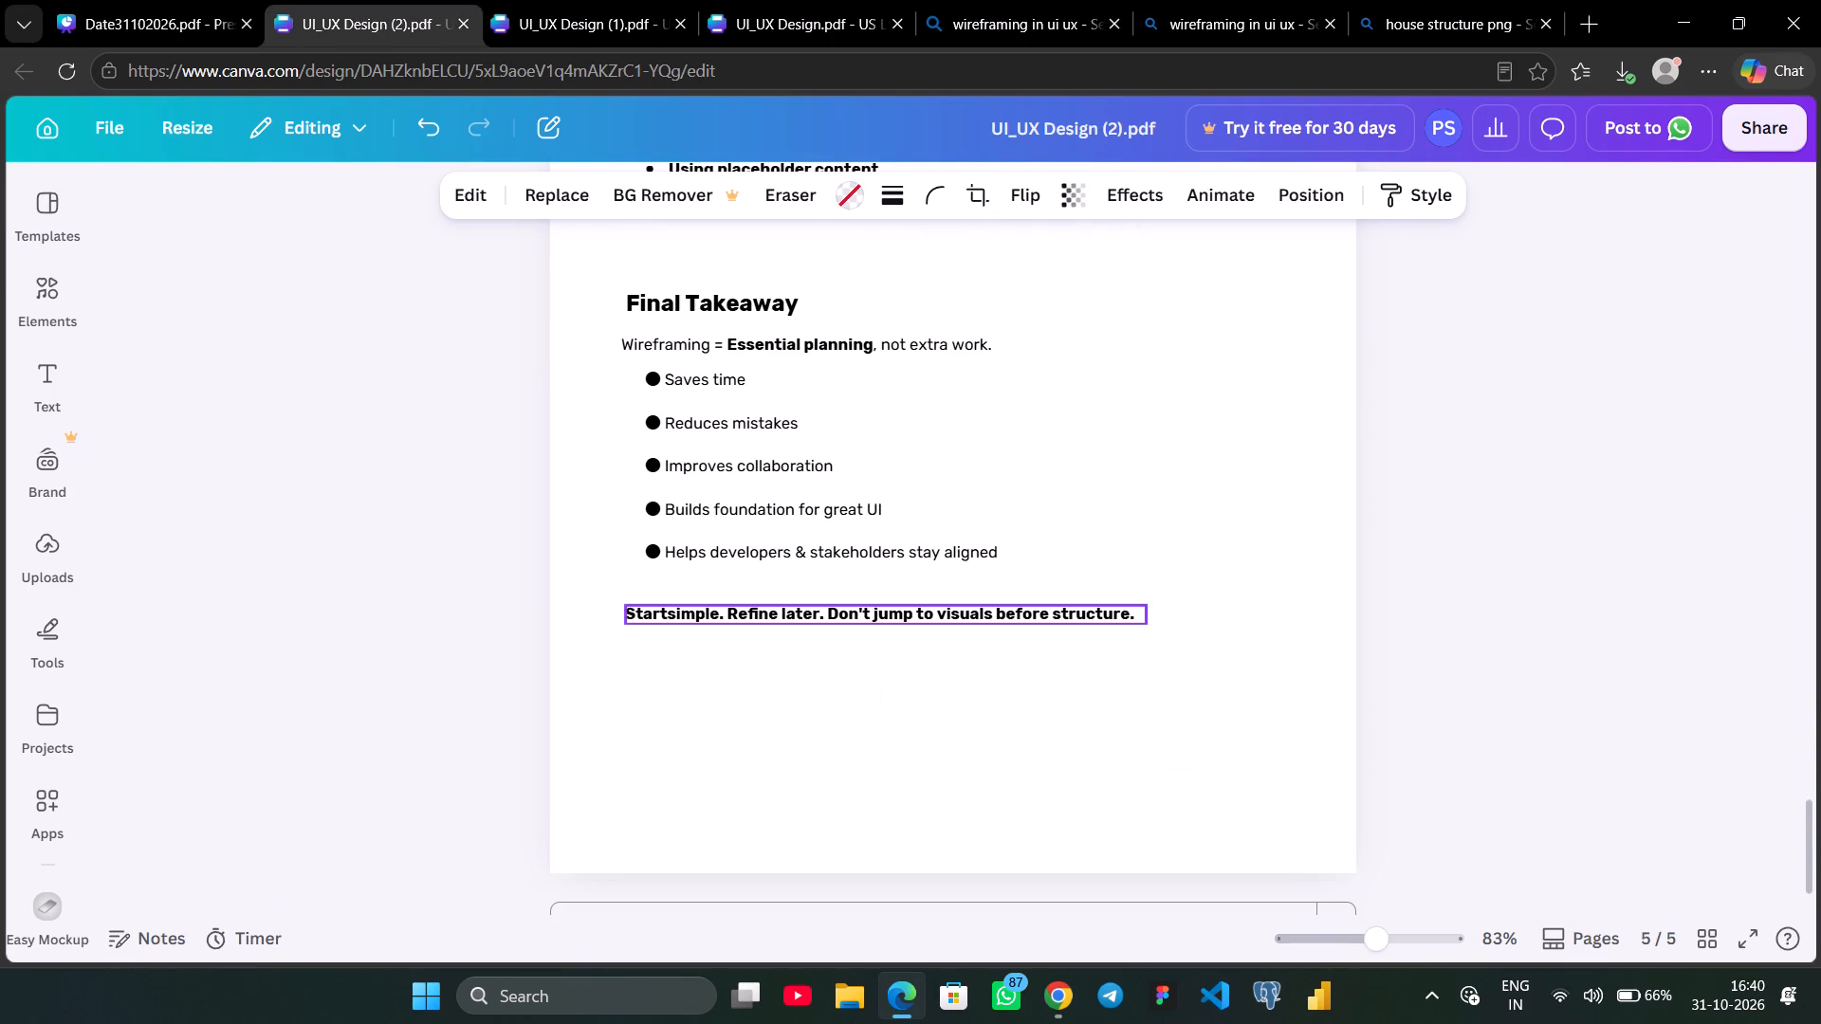
click(572, 23)
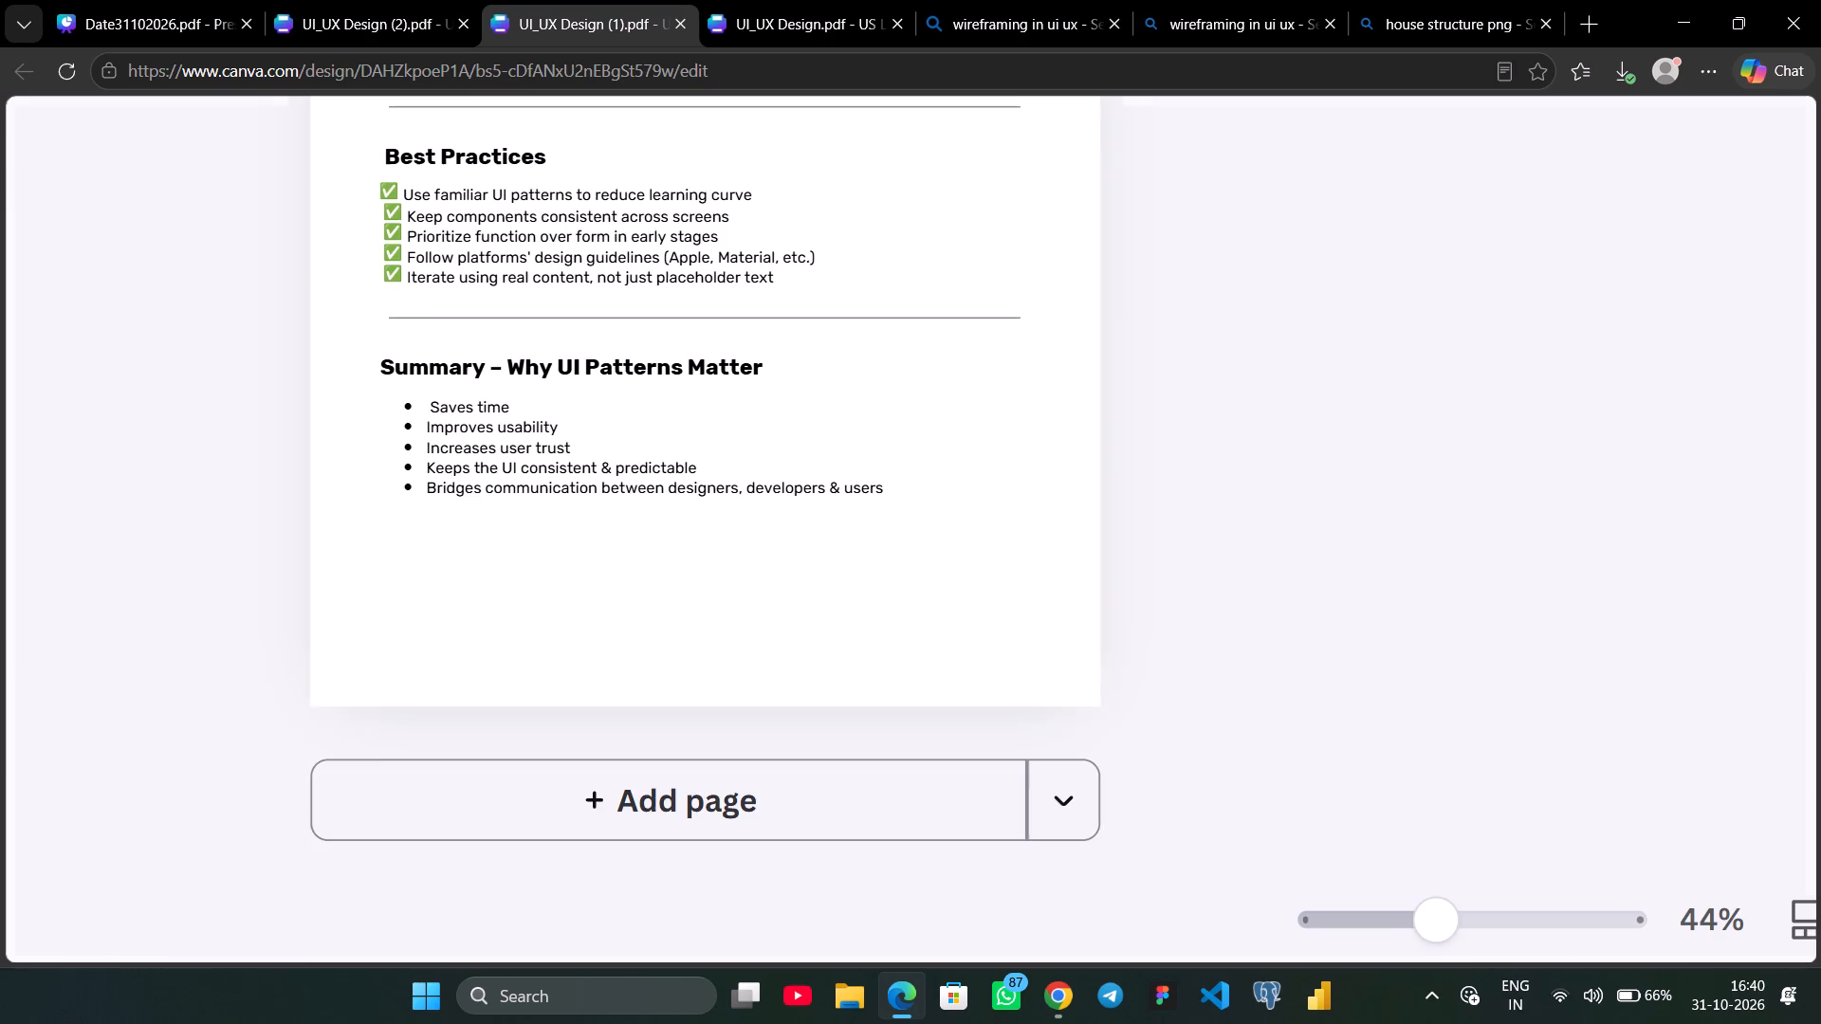
scroll(1050, 612, up, 8)
scroll(1050, 612, right, 2)
scroll(1050, 612, left, 3)
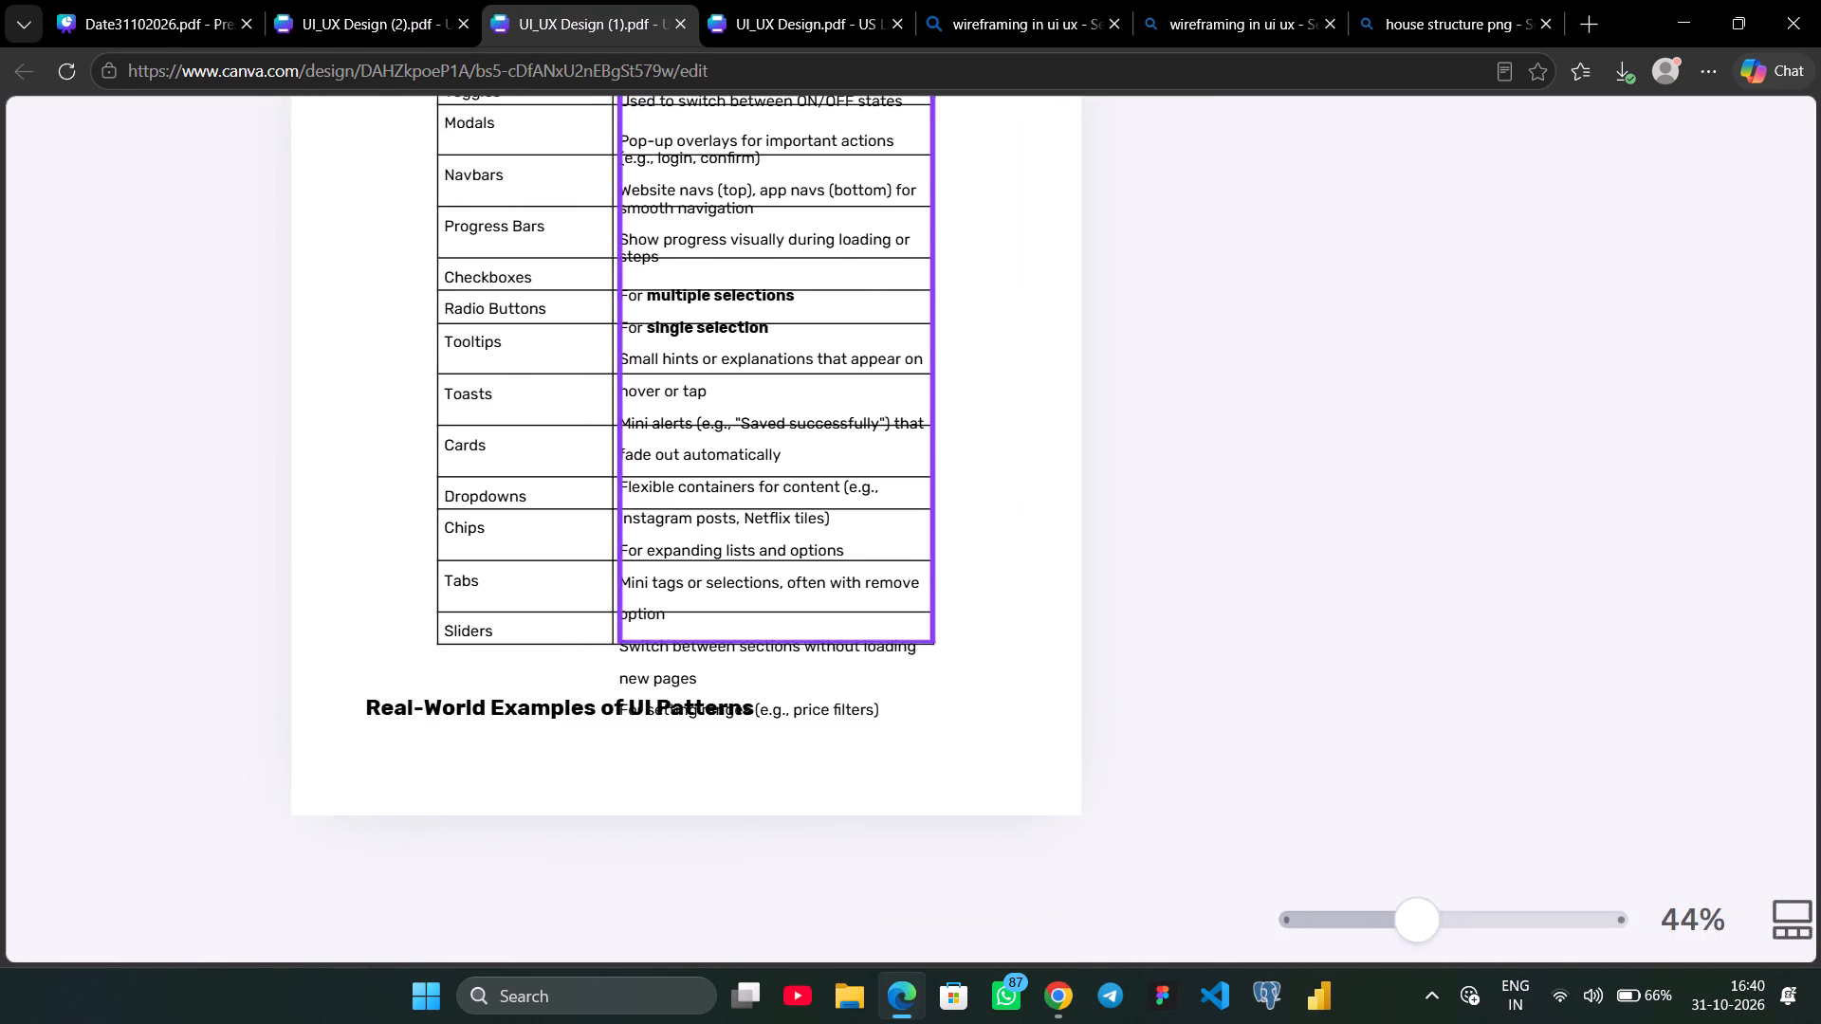
scroll(1050, 612, up, 7)
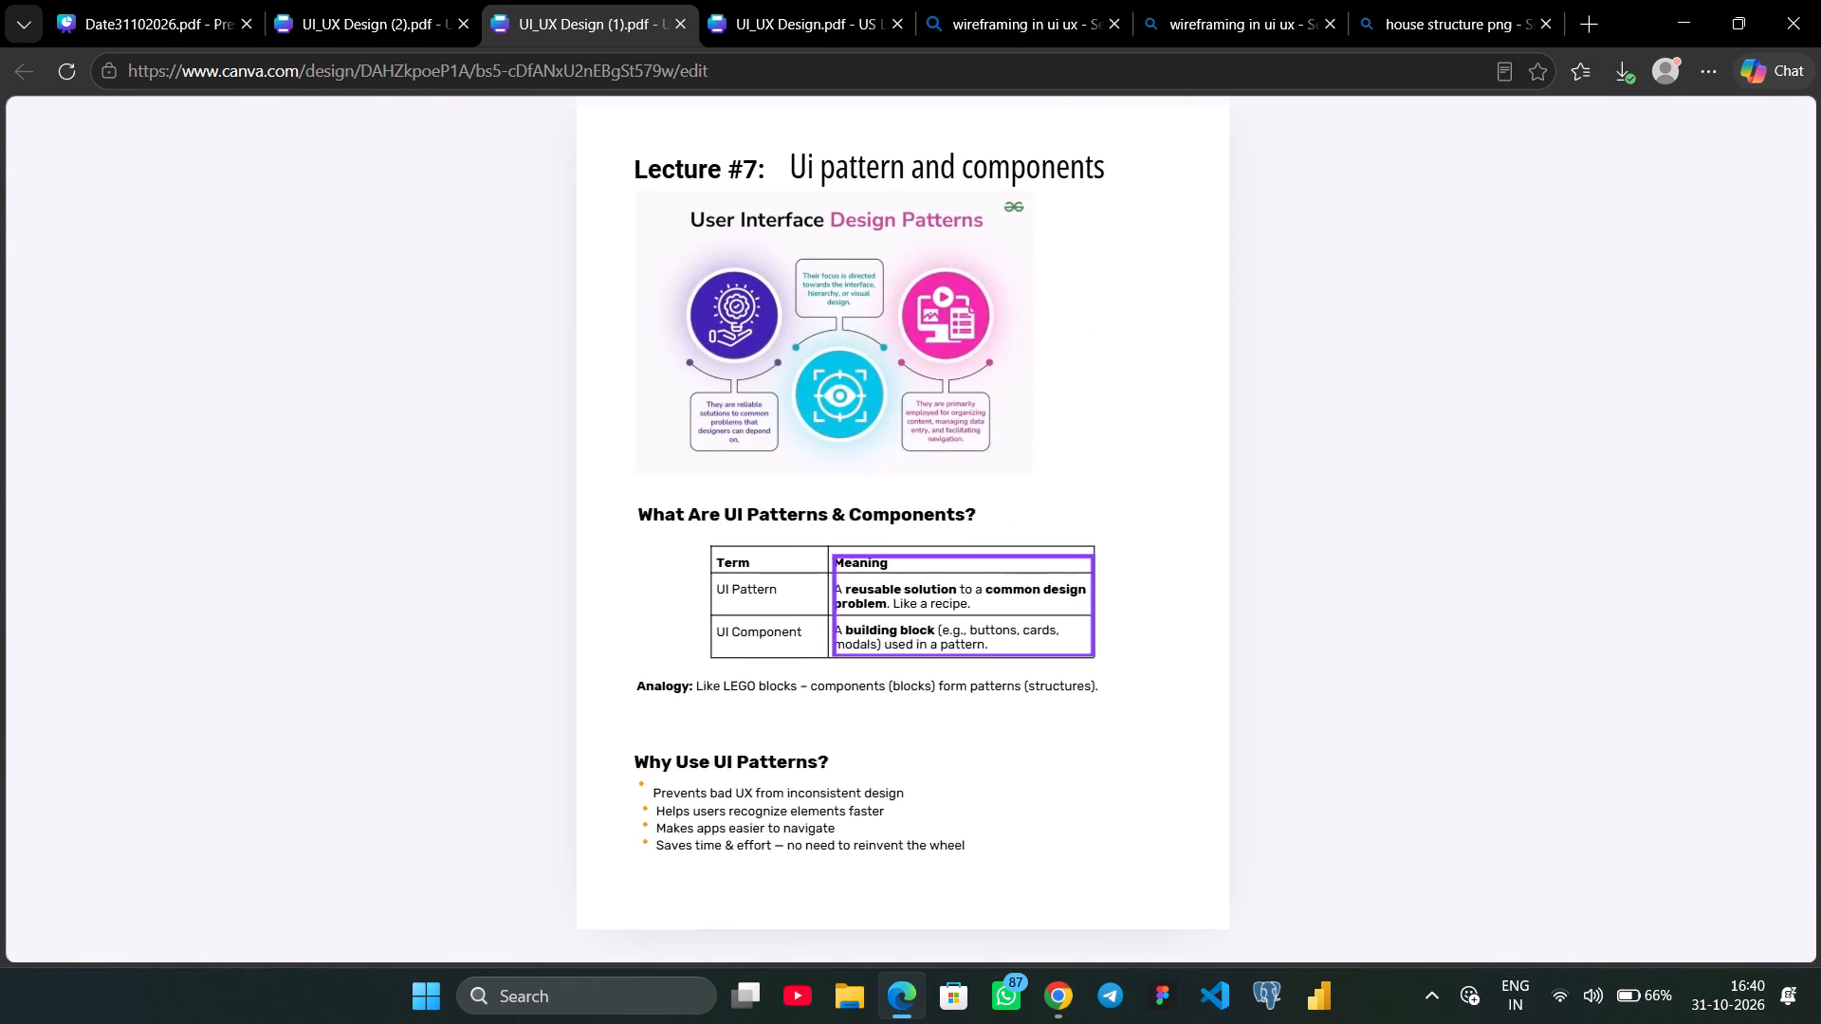
scroll(1050, 612, up, 1)
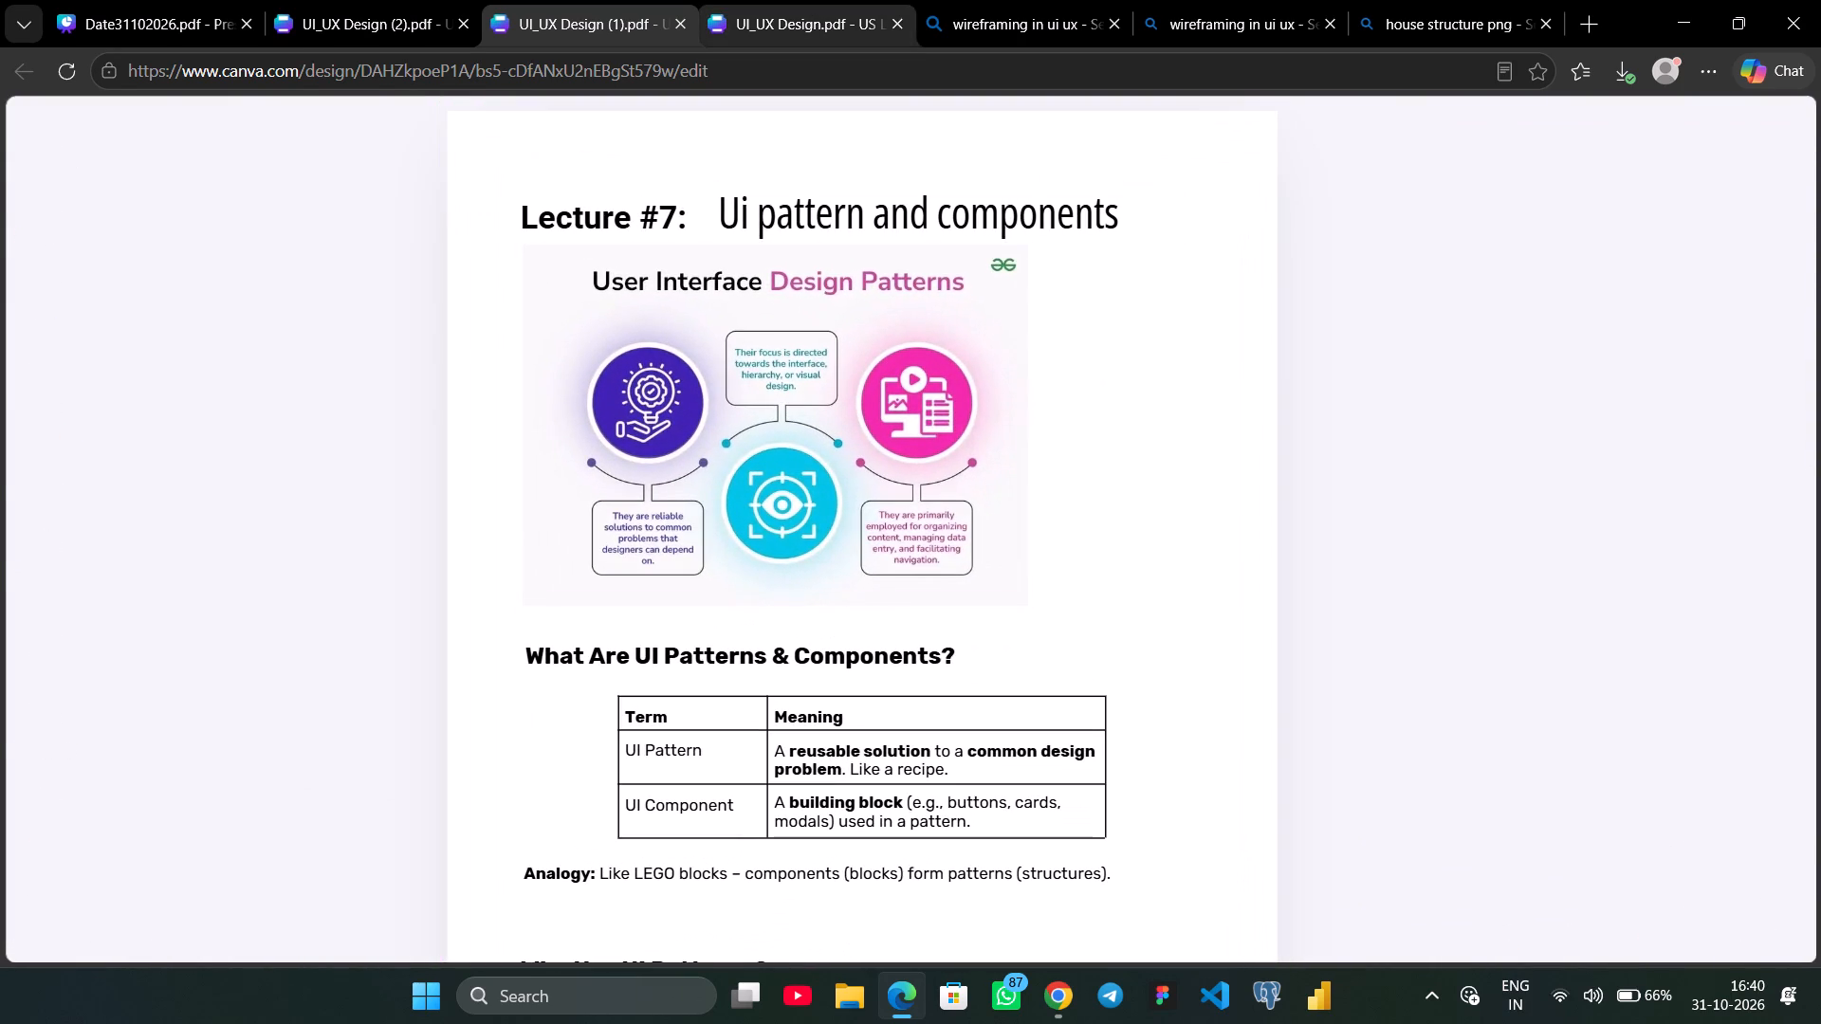
click(744, 18)
scroll(1185, 458, up, 5)
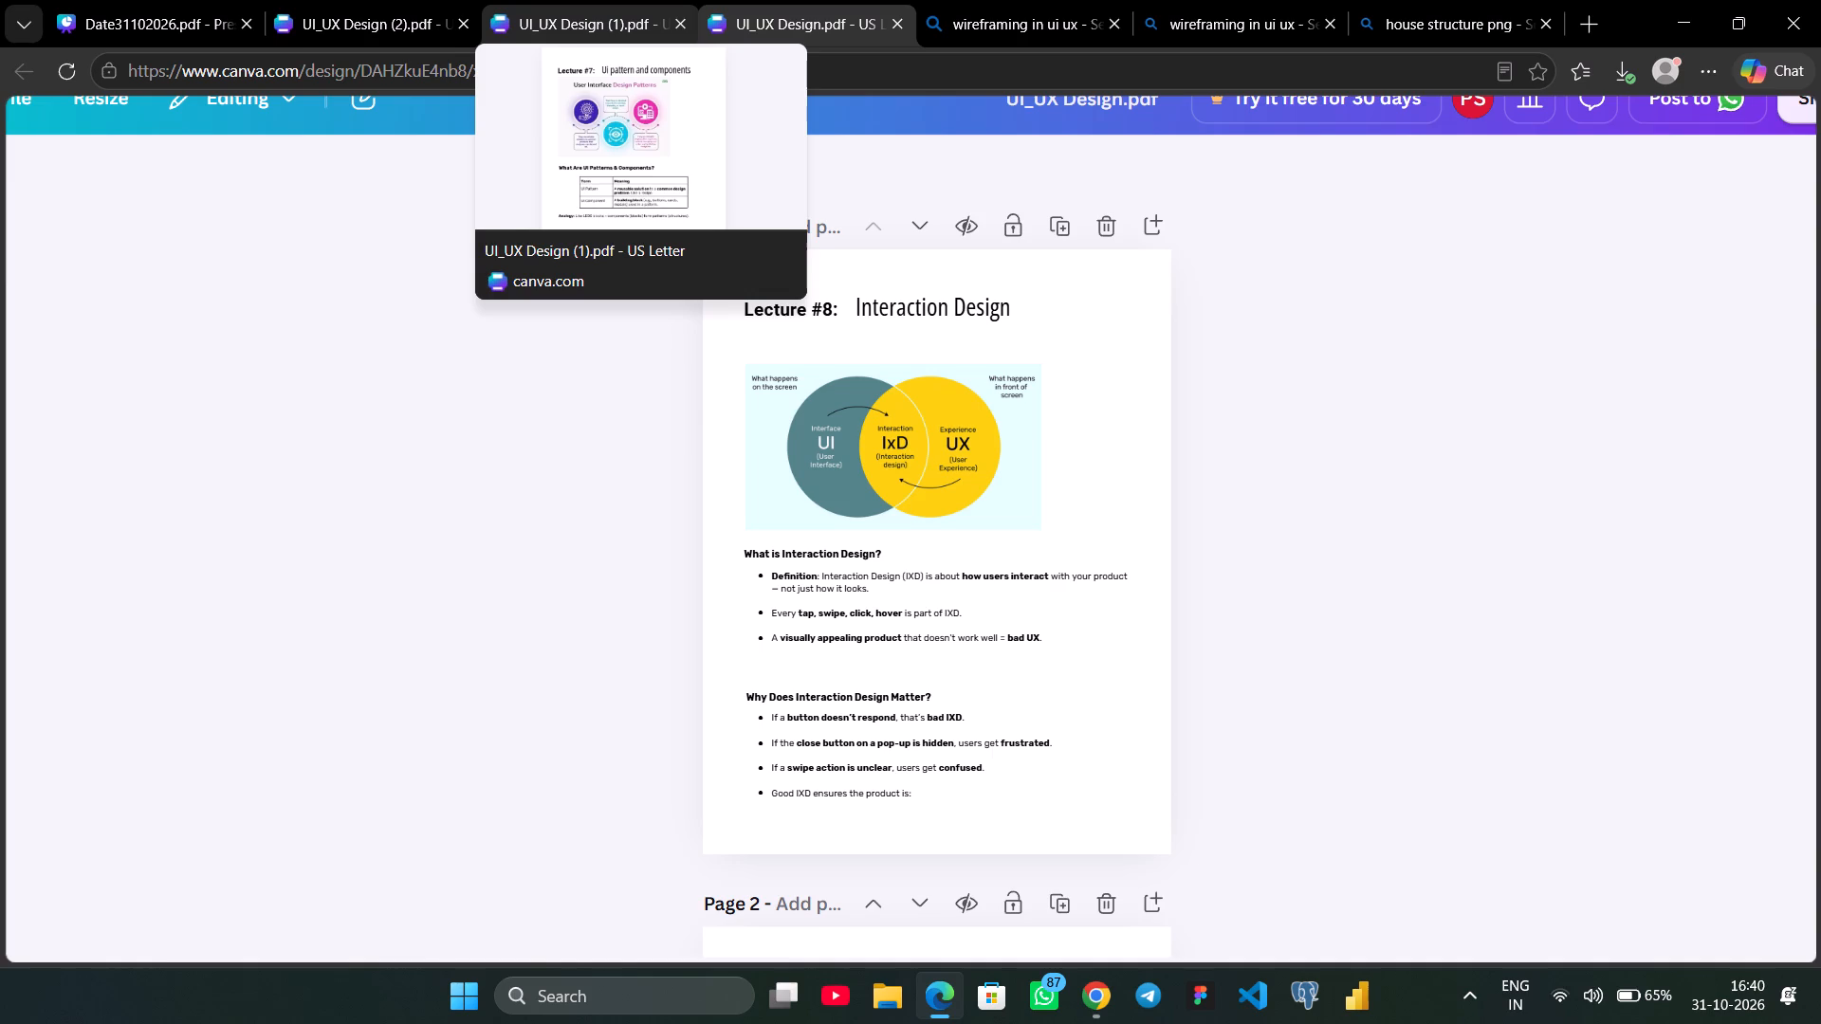
click(625, 15)
scroll(1504, 467, up, 3)
scroll(1504, 467, down, 2)
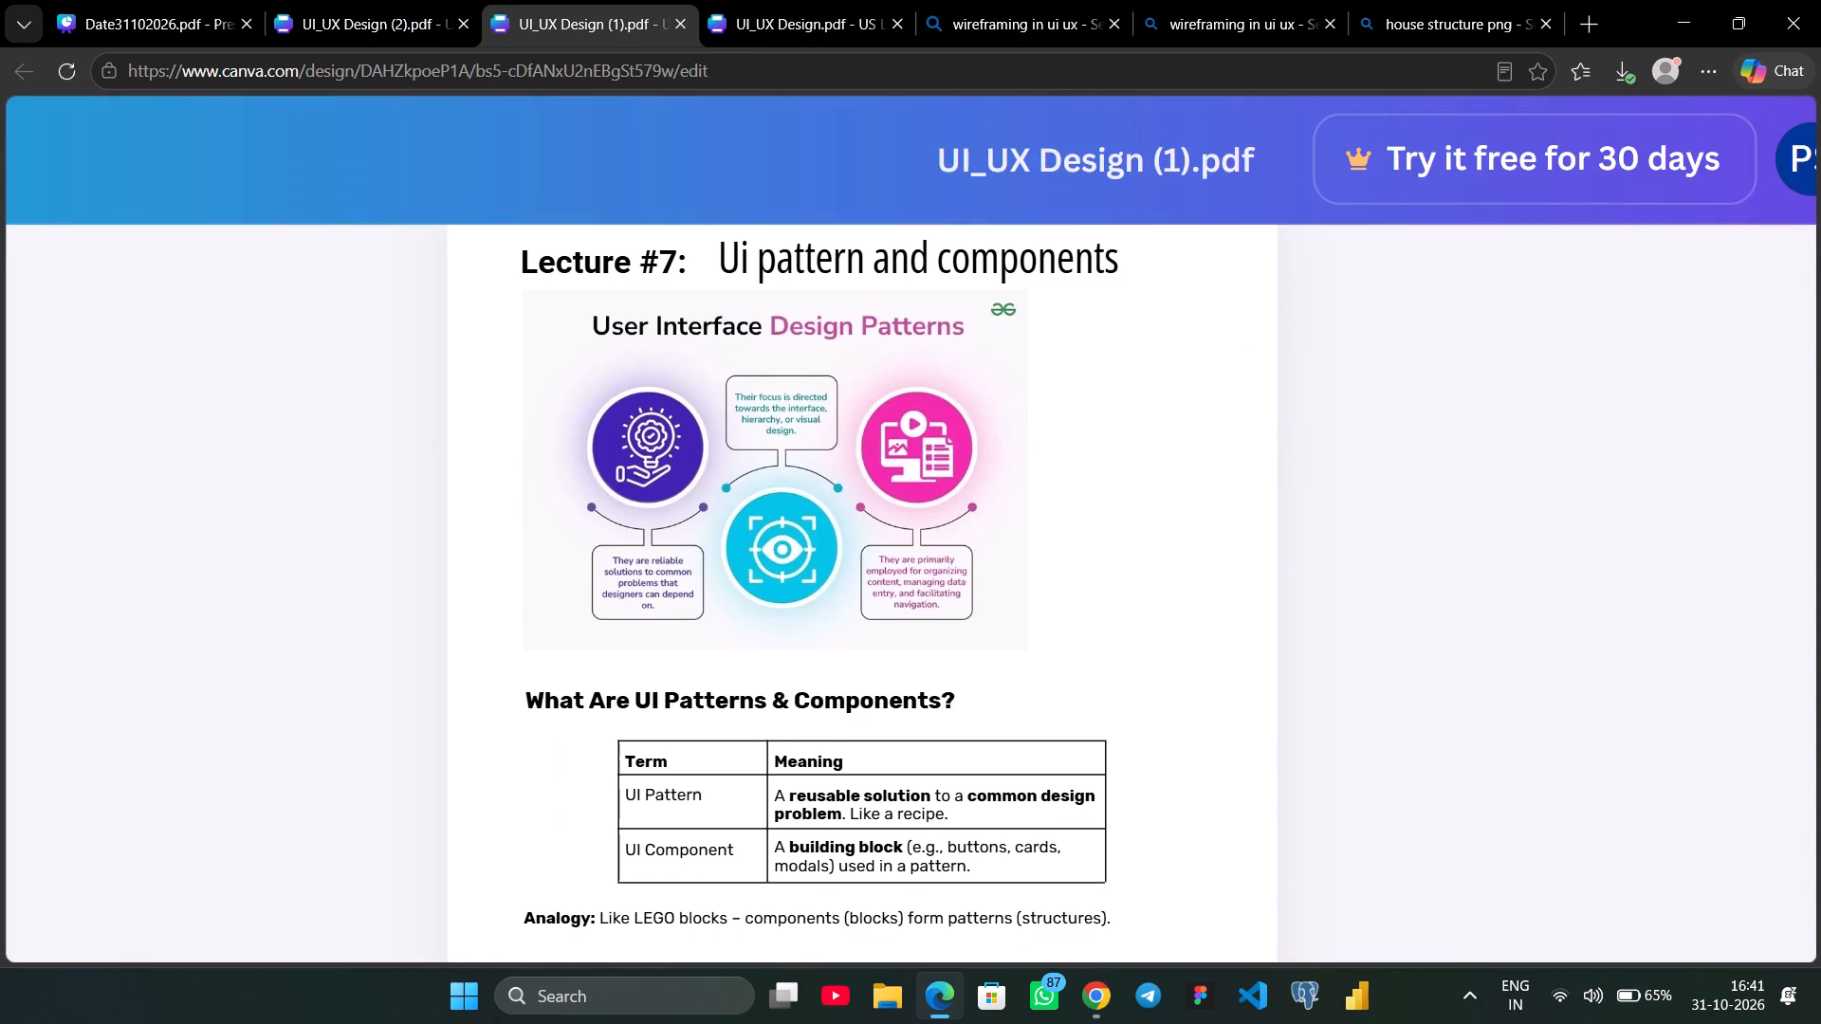
scroll(1504, 467, up, 2)
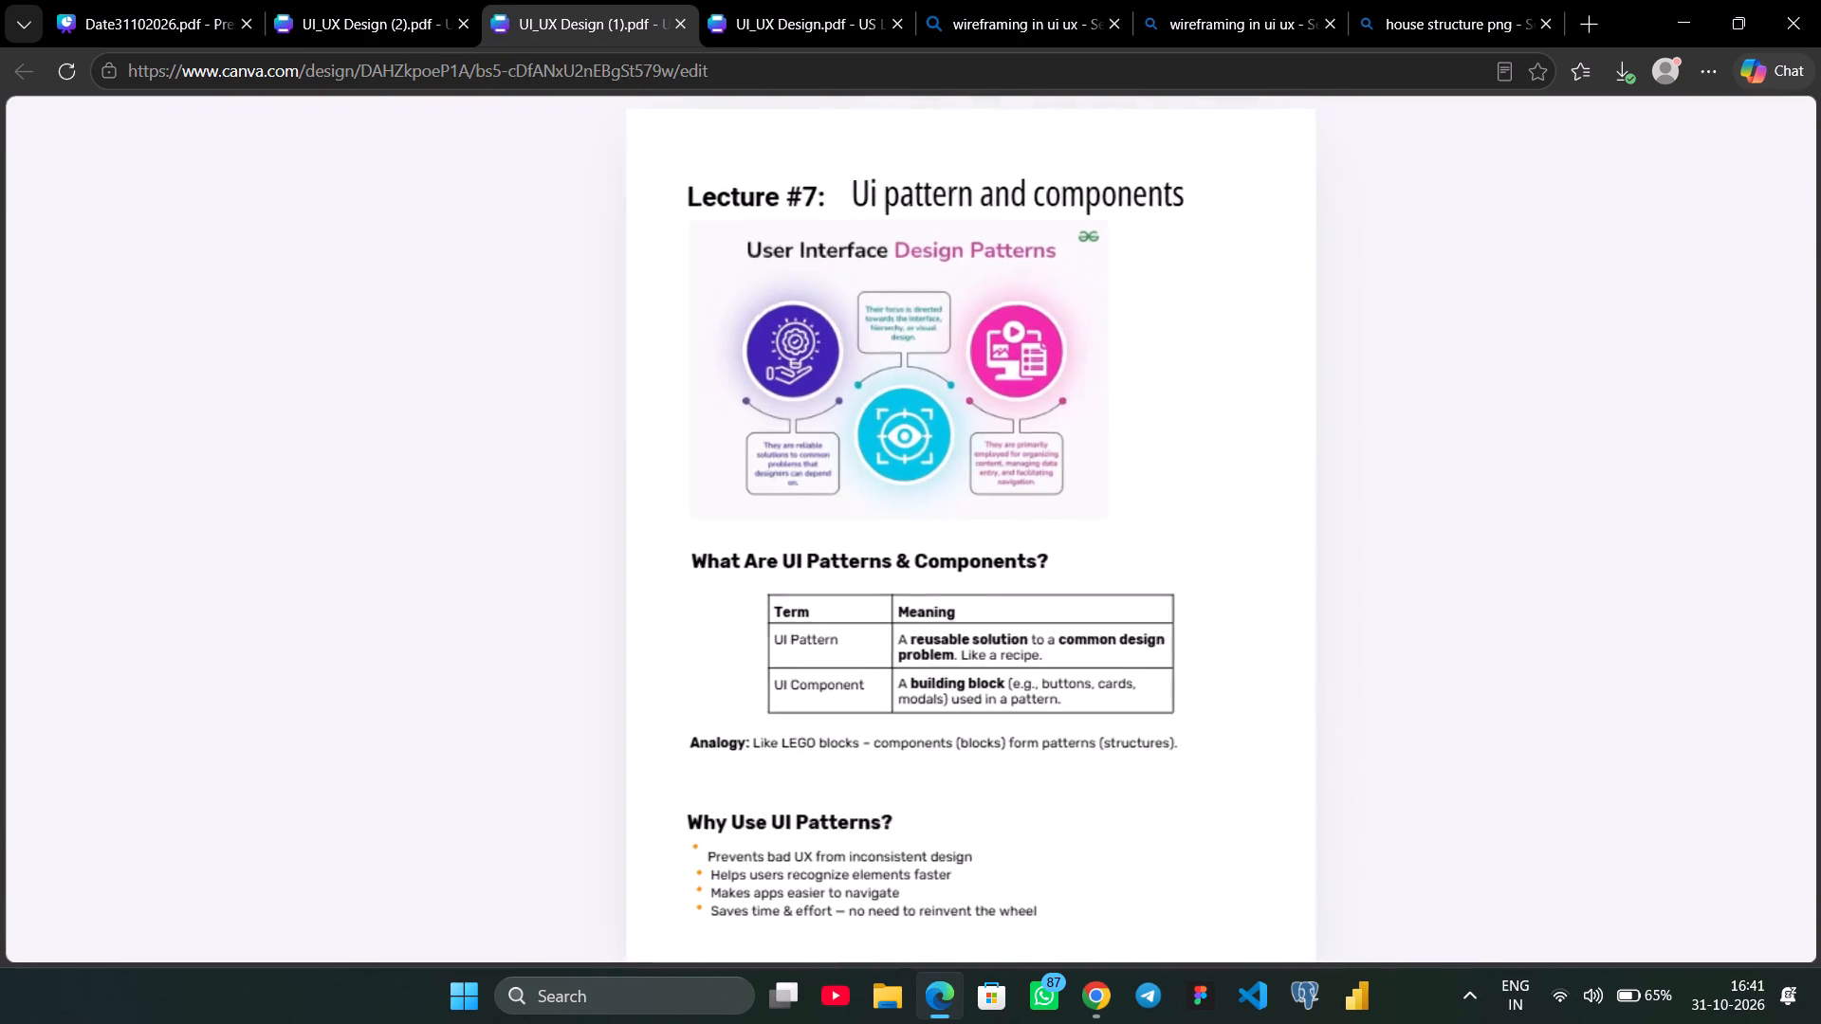
scroll(1504, 467, up, 1)
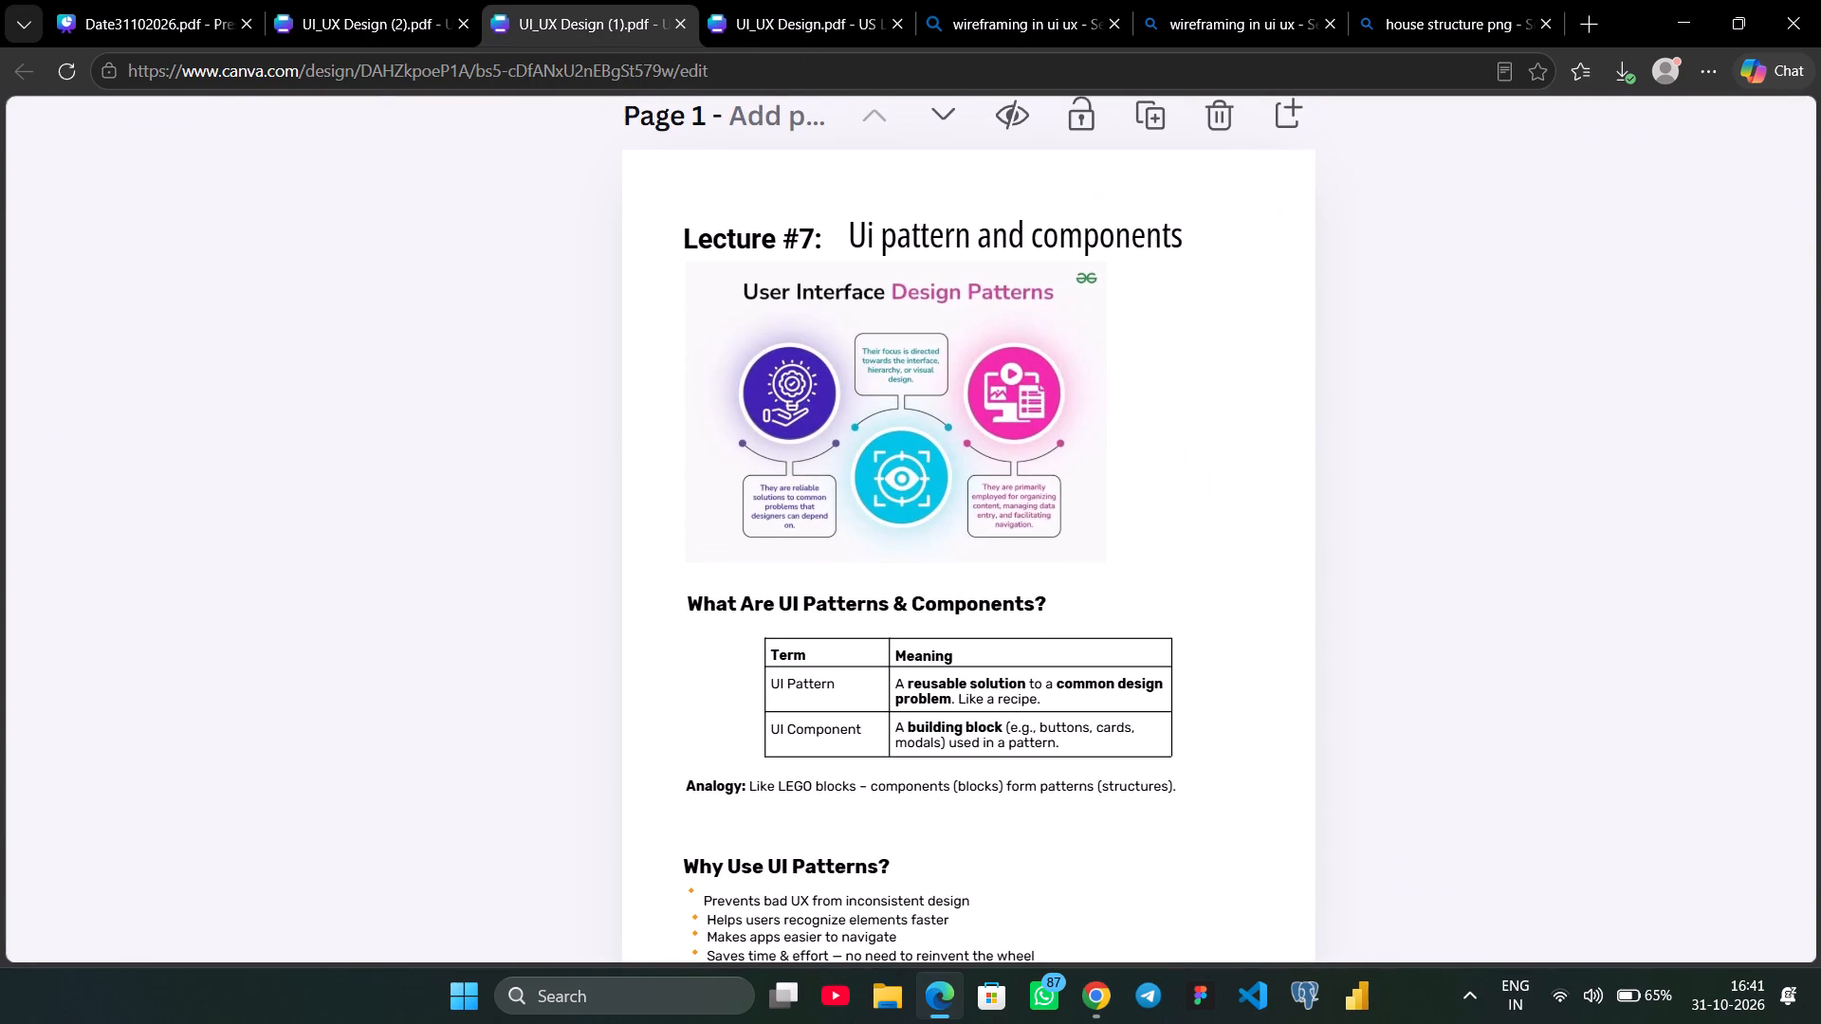
scroll(1504, 467, down, 1)
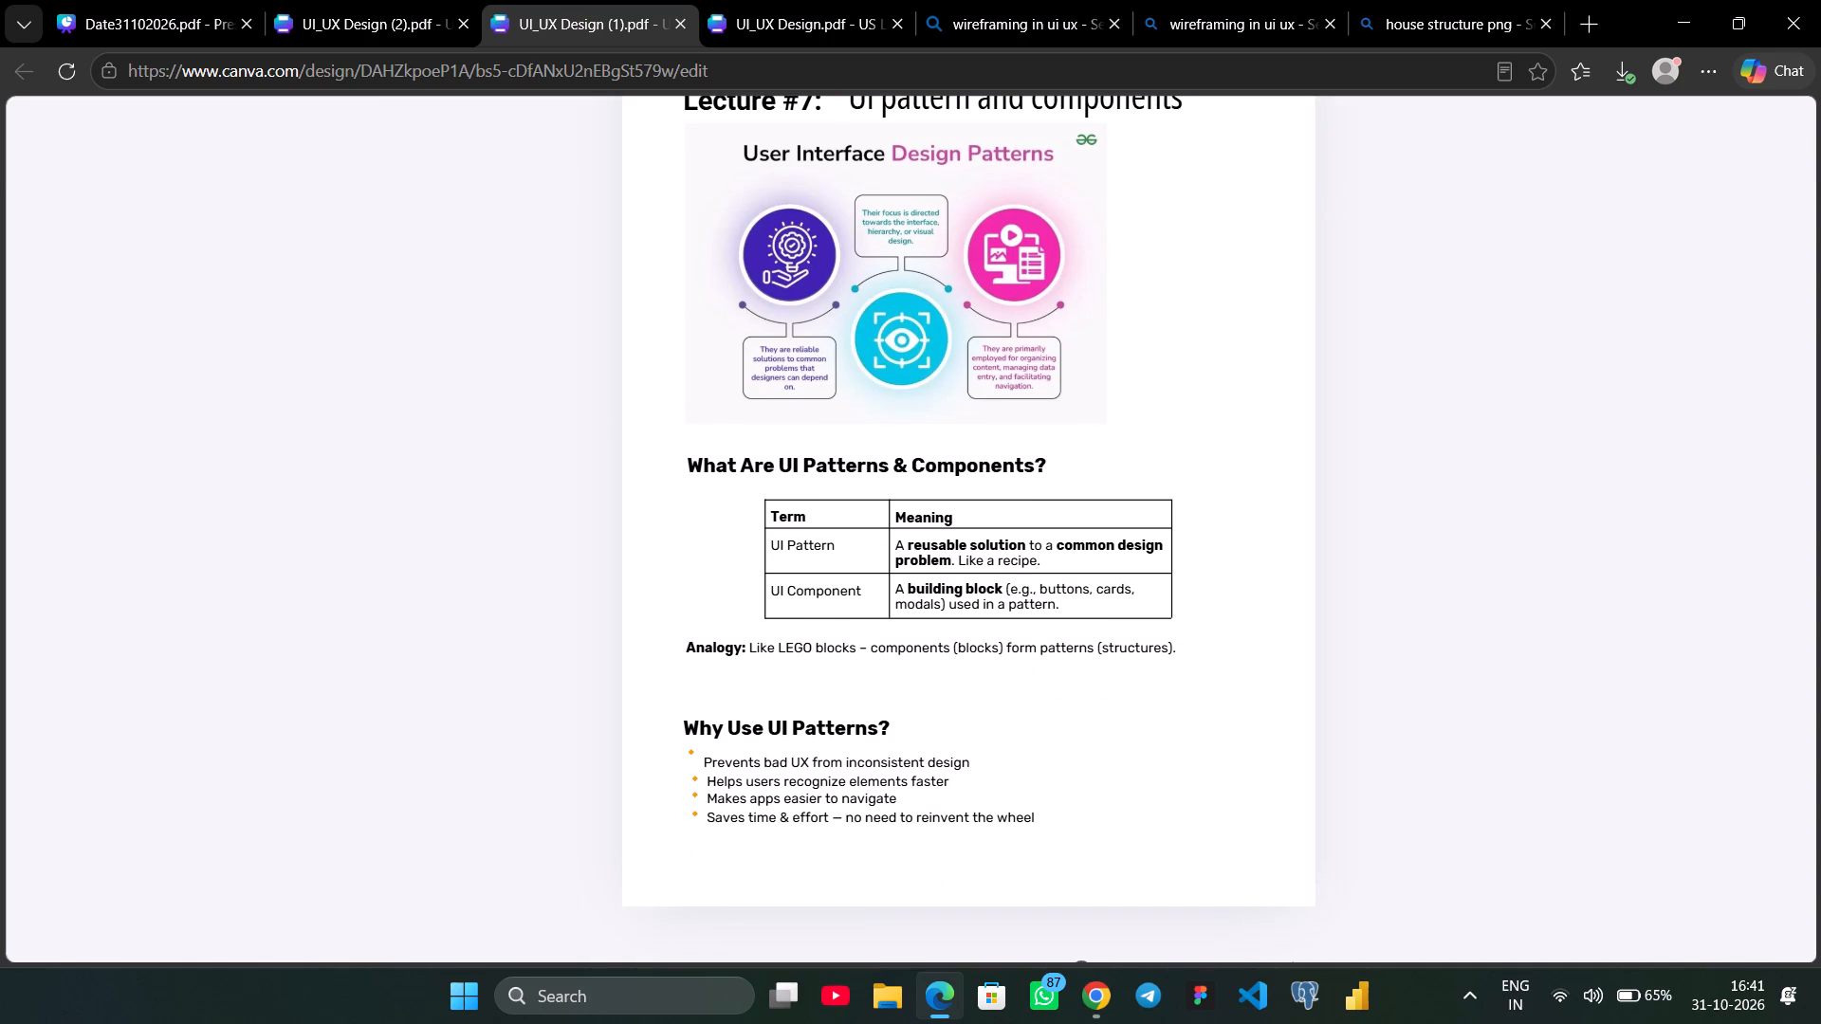
scroll(1504, 467, down, 2)
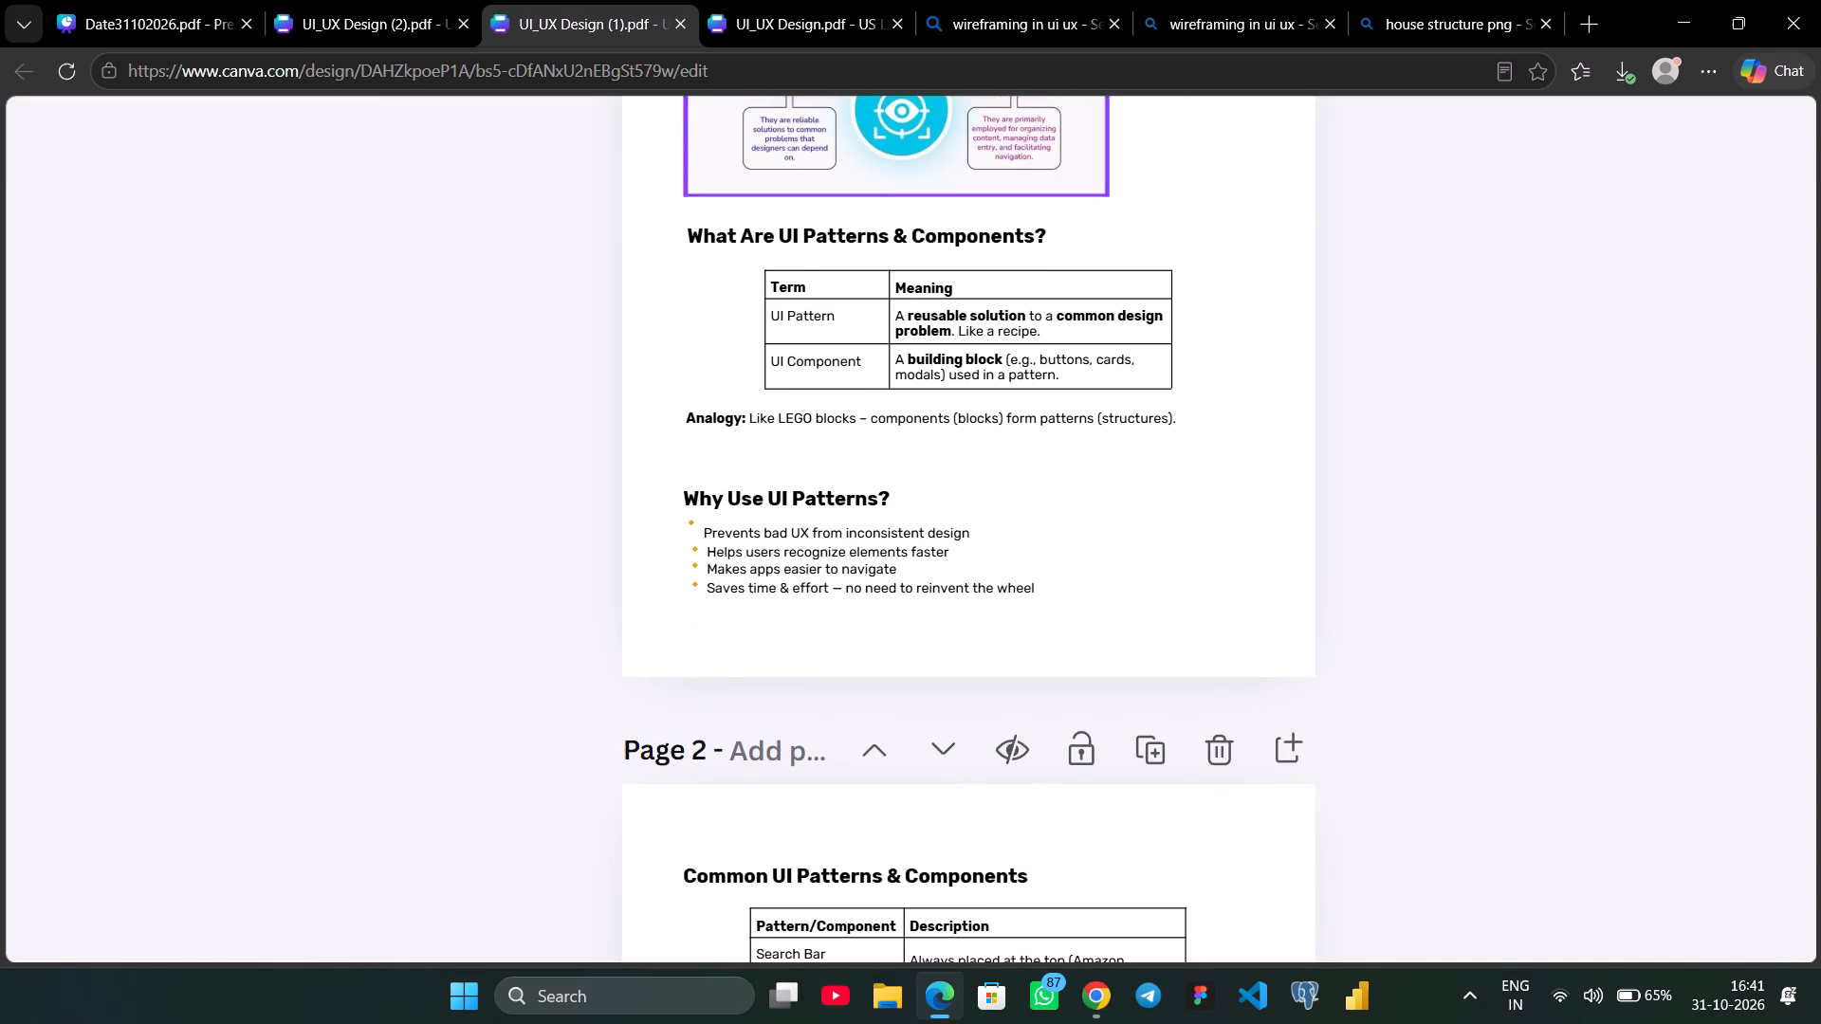
Read through Lecture #8 Interaction Design in UI_UX Design.pdf from the first page to Final Thoughts, and return to Date31102026.pdf.
click(802, 16)
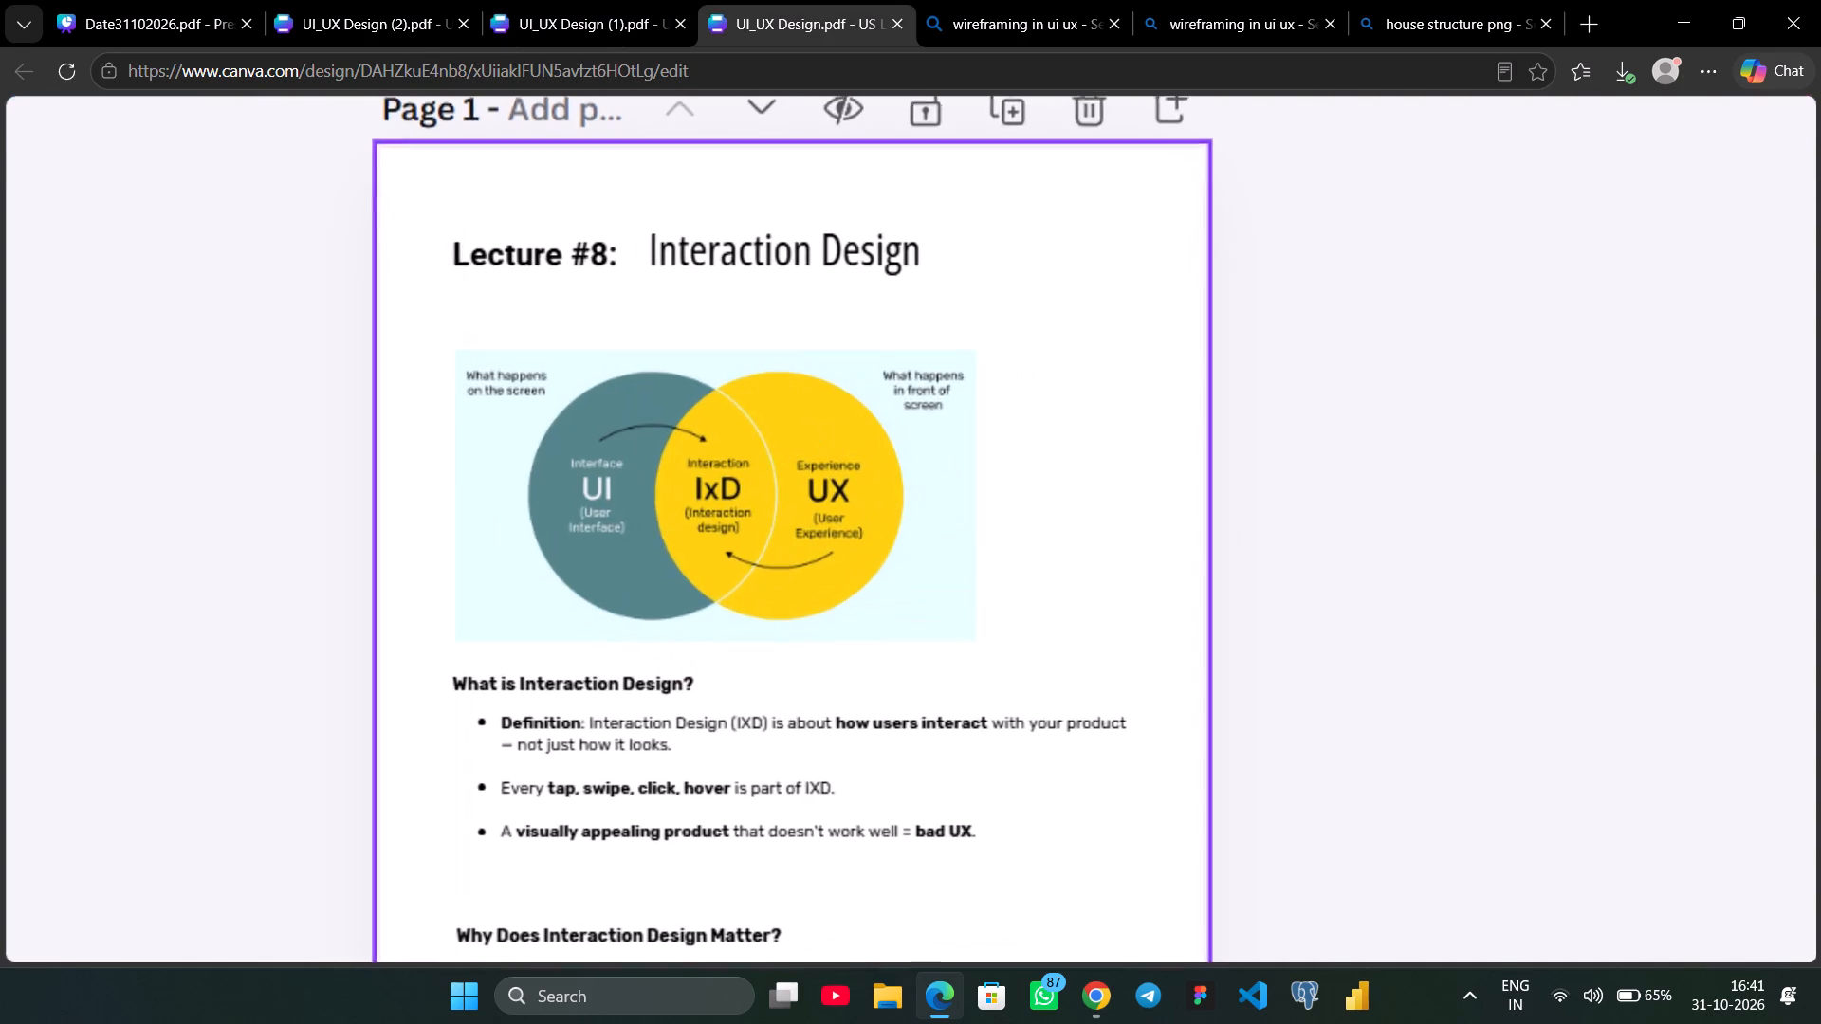
scroll(1129, 381, down, 6)
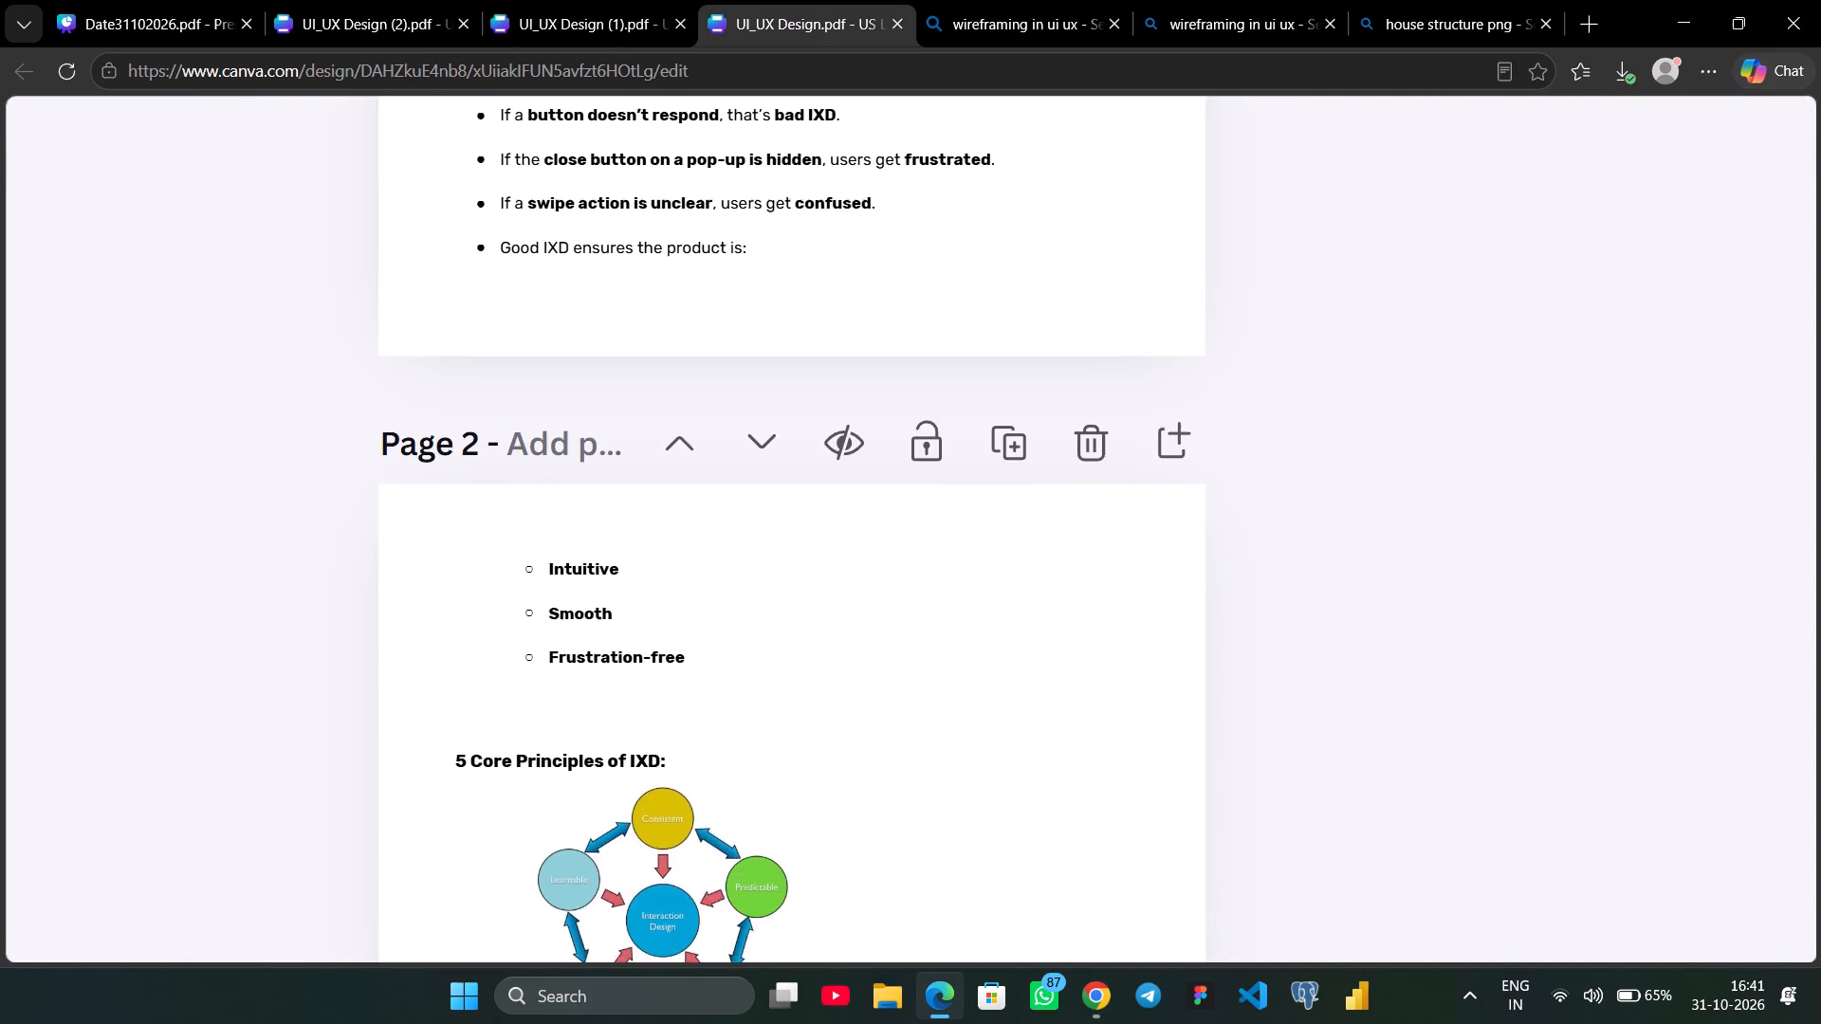
scroll(1129, 381, down, 4)
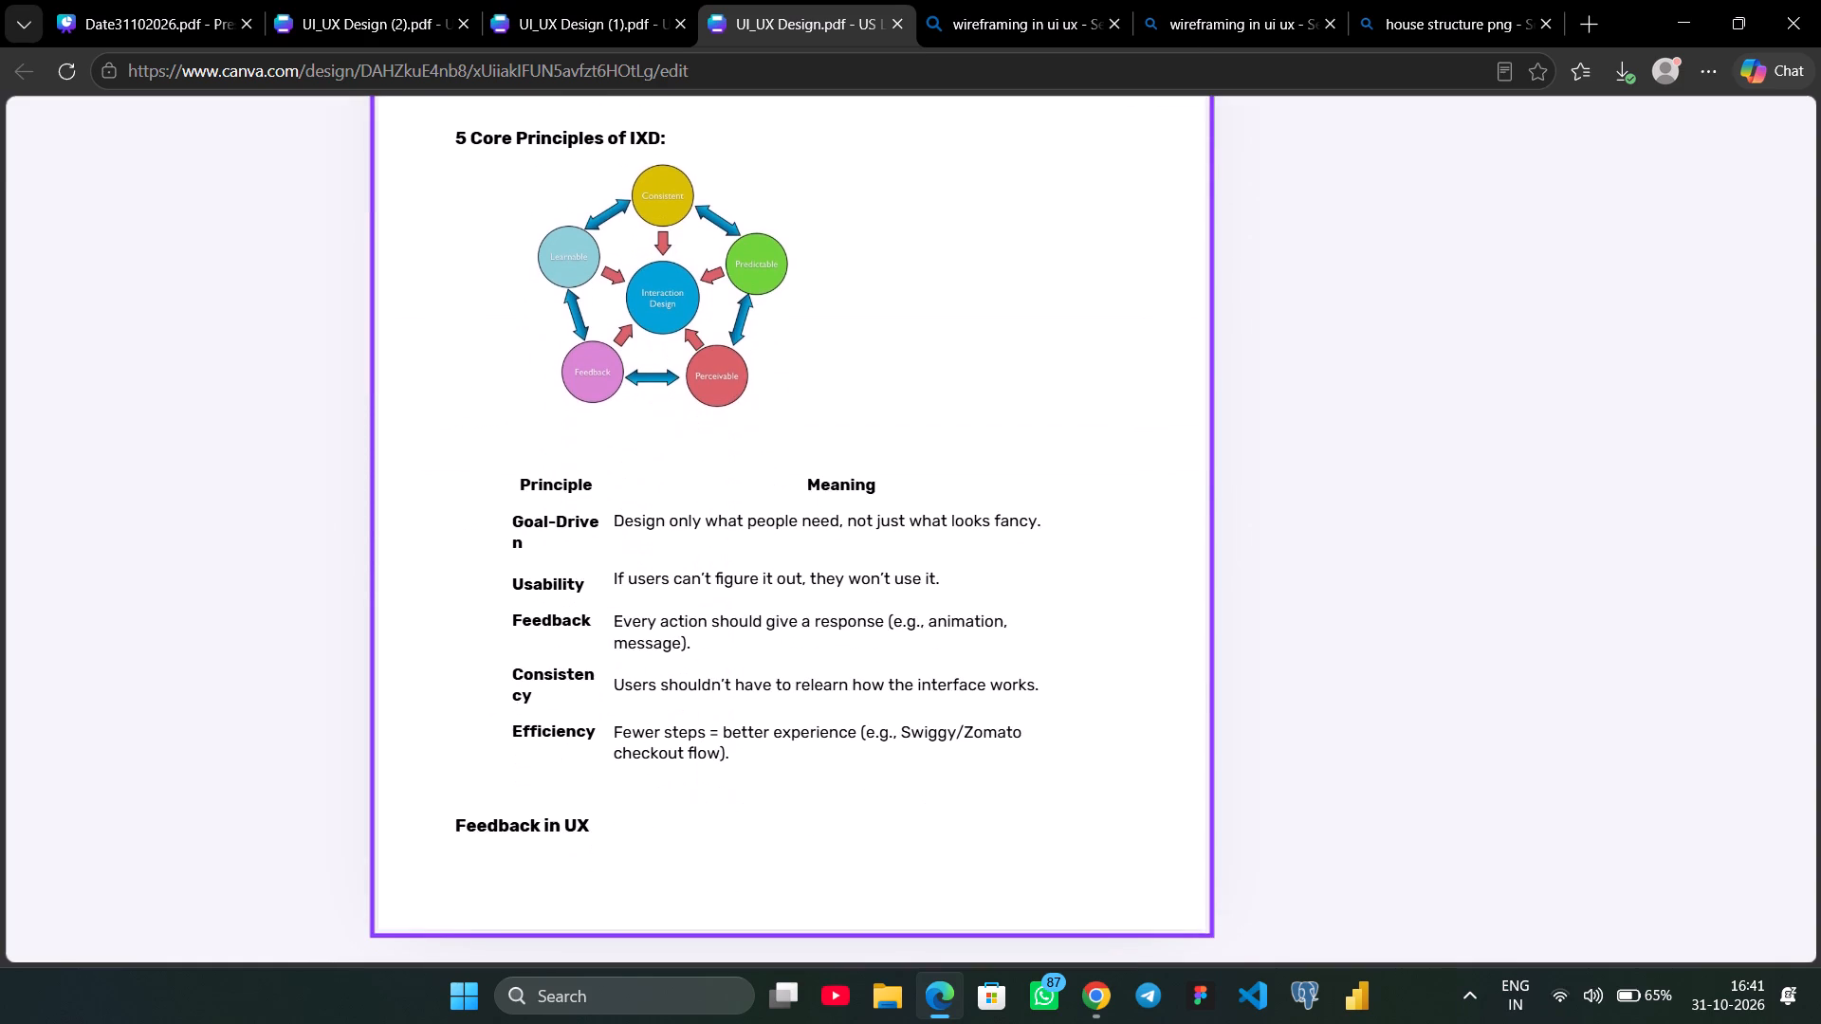
scroll(1129, 381, down, 7)
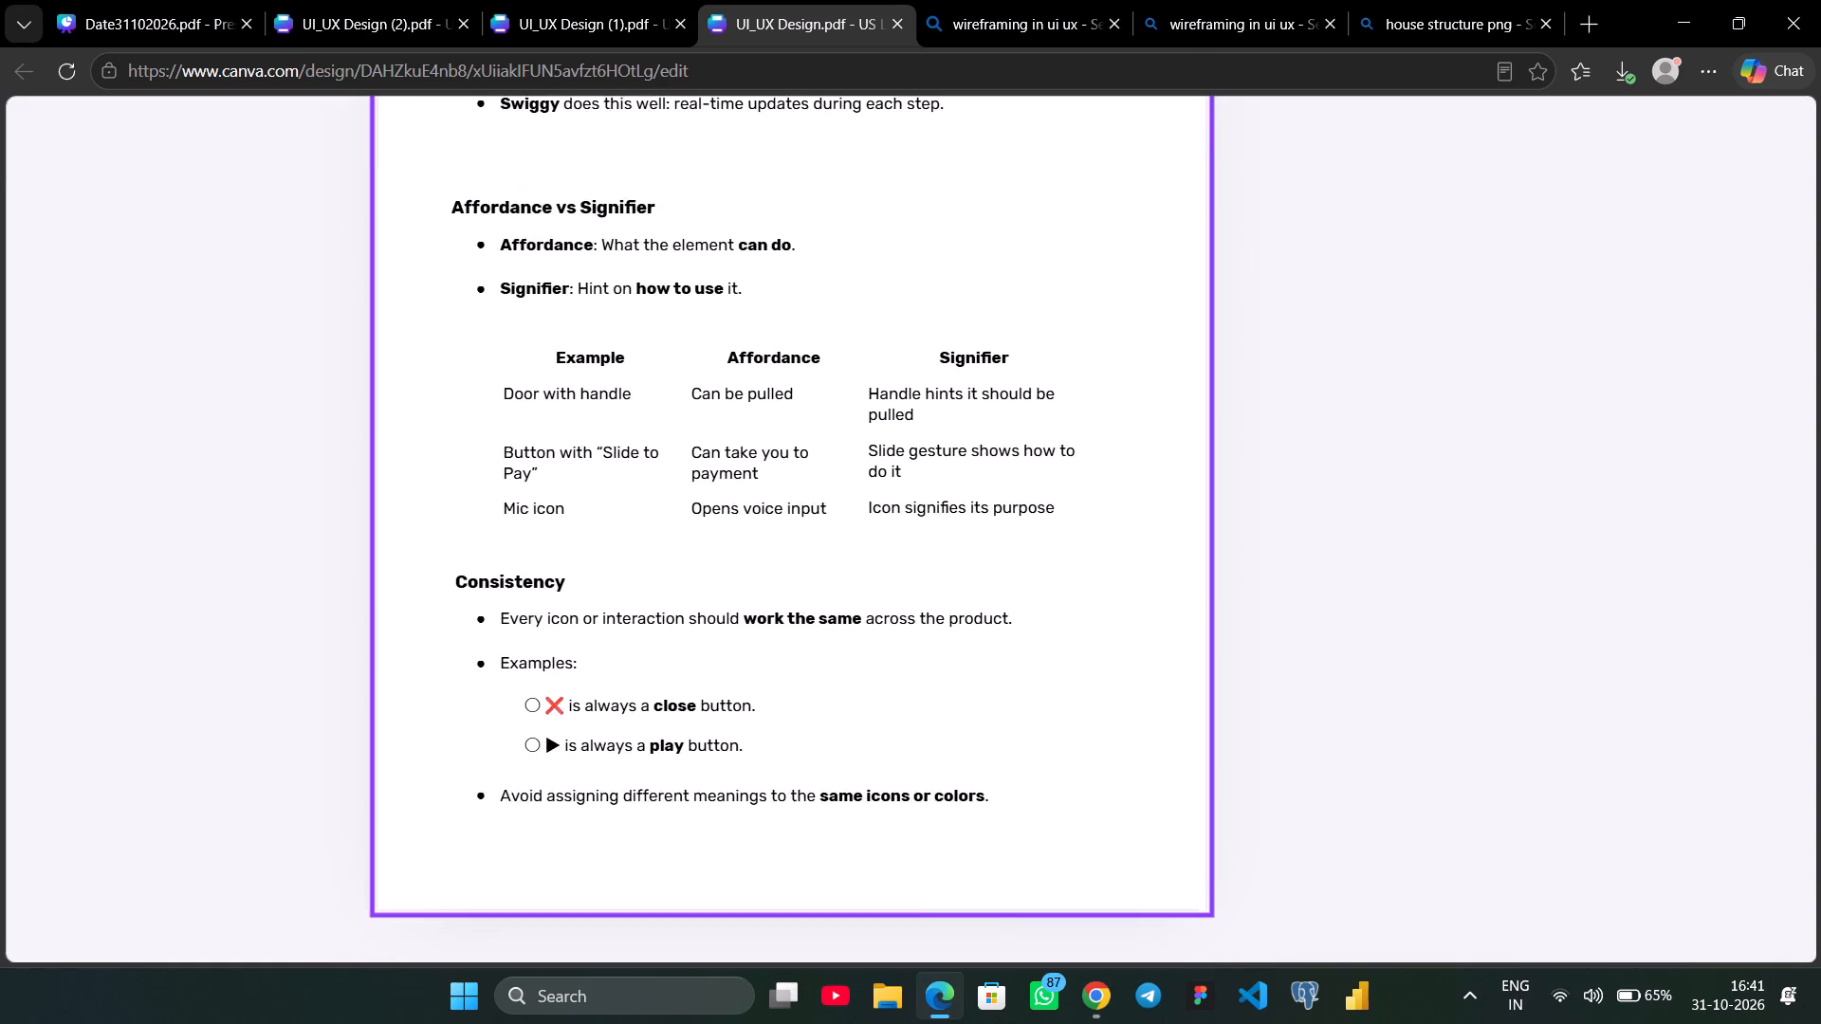
scroll(1129, 381, down, 7)
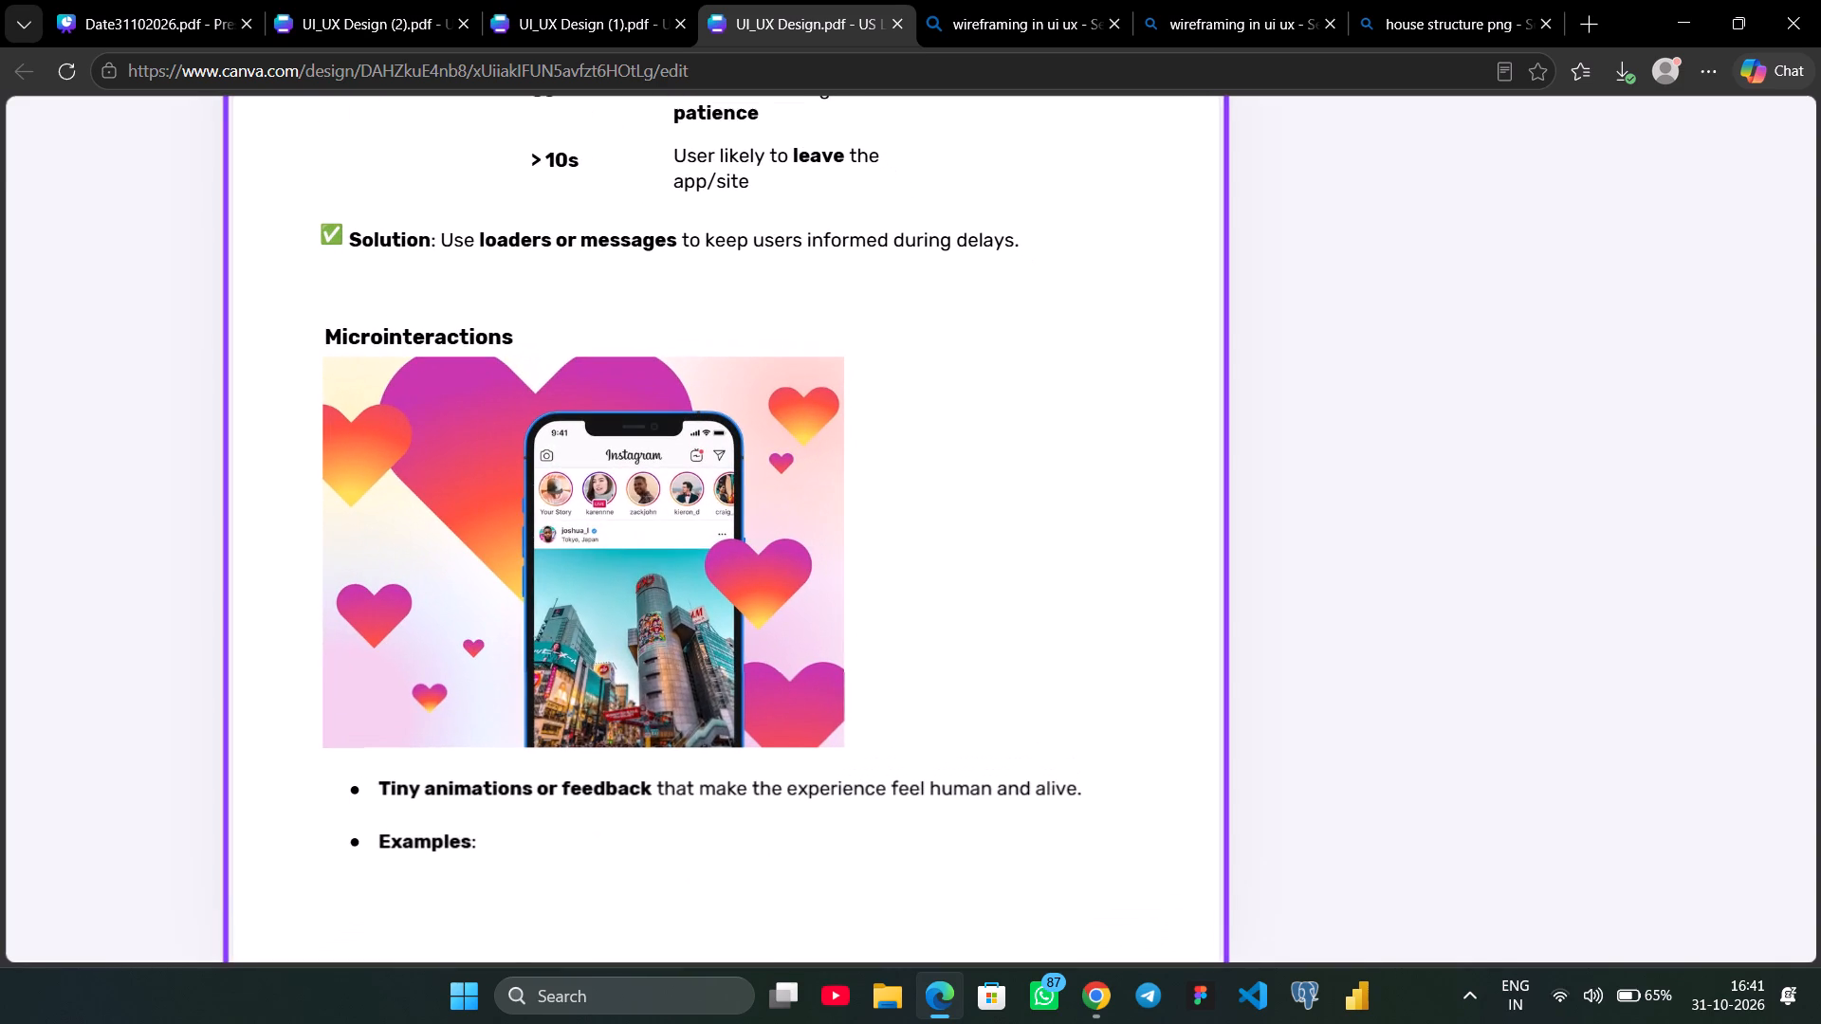
scroll(1129, 381, down, 6)
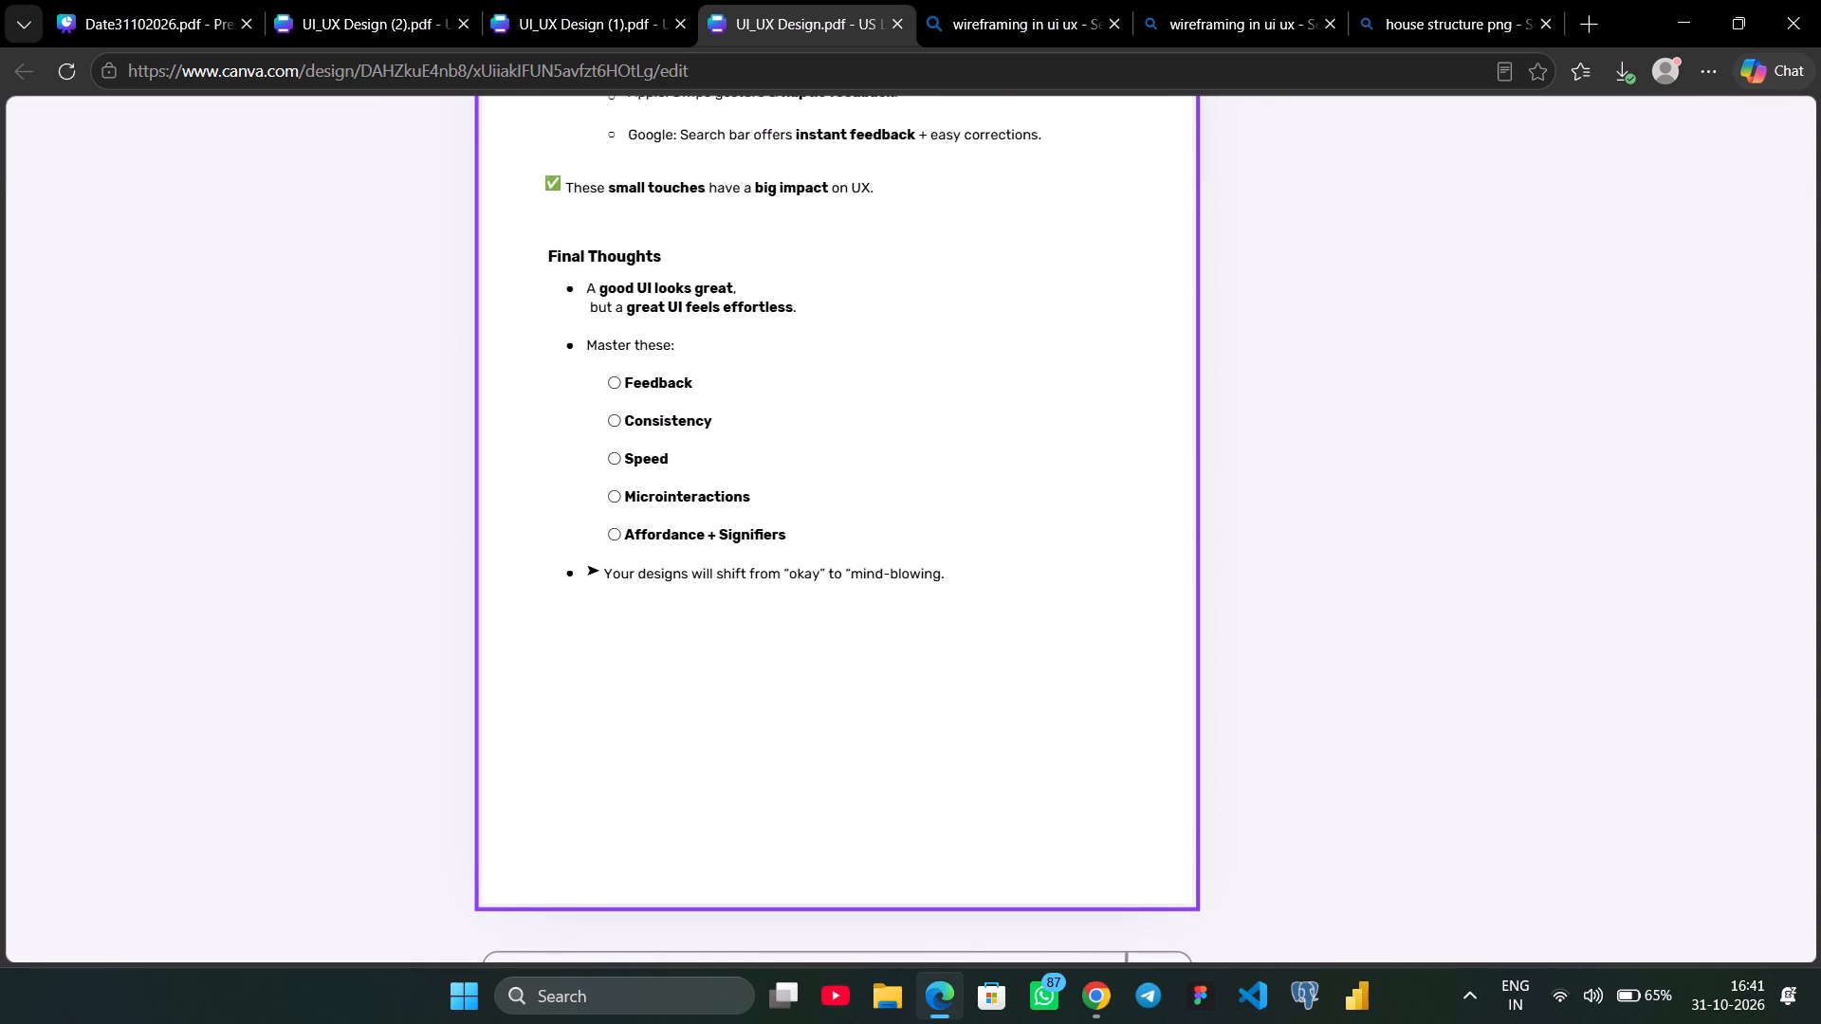
scroll(1129, 381, down, 5)
scroll(1129, 381, up, 13)
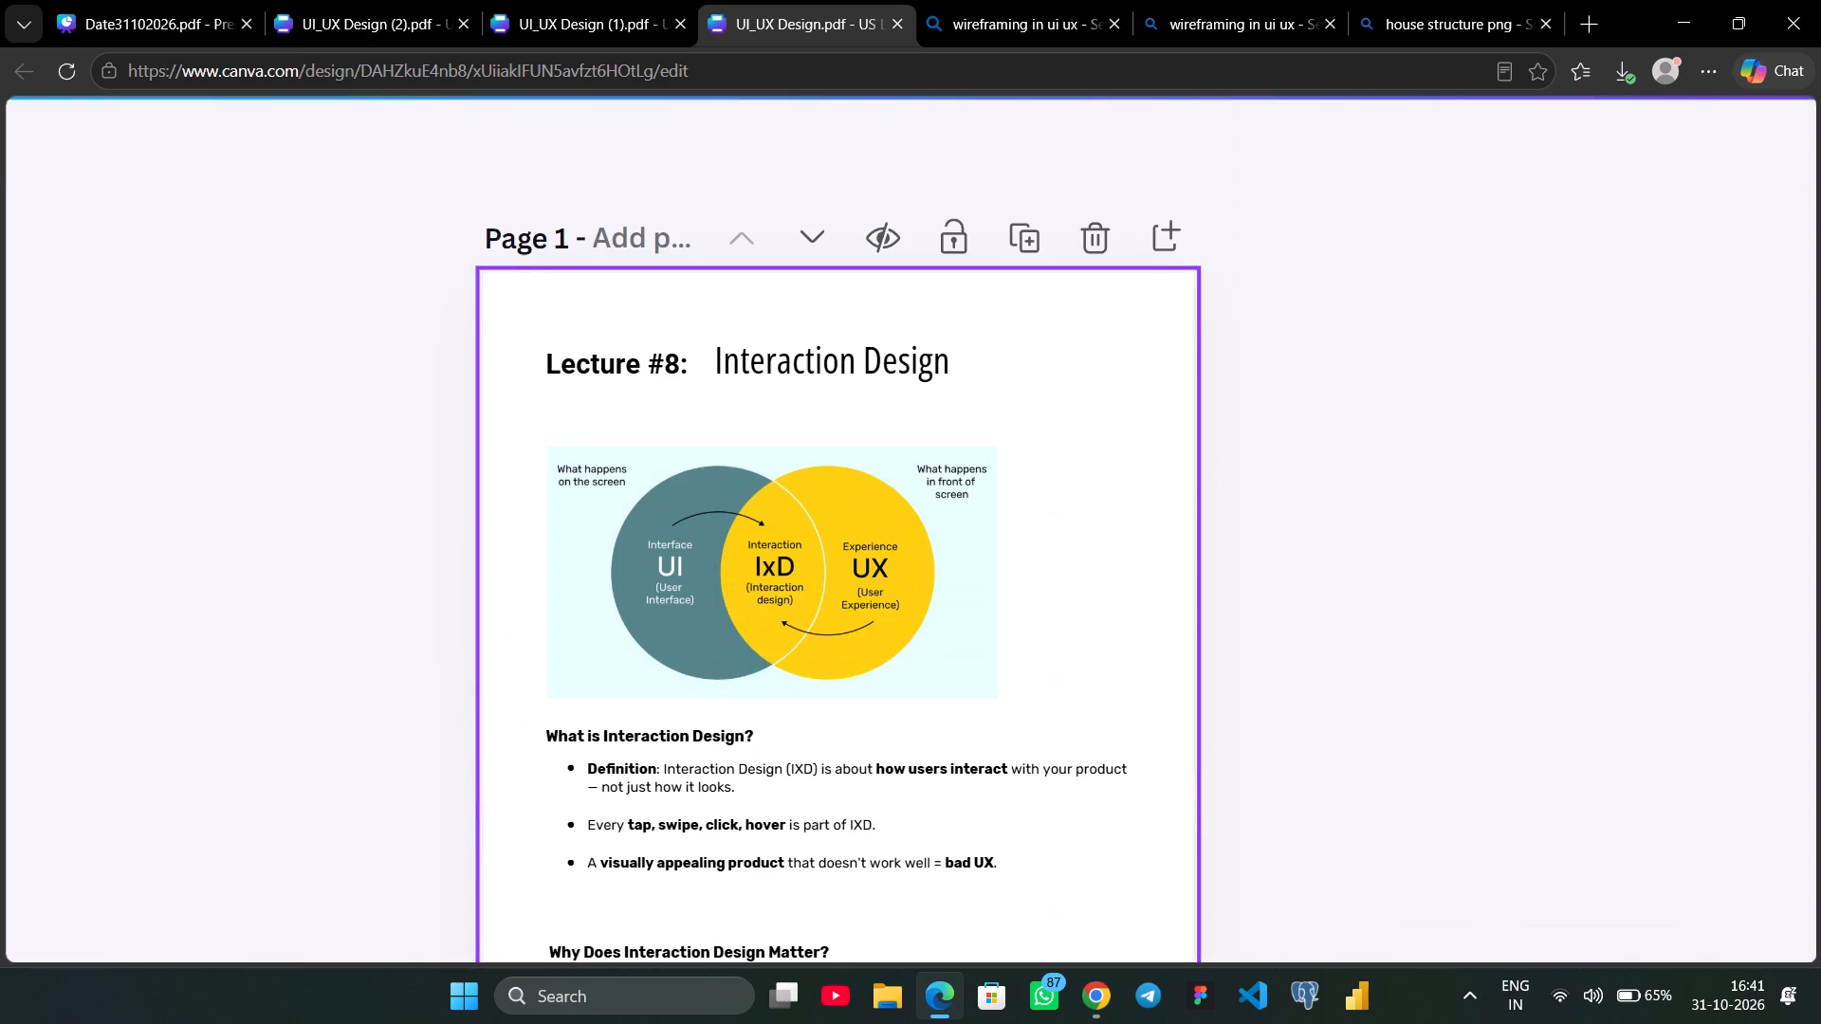
scroll(1129, 381, up, 2)
scroll(1129, 381, down, 1)
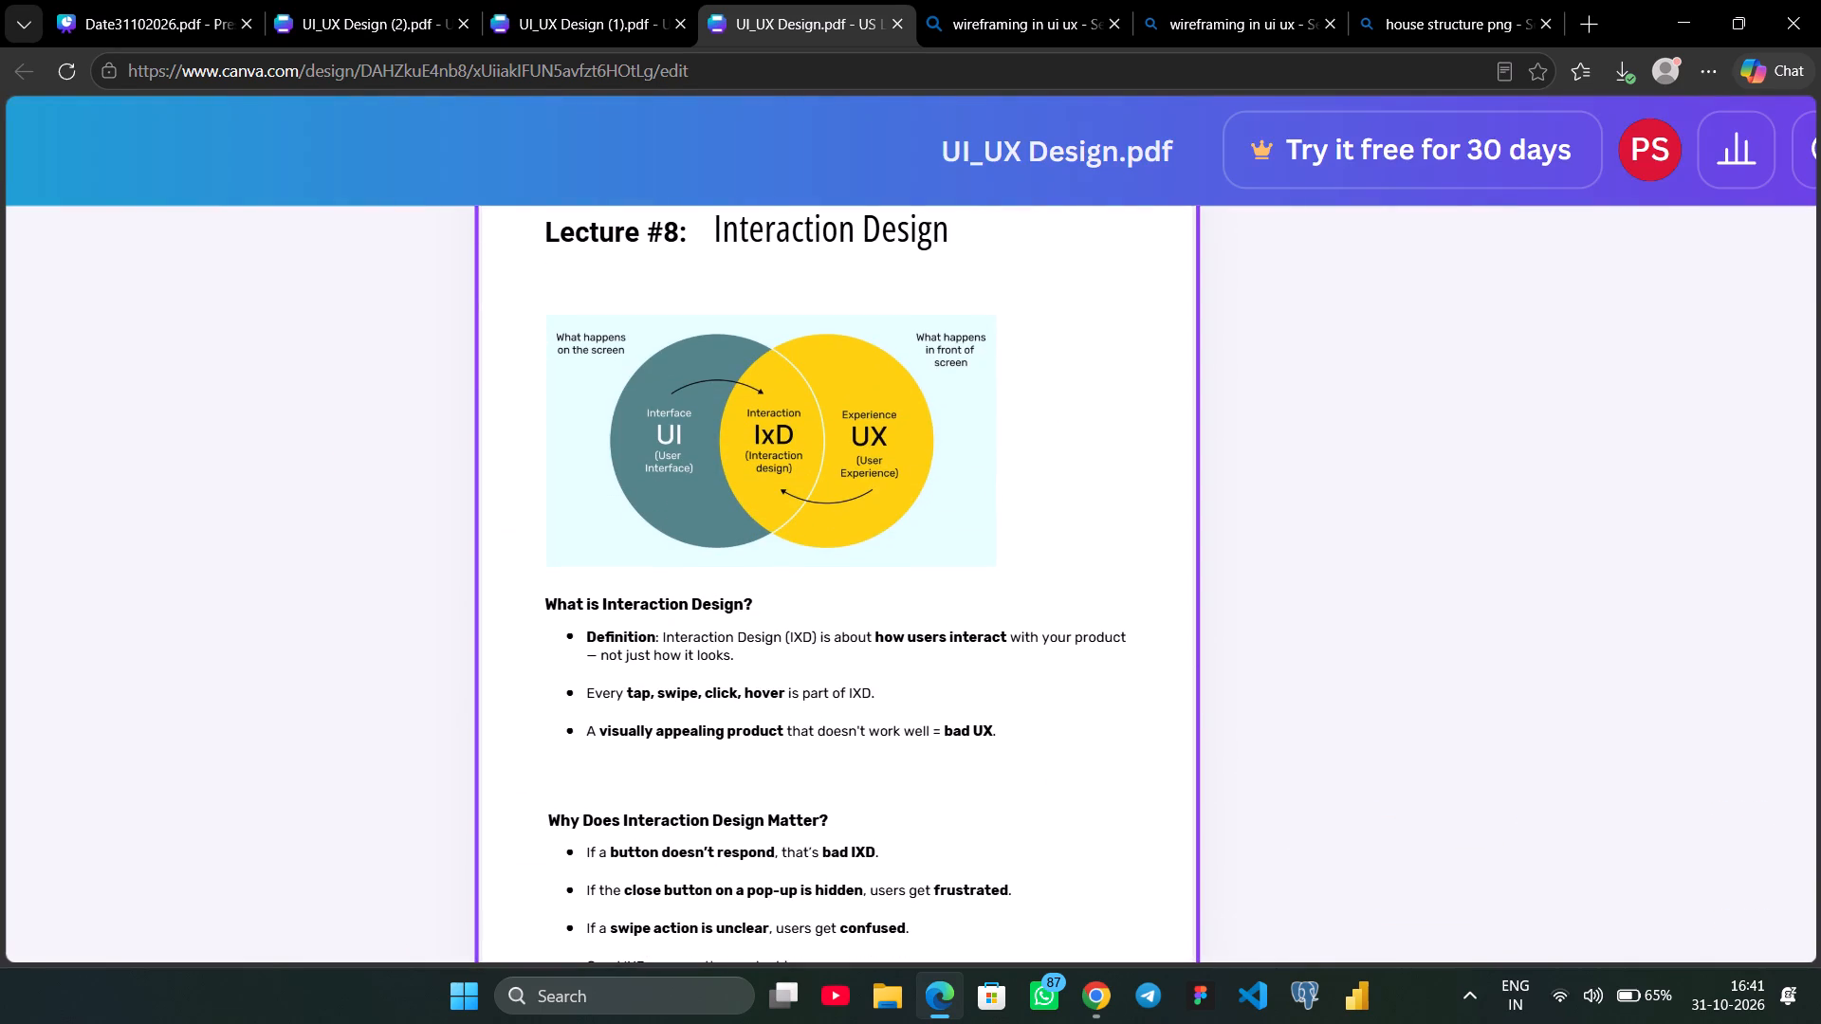
scroll(1352, 475, up, 1)
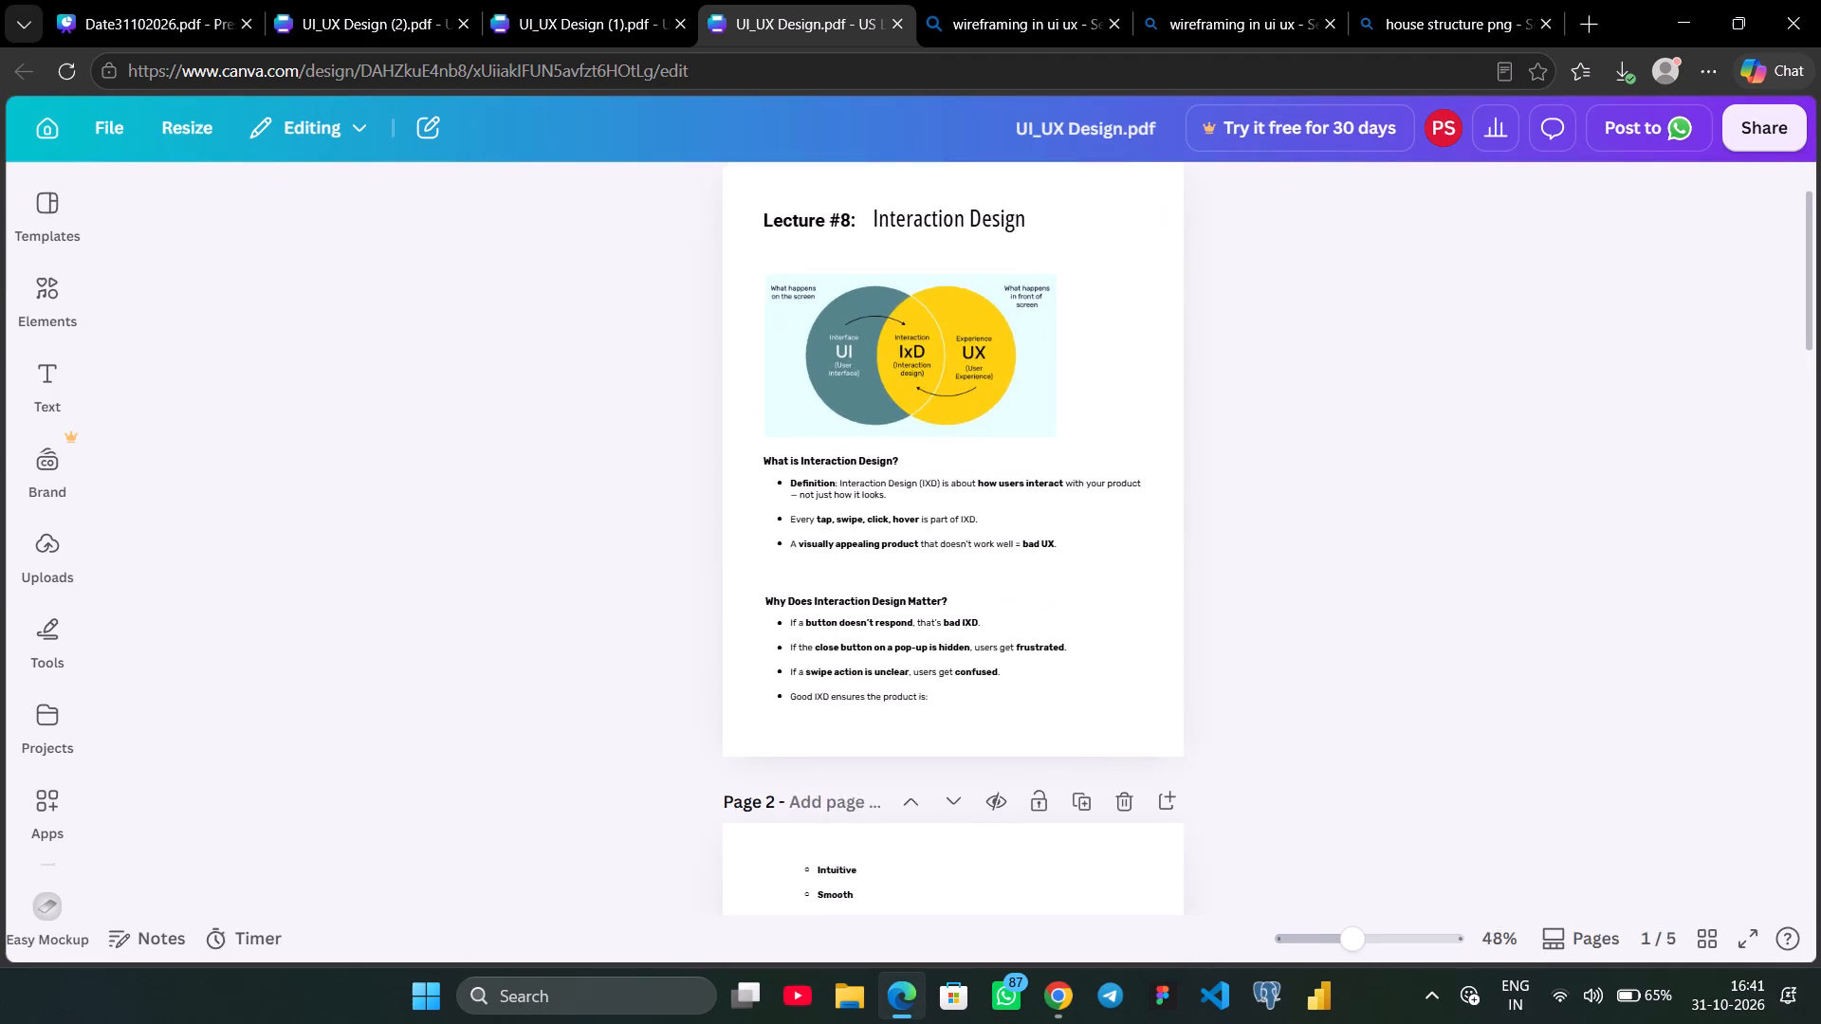
scroll(1352, 475, up, 1)
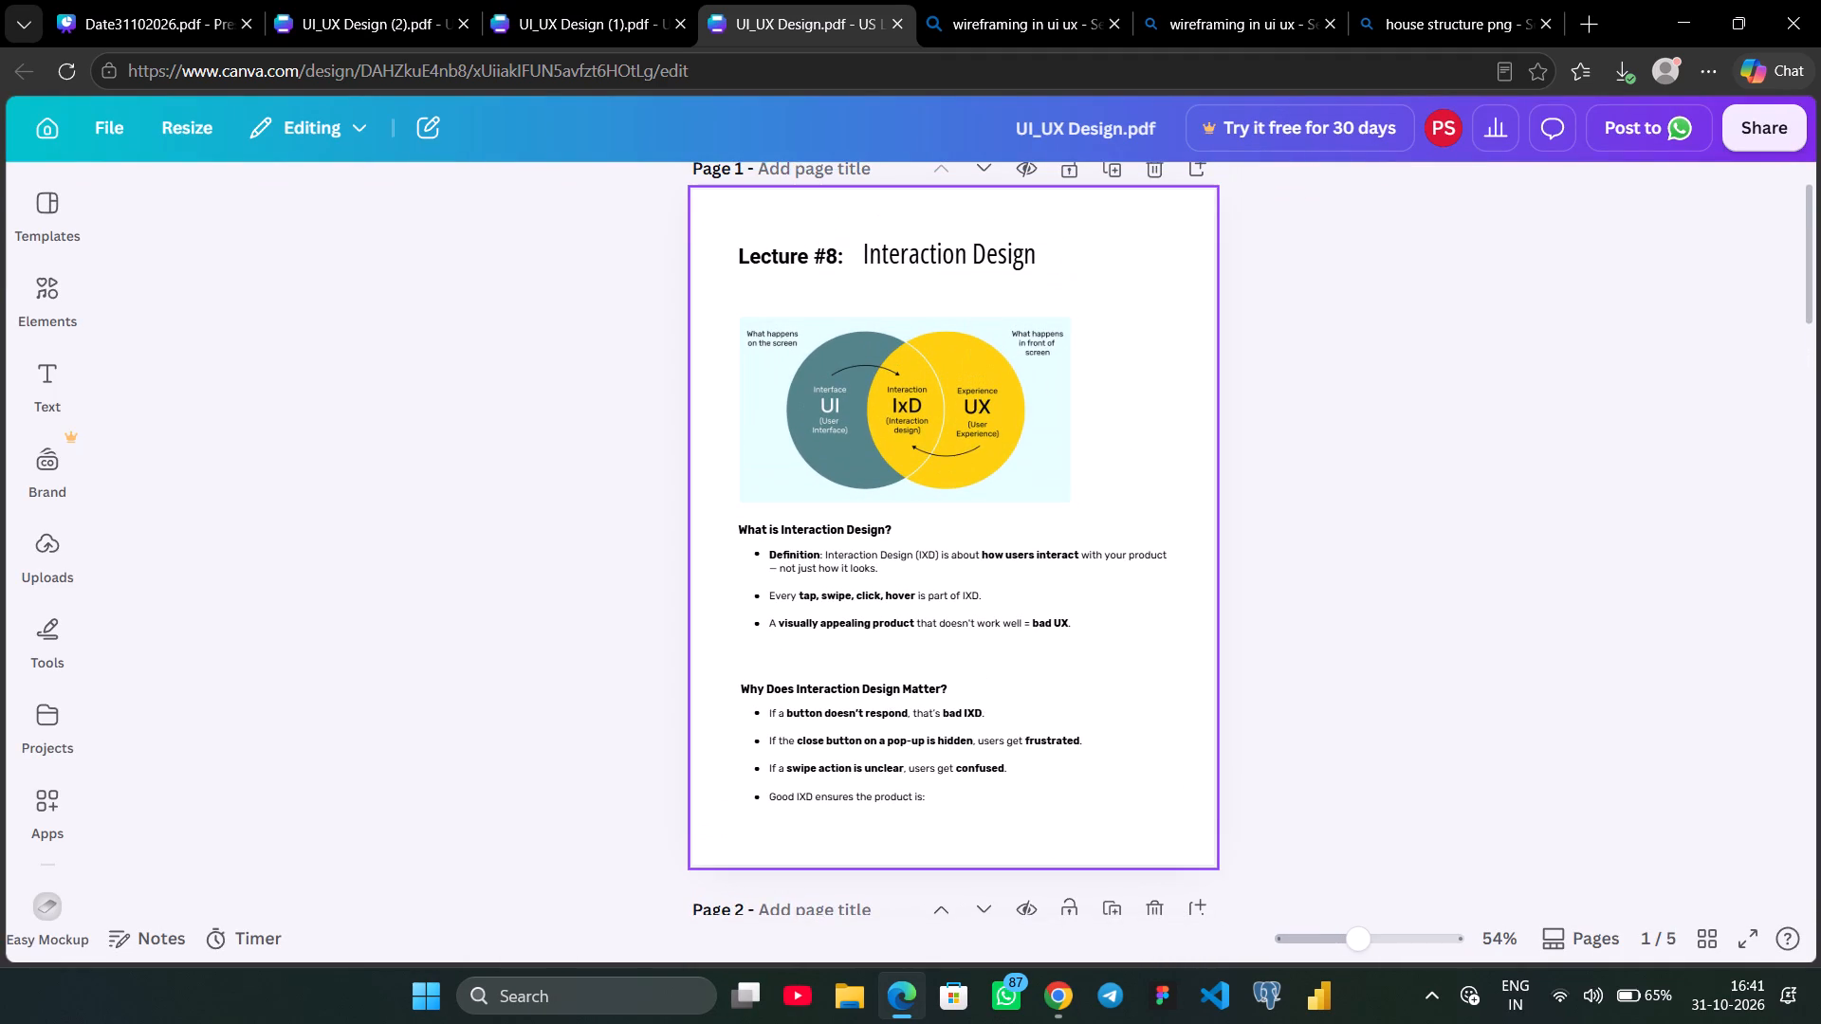
click(108, 0)
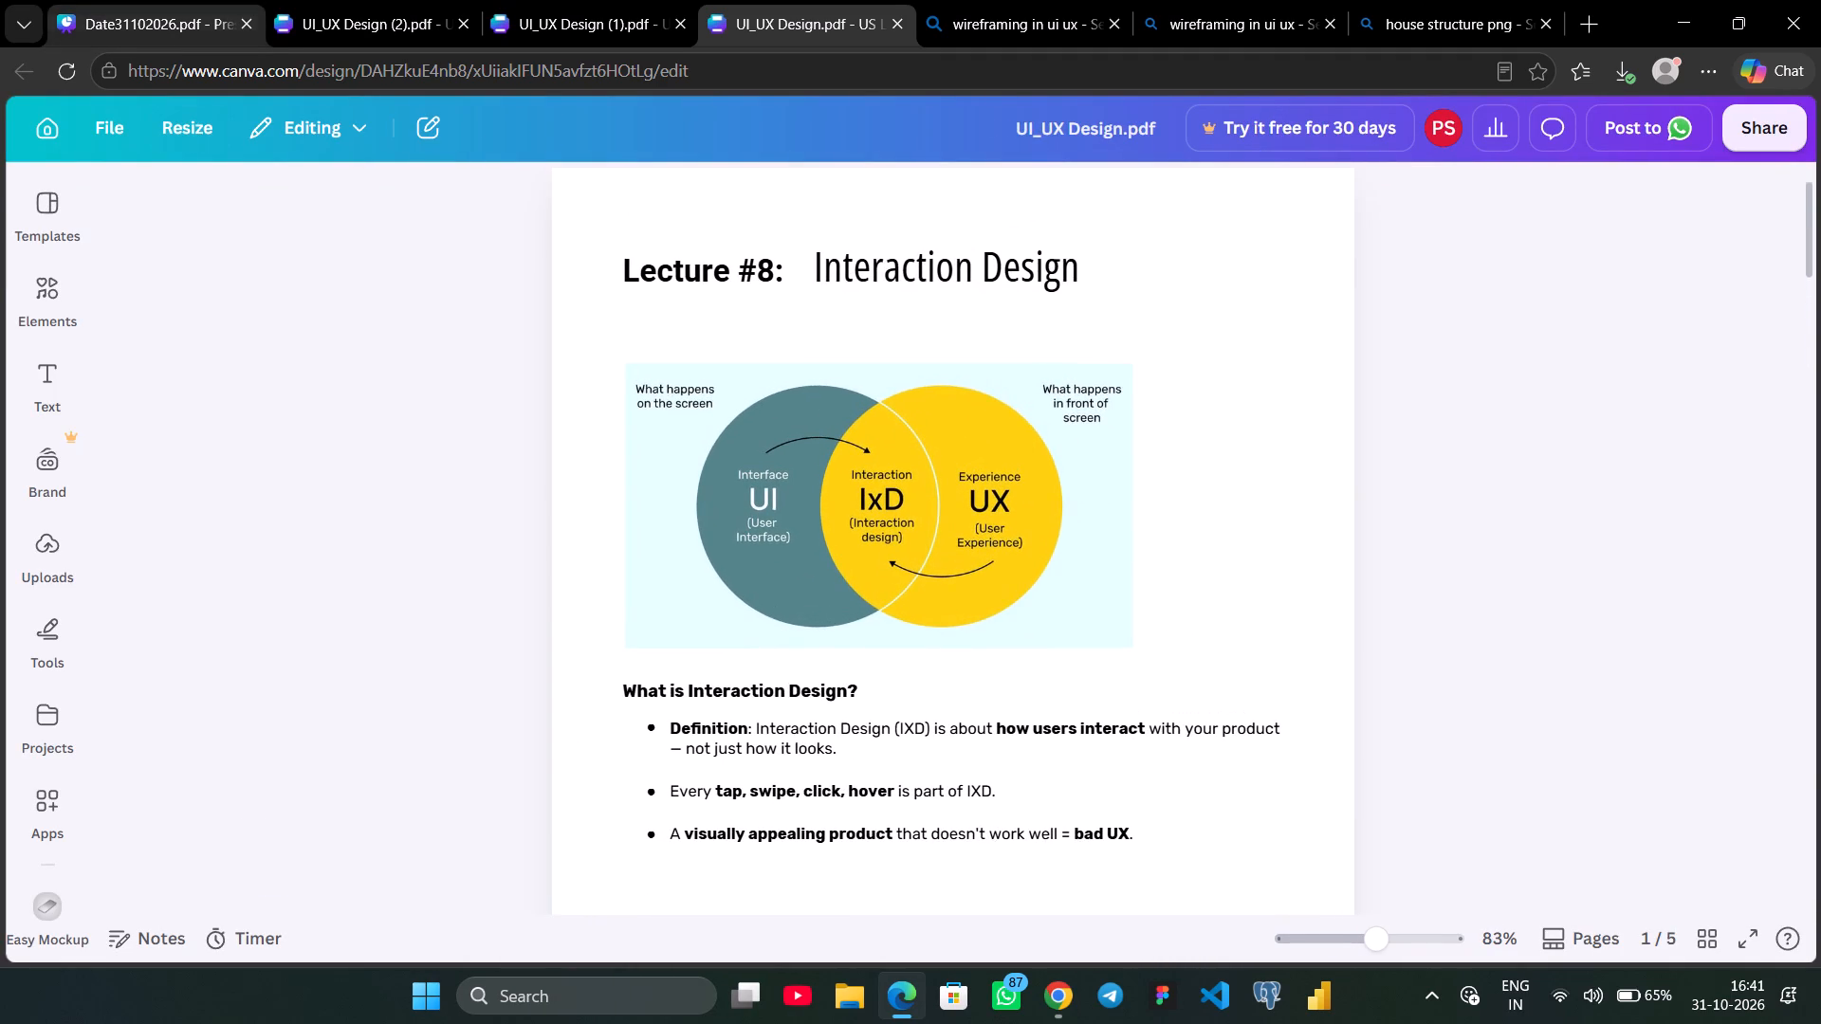
Set the "How to Create a Wireframe" heading on page 8 to size 35 and widen its text box to fit one line.
click(1098, 850)
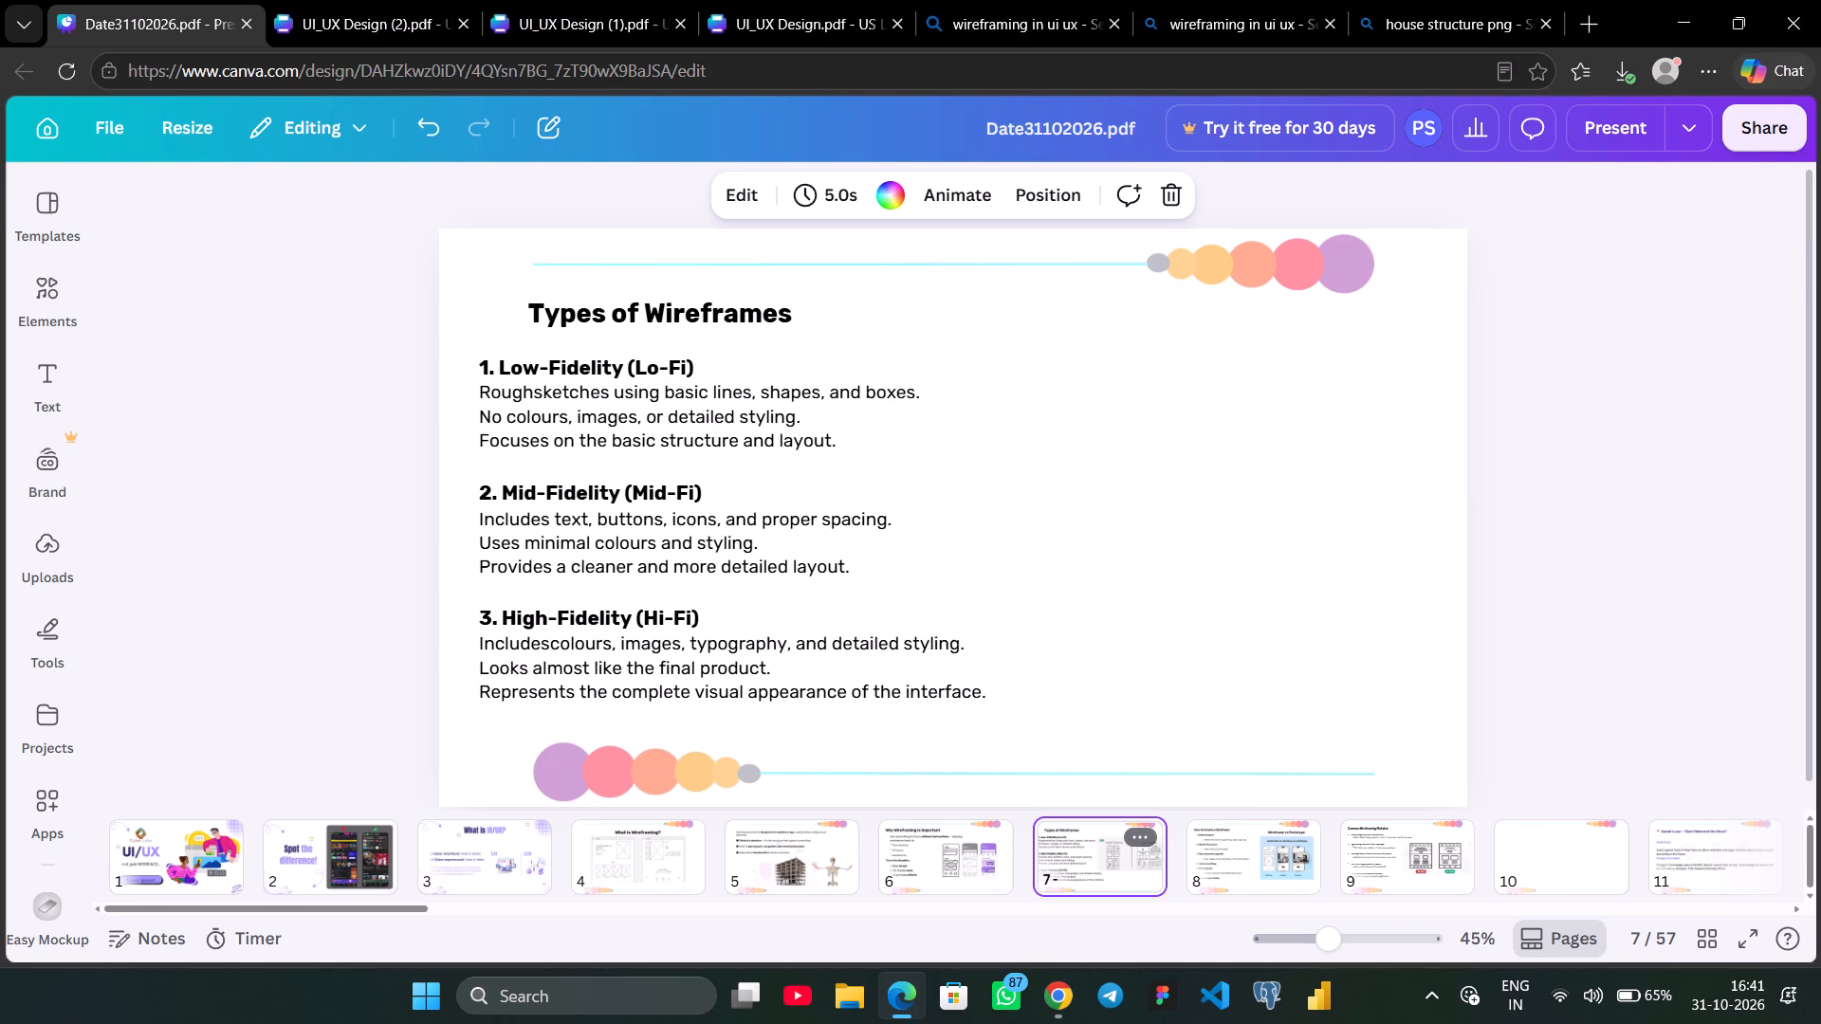
click(1211, 852)
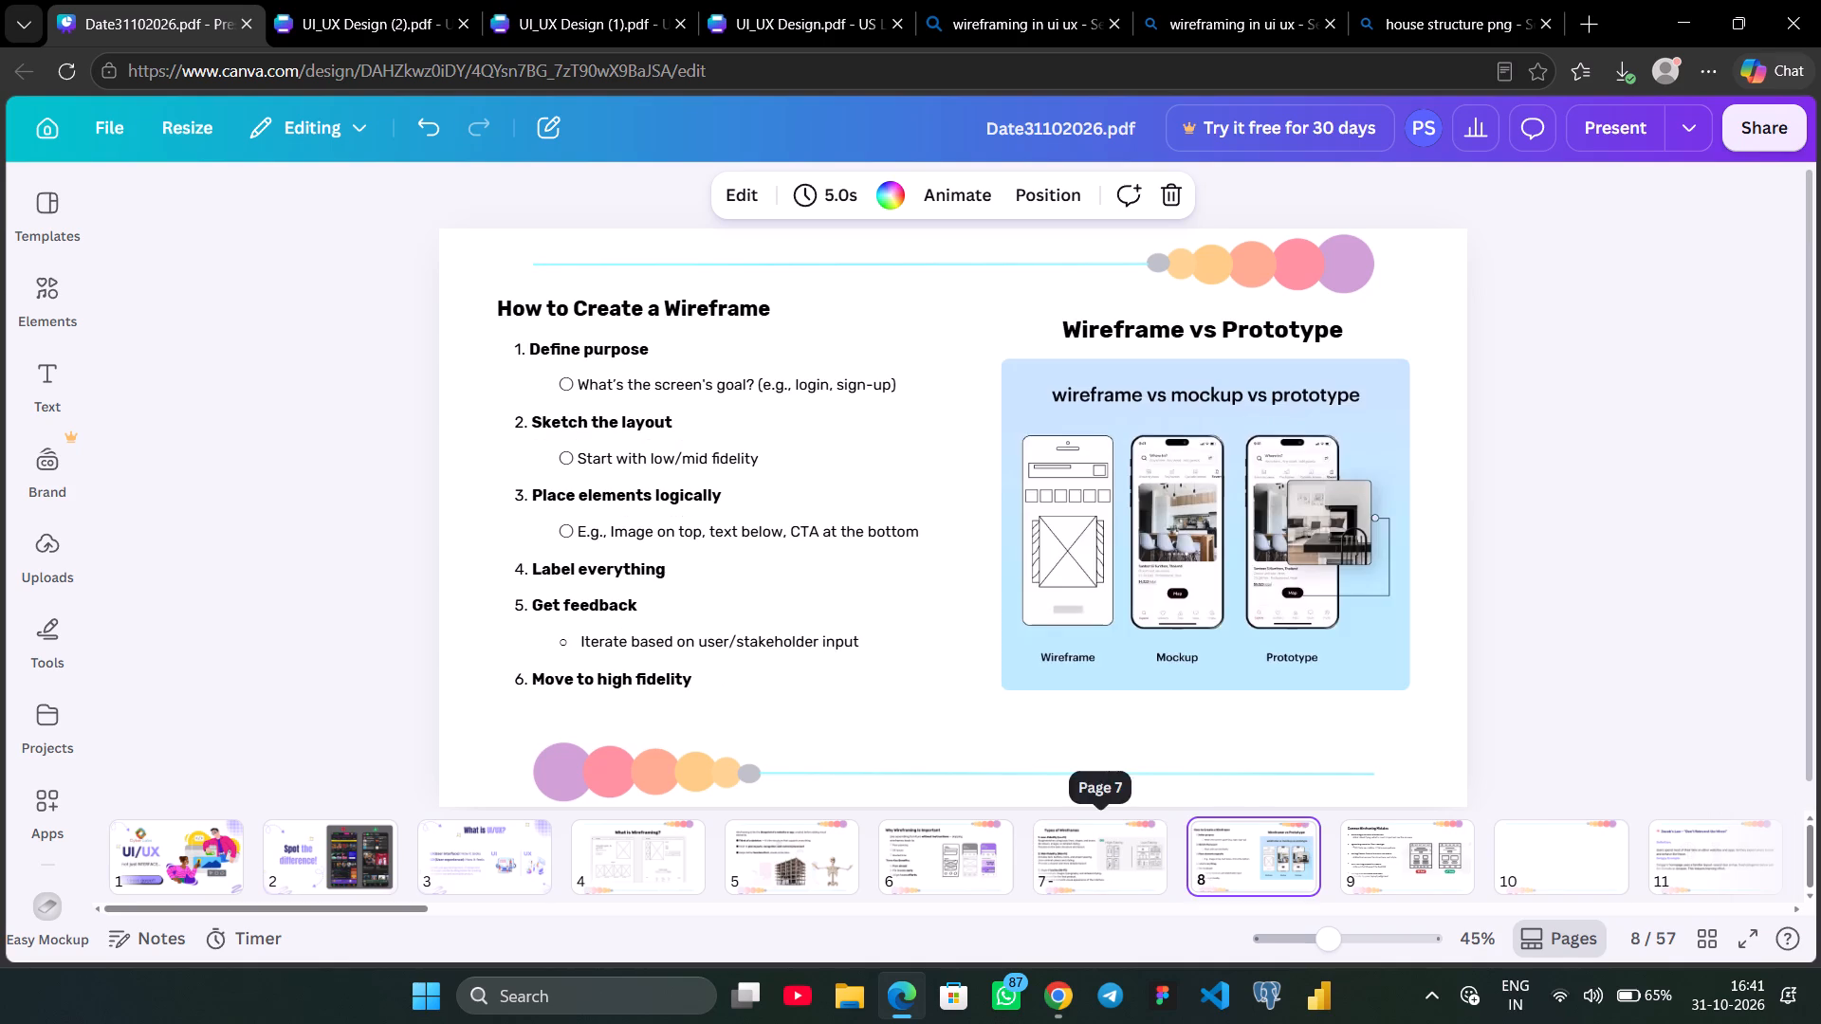
click(934, 864)
click(1062, 868)
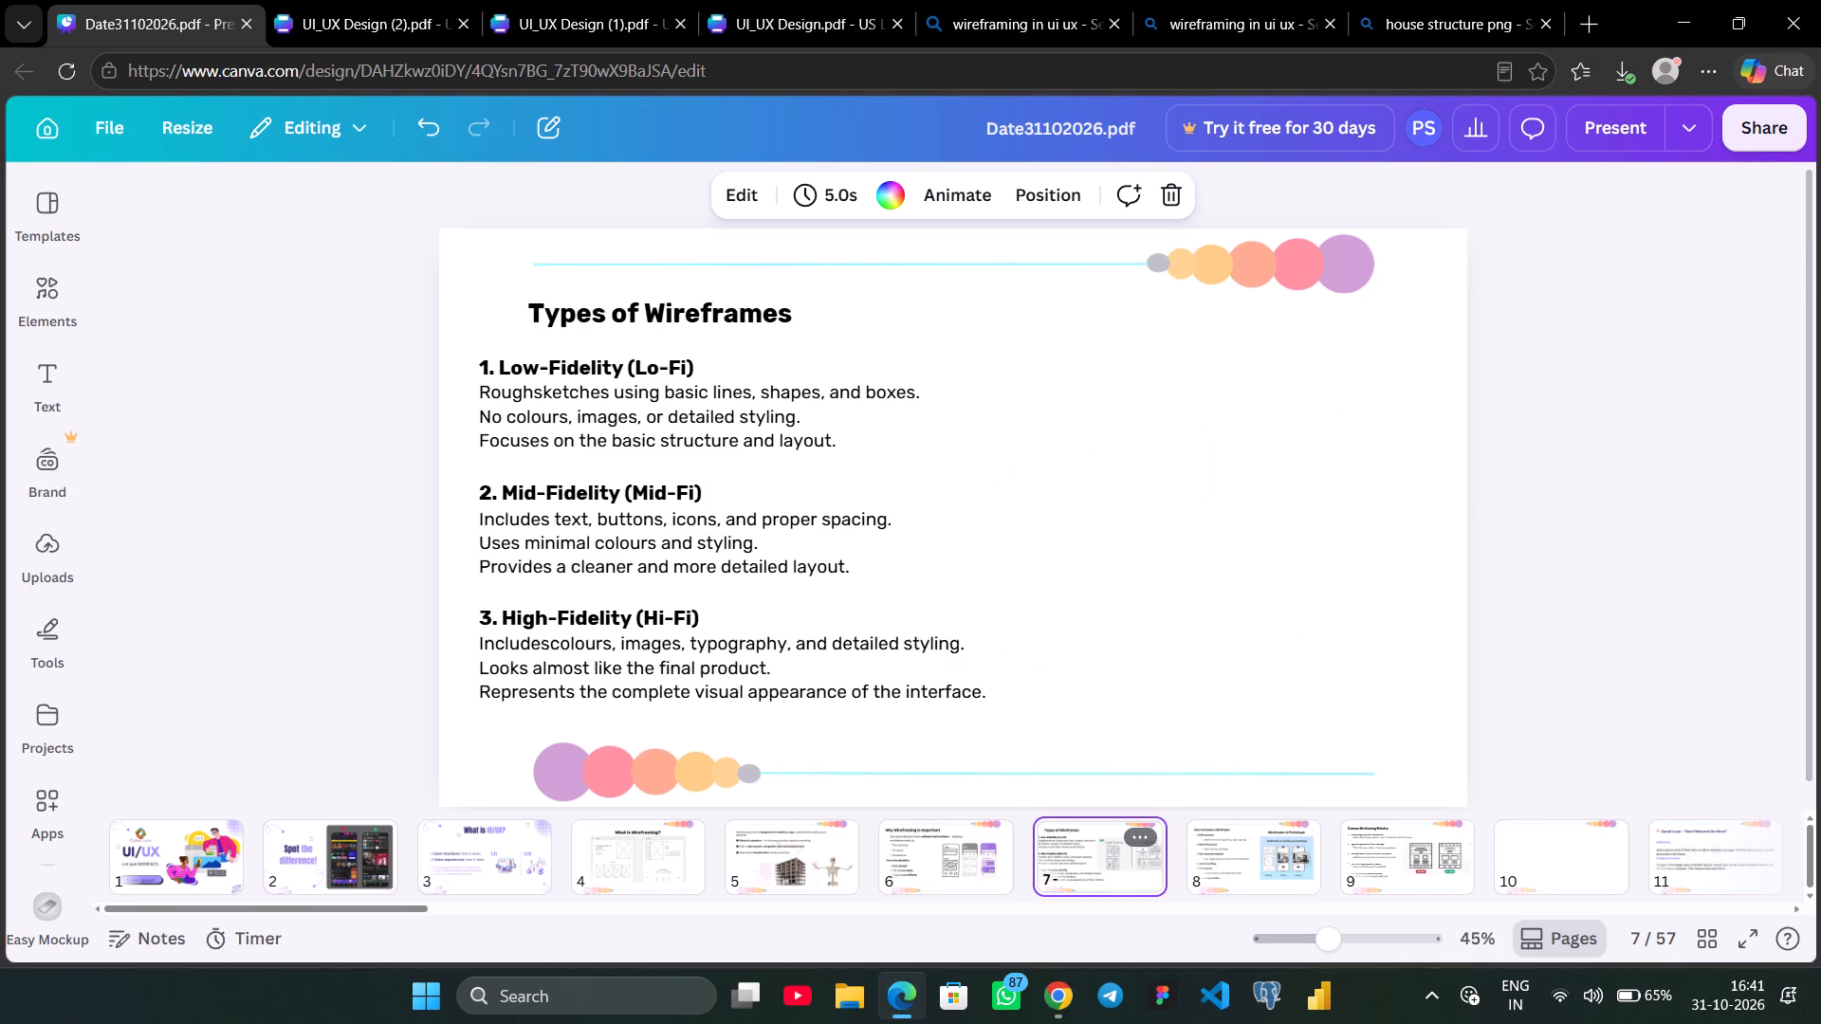
click(1194, 876)
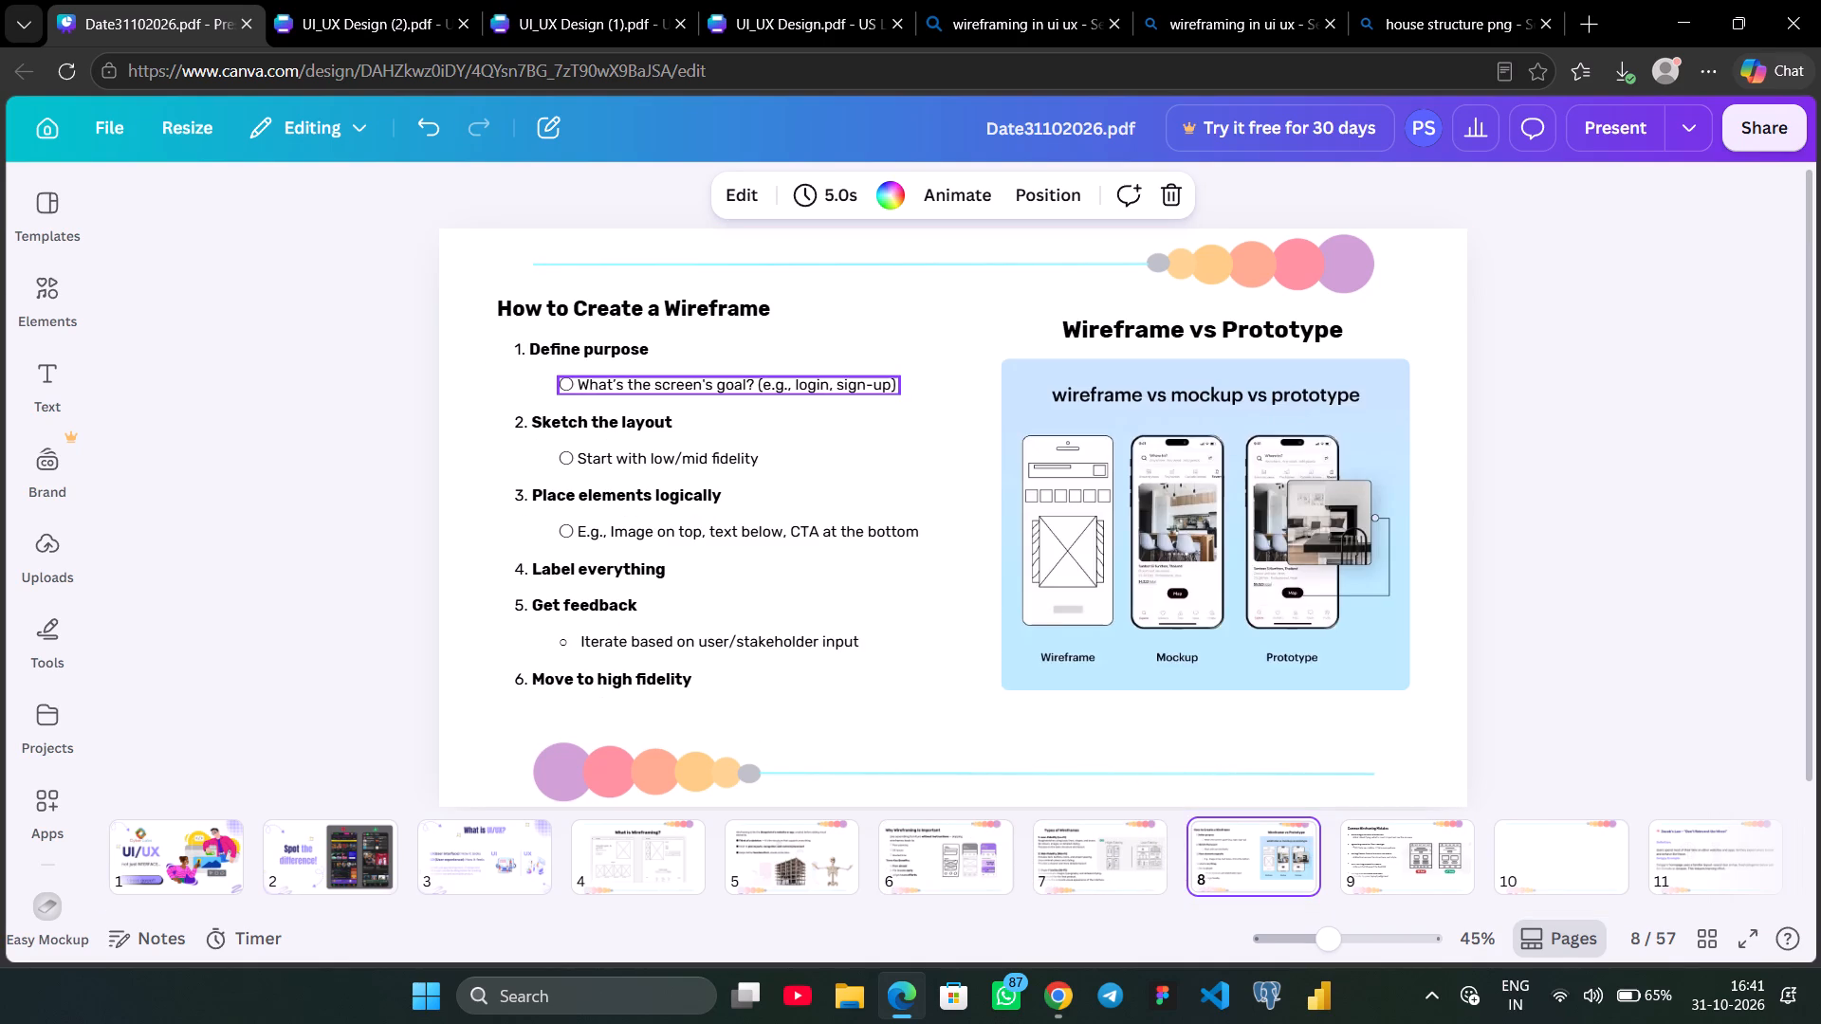
click(678, 315)
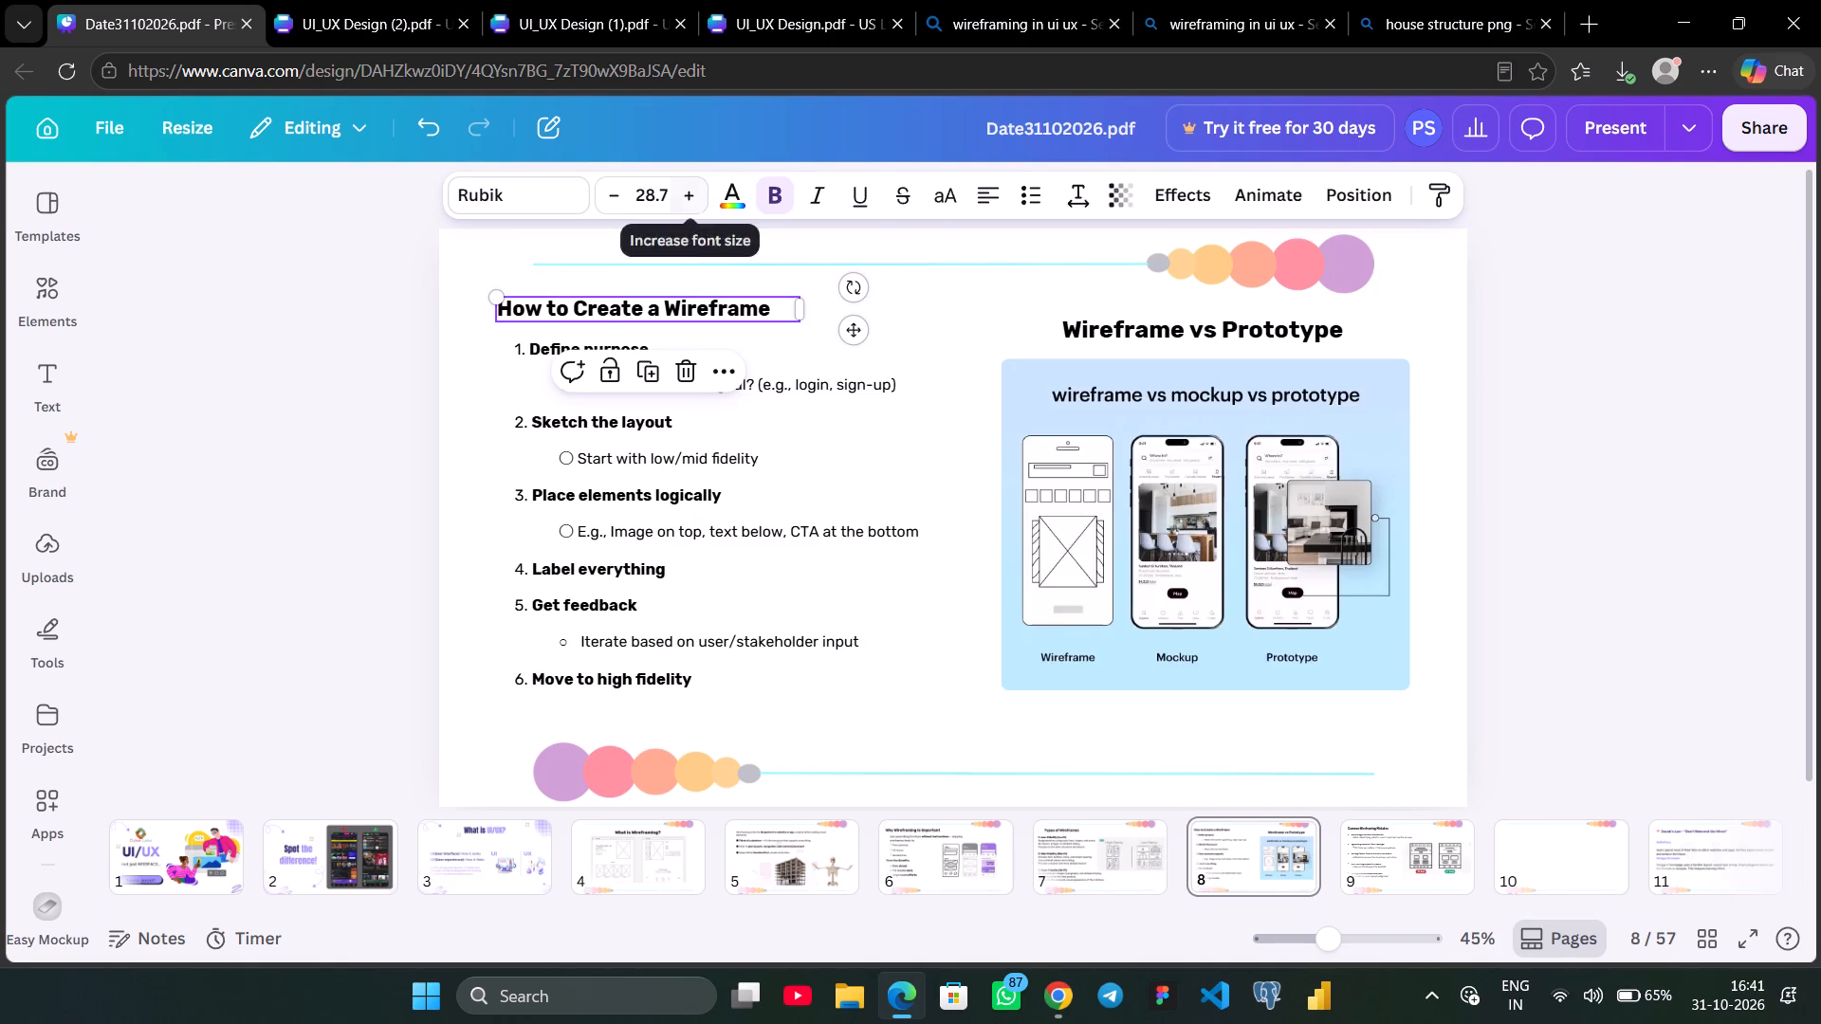
click(649, 207)
text(35)
key(Return)
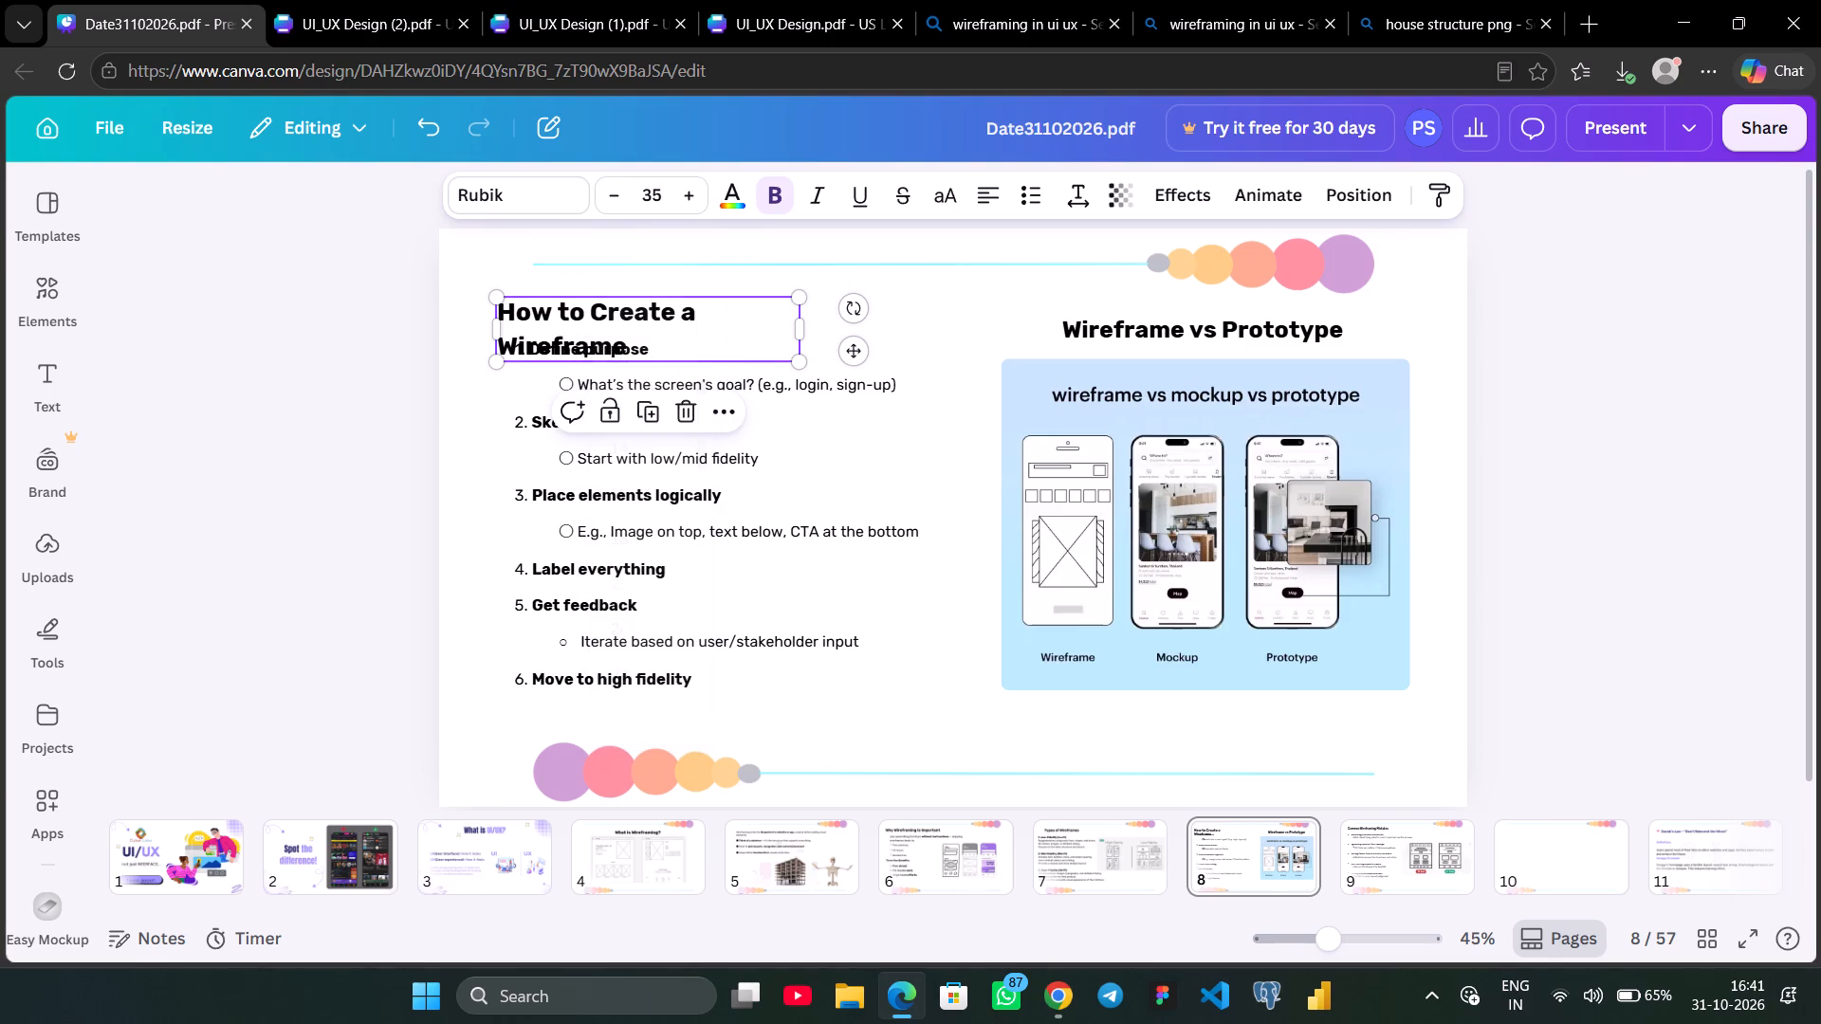
drag(802, 328, 856, 320)
click(1547, 407)
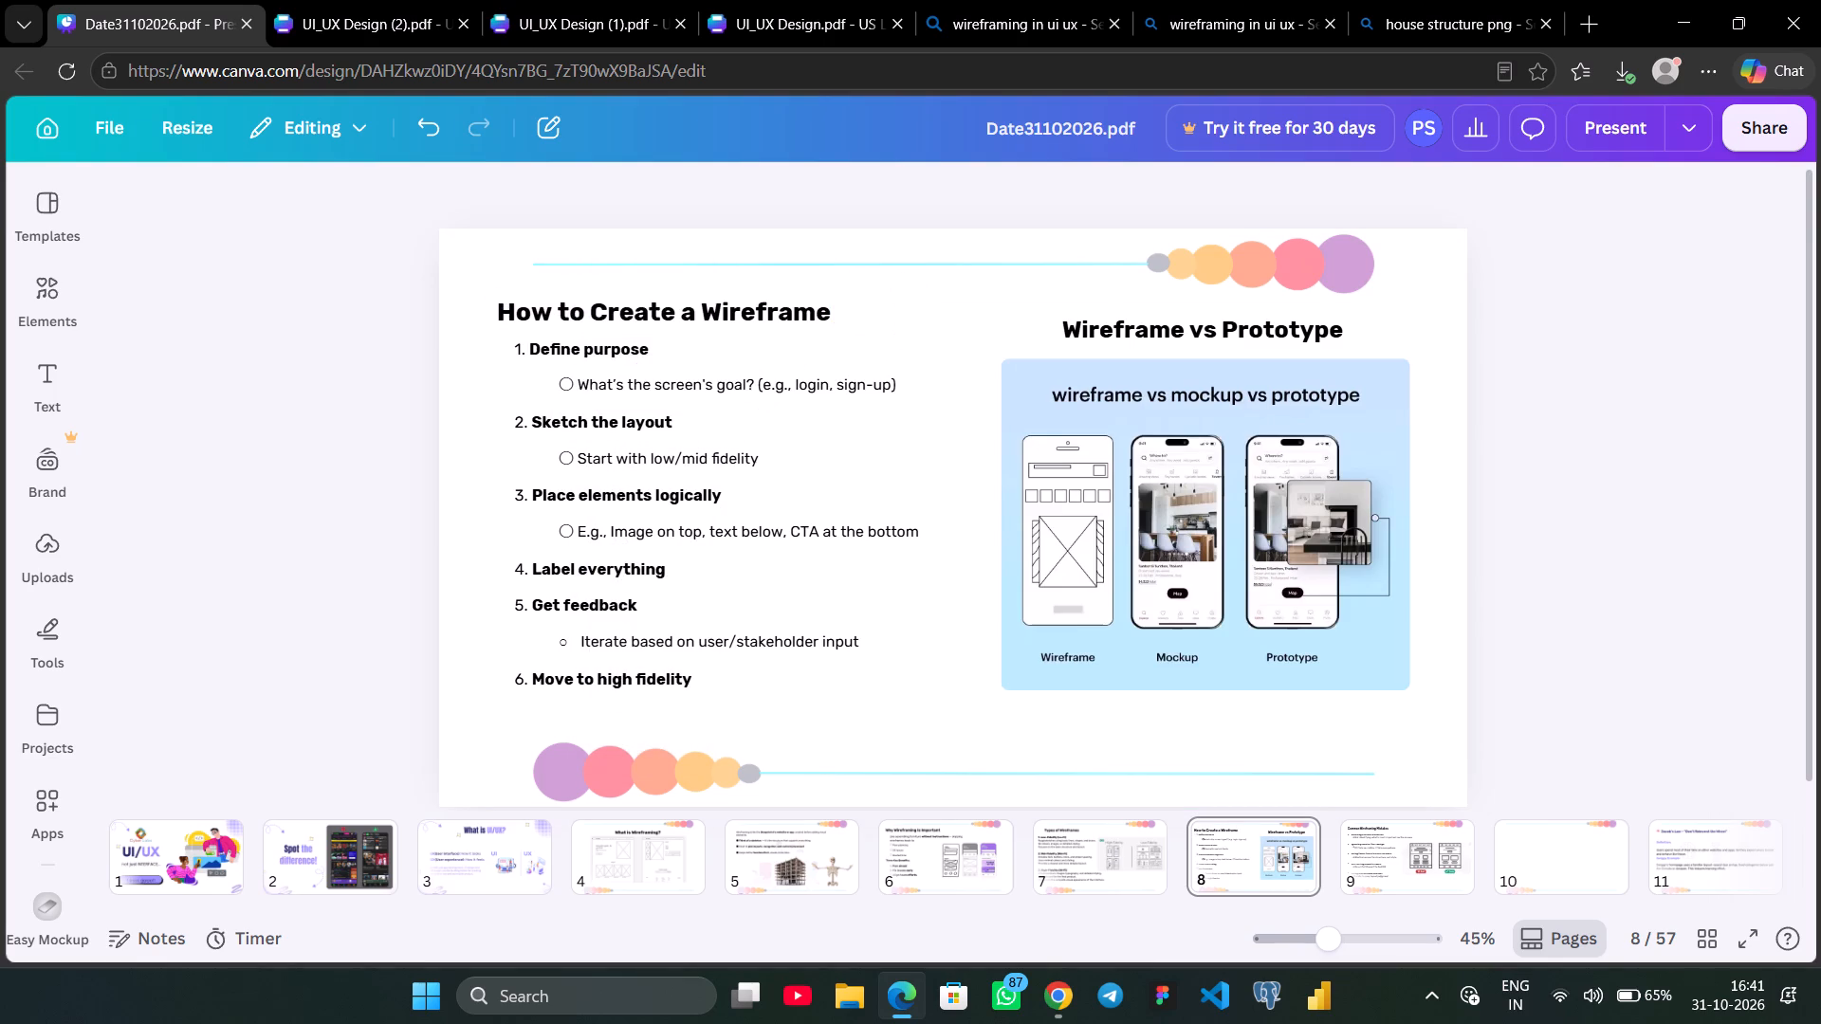
Check pages 9 and 10, and look over Lecture #7 in UI_UX Design (1).pdf and Lecture #8 in UI_UX Design.pdf for content.
click(1441, 872)
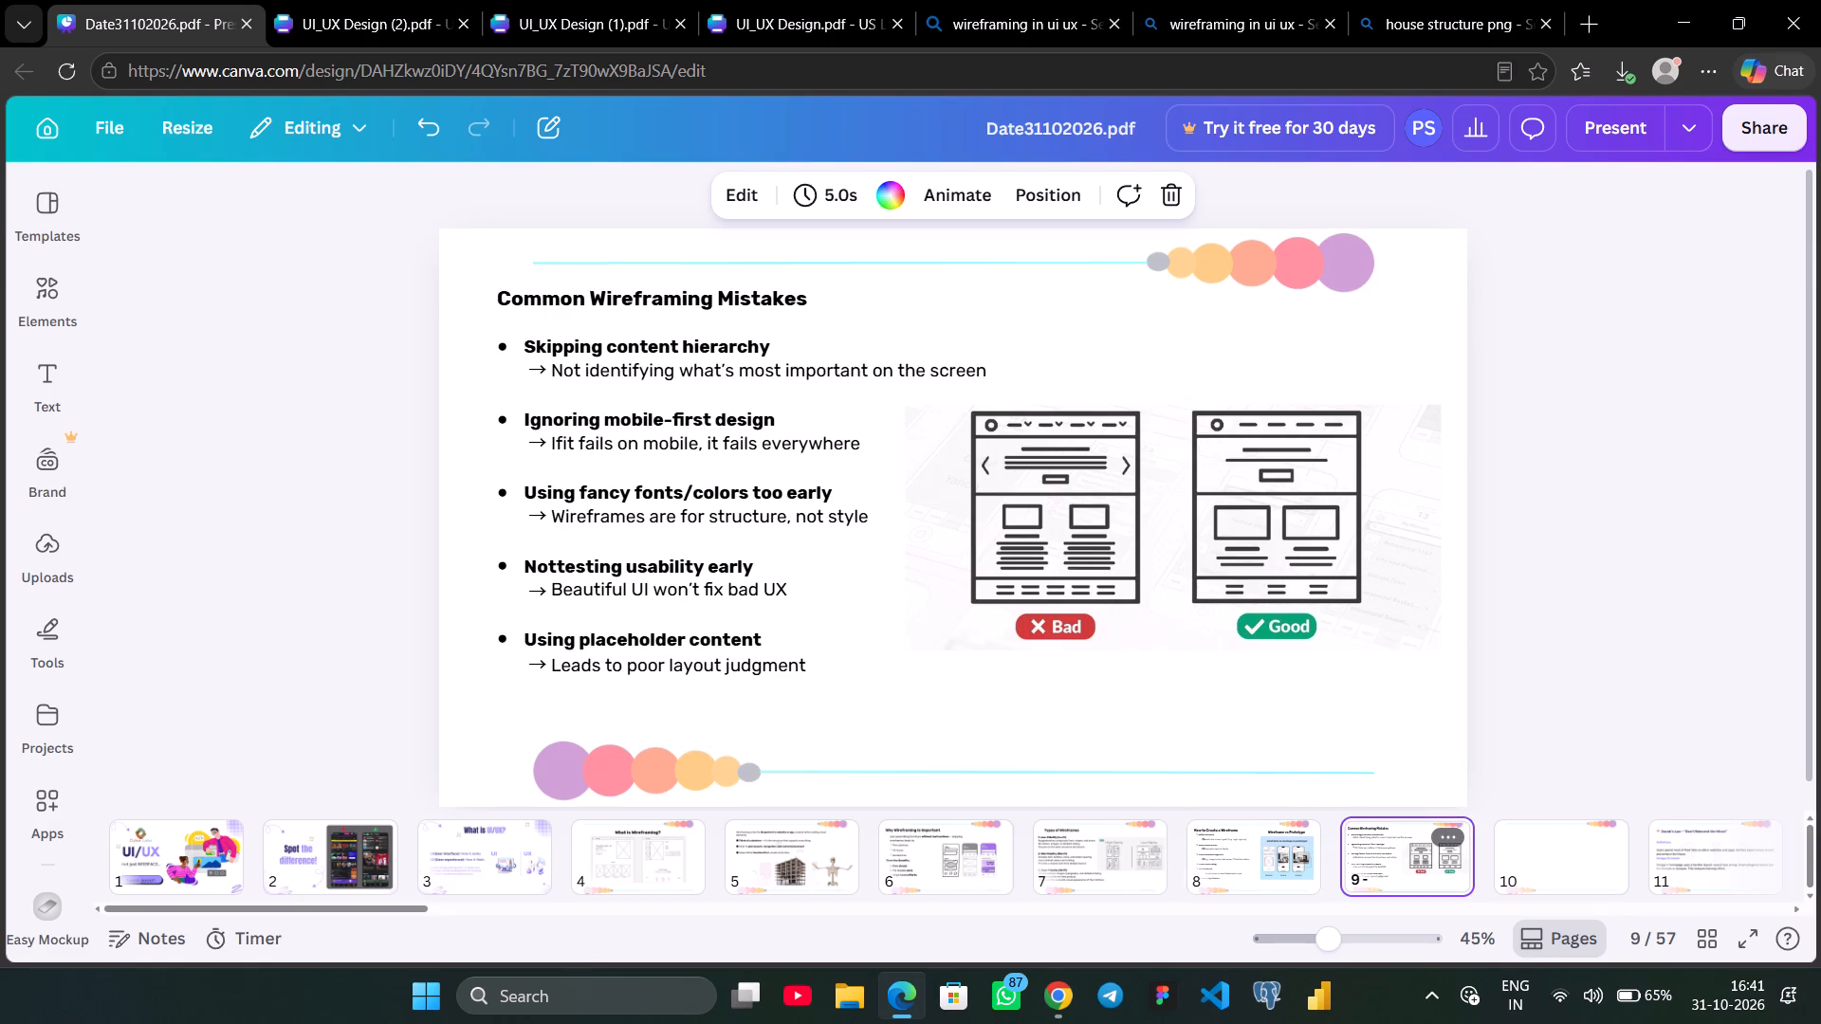
click(1547, 851)
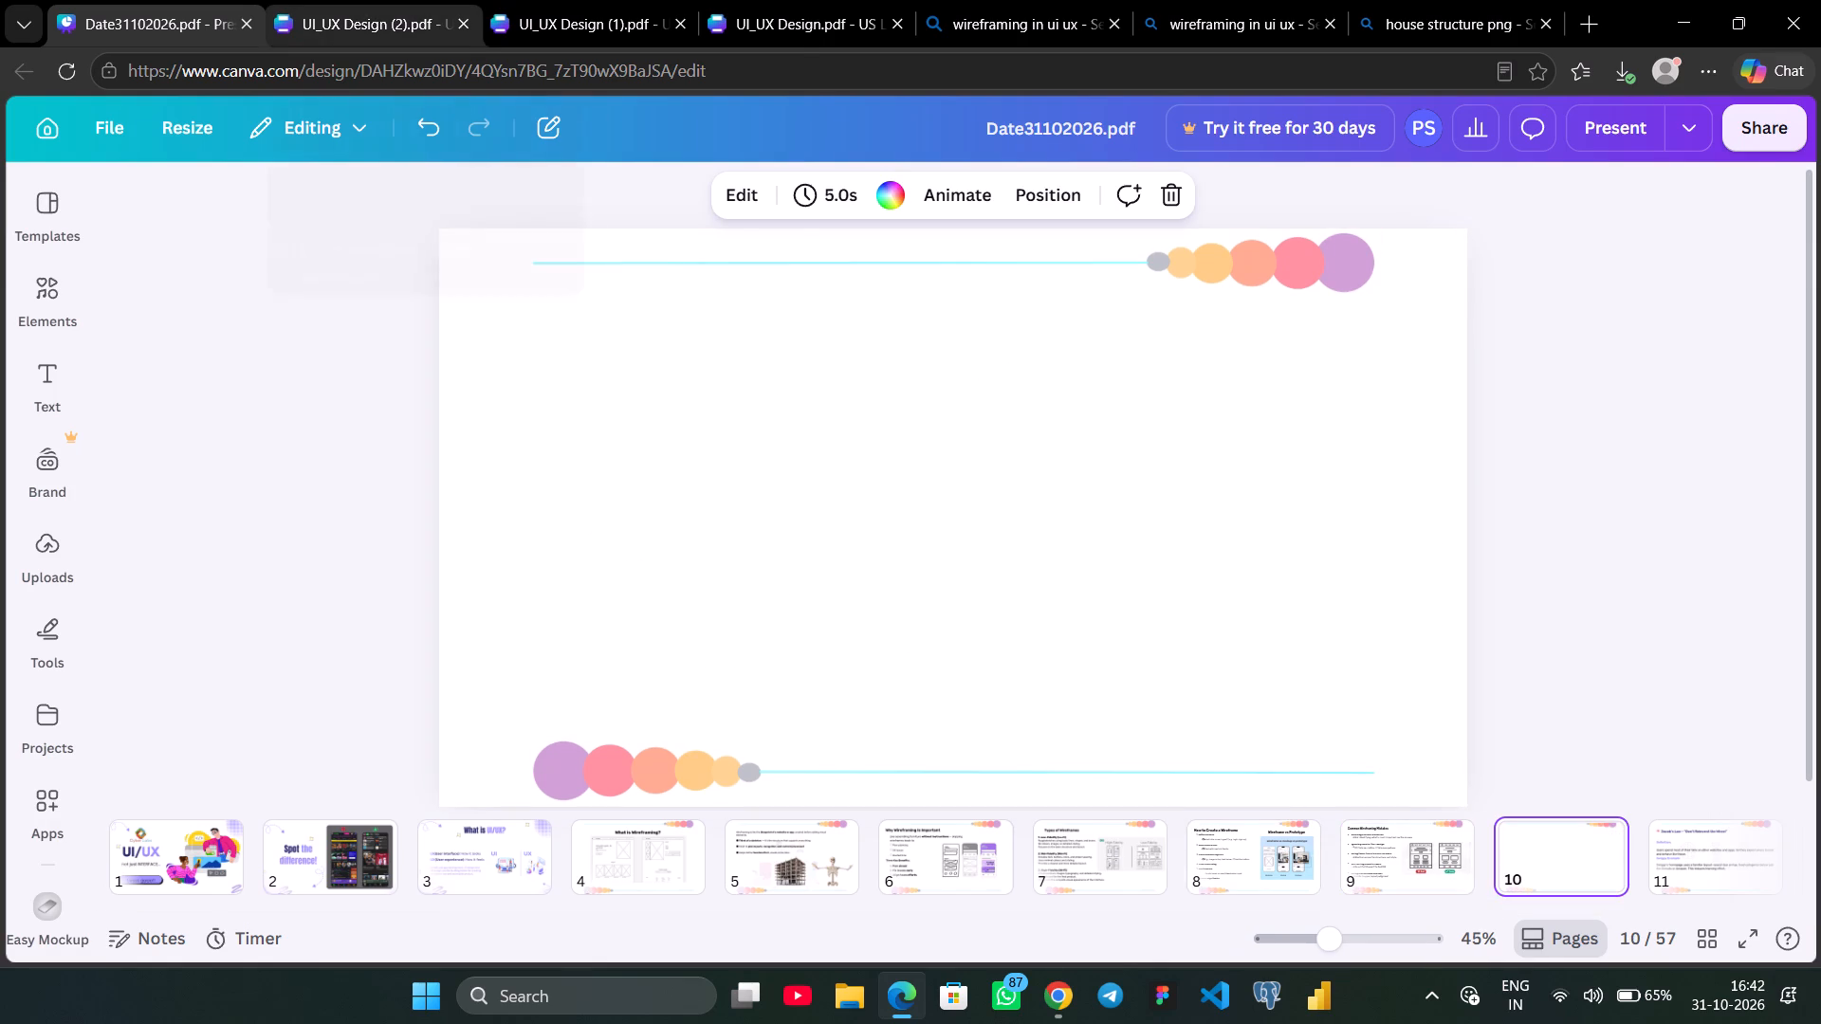
click(561, 20)
scroll(1647, 533, up, 3)
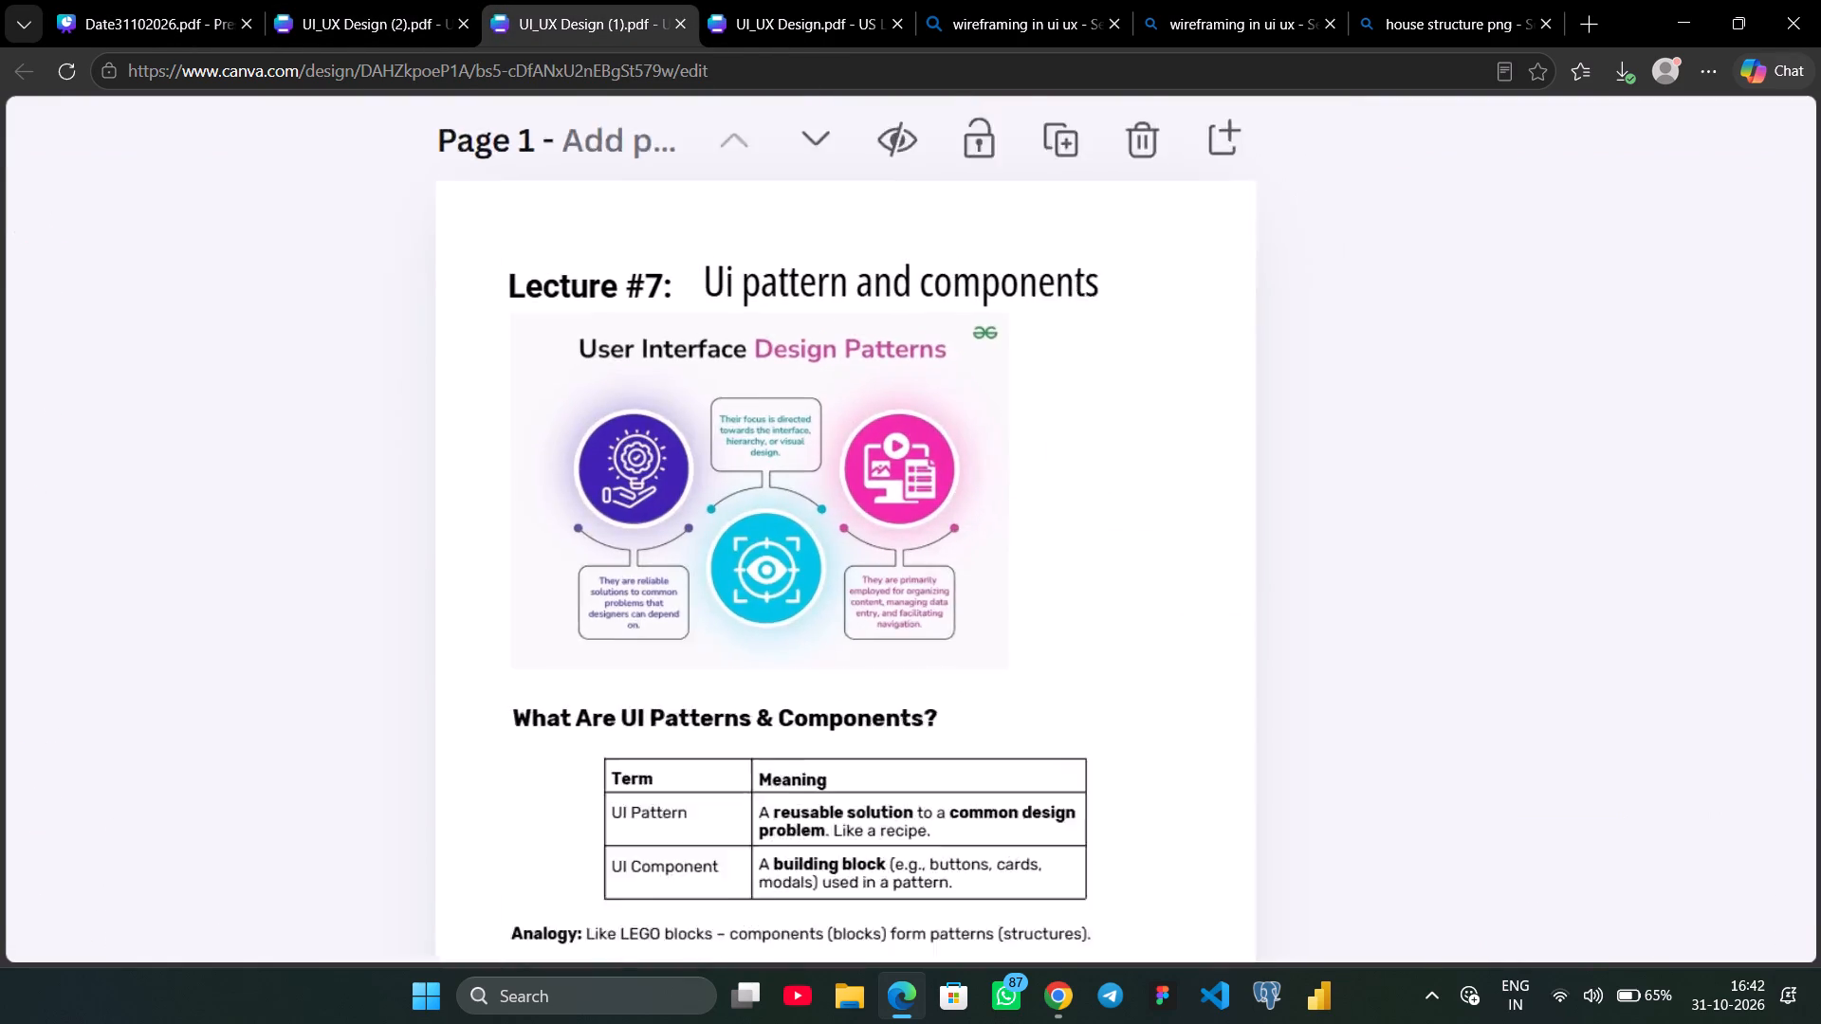
scroll(1647, 533, right, 2)
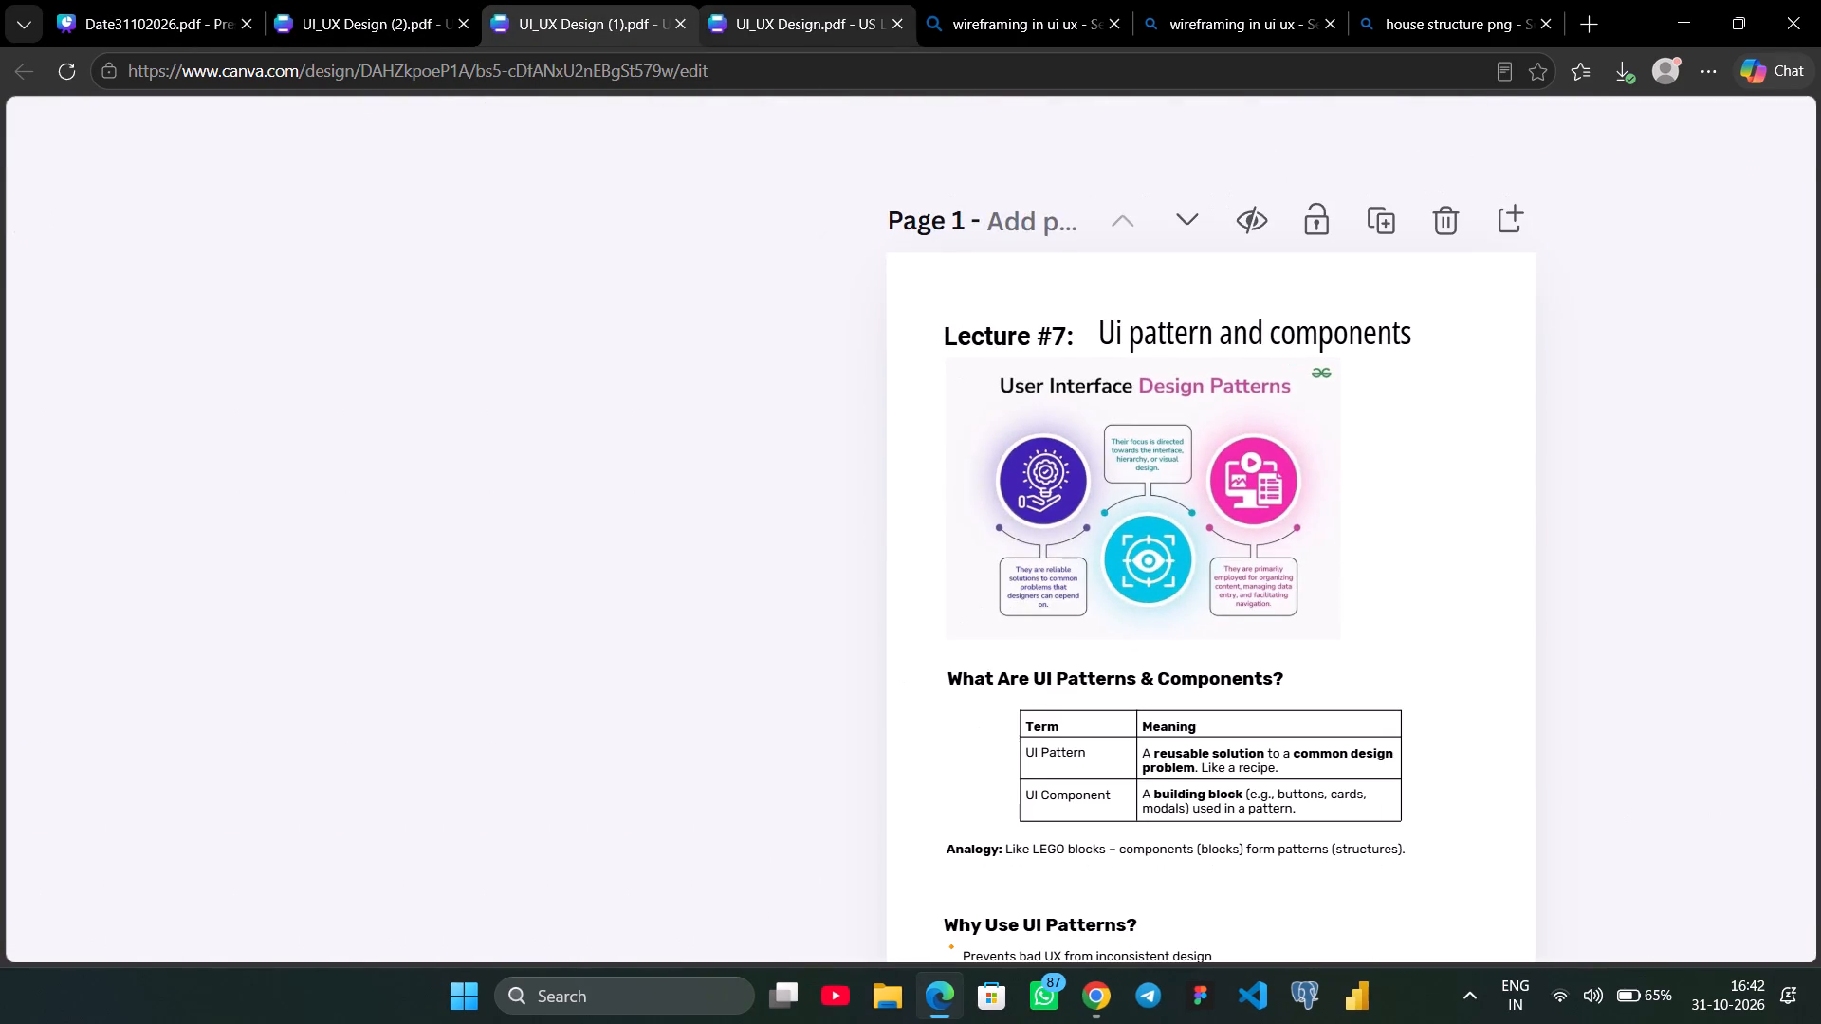
click(800, 42)
scroll(1053, 553, down, 3)
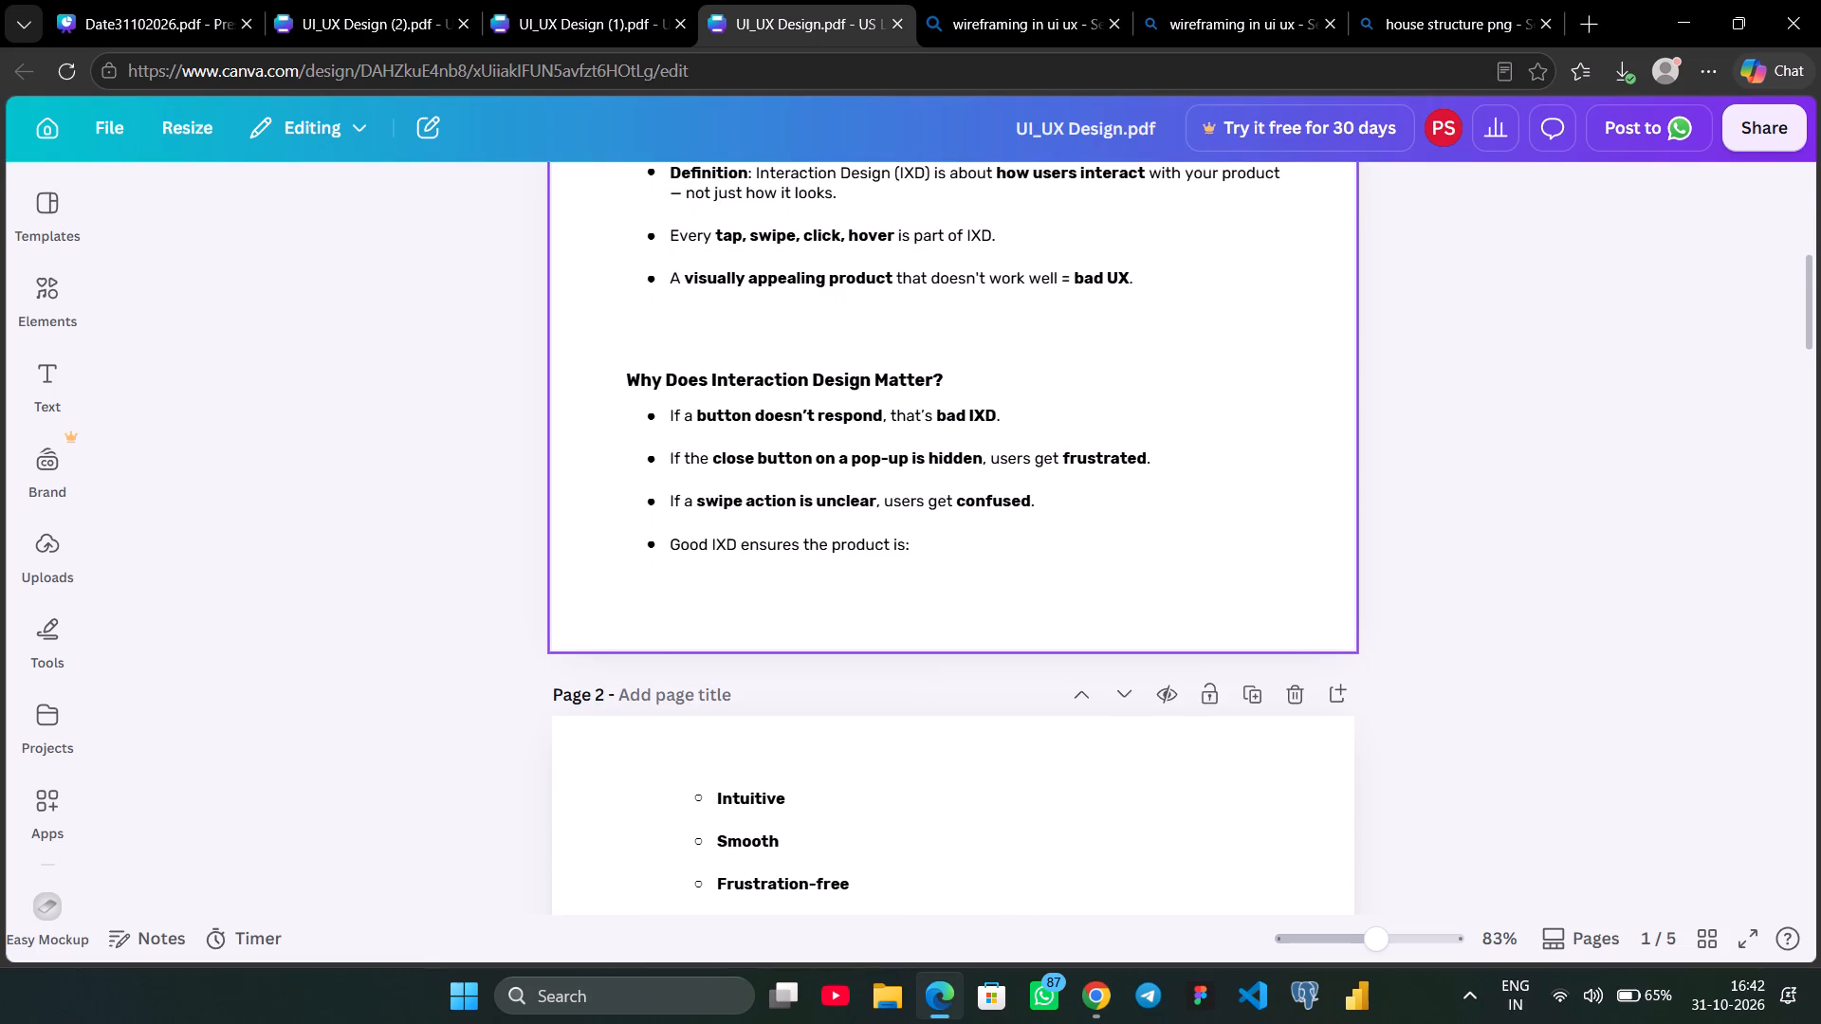
scroll(1053, 553, up, 1)
scroll(1053, 553, down, 3)
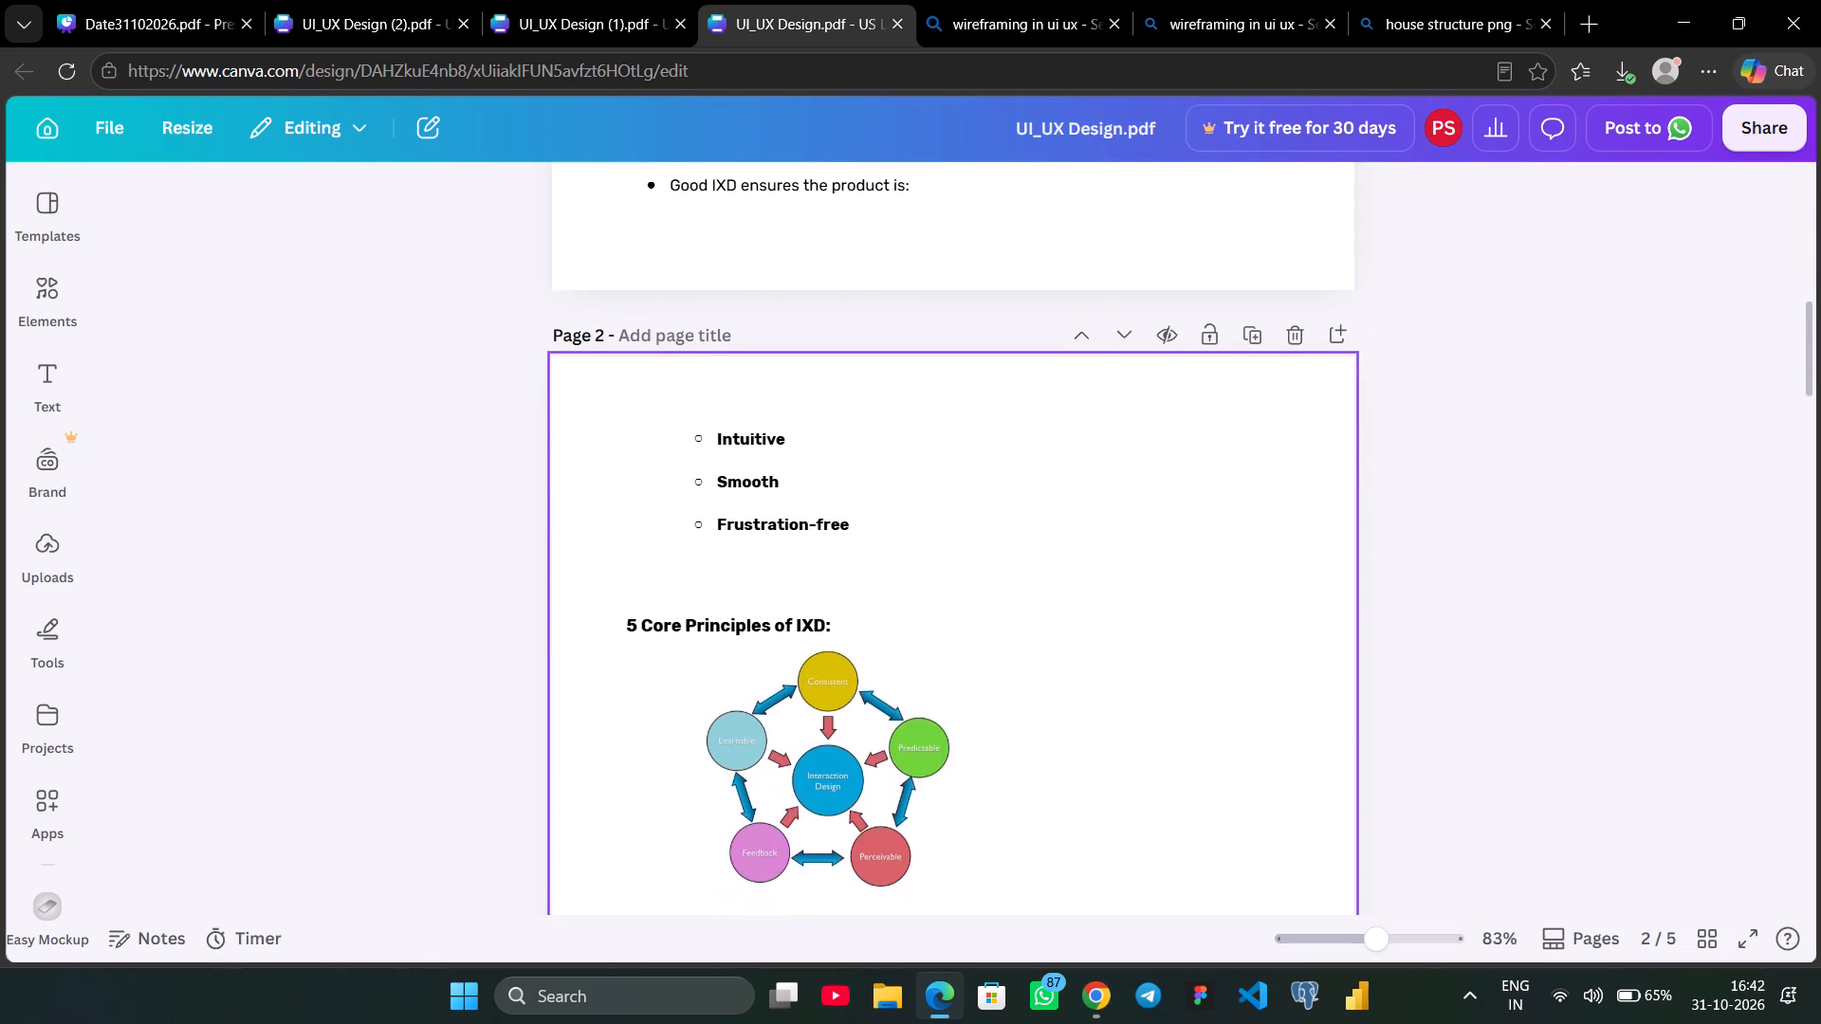
scroll(1053, 553, down, 4)
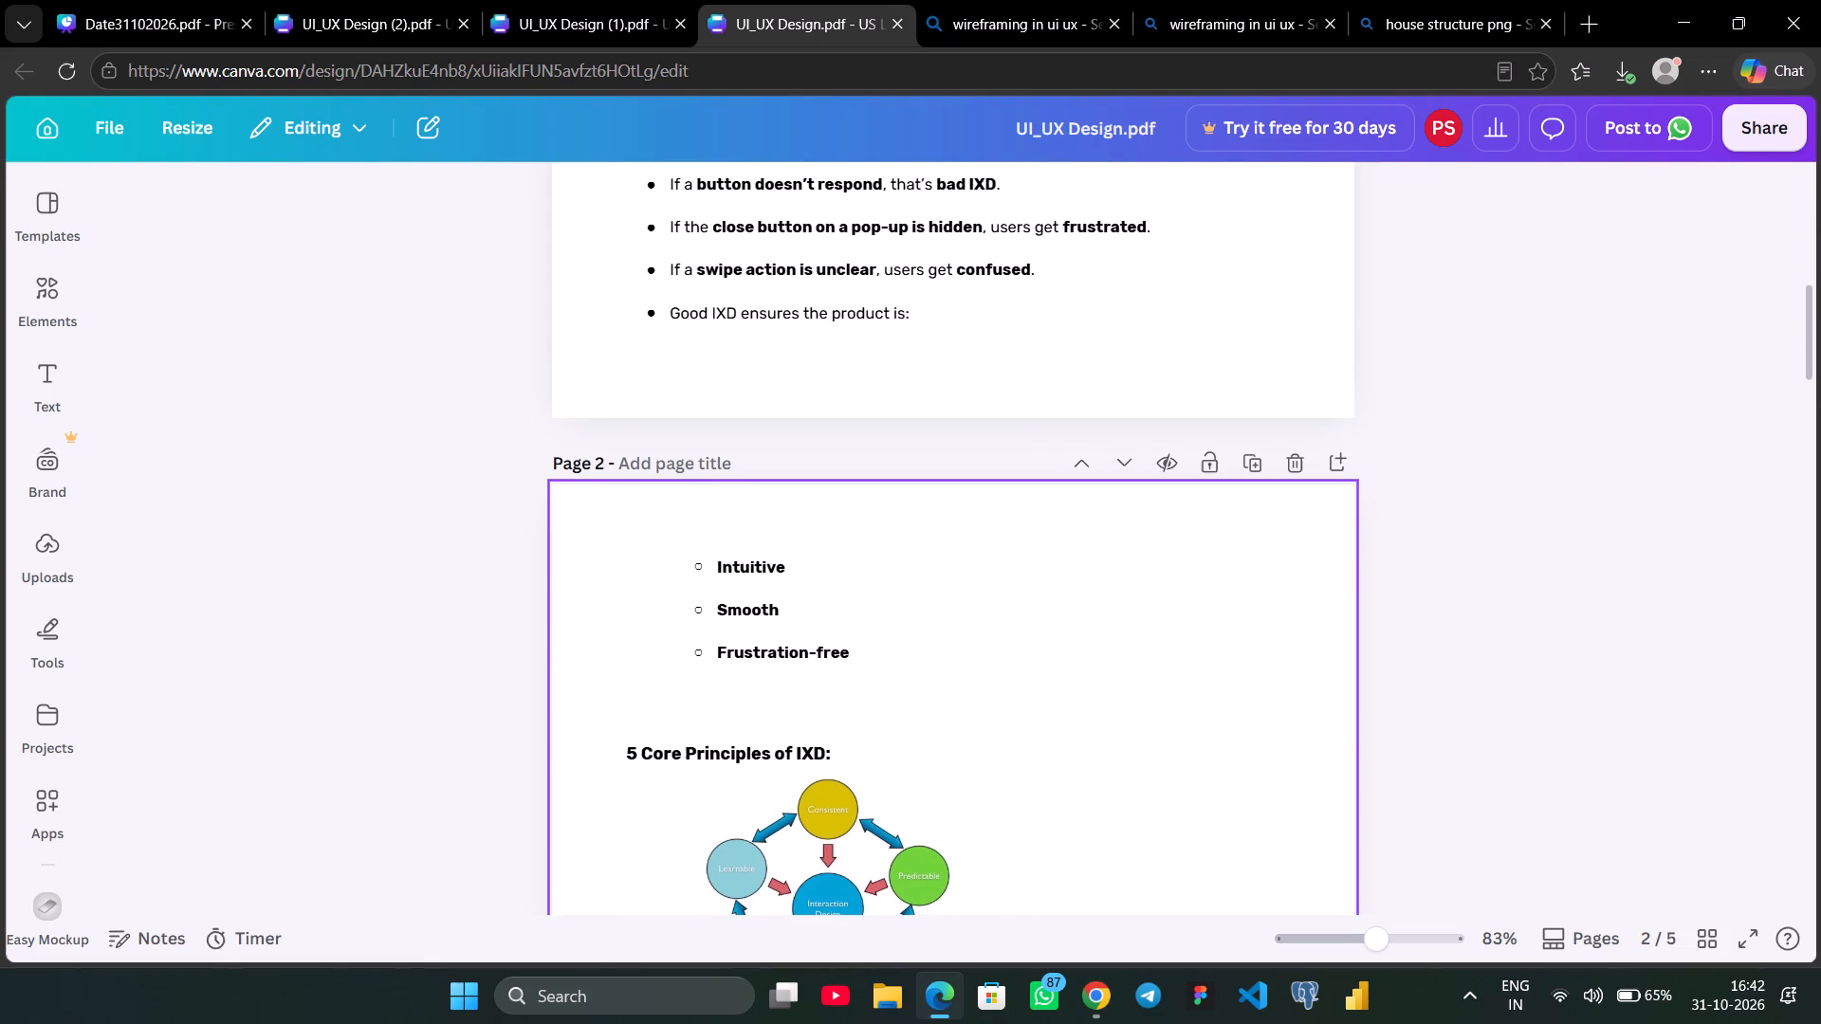
scroll(1053, 553, down, 2)
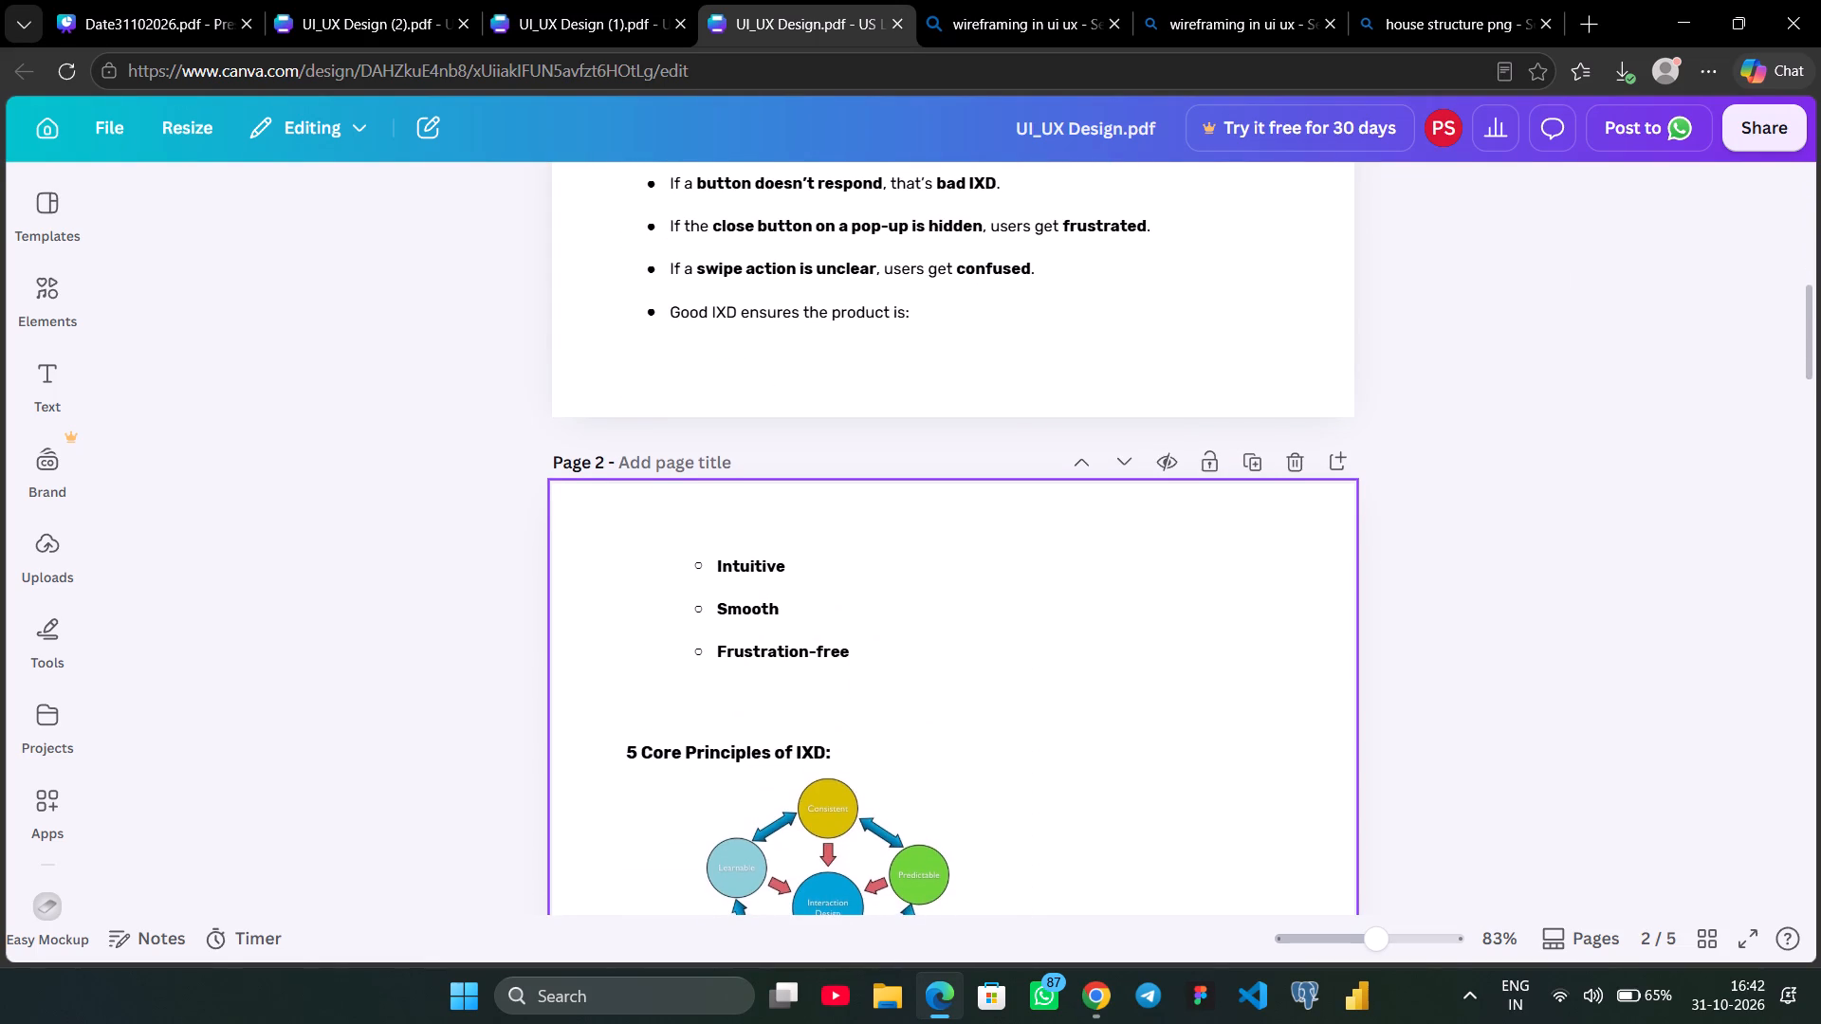
scroll(1053, 553, down, 3)
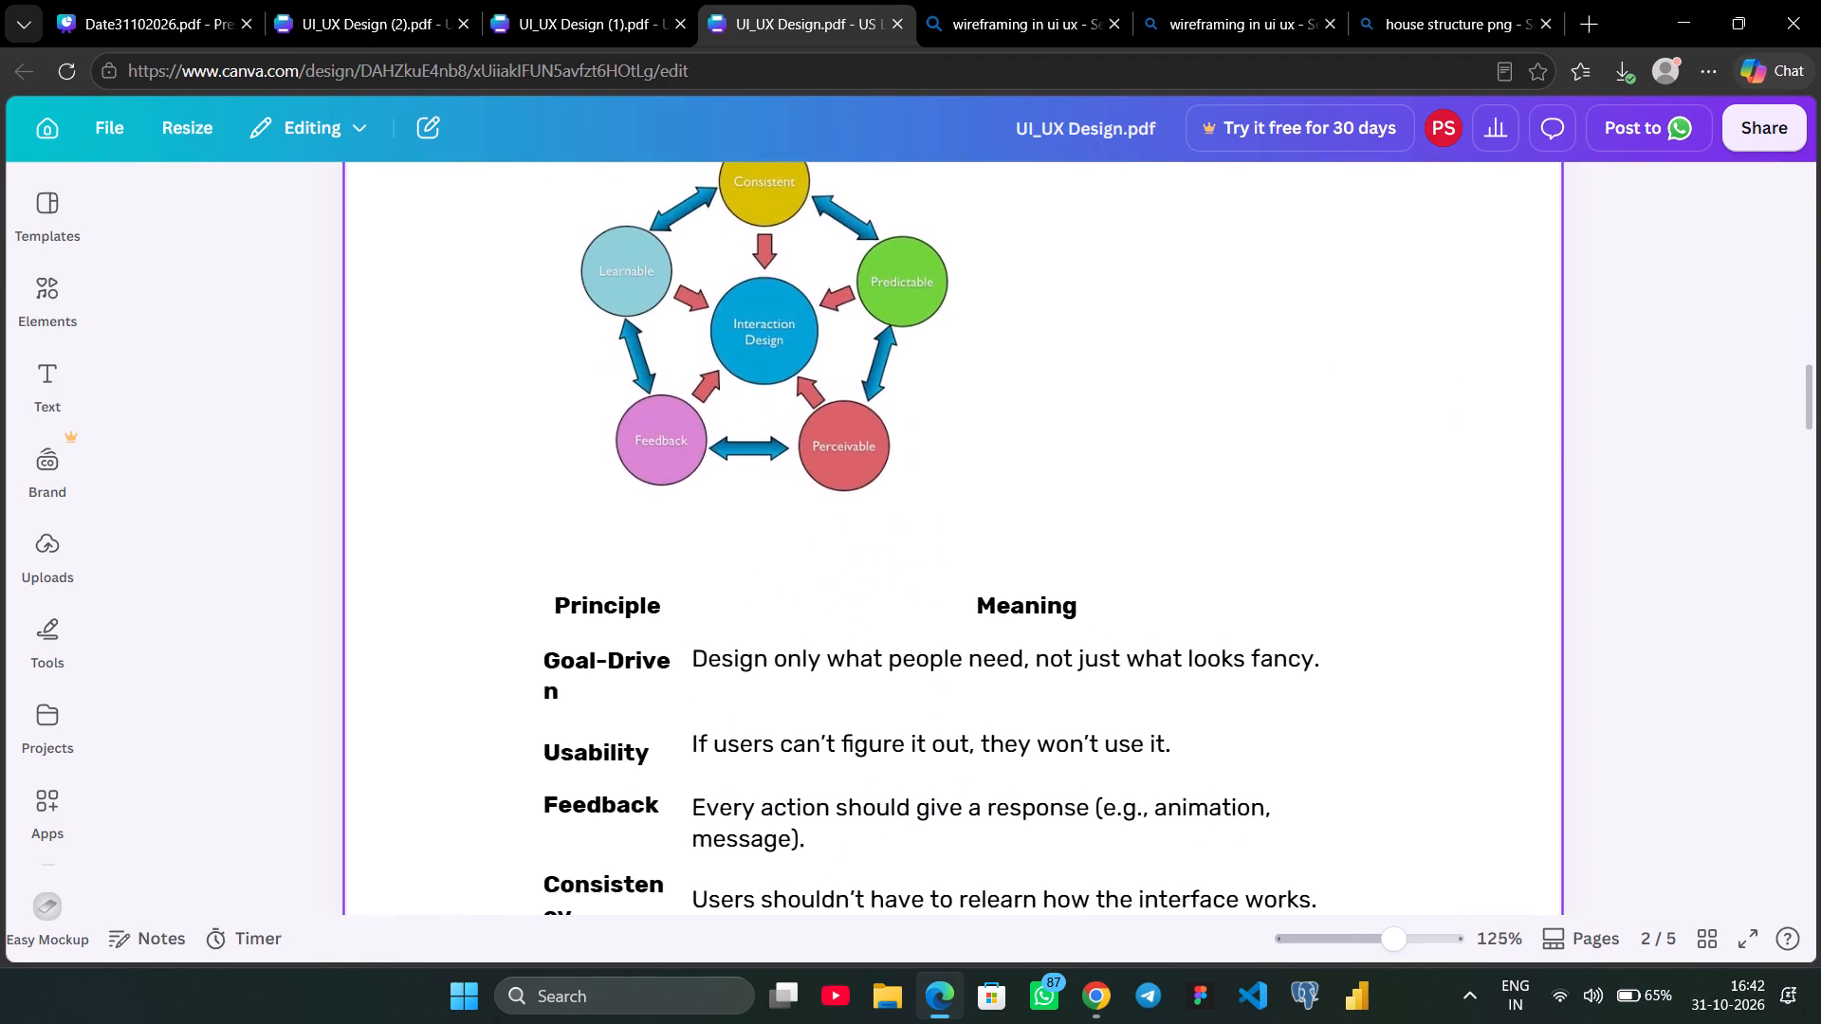
scroll(1053, 553, up, 4)
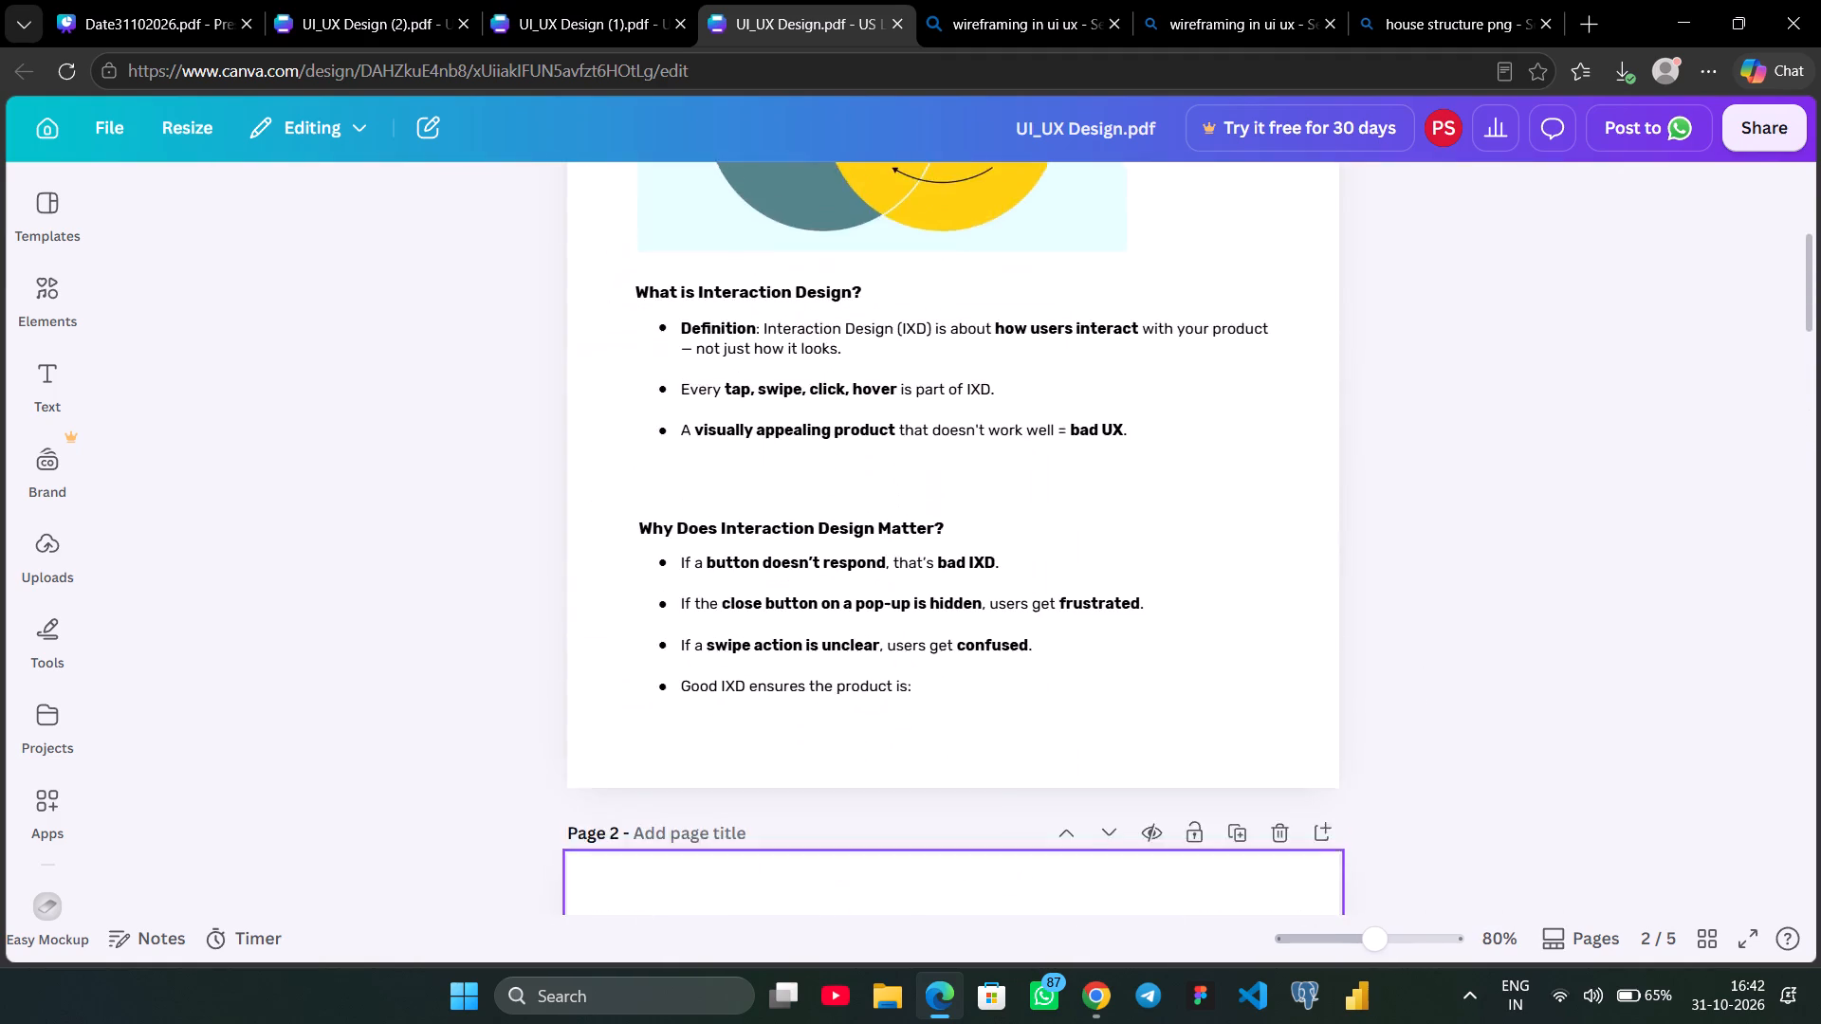
scroll(1053, 553, up, 5)
scroll(1053, 553, down, 1)
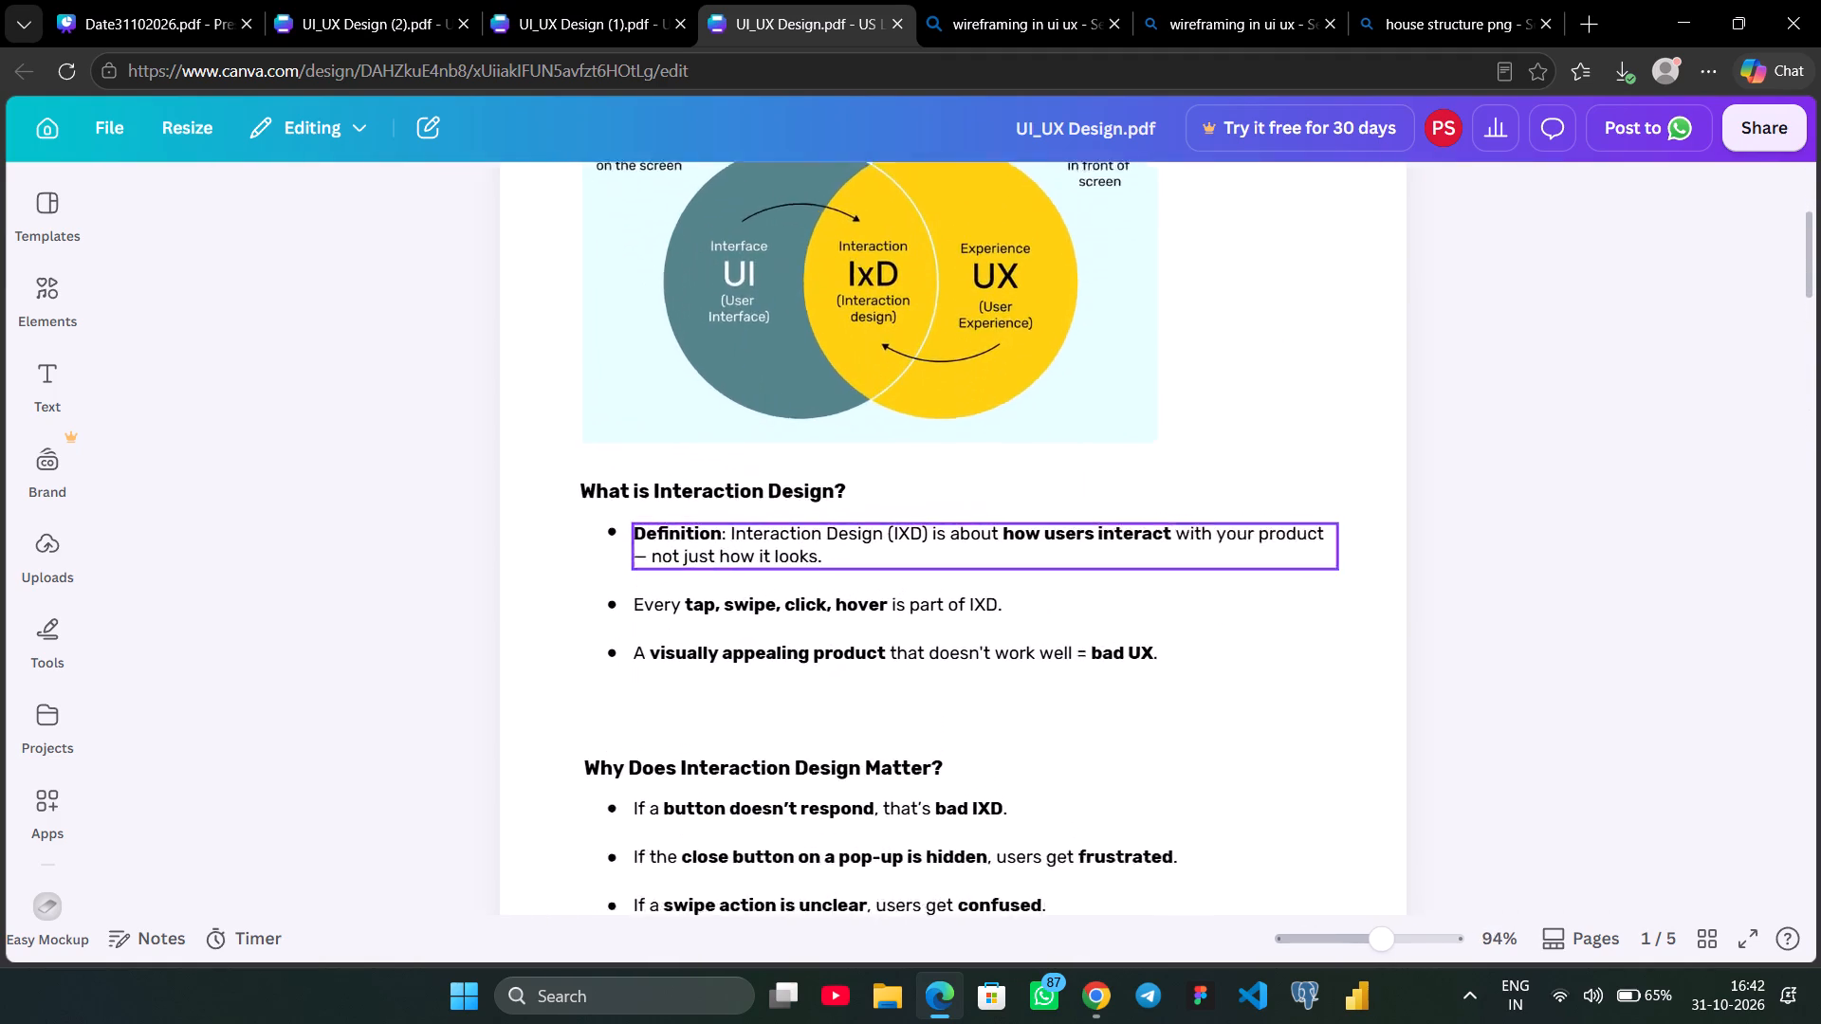
scroll(1053, 553, up, 1)
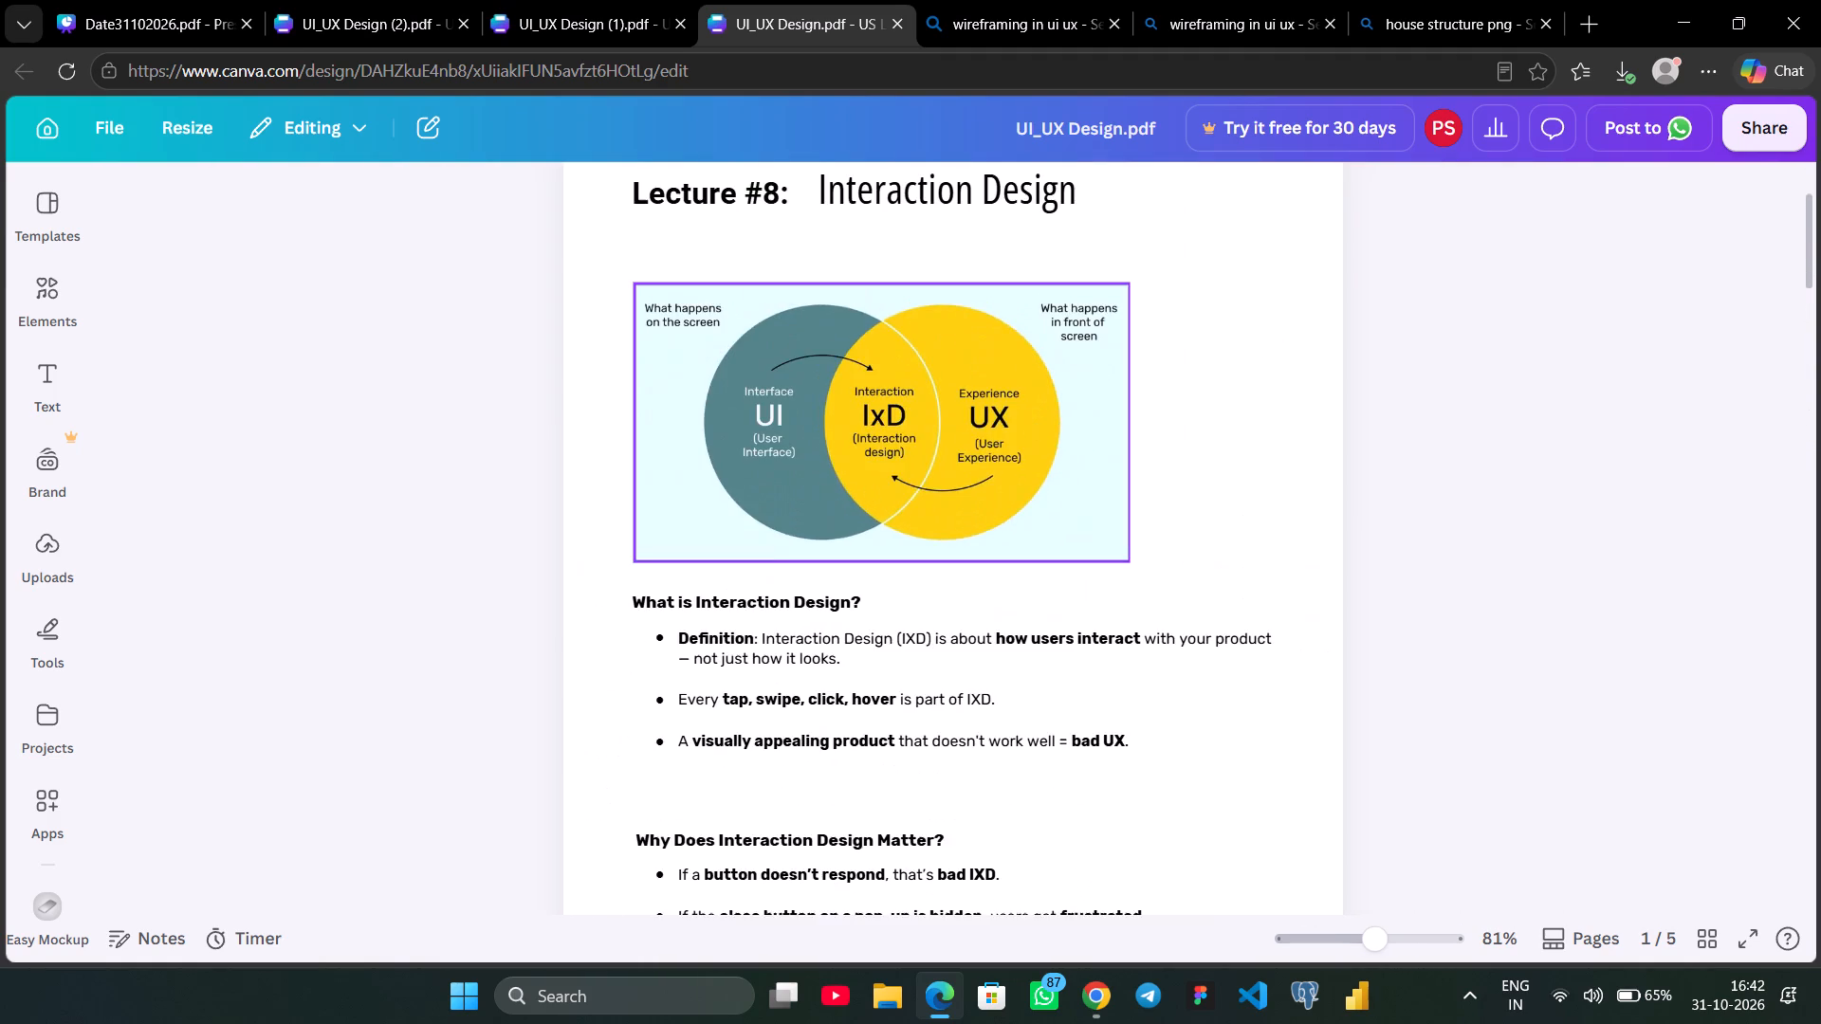
scroll(1053, 553, down, 4)
scroll(1053, 553, up, 6)
Copy the "Interaction Design" title from UI_UX Design.pdf onto page 10 of Date31102026.pdf, just below the start of the upper border line.
click(977, 364)
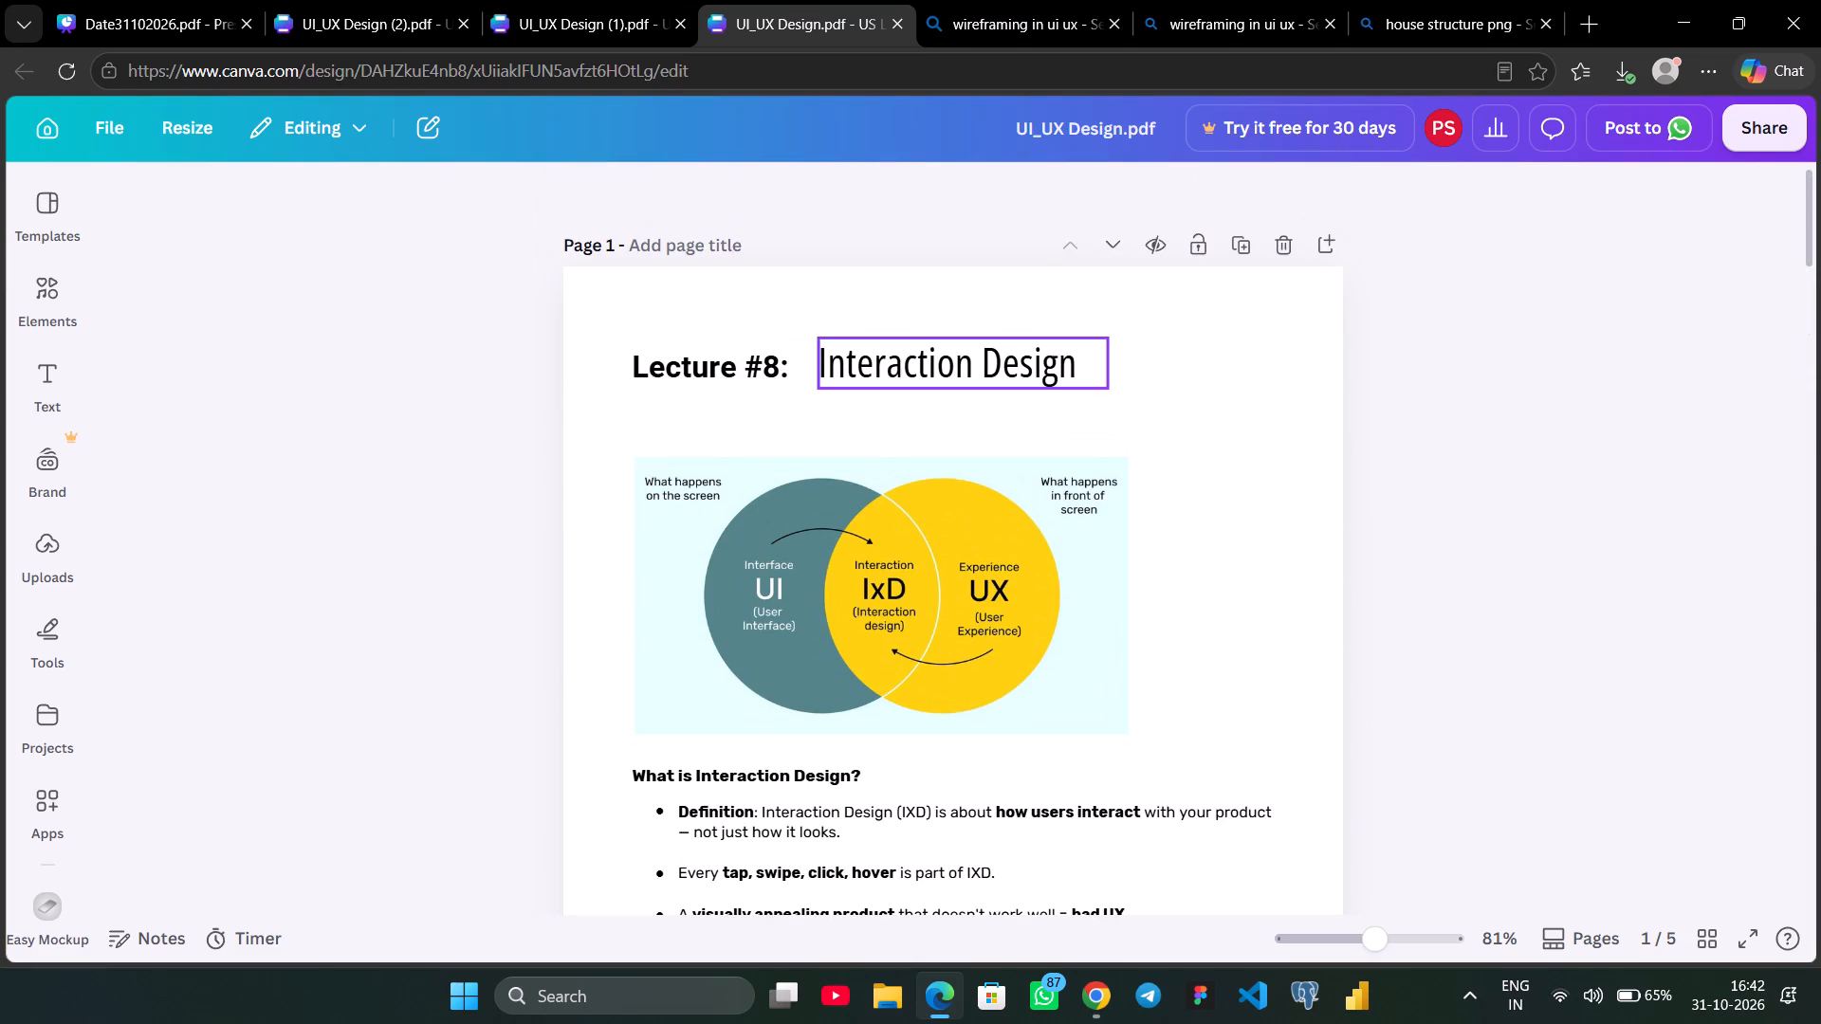
key(ctrl+c)
click(170, 9)
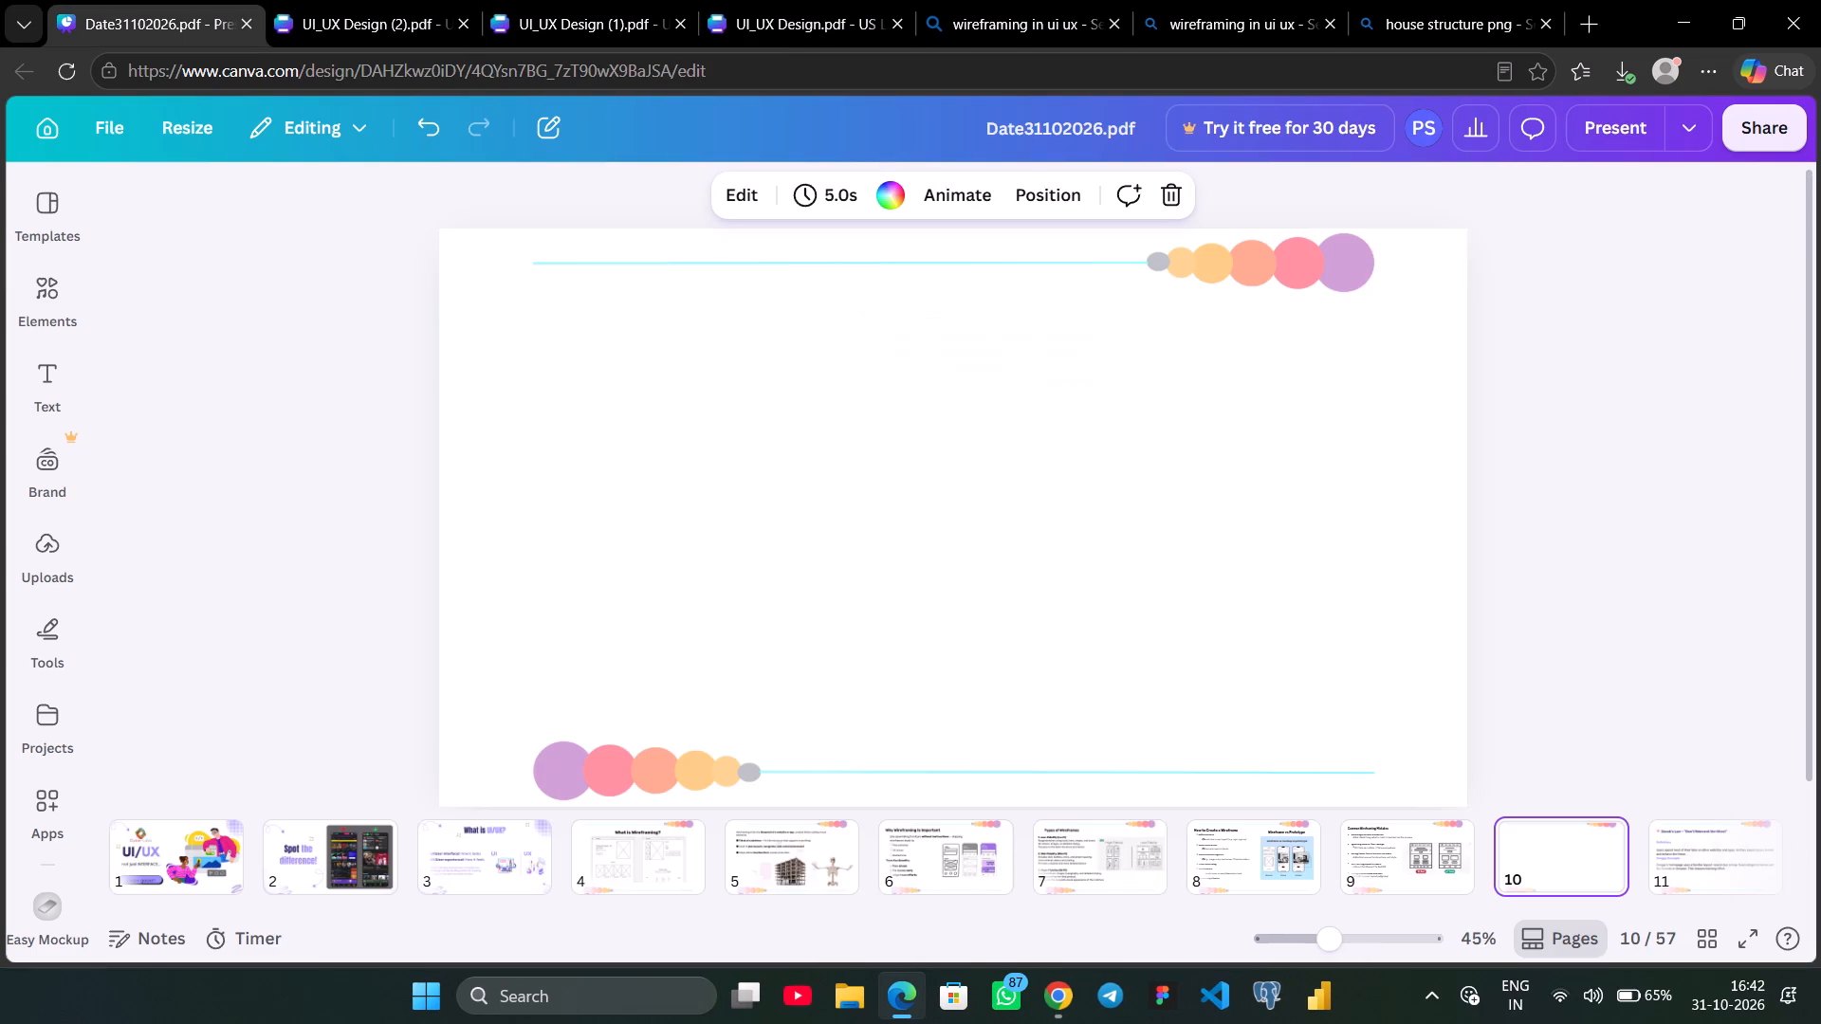
key(ctrl+v)
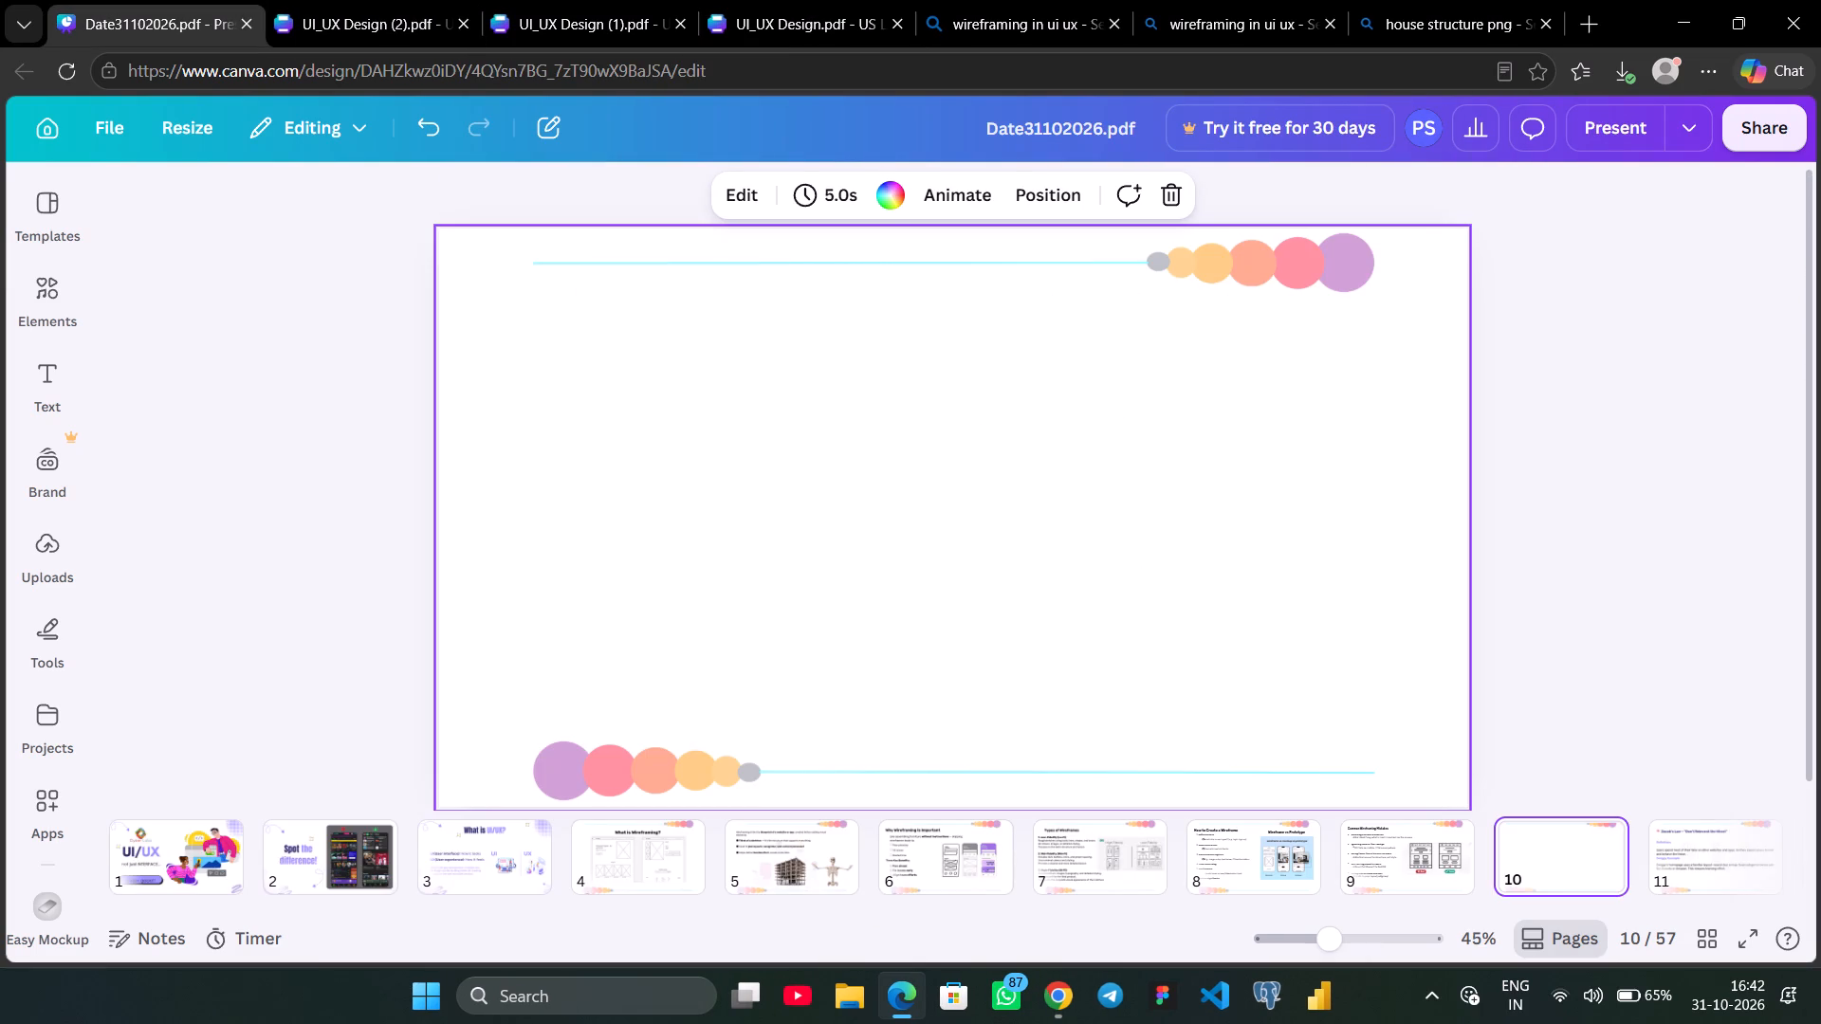
drag(667, 282, 626, 301)
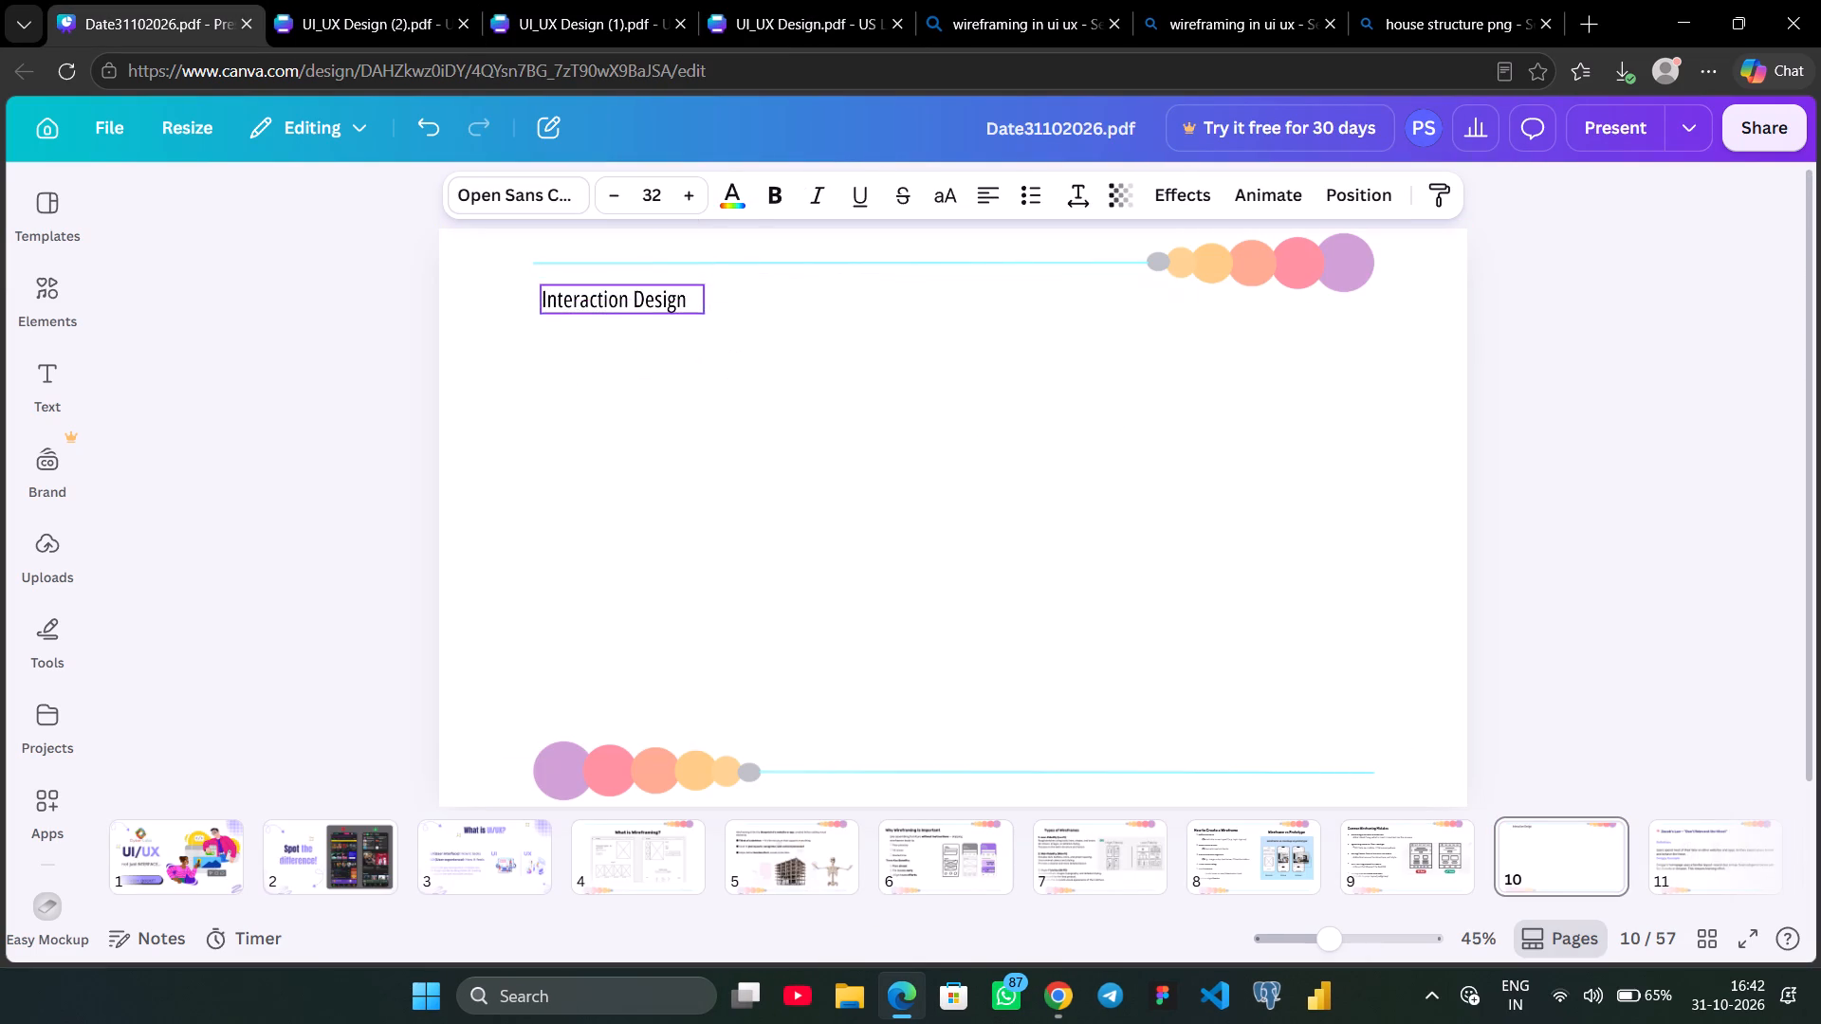
drag(626, 301, 619, 299)
Check the heading font on page 6 and set the "Interaction Design" title on page 10 to Rubik One.
click(955, 839)
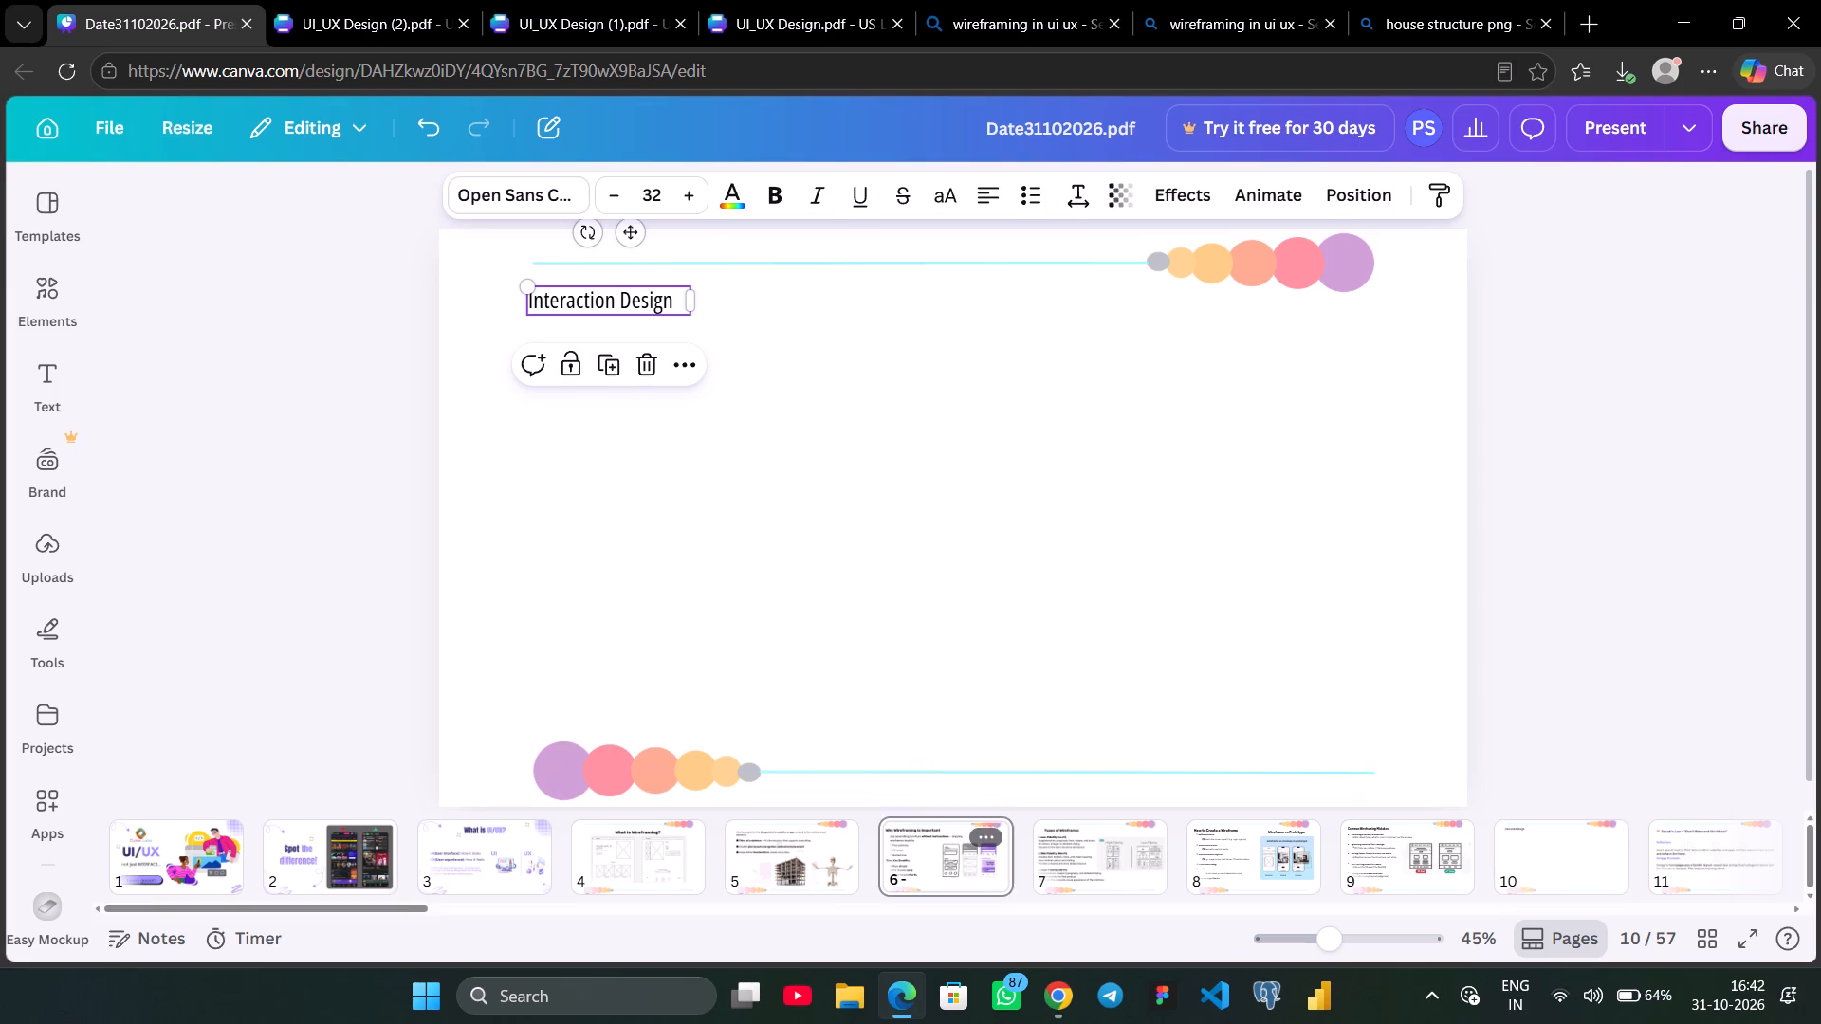
click(587, 299)
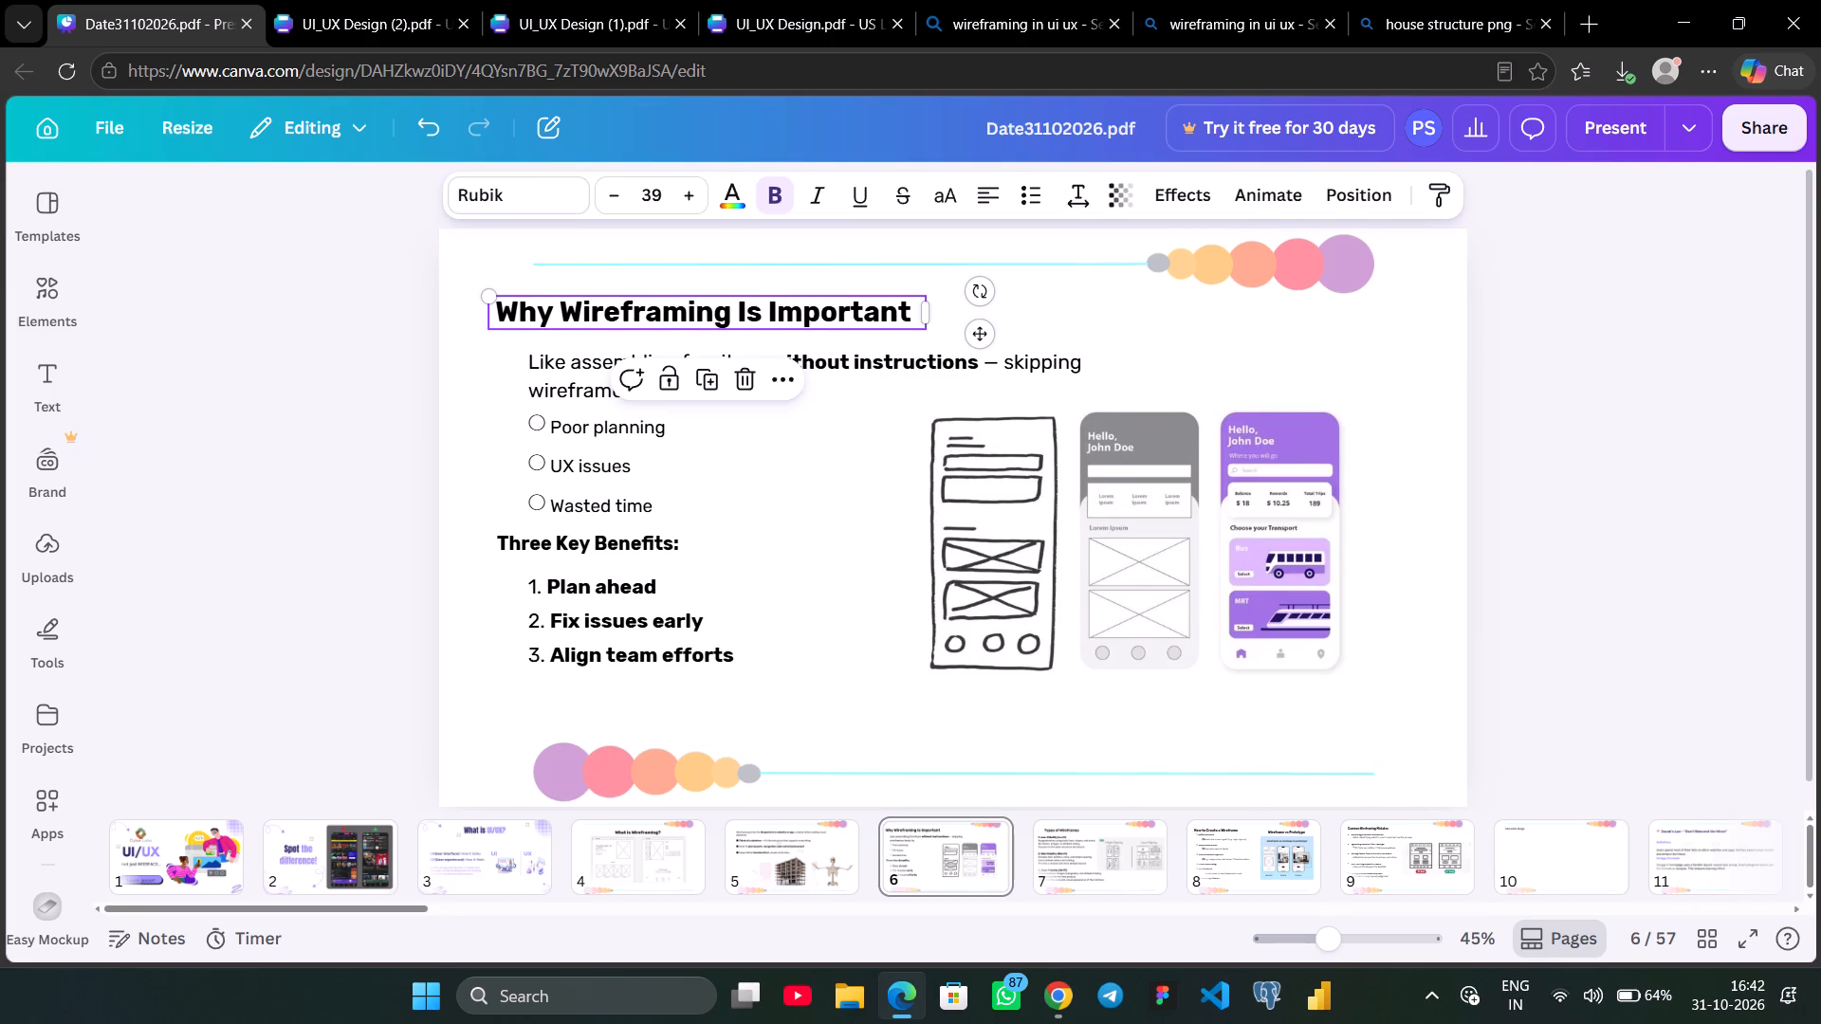
click(1337, 870)
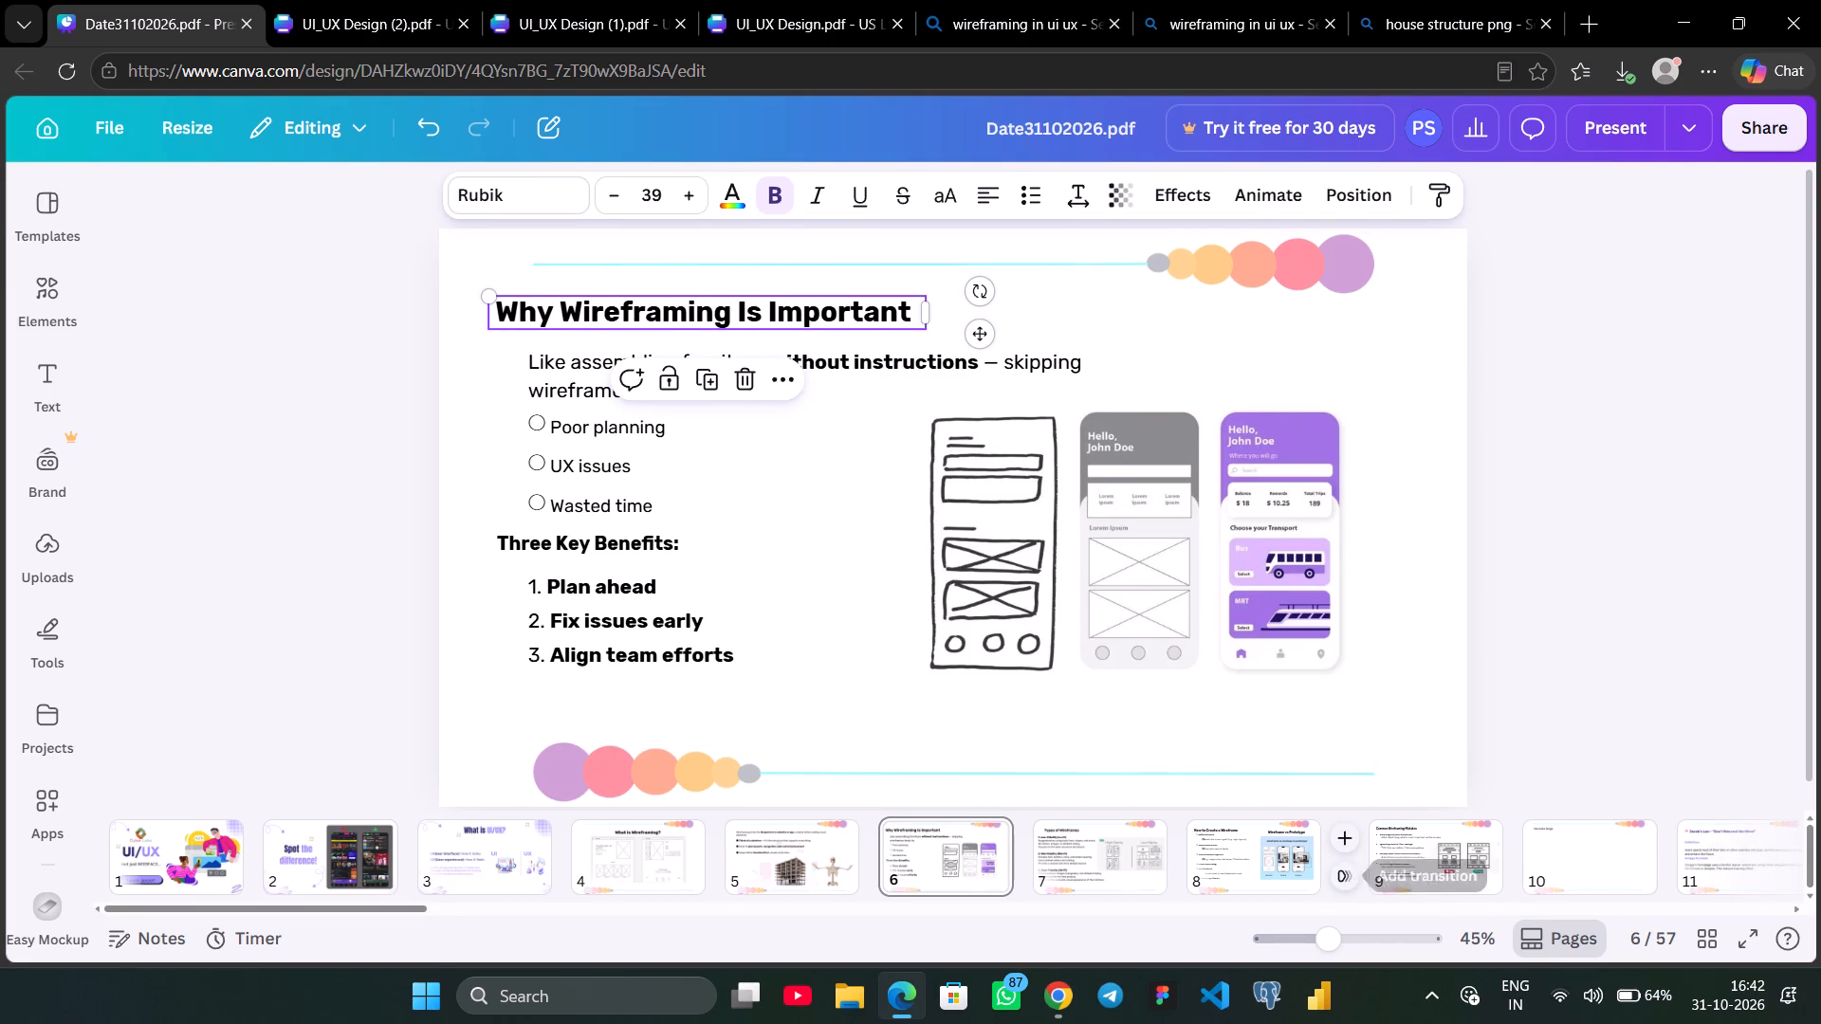
click(1409, 852)
click(1538, 867)
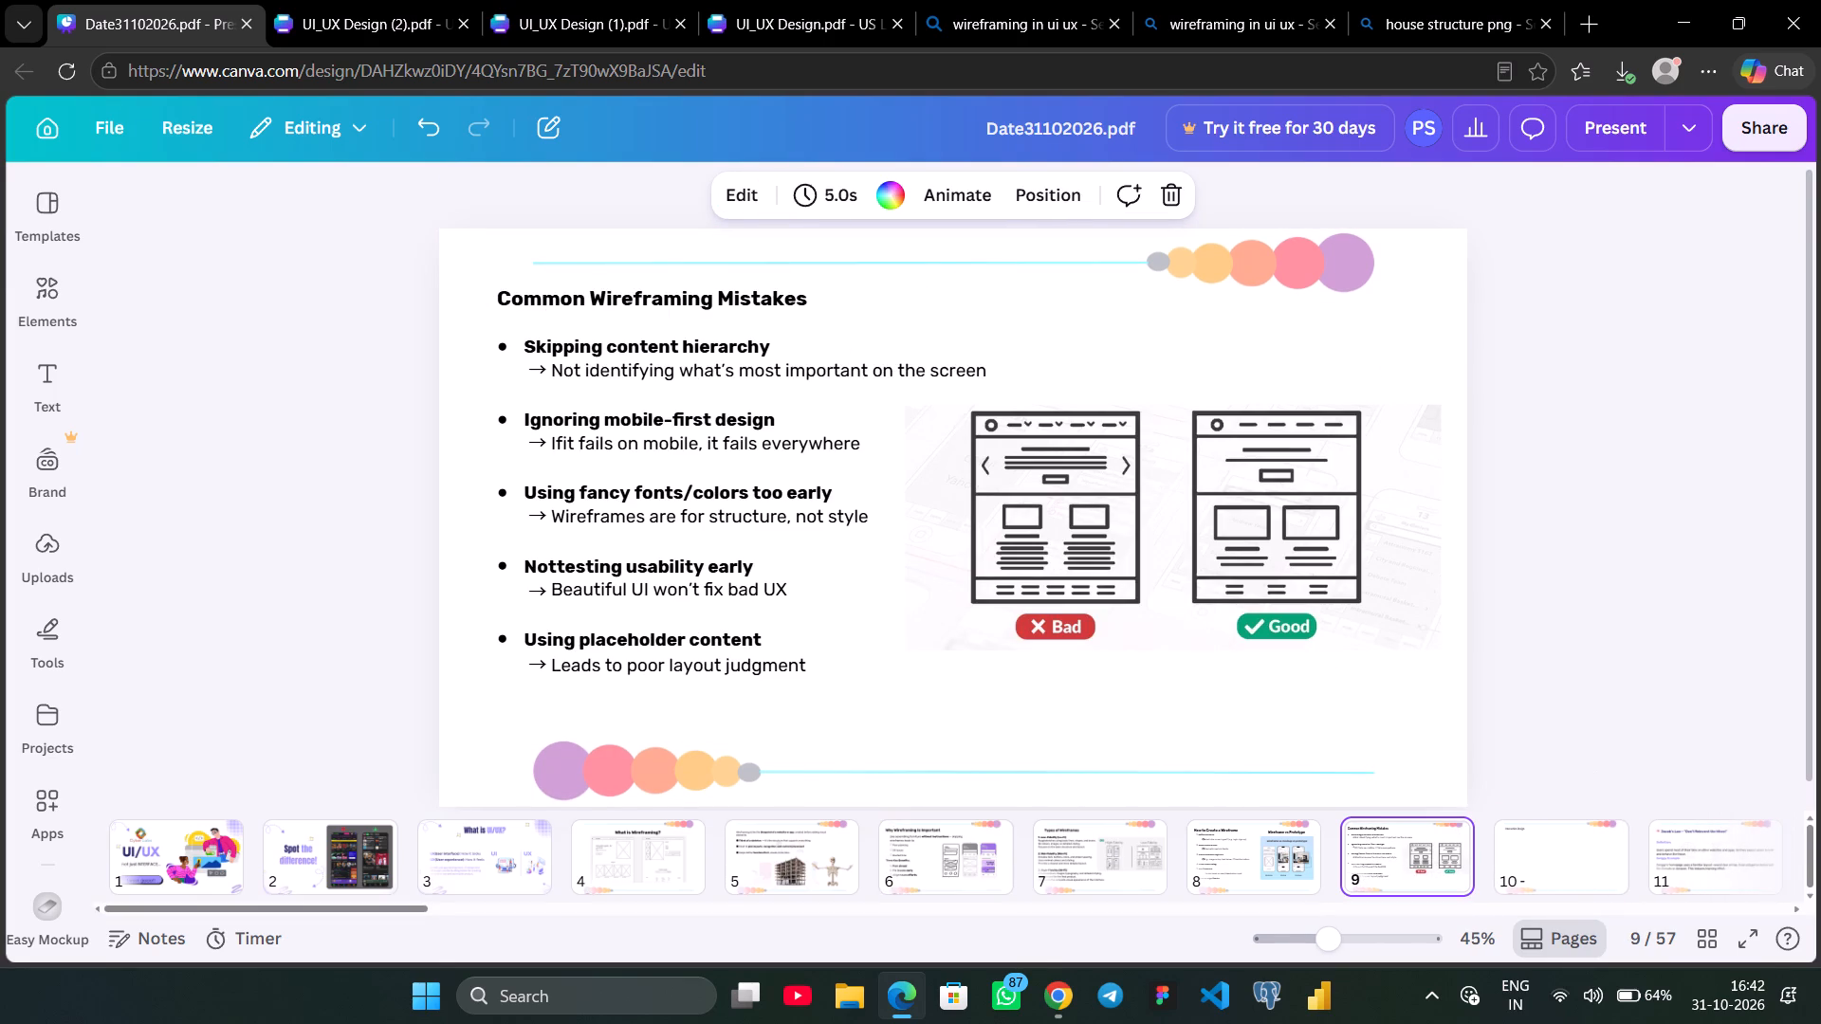
click(607, 304)
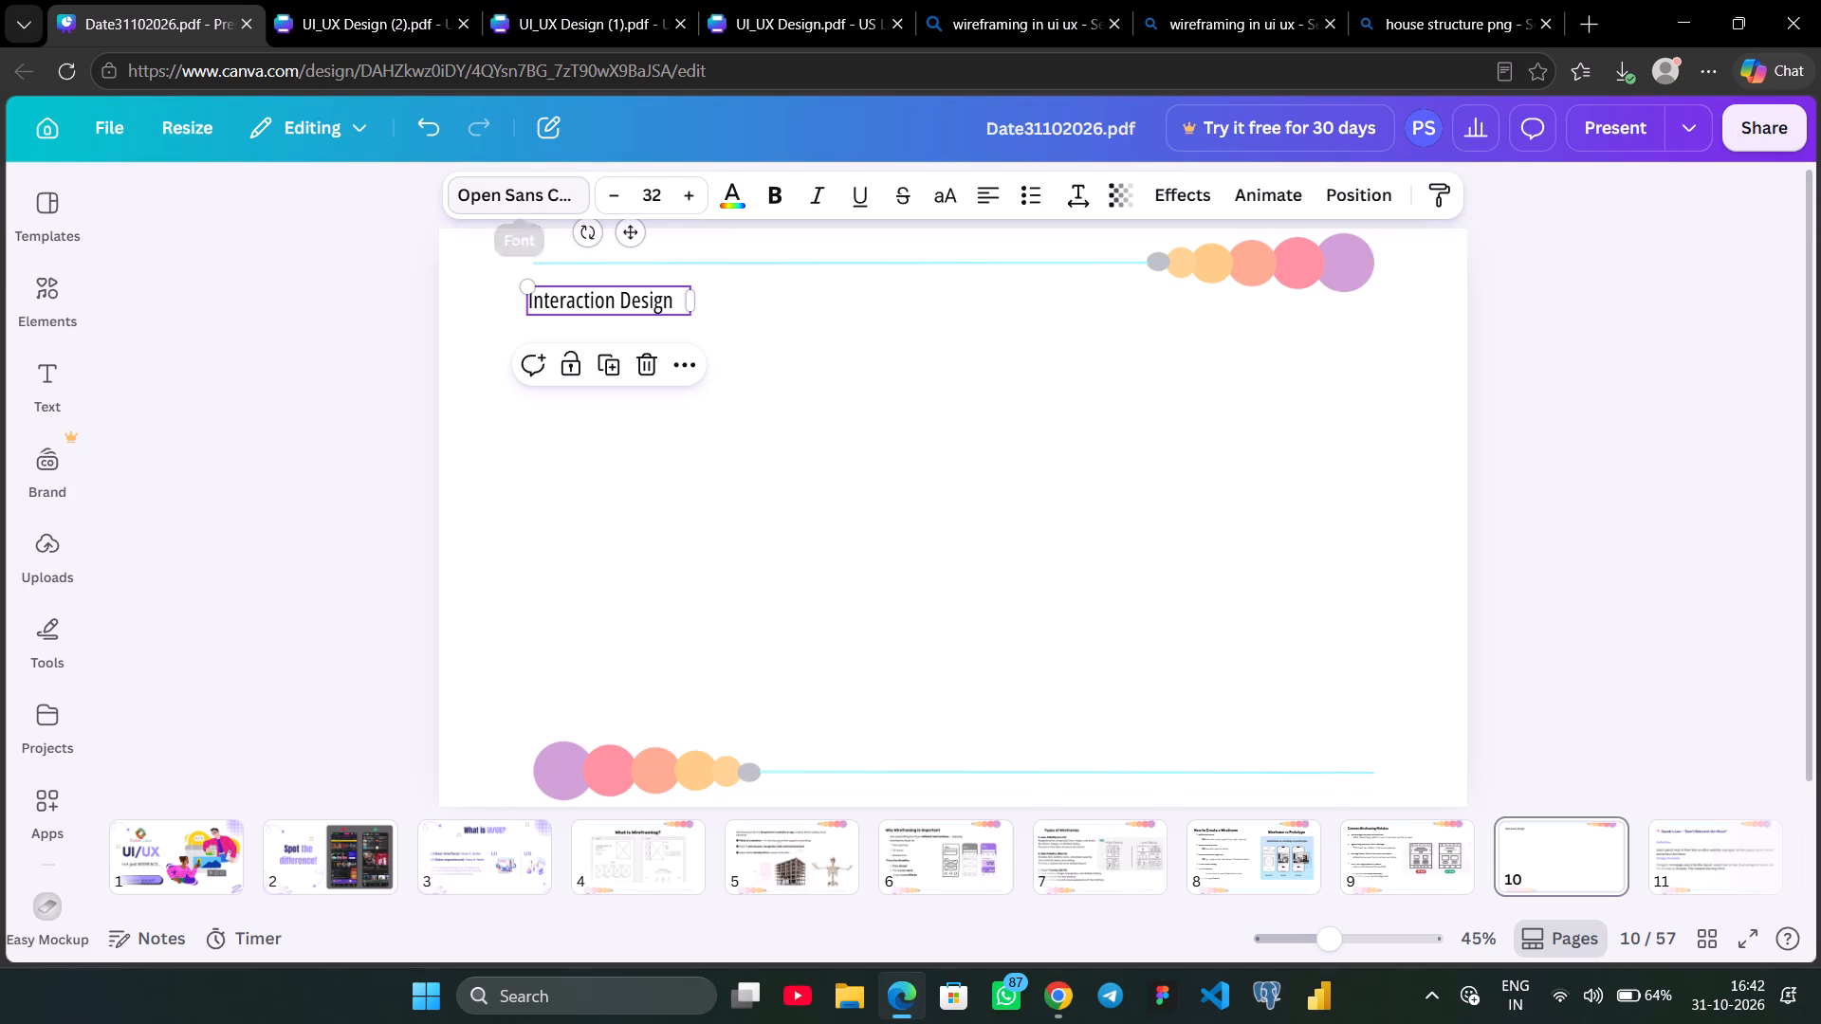
click(542, 190)
click(225, 367)
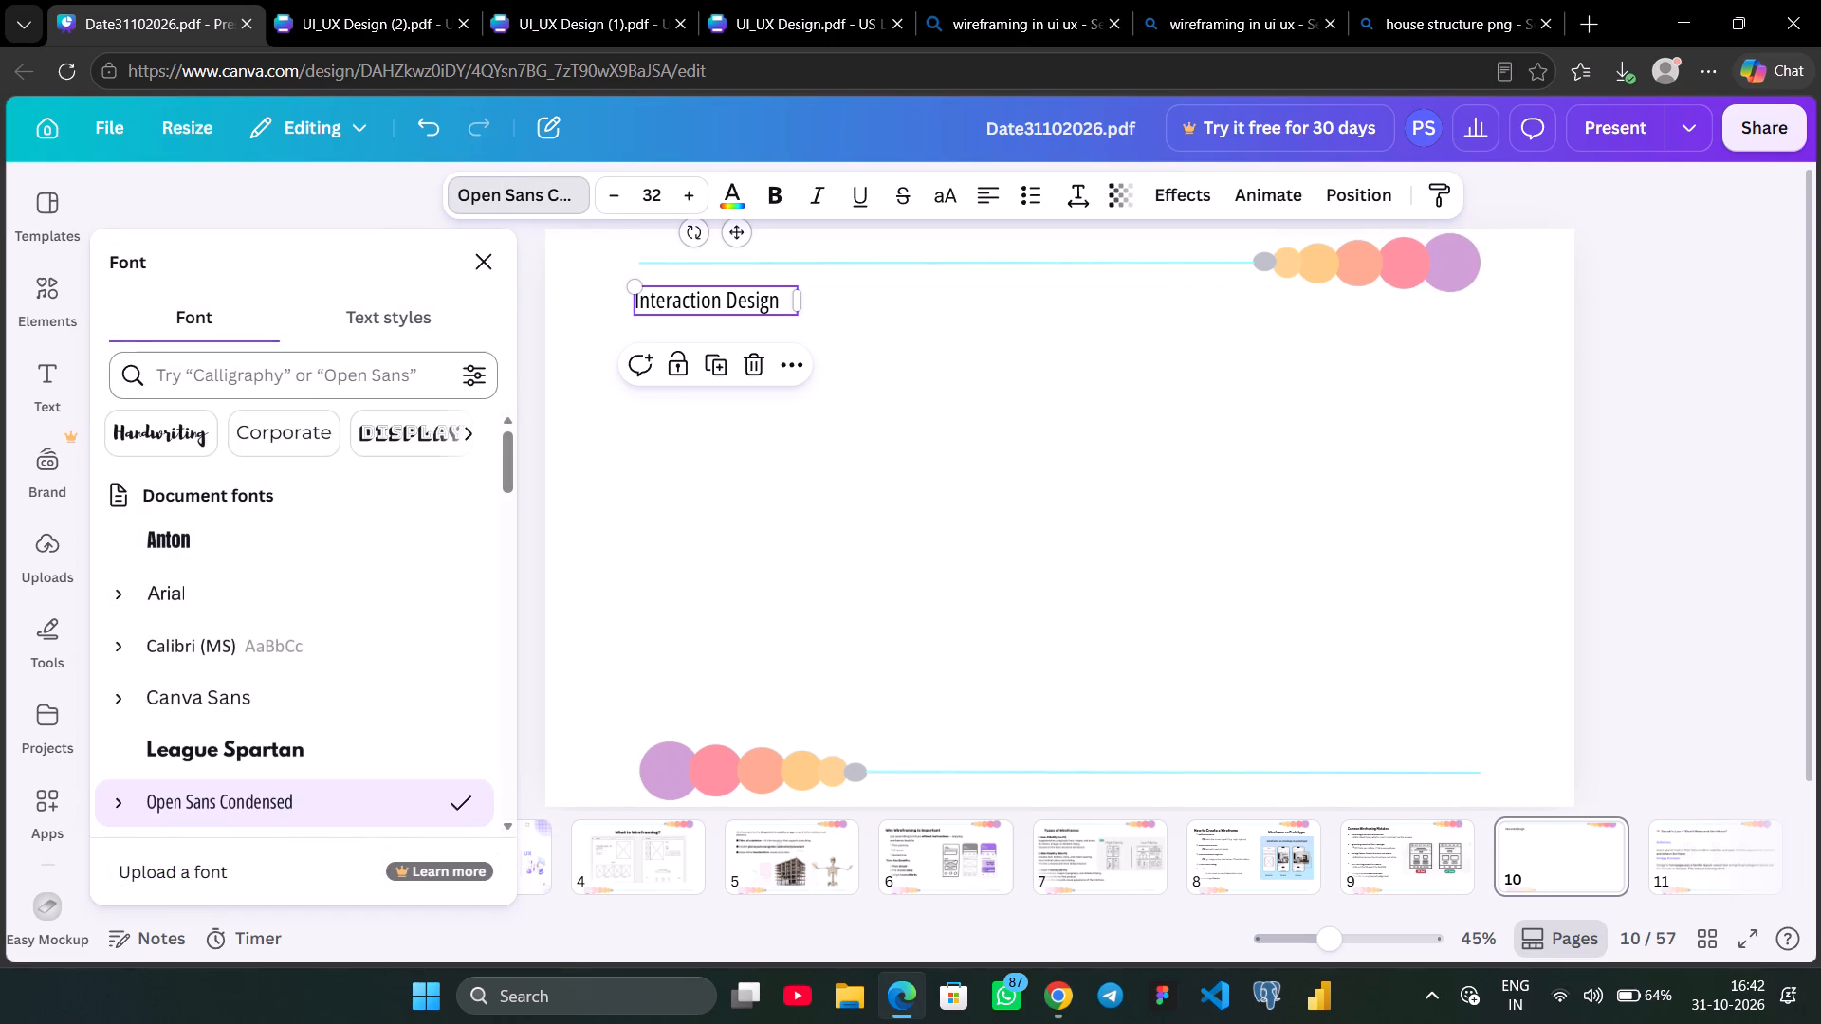
text(rubic)
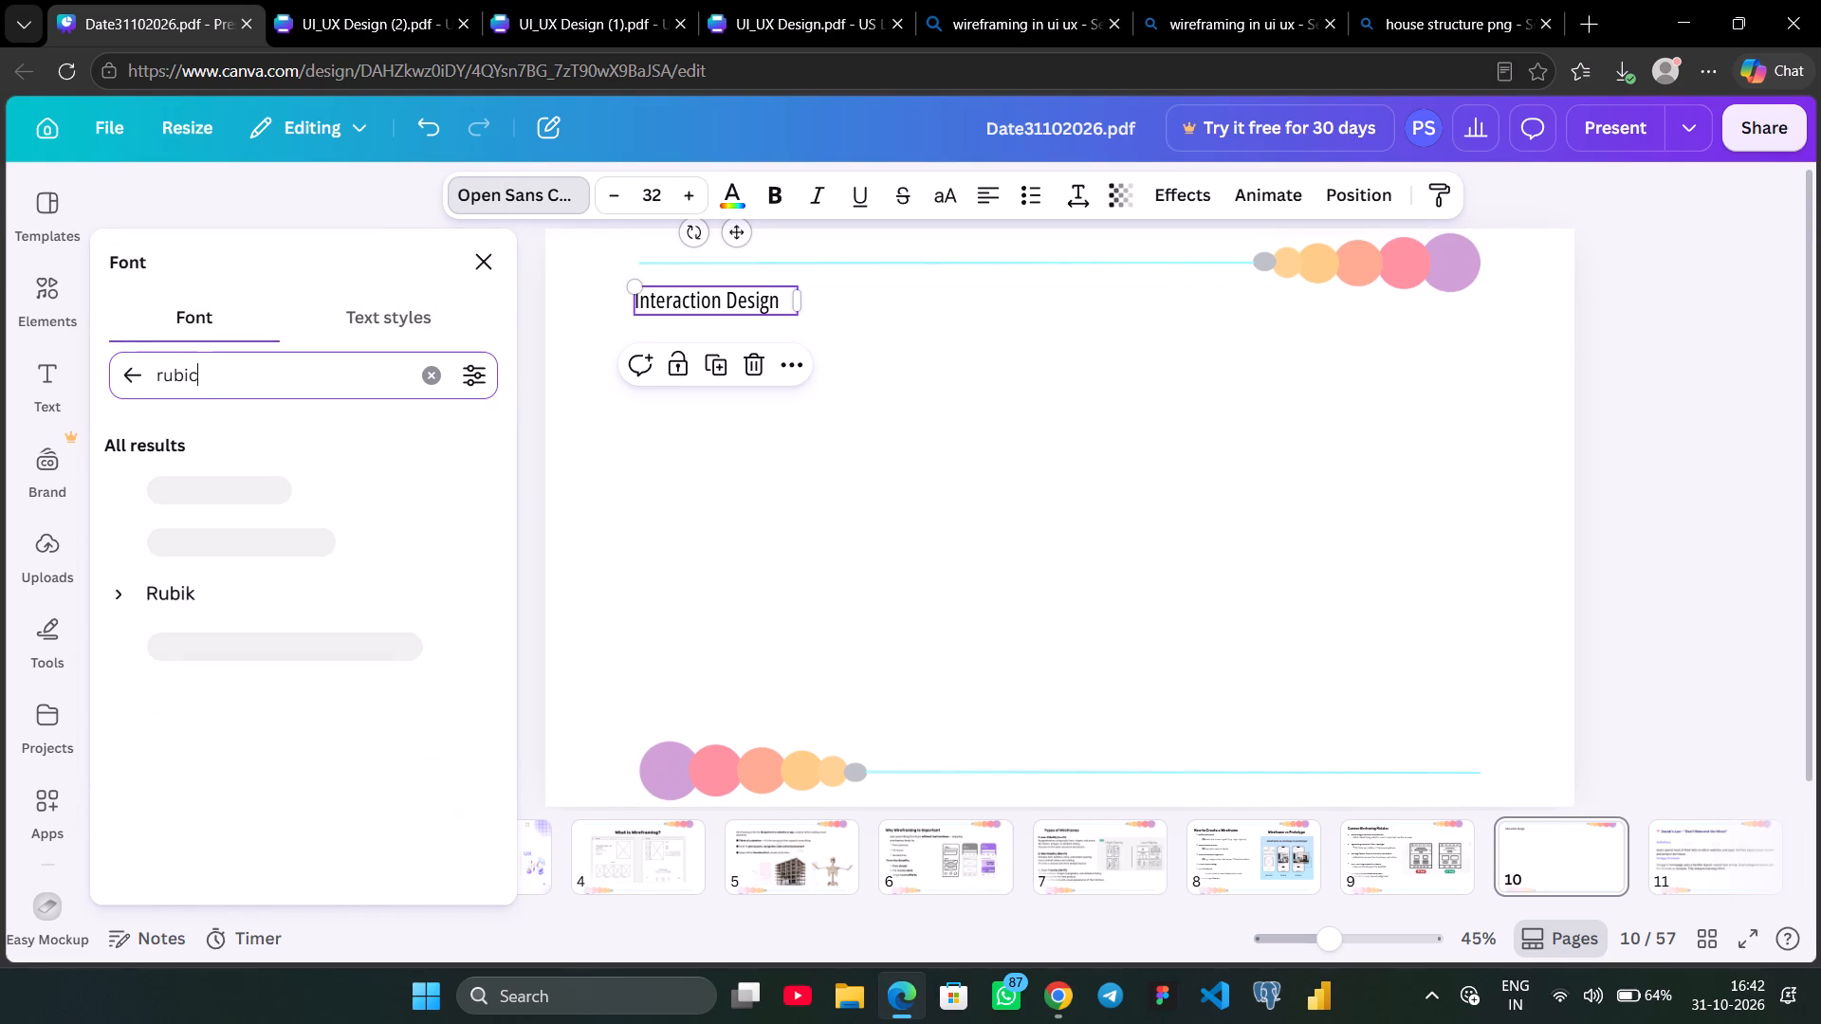
key(BackSpace)
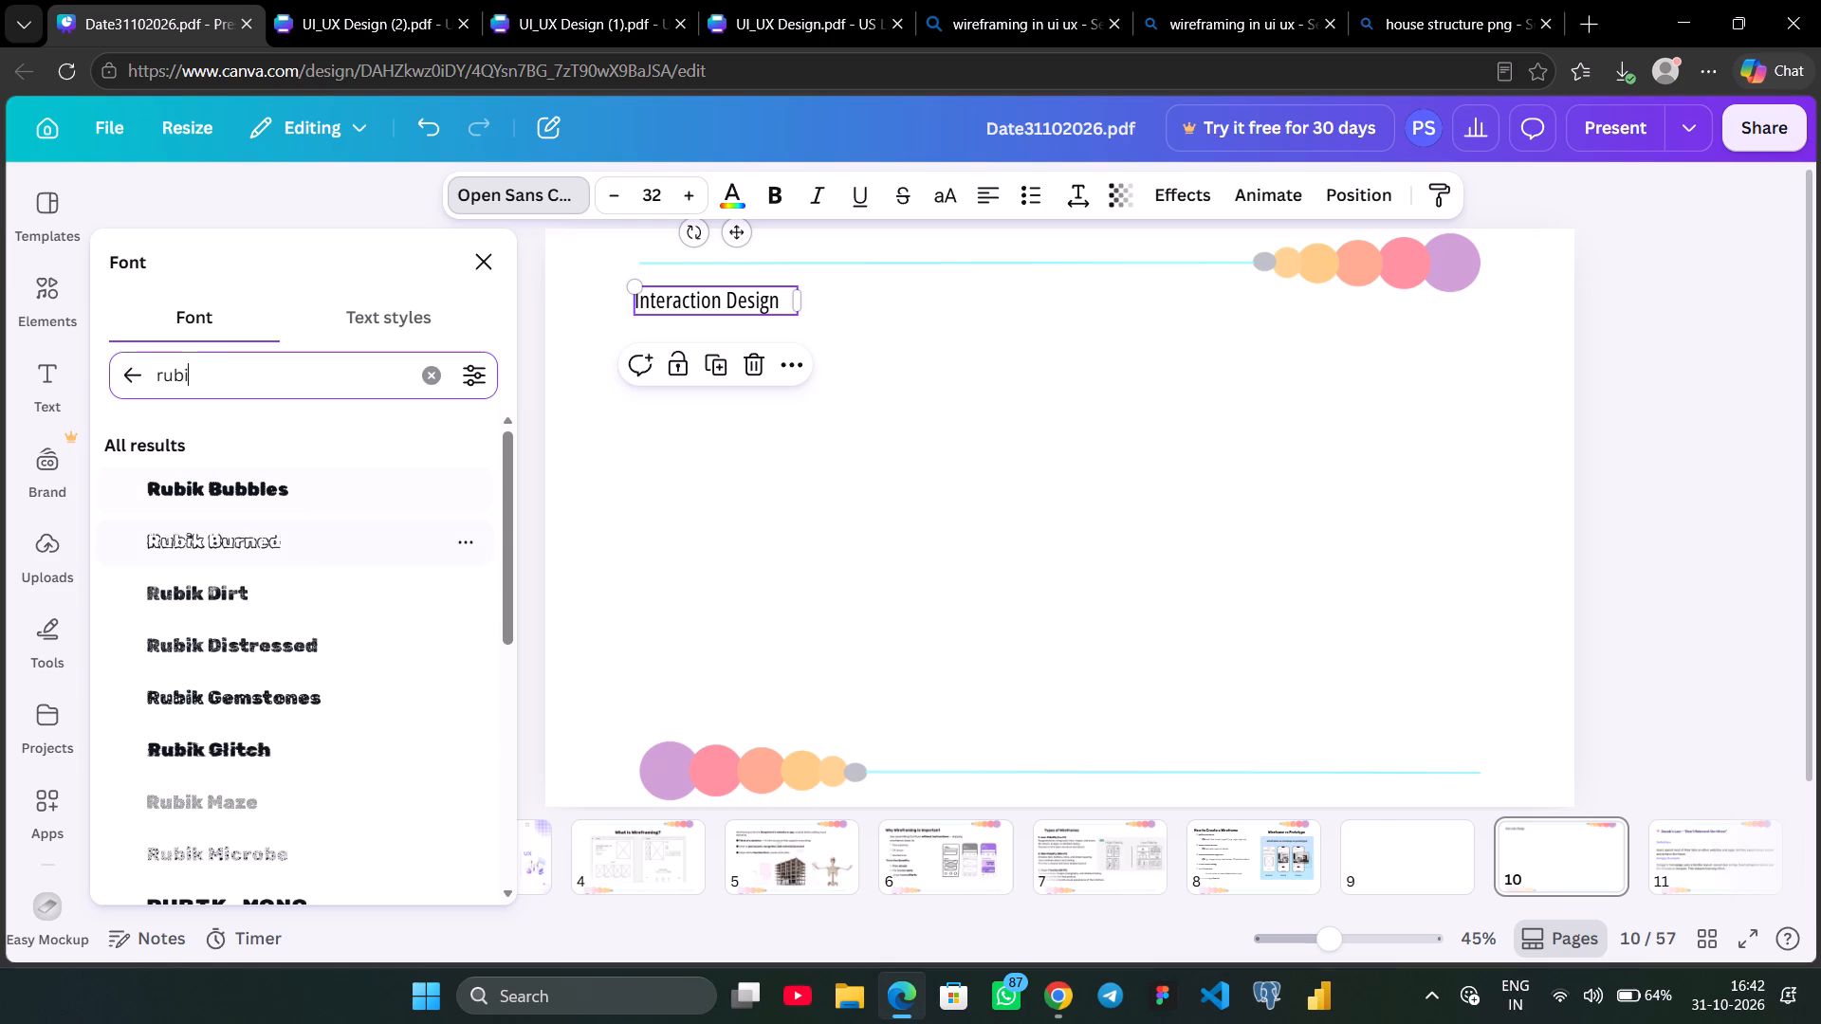
scroll(313, 717, down, 1)
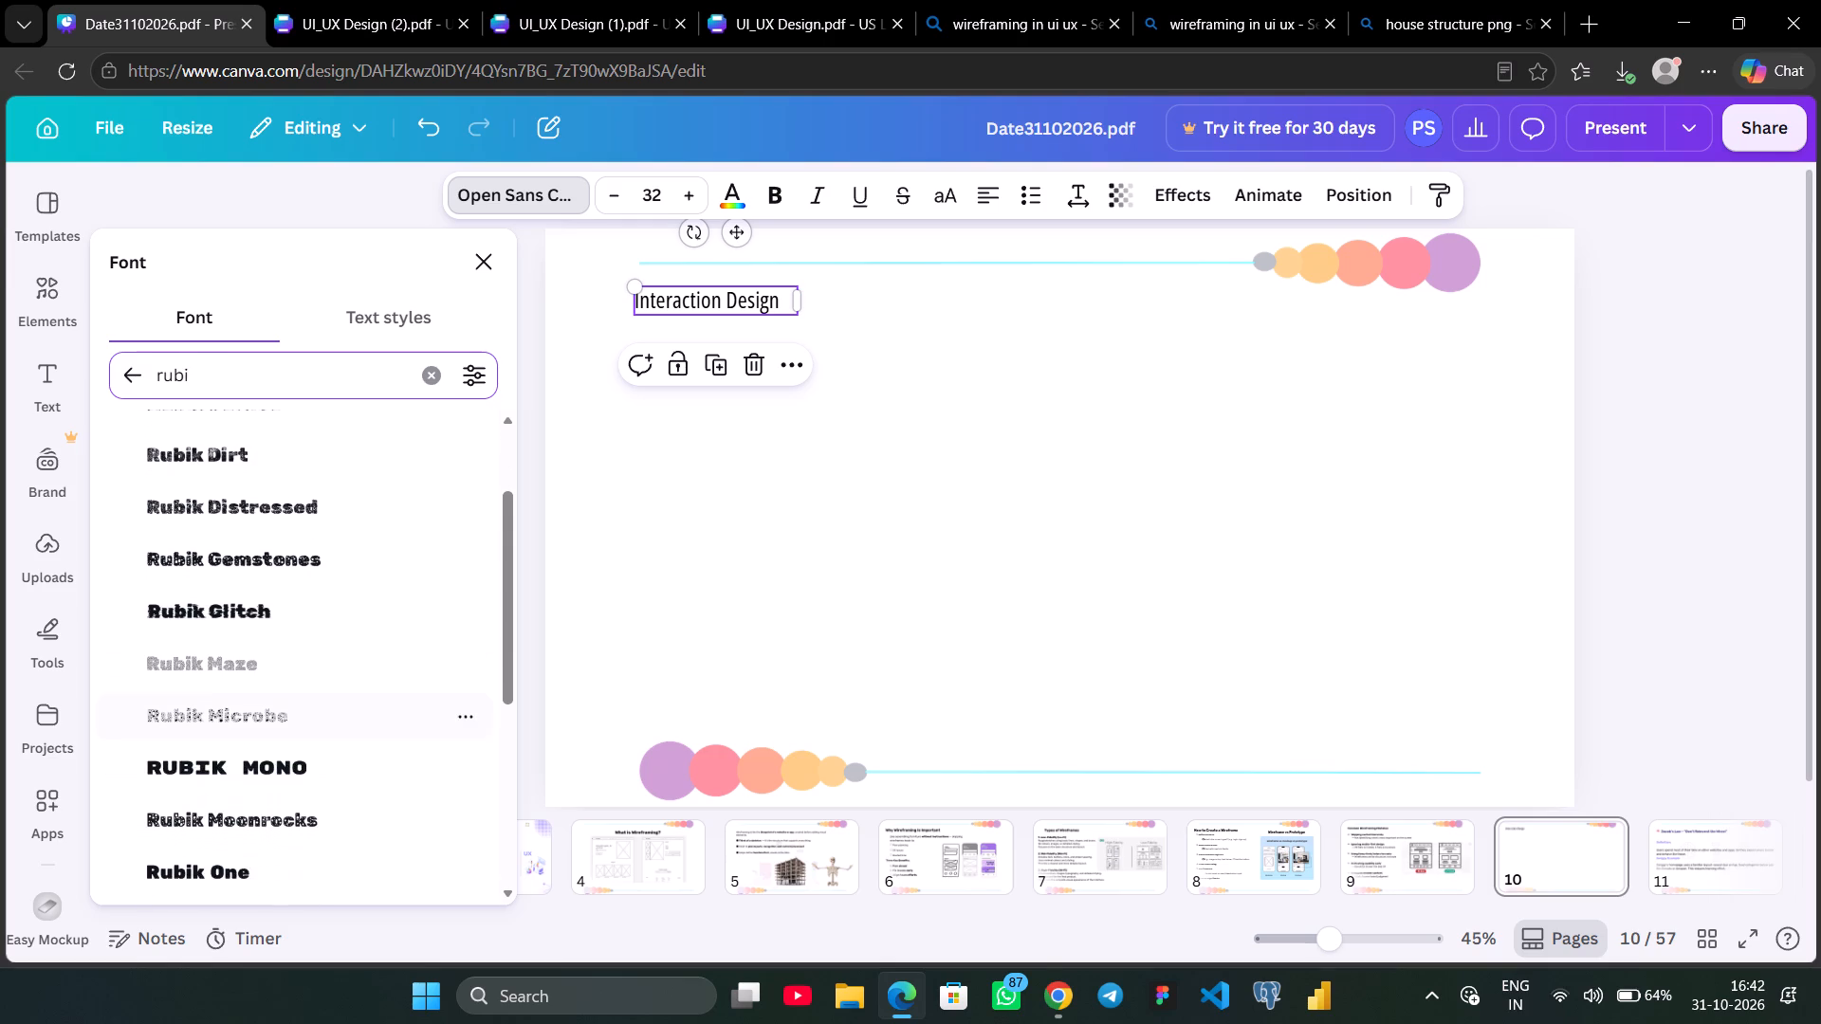
scroll(313, 717, down, 1)
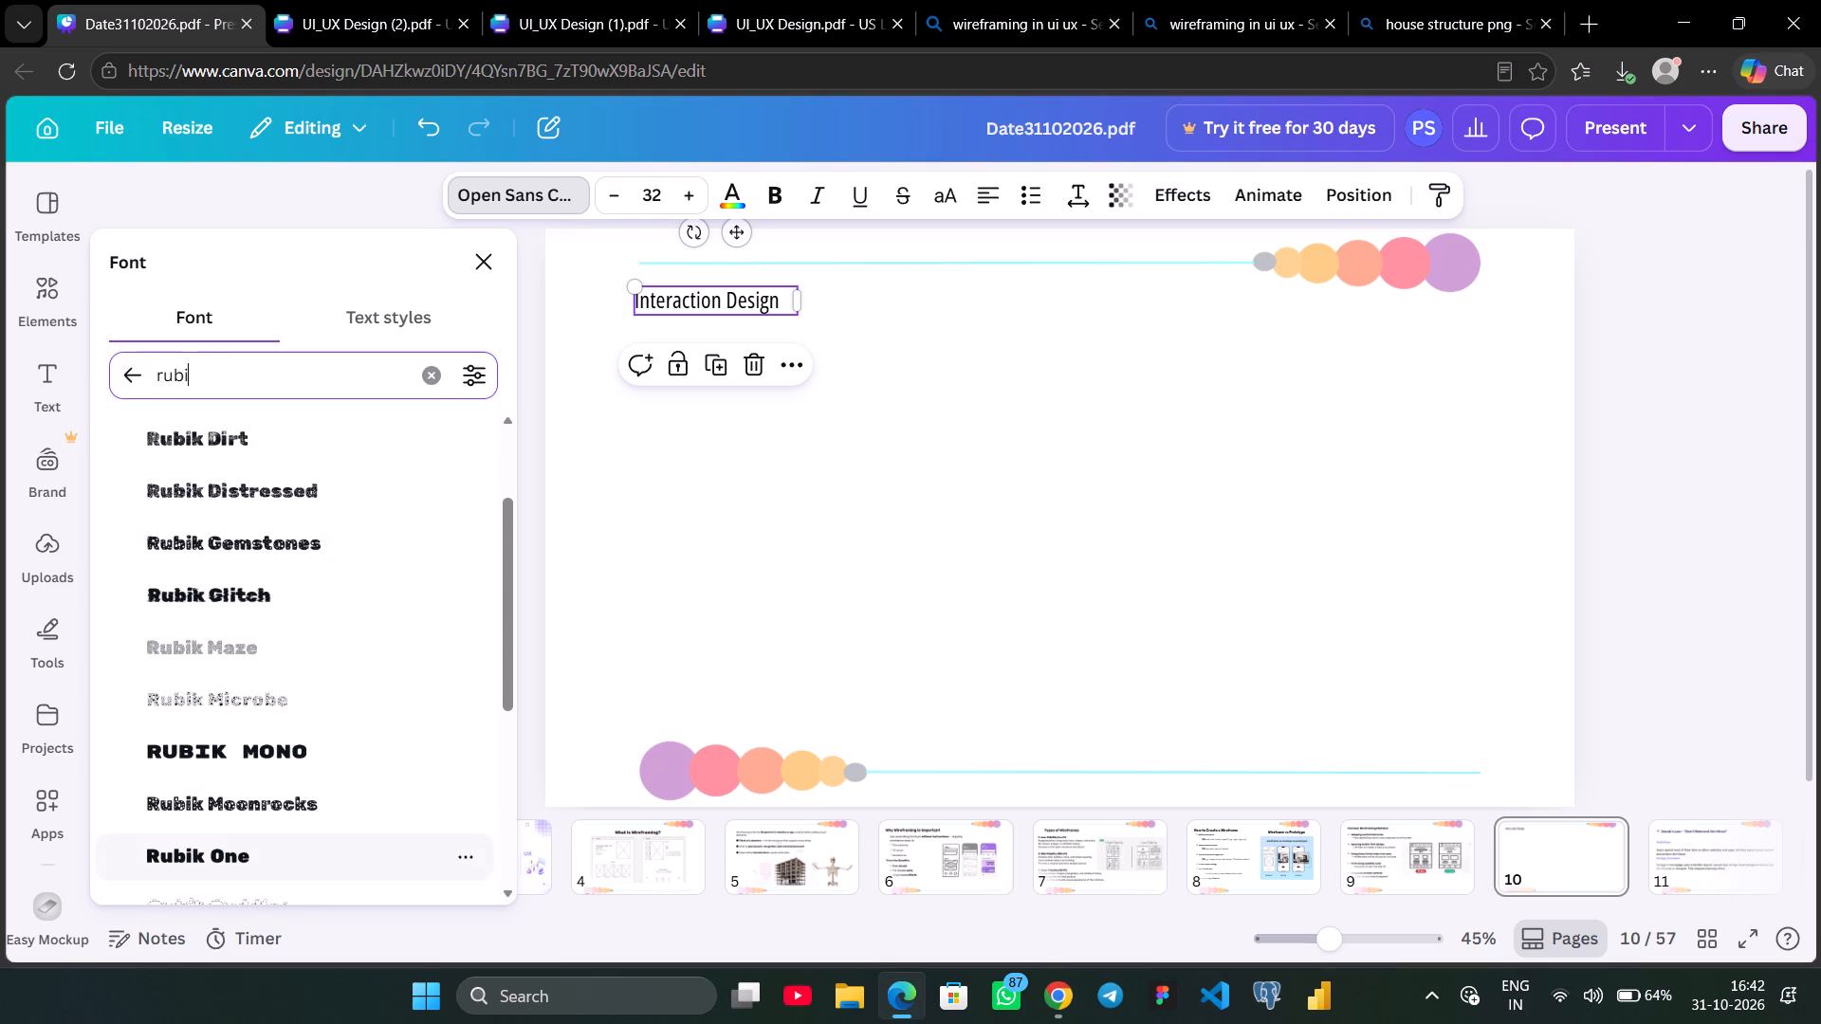
click(230, 864)
click(660, 499)
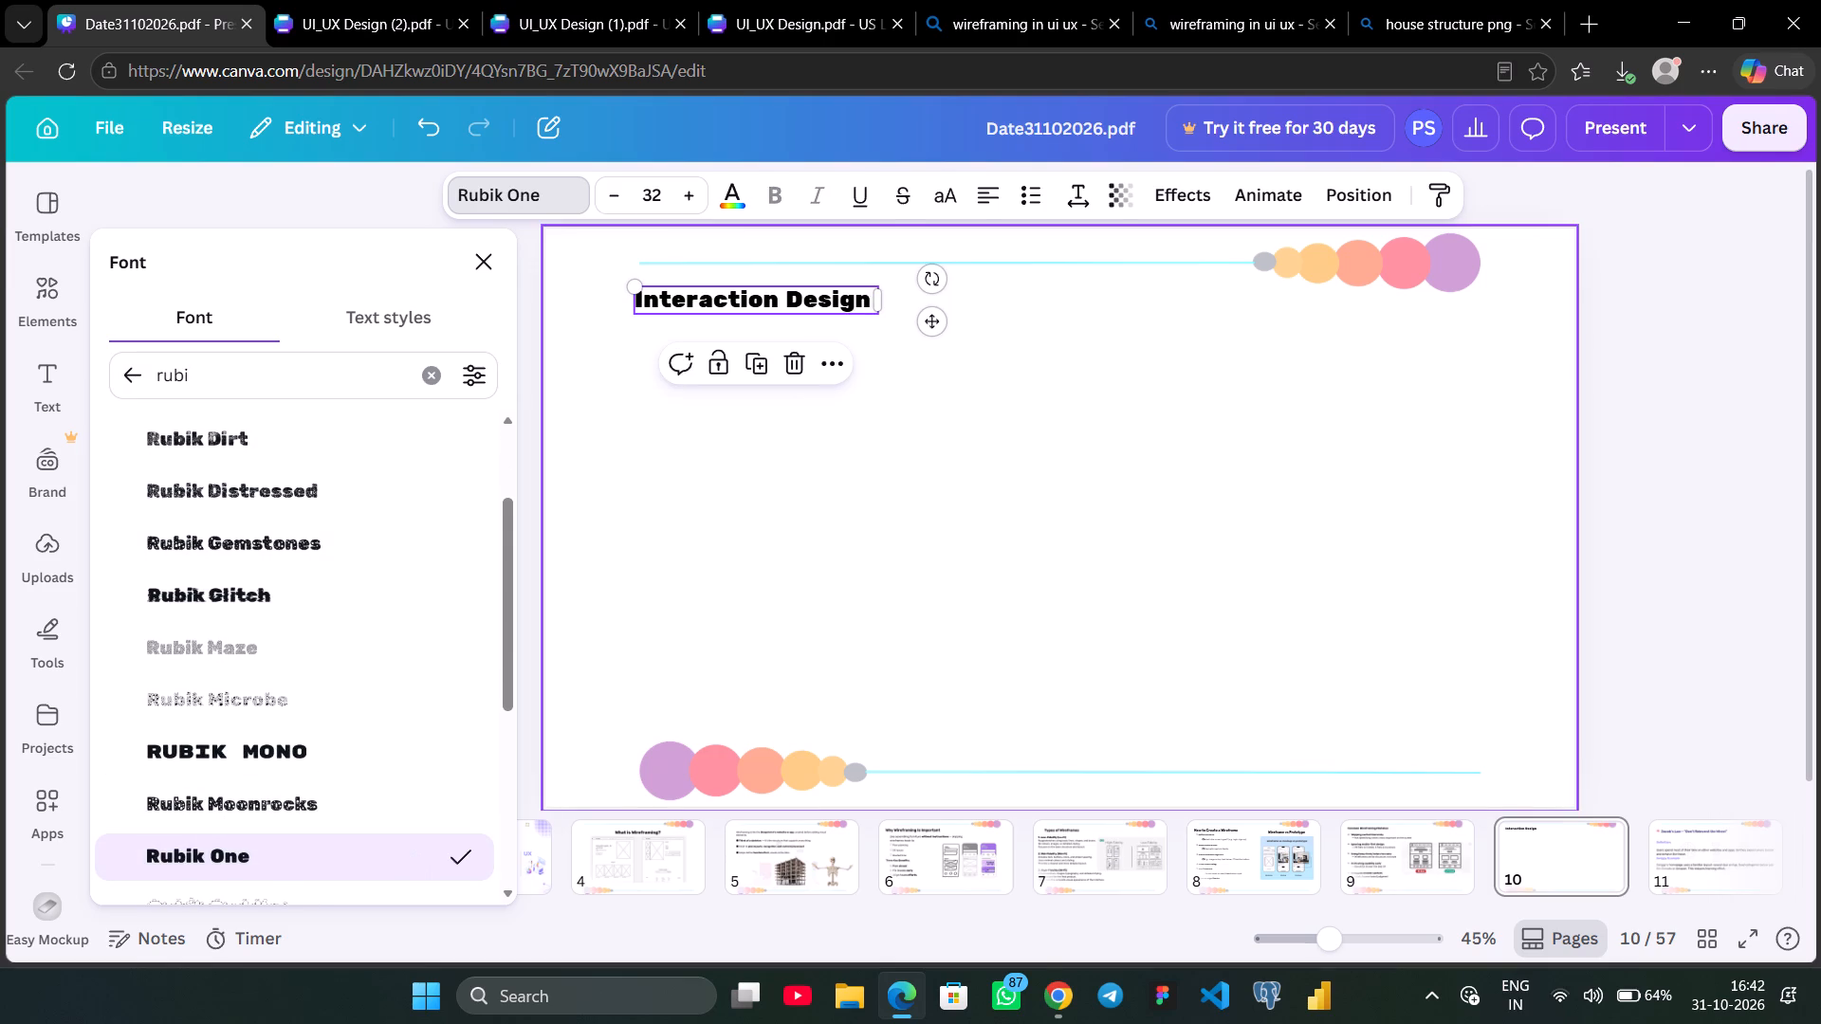
Check the font and size of the "Types of Wireframes" heading on page 7.
click(1060, 835)
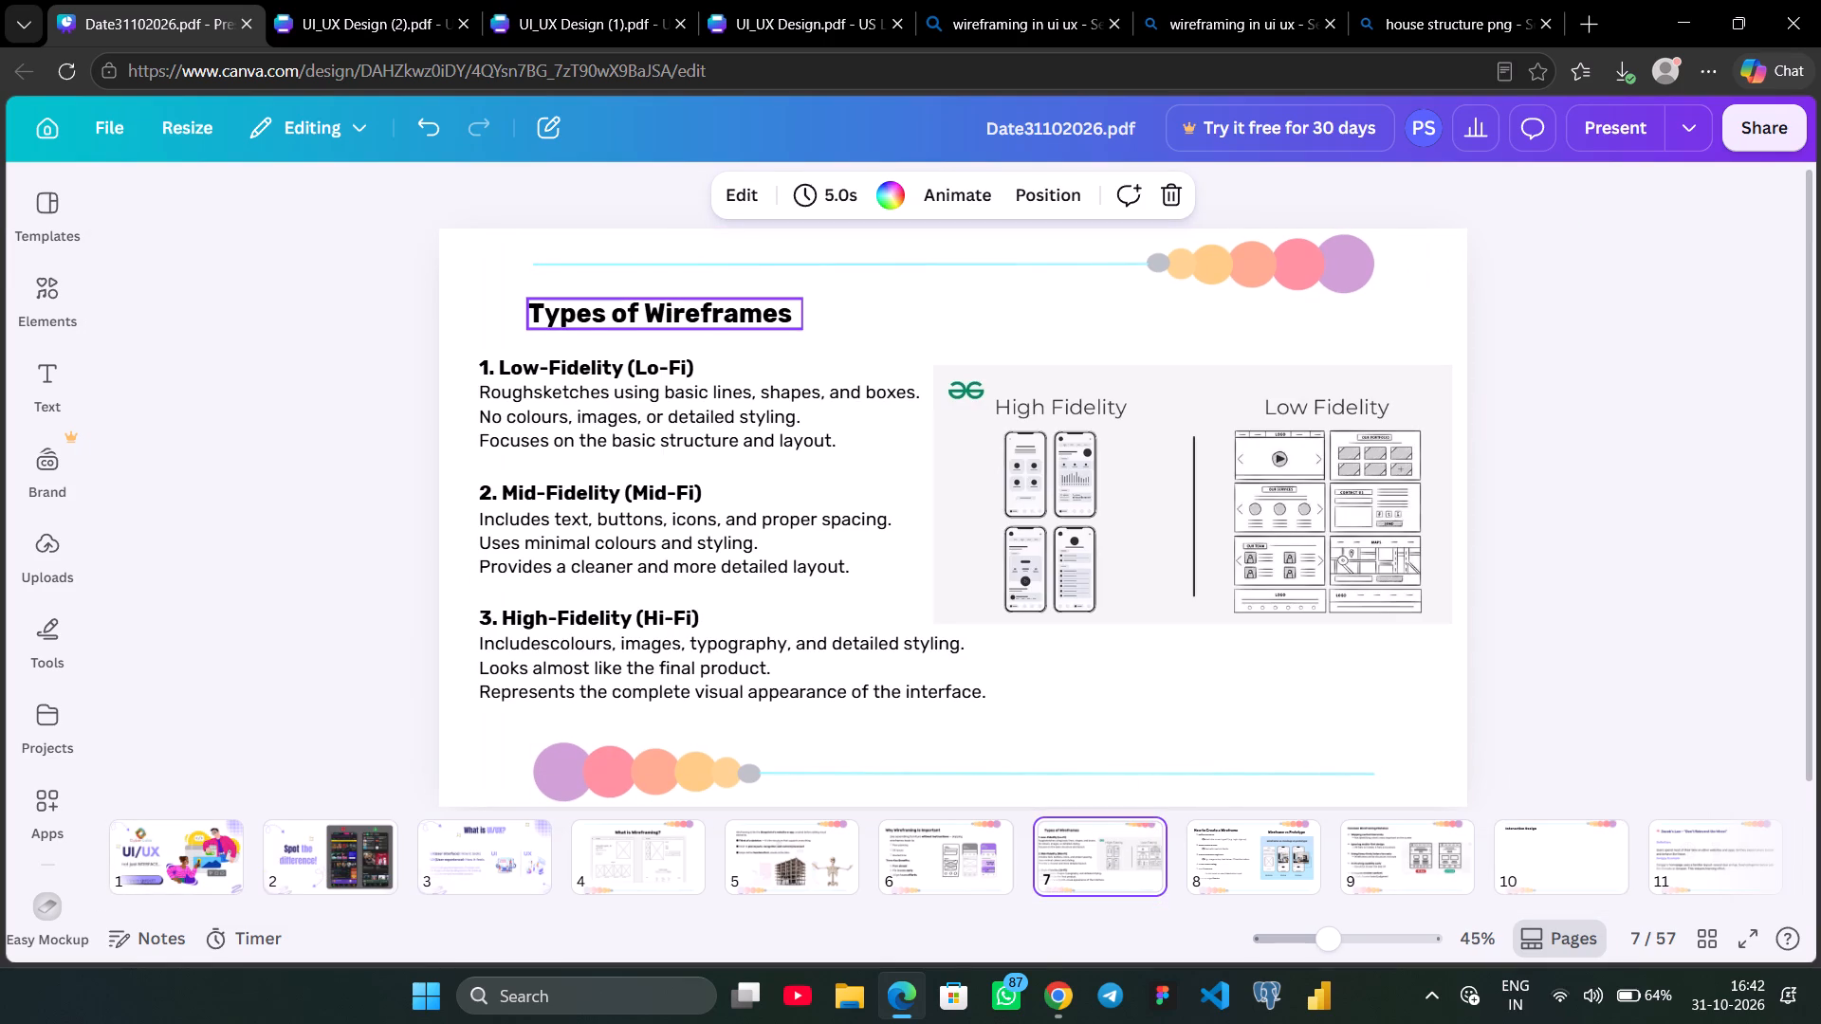
click(619, 307)
click(554, 192)
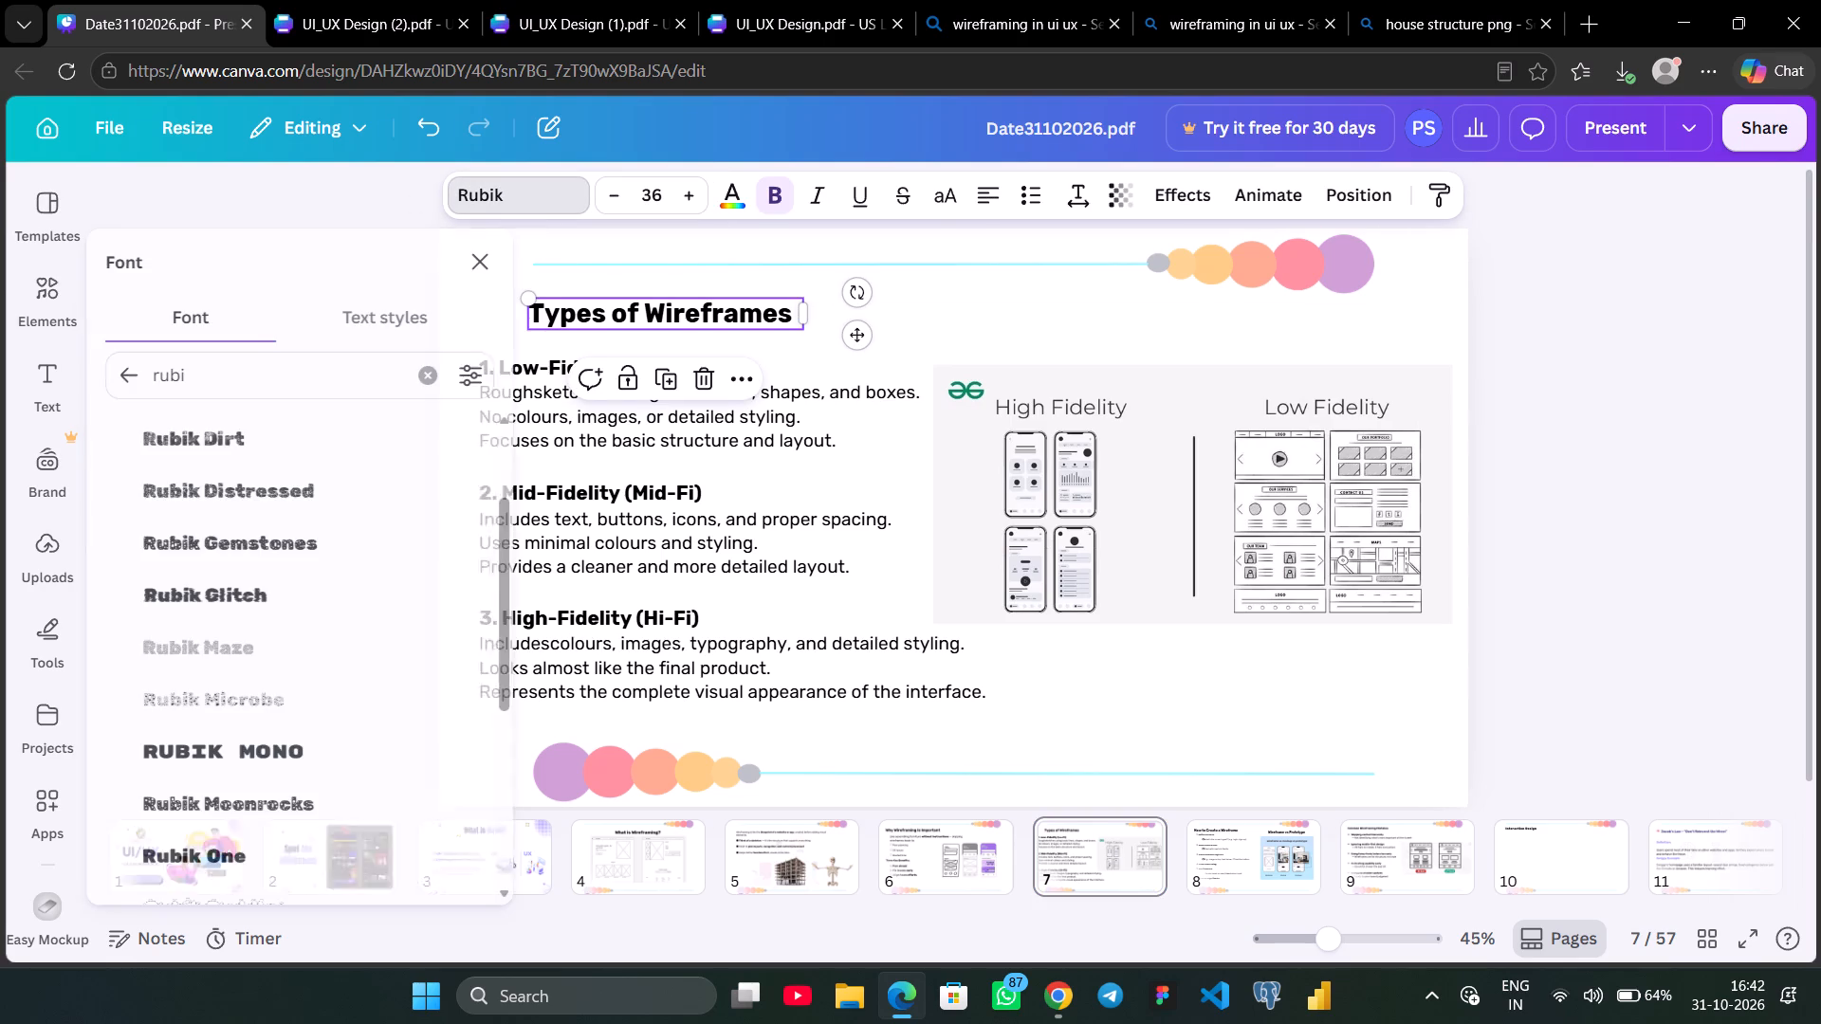
scroll(335, 642, up, 18)
scroll(335, 642, down, 1)
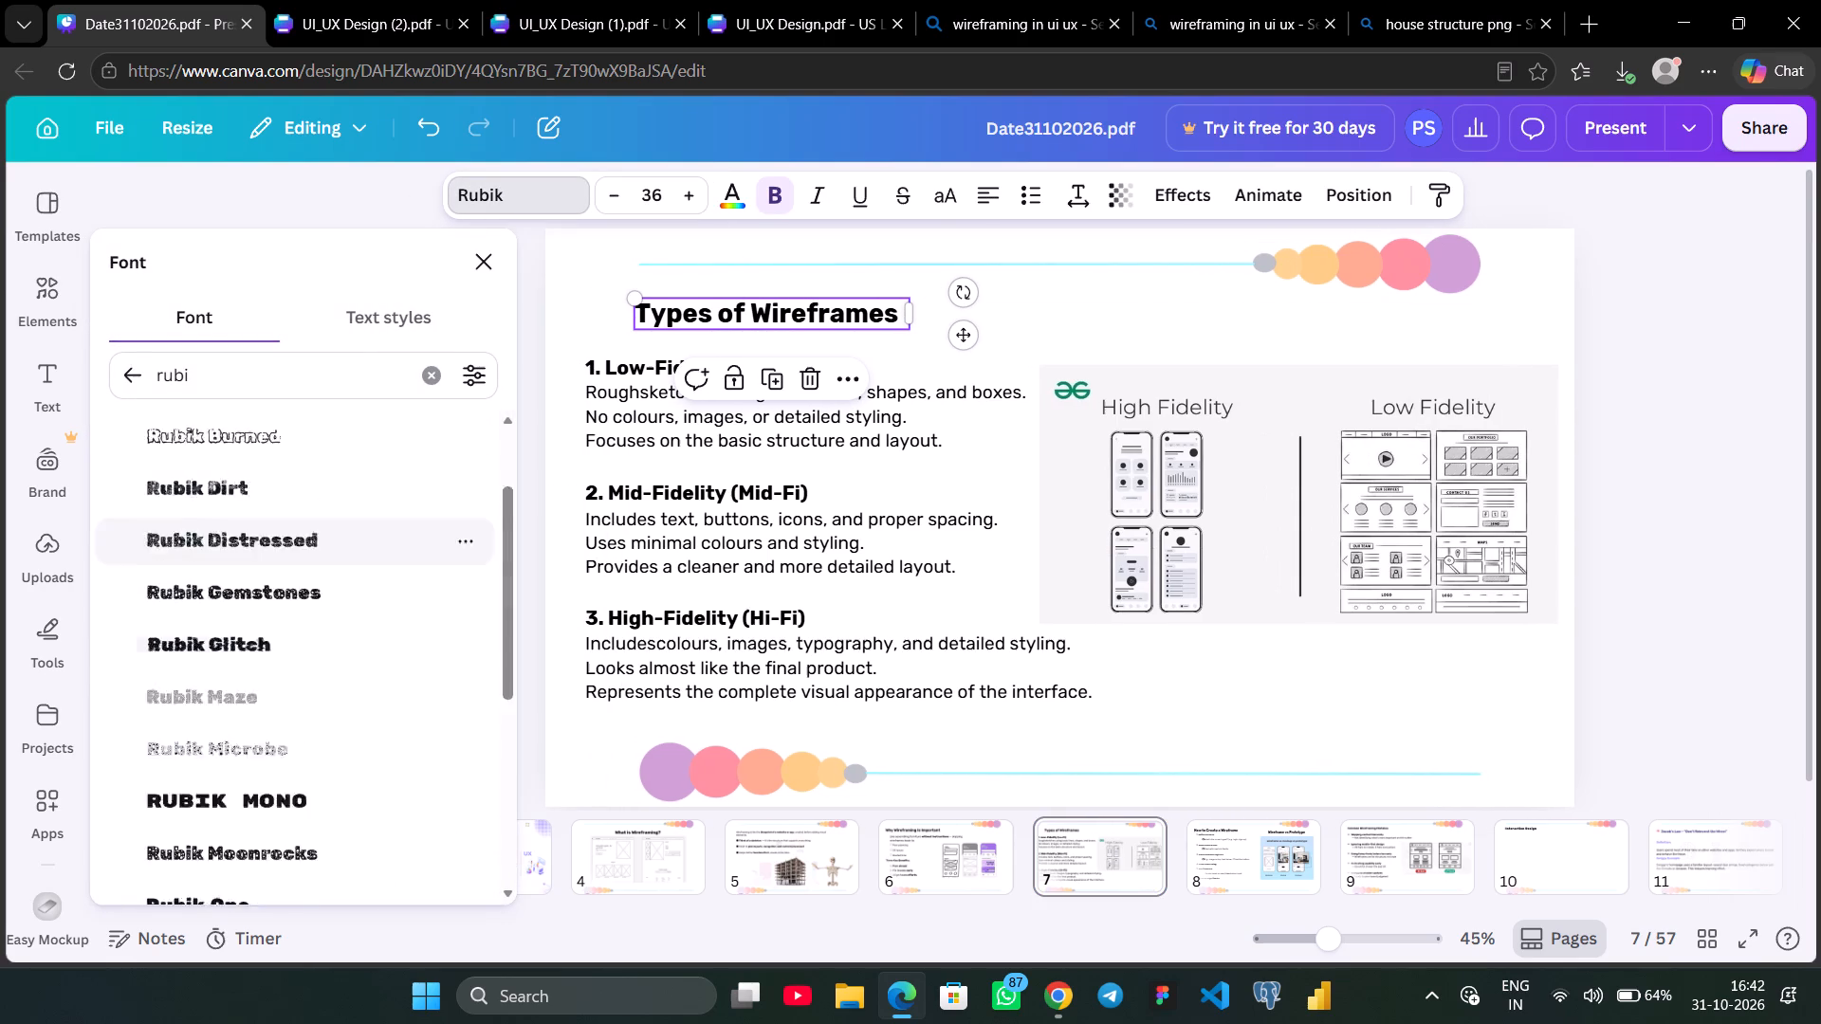
scroll(335, 642, down, 5)
scroll(335, 642, up, 10)
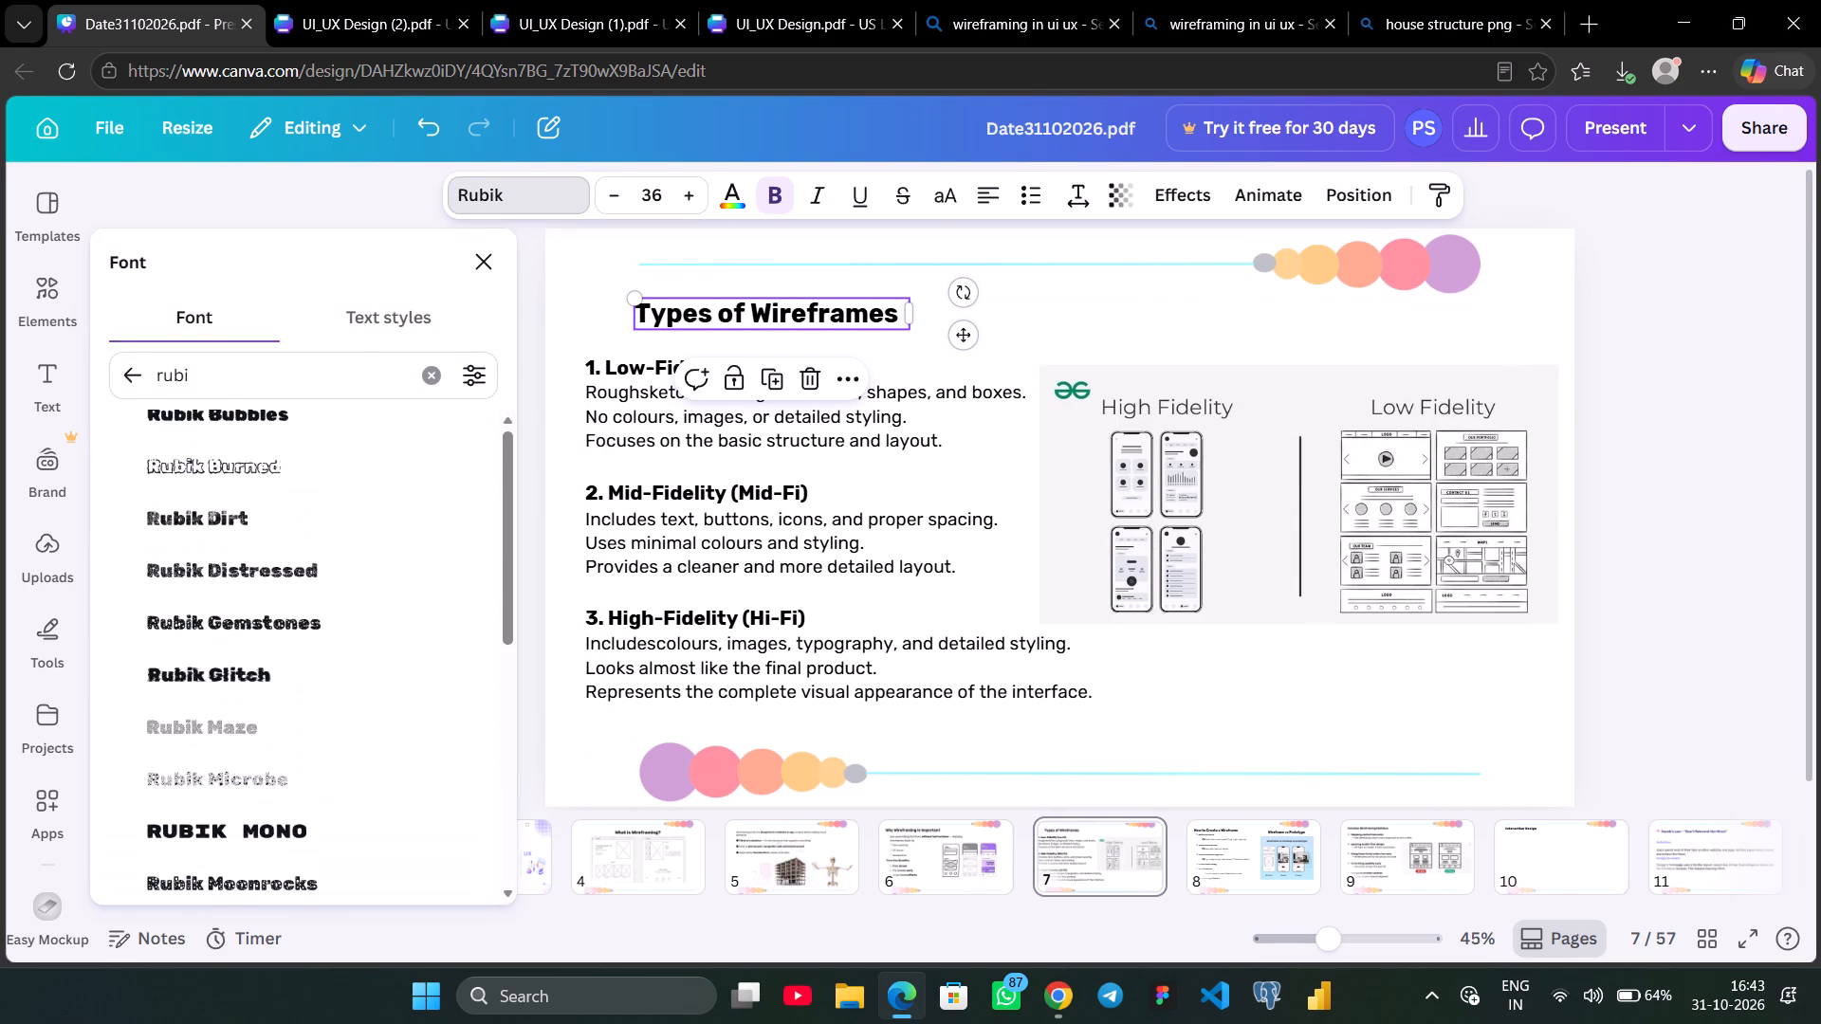
click(487, 251)
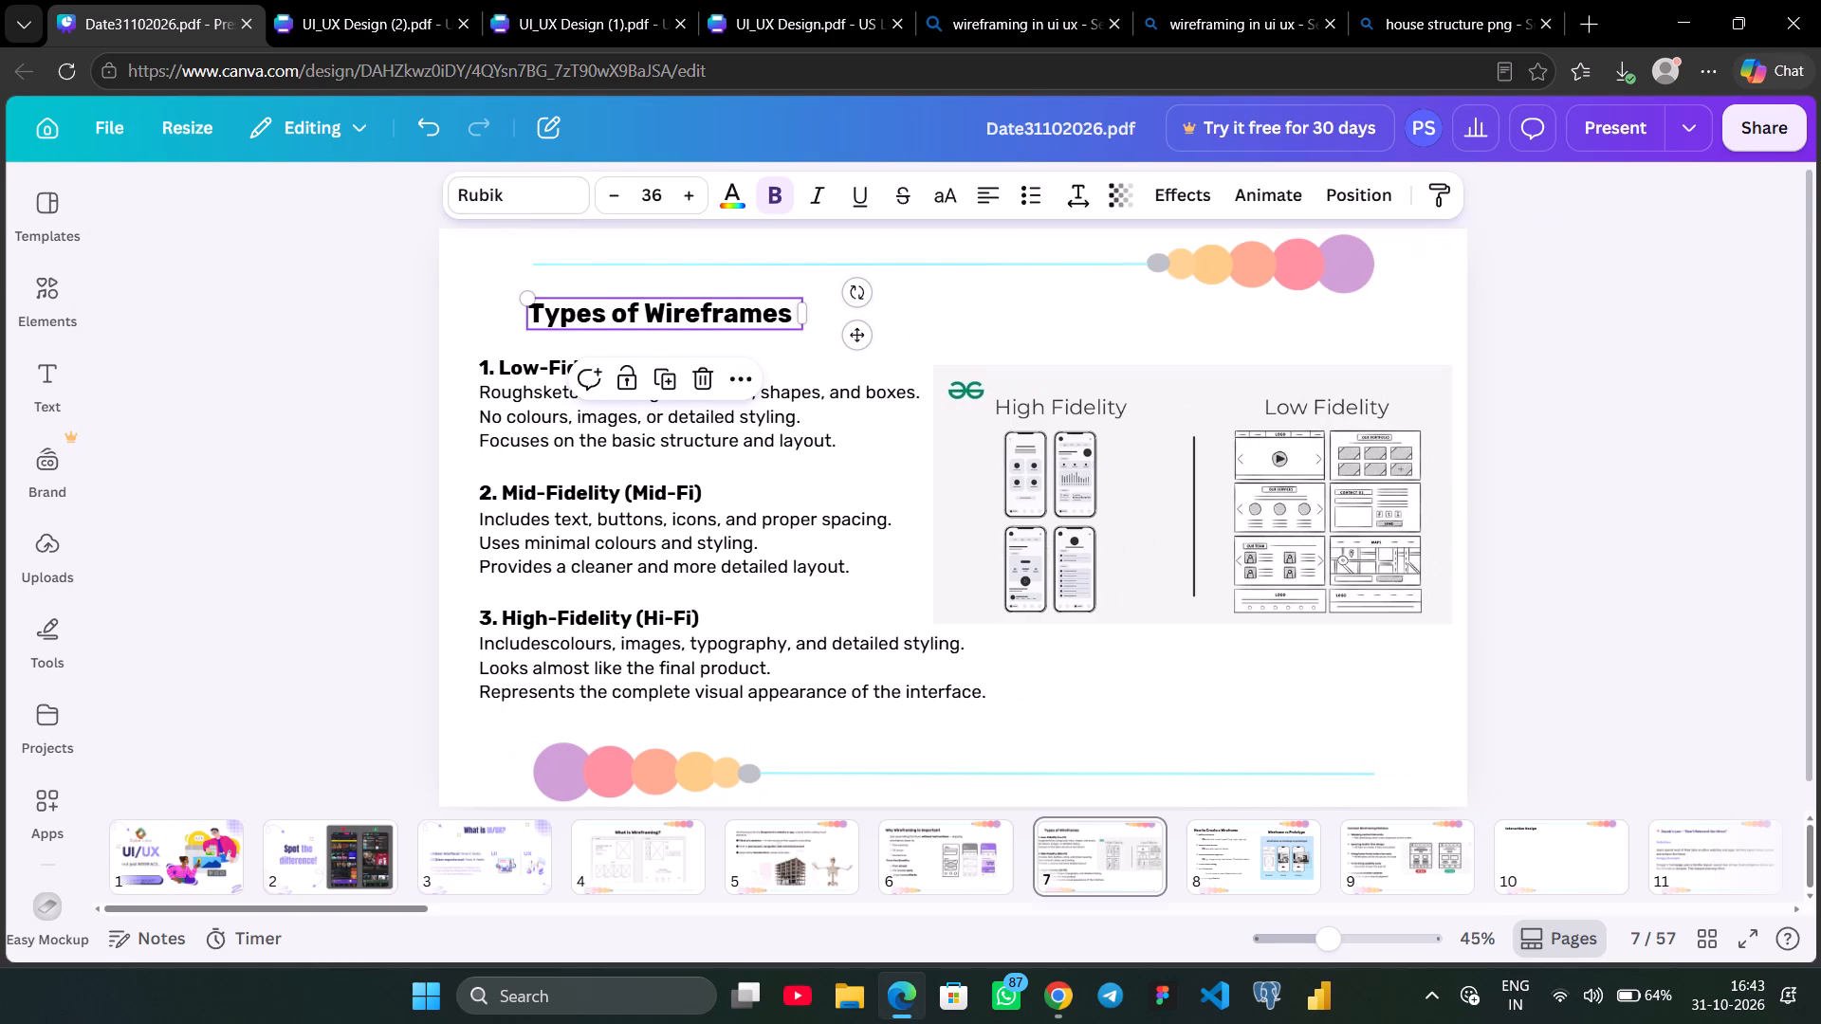
Compare the font and size of the "How to Create a Wireframe" heading on page 8 with "Common Wireframing Mistakes" on page 9.
click(1239, 850)
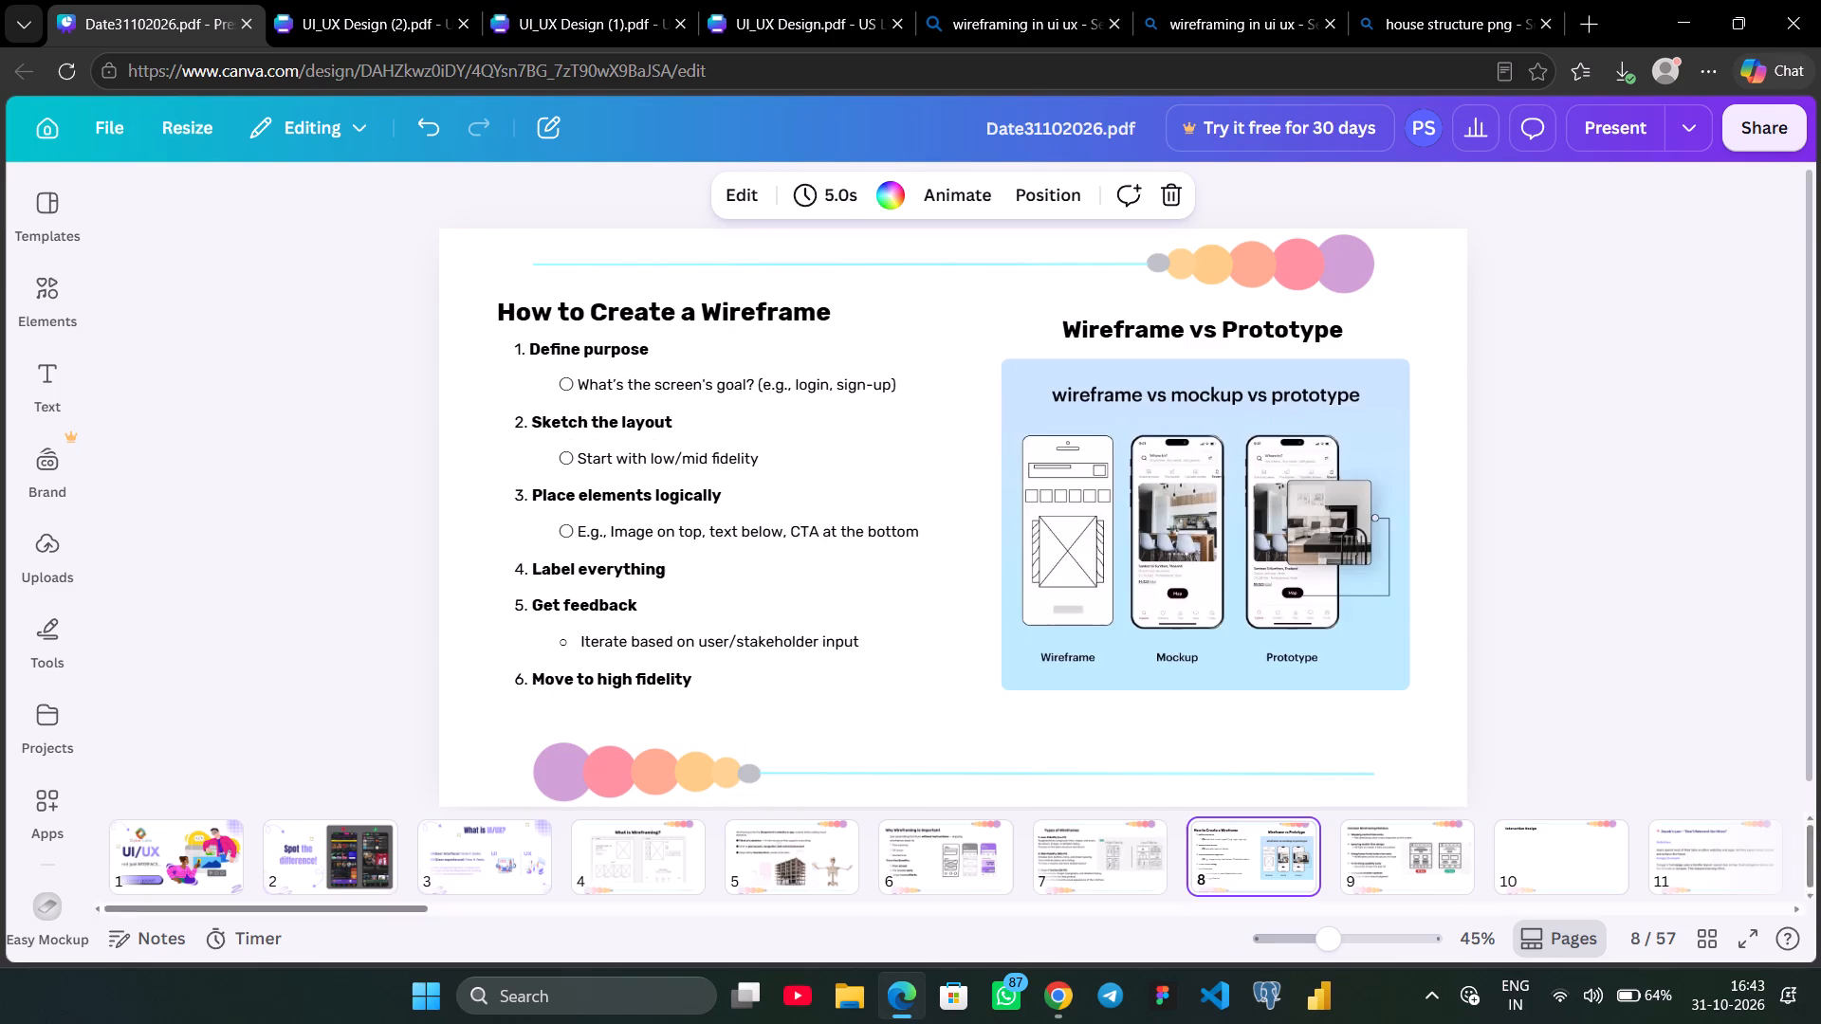
click(1374, 840)
click(1286, 854)
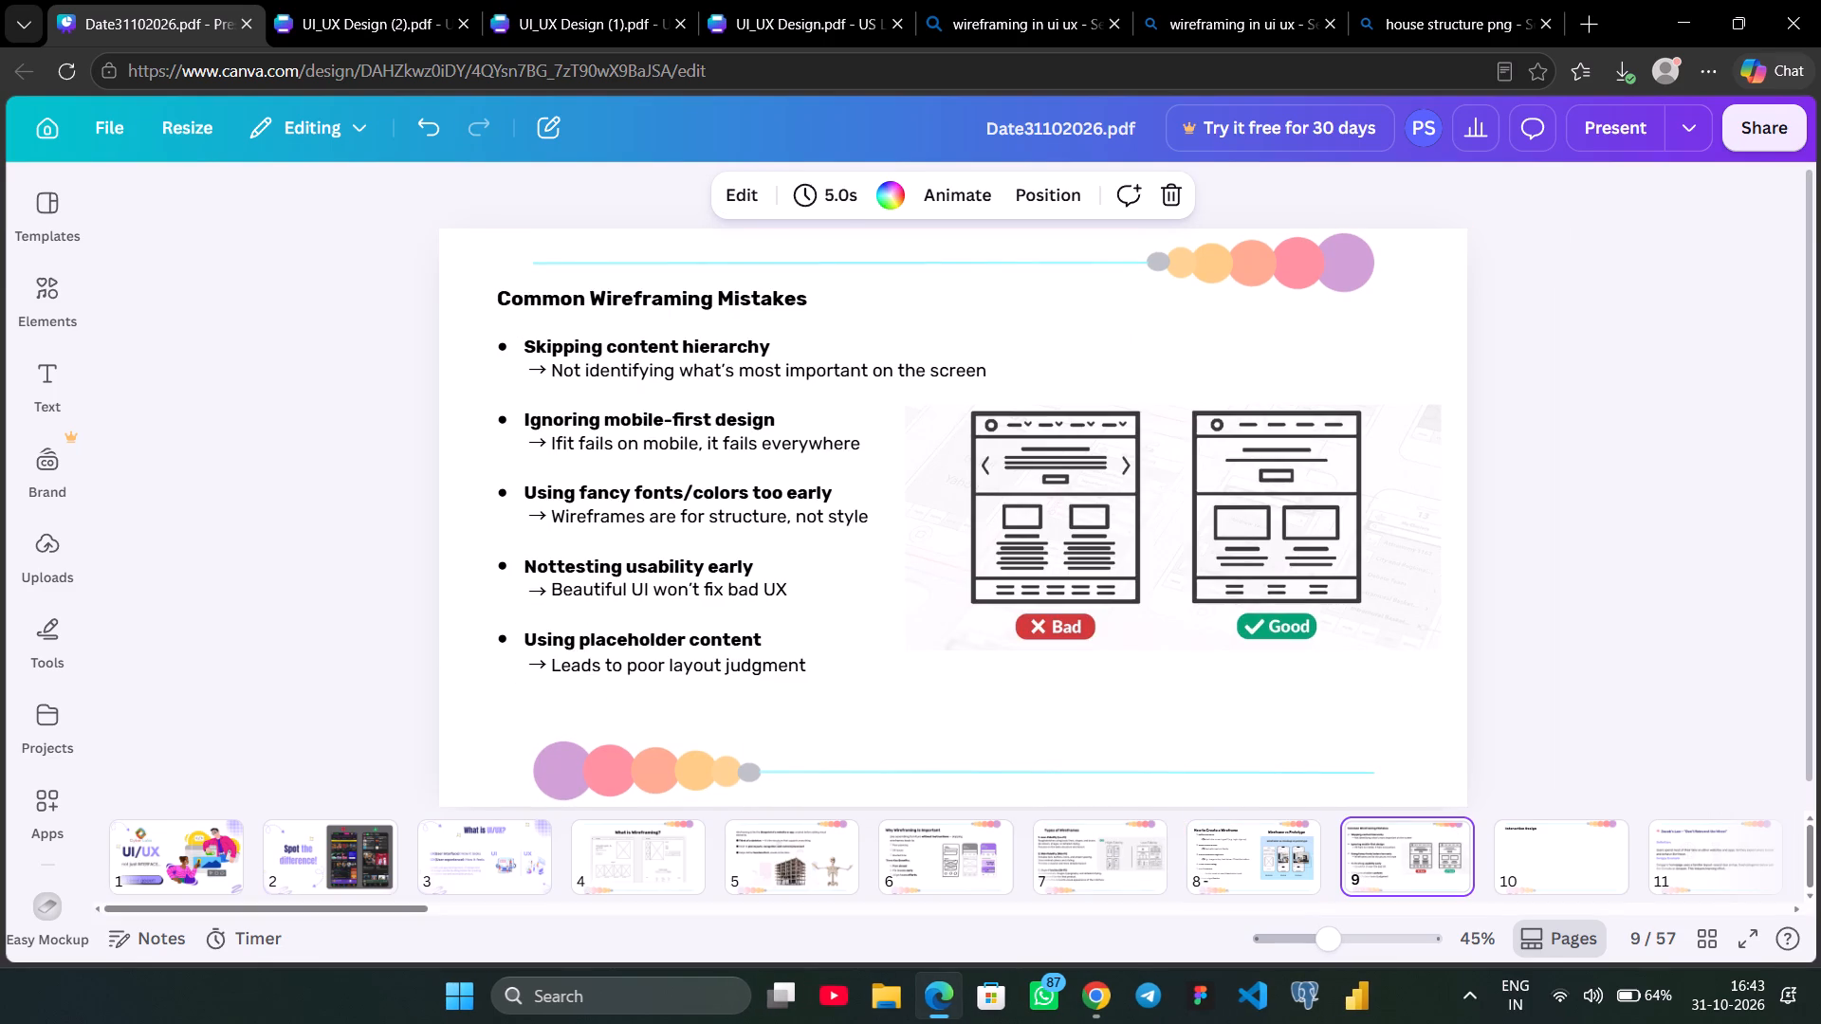
click(716, 309)
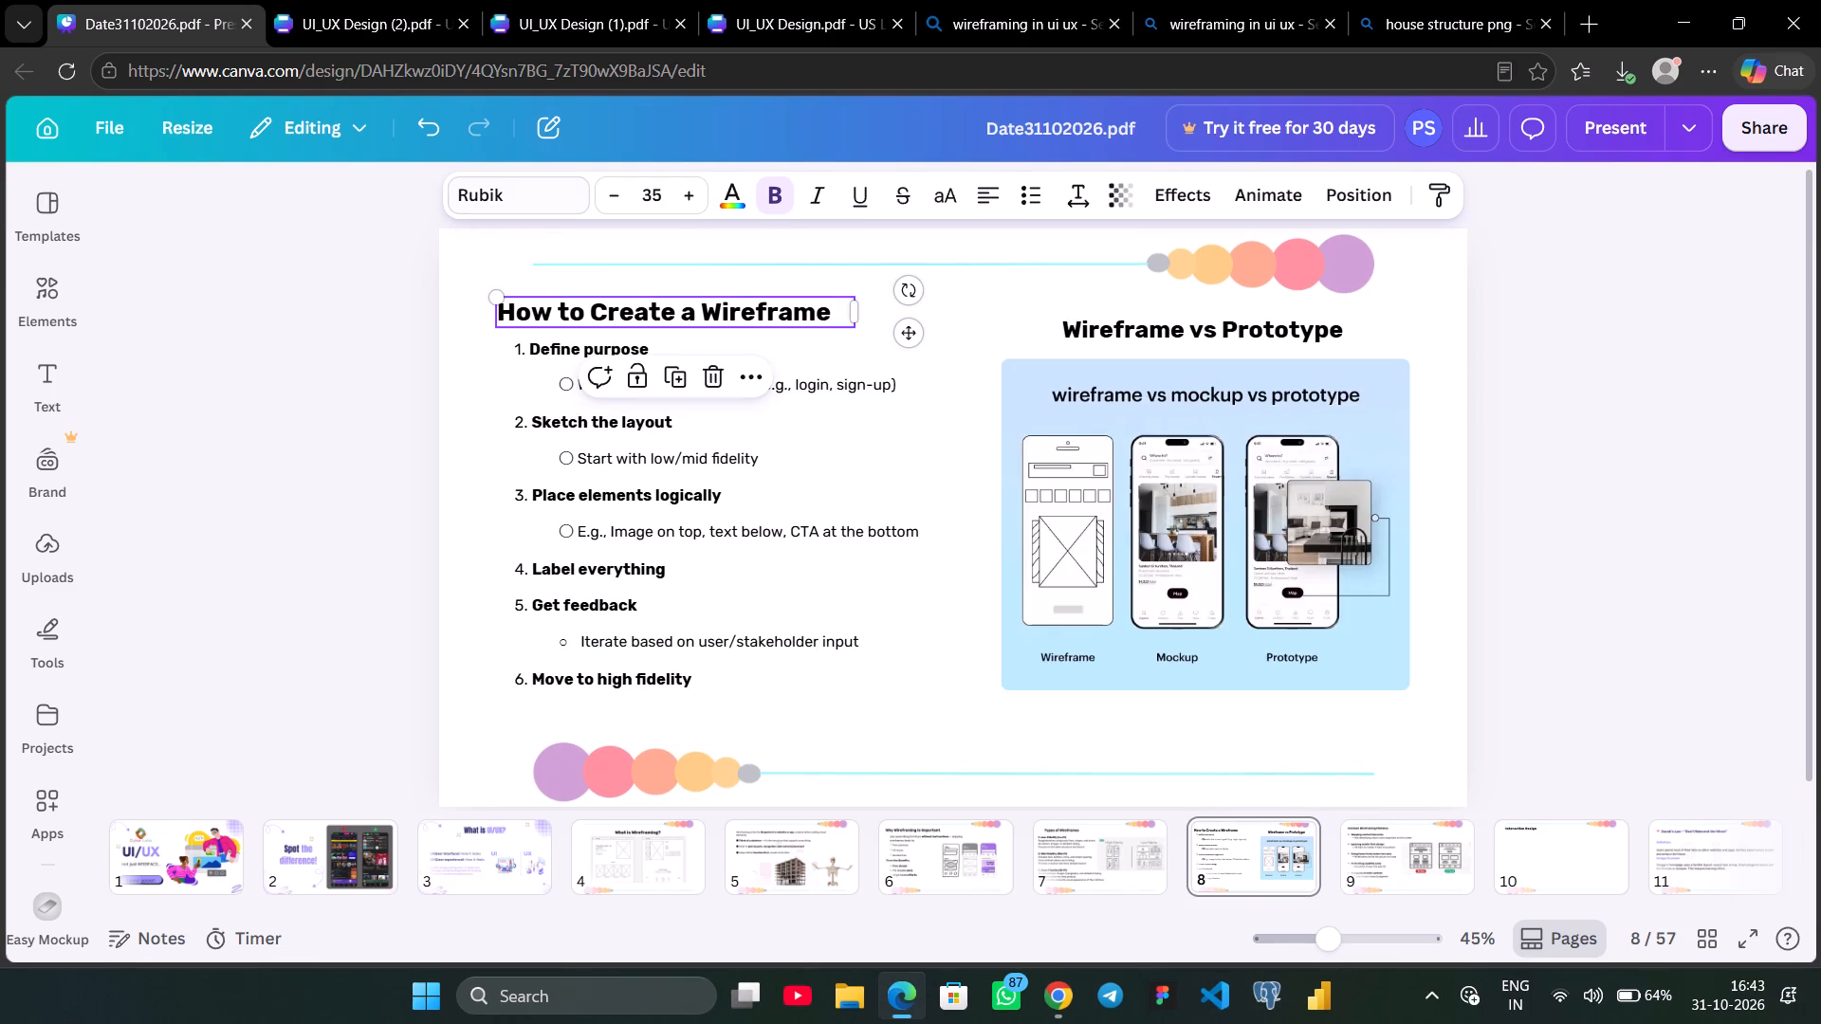
click(509, 180)
click(472, 267)
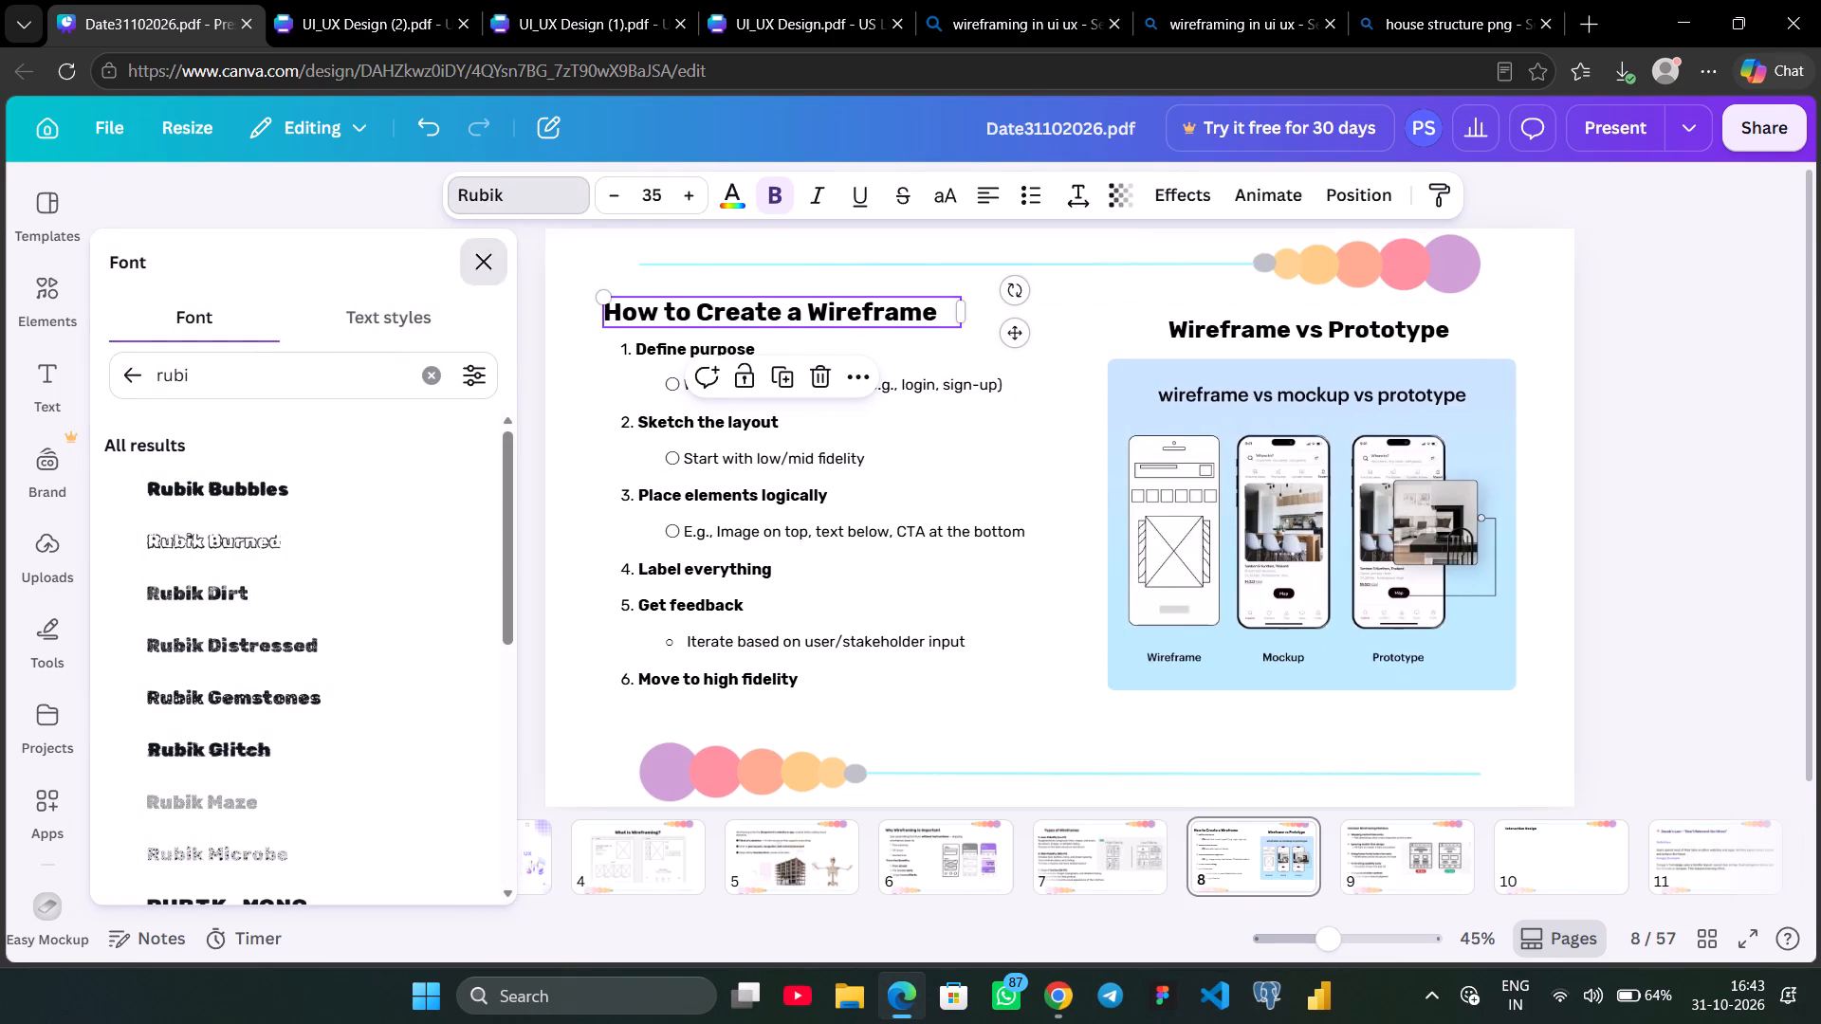
click(1378, 831)
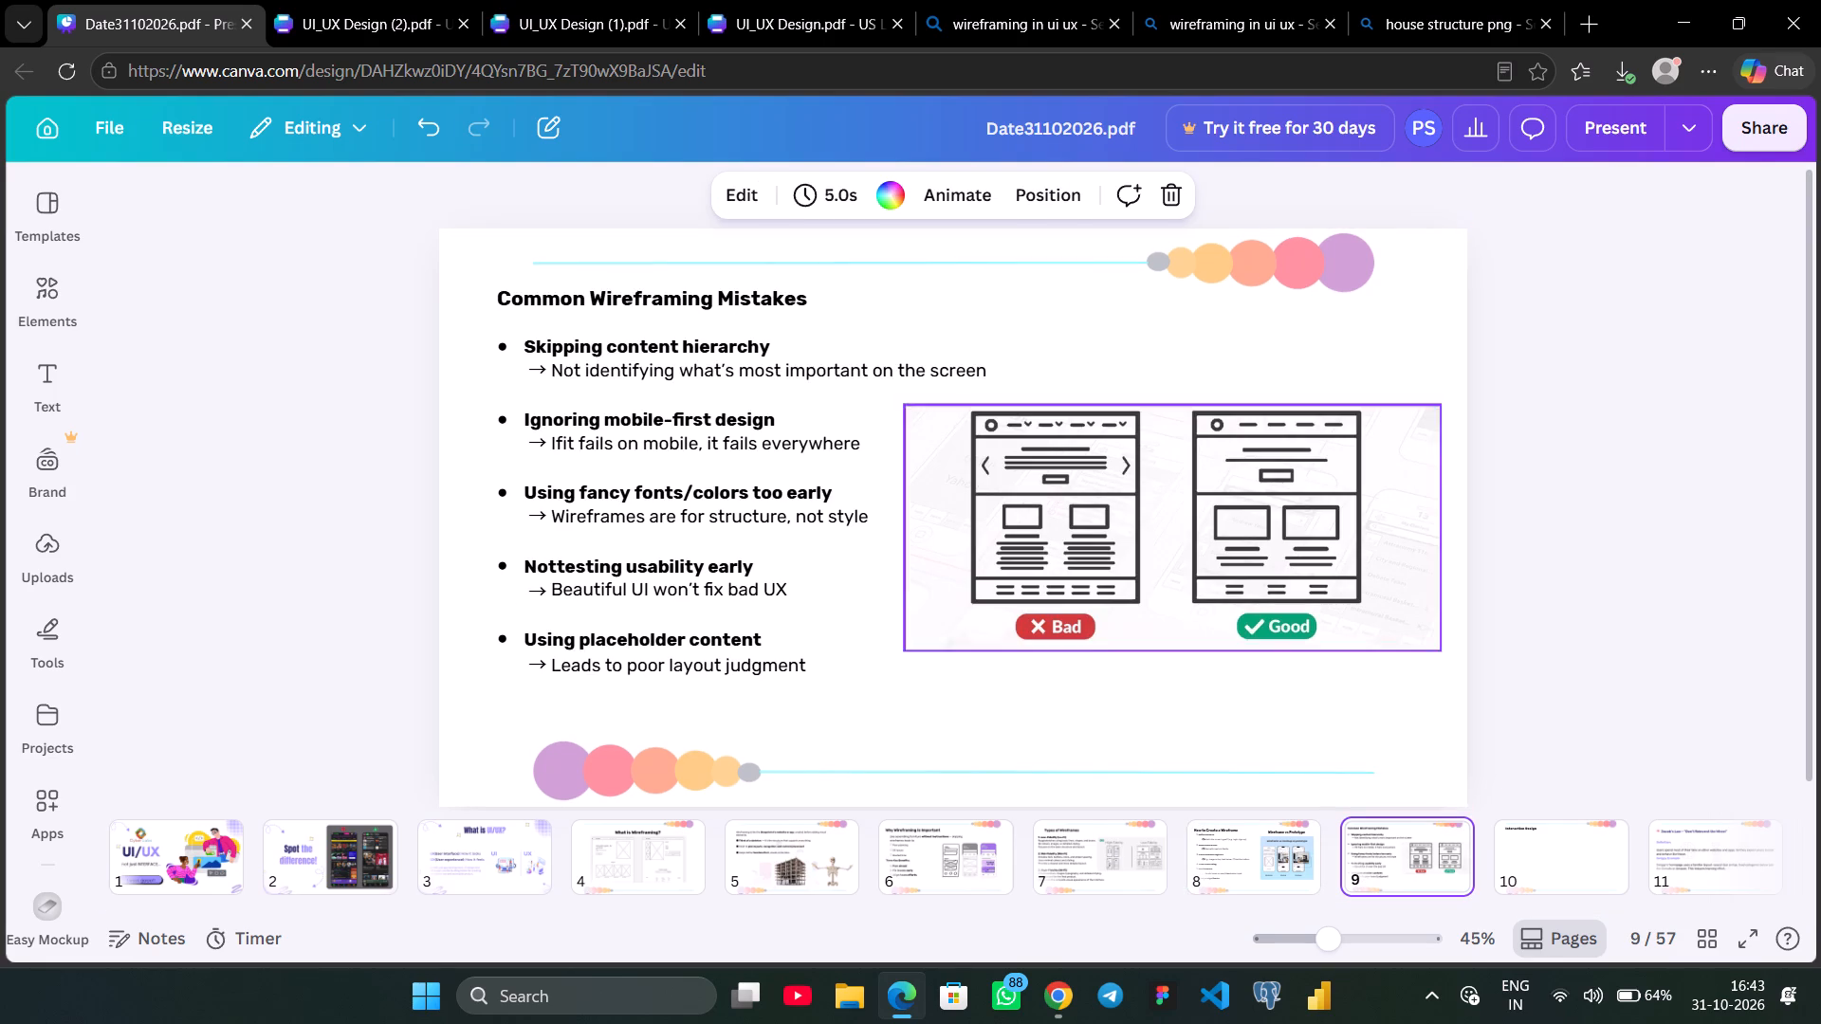
click(739, 287)
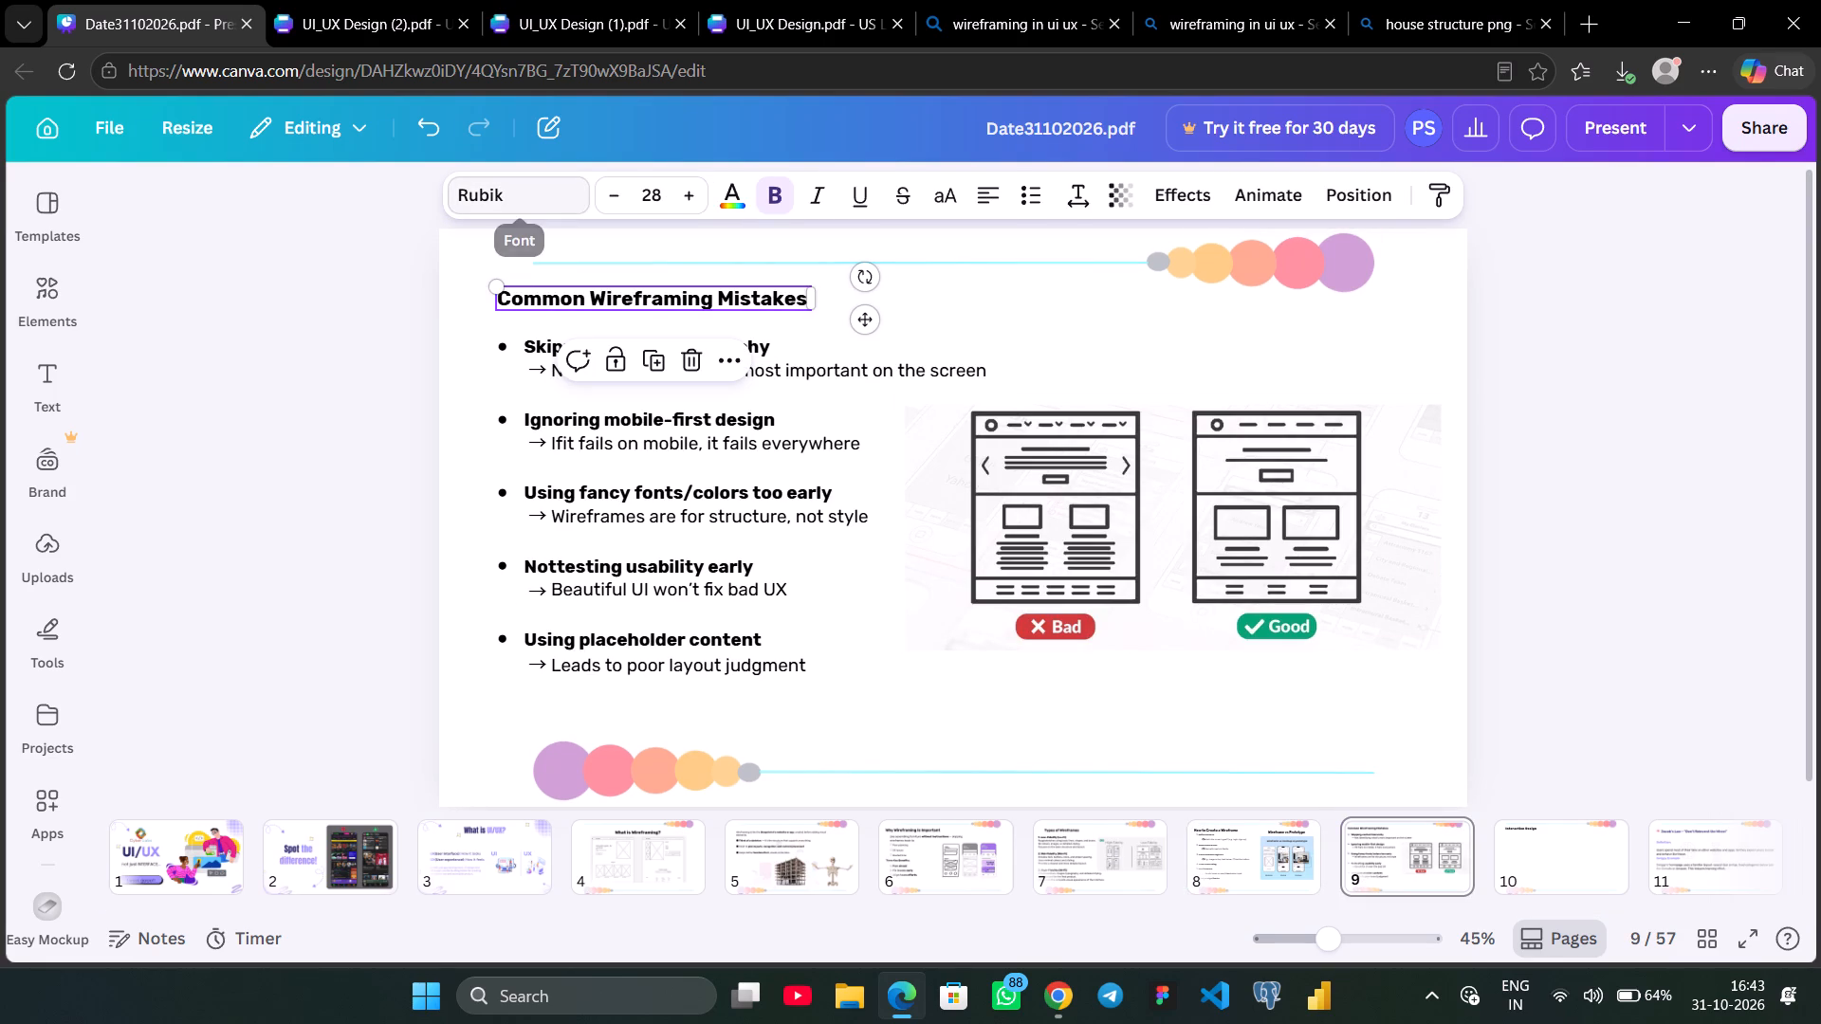
click(1223, 856)
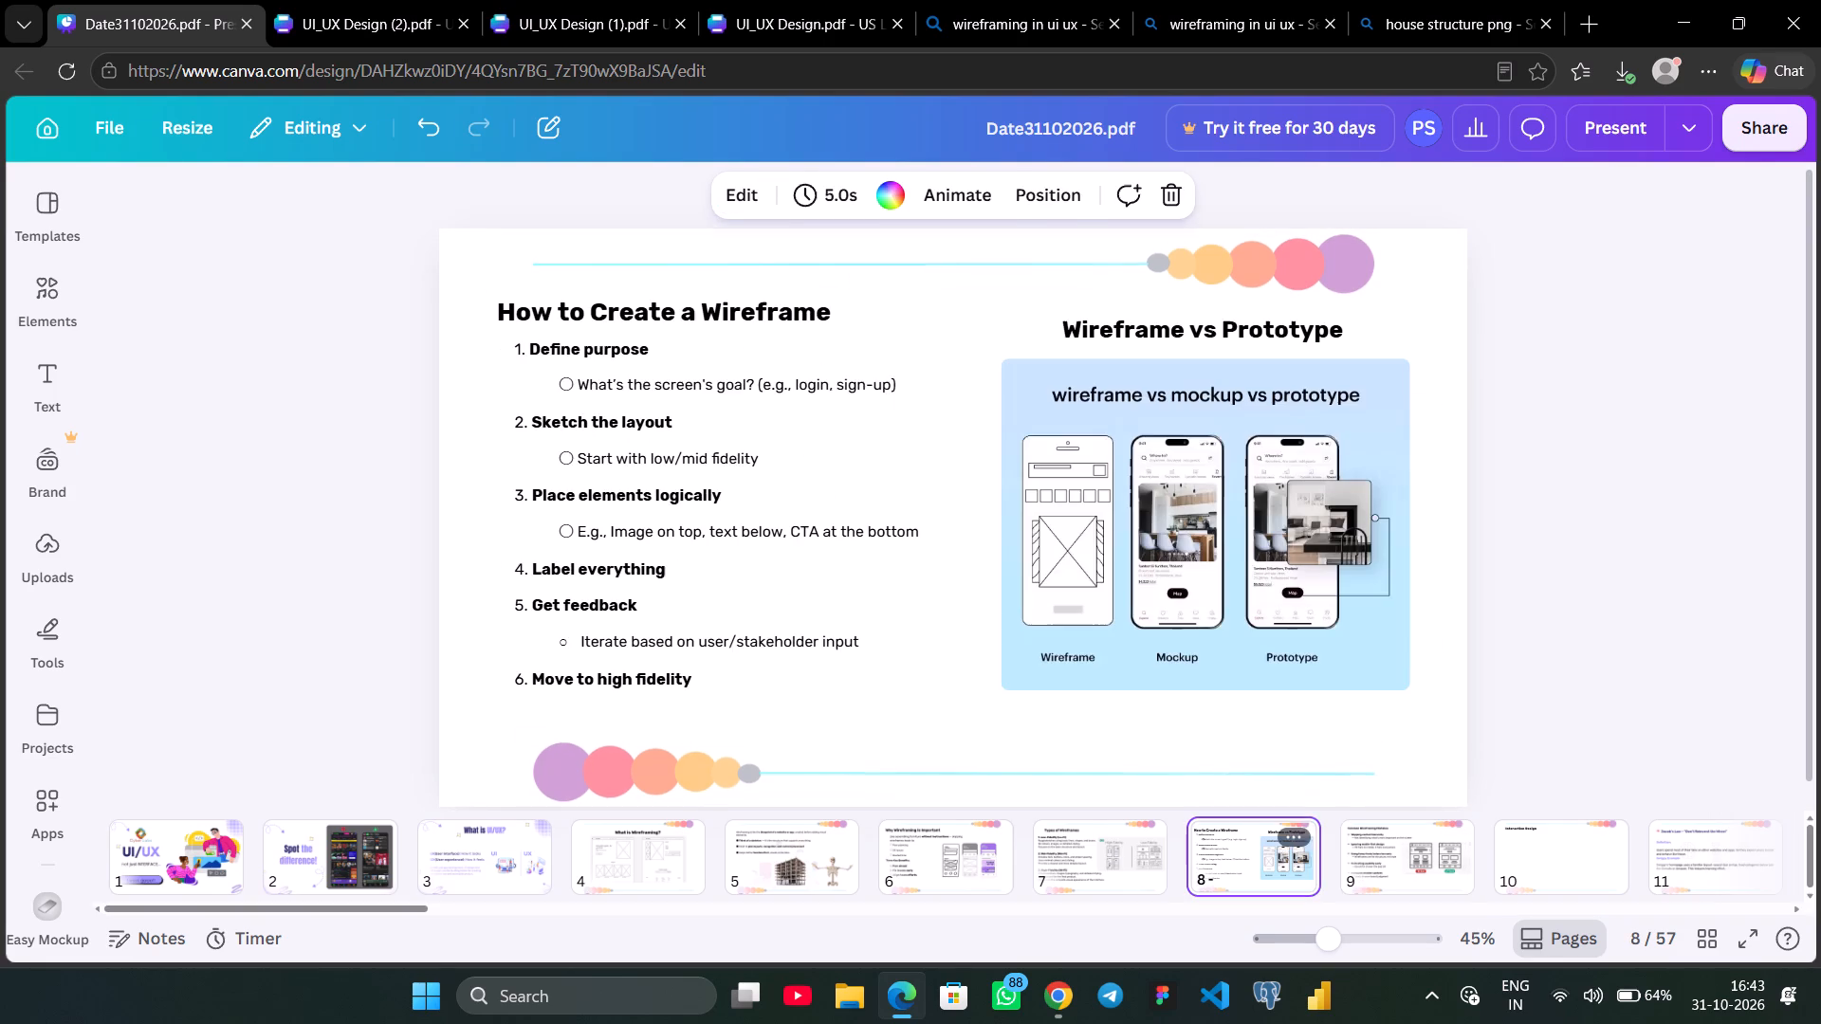
click(608, 304)
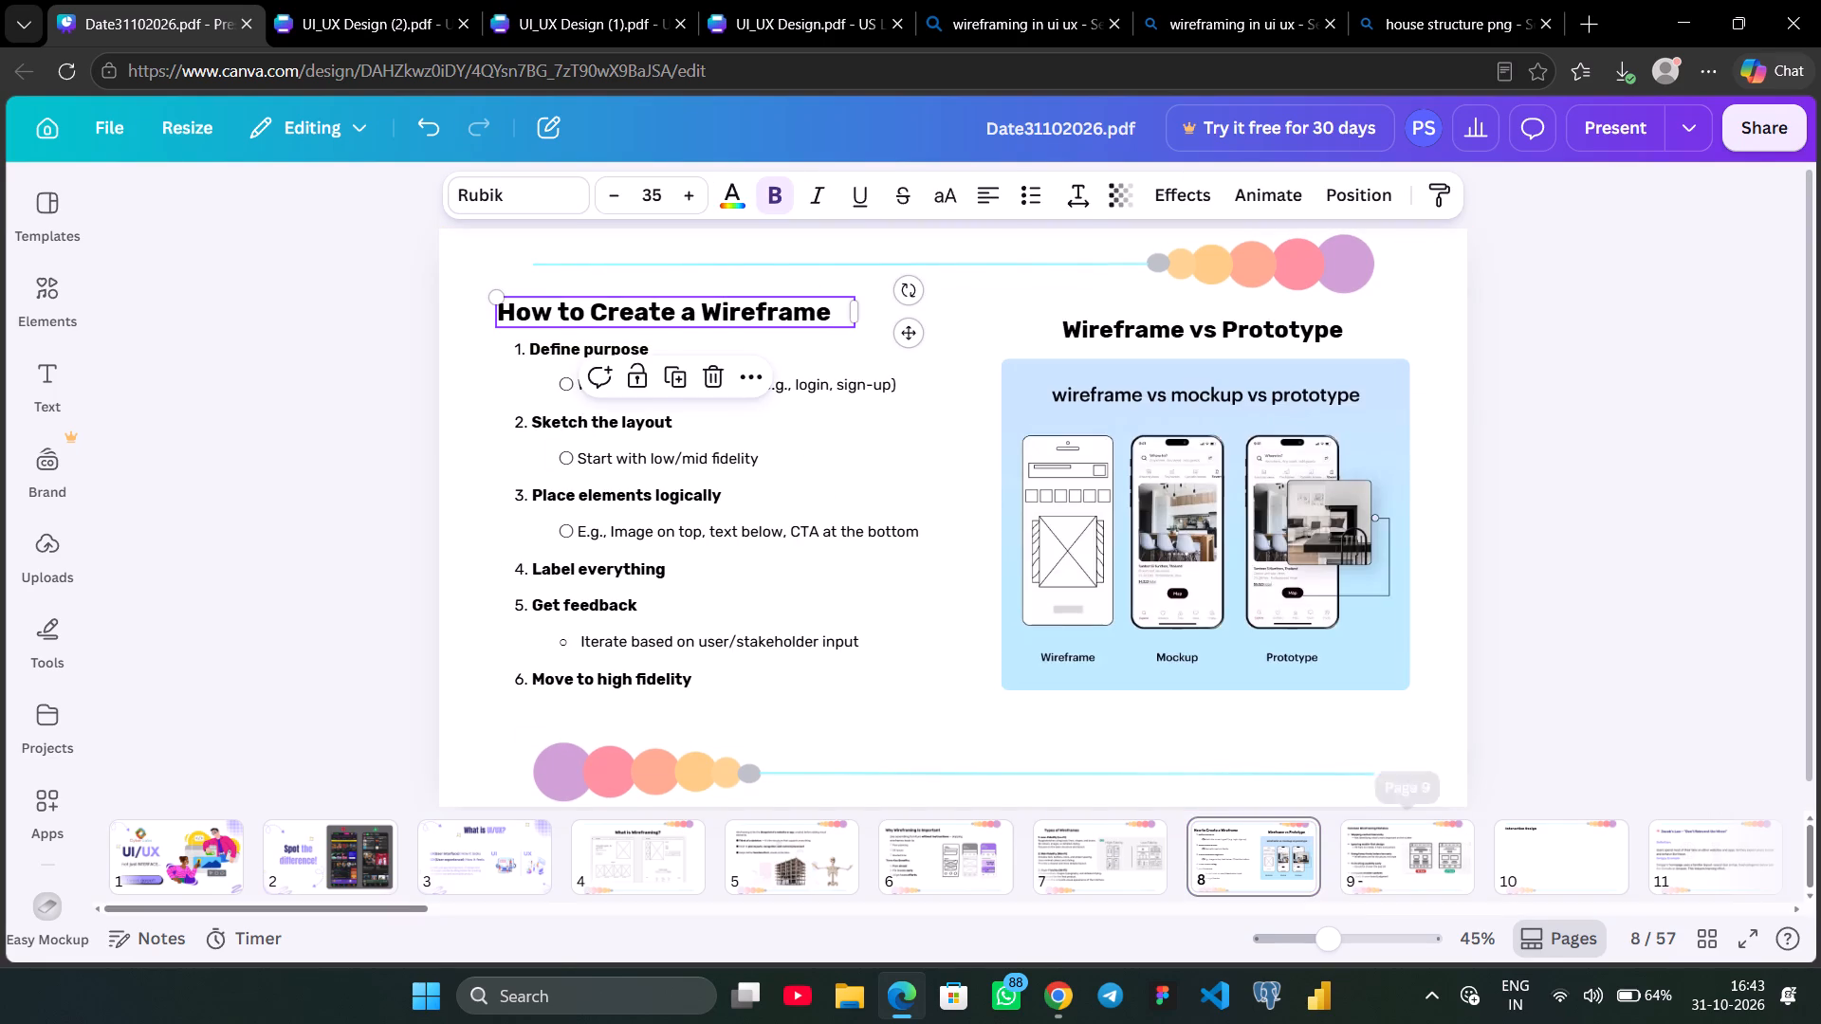
click(1401, 865)
click(655, 303)
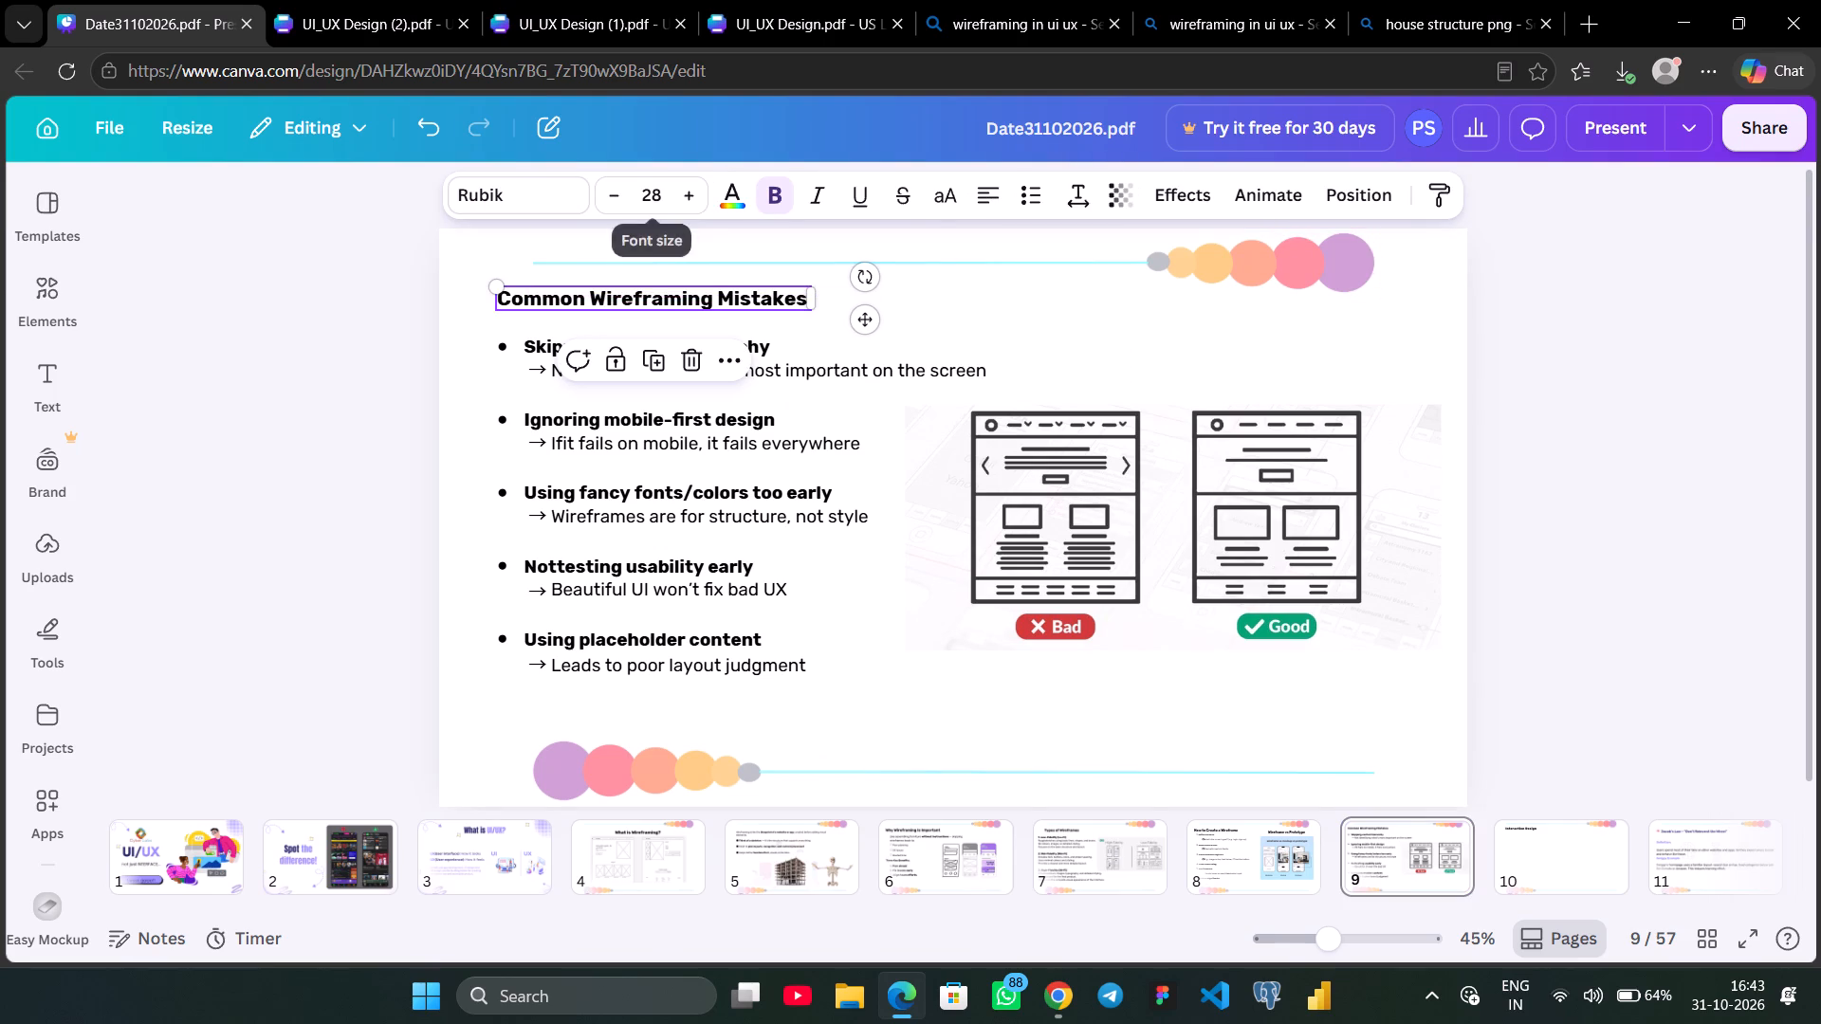
Set the font size of the "Common Wireframing Mistakes" heading on page 9 to 35.
click(656, 186)
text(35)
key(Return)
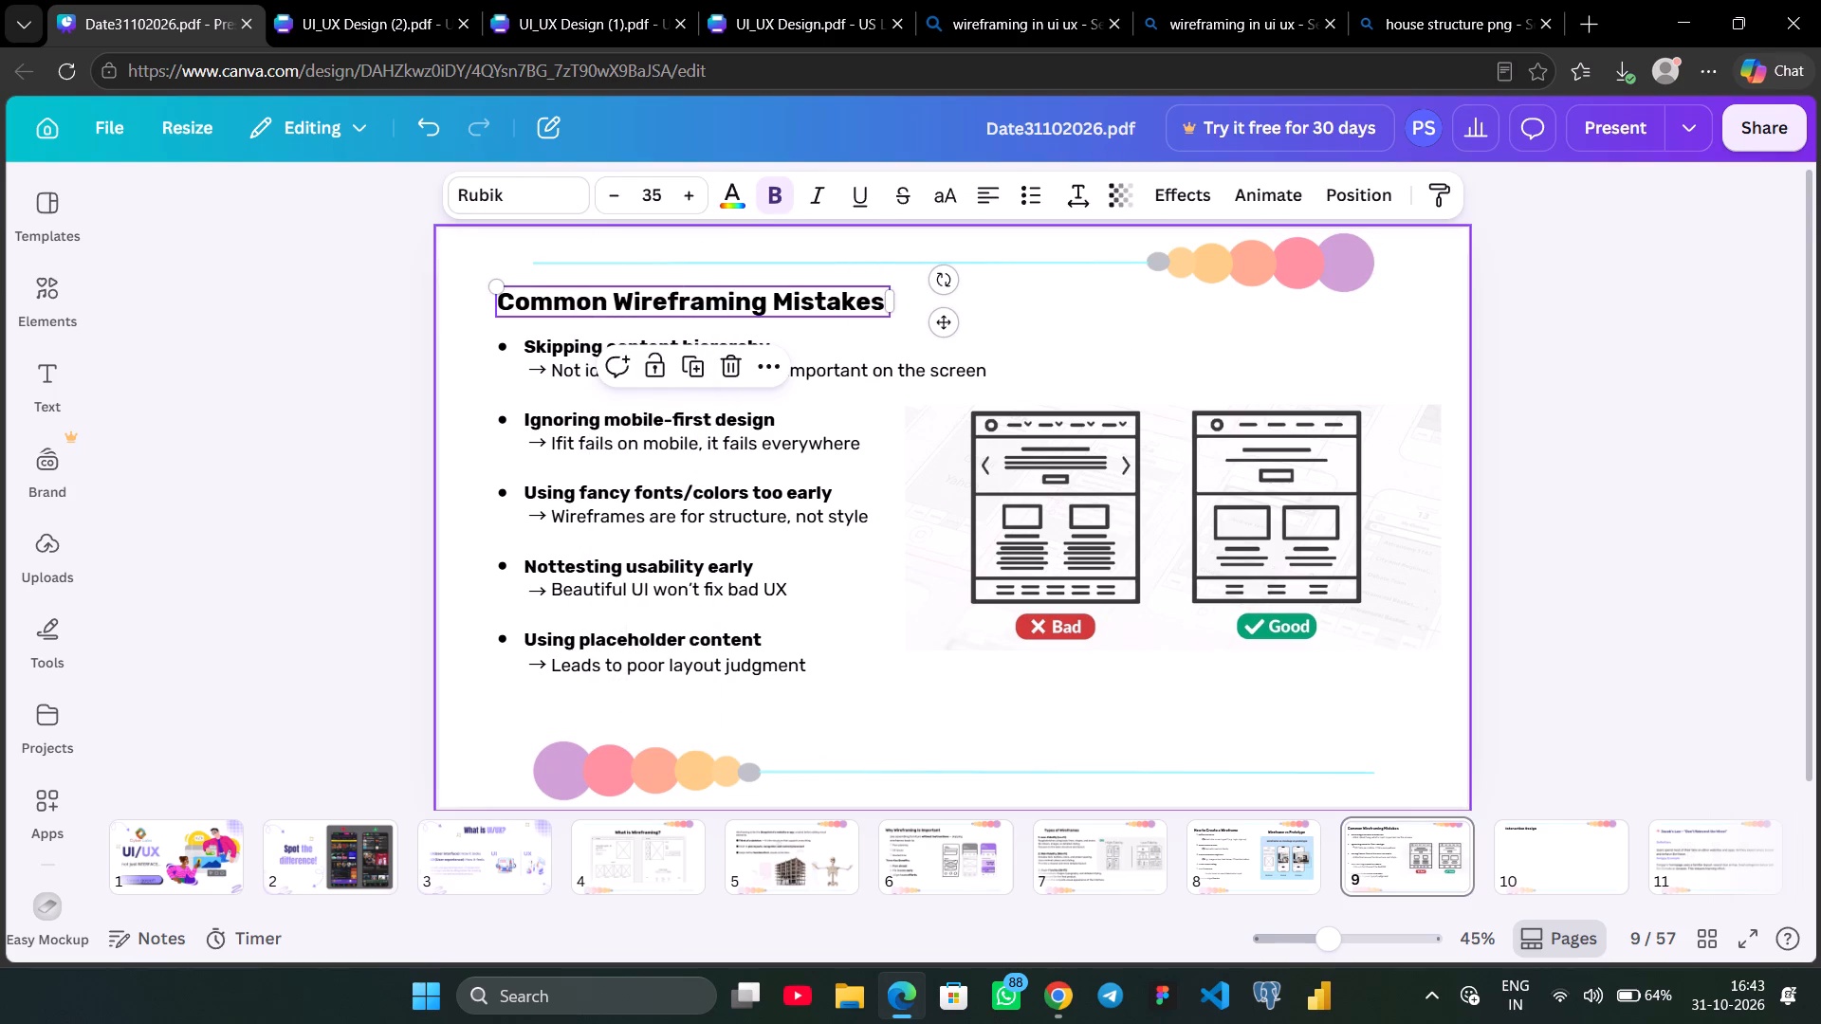
Format the "Interaction Design" title on page 10 in bold Rubik at size 35.
click(1604, 861)
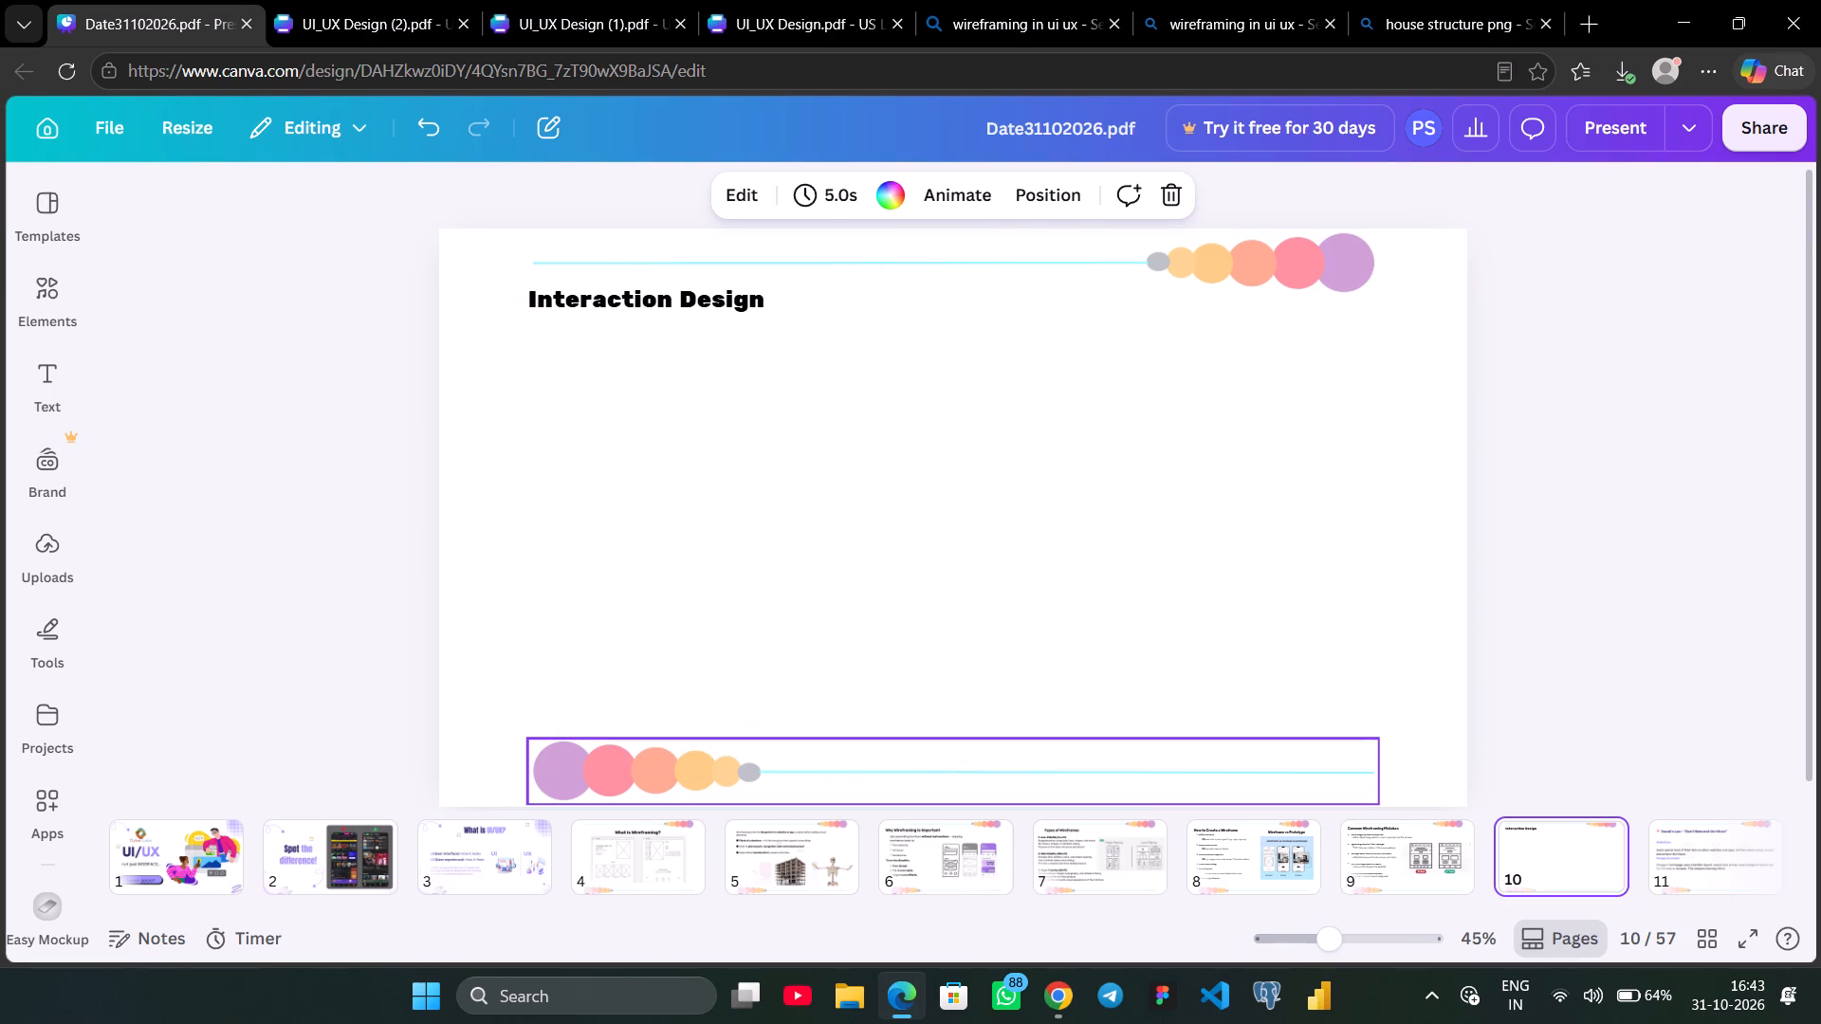
click(667, 302)
click(514, 191)
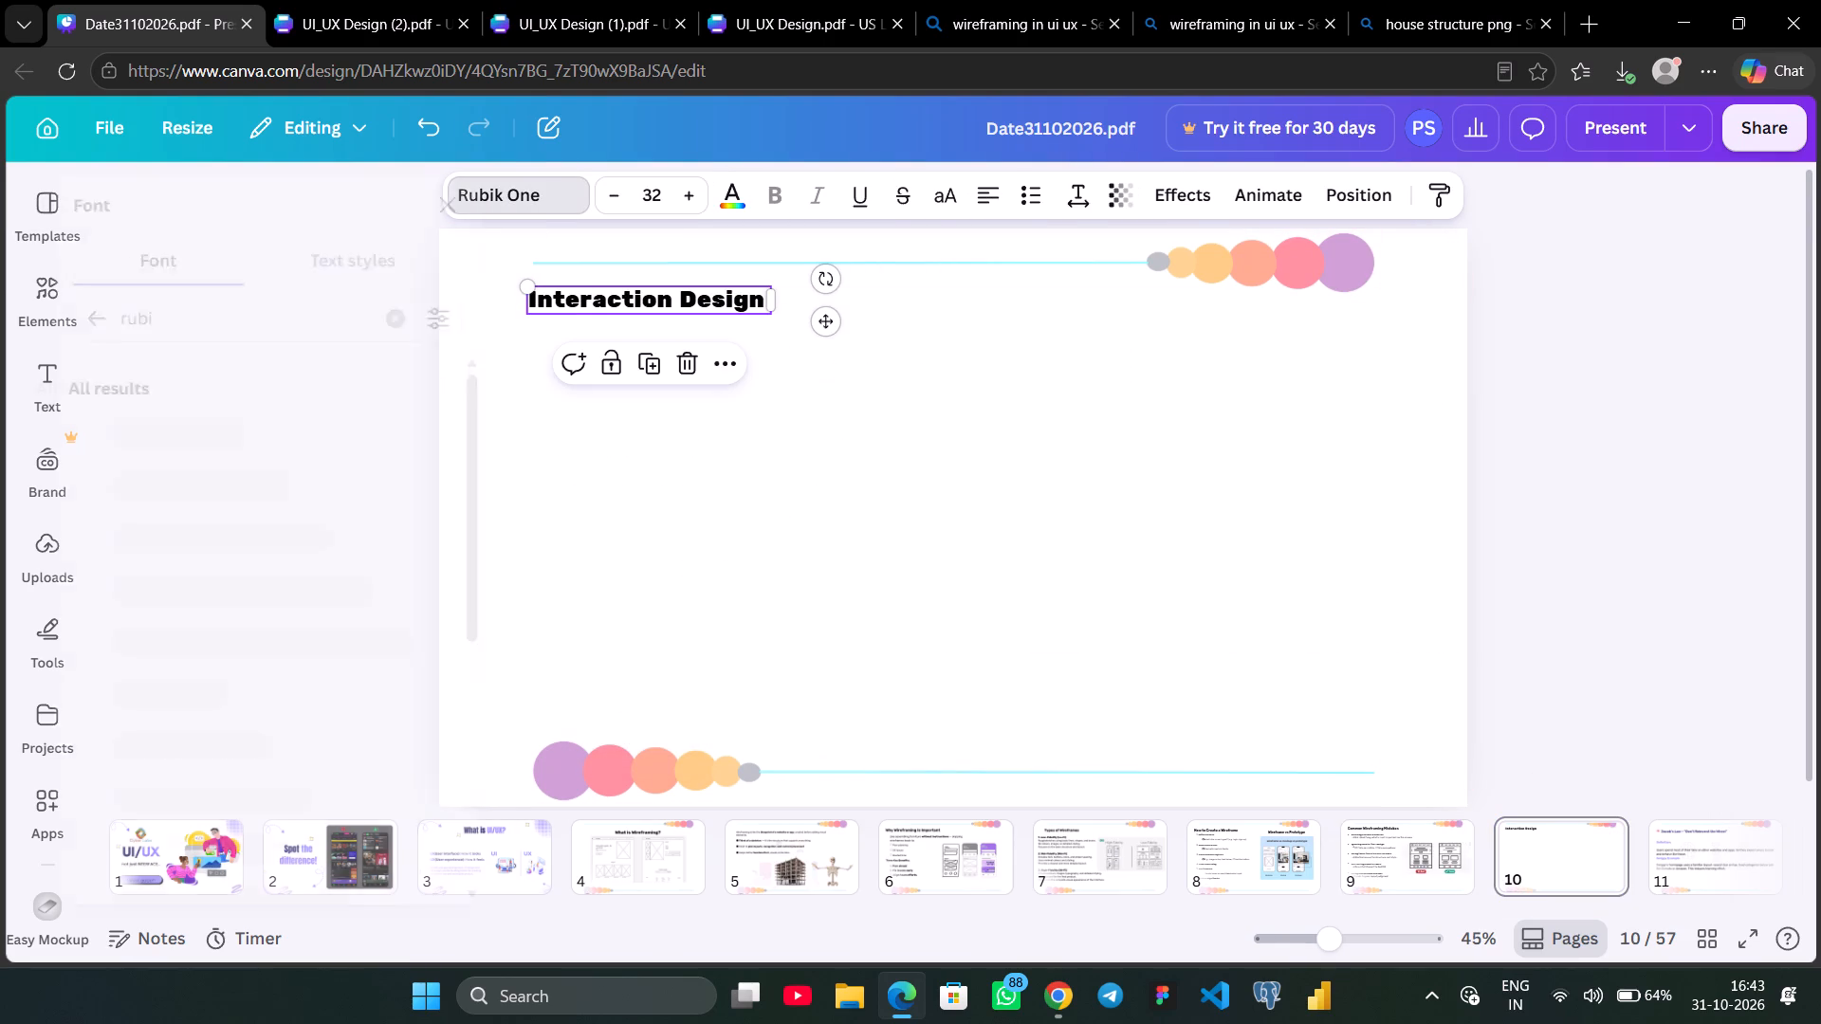
scroll(303, 649, down, 5)
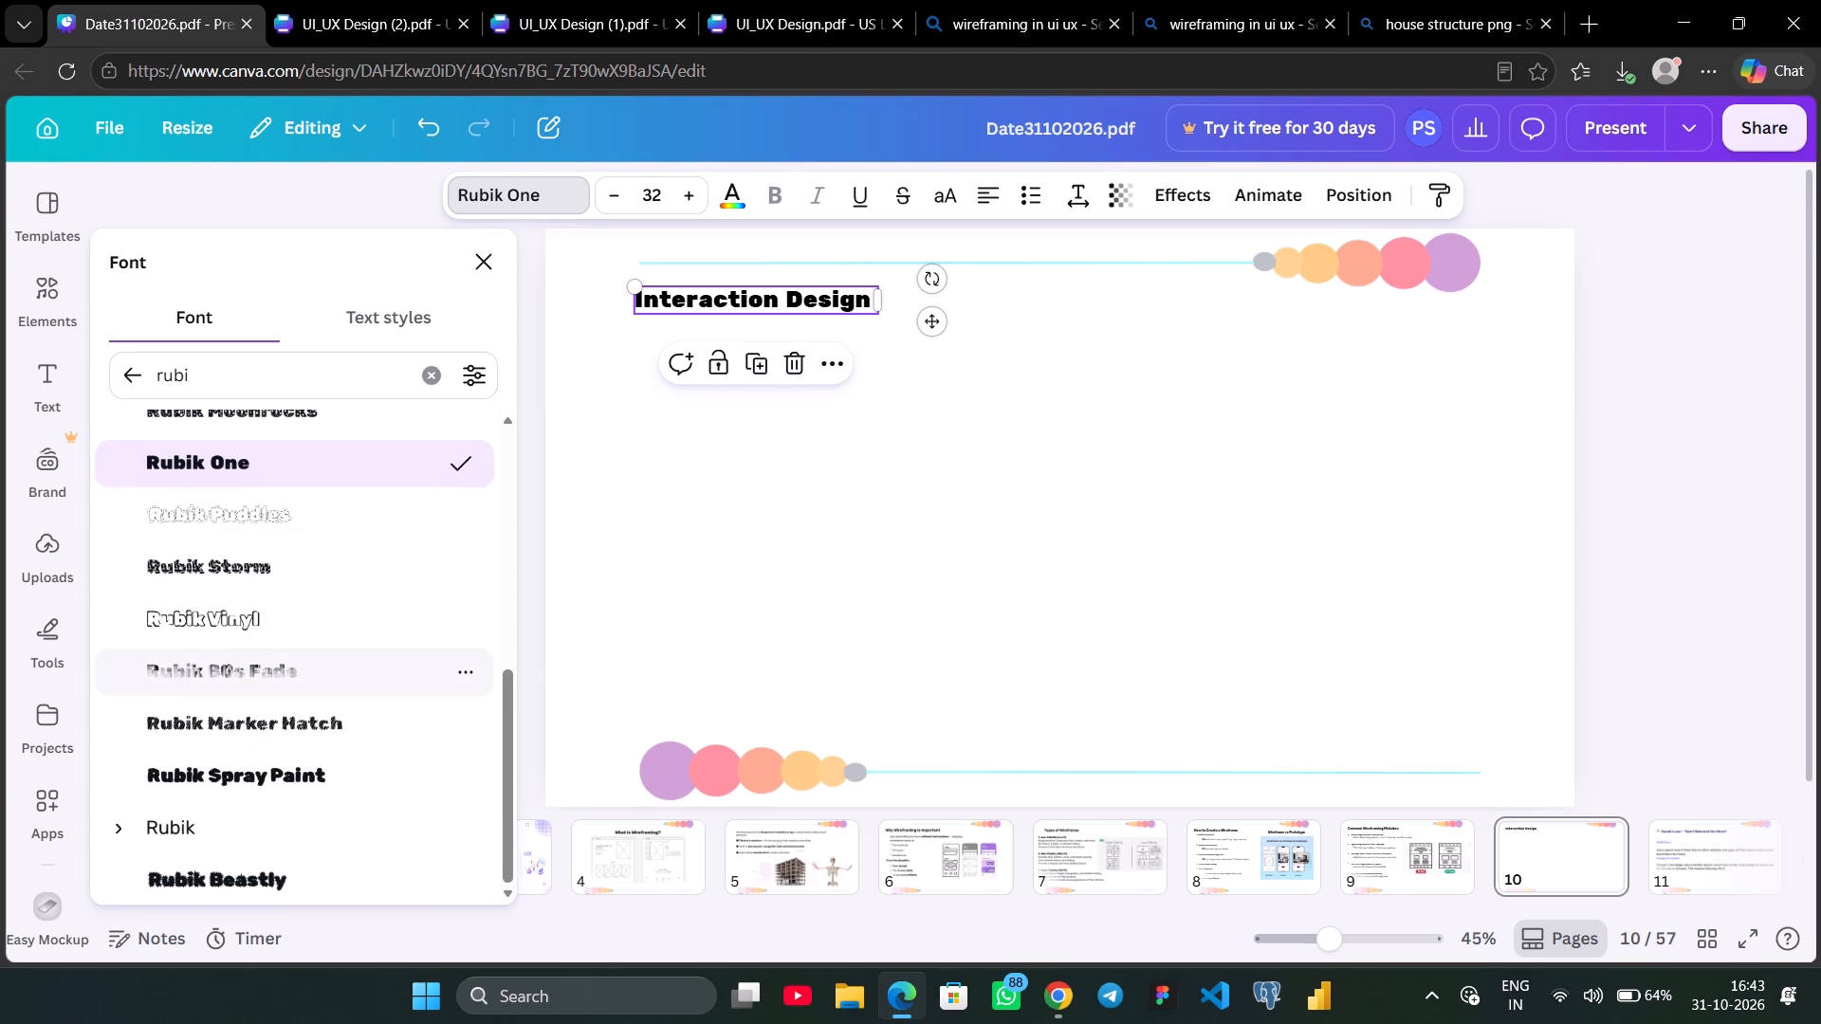
scroll(303, 649, down, 1)
click(199, 832)
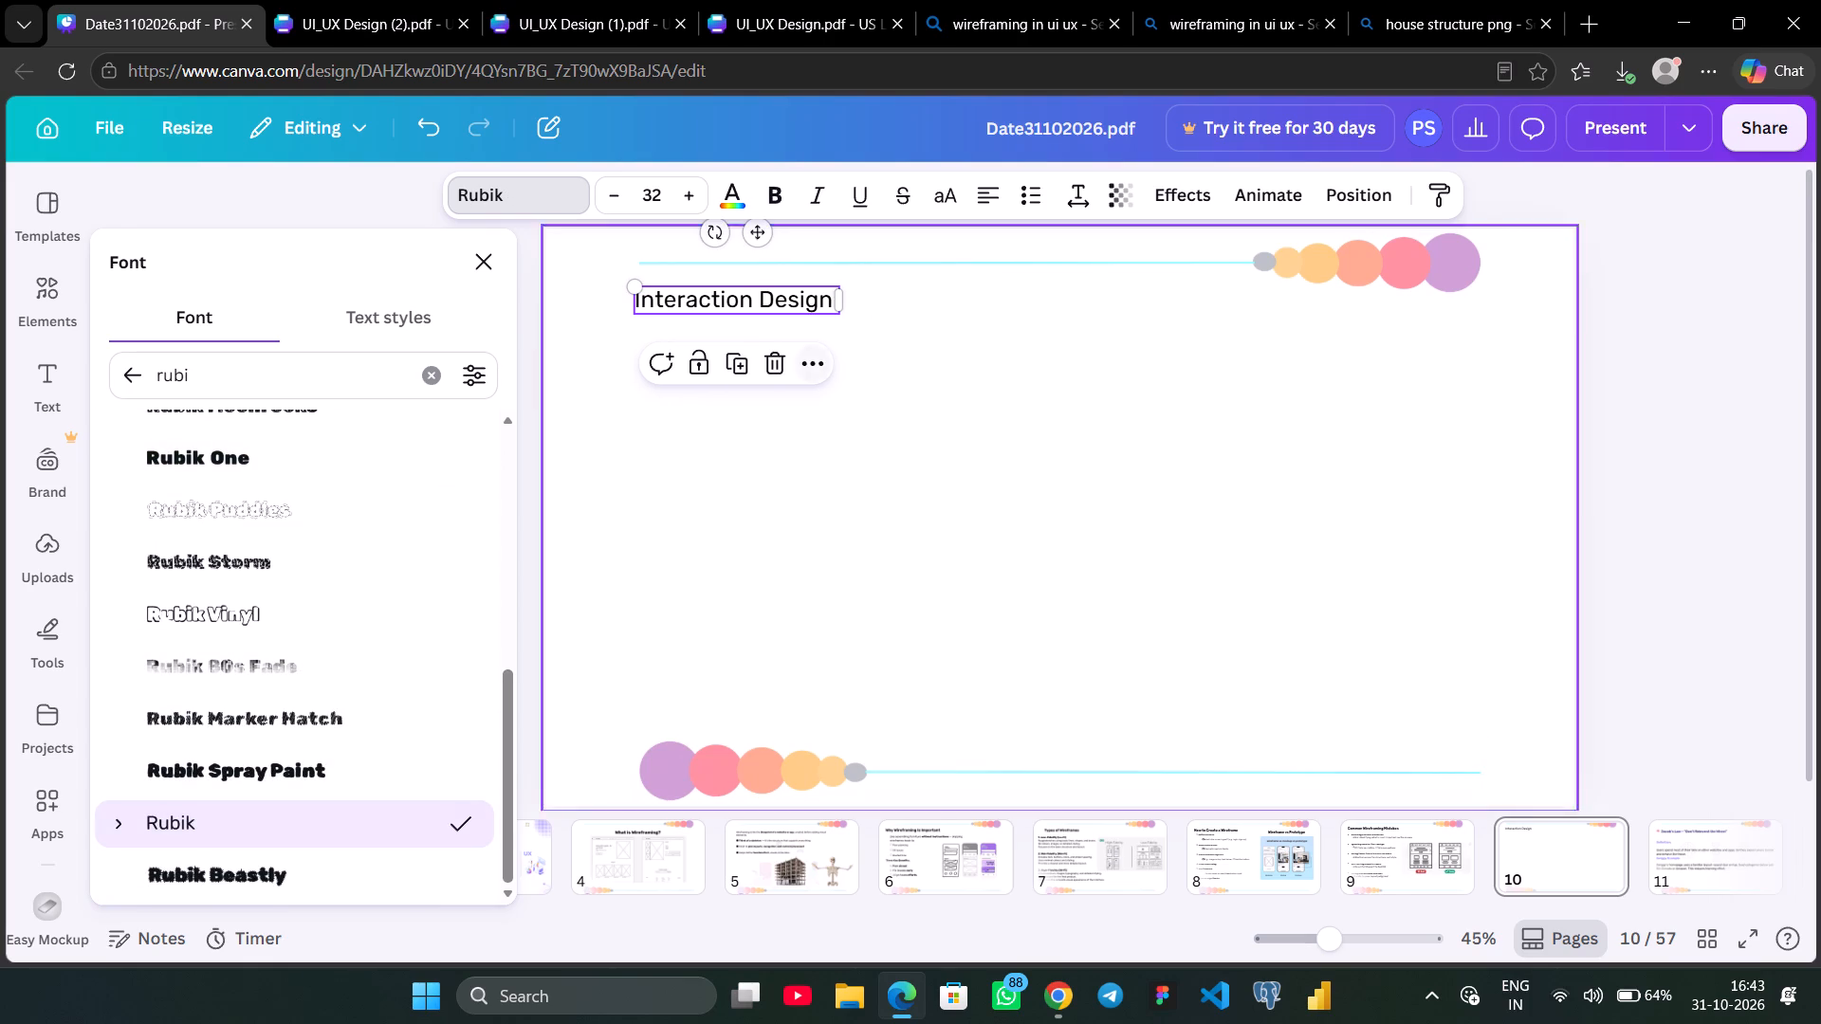
click(768, 206)
click(664, 191)
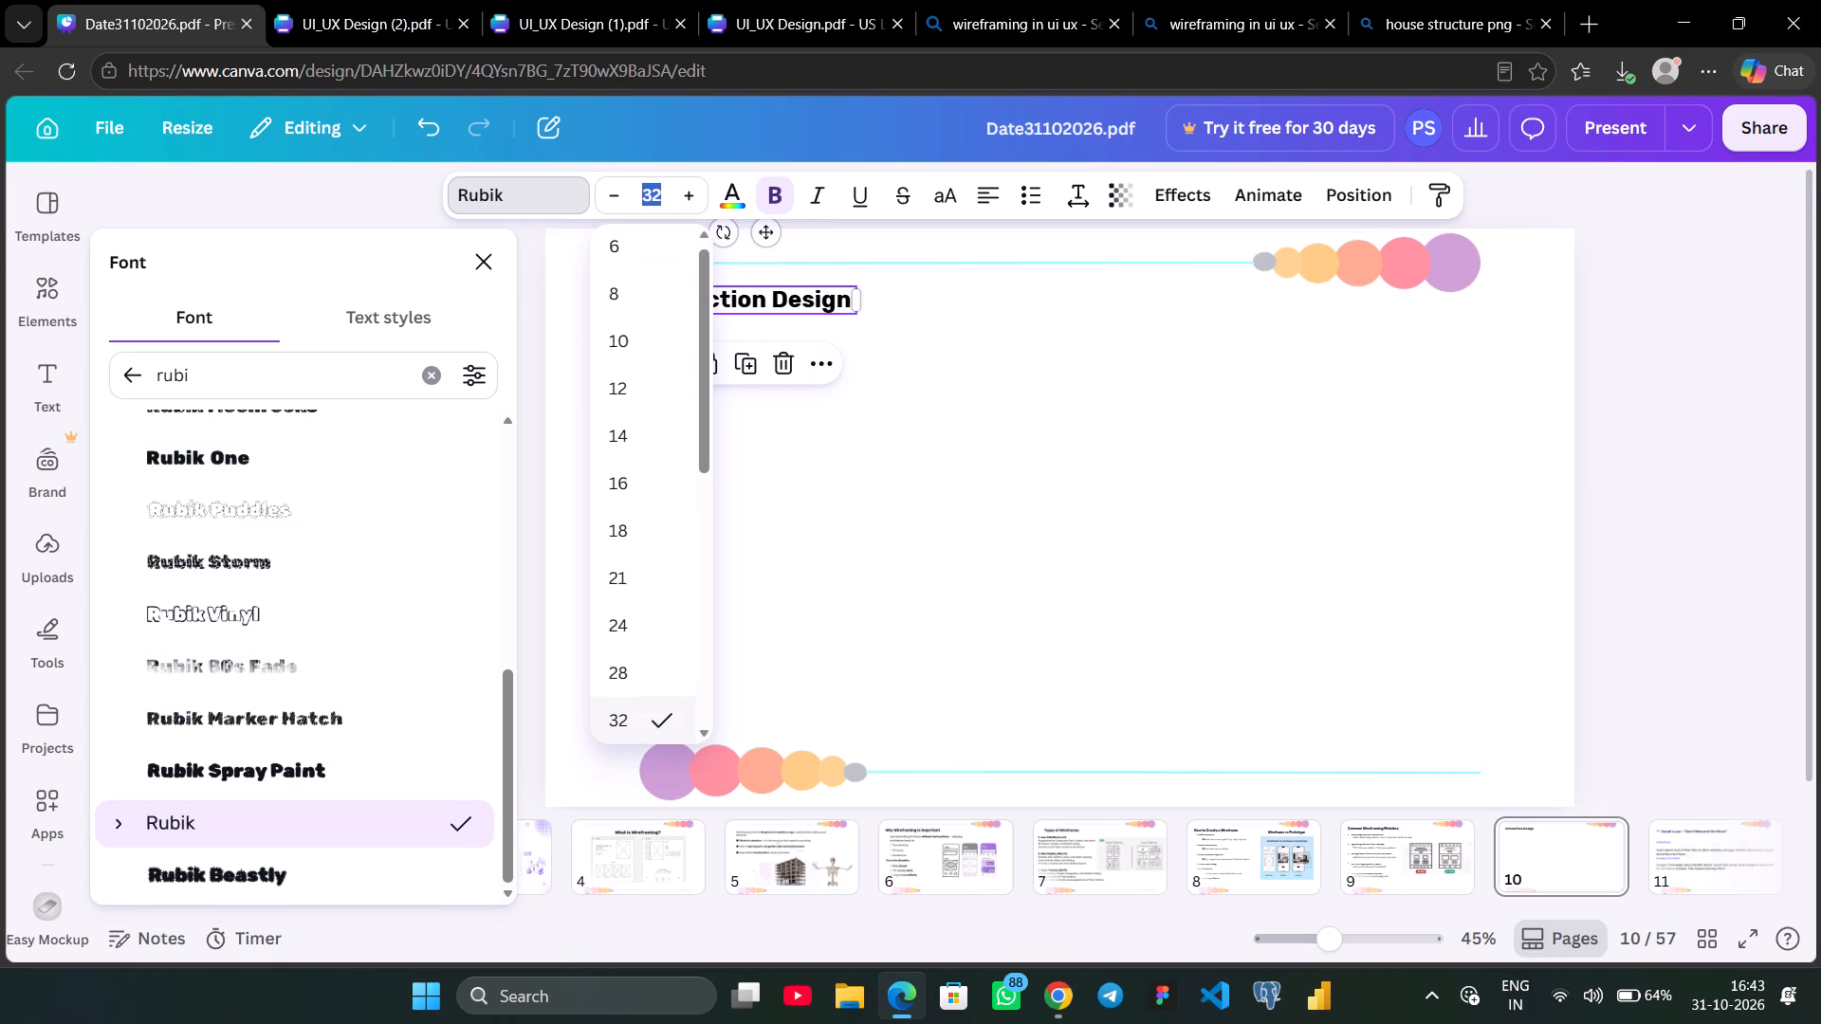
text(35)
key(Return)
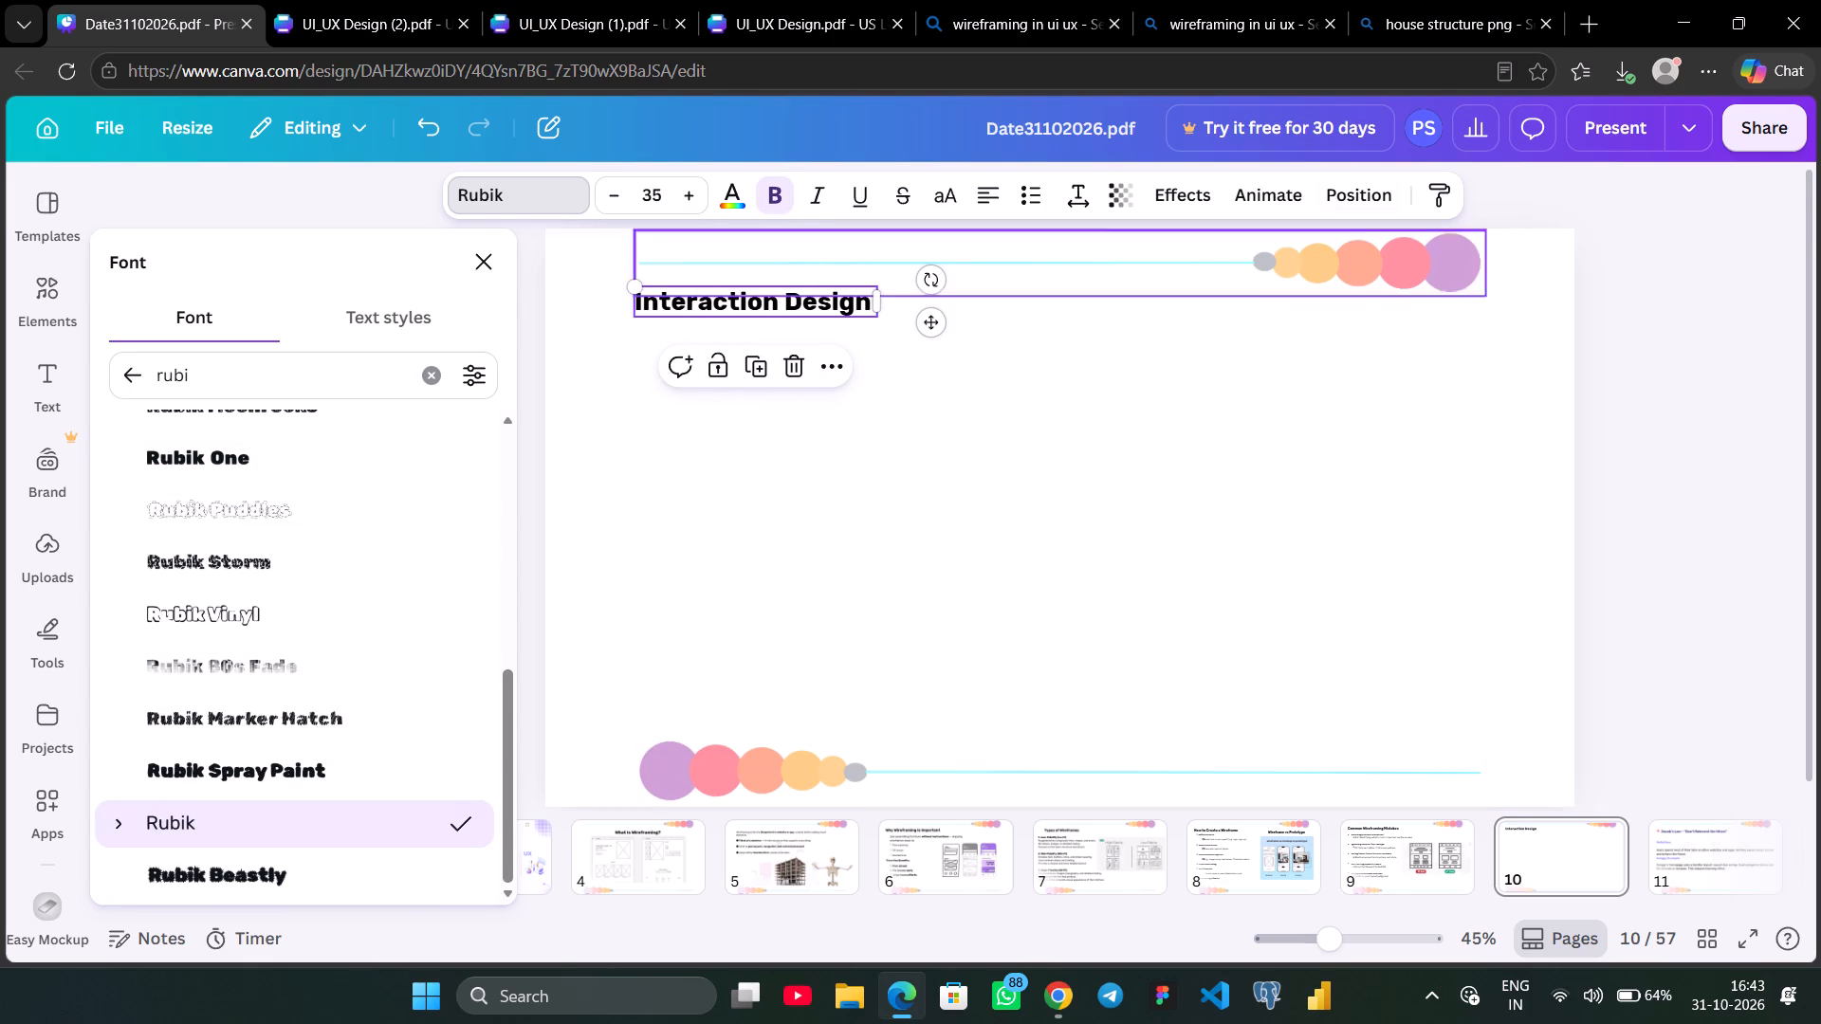
click(1605, 378)
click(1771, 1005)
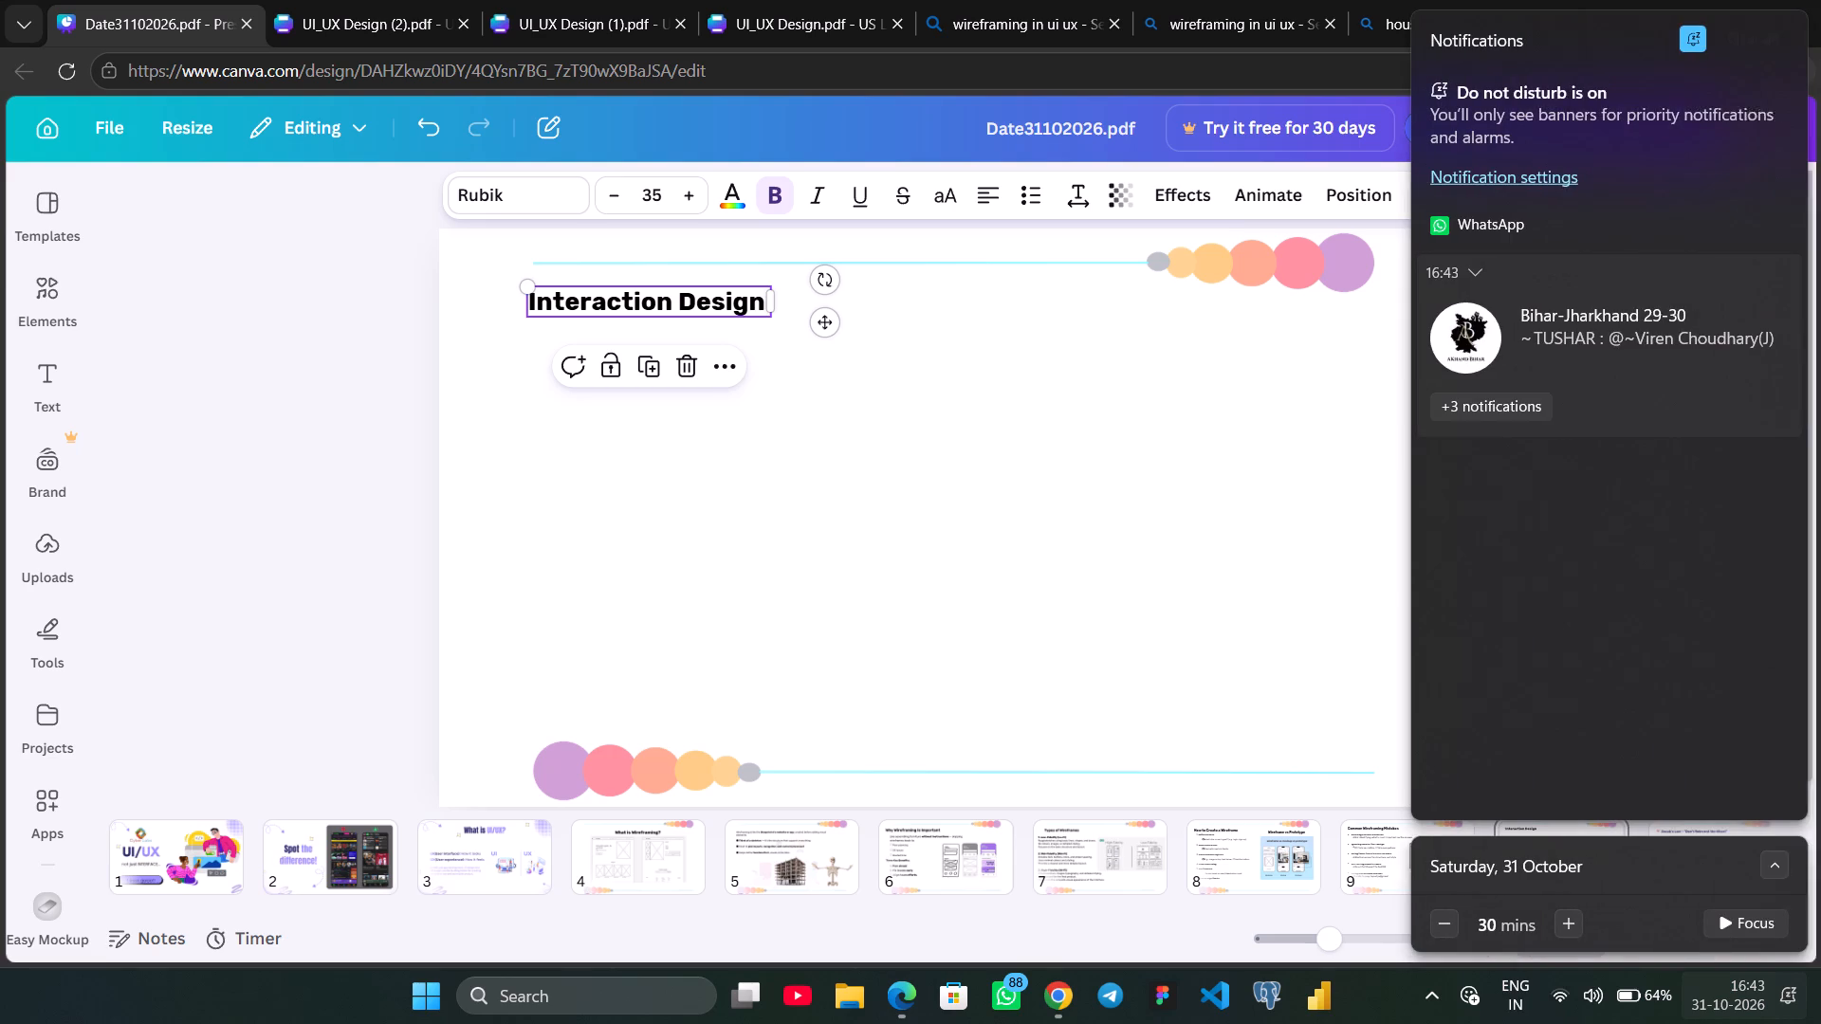
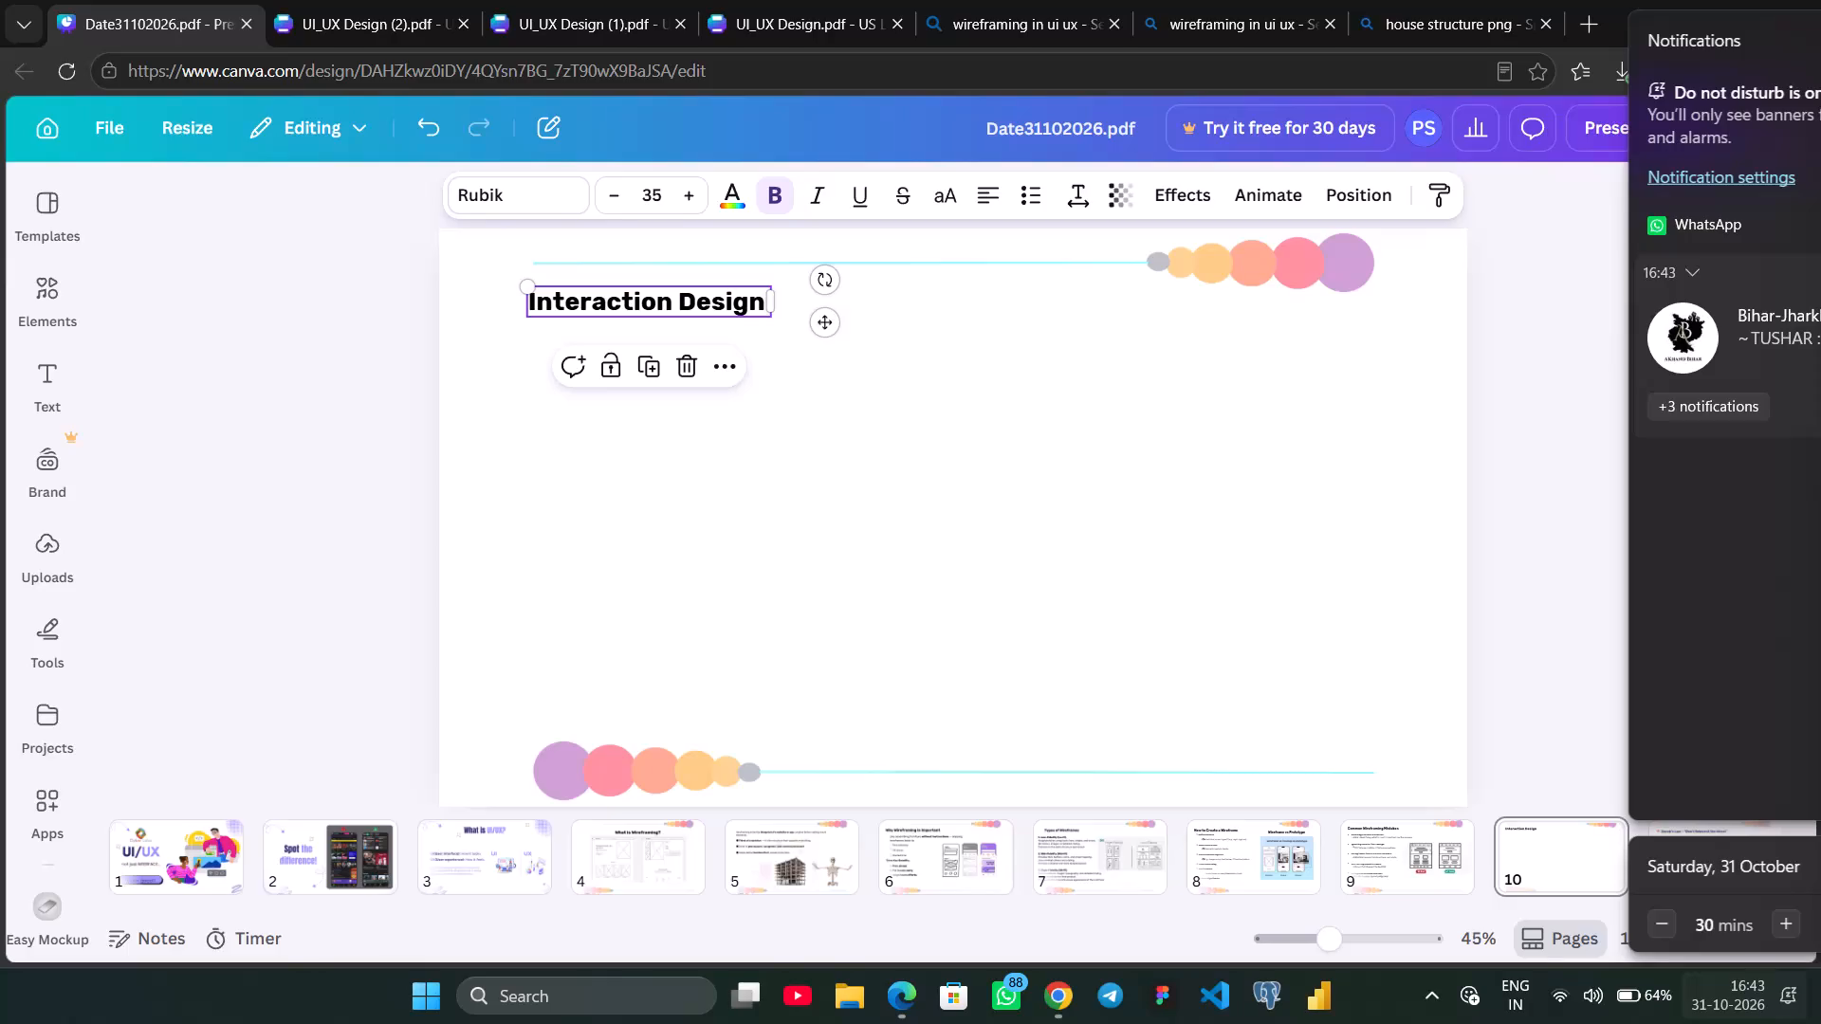
Copy the UI, IxD and UX Venn diagram from UI_UX Design.pdf to page 10 of Date31102026.pdf, centred horizontally below the title line.
click(1610, 568)
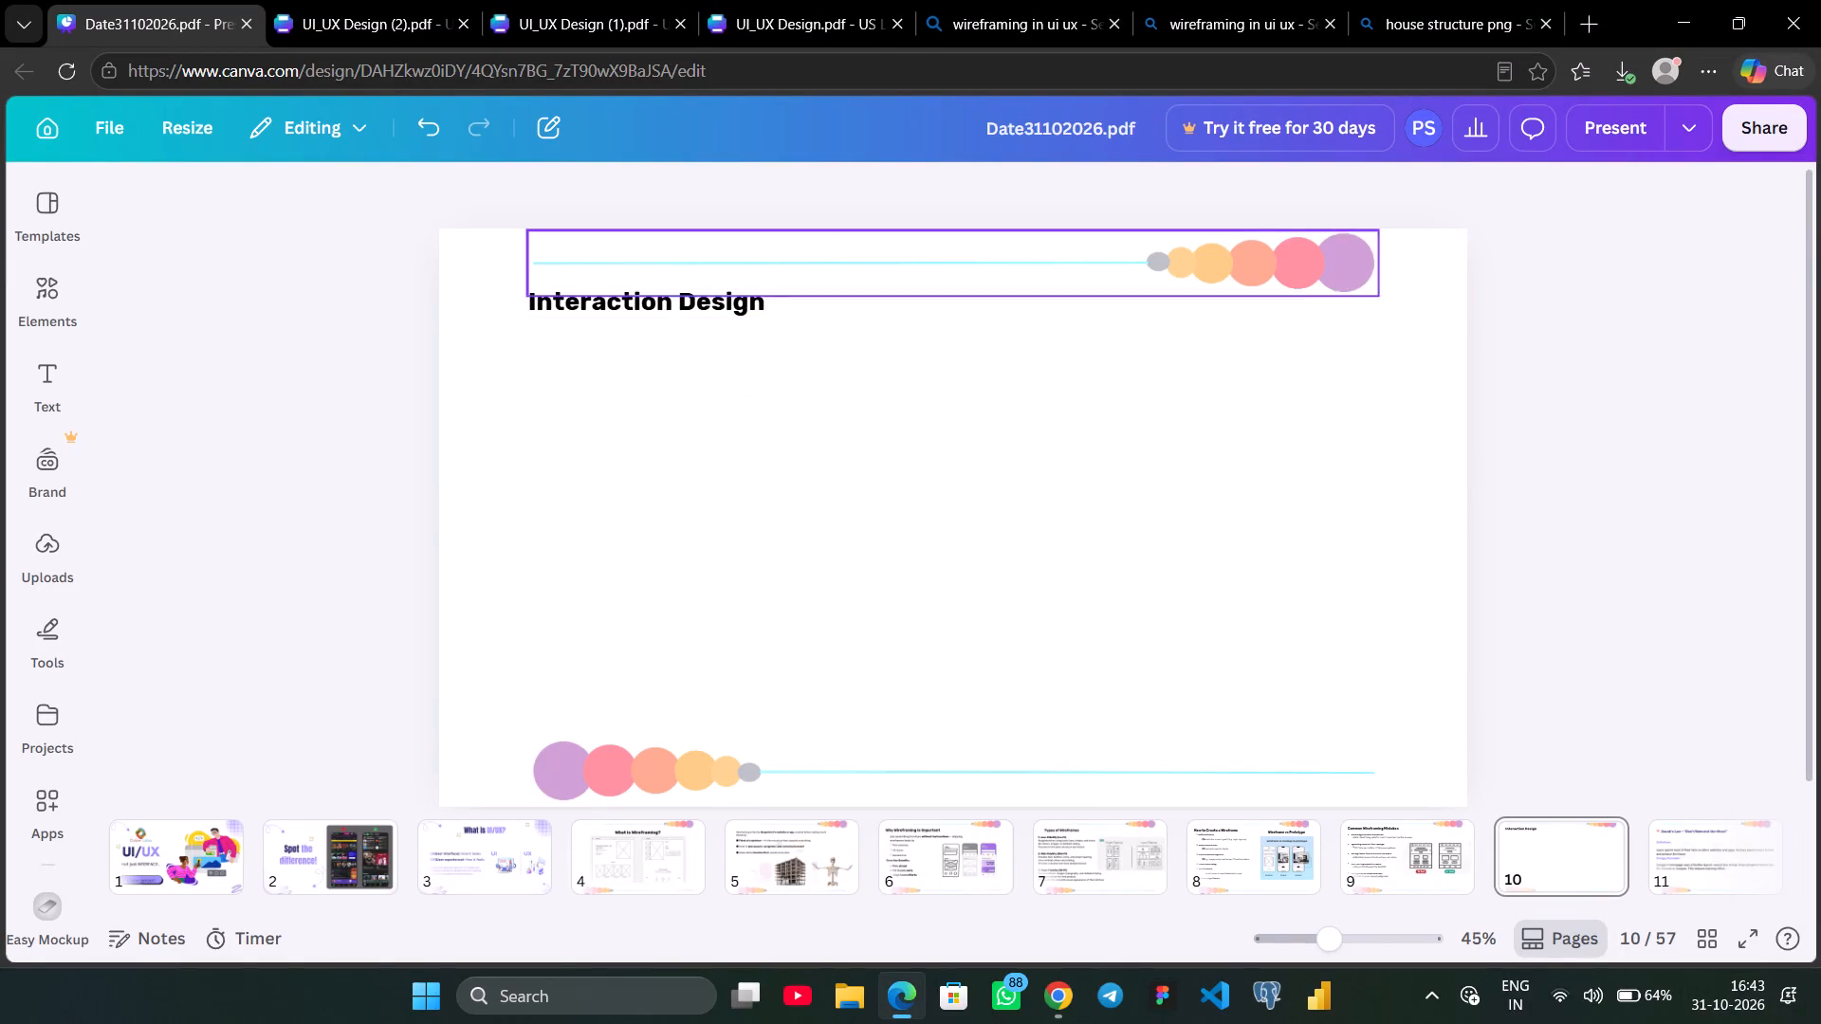
click(758, 6)
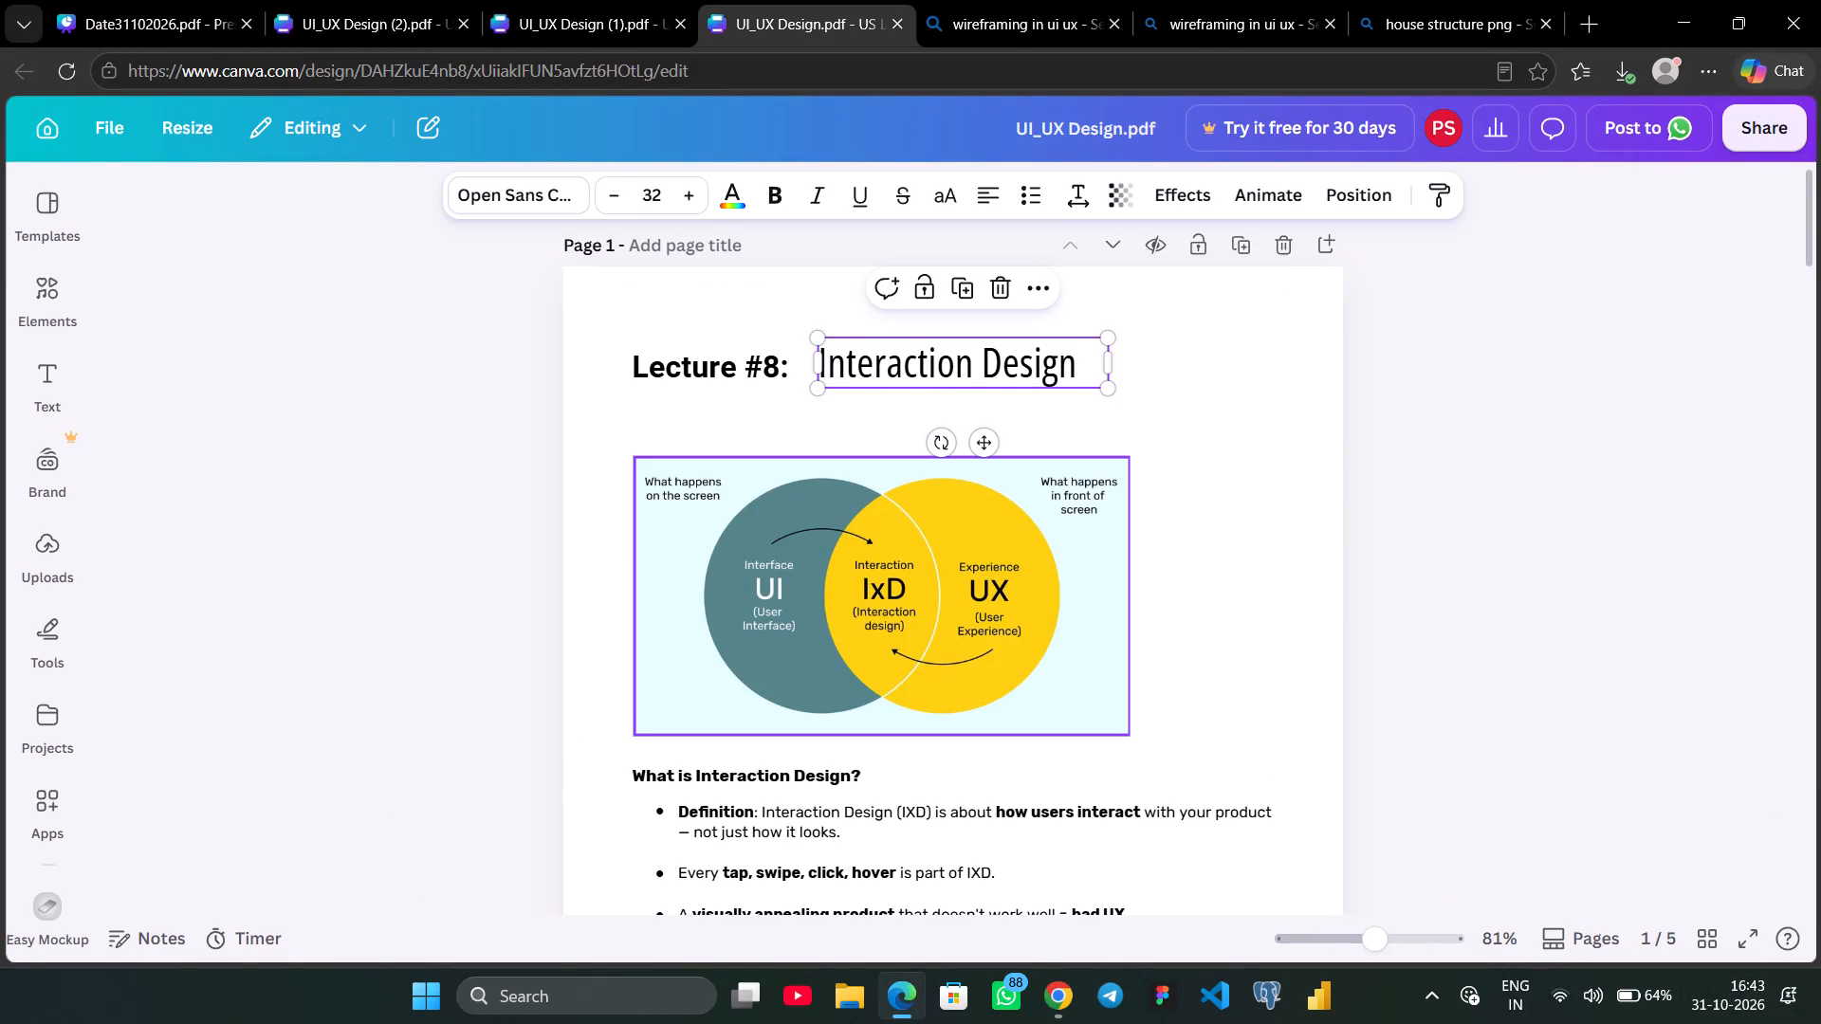
scroll(1077, 649, down, 1)
click(982, 557)
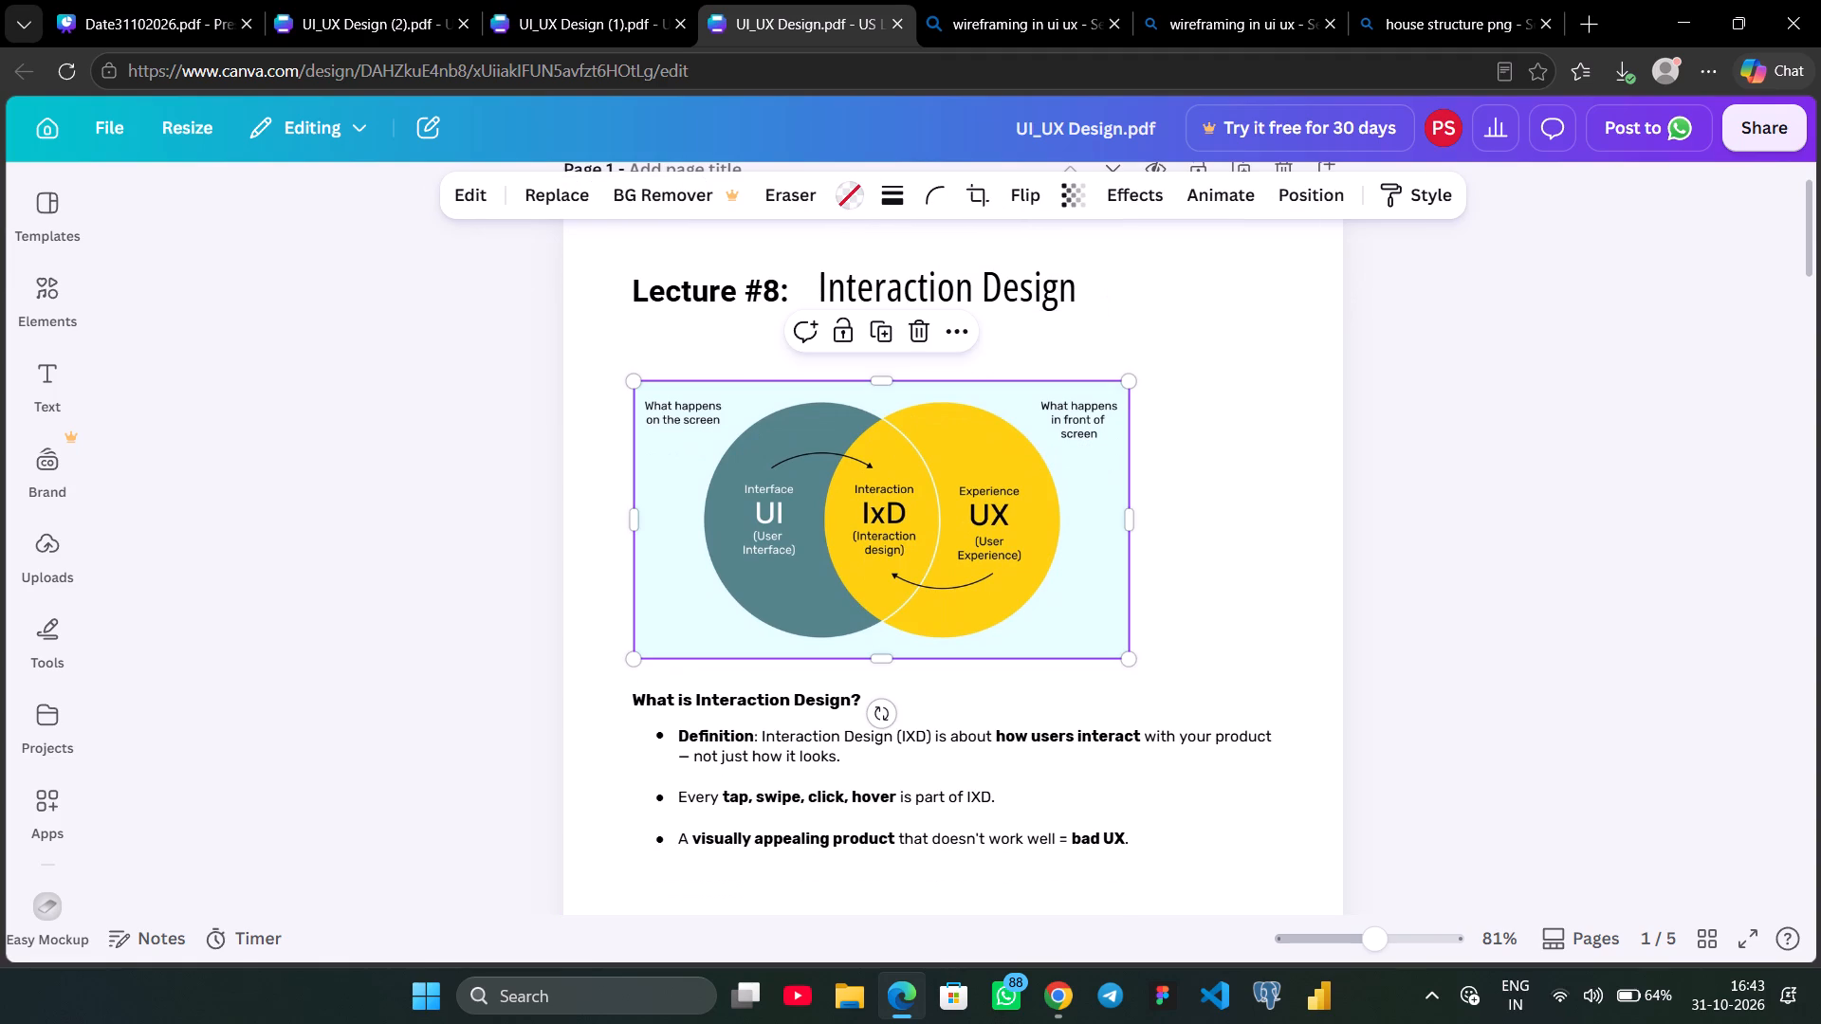
key(ctrl+c)
click(145, 11)
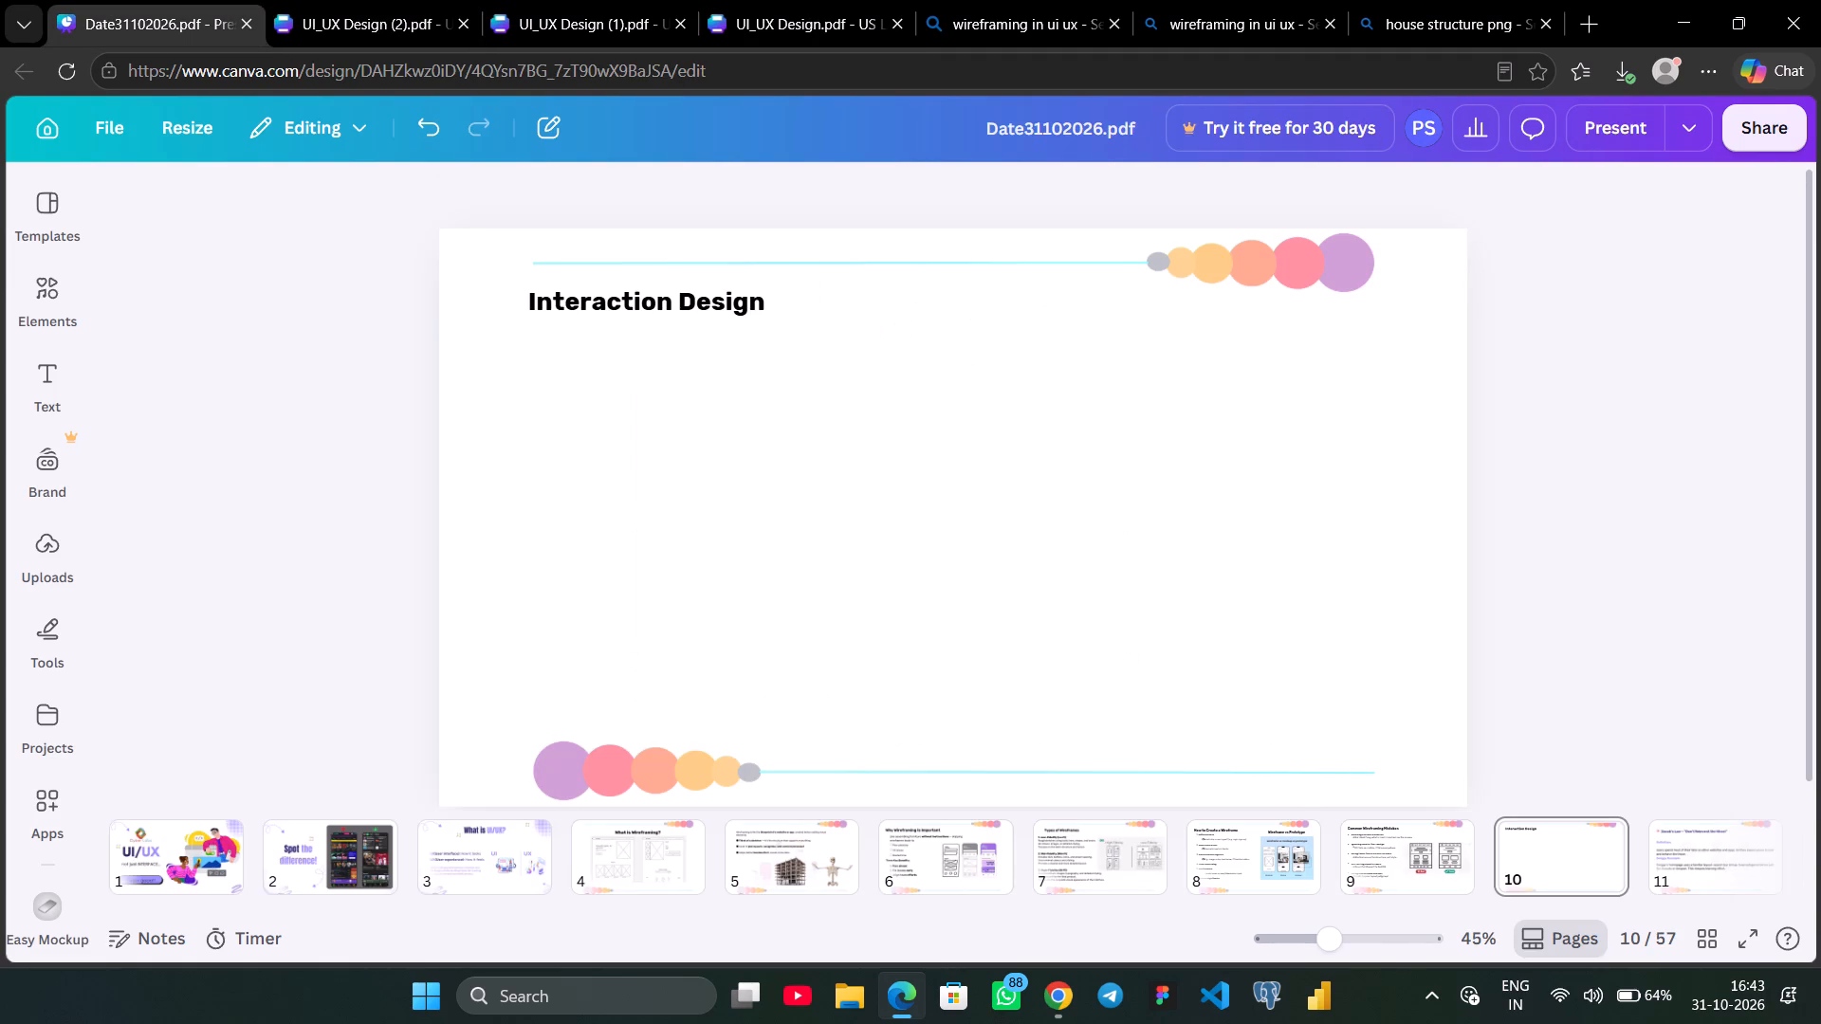
key(ctrl+v)
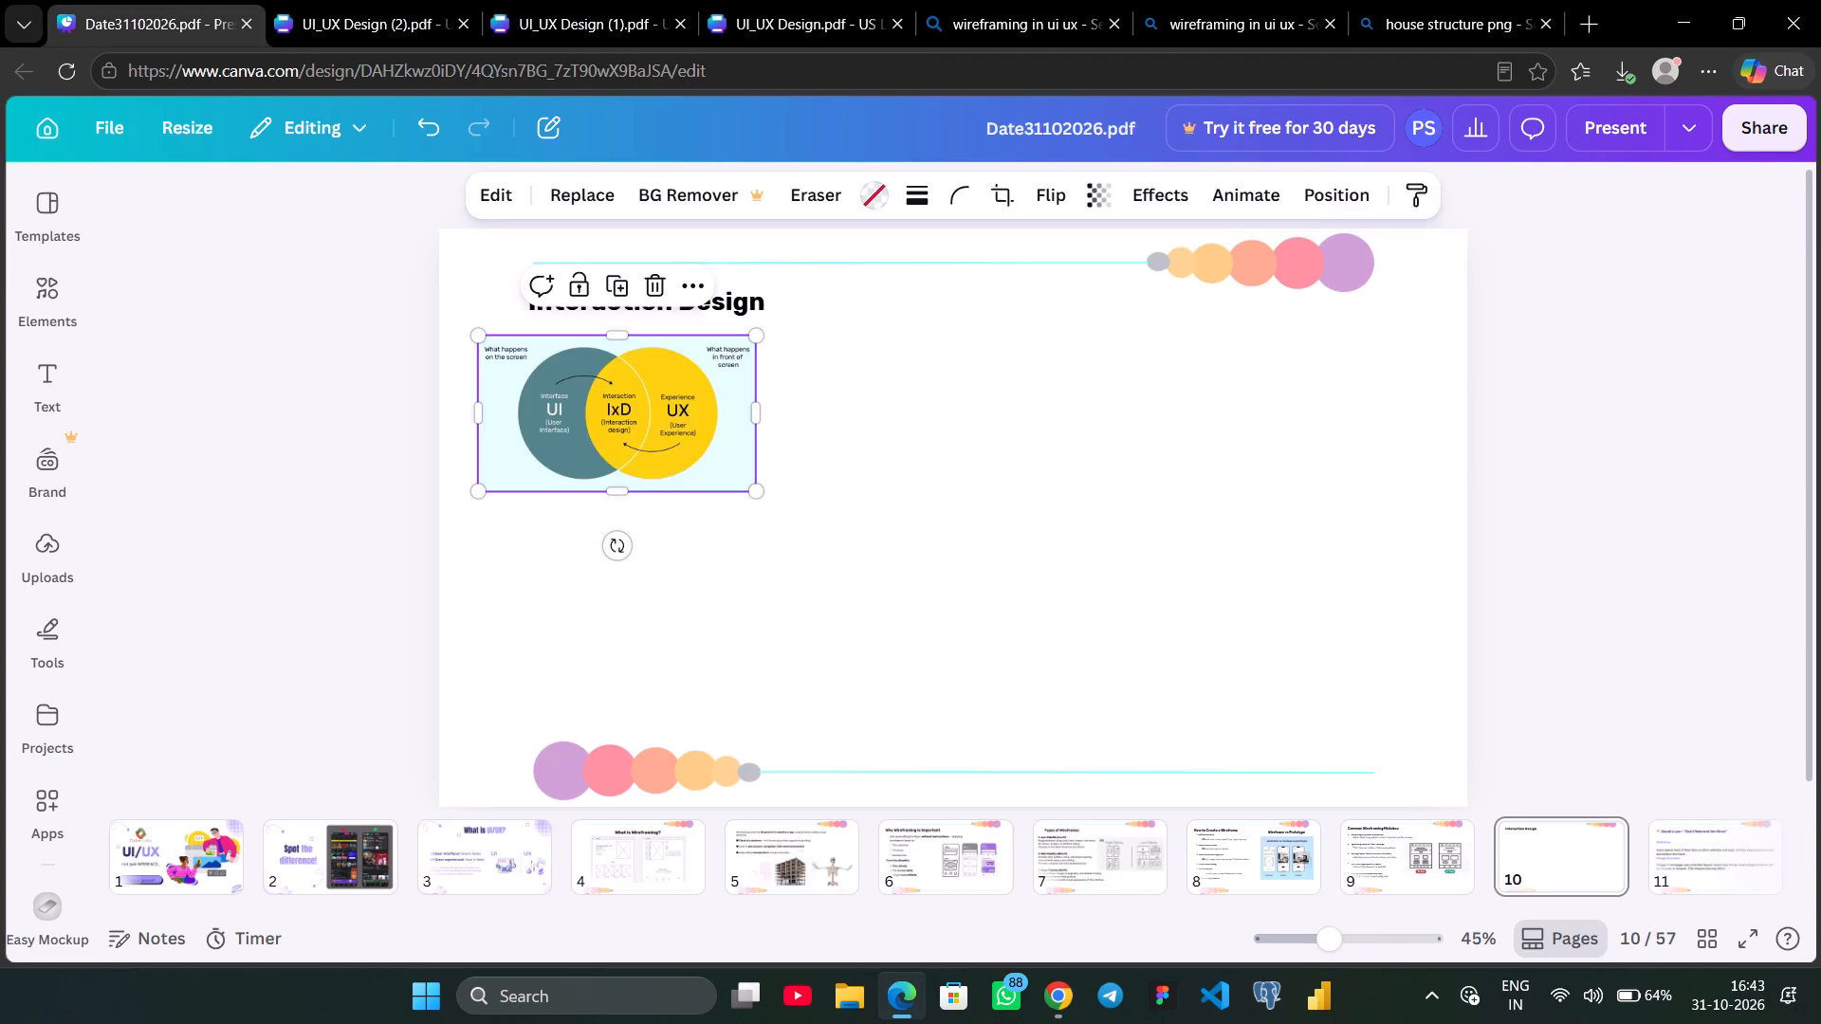
drag(579, 436, 1223, 441)
drag(1165, 430, 856, 443)
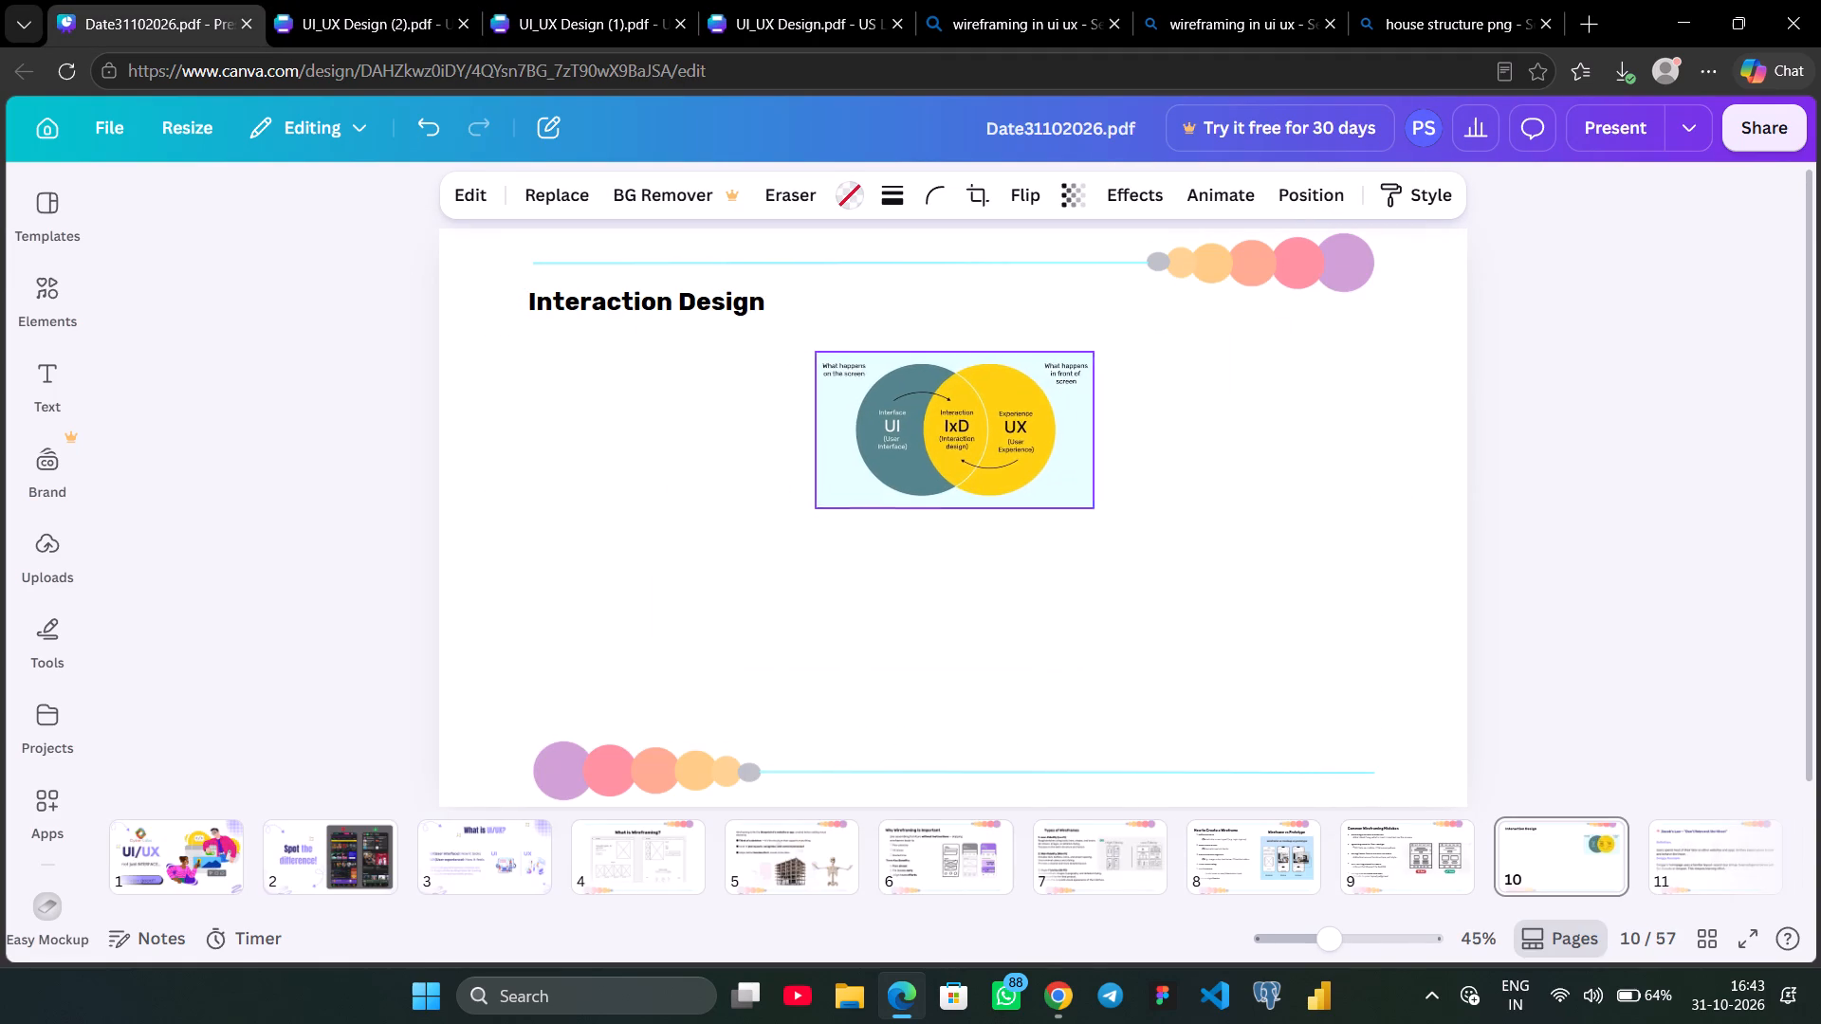
Enlarge the UI/IxD/UX Venn diagram on slide 10 and move it to the slide's right side, beside the title.
drag(856, 443, 853, 443)
drag(1087, 505, 1223, 554)
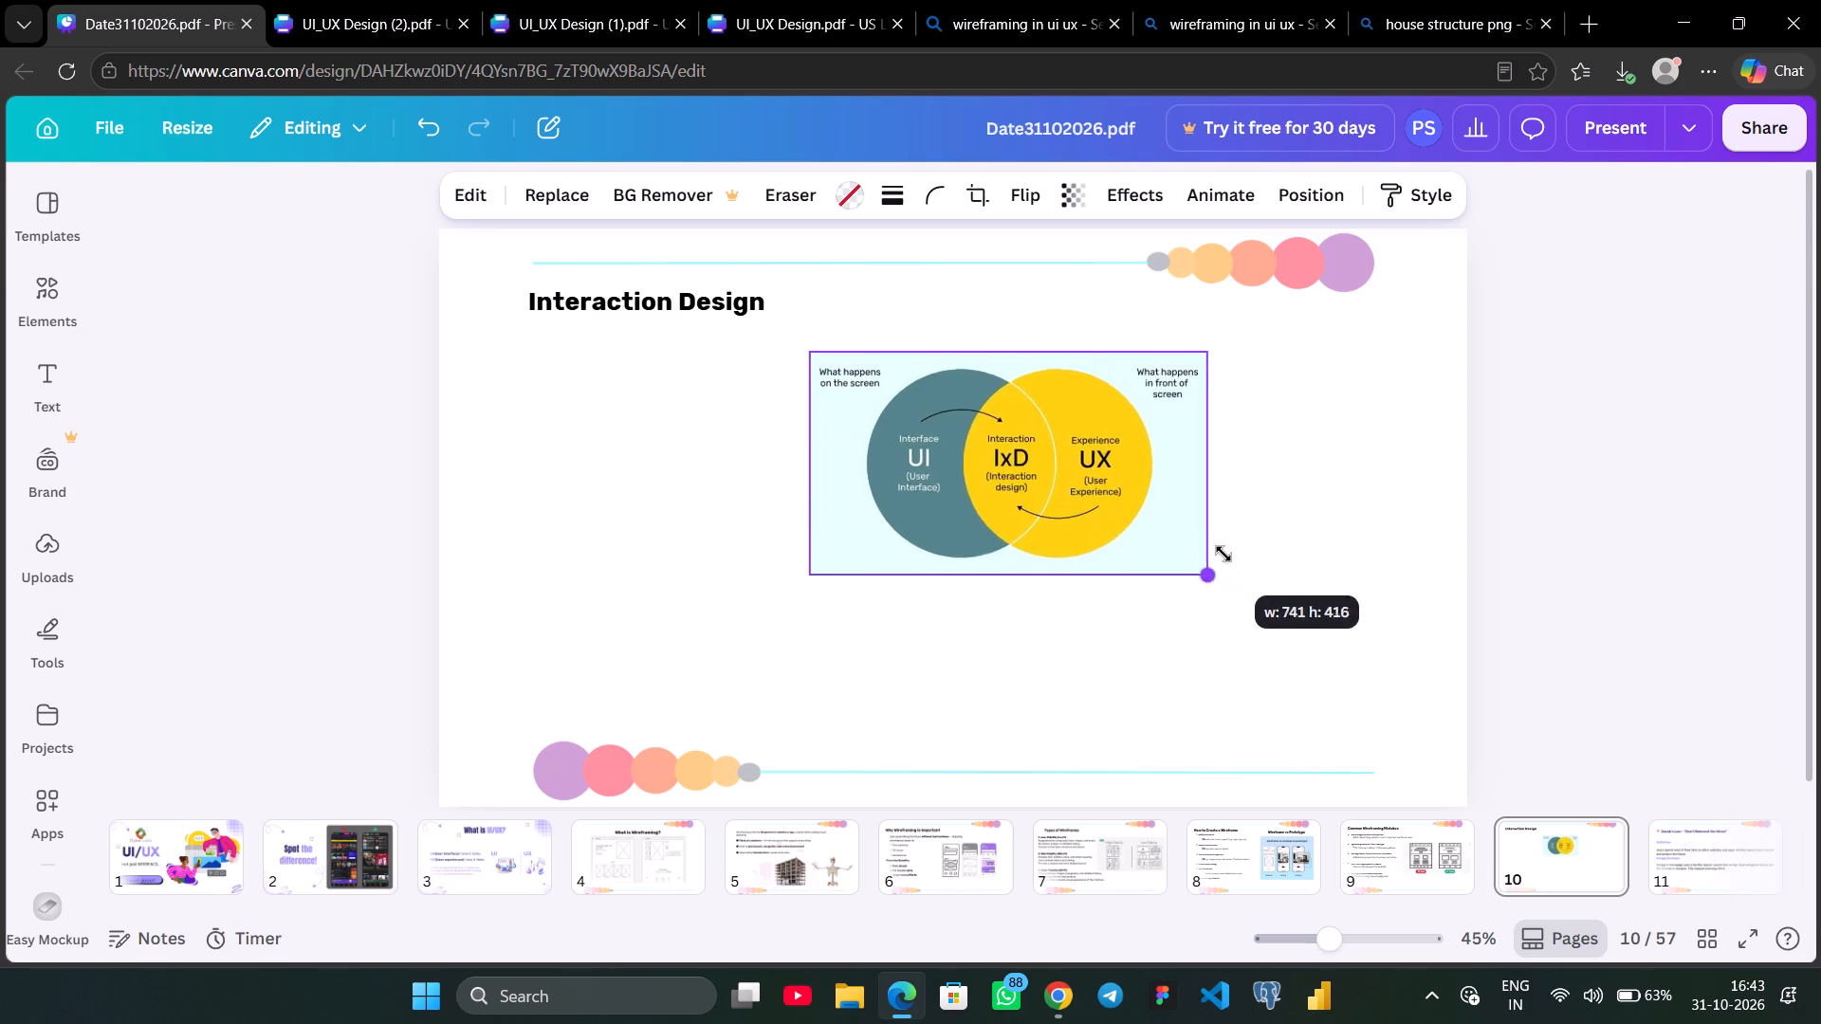
drag(1223, 554, 1253, 558)
drag(1039, 485, 1219, 451)
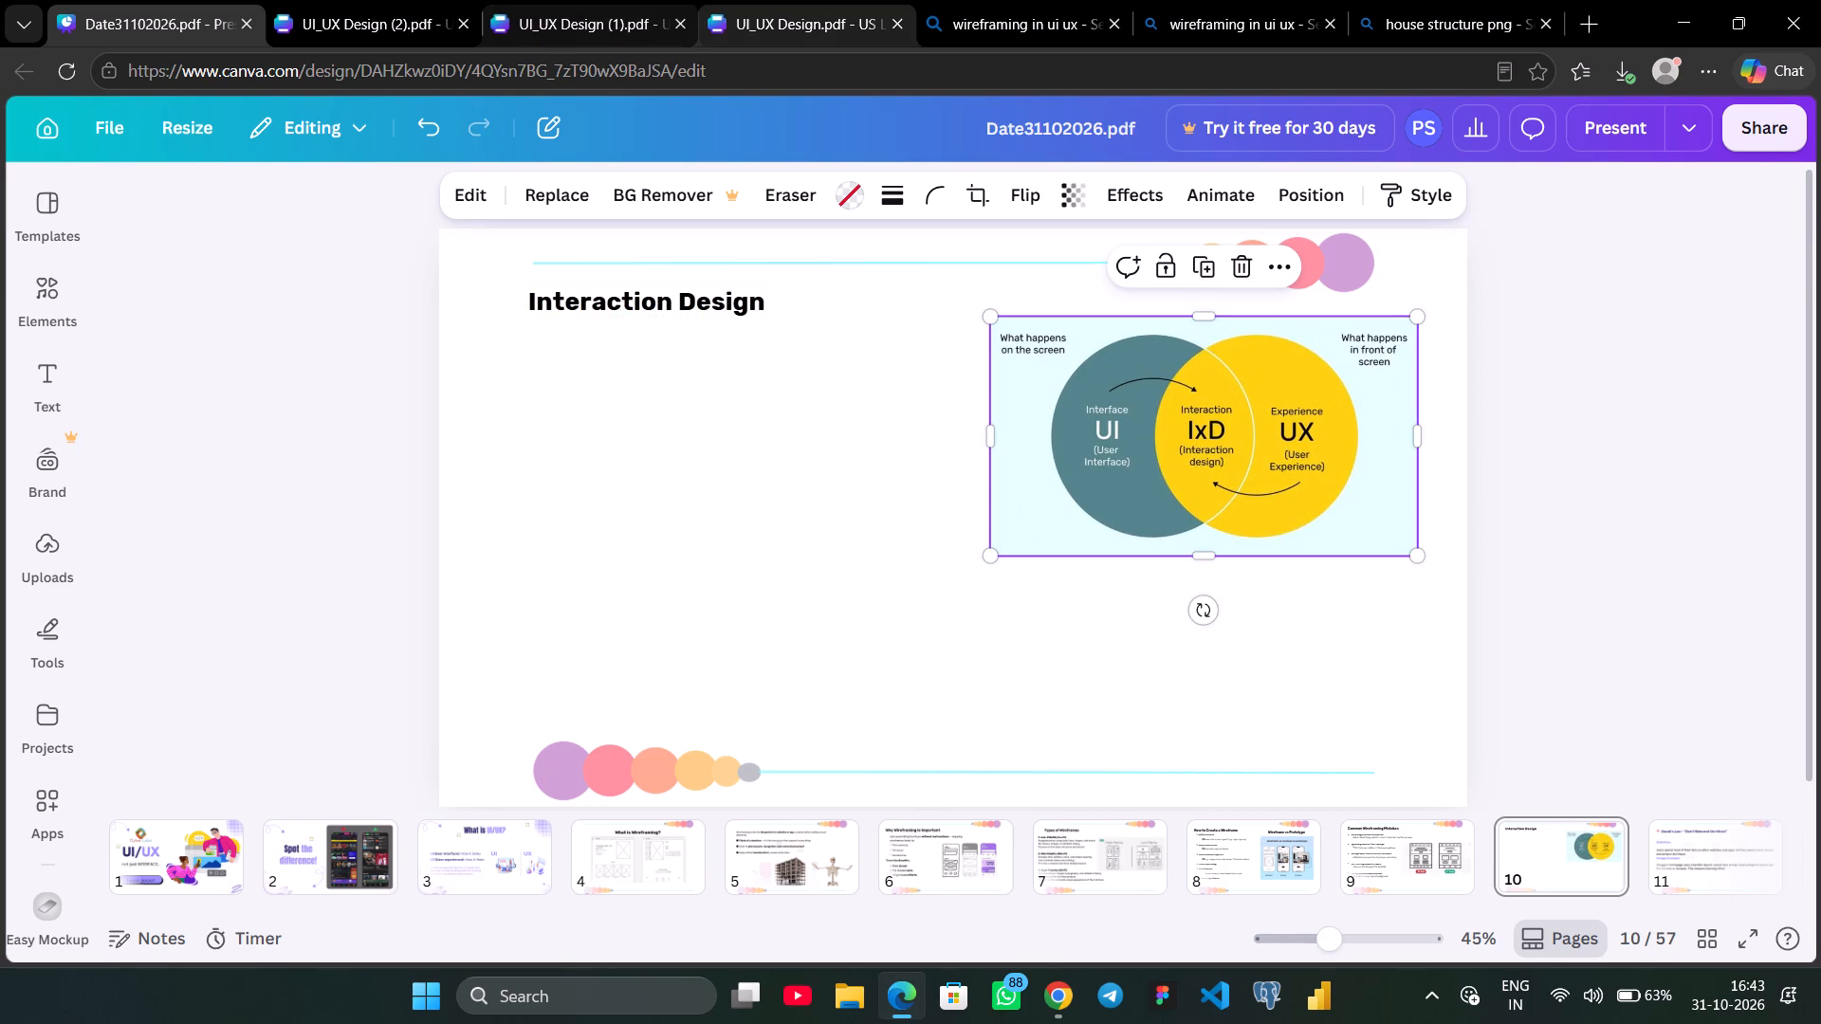
Switch to the UI_UX Design.pdf document and examine its interaction design content on the first pages.
click(782, 28)
scroll(1188, 679, down, 2)
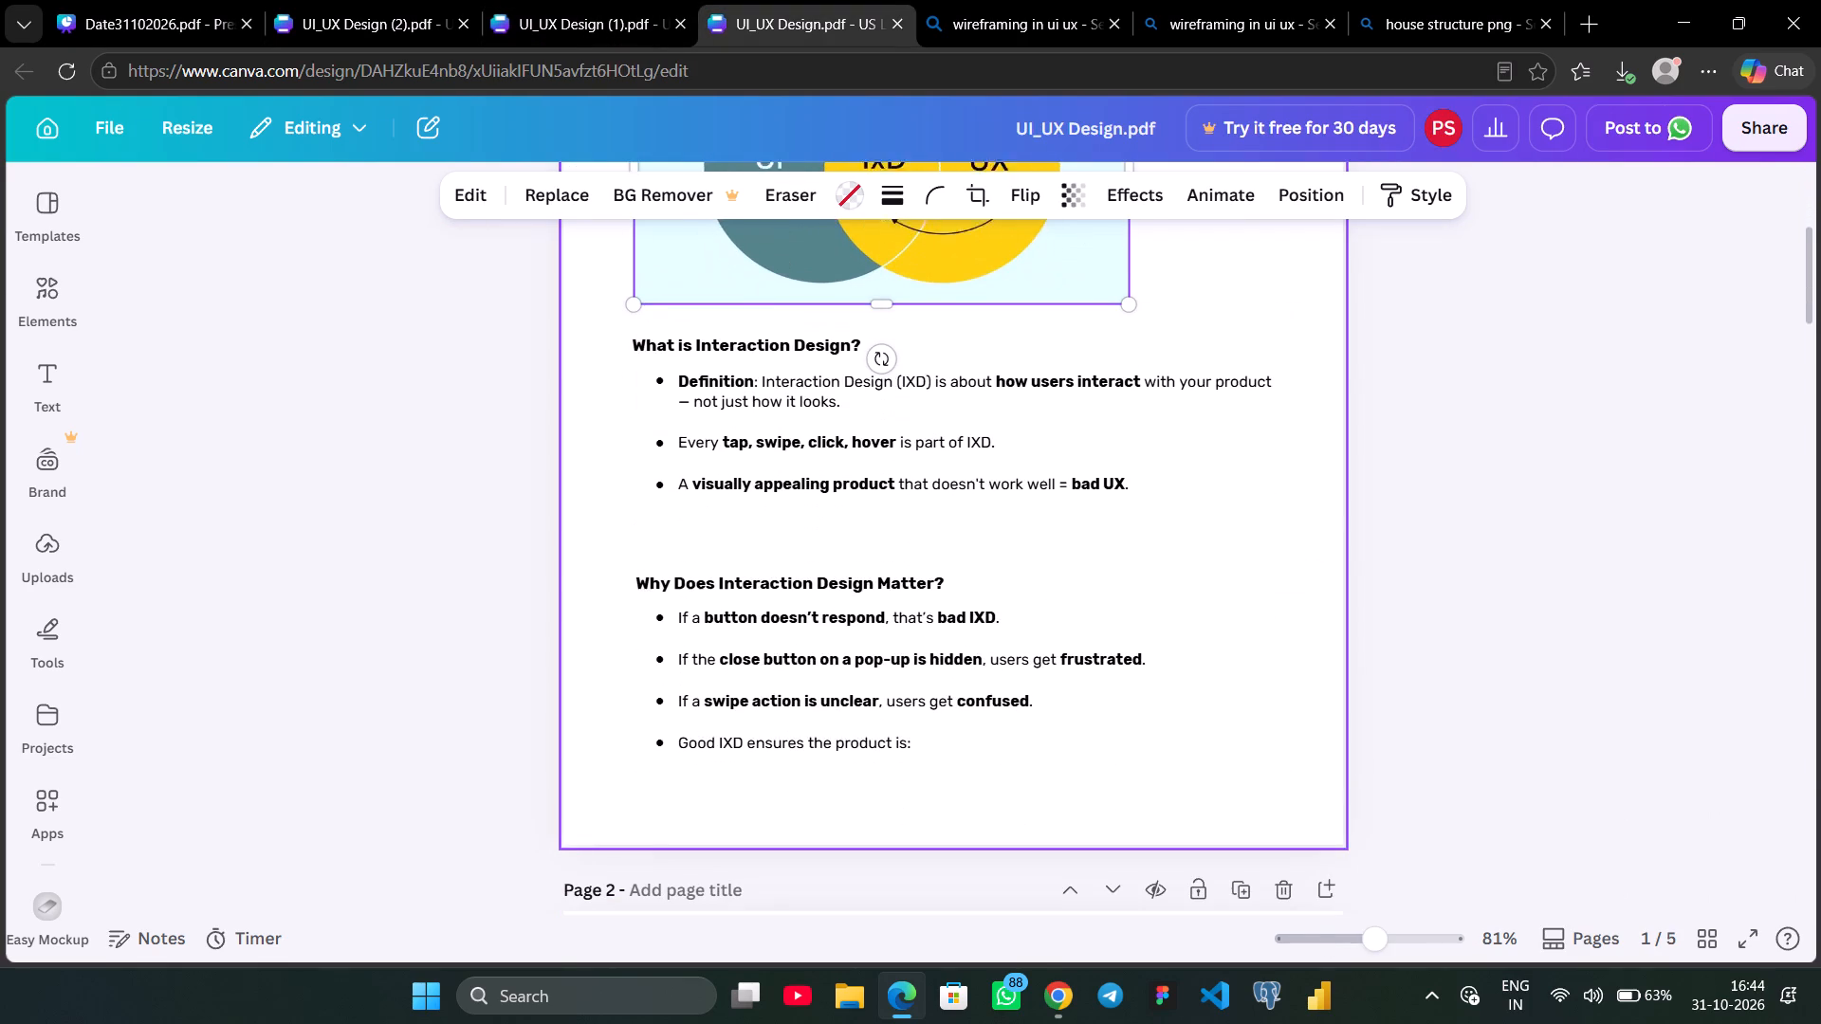
scroll(1188, 679, down, 1)
click(1501, 597)
scroll(1501, 597, up, 1)
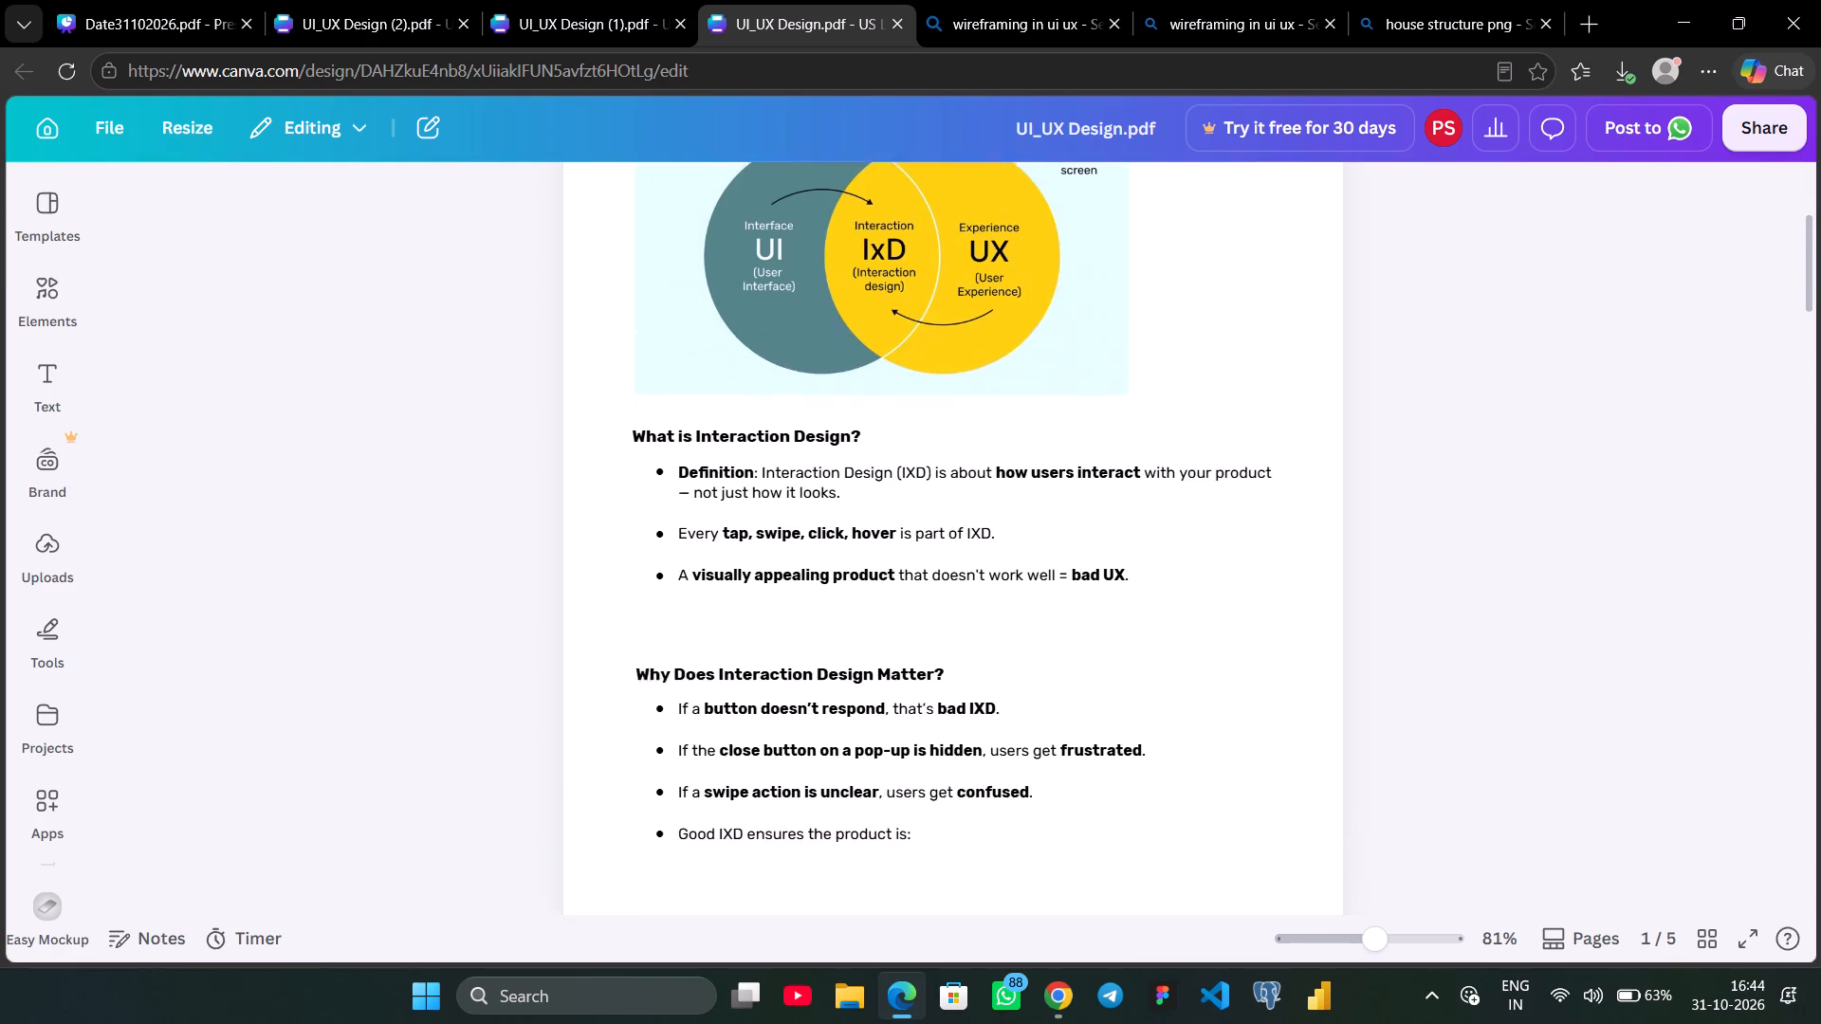
scroll(1501, 597, up, 1)
scroll(1501, 597, down, 4)
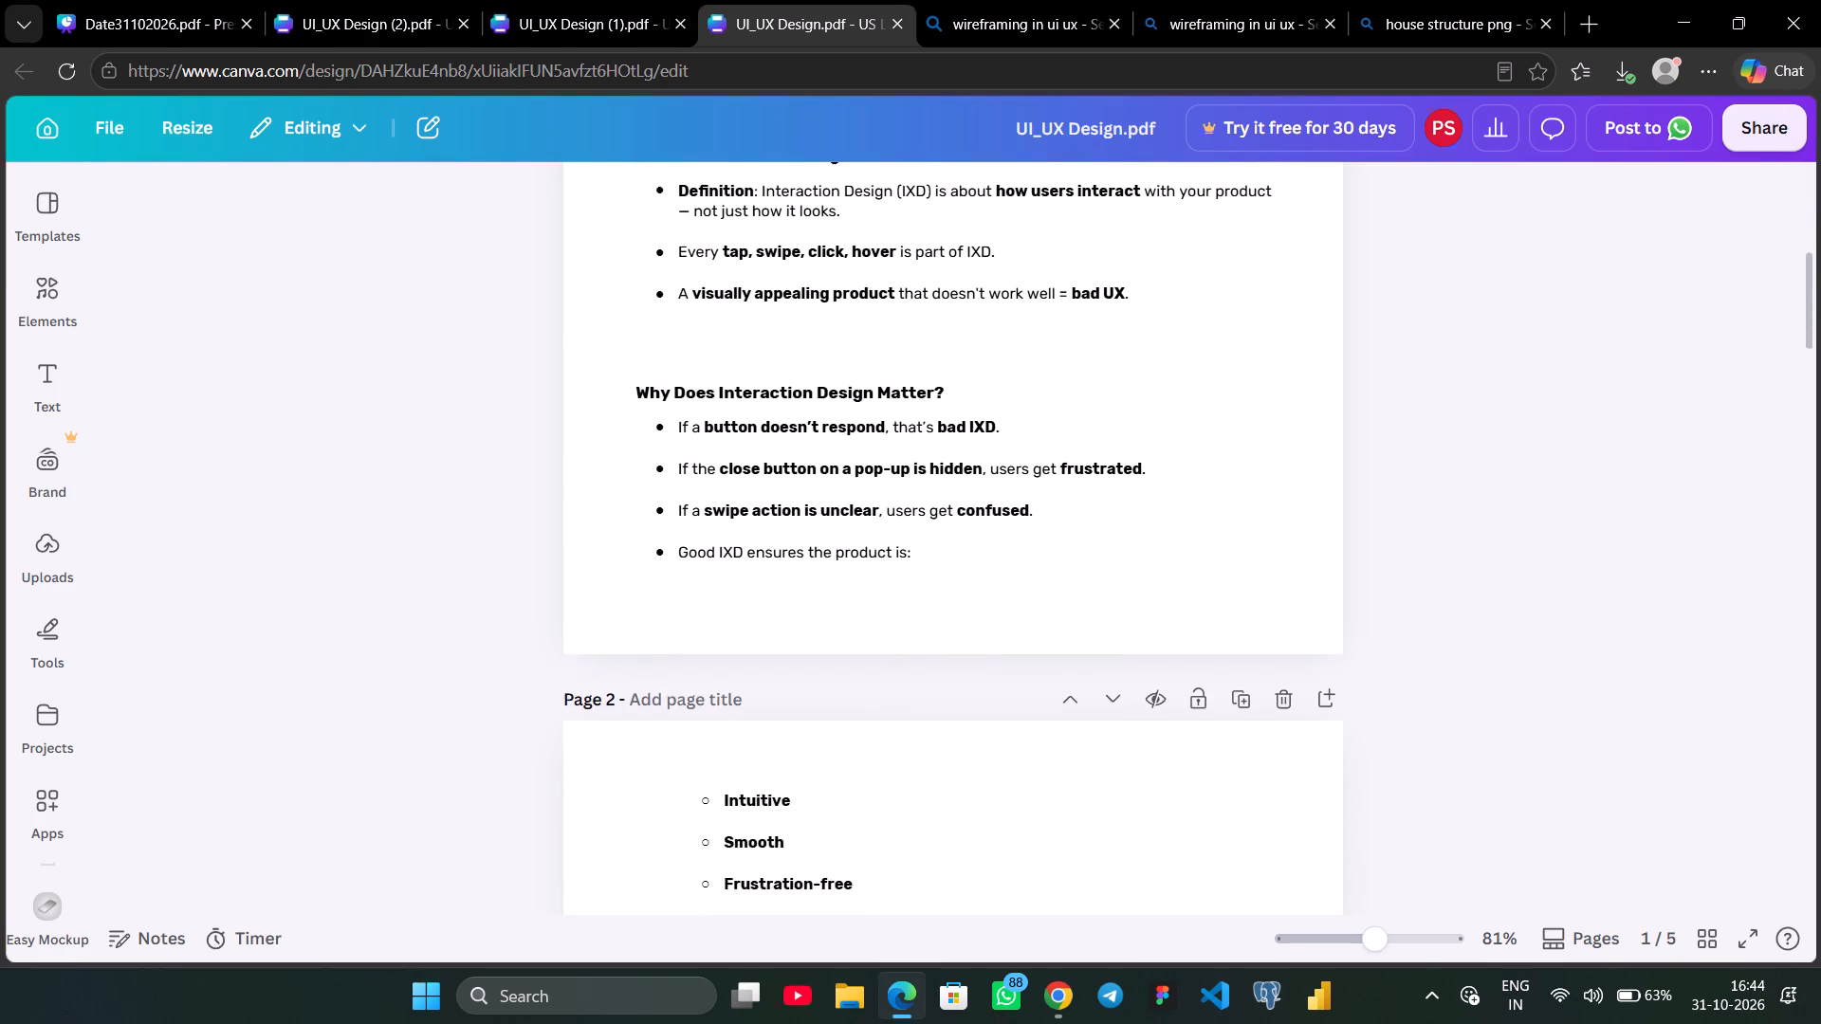
scroll(1501, 597, down, 2)
scroll(1501, 597, up, 6)
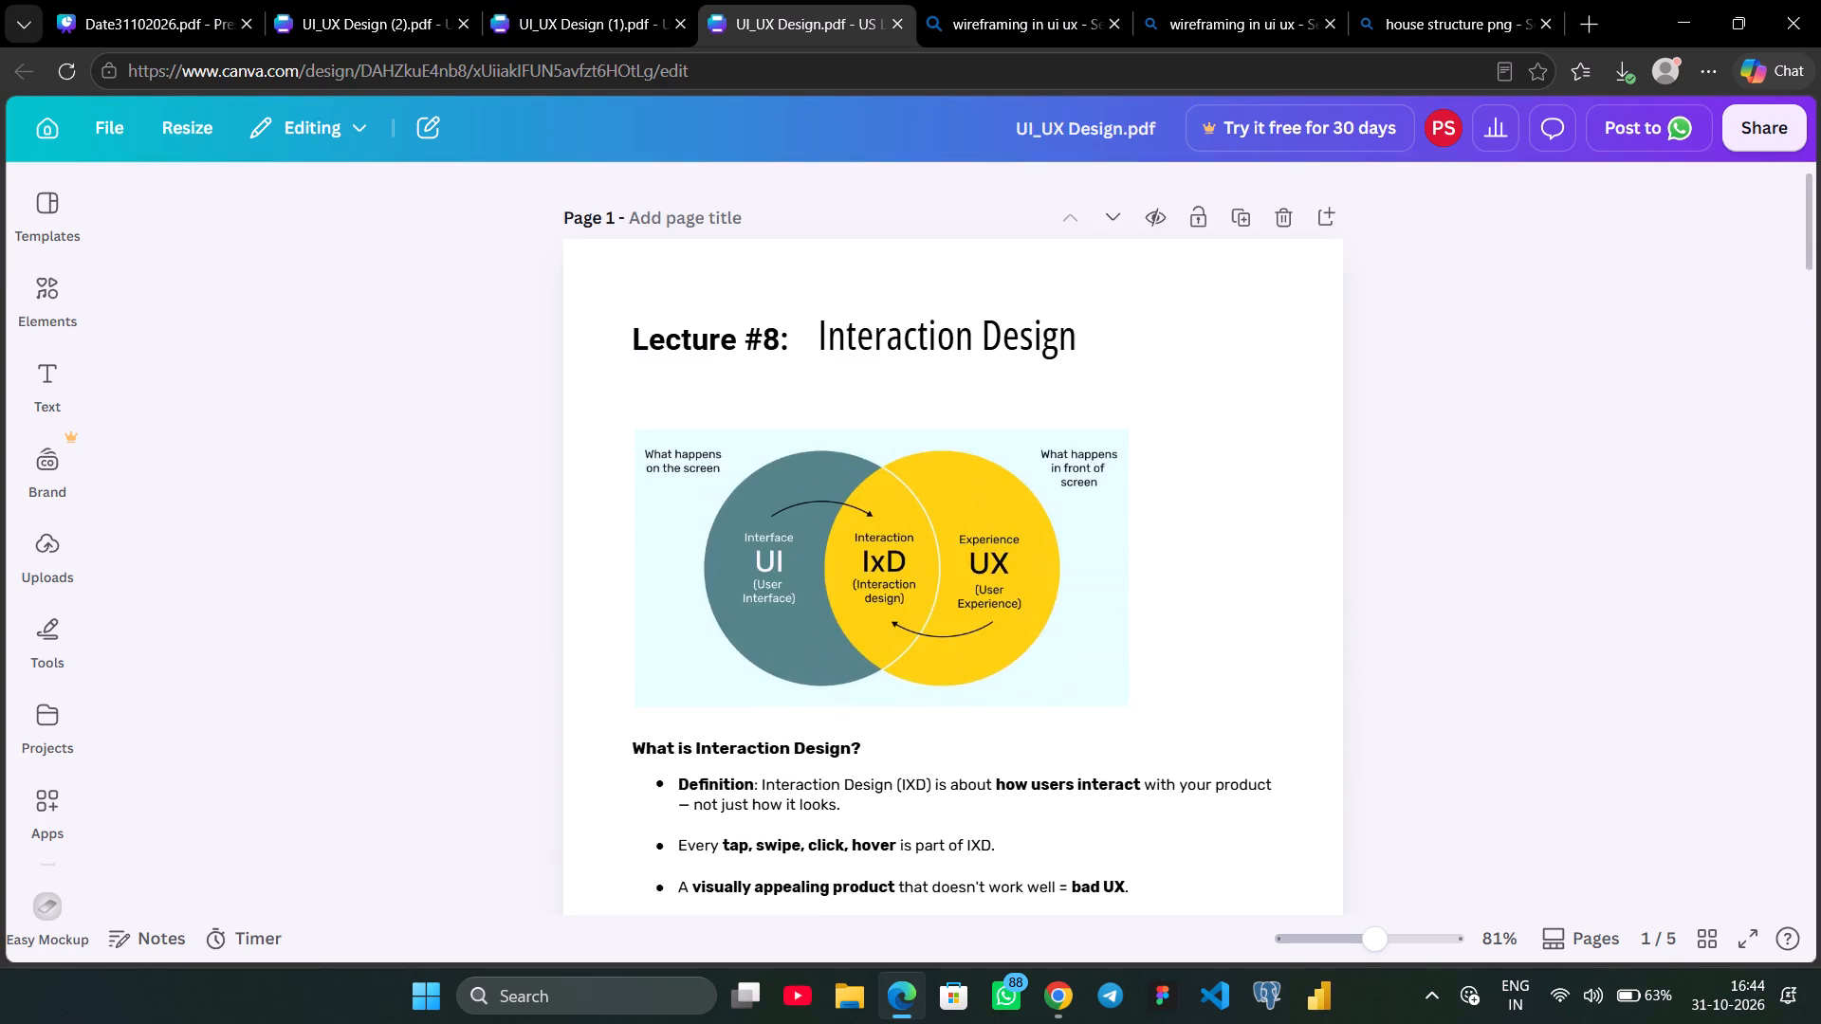
scroll(1501, 597, down, 9)
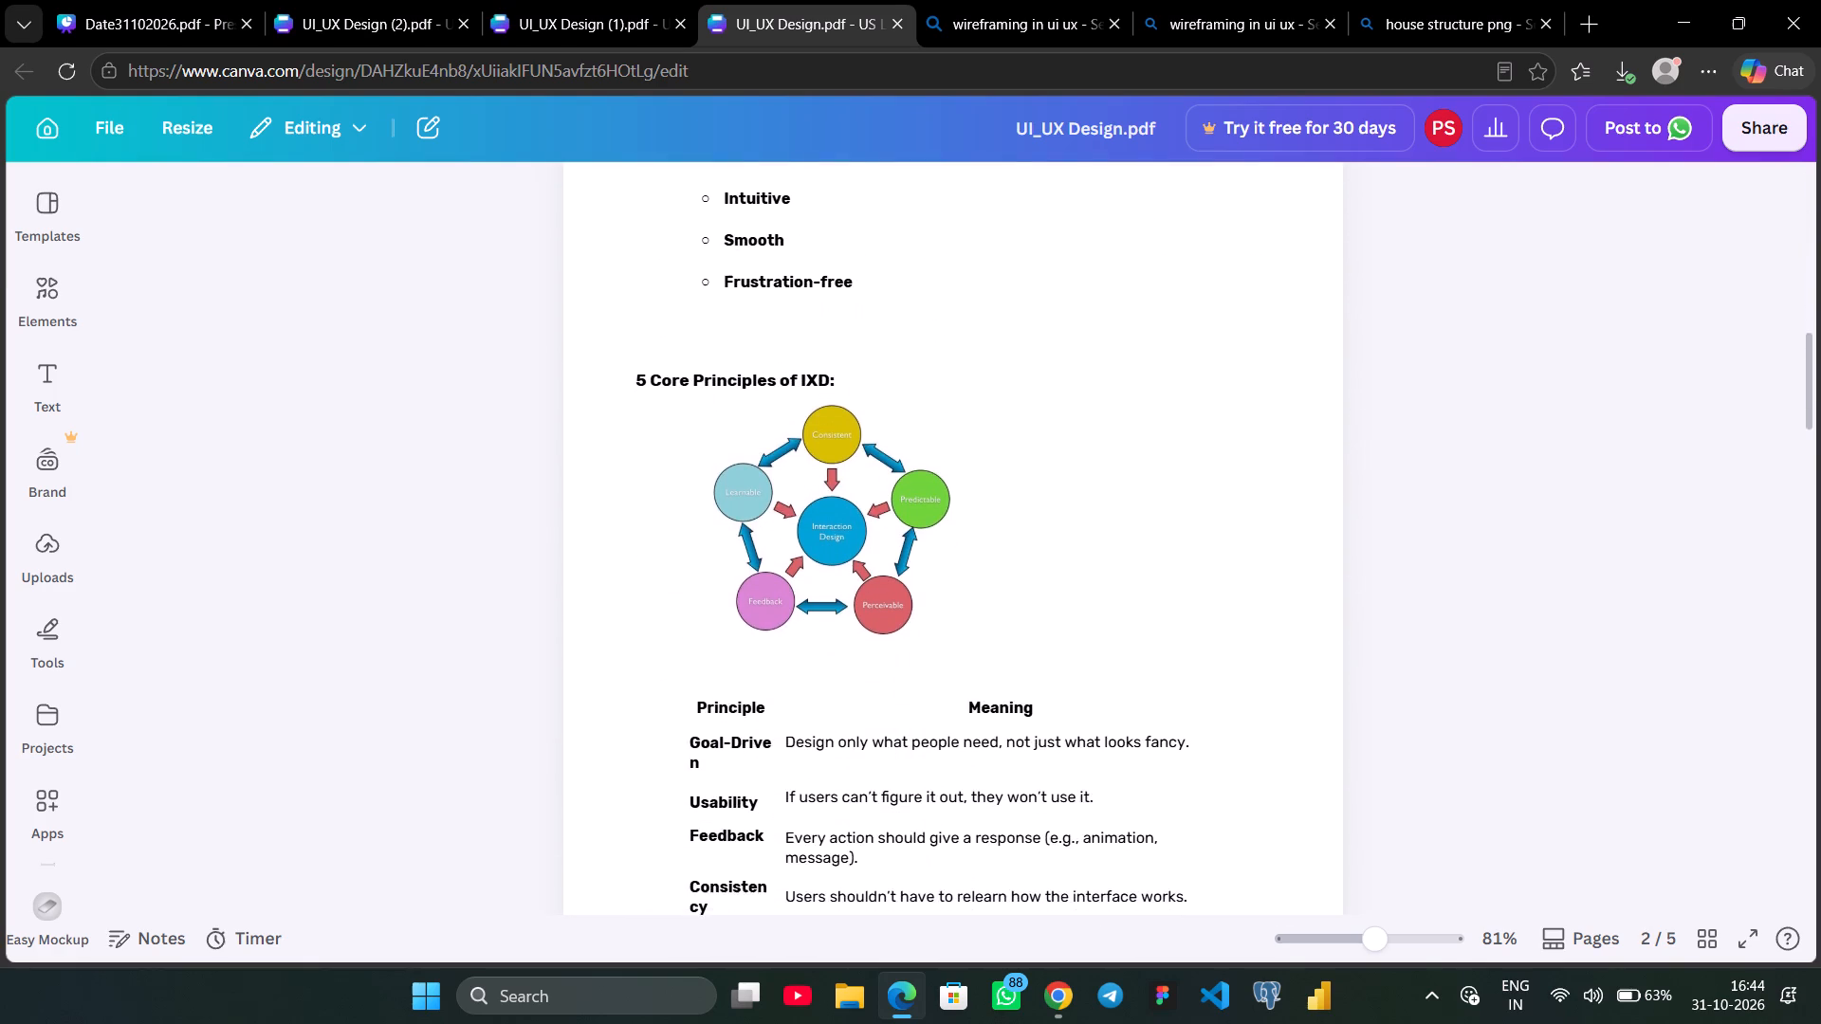
scroll(1501, 597, down, 2)
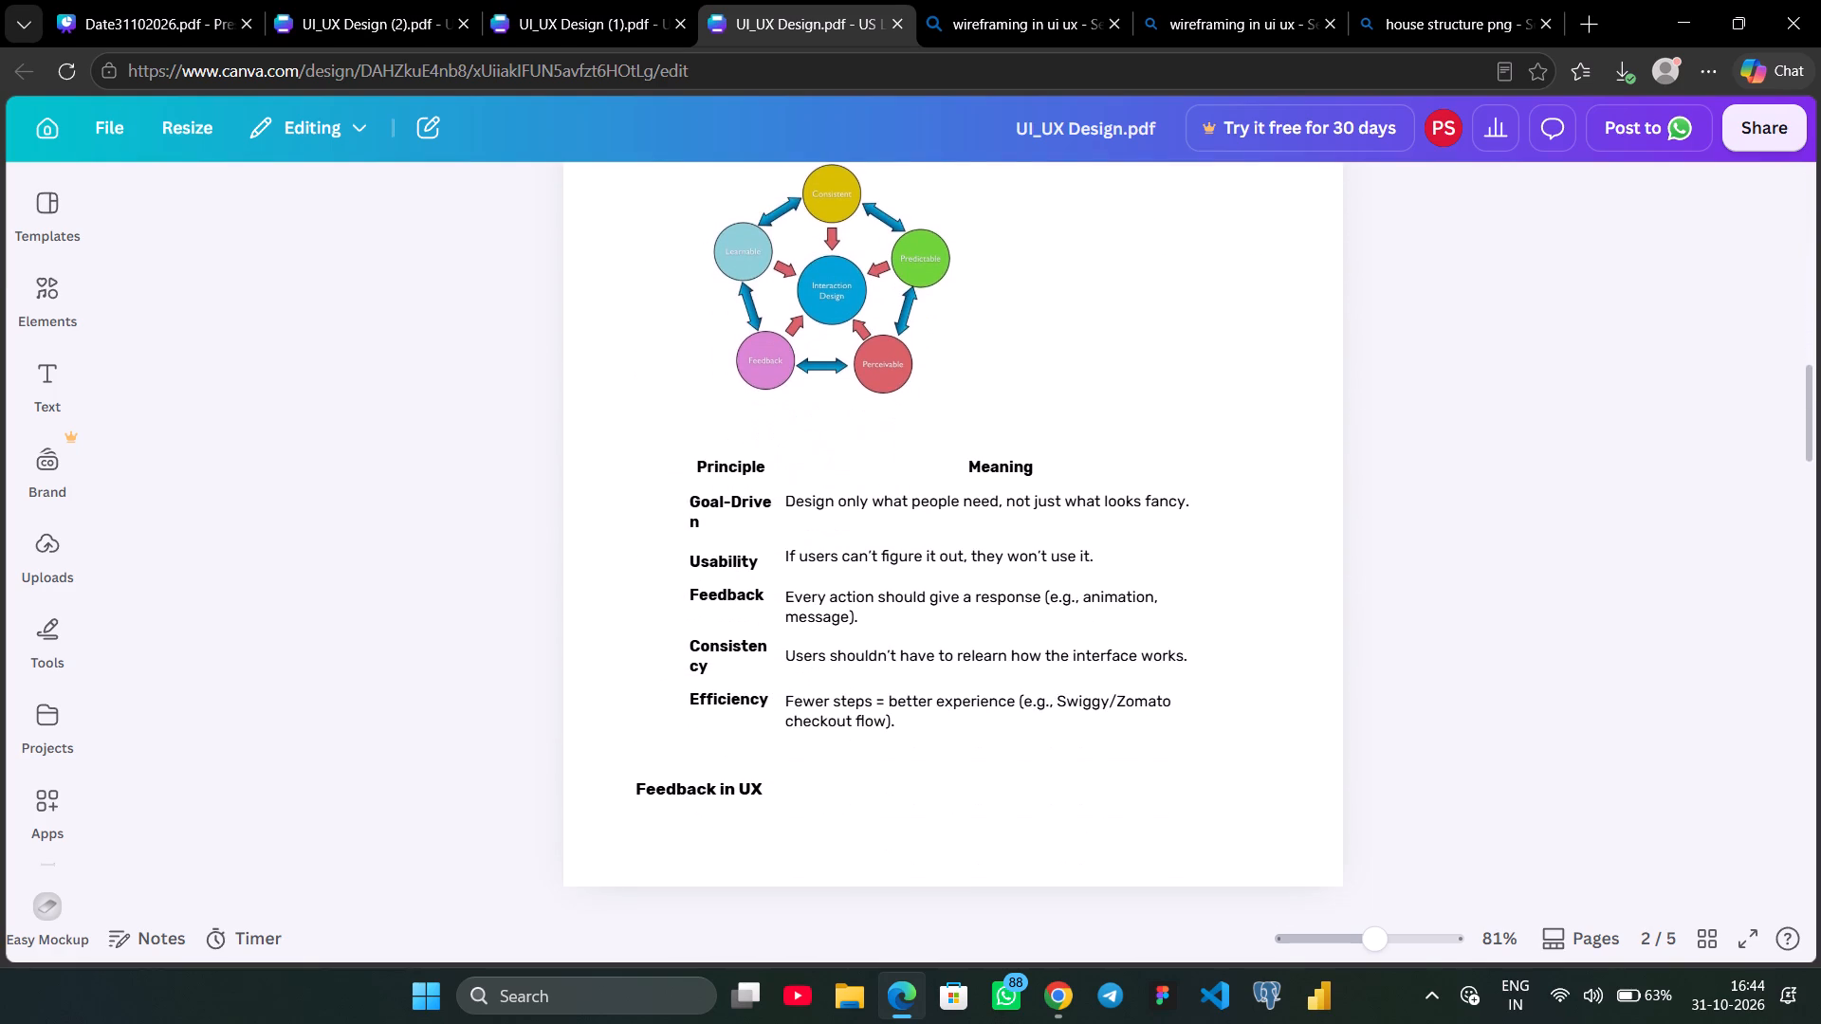
scroll(1501, 597, down, 1)
scroll(1501, 597, up, 6)
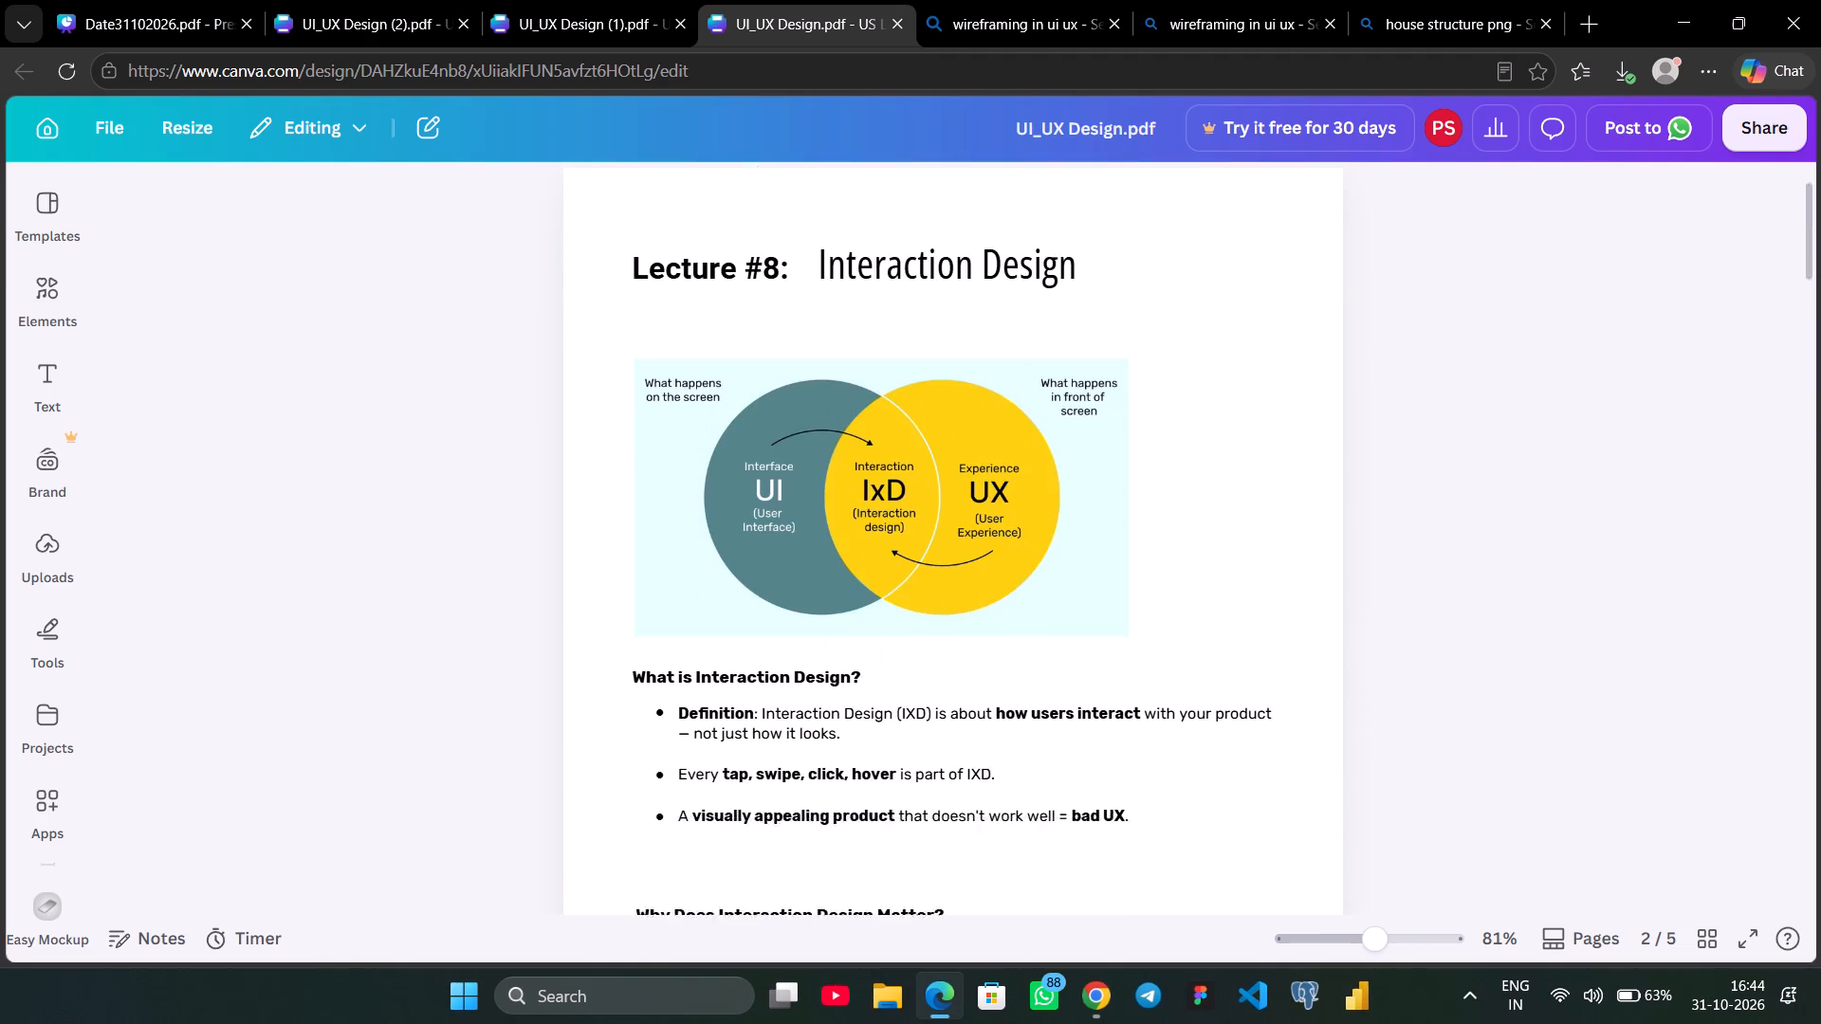
scroll(1501, 597, up, 2)
Copy the "What is Interaction Design?" heading with its three bullets and markers from UI_UX Design.pdf into slide 10 of Date31102026.pdf.
scroll(1501, 597, down, 3)
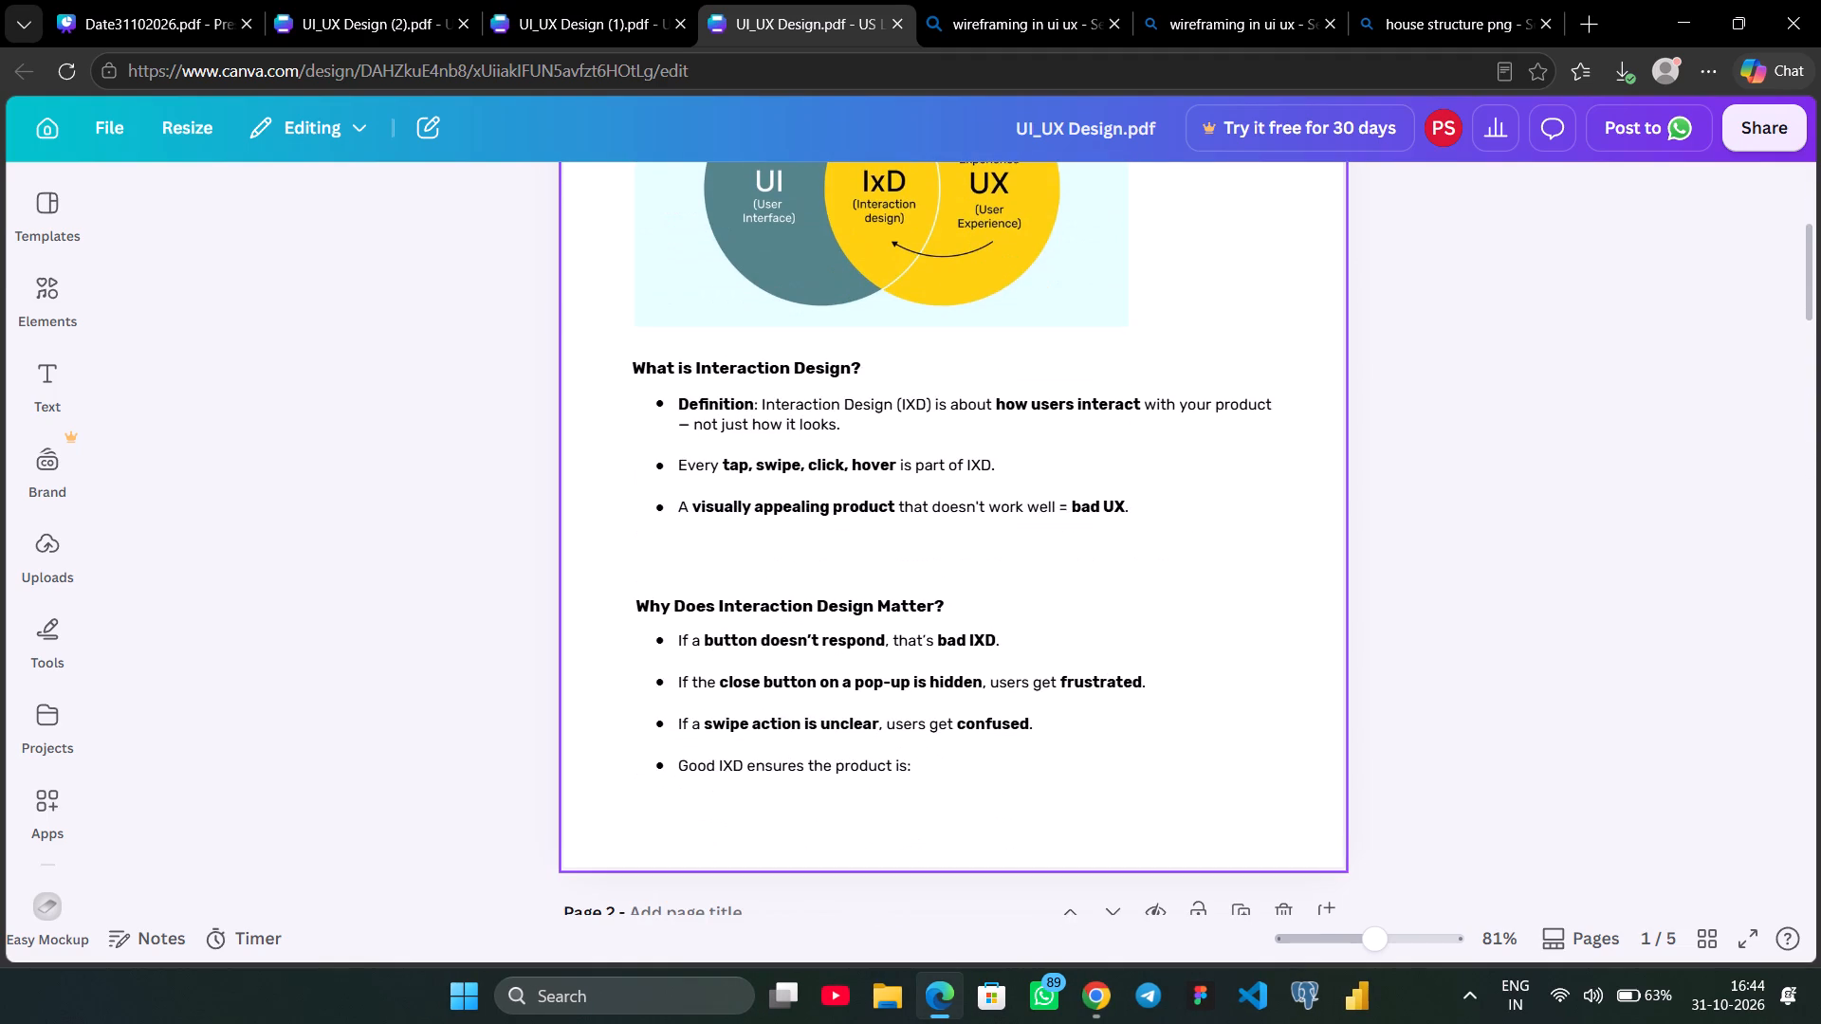
click(756, 362)
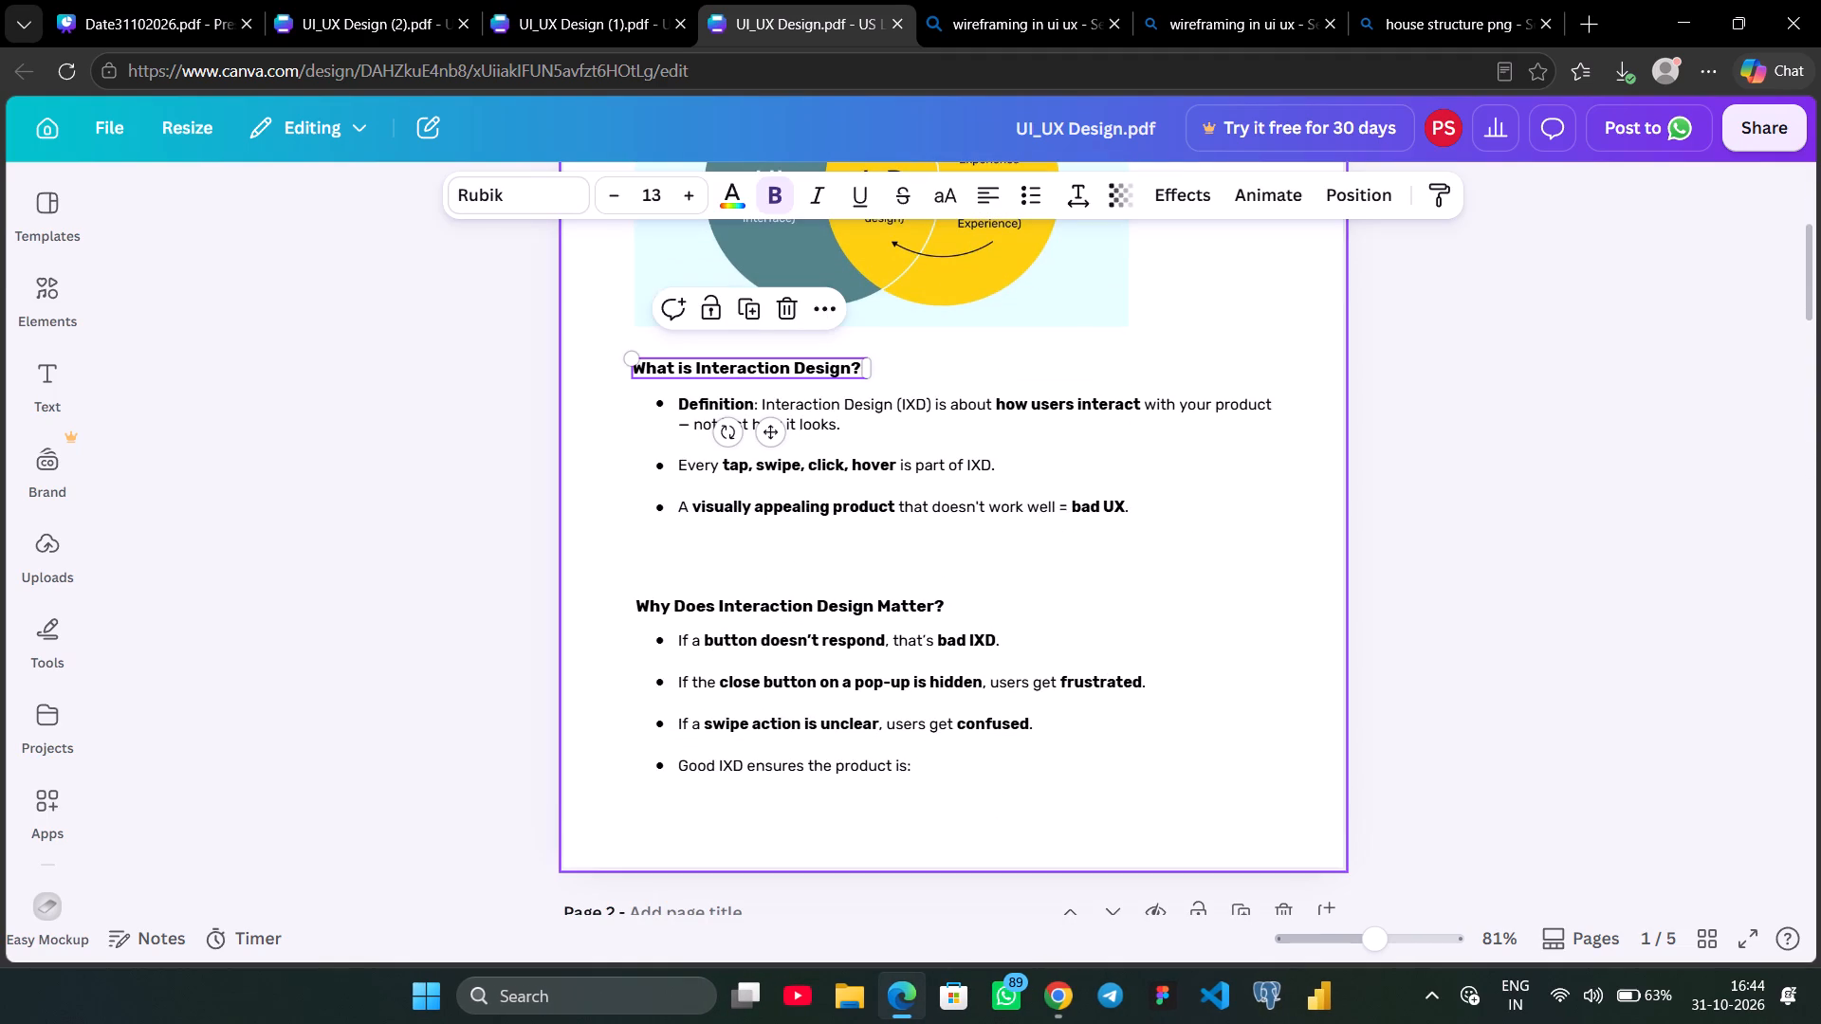
shift+click(782, 411)
shift+click(665, 404)
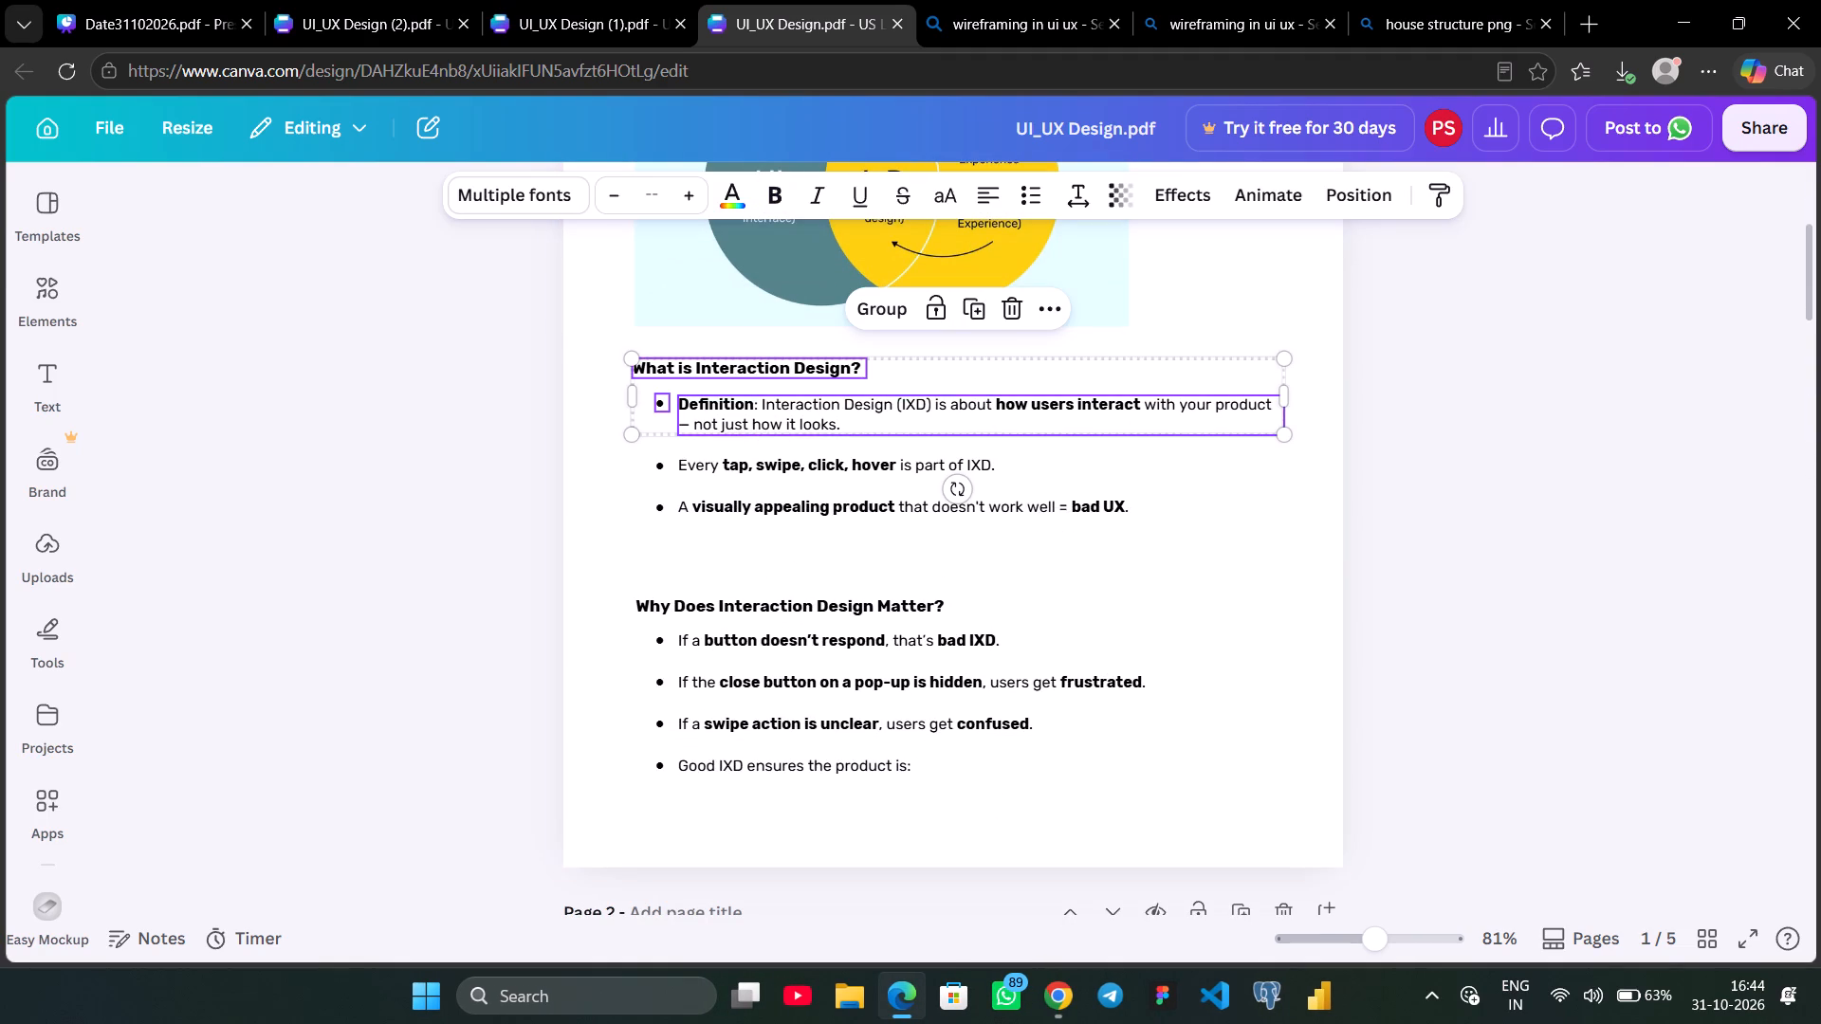
shift+click(729, 459)
shift+click(657, 464)
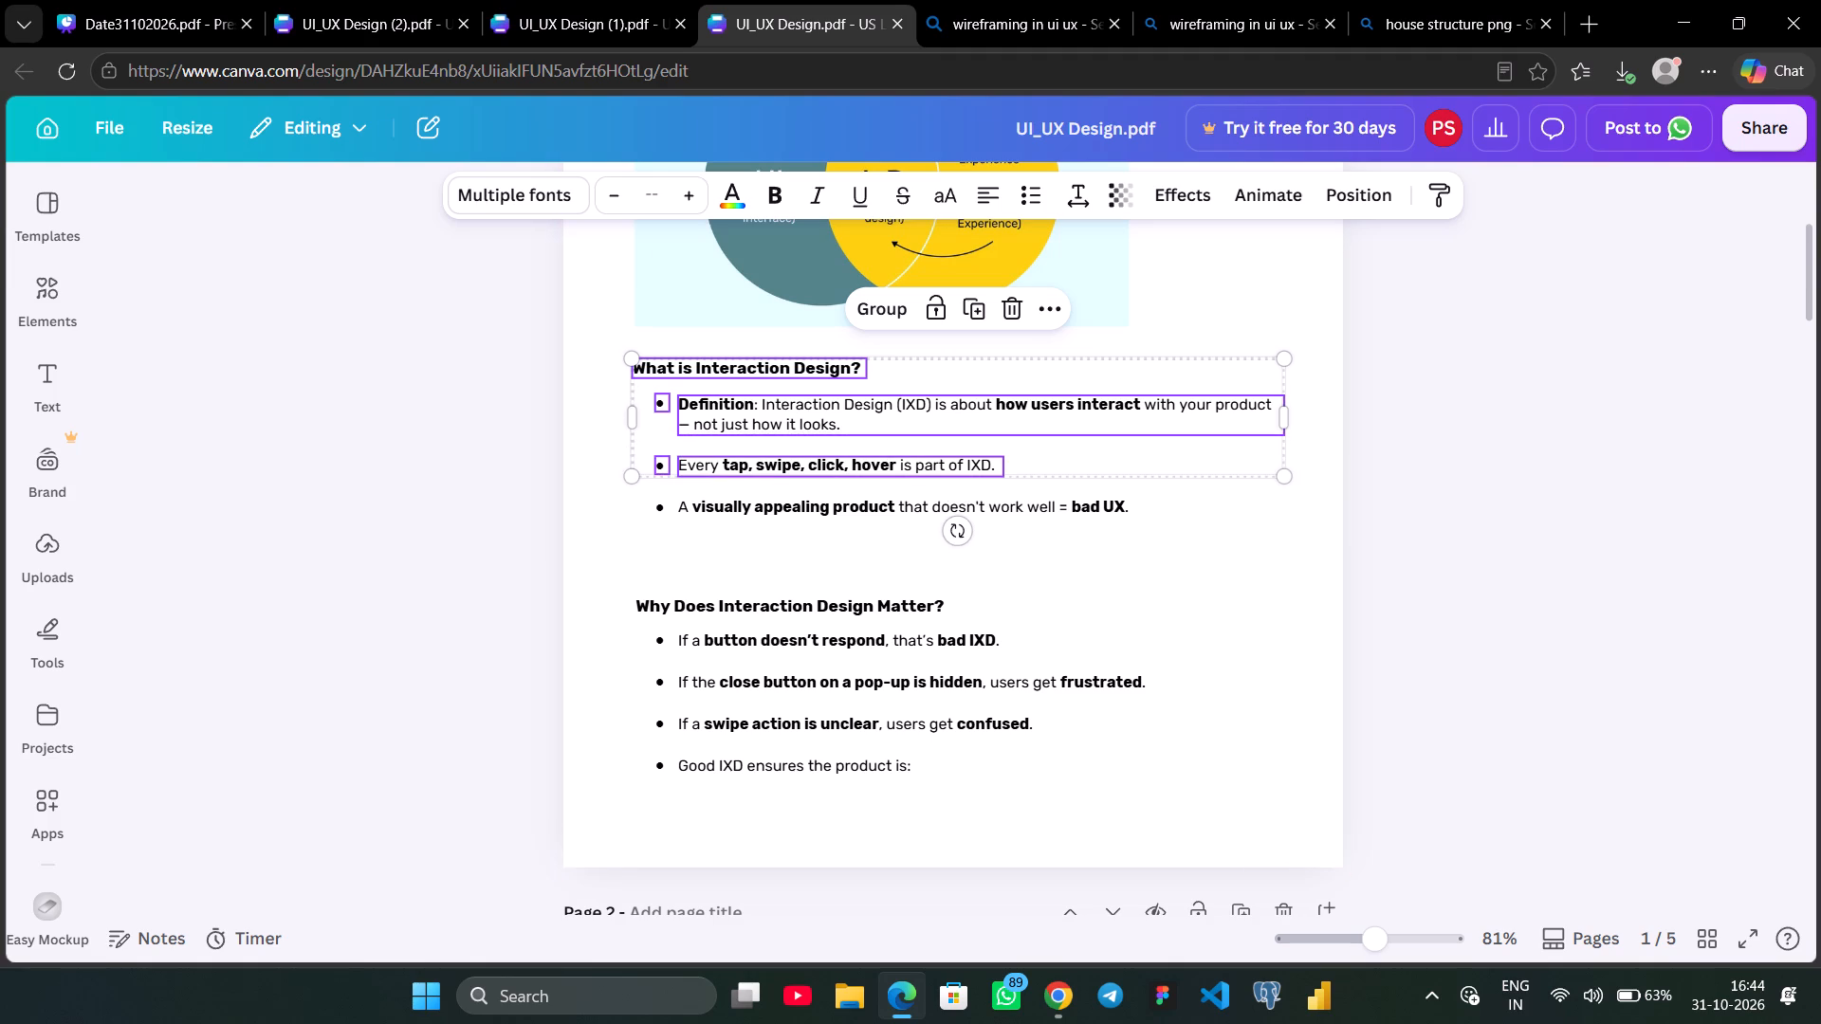
shift+click(657, 504)
shift+click(720, 508)
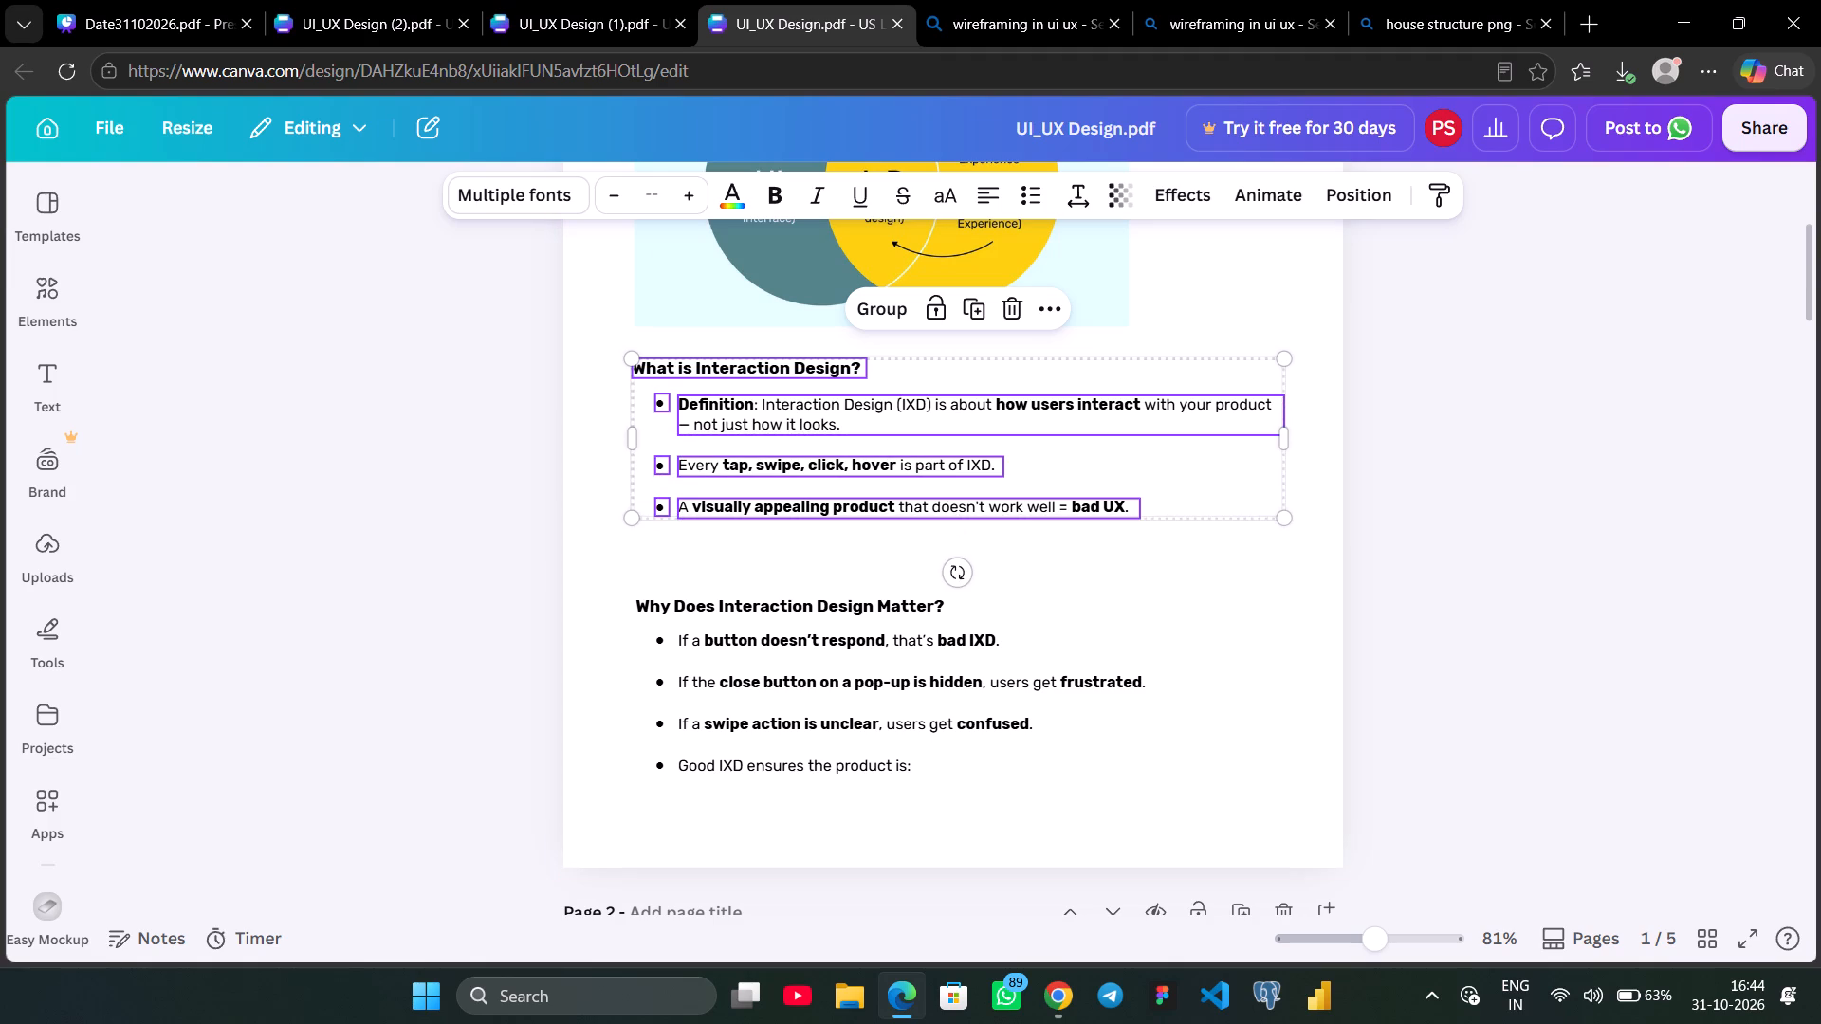
key(ctrl+c)
click(132, 5)
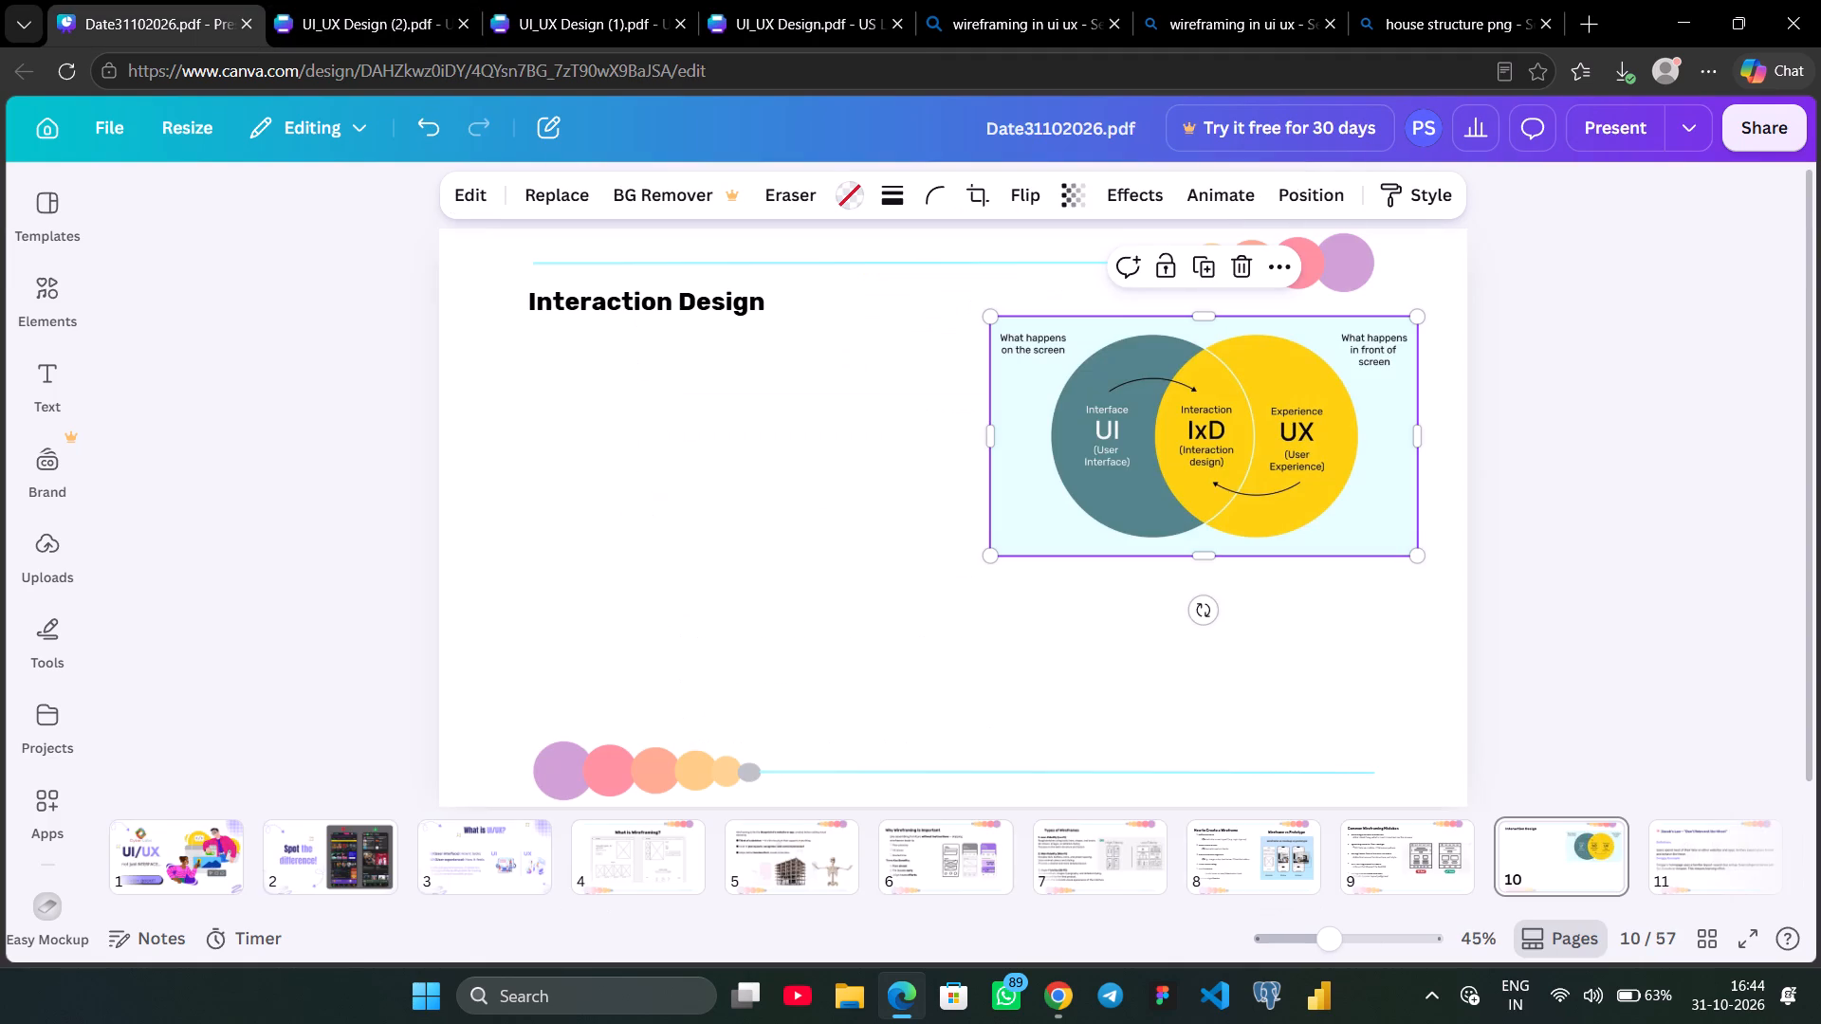
key(ctrl+v)
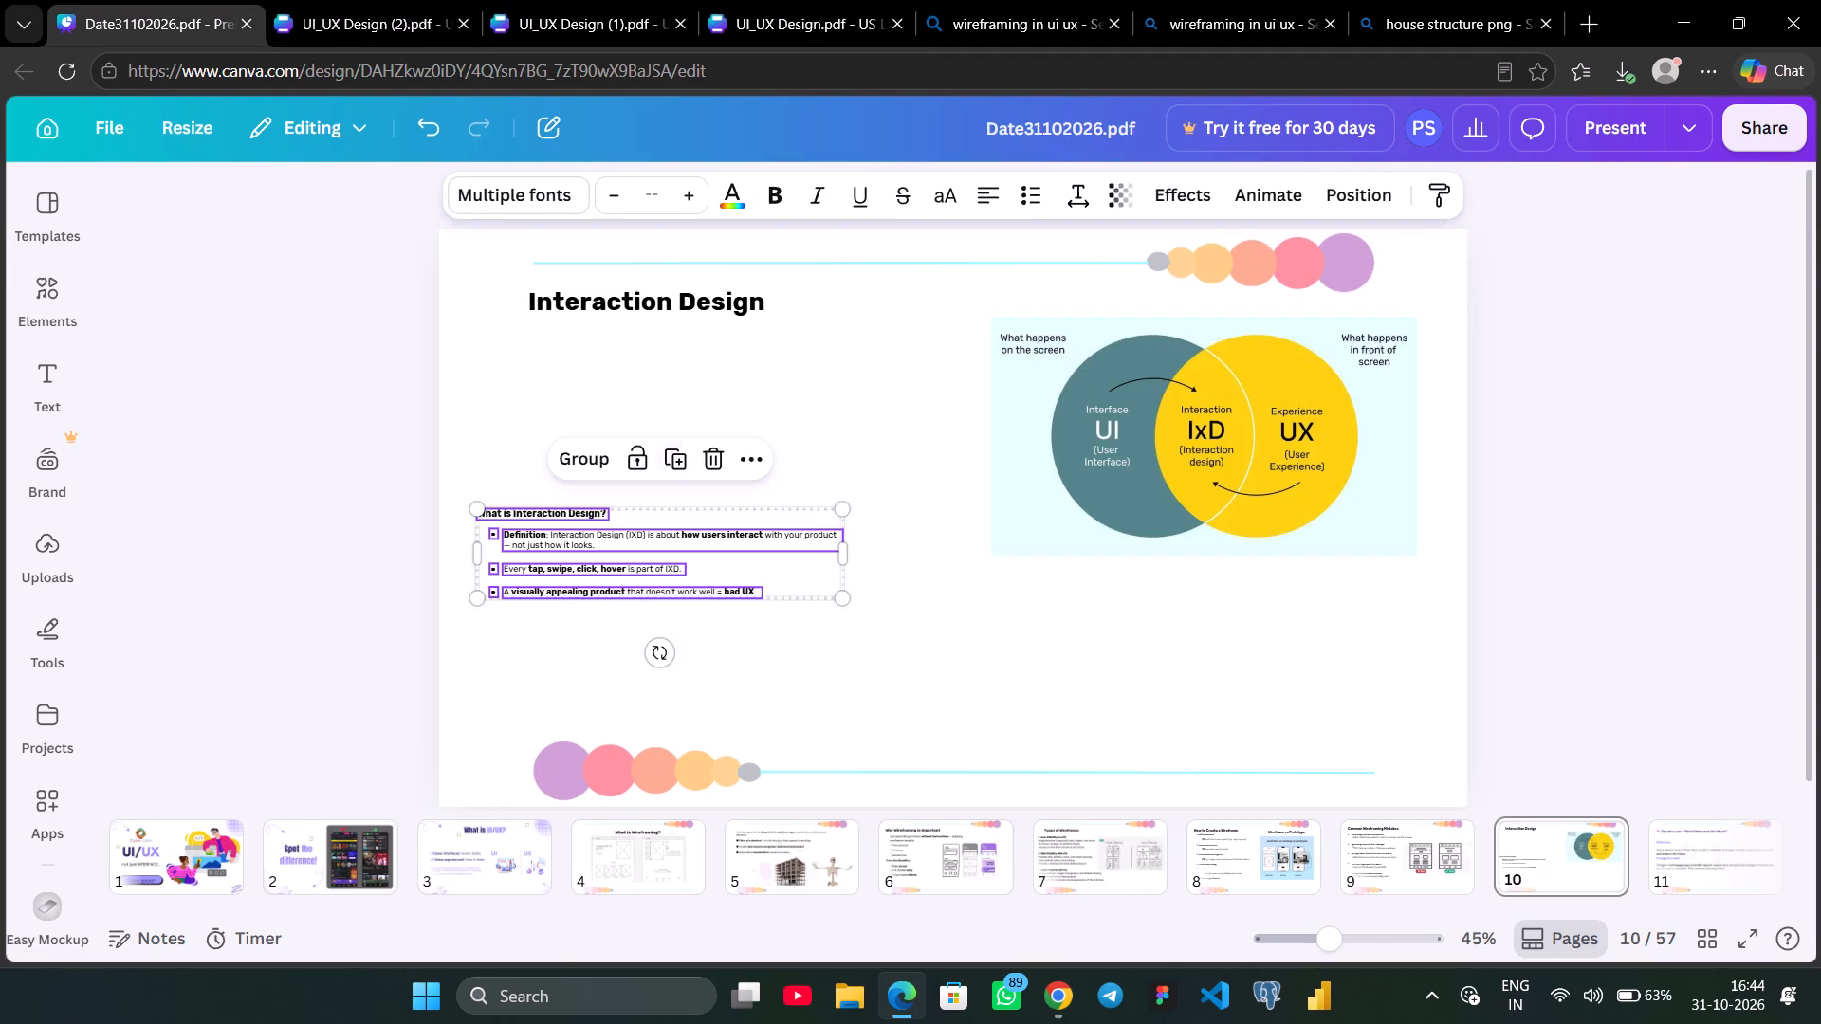
Increase the pasted text's font size, then widen and scale the text block to about 1,036 by 213.
double_click(685, 207)
drag(843, 563, 918, 564)
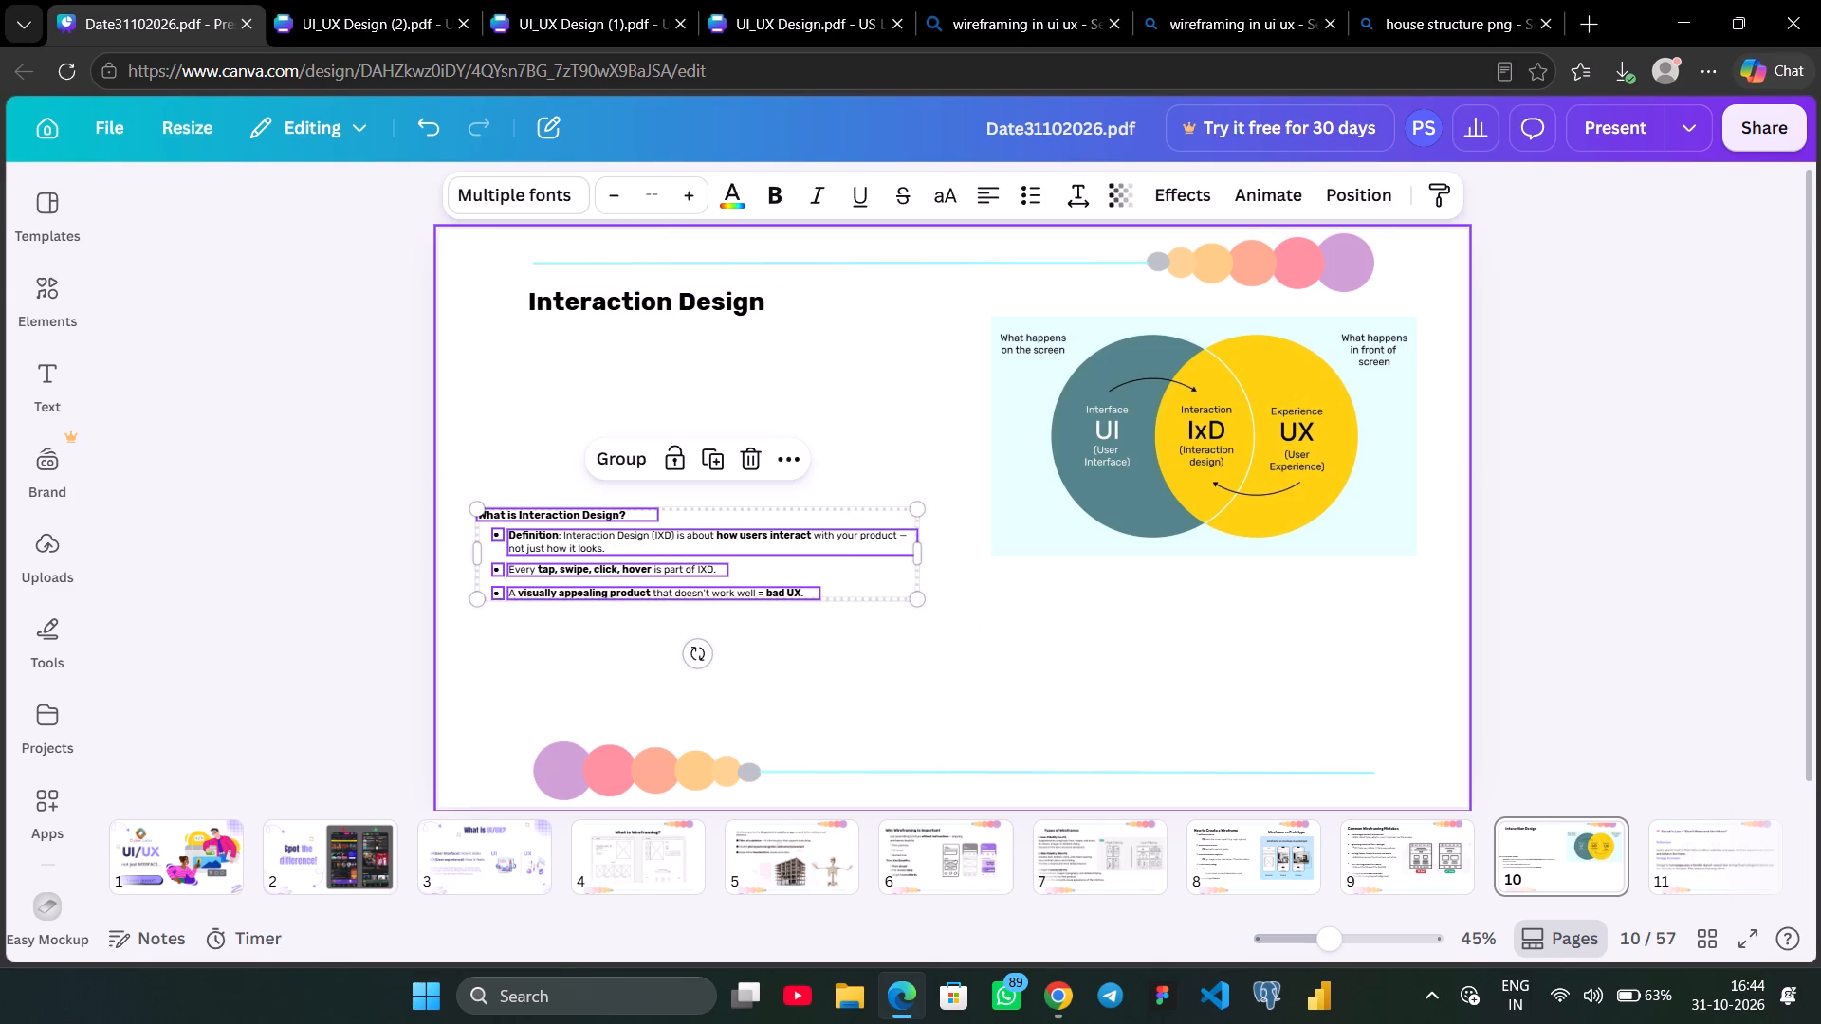
drag(918, 596, 1023, 662)
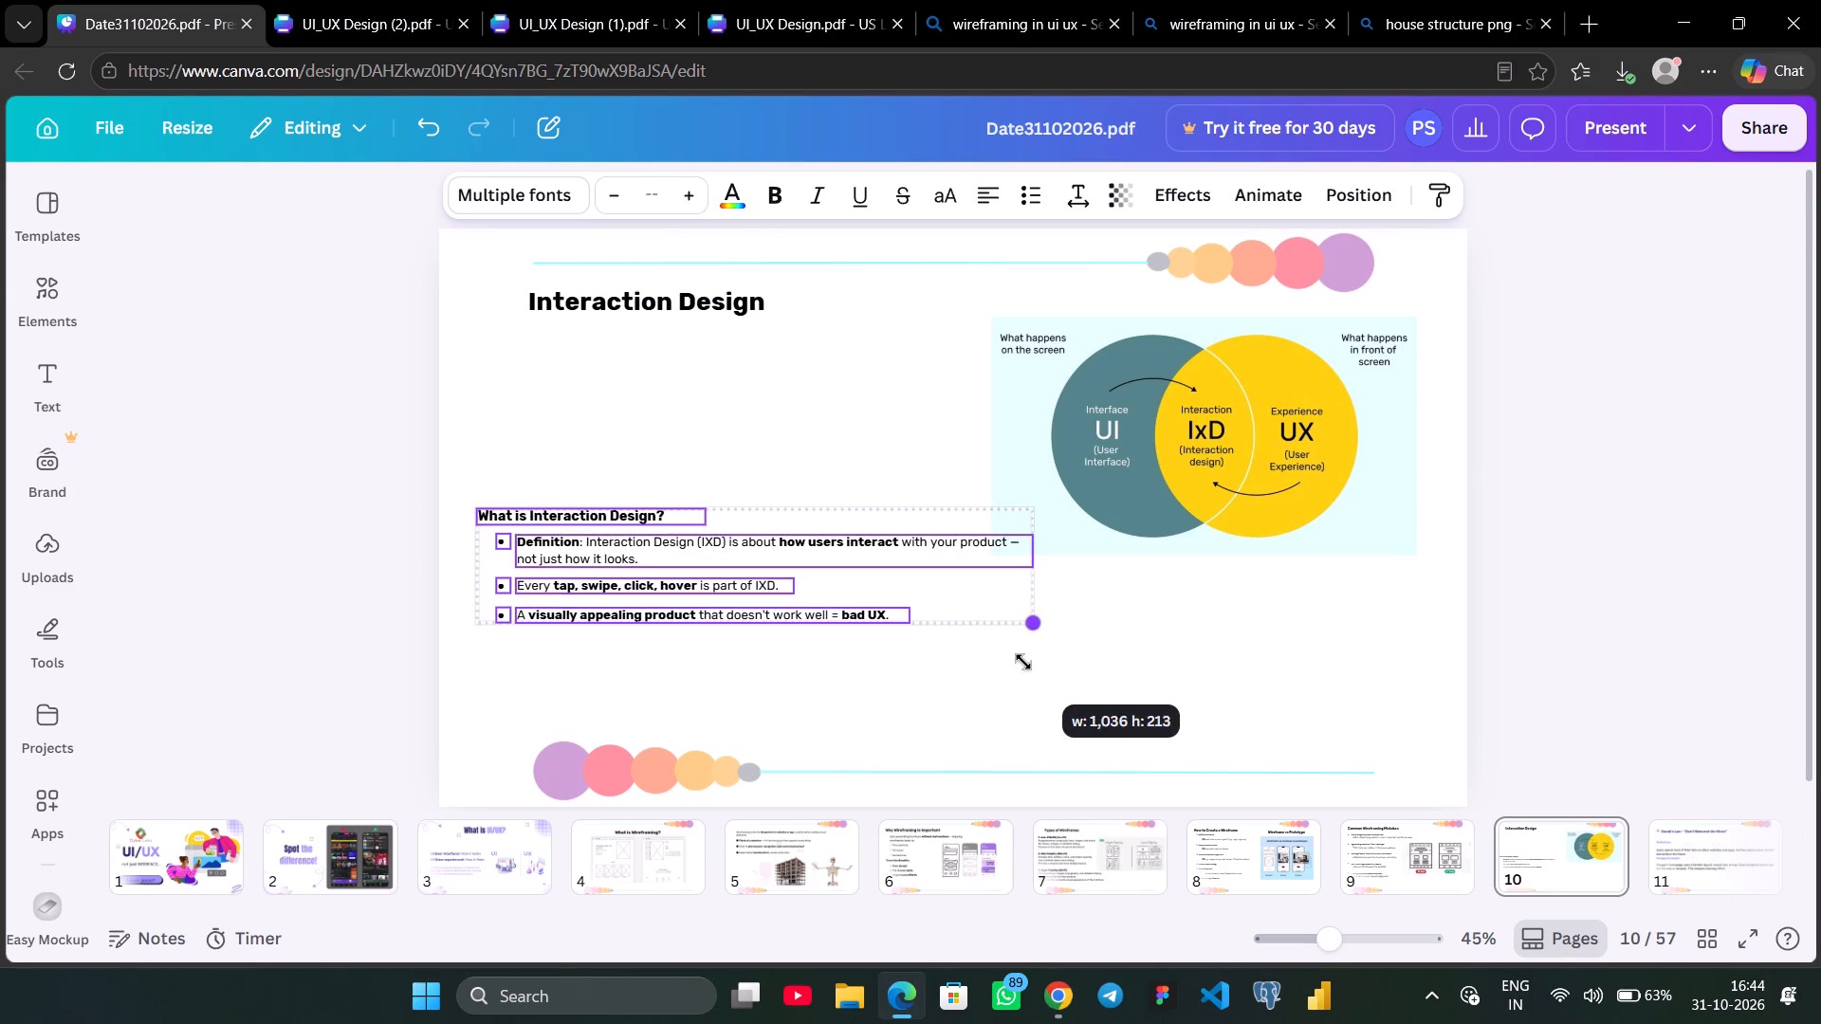
drag(1023, 662, 1021, 663)
Place the pasted text block beneath the Interaction Design title and narrow it so it clears the Venn diagram.
drag(855, 577, 852, 446)
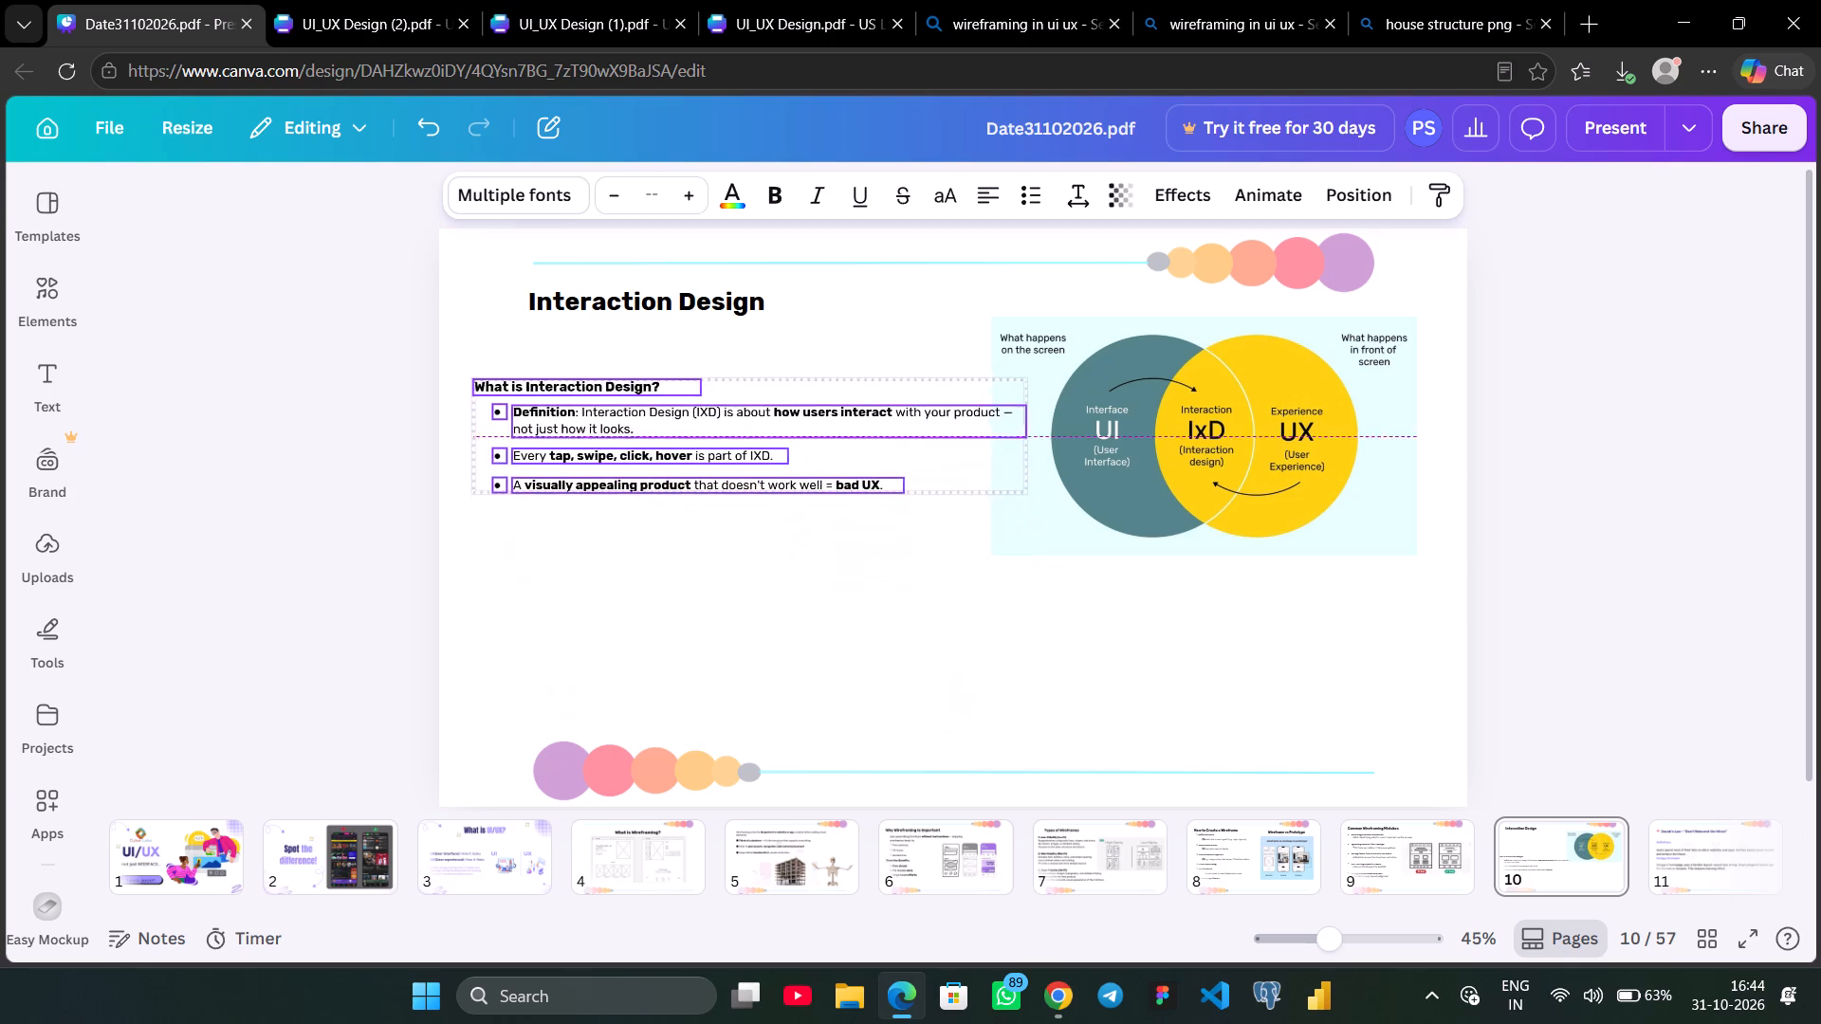
drag(852, 446, 857, 428)
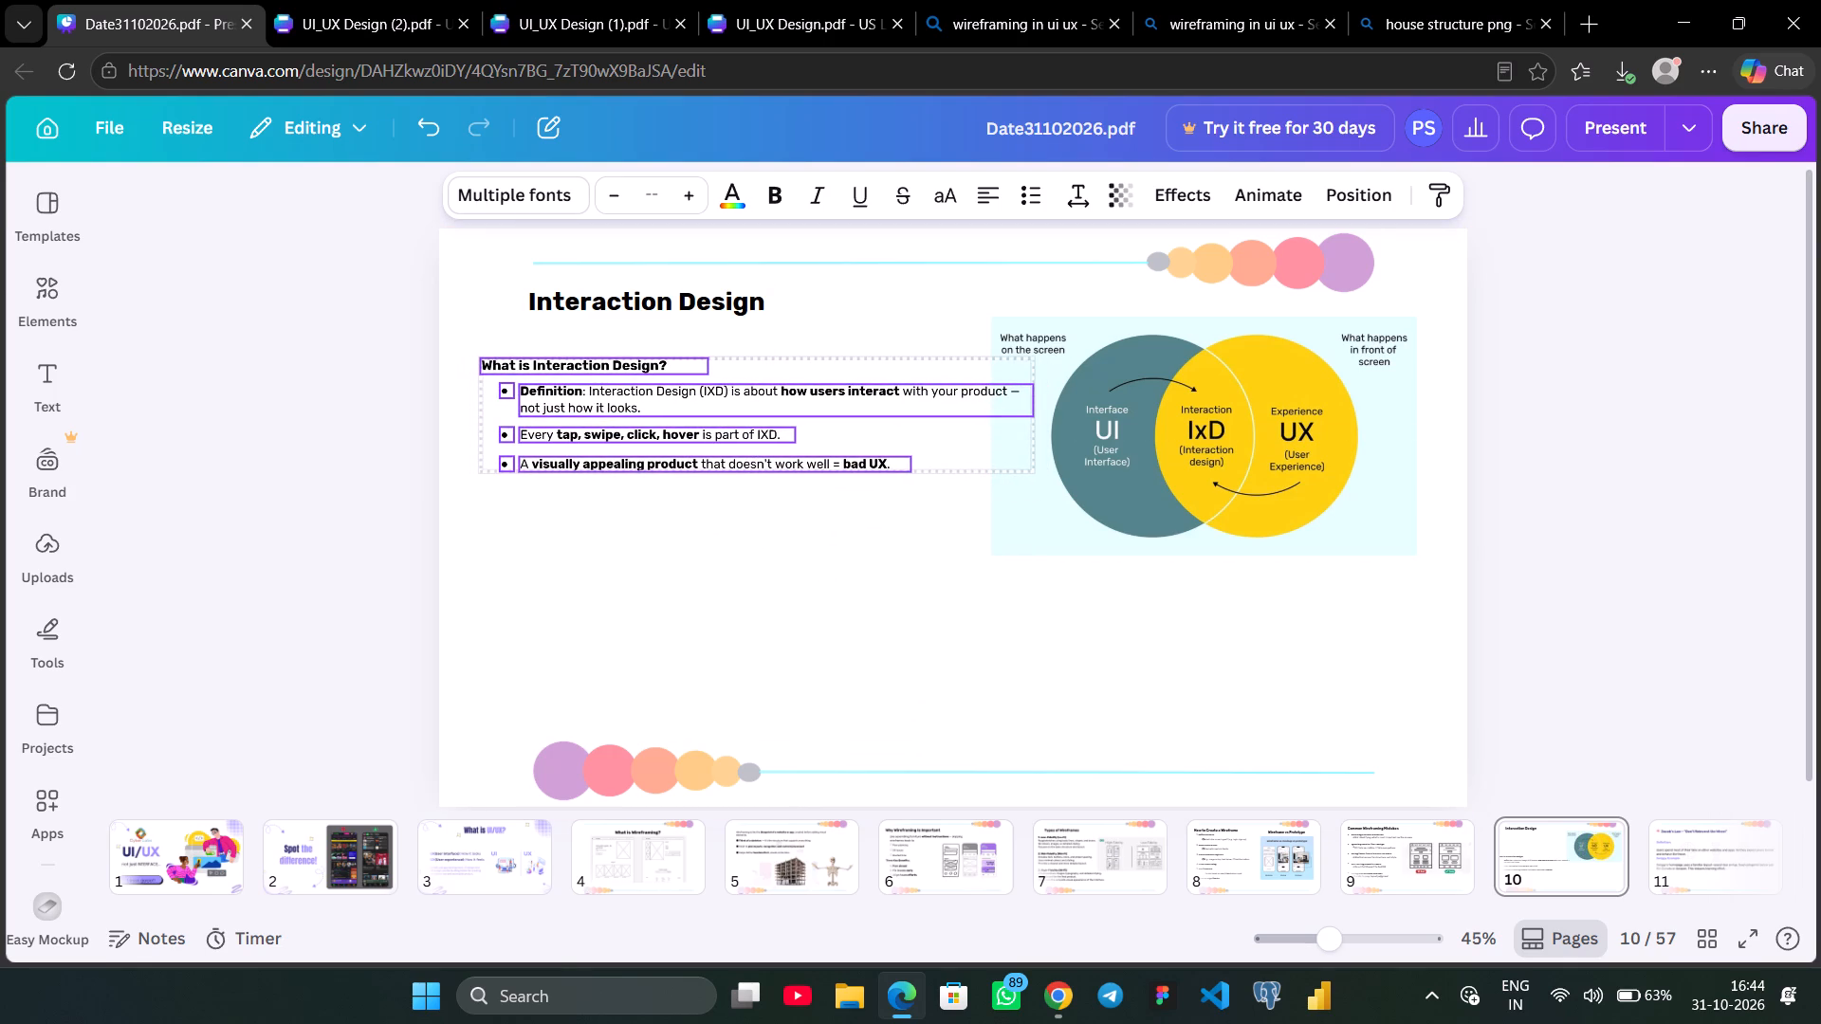
drag(1032, 420, 1011, 418)
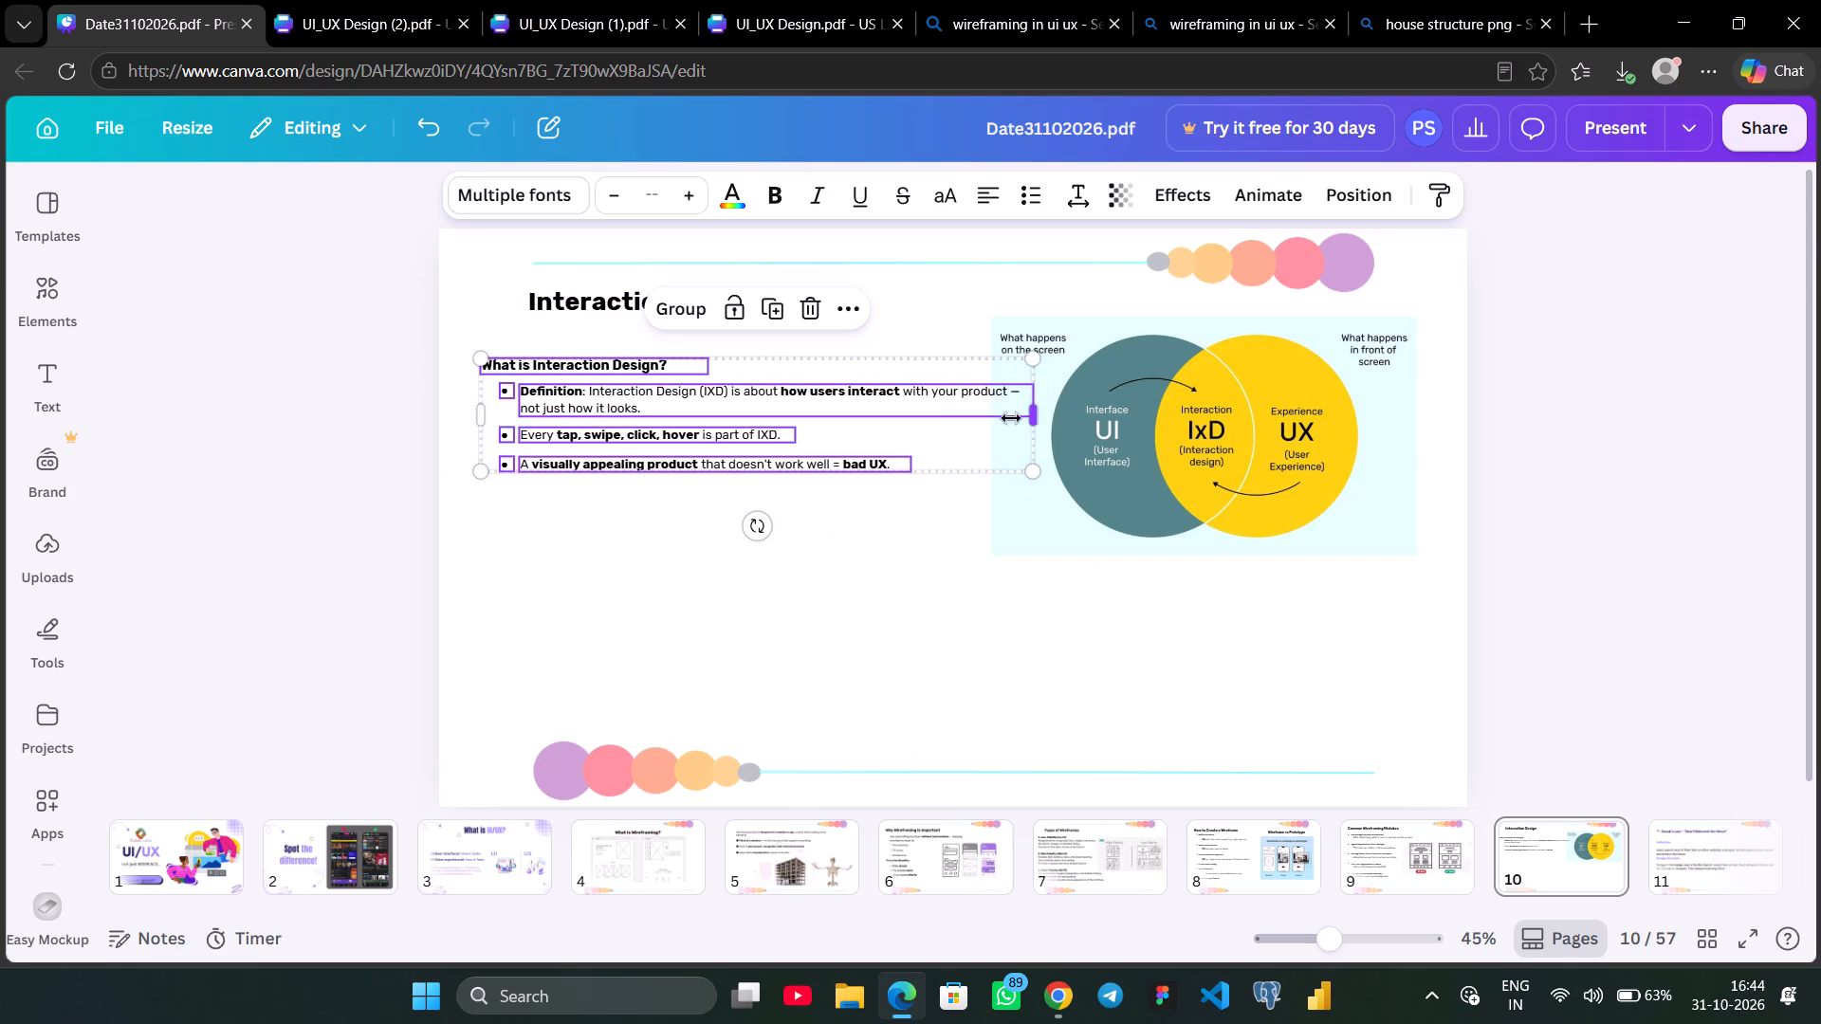
drag(1011, 418, 972, 418)
click(874, 613)
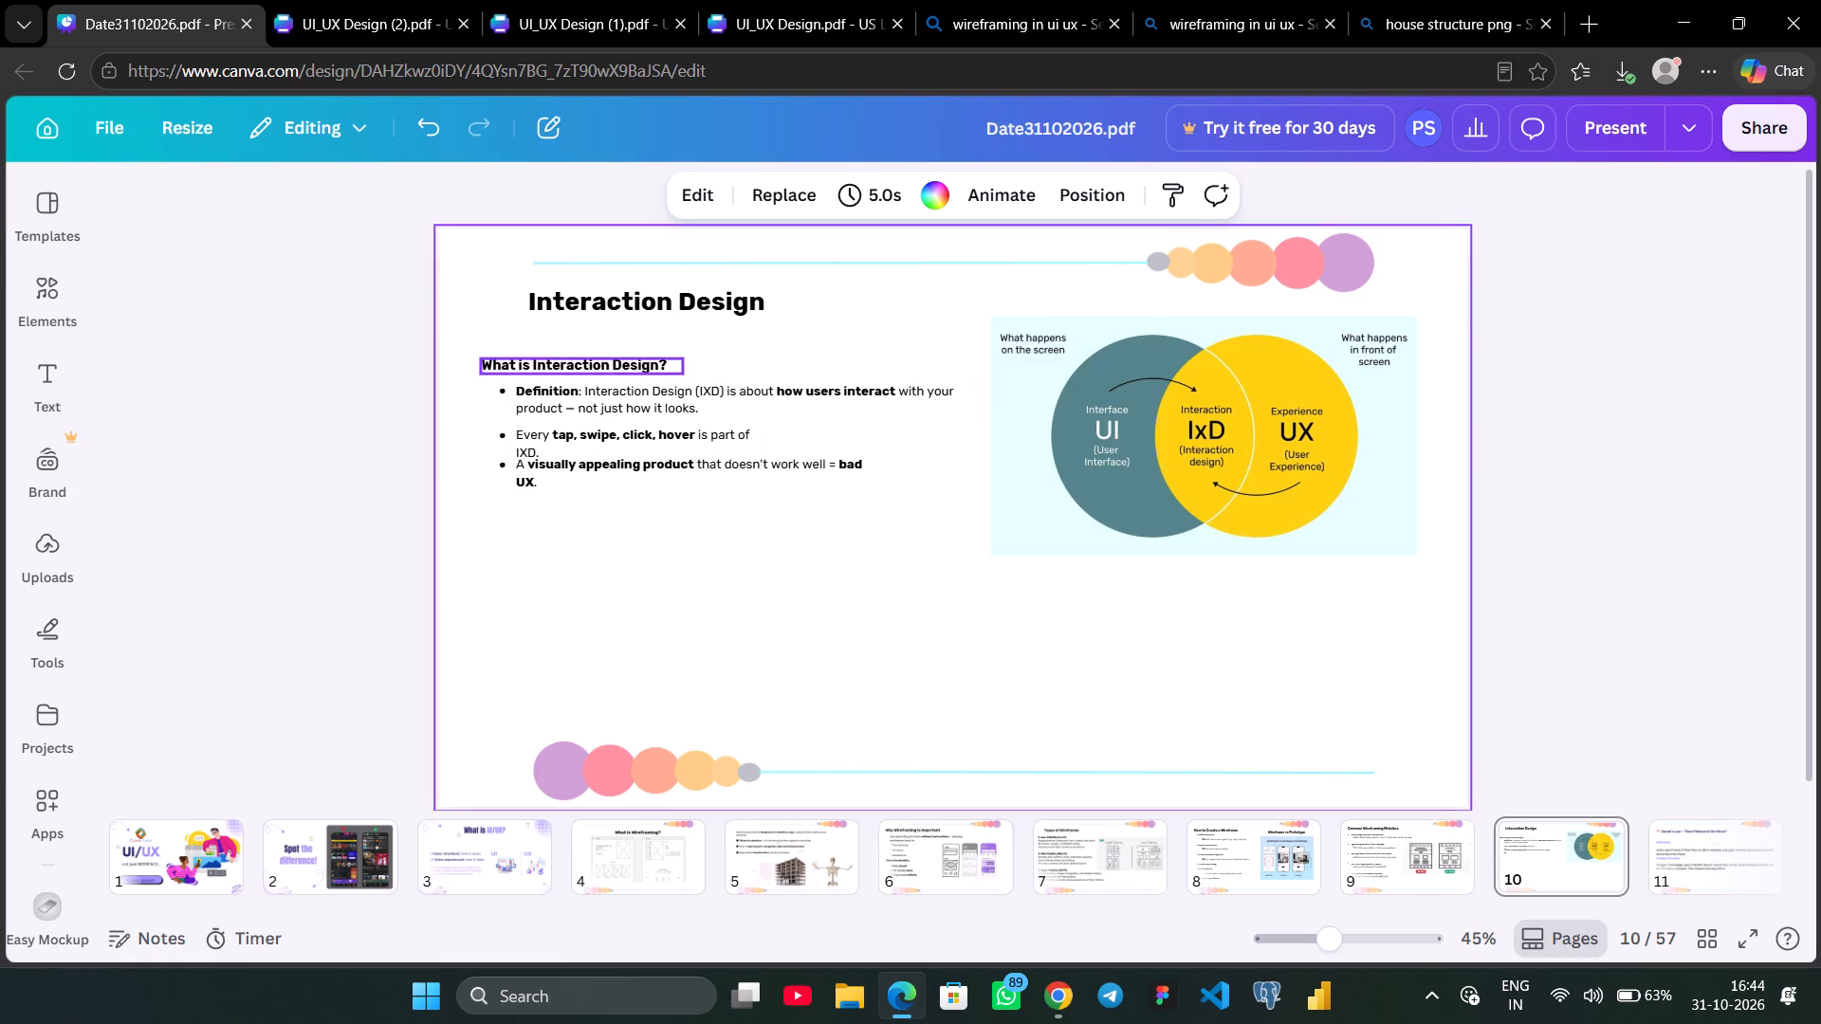
Set the "What is Interaction Design?" heading to font size 22 and widen its box to fit on one line.
click(583, 371)
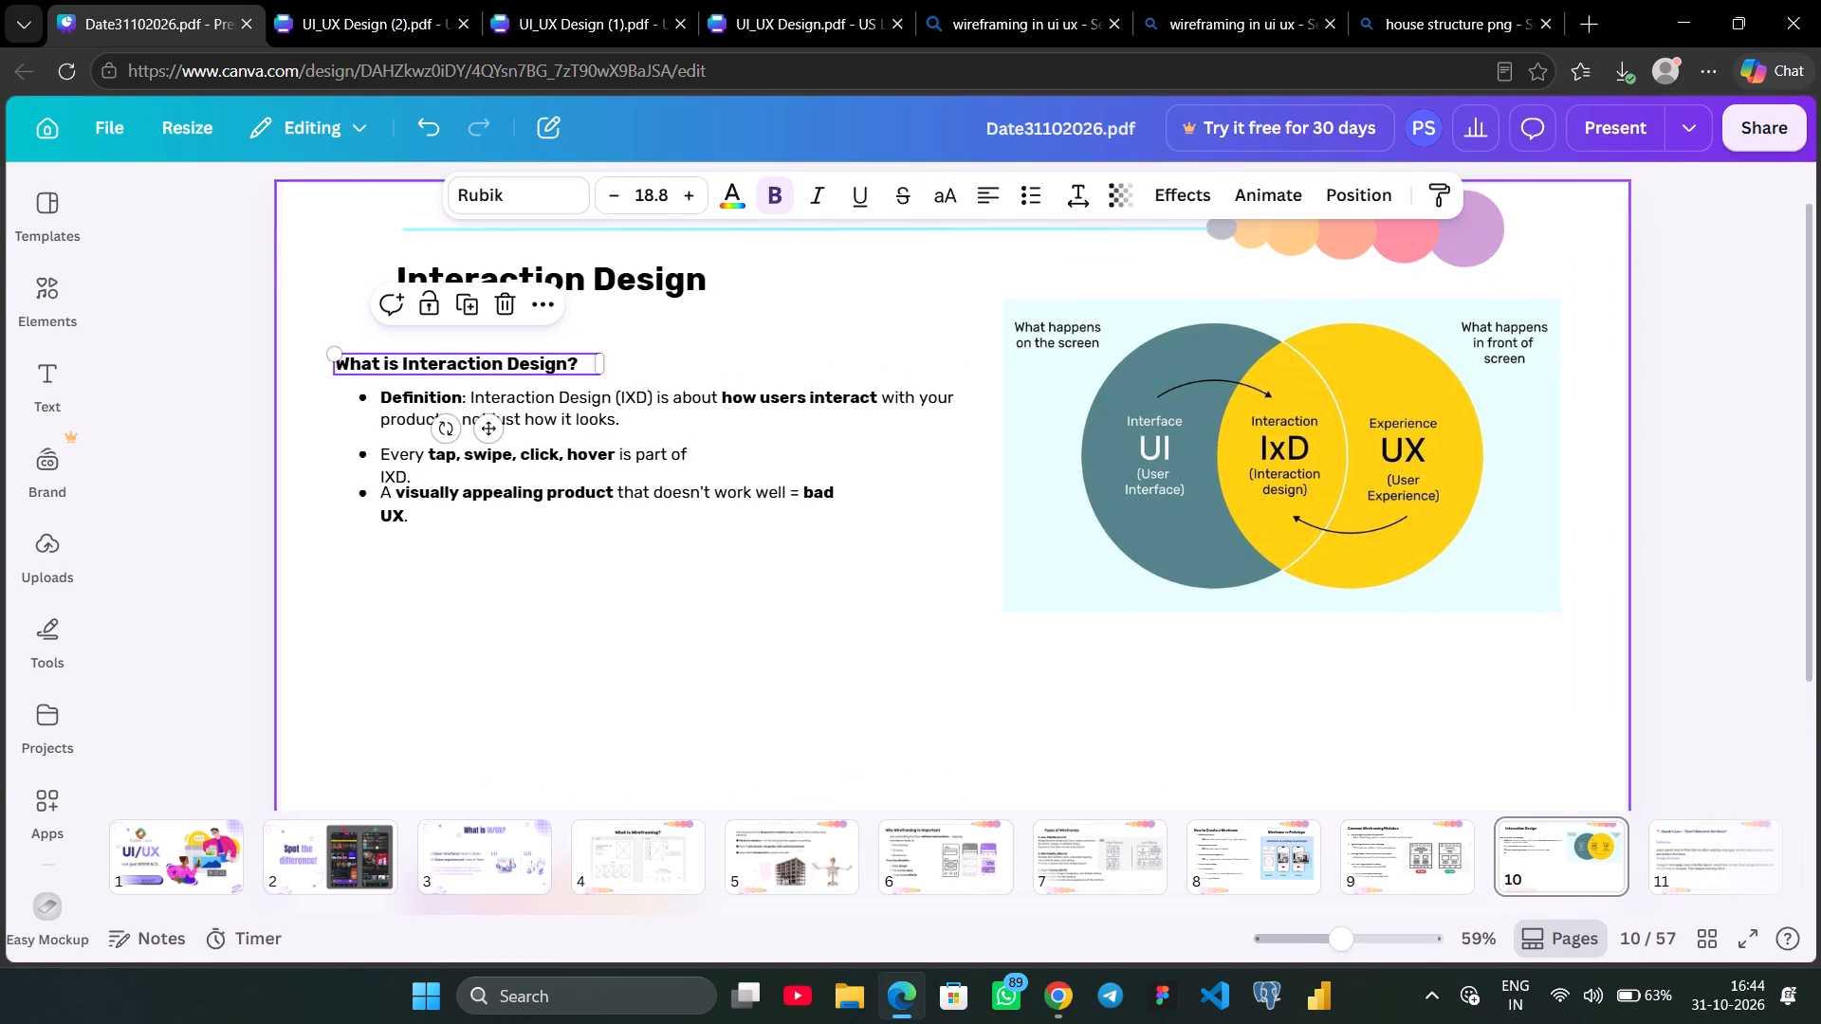
click(639, 191)
text(22)
key(Return)
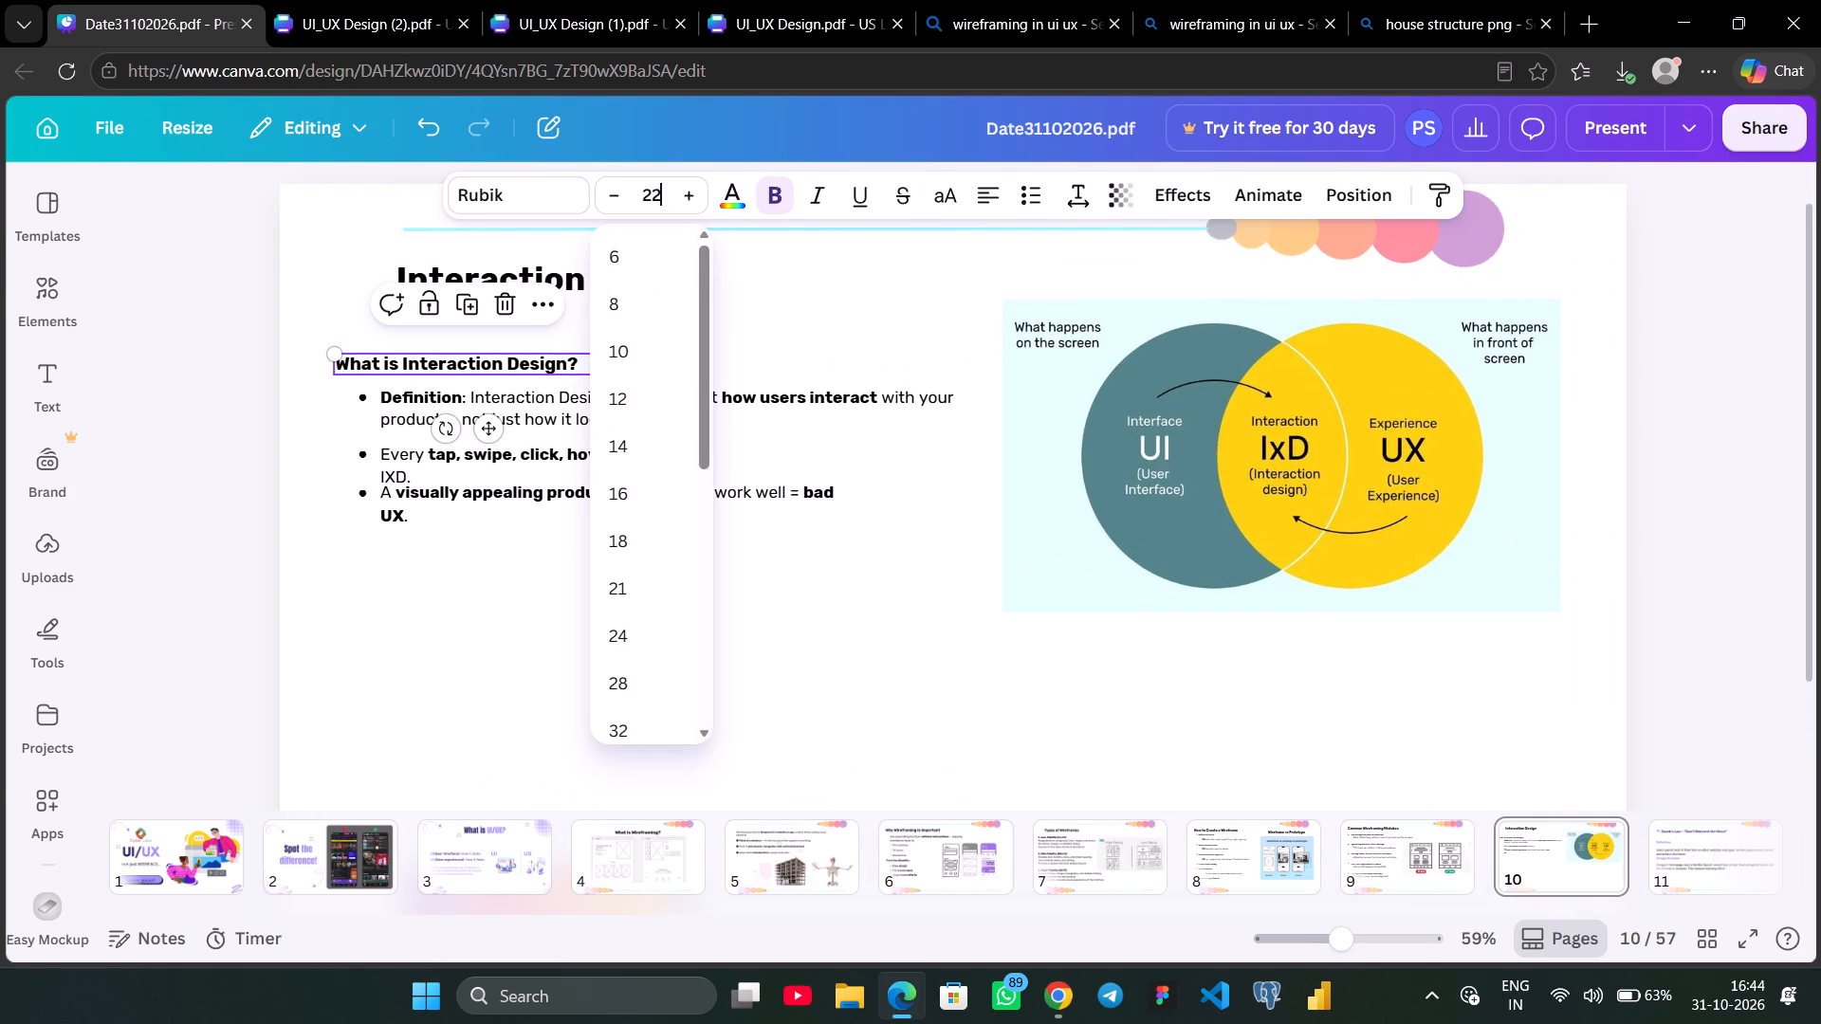
click(598, 378)
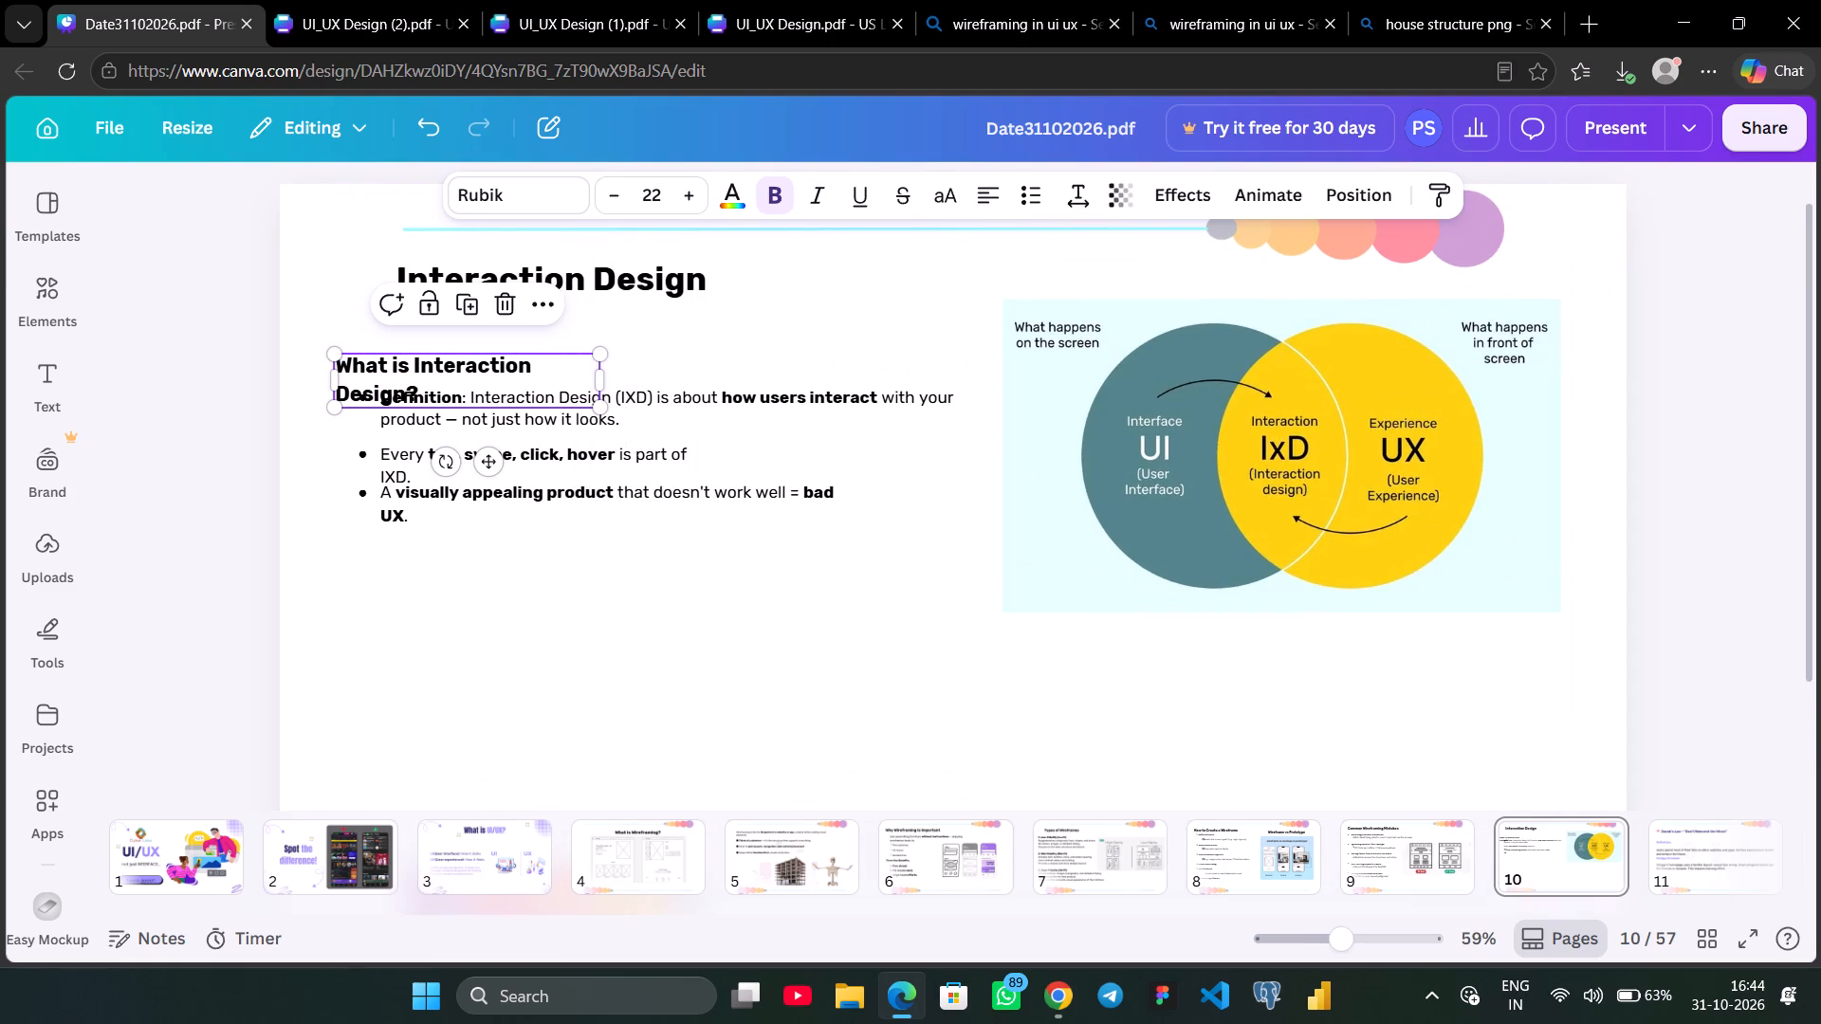
click(632, 375)
click(595, 375)
drag(602, 375, 634, 375)
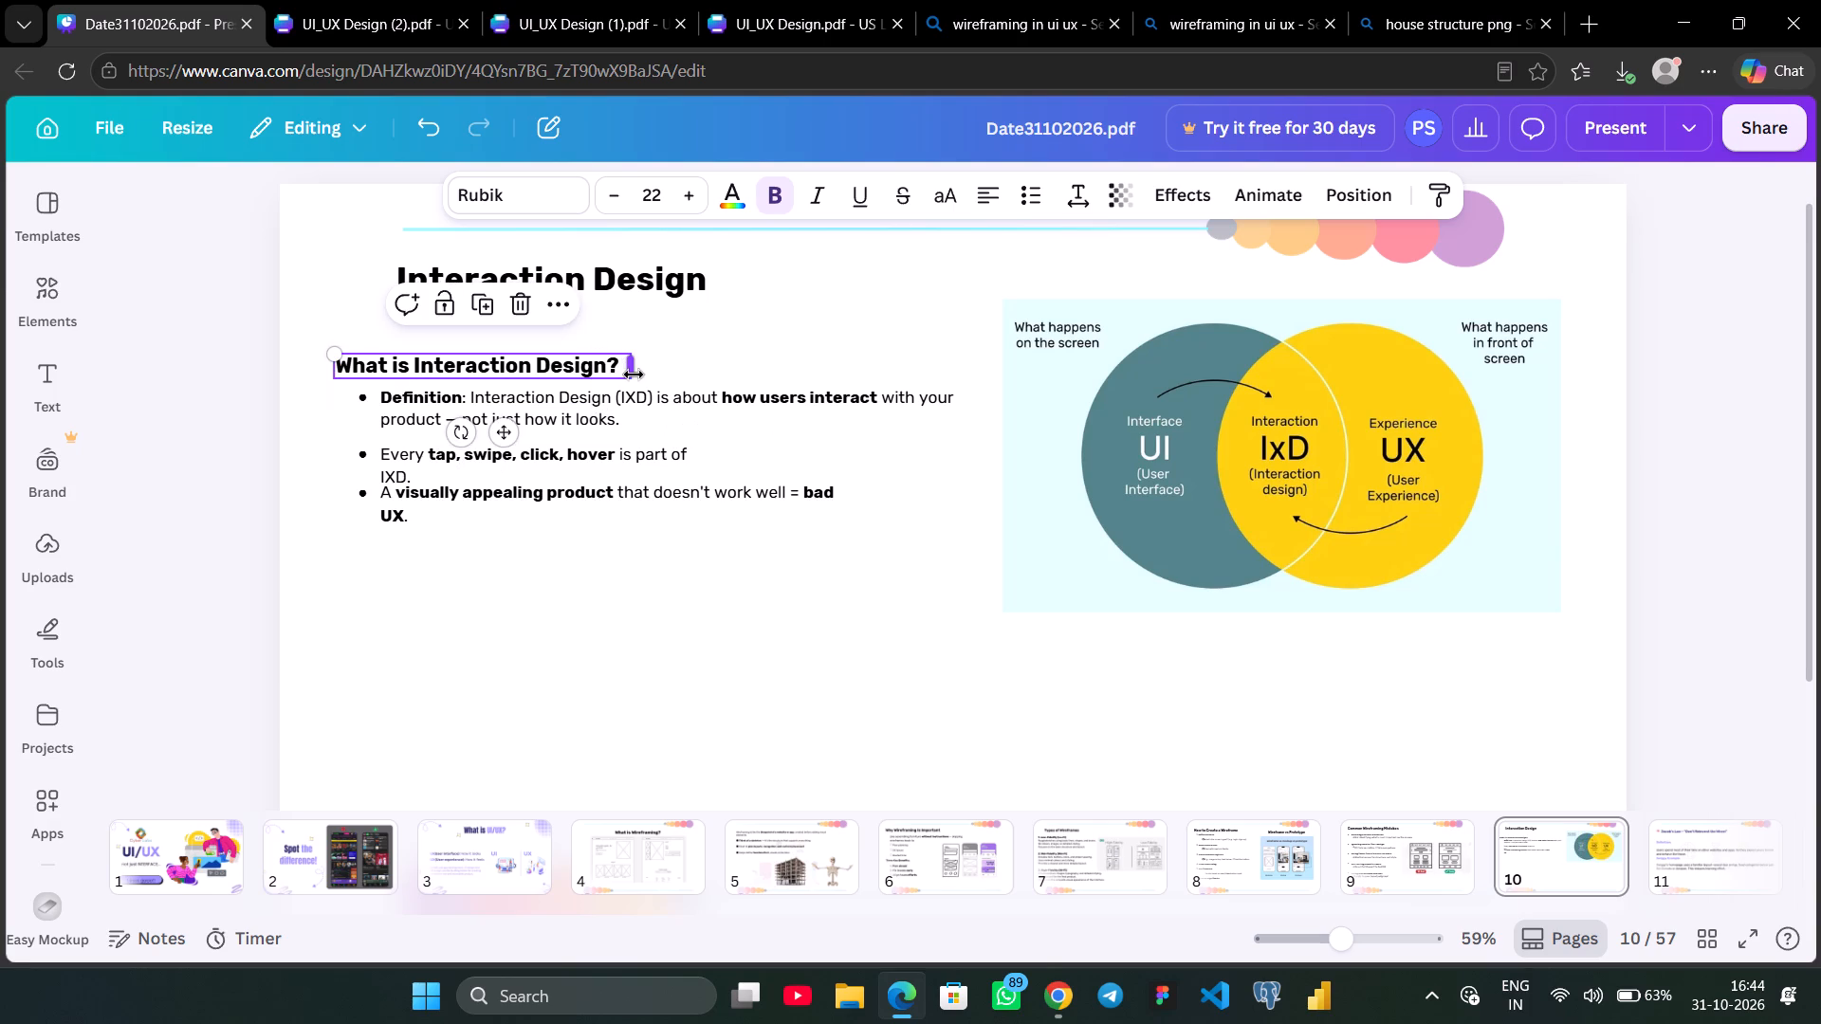
Move the last two bullets and their markers down together to leave a gap below the Definition bullet.
click(667, 393)
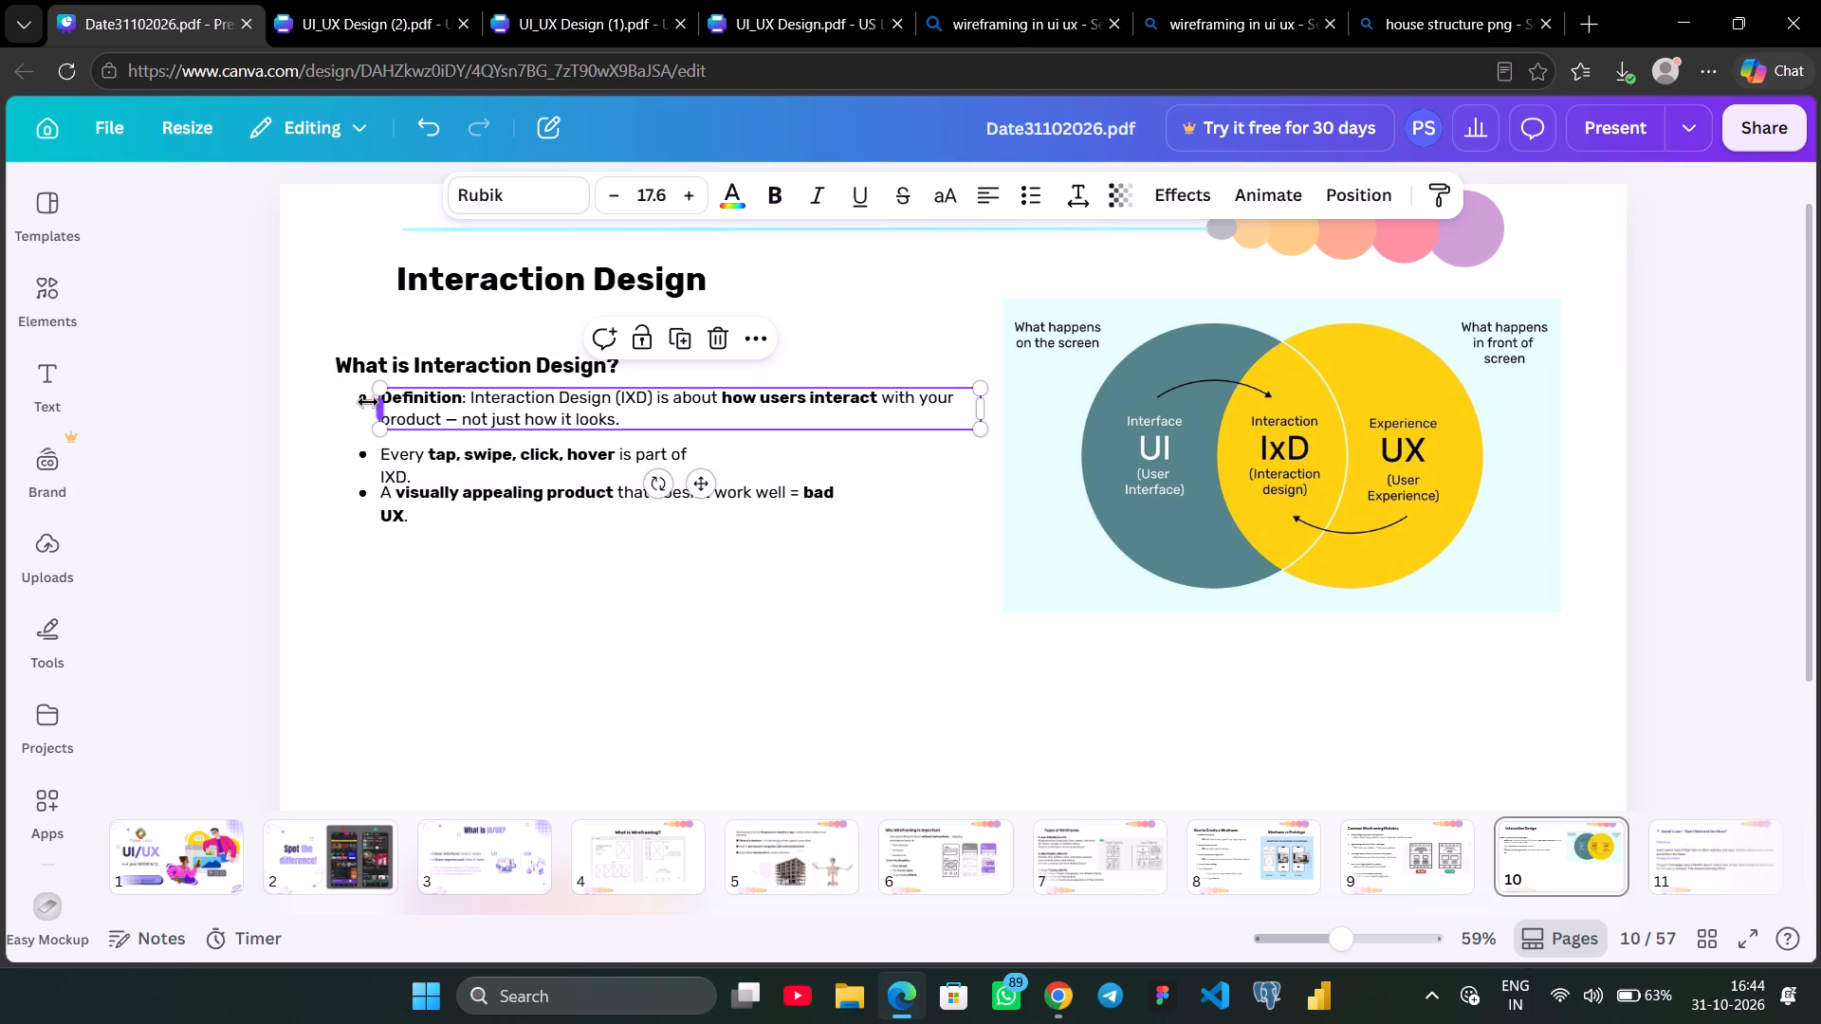
click(499, 475)
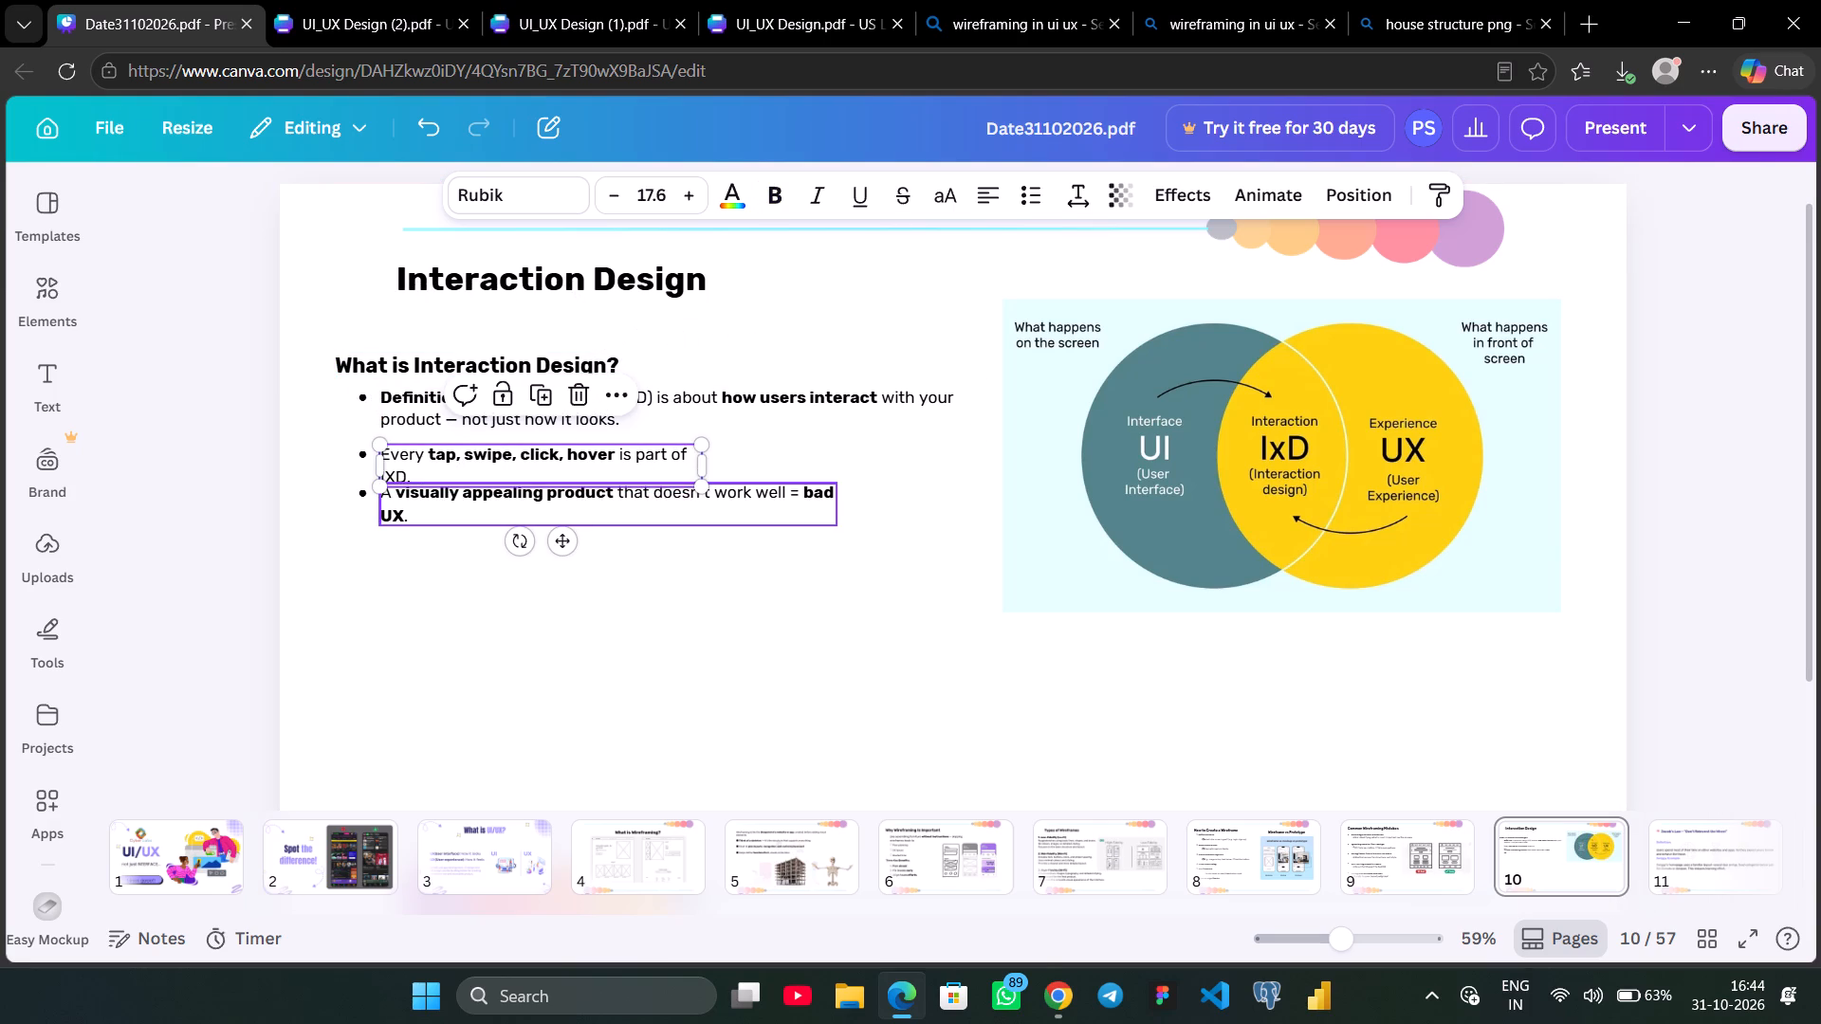
shift+click(487, 505)
shift+click(363, 457)
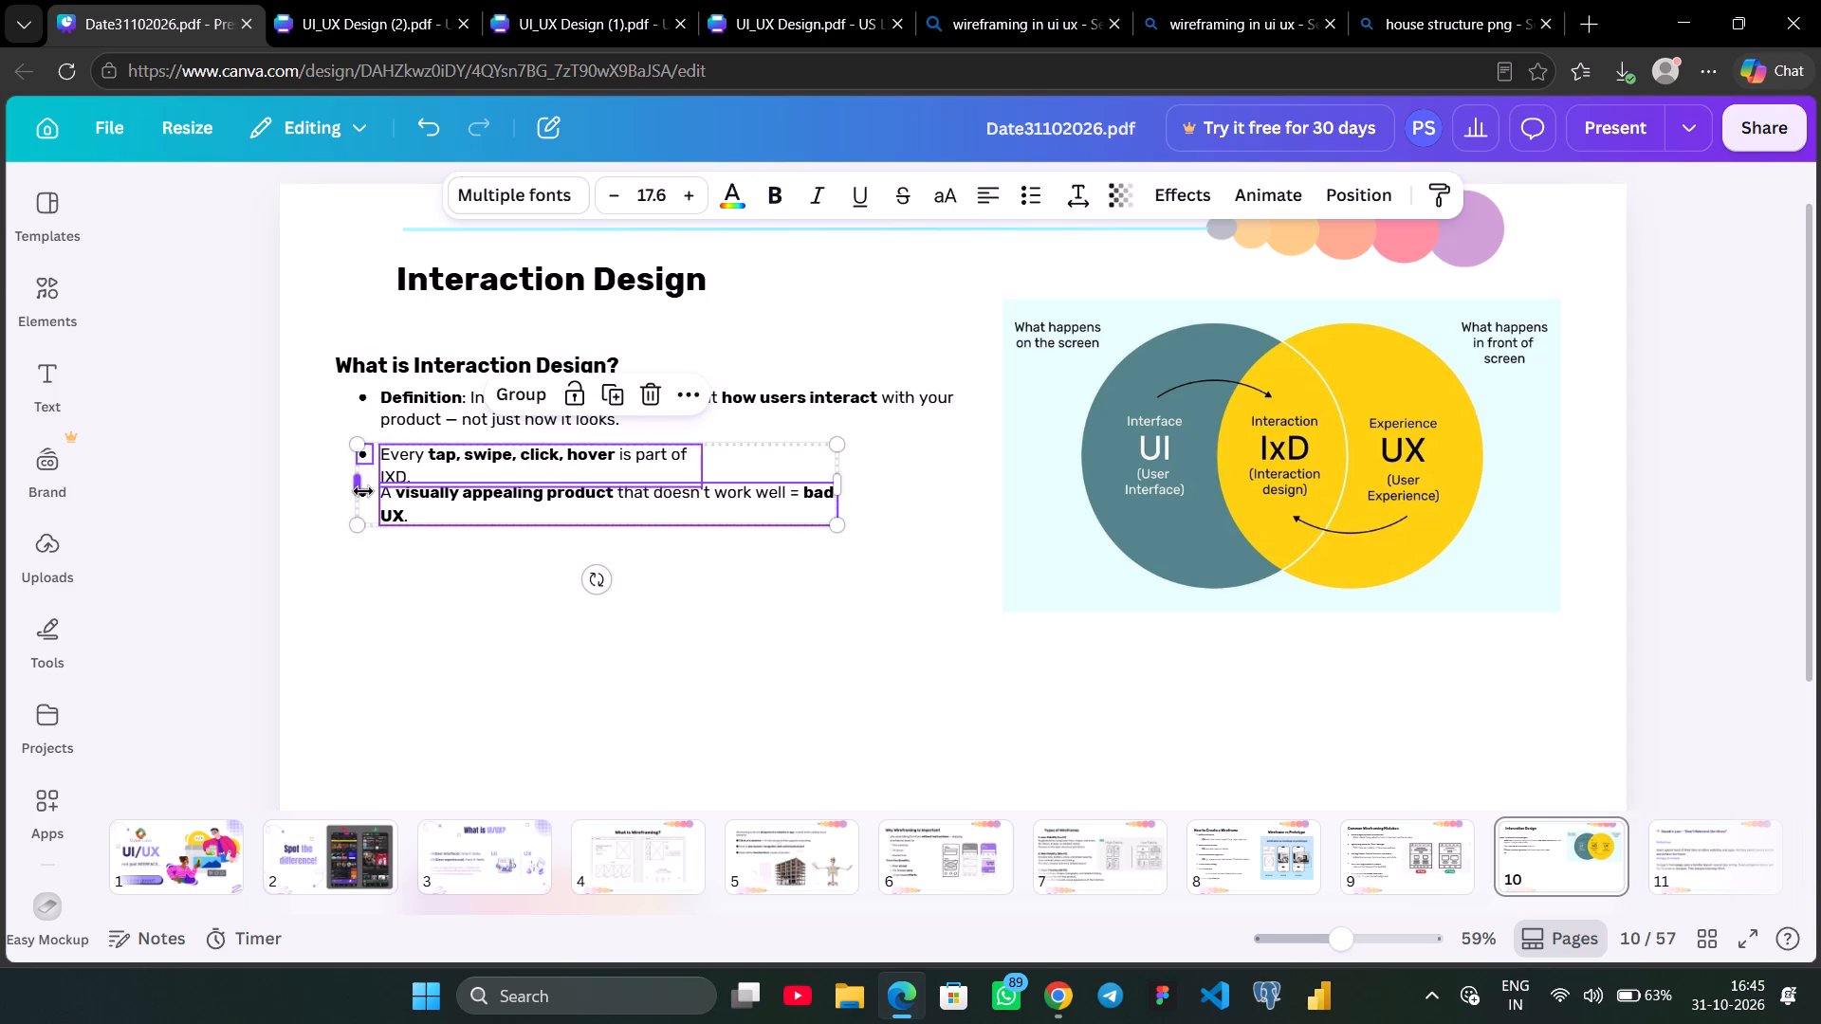
shift+click(370, 496)
key(Down)
key(Down)
key(Down)
key(Down)
key(Down)
key(Down)
key(Down)
key(Down)
key(Down)
key(Down)
key(Down)
key(Down)
key(Down)
key(Down)
key(Down)
key(Down)
key(Down)
key(Down)
key(Down)
key(Down)
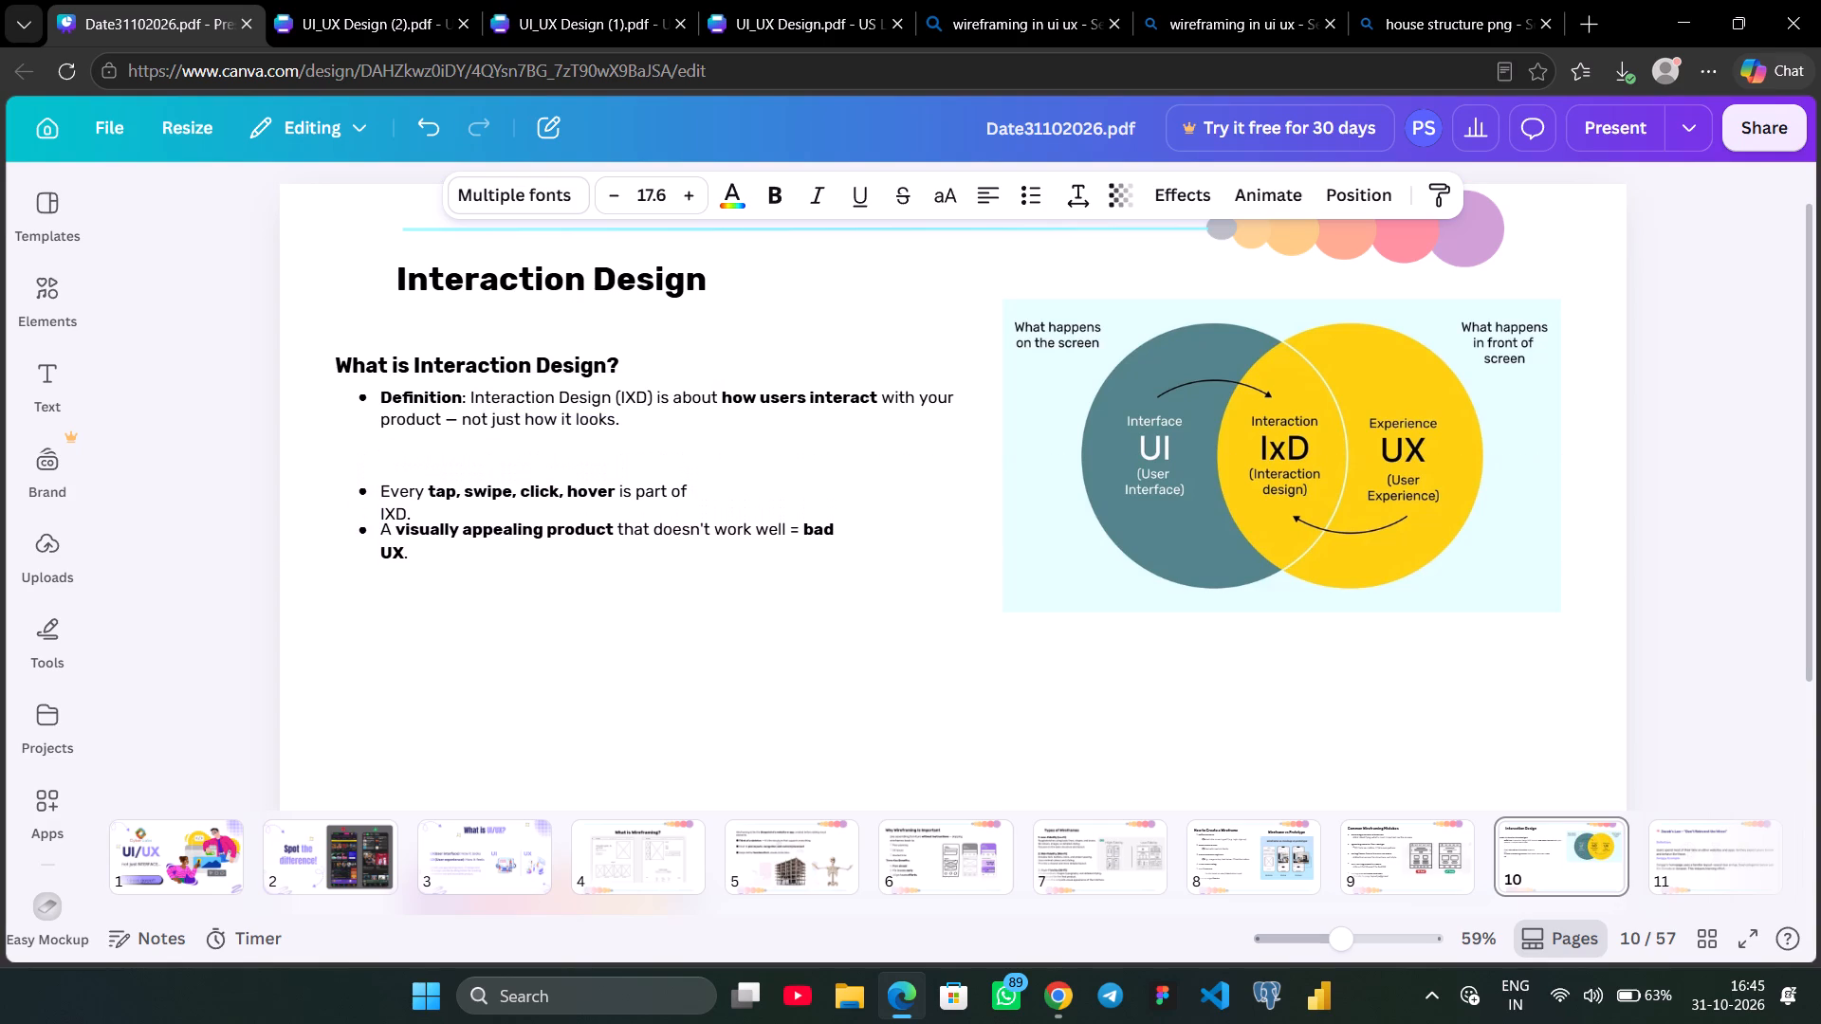
Set the Definition bullet's text and its marker to font size 20.
click(490, 411)
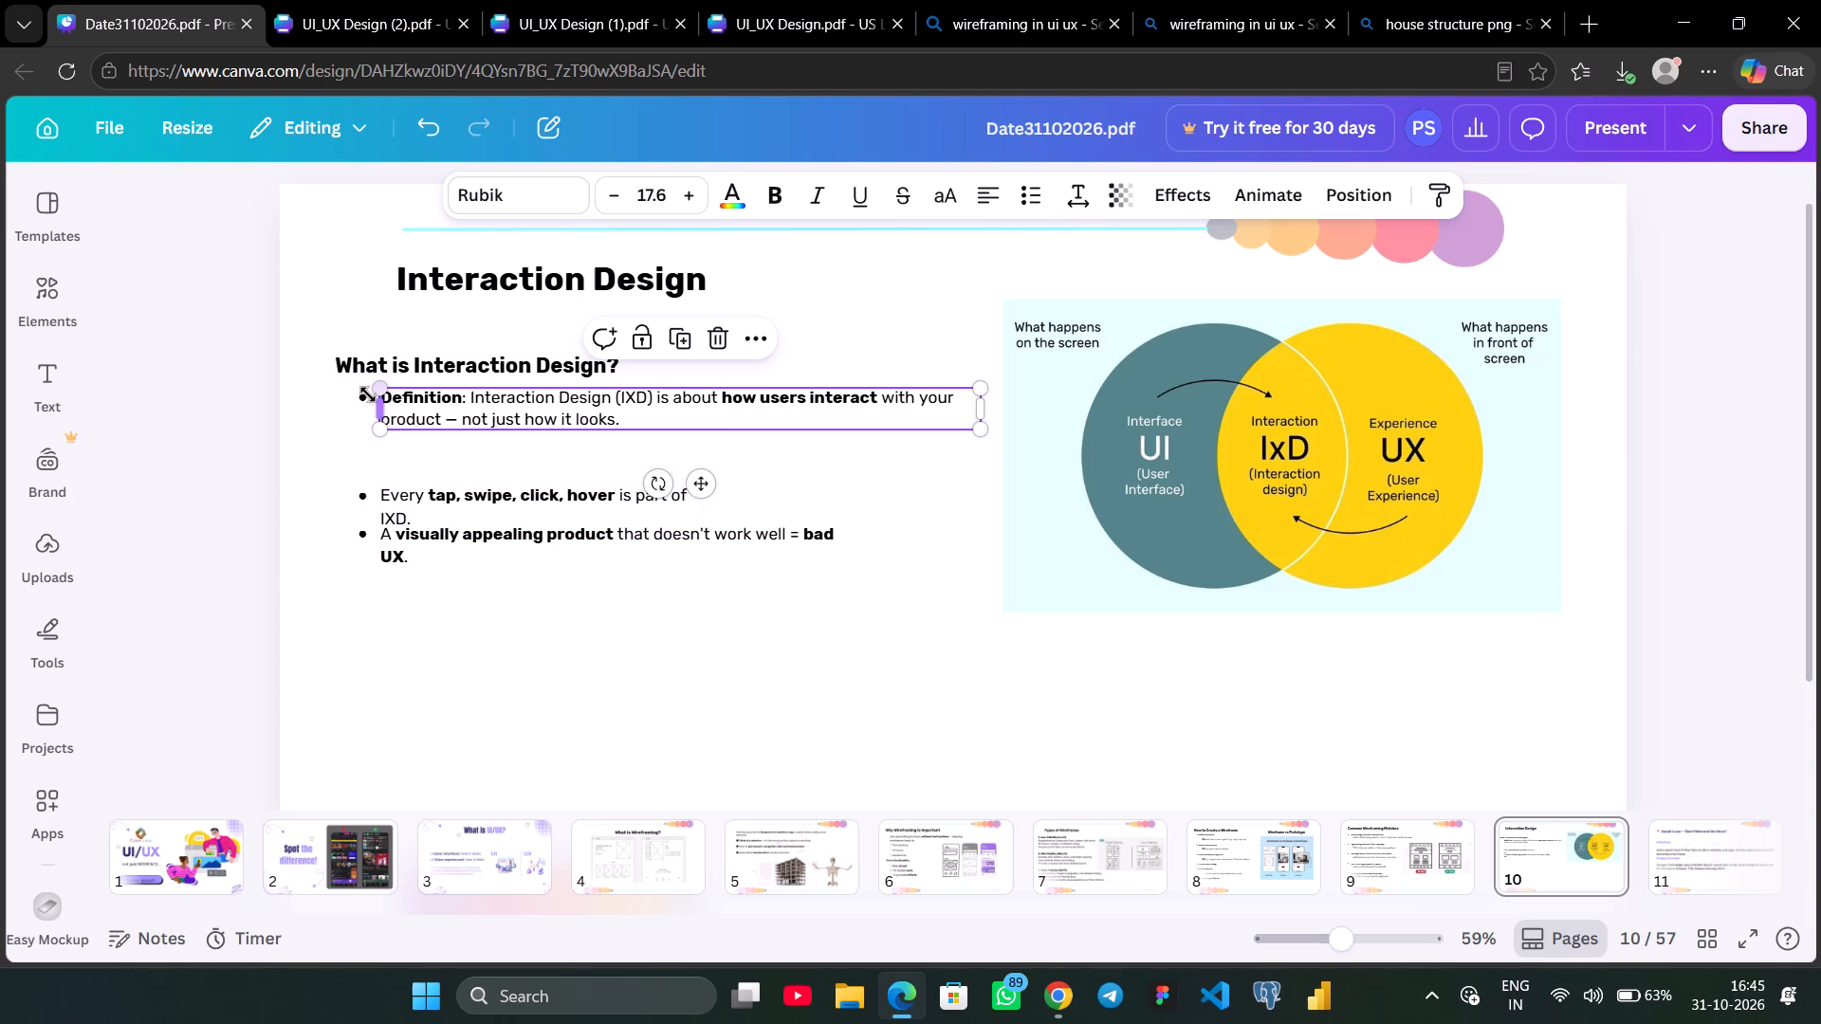
shift+click(363, 397)
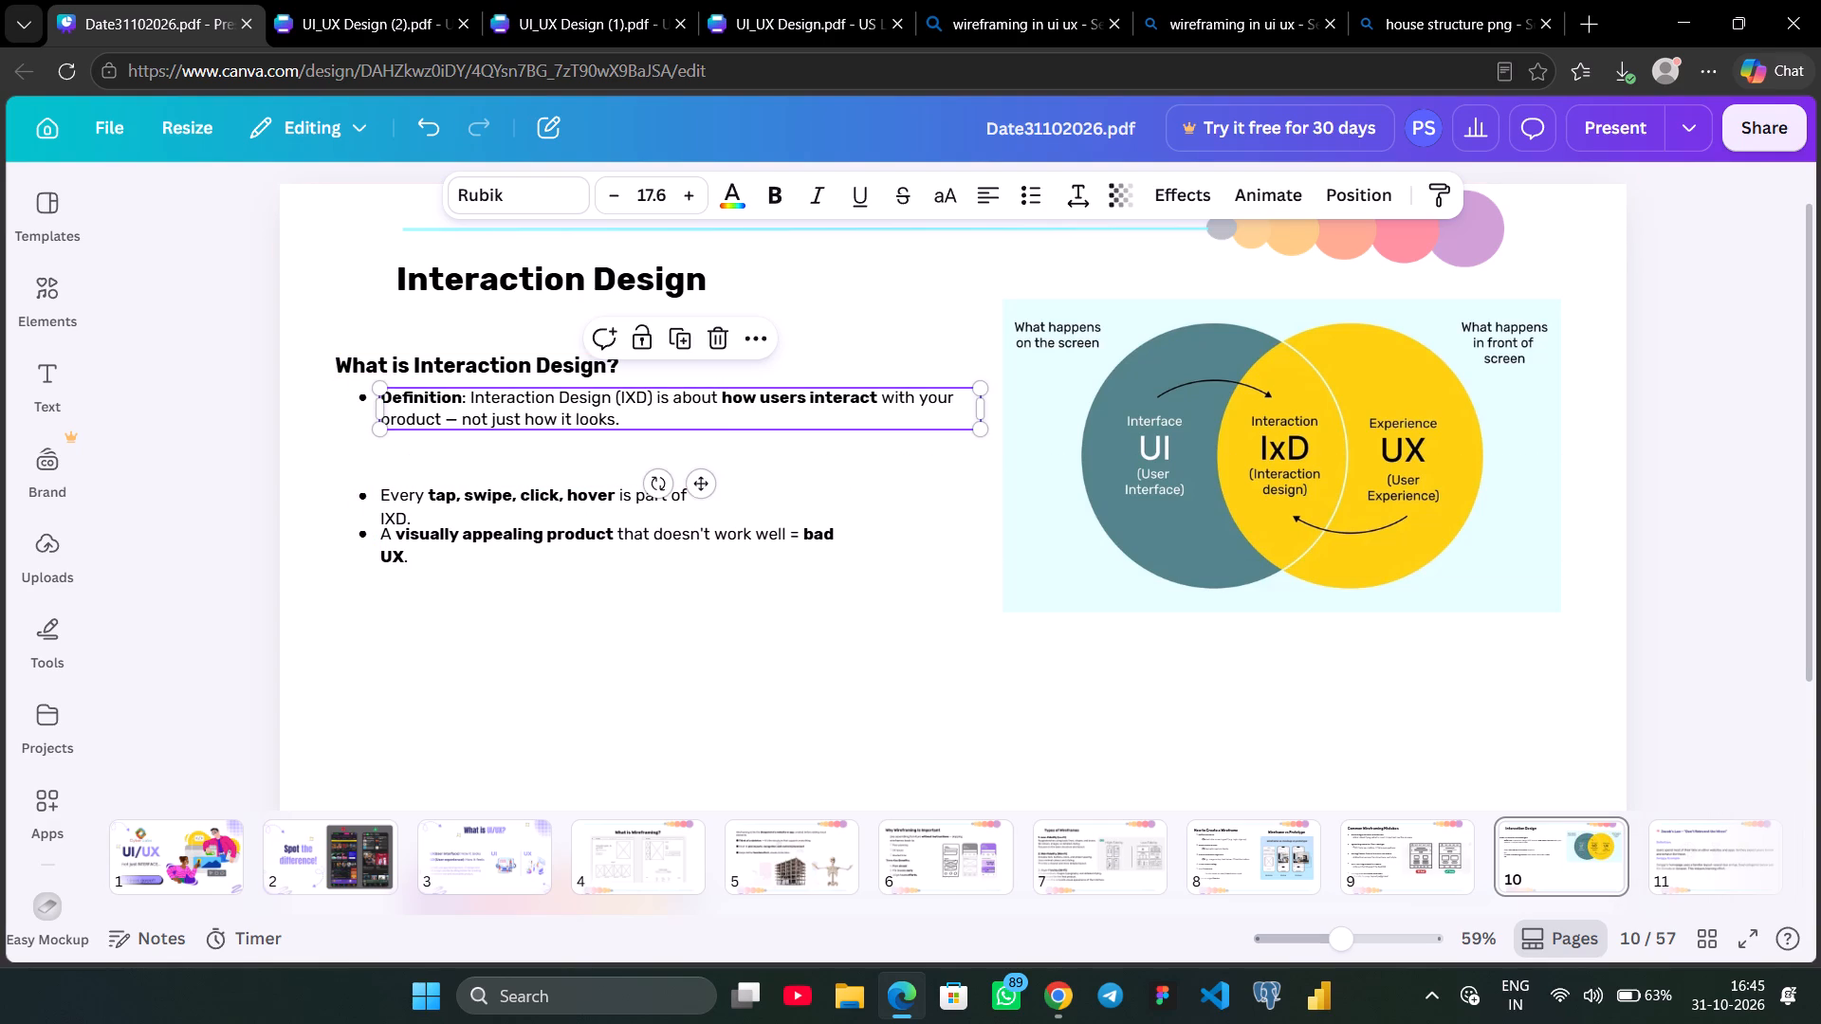
click(364, 392)
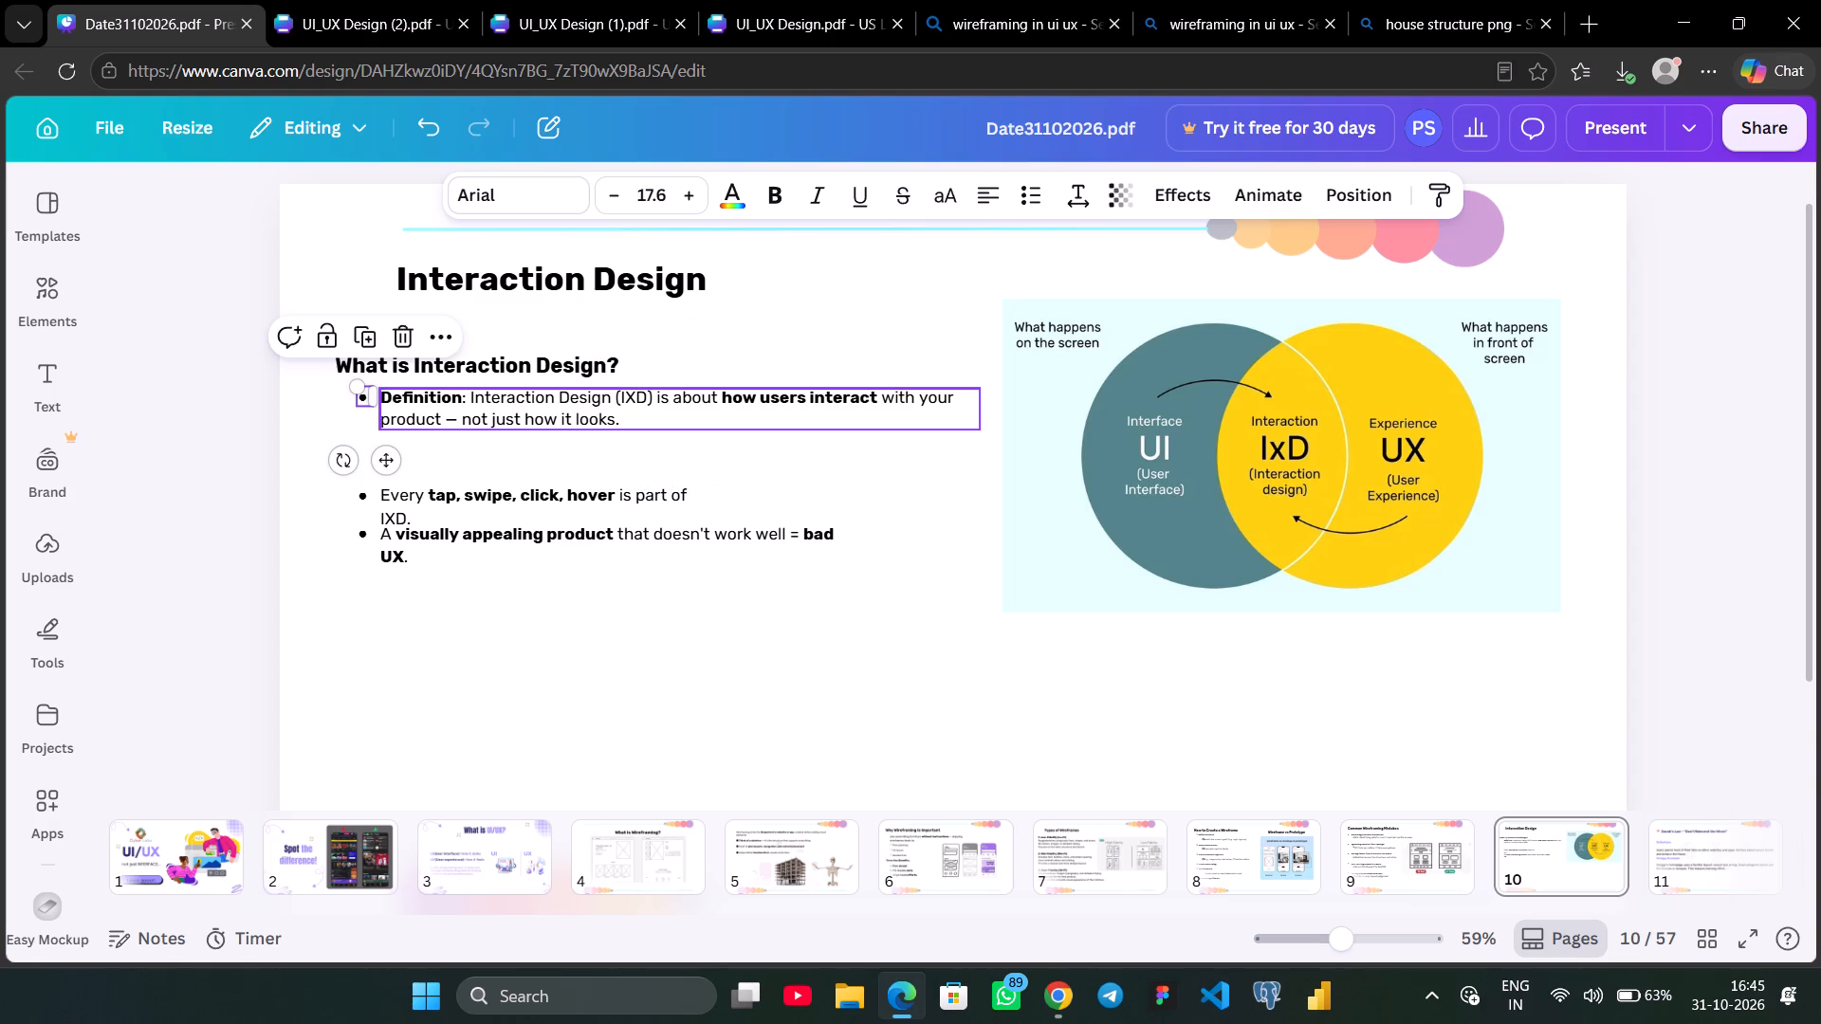
shift+click(456, 414)
click(653, 197)
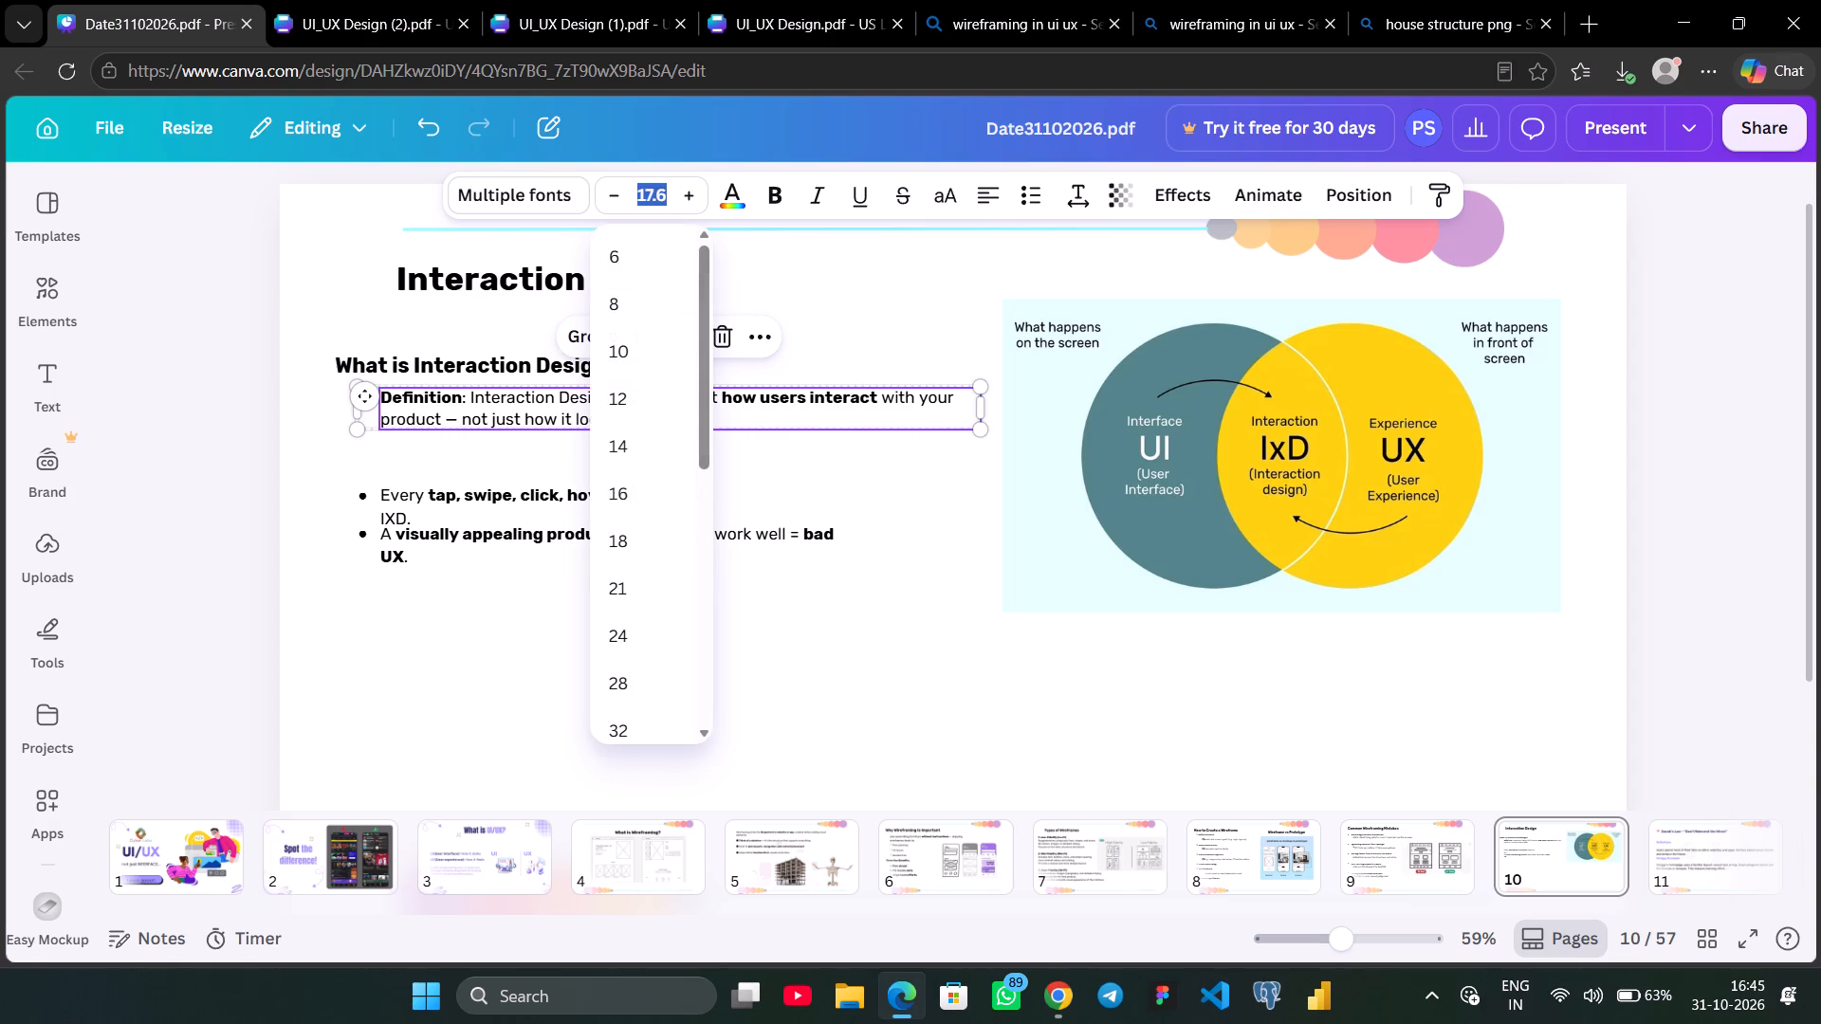
text(20)
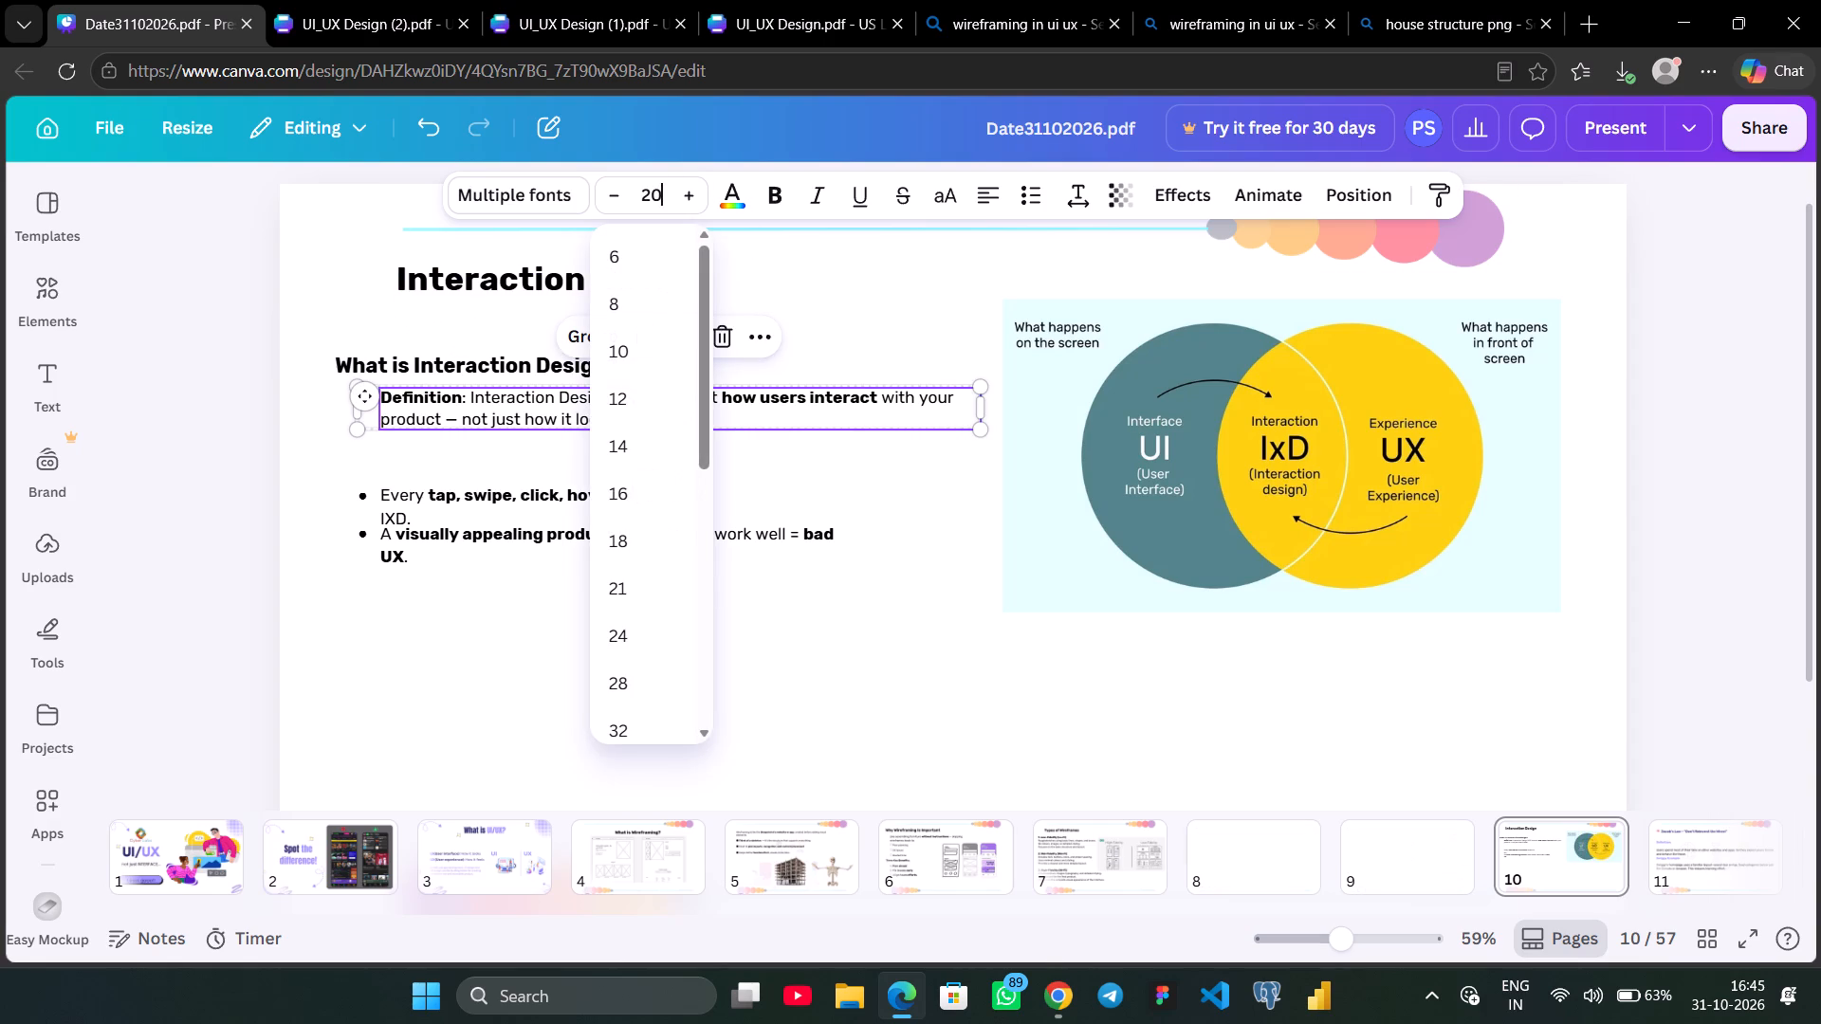
key(Return)
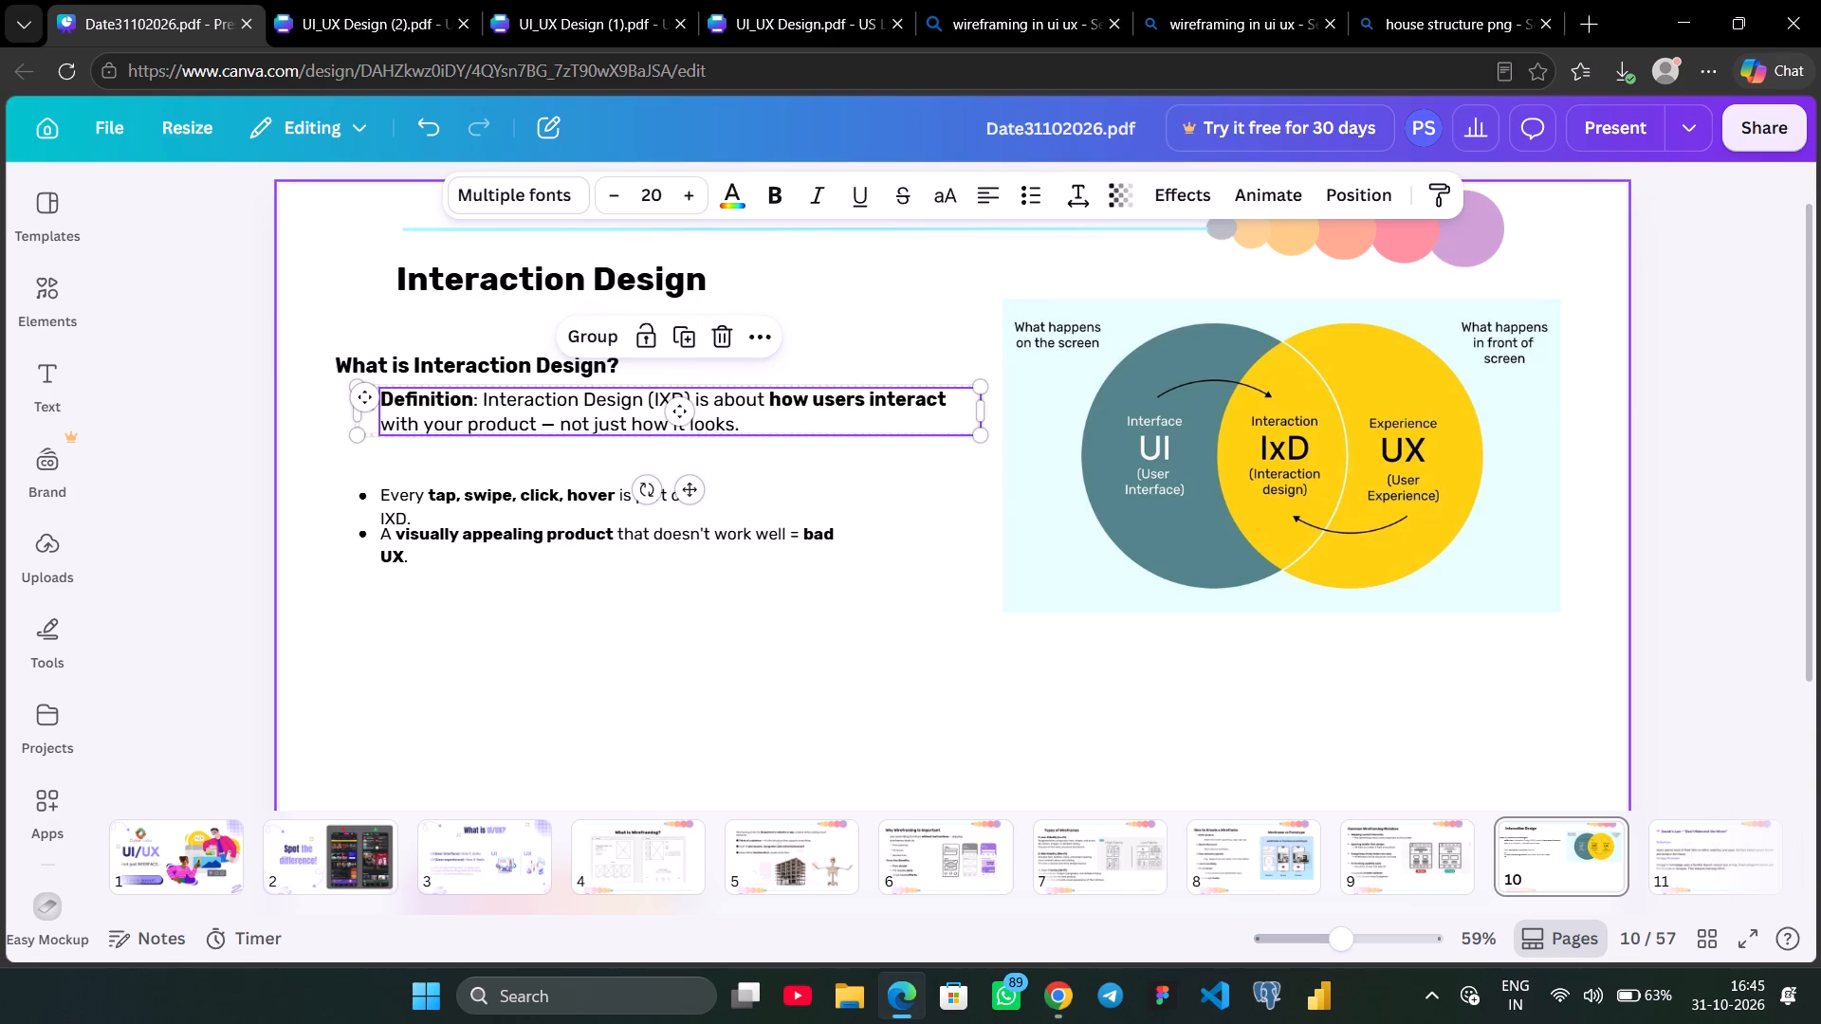
click(929, 493)
Nudge the Definition text down slightly to leave more space below the "What is Interaction Design?" heading.
click(701, 424)
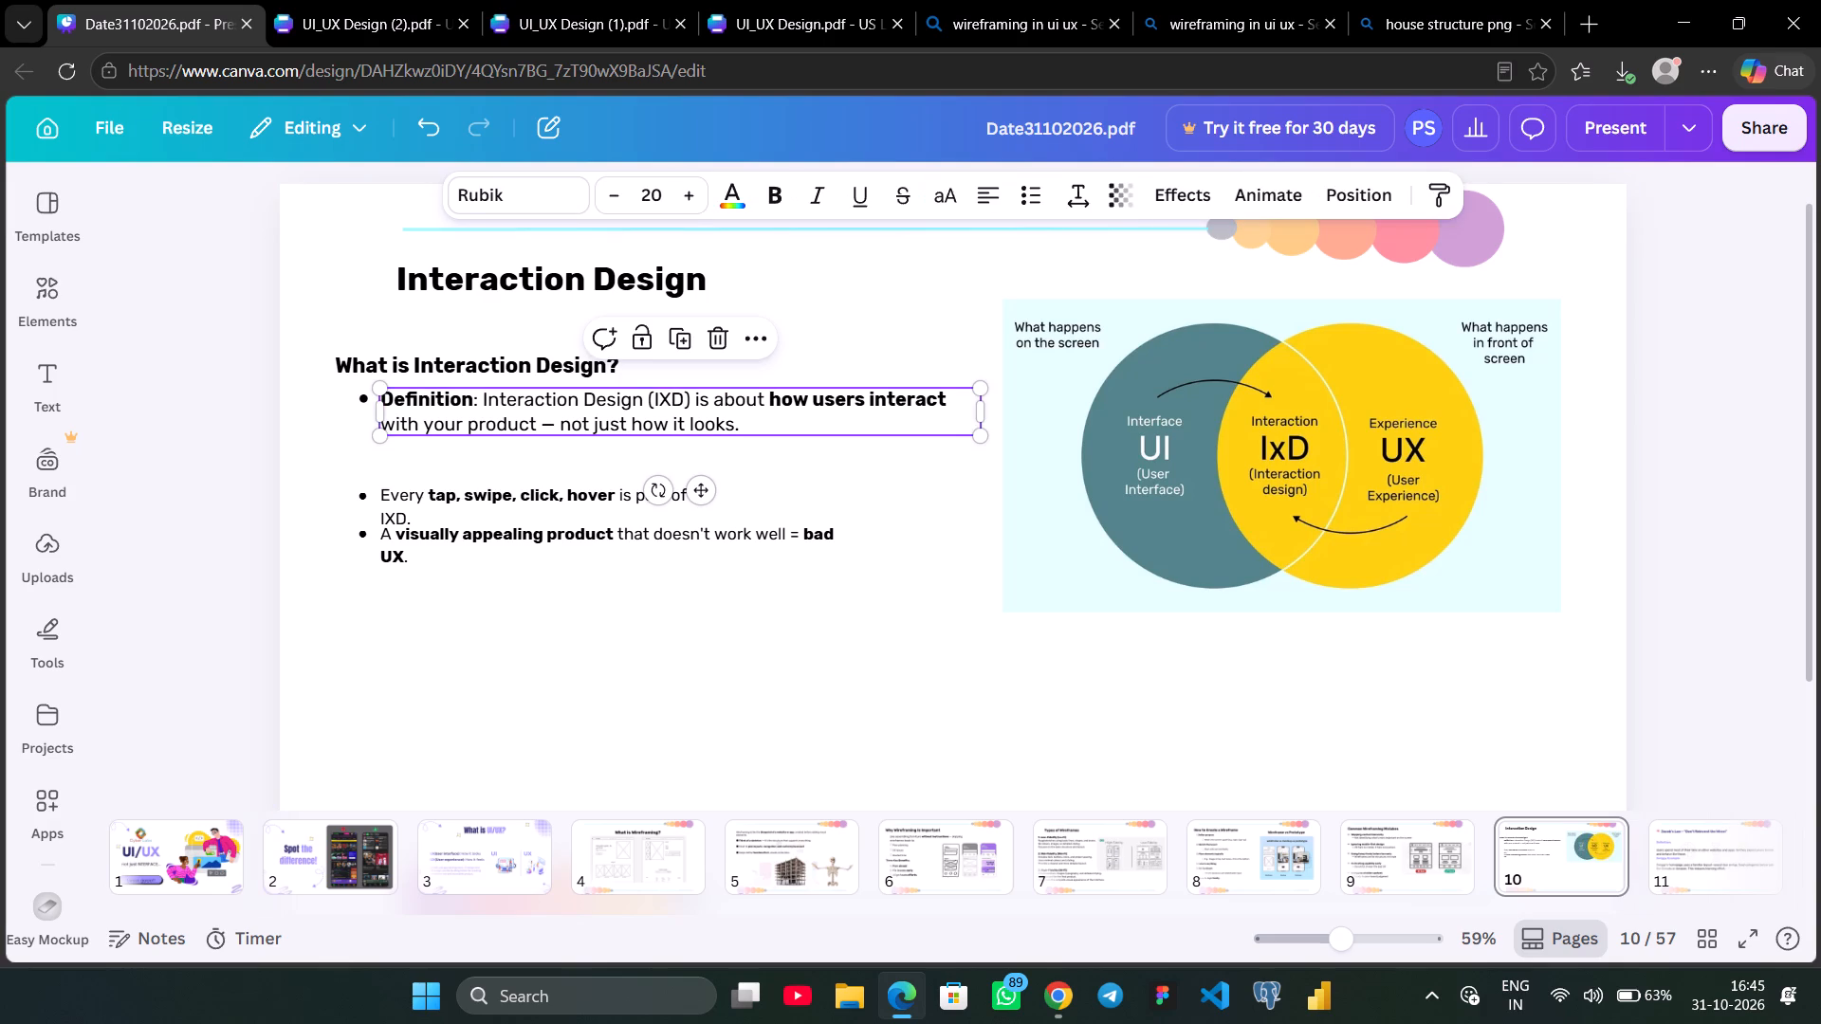
key(Down)
key(Down)
key(Down)
key(Down)
key(Down)
key(Down)
key(Down)
key(Down)
key(Down)
key(Down)
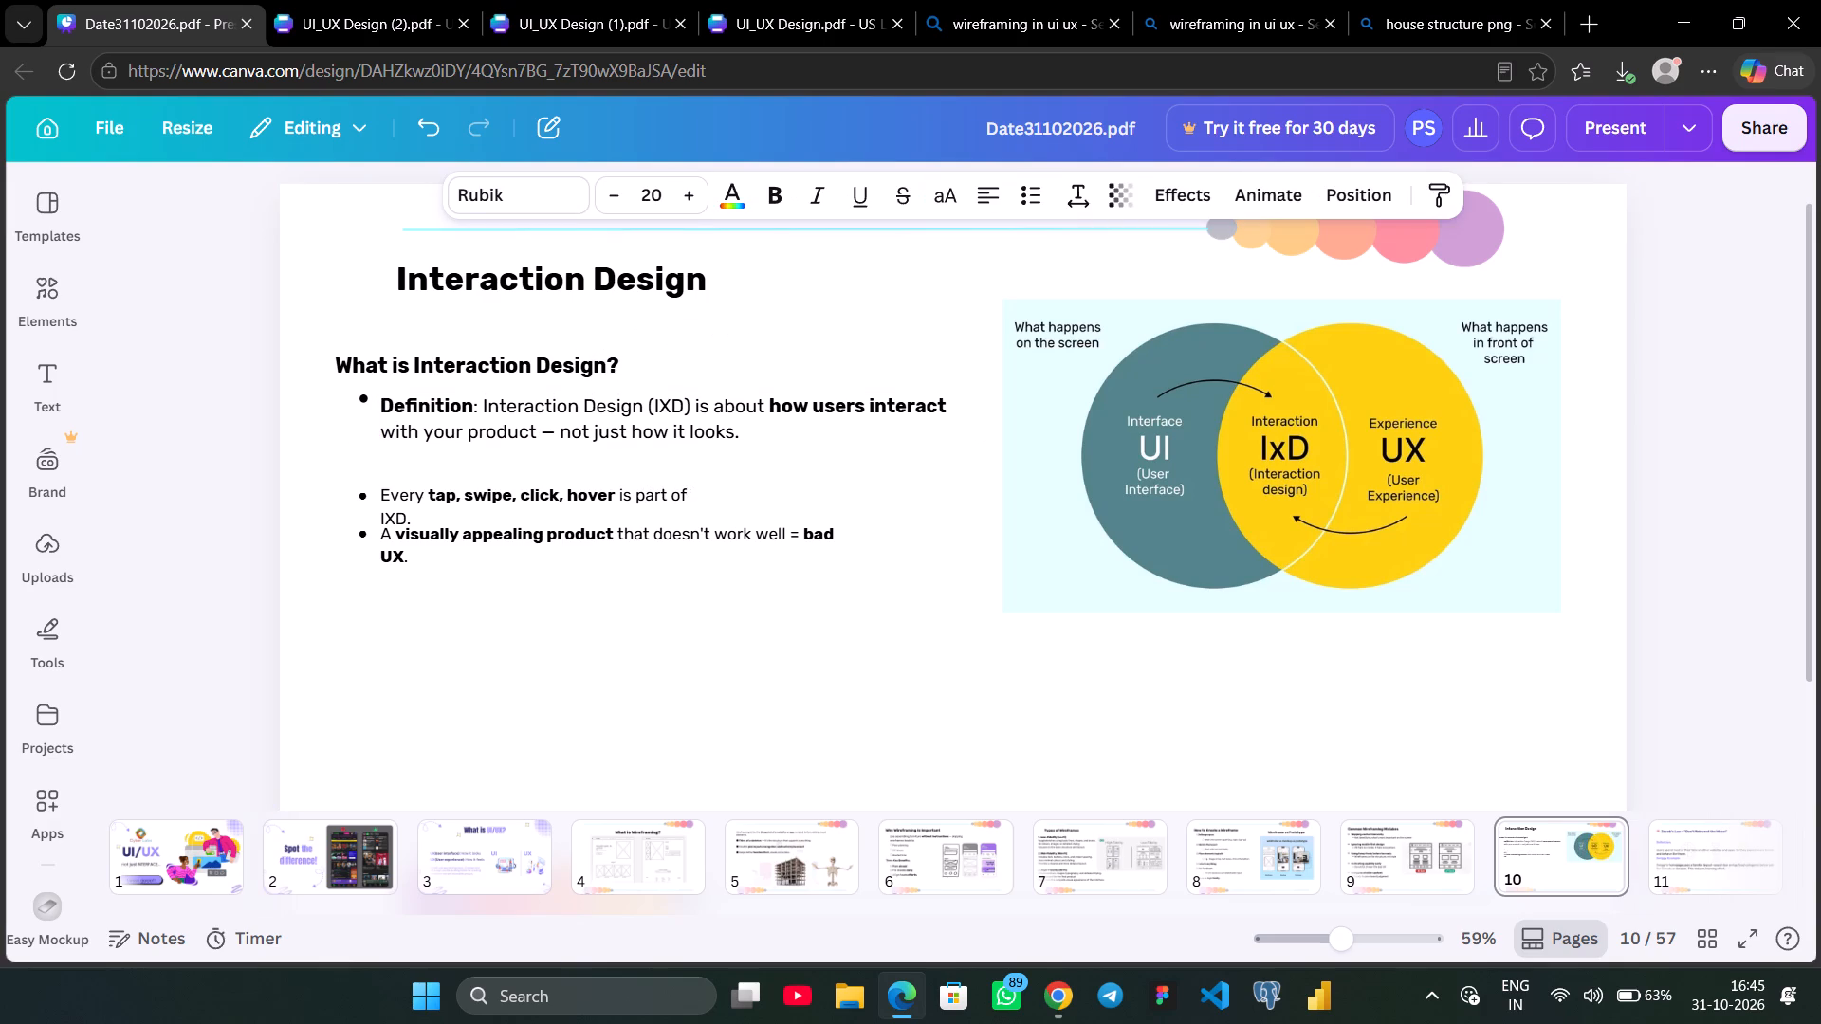
key(Down)
Lower the Definition bullet's marker until it lines up with the first line of its text.
click(366, 399)
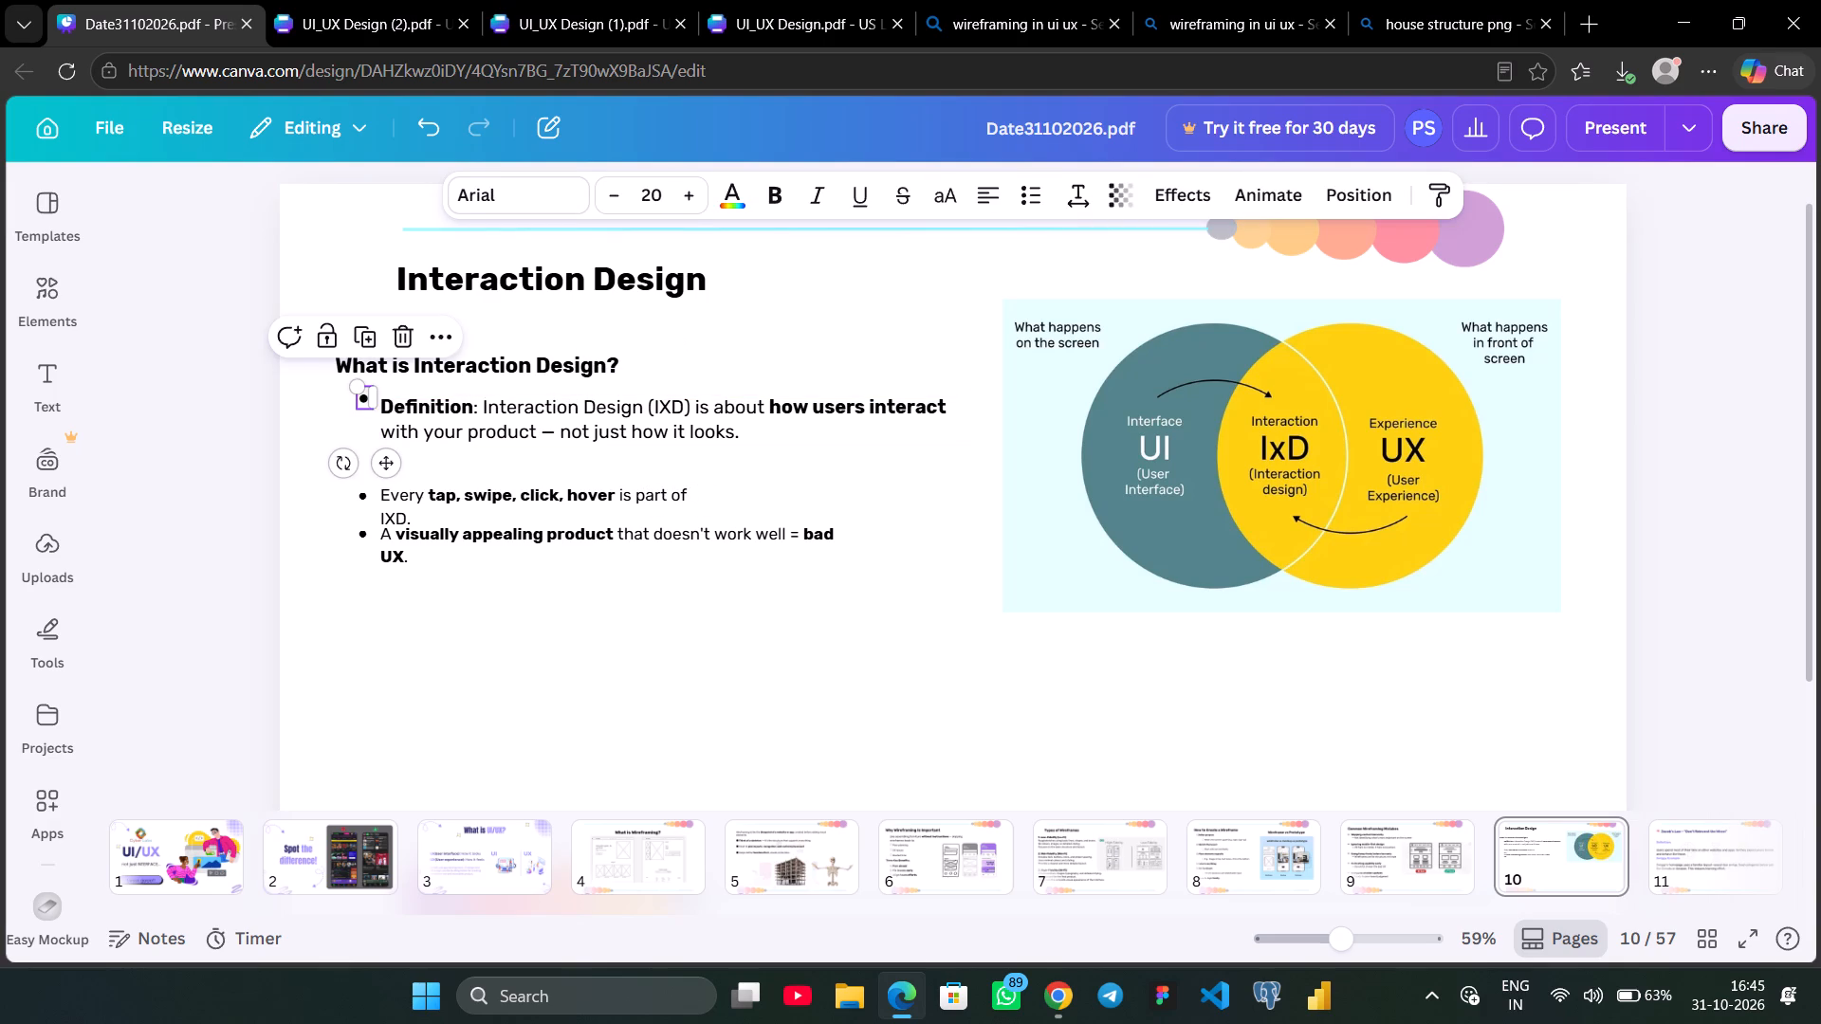
key(Down)
key(Down)
key(Down)
key(Down)
key(Down)
key(Down)
key(Down)
key(Down)
key(Down)
key(Down)
key(Down)
key(Down)
key(Down)
key(Down)
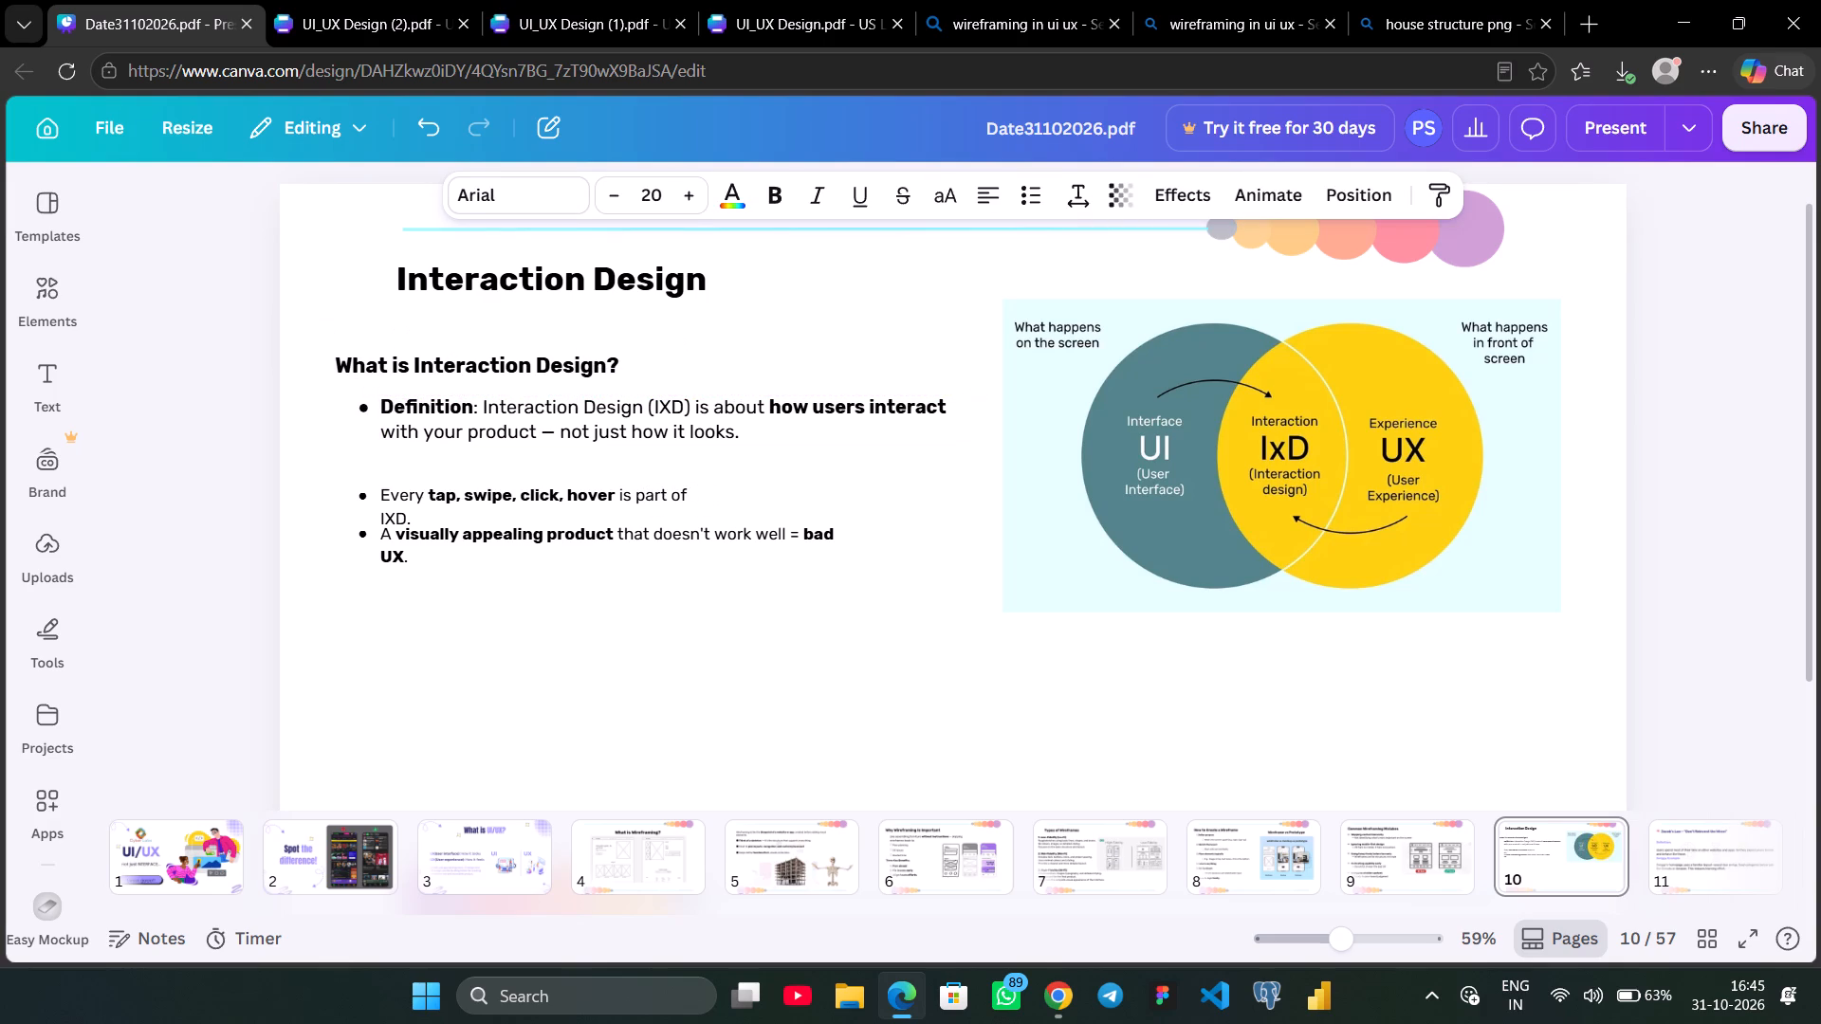
key(Up)
Set the "Every tap, swipe, click, hover" bullet and its marker to font size 20 and widen the text to fit on one line.
click(446, 503)
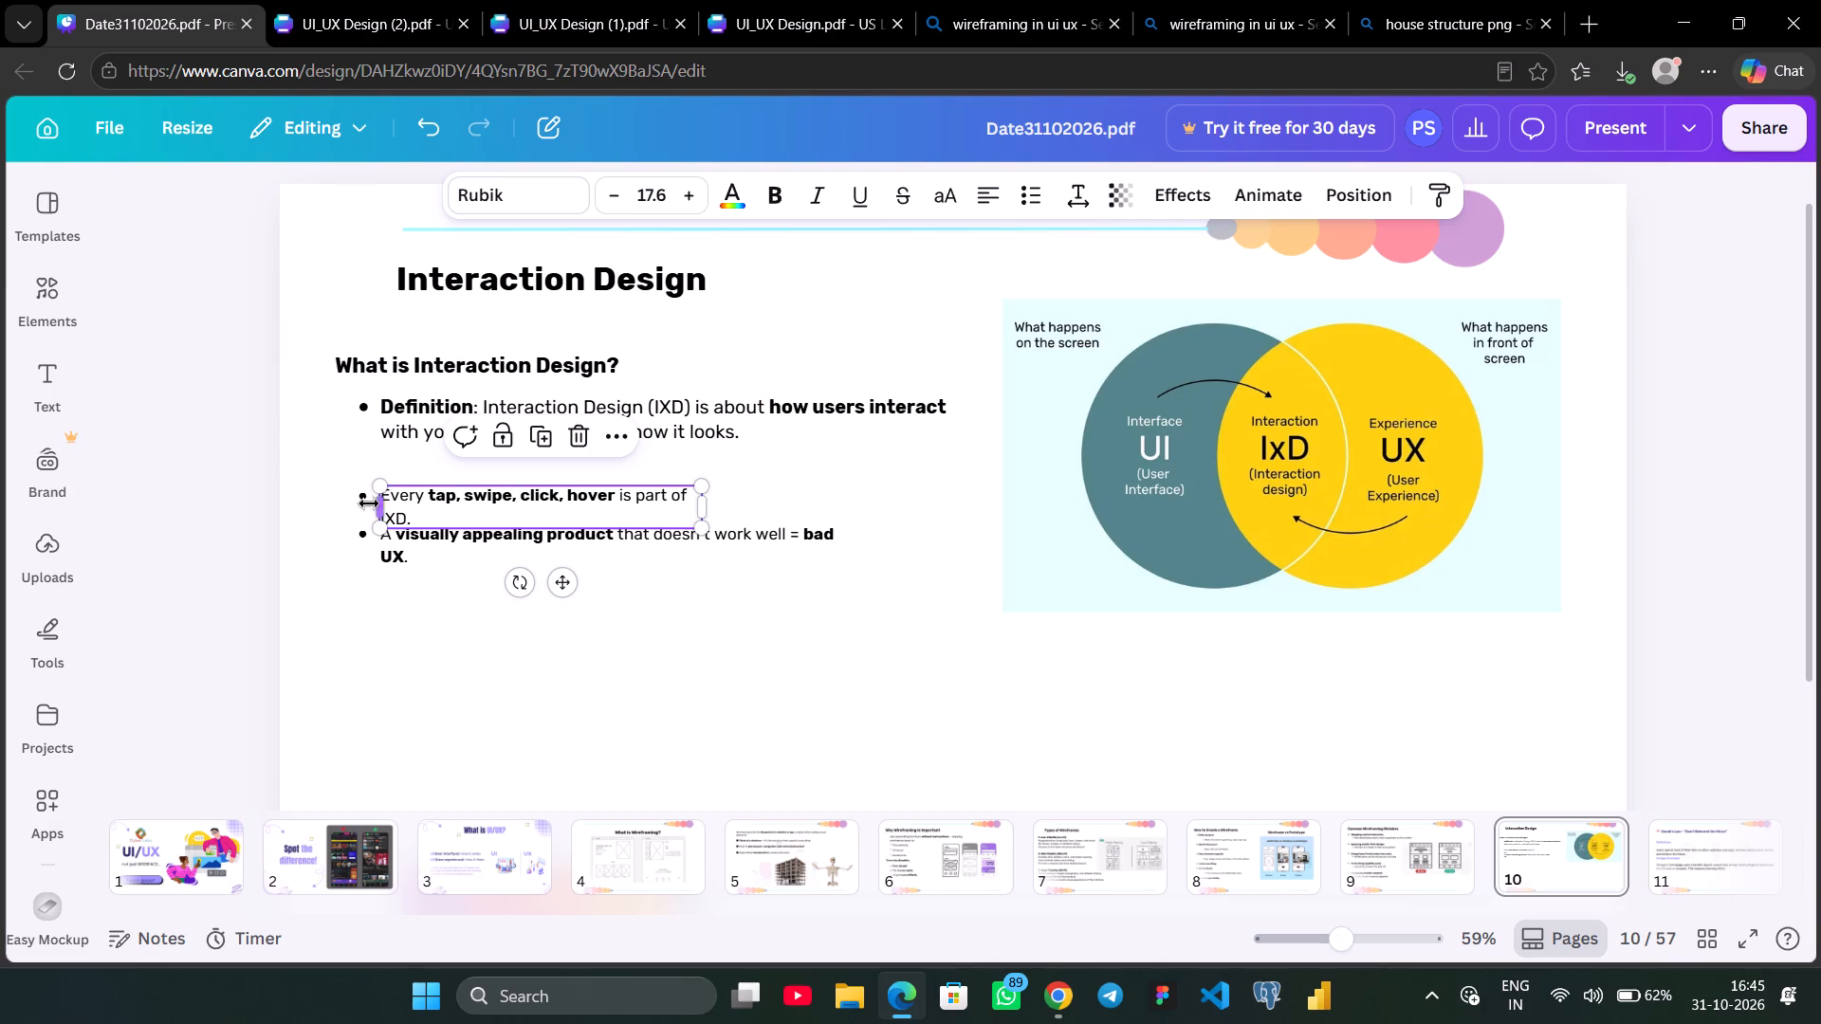
shift+click(361, 500)
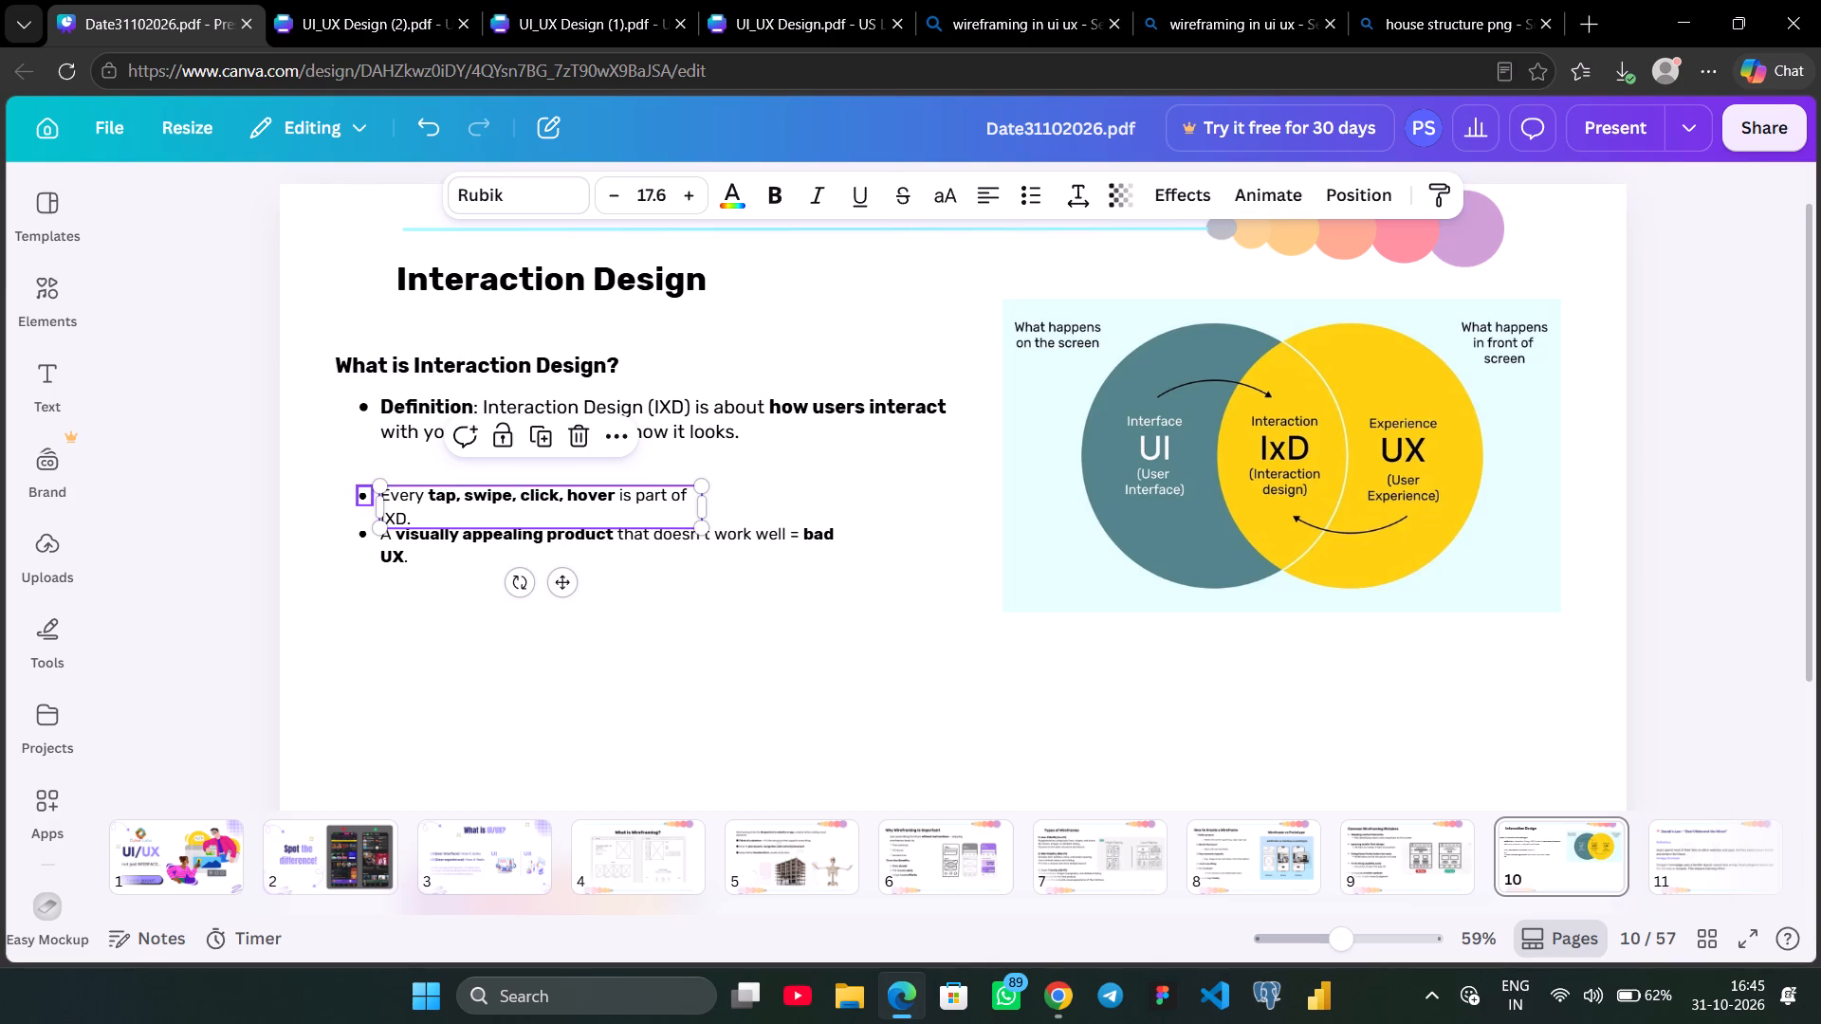
shift+click(359, 496)
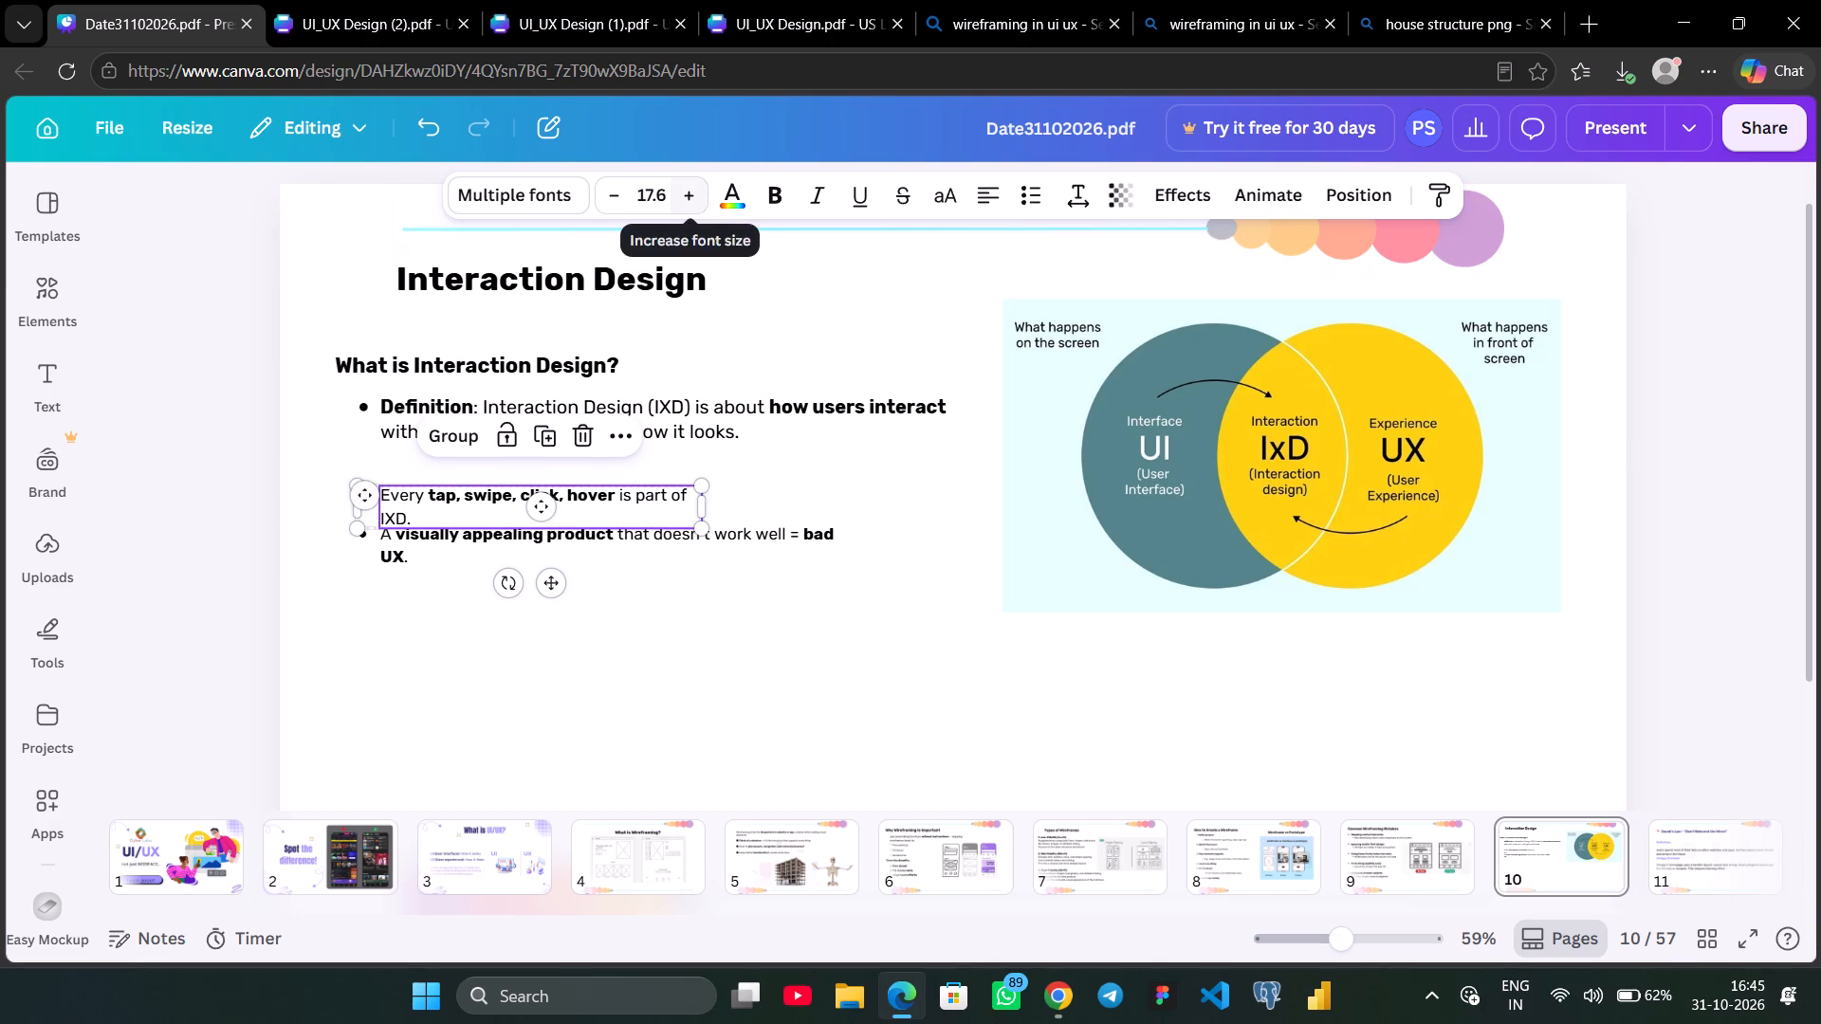
click(668, 195)
text(20)
key(Return)
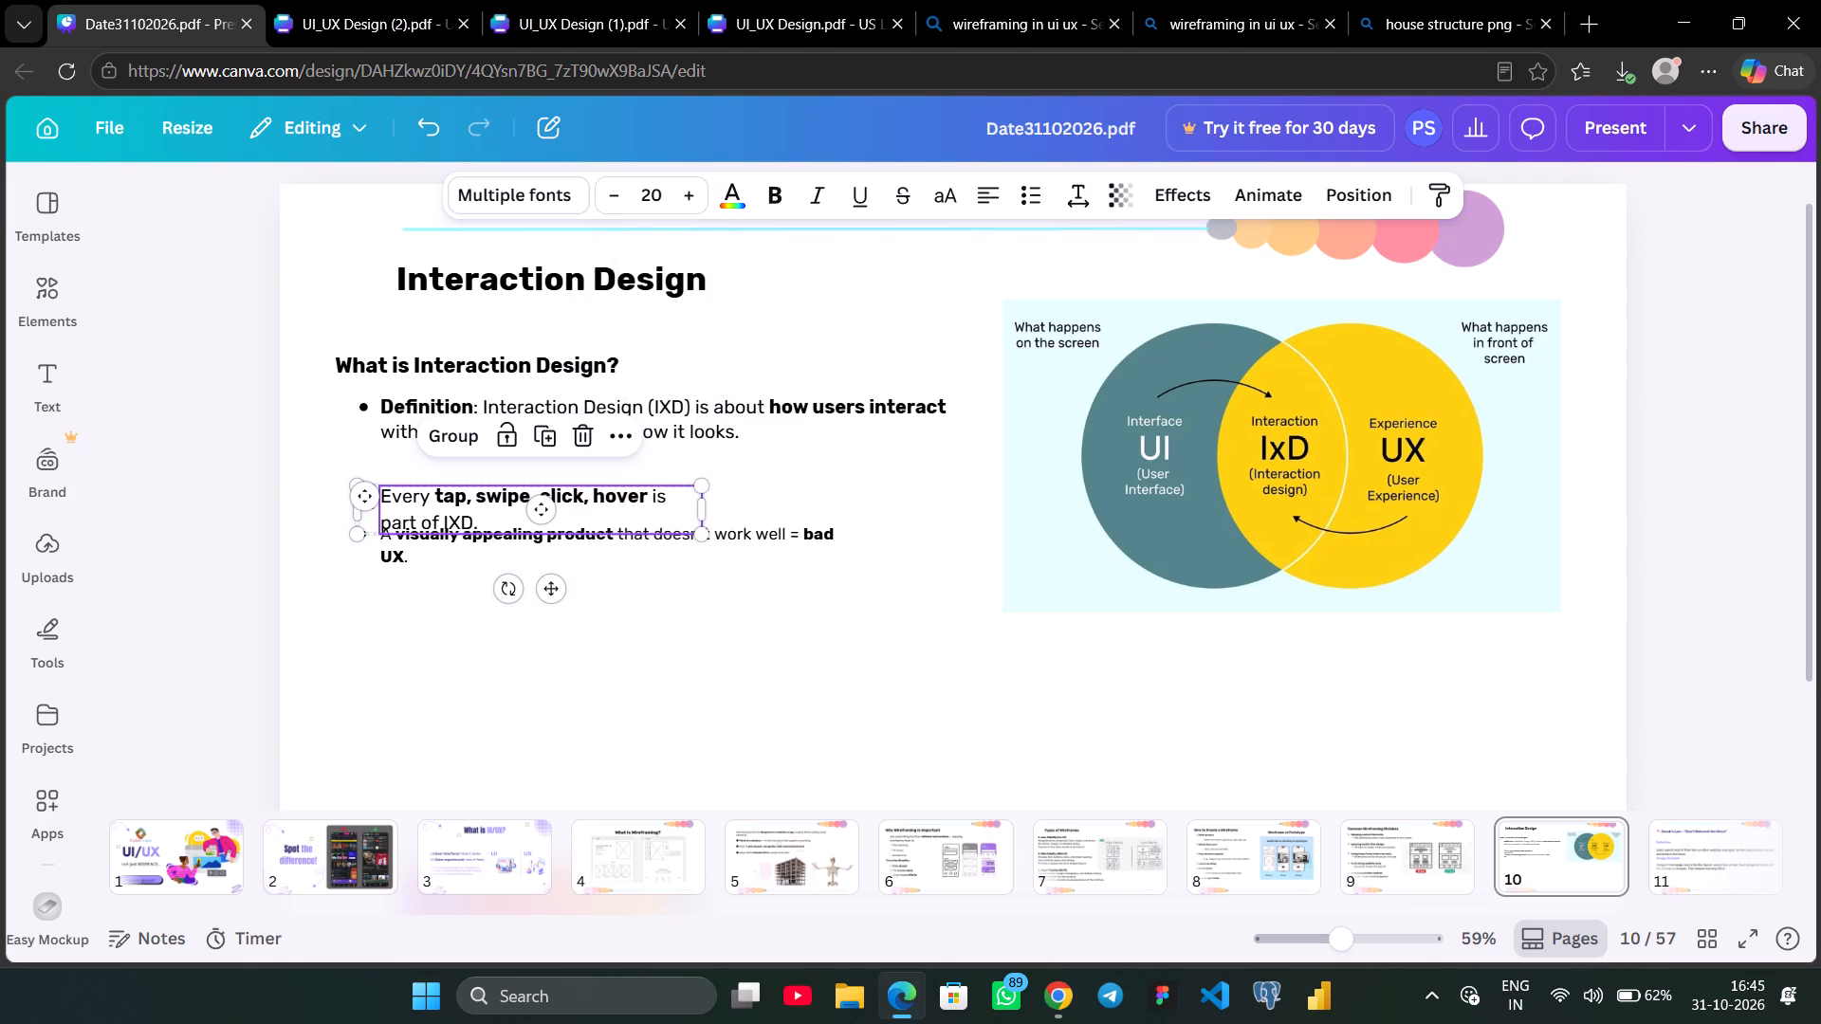
drag(702, 505, 775, 498)
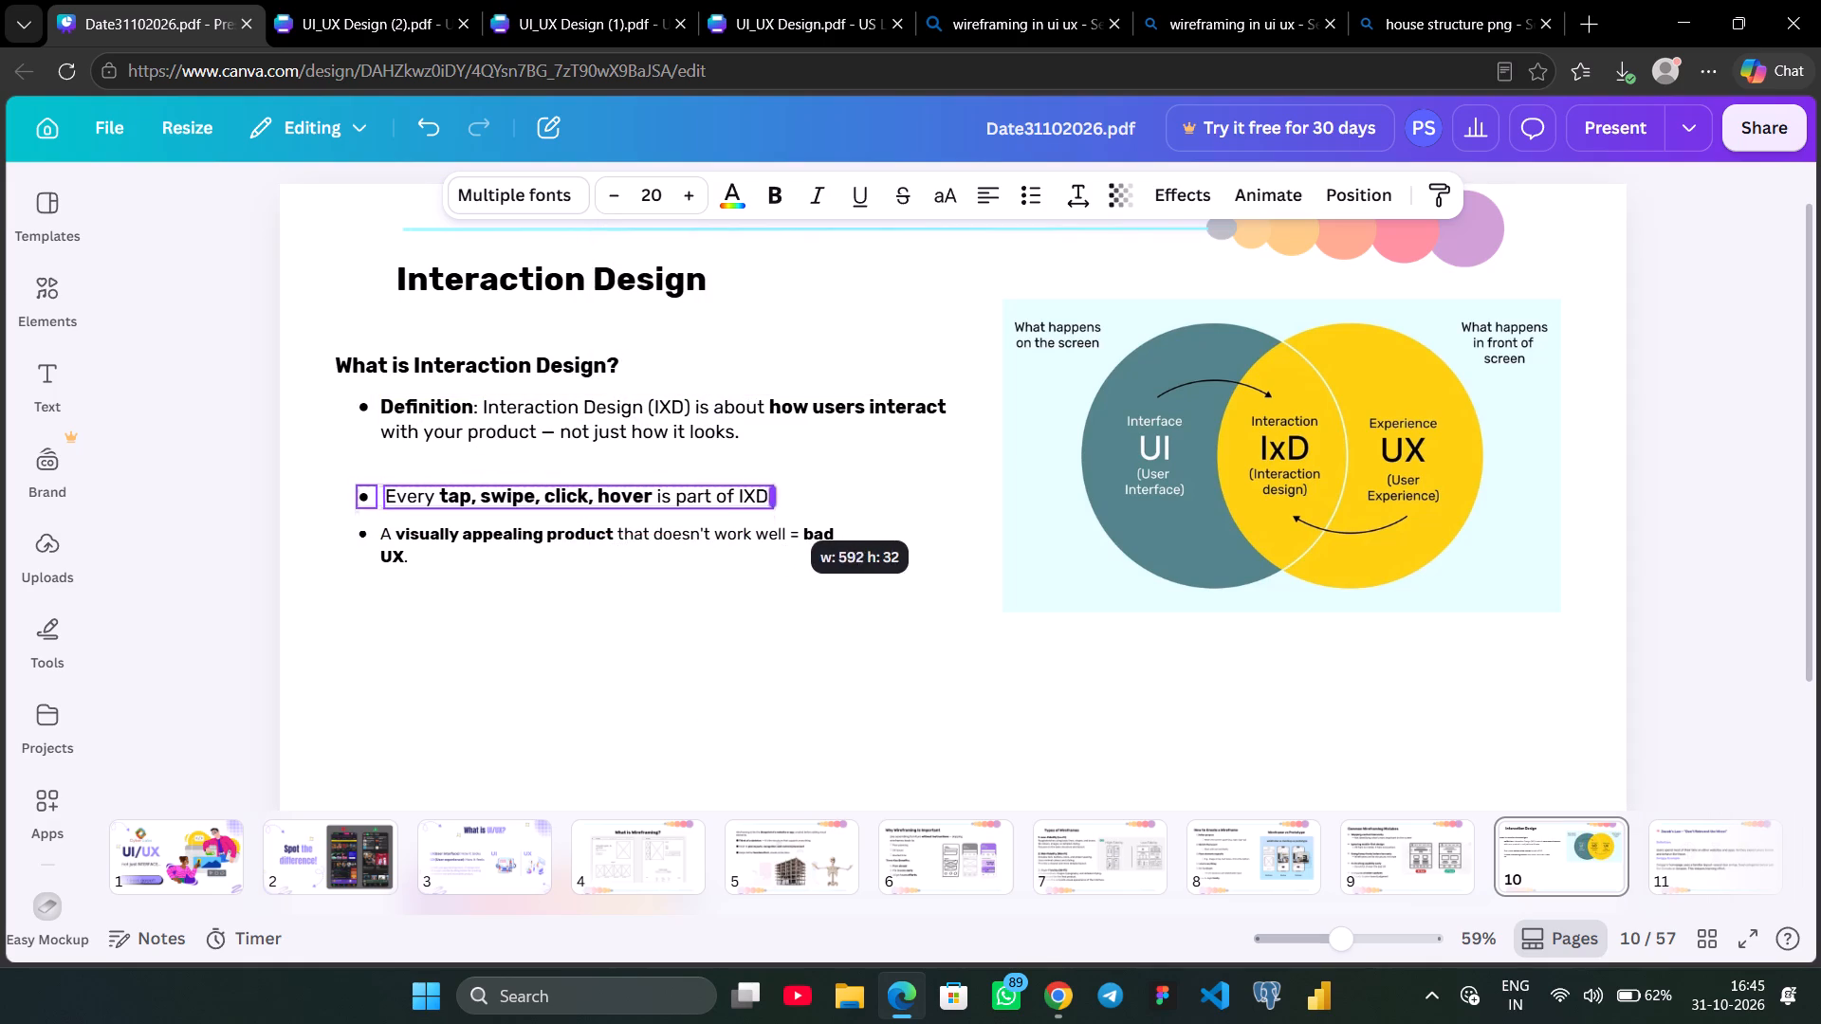
drag(775, 498, 790, 495)
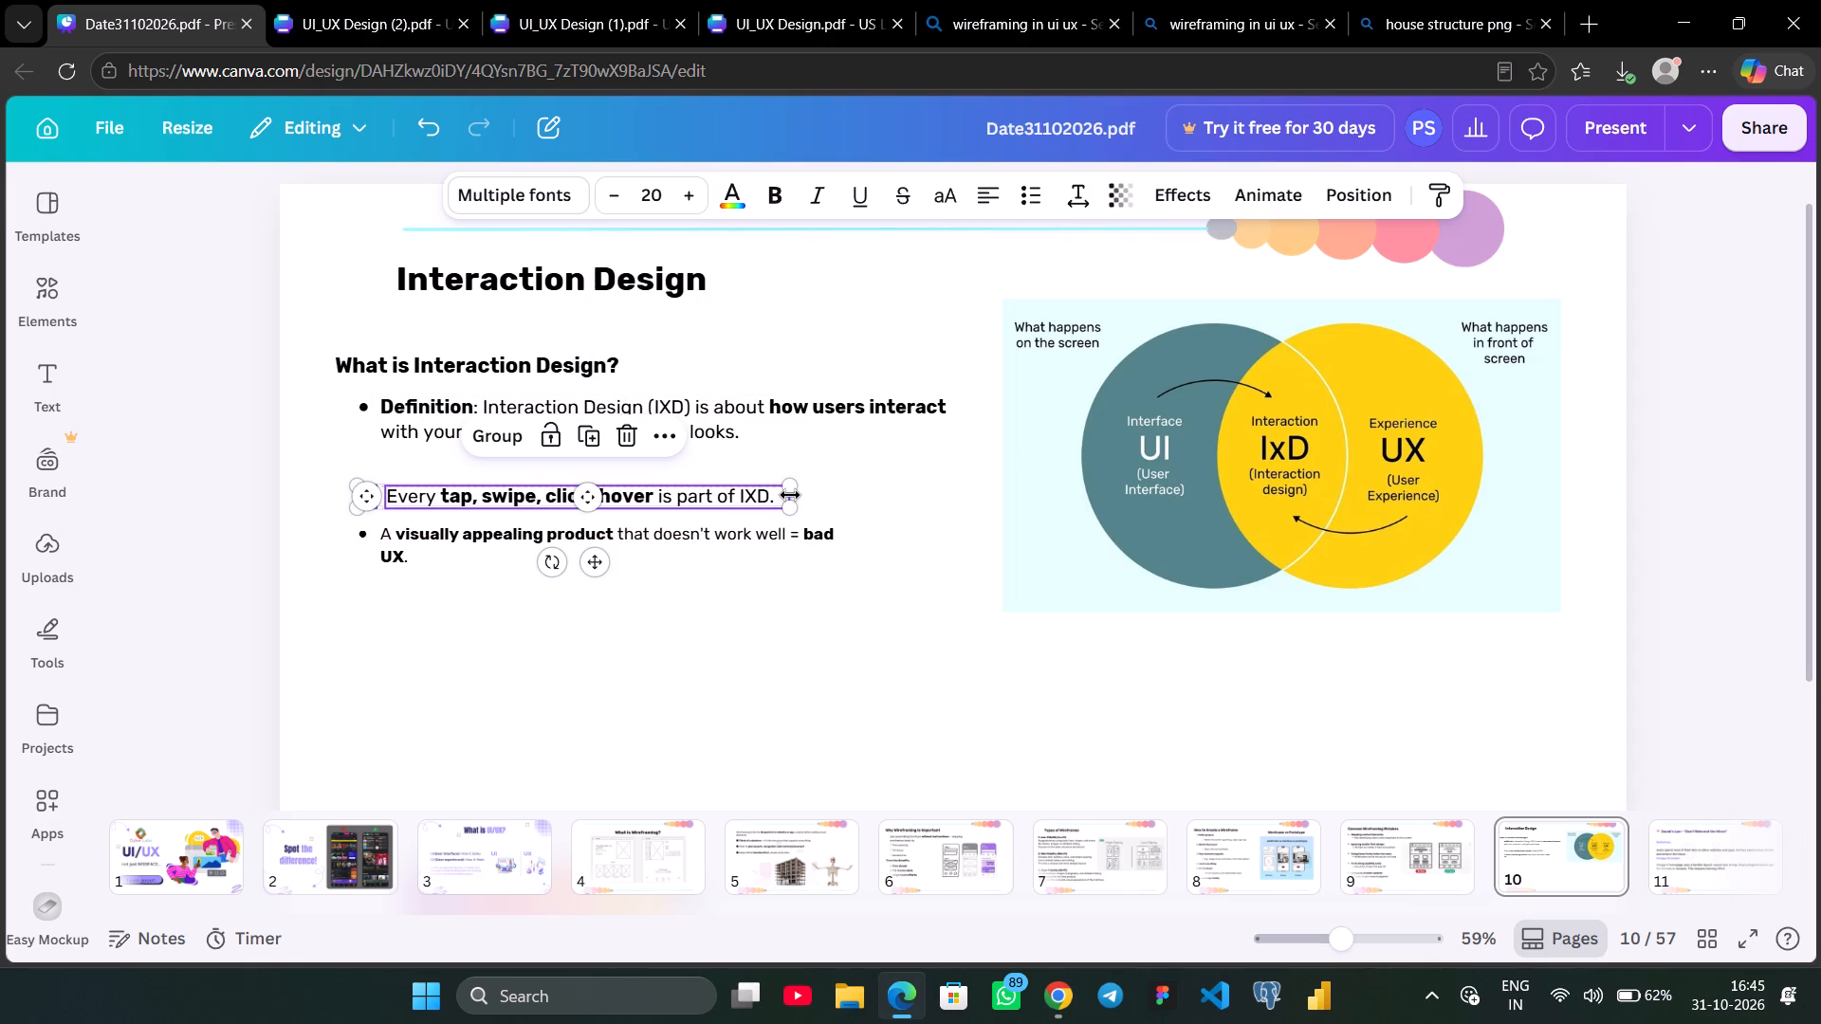
Nudge the "Every tap, swipe, click, hover" bullet and its marker up together, closer to the Definition bullet.
key(Down)
key(Up)
key(Up)
key(Up)
key(Up)
key(Up)
key(Up)
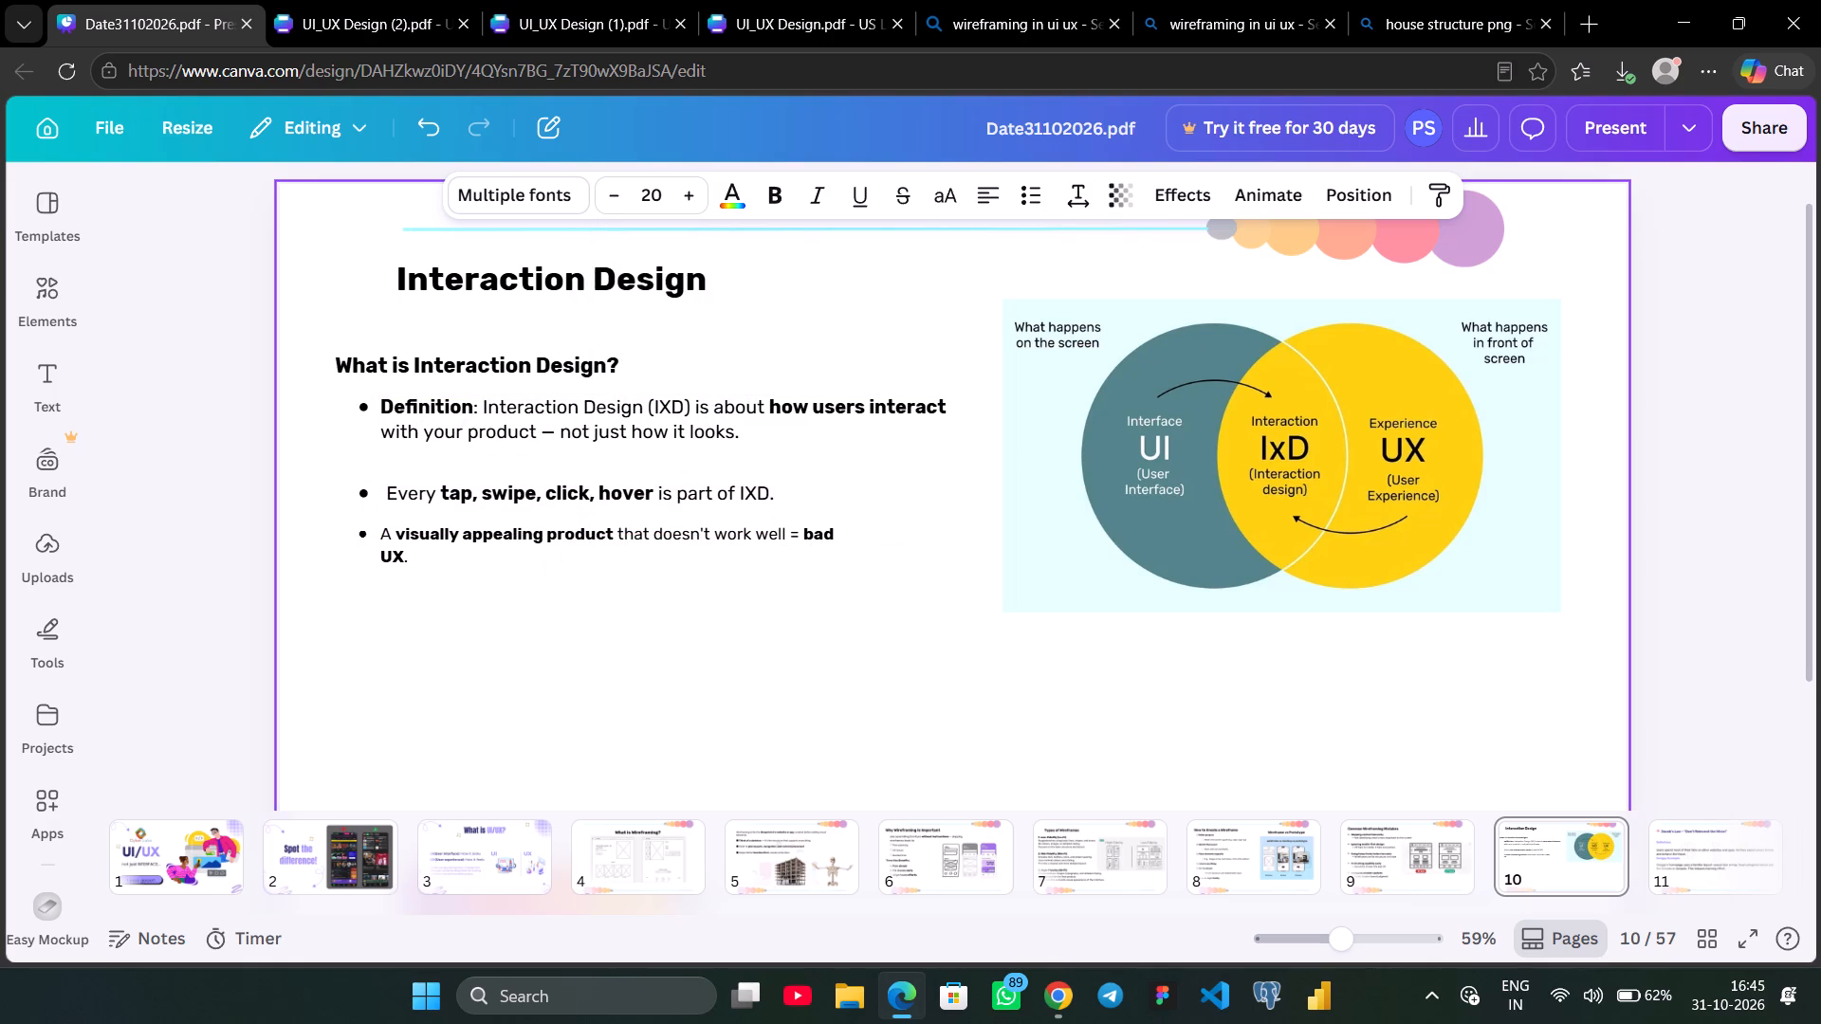
key(Up)
key(Up)
key(Up)
key(Up)
key(Up)
key(Up)
key(Up)
key(Up)
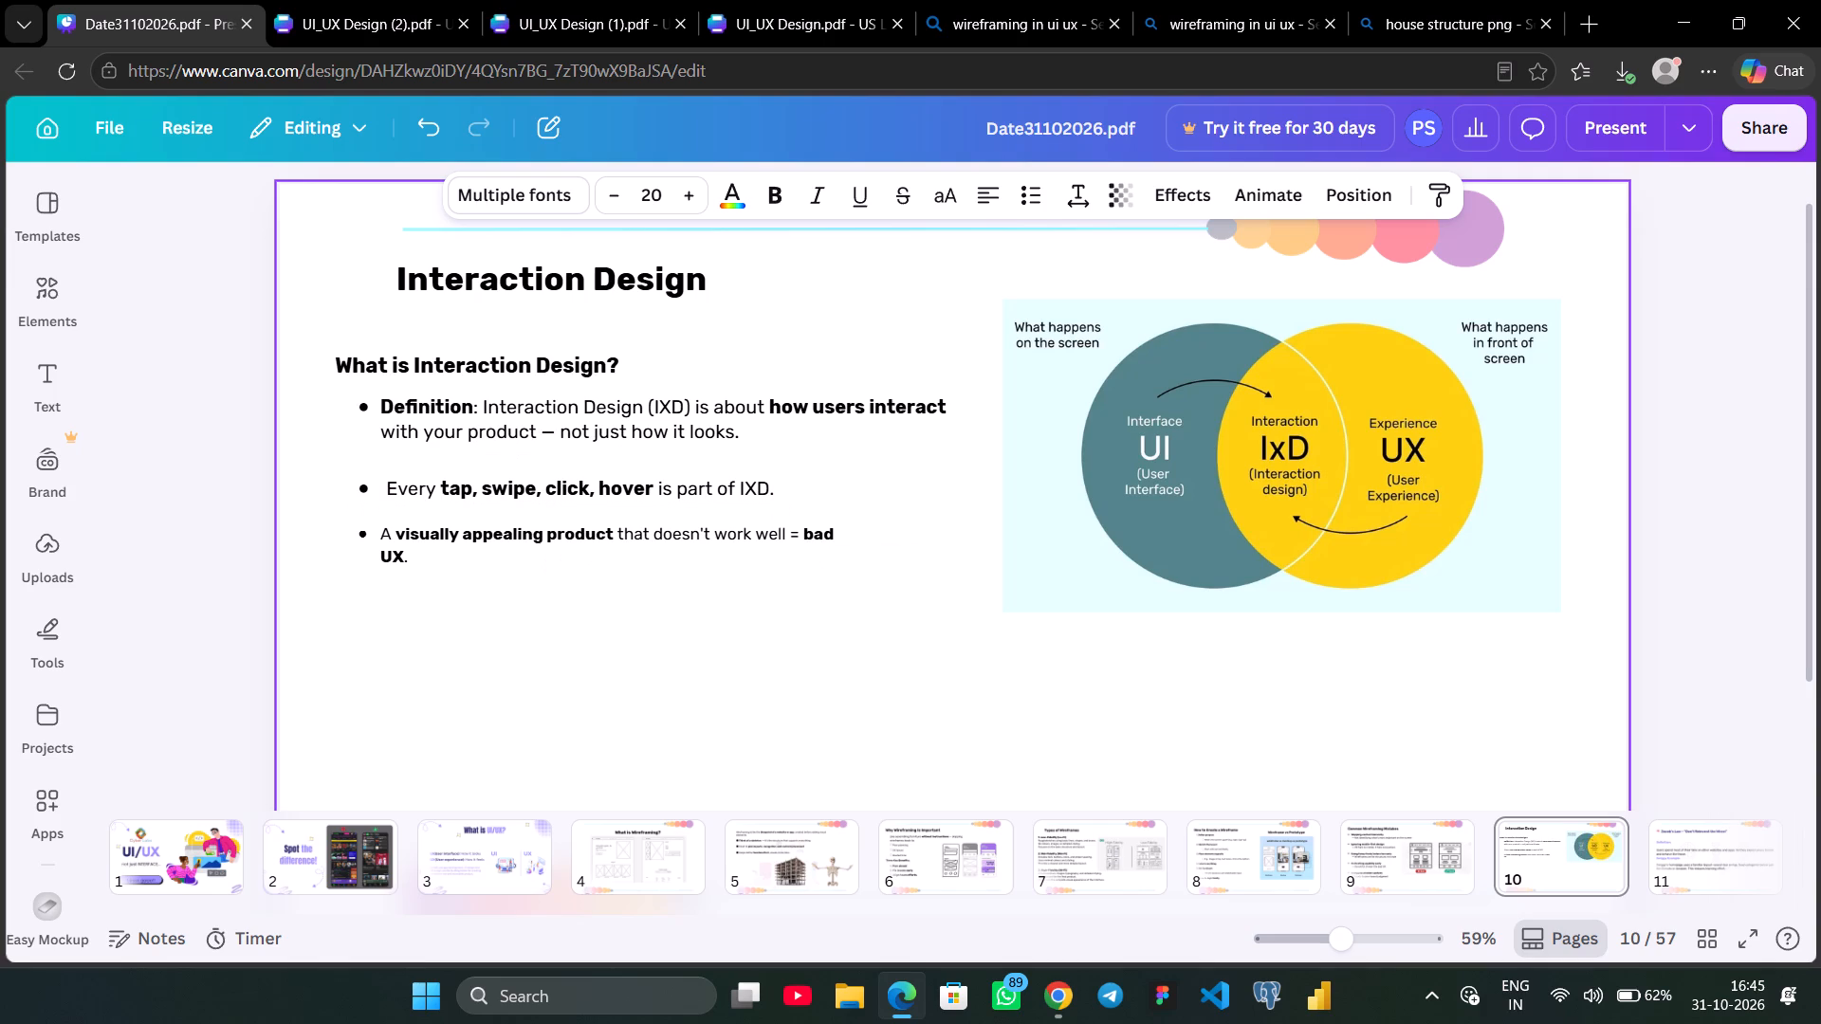
key(Up)
Set the "A visually appealing product" bullet and its marker to font size 20.
click(692, 540)
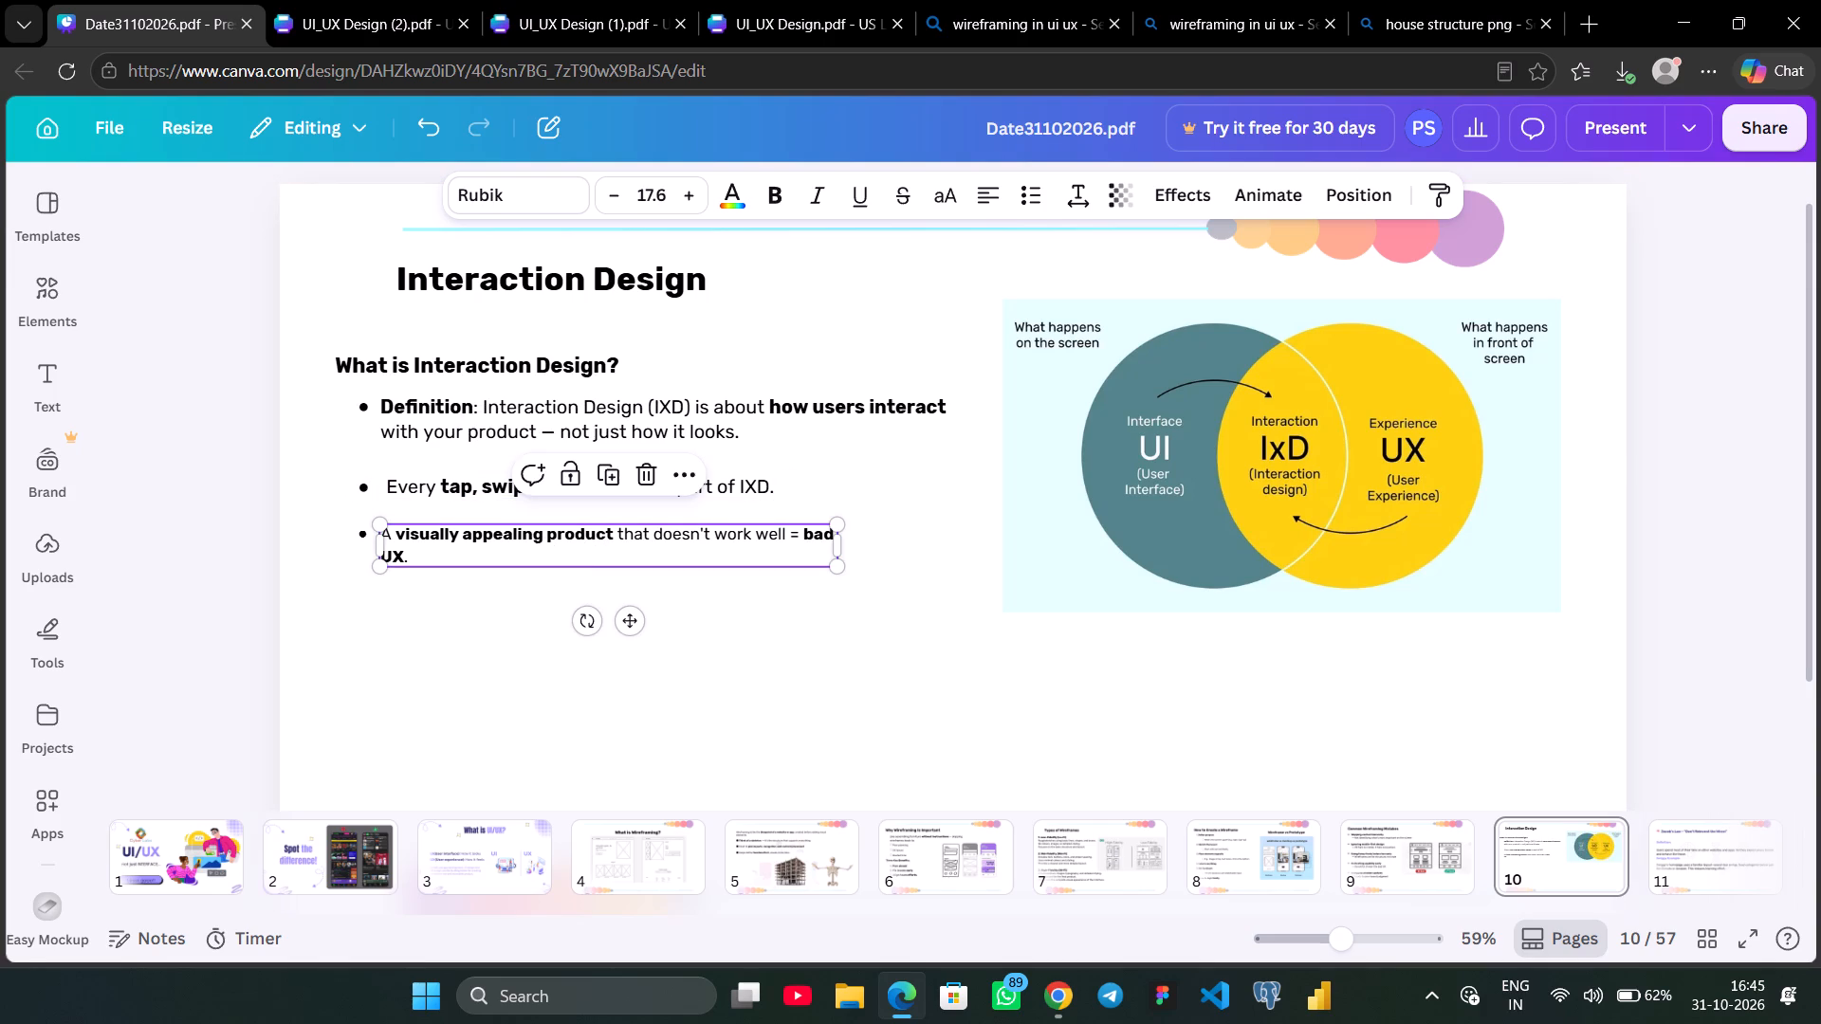
shift+click(360, 533)
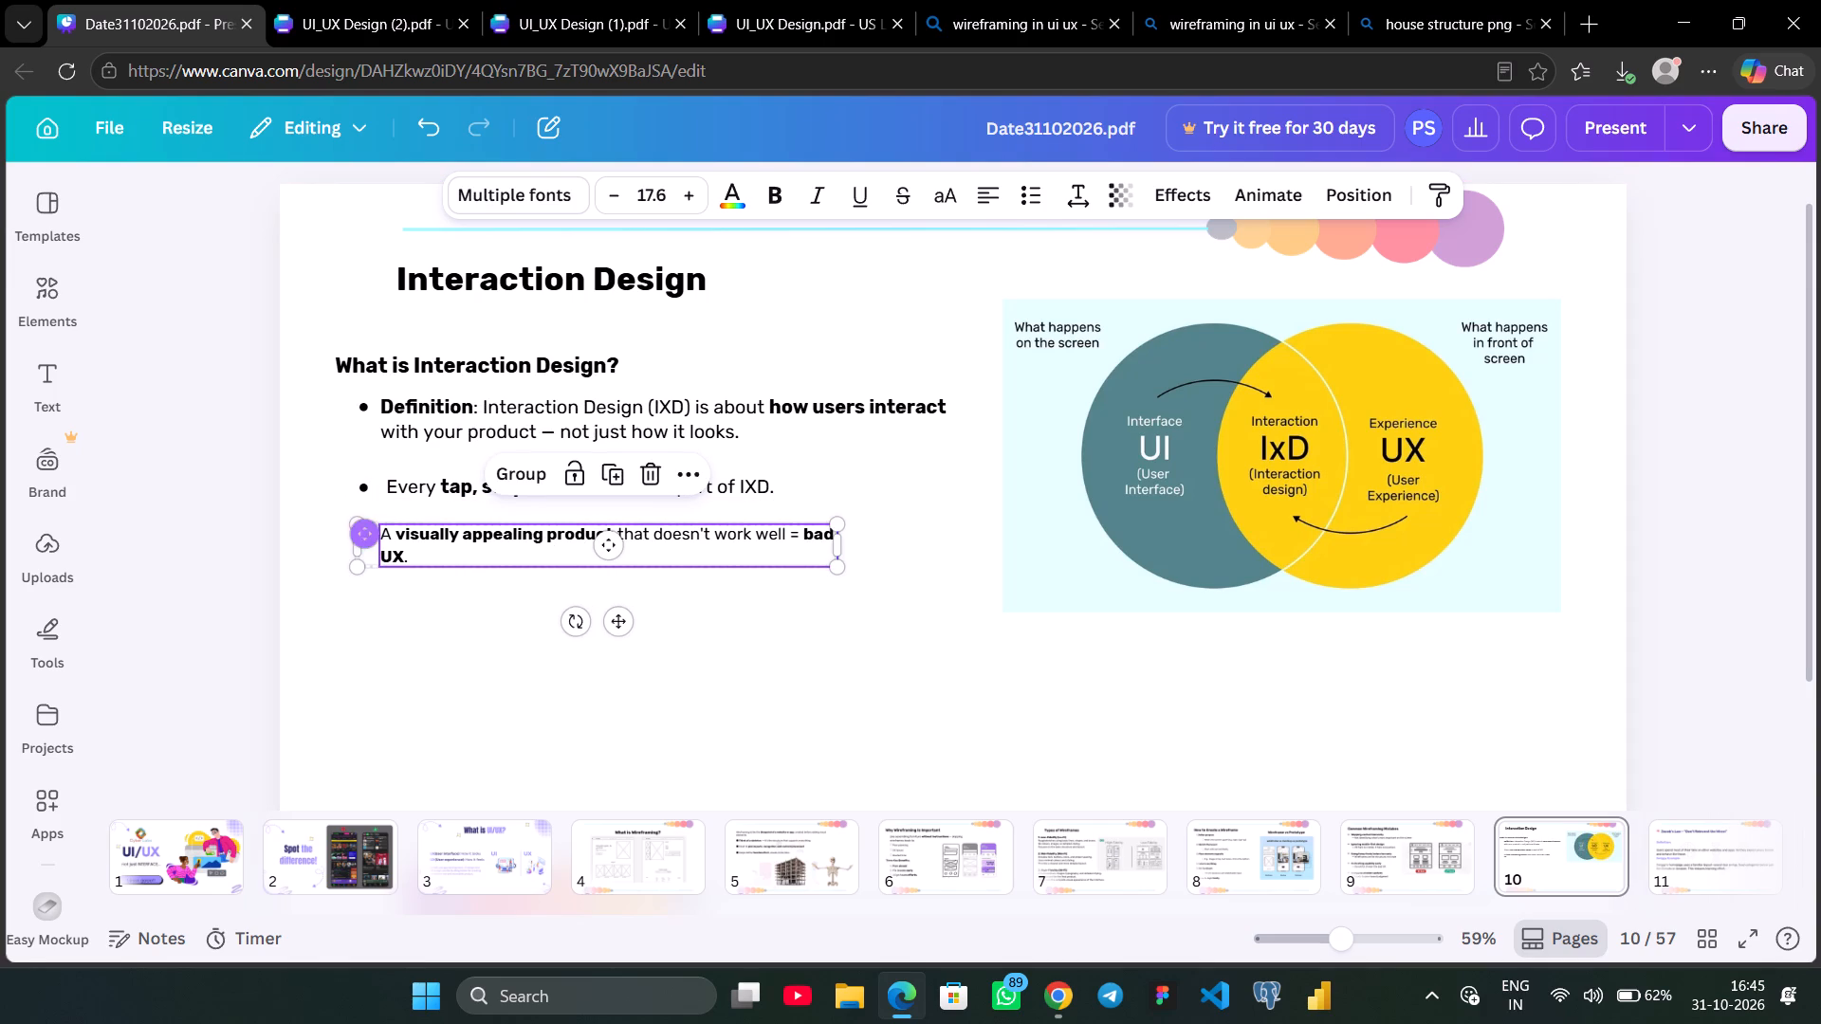
click(651, 186)
text(20)
key(Return)
click(750, 409)
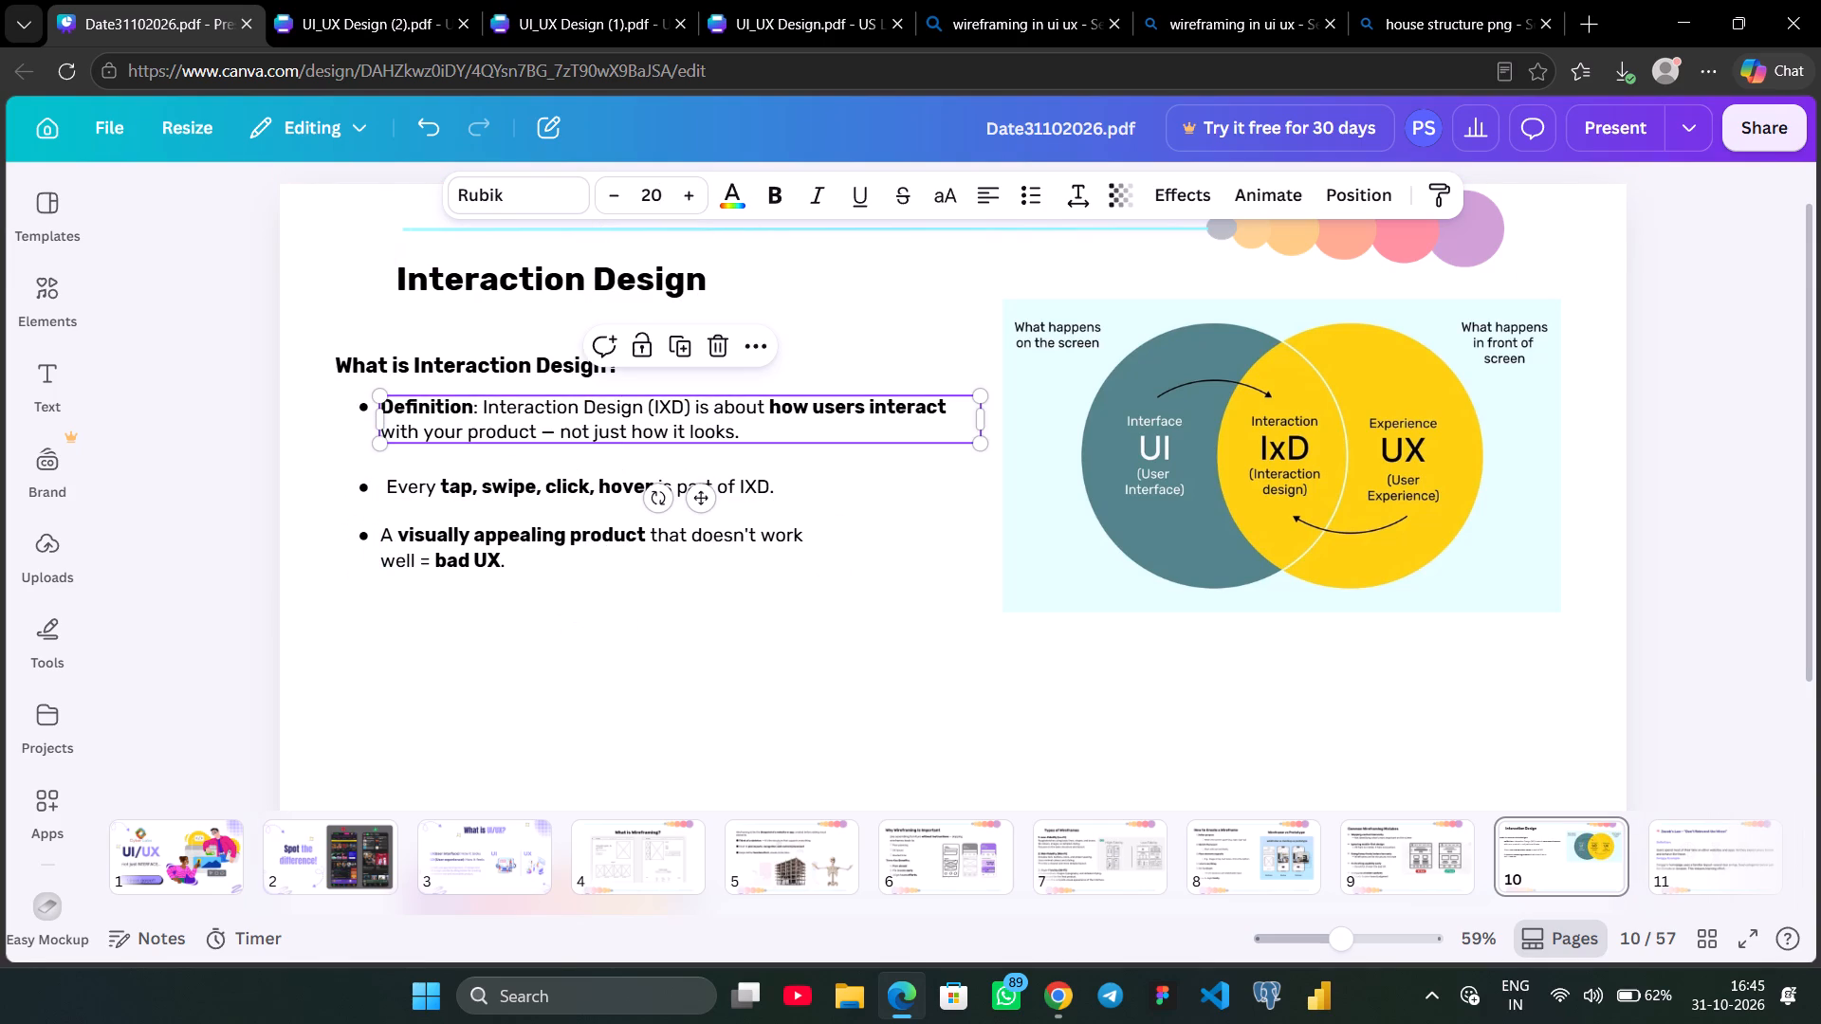
click(572, 530)
click(690, 687)
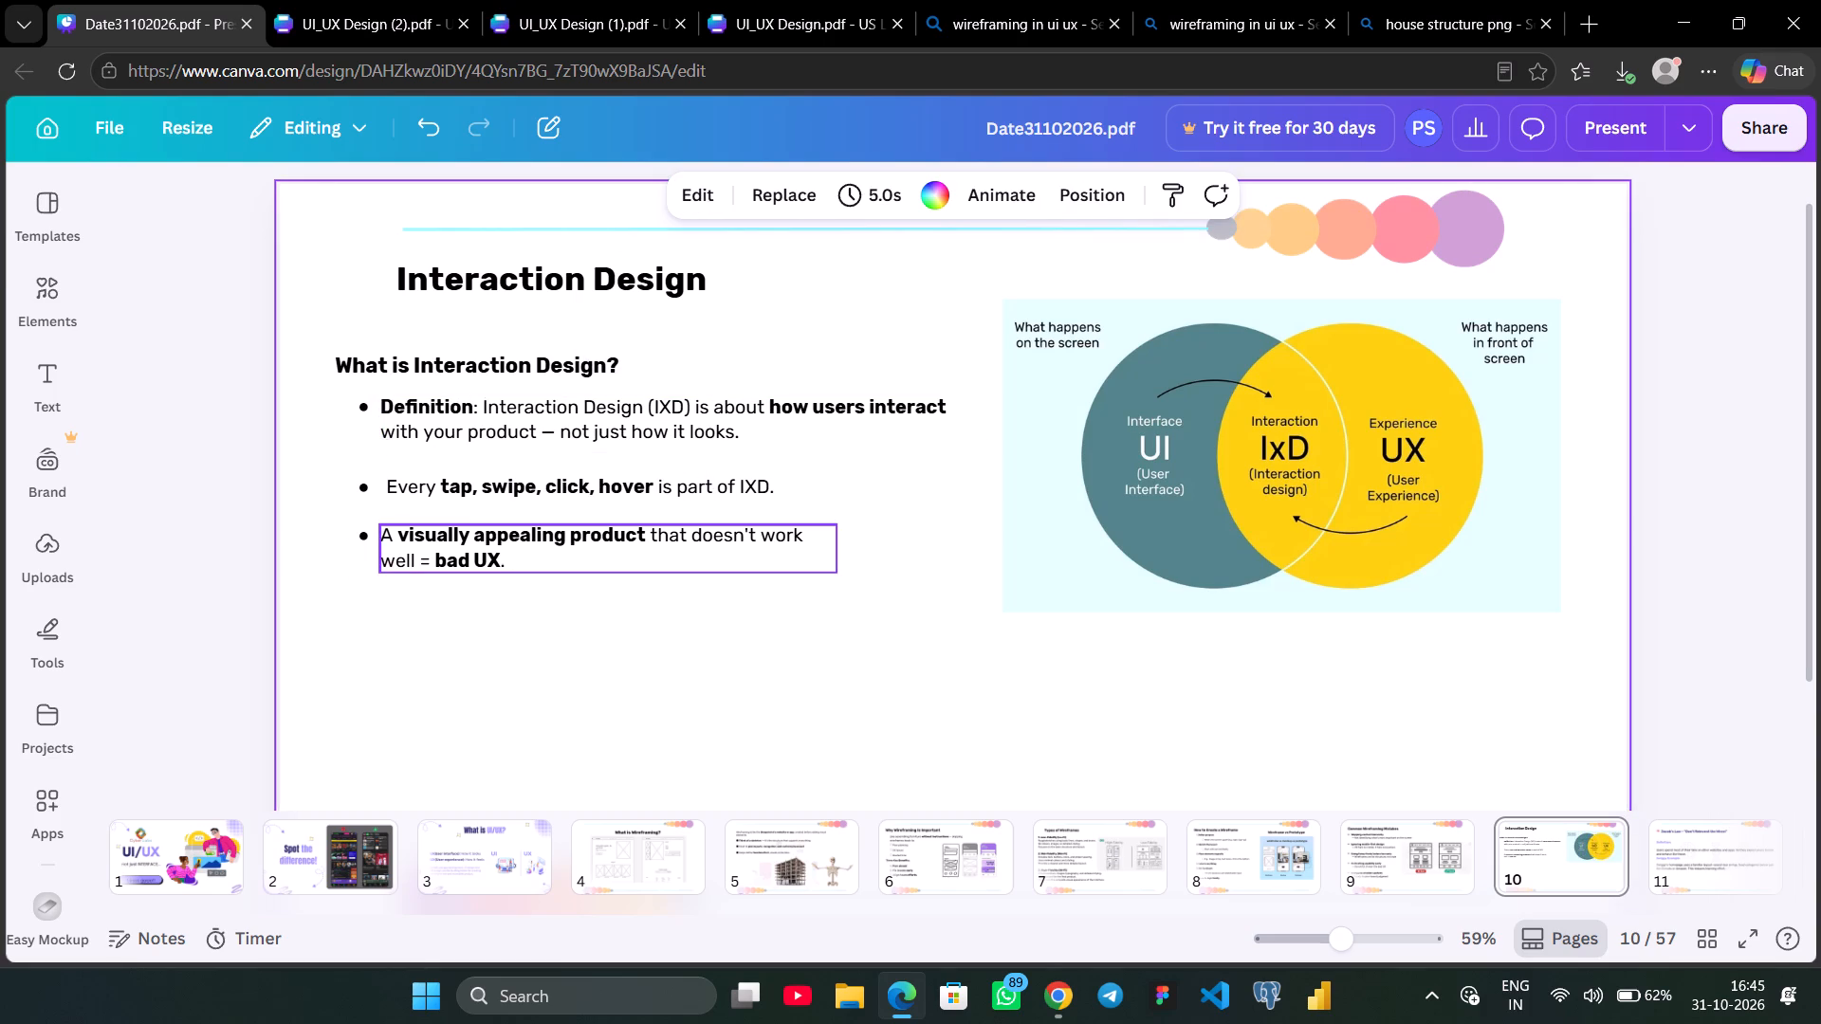
Shift the "Every tap, swipe, click, hover" bullet and its marker slightly left and a little further up.
click(527, 495)
shift+click(365, 487)
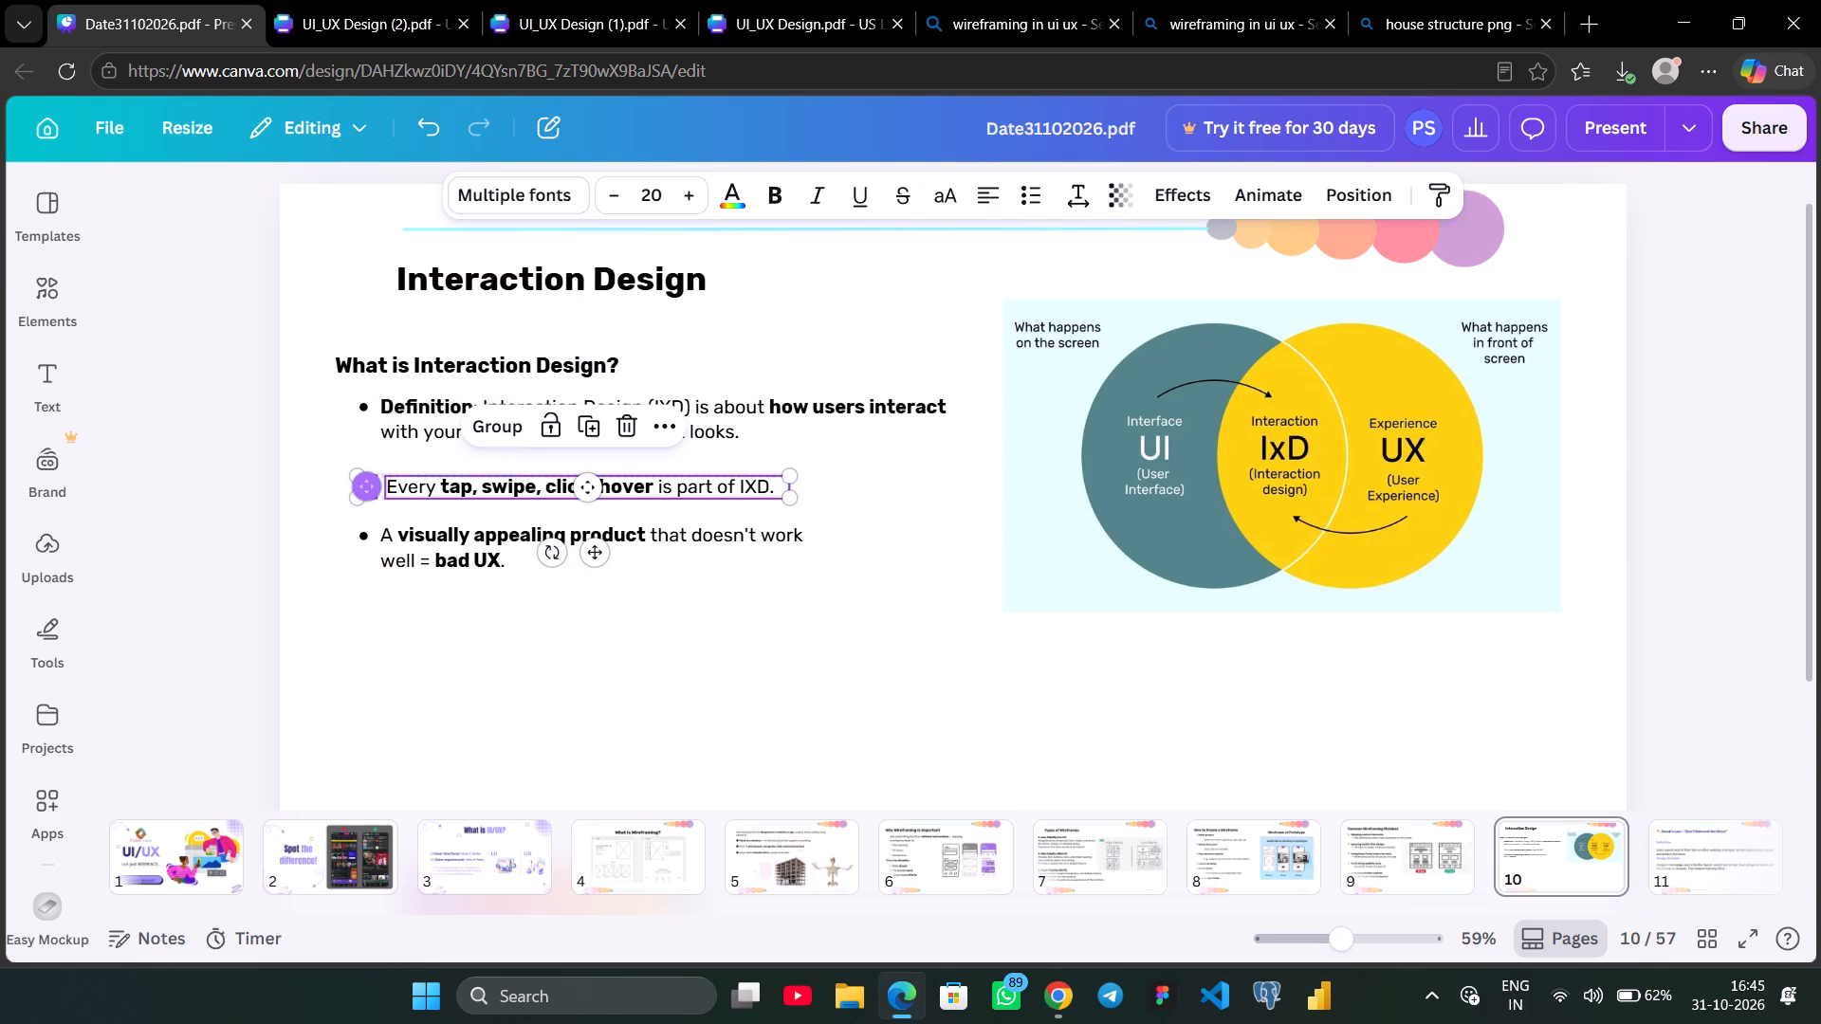
key(Left)
key(Left)
key(Up)
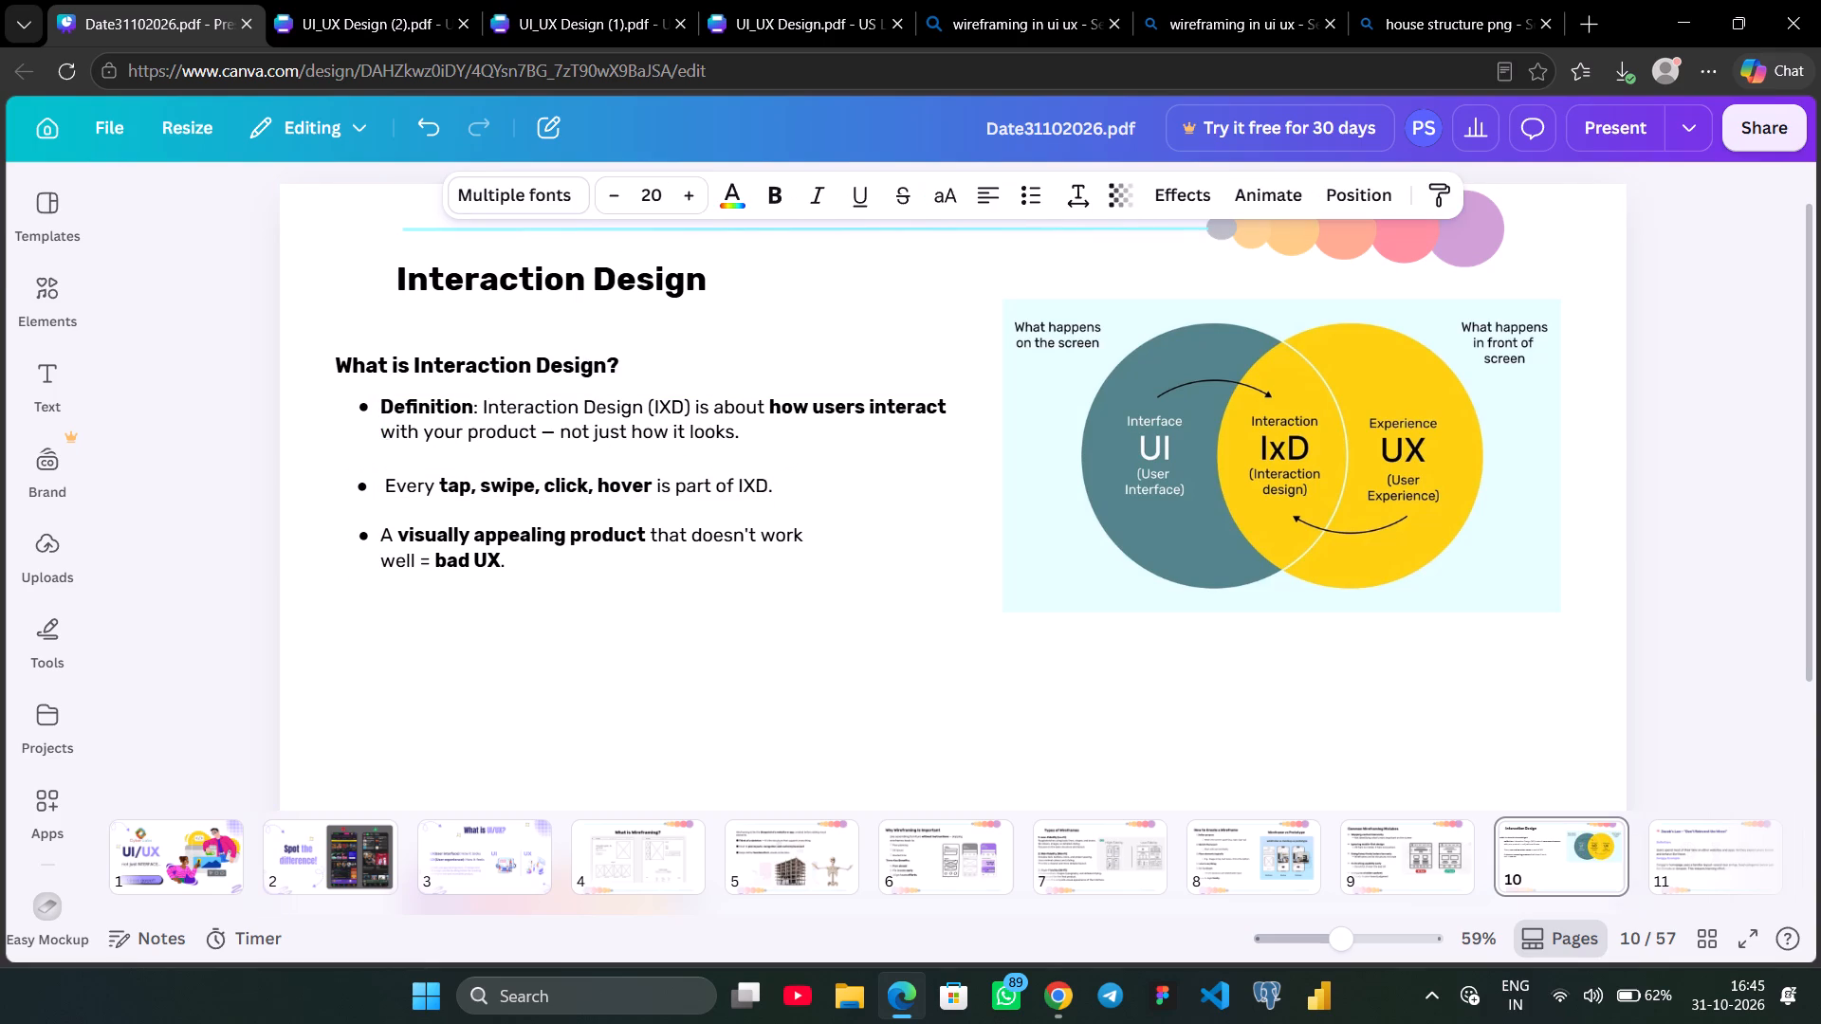
key(Up)
key(Up)
key(Up)
key(Up)
key(Up)
key(Up)
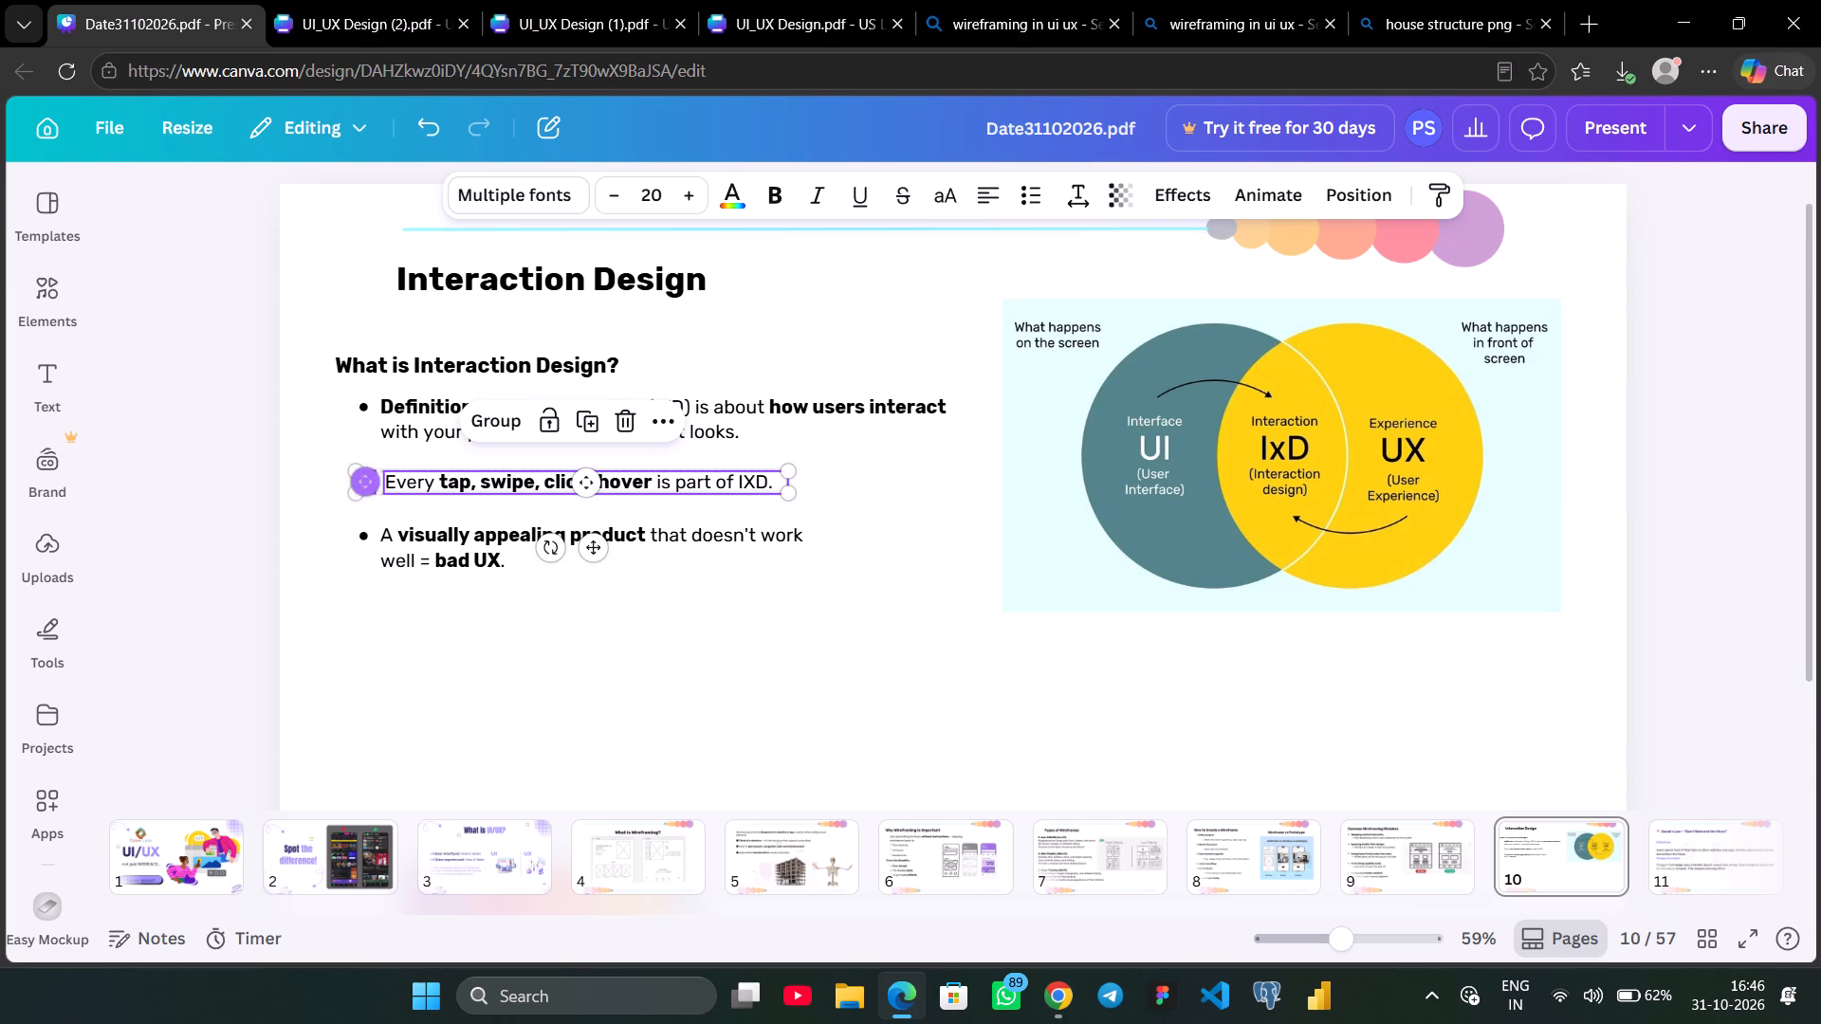
Move the "A visually appealing product" bullet and its marker up until the gaps between the three bullets are equal at 39.
click(397, 533)
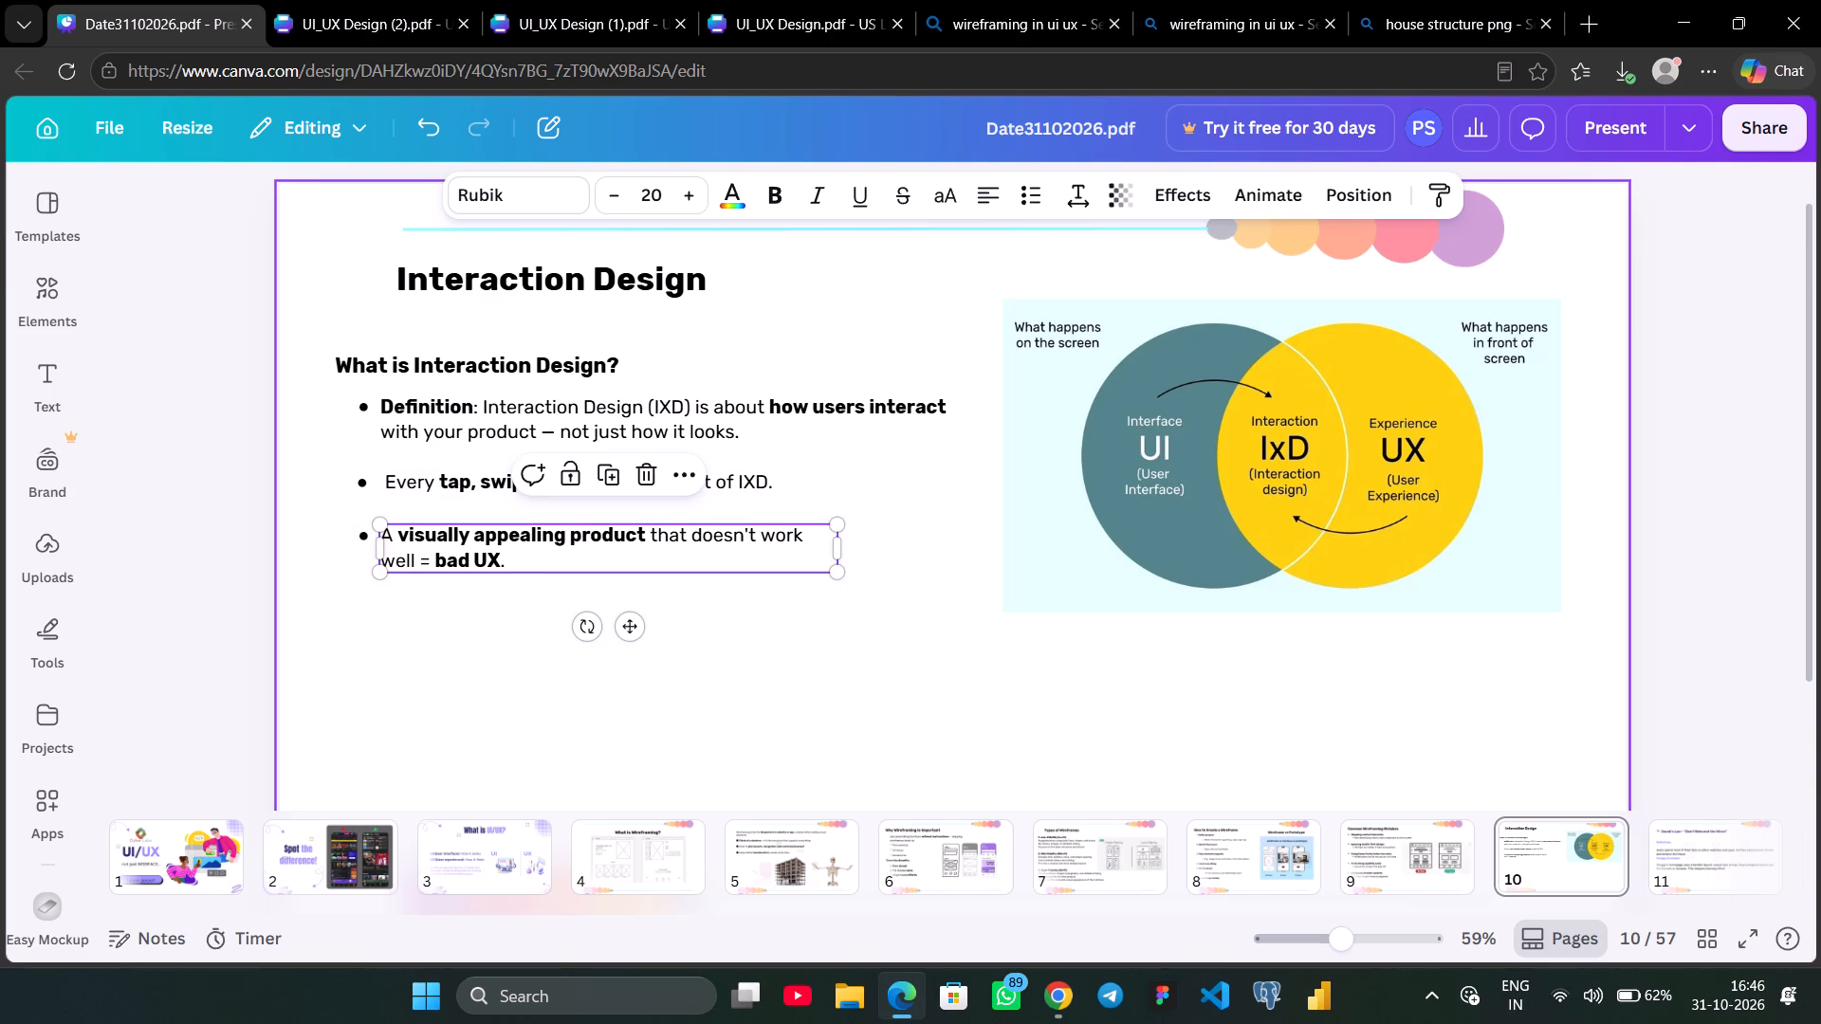
shift+click(360, 535)
key(Up)
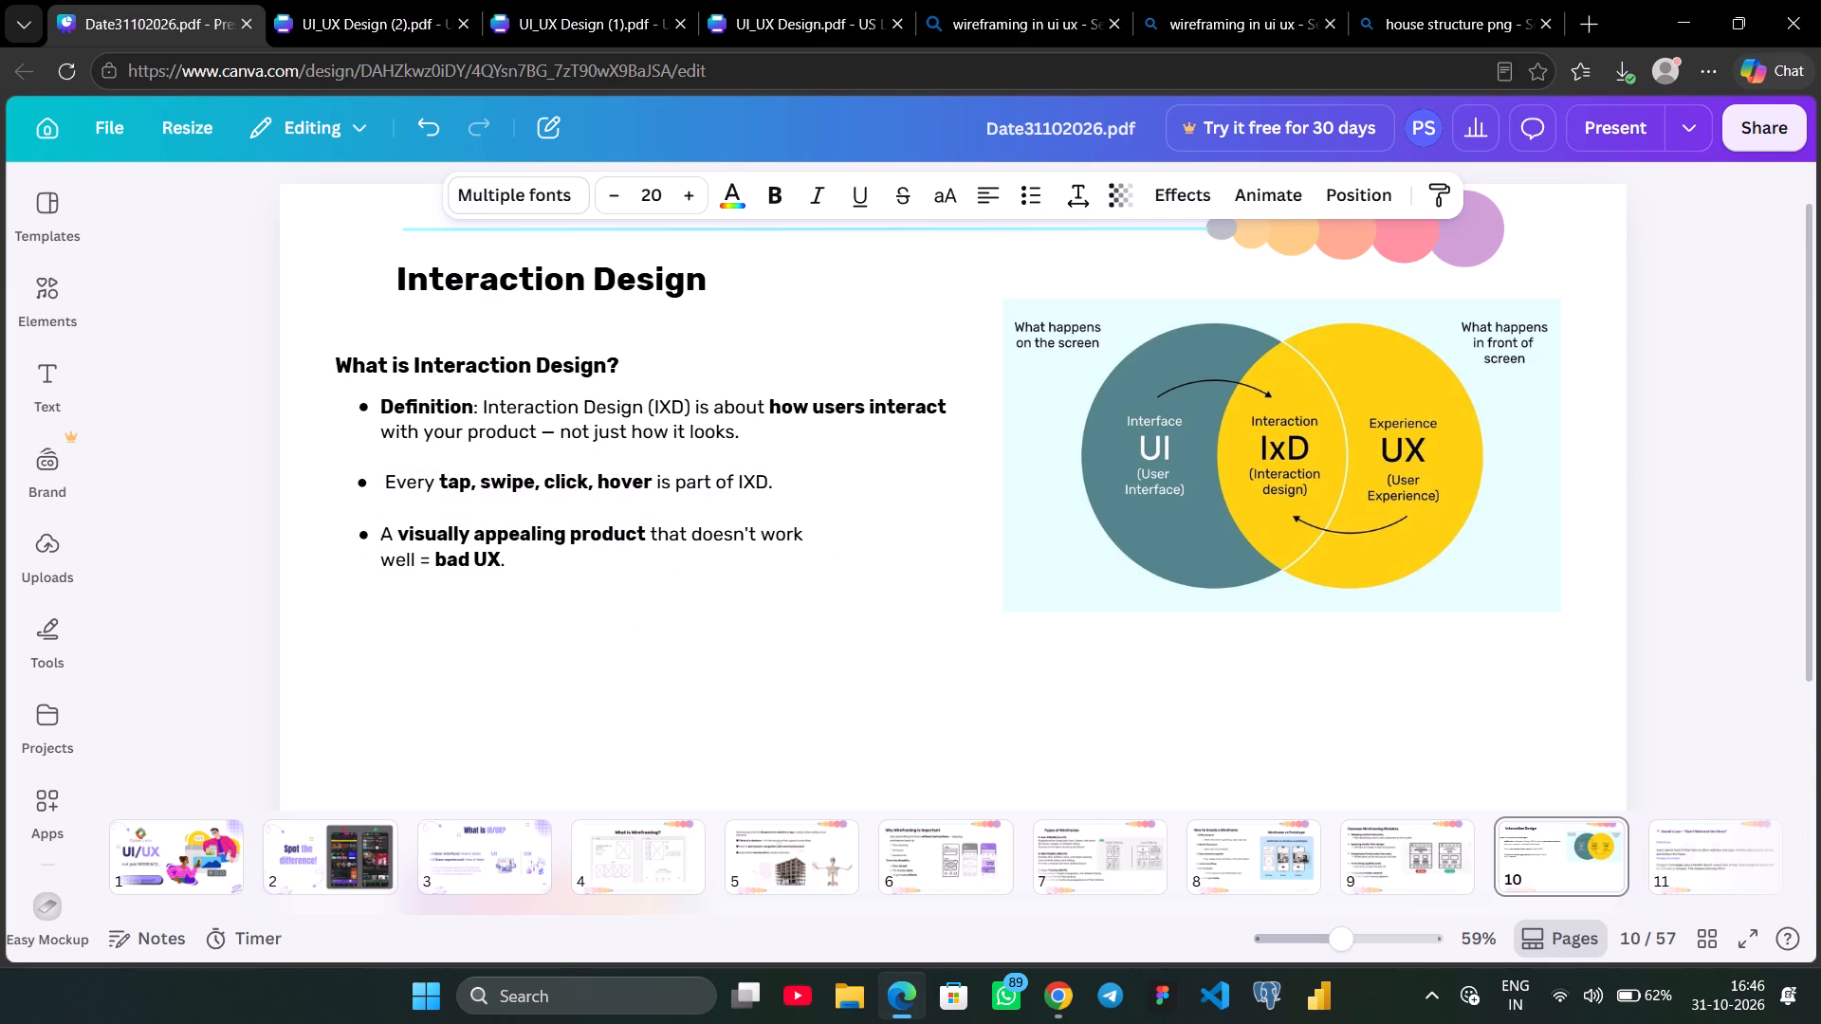
key(Up)
key(Up)
key(Up)
key(Up)
key(Down)
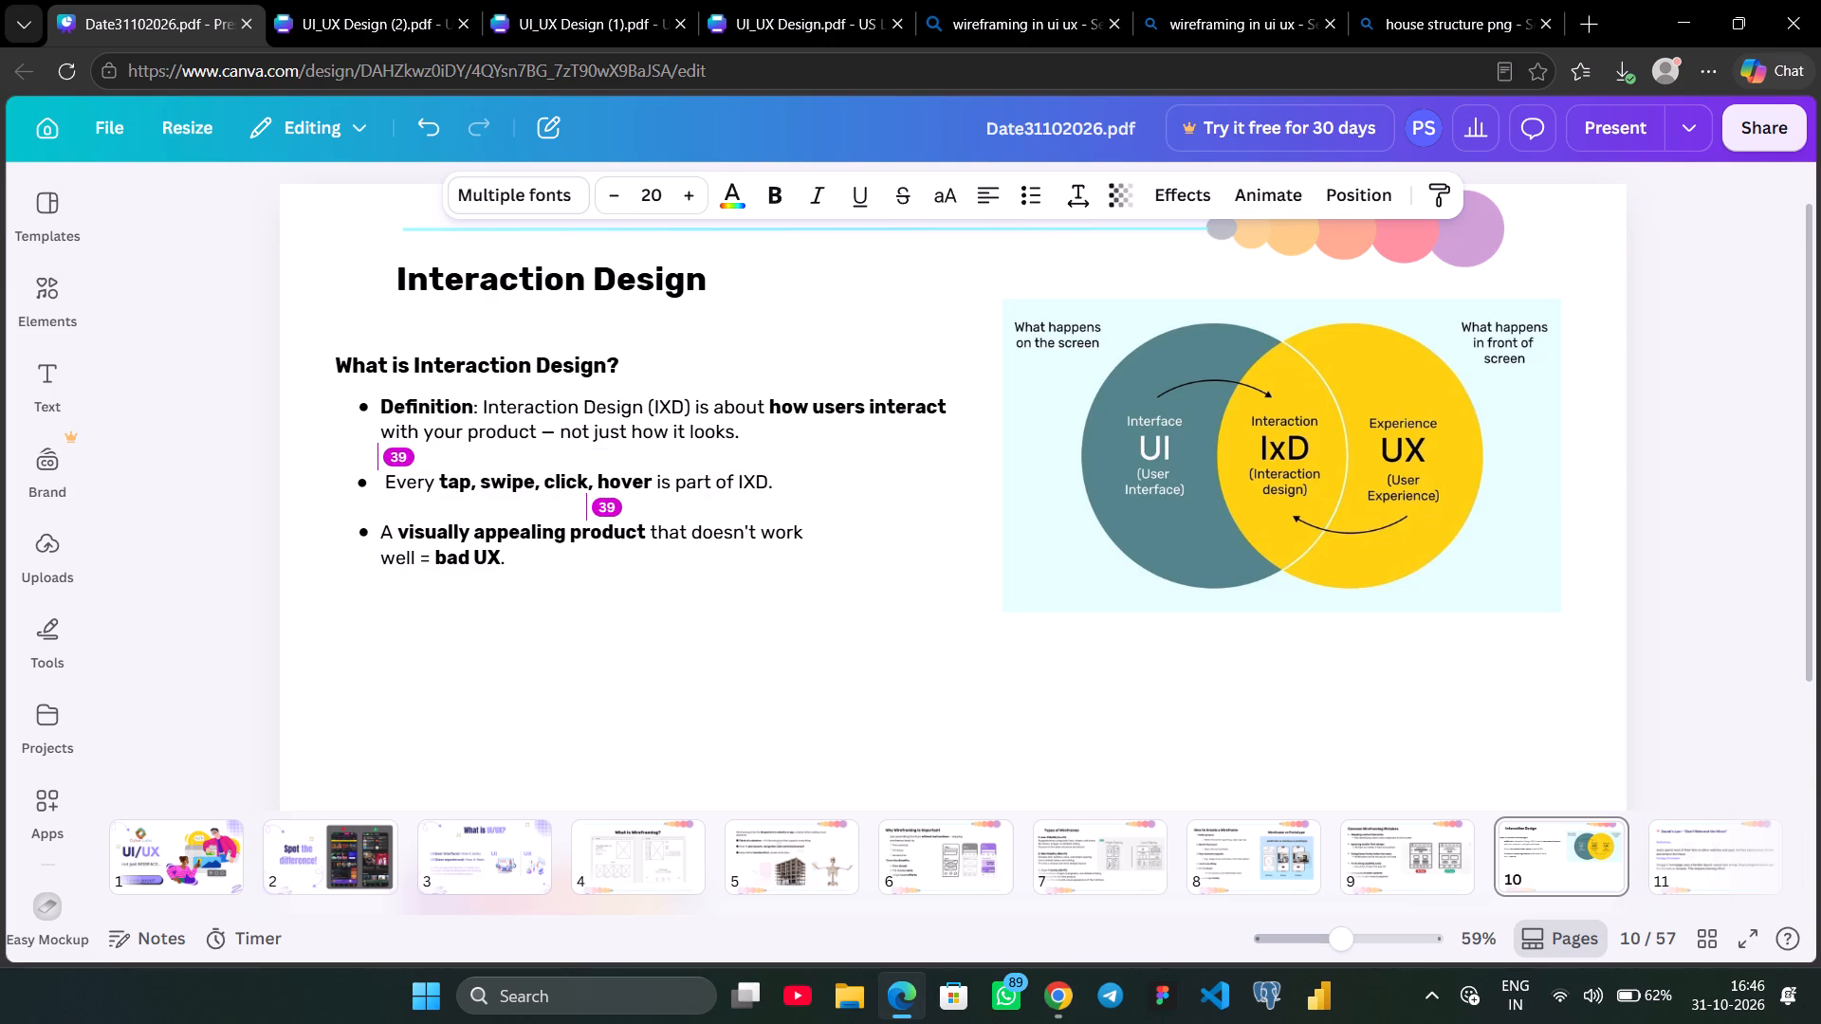
click(740, 627)
Nudge the "What is Interaction Design?" heading slightly to the right, closer to the bullets' indent.
scroll(740, 627, down, 1)
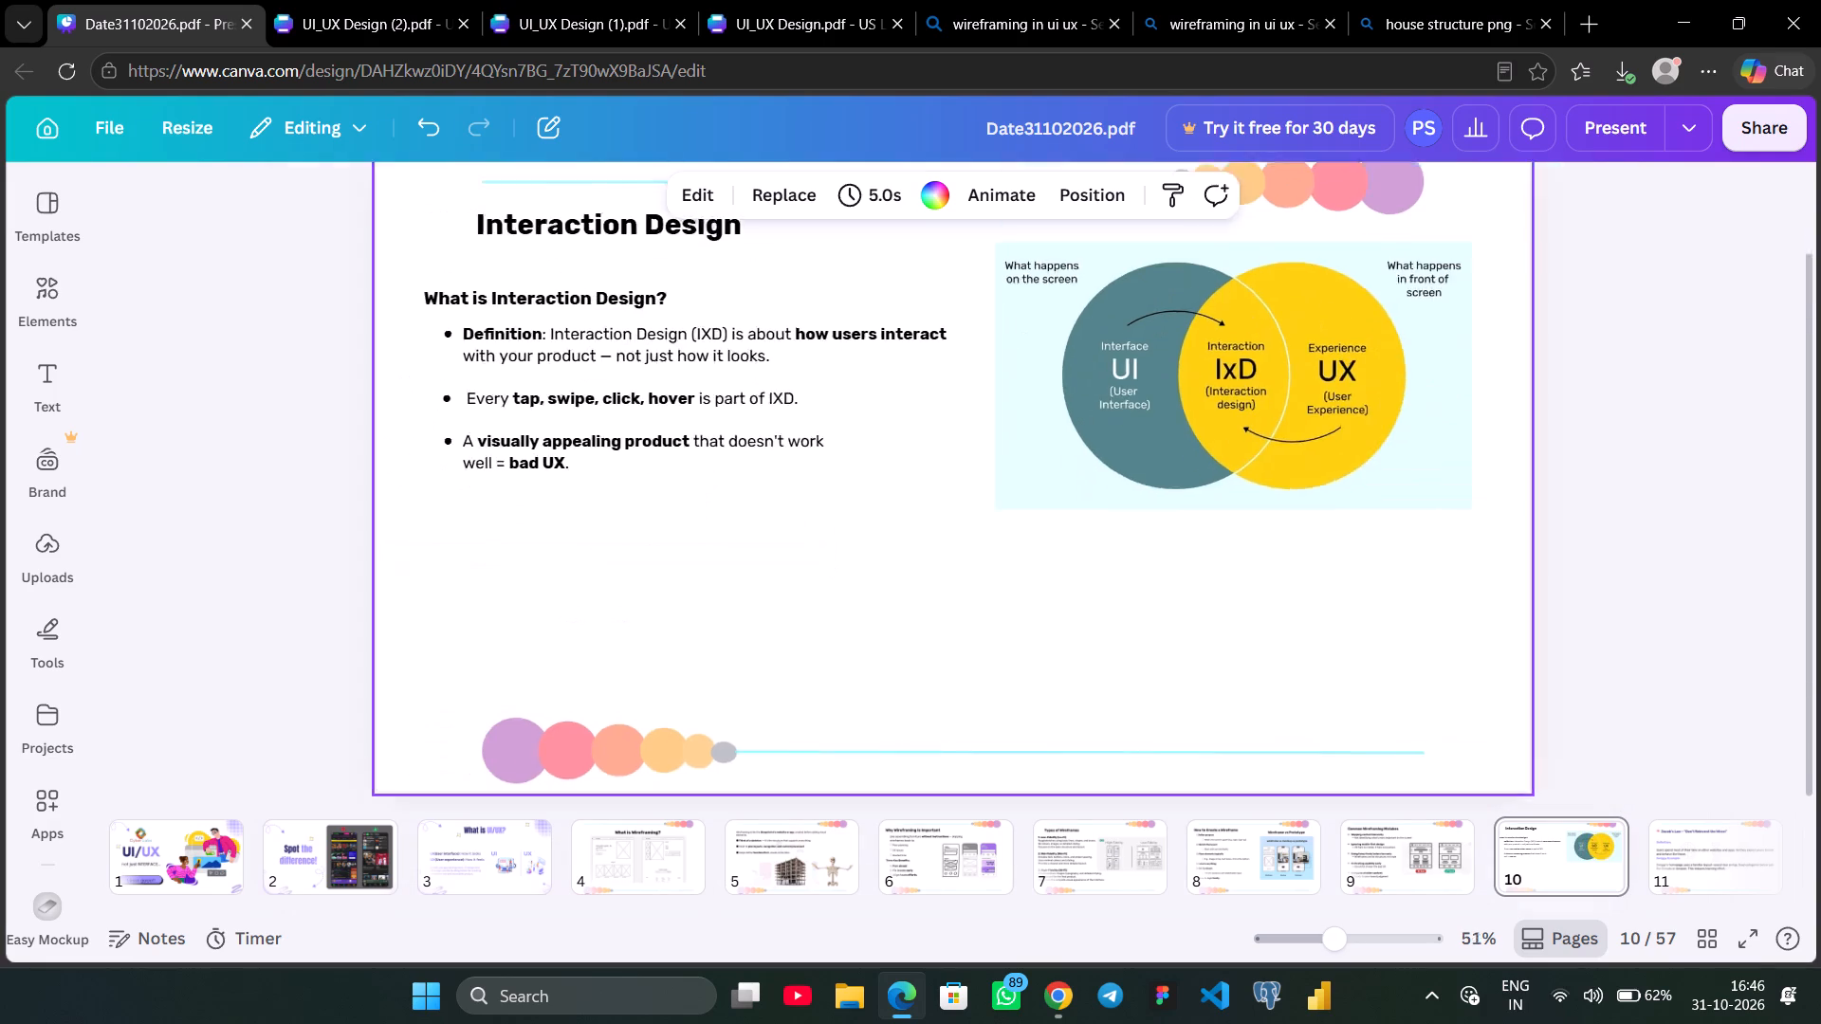
scroll(740, 627, up, 1)
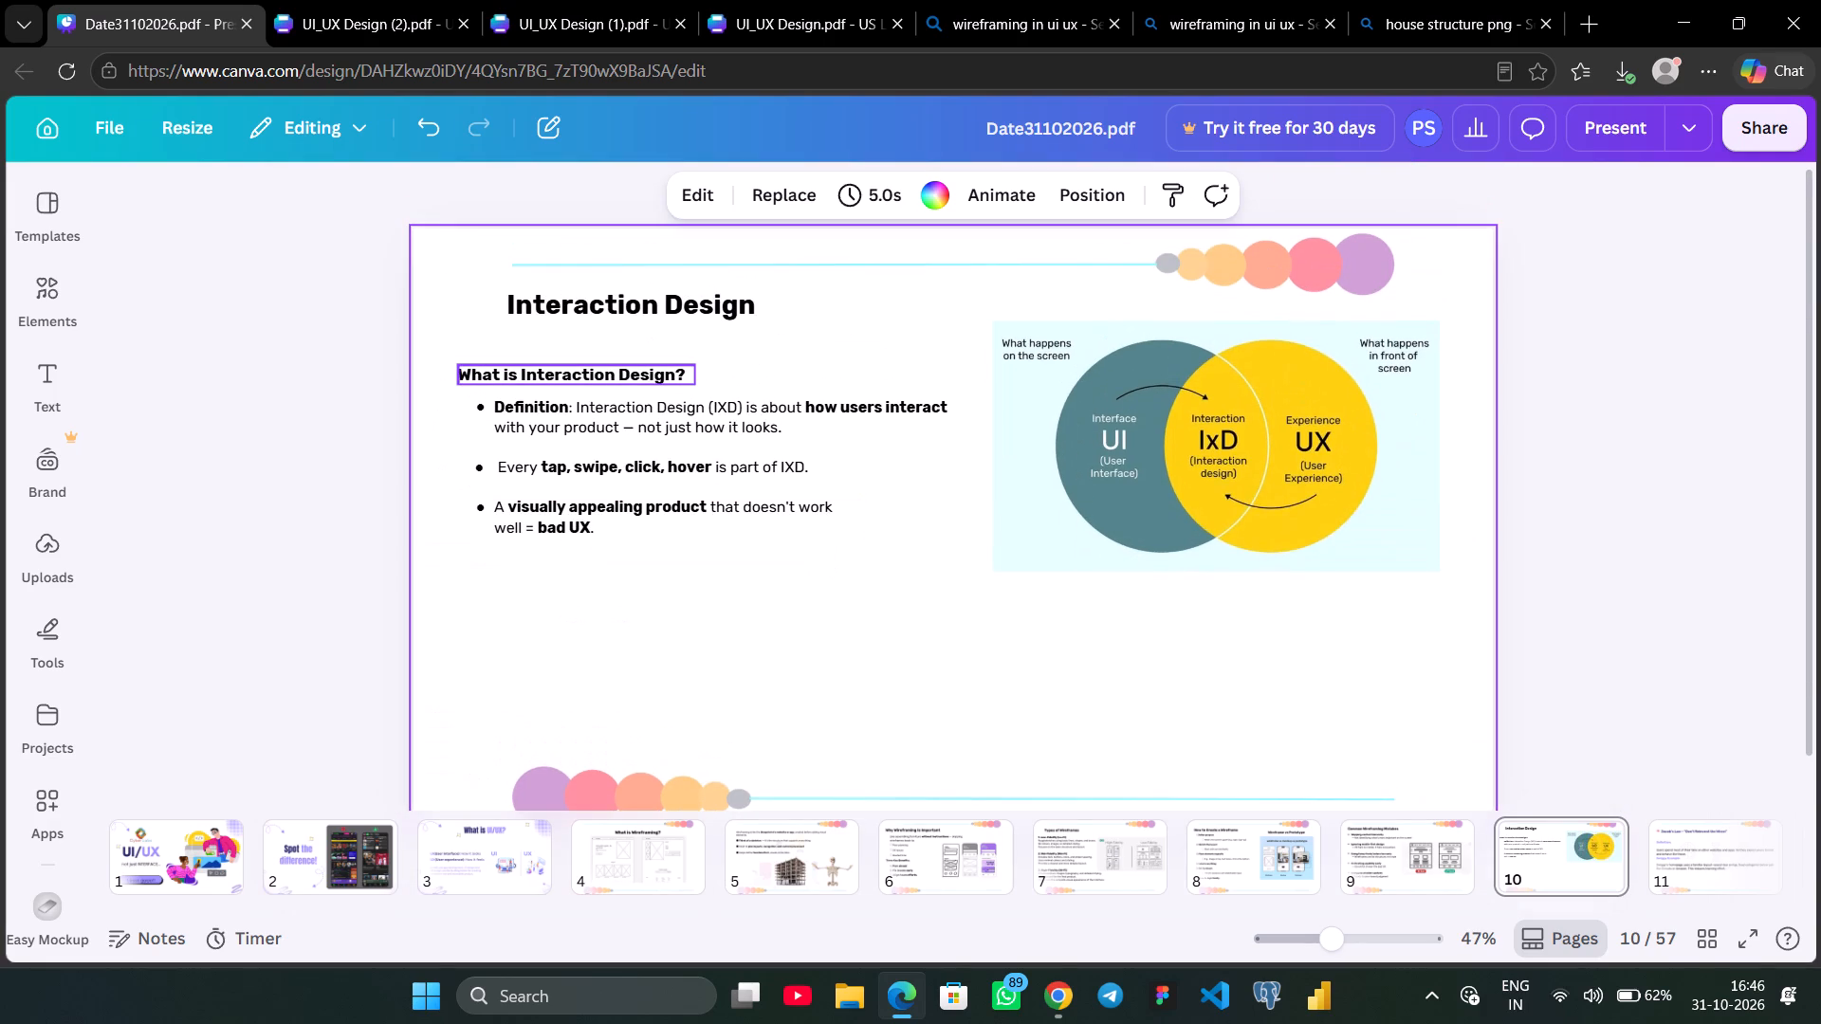
click(579, 380)
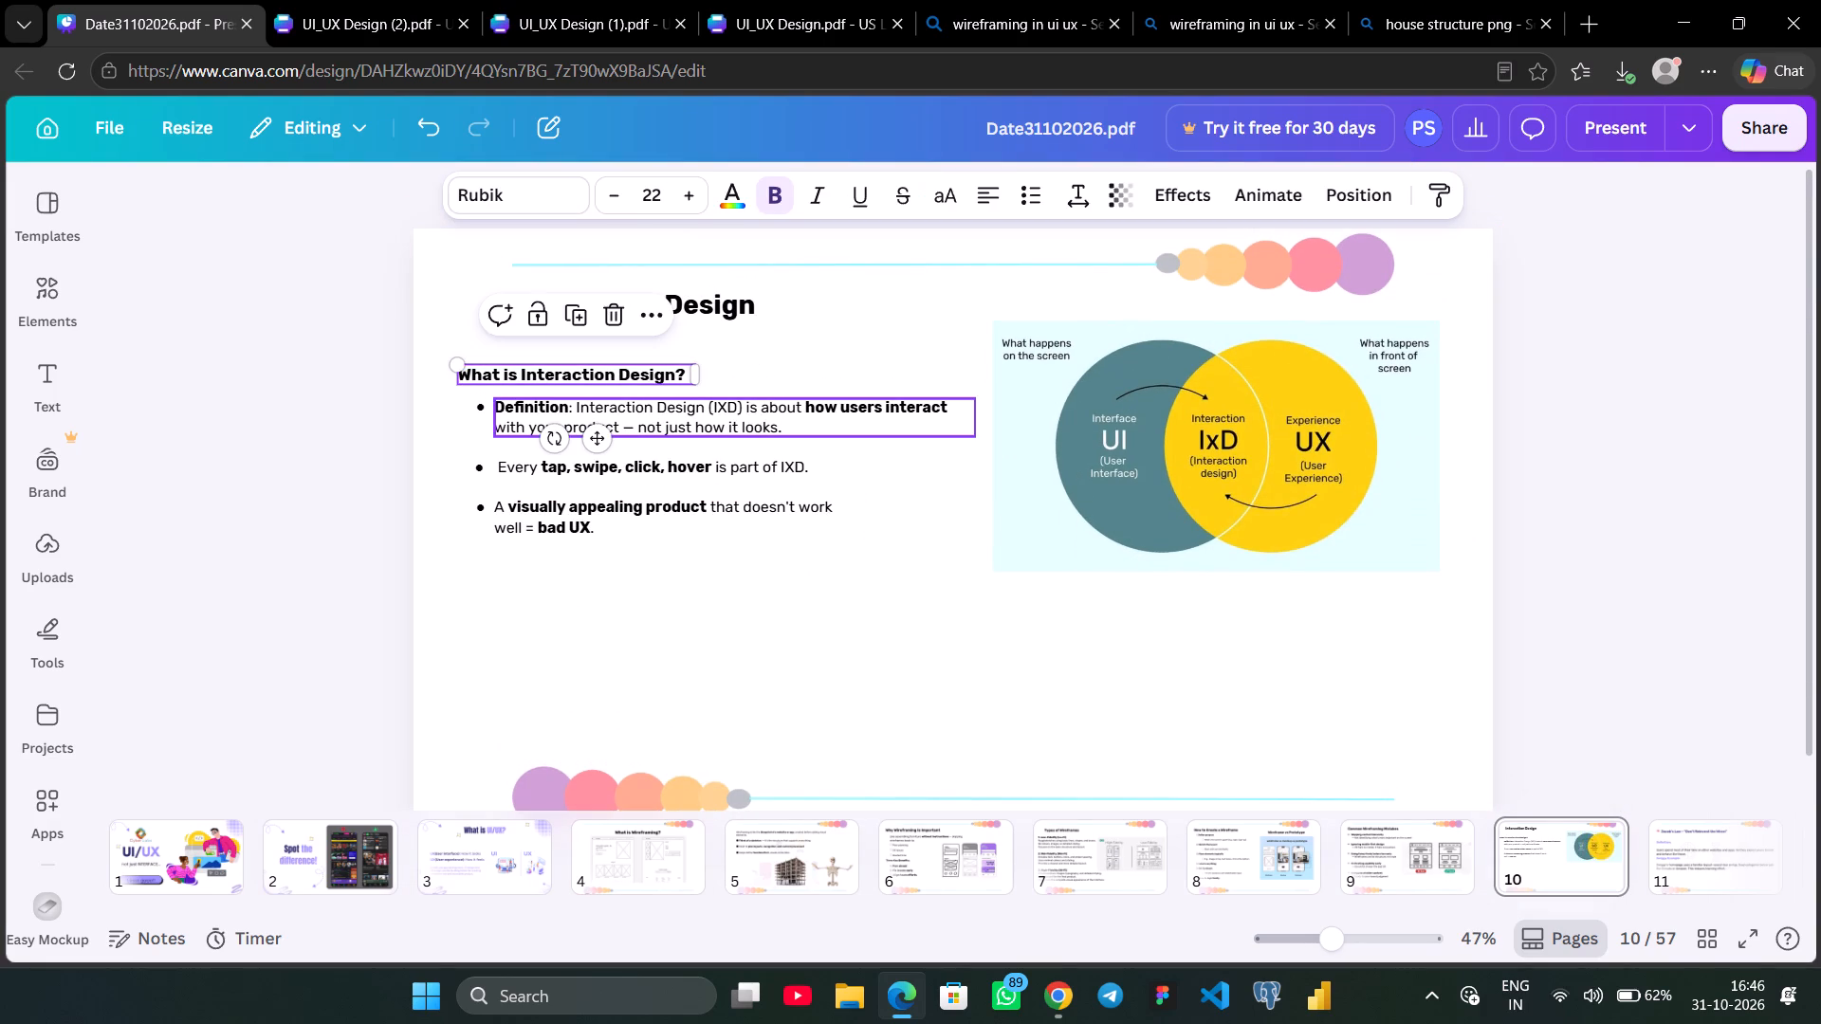
key(Right)
key(Right)
key(Right)
key(Right)
key(Right)
key(Right)
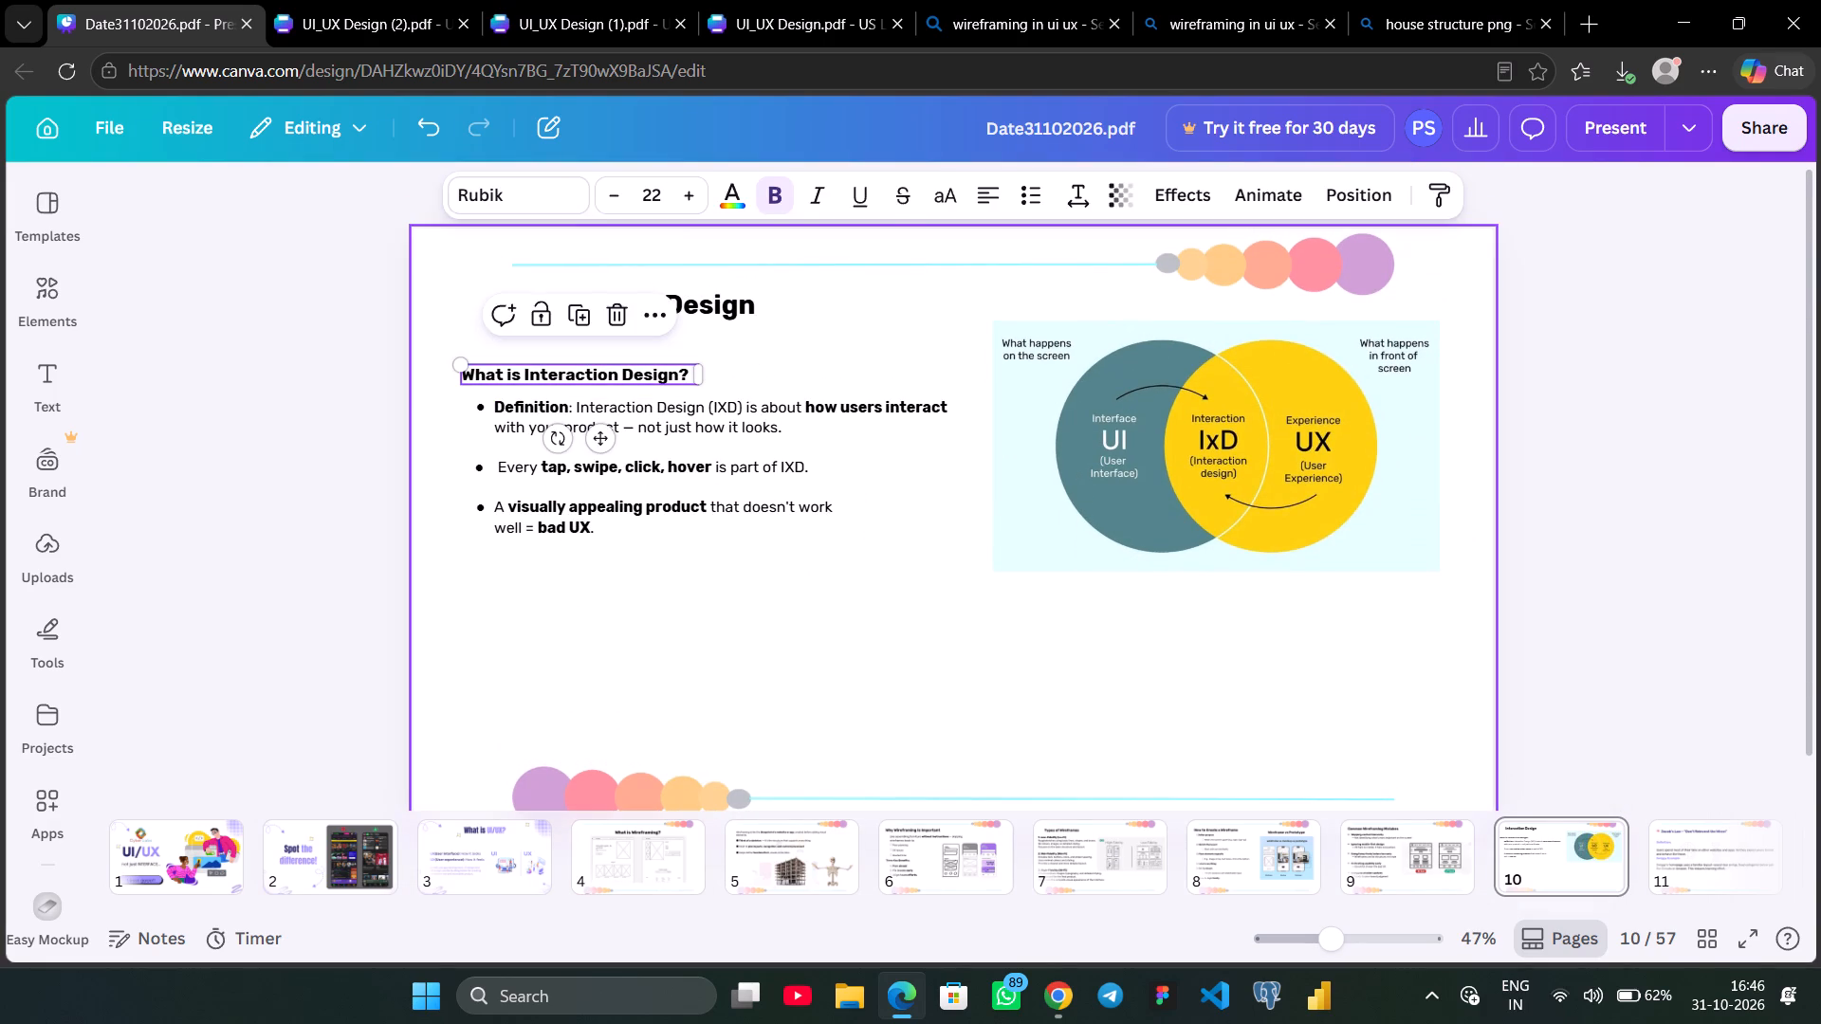
click(804, 621)
scroll(804, 621, down, 1)
scroll(804, 621, up, 1)
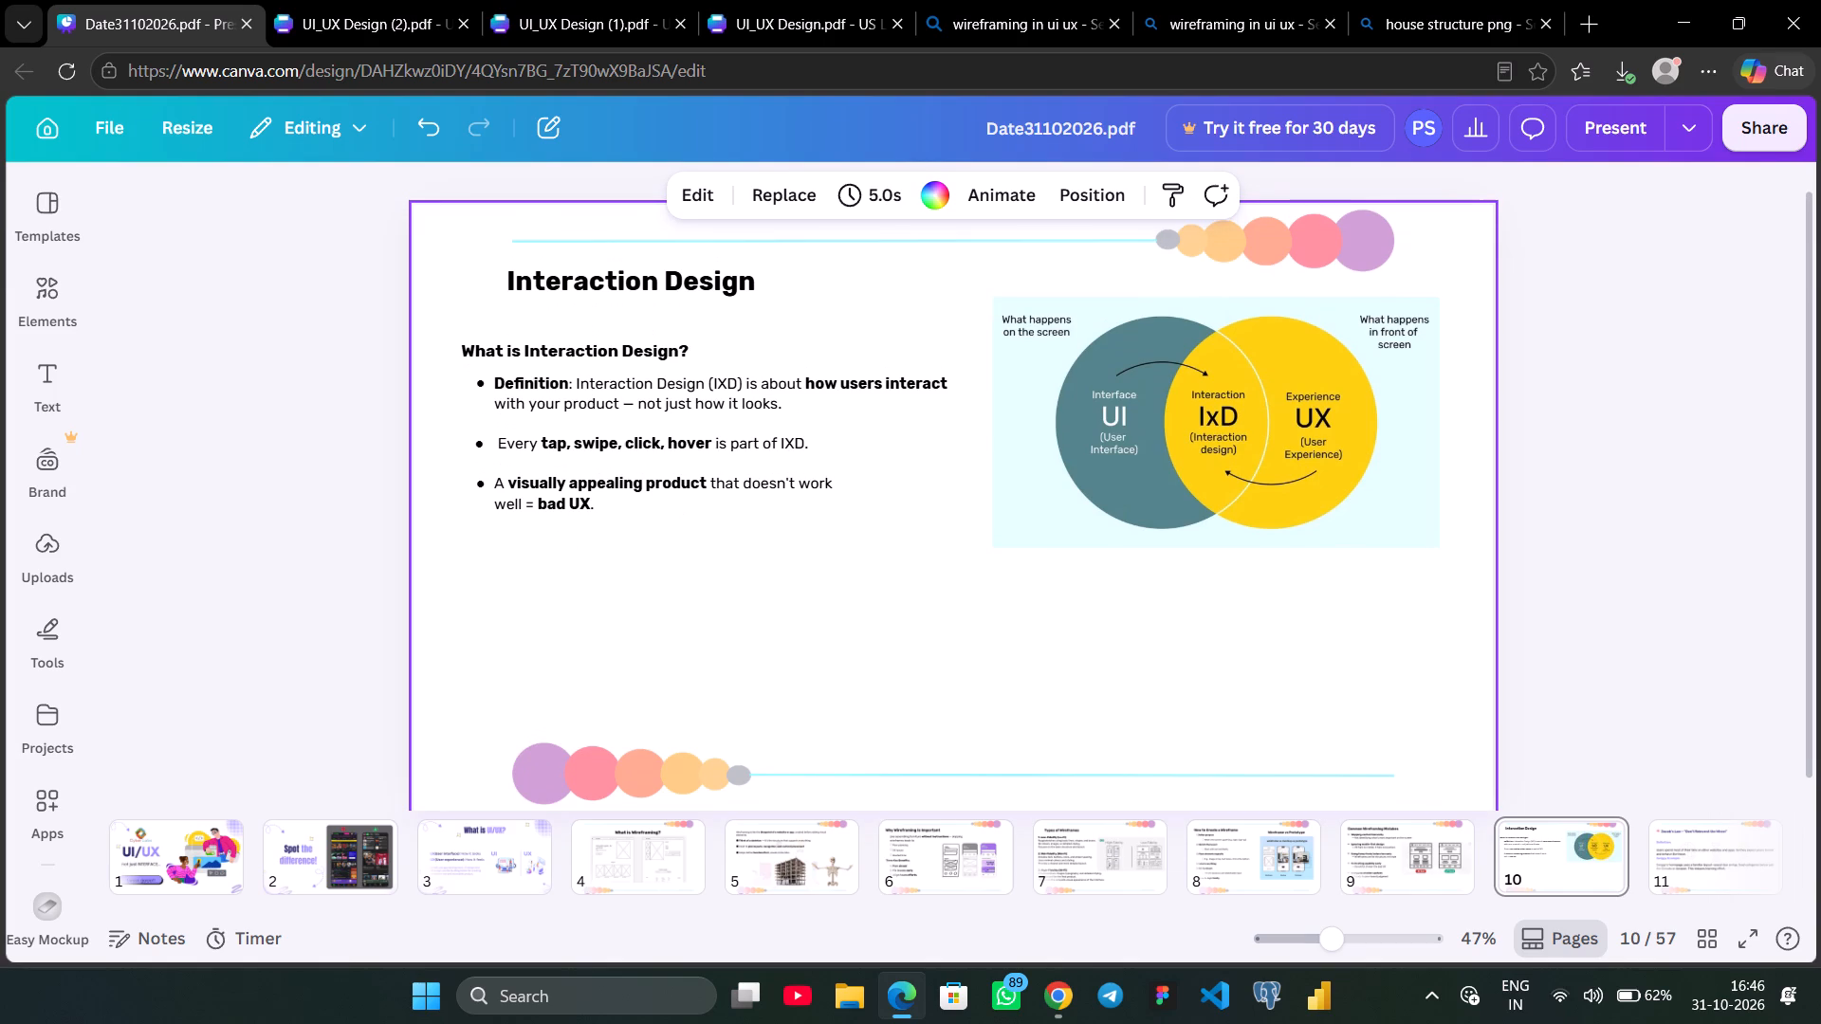
Switch to the UI_UX Design (2).pdf document and close it.
click(405, 25)
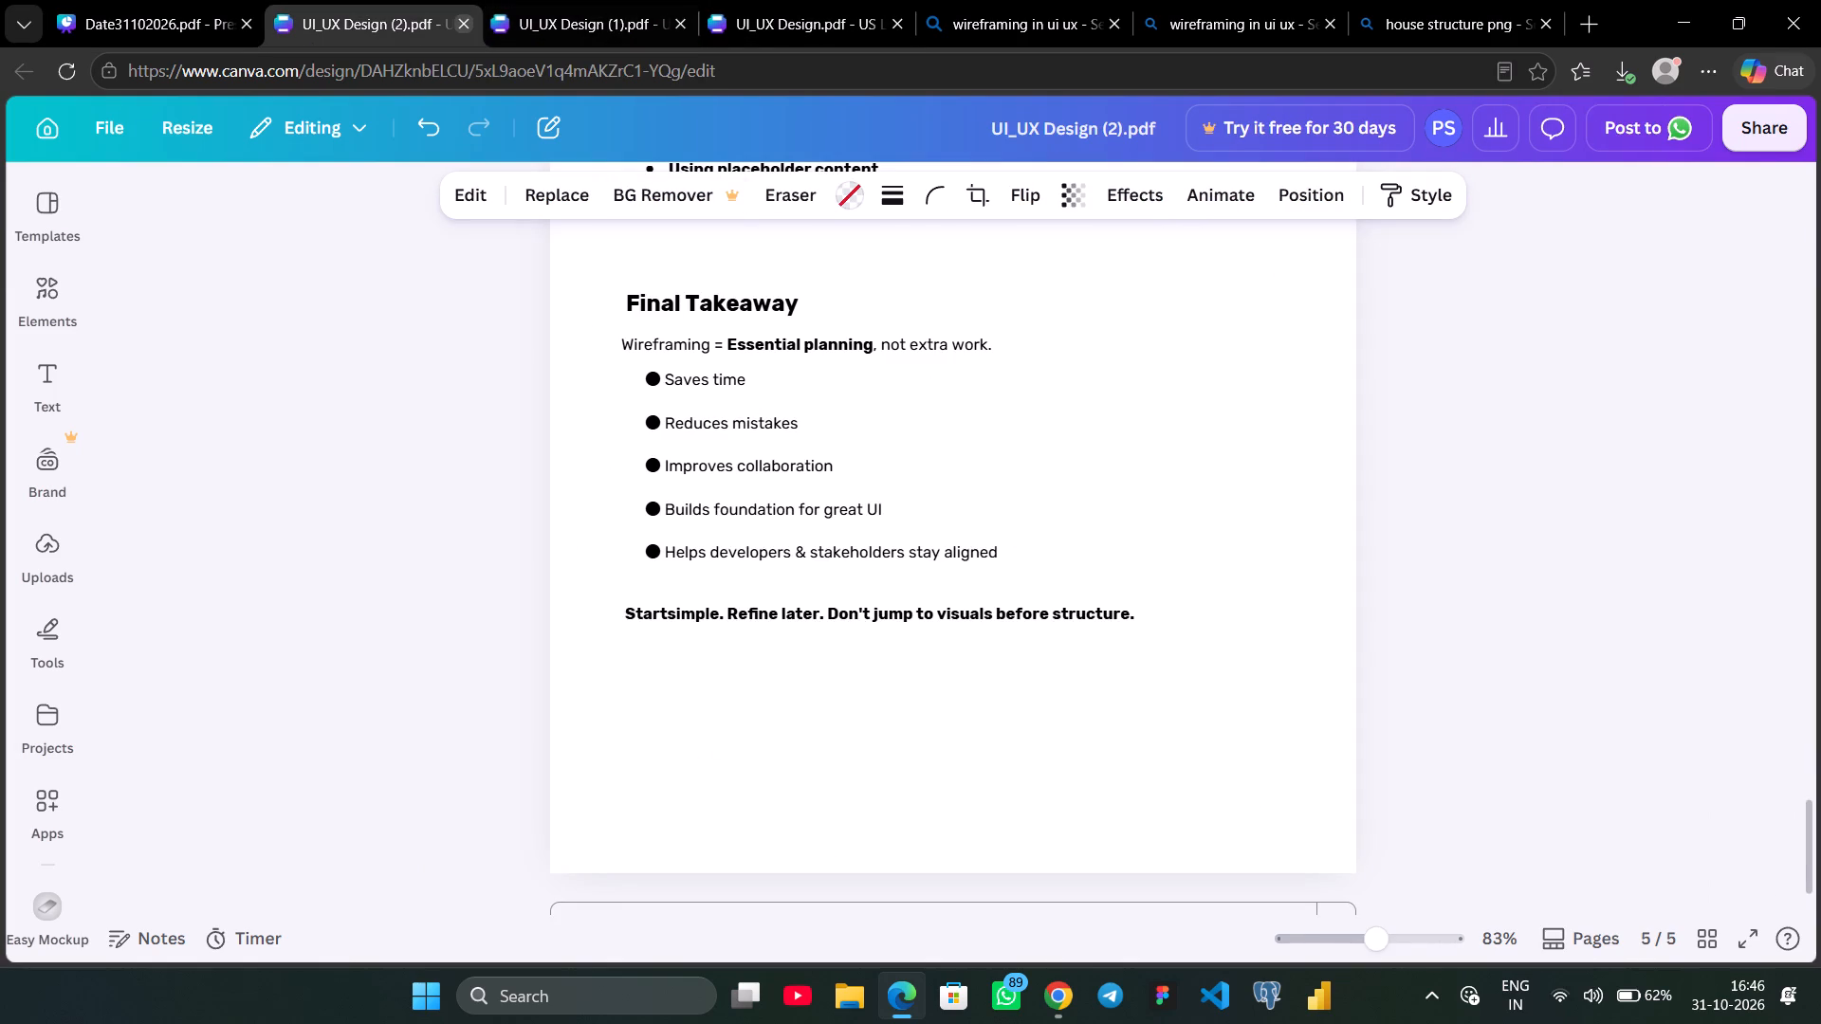
click(460, 20)
click(483, 0)
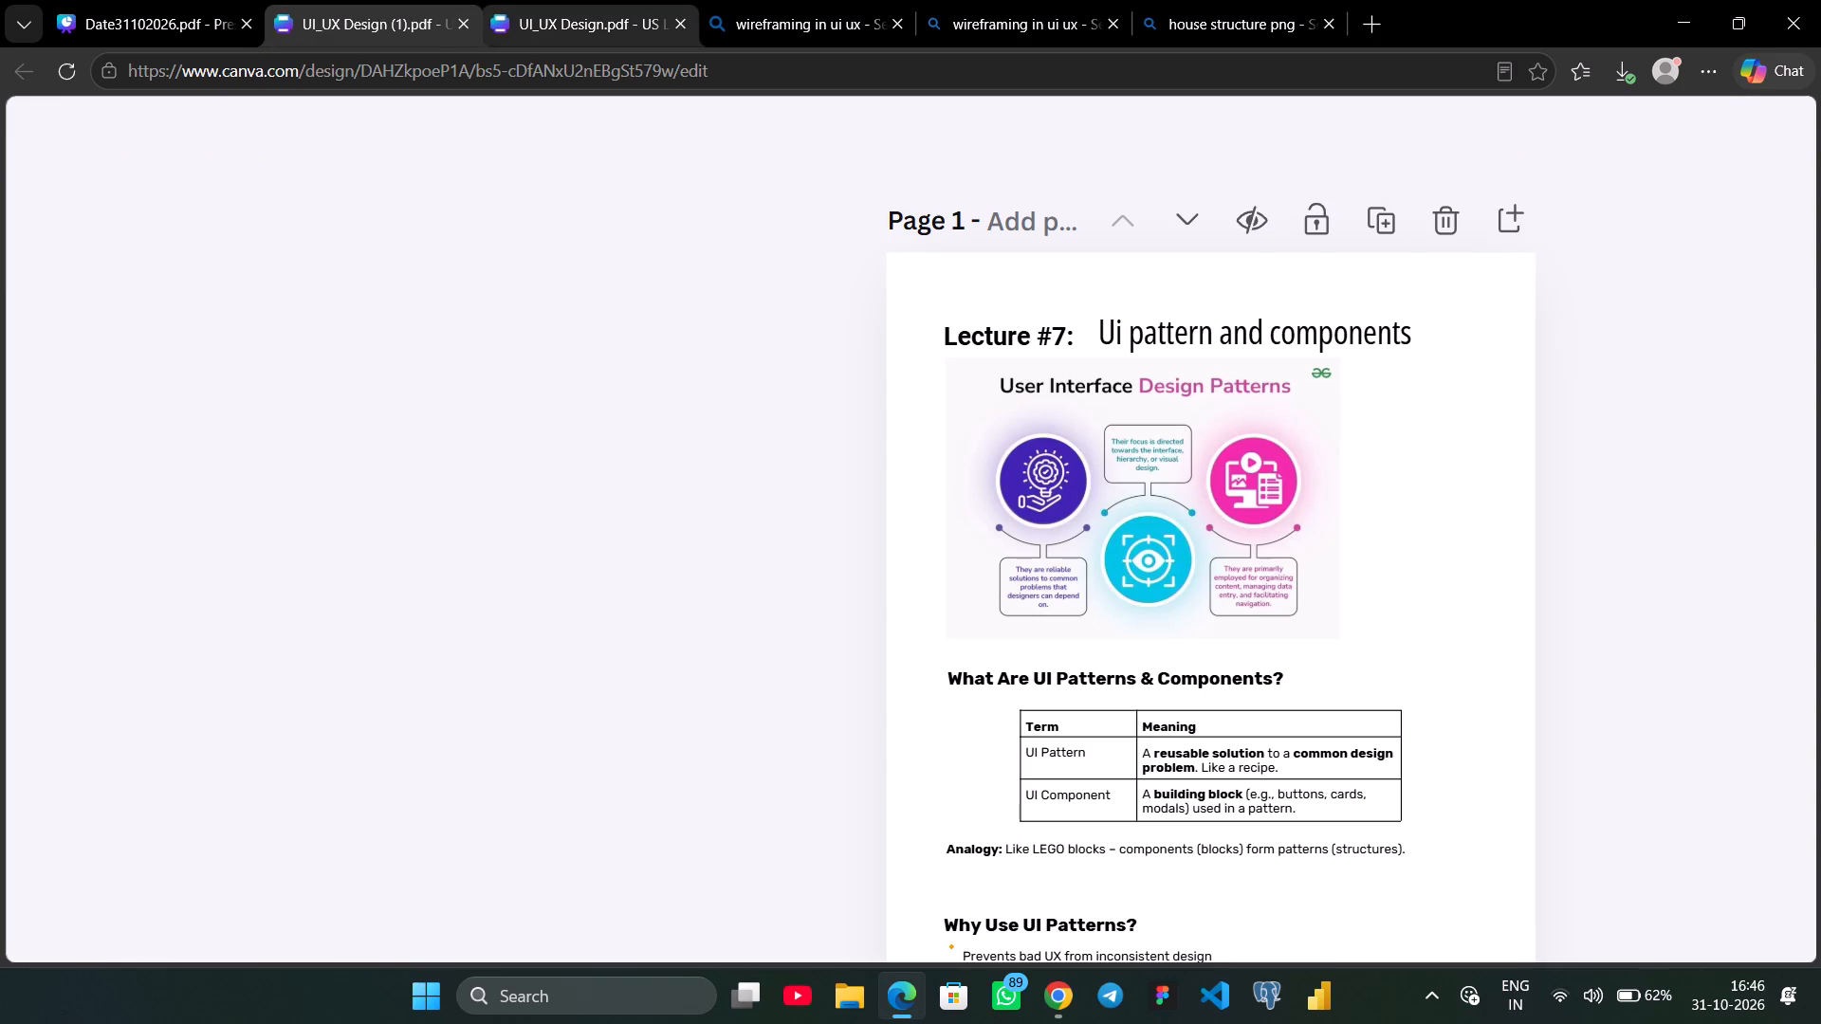
Read the "Why Does Interaction Design Matter?" section in the UI_UX Design.pdf notes, through to the start of page 2.
scroll(947, 537, down, 2)
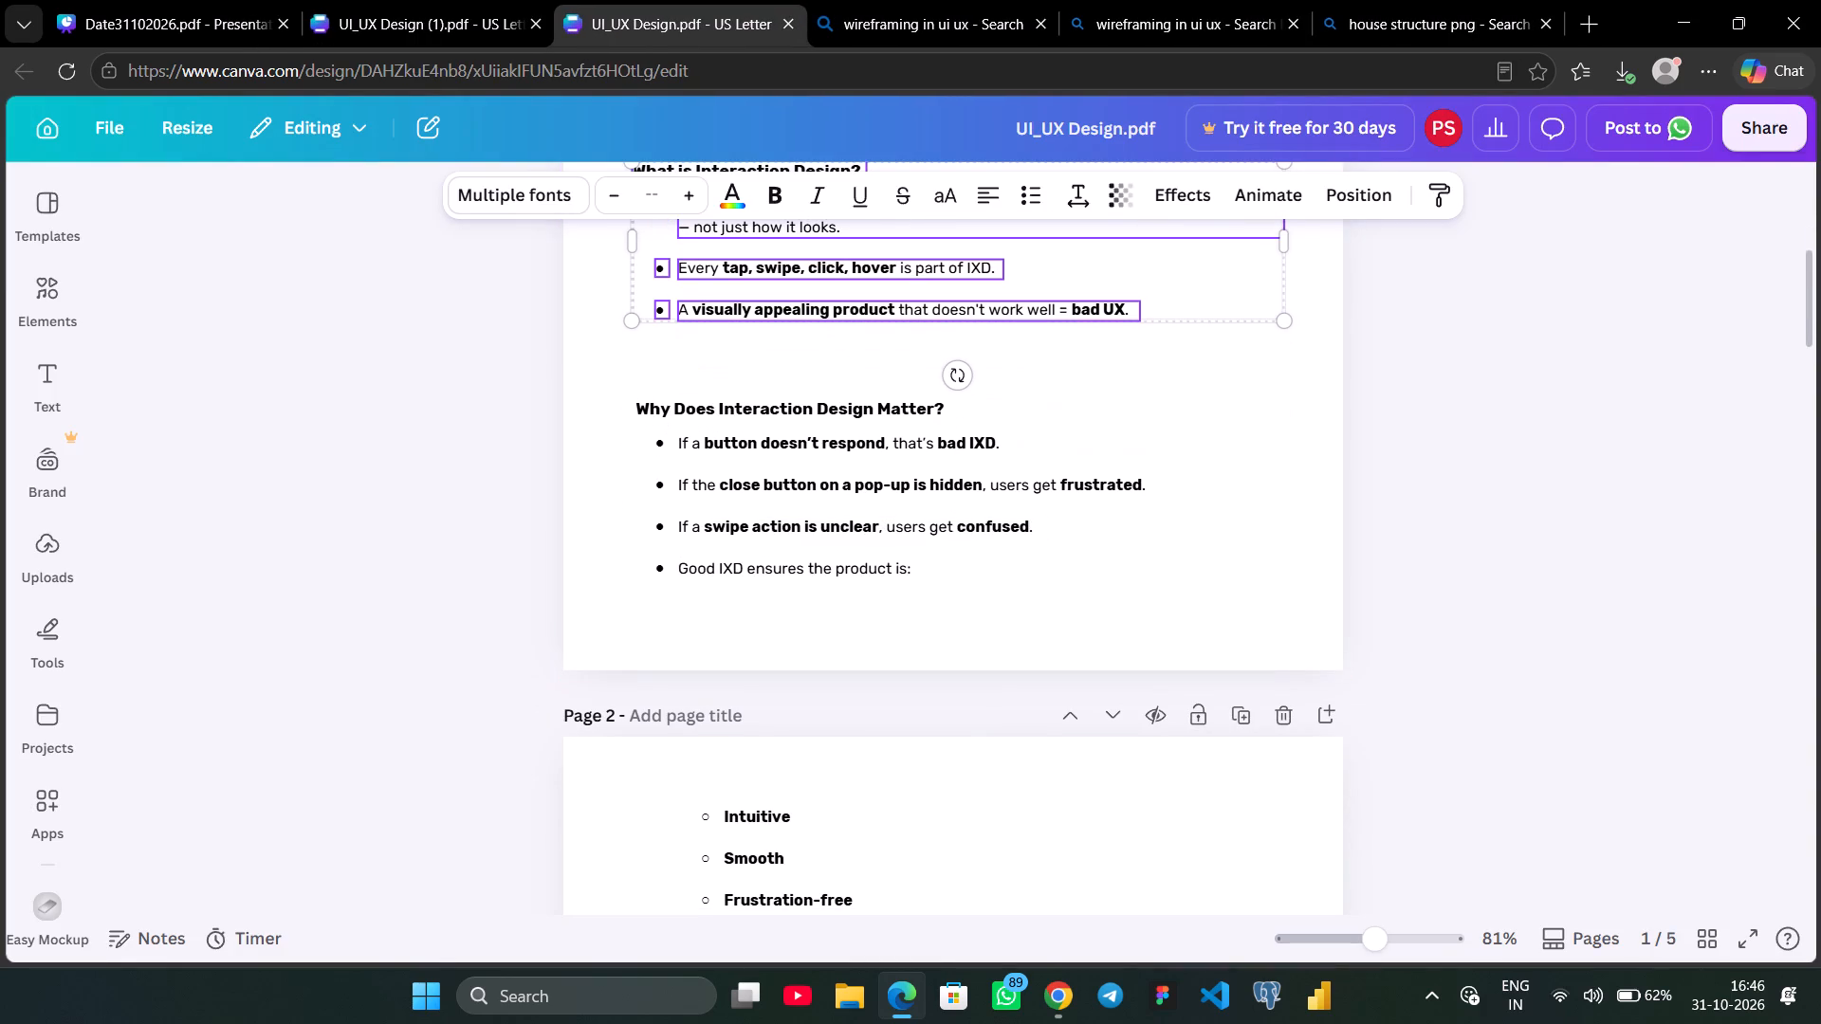
click(1409, 524)
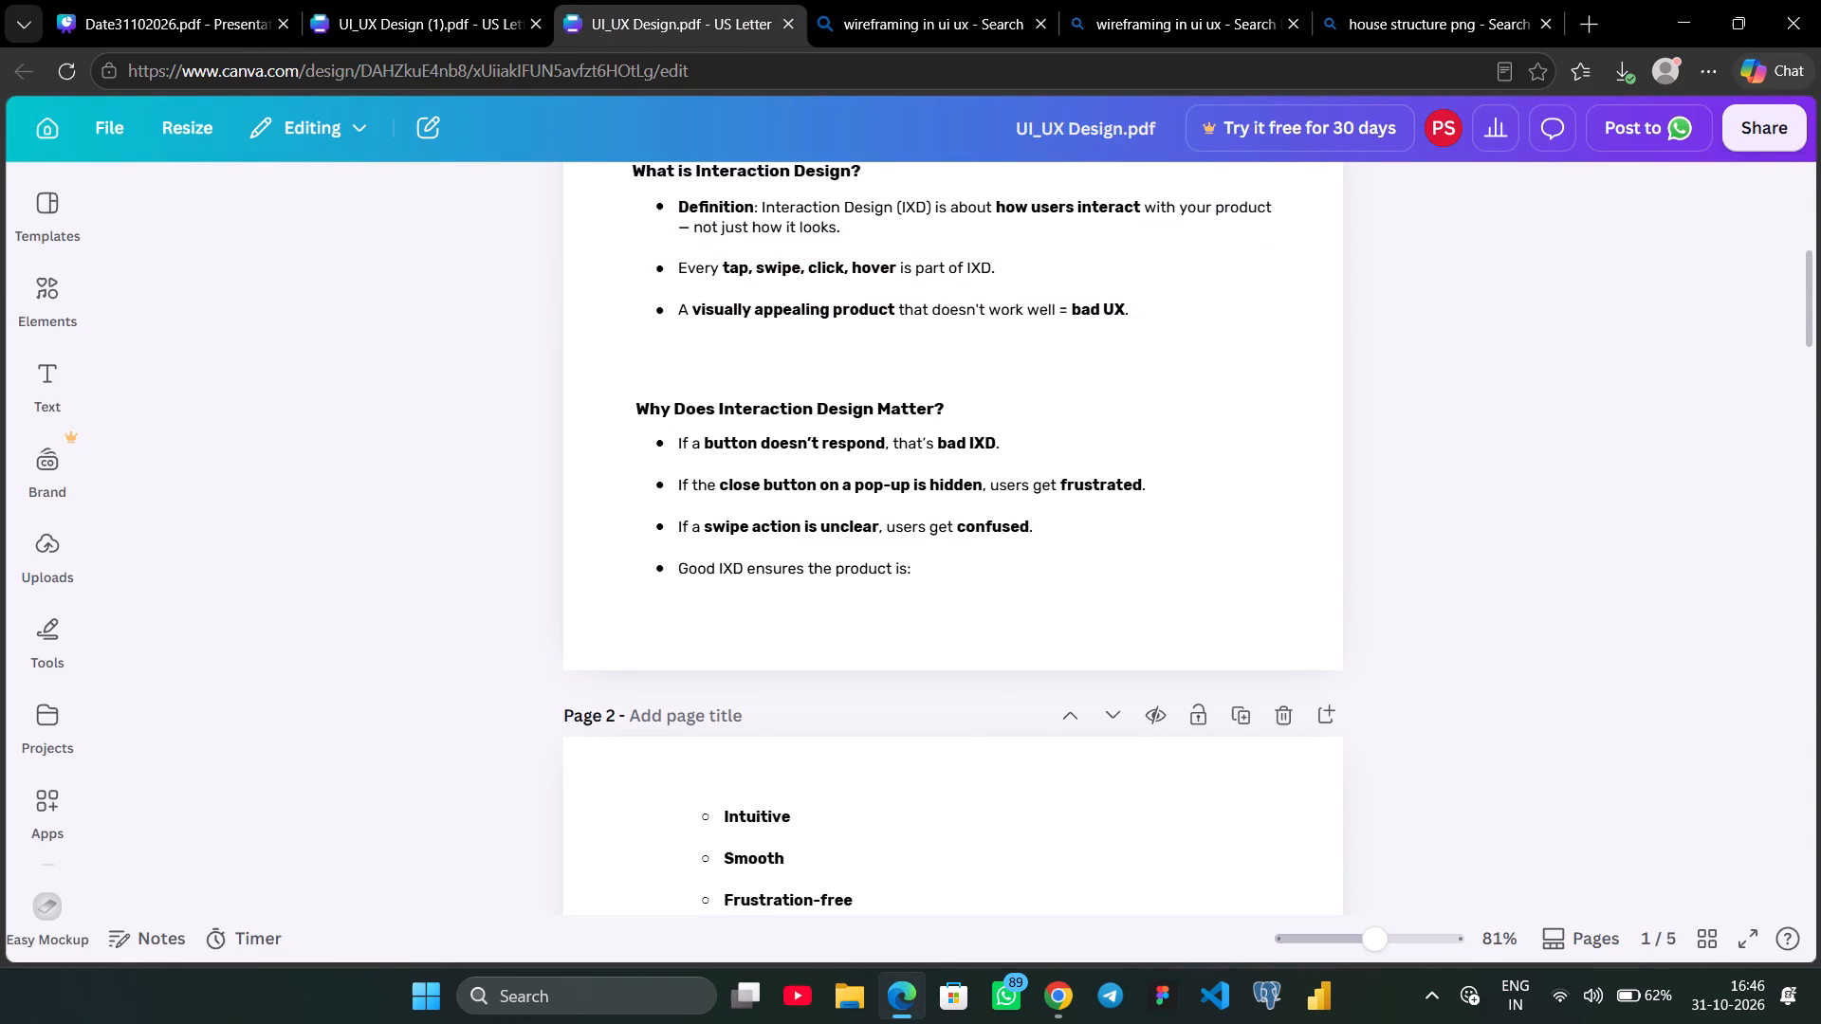
scroll(1409, 524, down, 1)
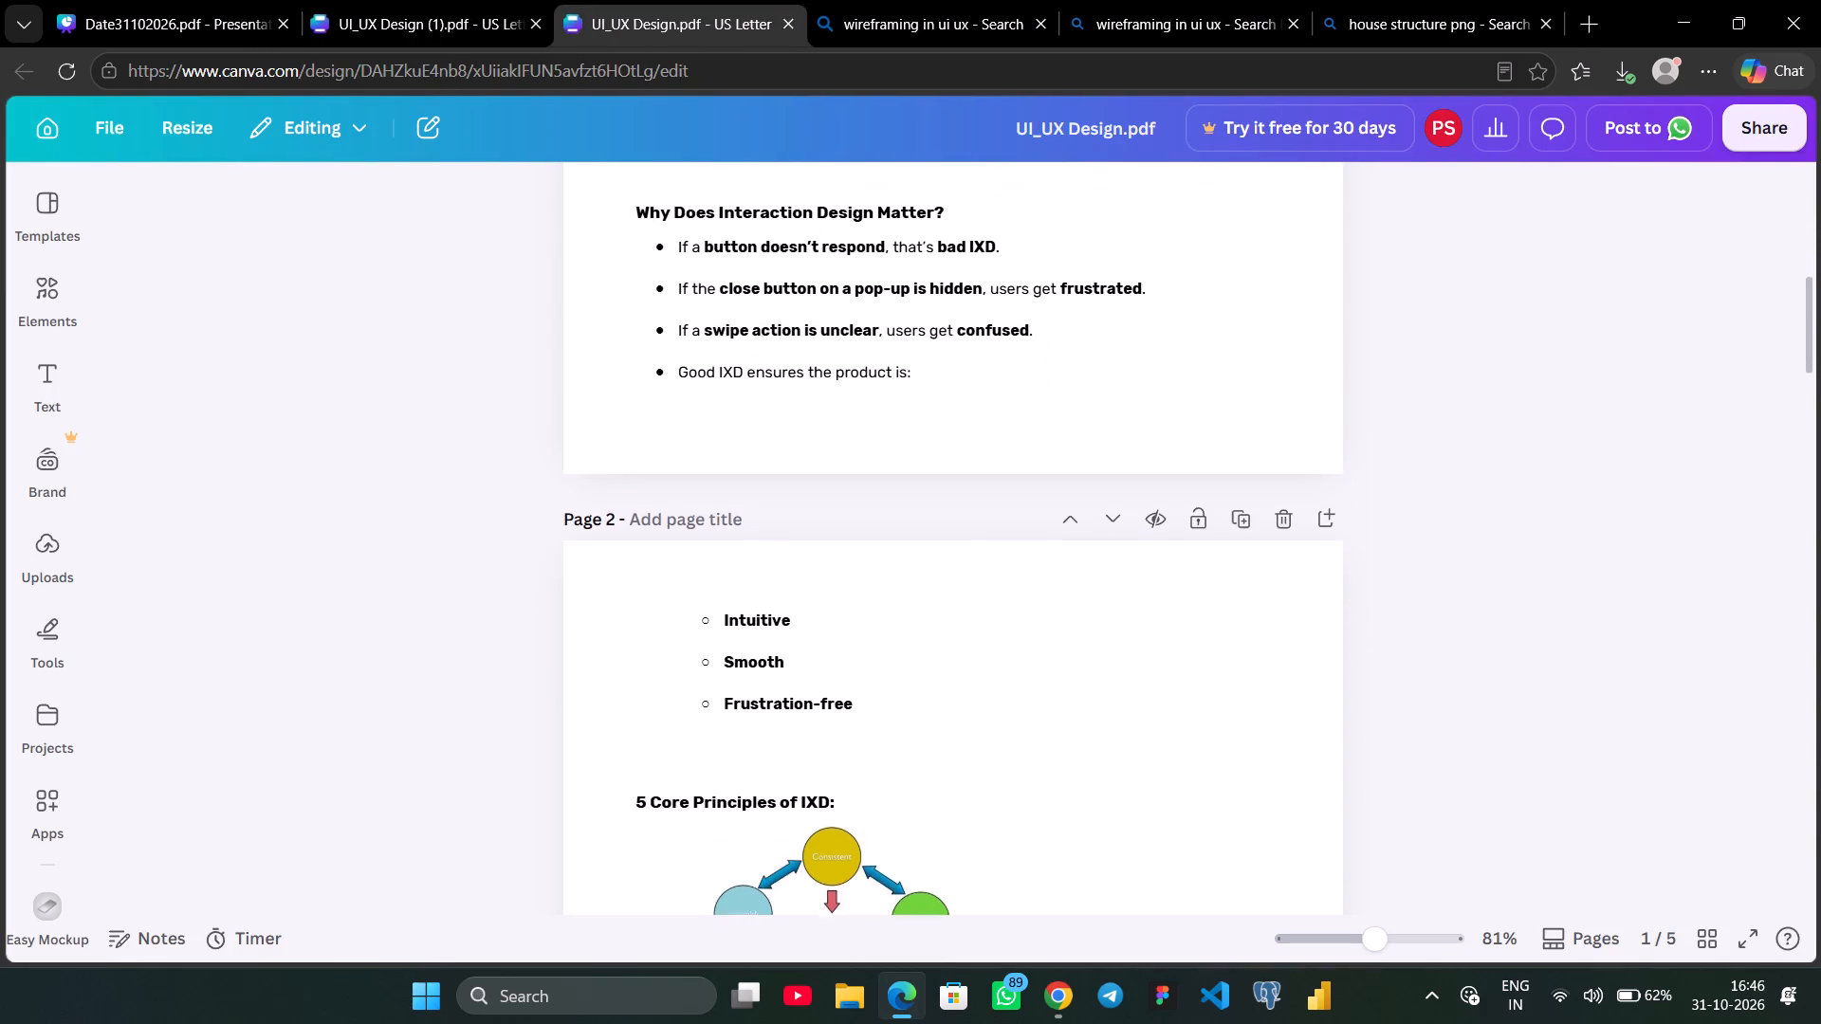
scroll(1409, 524, down, 1)
scroll(1409, 524, up, 1)
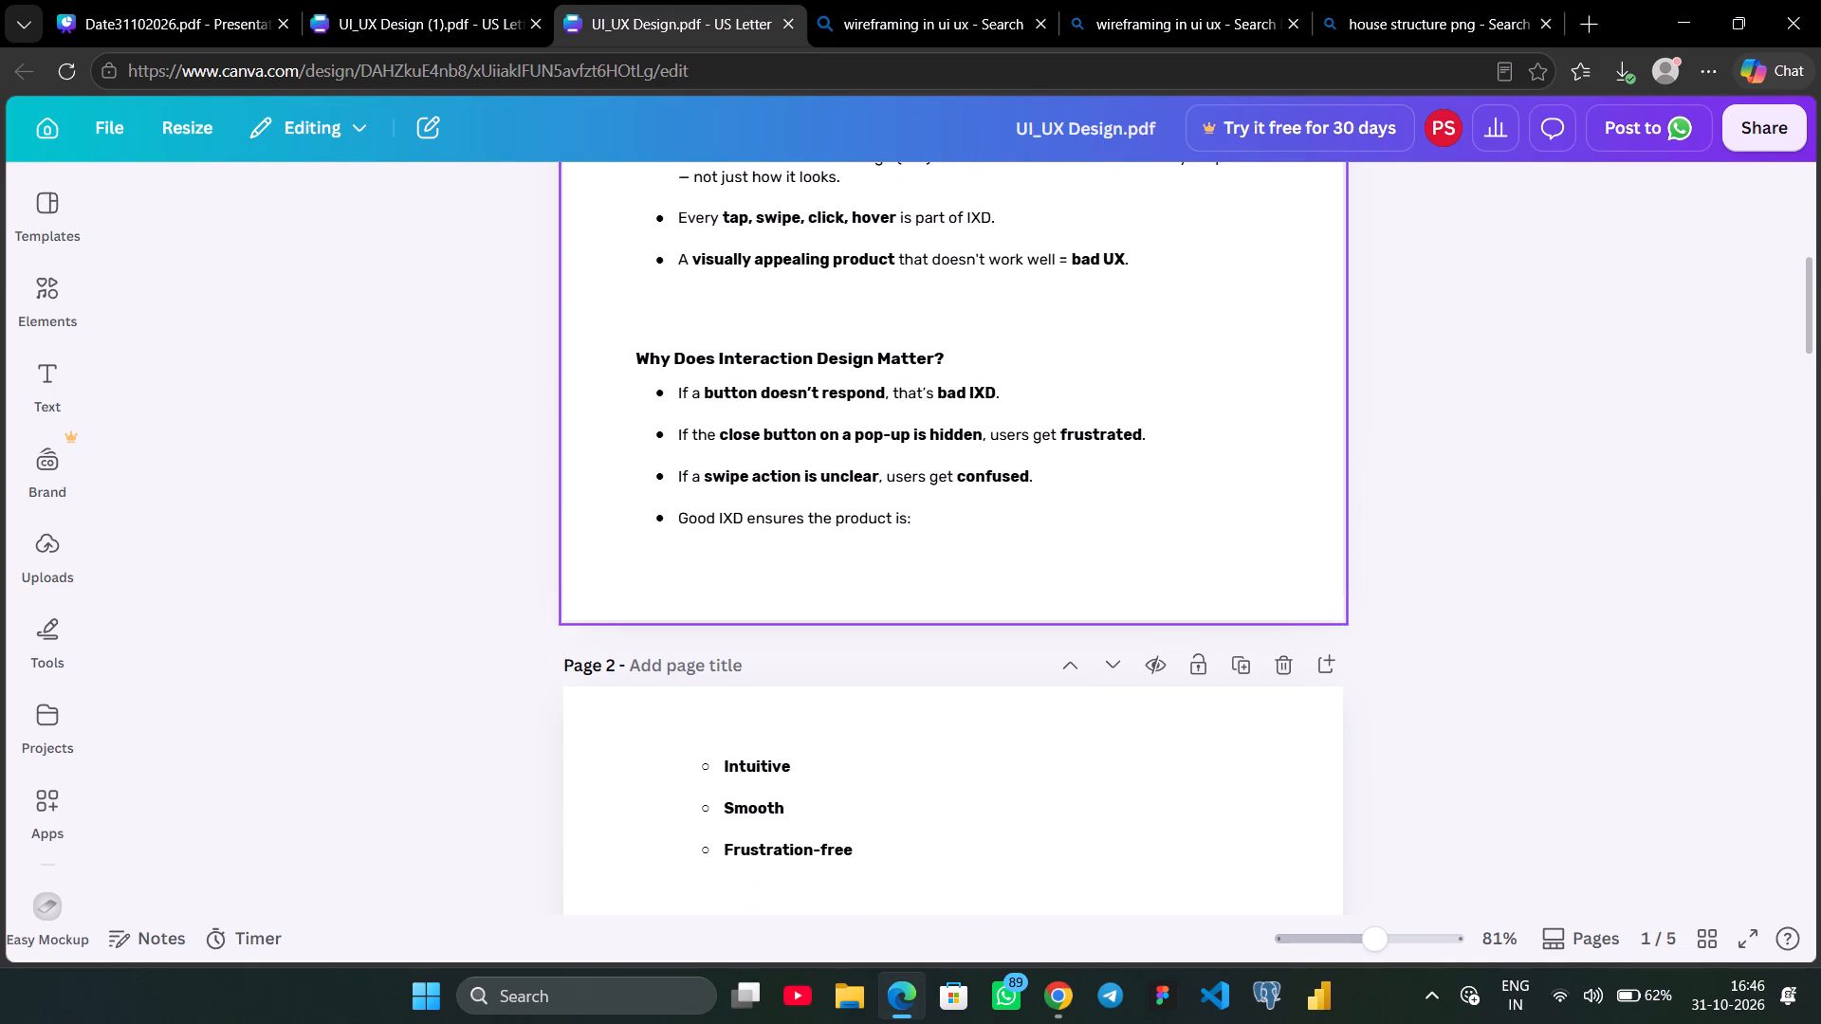
Switch to the Date31102026.pdf presentation and examine the body text on the wireframing slides 6 to 8.
click(206, 0)
scroll(844, 539, down, 1)
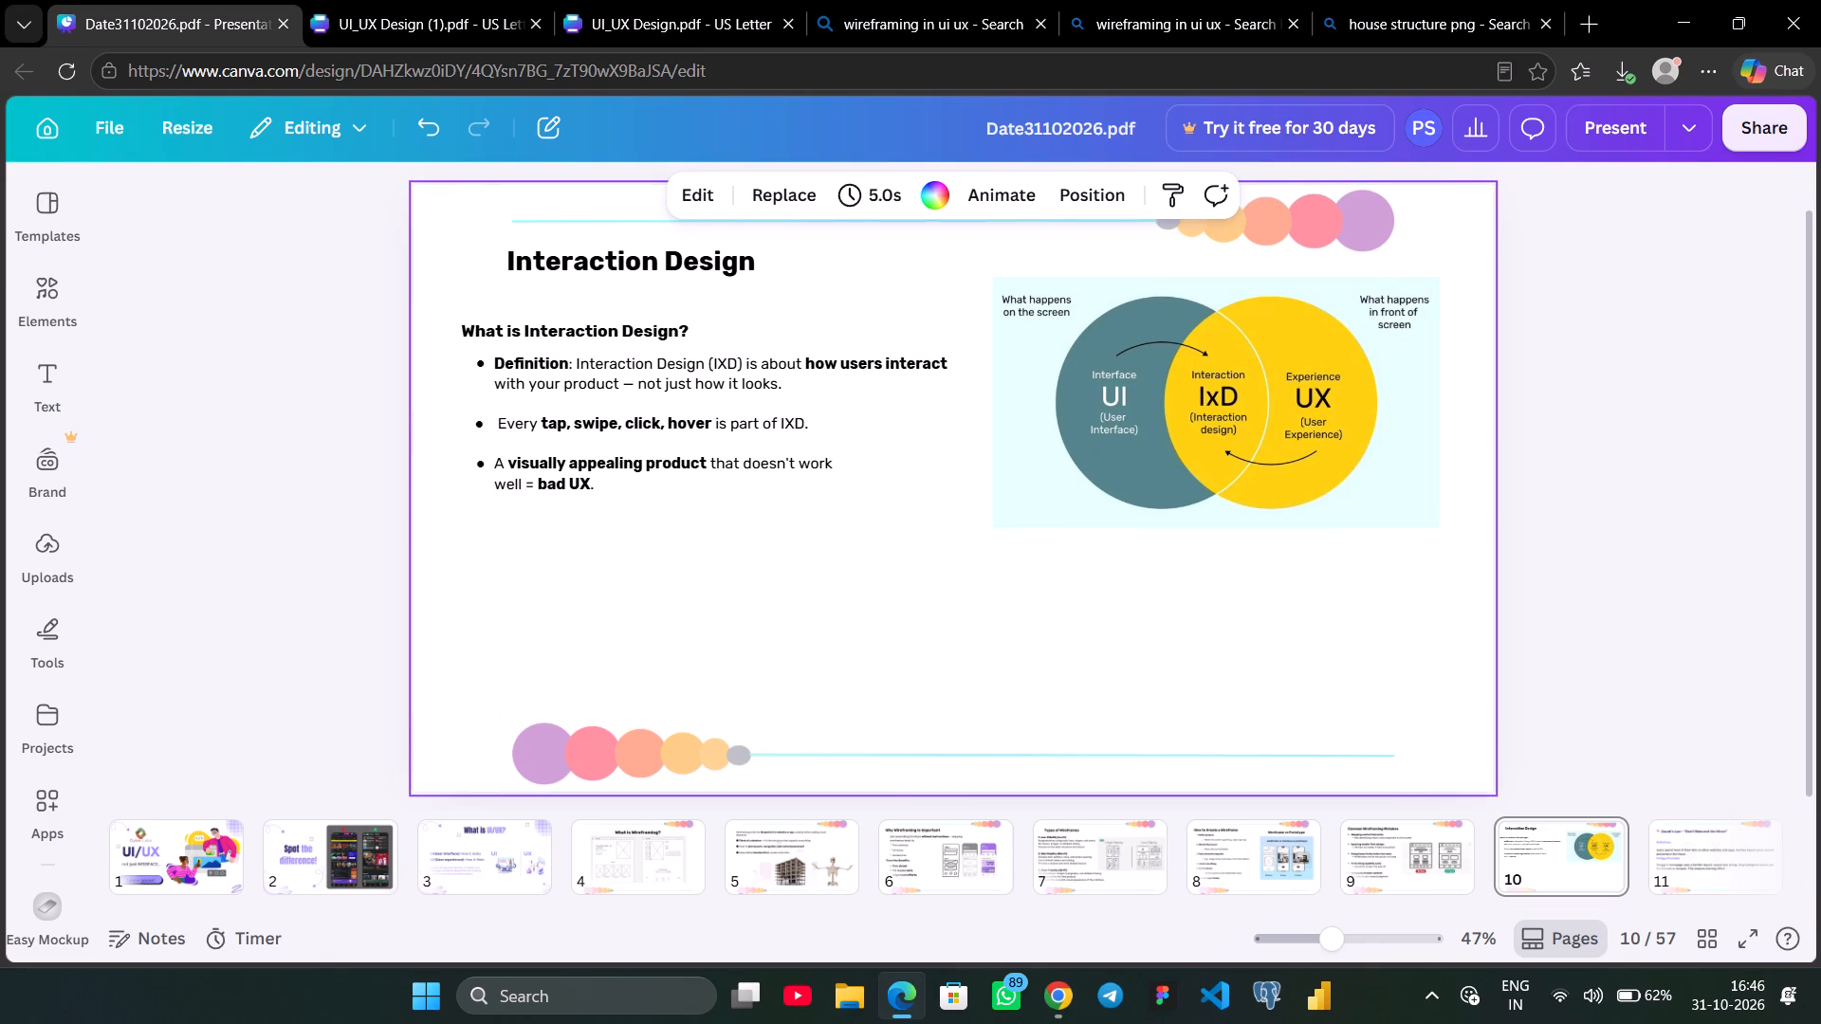
click(937, 859)
click(1176, 893)
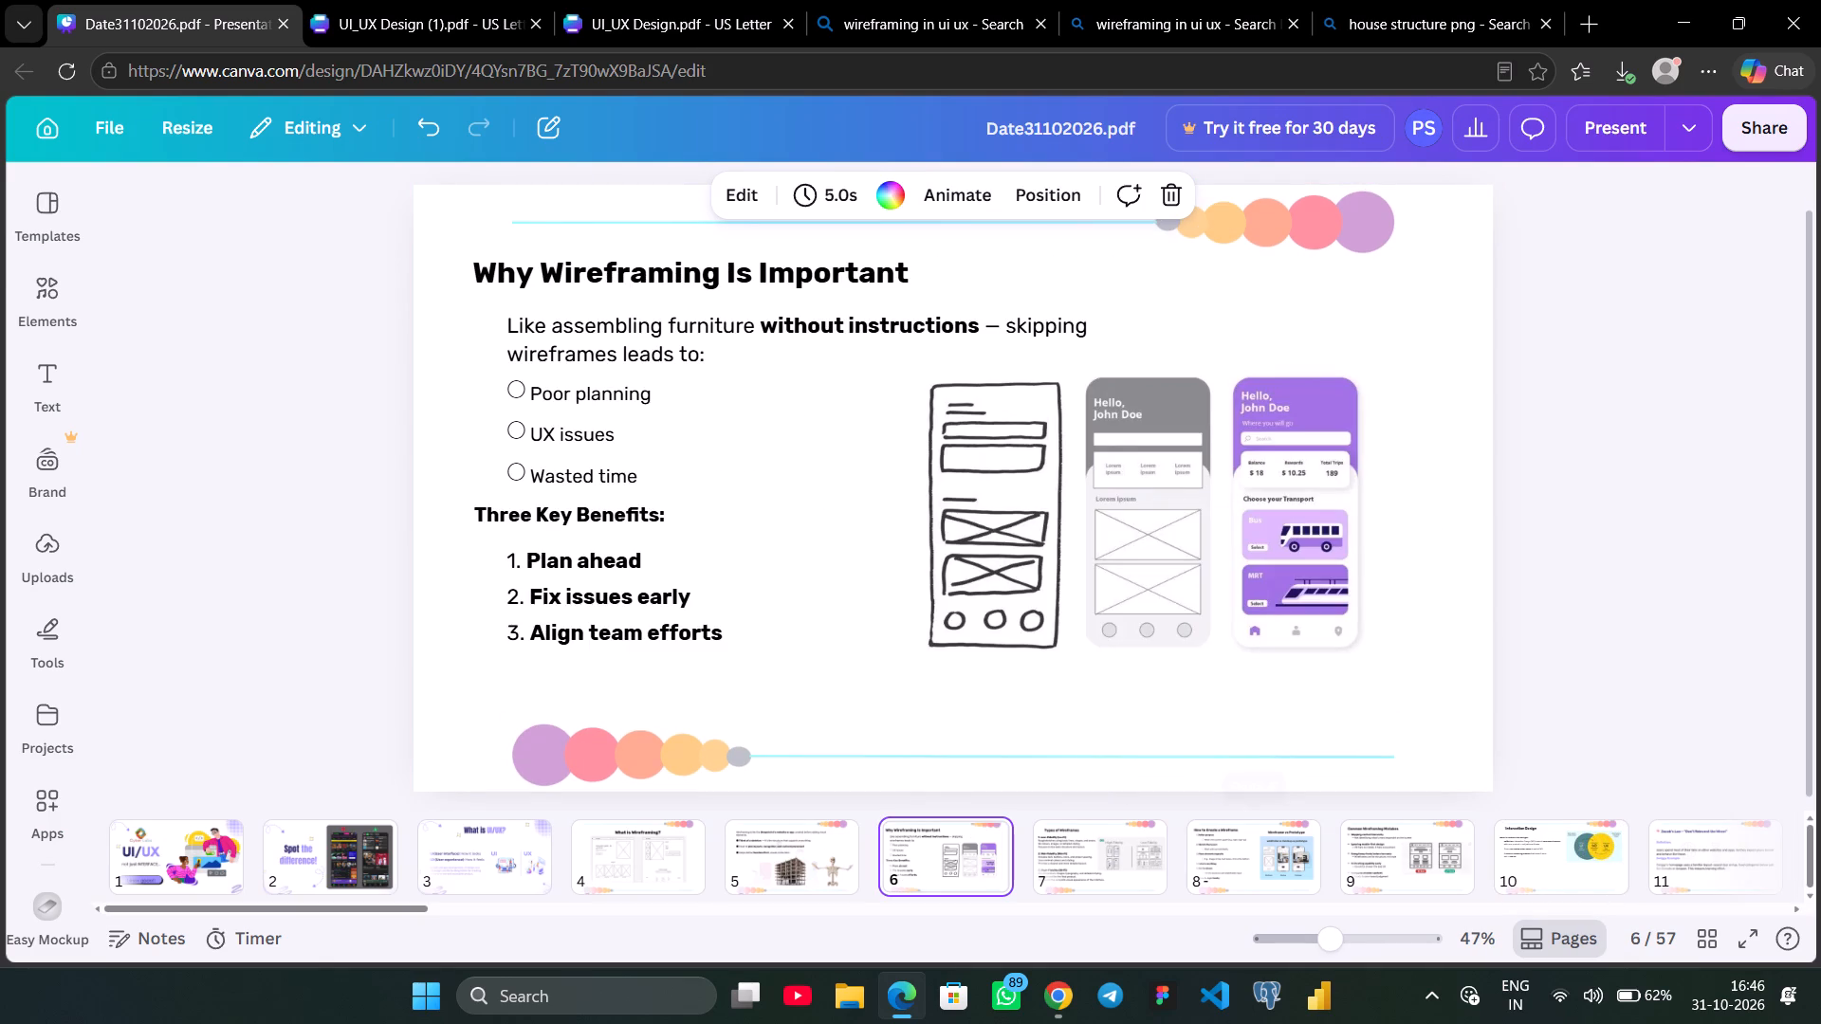
click(1125, 871)
click(1193, 868)
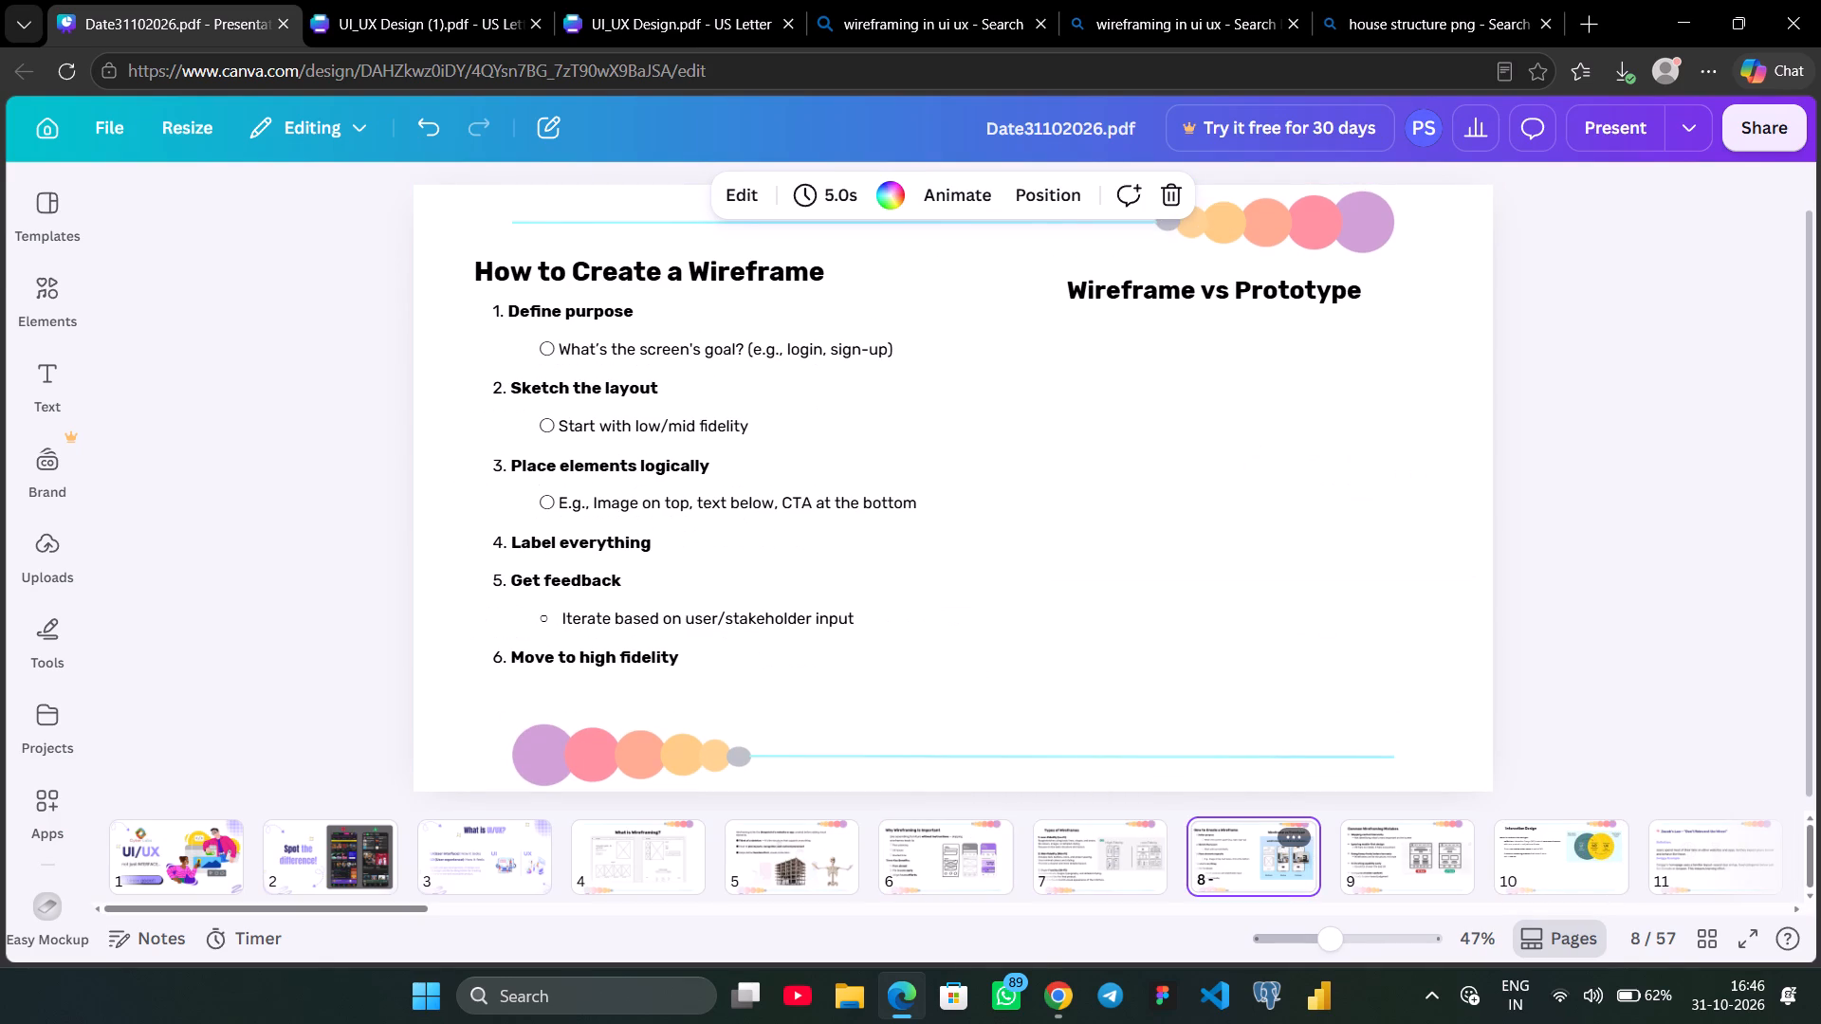
click(1047, 868)
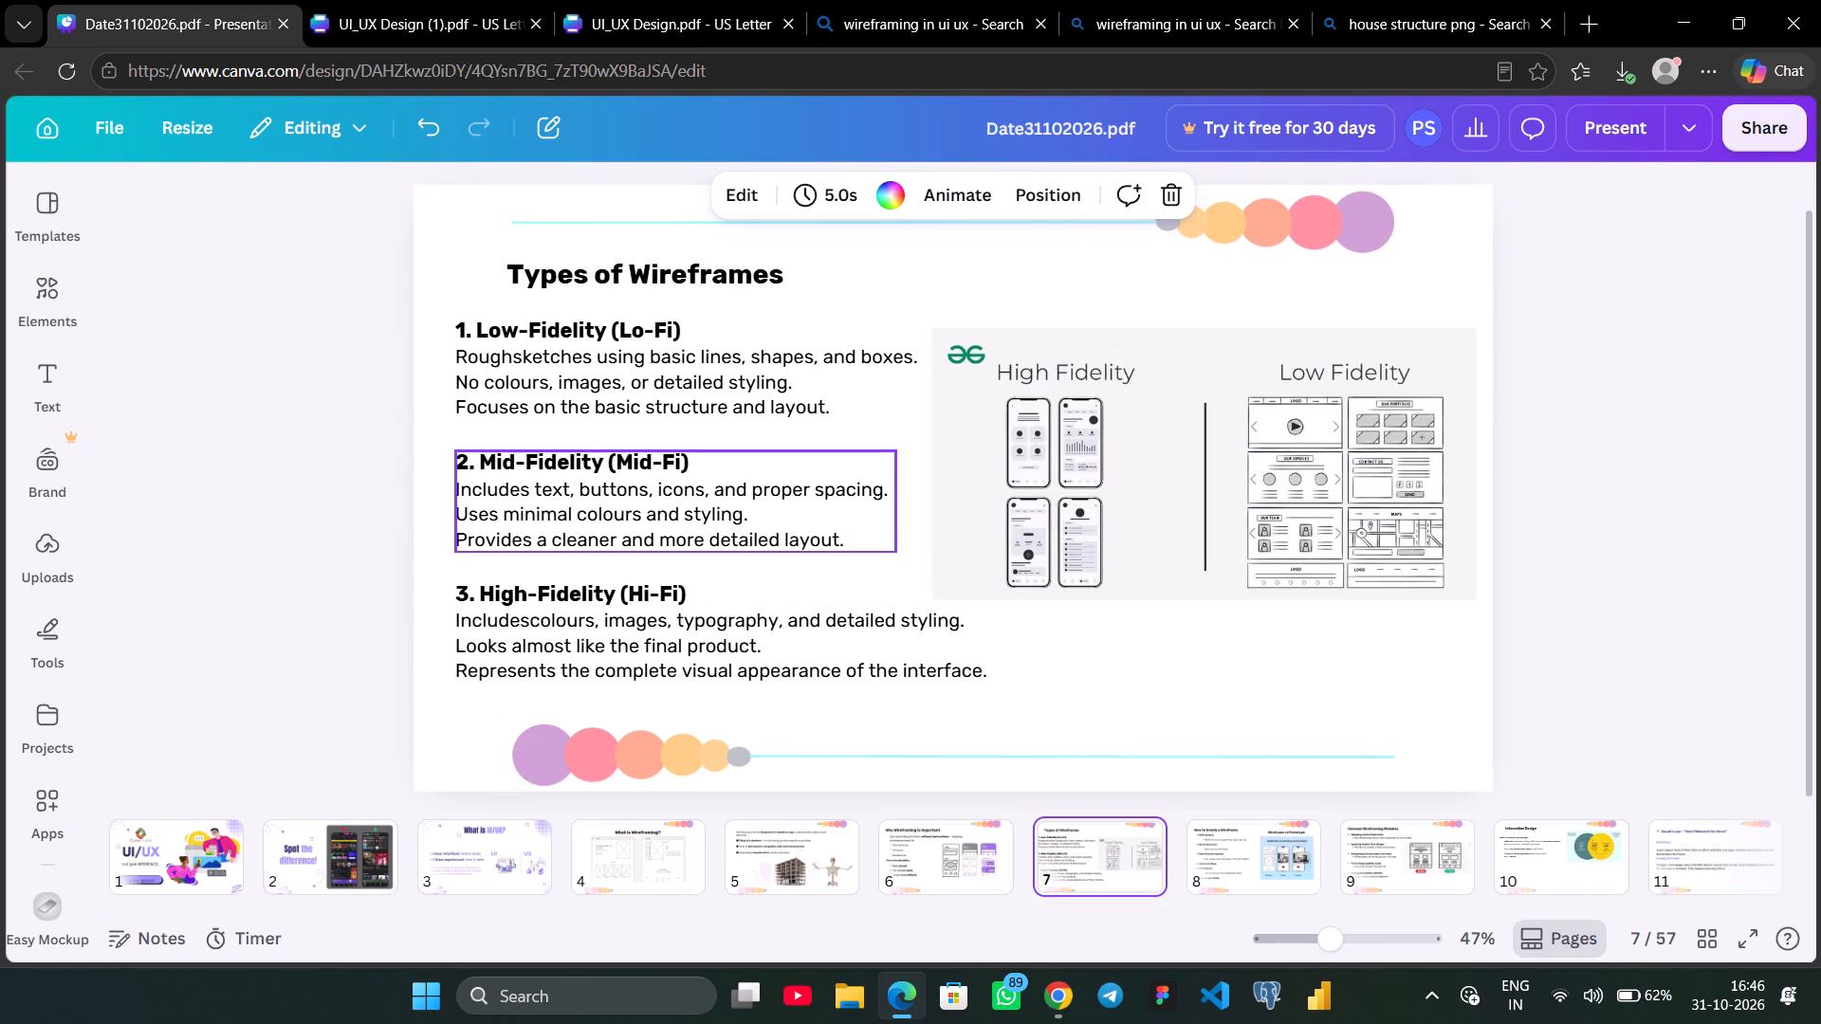
double_click(623, 525)
click(623, 525)
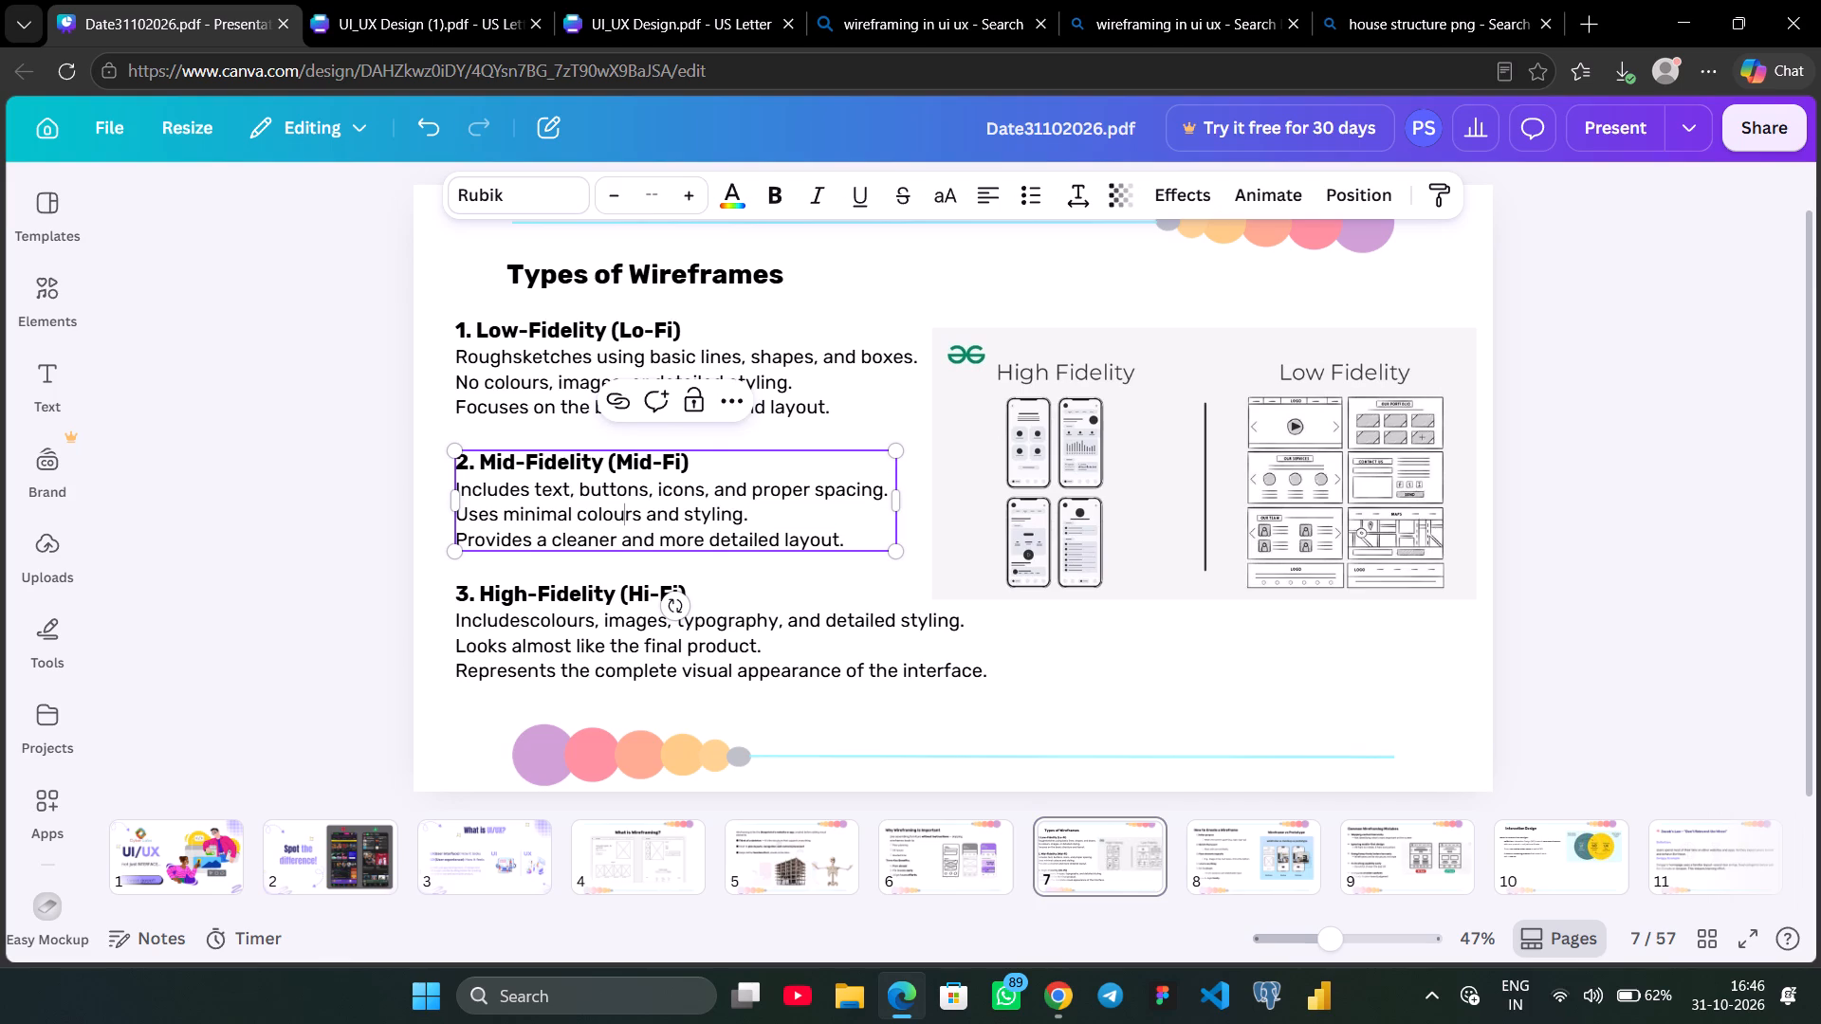
double_click(623, 525)
click(1494, 622)
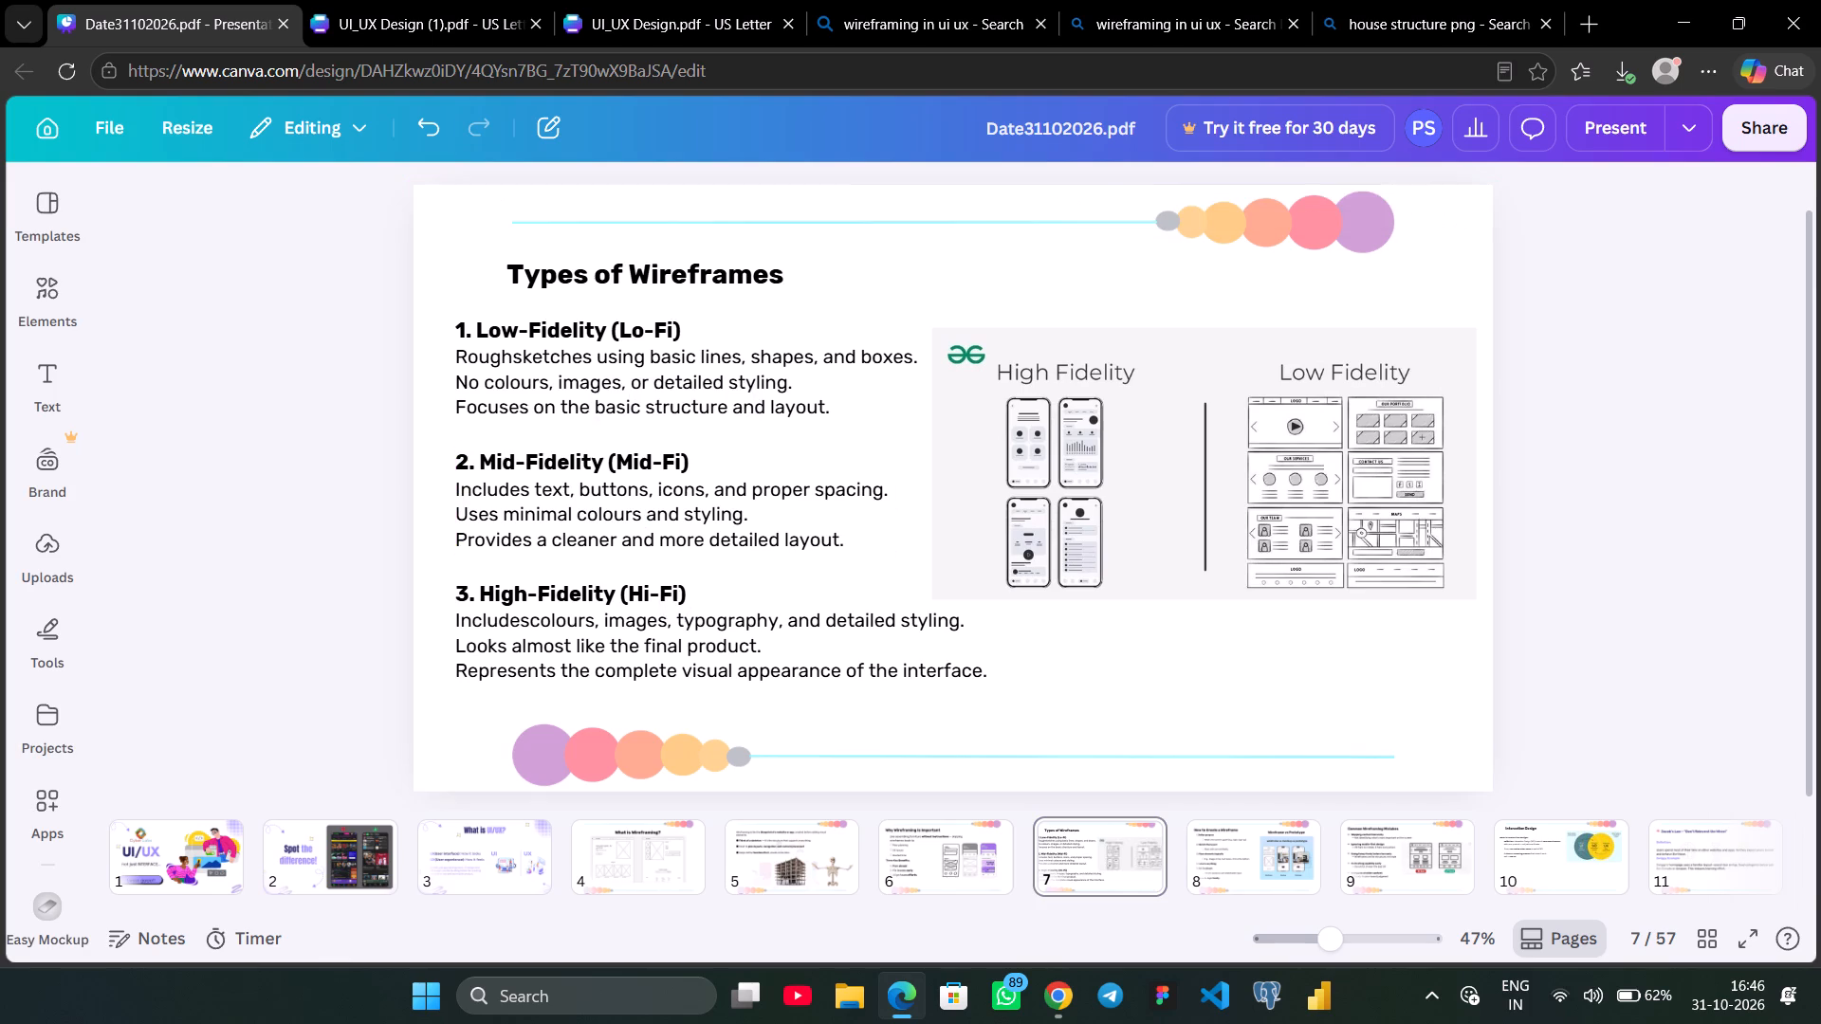
Set the font size of the three bullet texts on the Interaction Design slide to 23.
click(1571, 841)
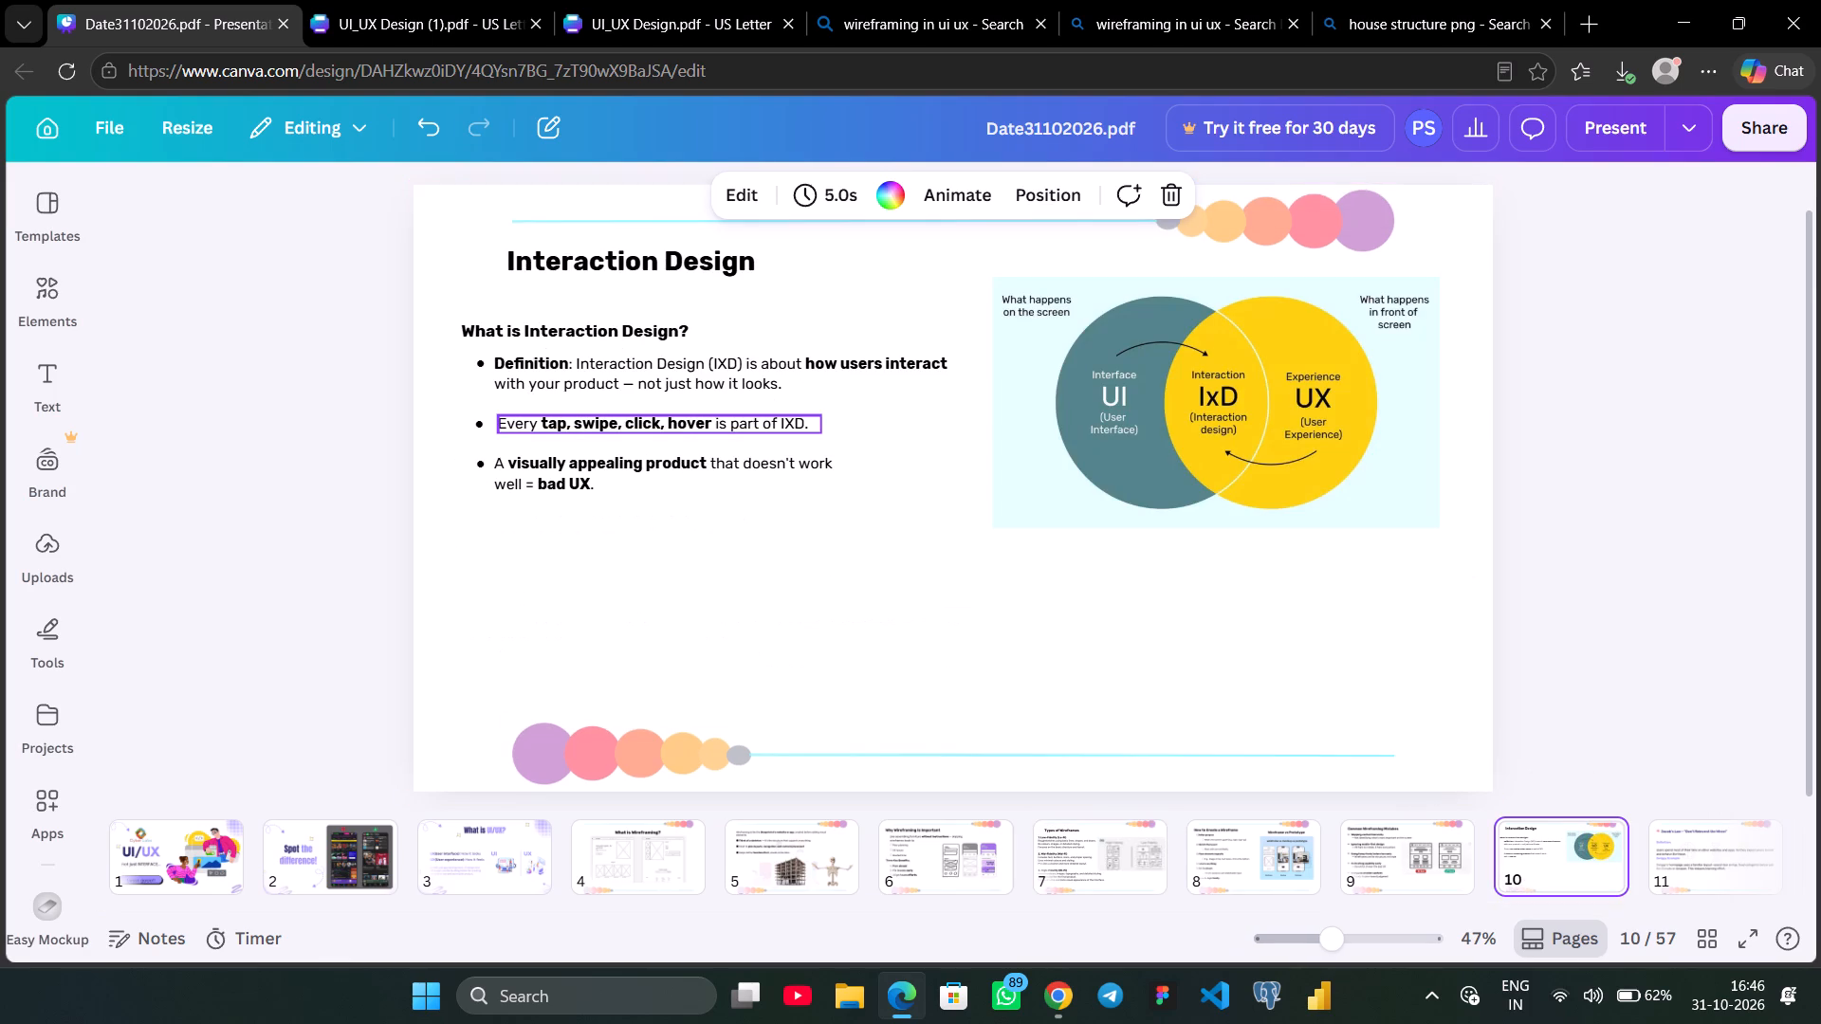
click(687, 426)
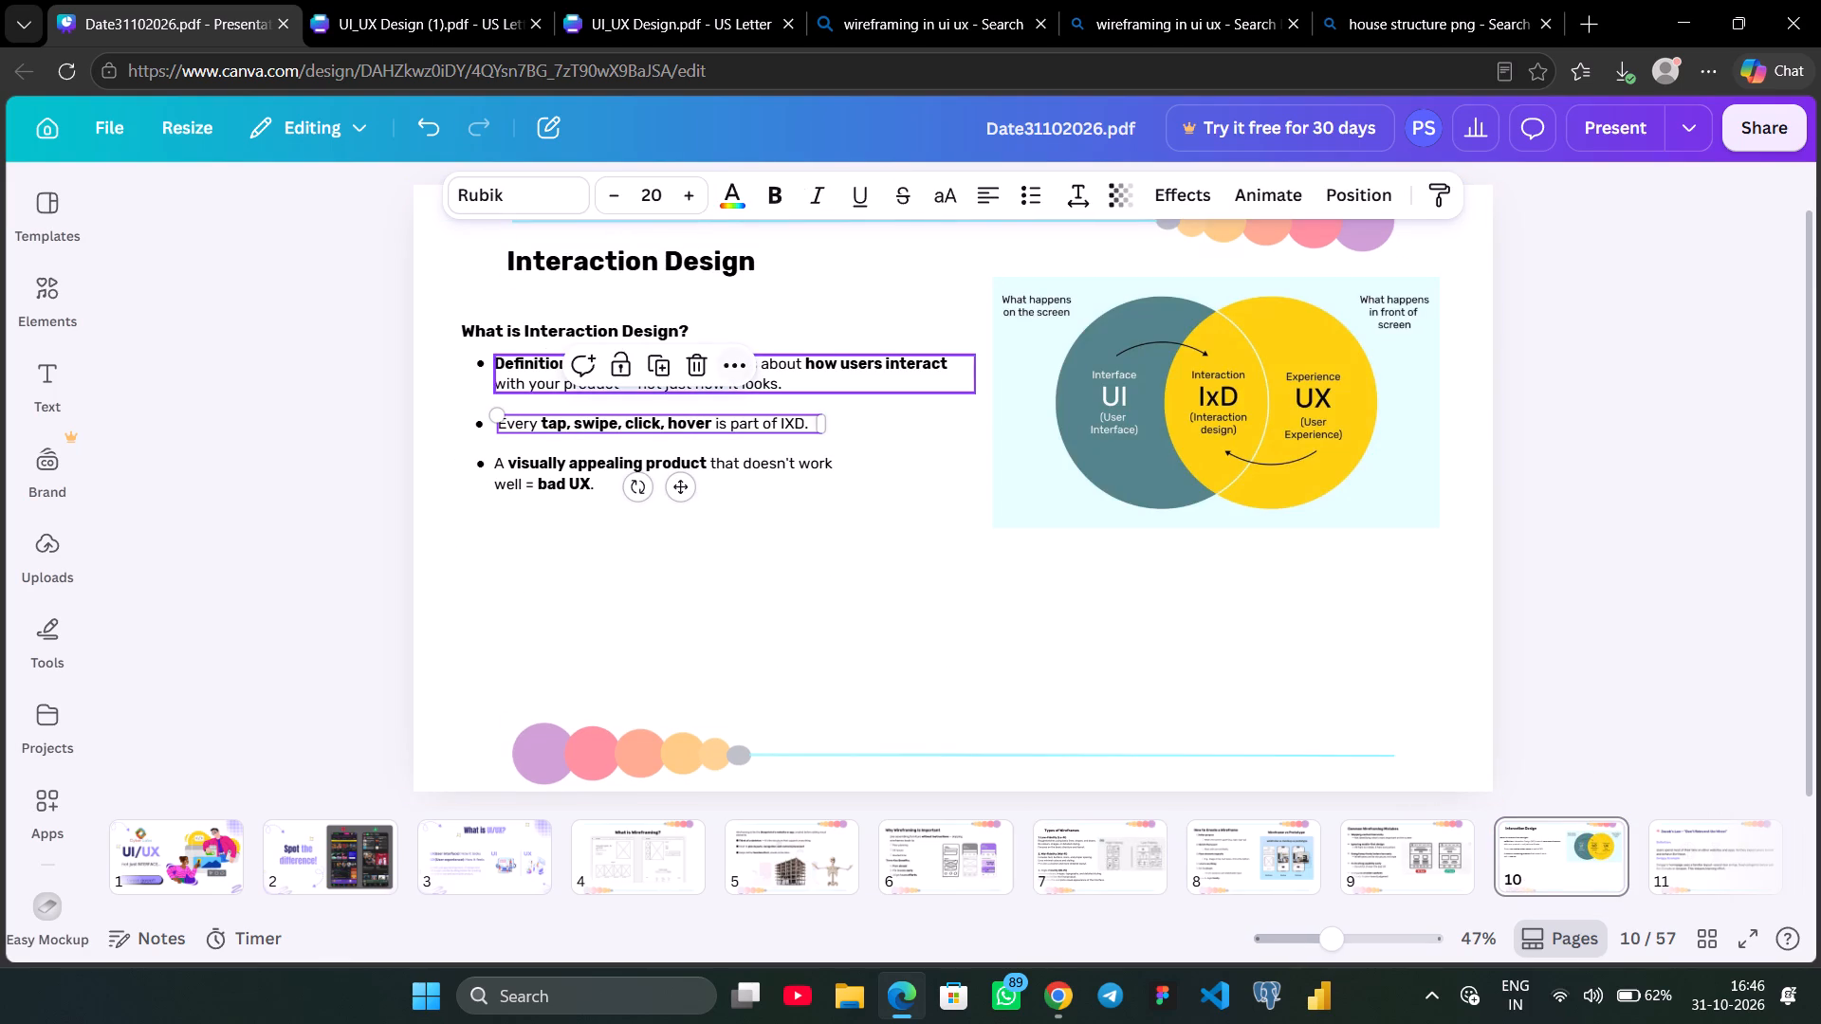
click(808, 368)
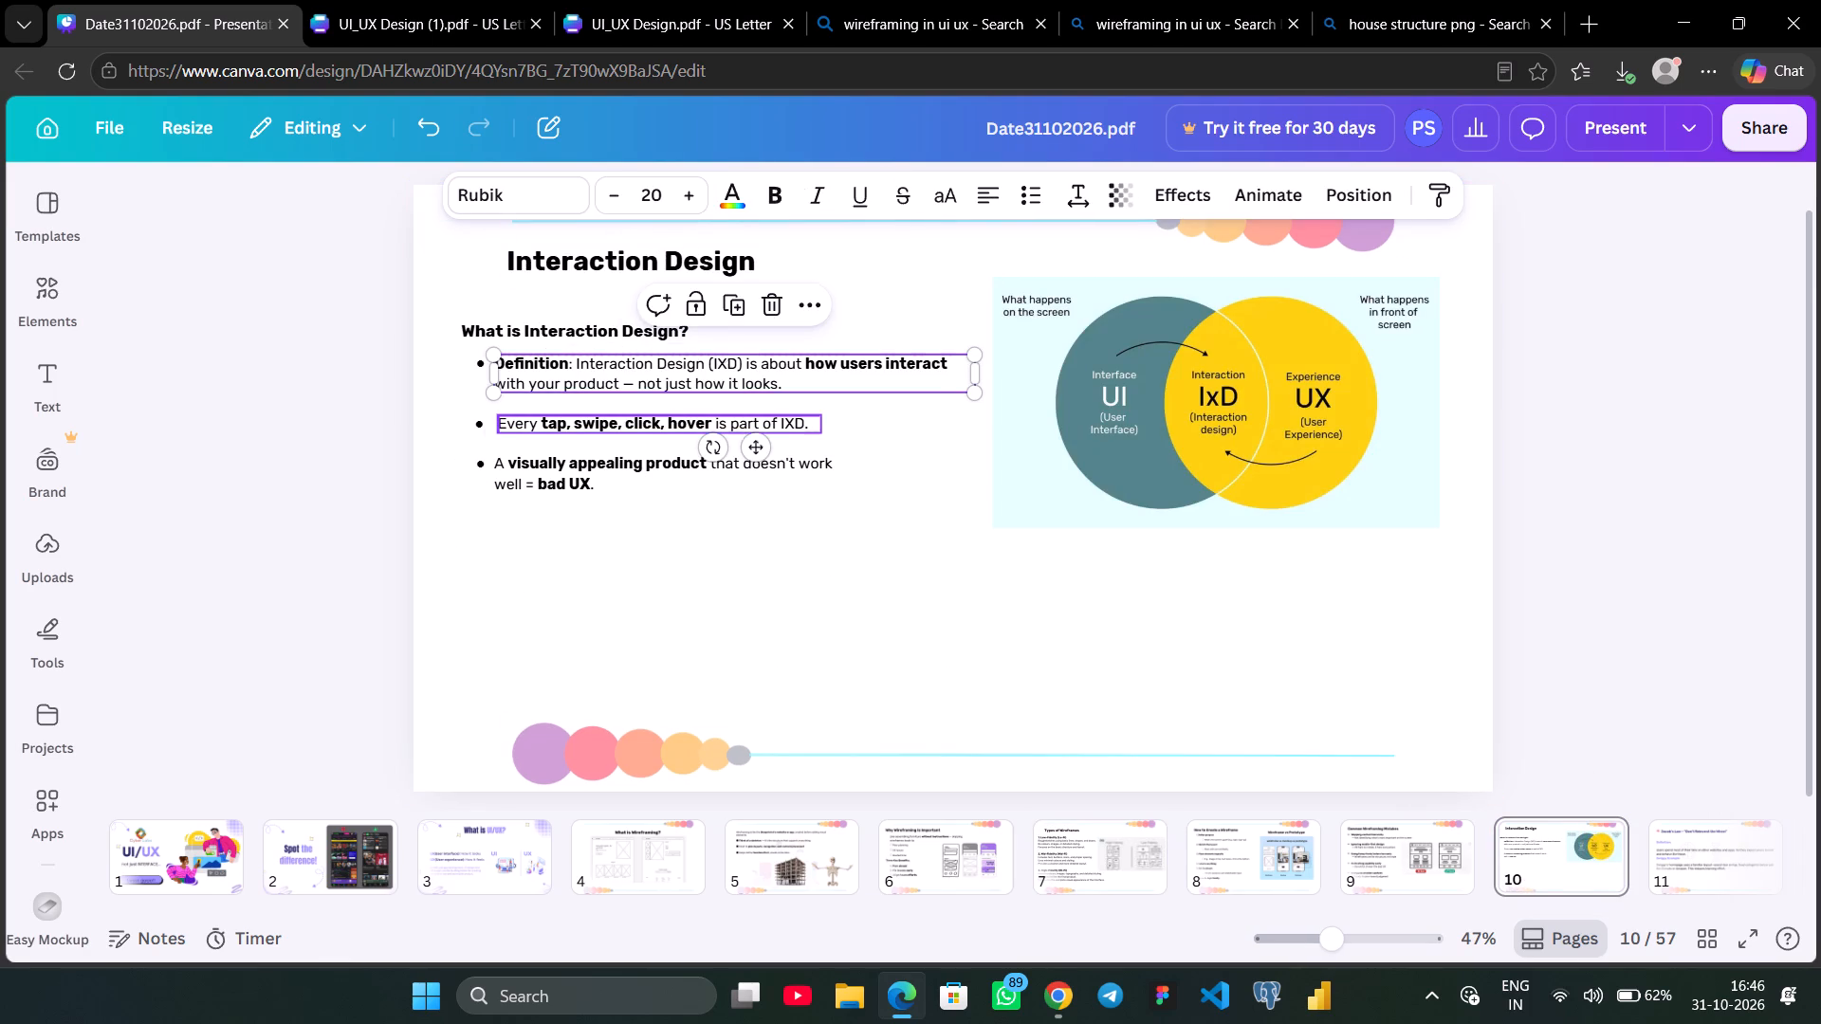
shift+click(722, 417)
shift+click(649, 469)
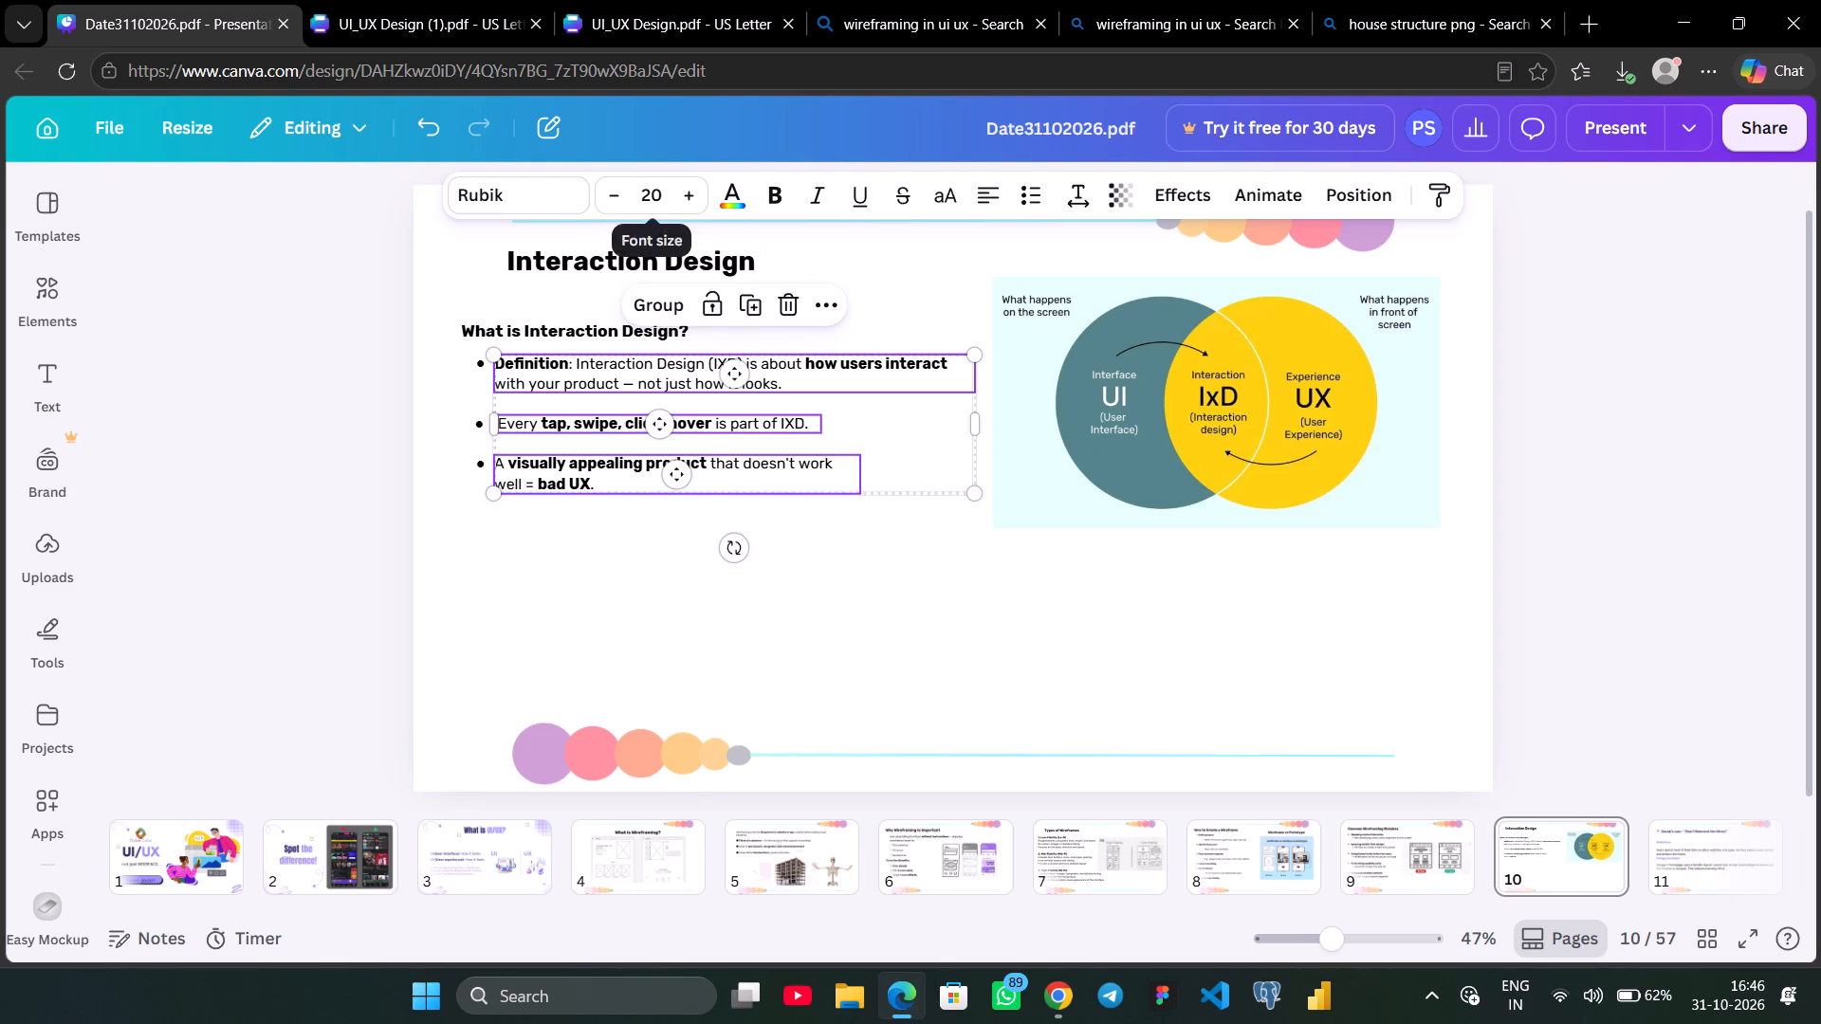
click(648, 202)
key(2)
key(3)
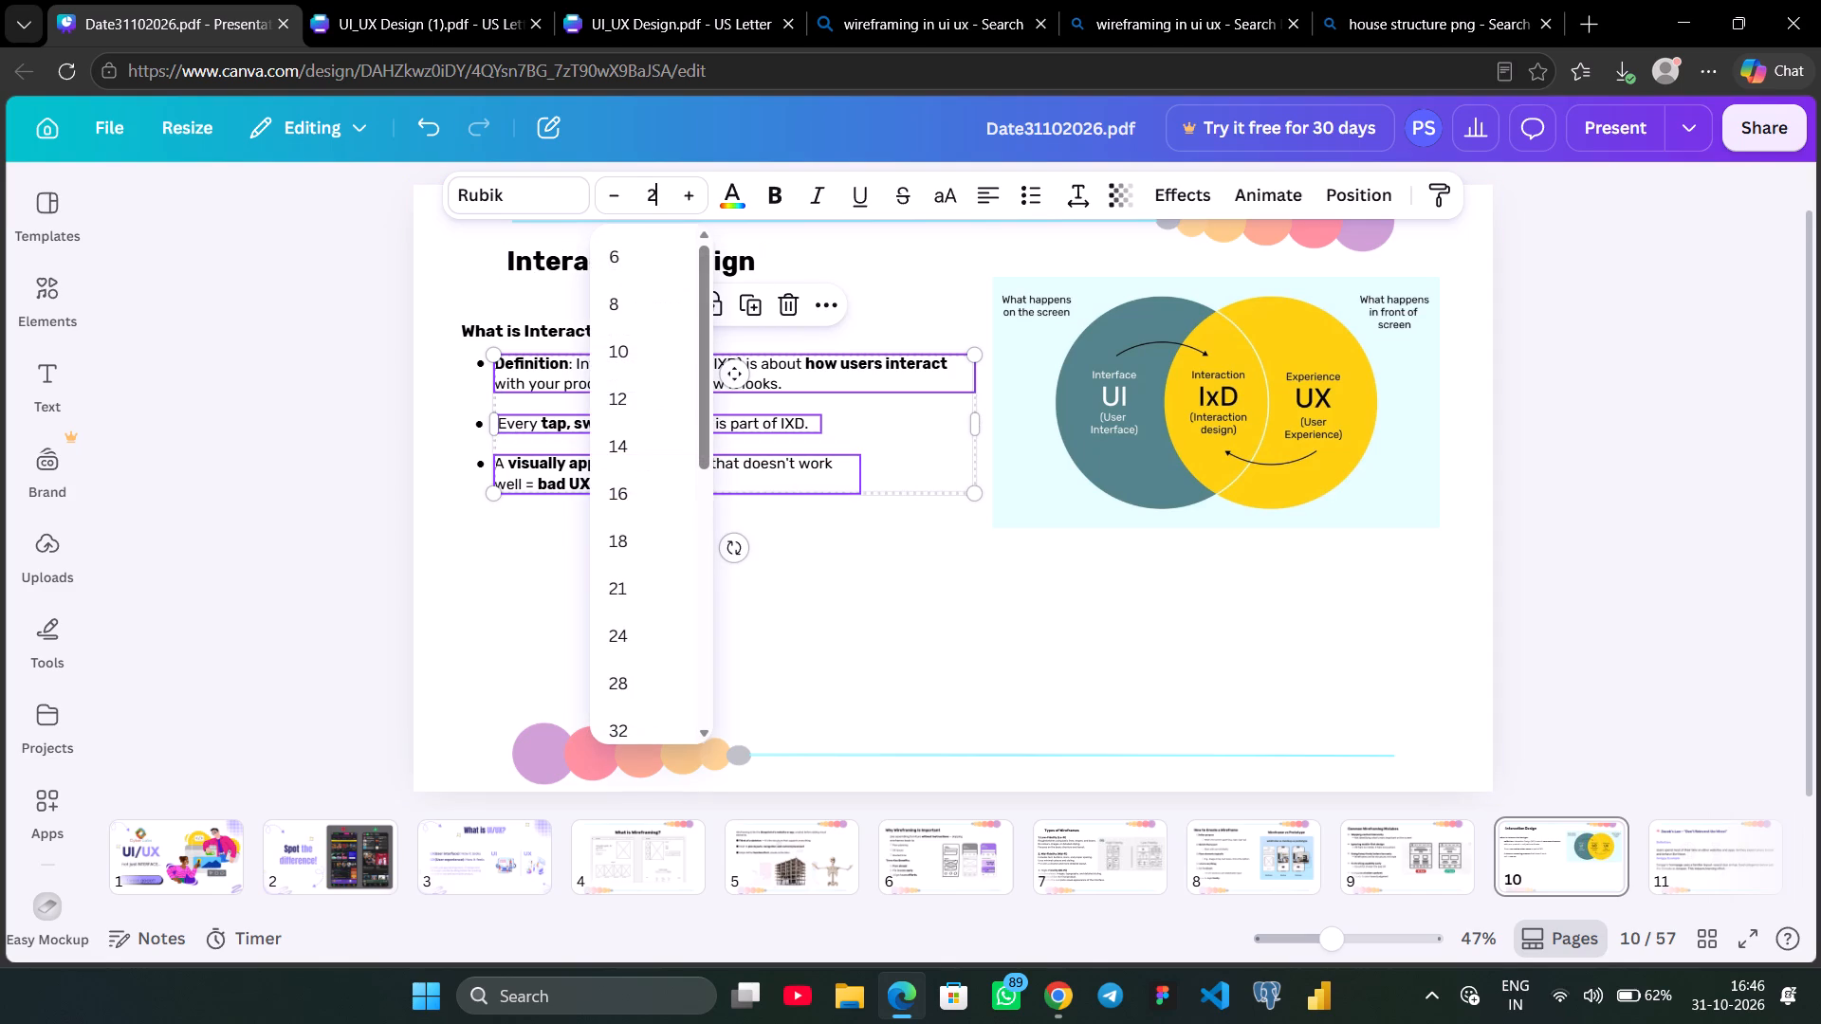
key(Return)
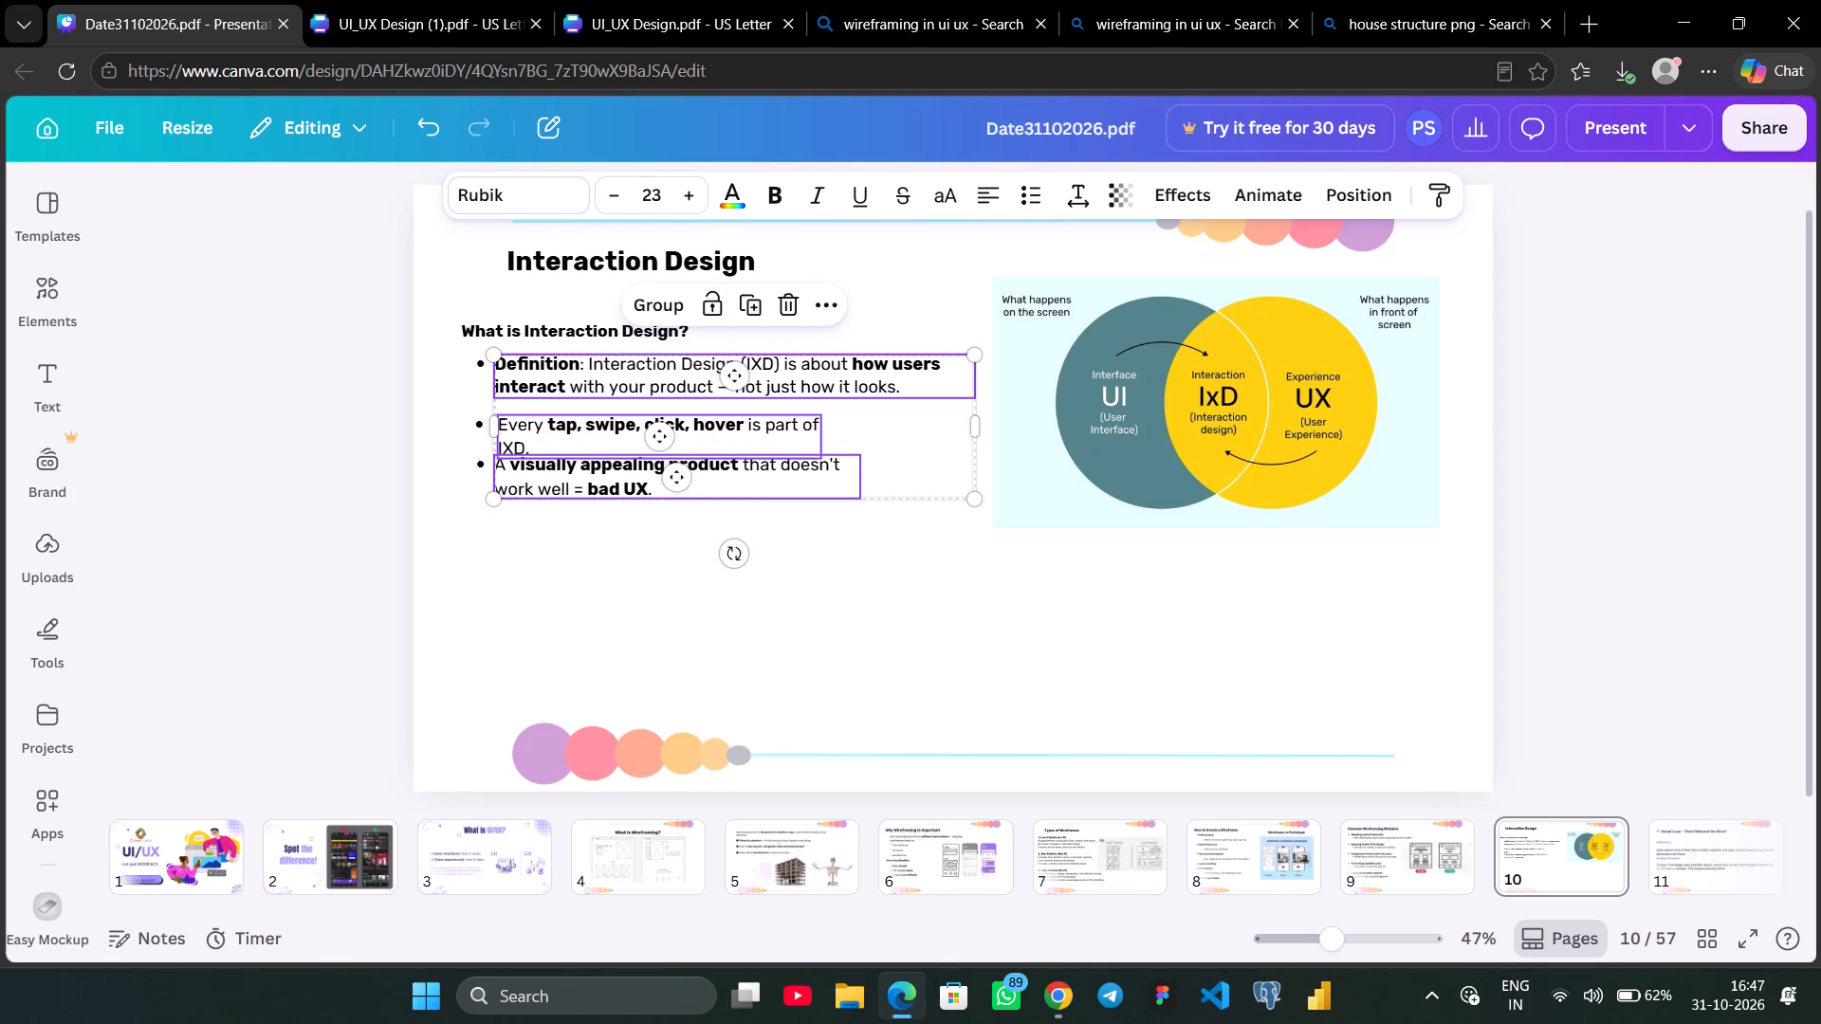
Scale the three selected bullet texts up slightly, to a font size of about 23.2.
drag(969, 500, 977, 521)
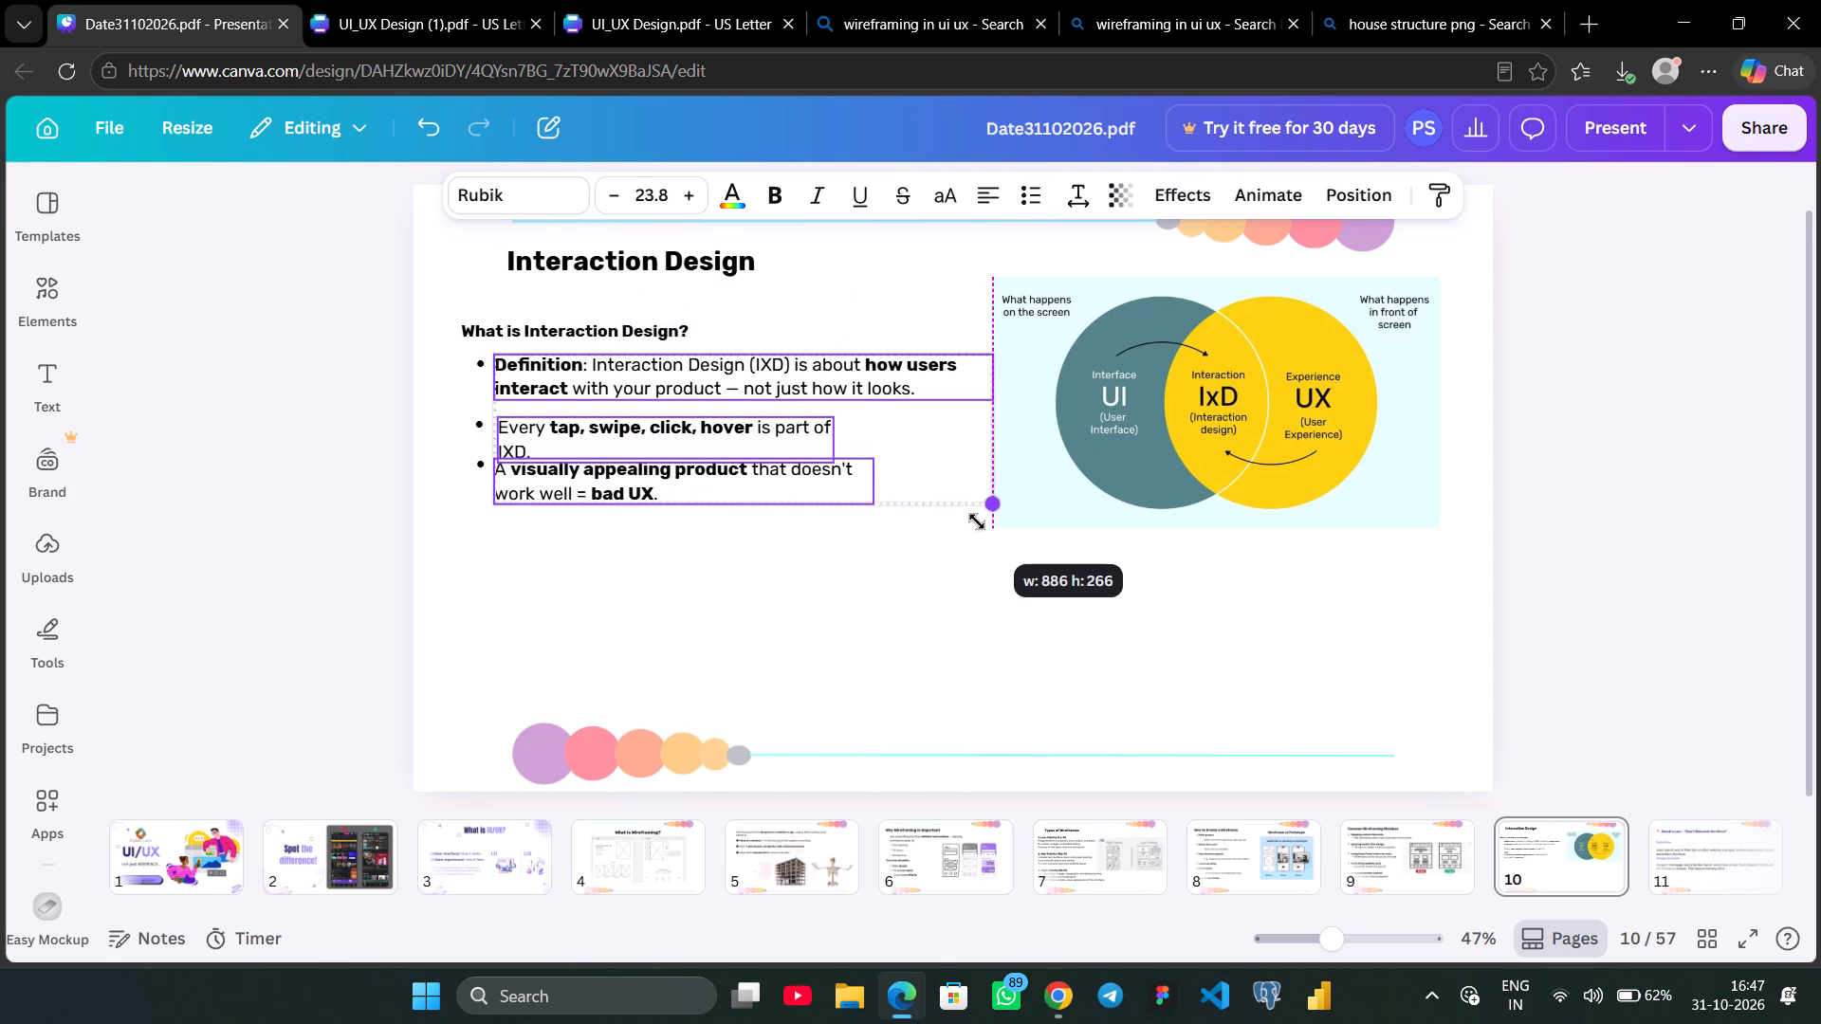
drag(977, 521, 970, 508)
click(889, 614)
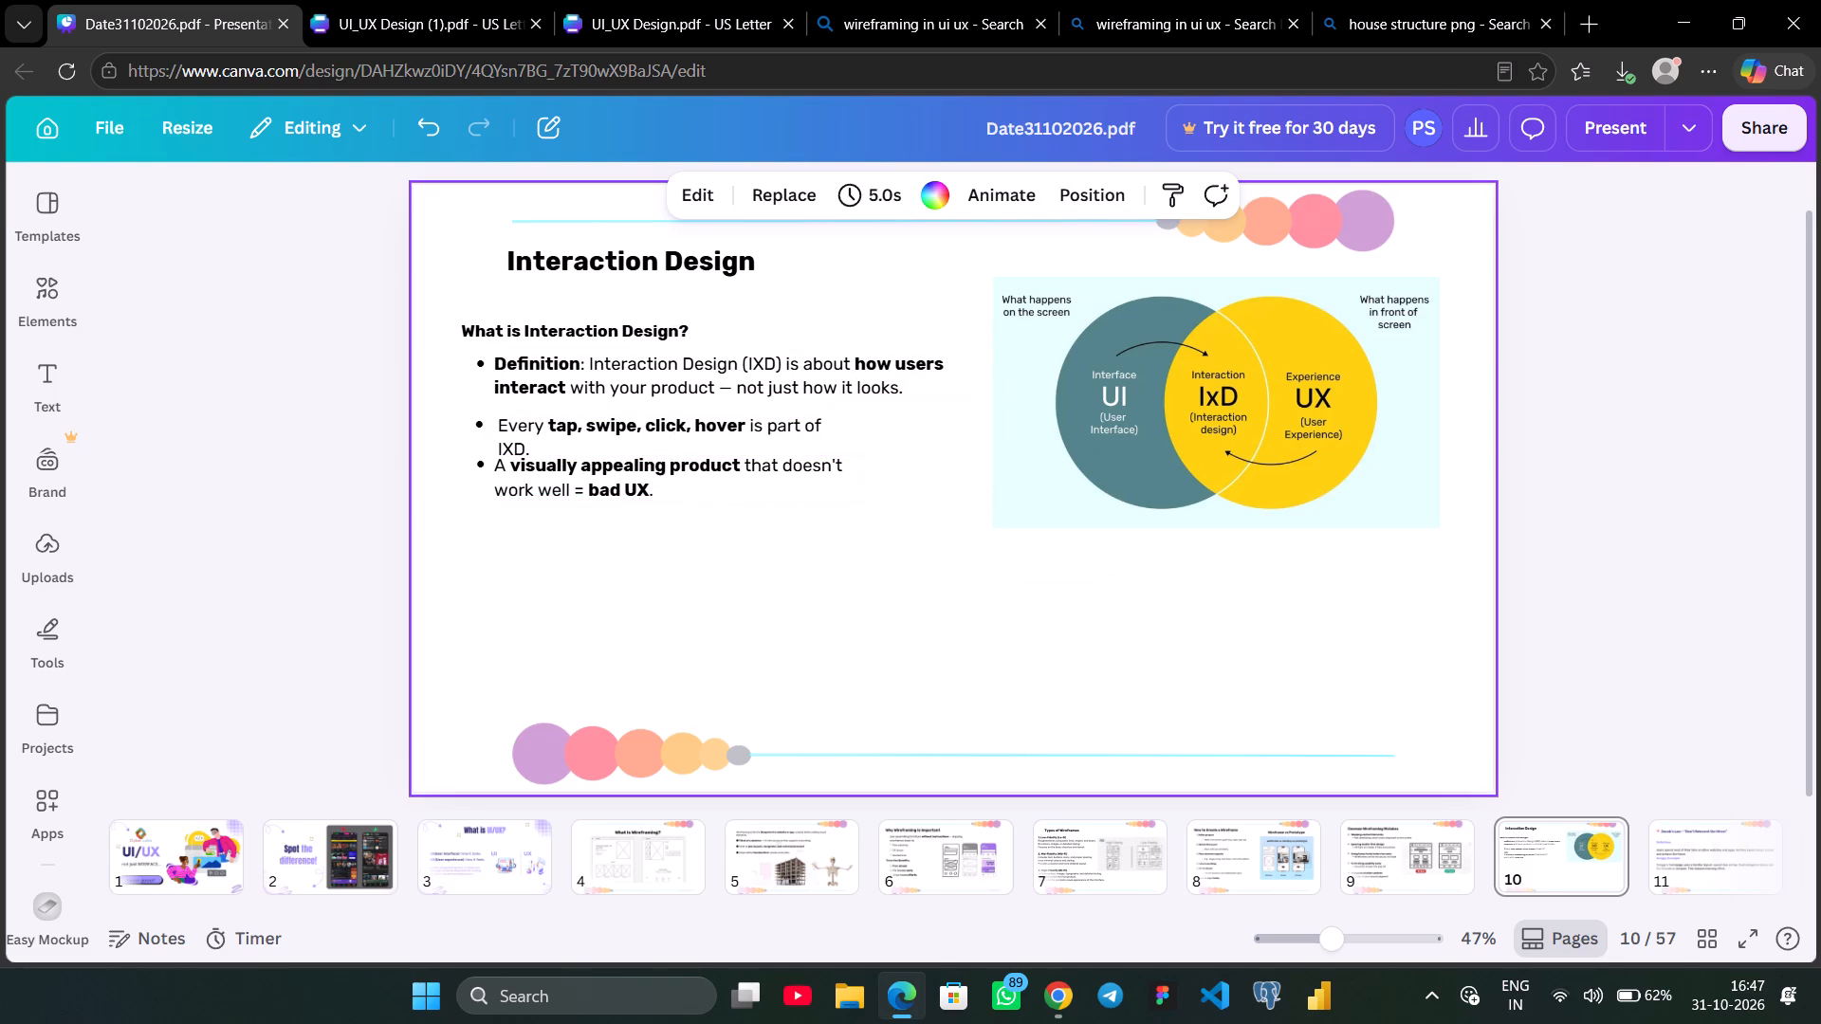
Move the "A visually appealing product" bullet and its marker down, clear of the bullet above, keeping them ungrouped.
click(603, 467)
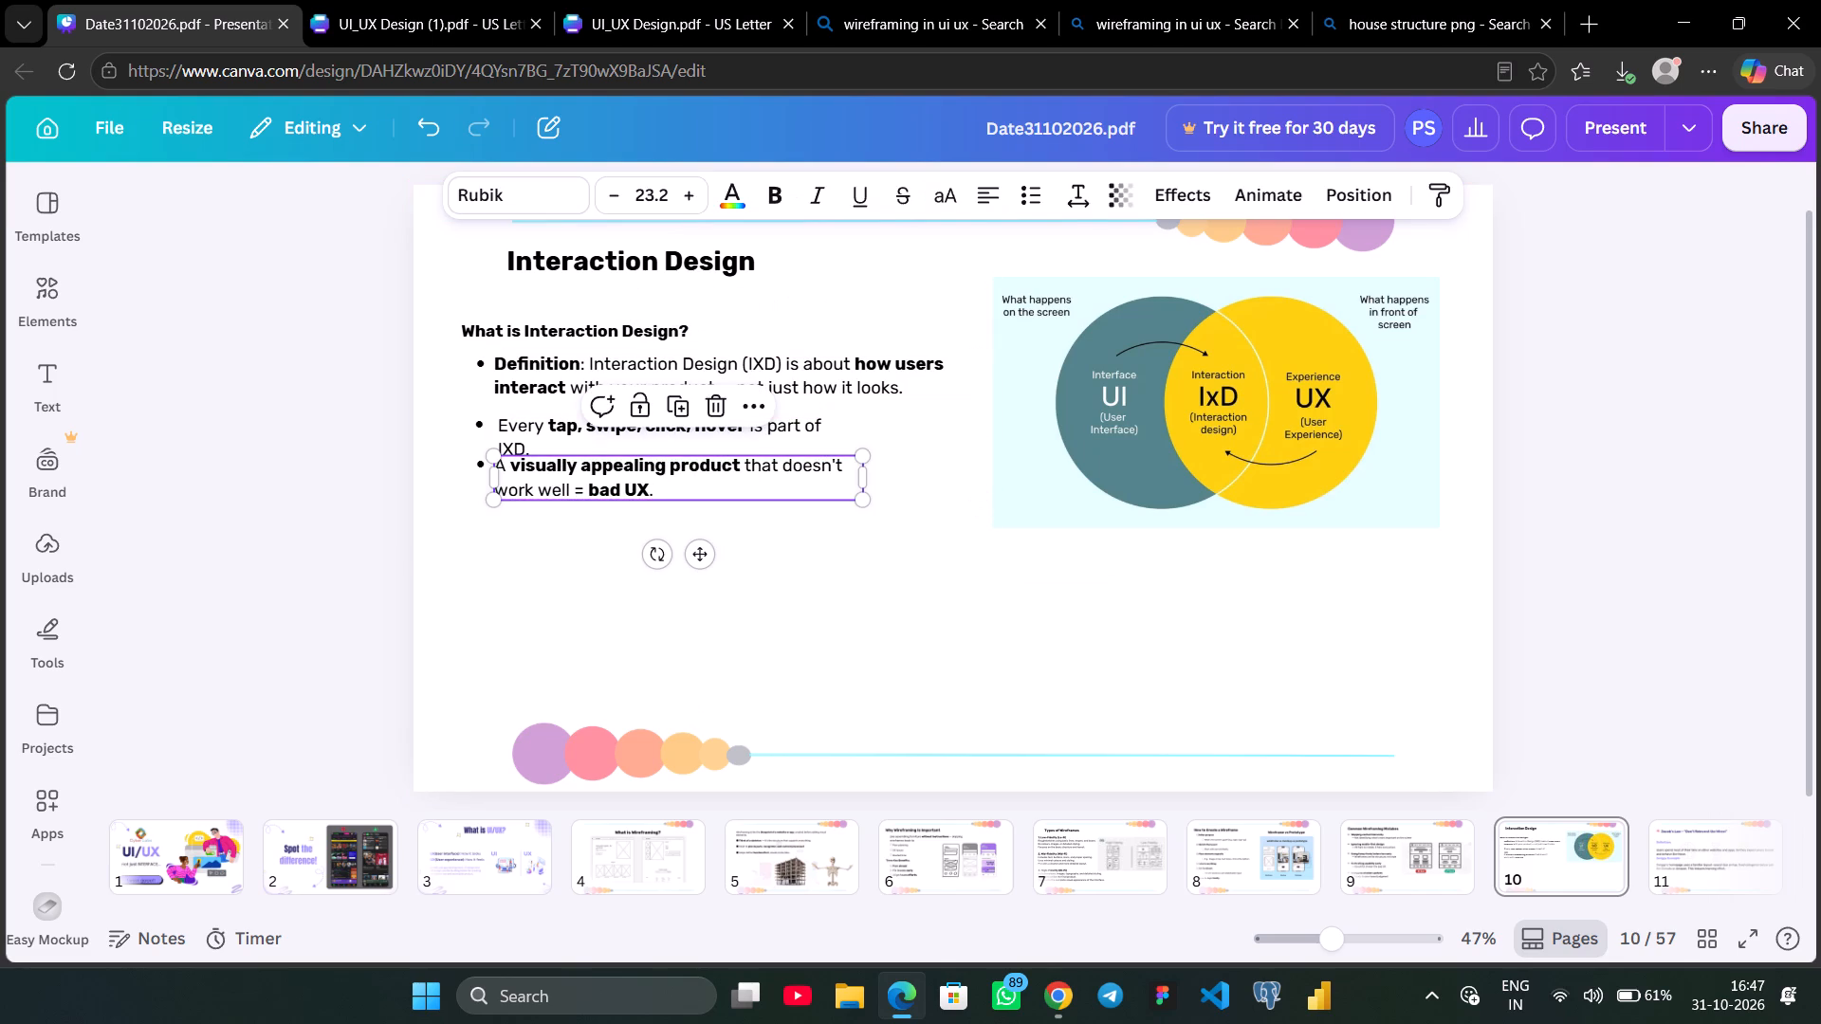
shift+click(480, 461)
key(Down)
key(Down)
key(Down)
key(Down)
key(Down)
key(Down)
key(Down)
key(Down)
key(Down)
key(Down)
key(Down)
key(Down)
key(Down)
key(Down)
key(Down)
key(Down)
key(Down)
key(Down)
key(Down)
key(Down)
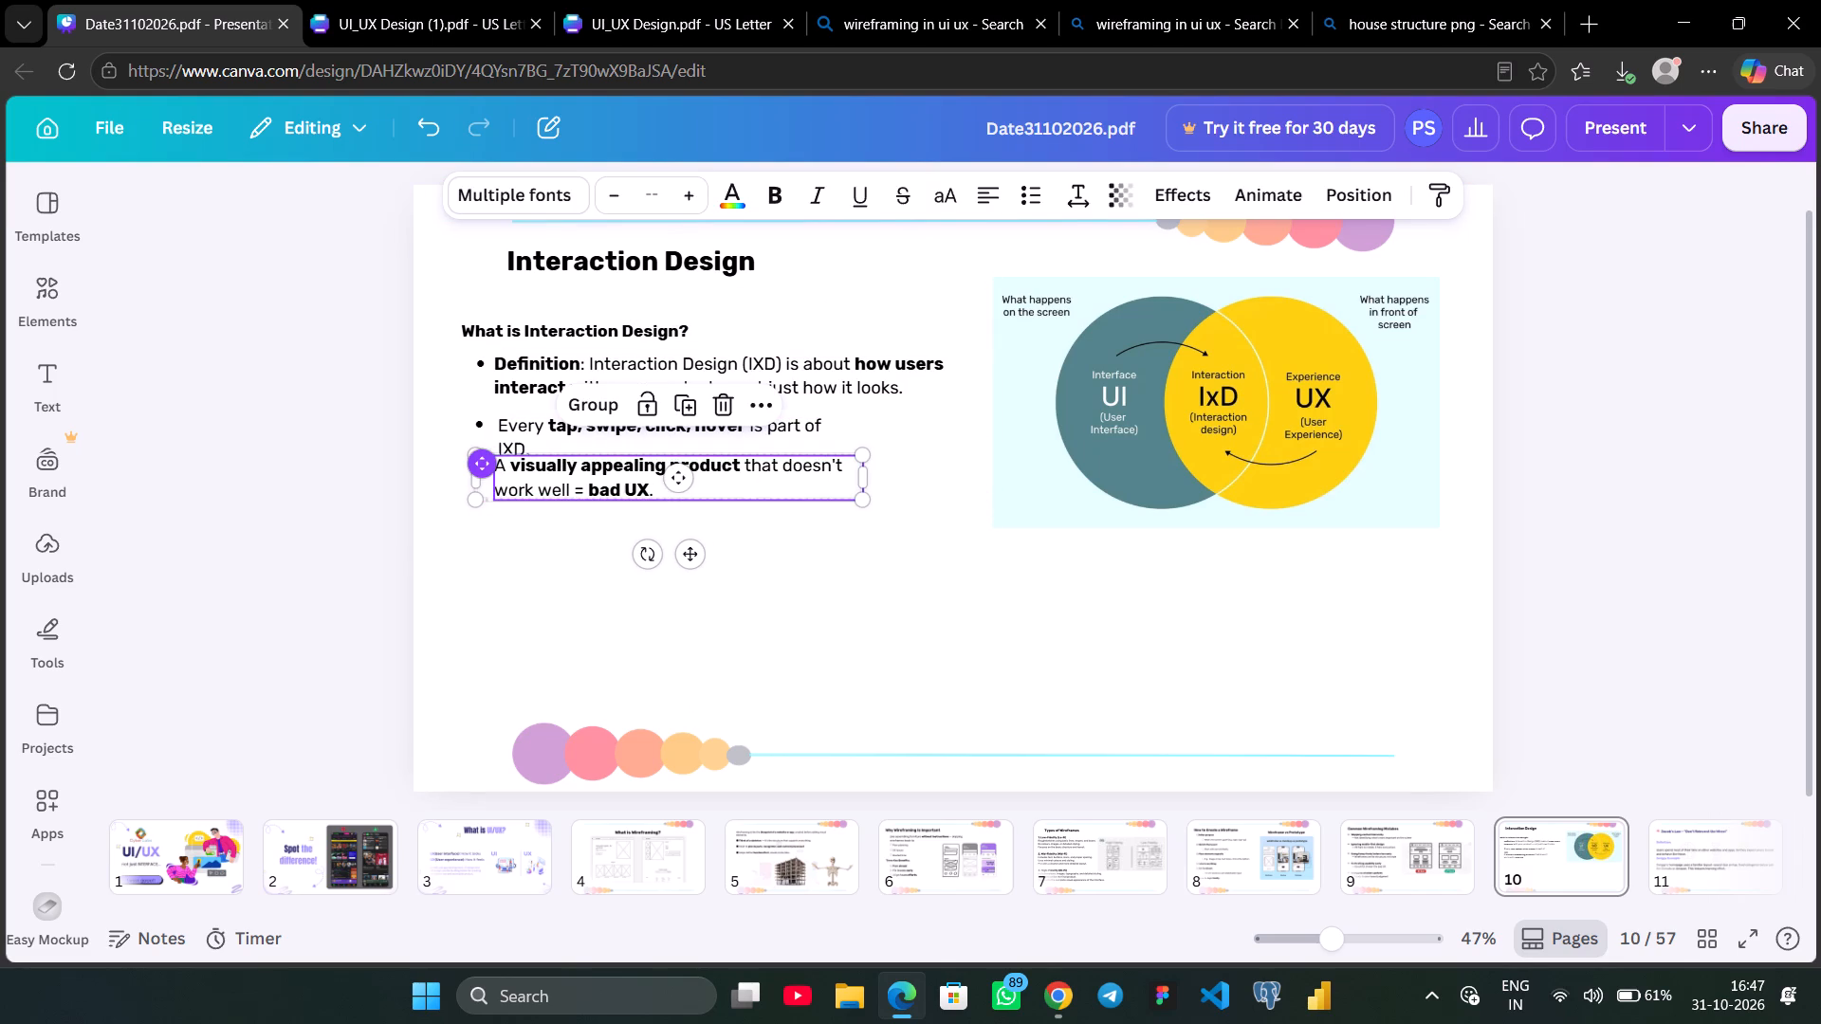
key(Down)
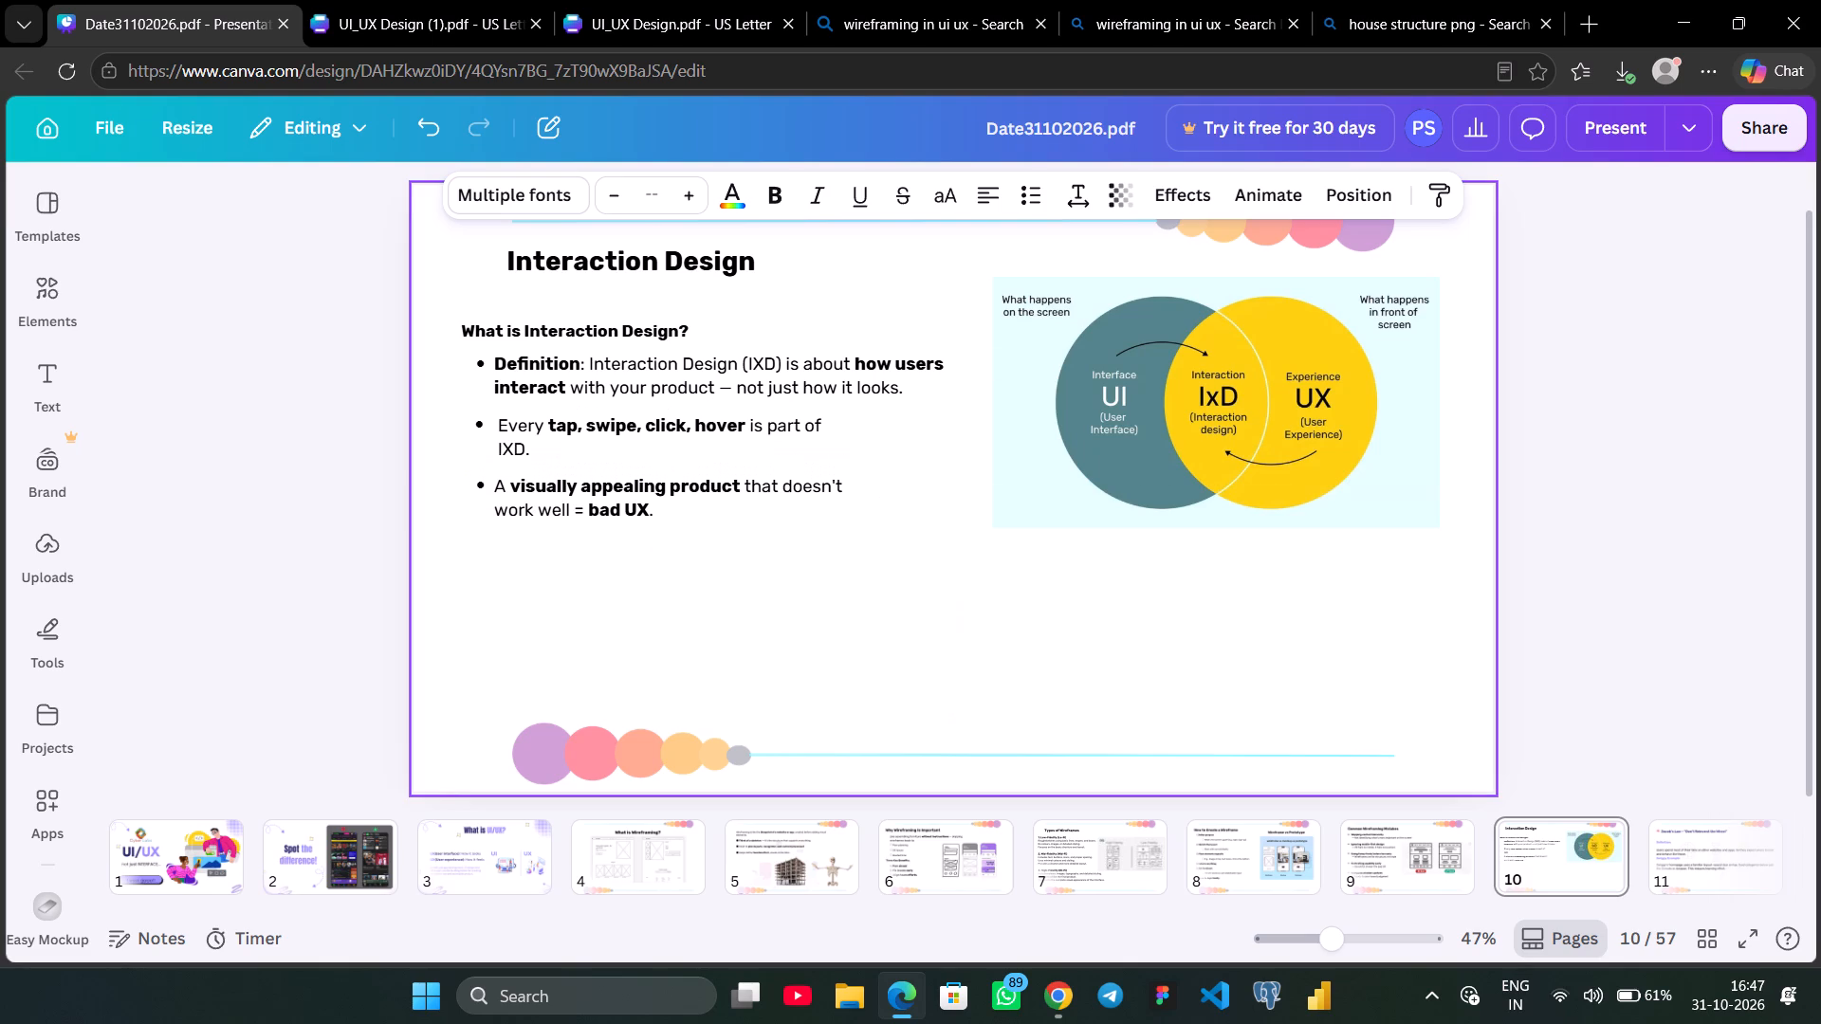
key(Down)
key(Down)
click(585, 429)
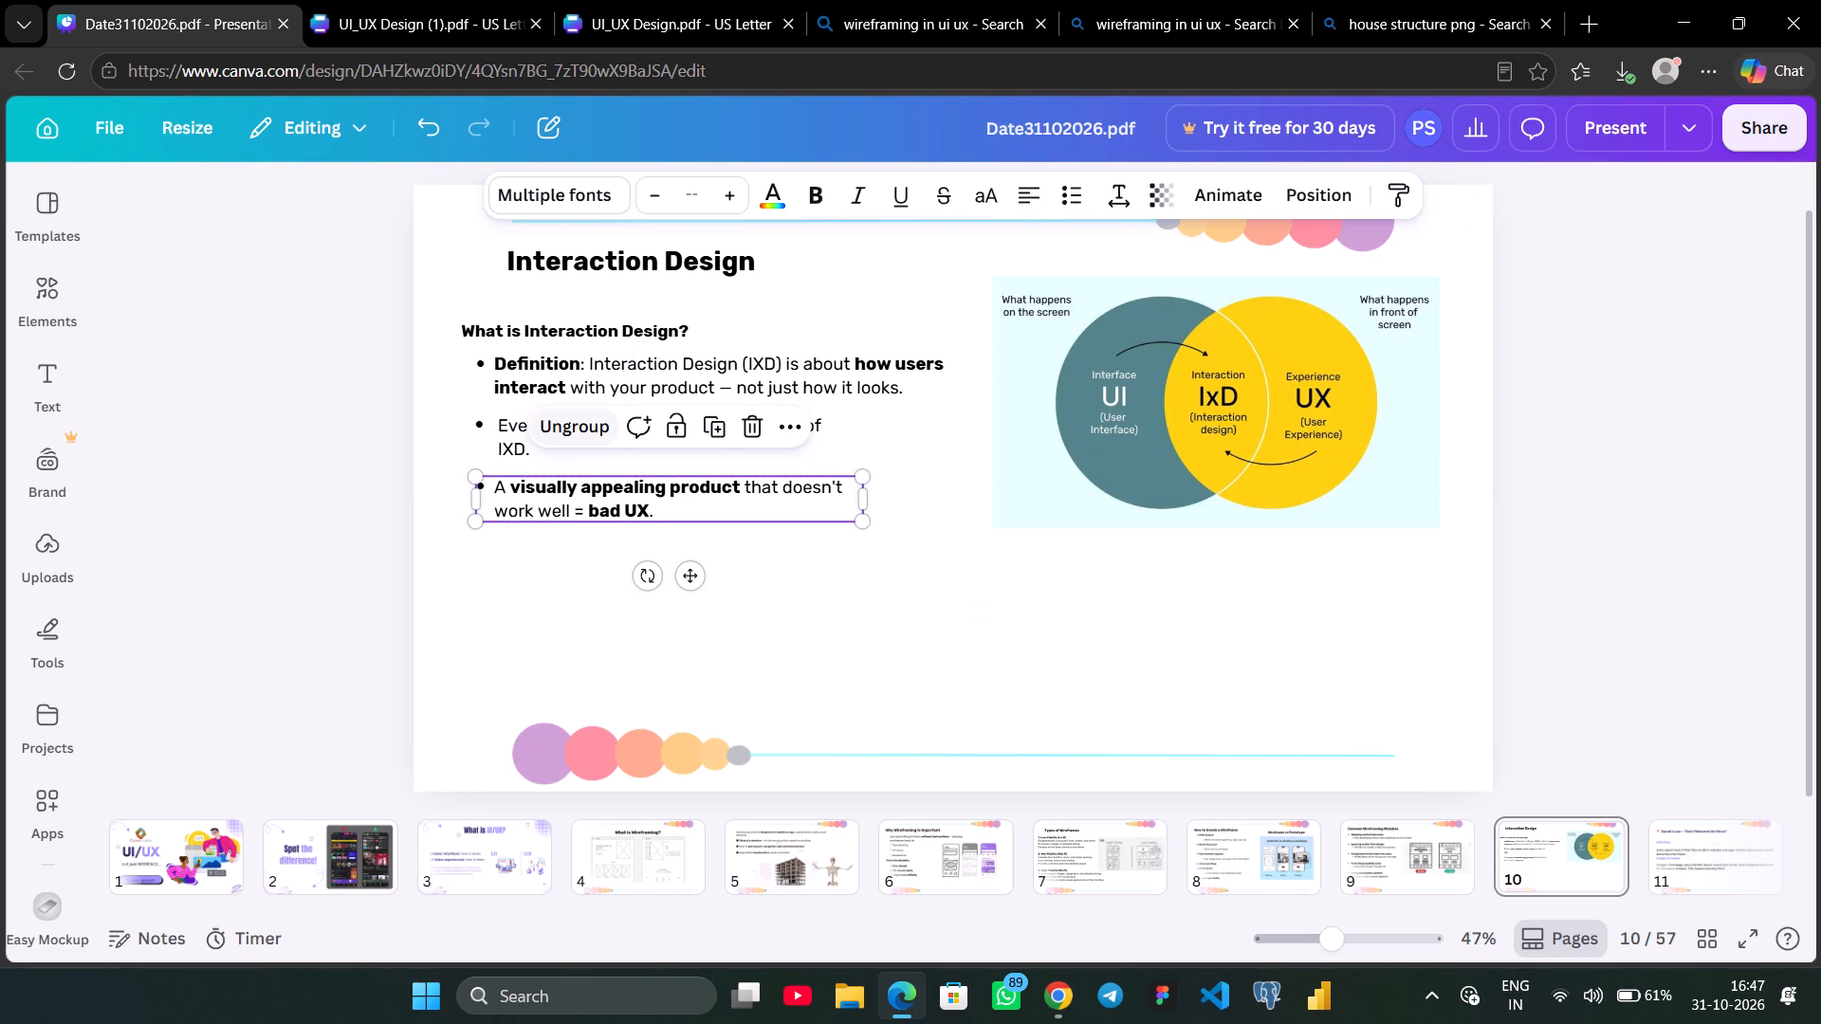
key(ctrl+z)
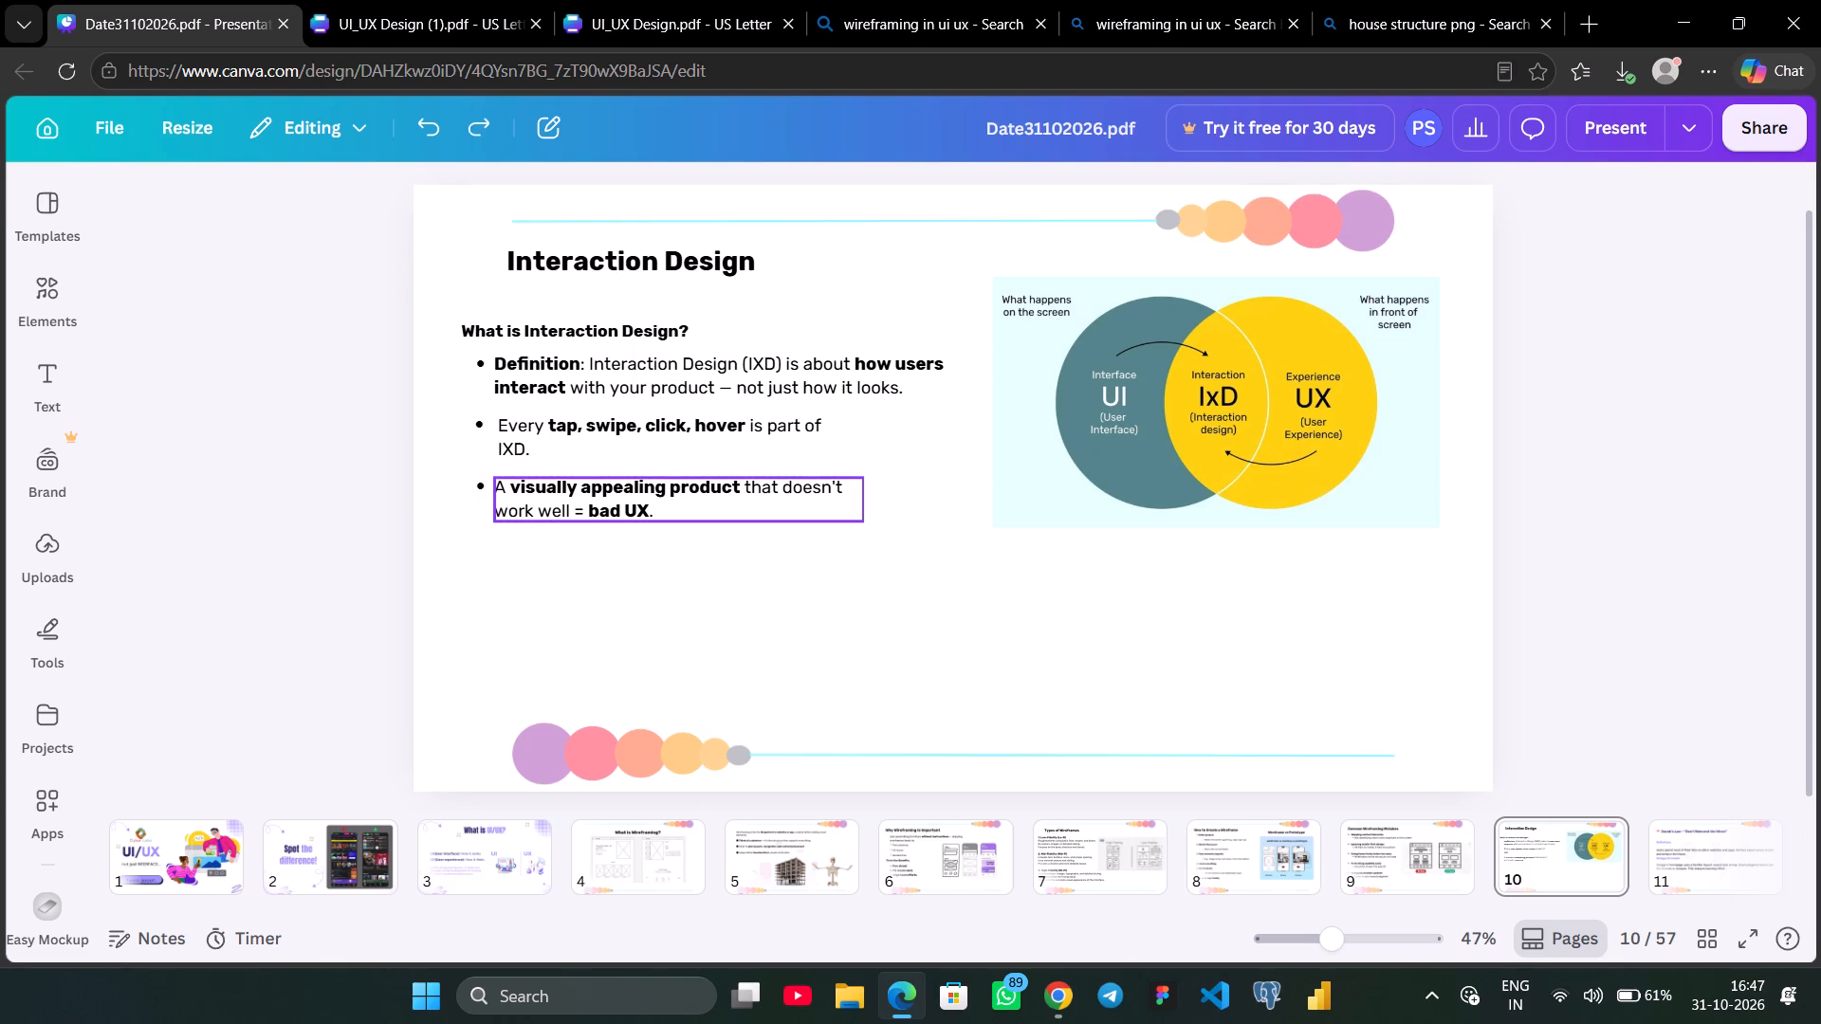
click(550, 636)
Widen the "Every tap, swipe, click, hover" text box until its sentence fits on one line.
click(549, 448)
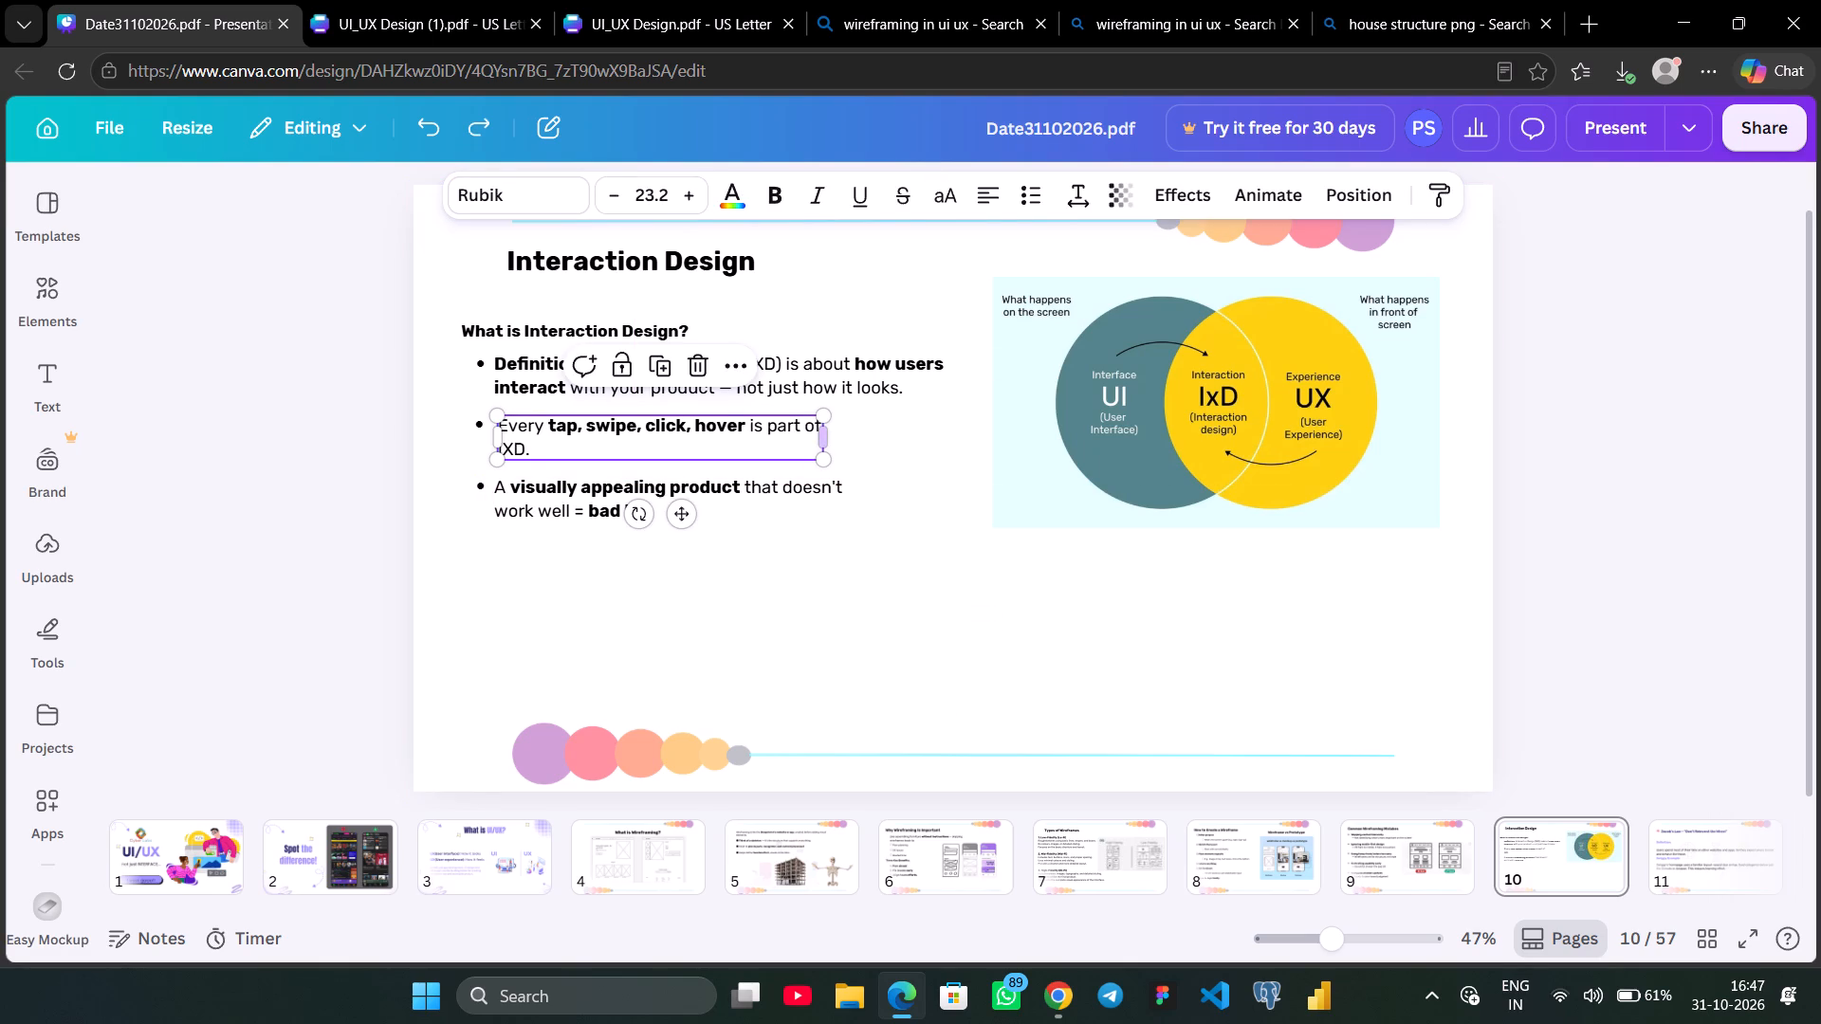
click(820, 440)
drag(830, 440, 858, 439)
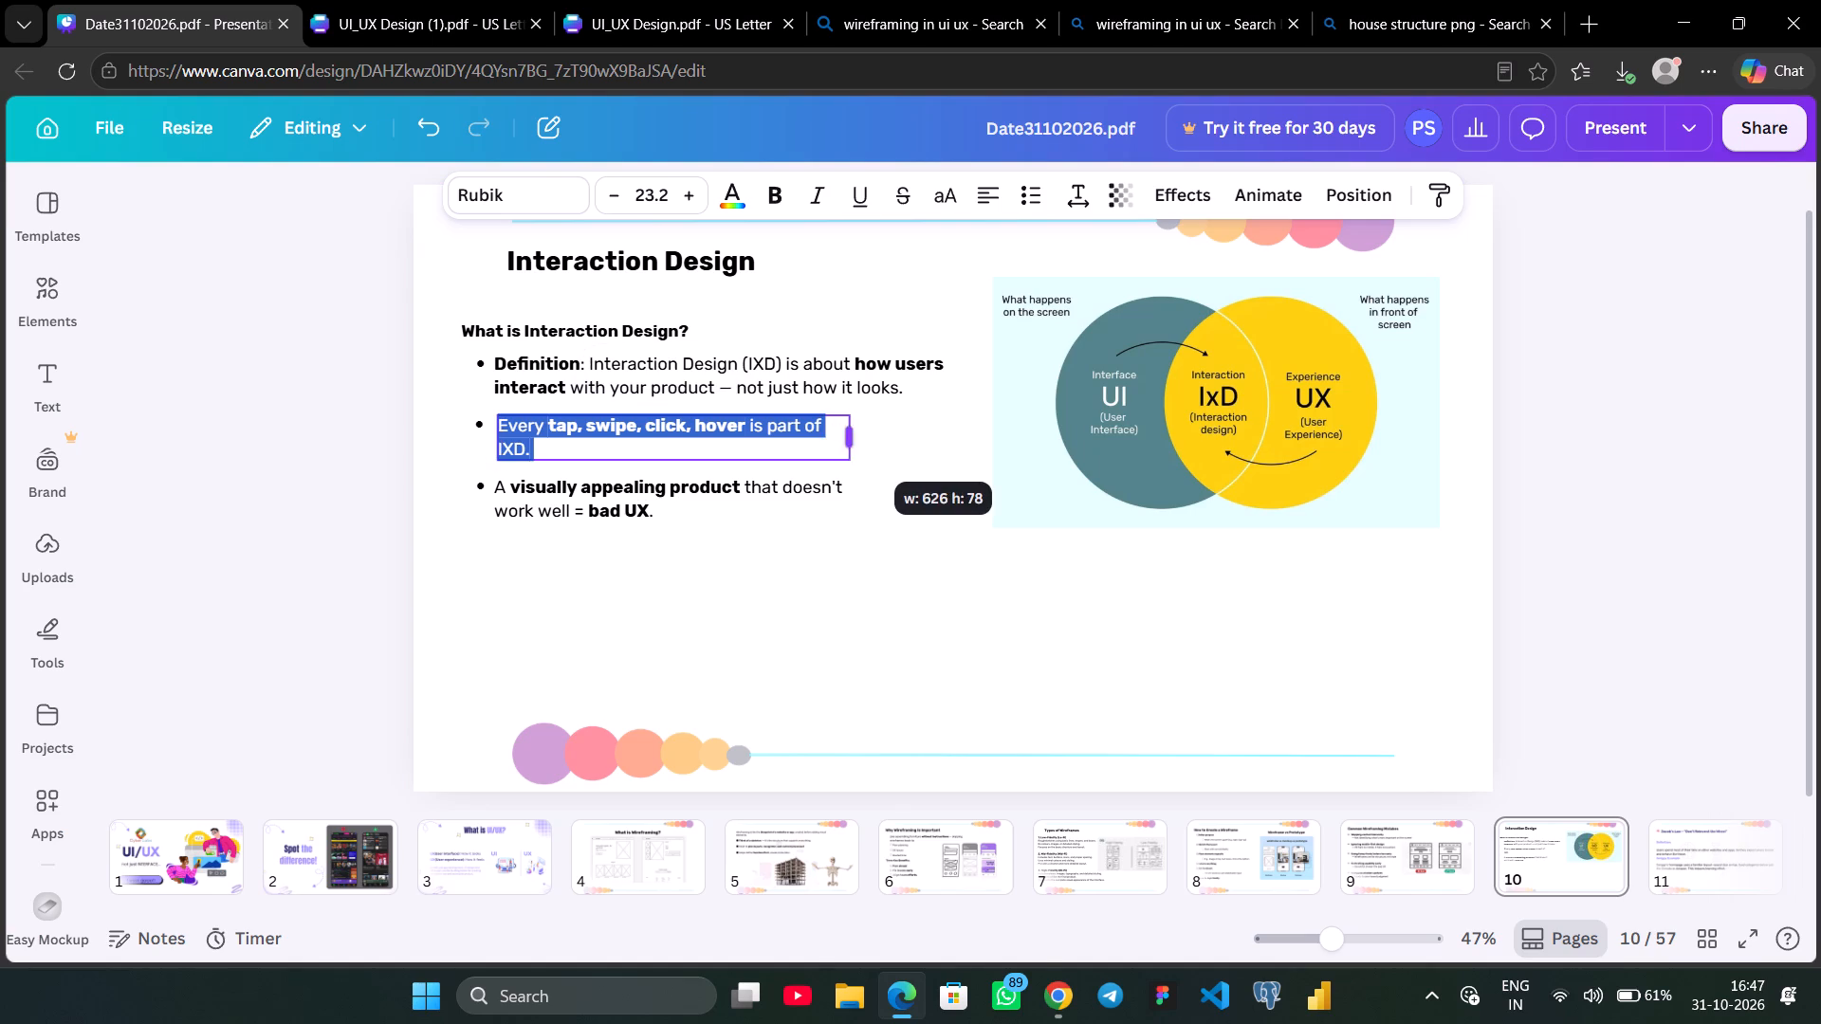
drag(858, 439, 876, 436)
click(713, 553)
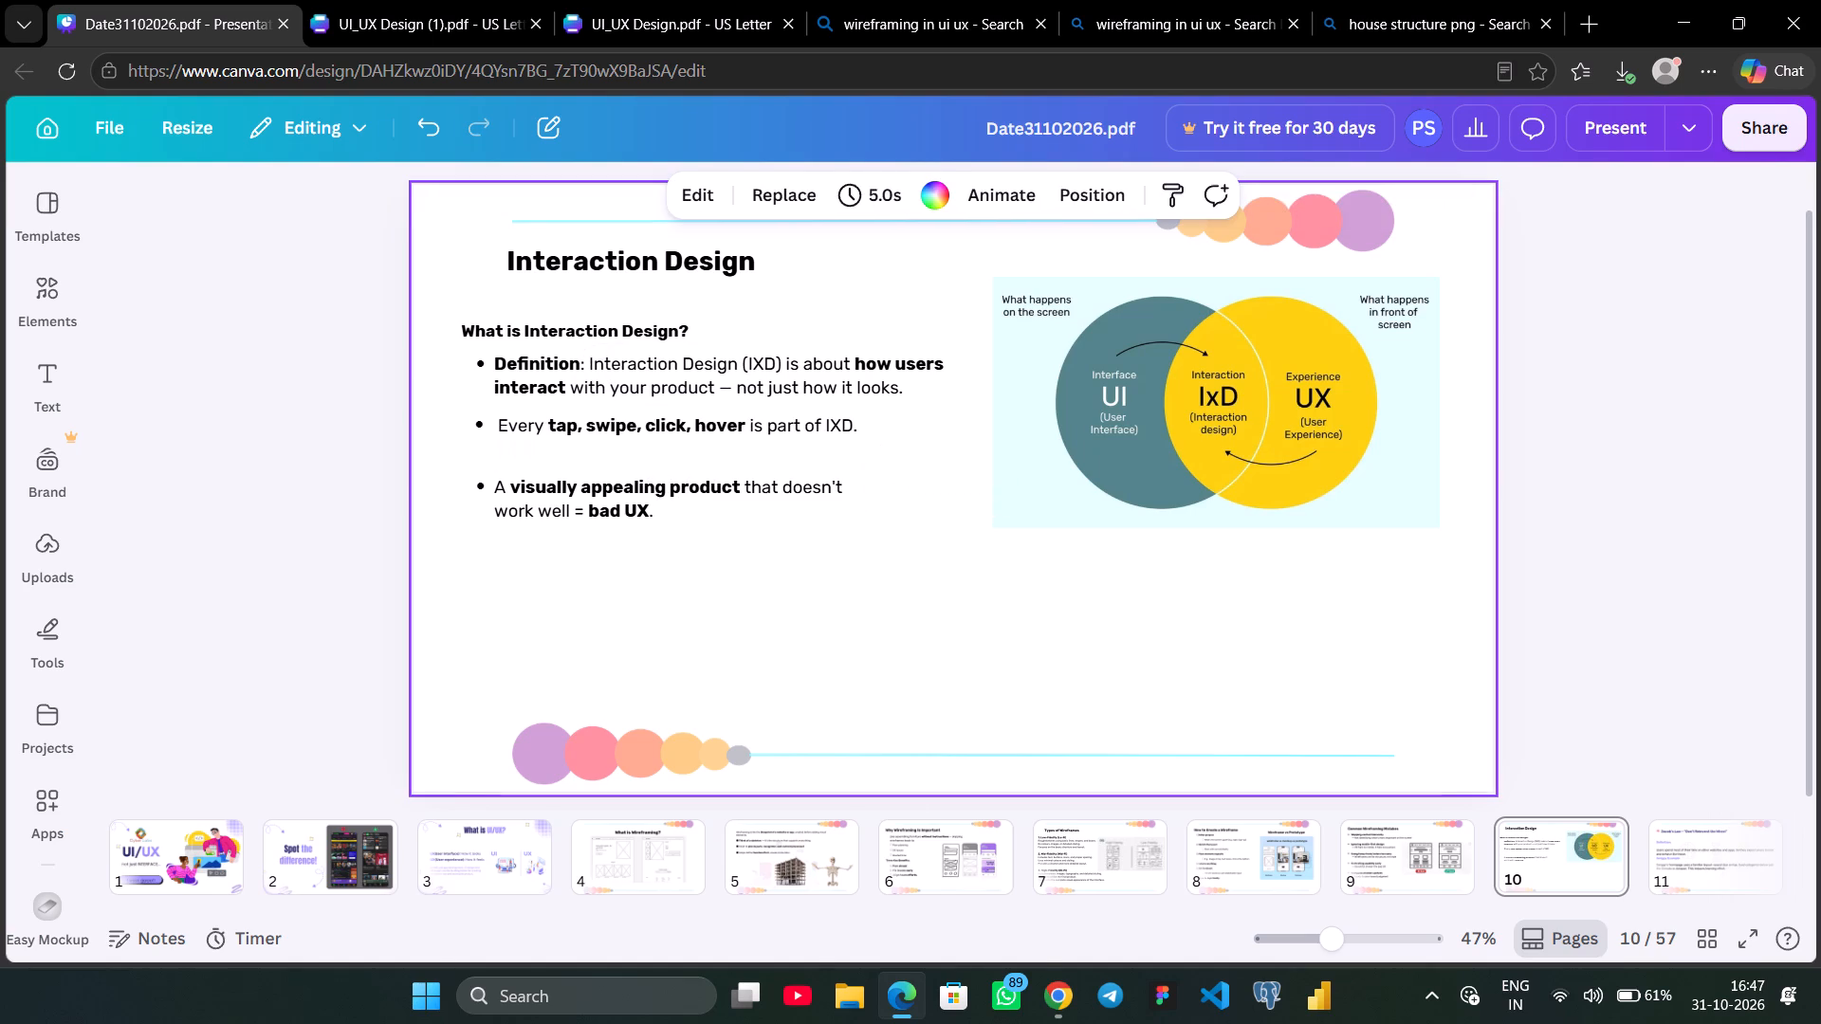
Move the "A visually appealing product" bullet and its marker up to tighten the gap below the second bullet.
shift+click(611, 510)
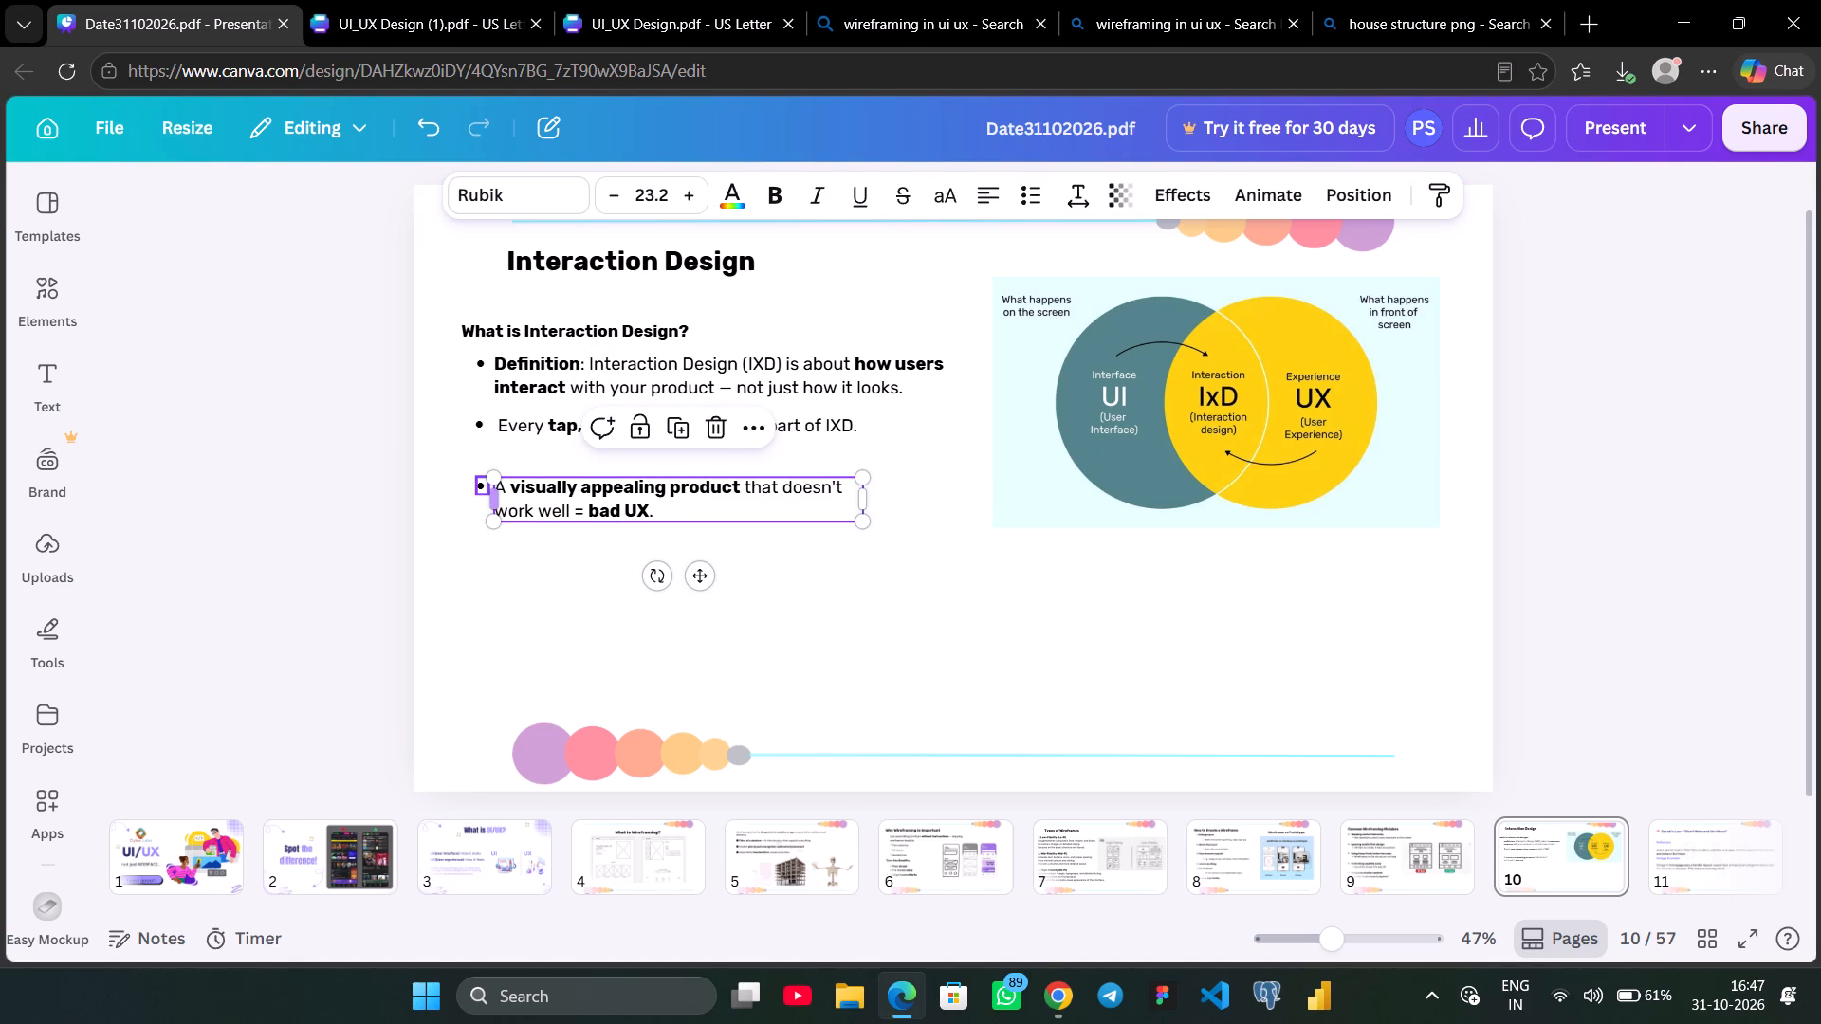
shift+click(479, 484)
key(Up)
key(Up)
key(Up)
key(Up)
key(Up)
key(Up)
key(Up)
key(Up)
key(Up)
key(Up)
key(Up)
key(Up)
key(Up)
key(Up)
key(Up)
key(Up)
key(Up)
key(Up)
key(Up)
key(Up)
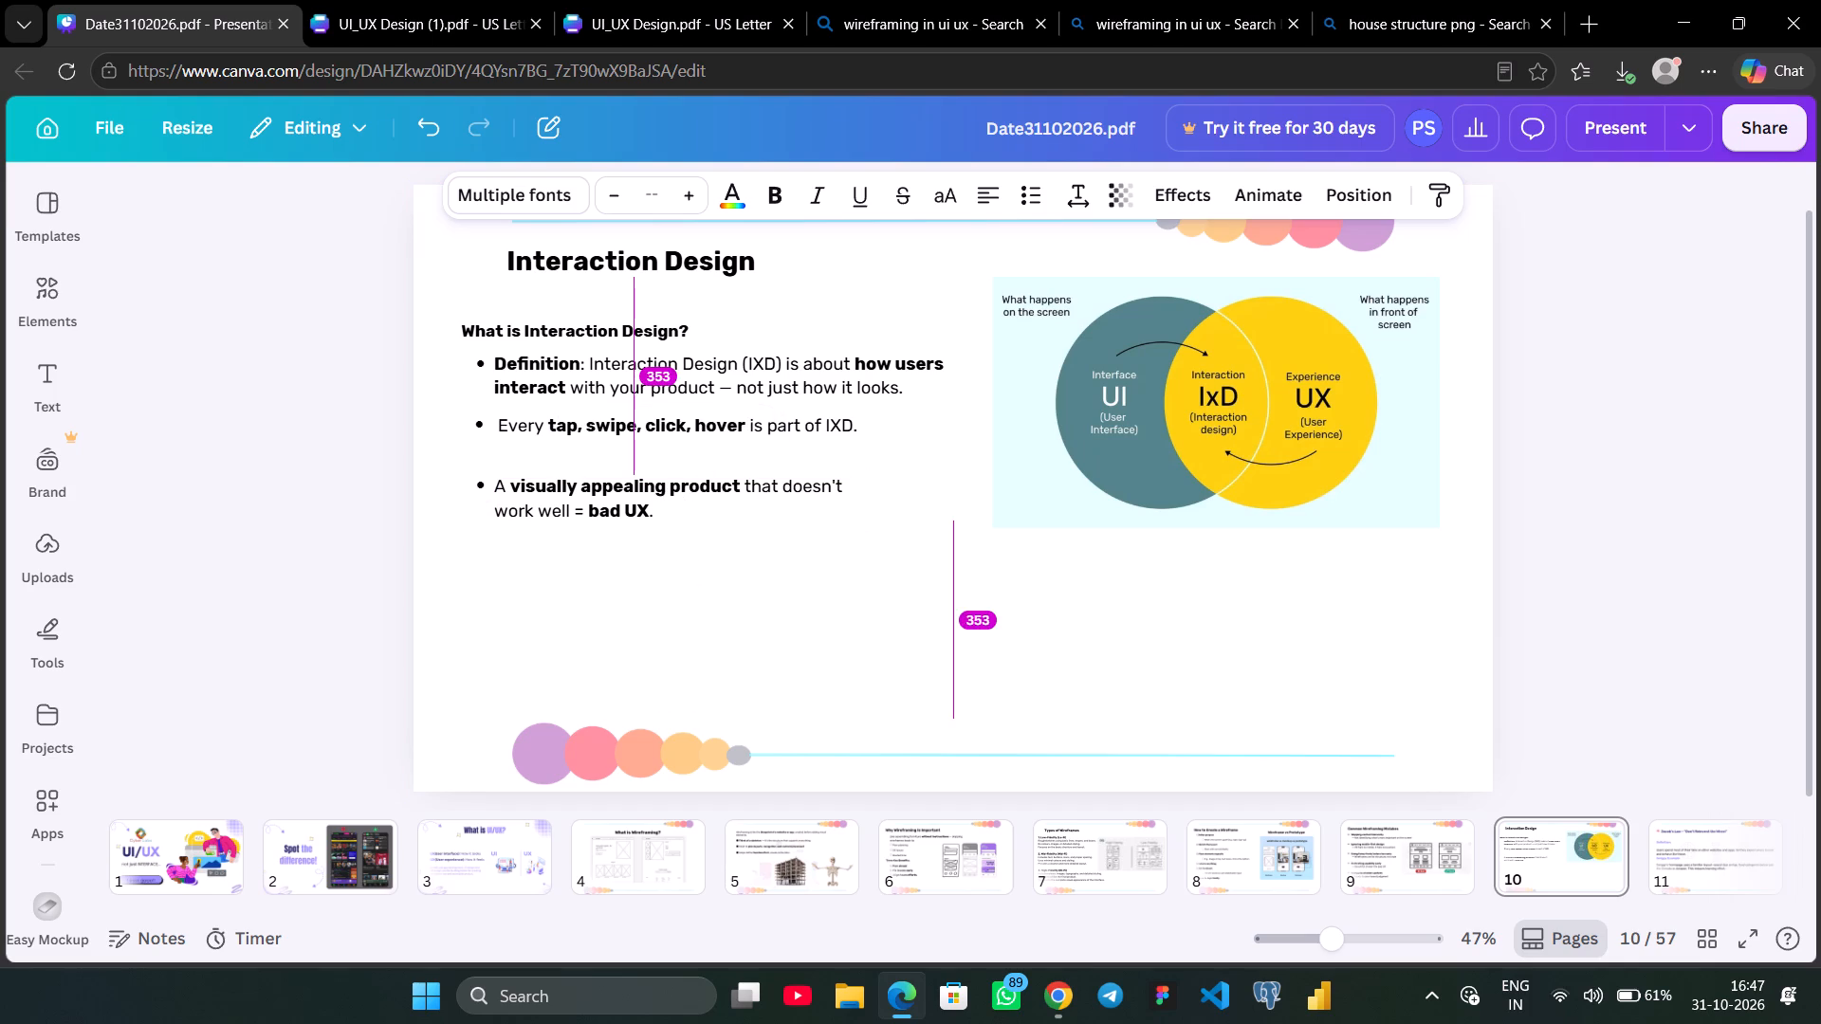
key(Up)
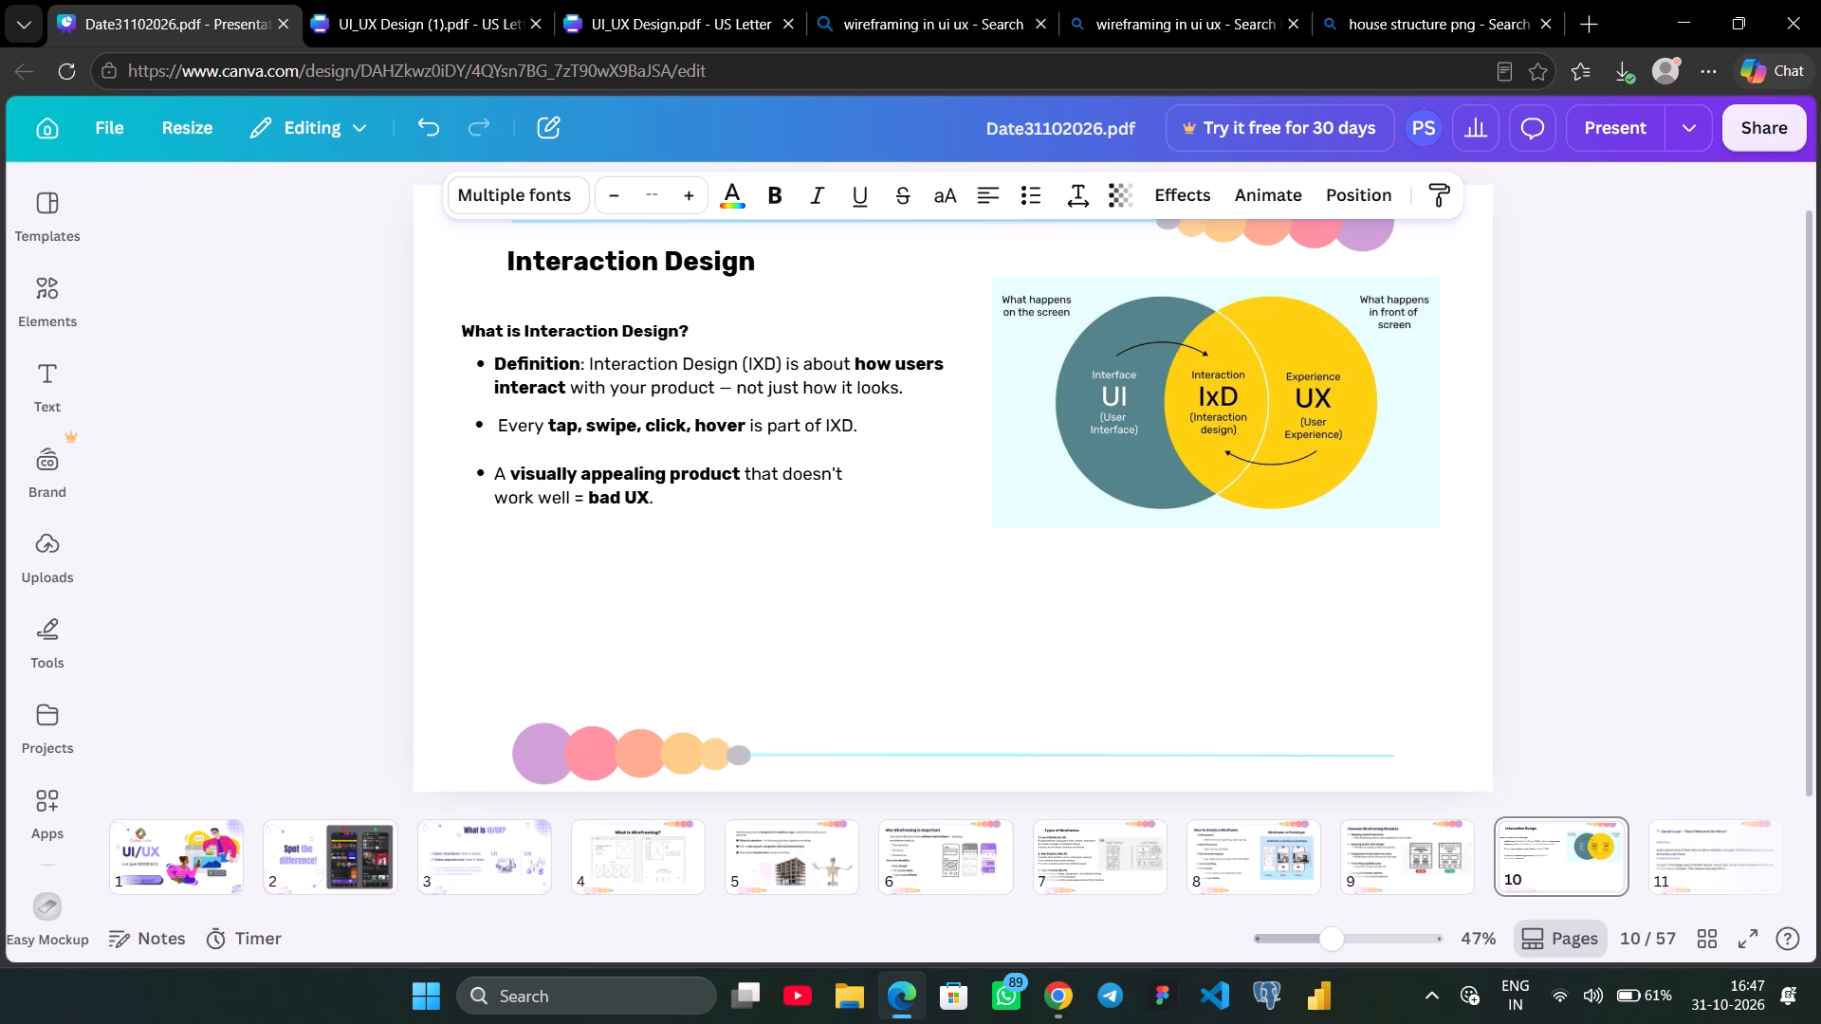
key(Down)
click(583, 589)
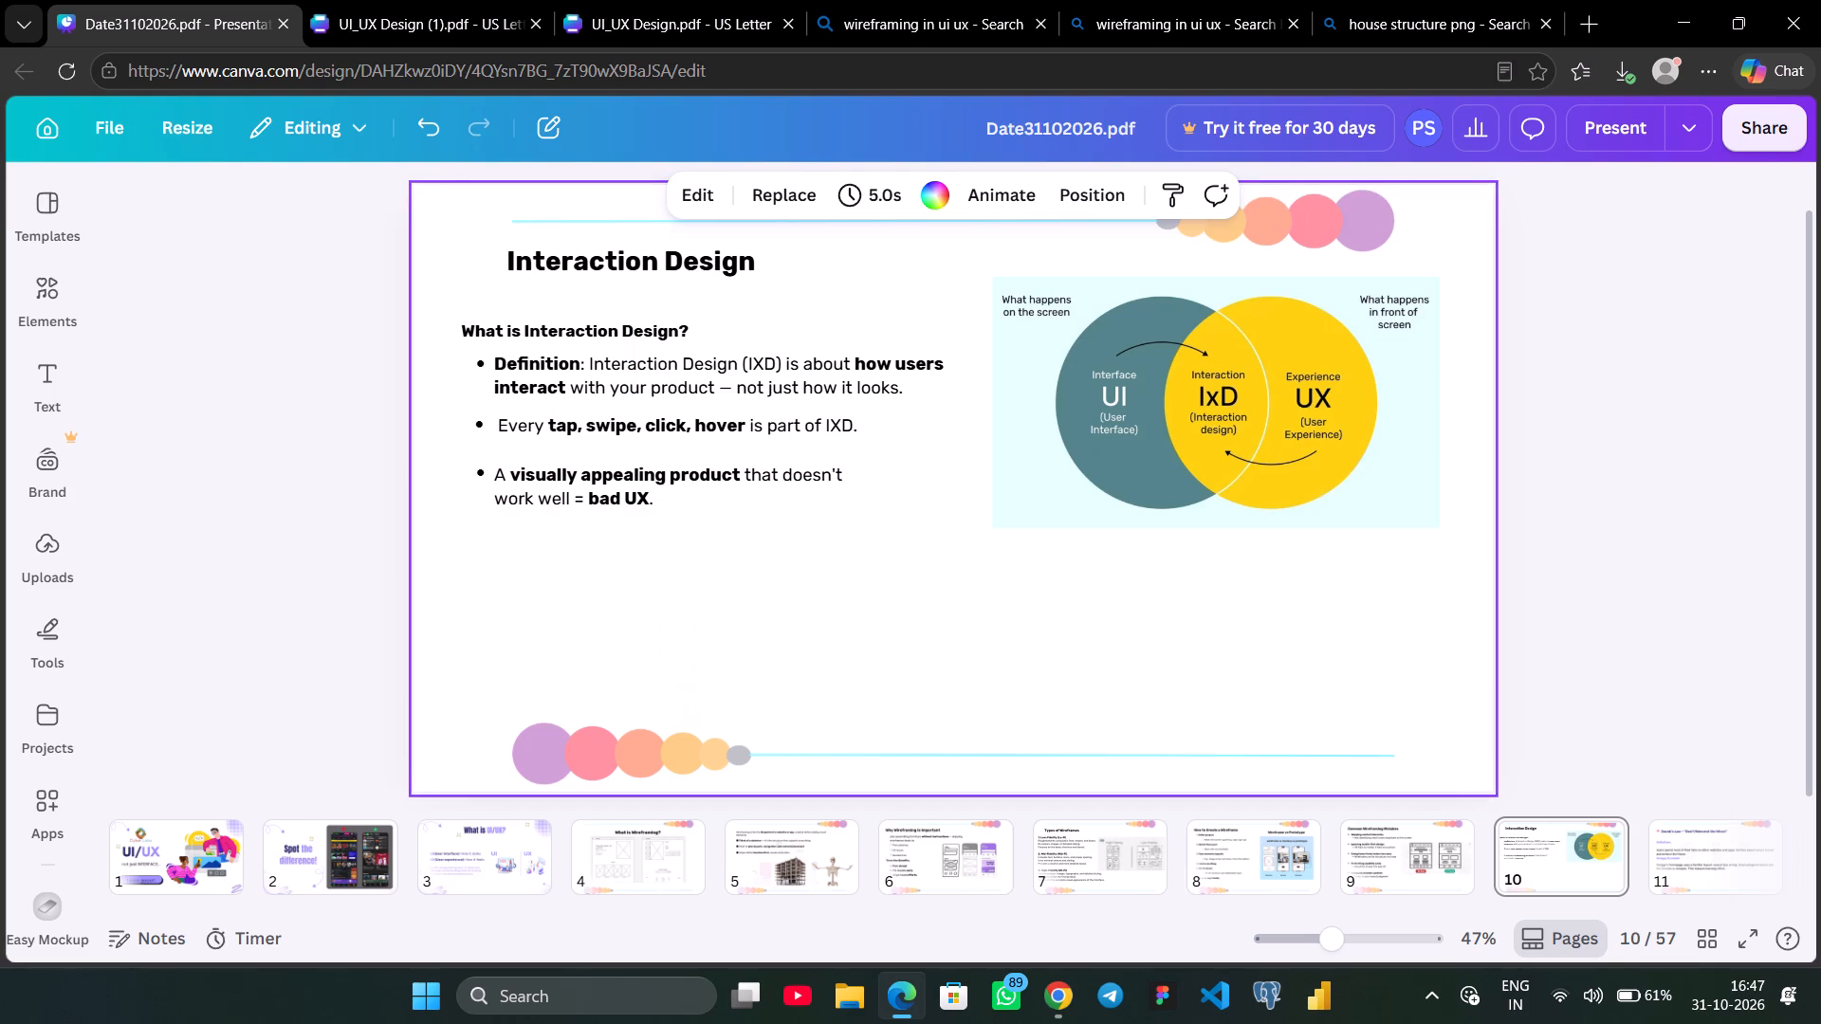
Nudge the "Every tap, swipe, click, hover" bullet and its marker slightly down to even out the spacing between the bullets.
click(700, 421)
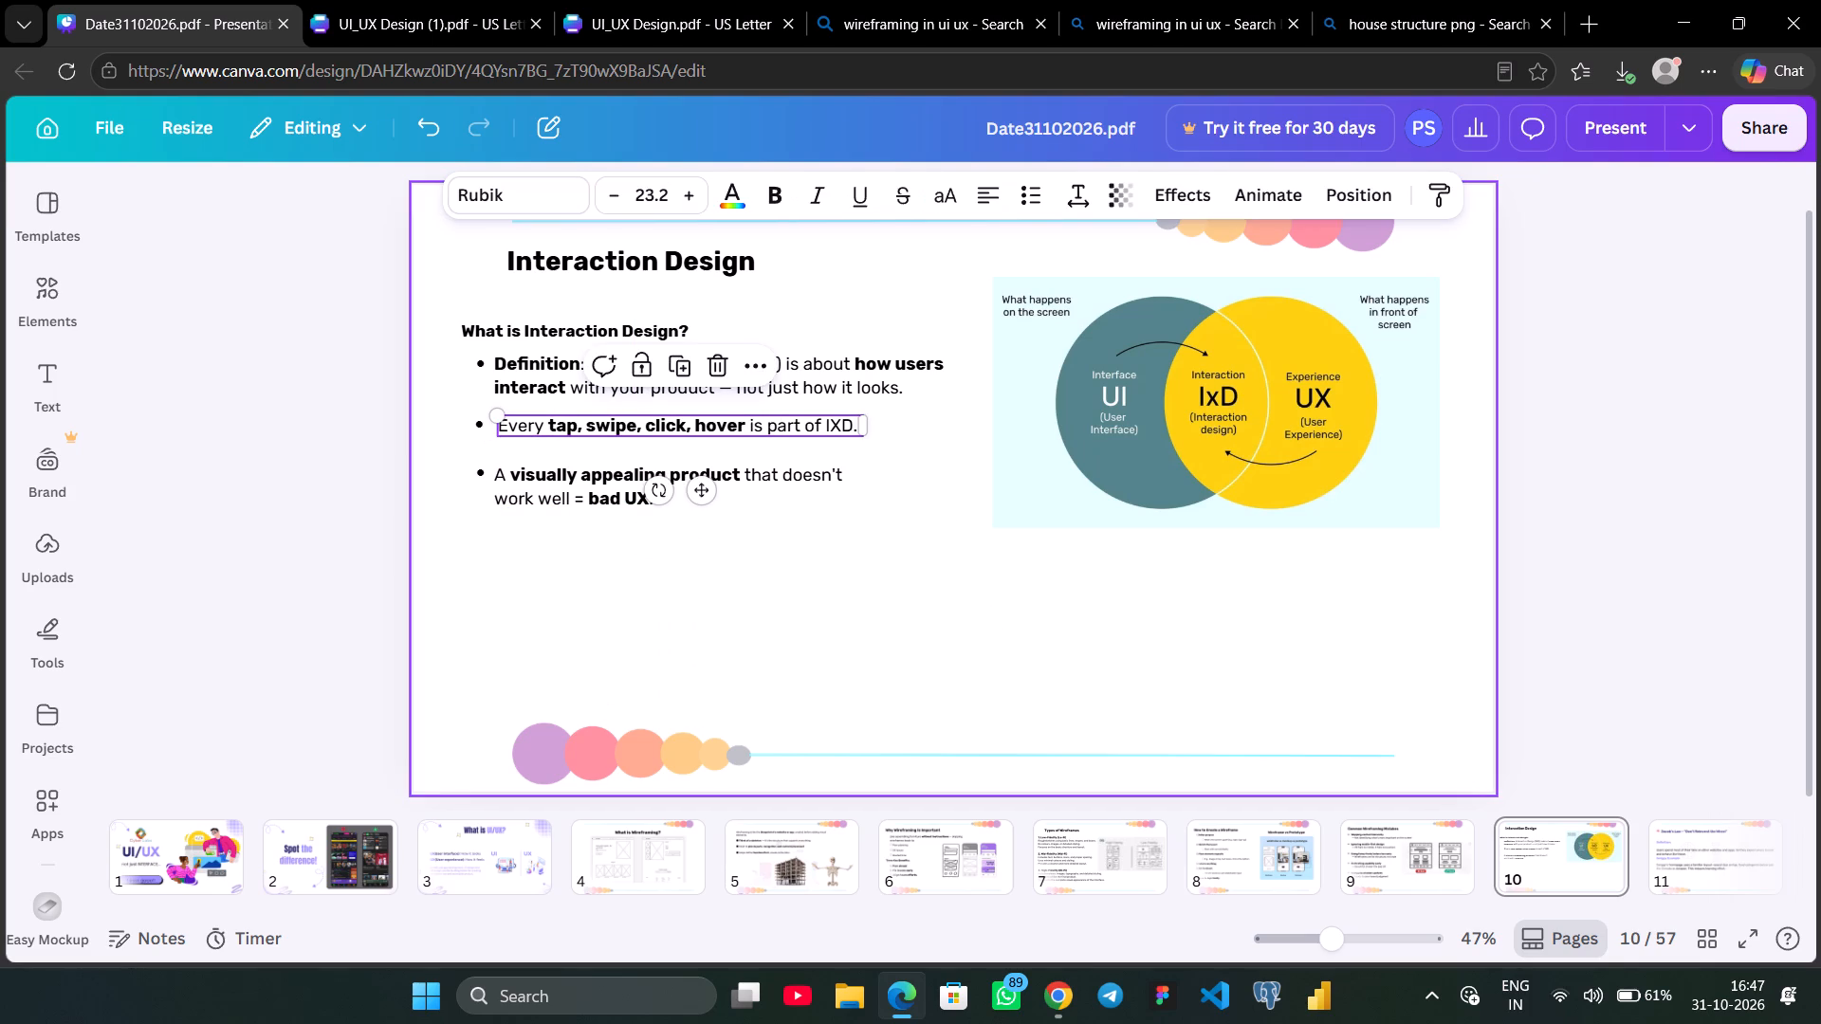
shift+click(475, 428)
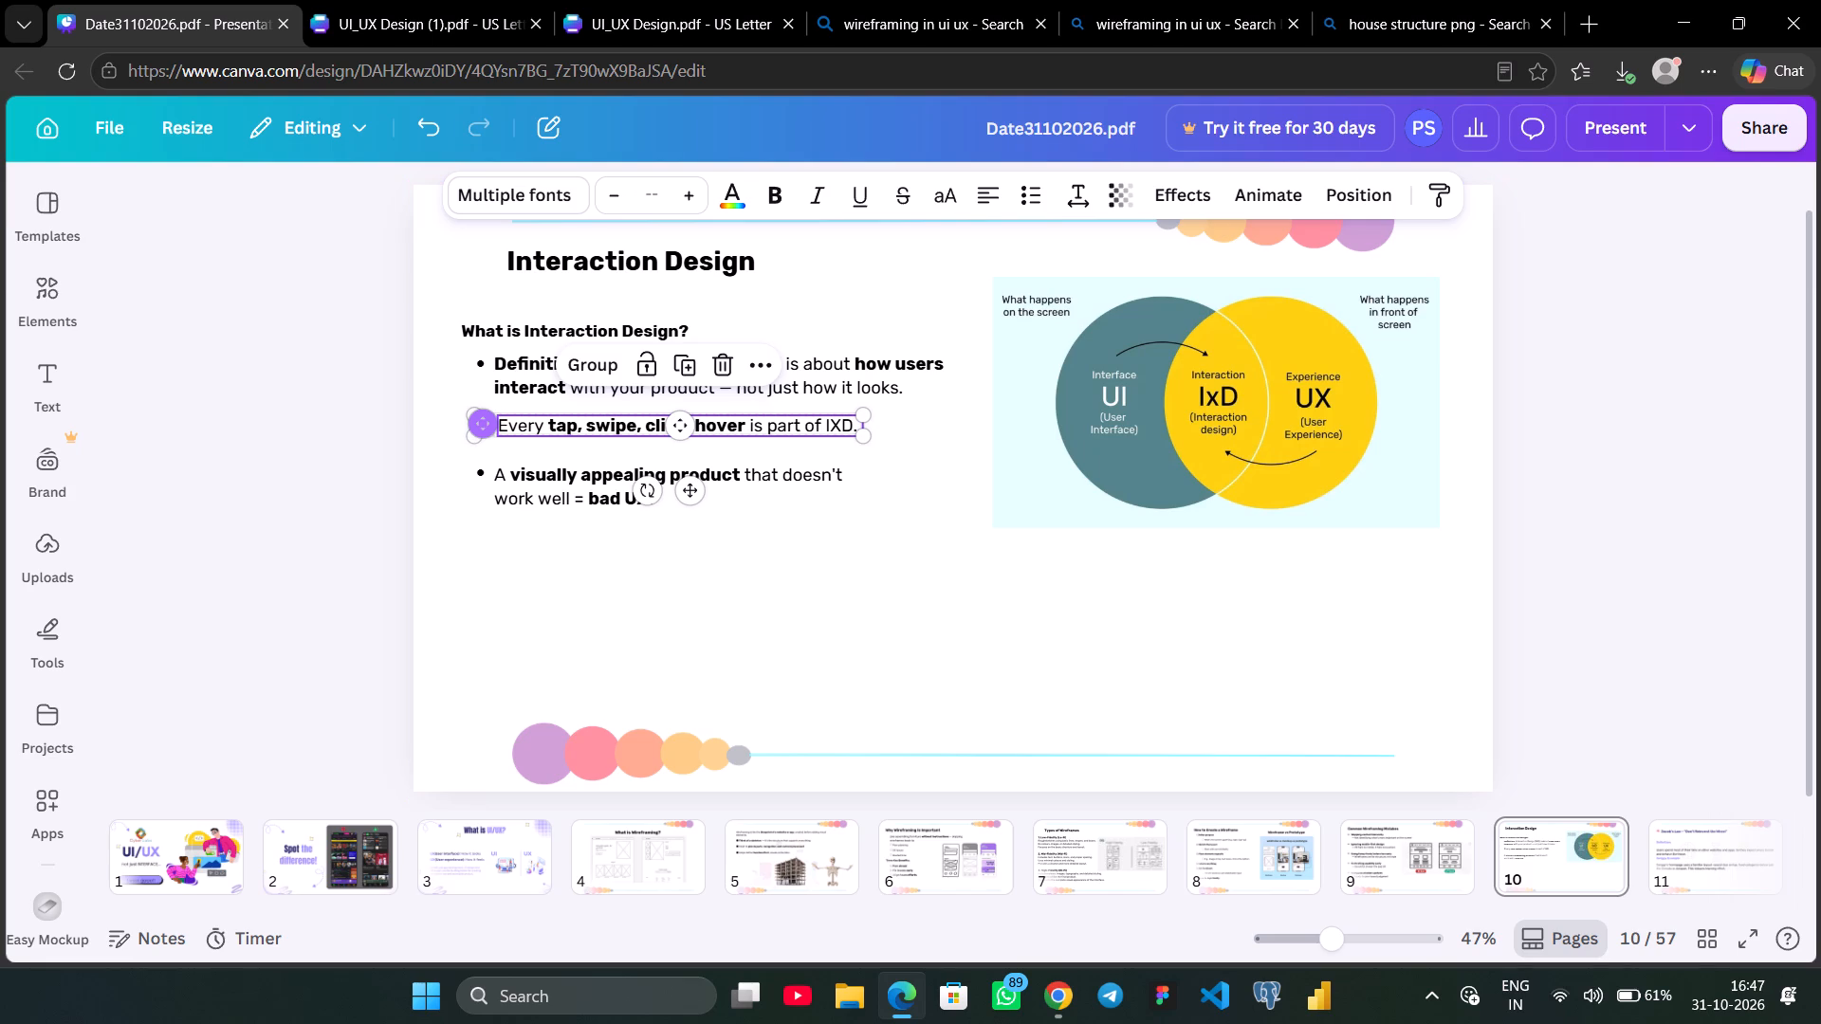
key(Down)
key(Down)
key(Down)
key(Down)
key(Down)
key(Down)
key(Down)
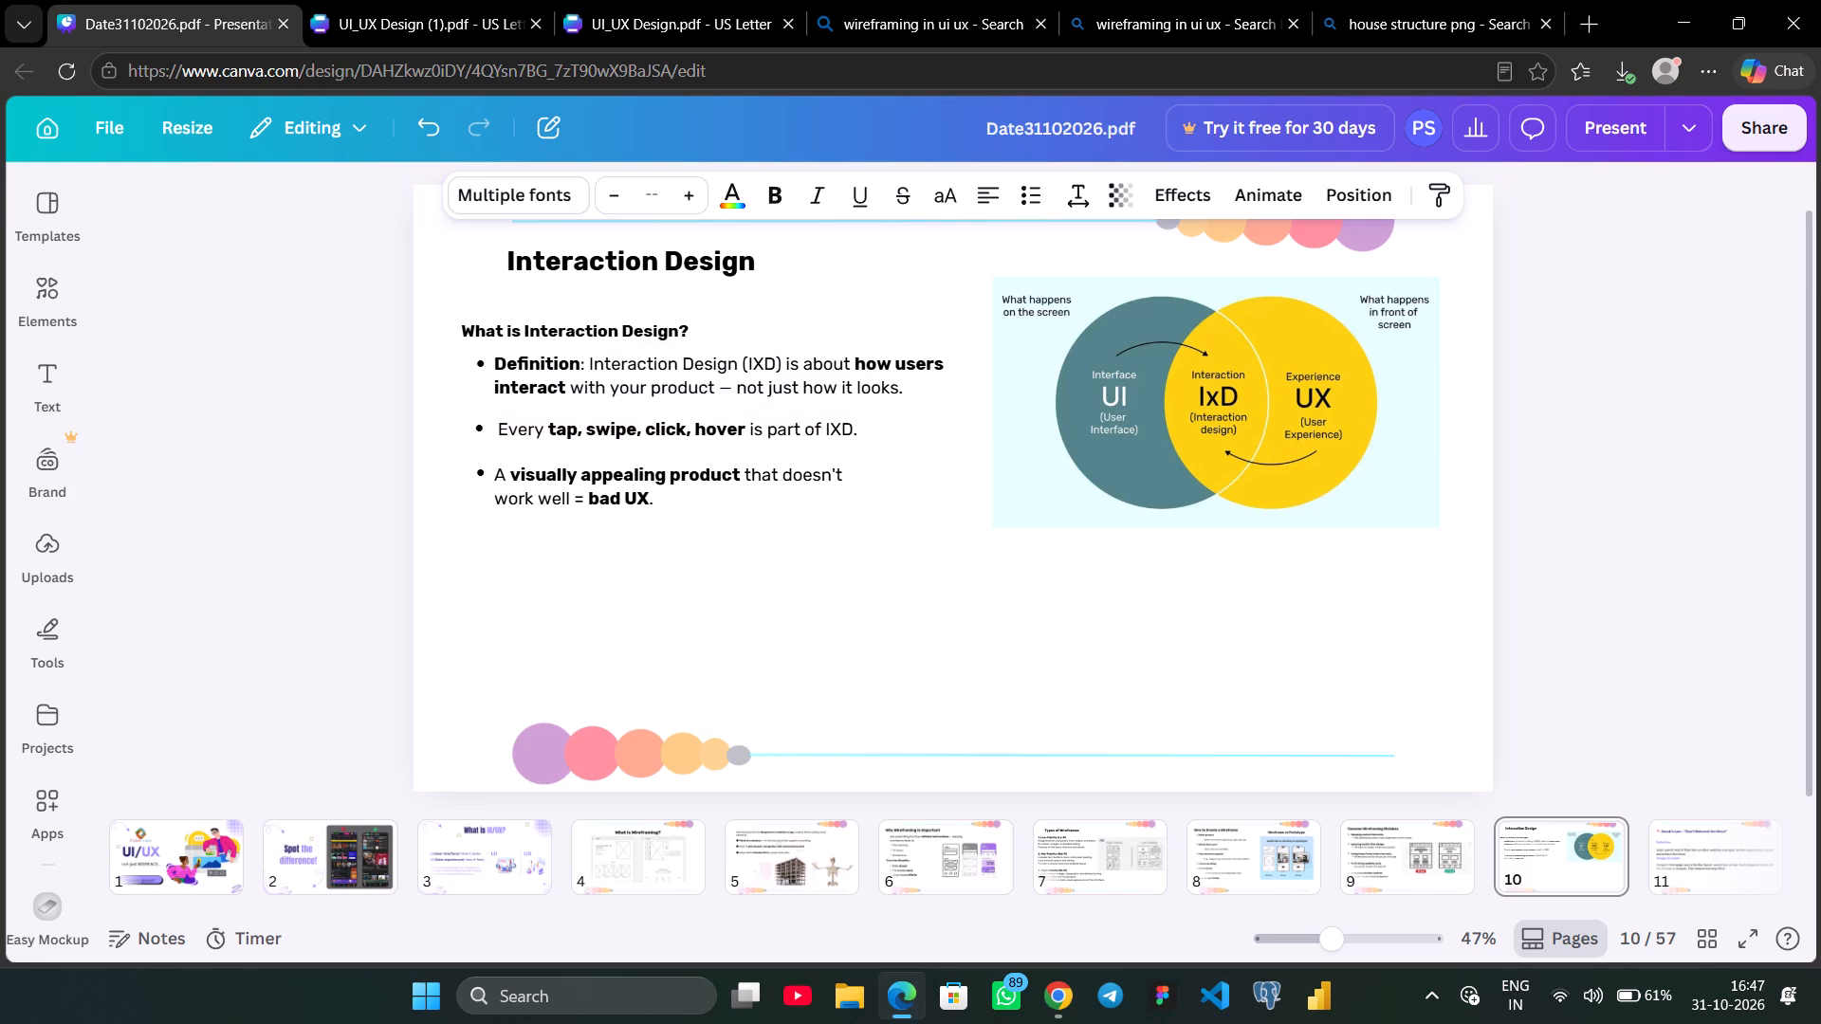
click(1530, 503)
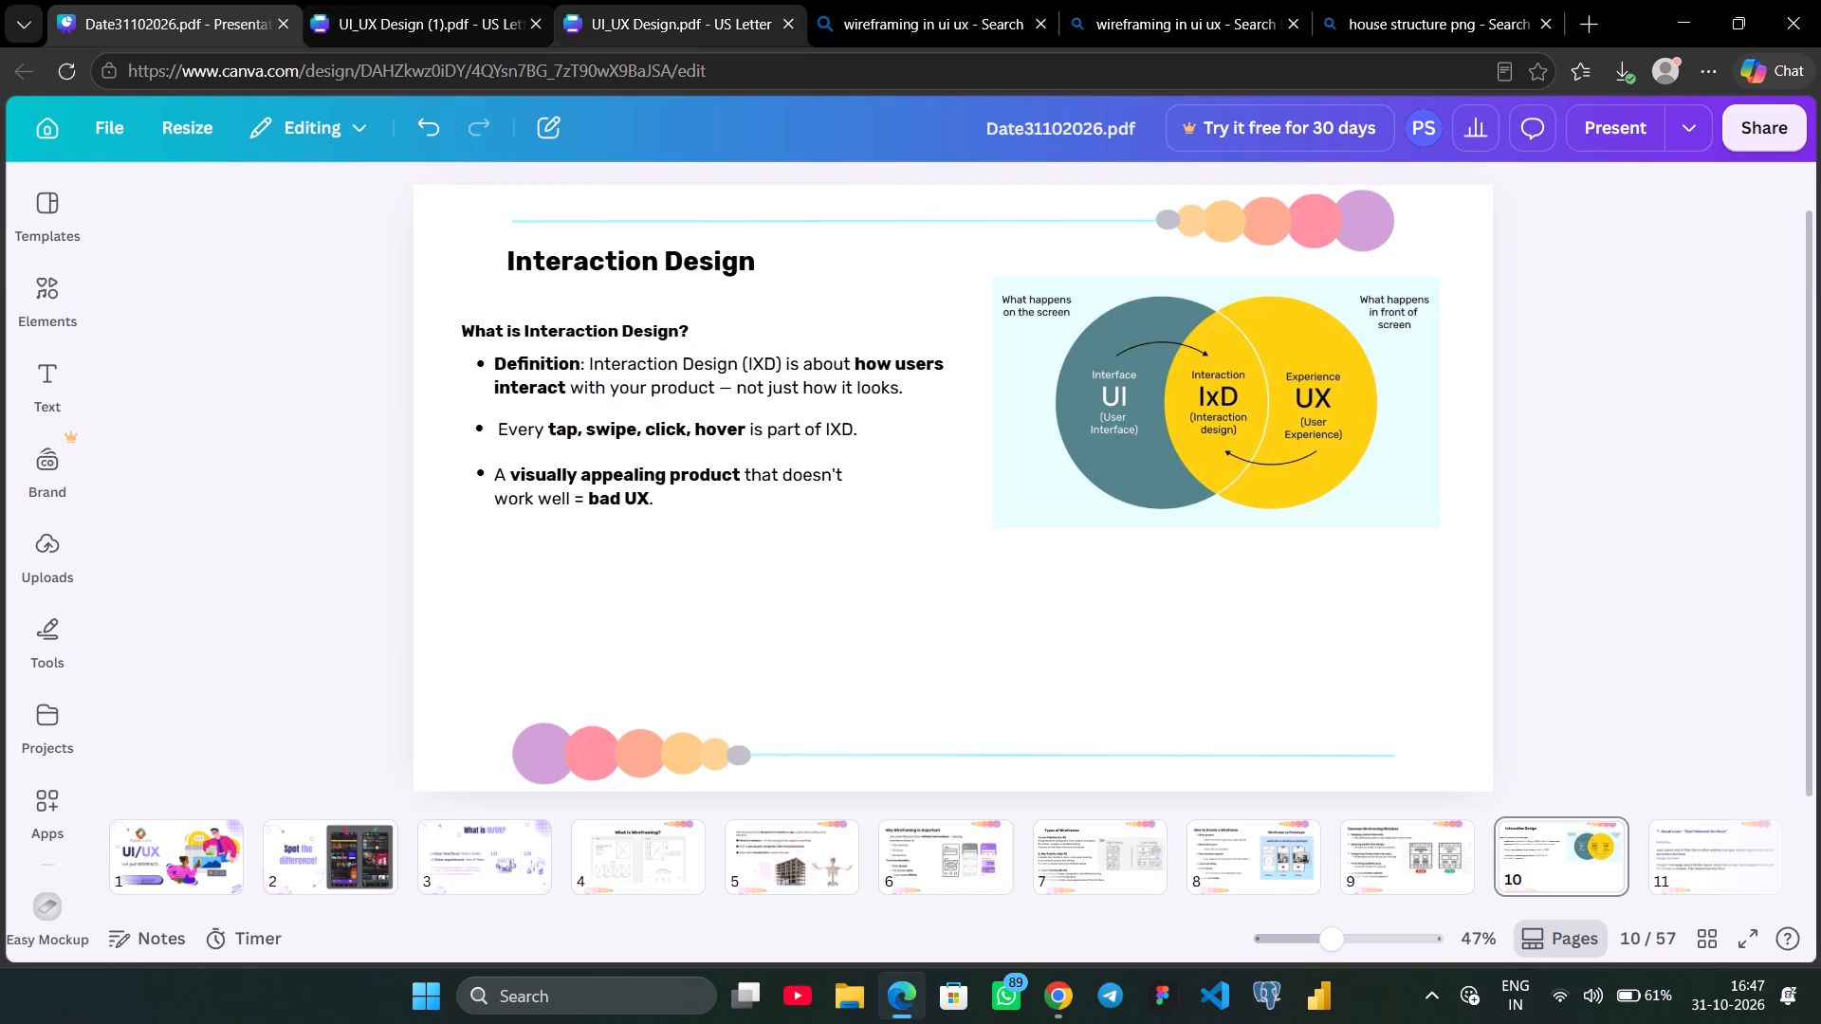
Copy the "Why Does Interaction Design Matter?" heading with its four bullets and markers from UI_UX Design.pdf.
click(669, 24)
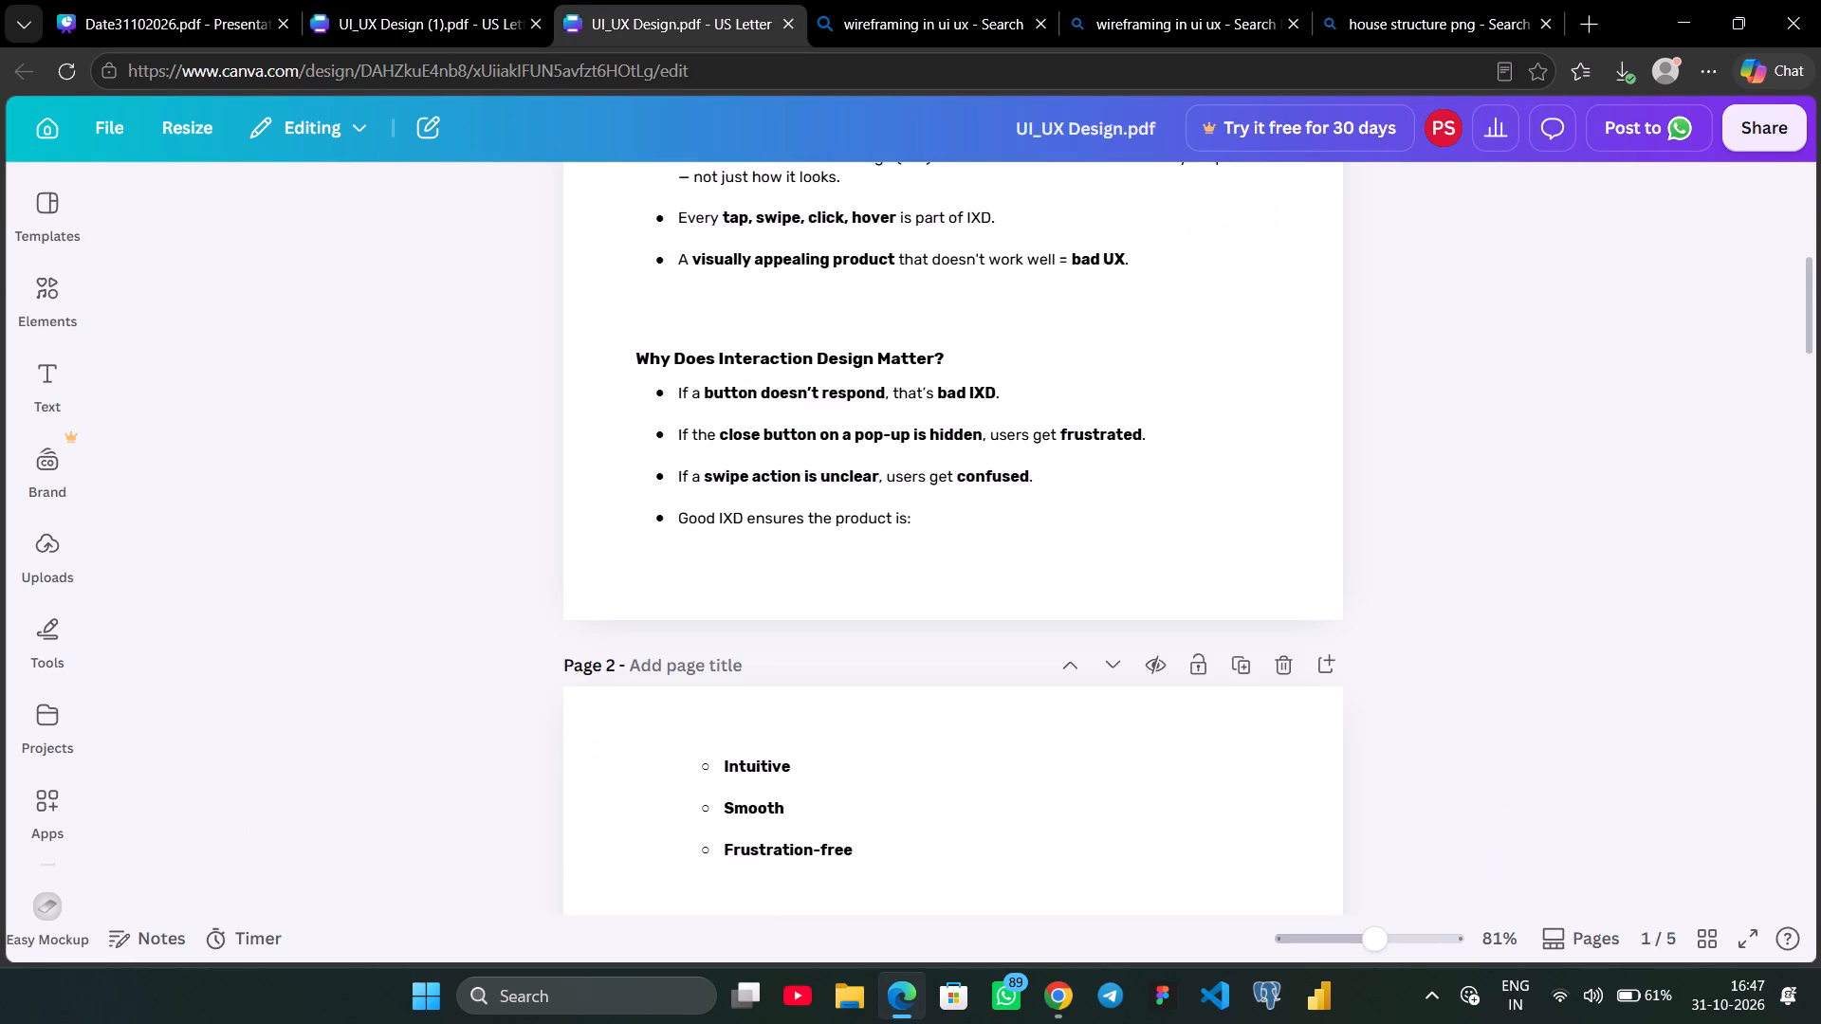
scroll(805, 631, down, 1)
click(851, 296)
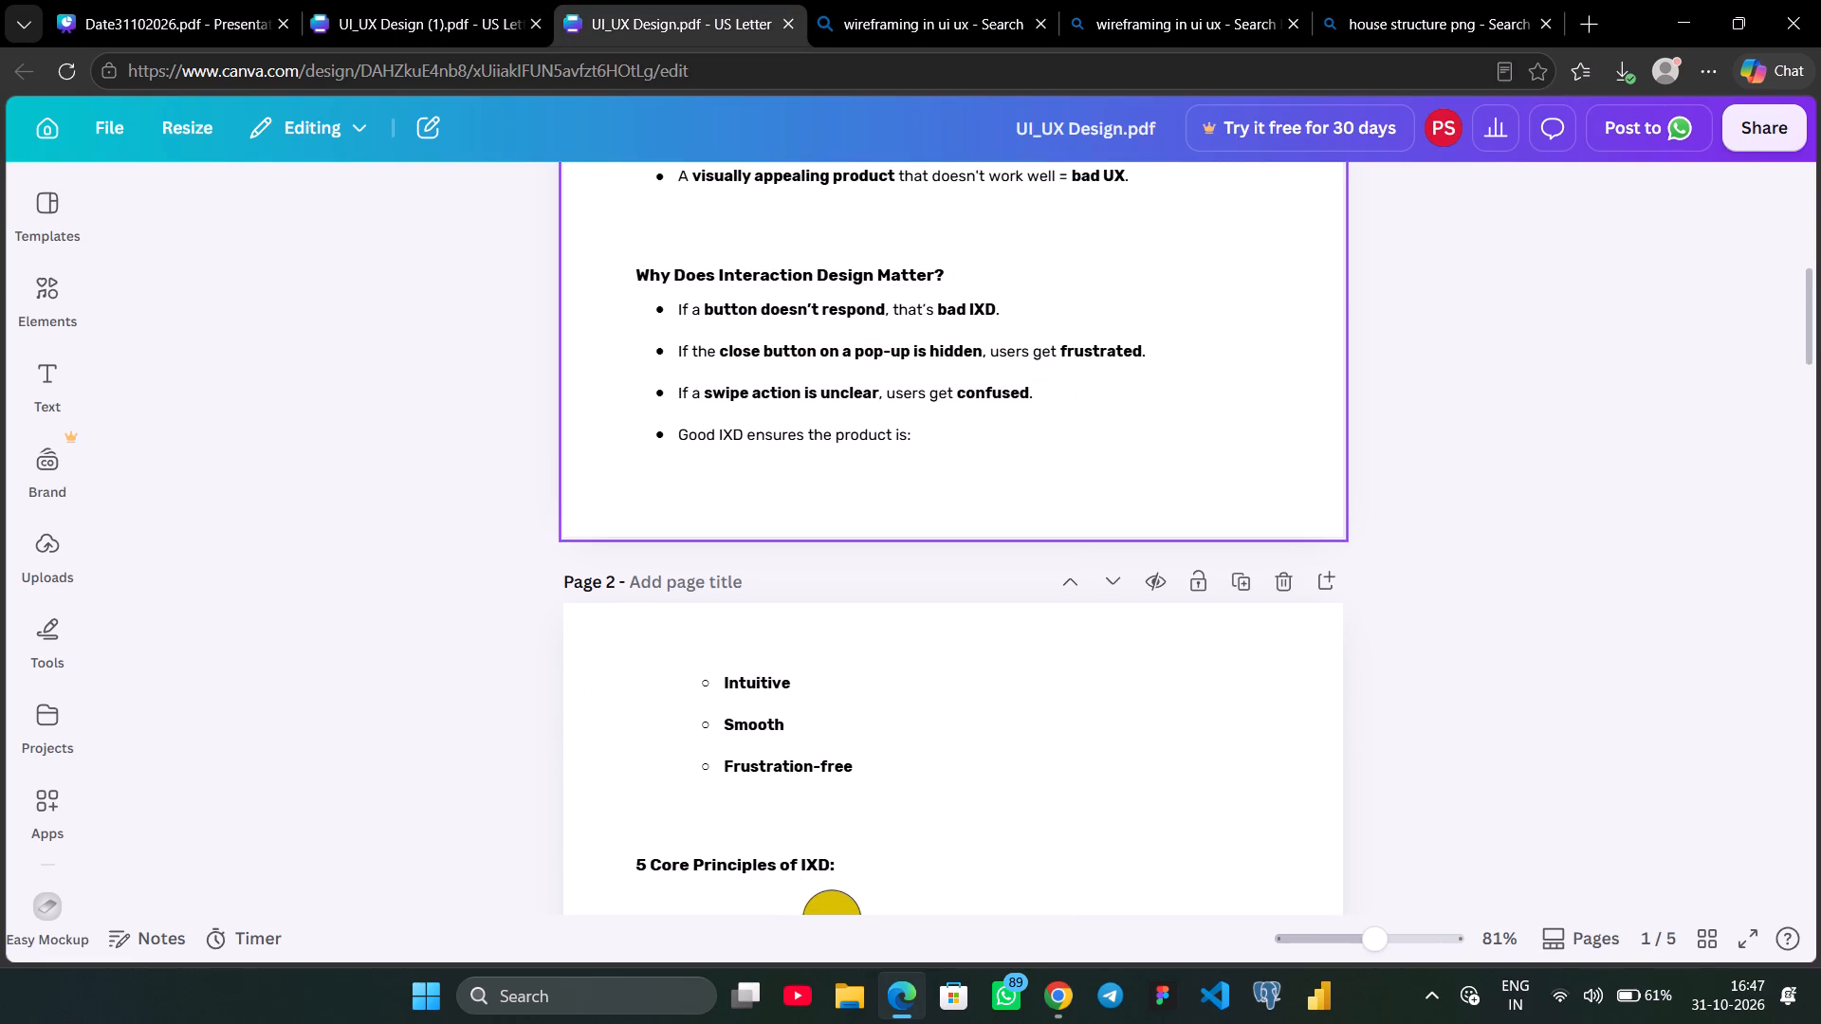
click(867, 276)
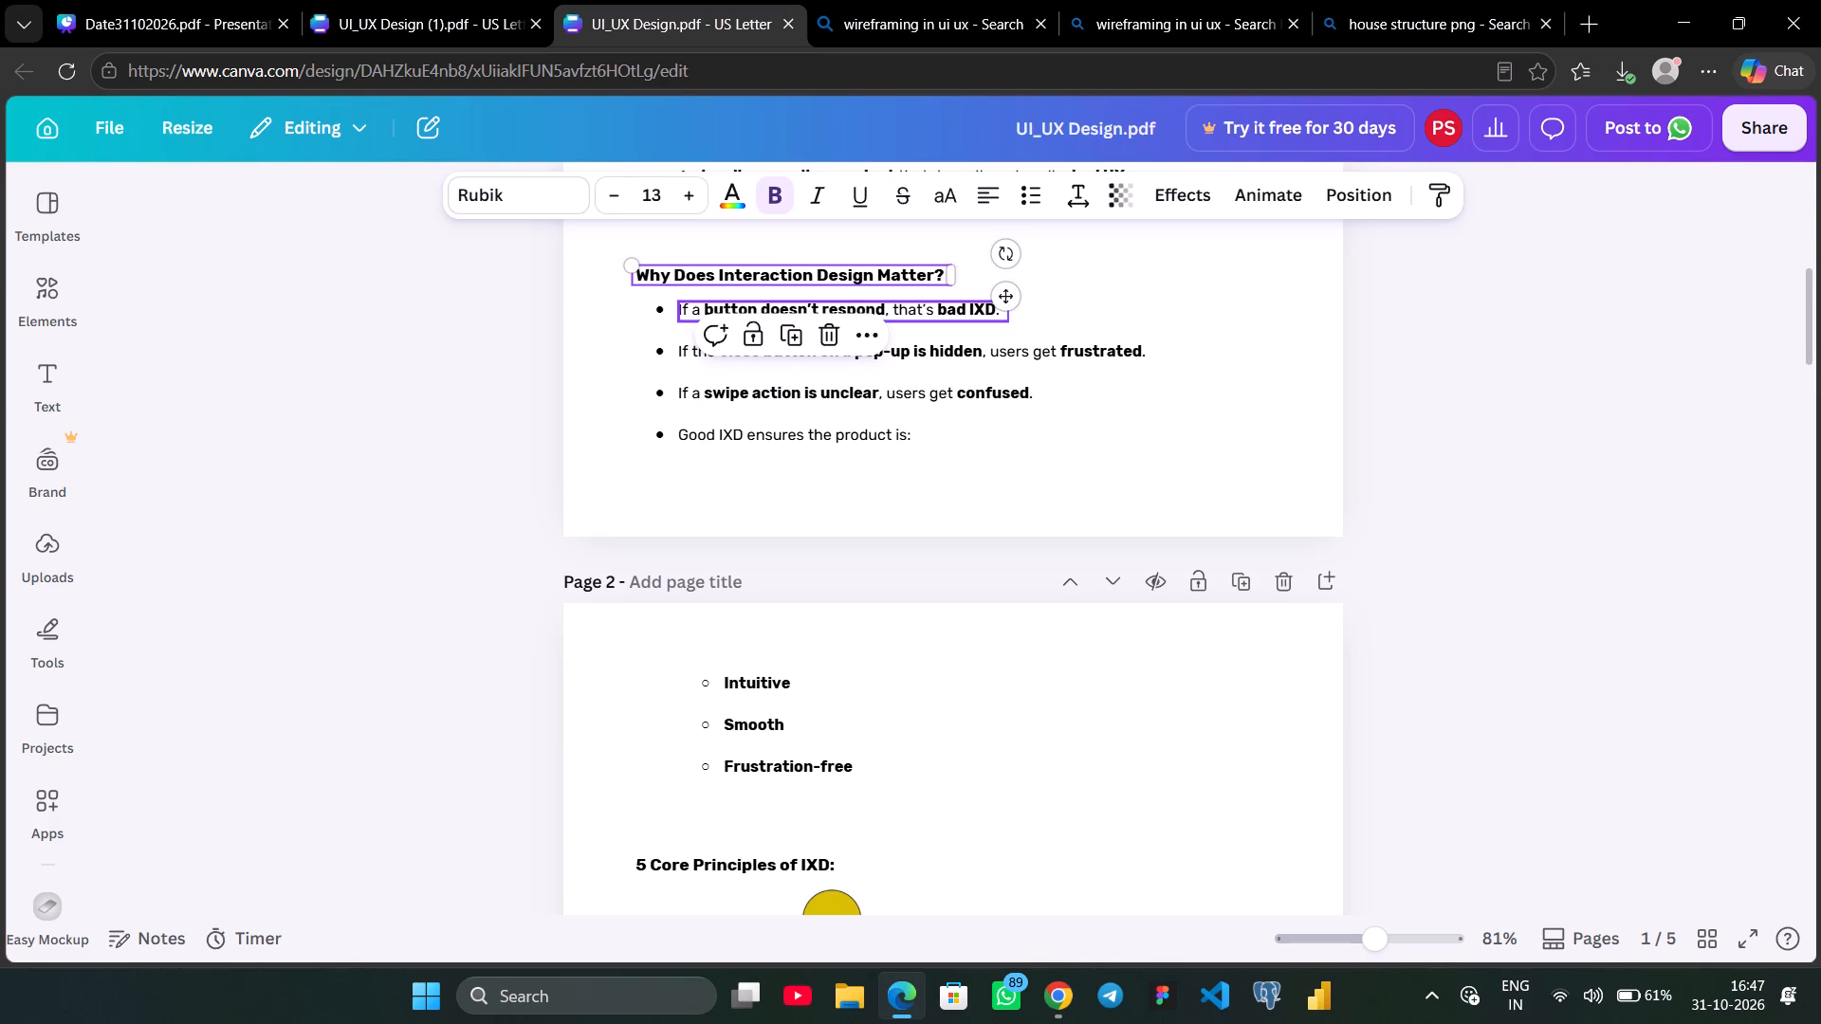
shift+click(825, 302)
shift+click(661, 310)
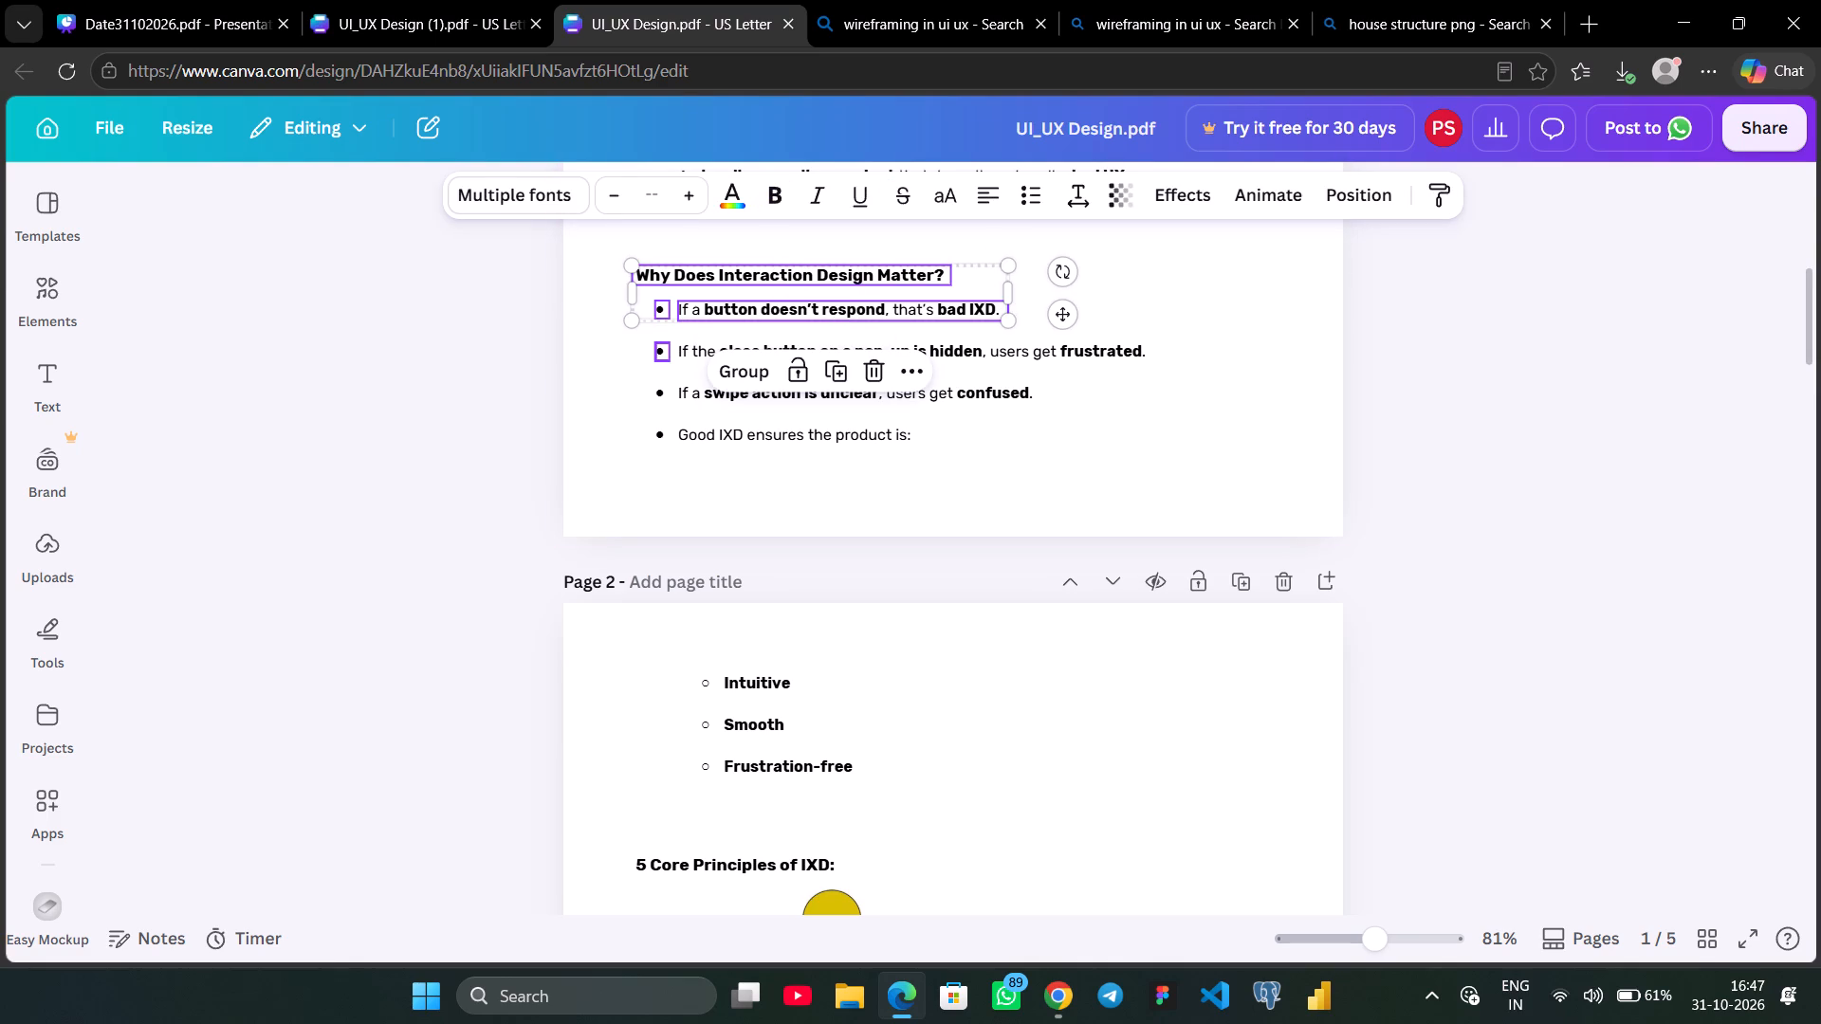
shift+click(659, 346)
shift+click(657, 390)
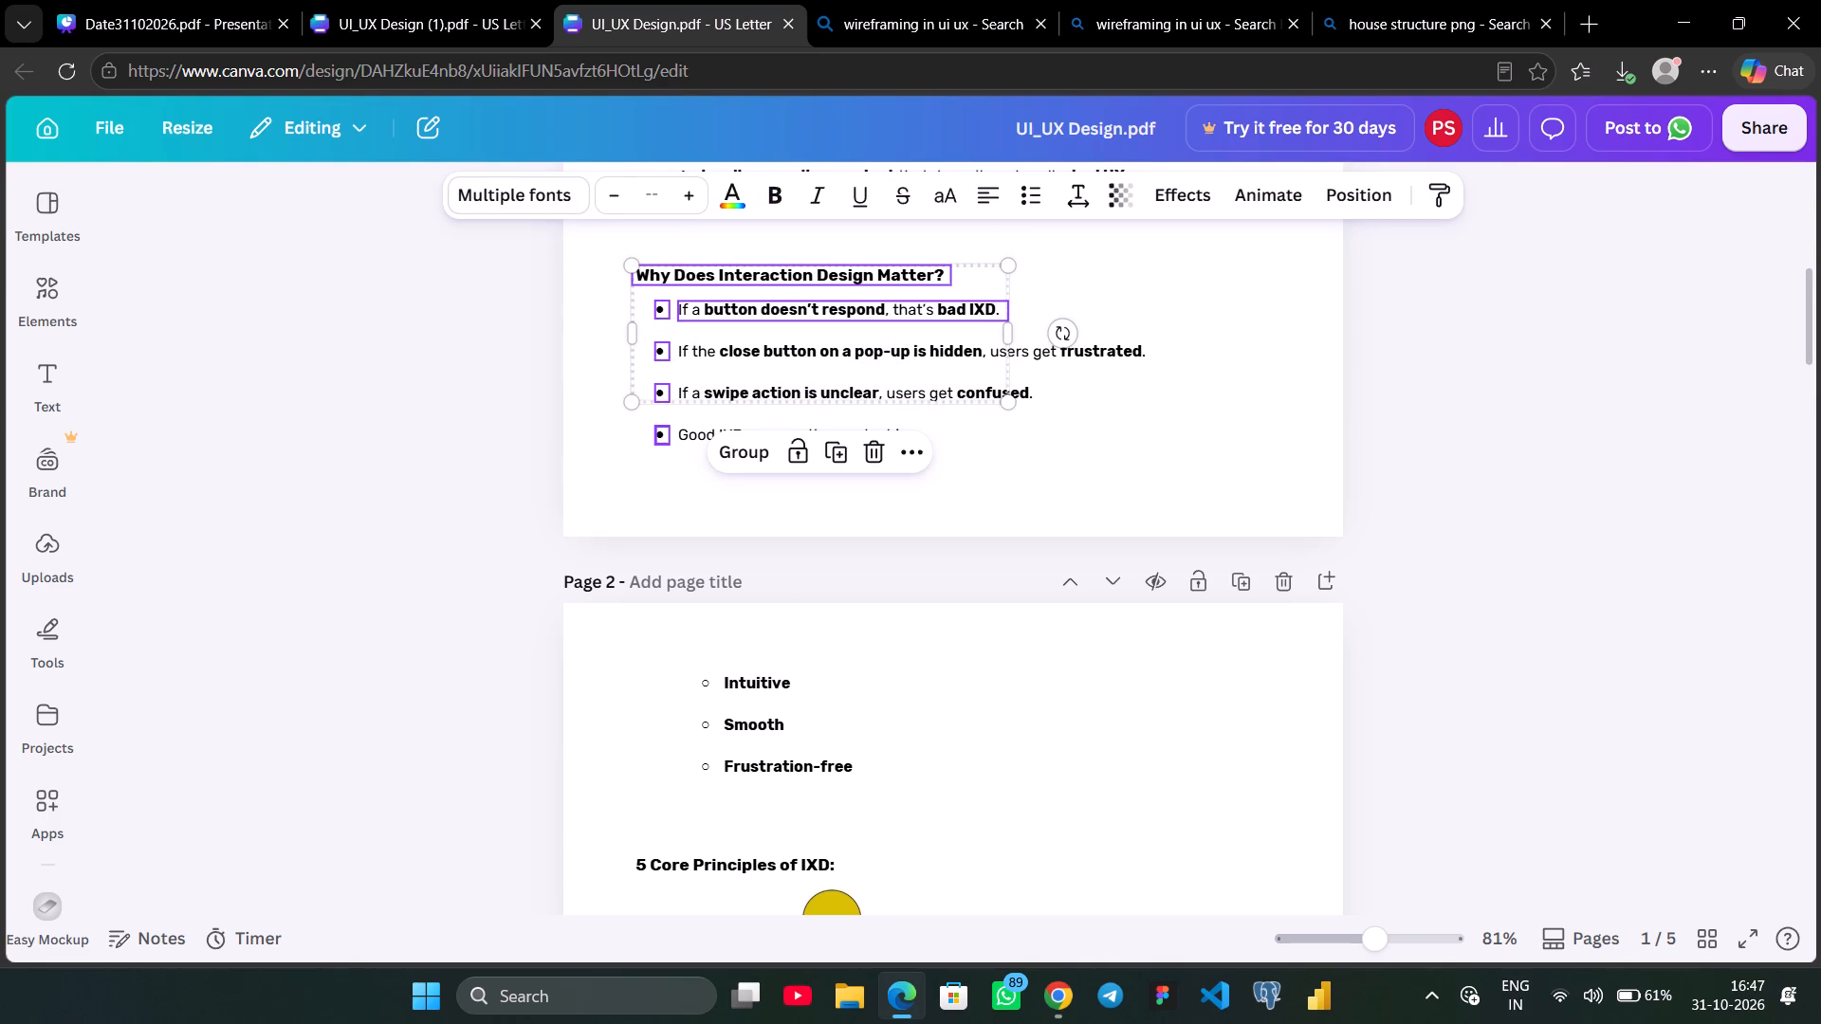
shift+click(657, 430)
shift+drag(769, 344, 726, 378)
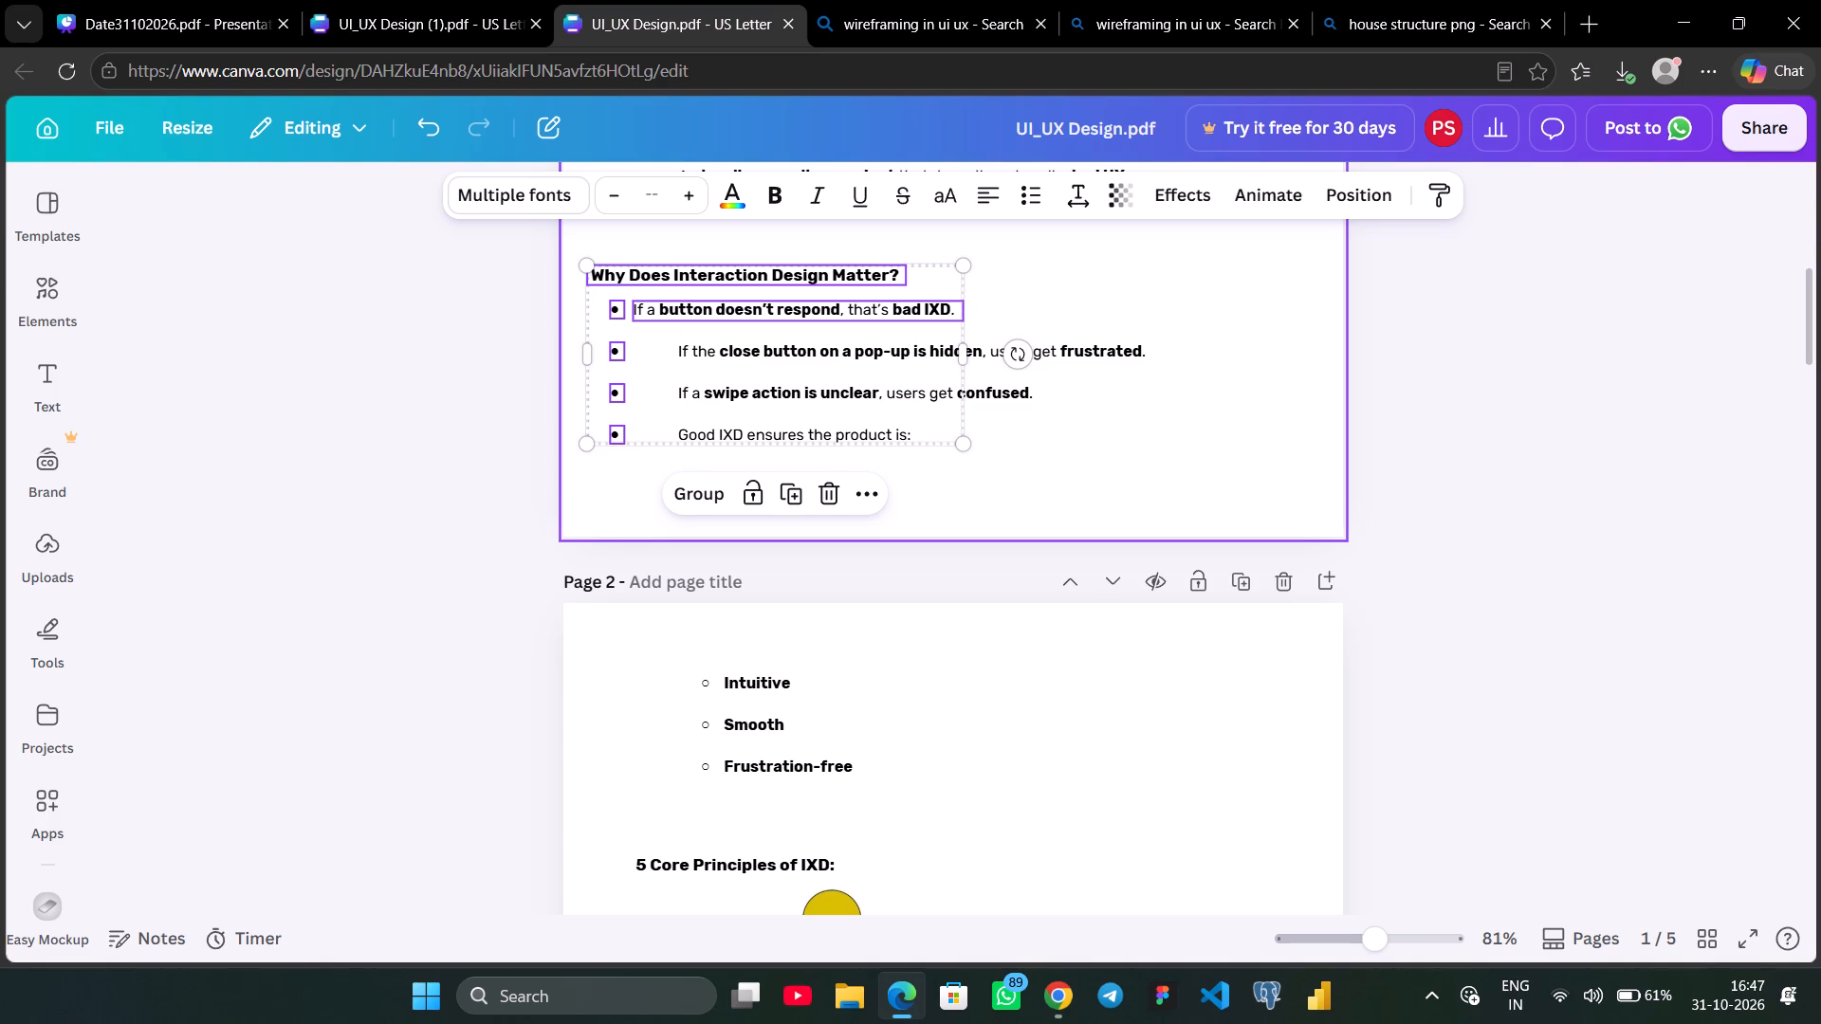
key(z)
key(ctrl+z)
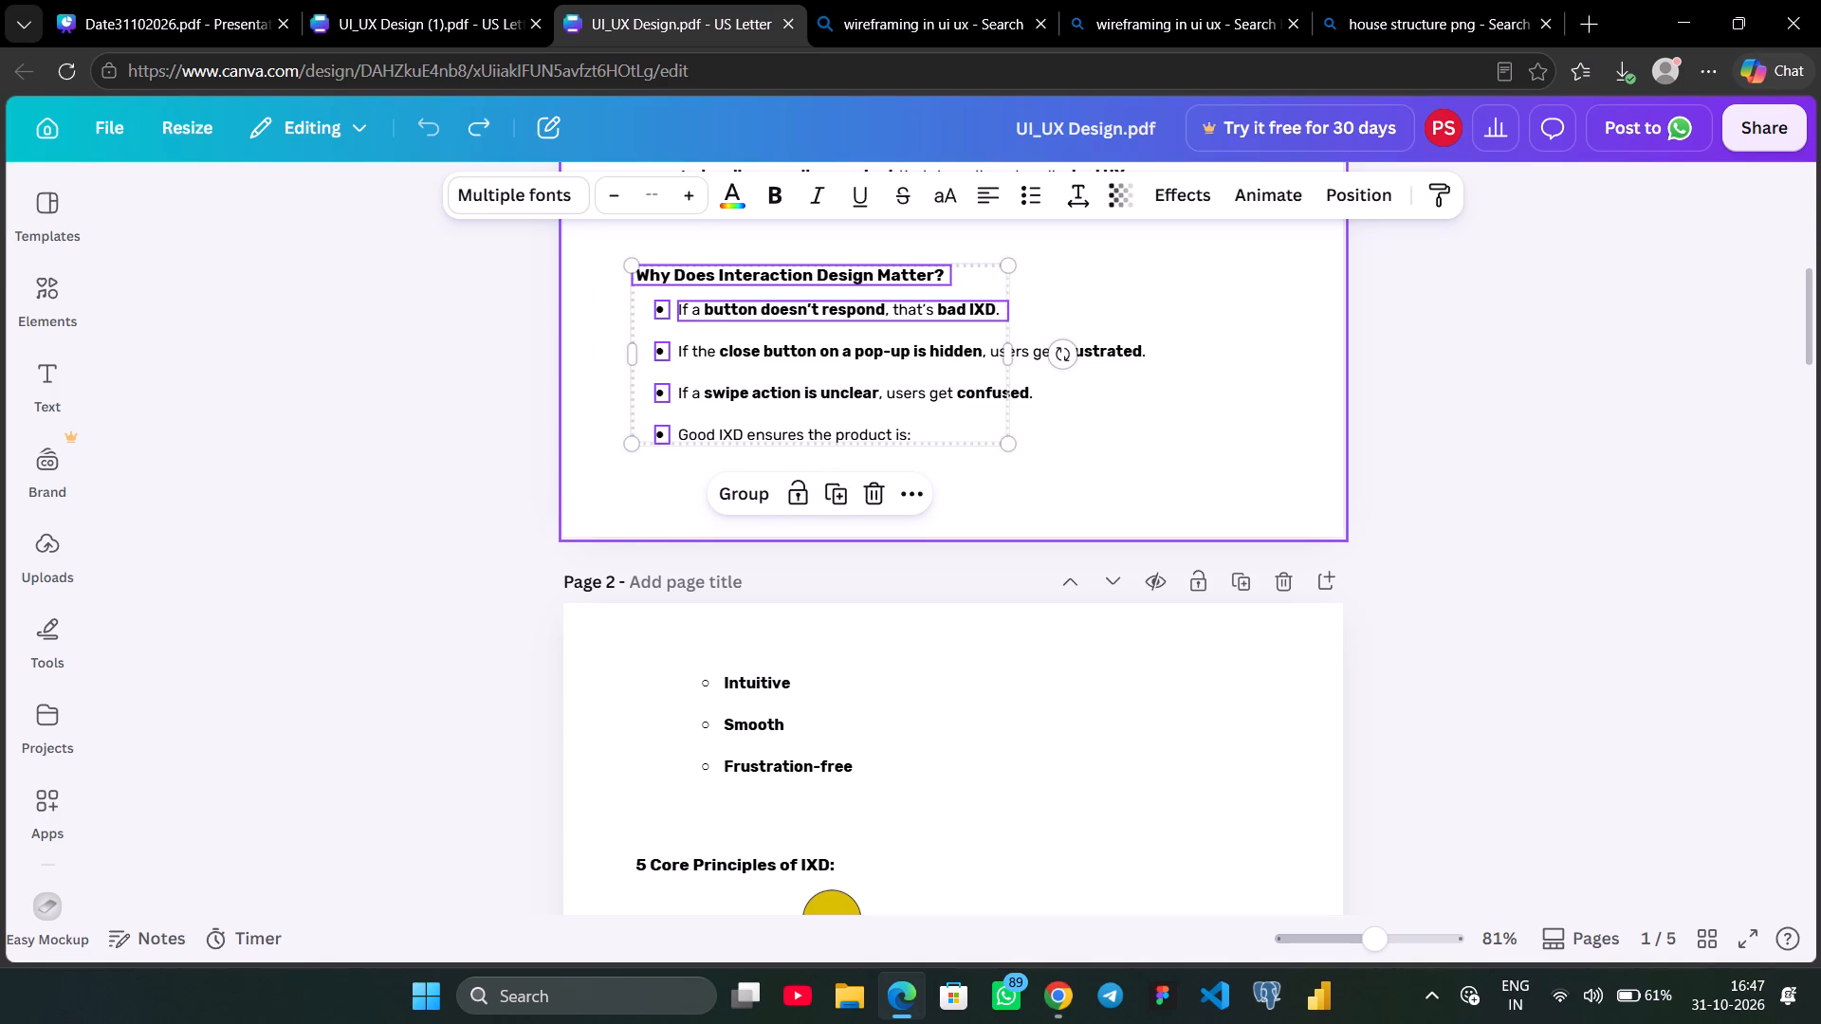
shift+click(864, 347)
shift+click(791, 399)
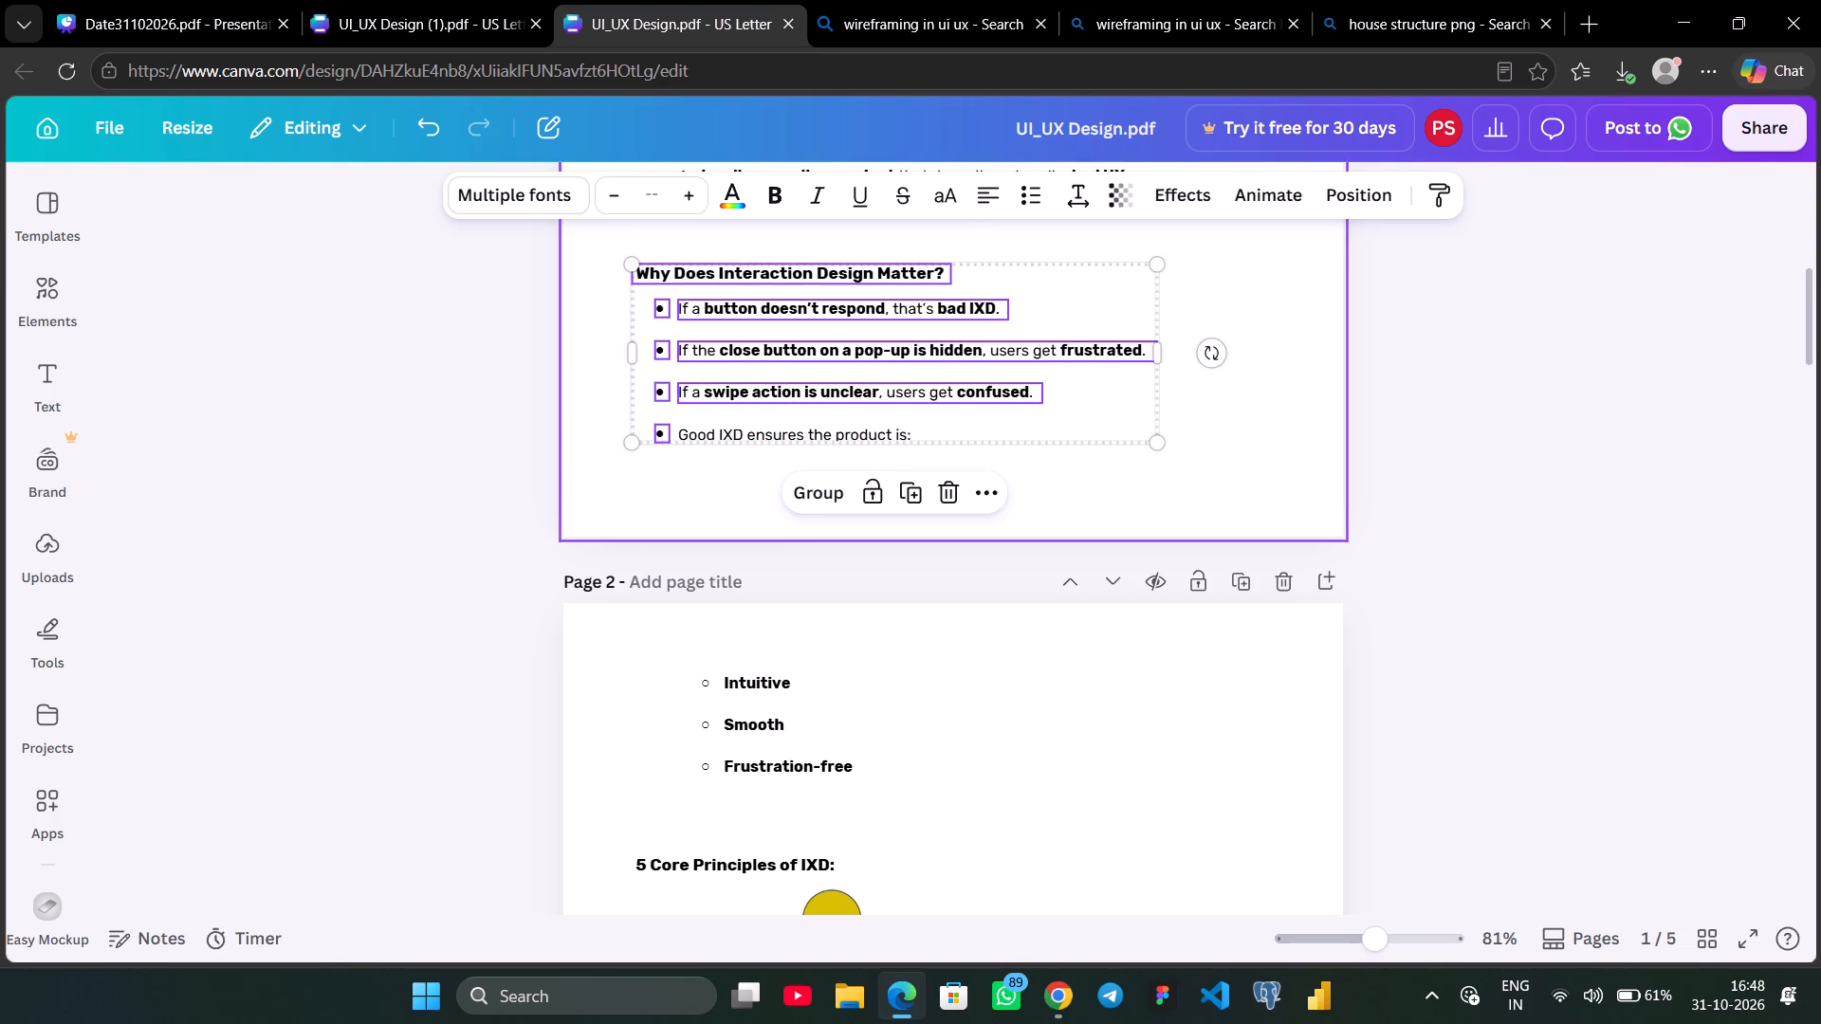
shift+click(782, 429)
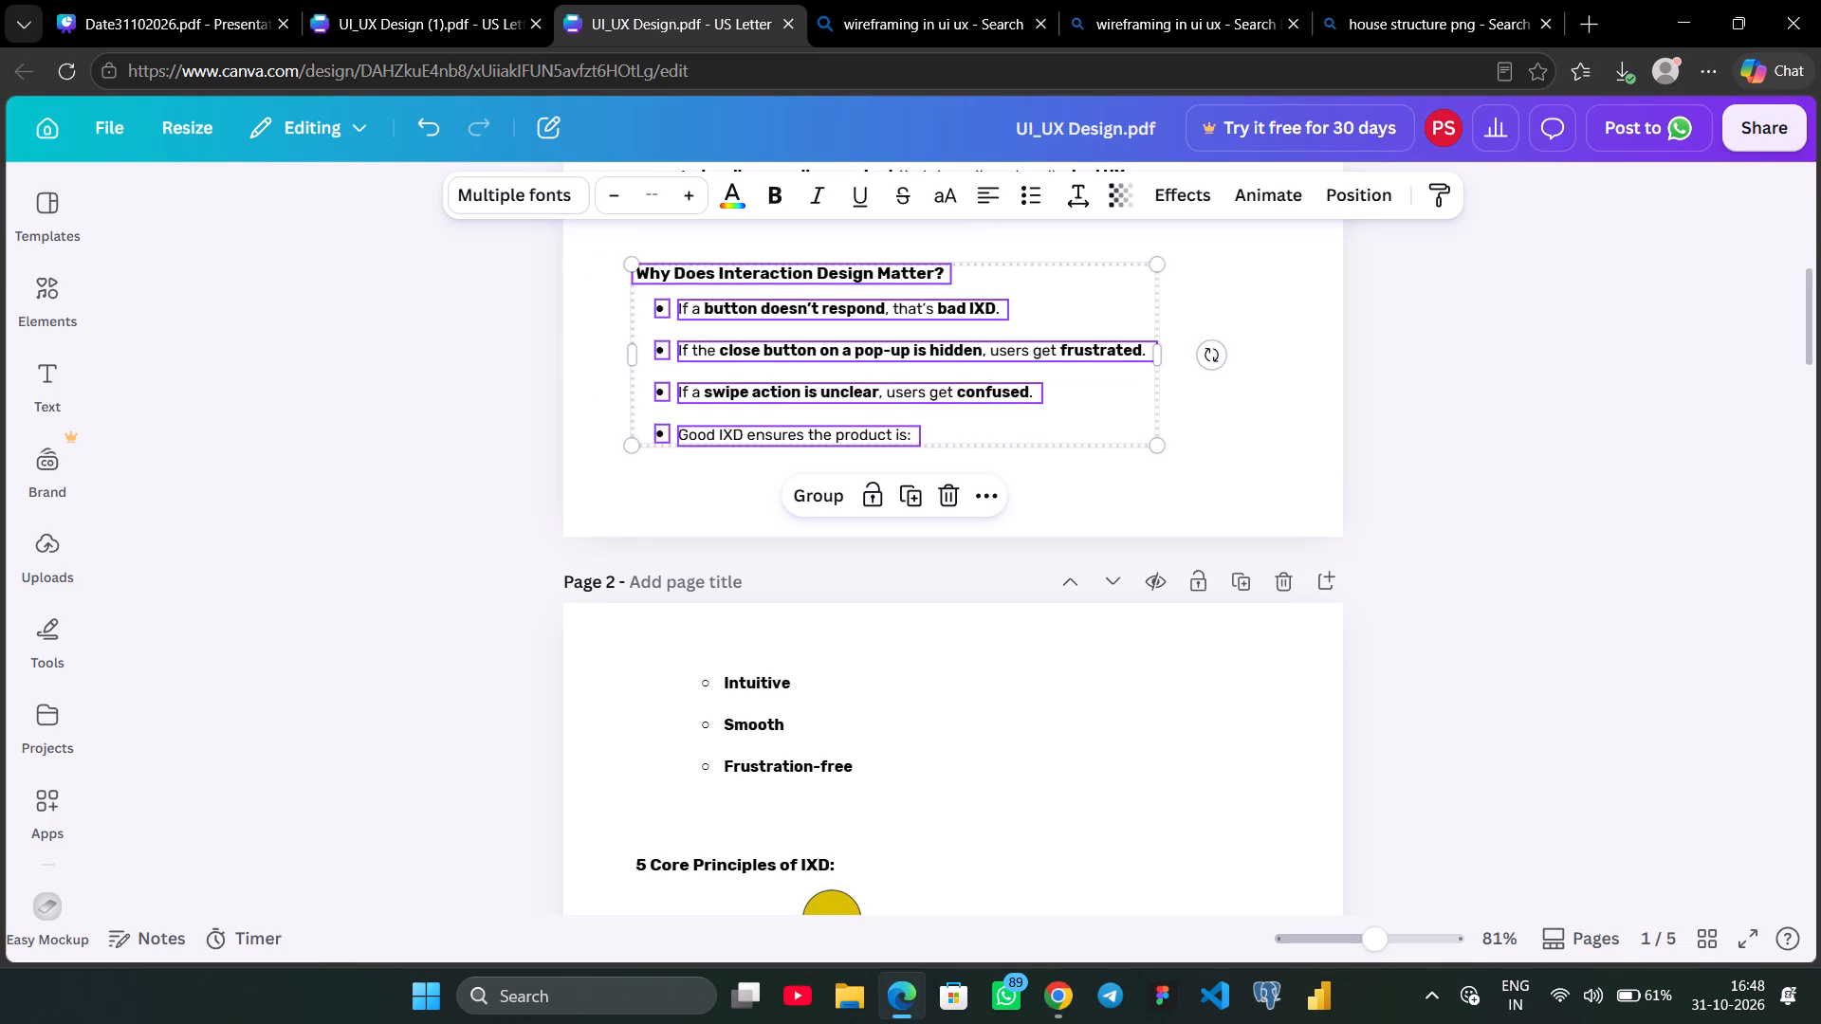
key(ctrl+c)
Paste the copied section onto slide 10 of Date31102026.pdf, below the first section, and enlarge it proportionally.
click(223, 10)
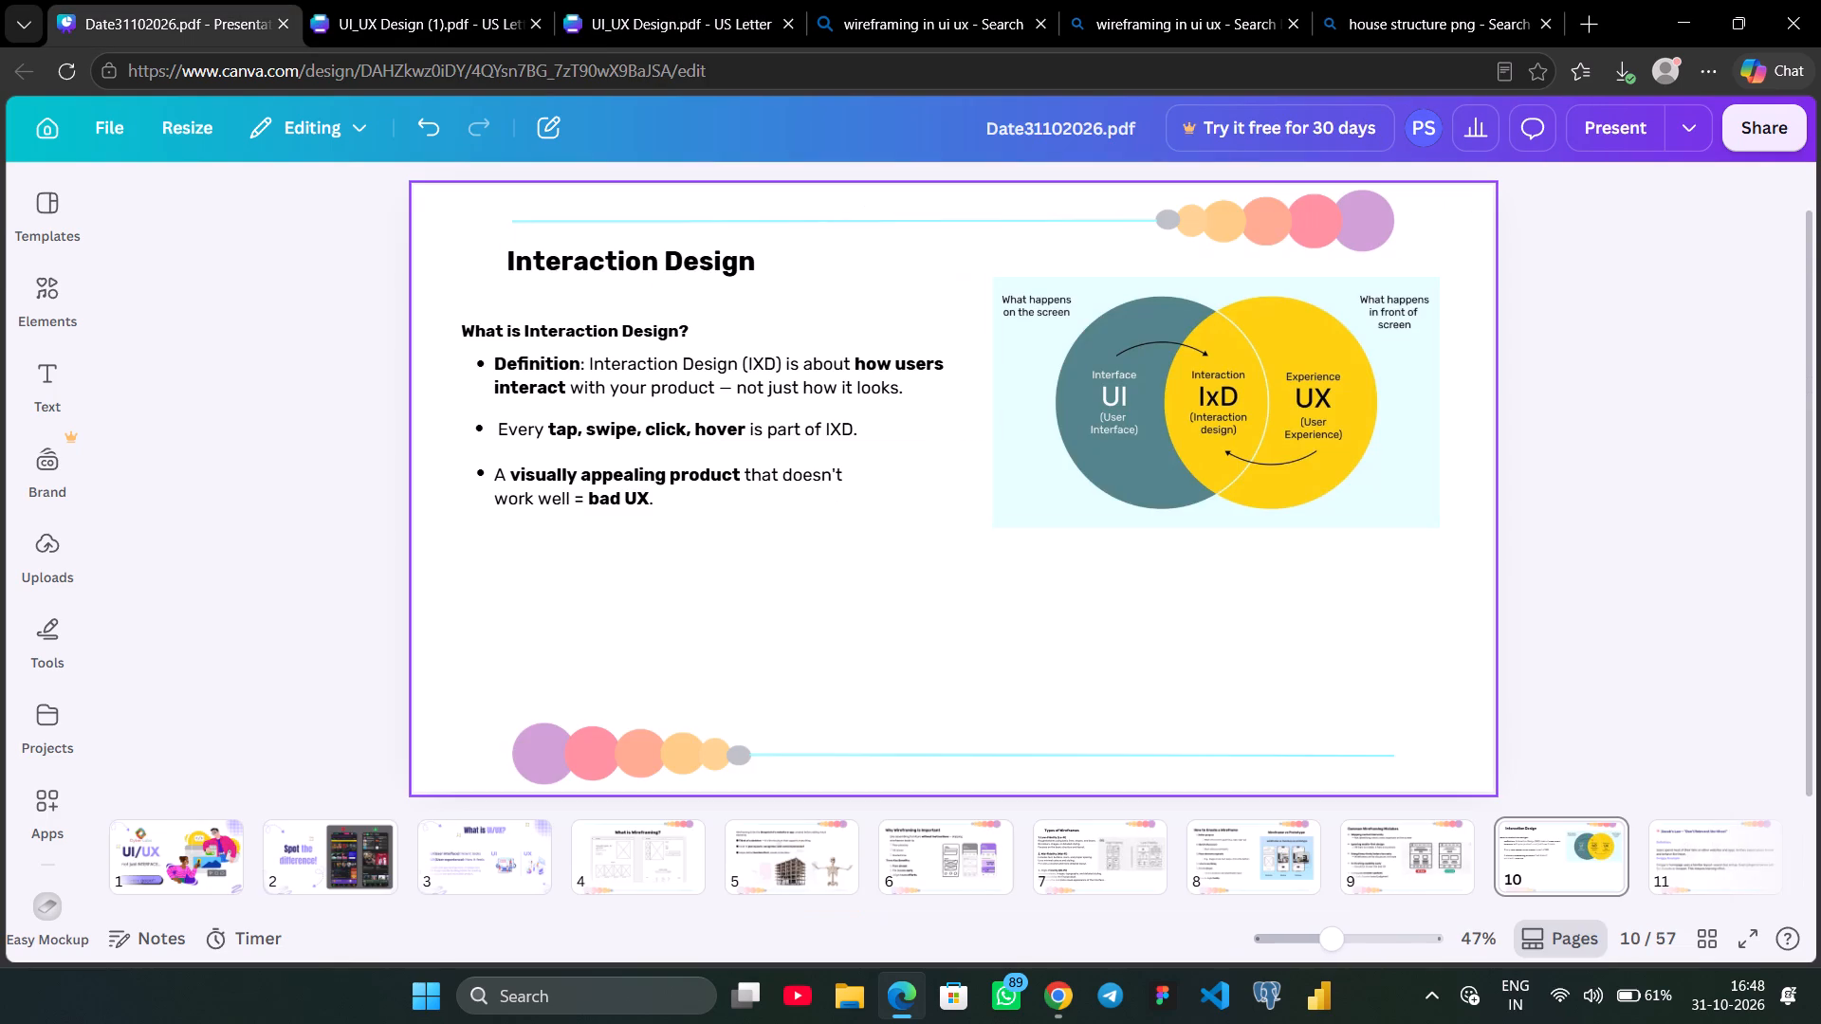
key(ctrl+v)
drag(682, 663, 689, 595)
drag(767, 654, 878, 660)
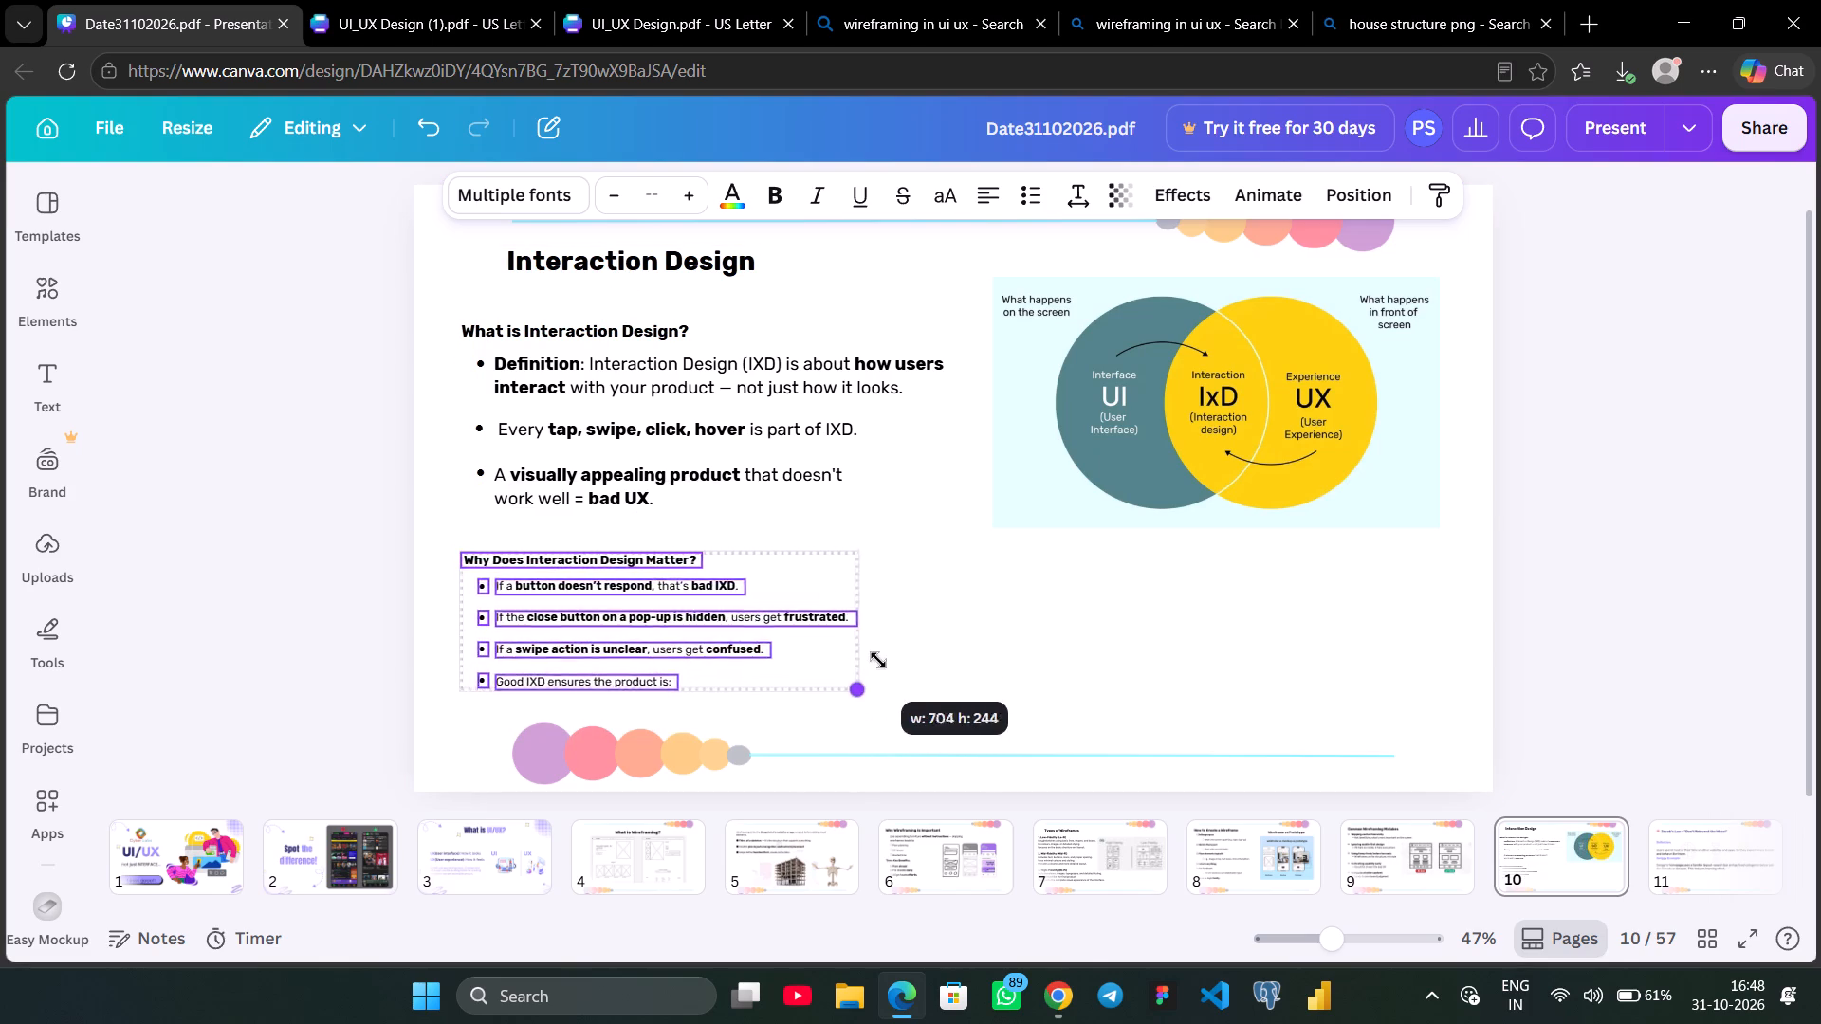
drag(878, 660, 924, 649)
Position the "Why Does Interaction Design Matter?" block under the "visually appealing product" bullet, left-aligned with the "What is Interaction Design?" section.
drag(747, 612, 969, 603)
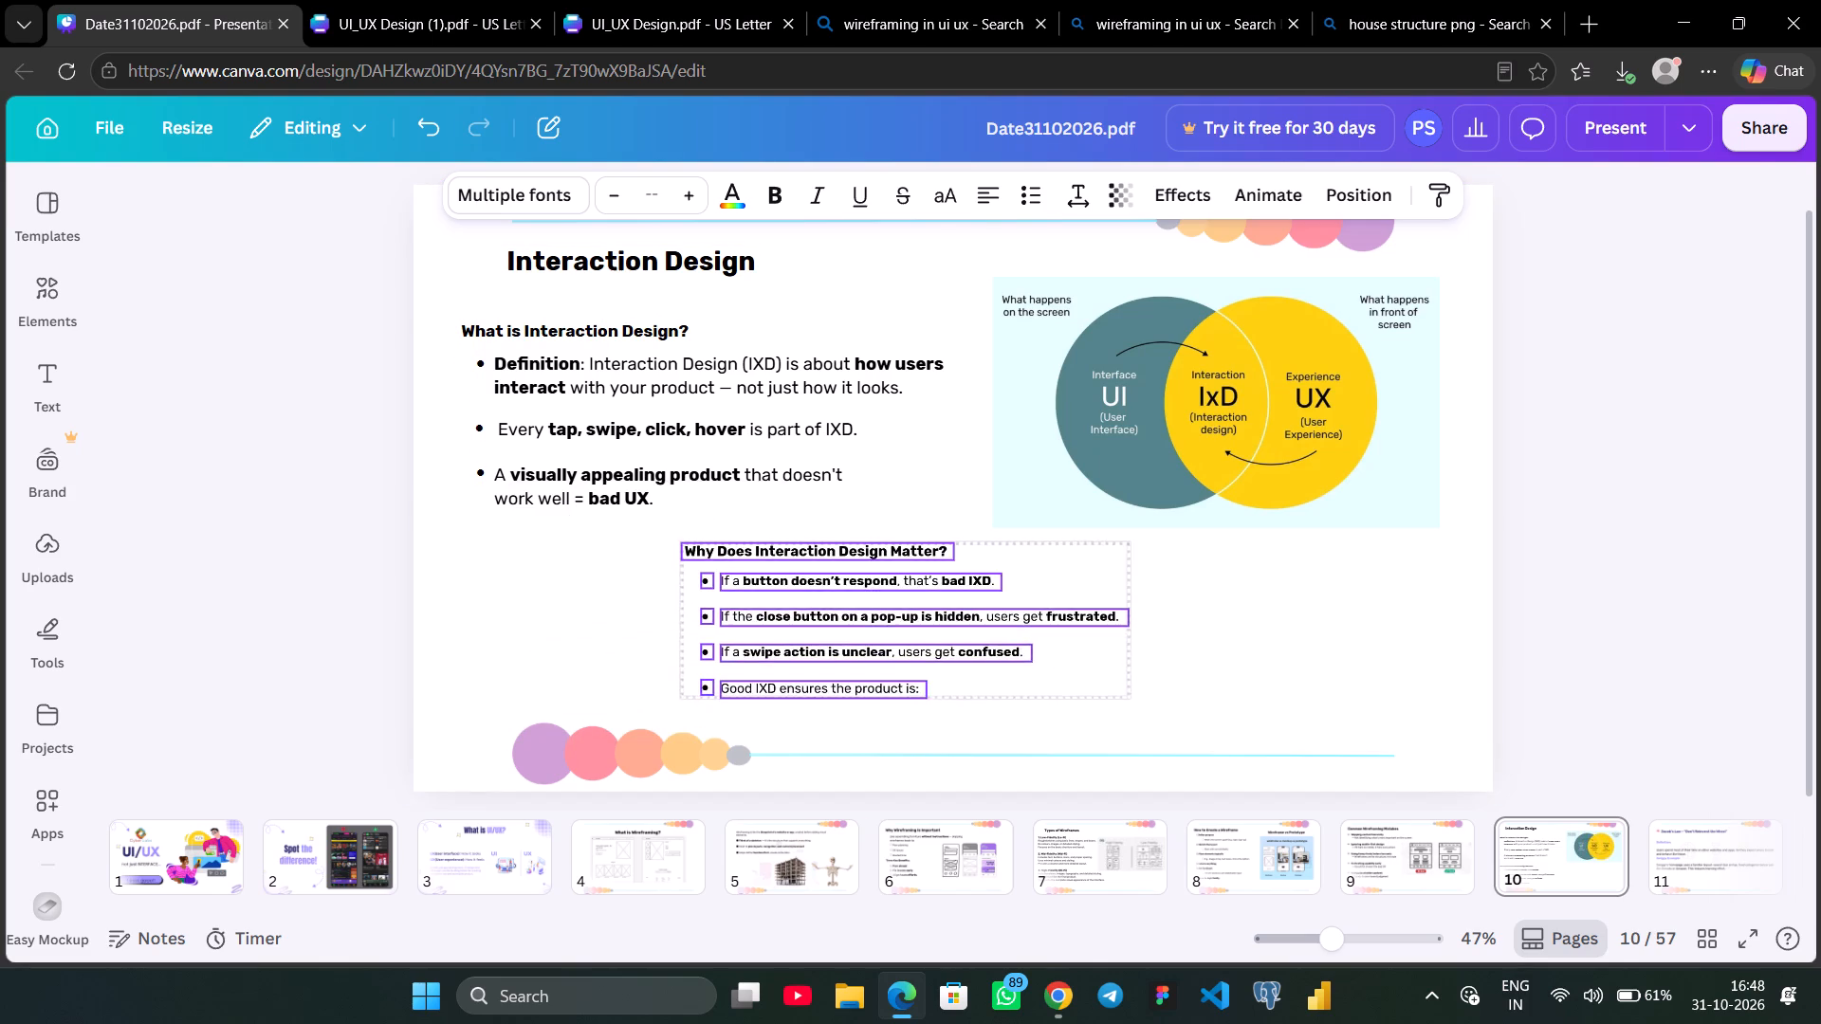
drag(969, 603, 1248, 613)
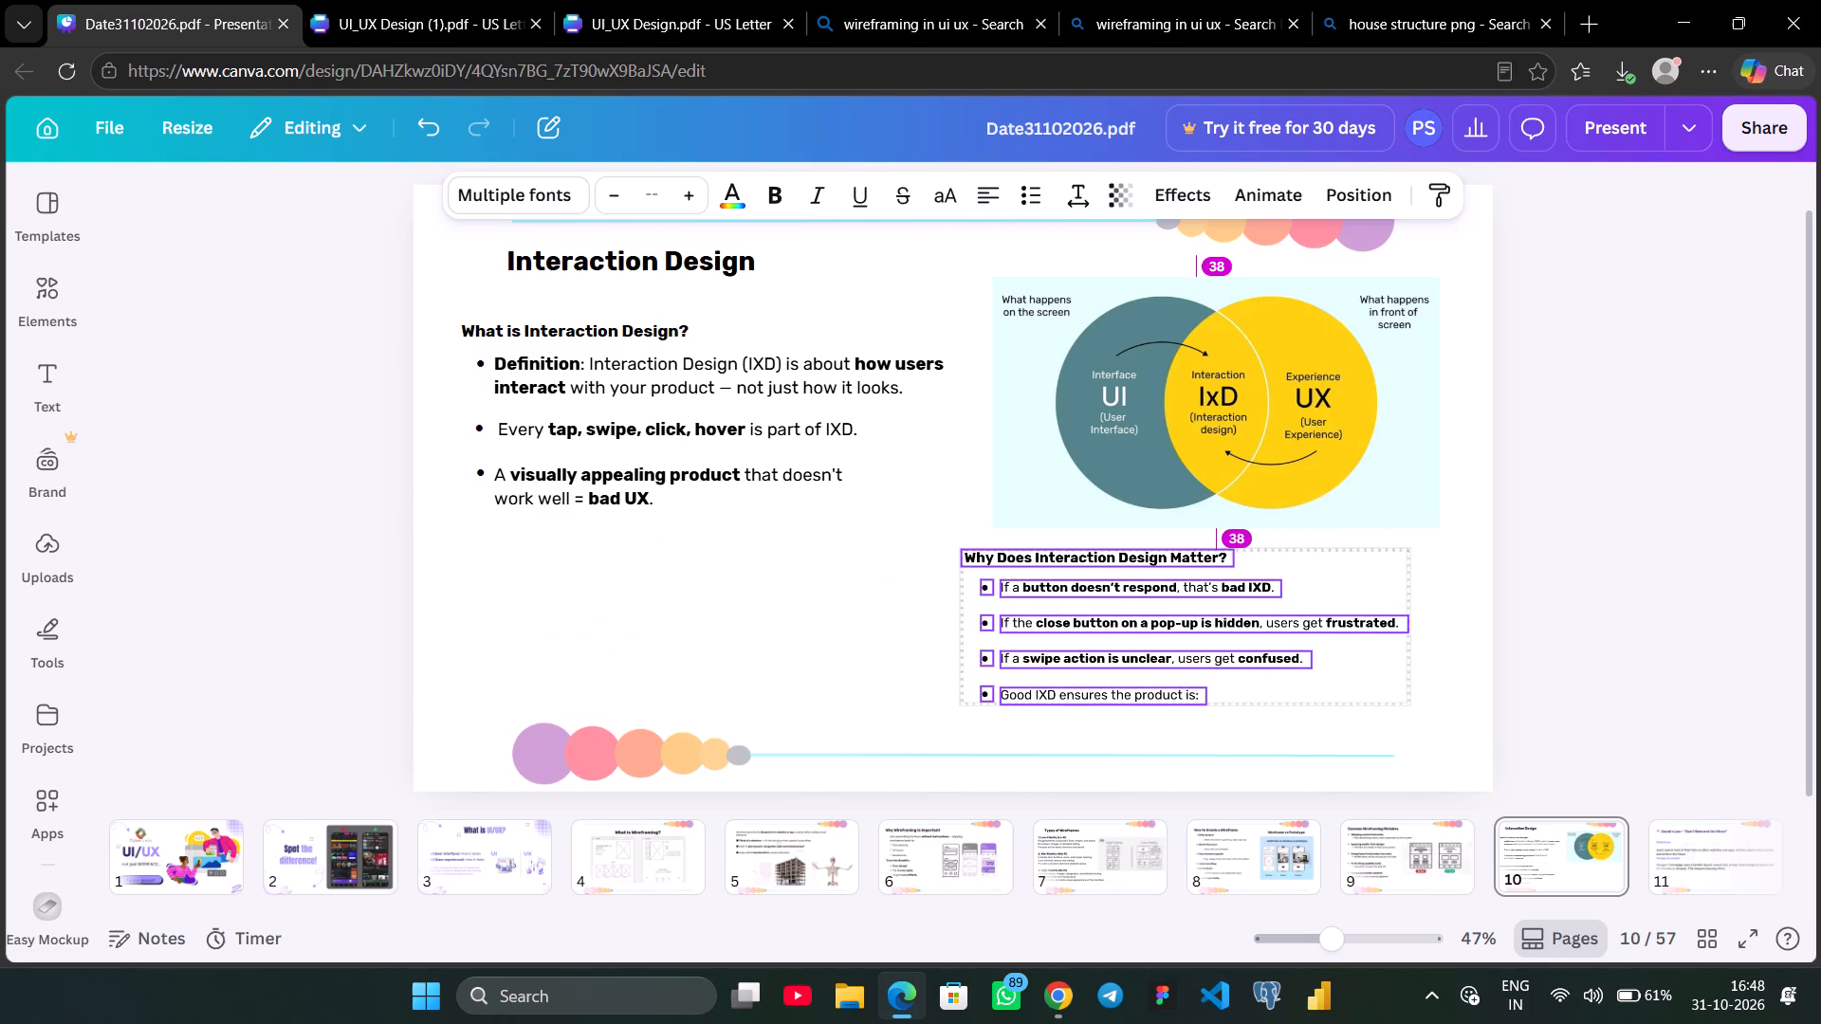
drag(1248, 613, 1148, 596)
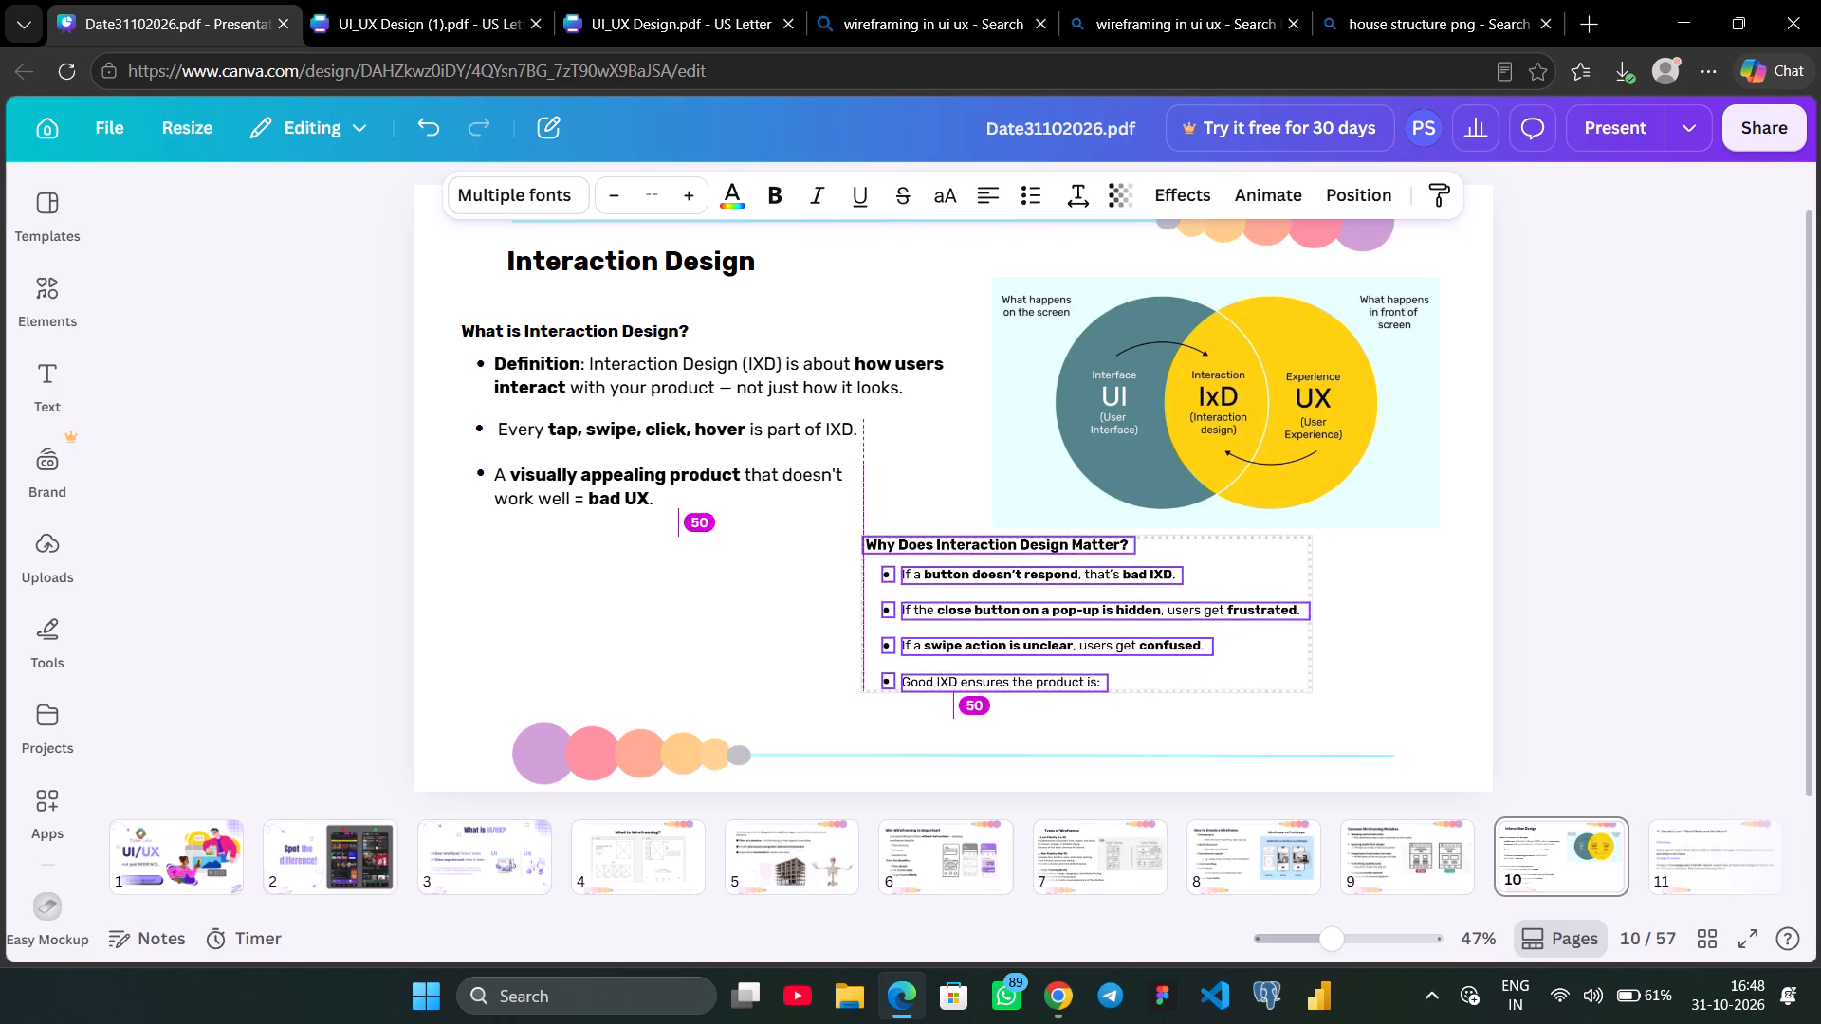
drag(1148, 596, 855, 591)
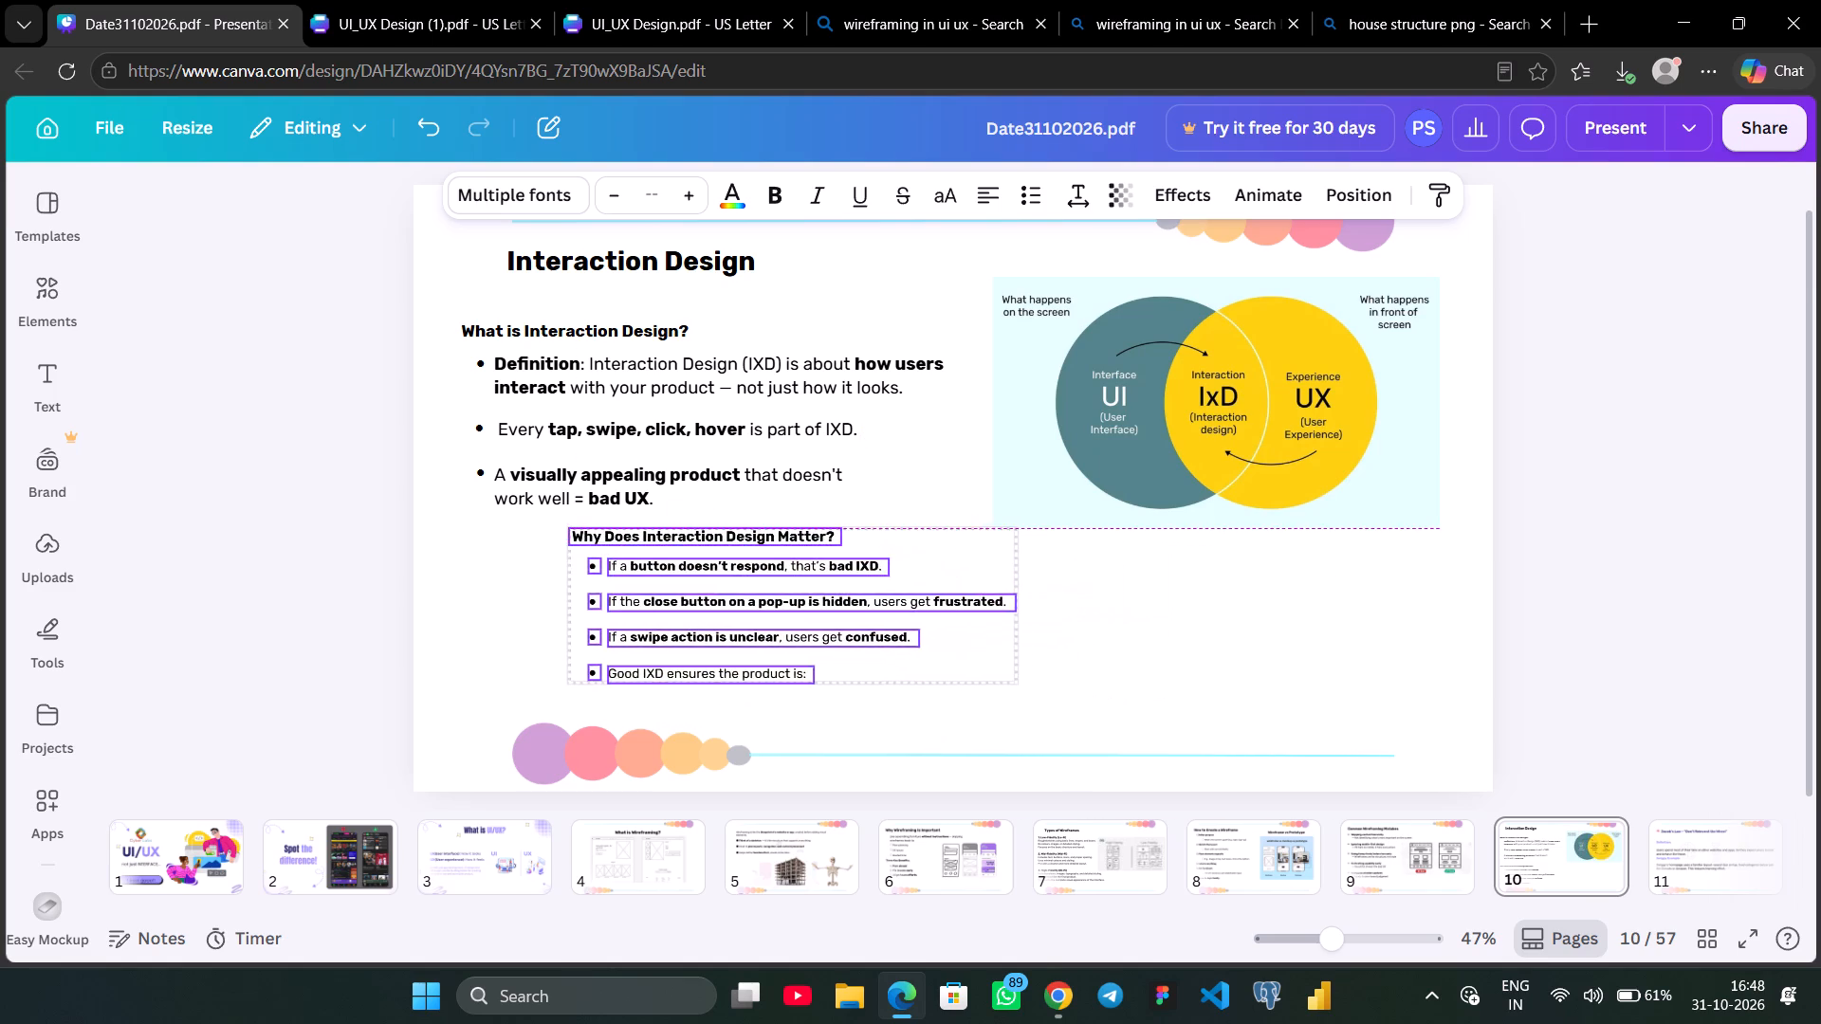
drag(855, 591, 877, 596)
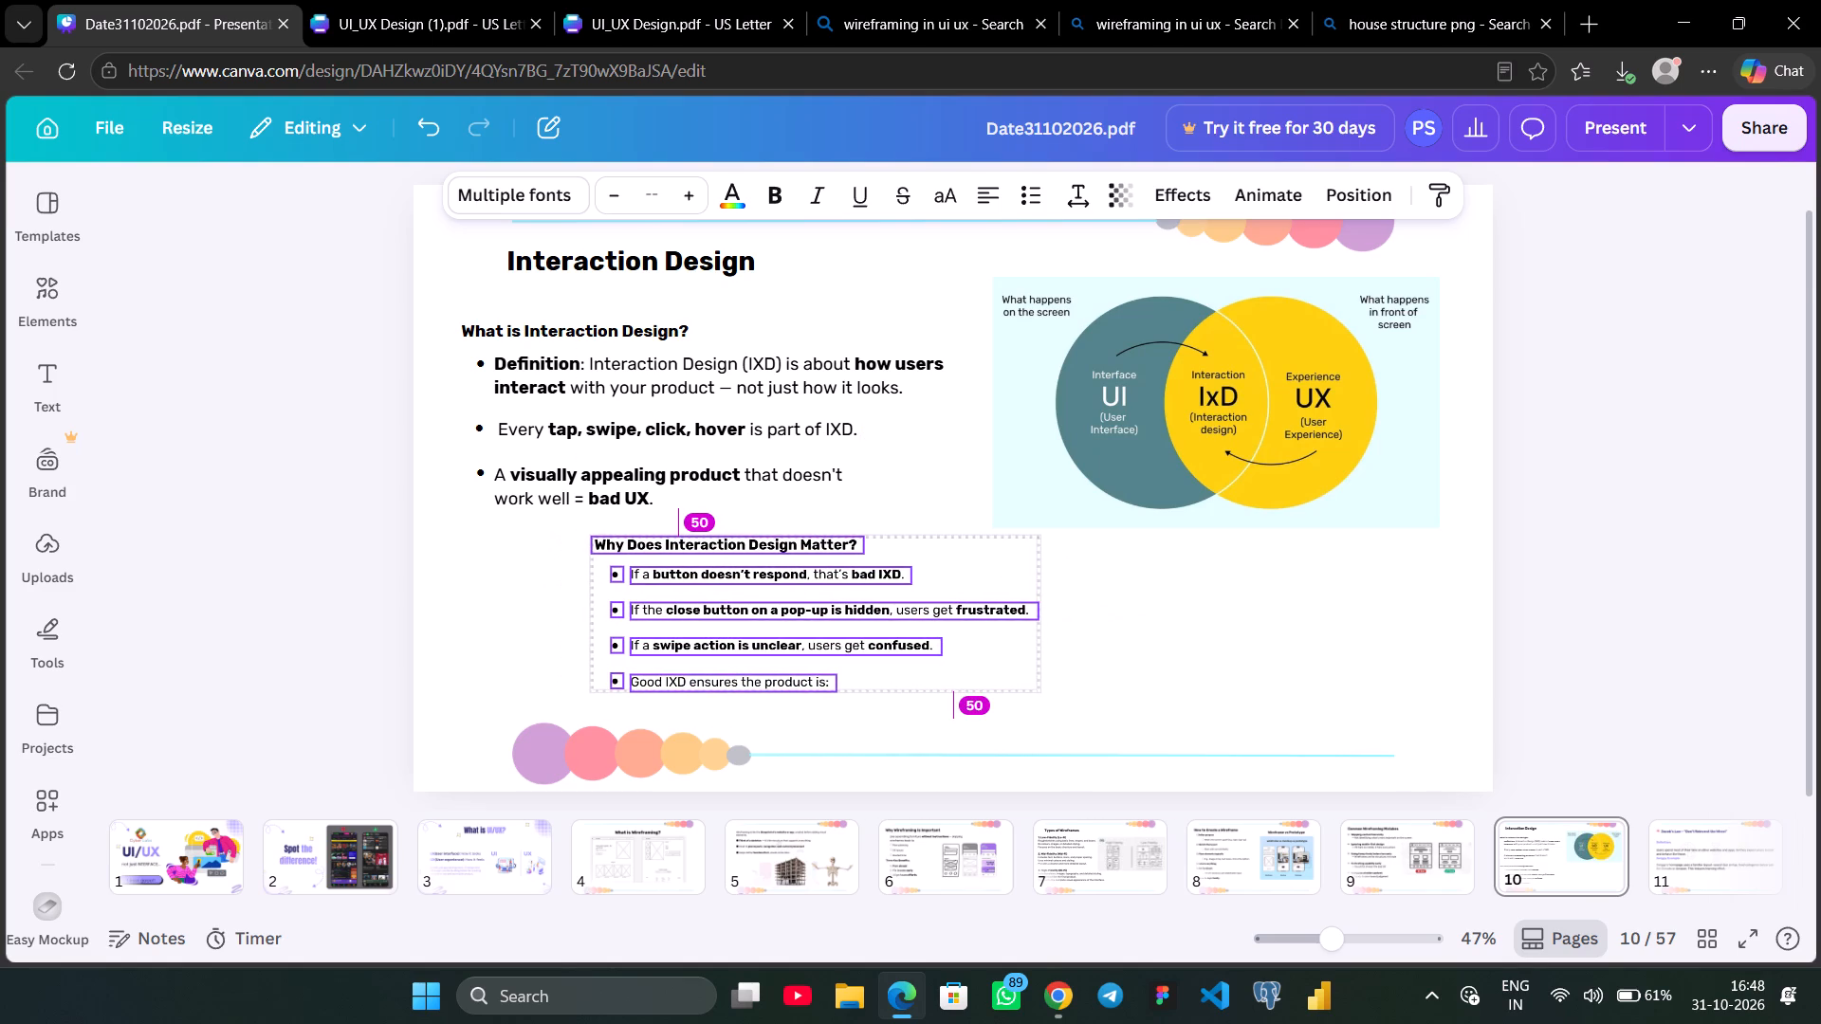
drag(877, 596, 879, 600)
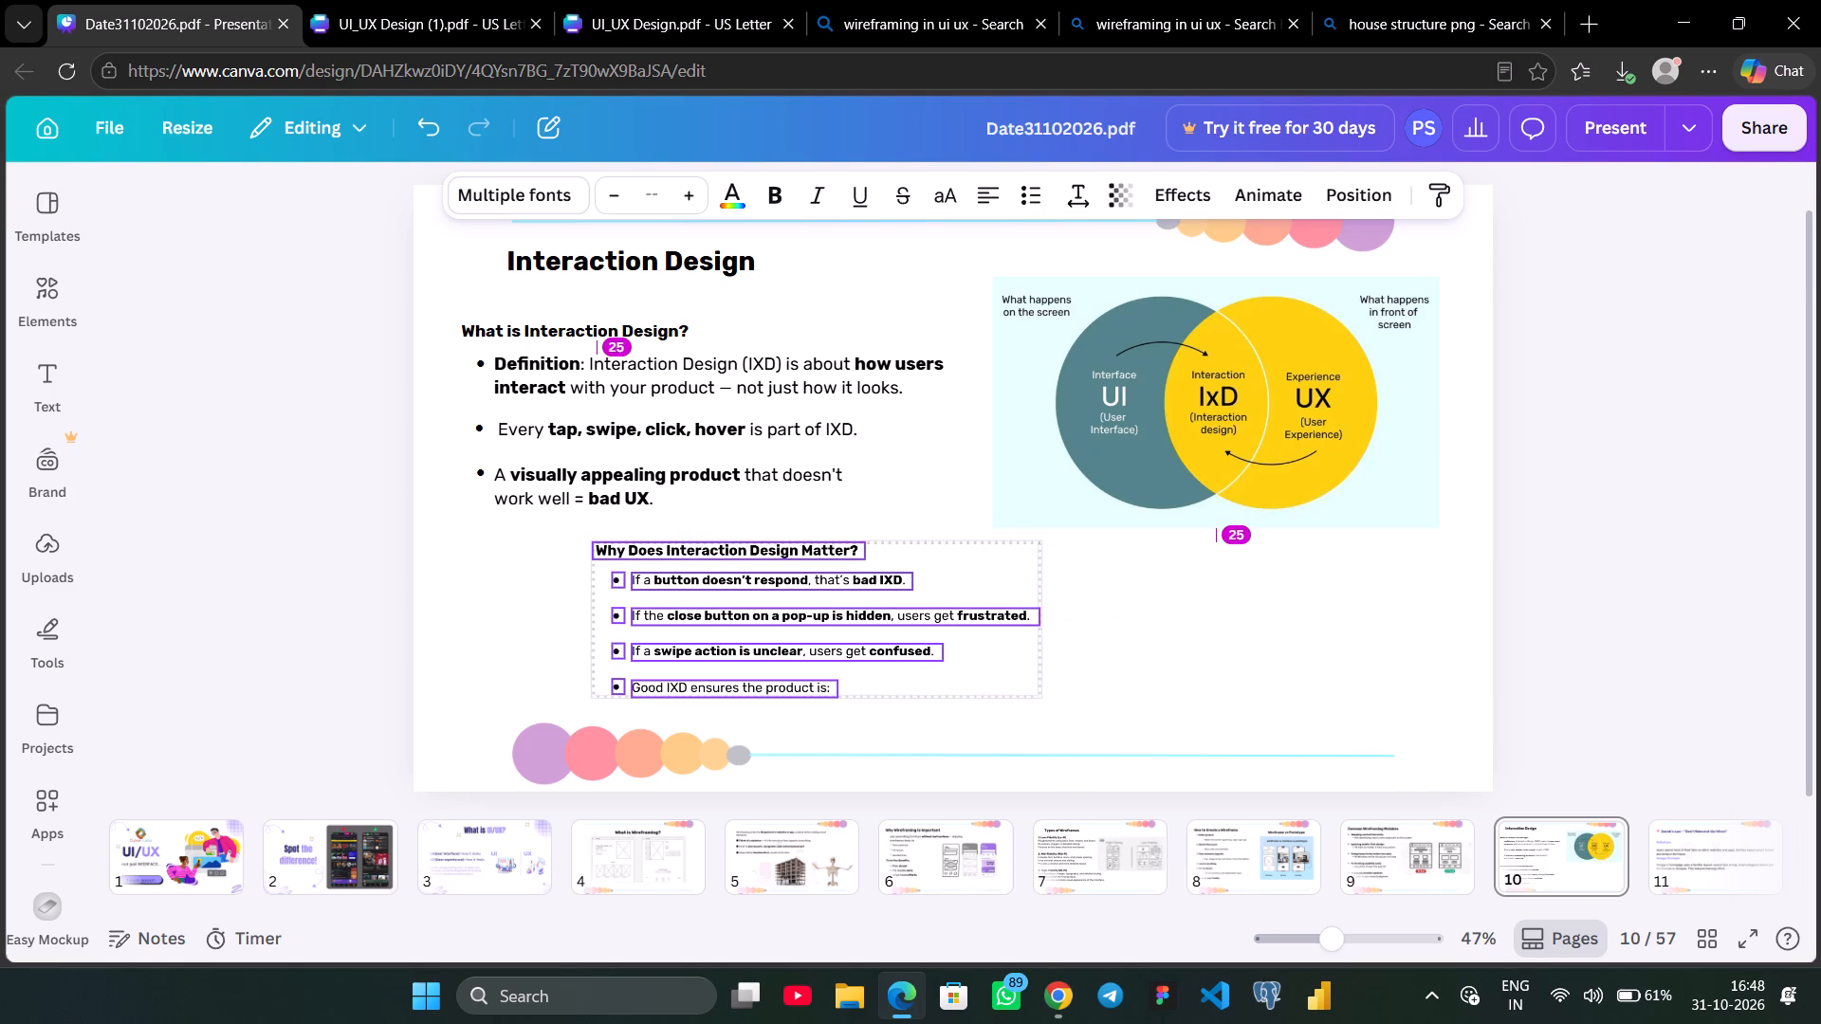
drag(879, 600, 753, 606)
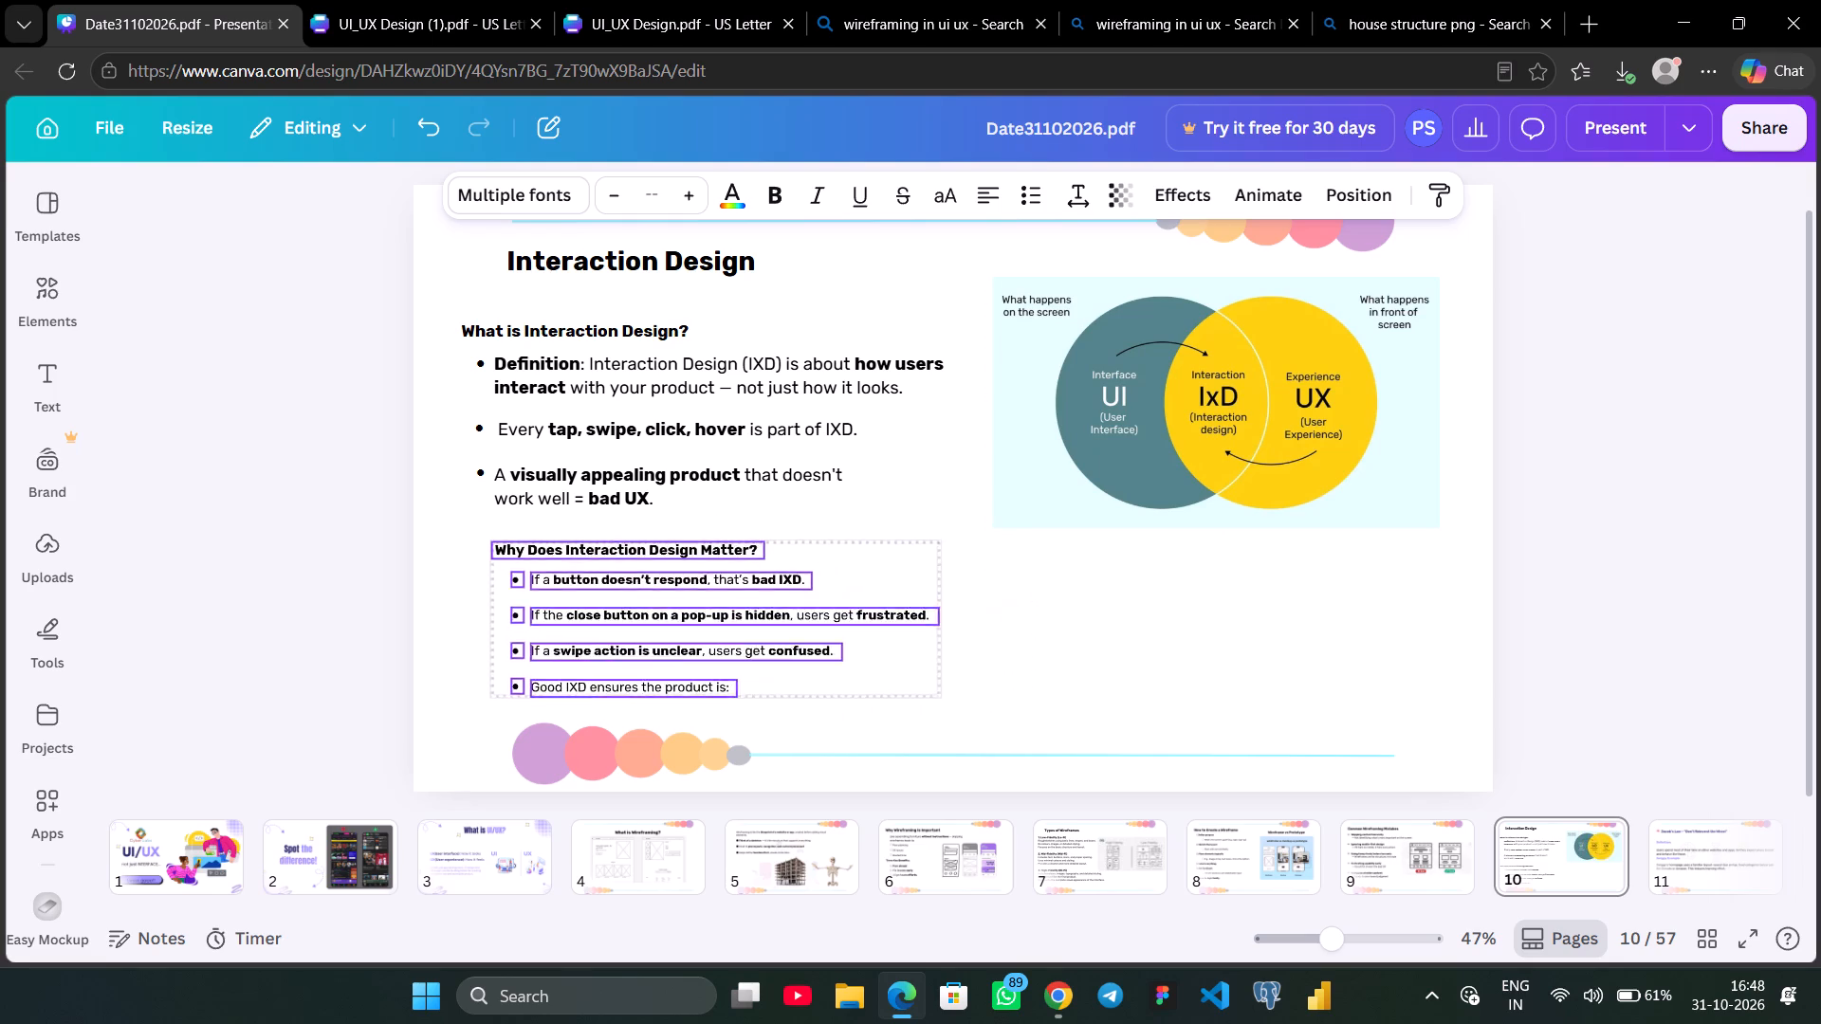
drag(753, 606, 749, 598)
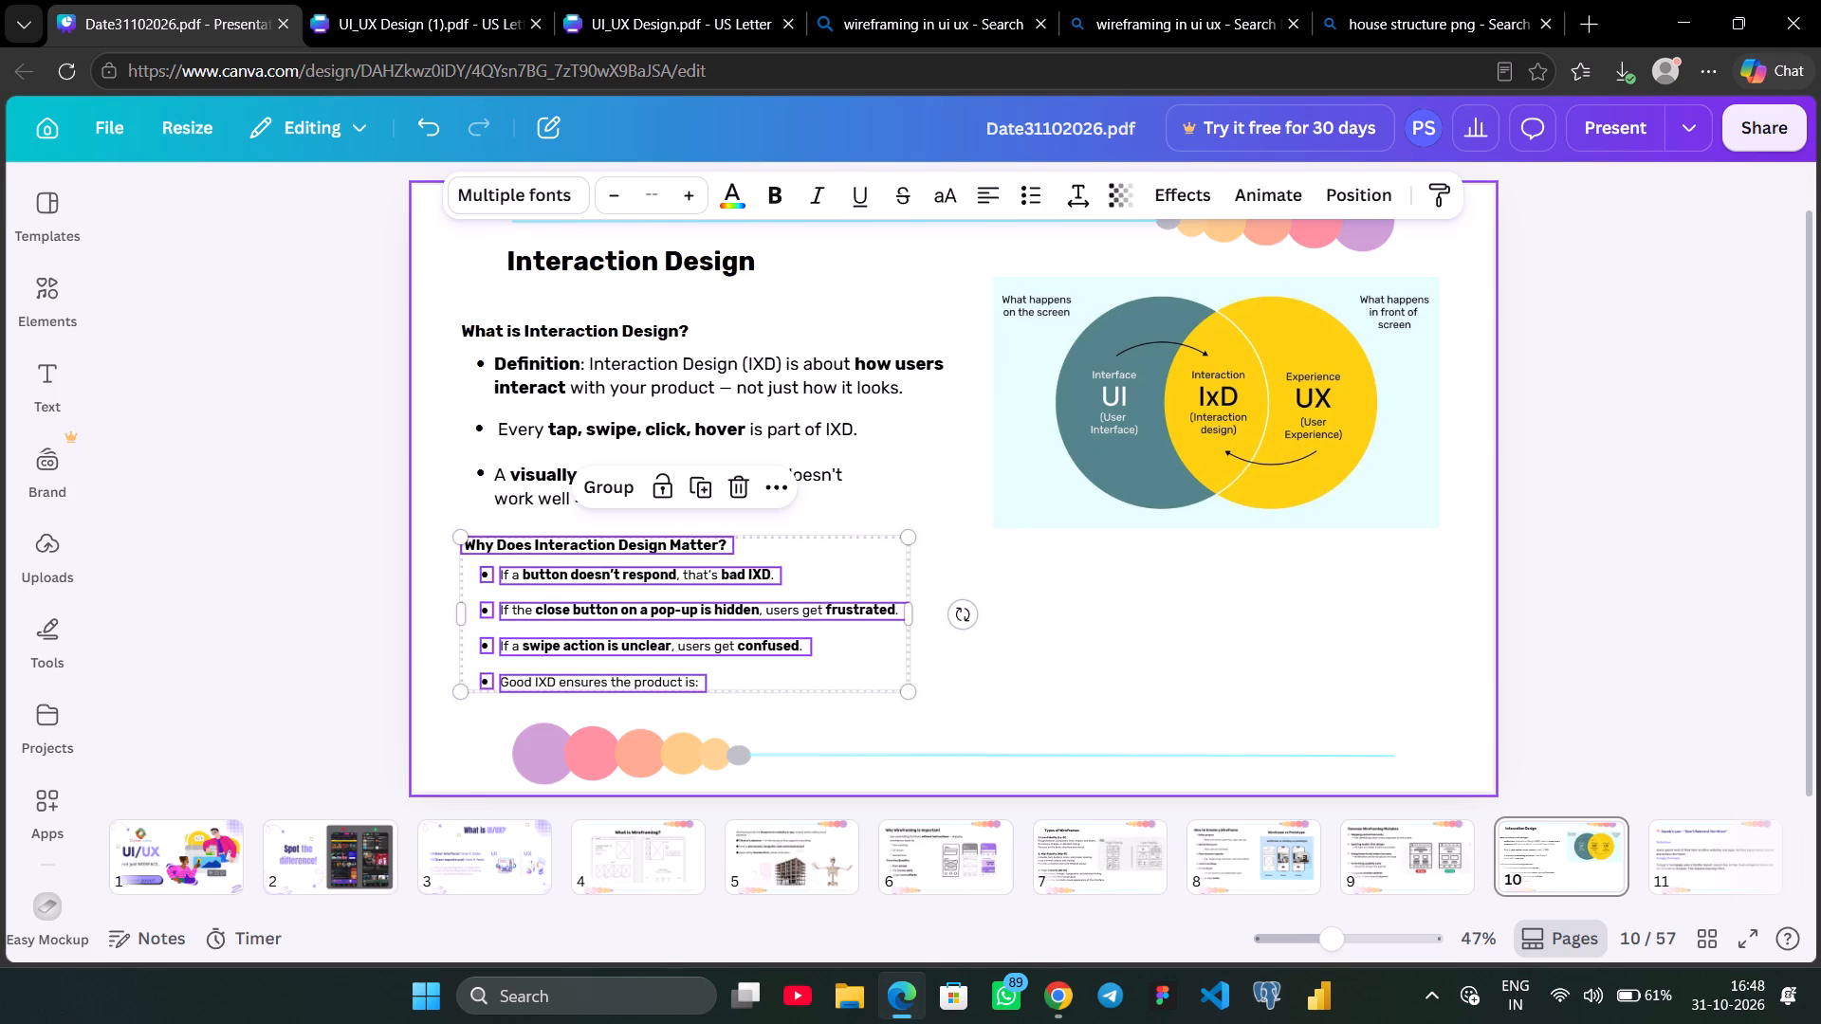
click(1589, 545)
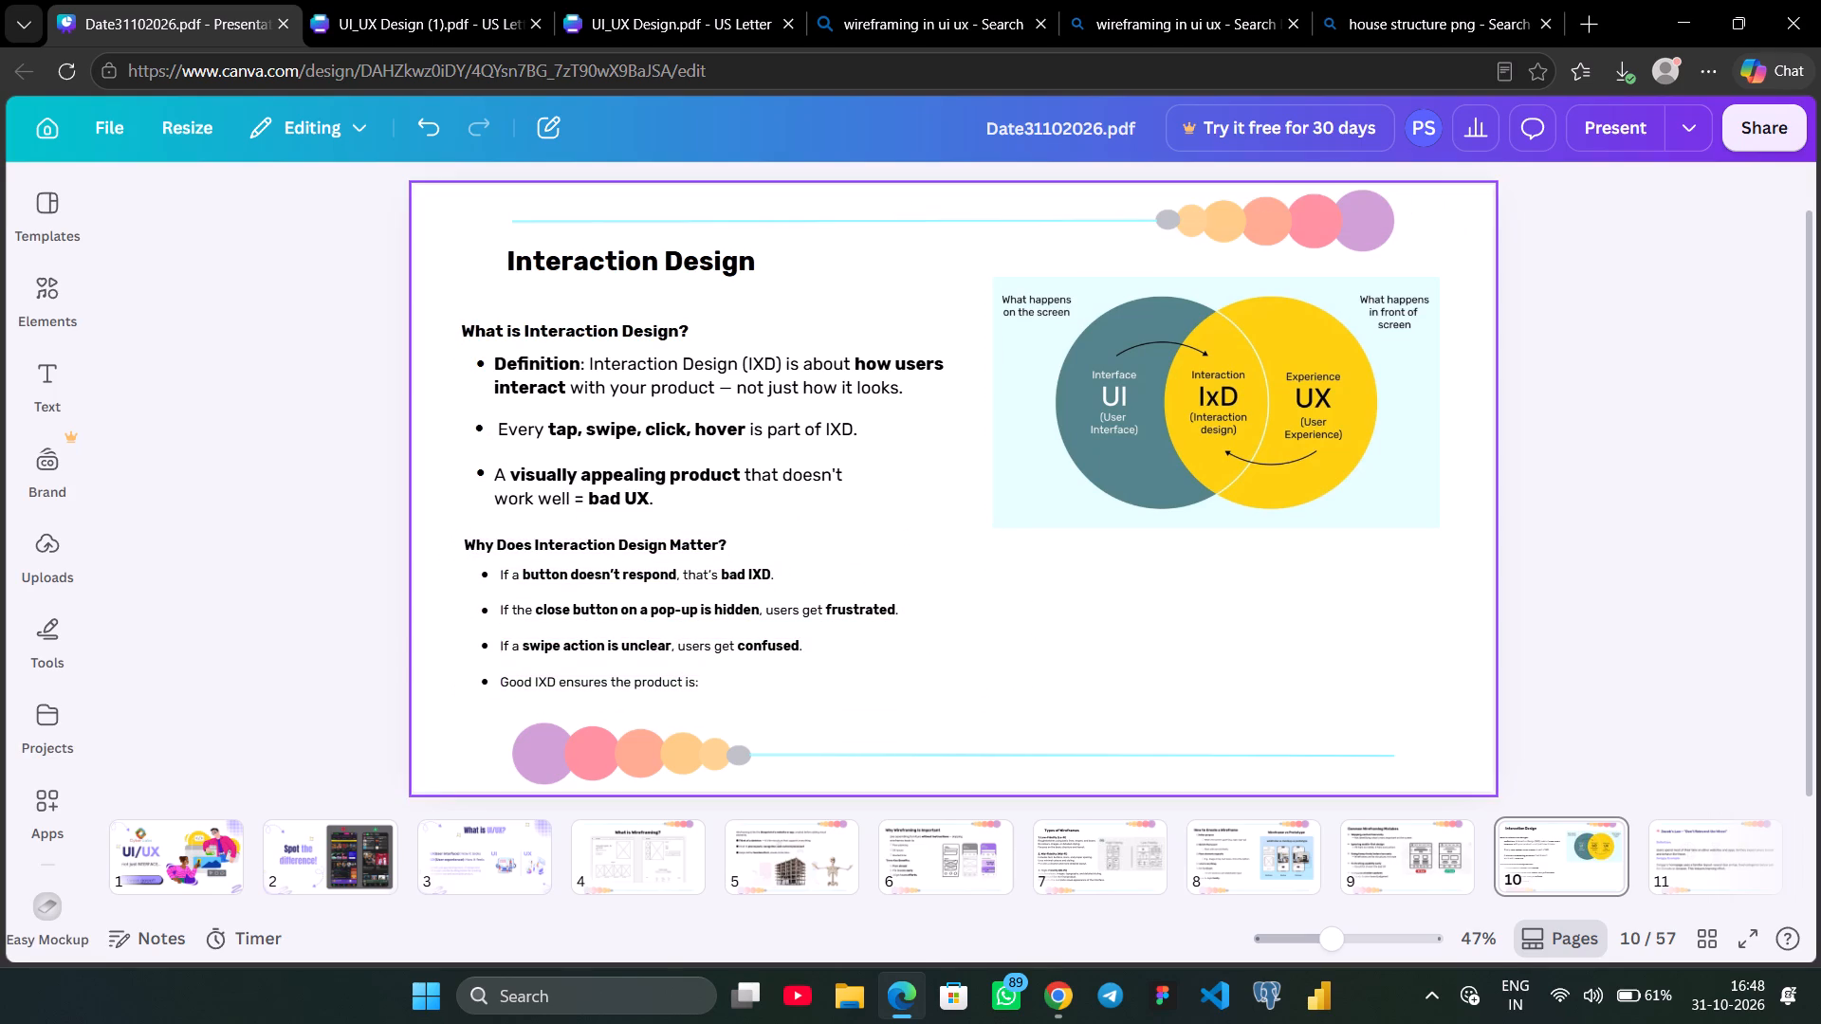
Delete the "Good IXD ensures the product is:" bullet text together with its marker.
click(690, 678)
key(Delete)
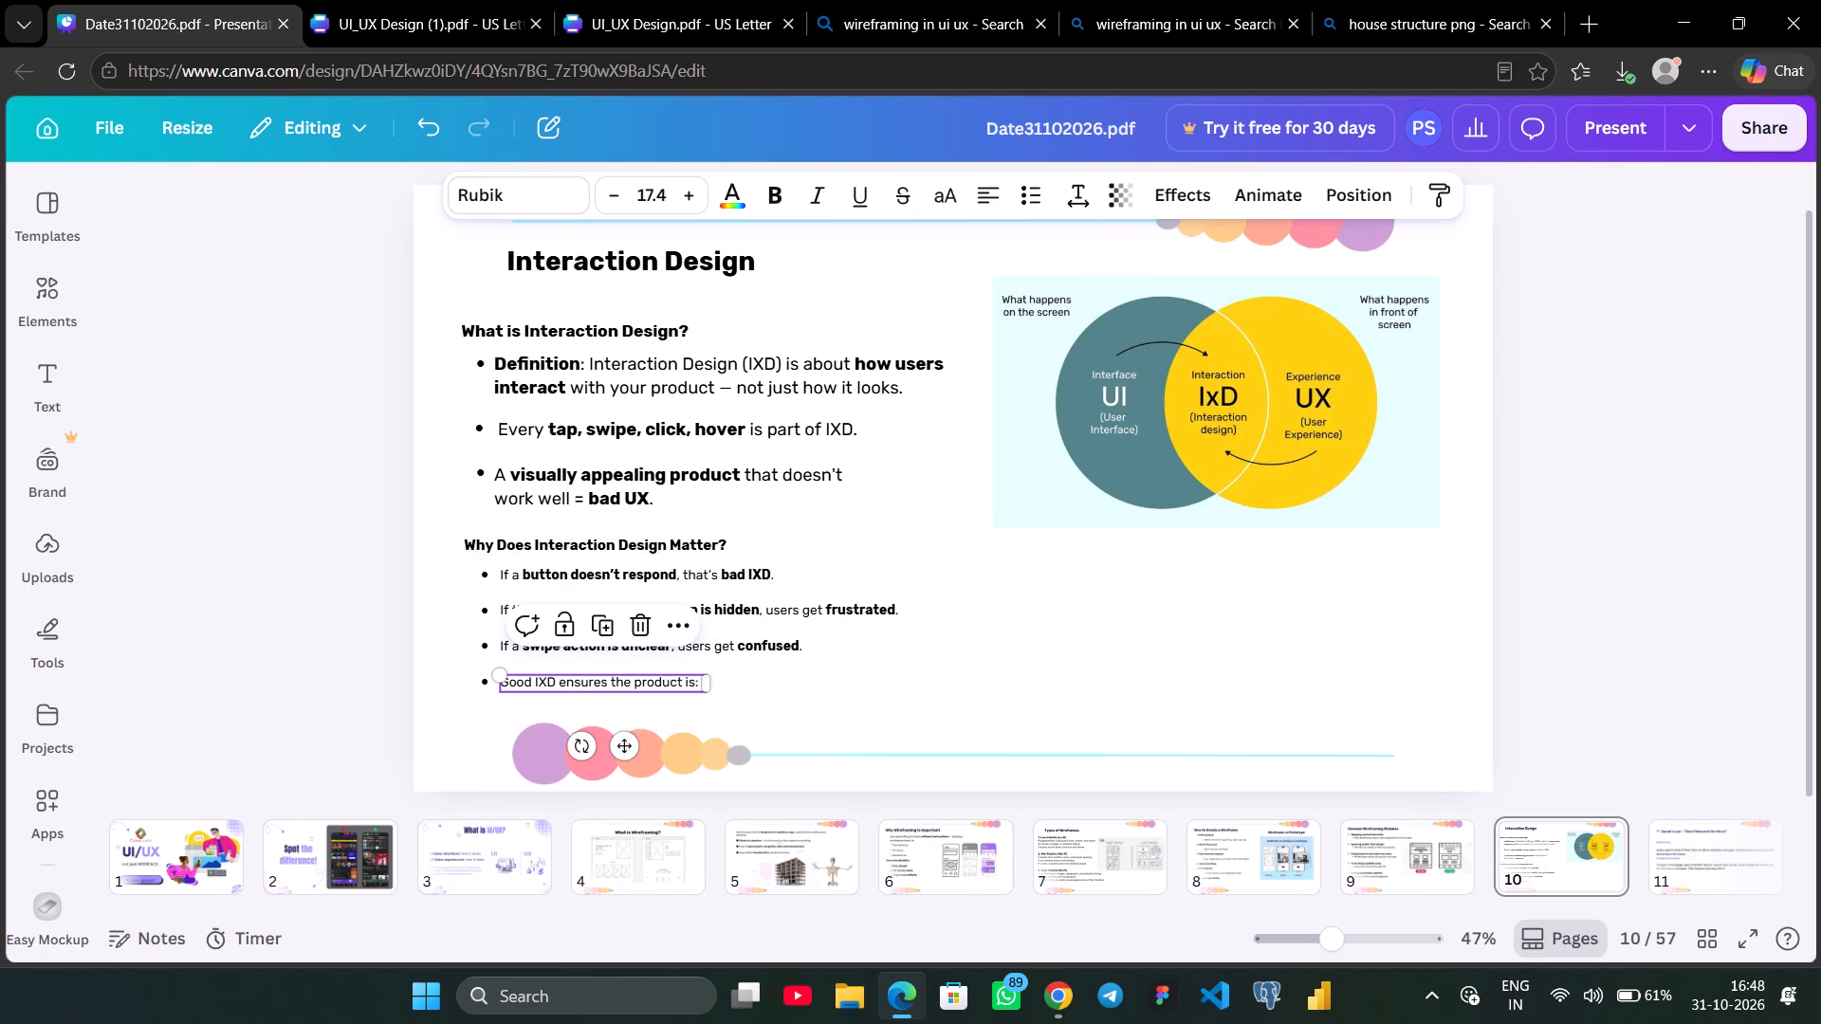
click(486, 680)
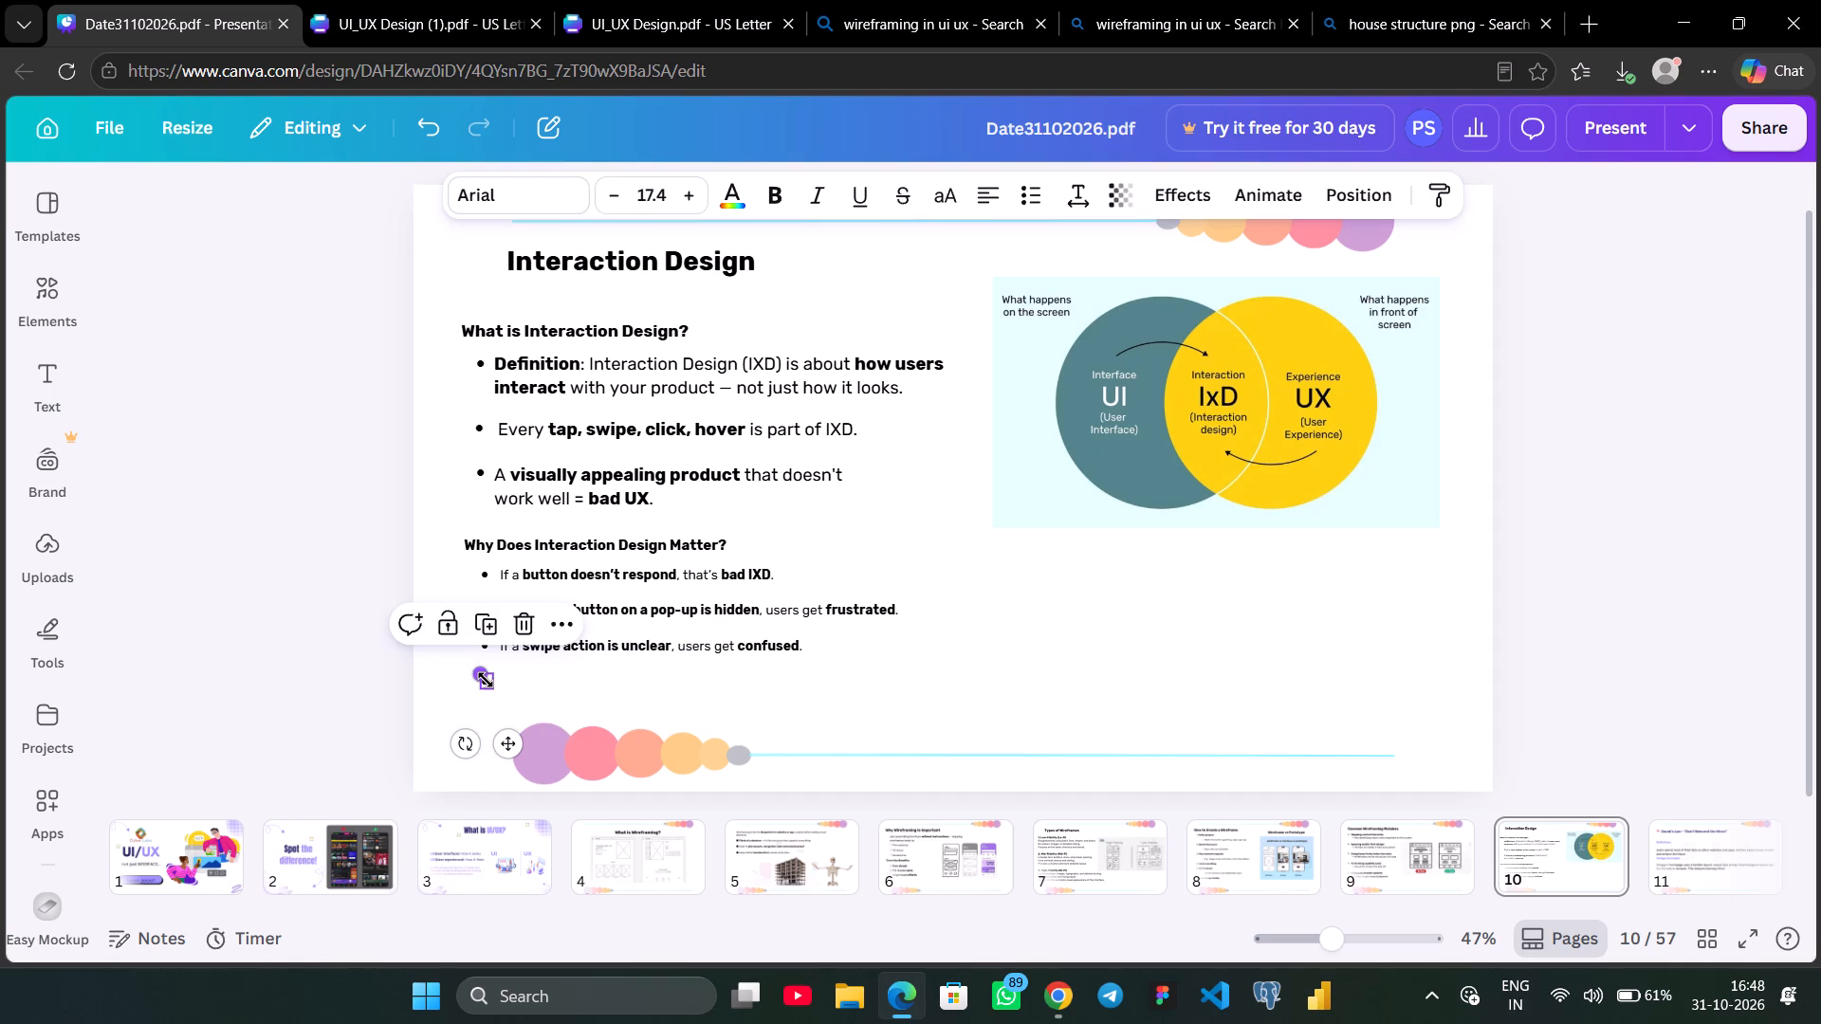
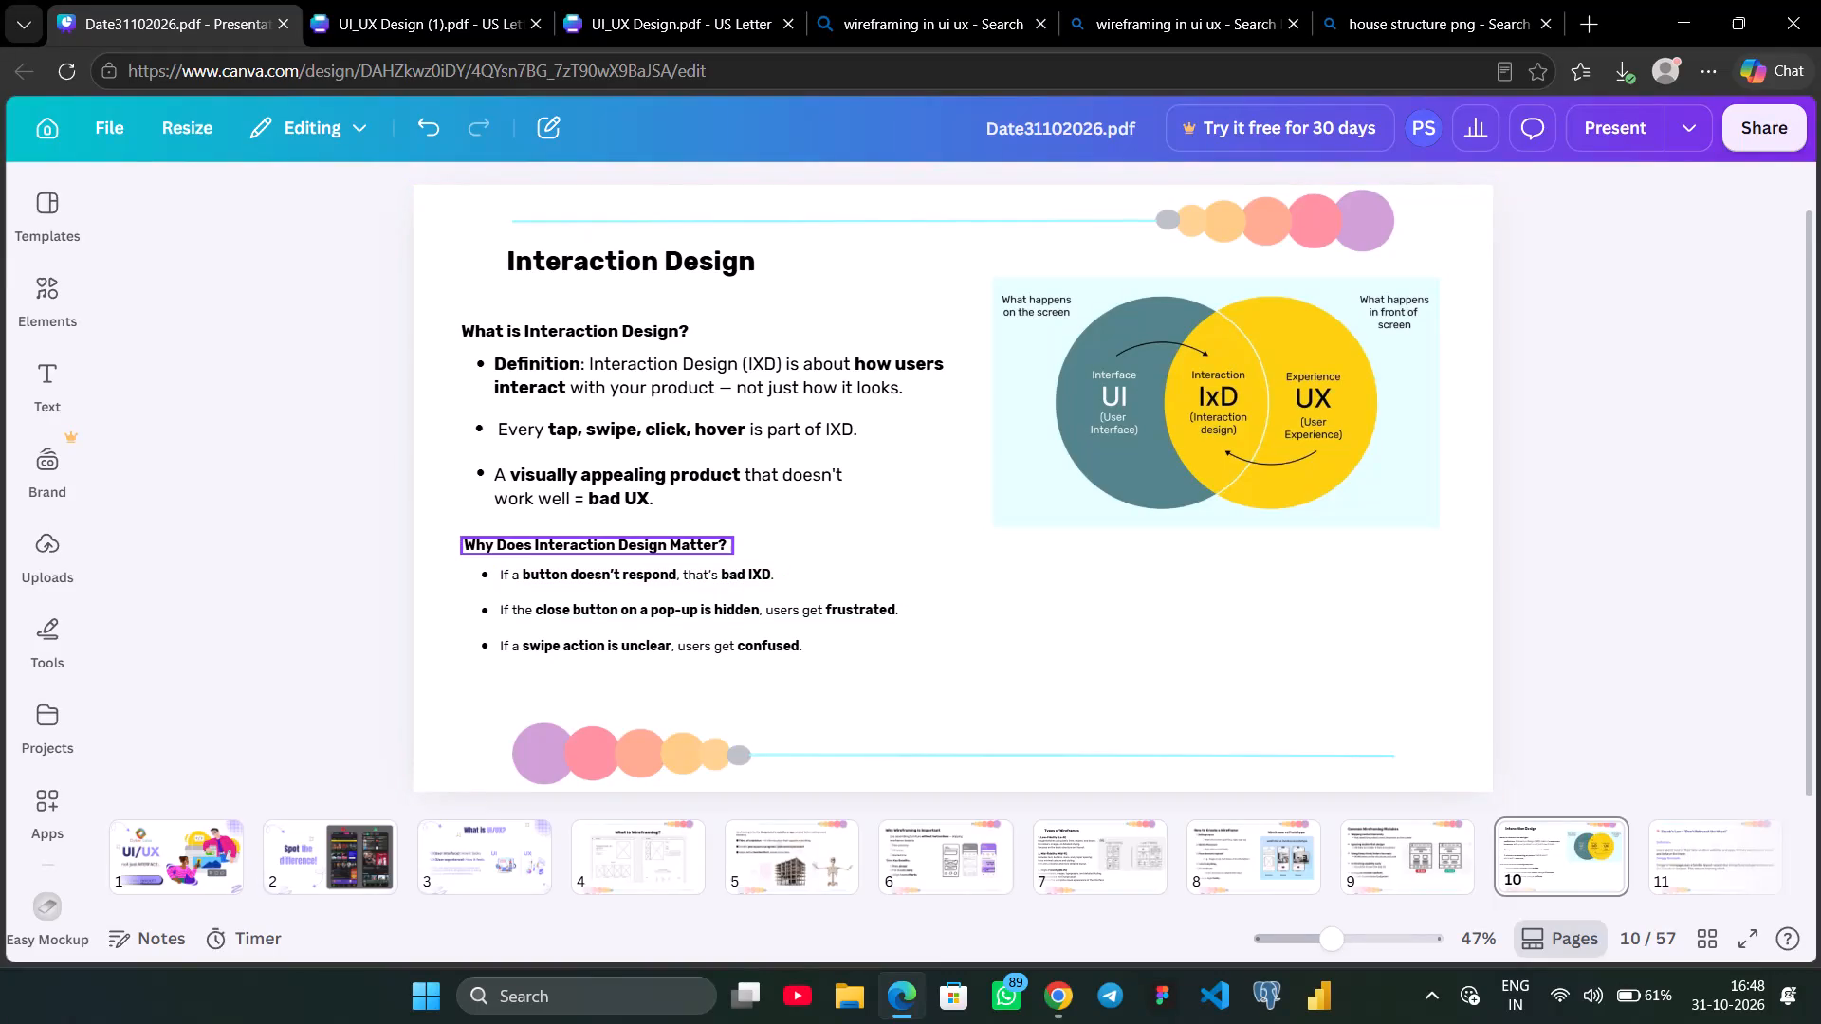
Set the "Why Does Interaction Design Matter?" heading's font size to 22, matching the "What is Interaction Design?" heading.
click(619, 539)
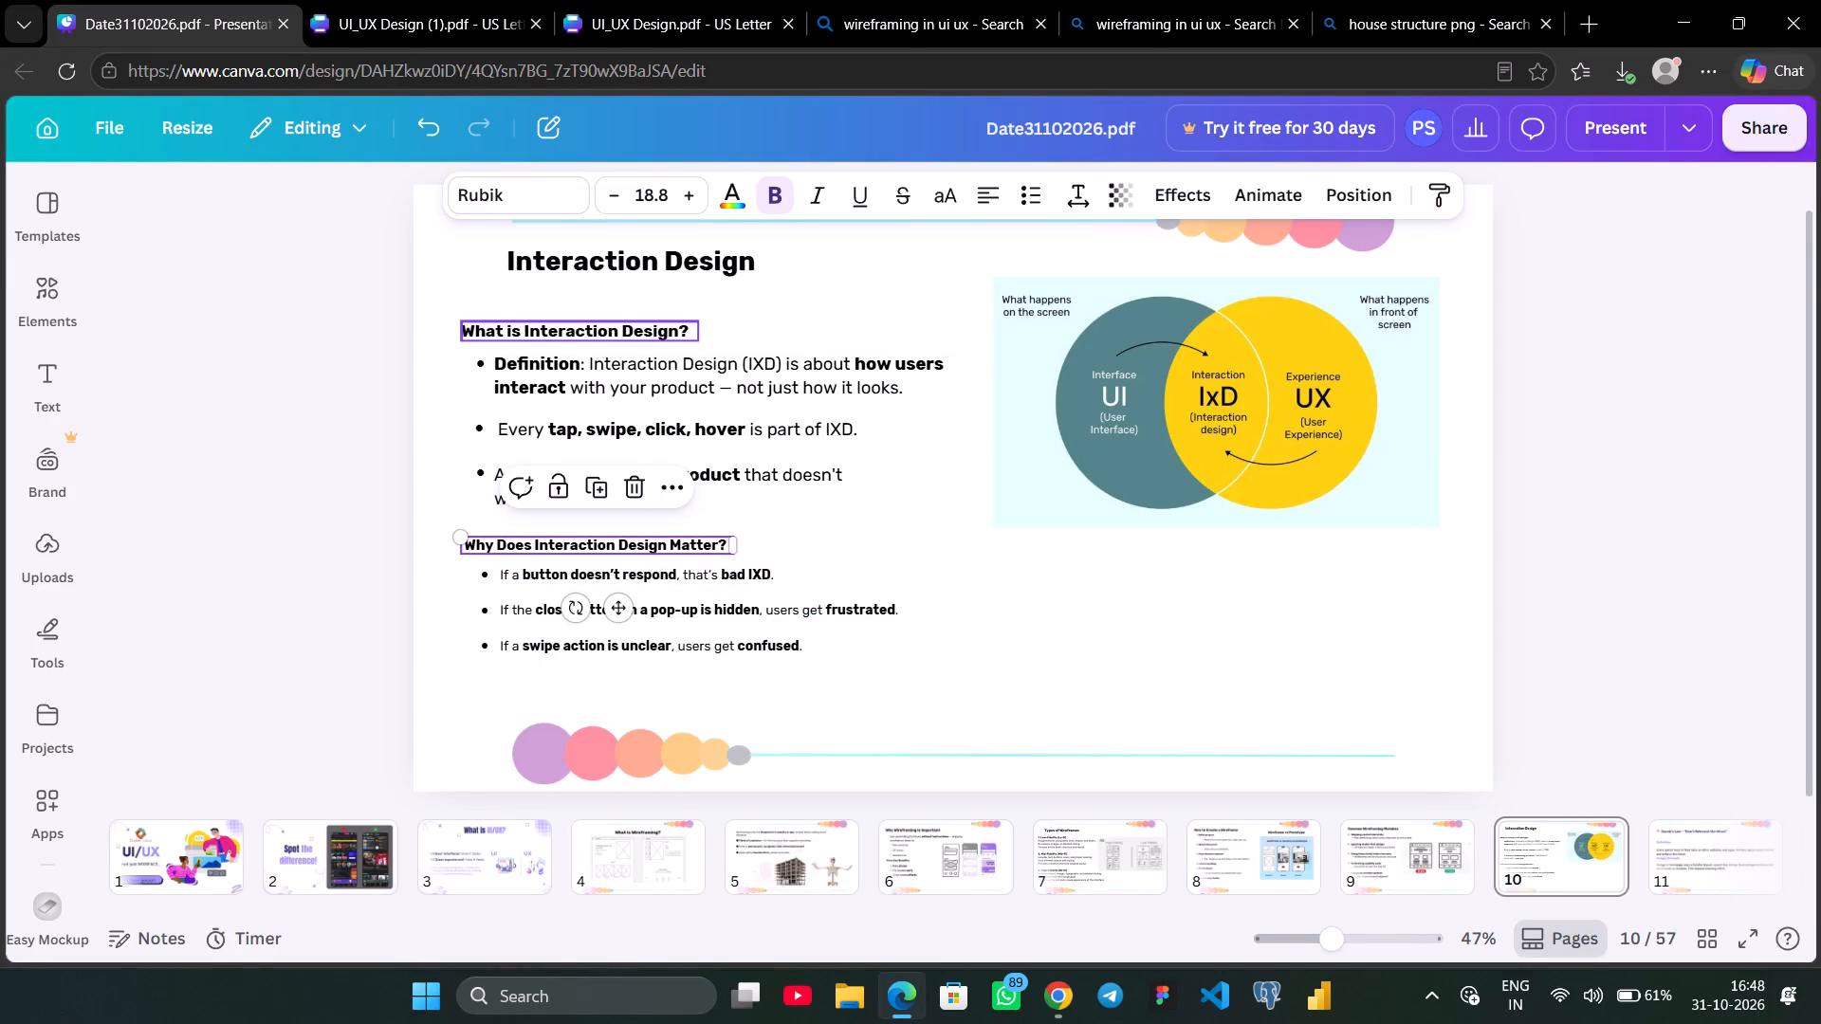
click(644, 327)
click(617, 545)
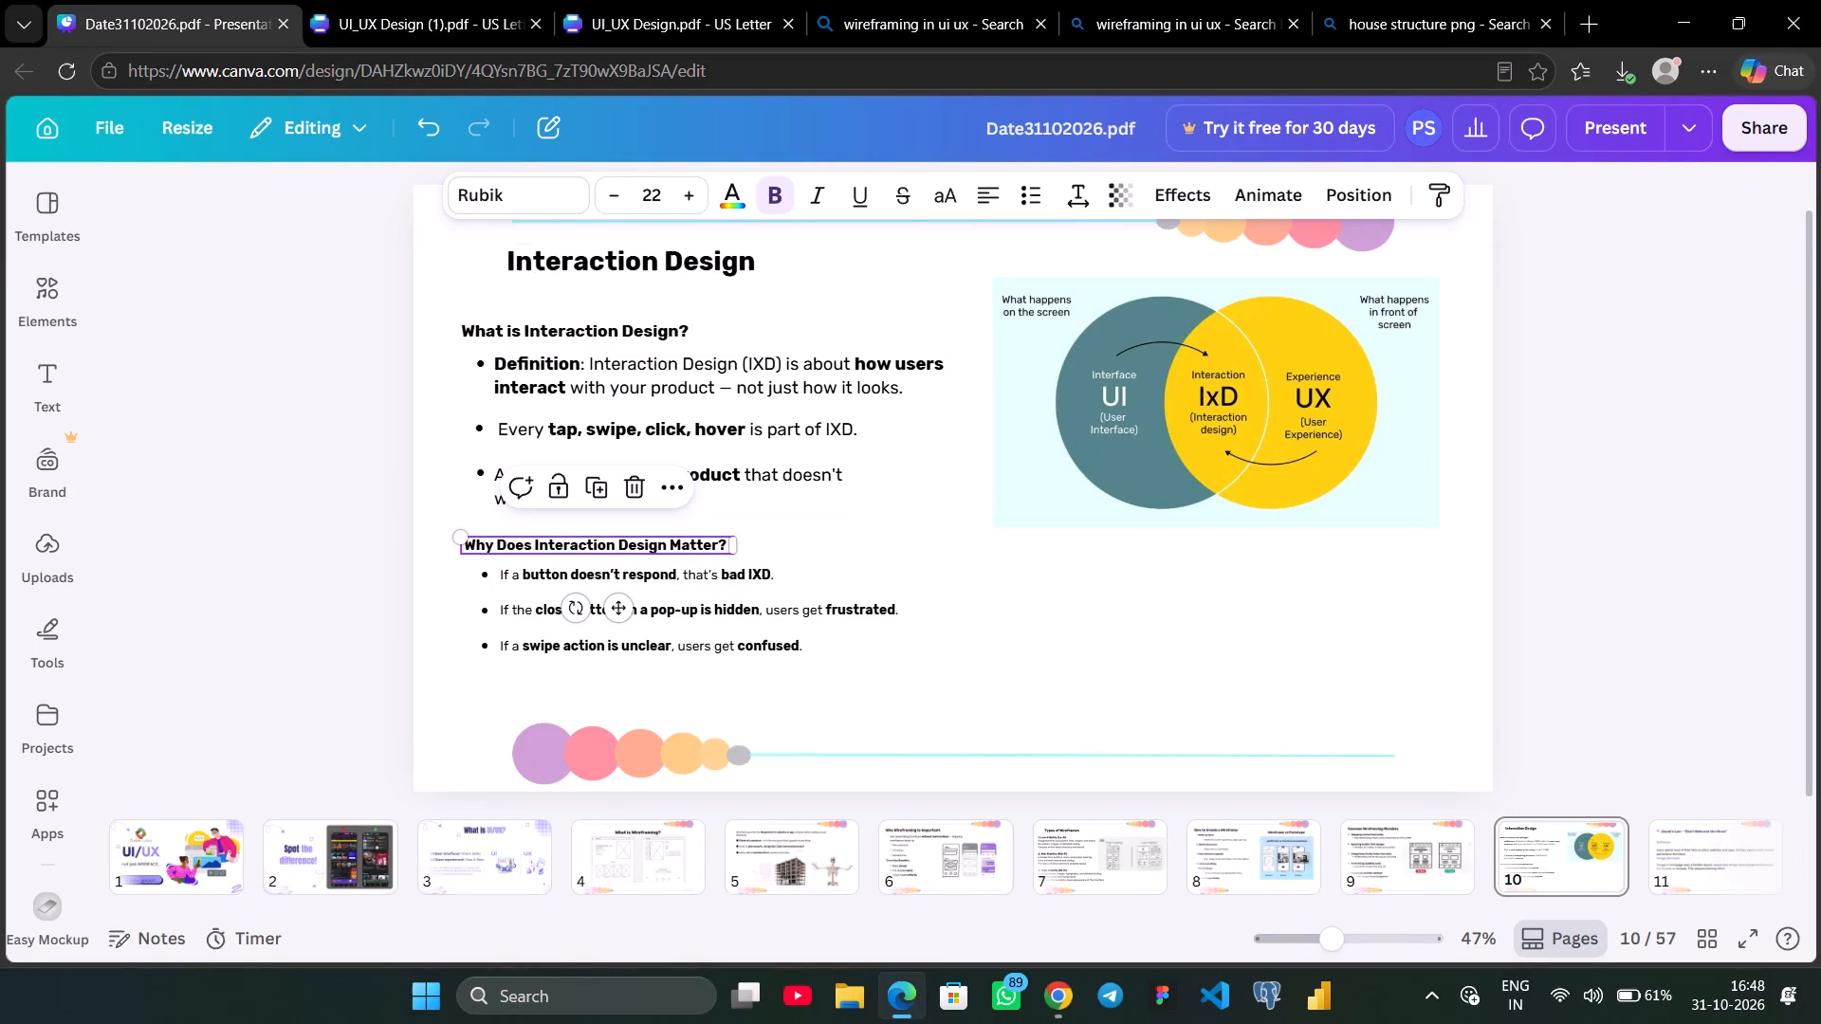
click(651, 196)
text(22)
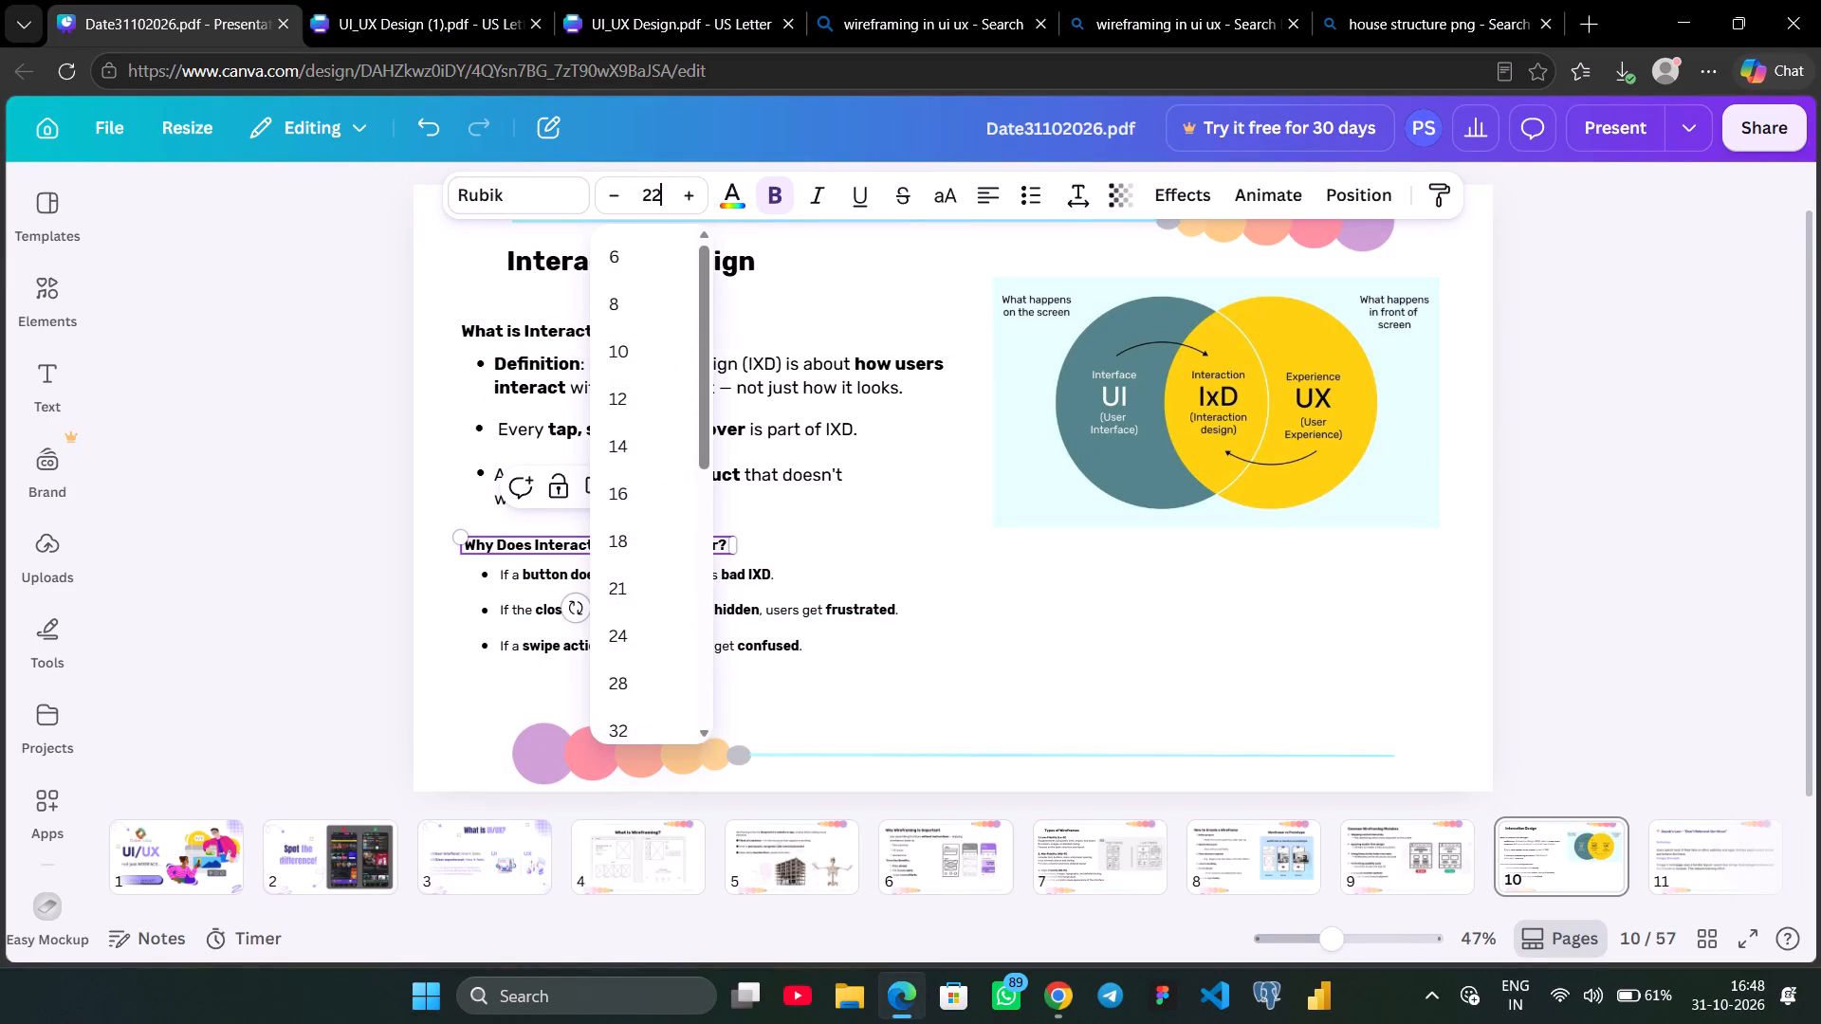
key(Return)
Set the font size of the three bullets under "Why Does Interaction Design Matter?" and their markers to 22.
click(716, 570)
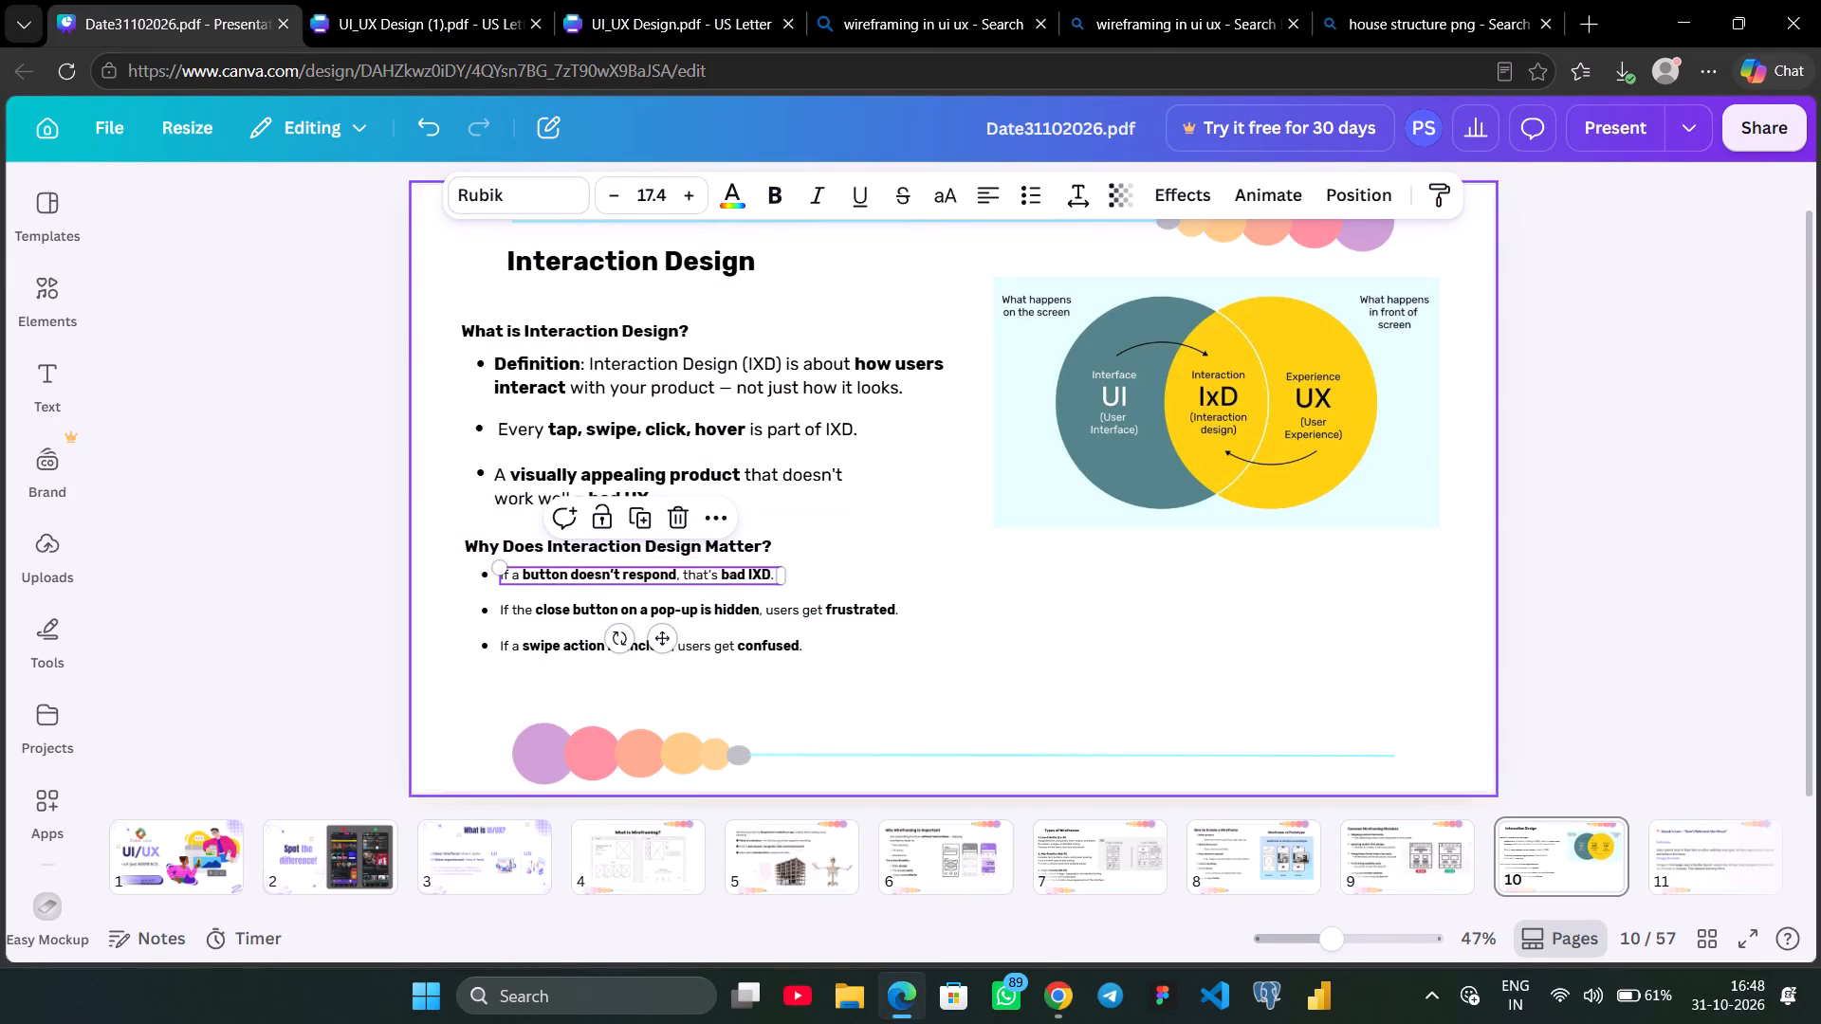
shift+click(652, 618)
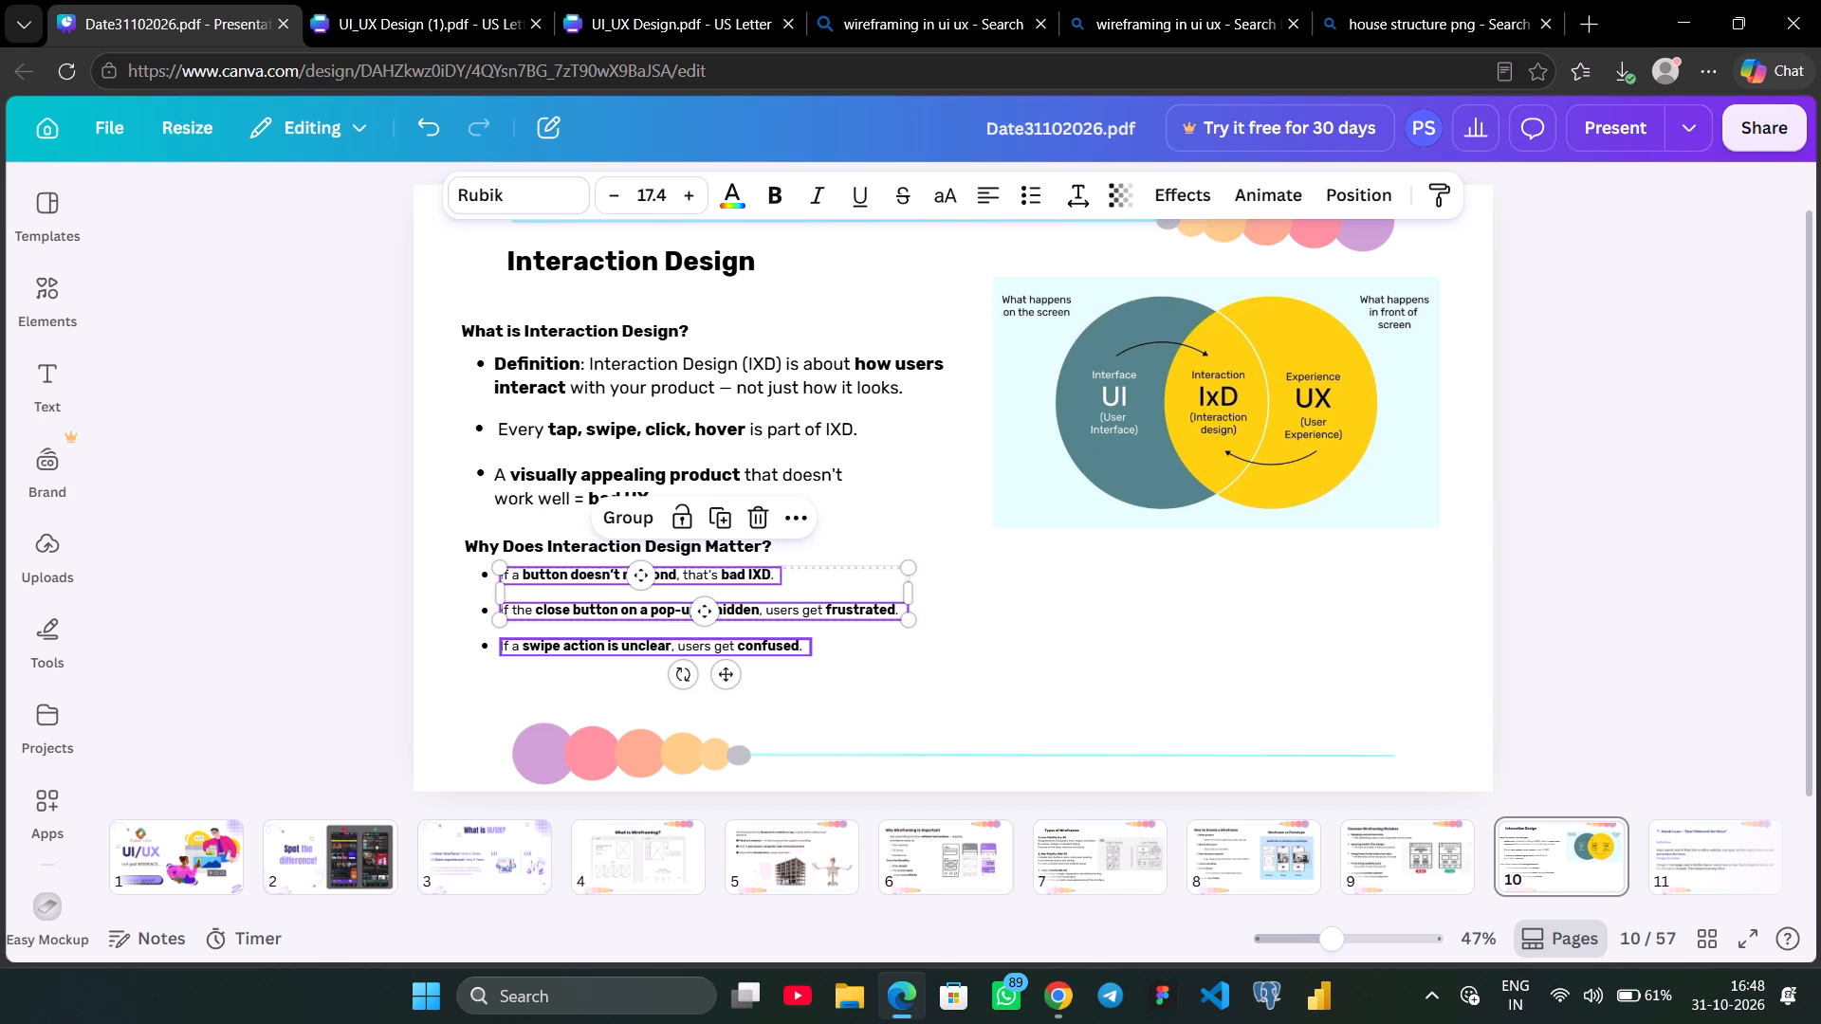
shift+click(618, 646)
shift+click(483, 643)
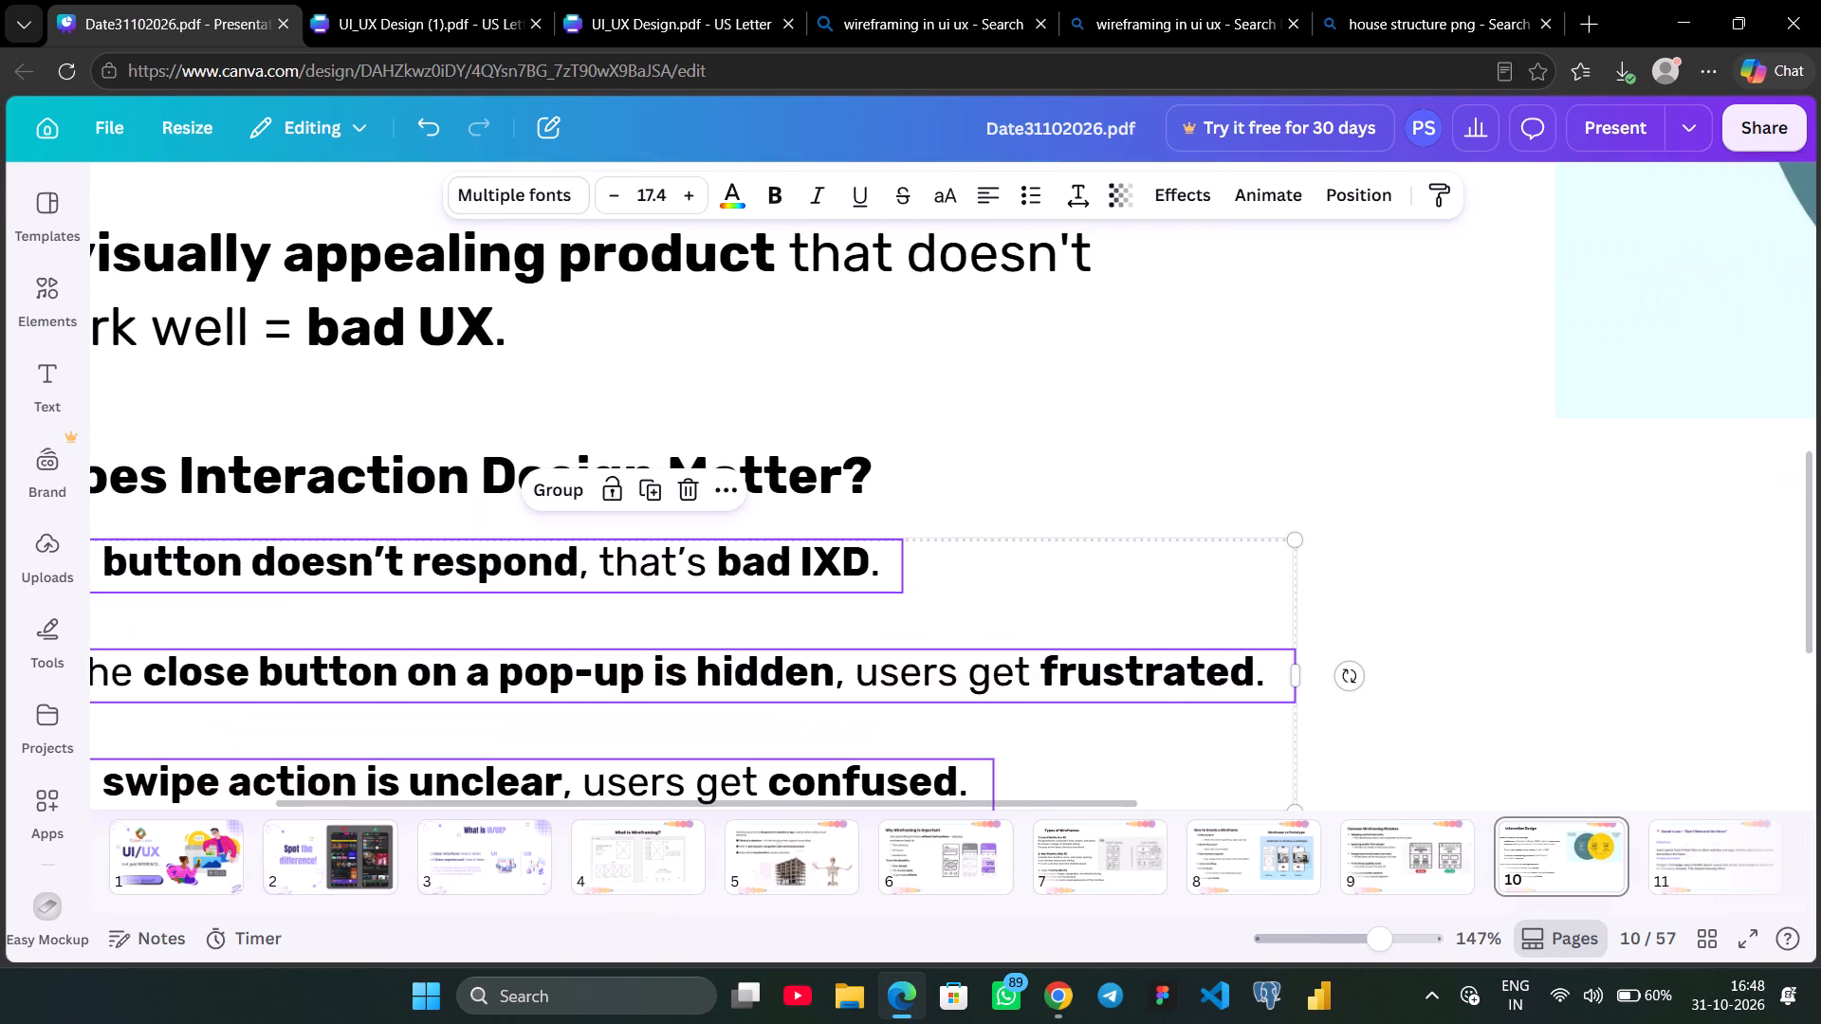
scroll(310, 635, right, 3)
shift+click(336, 566)
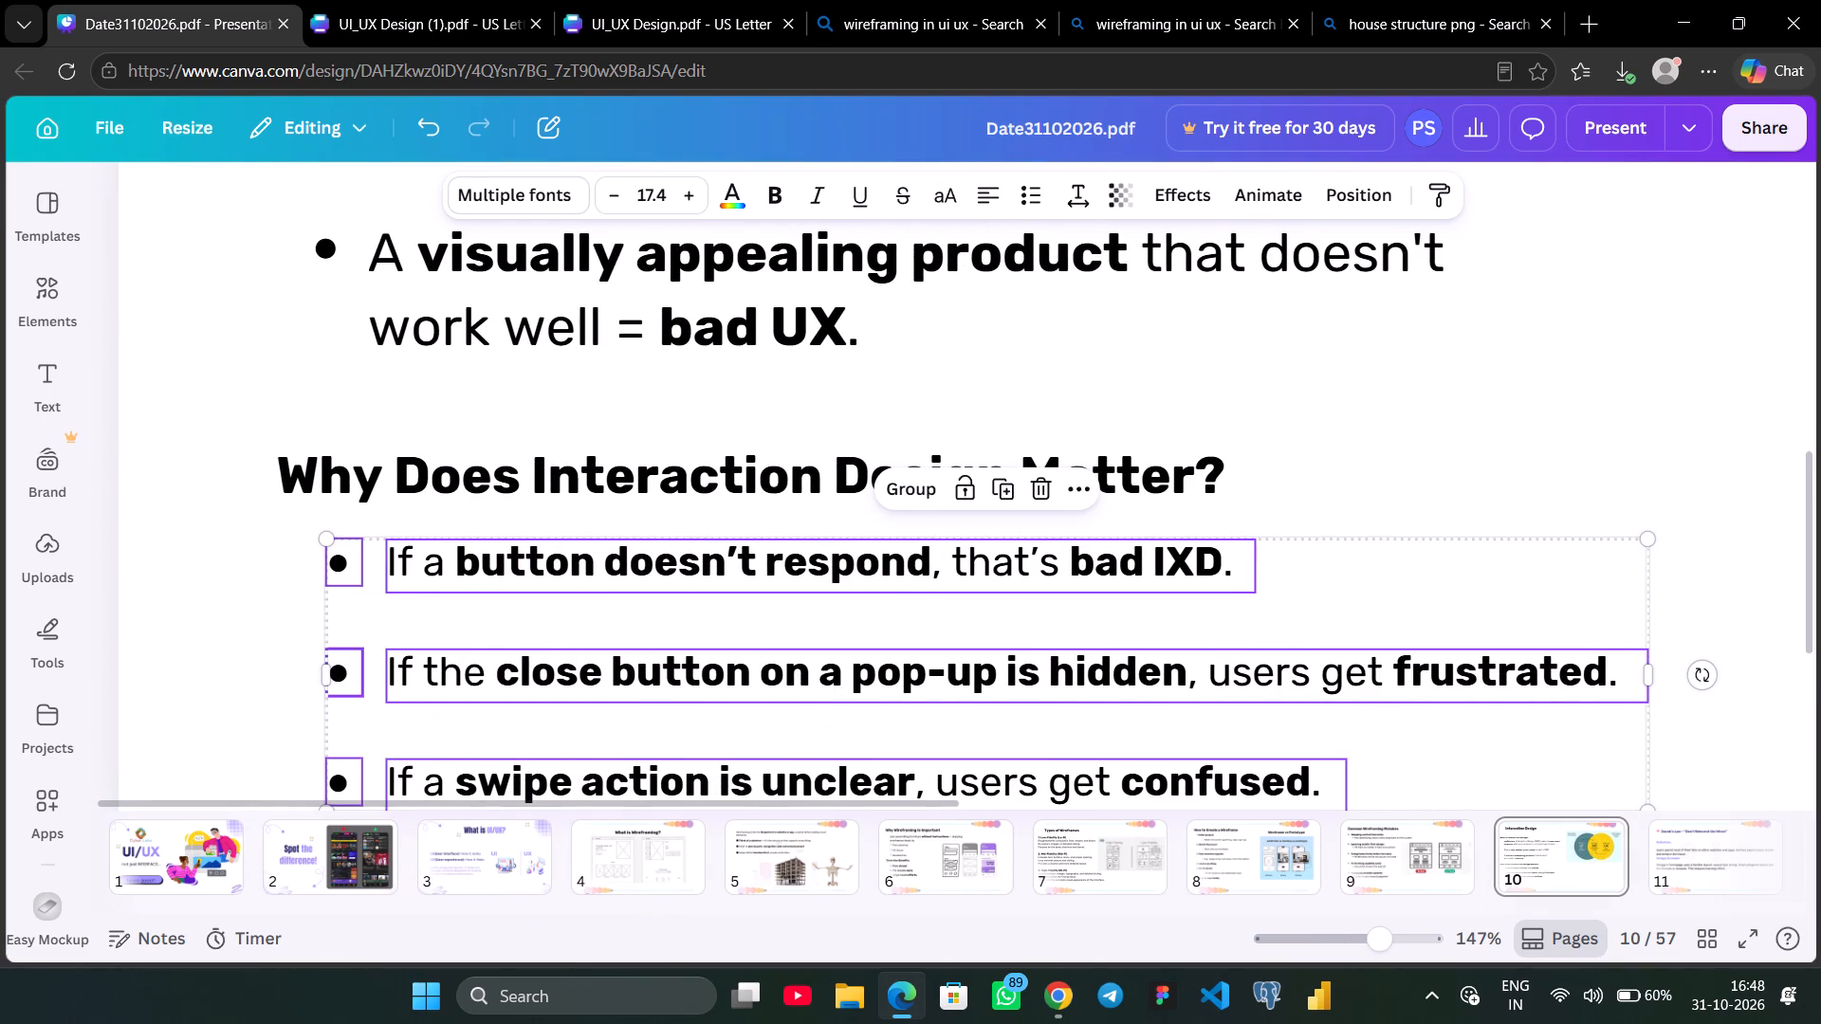
shift+click(361, 669)
click(645, 195)
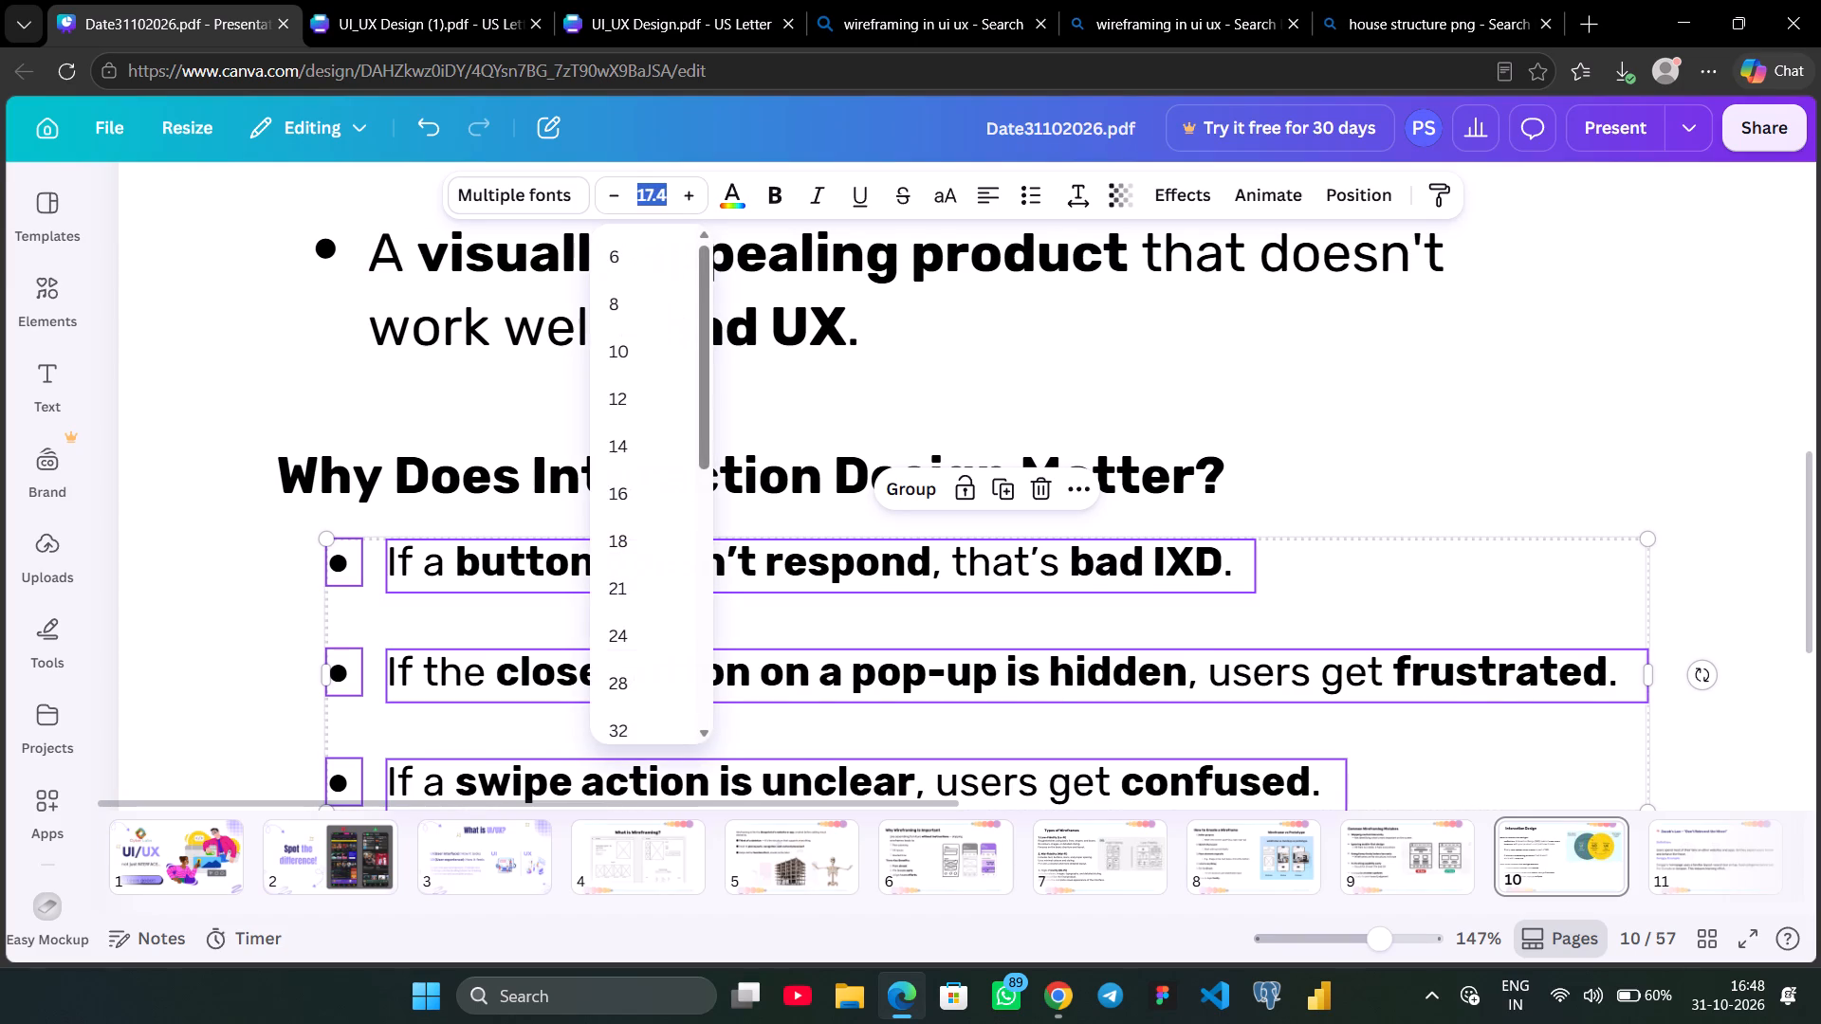
text(22)
key(Return)
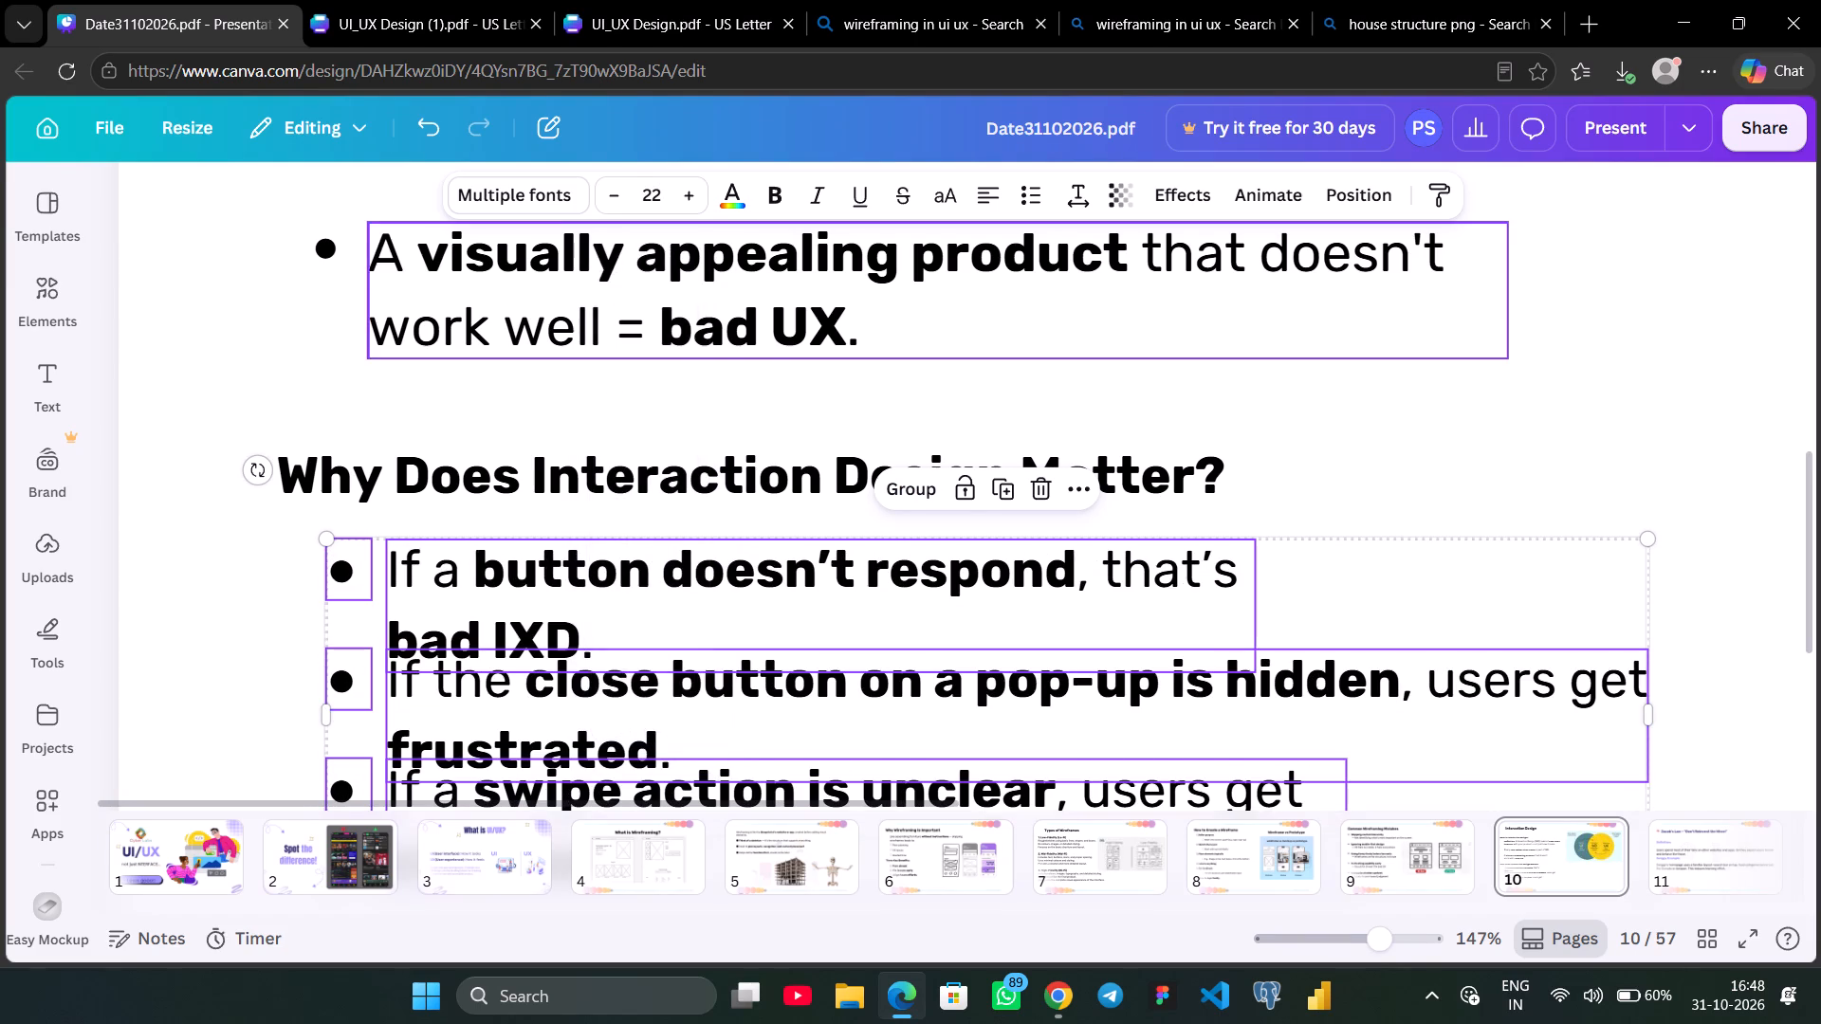
Widen the three bullets' text boxes so that each bullet fits on a single line.
drag(892, 540, 1083, 539)
click(1244, 537)
Nudge the three bullets with their markers down and slightly left, leaving more space below the "Why Does Interaction Design Matter?" heading.
scroll(1244, 537, up, 1)
click(731, 582)
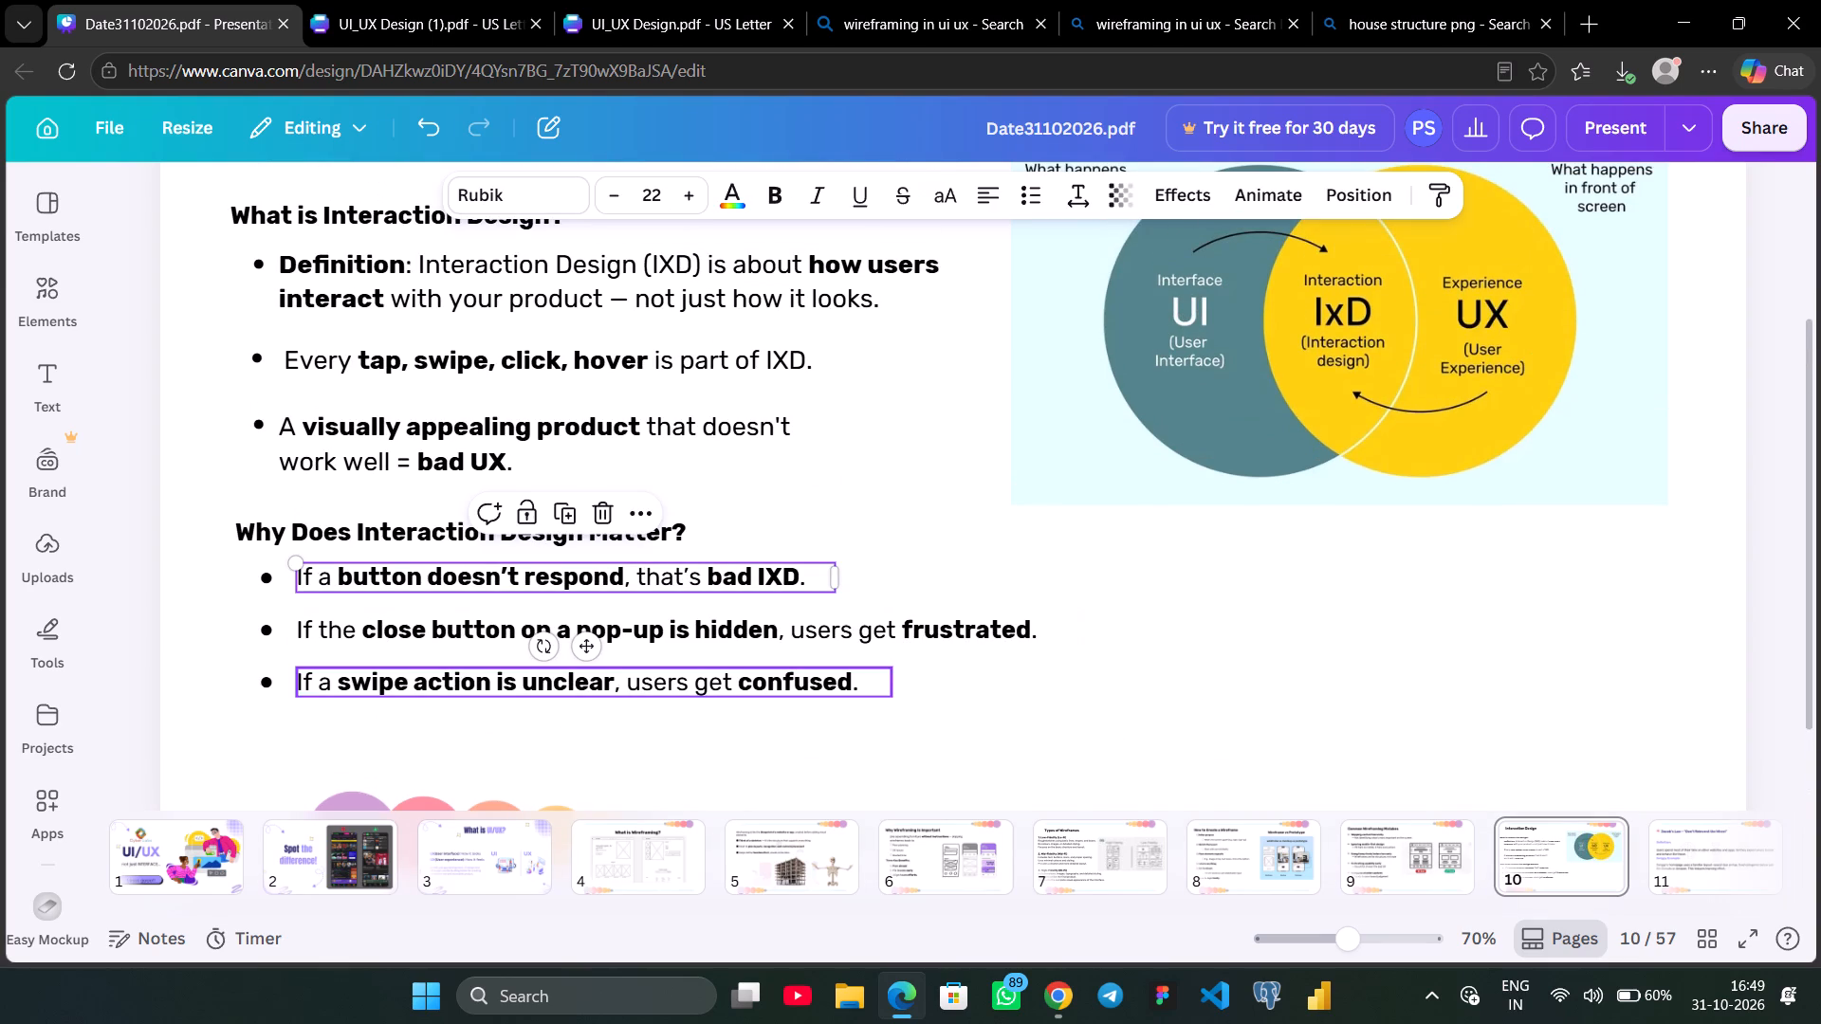
shift+click(498, 627)
shift+drag(453, 657, 426, 681)
shift+click(426, 681)
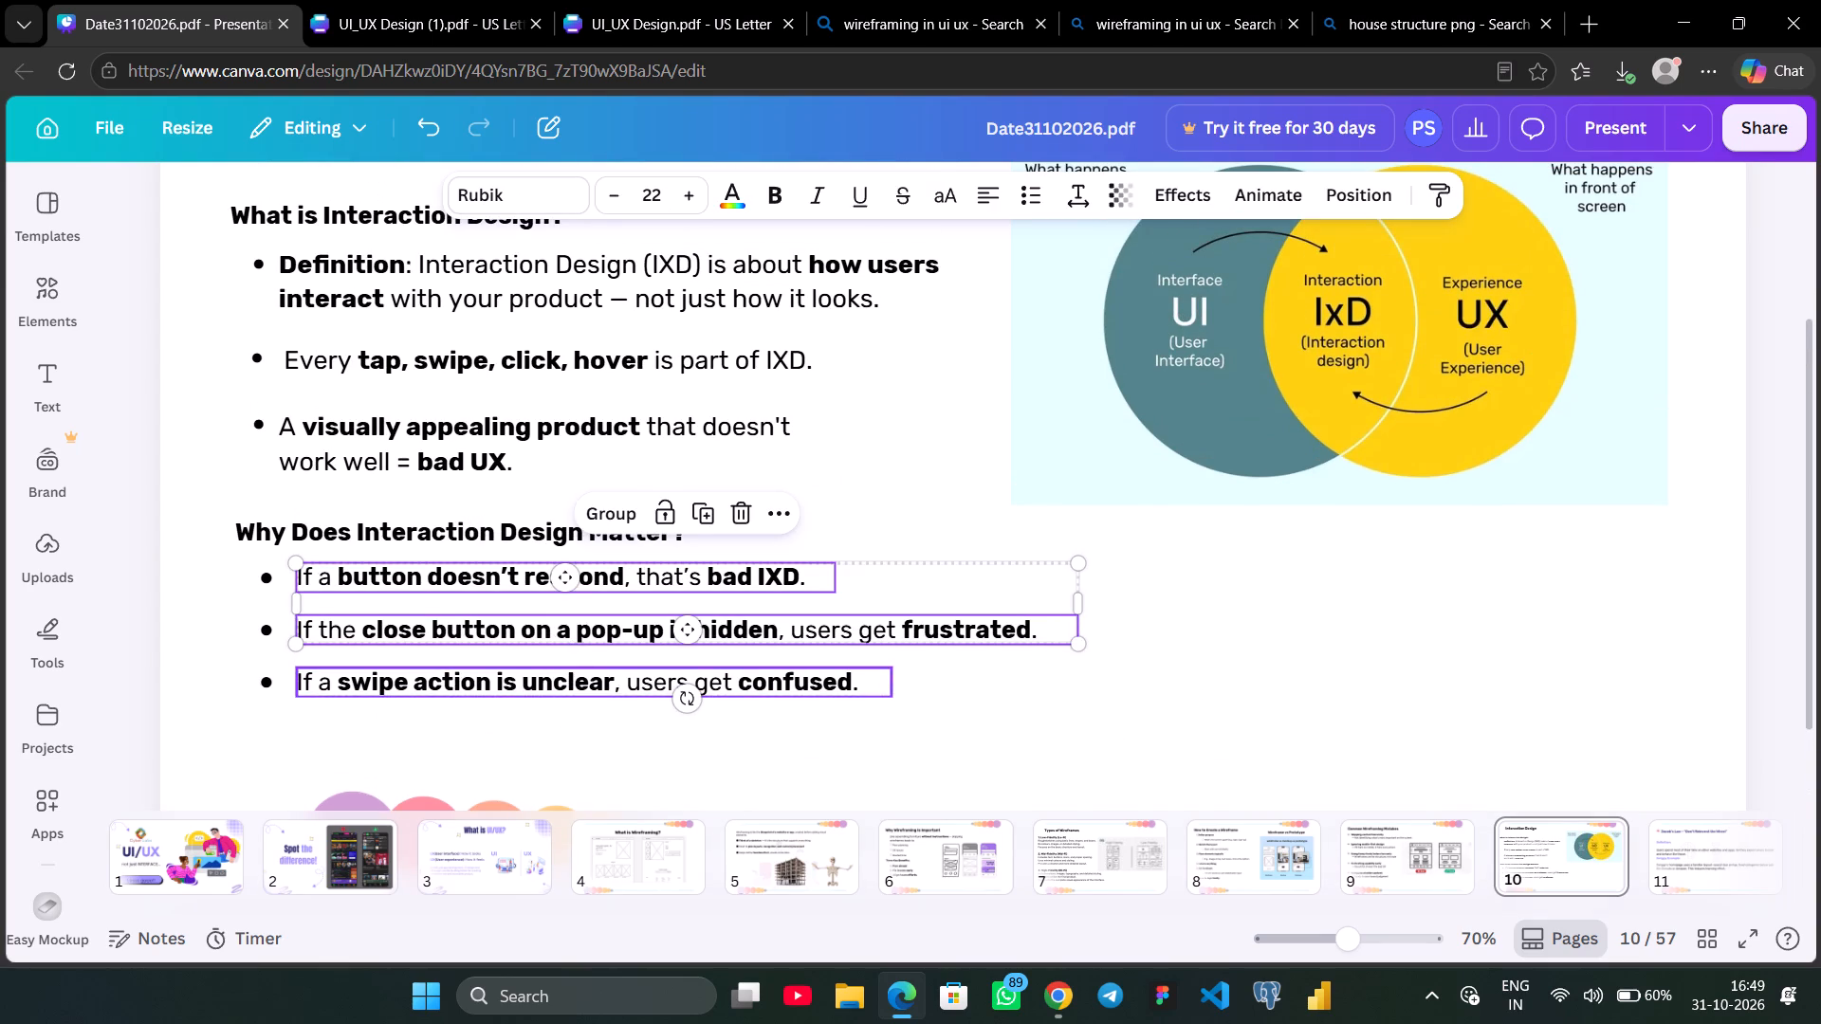
shift+click(265, 576)
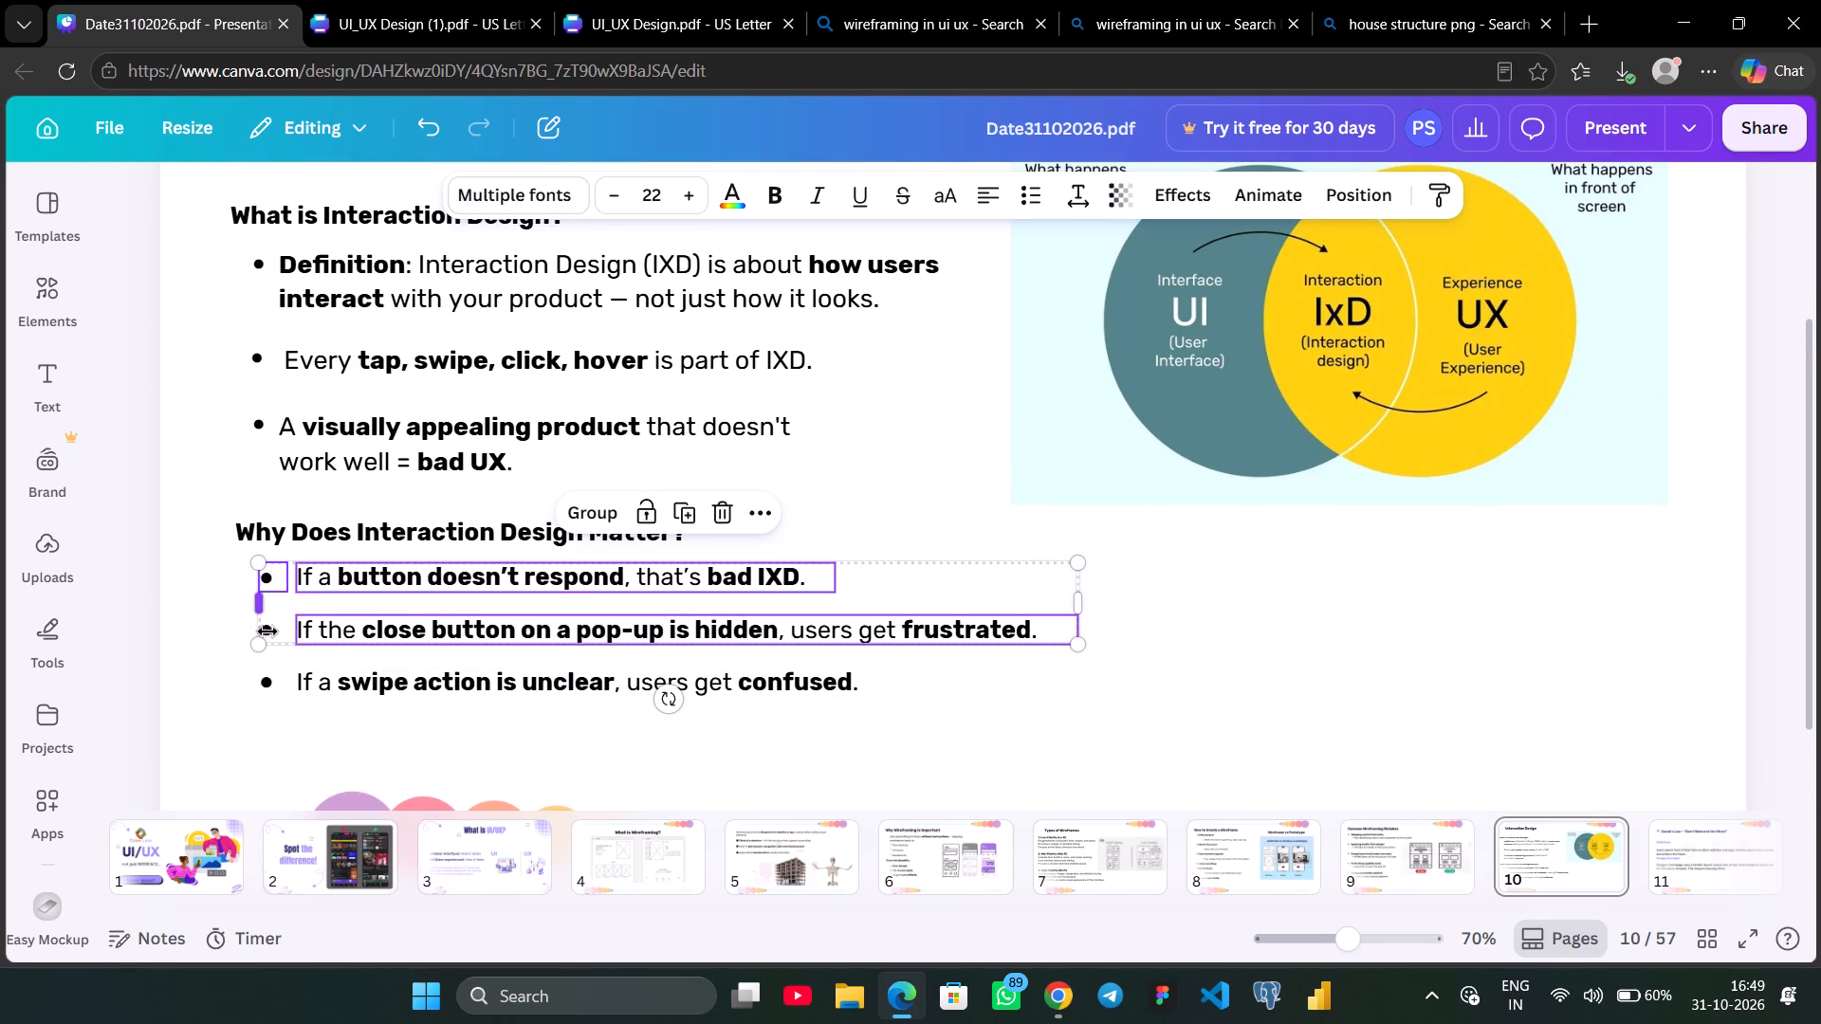
shift+click(271, 622)
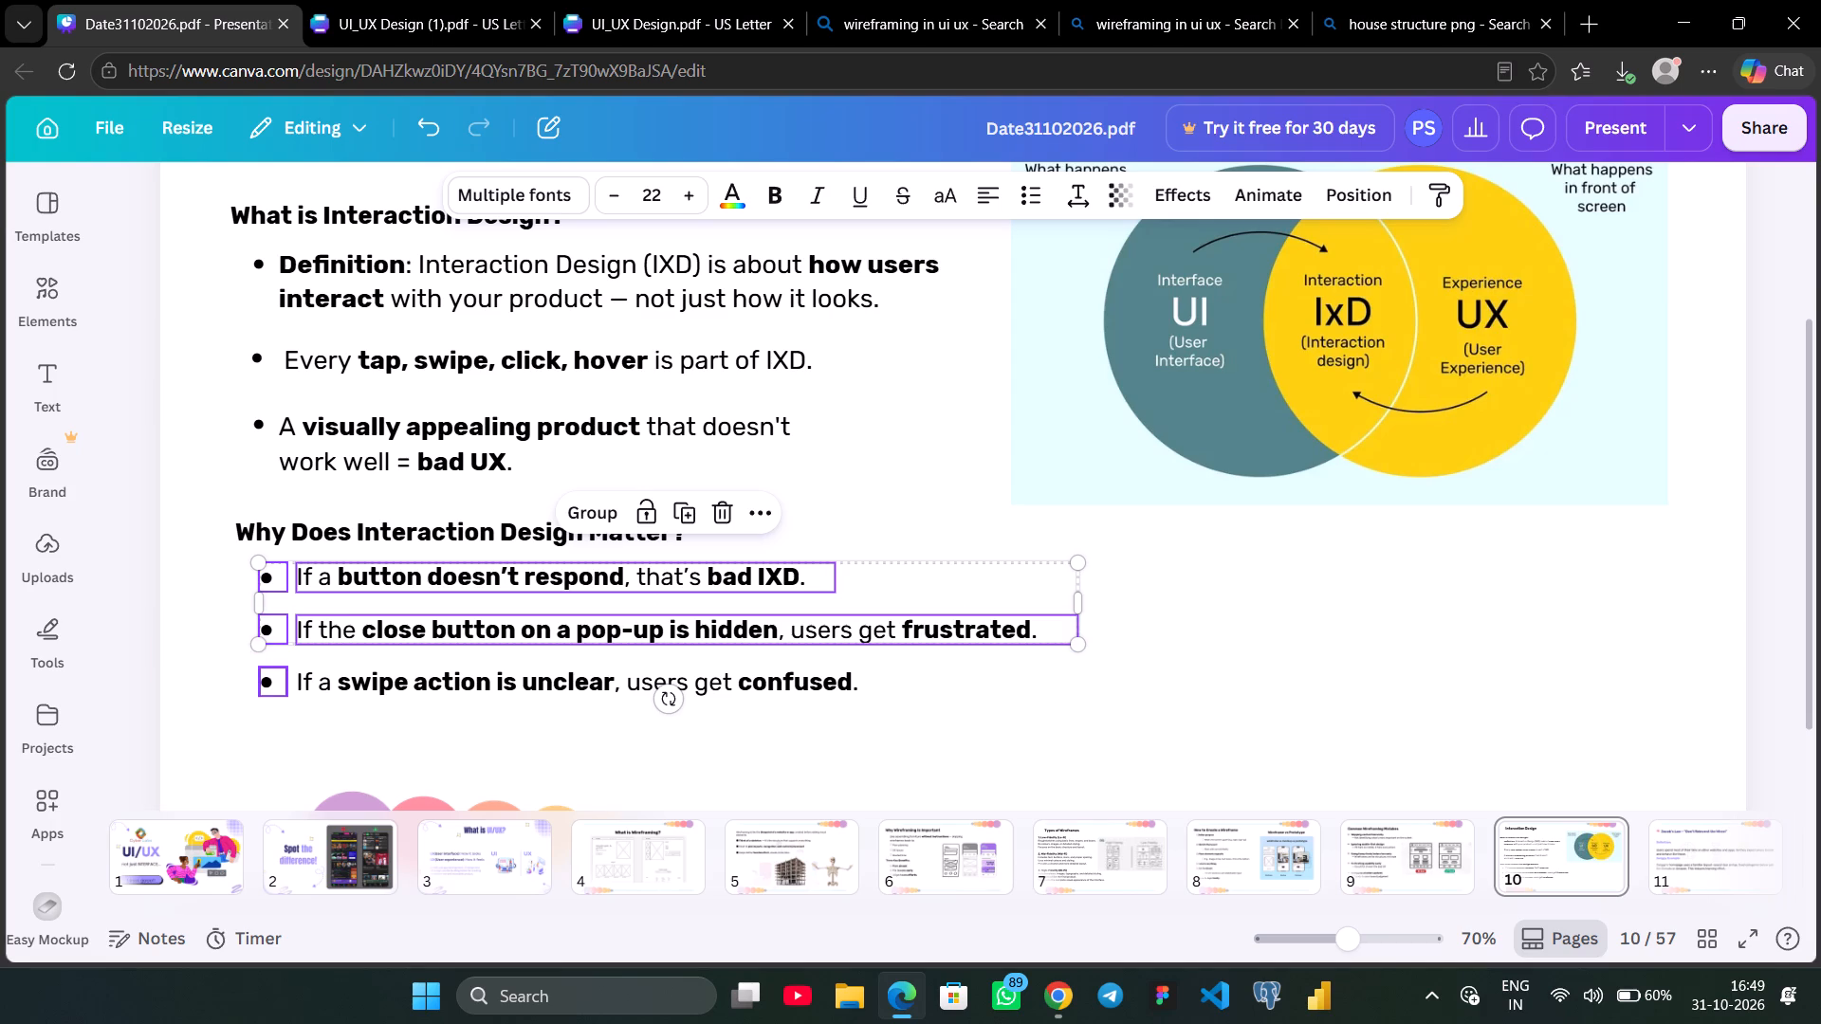
shift+click(270, 680)
shift+click(344, 685)
key(Down)
key(Down)
key(Down)
key(Down)
key(Down)
key(Down)
key(Down)
key(Down)
key(Down)
key(Down)
key(Down)
key(Down)
key(Down)
key(Down)
key(Down)
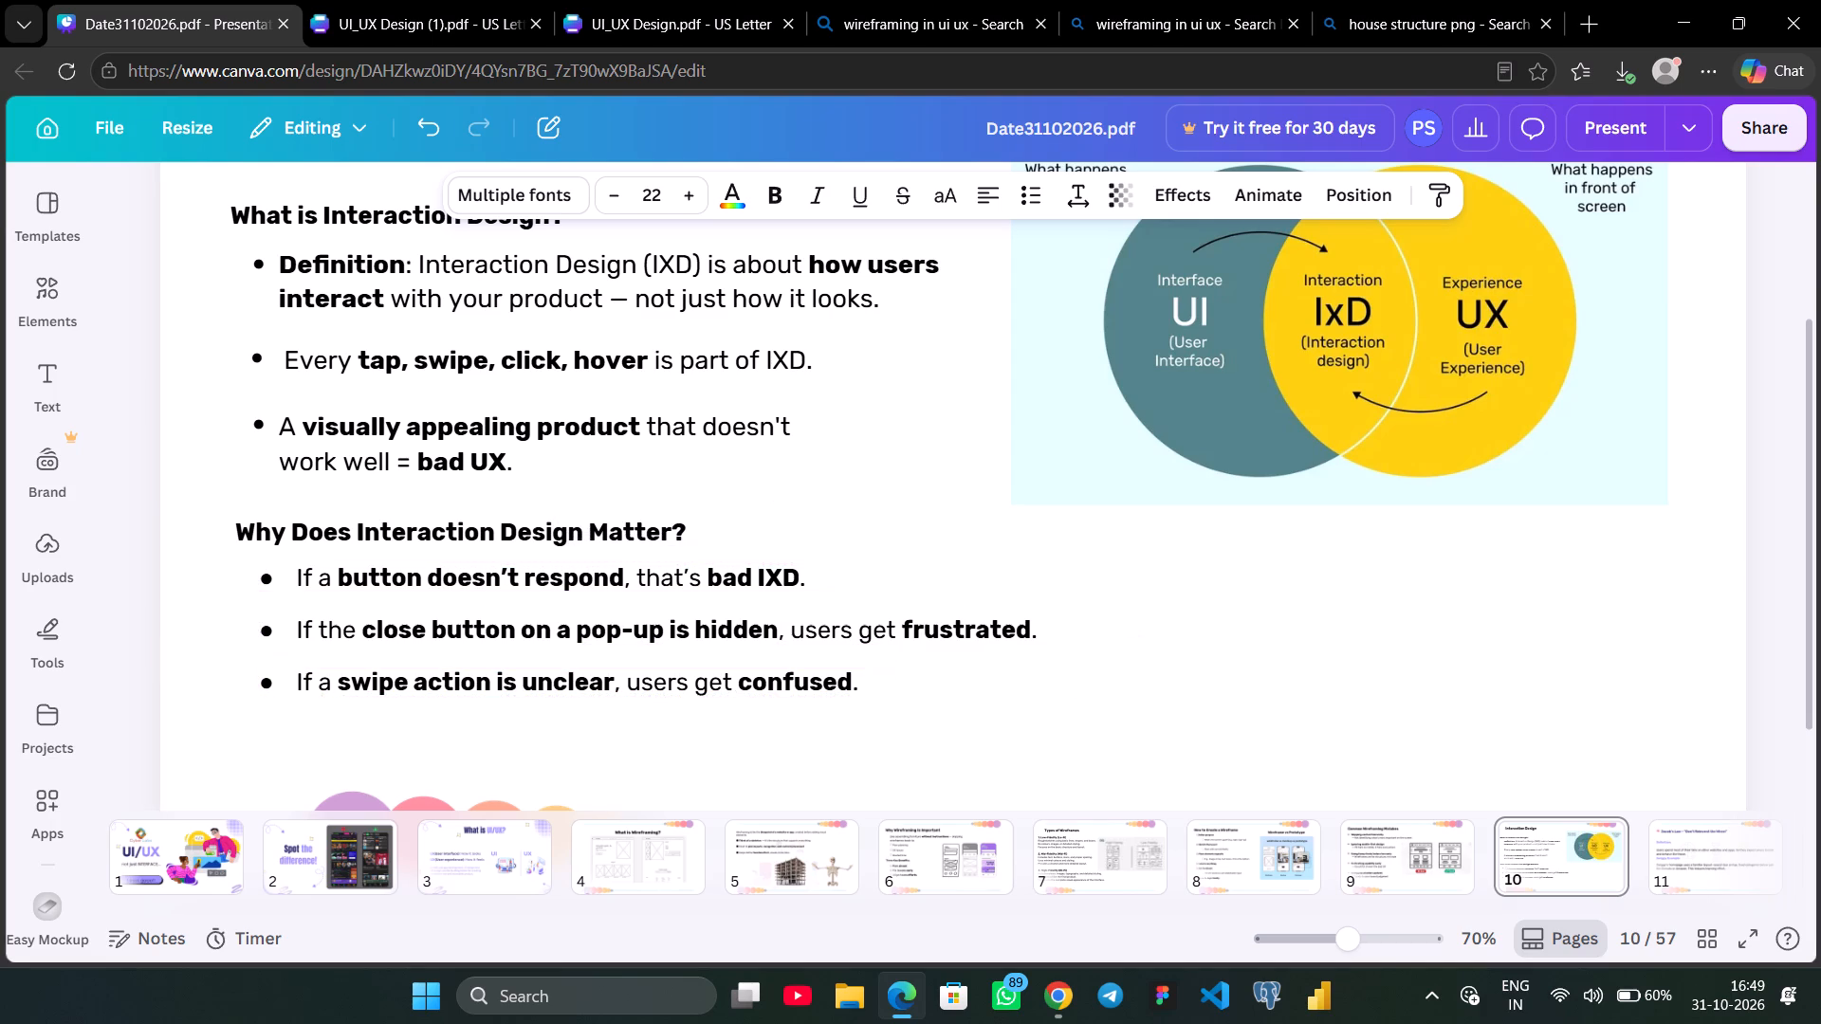
key(Down)
key(Down)
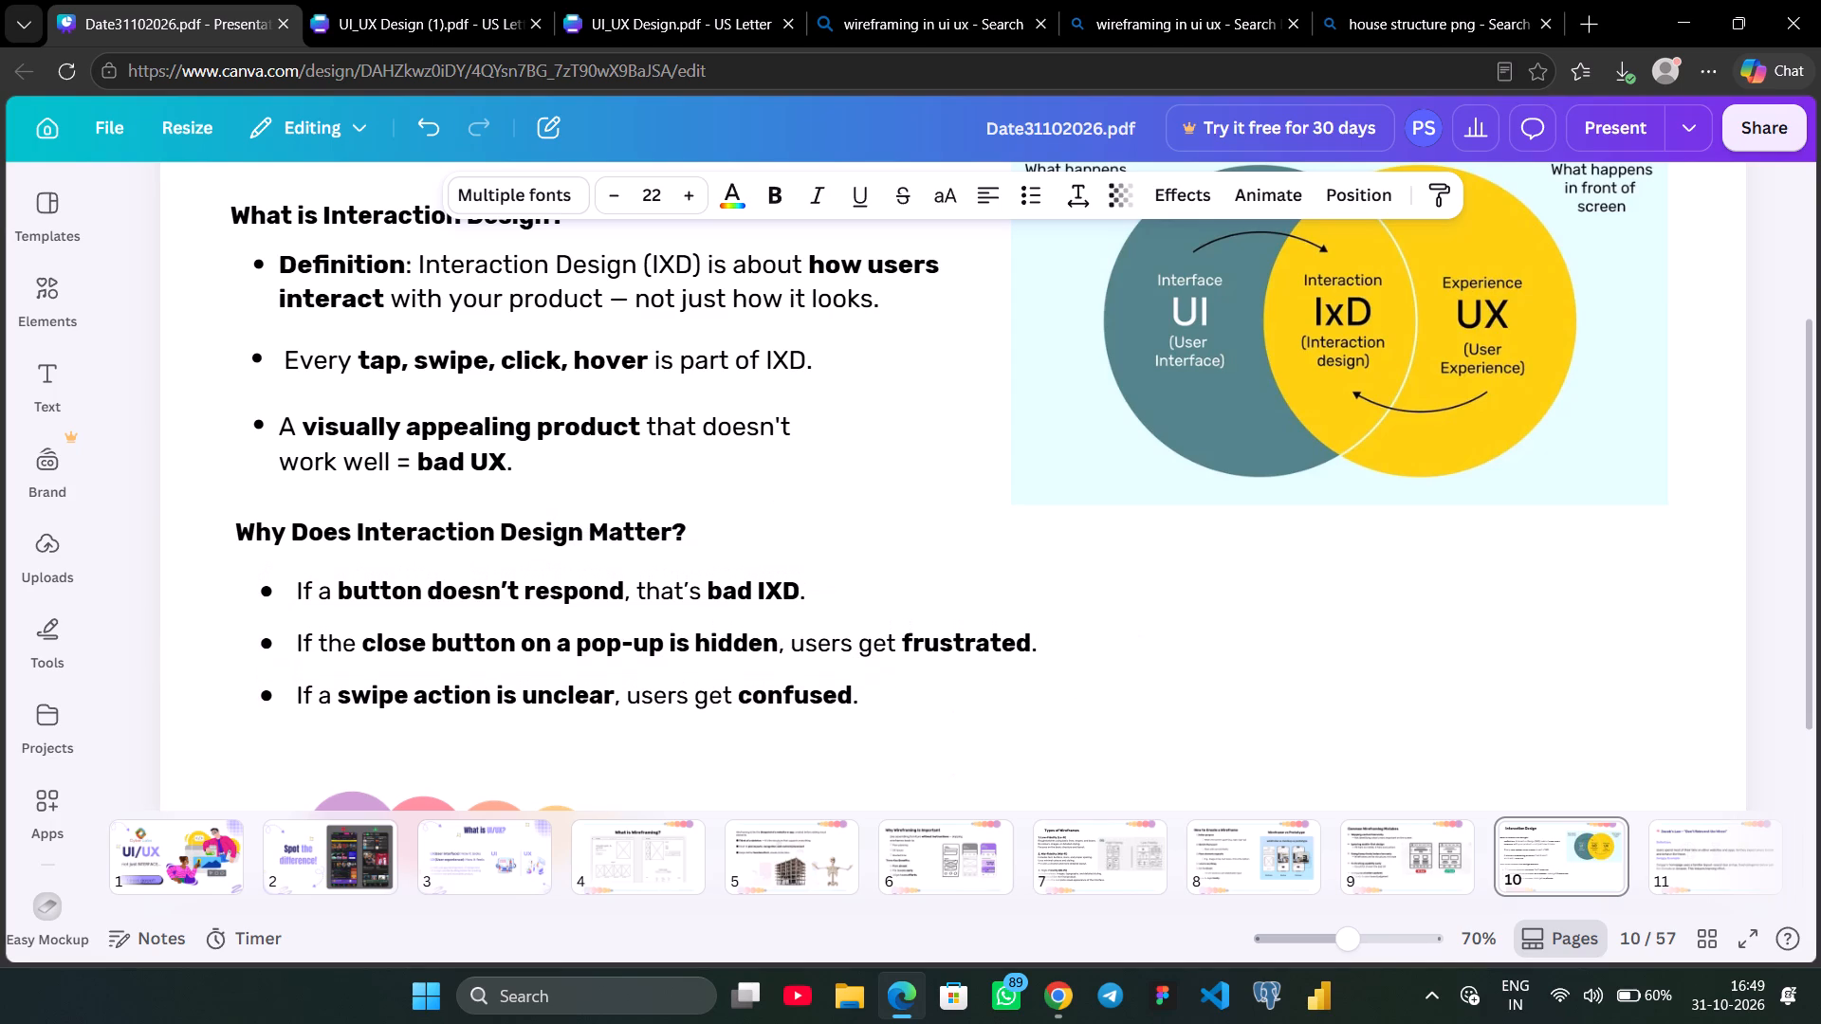
key(Left)
key(Left)
key(Left)
key(Left)
key(Left)
key(Down)
key(Down)
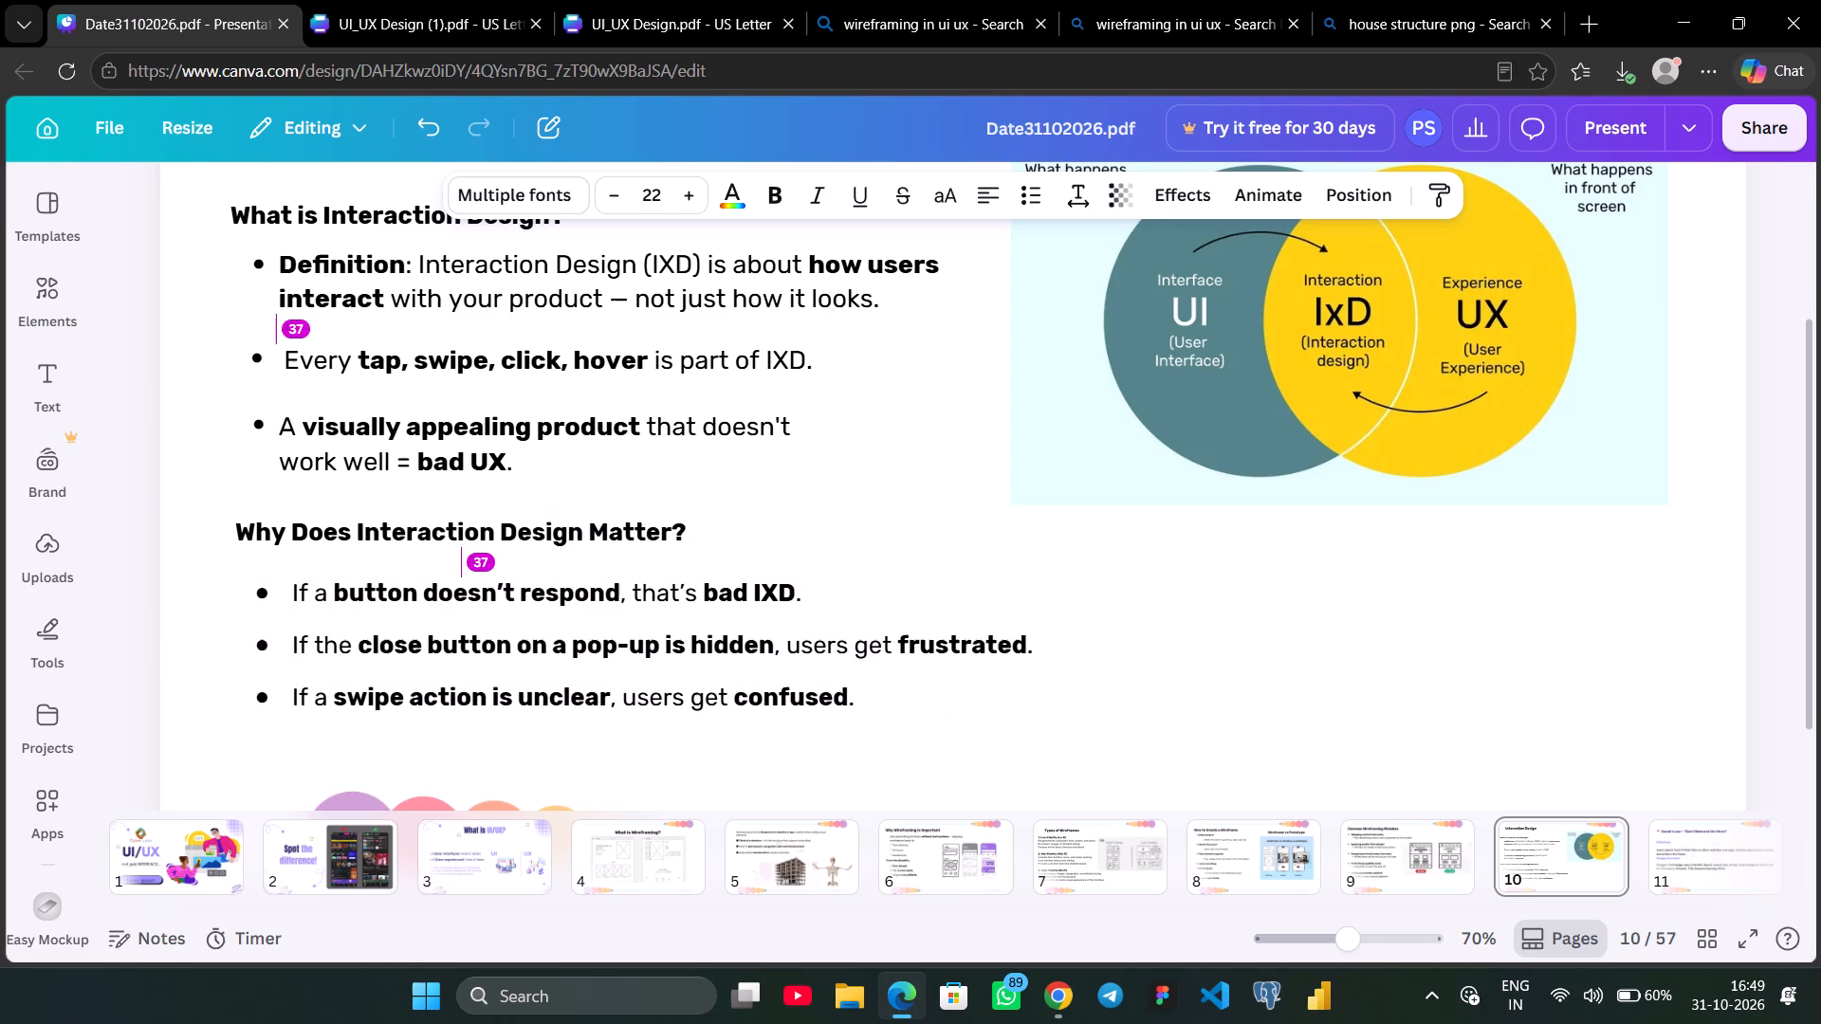
key(Down)
key(Down)
key(Down)
key(Down)
key(Down)
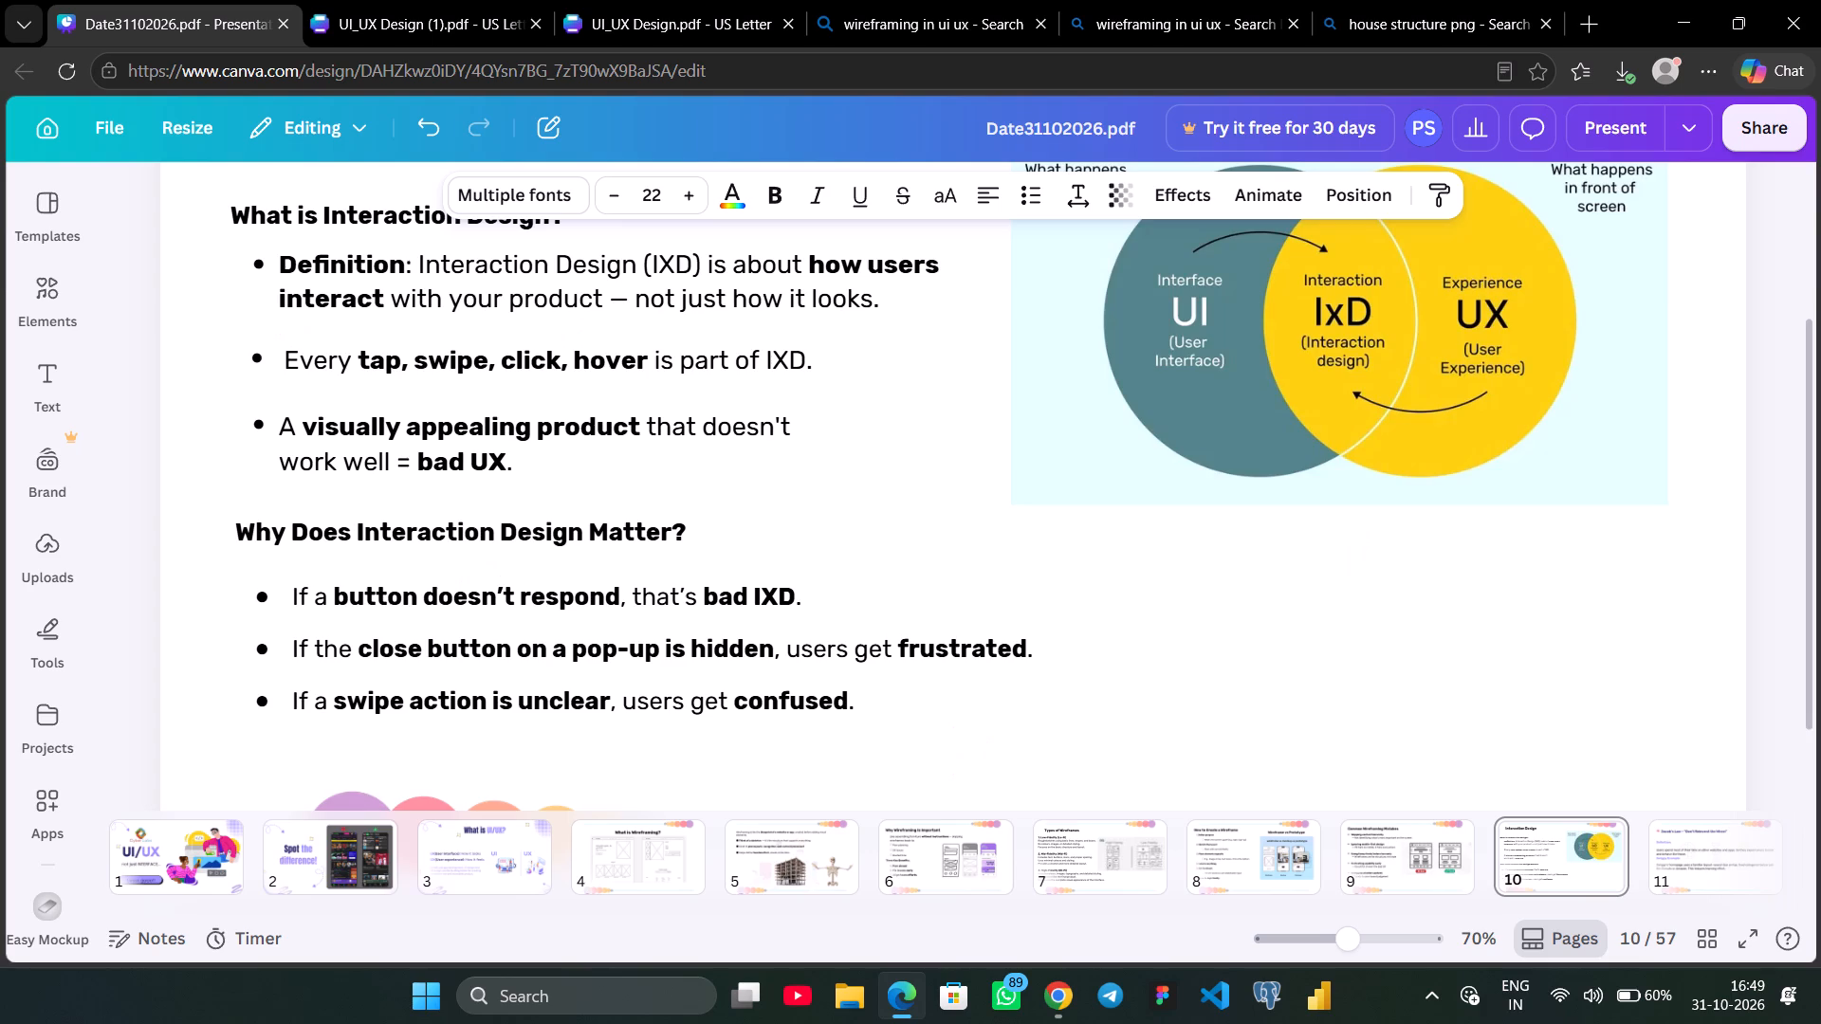
click(1534, 493)
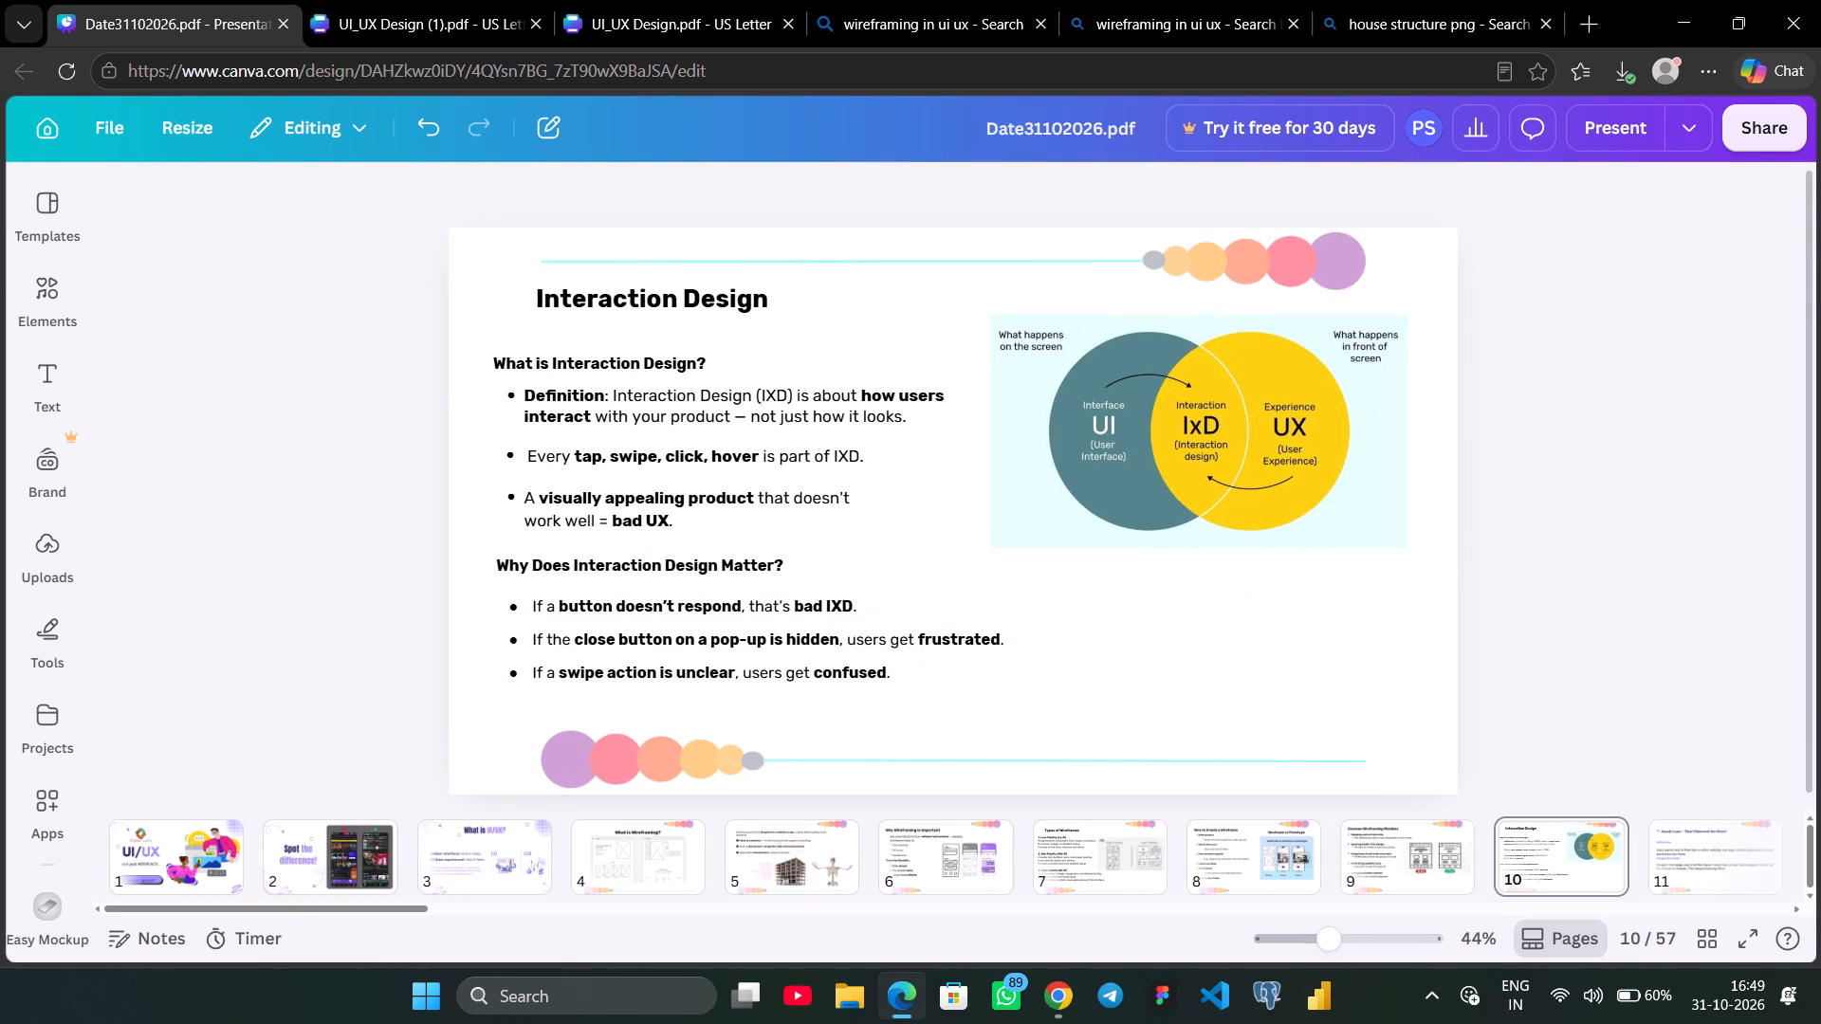
Open slide 11 of Date31102026.pdf.
scroll(1491, 814, left, 2)
click(1514, 861)
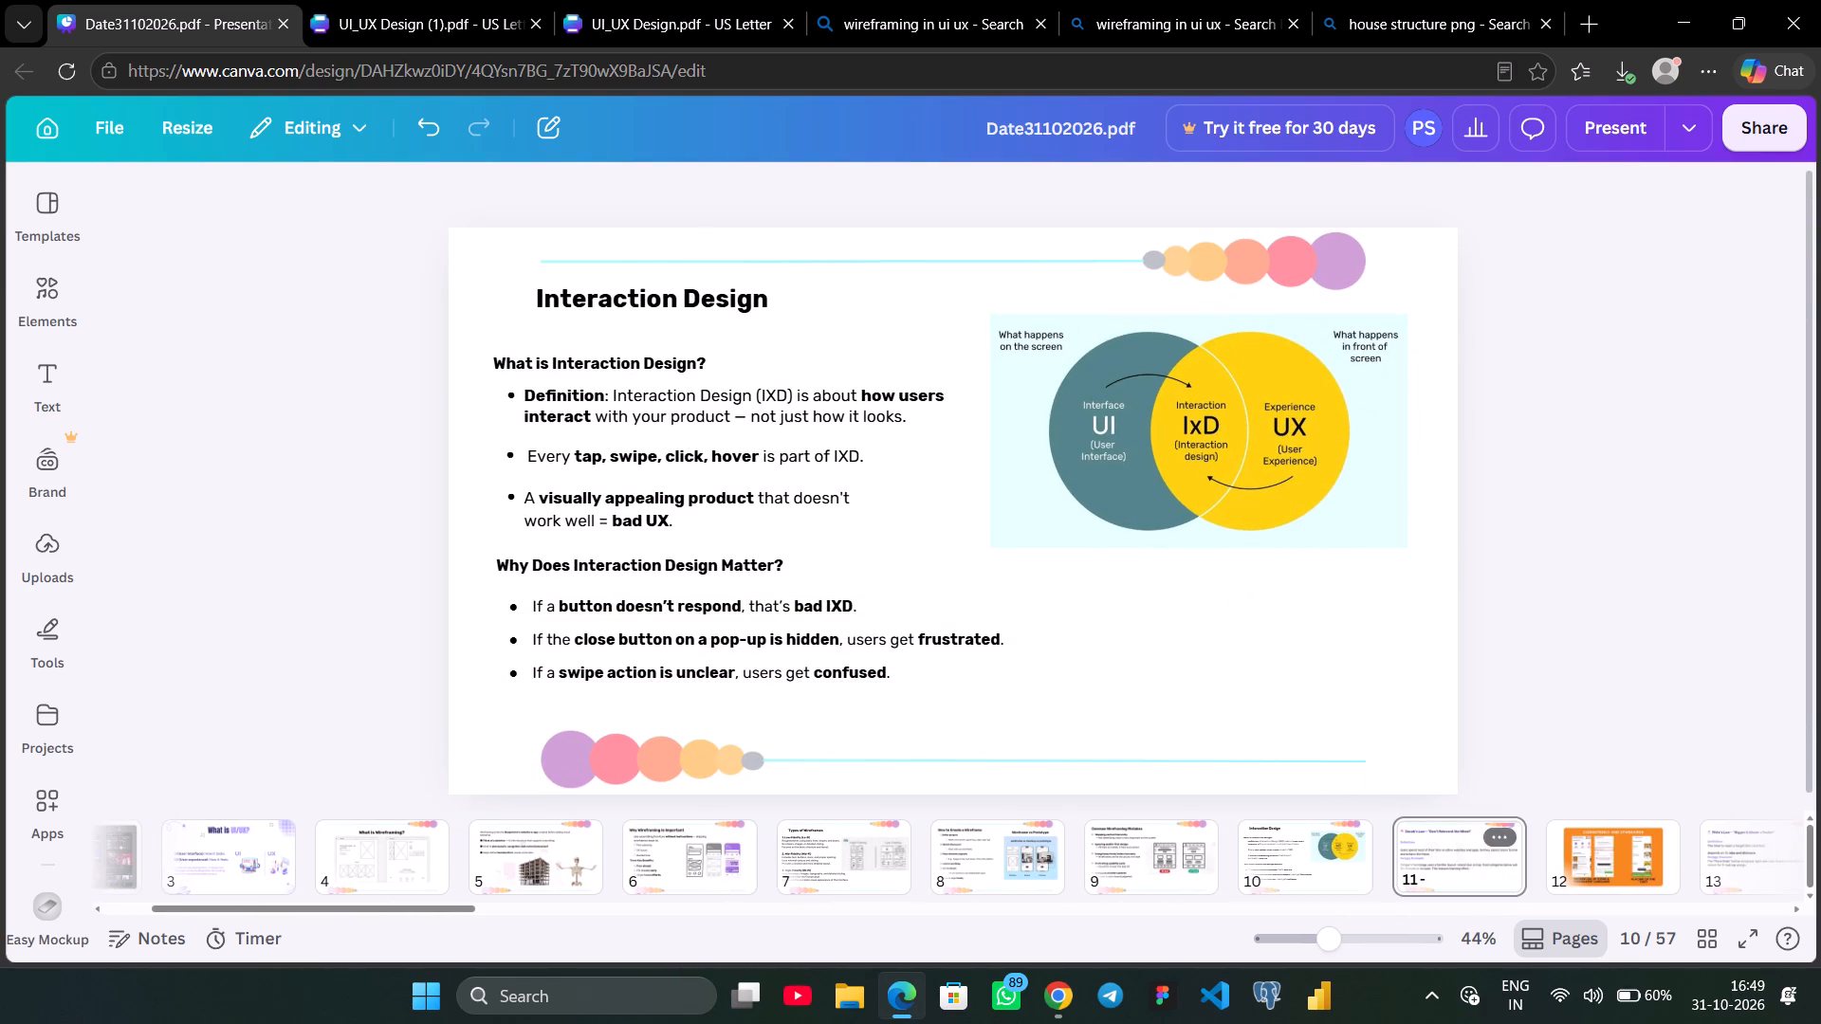
Copy the "5 Core Principles of IXD:" heading, its circle diagram and the whole Principle/Meaning table from page 2 of UI_UX Design.pdf.
click(701, 0)
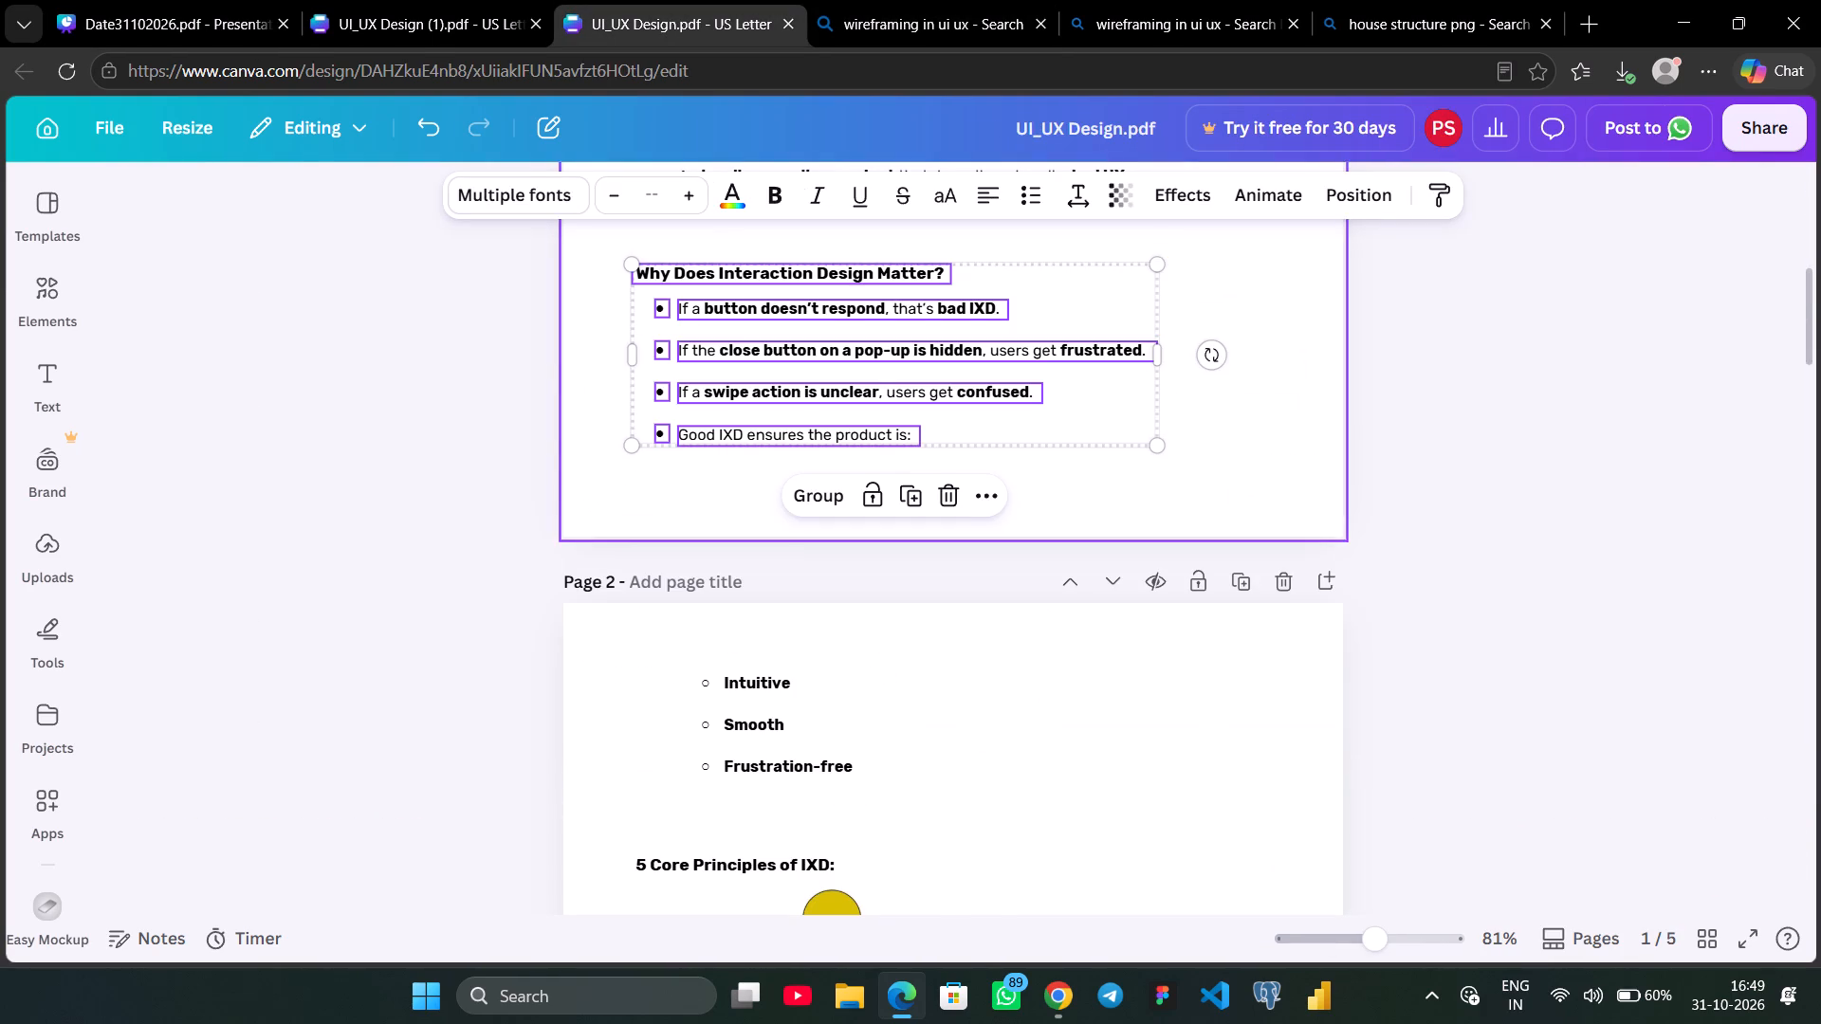
scroll(1467, 460, down, 5)
scroll(1467, 460, up, 1)
scroll(1467, 460, down, 1)
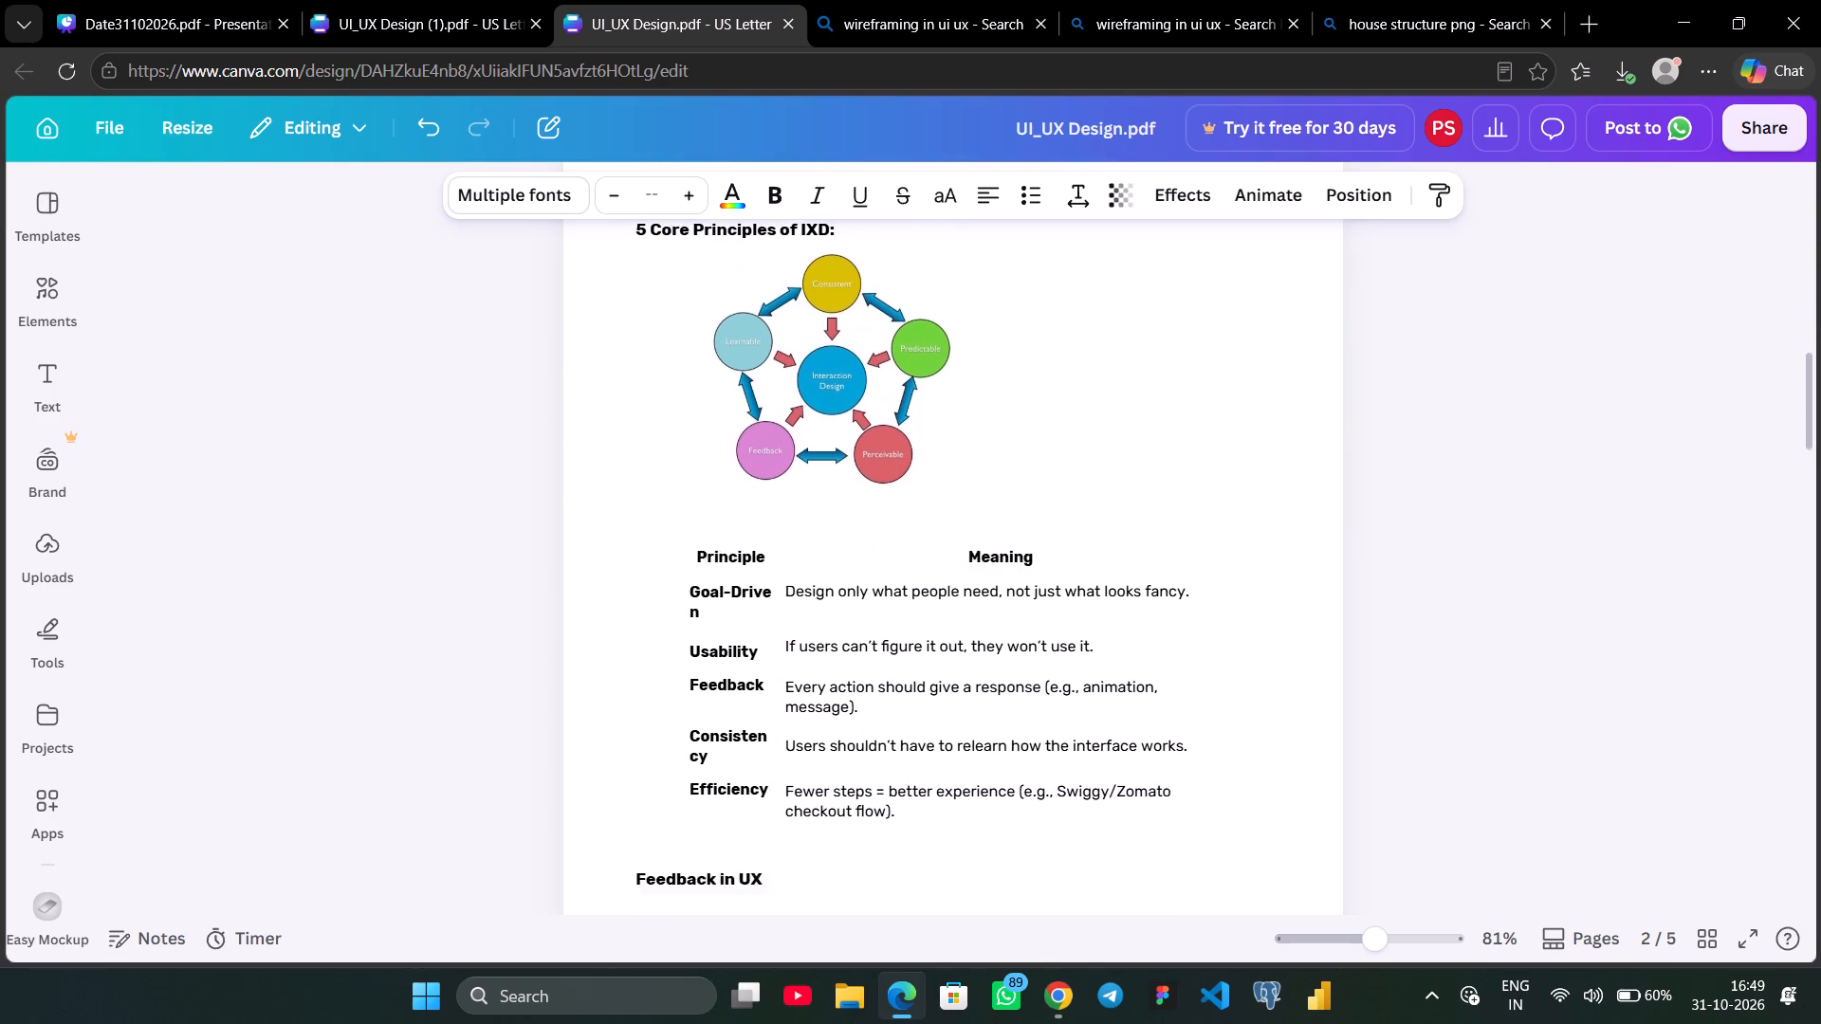
scroll(1467, 460, down, 1)
scroll(1467, 460, up, 2)
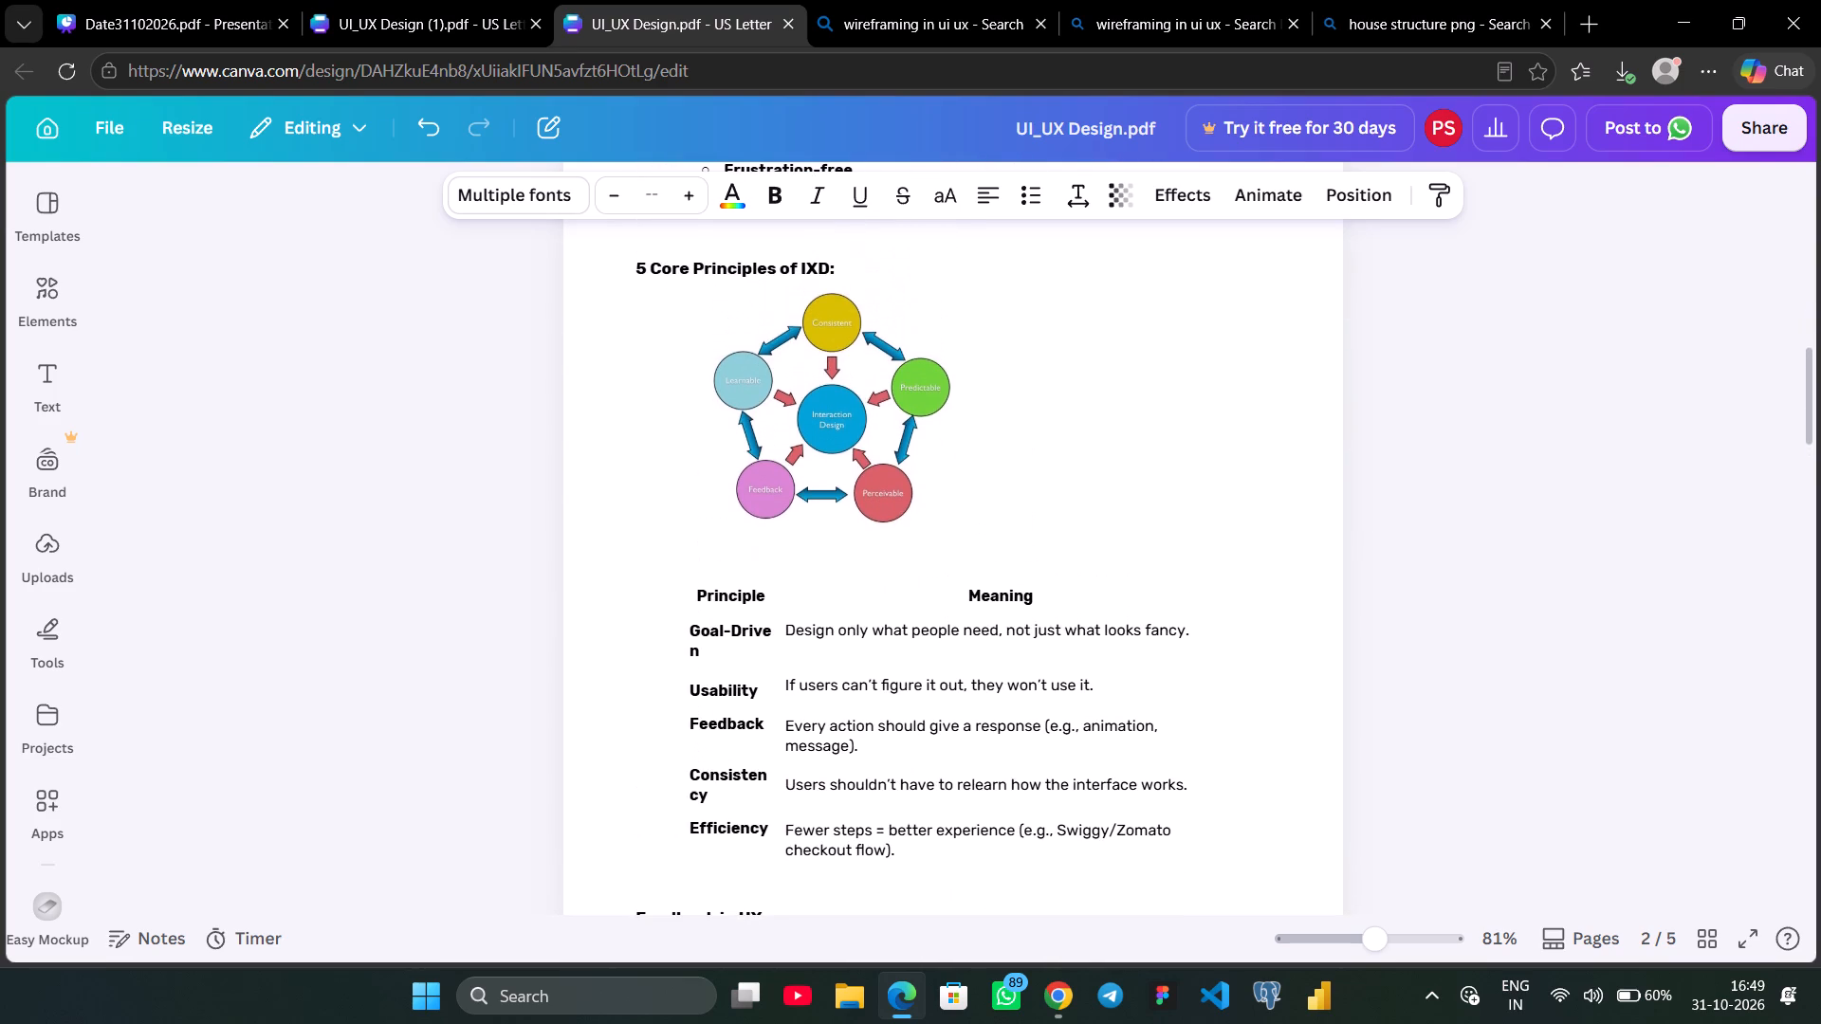
click(780, 272)
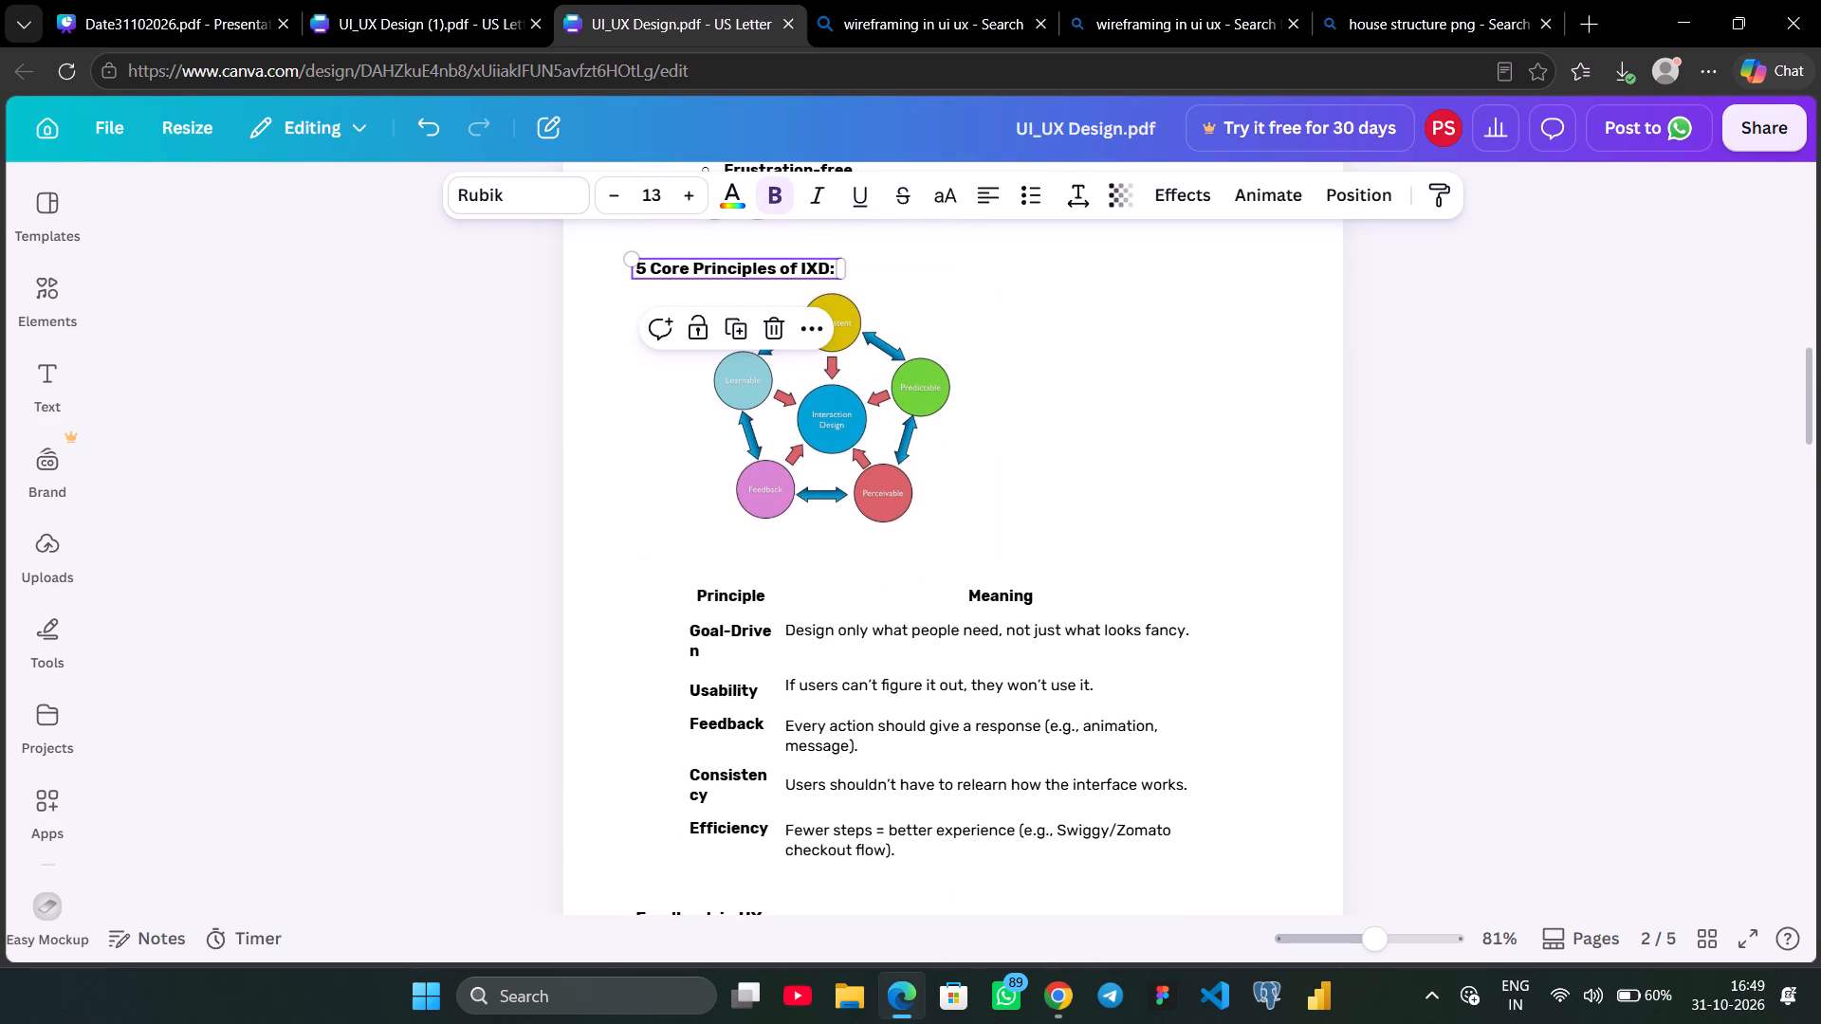
shift+click(880, 425)
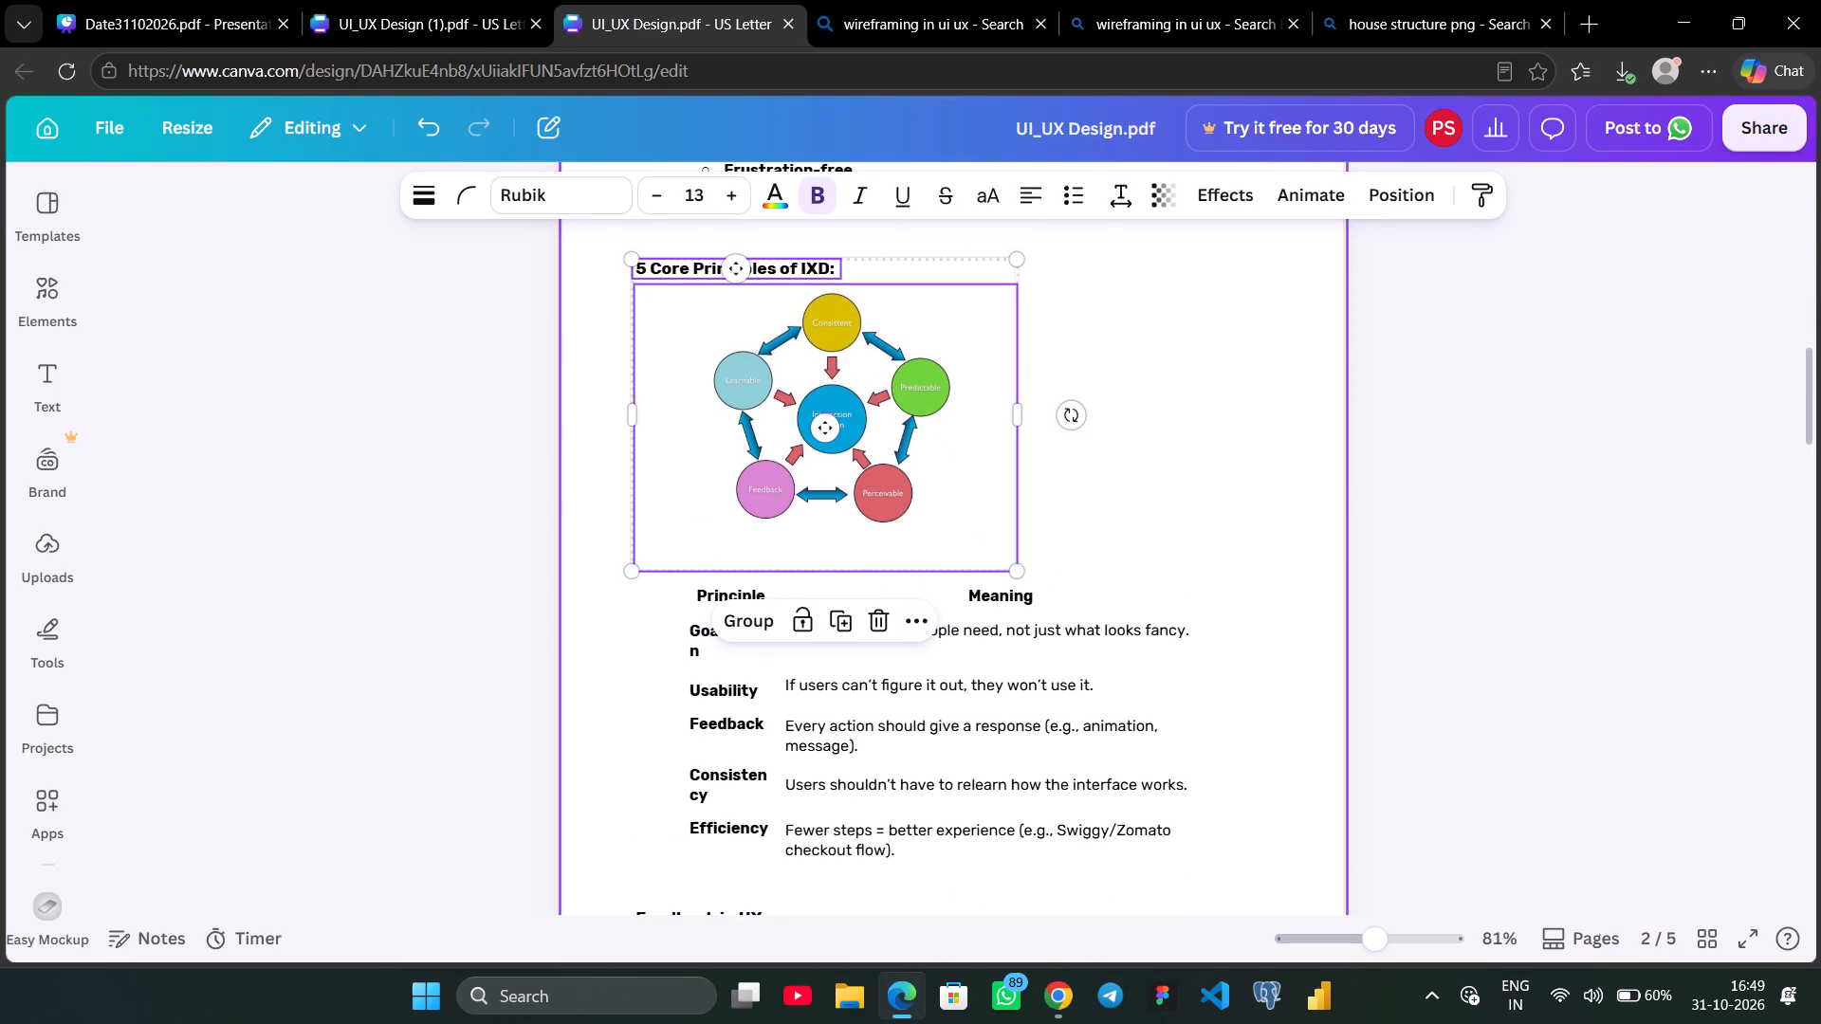
shift+click(712, 593)
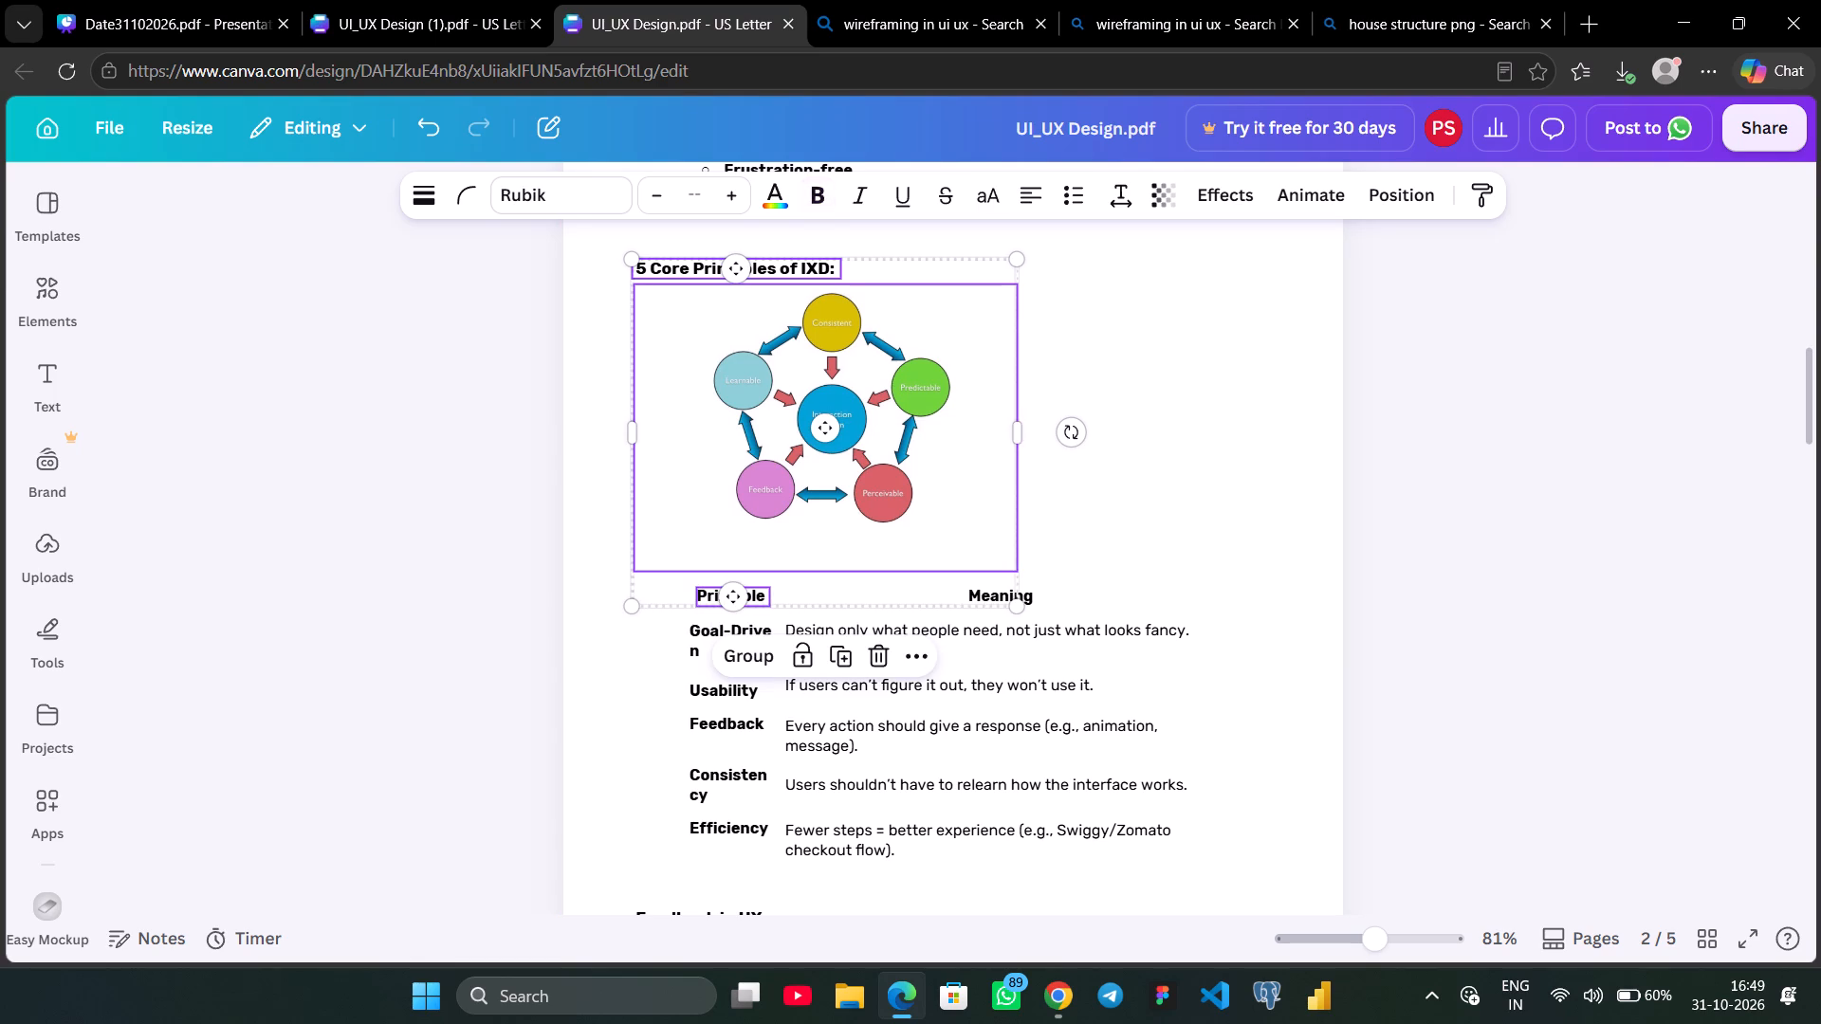
shift+click(995, 594)
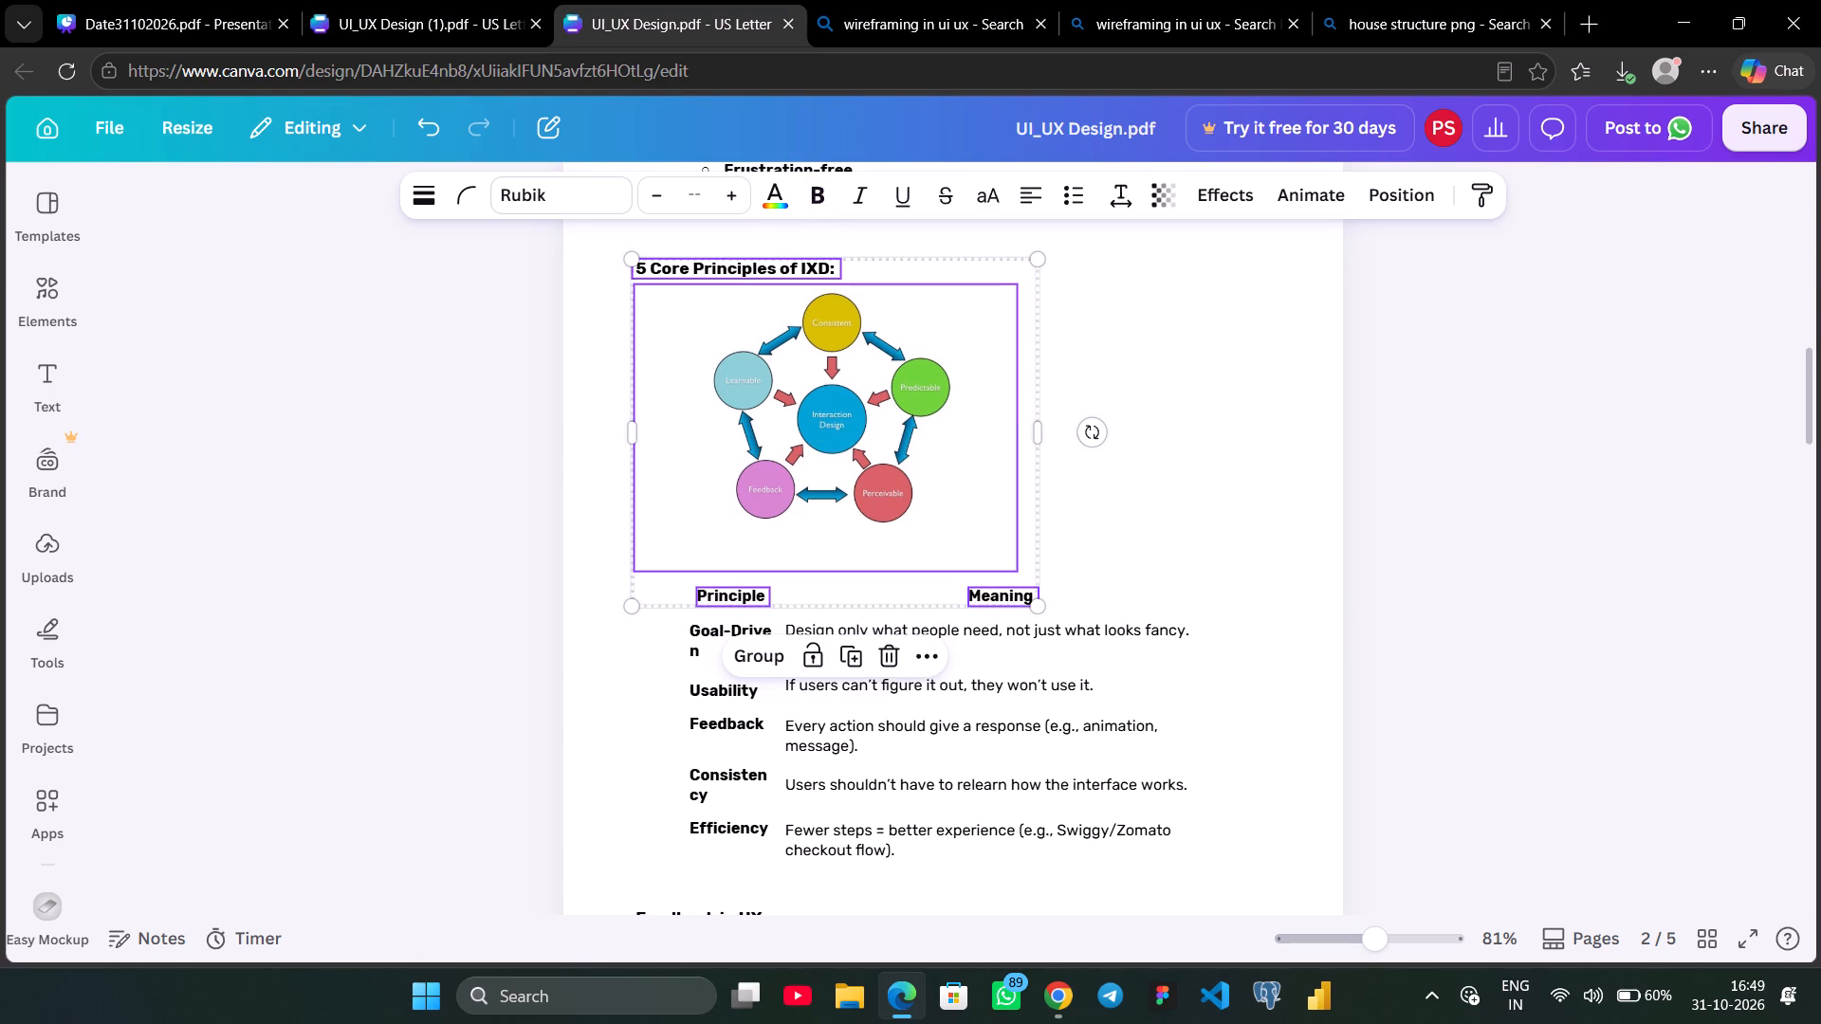
shift+click(847, 624)
shift+click(749, 624)
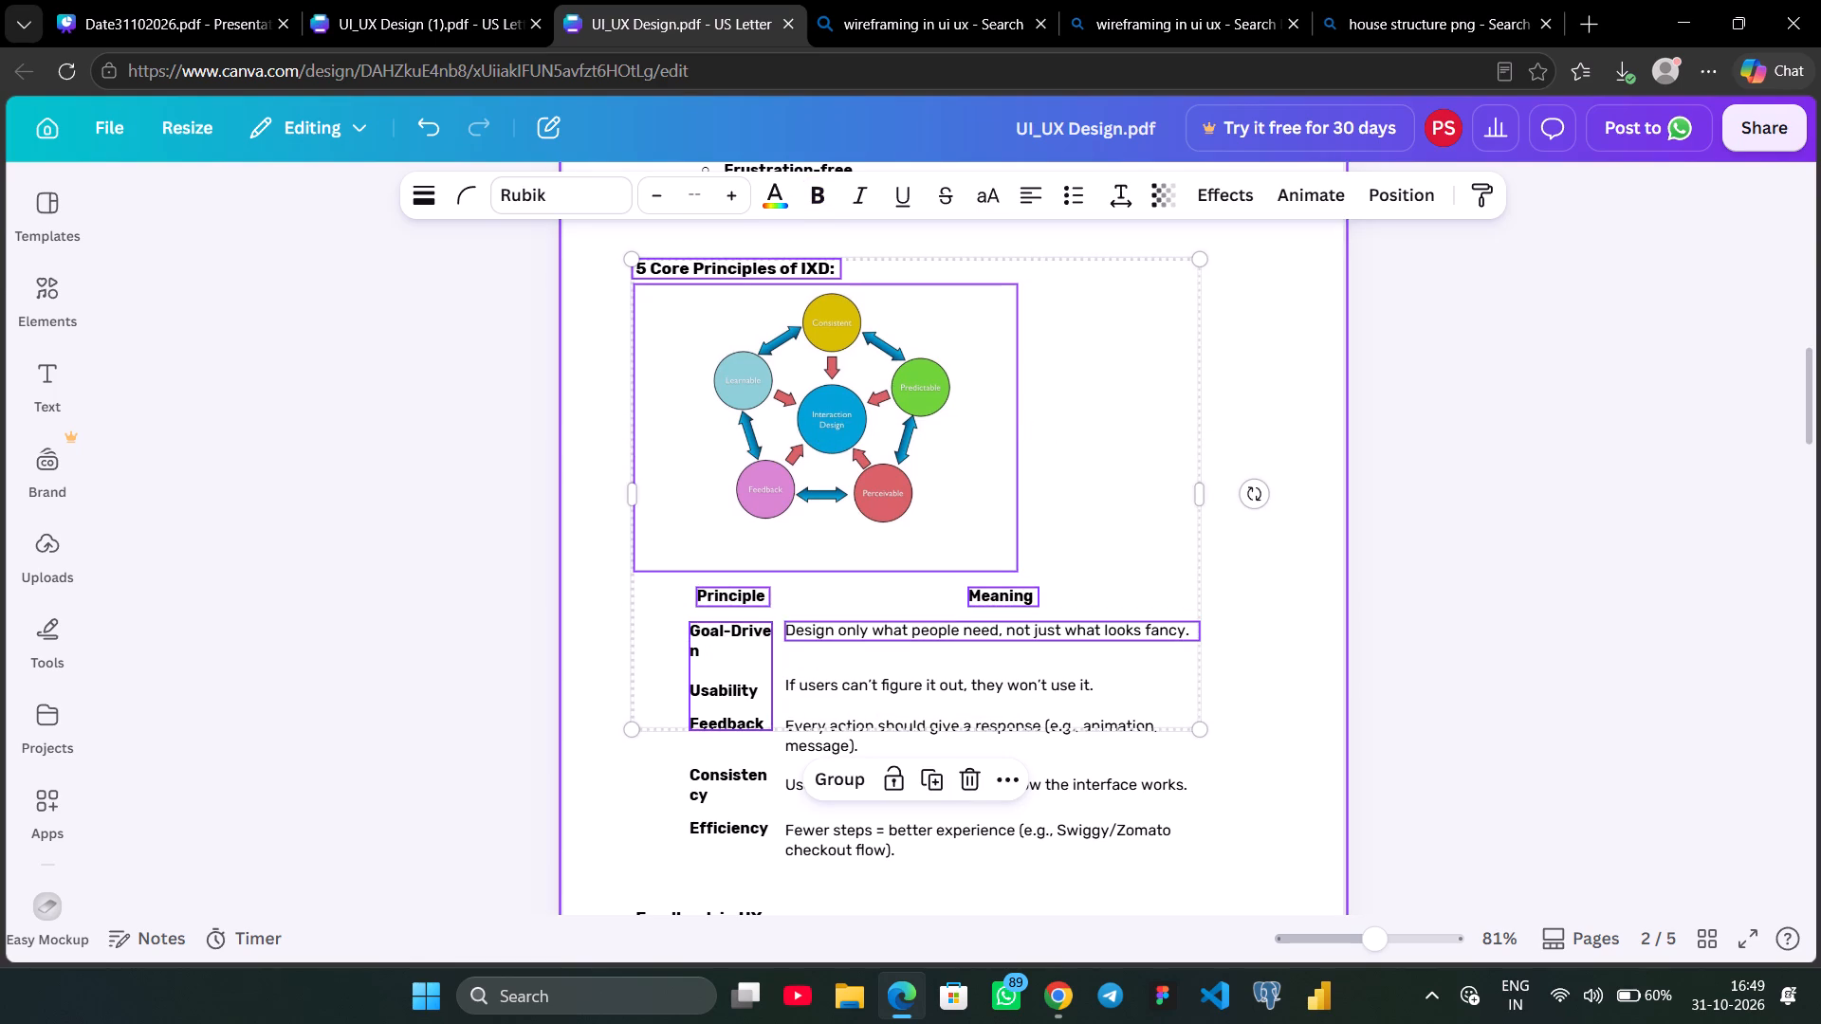
shift+click(720, 781)
shift+click(892, 672)
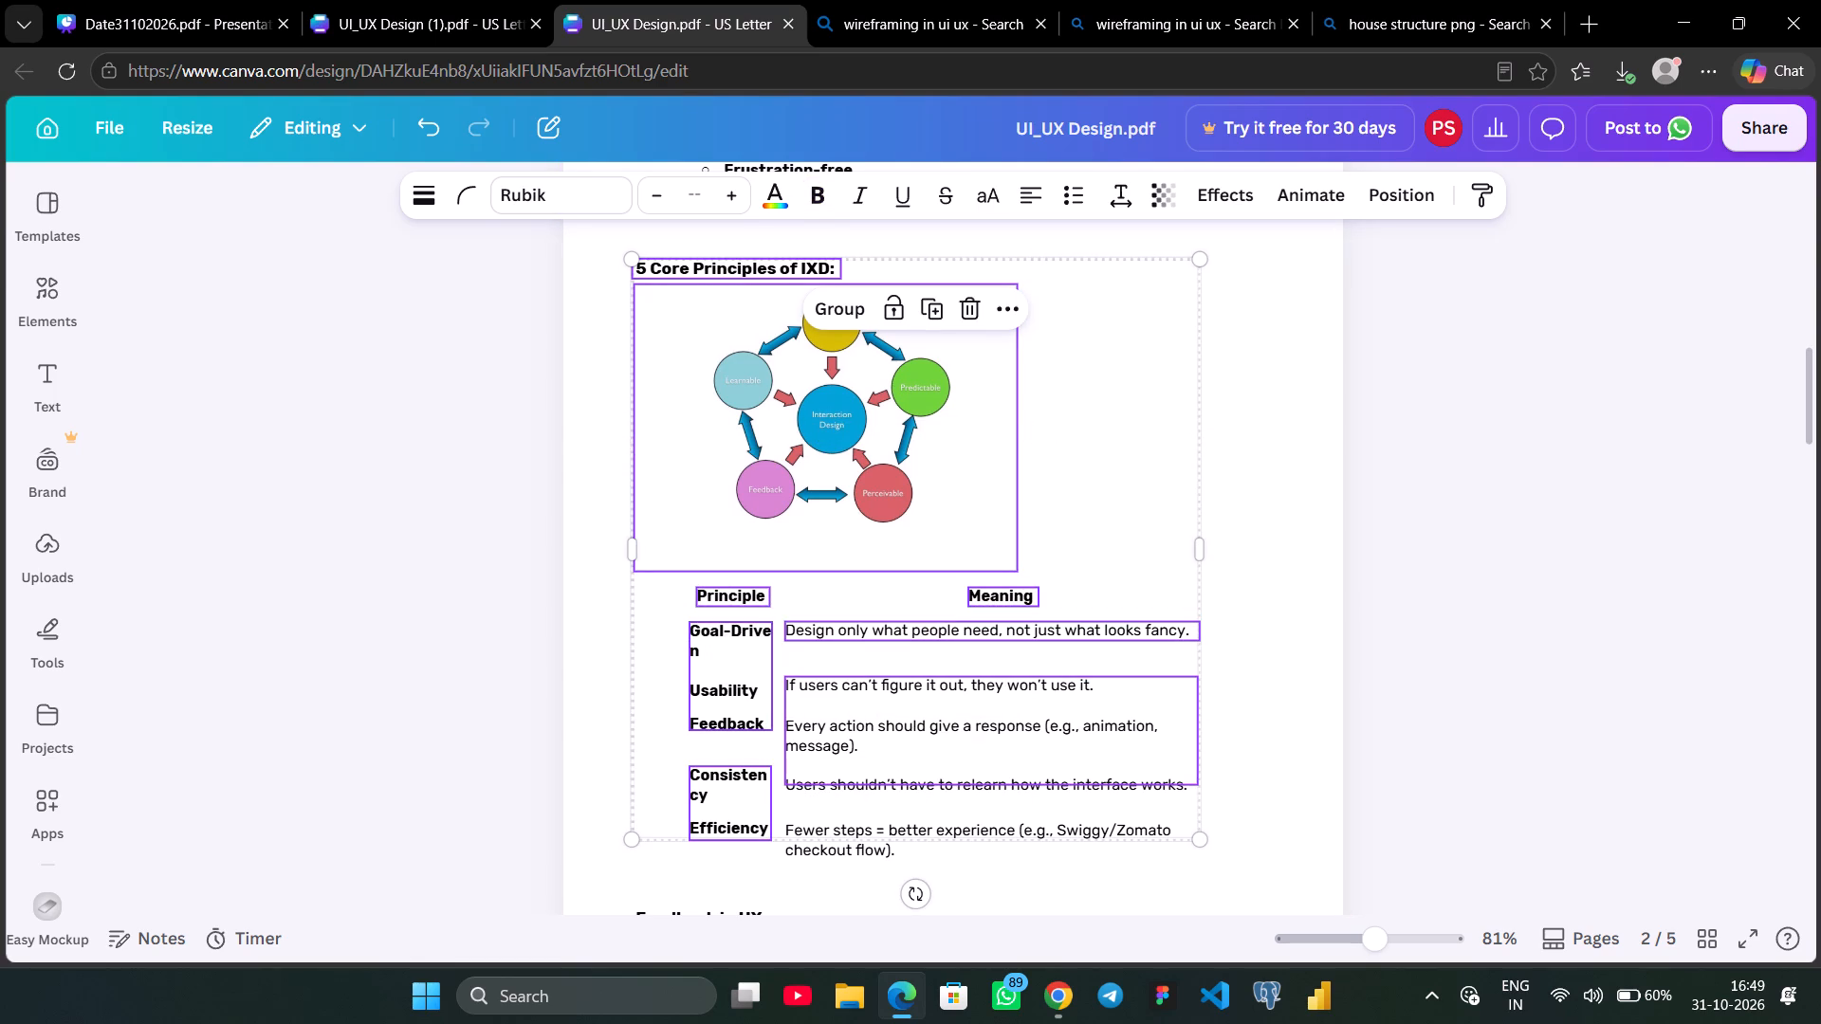
shift+click(857, 840)
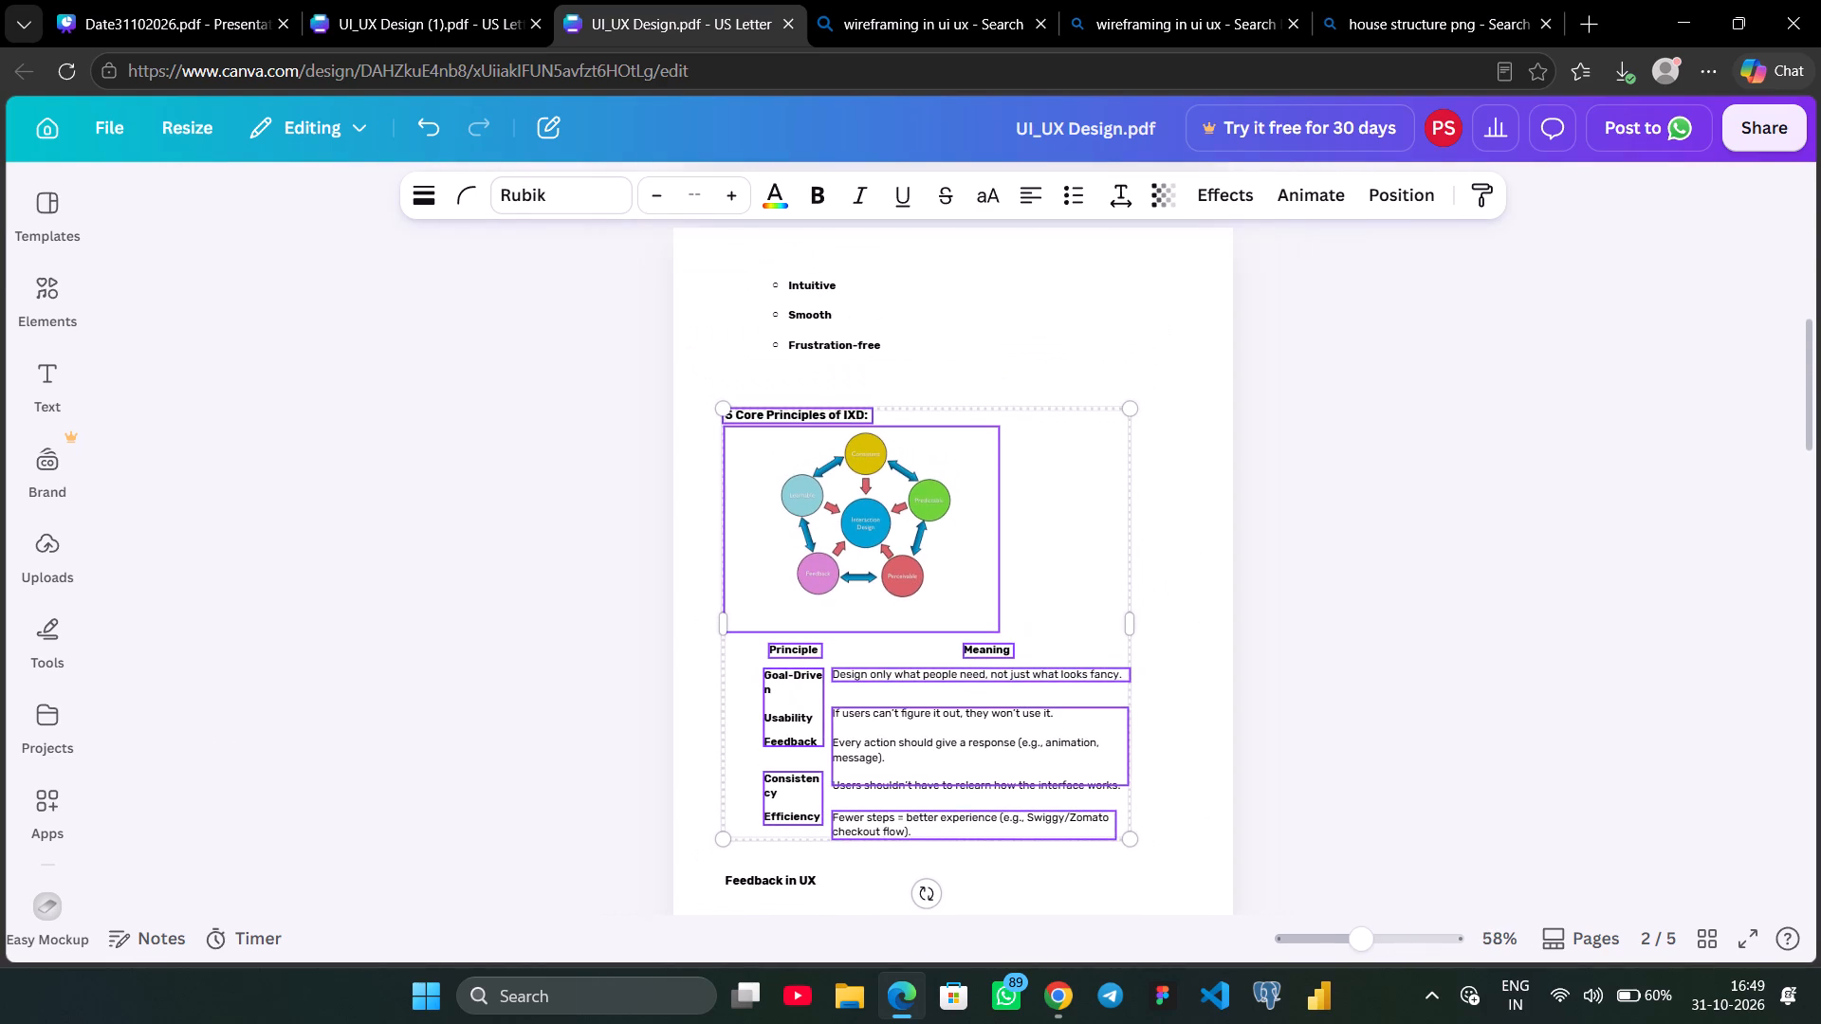
key(ctrl+c)
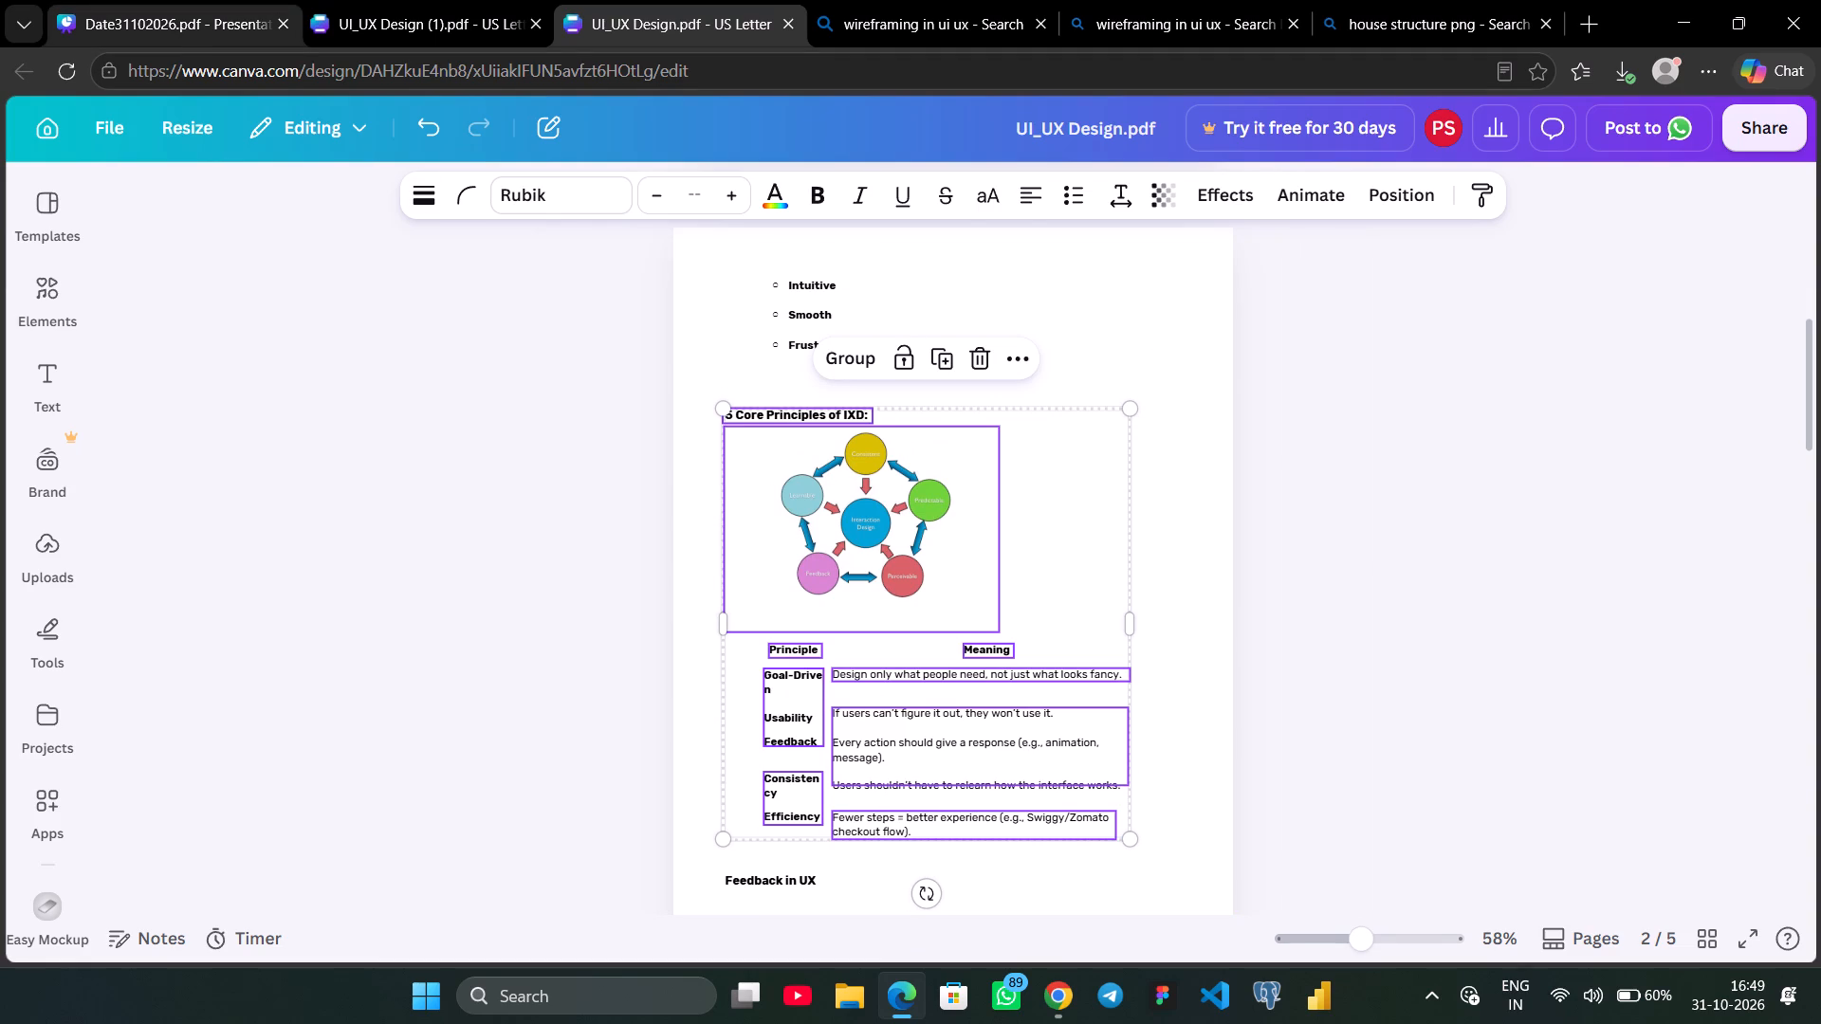
On slide 11 of Date31102026.pdf, delete the "Jacob's Law" heading, the definition and Swiggy example text, and the brain emoji.
click(218, 44)
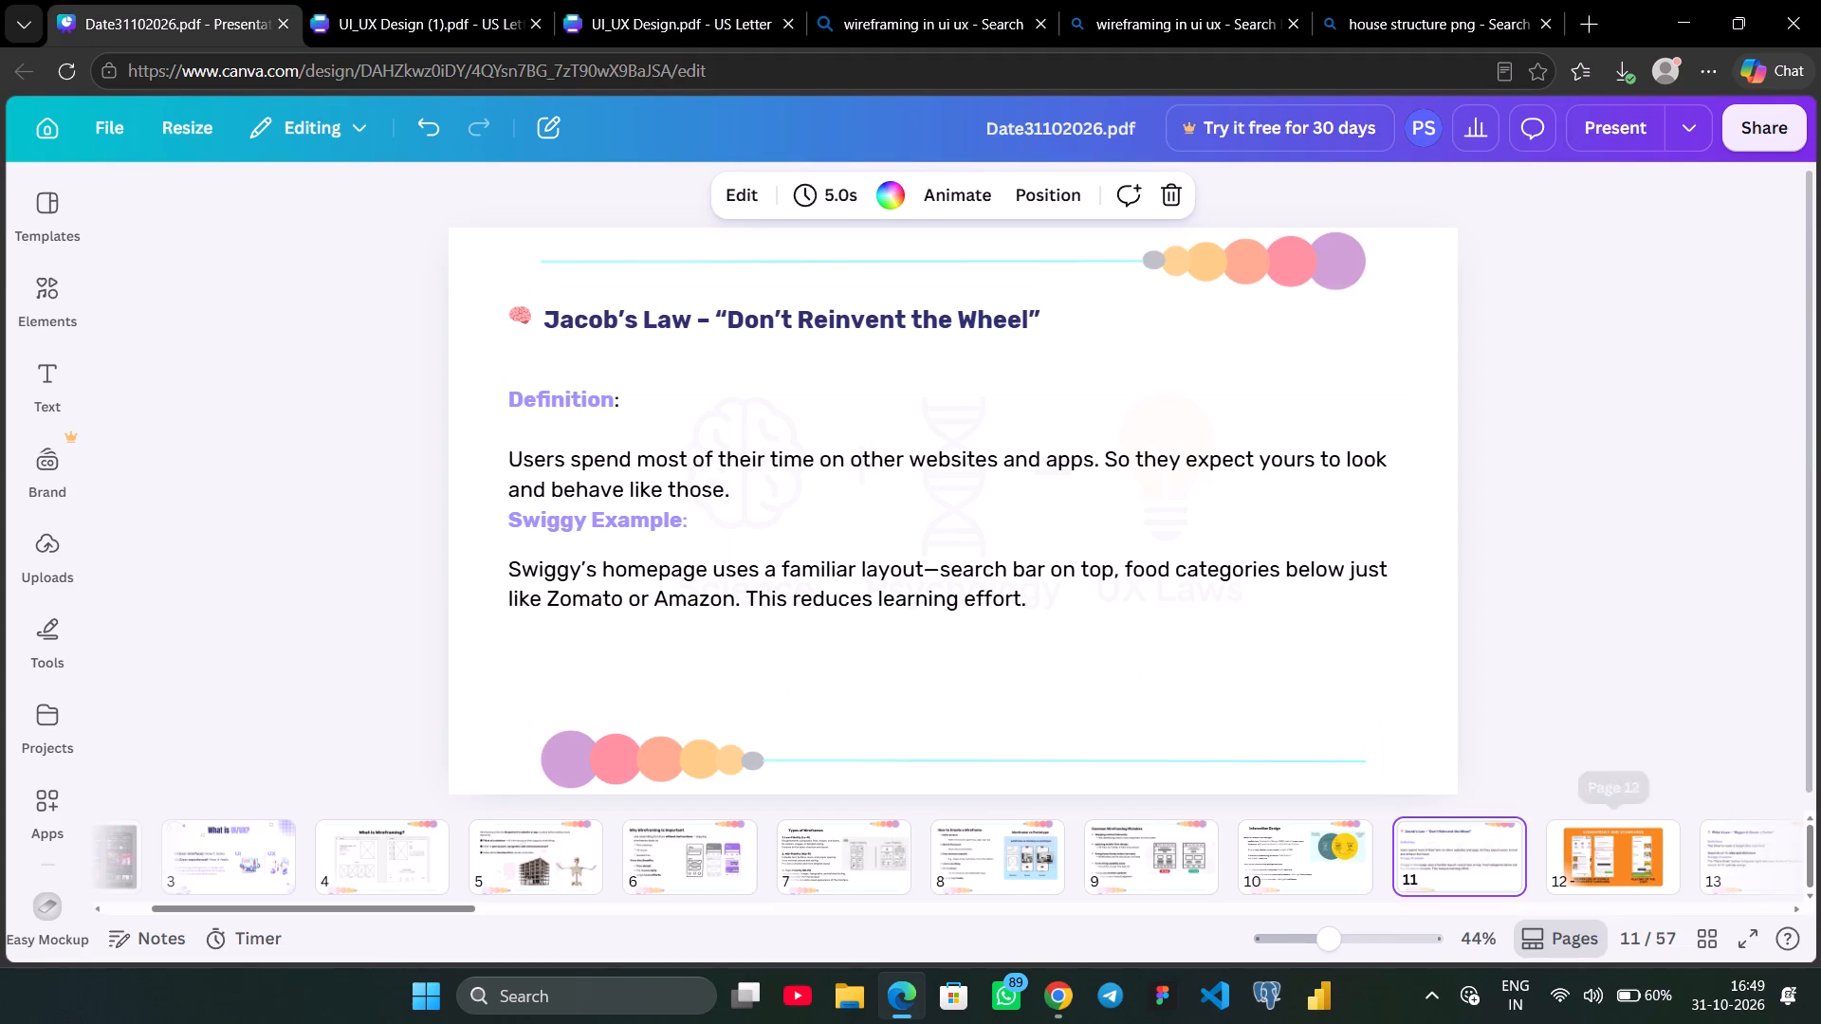
click(1331, 864)
click(1436, 856)
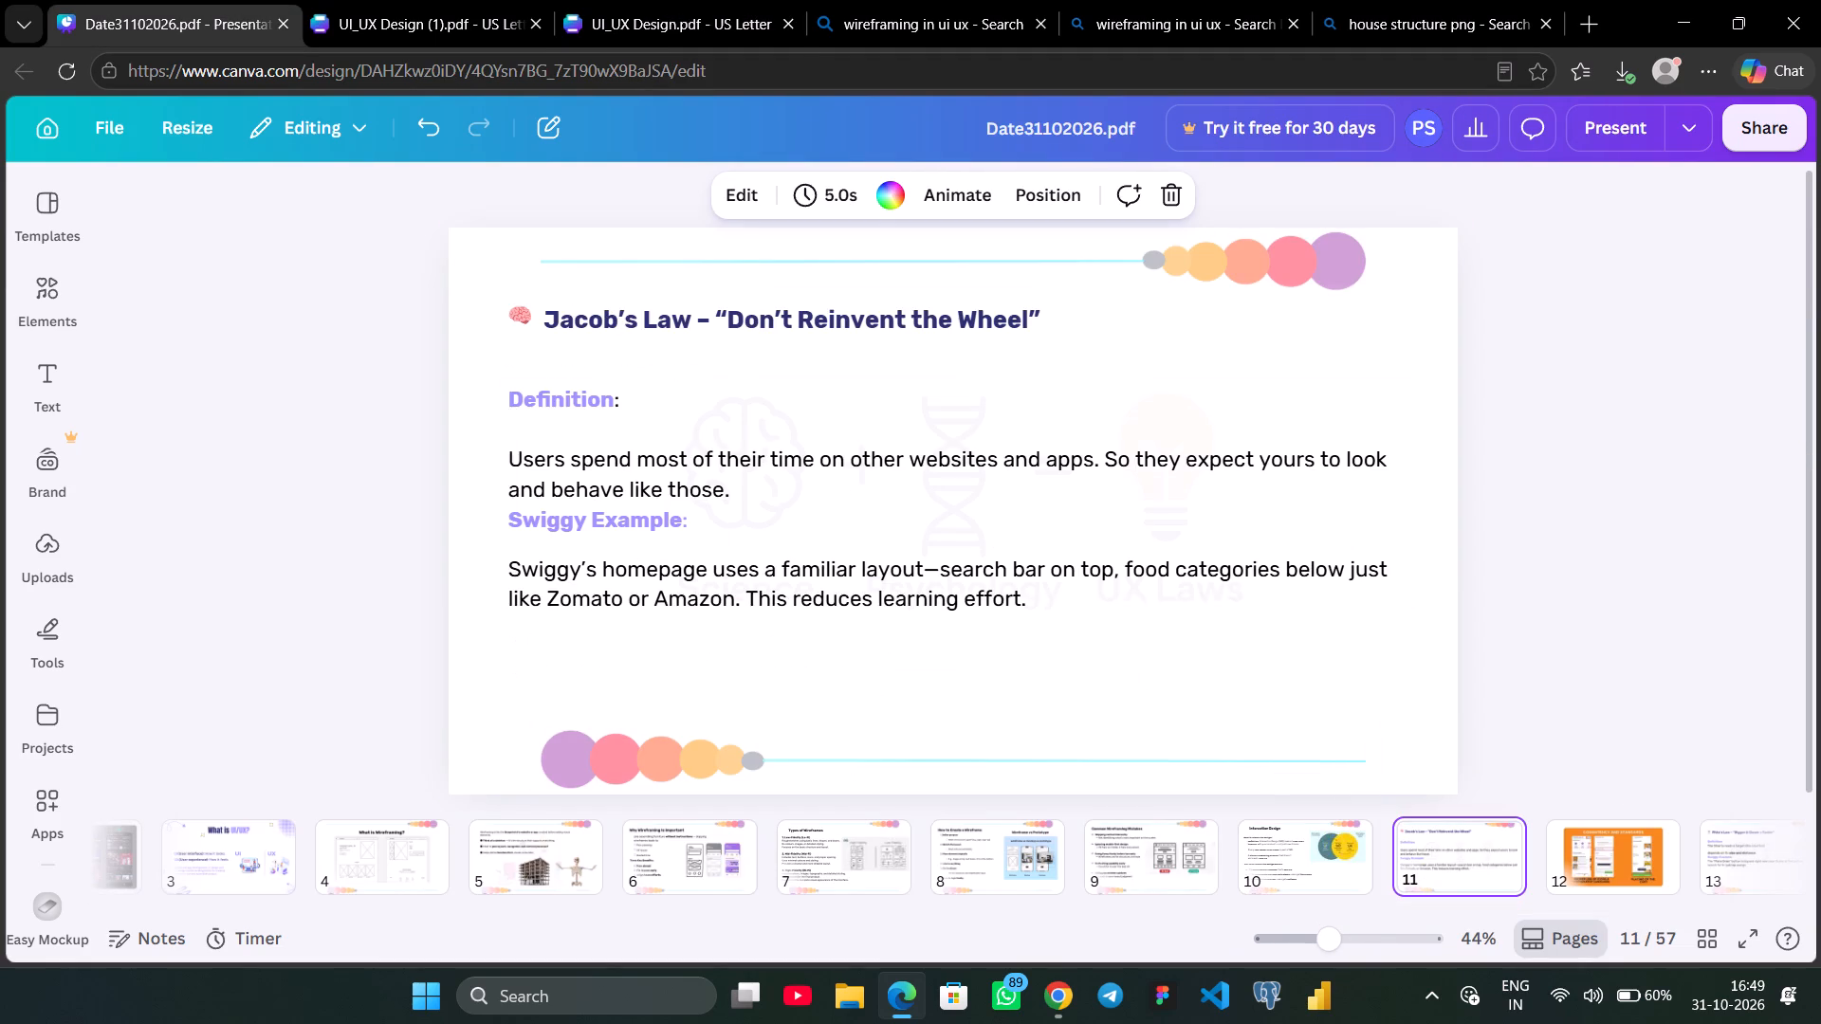
click(909, 307)
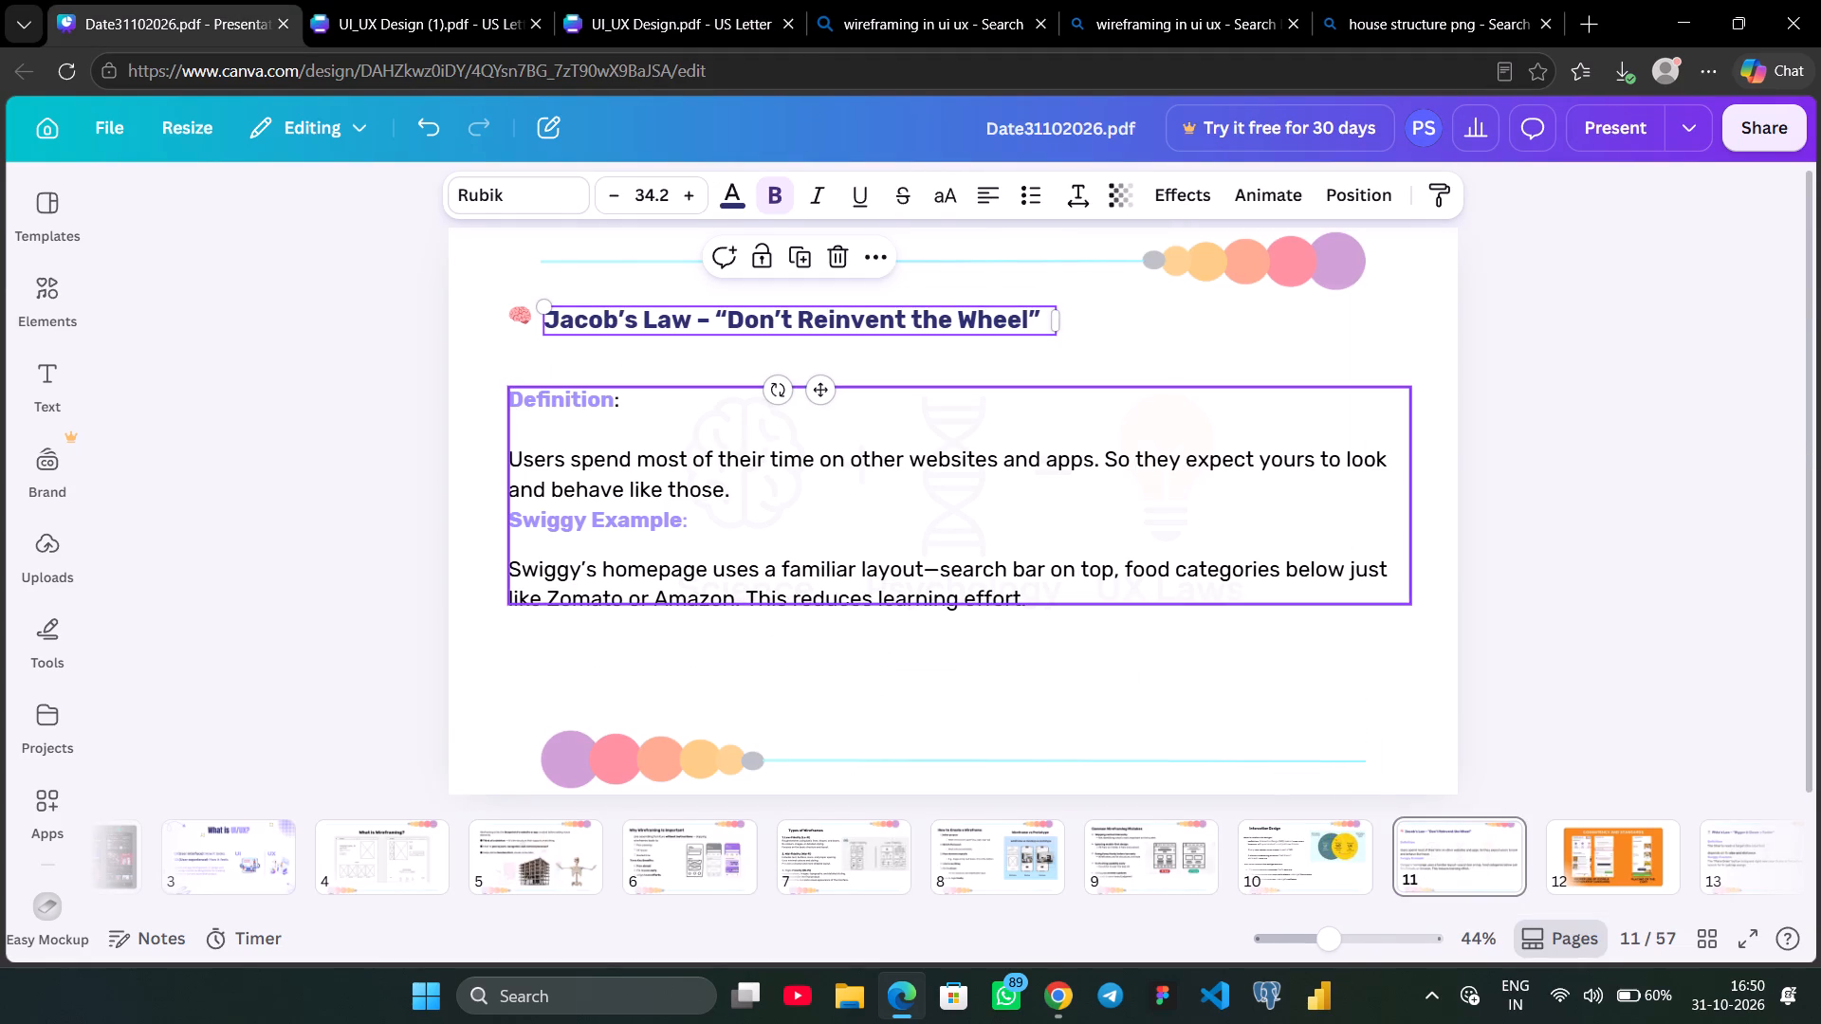
shift+click(635, 429)
key(Delete)
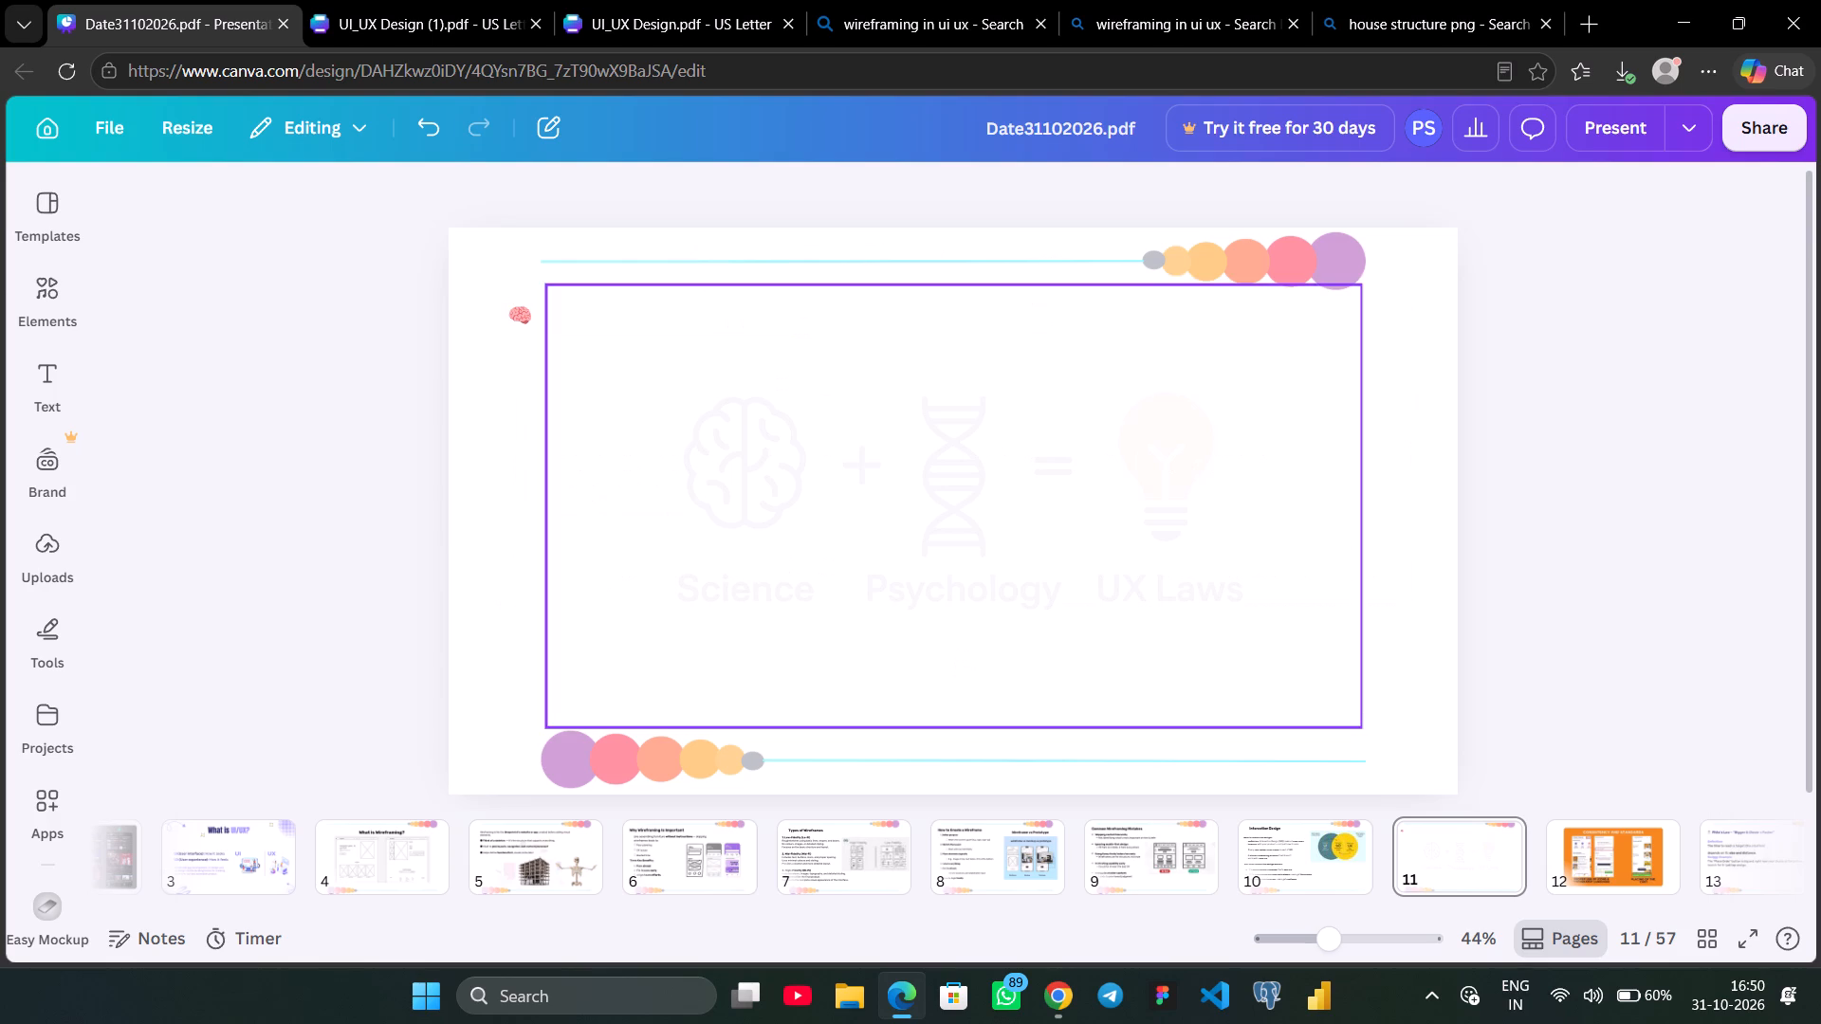
click(519, 316)
key(Delete)
Paste the copied "5 Core Principles of IXD:" heading, diagram and table onto the cleared slide 11.
key(ctrl+v)
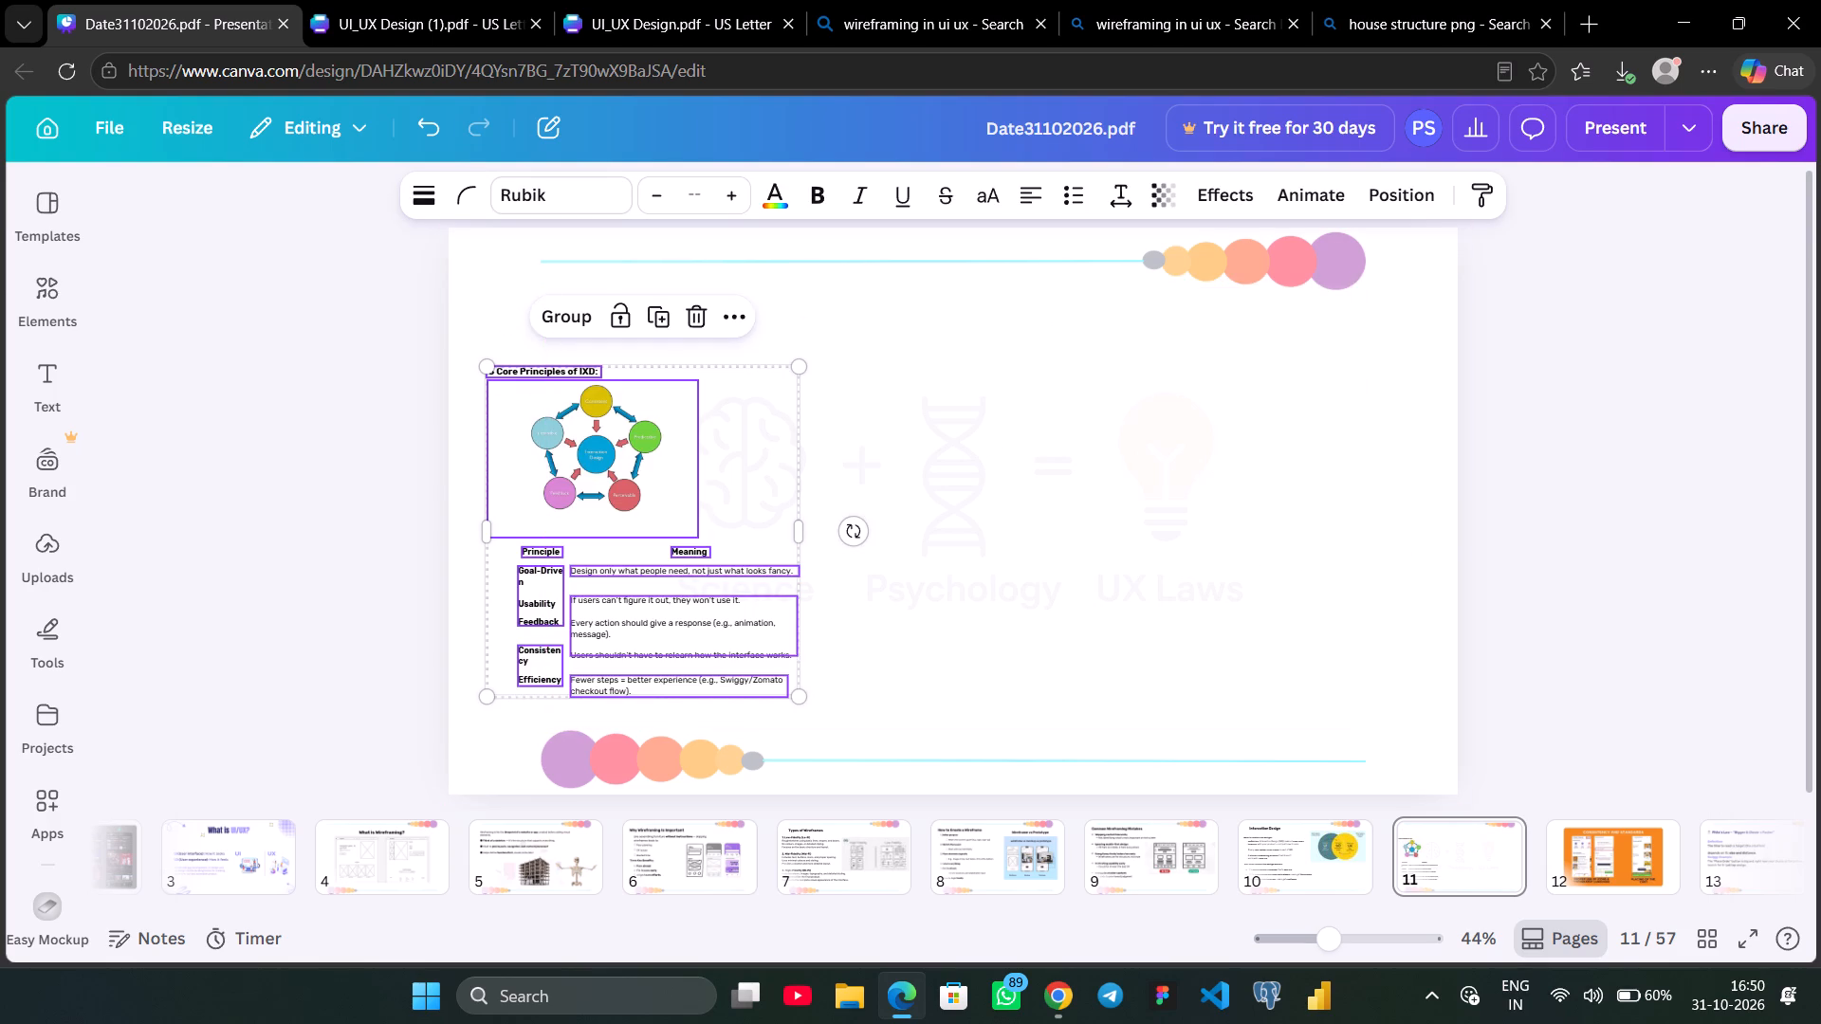
Move the interaction design circle diagram away from the heading and table to the upper right area of slide 11.
click(974, 498)
click(597, 434)
drag(597, 434, 1199, 393)
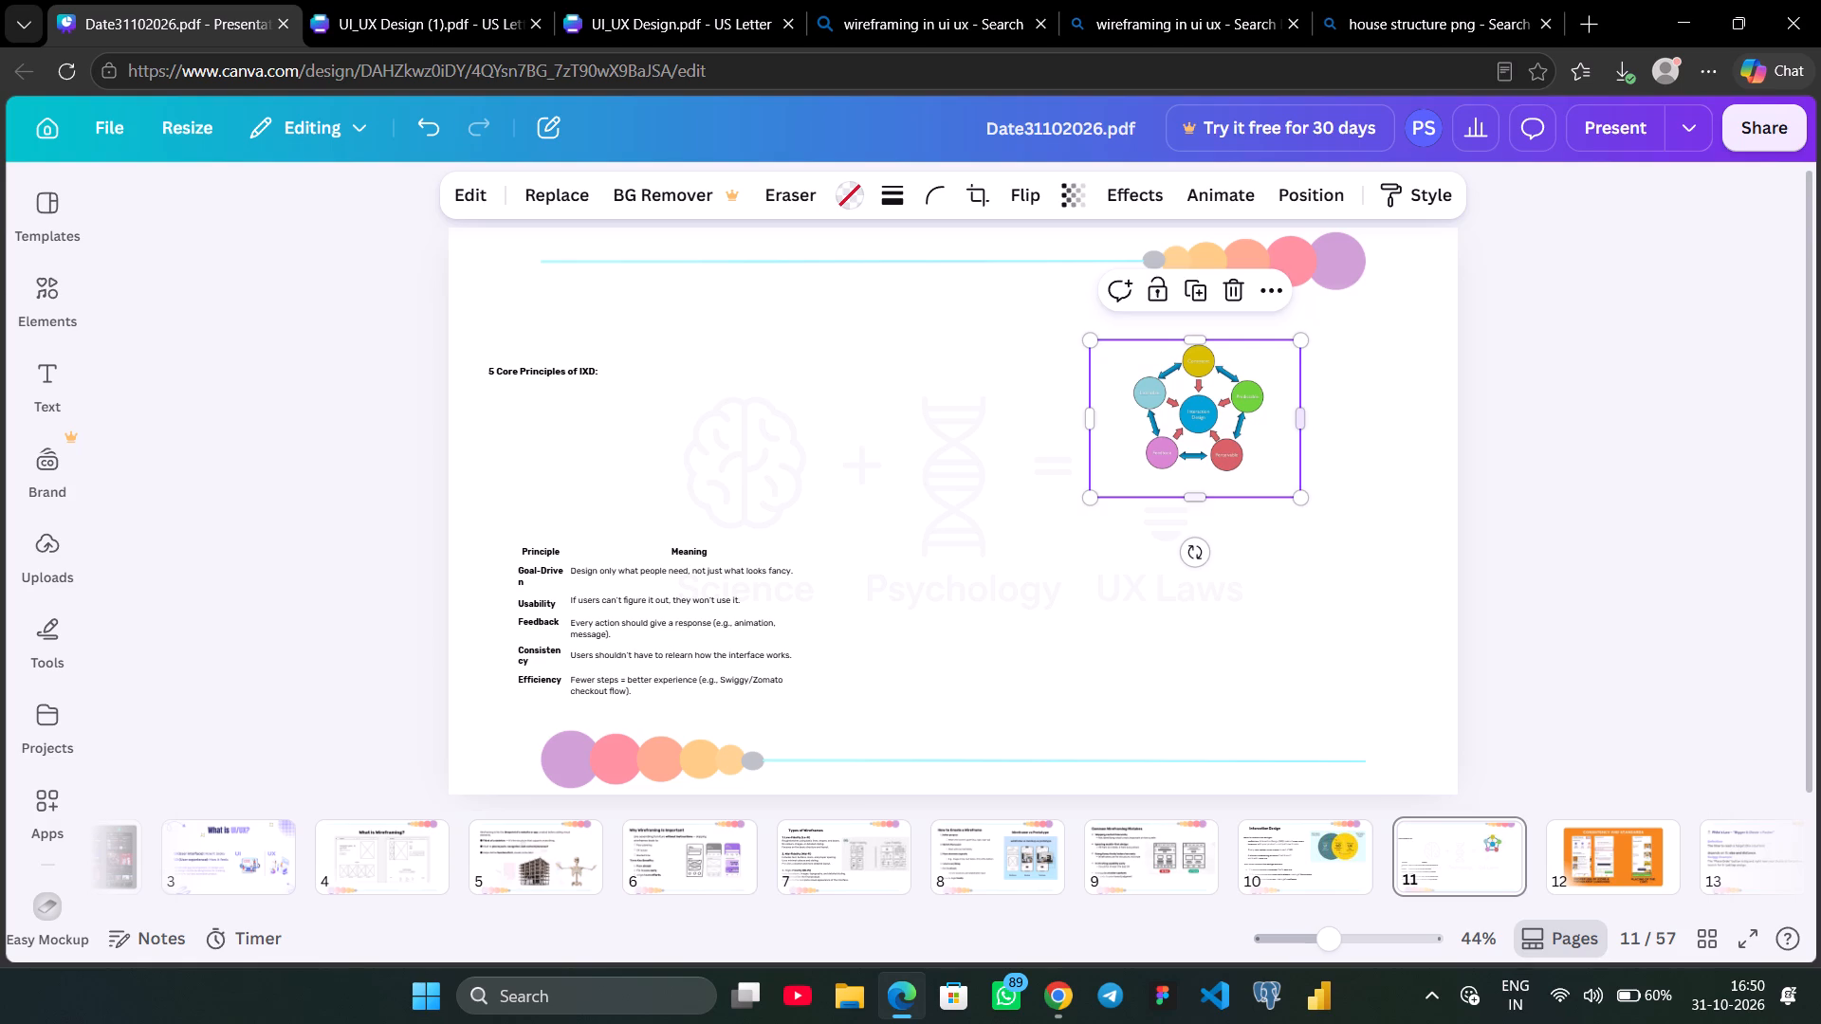
Delete the faded "Science + Psychology = UX Laws" image and the remaining pale background image from slide 11.
click(1000, 511)
key(Delete)
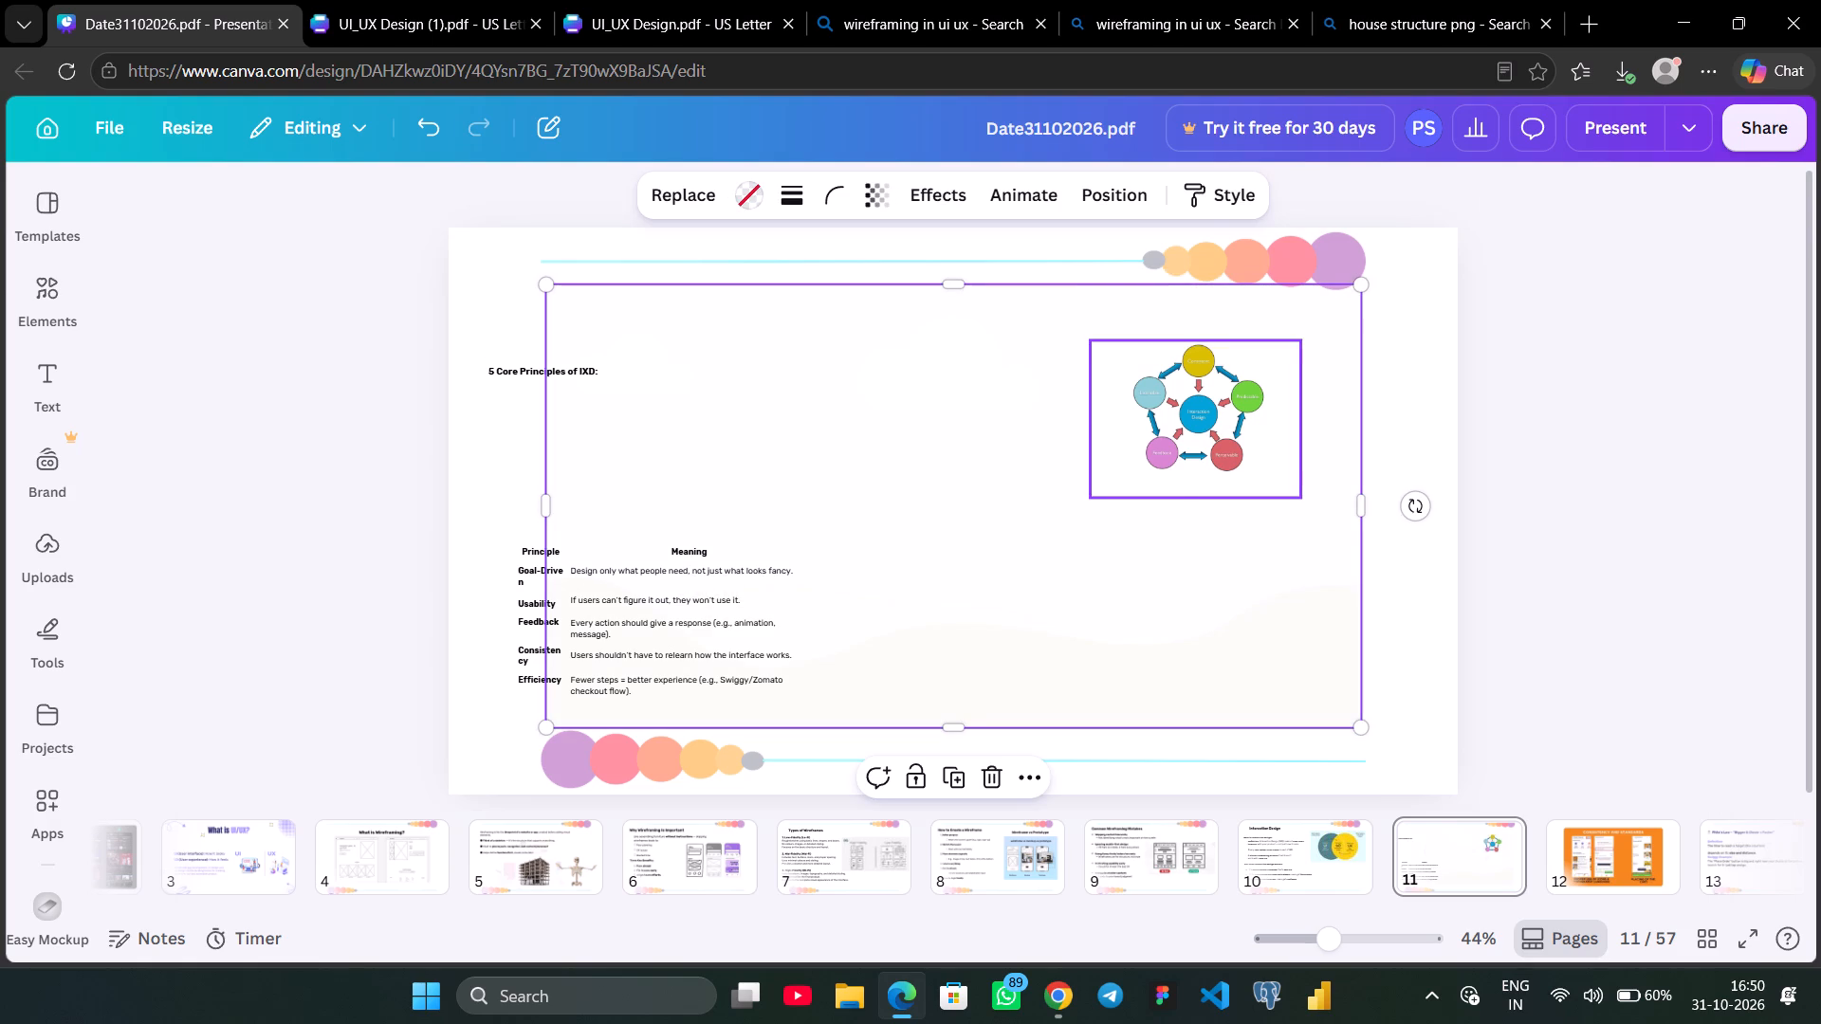
click(1216, 389)
click(945, 539)
key(BackSpace)
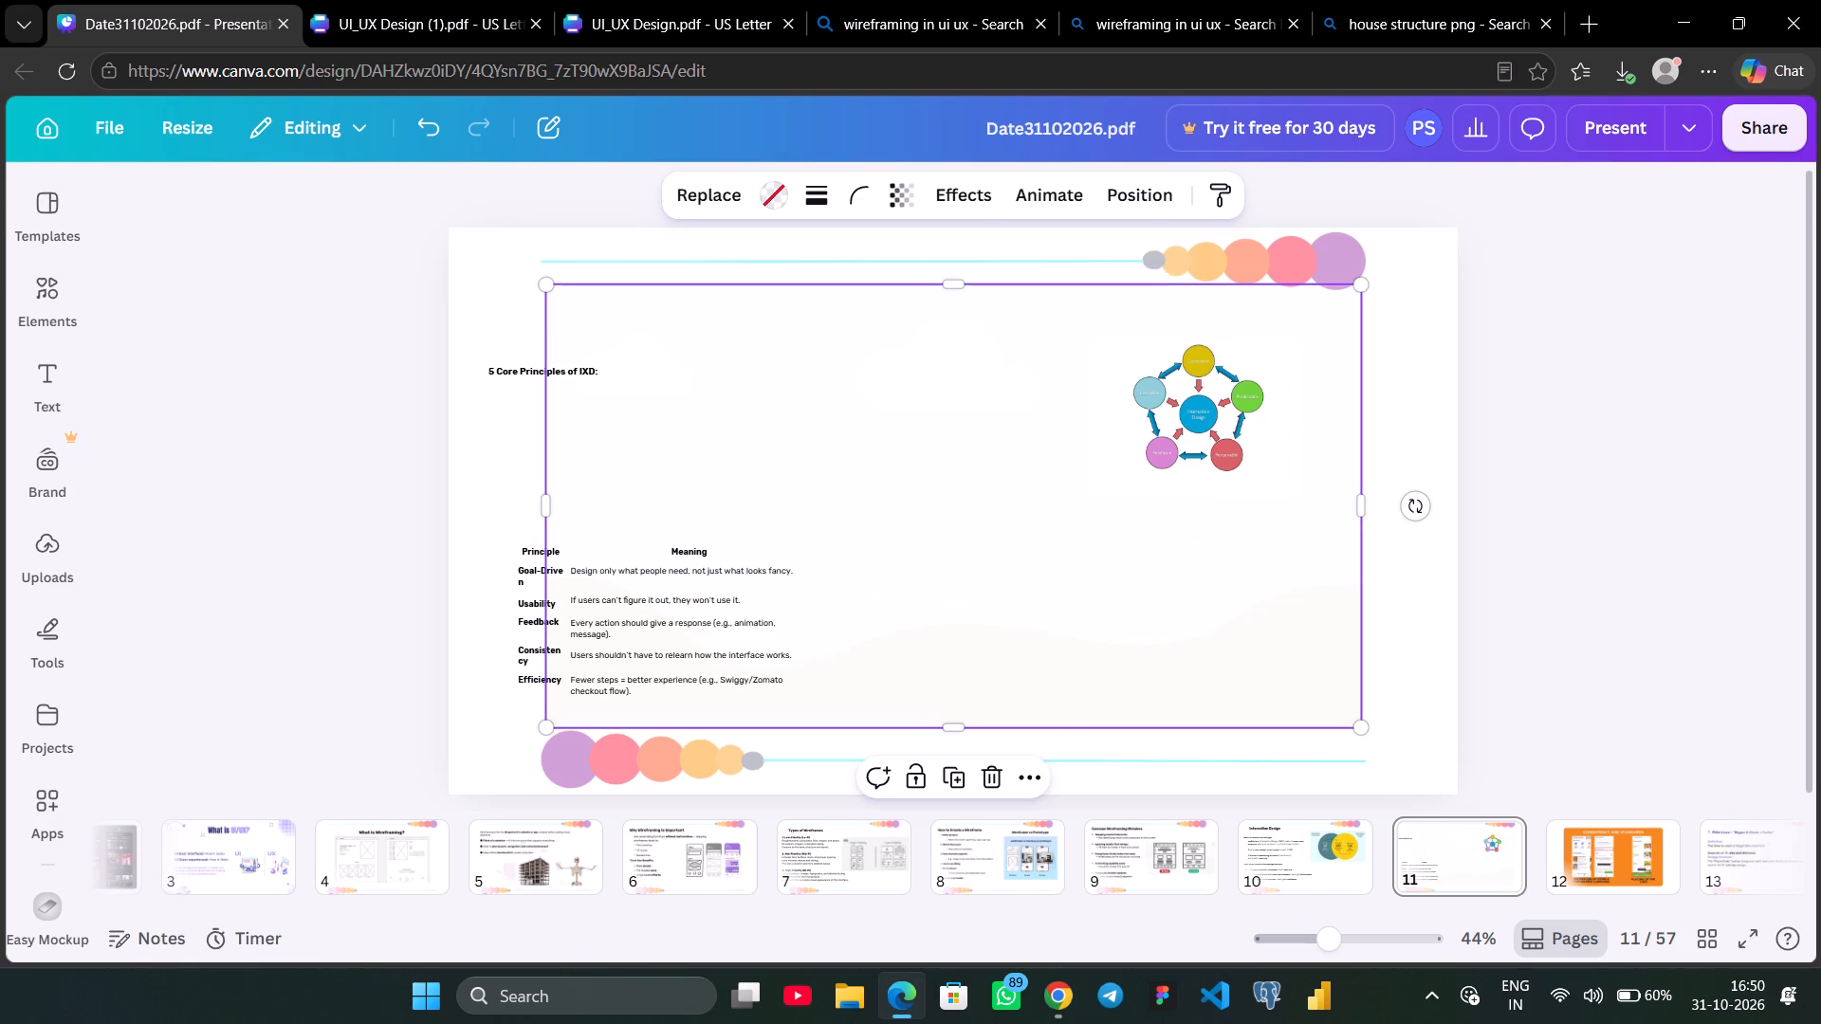
Enlarge the circle diagram to fill the right half of slide 11 and trim its empty right side to fit the slide.
drag(1177, 410, 1135, 387)
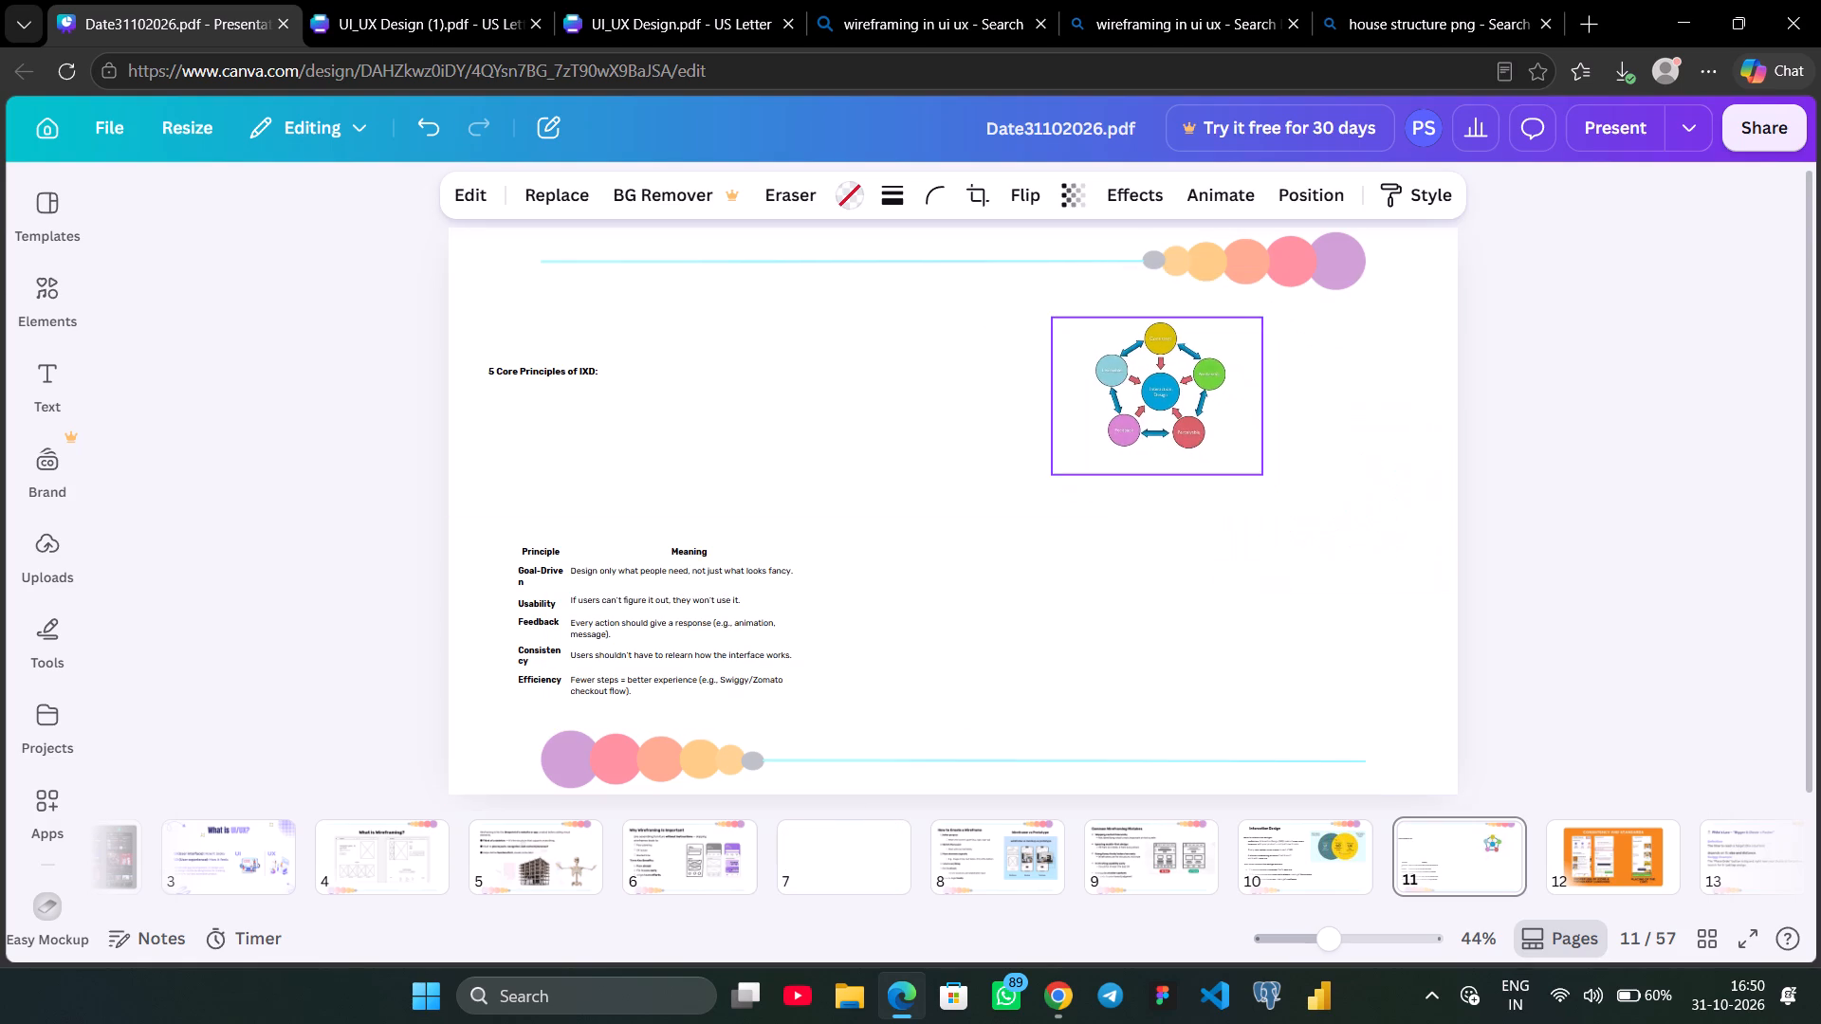
drag(1135, 387, 1137, 387)
drag(1258, 475, 1415, 604)
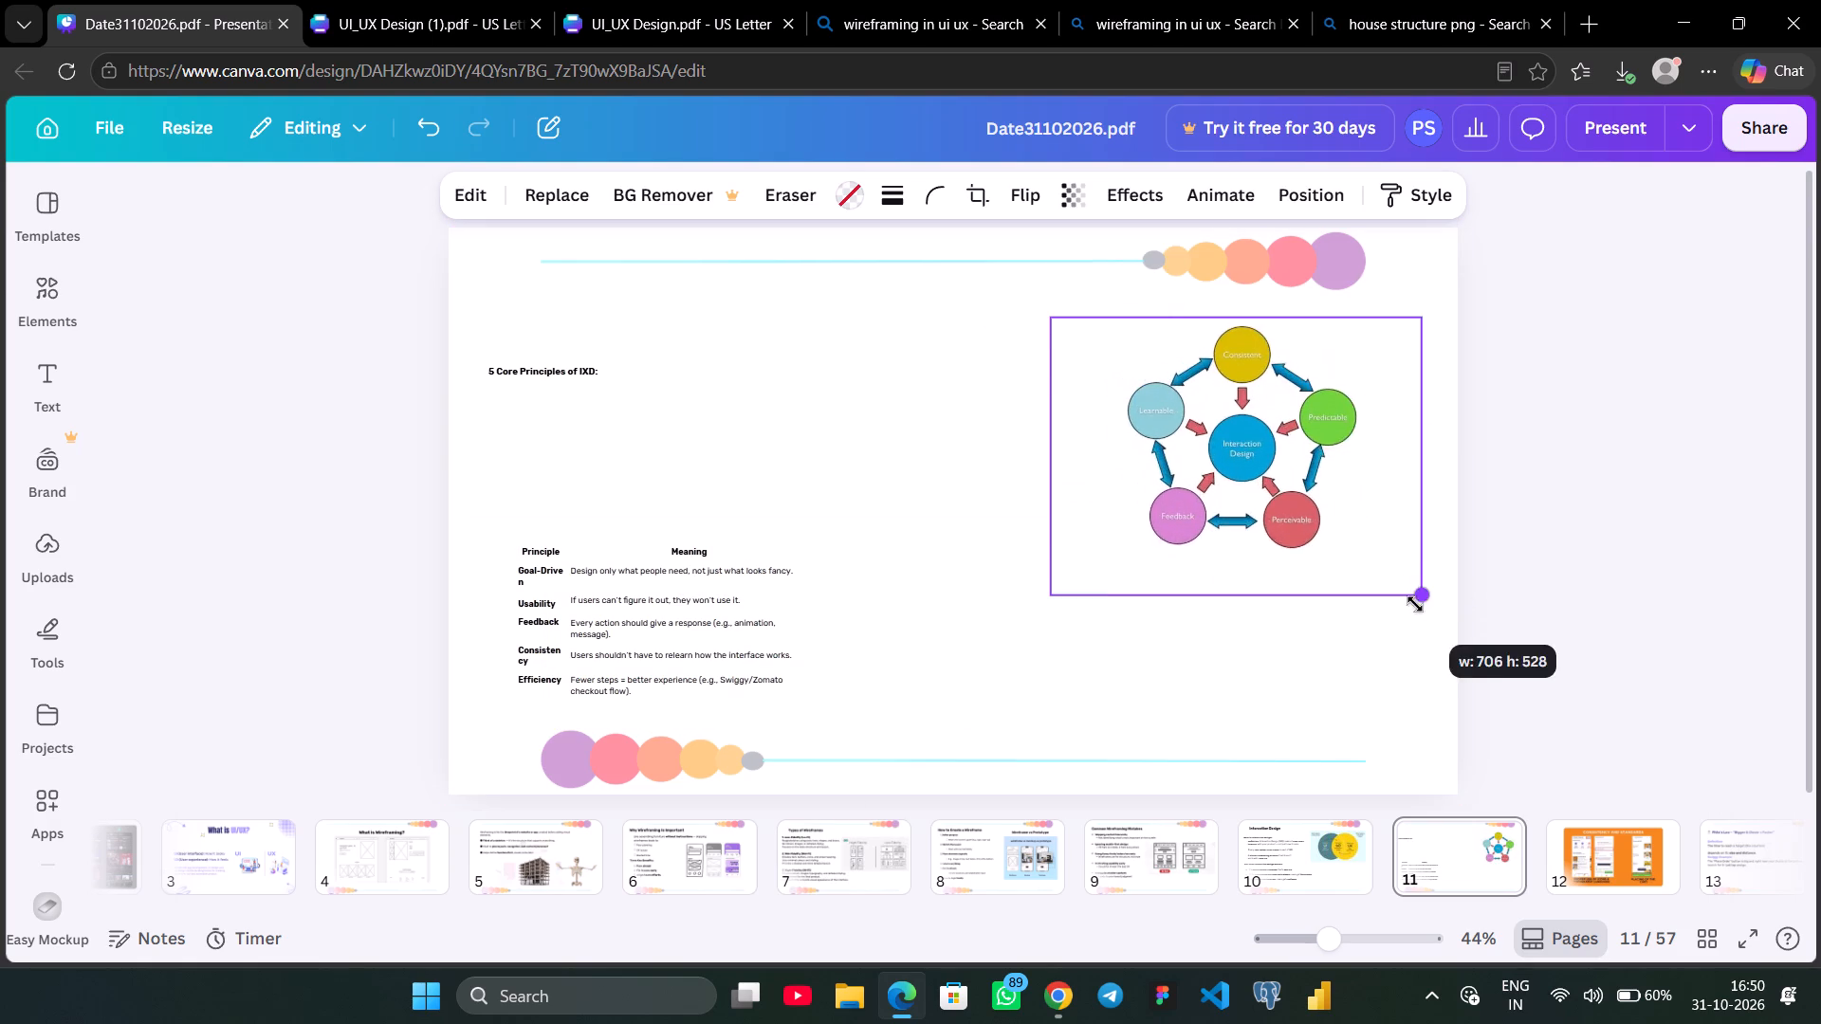
drag(1415, 604, 1491, 661)
drag(1311, 554, 1226, 521)
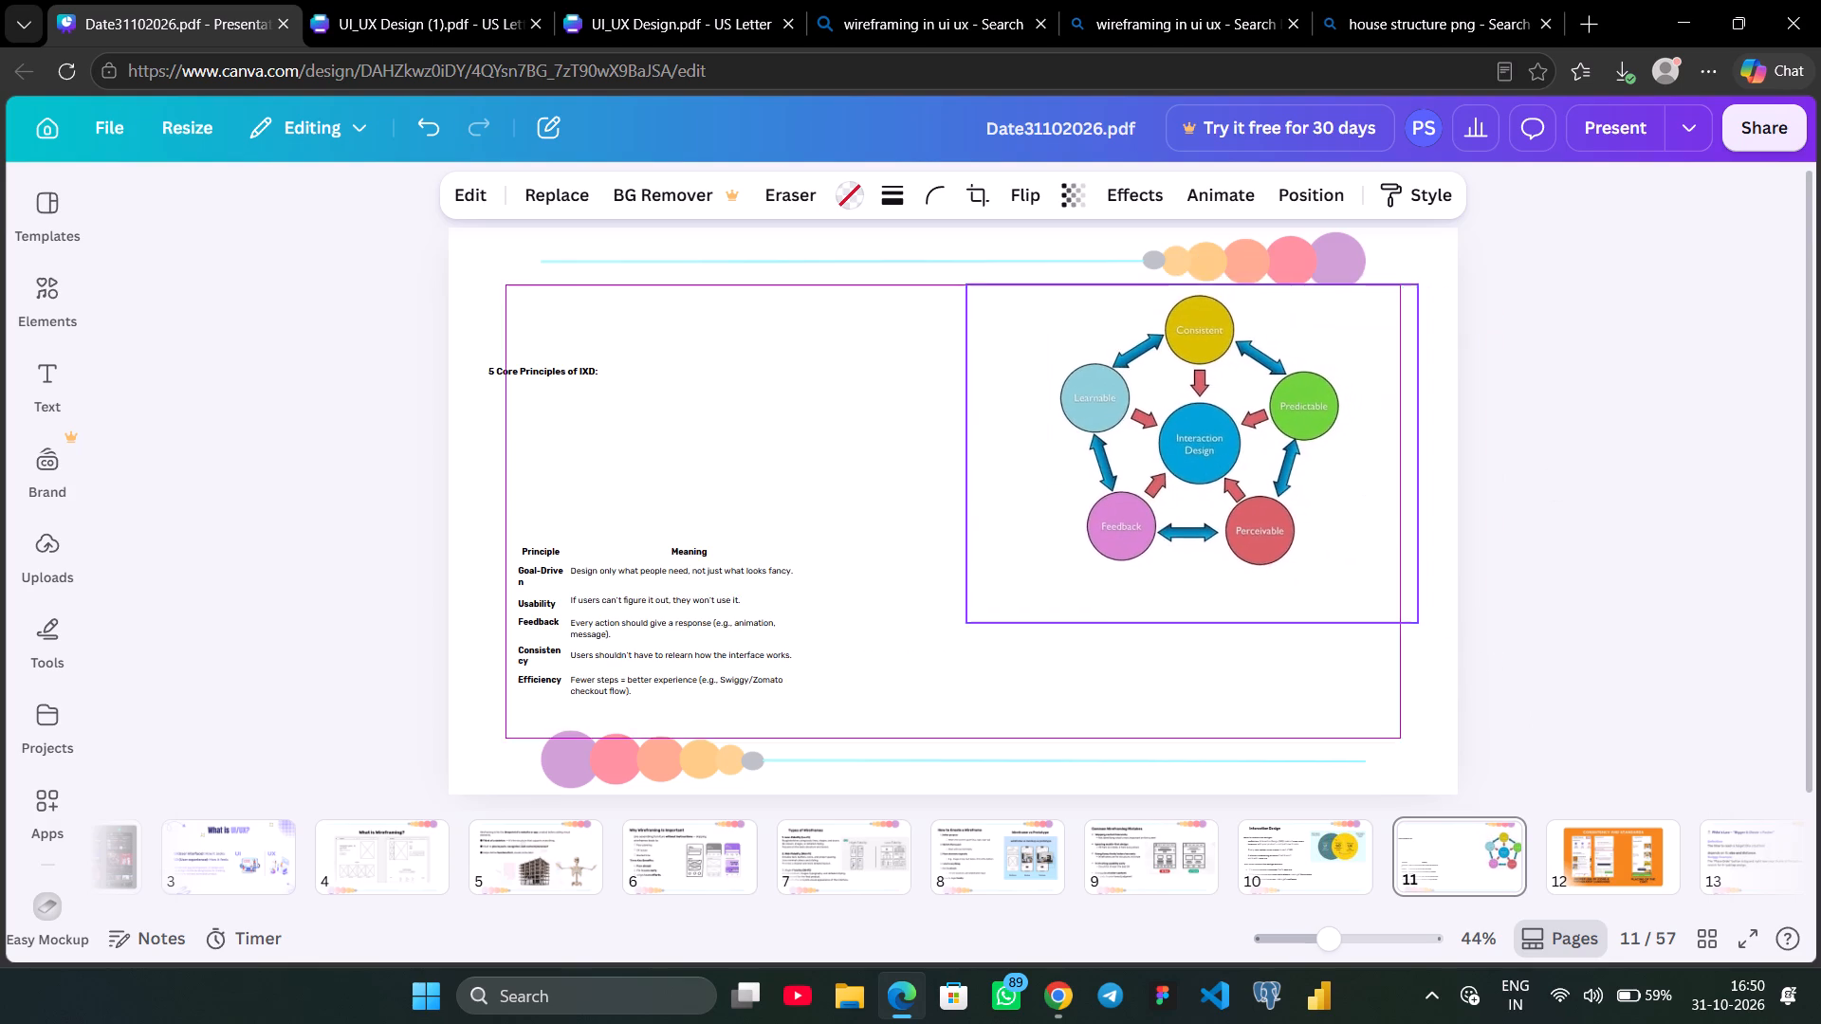
drag(1226, 521, 1230, 547)
drag(1413, 647, 1484, 678)
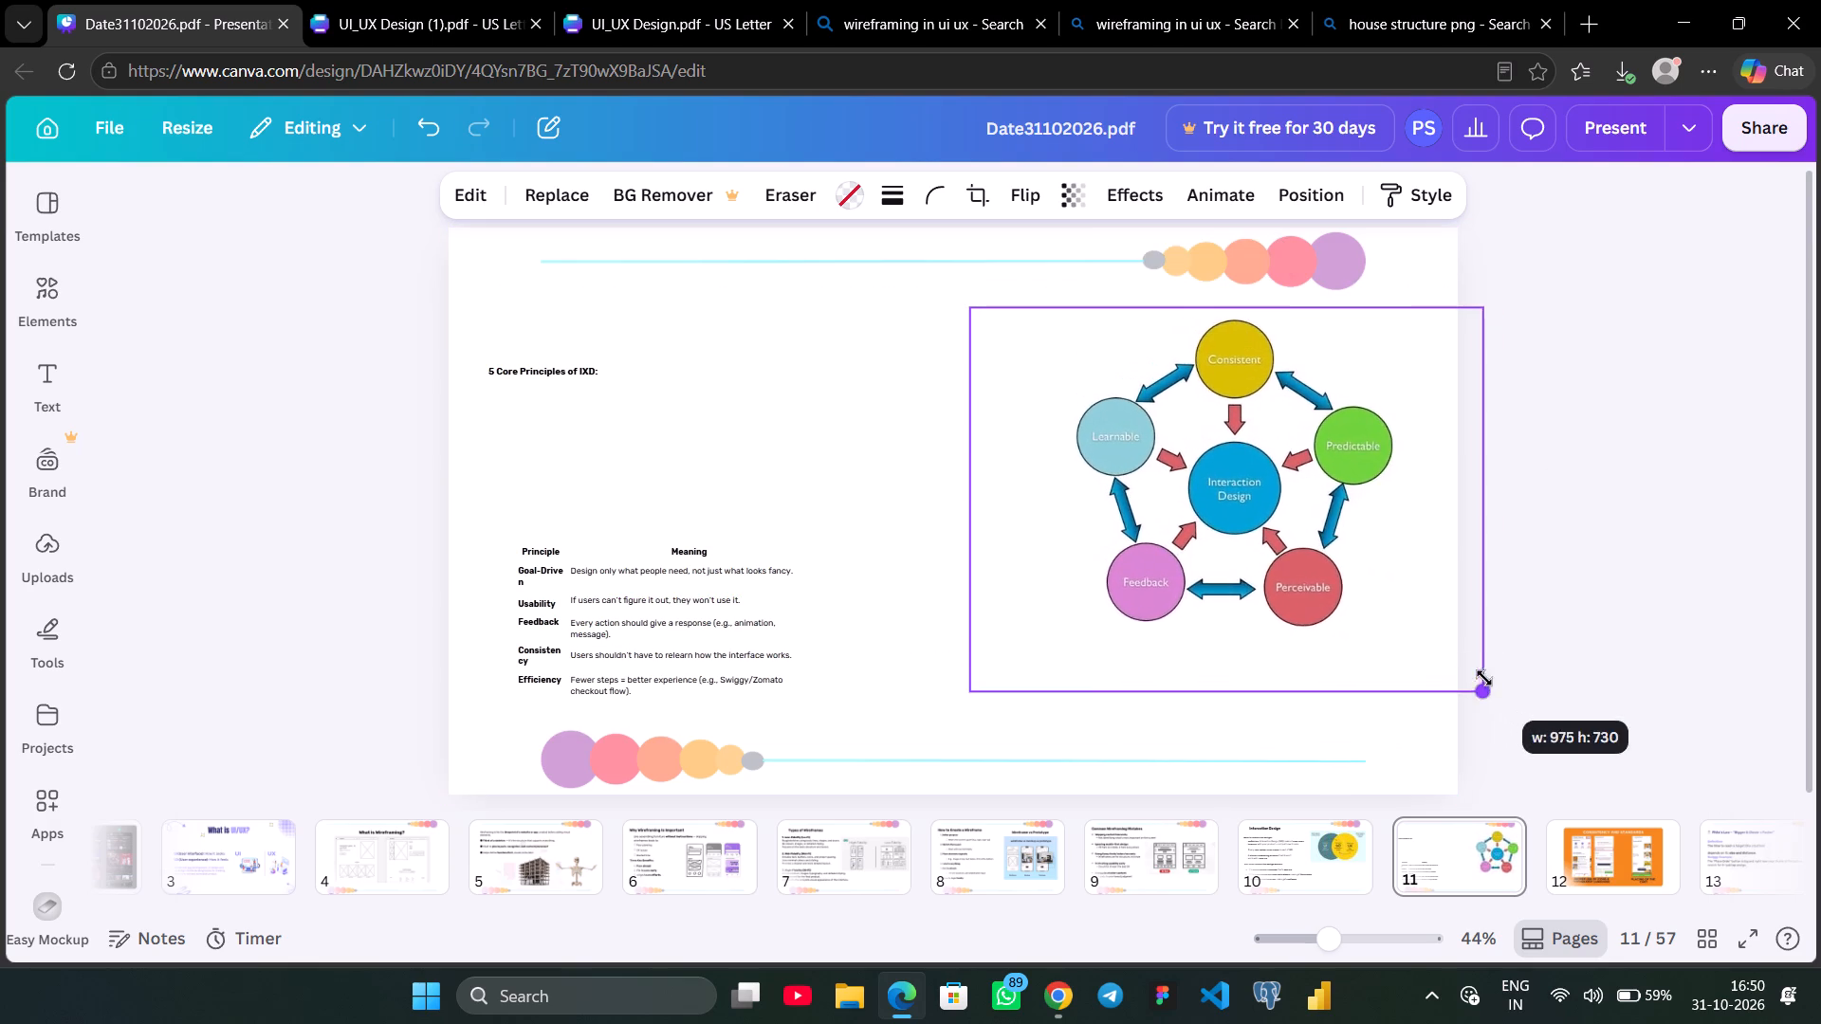
drag(1484, 678, 1522, 697)
ctrl+drag(1516, 508, 1426, 517)
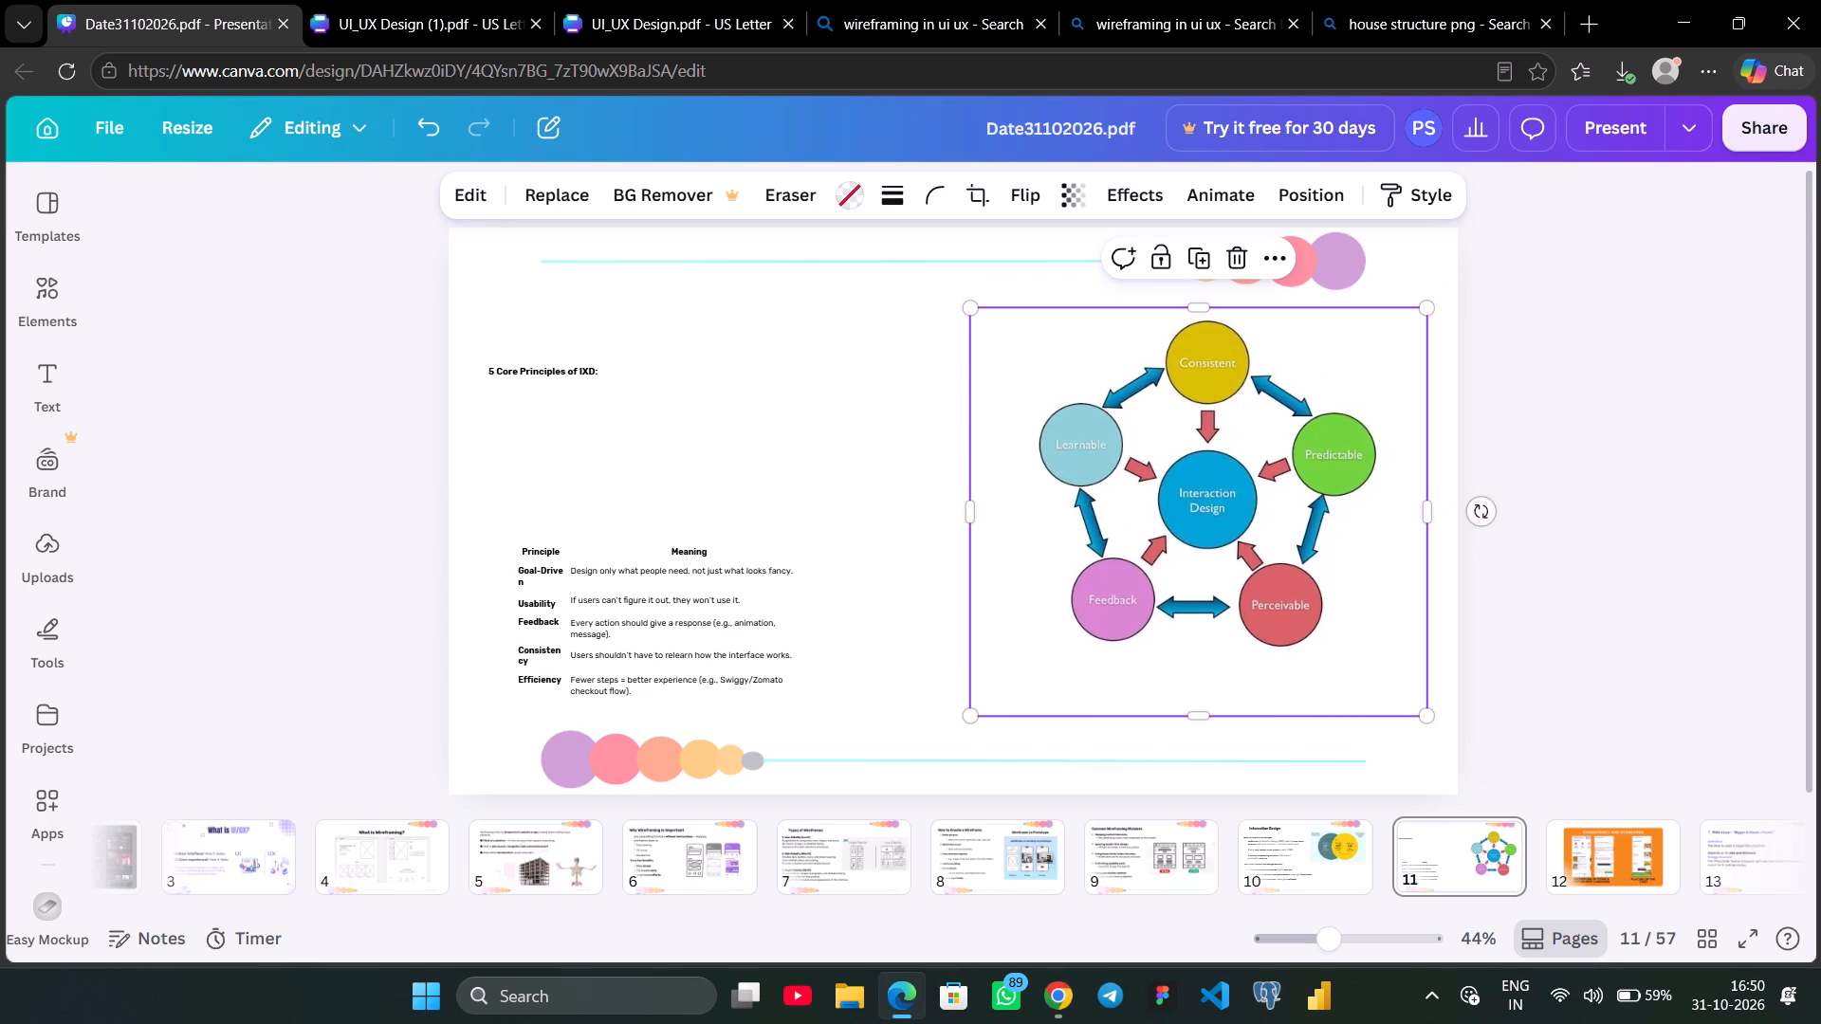
click(1170, 503)
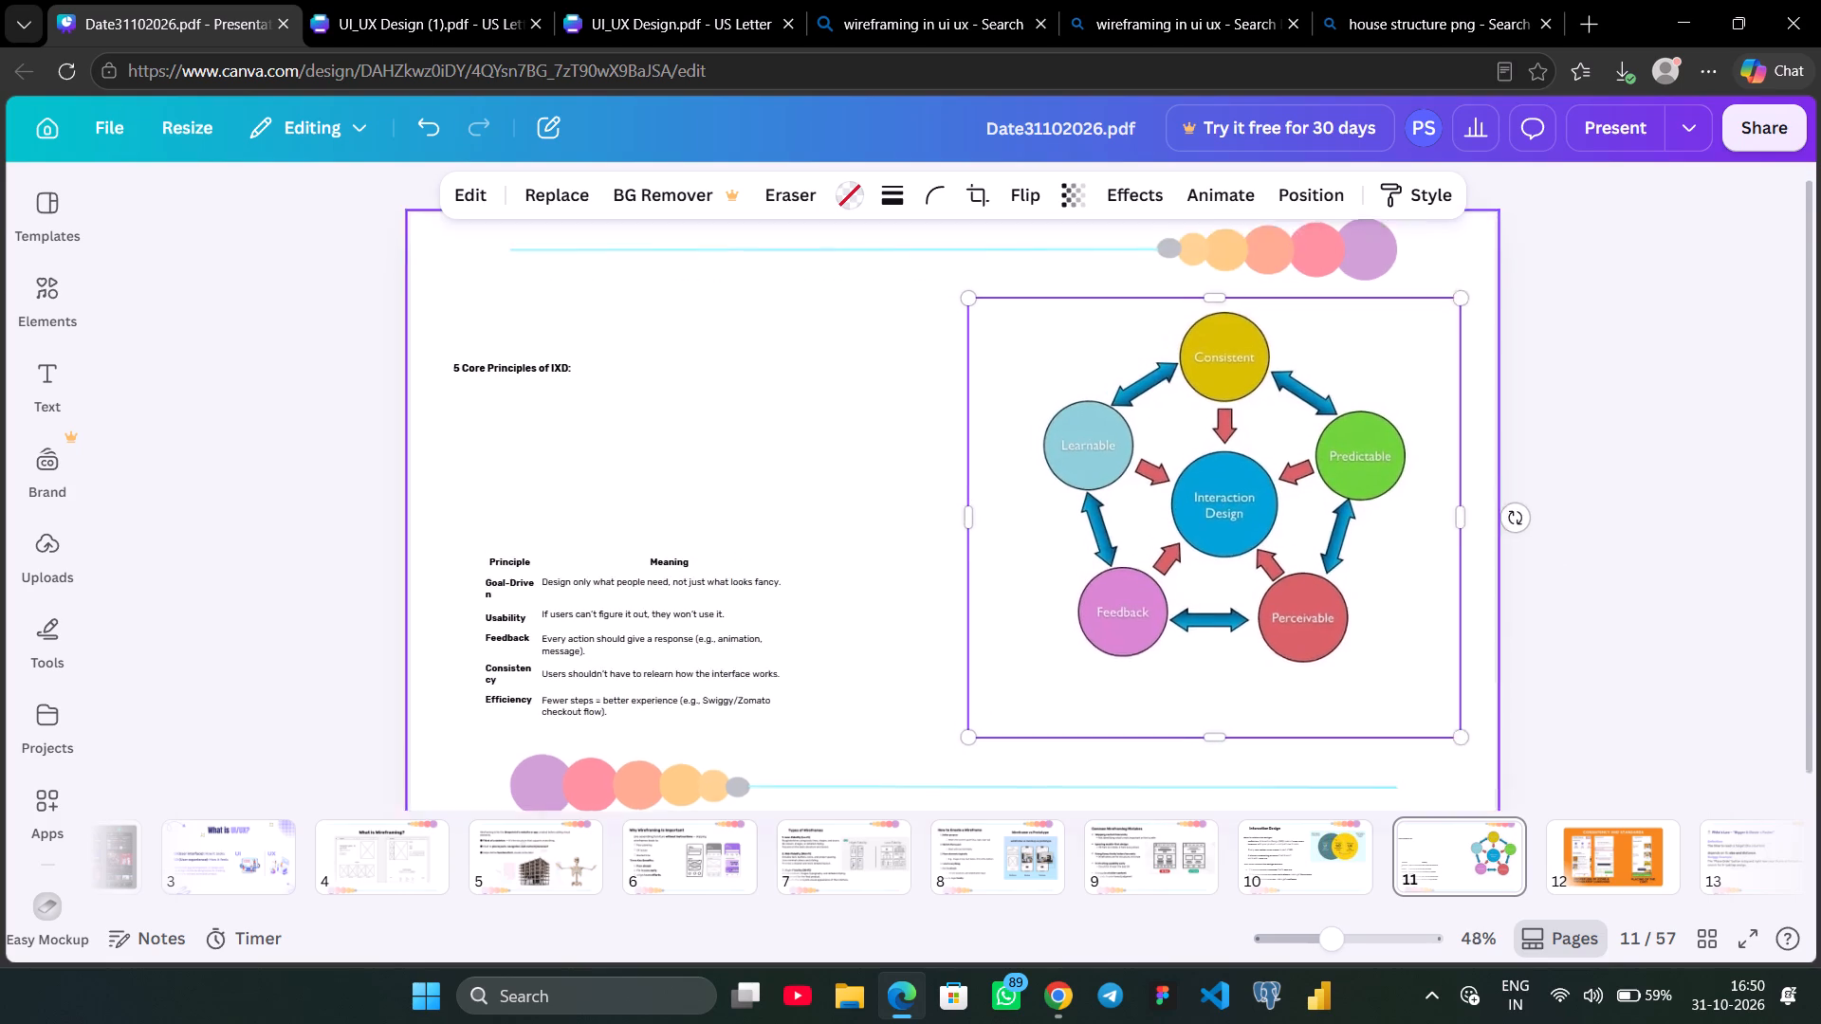
Move the "5 Core Principles of IXD:" heading up to just below the decorative line on slide 11.
click(449, 366)
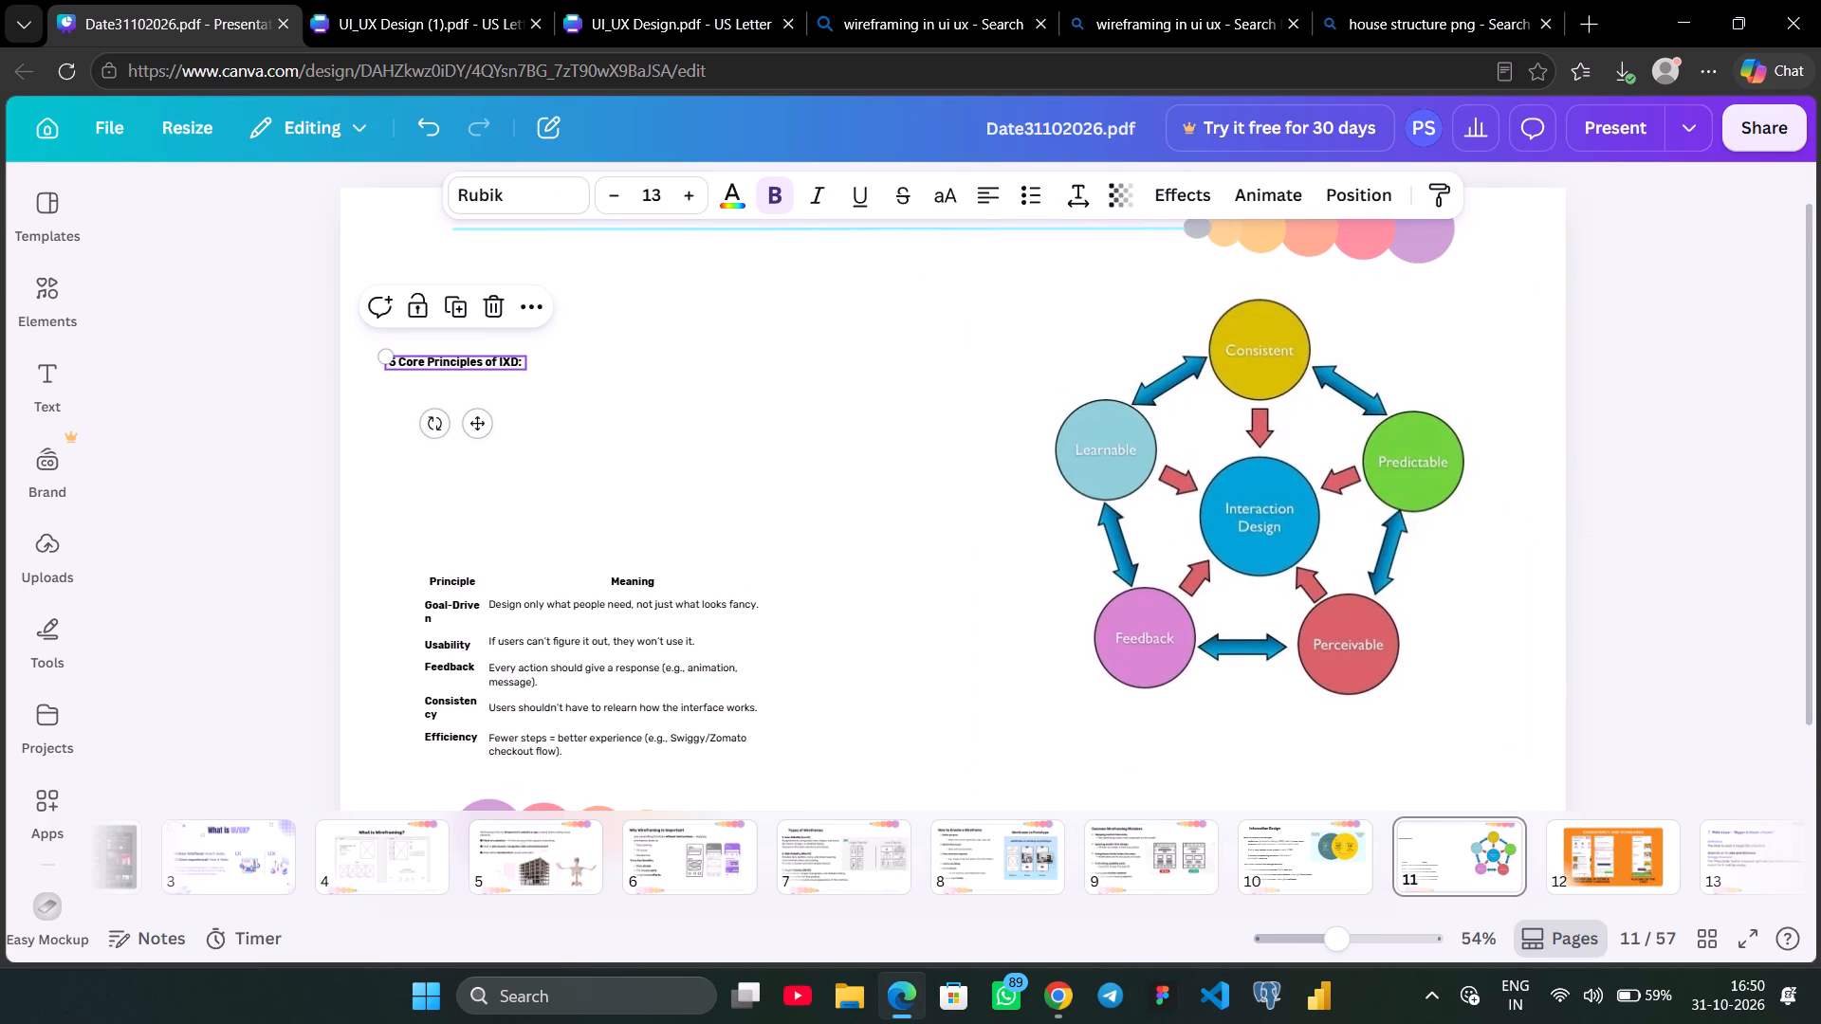
drag(466, 361, 502, 291)
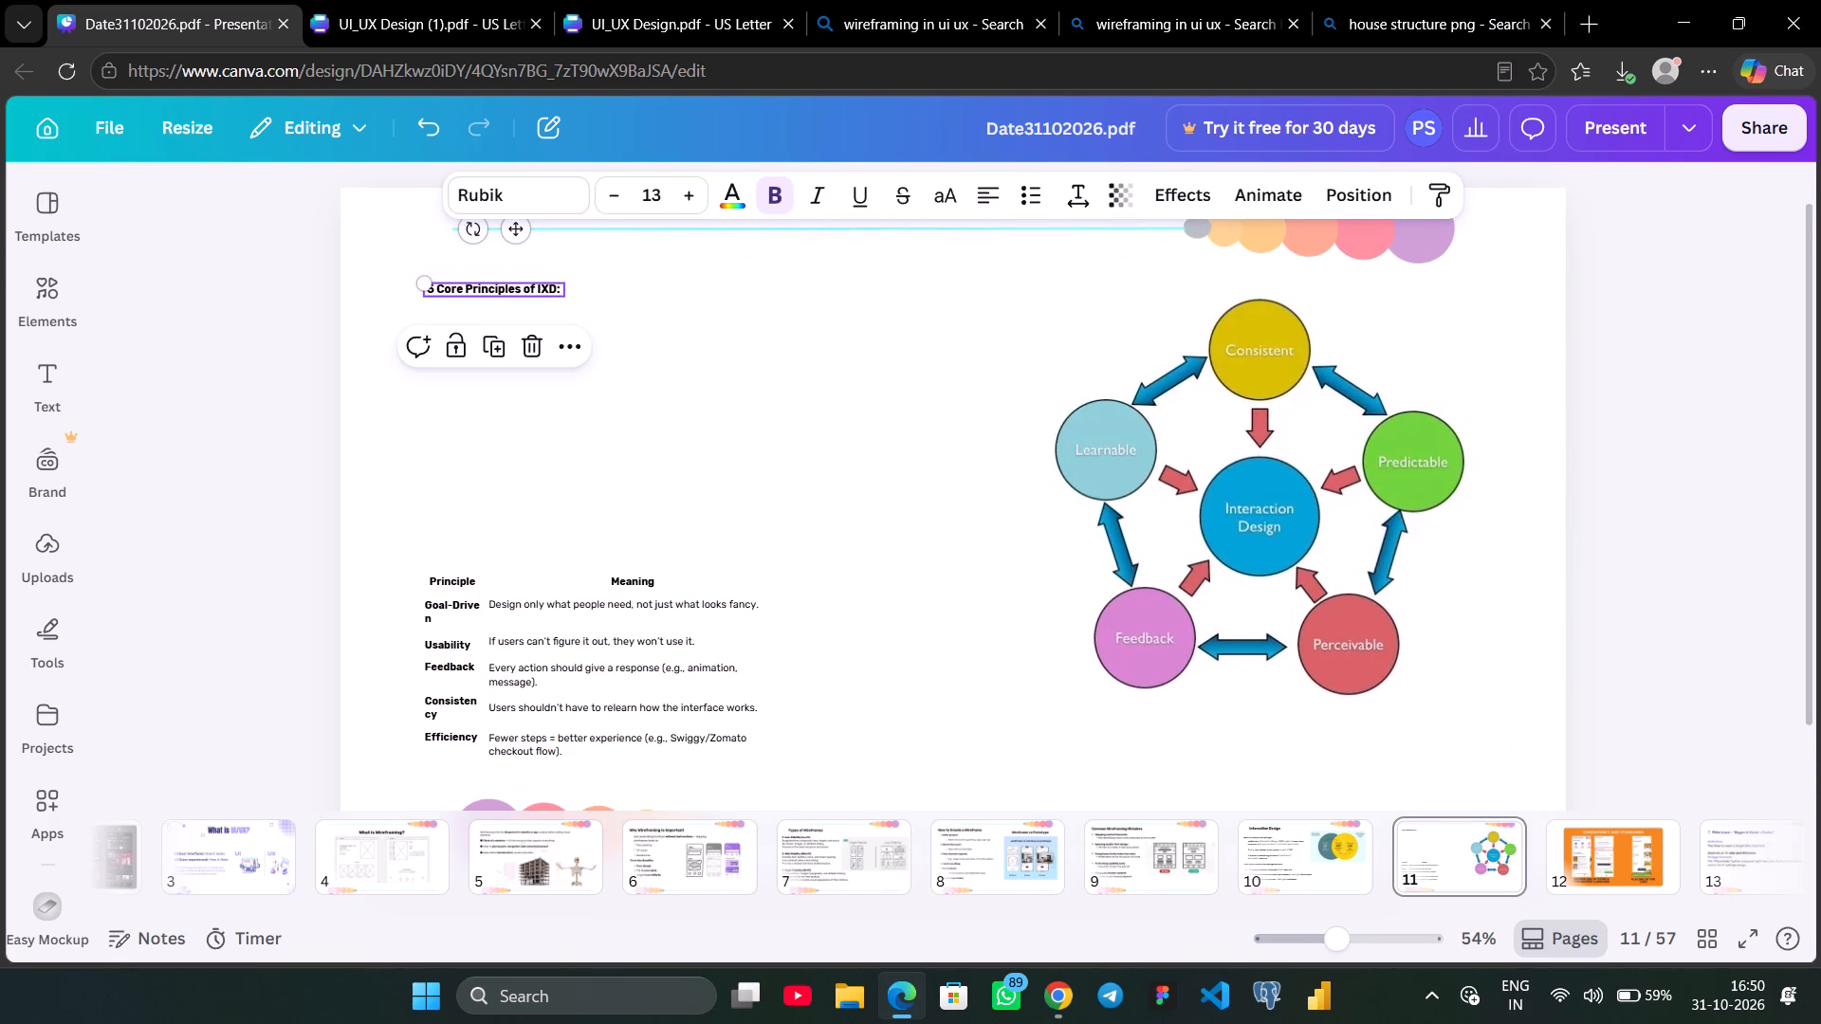
Set the "5 Core Principles of IXD:" heading to font size 35, matching the "Interaction Design" heading on slide 10.
click(657, 197)
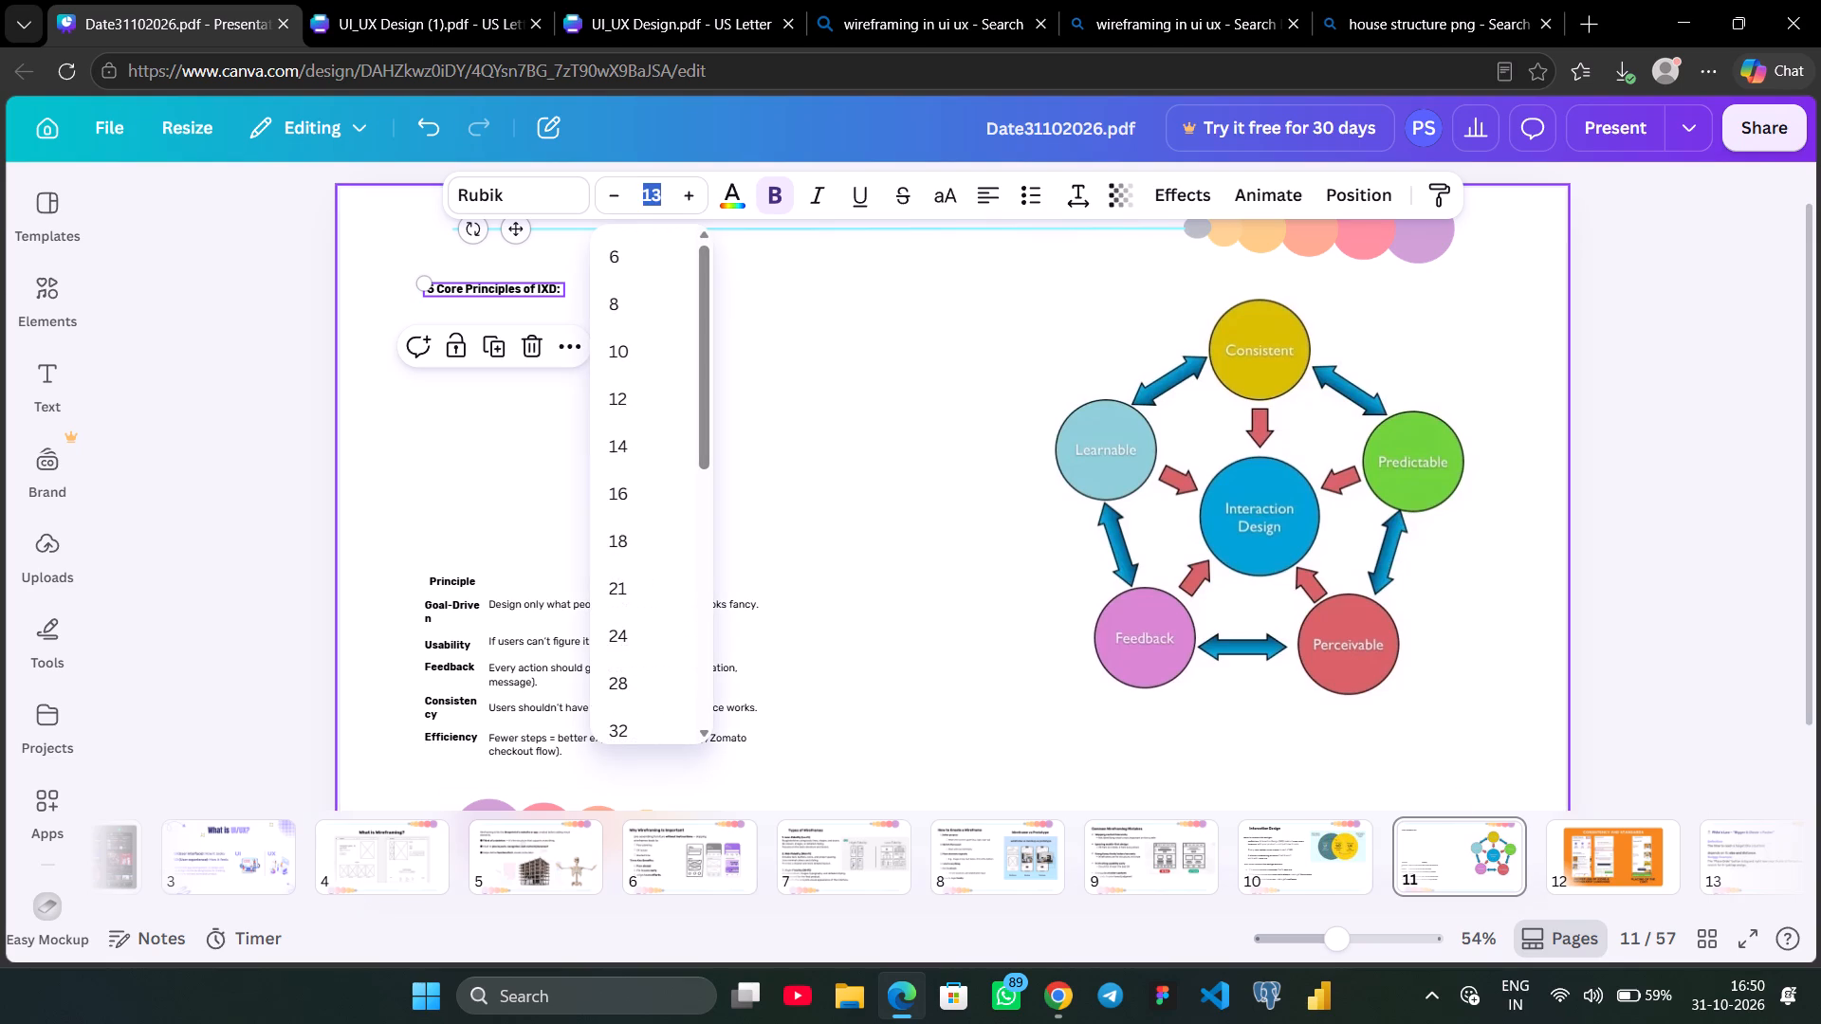
click(1297, 837)
click(472, 274)
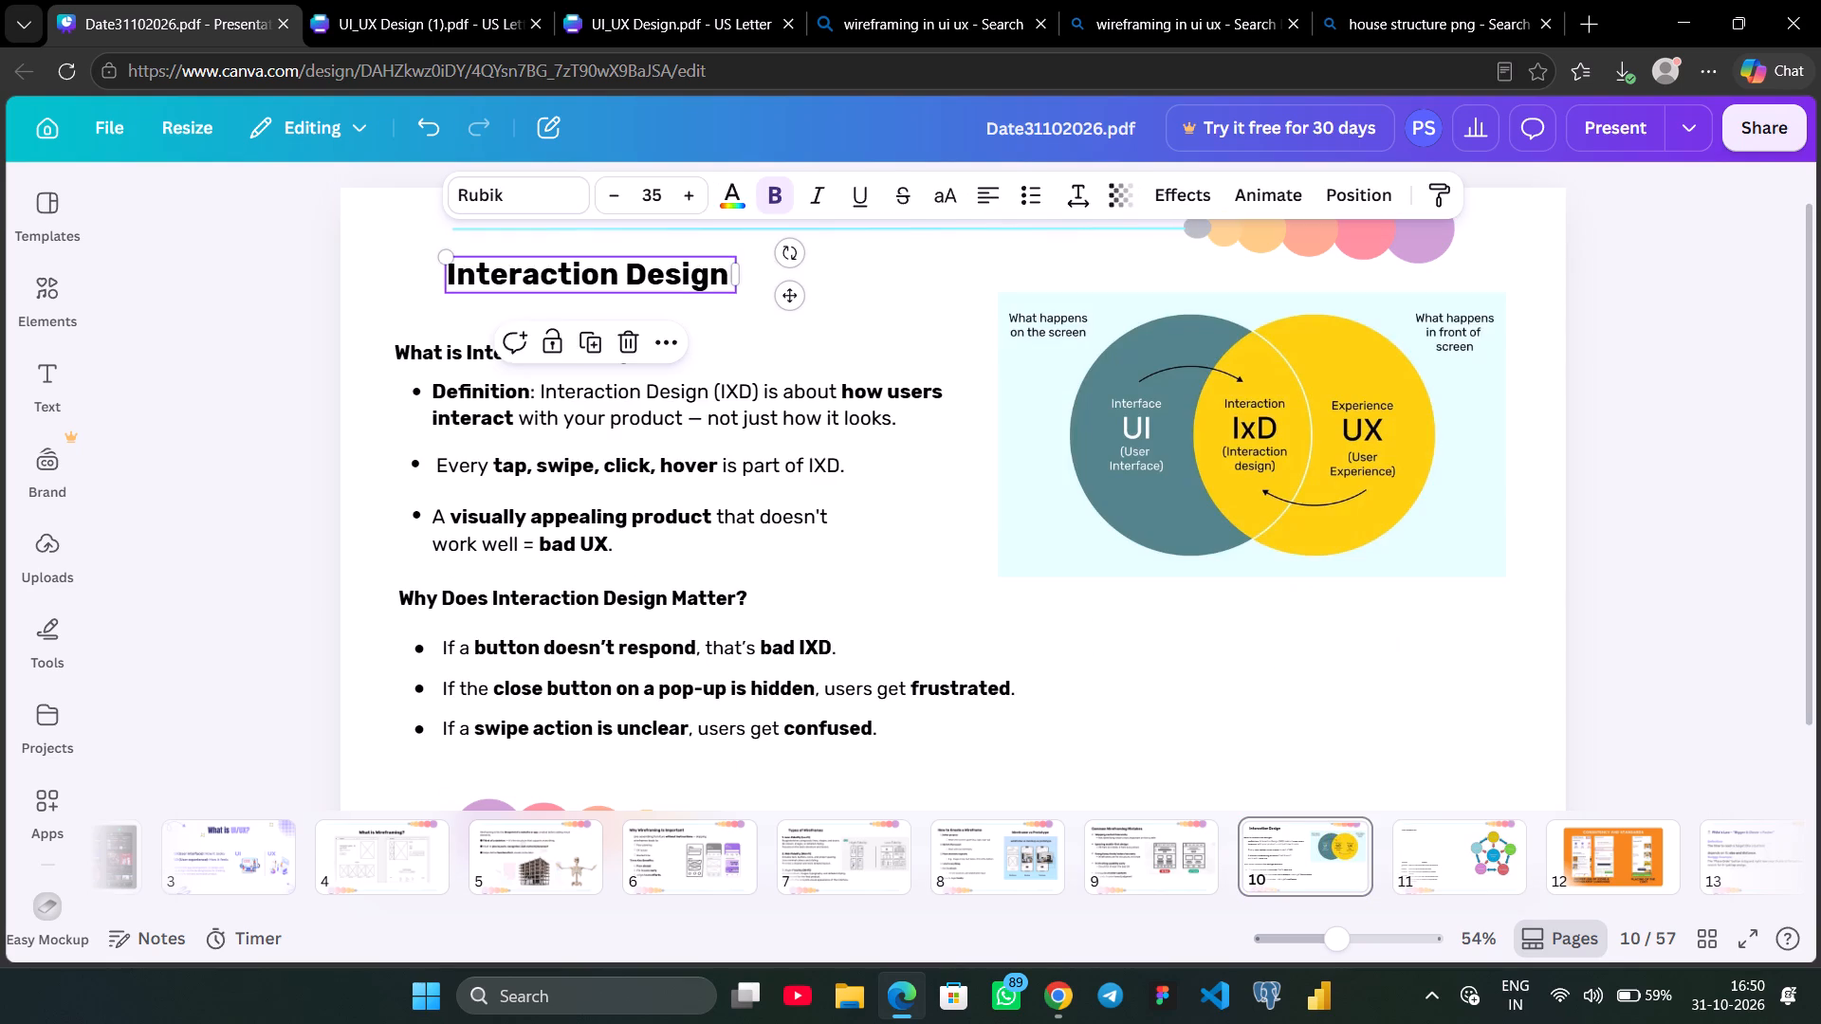
click(1602, 862)
click(1486, 850)
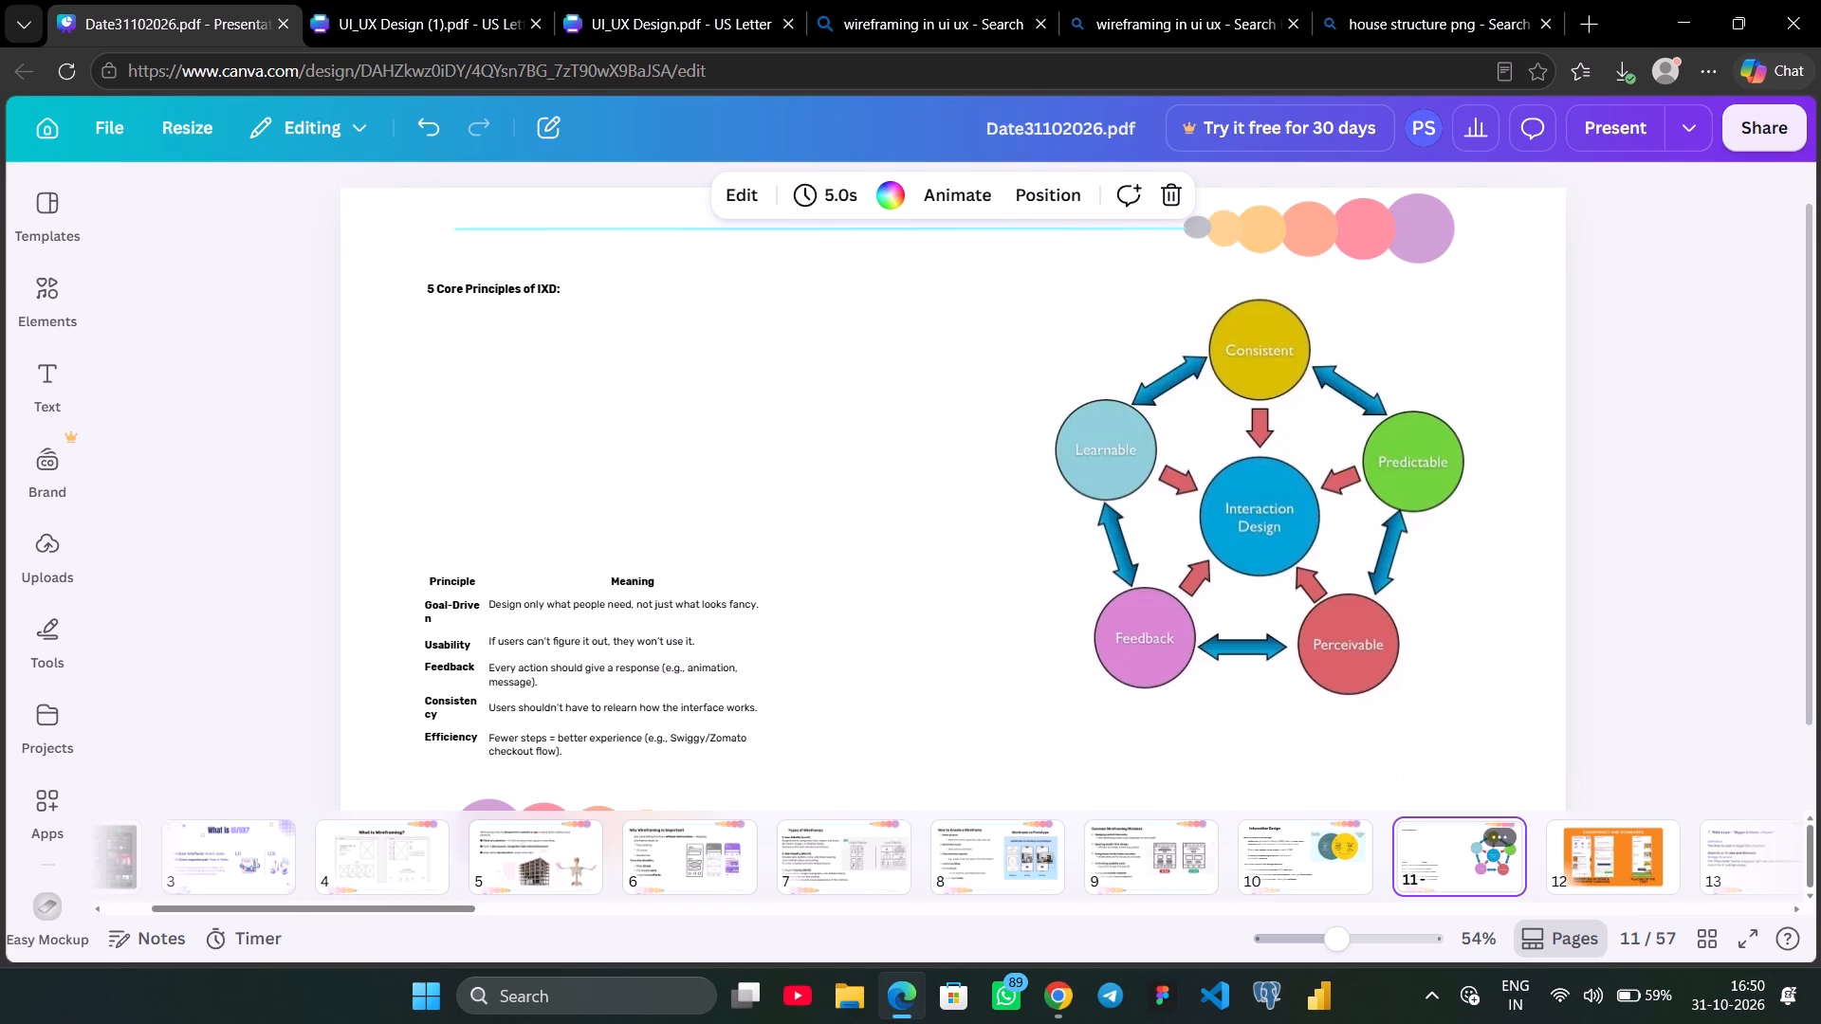
click(501, 290)
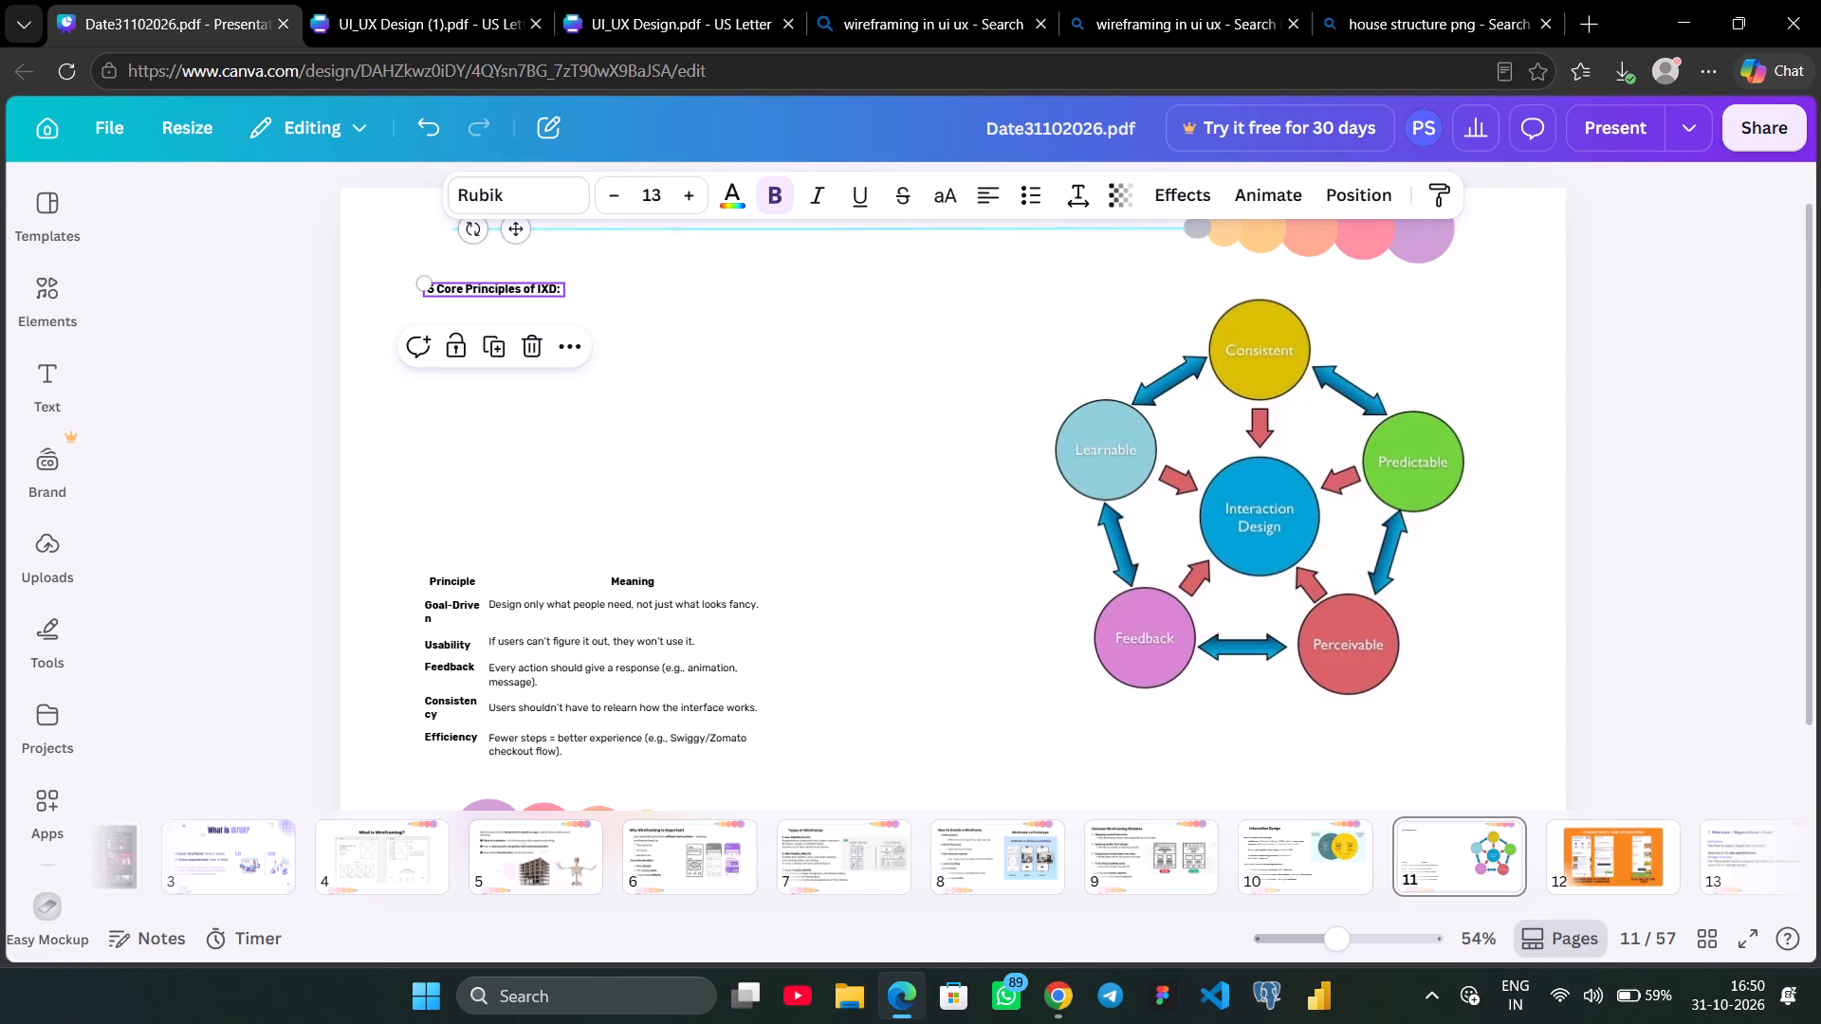
click(655, 189)
text(35)
key(Return)
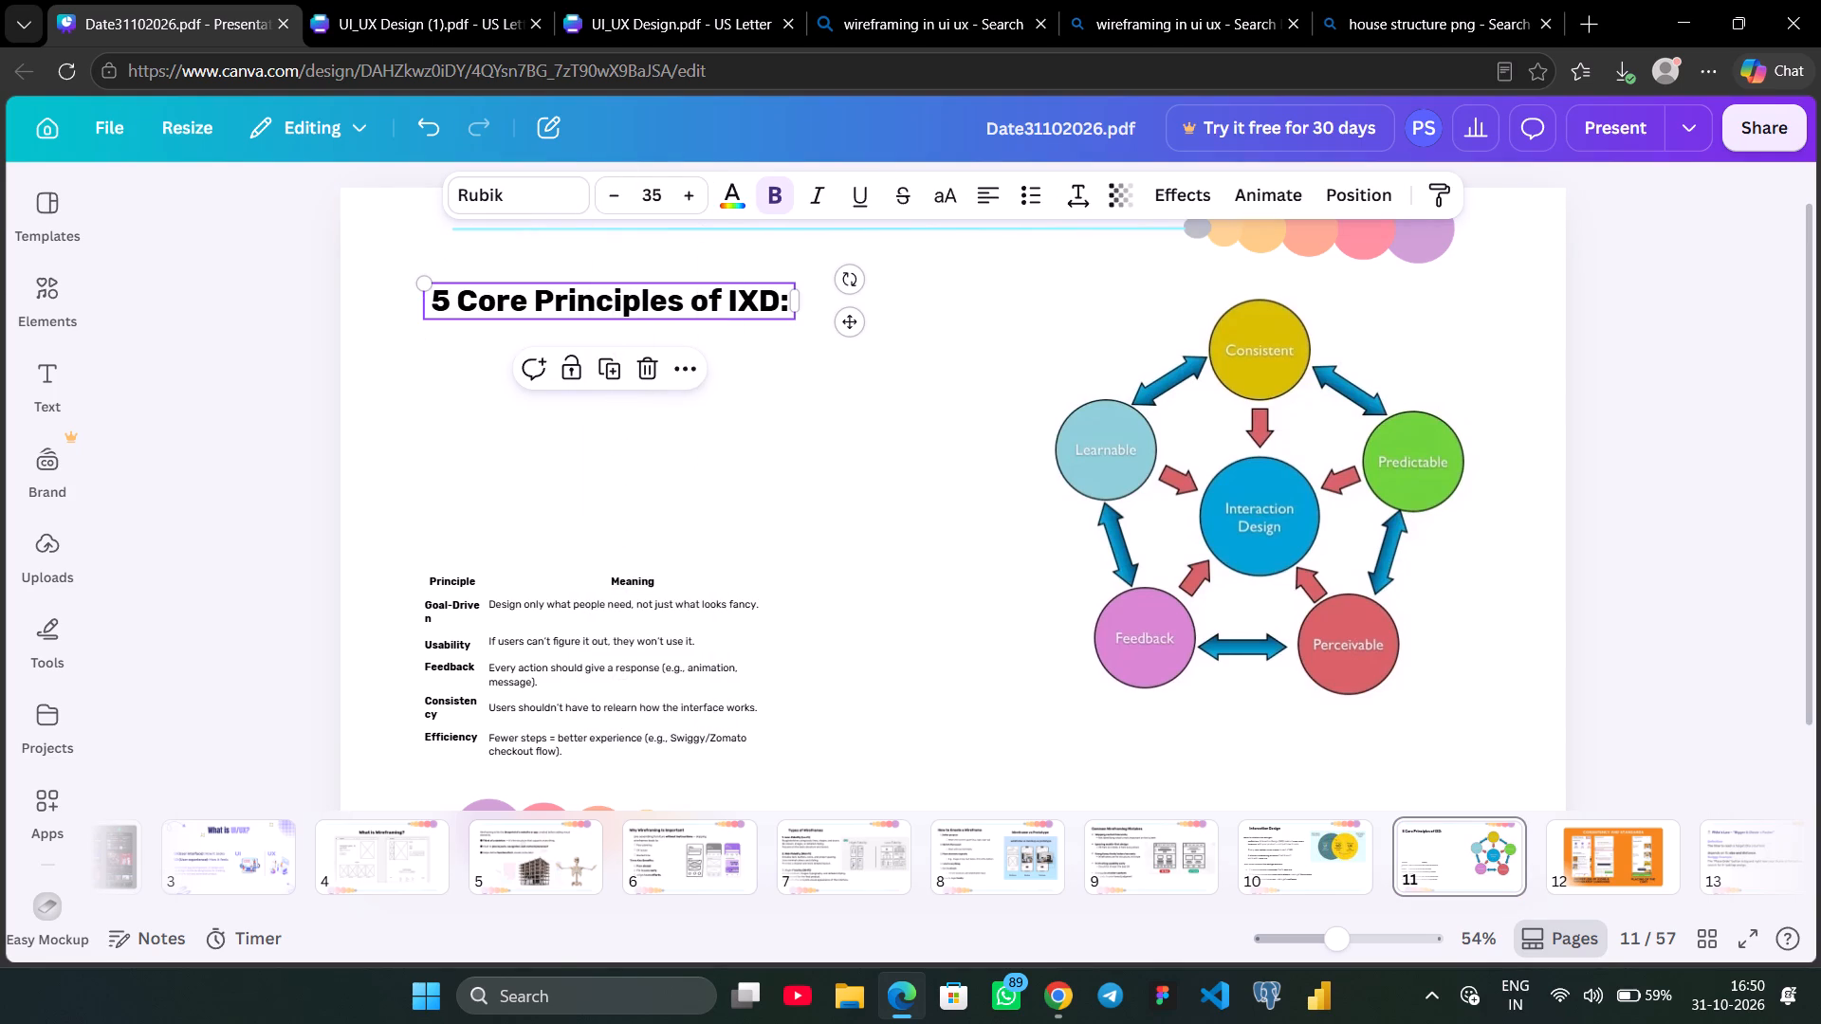
Move the whole Principle/Meaning table up beneath the heading and scale its text to about size 18.7.
click(432, 583)
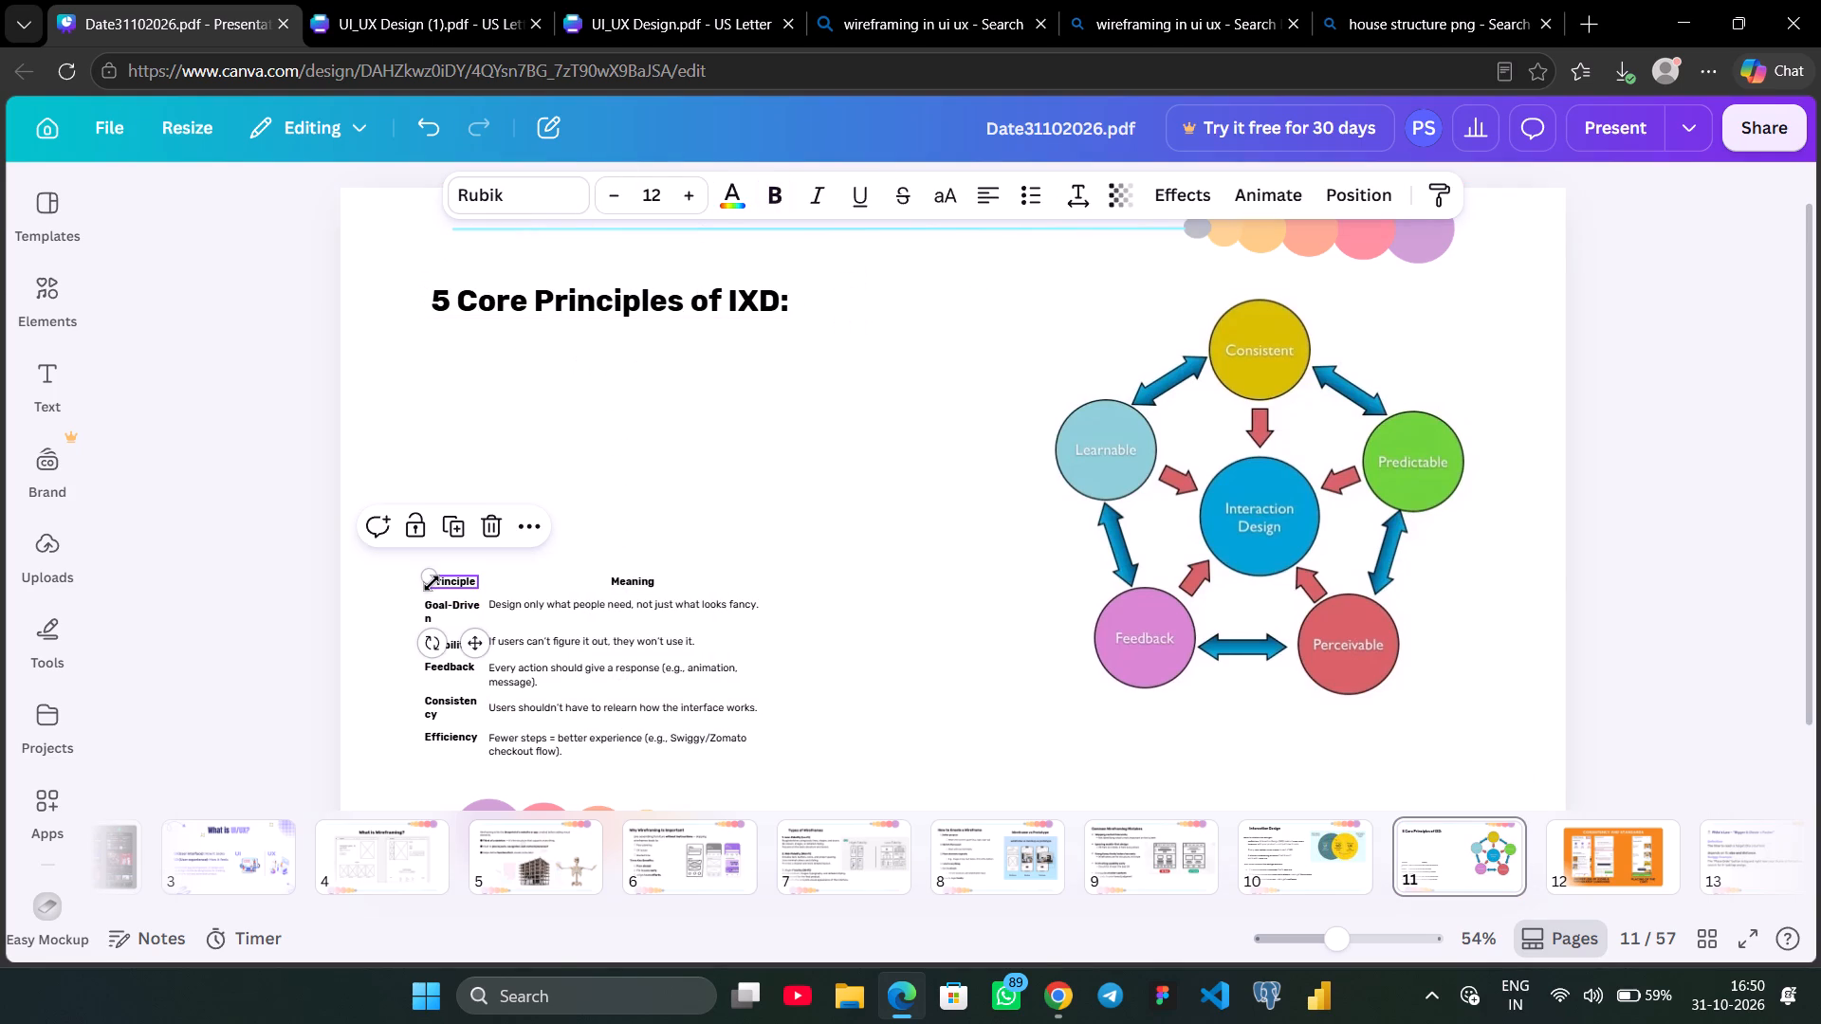
shift+click(630, 584)
shift+drag(562, 604, 585, 596)
key(ctrl+z)
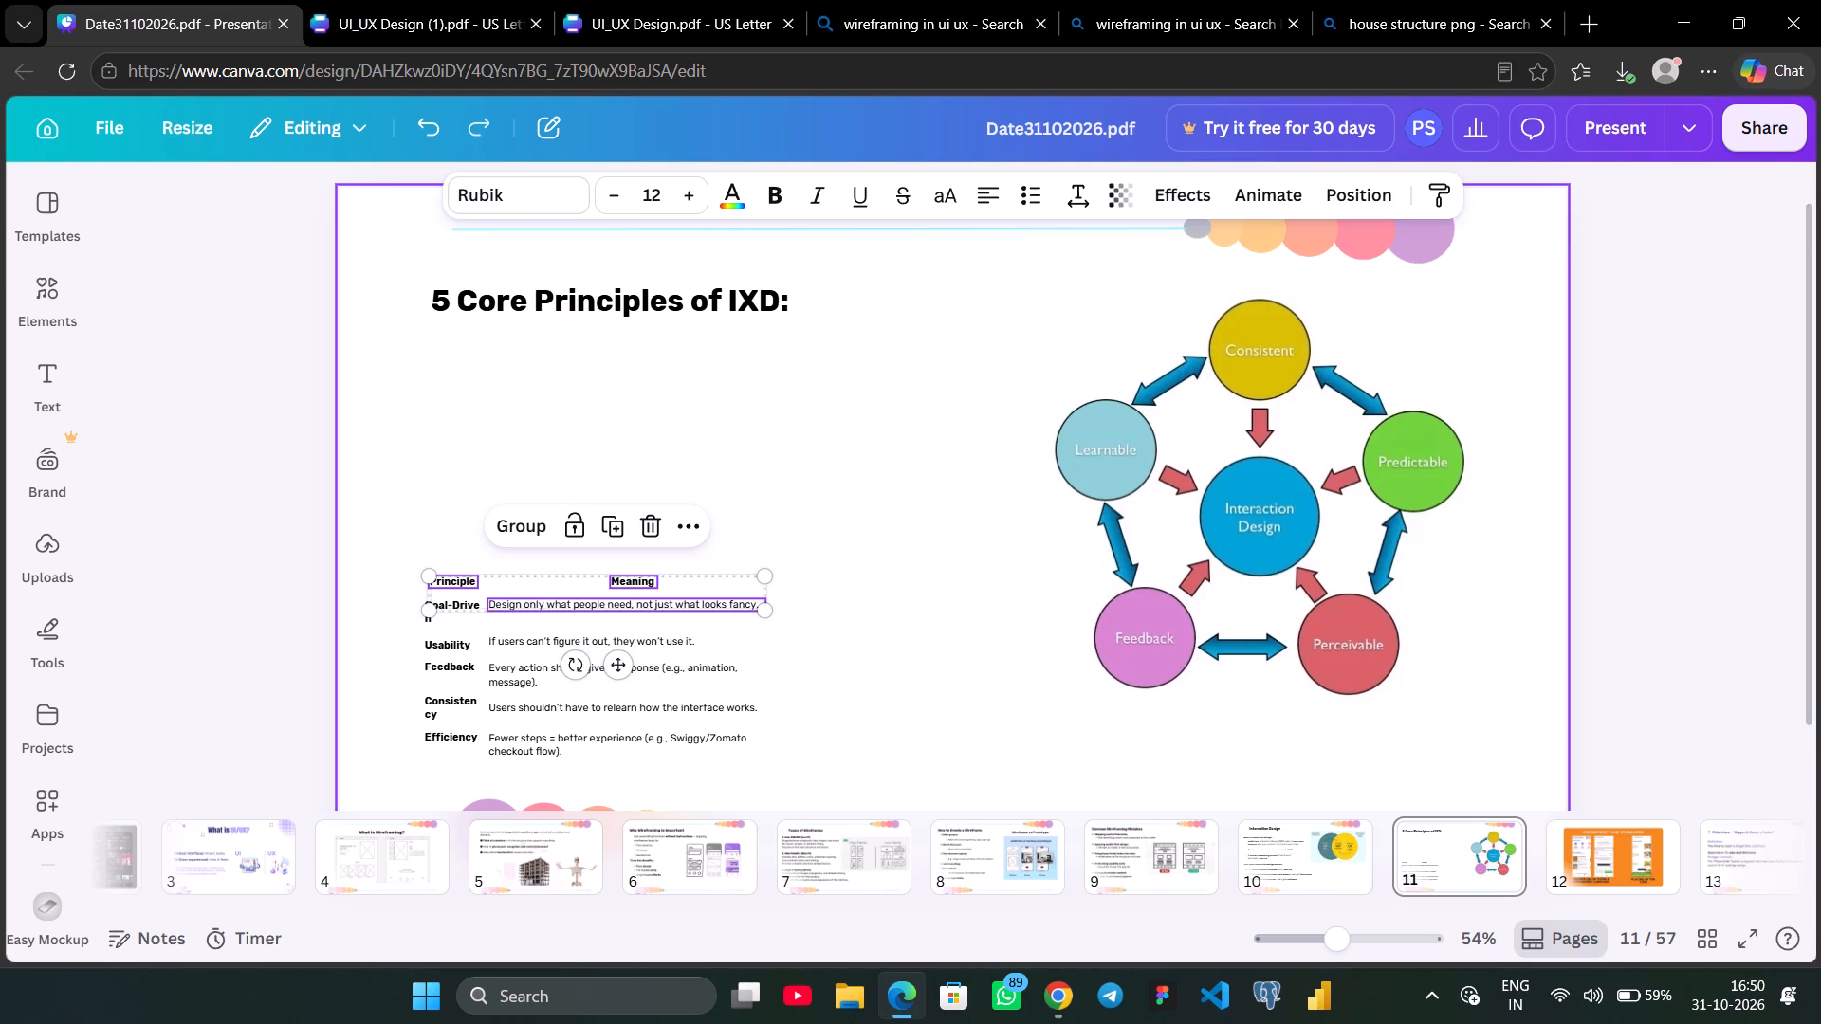
shift+click(459, 610)
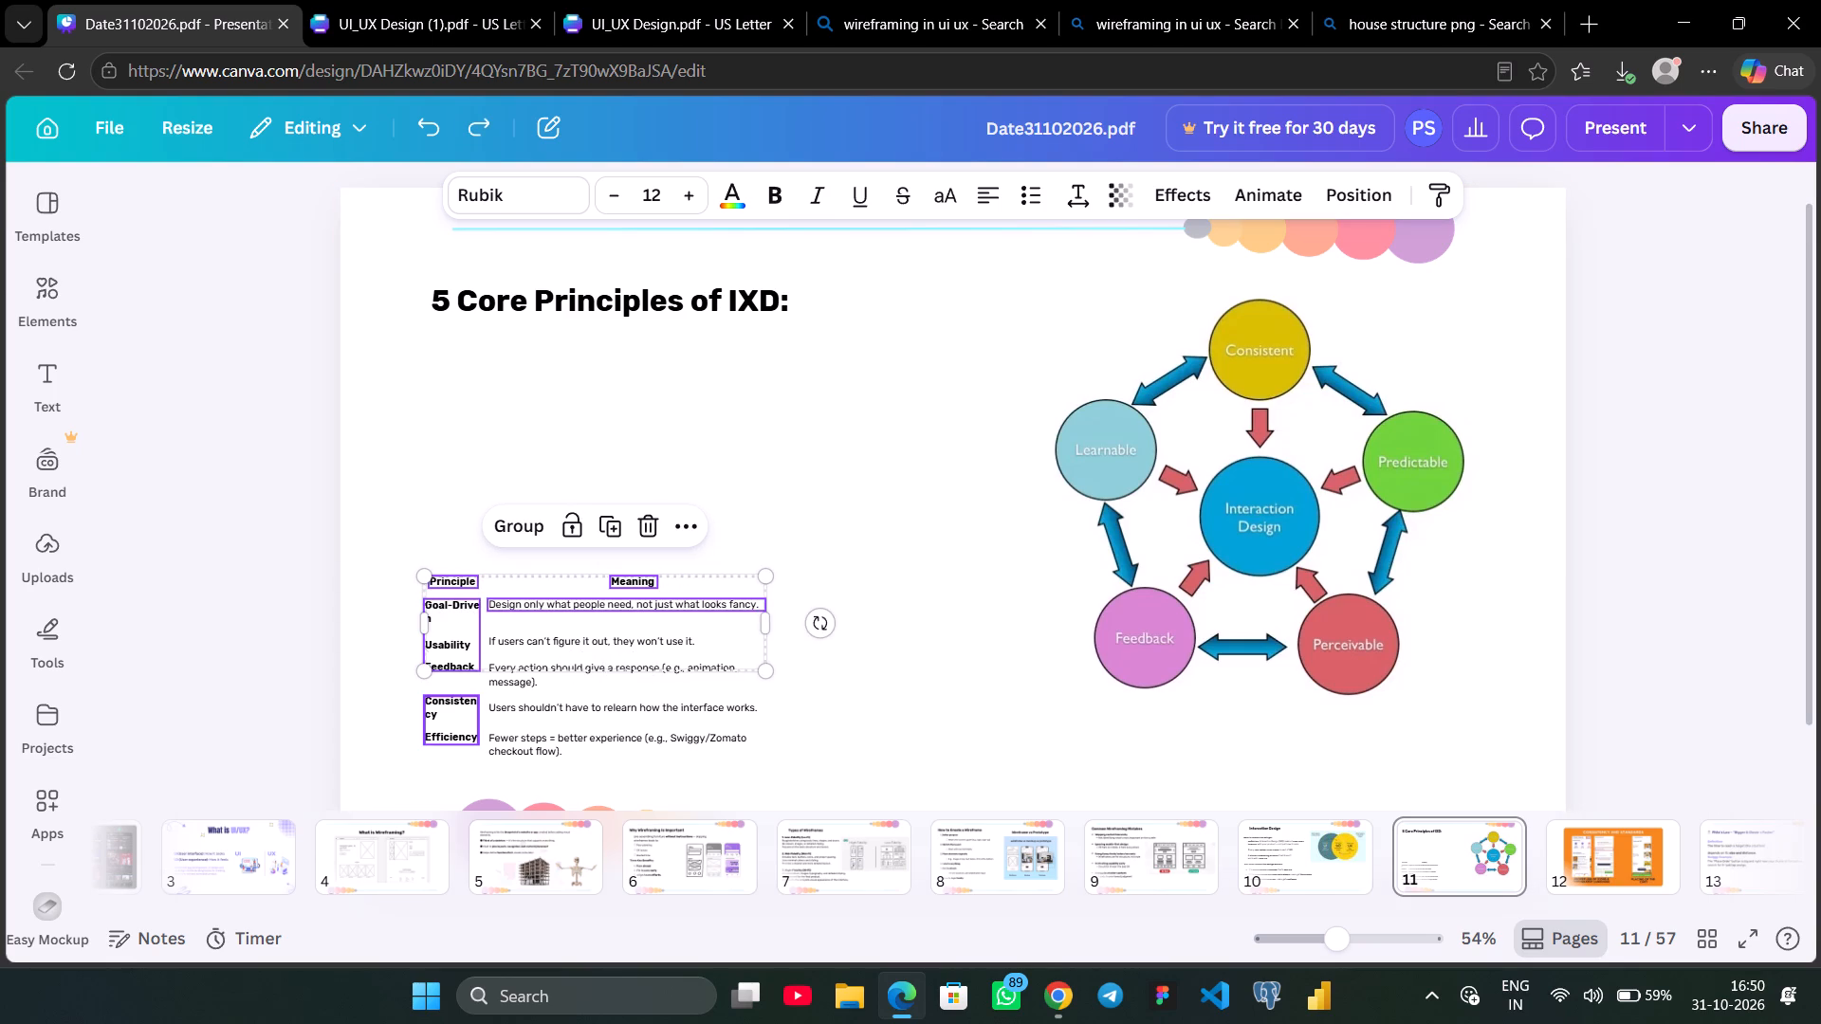
shift+click(455, 712)
shift+click(553, 645)
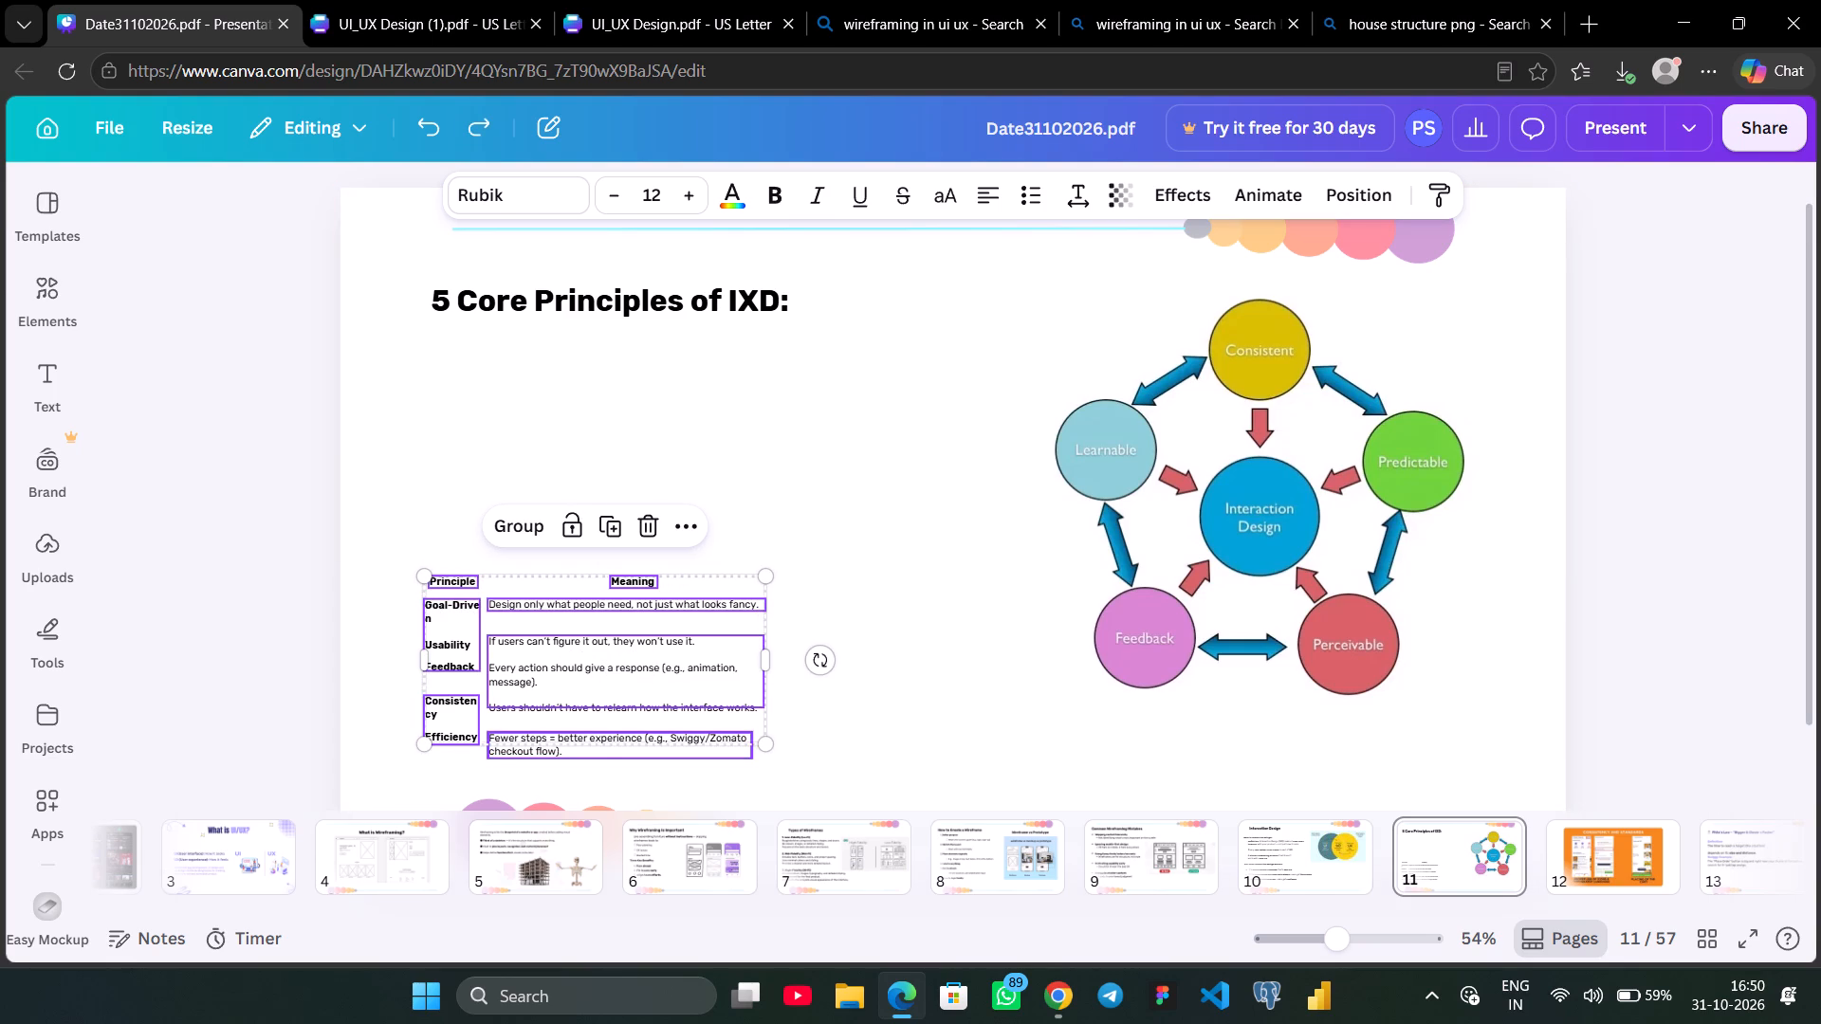
shift+click(530, 738)
drag(604, 694, 609, 487)
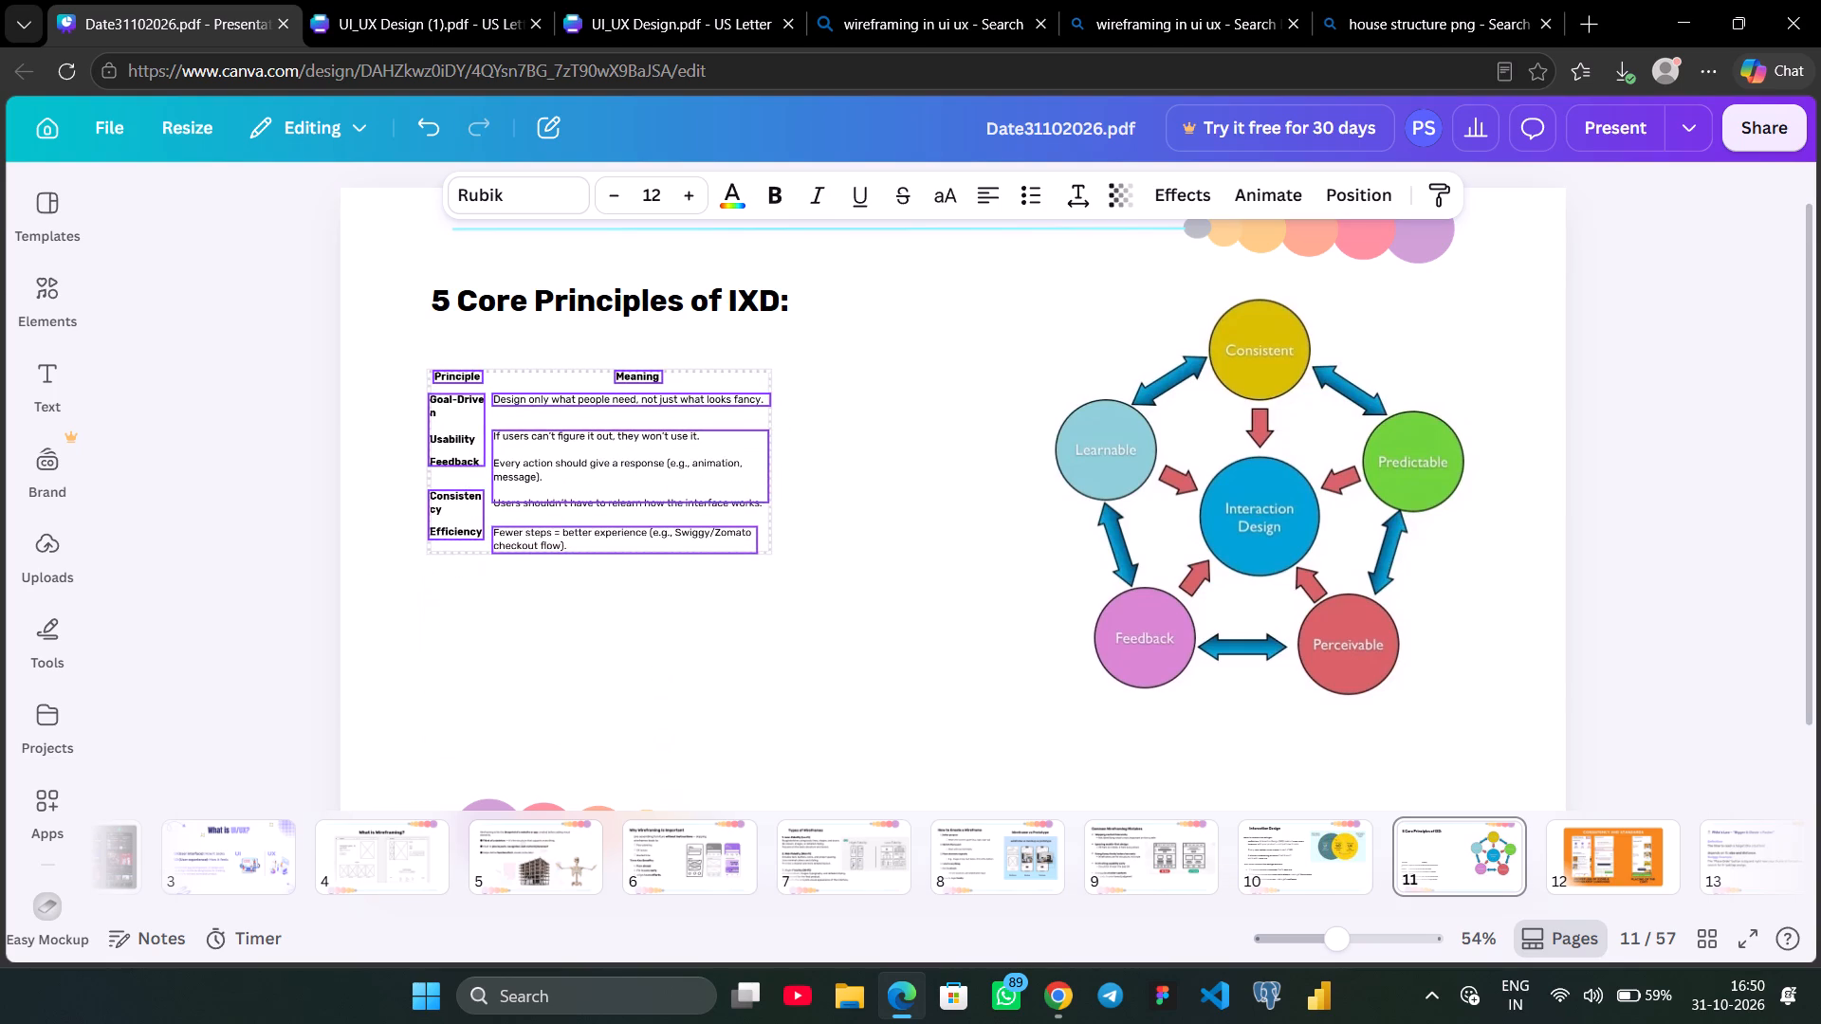
drag(609, 487, 617, 486)
drag(783, 552, 979, 646)
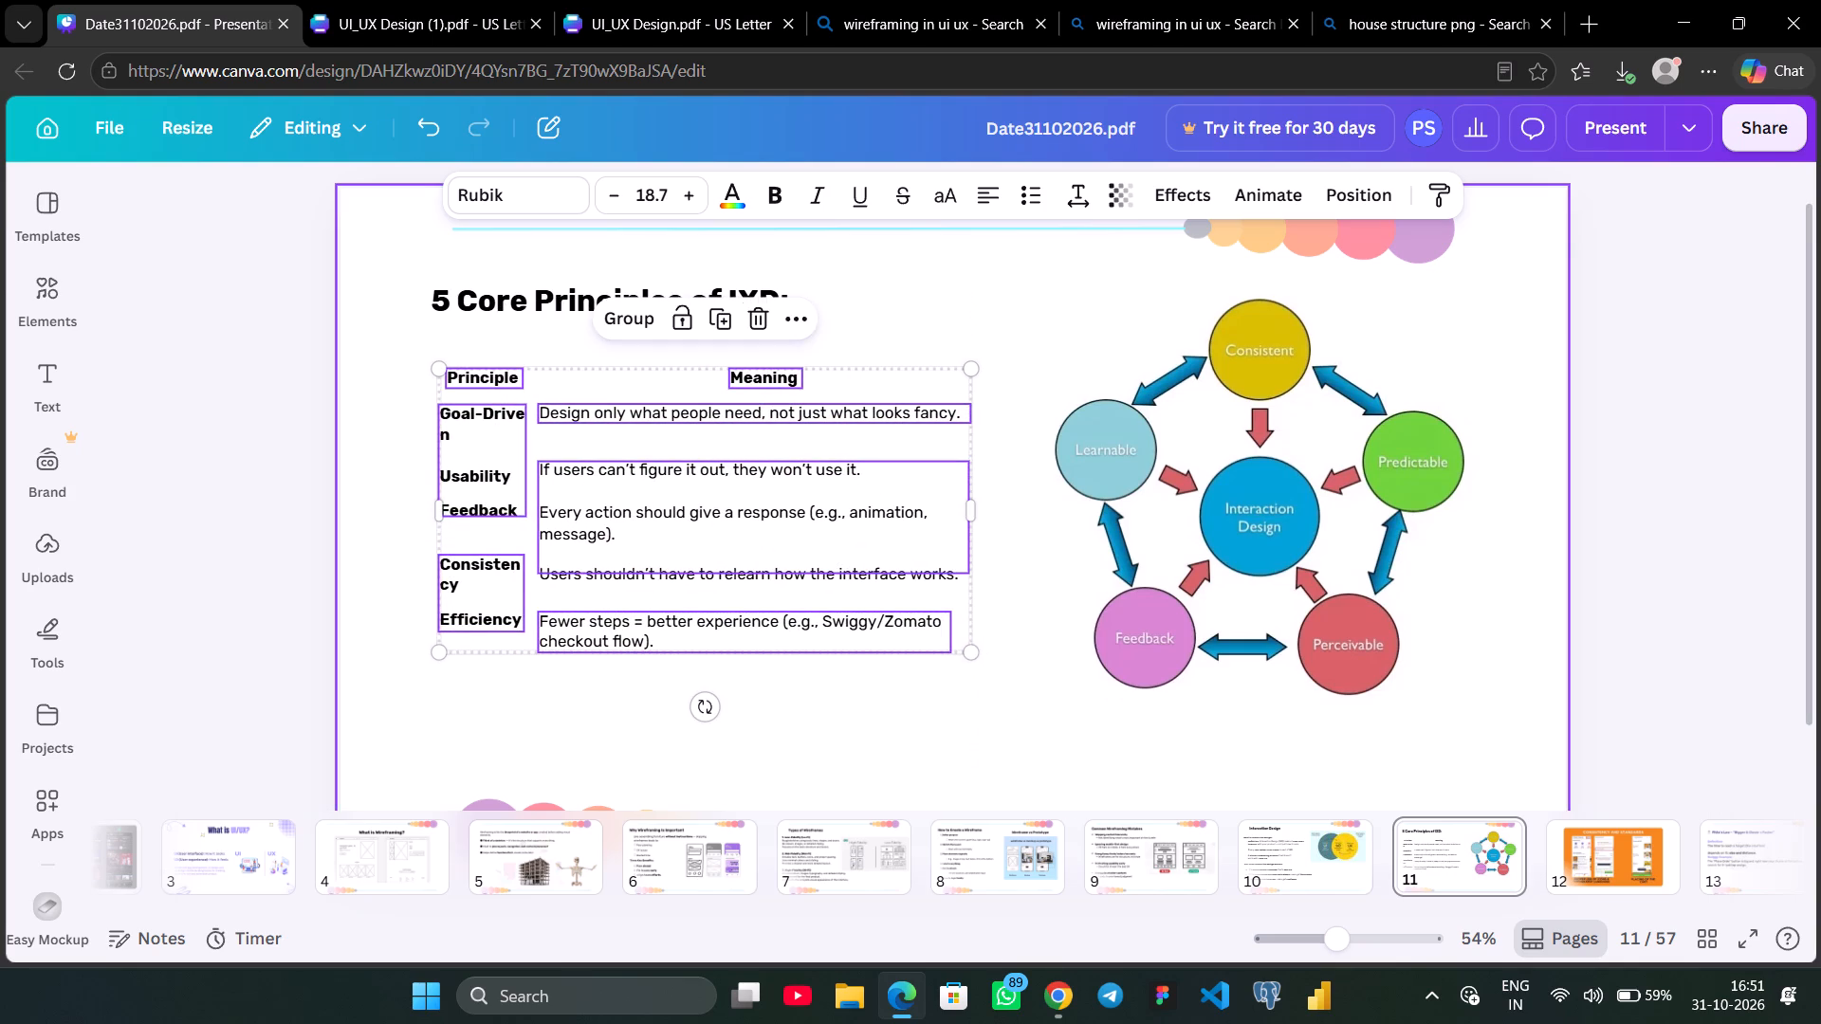
click(792, 675)
Widen the Goal-Driven, Usability and Feedback text box leftward so "Goal-Driven" fits on one line.
scroll(792, 675, right, 2)
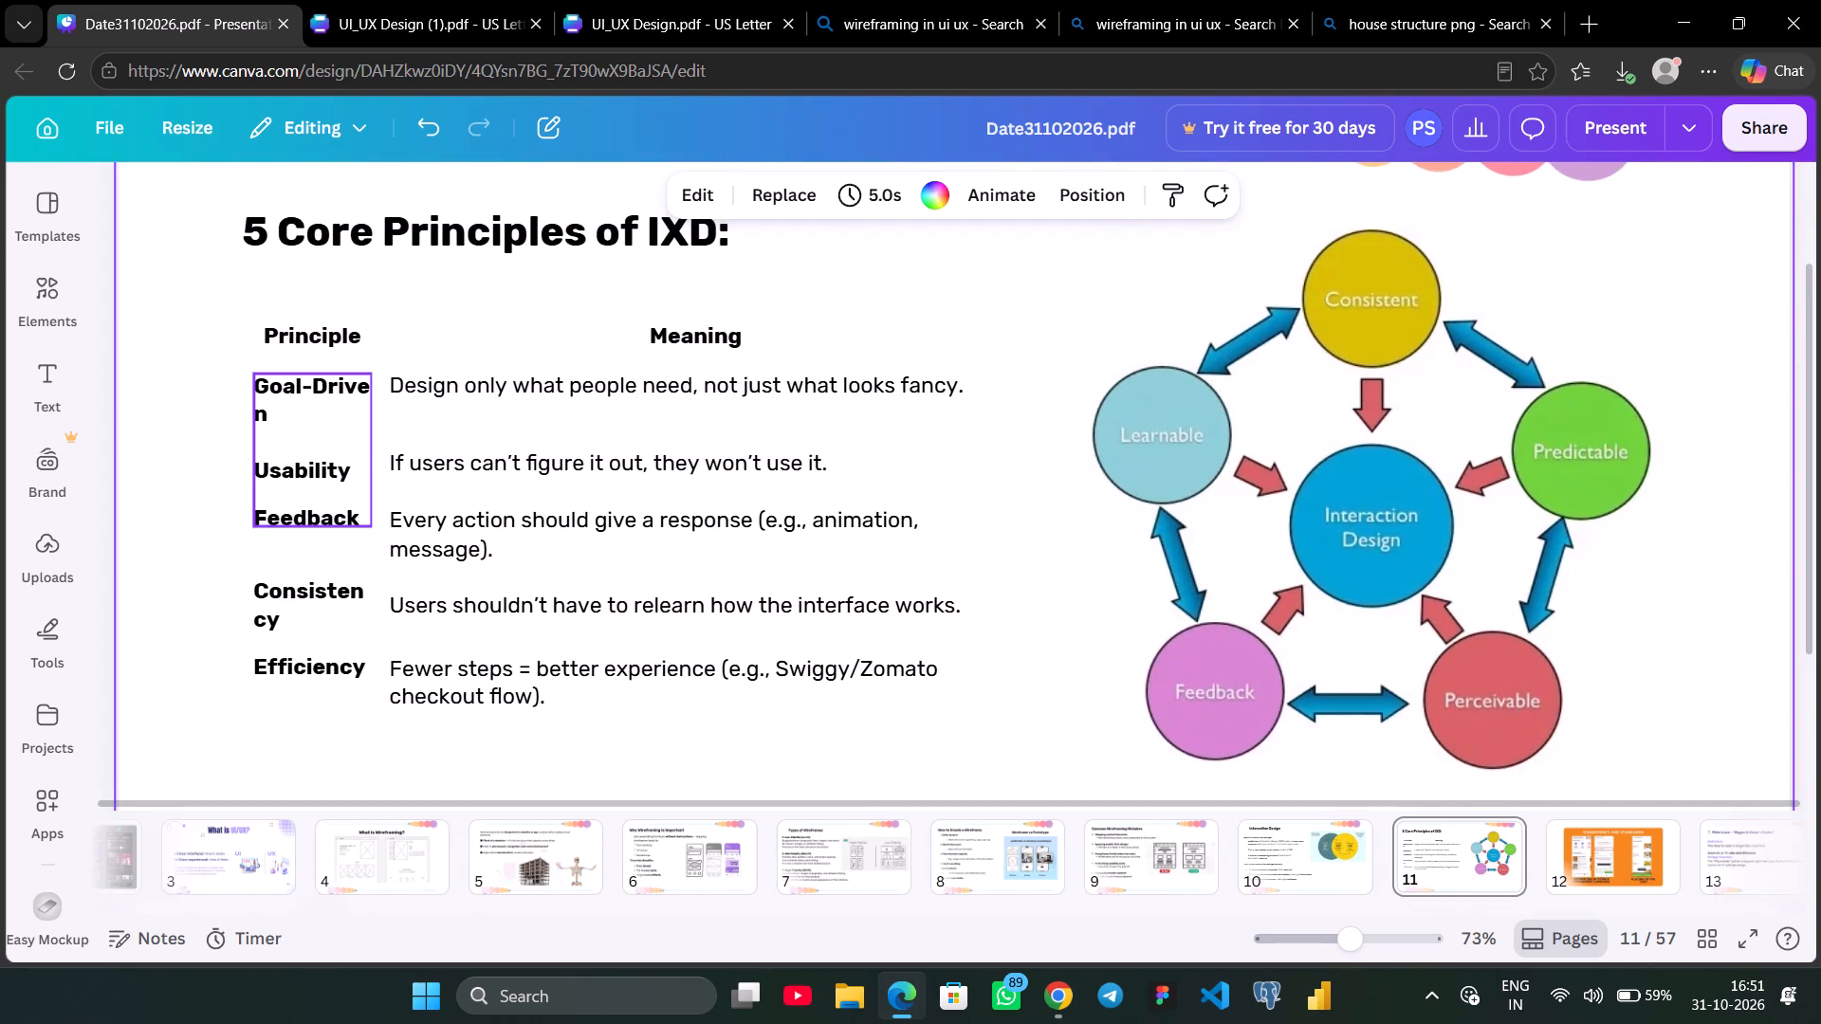
click(269, 391)
click(259, 456)
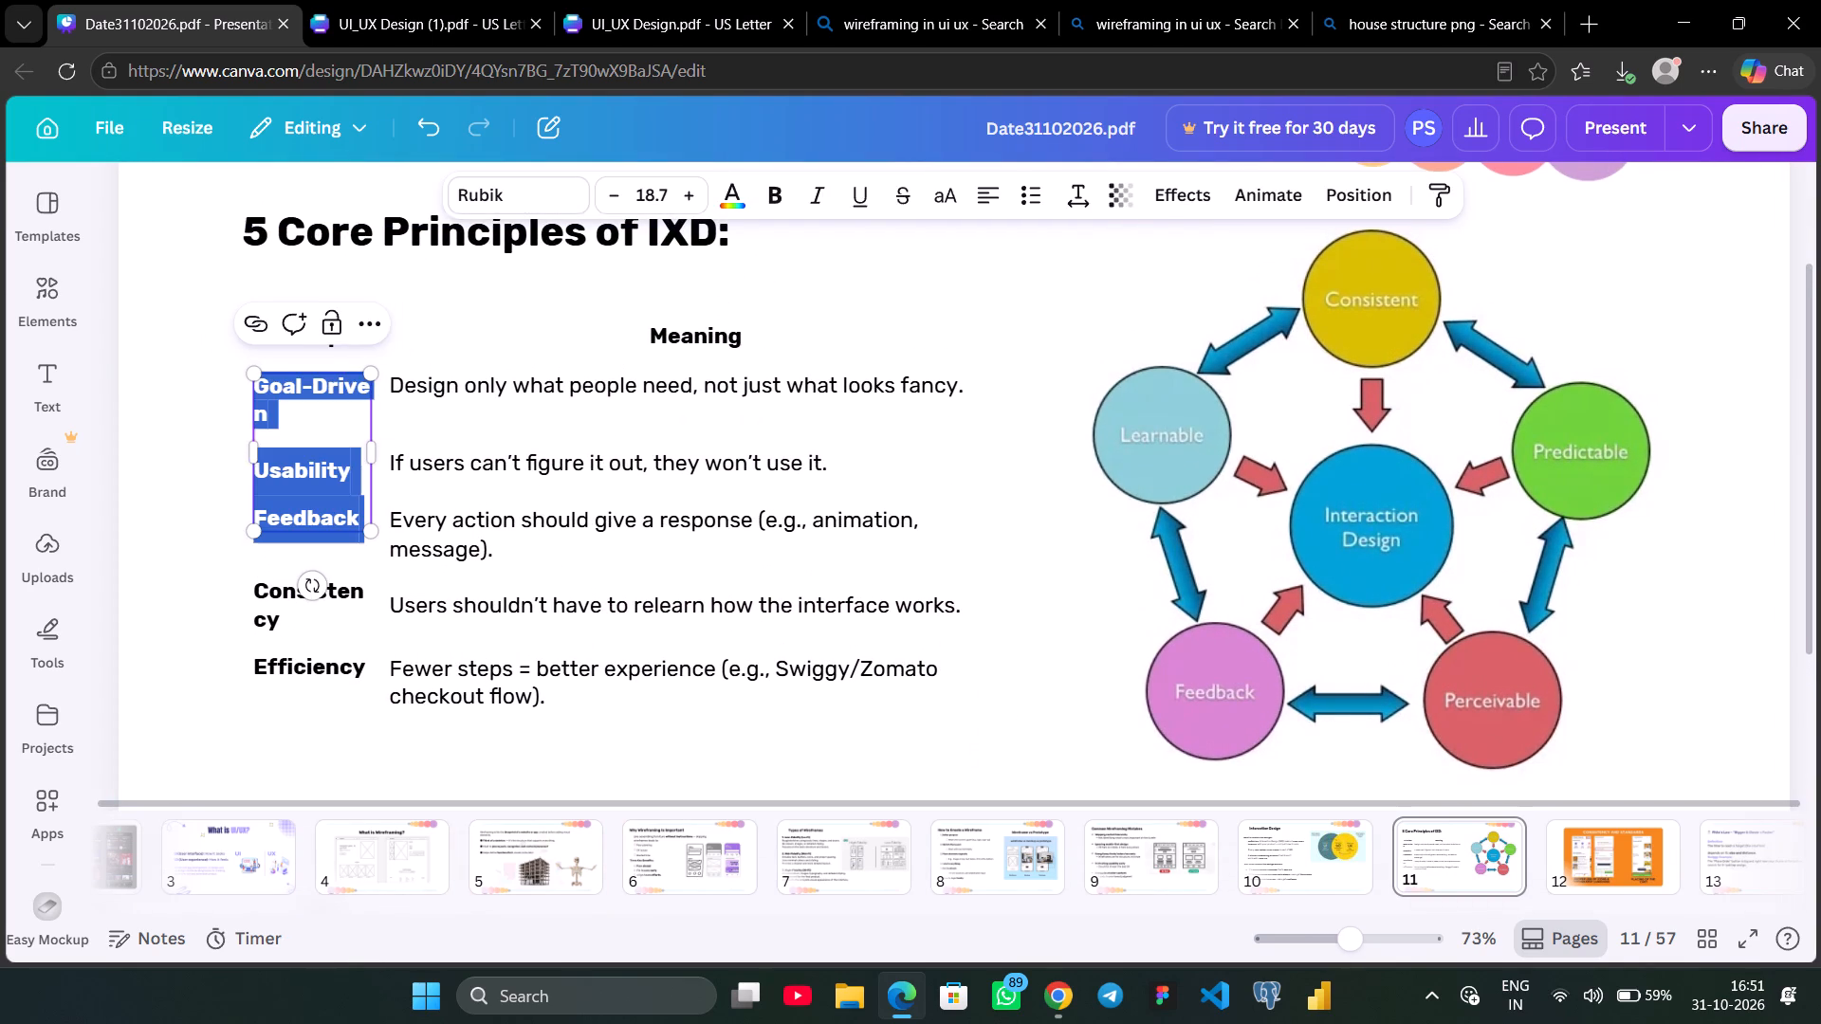
click(254, 448)
drag(253, 450, 219, 450)
click(170, 475)
Nudge the Goal-Driven, Usability and Feedback text box slightly right, keeping "Goal-Driven" level with the first meaning line.
click(275, 496)
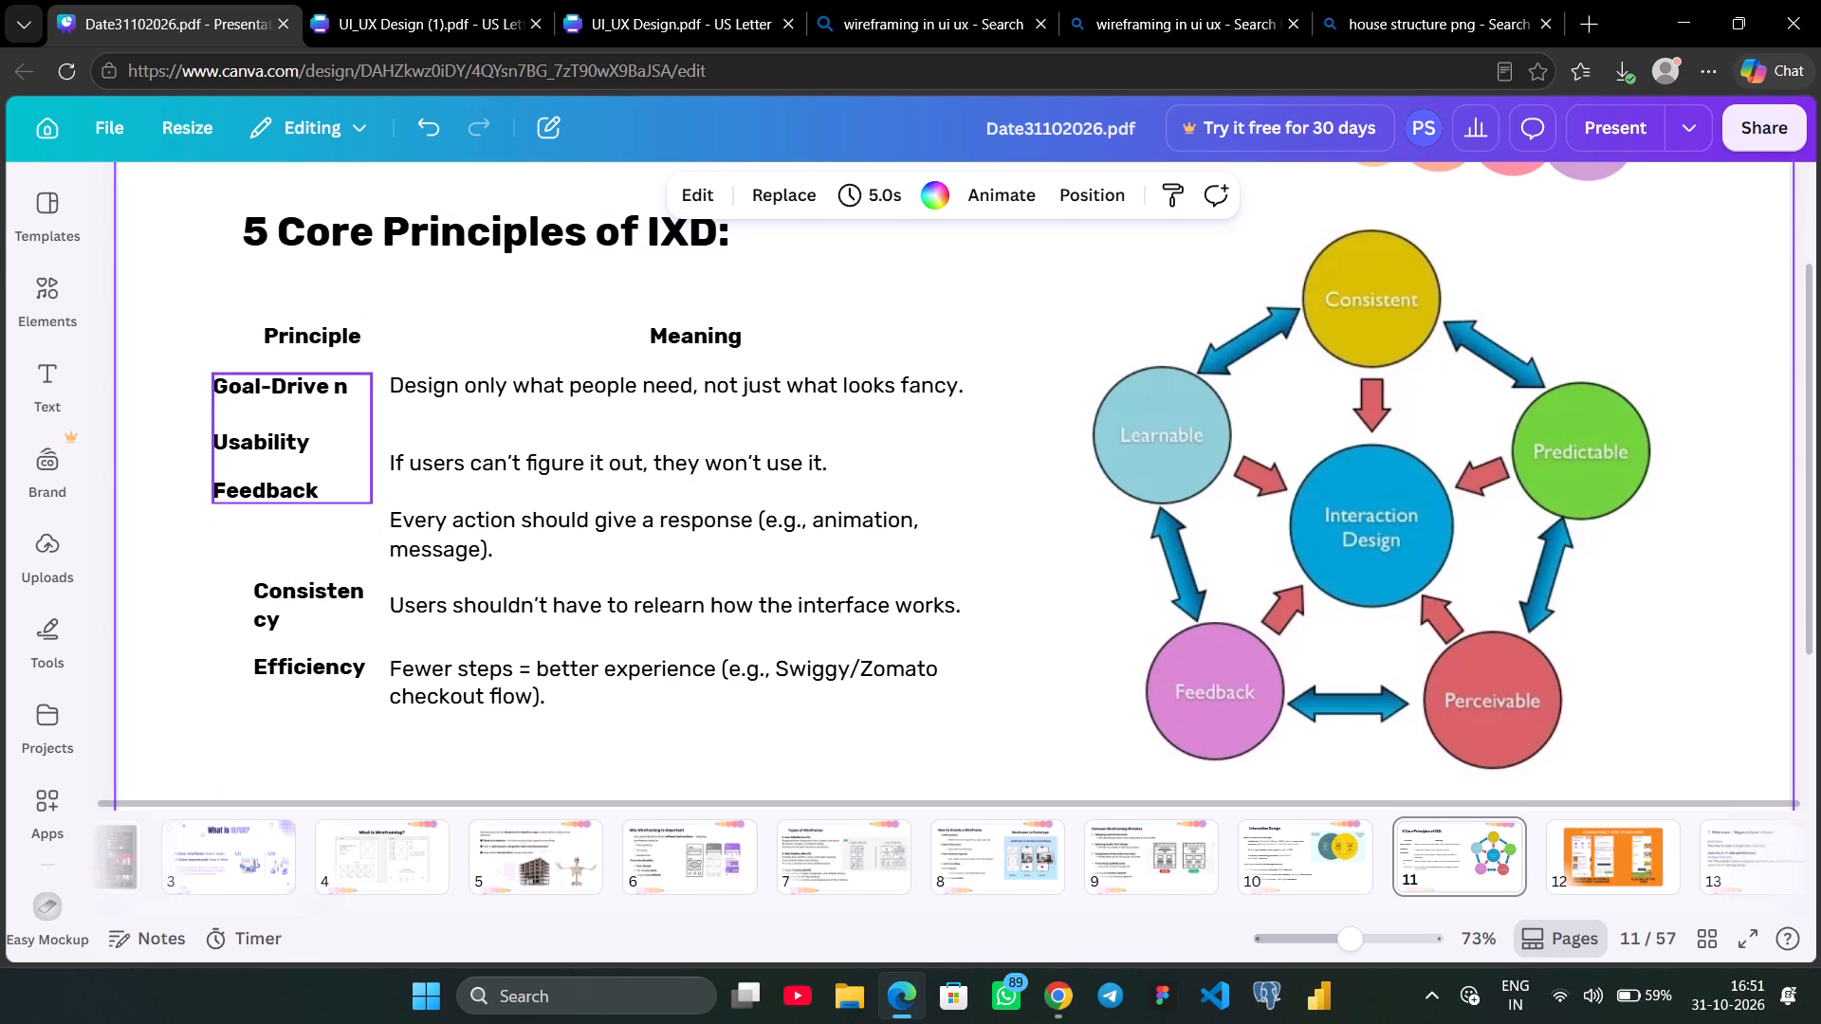
key(Down)
key(Down)
key(Down)
key(Down)
key(Down)
key(Down)
key(Down)
key(Down)
key(Down)
key(Down)
key(Down)
key(Down)
key(Down)
key(Down)
key(Down)
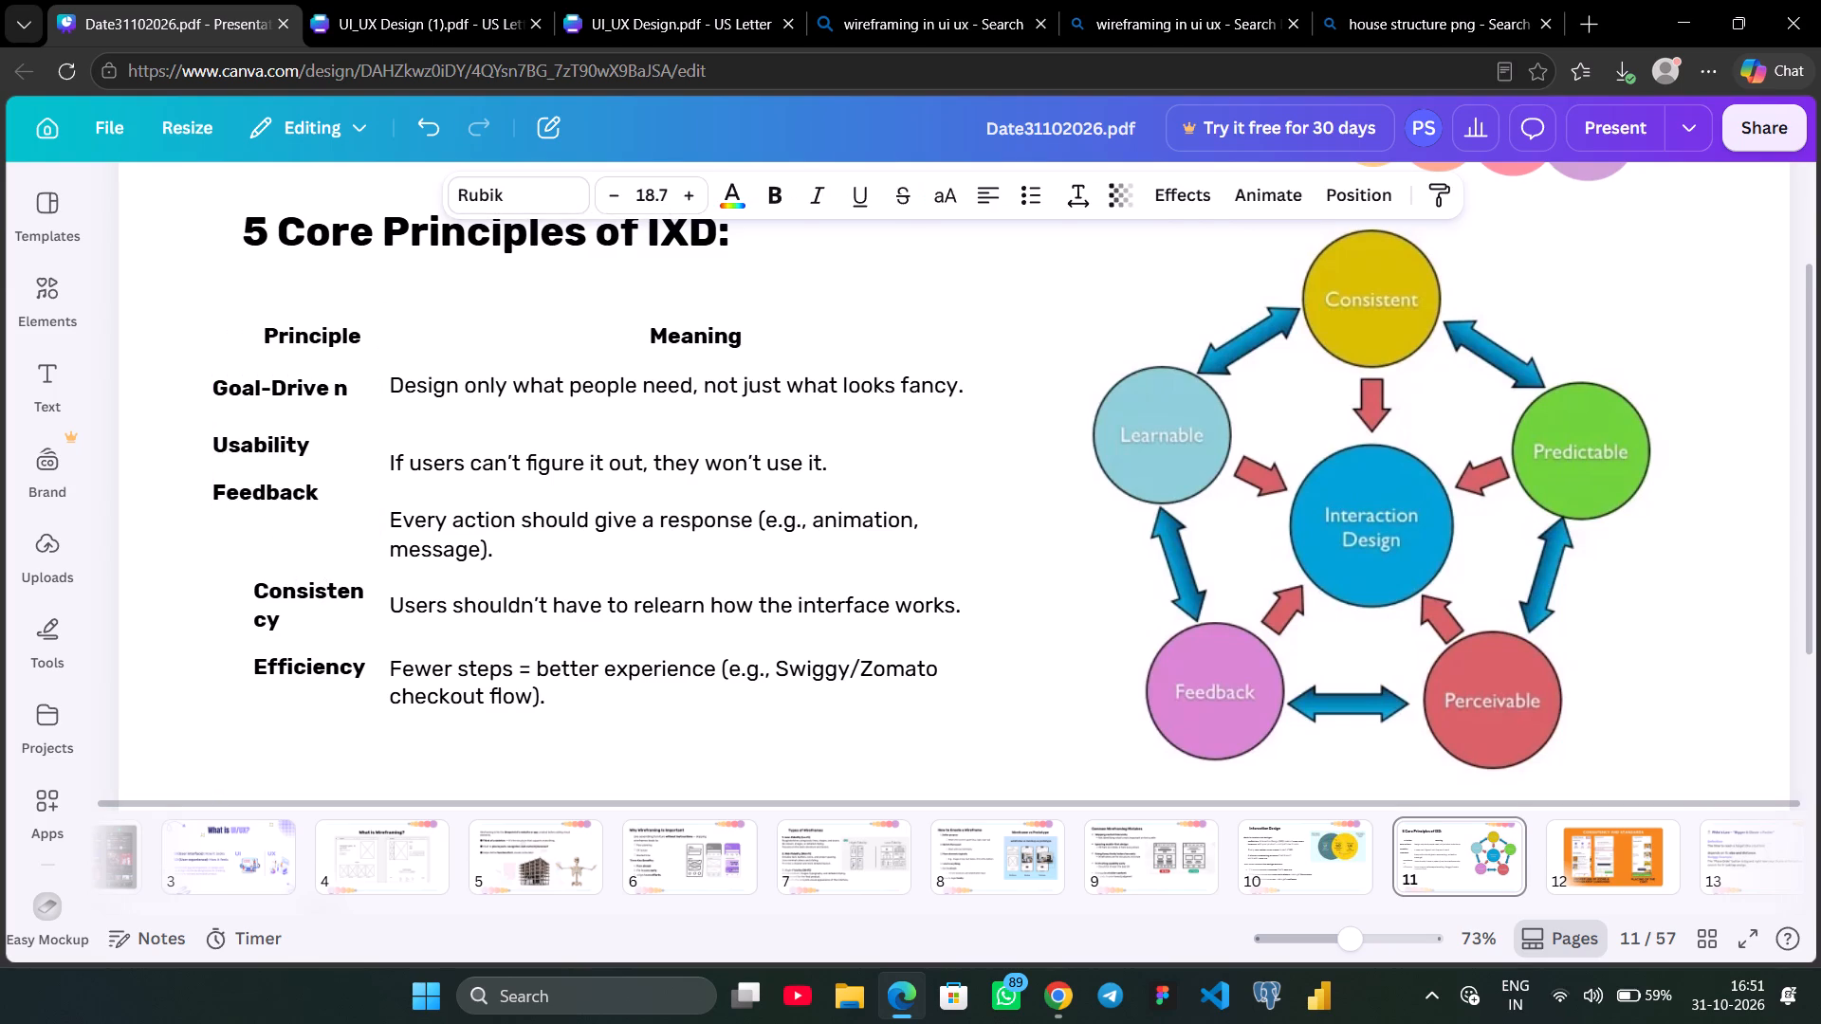
key(Right)
key(Right)
key(Right)
key(Right)
key(Right)
key(Right)
key(Right)
key(Right)
key(Right)
key(Right)
key(Right)
key(Right)
key(Right)
key(Right)
key(Right)
key(Right)
key(Right)
key(Right)
key(Right)
key(Right)
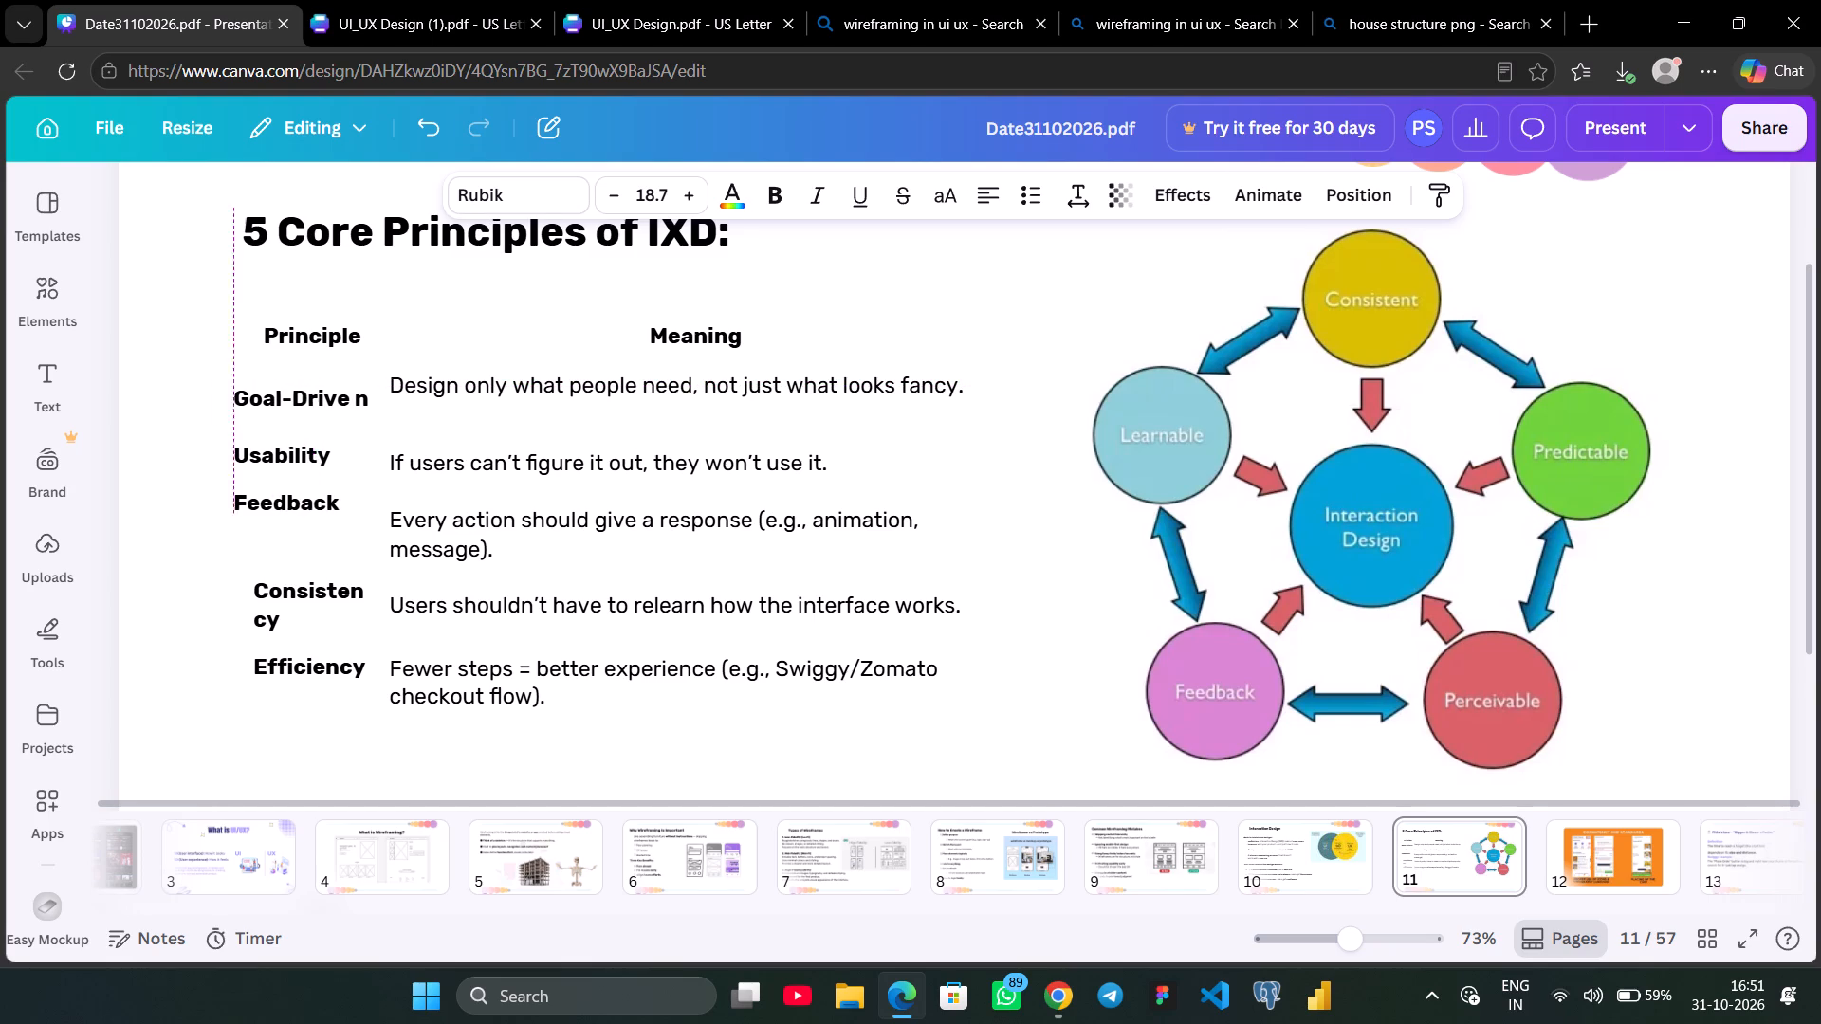
key(Up)
key(Up)
key(Up)
key(Up)
key(Up)
key(Up)
key(Up)
key(Up)
key(Up)
key(Up)
key(Up)
key(Up)
key(Up)
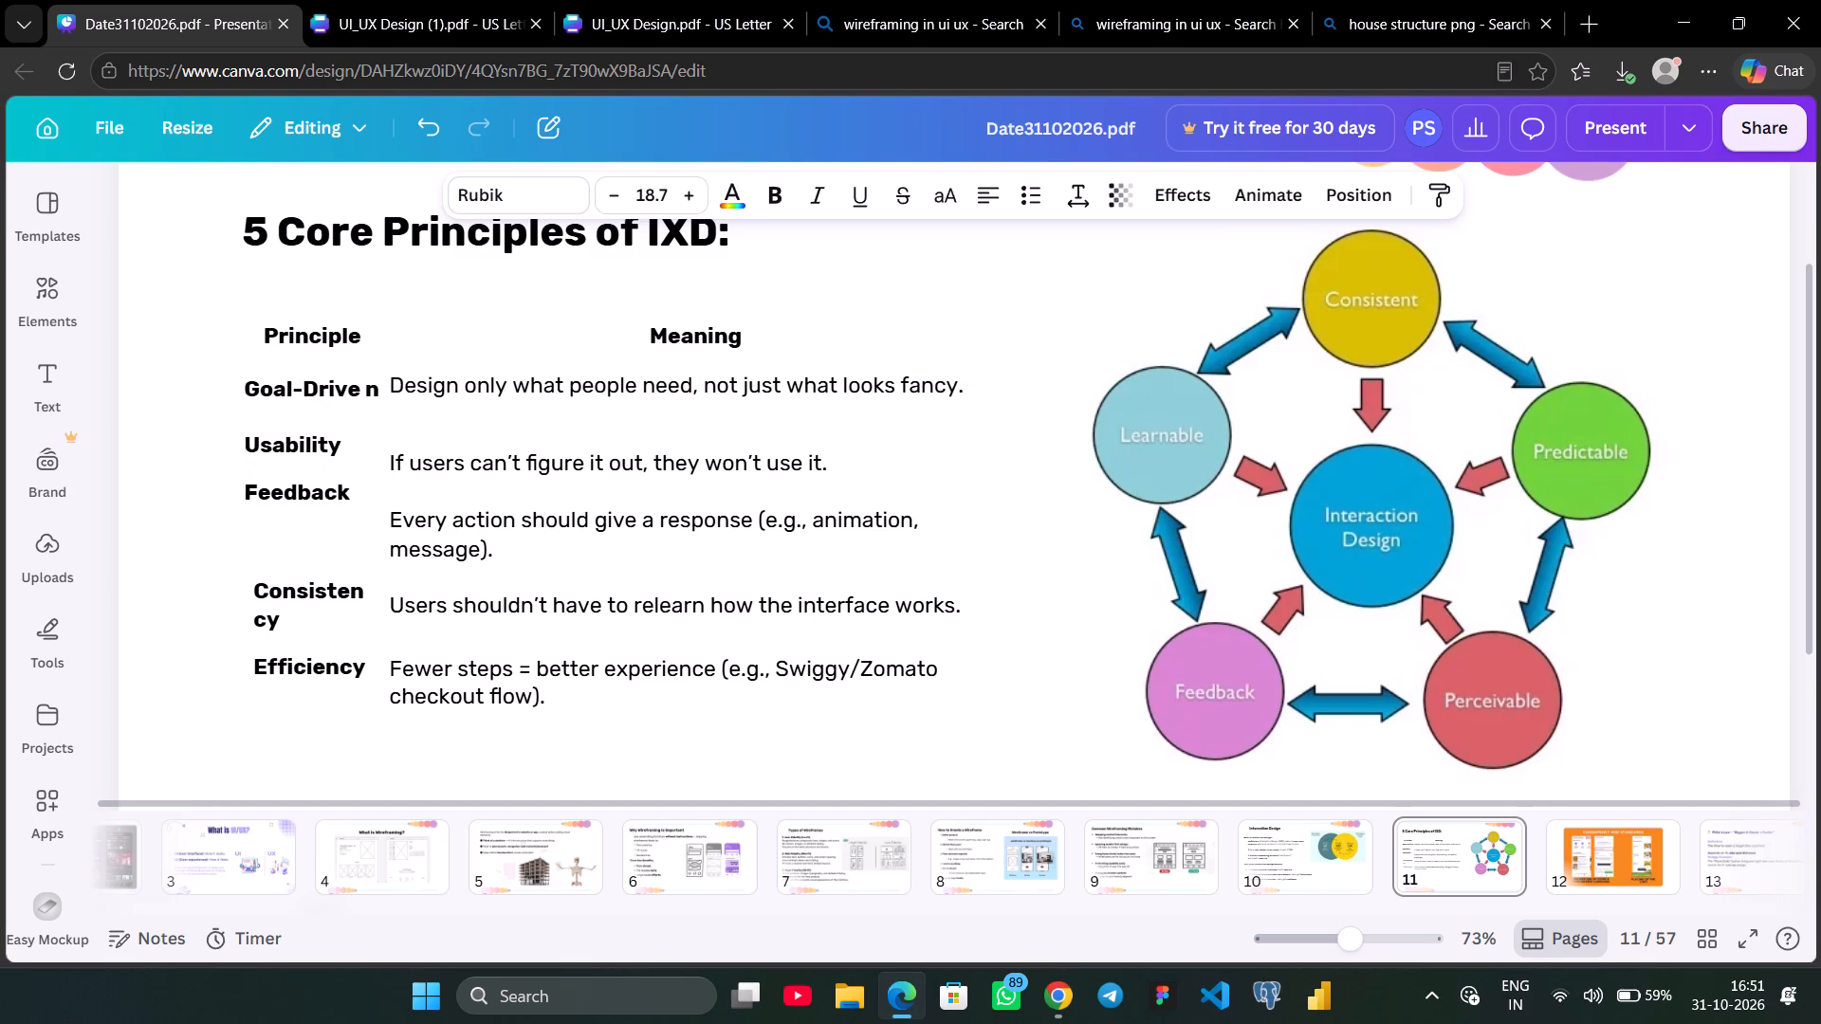
key(Up)
key(Up)
key(Up)
key(Up)
key(Left)
key(Left)
key(Left)
key(Left)
key(Left)
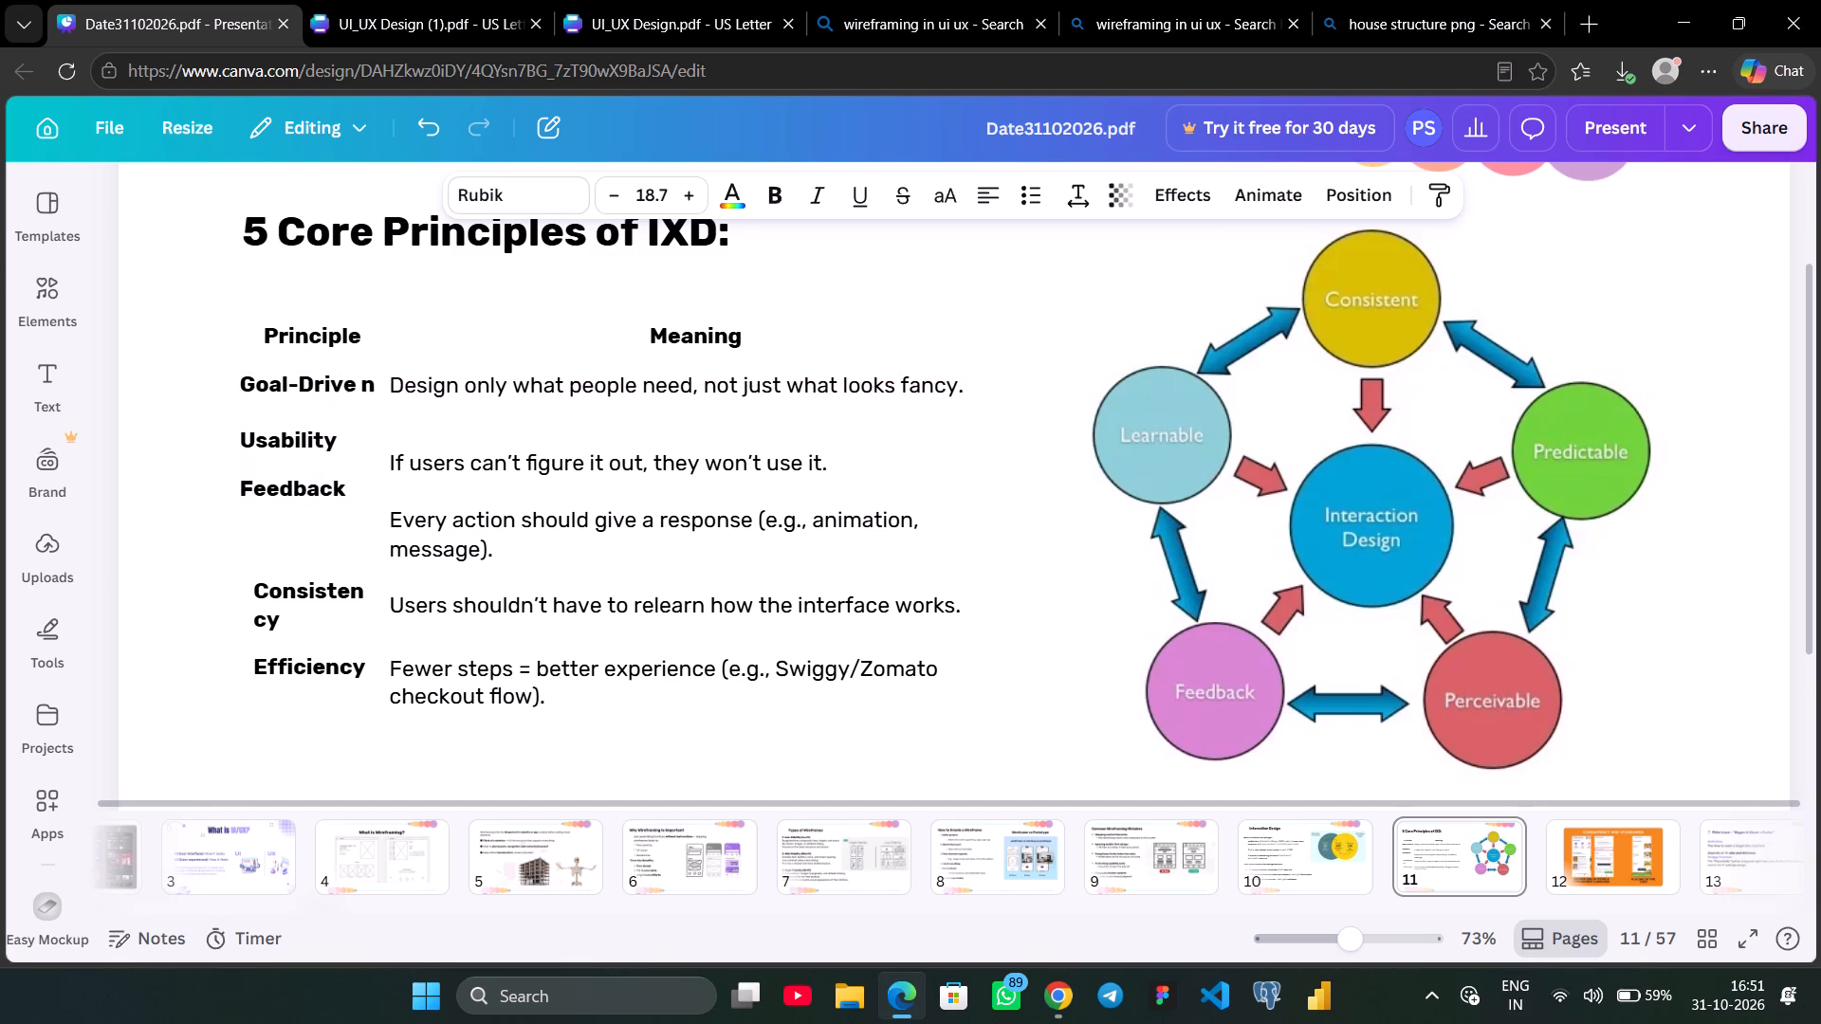
key(Left)
key(Left)
key(Left)
key(Left)
key(Left)
key(Left)
key(Left)
key(Left)
key(Left)
key(Left)
key(Left)
key(Left)
key(Left)
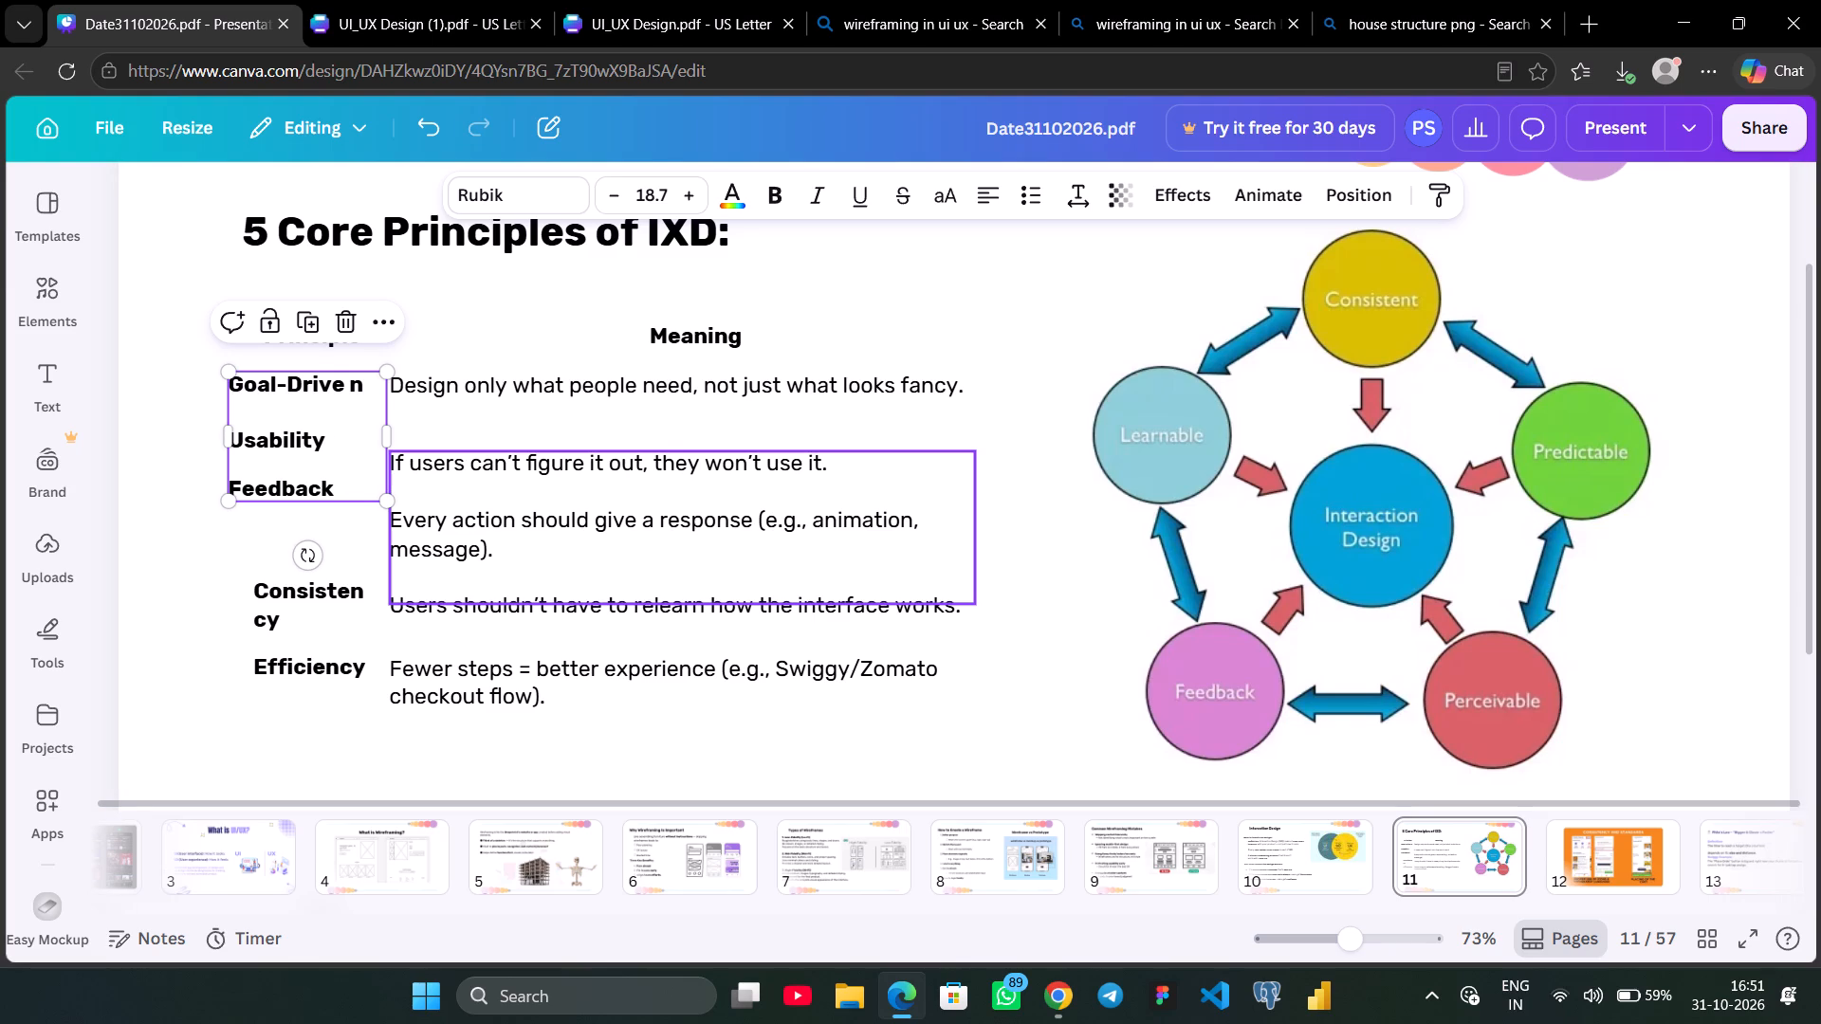
Nudge the meaning text box starting "If users can't figure it out" up to line up with the "Usability" row.
click(638, 484)
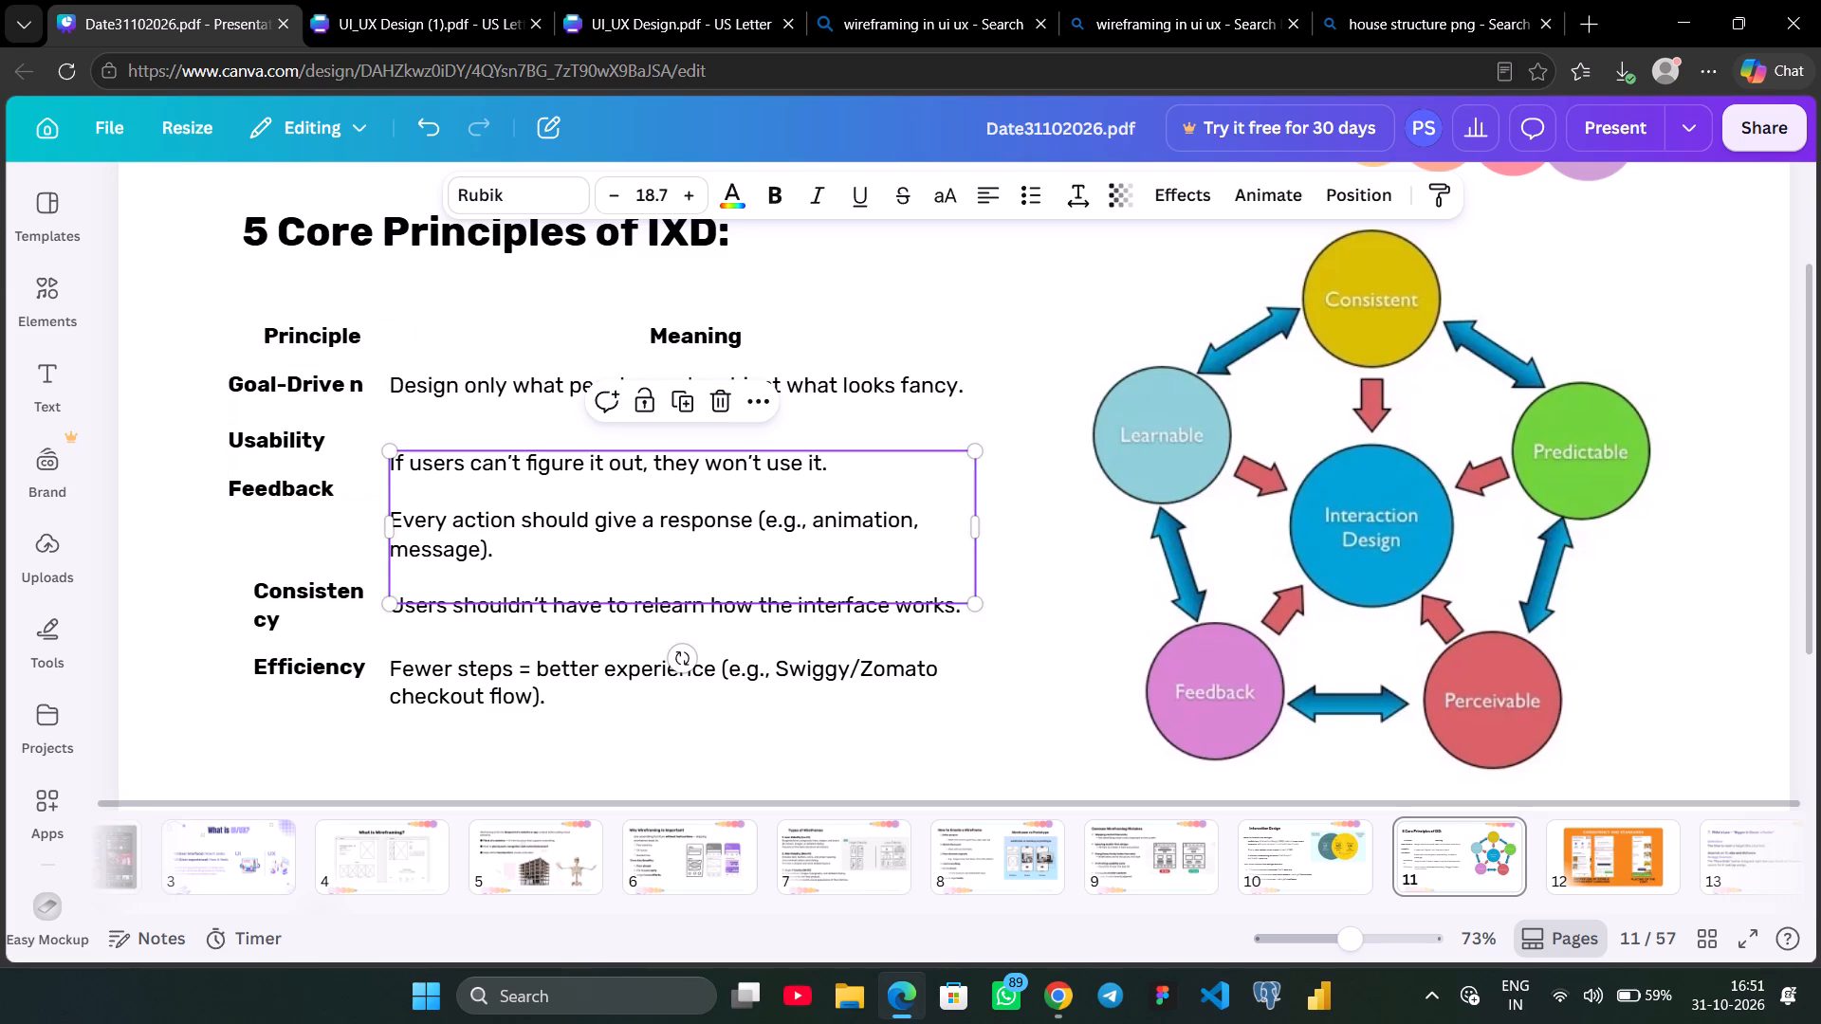
key(Up)
key(Up)
key(Up)
key(Up)
key(Up)
key(Up)
key(Up)
key(Up)
key(Up)
key(Up)
key(Up)
key(Up)
key(Up)
key(Up)
key(Up)
key(Up)
key(Up)
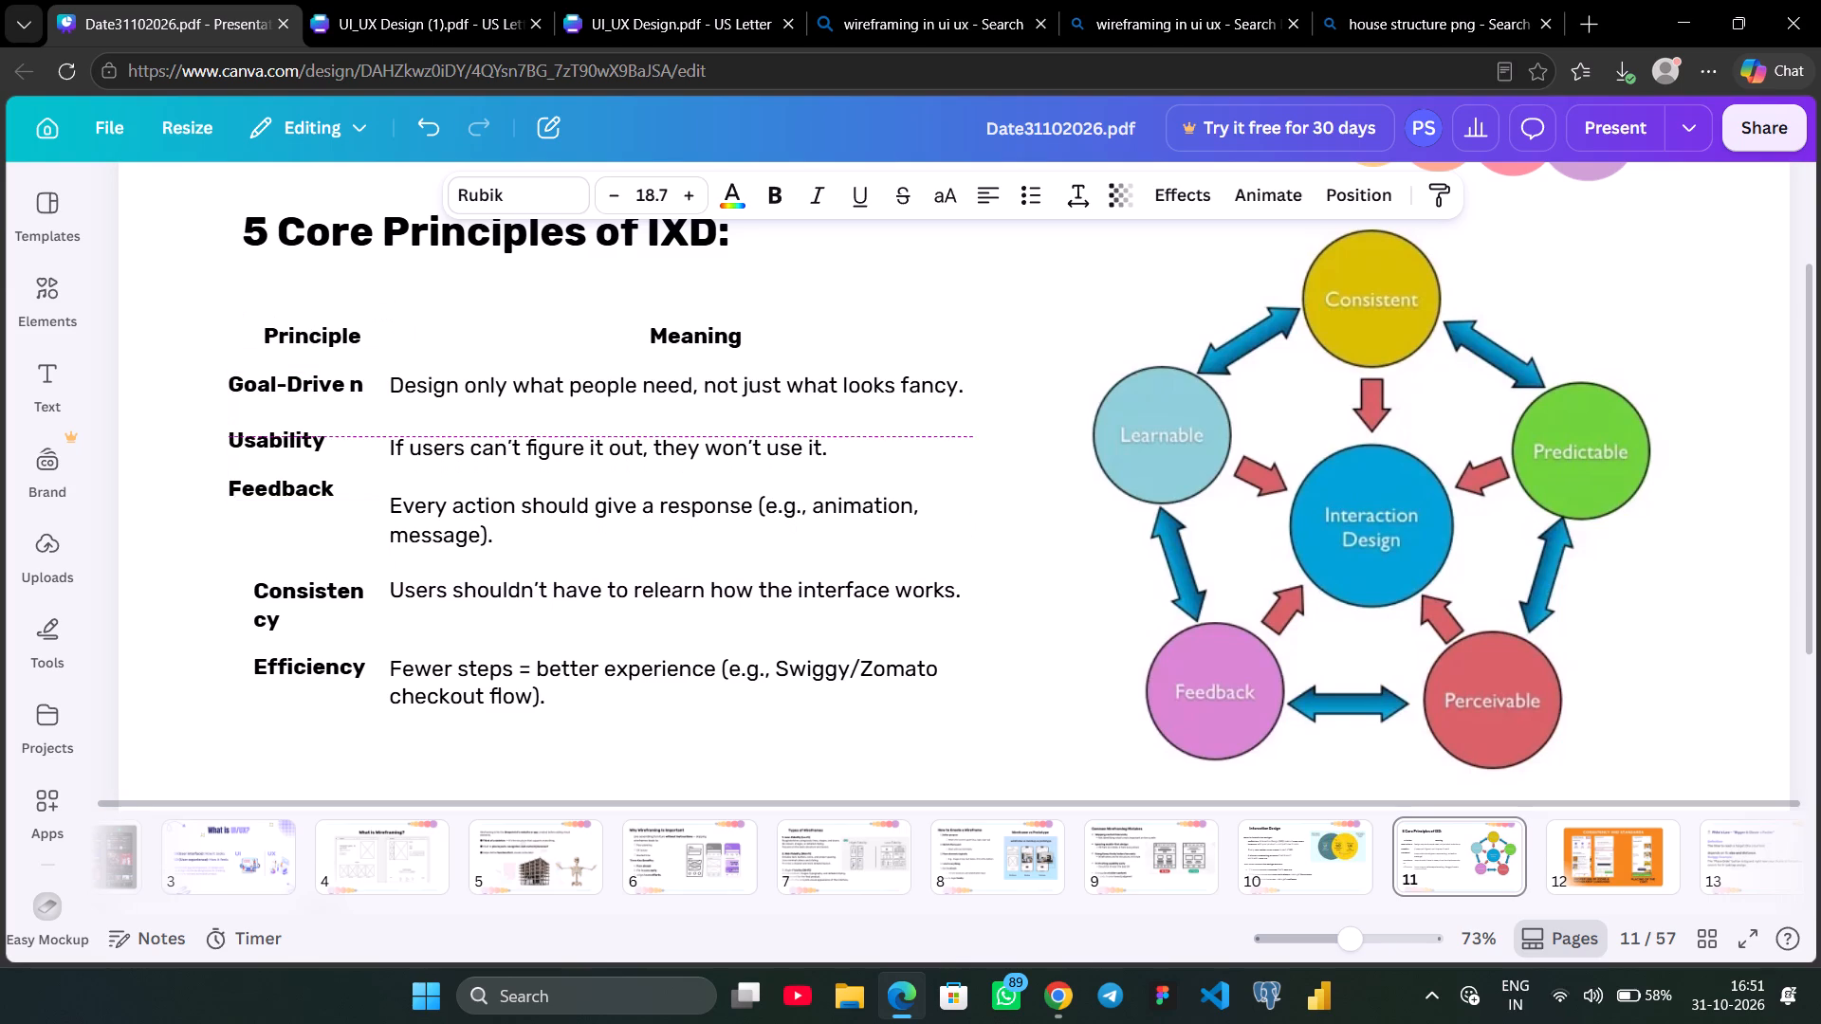
key(Up)
key(Up)
key(Up)
key(Up)
key(Up)
key(Up)
key(Up)
key(Up)
key(Up)
key(Up)
key(Up)
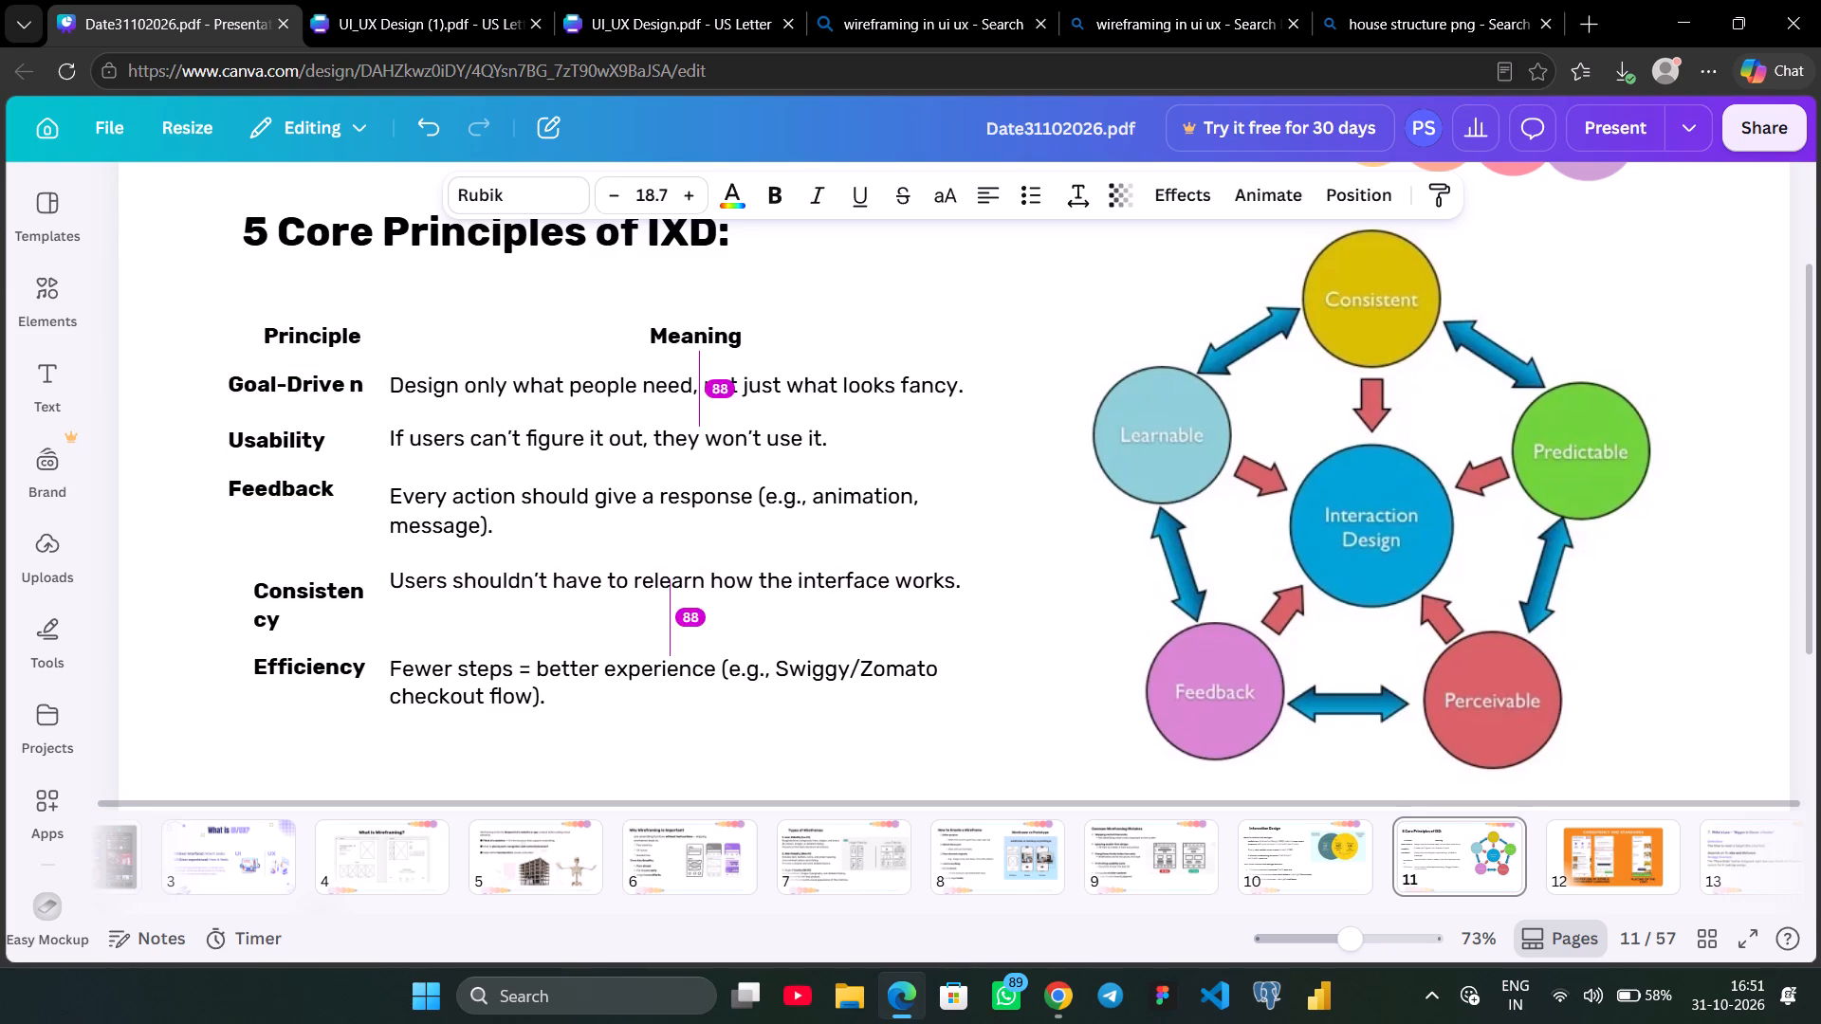
key(Up)
key(Up)
key(Up)
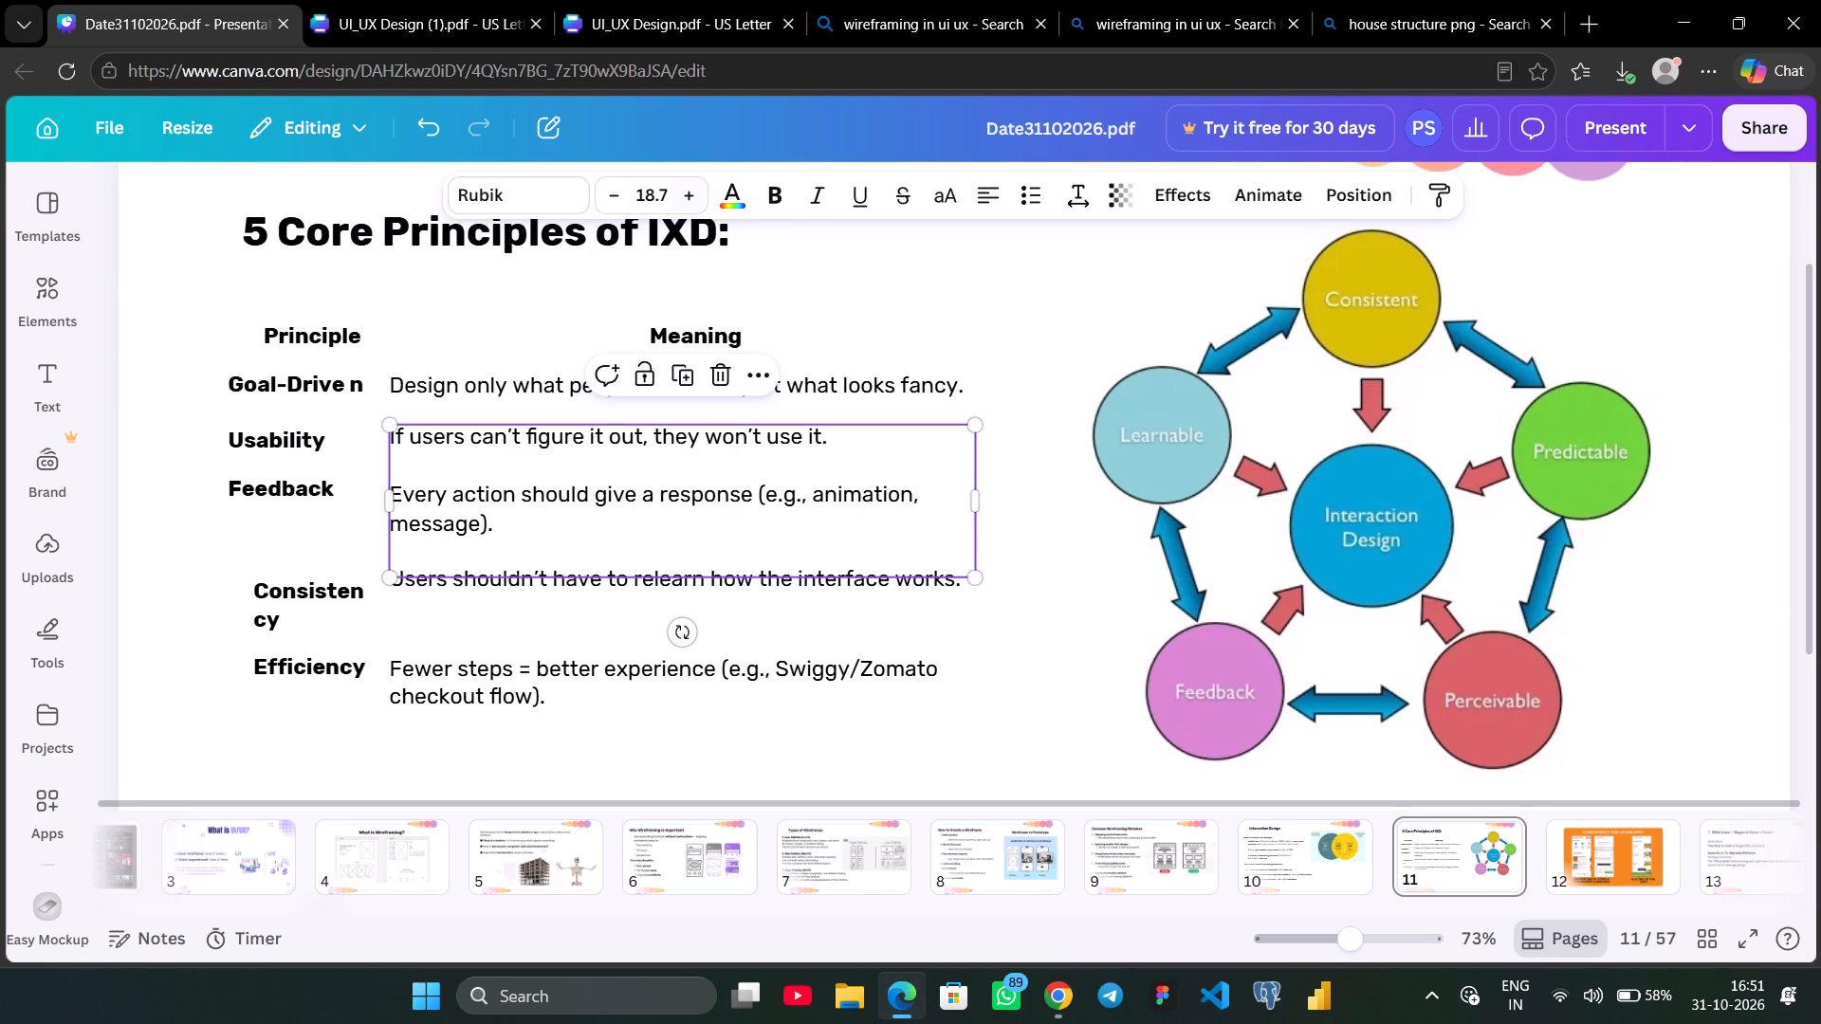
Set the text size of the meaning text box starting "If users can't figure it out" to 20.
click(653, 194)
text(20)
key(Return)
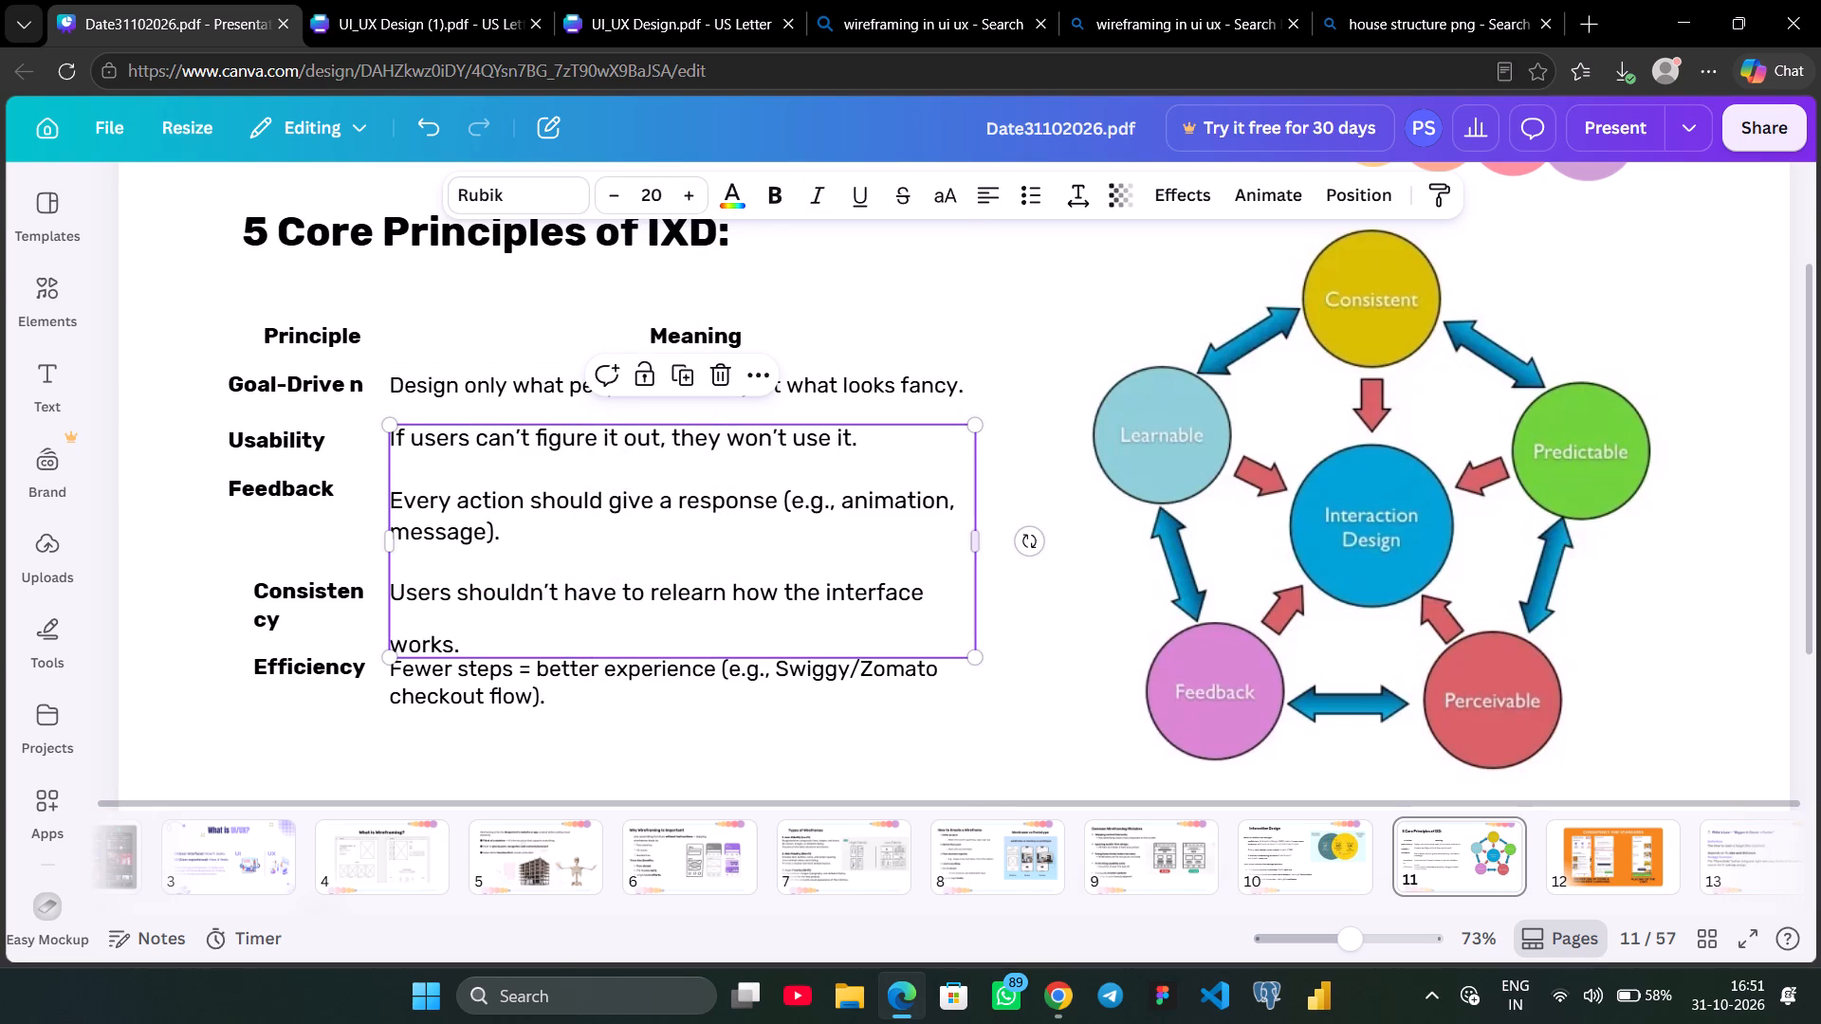
Widen the meaning text box starting "If users can't figure it out" so its "Every action should give a response" sentence fits on one line.
drag(984, 538, 1050, 529)
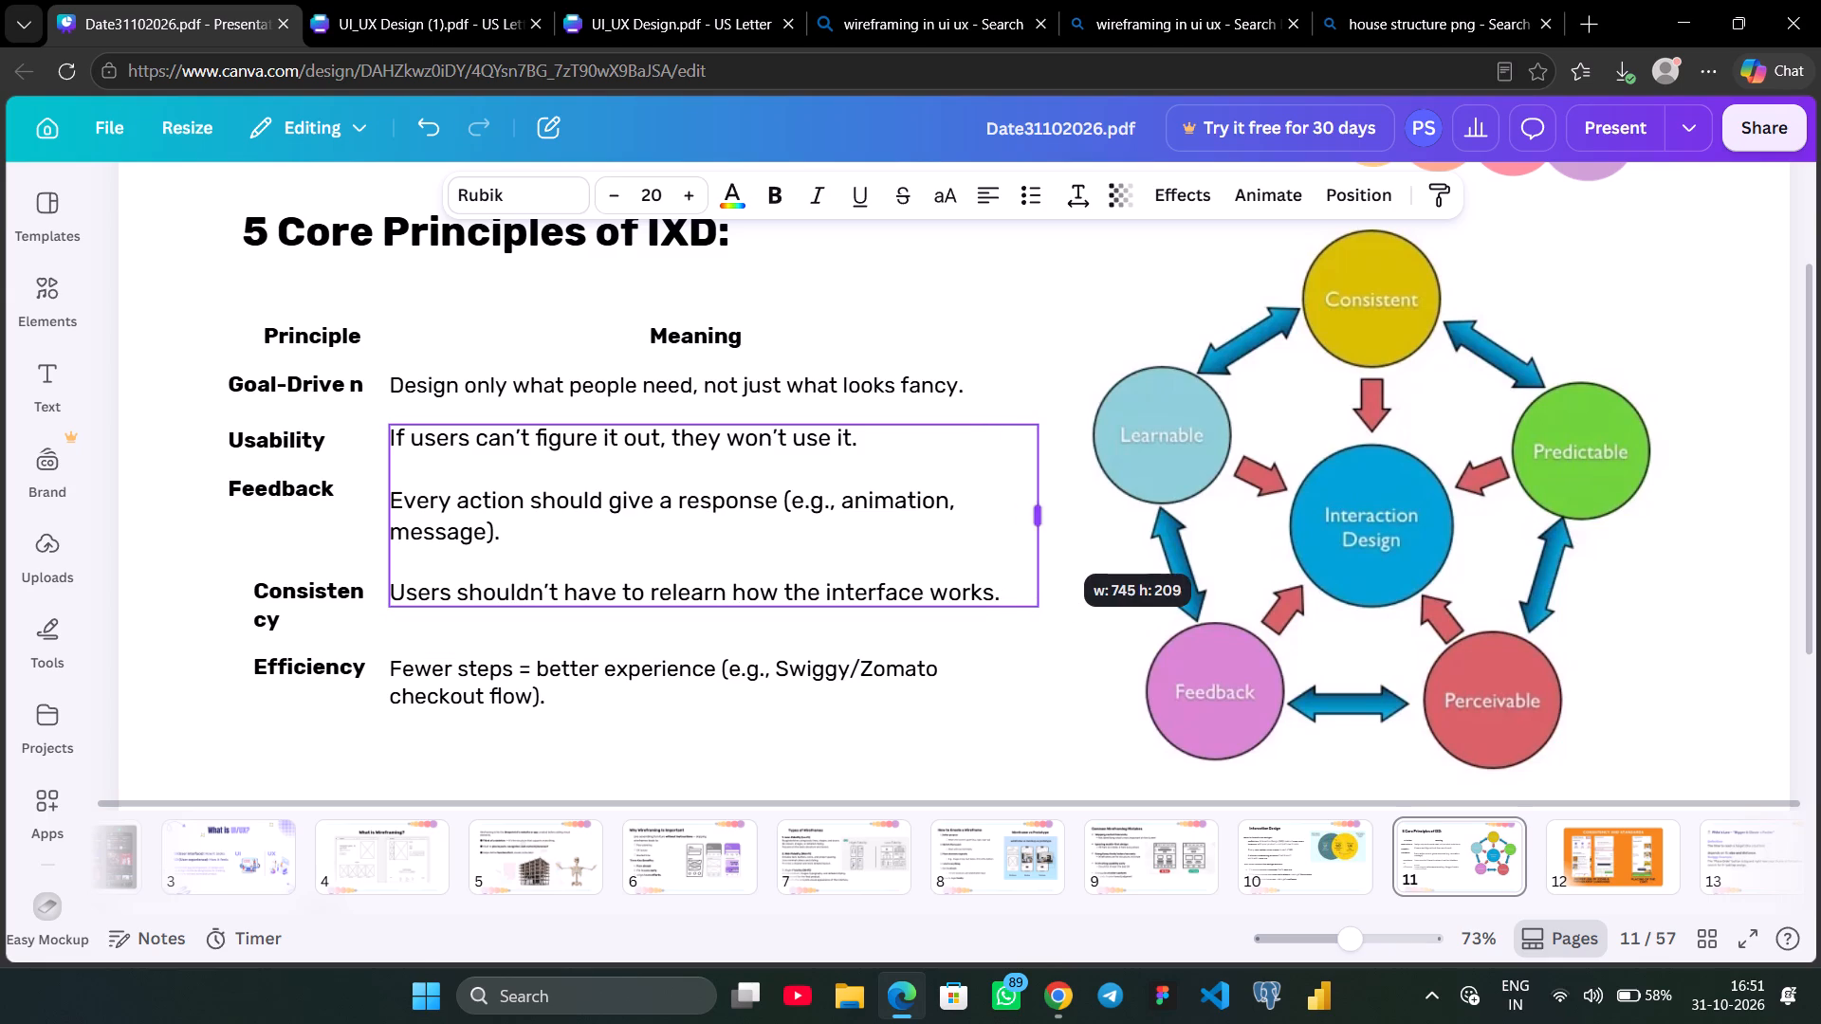
drag(1050, 529, 1073, 528)
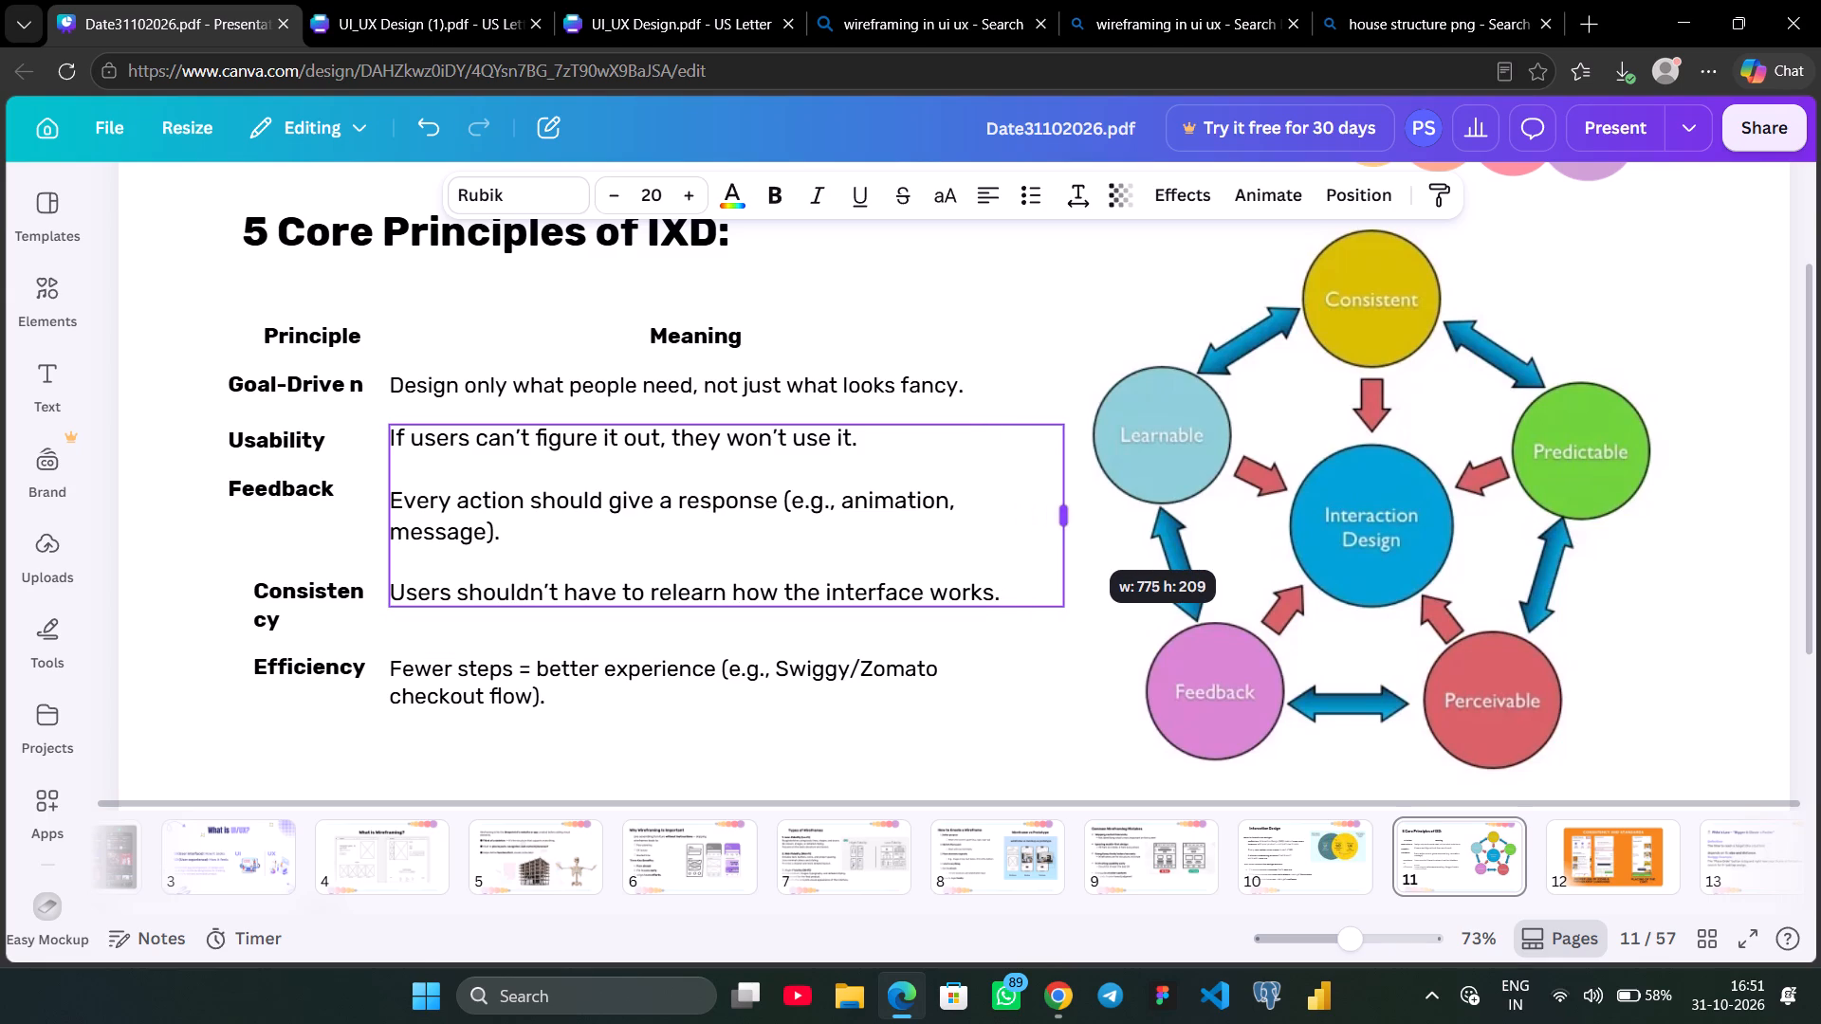
drag(1073, 528, 1112, 506)
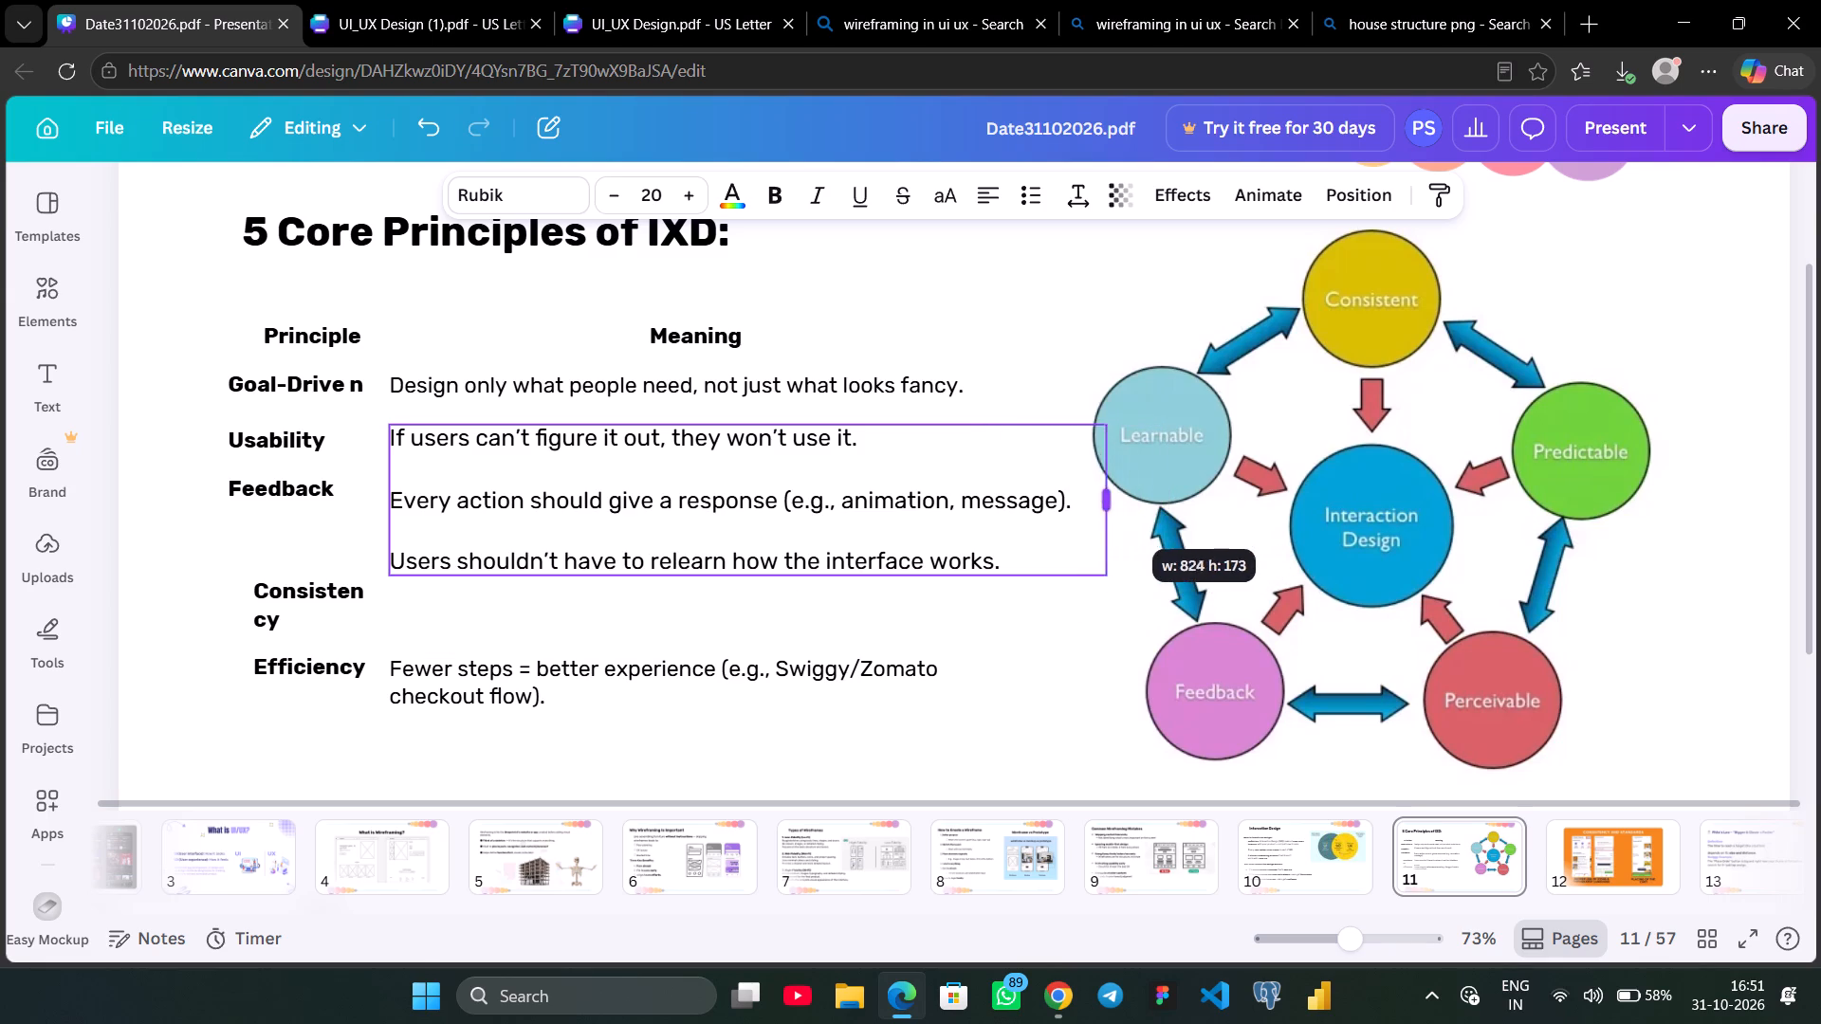
drag(1112, 506, 1100, 505)
Reduce the three-line meaning text to size 18, narrow its box slightly, and scale it down to about size 16.3.
click(626, 193)
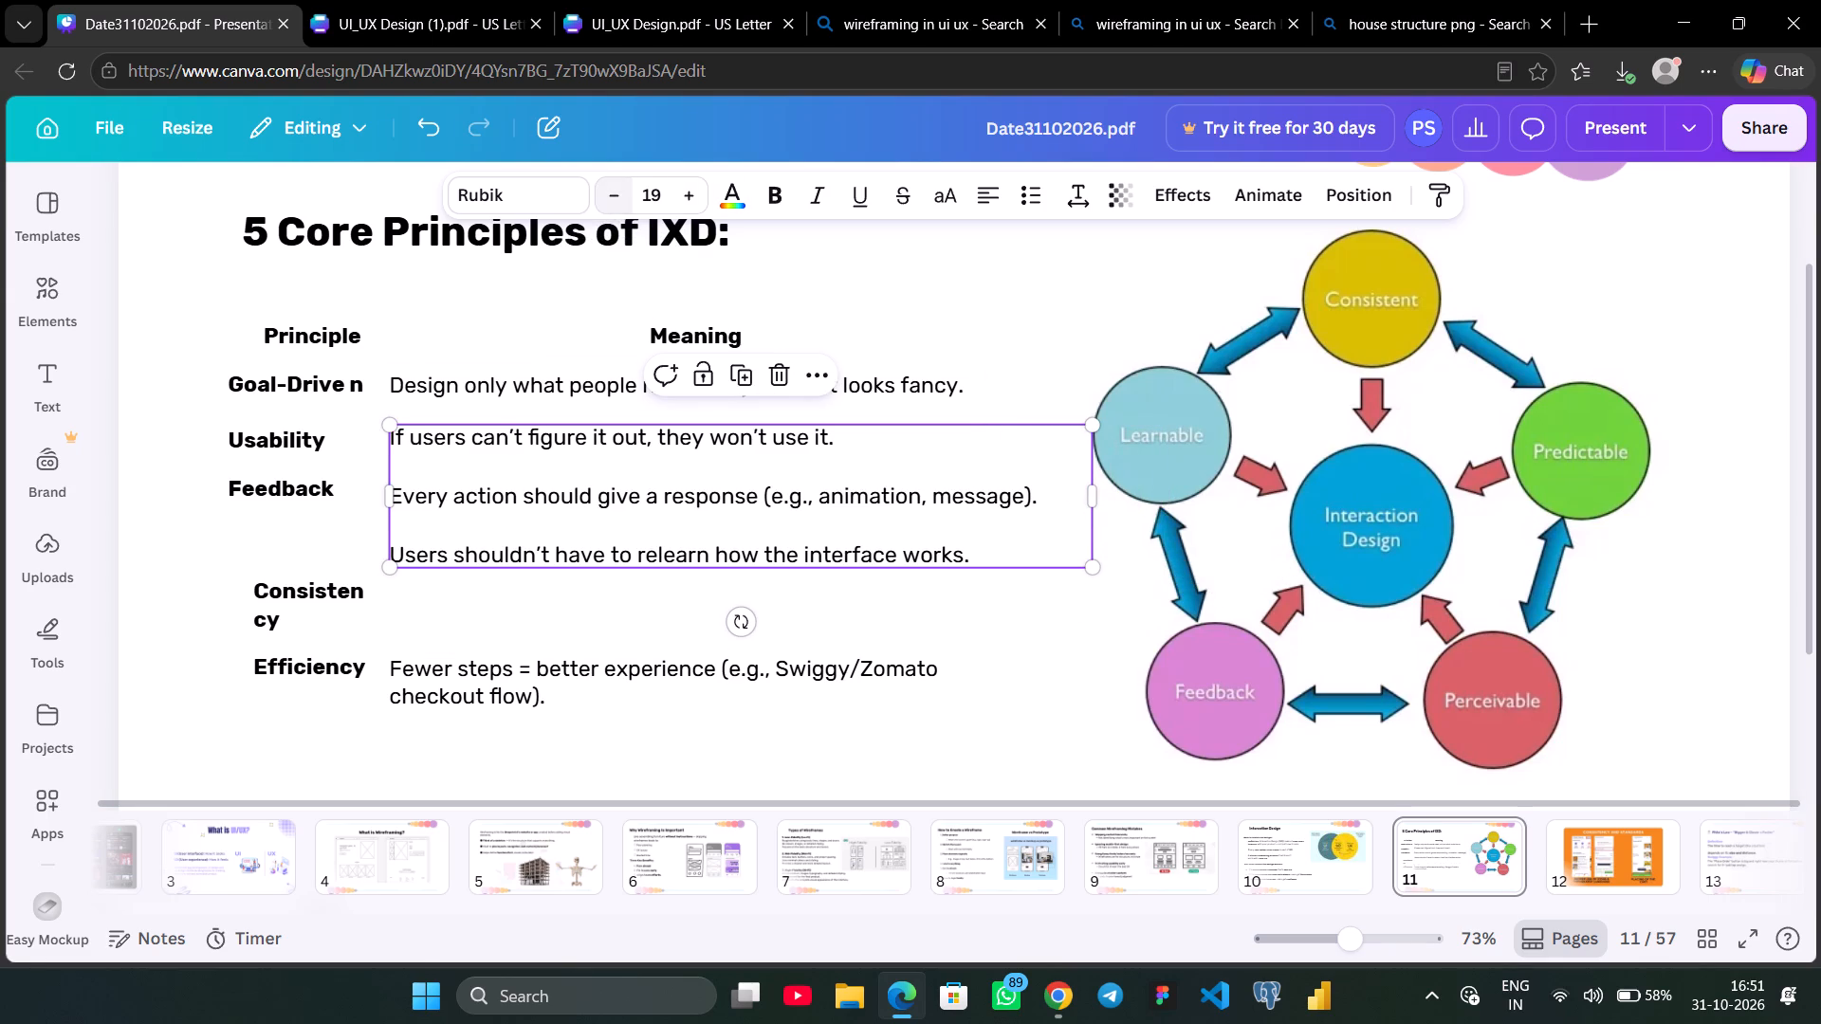
click(626, 193)
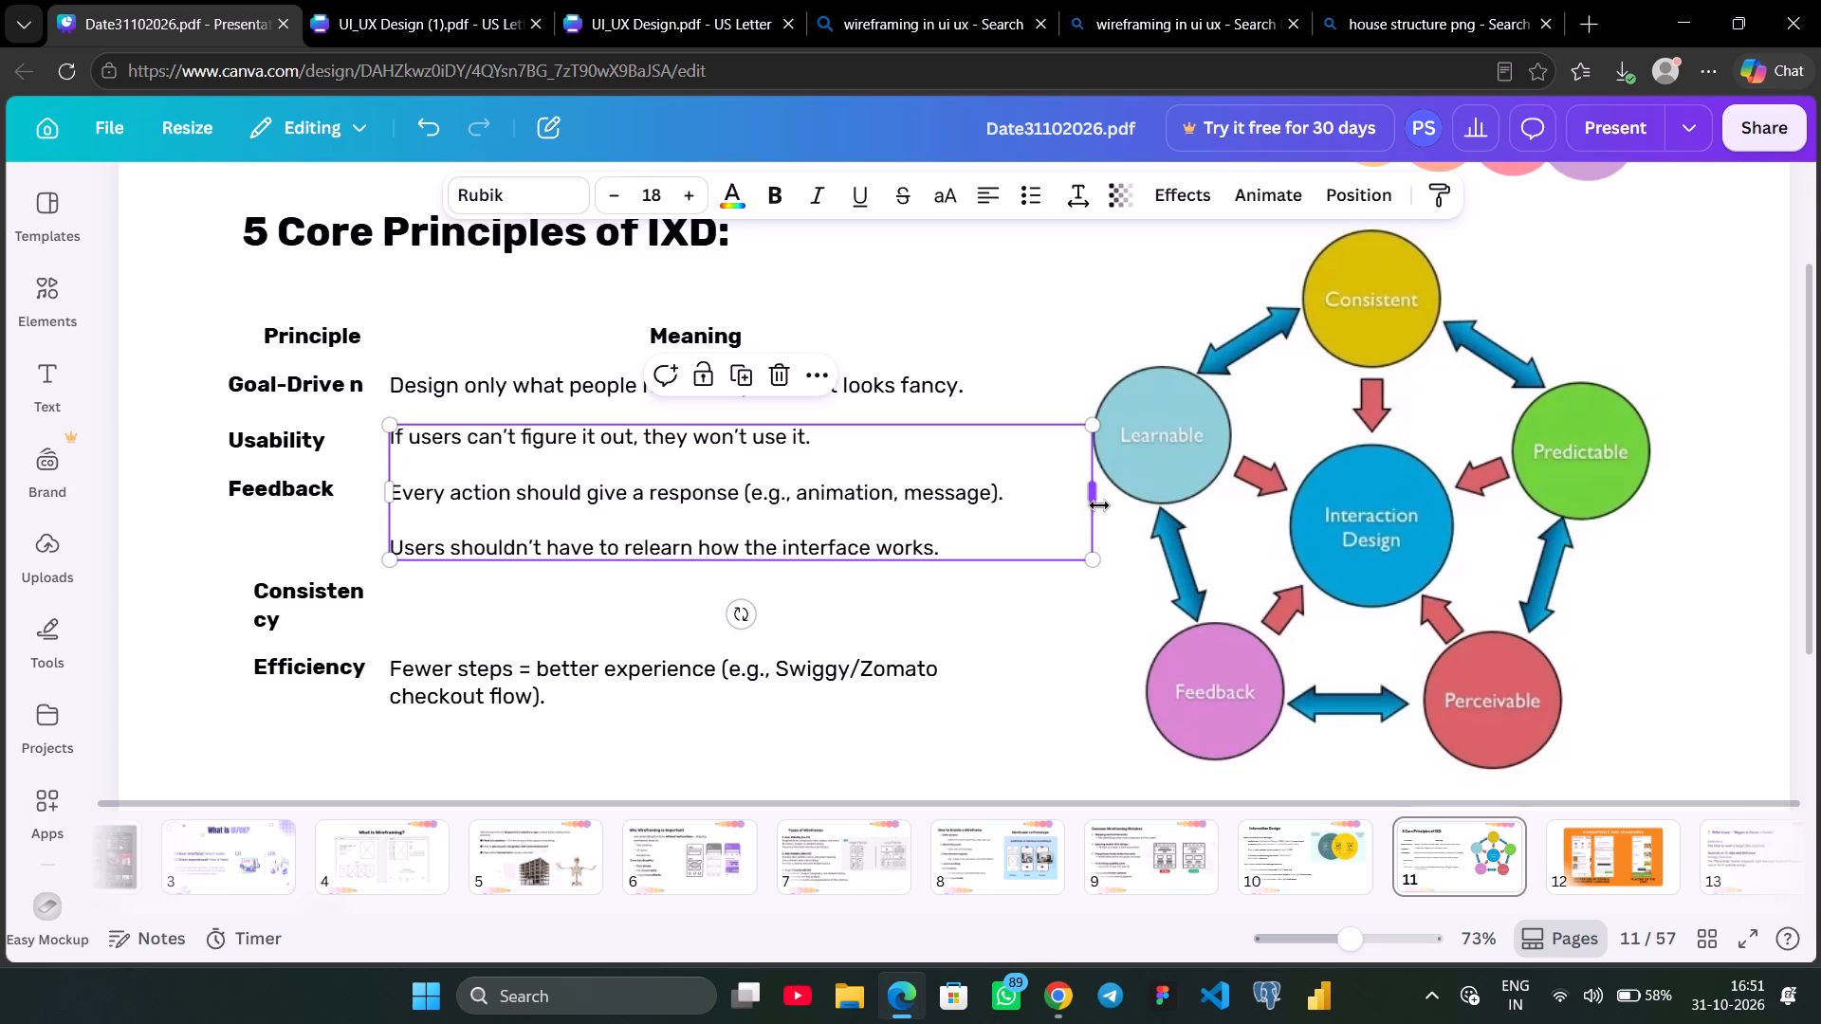
drag(1093, 502, 1075, 502)
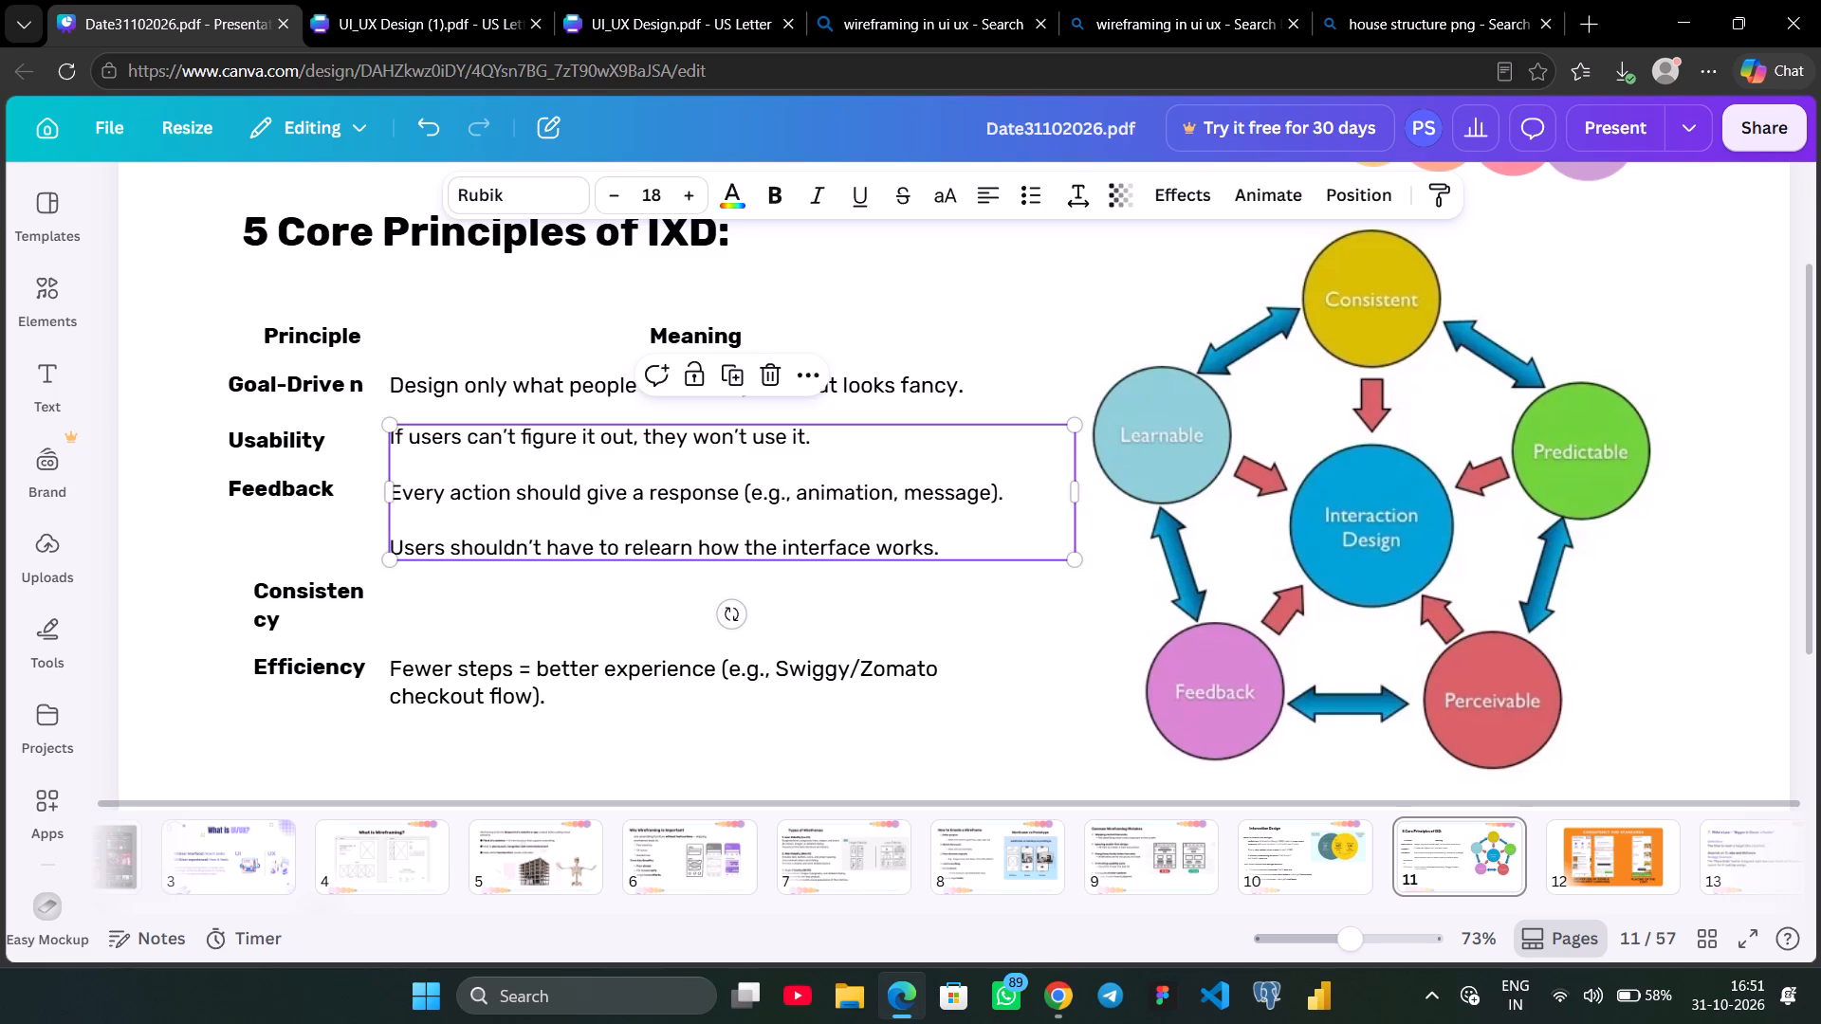
drag(1075, 556, 1016, 522)
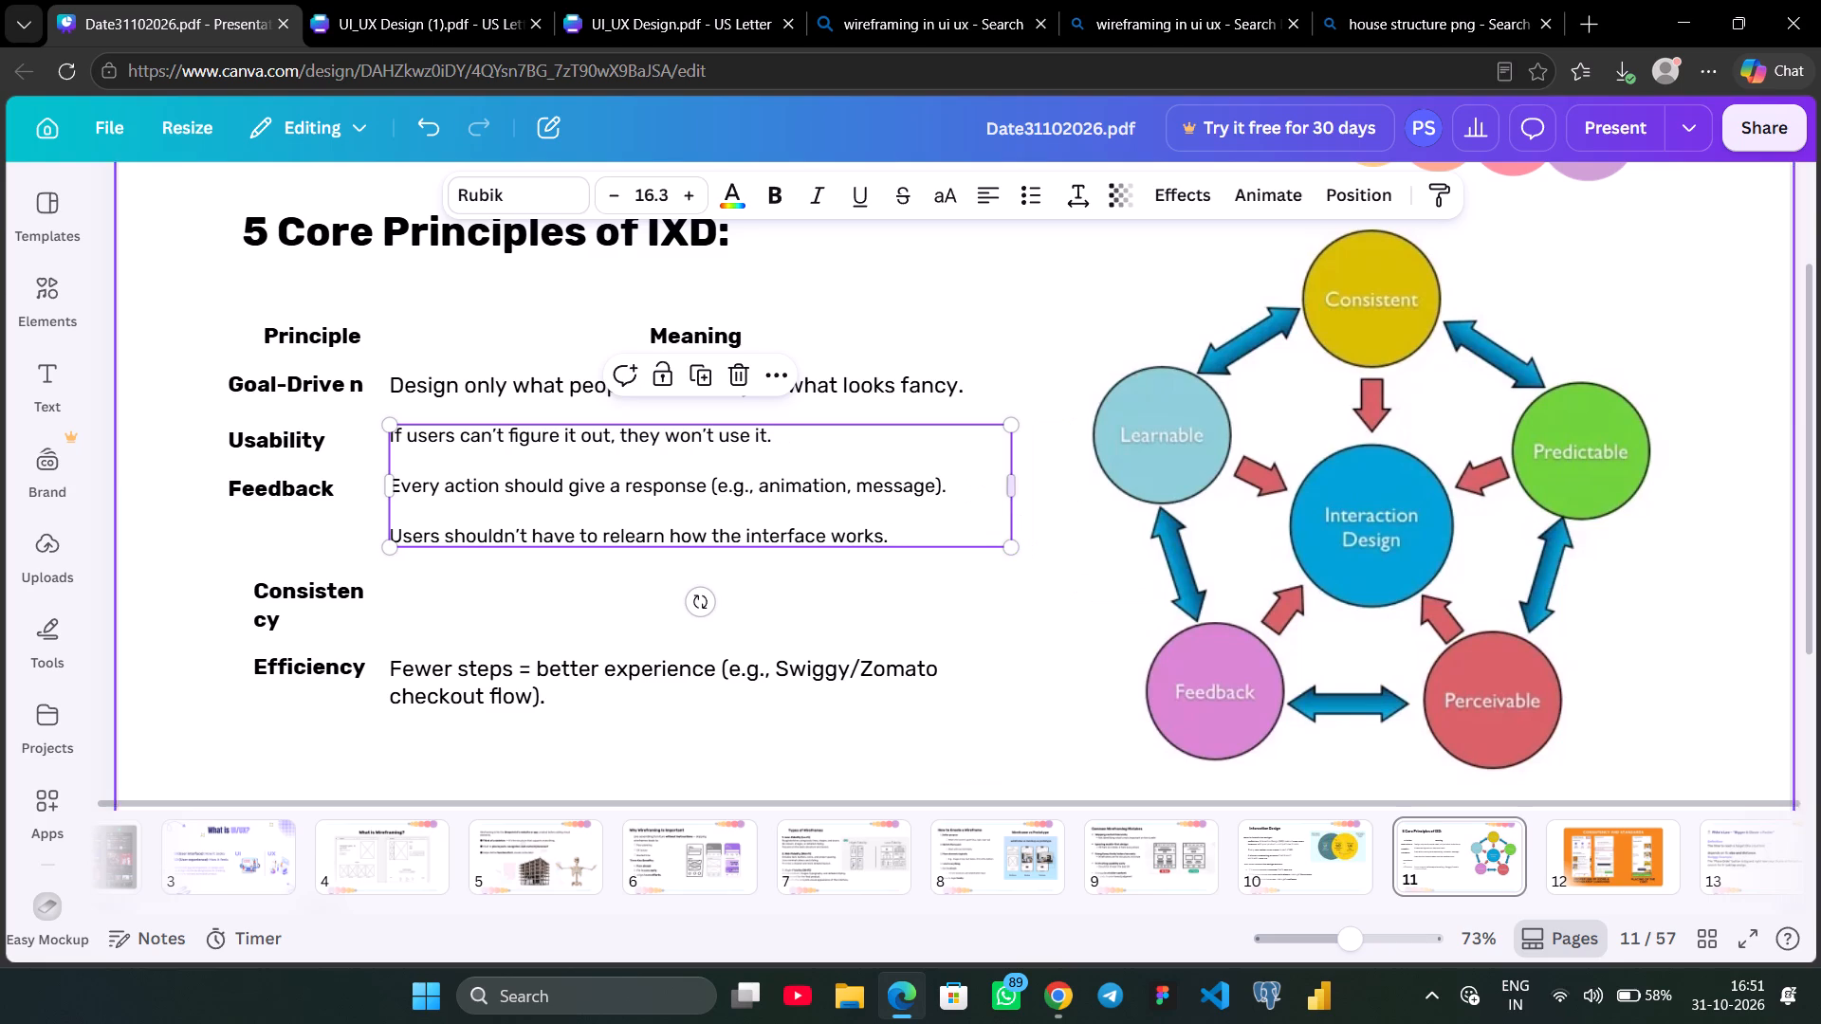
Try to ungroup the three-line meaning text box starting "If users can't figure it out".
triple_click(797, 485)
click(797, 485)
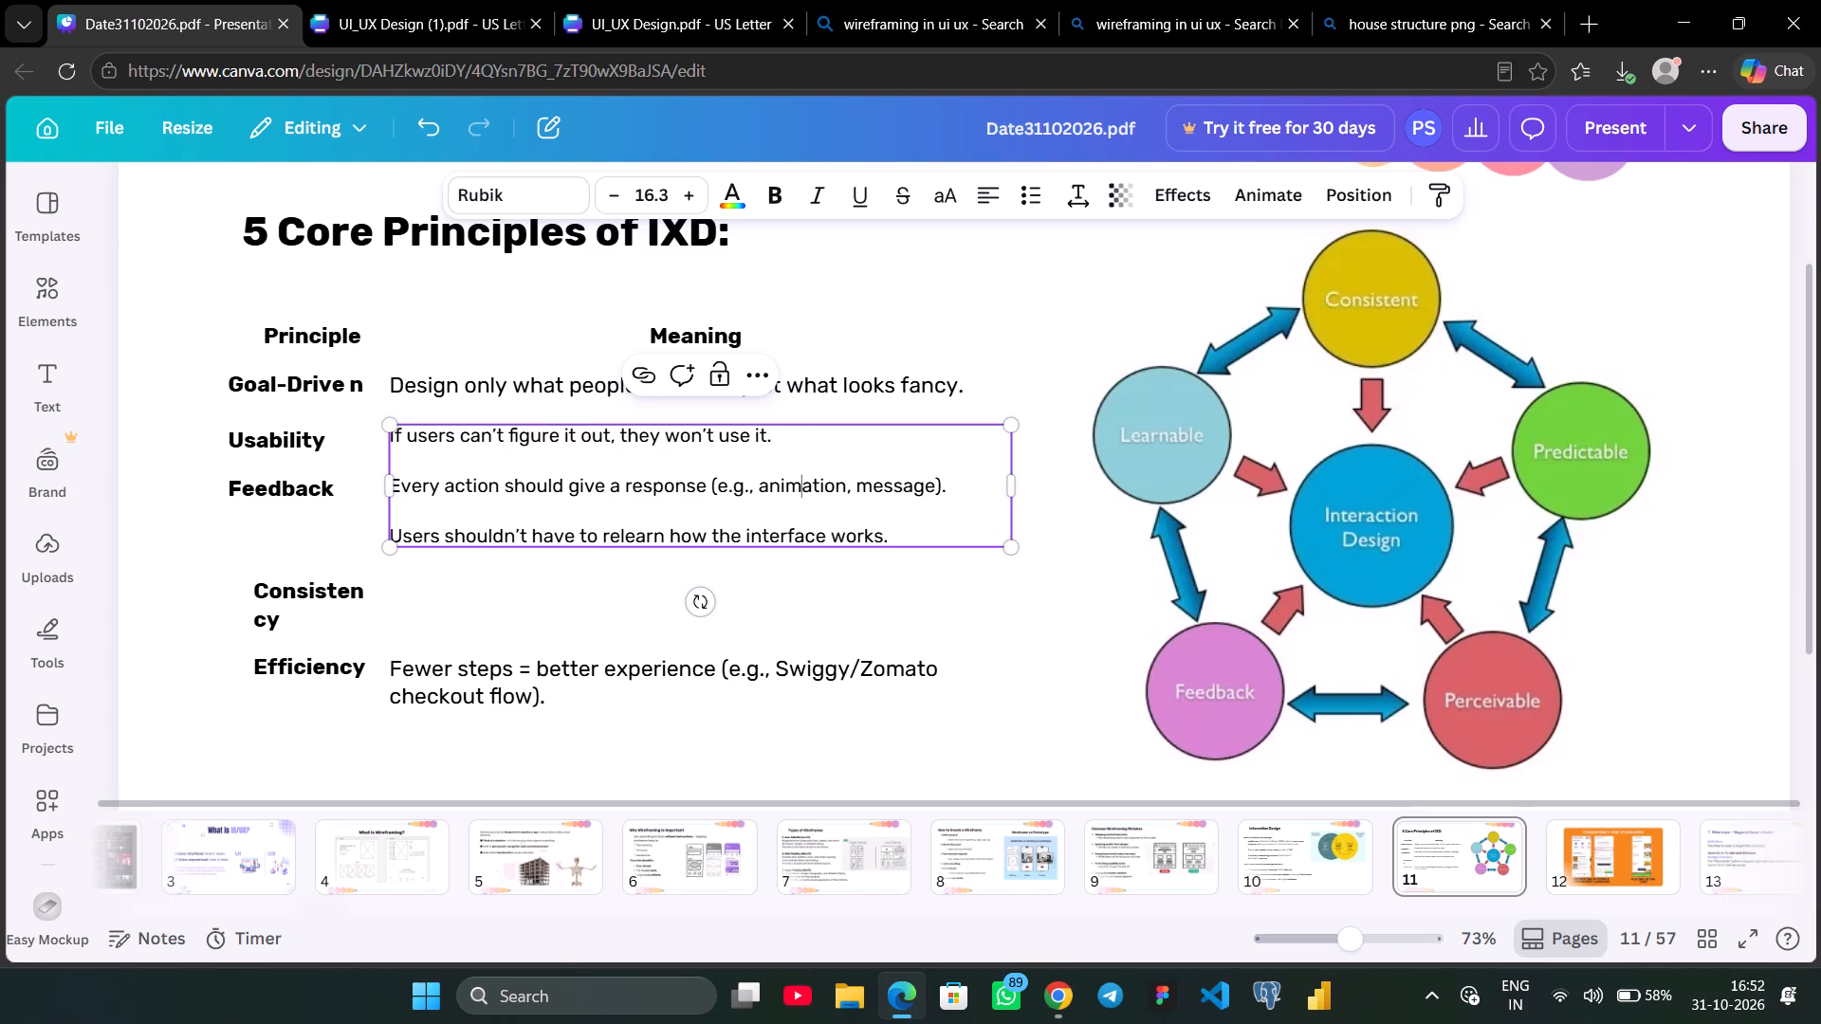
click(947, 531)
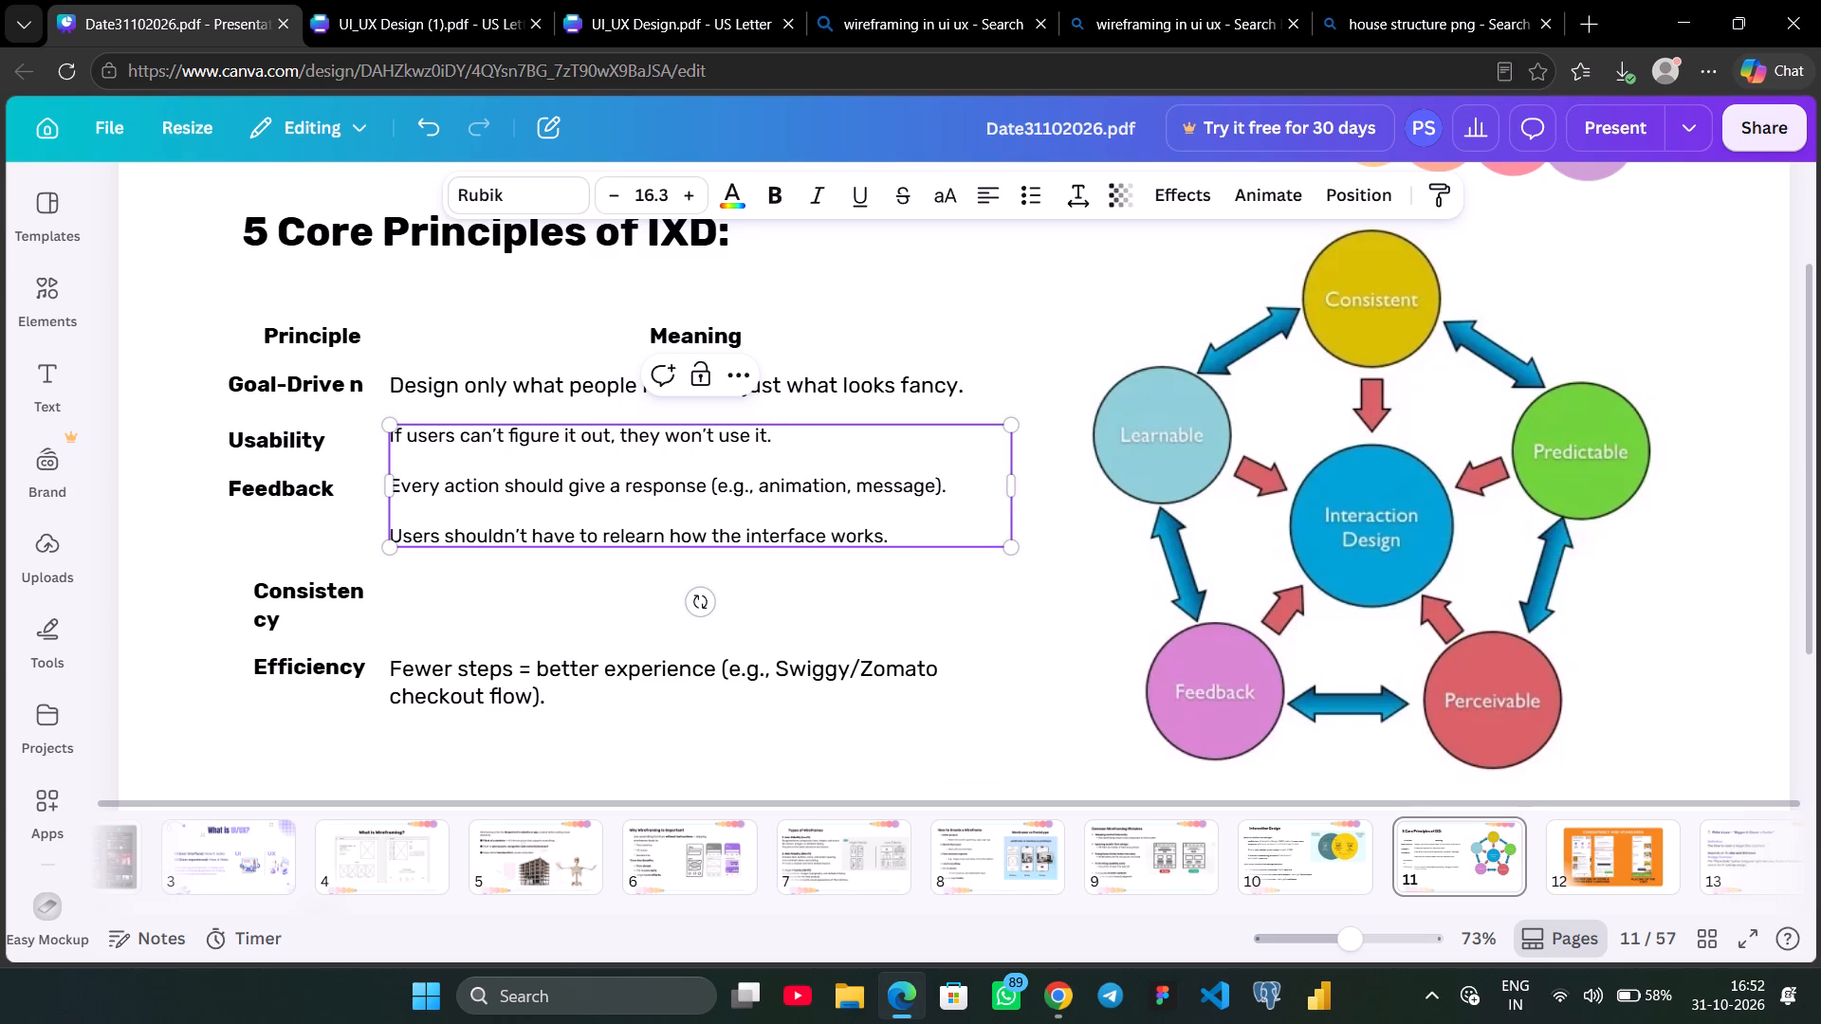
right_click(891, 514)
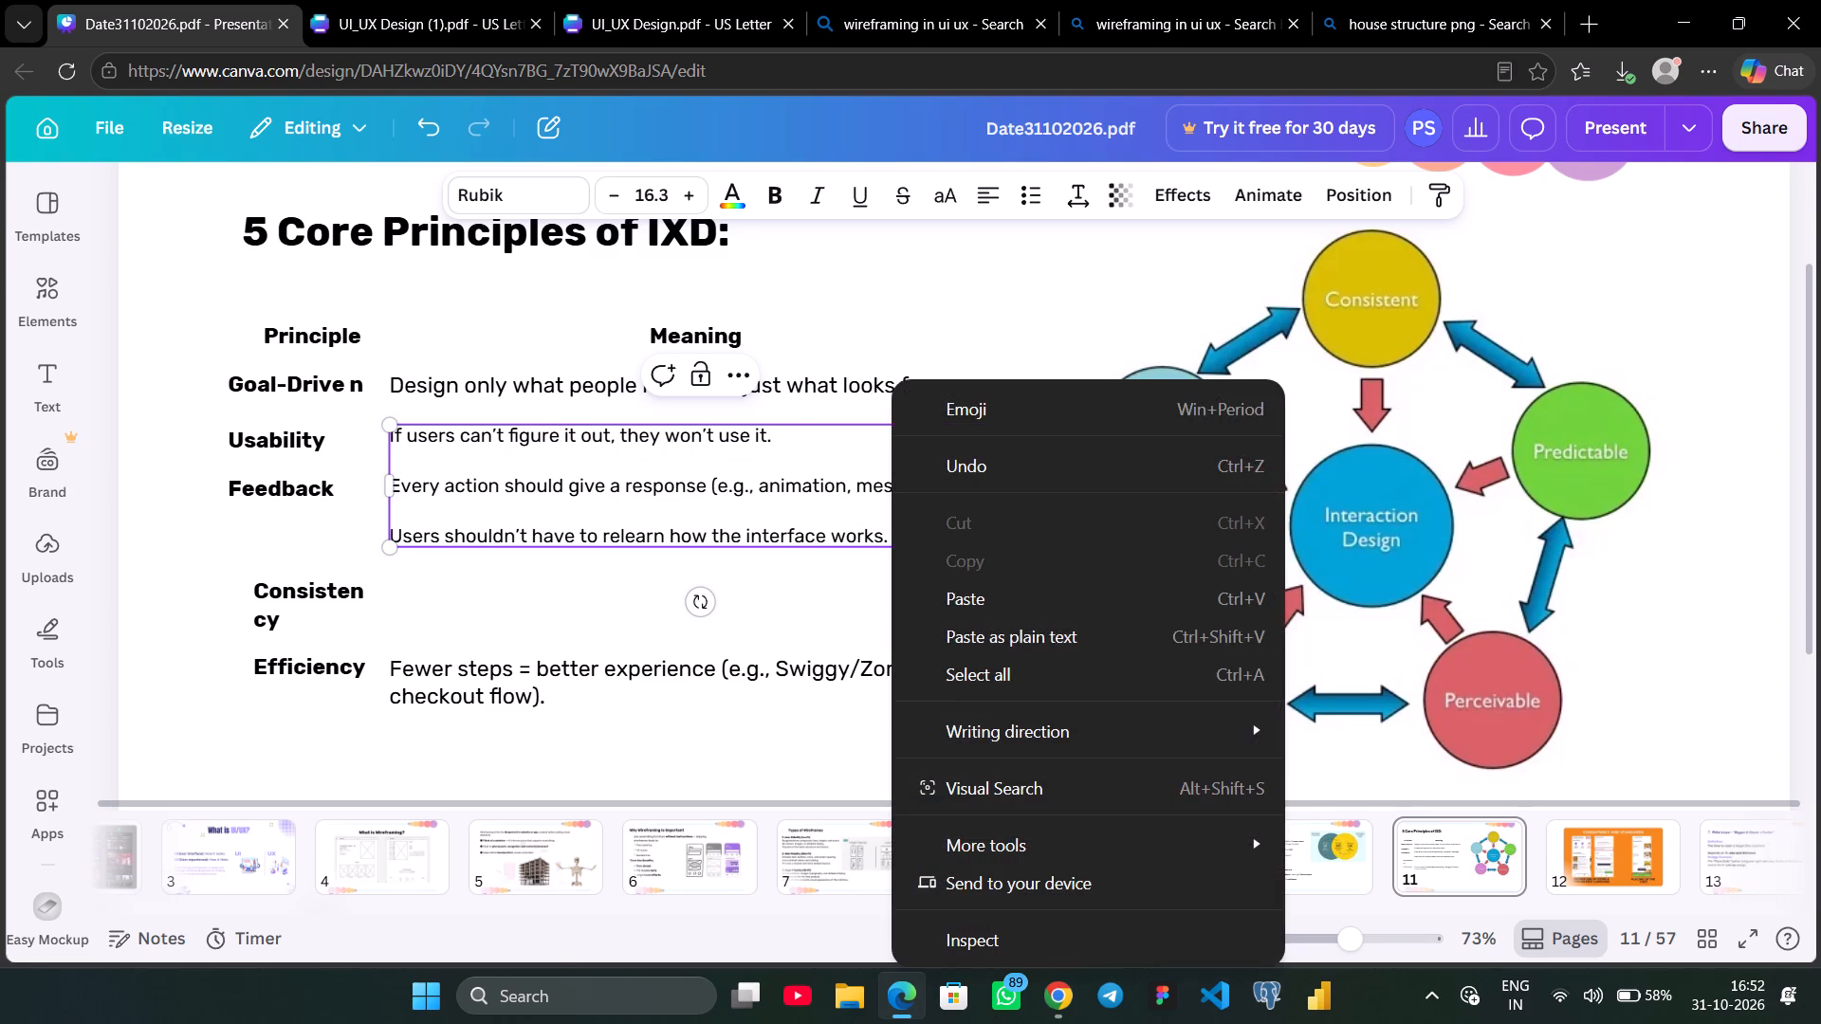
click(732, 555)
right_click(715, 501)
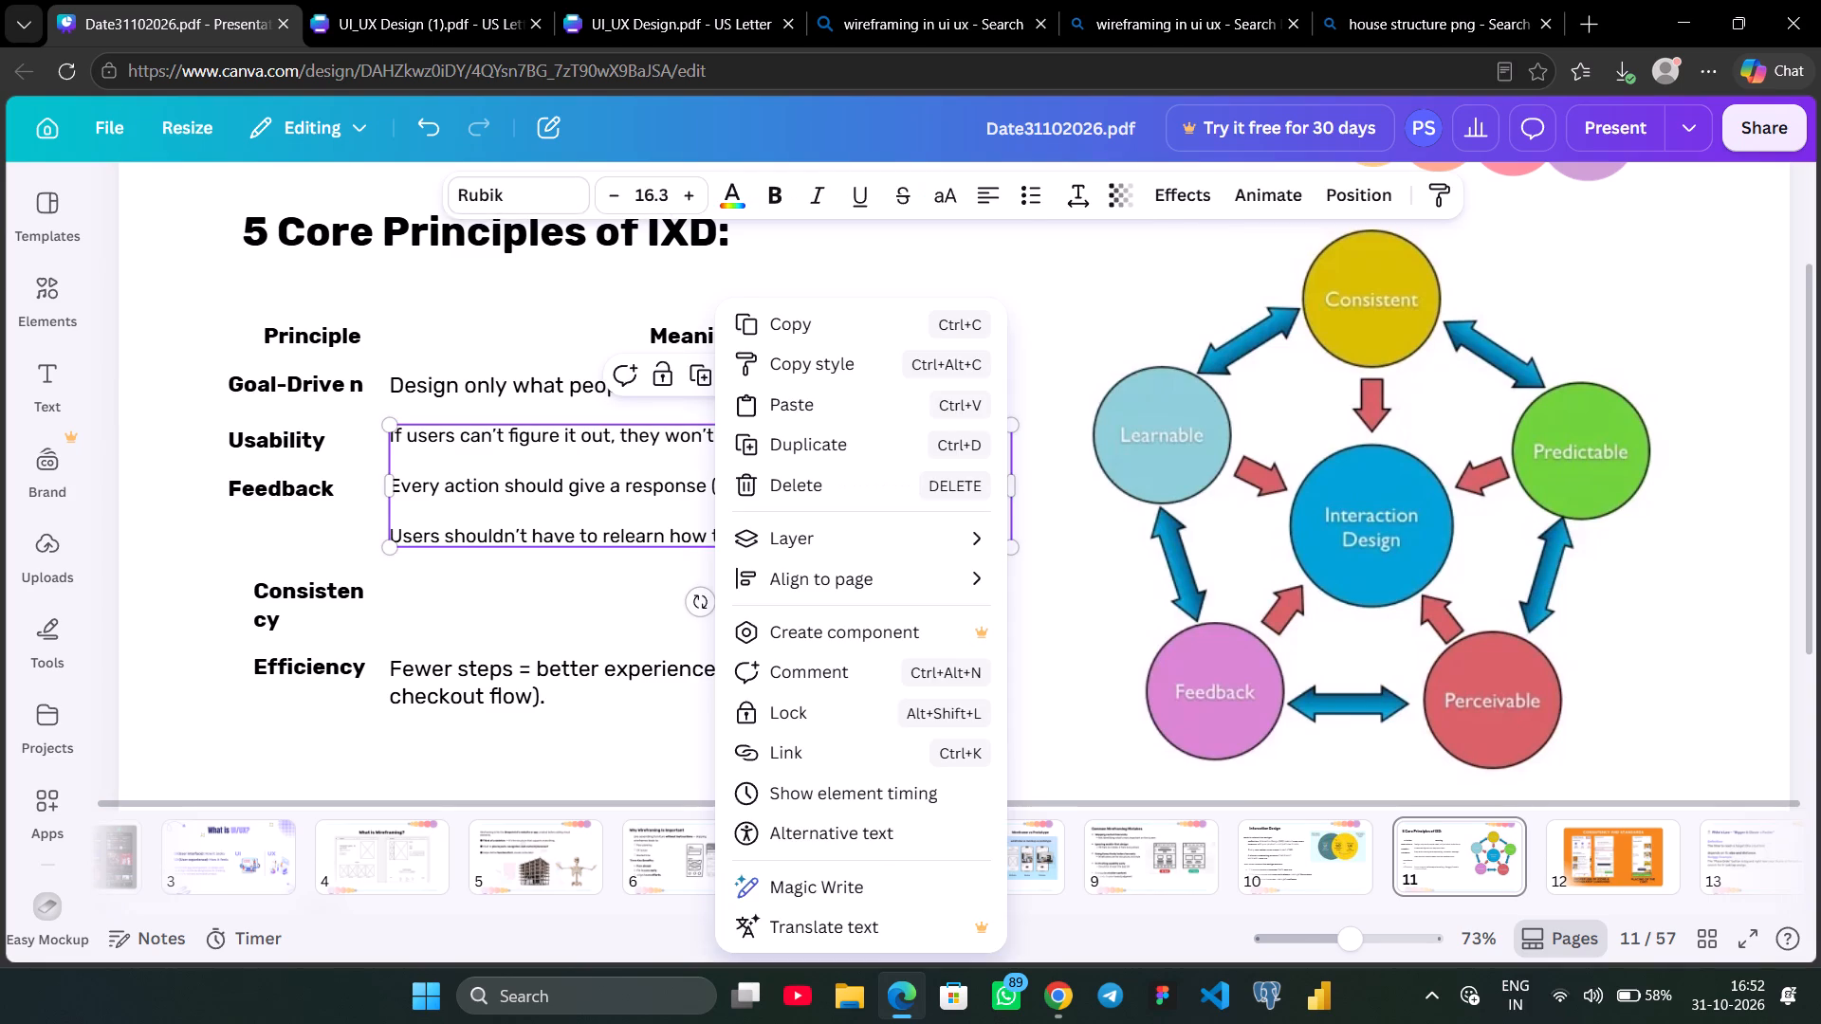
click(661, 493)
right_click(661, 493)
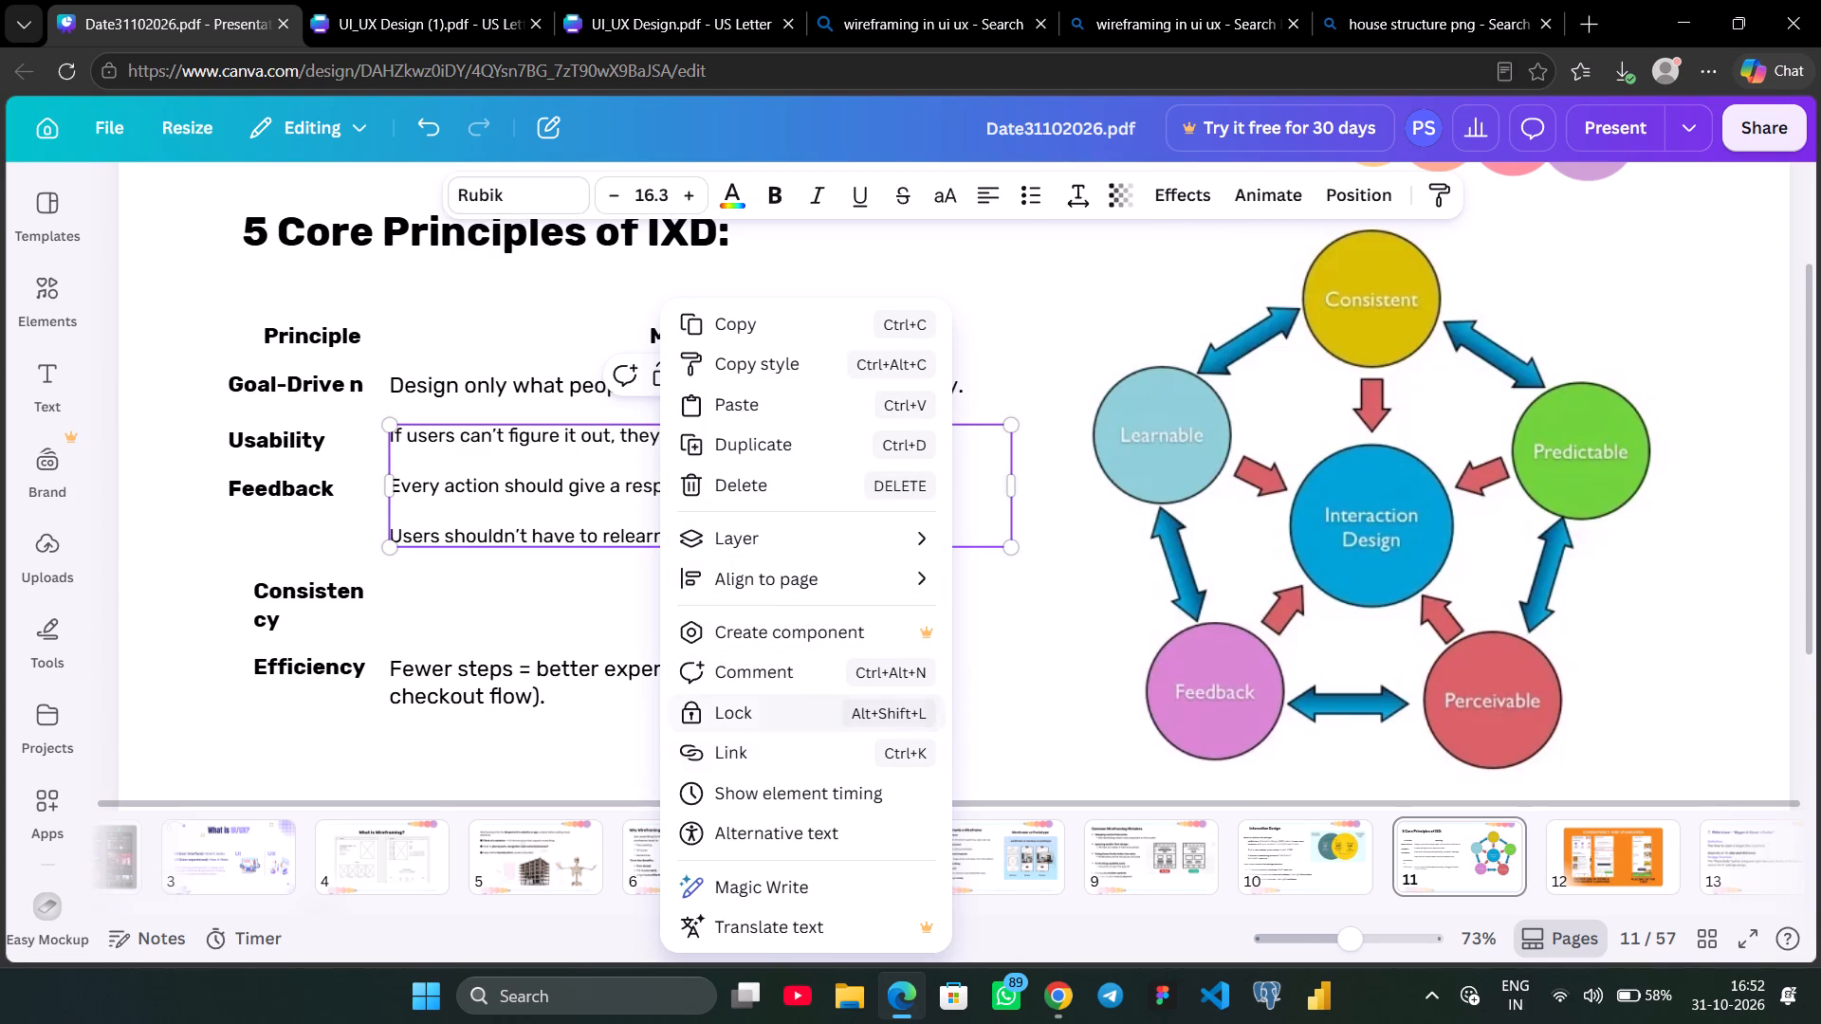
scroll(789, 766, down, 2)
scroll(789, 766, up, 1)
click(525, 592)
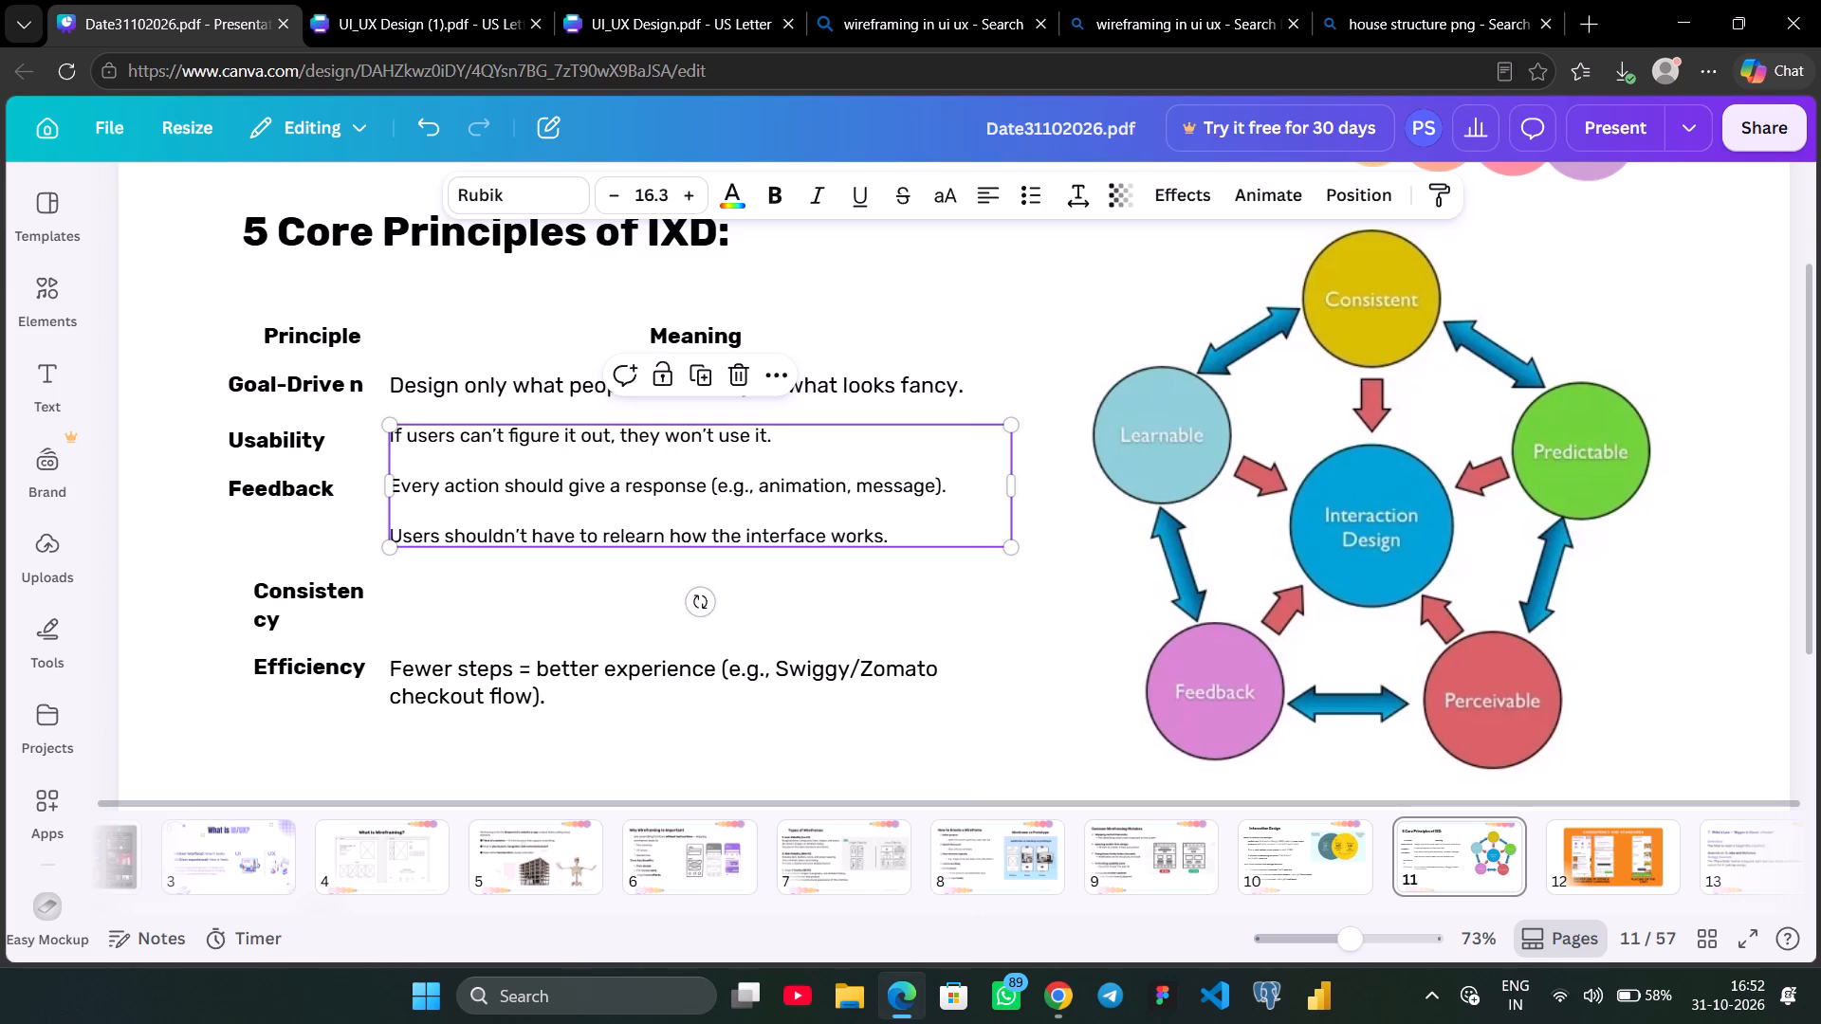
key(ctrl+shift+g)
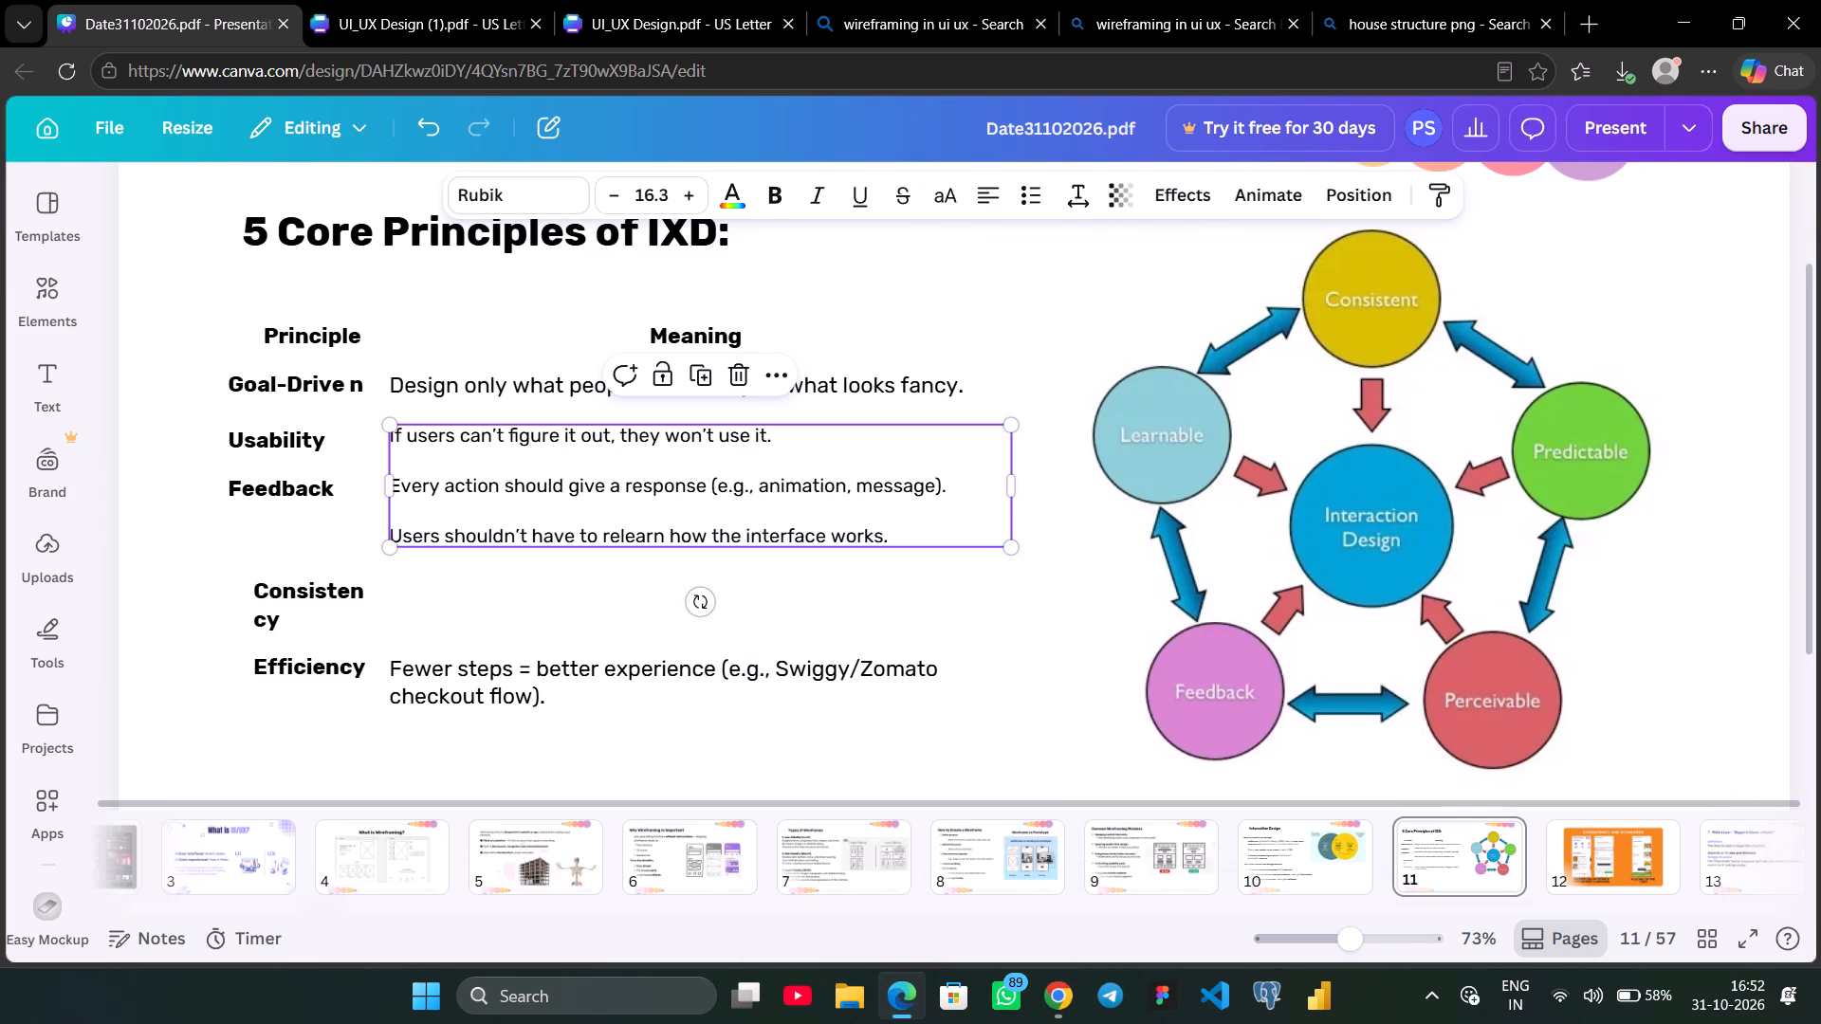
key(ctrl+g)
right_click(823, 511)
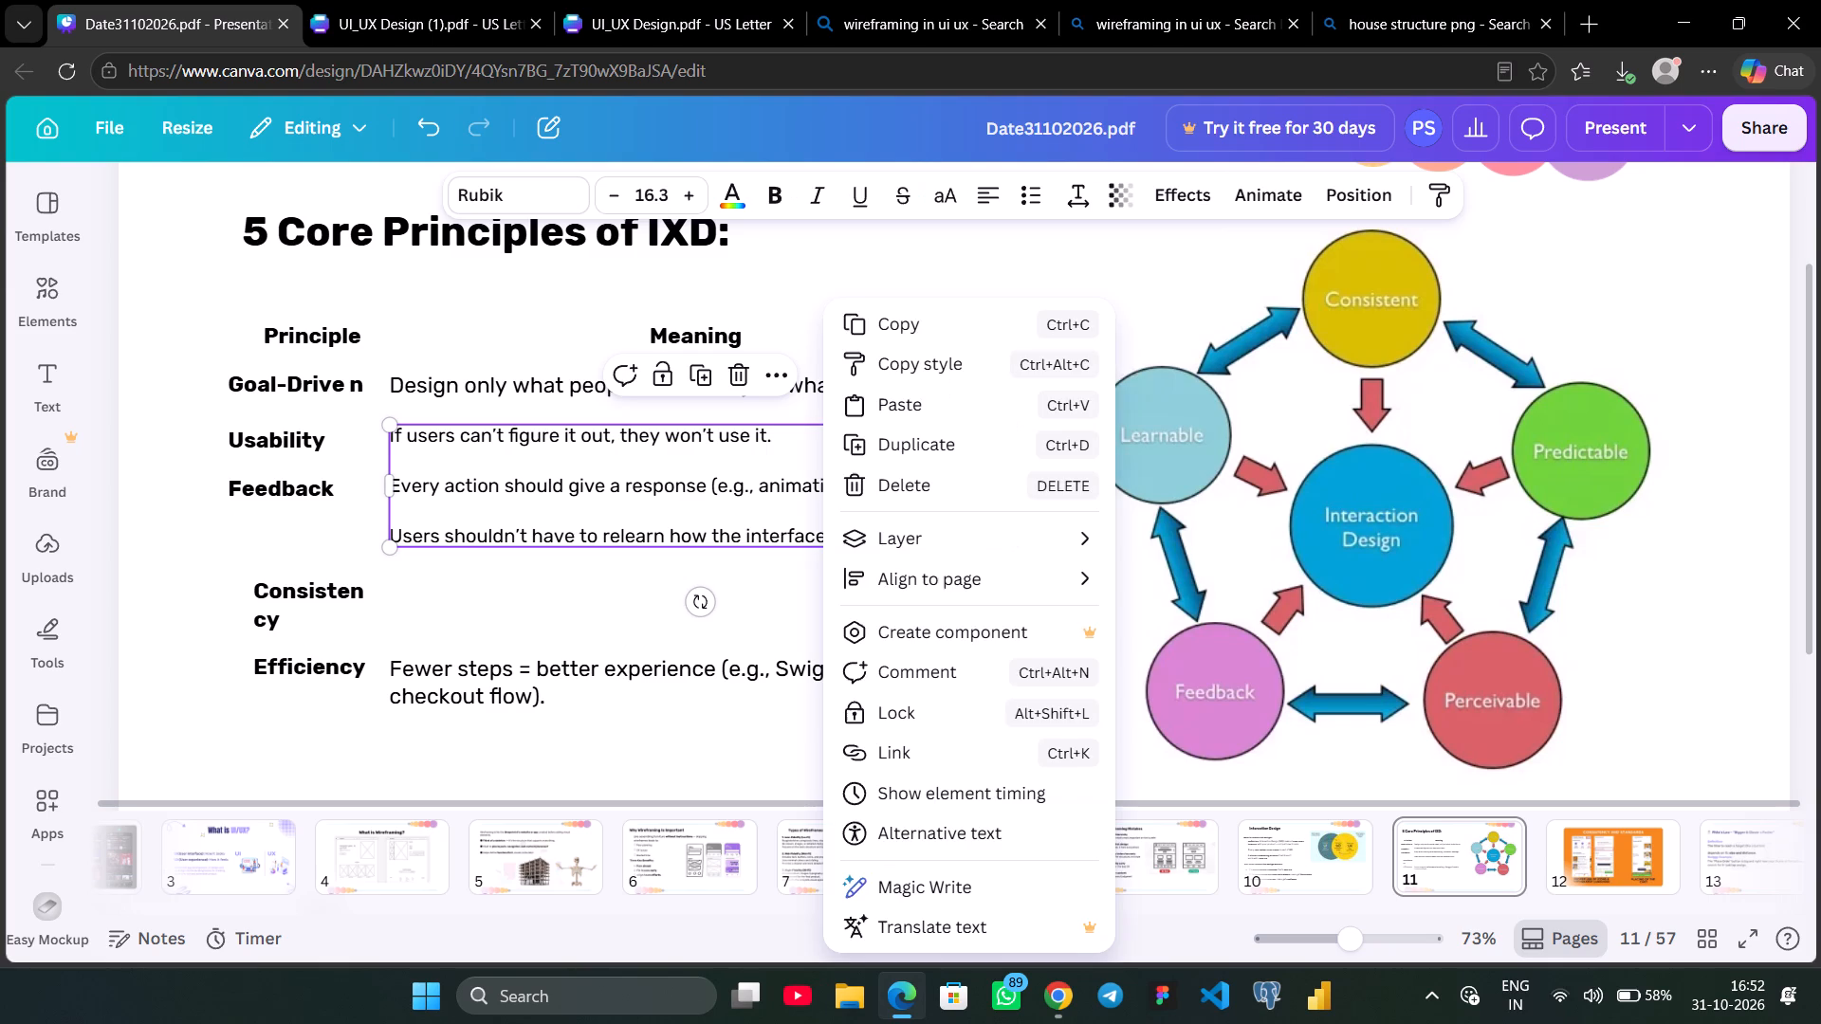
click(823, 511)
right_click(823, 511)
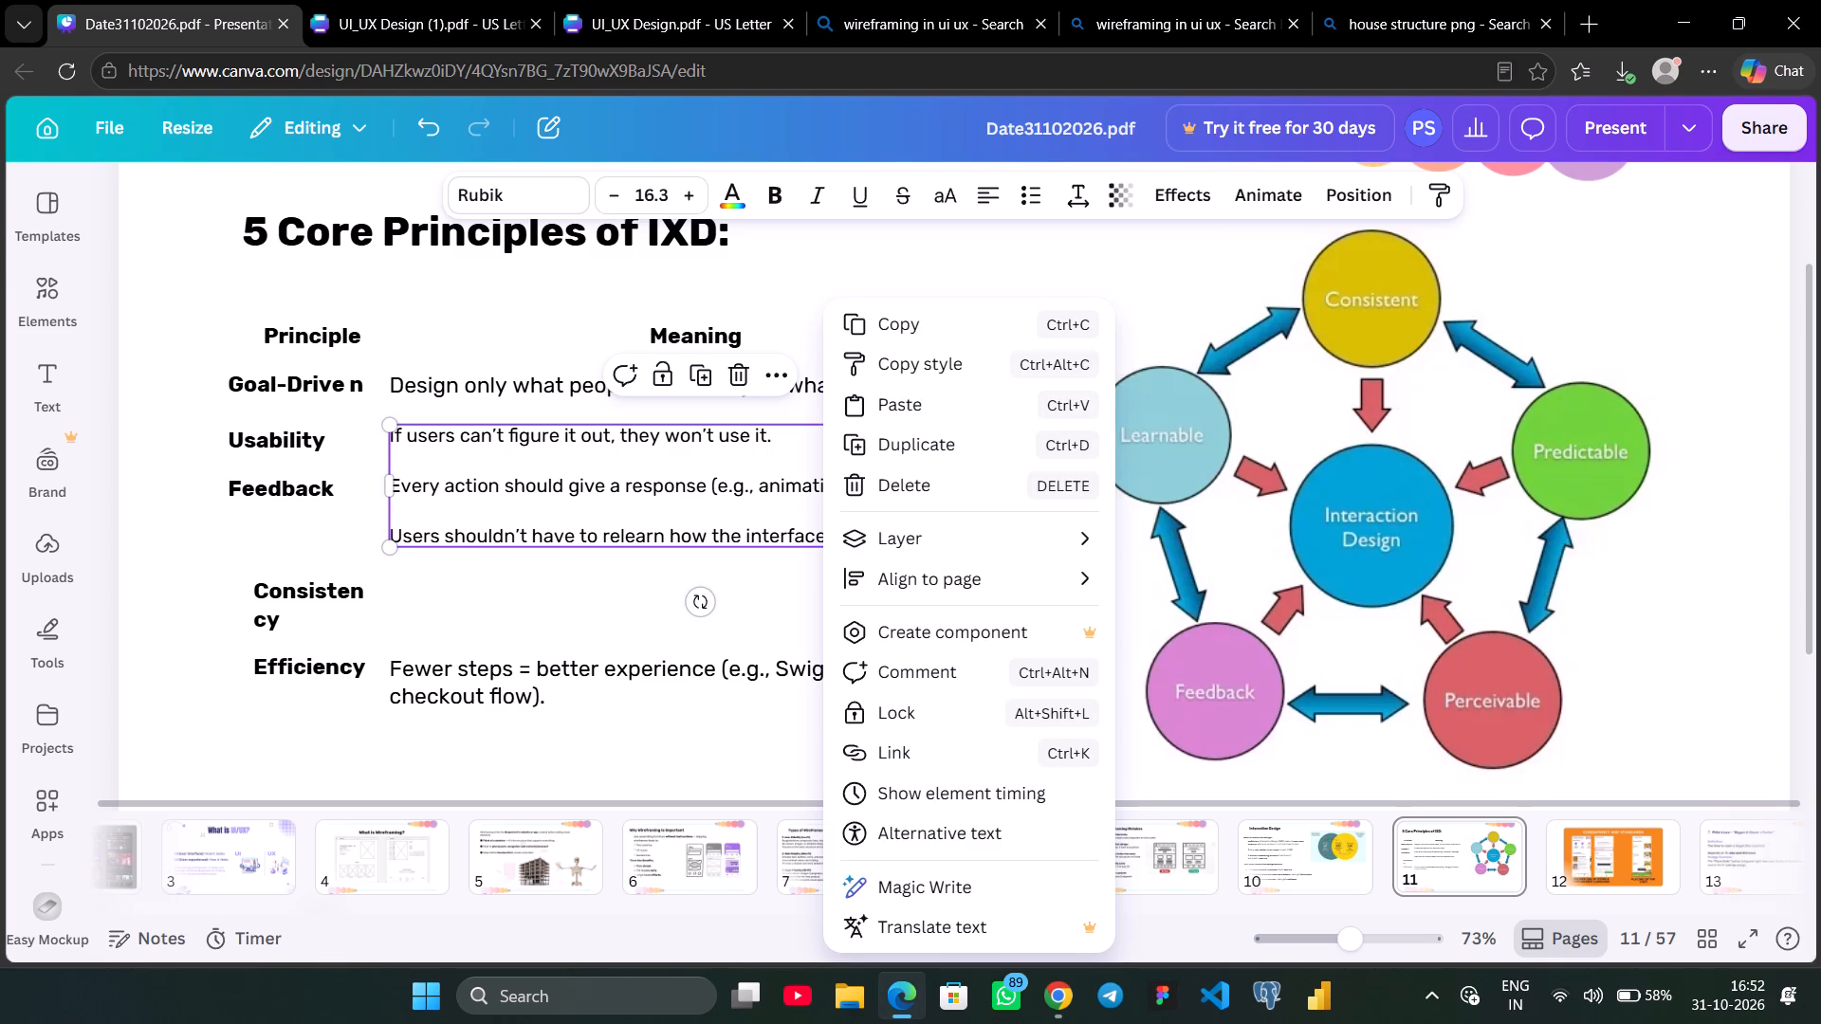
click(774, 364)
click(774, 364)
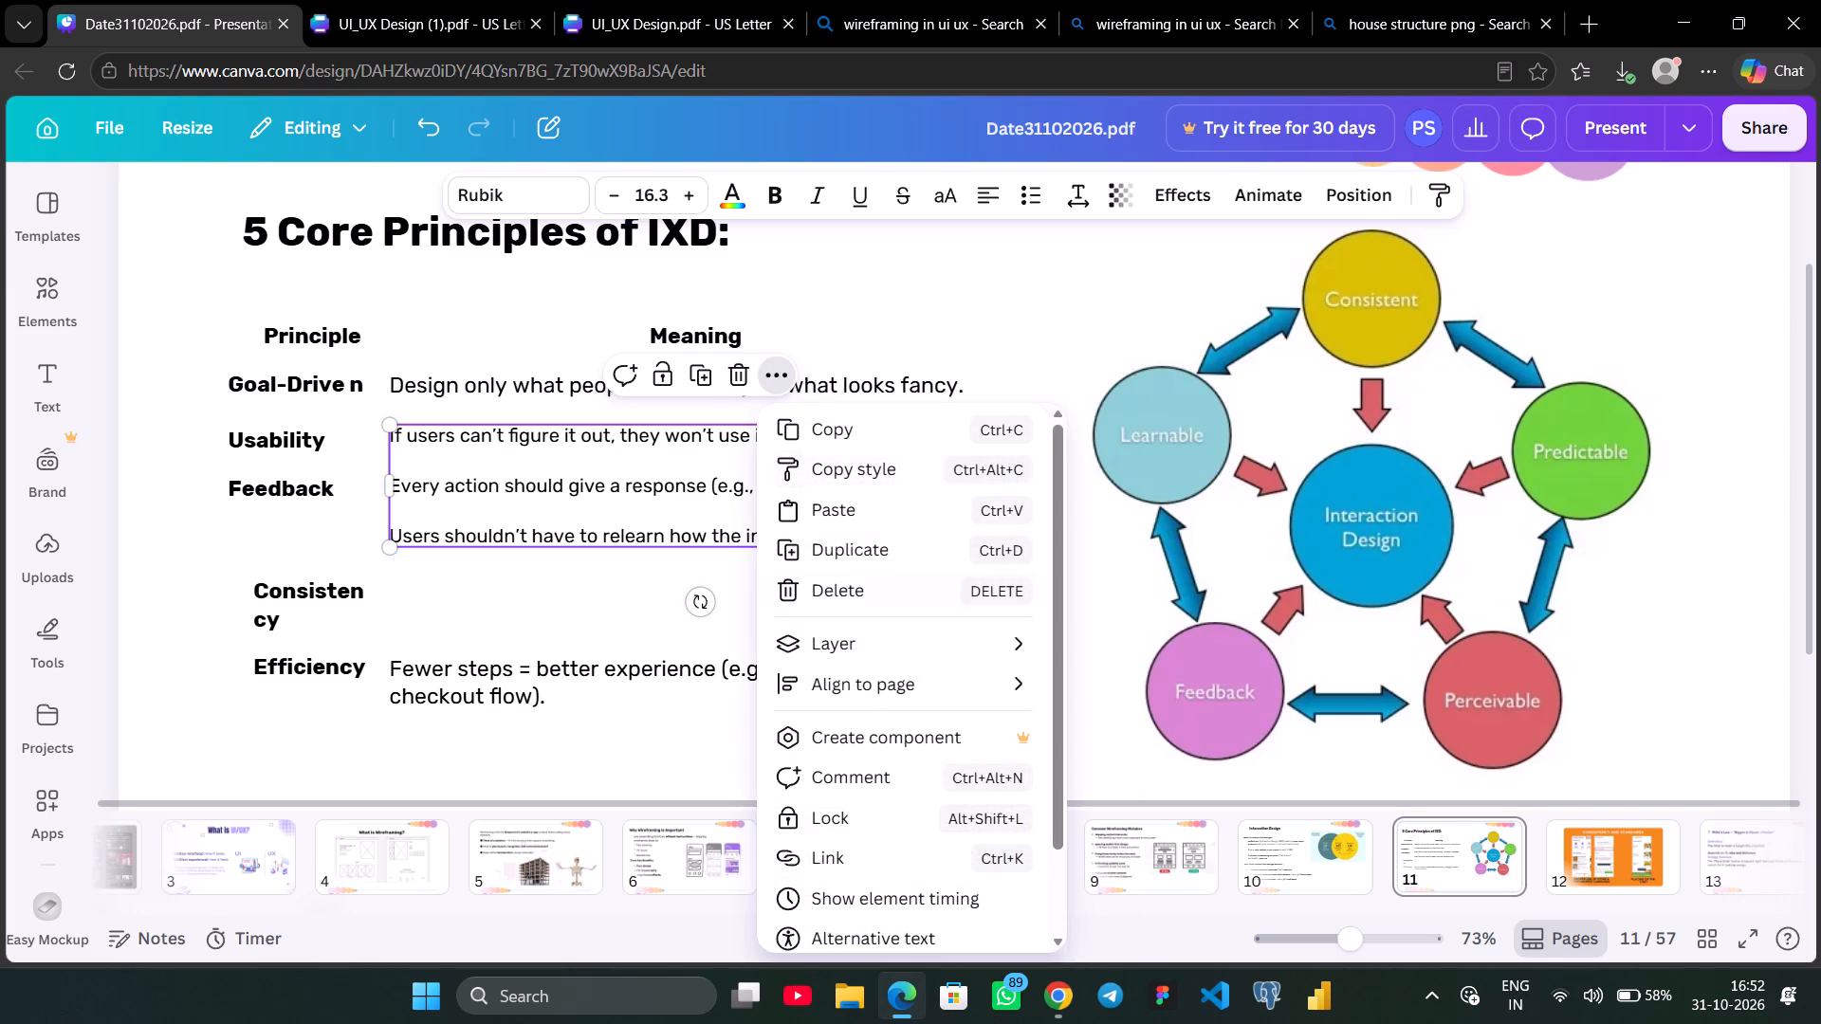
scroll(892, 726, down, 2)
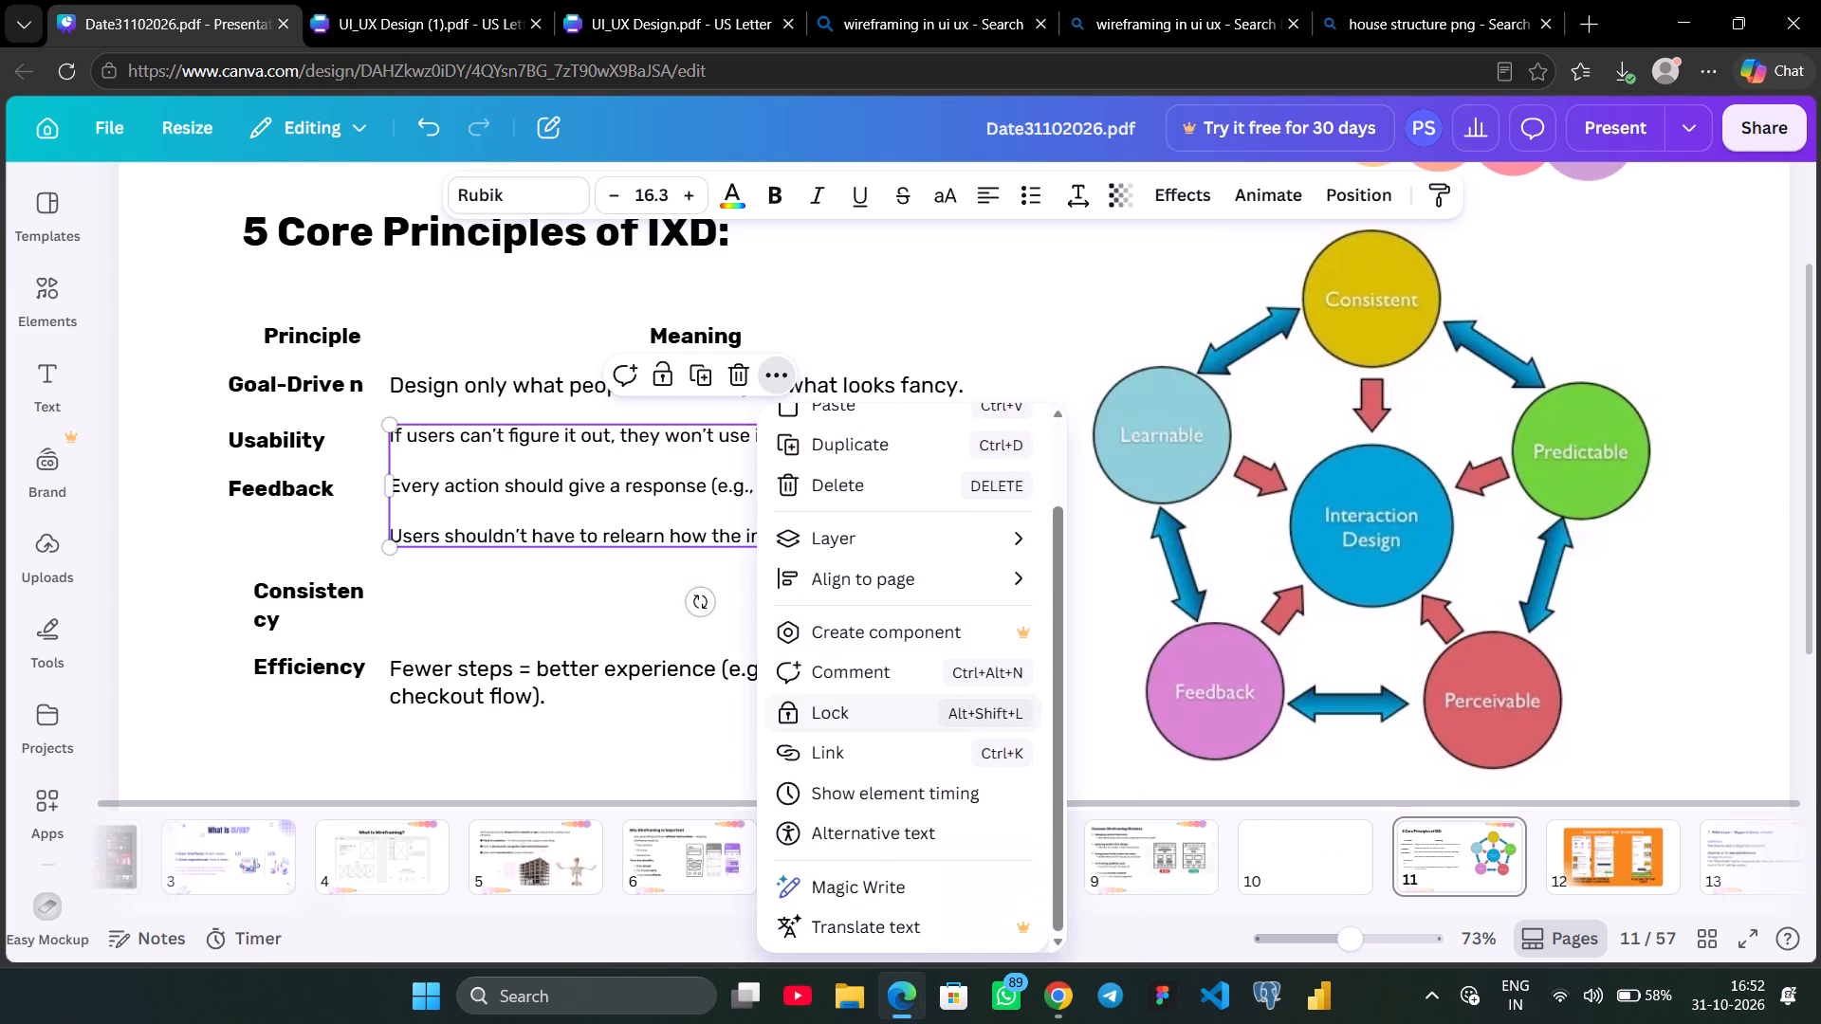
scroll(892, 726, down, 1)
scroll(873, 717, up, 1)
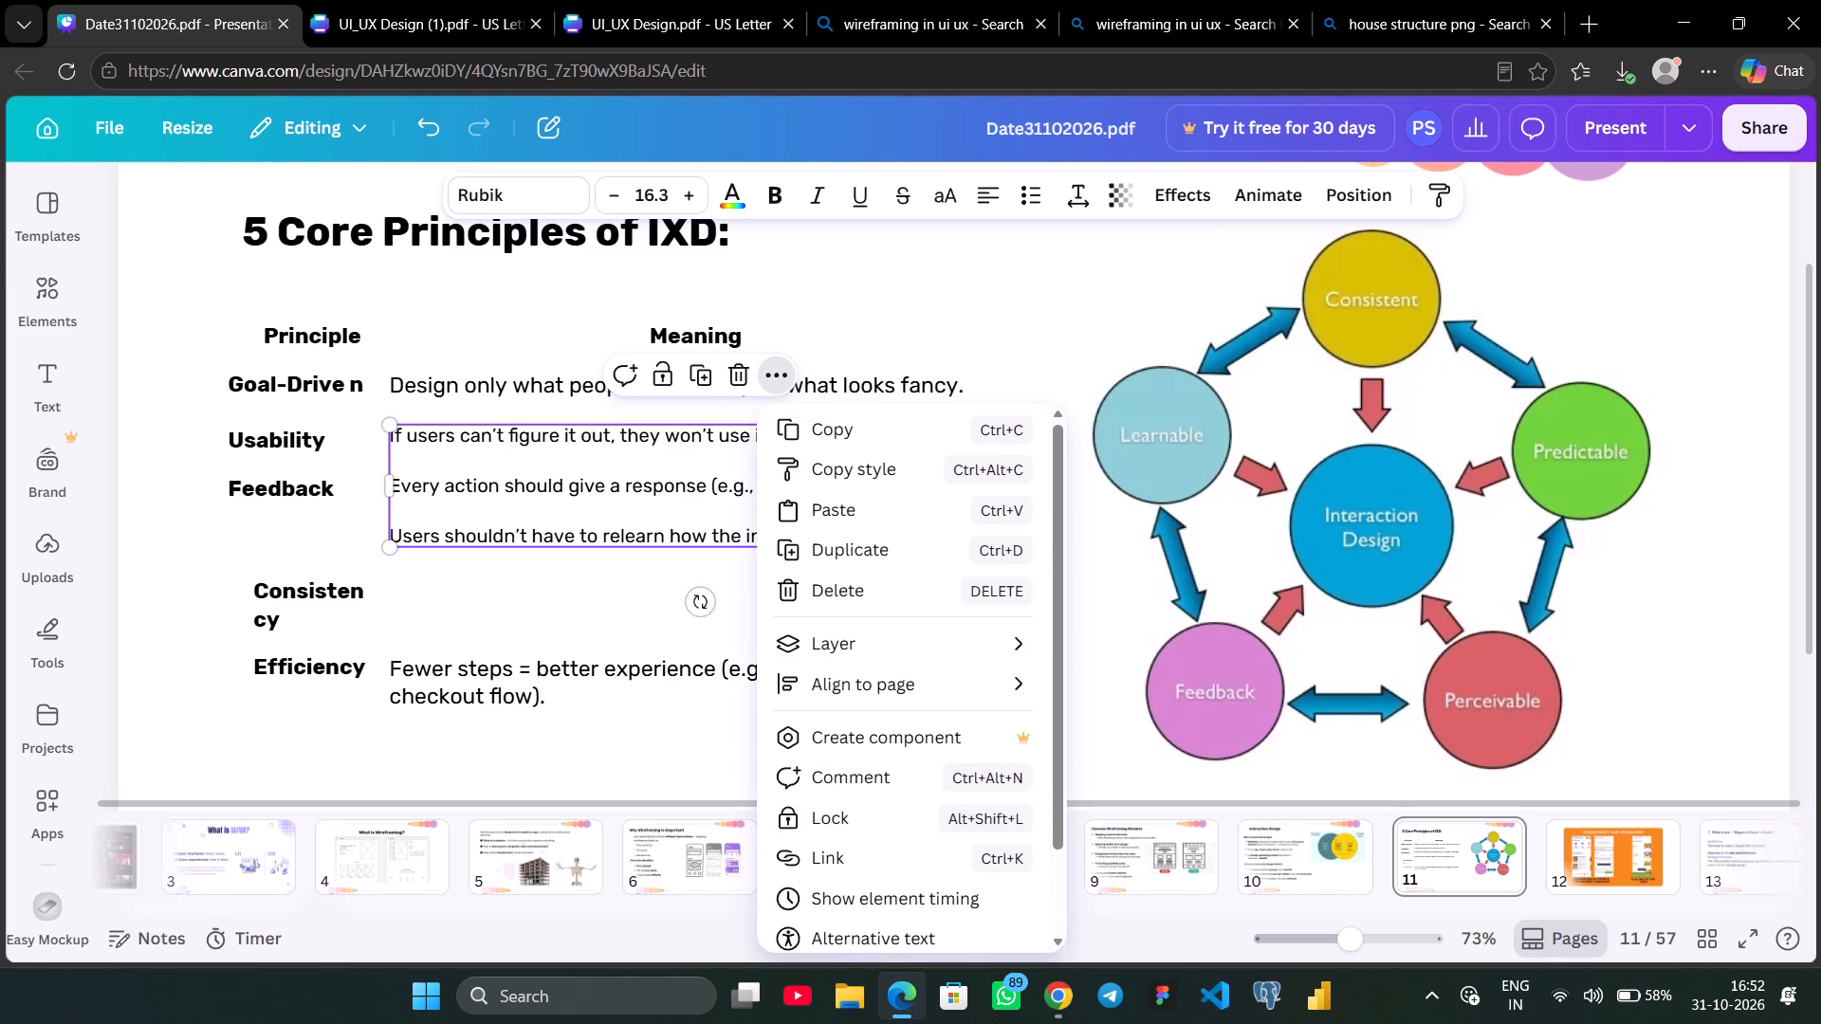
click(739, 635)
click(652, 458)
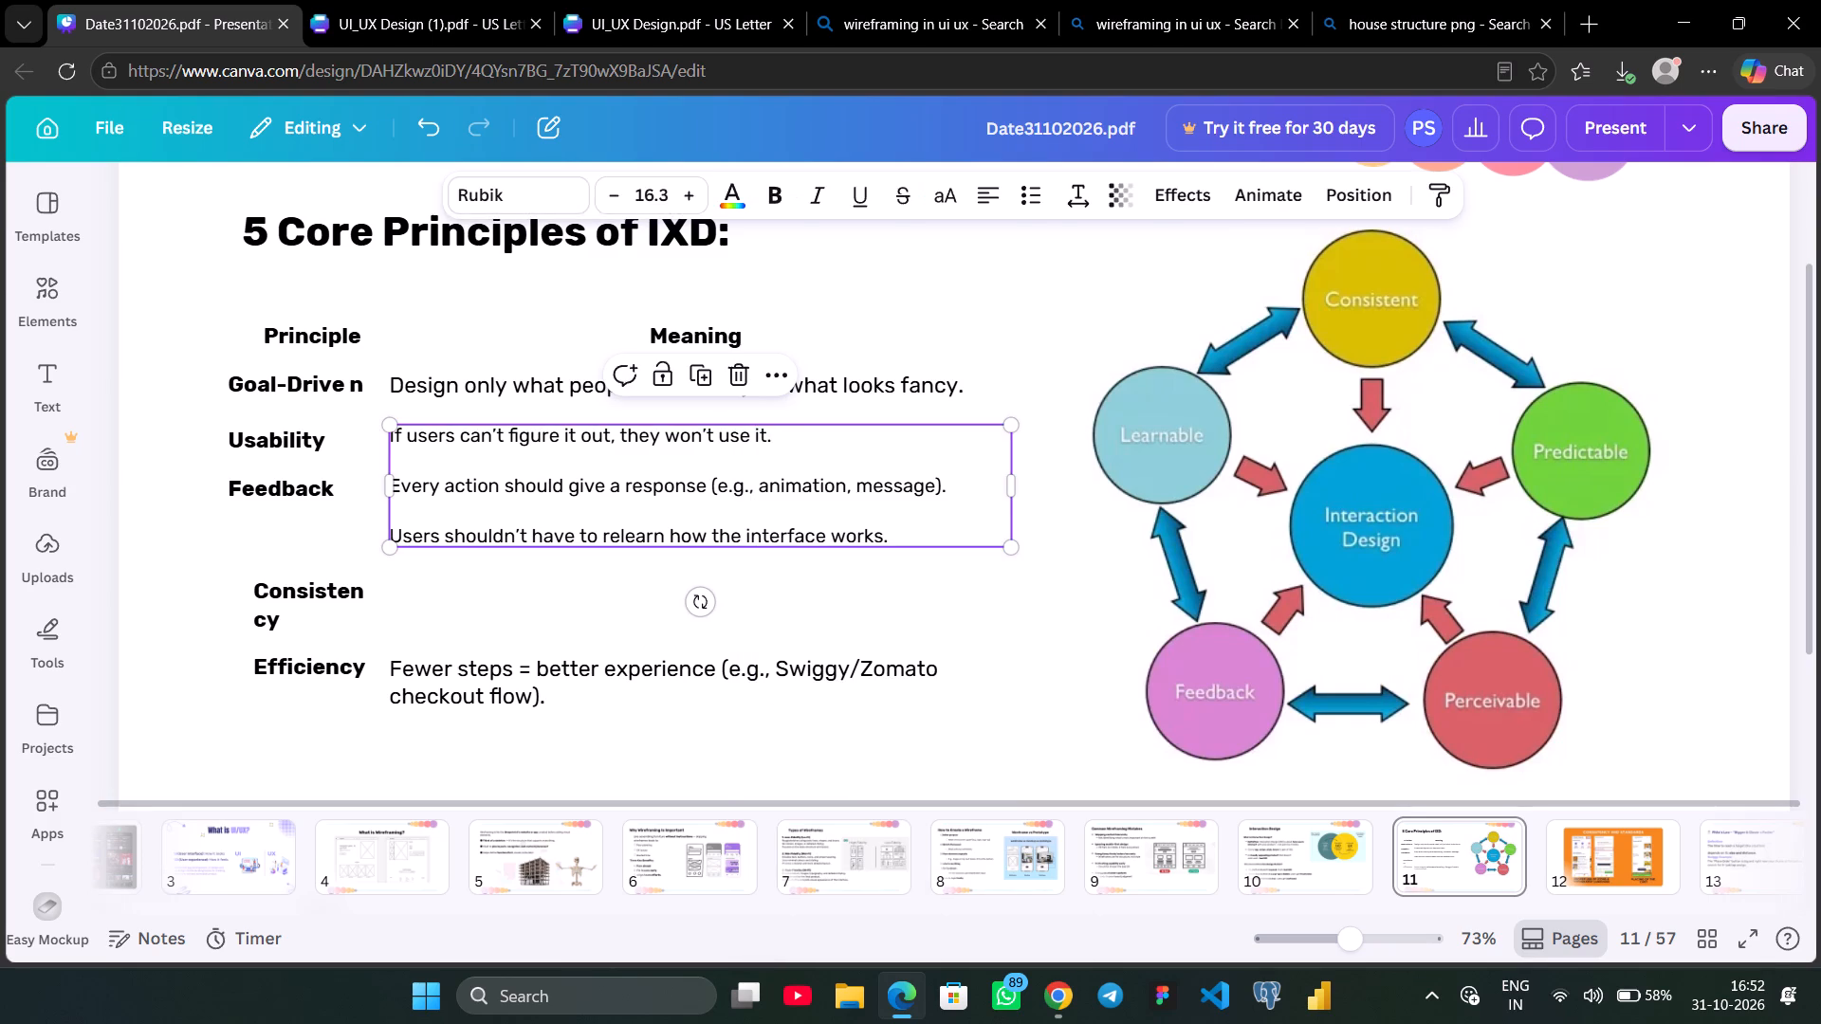
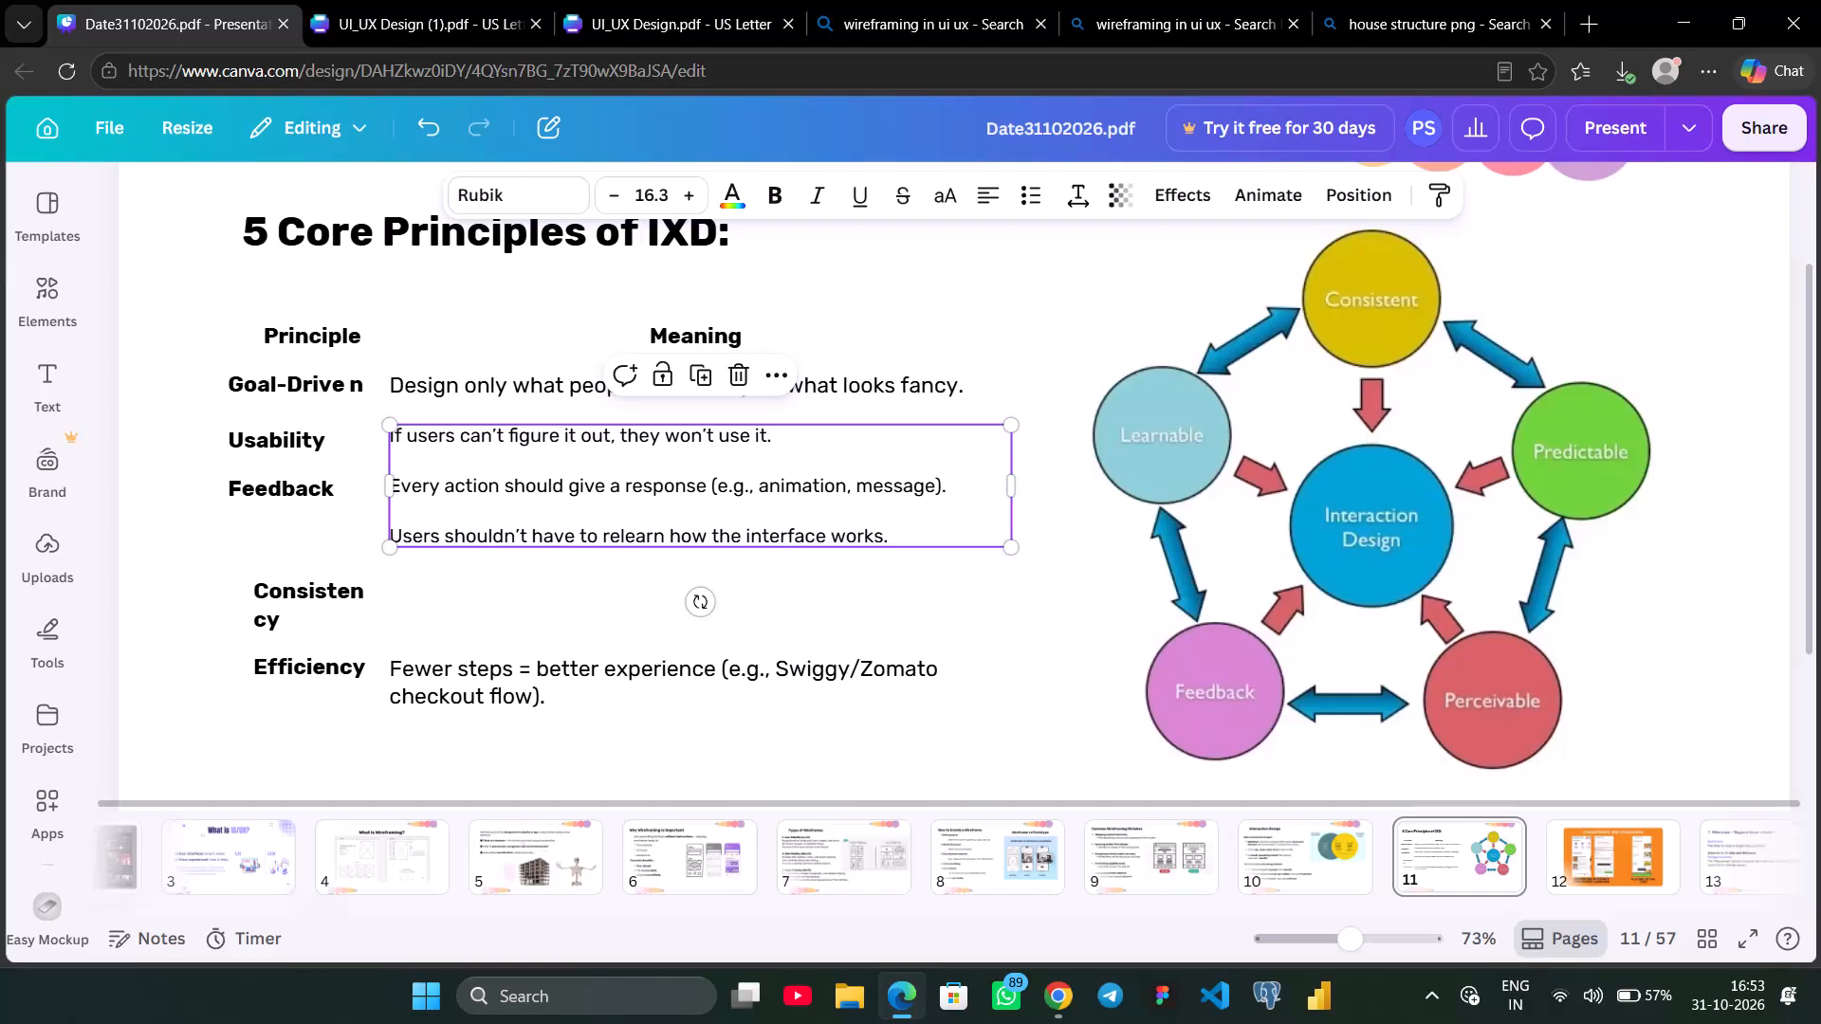
Delete the three-line meaning text box and the "Fewer steps = better experience" text box from slide 11.
right_click(690, 479)
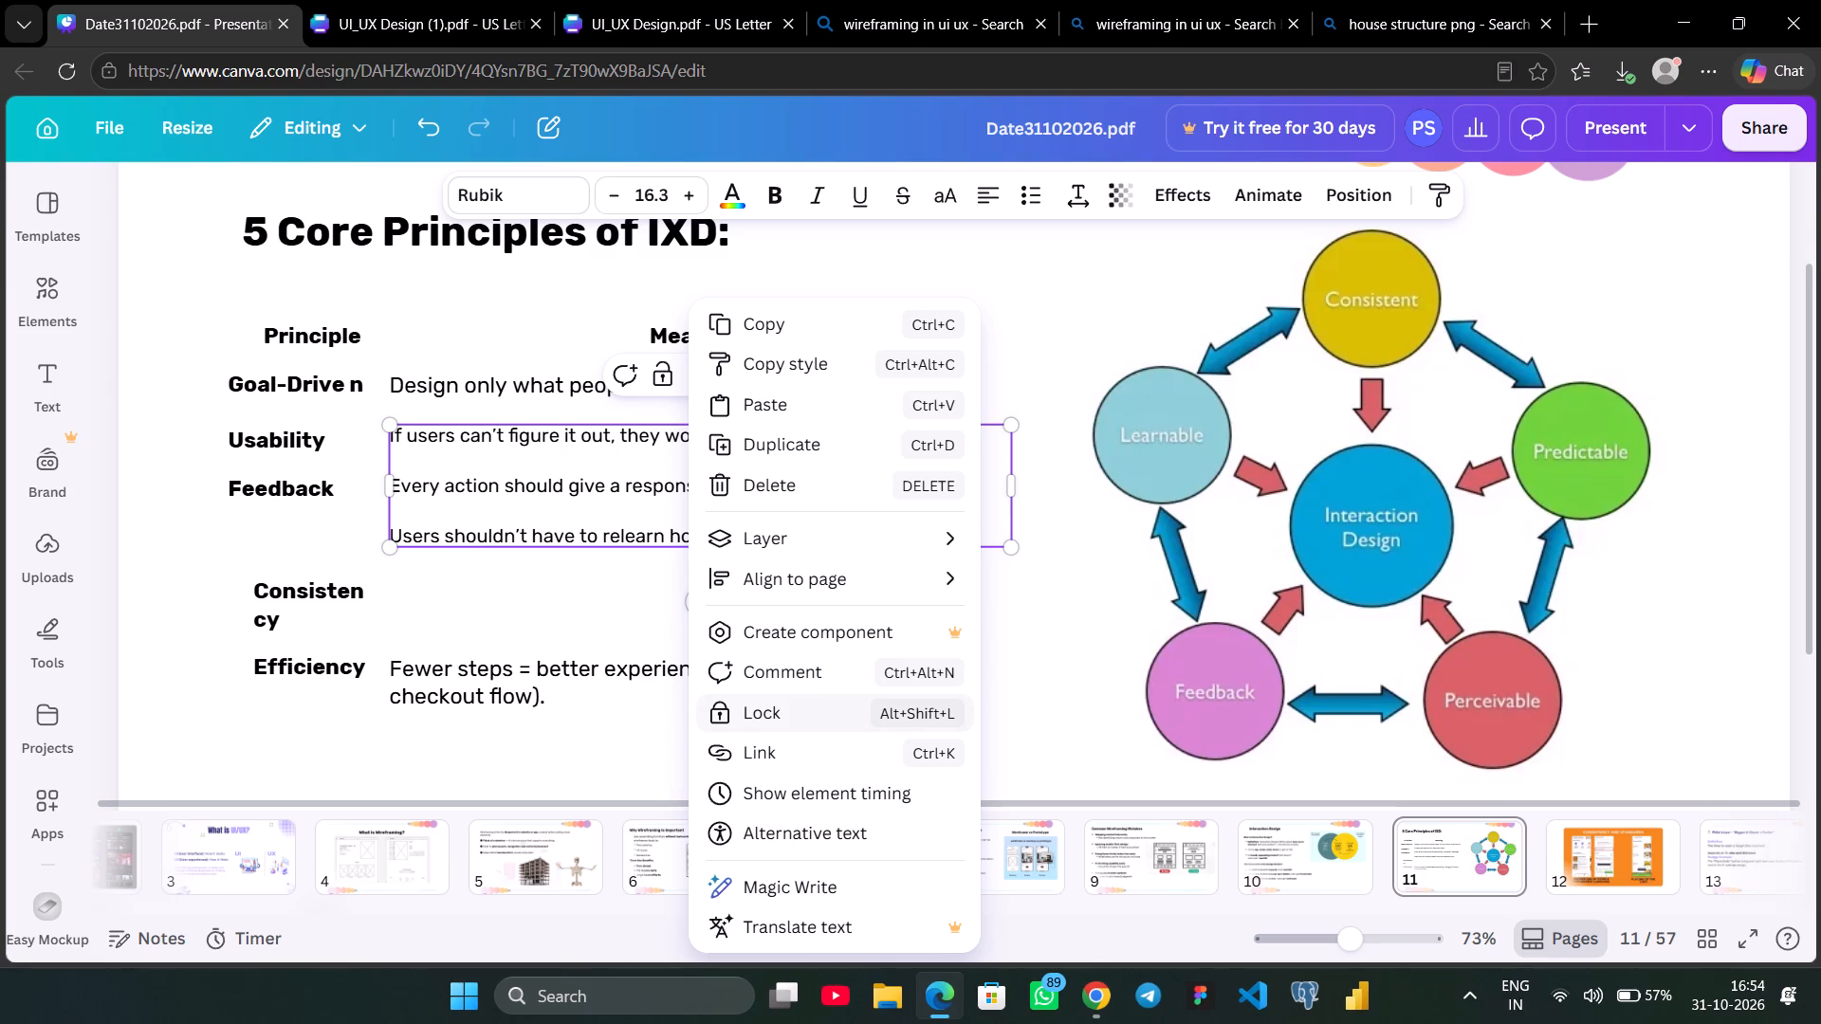
click(1043, 651)
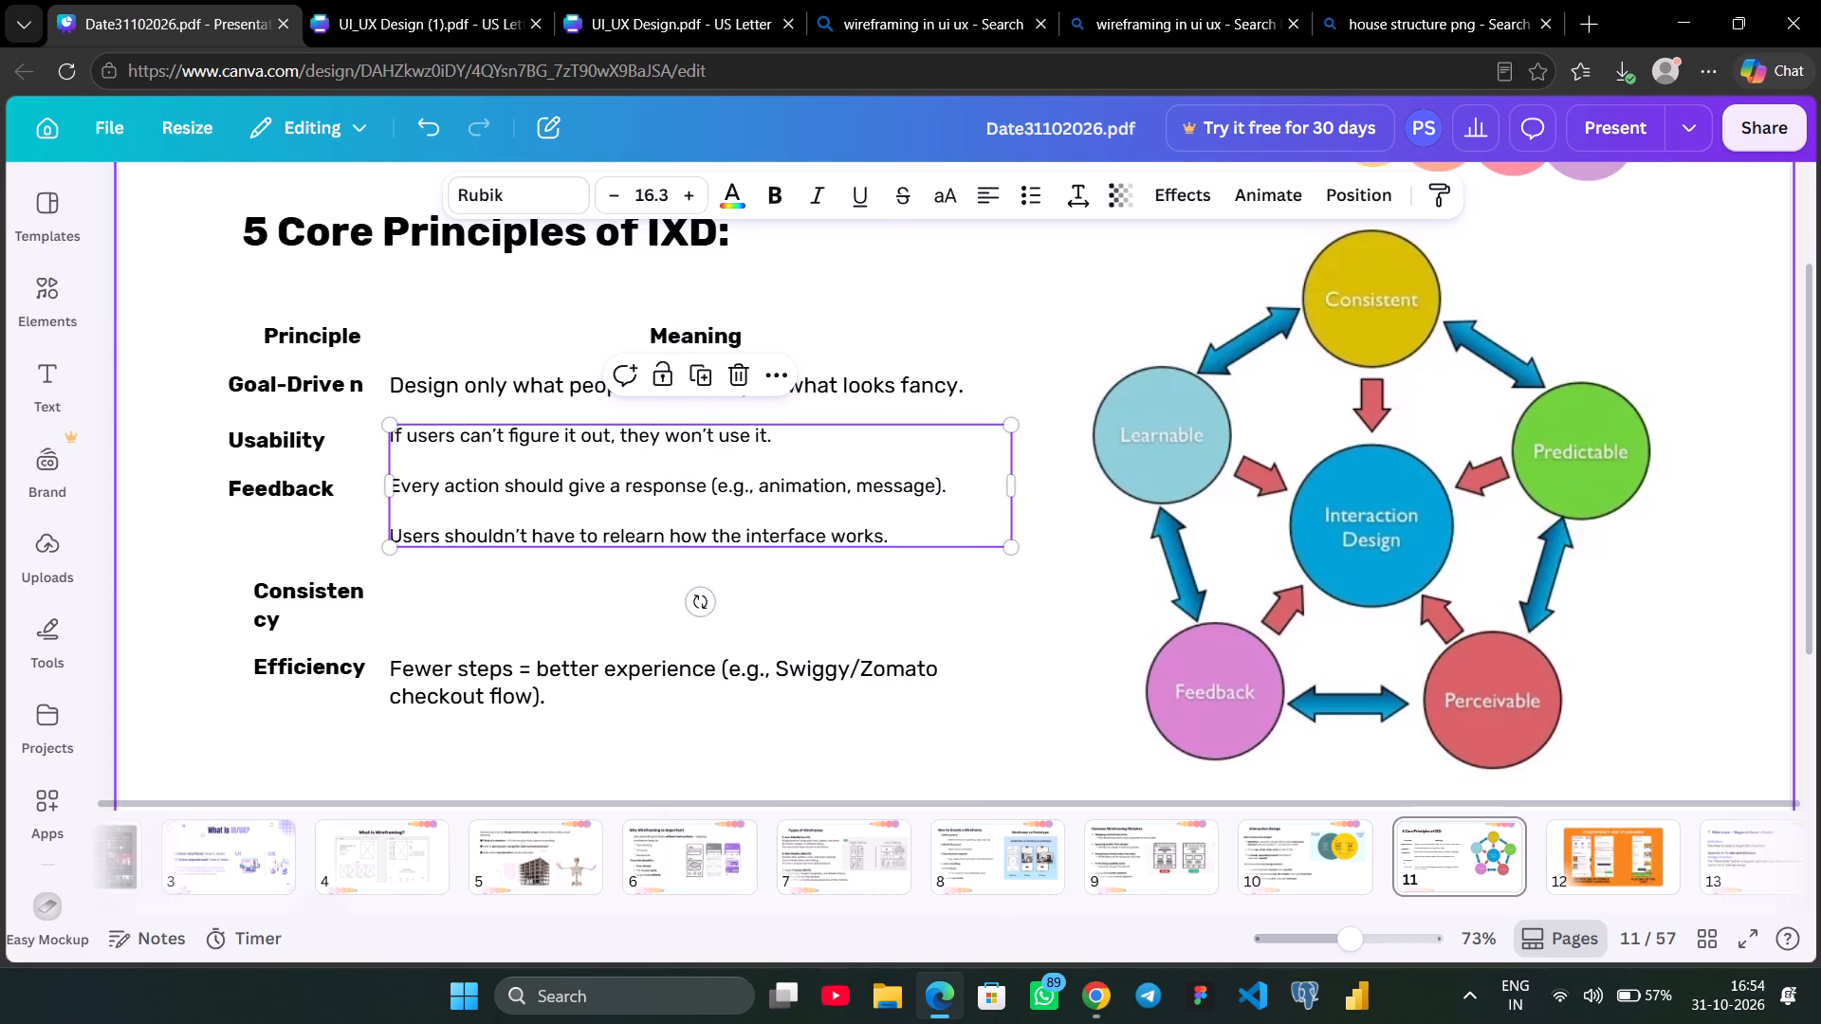
shift+click(601, 686)
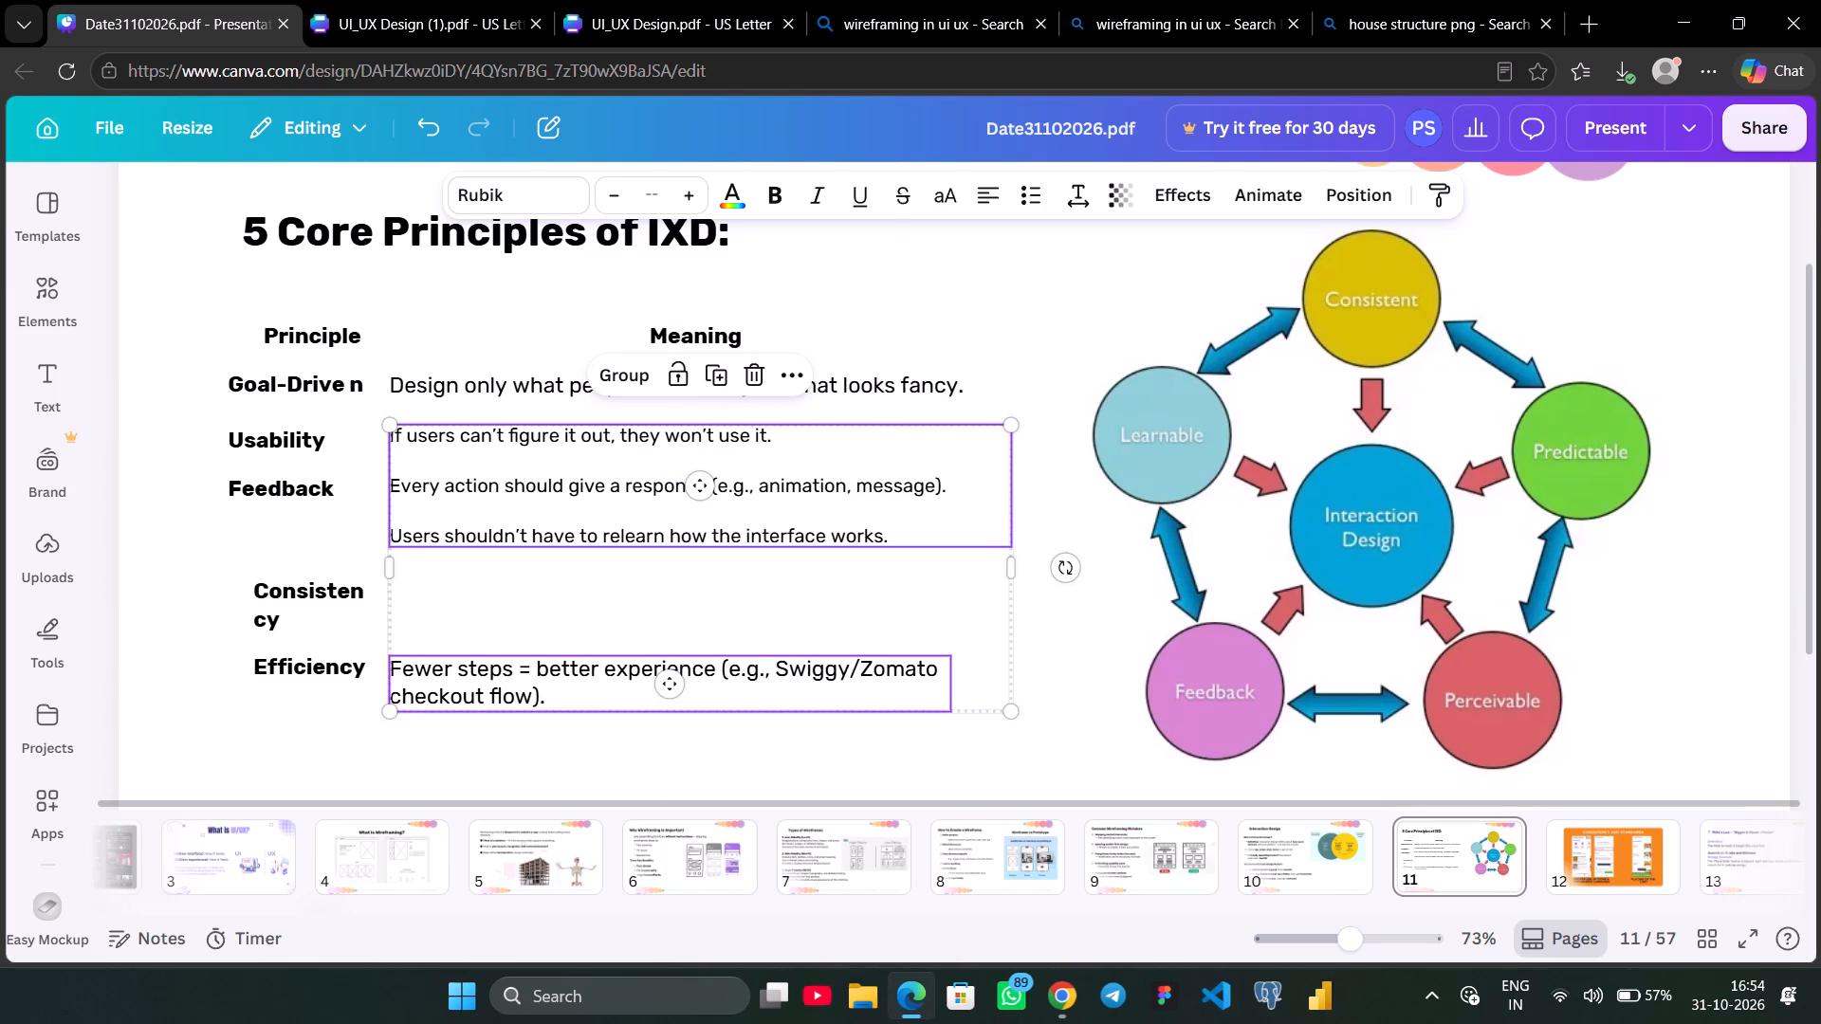
right_click(601, 686)
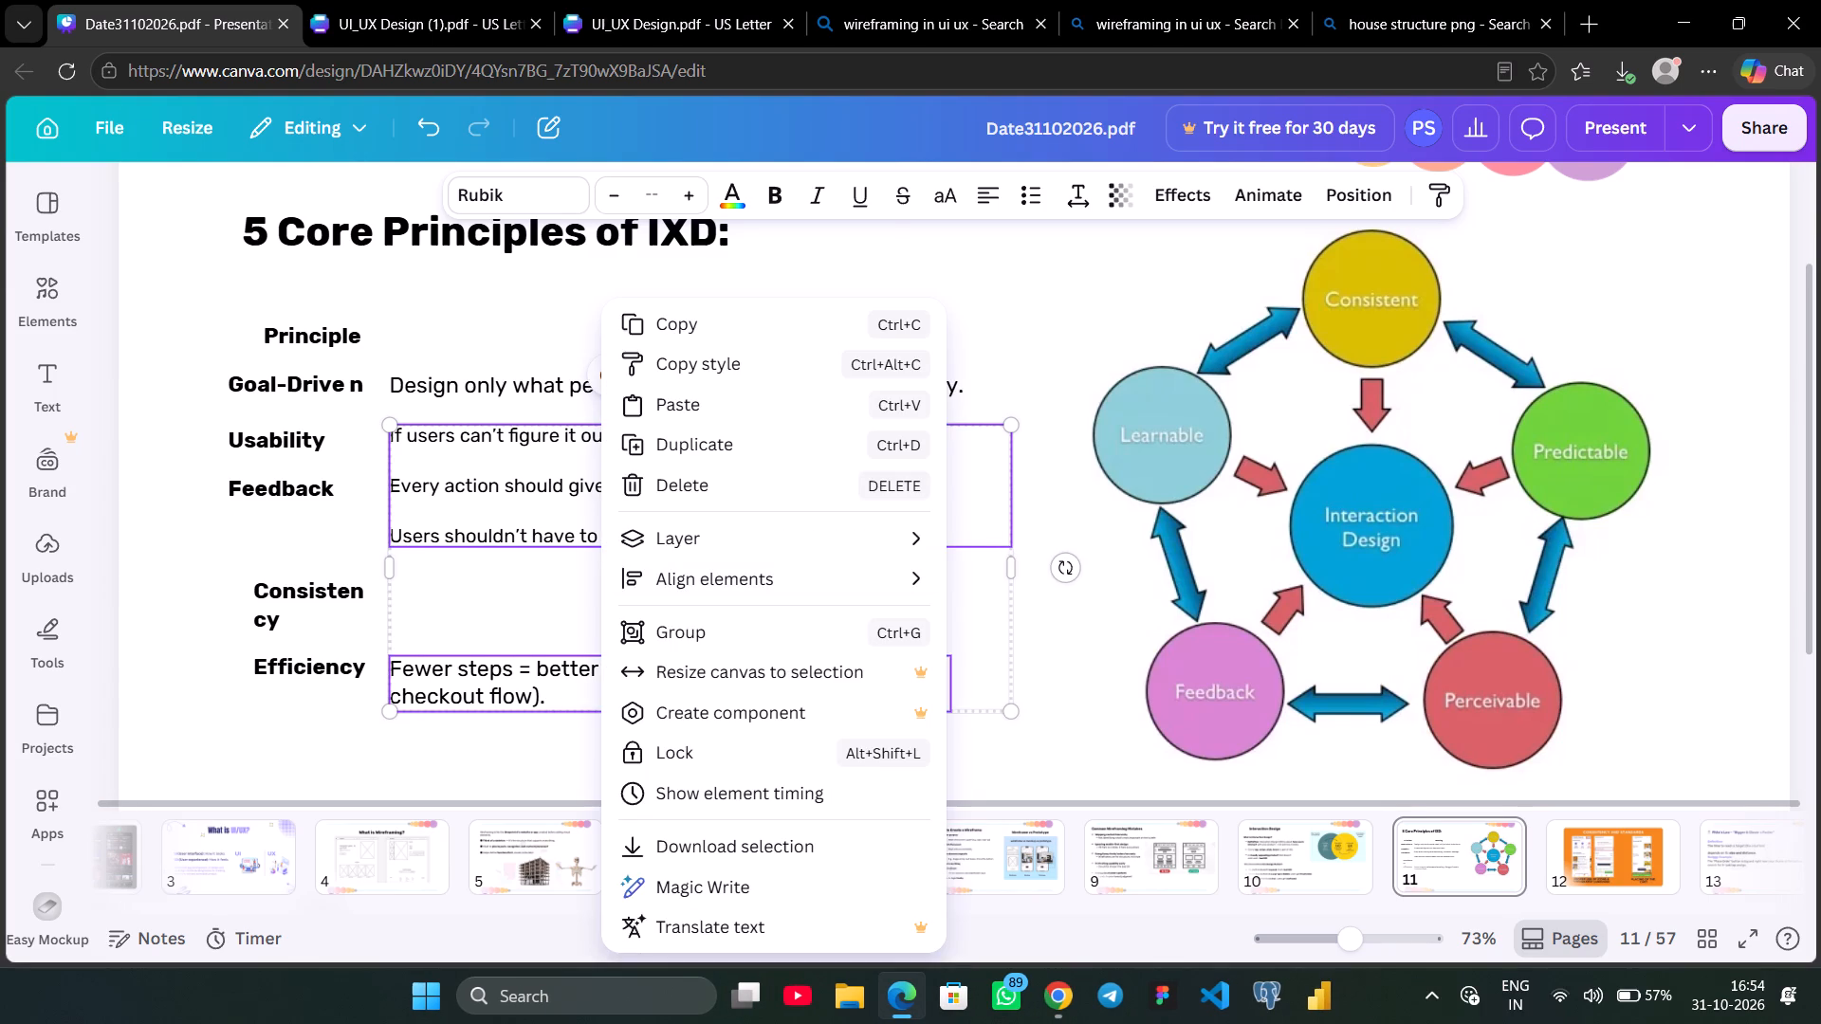
click(1109, 631)
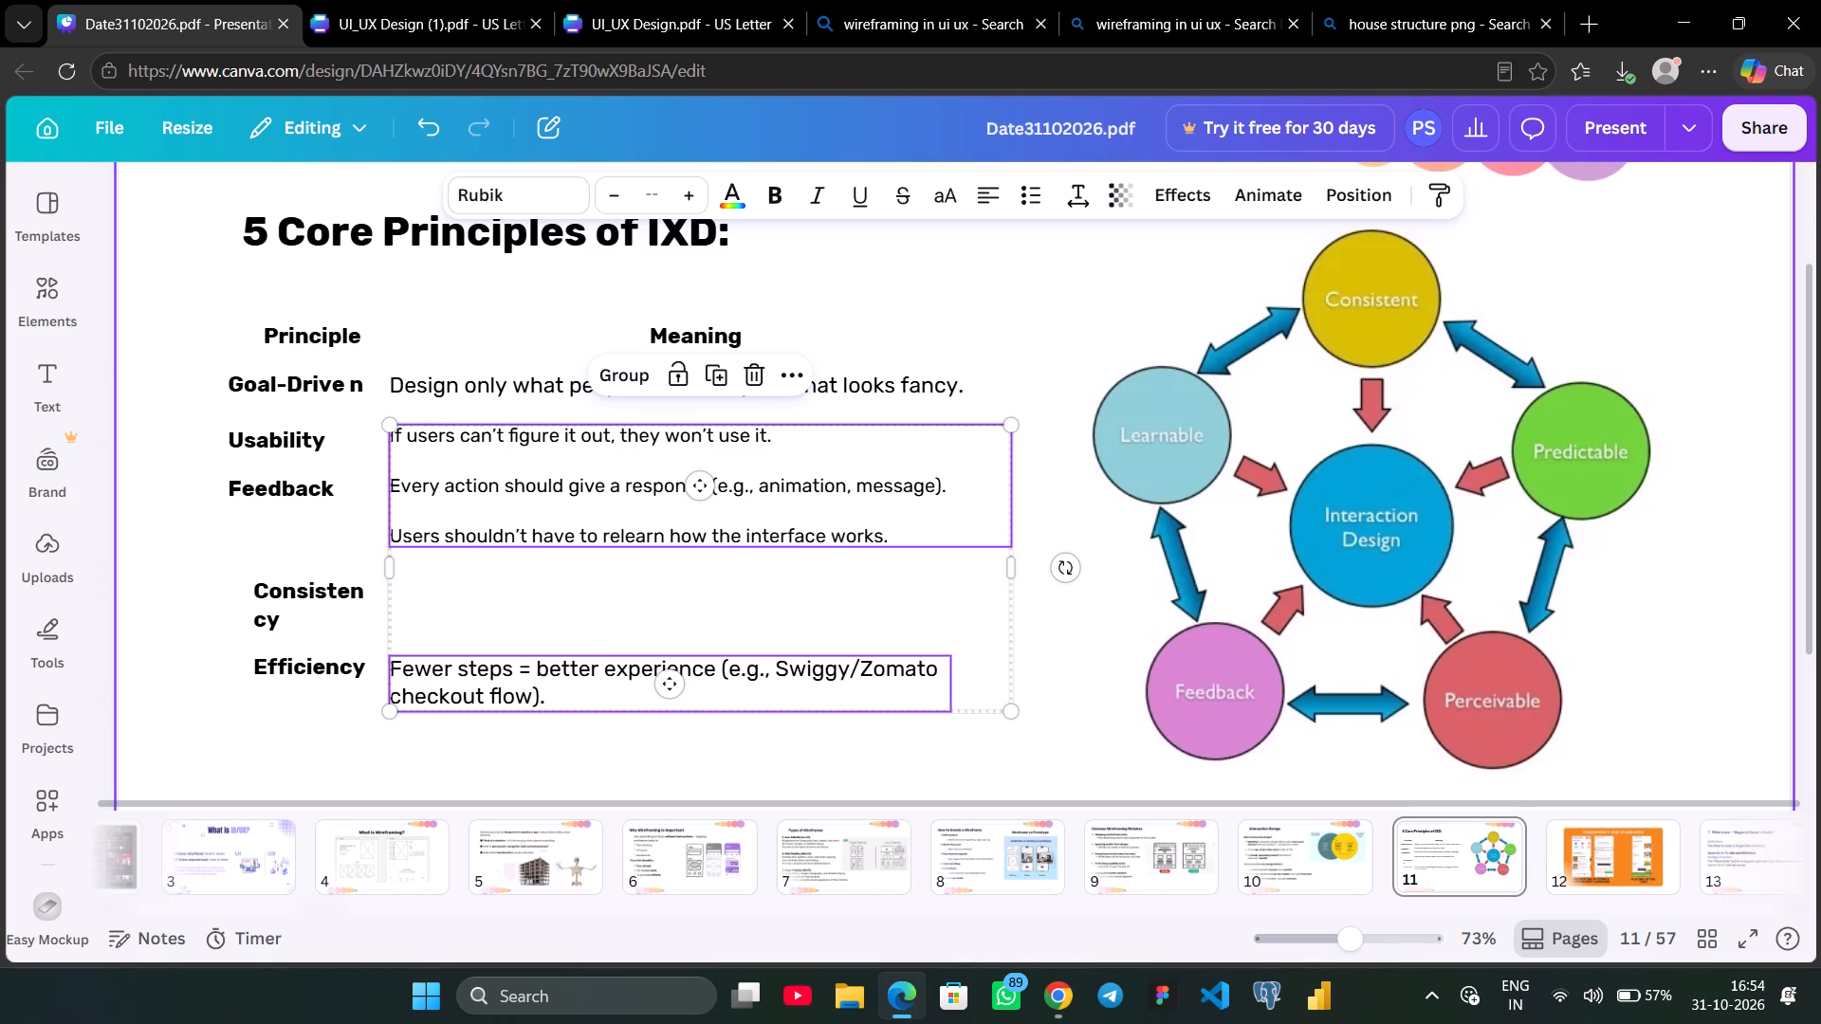
key(Delete)
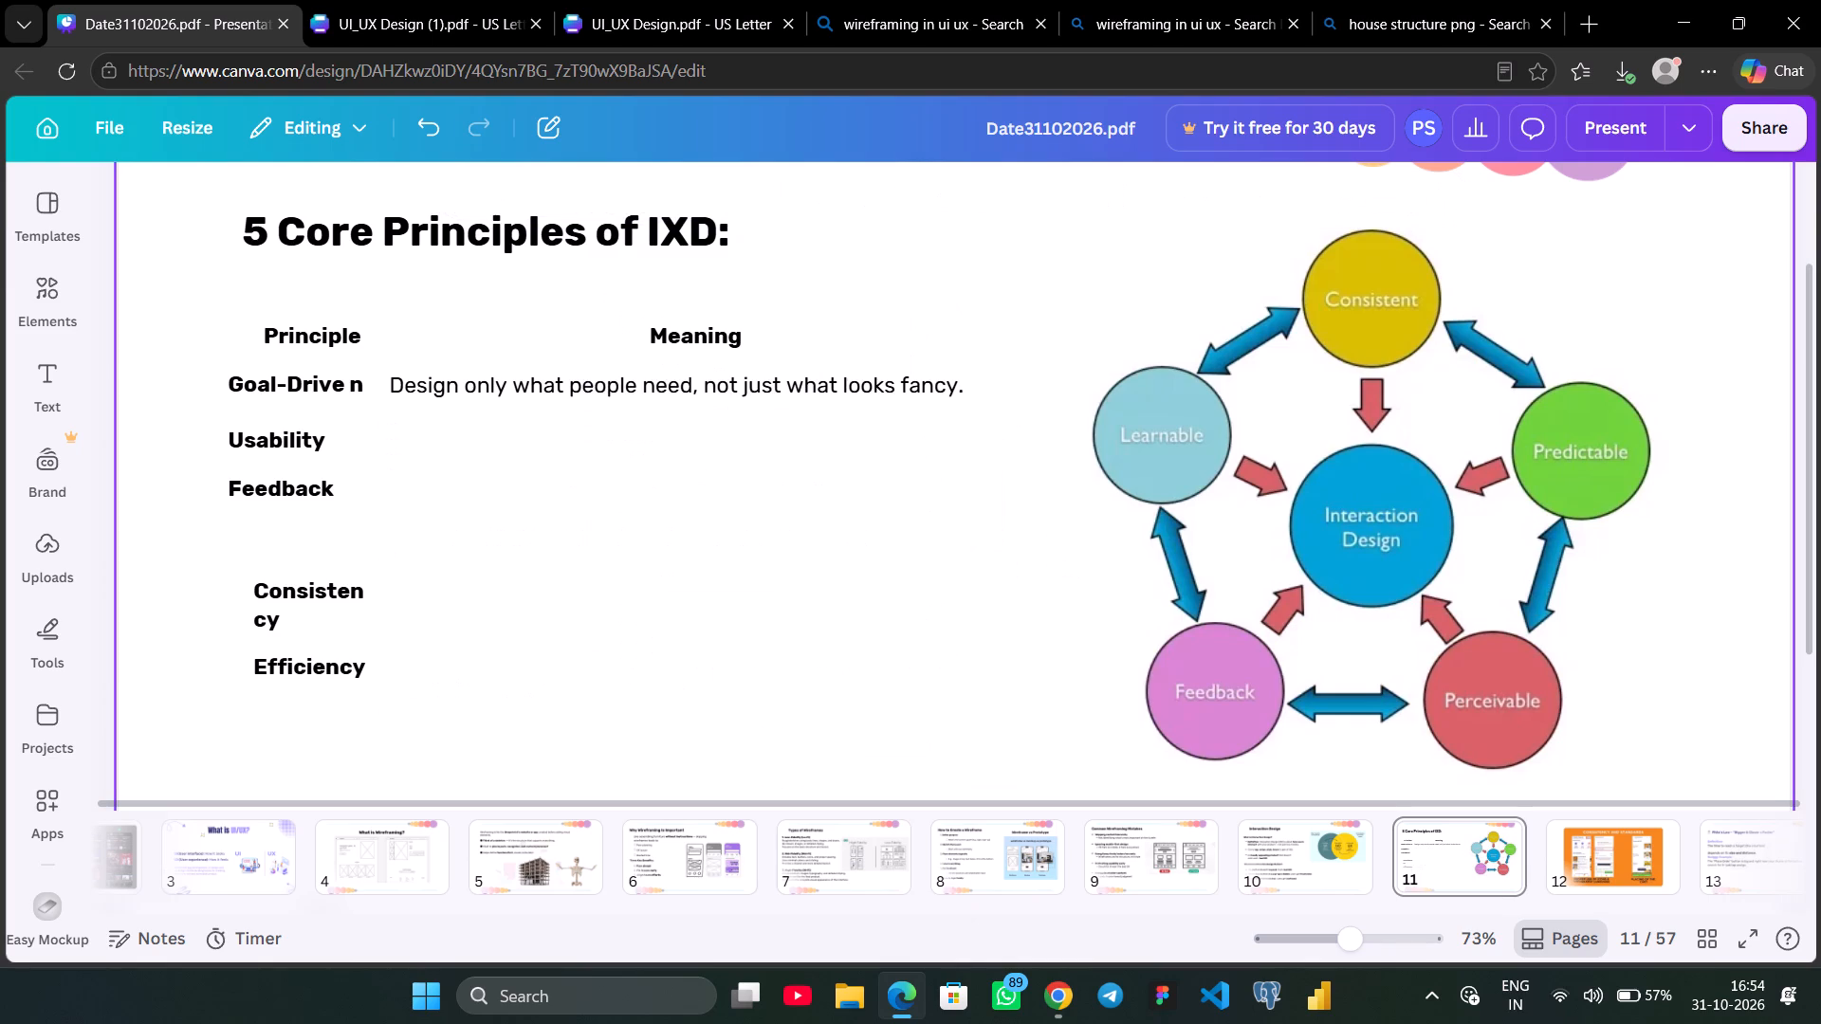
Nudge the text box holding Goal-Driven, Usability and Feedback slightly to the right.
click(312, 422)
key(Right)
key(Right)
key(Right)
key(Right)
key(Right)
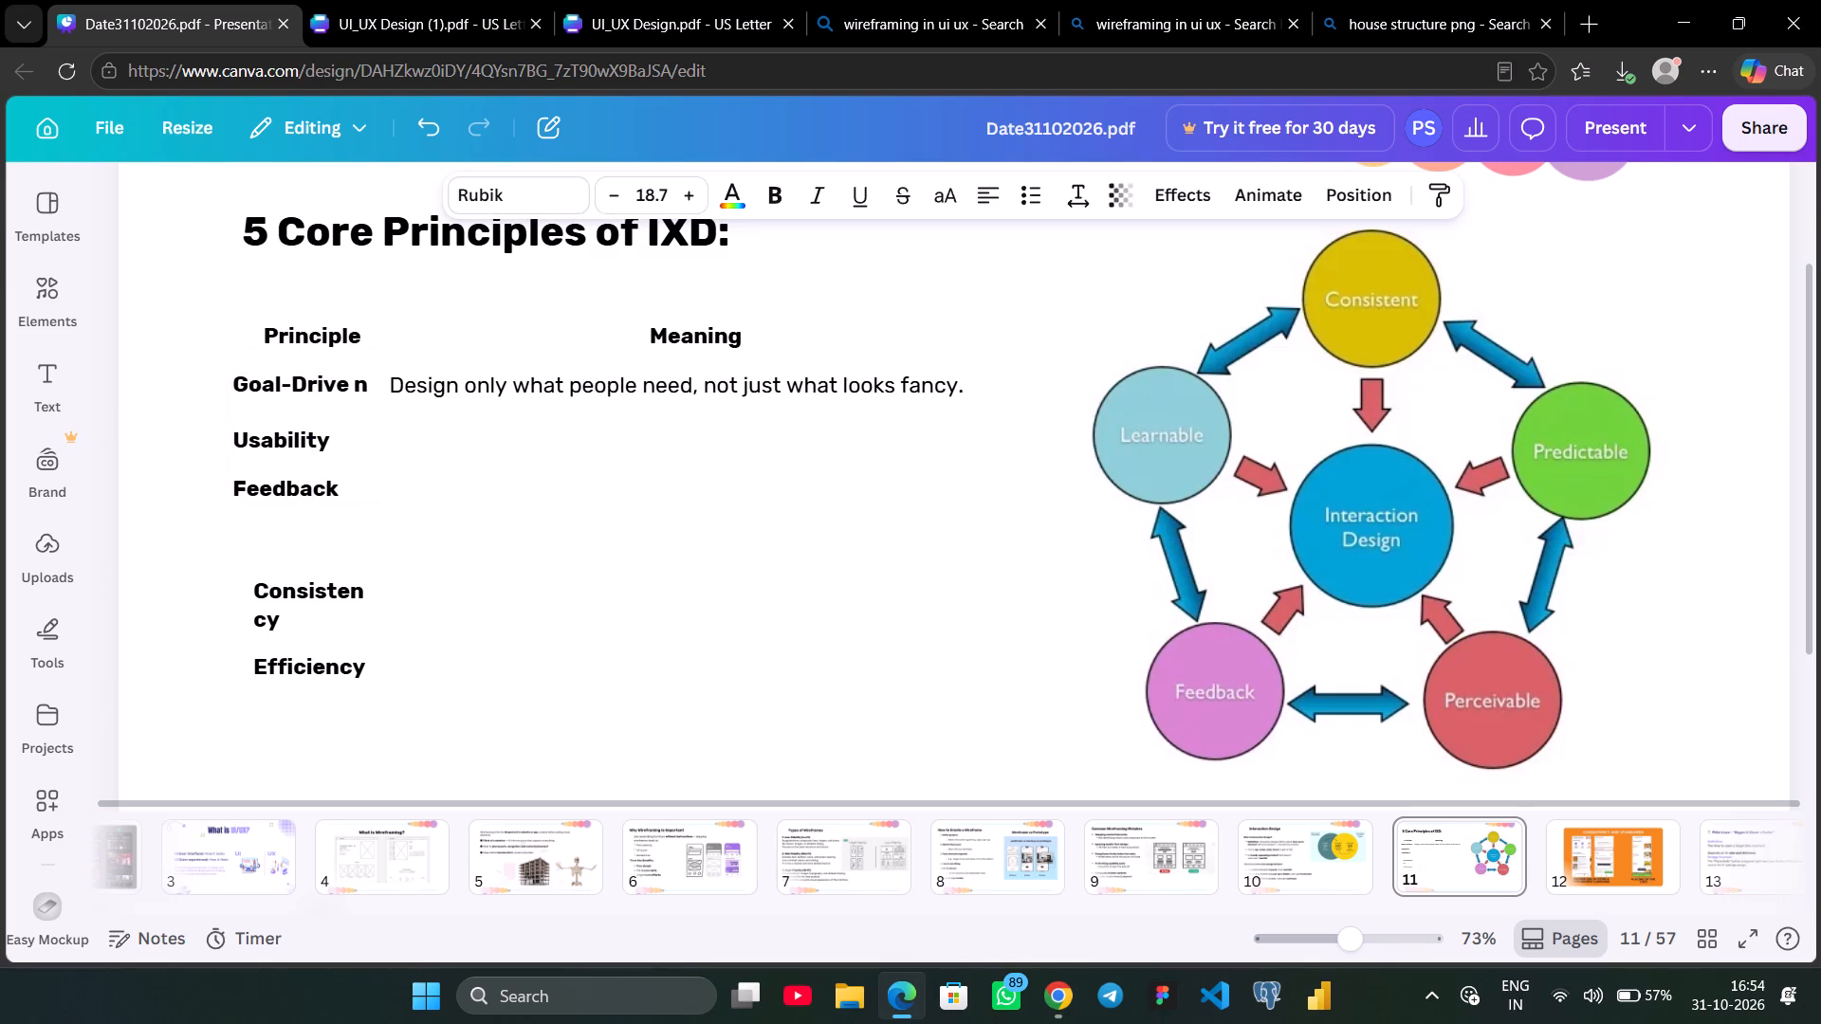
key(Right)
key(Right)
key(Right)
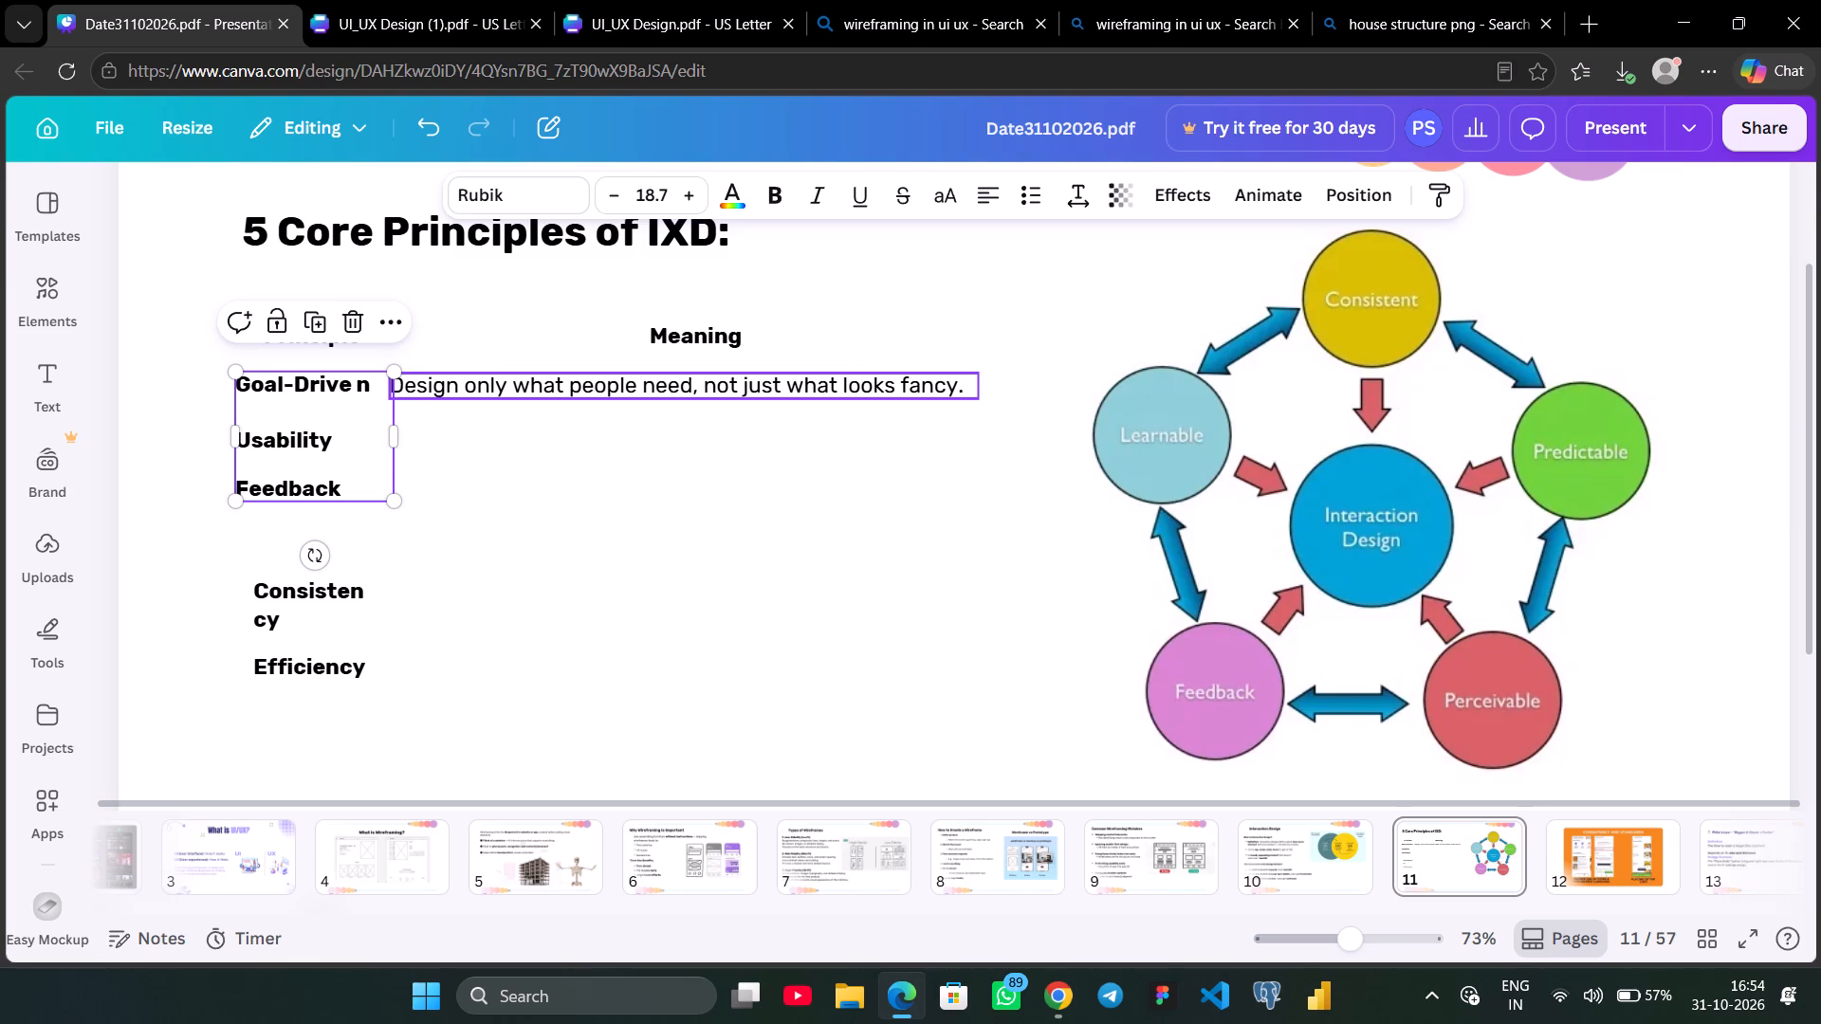
Nudge the "Design only what people need" meaning text rightward, away from the principle names.
click(534, 375)
key(Right)
key(Right)
key(Right)
key(Right)
key(Right)
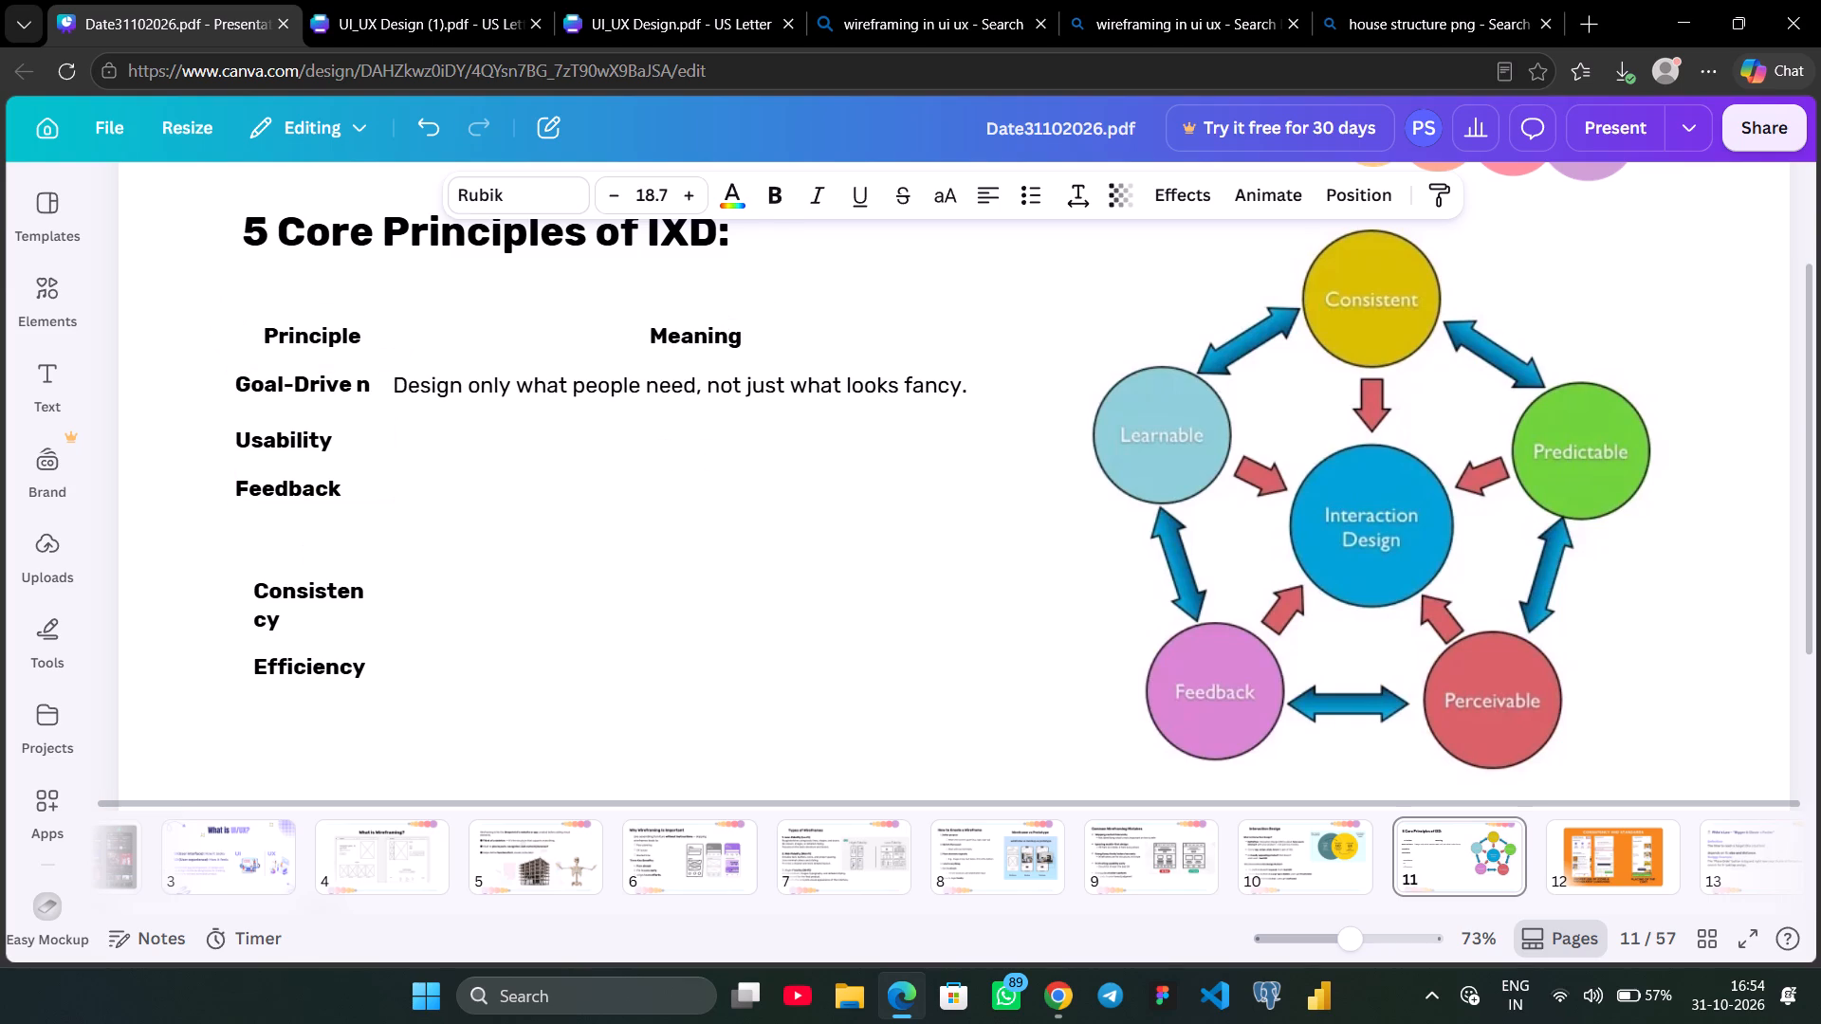
key(Right)
key(Right)
key(Right)
key(Right)
key(Right)
key(Right)
key(Right)
key(Right)
key(Right)
key(Right)
key(Right)
key(Right)
key(Right)
key(Right)
key(Right)
key(Right)
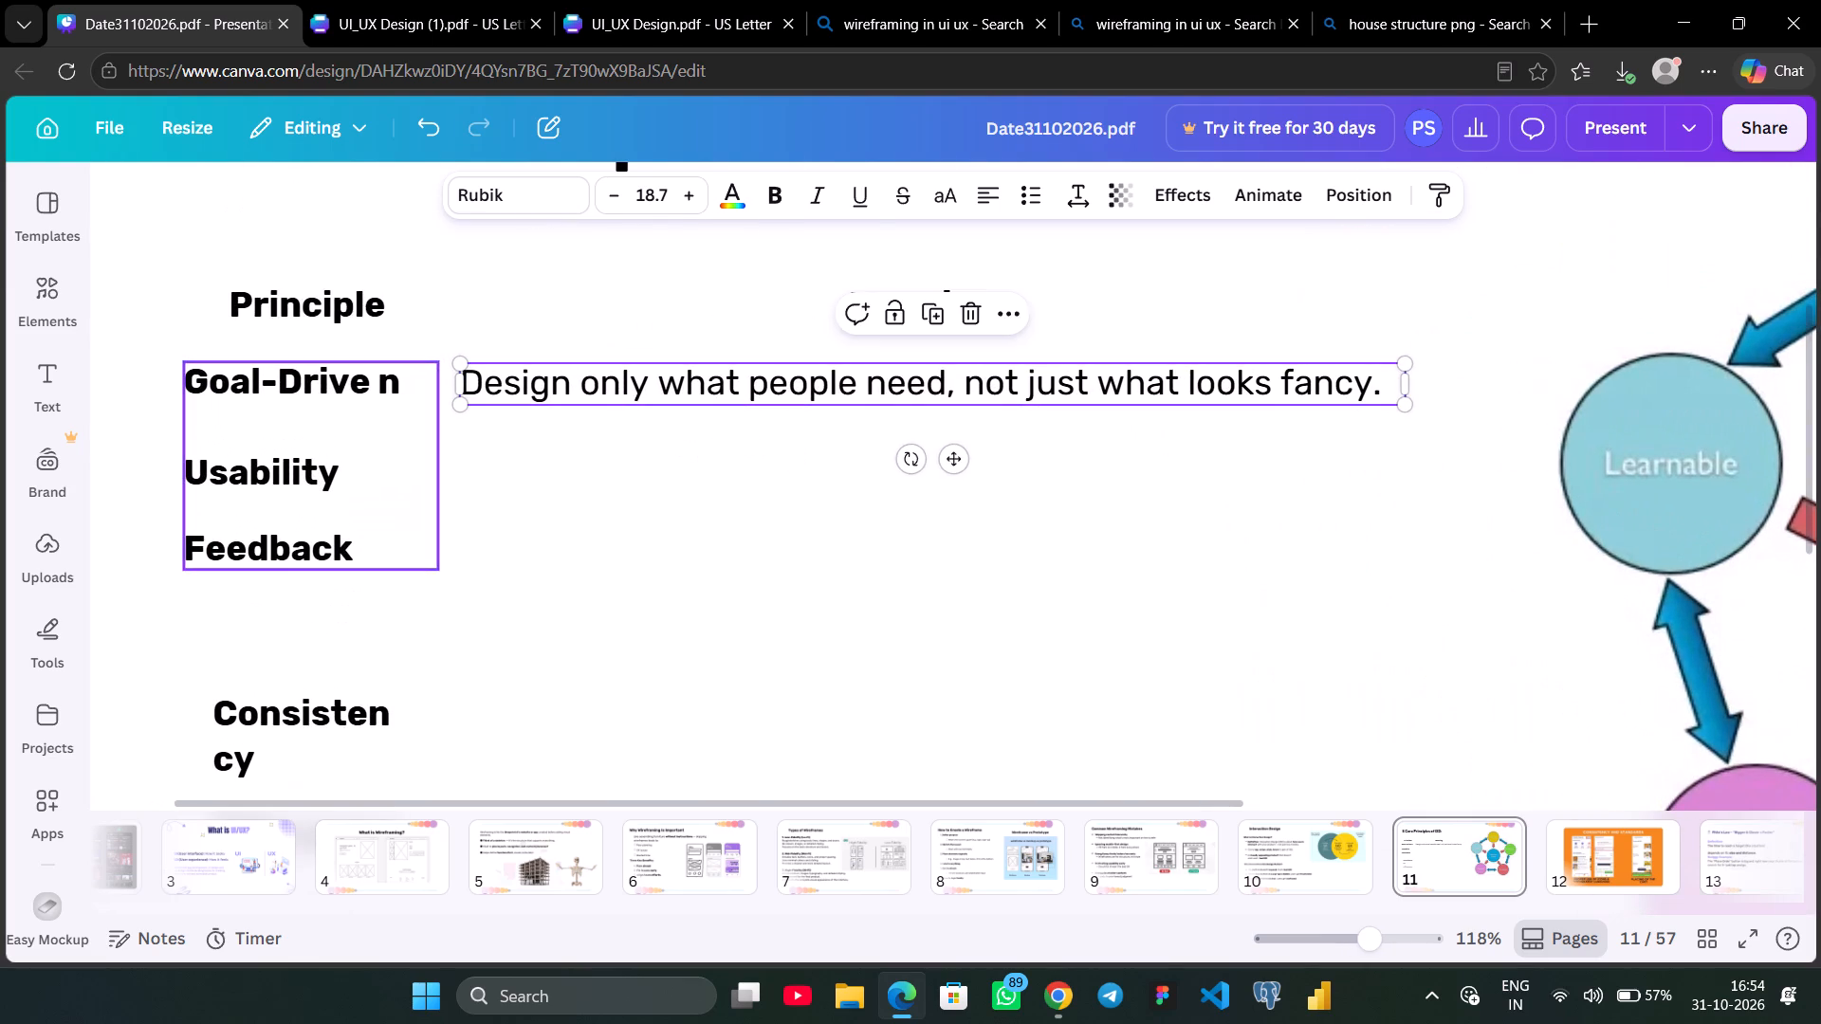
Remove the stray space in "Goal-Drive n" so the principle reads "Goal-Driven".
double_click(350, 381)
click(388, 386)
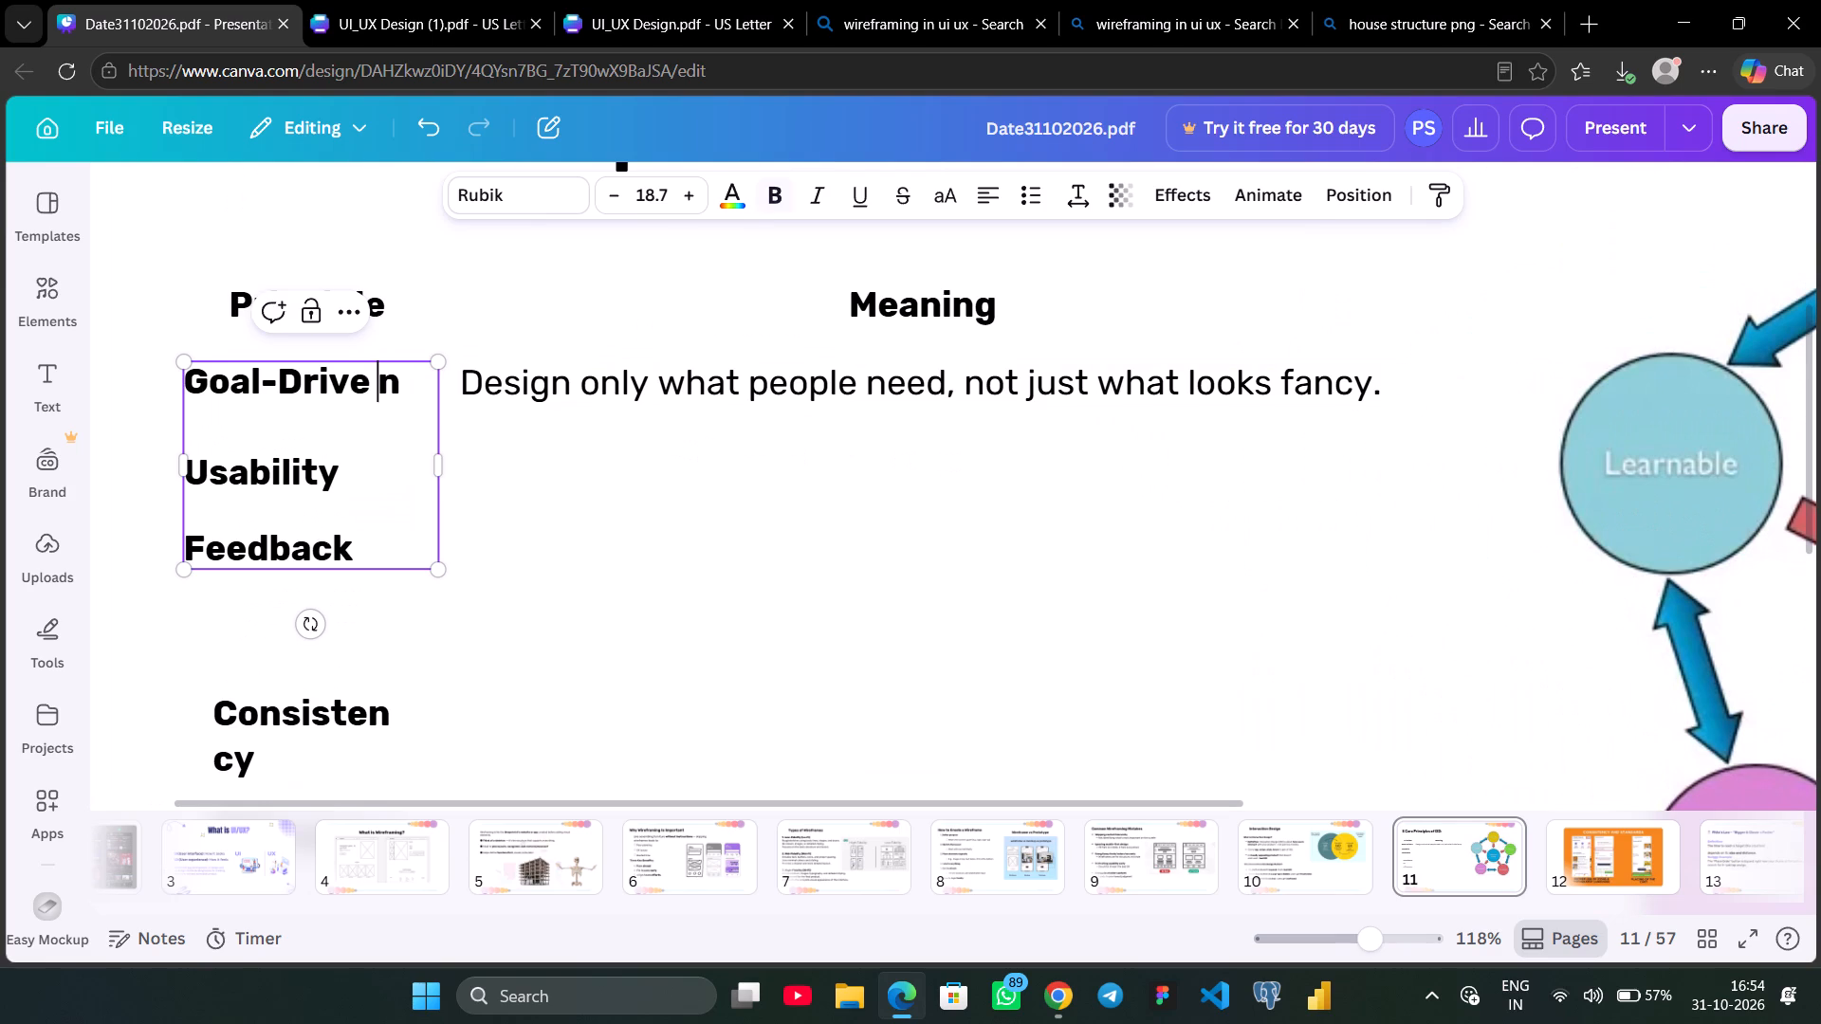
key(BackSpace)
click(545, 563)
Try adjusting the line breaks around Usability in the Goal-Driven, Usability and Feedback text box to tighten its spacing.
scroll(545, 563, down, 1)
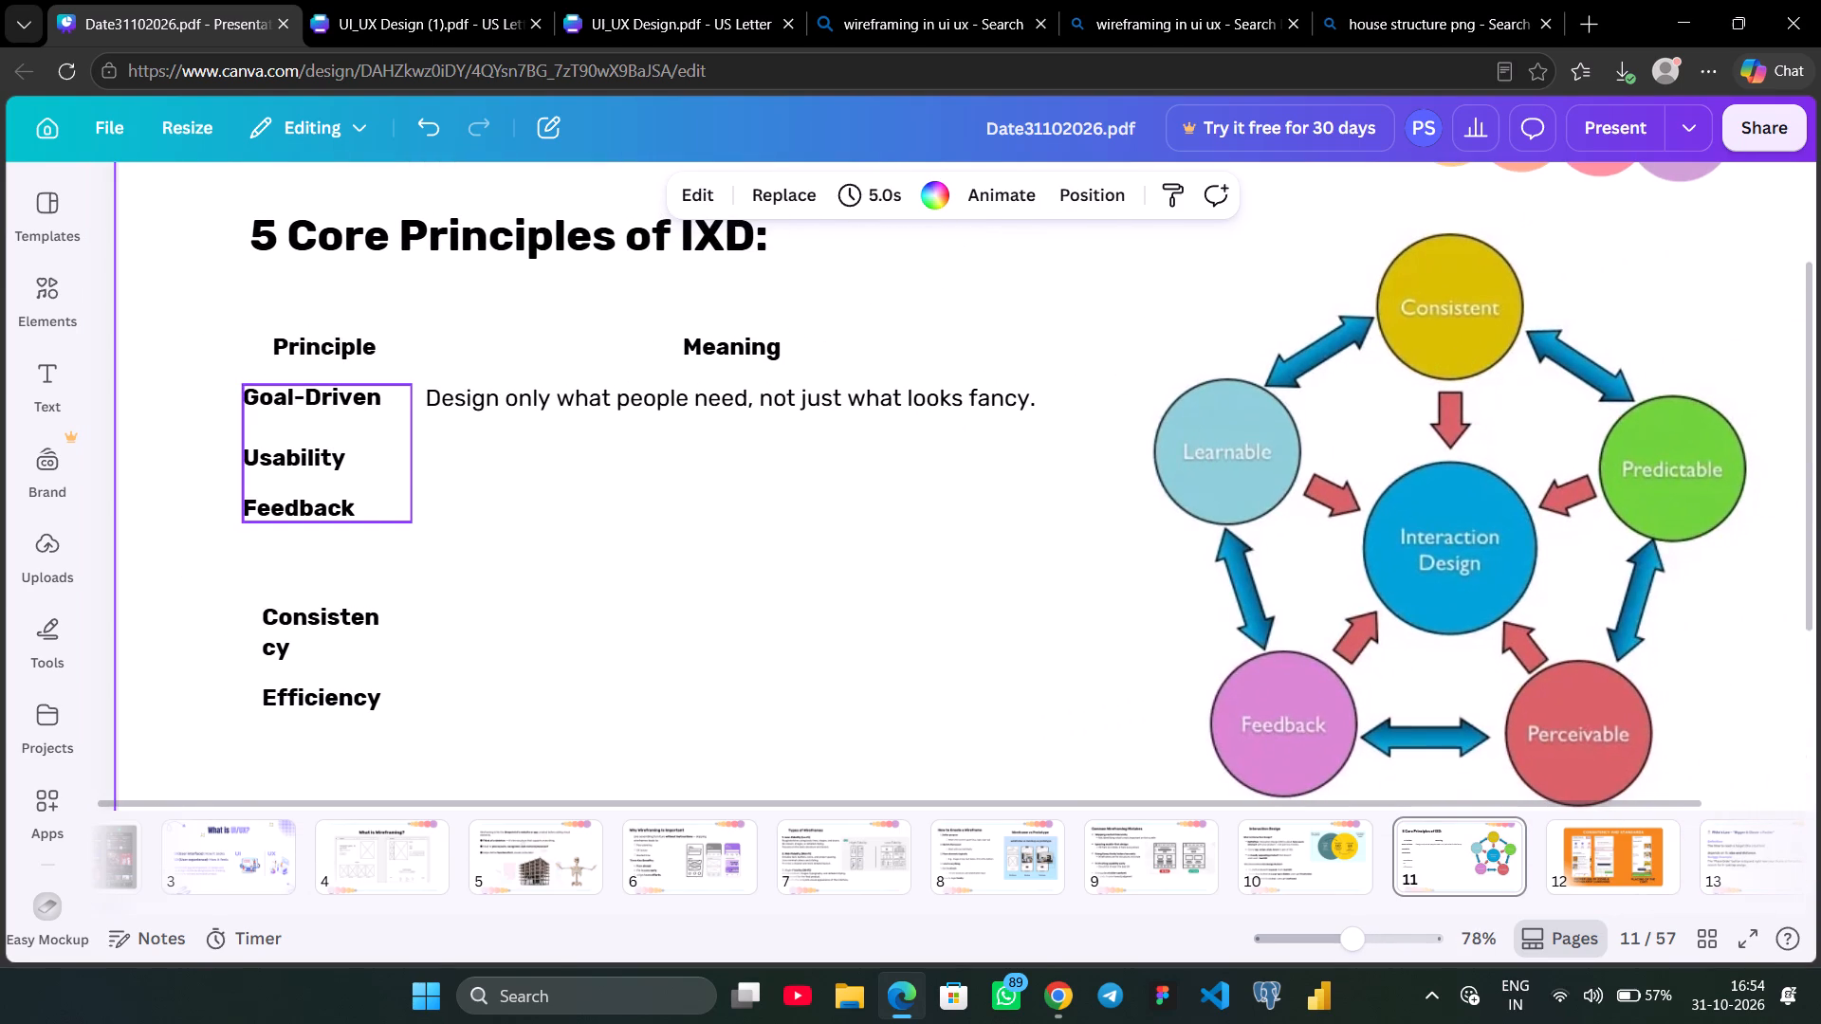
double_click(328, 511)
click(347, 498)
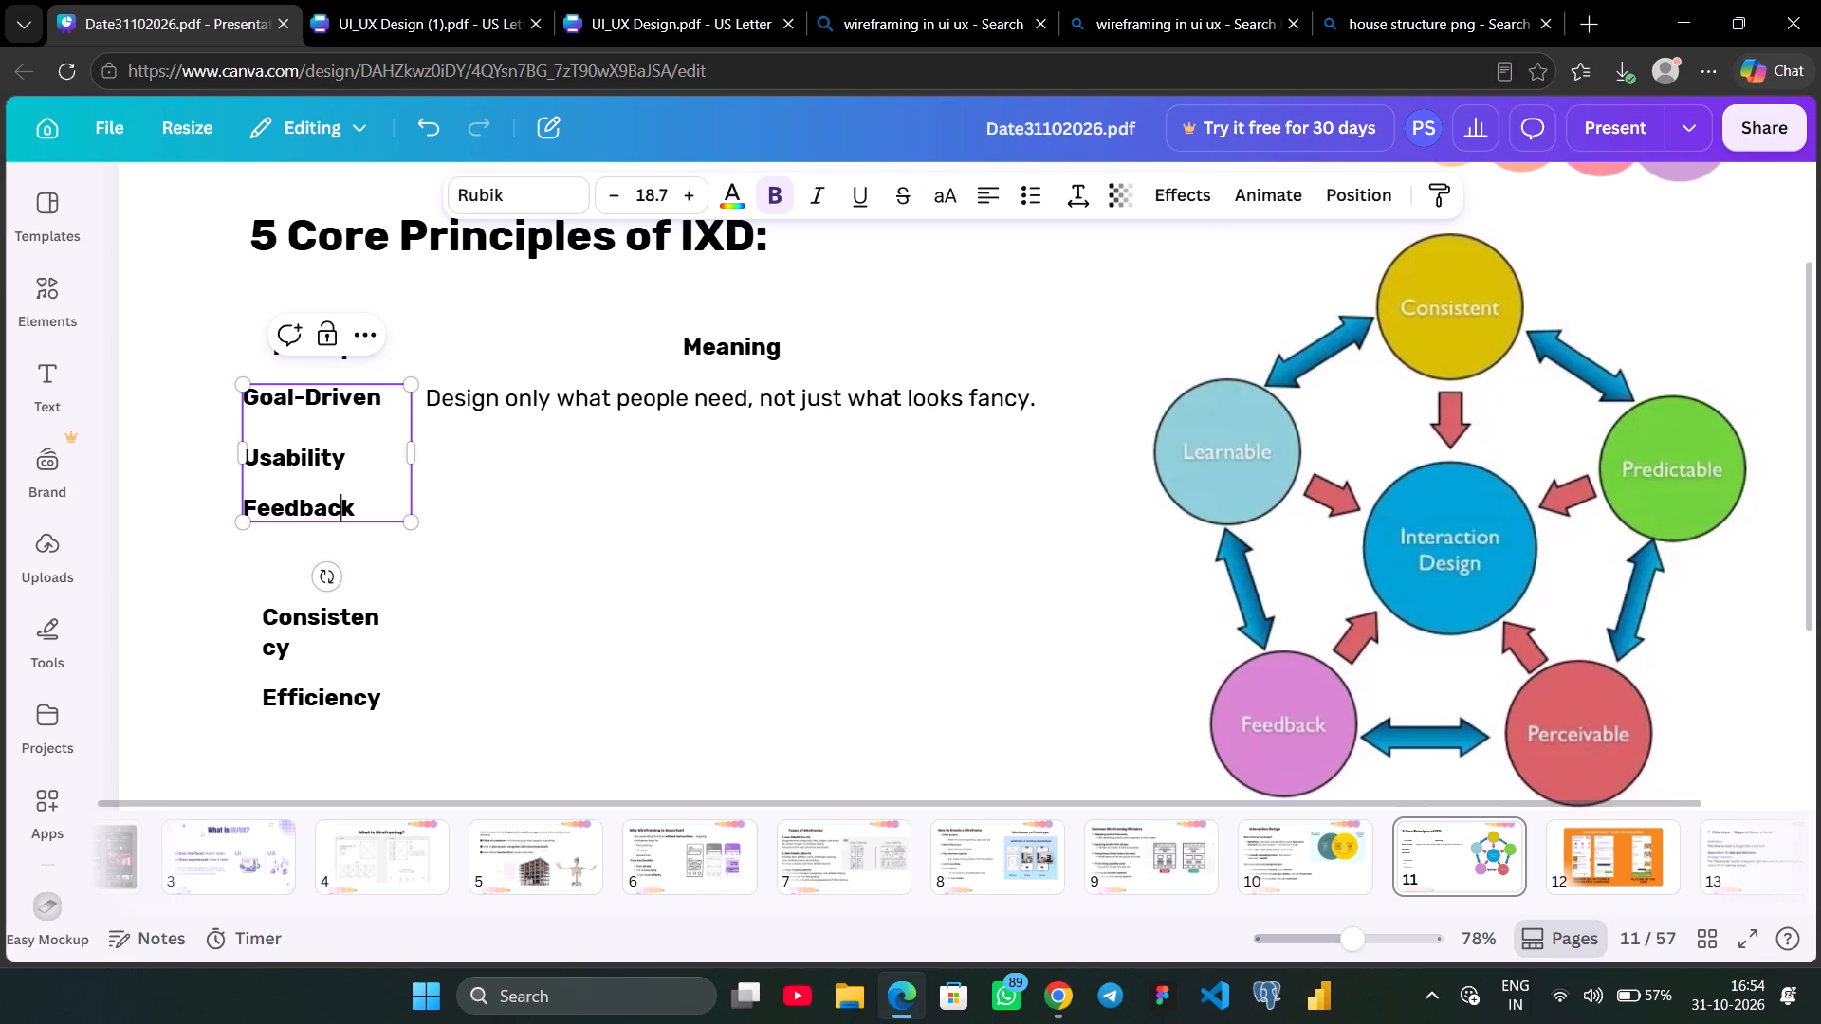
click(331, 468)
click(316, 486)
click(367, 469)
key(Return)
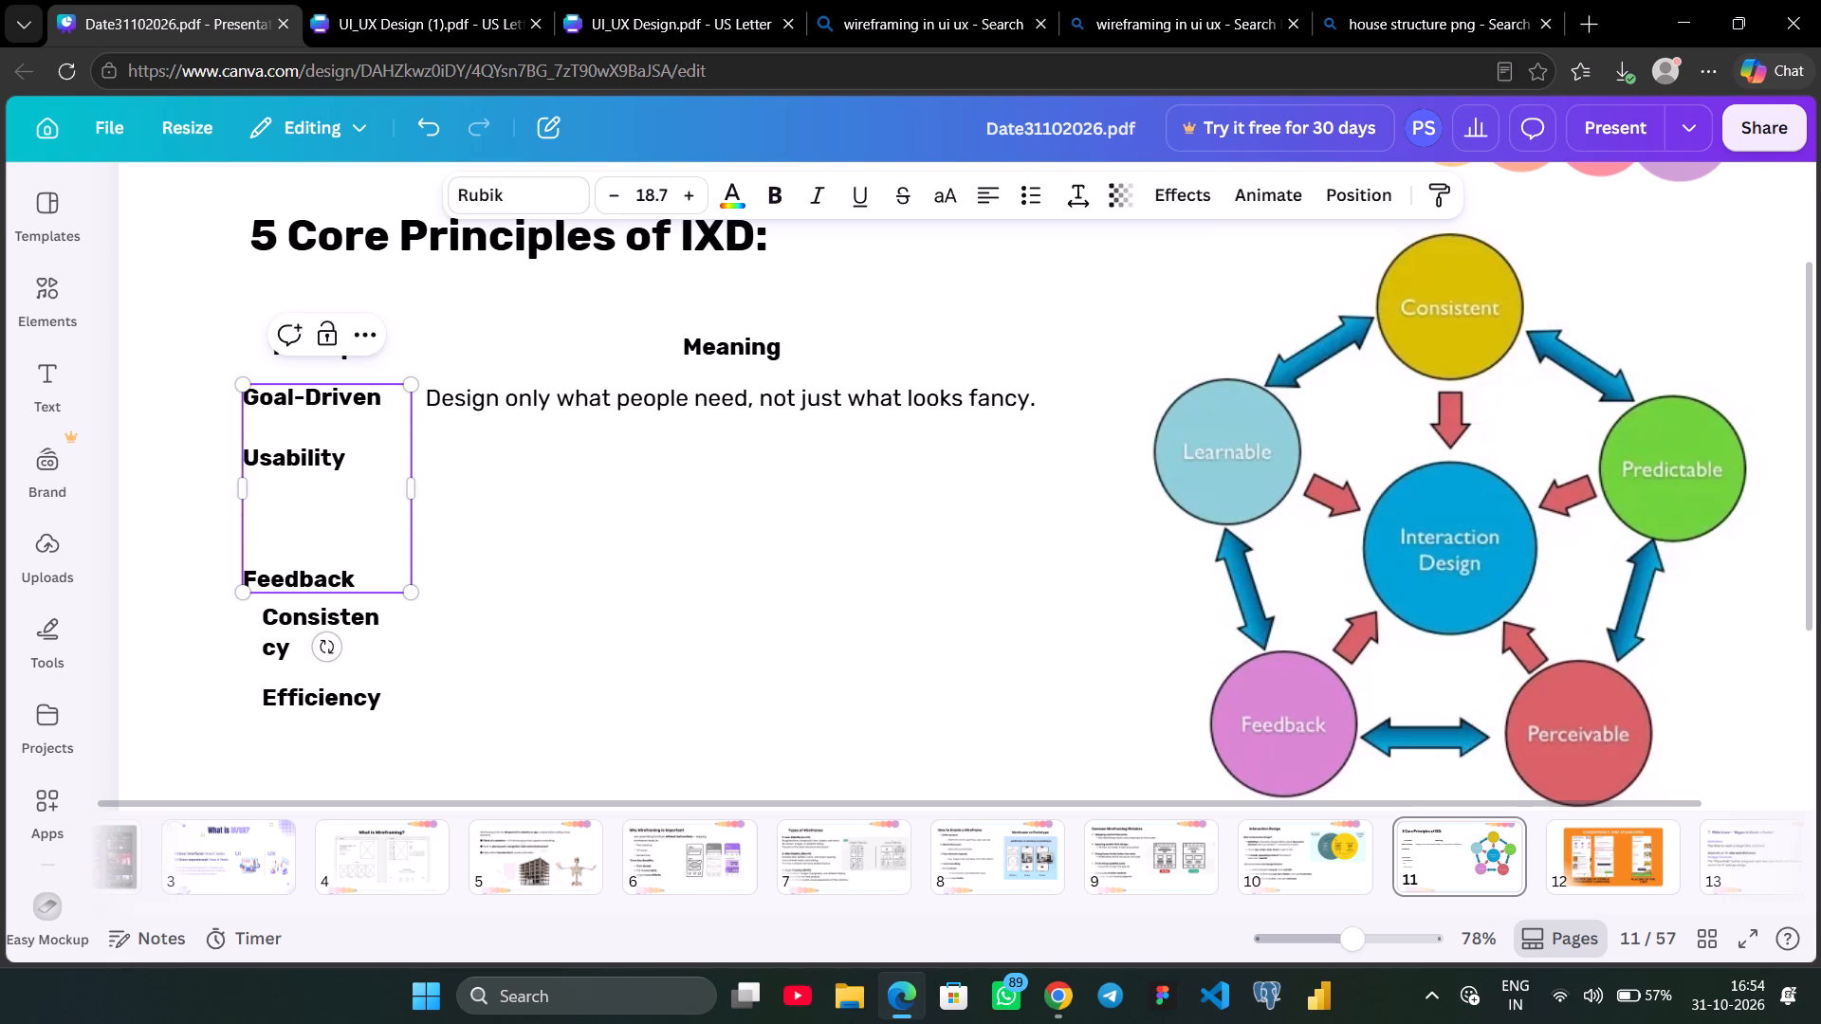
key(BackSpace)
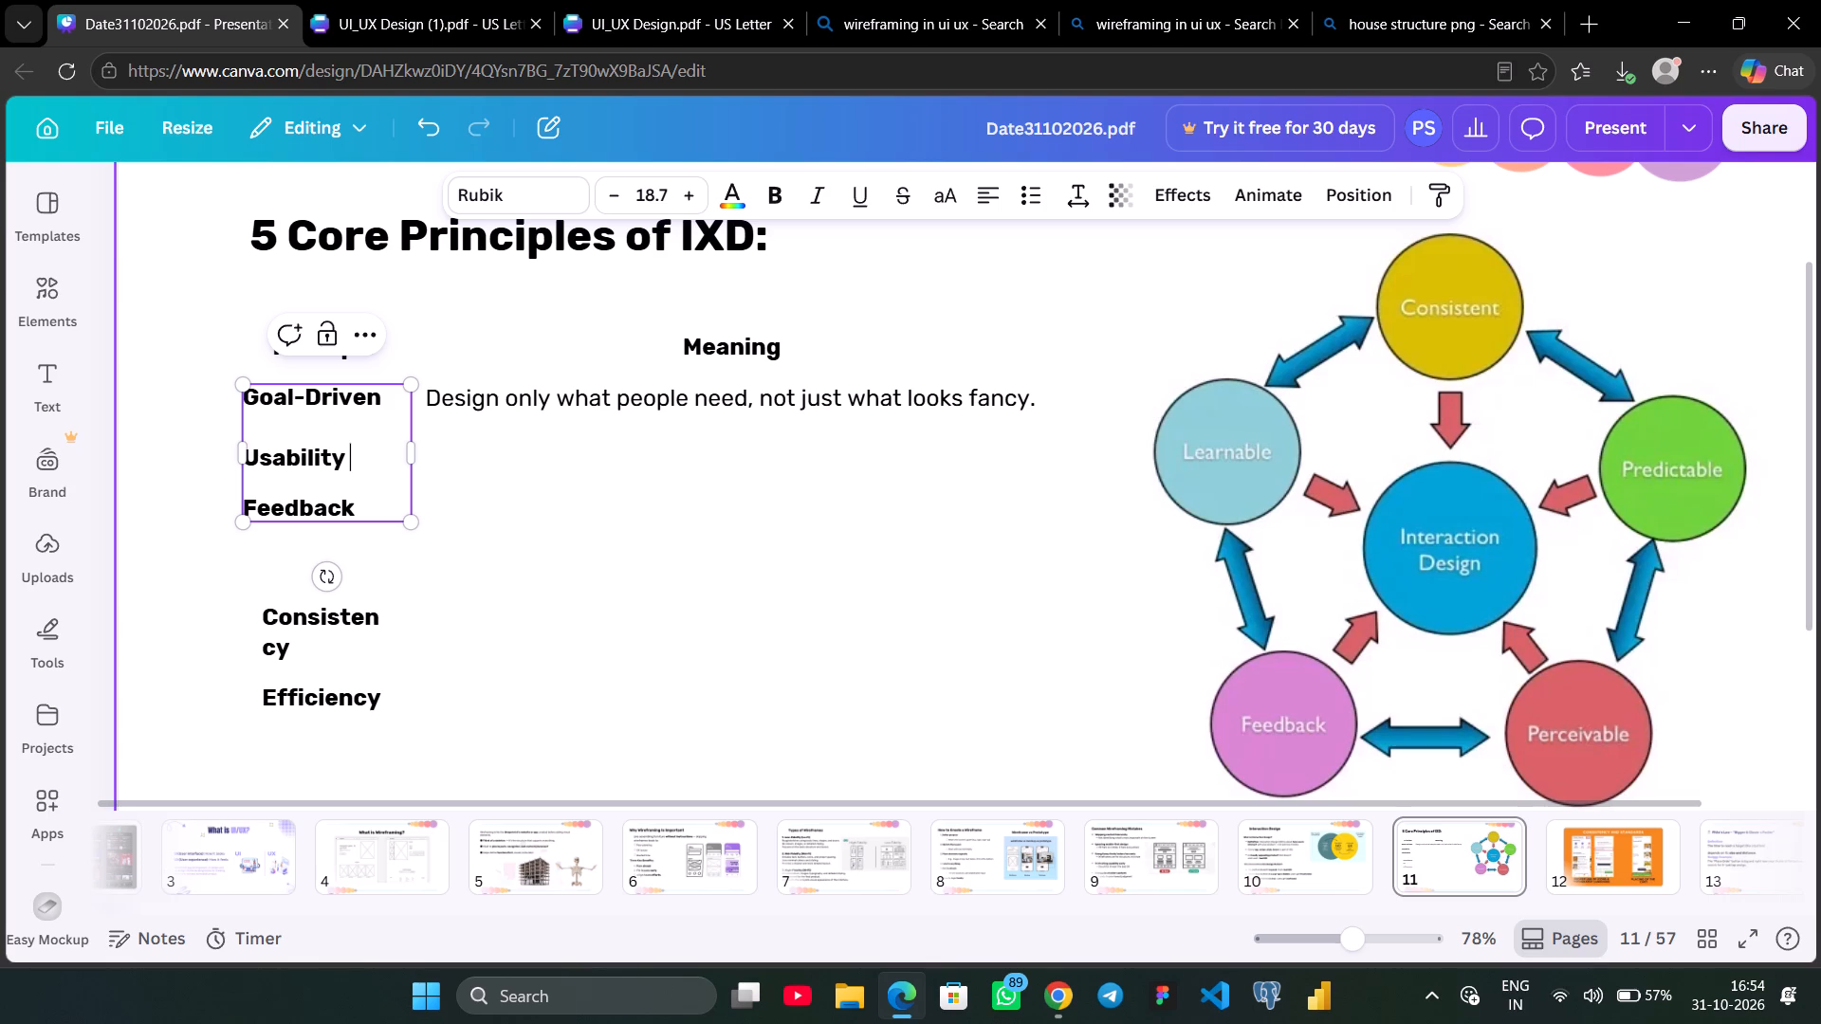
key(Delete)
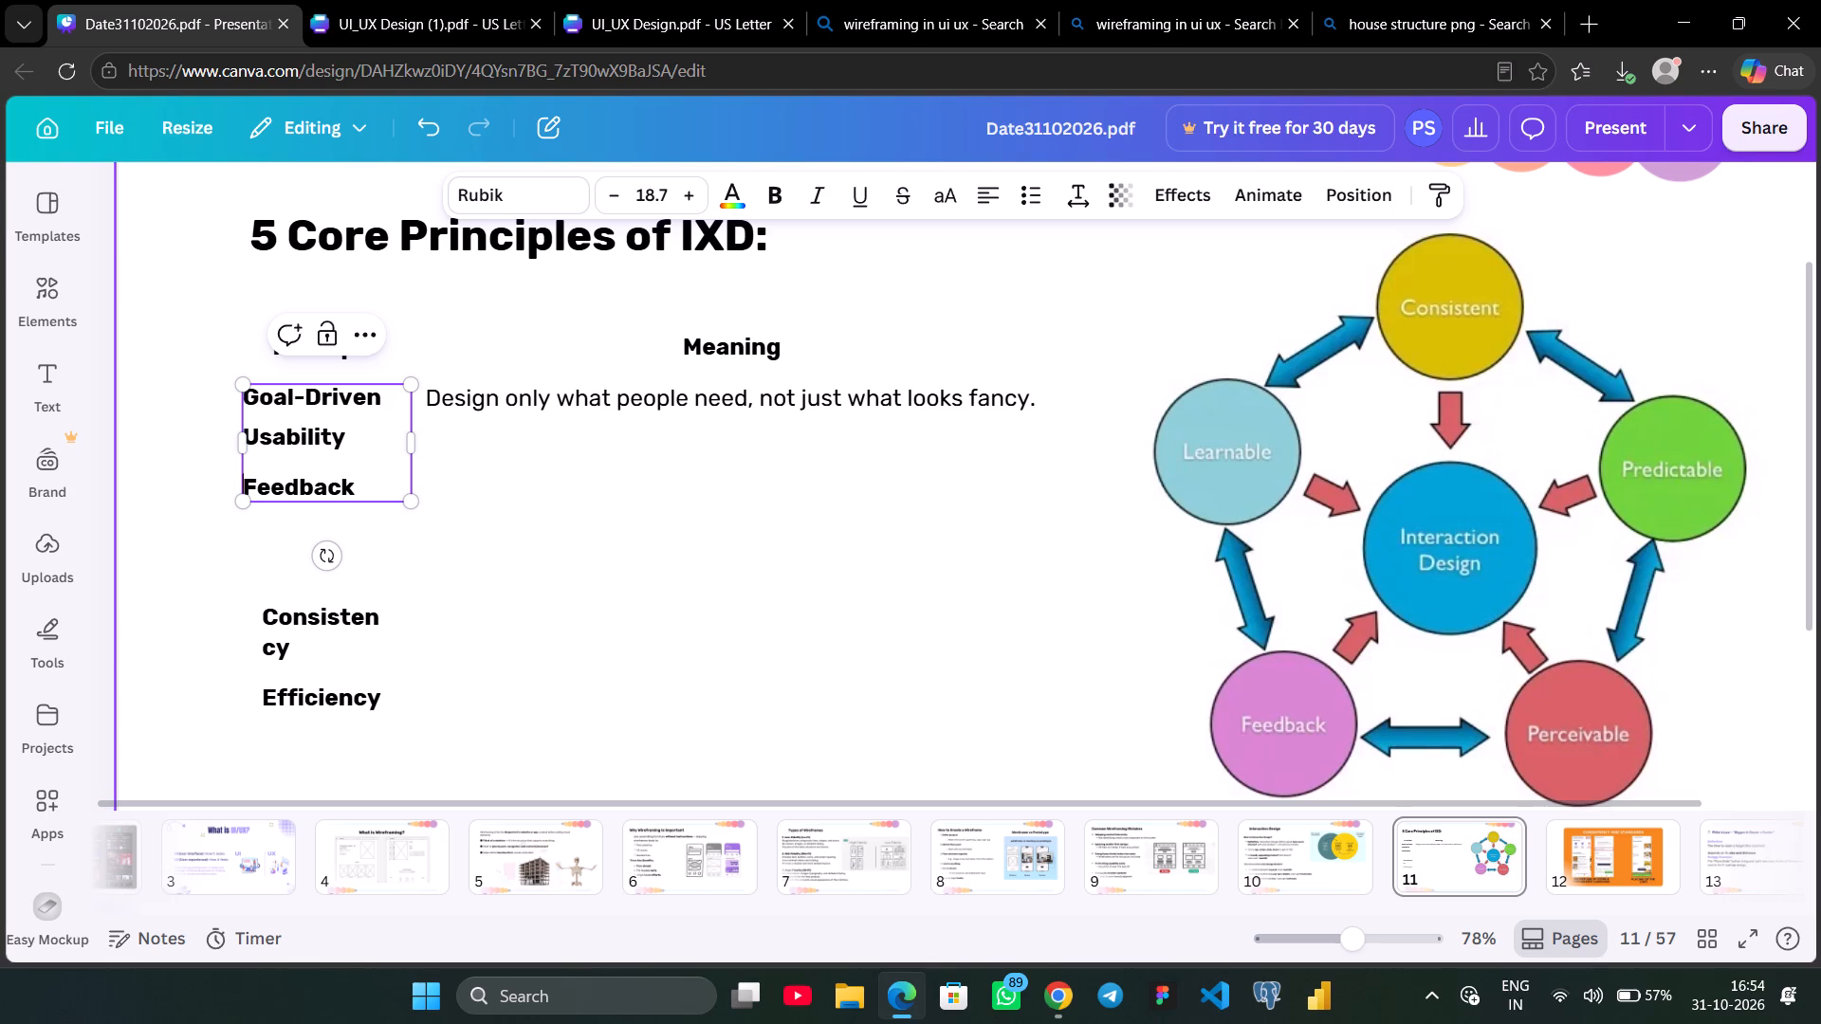
Delete both principle-name text boxes, from Goal-Driven through Efficiency, leaving the Principle heading in place.
shift+click(354, 614)
key(Delete)
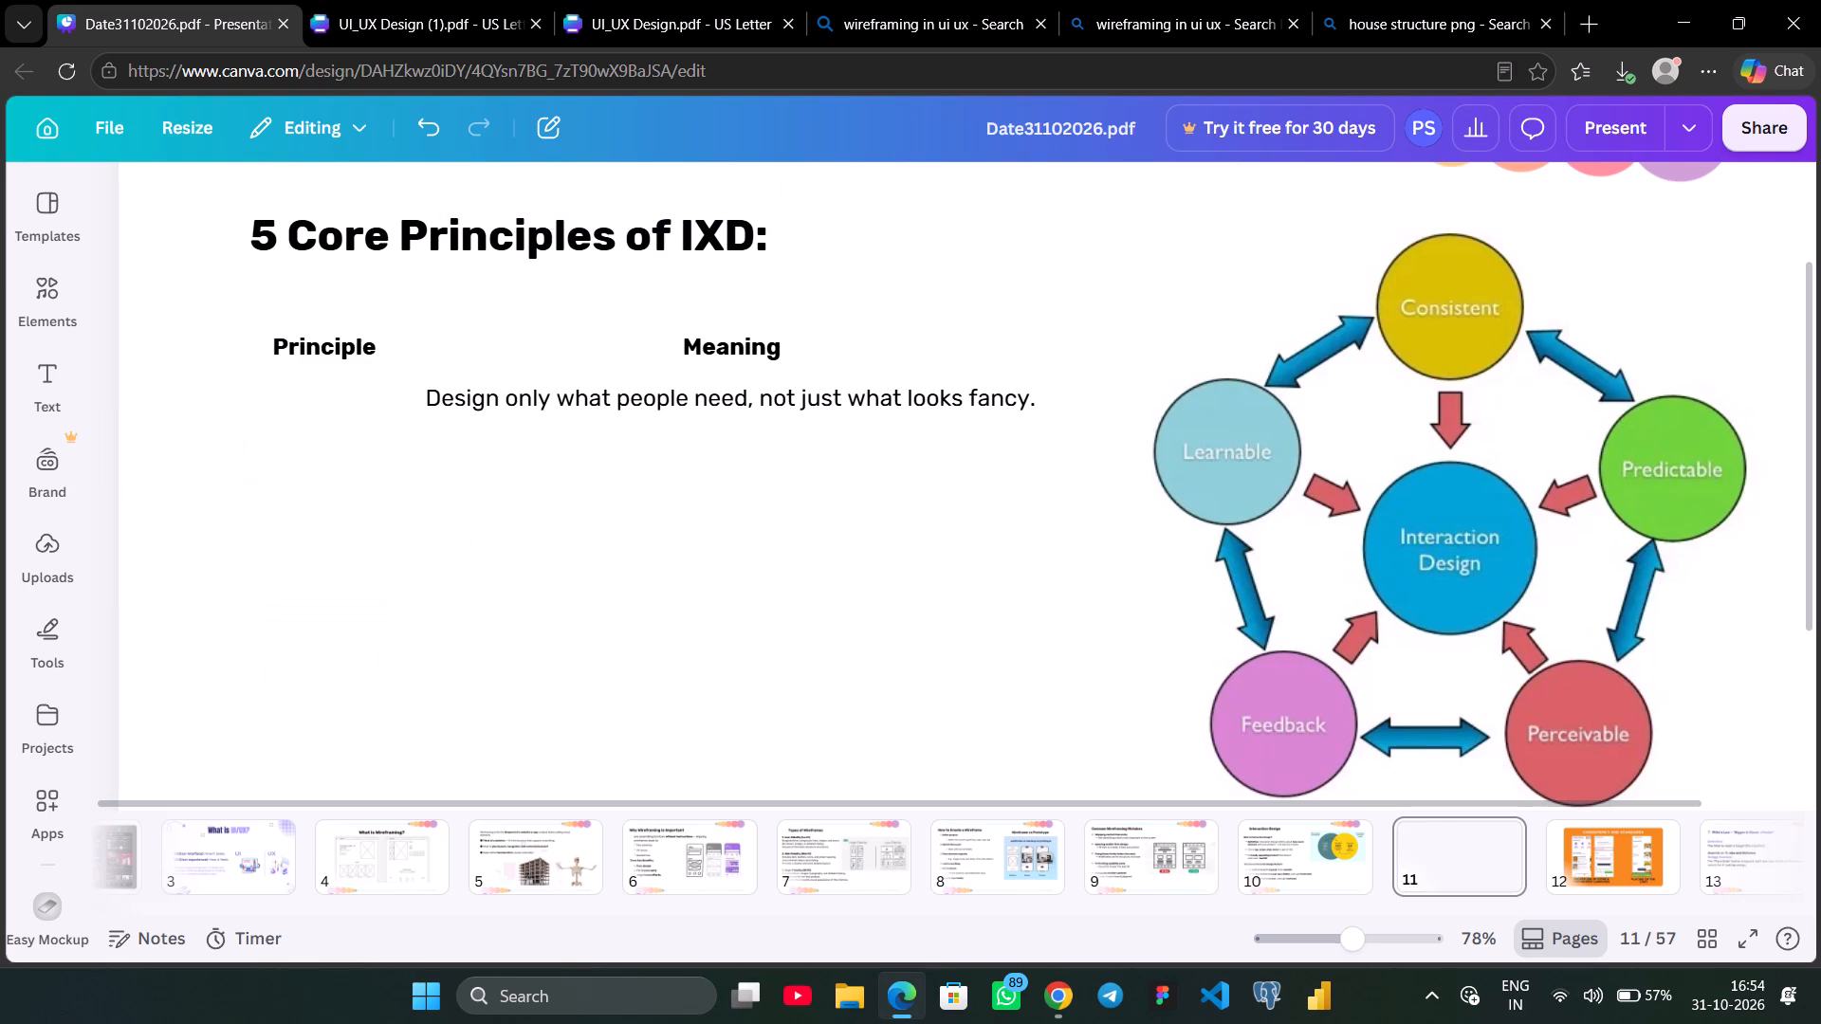
Examine the Principle and Meaning table in the UI_UX Design.pdf notes, and return to slide 11 of Date31102026.pdf.
click(373, 0)
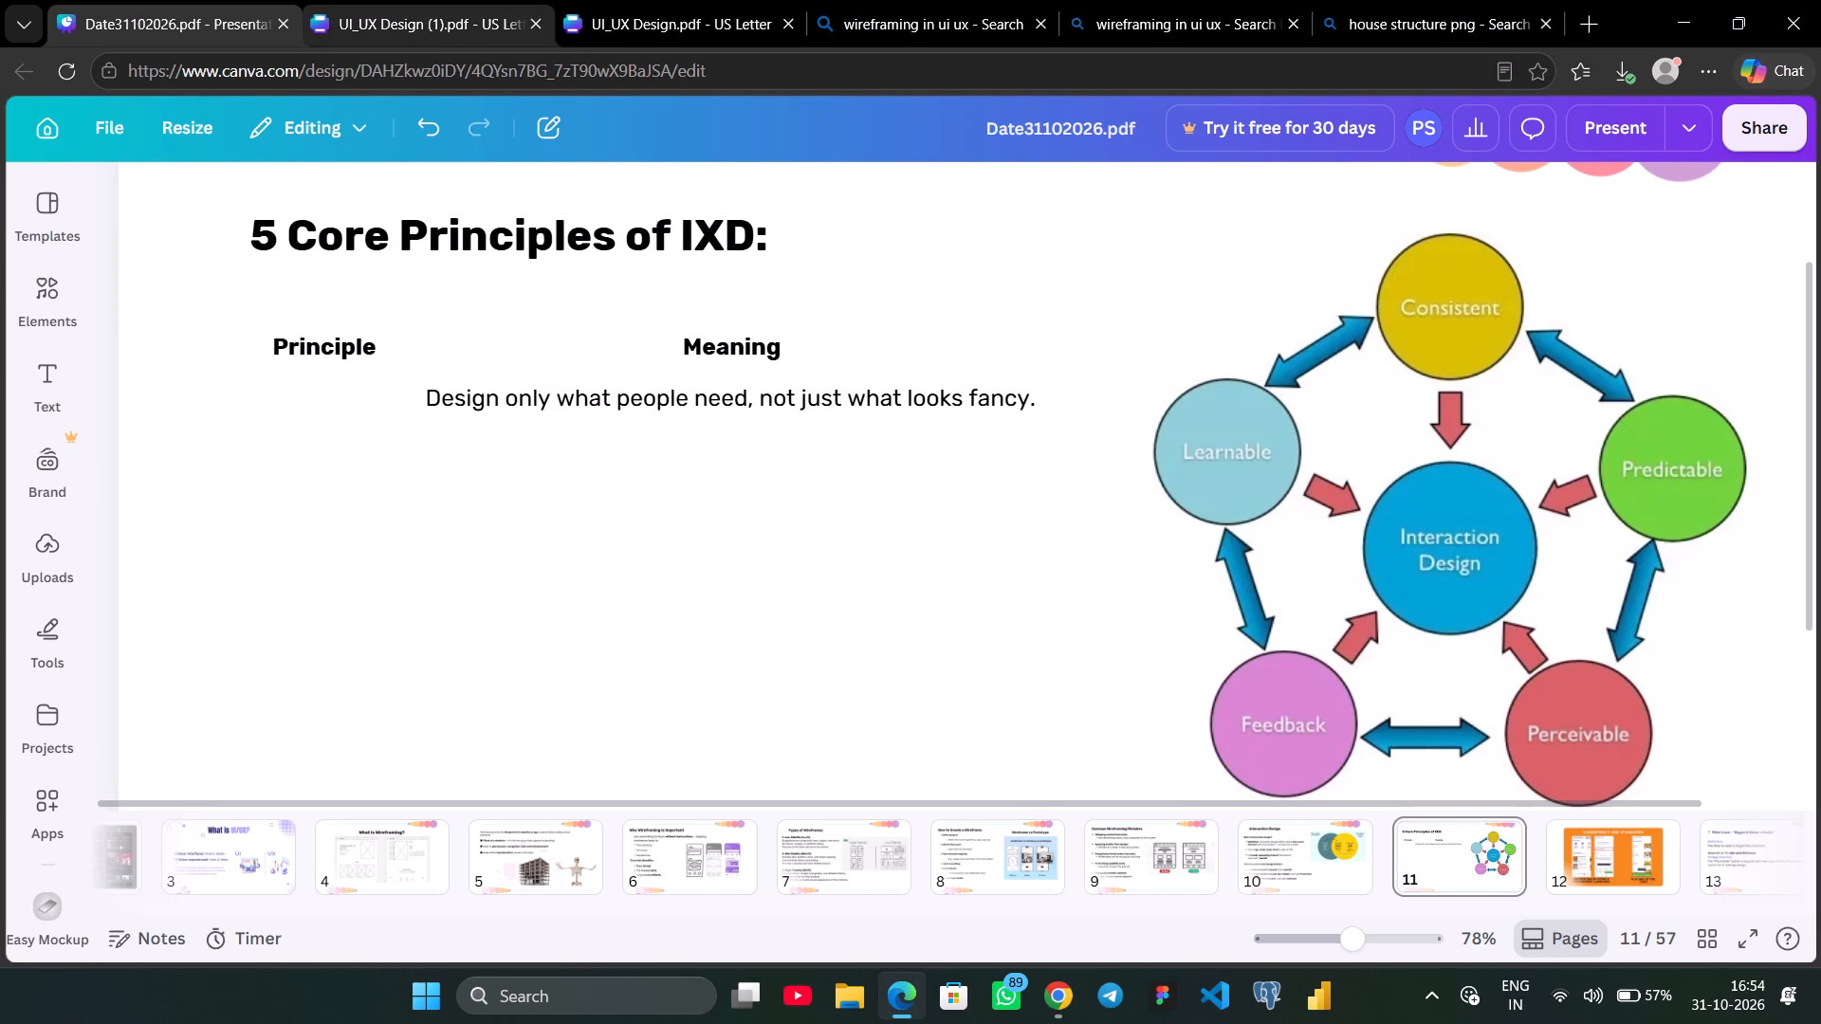
scroll(1095, 616, down, 1)
click(695, 0)
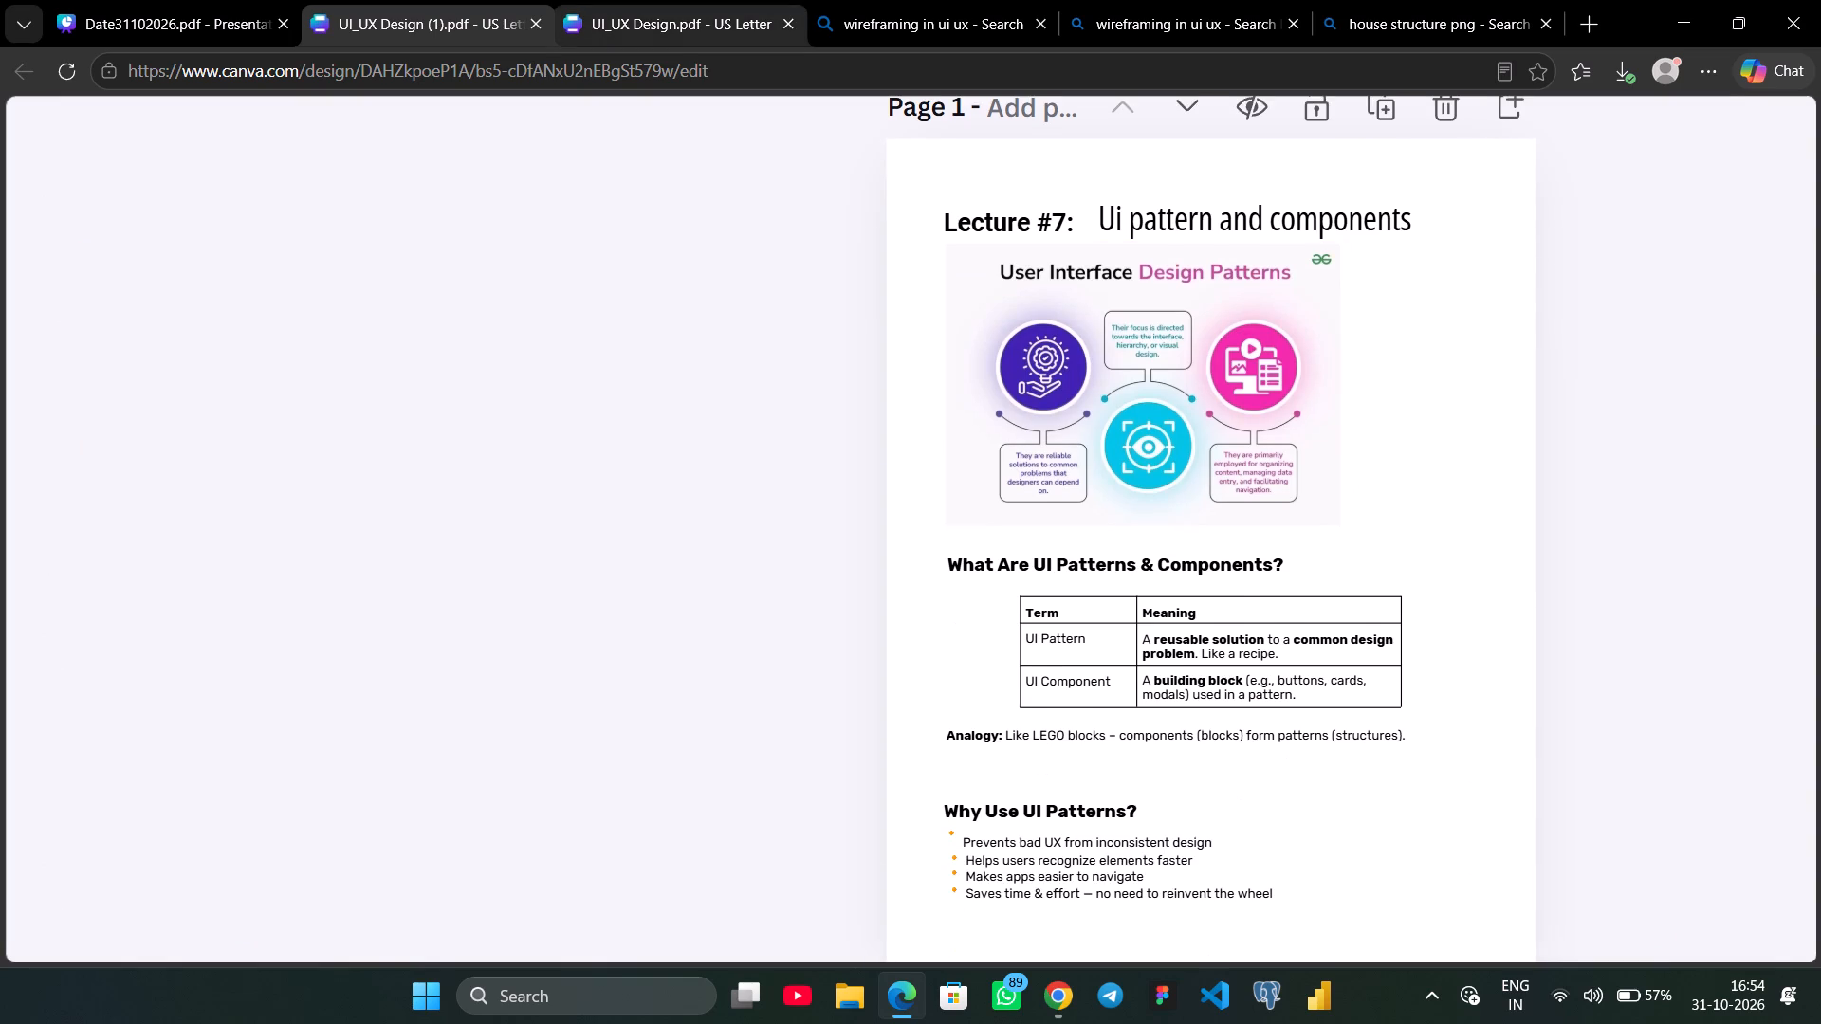
scroll(987, 671, down, 1)
scroll(987, 671, up, 2)
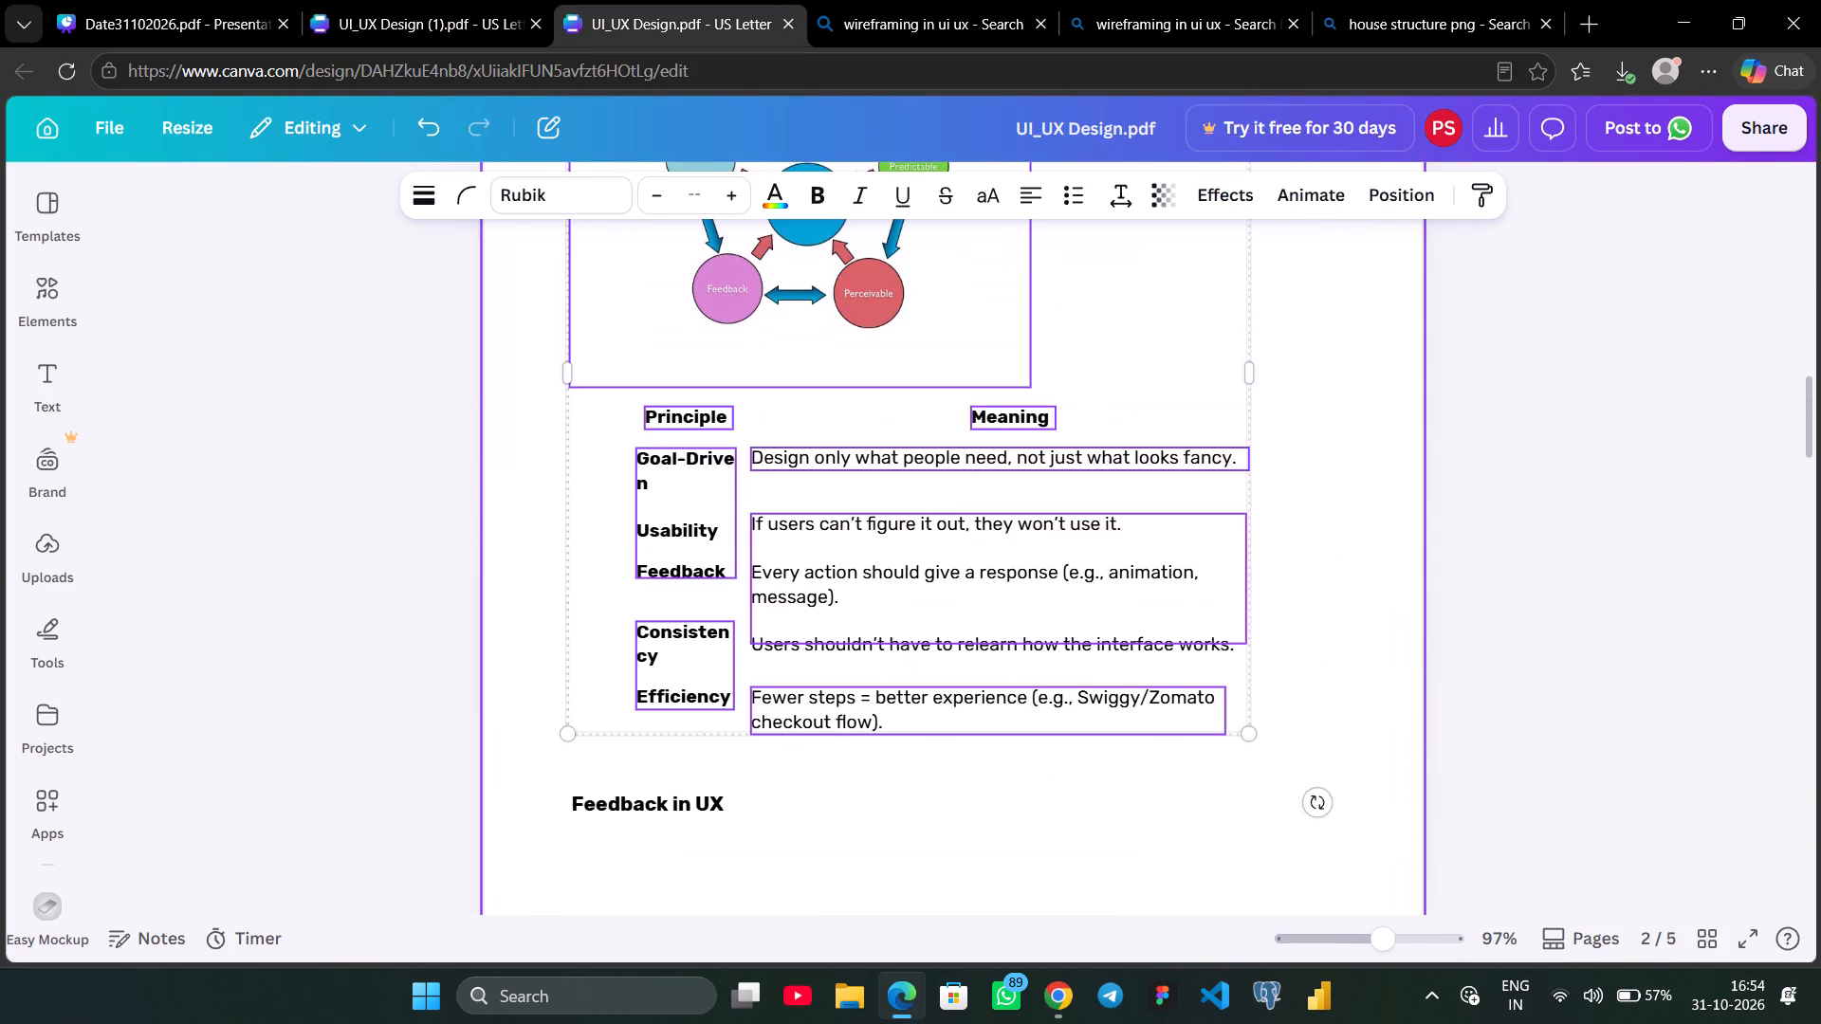
click(1606, 465)
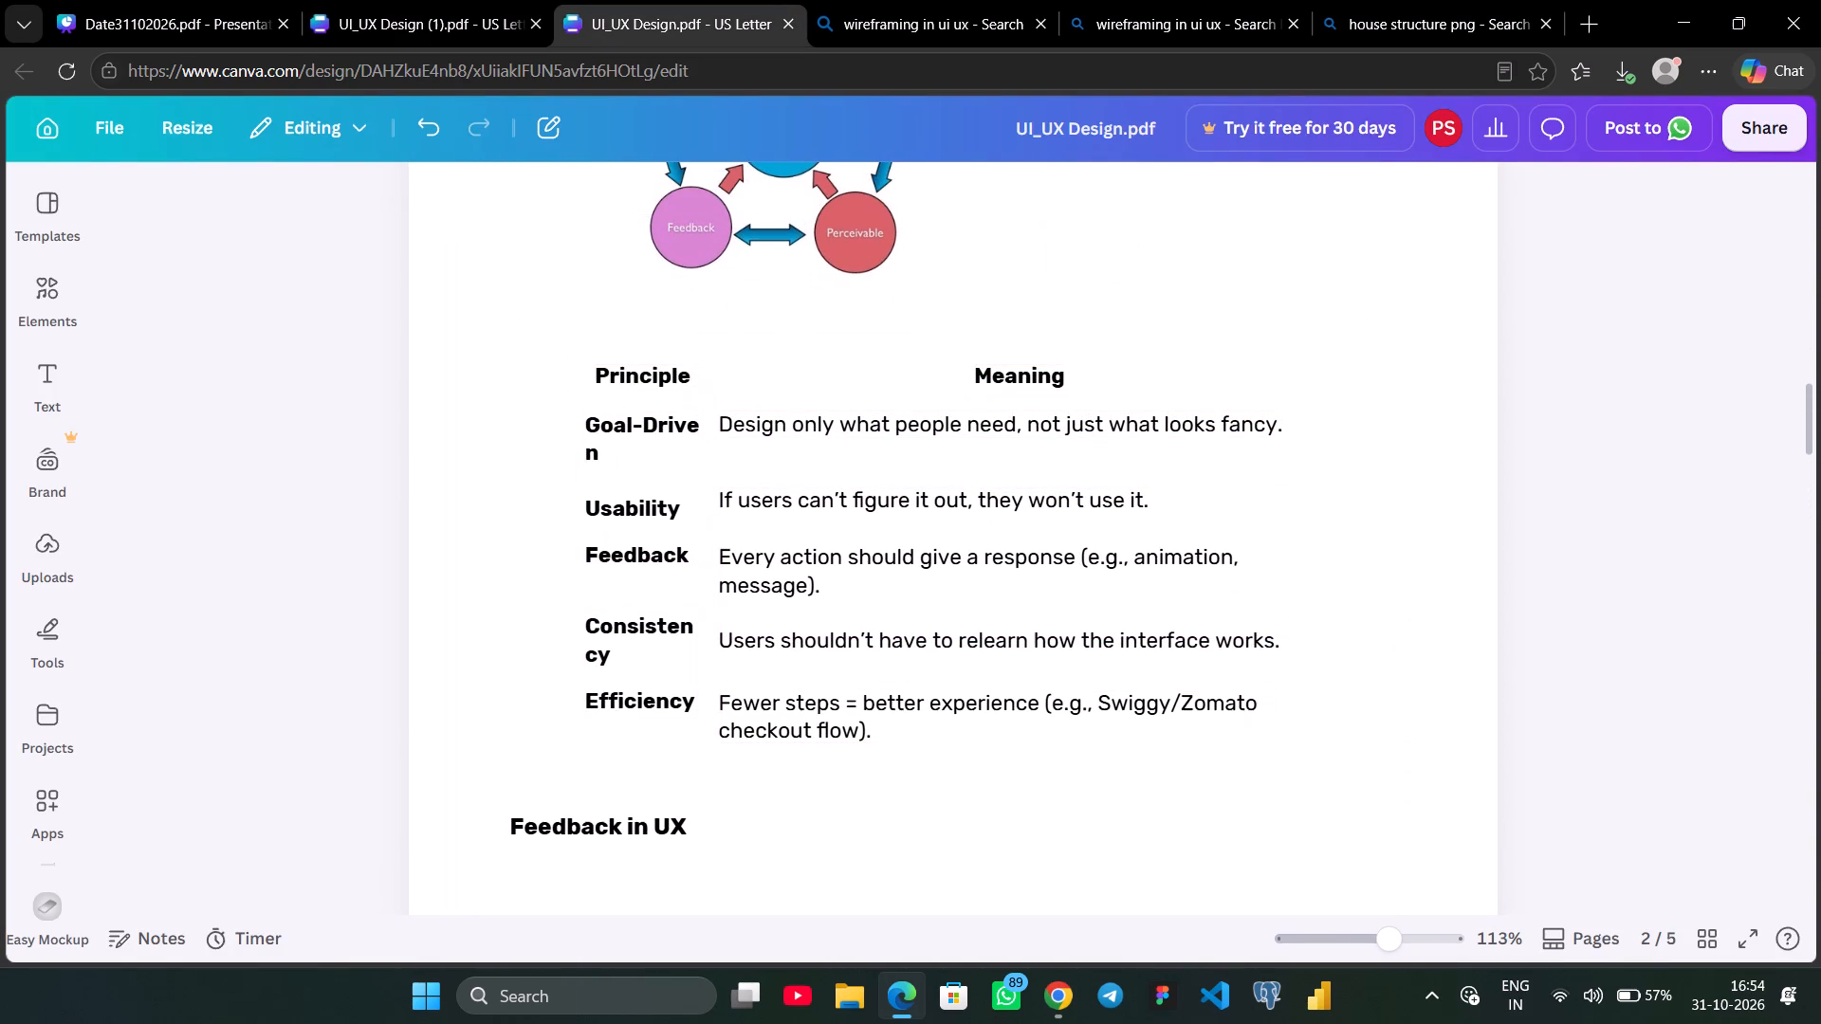
click(140, 8)
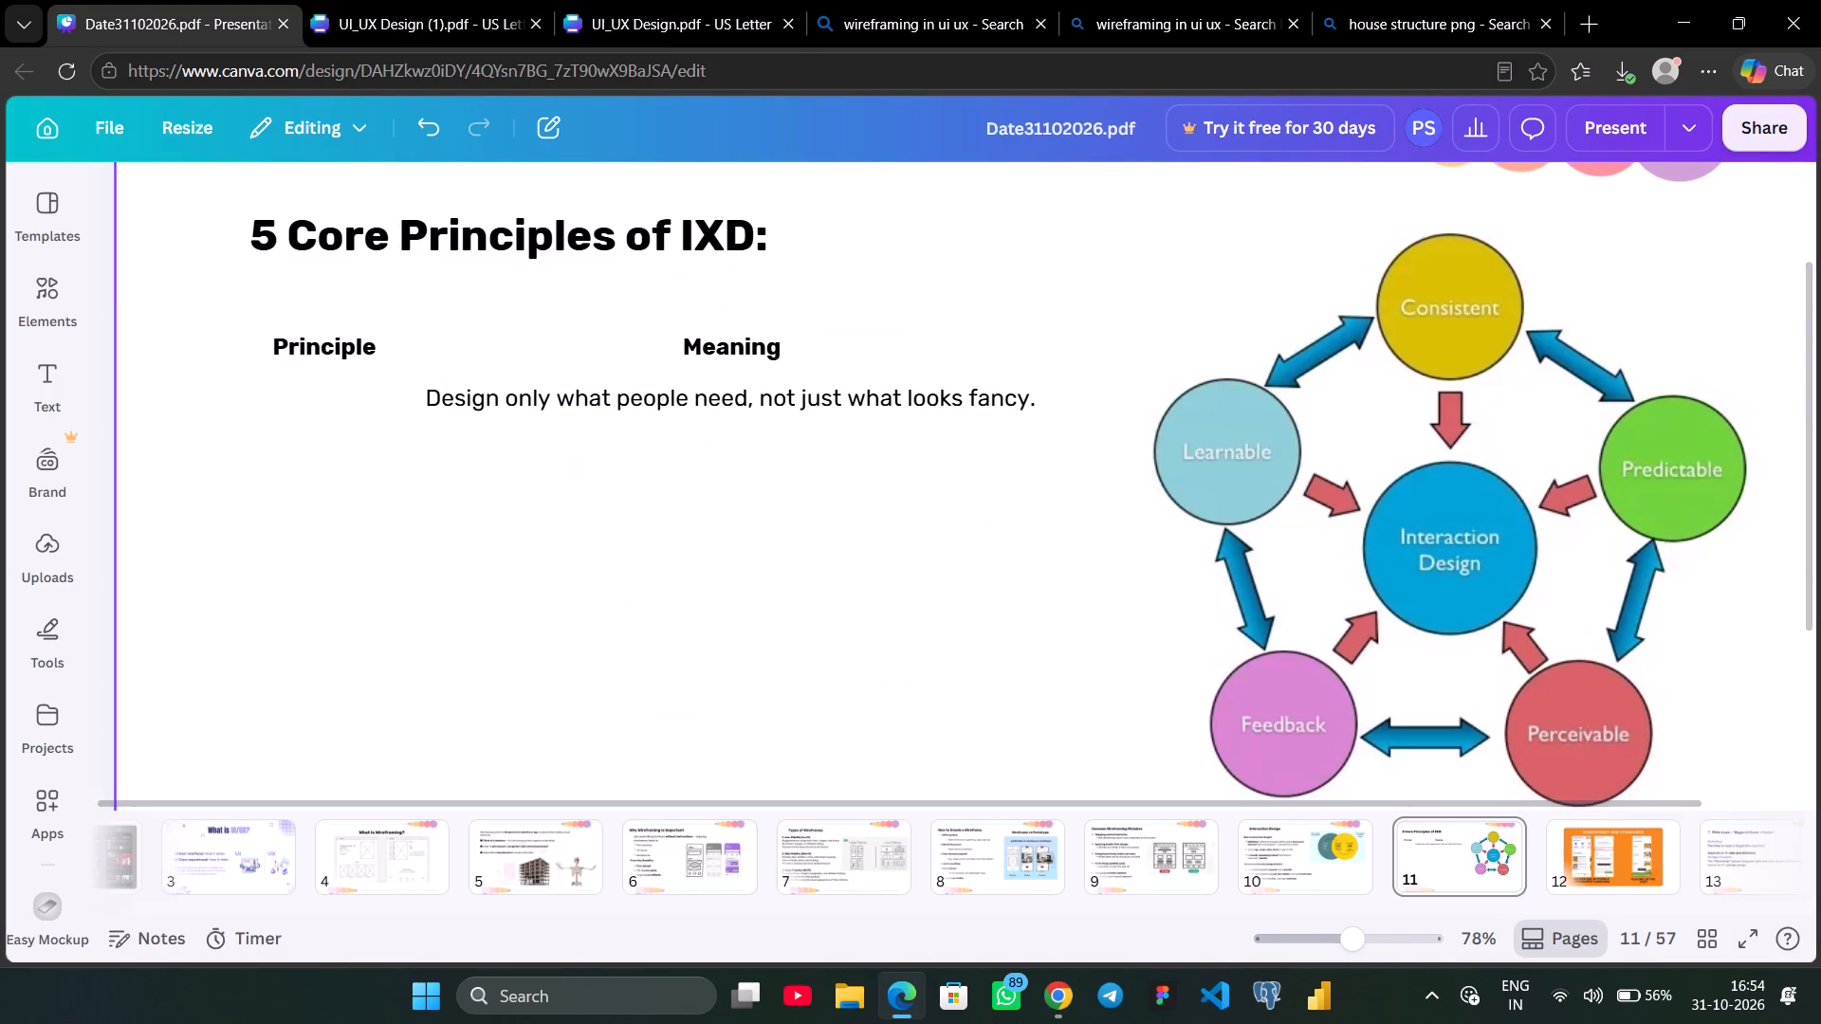
Add a subheading reading "Goal driven" below the first meaning line and scale it down to about size 27.2.
click(61, 380)
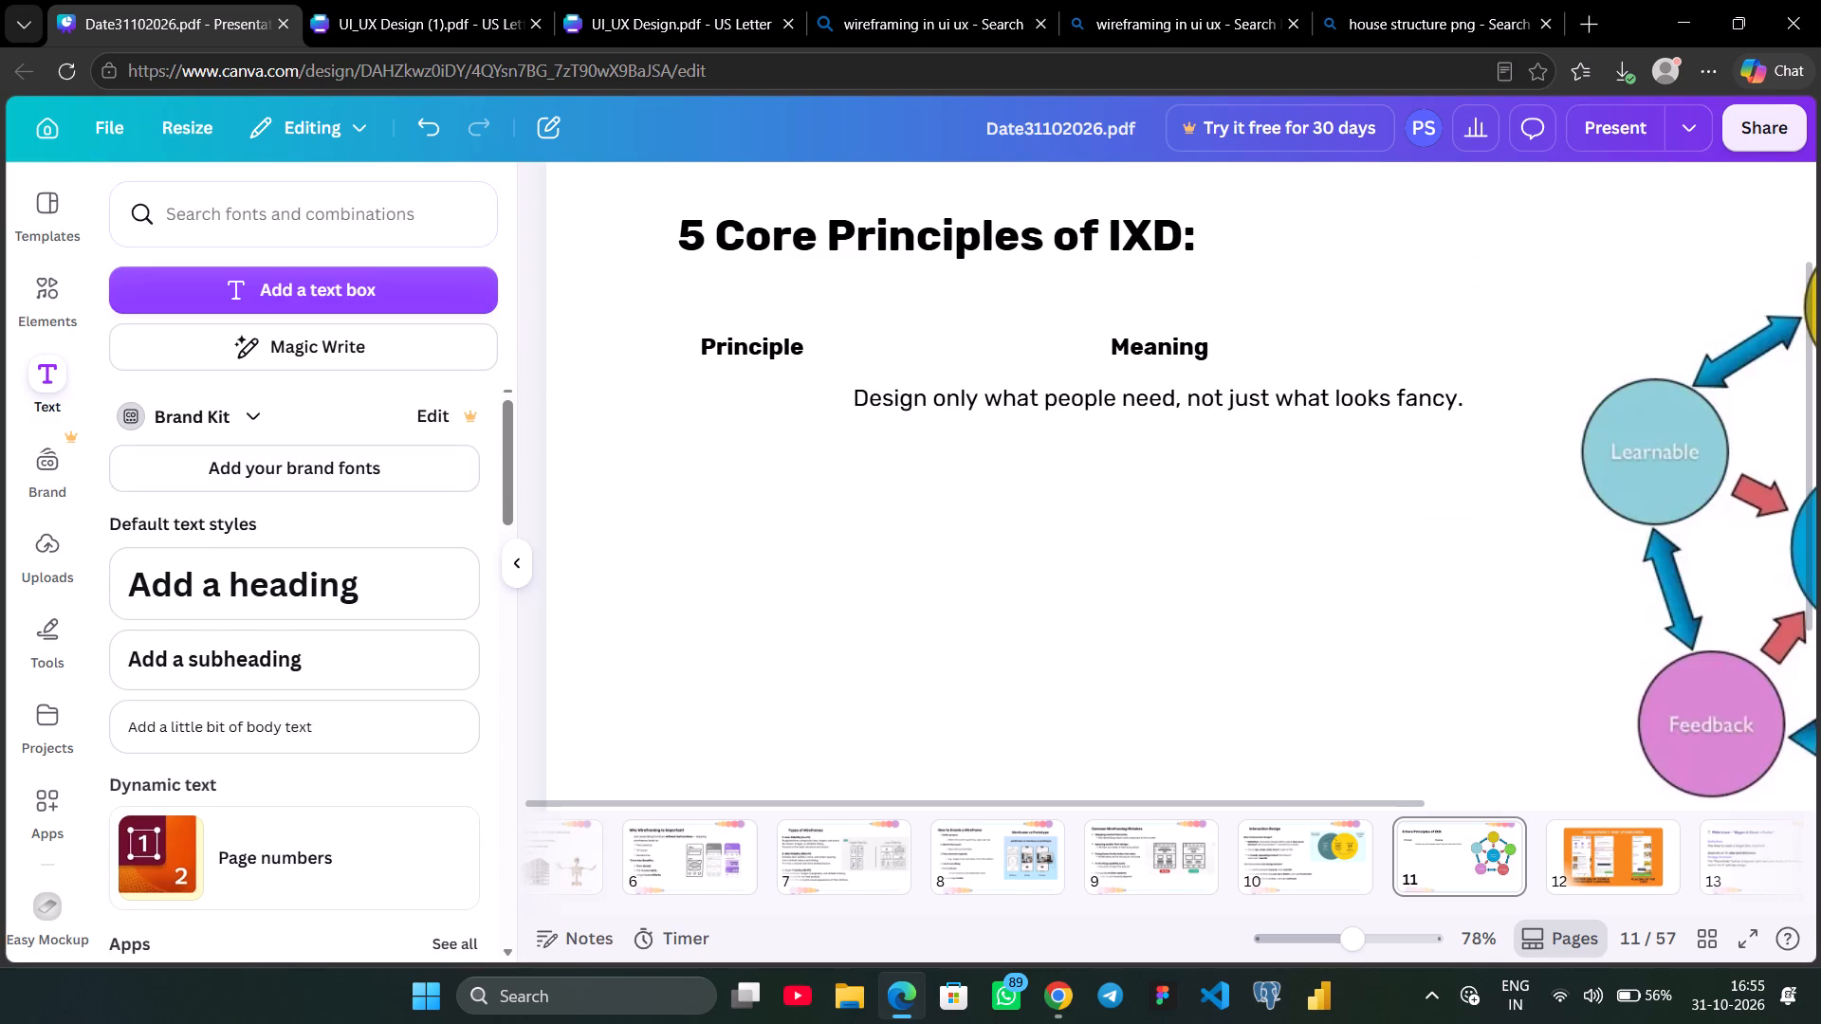
click(310, 676)
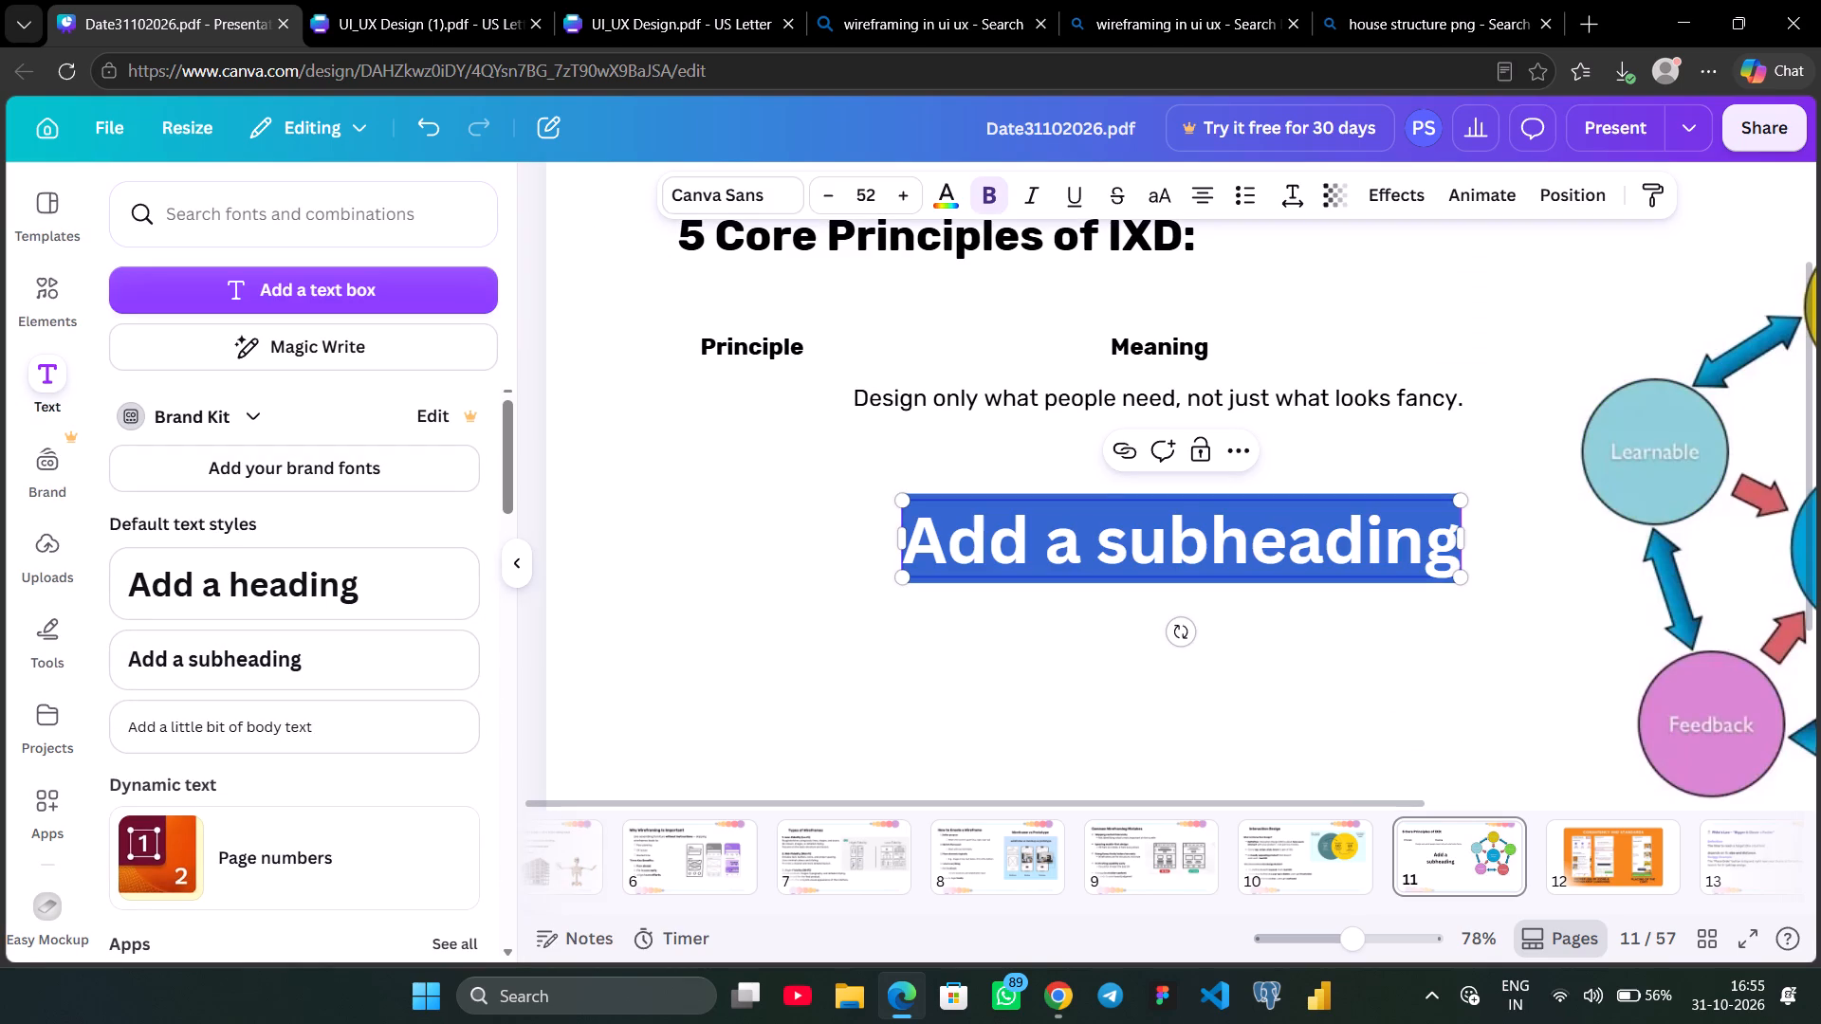
text(oal)
key(space)
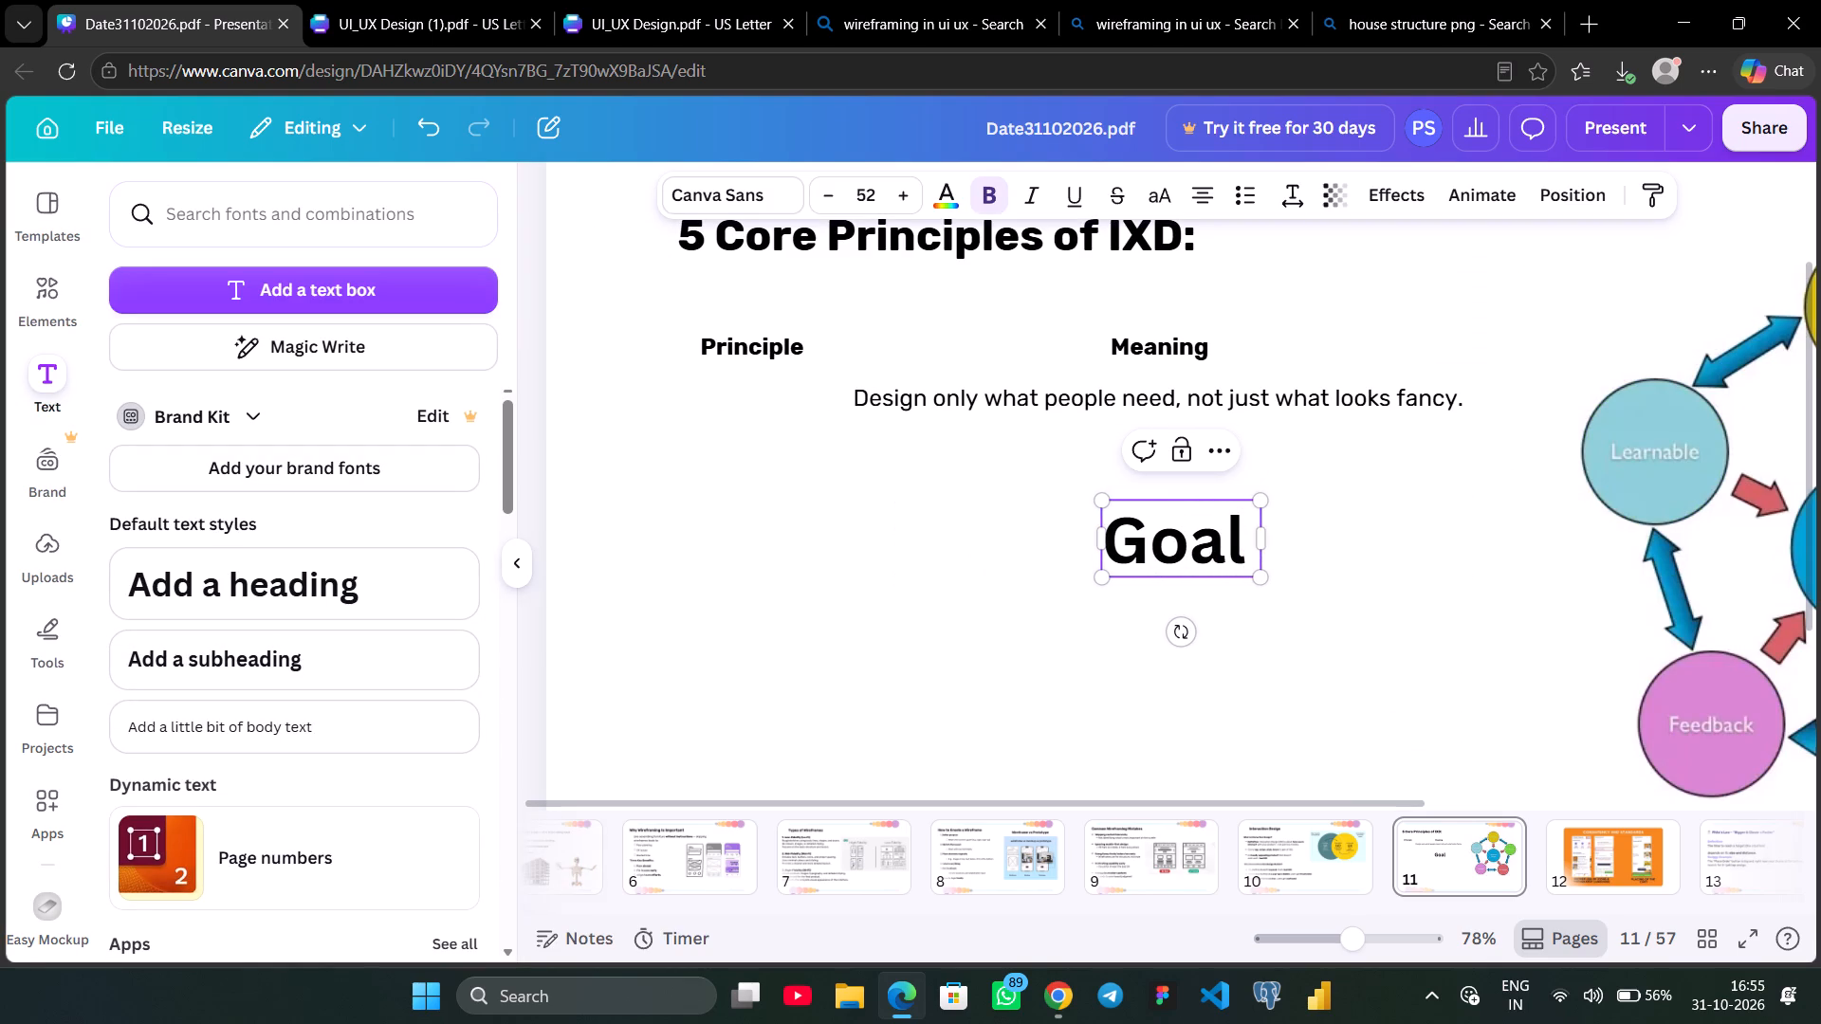
text(driven)
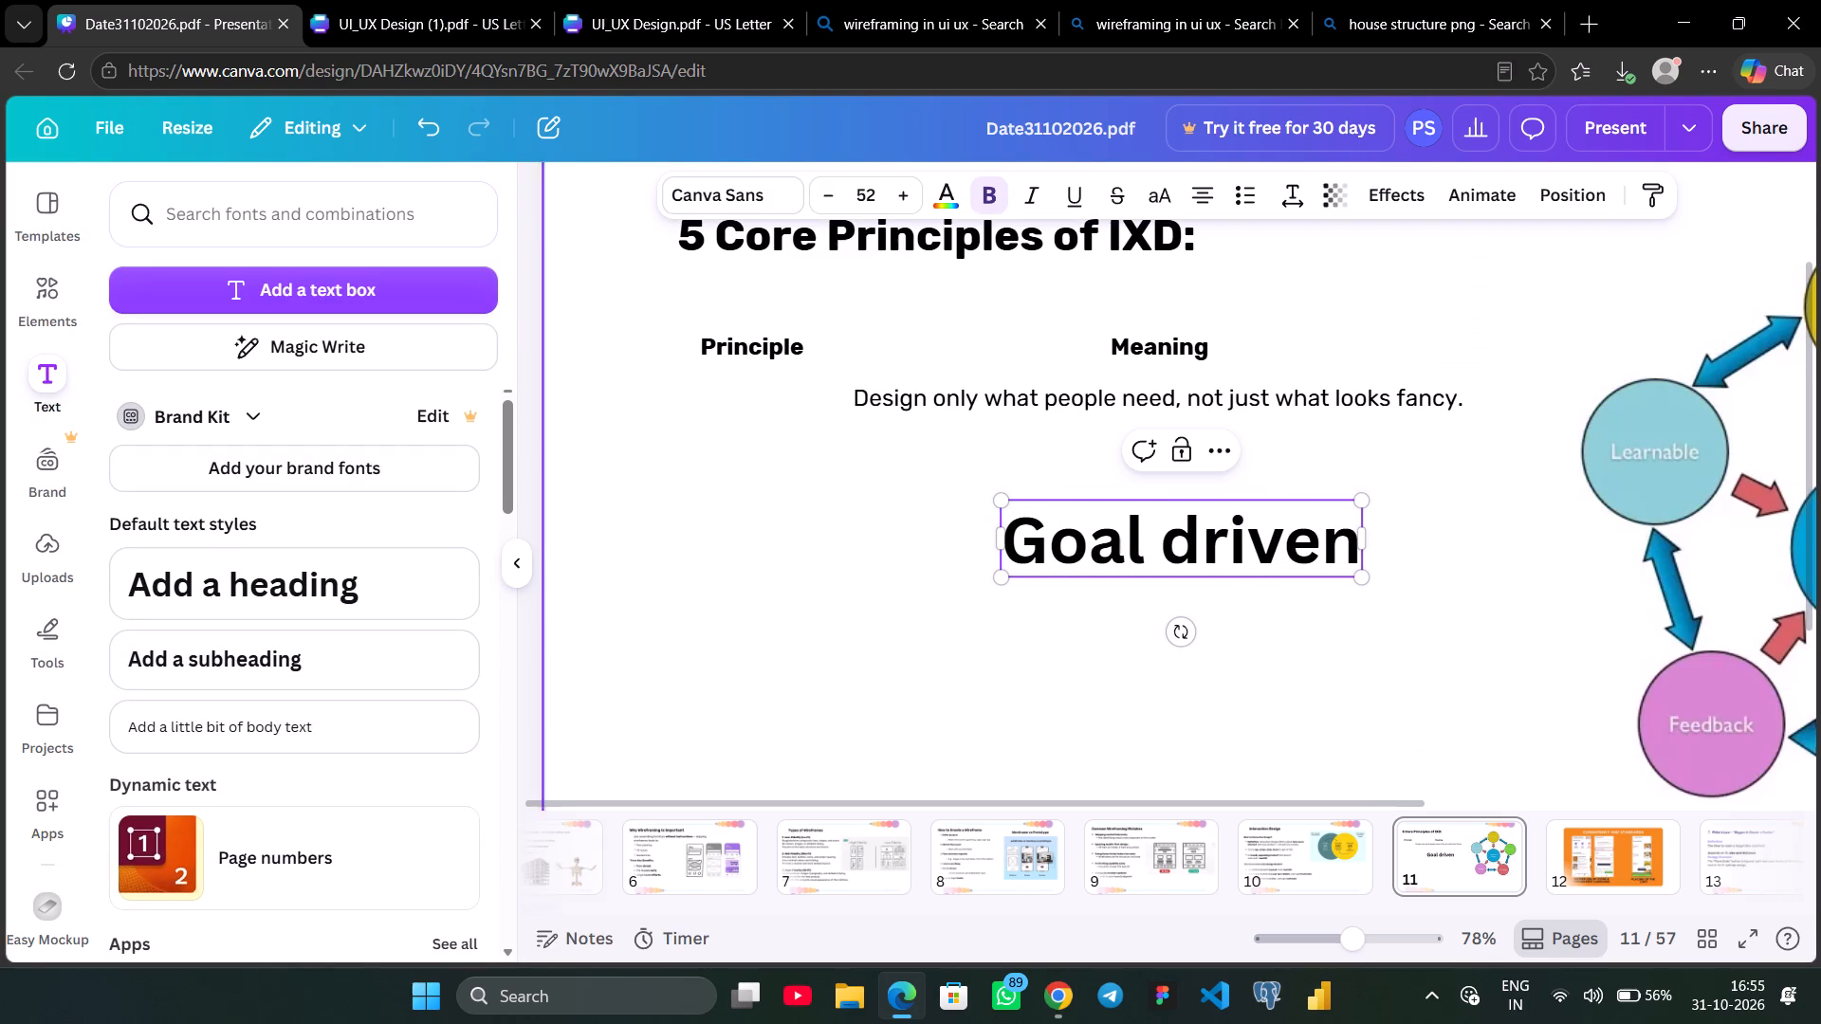
click(1433, 624)
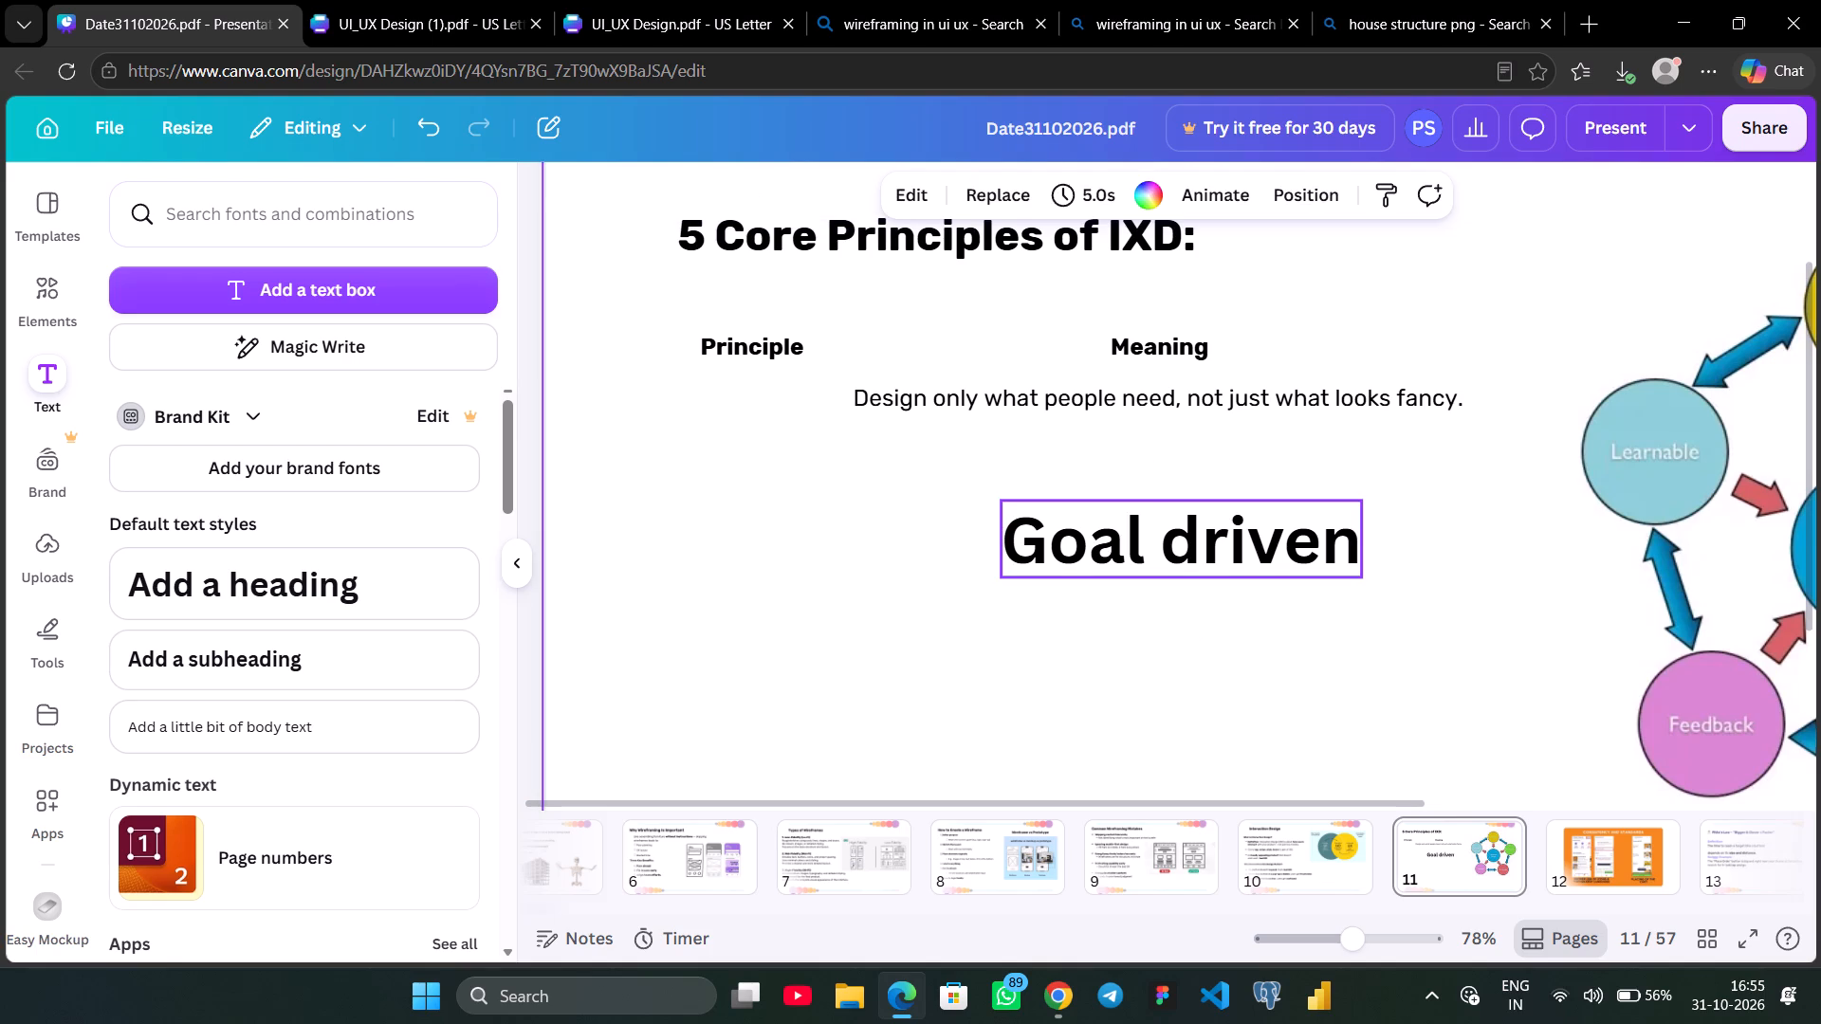
click(1236, 551)
drag(1362, 577, 1212, 534)
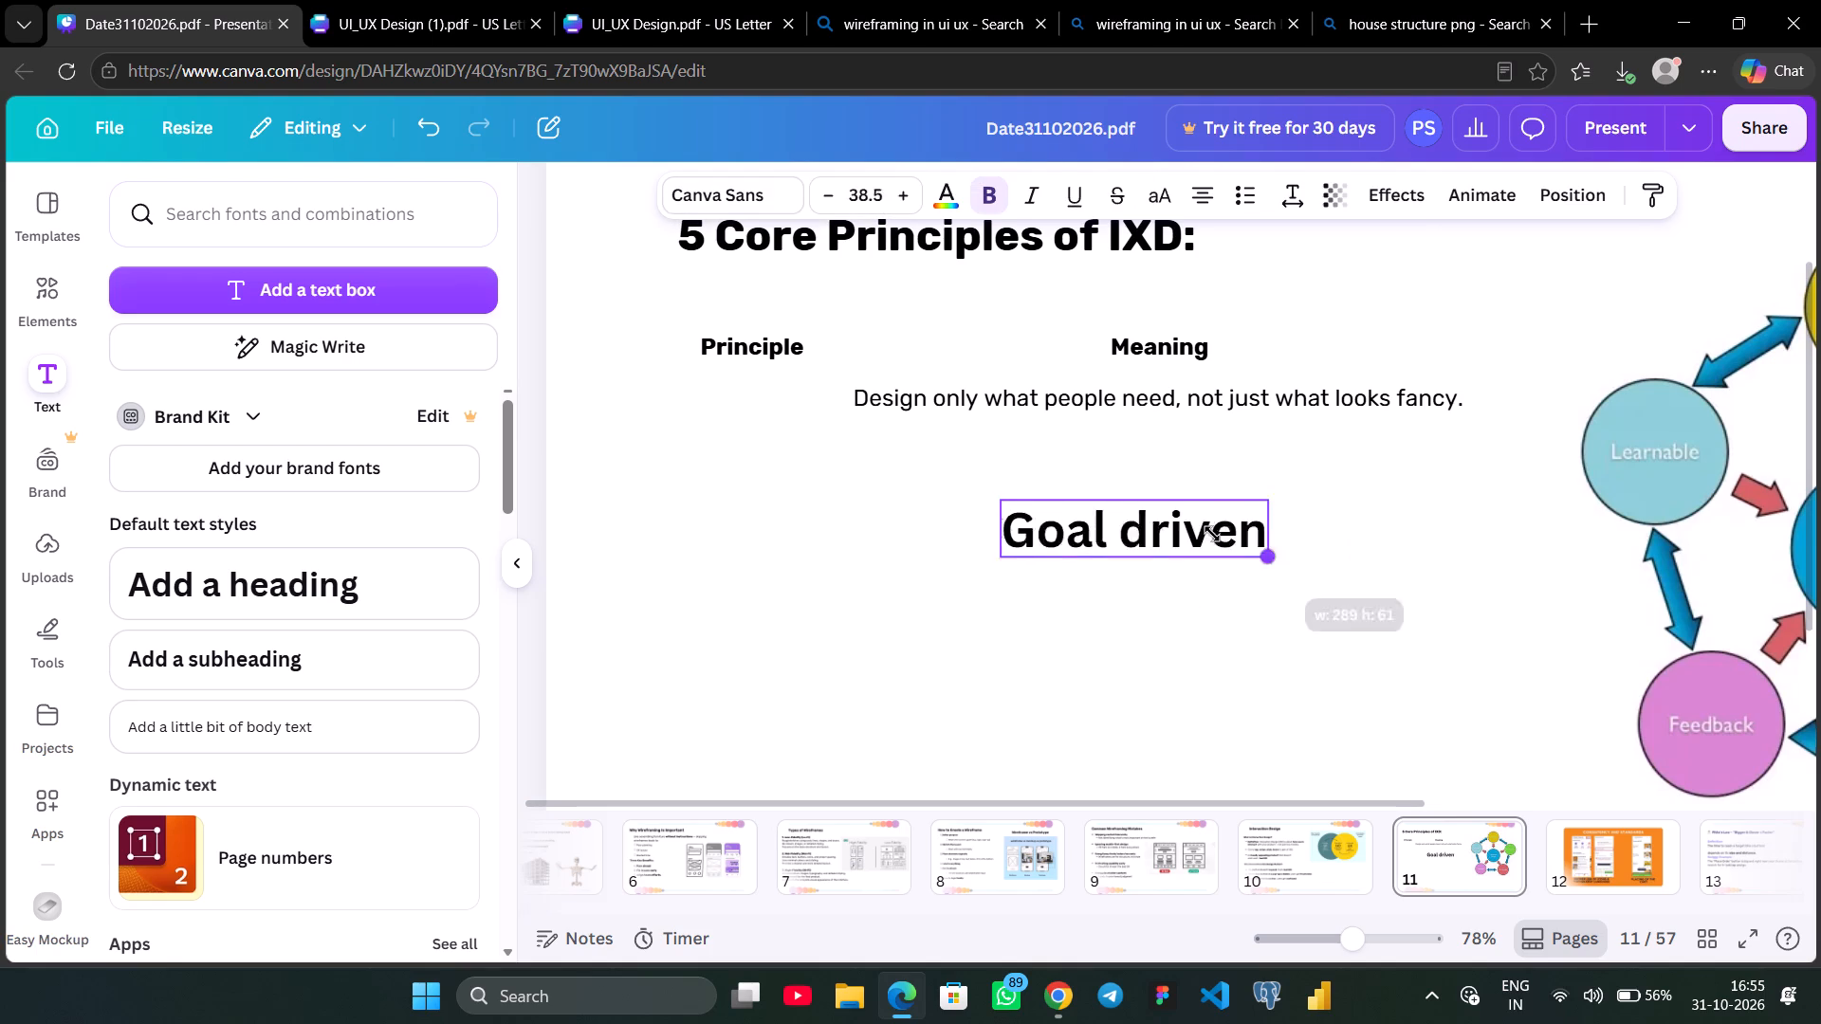
drag(1212, 534, 1193, 521)
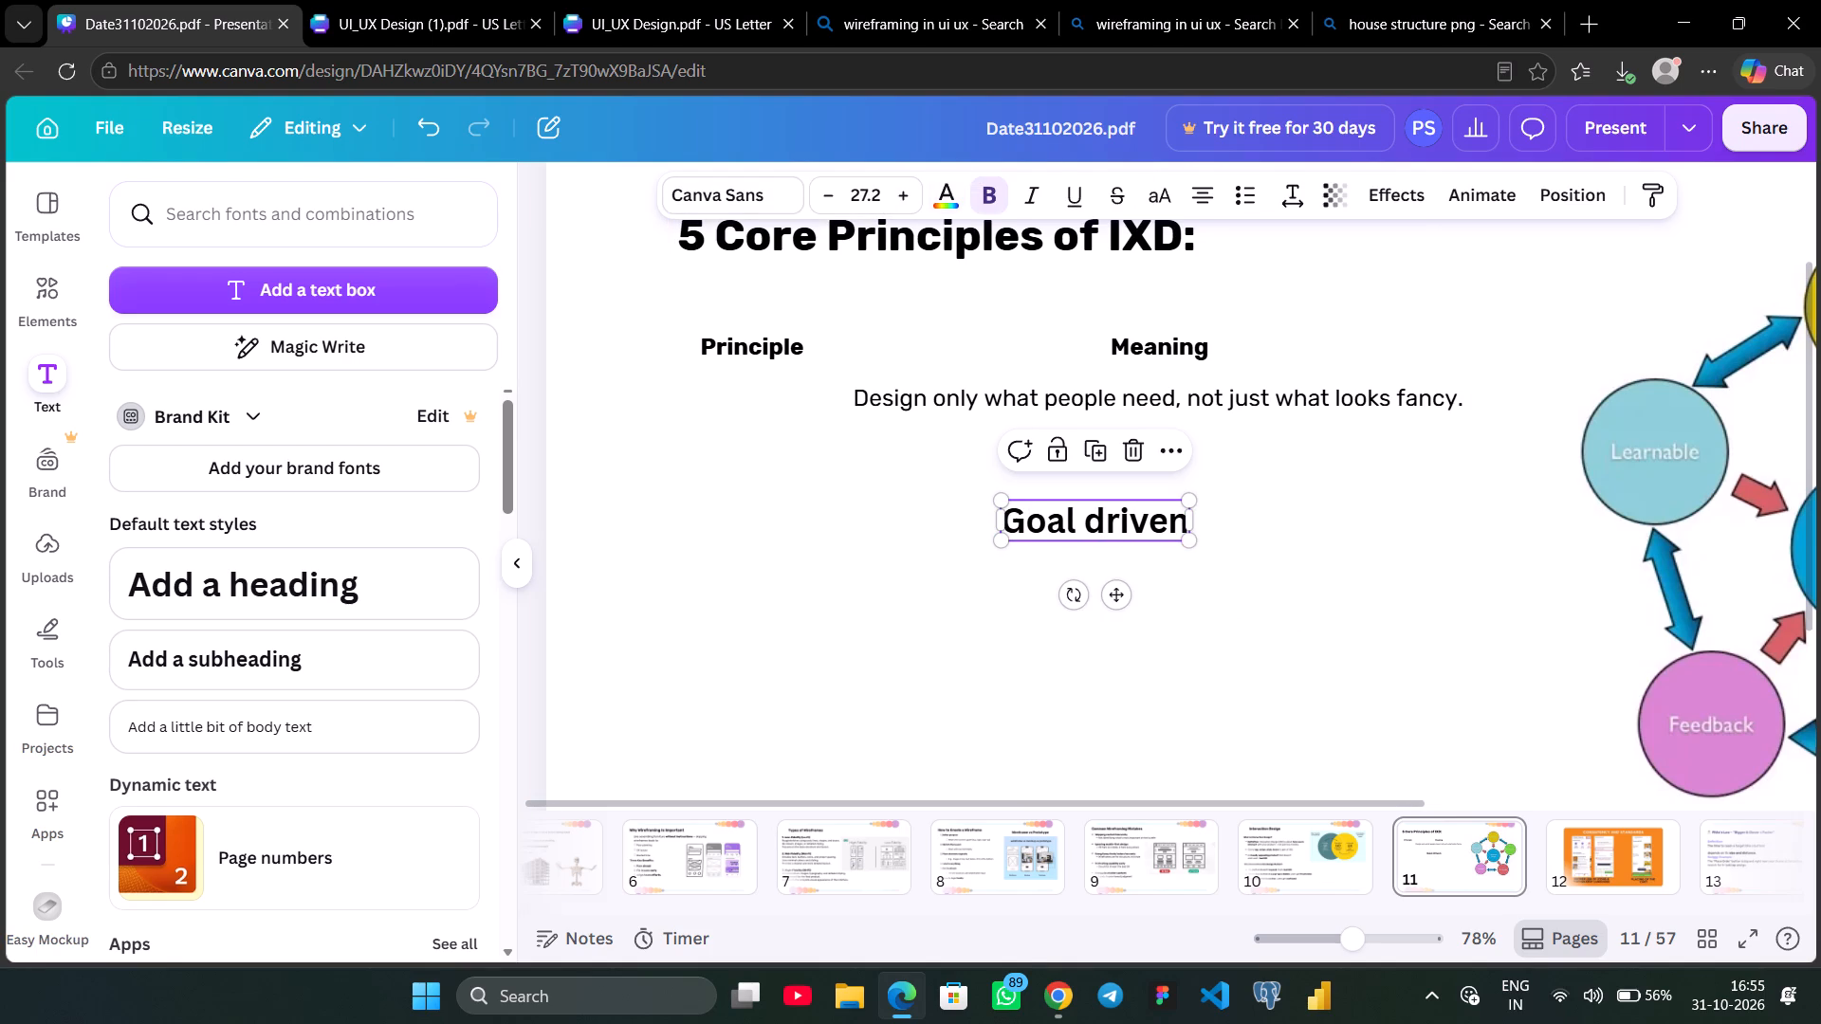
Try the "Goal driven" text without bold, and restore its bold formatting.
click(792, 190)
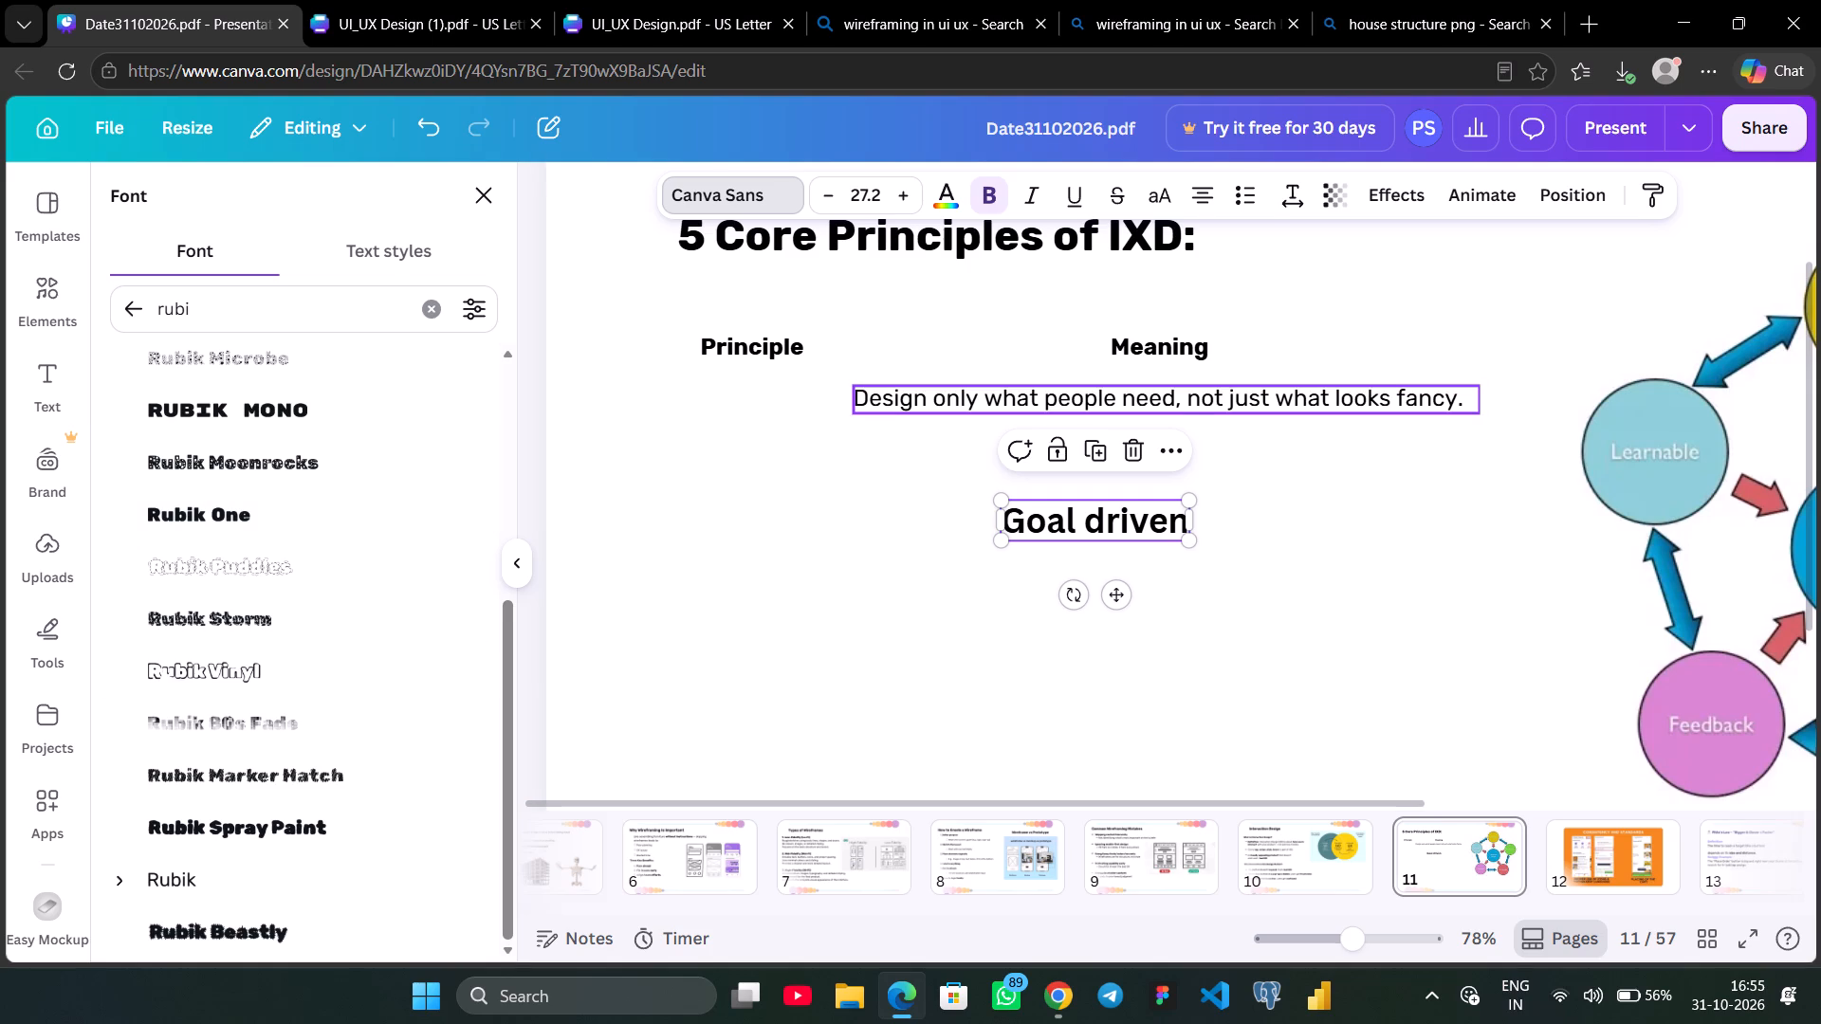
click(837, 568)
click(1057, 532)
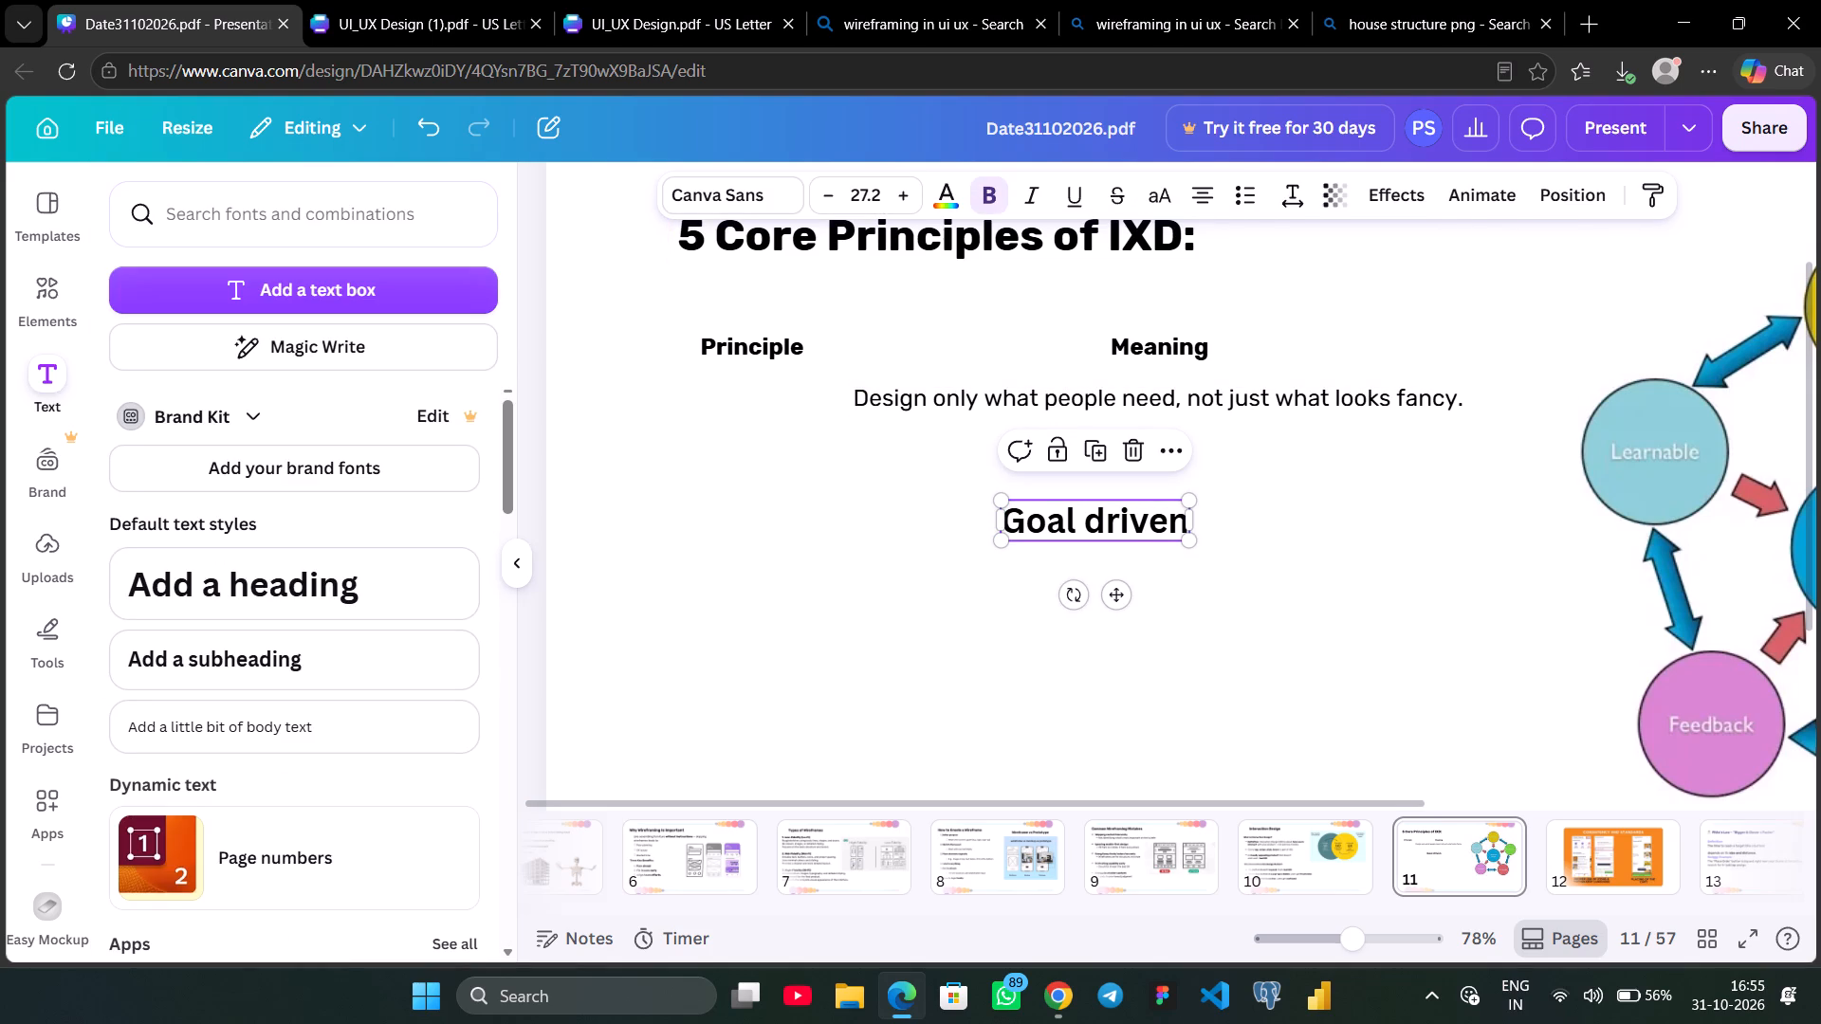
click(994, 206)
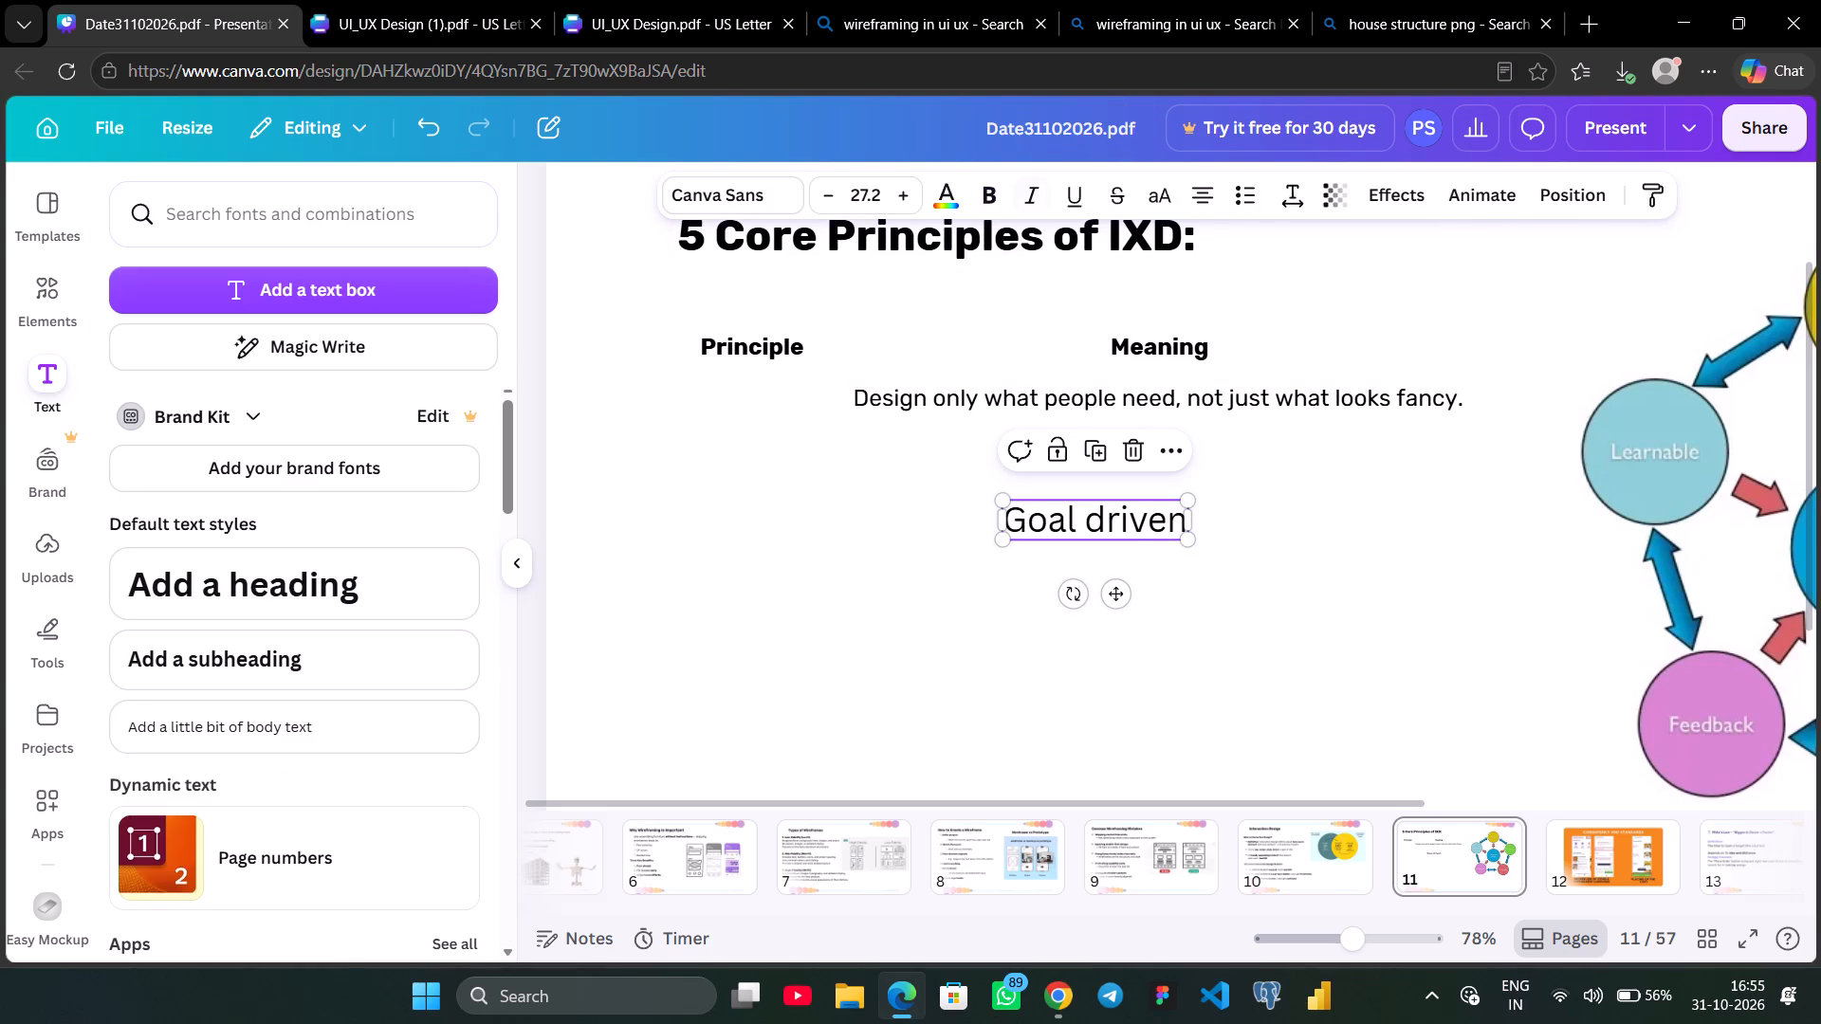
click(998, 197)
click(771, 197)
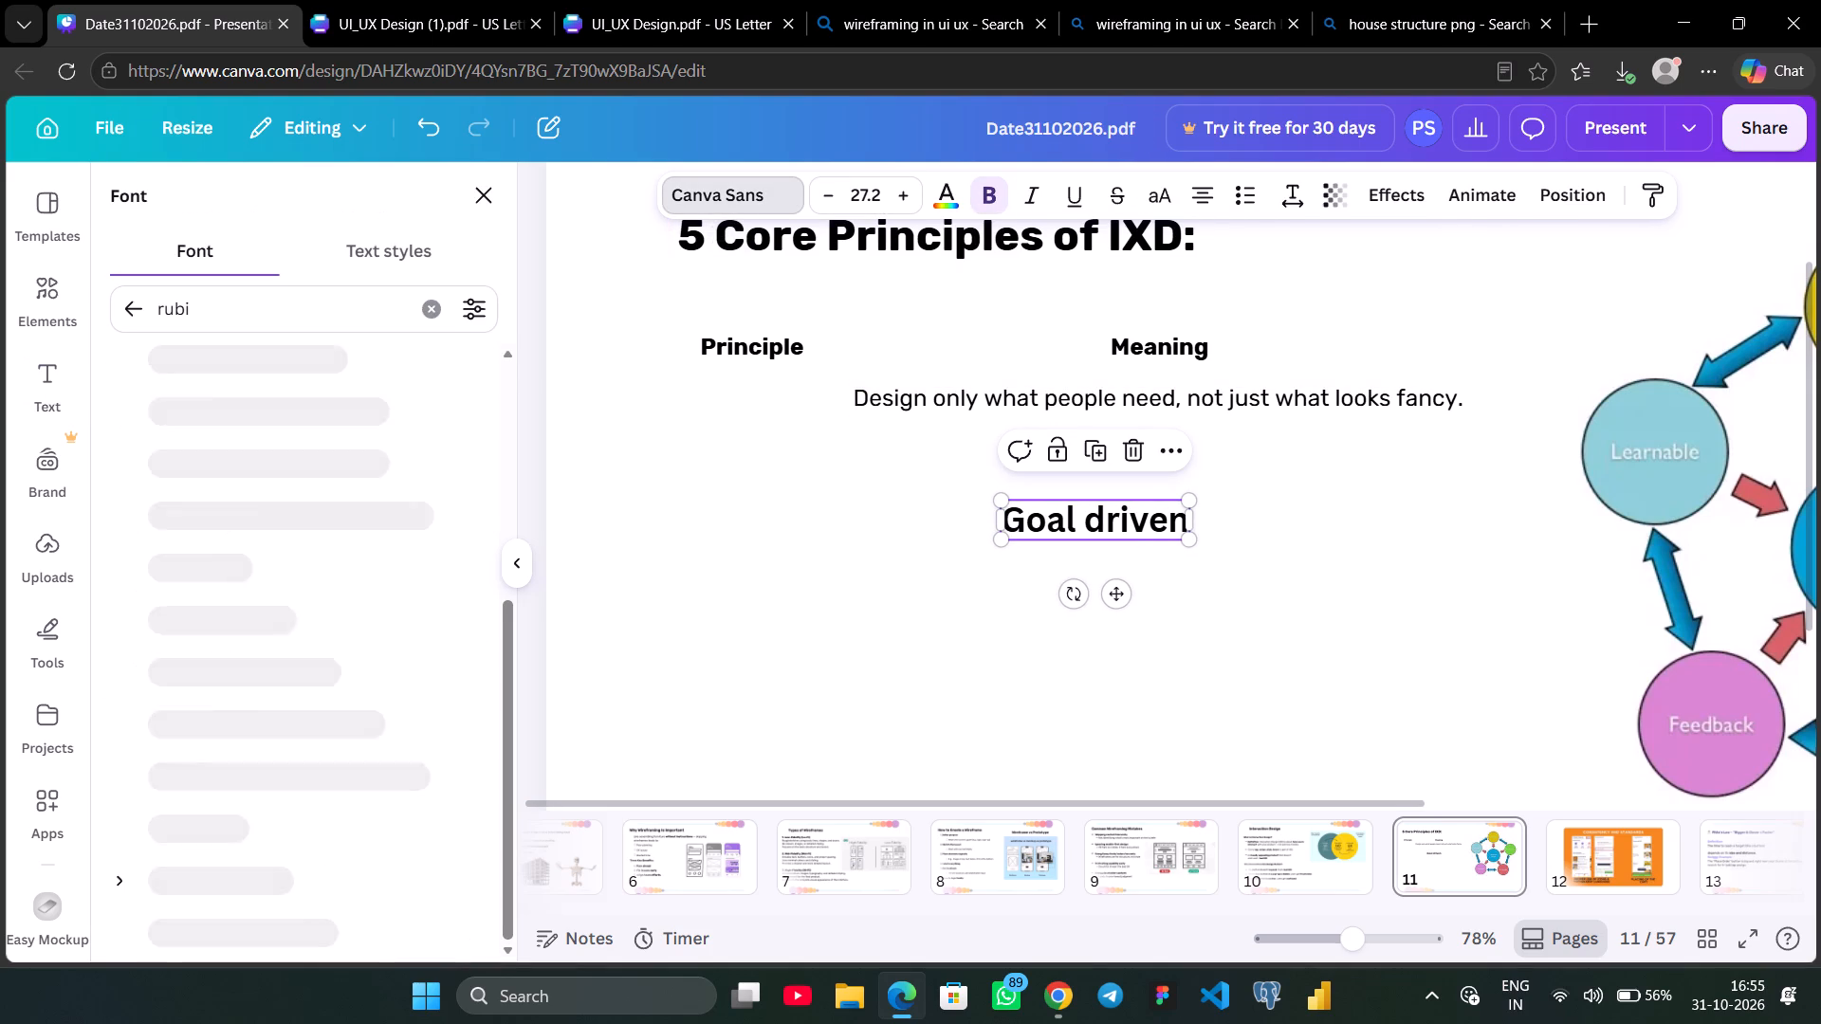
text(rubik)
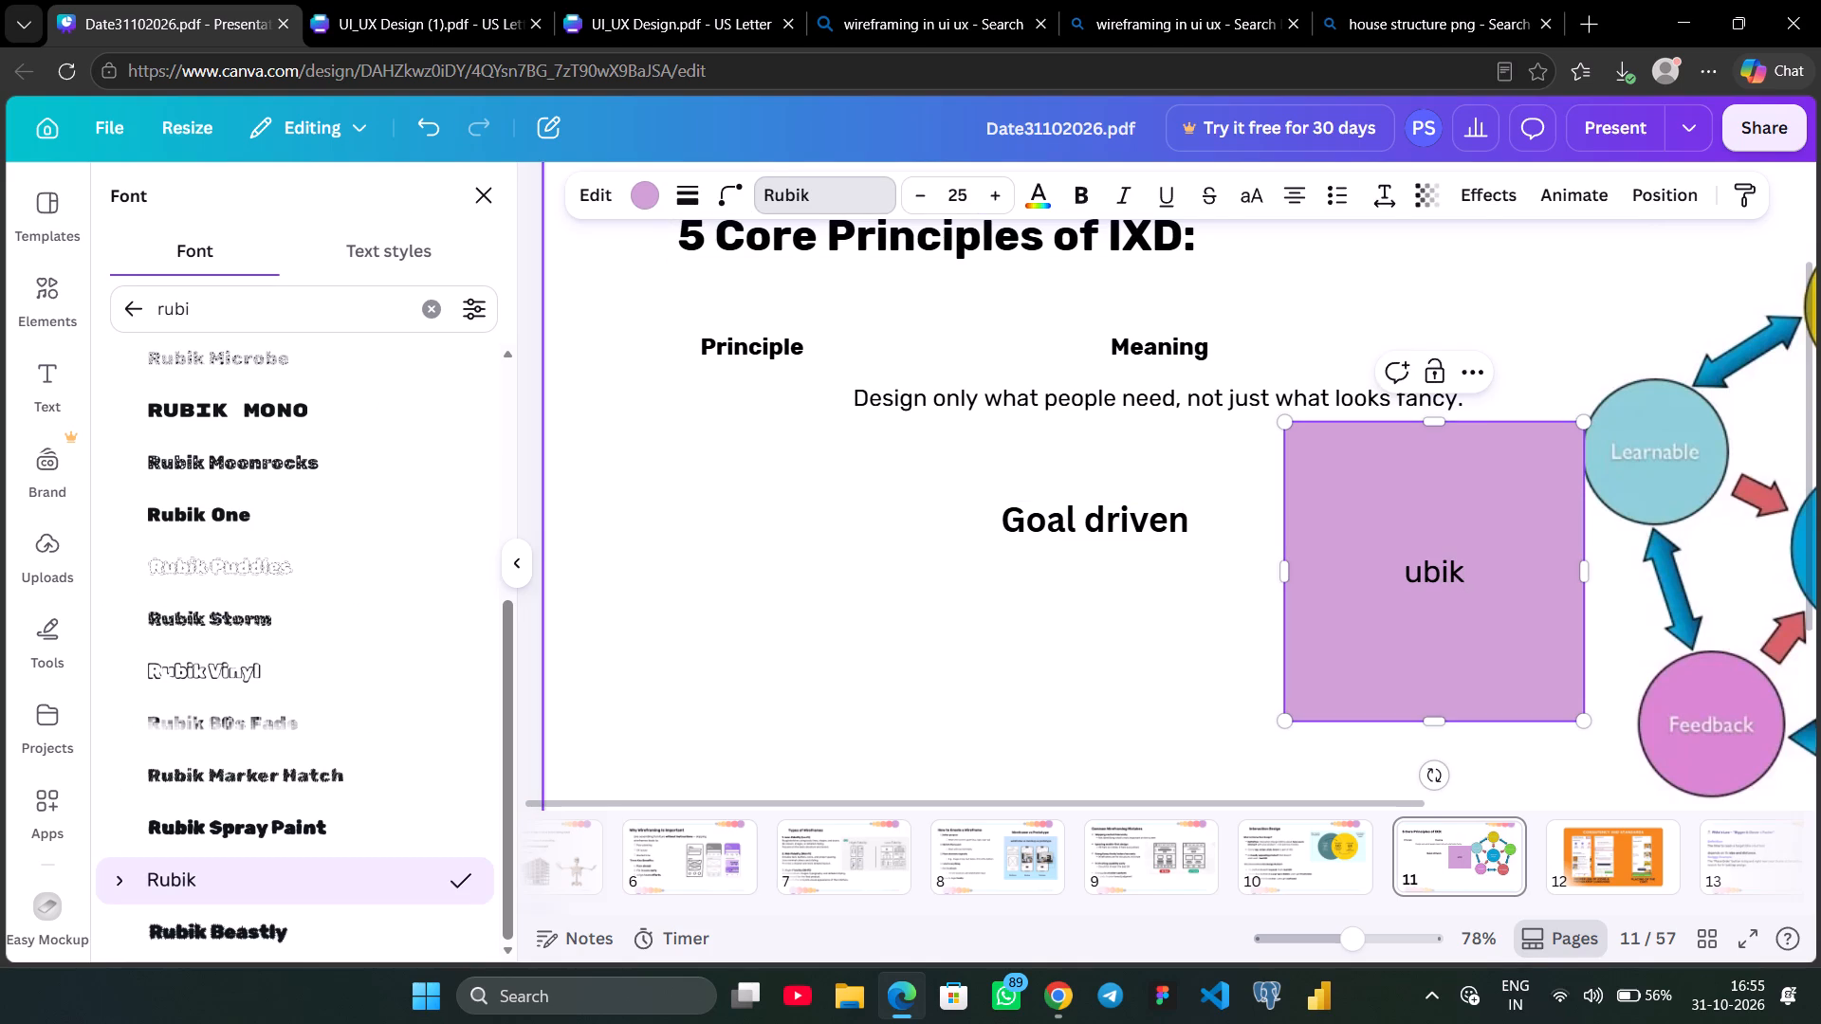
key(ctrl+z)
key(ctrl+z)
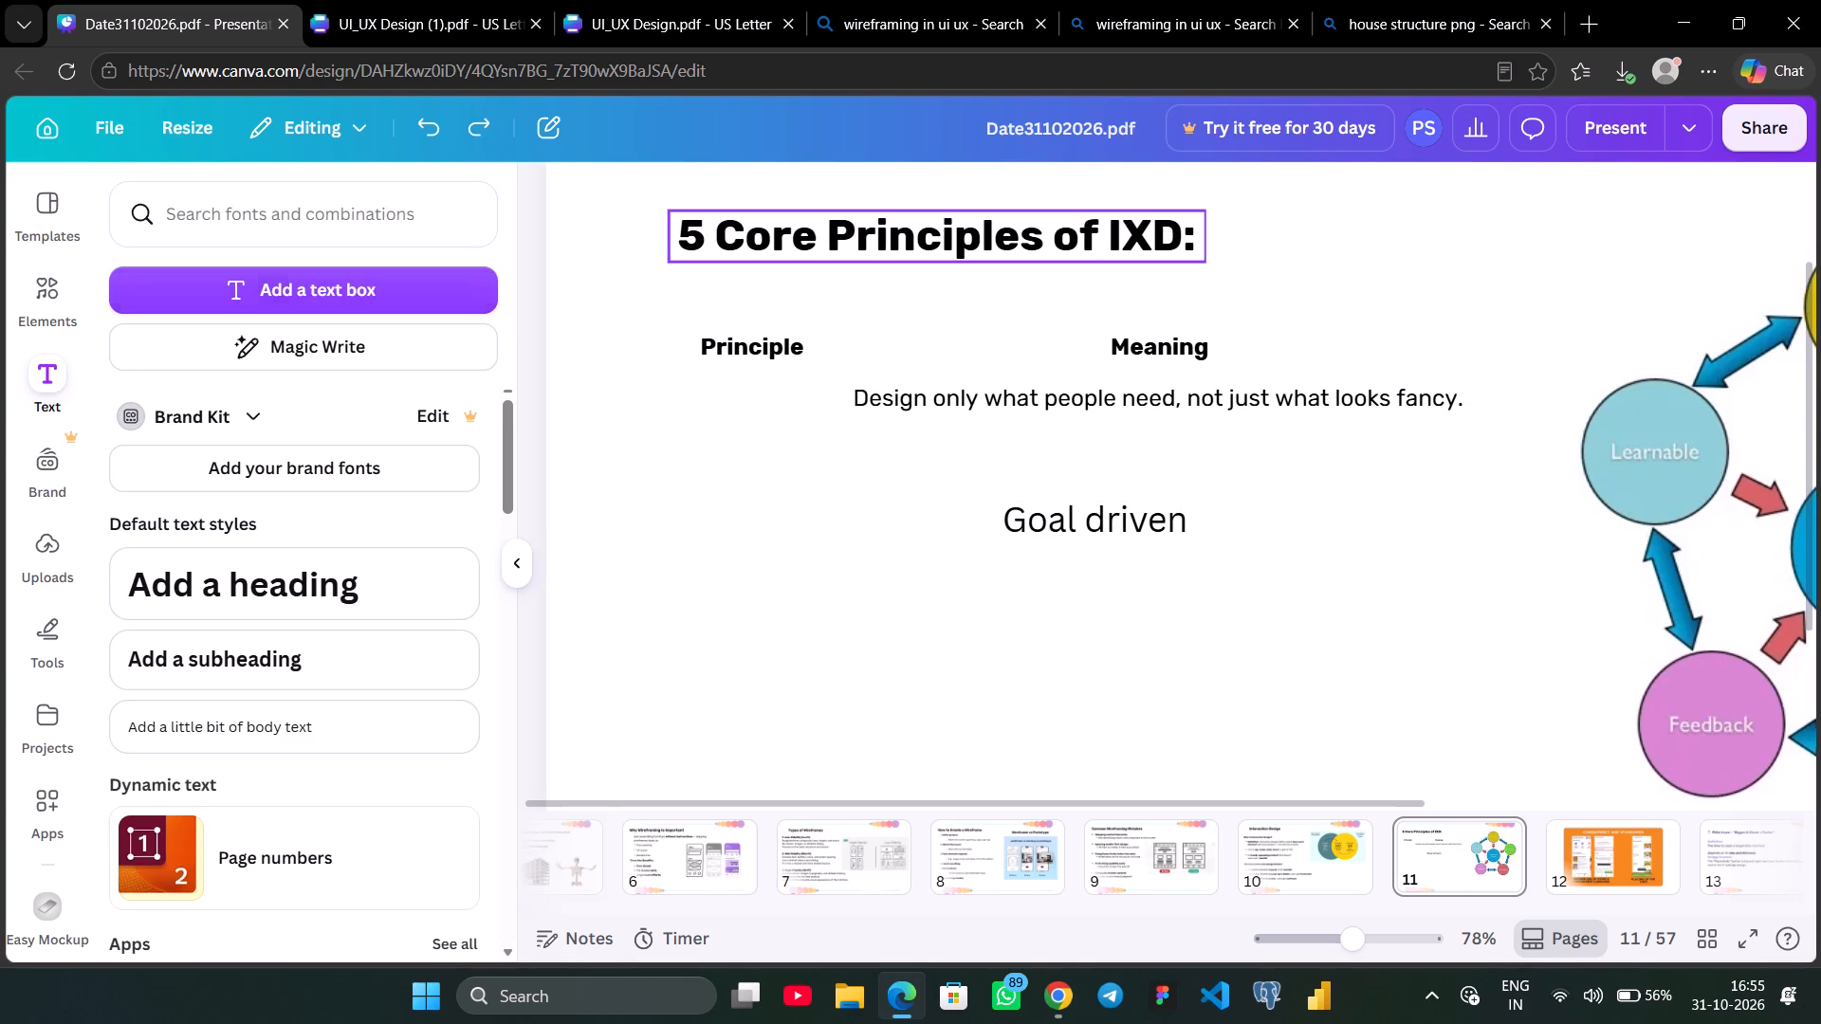
Change the font of the "Goal driven" text to Rubik.
click(1085, 503)
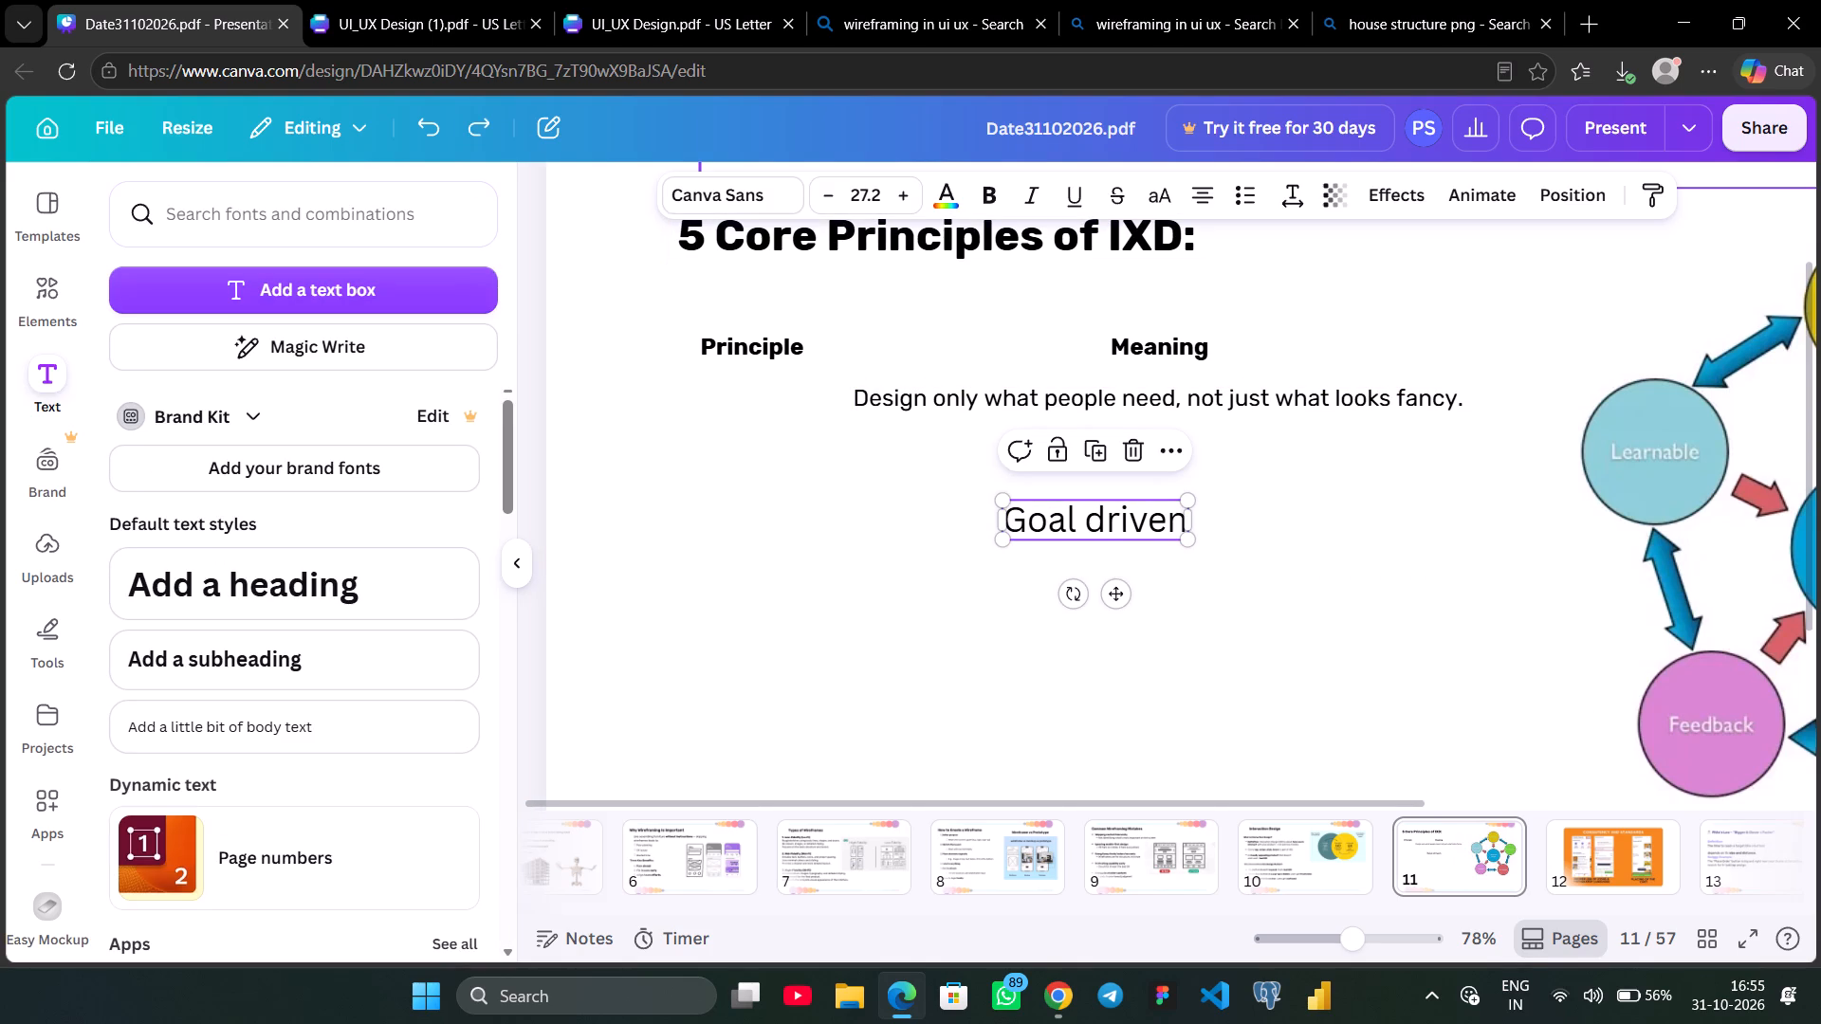
click(731, 191)
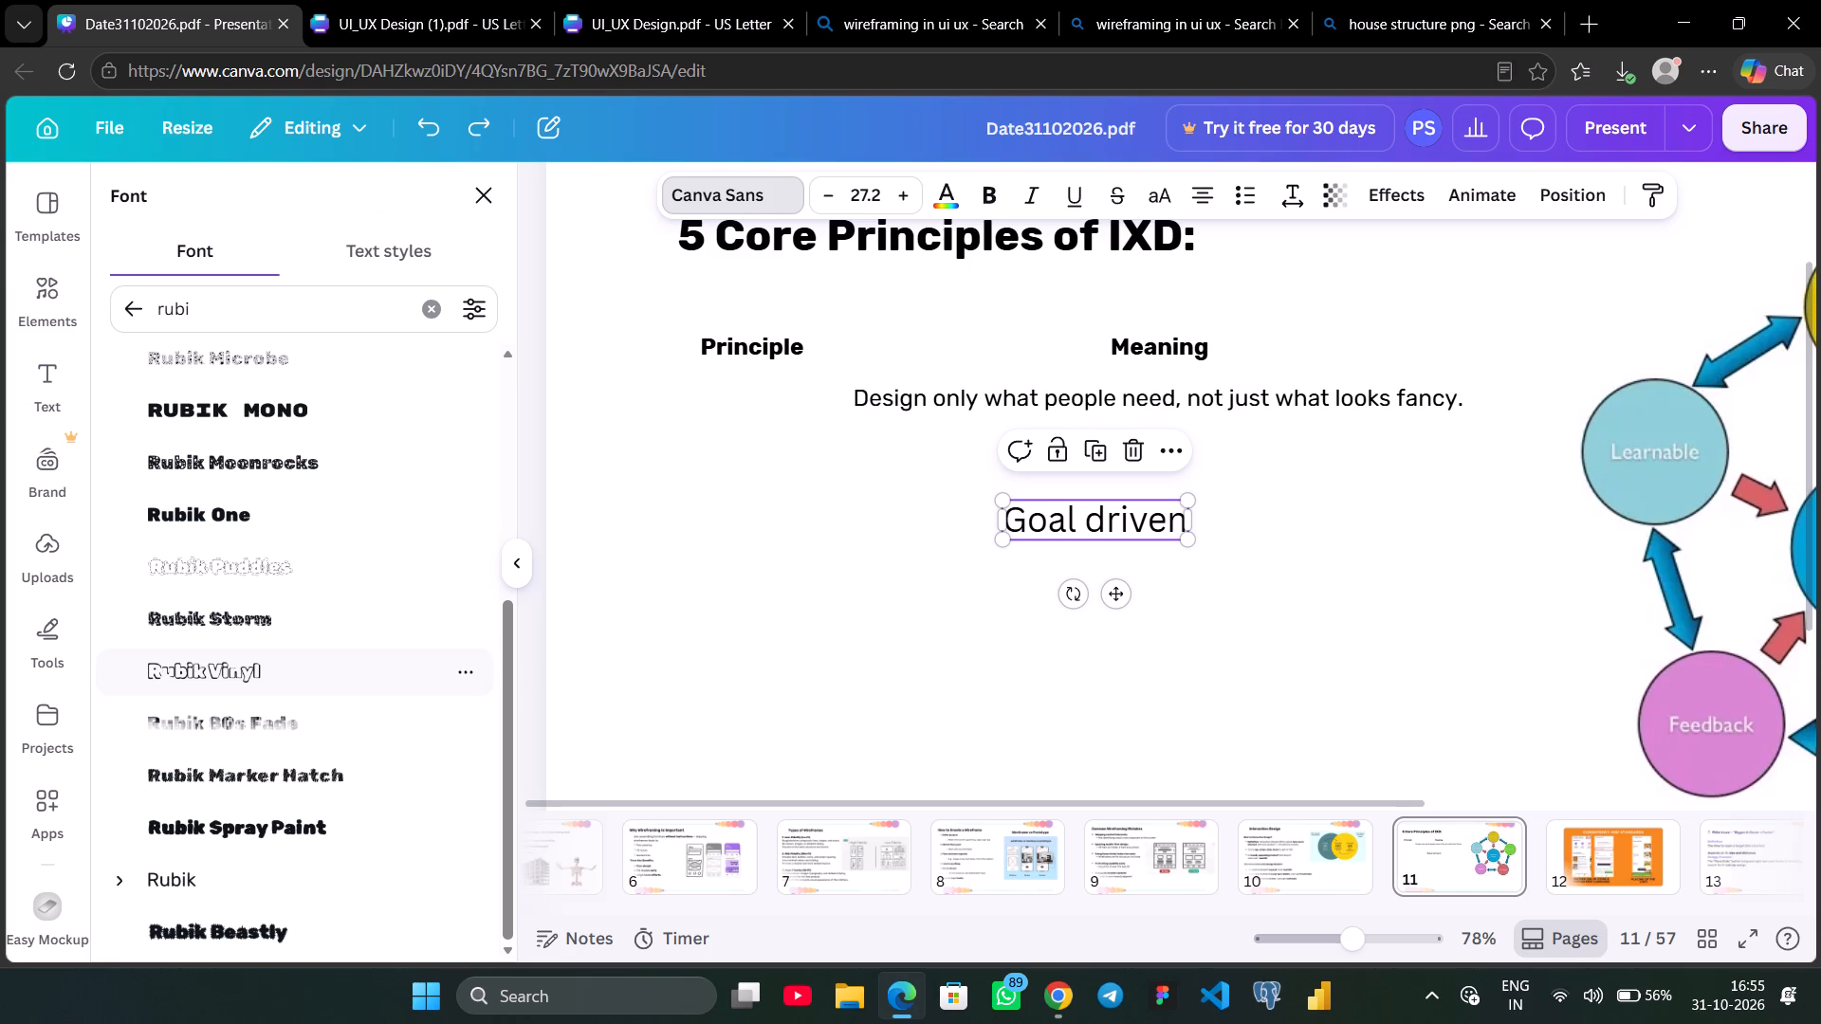
click(204, 311)
key(k)
scroll(293, 743, down, 3)
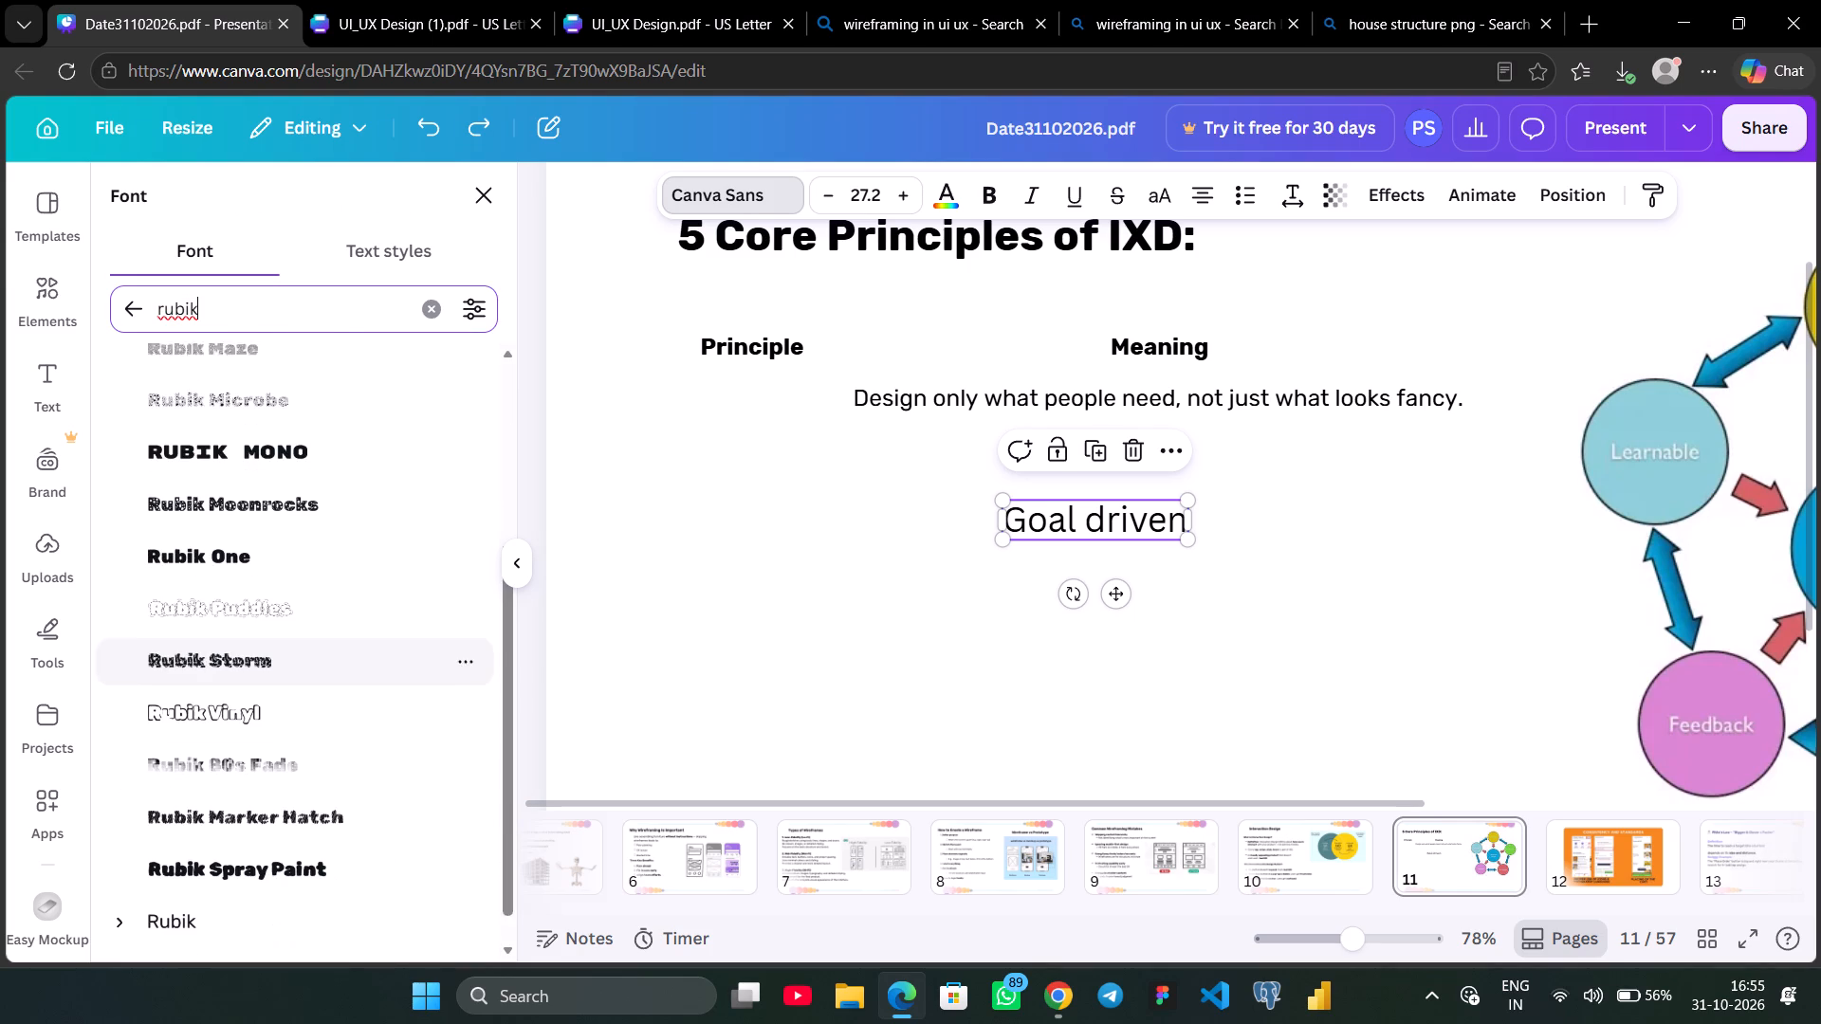
scroll(293, 743, down, 2)
click(204, 886)
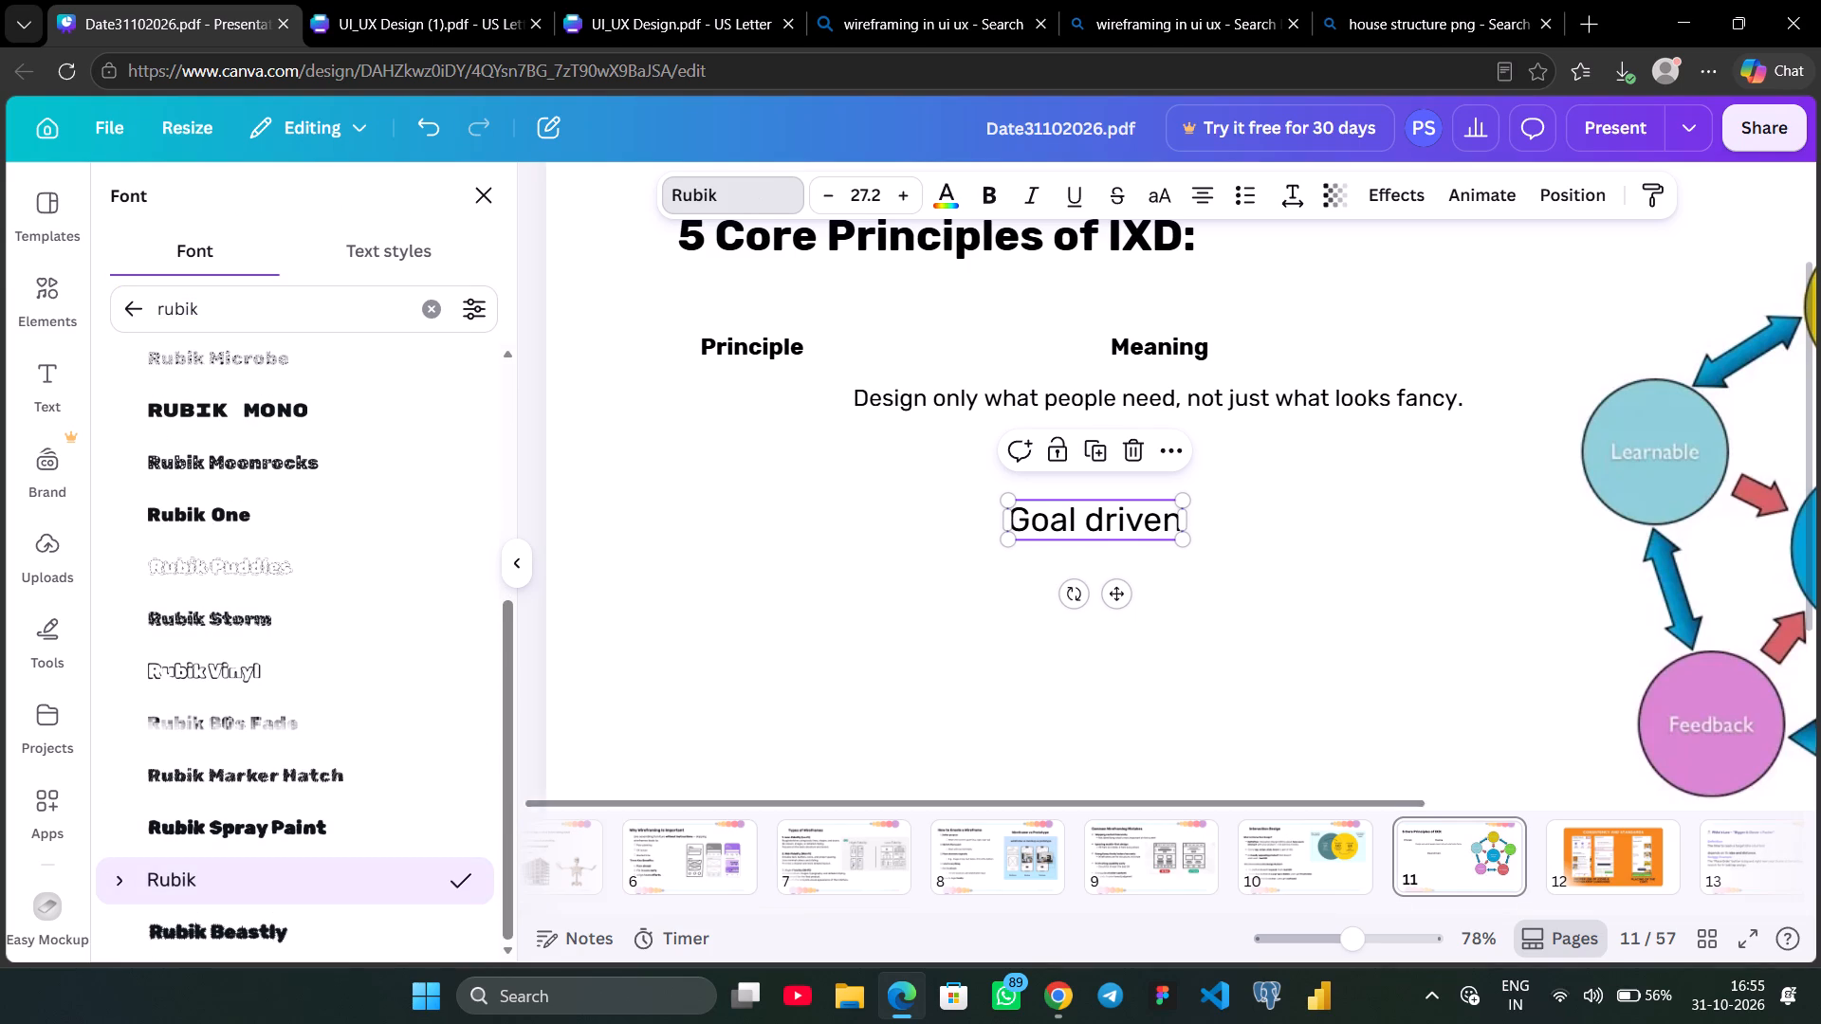
Place the "Goal driven" text beneath the Principle heading, beside the first meaning line, and set its font size to 25.
drag(1048, 516, 720, 401)
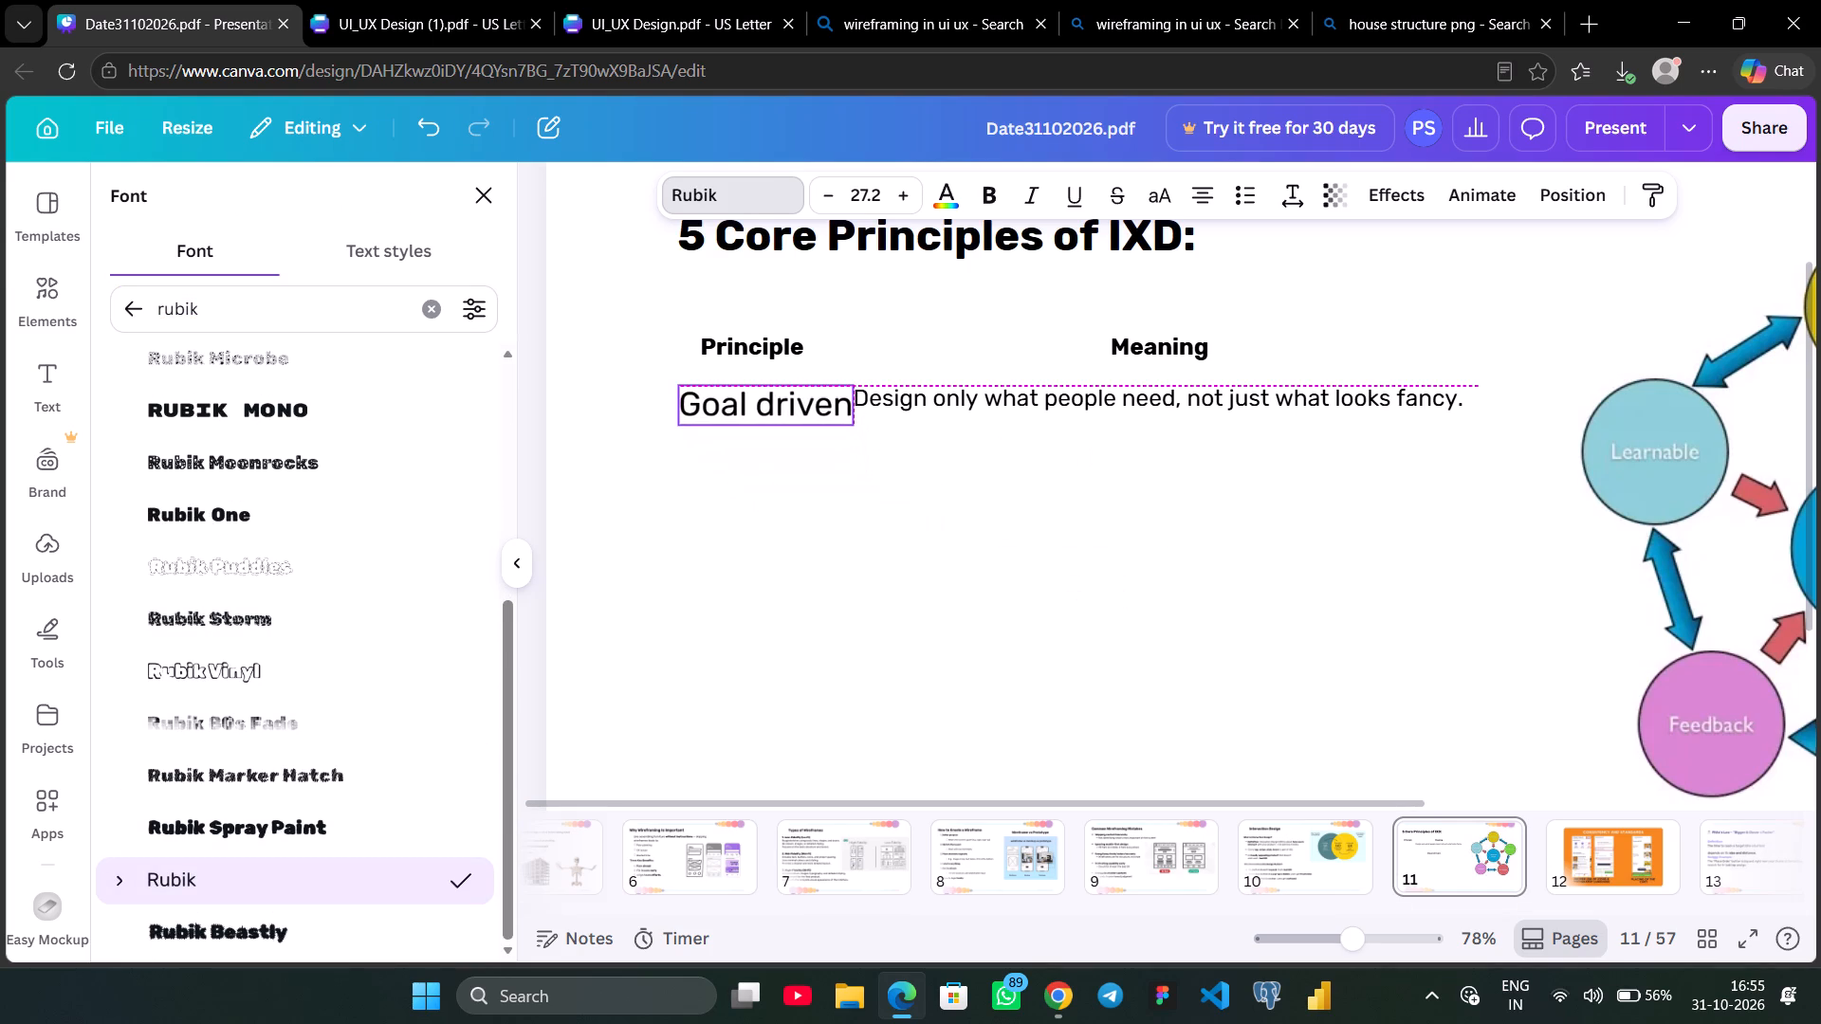
drag(720, 401, 703, 395)
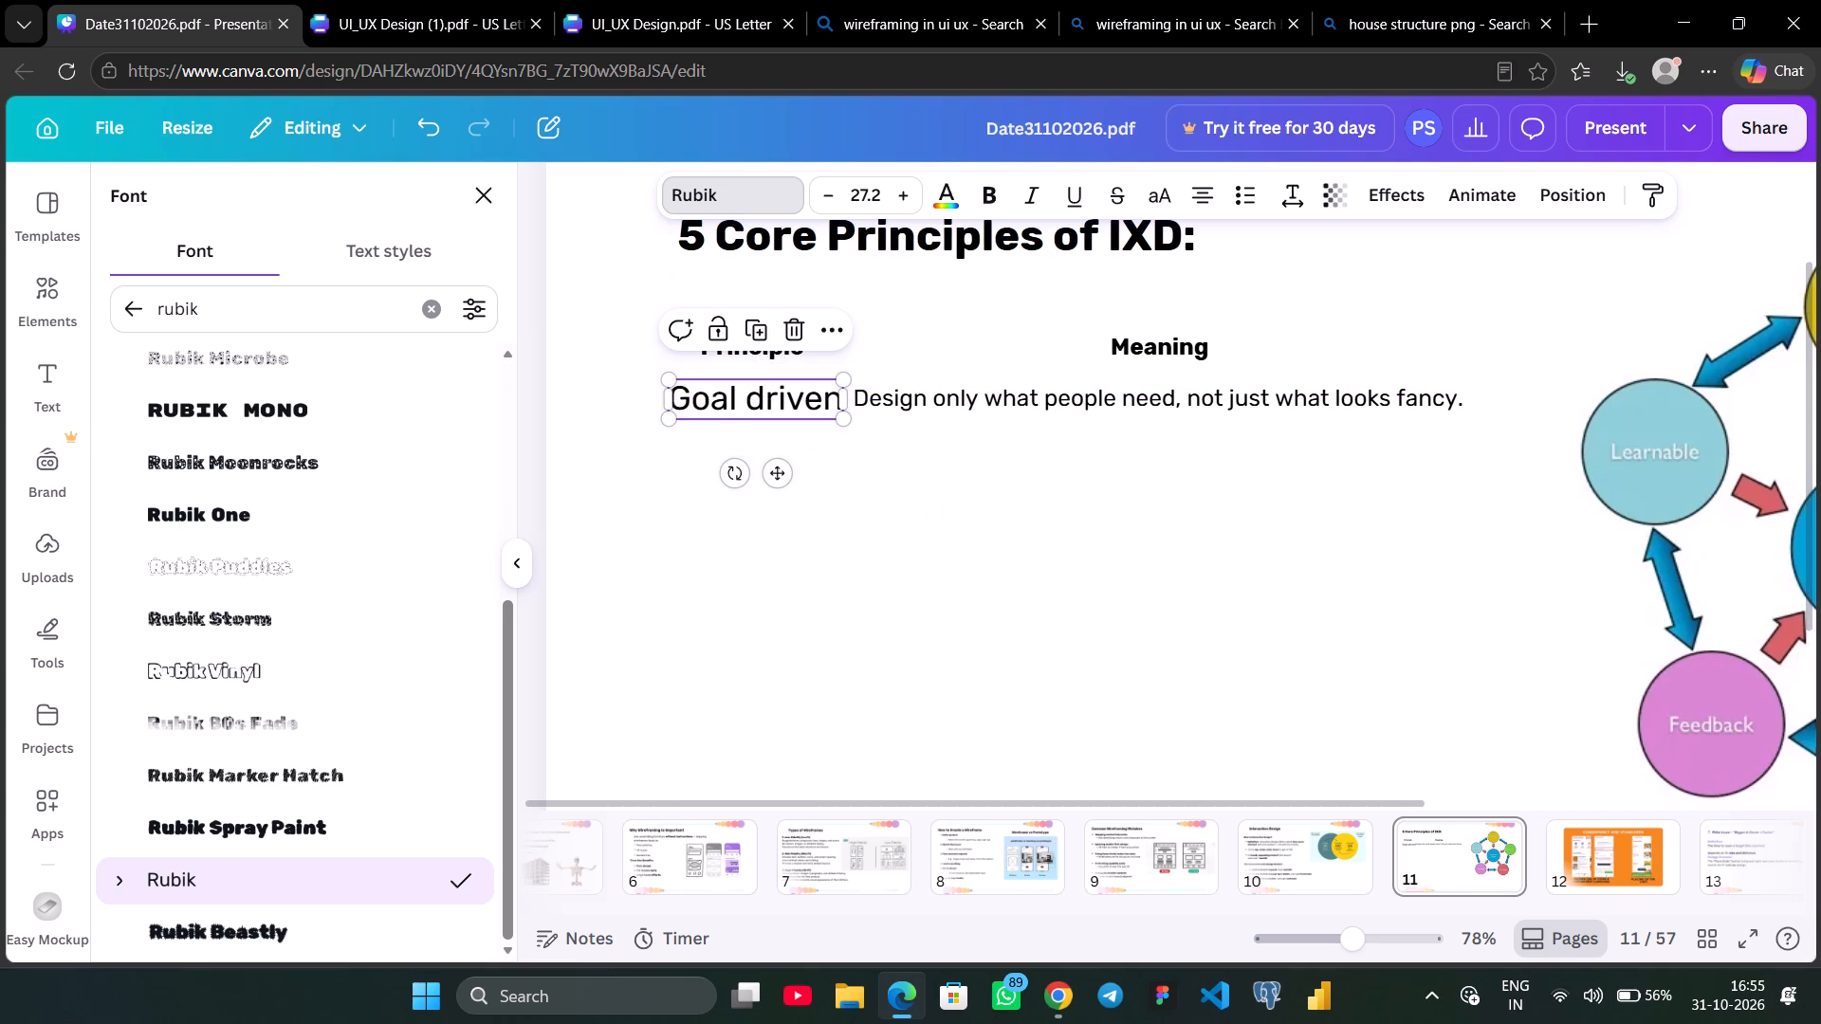
triple_click(830, 193)
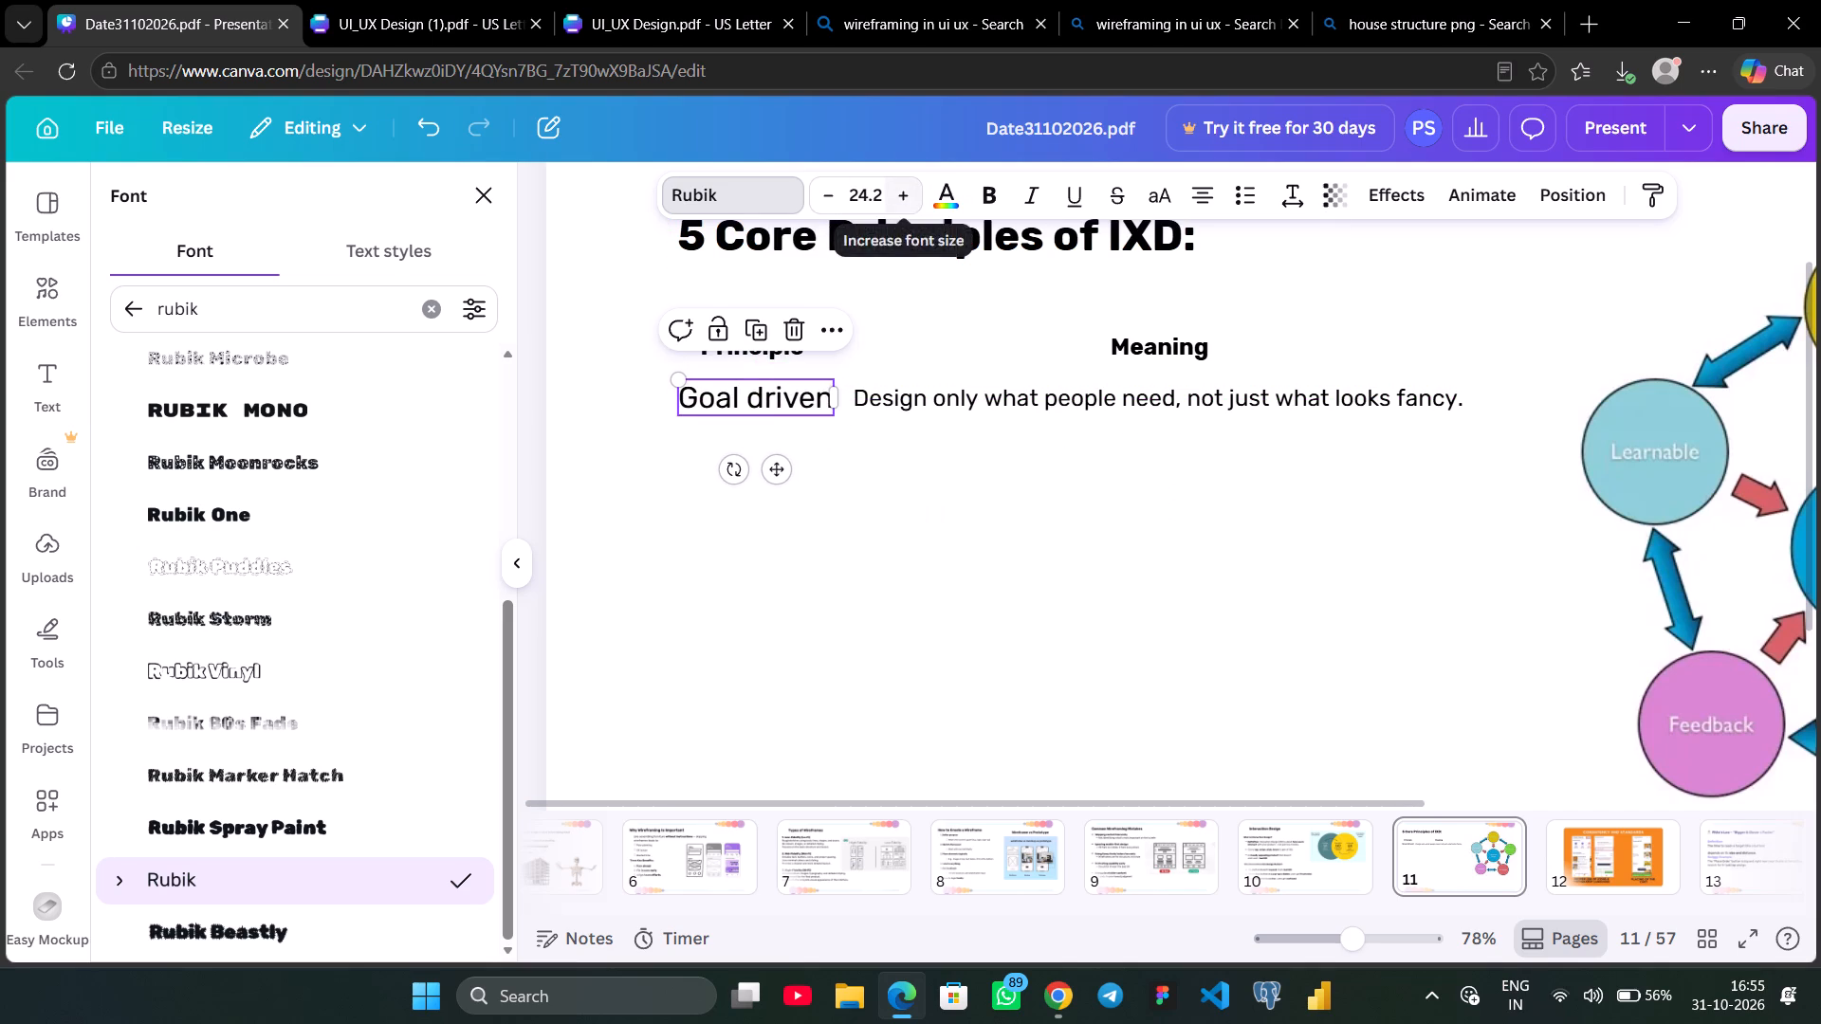
click(908, 193)
click(879, 195)
text(25)
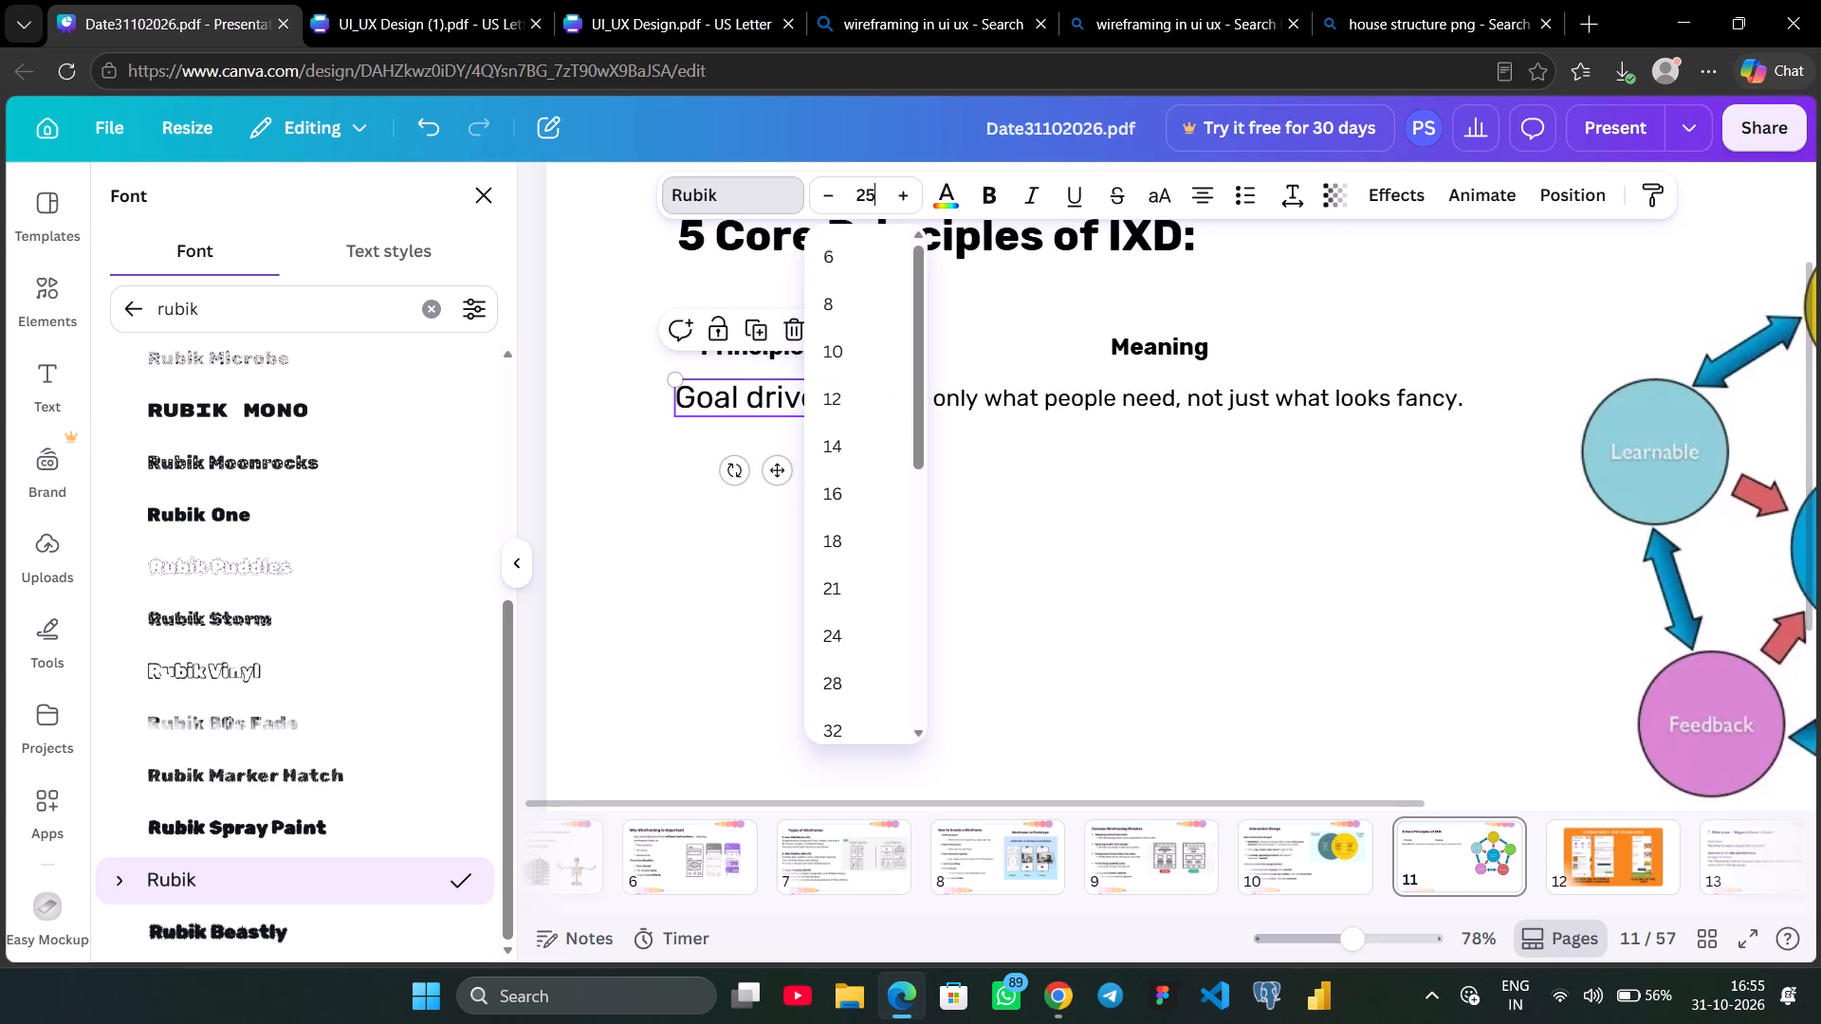
key(Return)
click(1017, 517)
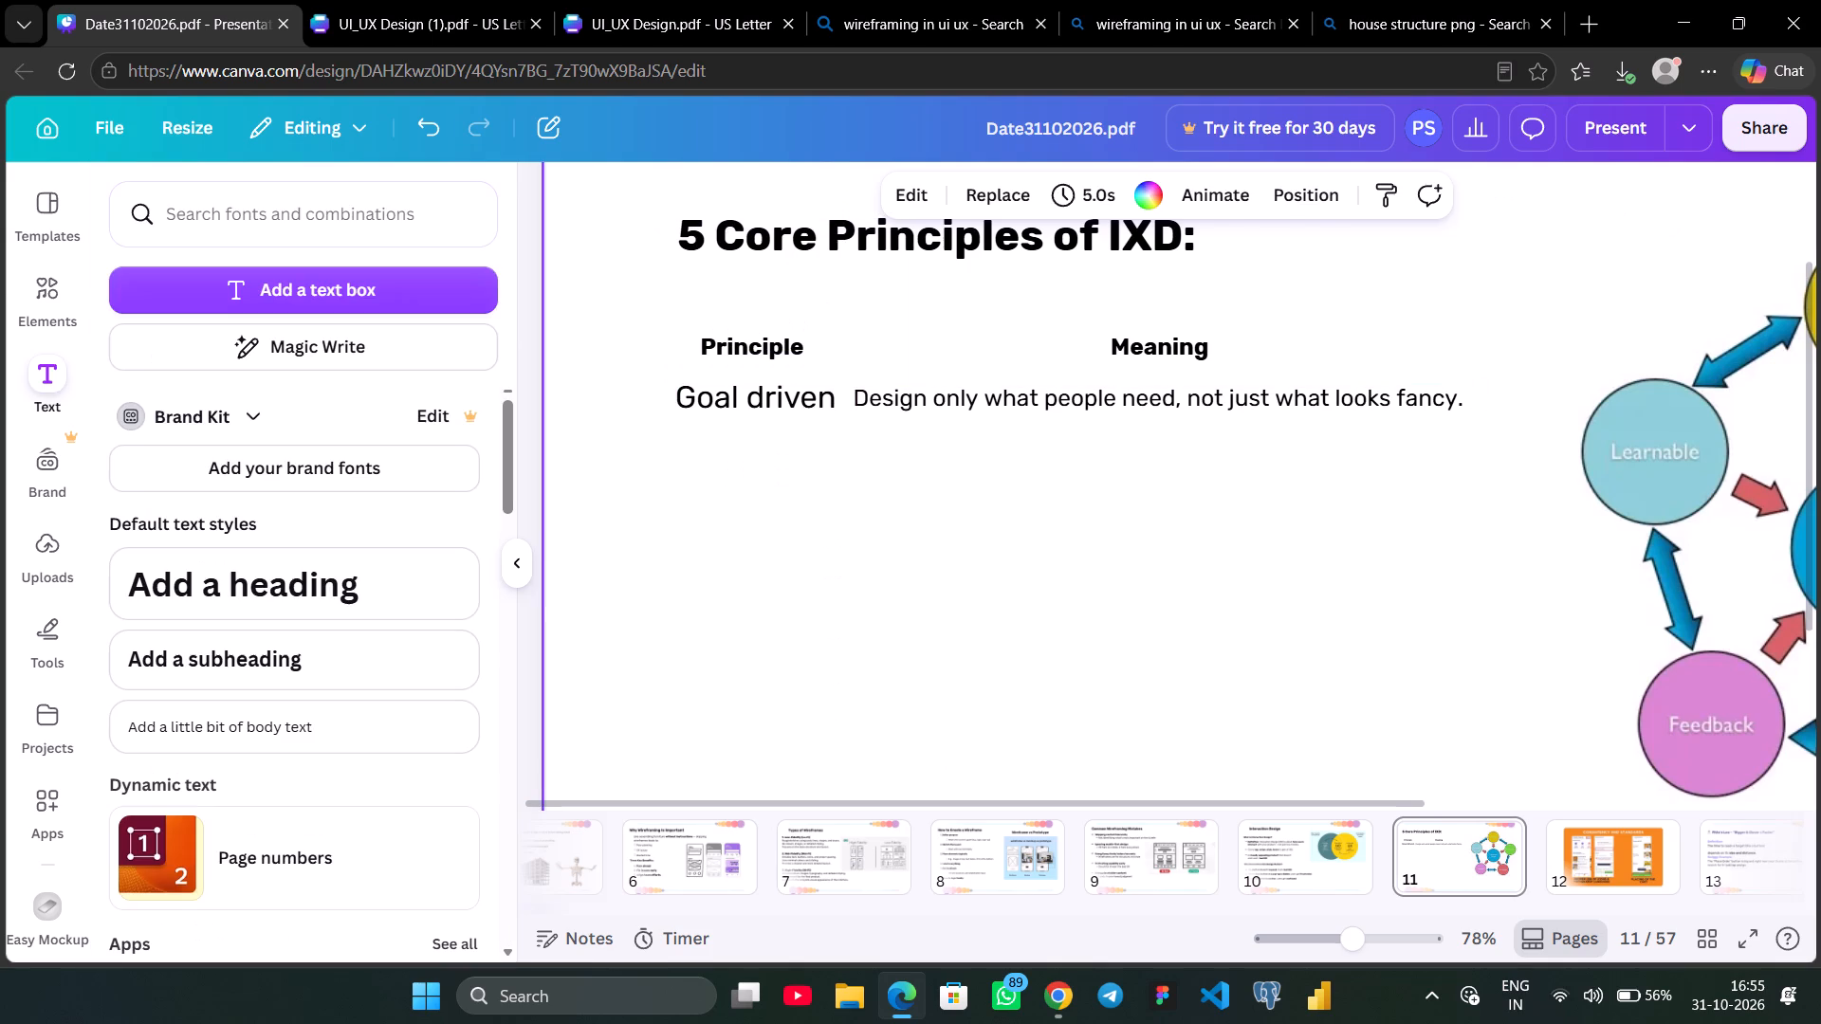
Nudge the meaning line "Design only what people need, not just what looks fancy." slightly away from the "Goal driven" text.
click(1021, 398)
key(Right)
key(Right)
key(Right)
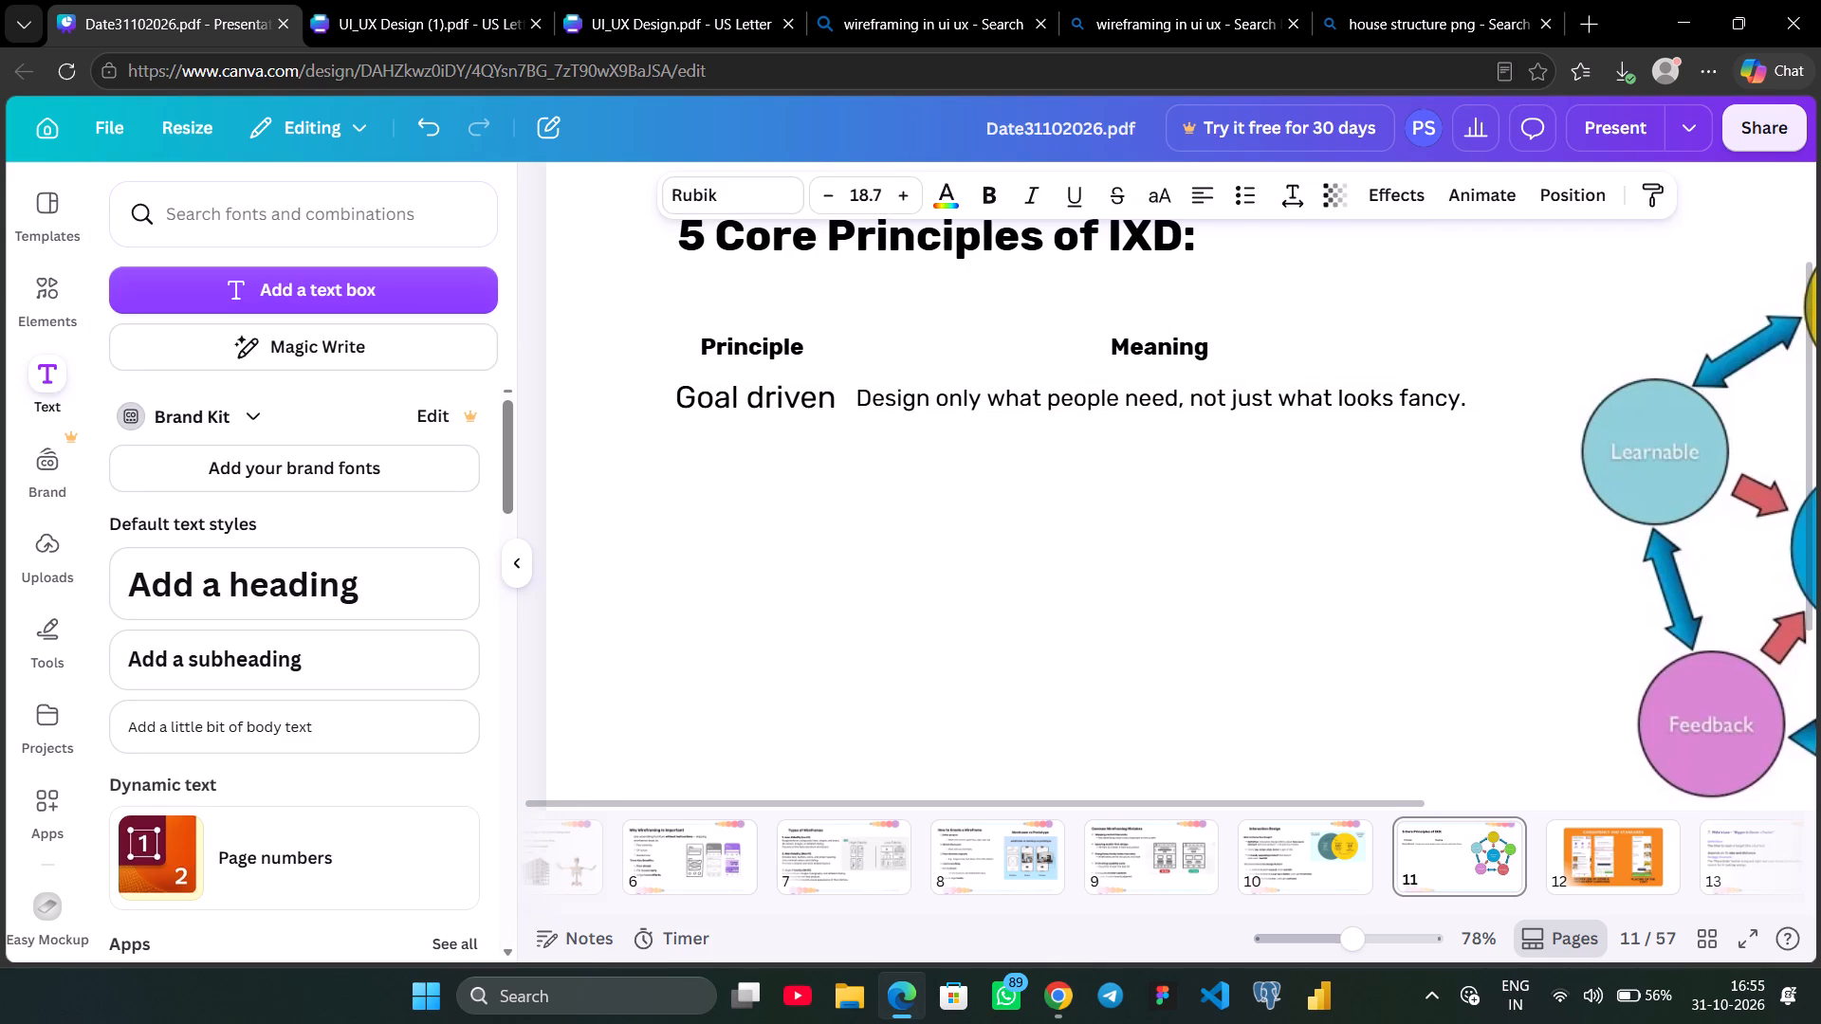
key(Right)
key(Right)
key(Right)
key(Right)
key(Right)
key(Right)
key(Right)
key(Right)
key(Right)
key(Right)
key(Right)
key(Right)
key(Right)
key(Right)
key(Right)
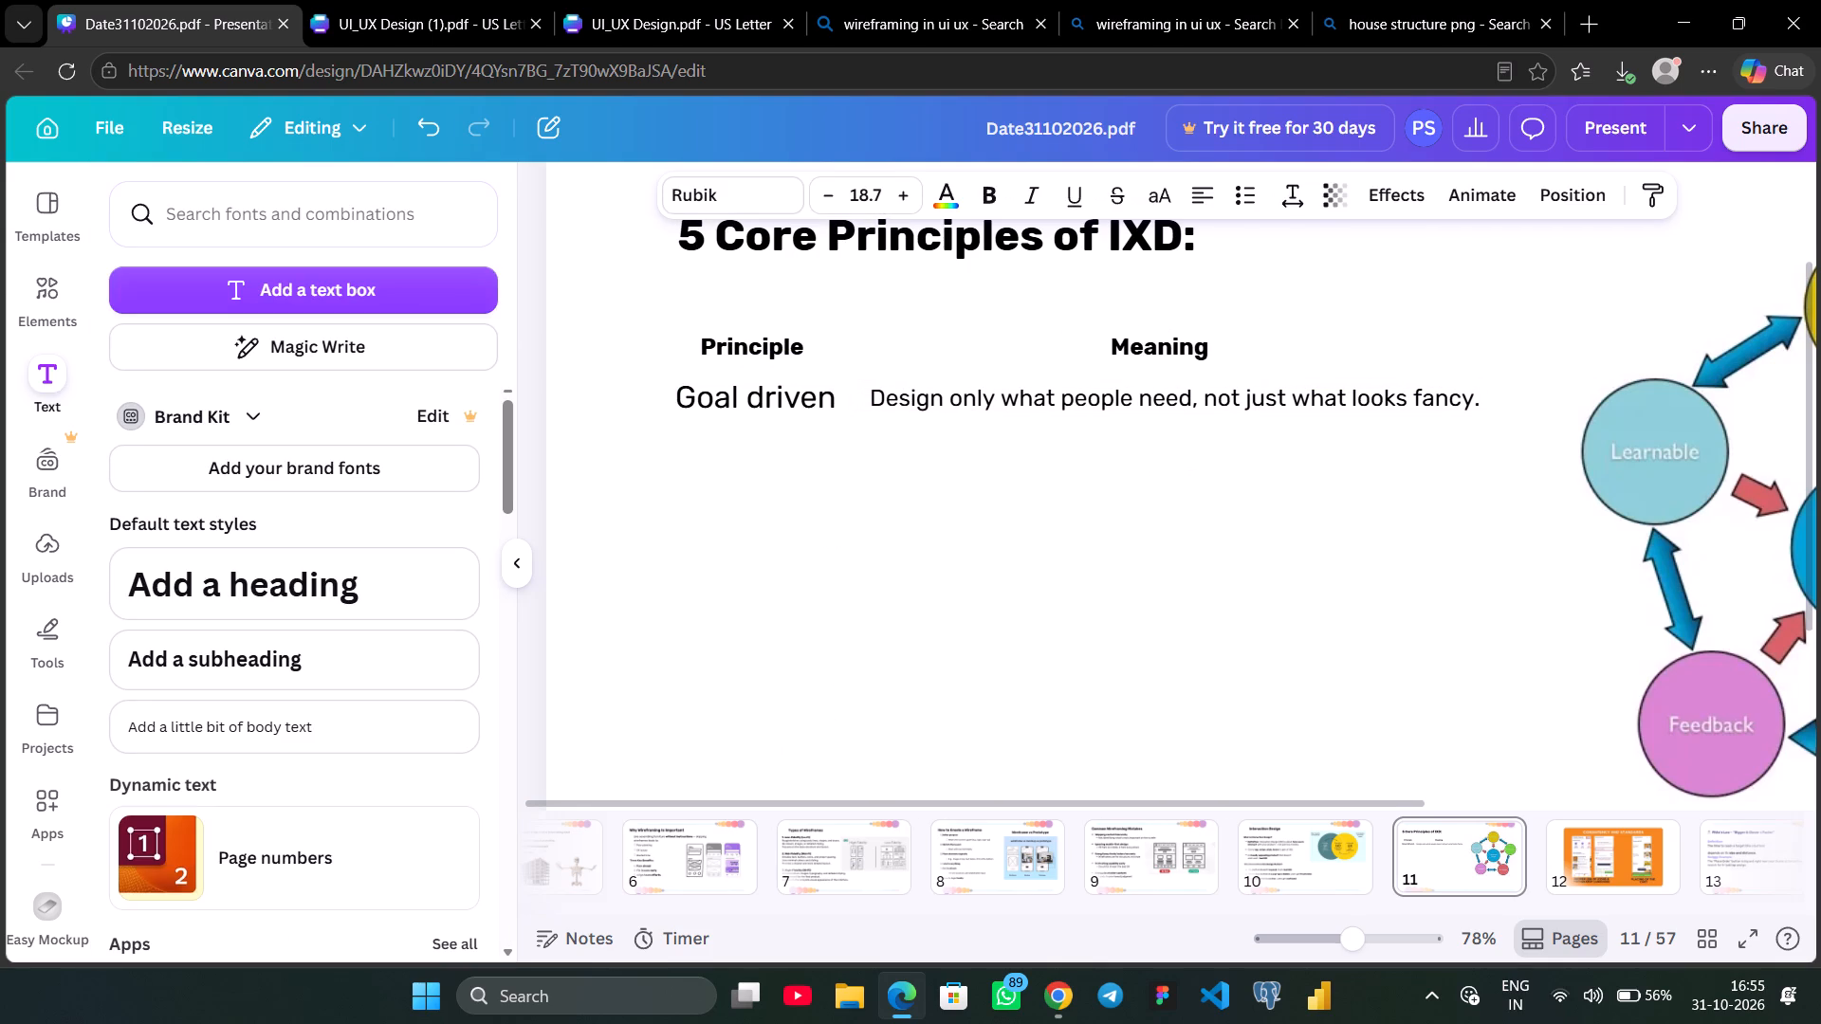
key(Right)
key(Right)
Duplicate the "Goal driven" text and its meaning line together as a second row directly below the first.
click(784, 393)
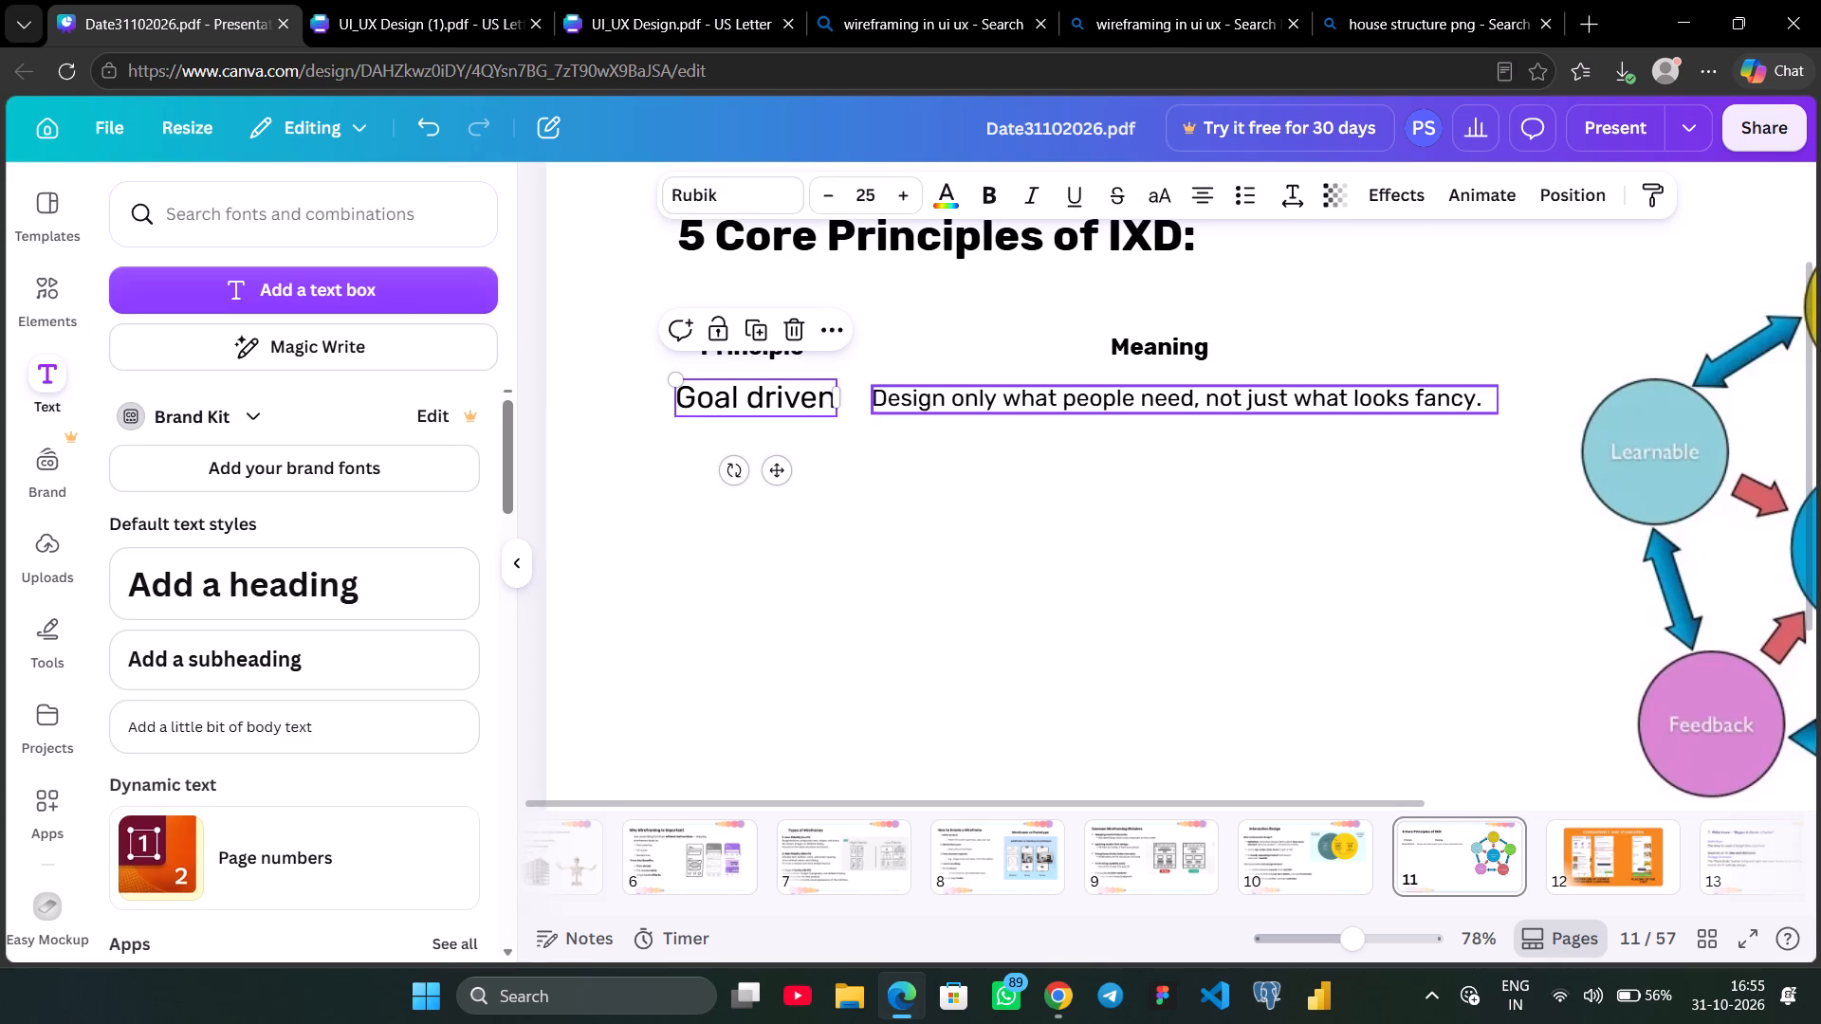
shift+click(901, 395)
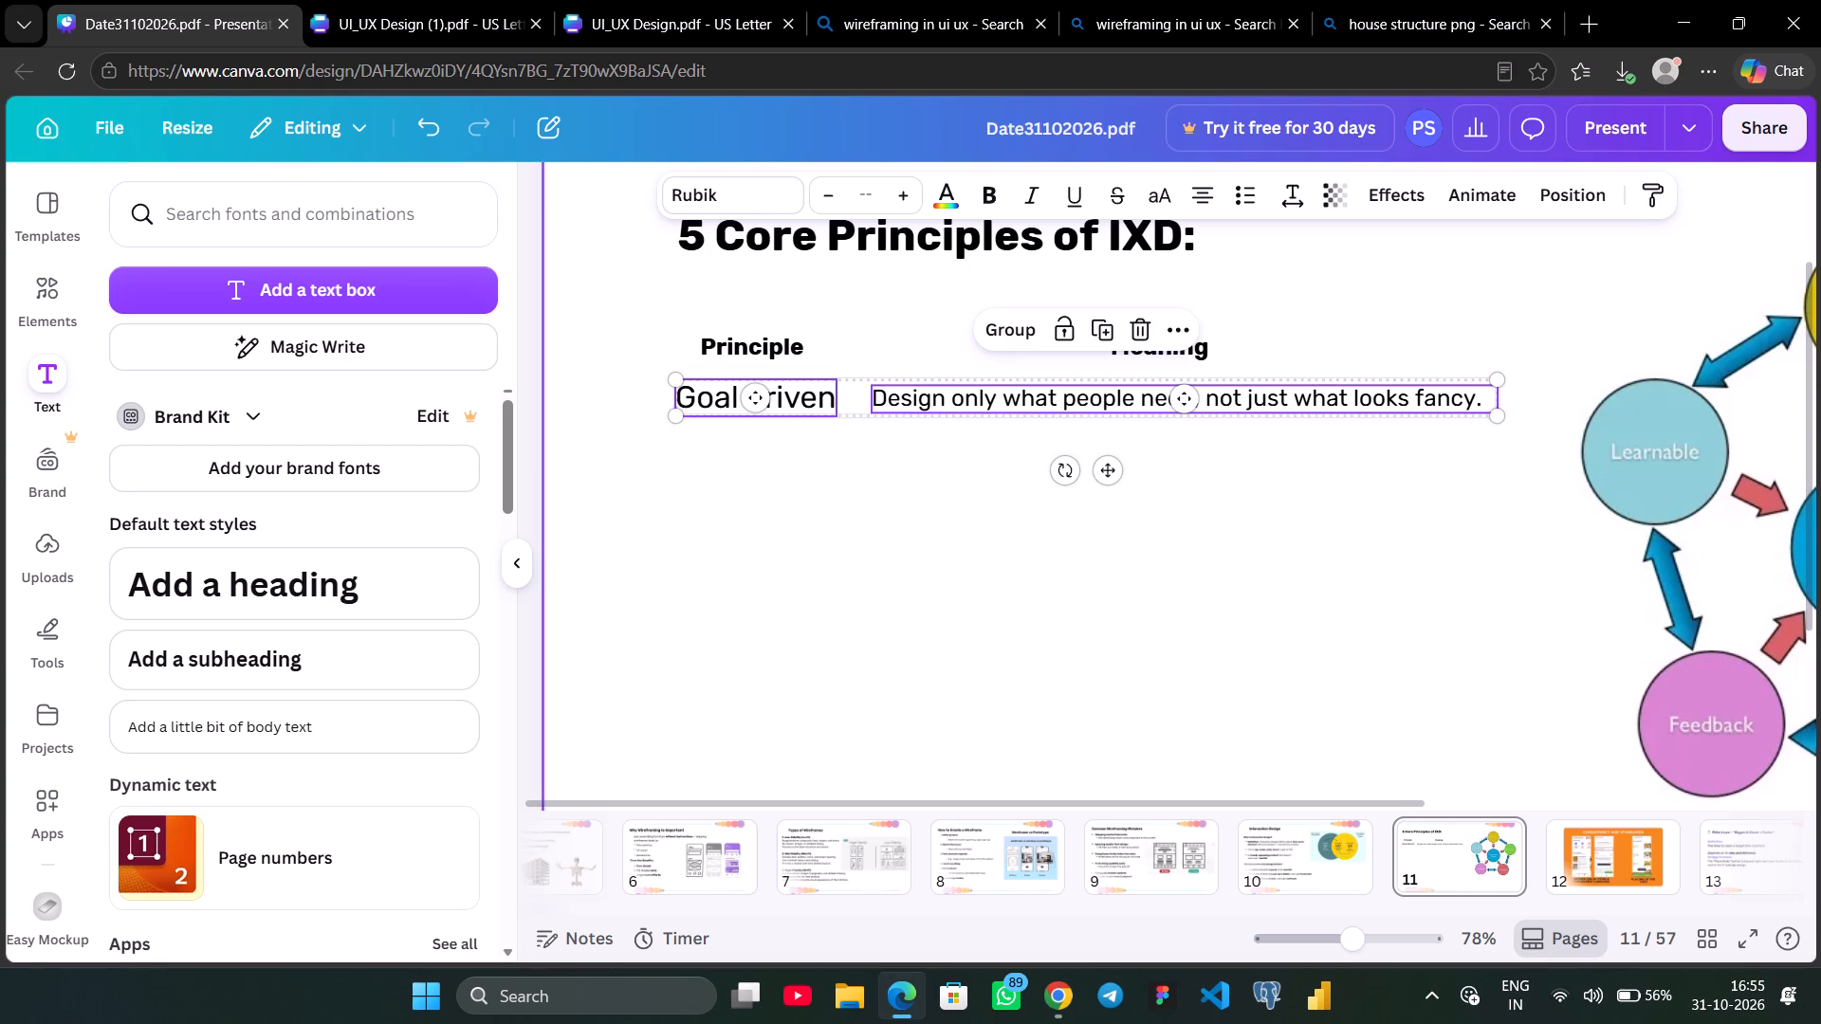
alt+drag(863, 396, 865, 443)
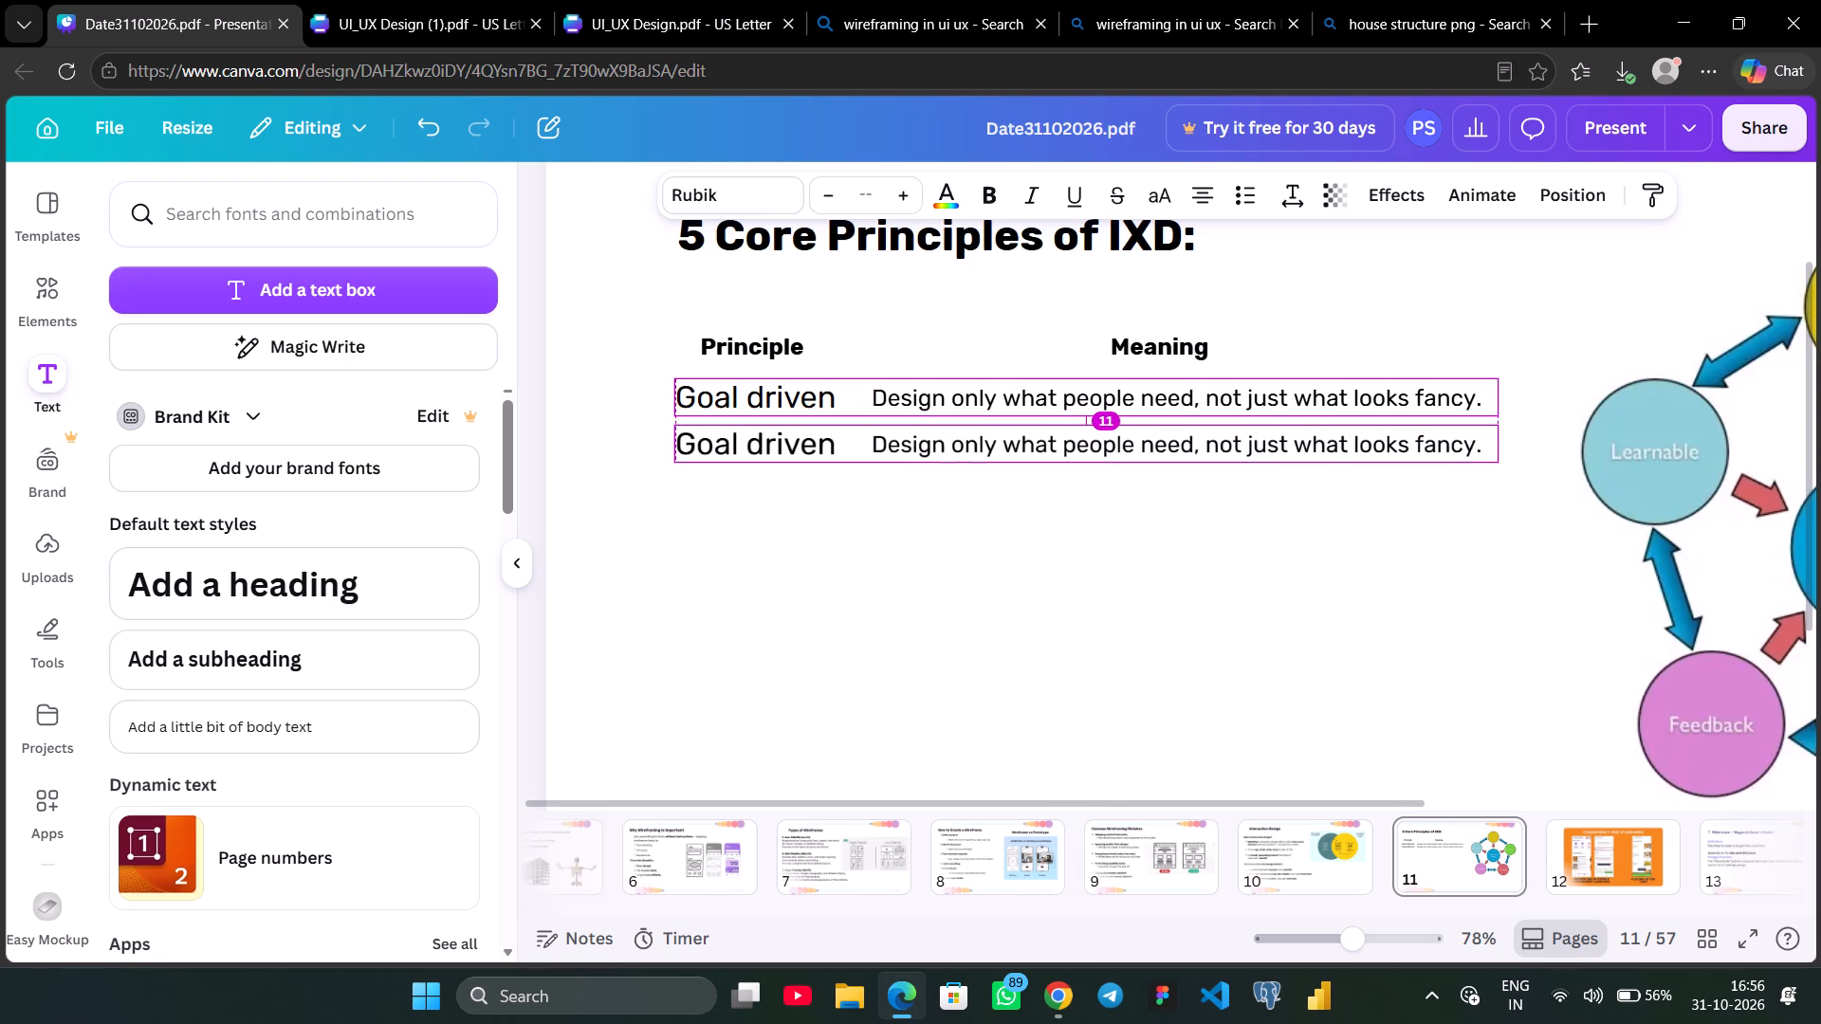
alt+drag(865, 443, 863, 443)
alt+drag(863, 443, 861, 450)
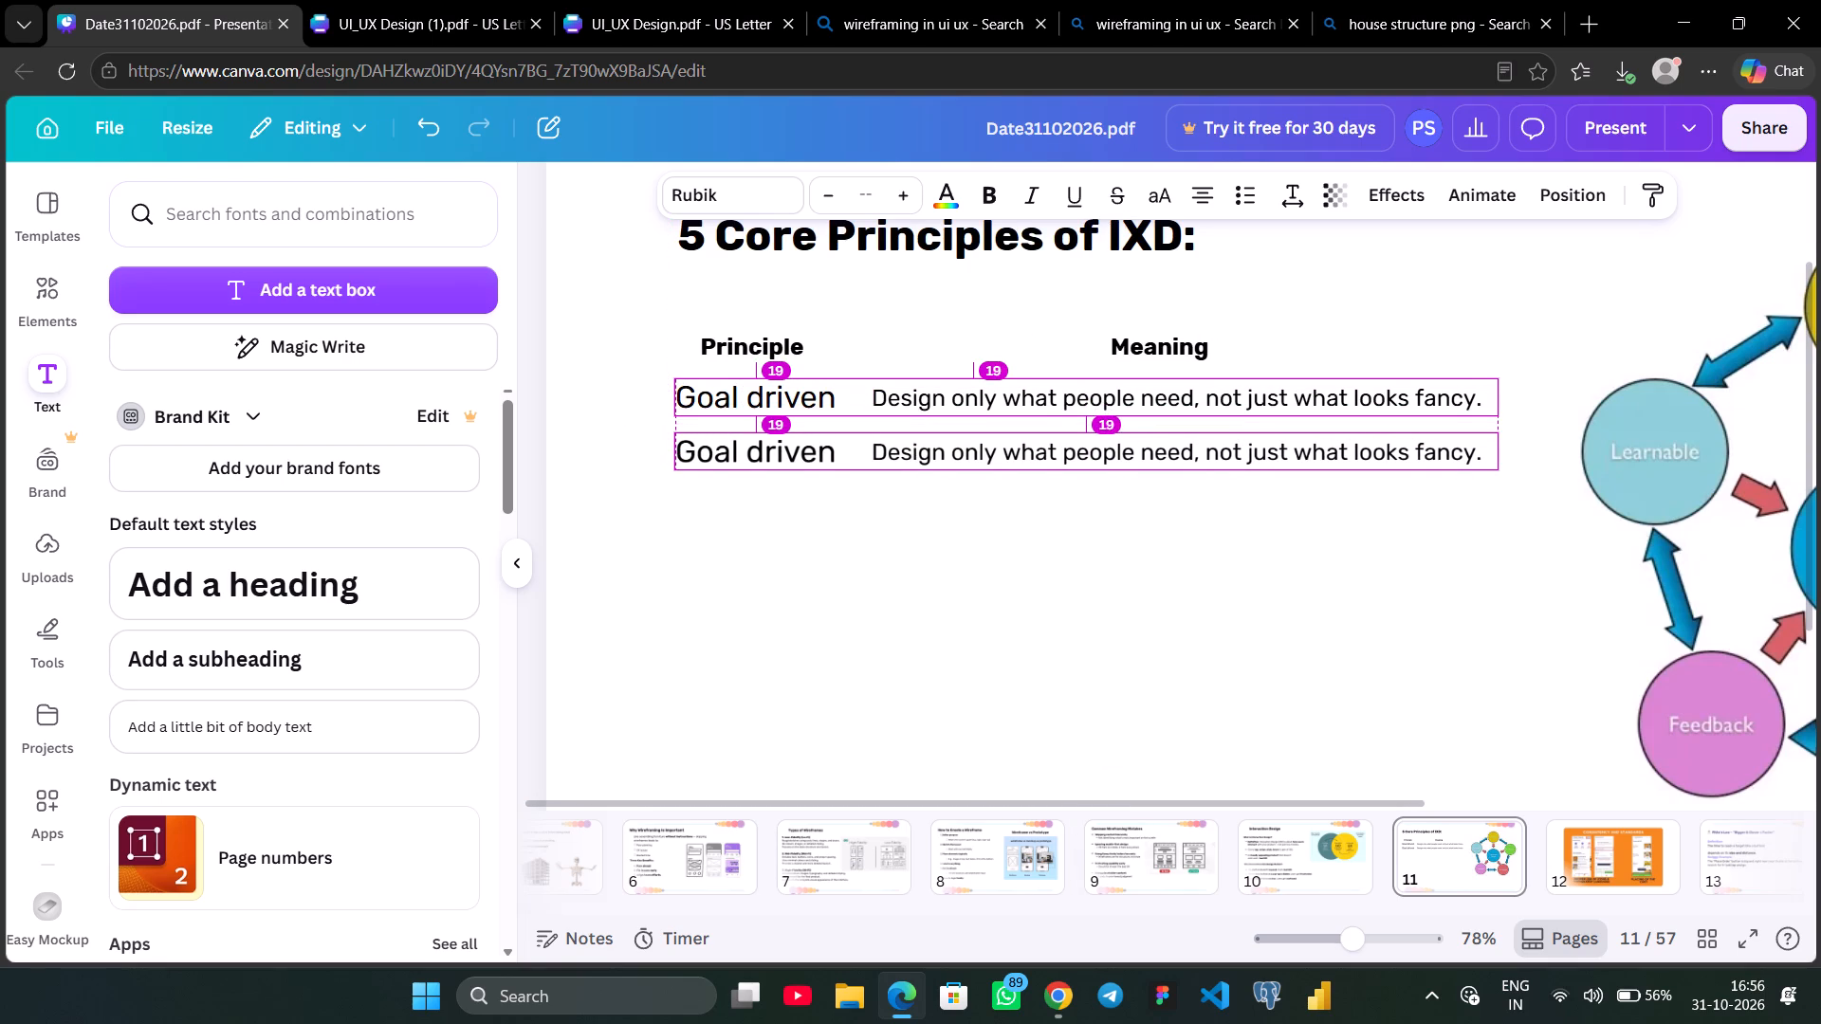
alt+drag(861, 450, 861, 442)
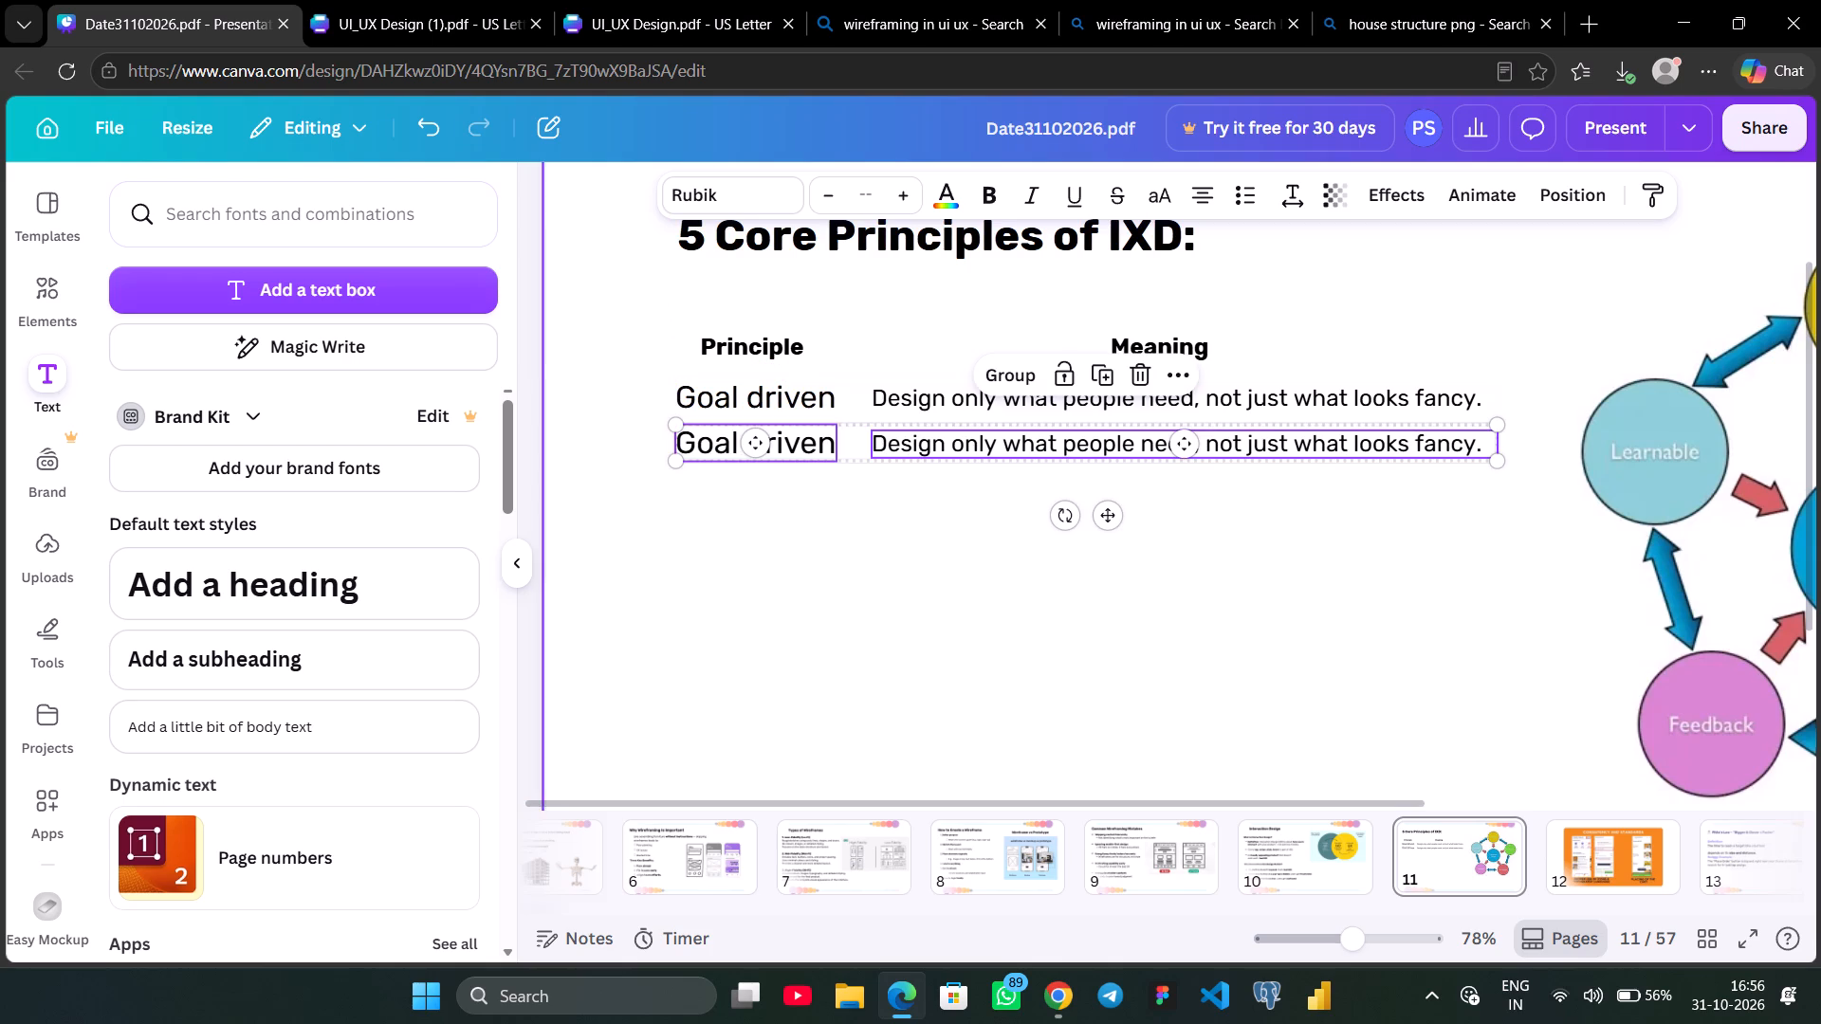
Copy the principle name "Usability" from the UI_UX Design.pdf notes and return to slide 11 of Date31102026.pdf.
click(661, 22)
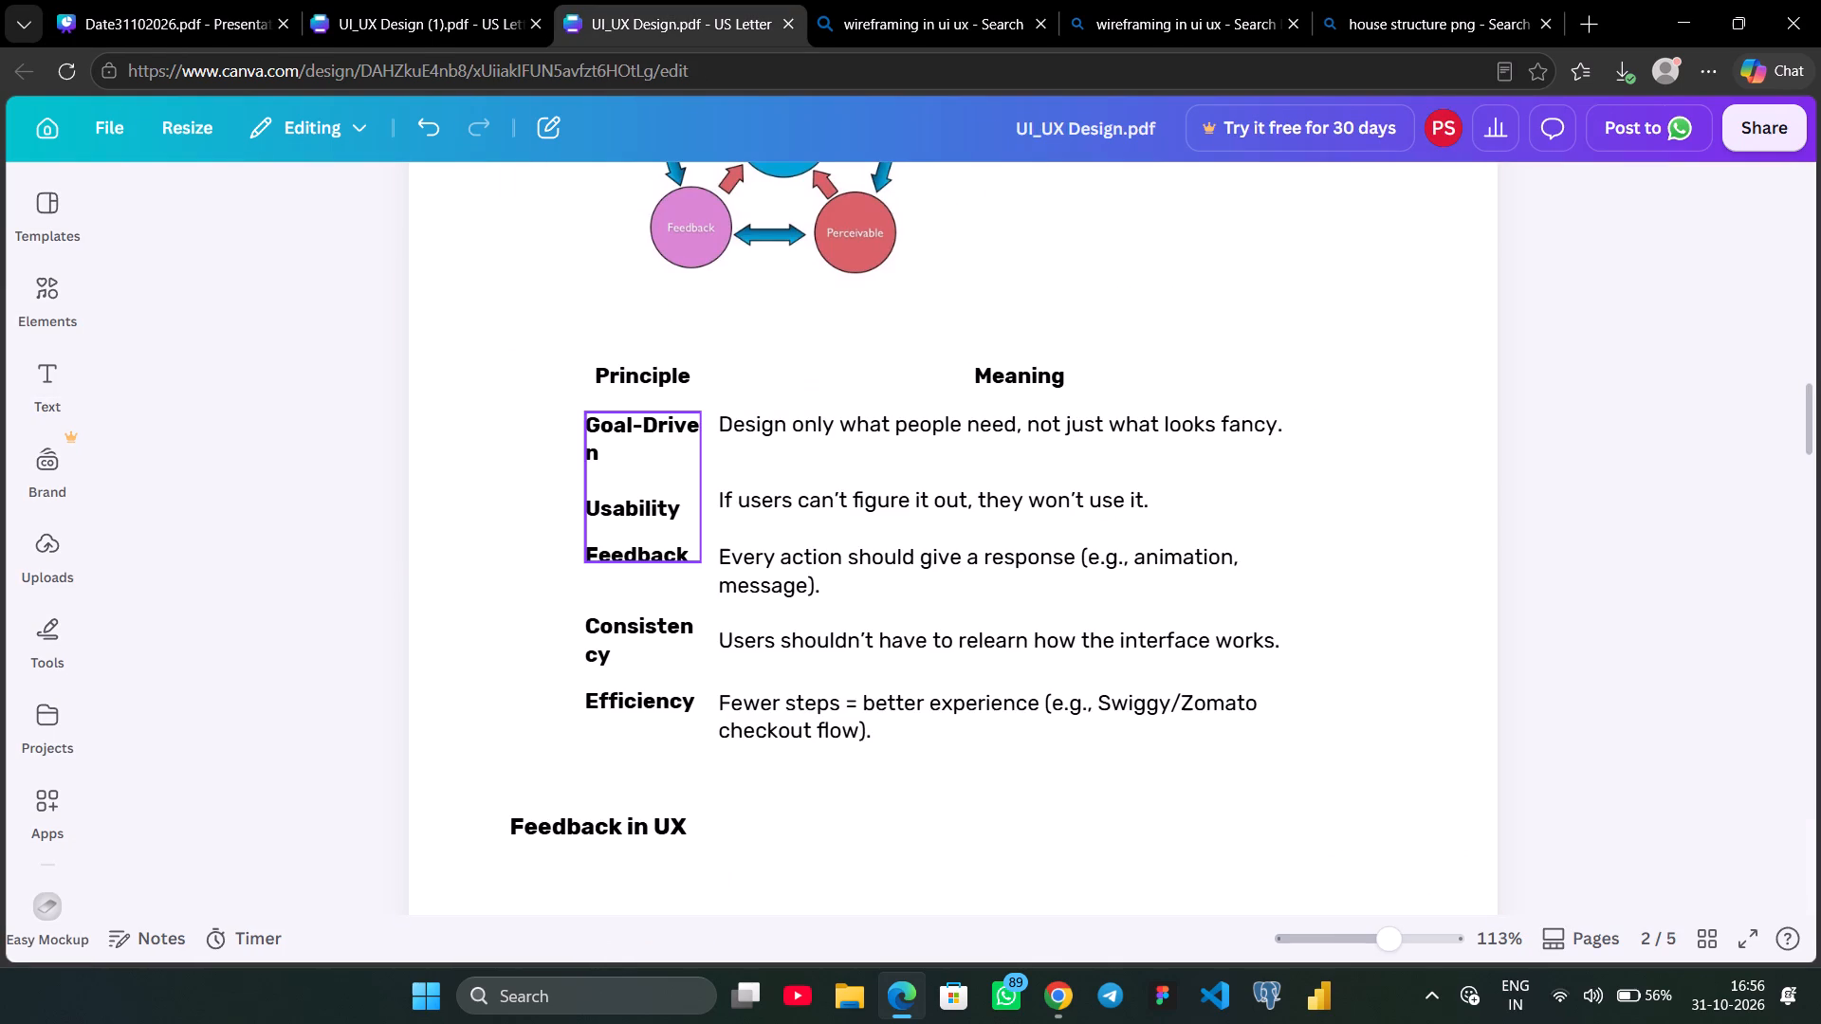
click(634, 503)
double_click(634, 503)
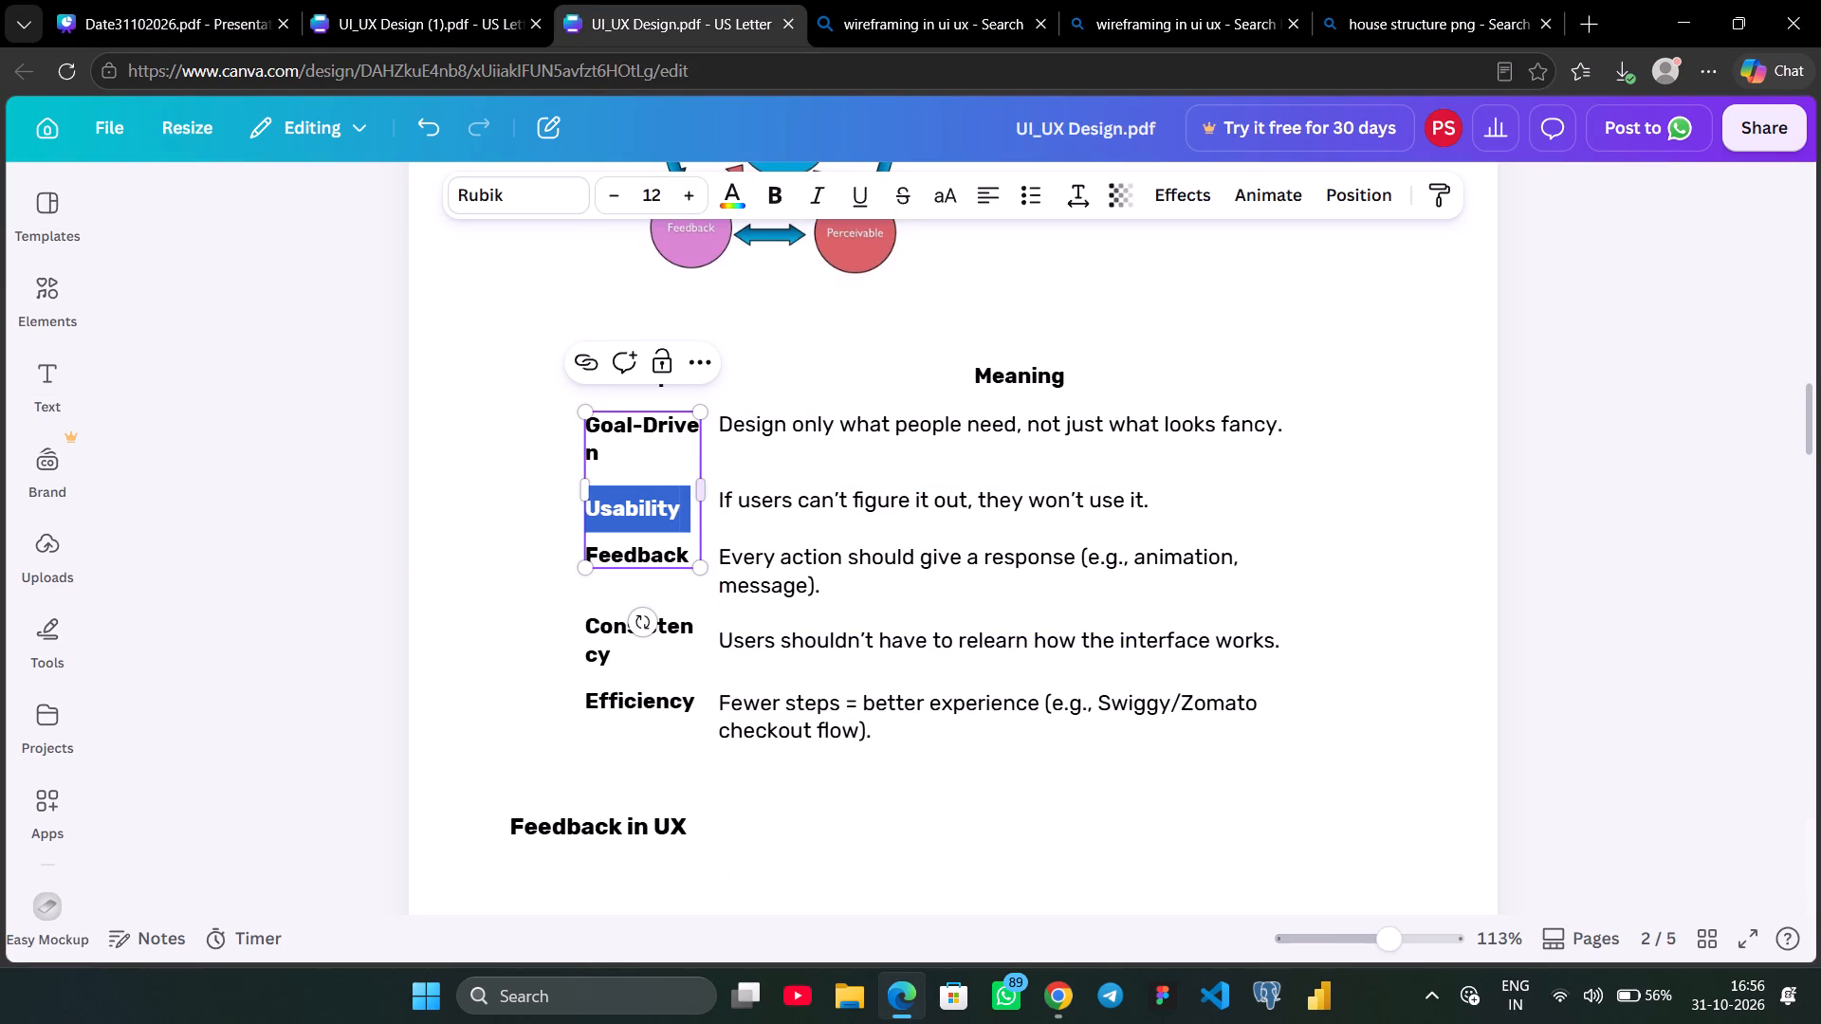
key(ctrl+c)
click(193, 21)
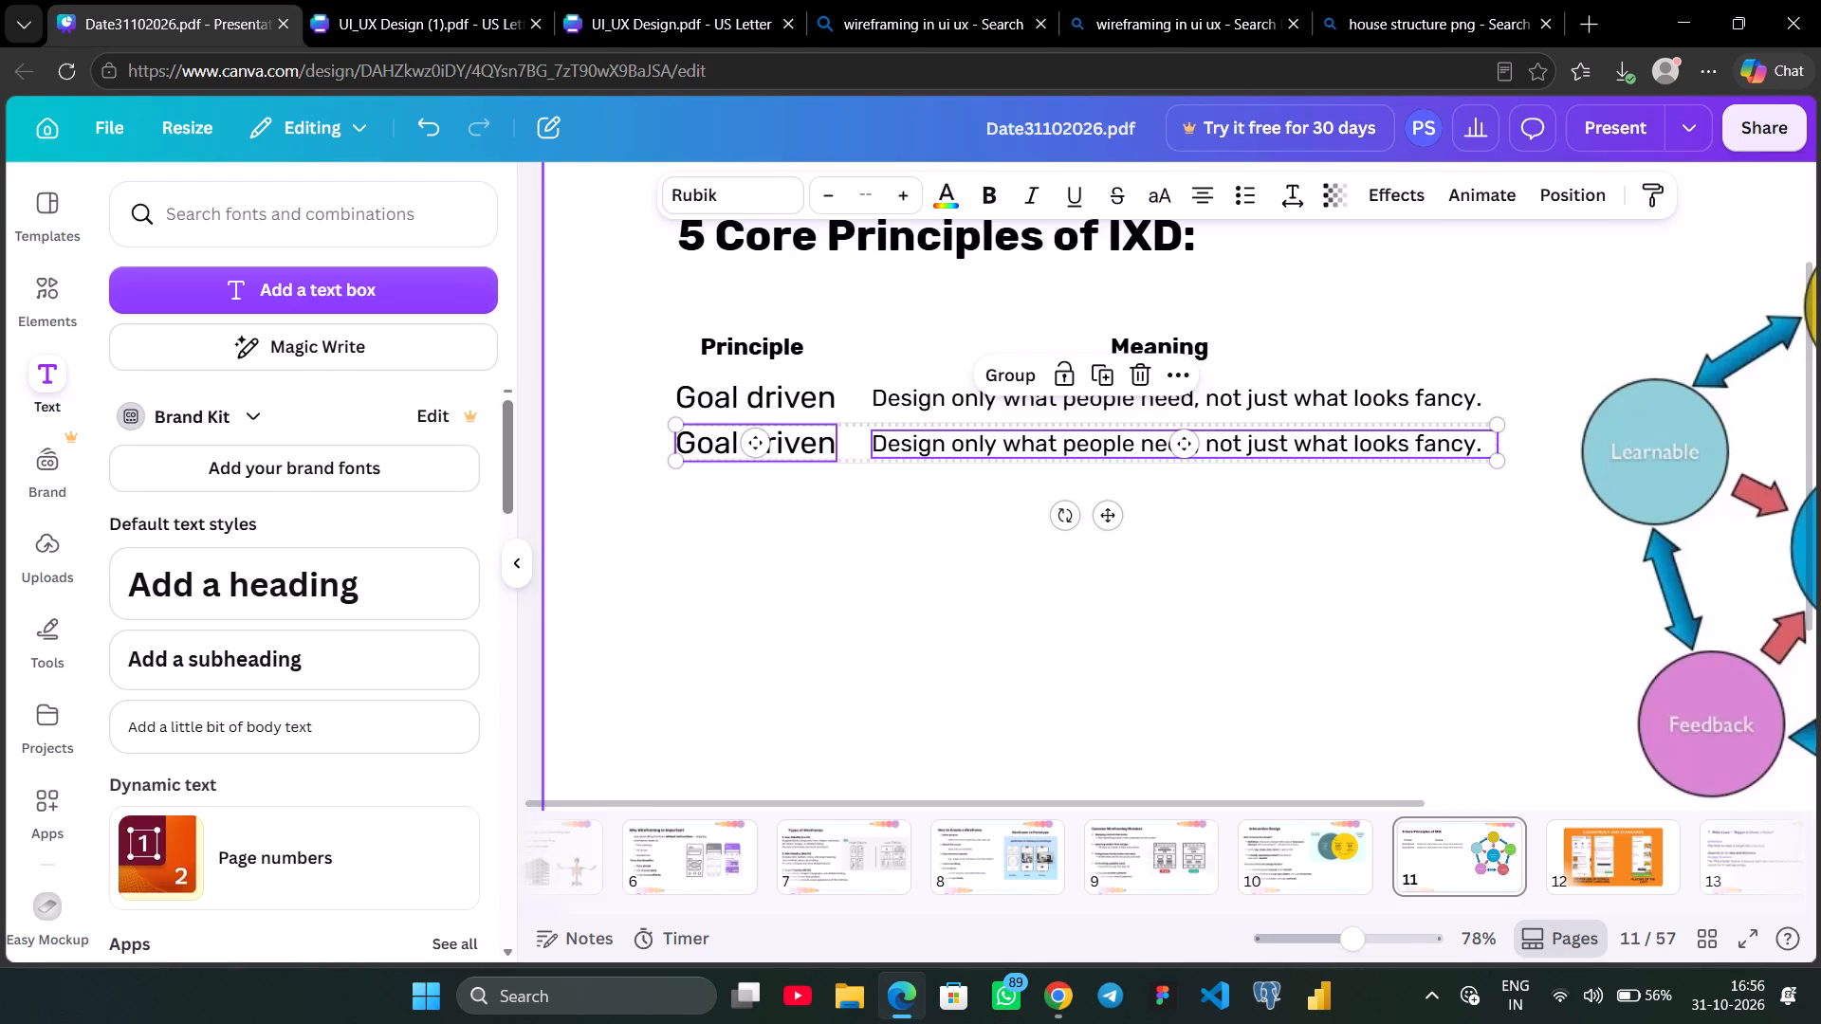
Move the duplicated row slightly lower, aligned with the first row and spaced 19 below it.
double_click(709, 440)
triple_click(709, 440)
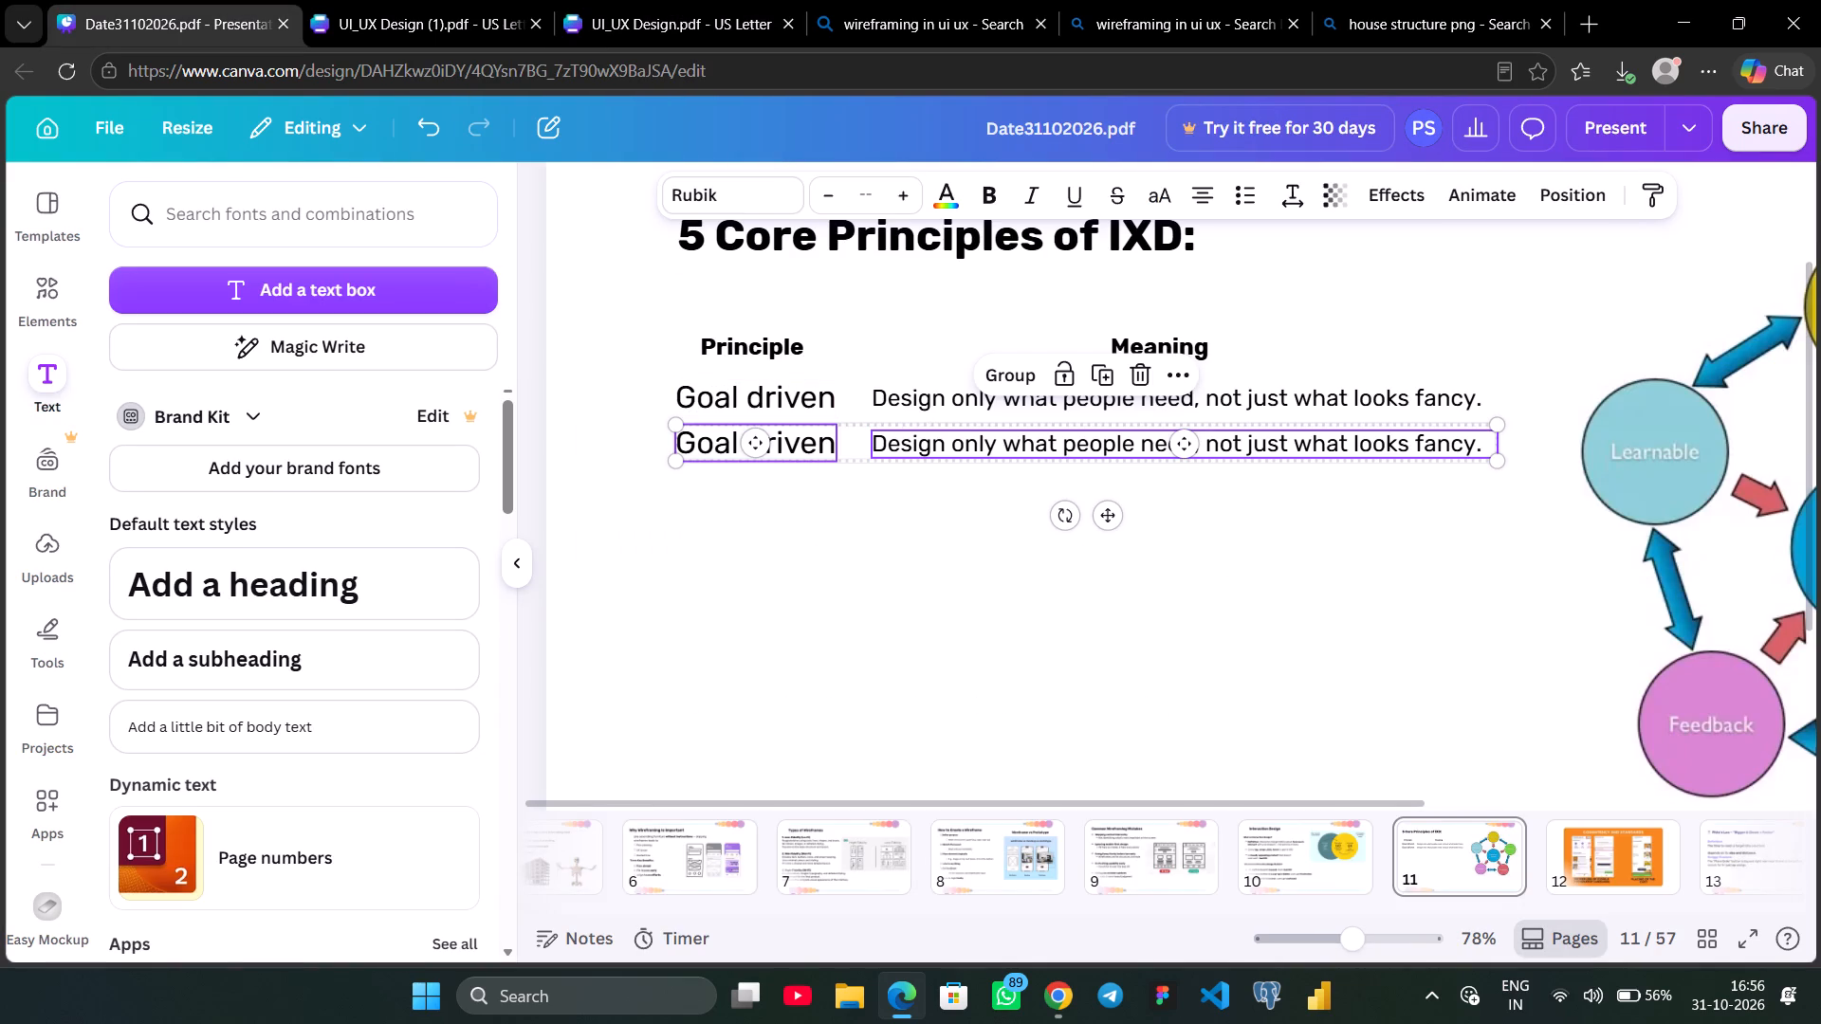
click(709, 440)
drag(709, 440, 753, 546)
drag(753, 546, 705, 488)
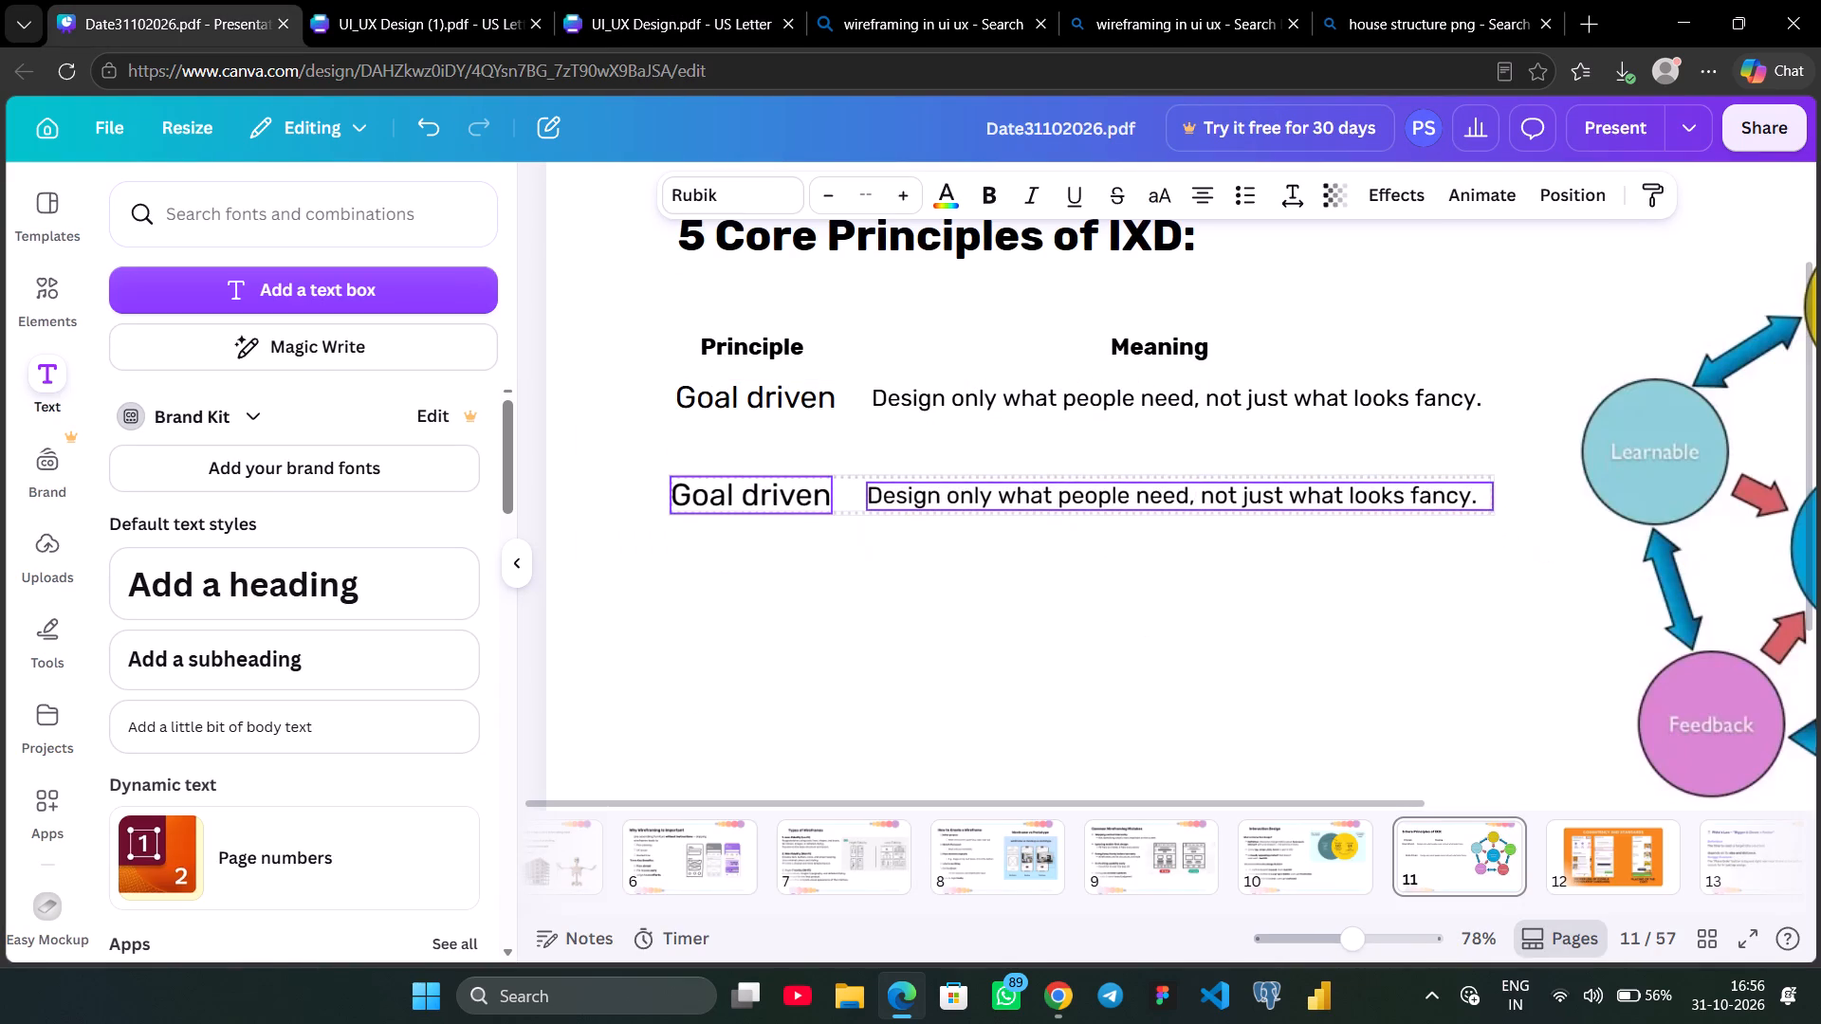
drag(705, 488, 716, 448)
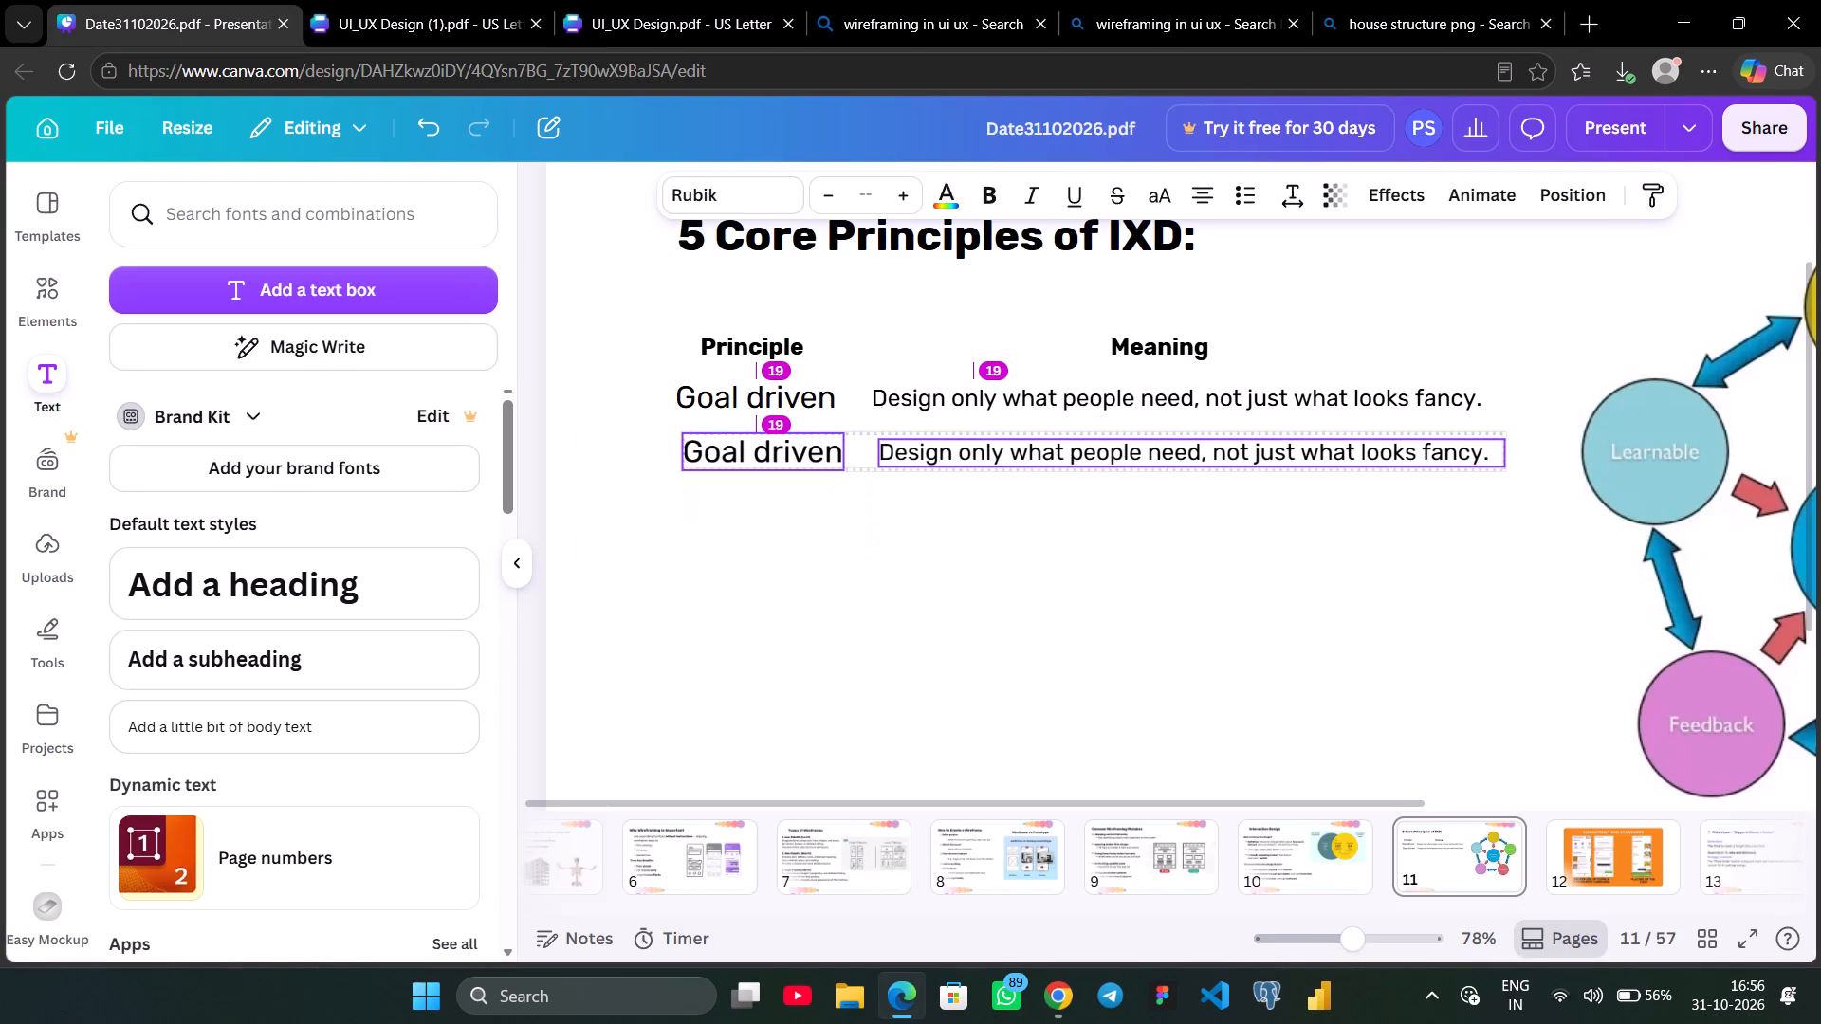
drag(716, 448, 710, 448)
click(727, 526)
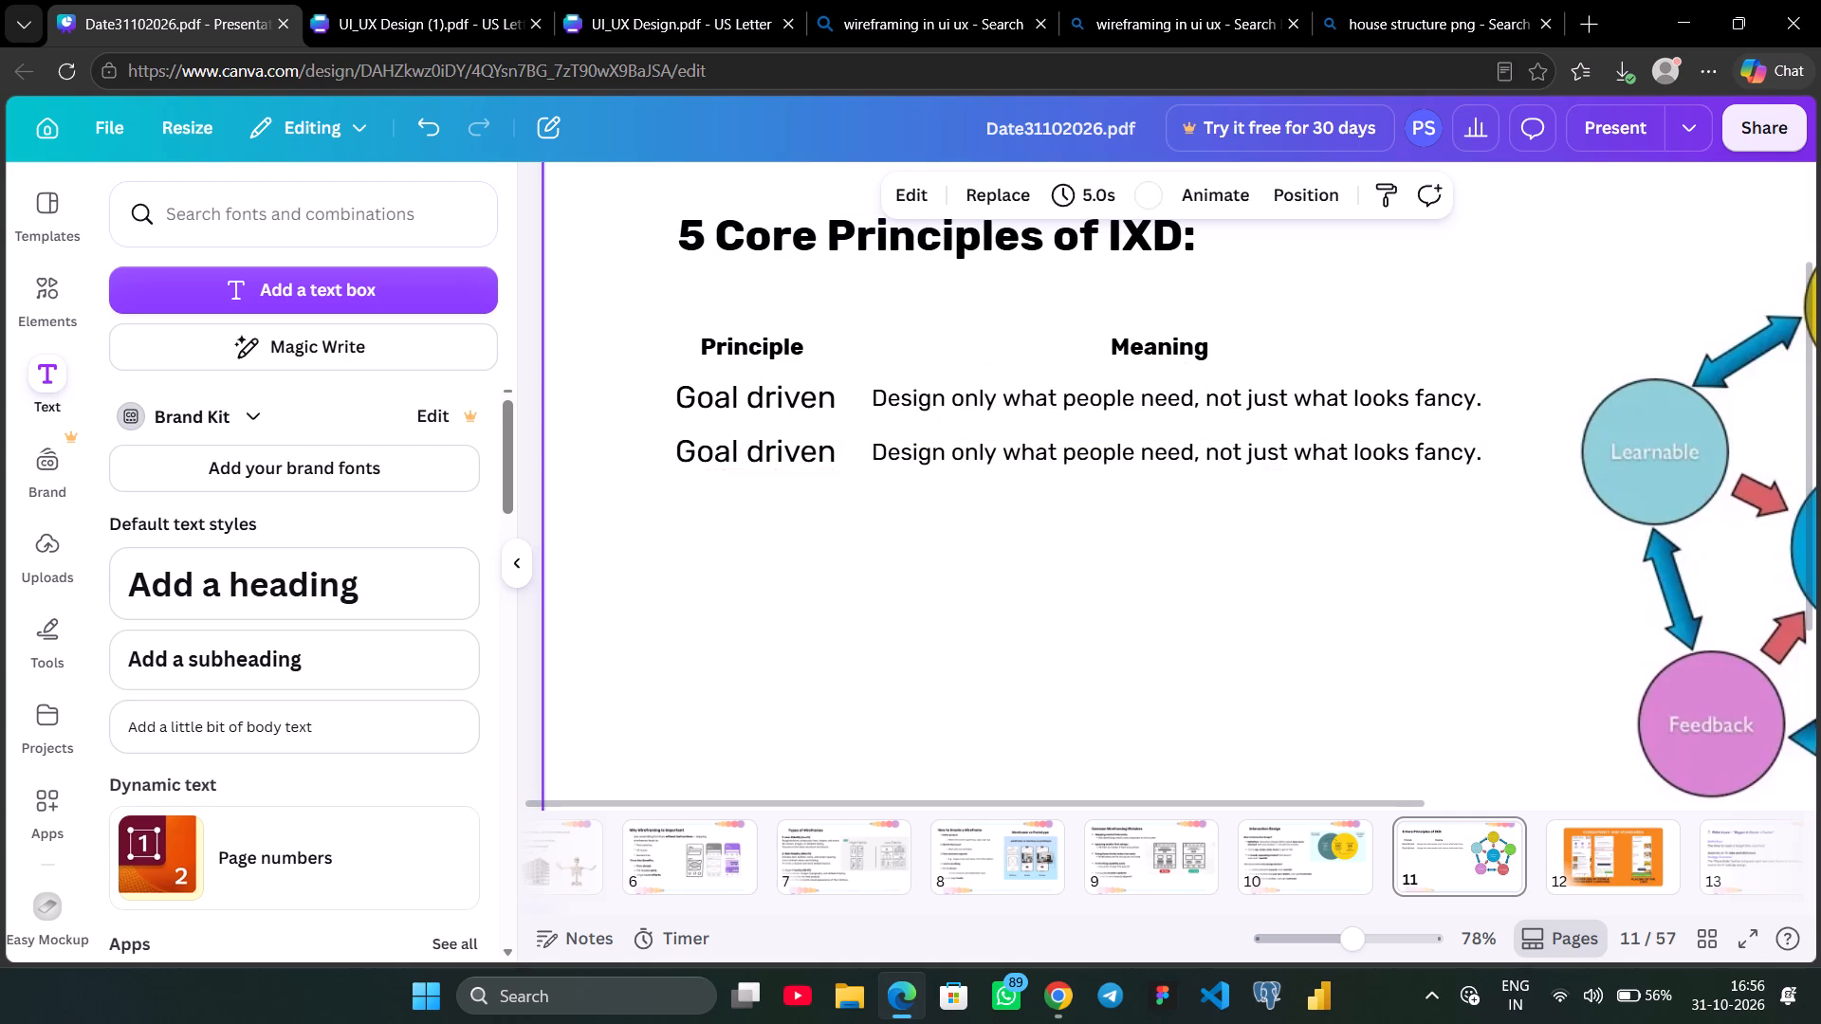
Replace the second row's "Goal driven" text with the copied "Usability".
triple_click(740, 441)
key(ctrl+v)
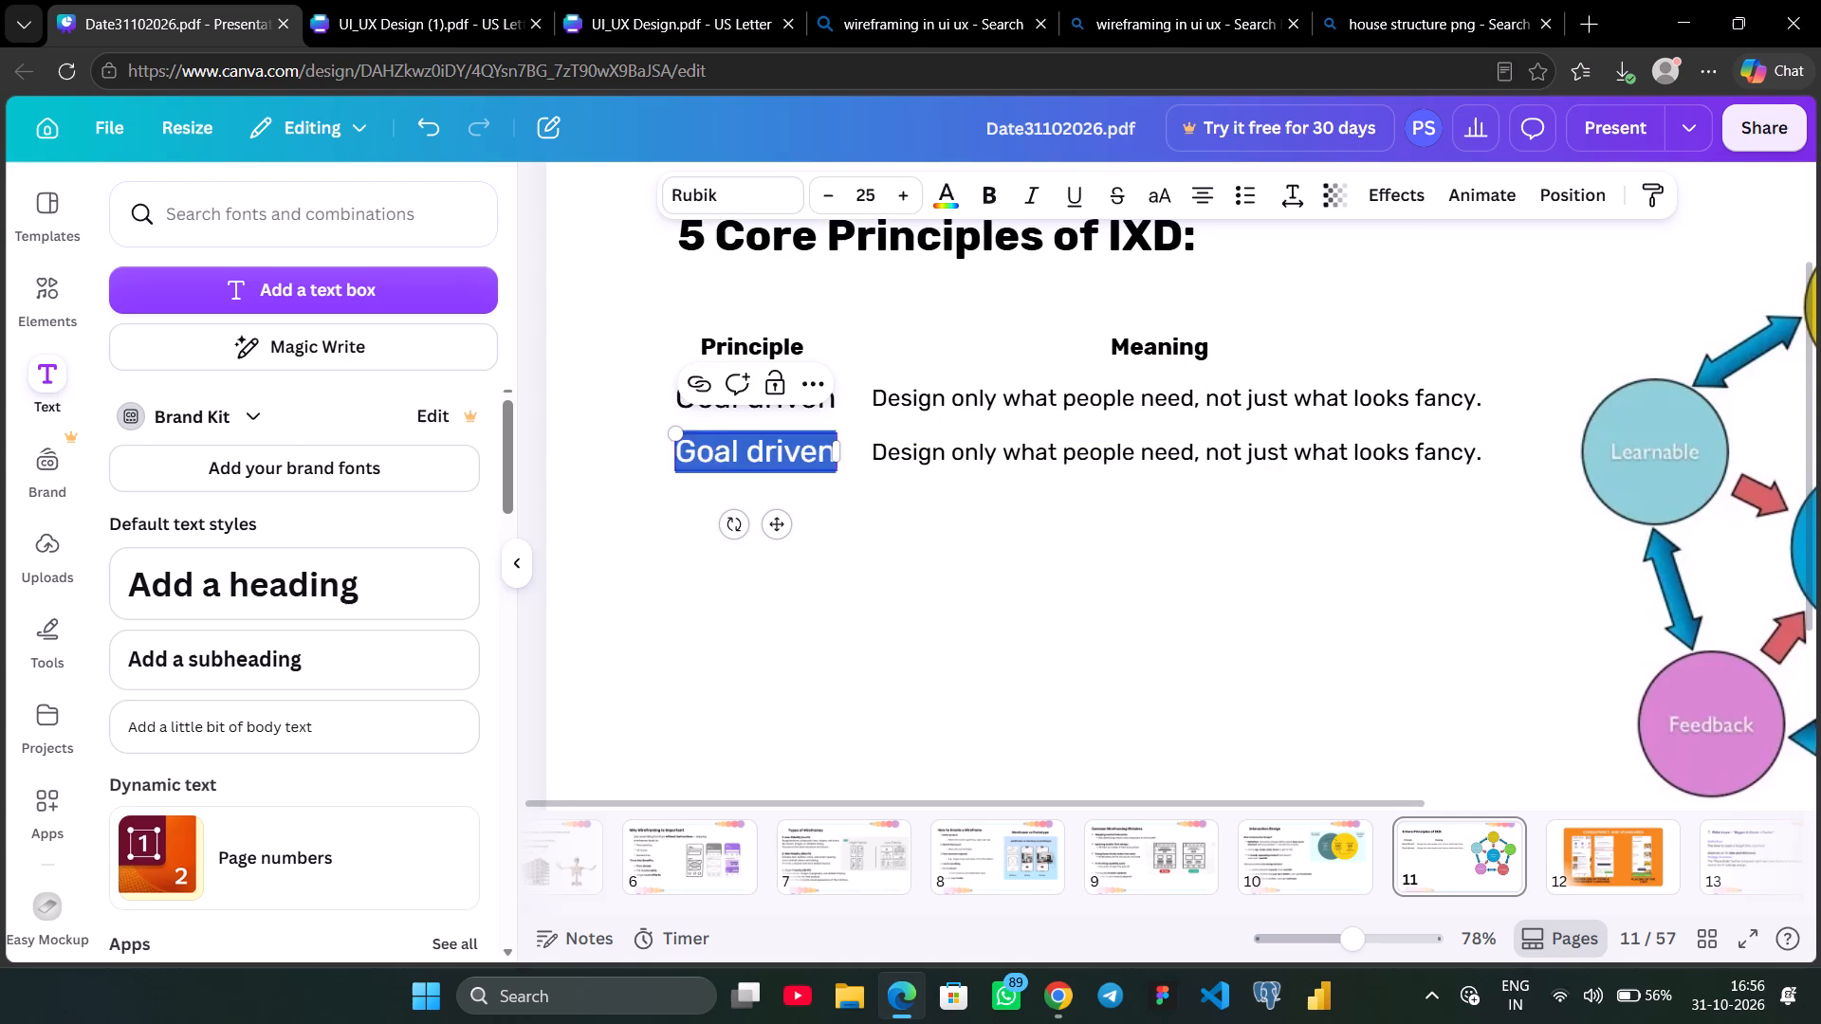
Replace the second row's meaning with "If users can’t figure it out, they won’t use it." copied from the UI_UX Design.pdf notes.
click(637, 18)
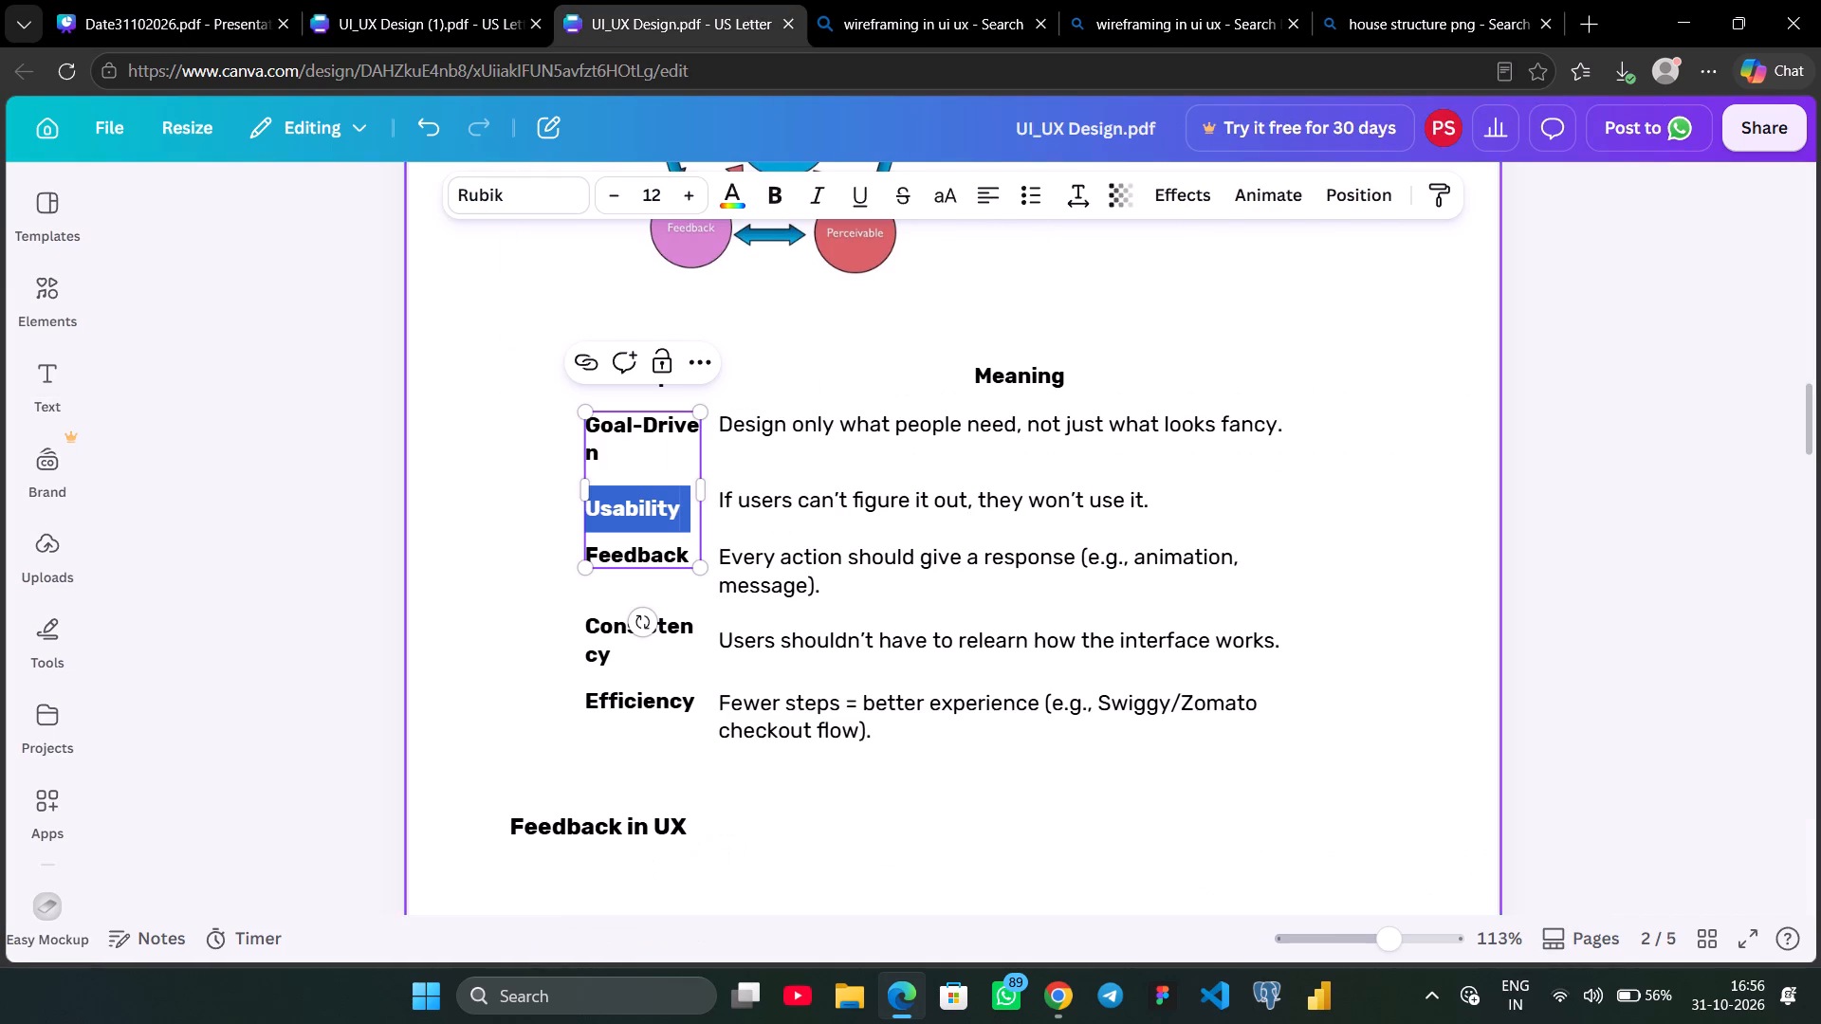
triple_click(784, 492)
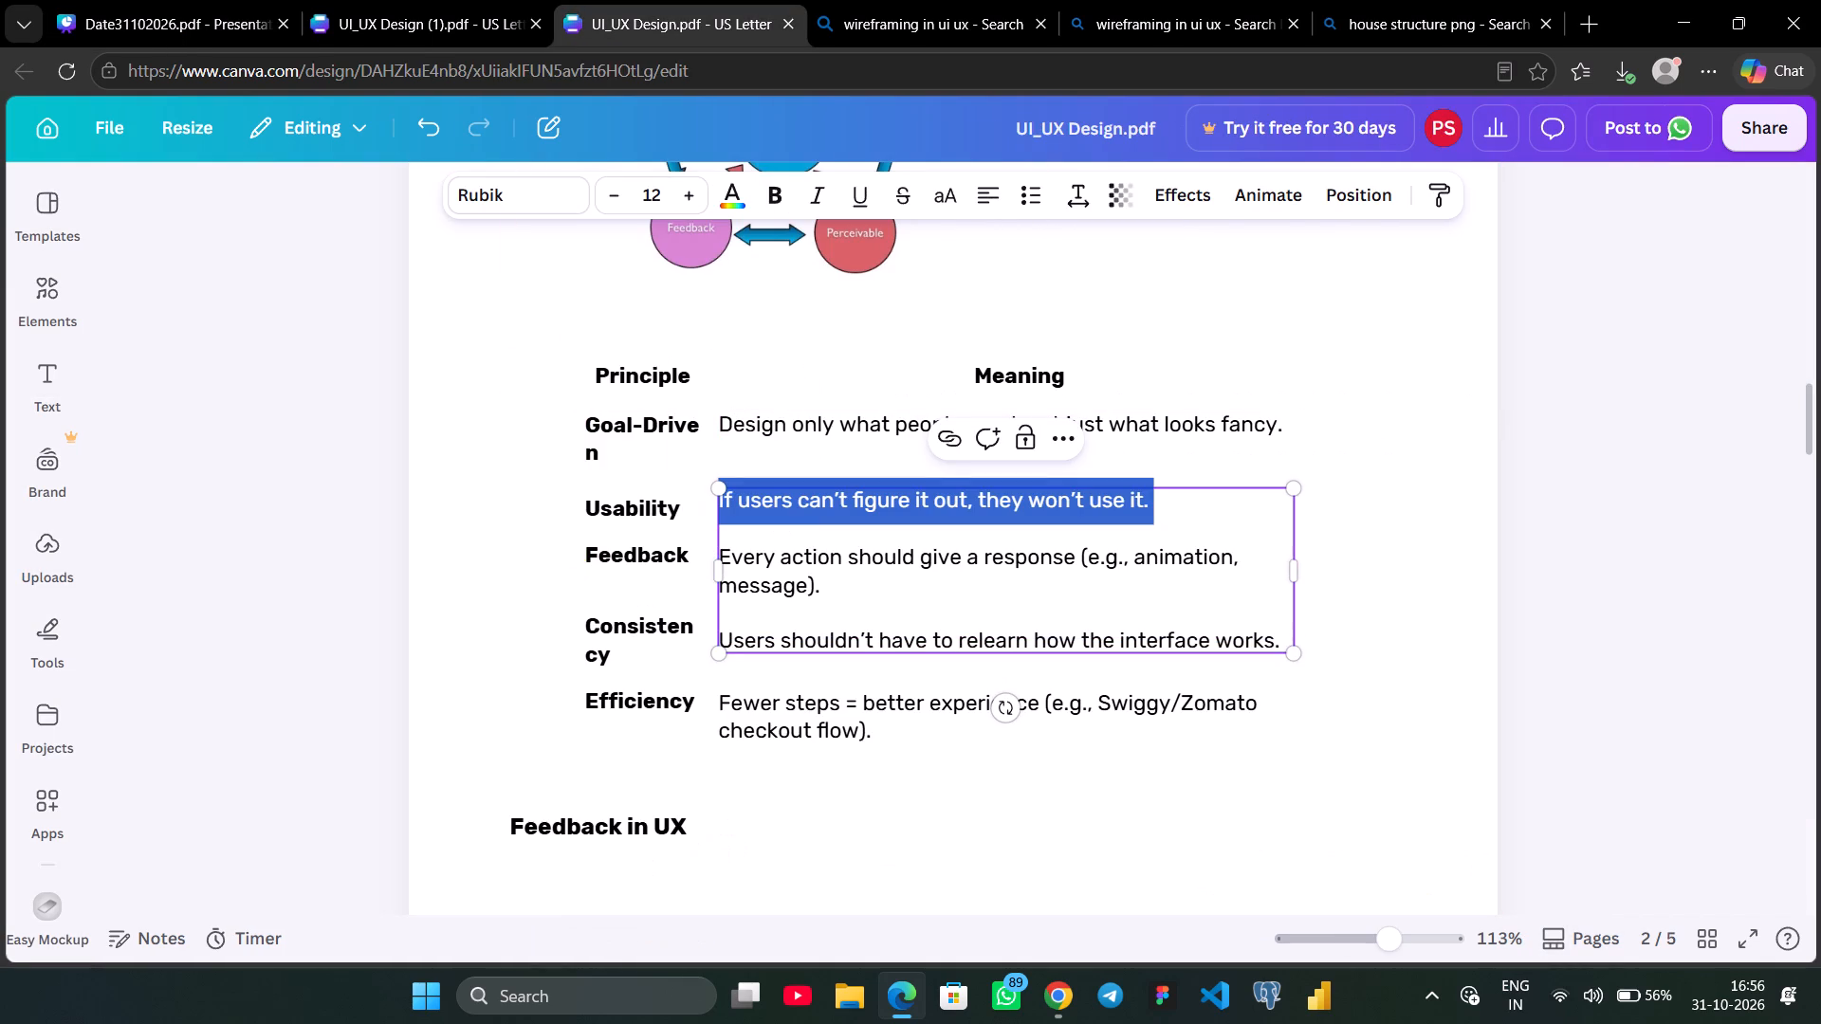
key(ctrl+c)
click(189, 0)
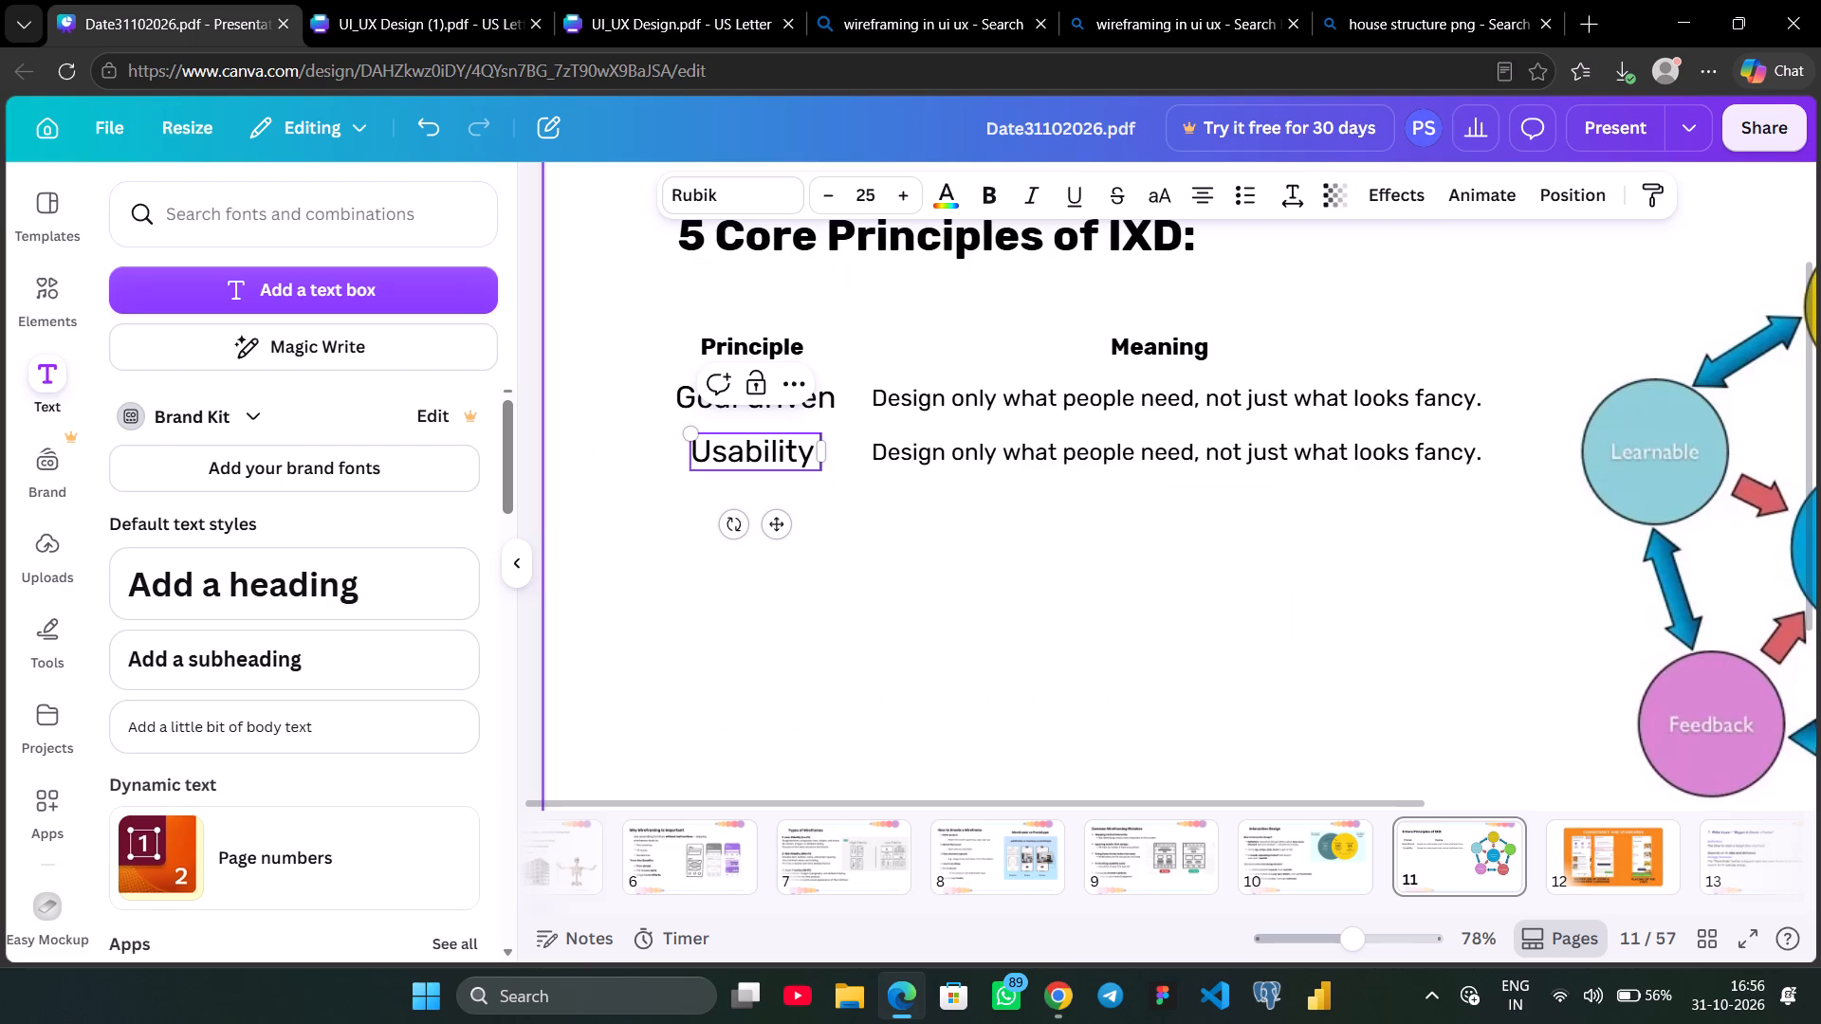
double_click(984, 446)
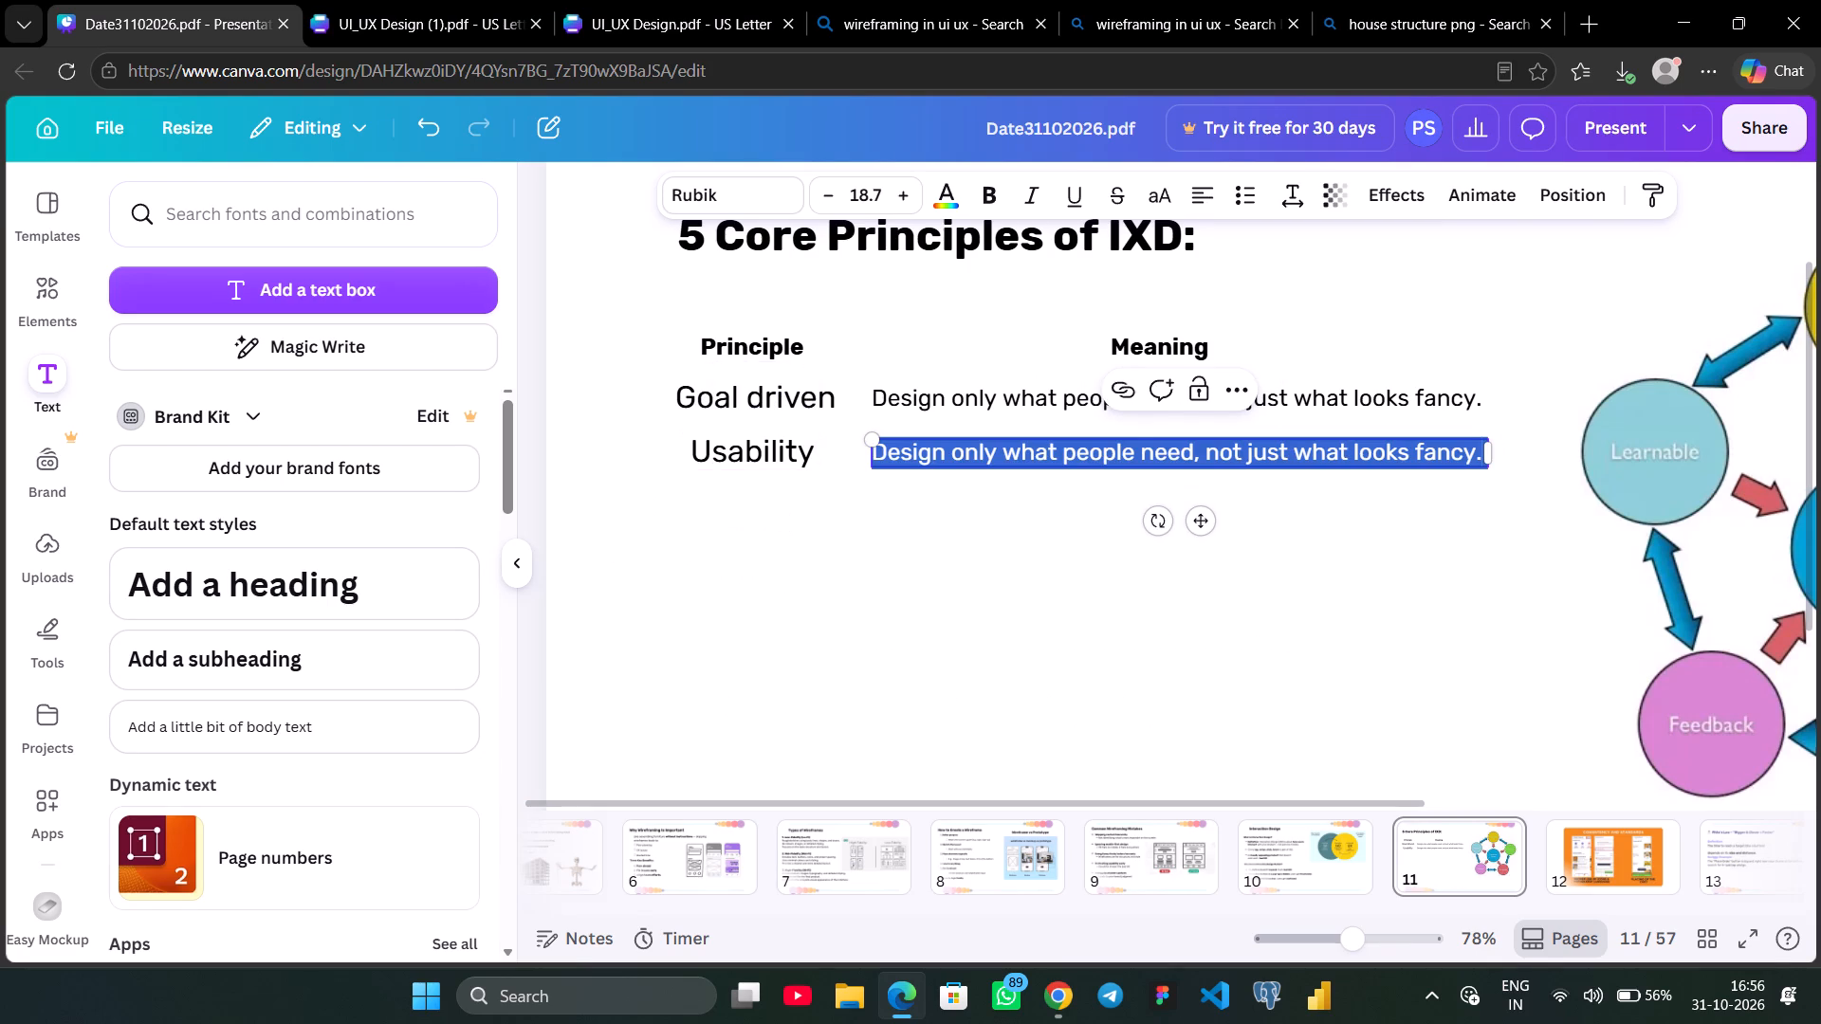
key(ctrl+v)
click(1030, 630)
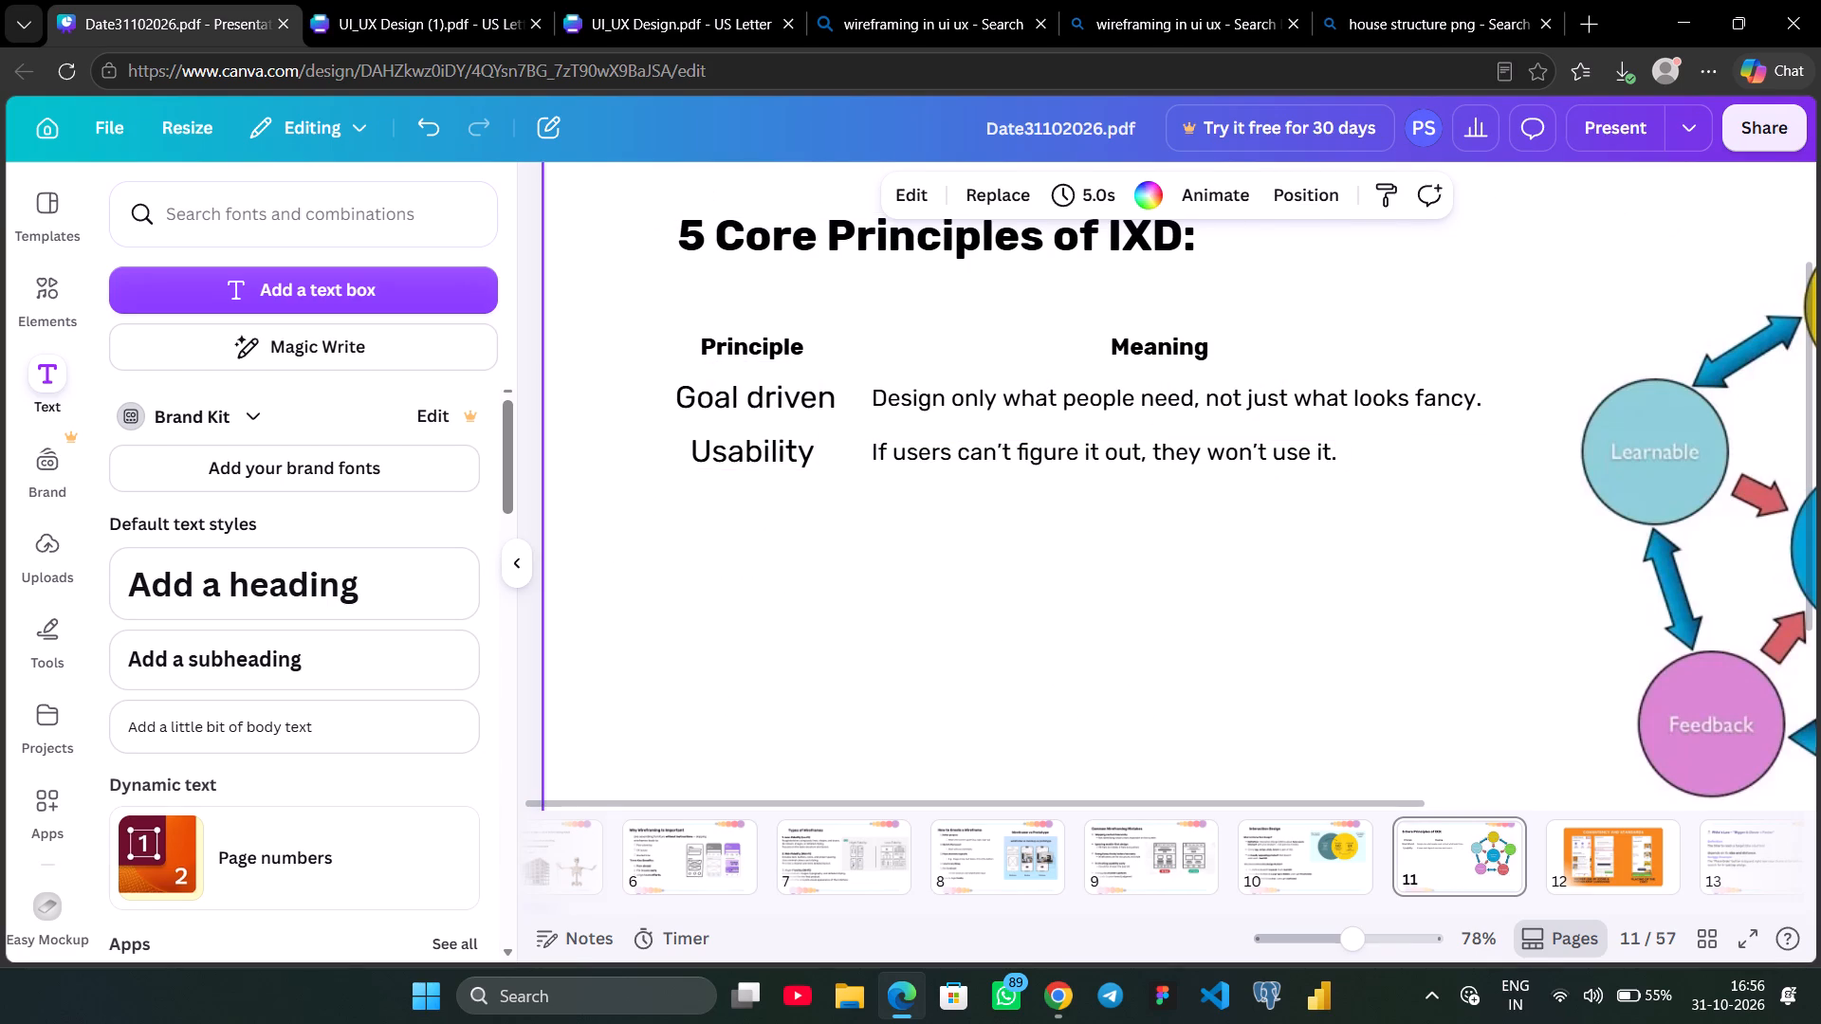
Duplicate the Usability row, both principle and meaning, directly below as a third row starting flush with "Goal driven".
click(748, 451)
shift+click(966, 448)
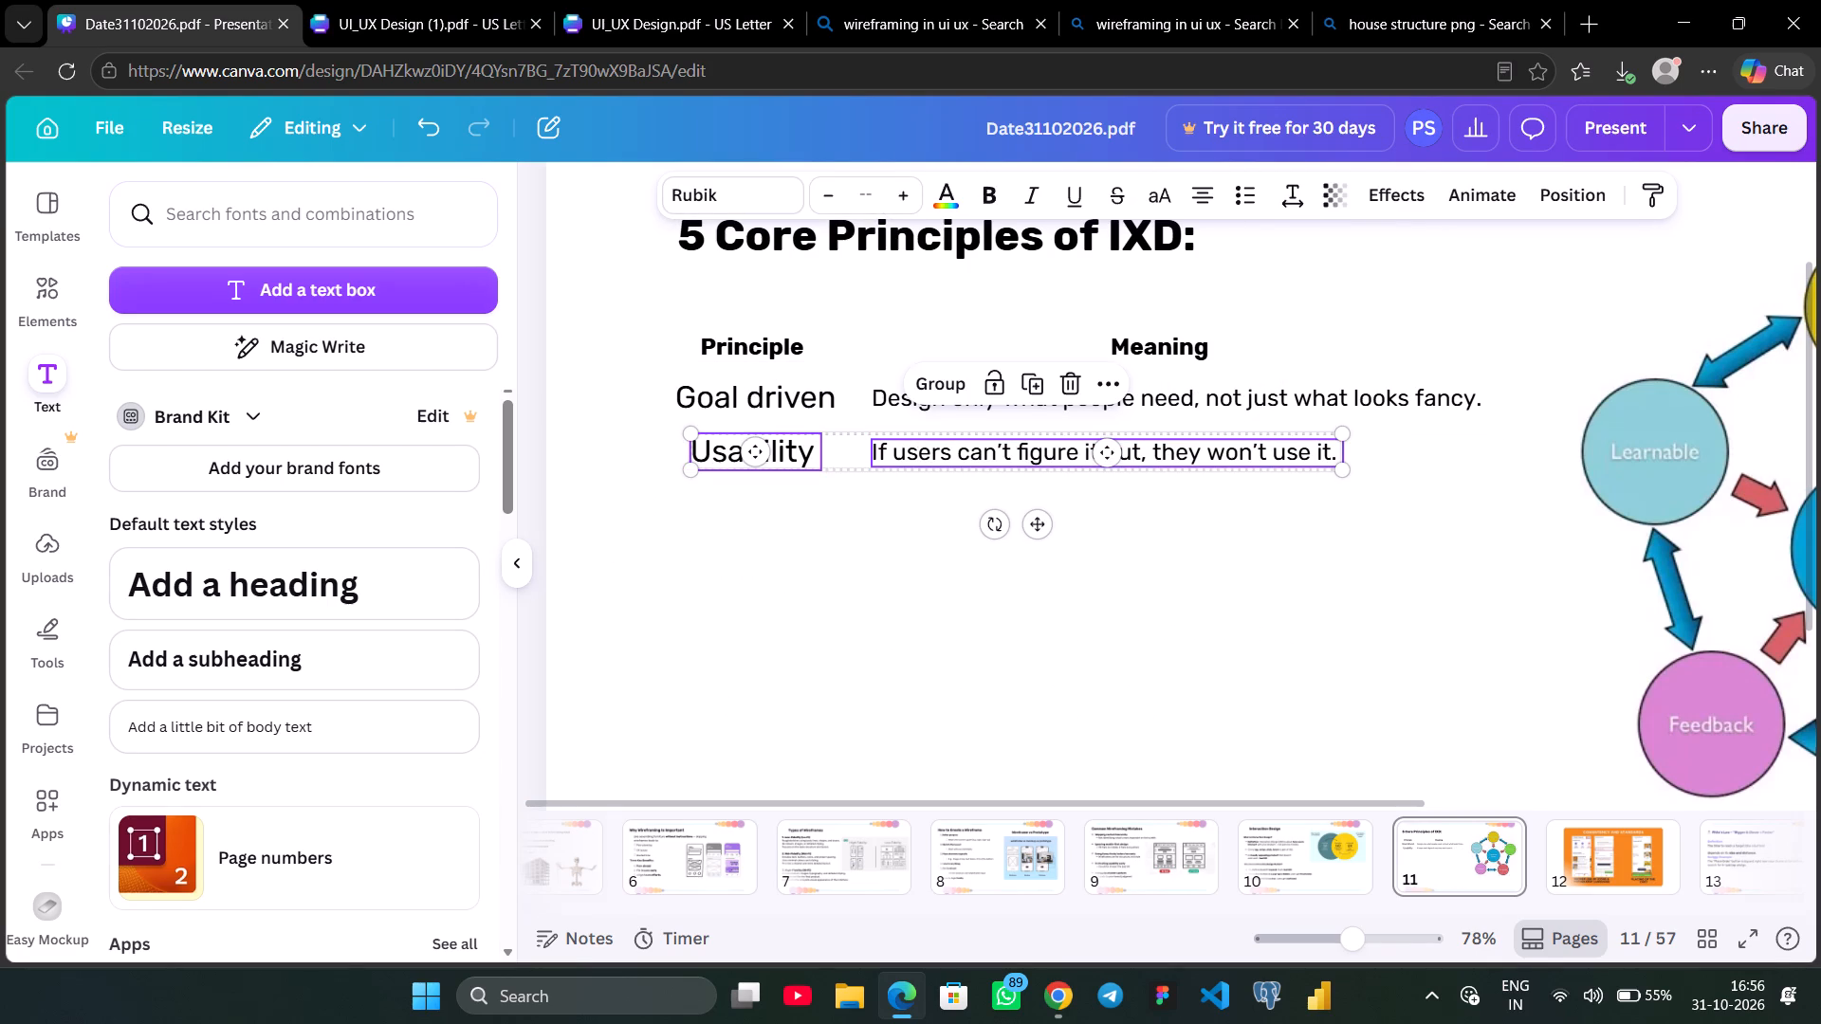
alt+drag(966, 448, 966, 507)
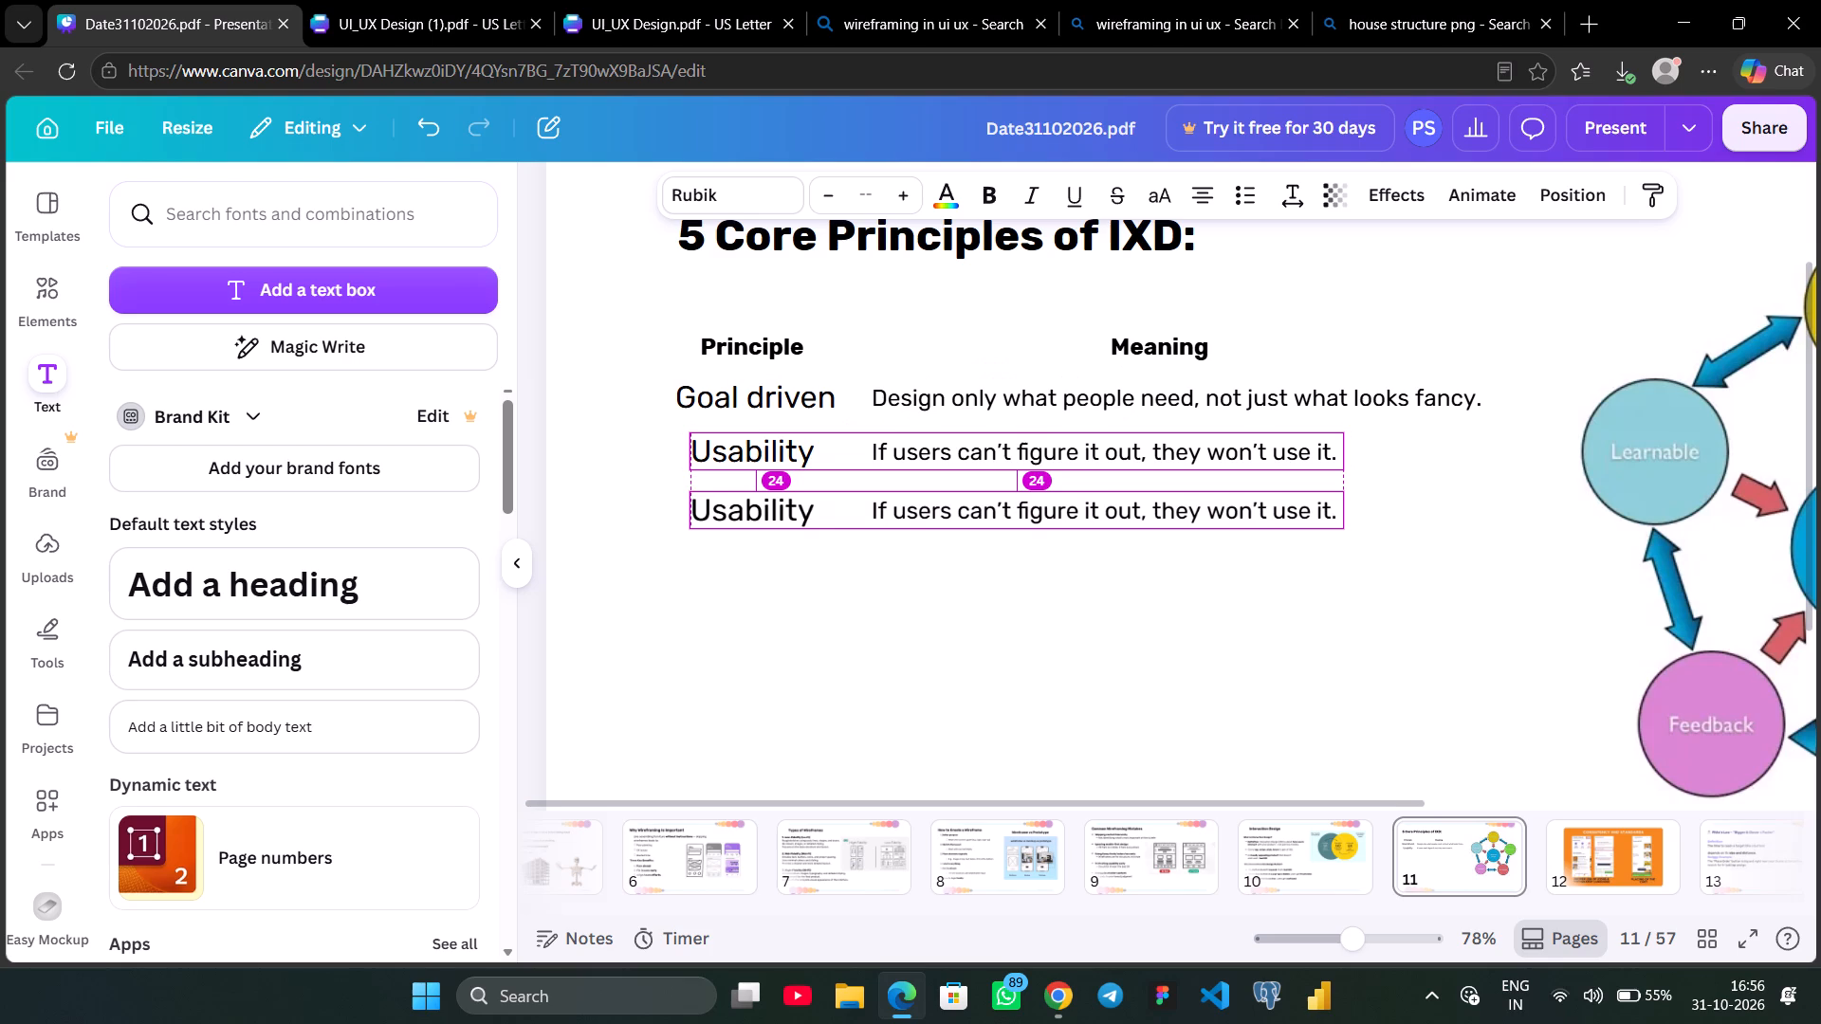
alt+drag(966, 507, 966, 508)
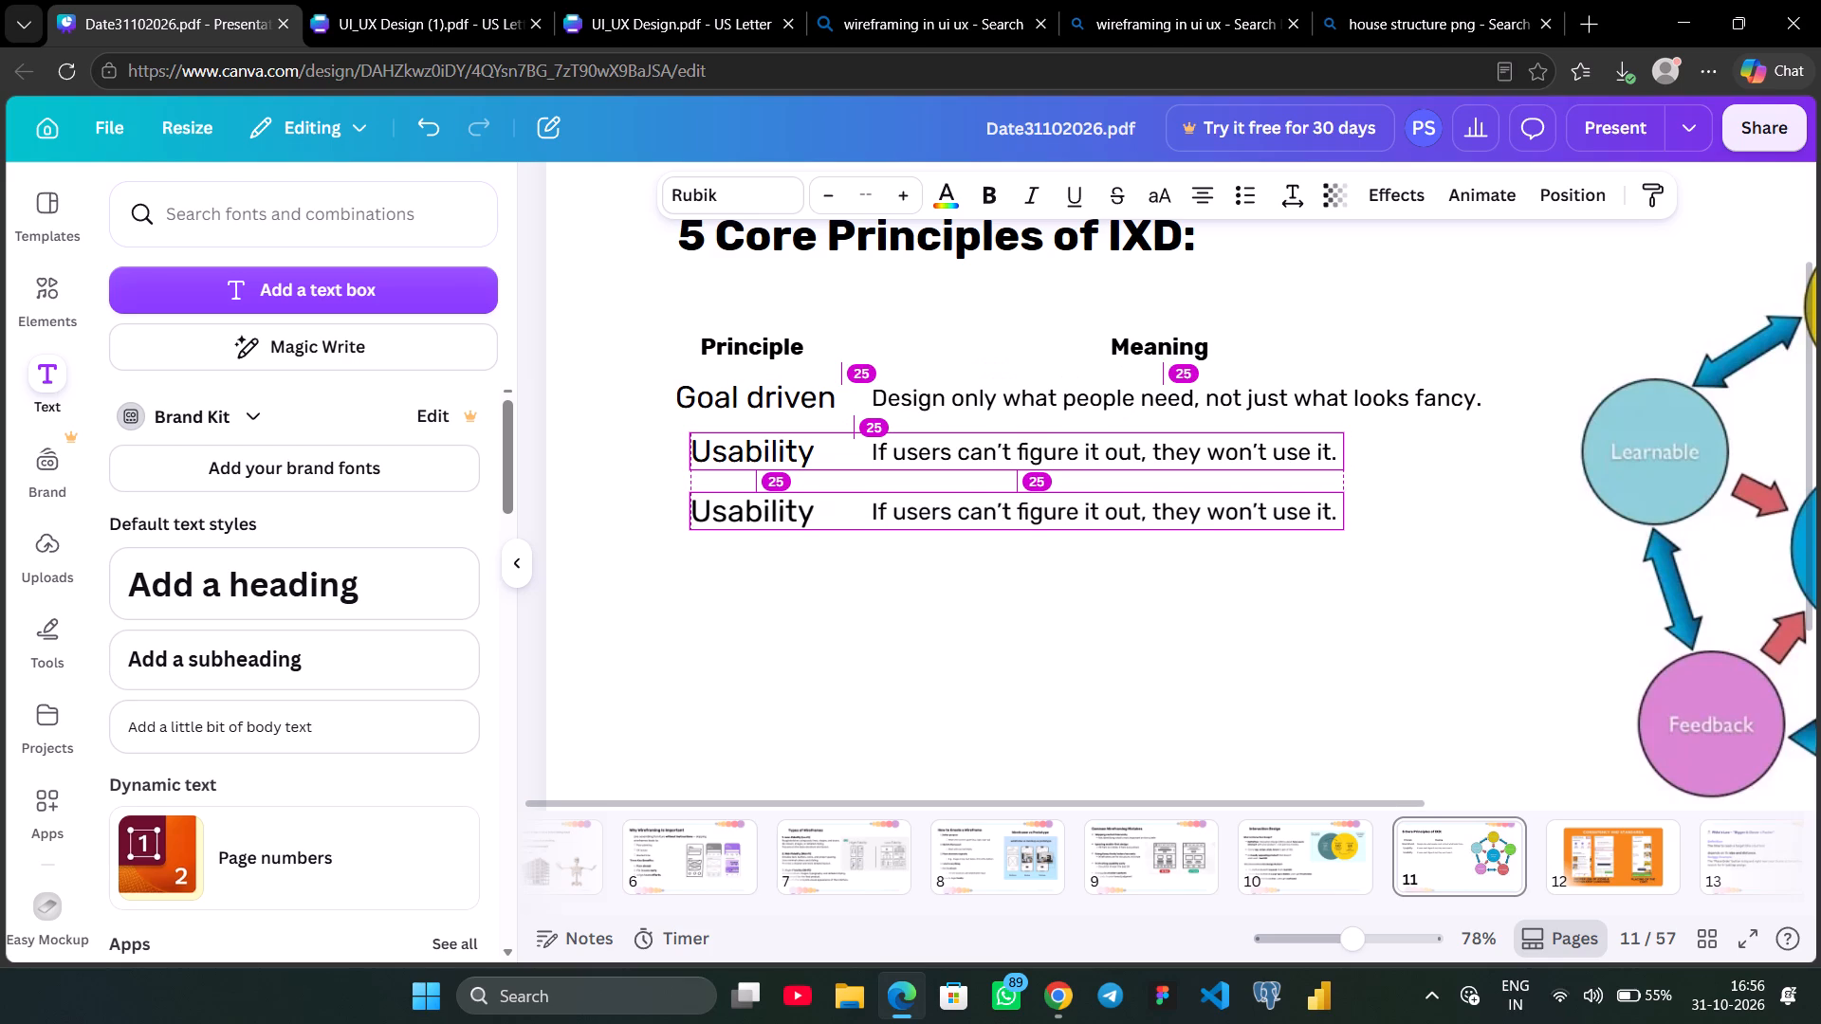
alt+drag(966, 508, 949, 492)
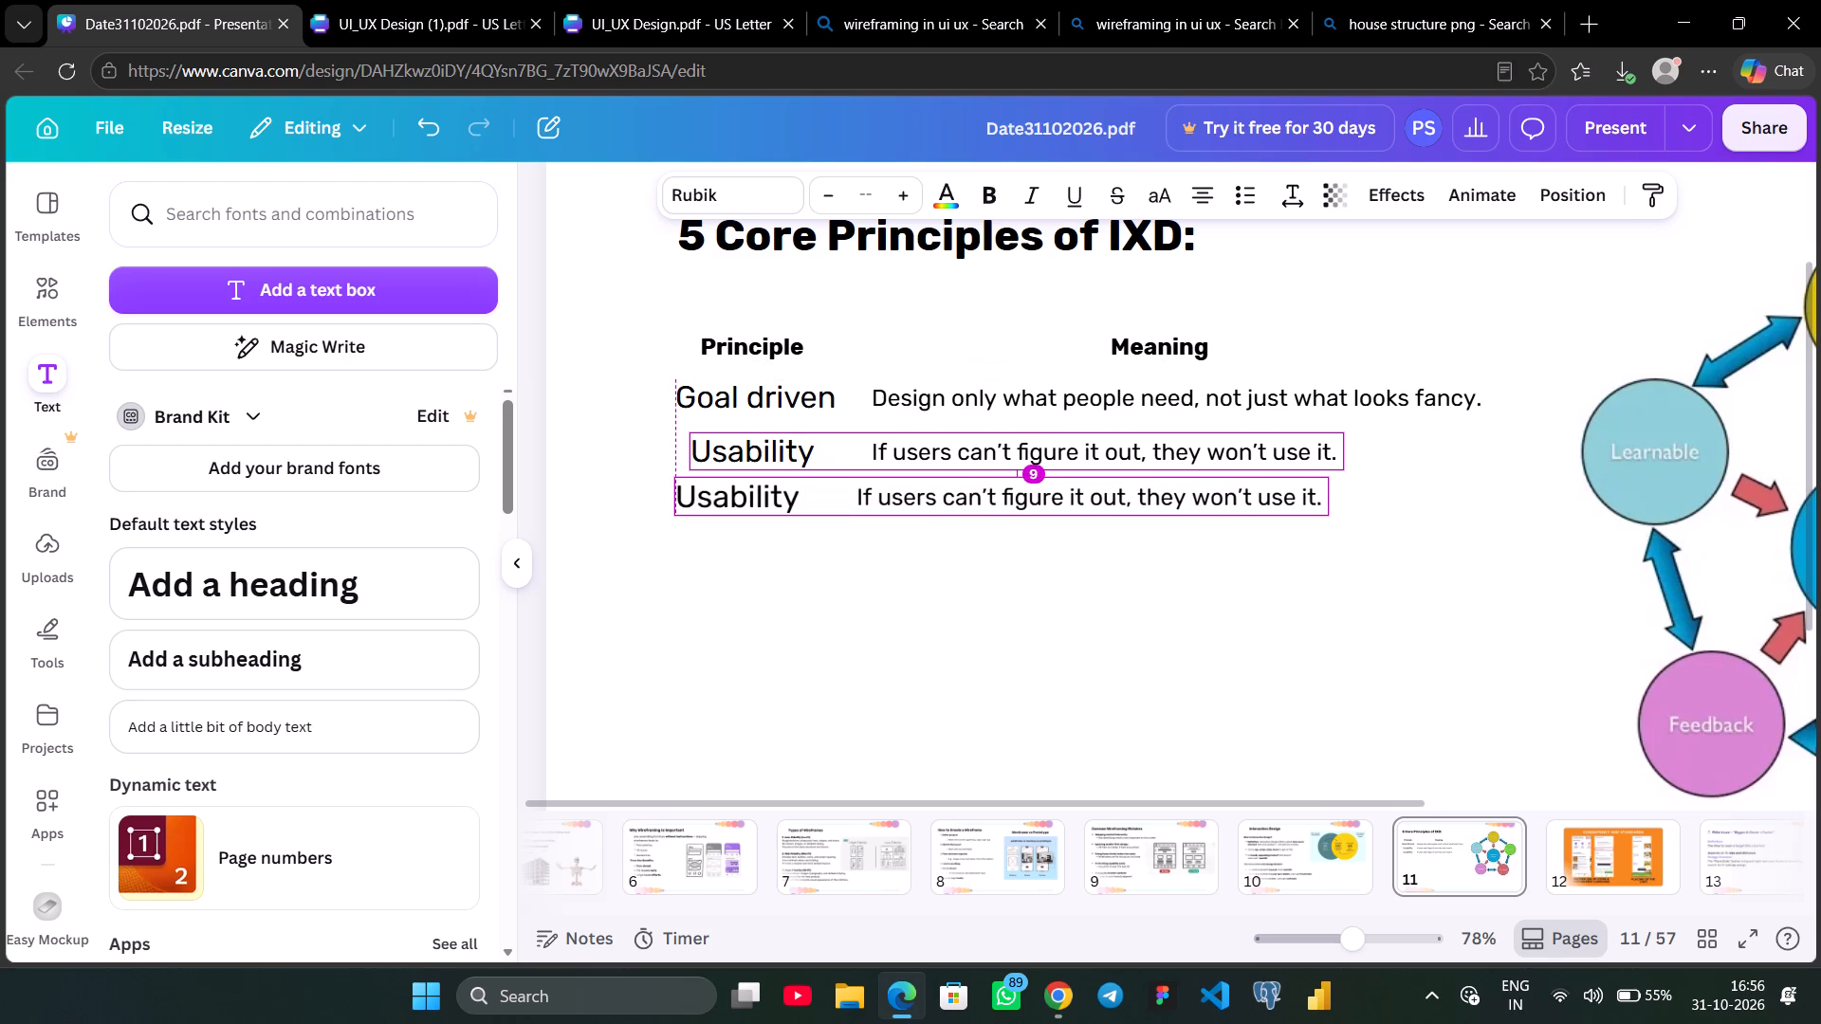
alt+drag(949, 492, 953, 500)
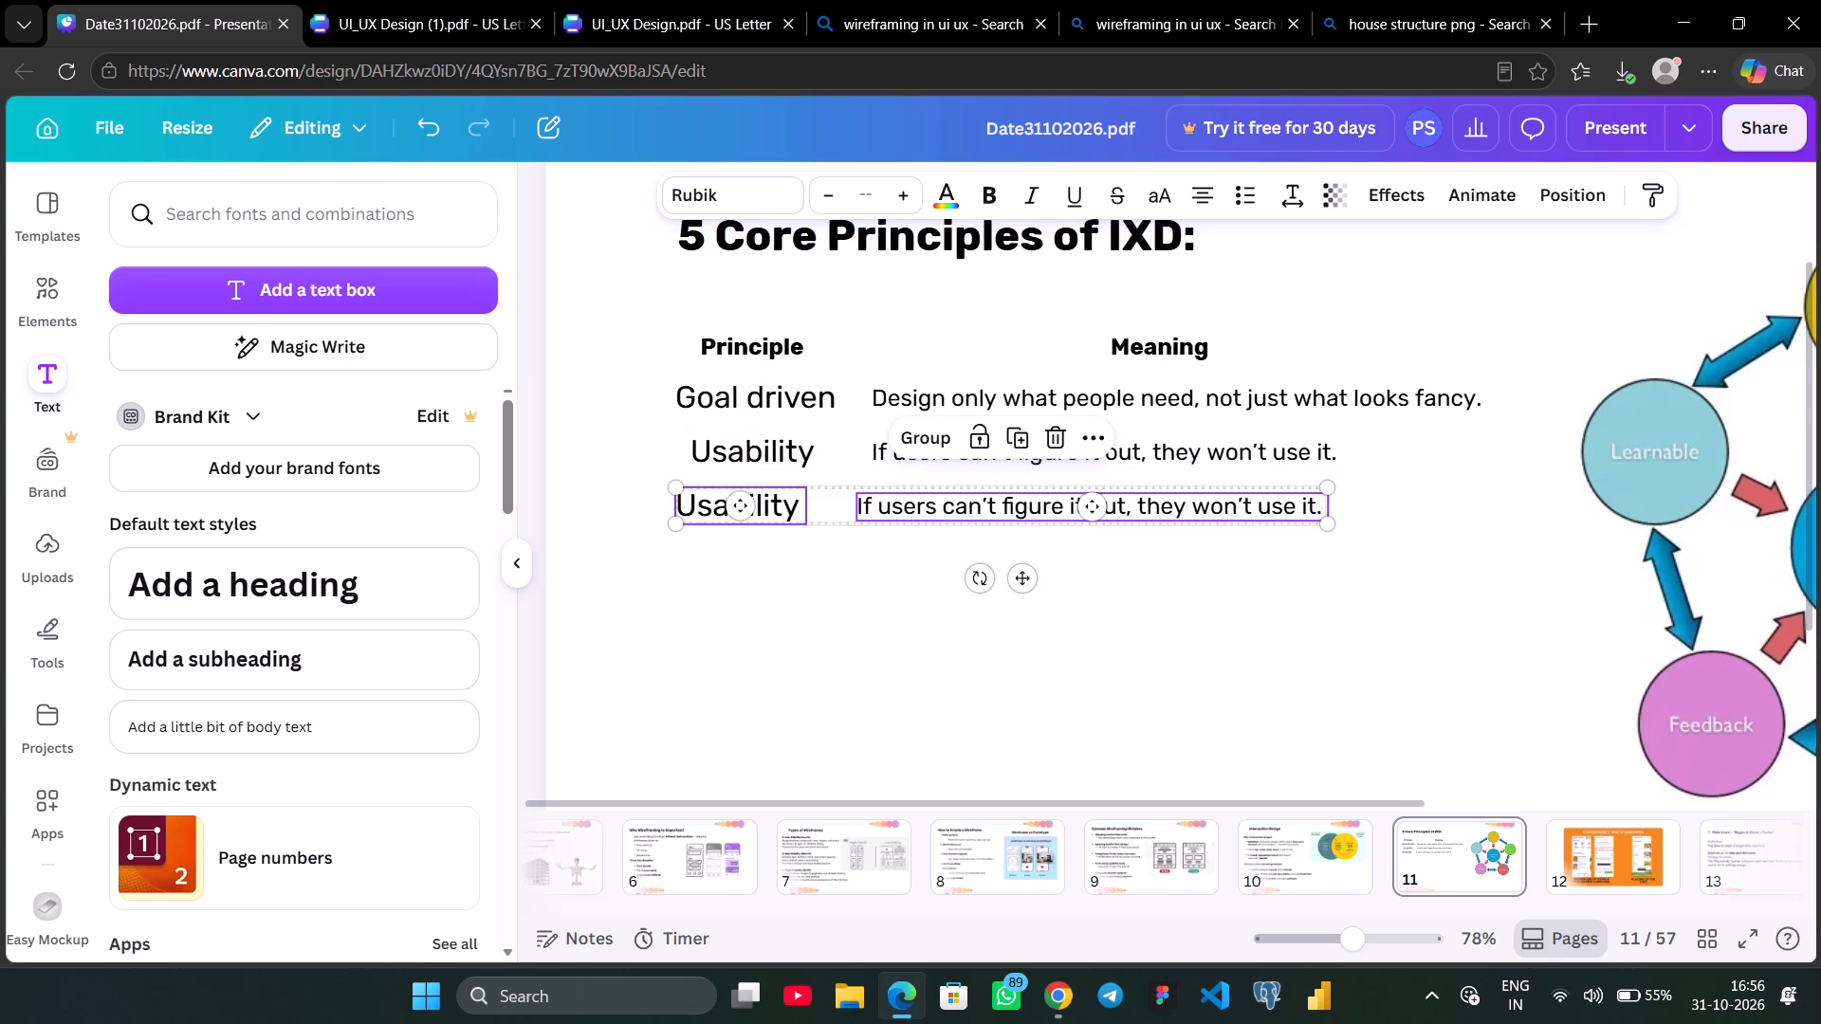
Shift the second row's "Usability" text left until its left edge aligns with "Goal driven".
click(797, 448)
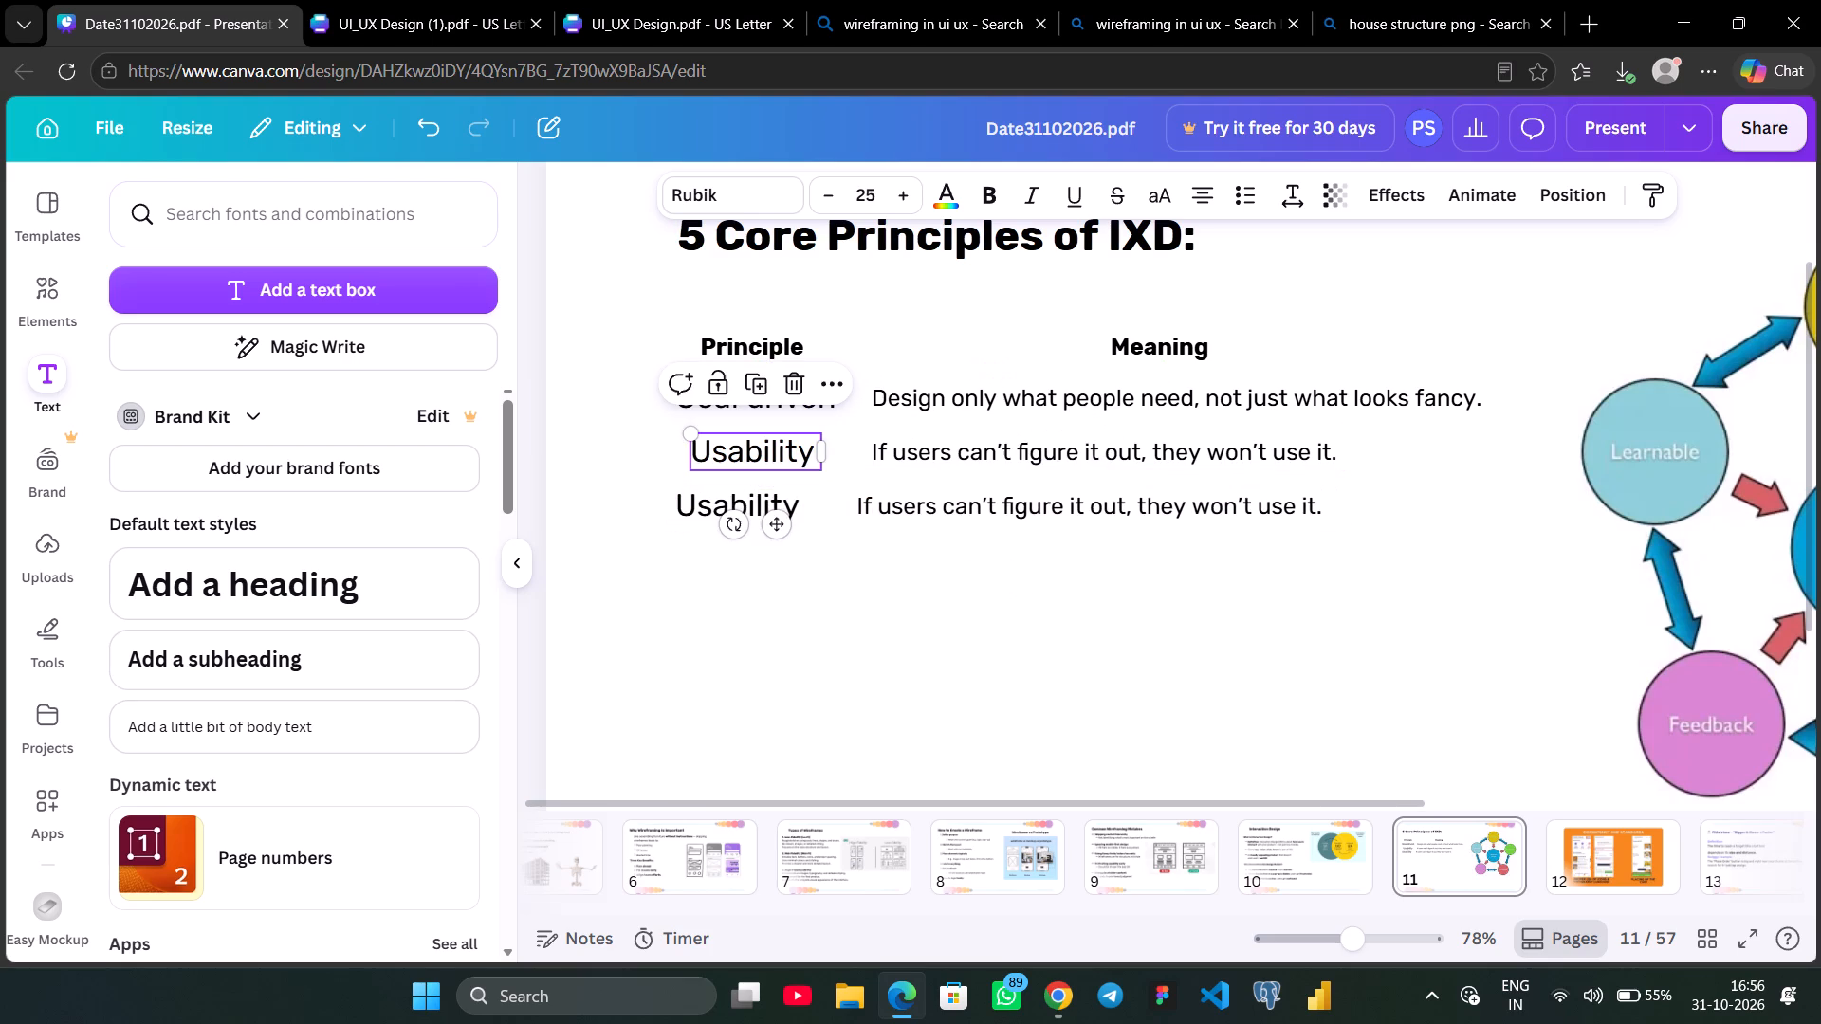
key(Left)
key(Left)
key(Left)
key(Left)
key(Left)
key(Left)
key(Left)
key(Left)
key(Left)
key(Left)
key(Left)
key(Left)
key(Left)
key(Left)
key(Left)
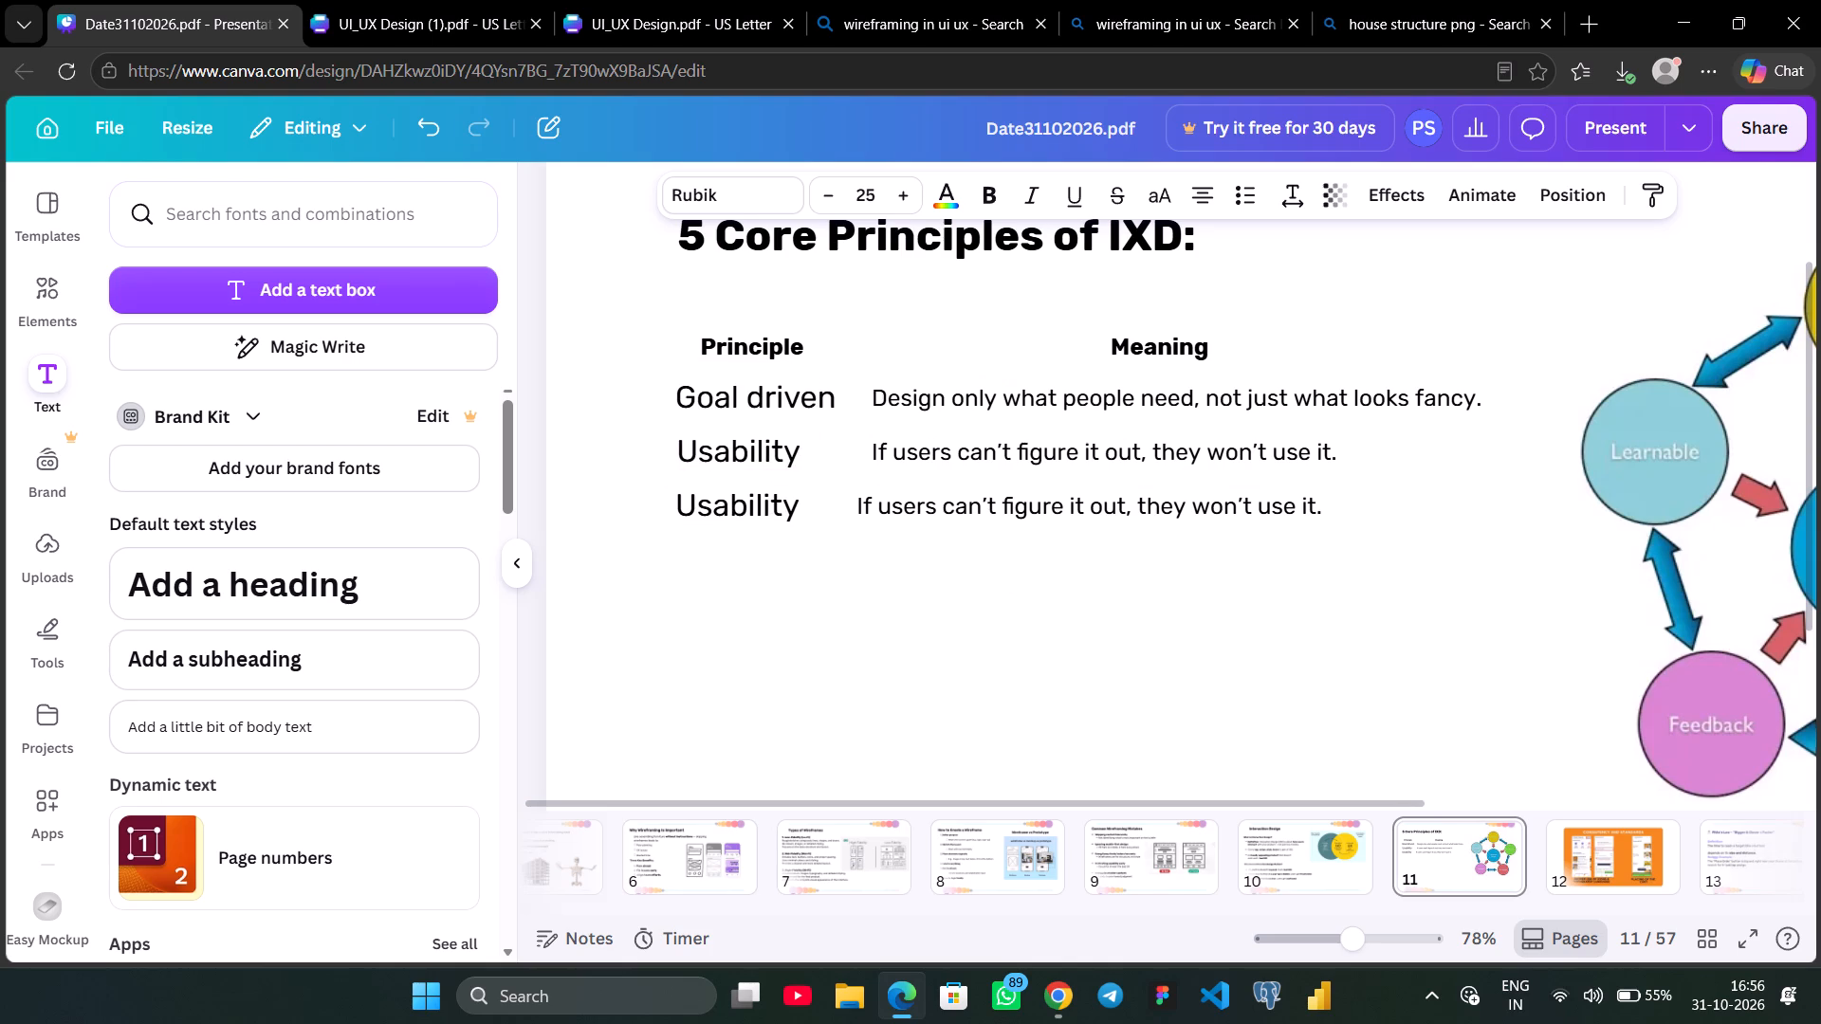
key(Left)
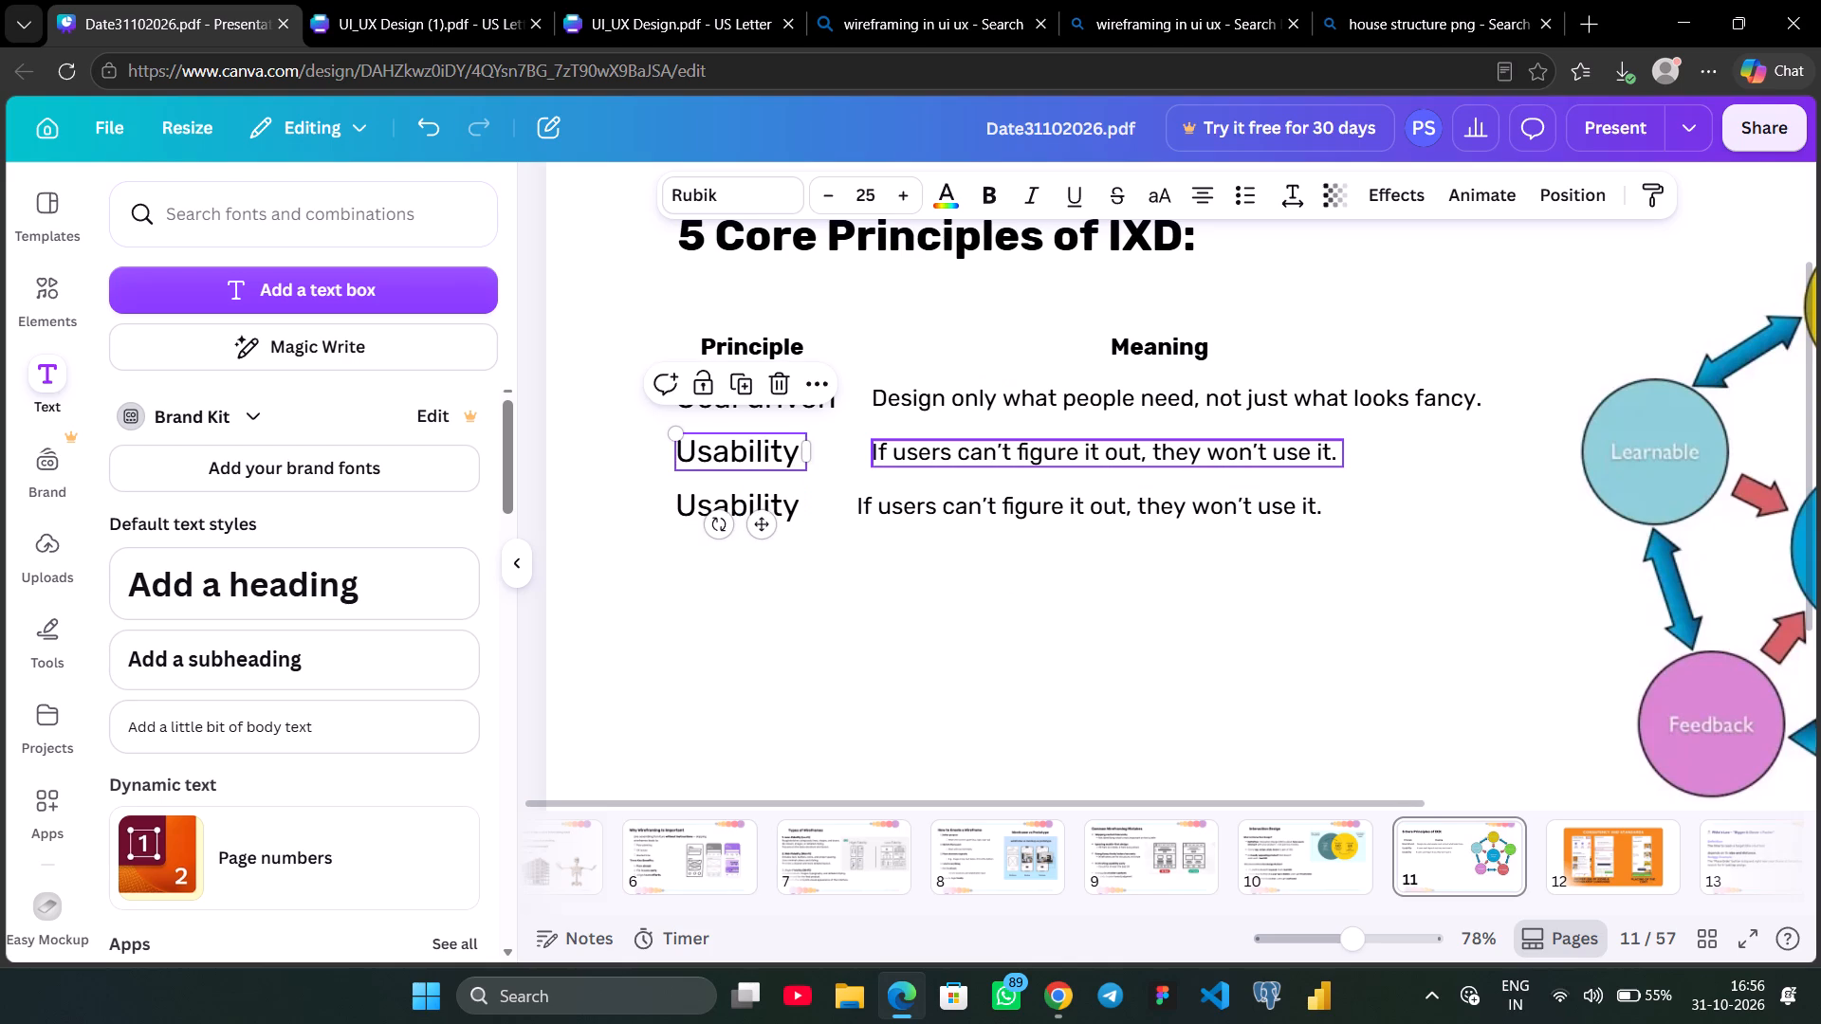
click(912, 626)
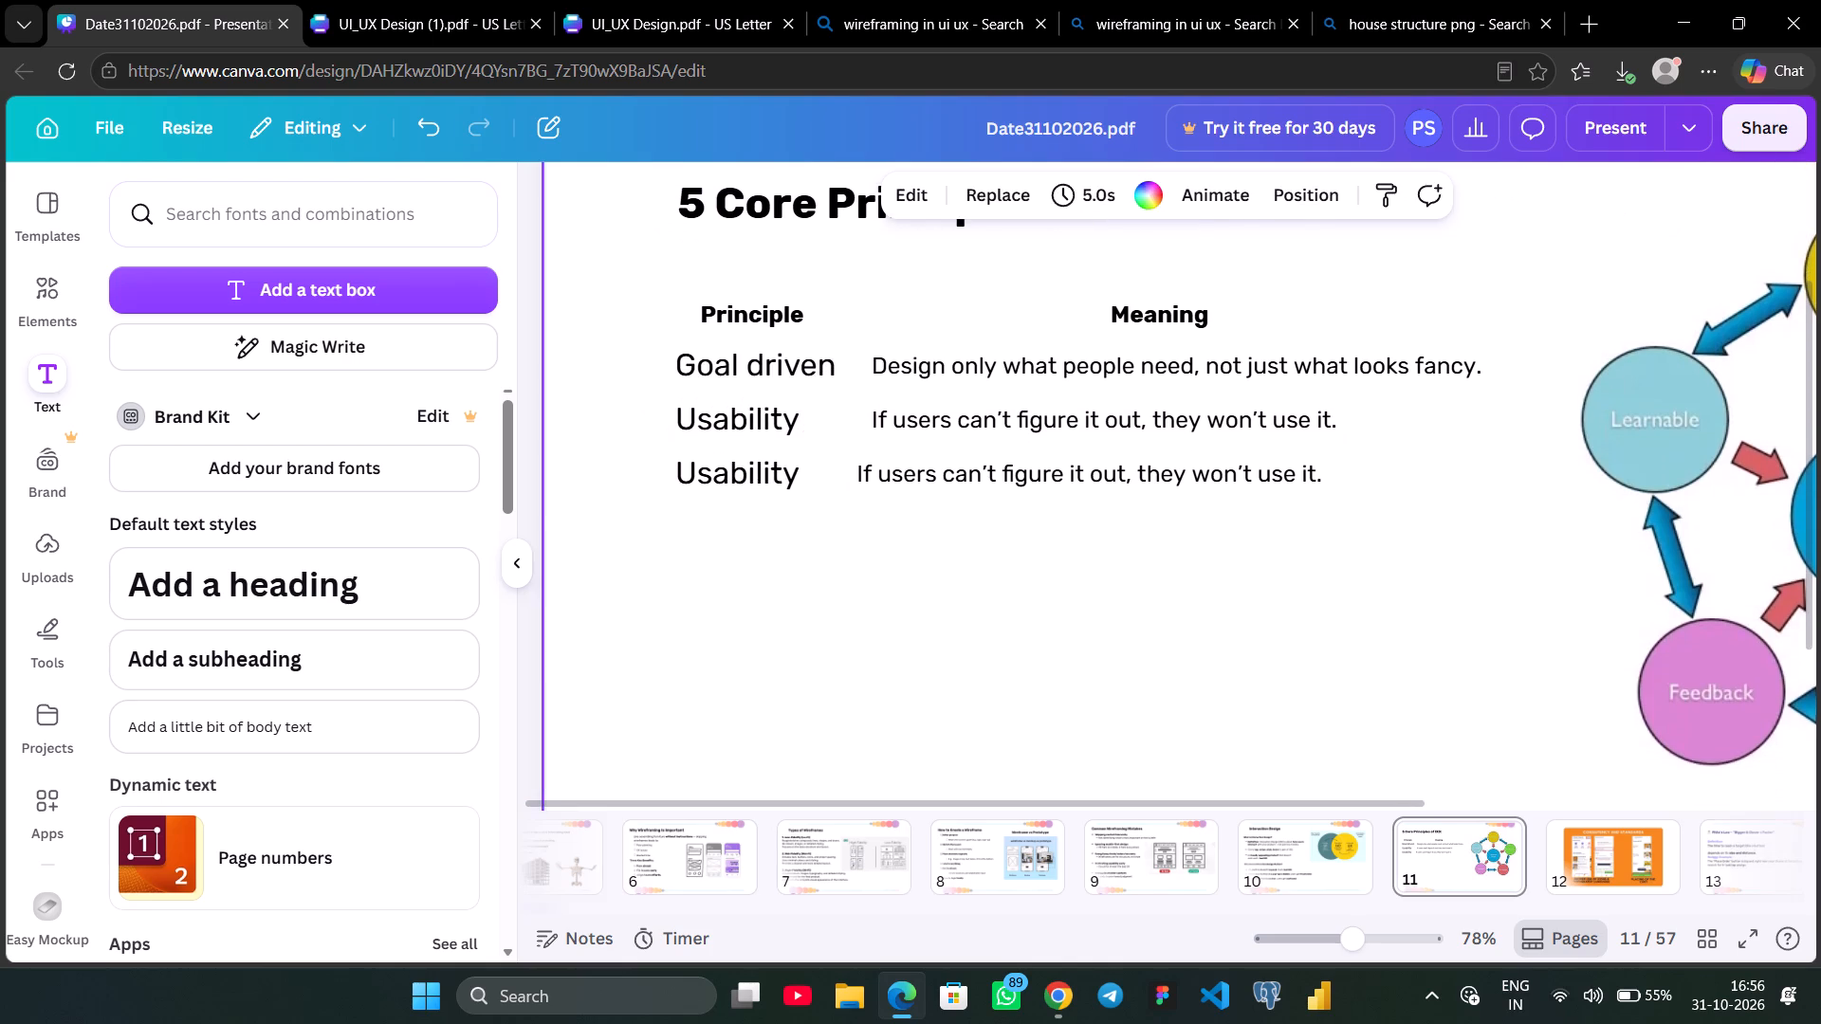
Nudge both texts of the duplicated third row slightly lower.
click(717, 485)
shift+click(909, 473)
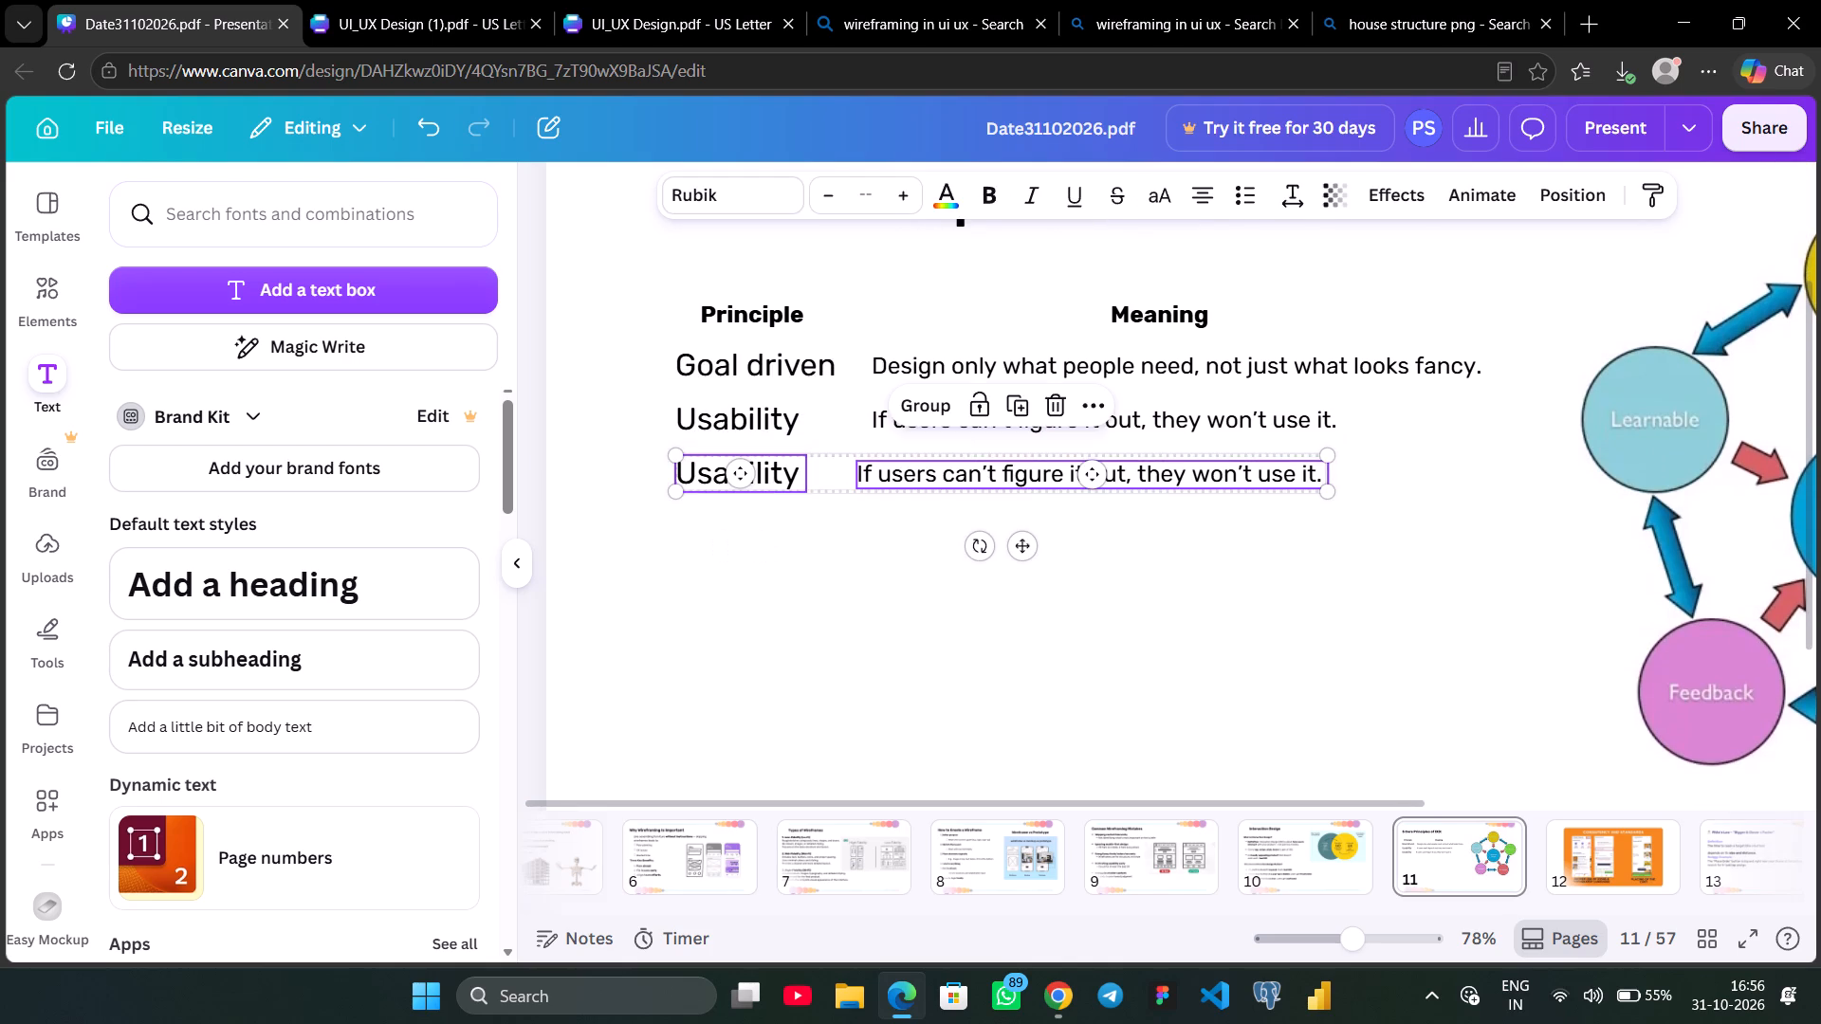
key(Down)
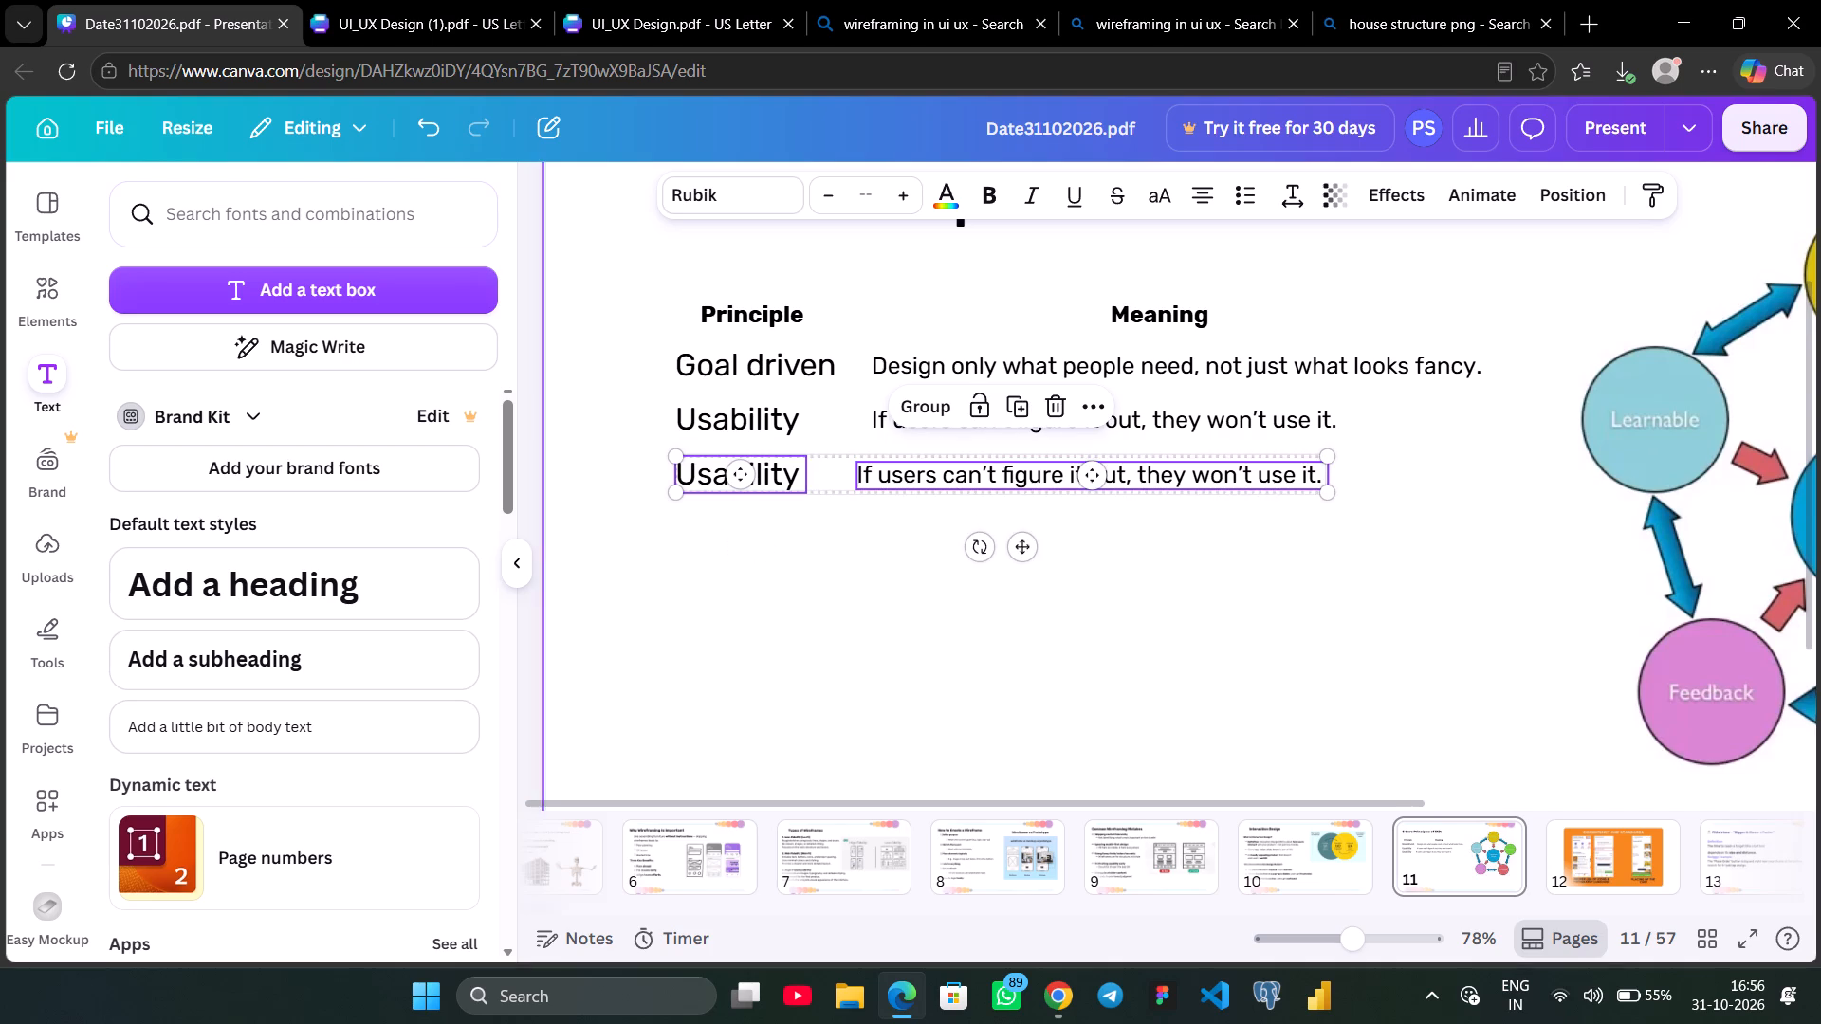
Replace the third row's principle name with "Feedback" copied from the UI_UX Design.pdf notes.
click(660, 6)
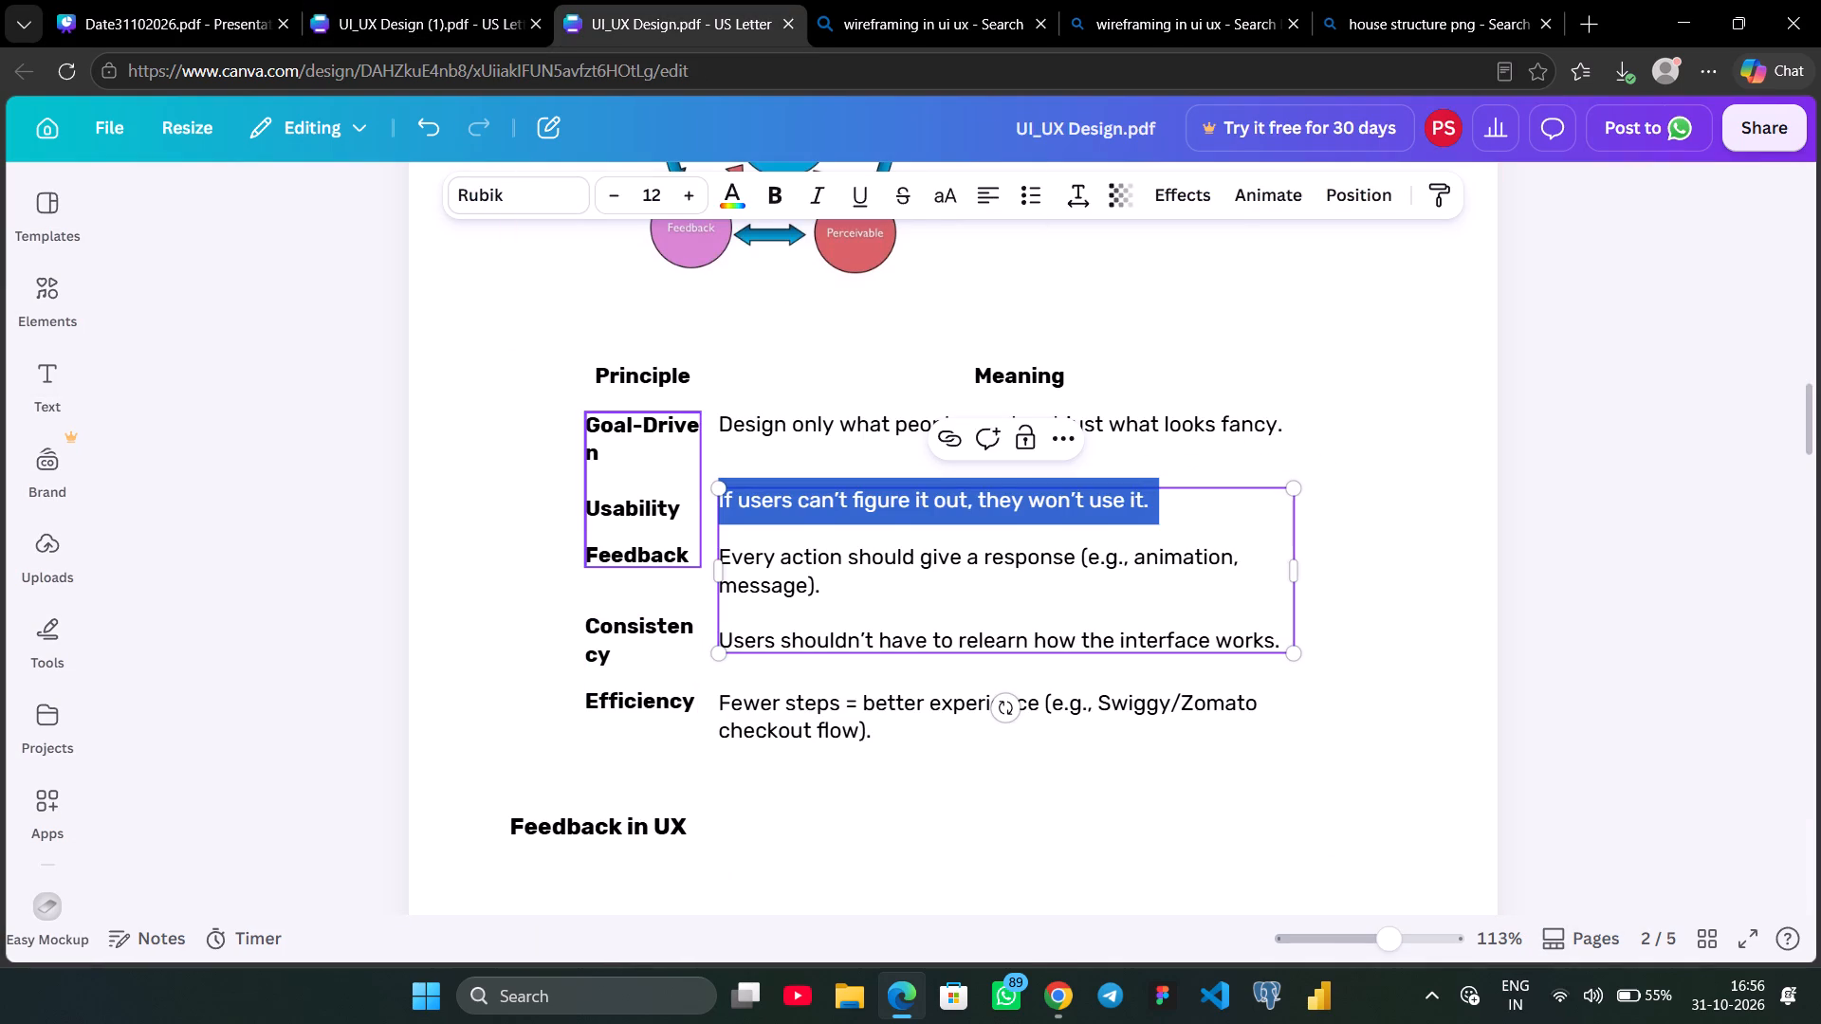
triple_click(638, 557)
key(ctrl+c)
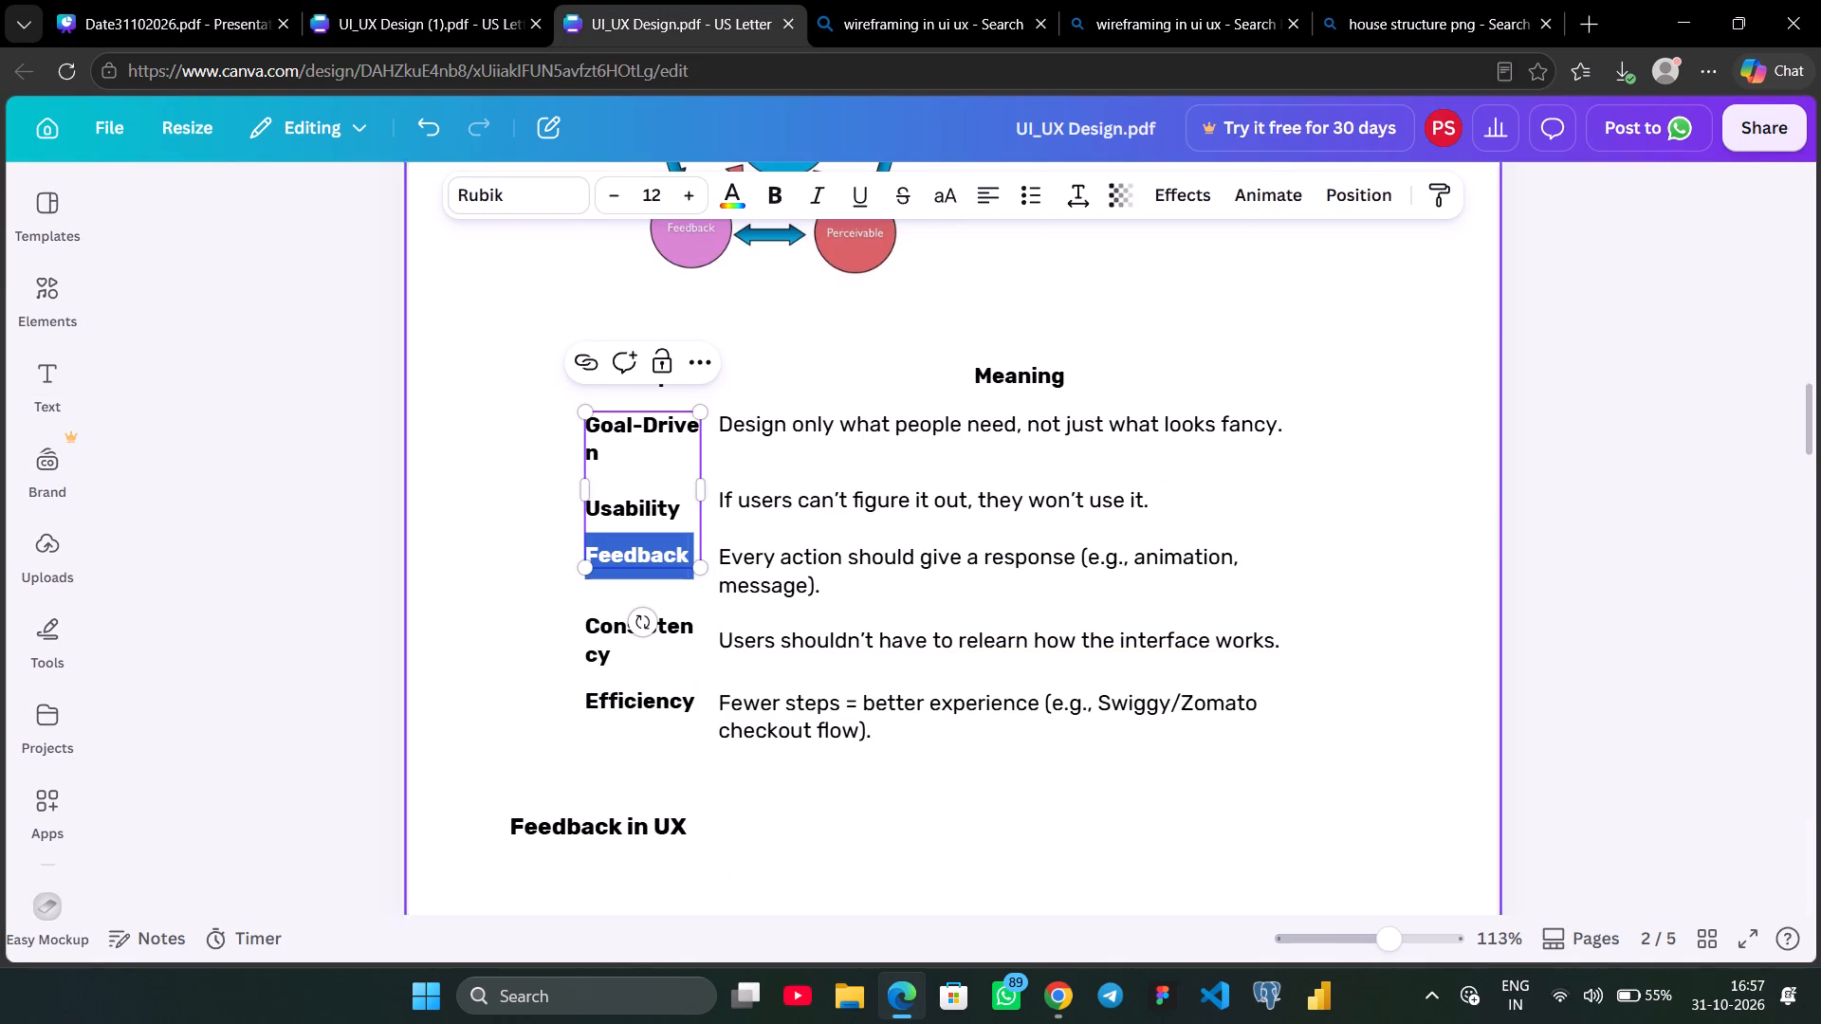
drag(154, 8, 672, 475)
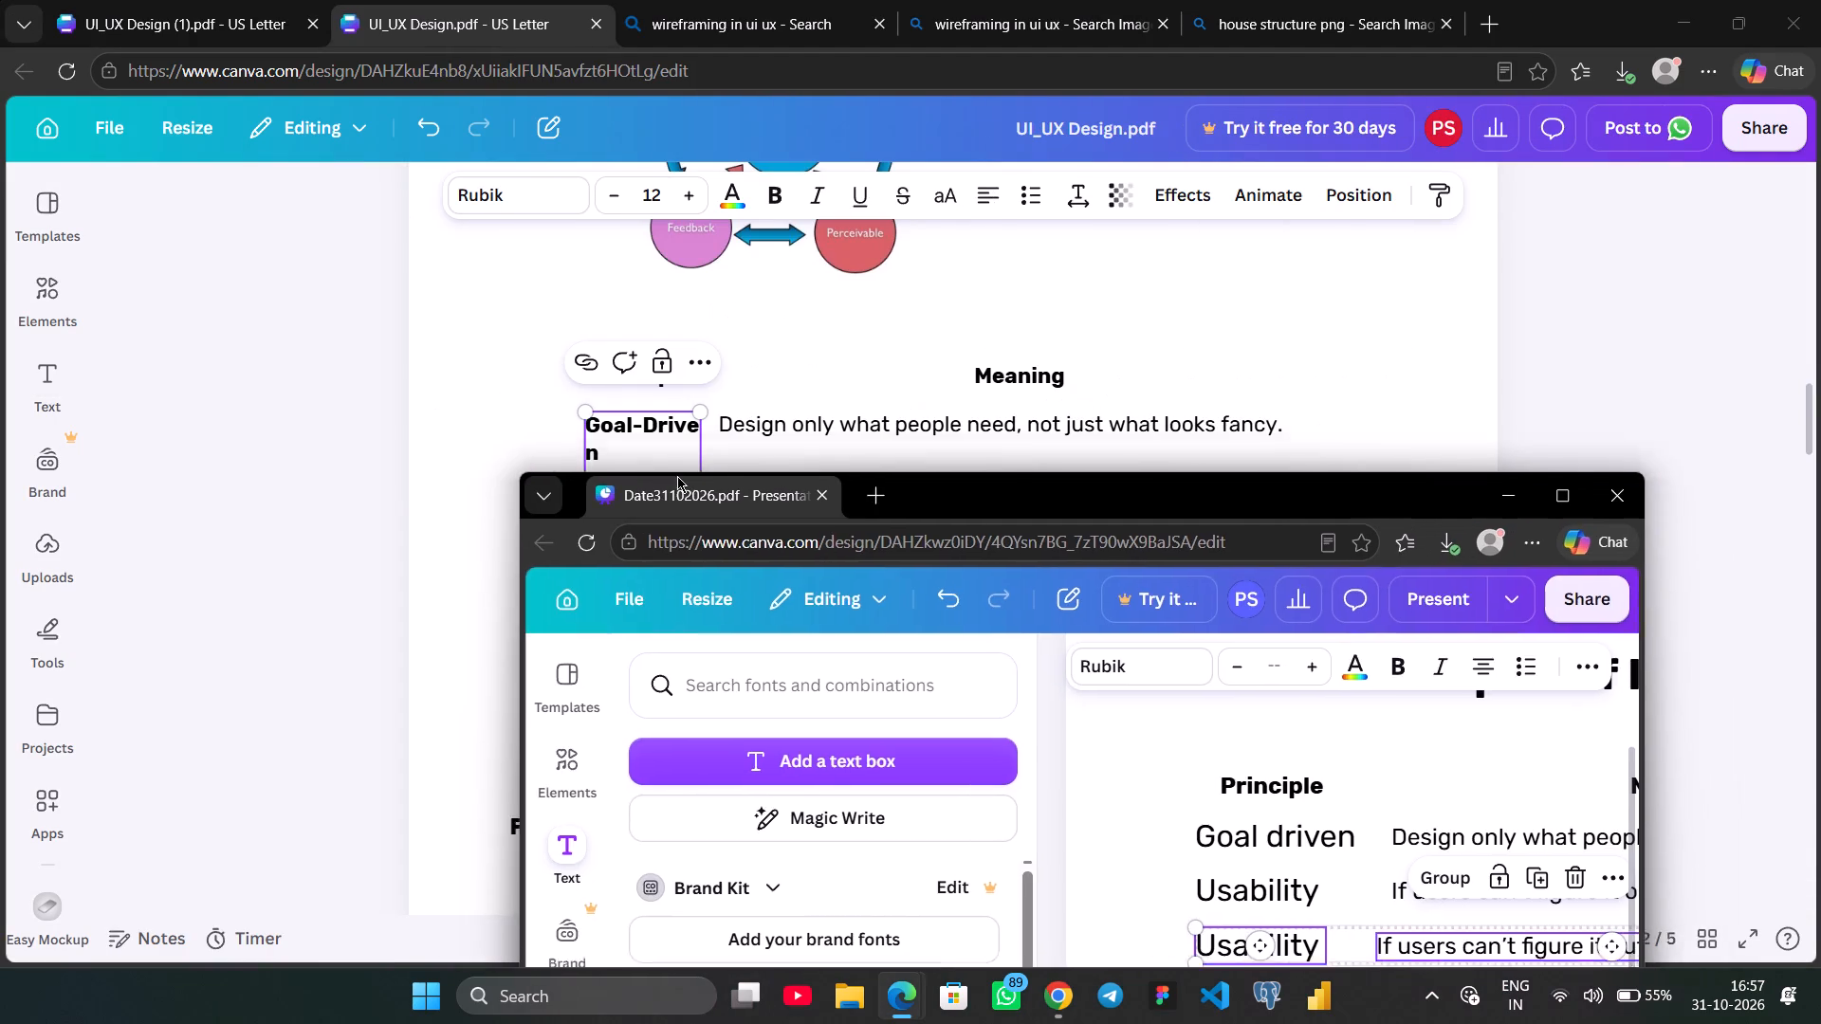
drag(672, 475, 65, 5)
double_click(790, 486)
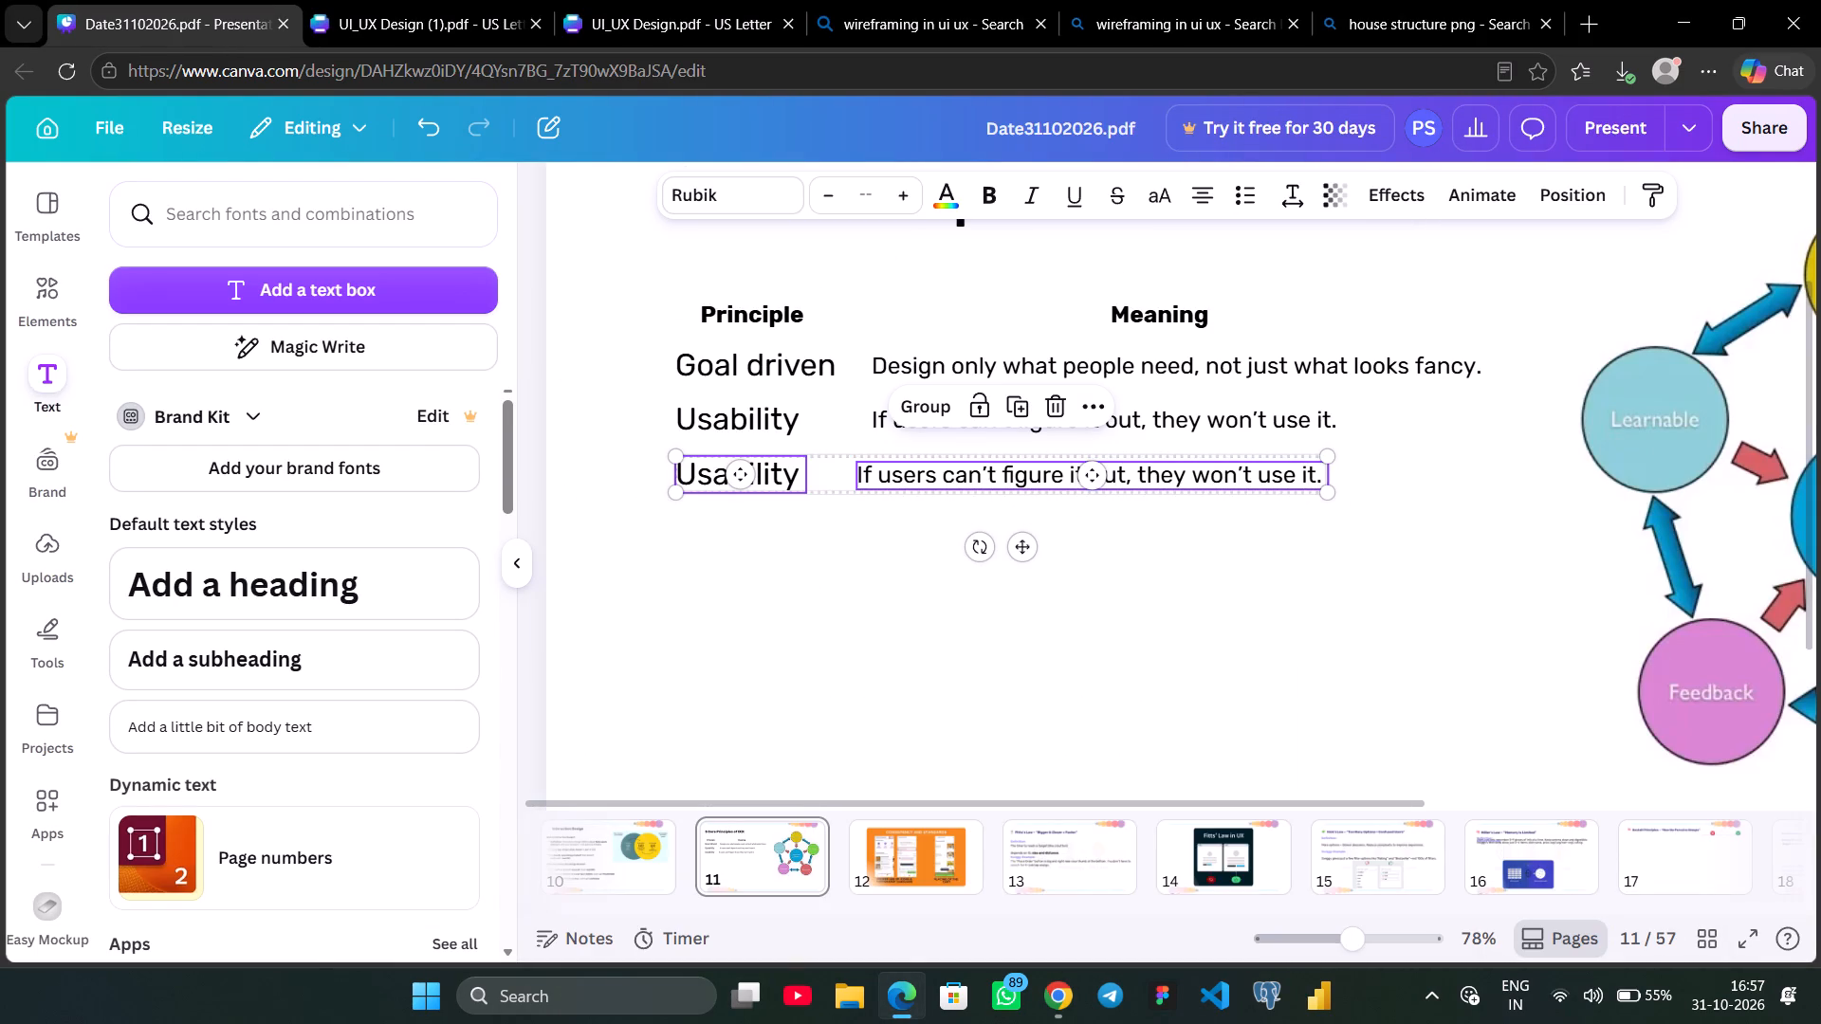
triple_click(784, 476)
double_click(784, 476)
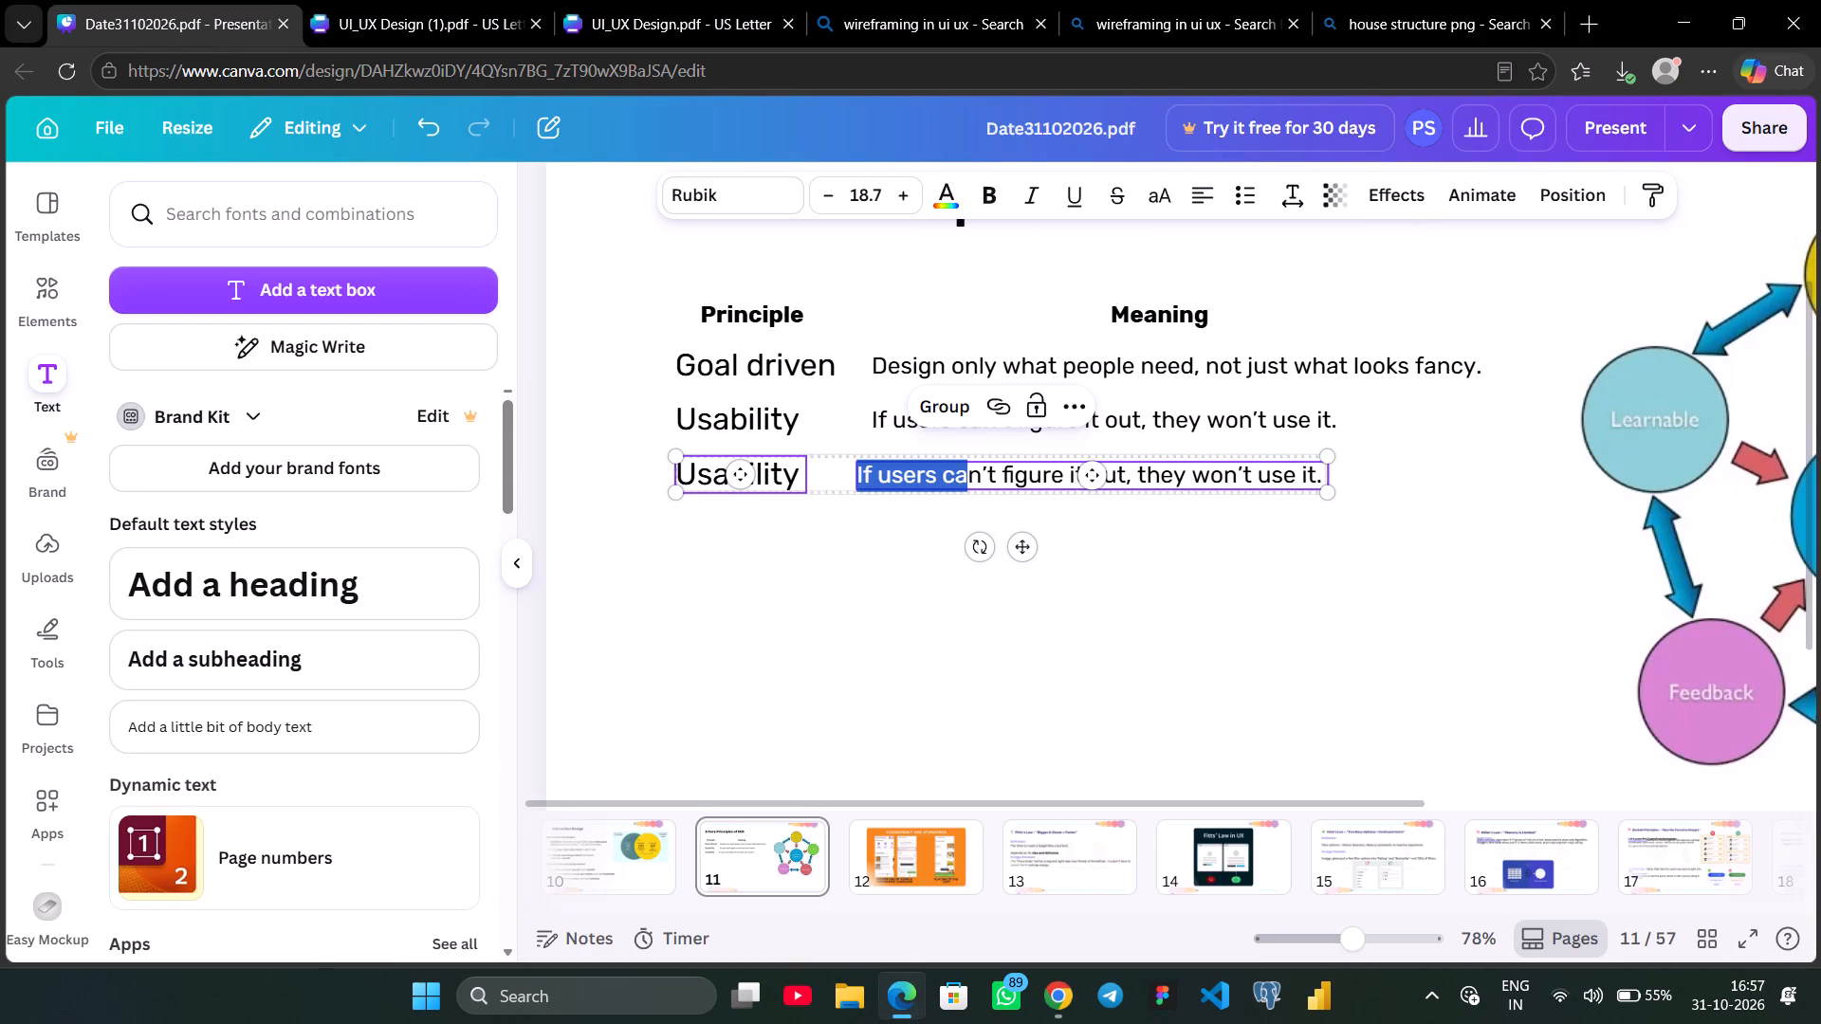
click(772, 533)
double_click(752, 472)
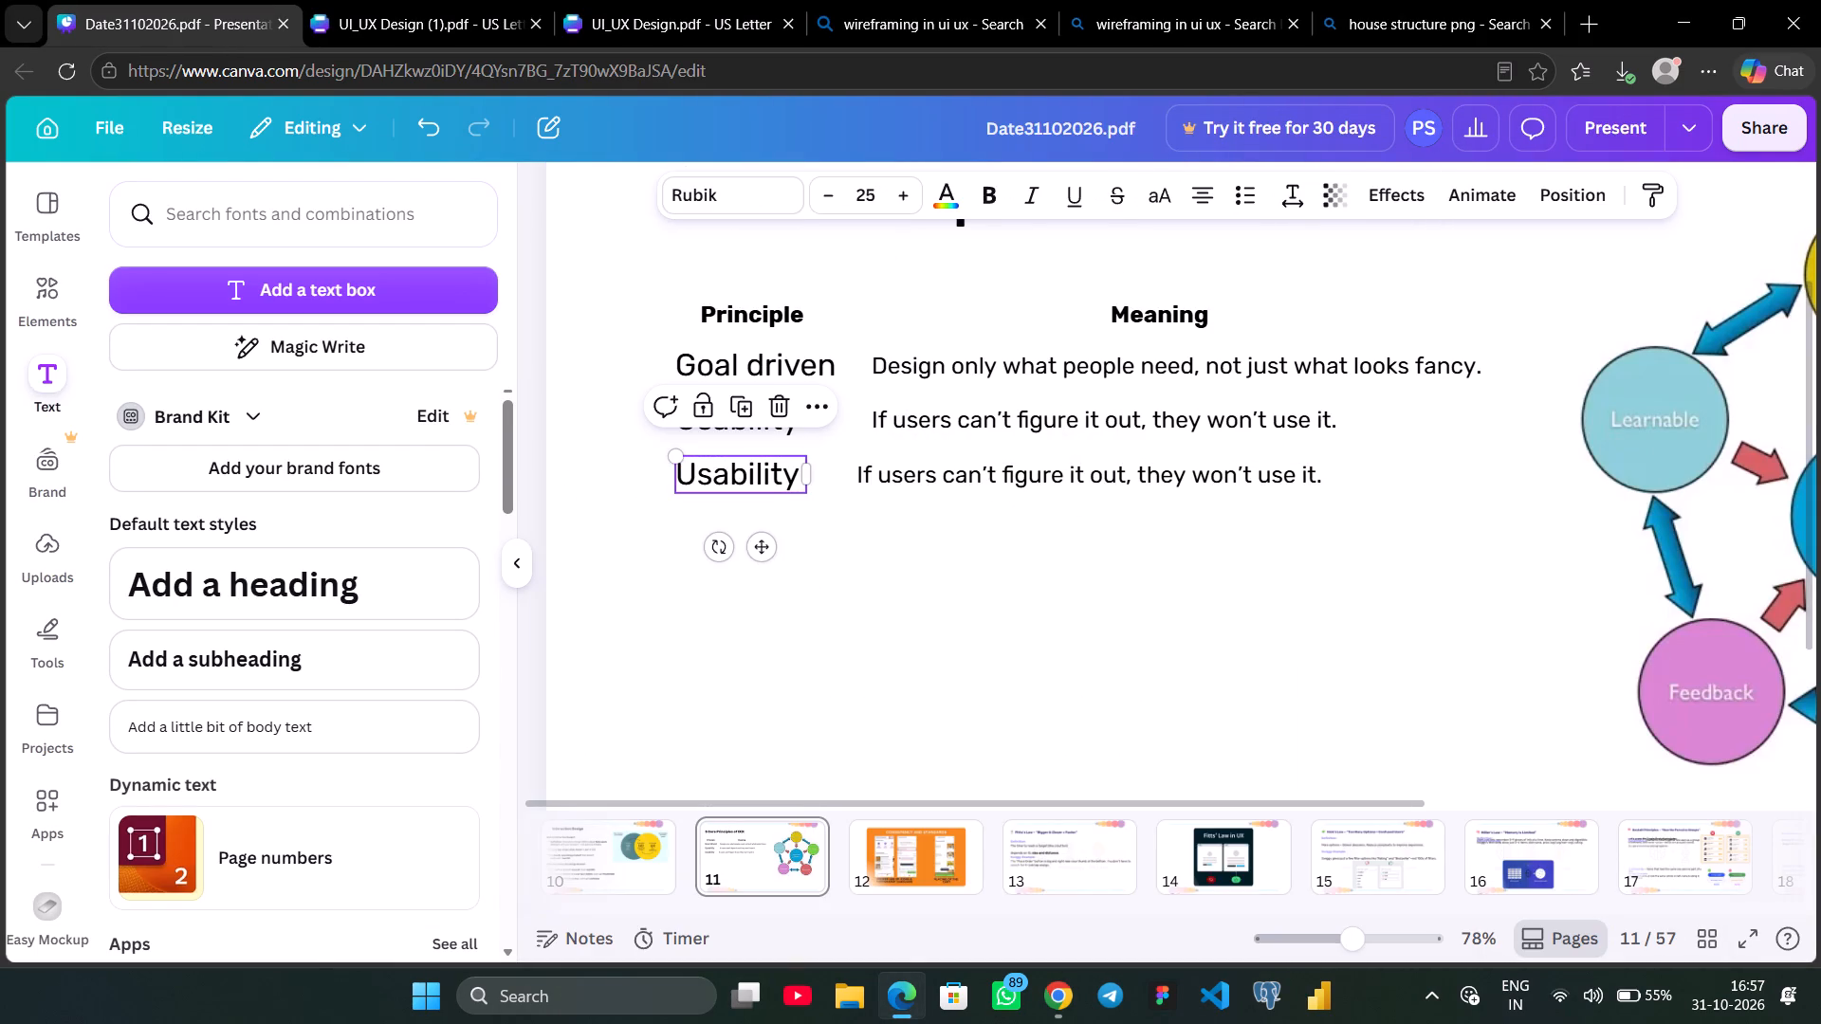
key(ctrl+v)
click(911, 612)
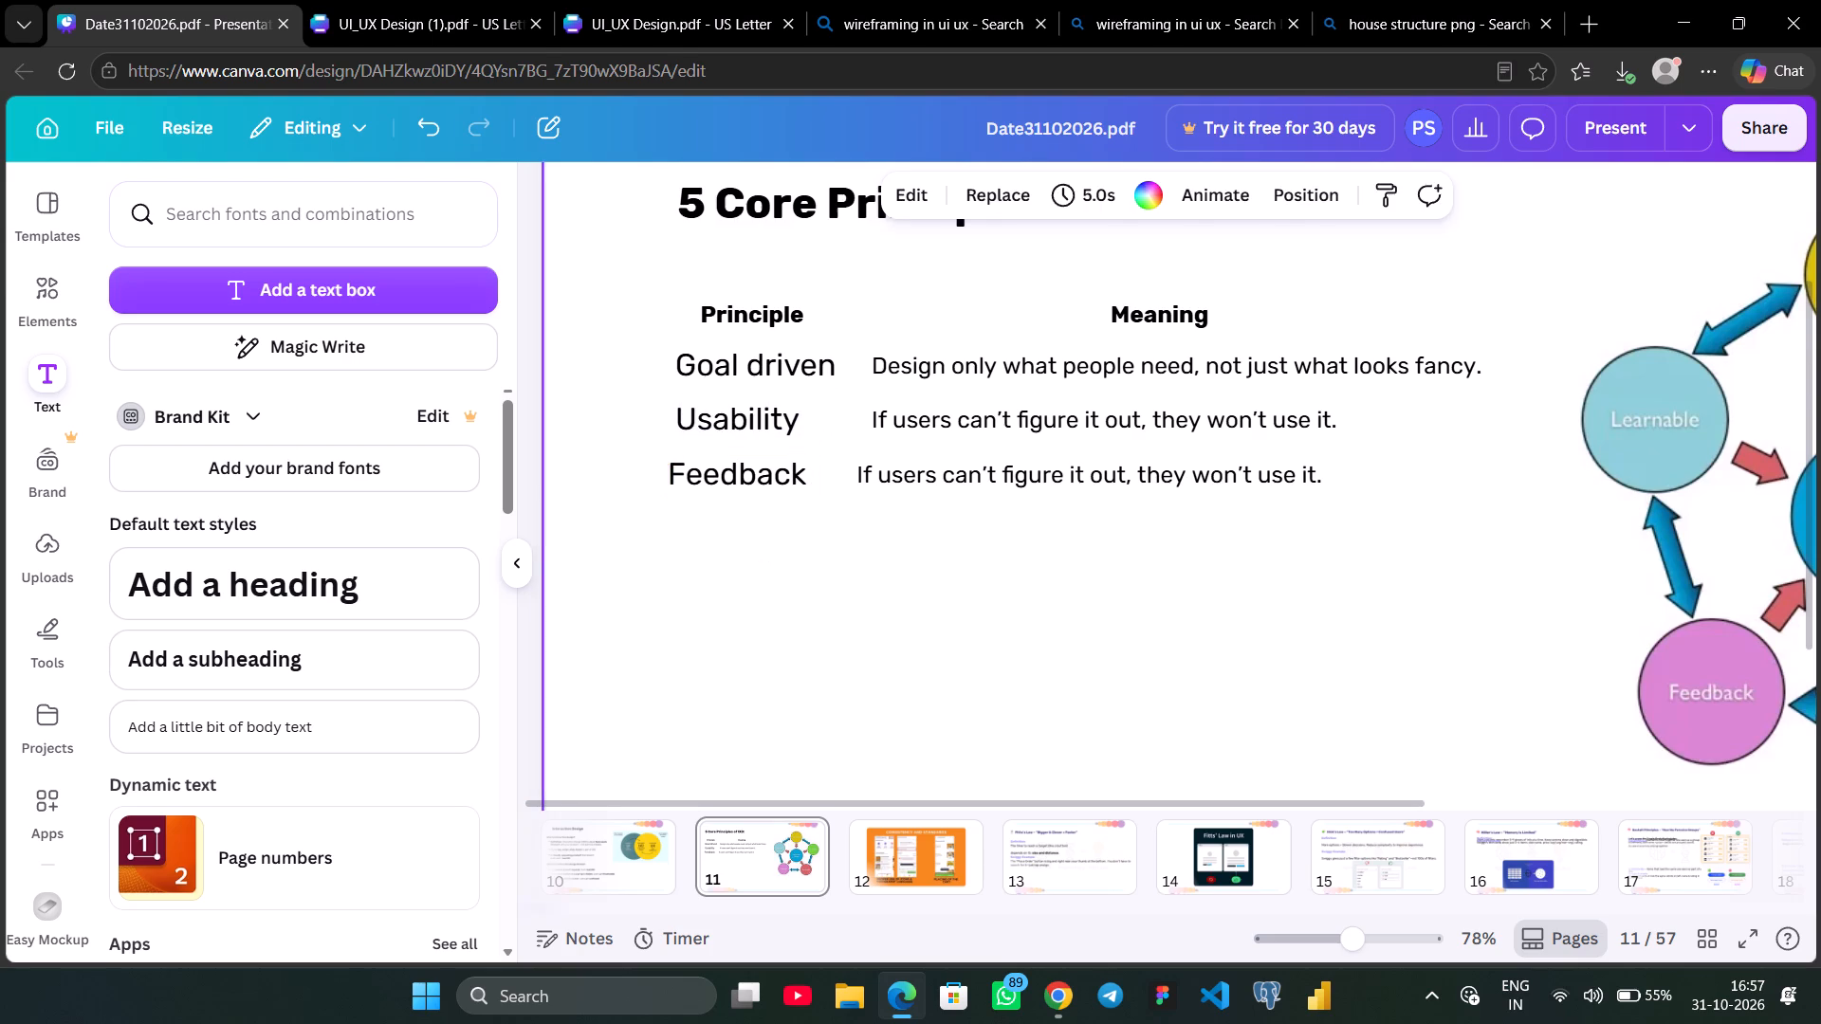
Replace the third row's meaning with "Every action should give a response (e.g., animation, message)." copied from the UI_UX Design.pdf notes.
click(579, 6)
double_click(725, 542)
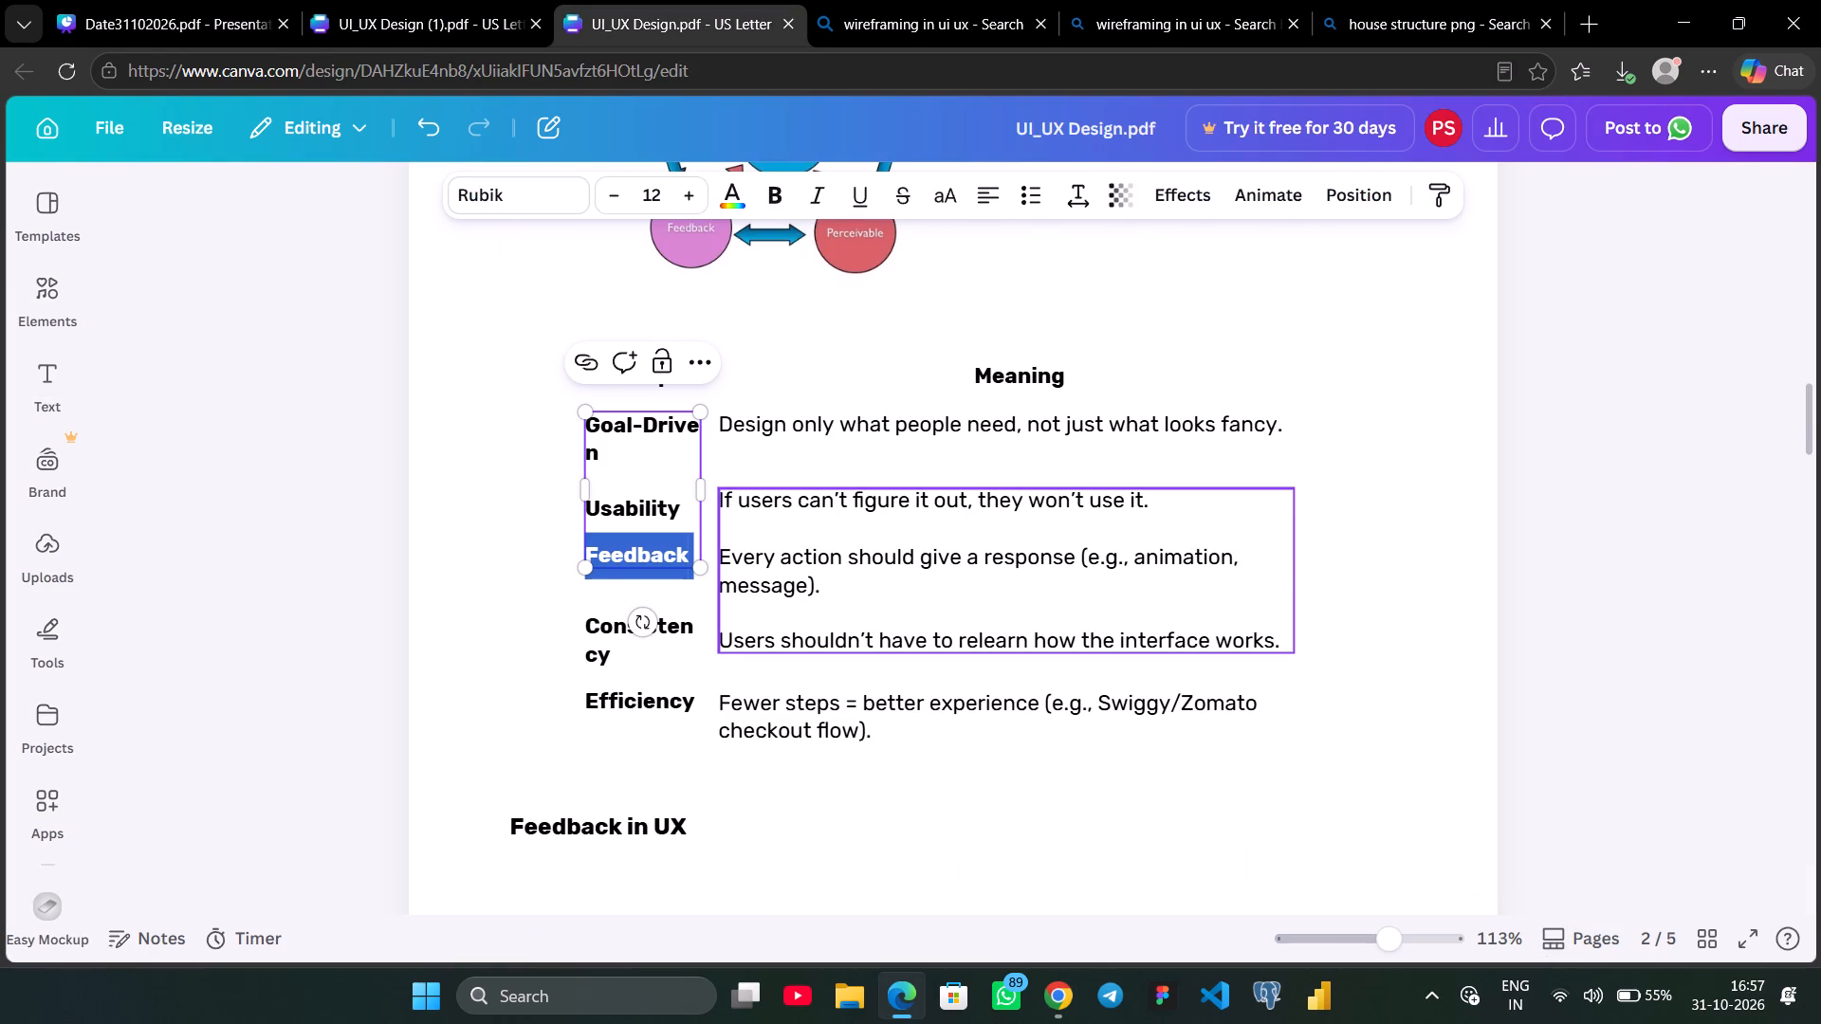
triple_click(747, 581)
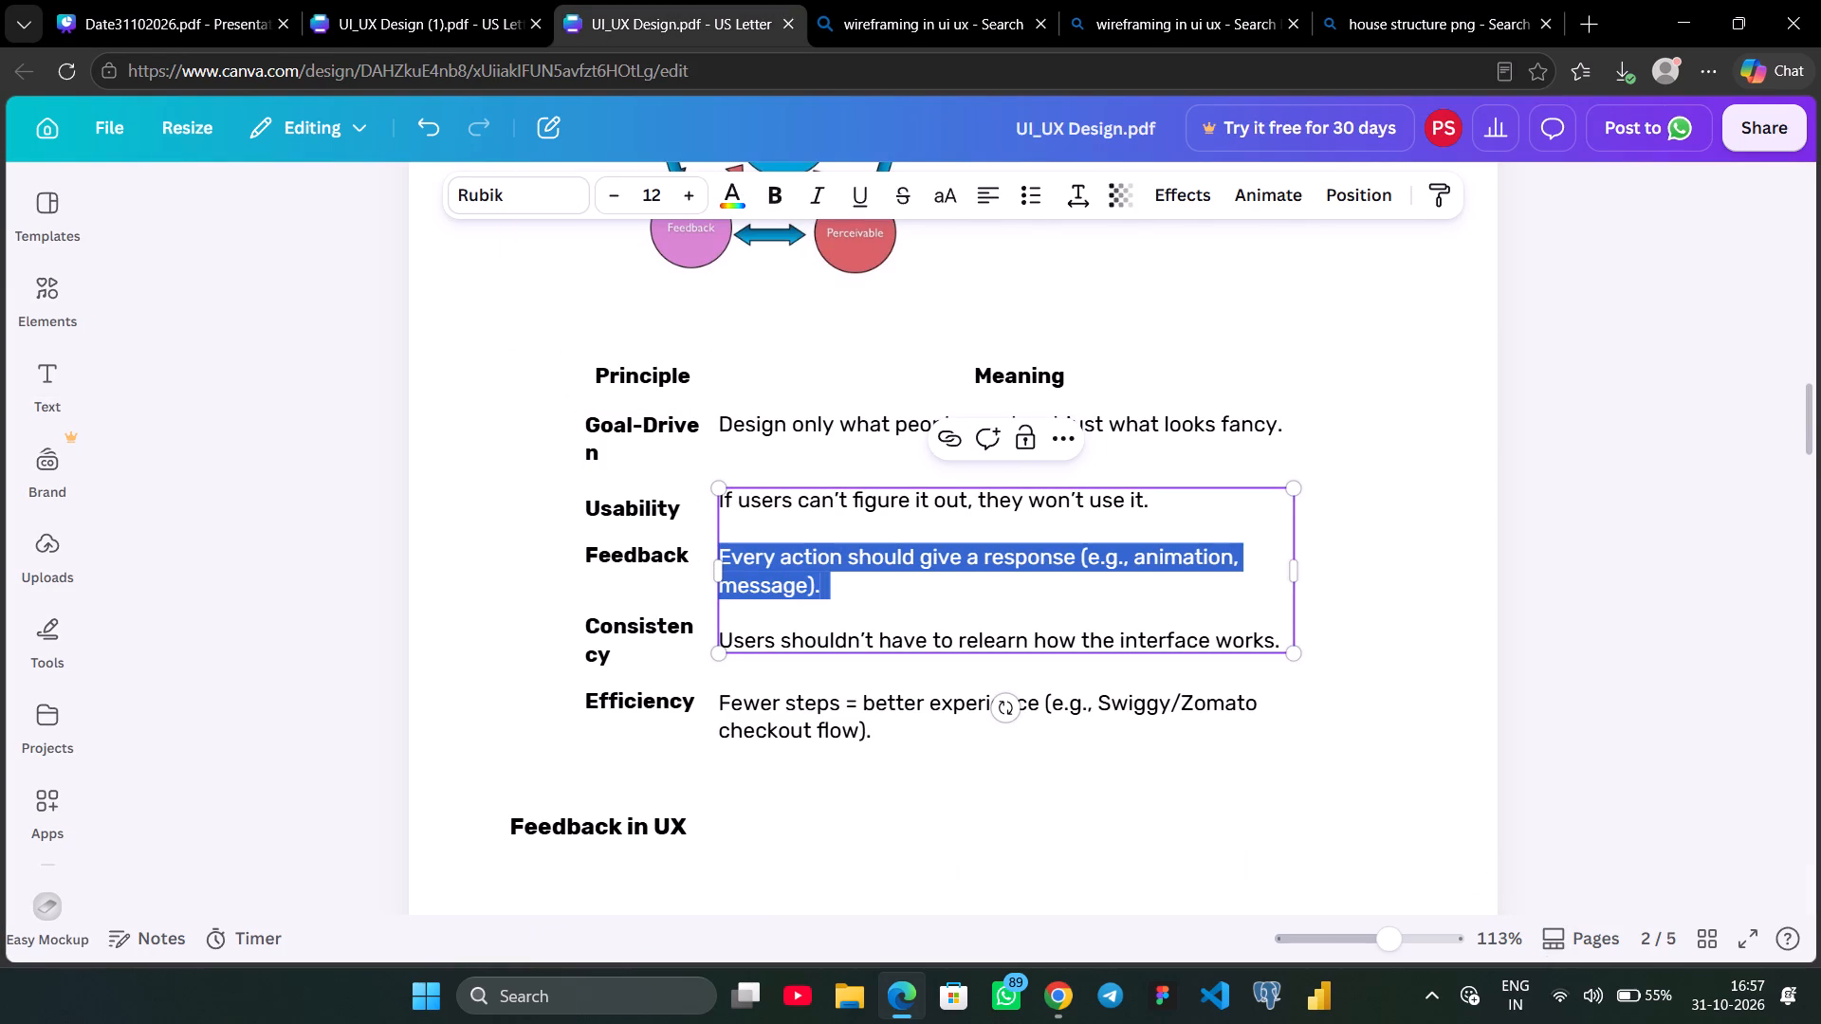
key(ctrl+c)
click(208, 21)
double_click(969, 472)
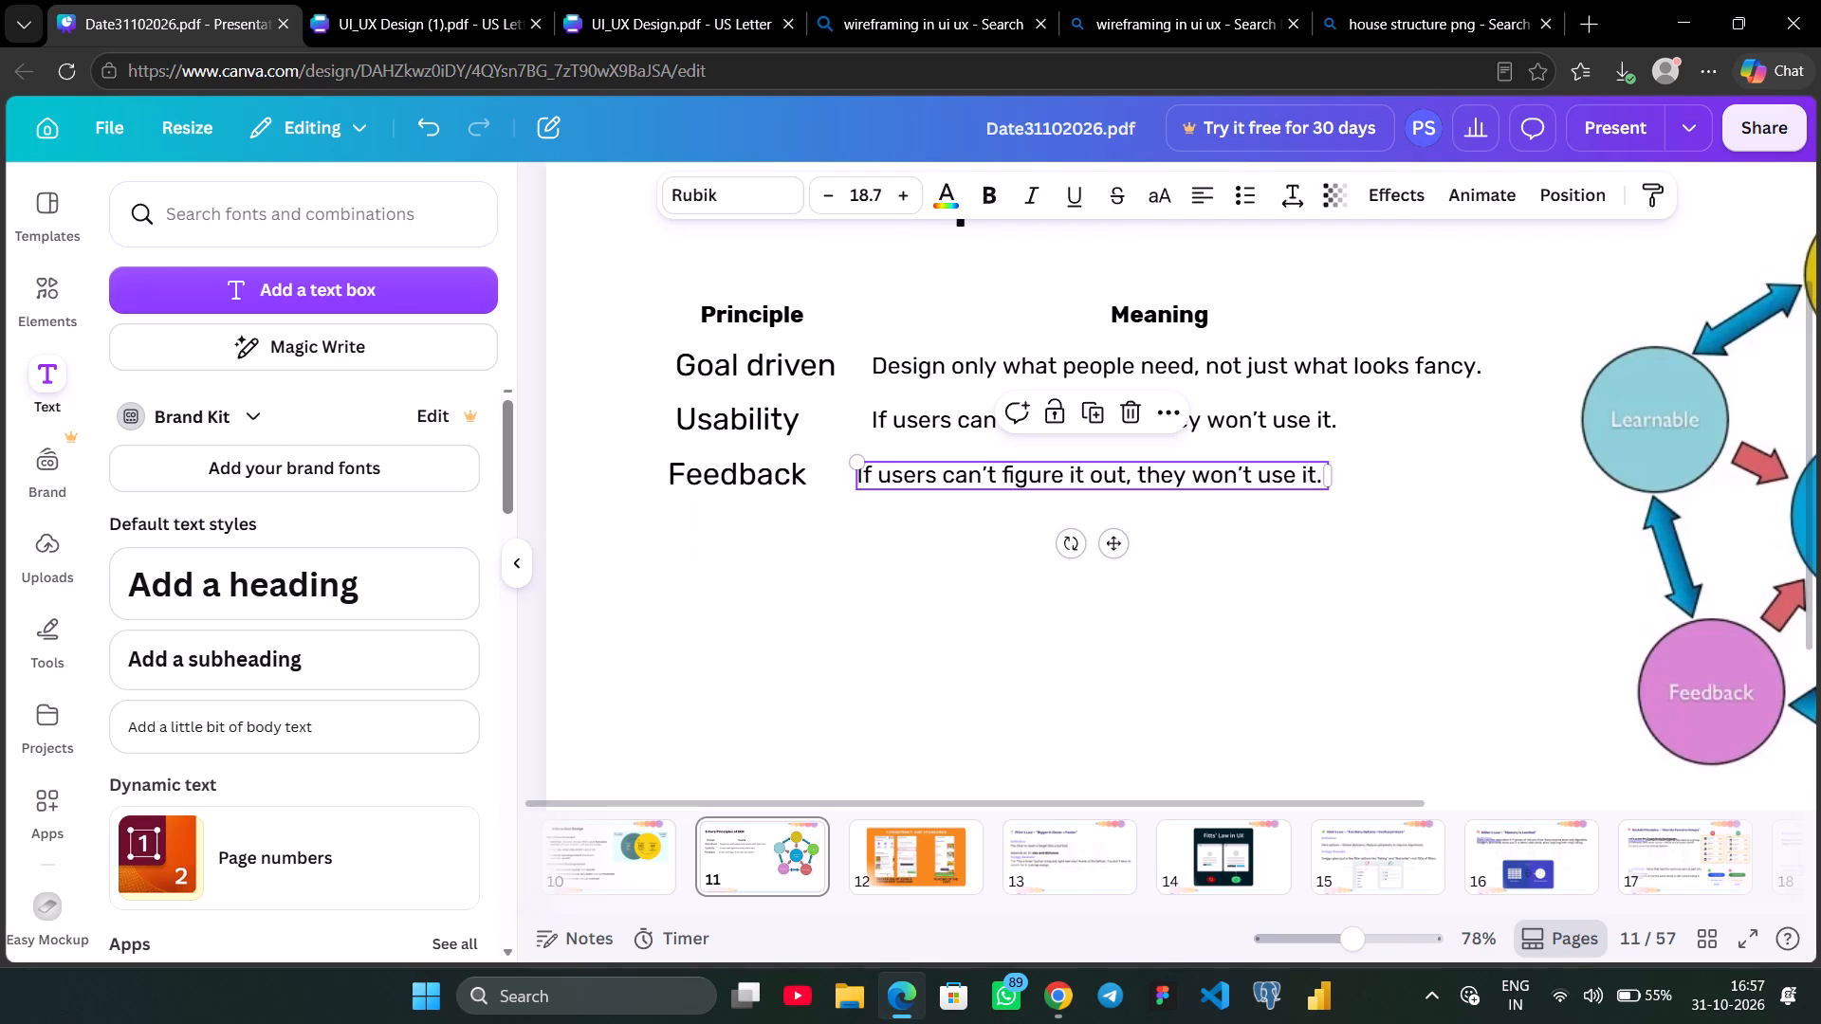
key(ctrl+v)
click(1066, 626)
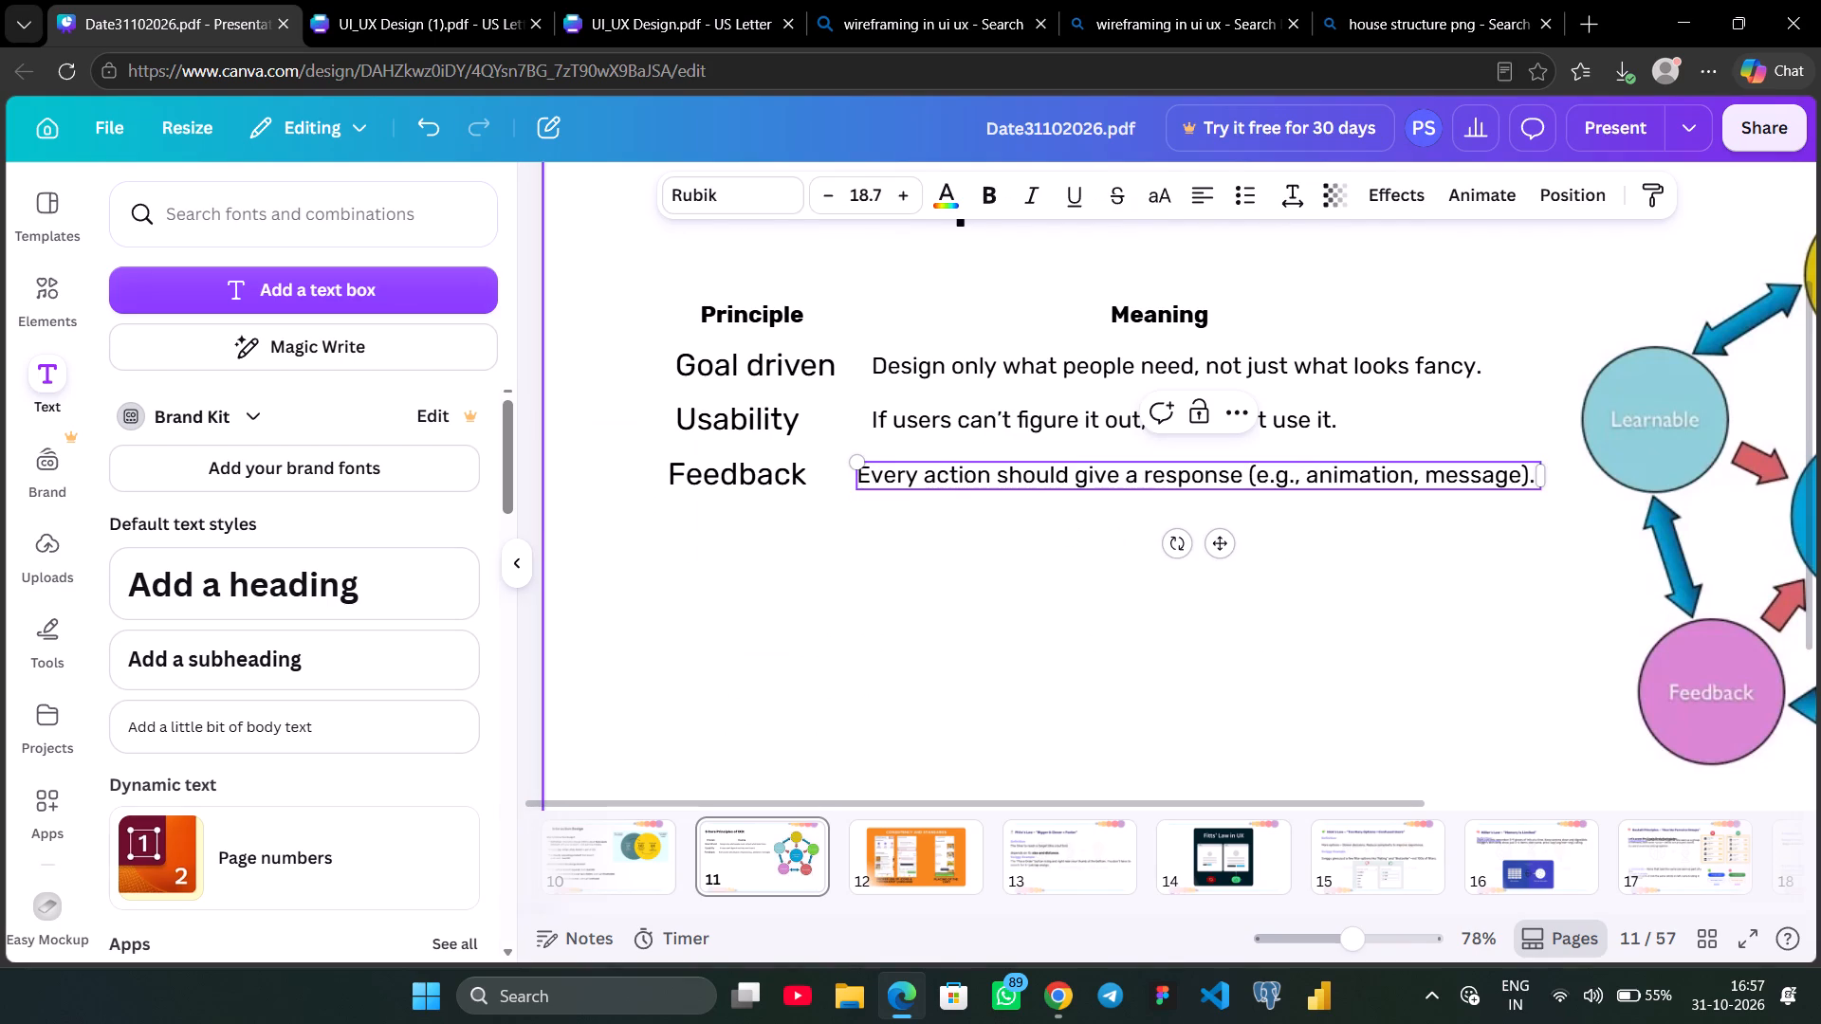
Shift the Feedback row's meaning text right to bring it in line with the meanings above.
click(1026, 478)
key(Right)
key(Right)
key(Right)
key(Right)
key(Right)
key(Right)
key(Right)
key(Right)
key(Right)
key(Right)
key(Right)
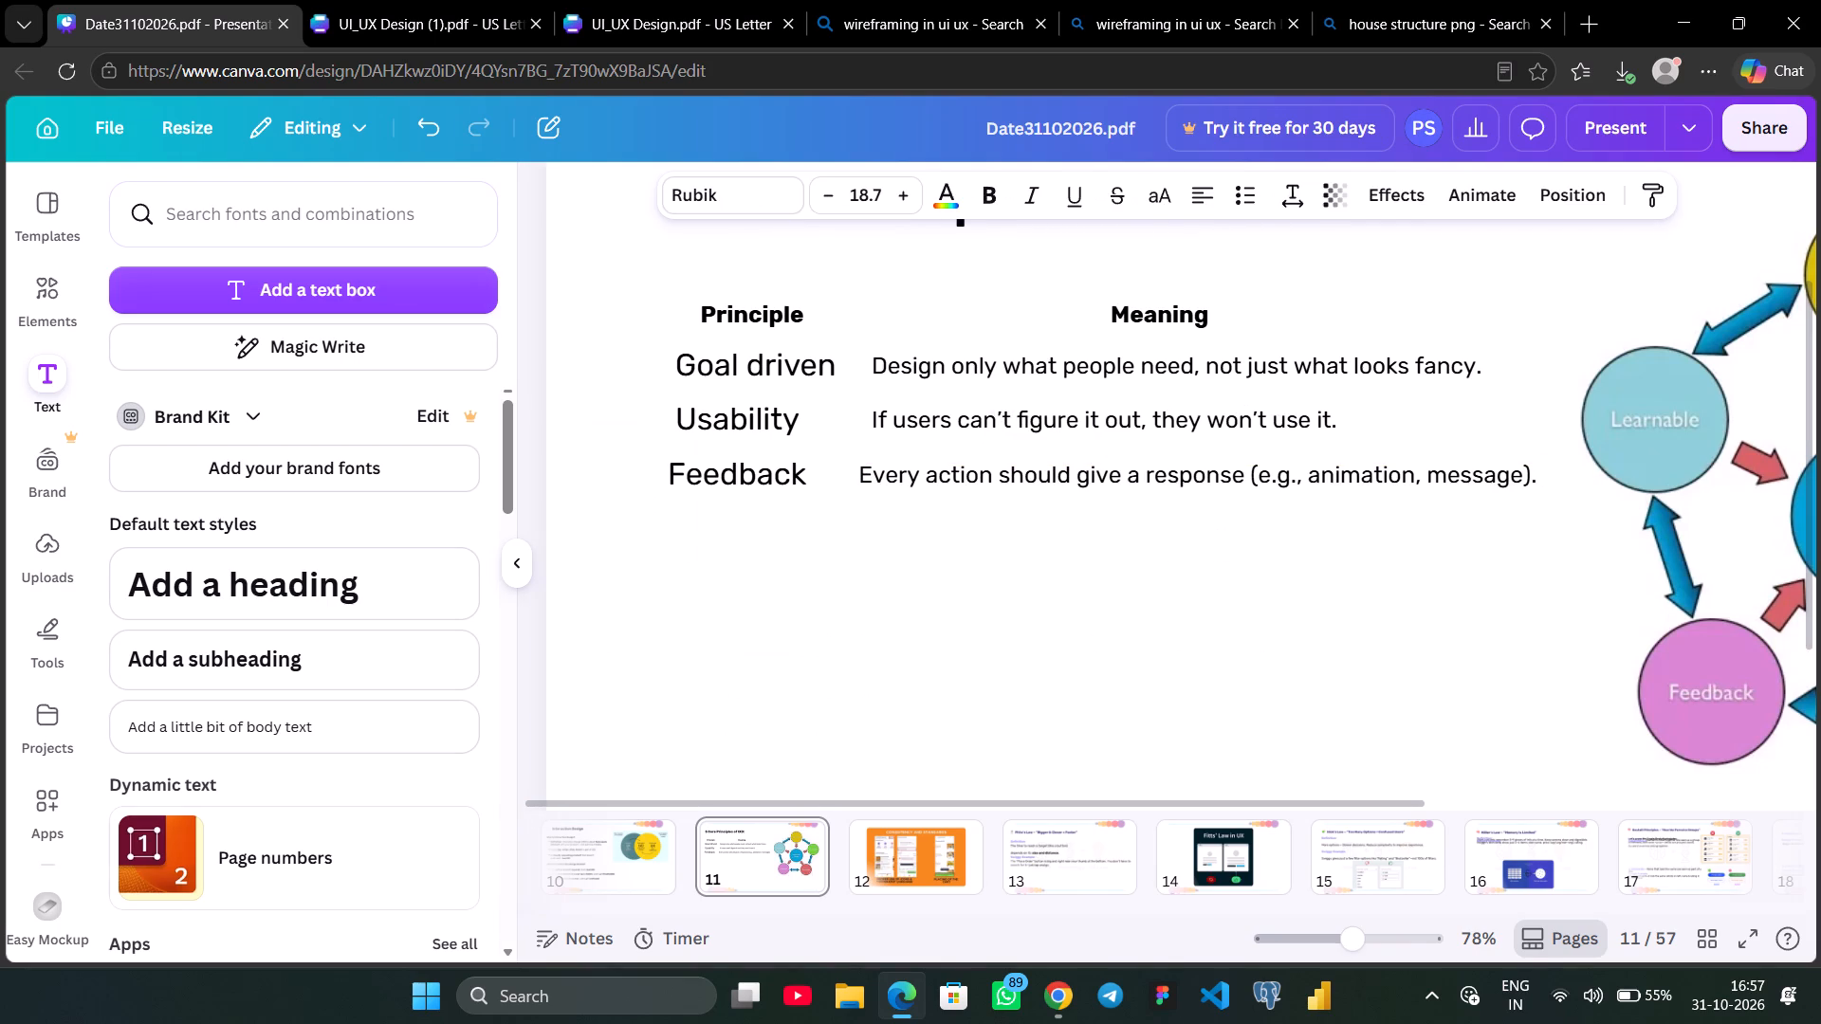
key(Right)
key(Right)
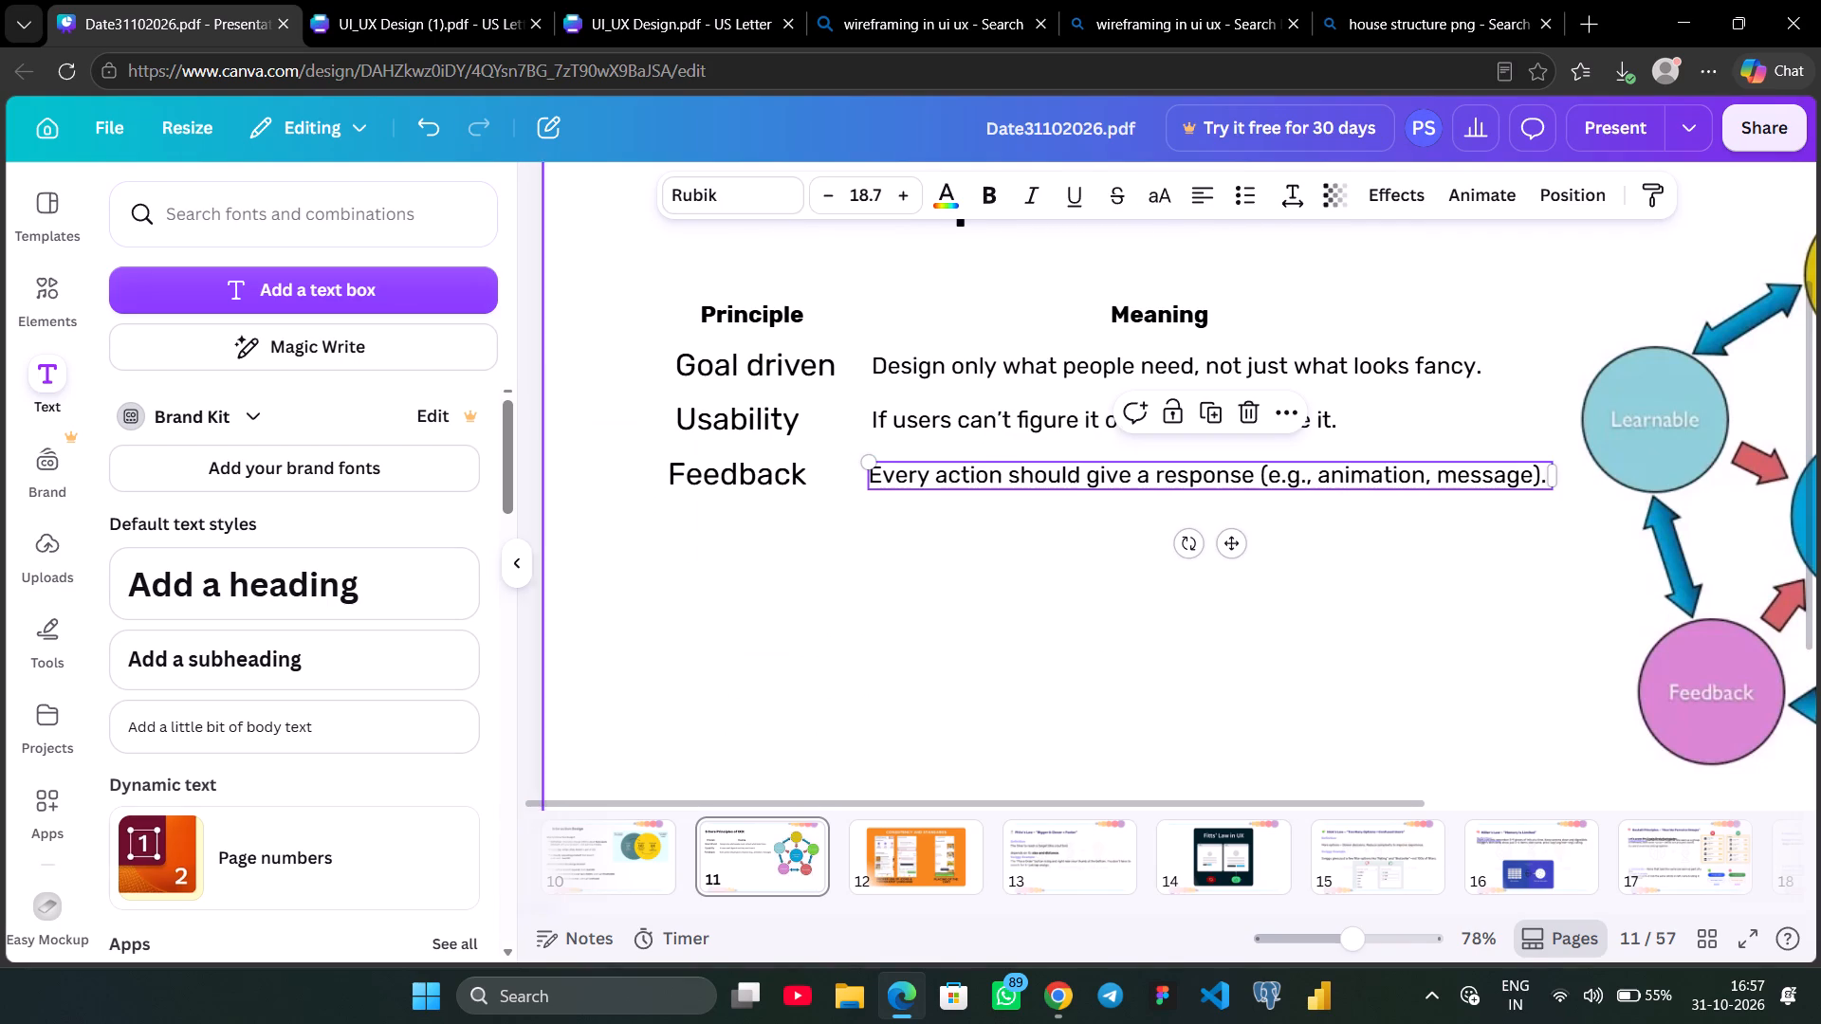
Nudge the "Feedback" text right and slightly down so its left edge aligns with "Usability".
click(776, 474)
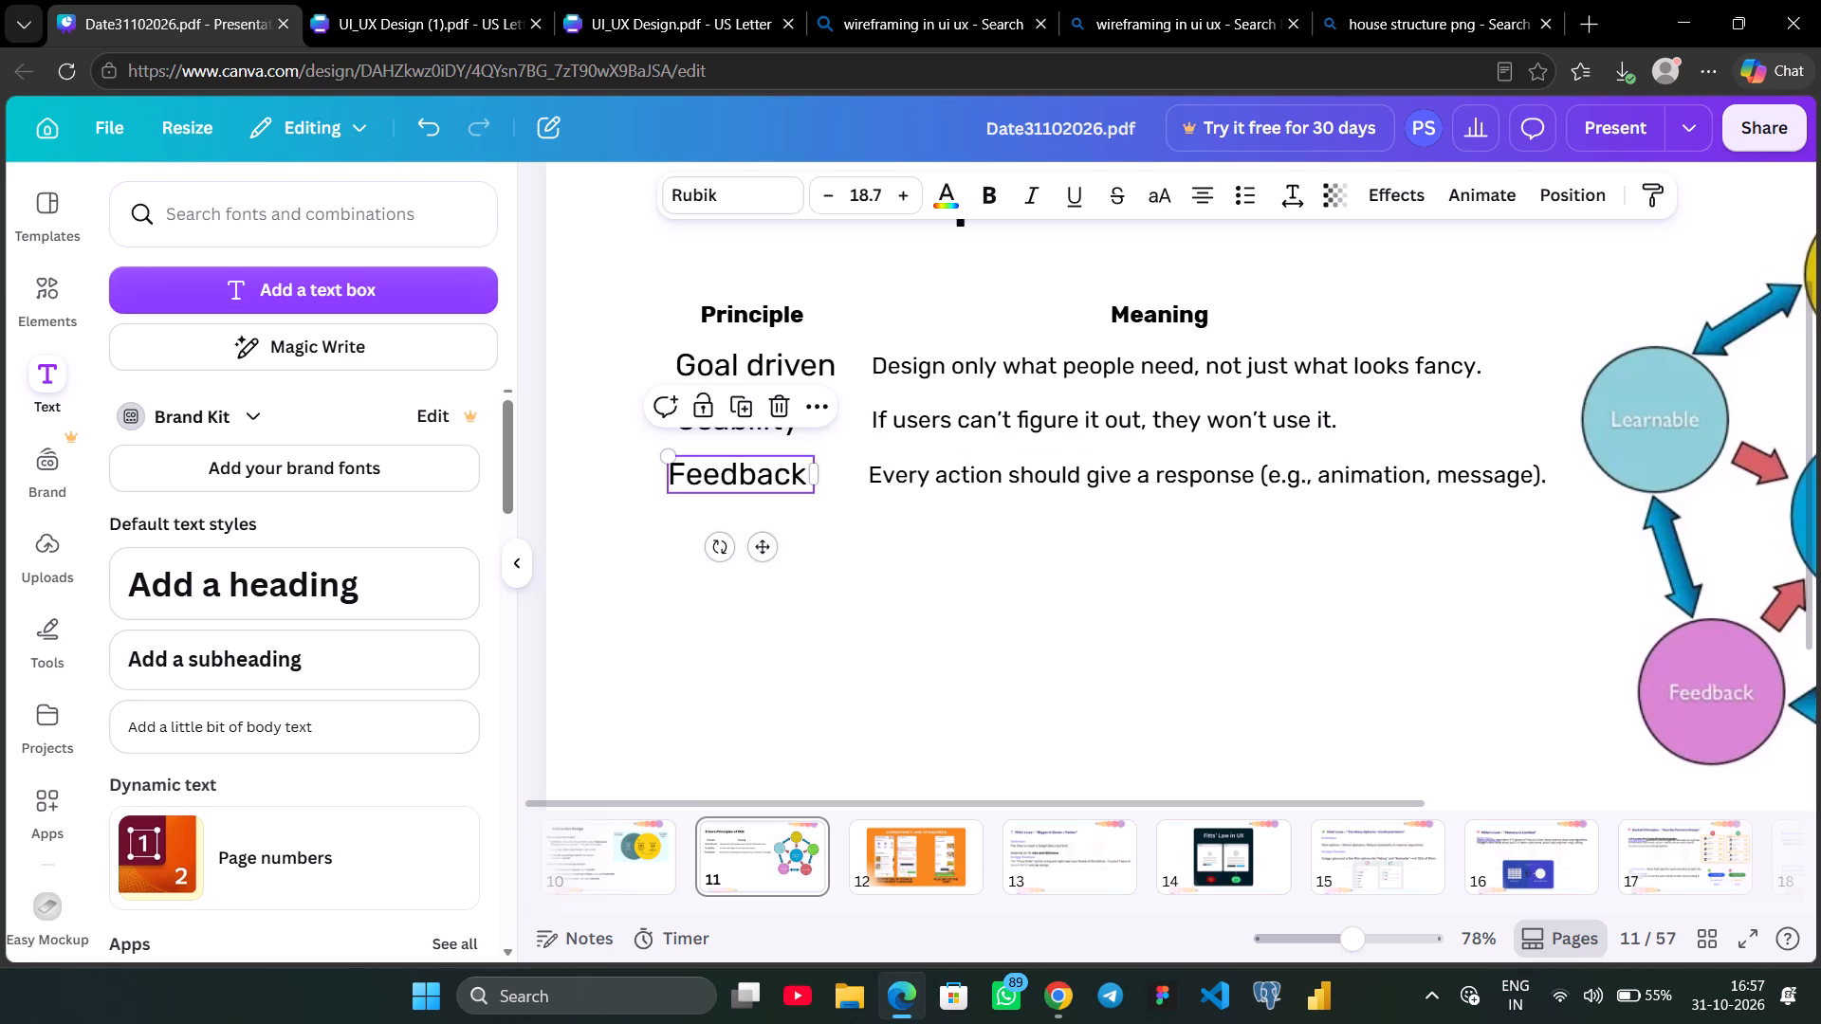
key(Right)
key(Right)
key(Right)
key(Right)
key(Right)
key(Down)
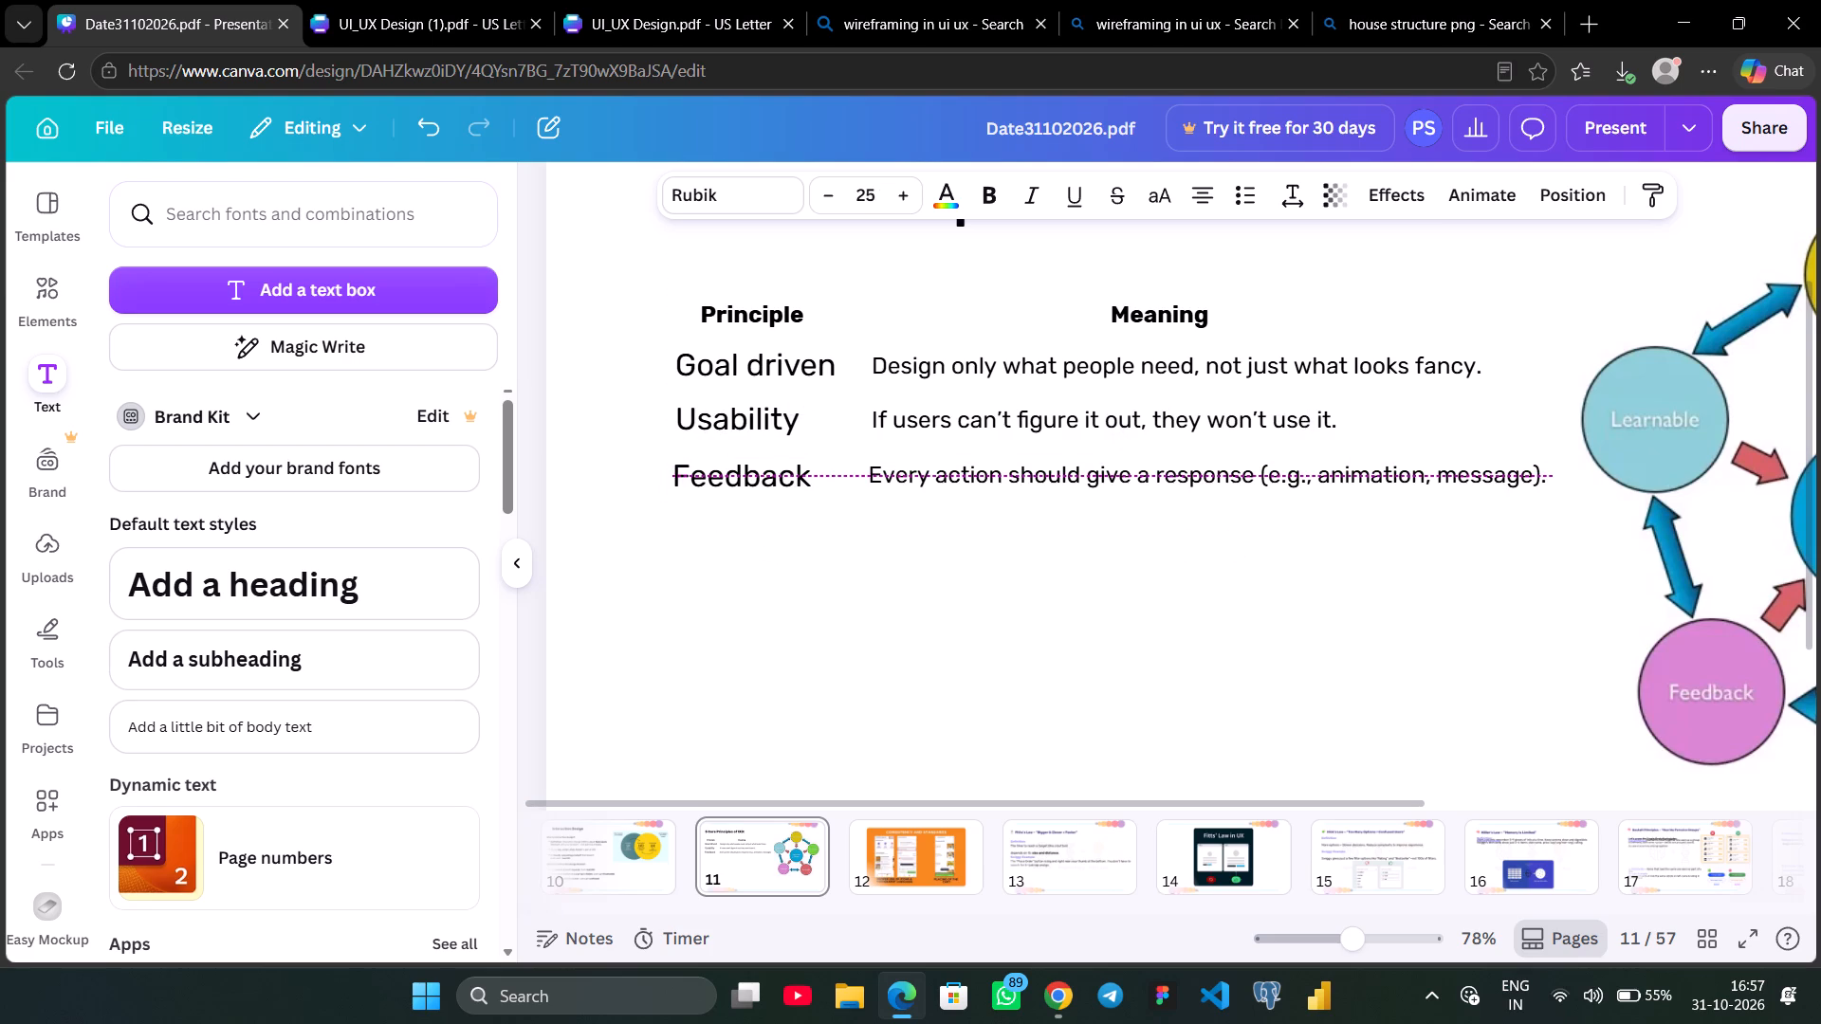
key(Right)
key(Right)
key(Right)
key(Right)
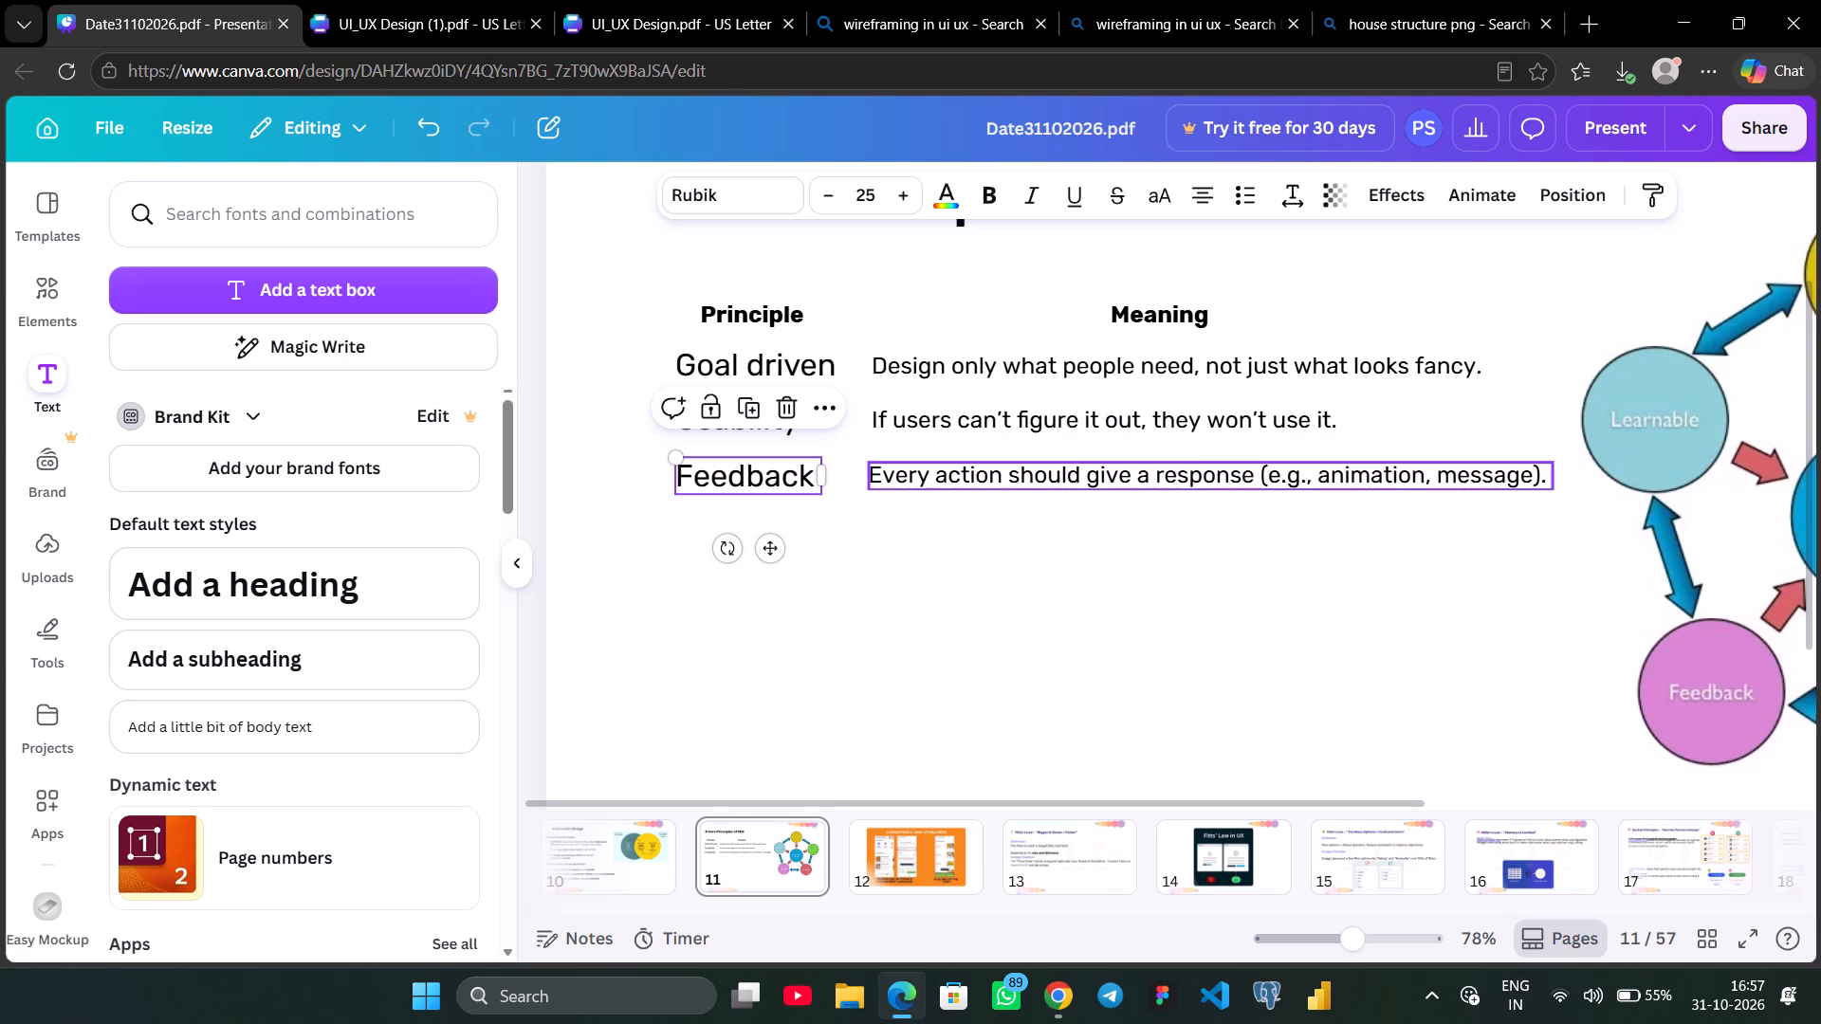
Duplicate the Feedback row, both principle and meaning, directly below as the fourth row.
shift+click(929, 481)
alt+drag(893, 476, 892, 535)
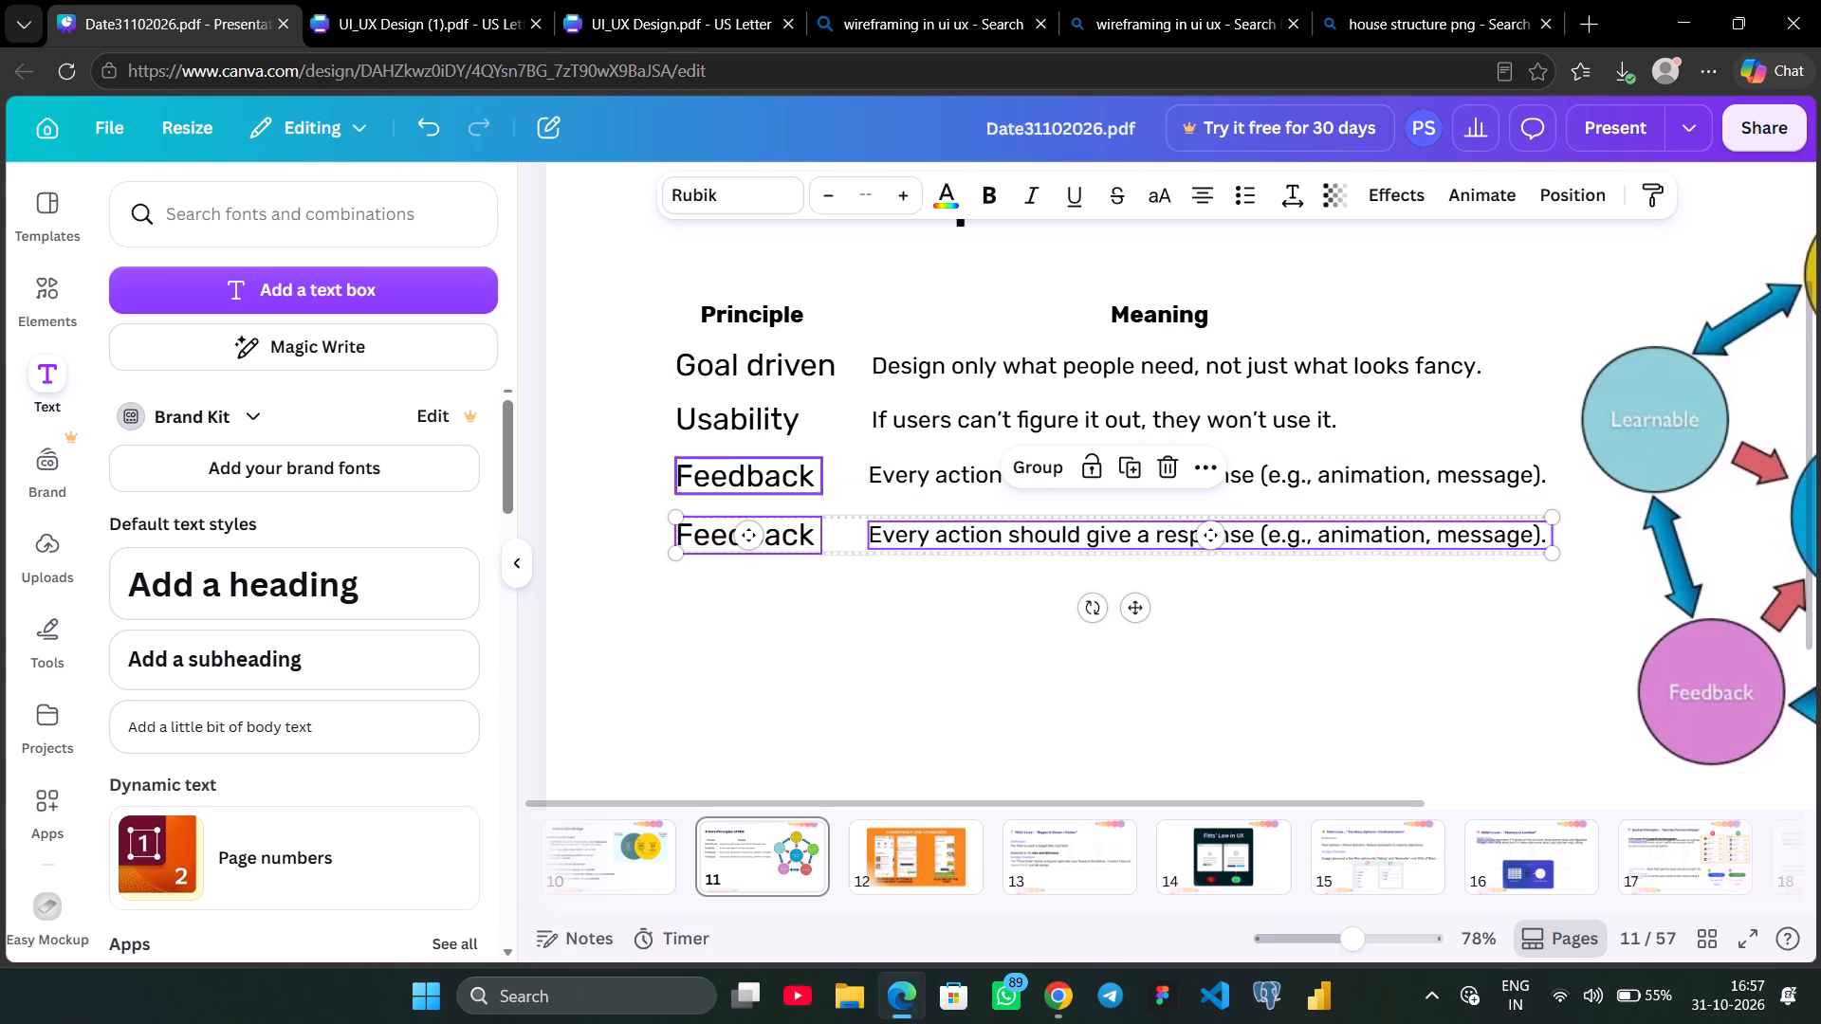
Replace the fourth row's principle name with the "Consisten cy" text copied from the UI_UX Design.pdf notes.
click(589, 0)
double_click(617, 625)
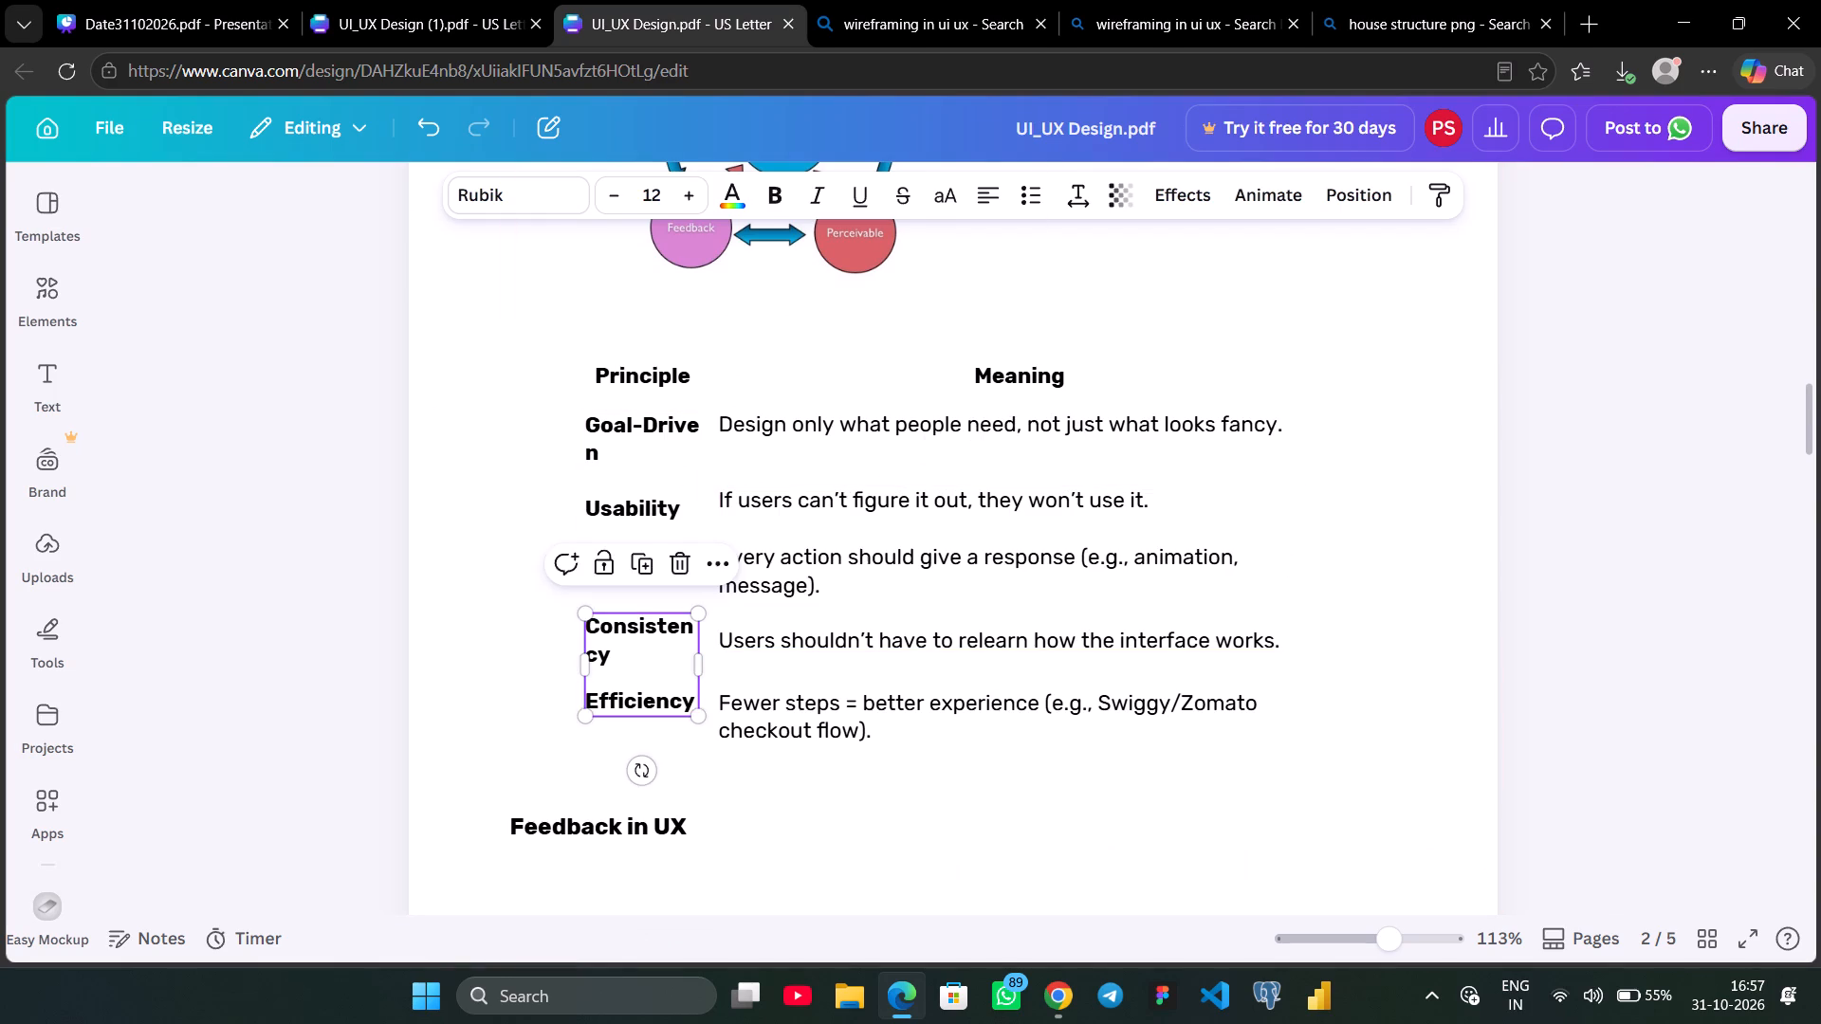
double_click(617, 625)
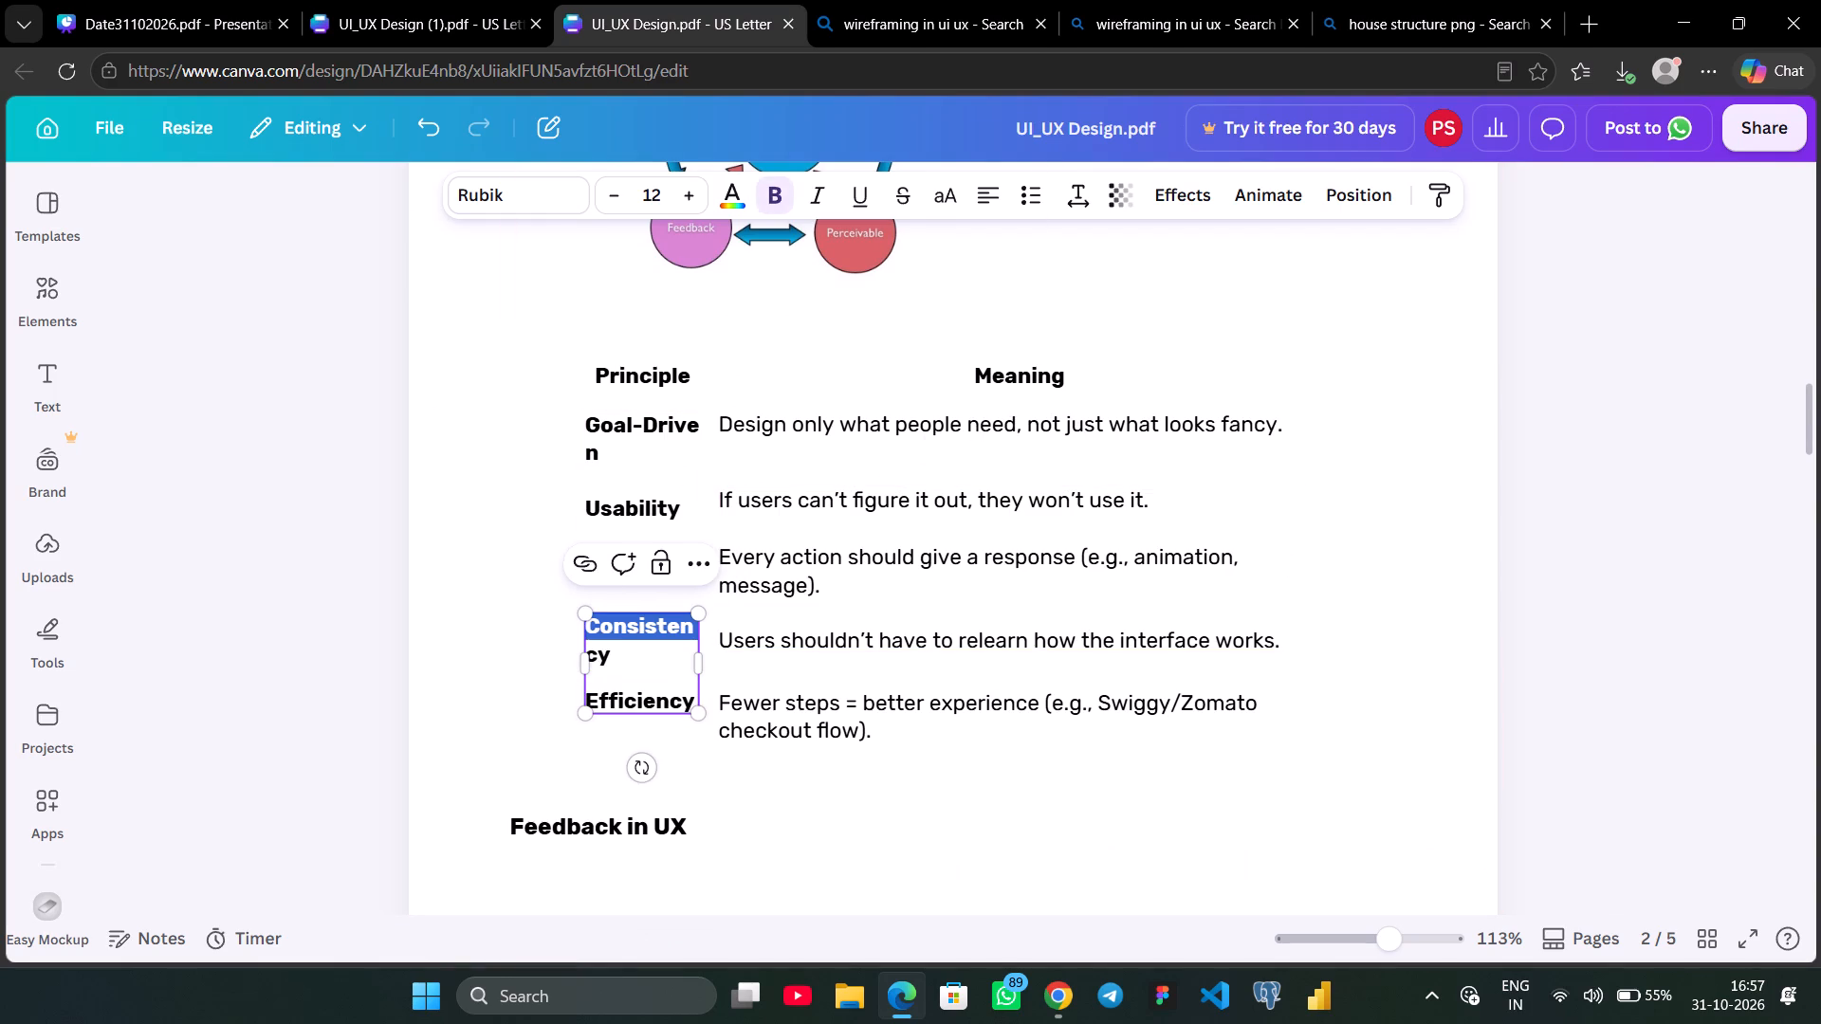
click(617, 625)
key(ctrl+c)
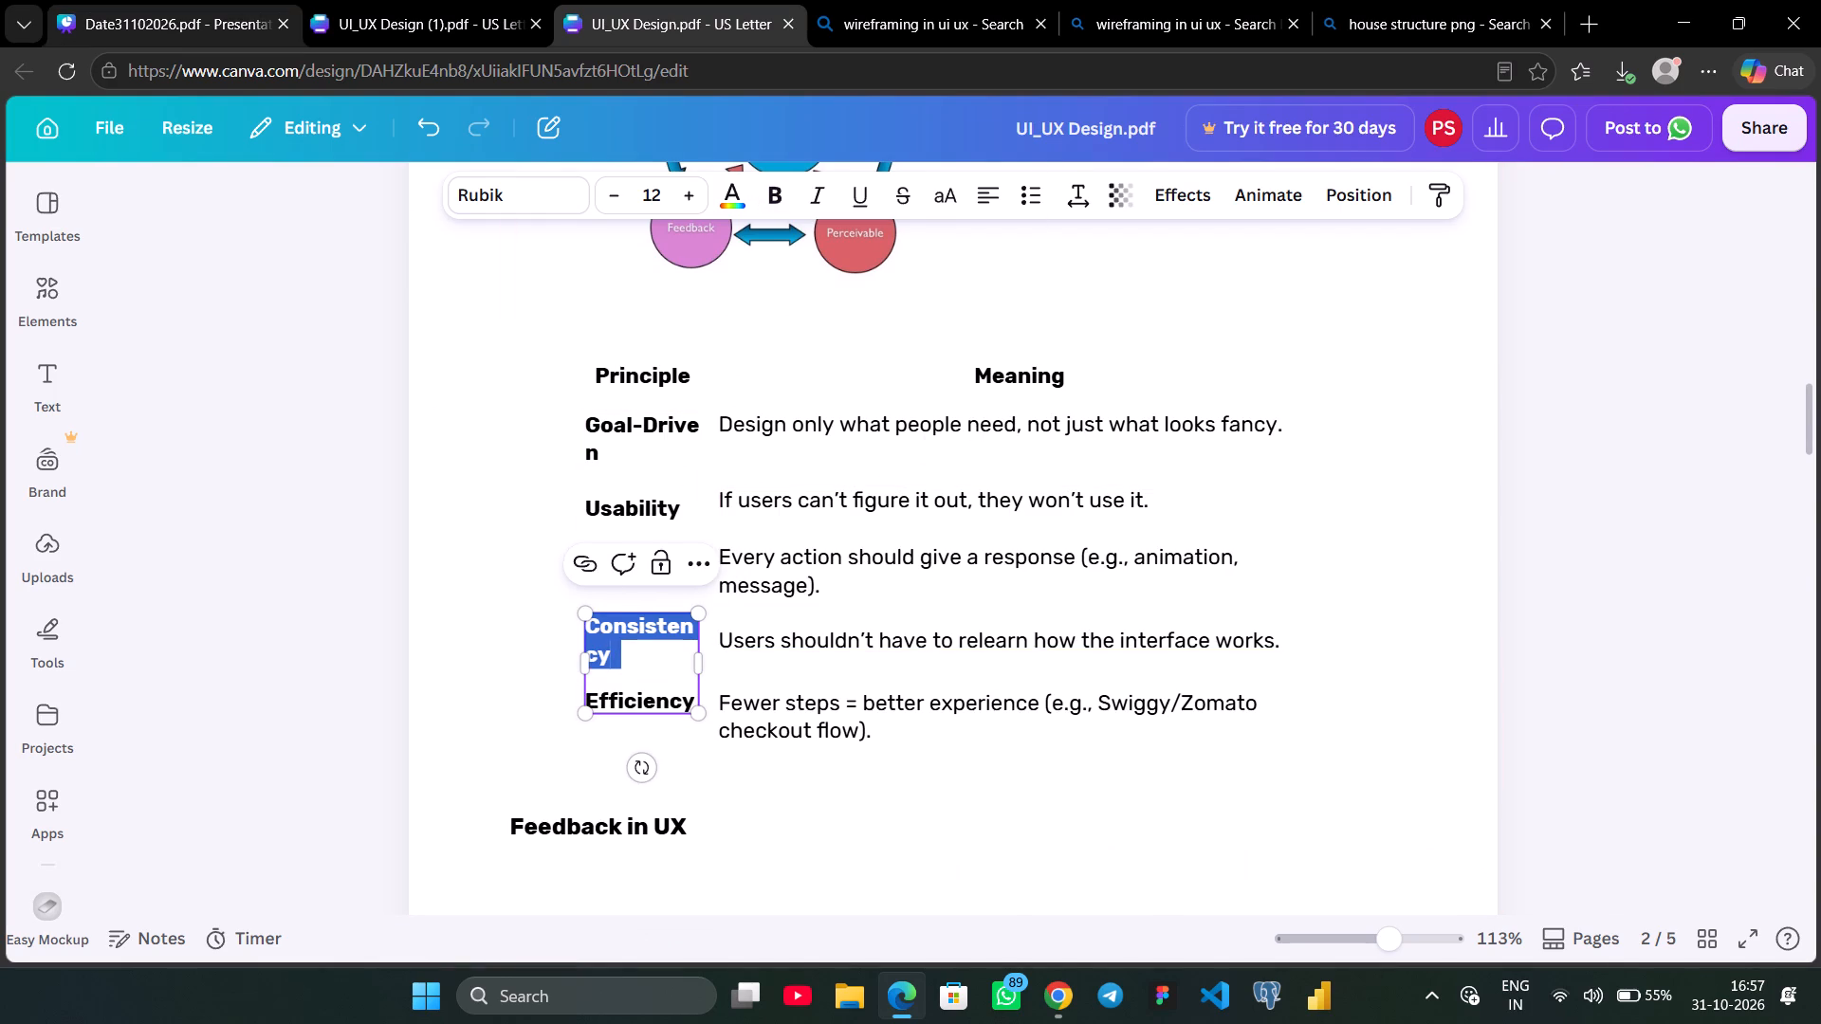
click(138, 0)
double_click(717, 530)
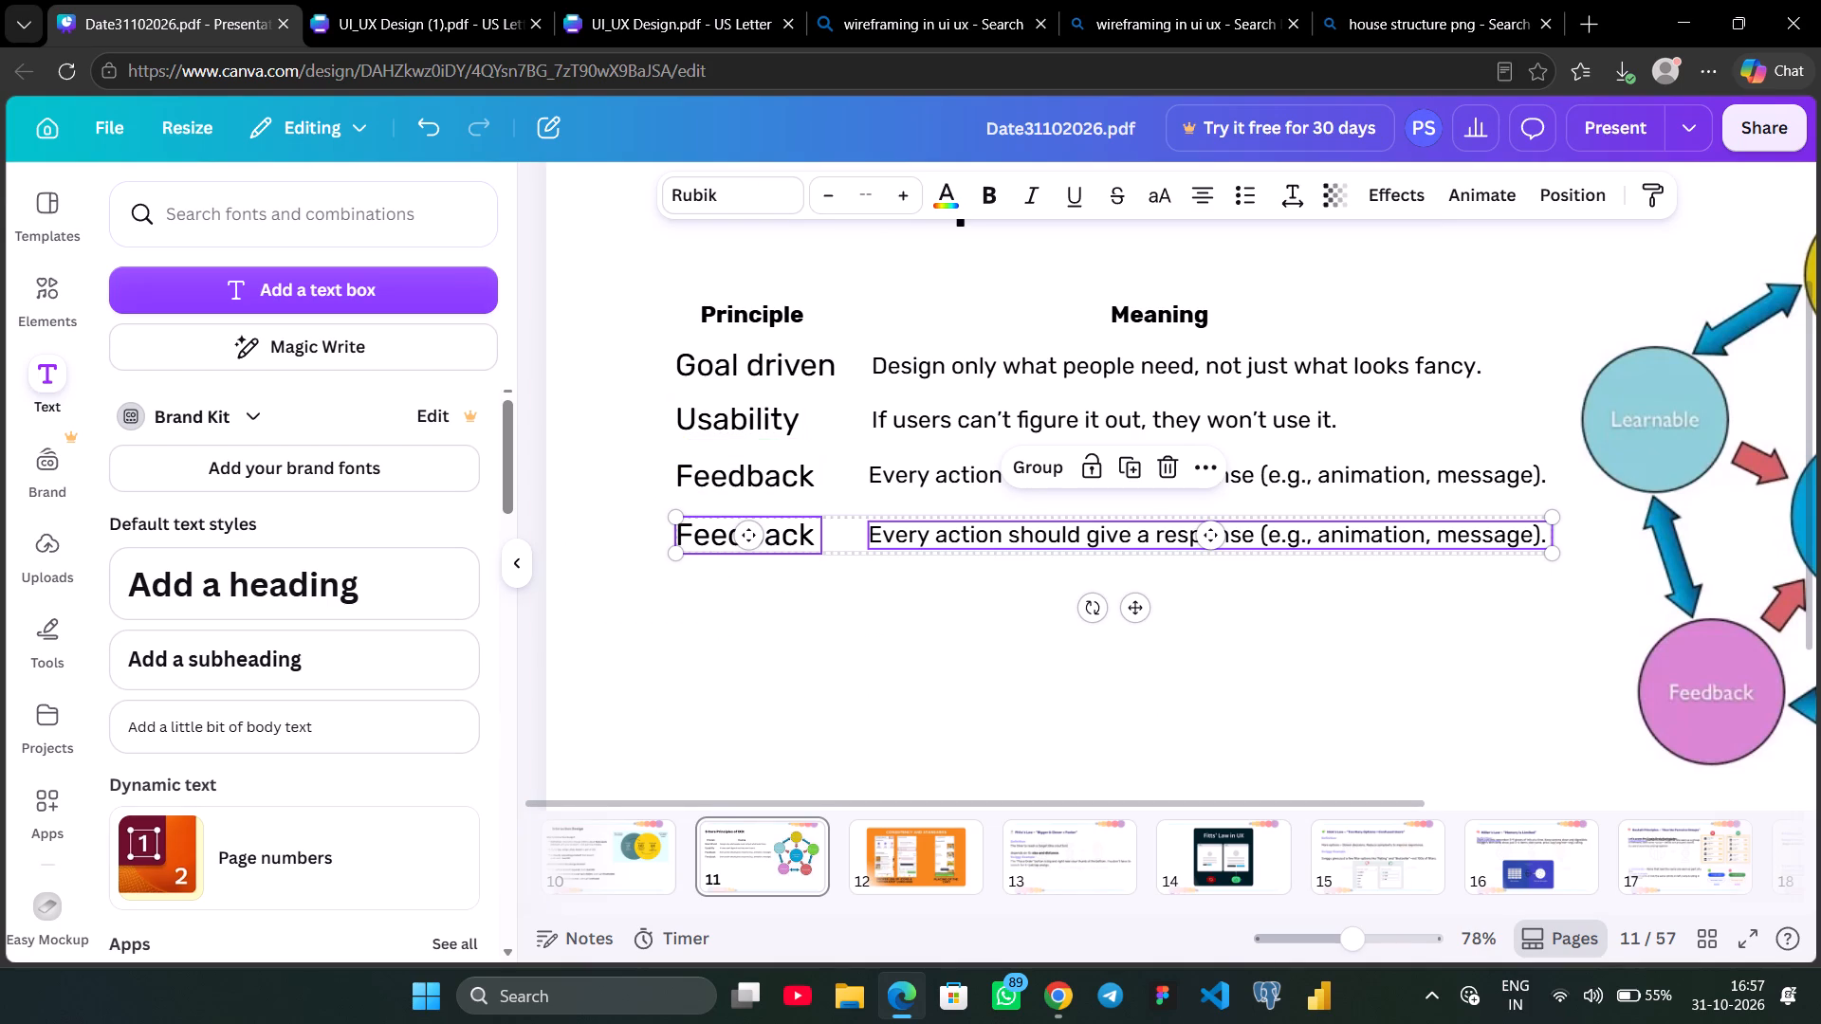
triple_click(717, 530)
click(702, 576)
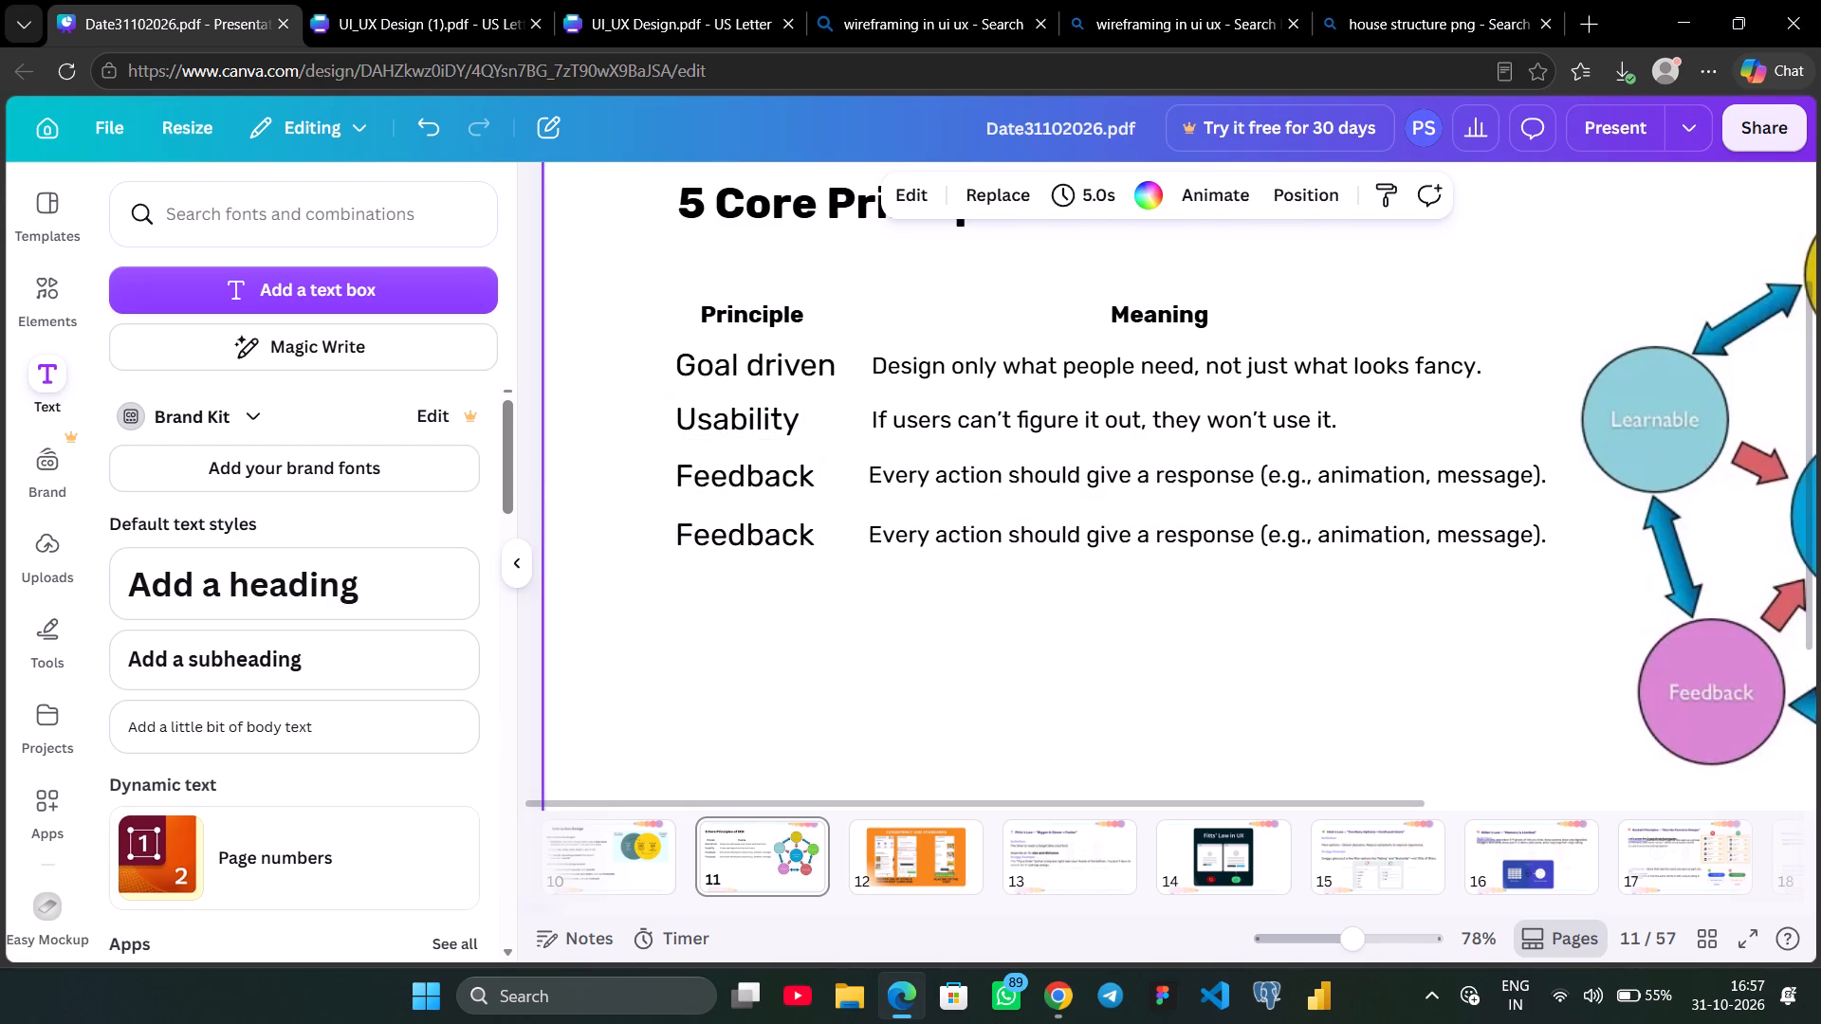
double_click(722, 522)
key(ctrl+v)
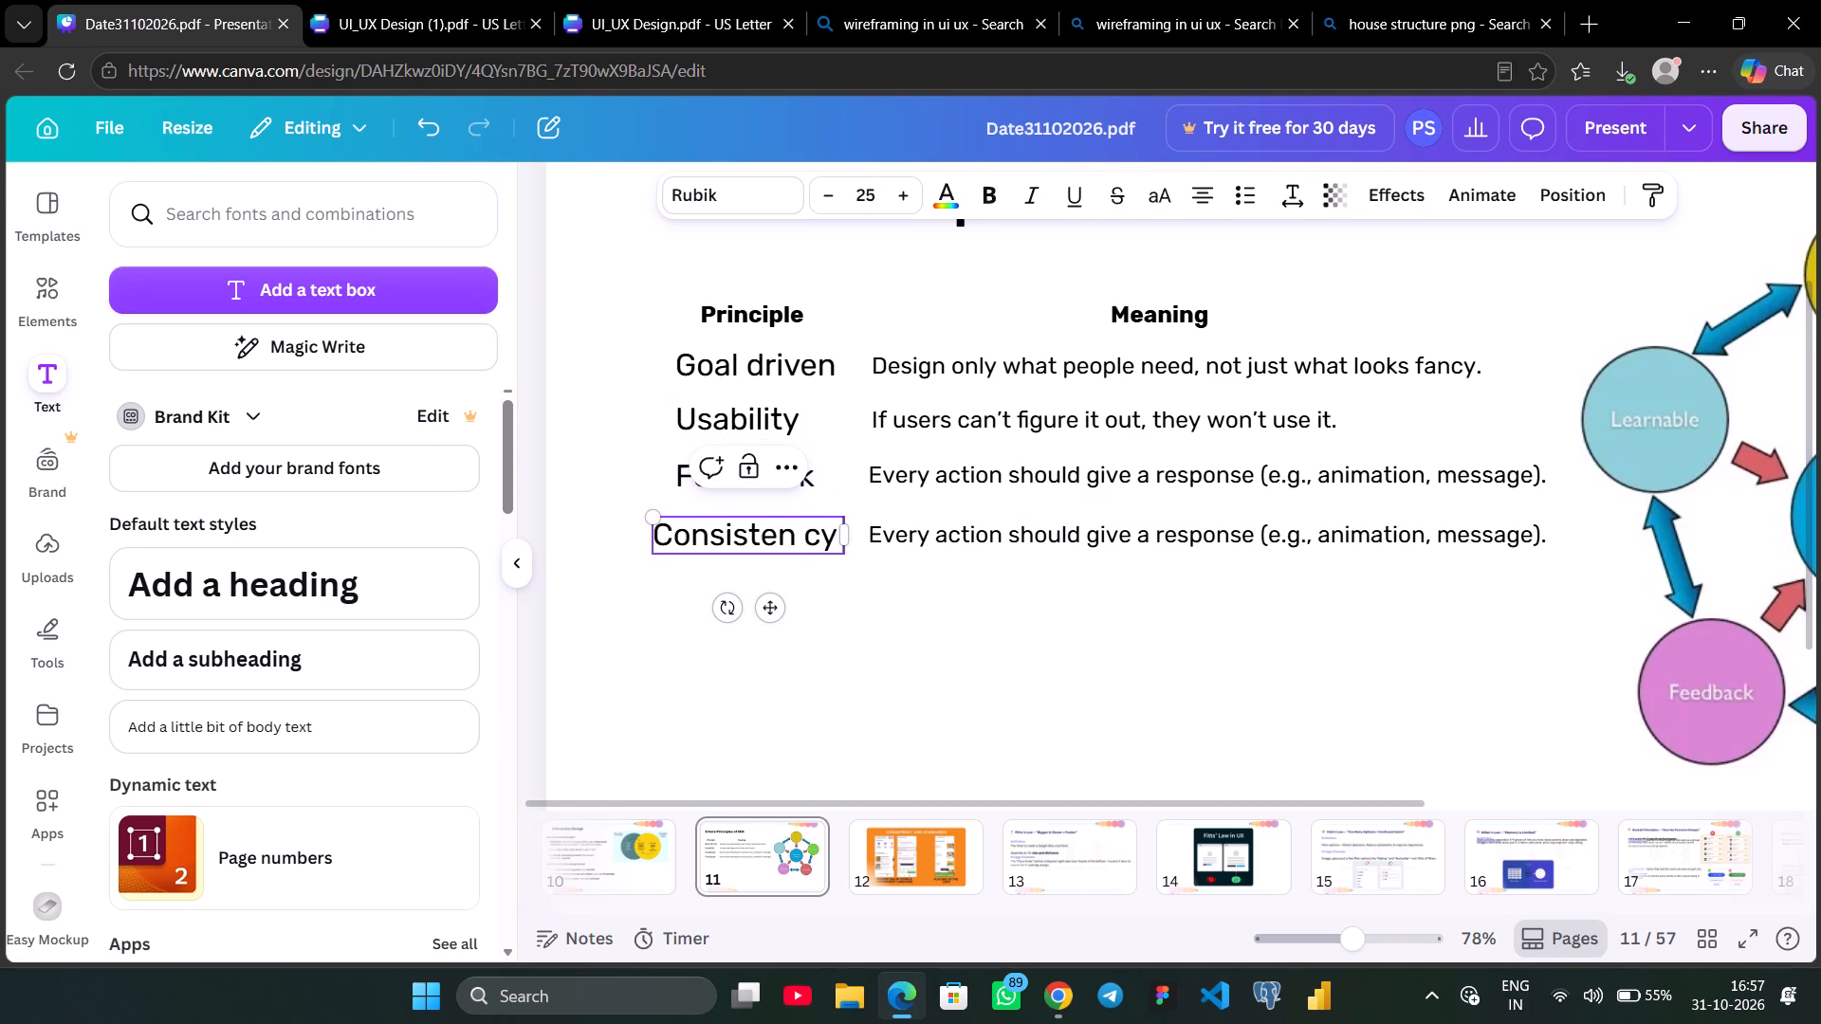
Remove the stray space from "Consisten cy" in the fourth row so it reads "Consistency".
double_click(826, 541)
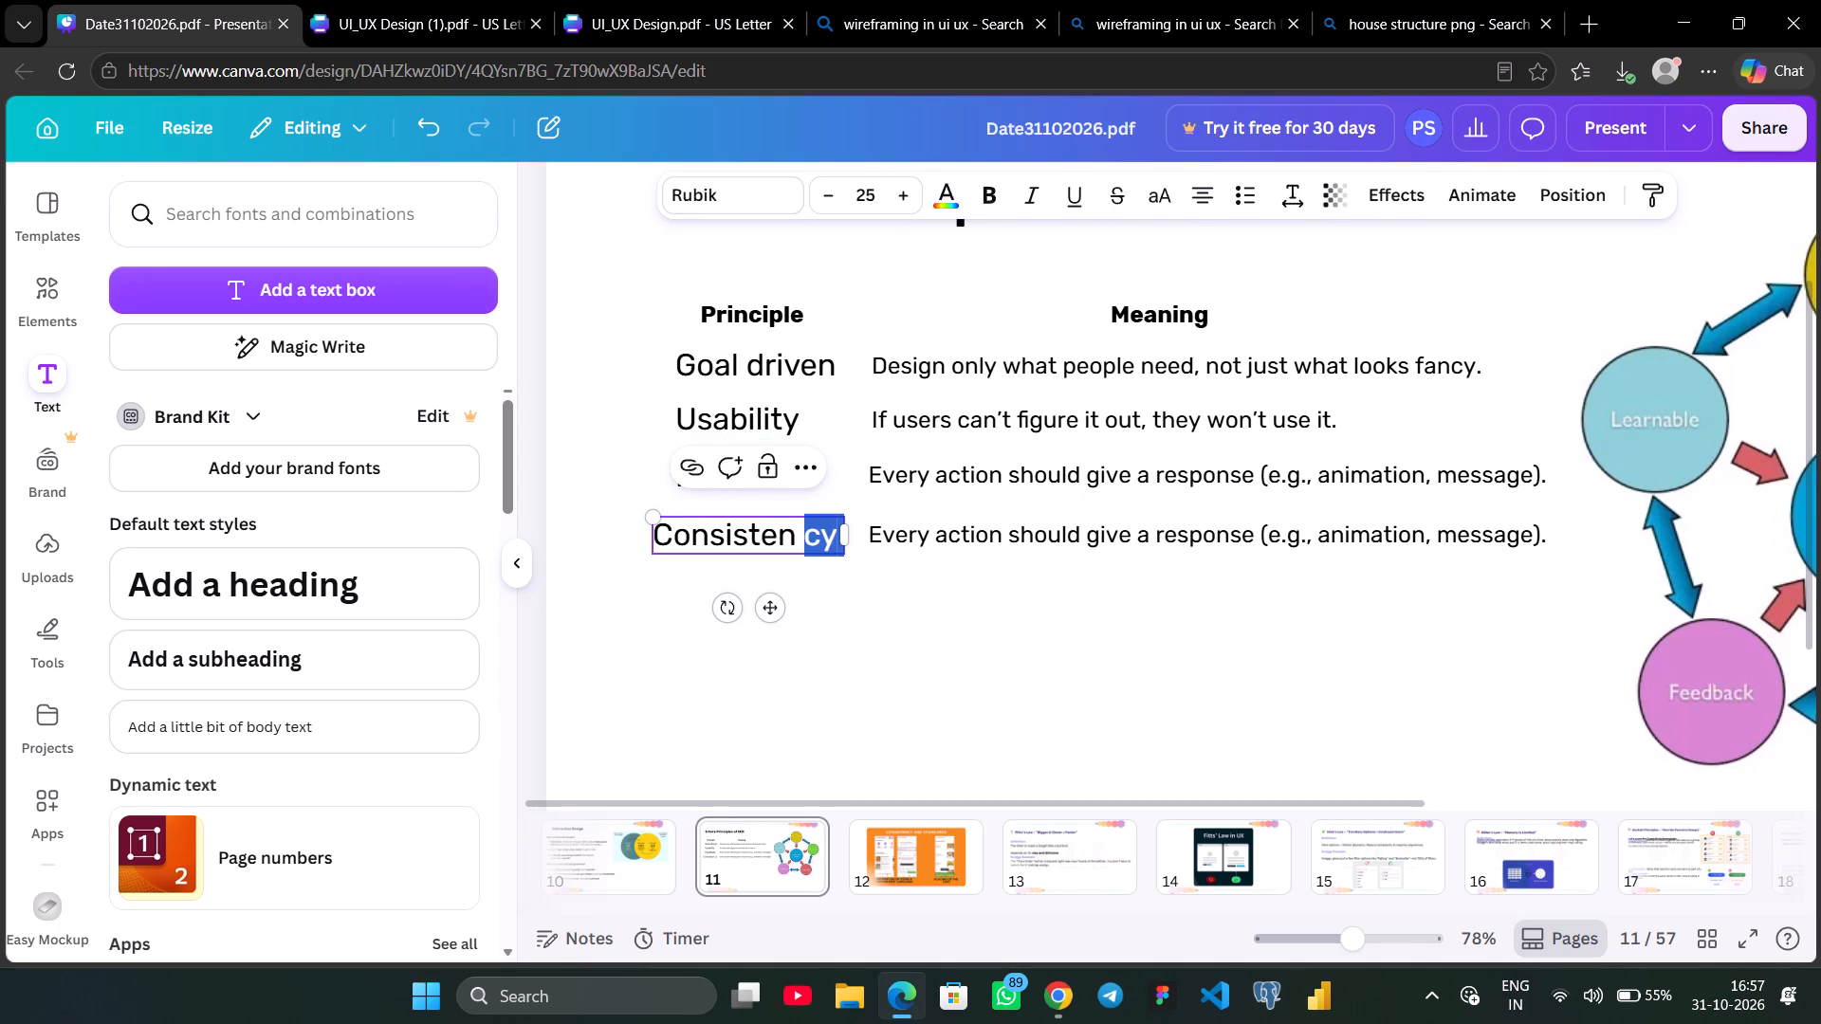
click(815, 539)
click(800, 537)
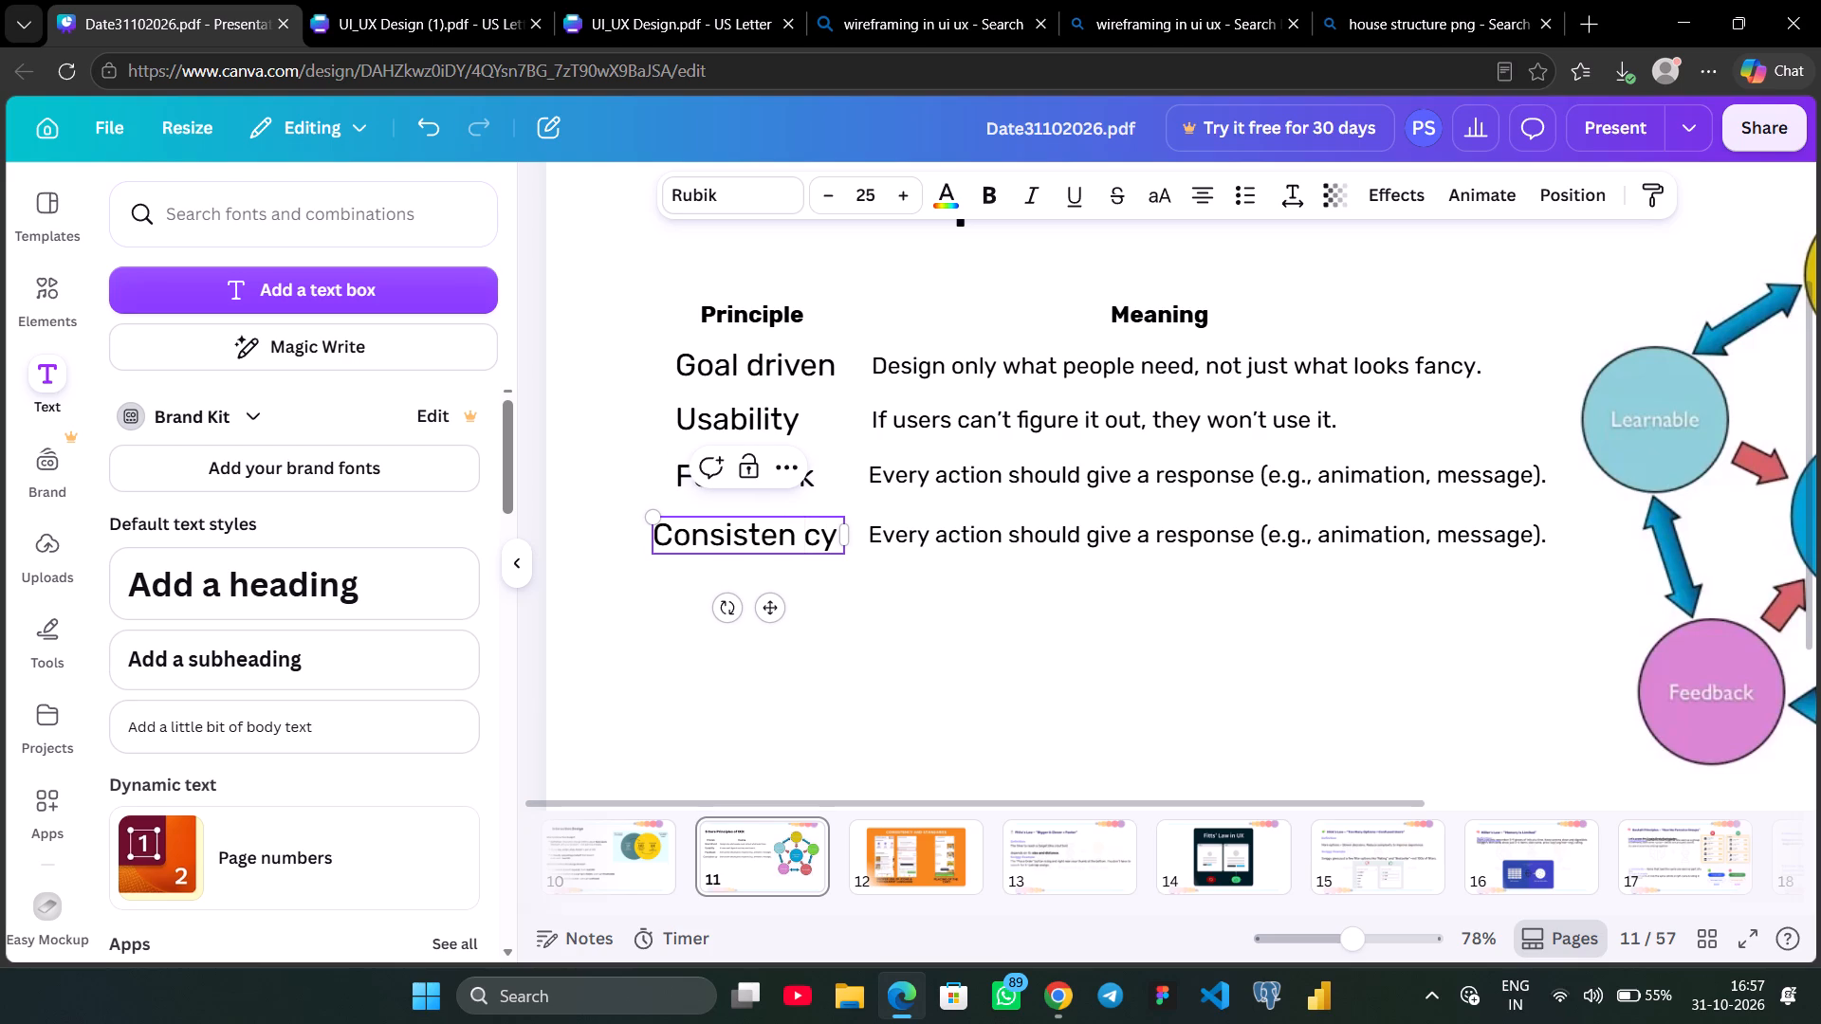
key(BackSpace)
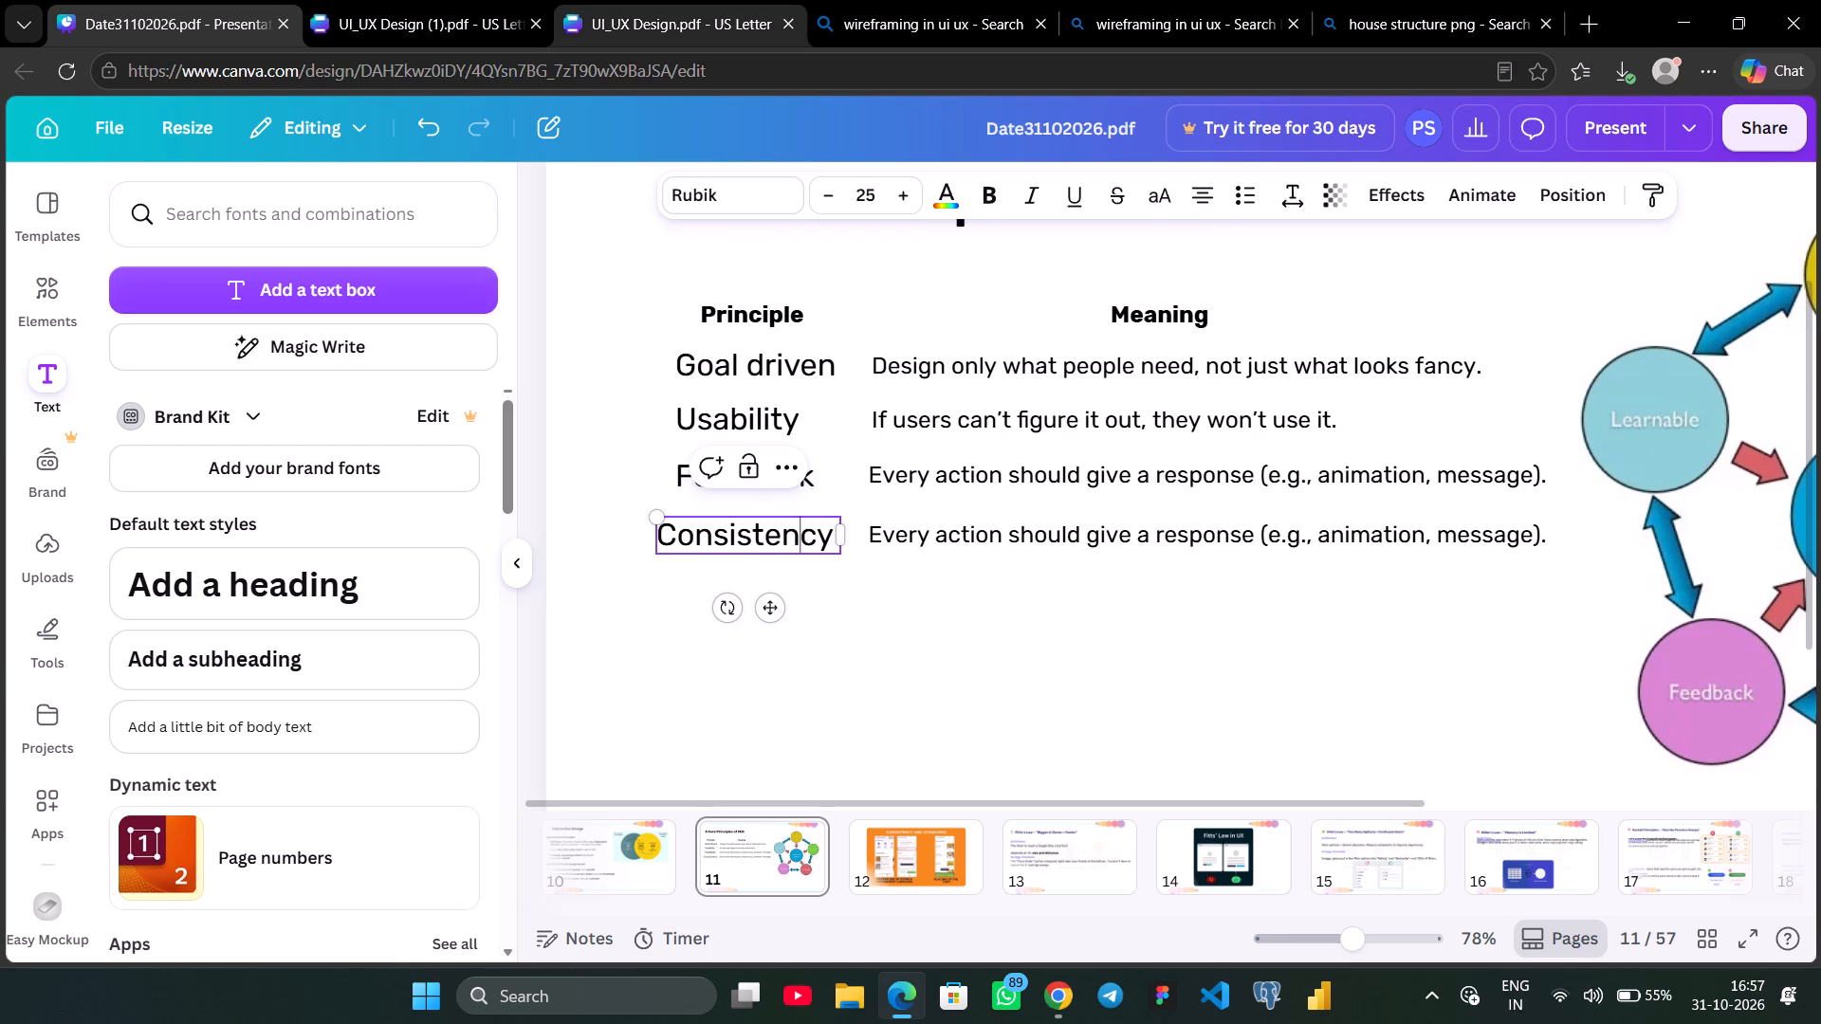
Replace the Consistency row's meaning with "Users shouldn't have to relearn how the interface works." copied from the UI_UX Design.pdf notes.
click(689, 1)
triple_click(814, 631)
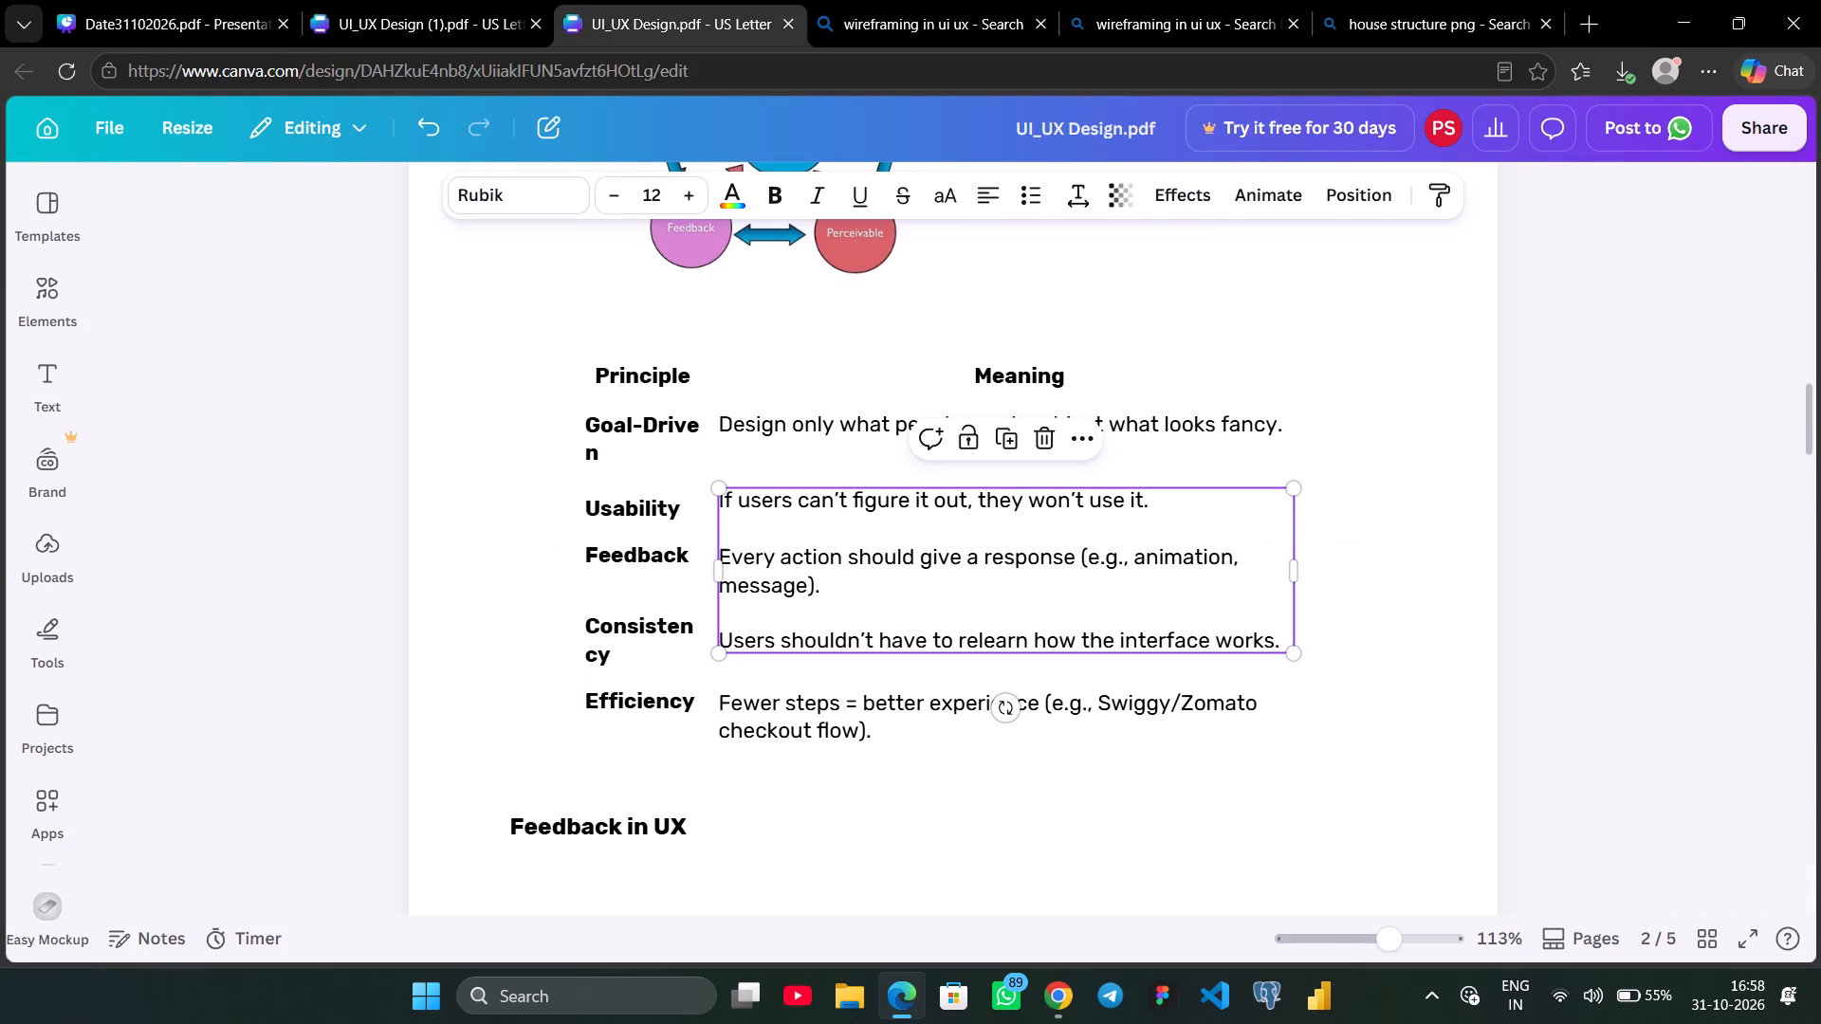
key(ctrl+c)
click(135, 0)
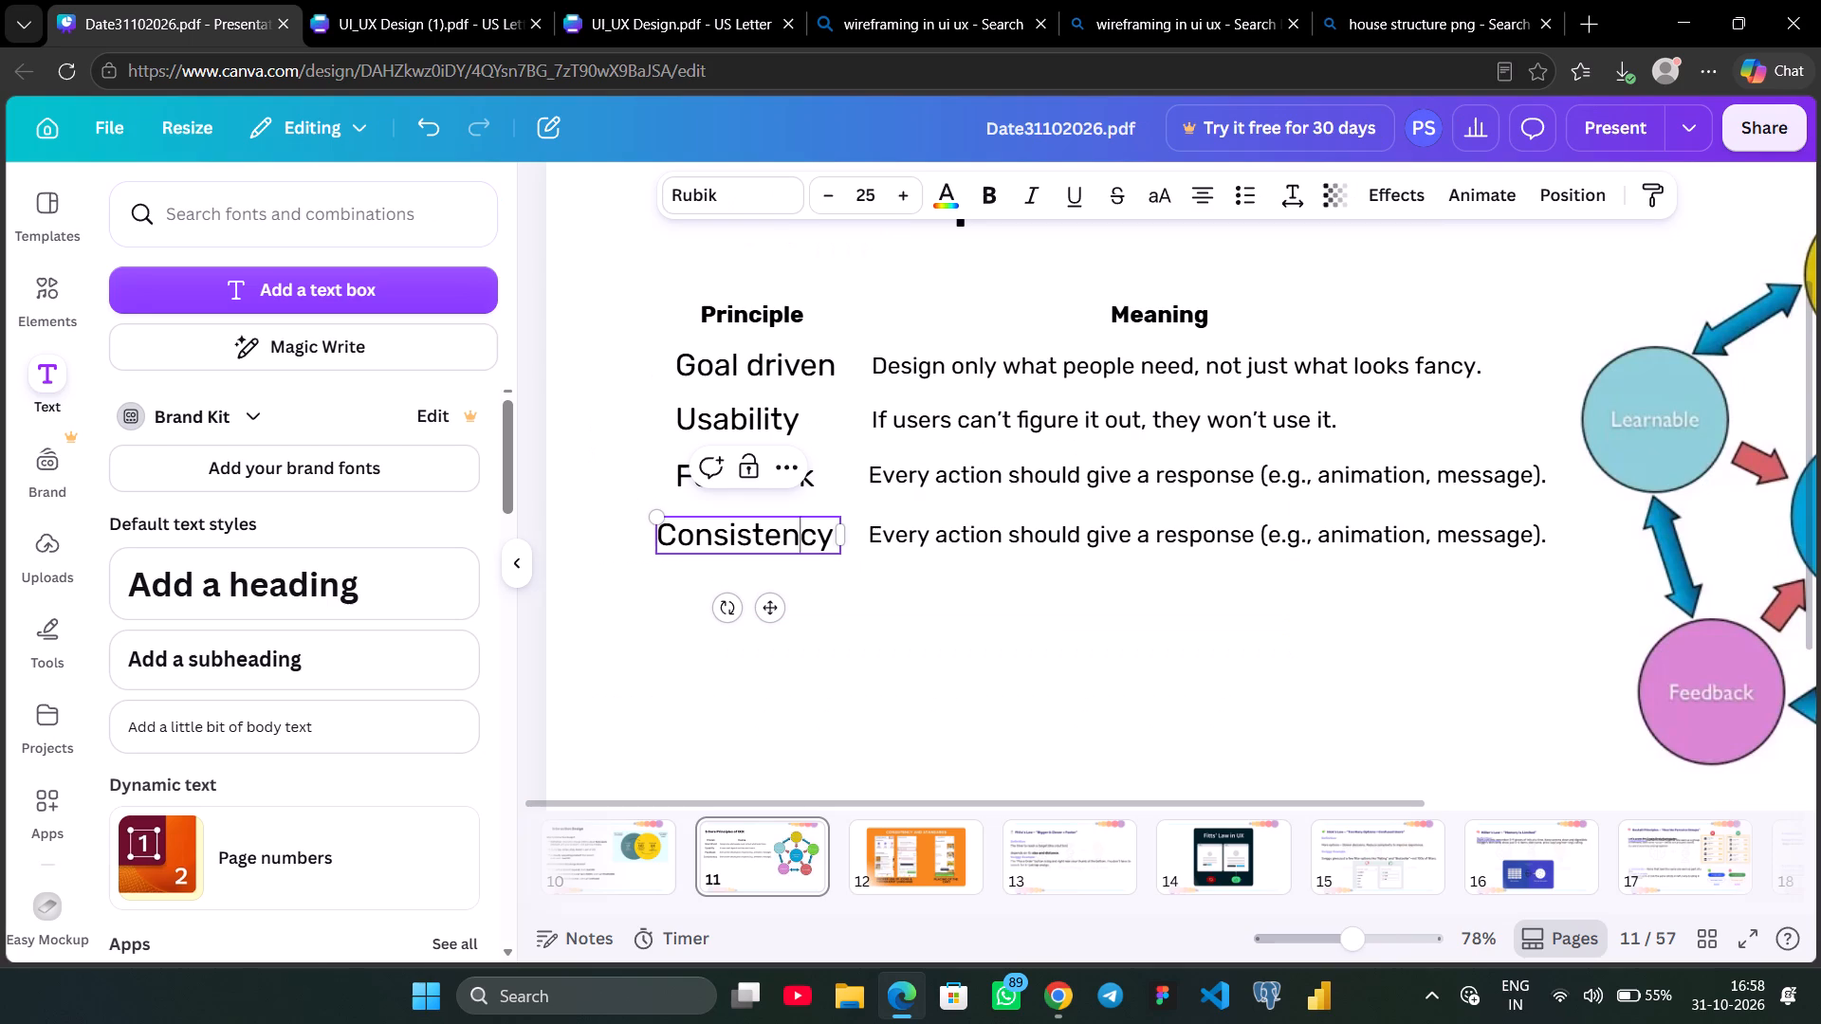
double_click(1050, 543)
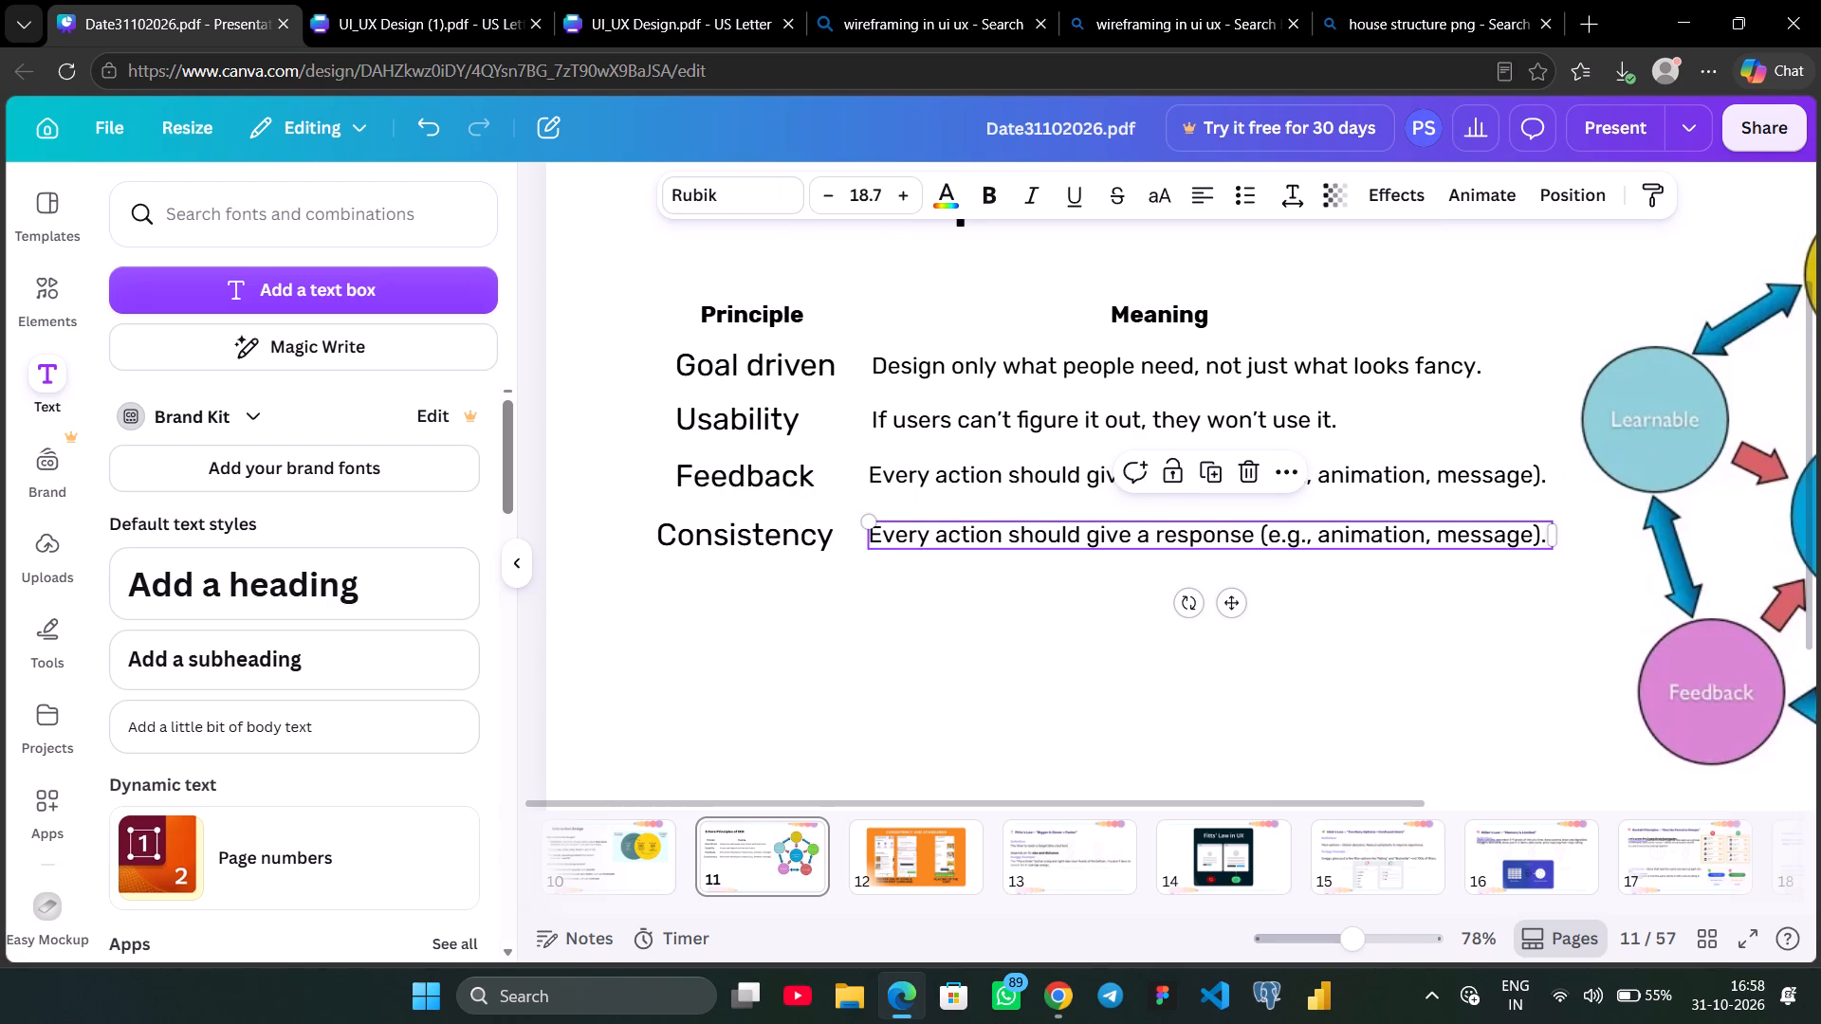
key(ctrl+v)
click(860, 651)
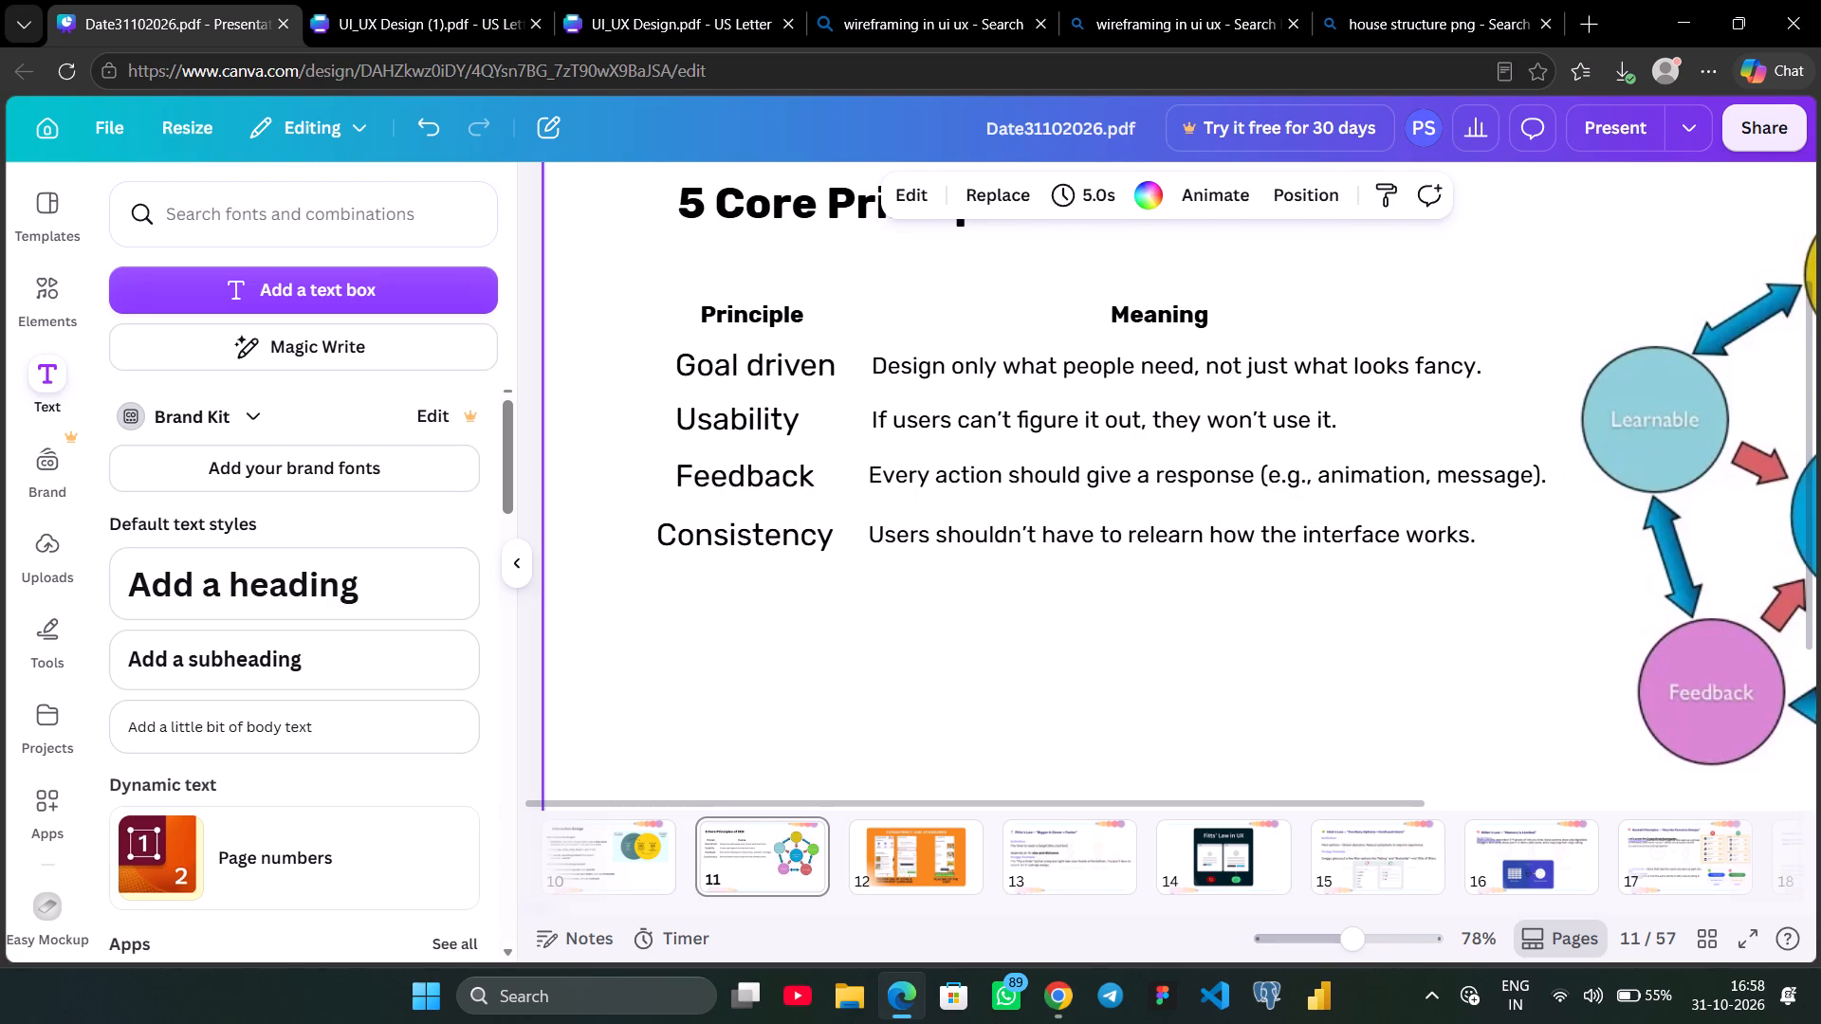
Nudge the "Consistency" text right so its left edge lines up with the principle names above.
click(754, 548)
key(Right)
key(Right)
key(Right)
key(Right)
key(Right)
key(Right)
key(Right)
key(Right)
key(Right)
key(Right)
key(Right)
key(Right)
key(Right)
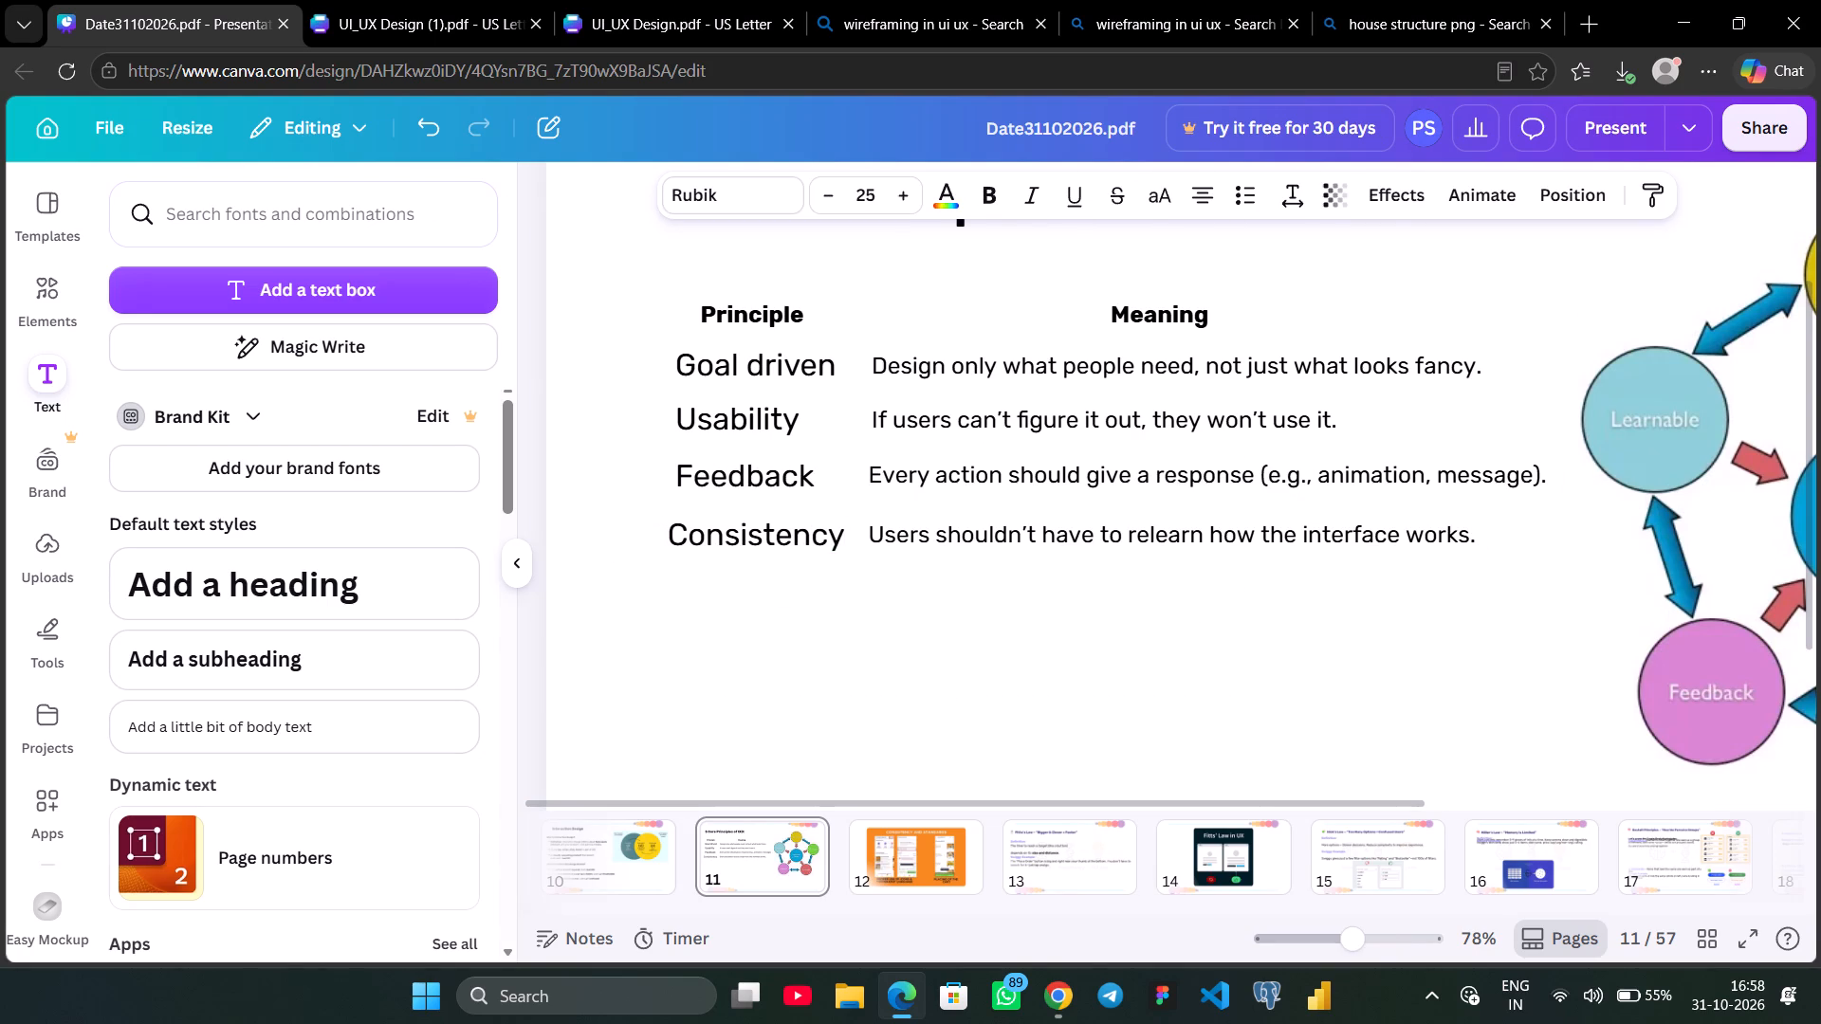
key(Right)
key(Right)
key(Right)
key(Right)
key(Right)
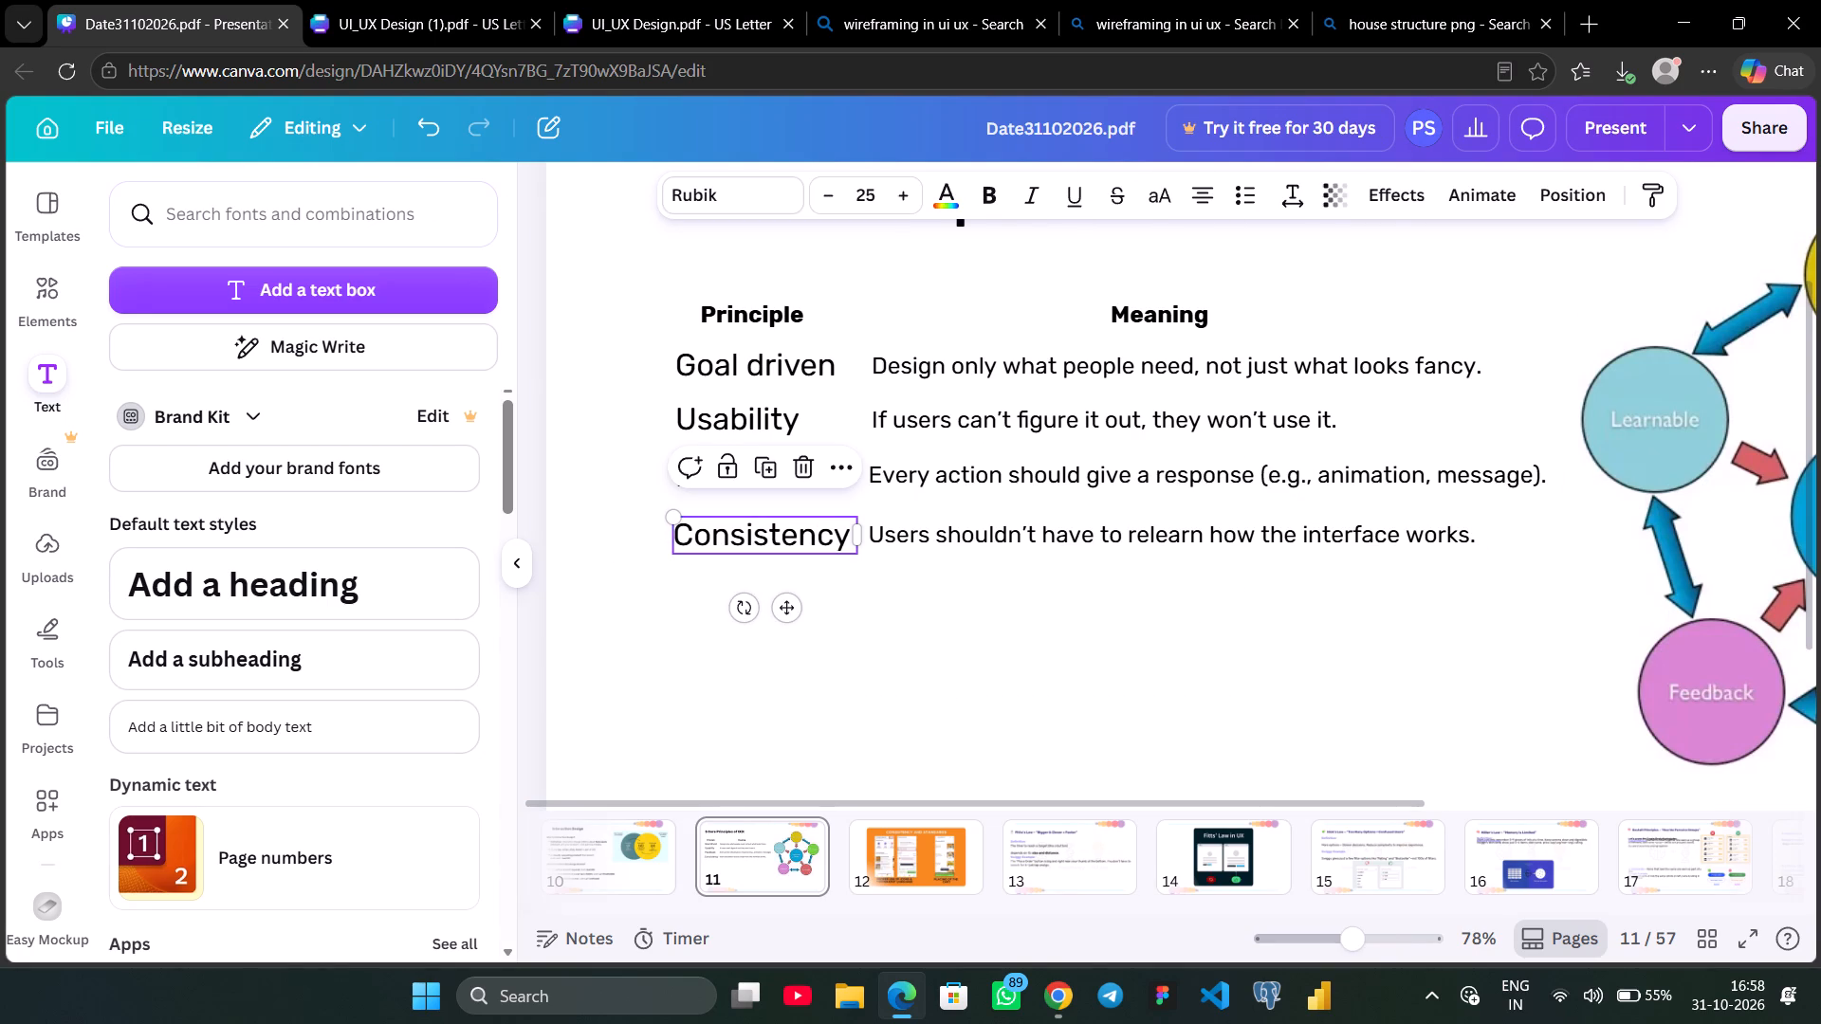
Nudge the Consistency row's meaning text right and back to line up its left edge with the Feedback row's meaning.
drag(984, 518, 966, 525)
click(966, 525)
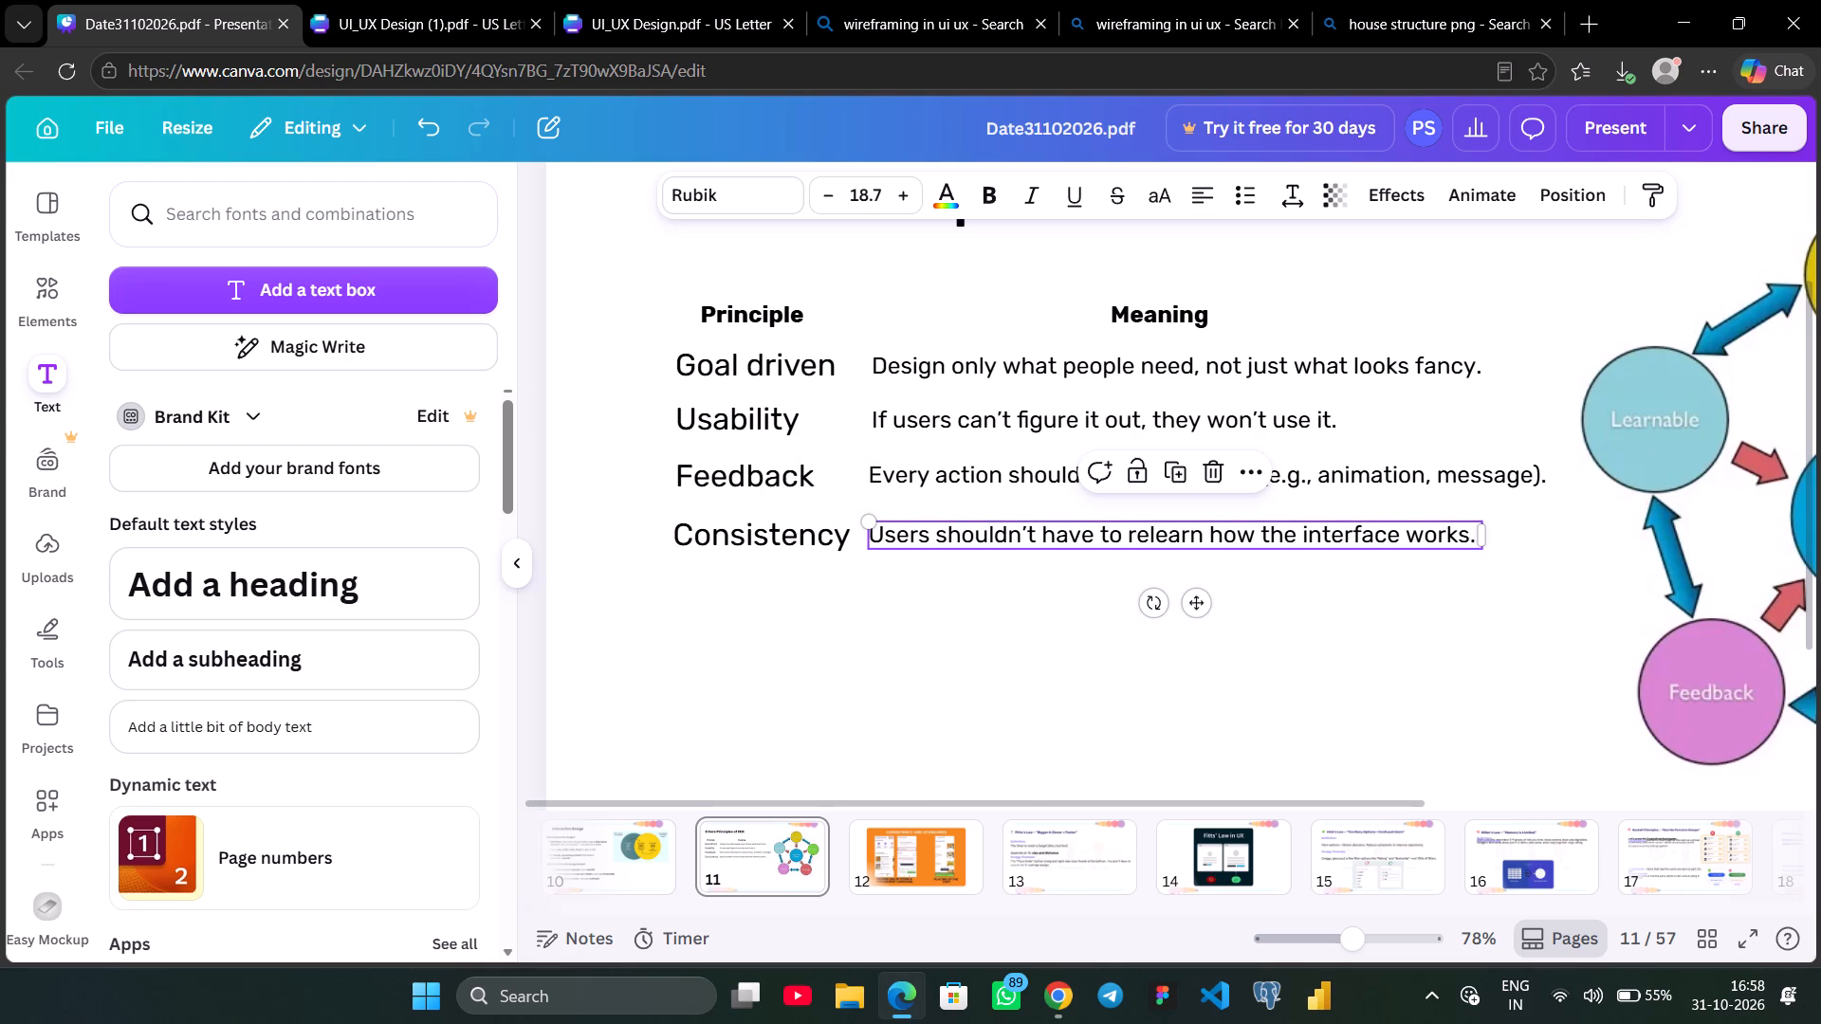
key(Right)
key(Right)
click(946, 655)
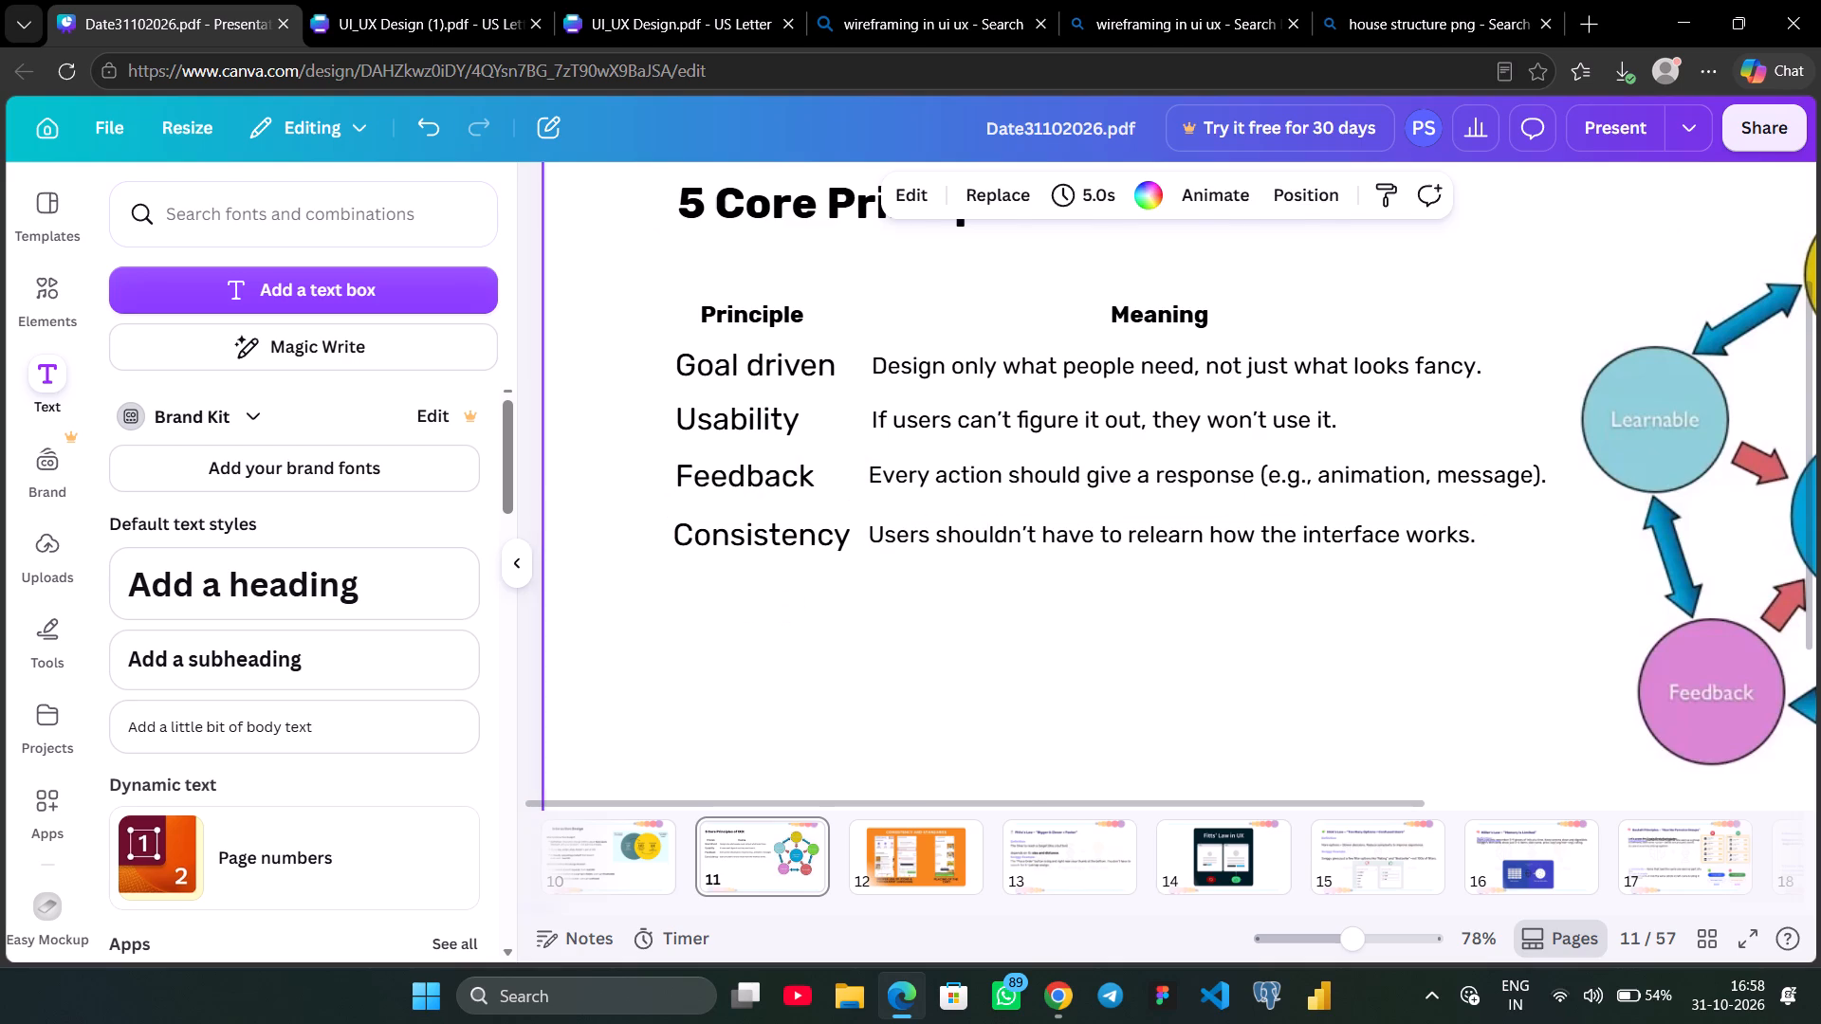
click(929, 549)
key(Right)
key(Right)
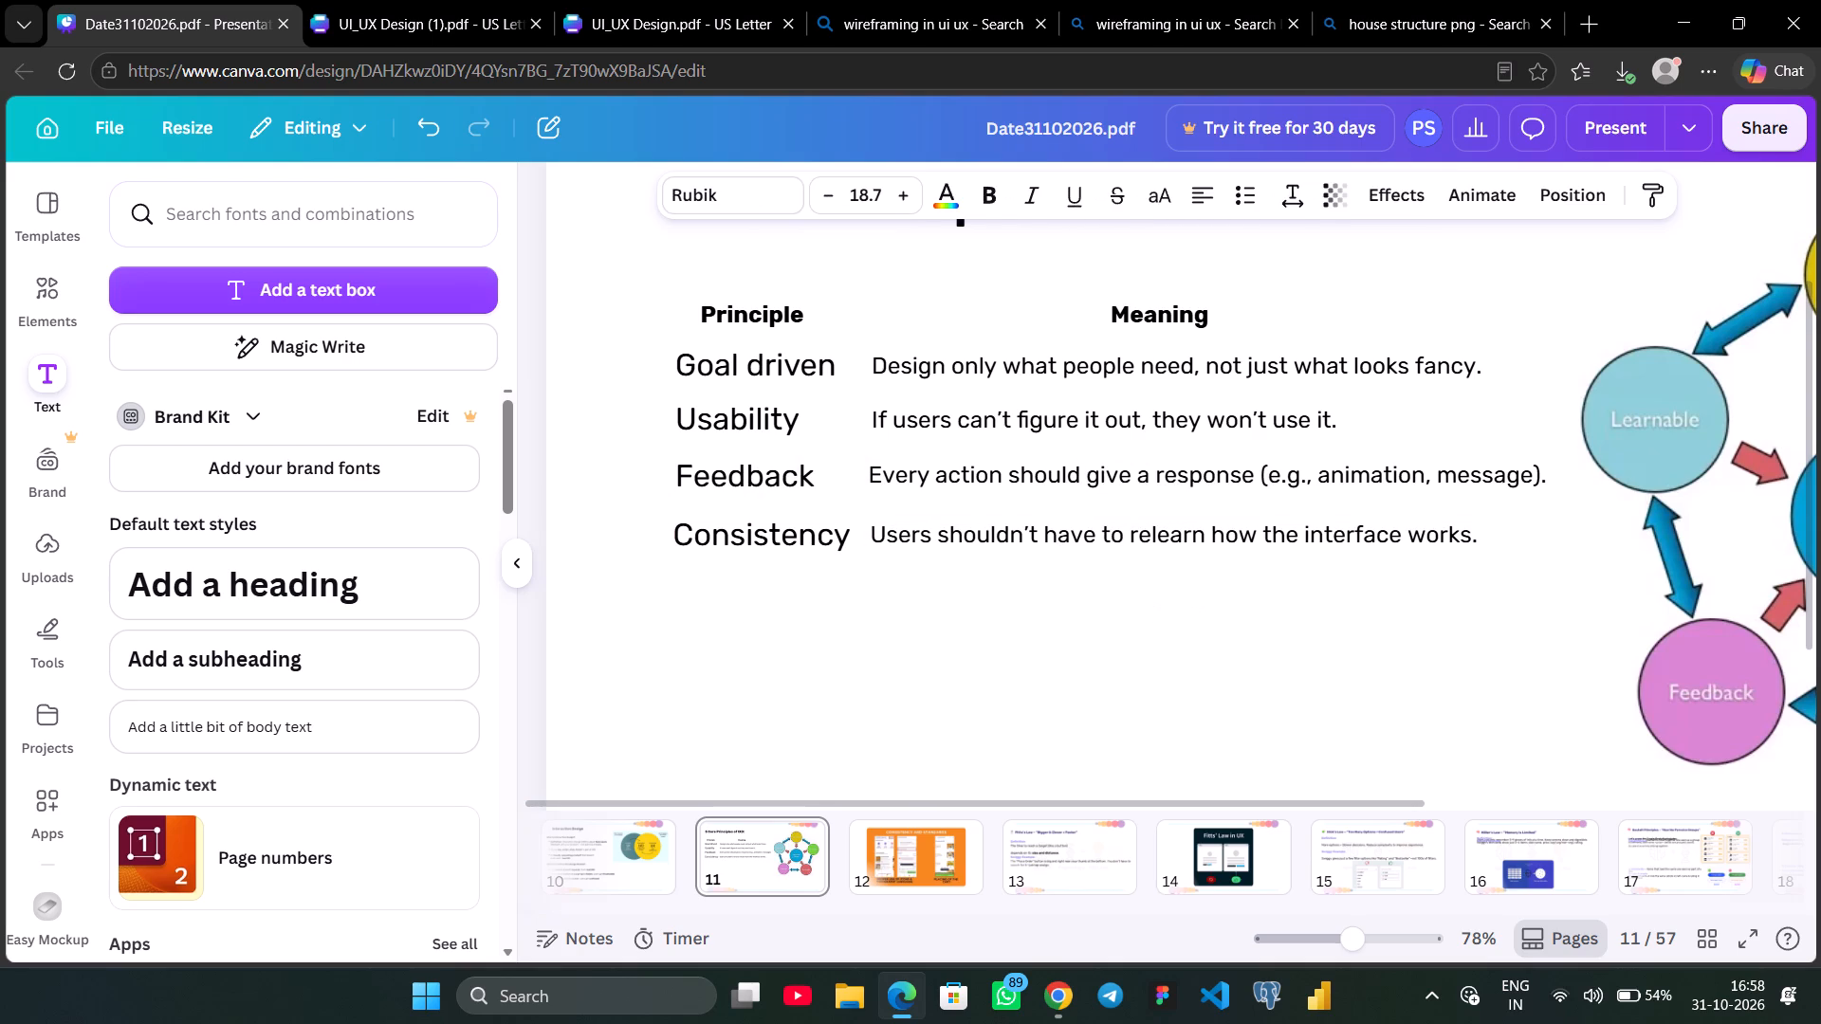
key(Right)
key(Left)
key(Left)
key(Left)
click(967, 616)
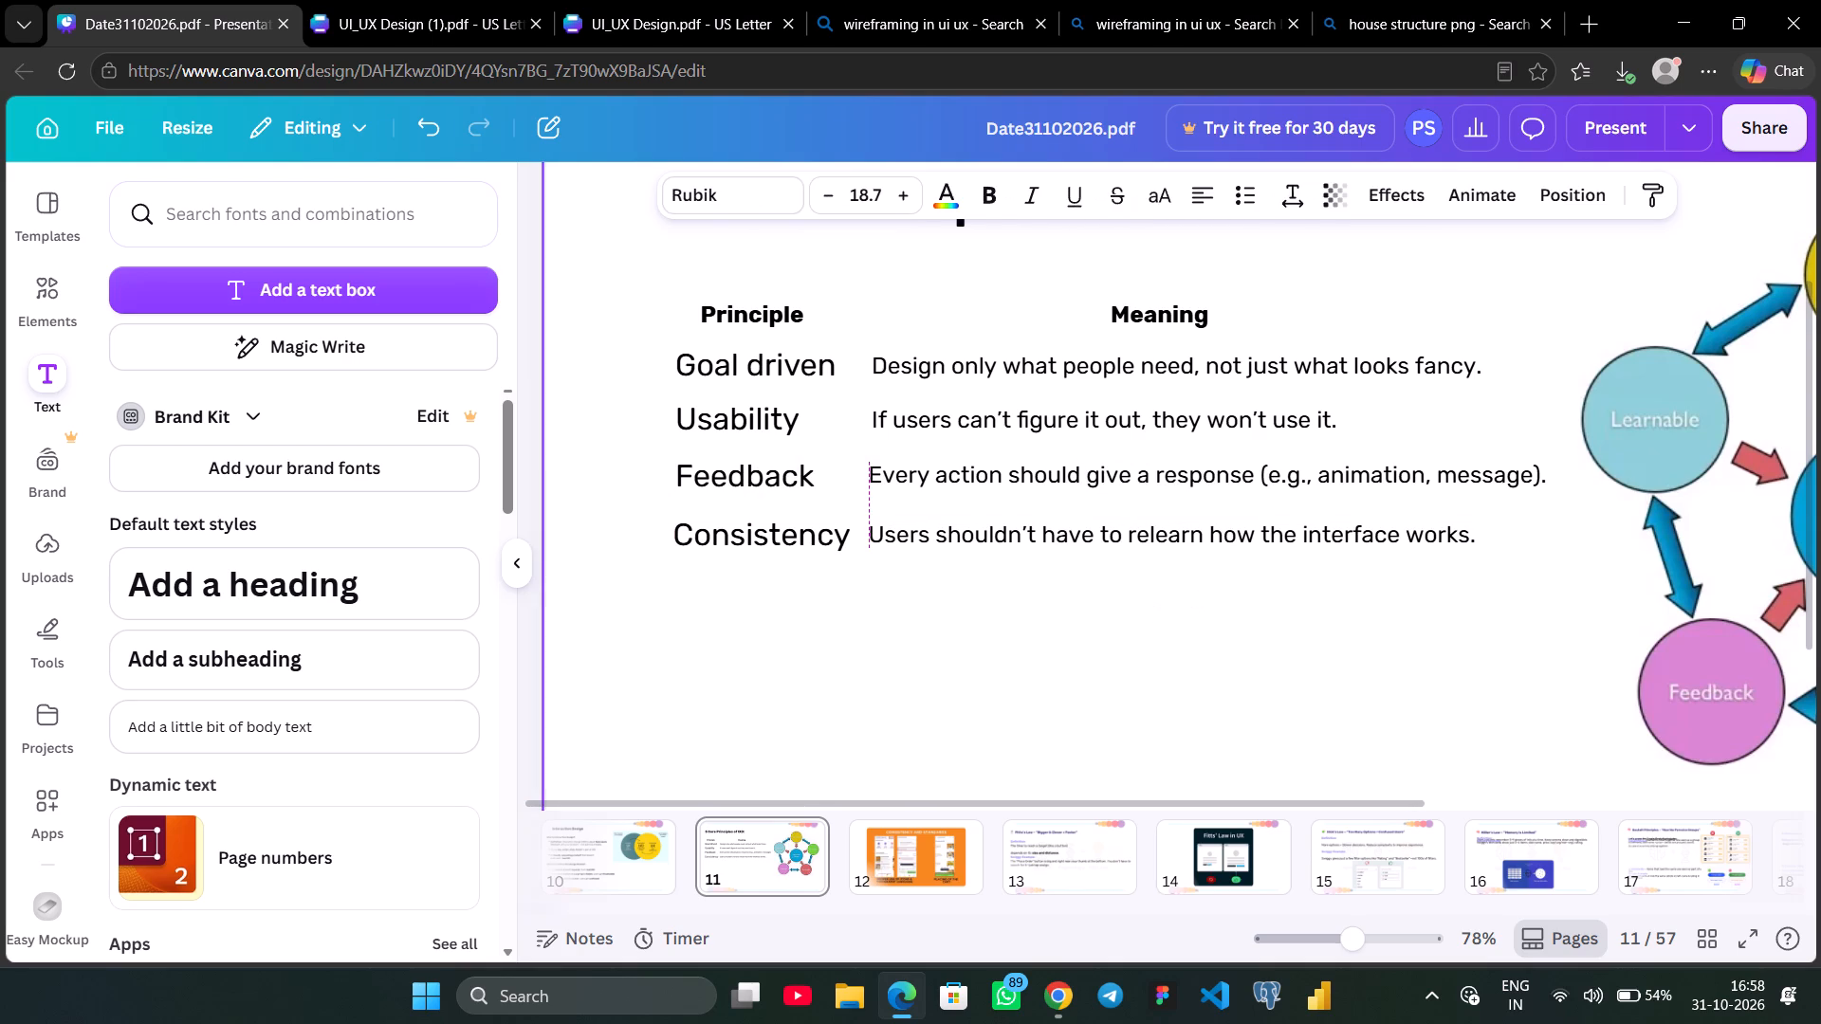
Select all four meaning texts together and try to line them up by cycling their text alignment.
click(970, 369)
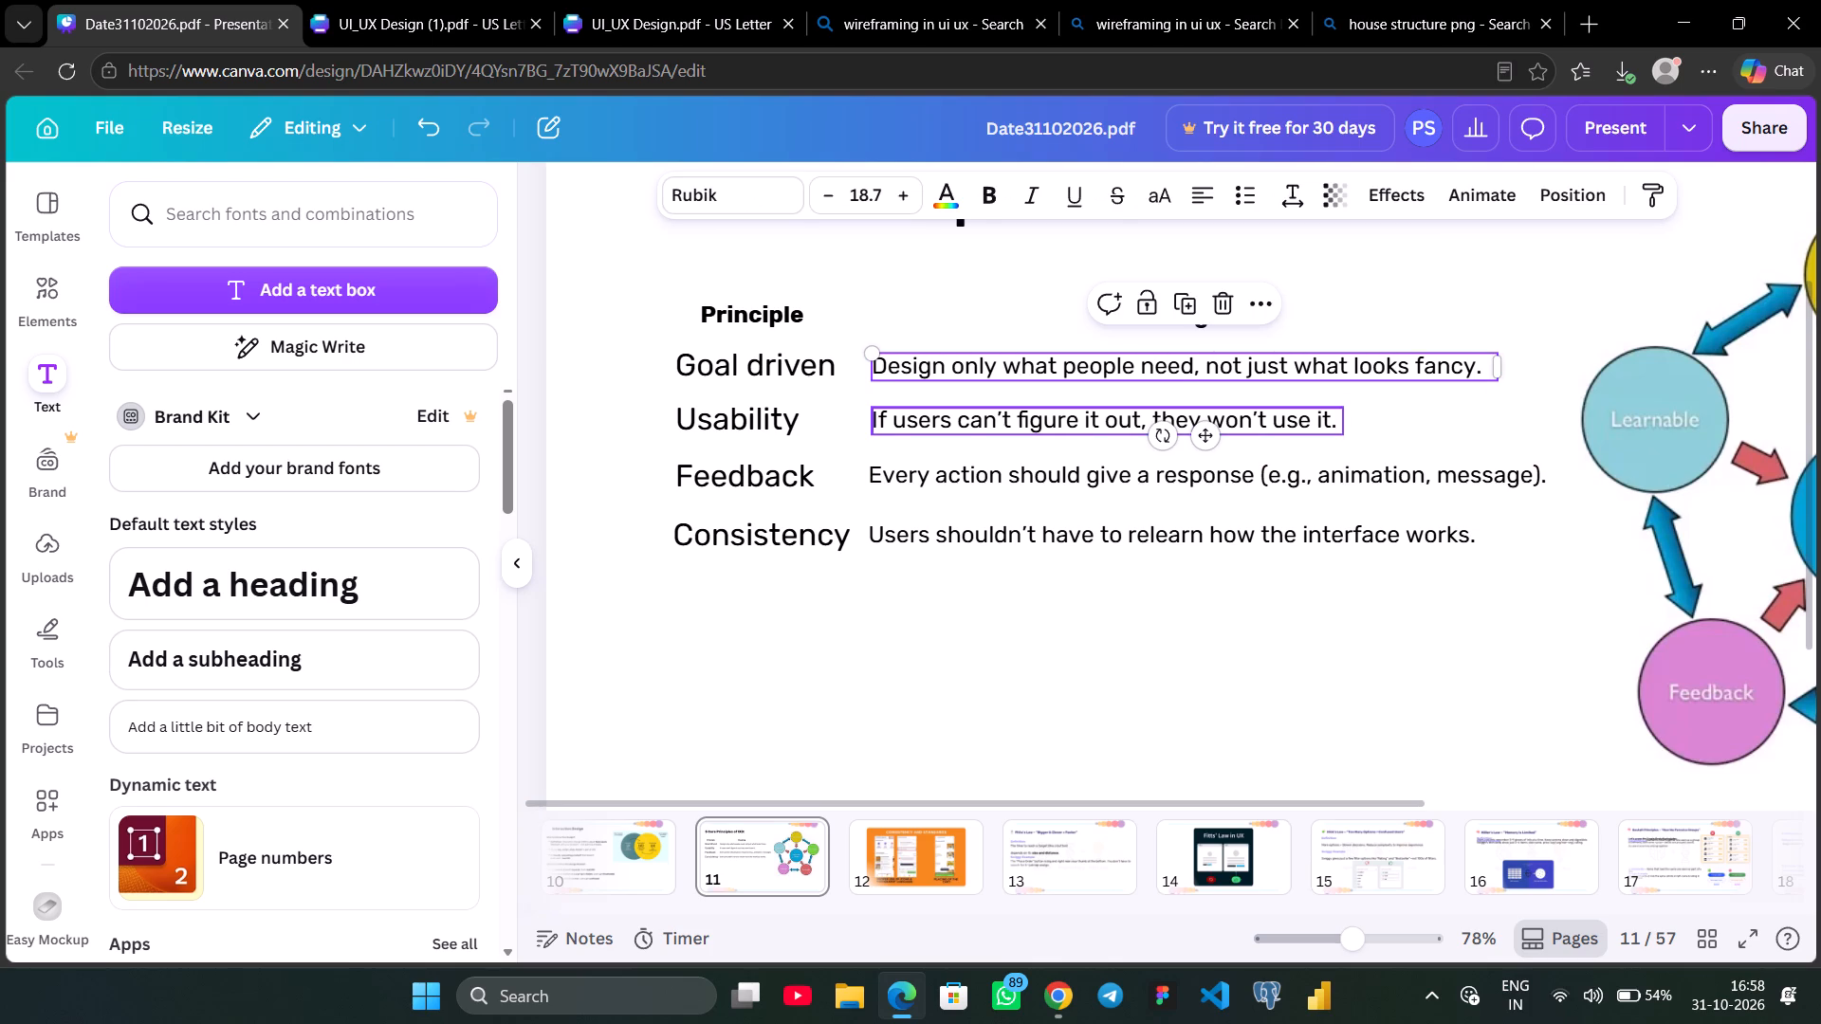
shift+click(946, 417)
shift+click(949, 465)
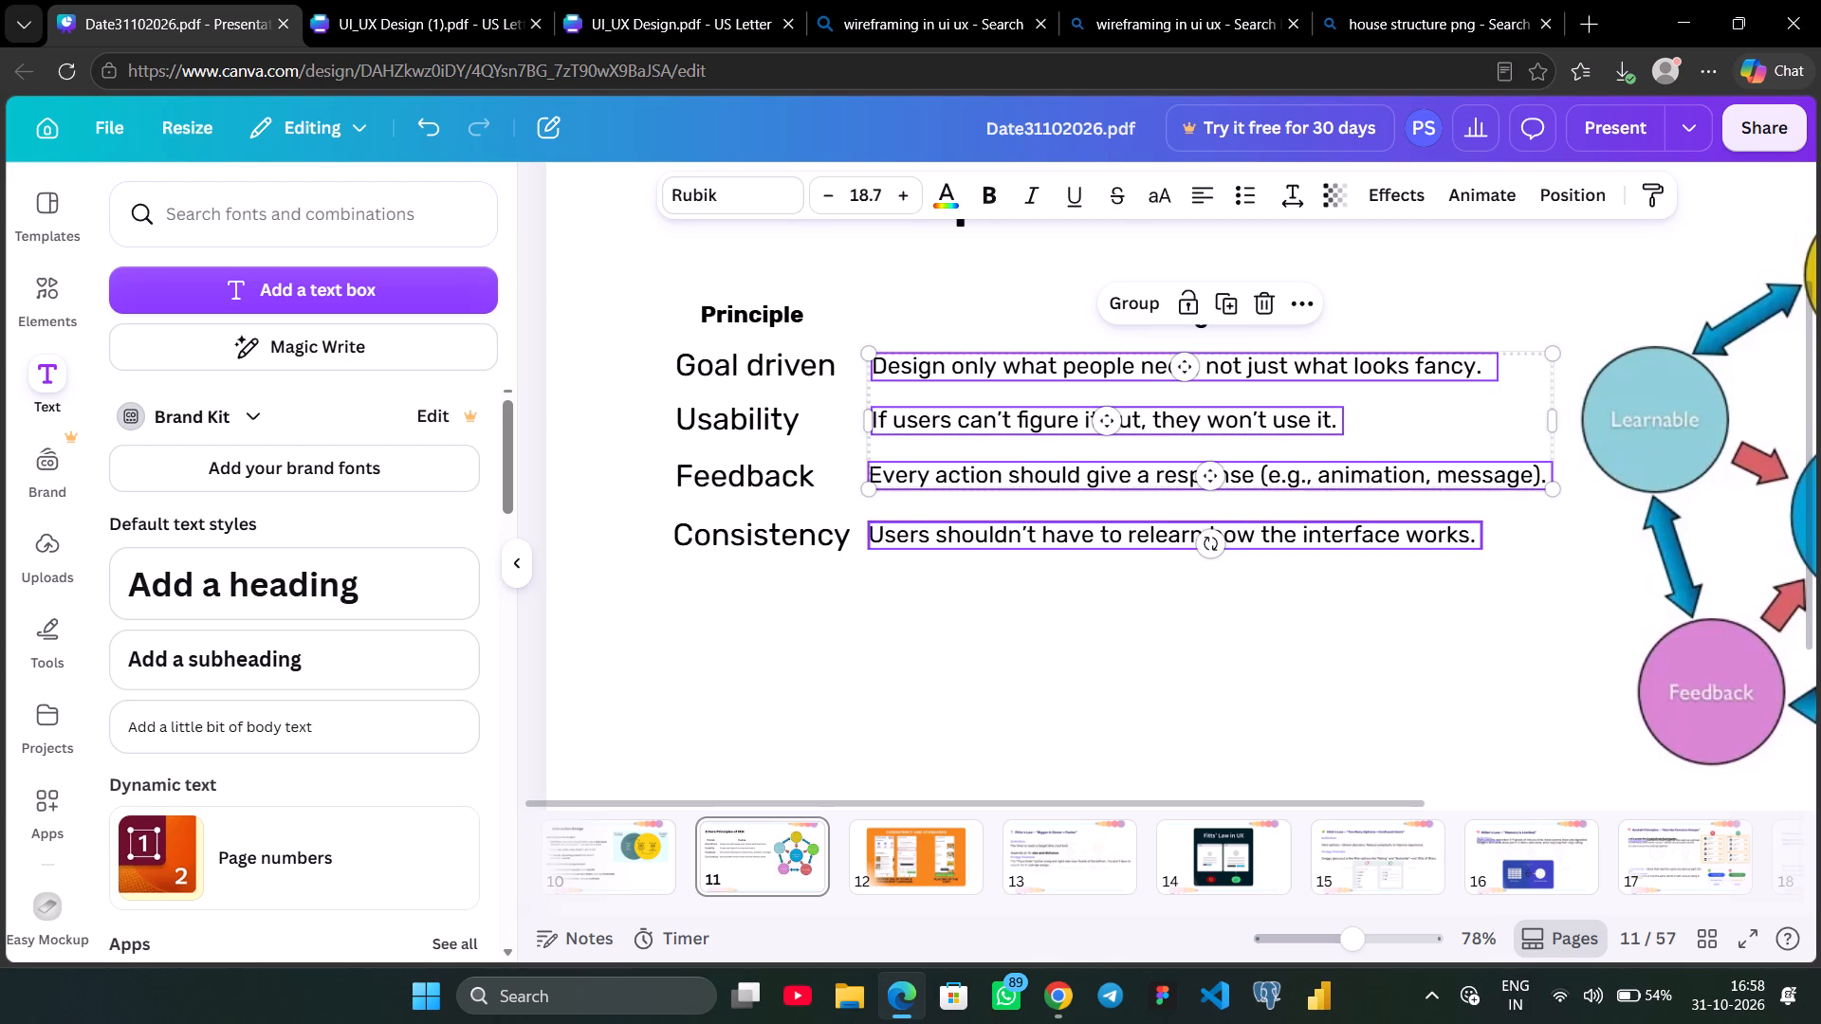
shift+click(962, 524)
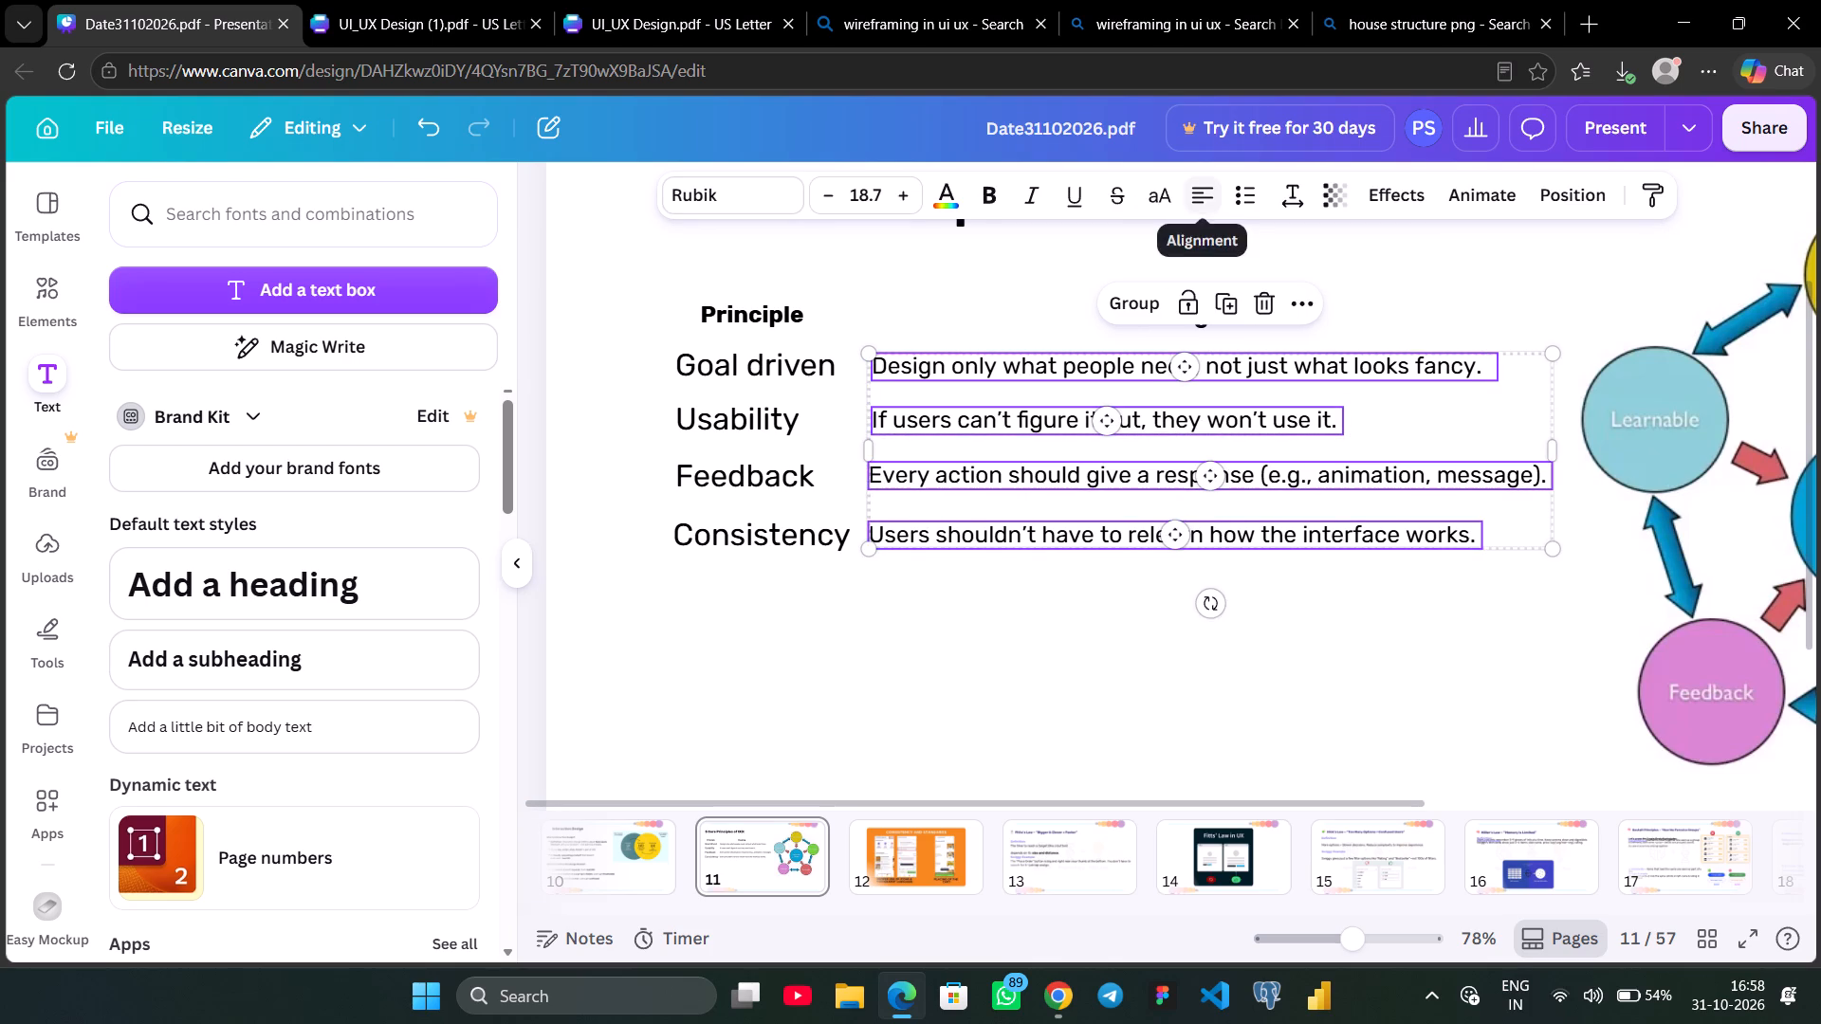
click(1200, 205)
click(1200, 205)
click(1200, 205)
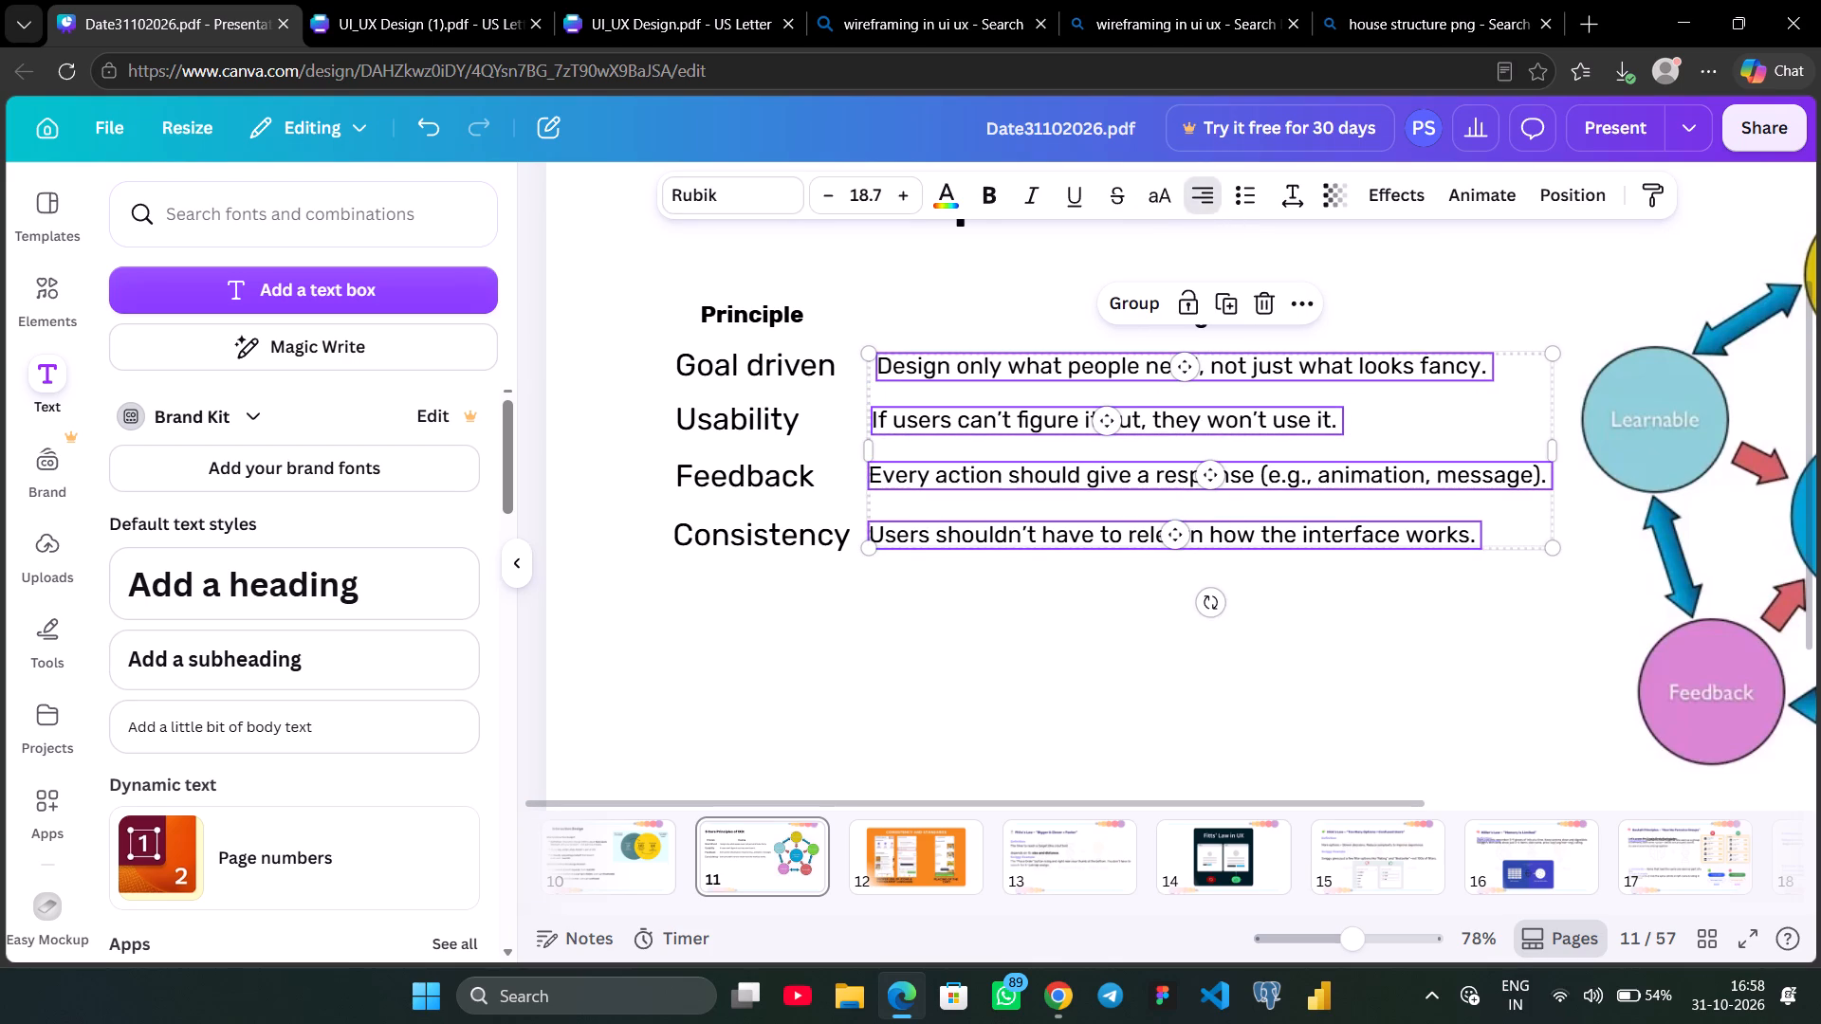
click(1200, 205)
click(1155, 674)
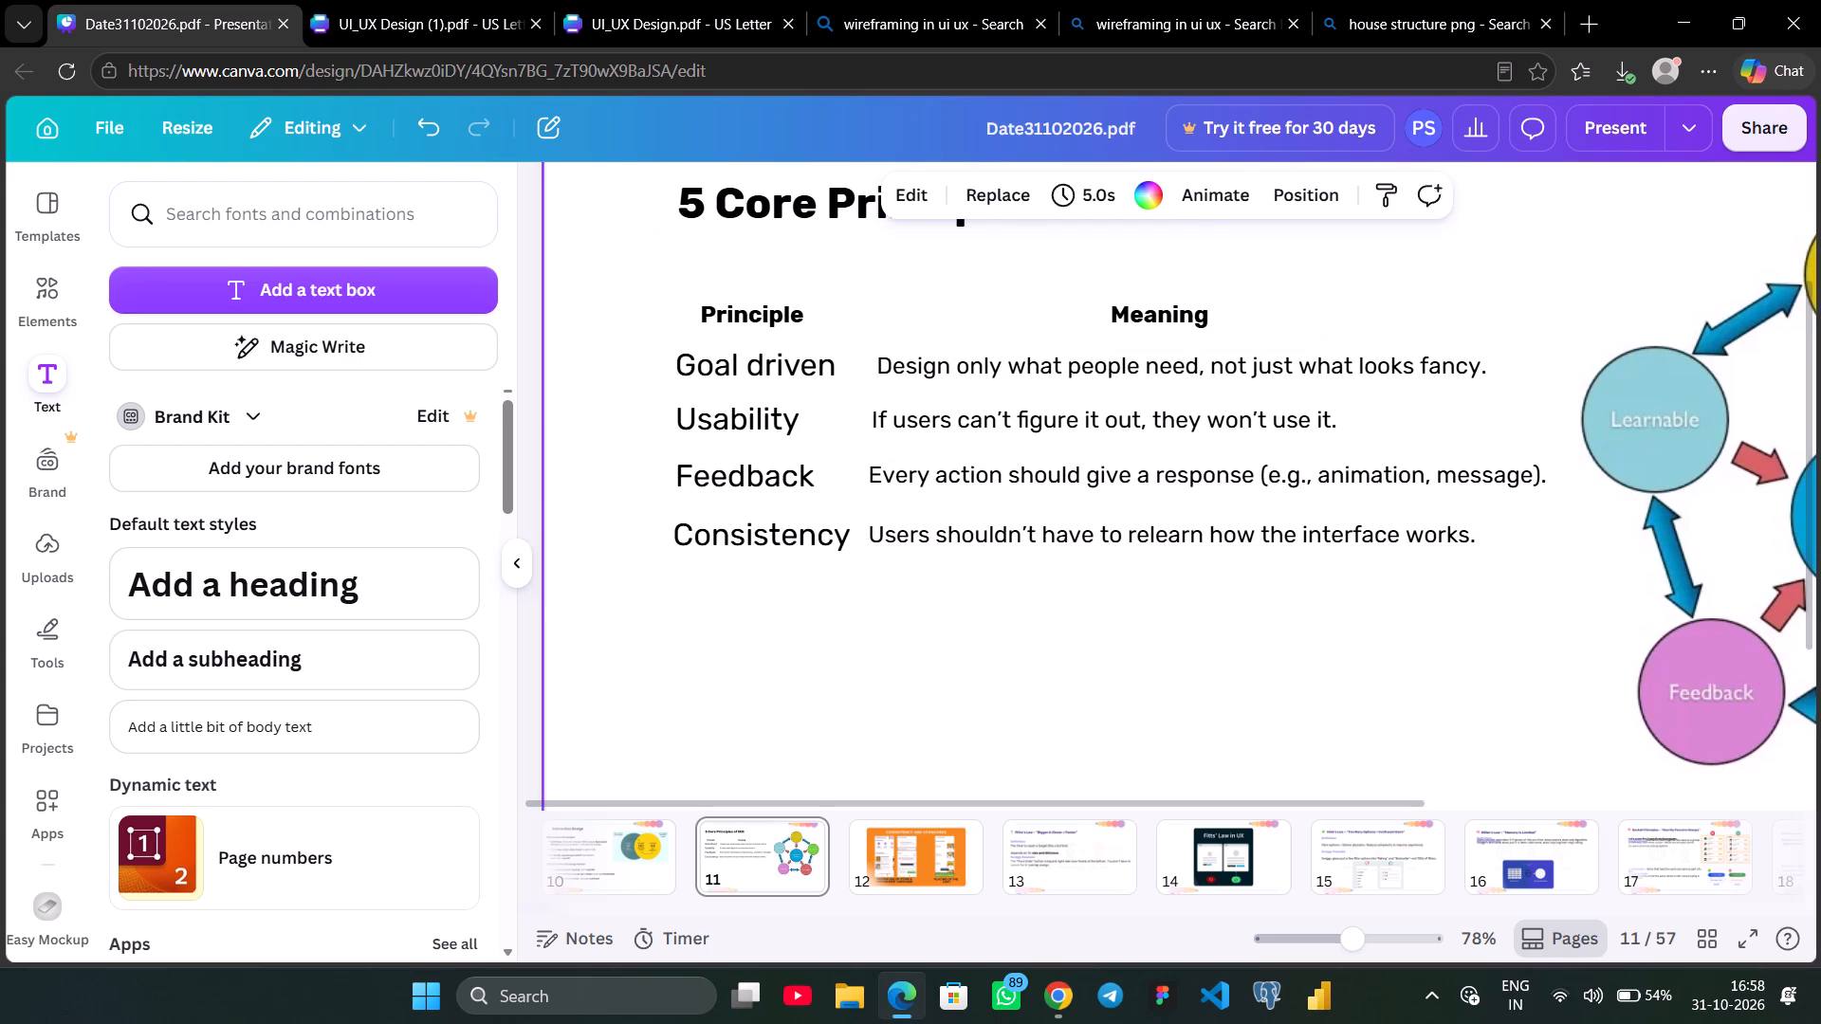
Increase the font size of the "Principle" and "Meaning" column headings to 19.7.
scroll(1112, 682, left, 1)
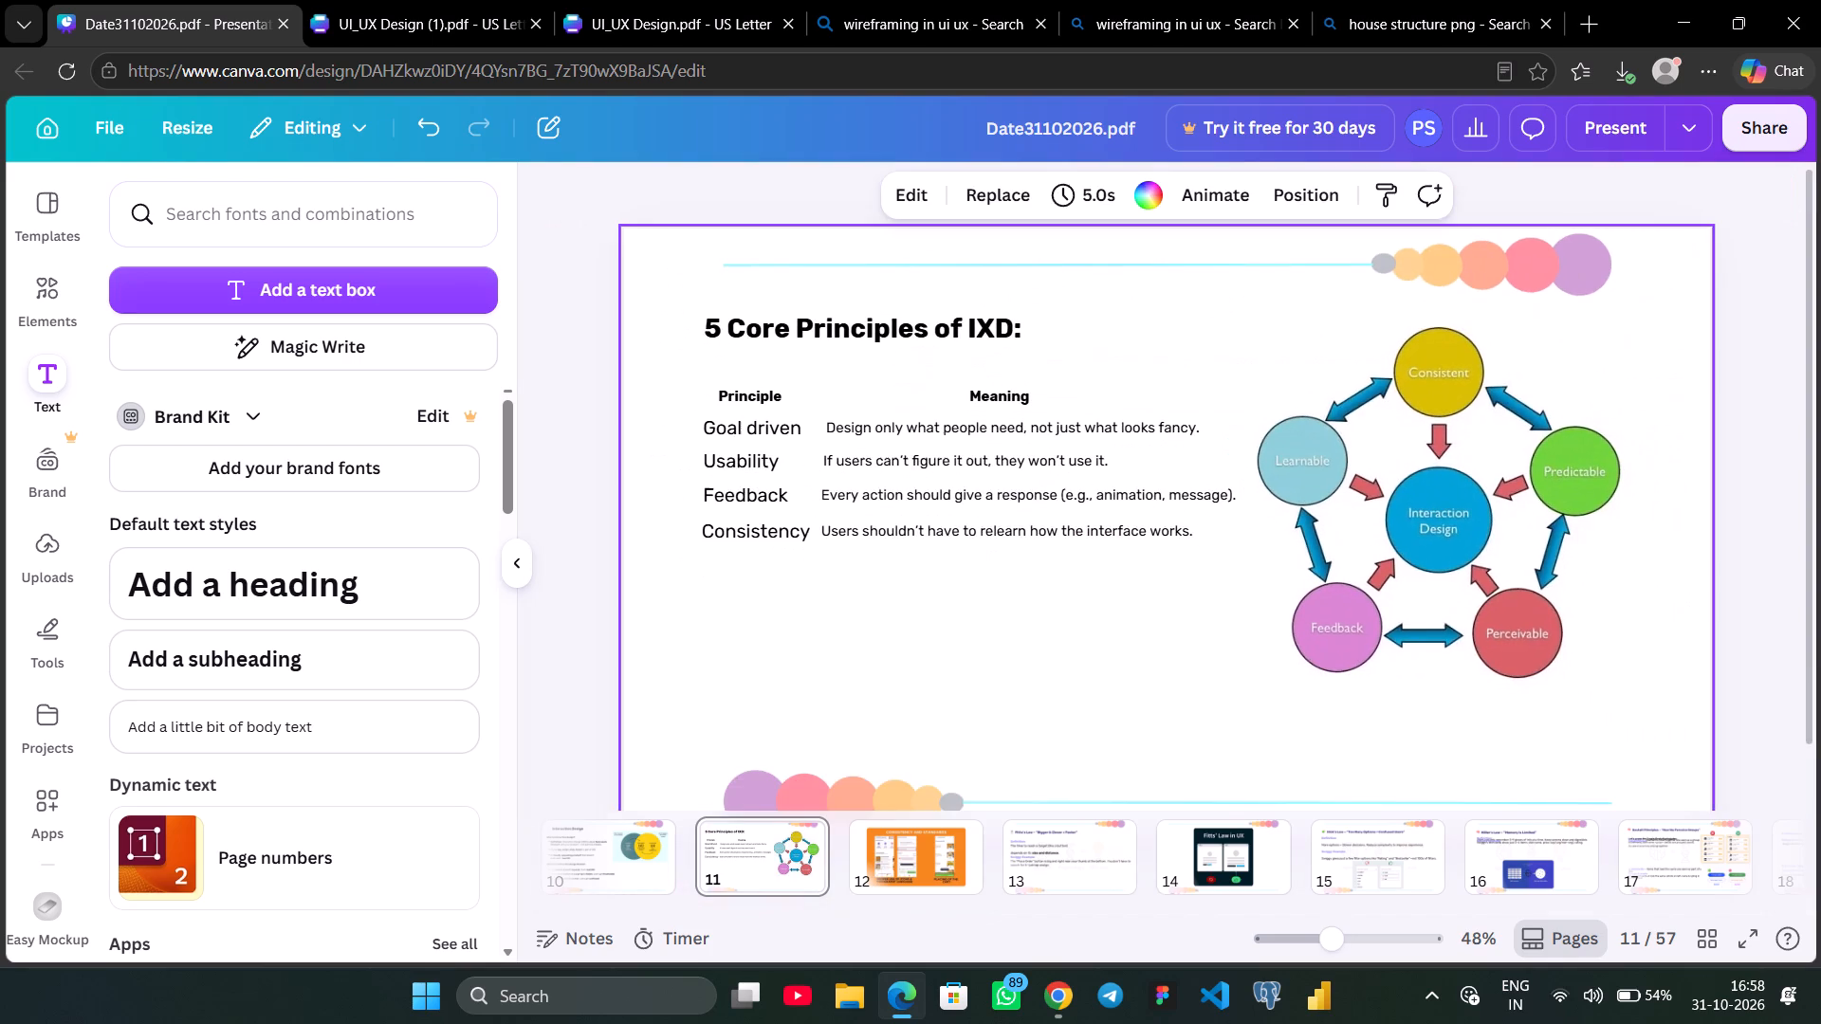
scroll(1112, 682, up, 1)
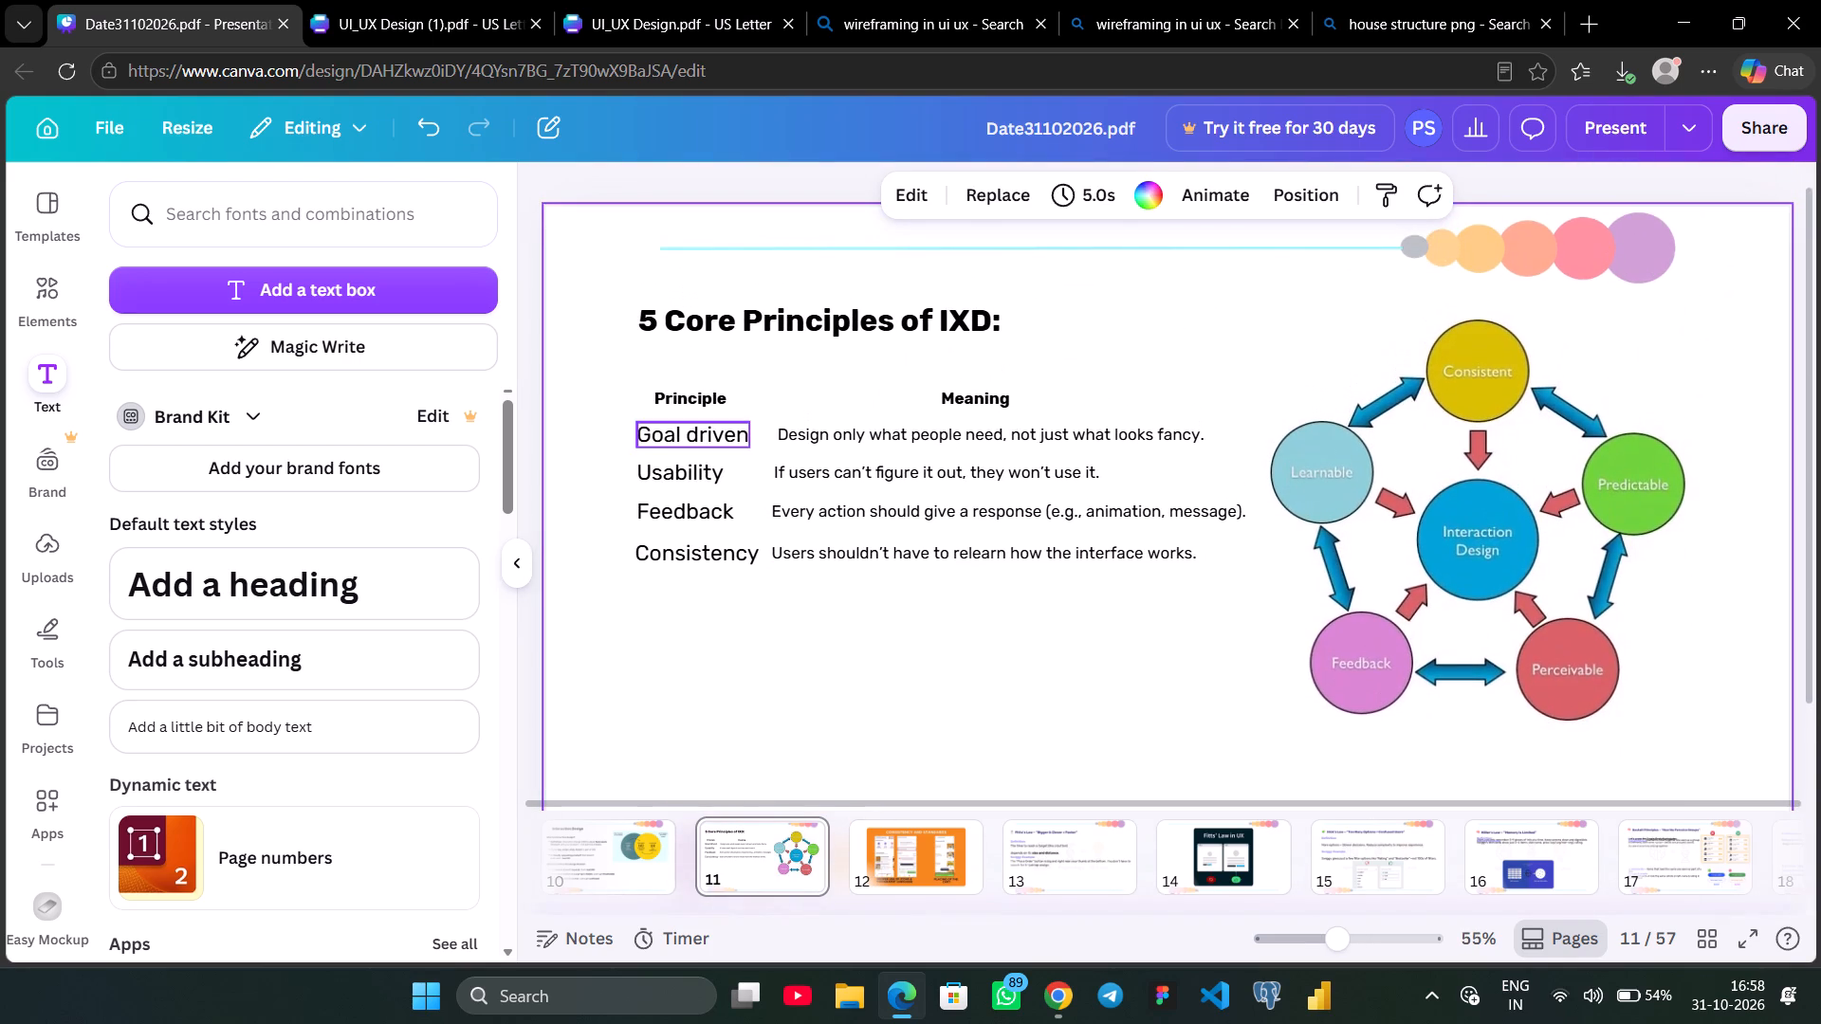
click(681, 395)
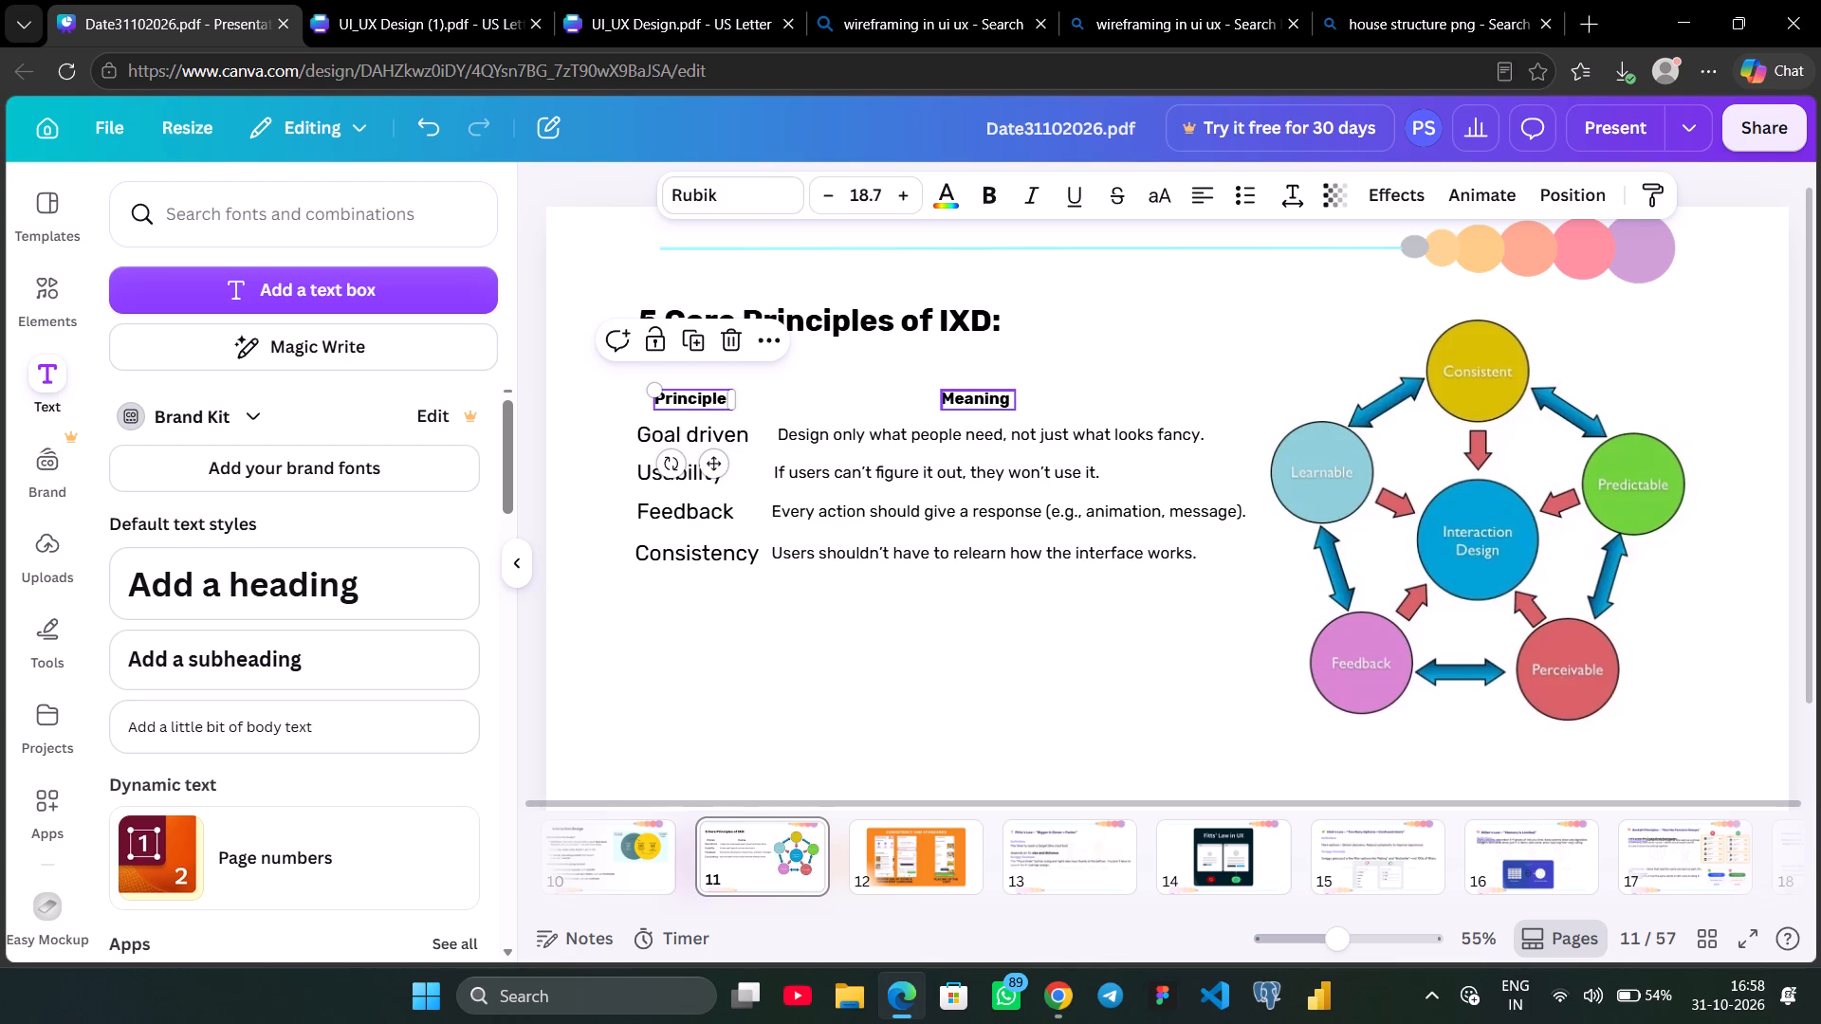
shift+click(964, 405)
click(904, 201)
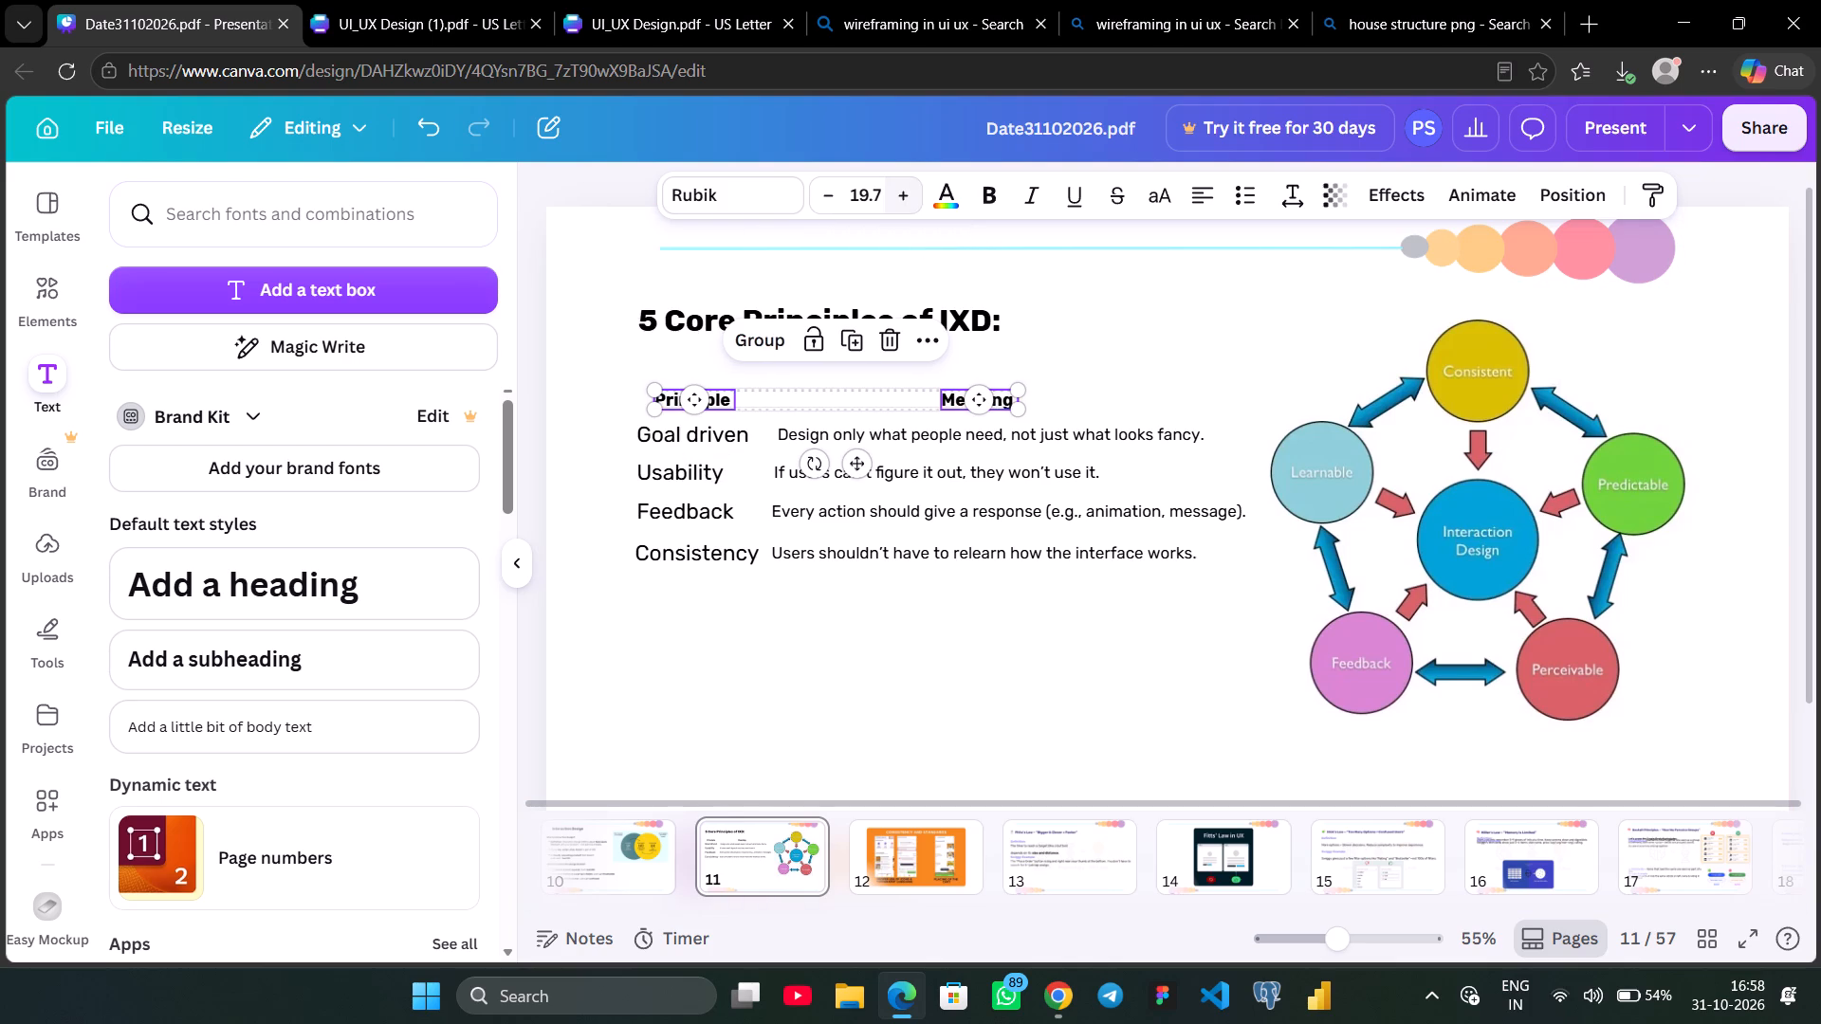
click(1083, 642)
Switch to the UI_UX Design.pdf notes and select the "Efficiency" principle name.
click(627, 2)
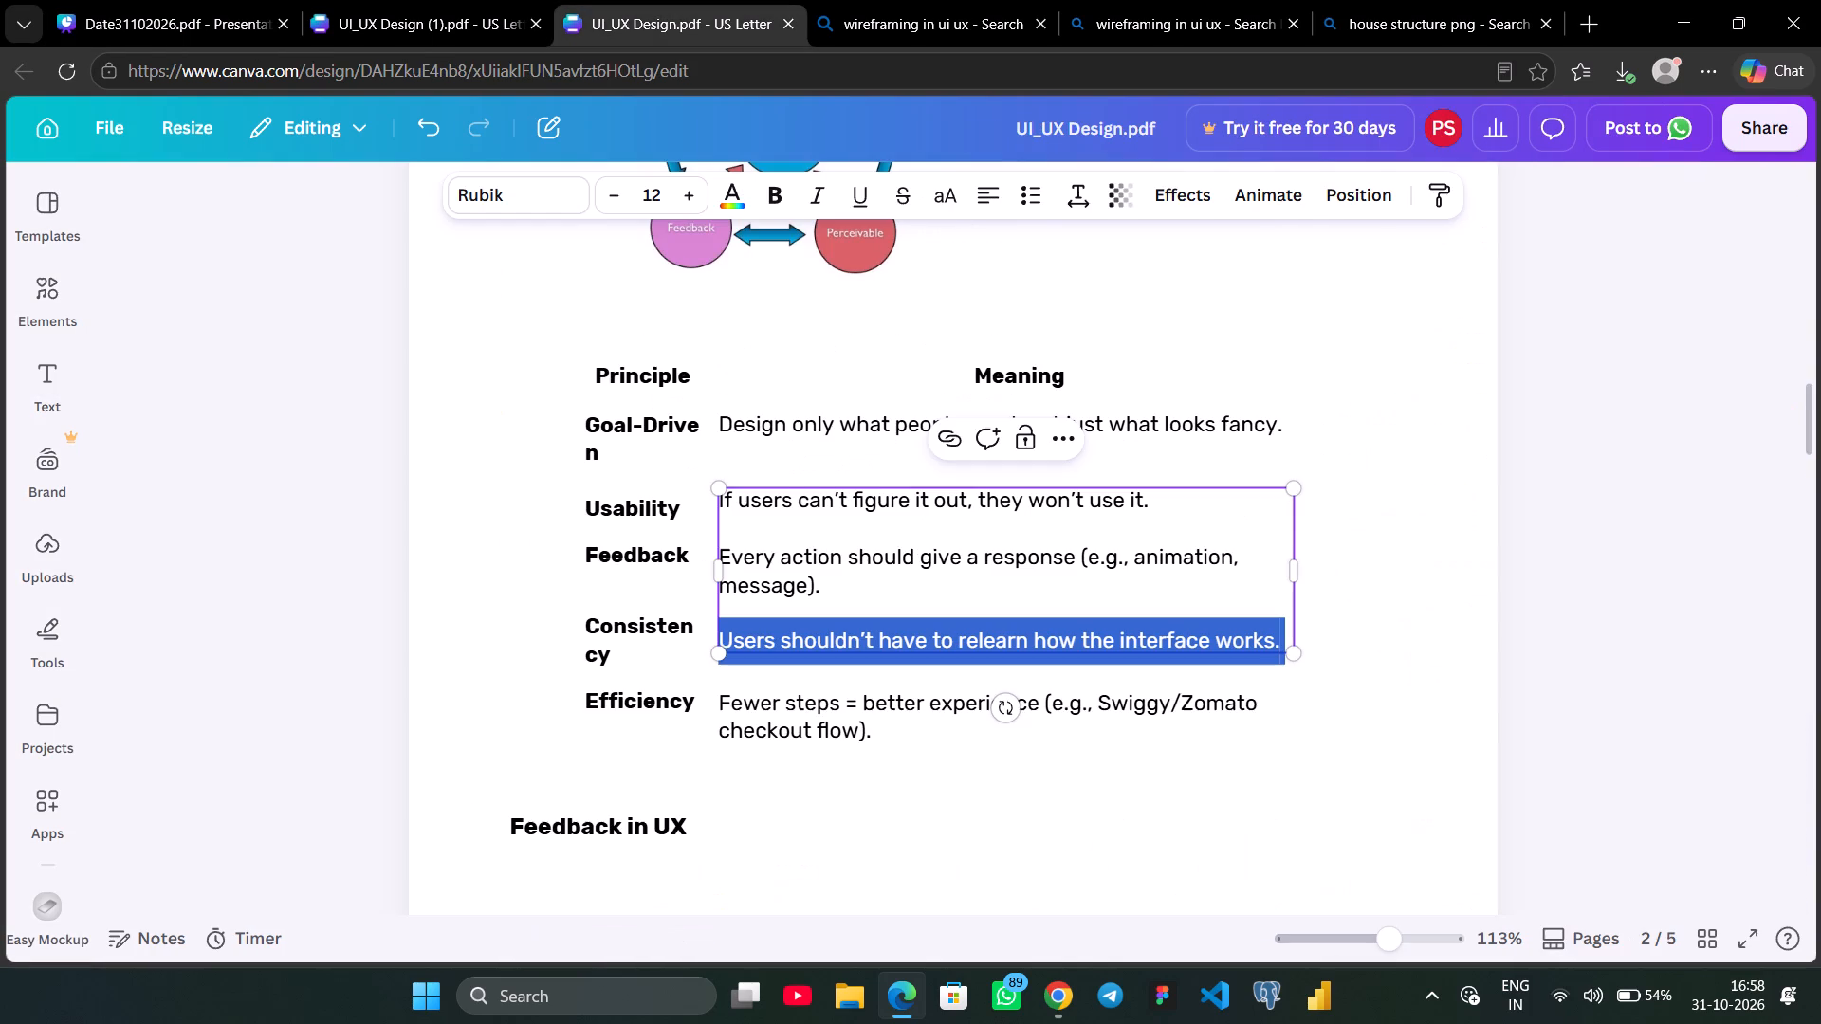
double_click(659, 703)
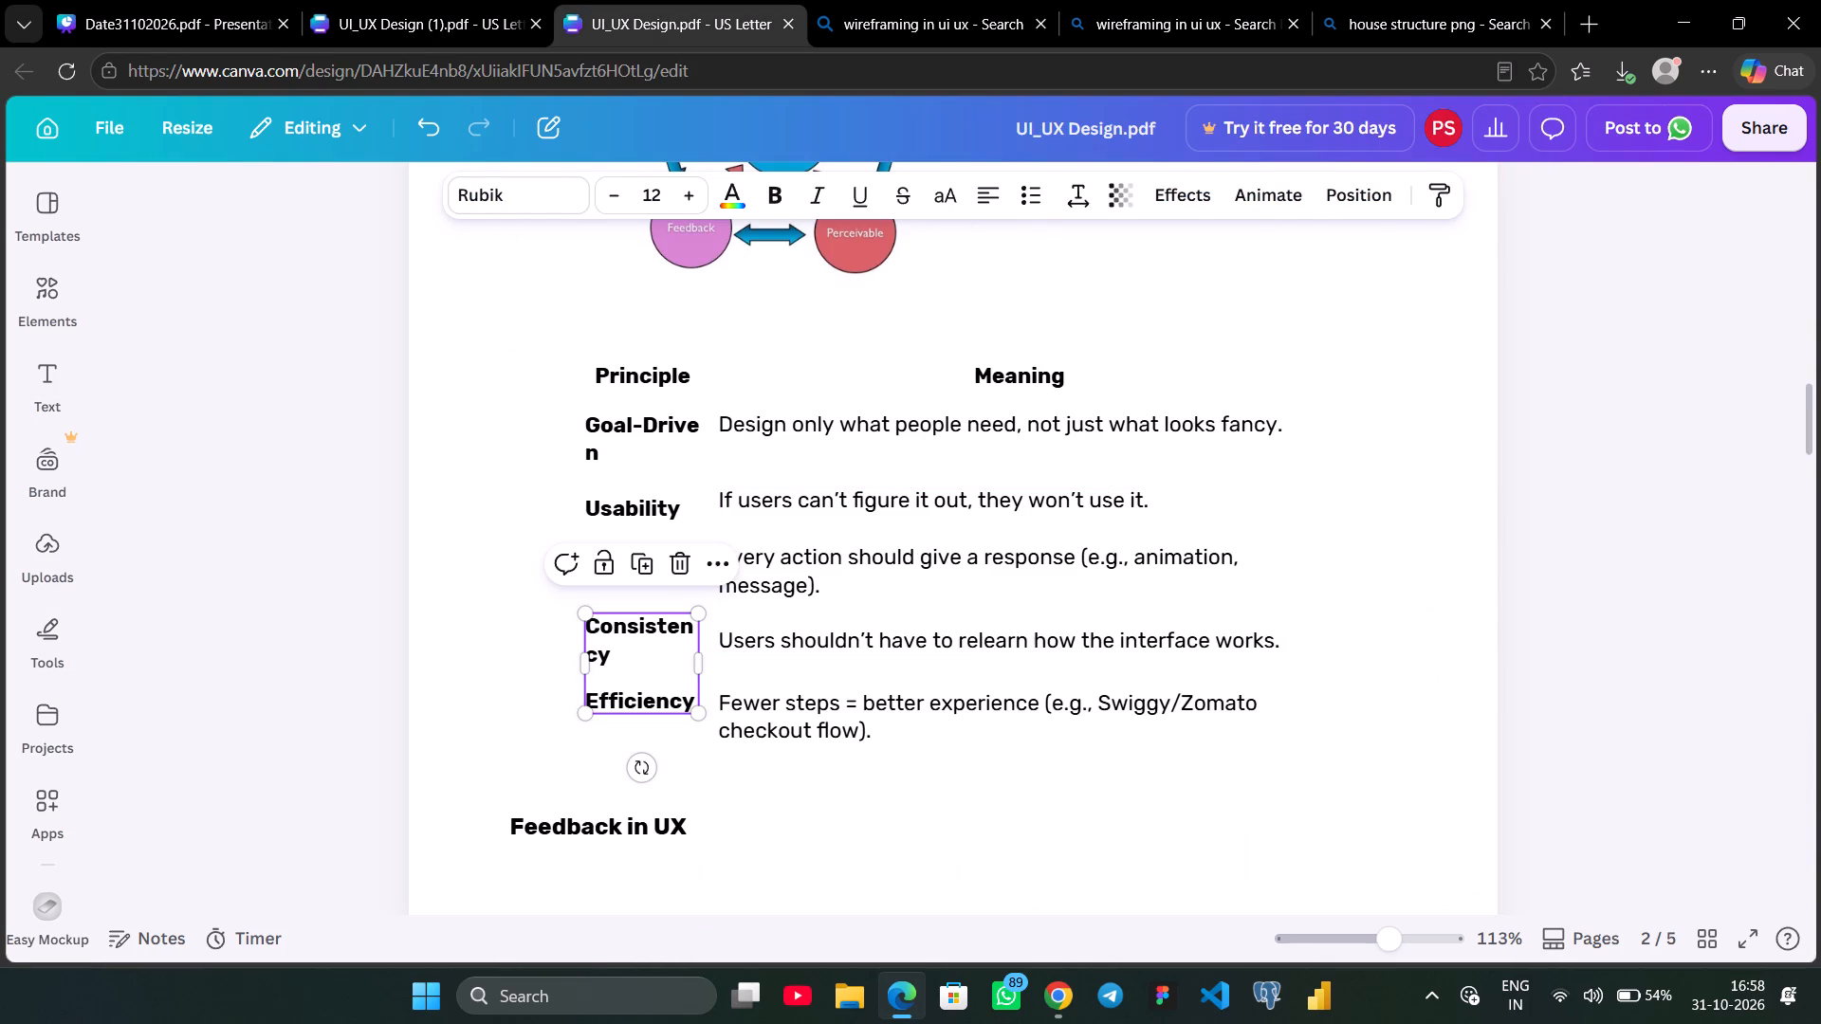
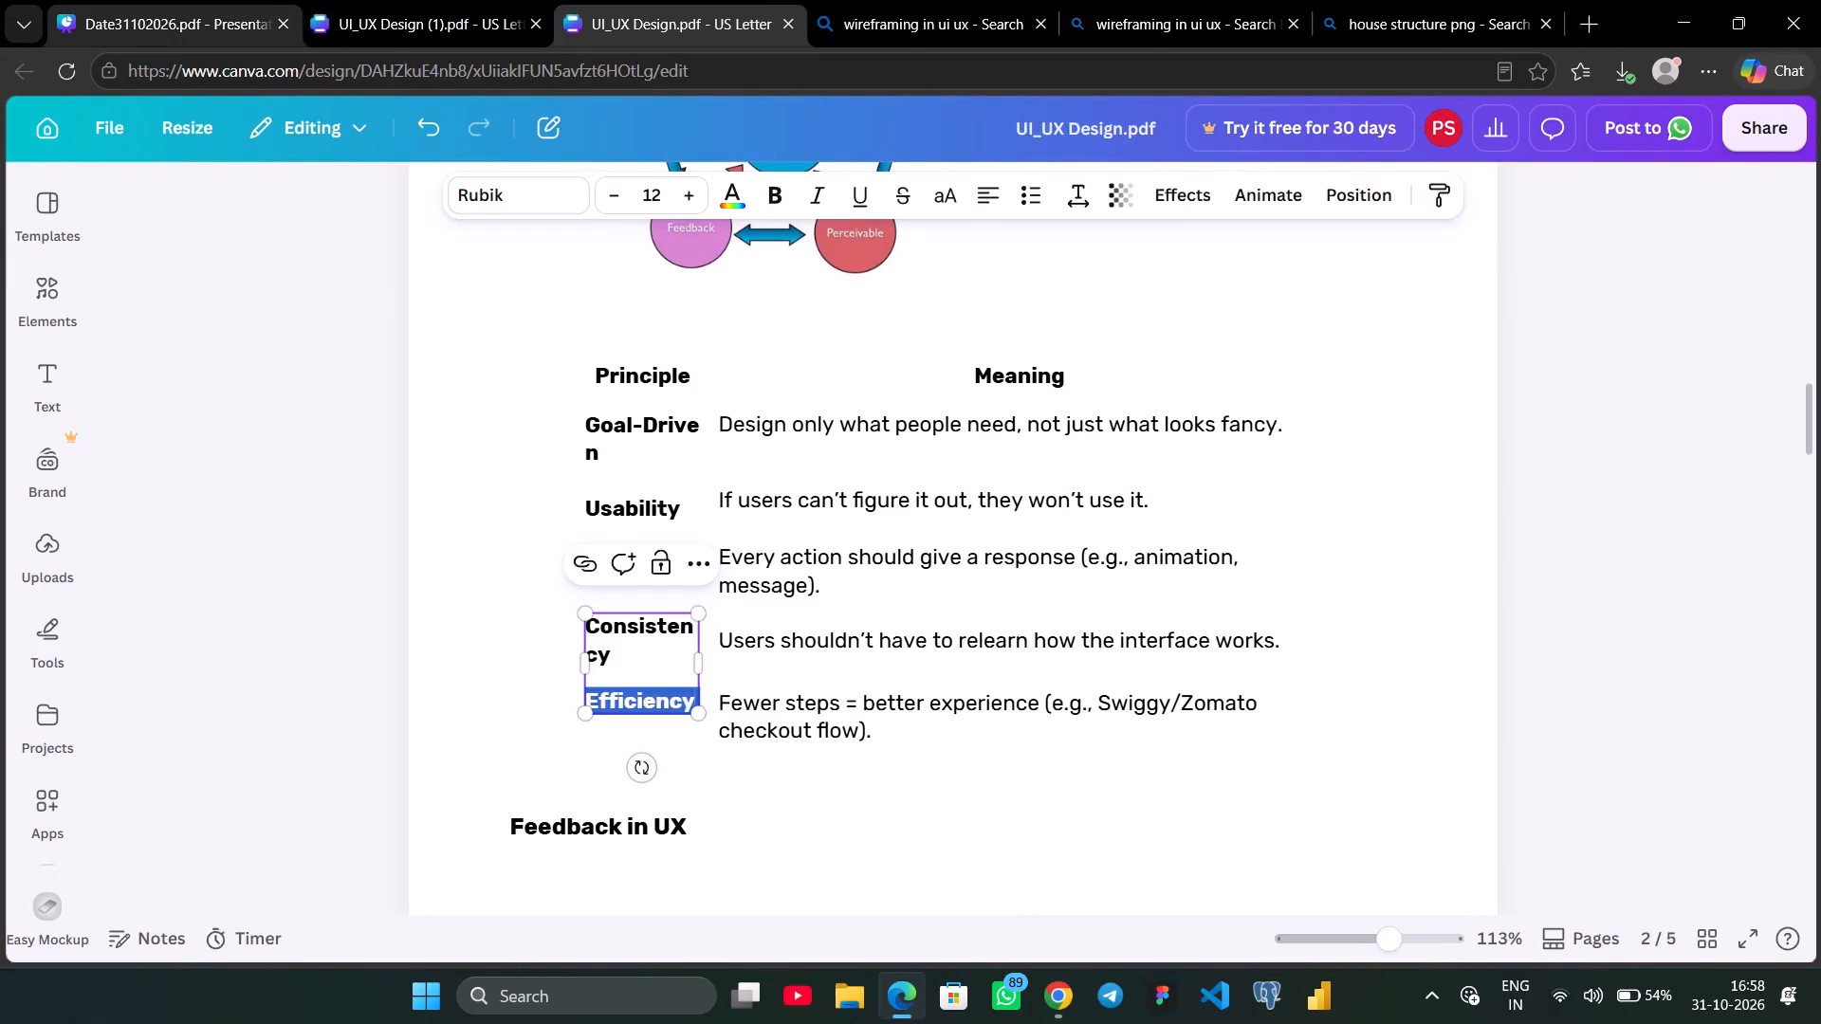
Switch to the Date31102026.pdf presentation and duplicate the Consistency row's name and meaning directly below the original row.
click(189, 0)
click(685, 554)
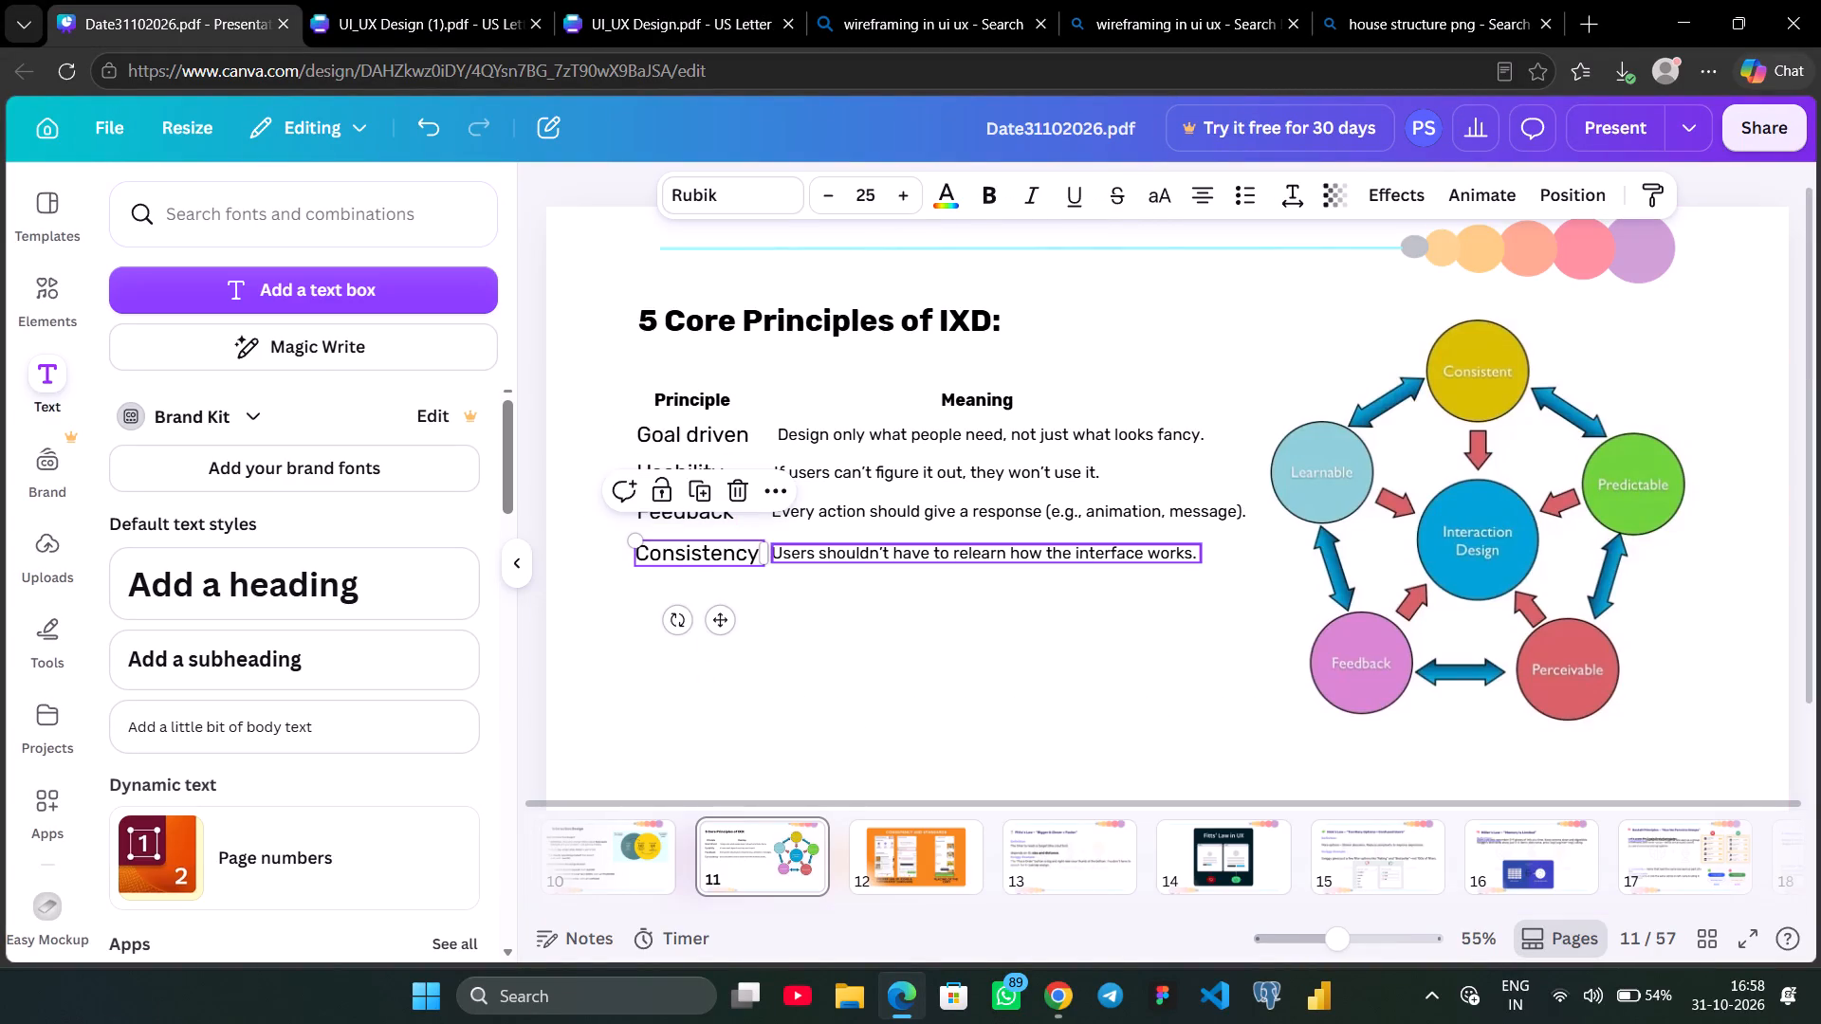
shift+click(807, 556)
alt+drag(813, 553, 813, 590)
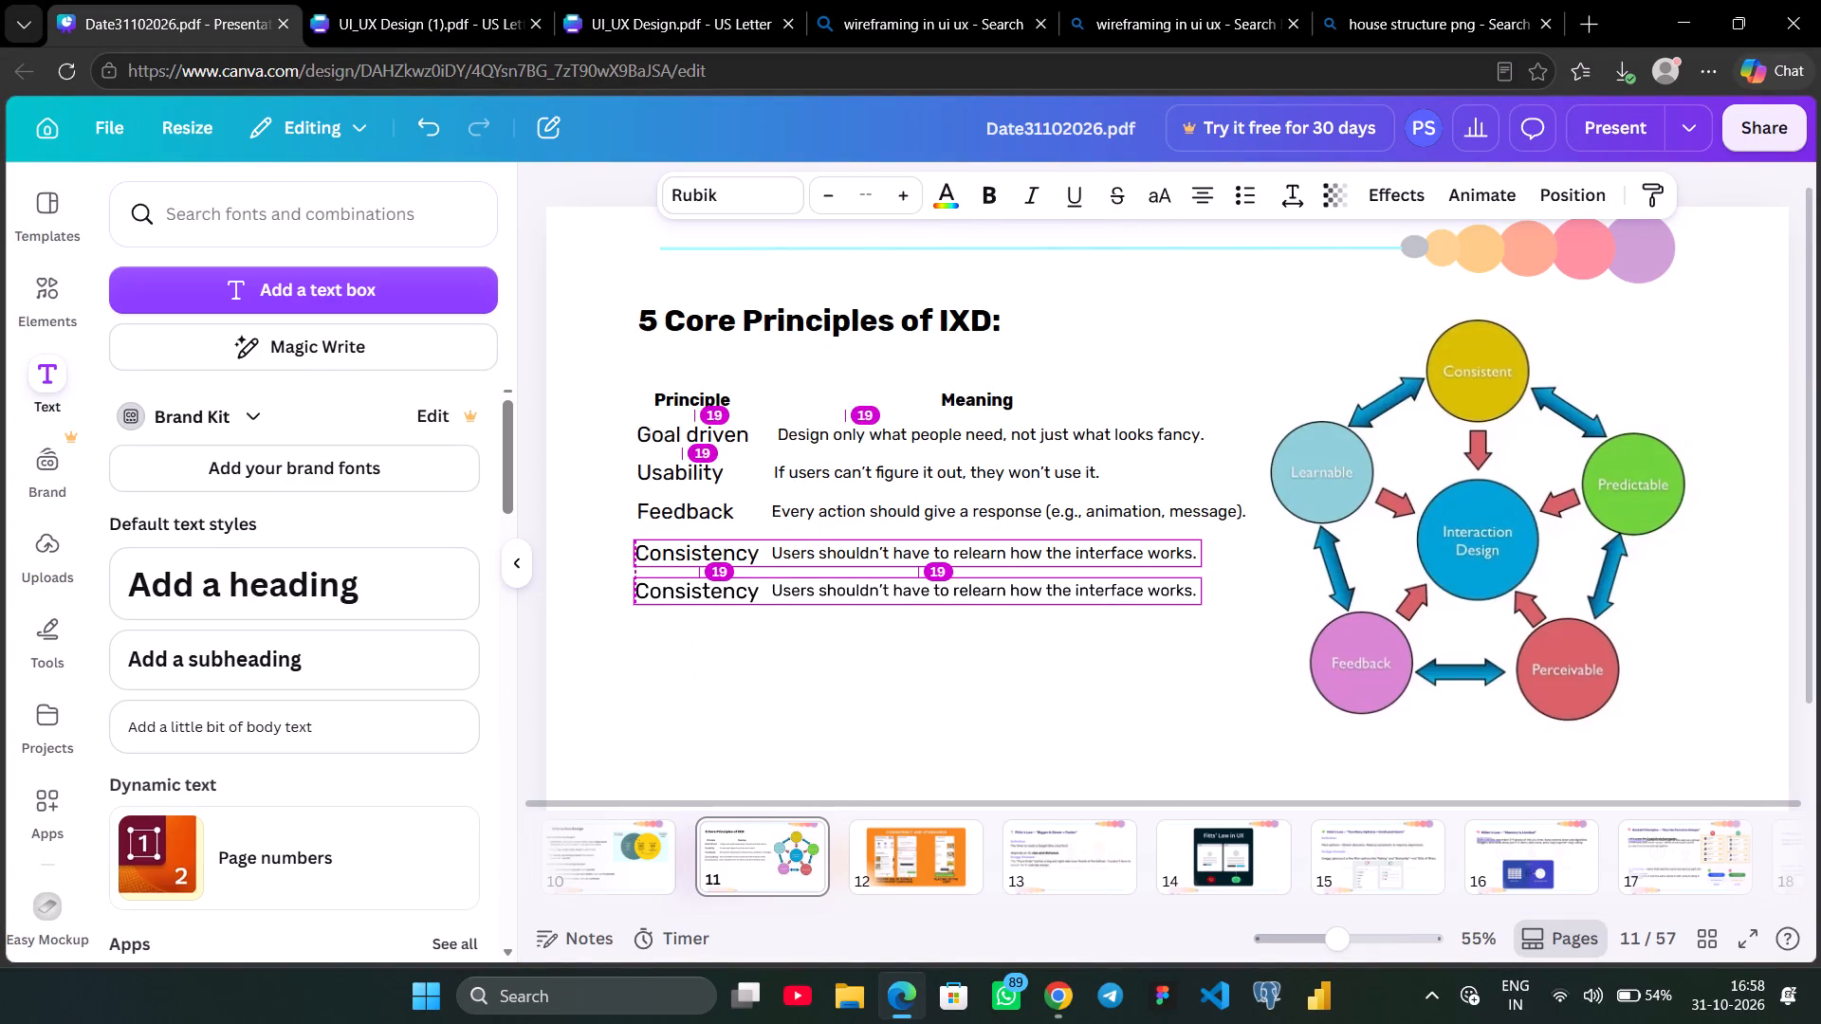
alt+drag(813, 590, 812, 592)
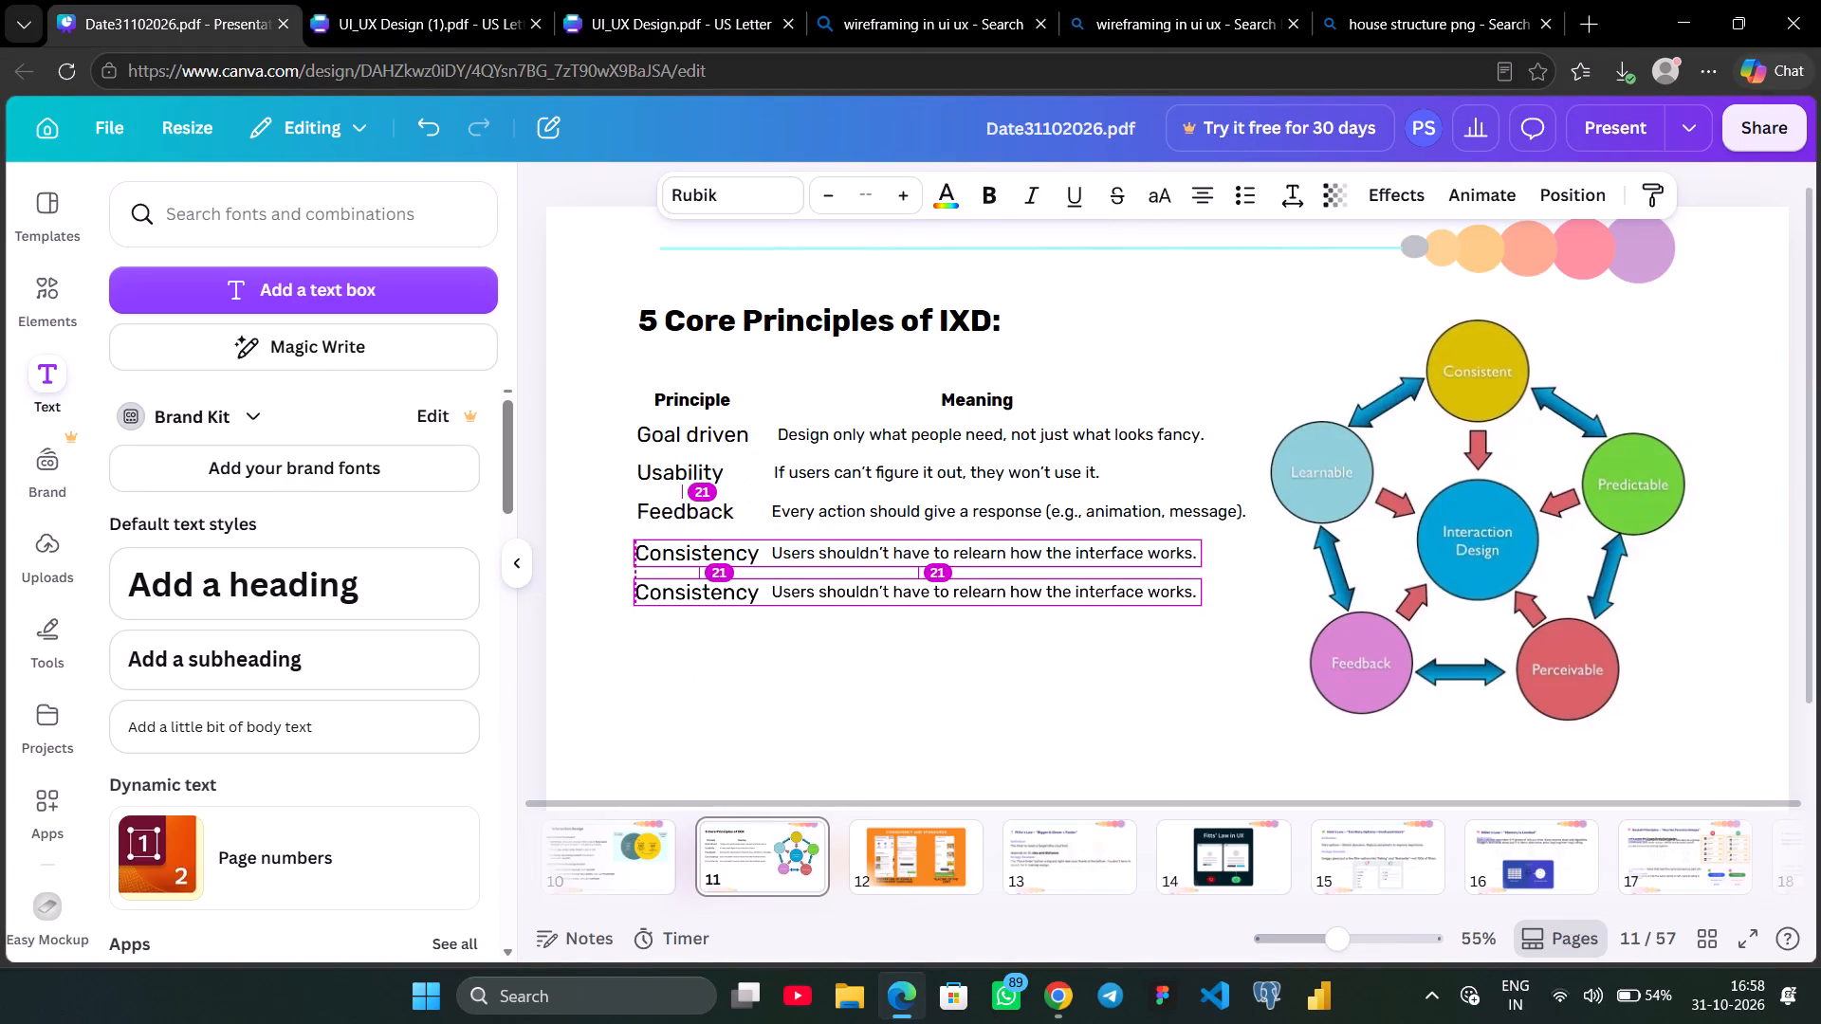
alt+drag(812, 592, 811, 594)
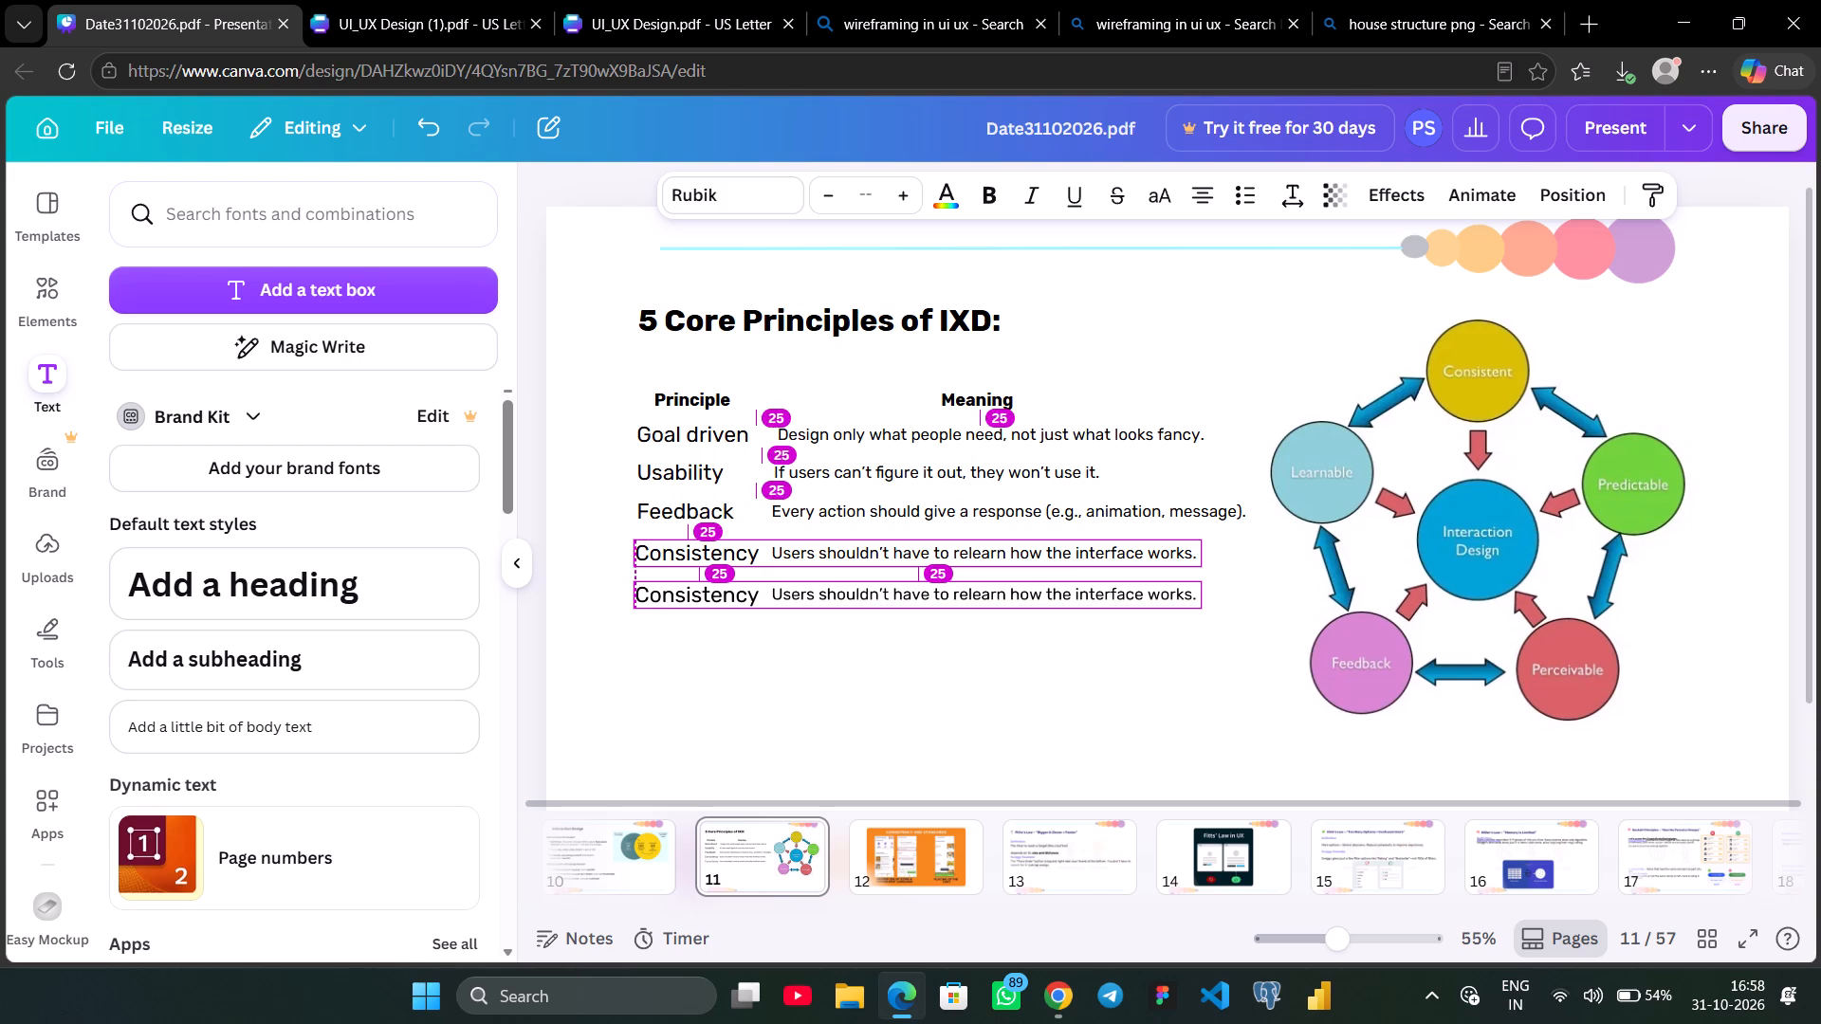
alt+drag(811, 594, 807, 591)
Replace the principle name in the duplicated bottom row with the copied "Efficiency".
double_click(745, 592)
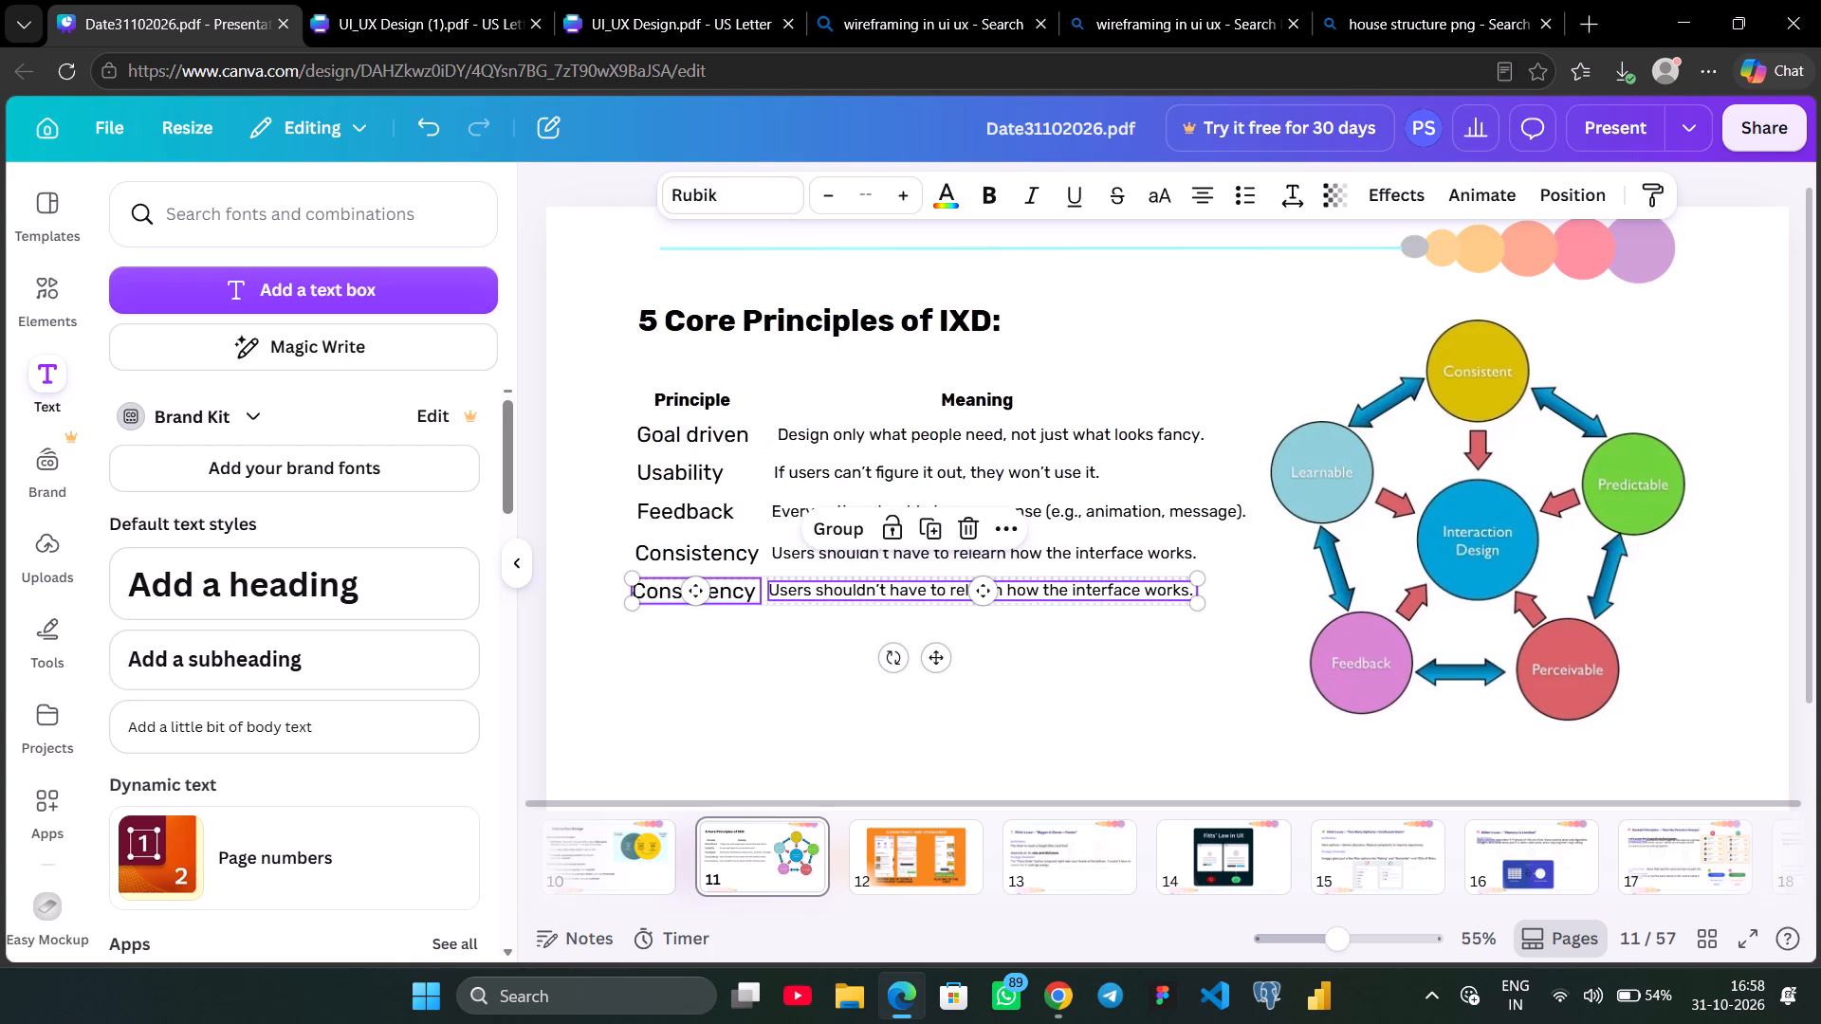
double_click(745, 592)
click(738, 661)
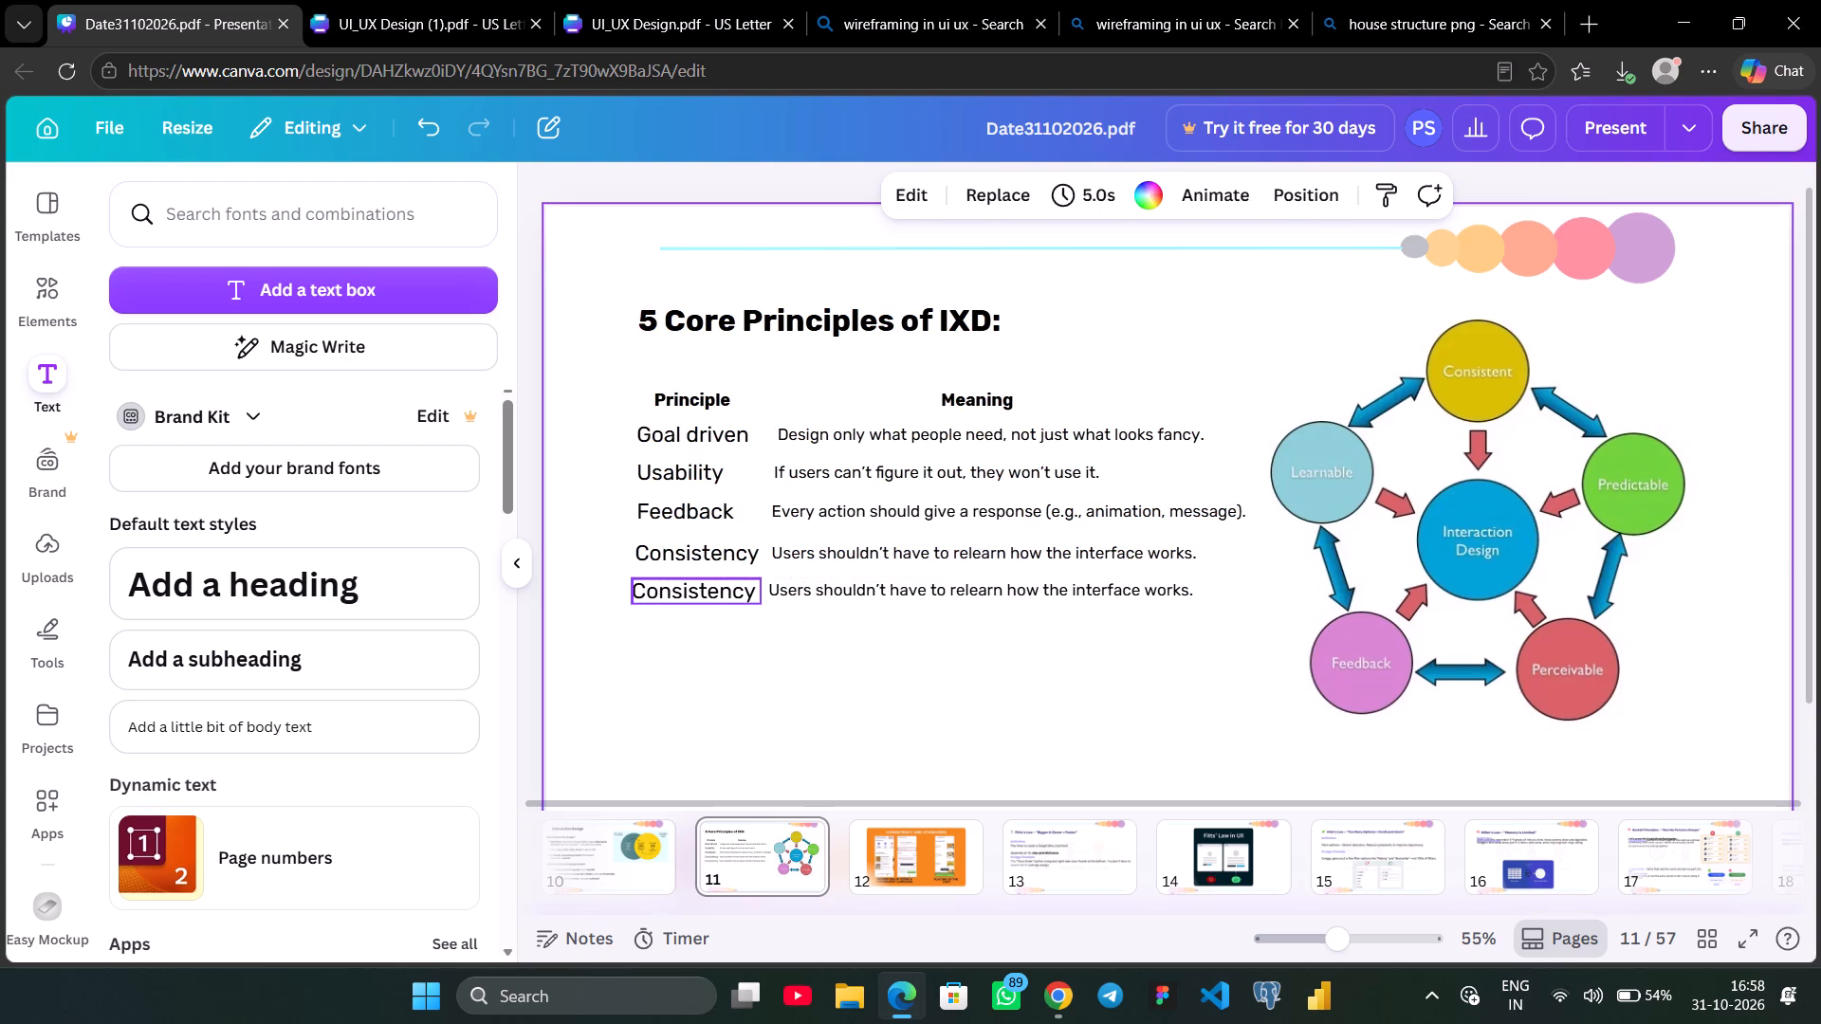
double_click(733, 583)
key(ctrl+v)
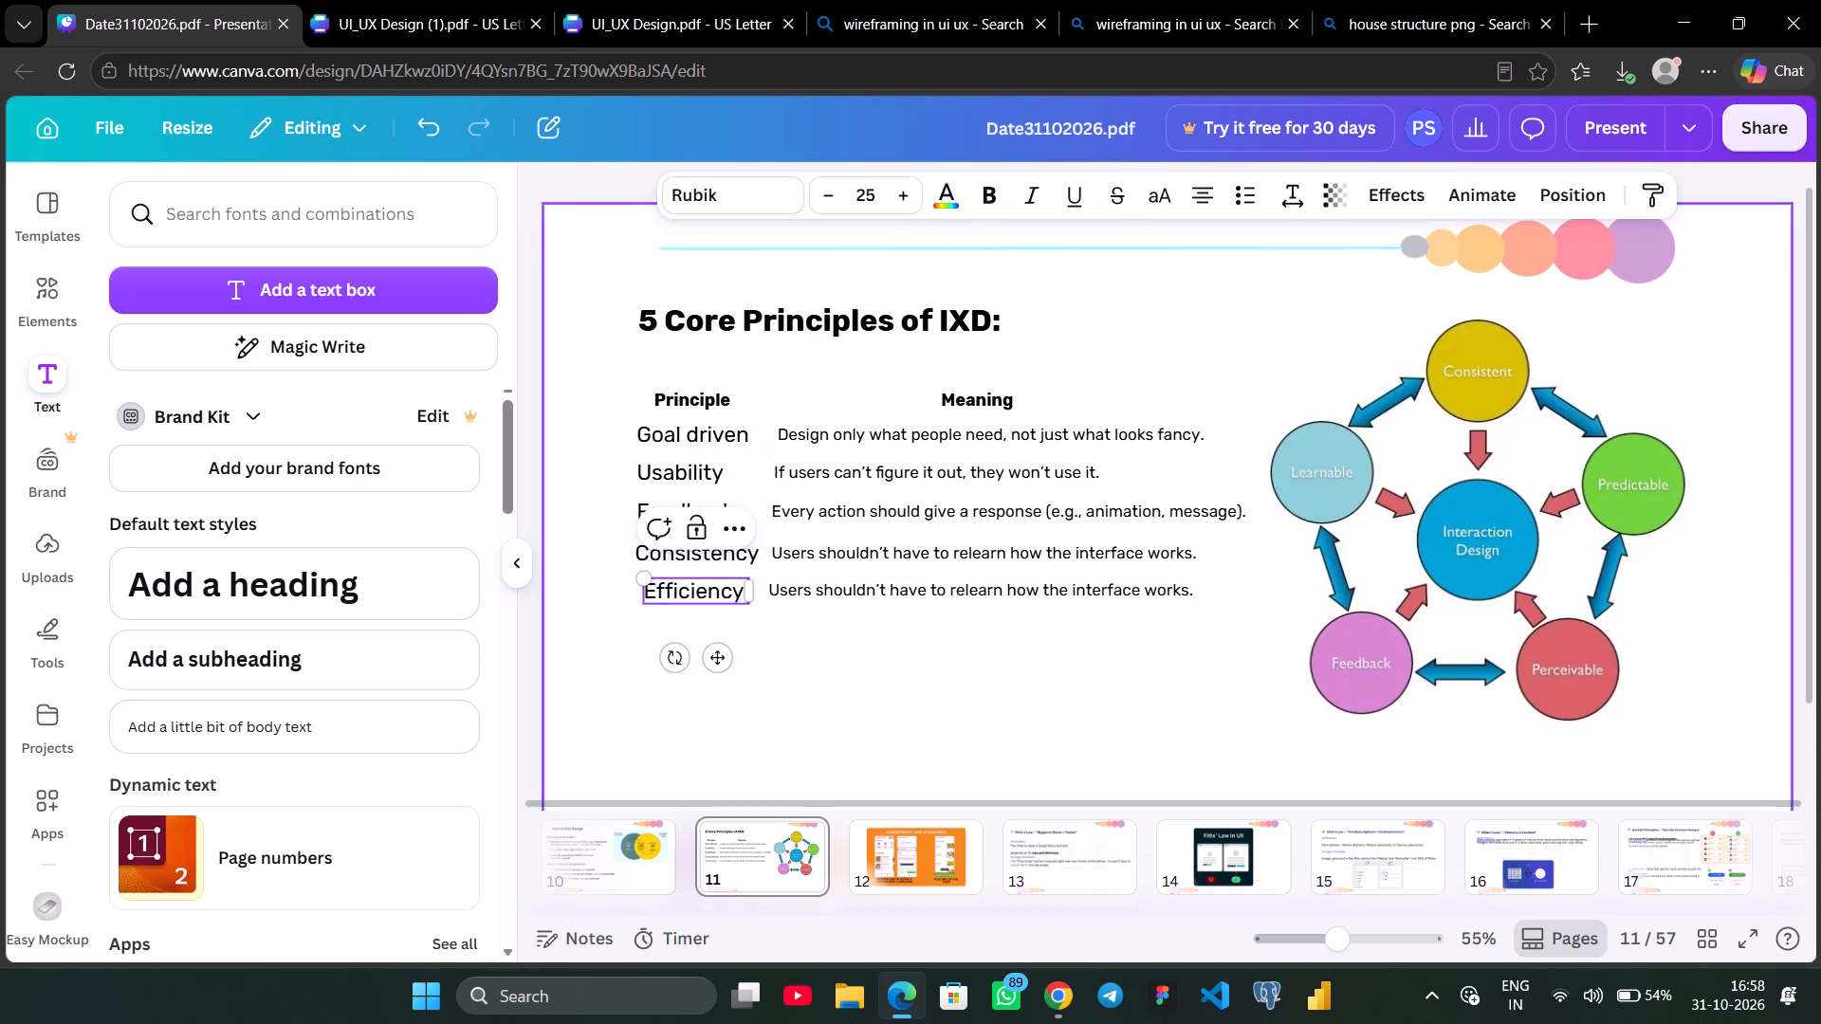
Copy the Efficiency meaning from the UI_UX Design.pdf notes and paste it over the bottom row's meaning: "Fewer steps = better experience (e.g., Swiggy/Zomato checkout flow).".
click(370, 0)
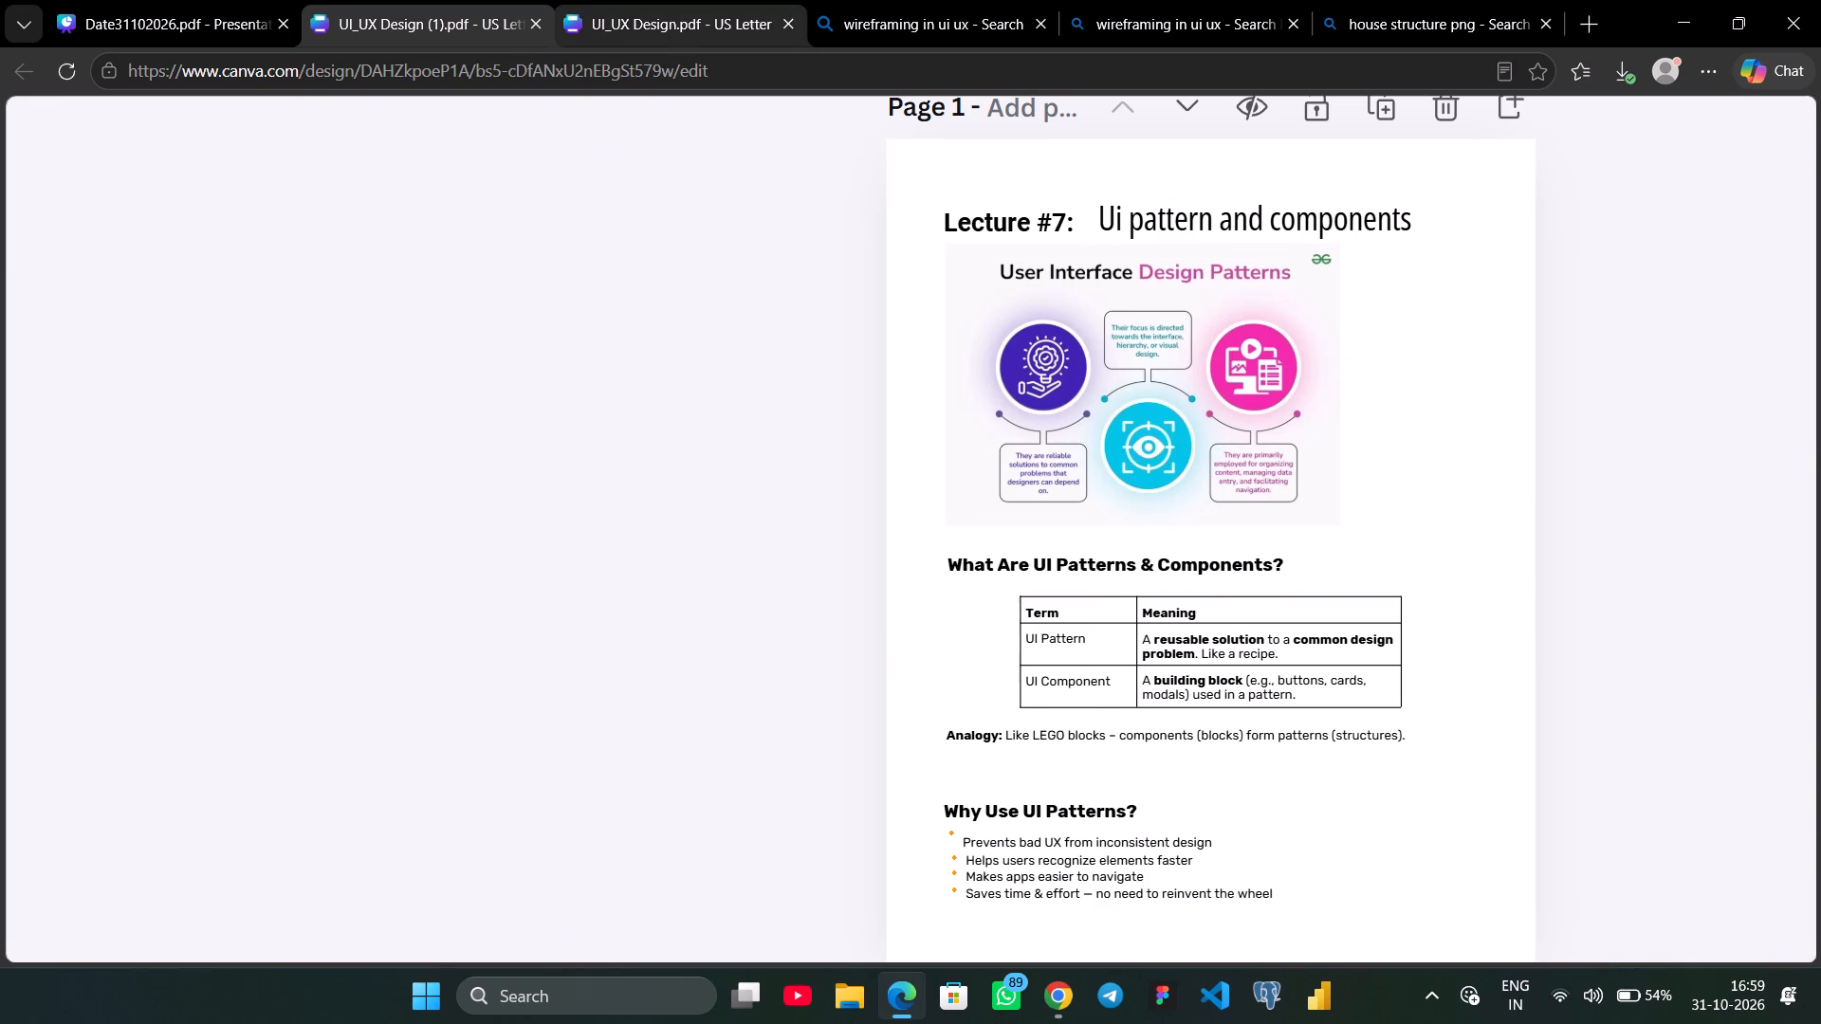
click(721, 29)
double_click(807, 700)
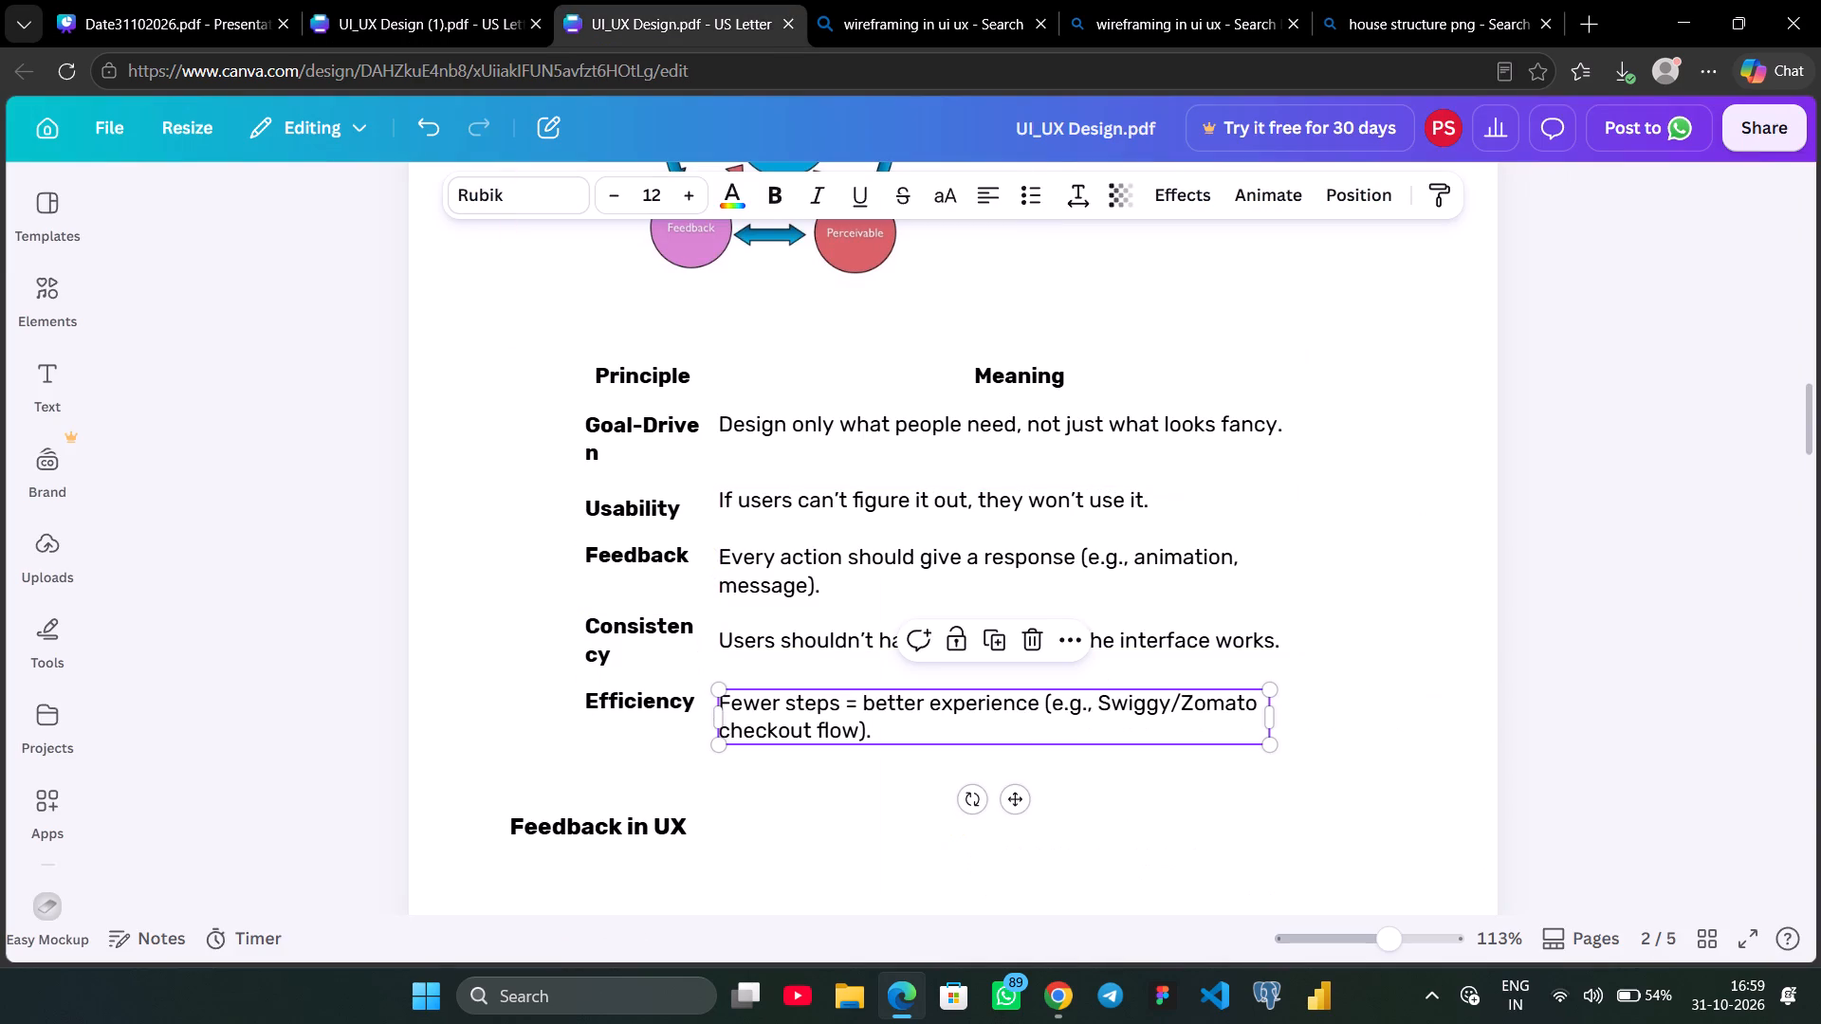
key(ctrl+c)
click(139, 0)
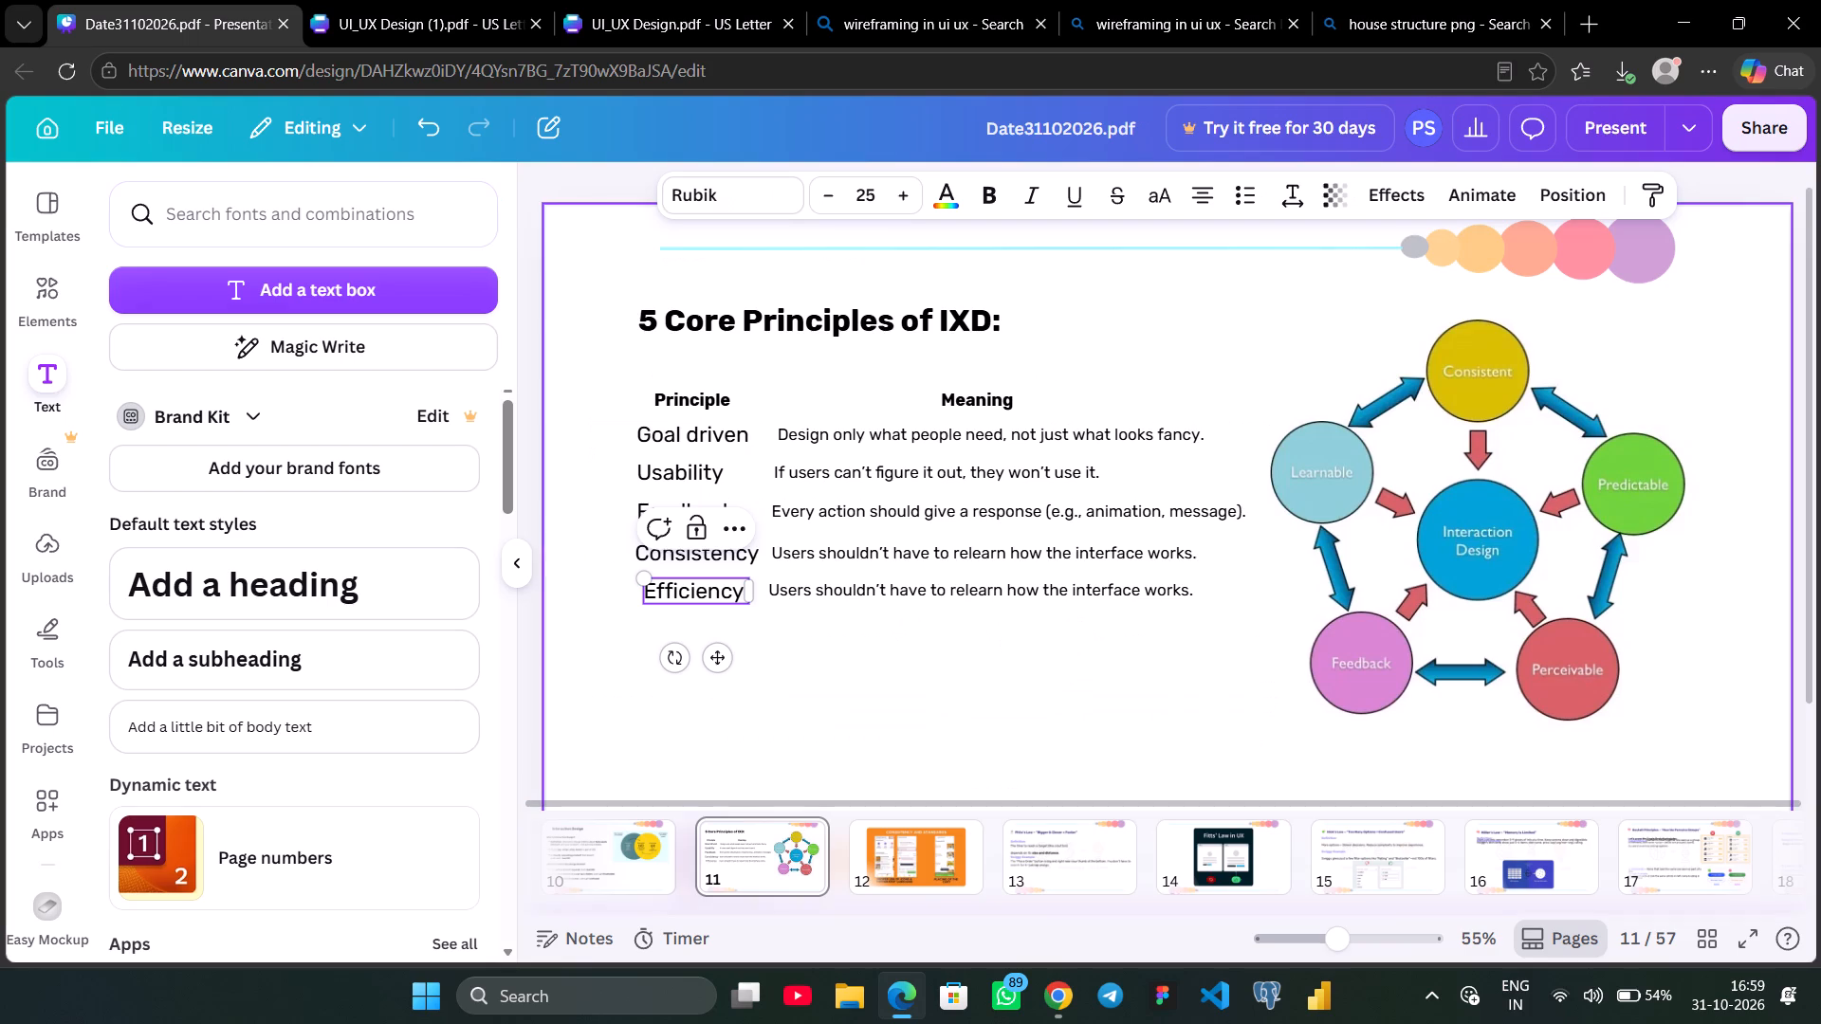
double_click(949, 597)
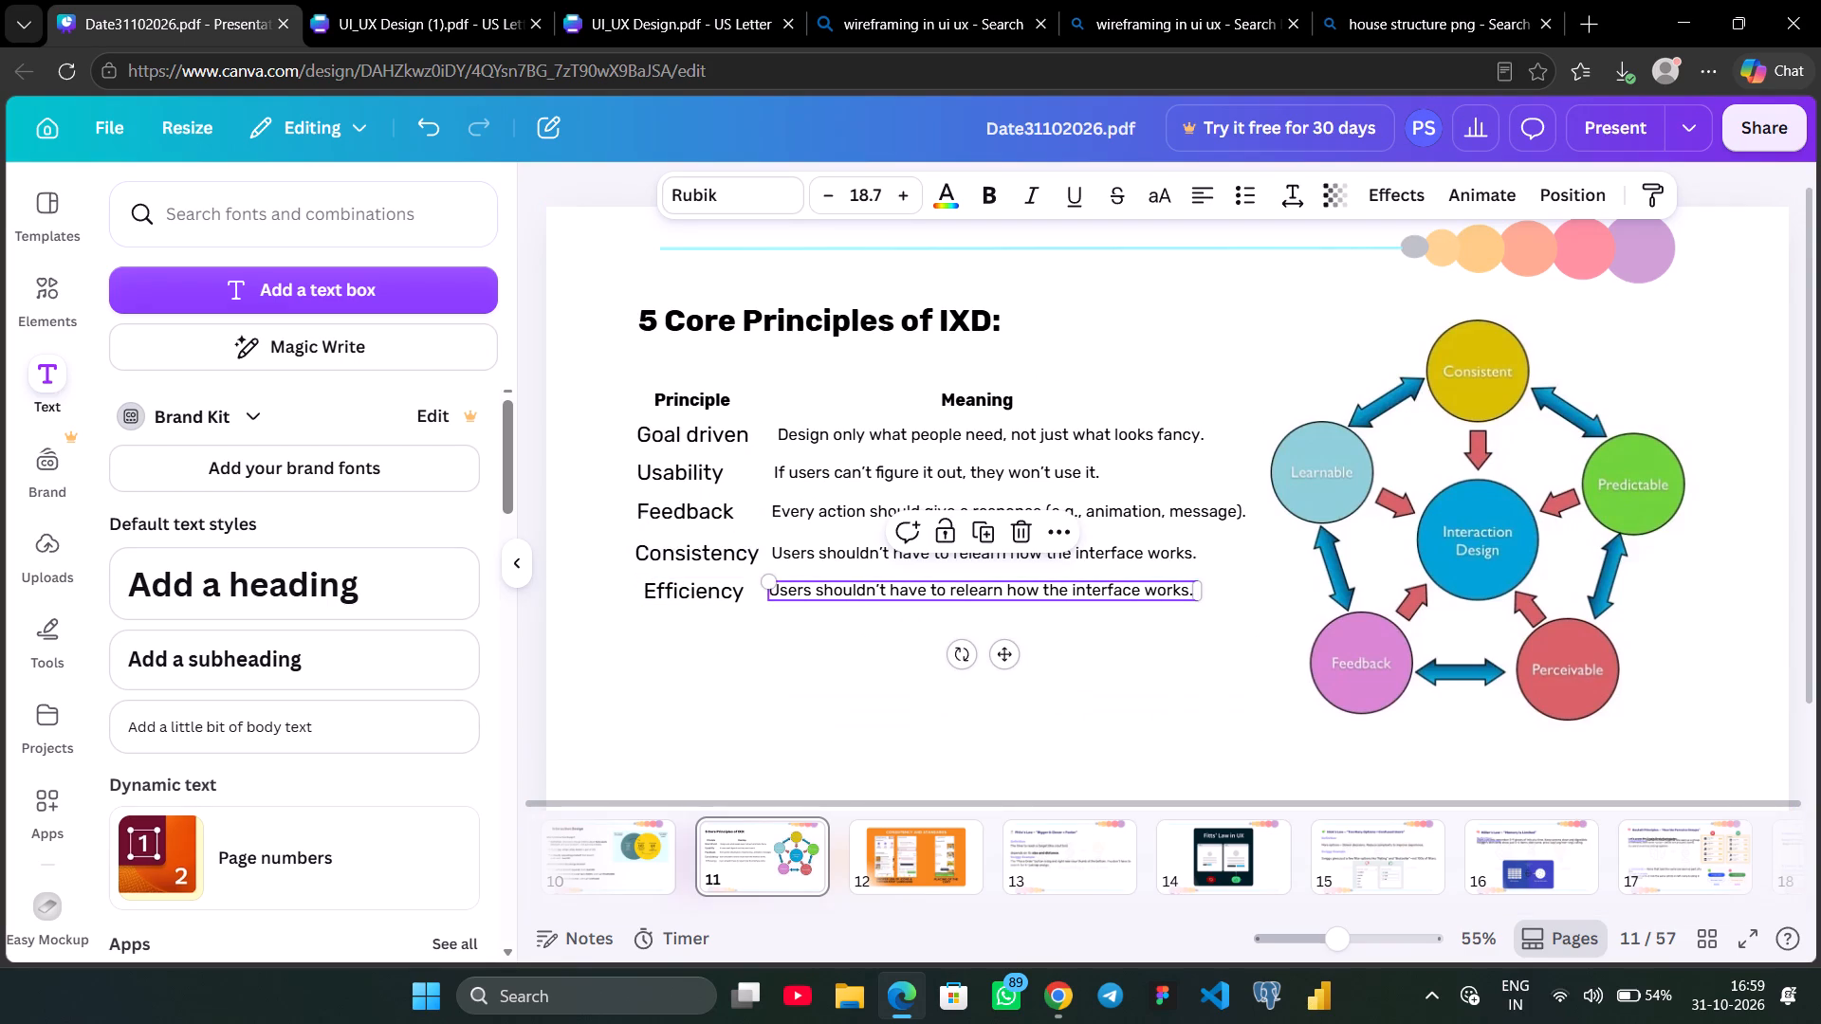
key(ctrl+v)
click(939, 686)
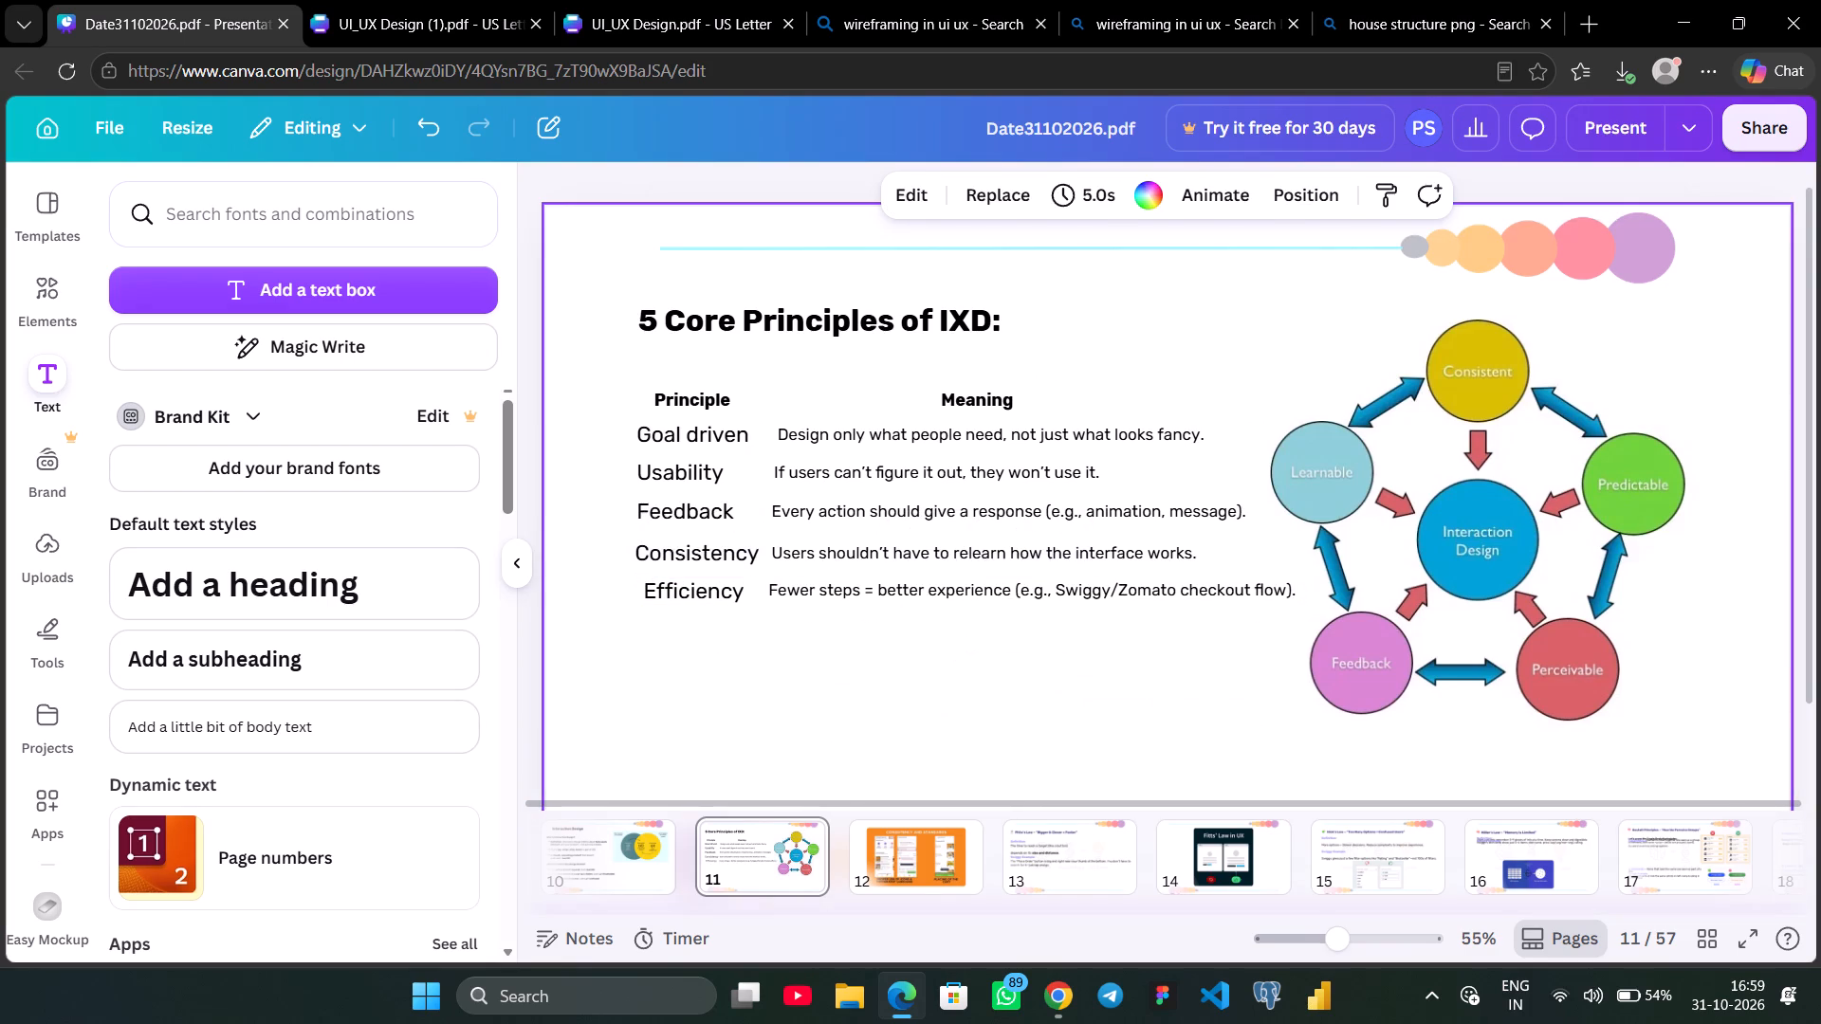
Nudge the "Efficiency" name left to line up its left edge with the principle names above it.
click(619, 539)
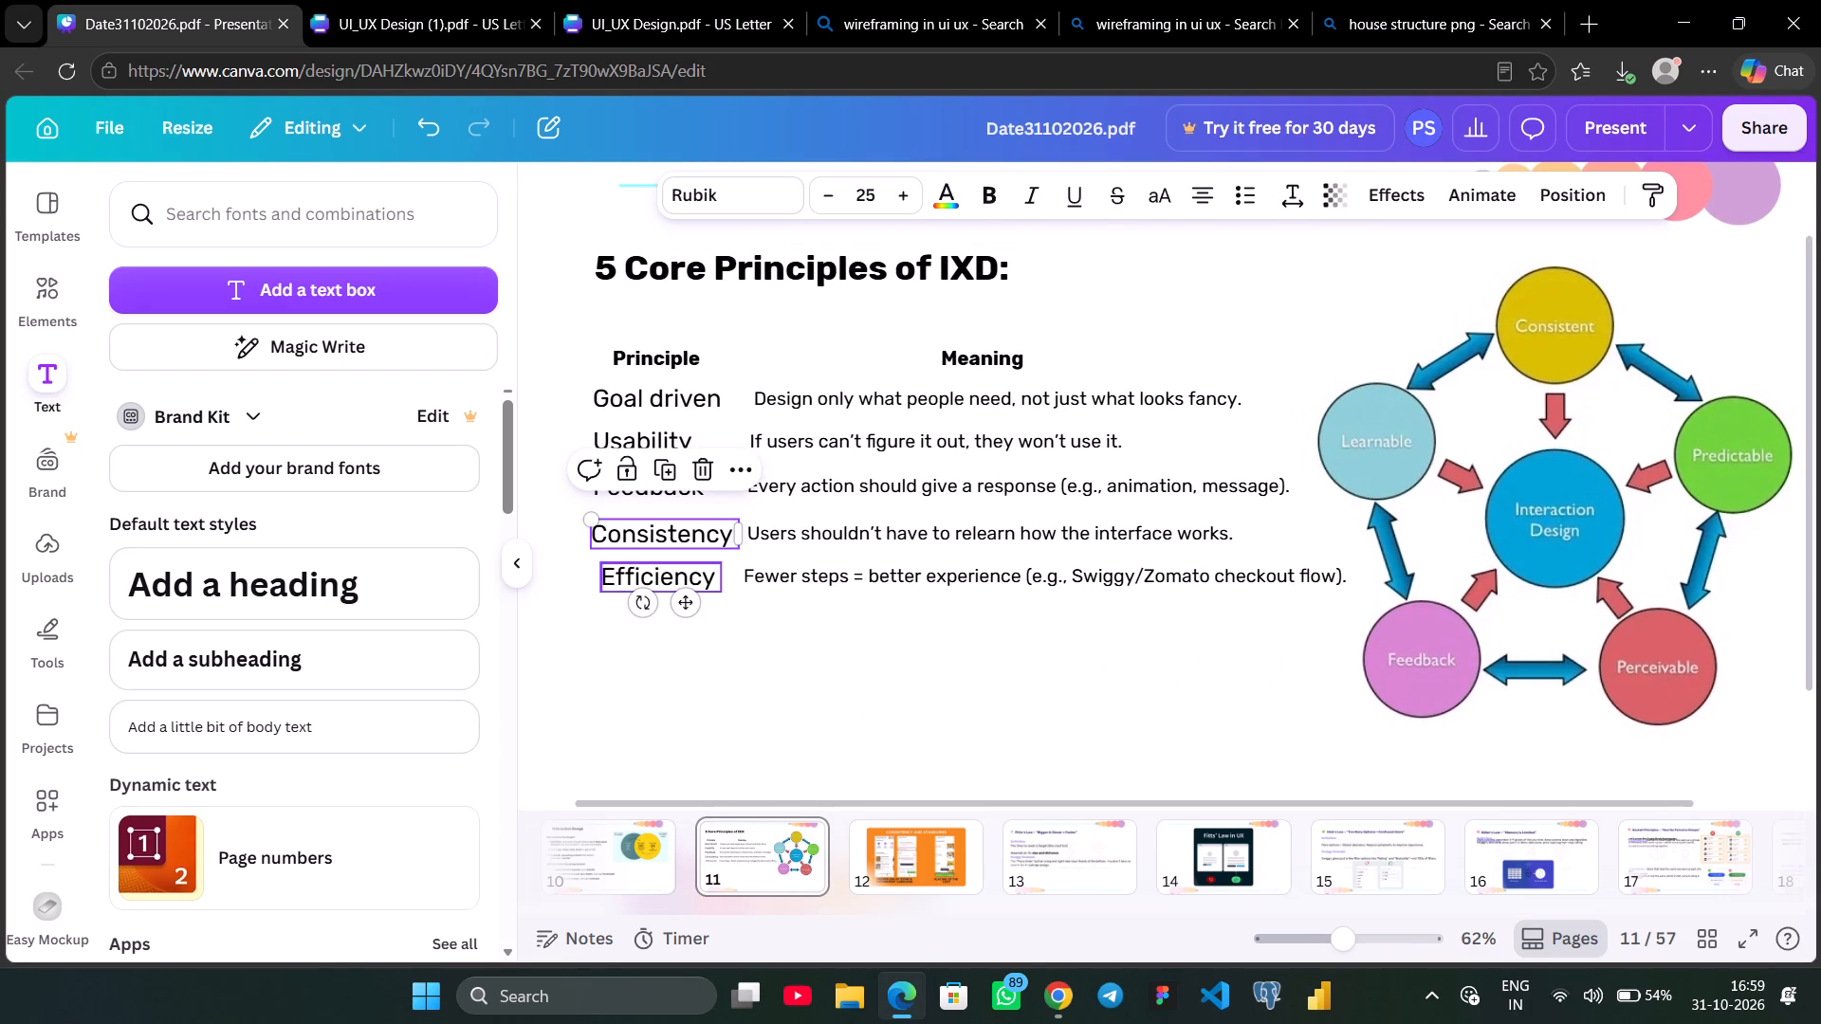
click(620, 568)
key(Left)
key(Left)
key(Left)
key(Left)
key(Left)
key(Left)
key(Left)
key(Left)
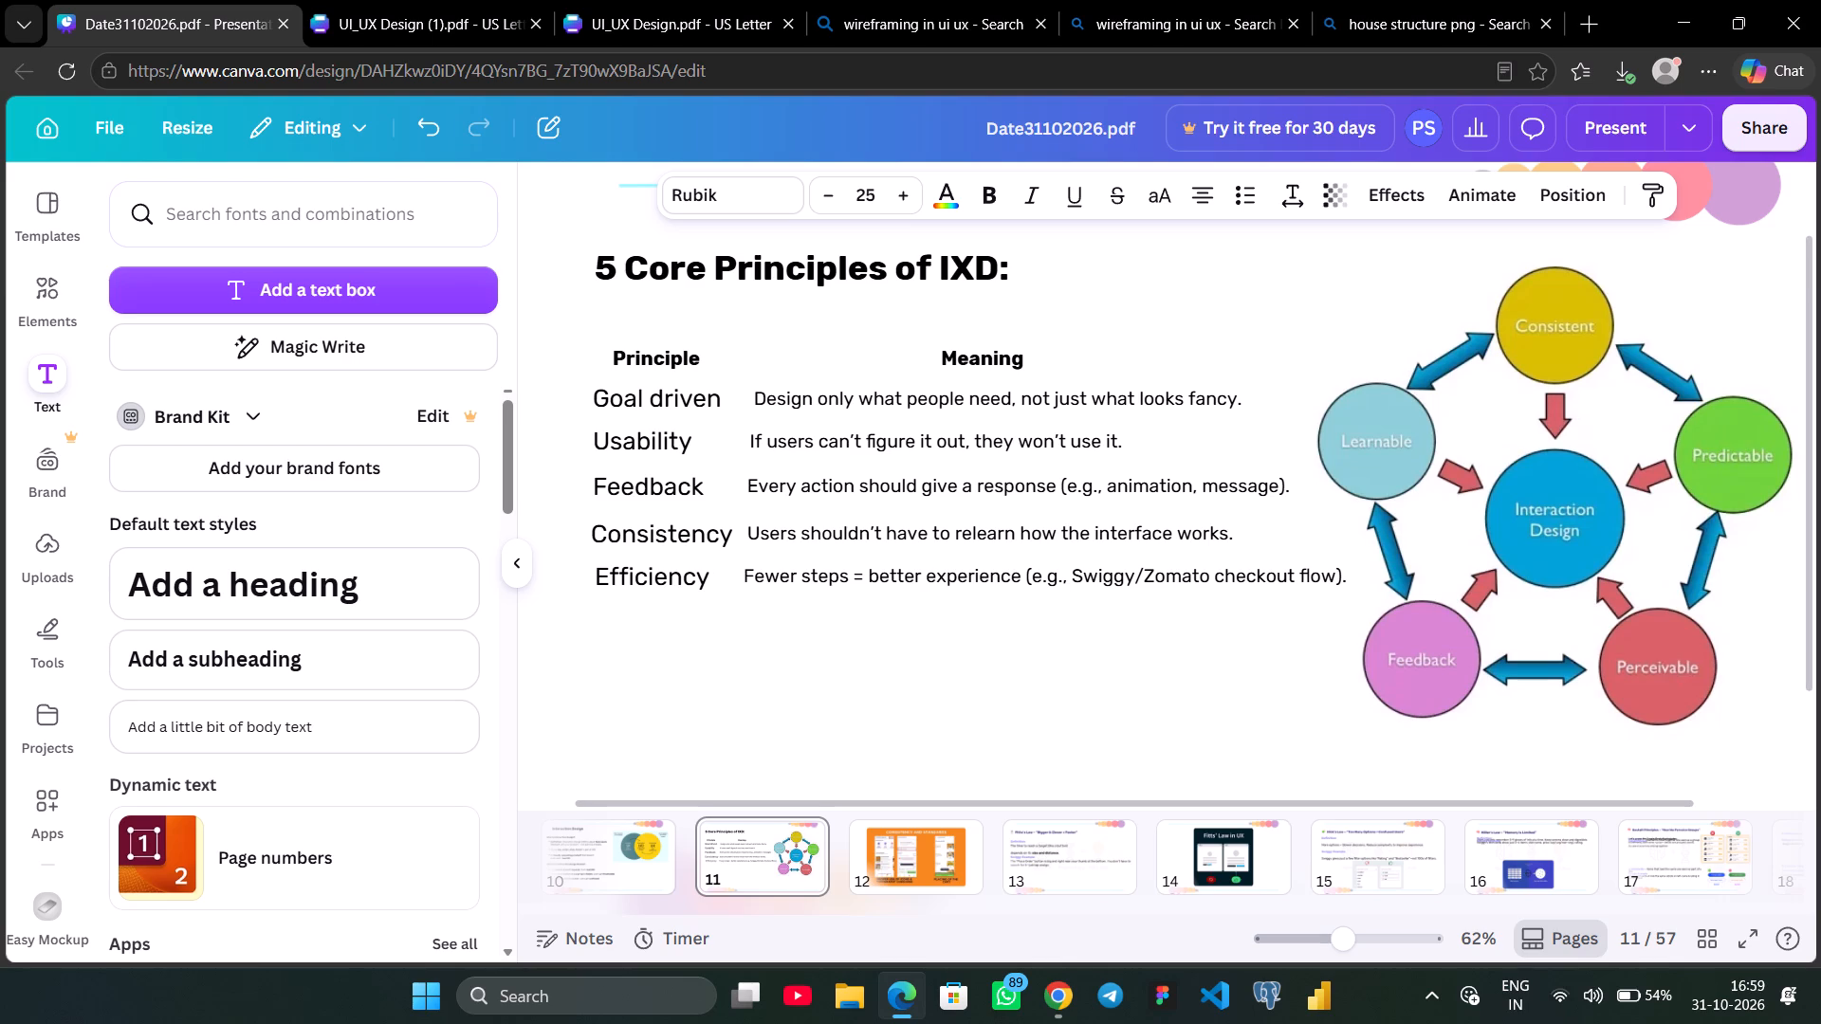
key(Left)
key(Left)
Make all five principle names, from "Goal driven" to "Efficiency", bold.
click(662, 403)
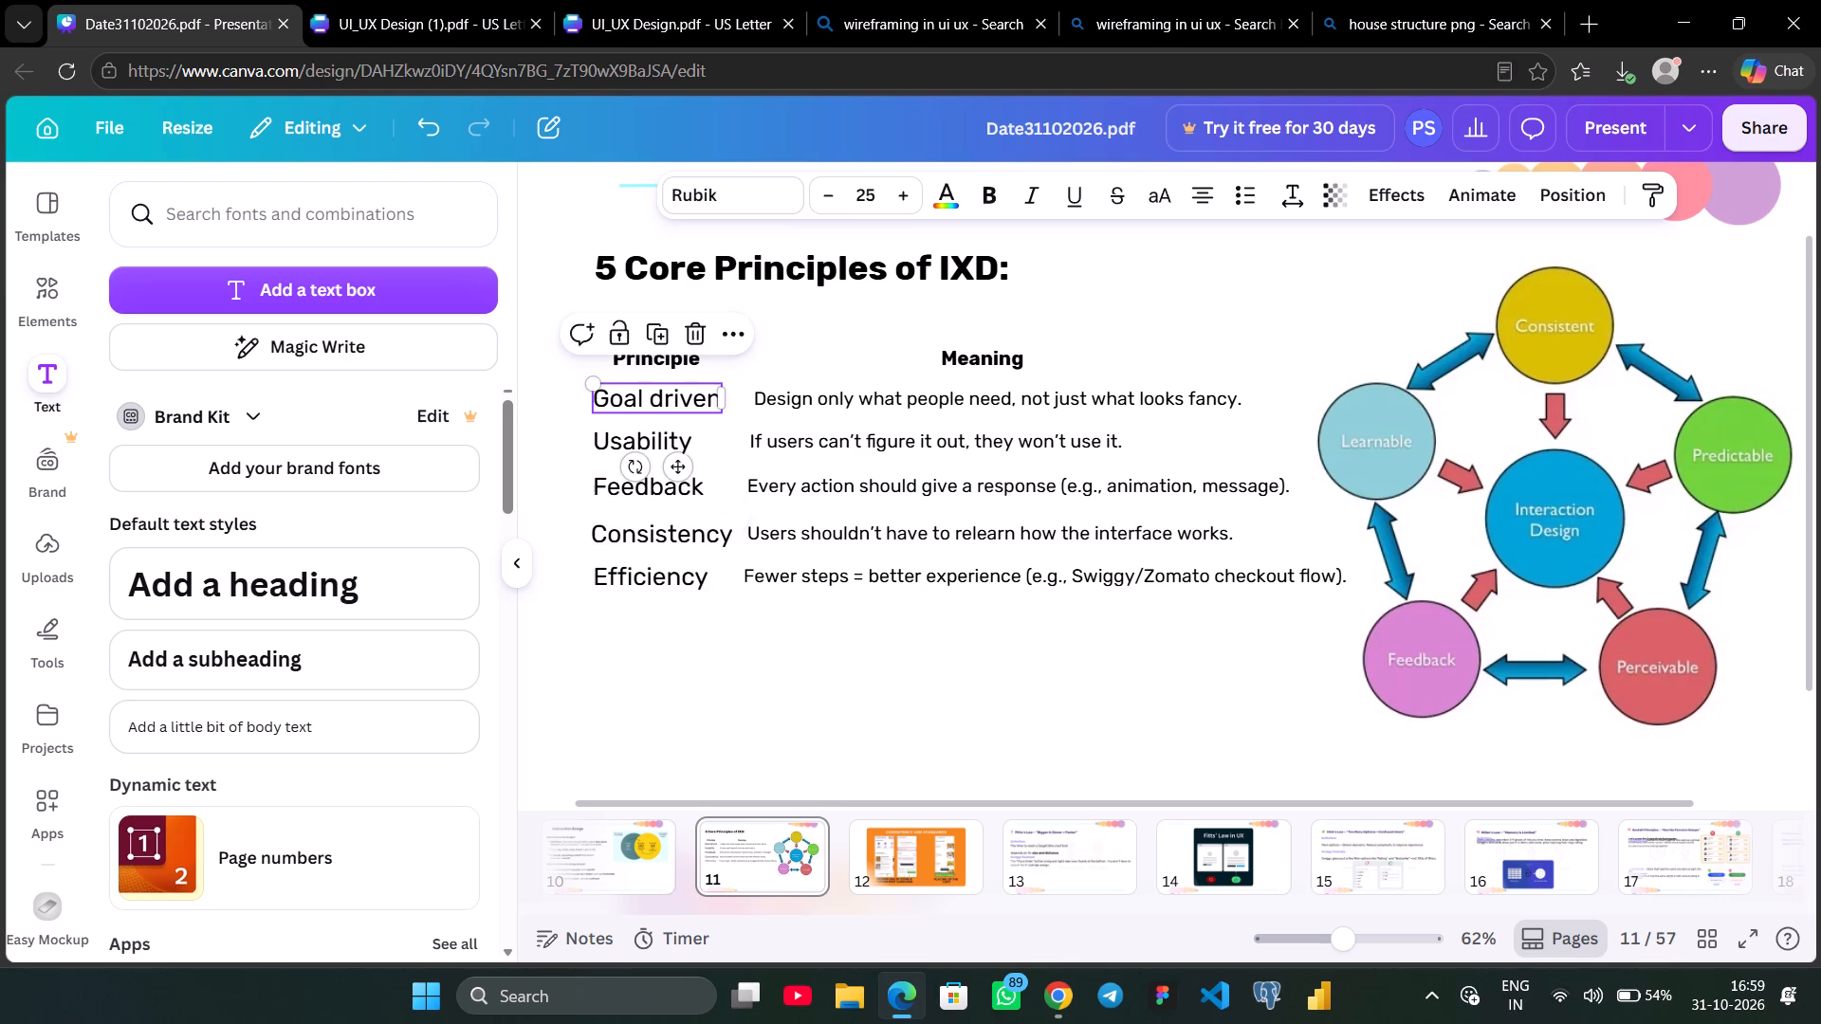
shift+click(638, 430)
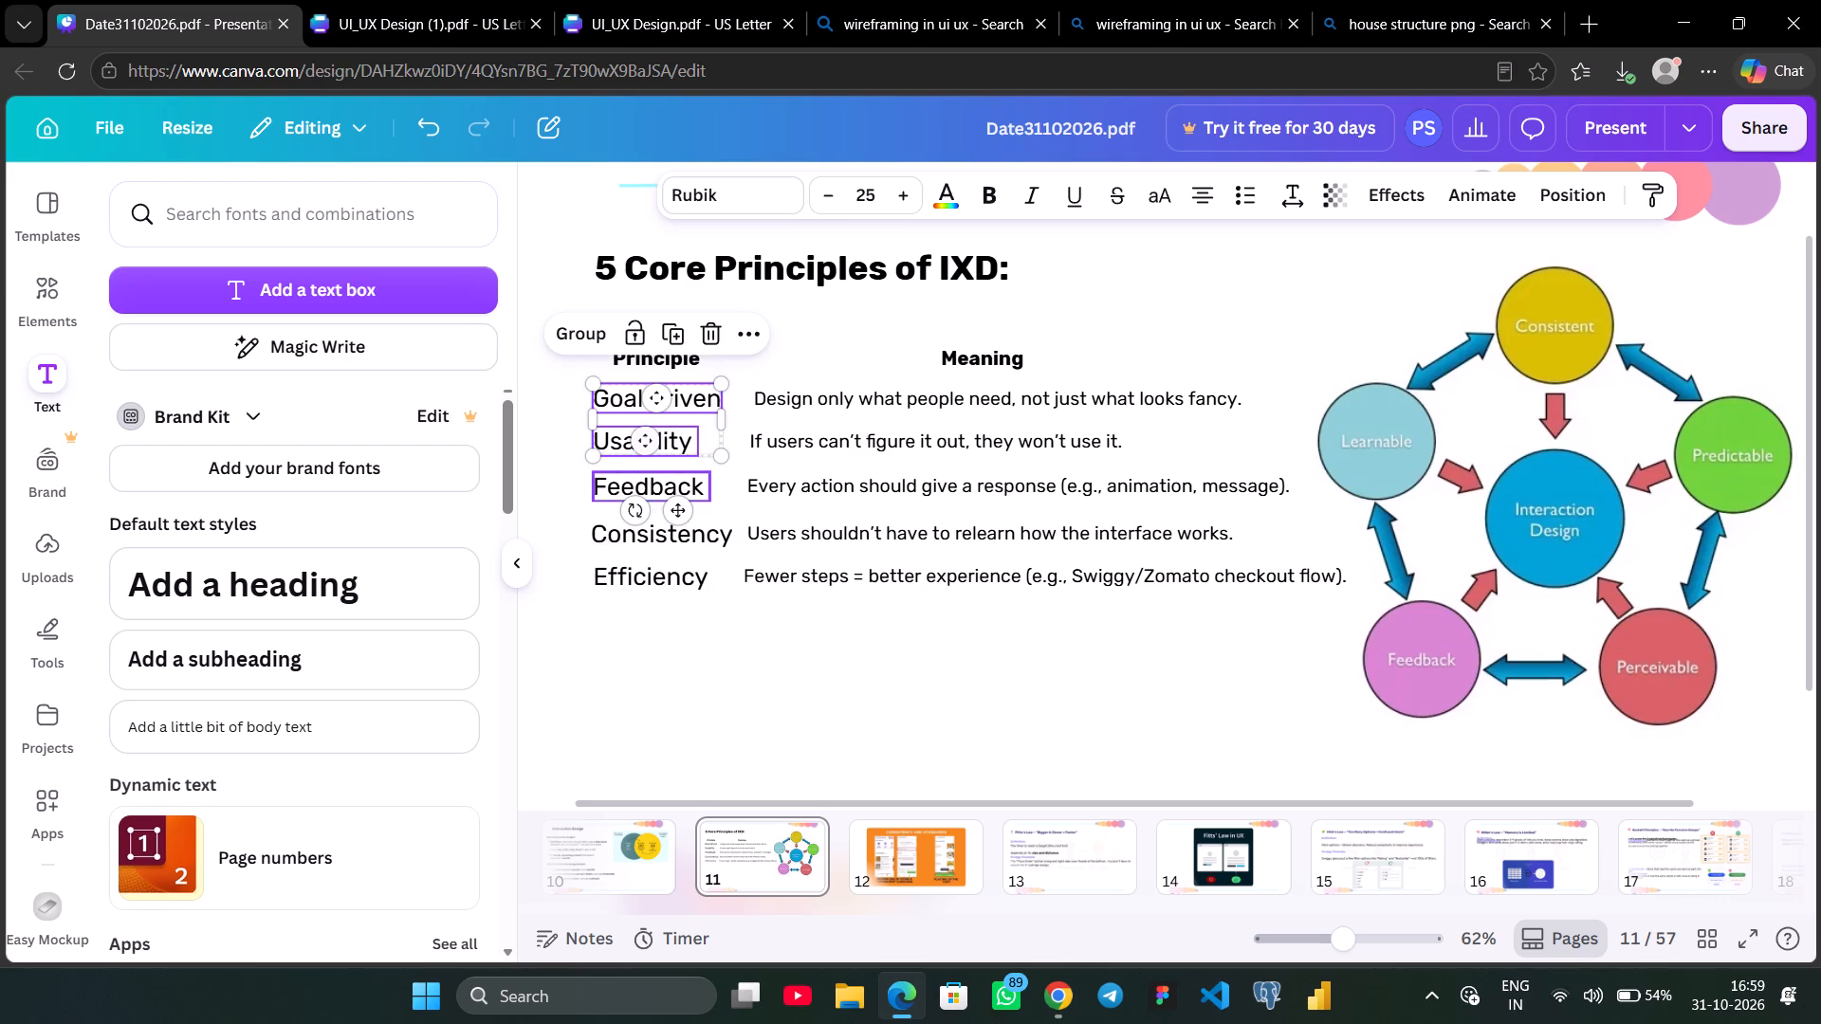
shift+click(612, 478)
shift+click(612, 522)
shift+click(611, 579)
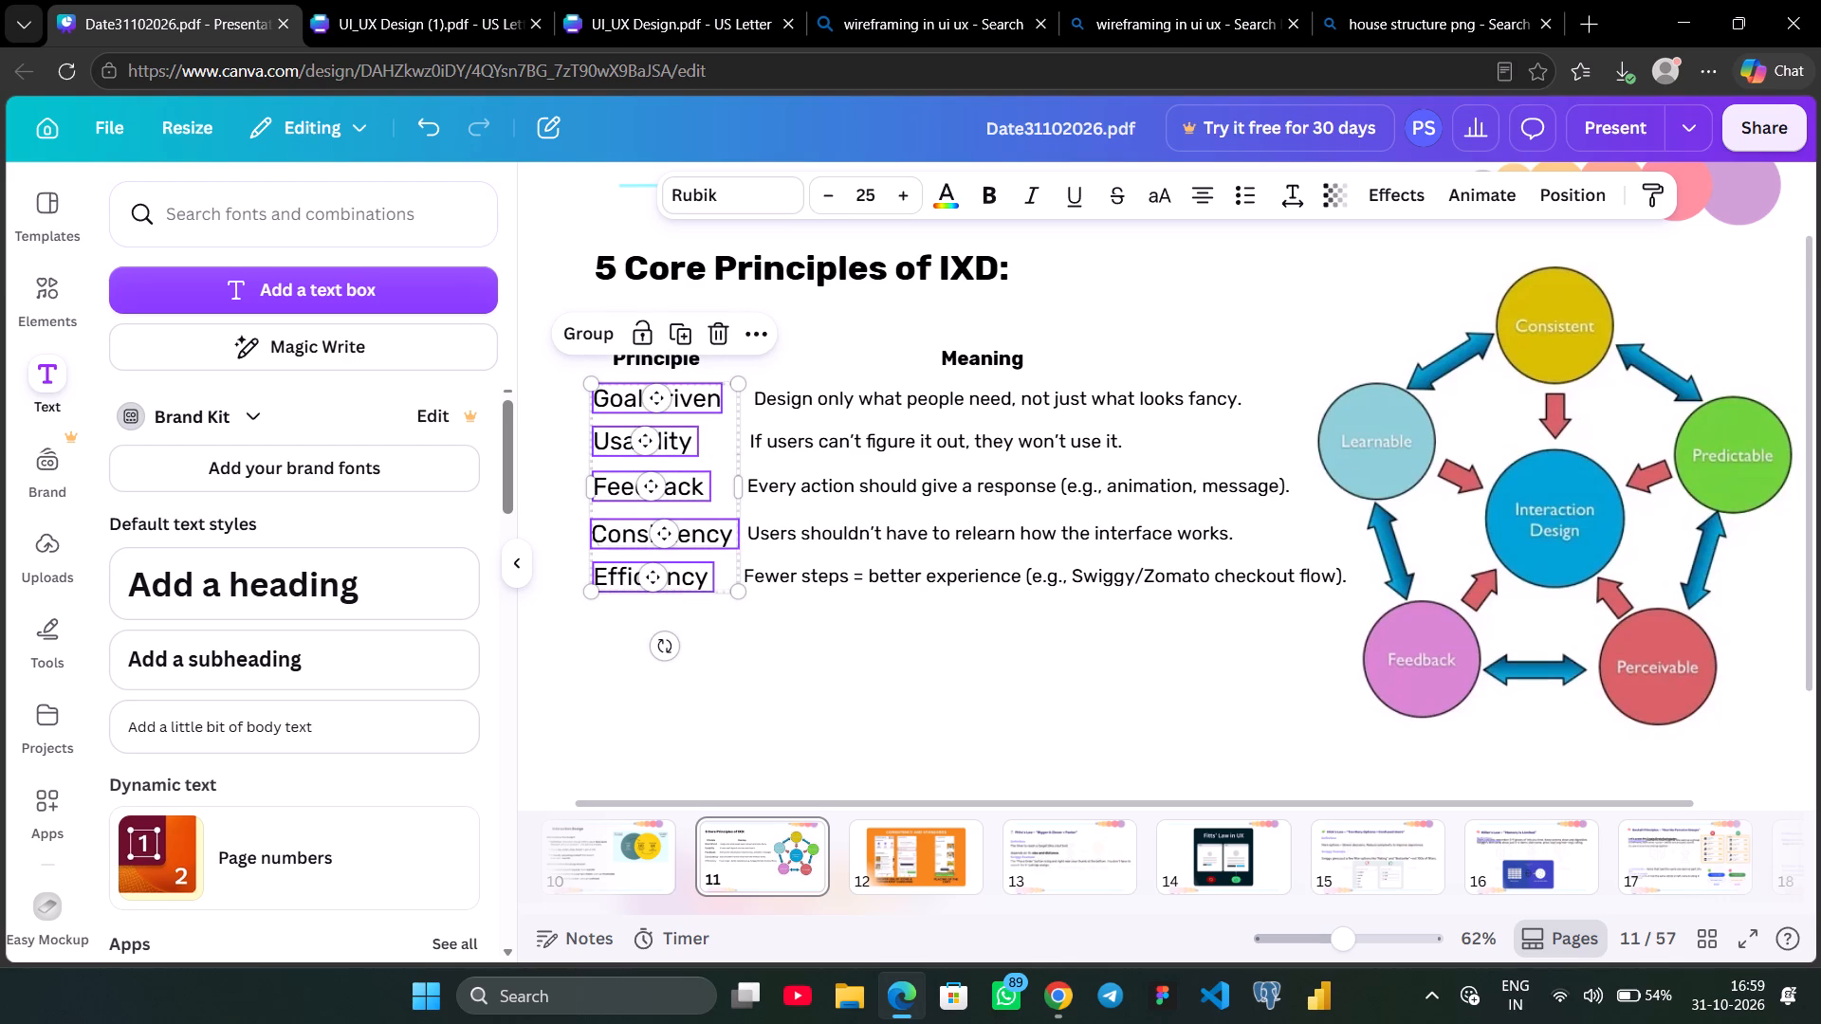
click(985, 197)
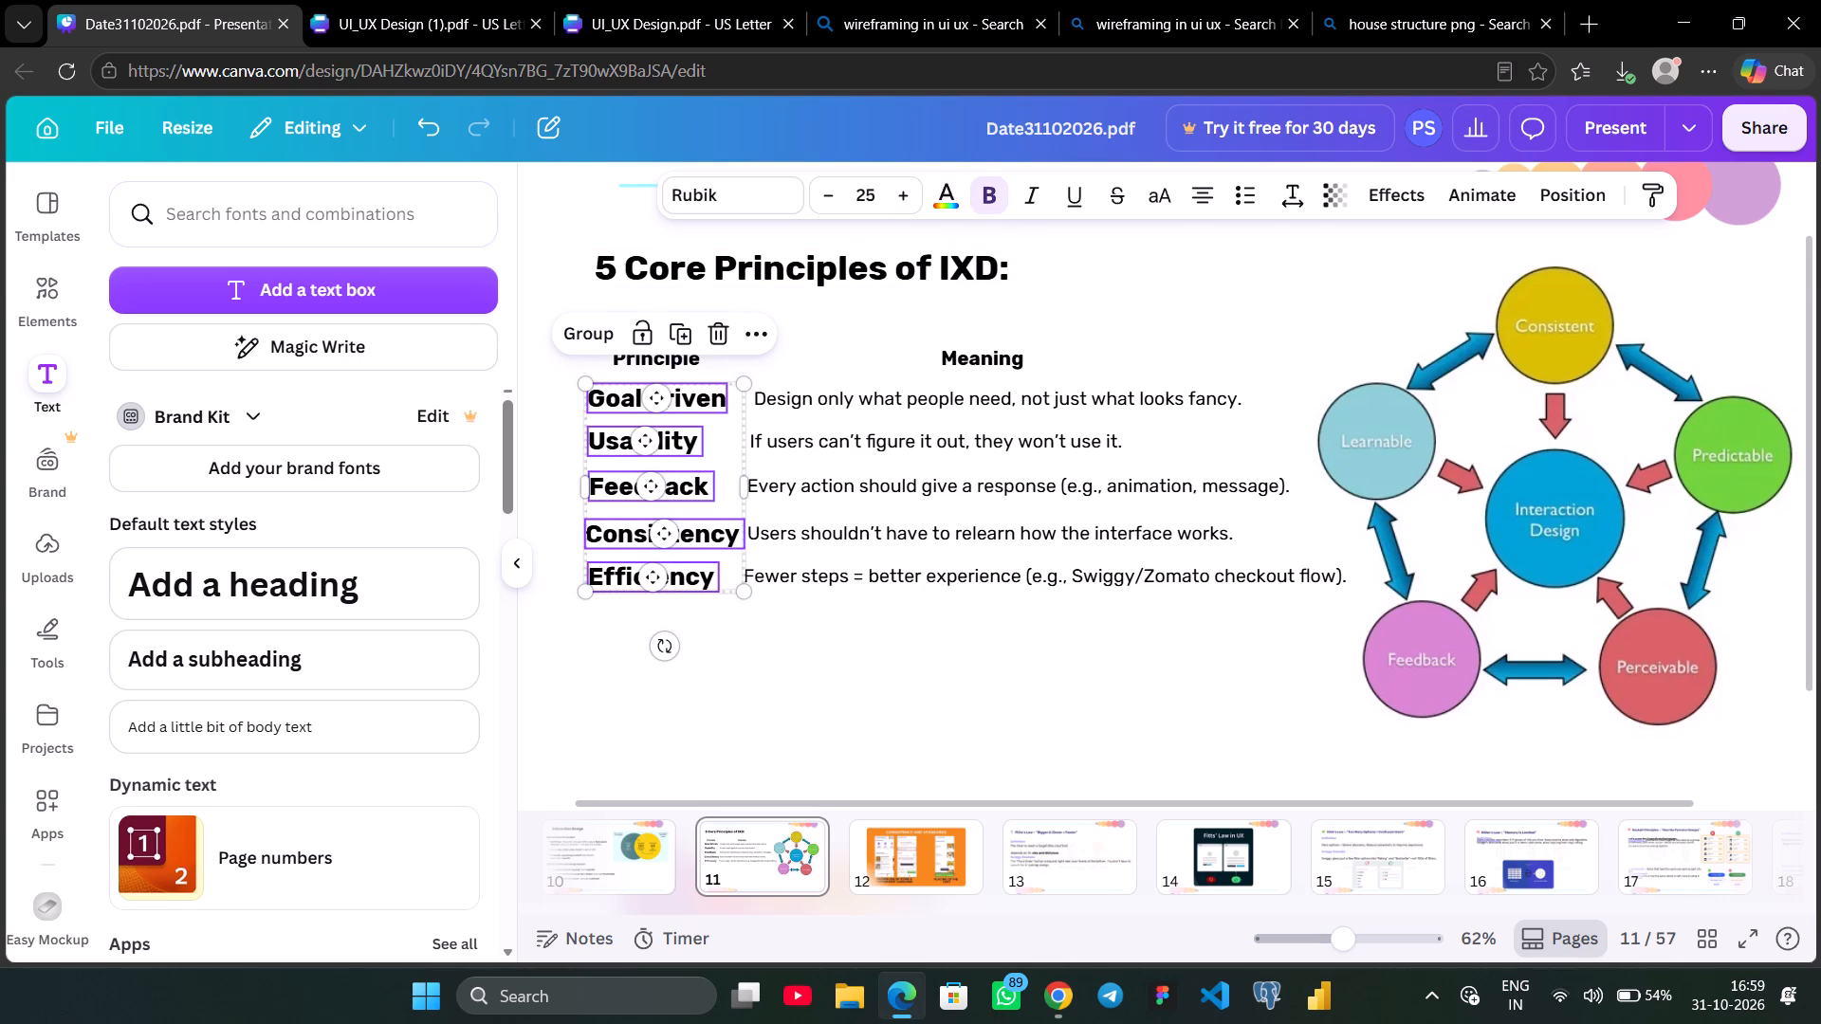
click(774, 739)
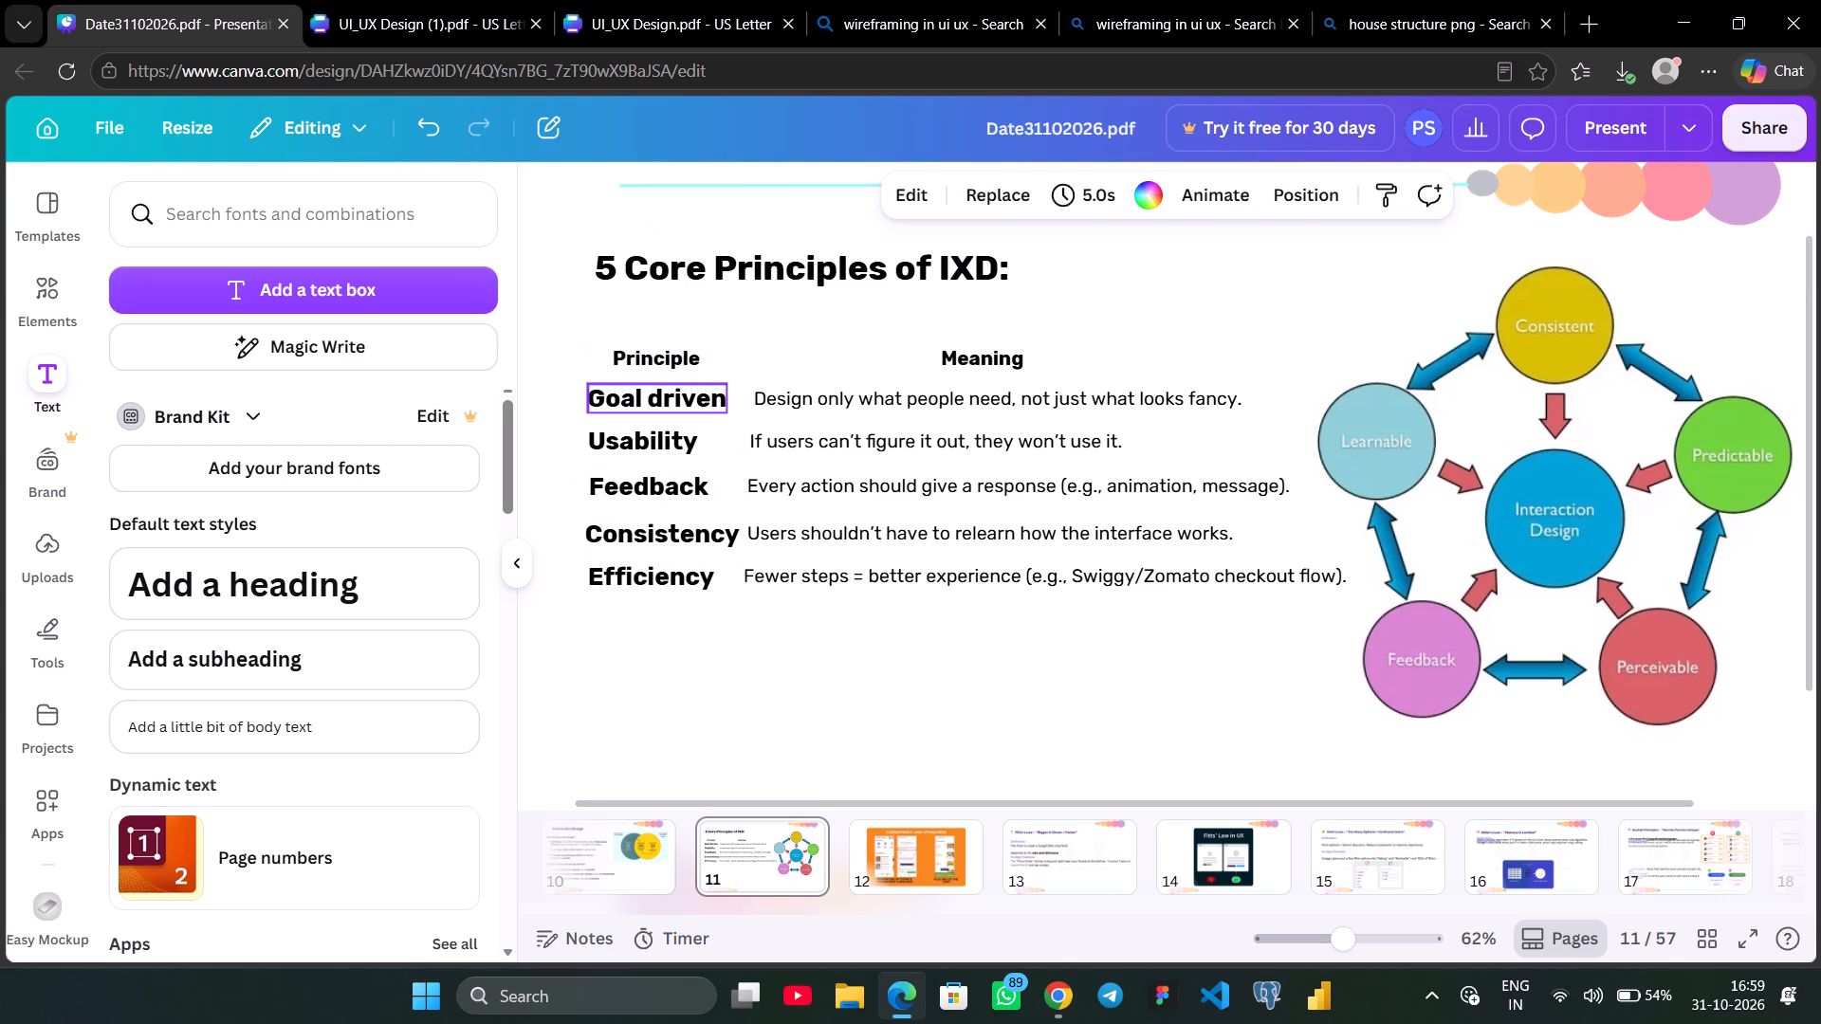
Reduce the font size of all five principle names to 23.
click(672, 394)
shift+click(656, 430)
shift+click(650, 492)
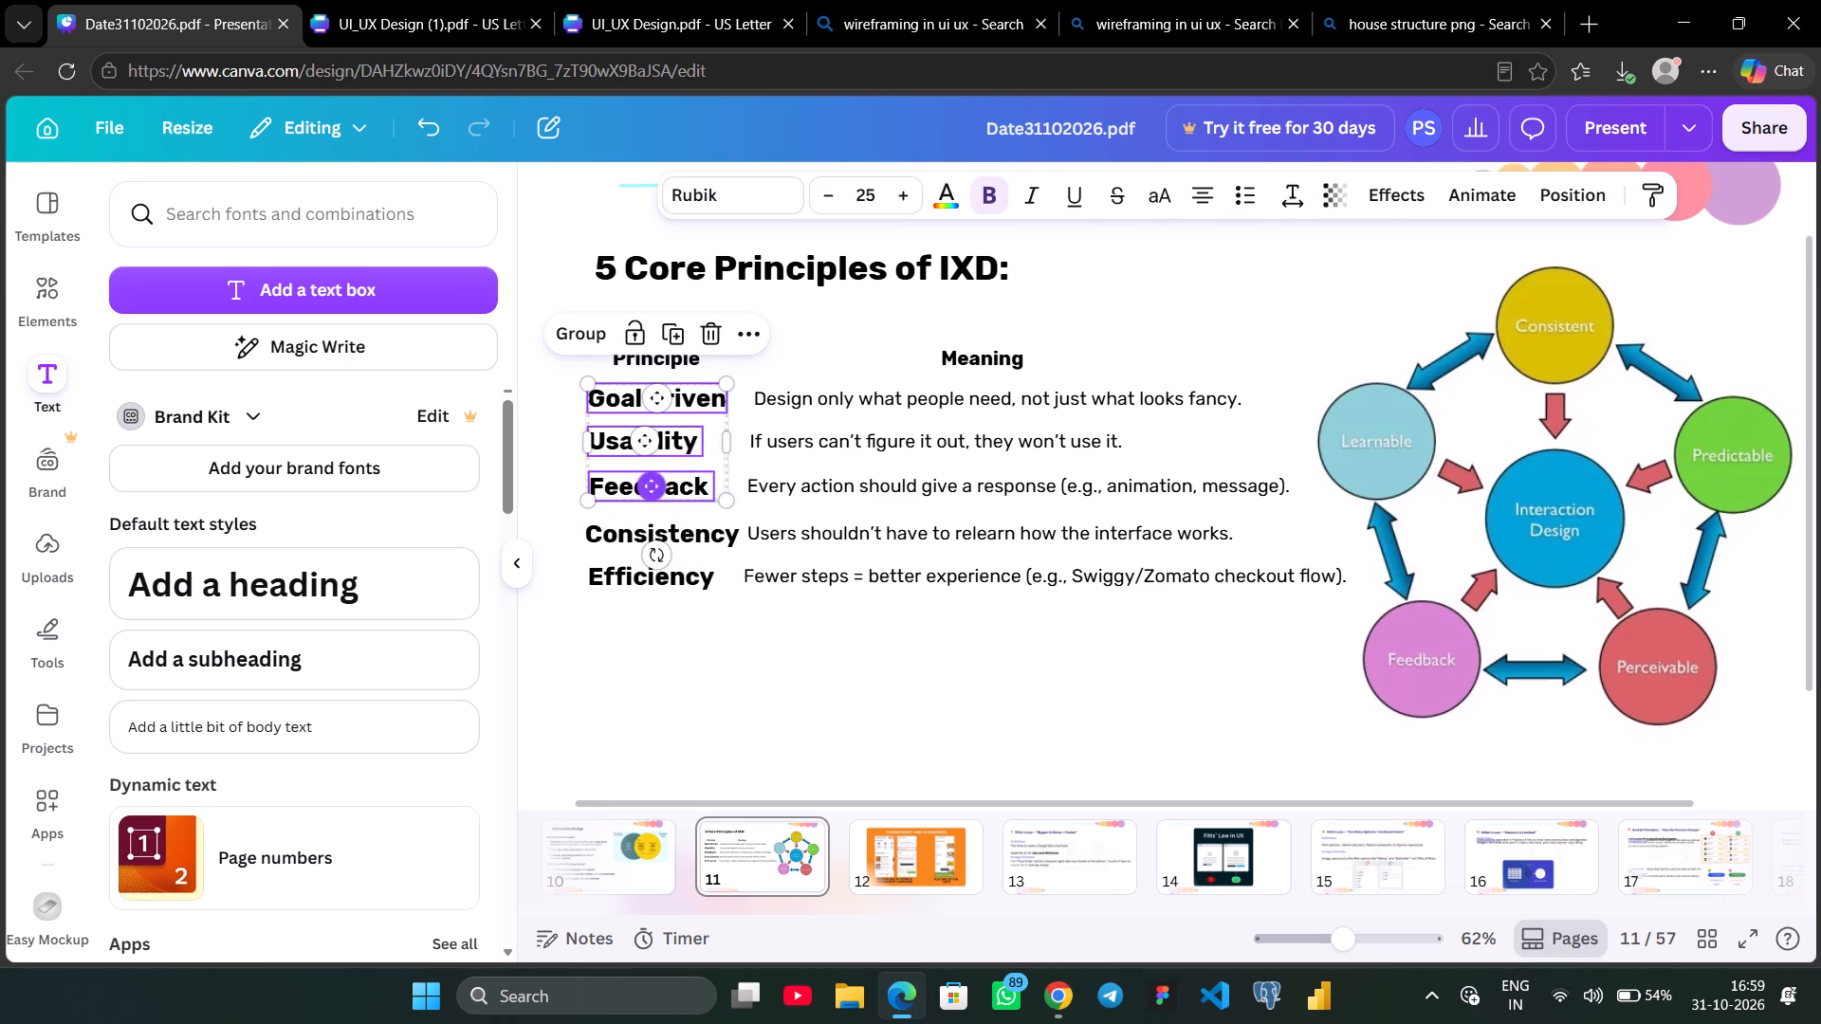
shift+click(636, 524)
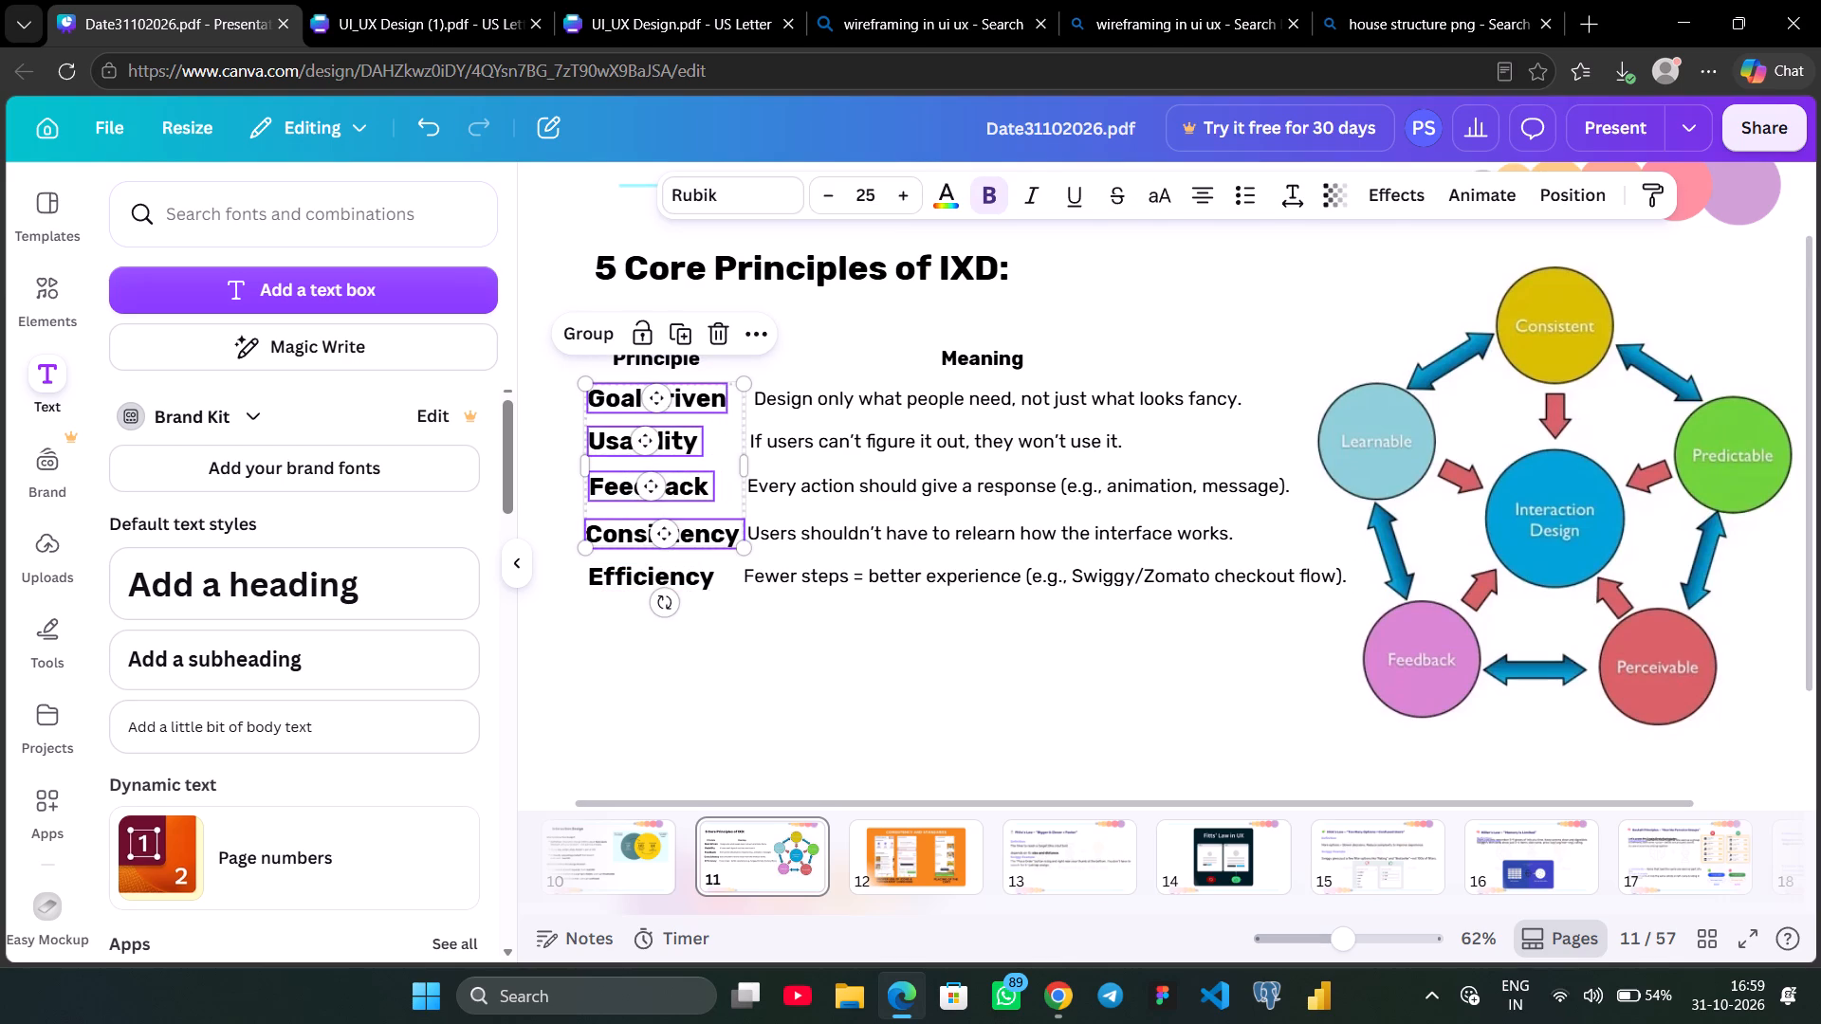
shift+click(633, 570)
click(832, 188)
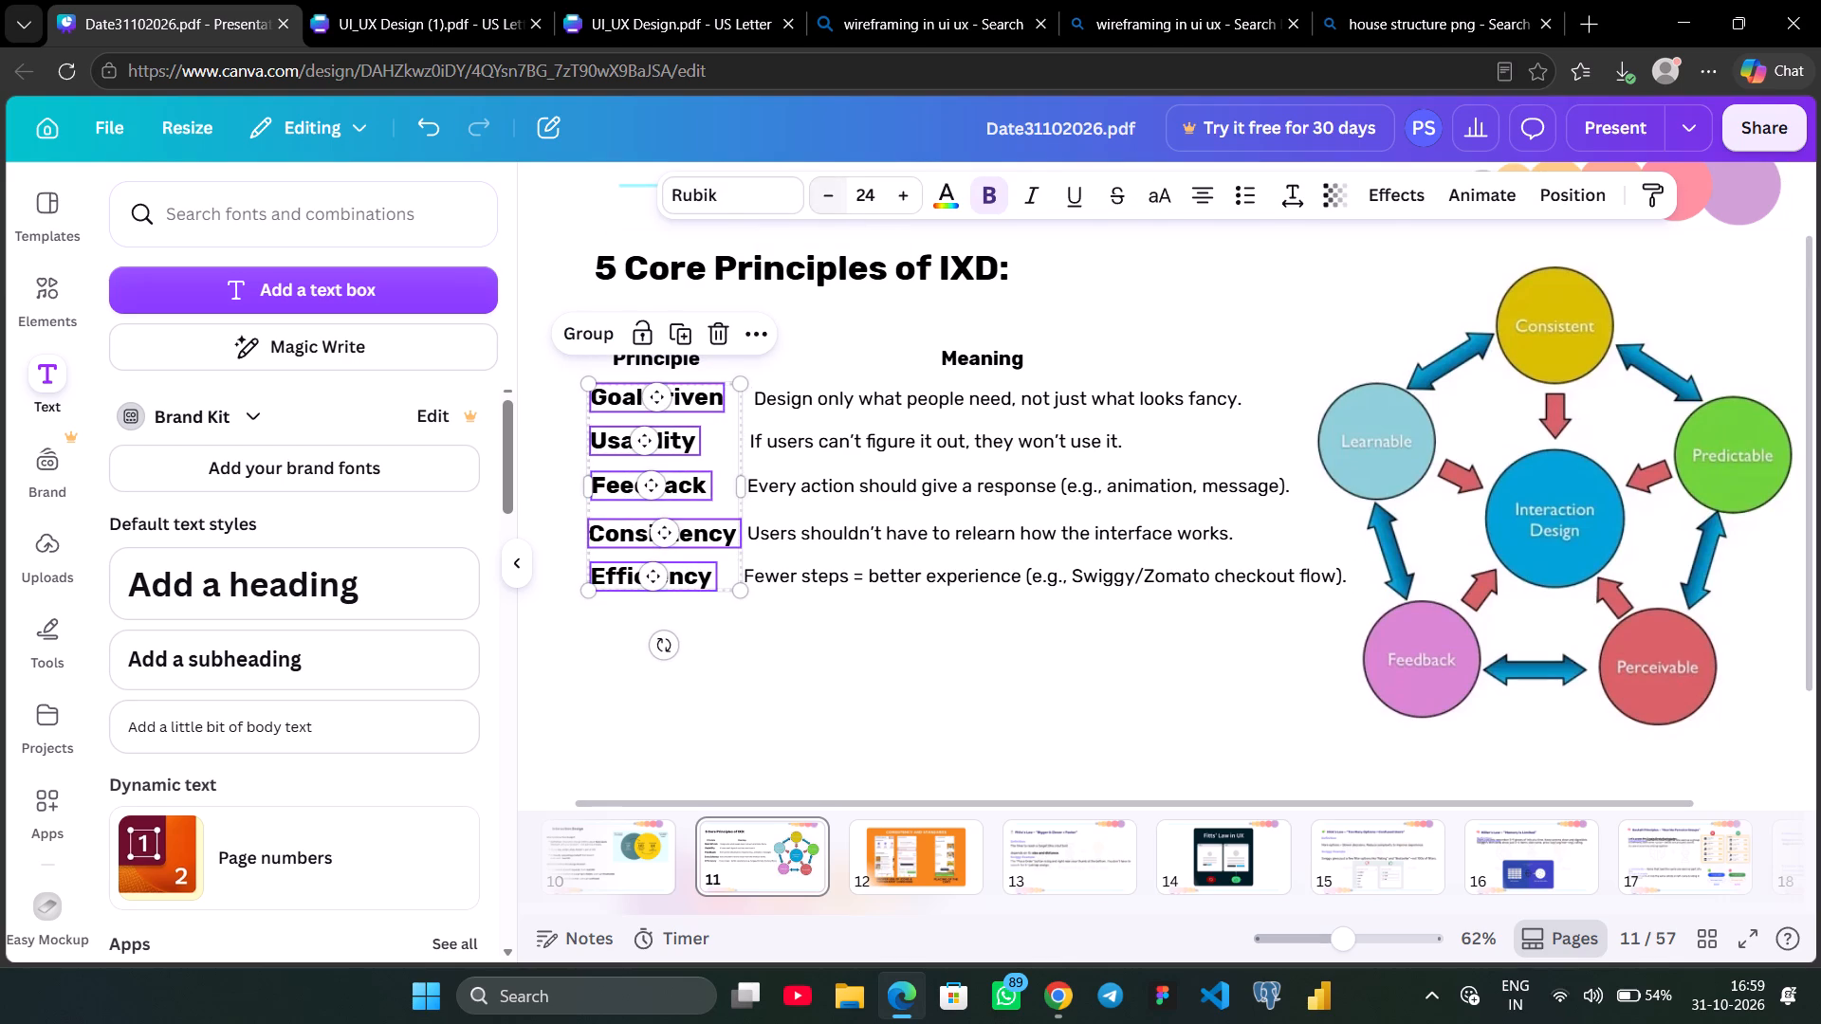
click(832, 188)
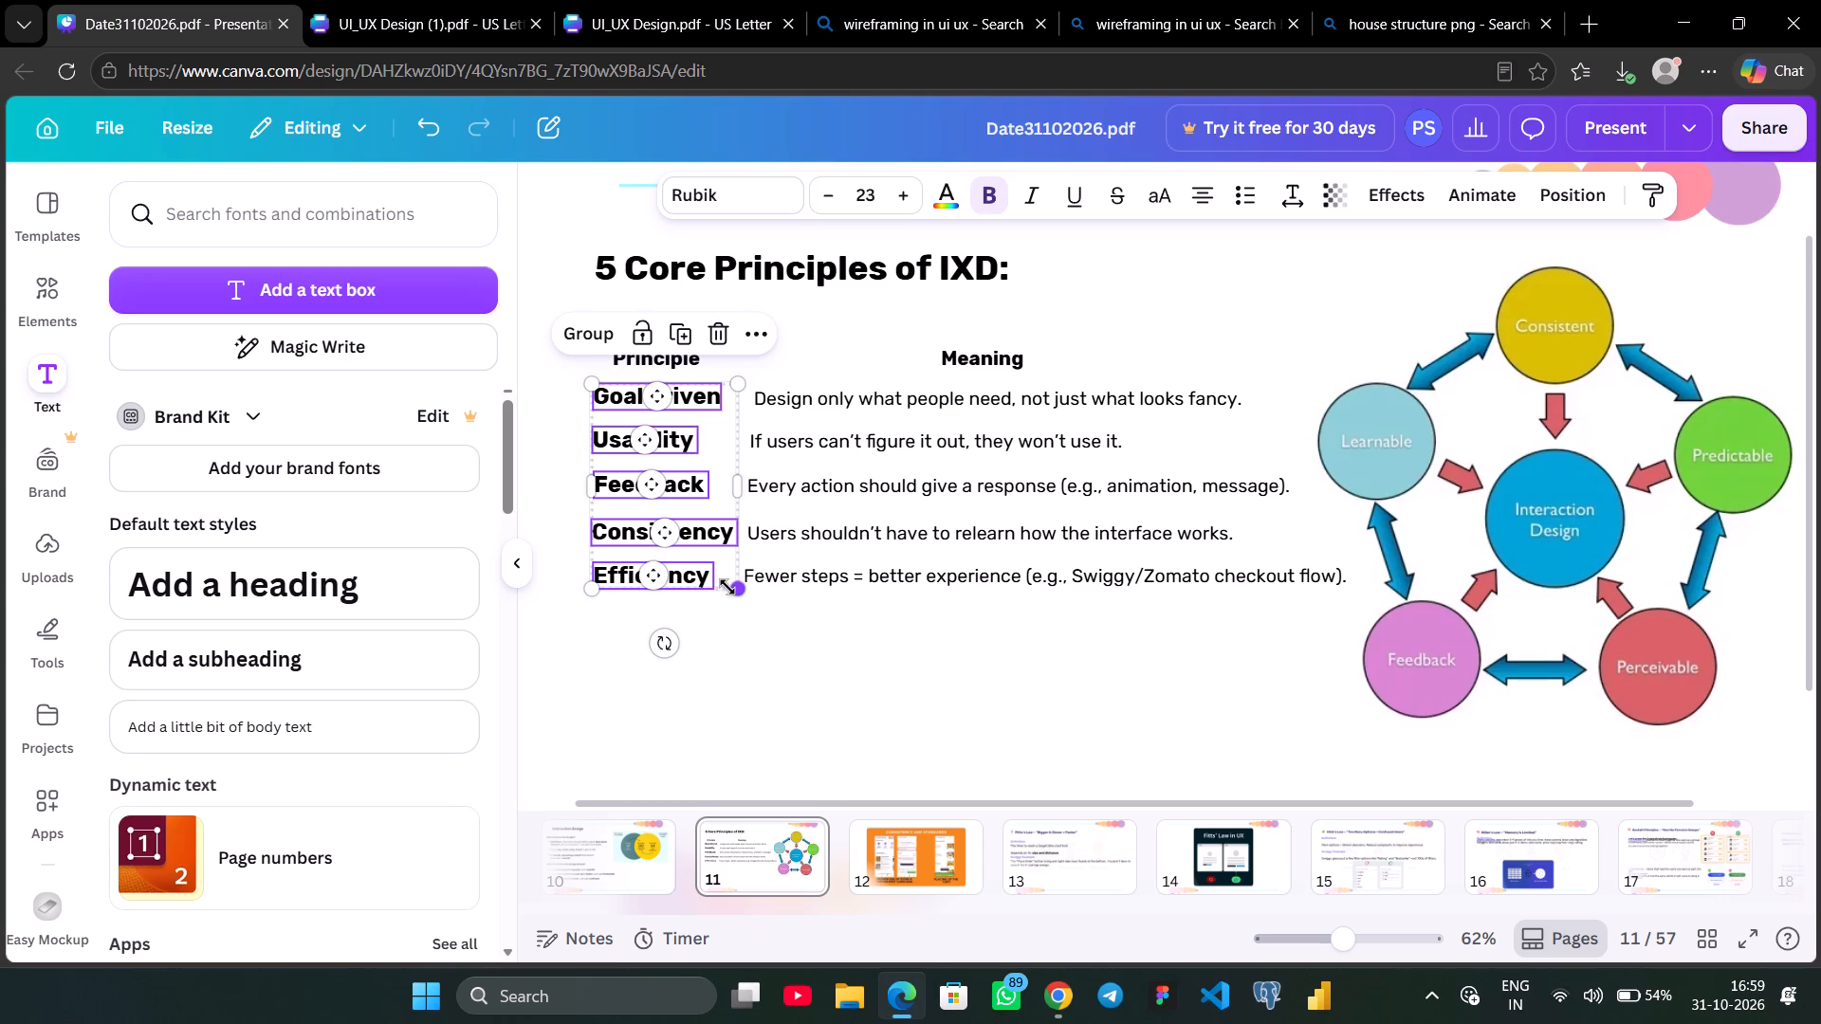
click(811, 646)
scroll(811, 646, up, 1)
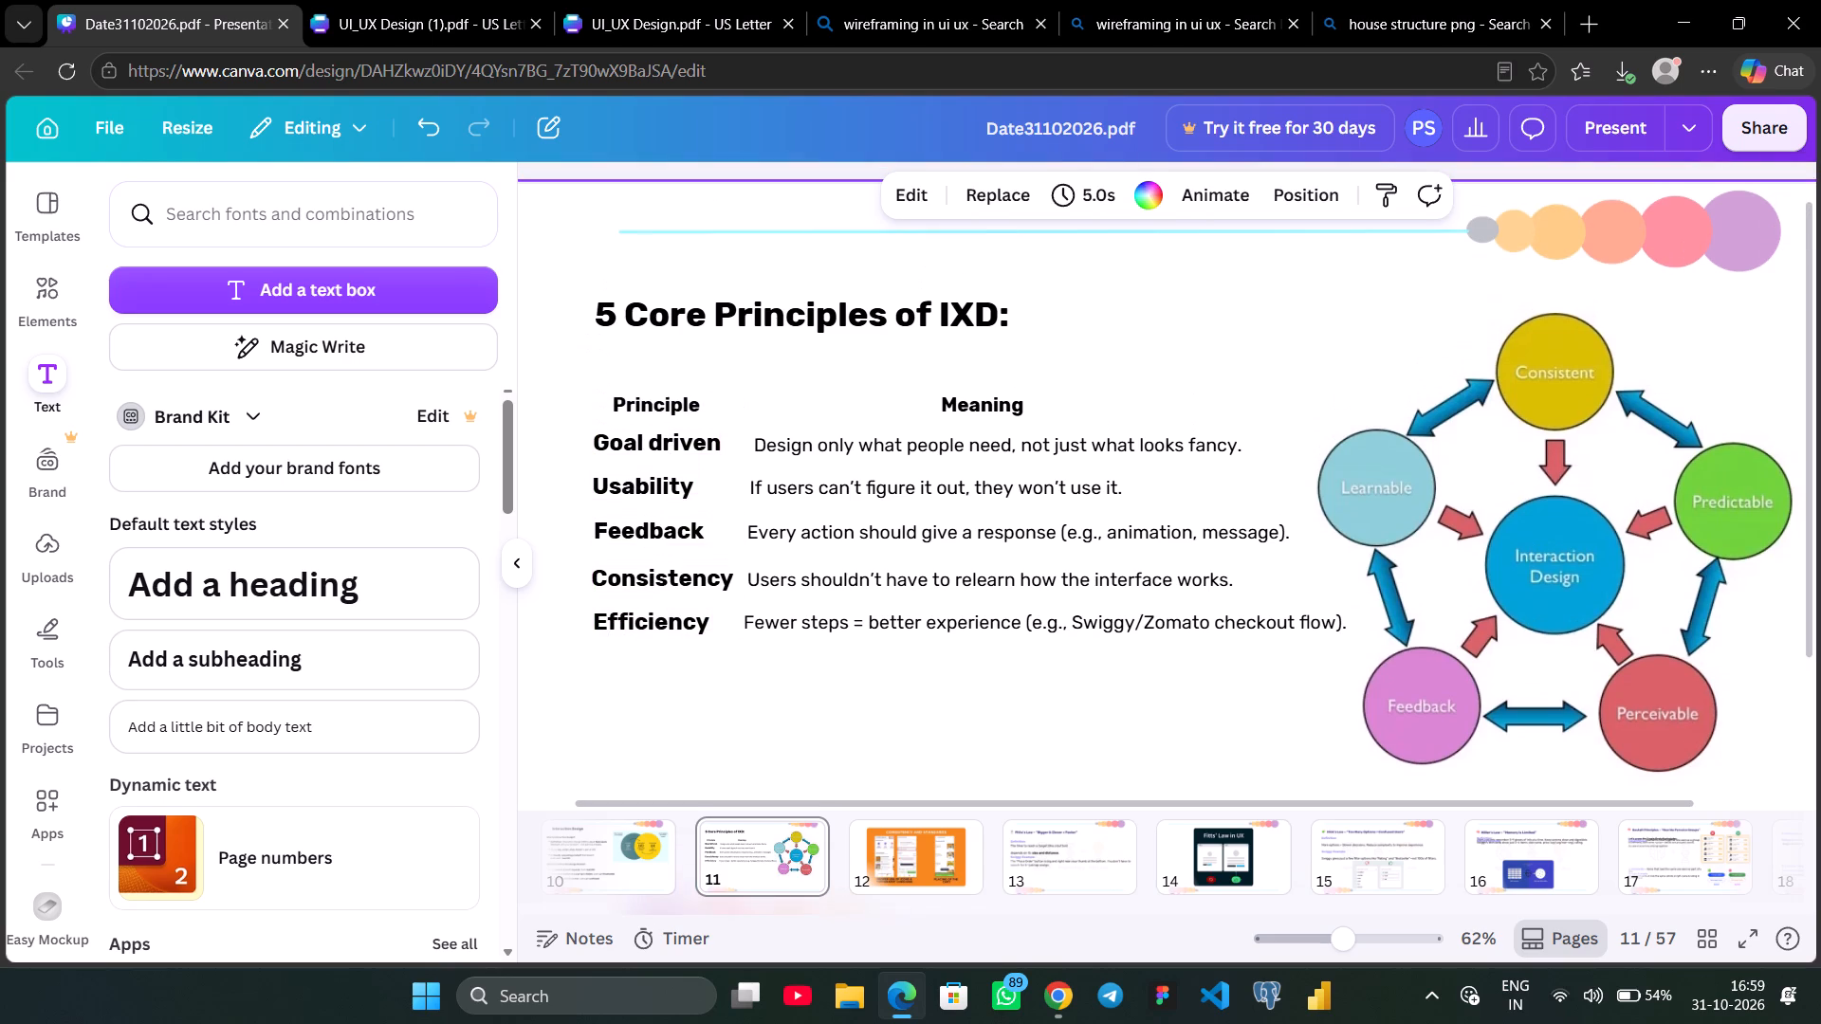
scroll(1023, 655, down, 1)
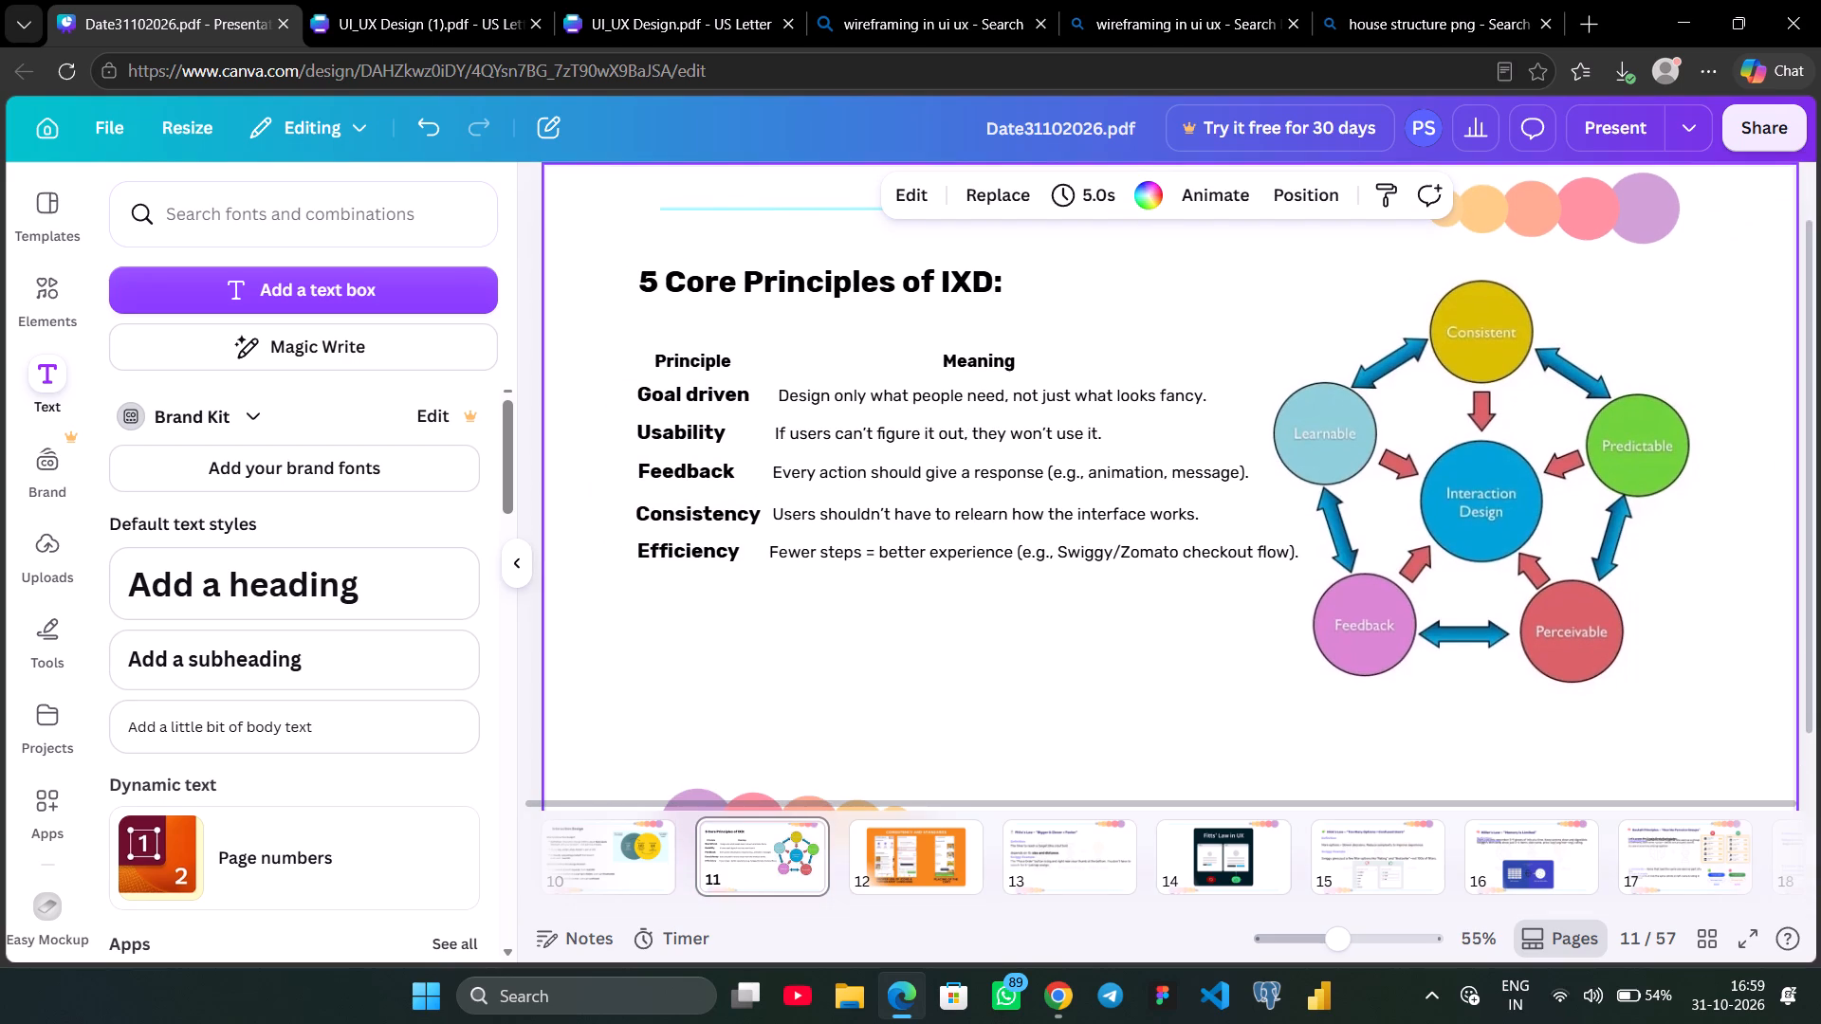
Nudge the "Principle" and "Meaning" column headings together slightly upward, away from the Goal driven row.
click(706, 360)
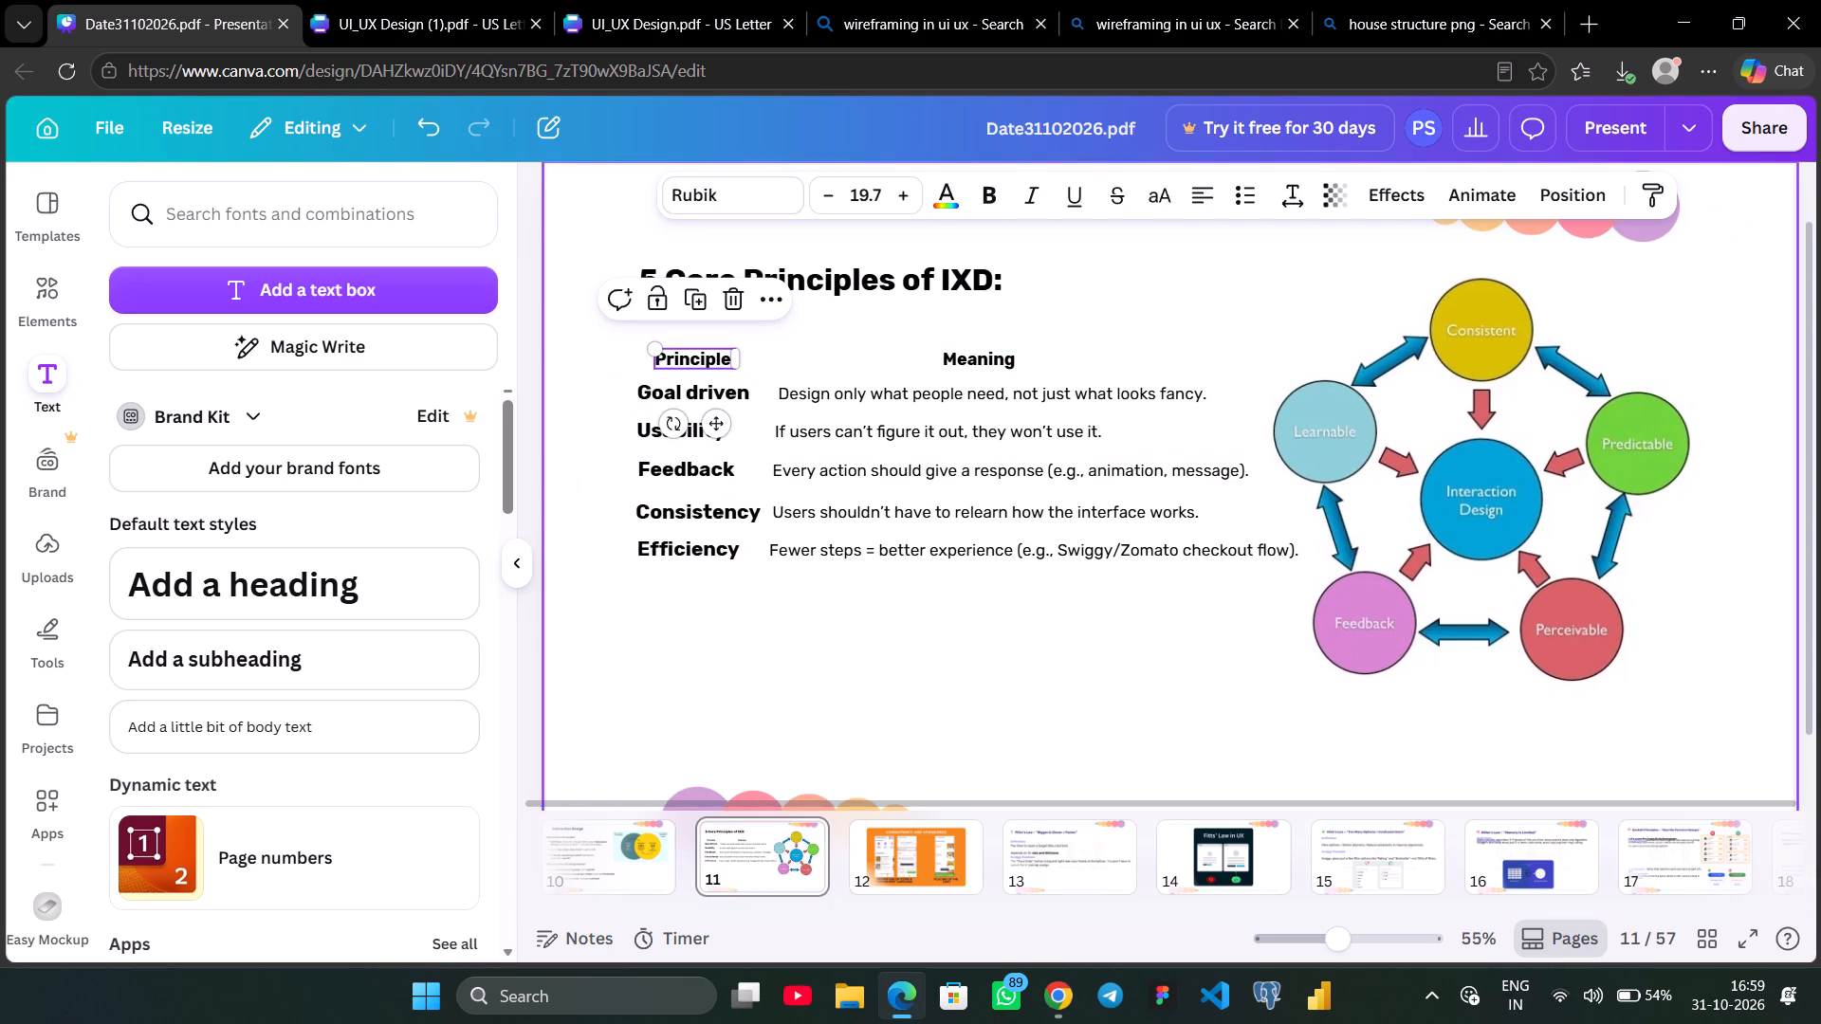
shift+click(1002, 354)
key(Up)
key(Up)
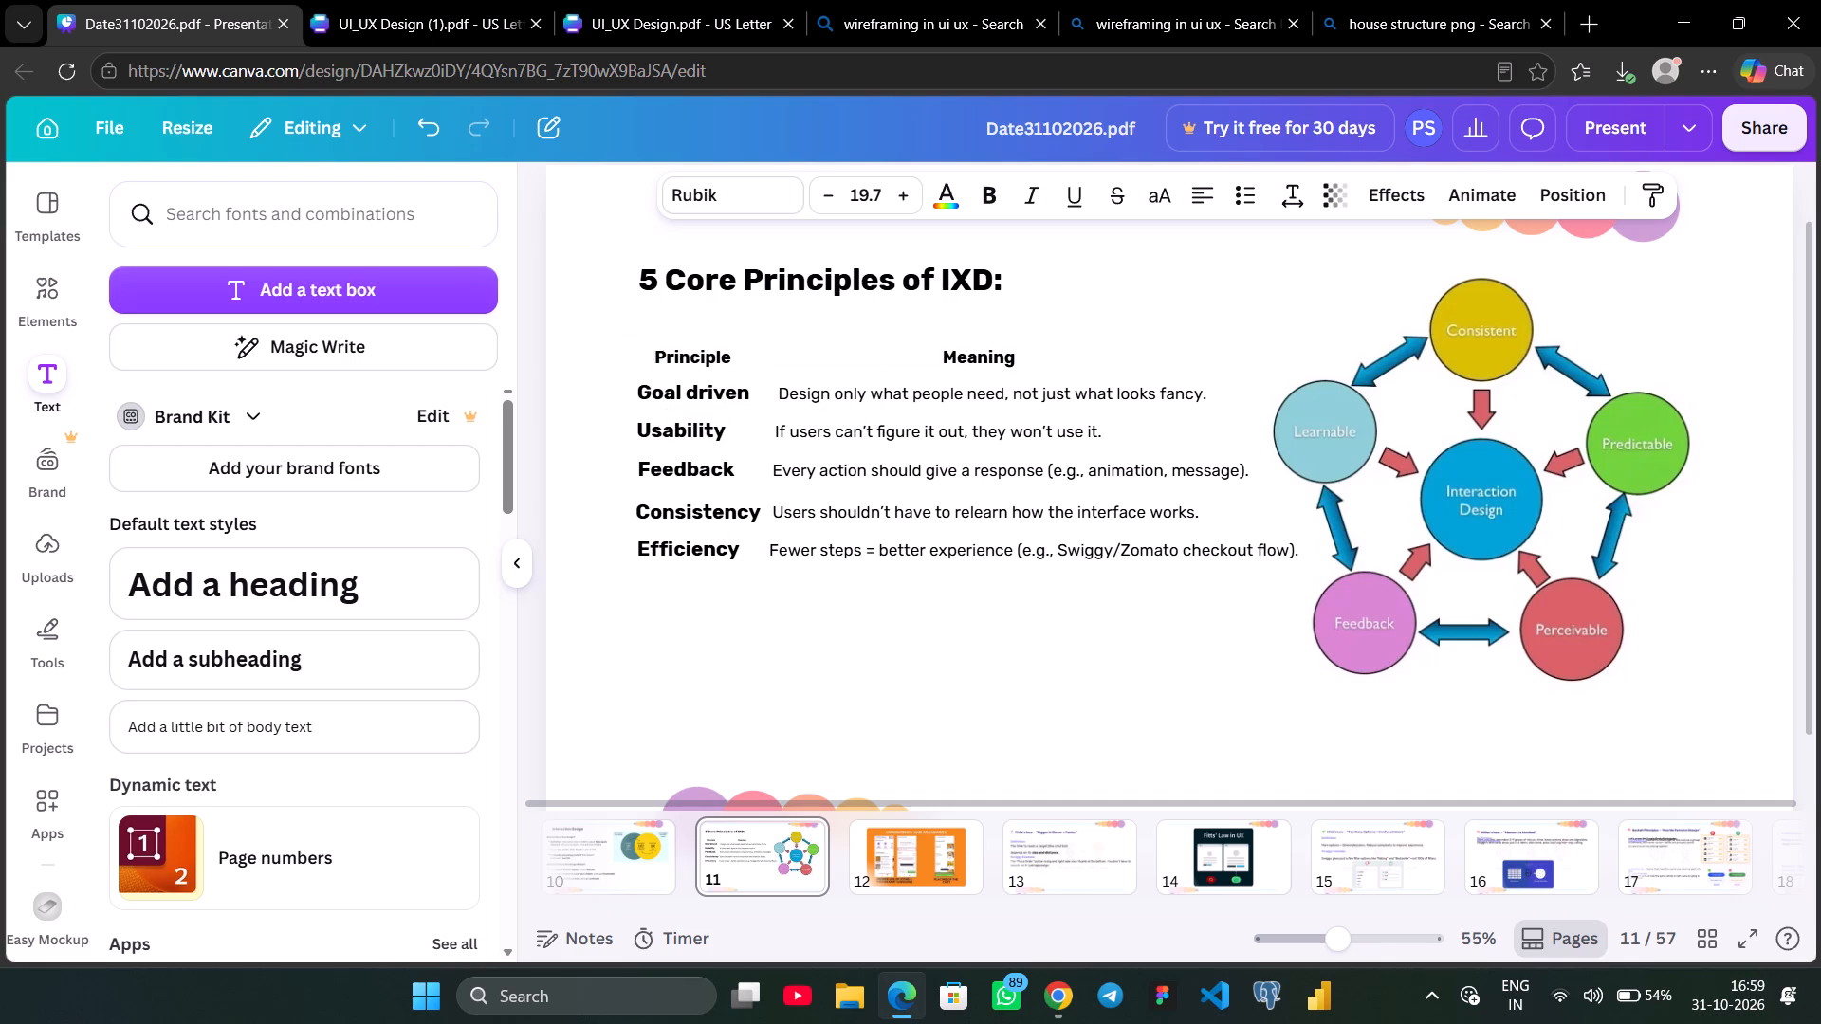
key(Up)
key(Up)
key(Up)
key(Up)
click(1018, 664)
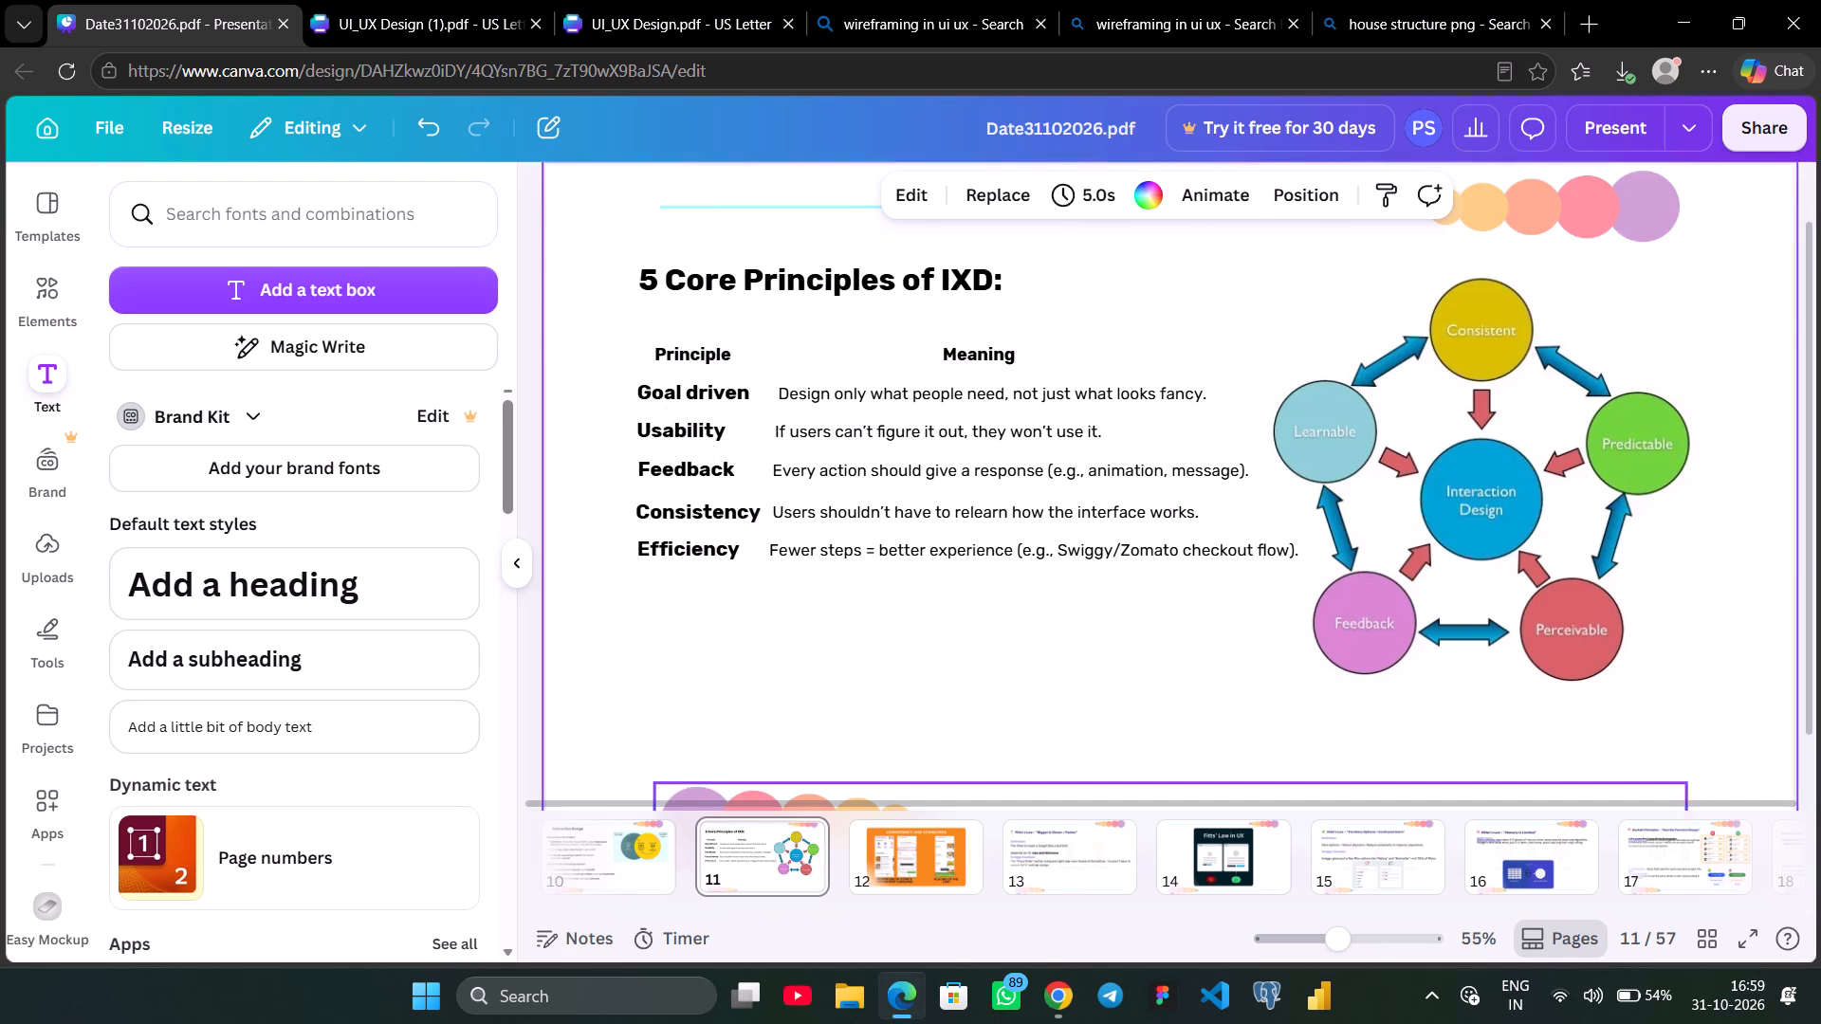
Switch to the UI_UX Design.pdf notes and review the sections after the principles table, from Feedback in UX to Response Time Guidelines.
click(675, 0)
scroll(1121, 675, down, 2)
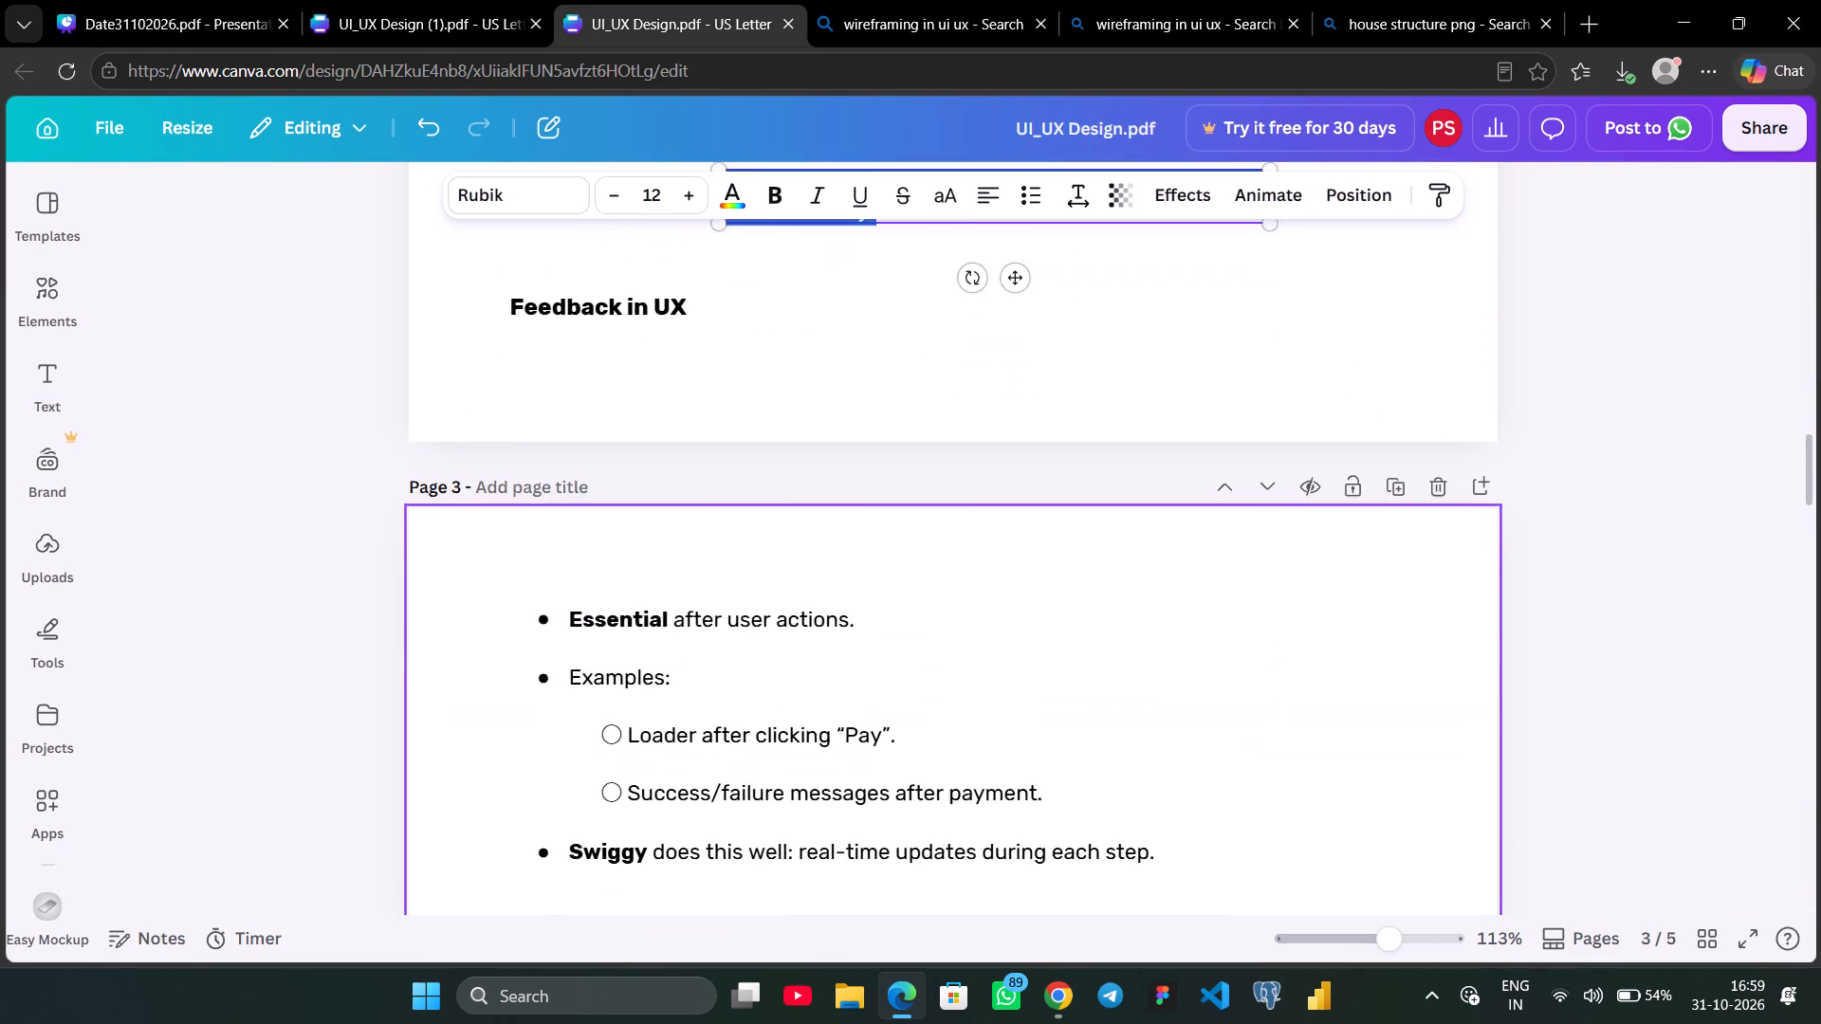
scroll(1121, 675, down, 2)
click(1611, 606)
scroll(1611, 606, down, 1)
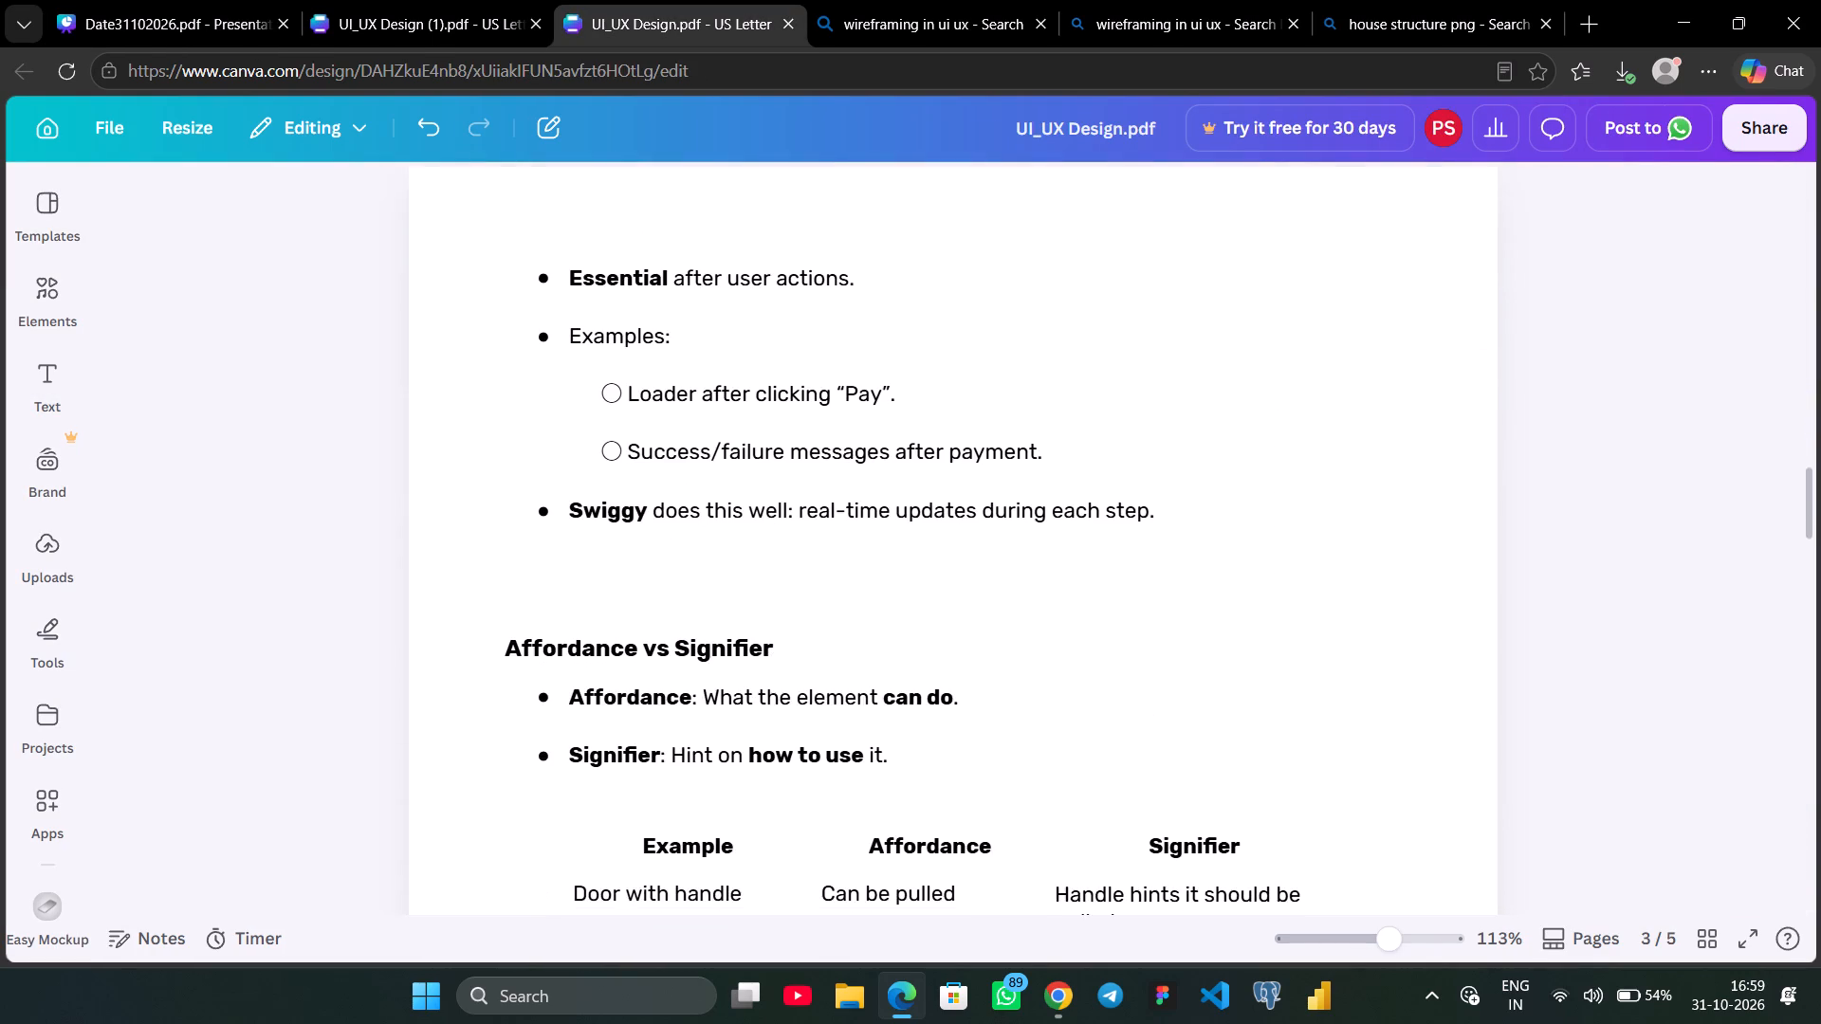
scroll(1611, 606, down, 3)
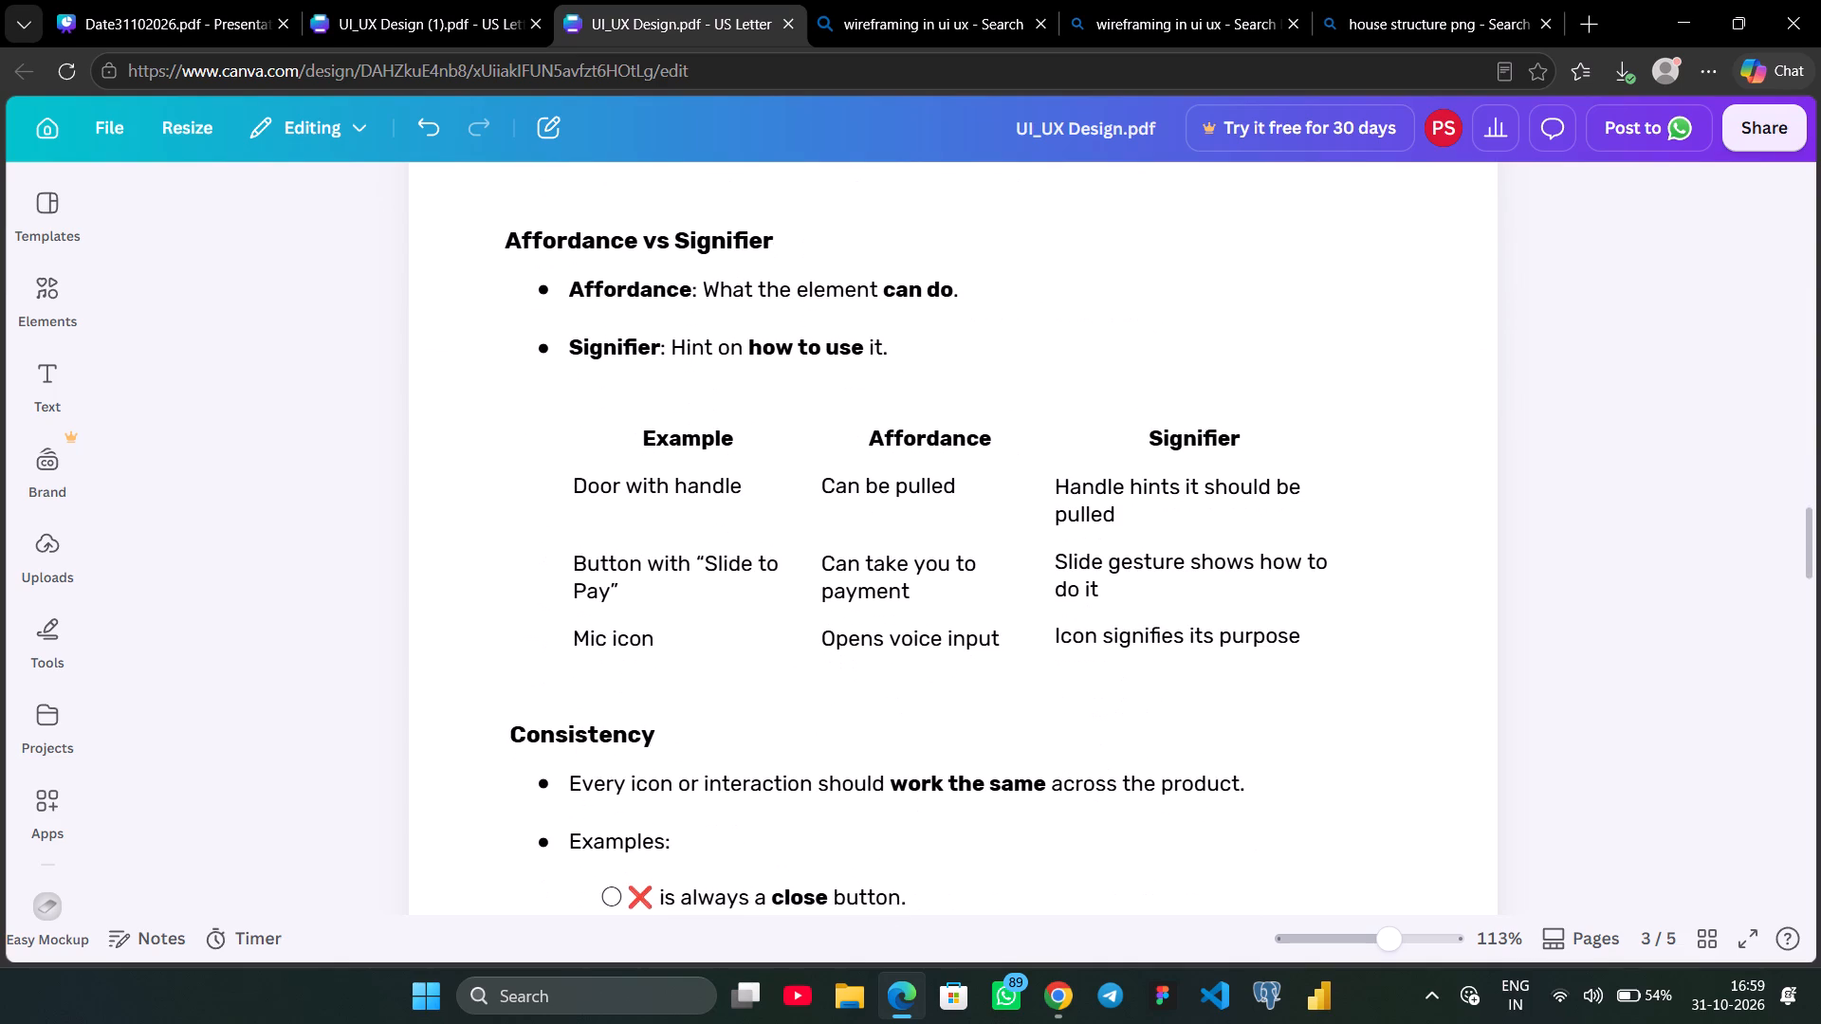
scroll(1611, 606, down, 3)
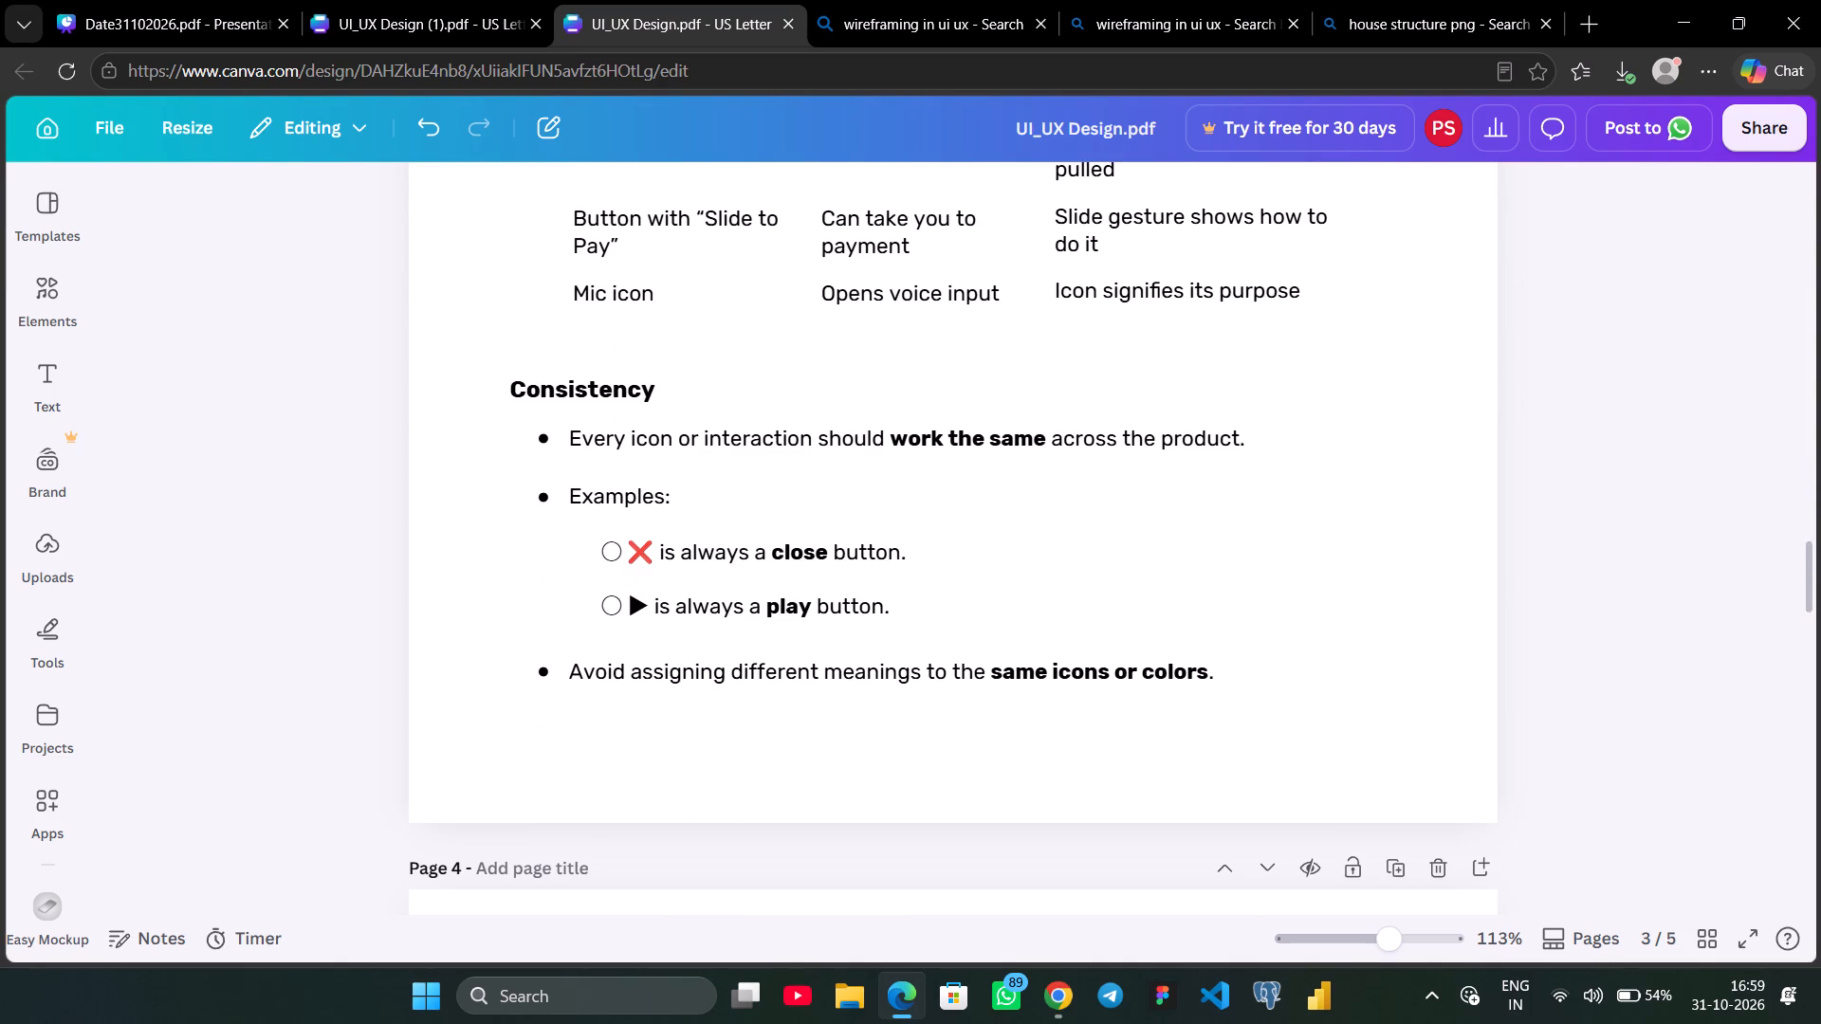
scroll(1611, 606, up, 6)
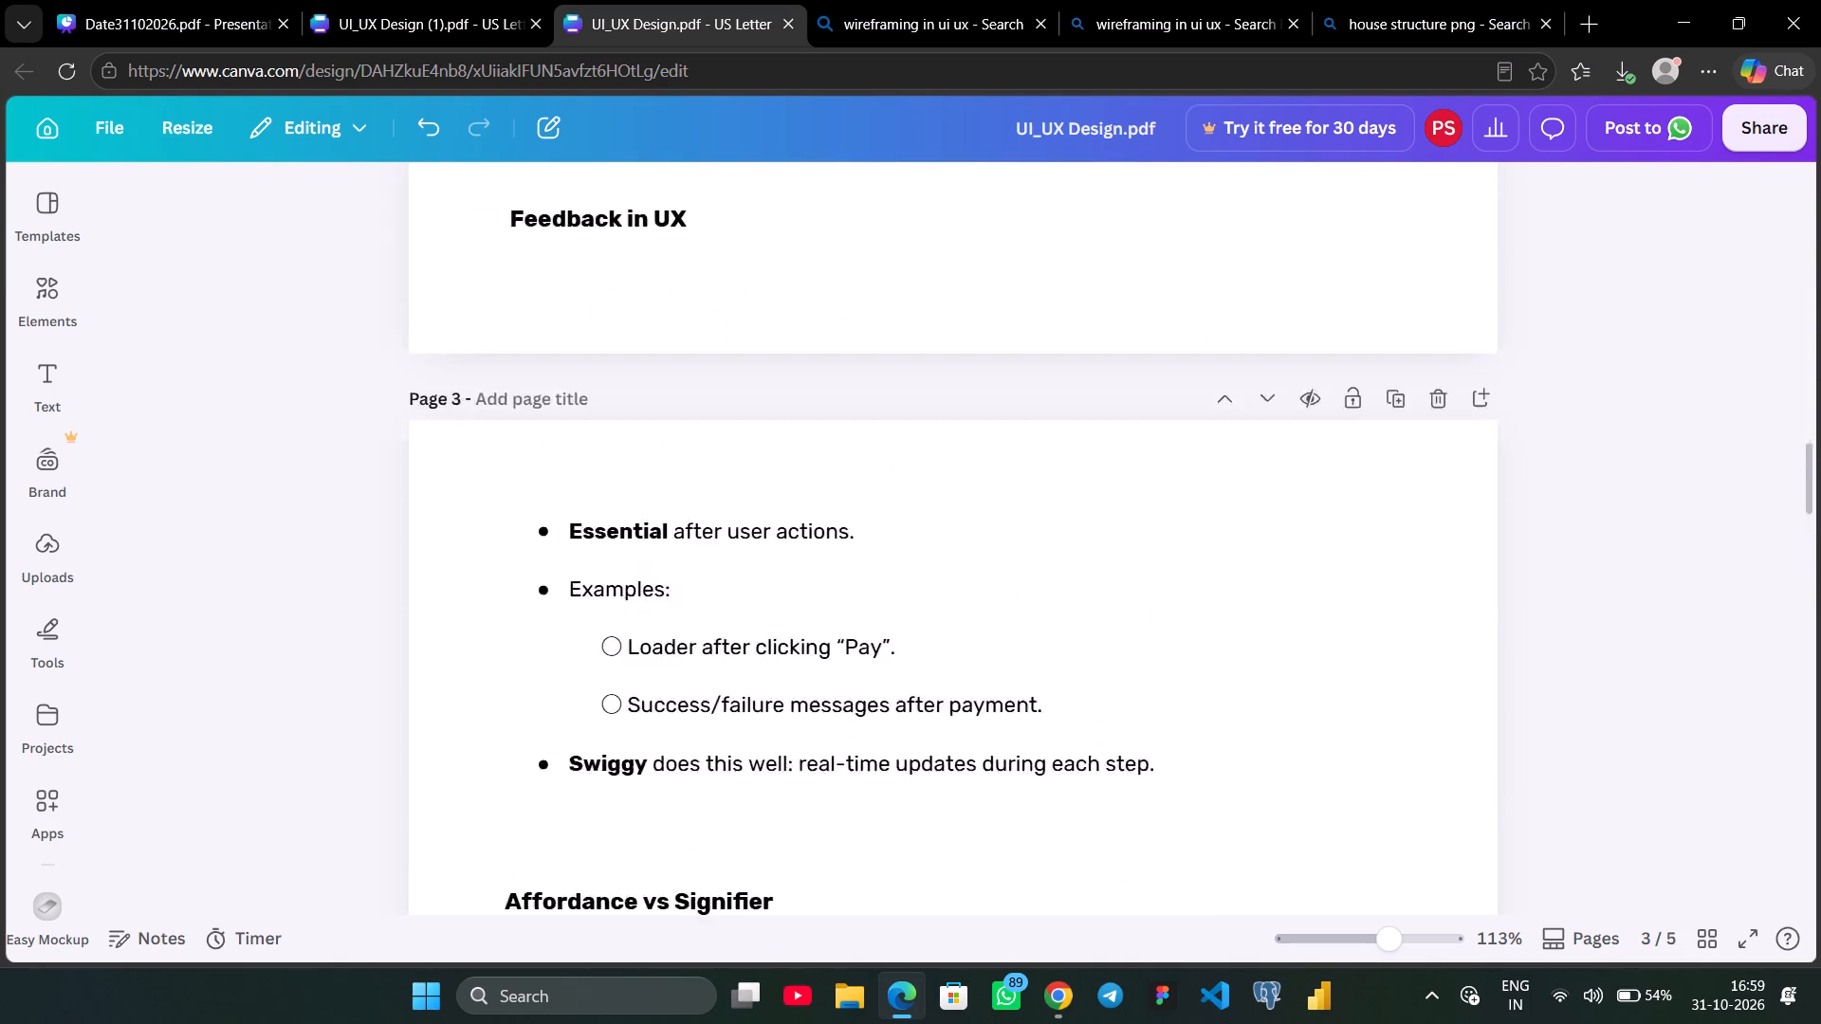
scroll(1611, 606, up, 2)
scroll(1611, 606, down, 8)
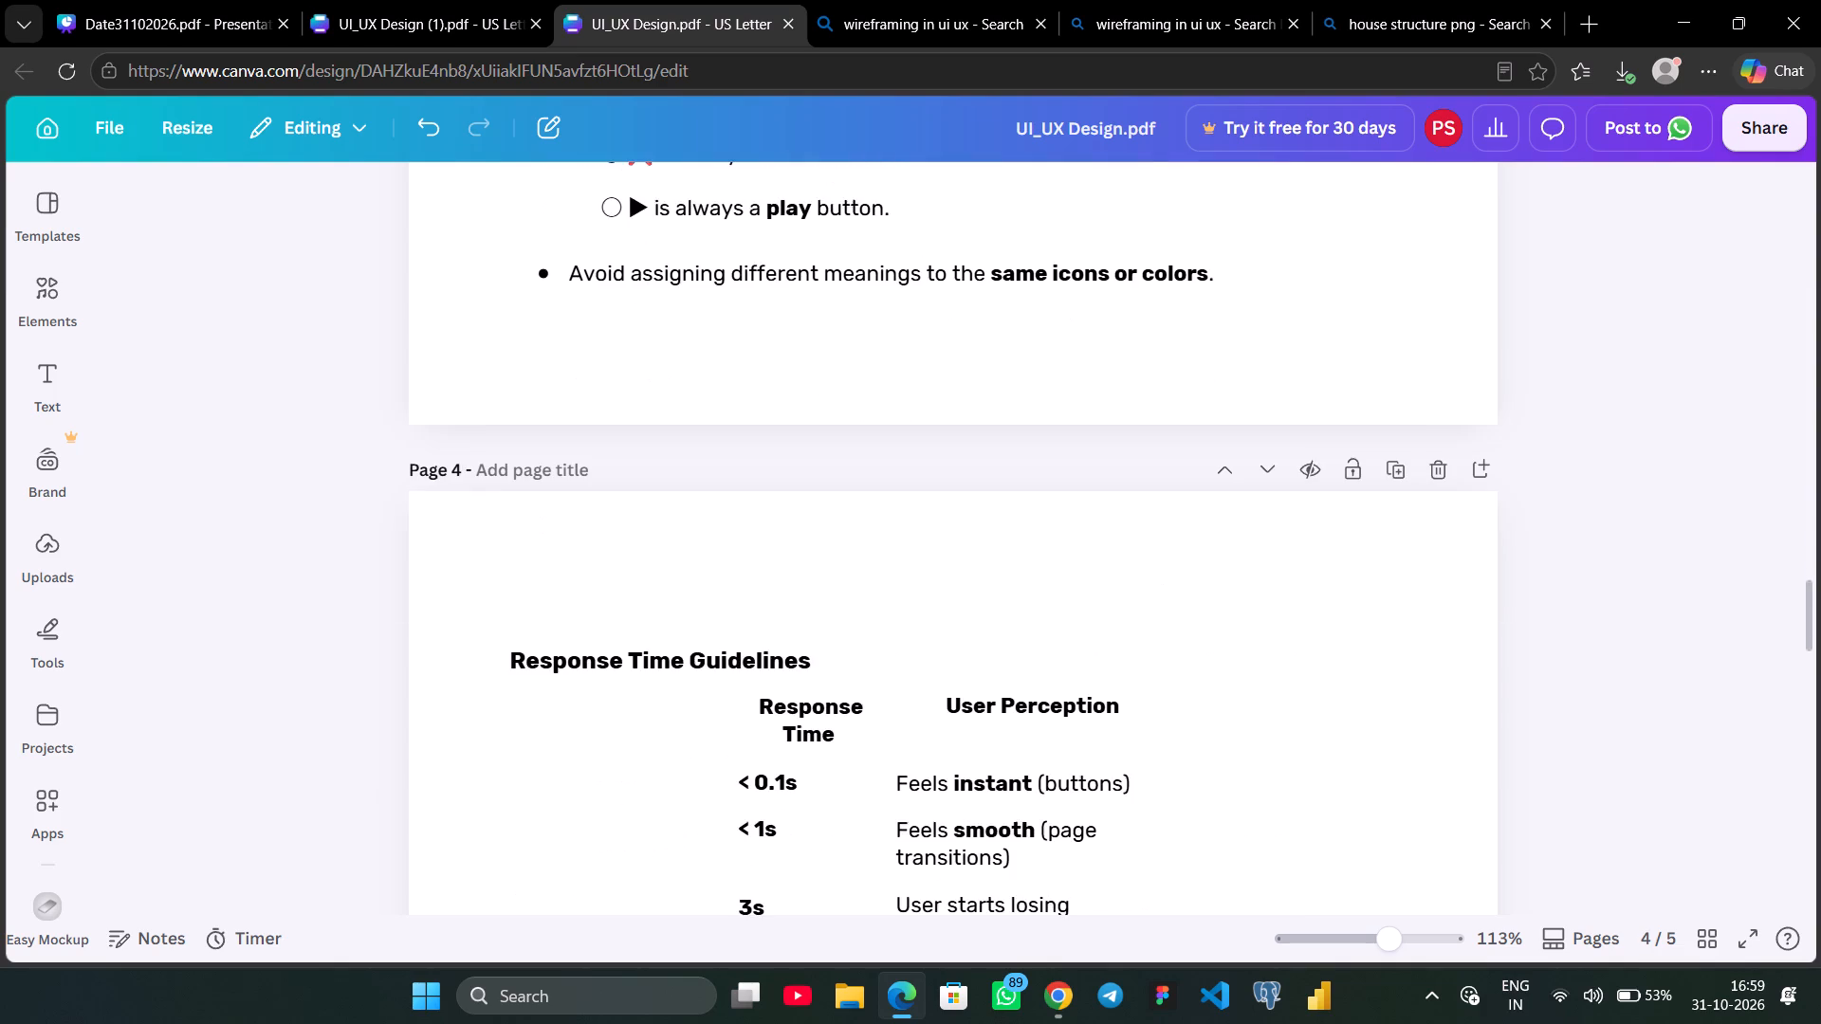
scroll(1611, 606, down, 2)
scroll(1611, 606, up, 3)
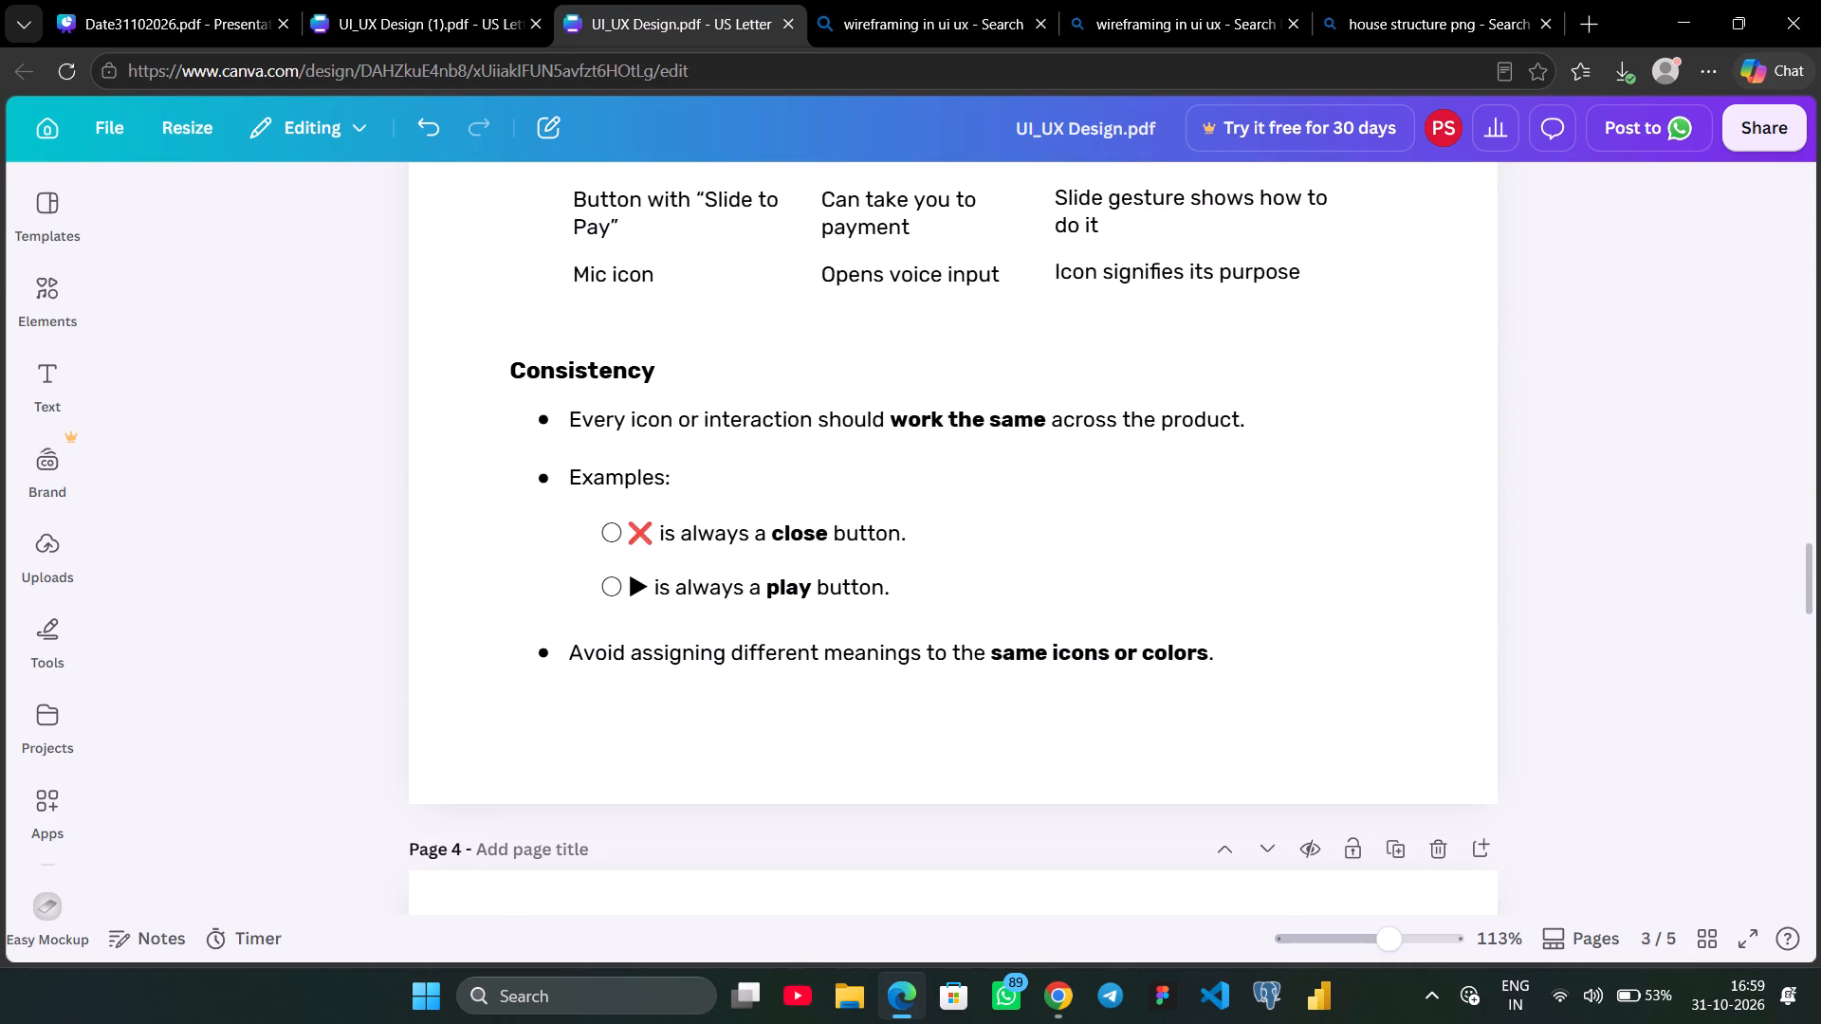
Review the remaining notes sections, from Response Time Guidelines through Microinteractions to Final Thoughts.
scroll(1611, 606, down, 7)
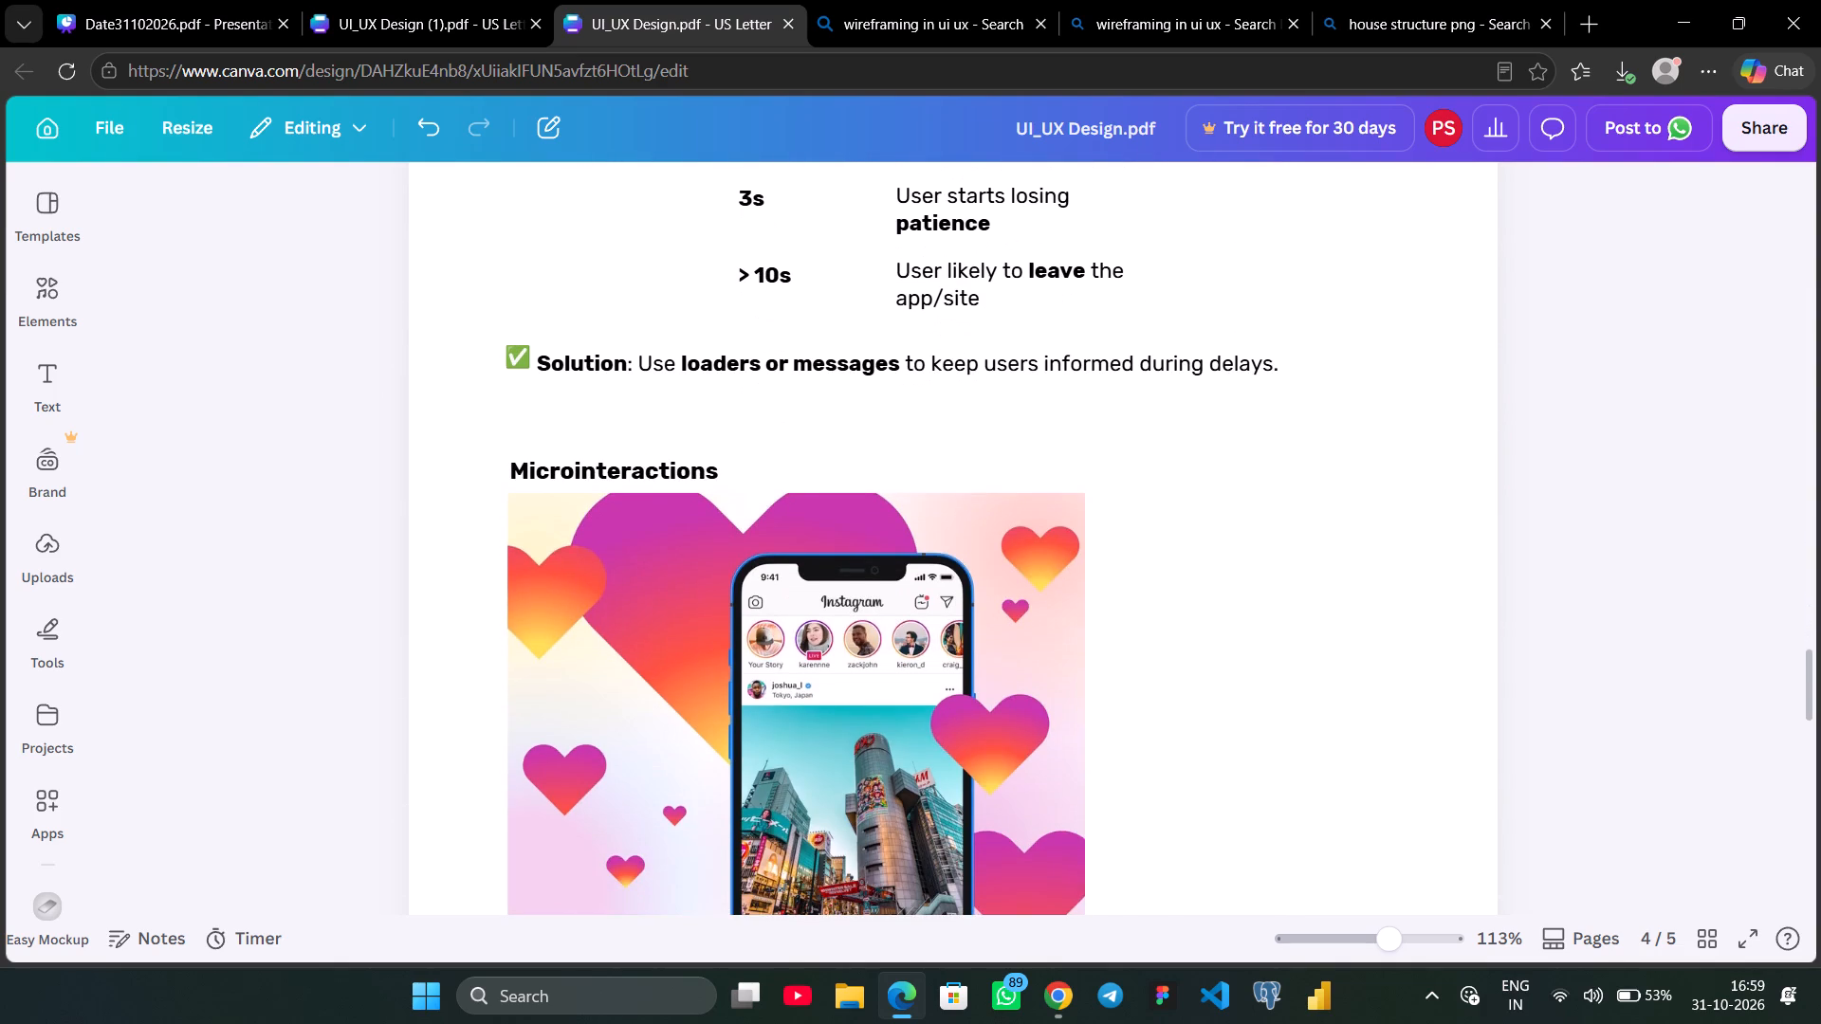
scroll(1611, 606, down, 1)
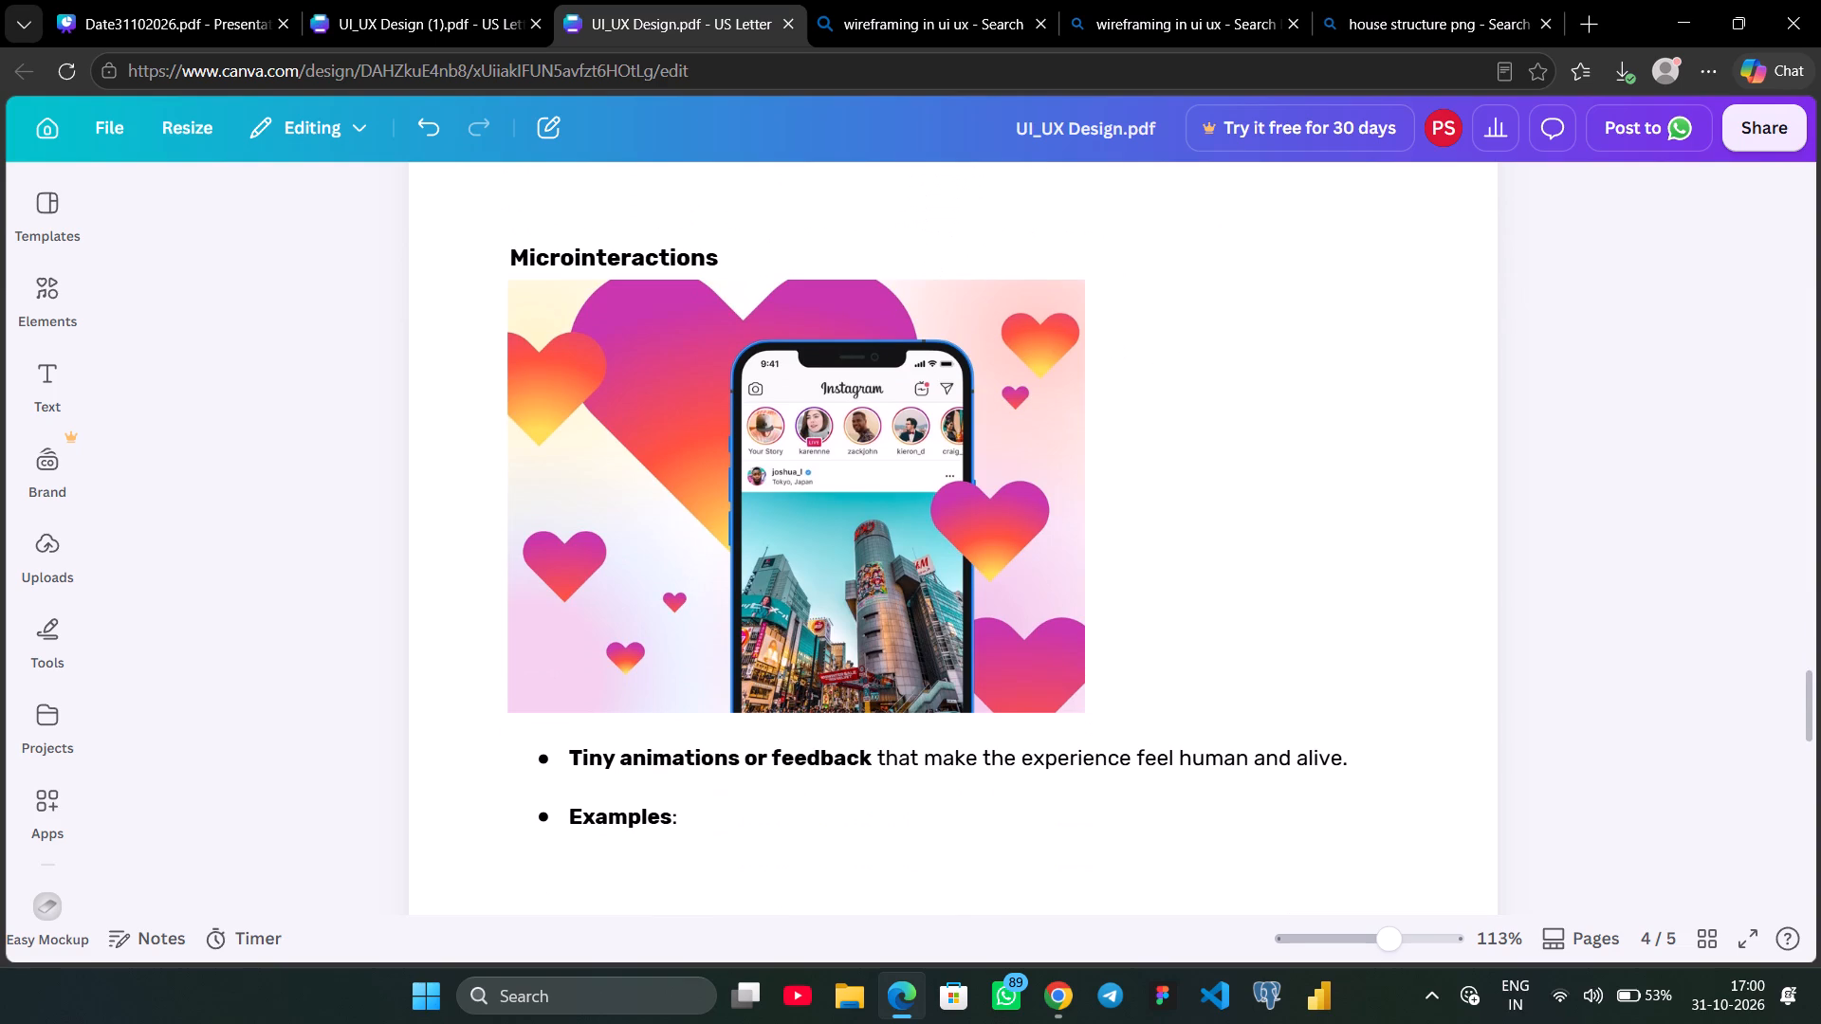
scroll(1611, 606, down, 8)
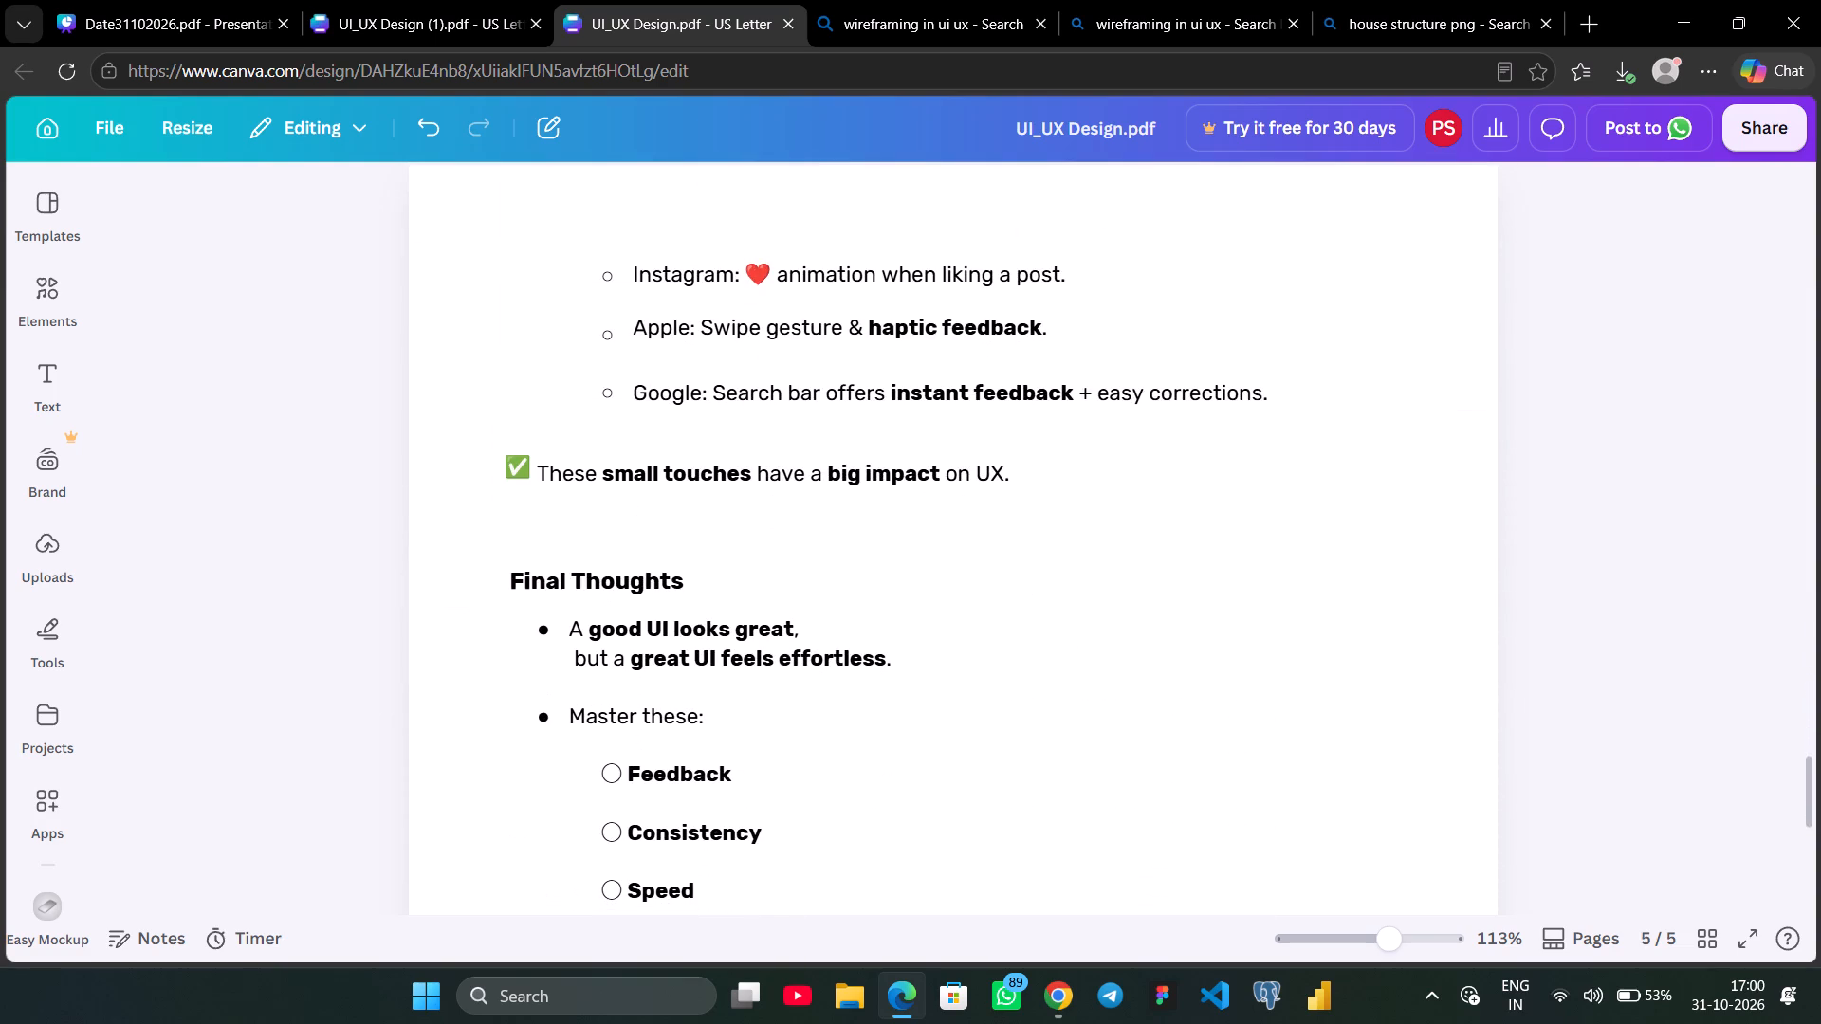
scroll(1611, 606, down, 2)
scroll(1611, 606, up, 5)
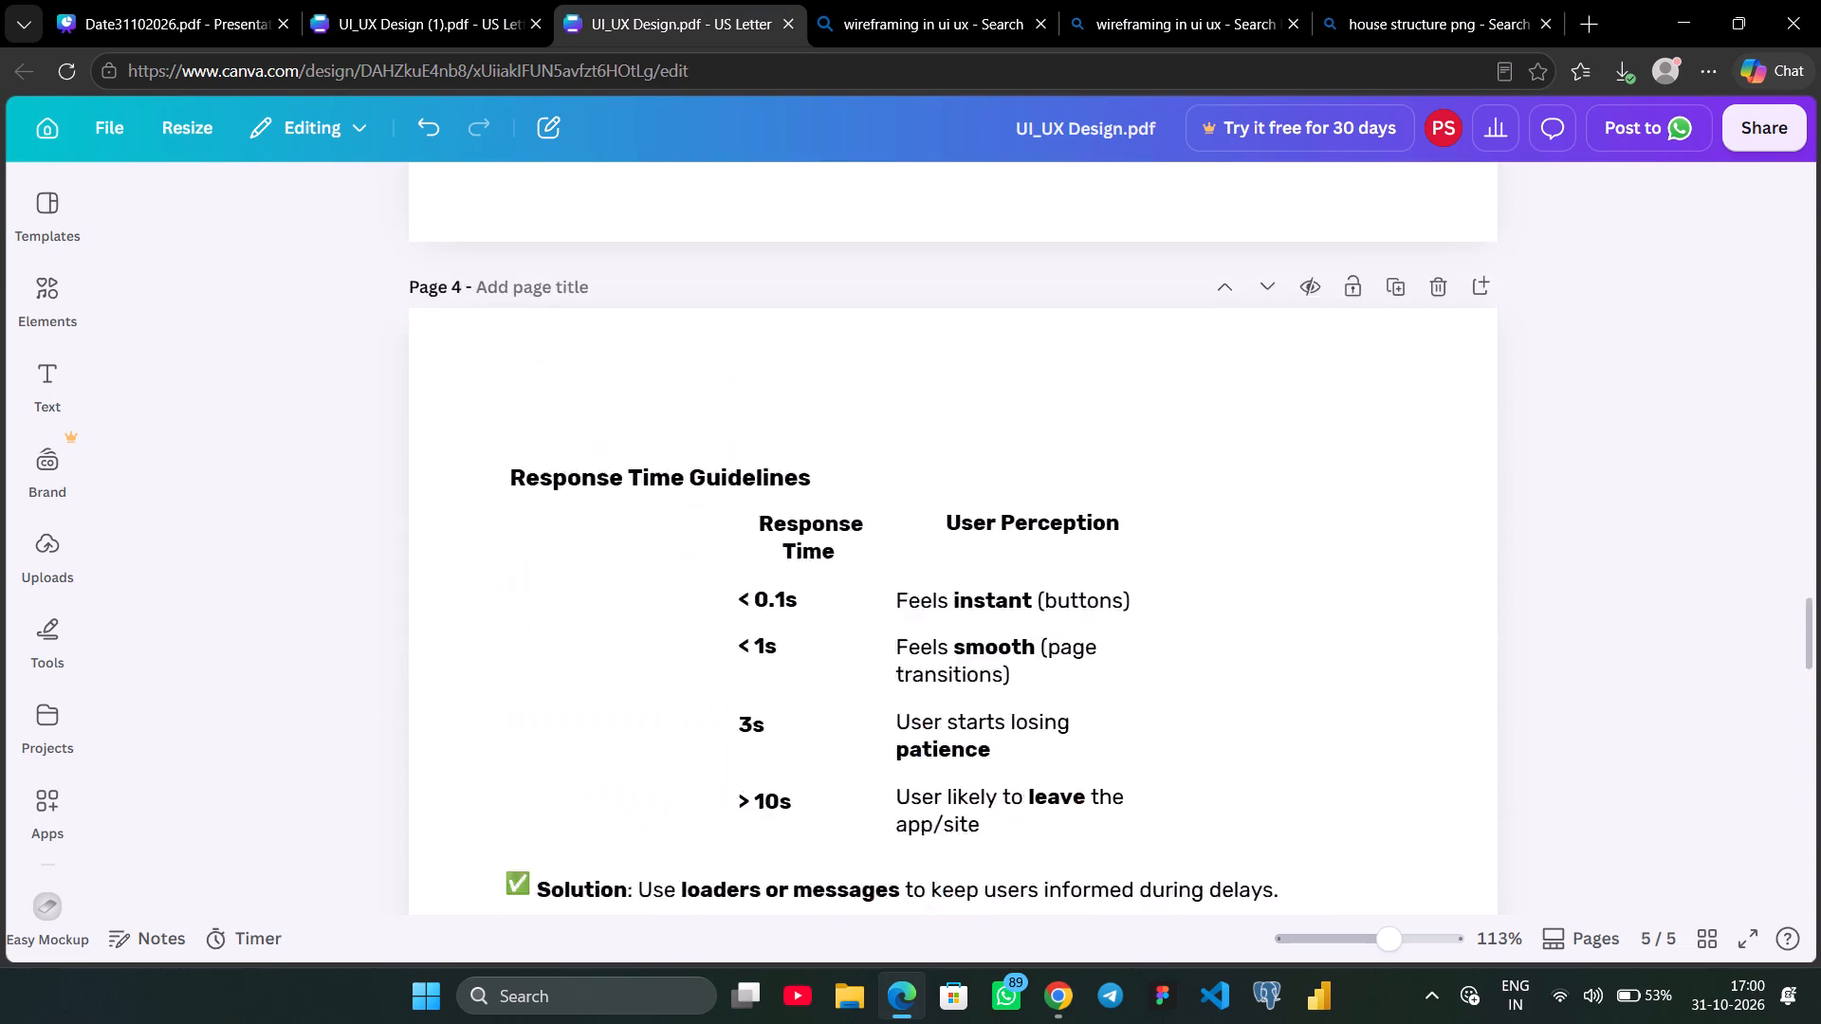
scroll(1611, 606, up, 10)
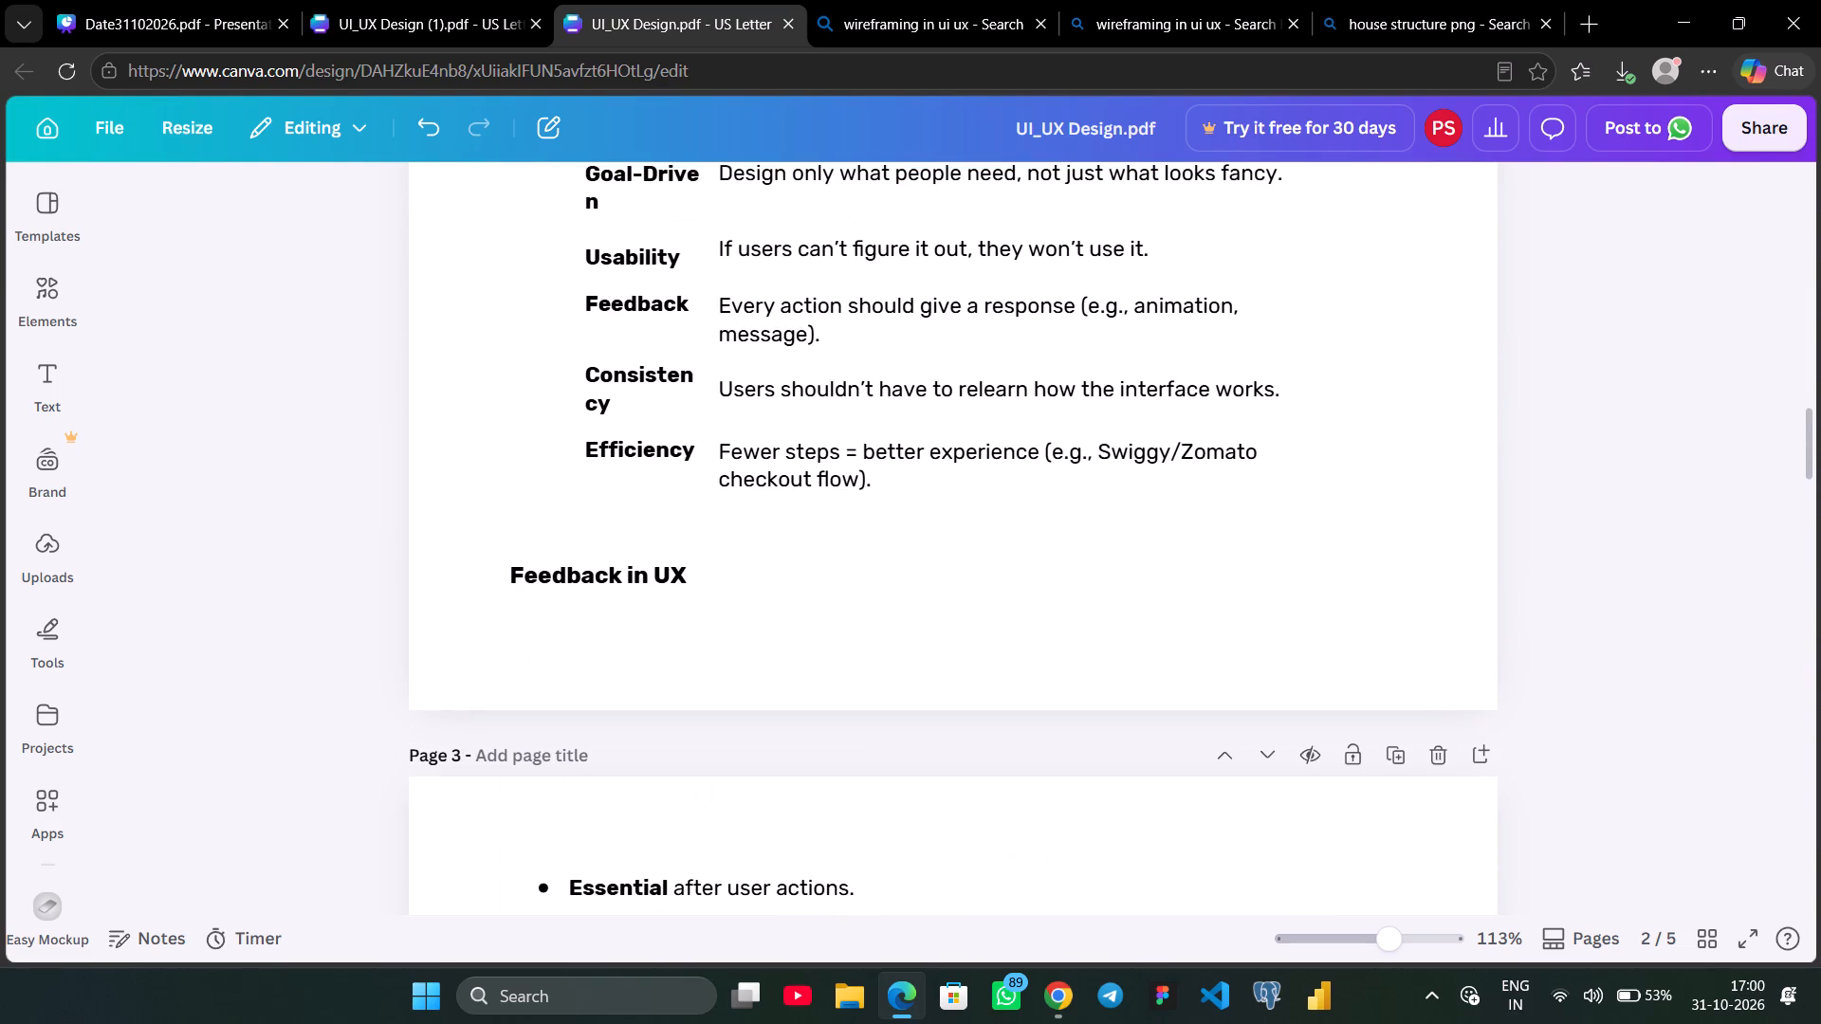
Re-read the UI_UX Design.pdf notes from the principles table through Feedback in UX, Affordance vs Signifier and Consistency to Response Time Guidelines.
scroll(1611, 606, down, 4)
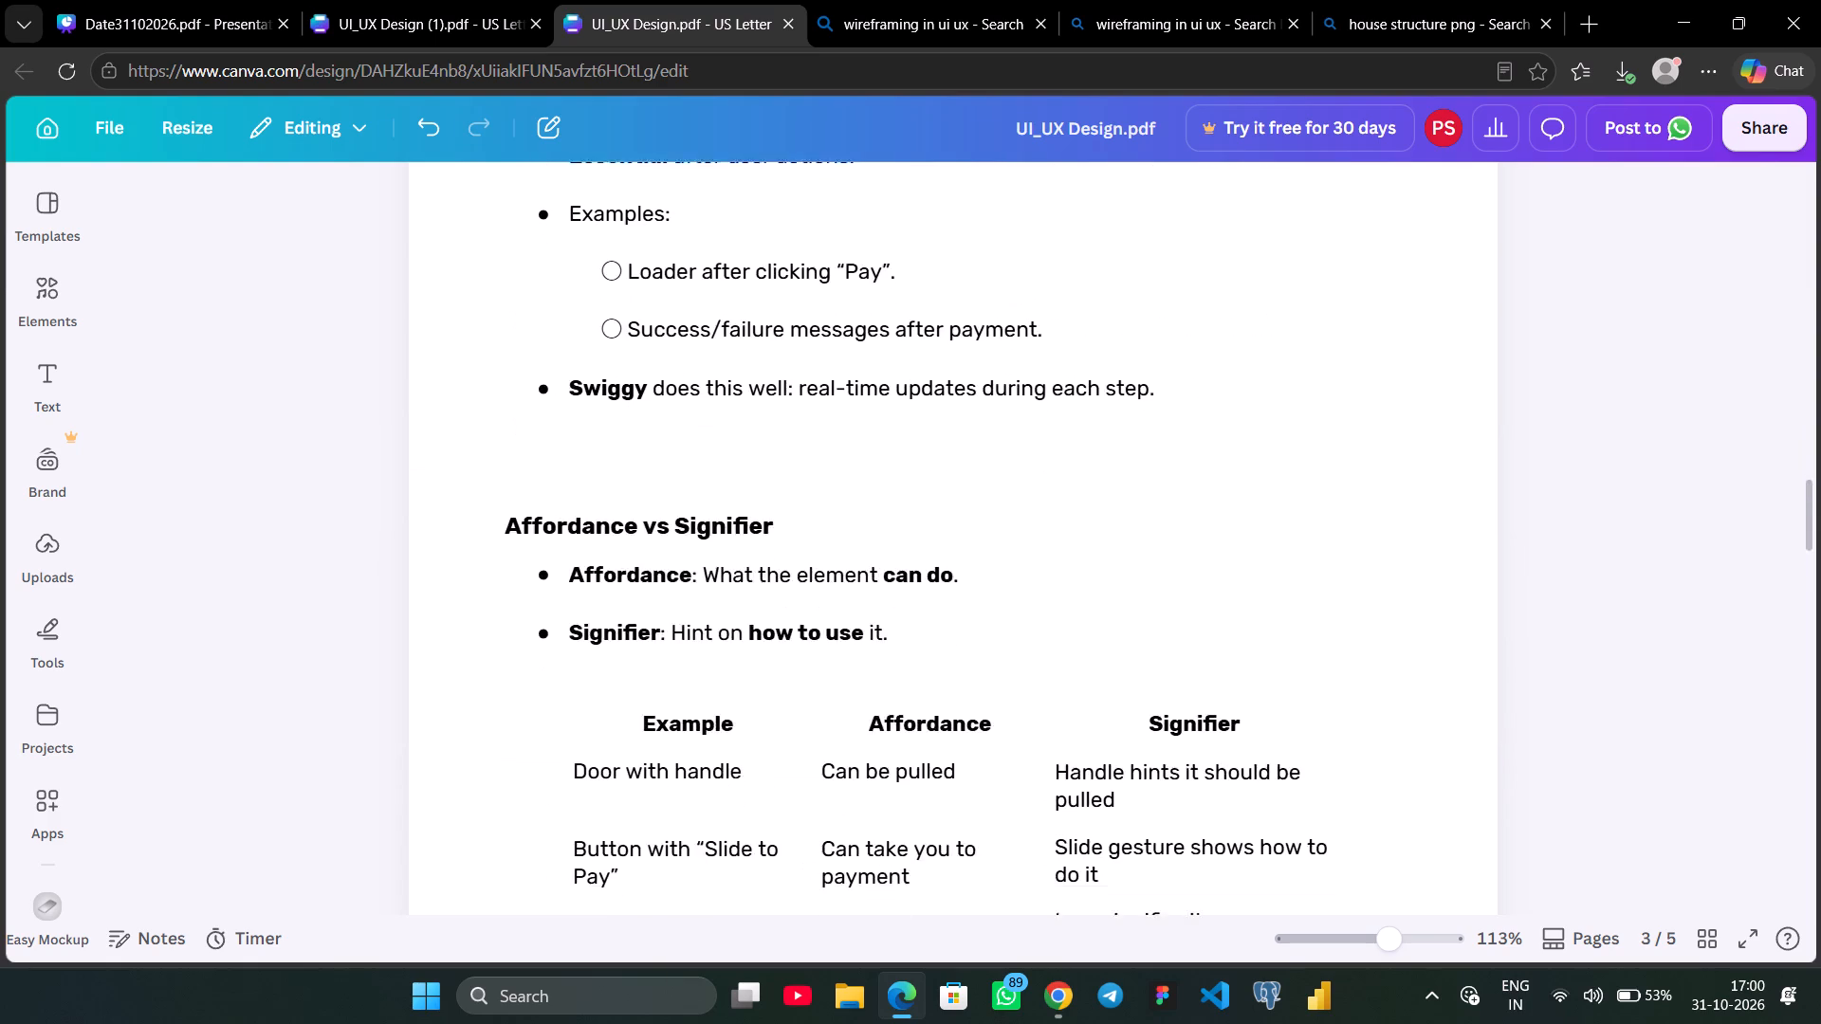
scroll(1611, 606, down, 9)
scroll(1611, 606, up, 3)
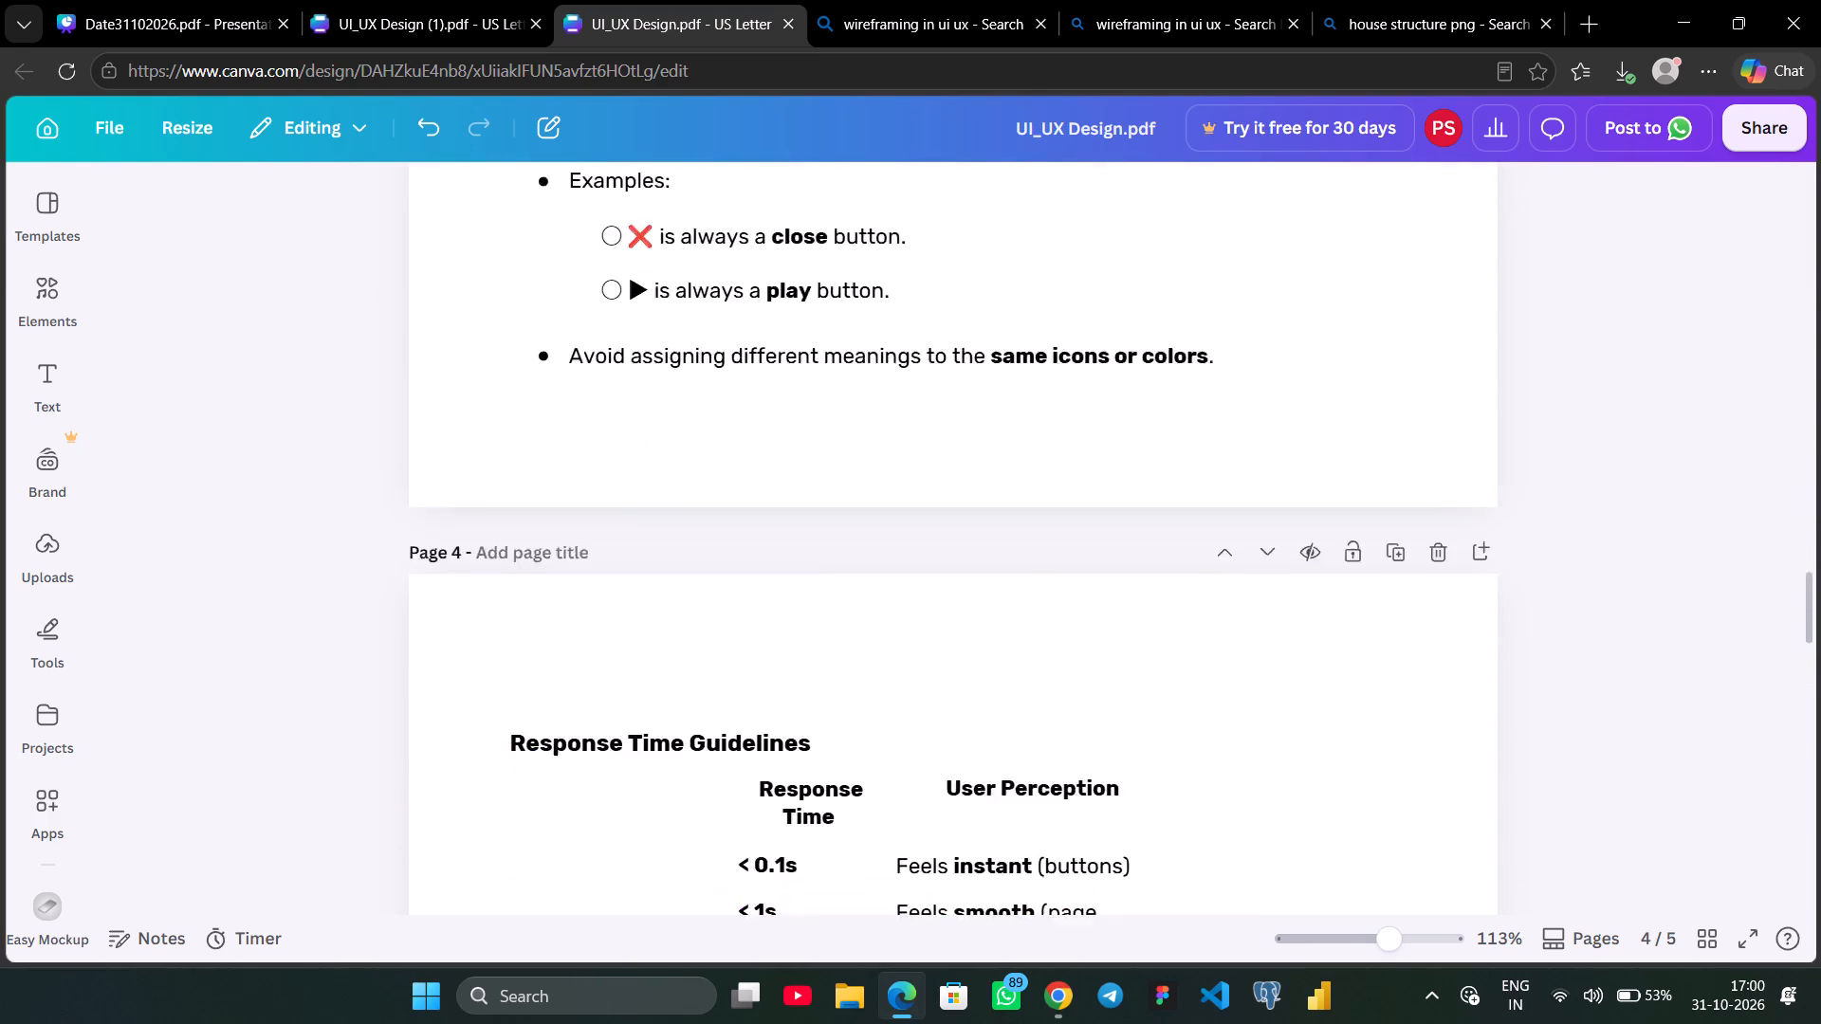
scroll(1611, 606, up, 6)
scroll(1611, 606, down, 1)
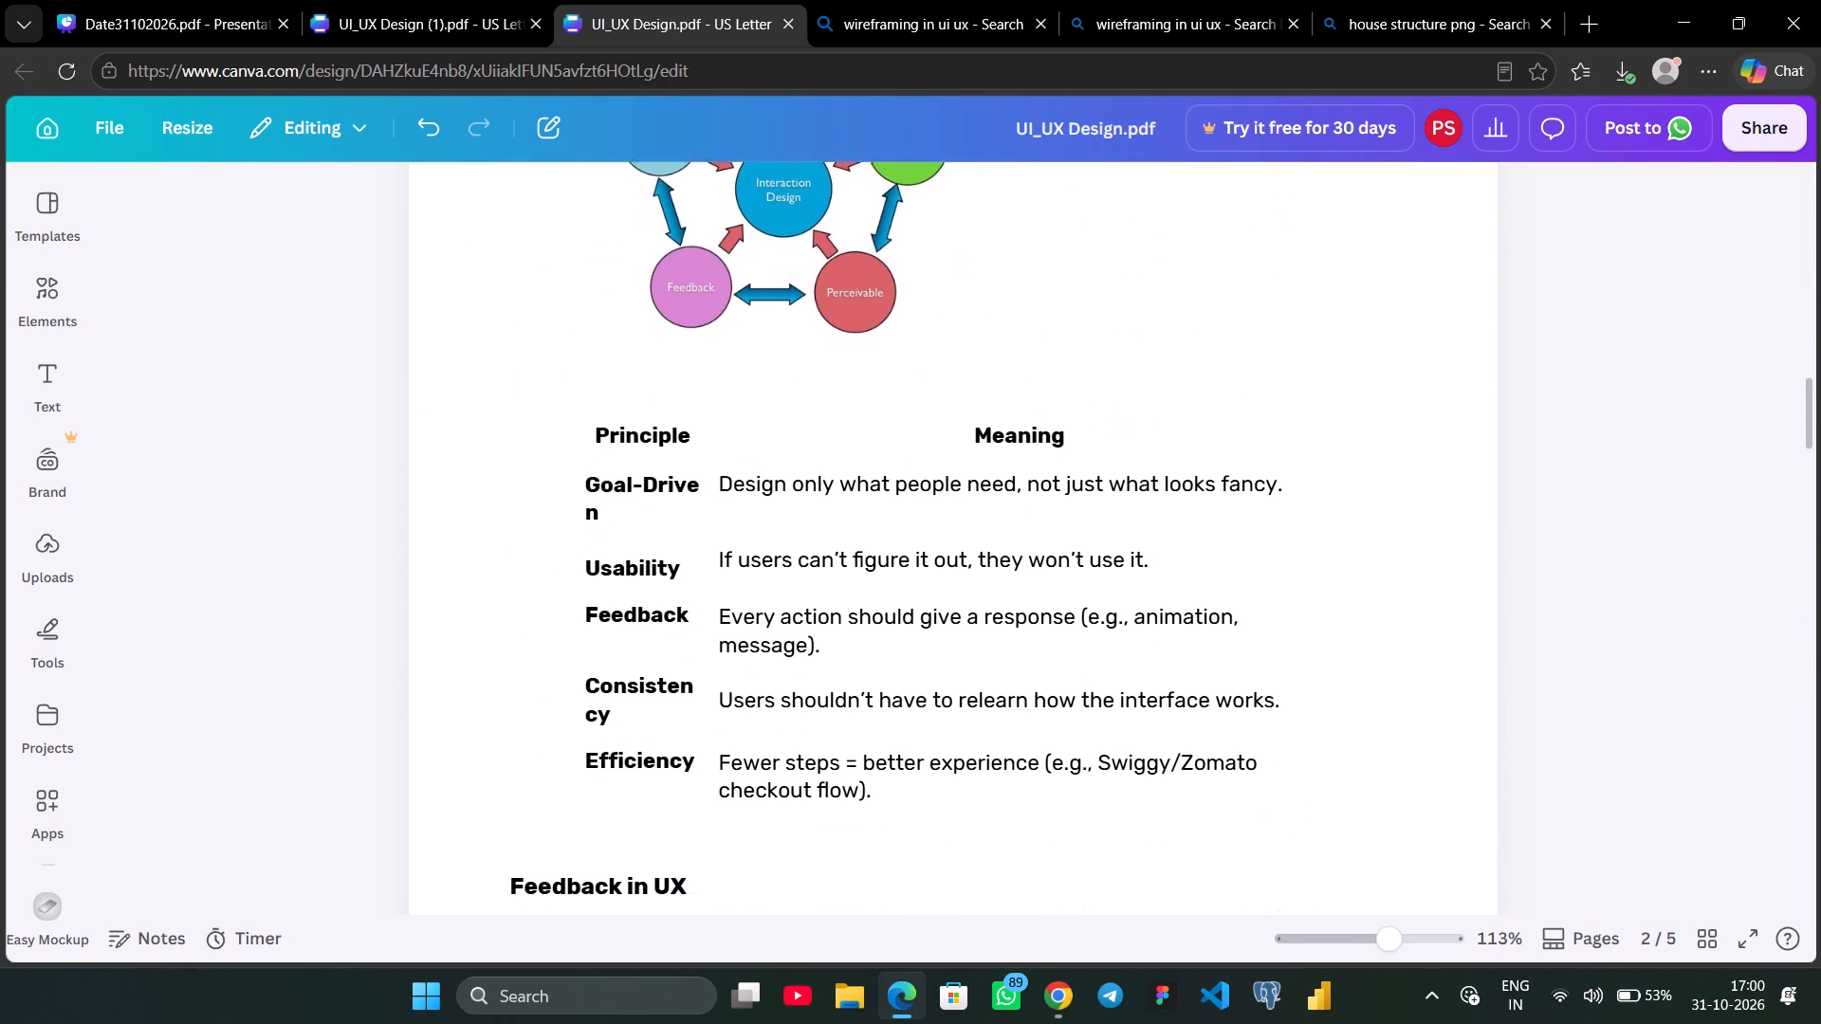
scroll(1611, 606, down, 10)
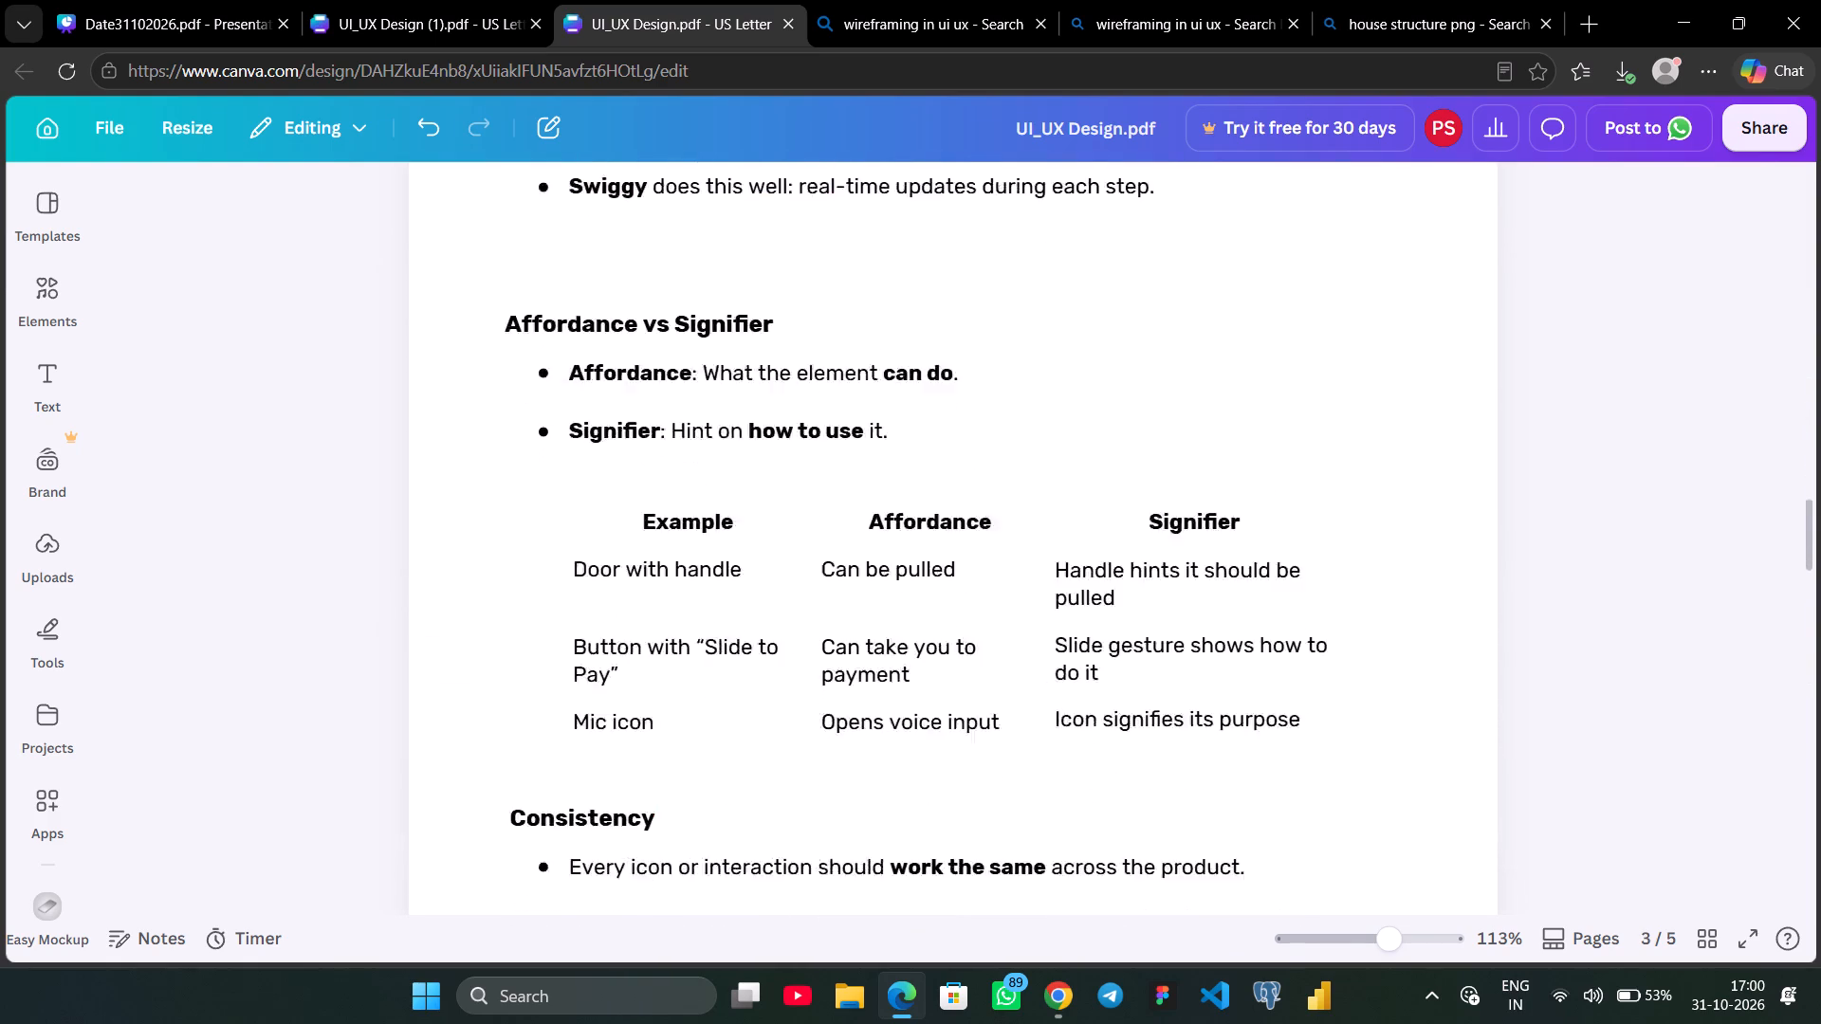
scroll(1611, 606, down, 7)
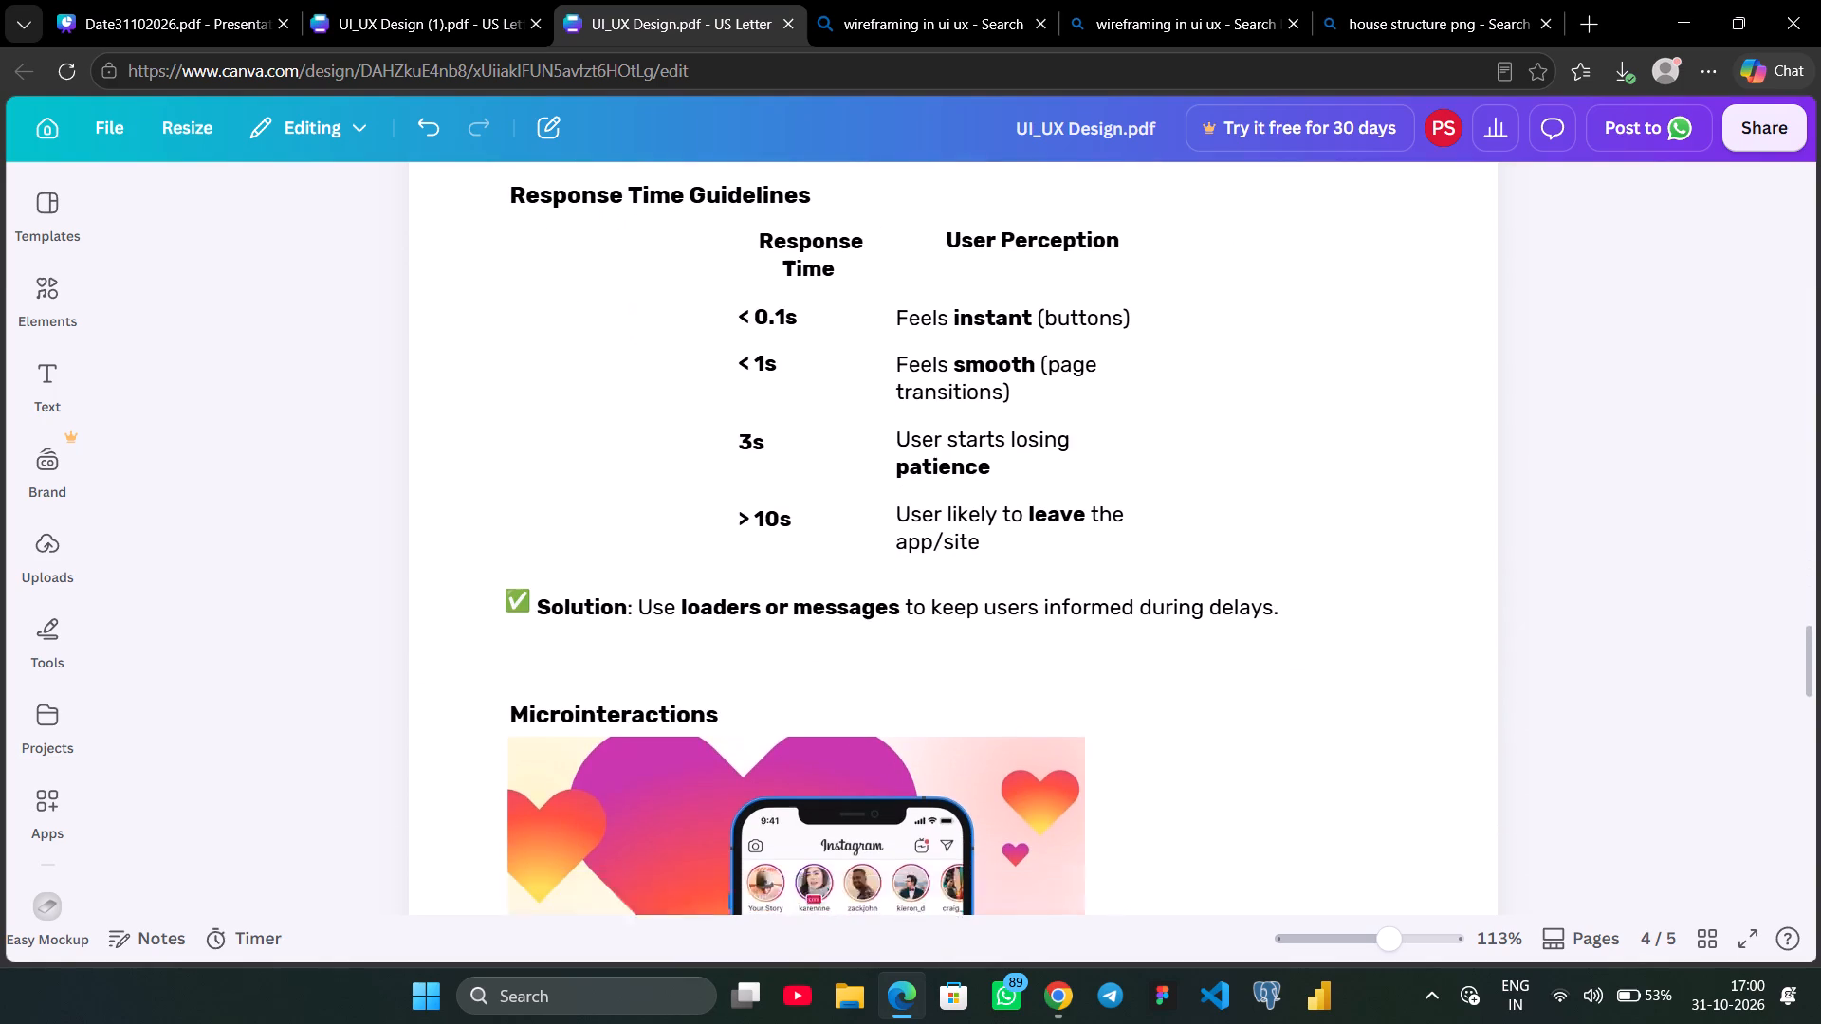
Re-read the Microinteractions section with its Instagram image and examples, and the Final Thoughts section of the notes.
scroll(1611, 606, down, 1)
scroll(1611, 606, up, 2)
scroll(1611, 606, down, 5)
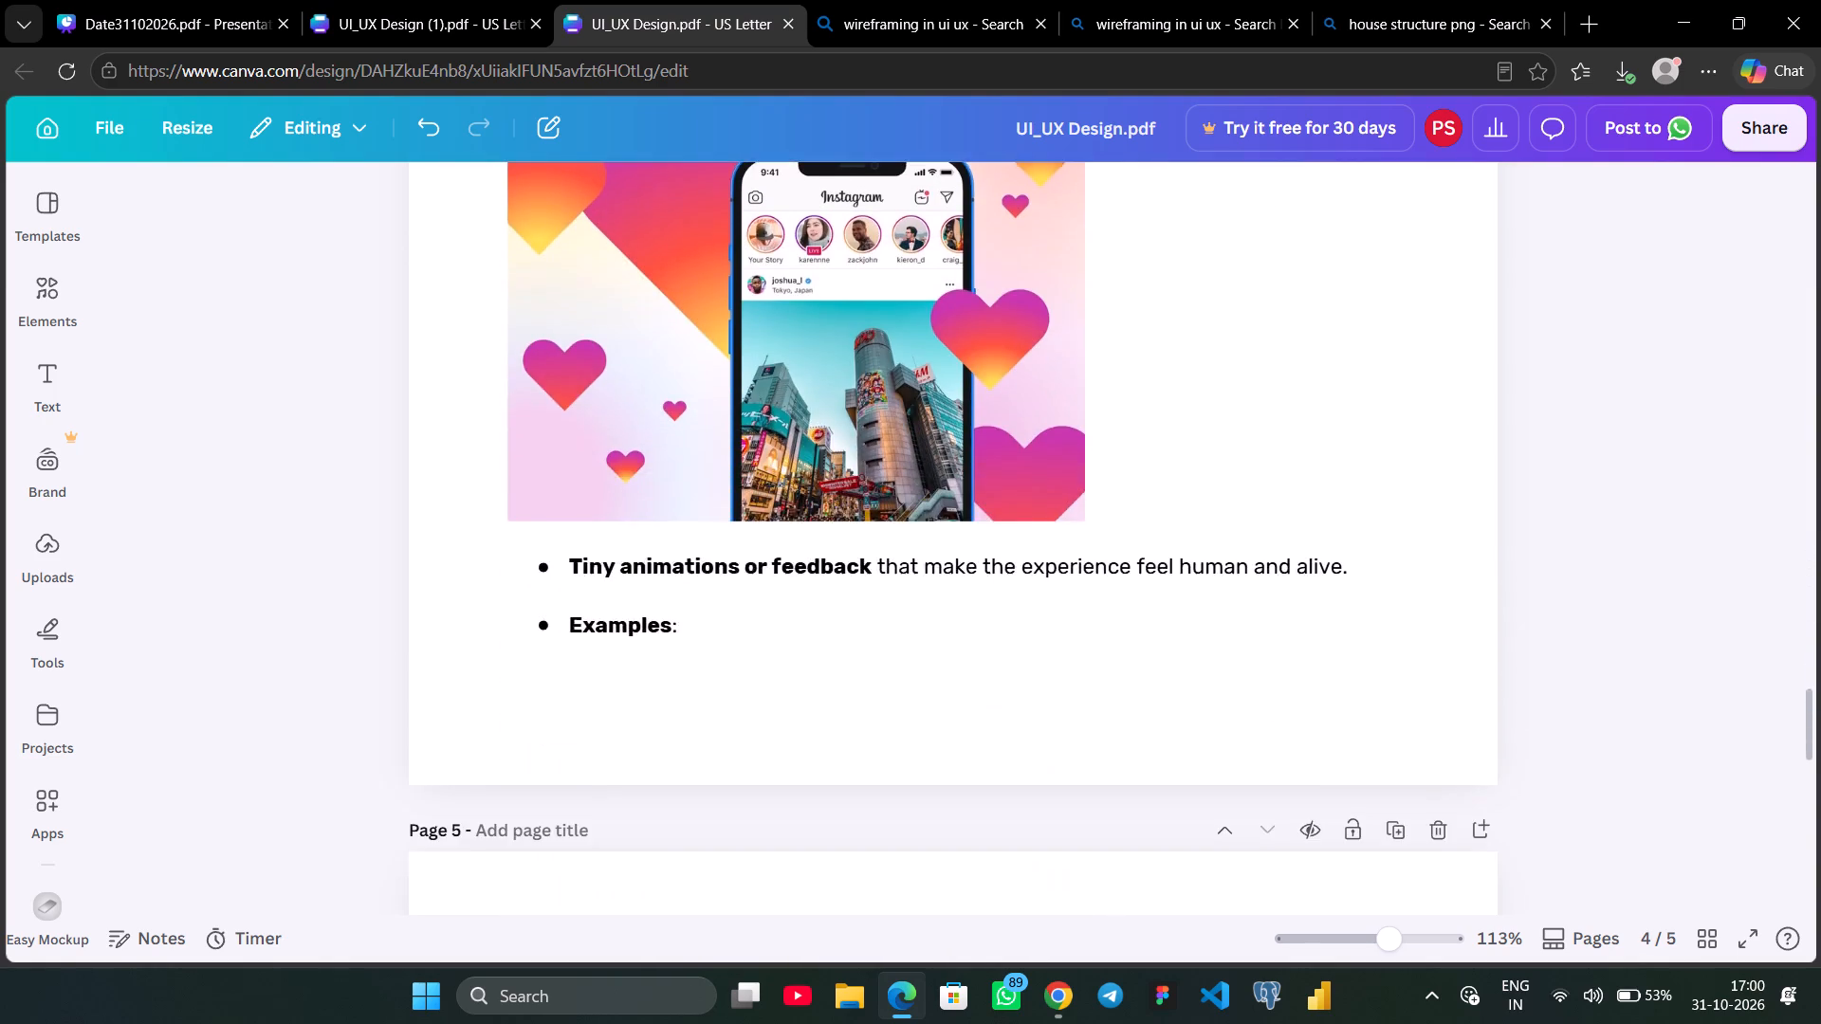
scroll(1611, 606, down, 6)
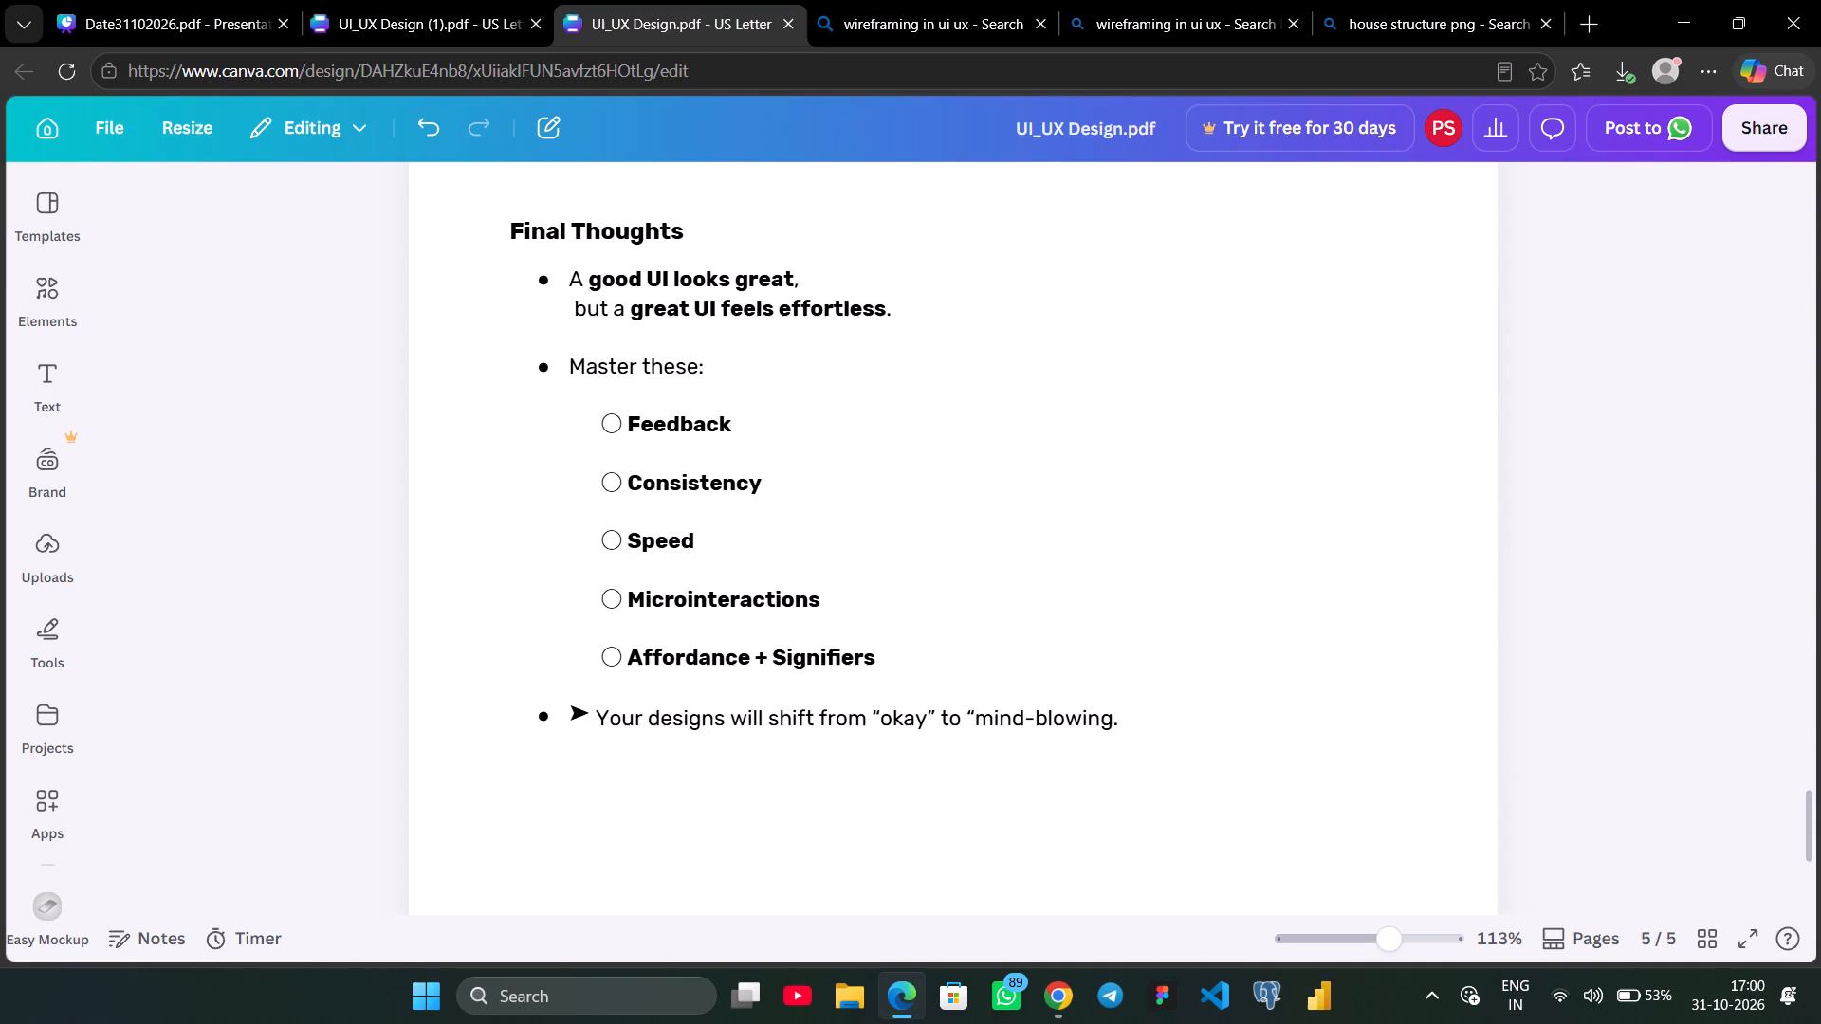
scroll(1611, 606, down, 11)
scroll(1611, 606, up, 2)
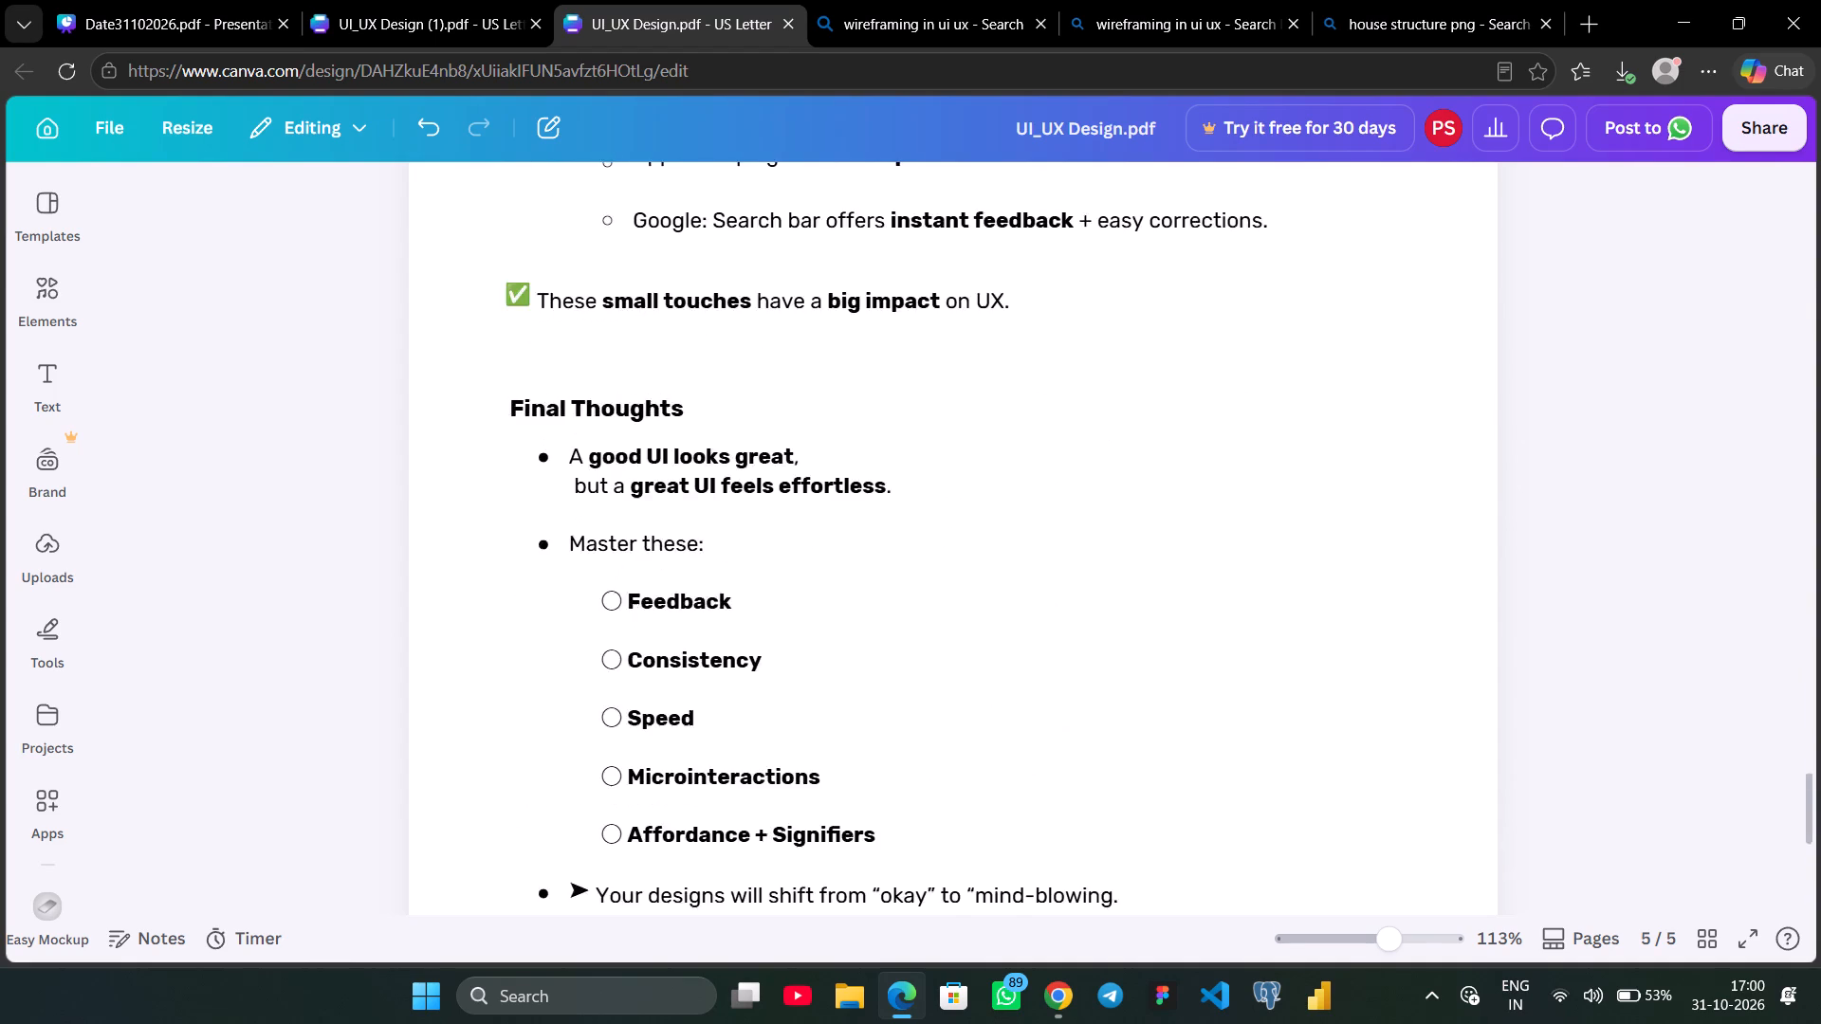
scroll(1611, 606, up, 4)
scroll(1611, 606, down, 2)
scroll(1611, 606, up, 3)
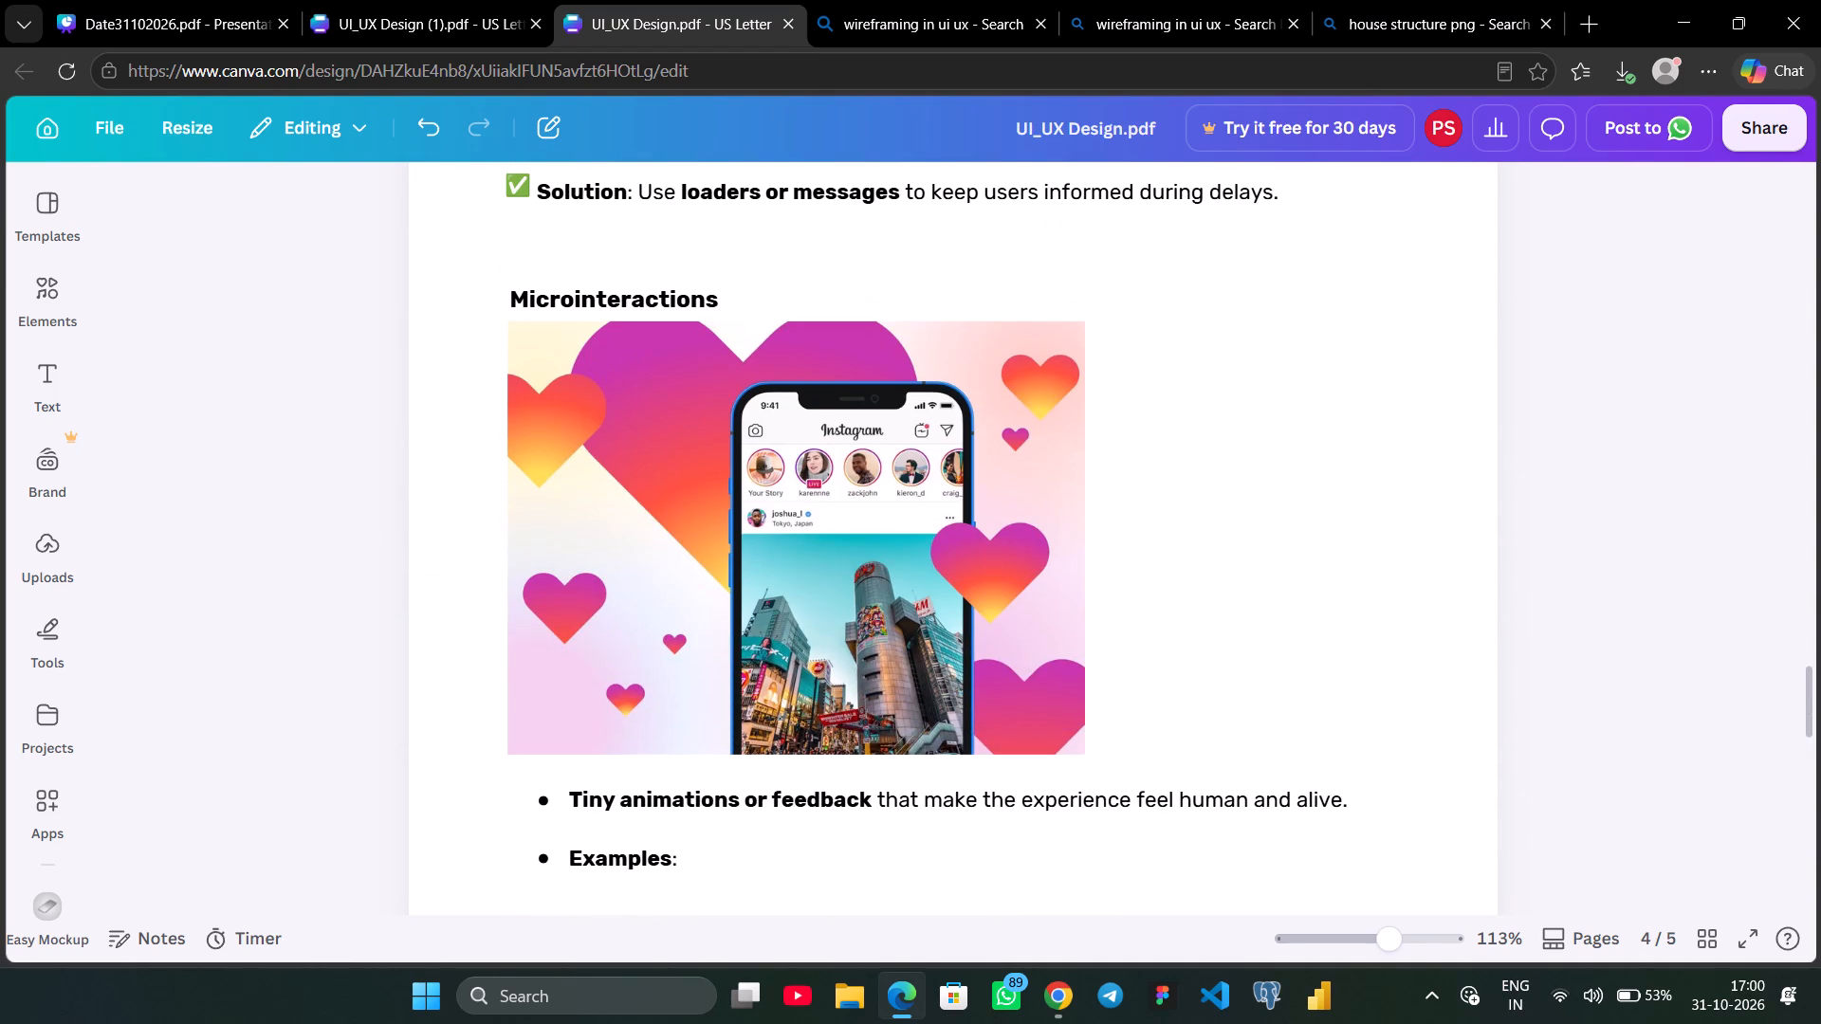
scroll(1611, 606, down, 1)
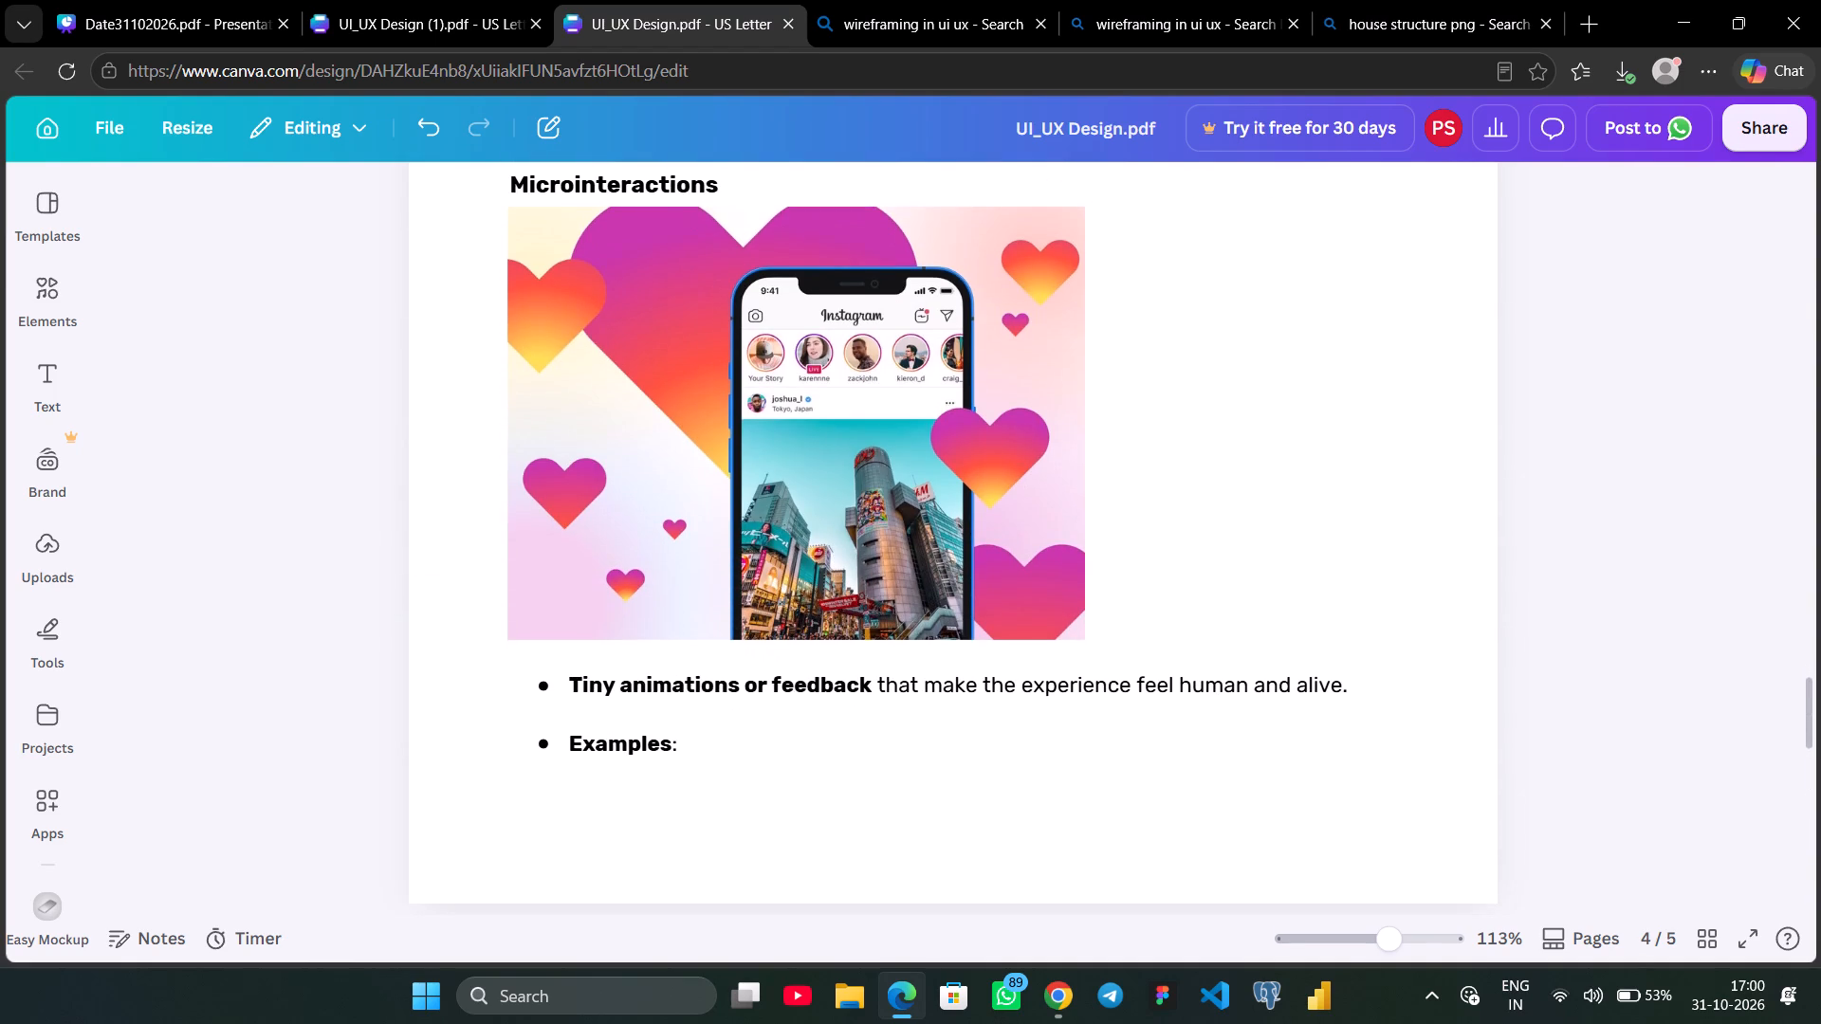
Switch back to the Date31102026.pdf presentation and look over the 5 Core Principles of IXD slide and the preceding Interaction Design slide.
click(193, 19)
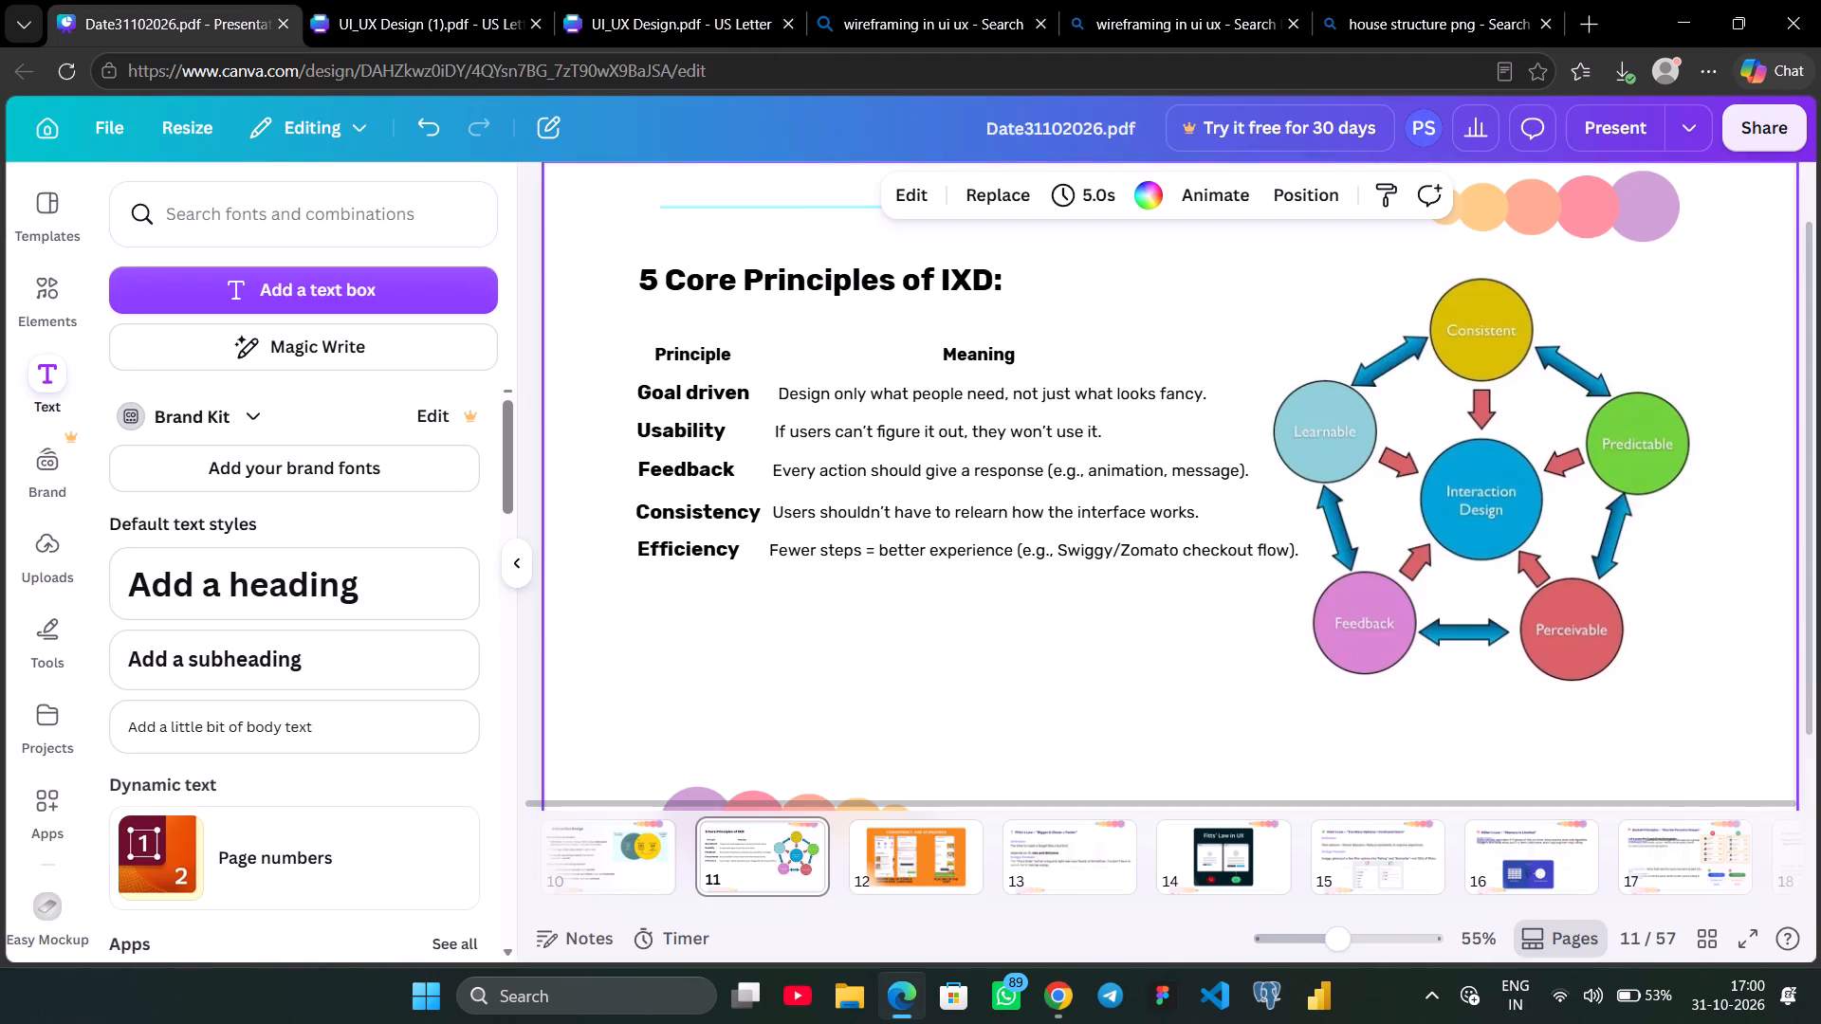
scroll(877, 727, left, 1)
scroll(877, 727, down, 1)
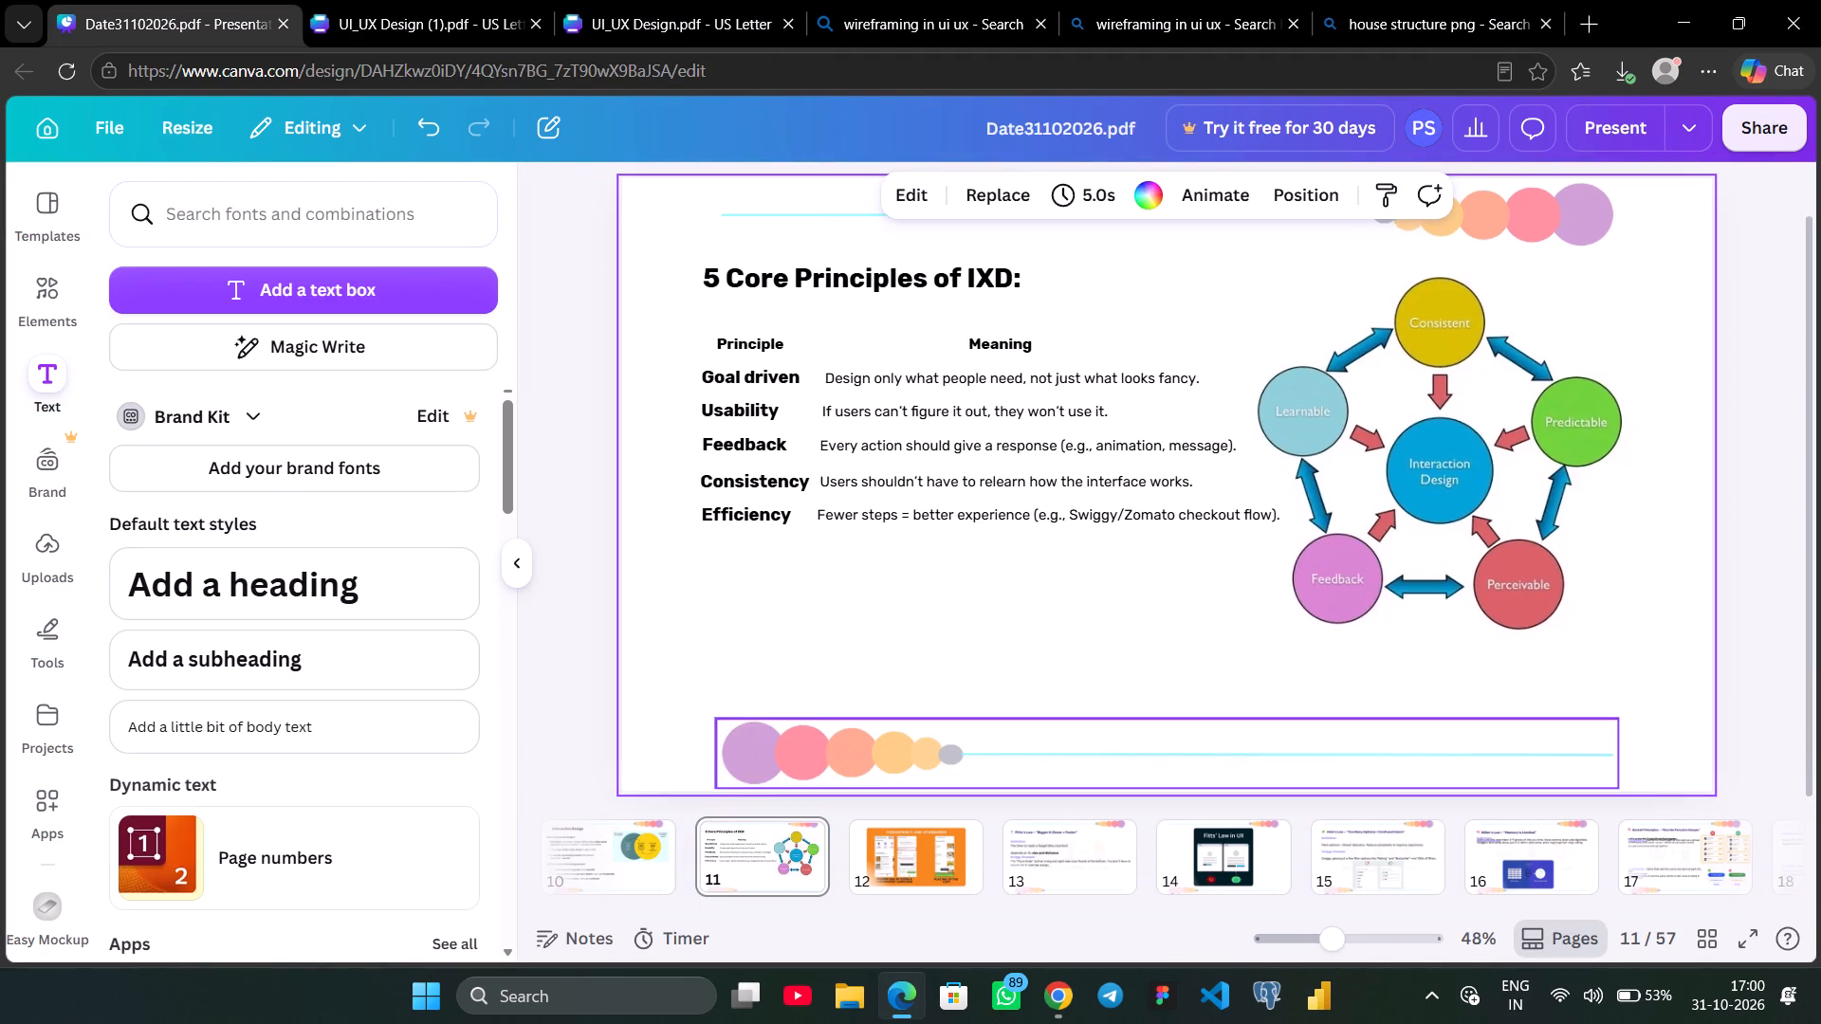
scroll(877, 727, up, 1)
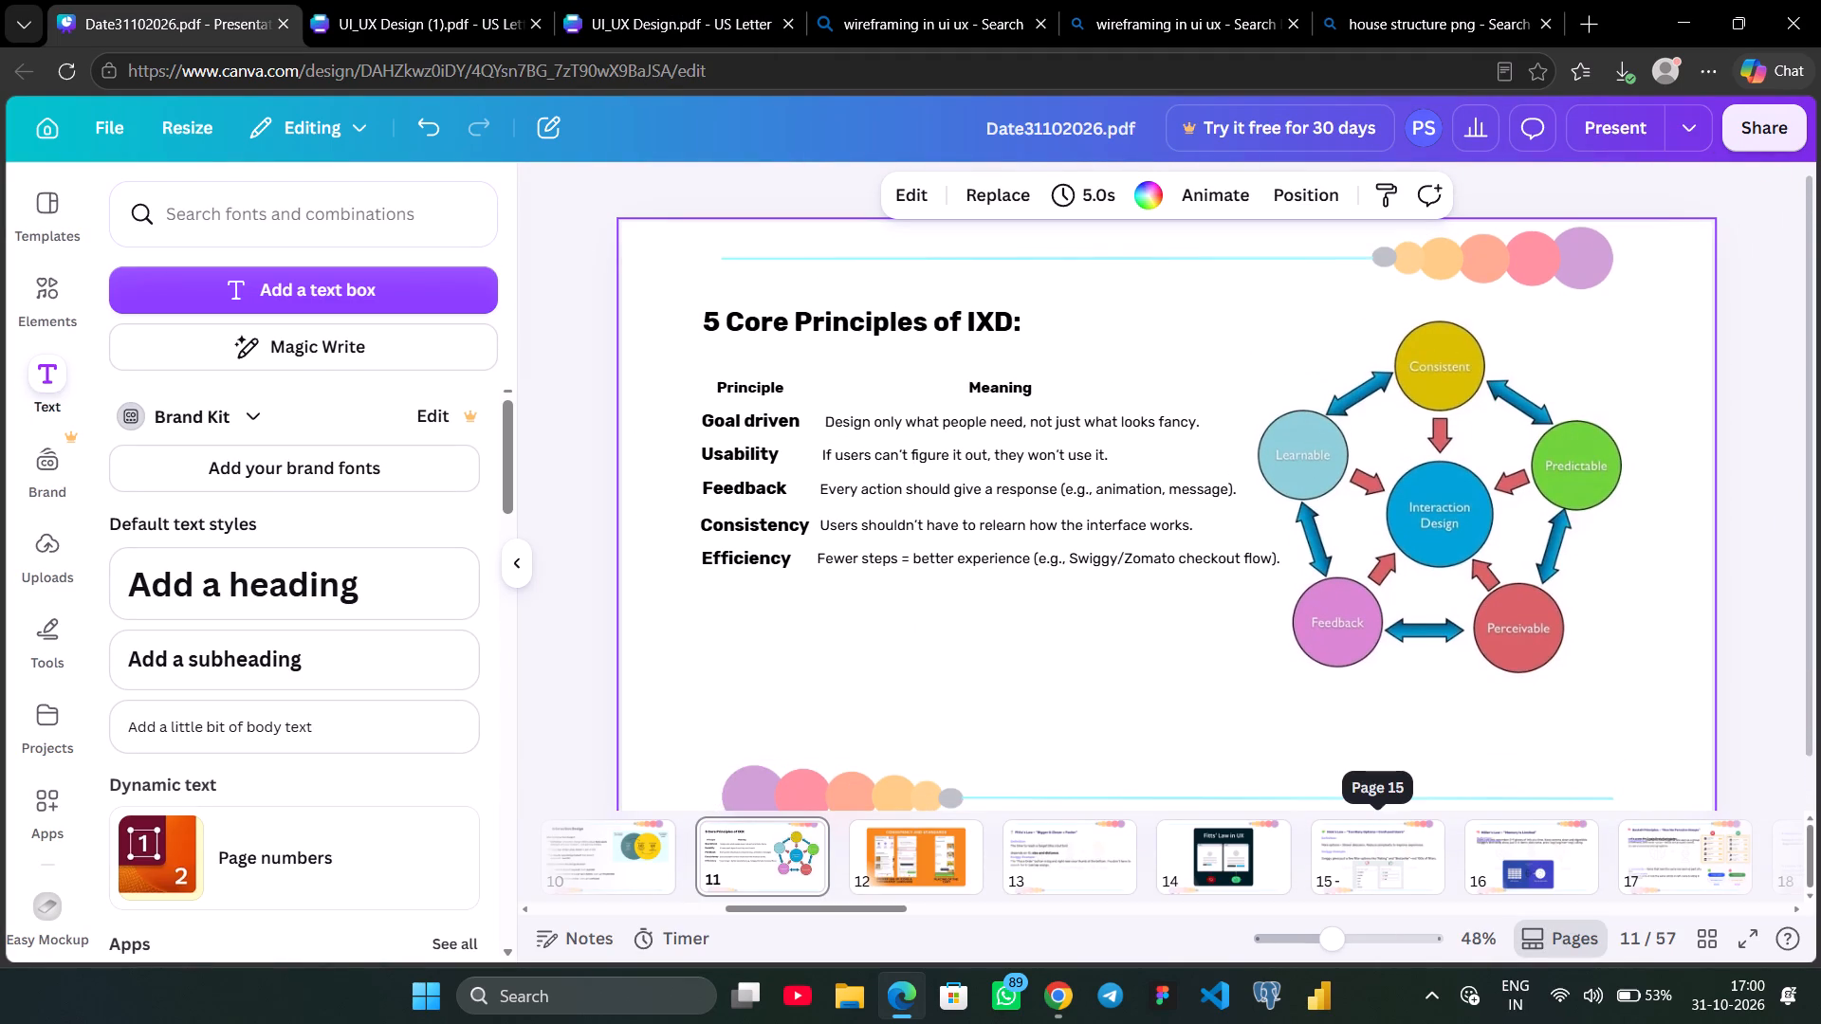
click(645, 846)
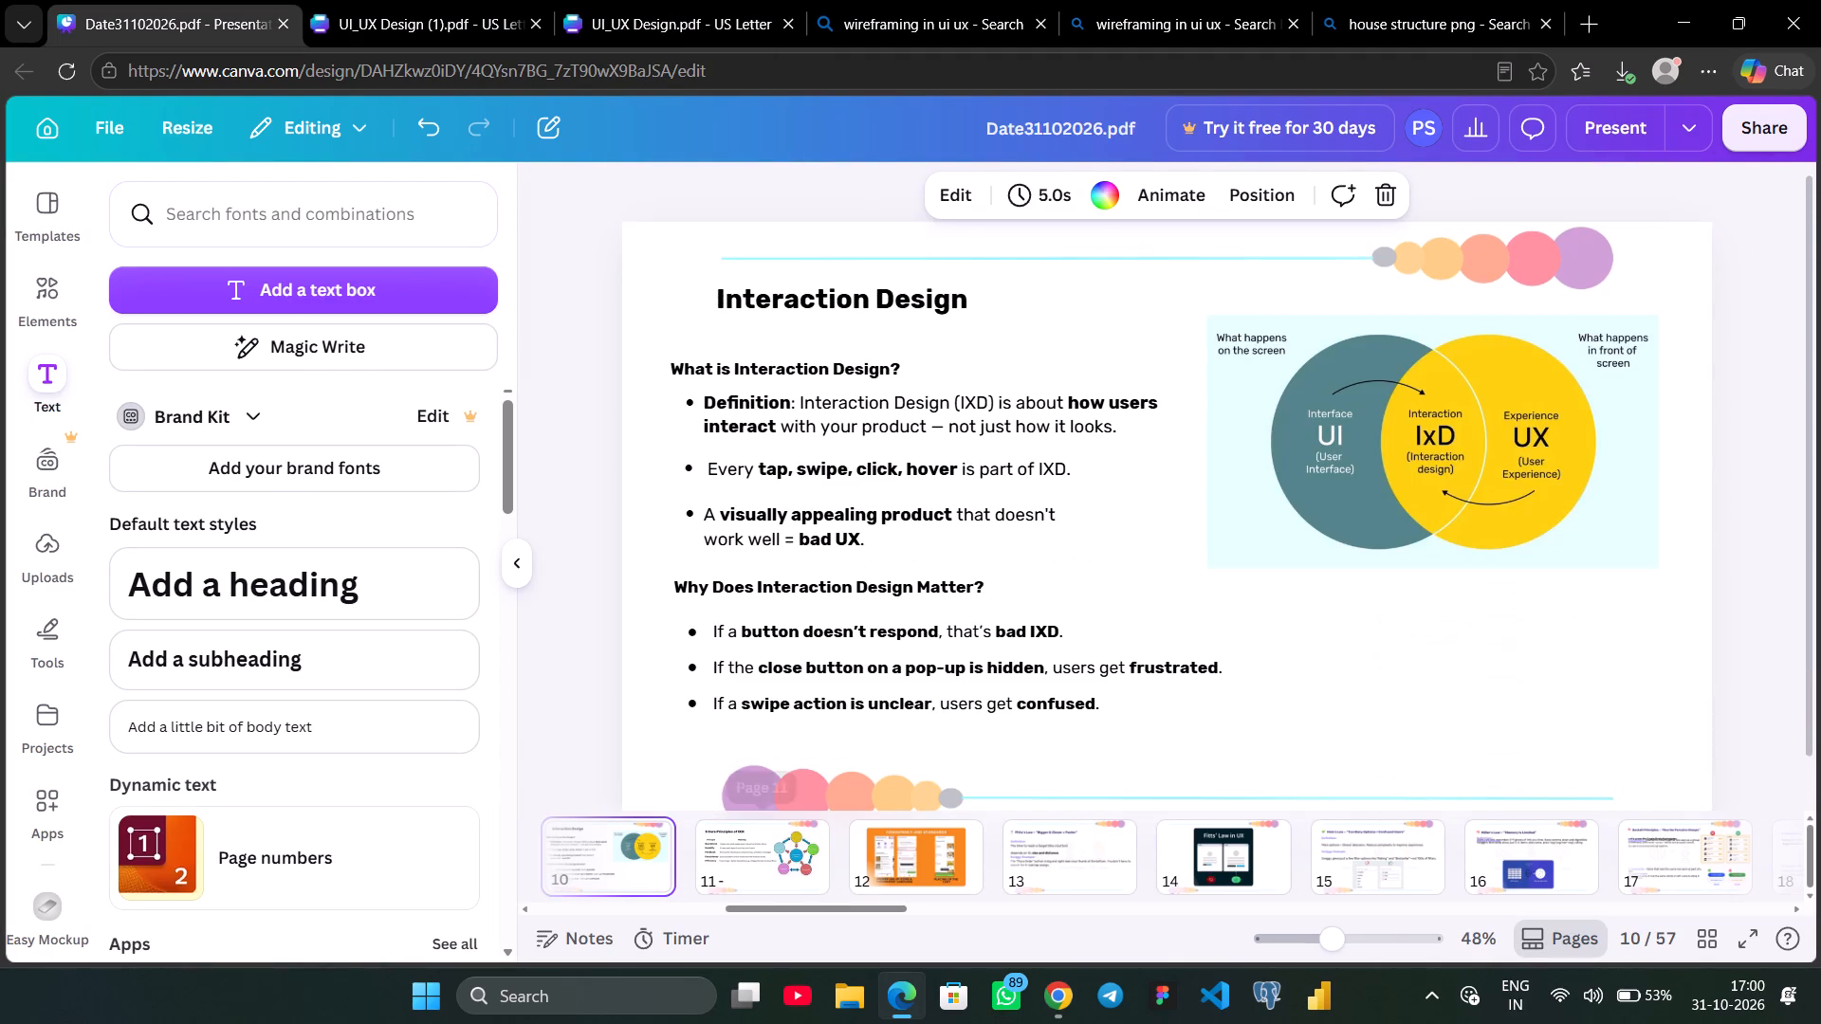
click(832, 852)
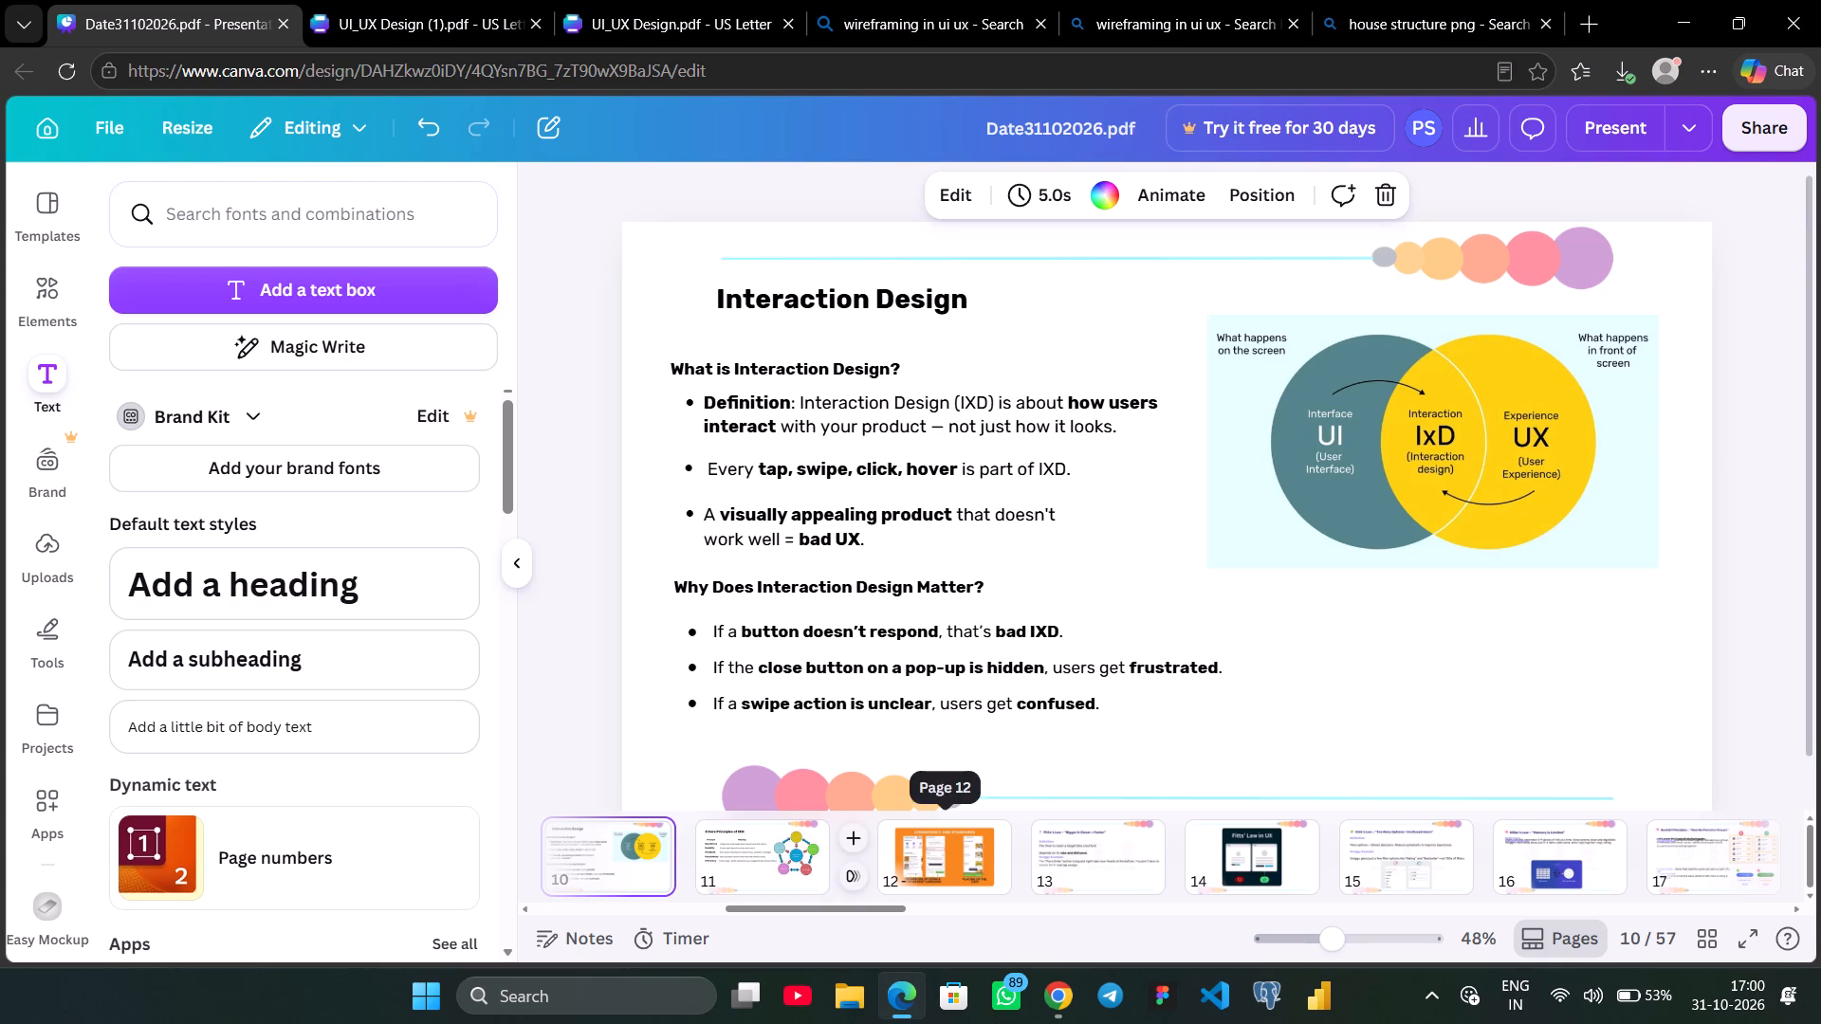
Return to the Date31102026.pdf presentation and clear slide 12 by deleting its image and the leftover placeholder frame.
click(936, 852)
click(1189, 637)
key(Delete)
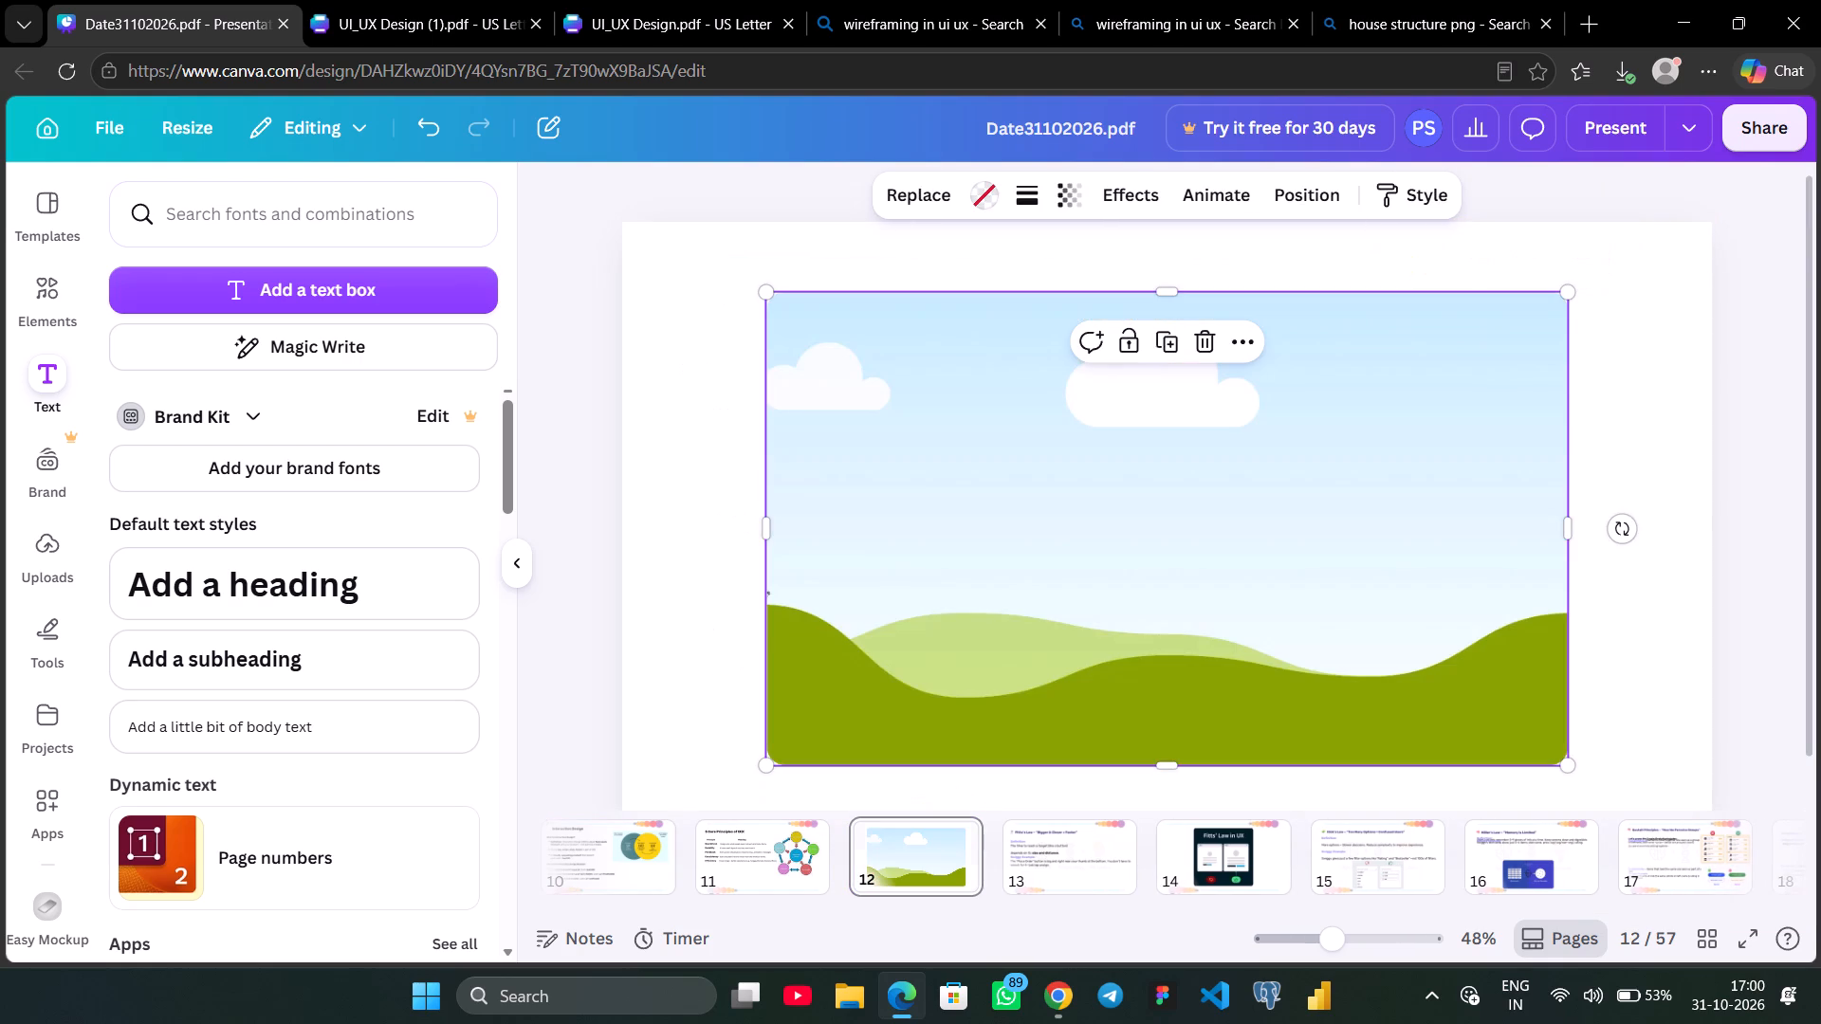
key(Delete)
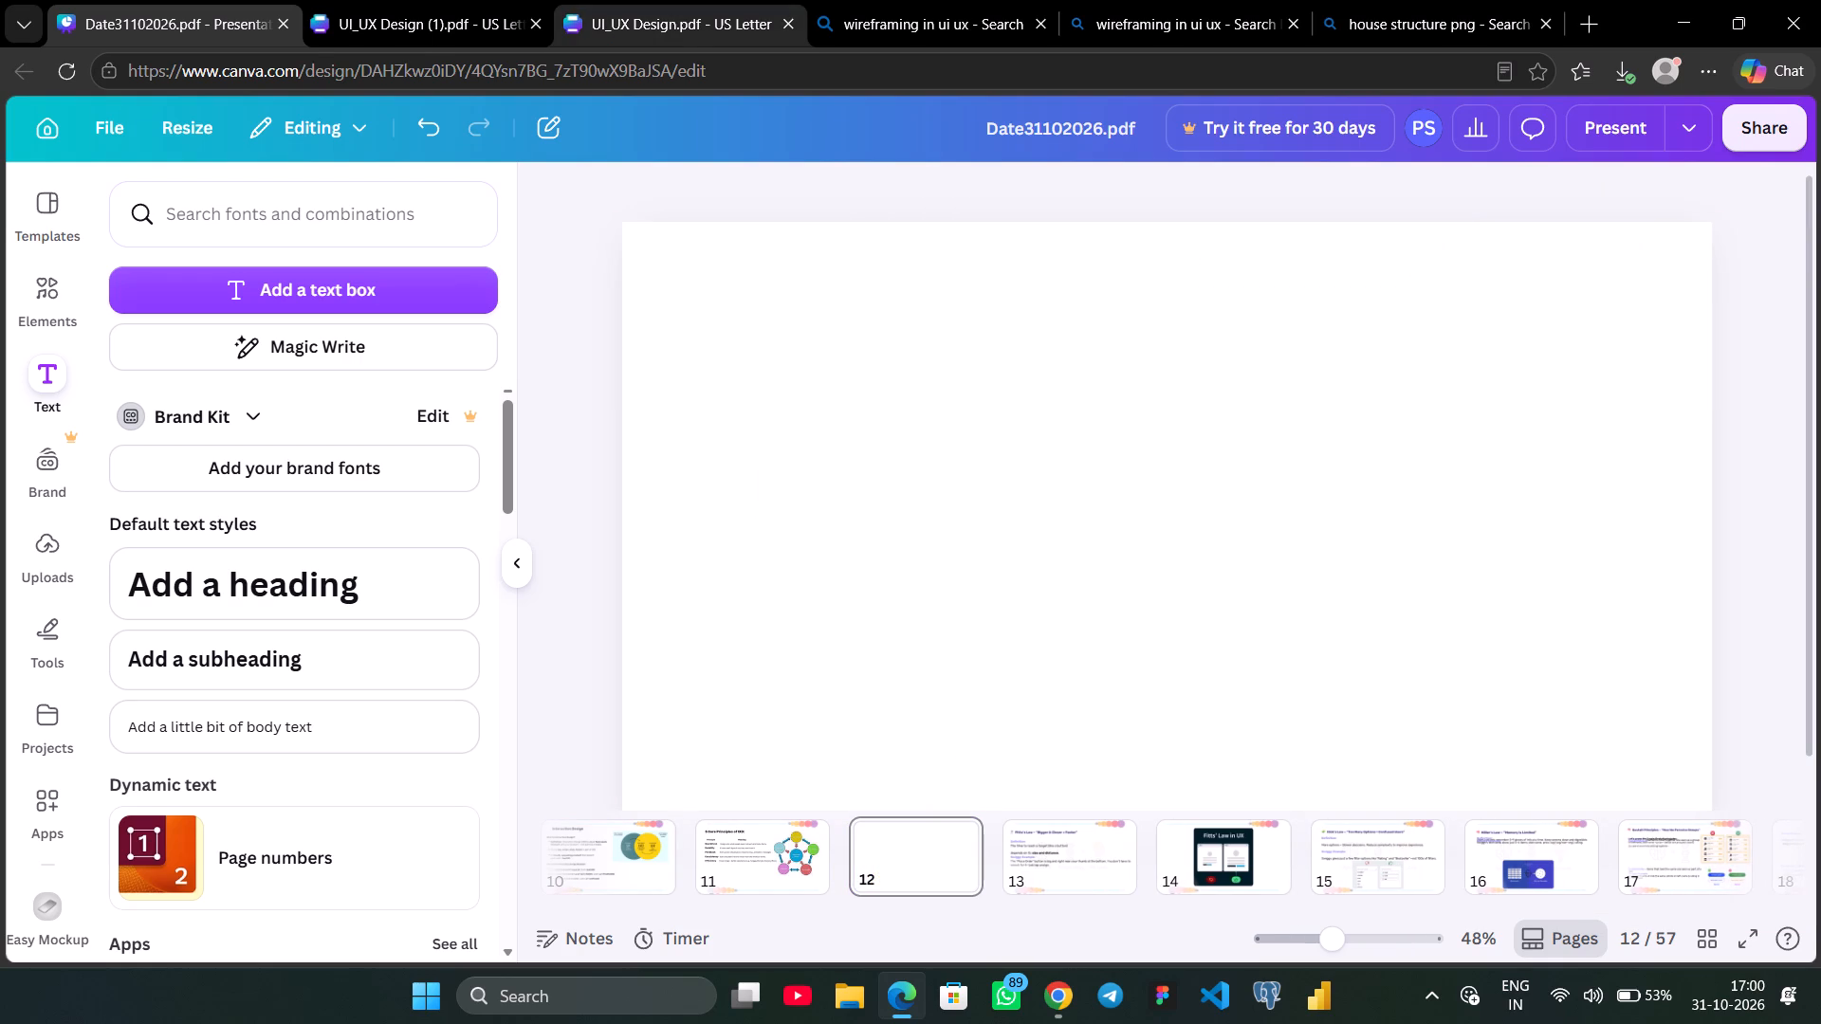
Copy the Microinteractions heading, Instagram image and two bulleted lines from page 4 of the UI_UX Design.pdf notes onto slide 12, nearer its centre.
click(650, 27)
click(679, 178)
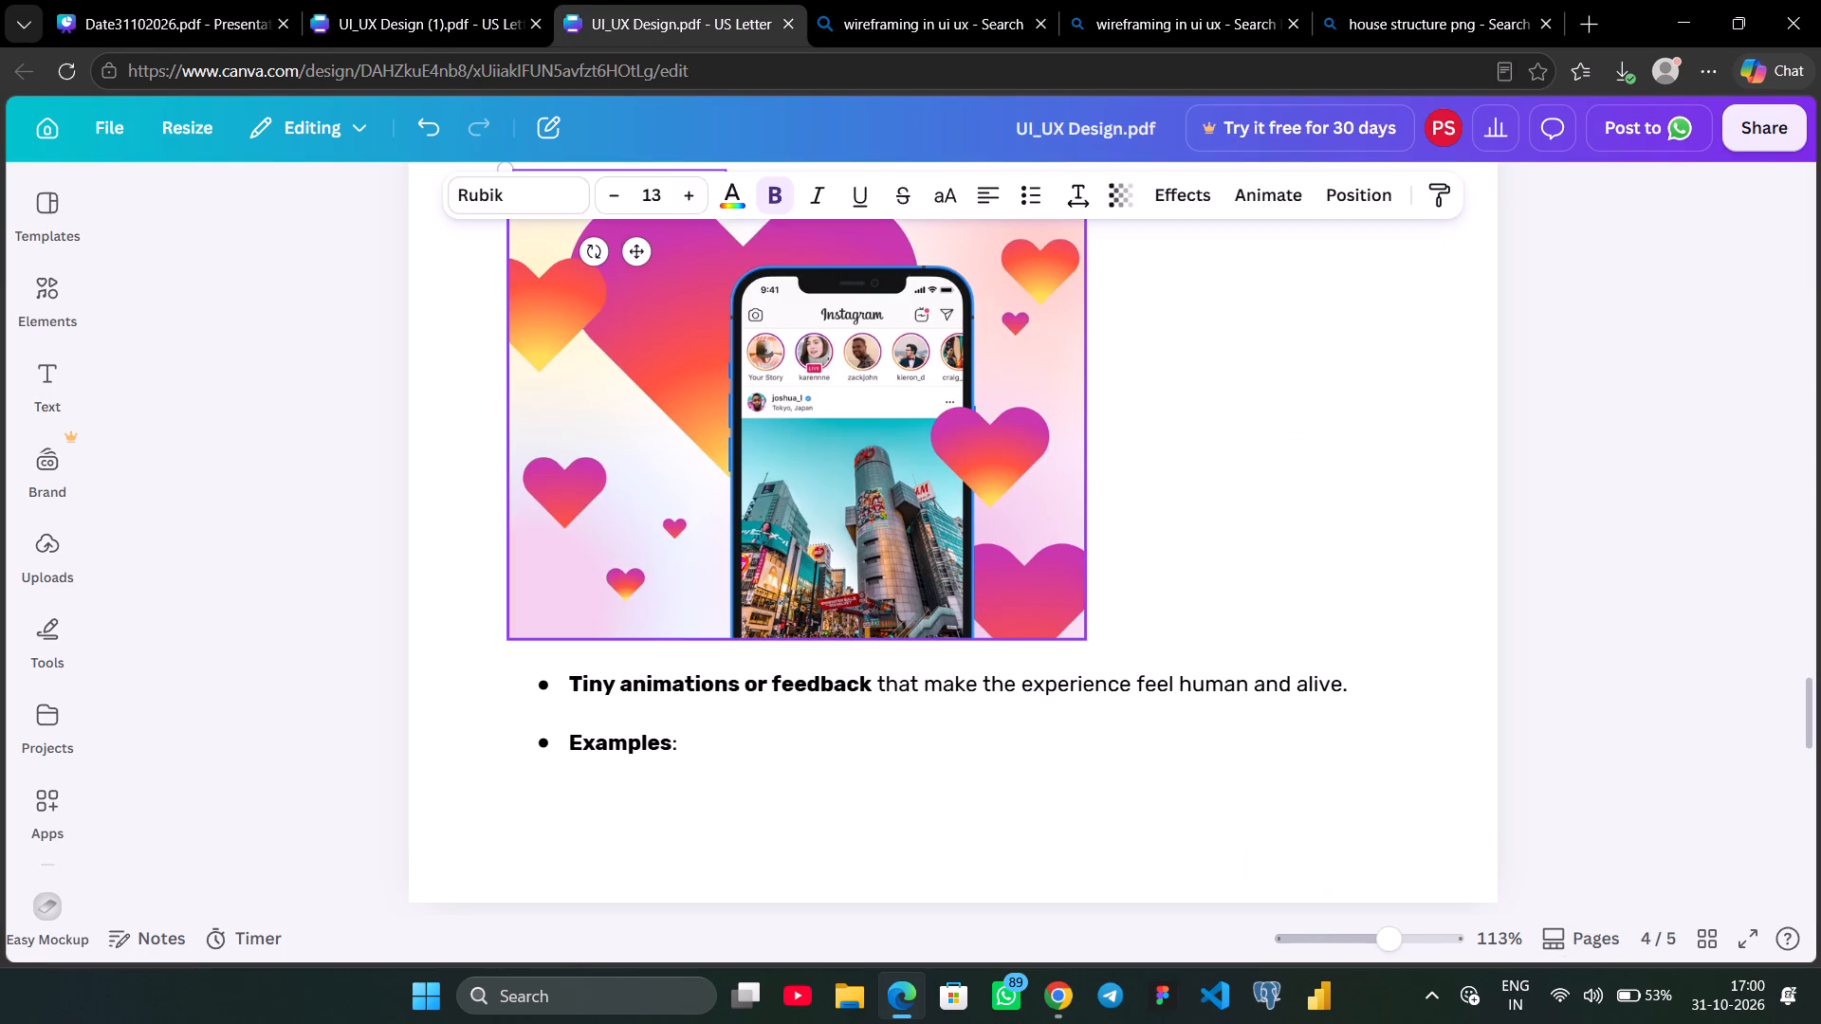
shift+click(746, 333)
shift+click(616, 673)
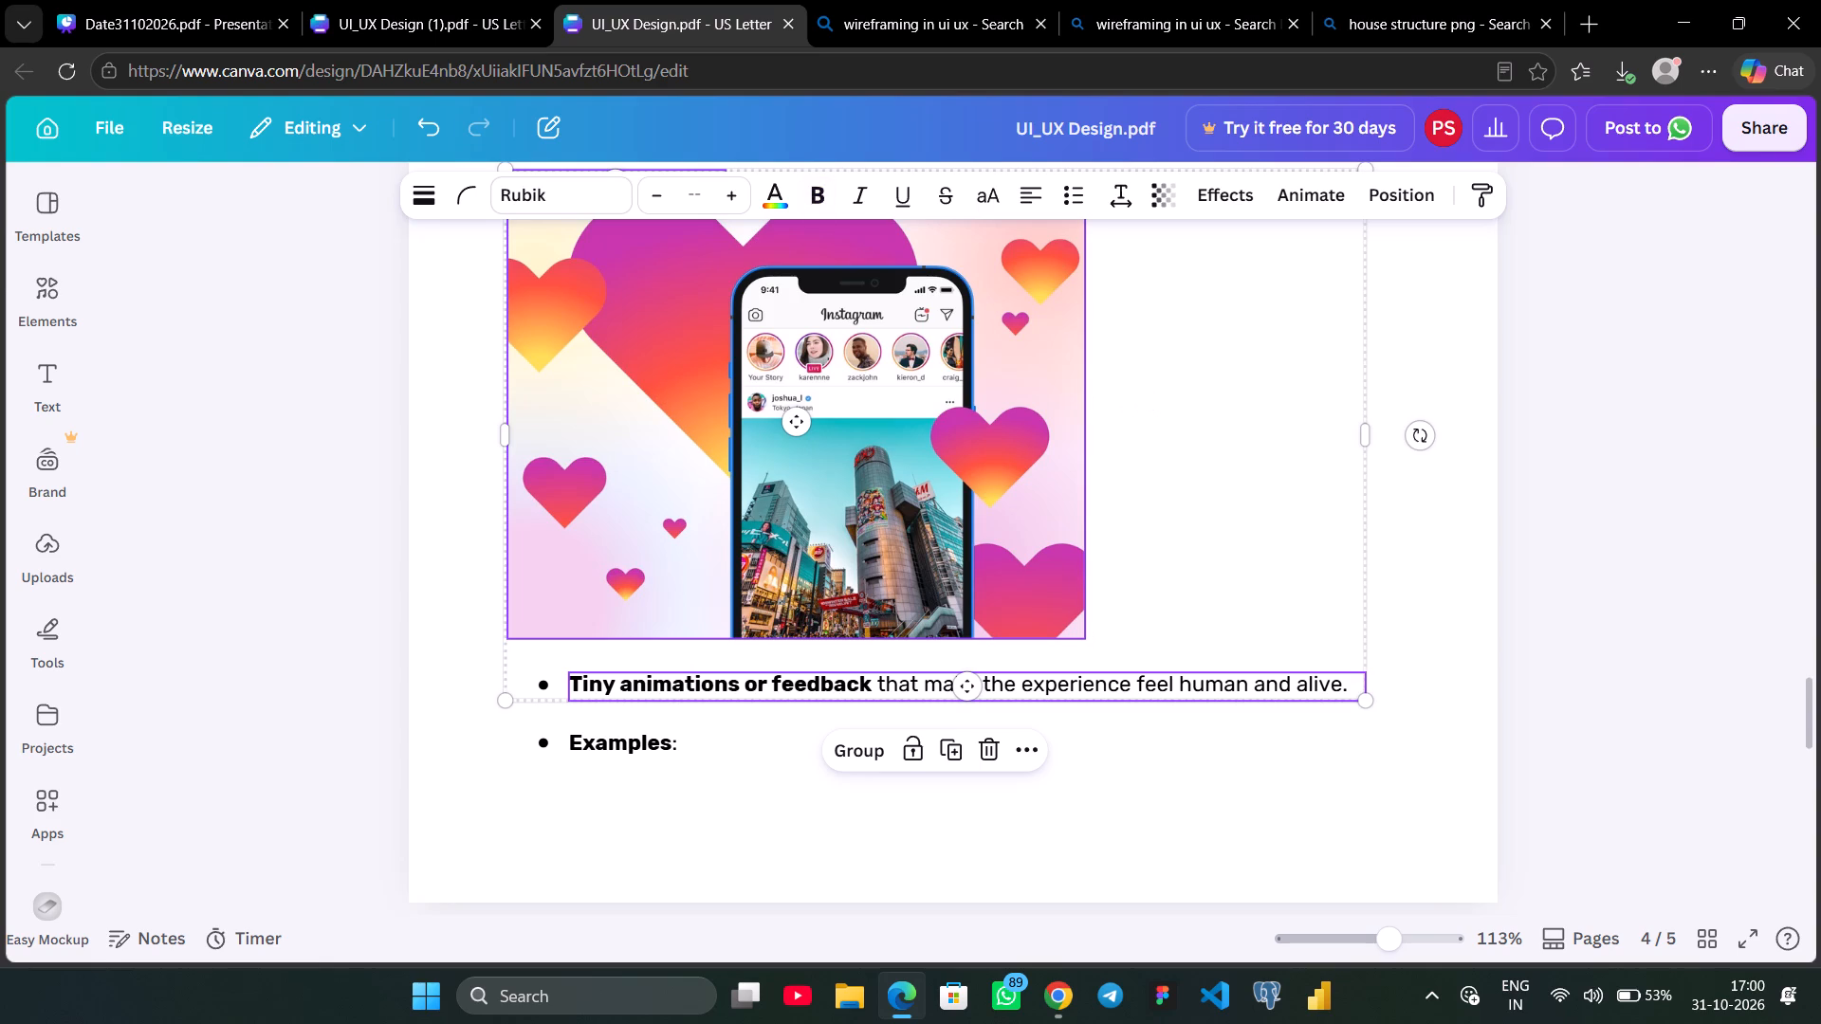
shift+click(596, 735)
scroll(755, 764, down, 3)
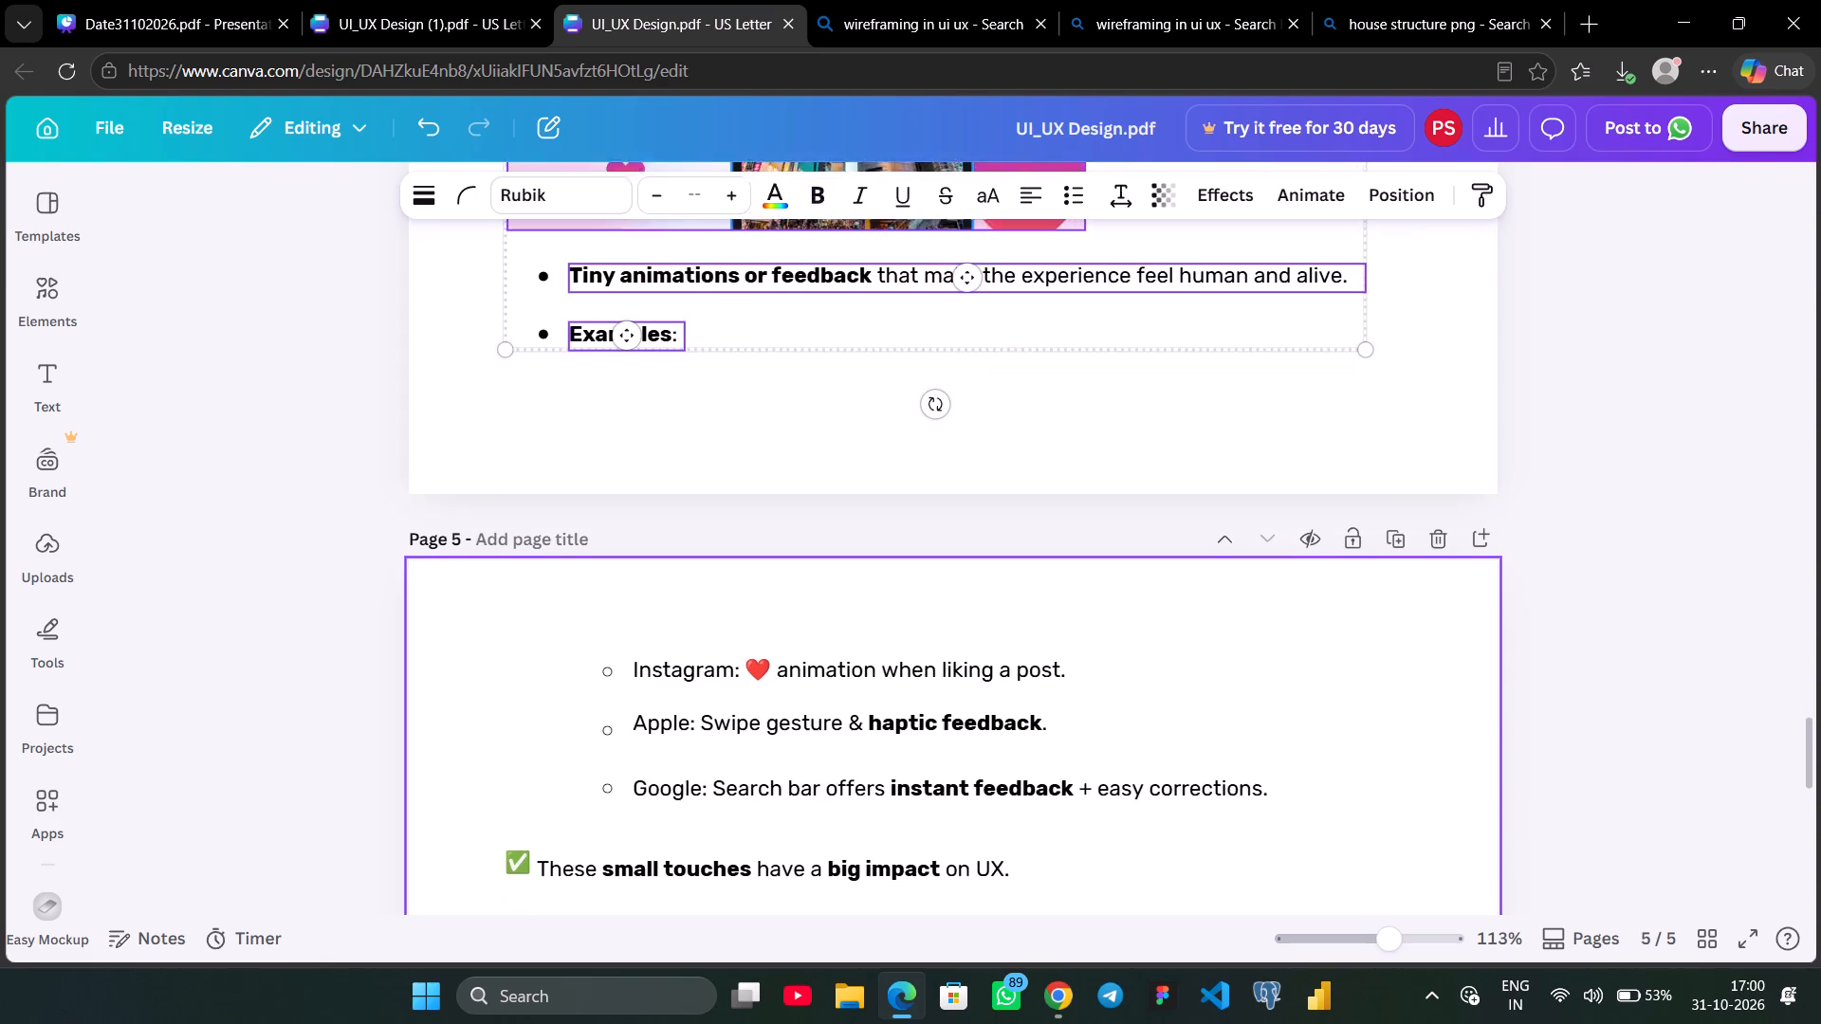
scroll(755, 764, down, 1)
scroll(835, 601, up, 3)
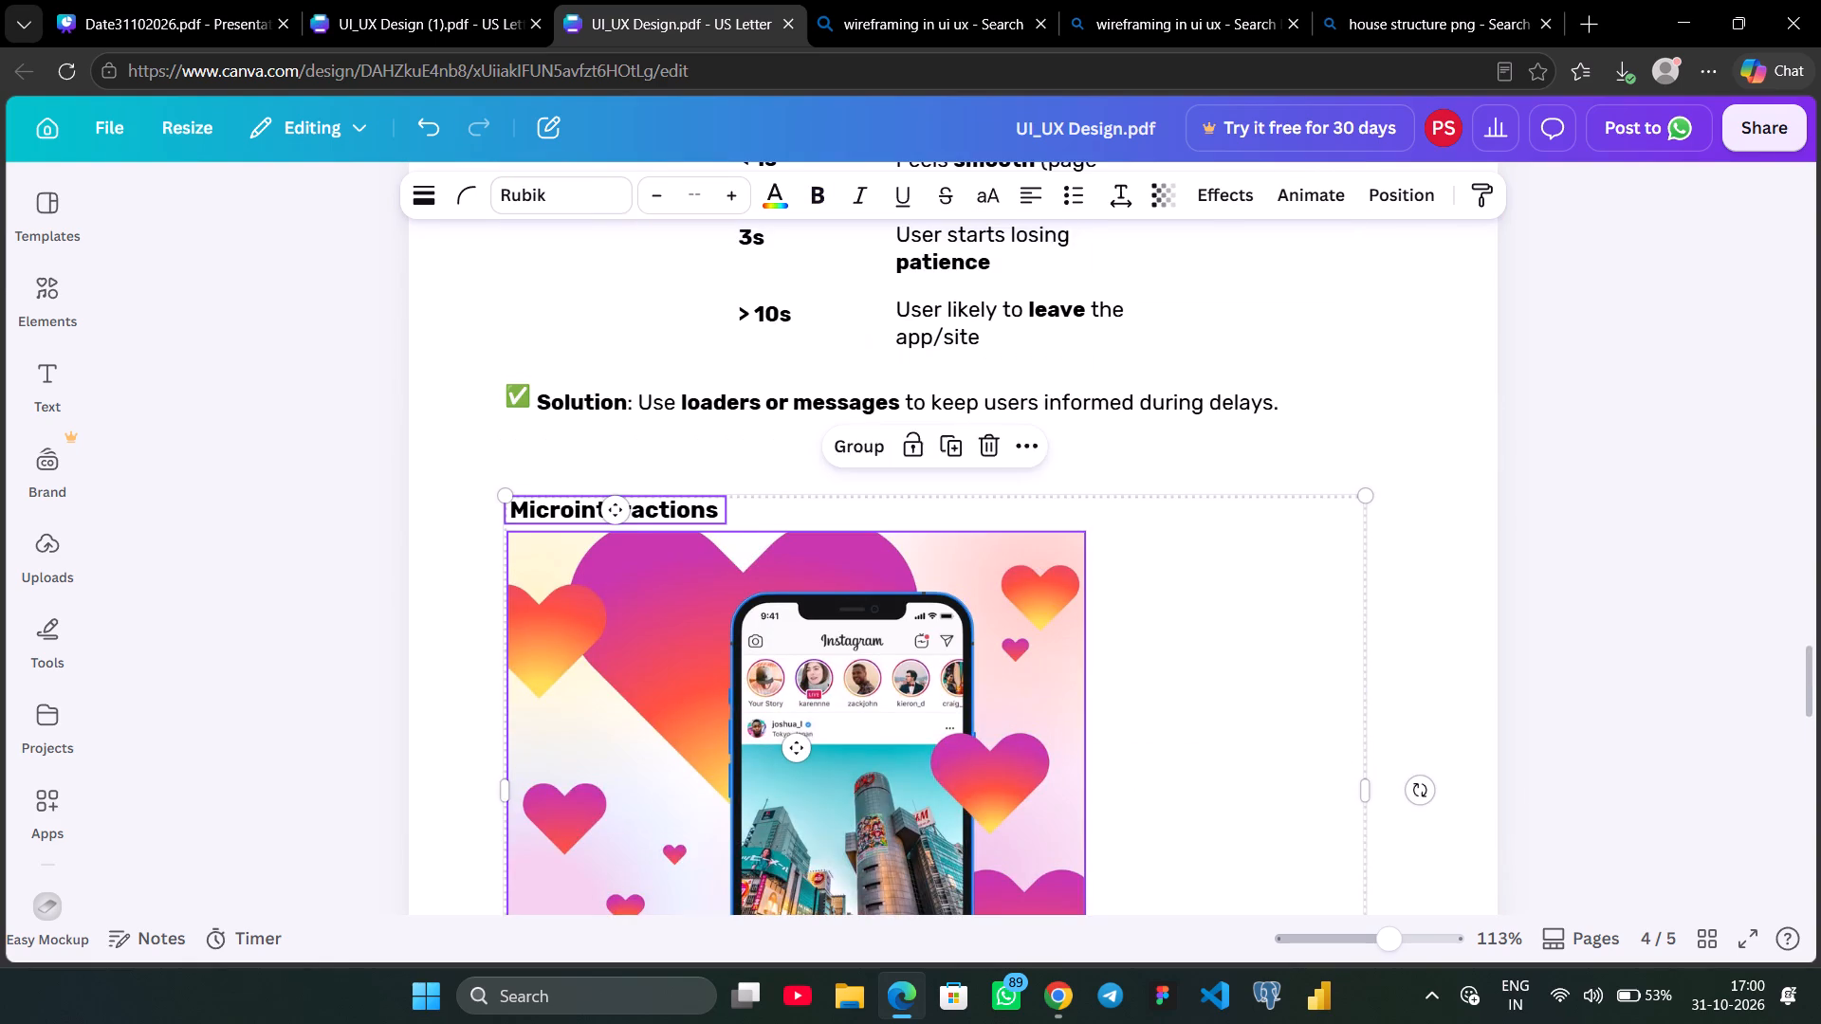
scroll(641, 537, down, 2)
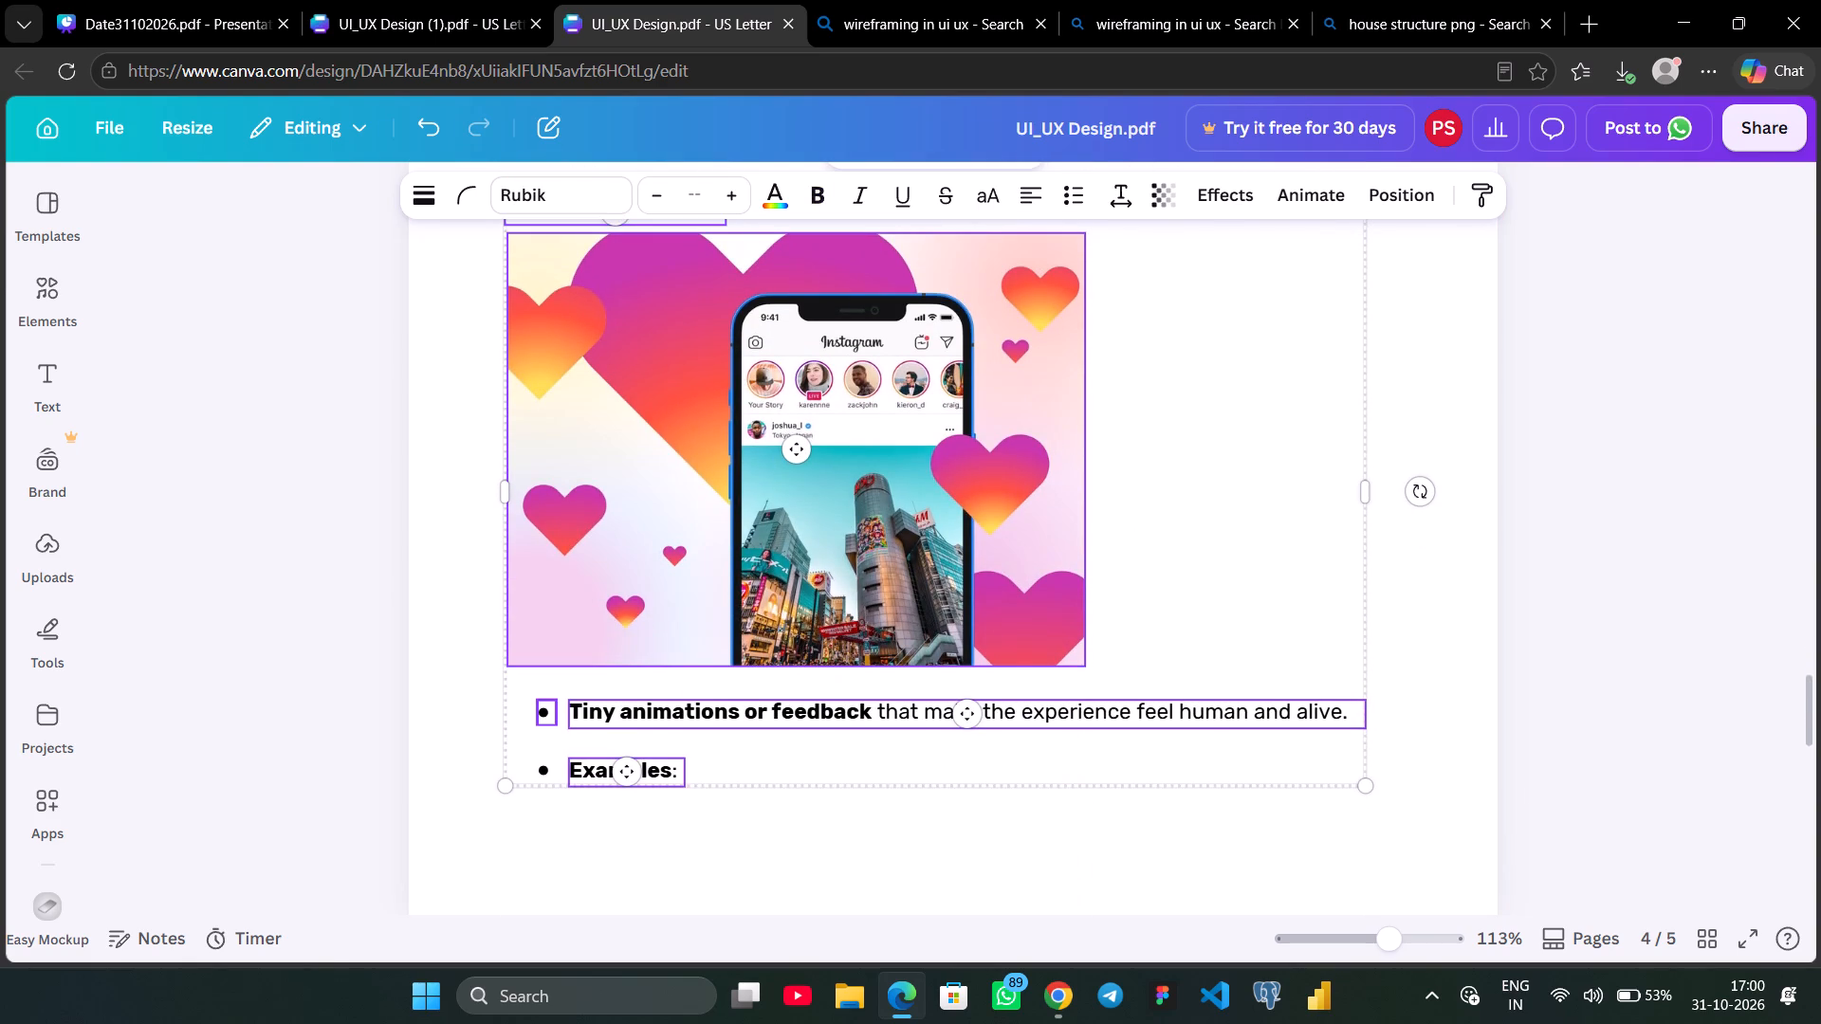
shift+click(541, 722)
shift+click(539, 763)
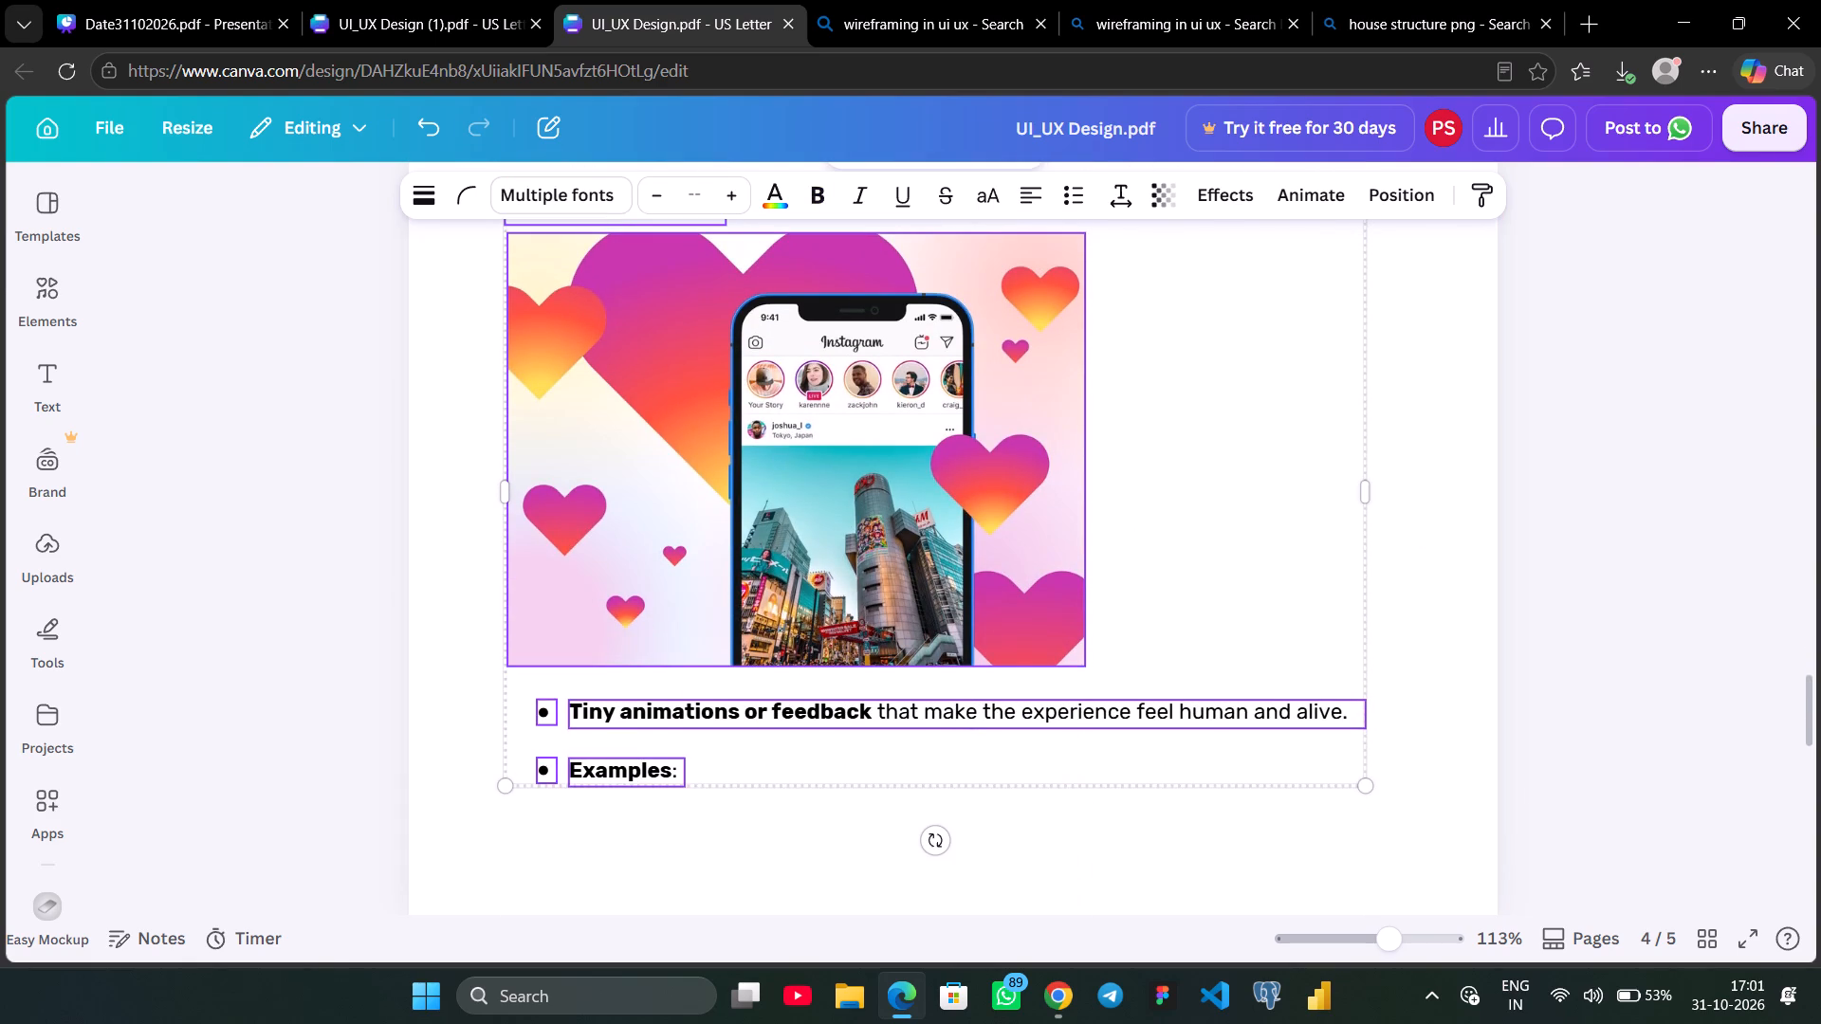
key(ctrl+c)
click(132, 9)
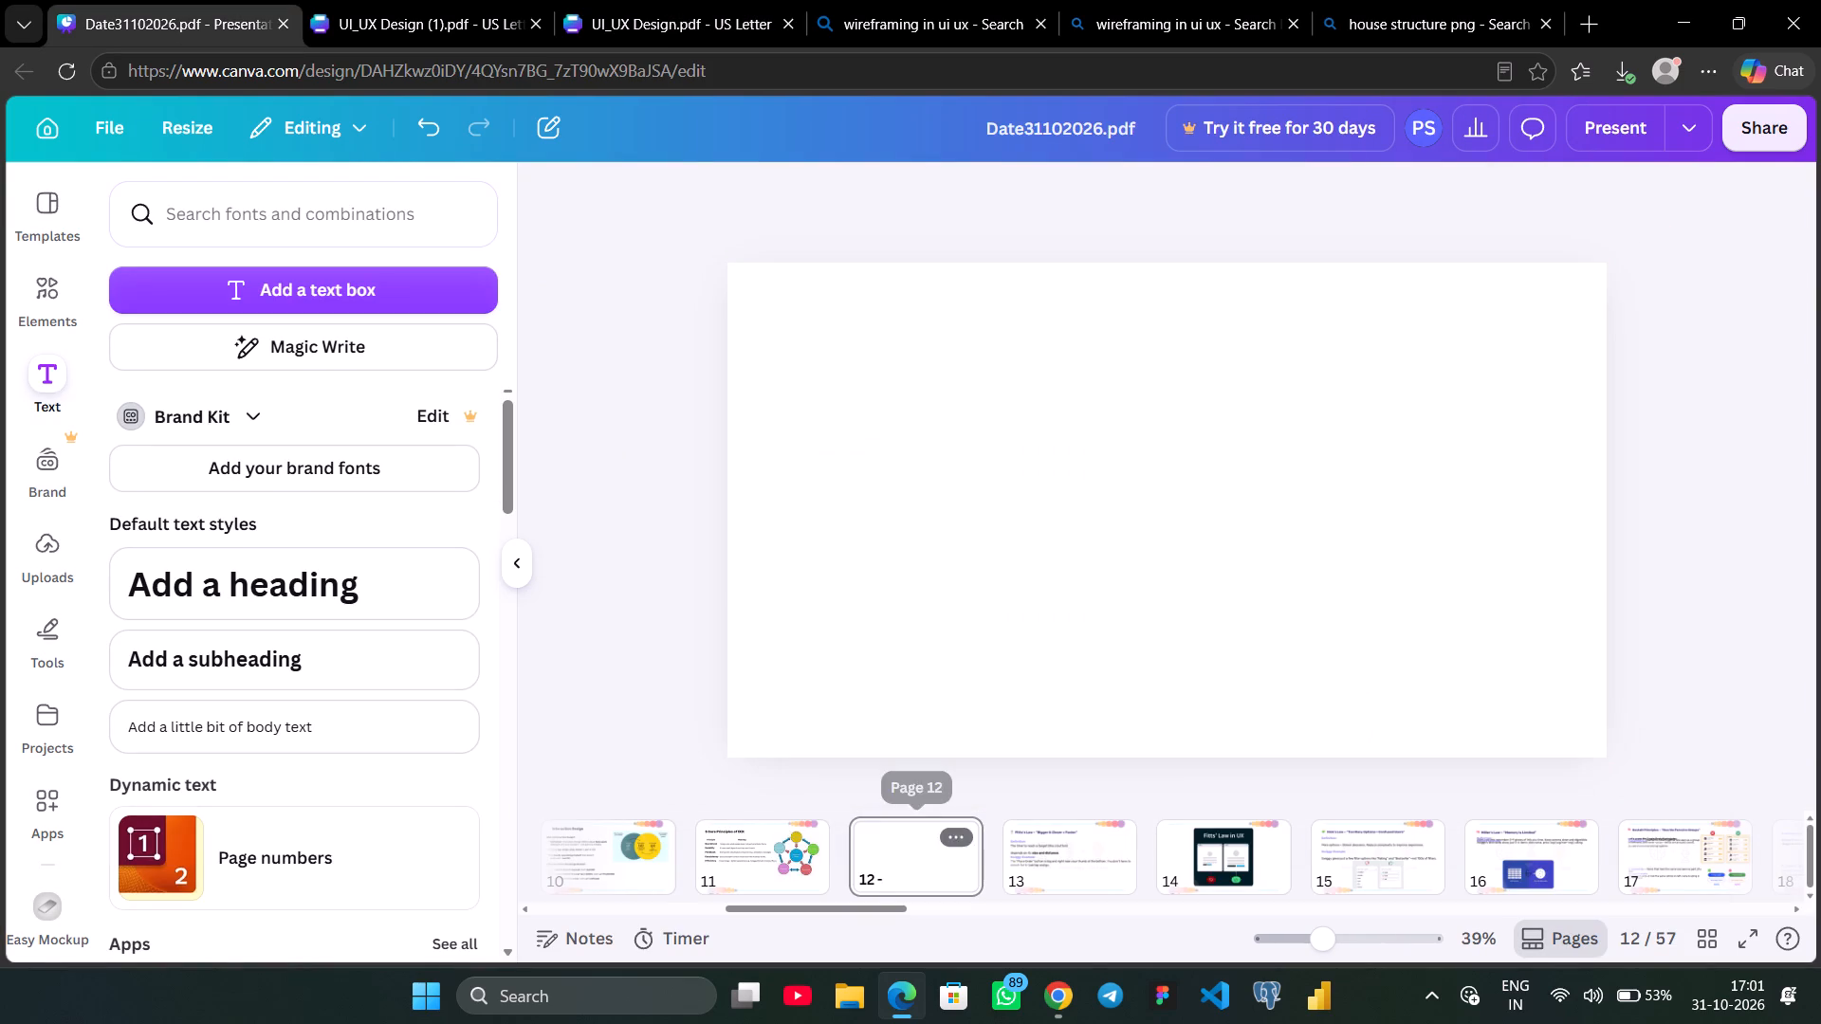
click(808, 850)
click(937, 864)
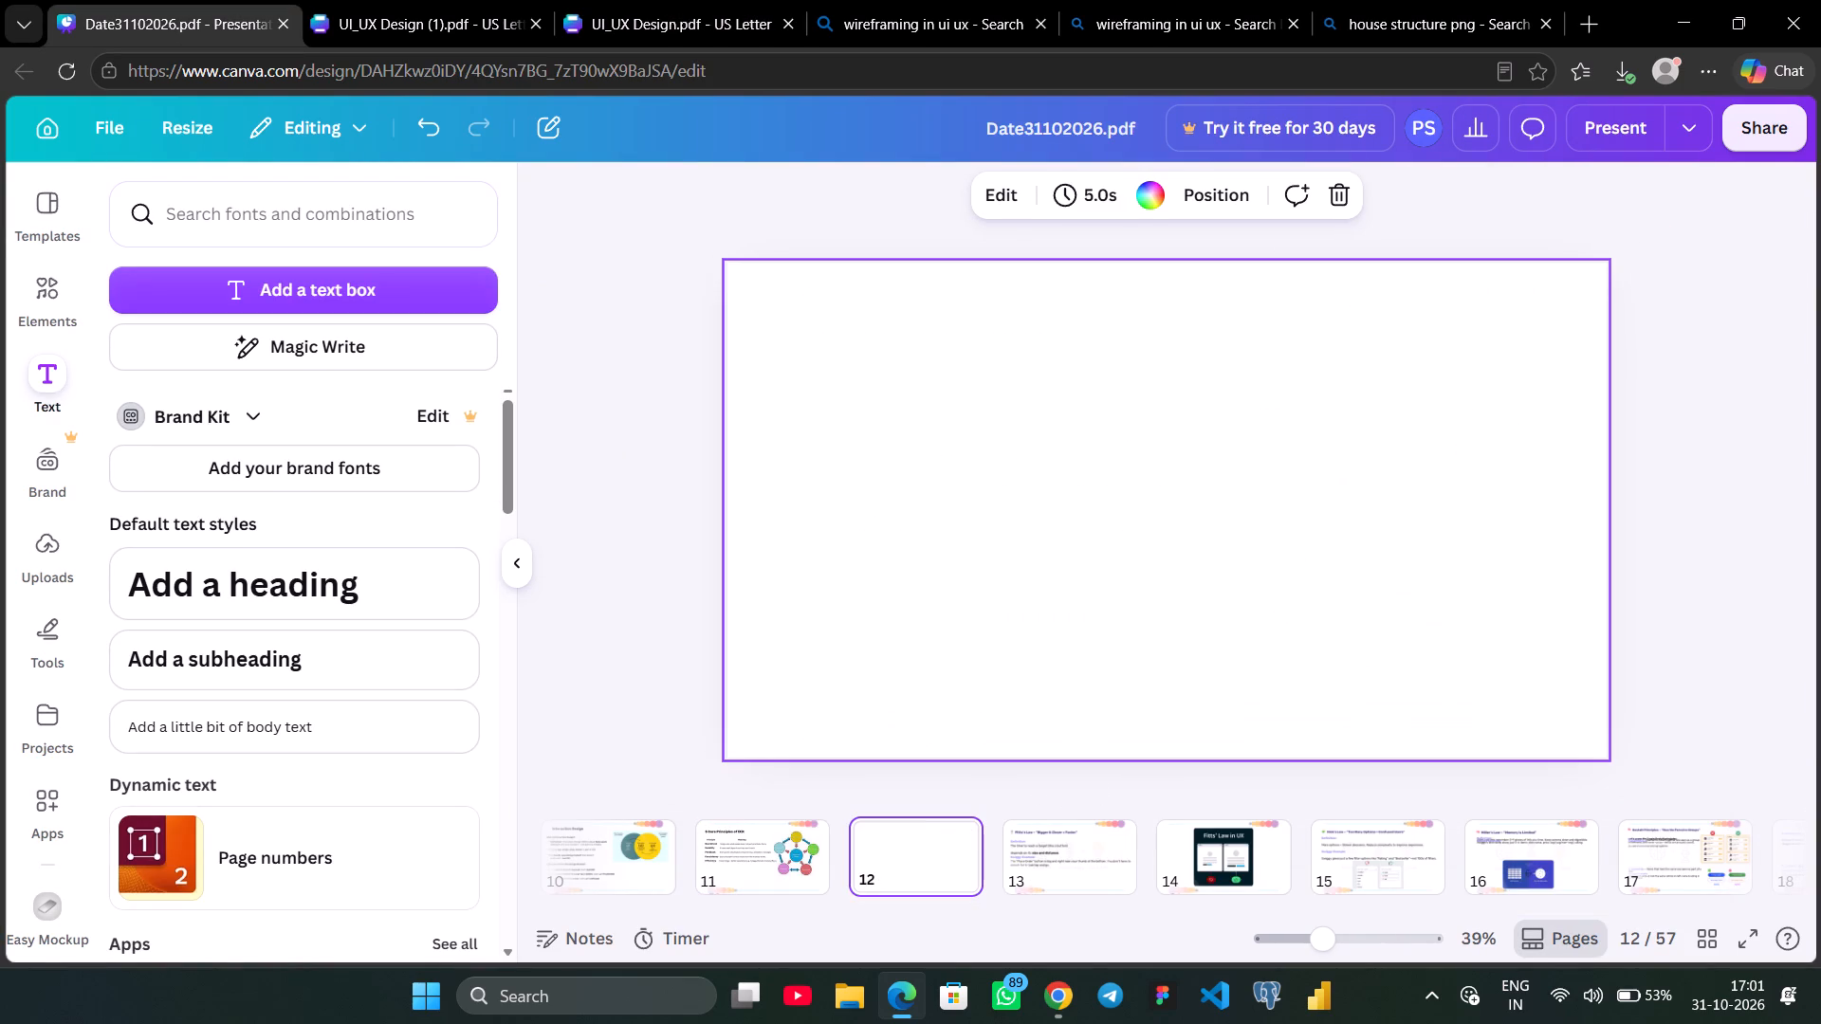
key(ctrl+v)
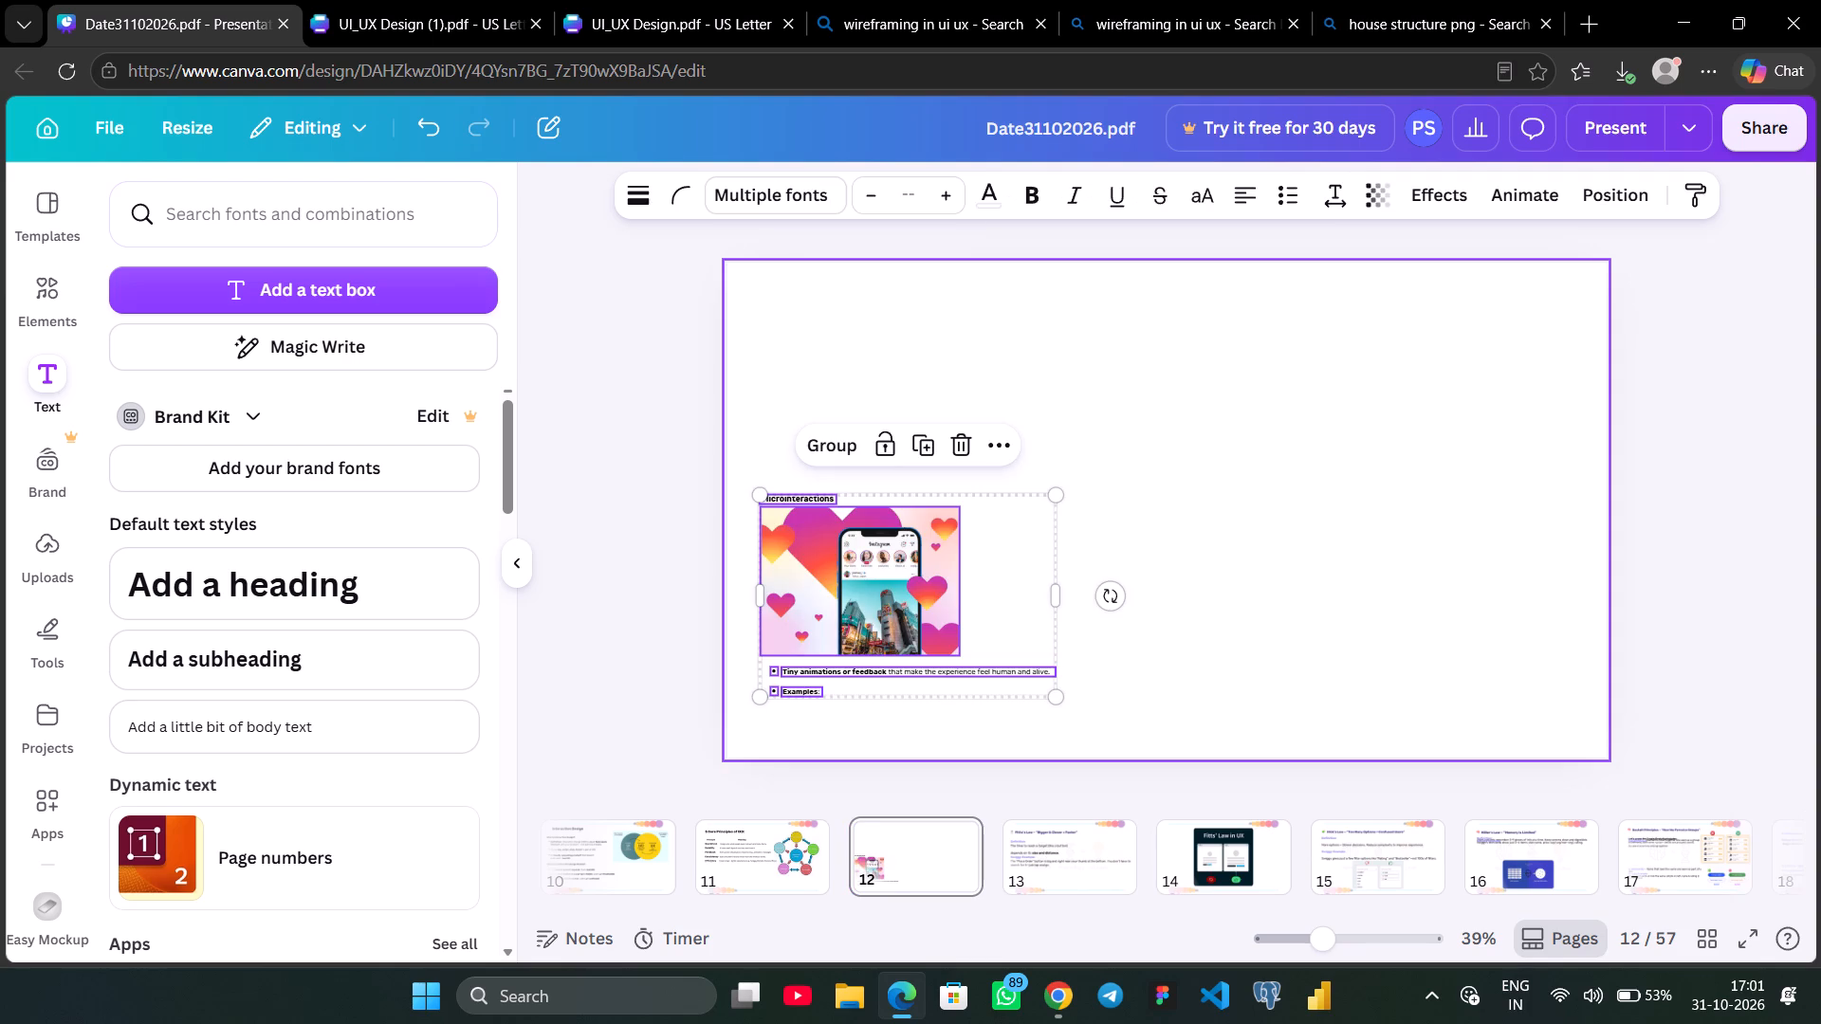
drag(969, 569, 1076, 517)
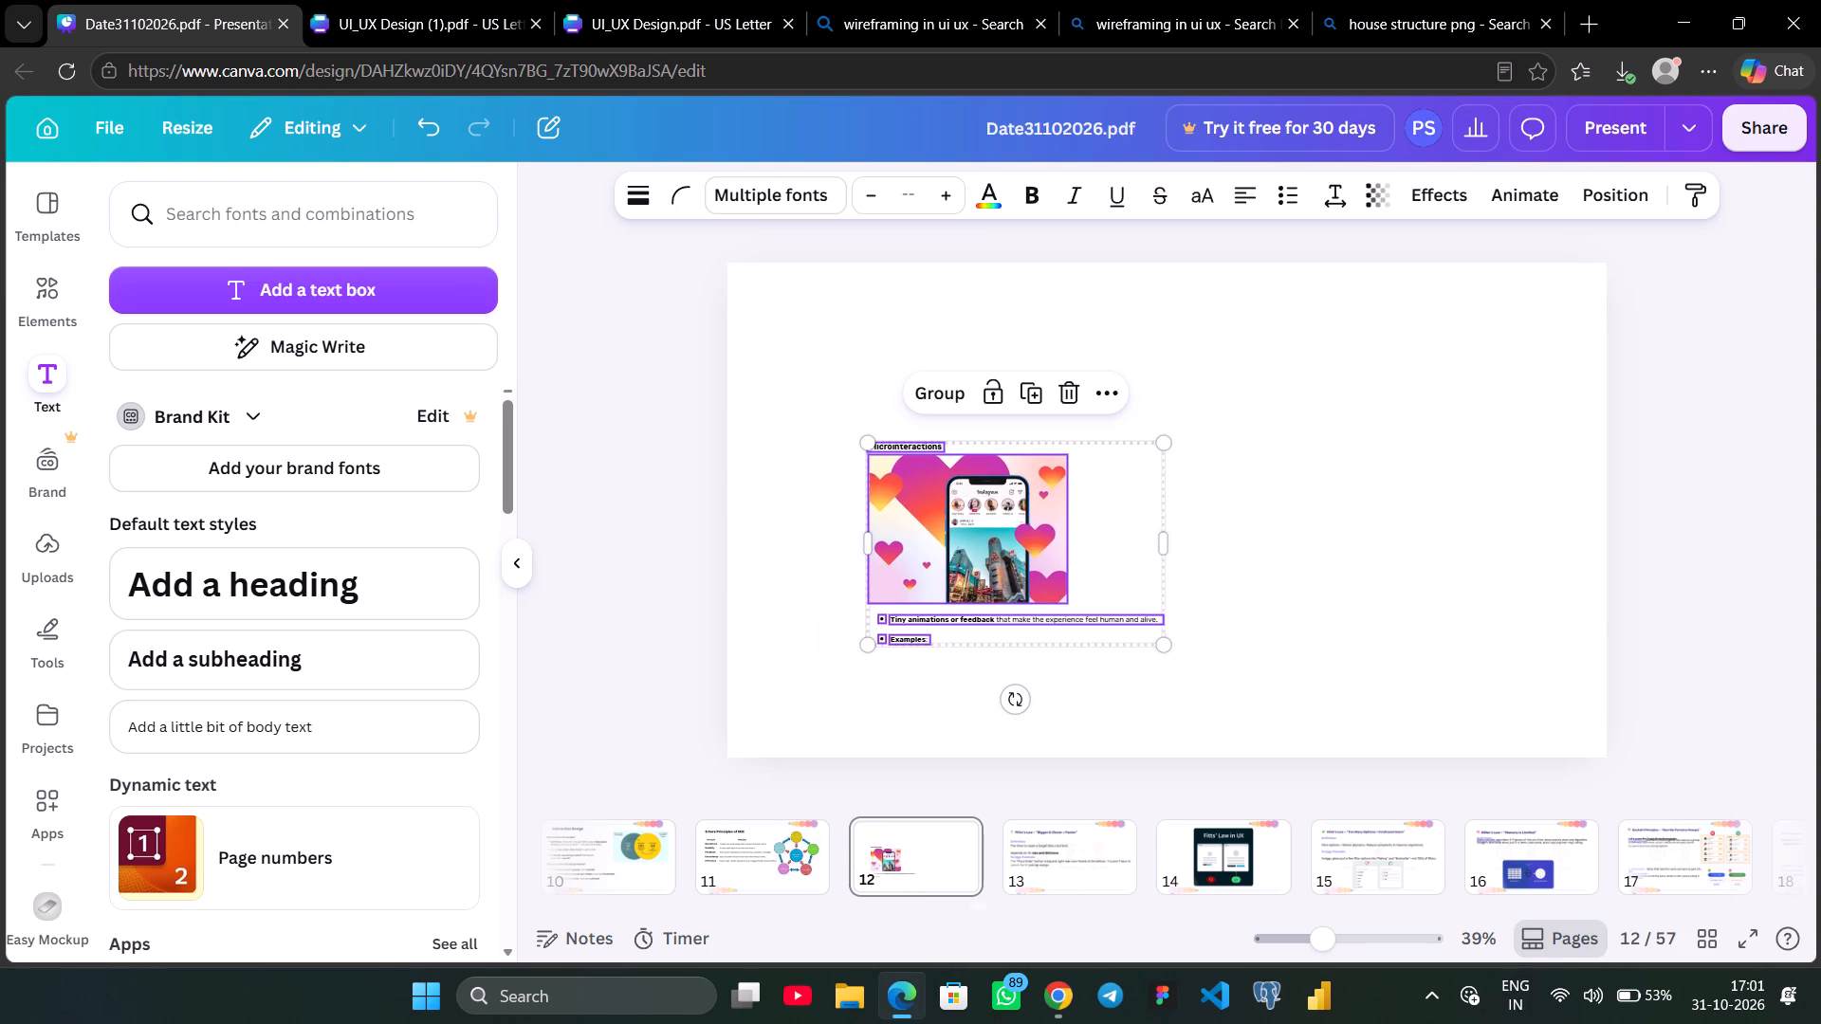
Copy the top and bottom coloured-circle borders from slide 13 onto slide 12.
click(1073, 825)
click(1332, 285)
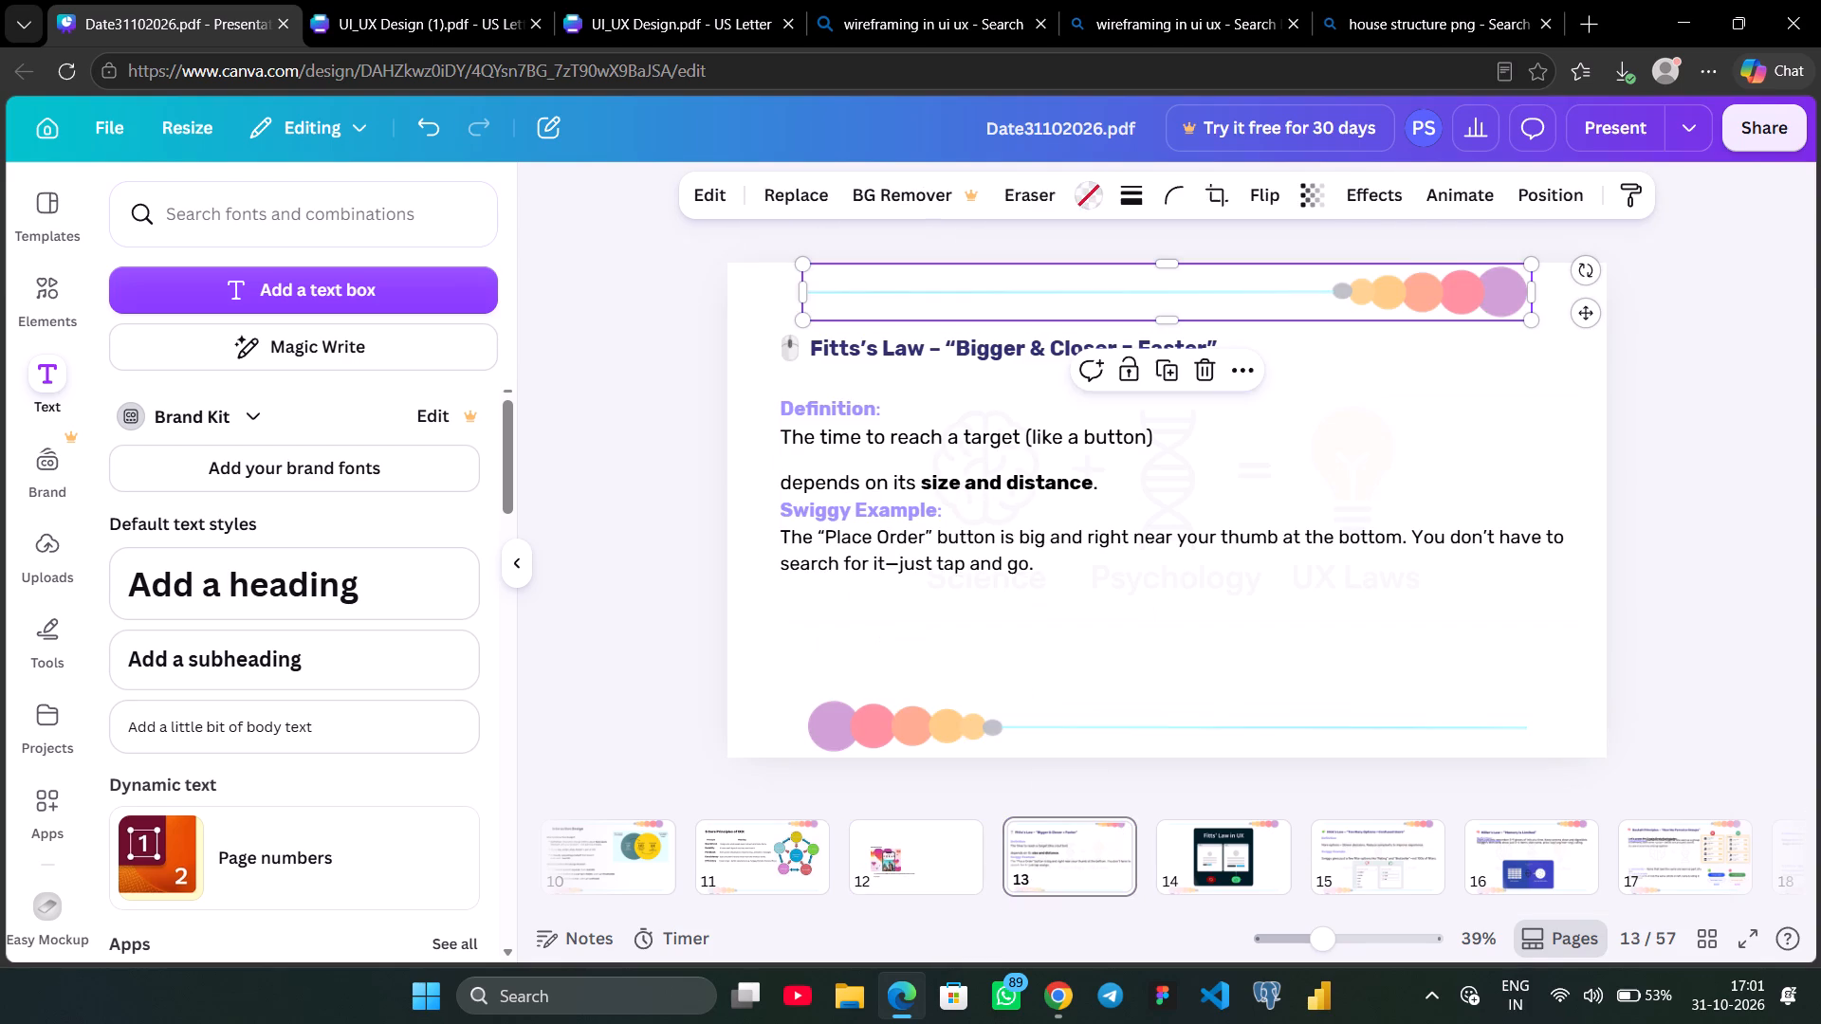
shift+click(1062, 749)
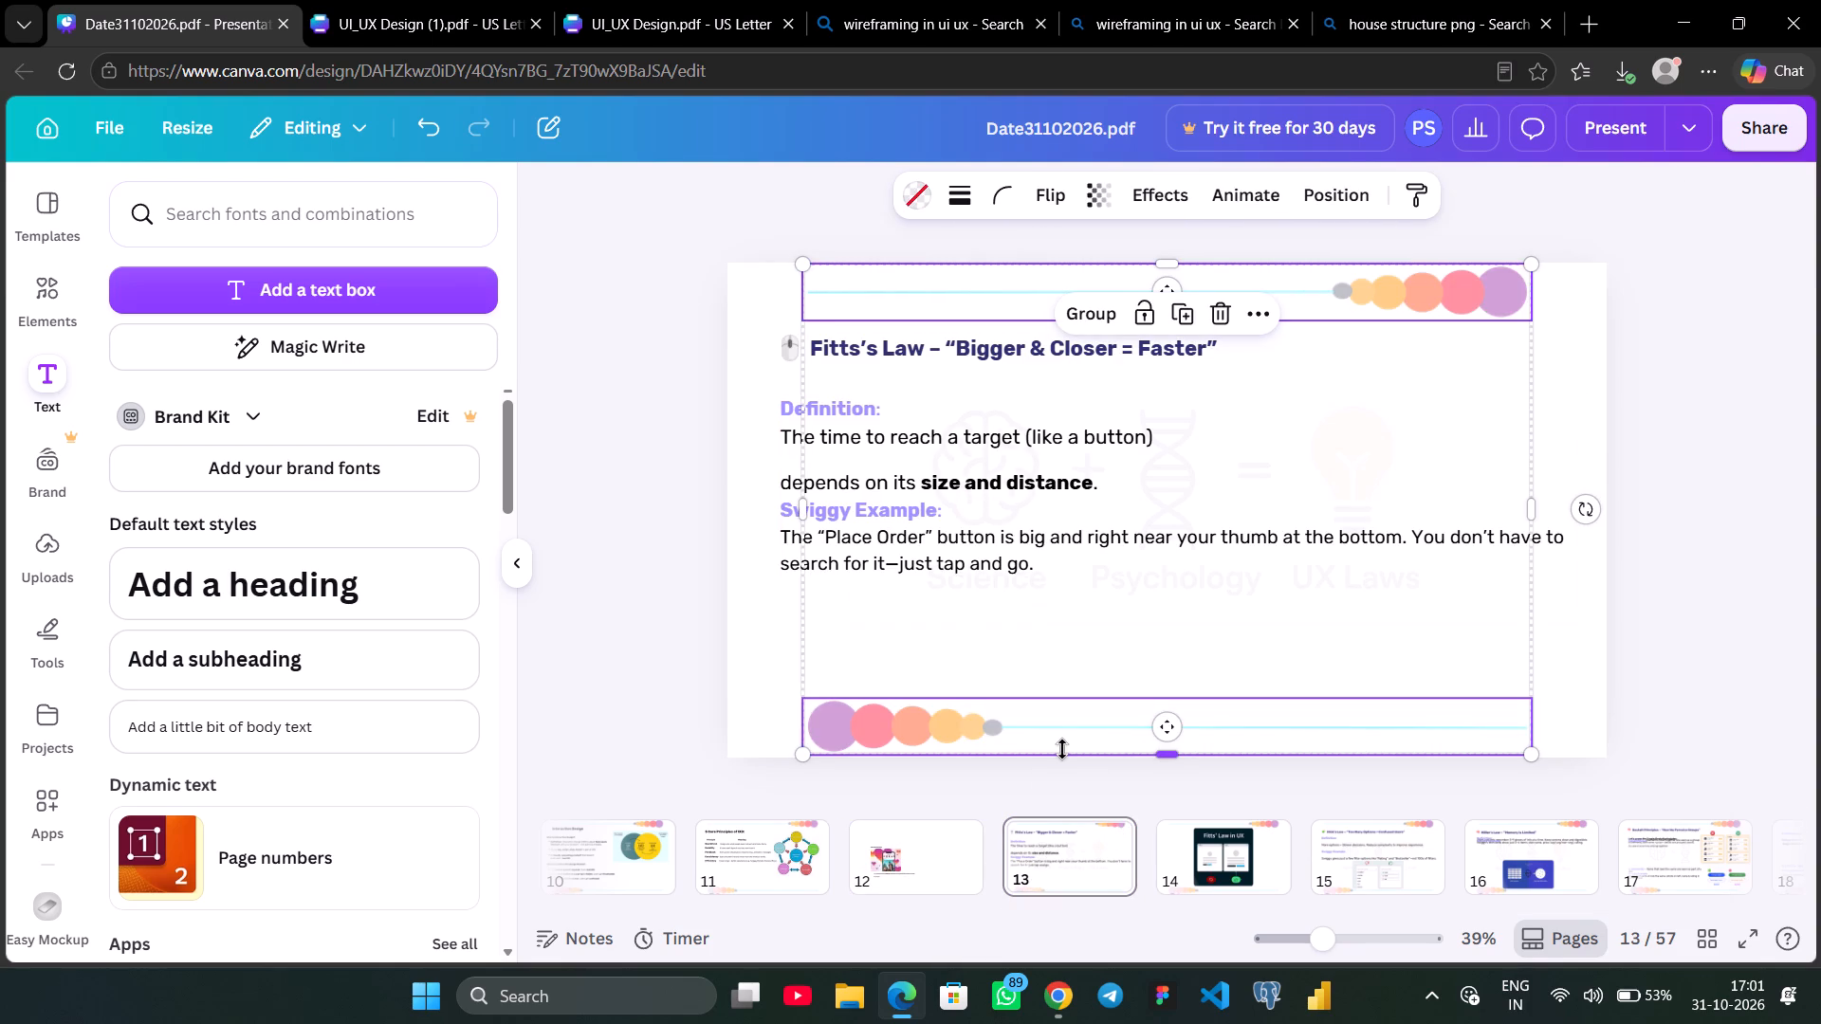
key(ctrl+c)
click(934, 820)
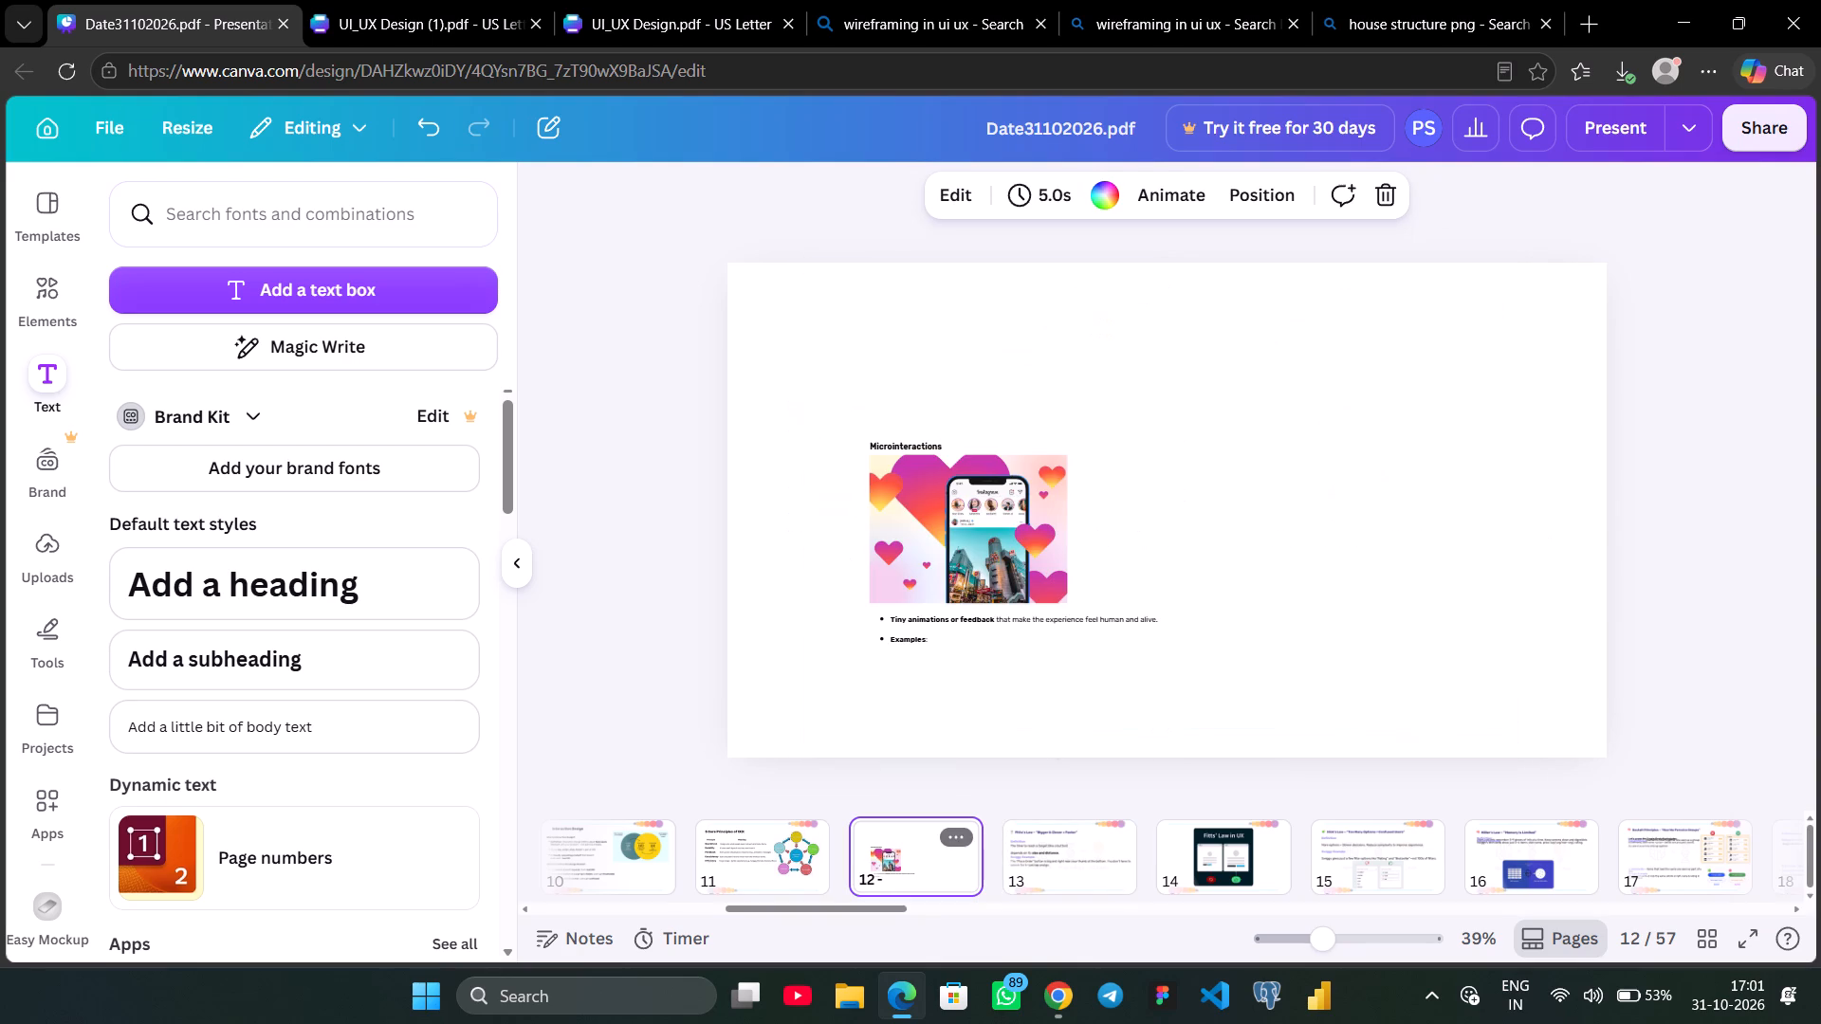
key(ctrl+v)
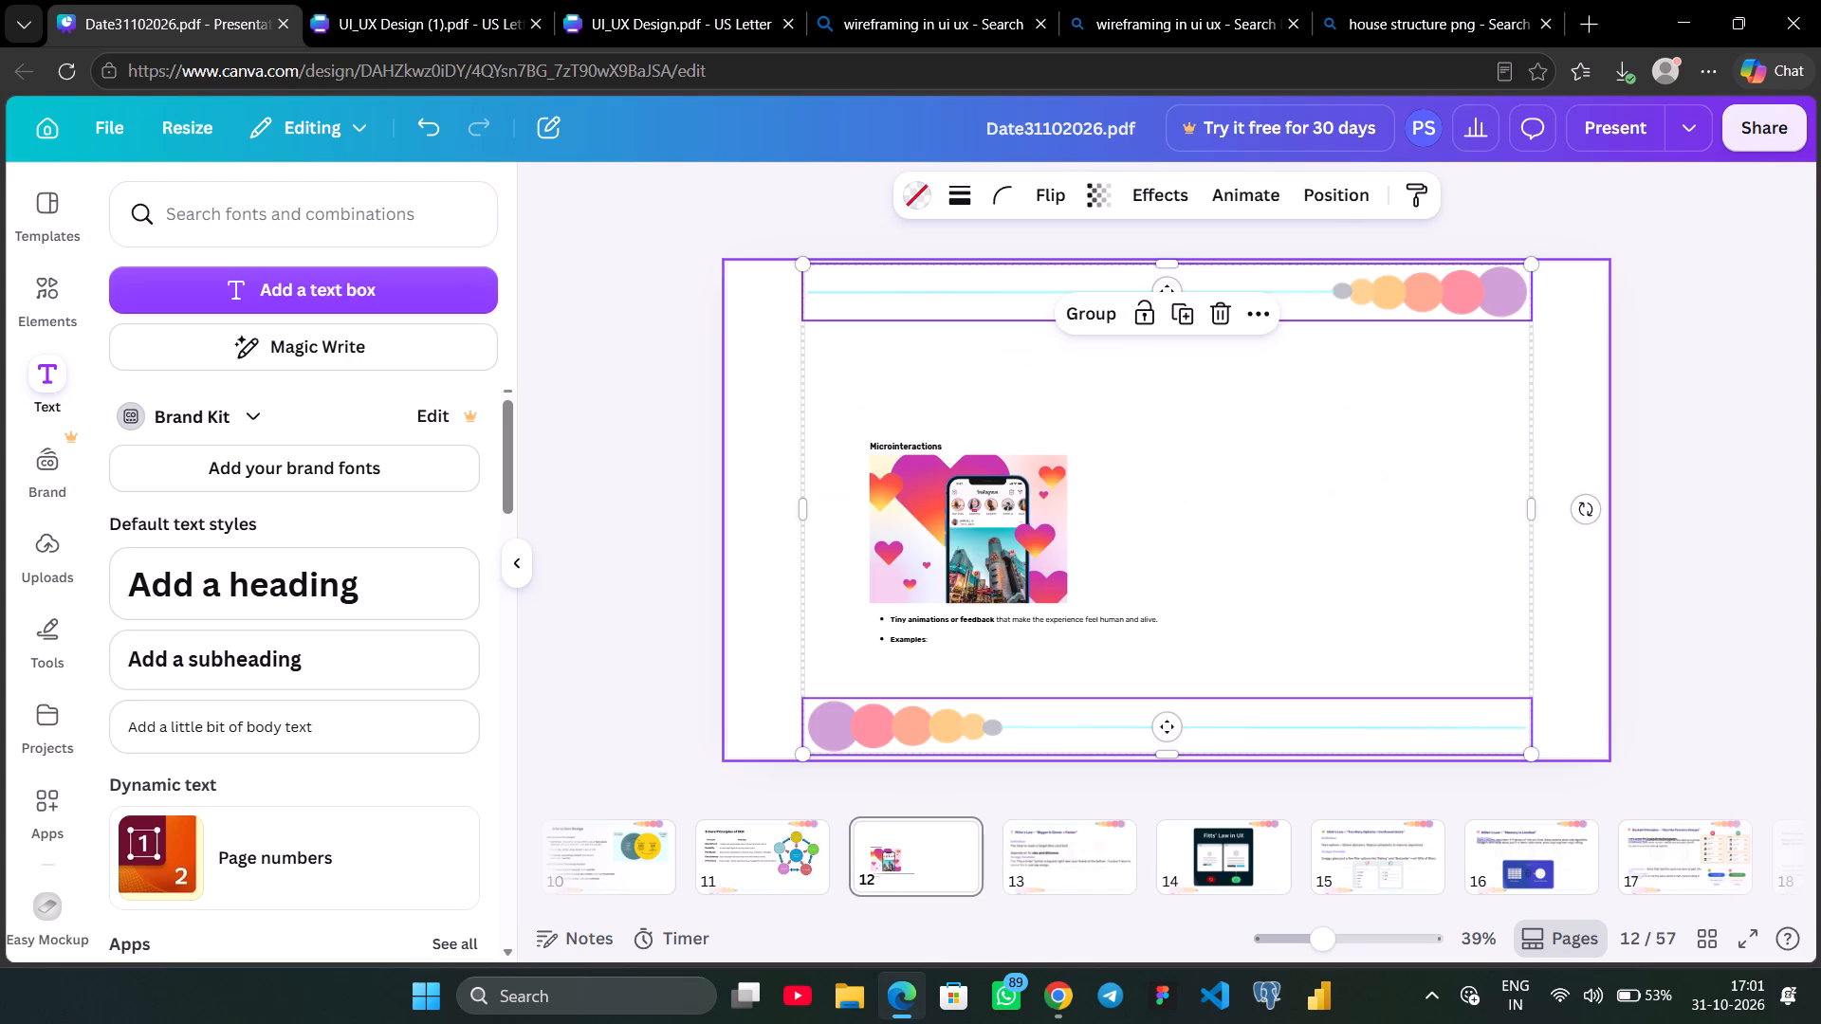
click(1653, 570)
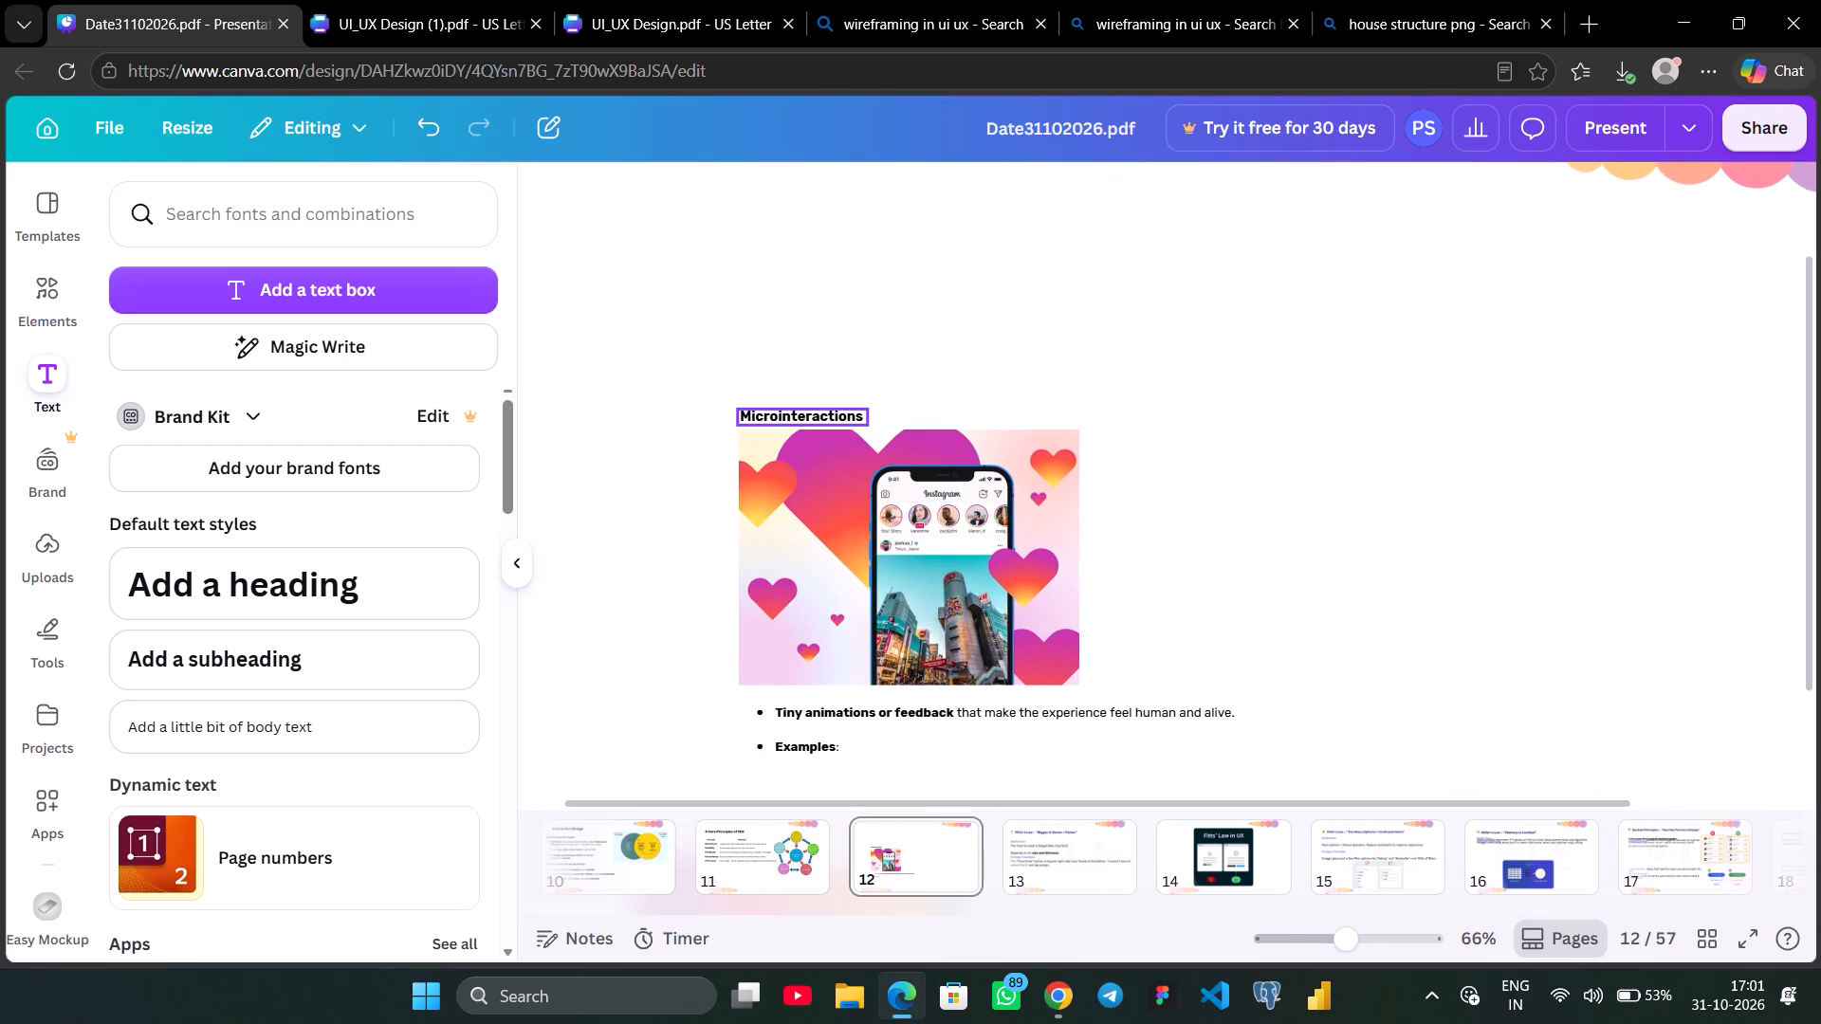
Move the Microinteractions heading away from the image to slide 12's upper left, below the top border.
click(766, 417)
drag(766, 417, 652, 255)
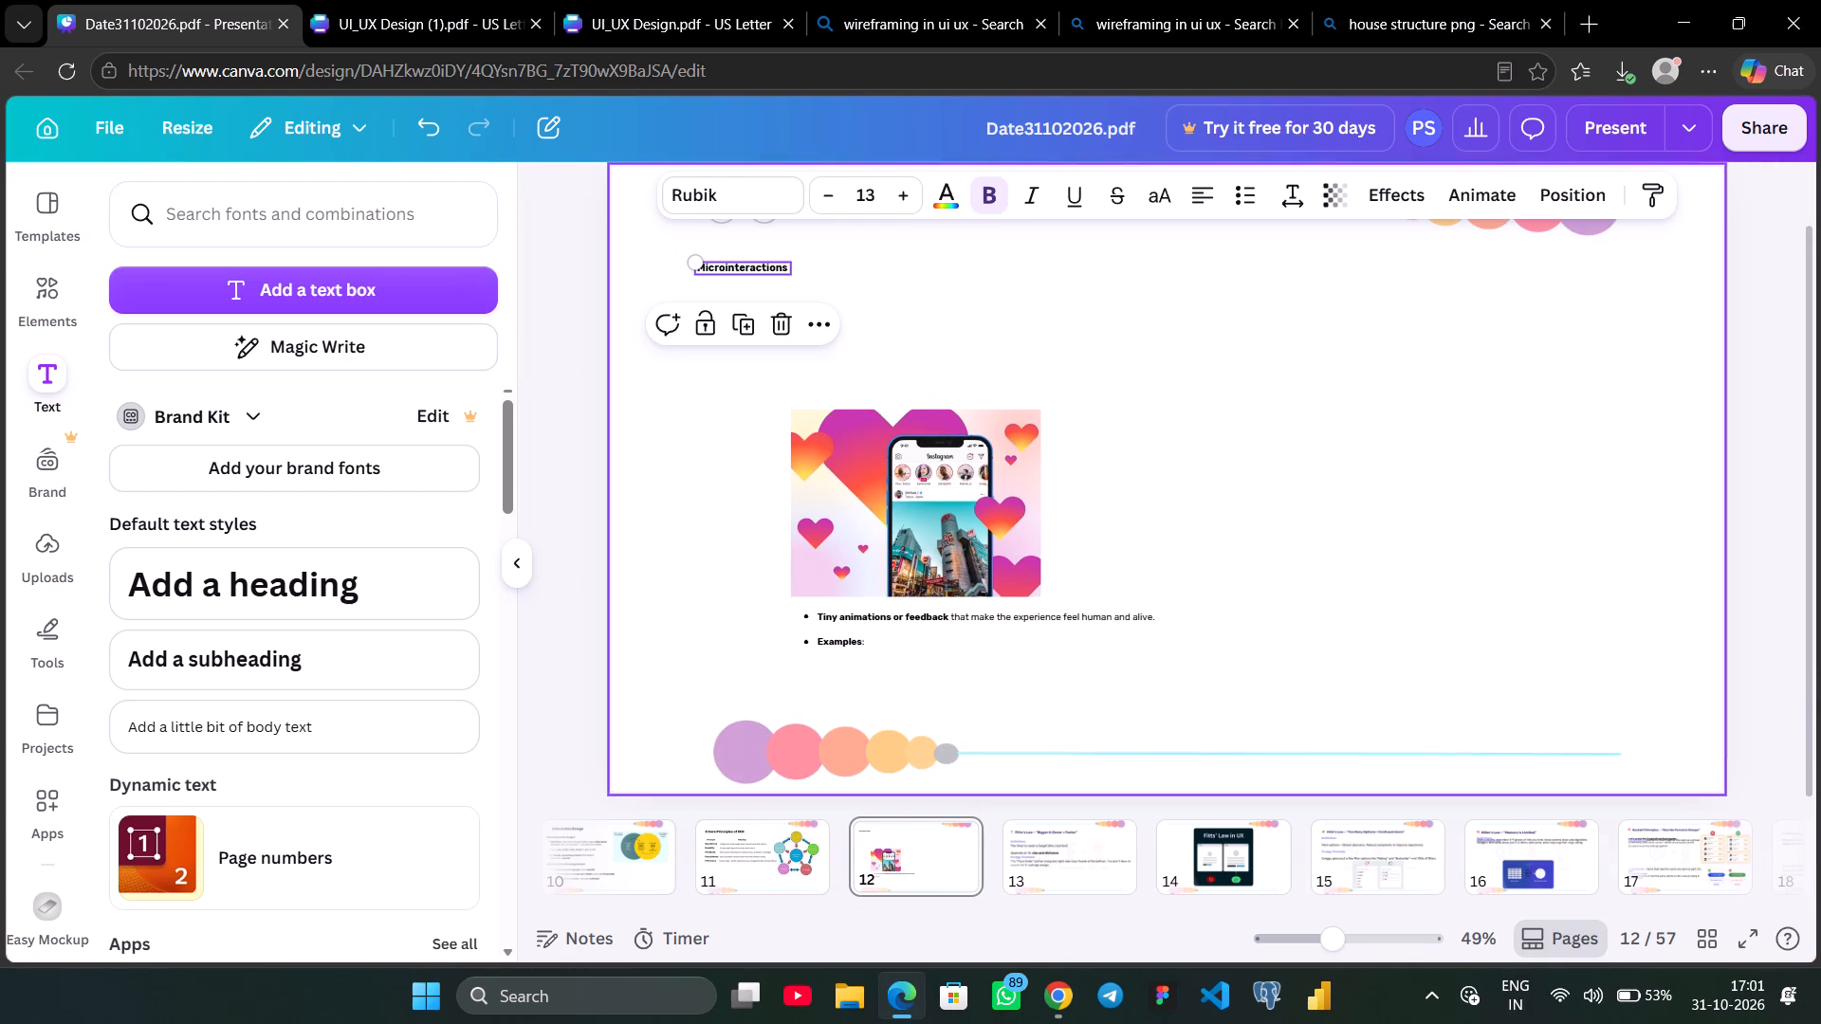
click(851, 302)
Set the Microinteractions heading's font size to 35, matching the title on slide 11.
click(768, 267)
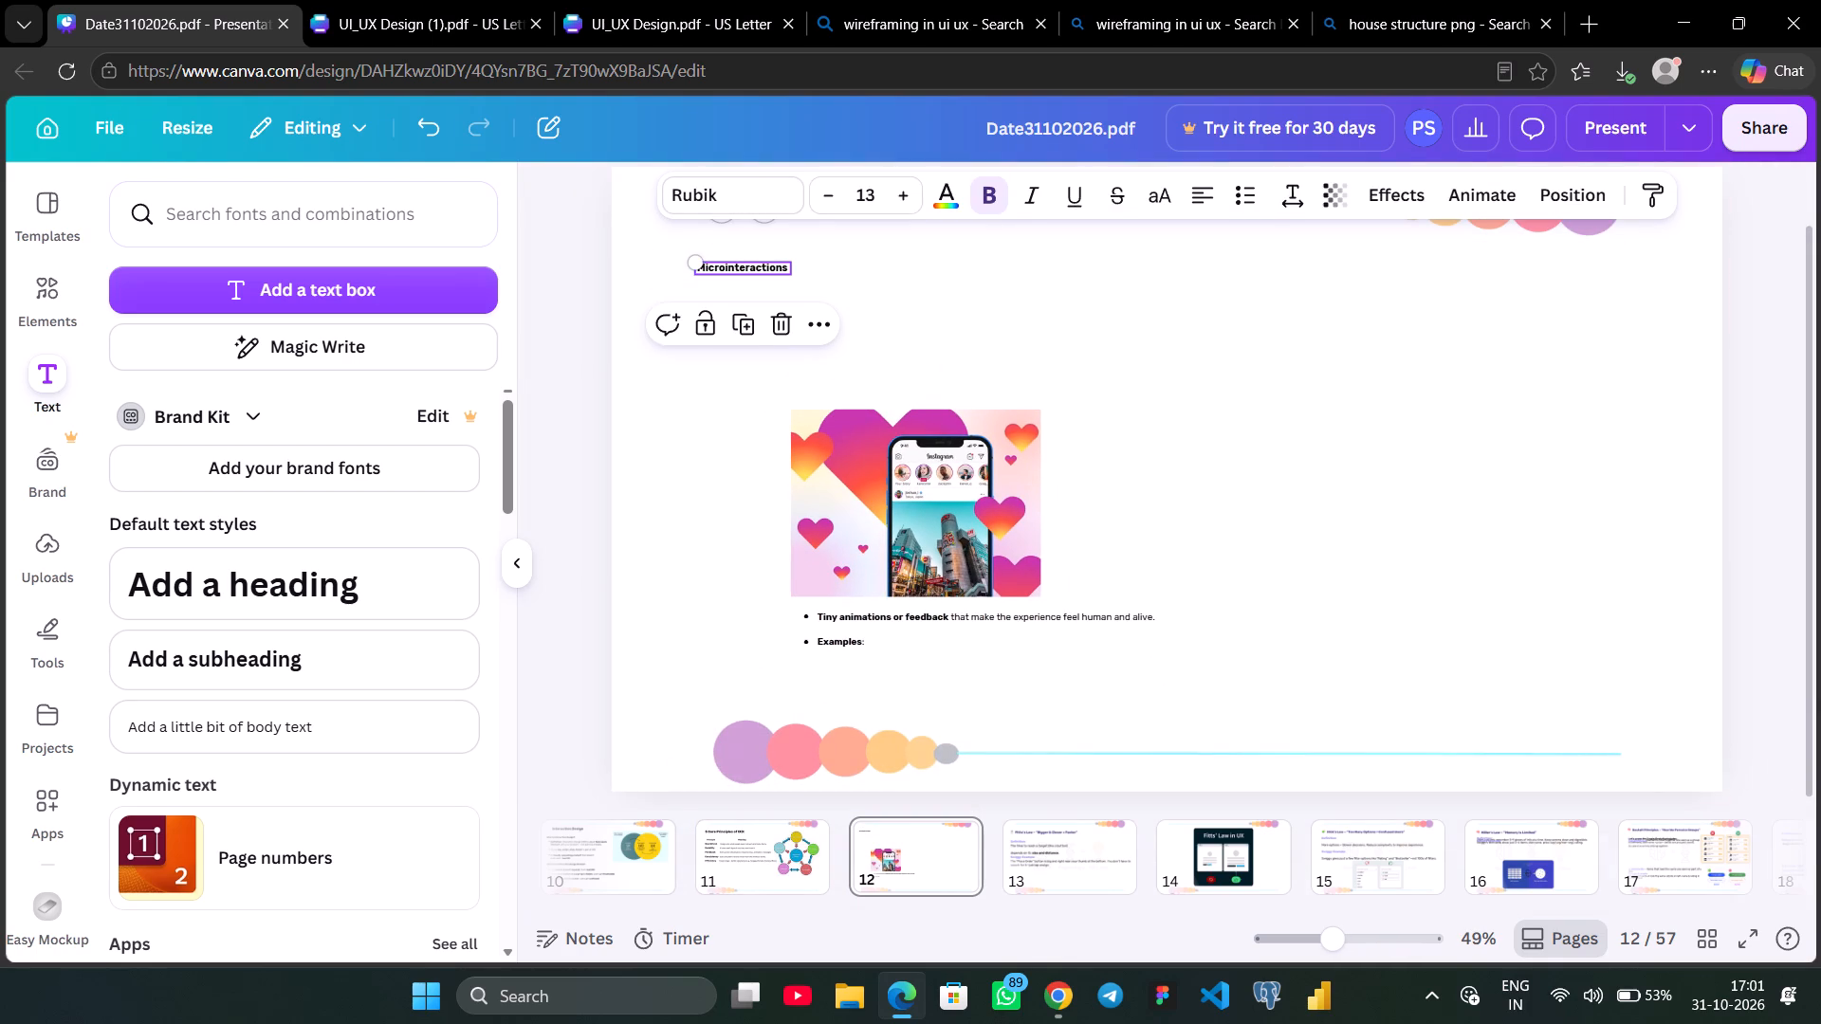
triple_click(914, 190)
triple_click(914, 190)
click(914, 190)
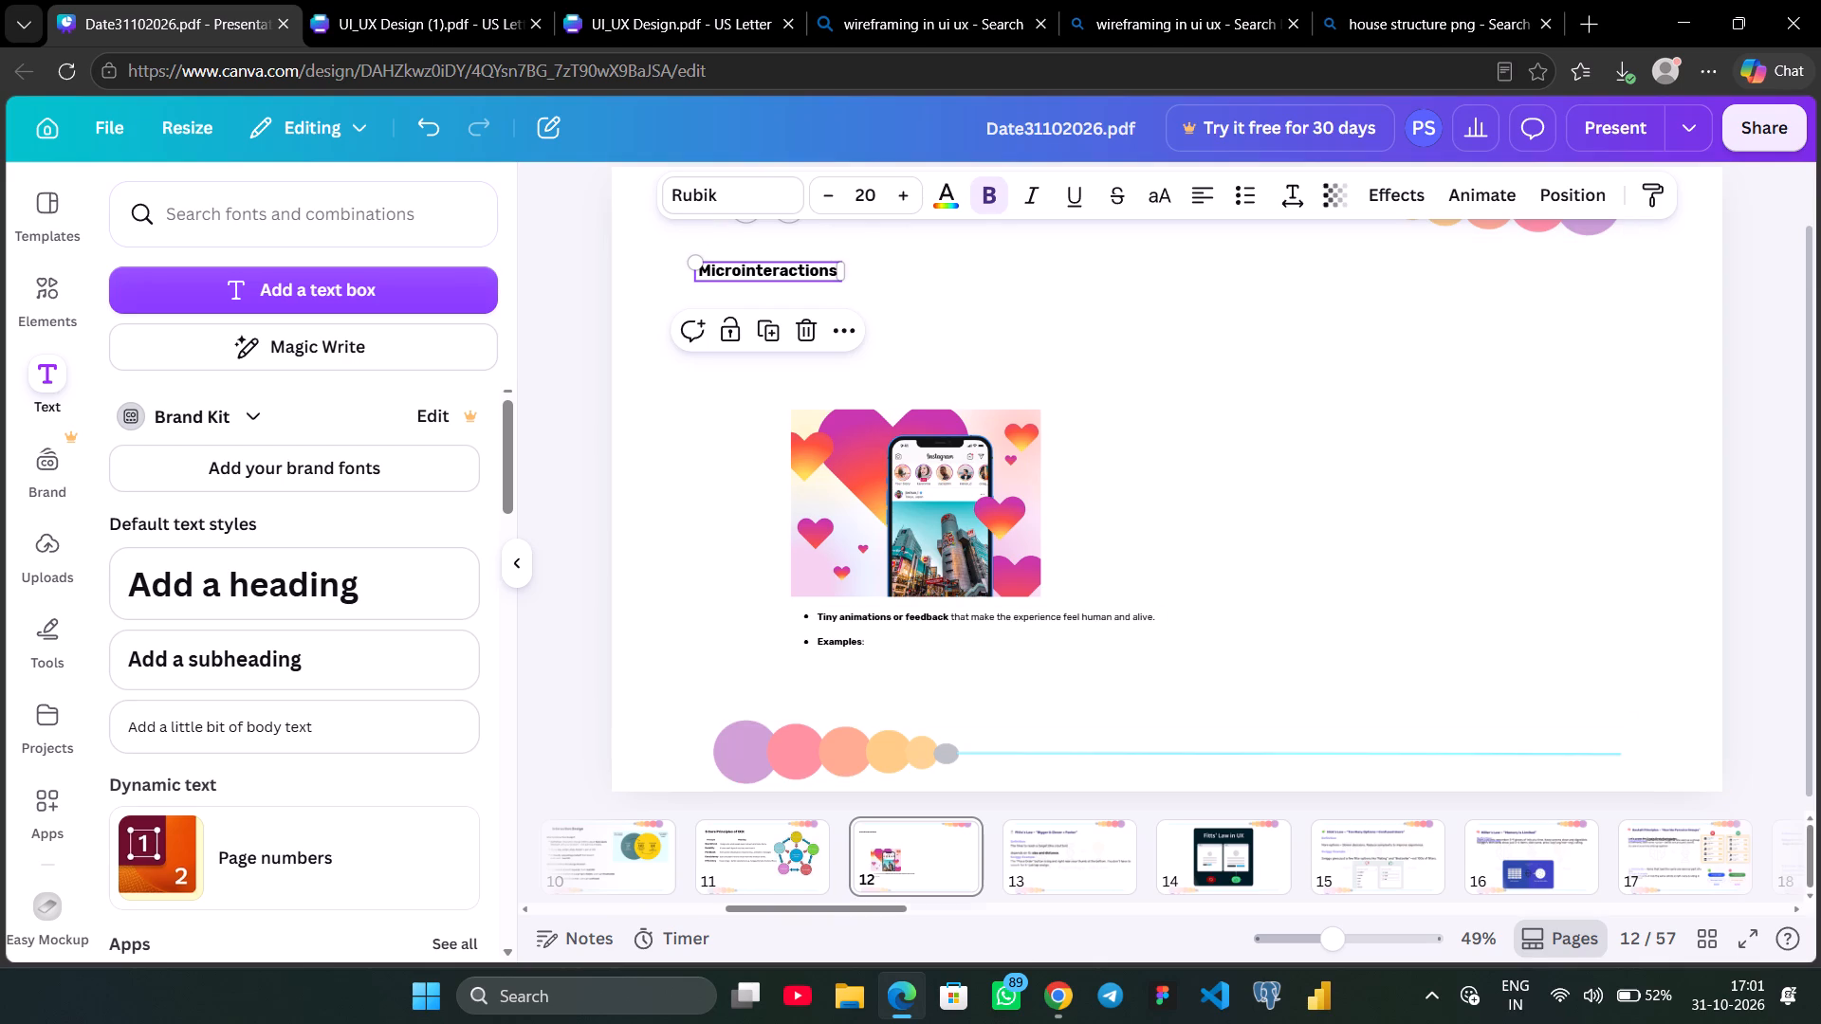
click(739, 845)
click(772, 287)
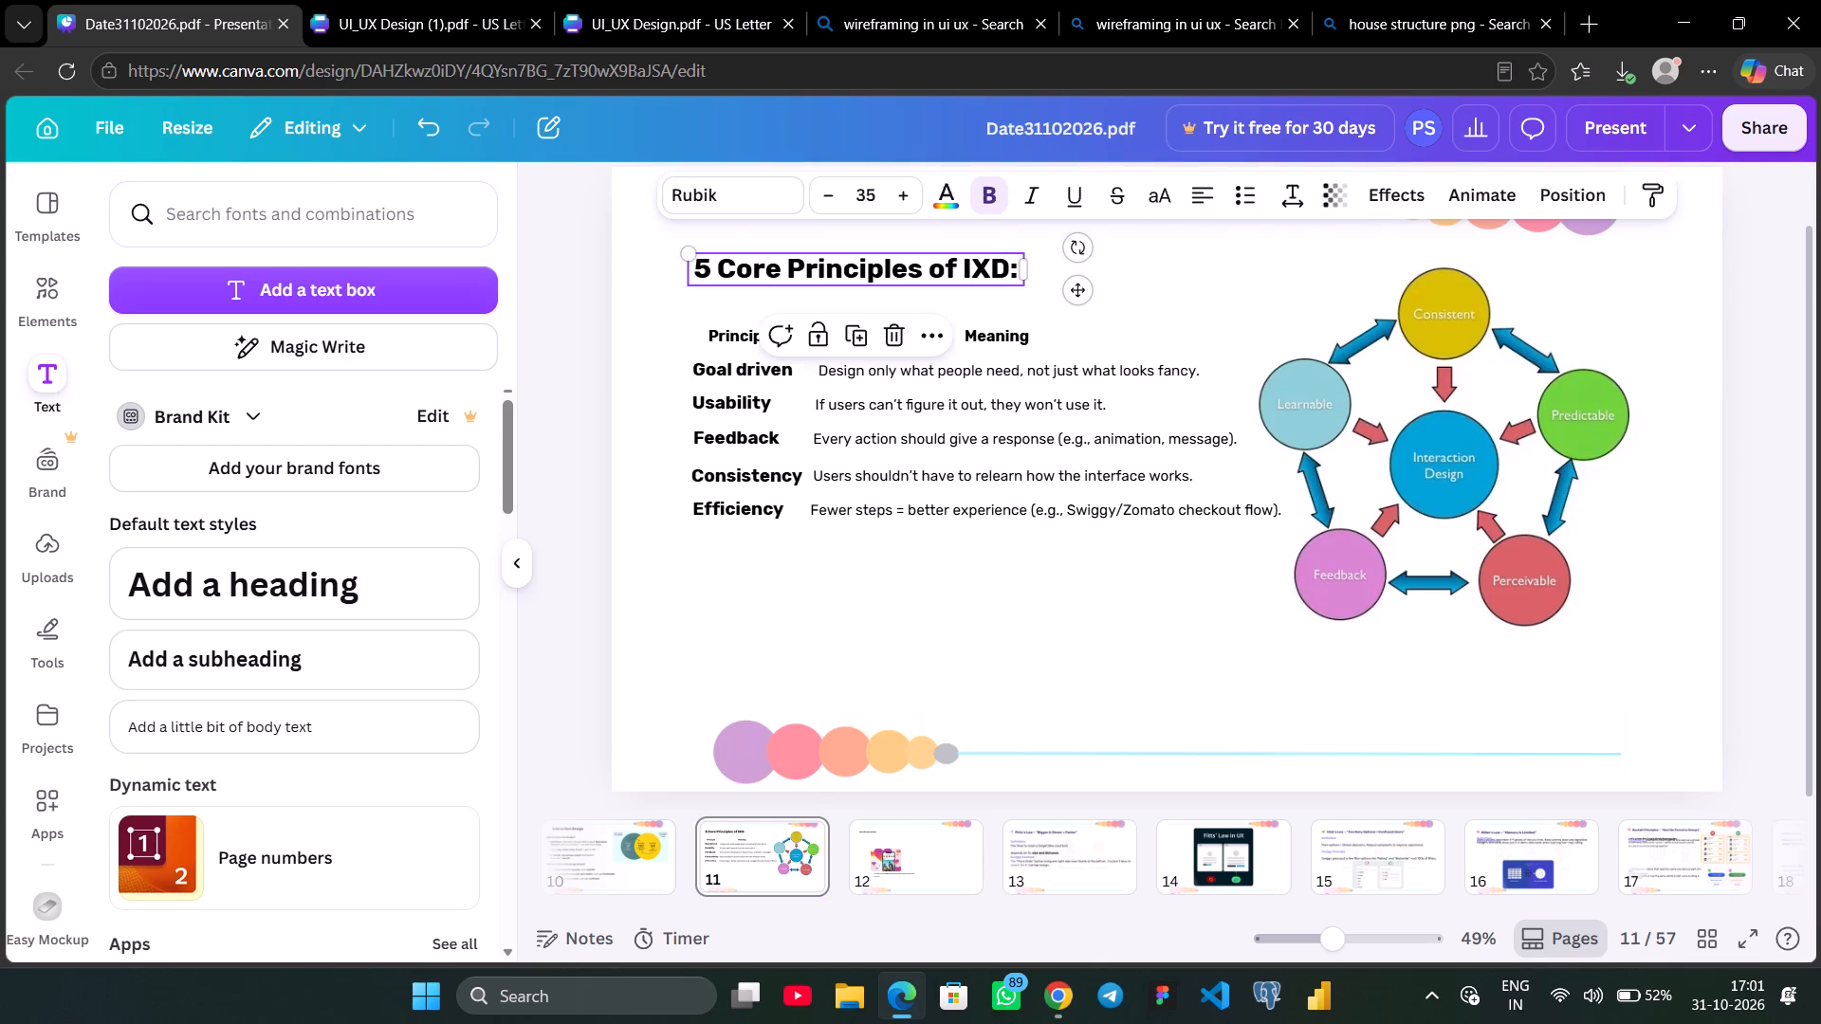
click(928, 850)
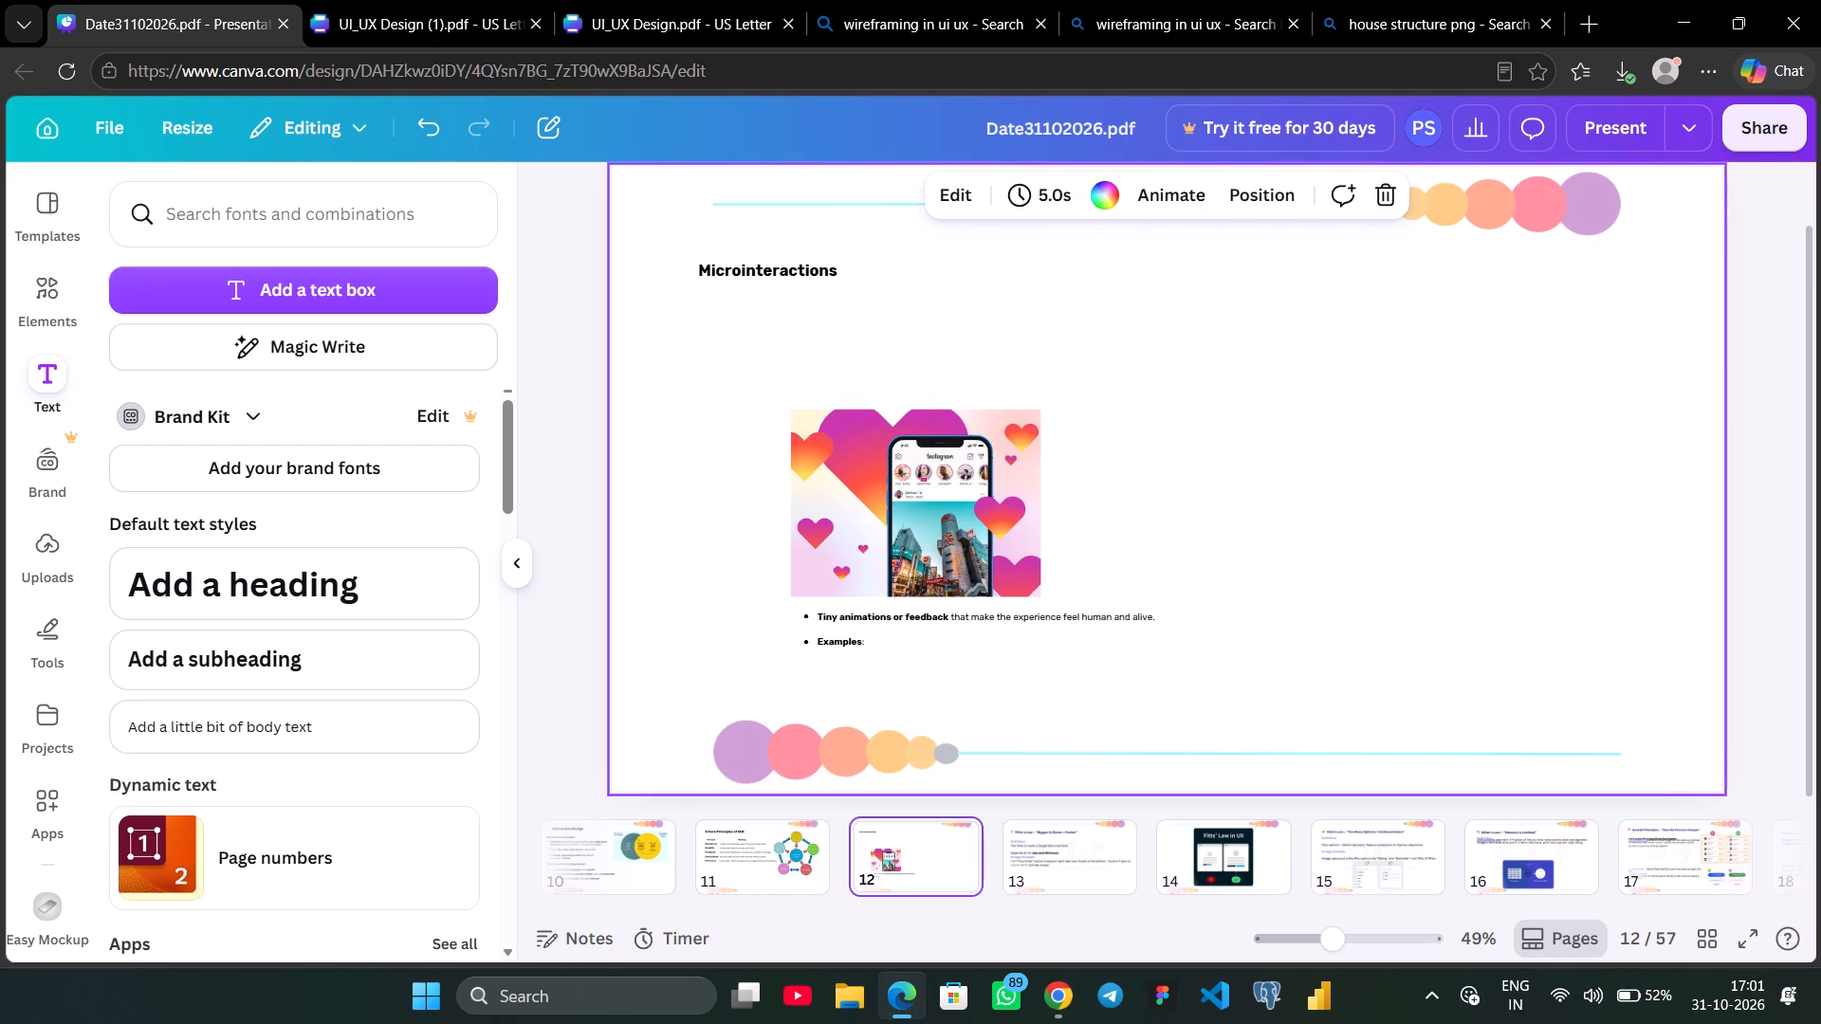
click(771, 277)
click(869, 180)
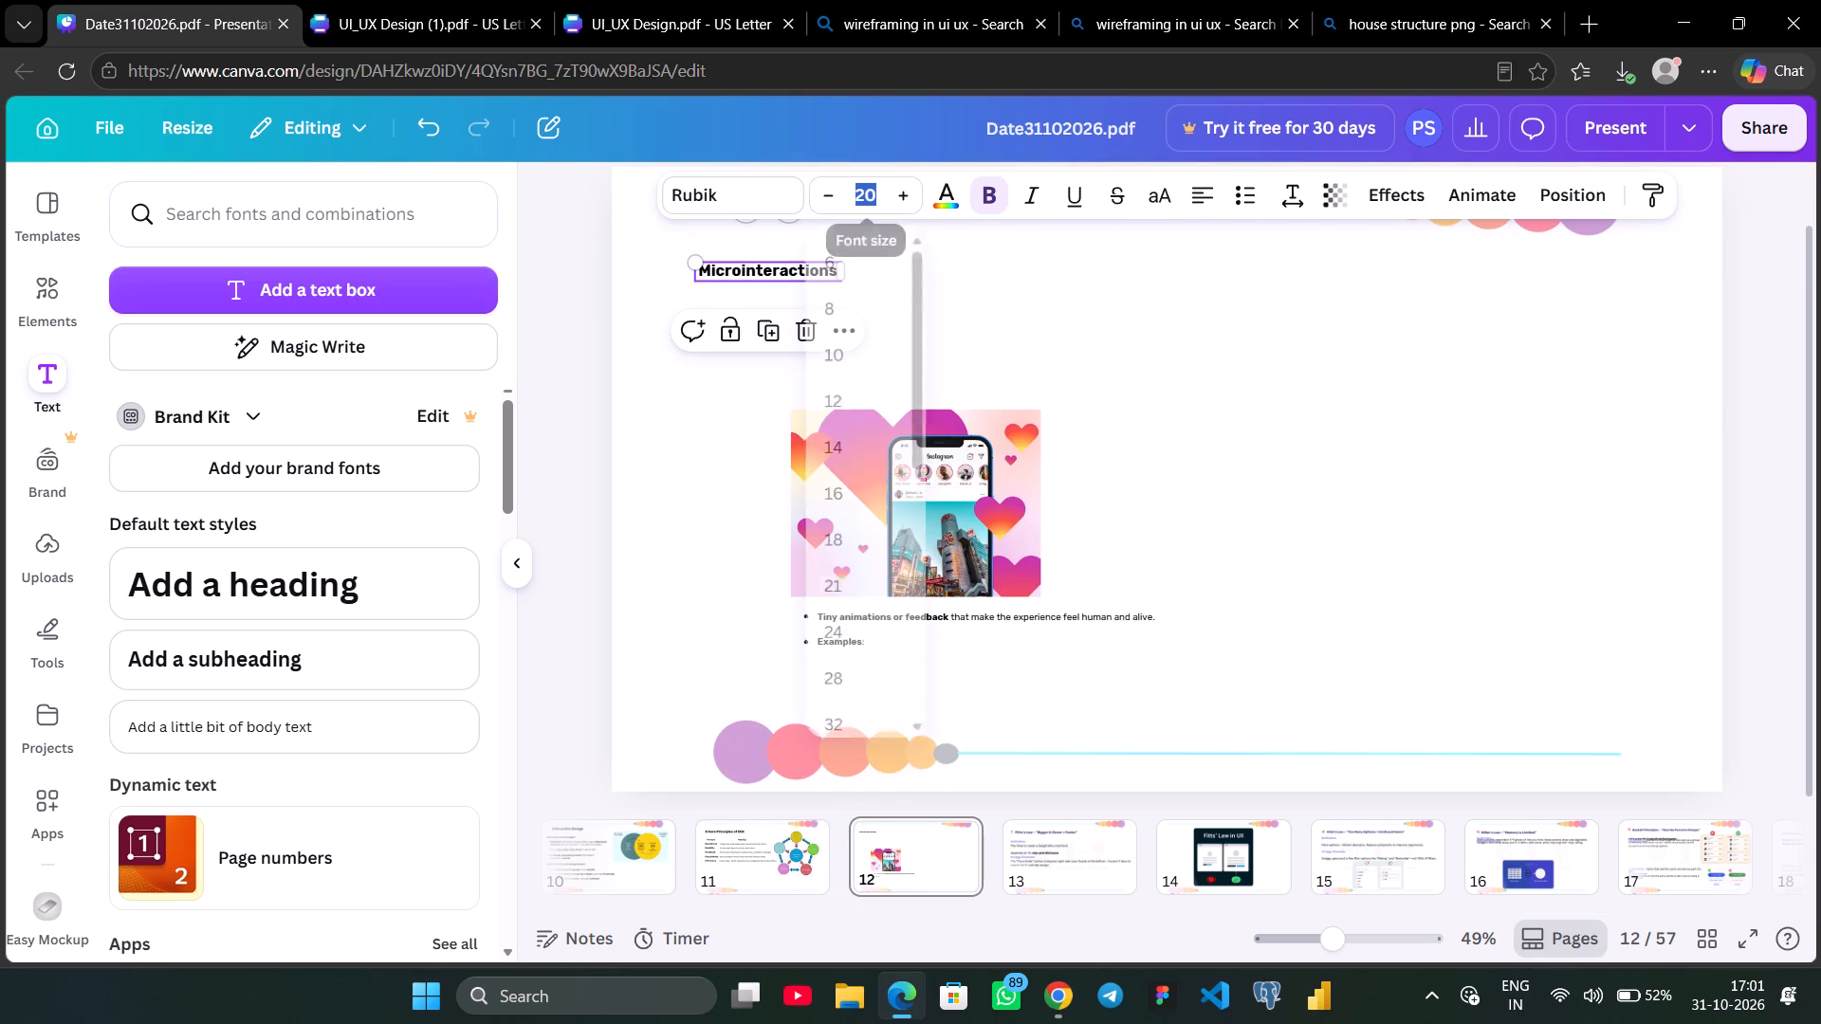
text(35)
key(Return)
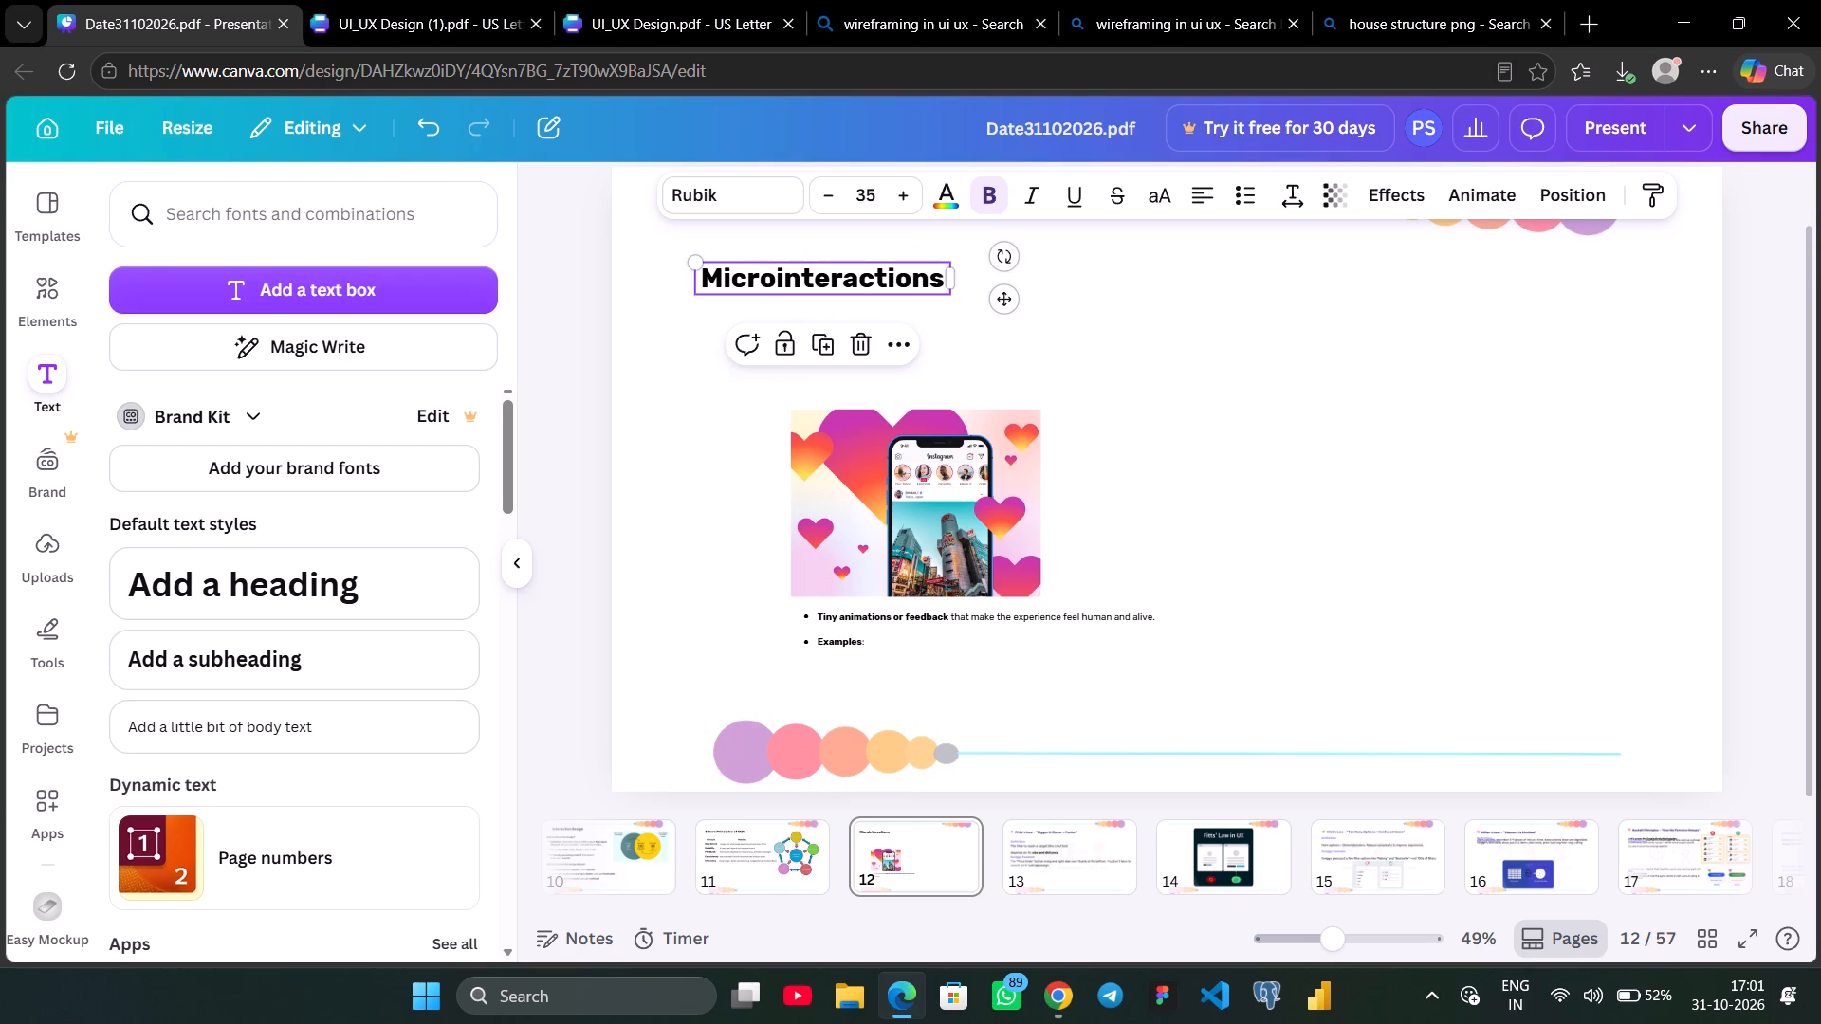
Nudge the Microinteractions heading slightly up and to the left, closer to the top border line.
click(1152, 372)
scroll(1152, 372, up, 1)
click(846, 342)
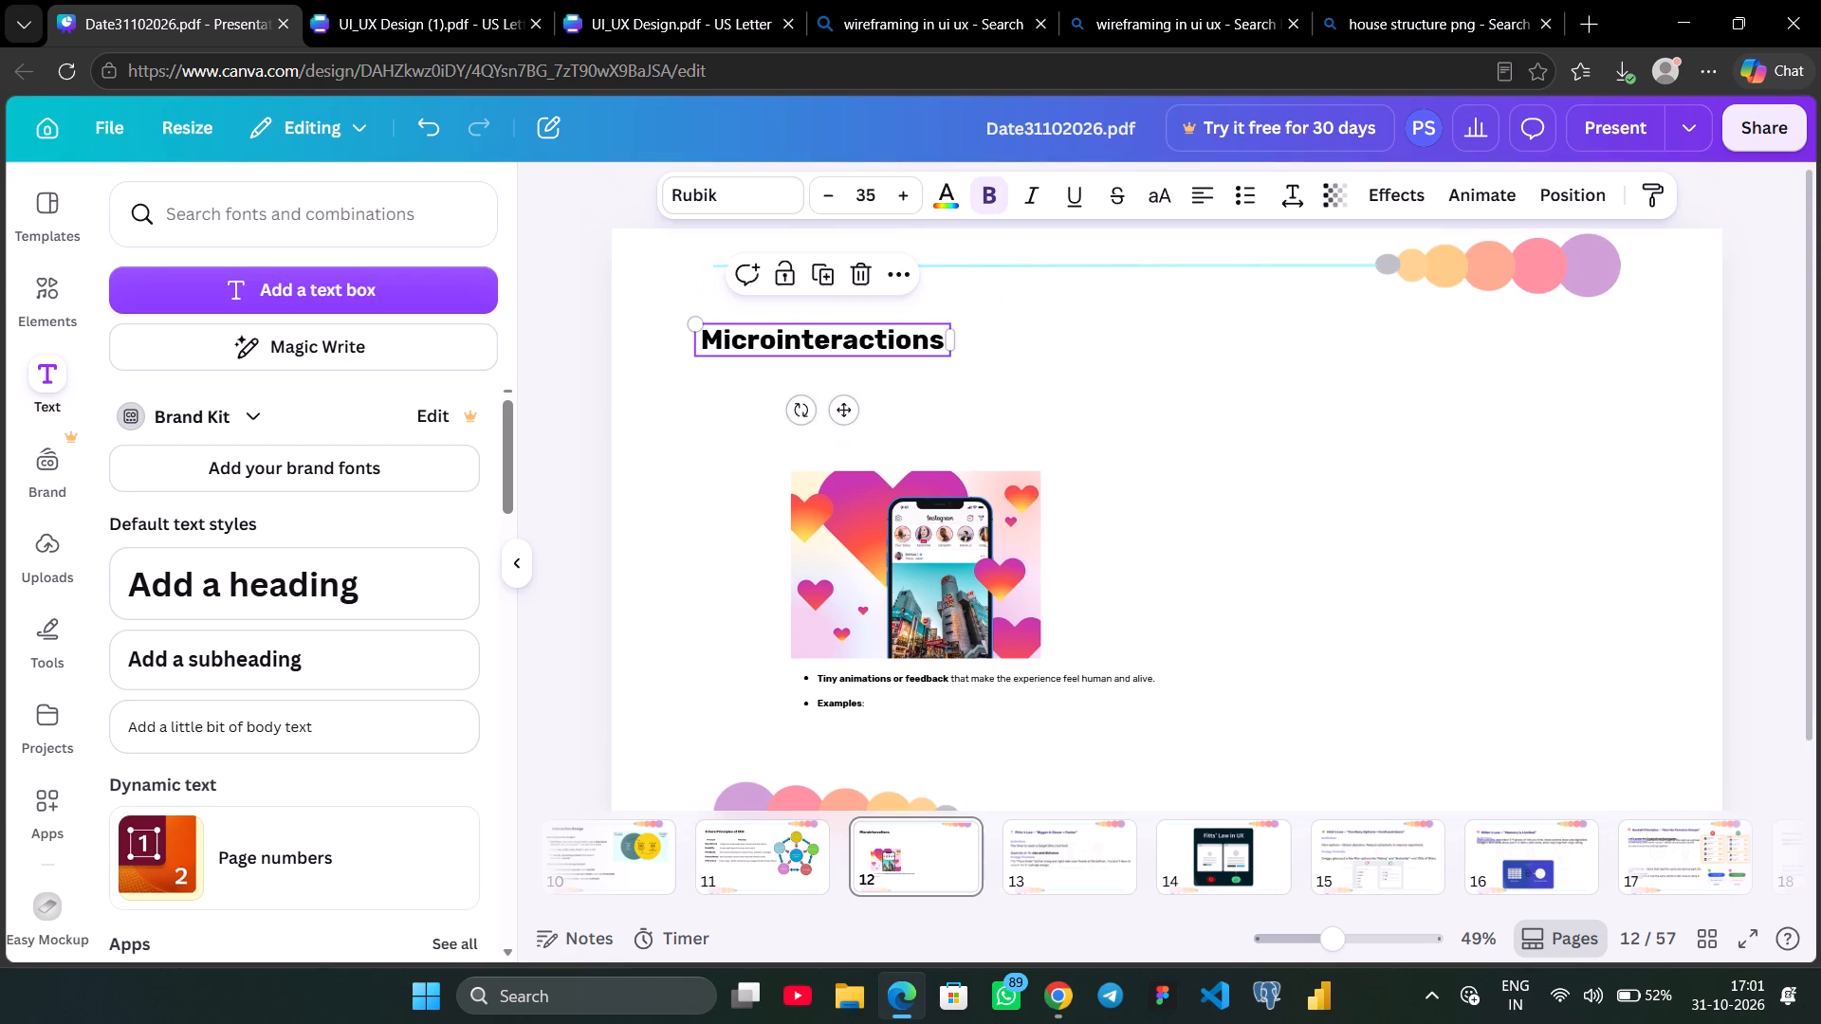
key(Up)
key(Up)
key(Up)
key(Up)
key(Up)
key(Up)
key(Up)
key(Up)
key(Up)
key(Up)
key(Up)
key(Up)
key(Up)
key(Up)
key(Up)
key(Up)
key(Up)
key(Up)
key(Up)
key(Up)
key(Left)
key(Left)
key(Left)
key(Left)
key(Left)
key(Left)
key(Left)
key(Left)
key(Left)
key(Left)
key(Left)
key(Left)
key(Left)
key(Left)
key(Left)
key(Left)
key(Left)
key(Left)
key(Left)
key(Left)
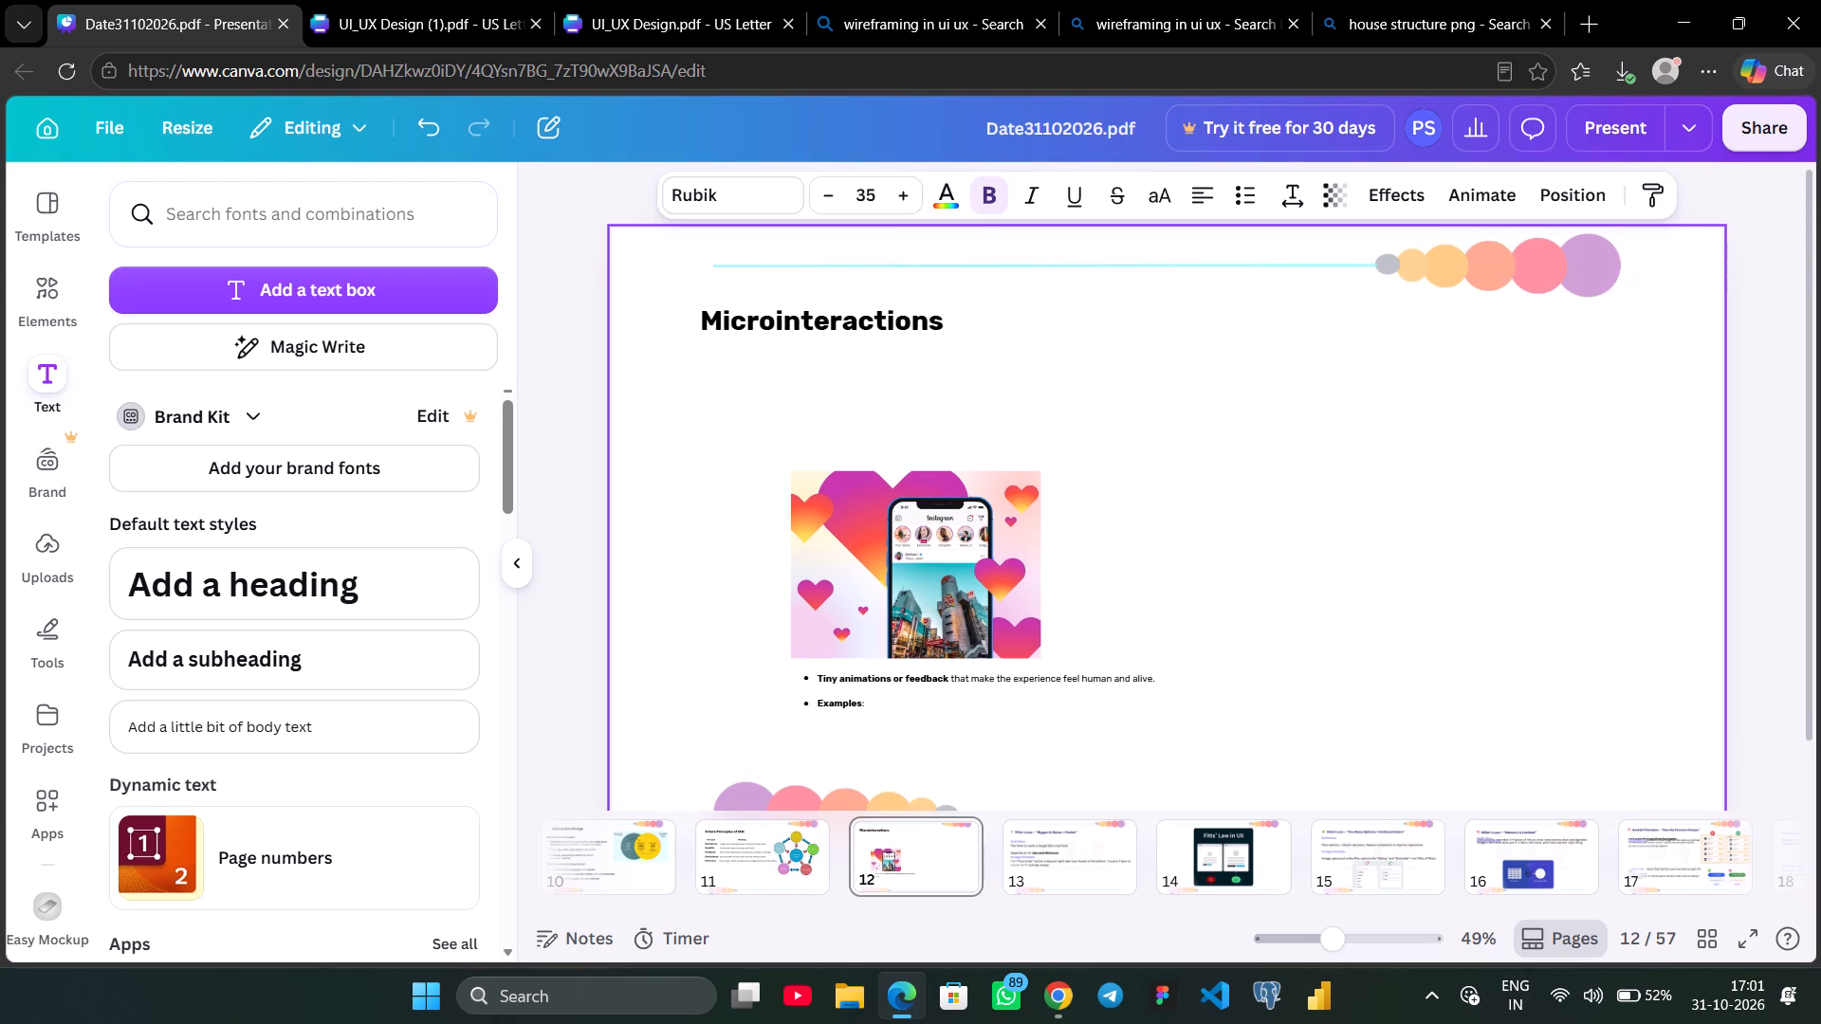
key(Left)
key(Left)
key(Left)
key(Up)
key(Up)
key(Up)
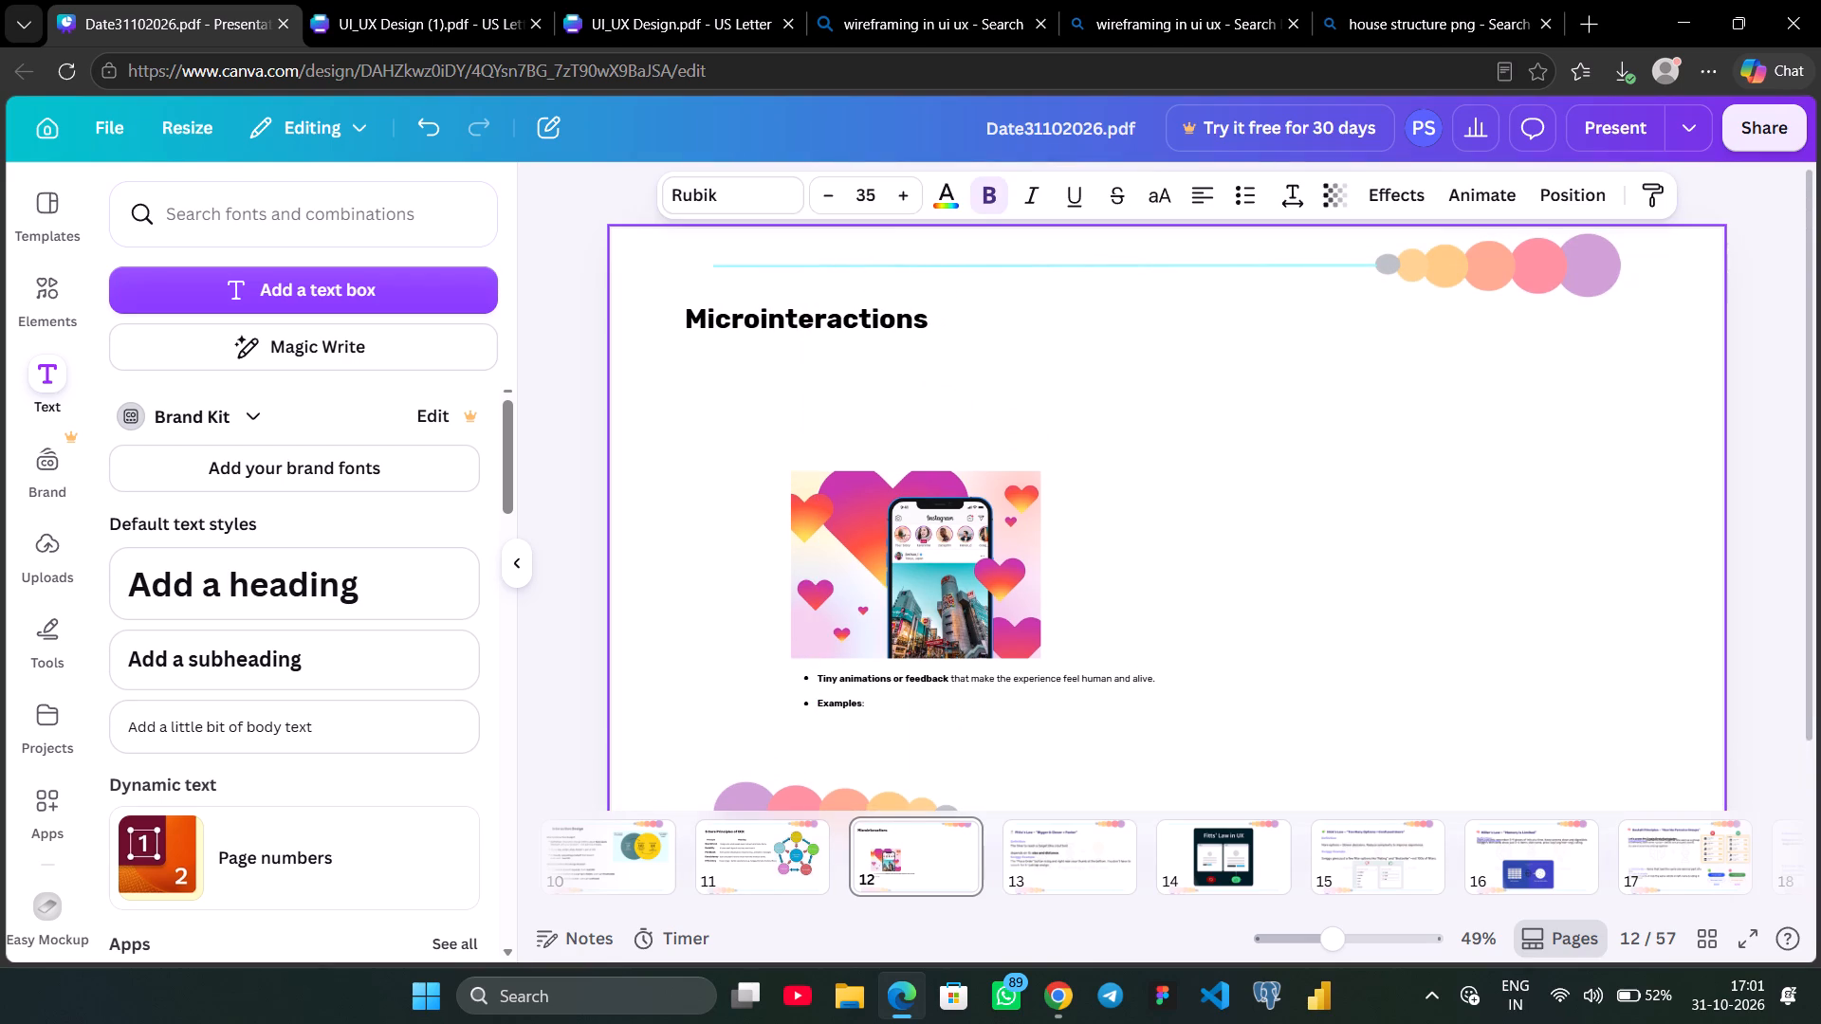
key(Up)
key(Up)
Move the Instagram image to the right side of slide 12, beneath the top border's circles.
drag(898, 575, 1383, 450)
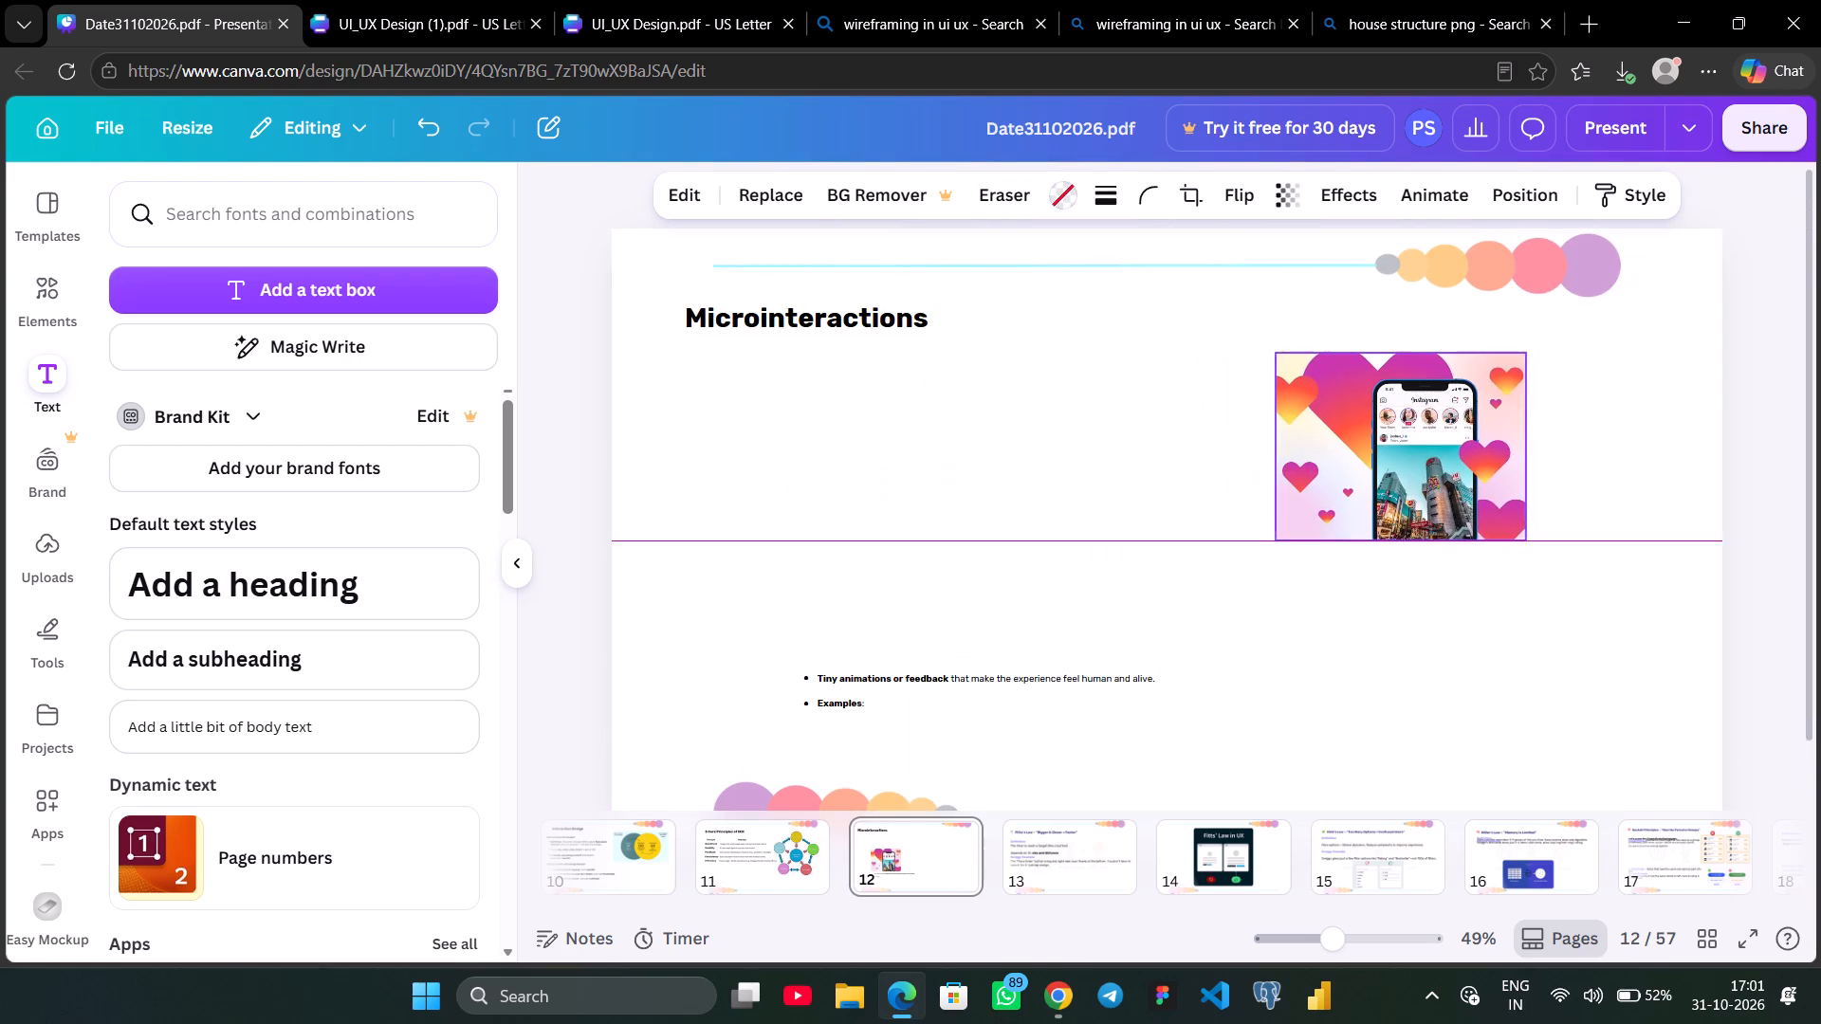
drag(1383, 450, 1382, 450)
Move the "Tiny animations or feedback" and "Examples:" lines with their bullets together to just below the Microinteractions heading.
click(931, 682)
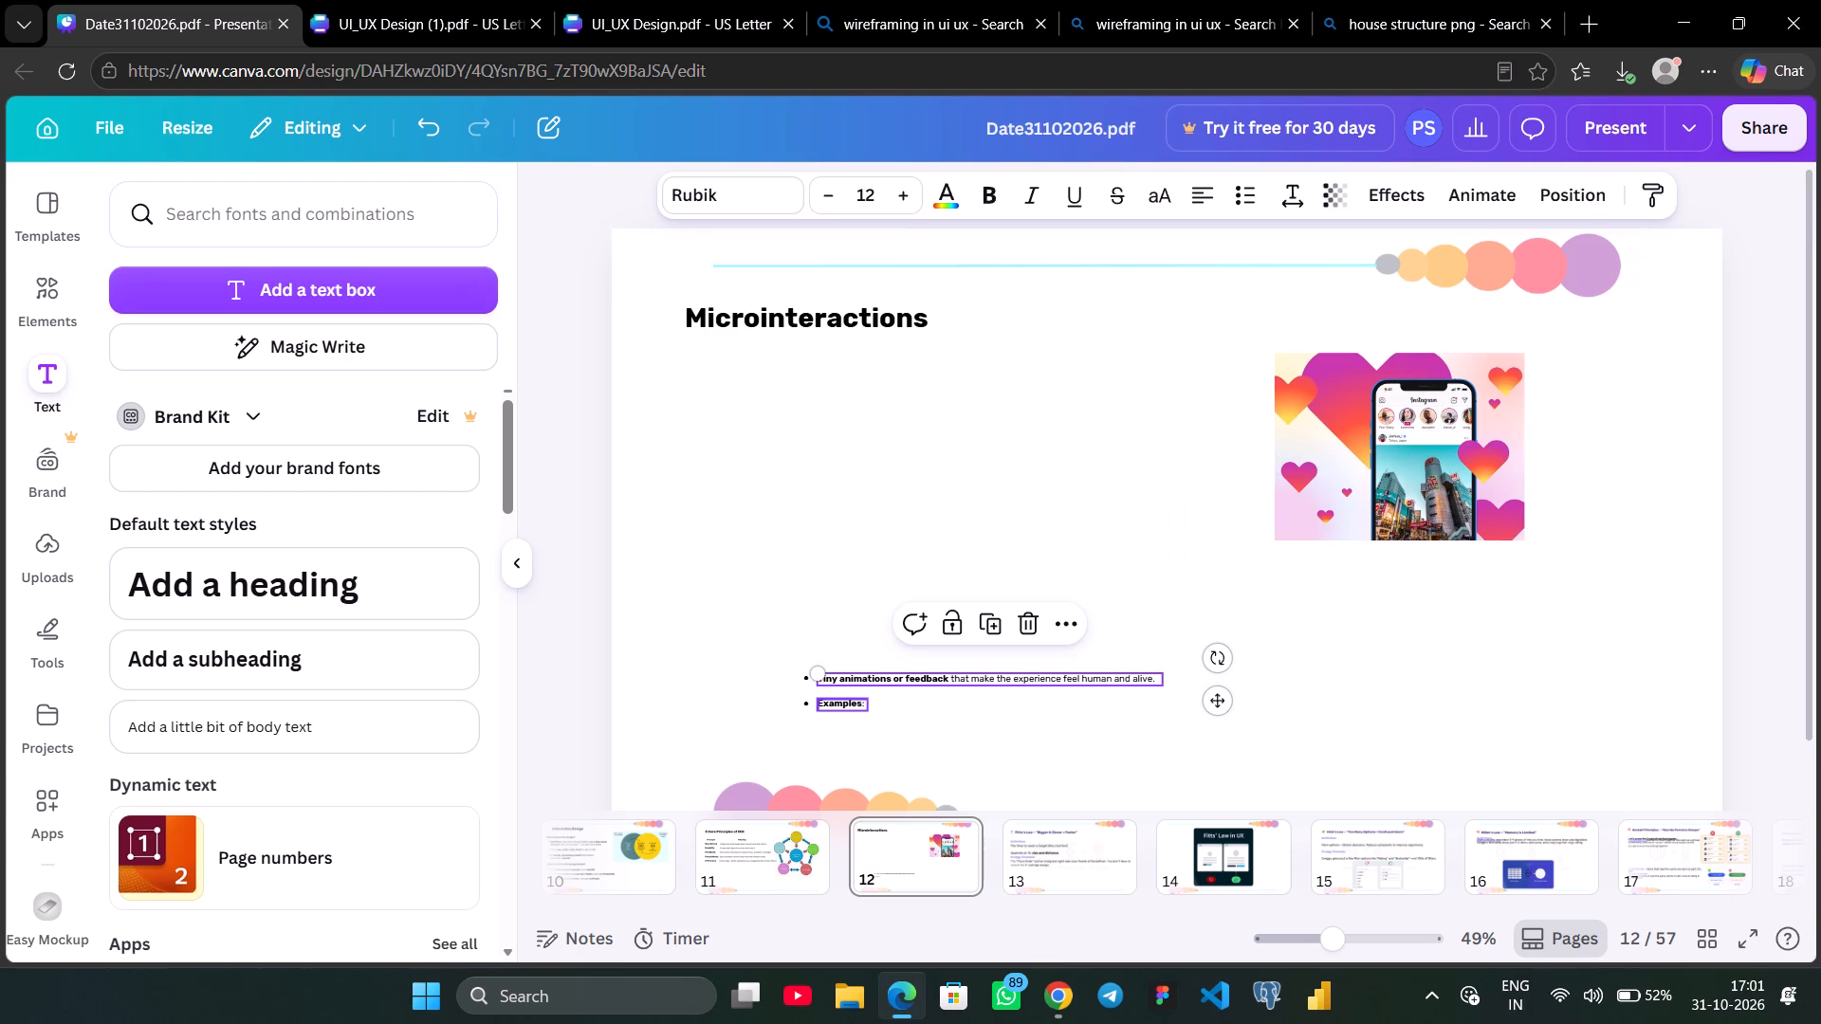
shift+click(843, 708)
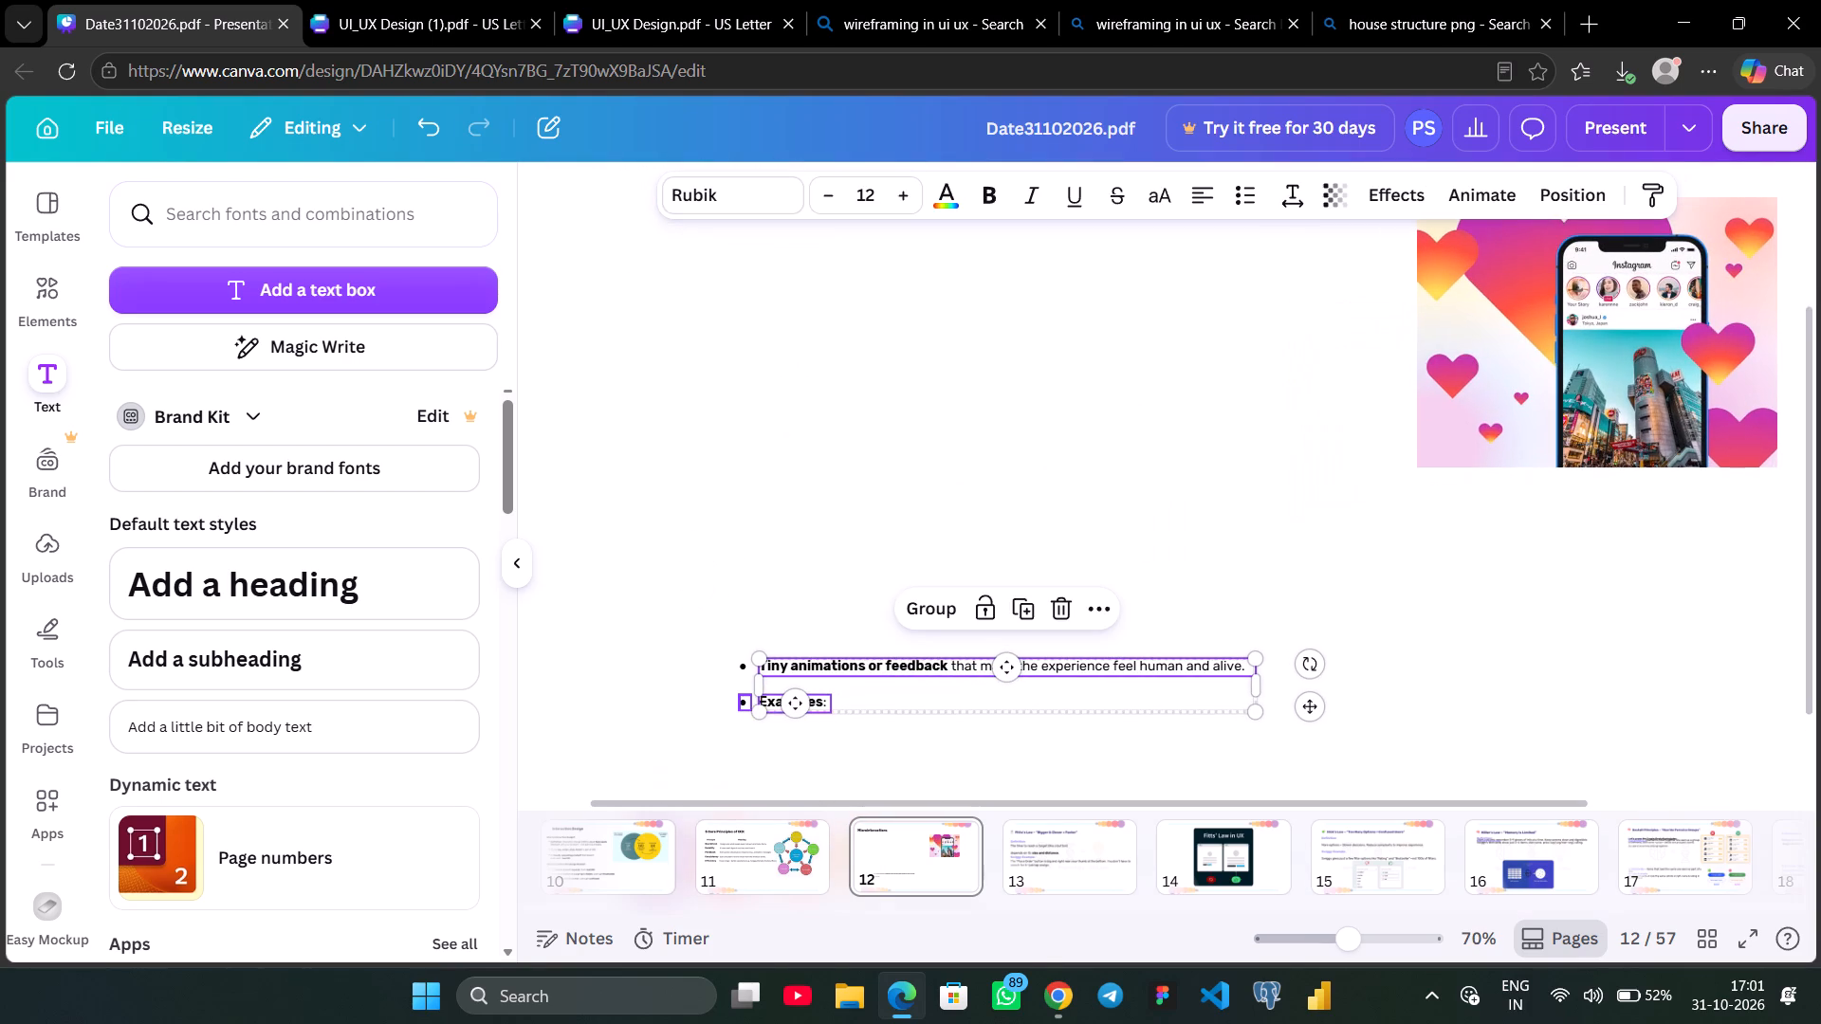
shift+click(745, 710)
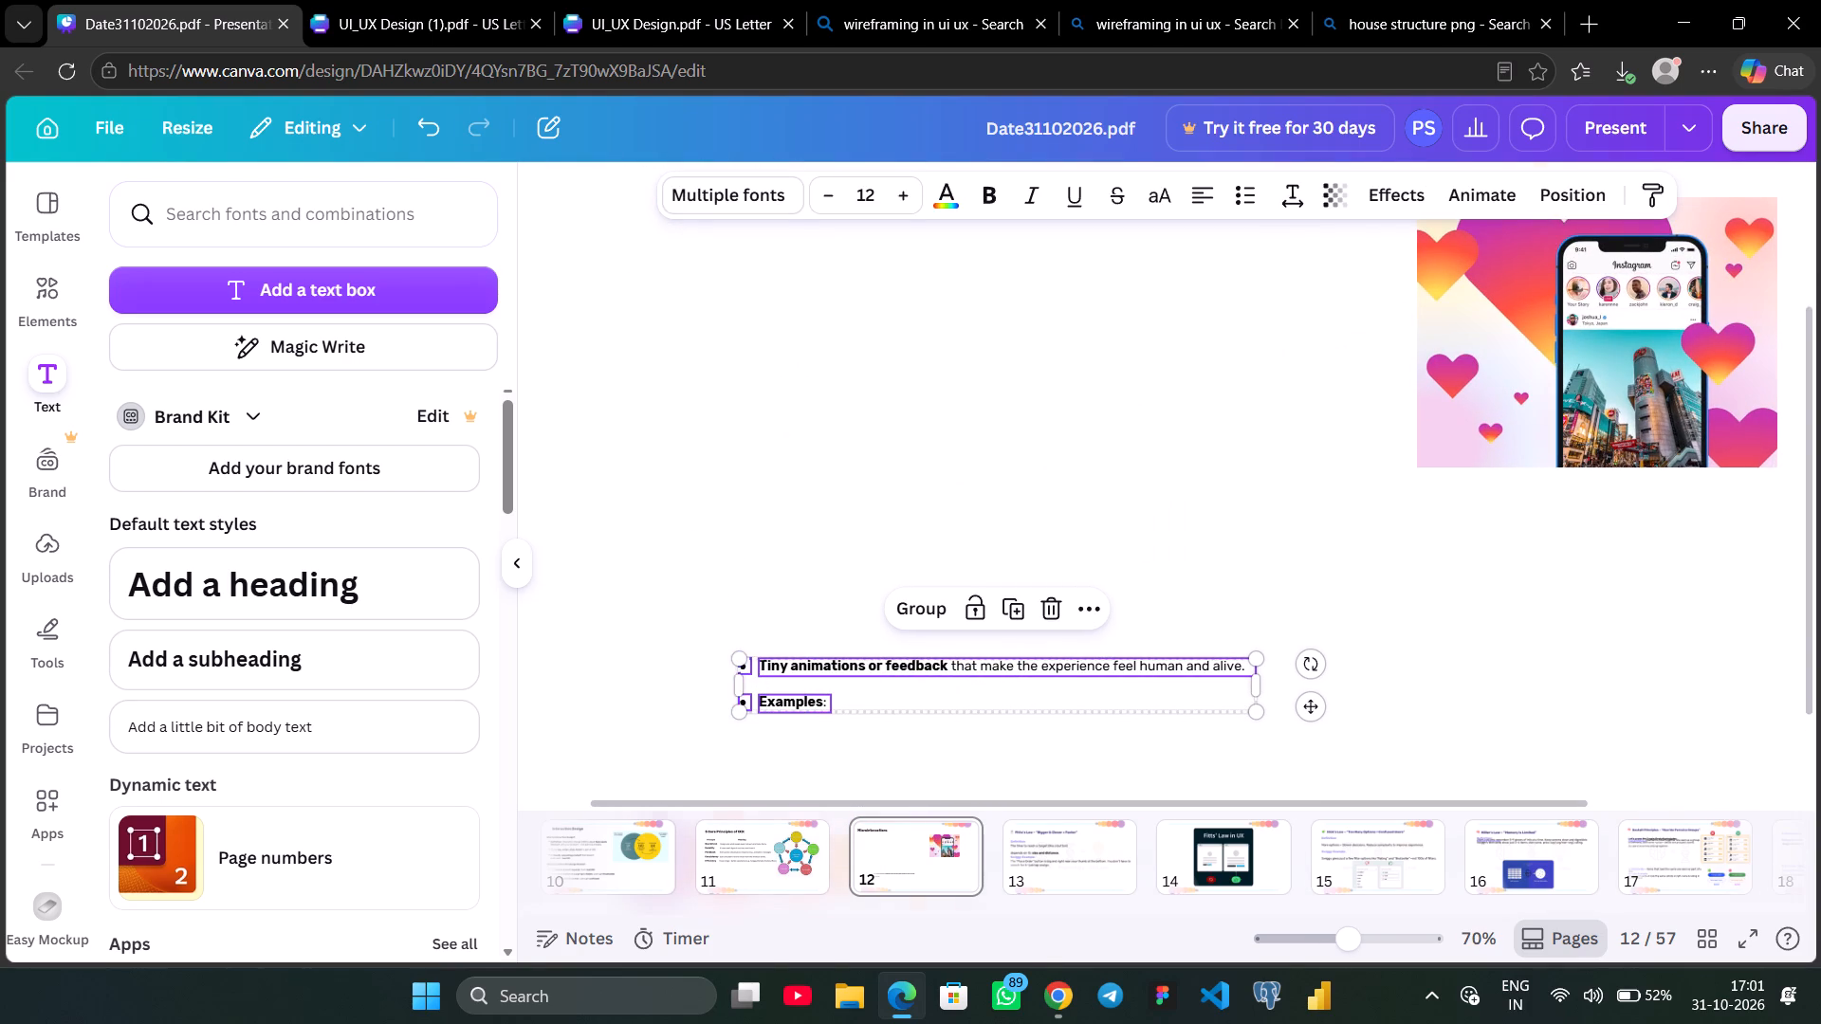
shift+click(748, 667)
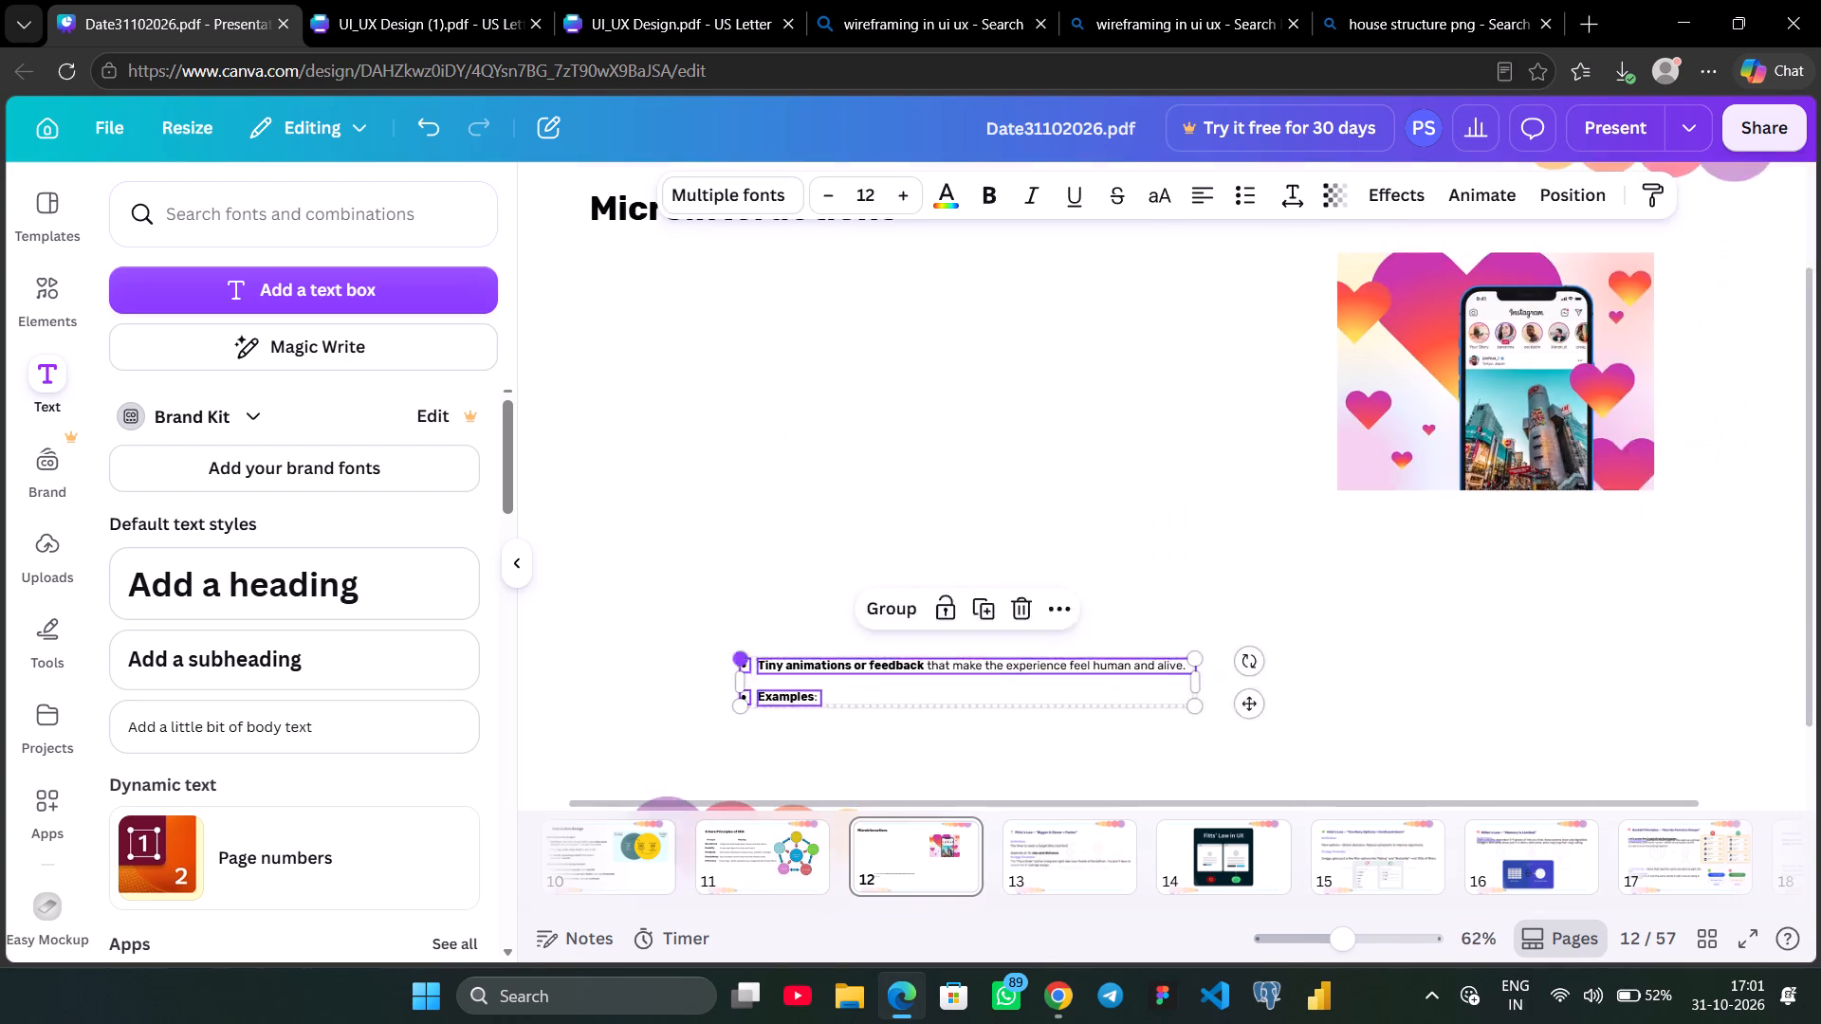
drag(937, 675, 795, 419)
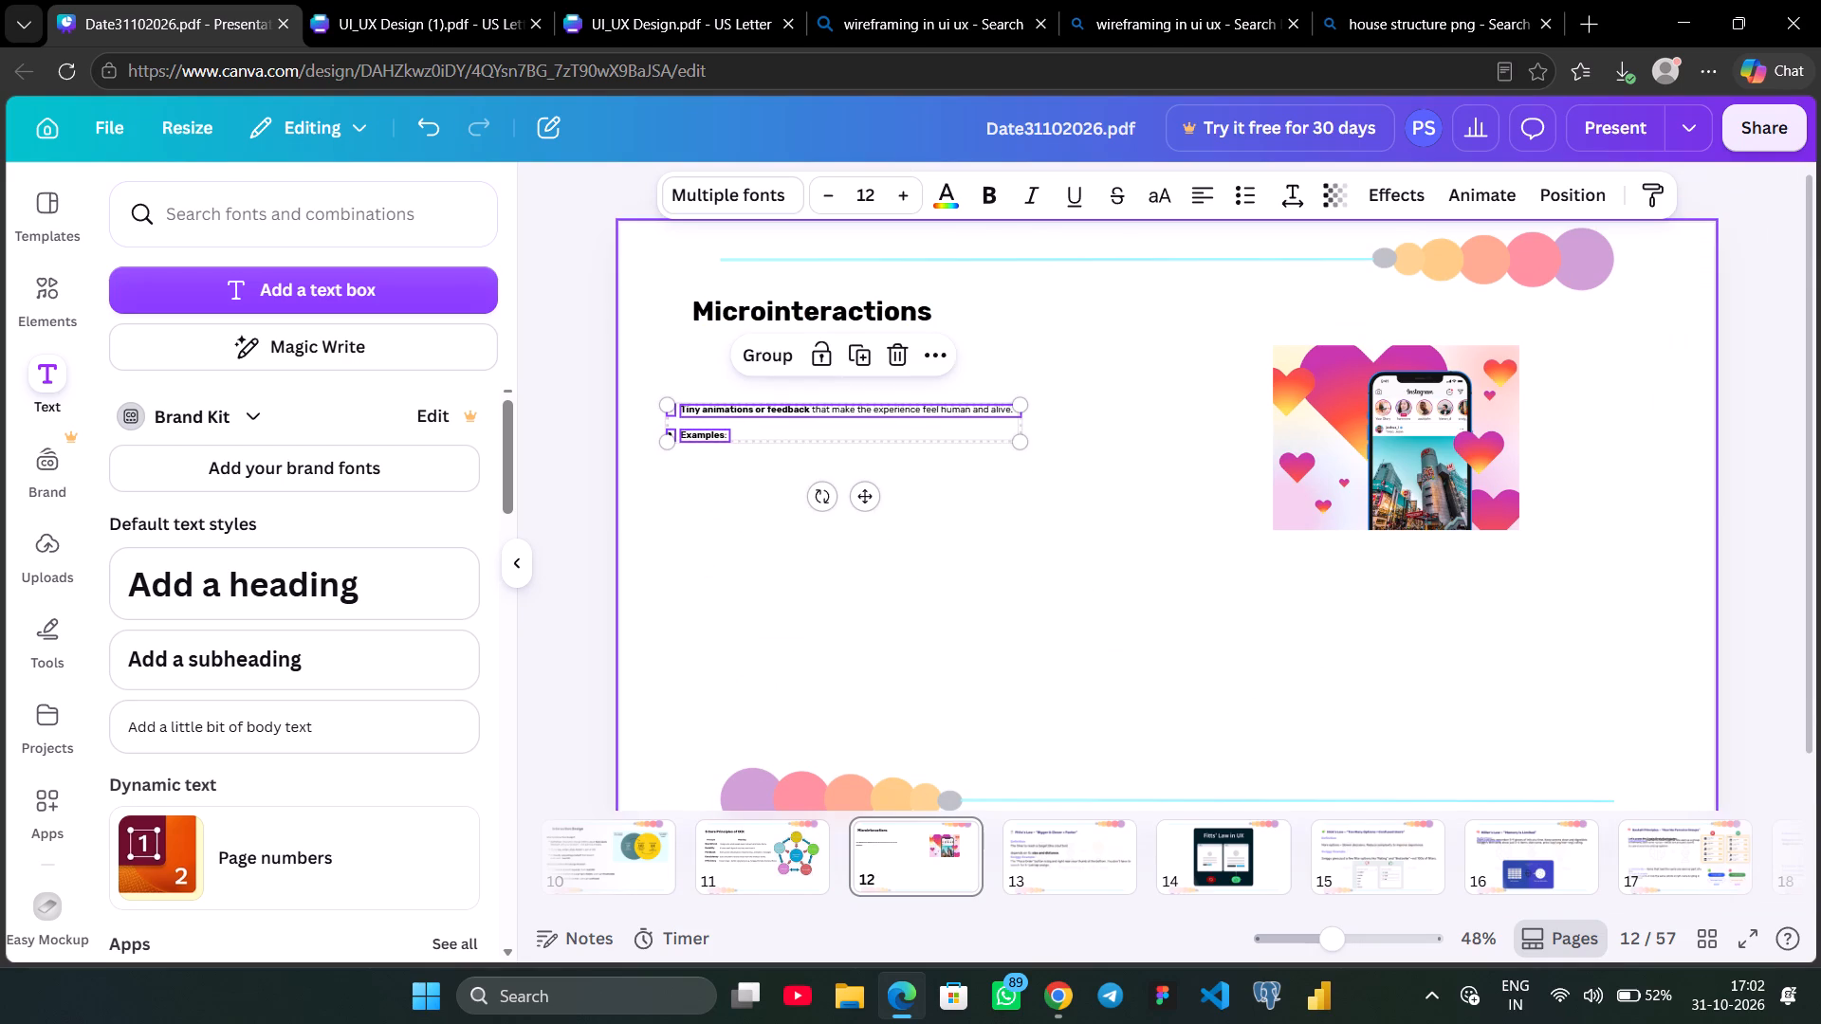
drag(776, 422, 801, 378)
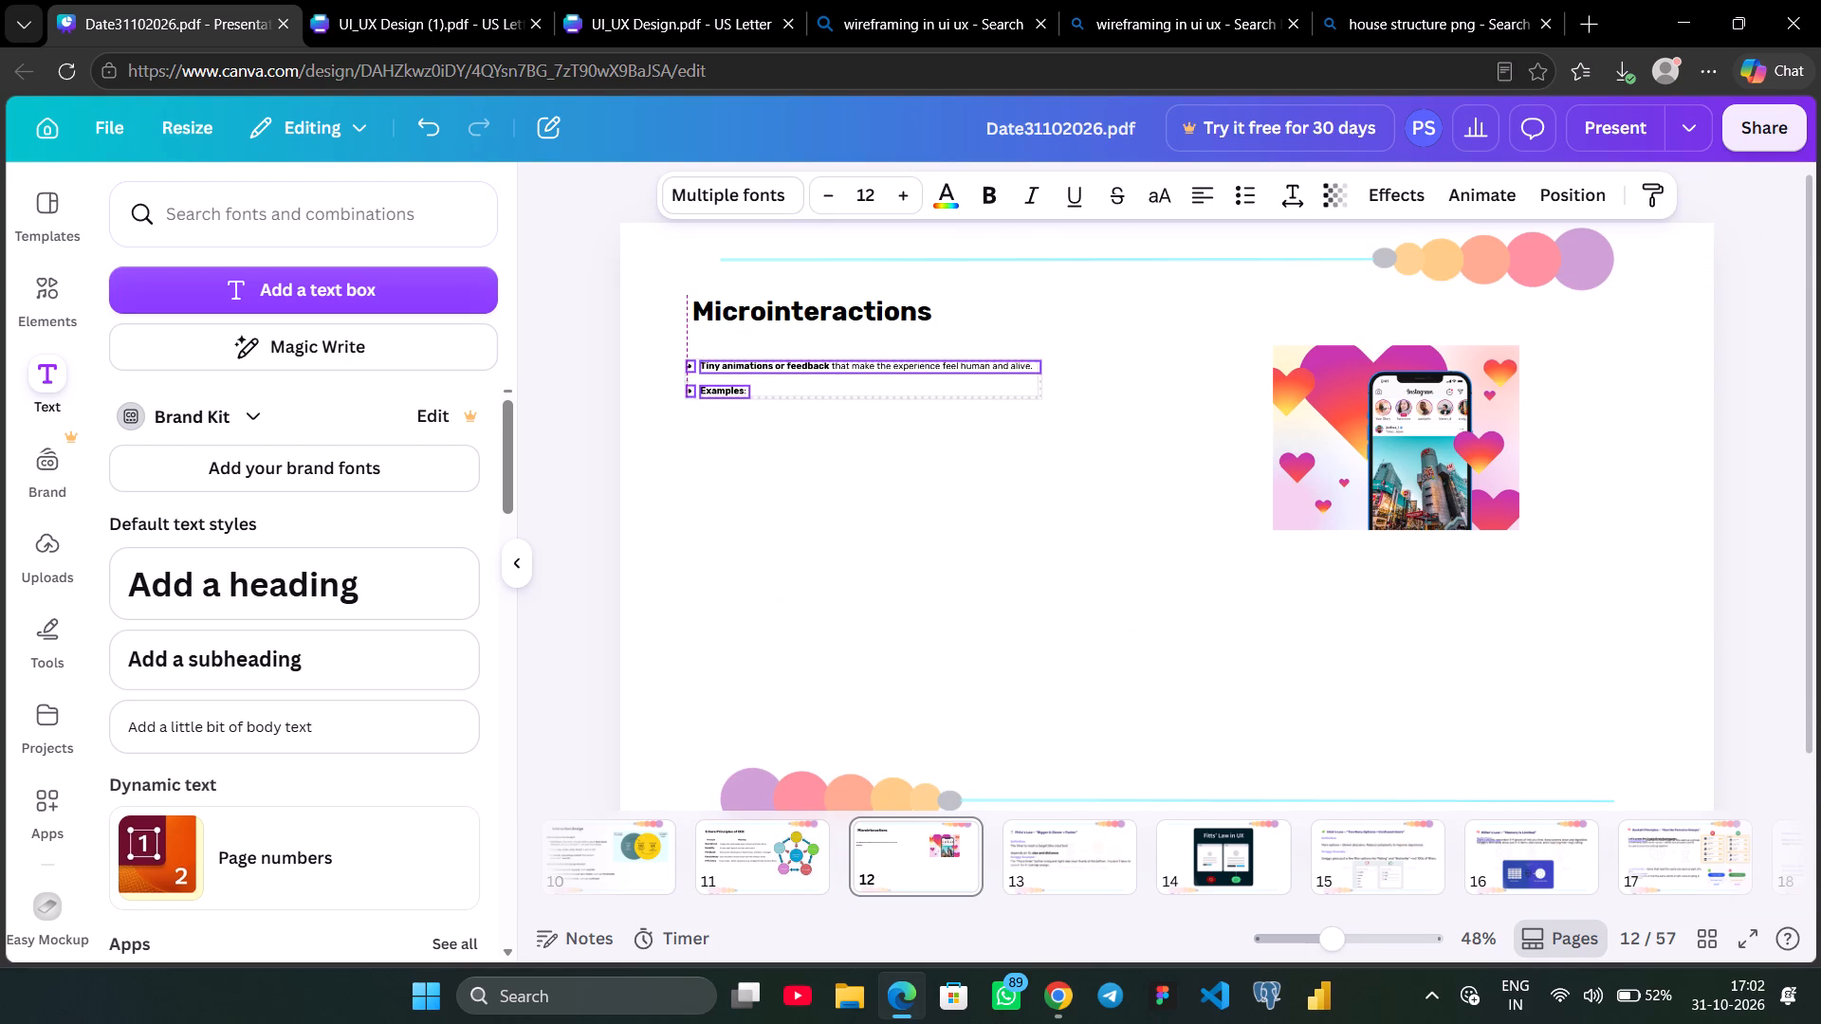
Enlarge the "Tiny animations or feedback" and "Examples:" lines with their bullets together to about font size 19.2.
drag(801, 378, 800, 378)
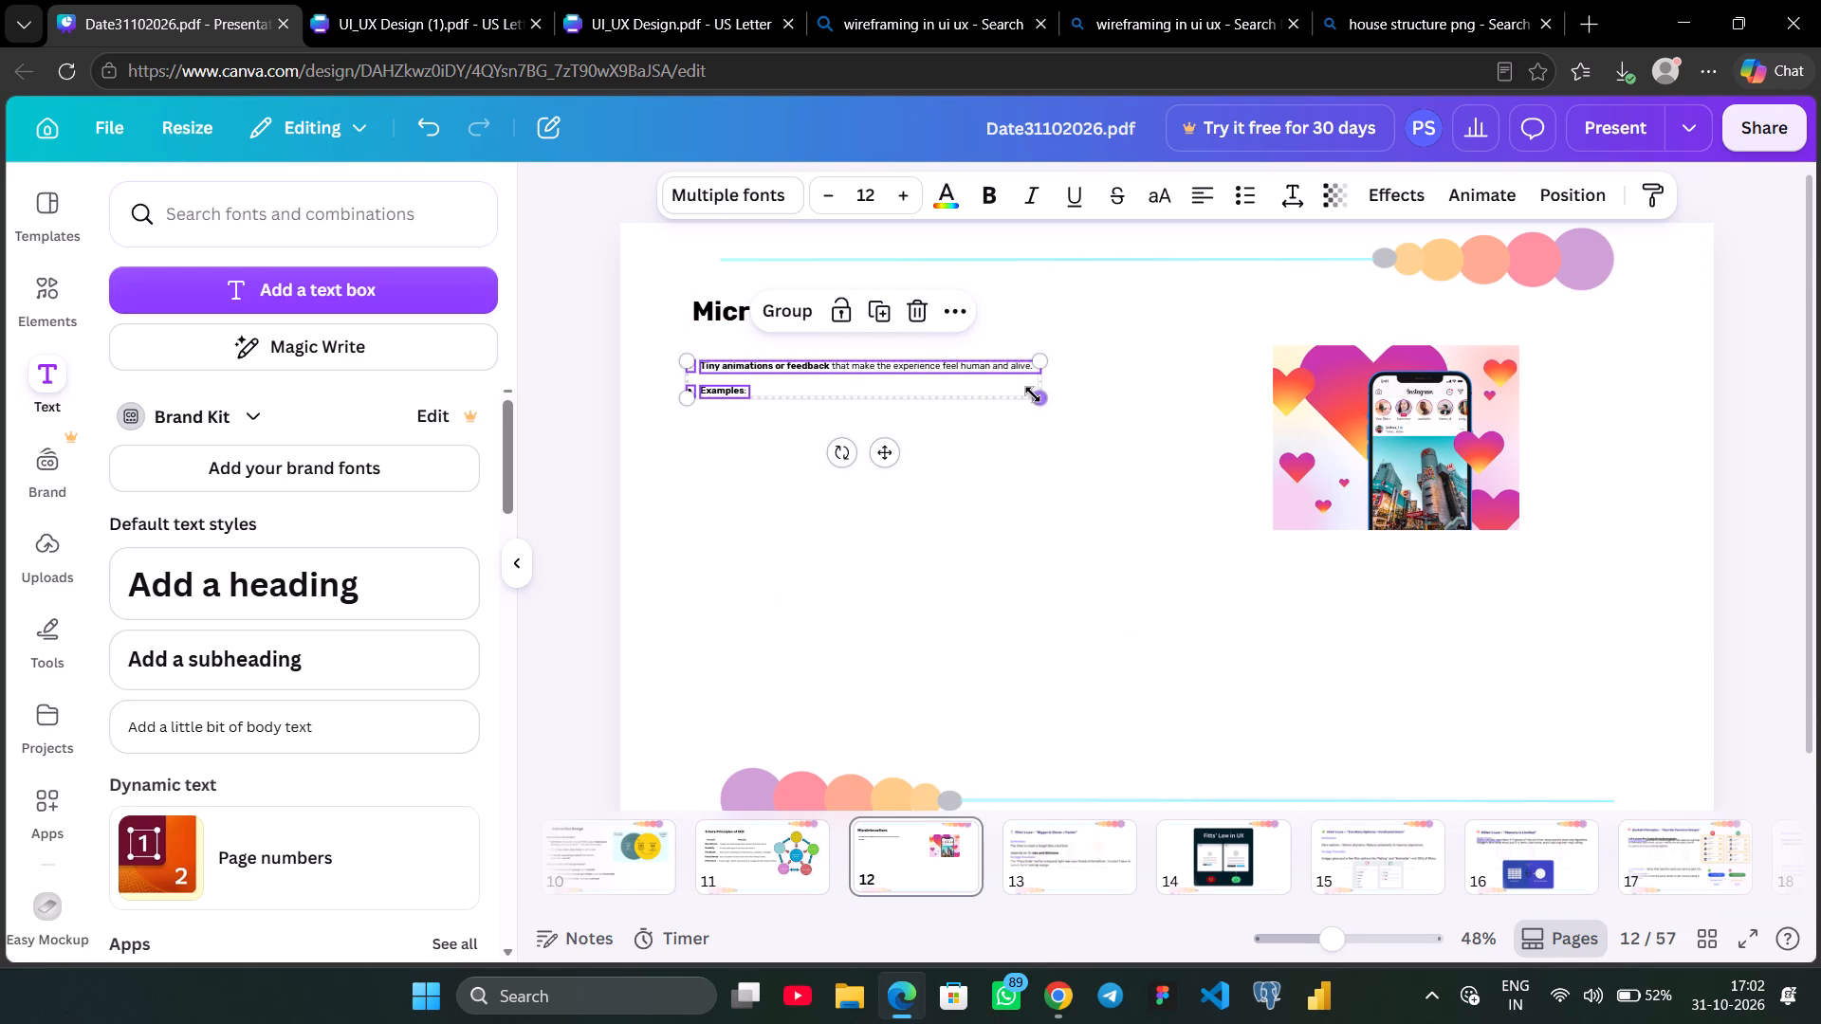
drag(1035, 394, 1223, 393)
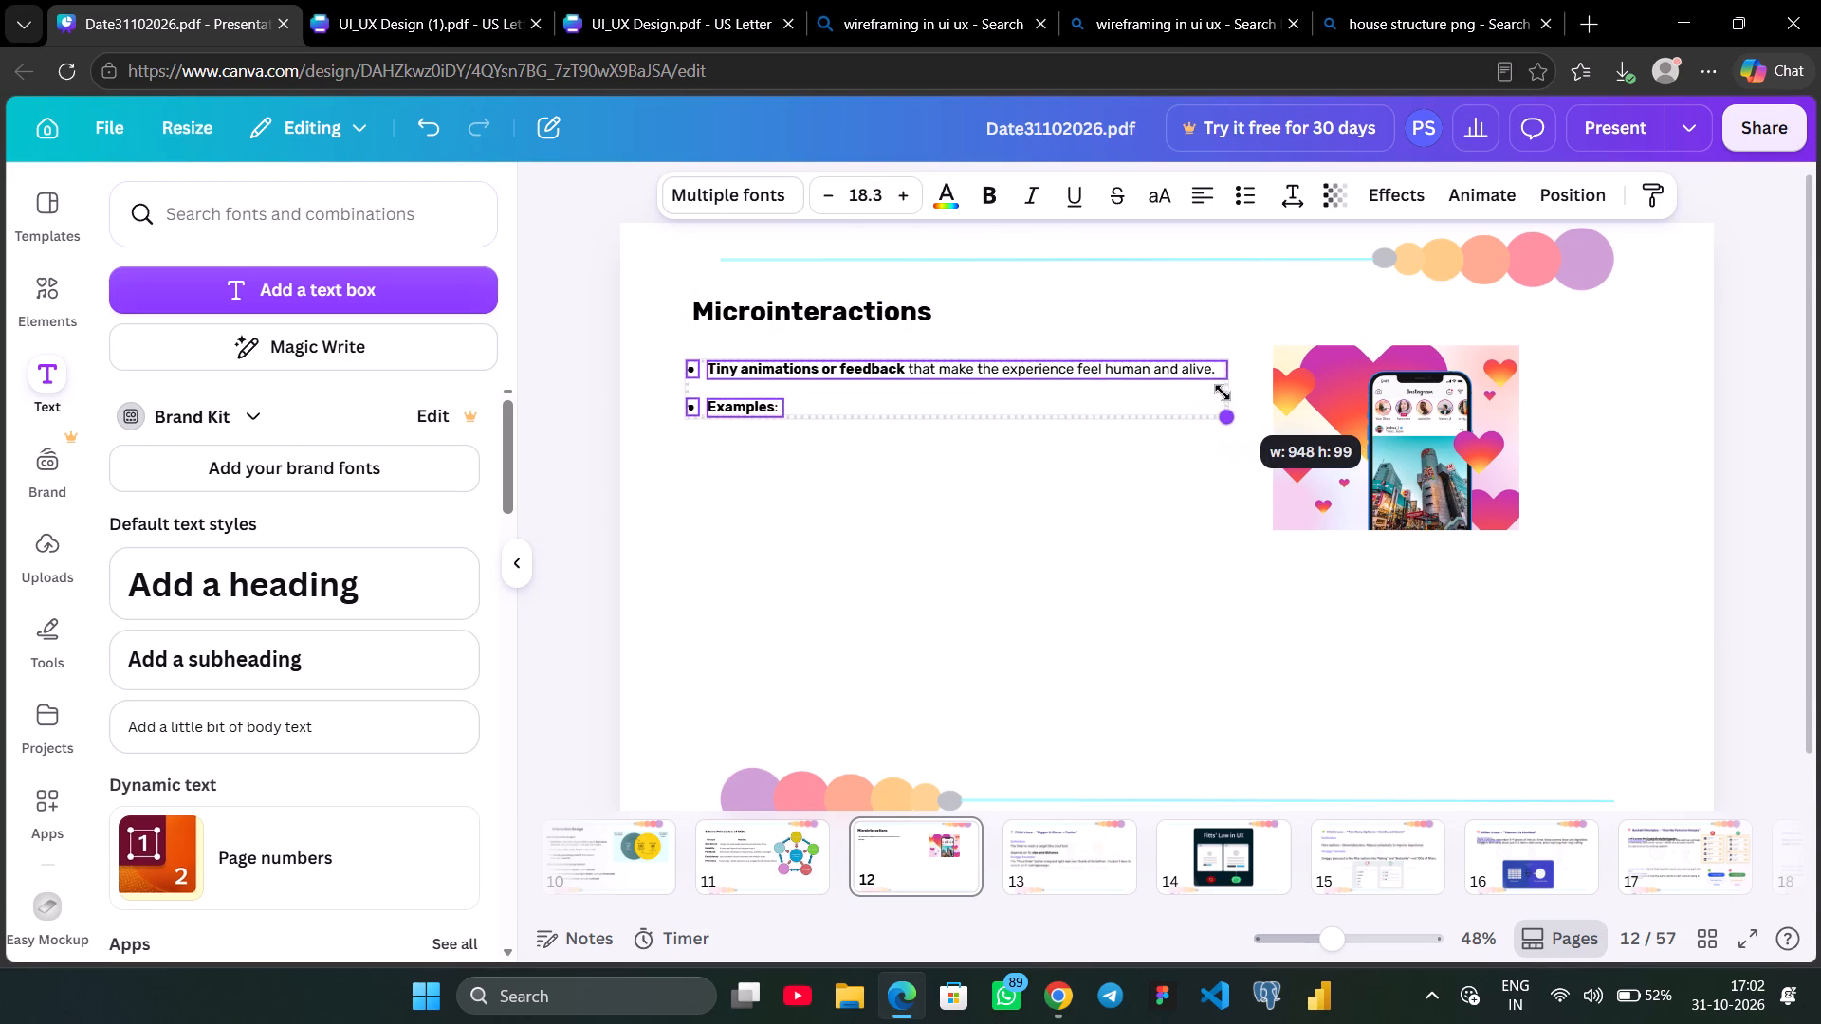
drag(1223, 393, 1247, 400)
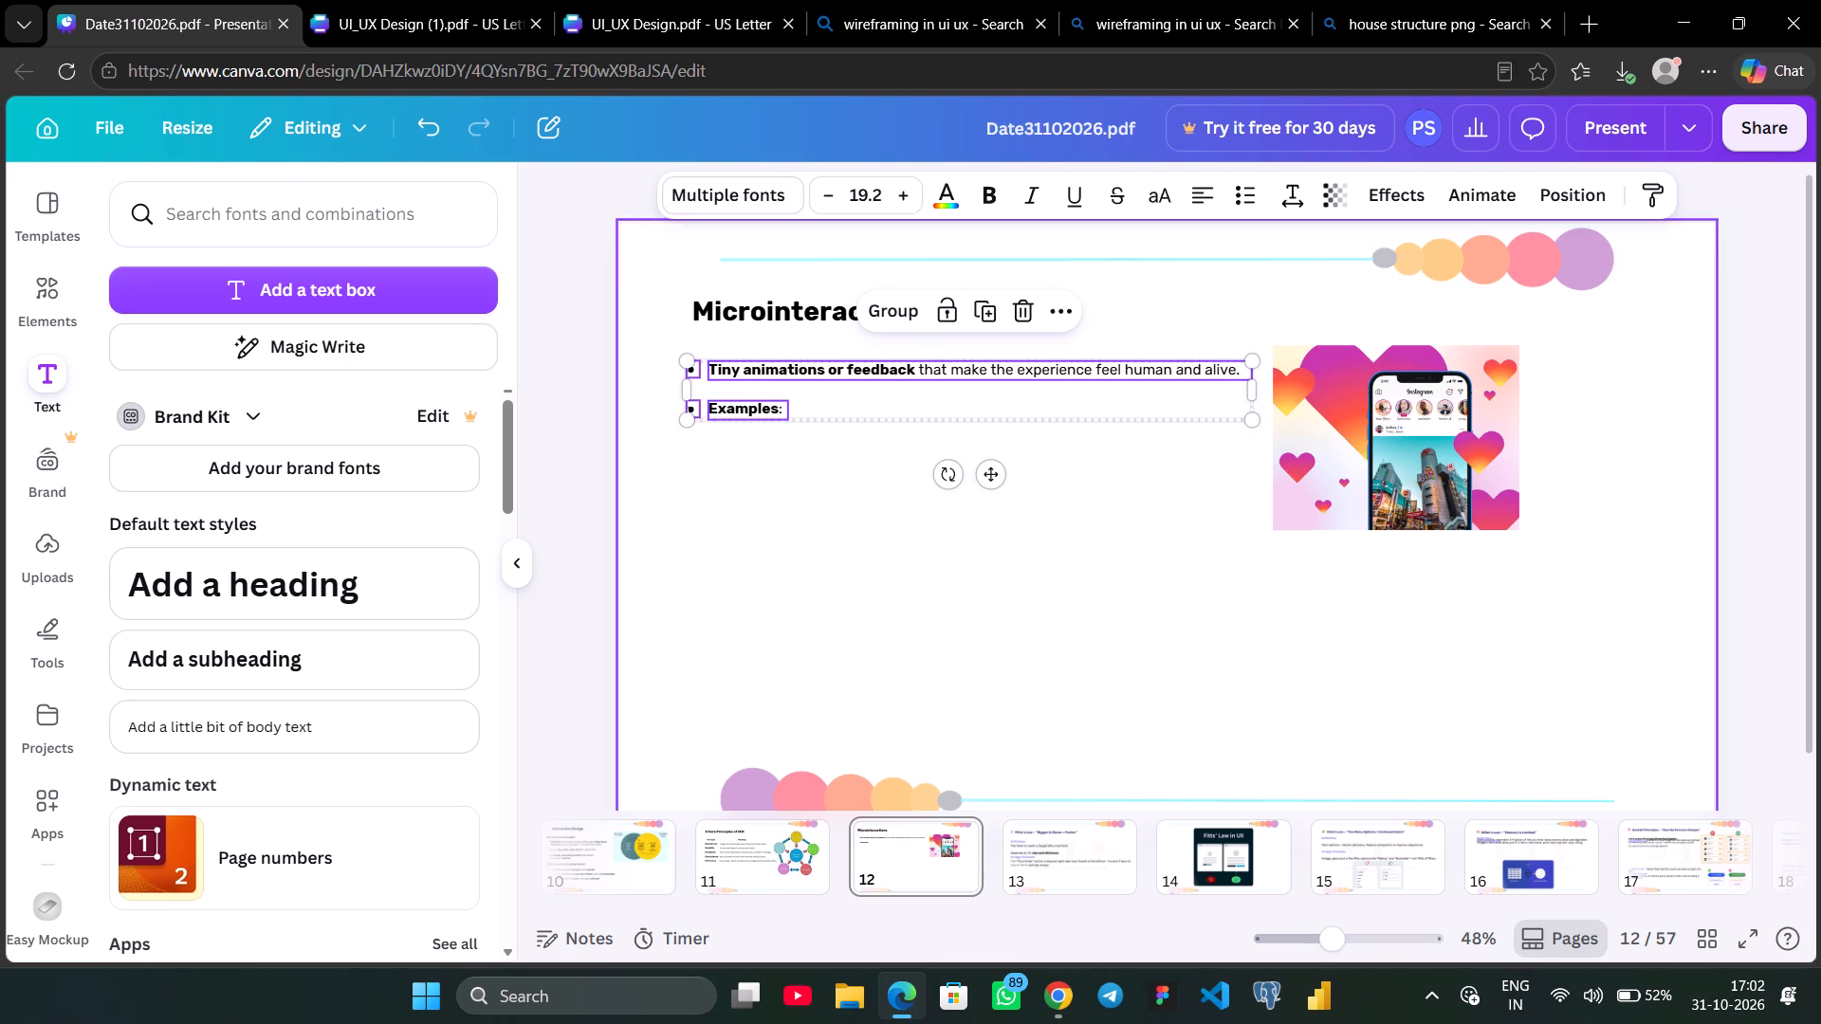
Copy the Instagram, Apple and Google examples and the "small touches" line, with their markers, from page 5 of UI_UX Design.pdf onto slide 12.
click(572, 21)
click(1590, 565)
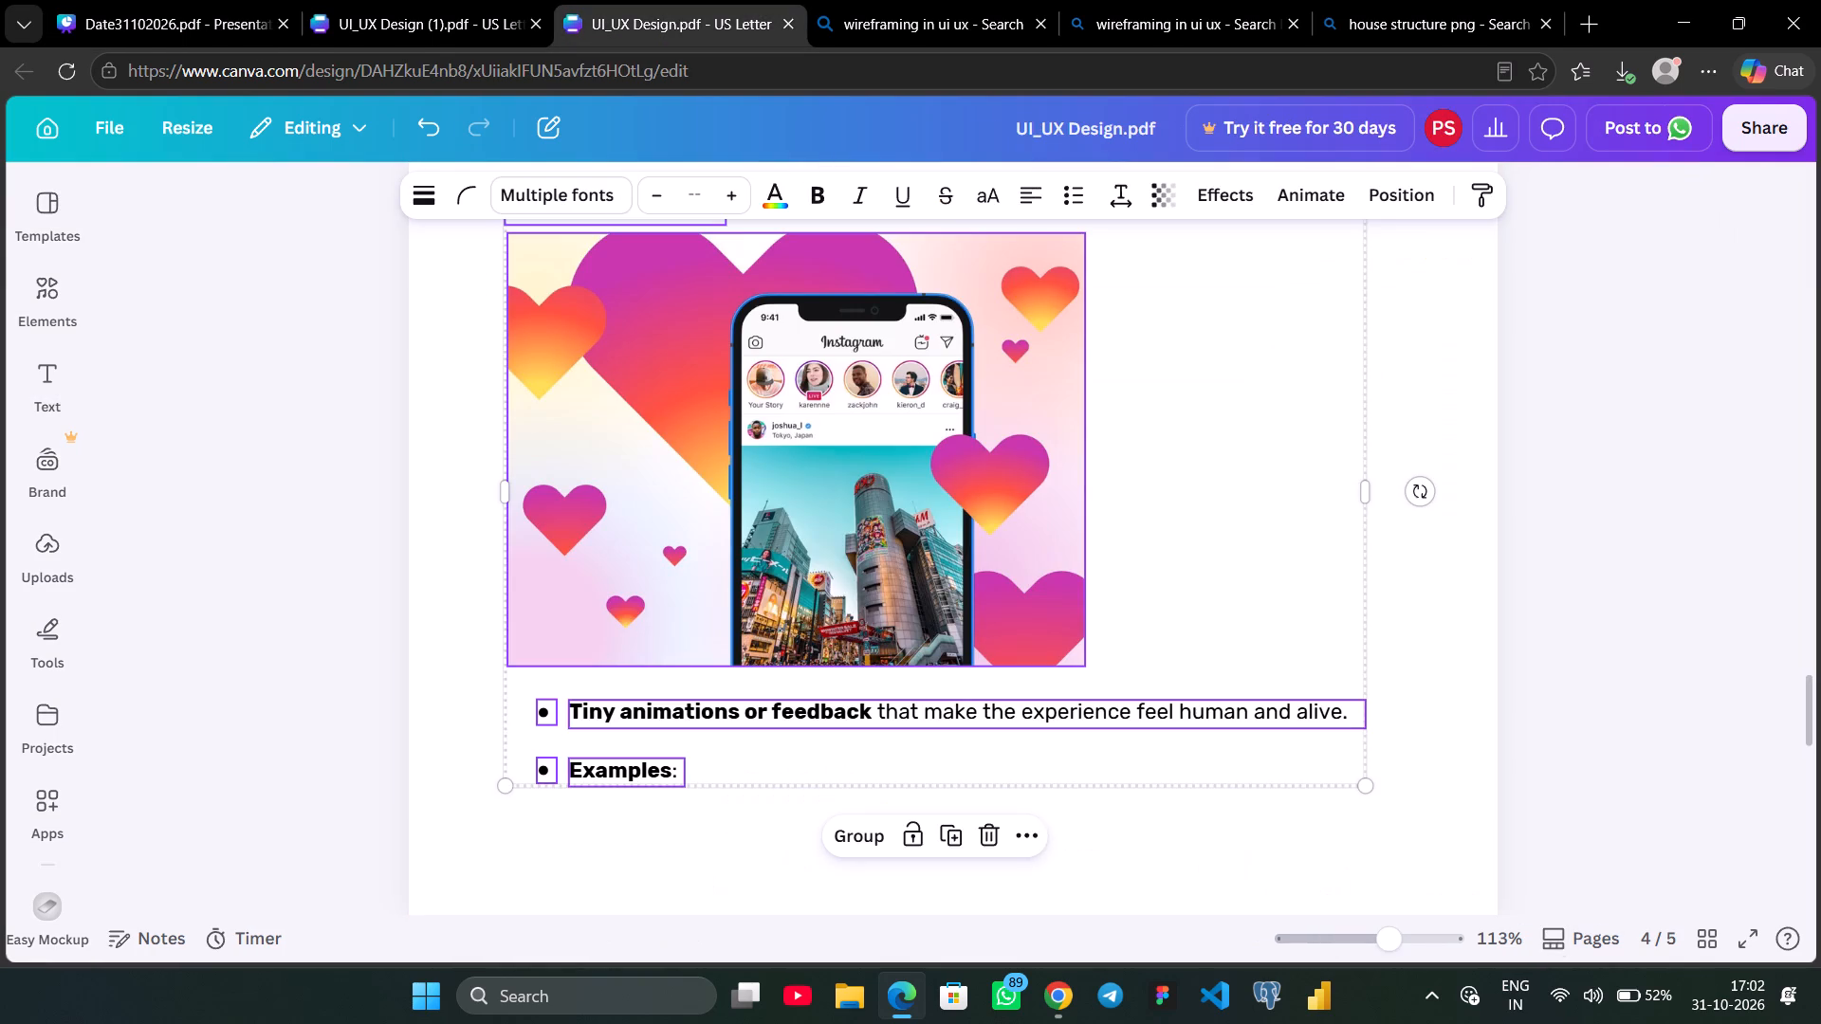
scroll(1590, 565, down, 5)
shift+click(930, 388)
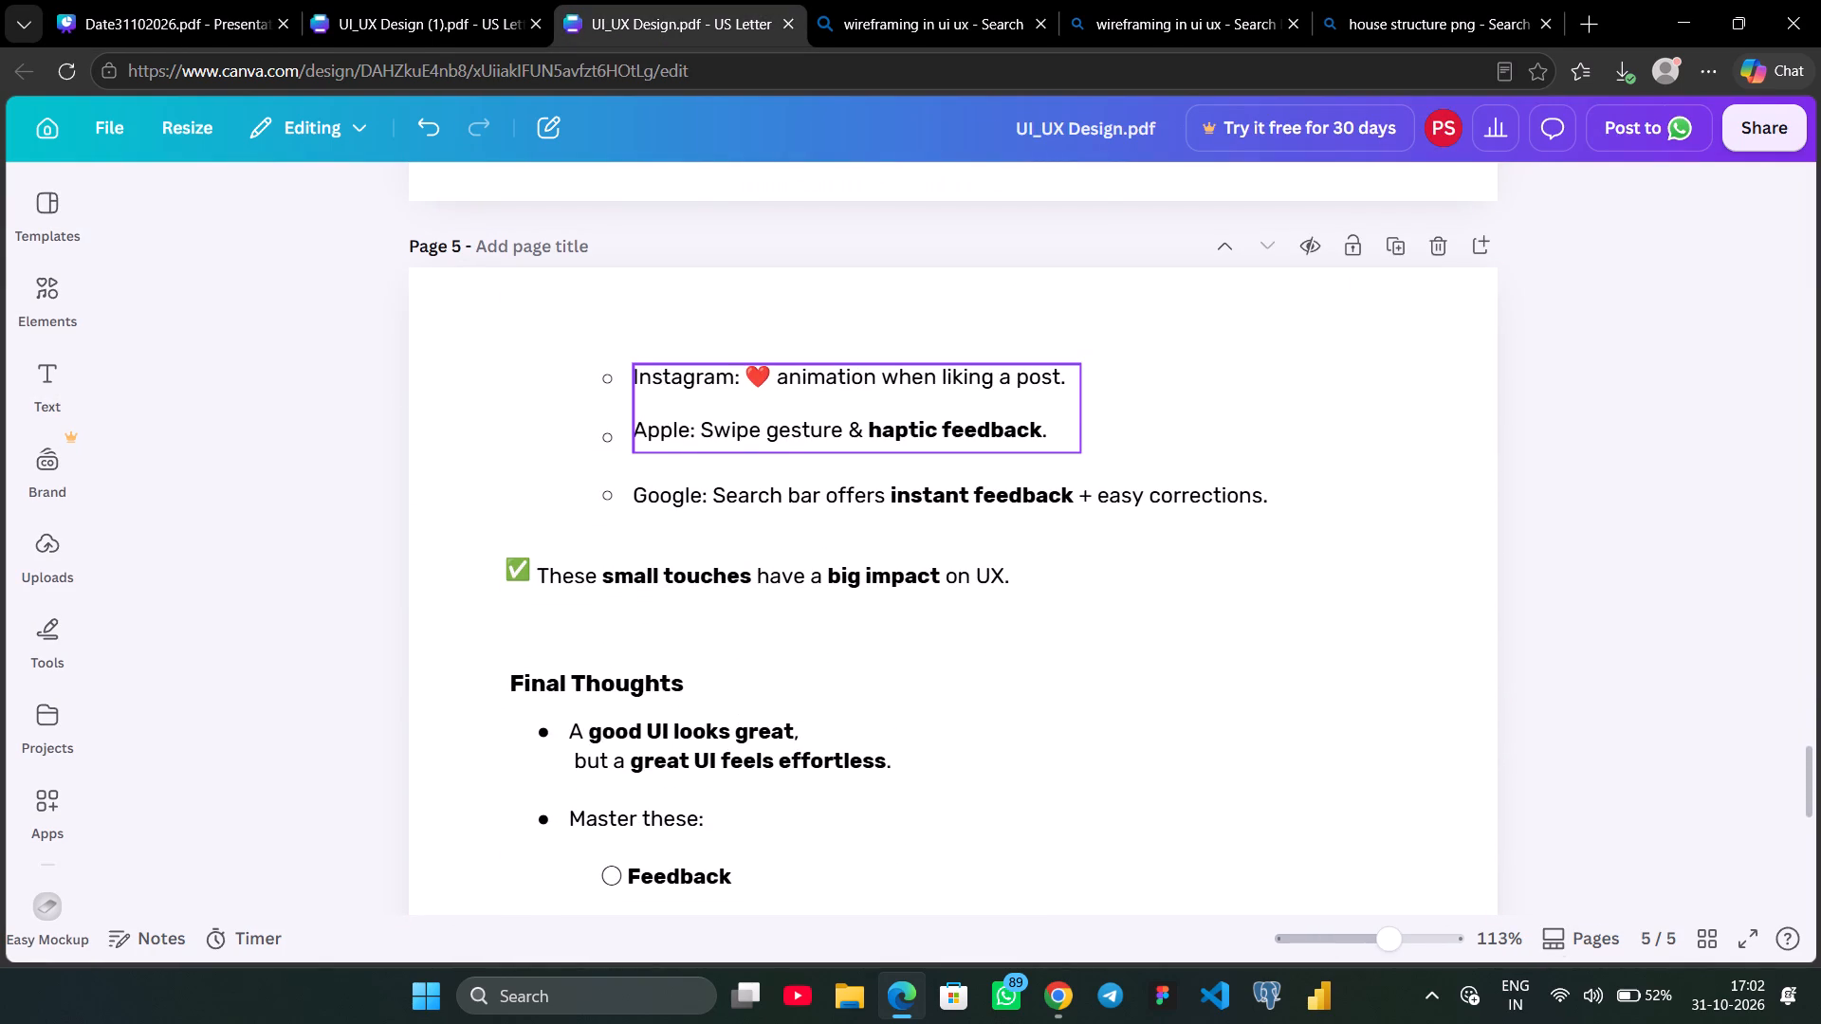
shift+click(745, 487)
shift+click(602, 500)
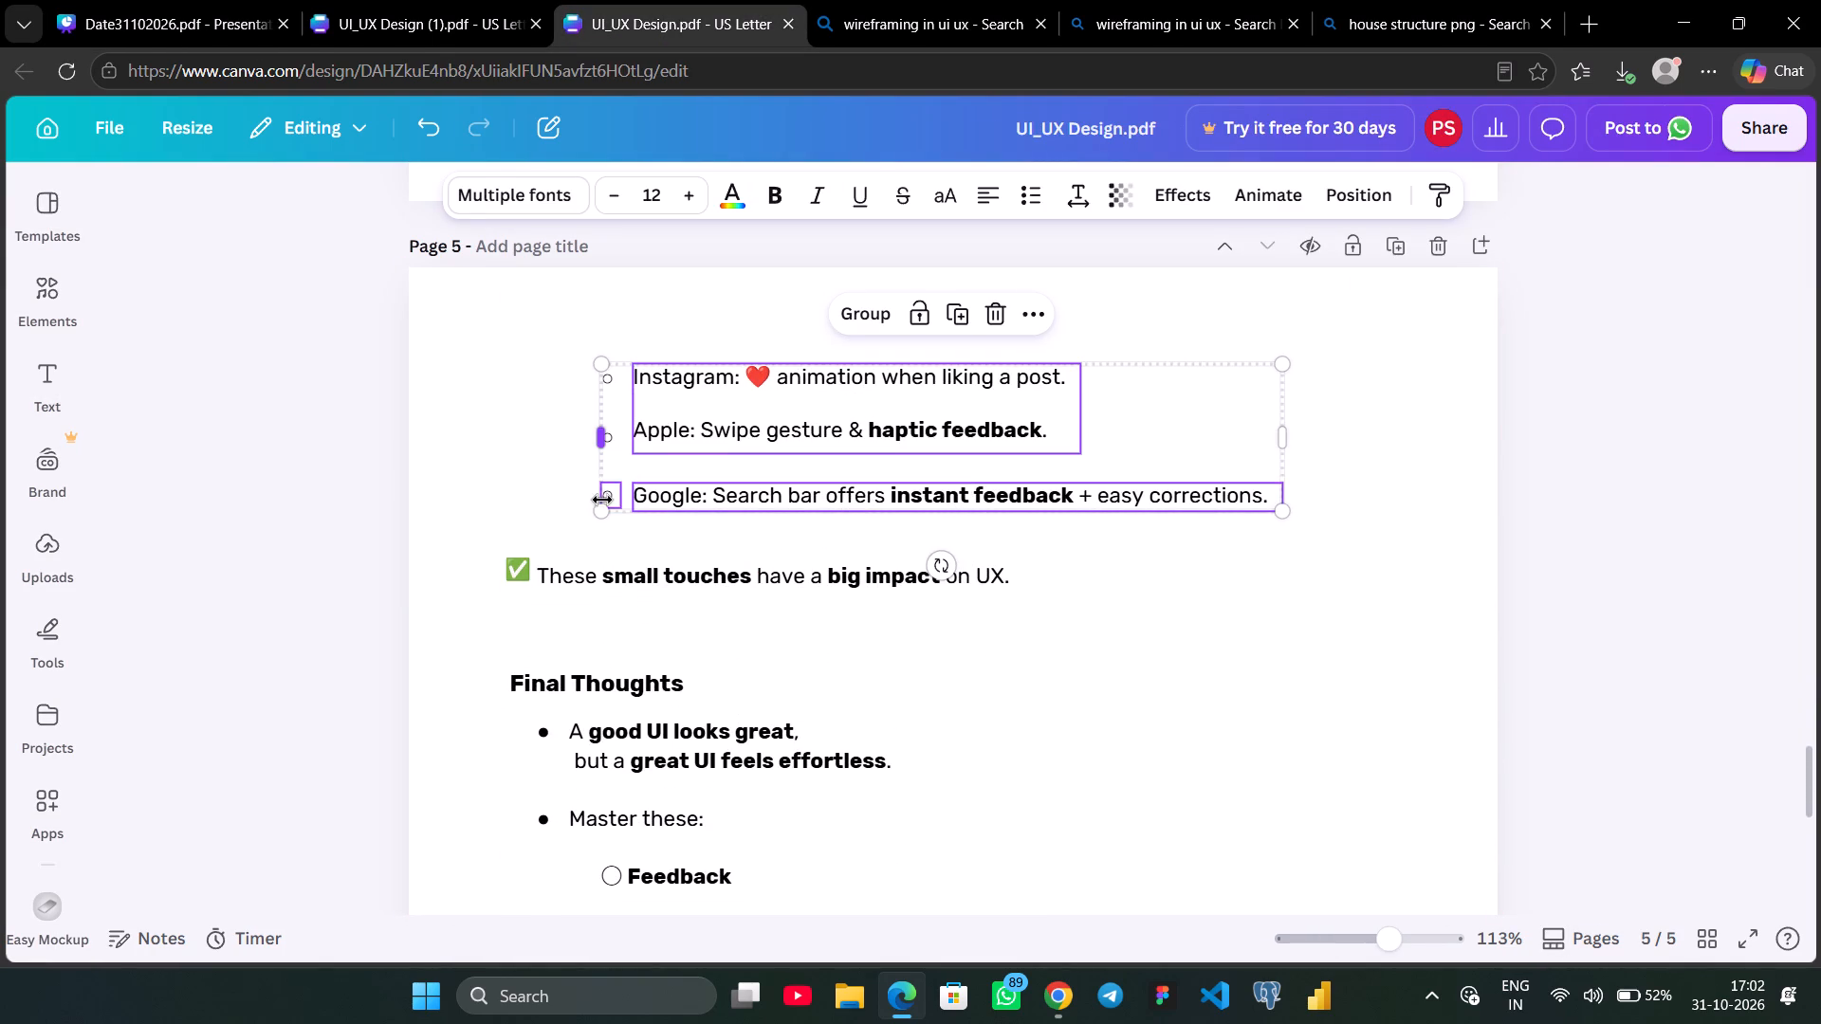
shift+click(613, 424)
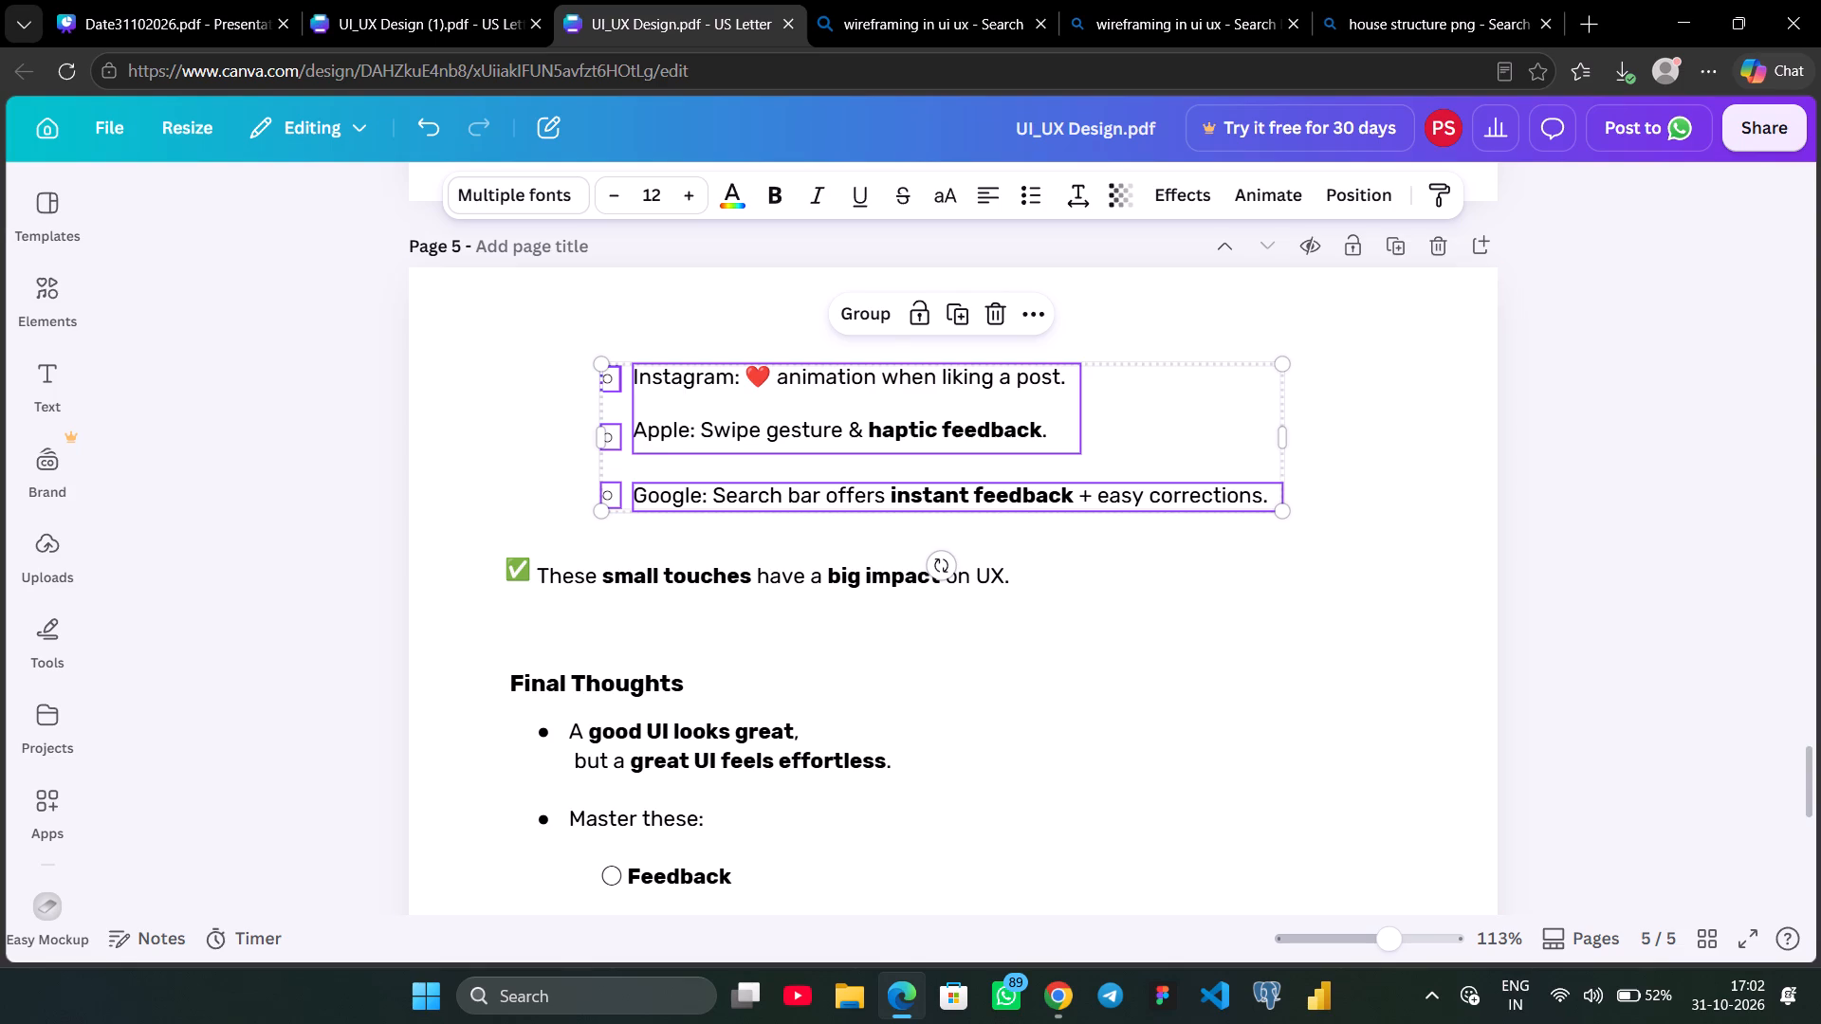
shift+click(615, 381)
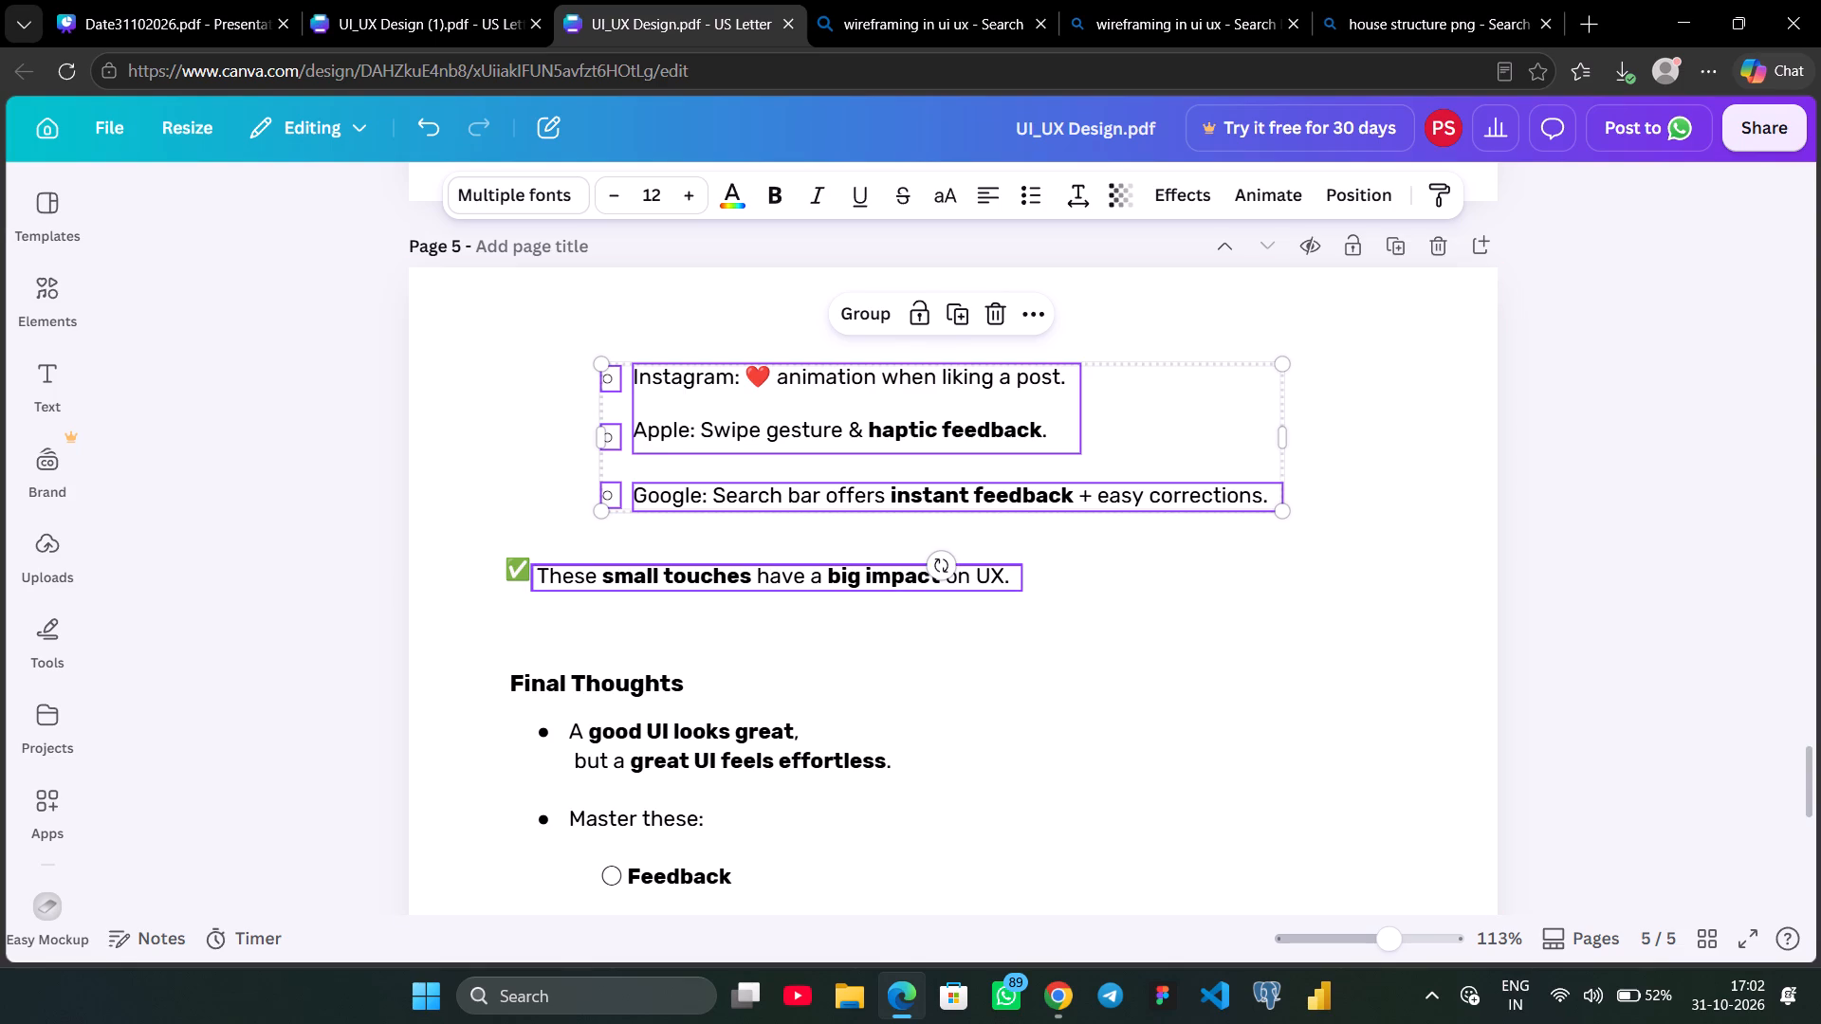
shift+click(727, 586)
shift+click(519, 582)
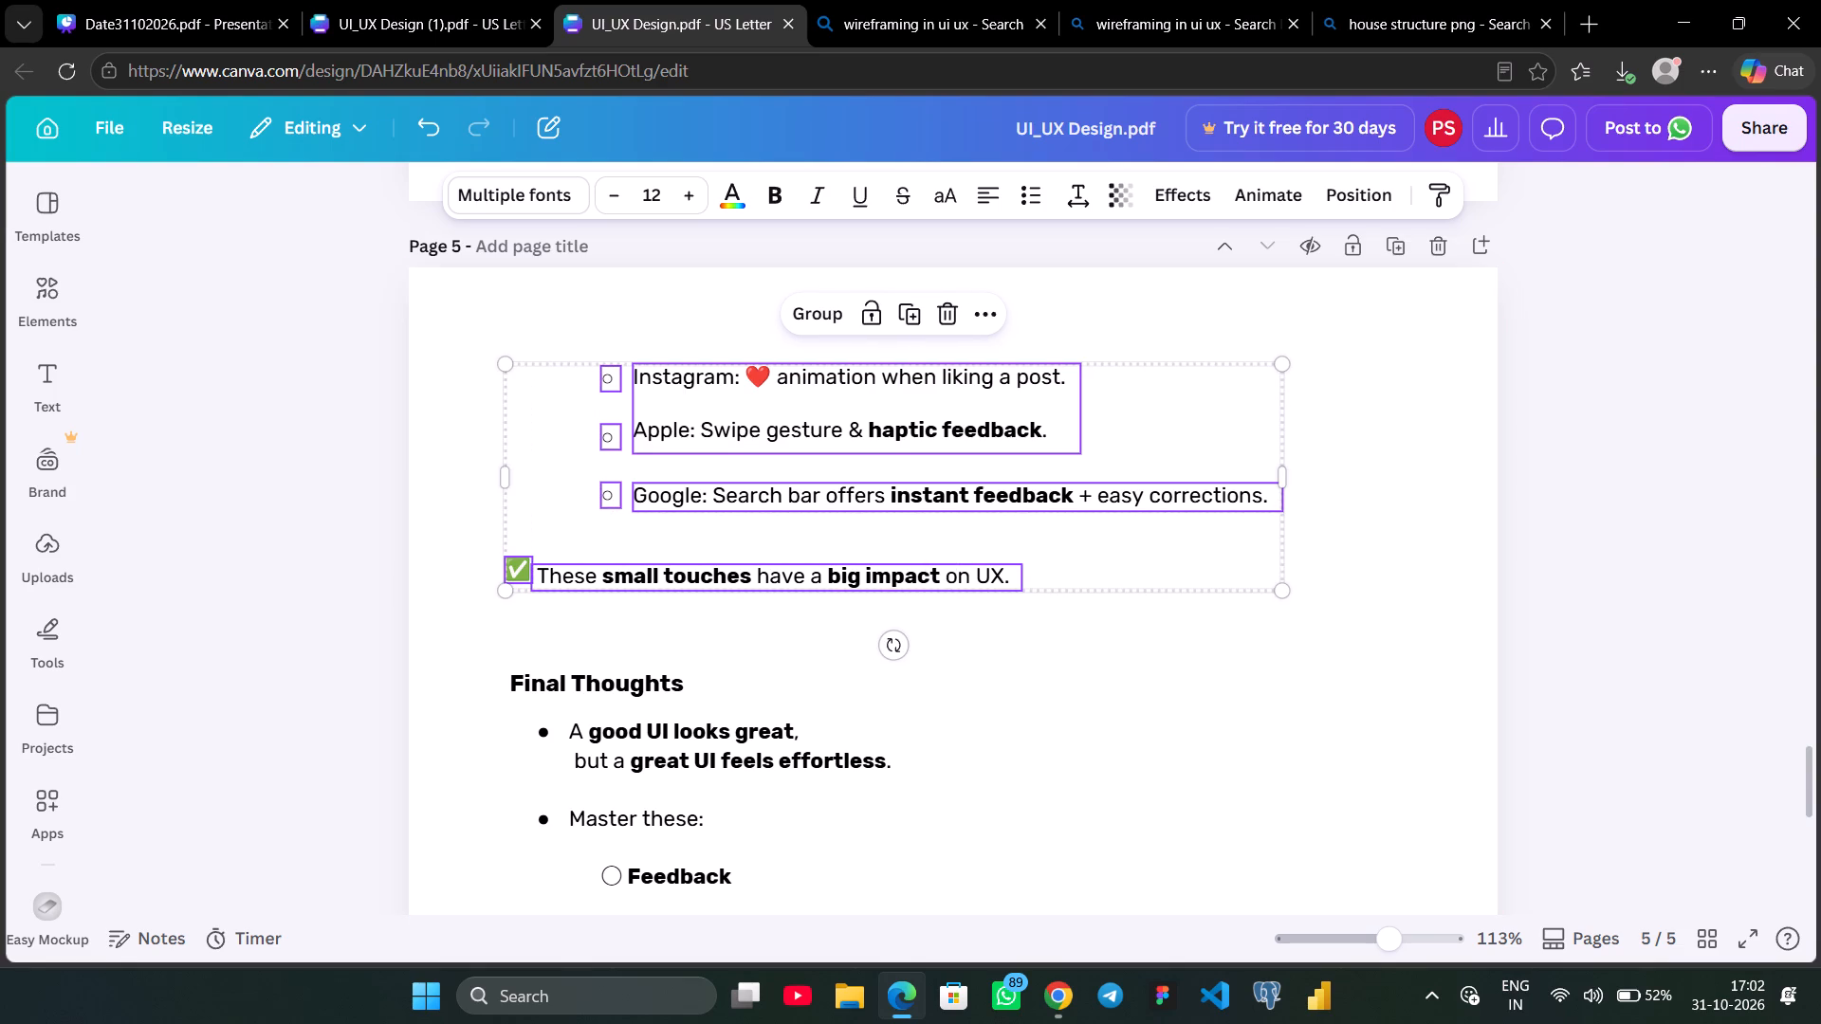
key(ctrl+c)
click(148, 13)
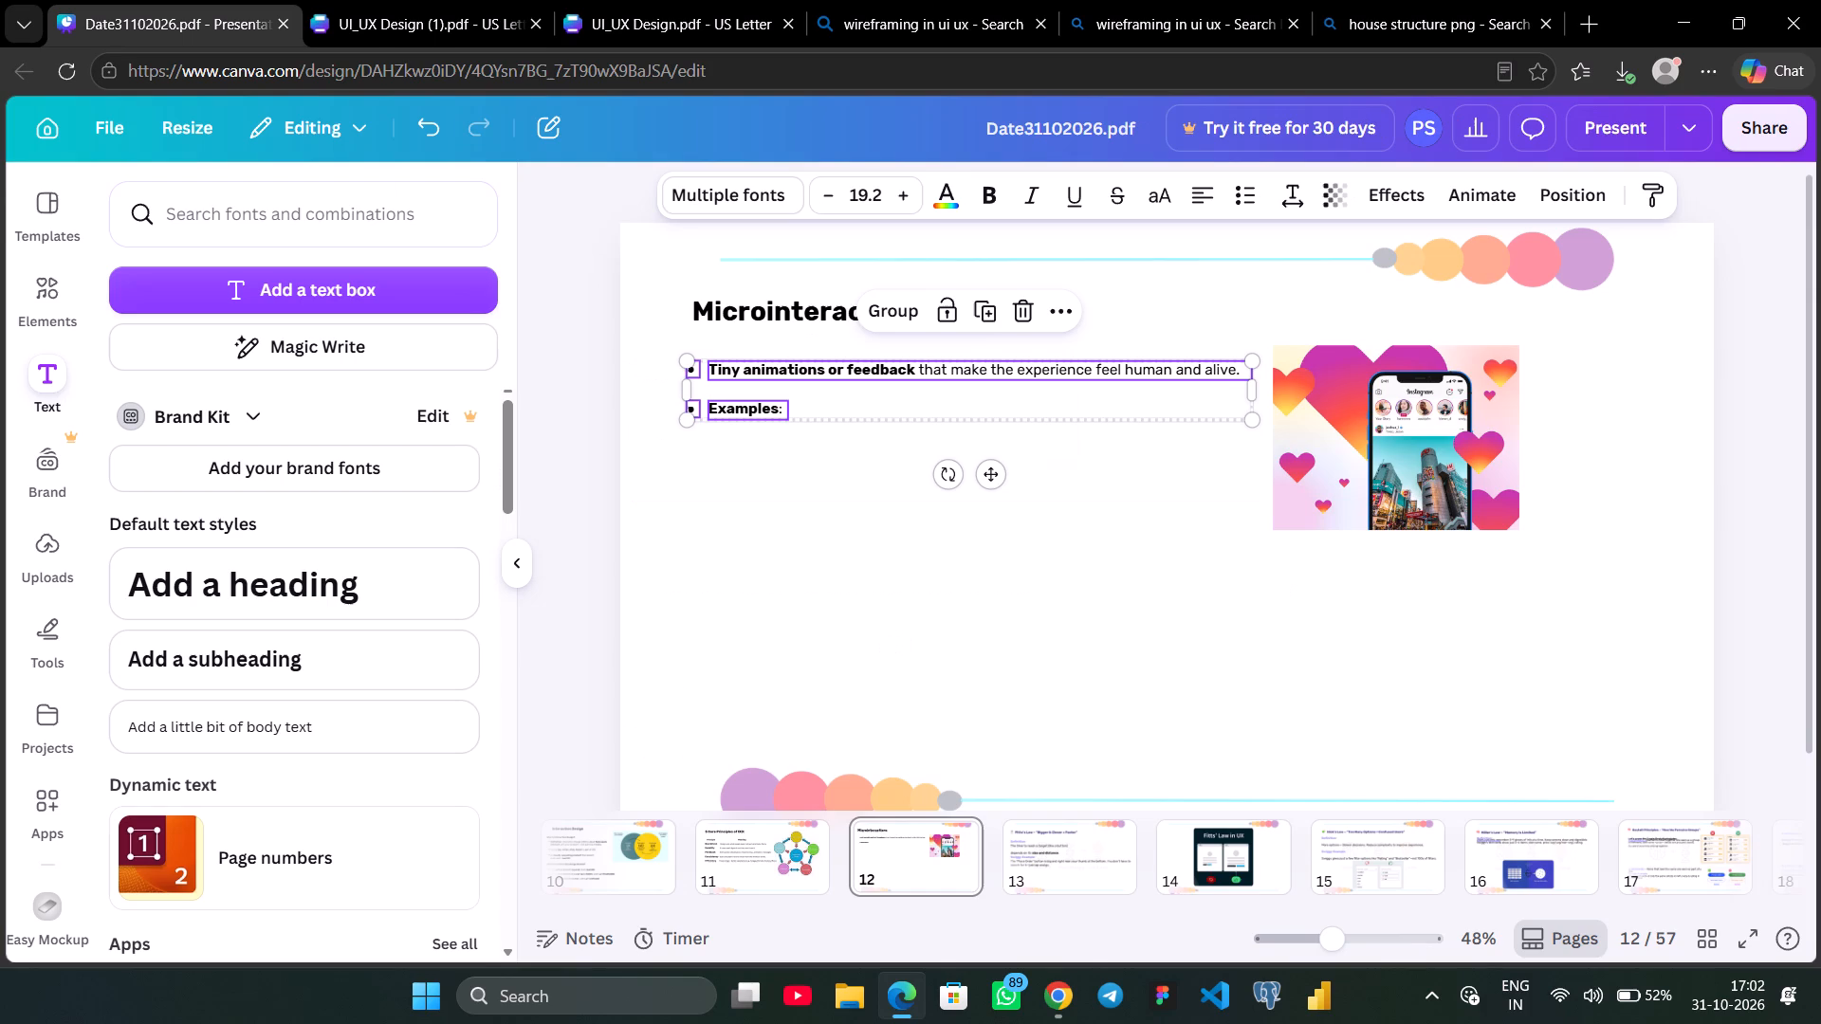
click(730, 580)
key(ctrl+v)
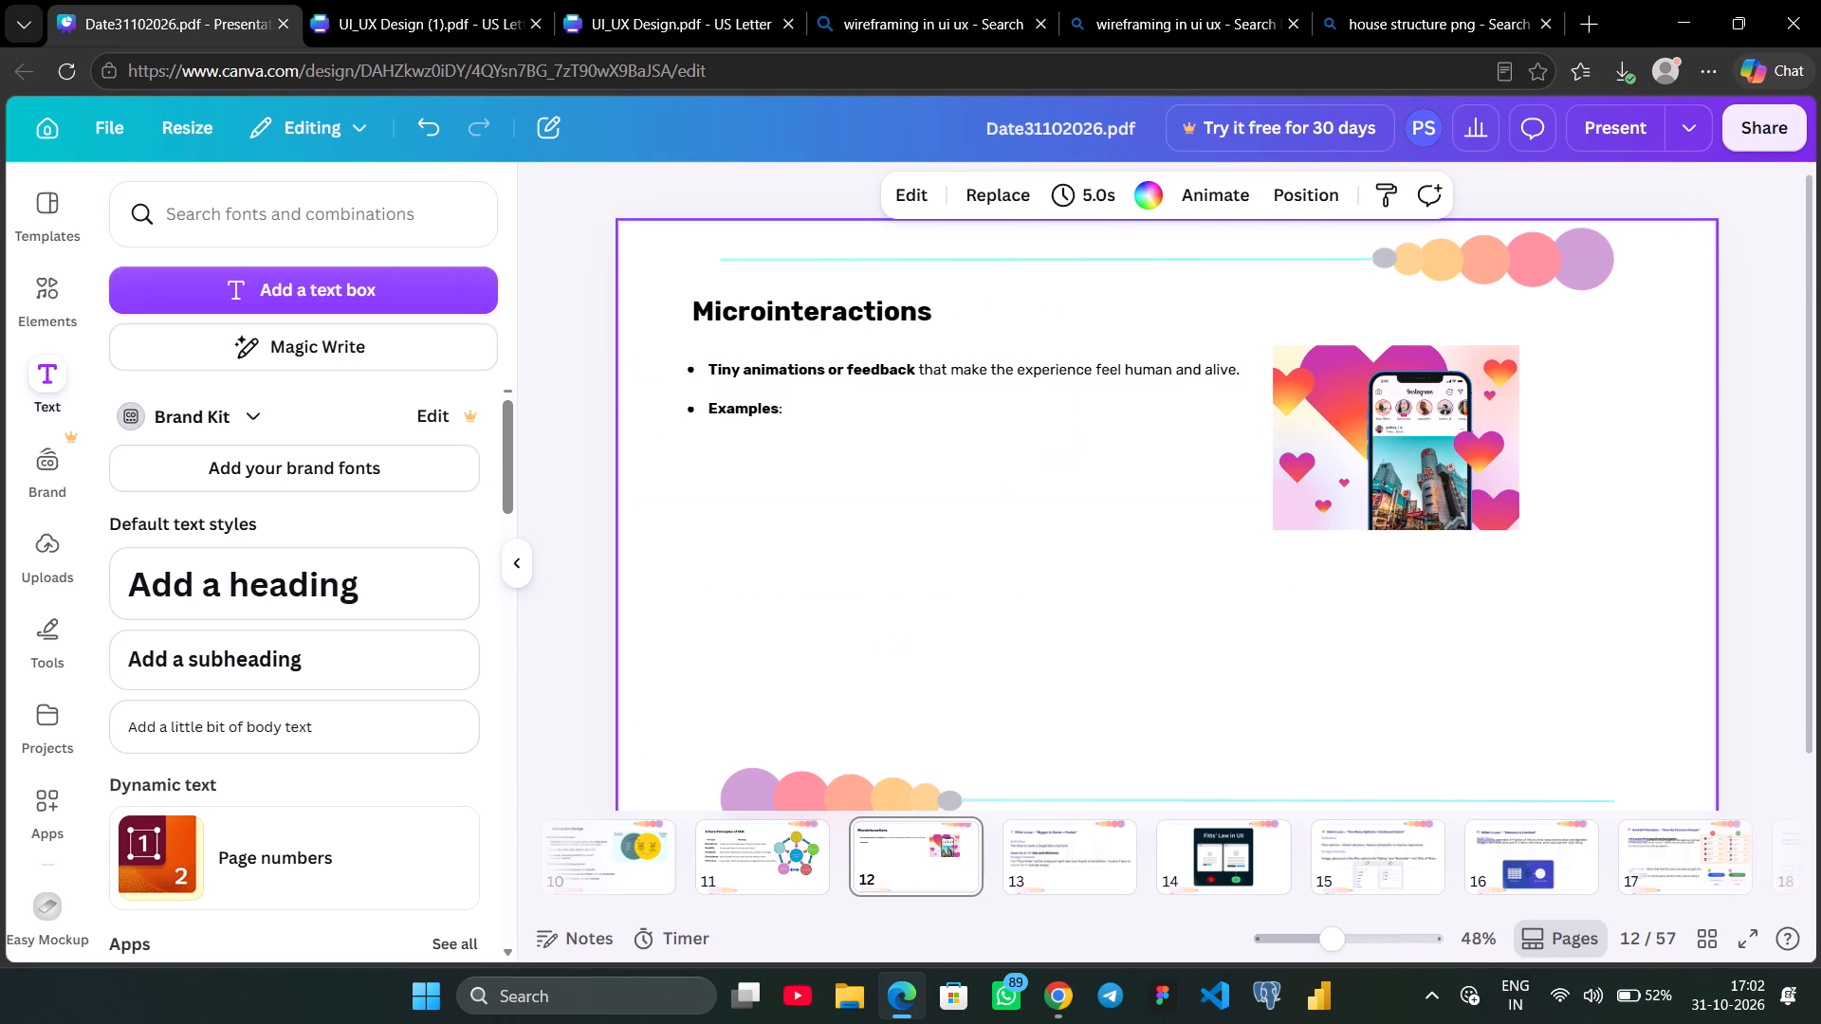
Move the pasted example lines and "small touches" line together to just below "Examples:", aligned with the heading's left edge.
drag(821, 333, 817, 364)
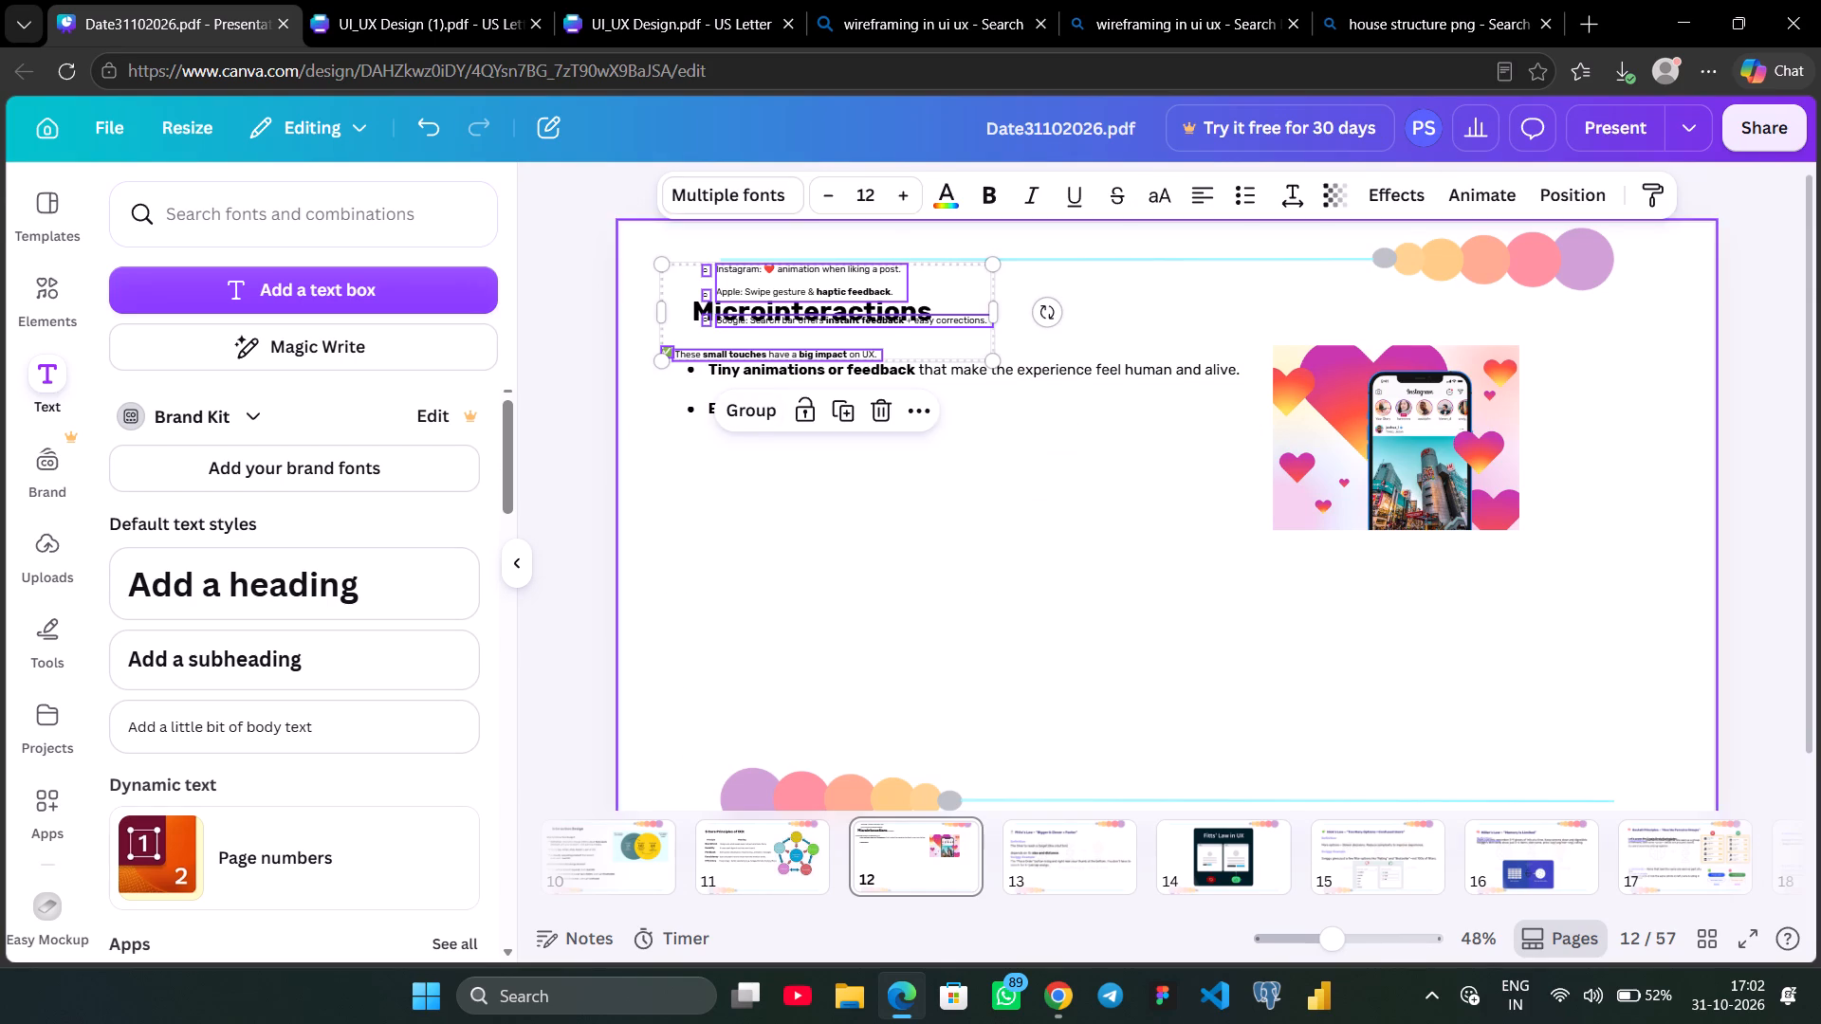
drag(817, 364, 846, 509)
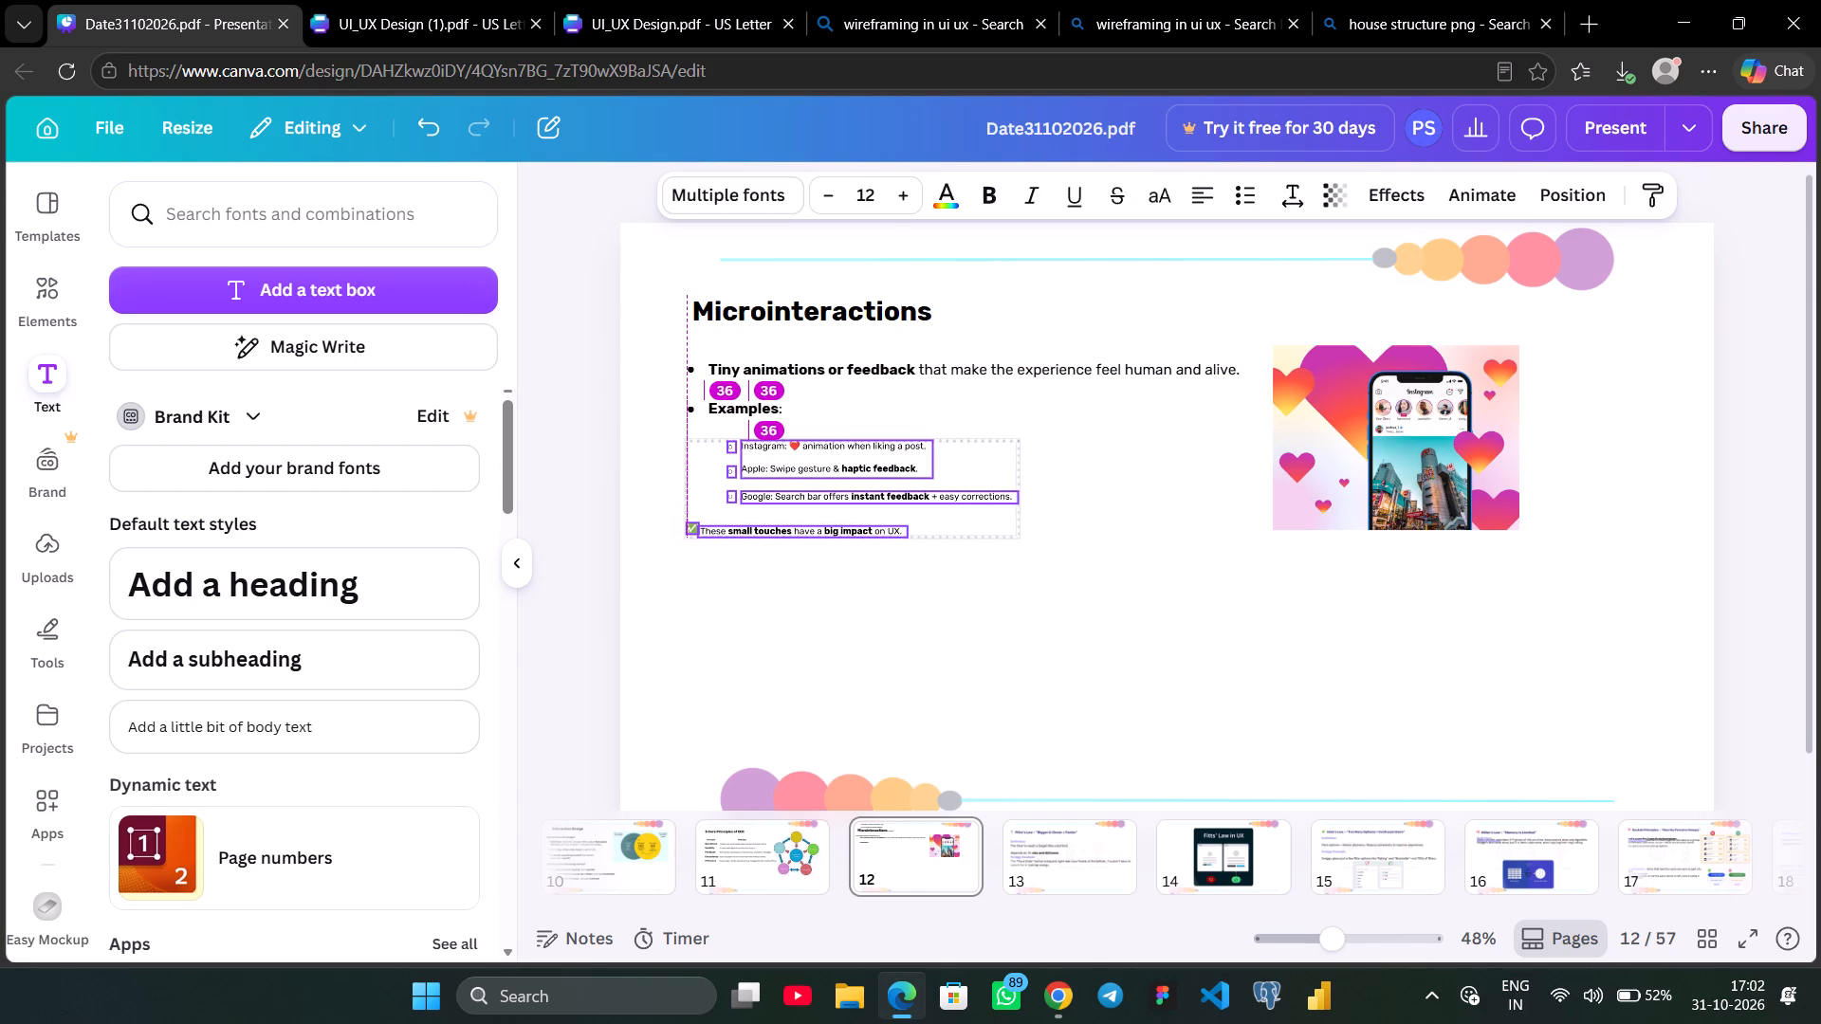
drag(846, 509, 849, 492)
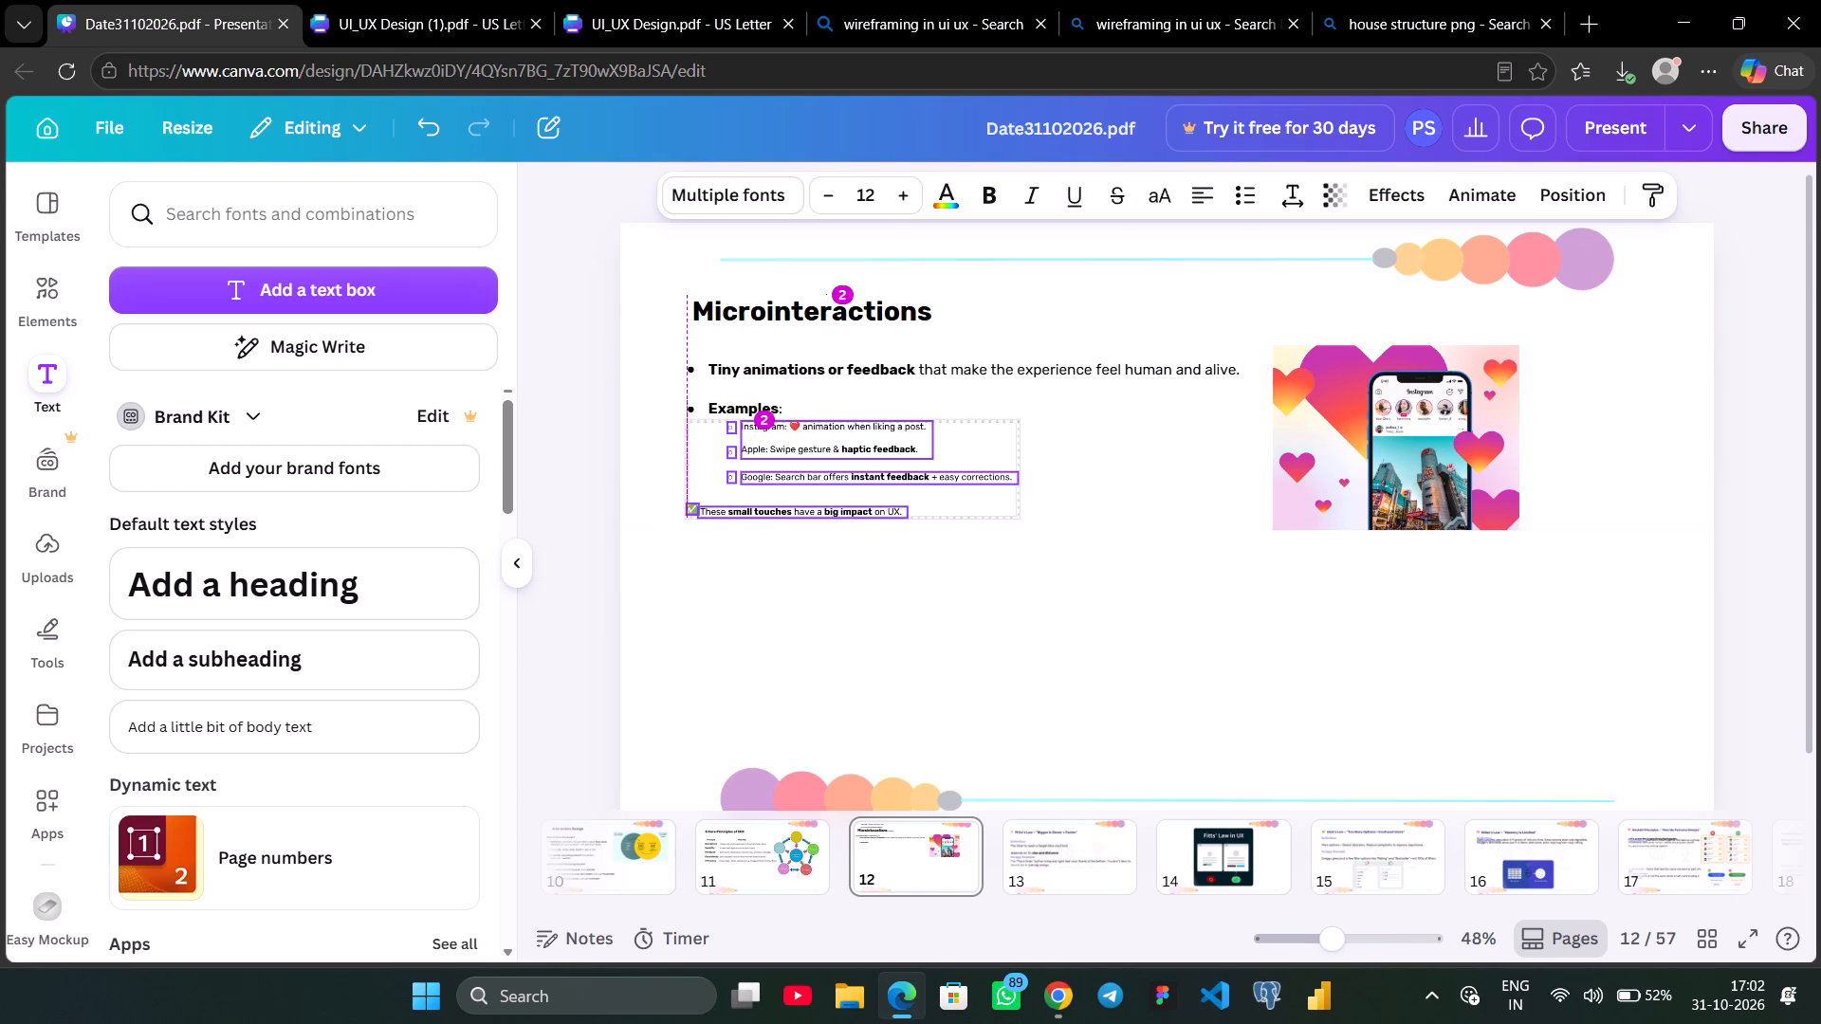
drag(849, 492, 849, 498)
Enlarge the pasted example lines, "small touches" line and their markers together to about font size 19.3.
drag(1014, 531, 1099, 552)
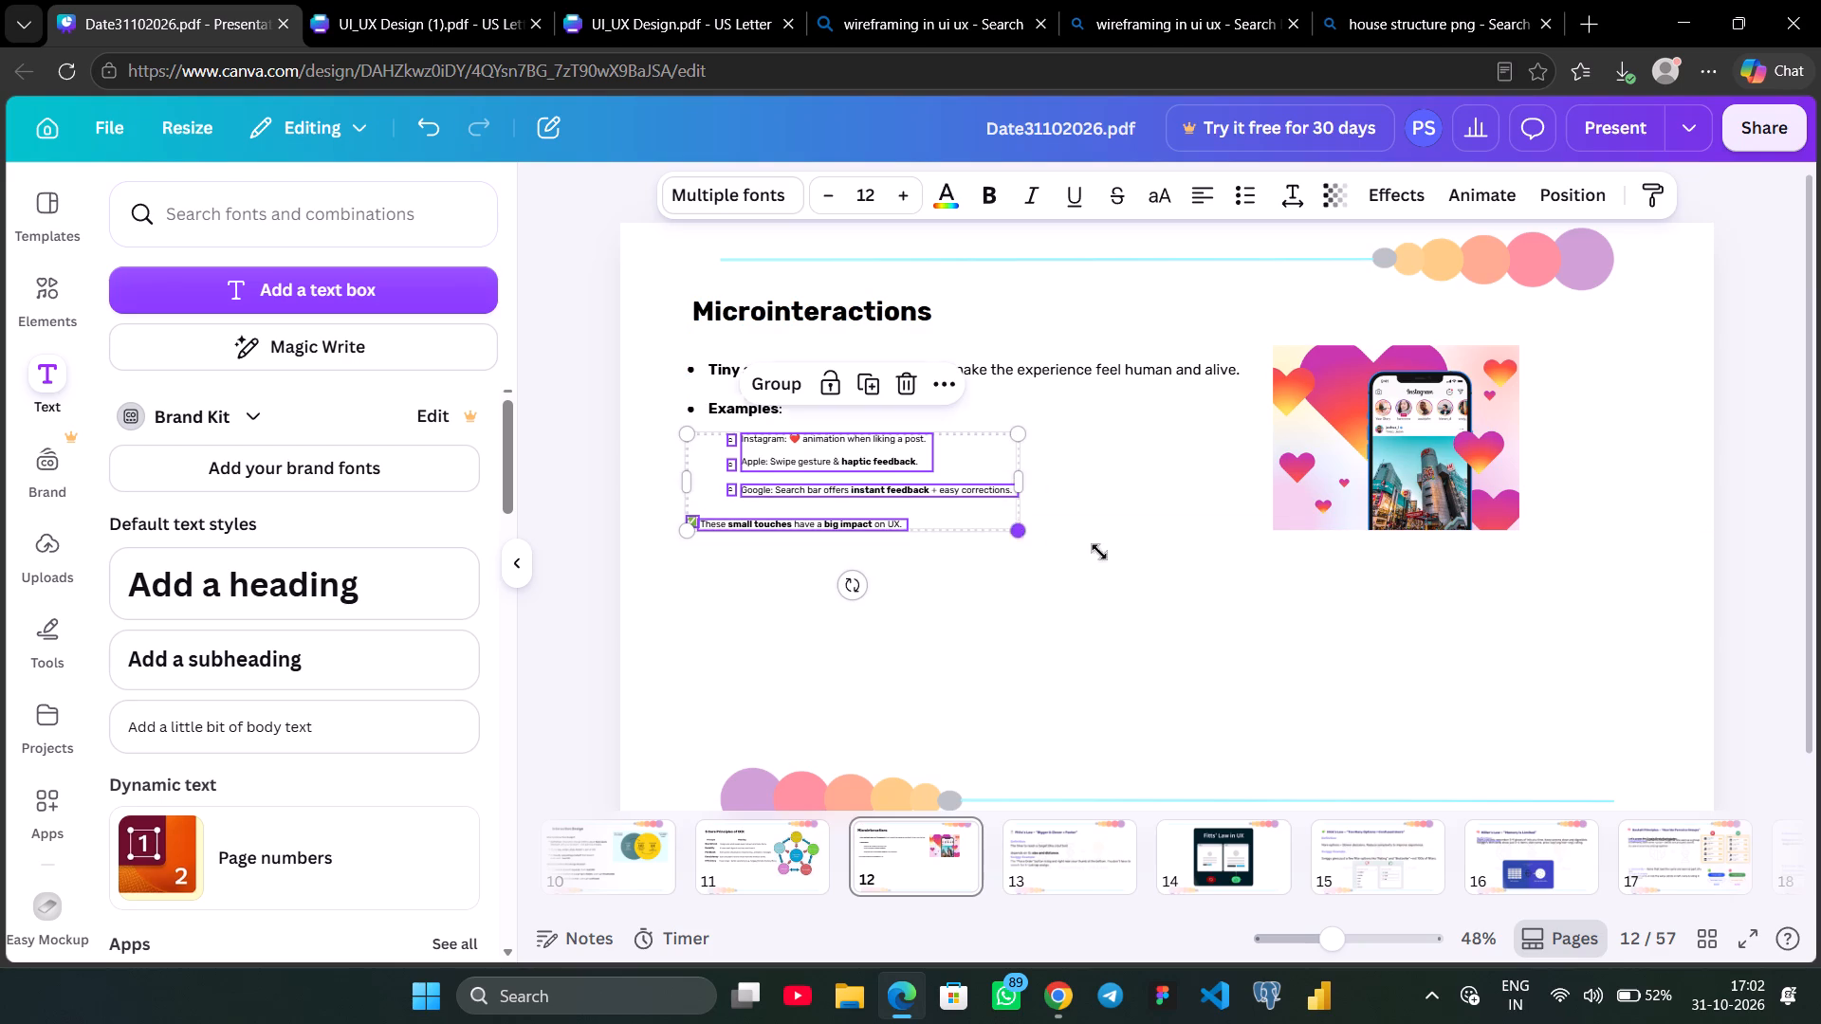
drag(1099, 552, 1222, 579)
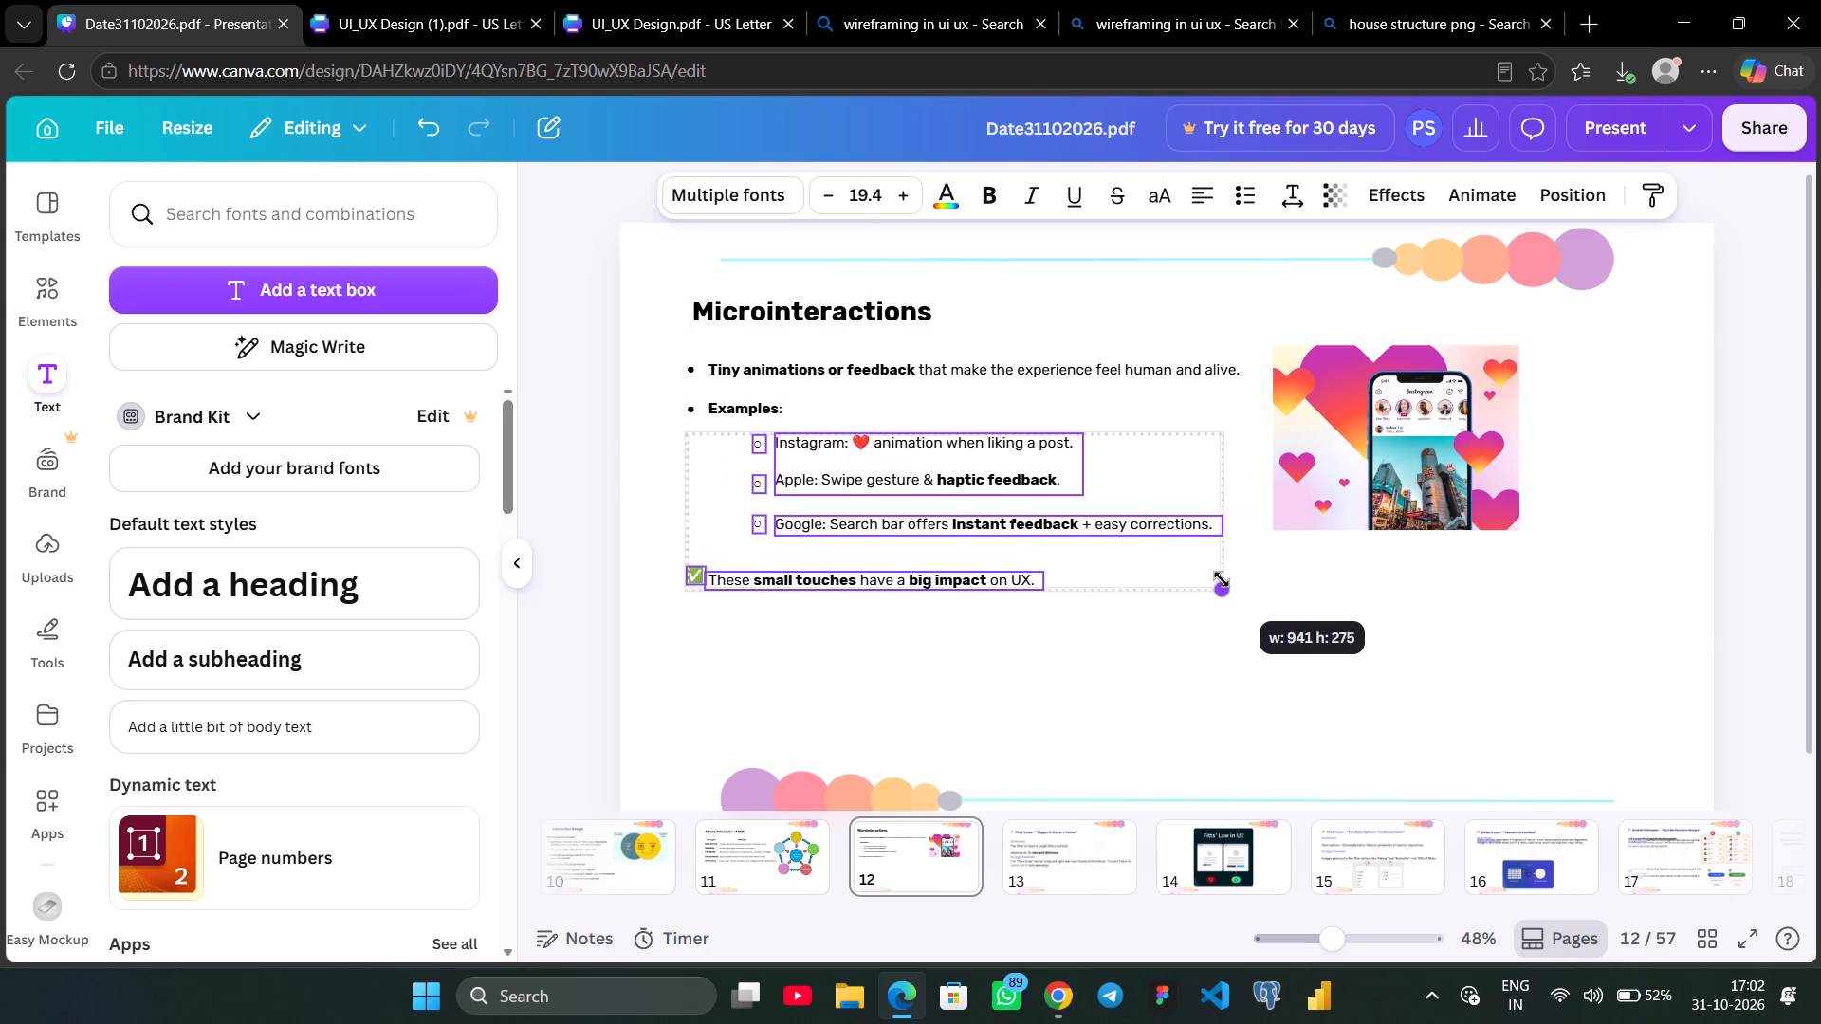
drag(1222, 579, 1218, 579)
click(1156, 667)
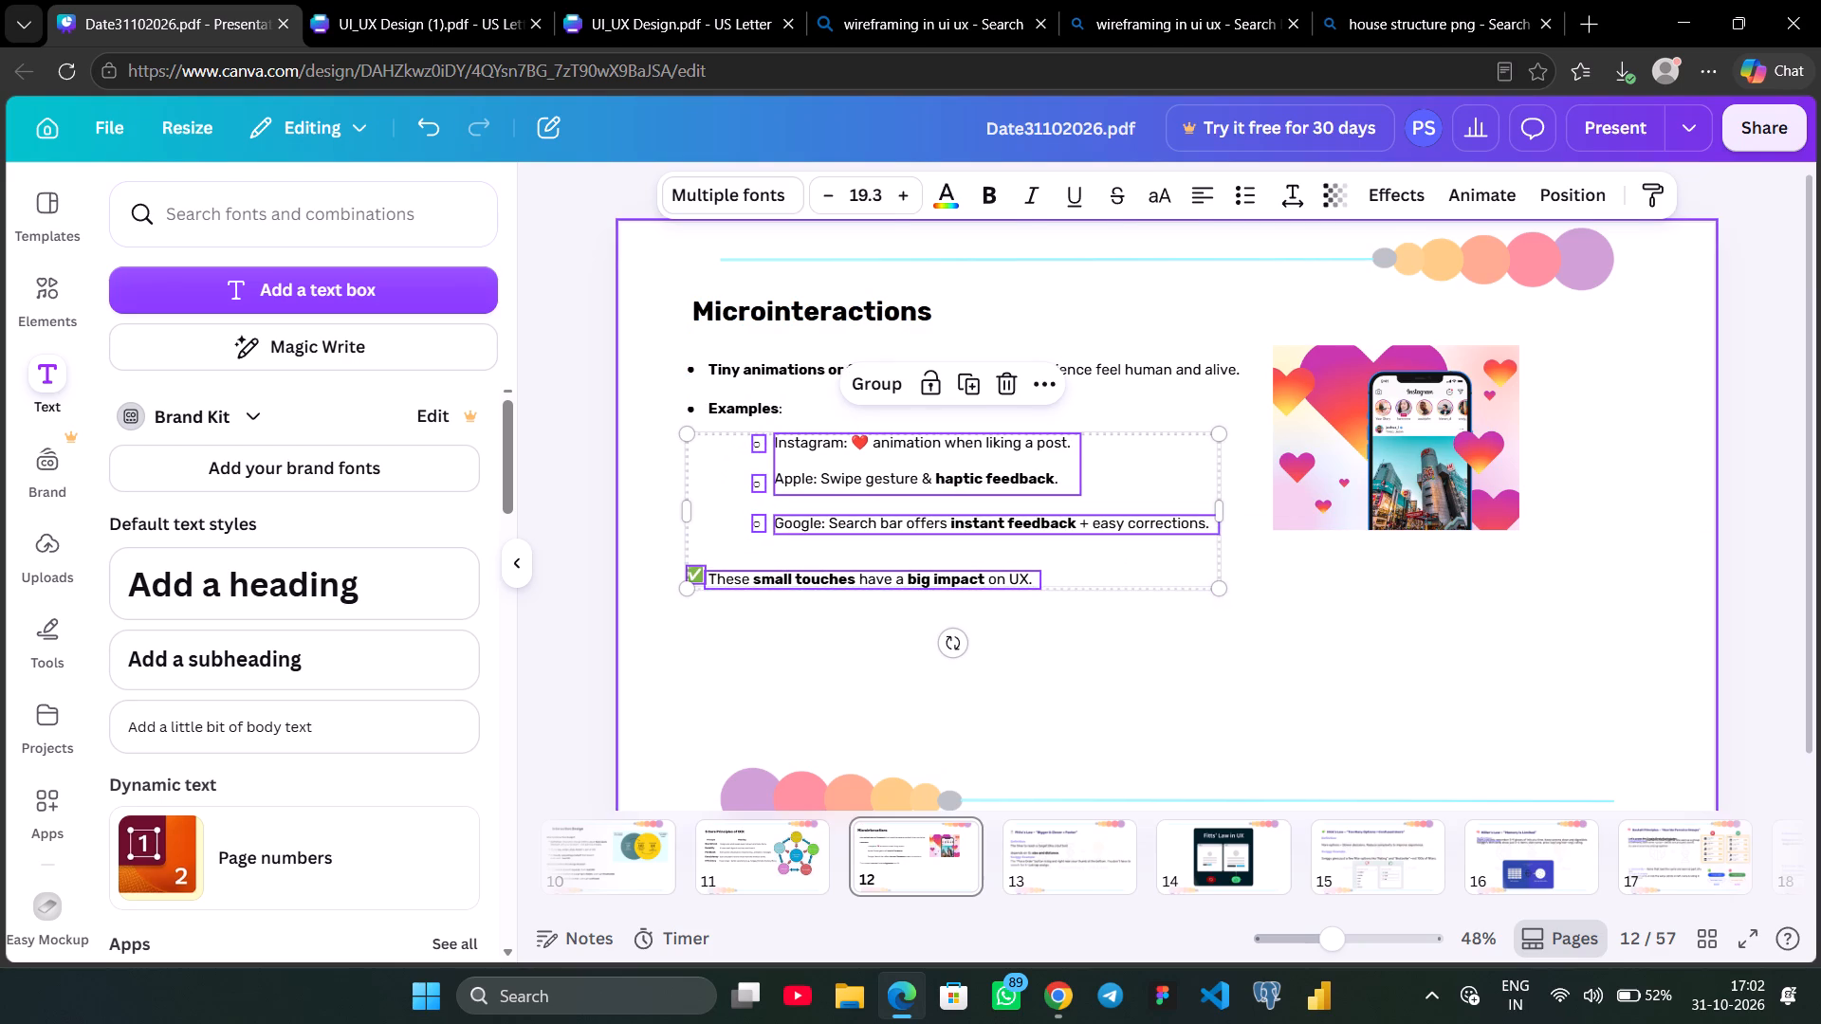
Nudge the "These small touches have a big impact on UX." line slightly to the right, away from its check mark.
click(841, 580)
key(Right)
key(Right)
key(Right)
key(Right)
key(Right)
key(Right)
key(Right)
key(Right)
key(Right)
key(Right)
key(Right)
key(Right)
key(Right)
key(Right)
key(Right)
key(Right)
key(Right)
key(Right)
key(Right)
key(Right)
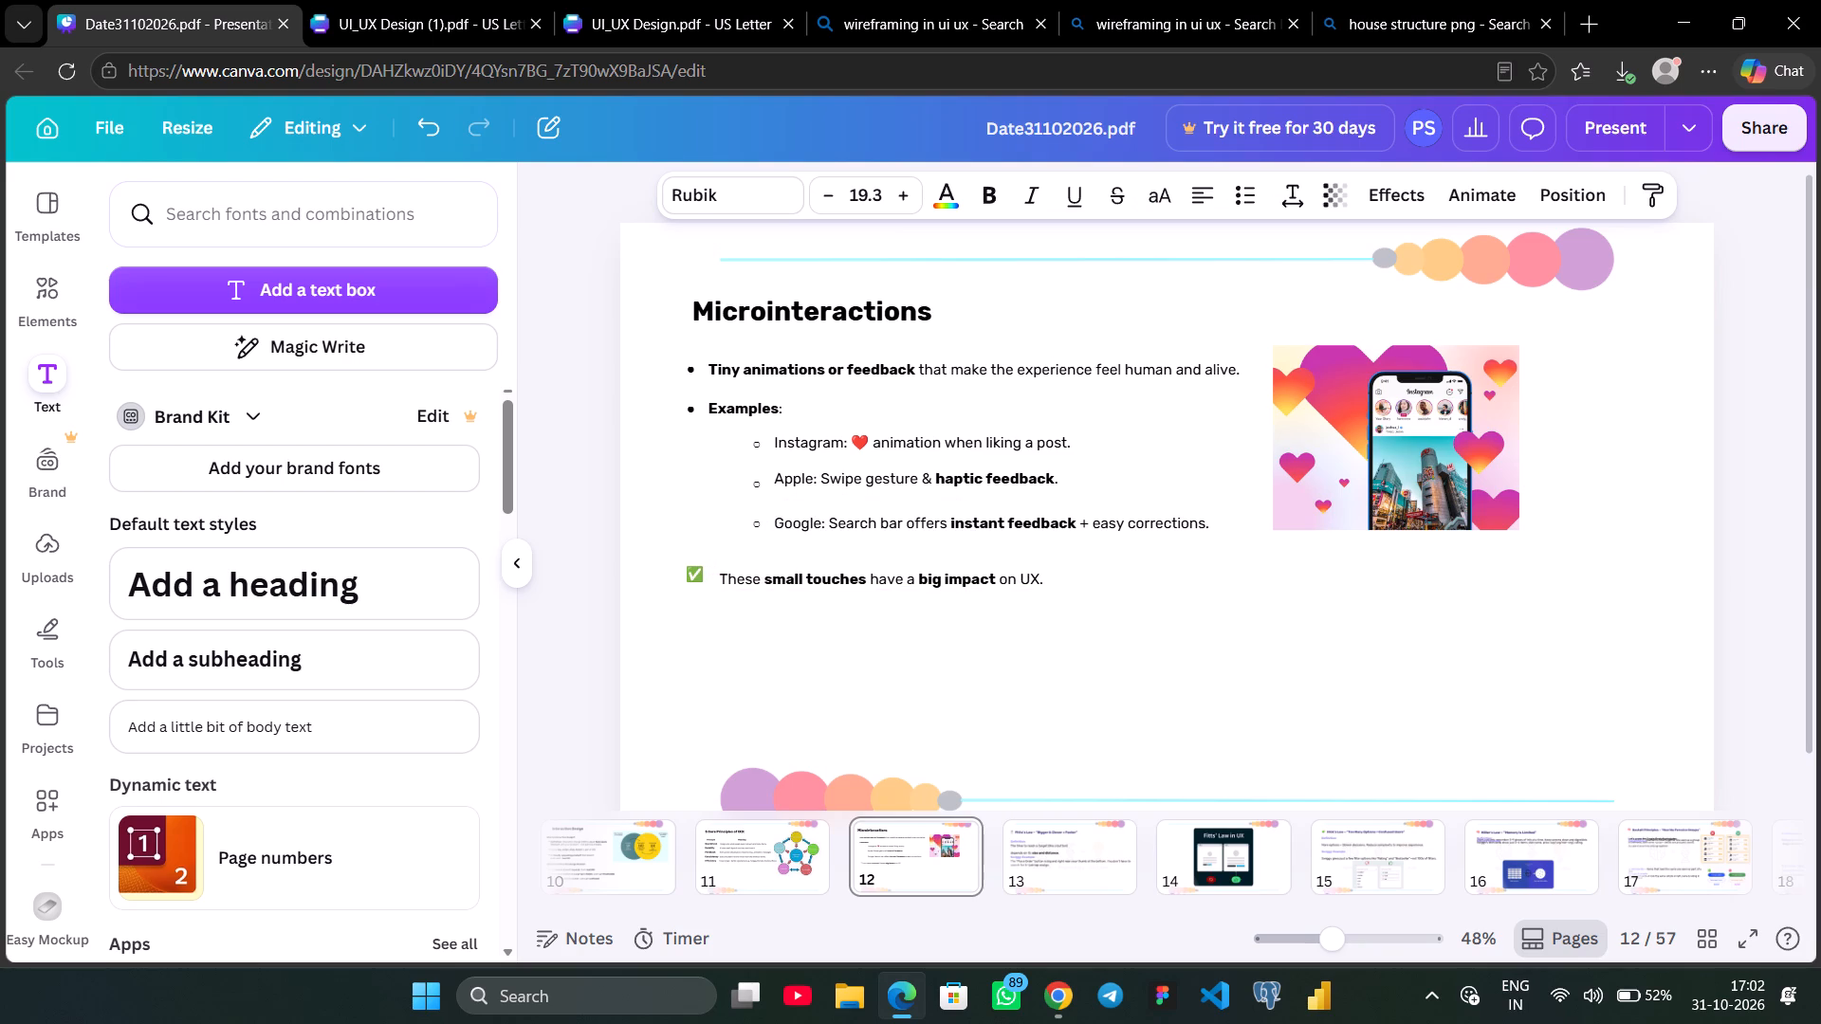
Nudge the green check mark down and right so it sits level with and close to the "These small touches" line.
click(702, 571)
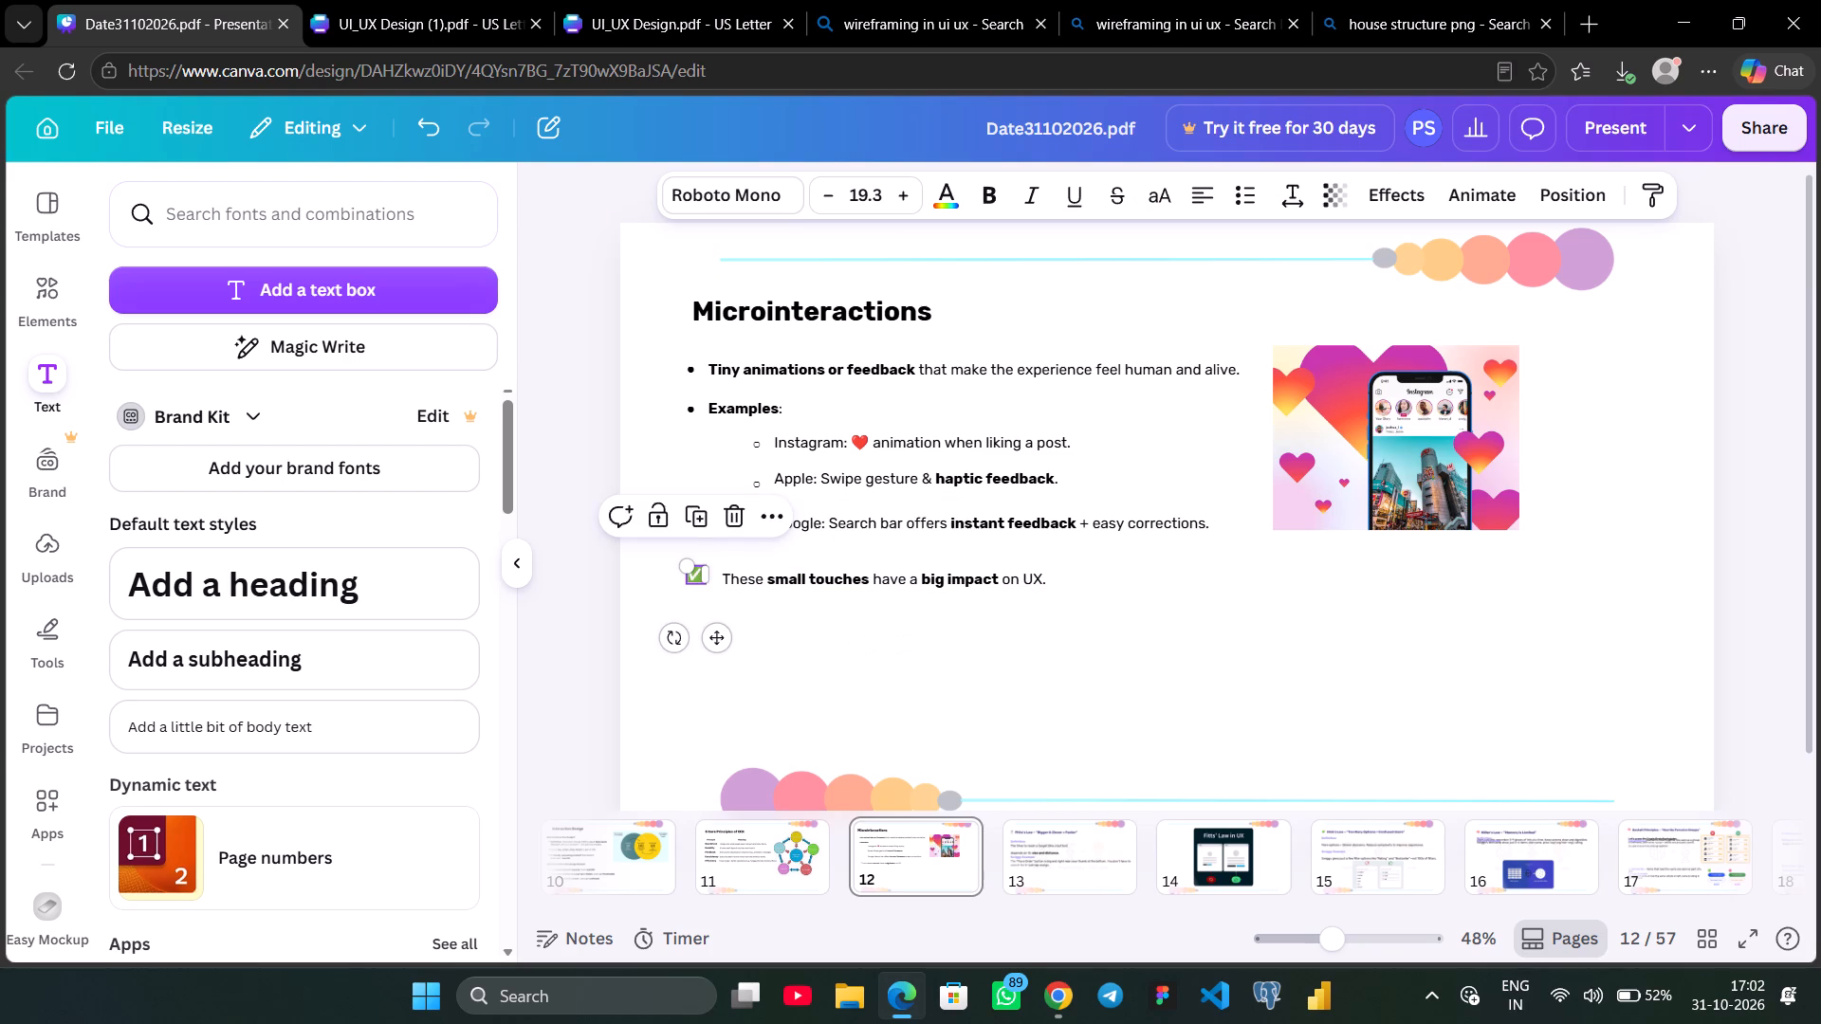
key(Down)
key(Down)
key(Down)
key(Down)
key(Down)
key(Down)
key(Down)
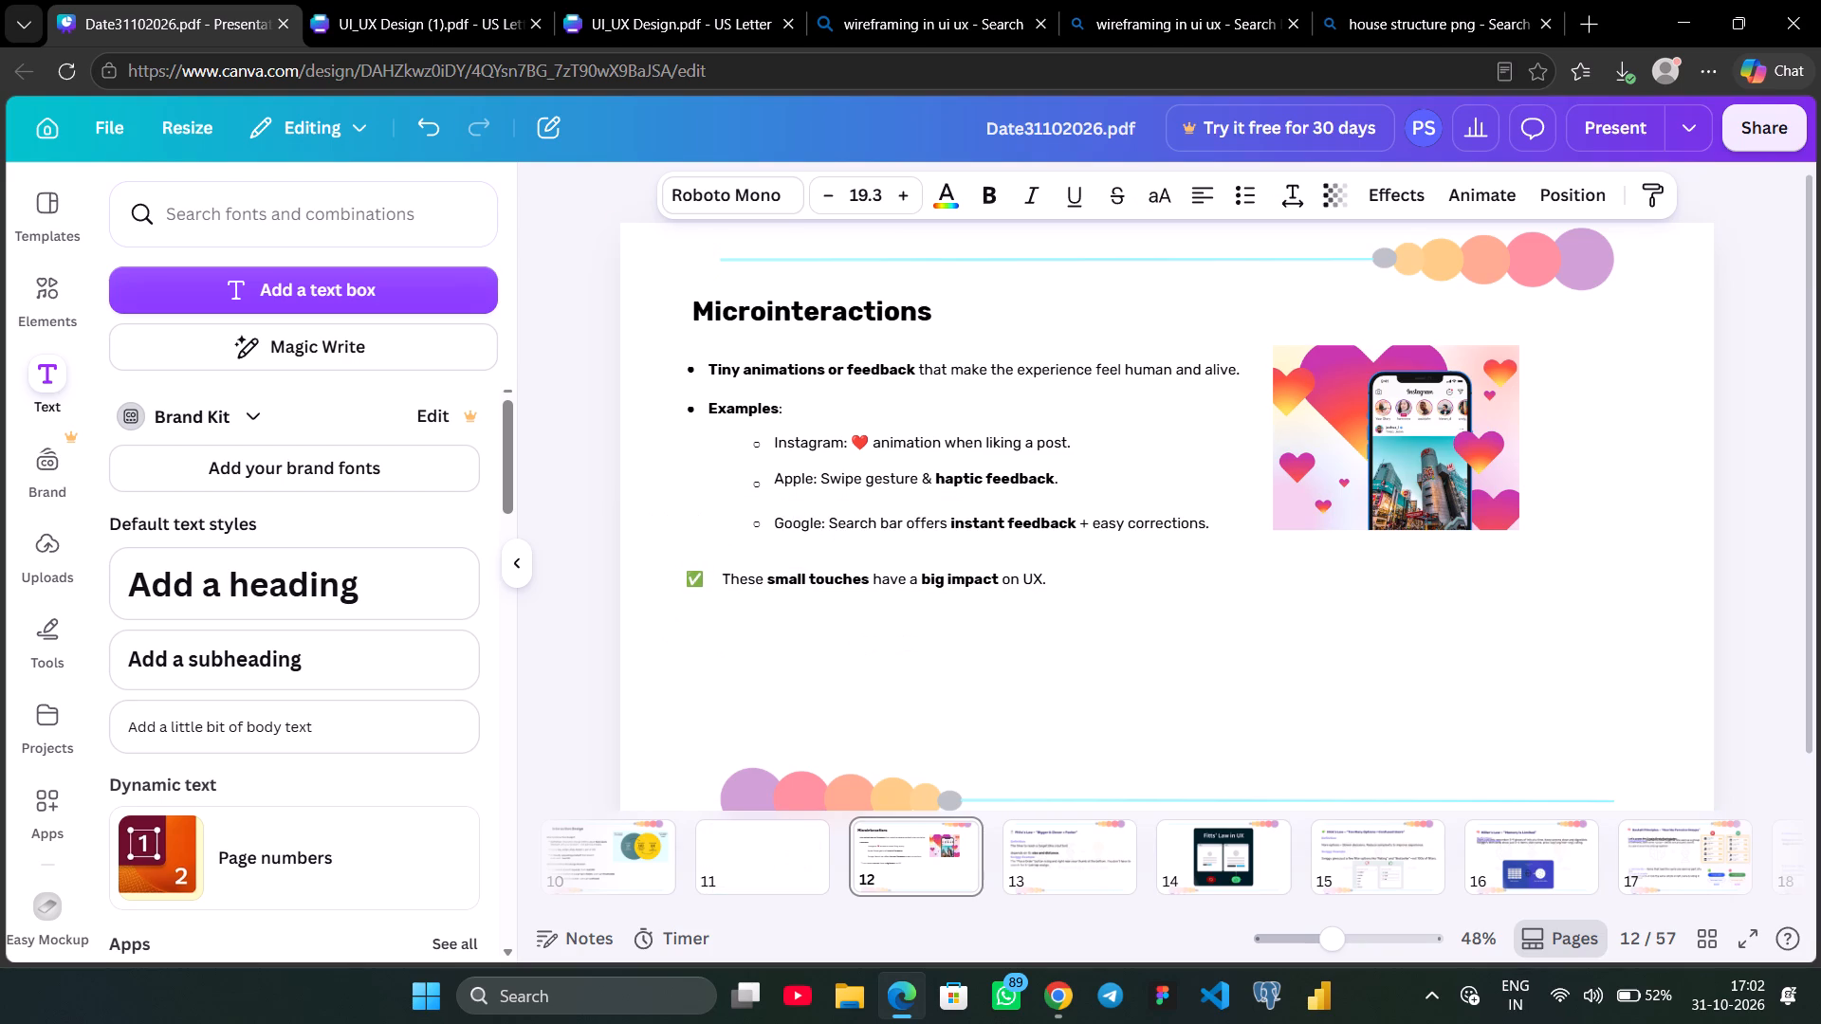
key(Right)
key(Right)
key(Right)
key(Right)
key(Right)
key(Right)
key(Right)
key(Right)
key(Right)
key(Right)
key(Right)
key(Right)
key(Right)
key(Right)
key(Right)
key(Right)
key(Right)
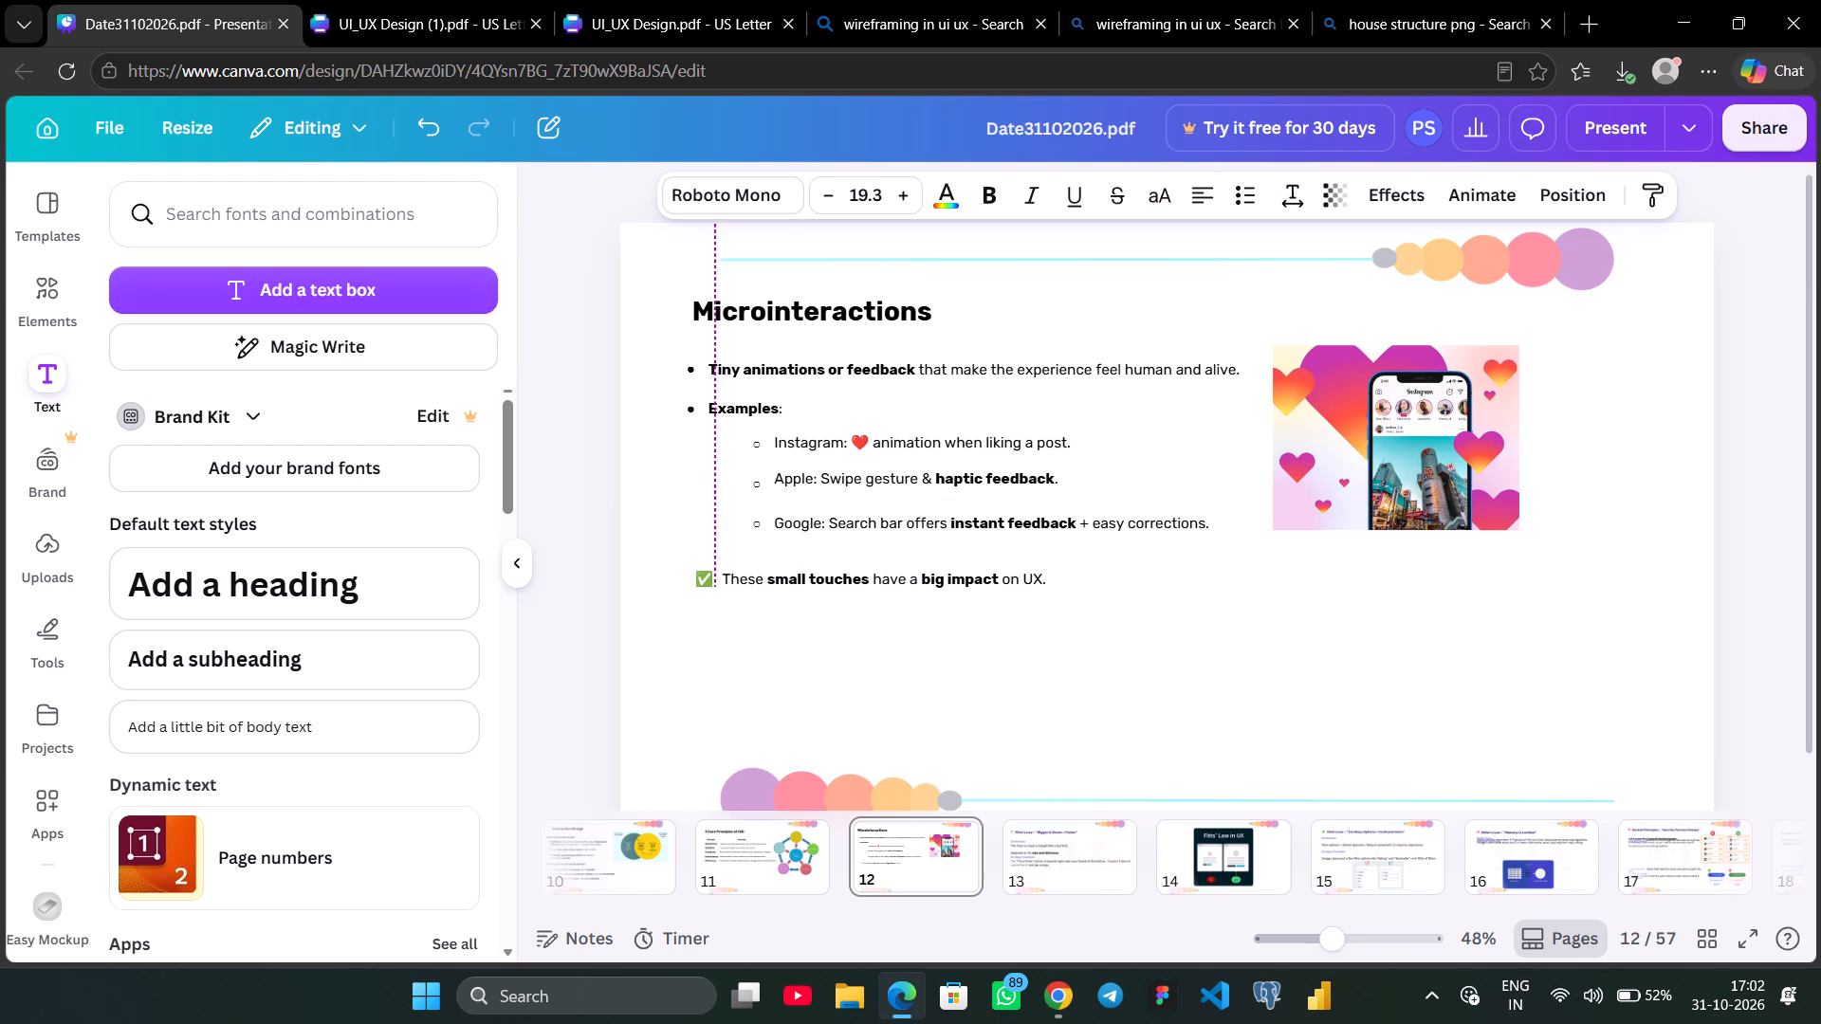
key(Right)
key(Right)
key(Right)
key(Right)
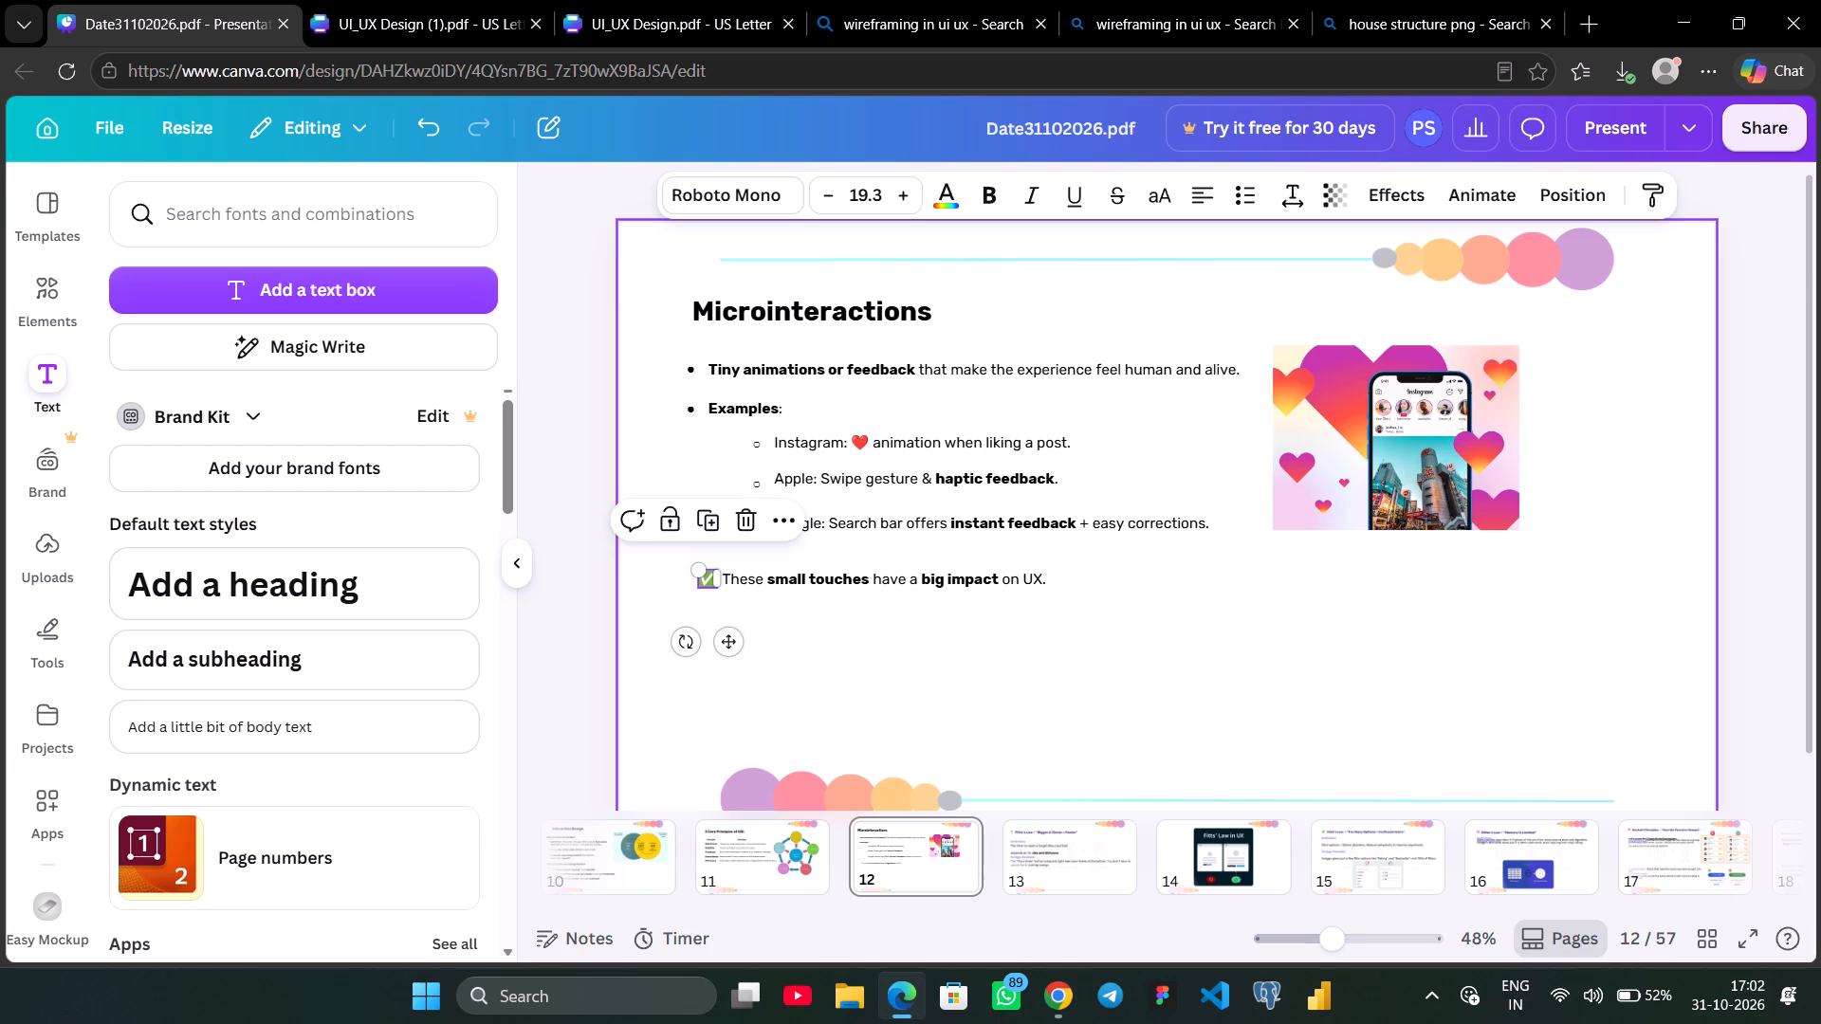
click(1212, 652)
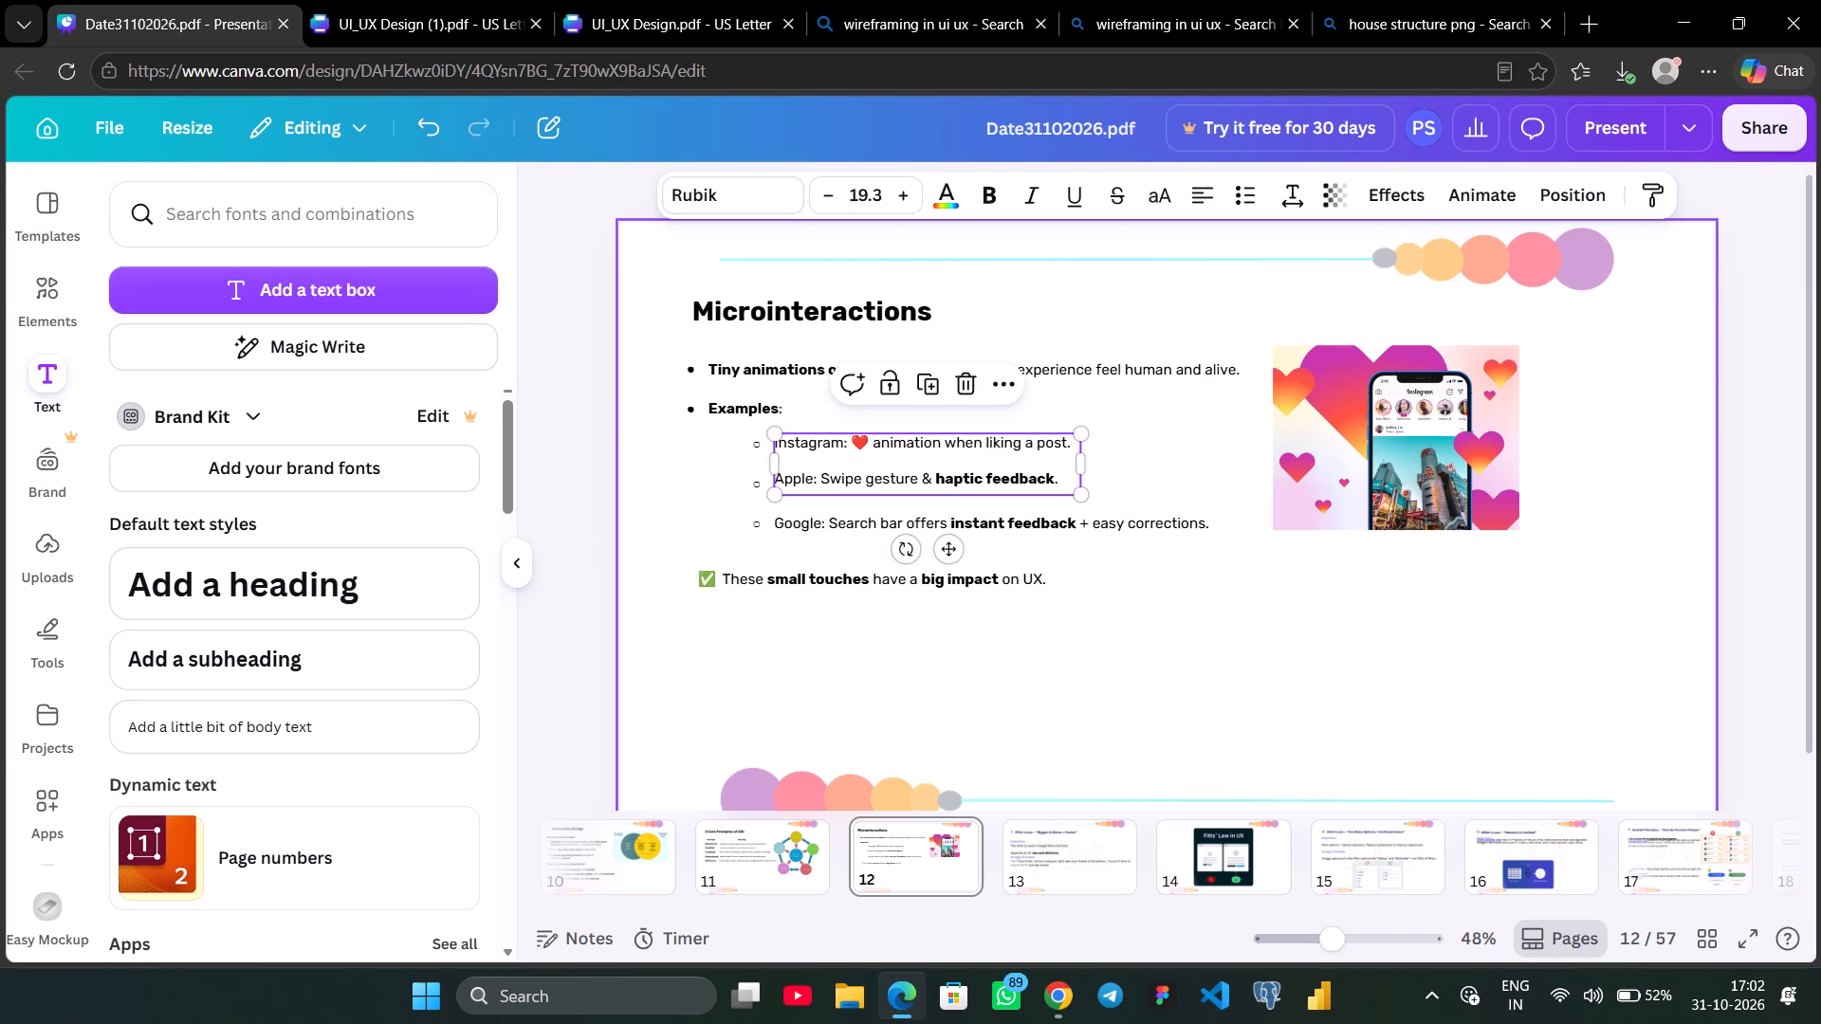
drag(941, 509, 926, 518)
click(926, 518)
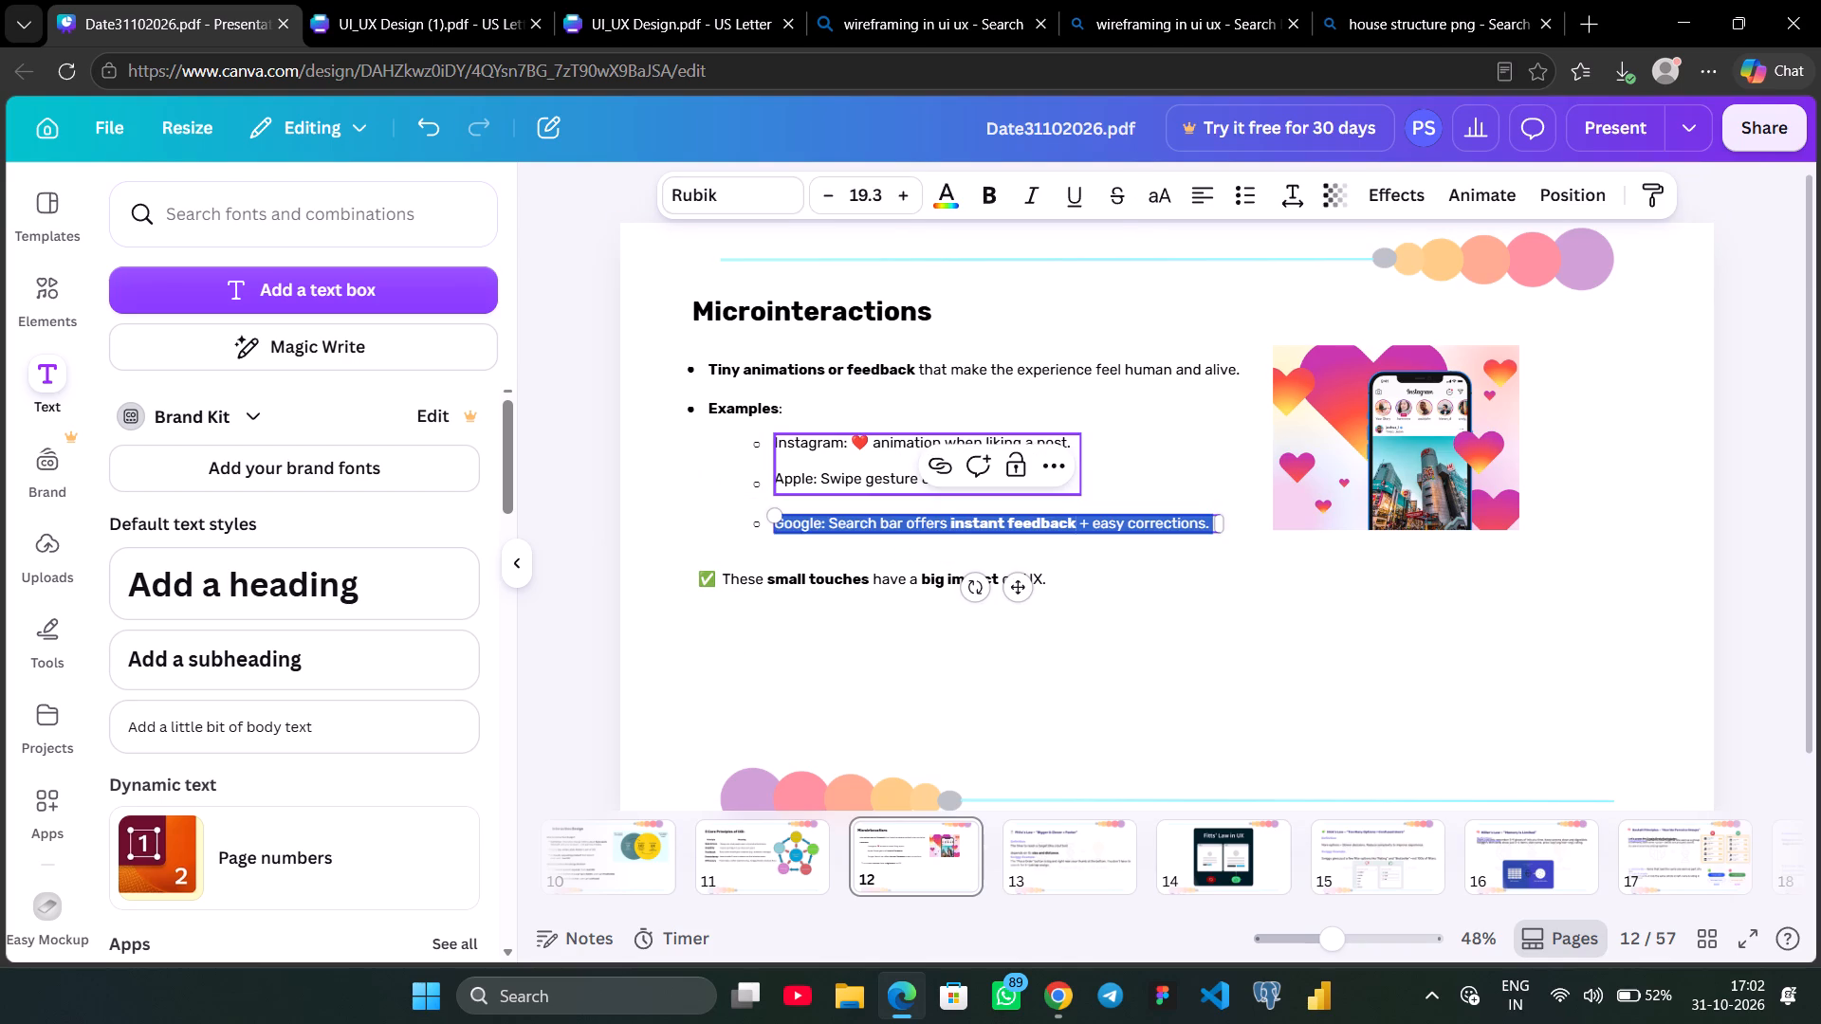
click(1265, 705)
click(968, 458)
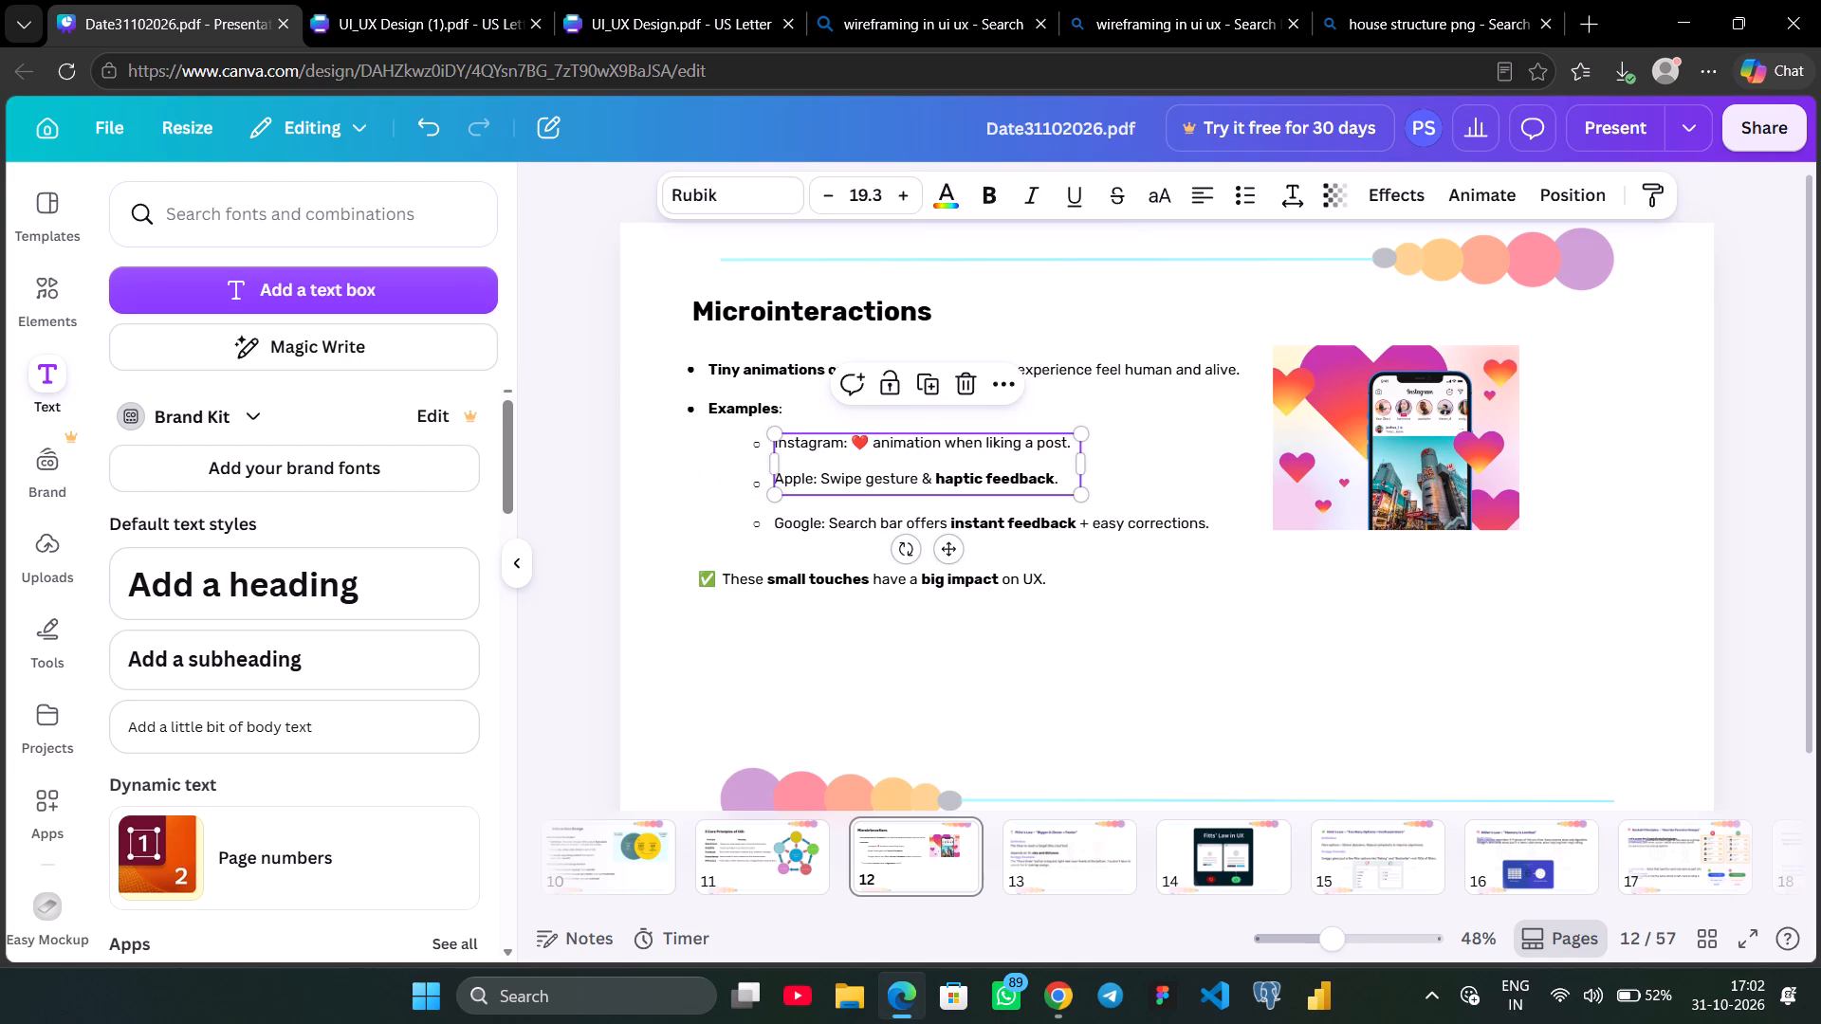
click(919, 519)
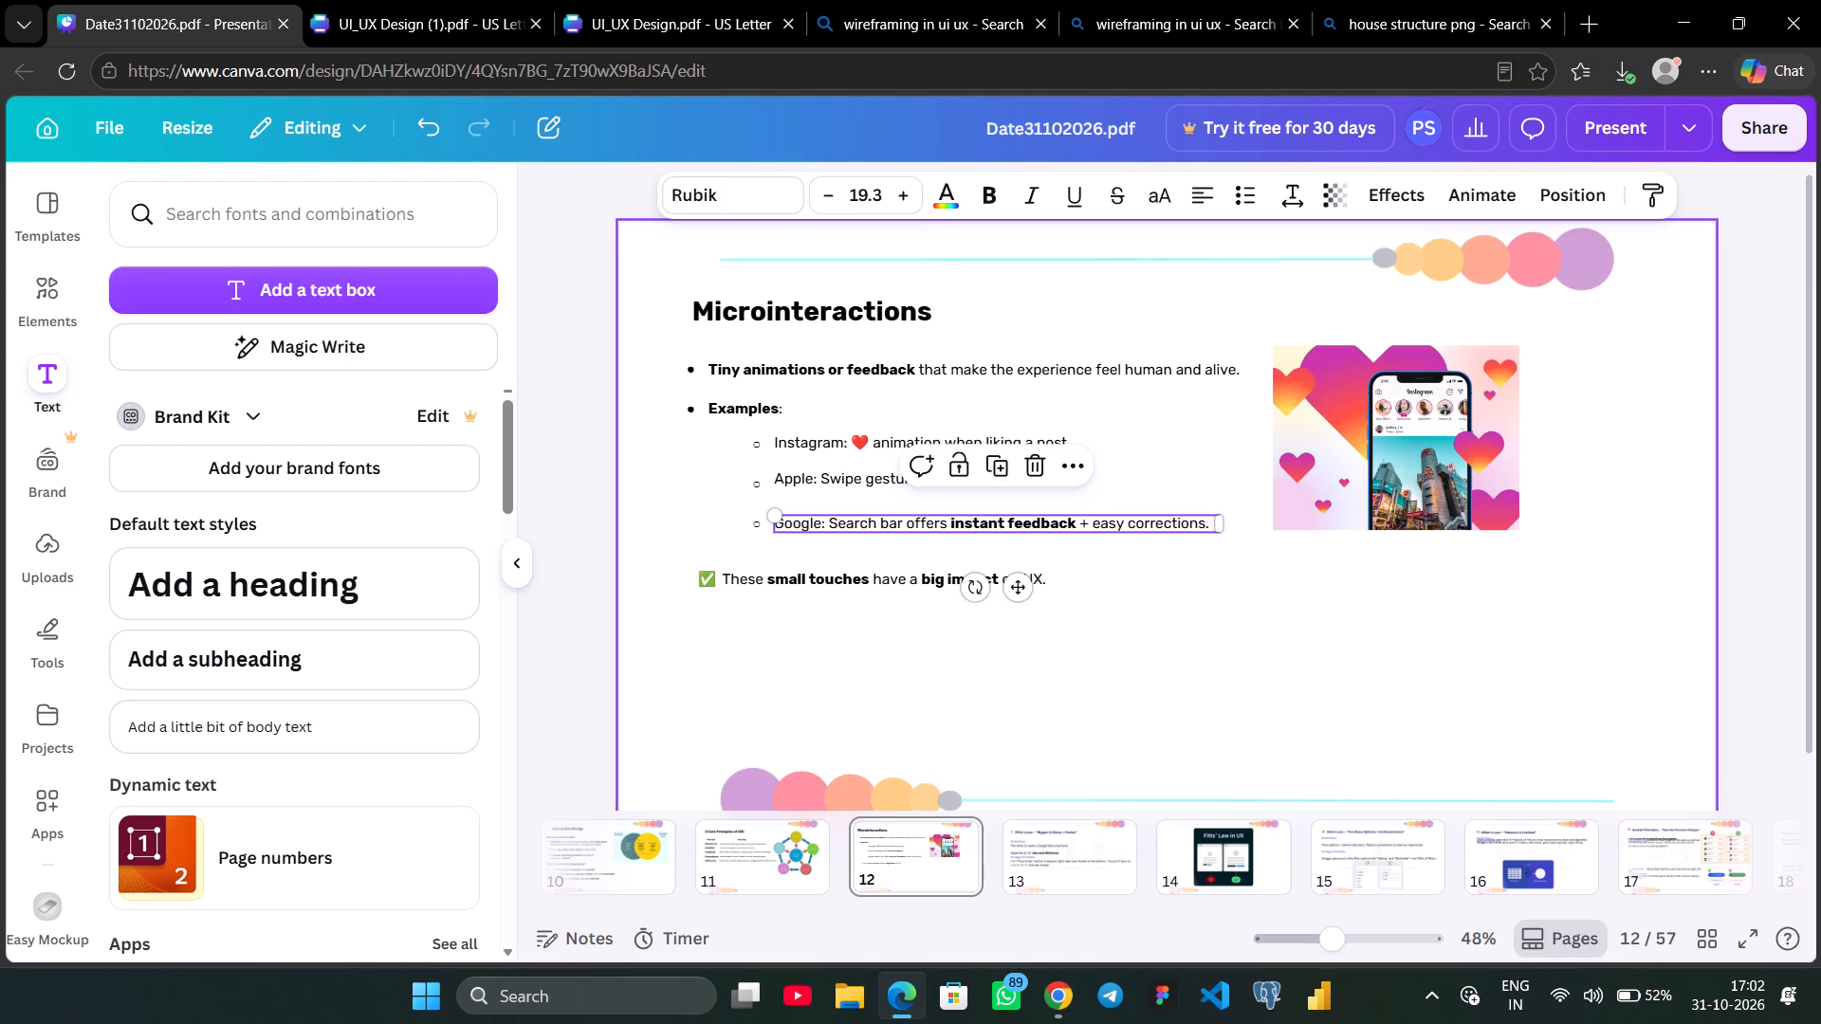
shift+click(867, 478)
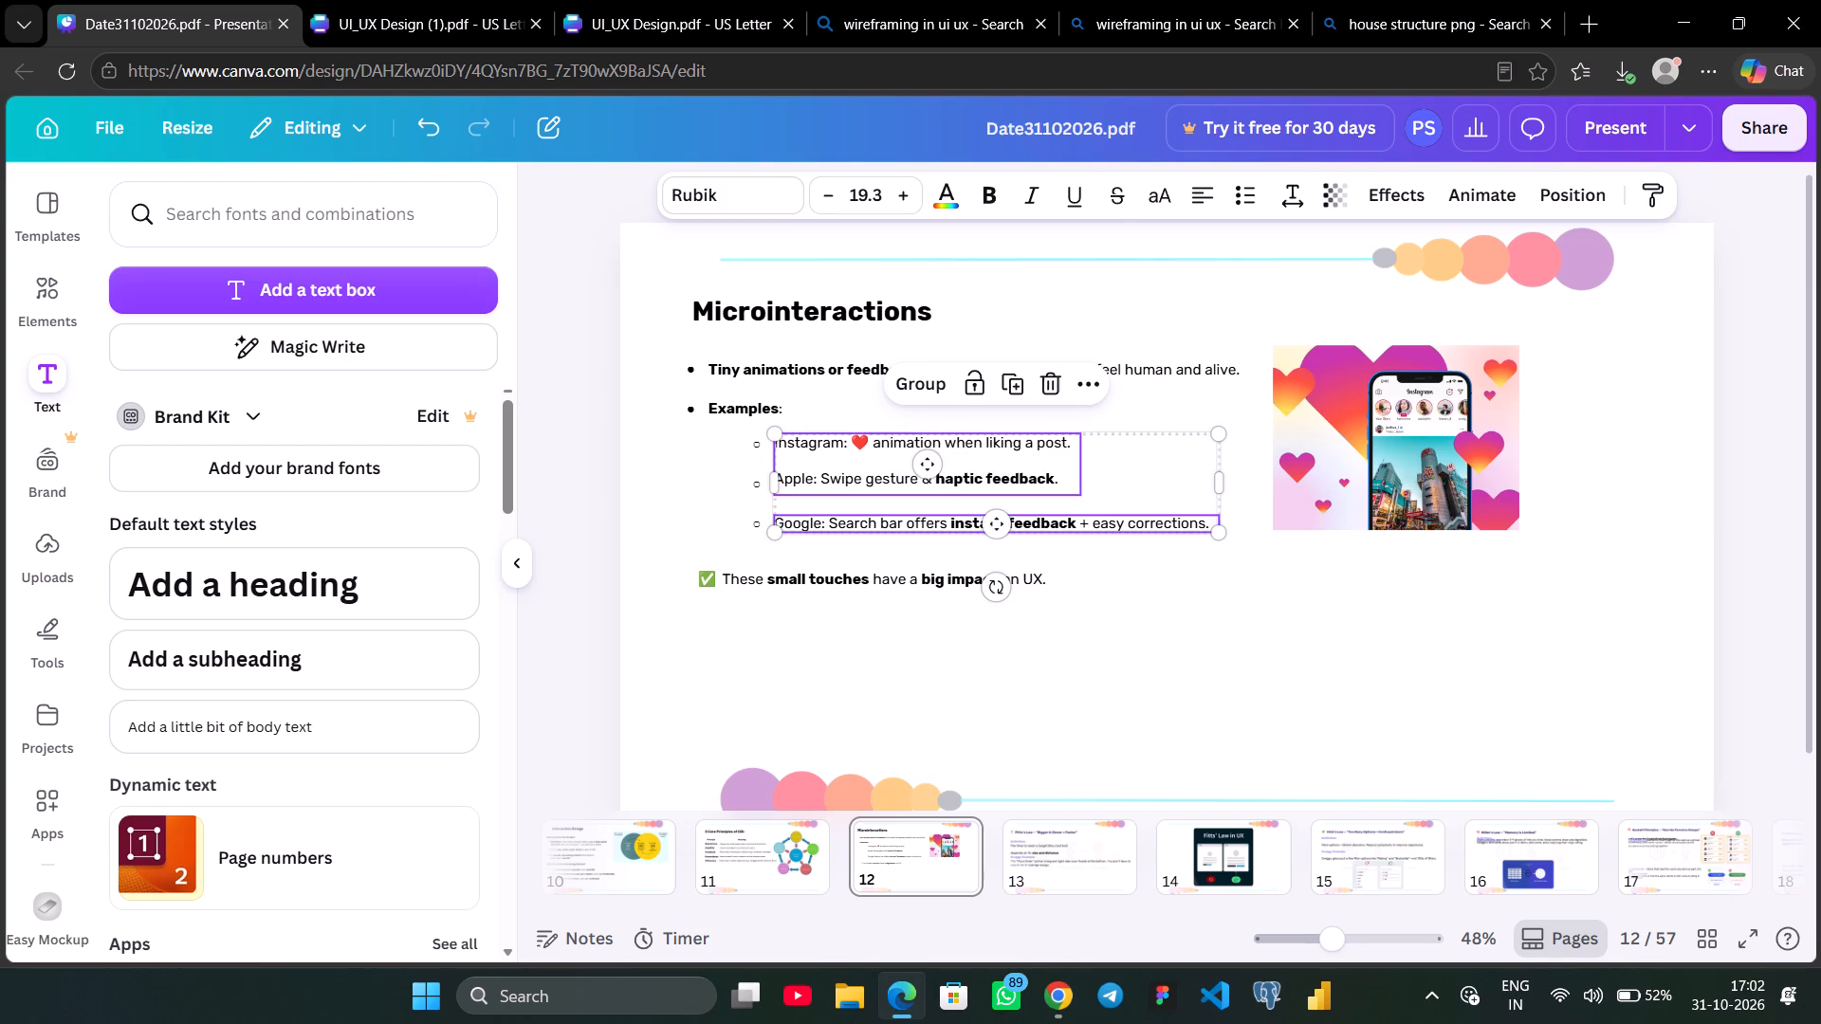
Select the three hollow bullets beside the Google, Apple and Instagram example lines.
click(757, 525)
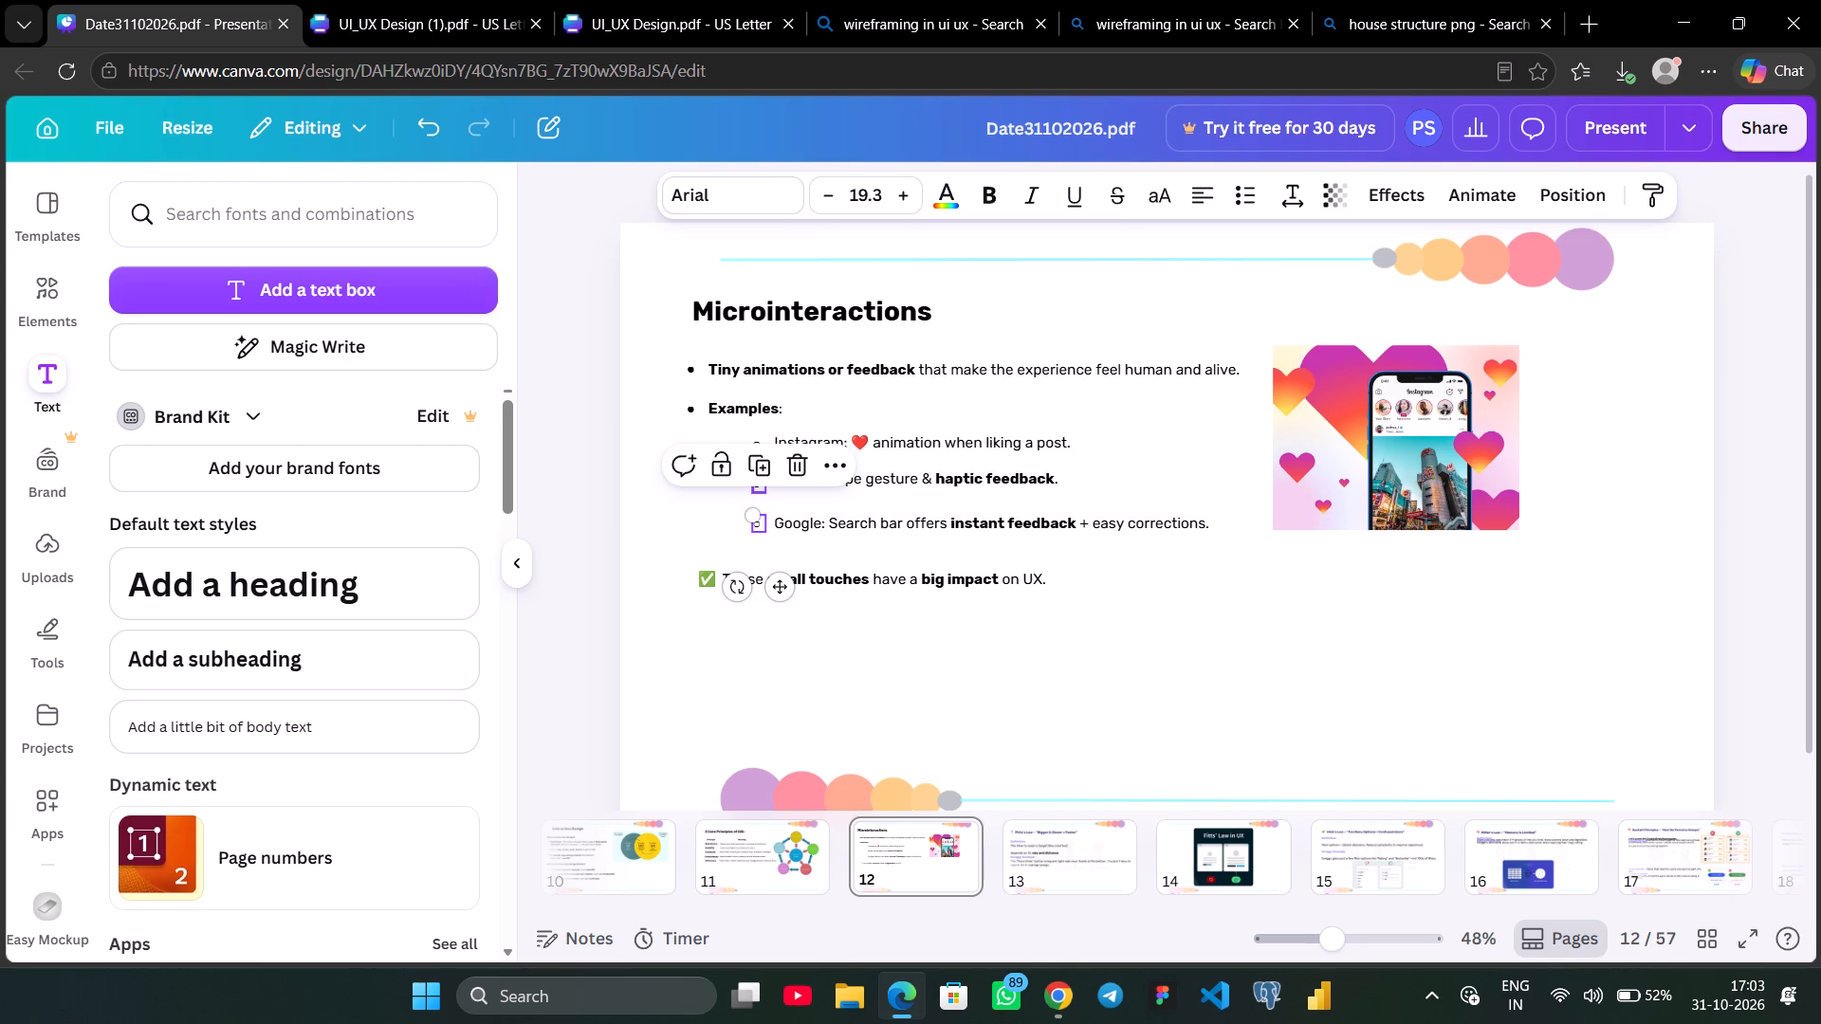
shift+click(759, 487)
shift+click(759, 448)
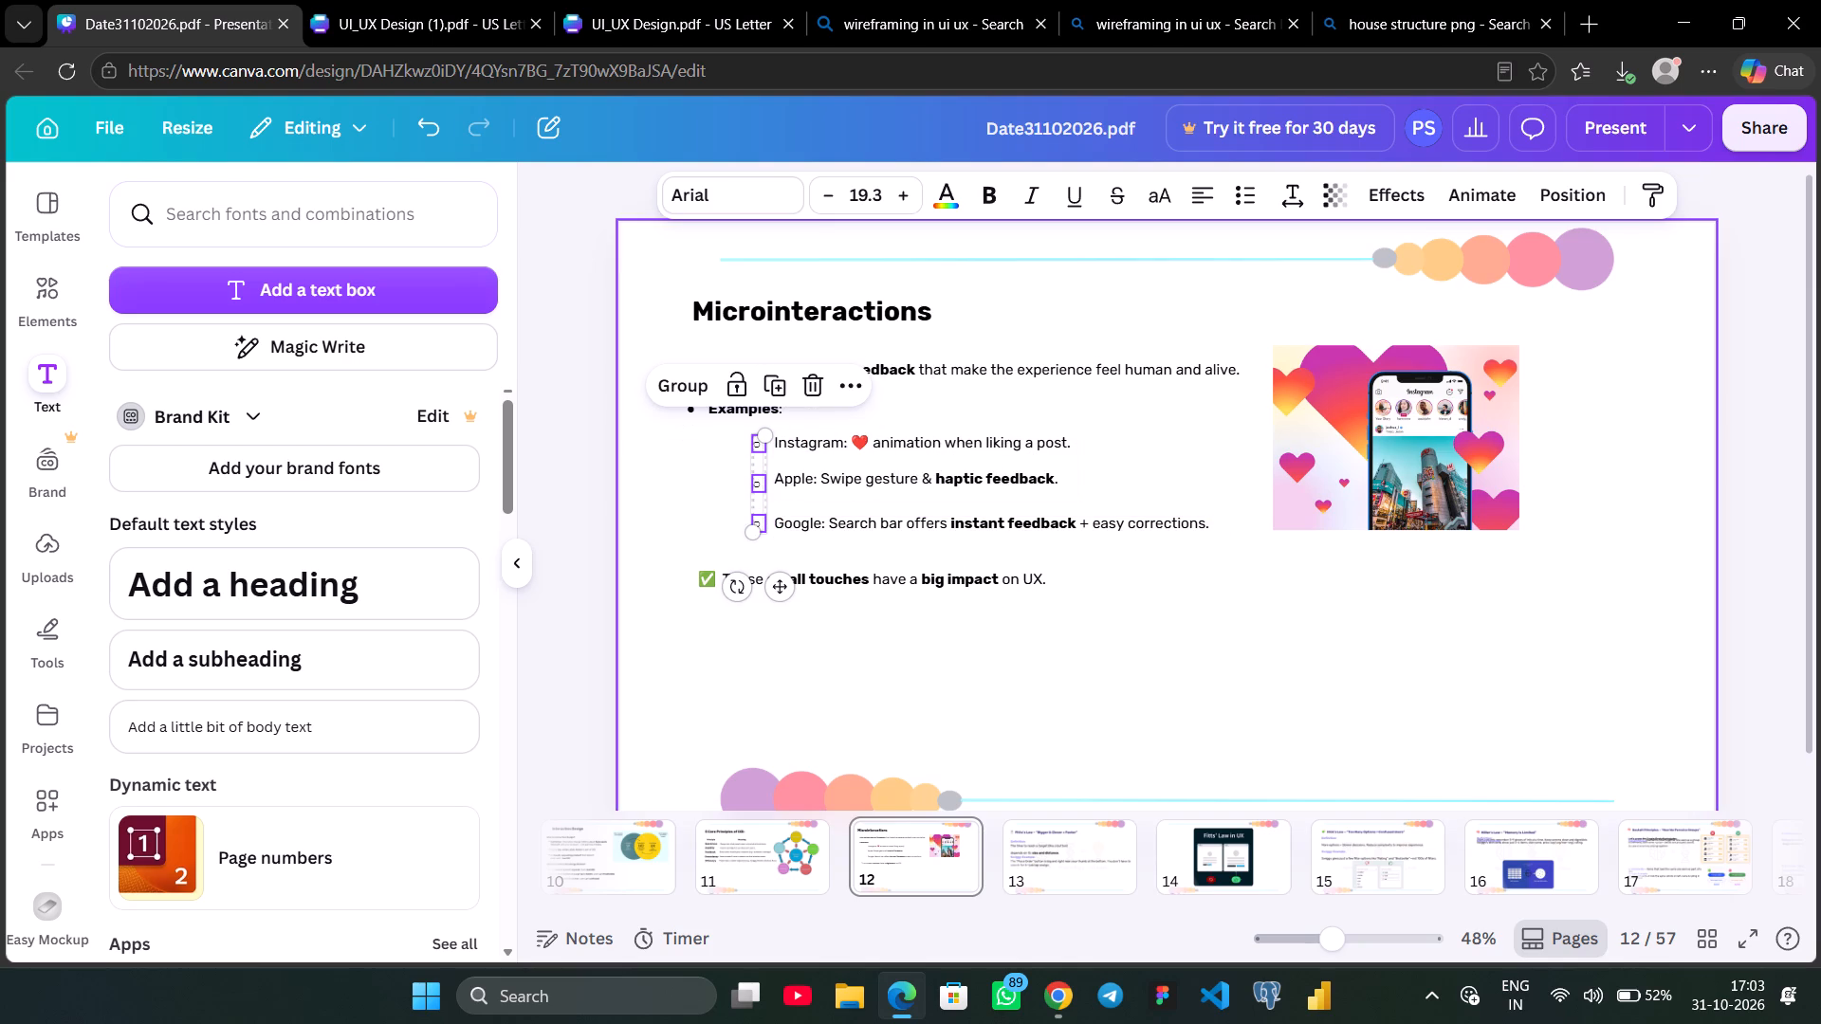
Set the font size of the Google search bar example line and the three example bullet markers to 22.
shift+drag(918, 500, 922, 478)
shift+click(922, 478)
shift+click(910, 522)
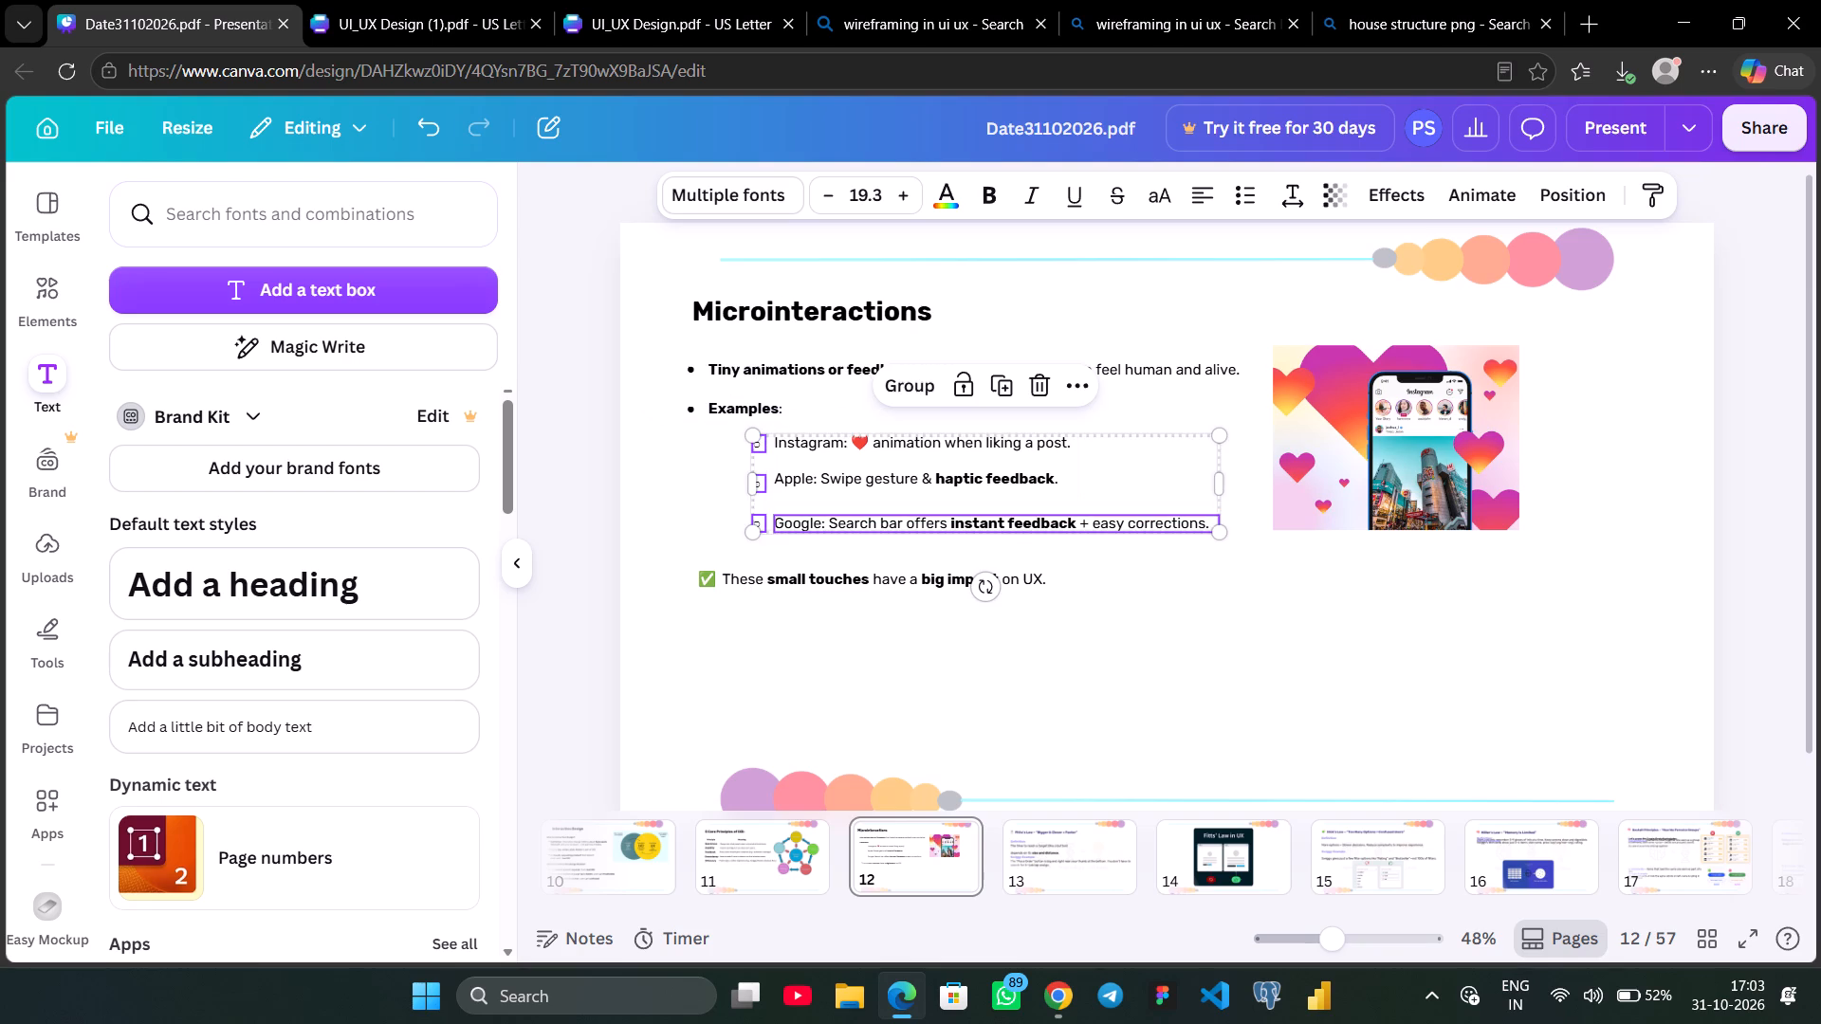
click(861, 210)
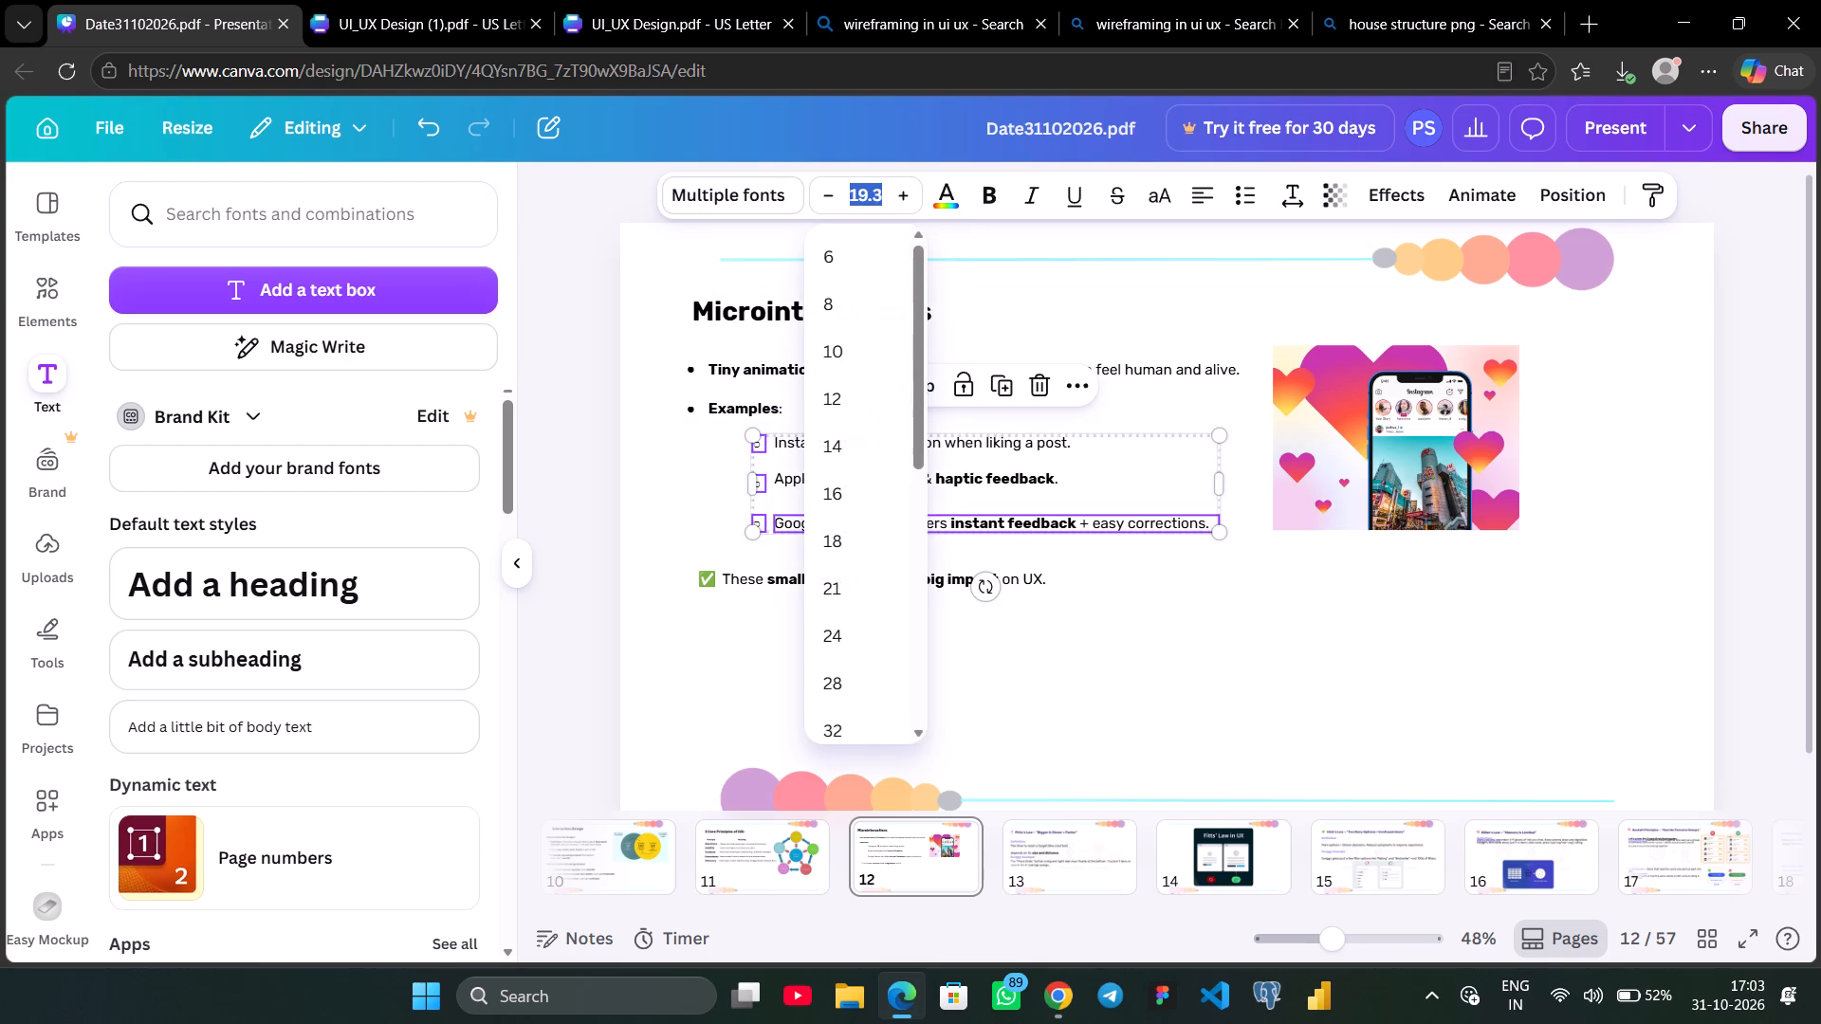
text(22)
key(Return)
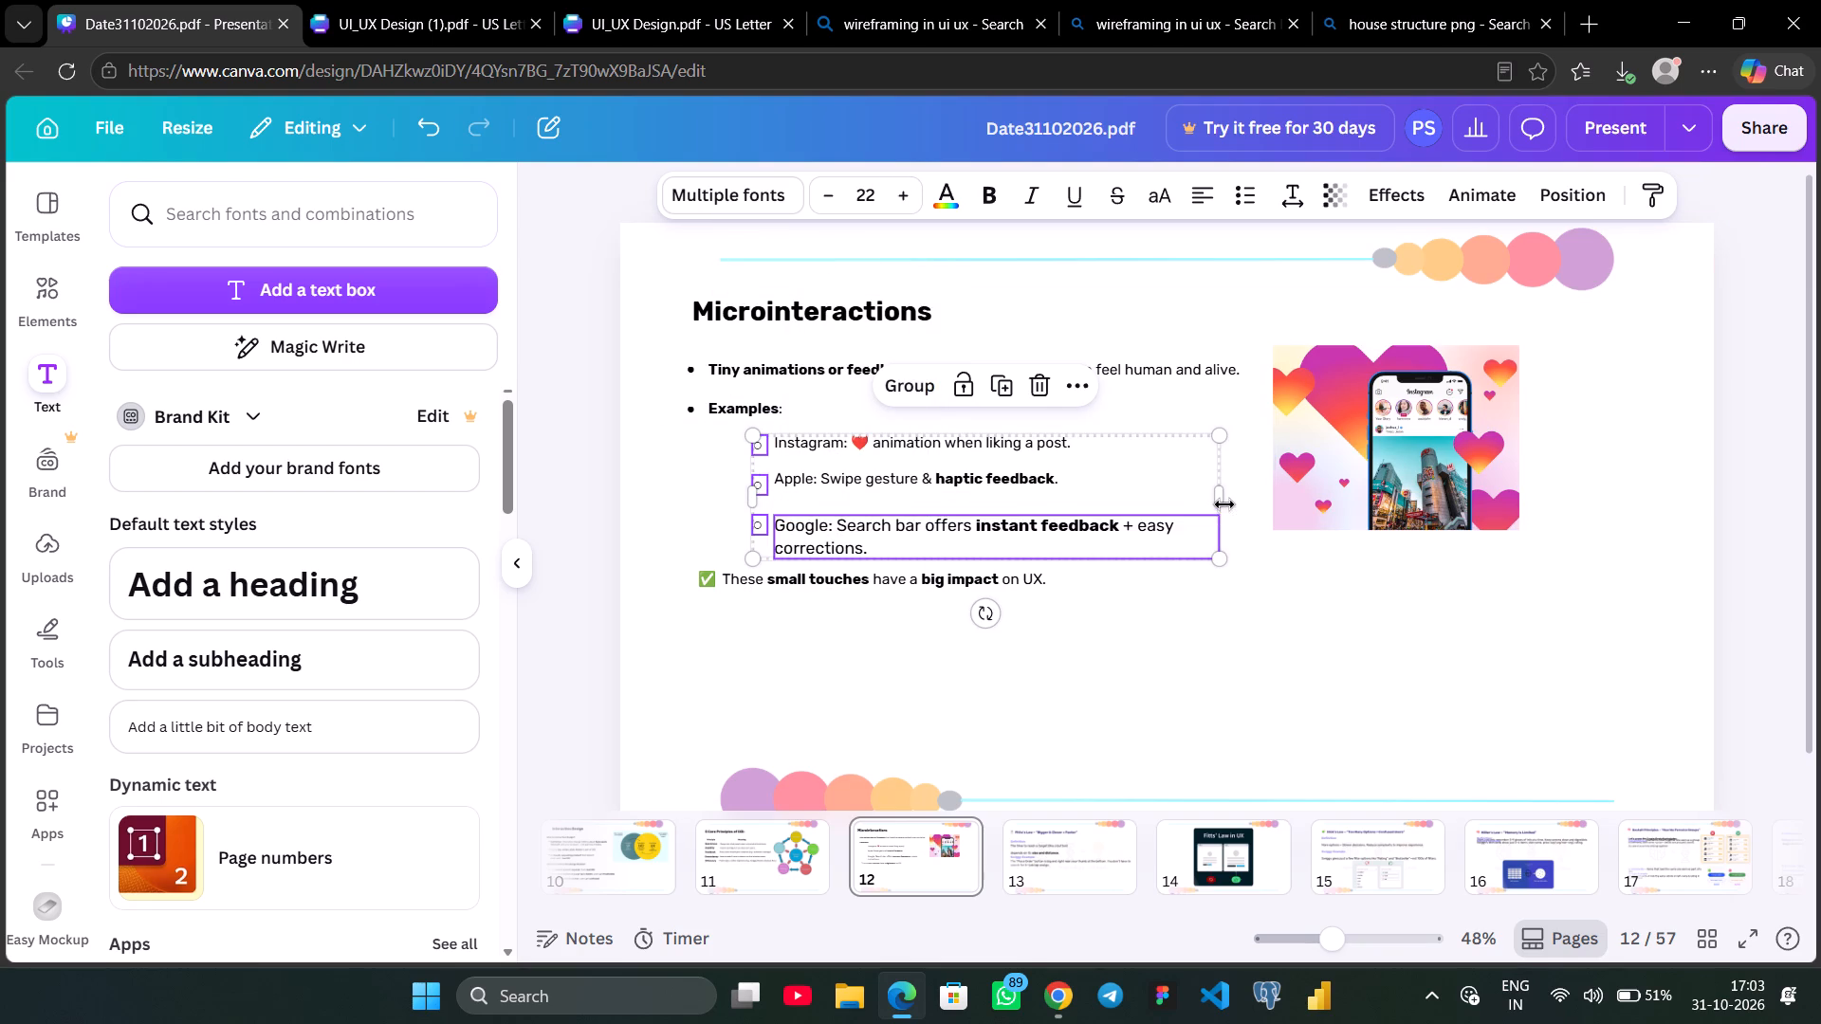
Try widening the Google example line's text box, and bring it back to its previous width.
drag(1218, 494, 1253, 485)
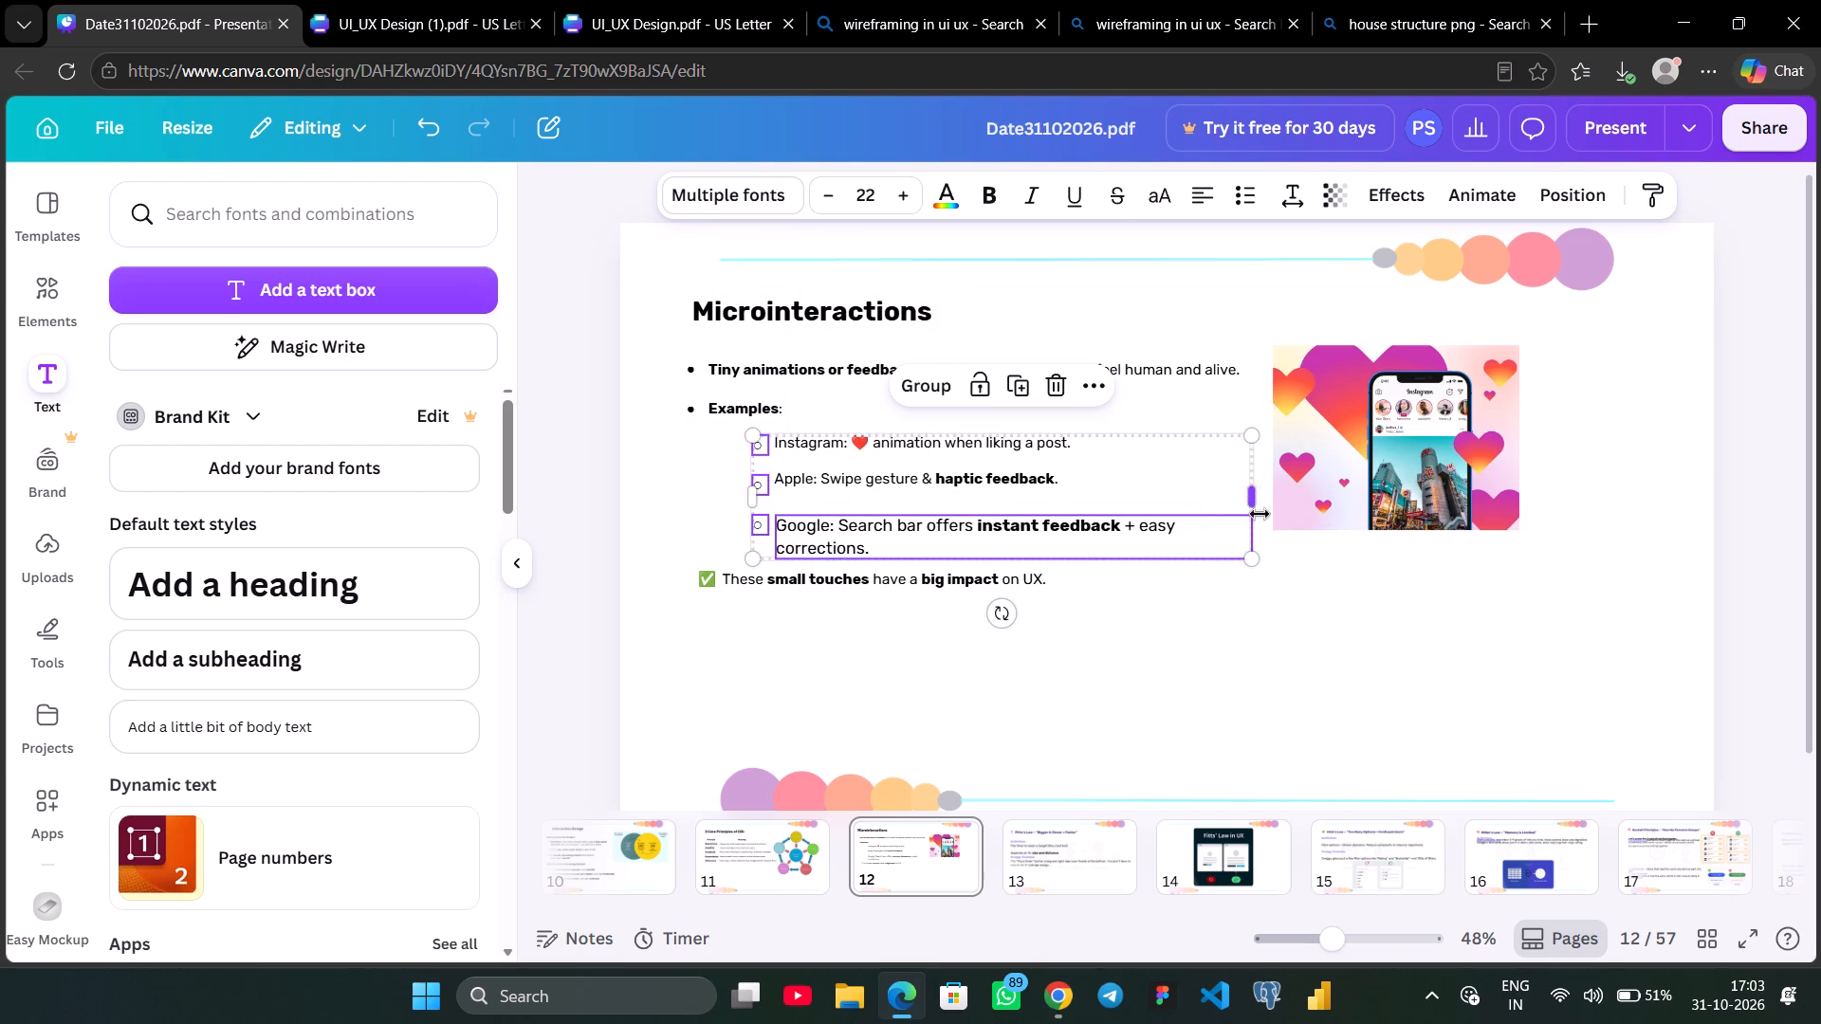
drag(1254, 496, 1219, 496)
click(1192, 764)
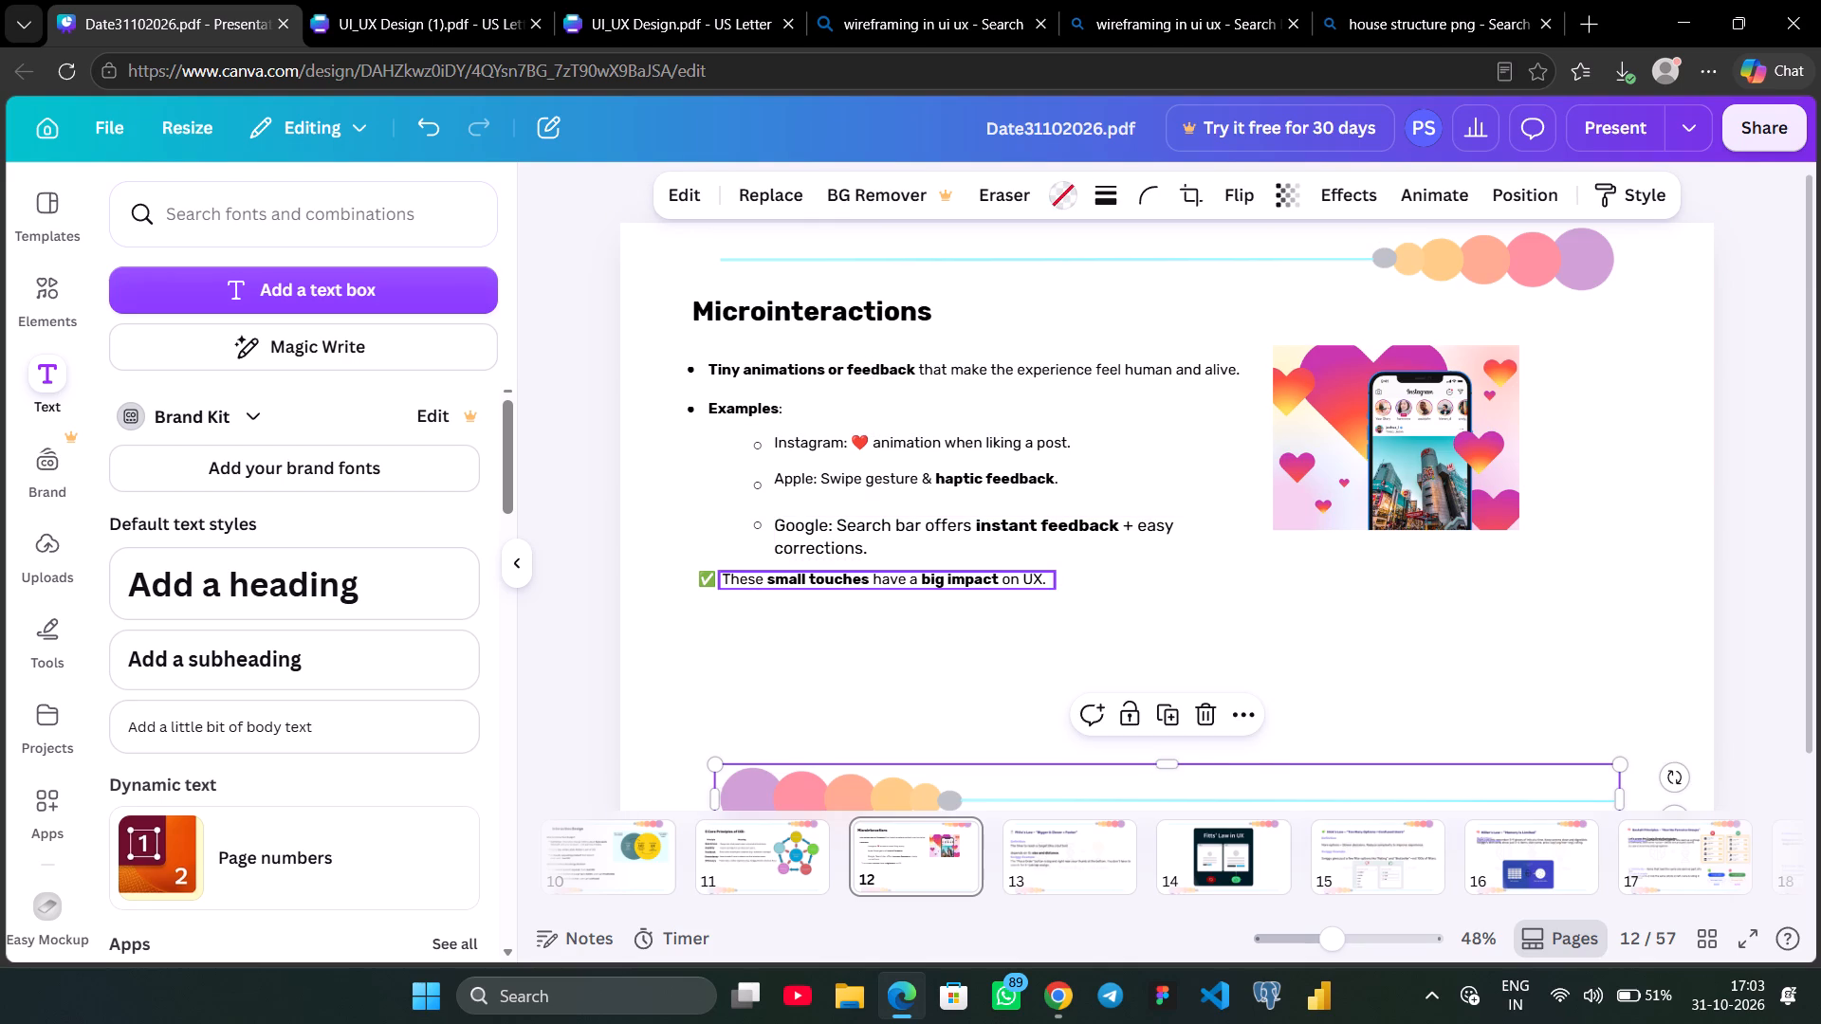
Select the closing line "These small touches have a big impact on UX." together with its check mark.
click(806, 579)
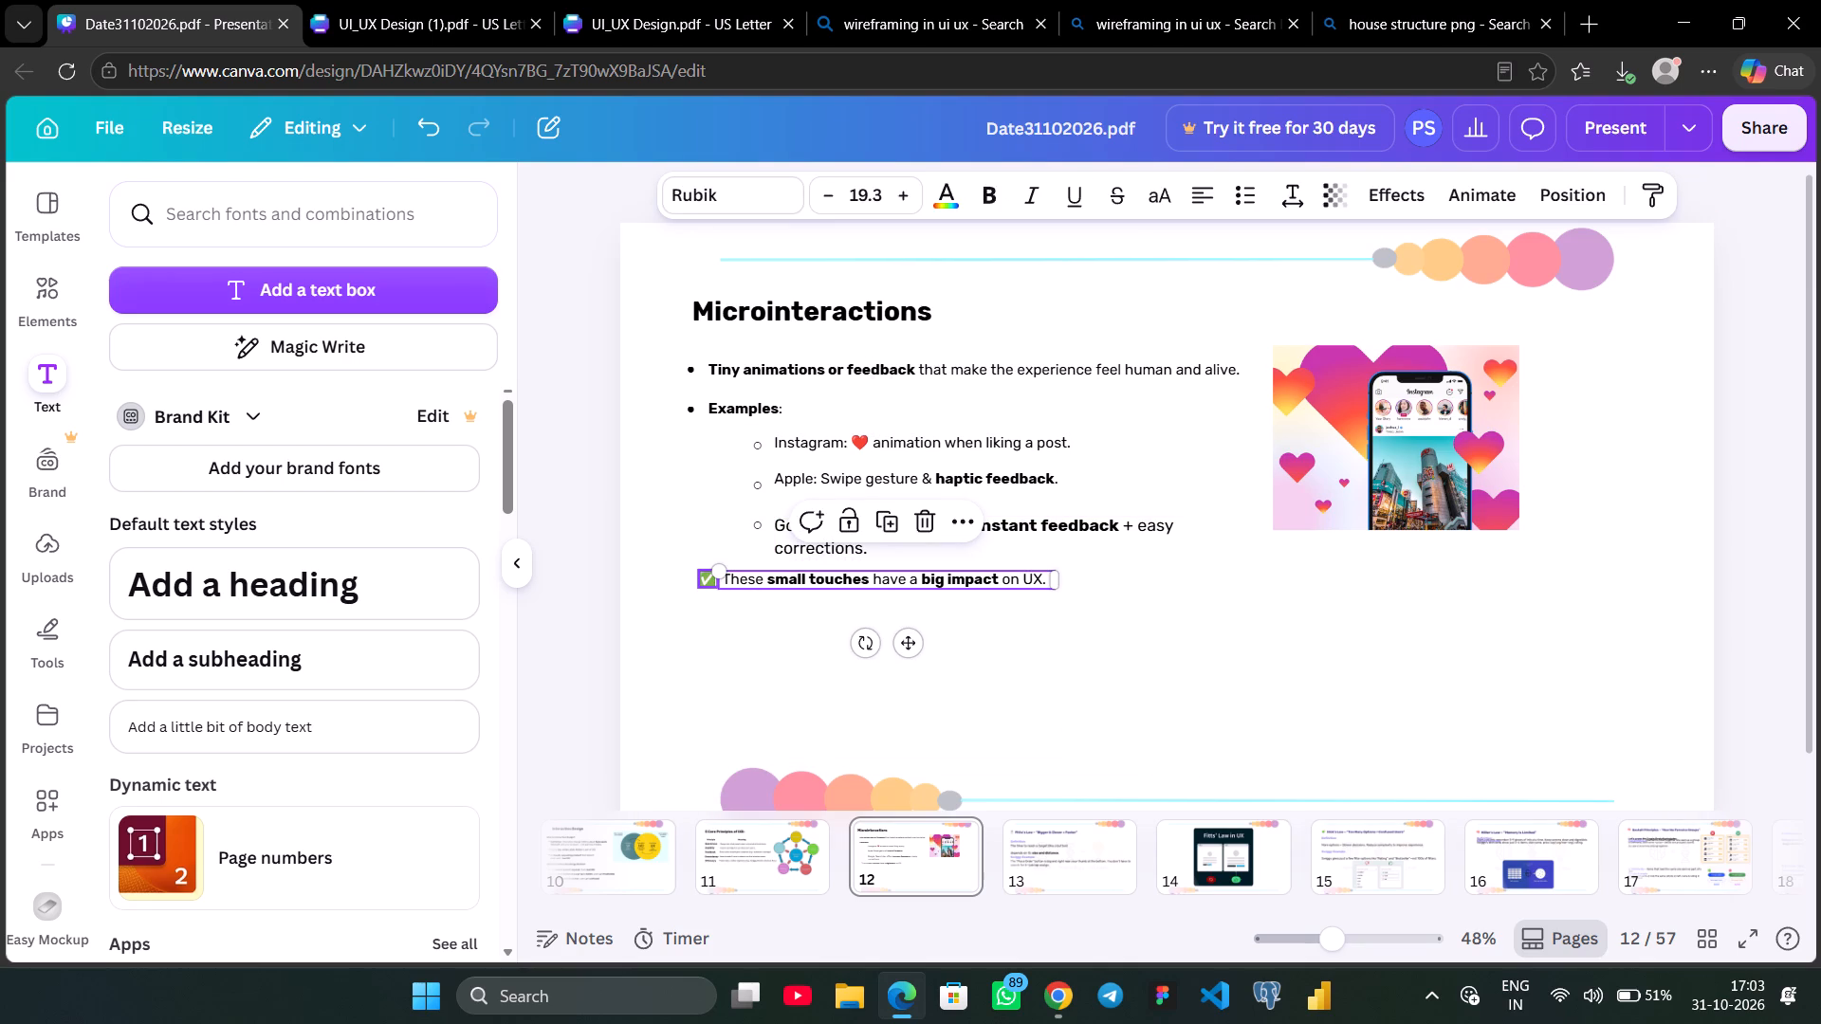
Set the closing "These small touches" line and its check mark to font size 23, and move them slightly down.
shift+click(698, 583)
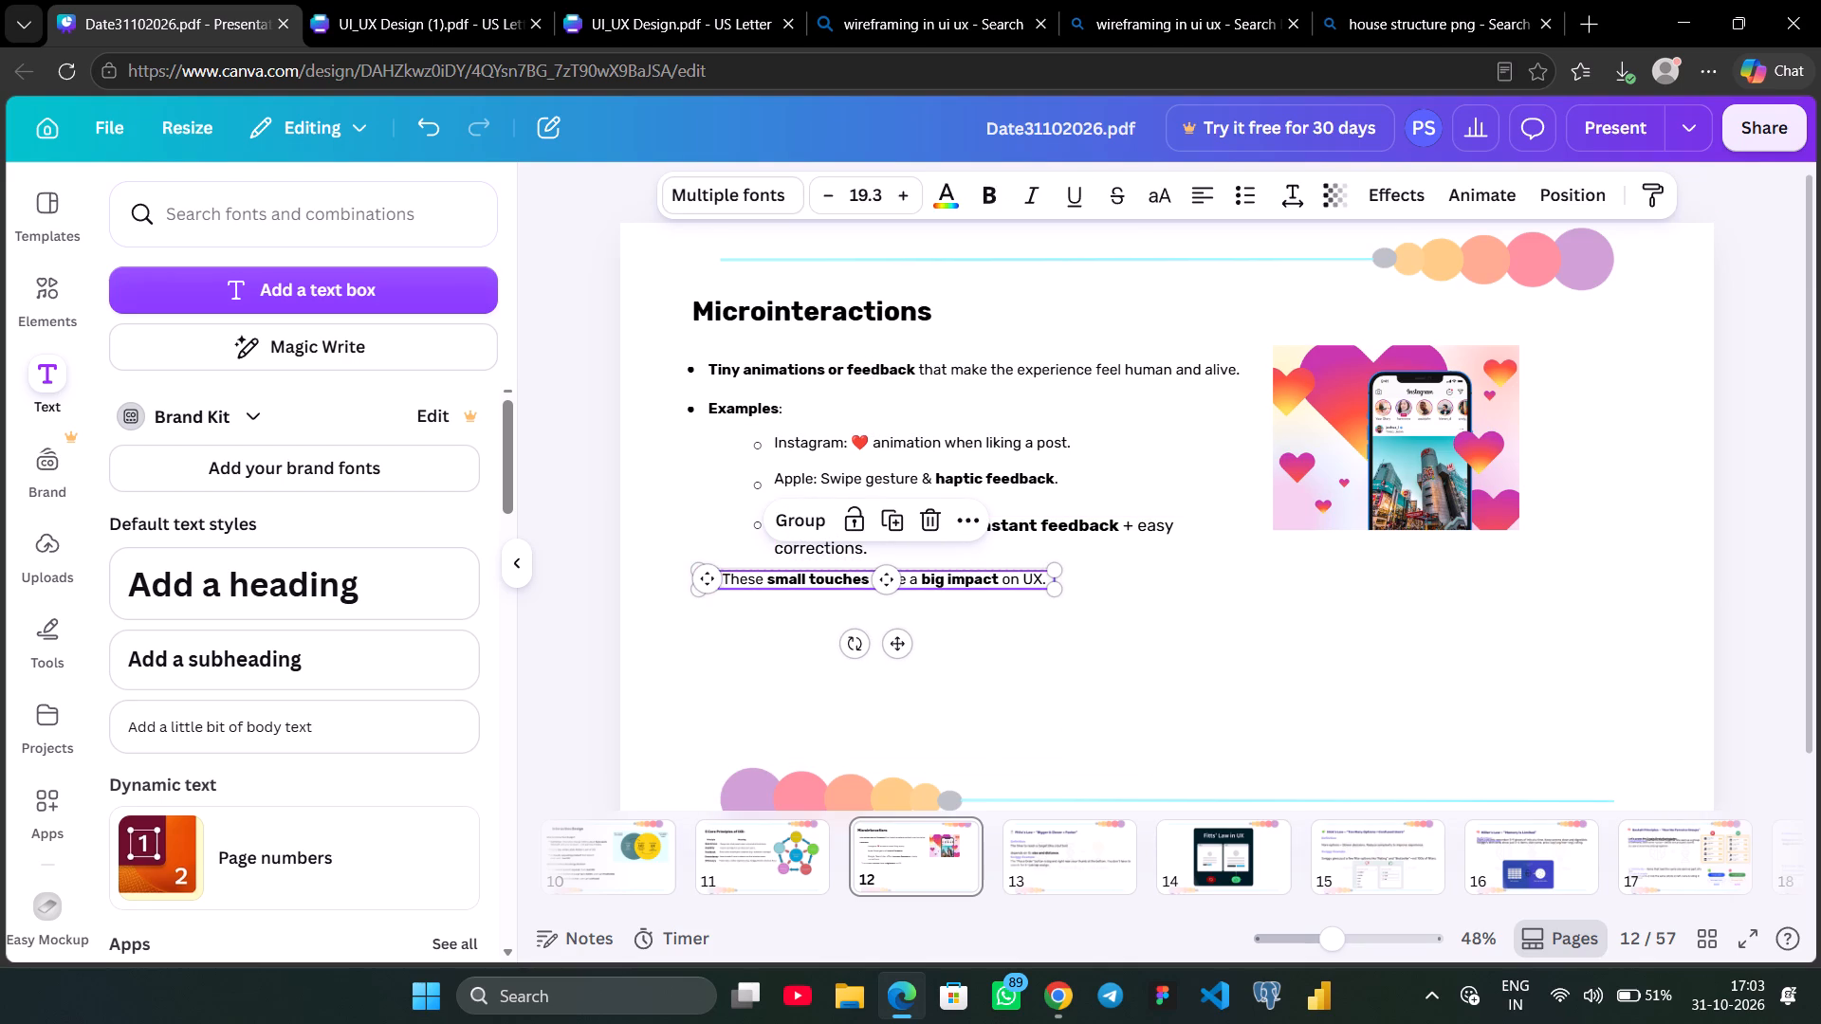
click(877, 195)
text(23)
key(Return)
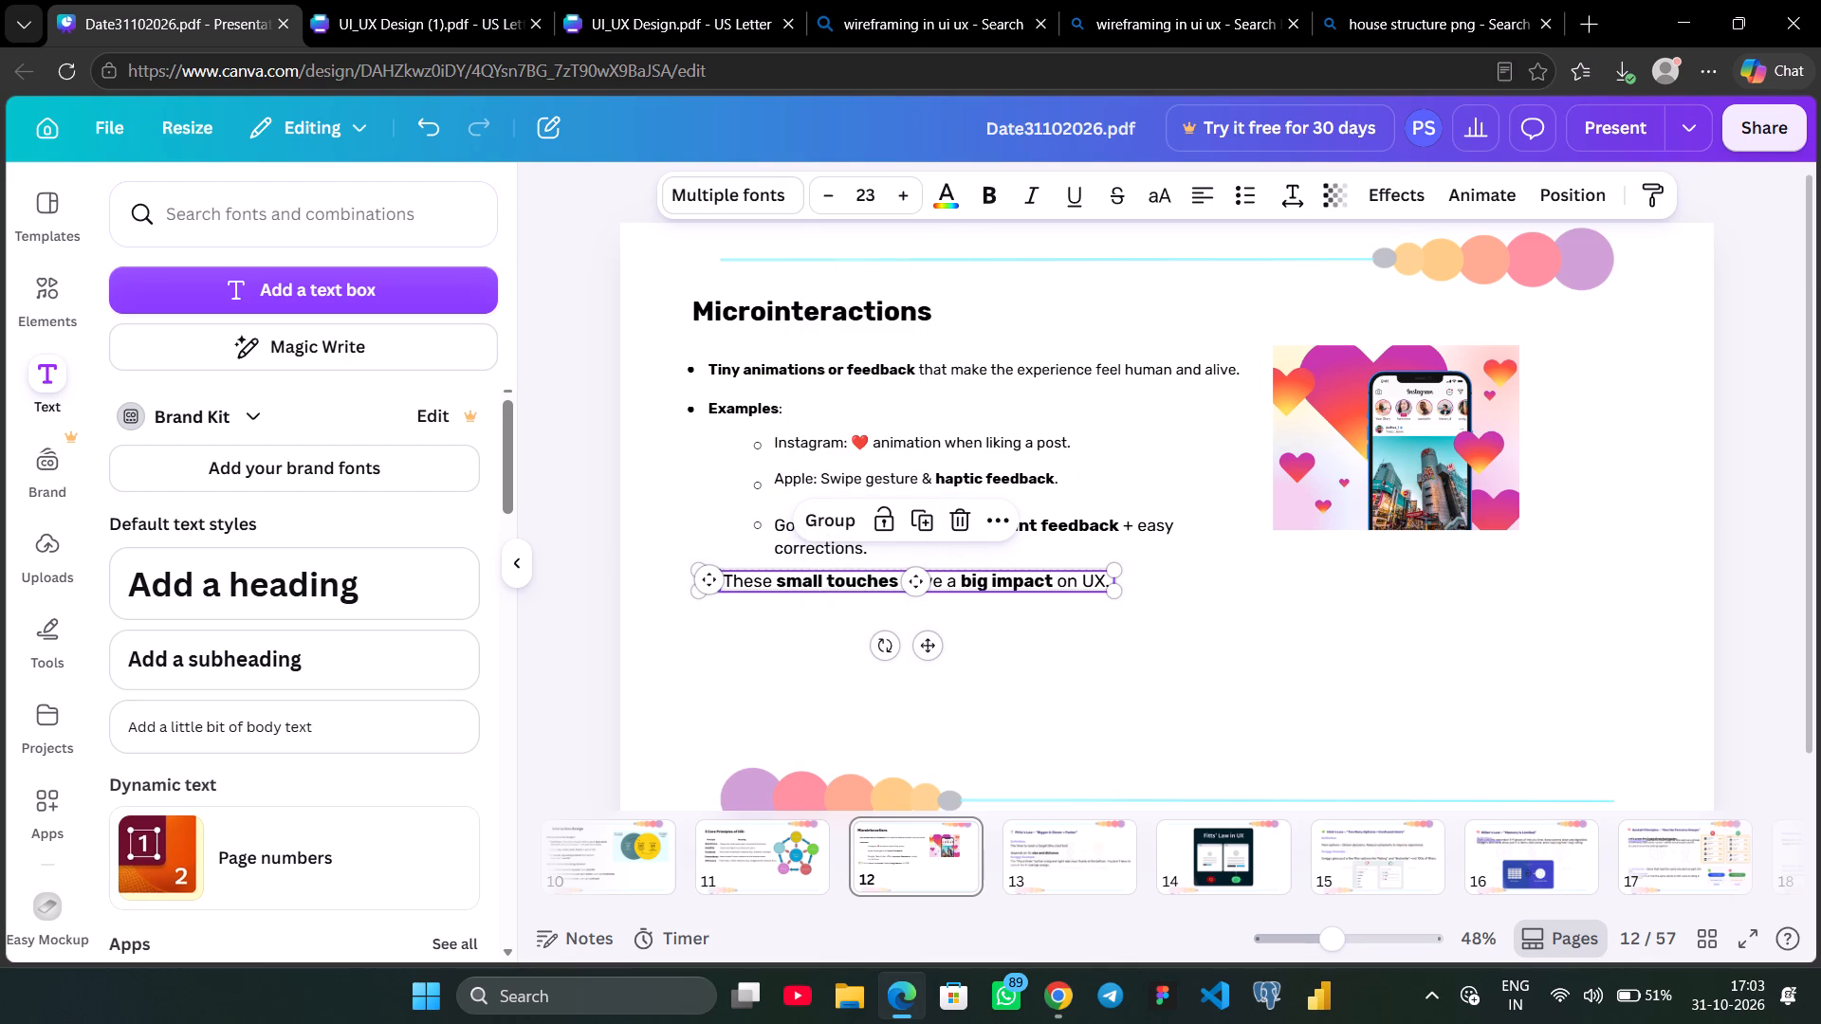
drag(951, 585, 950, 594)
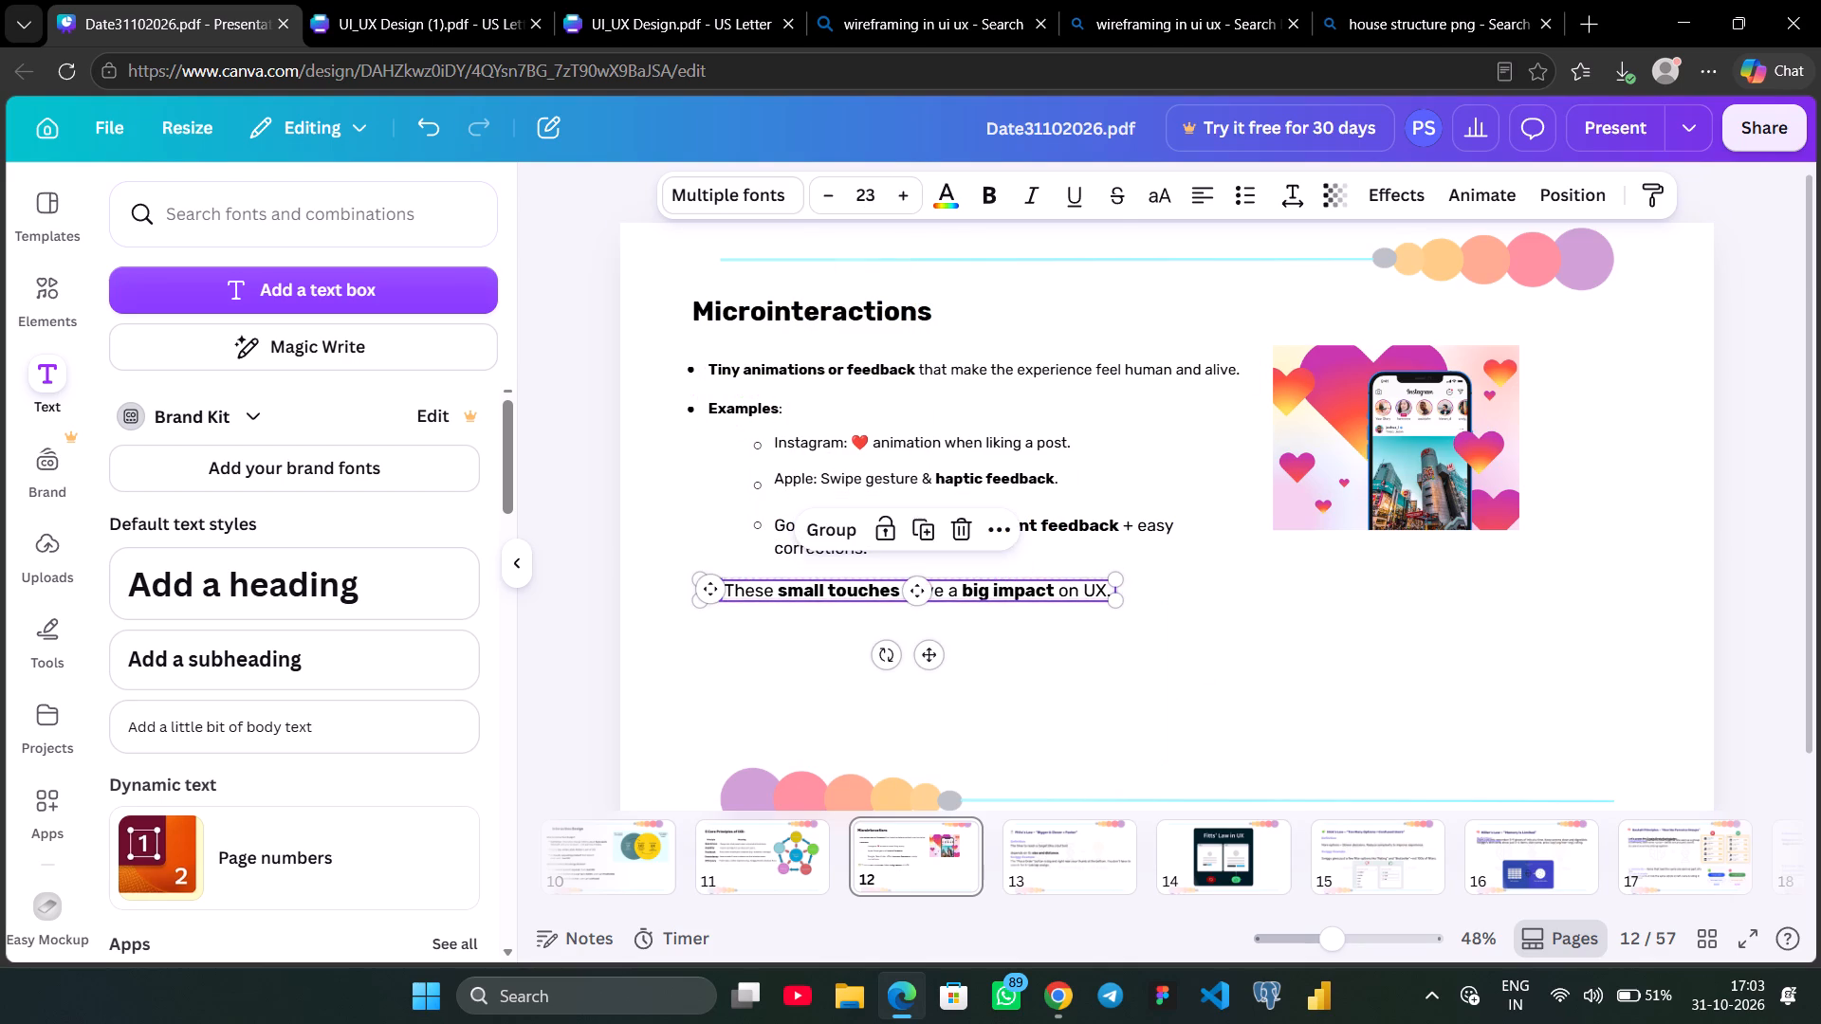
click(1239, 631)
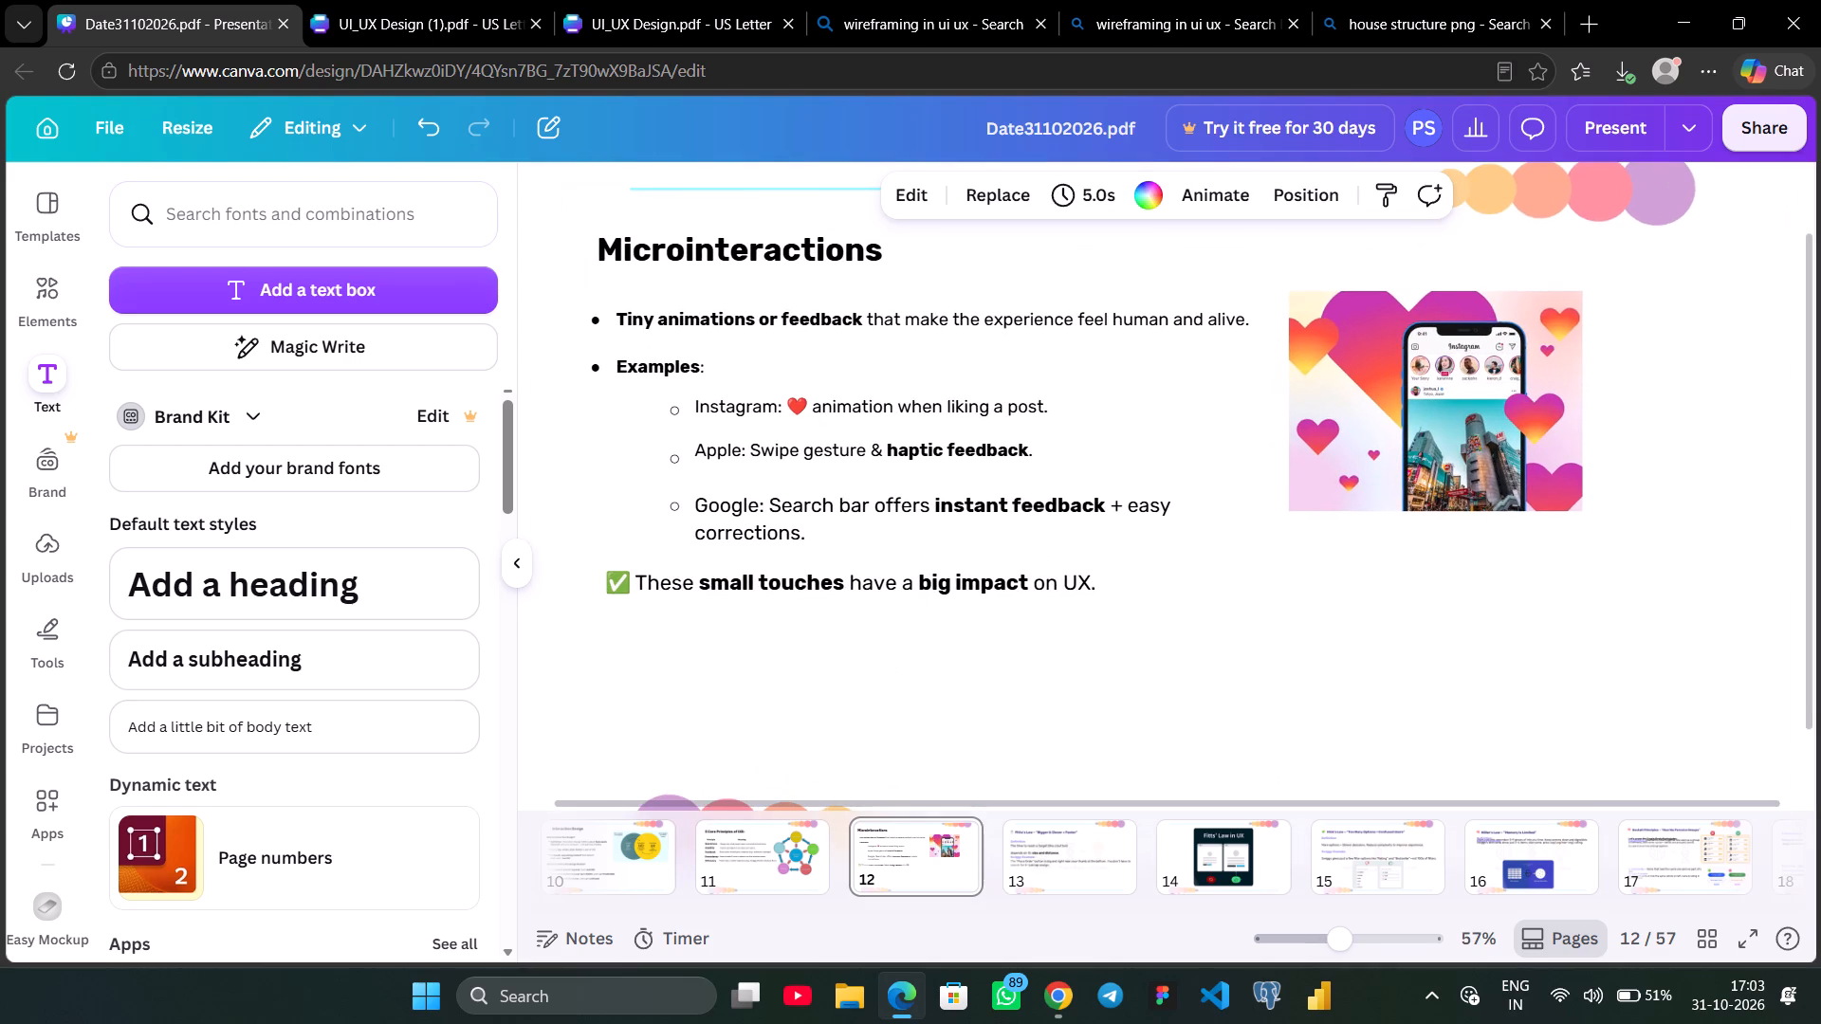
Enlarge the Instagram hearts image to nearly twice its size and position it beside the examples, below the "Tiny animations" line.
click(1334, 455)
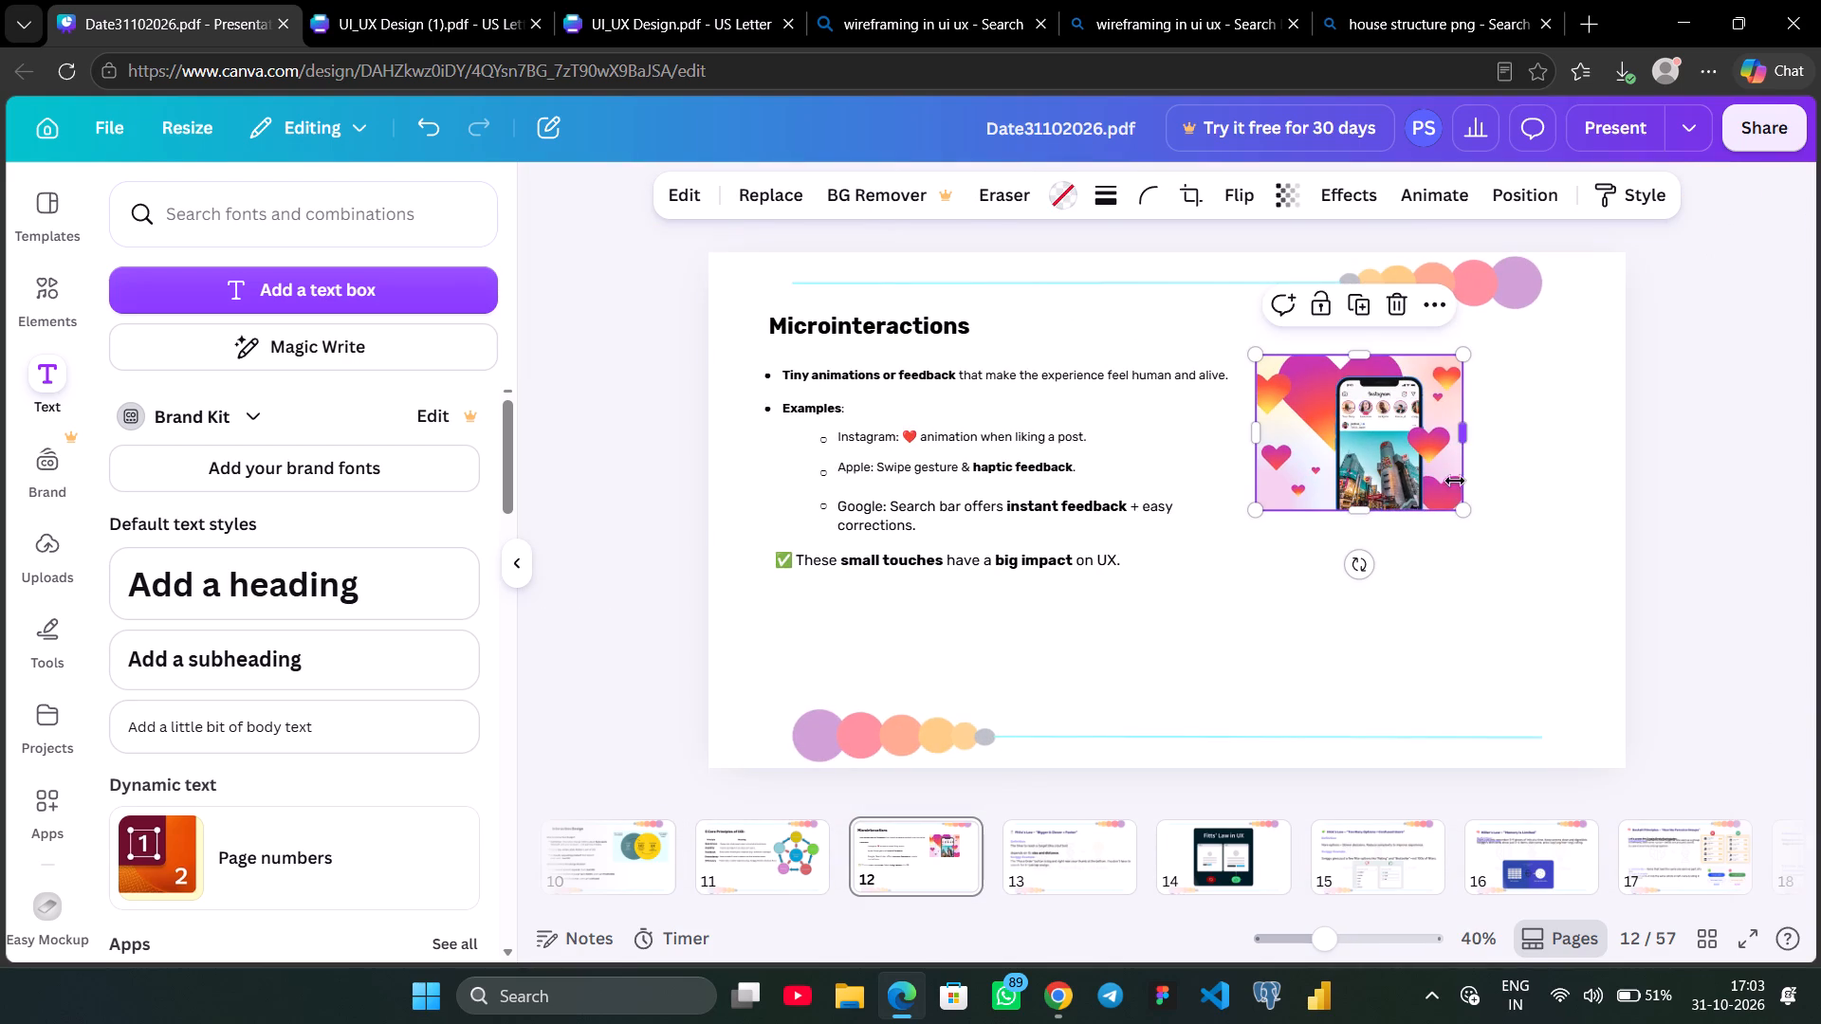
drag(1467, 509, 1623, 641)
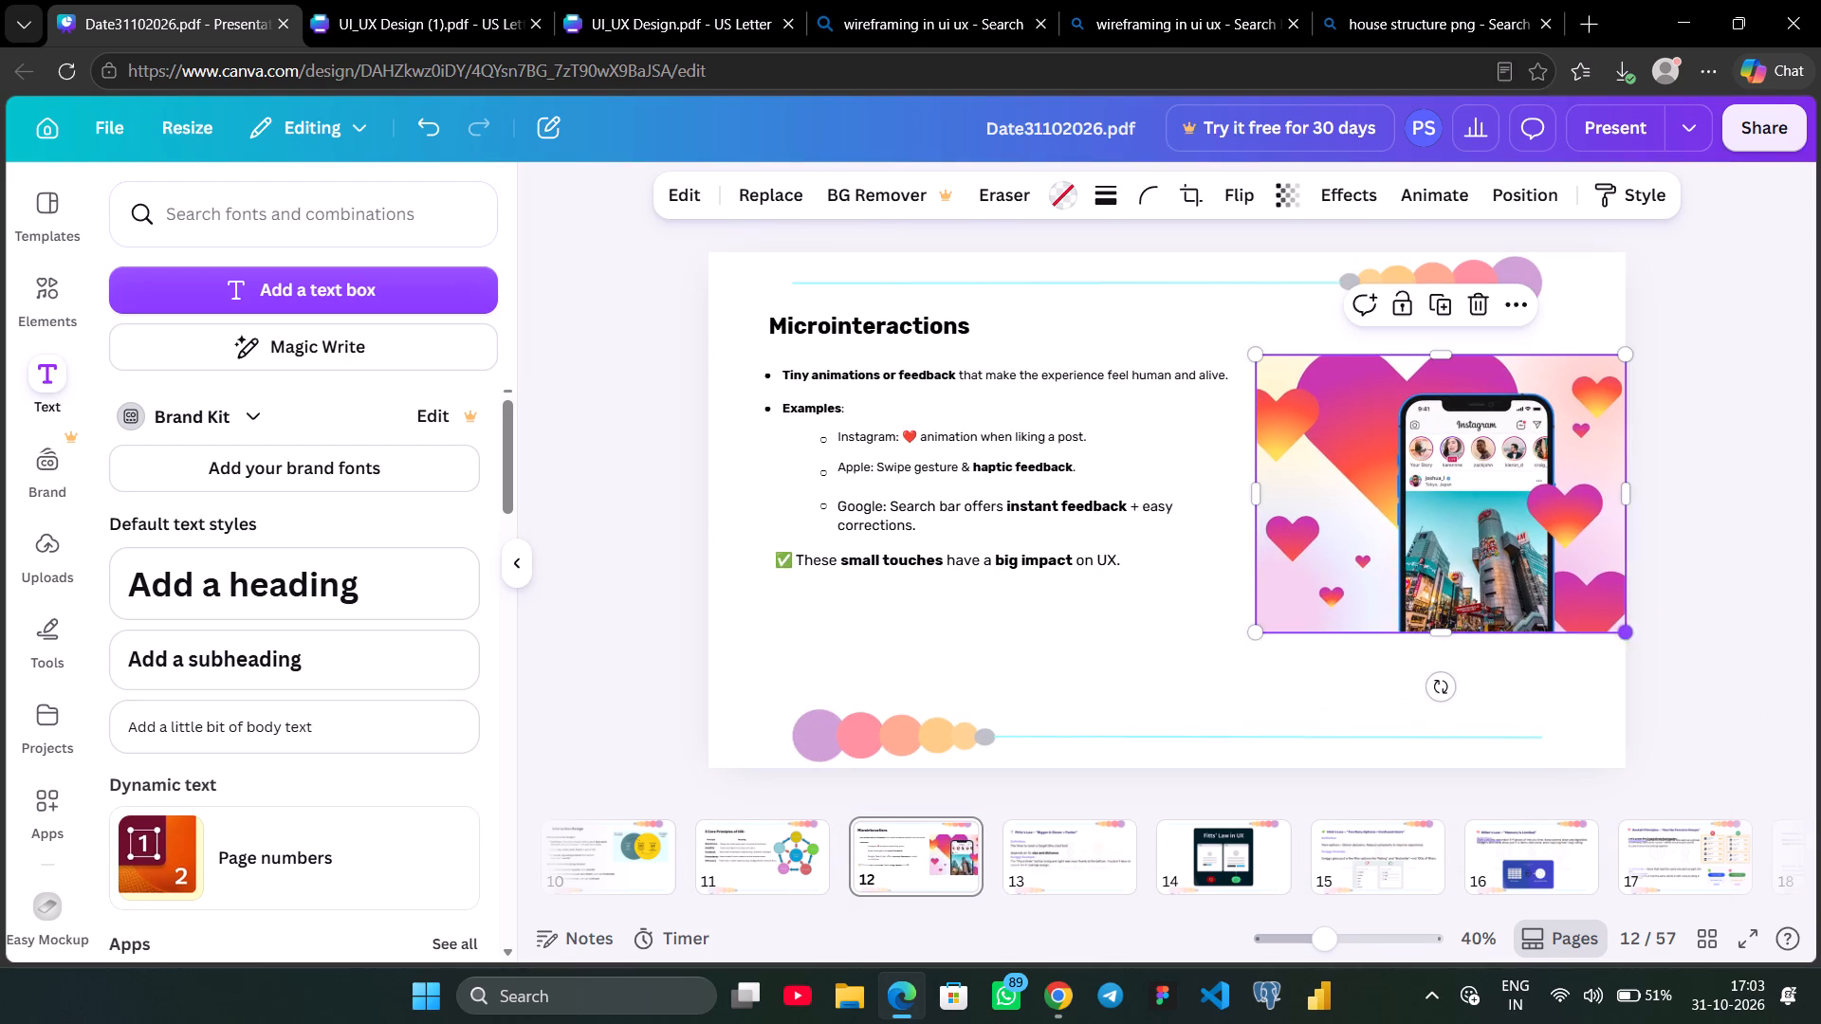
drag(1414, 569, 1389, 606)
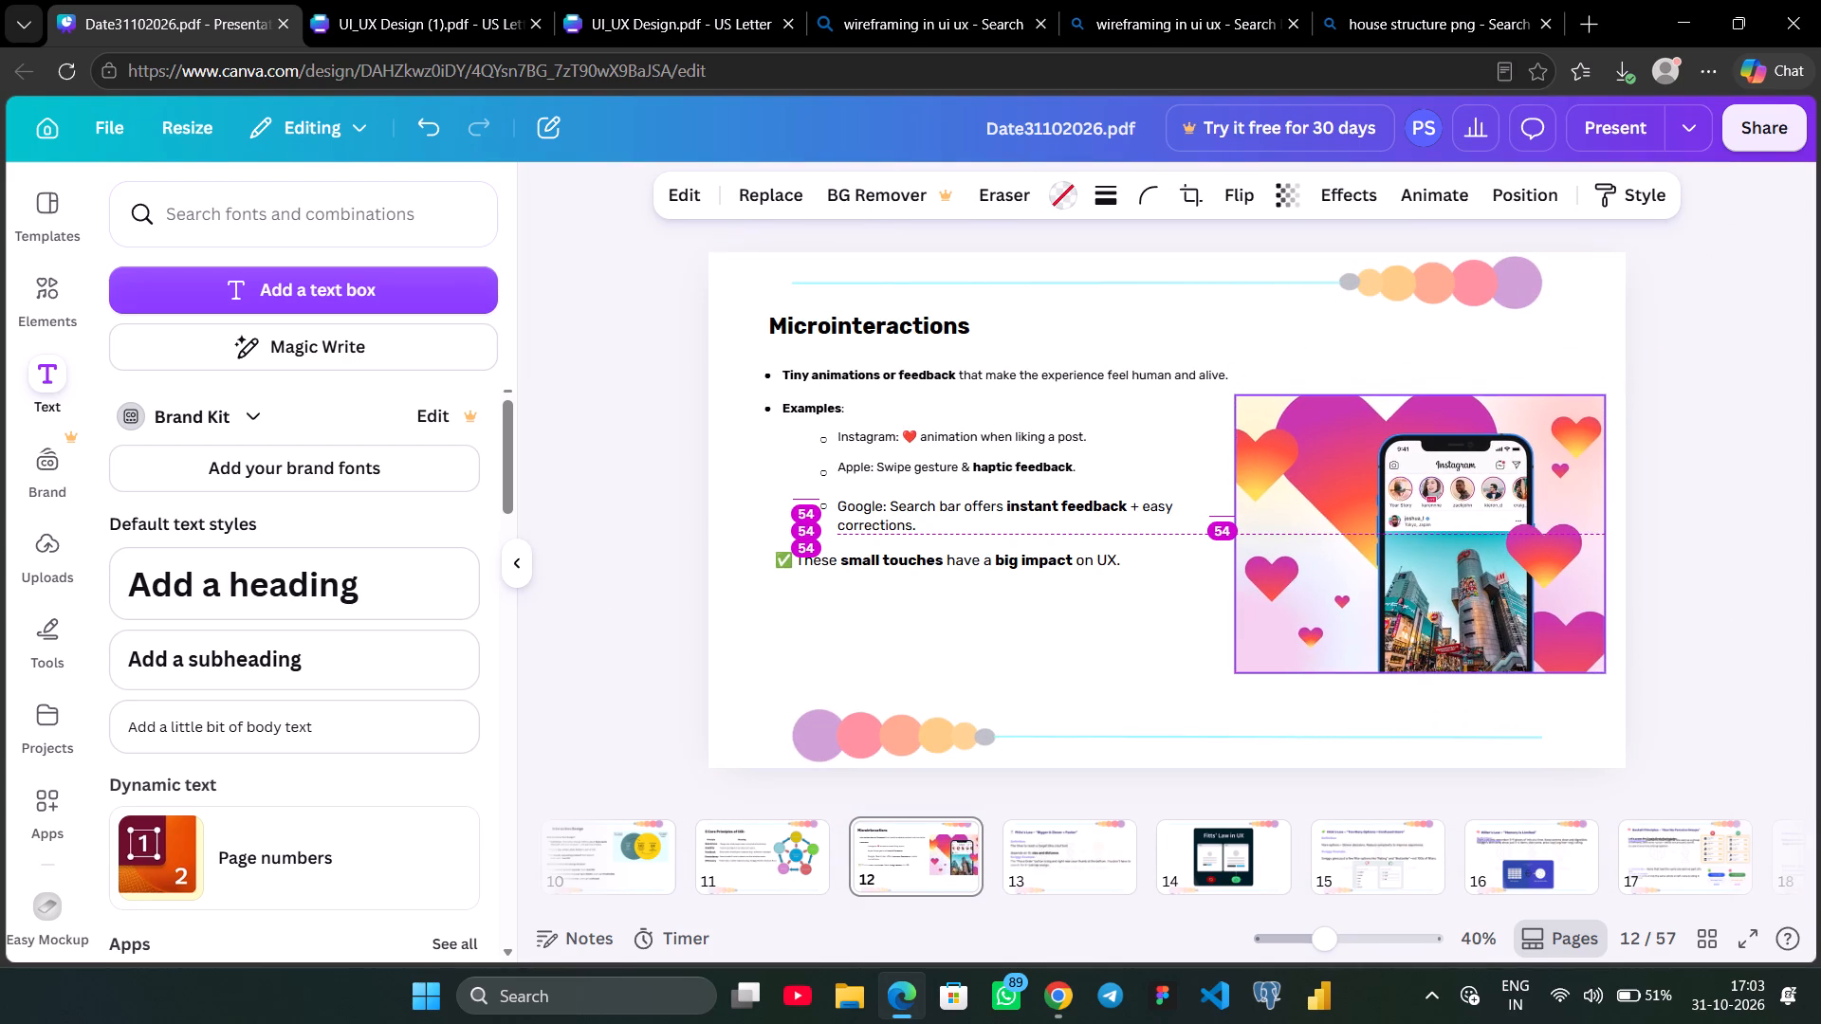
drag(1389, 606, 1381, 616)
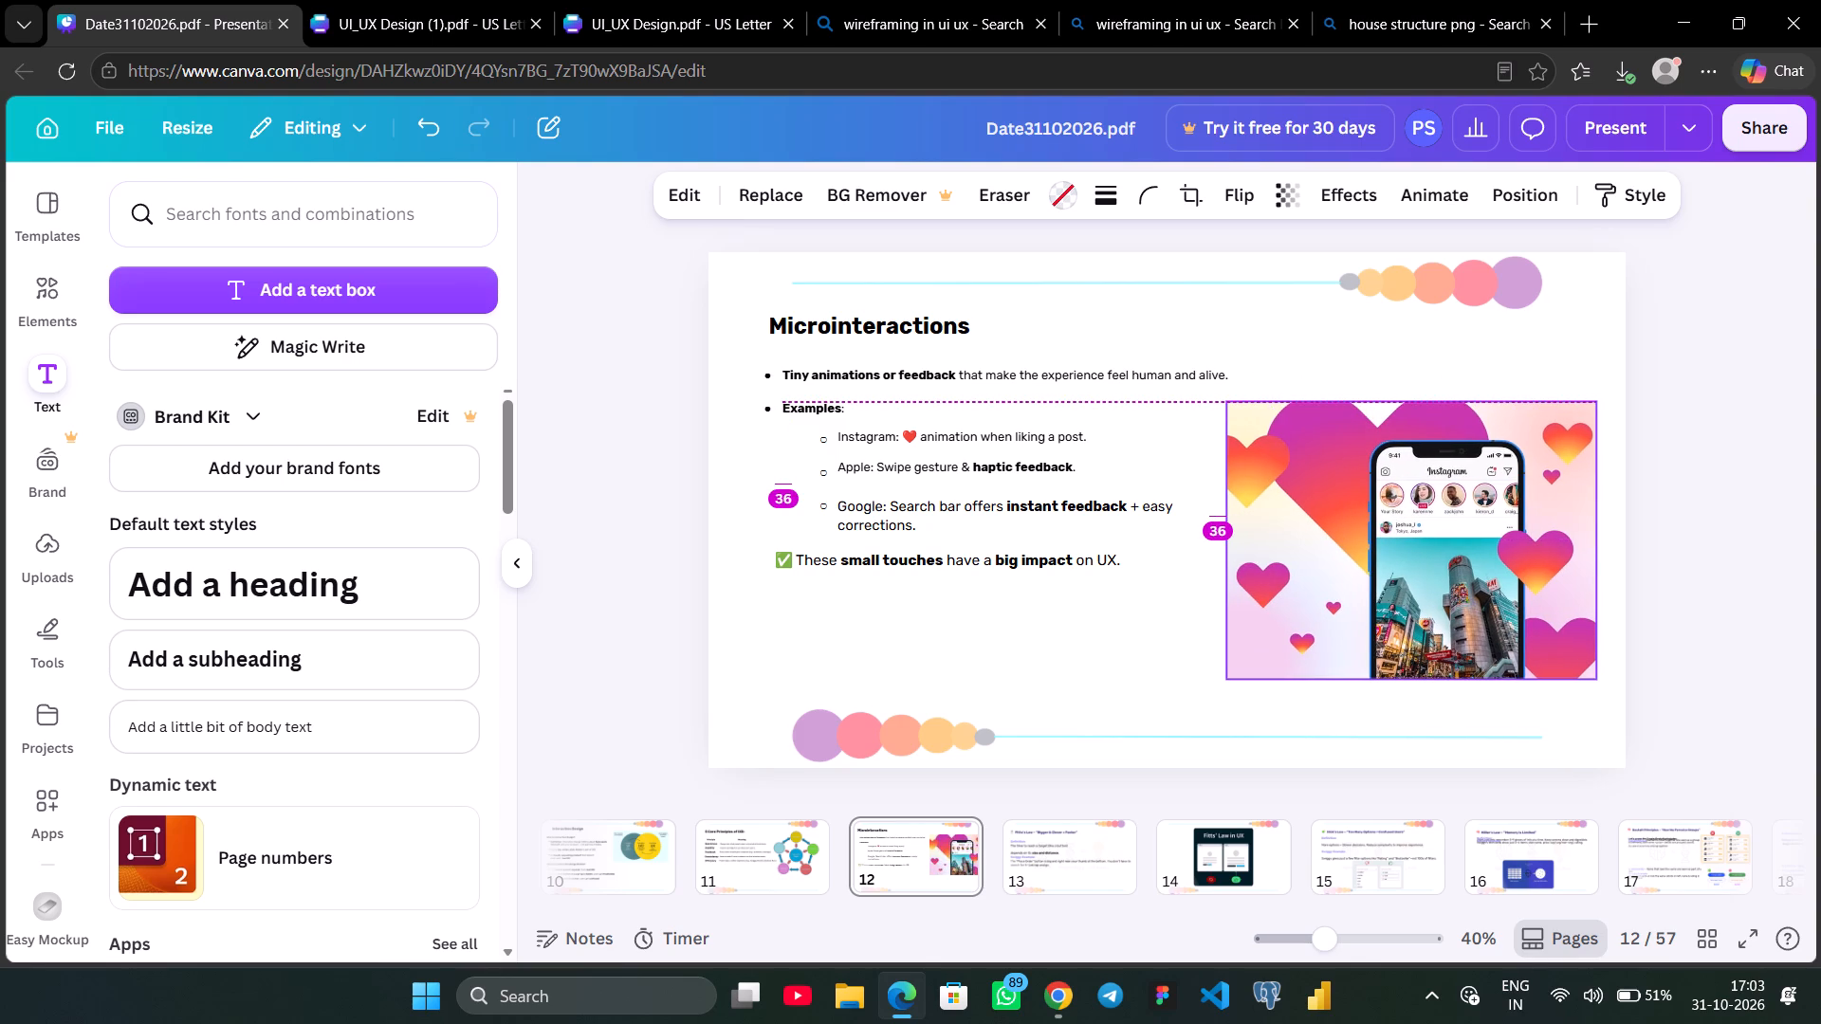
drag(1381, 616, 1383, 614)
drag(1403, 586, 1390, 585)
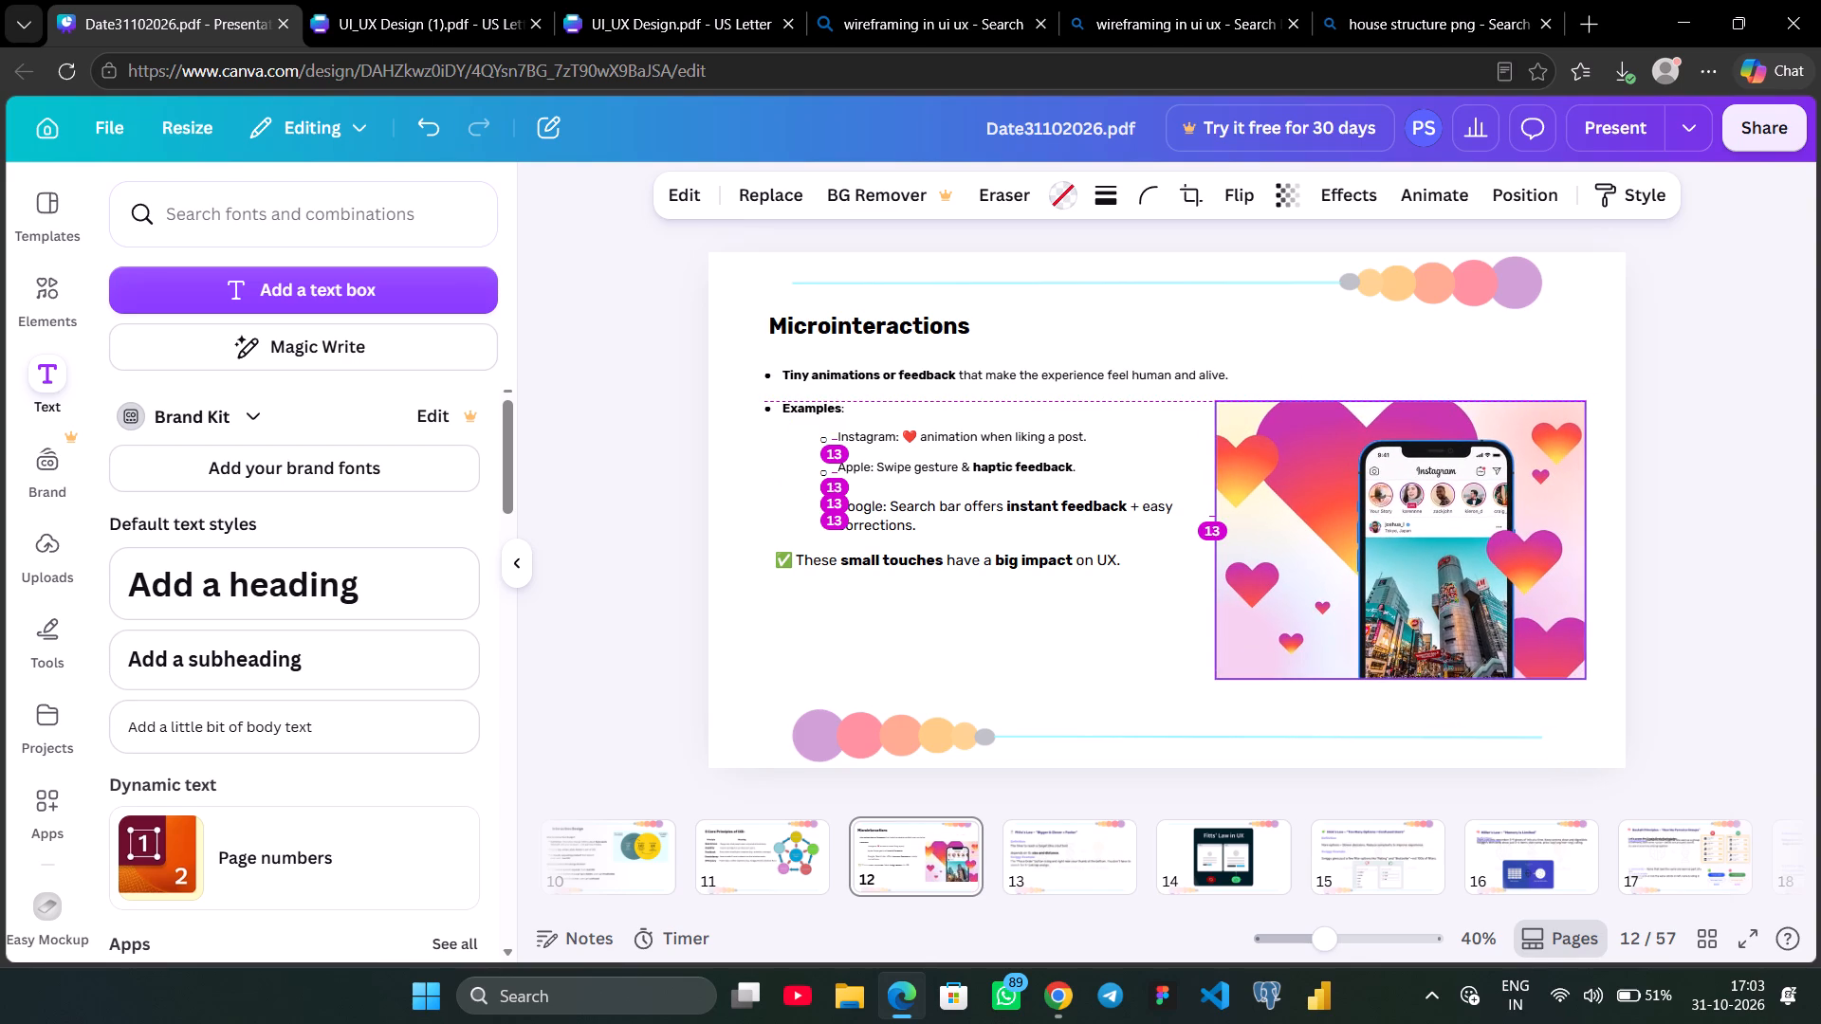
drag(1390, 585, 1390, 583)
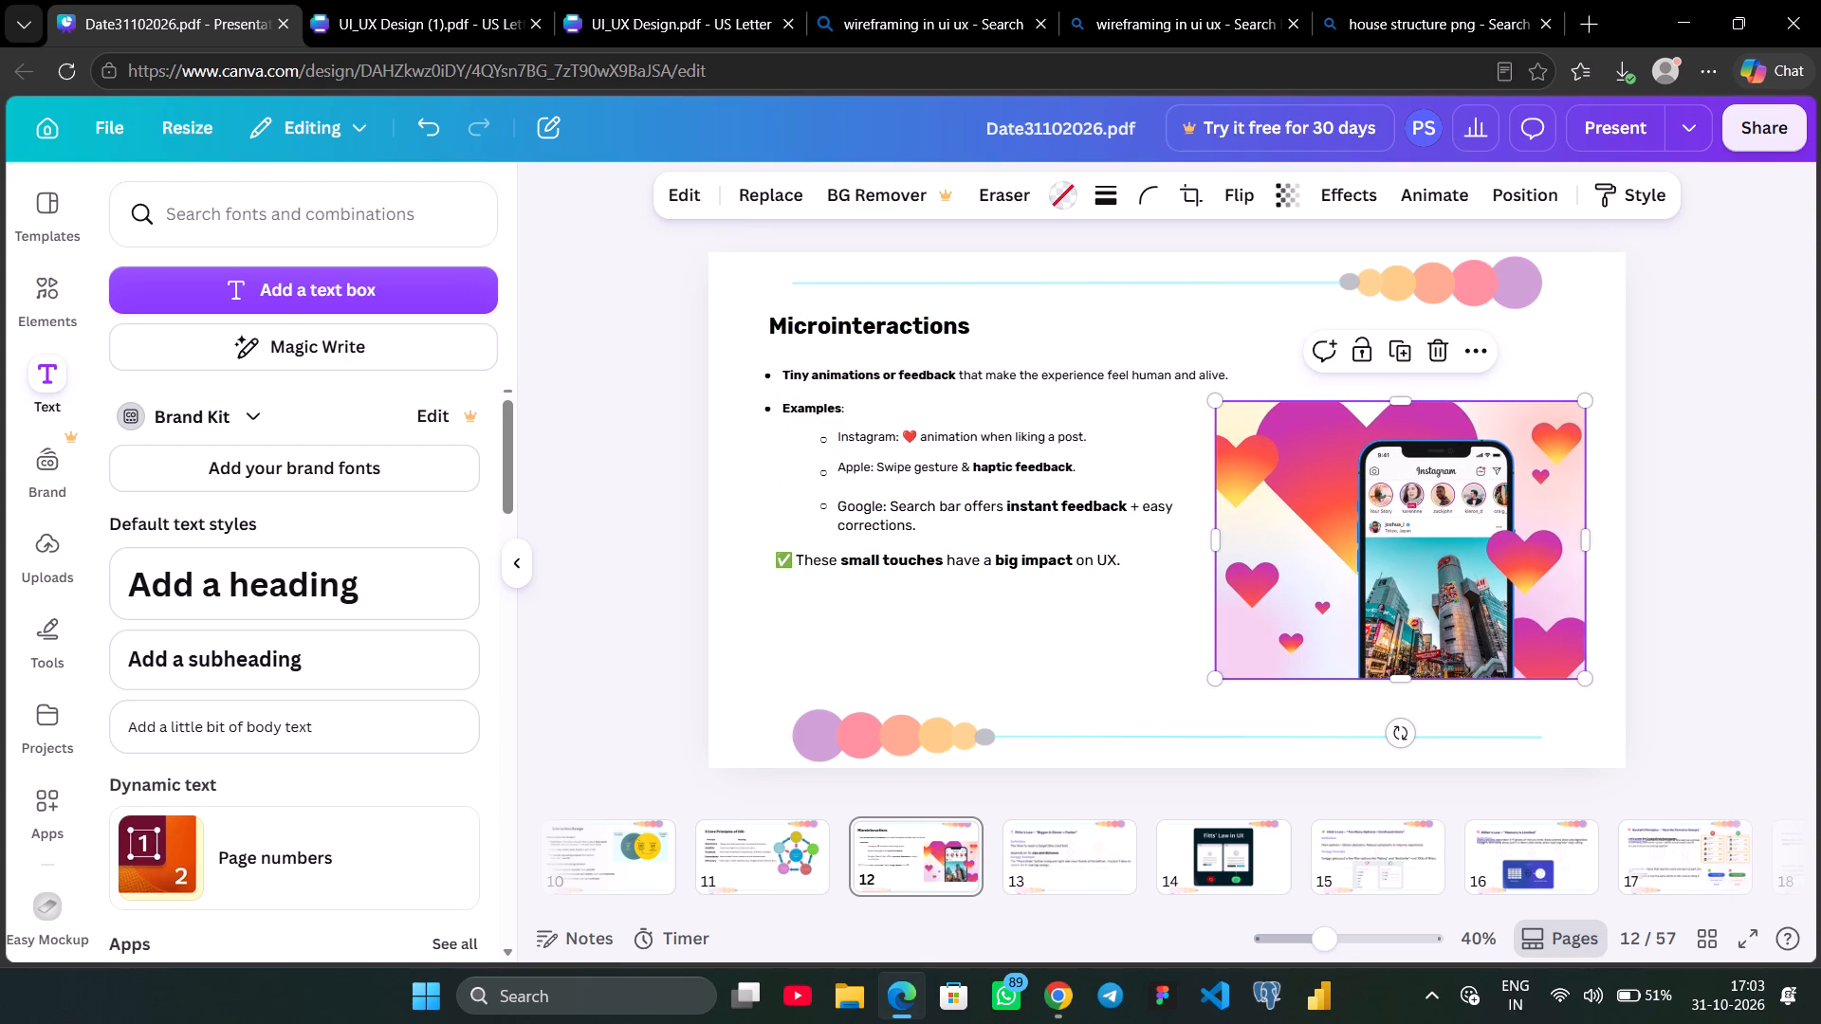
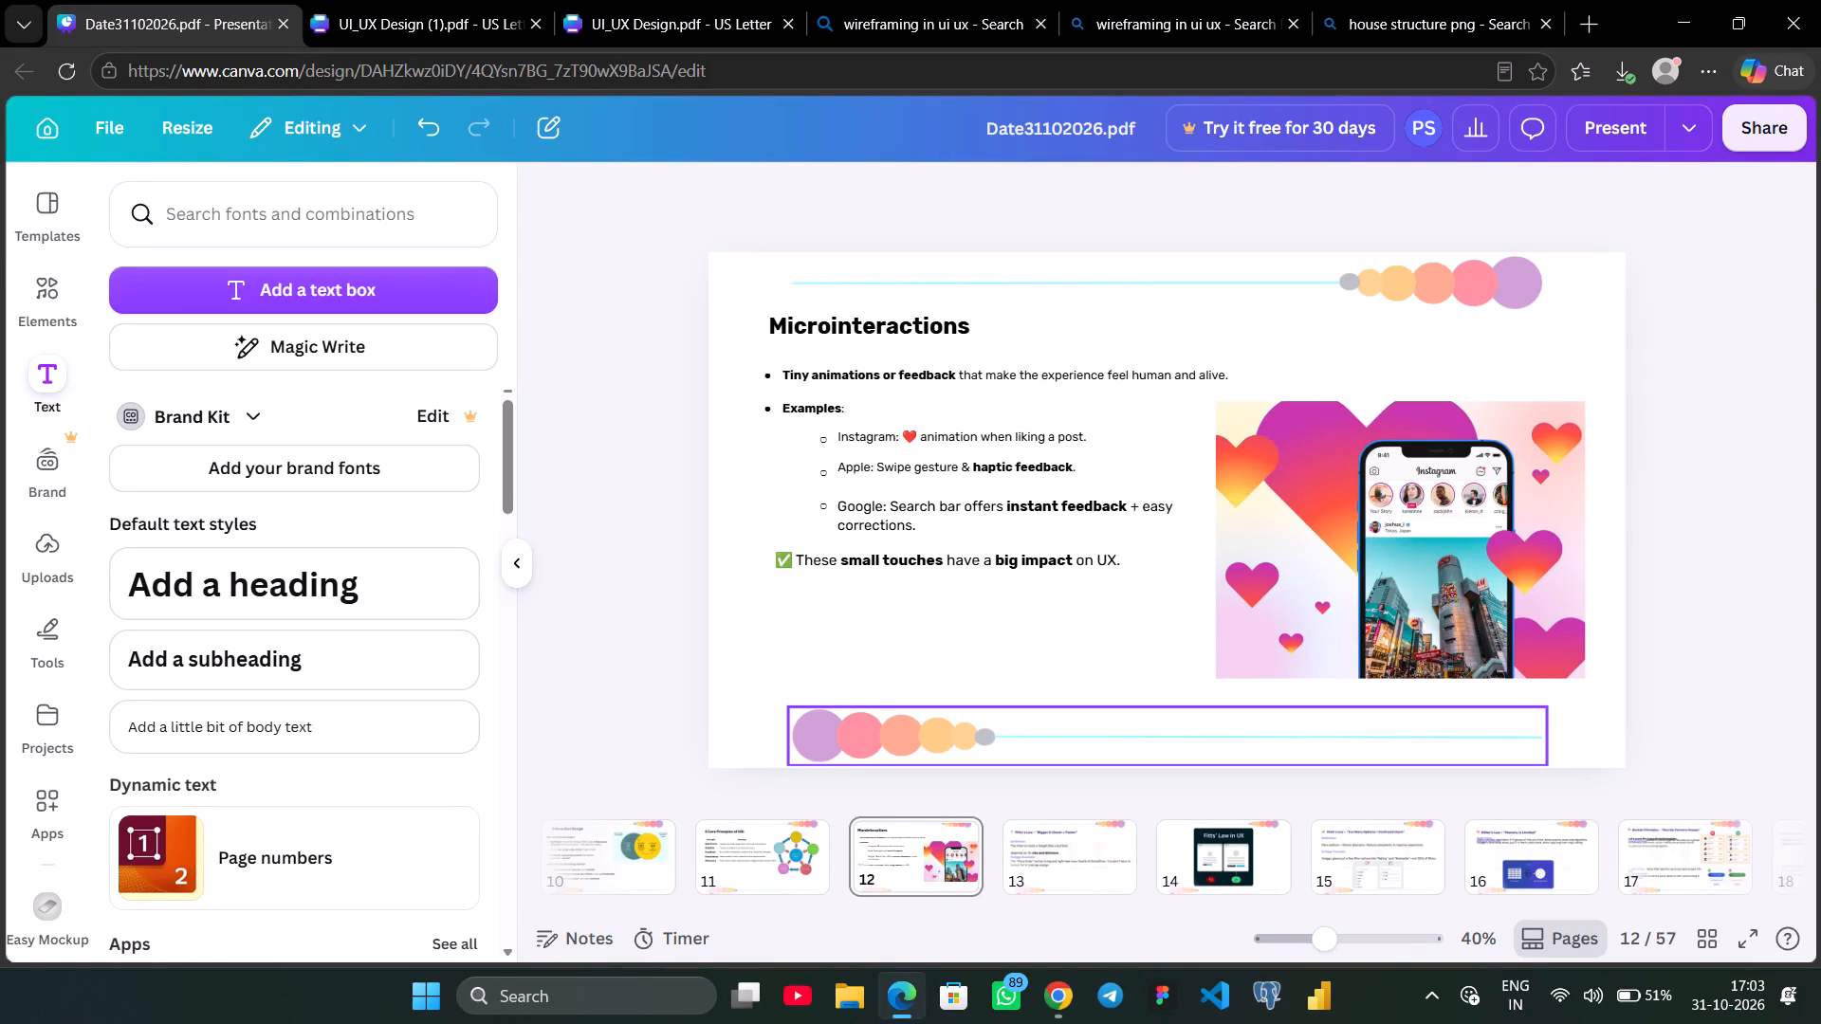
Check the 5 Core Principles and Interaction Design slides for comparison, and select the Instagram hearts image on the Microinteractions slide.
click(758, 863)
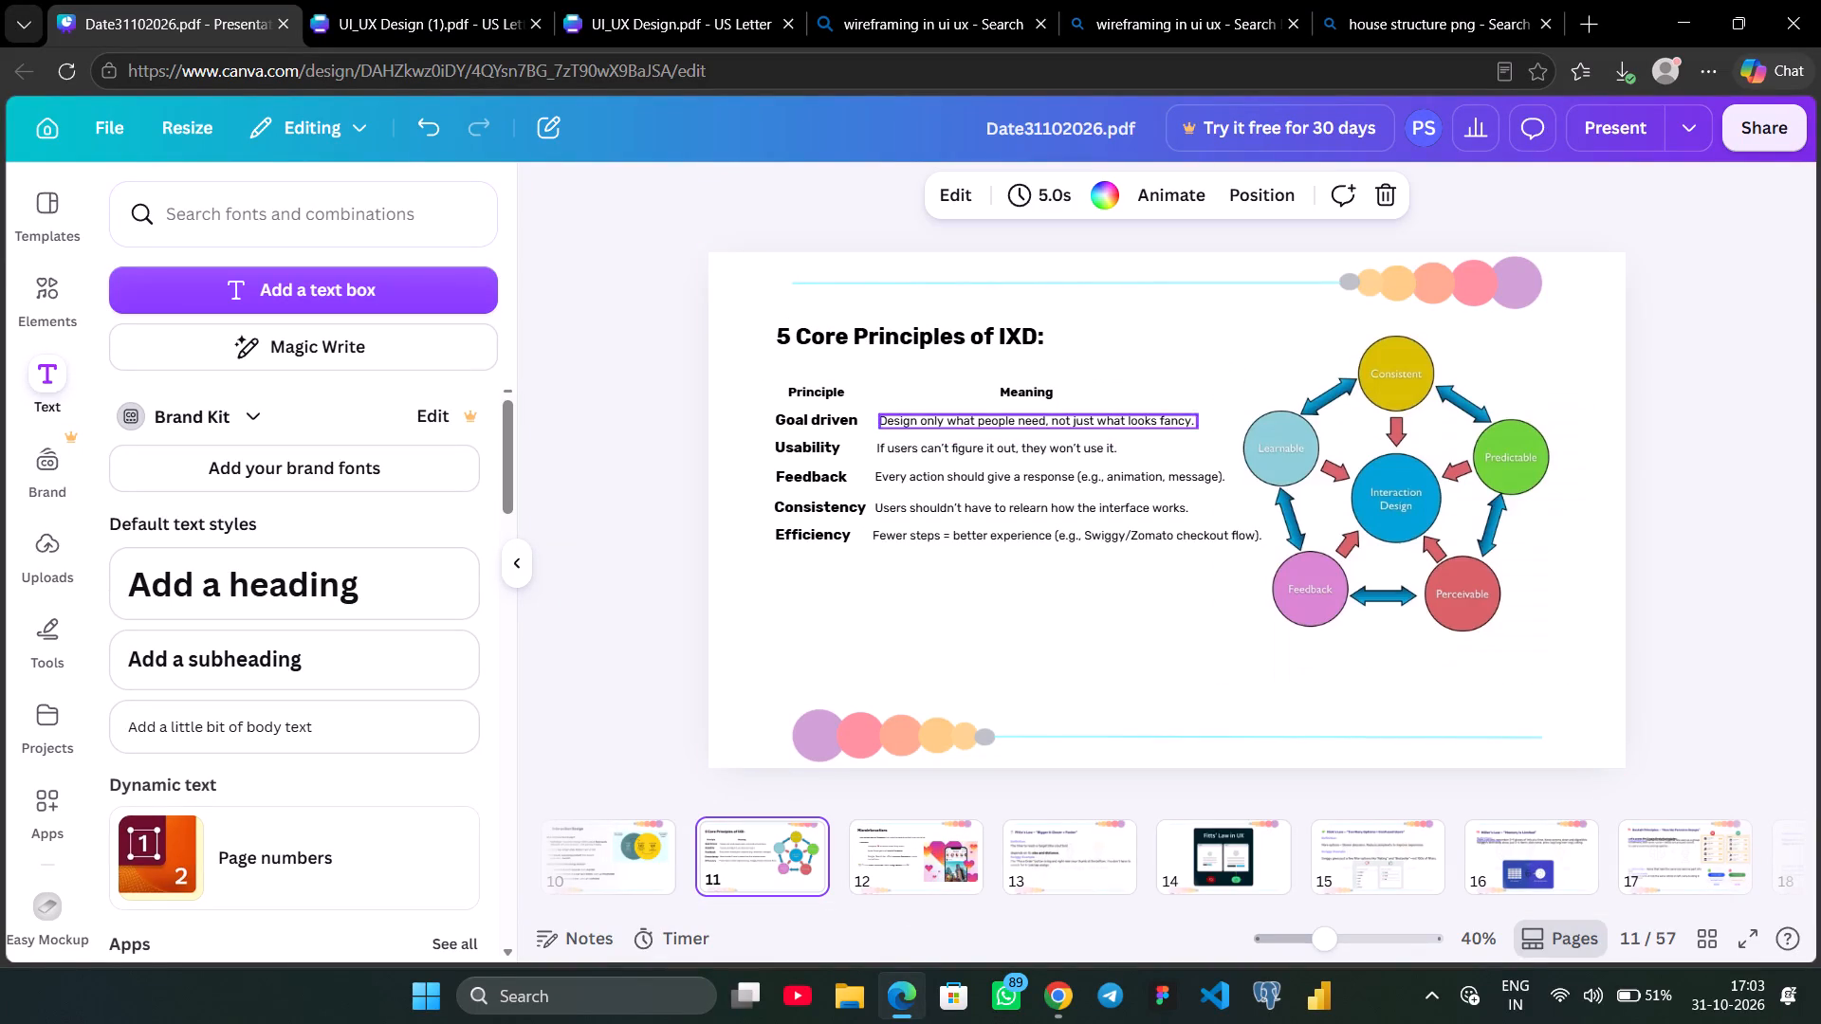
click(613, 862)
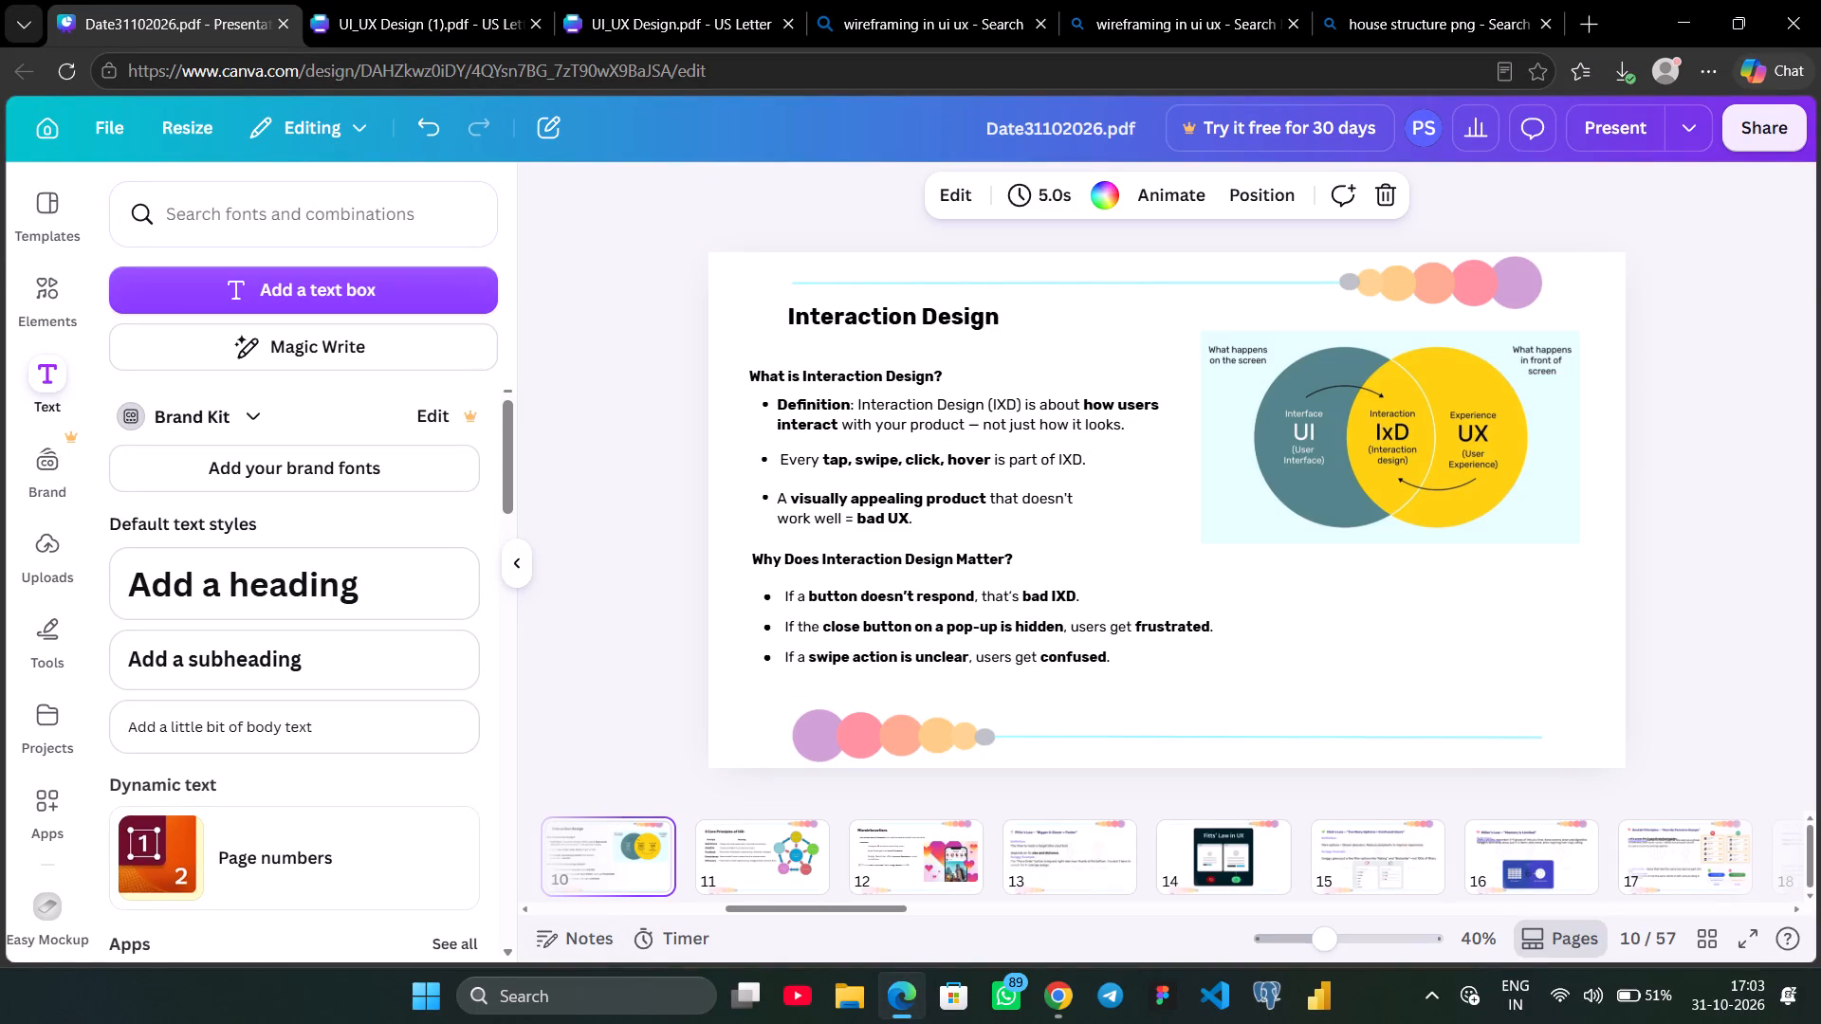
click(1047, 869)
click(929, 871)
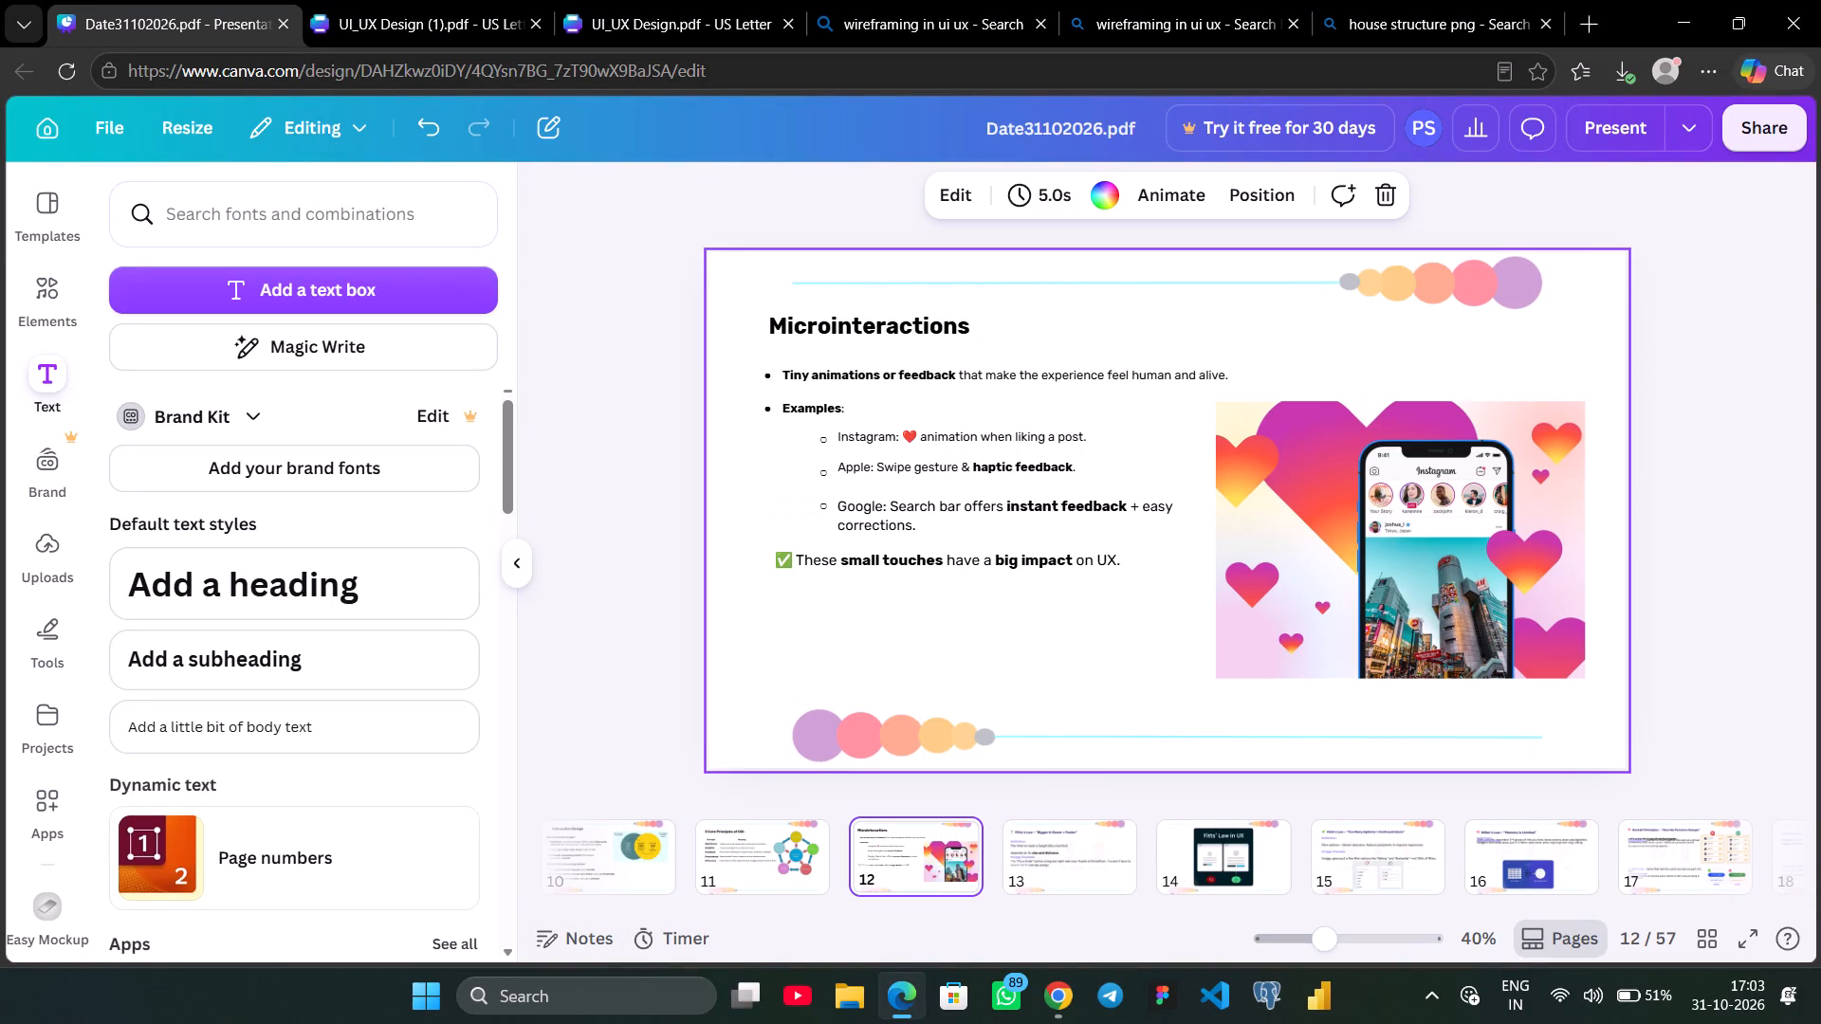
click(1499, 594)
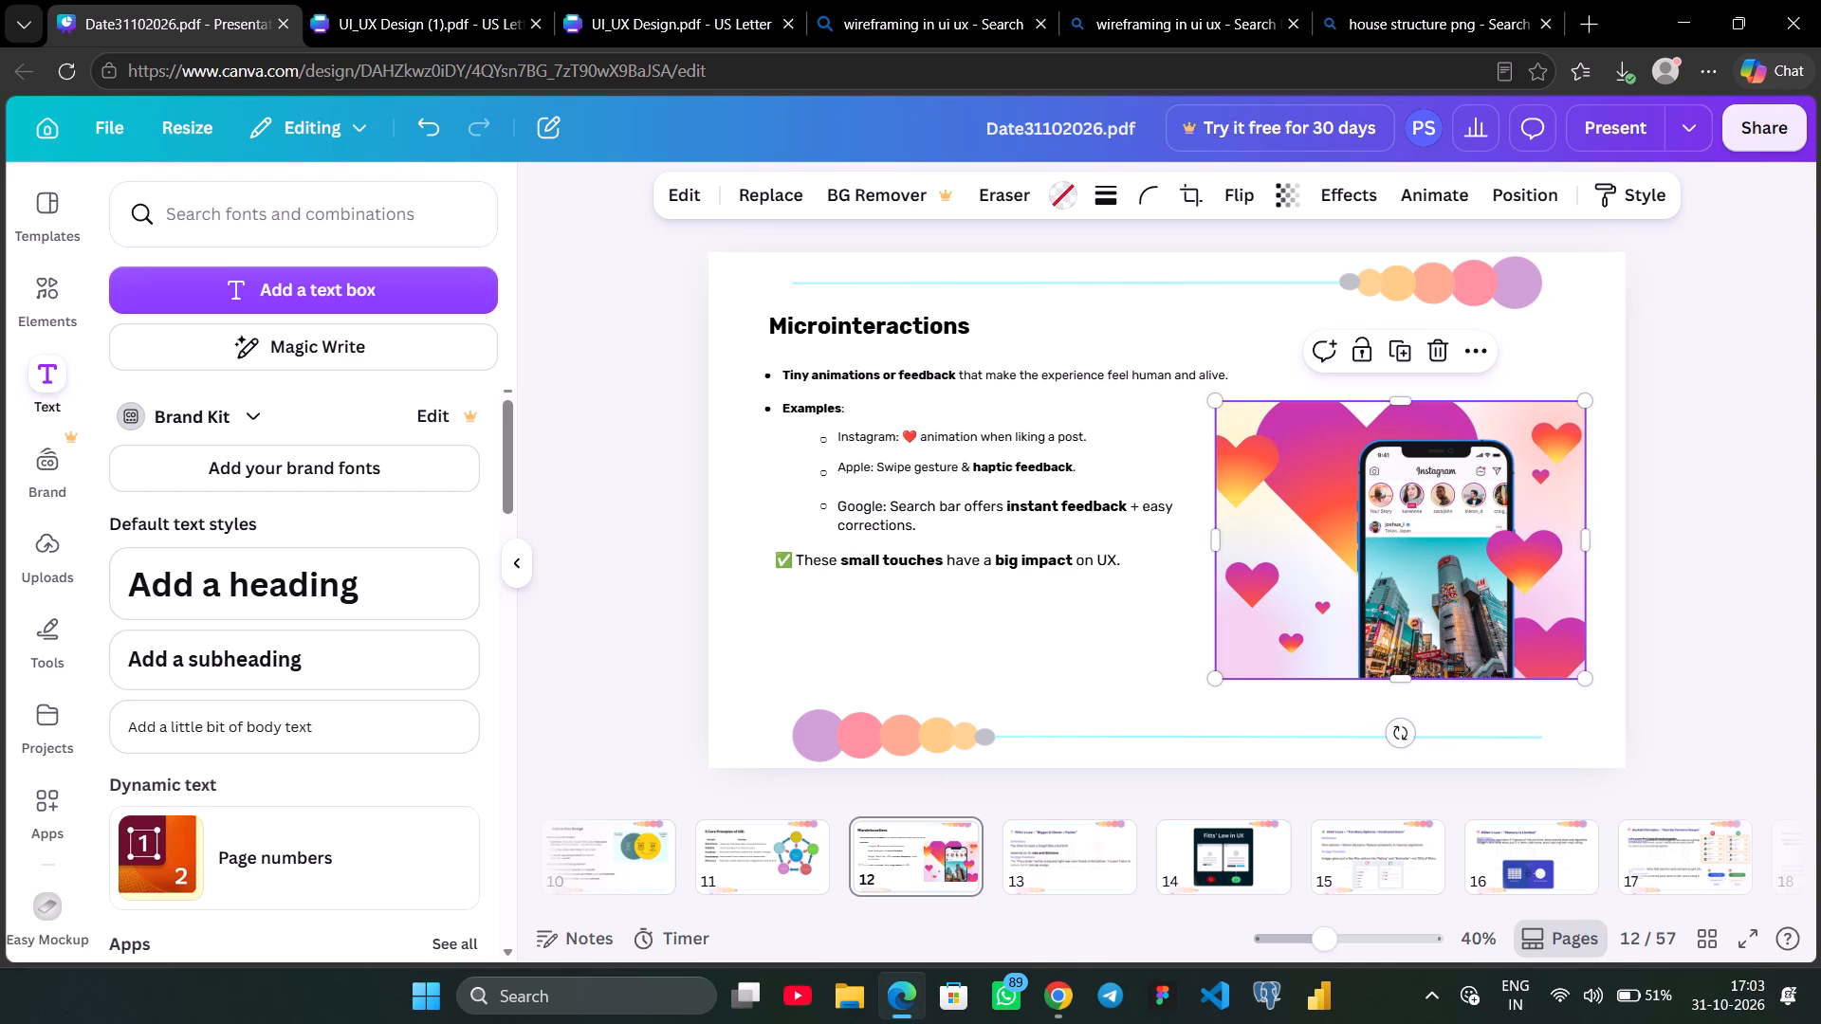
Check the UI_UX Design.pdf notes from the Microinteractions examples through Final Thoughts to the end of page 5, and close that document.
click(660, 24)
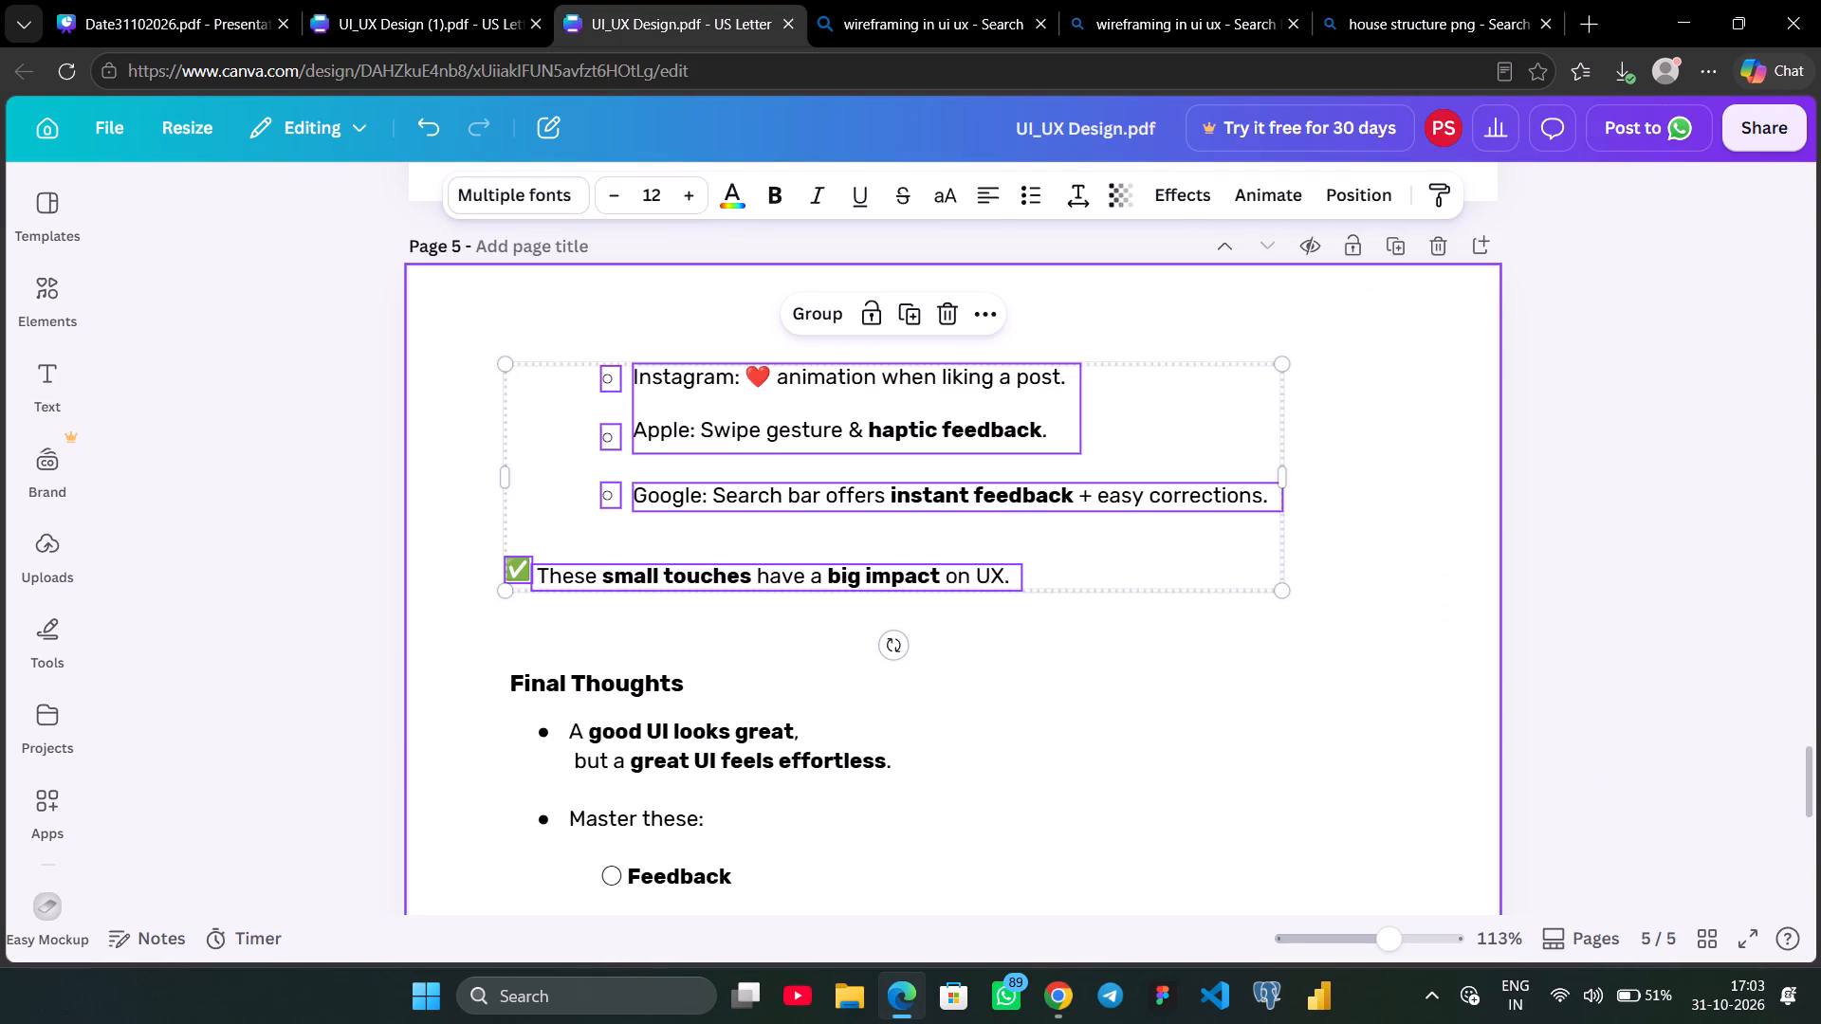
scroll(1609, 531, down, 3)
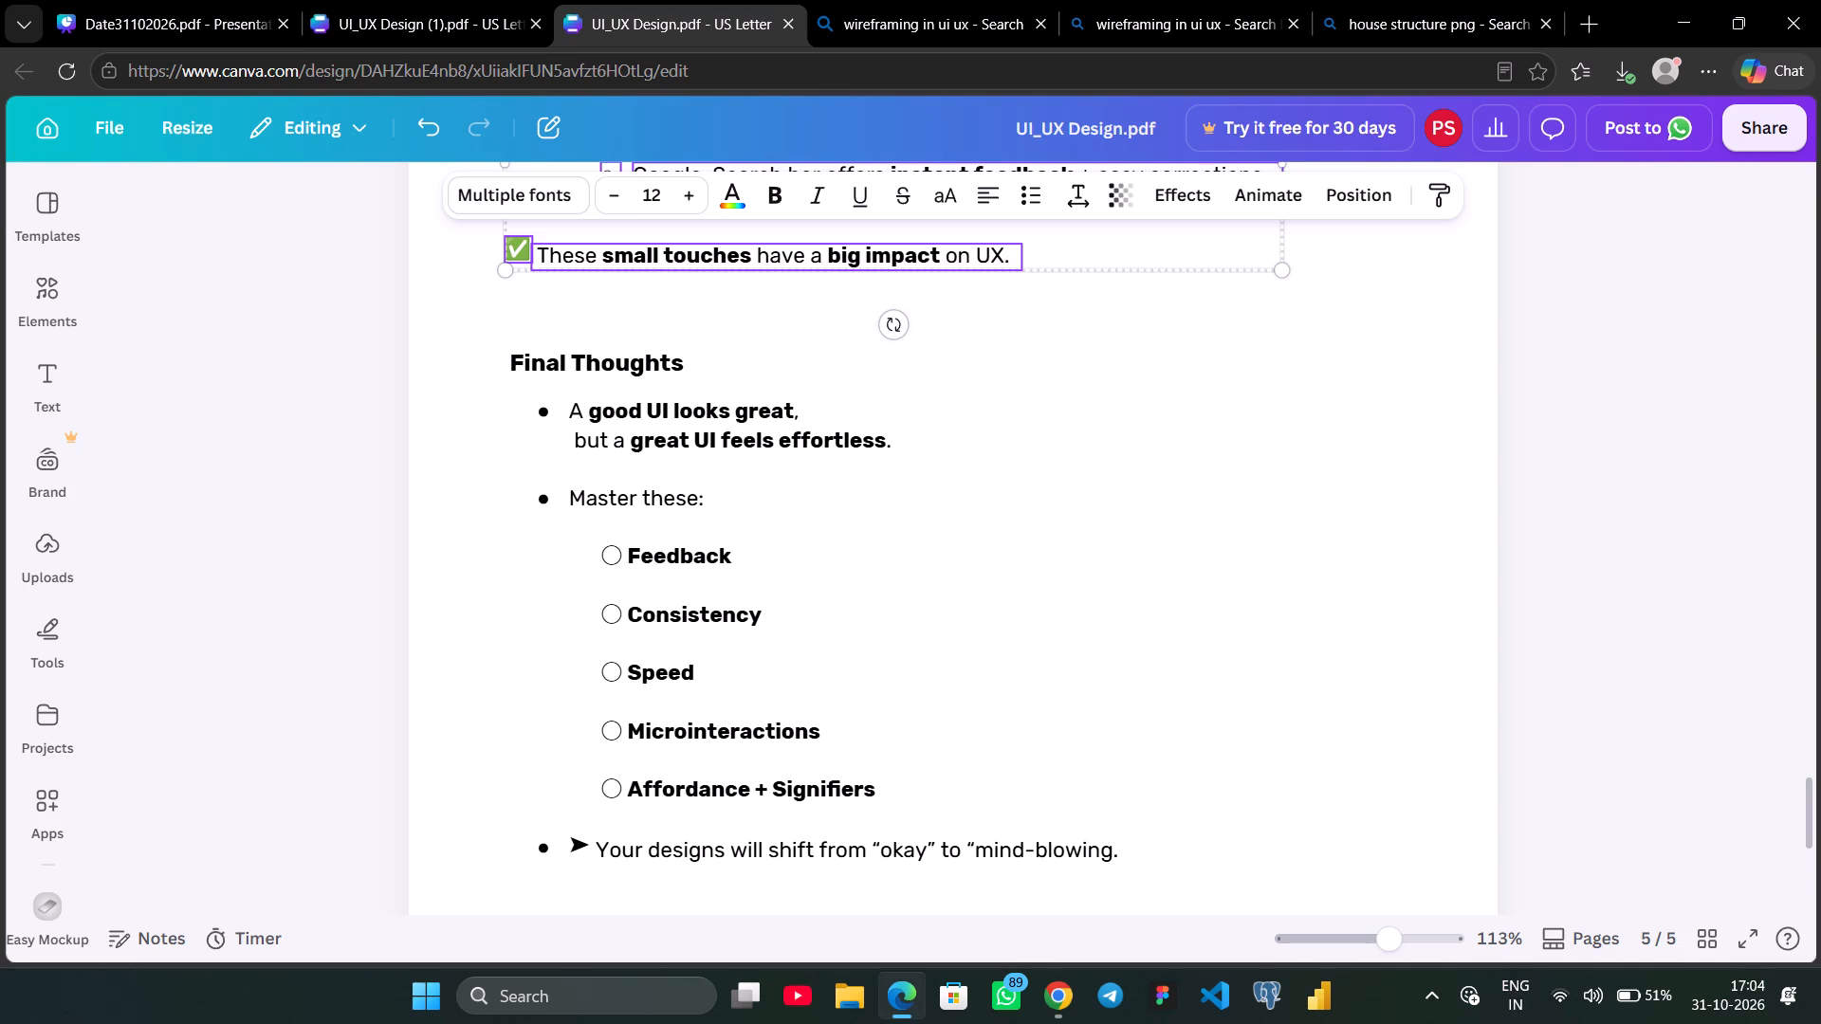
scroll(1609, 531, down, 8)
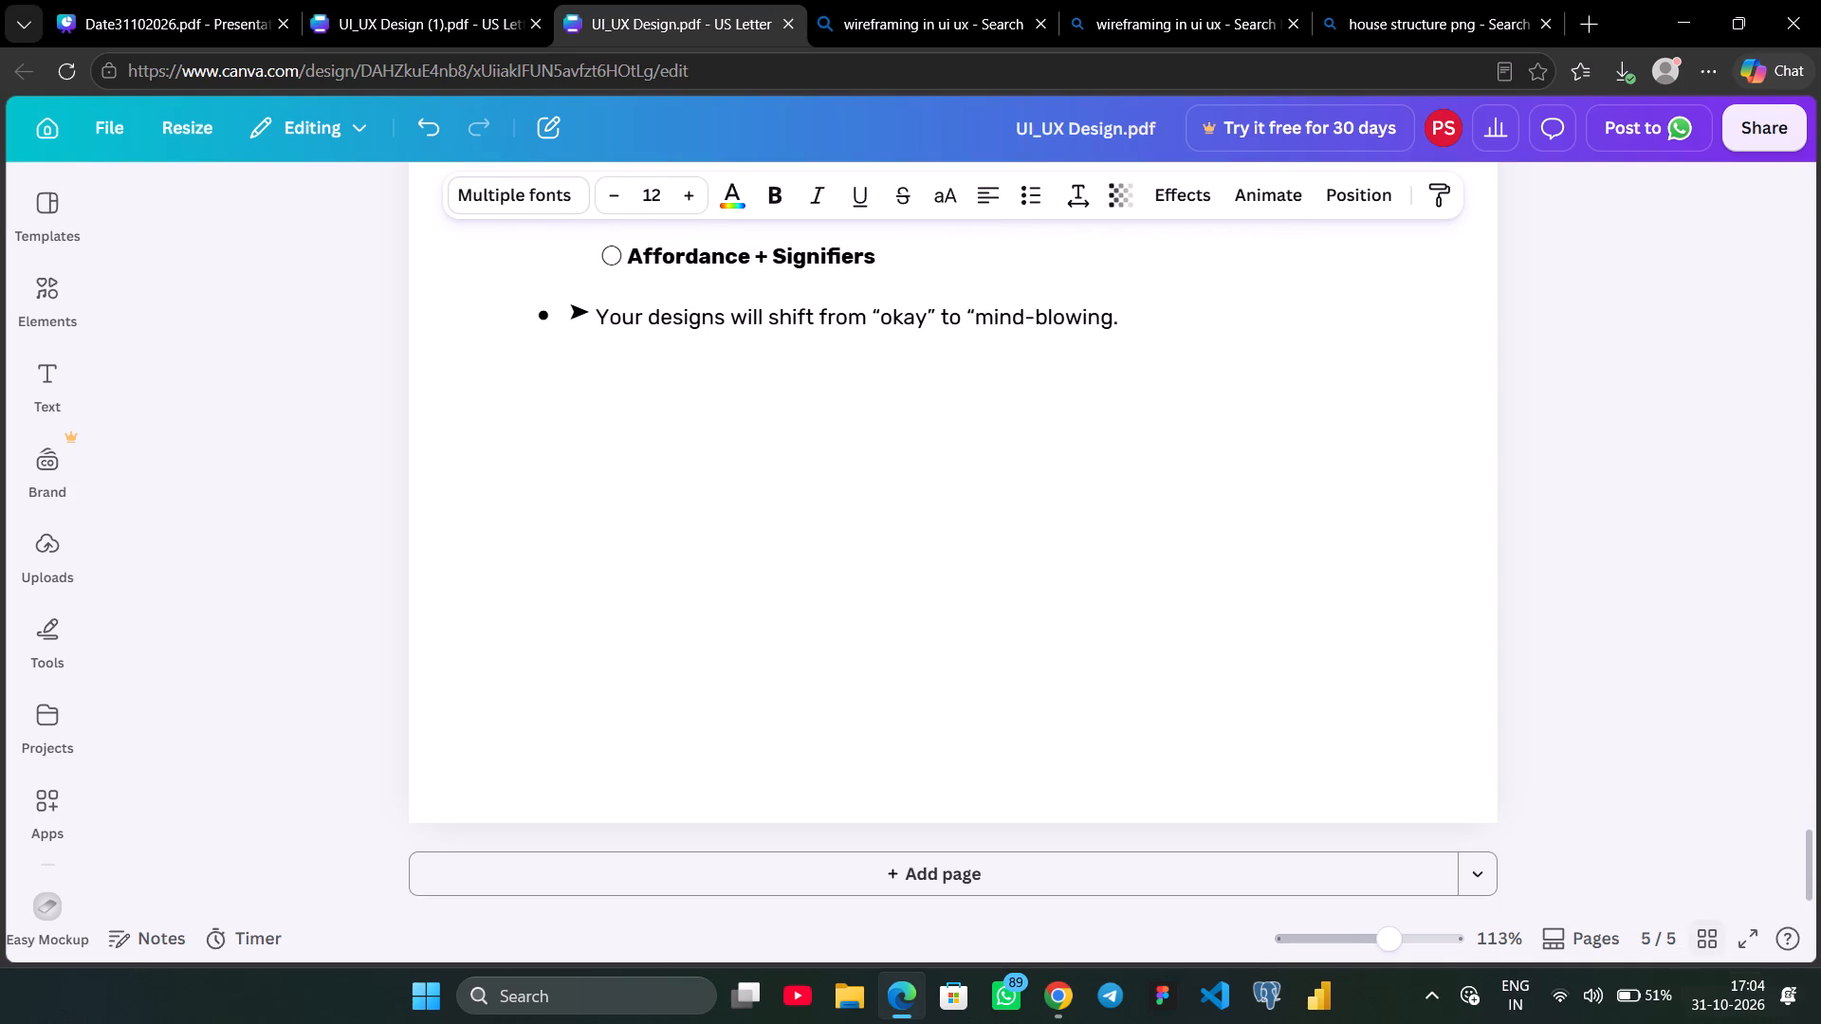
click(787, 21)
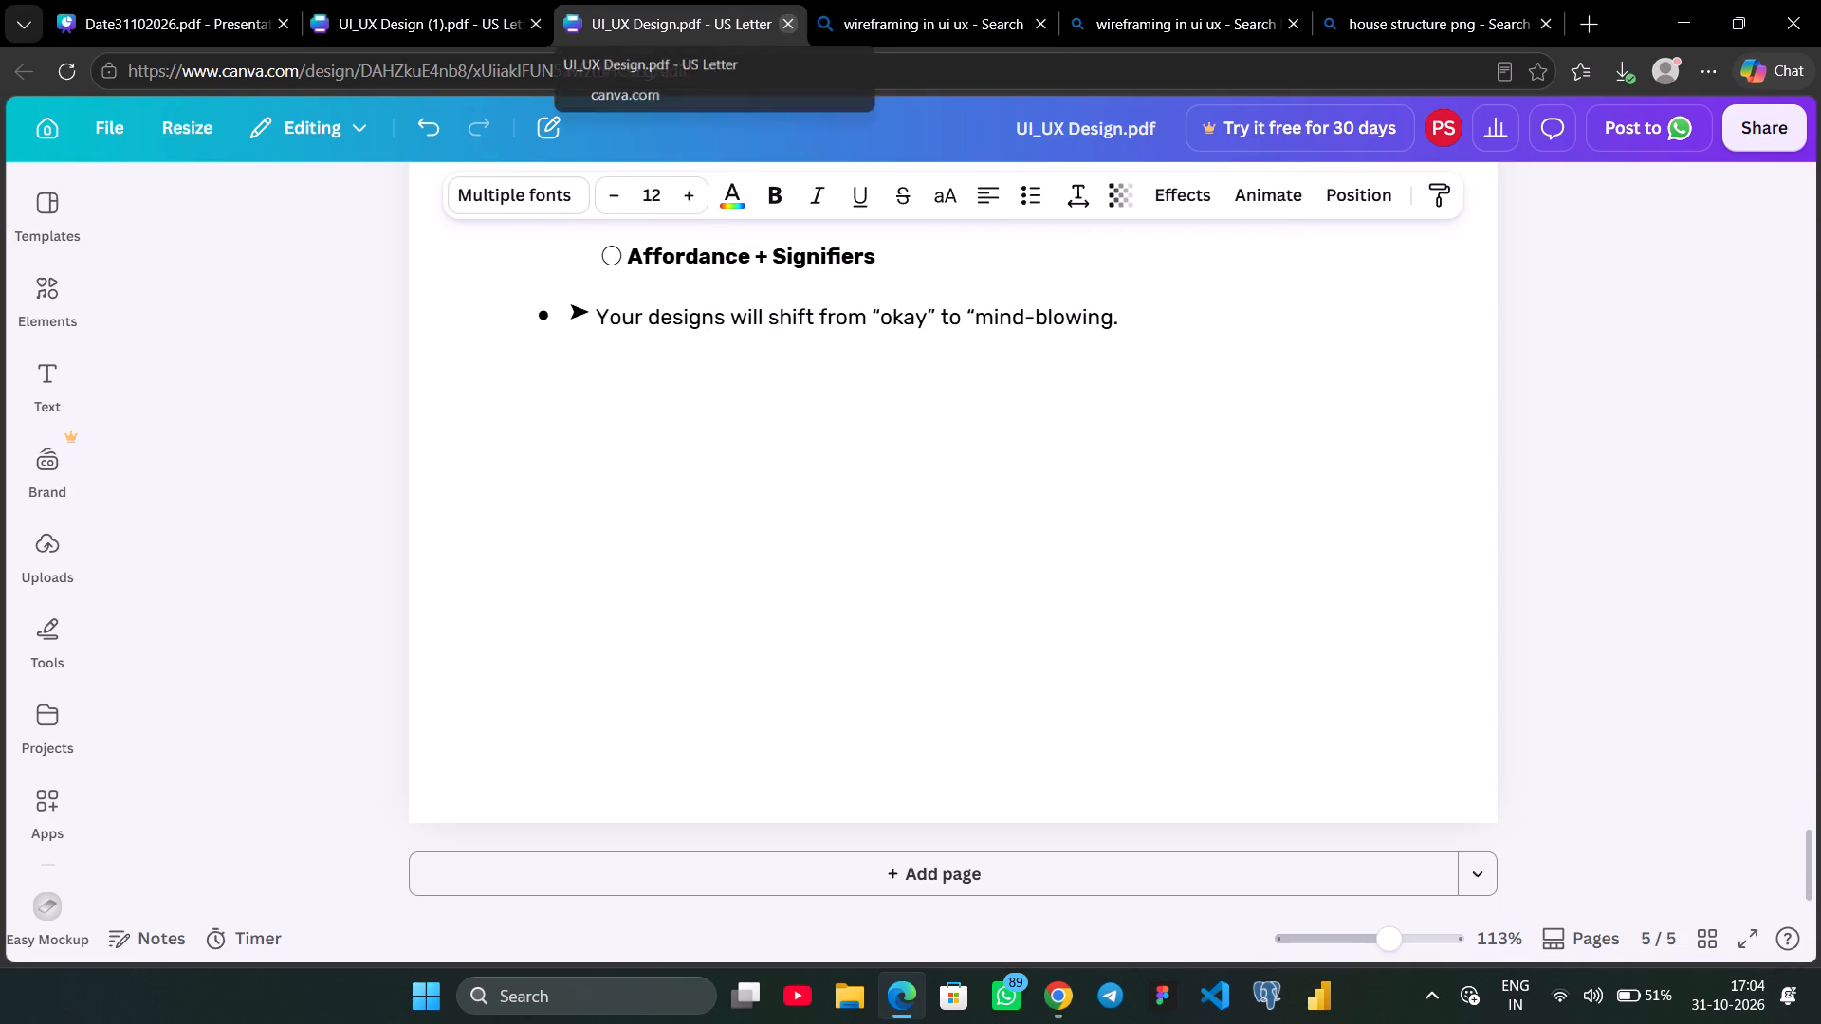
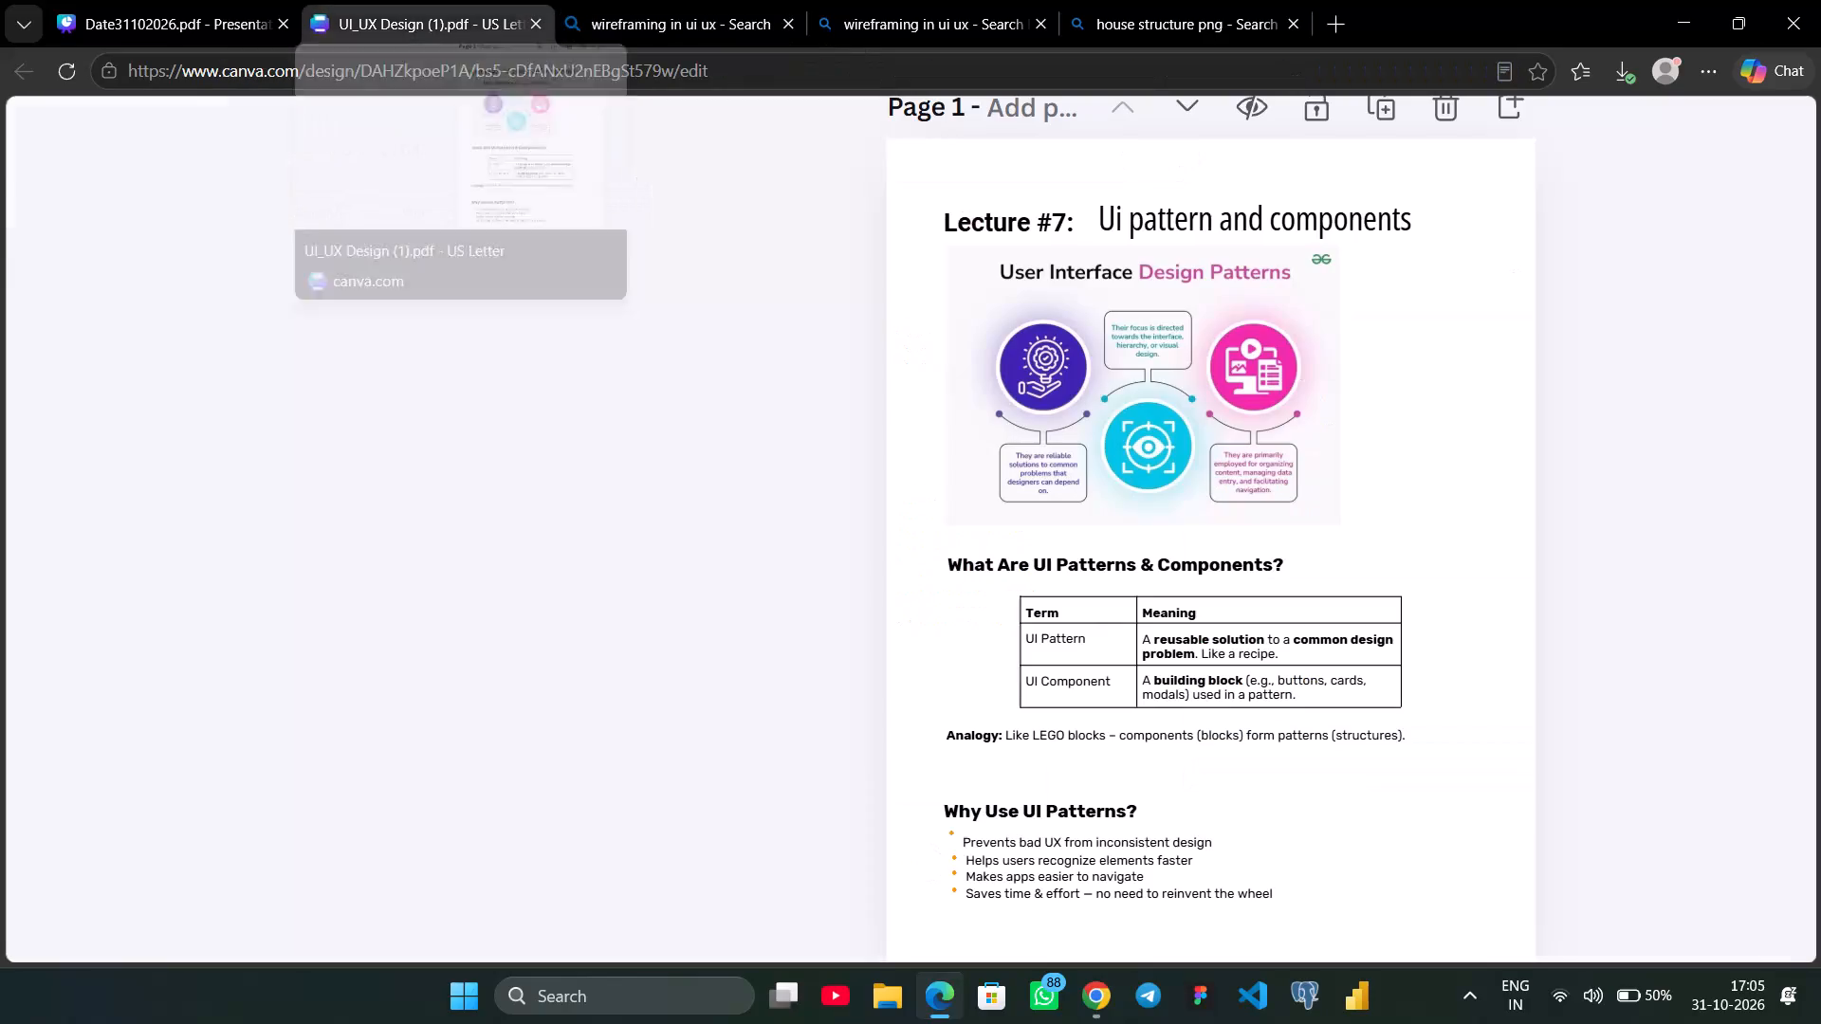
Skim the Lecture #7 UI pattern and components notes in UI_UX Design (1).pdf, from page 1 to the Airbnb UI Patterns section.
scroll(1110, 561, up, 1)
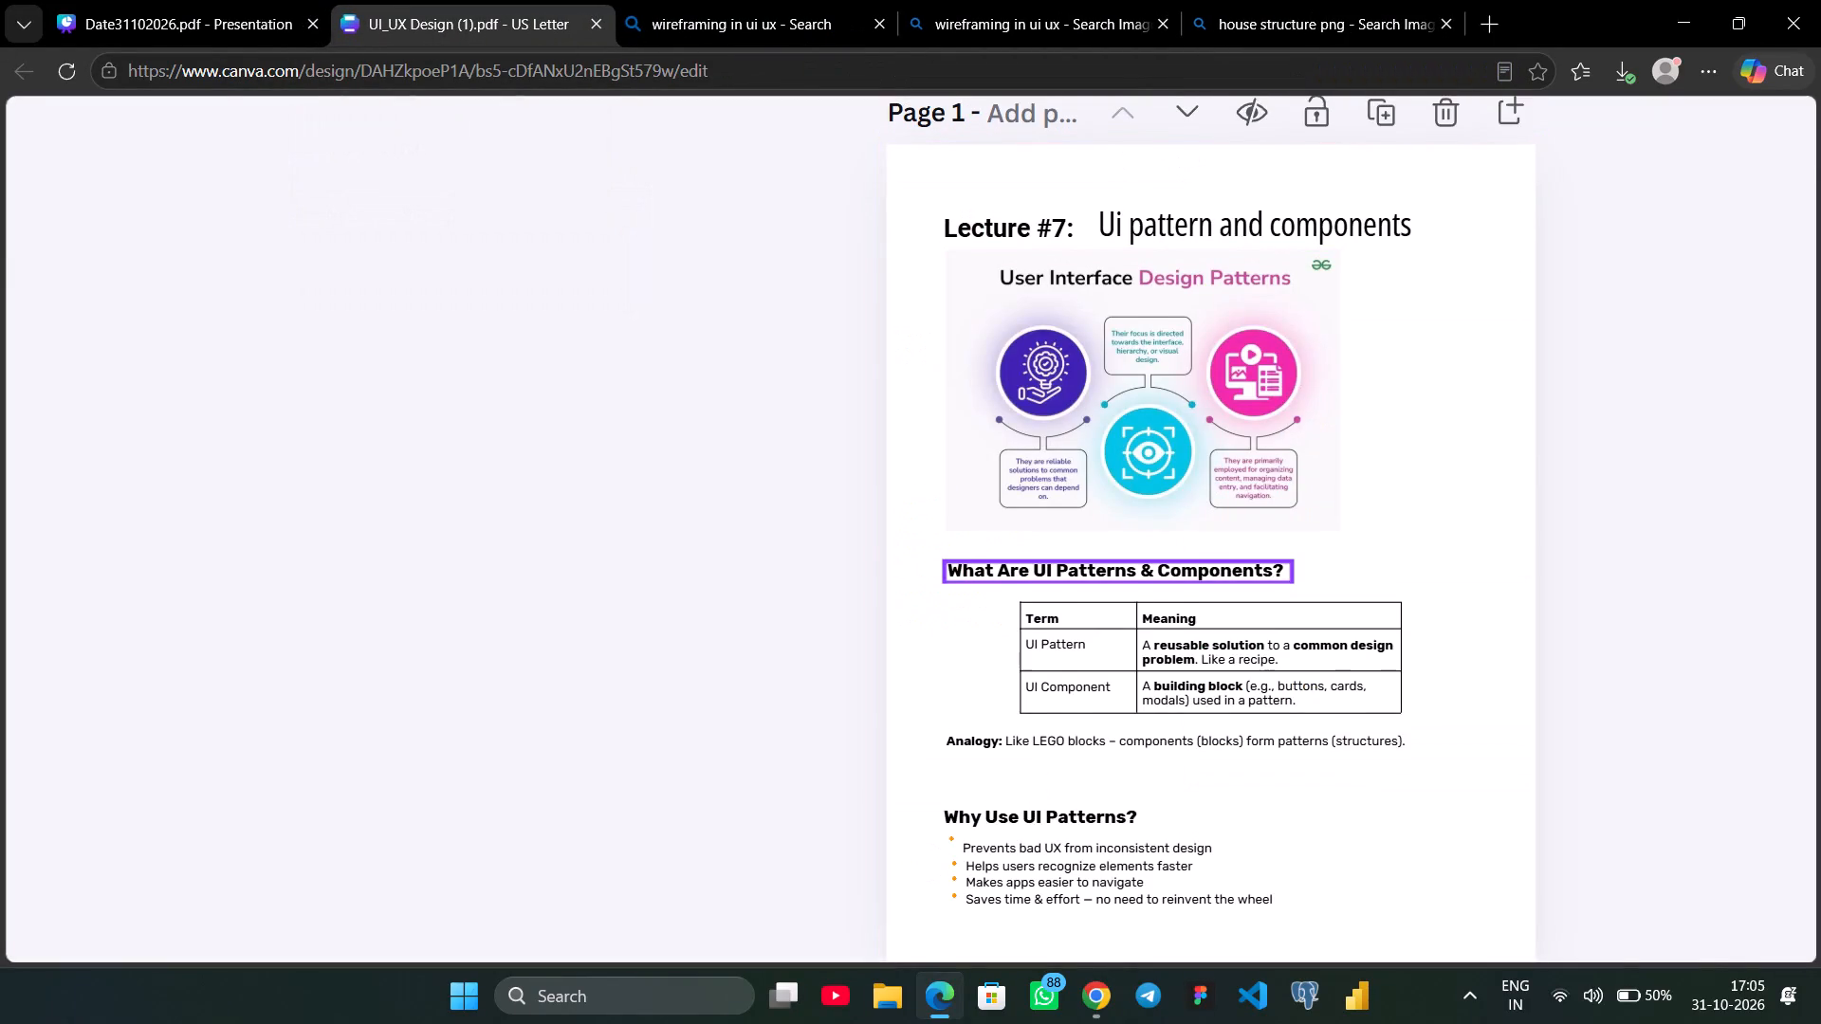
scroll(1110, 561, up, 1)
scroll(1107, 614, down, 2)
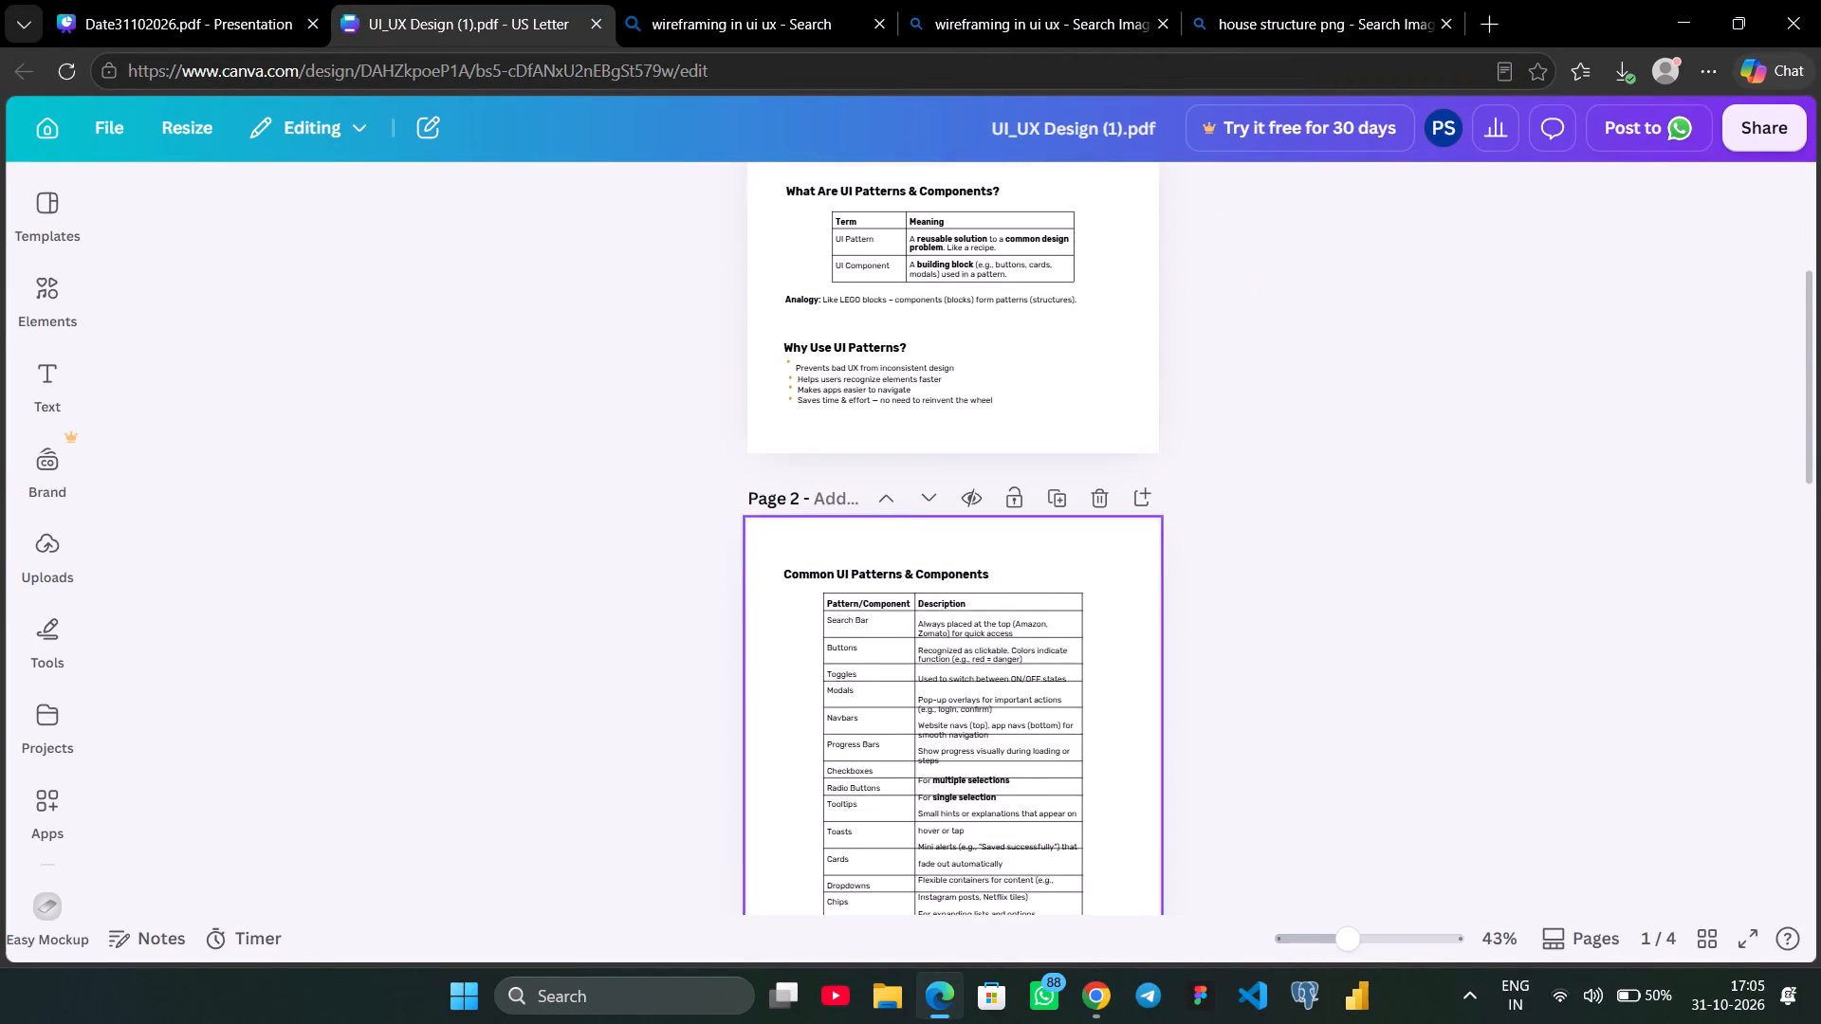
scroll(1107, 614, down, 4)
scroll(1107, 614, up, 2)
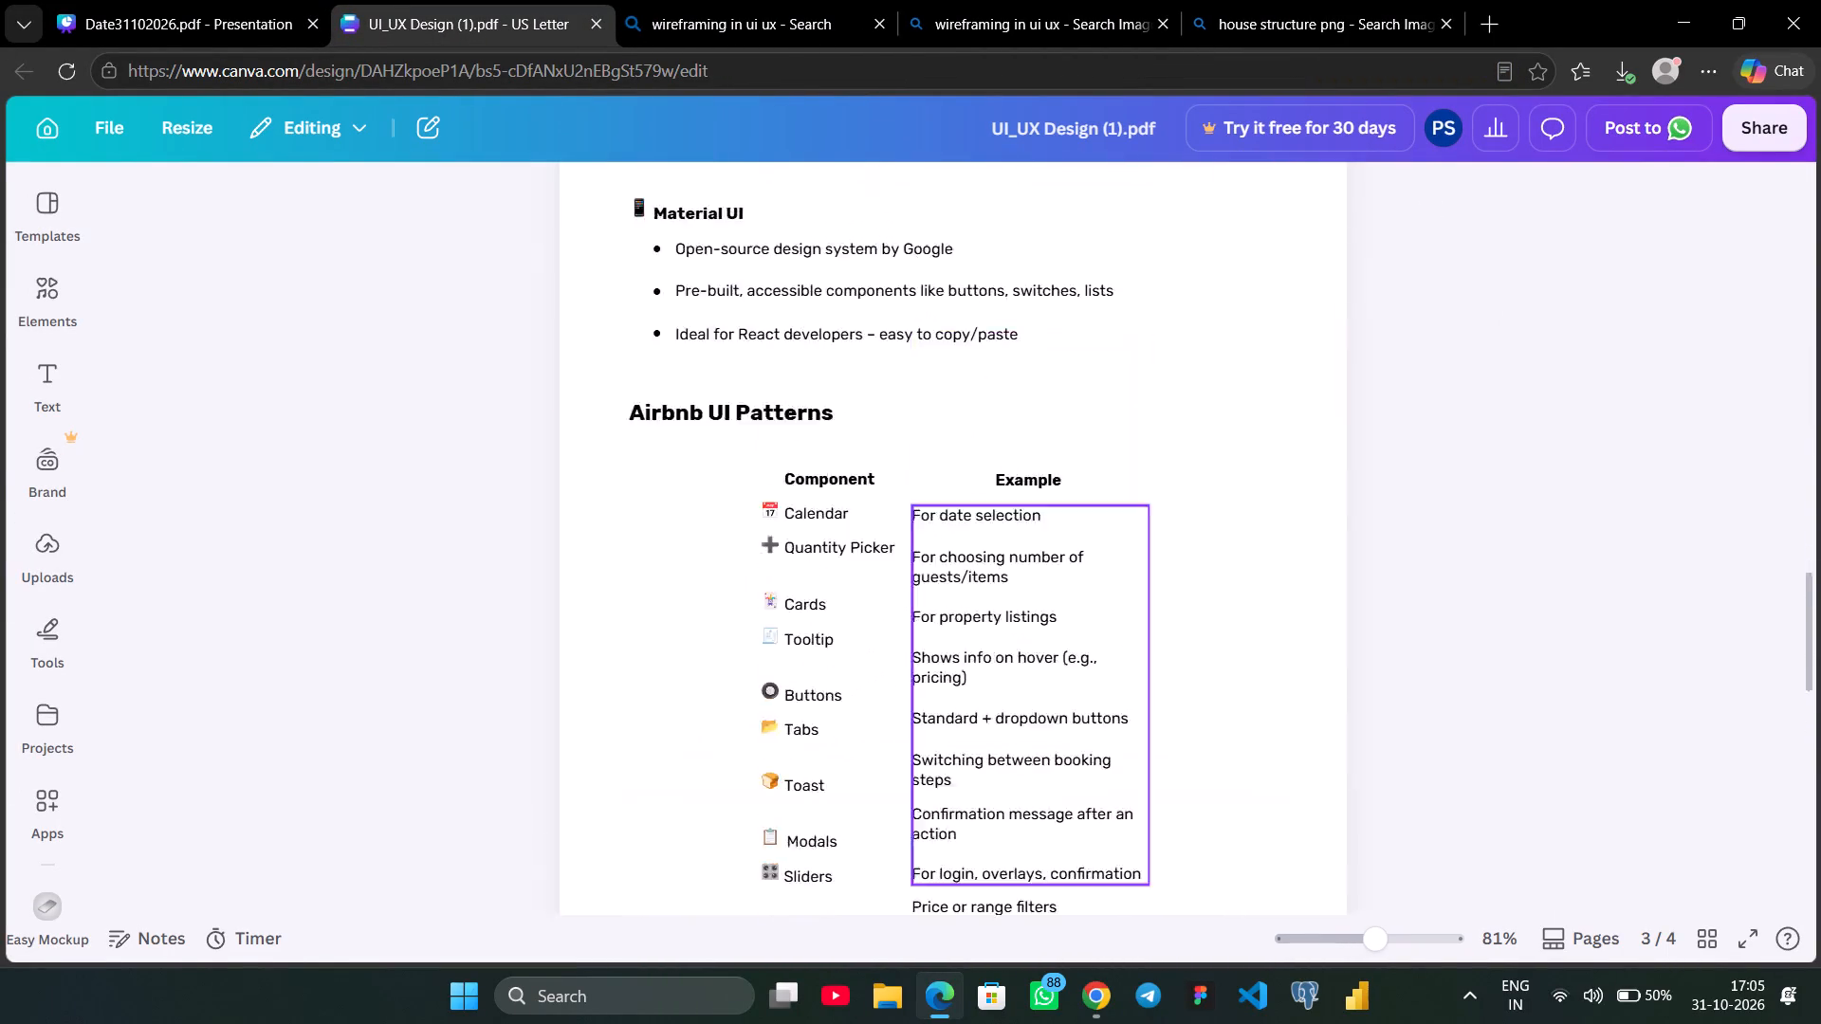
scroll(1107, 614, up, 7)
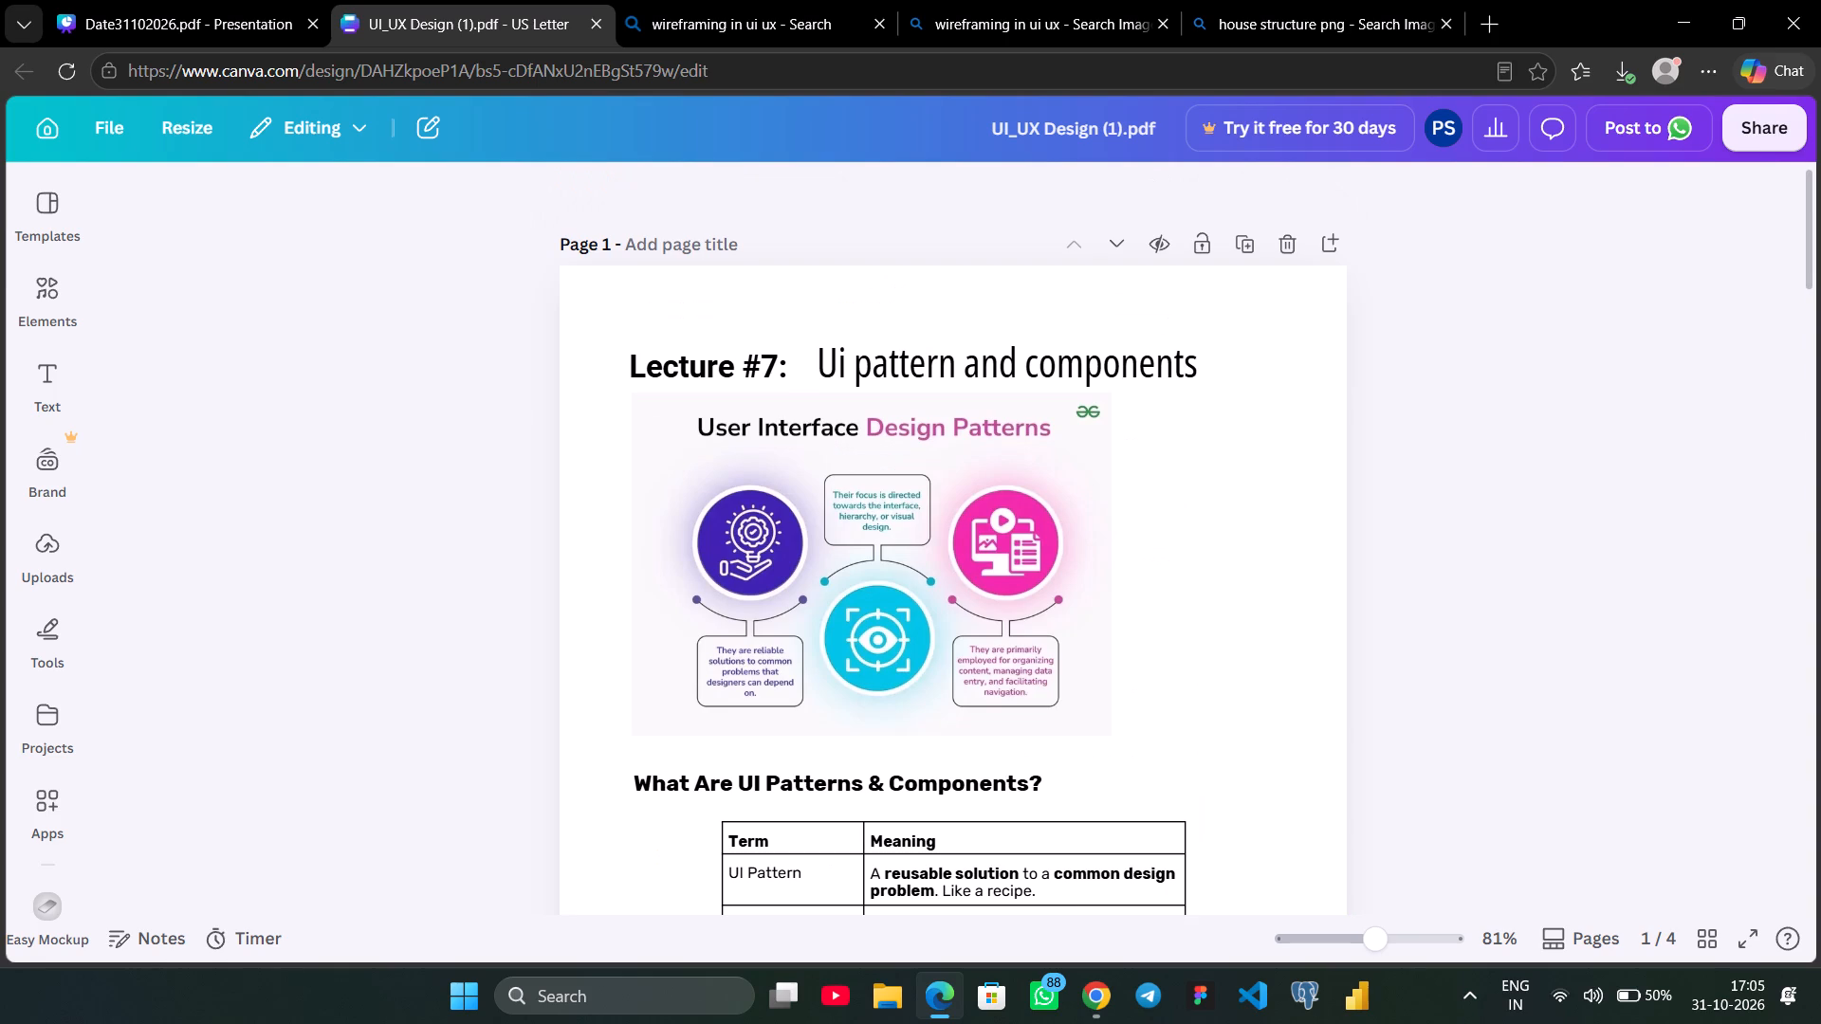
Switch to Date31102026.pdf and check the font size of the Fitts's Law body text on slide 13.
click(258, 8)
scroll(1005, 850, right, 5)
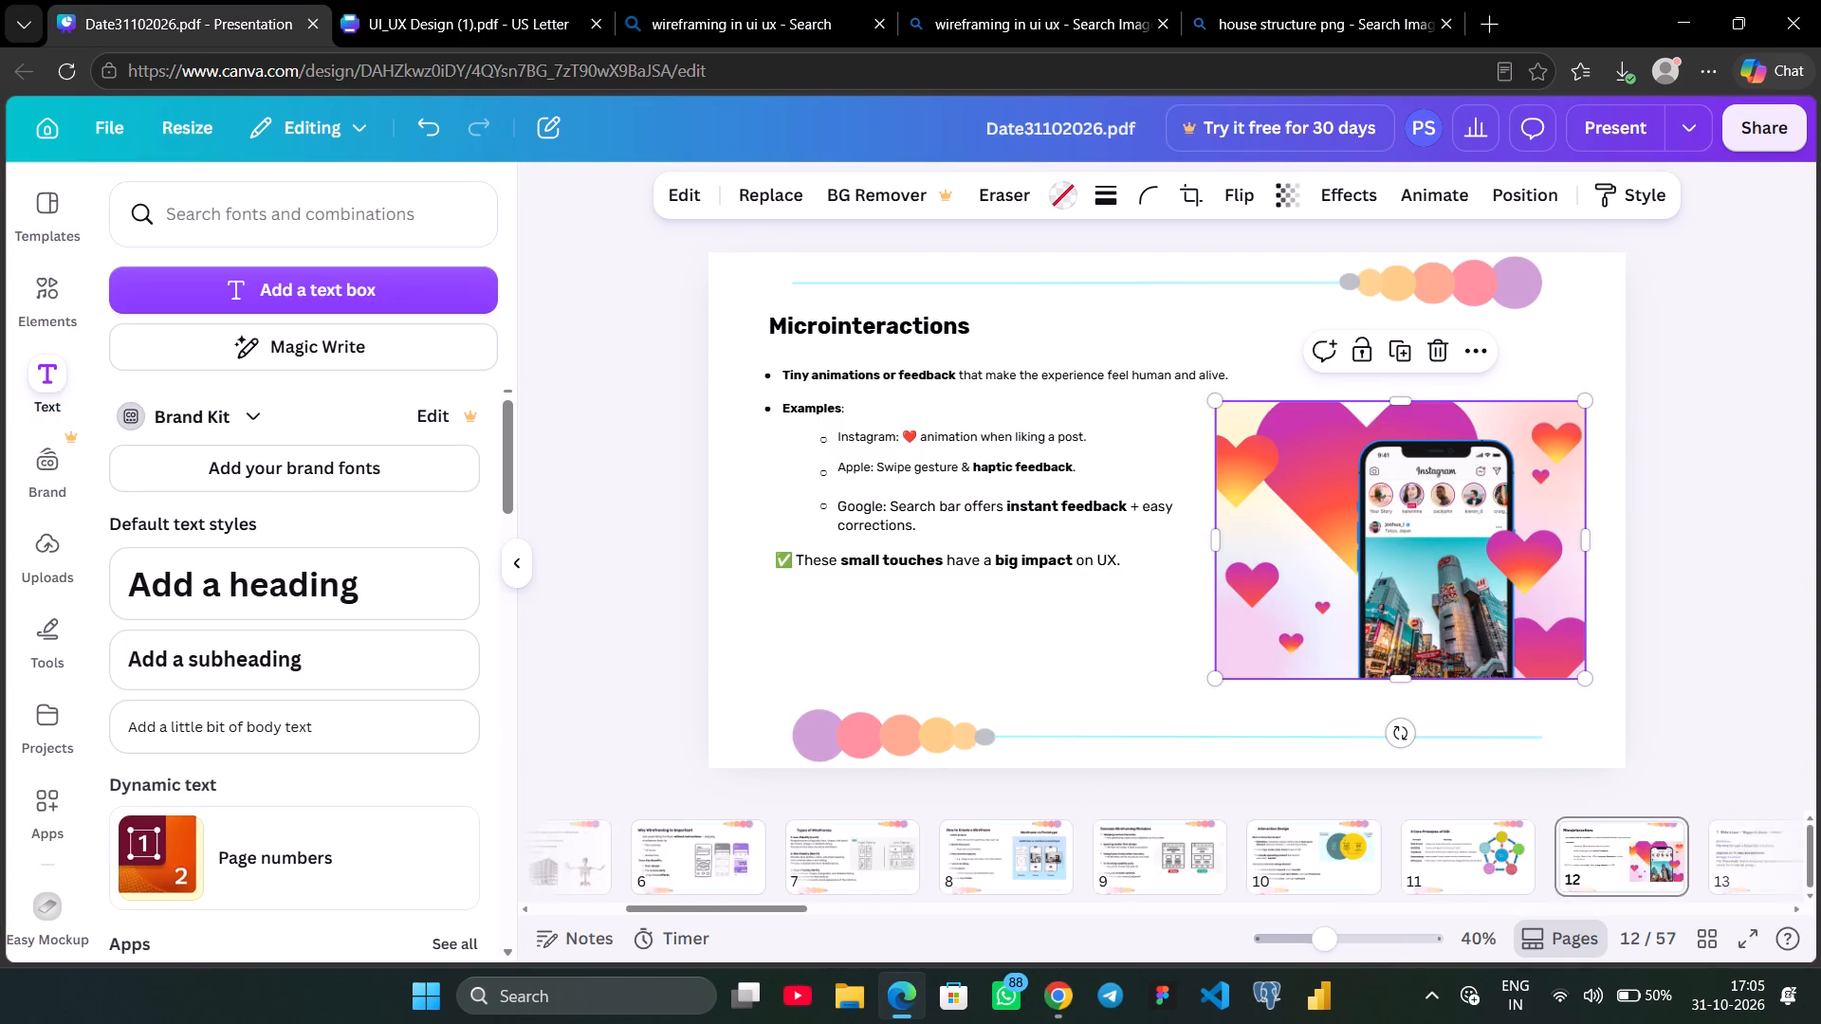
scroll(1005, 850, right, 6)
scroll(1005, 850, left, 5)
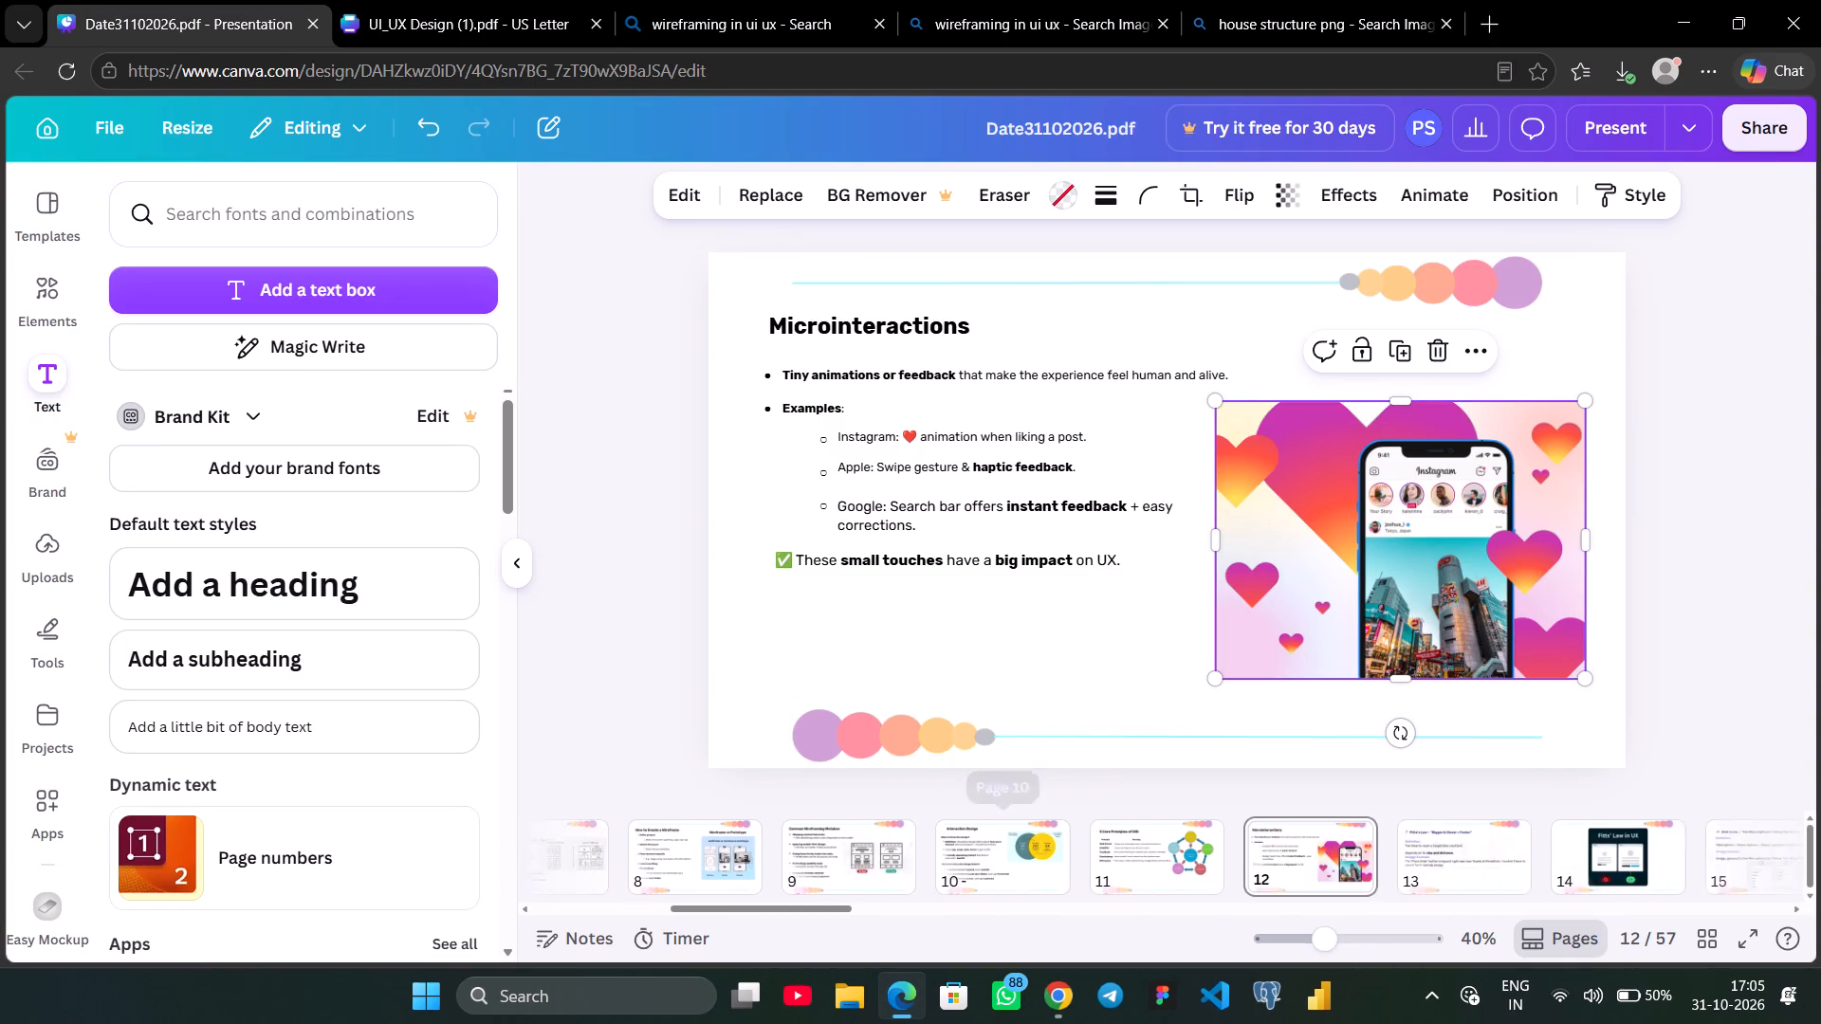
scroll(1005, 850, left, 3)
click(979, 868)
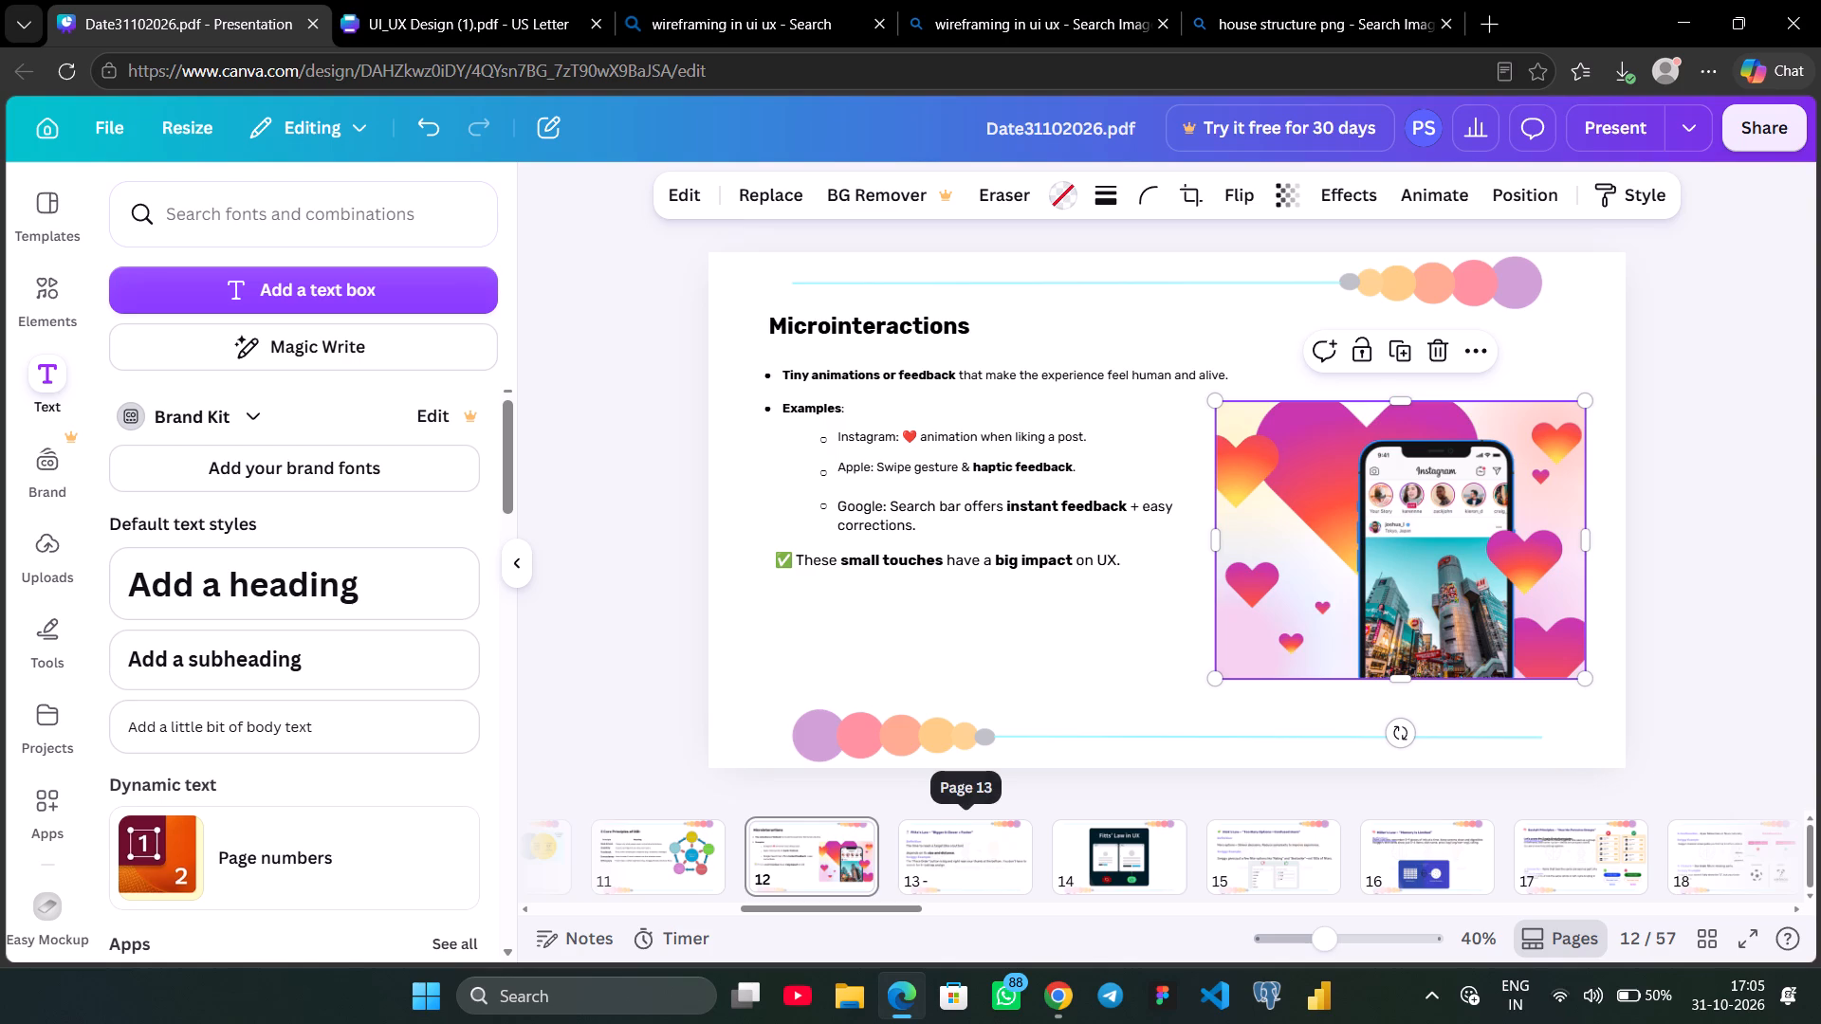
double_click(981, 568)
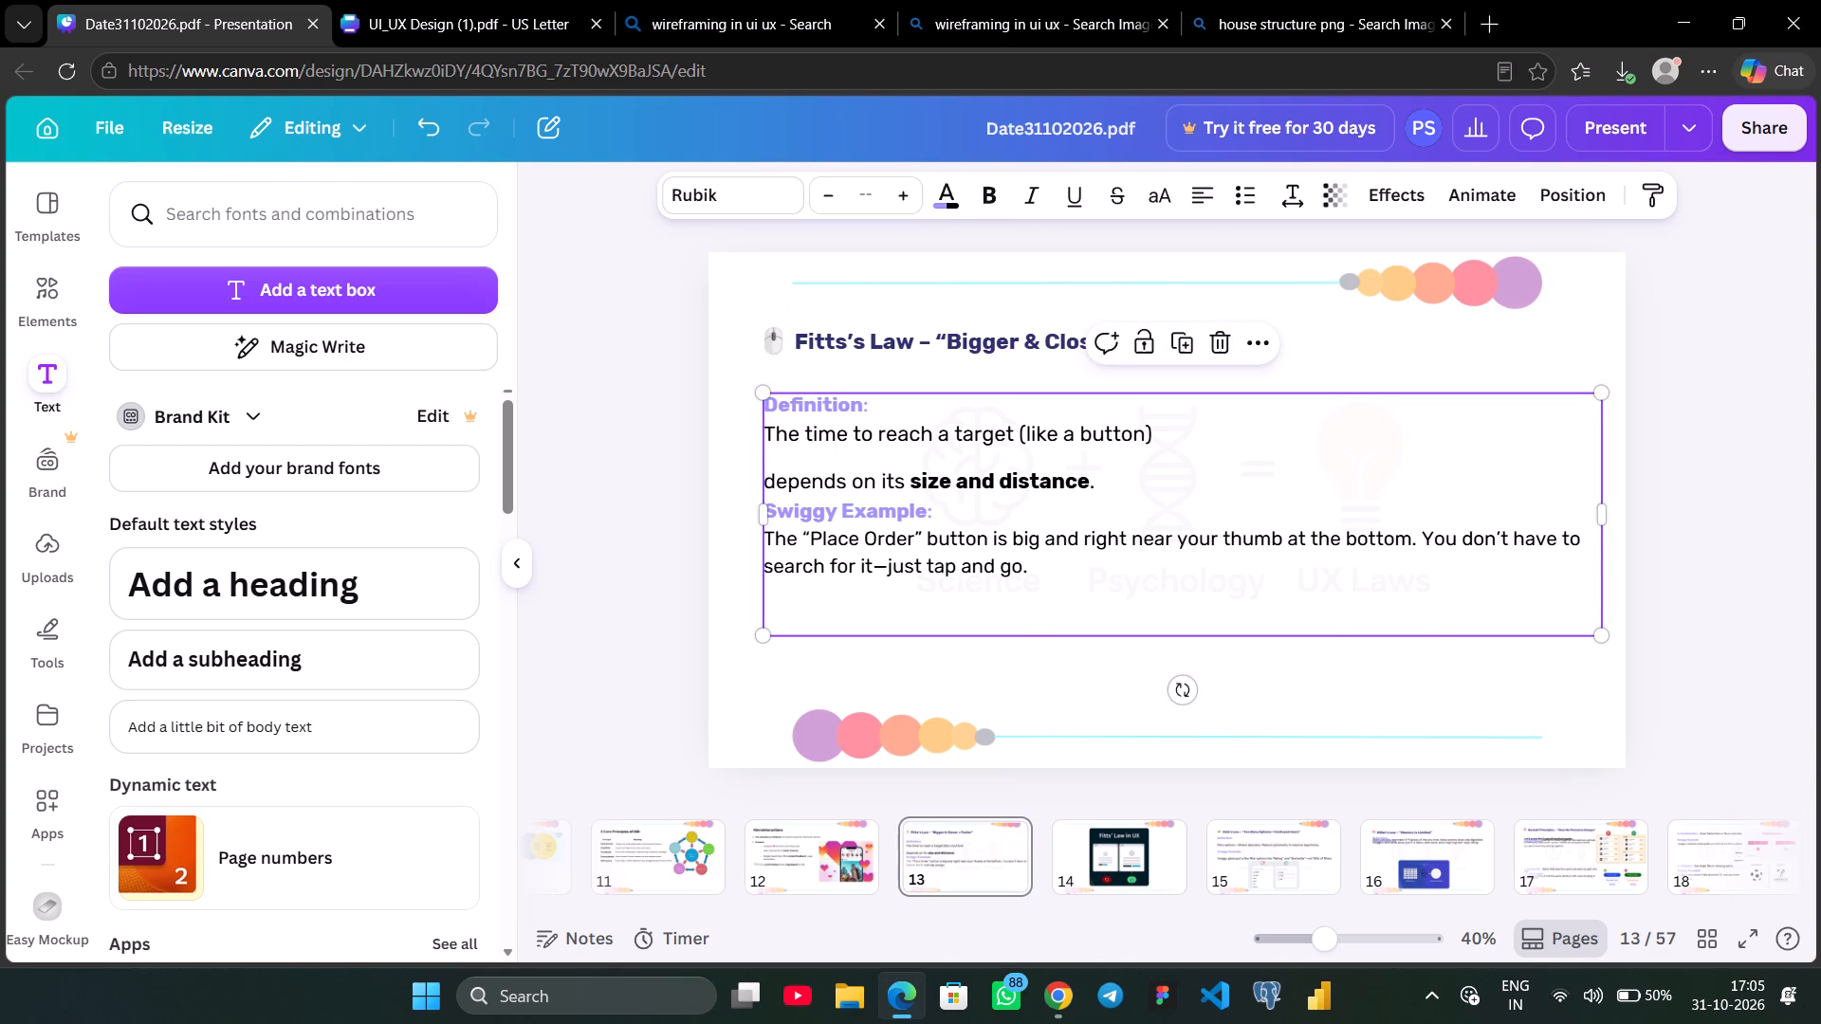
double_click(981, 568)
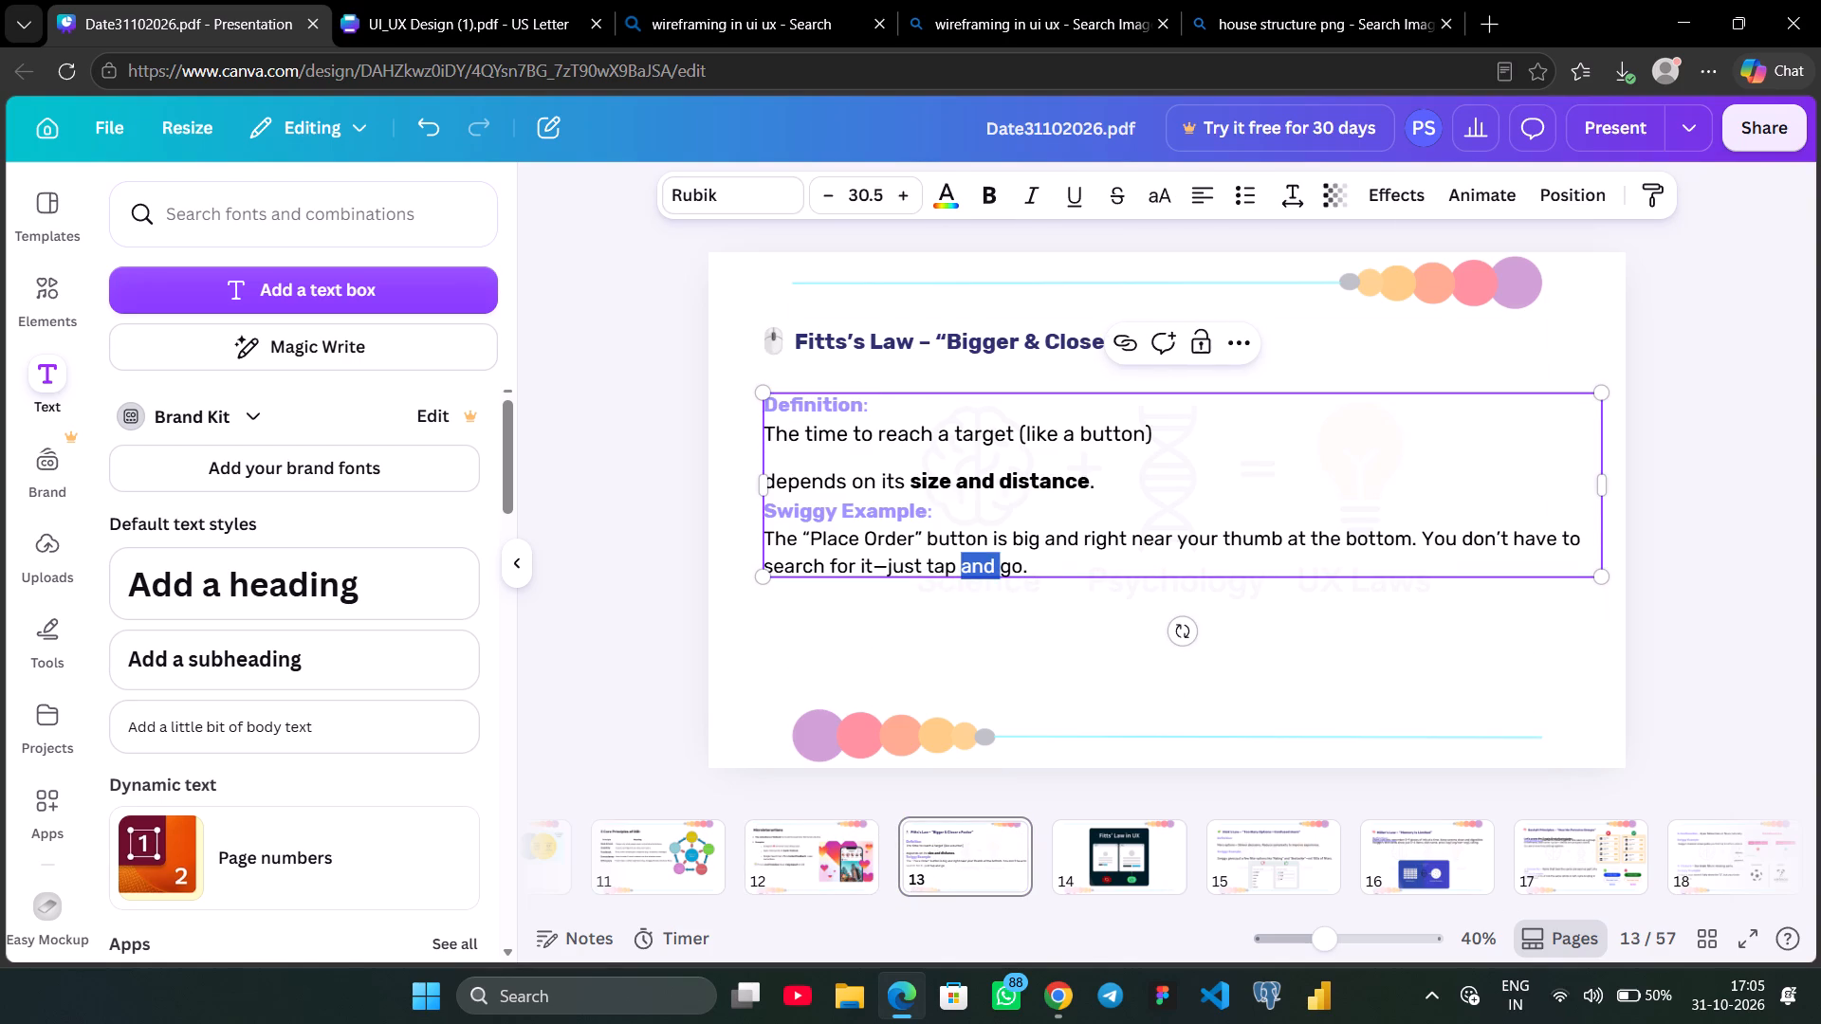
On slide 12, enlarge all the bullet and example text by two size increments and widen it so the lines fit.
click(804, 840)
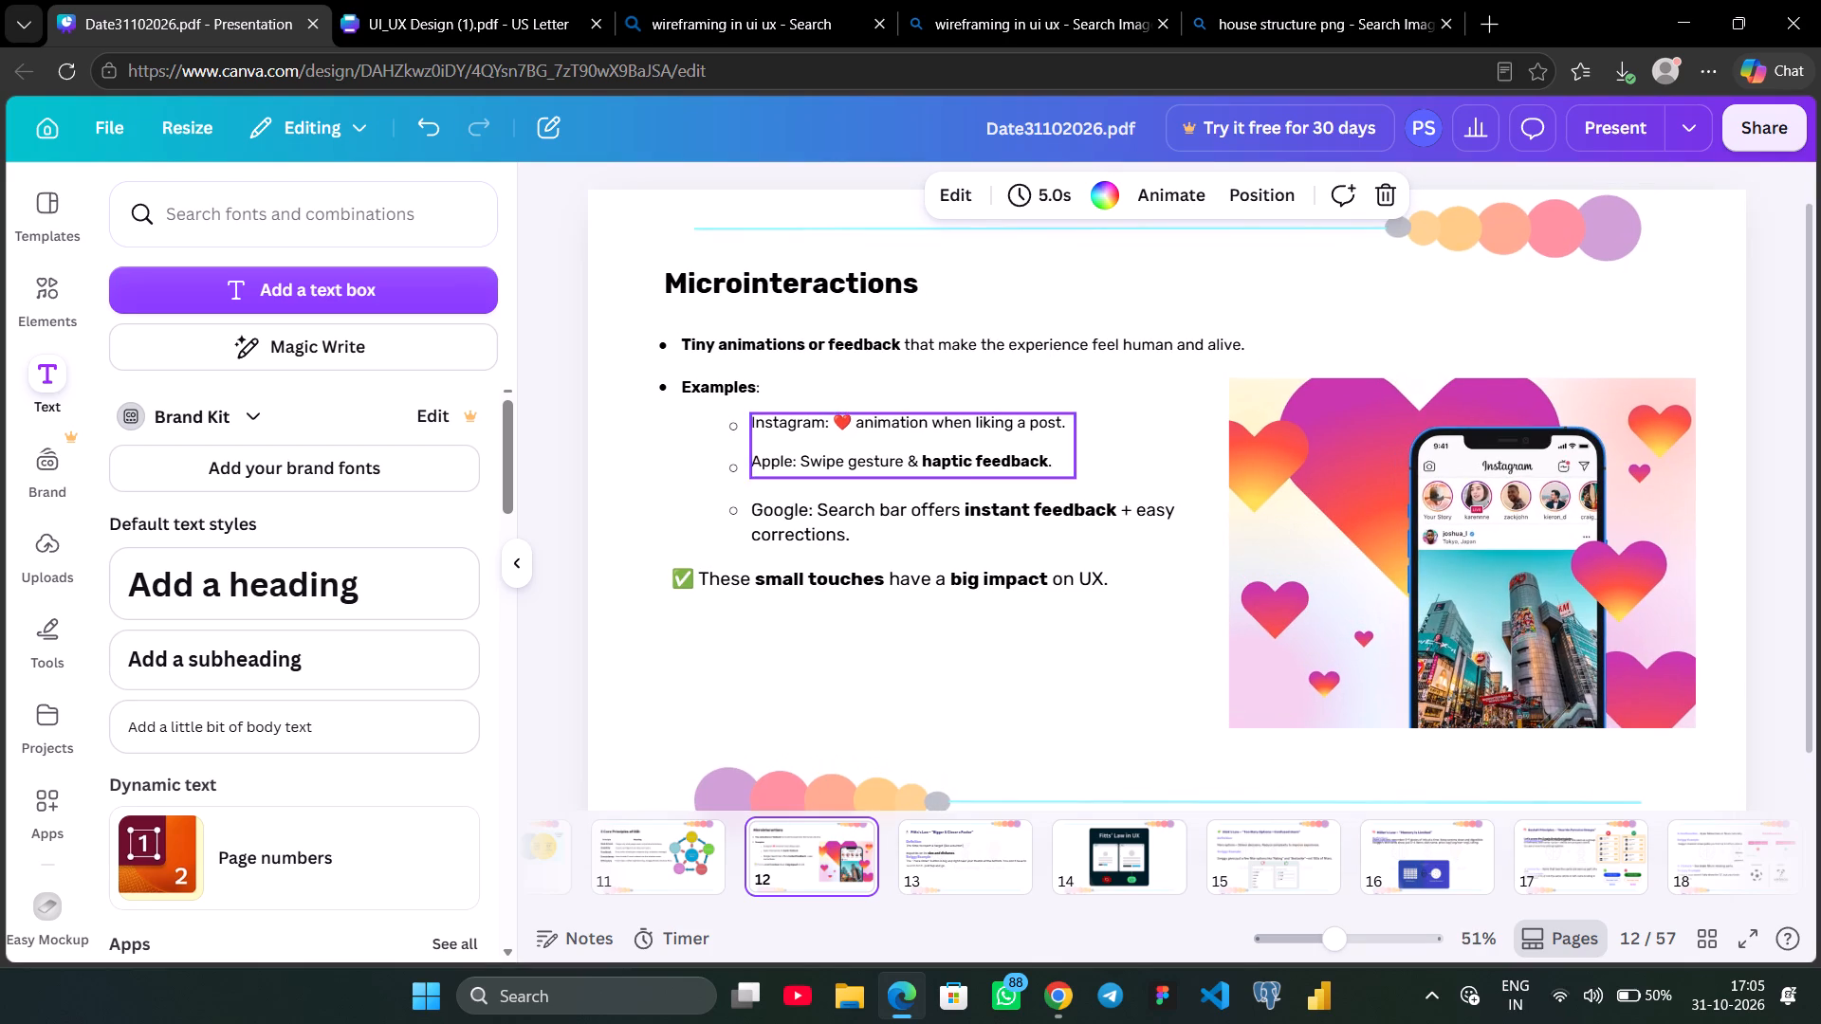
shift+click(992, 346)
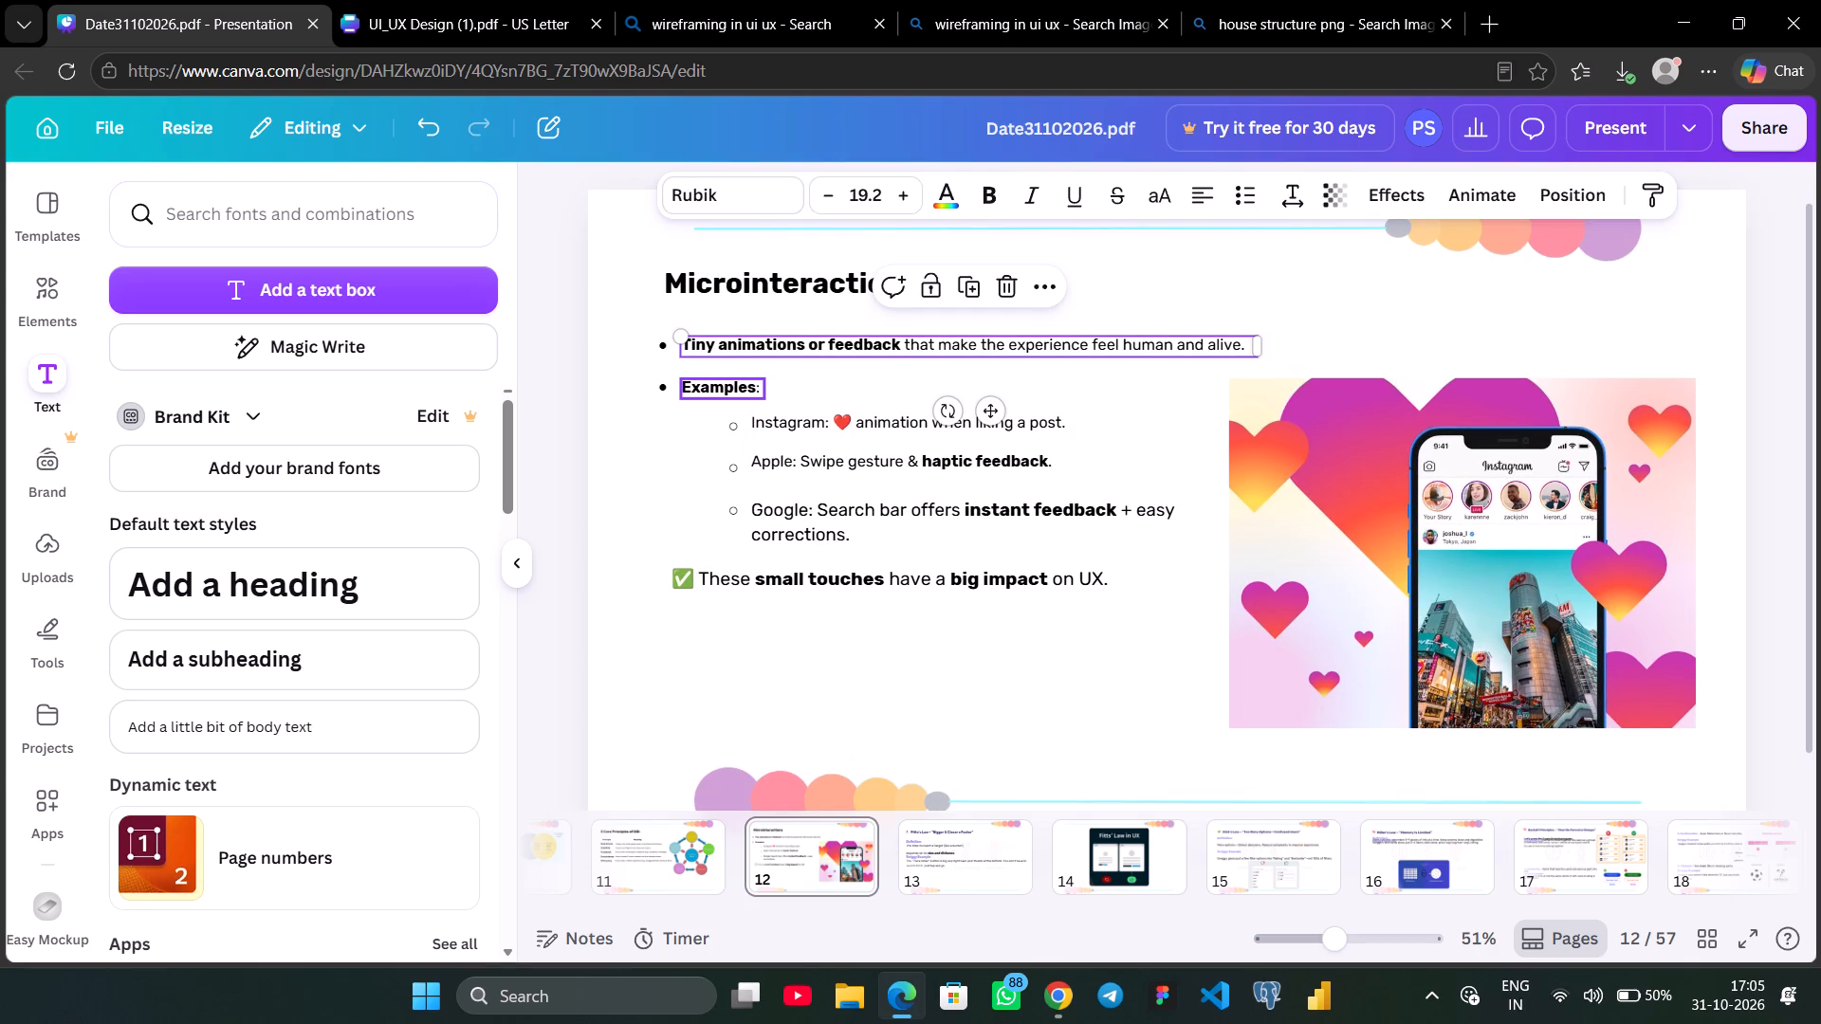
shift+click(737, 384)
shift+click(658, 380)
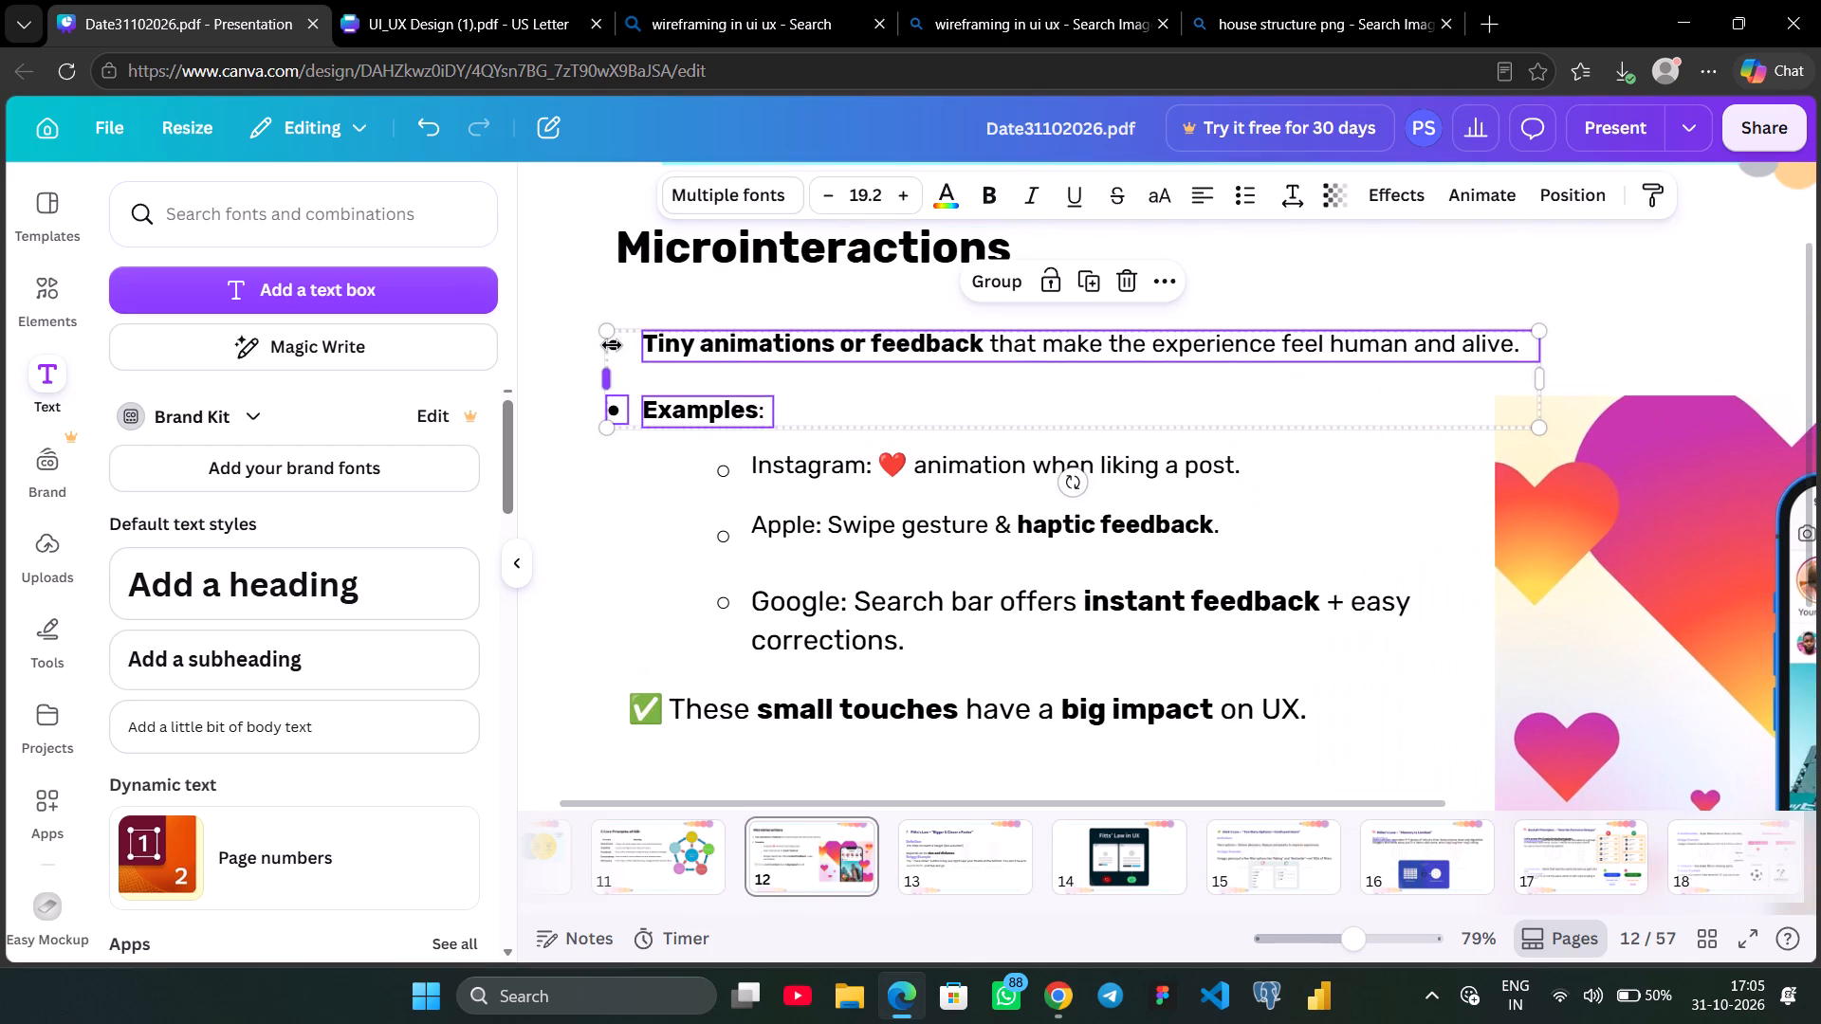
shift+click(617, 344)
shift+click(878, 477)
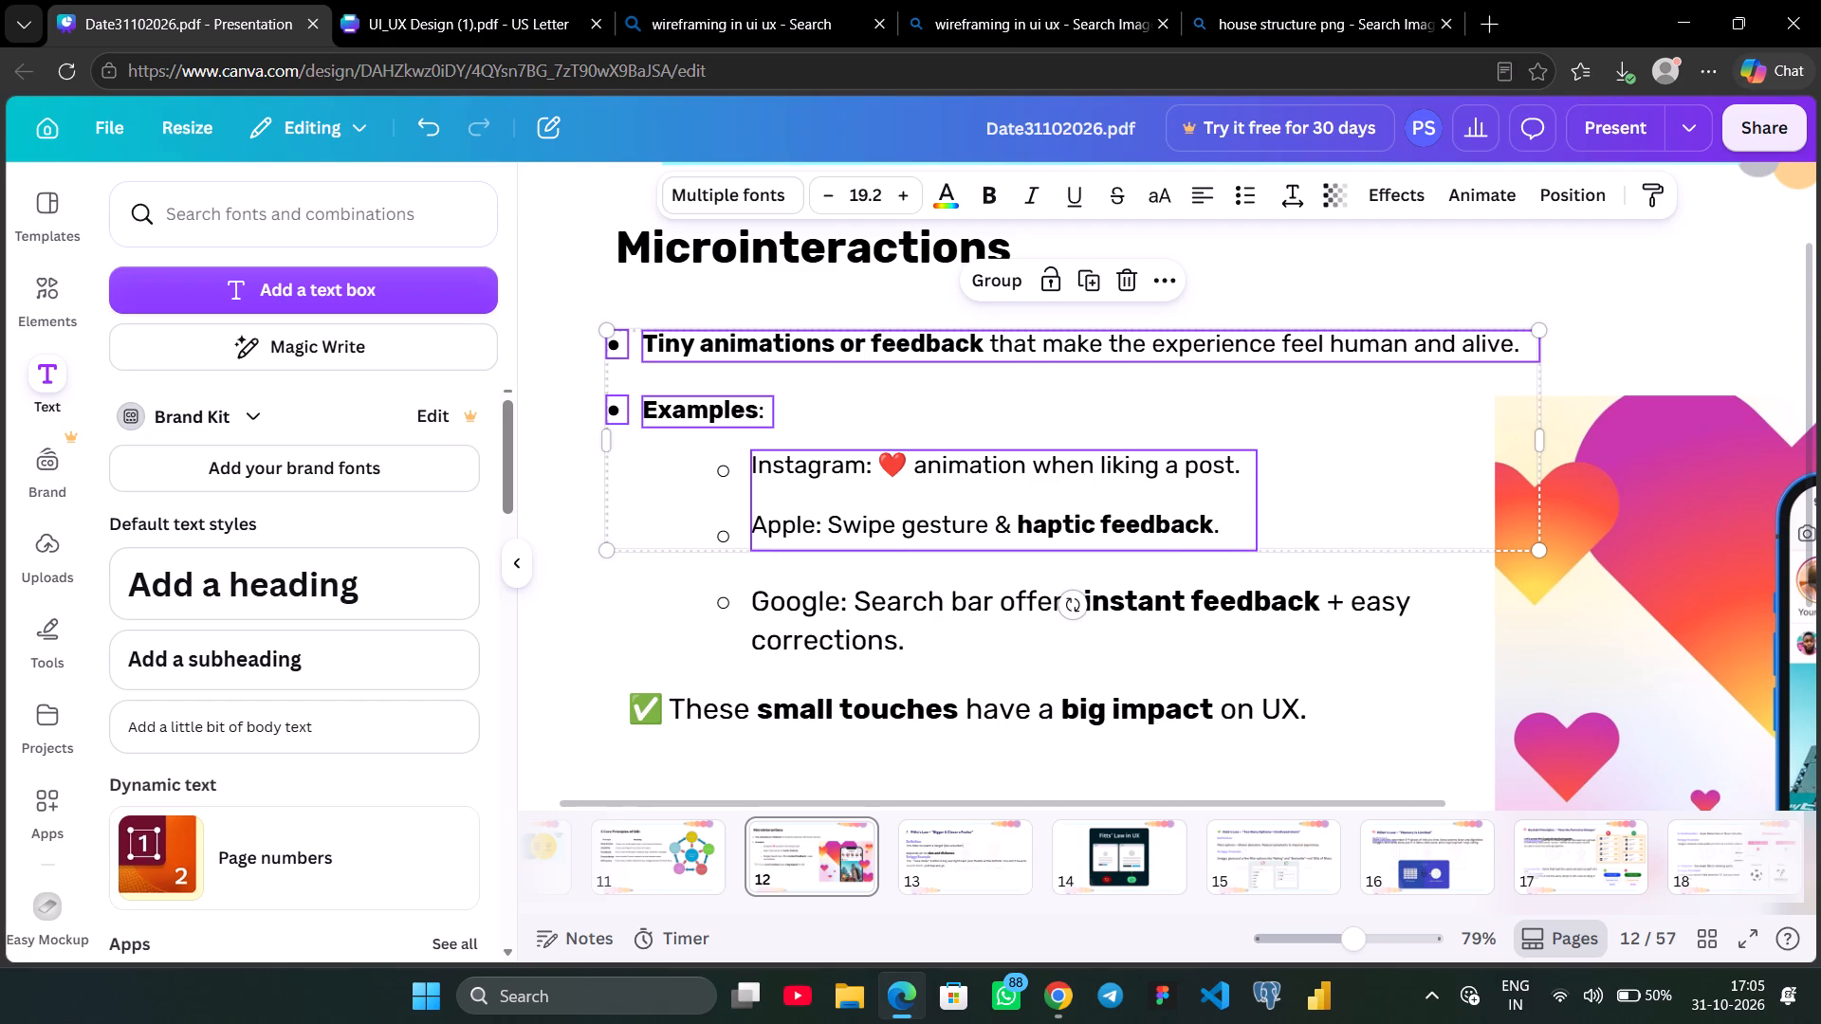
shift+click(727, 473)
shift+click(726, 527)
shift+click(841, 627)
shift+click(737, 613)
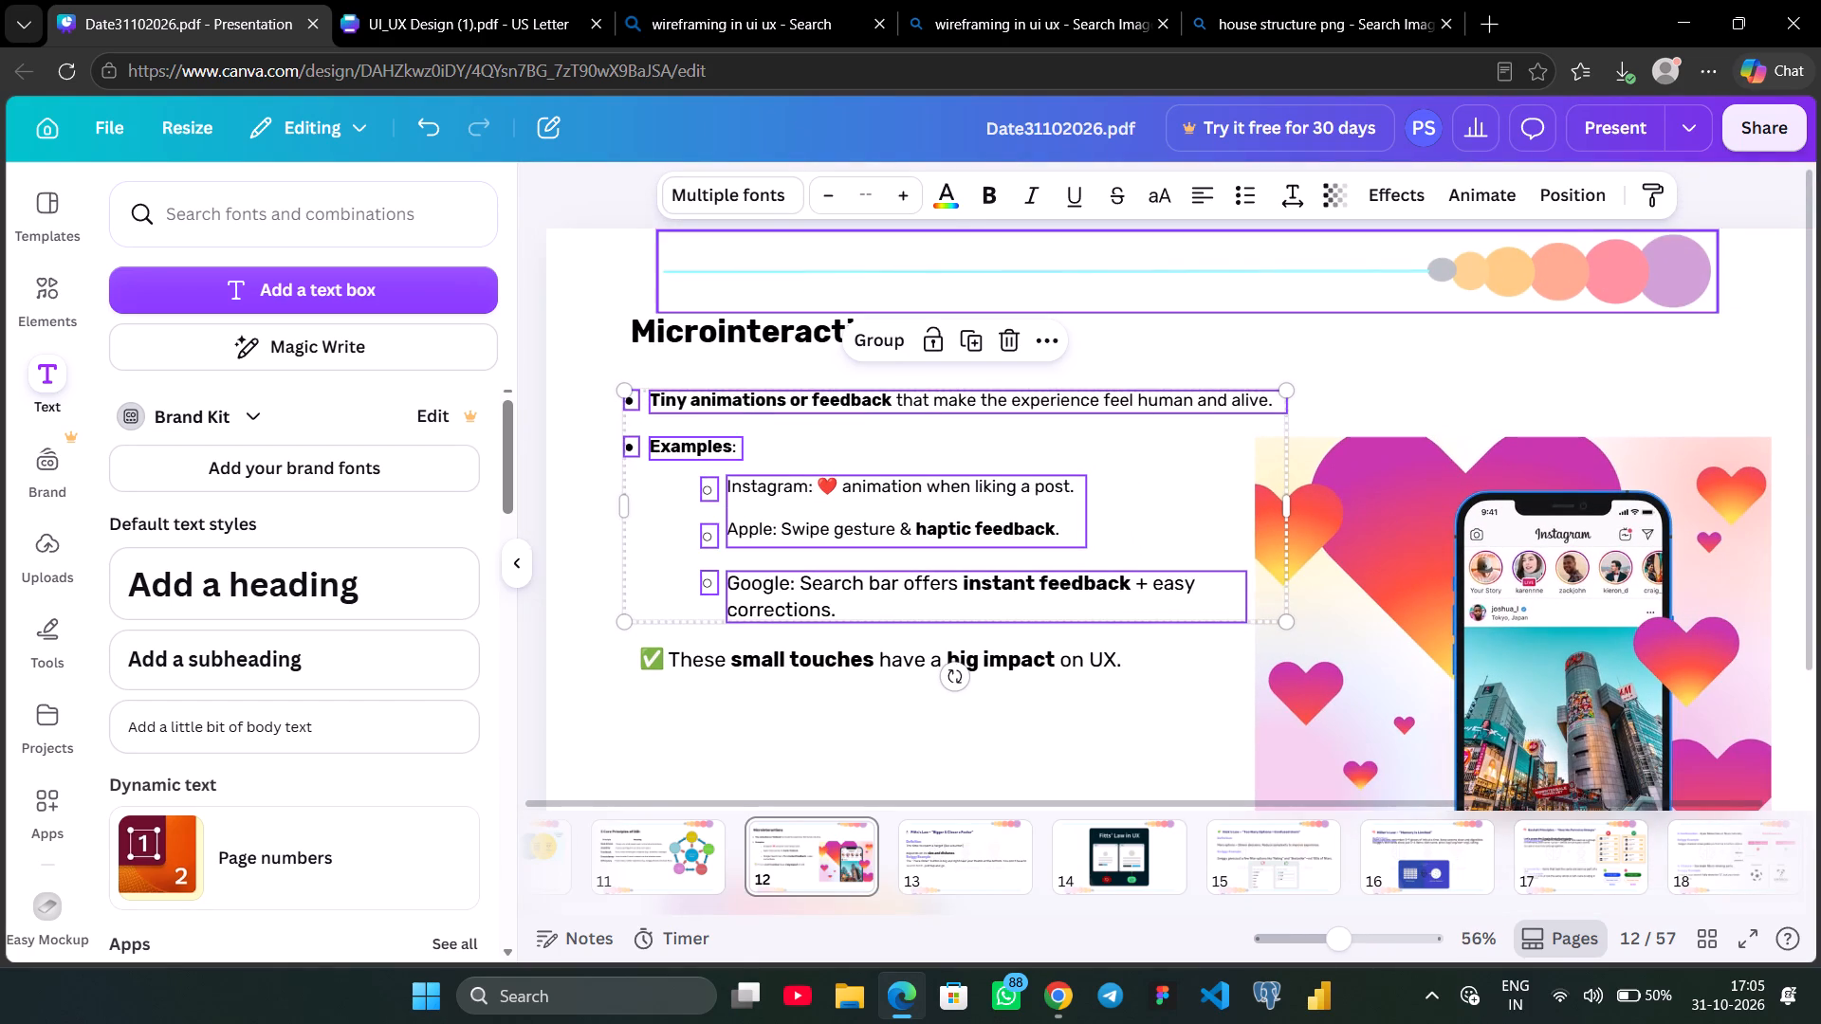
click(899, 206)
click(899, 206)
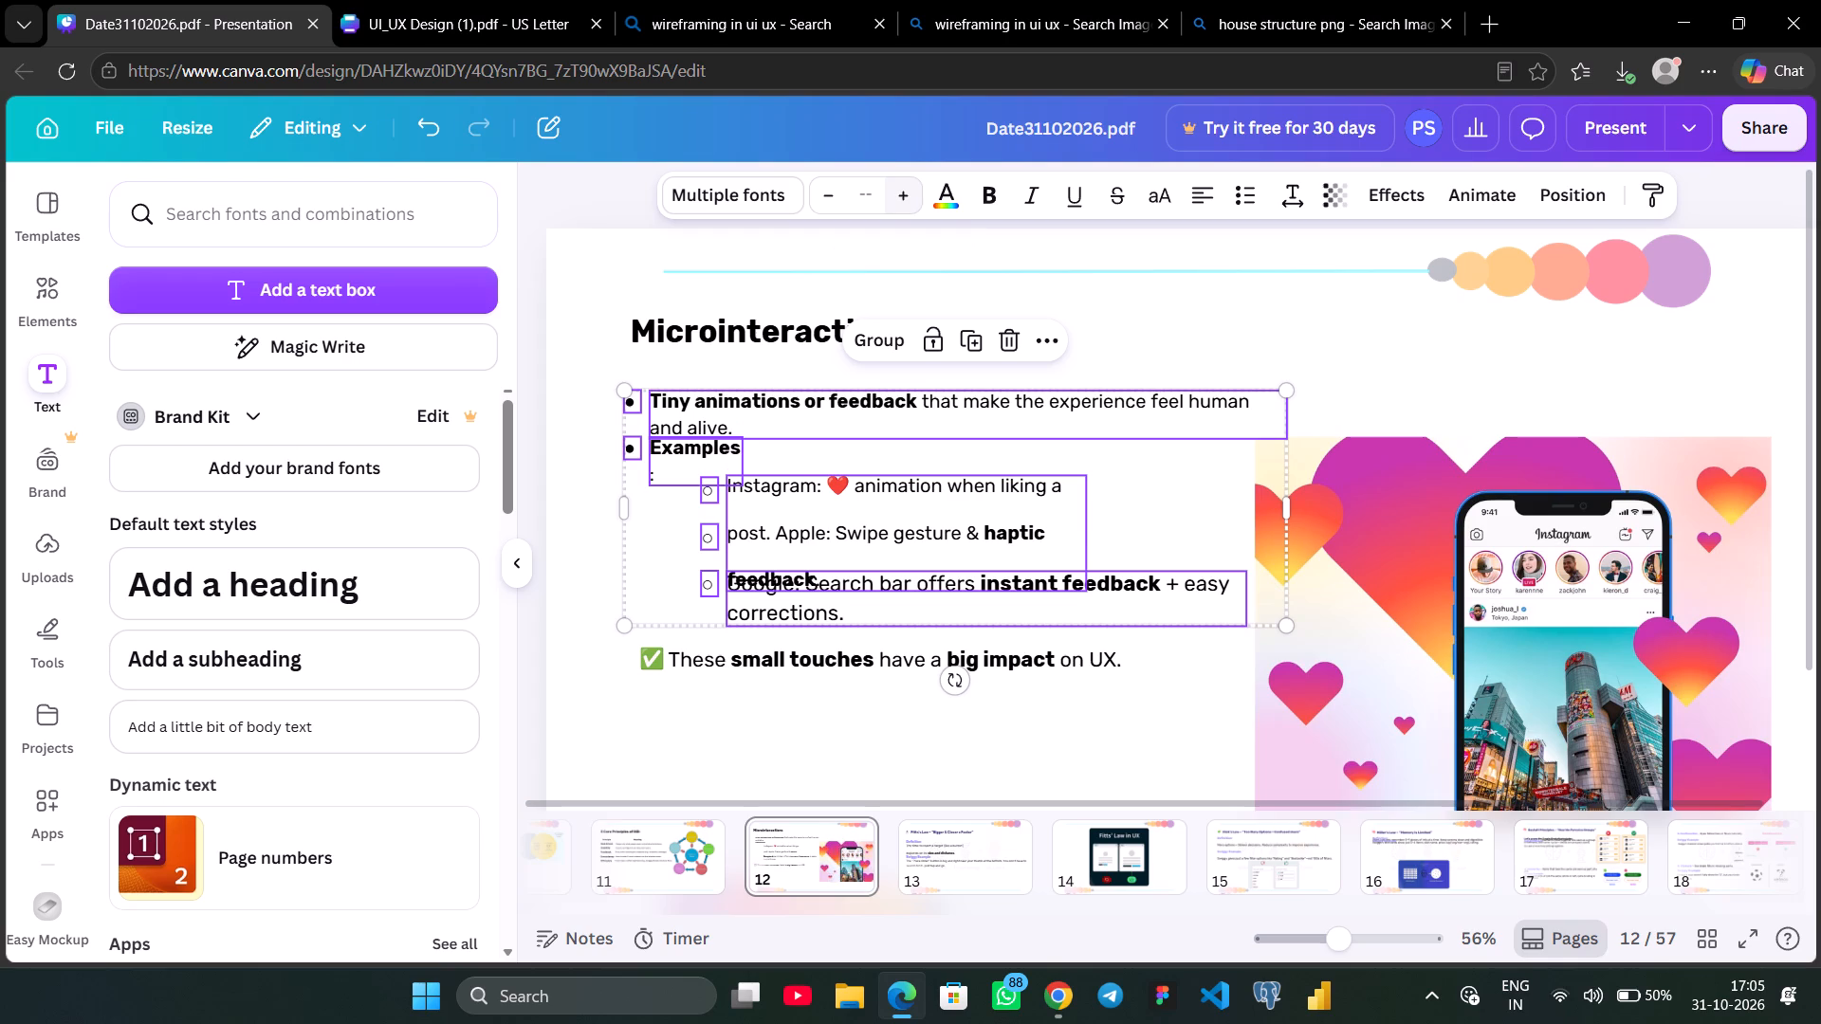
drag(1289, 509, 1352, 500)
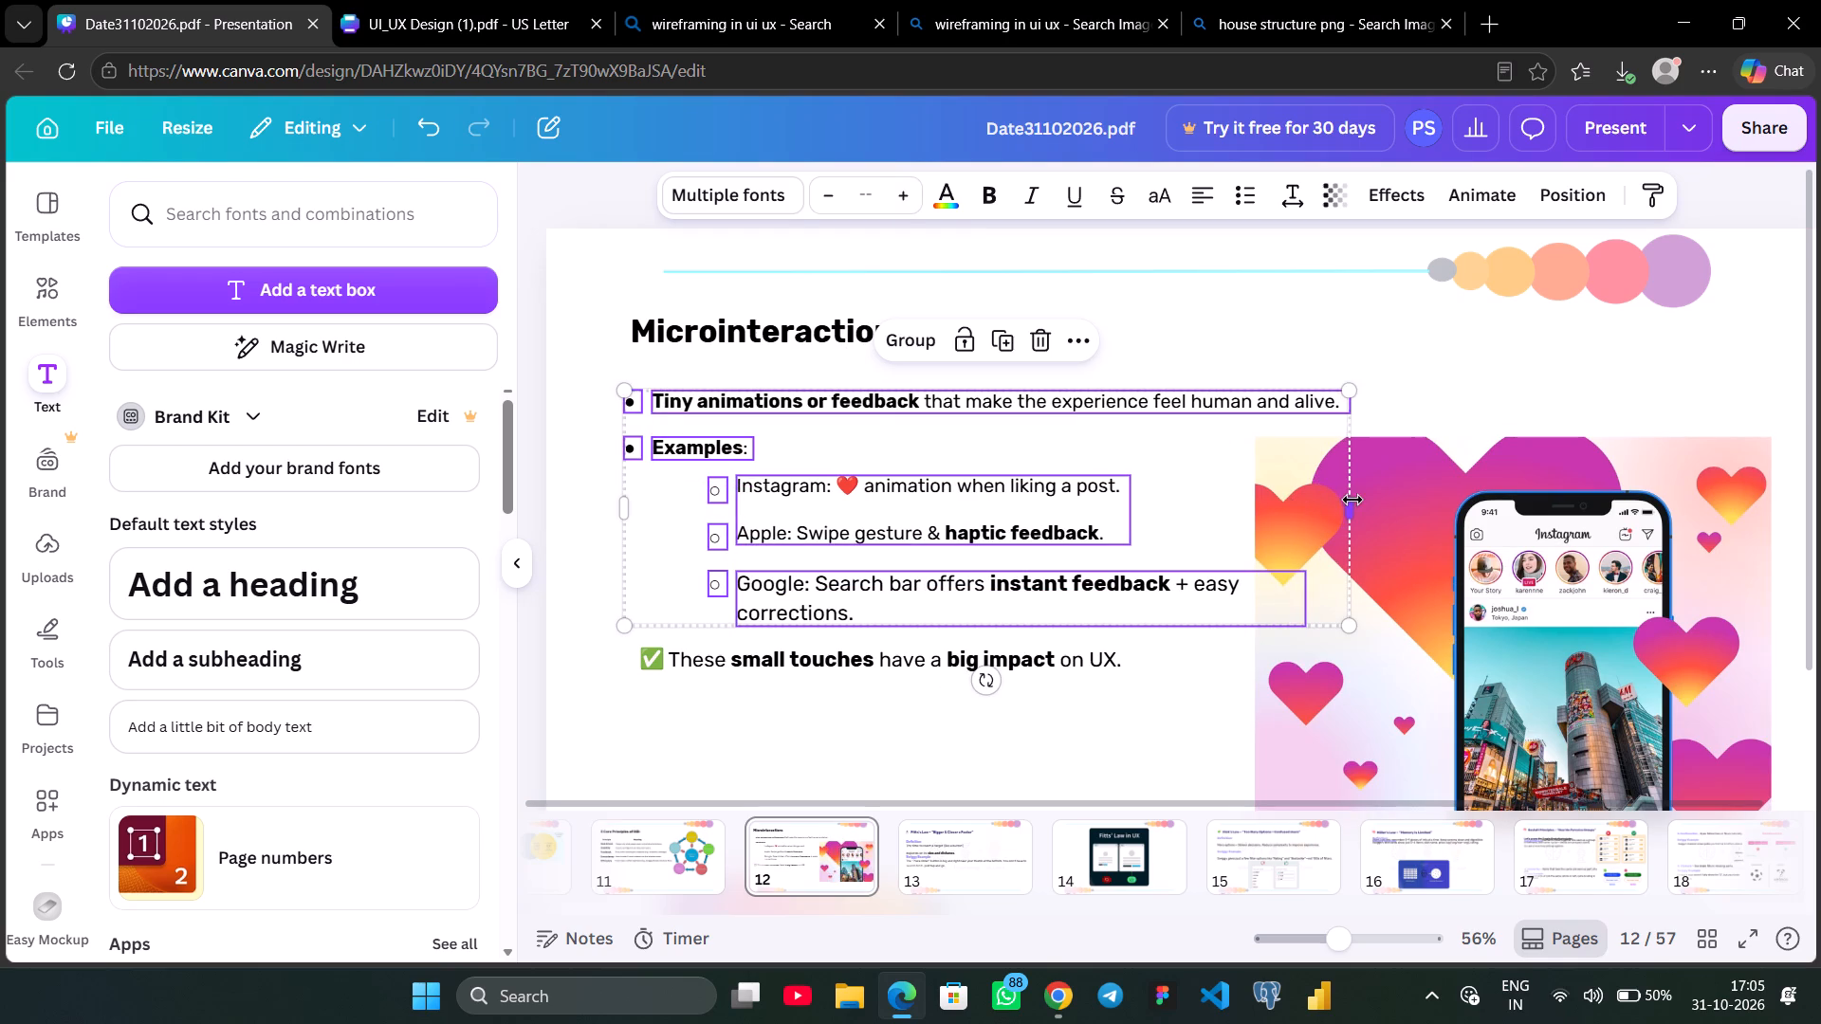
click(1391, 392)
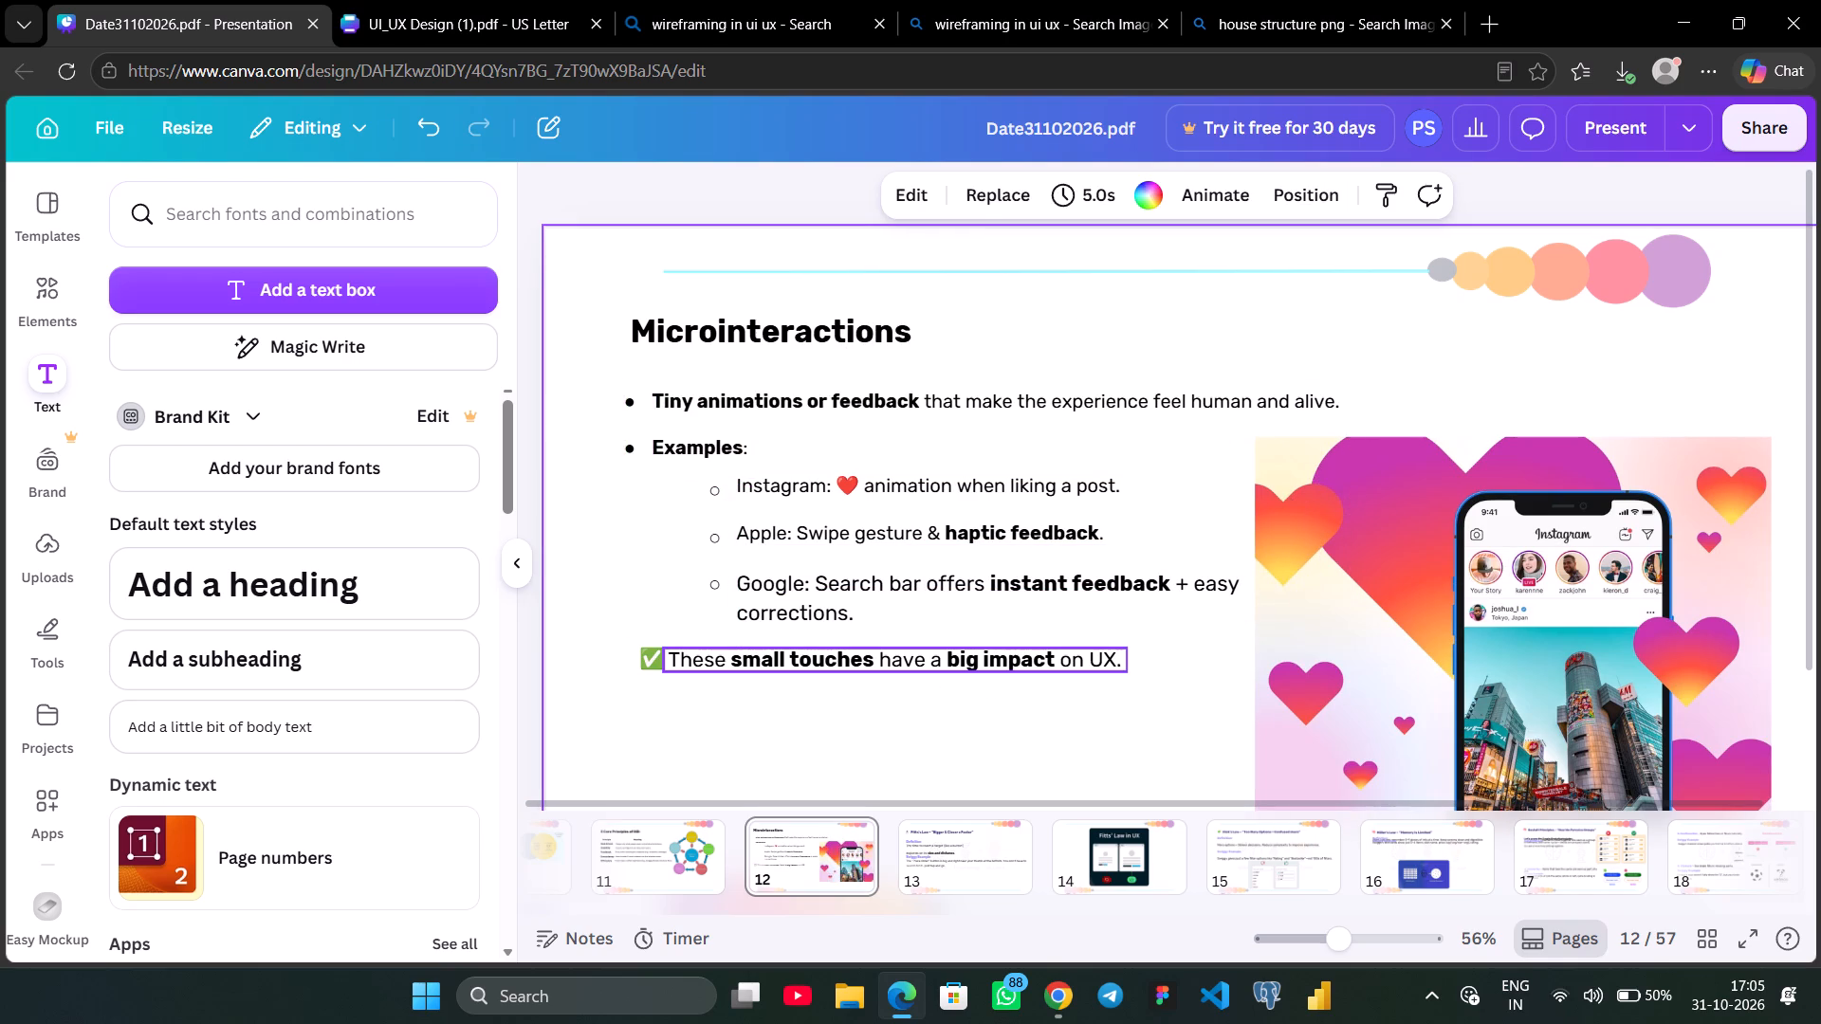
Move the closing "These small touches have a big impact on UX." line and its check mark slightly down, away from the Google example.
click(817, 667)
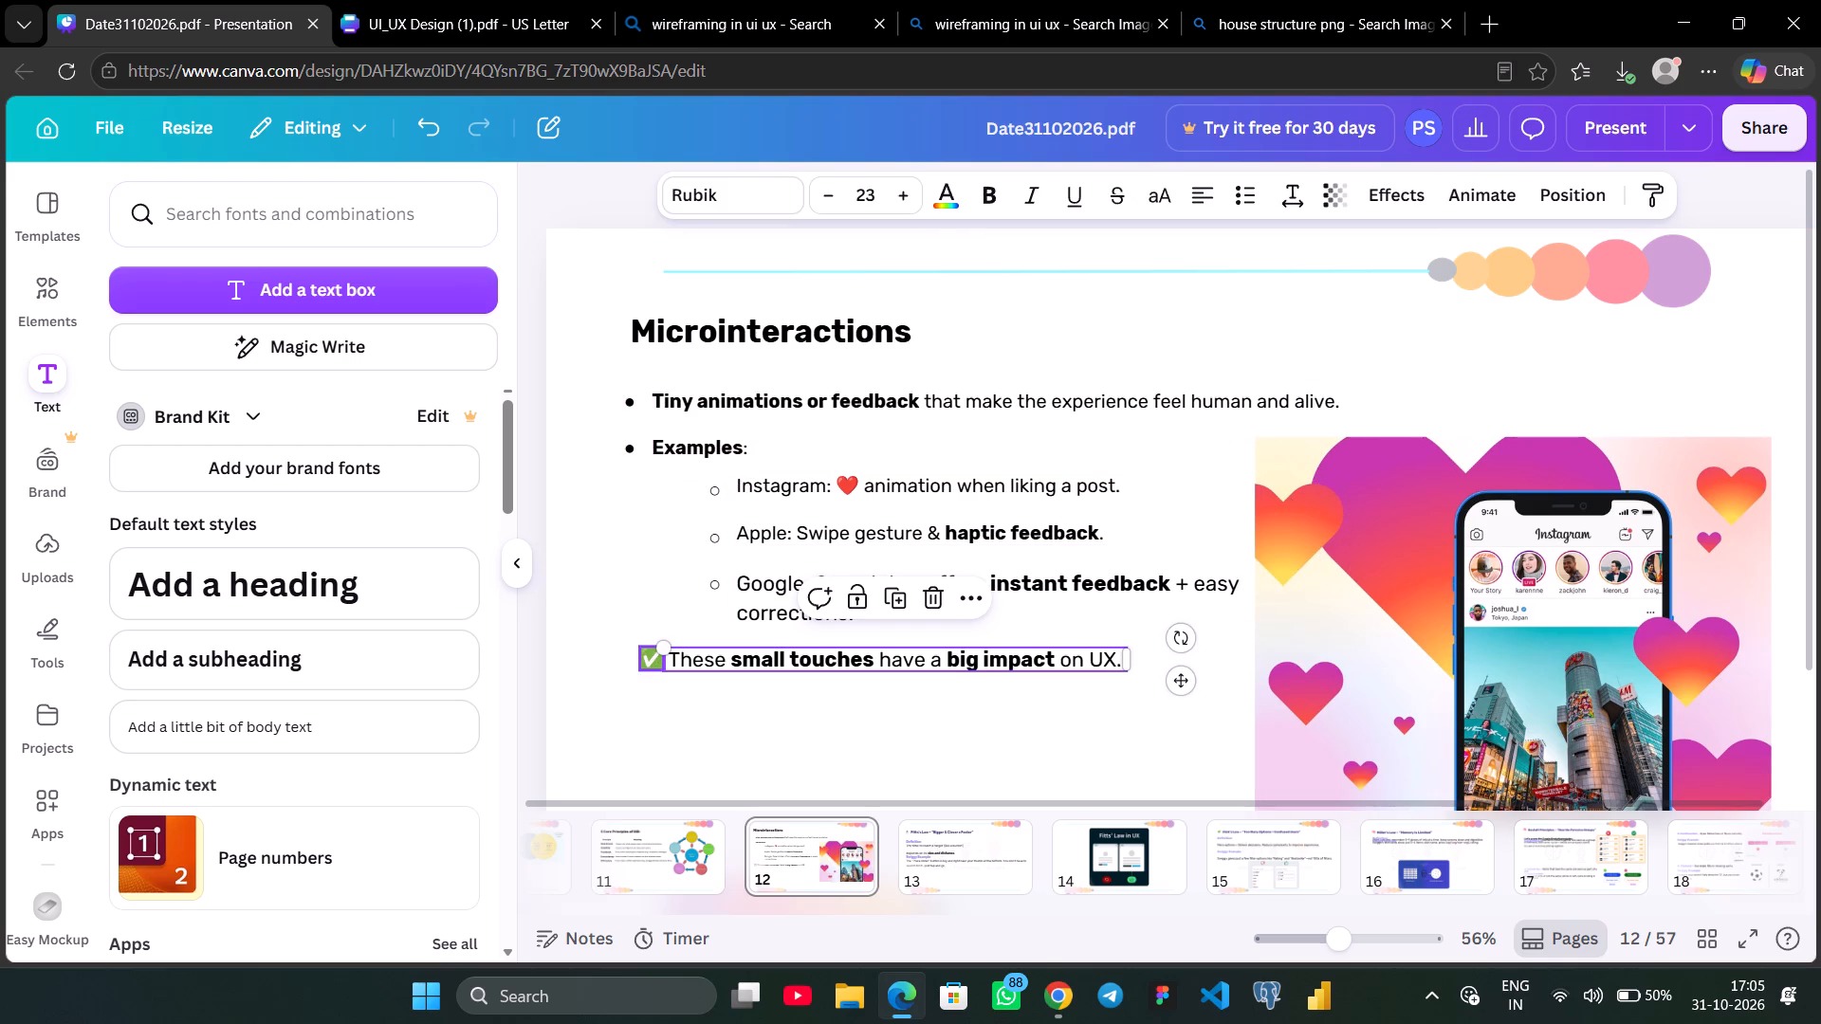
shift+click(642, 667)
key(Down)
key(Down)
key(Down)
key(Down)
key(Down)
key(Down)
key(Down)
key(Down)
key(Down)
key(Down)
key(Down)
key(Down)
key(Down)
key(Down)
key(Down)
key(Down)
key(Down)
key(Down)
key(Down)
key(Down)
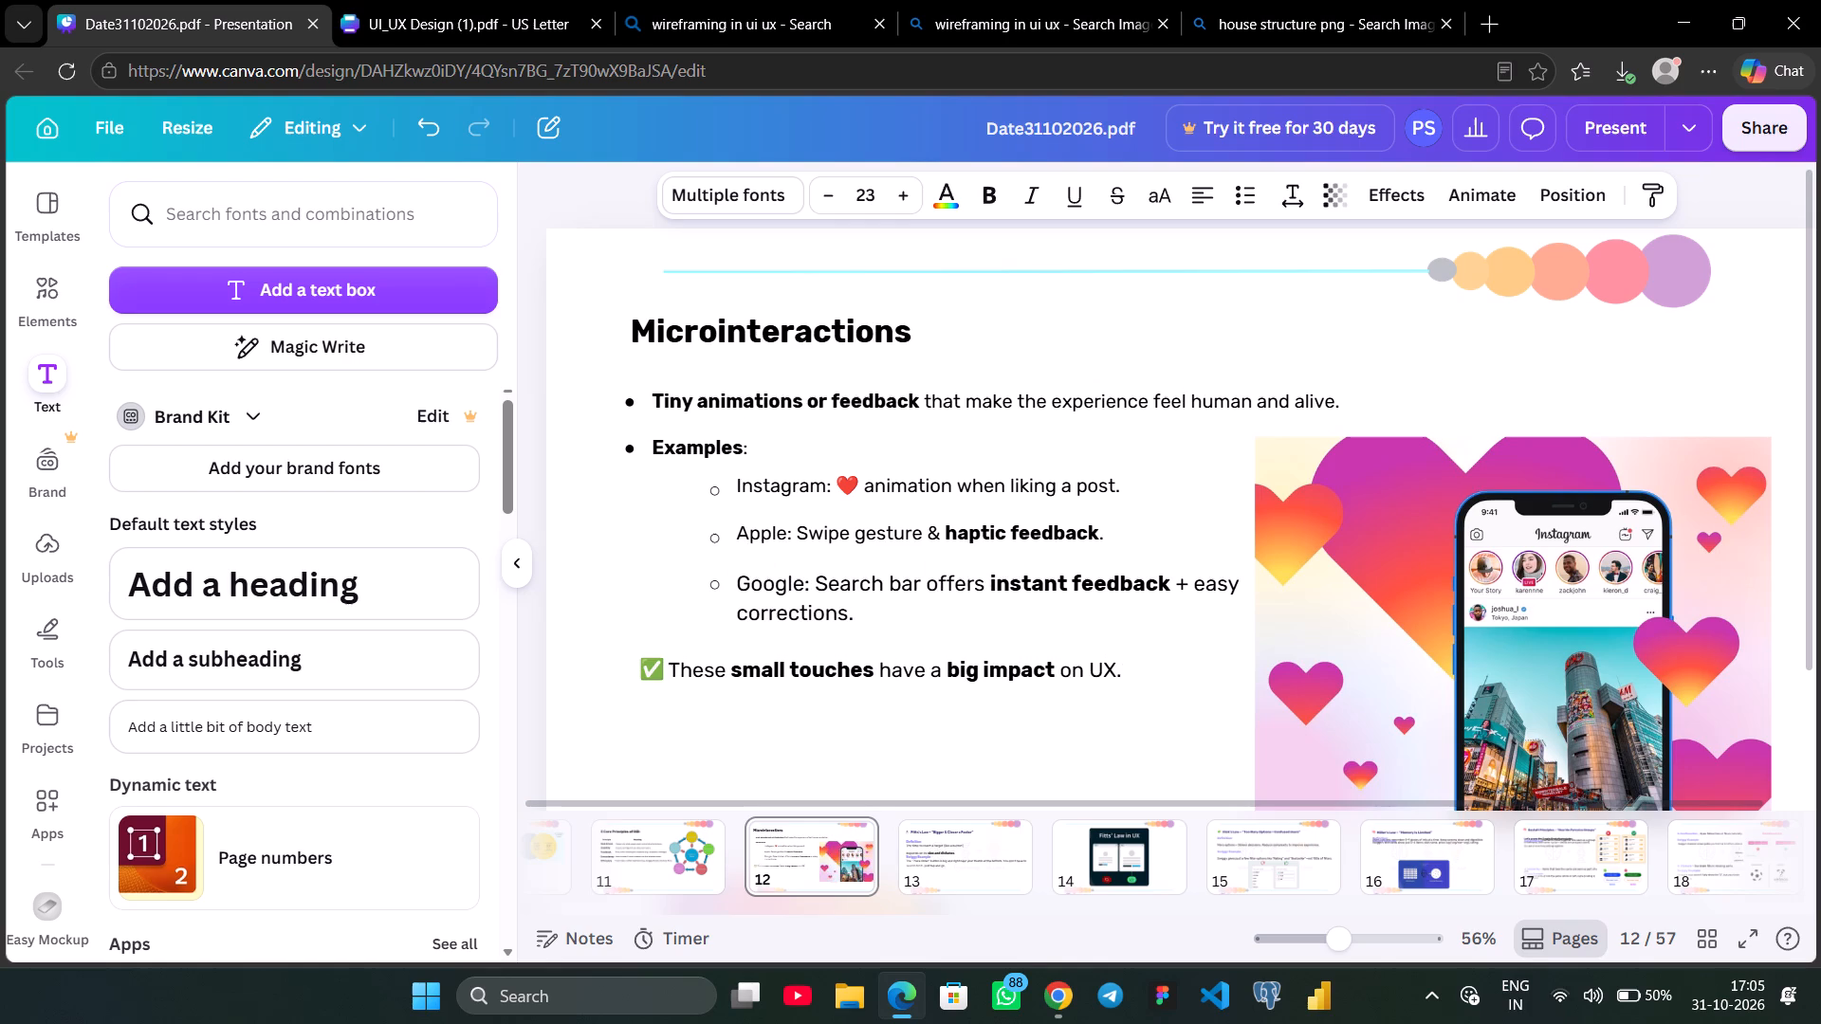
click(708, 751)
Shift the closing line's text slightly right to leave a gap after the check mark.
click(812, 695)
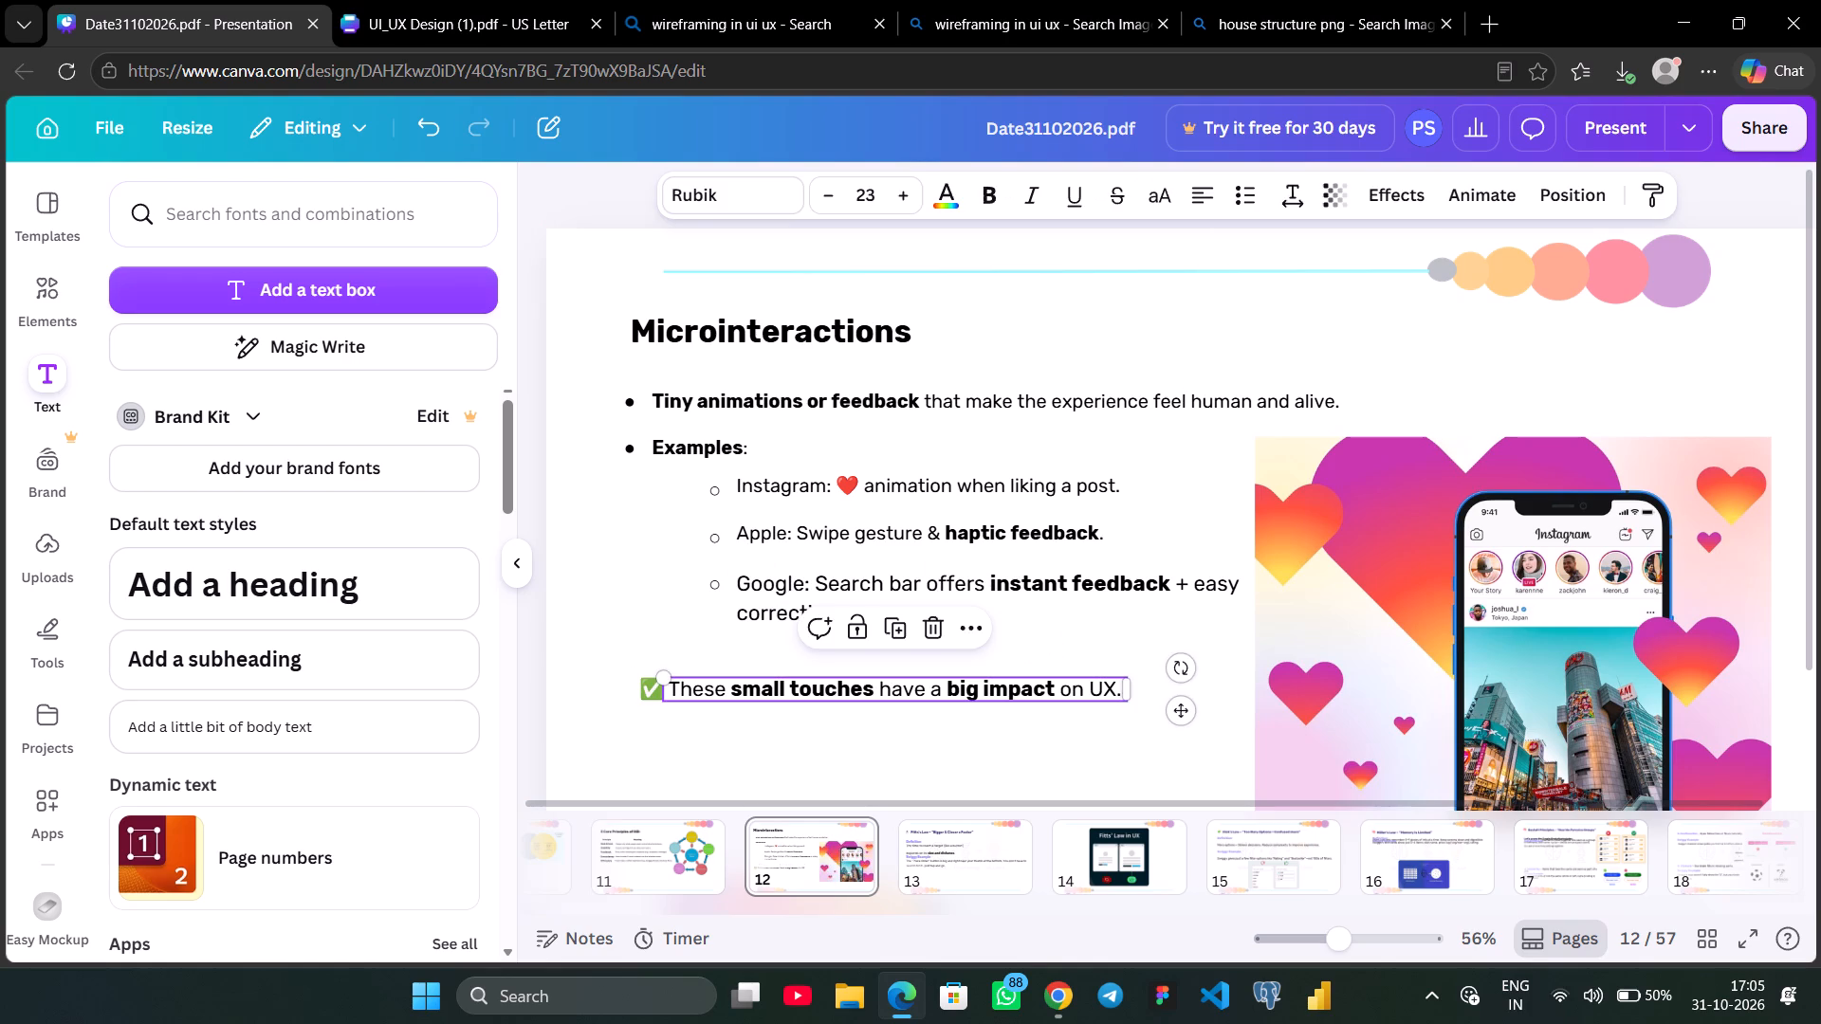
key(Right)
key(Right)
key(Right)
key(Right)
key(Right)
key(Right)
key(Right)
key(Right)
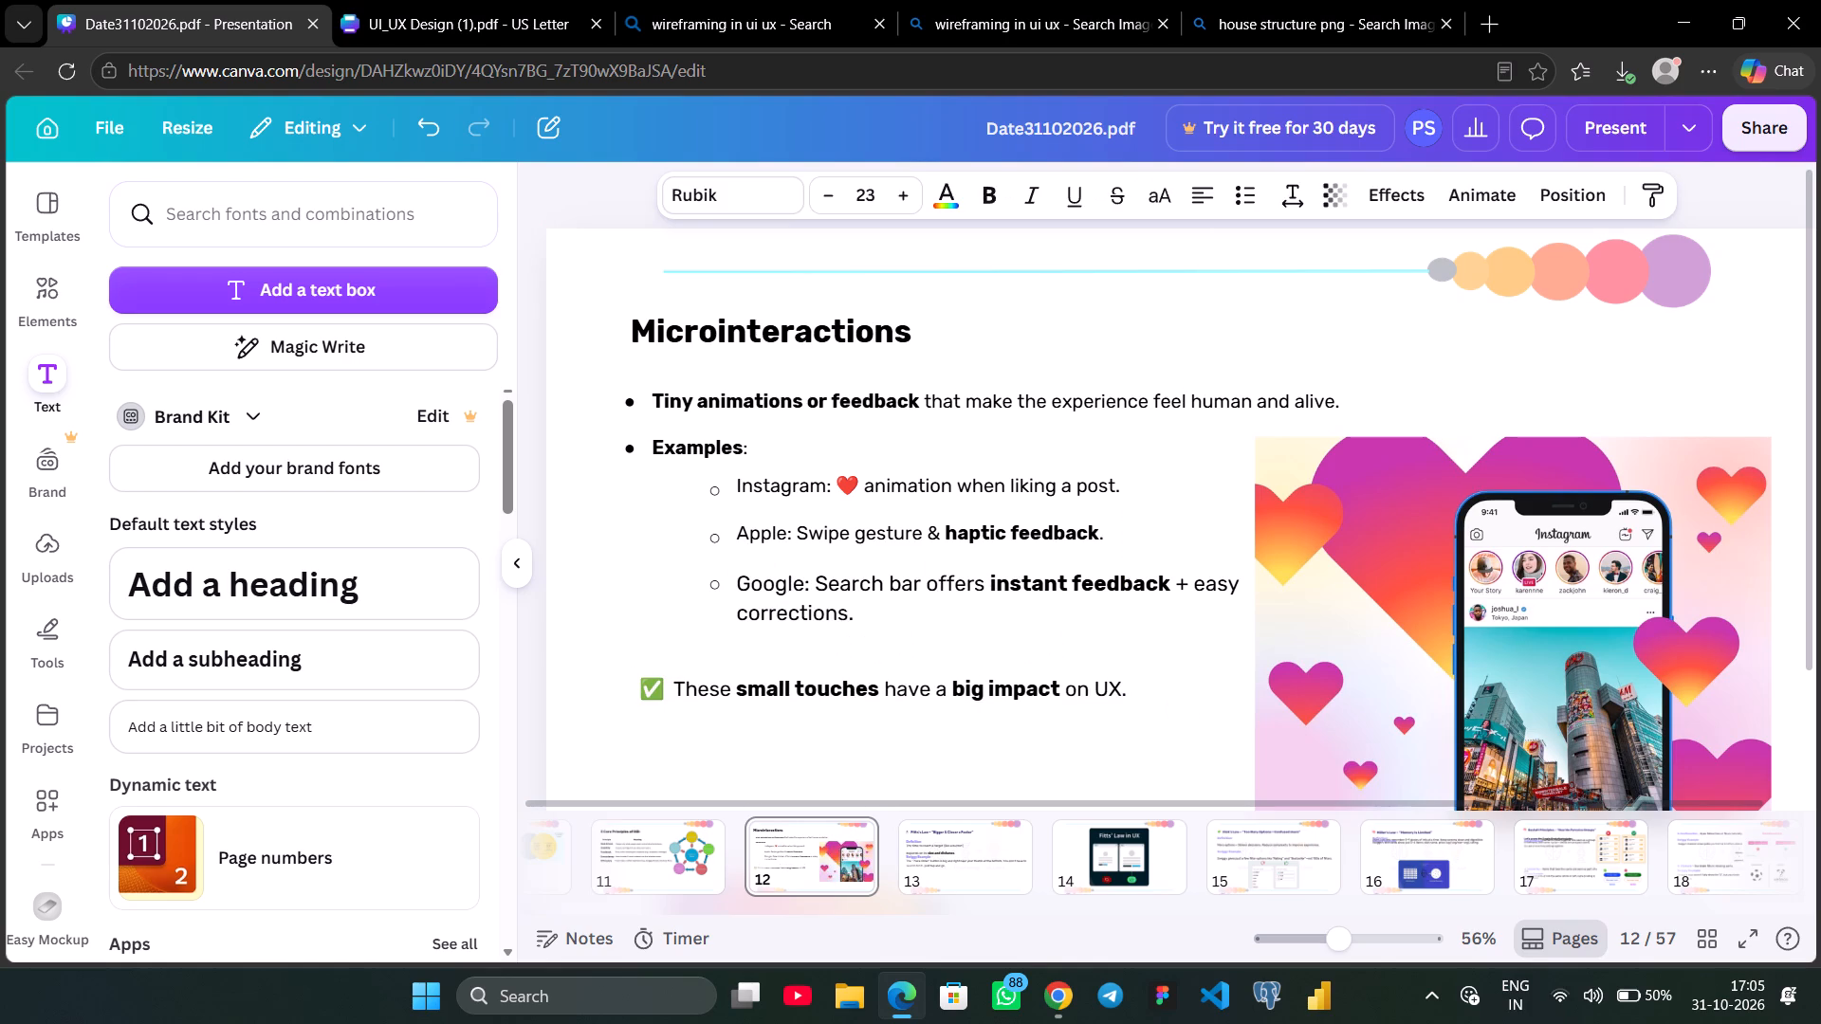
key(Right)
key(Right)
click(954, 726)
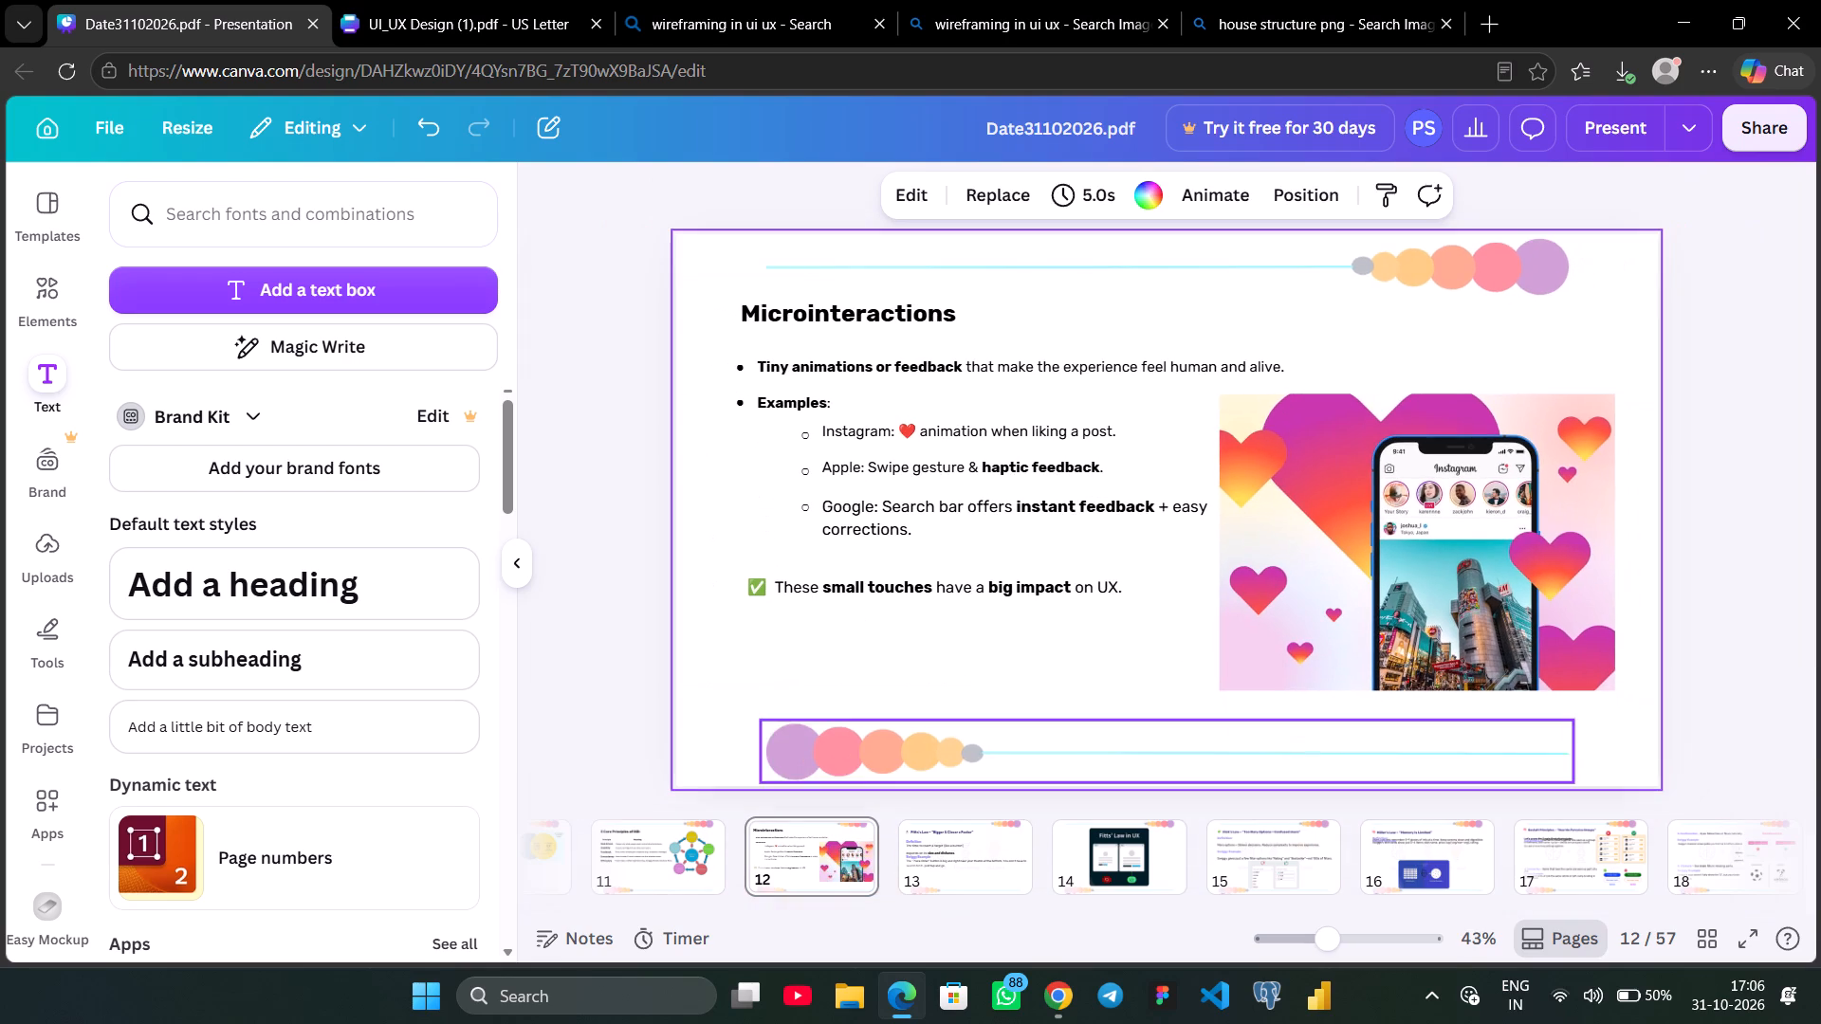
click(1707, 578)
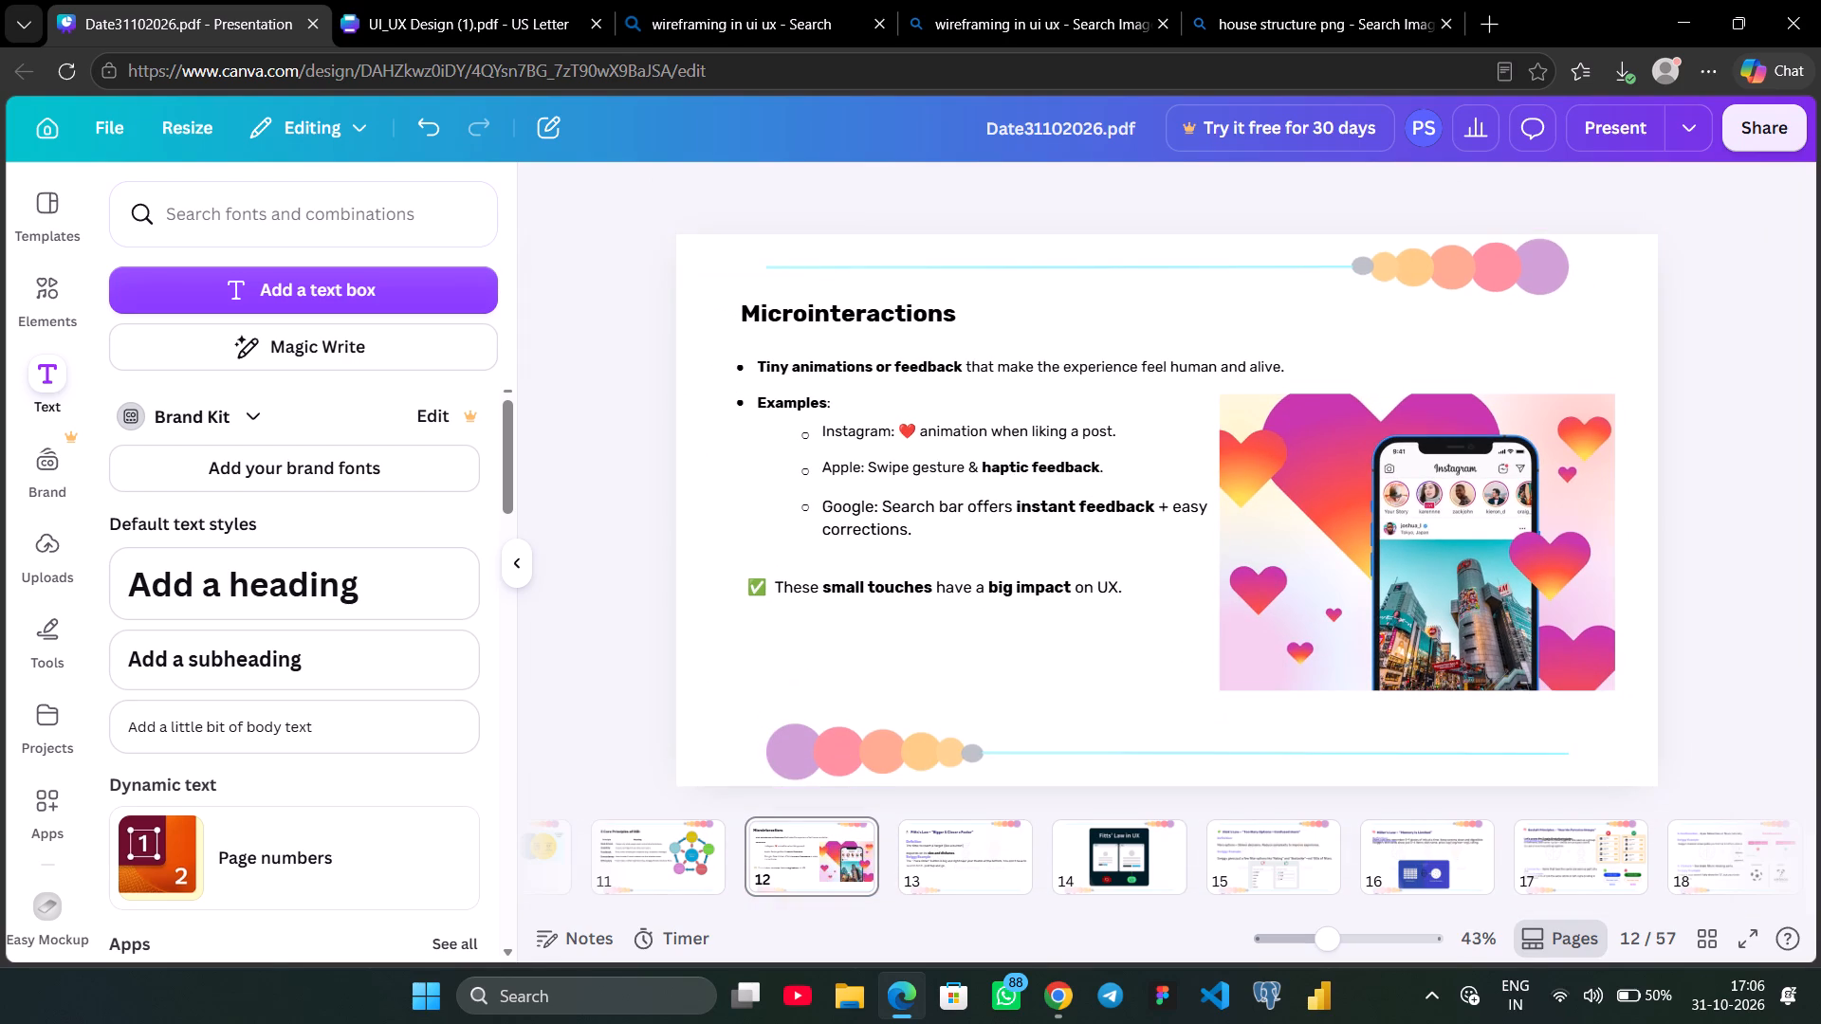
Switch to UI_UX Design (1).pdf and read through all four pages of the Lecture #7 UI pattern and components notes.
click(420, 26)
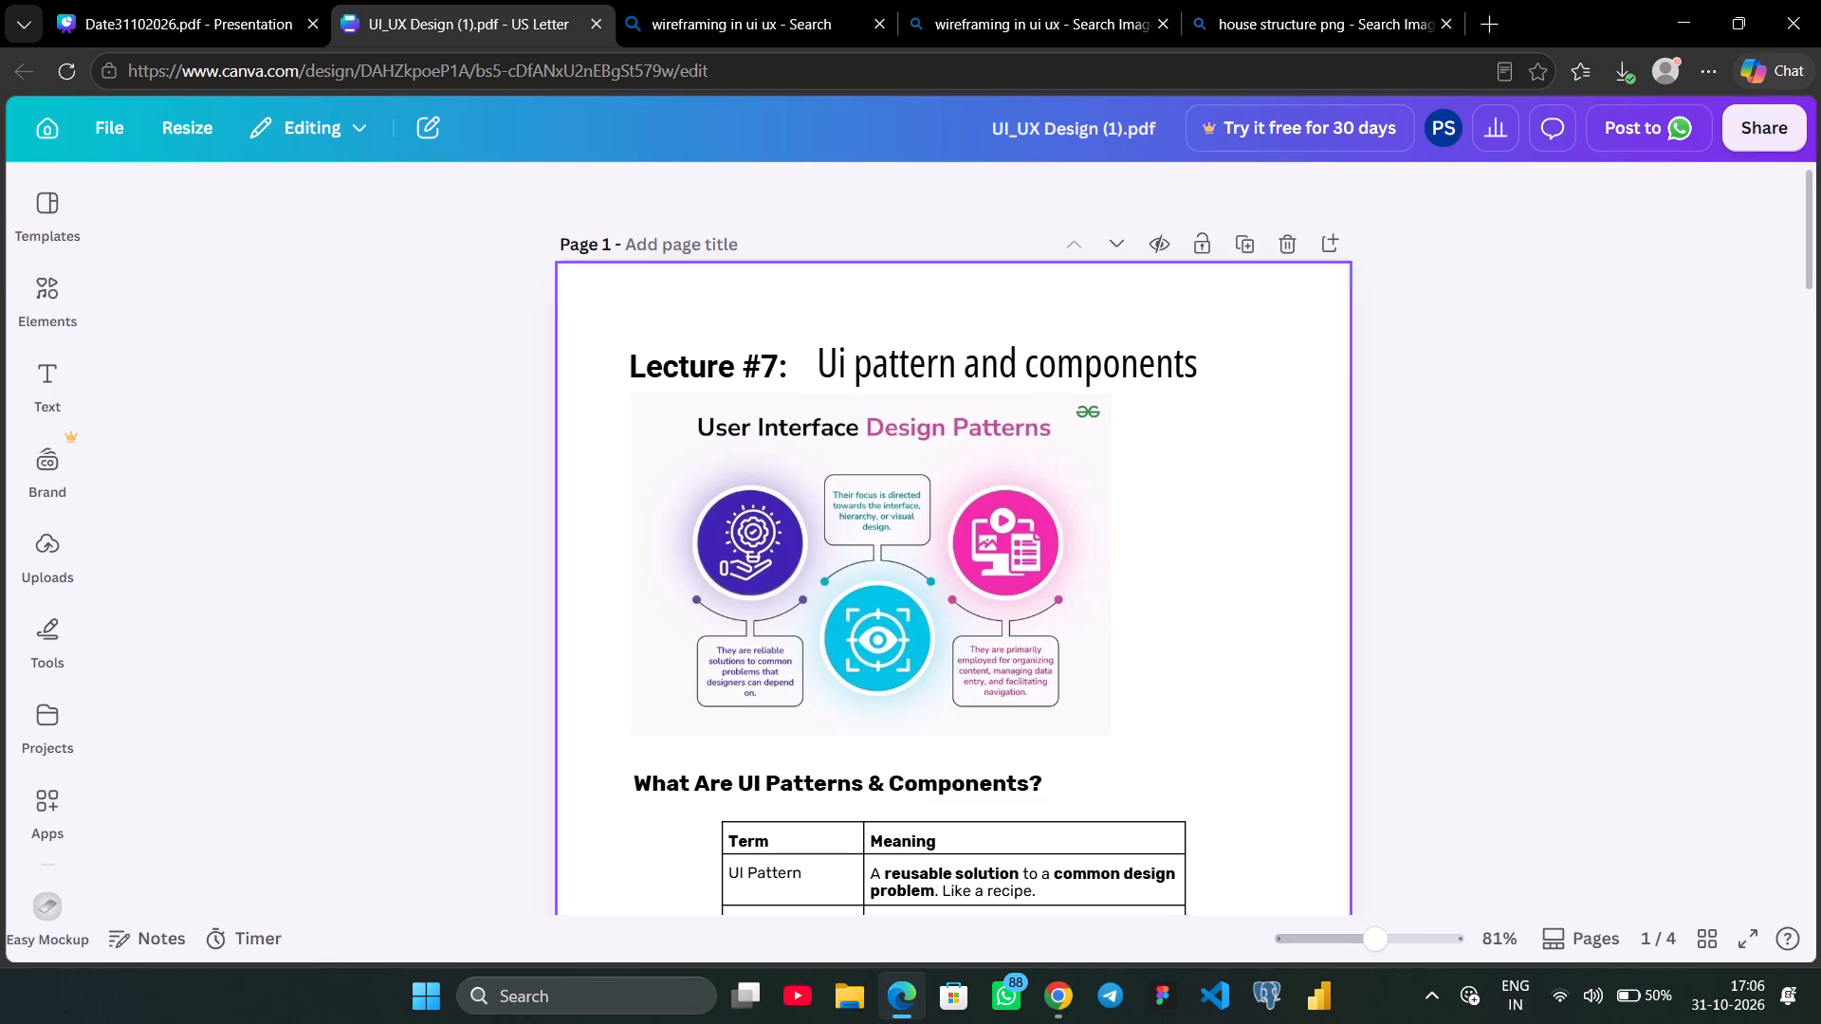
scroll(1586, 651, down, 2)
scroll(1586, 651, up, 1)
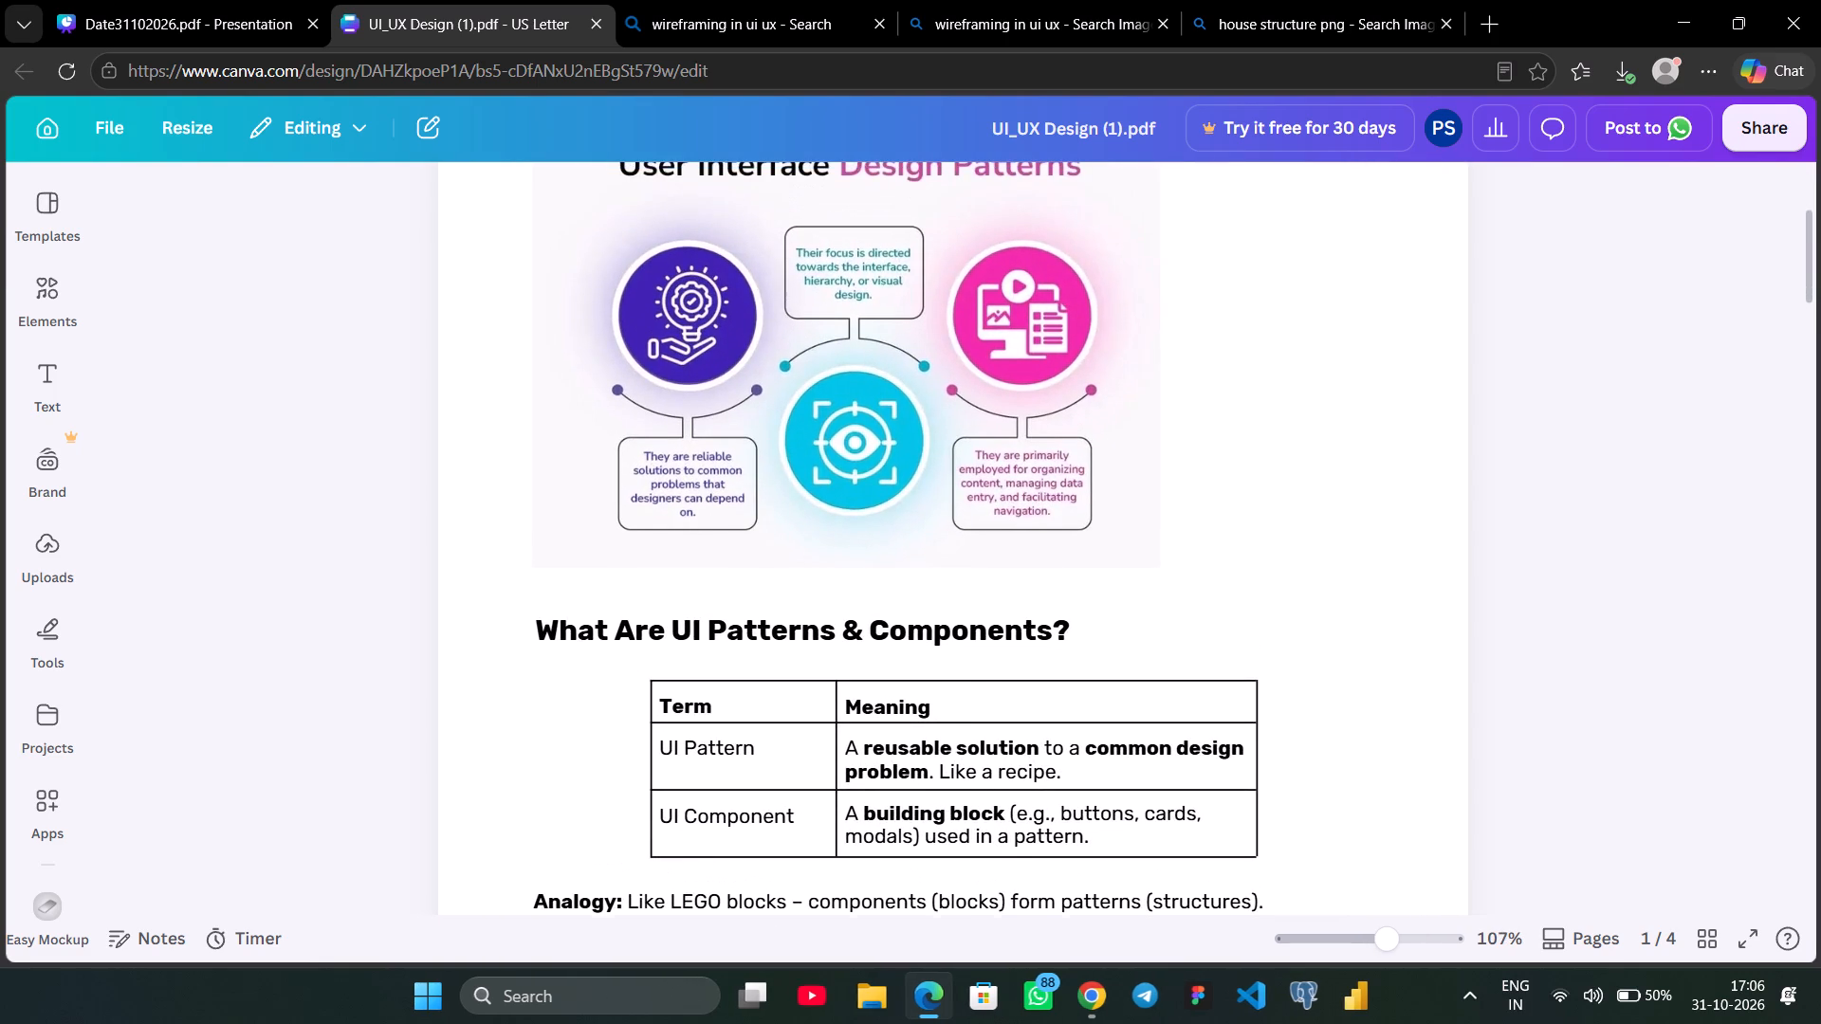
scroll(1586, 651, up, 1)
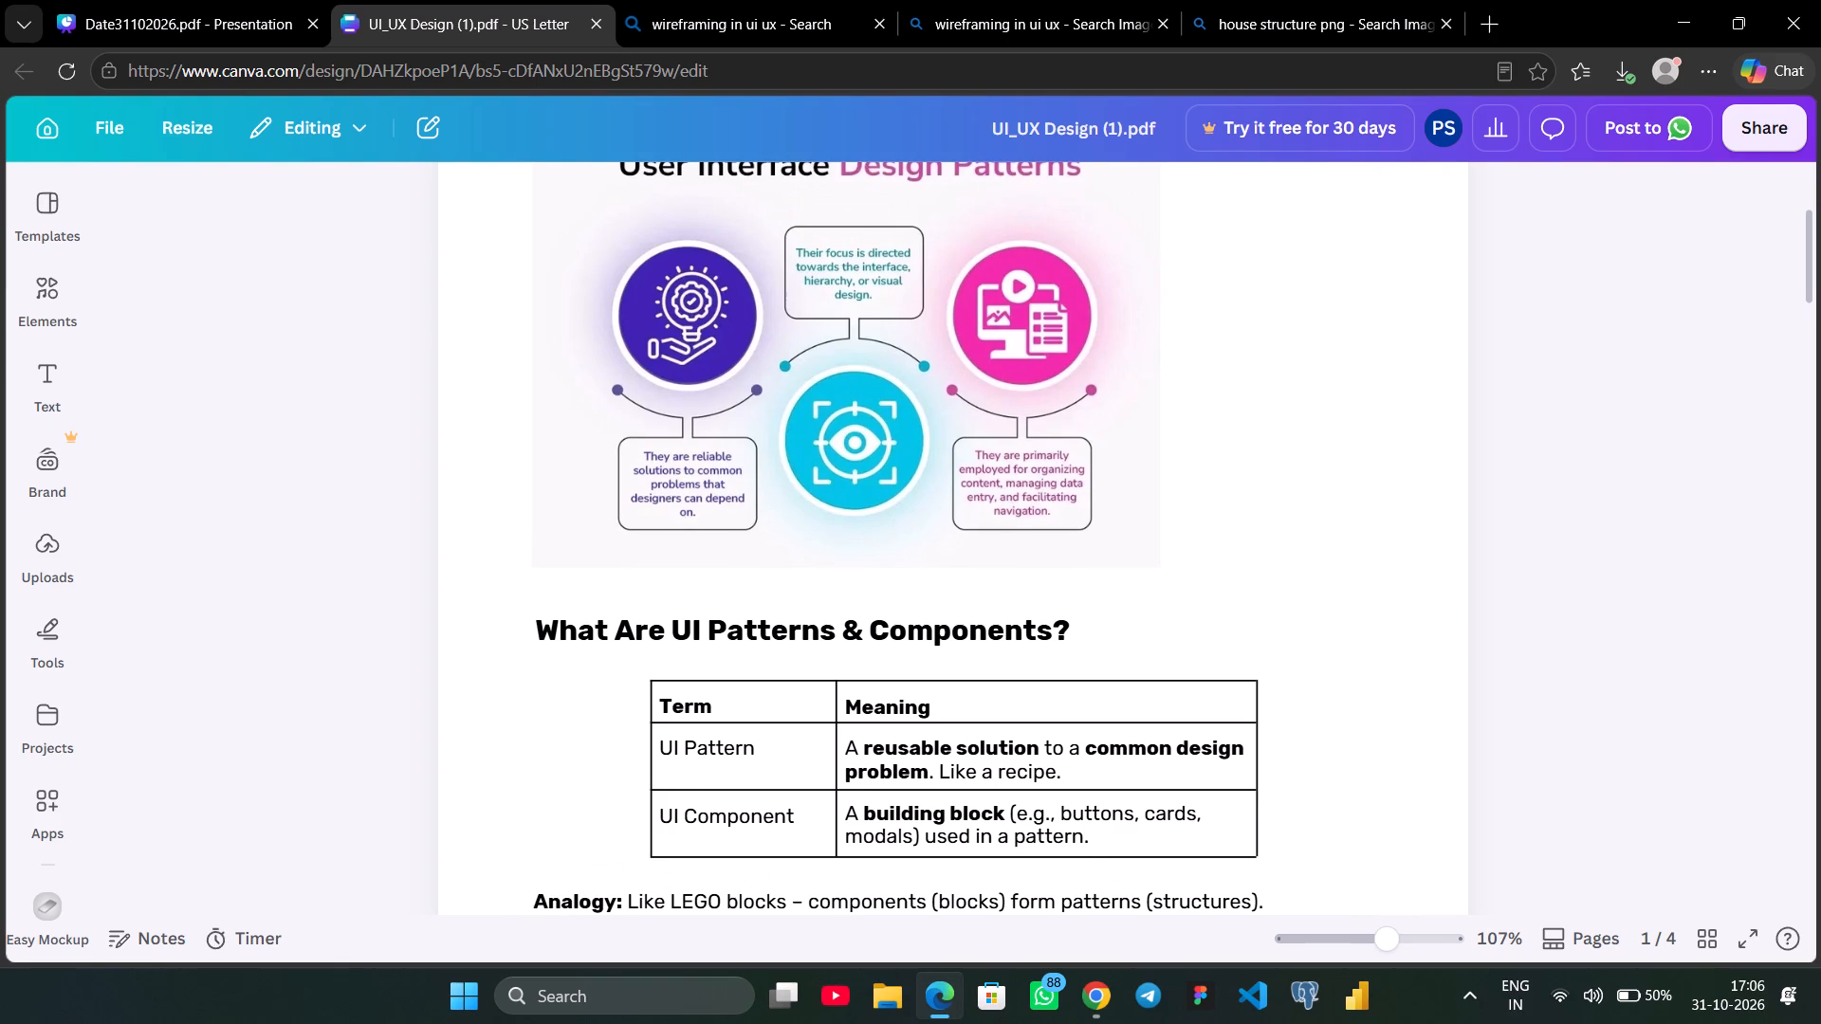
scroll(1586, 651, up, 1)
scroll(1586, 651, down, 4)
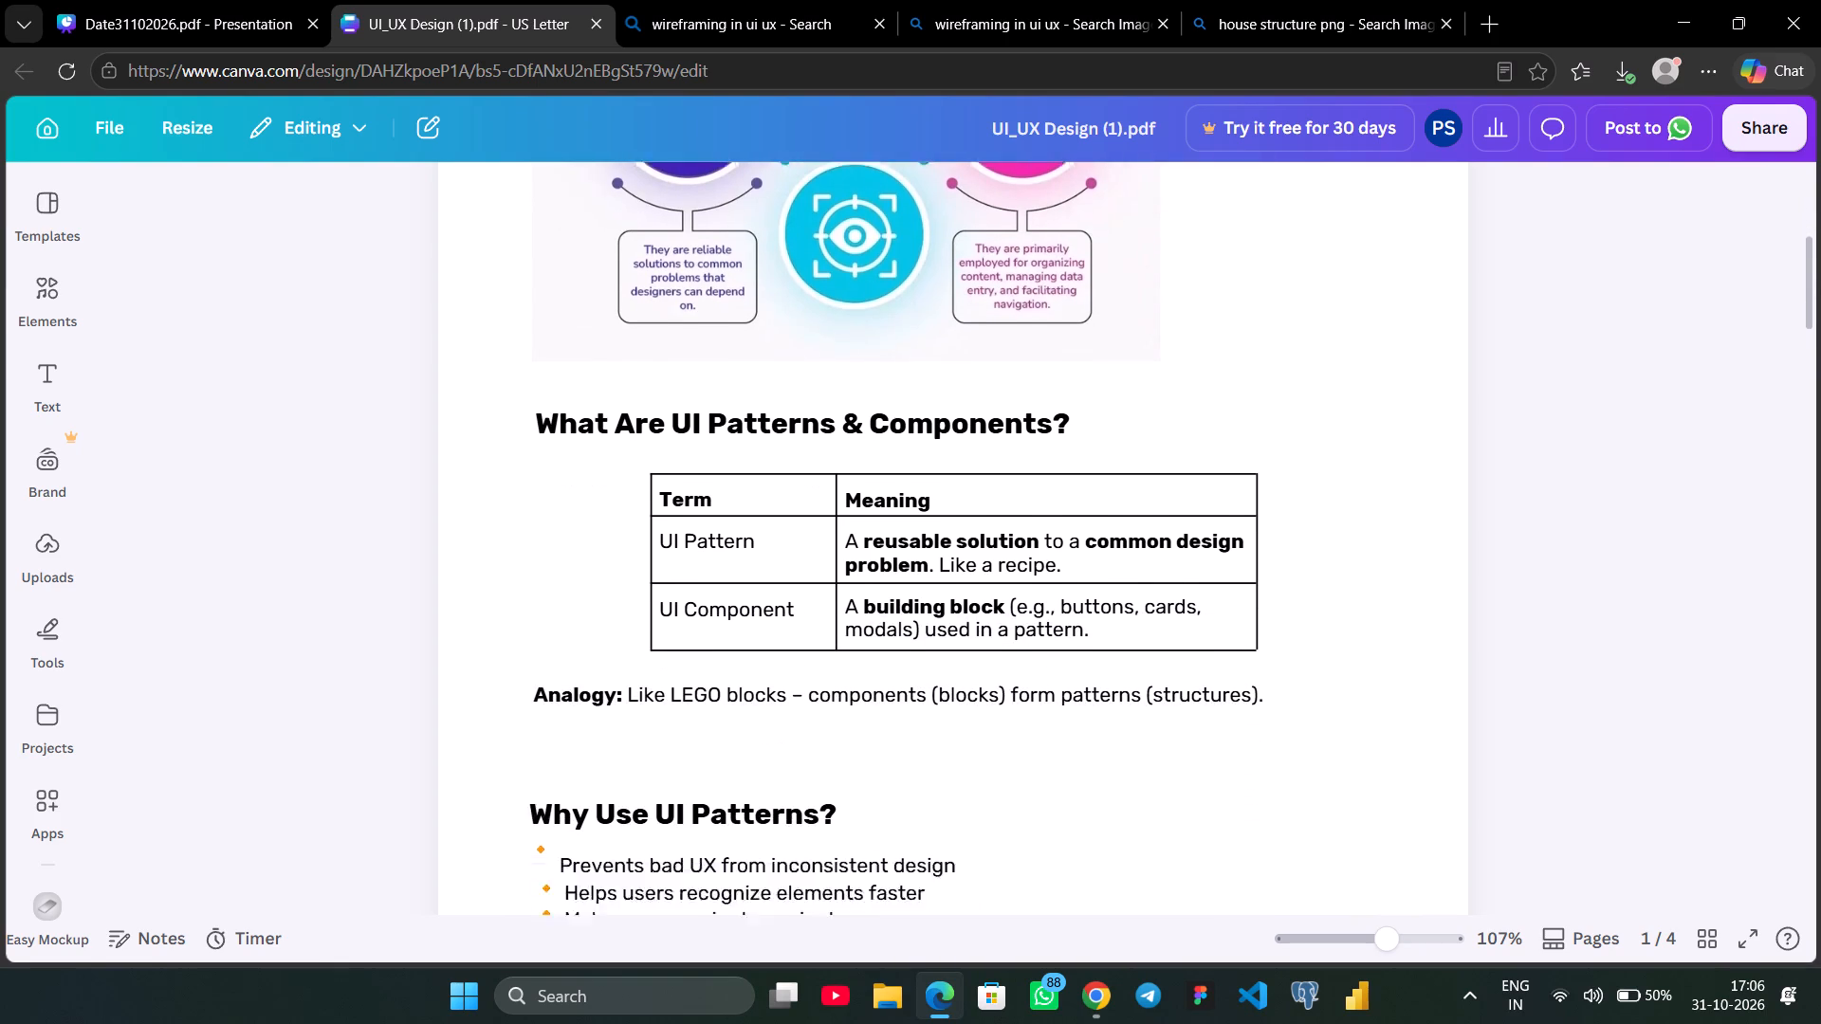
scroll(1586, 651, down, 2)
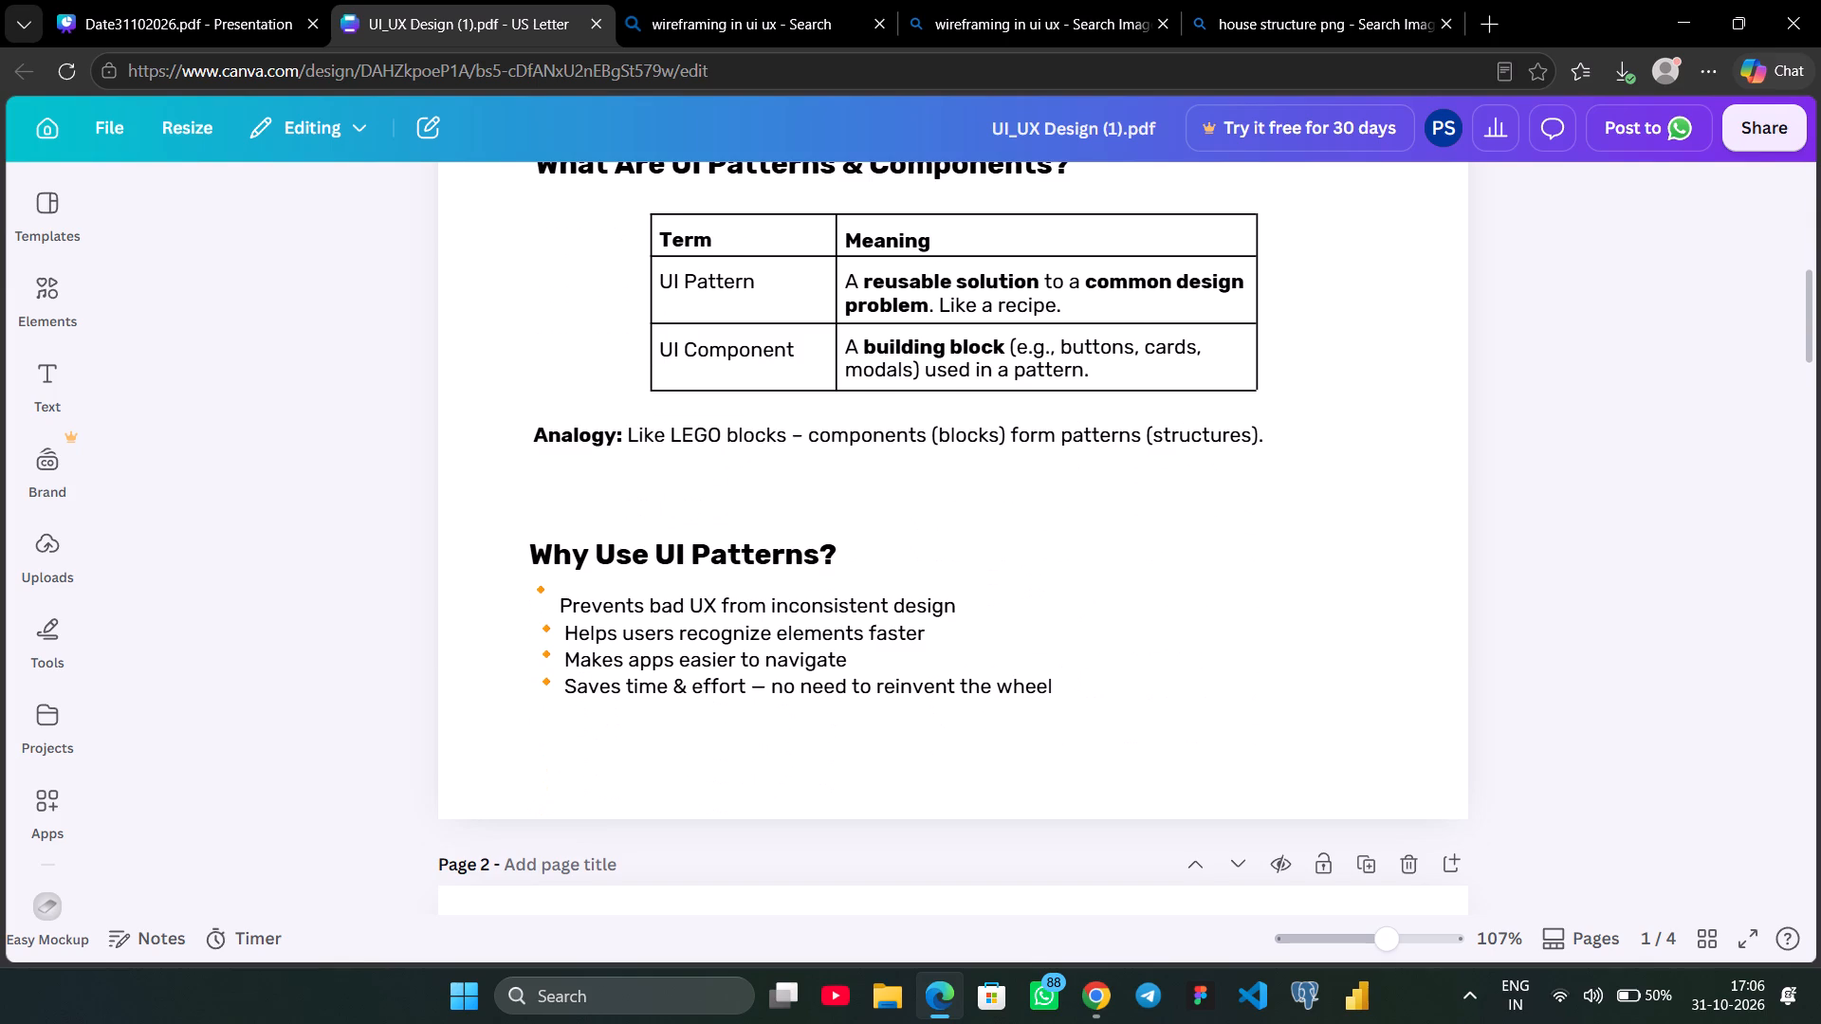
scroll(1586, 651, down, 1)
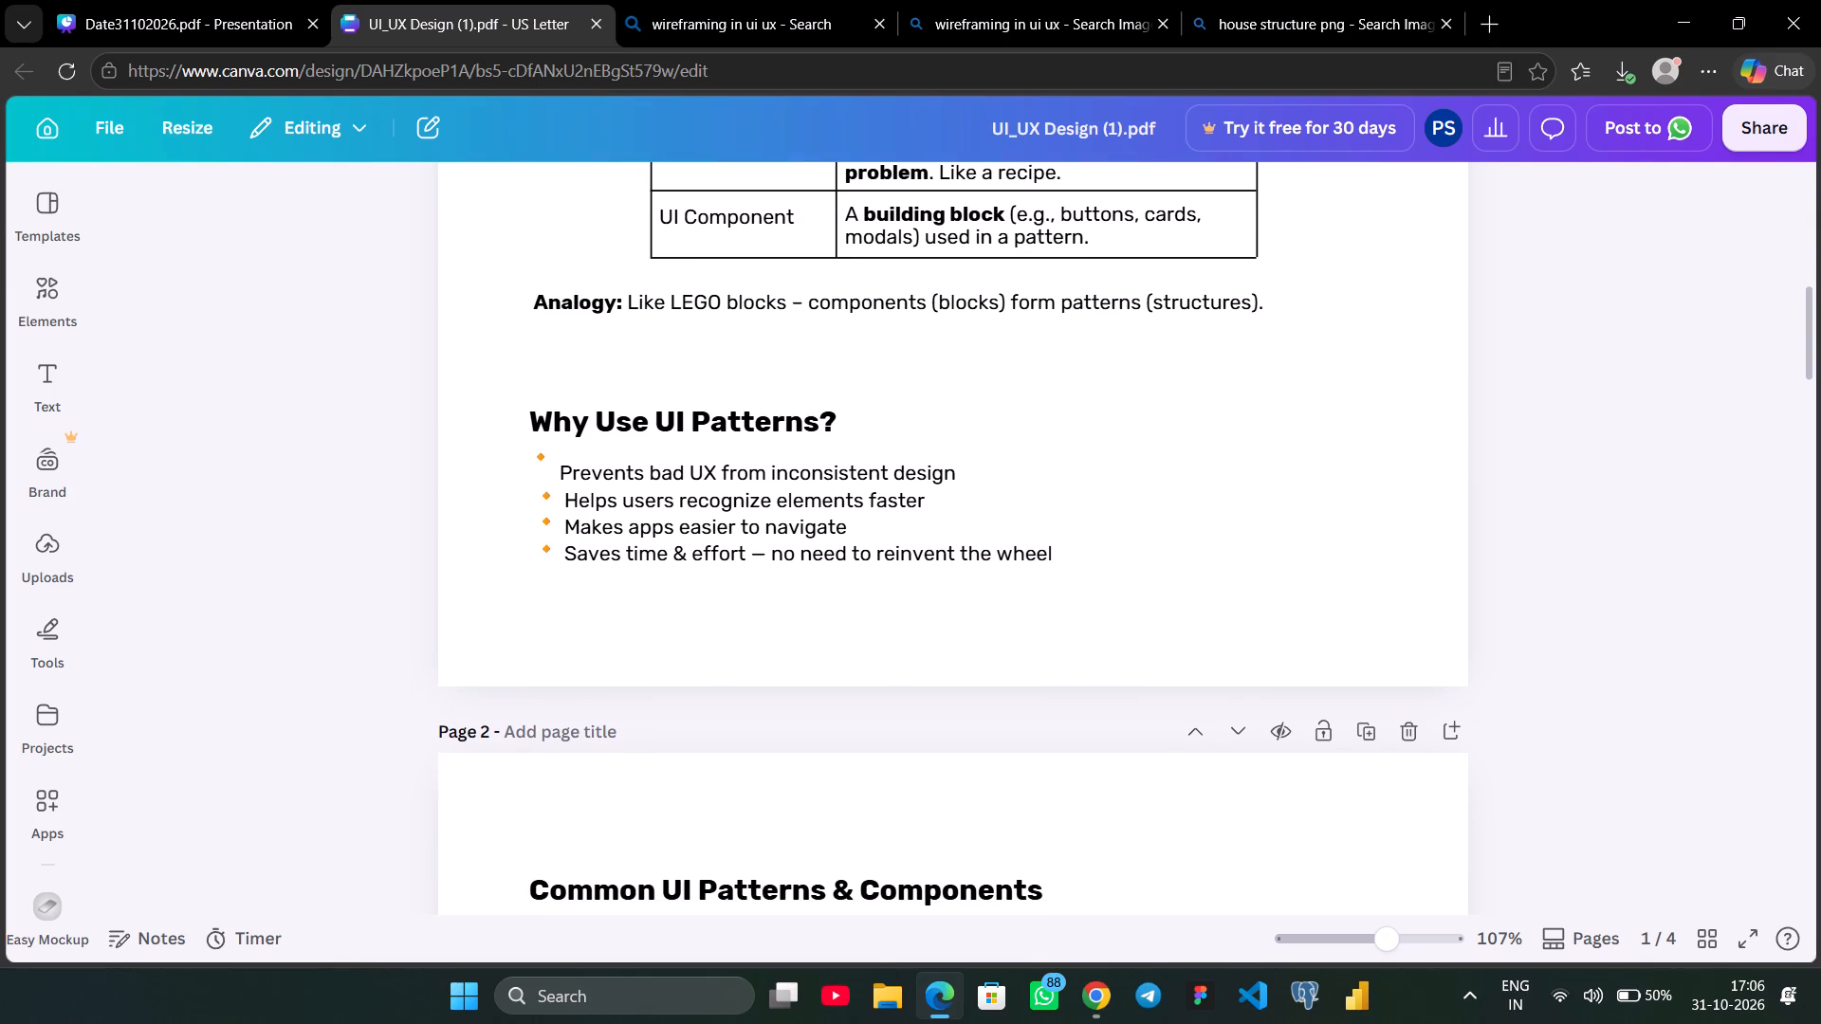
scroll(1586, 651, down, 5)
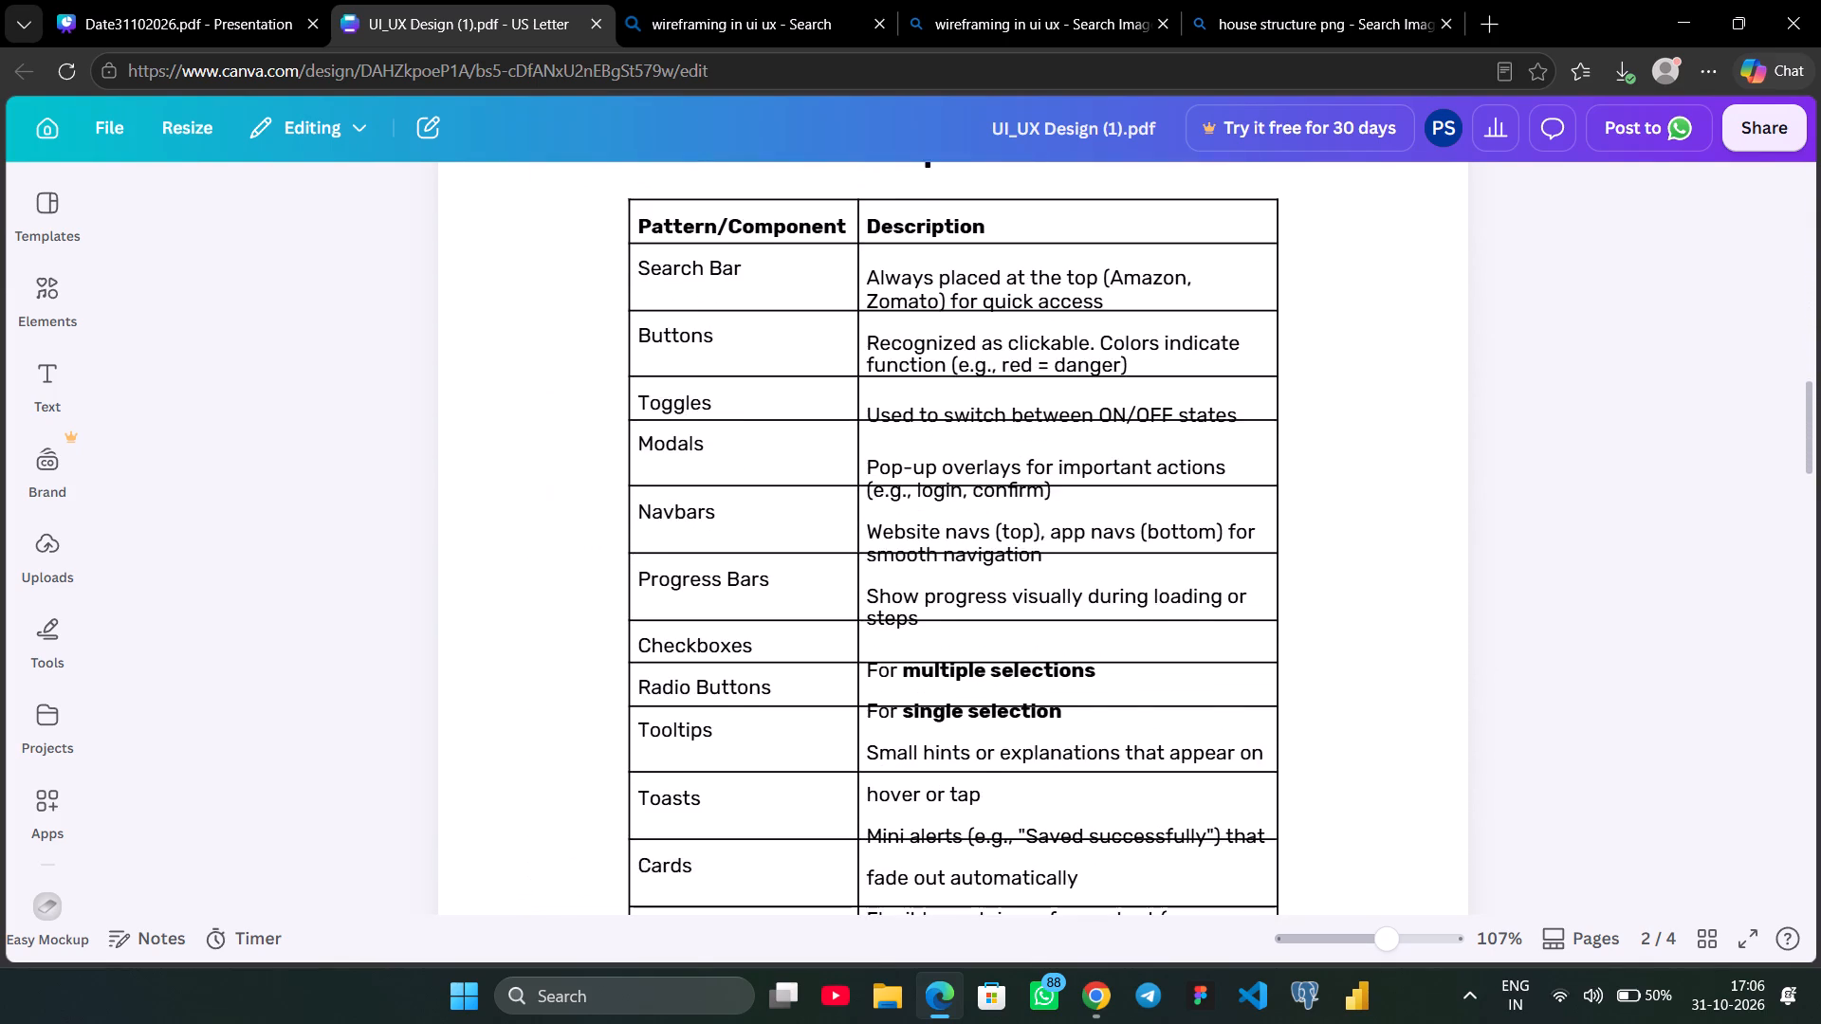
scroll(1586, 651, down, 5)
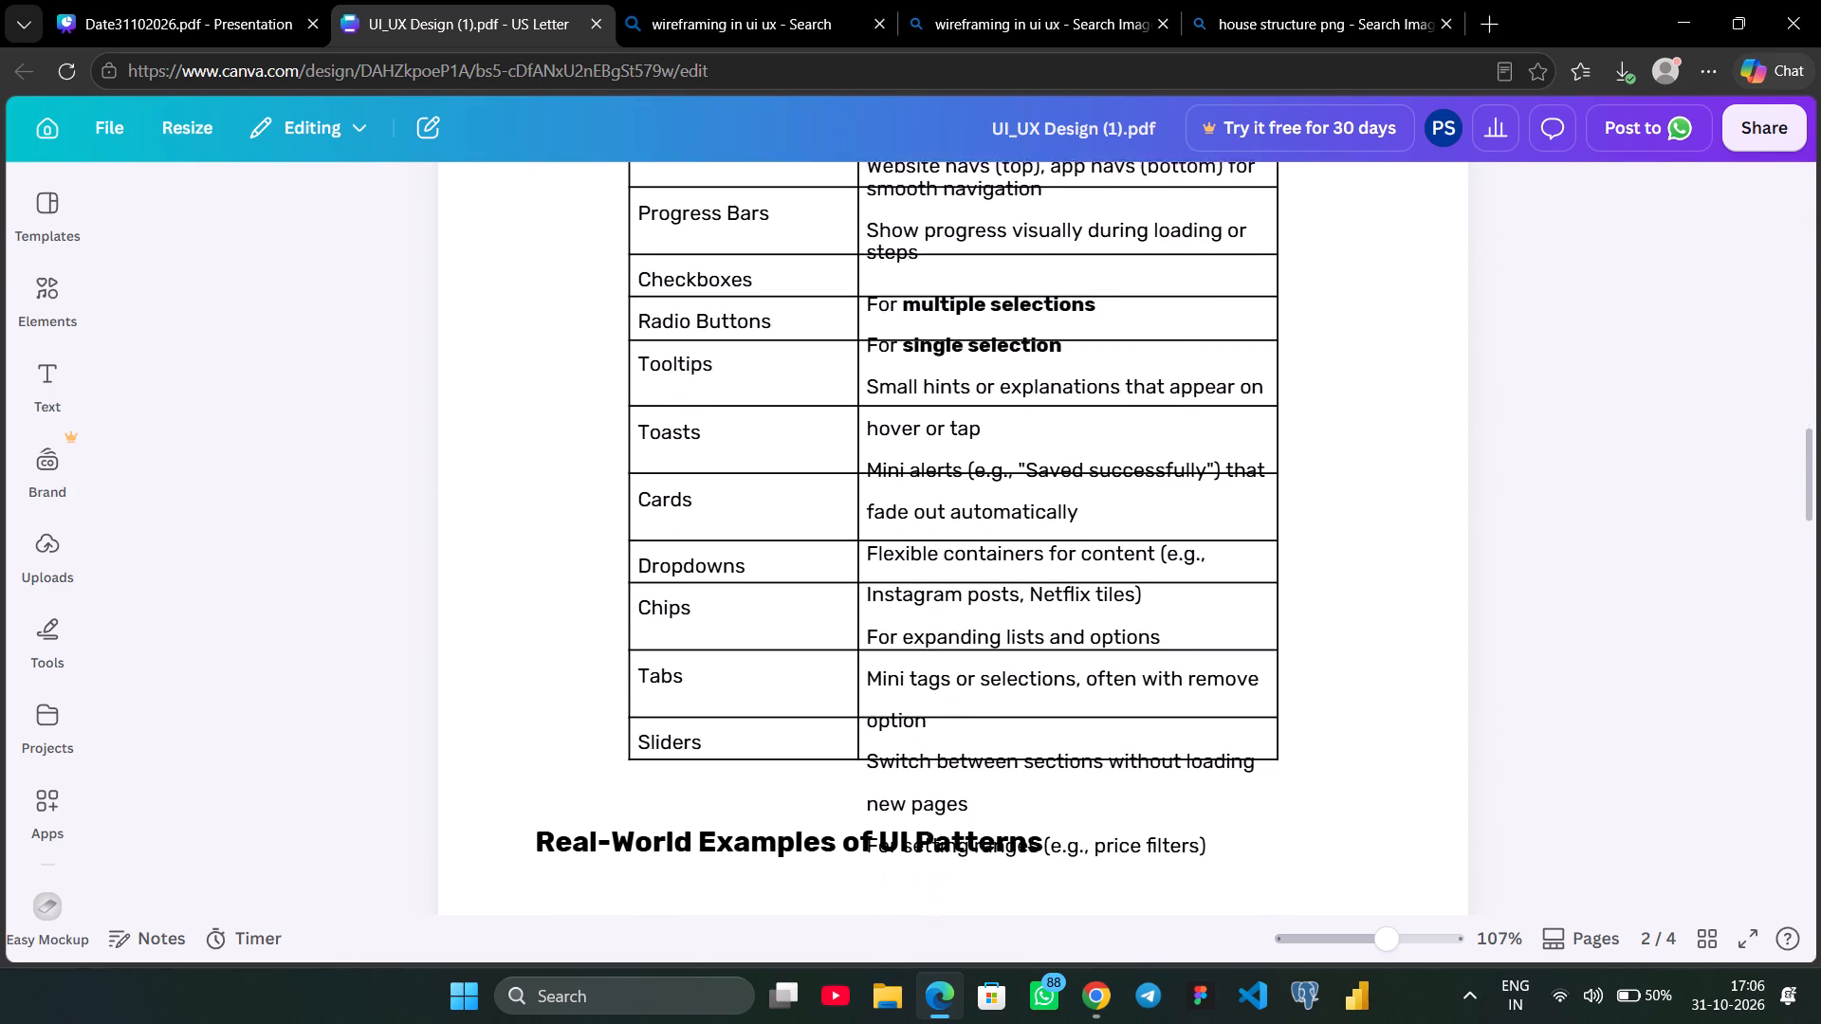
scroll(1586, 651, down, 3)
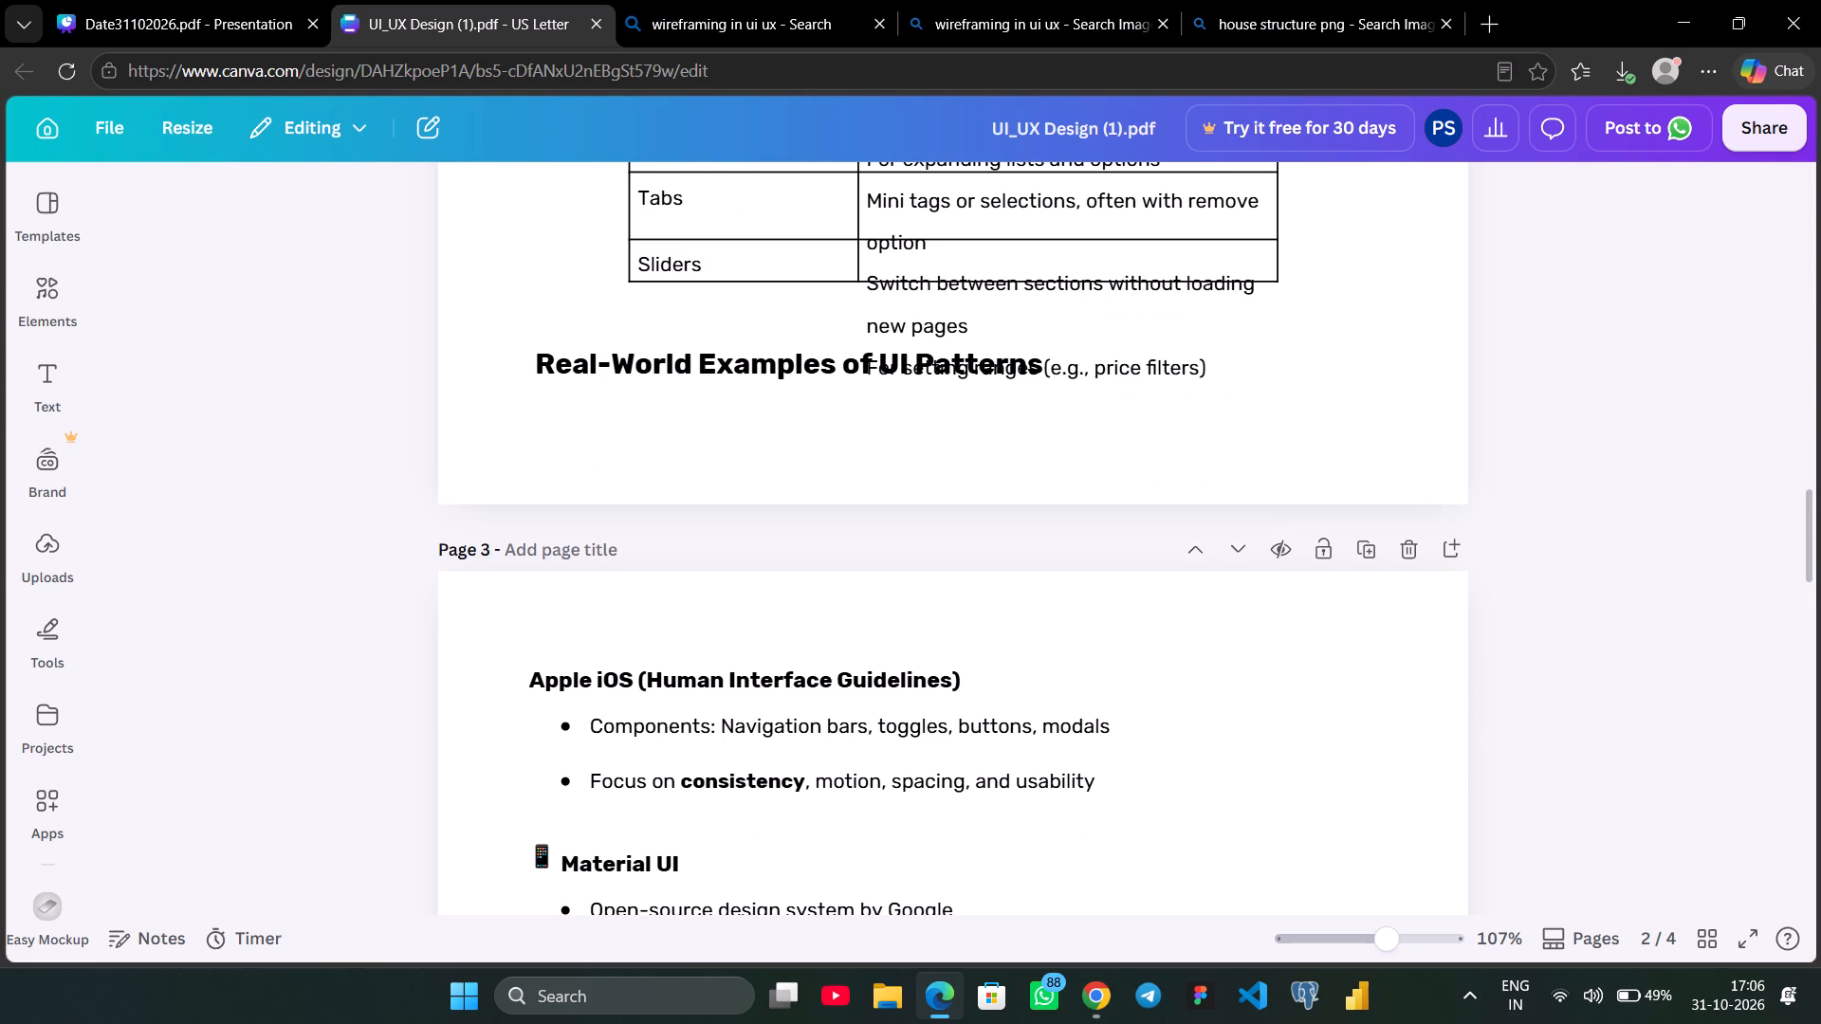
scroll(1586, 651, down, 3)
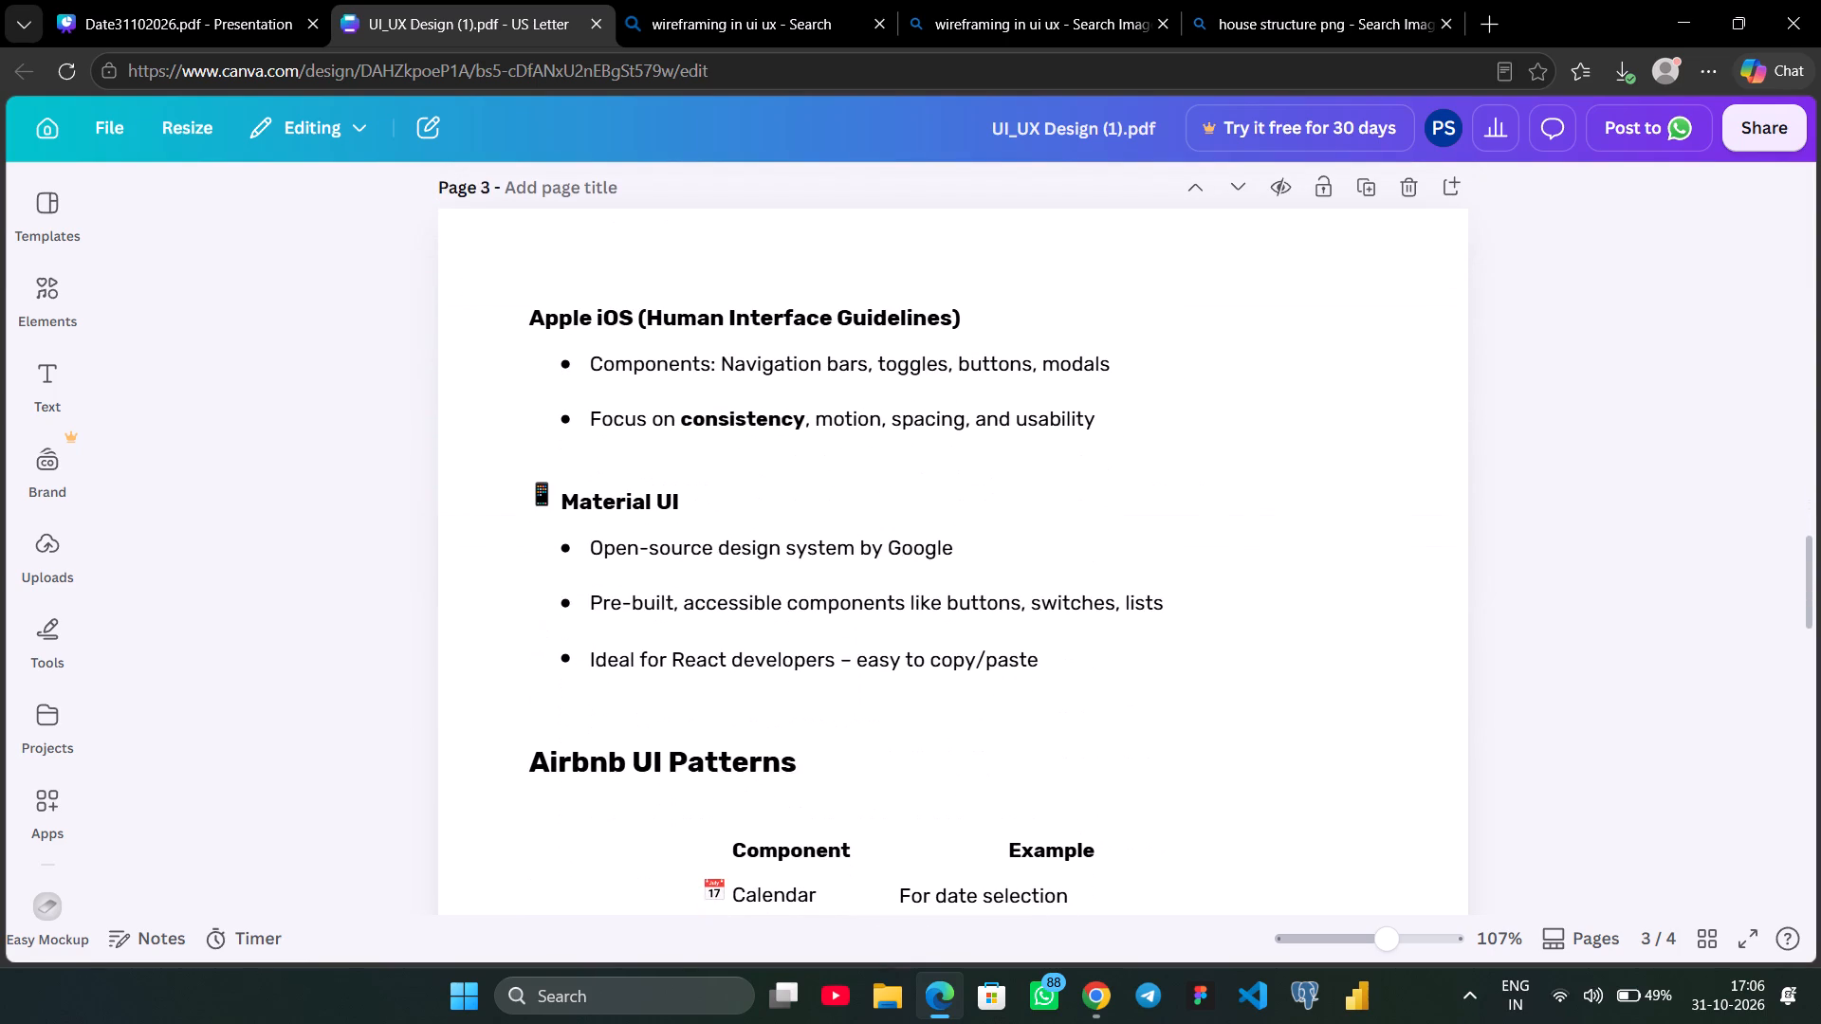
scroll(1586, 651, down, 2)
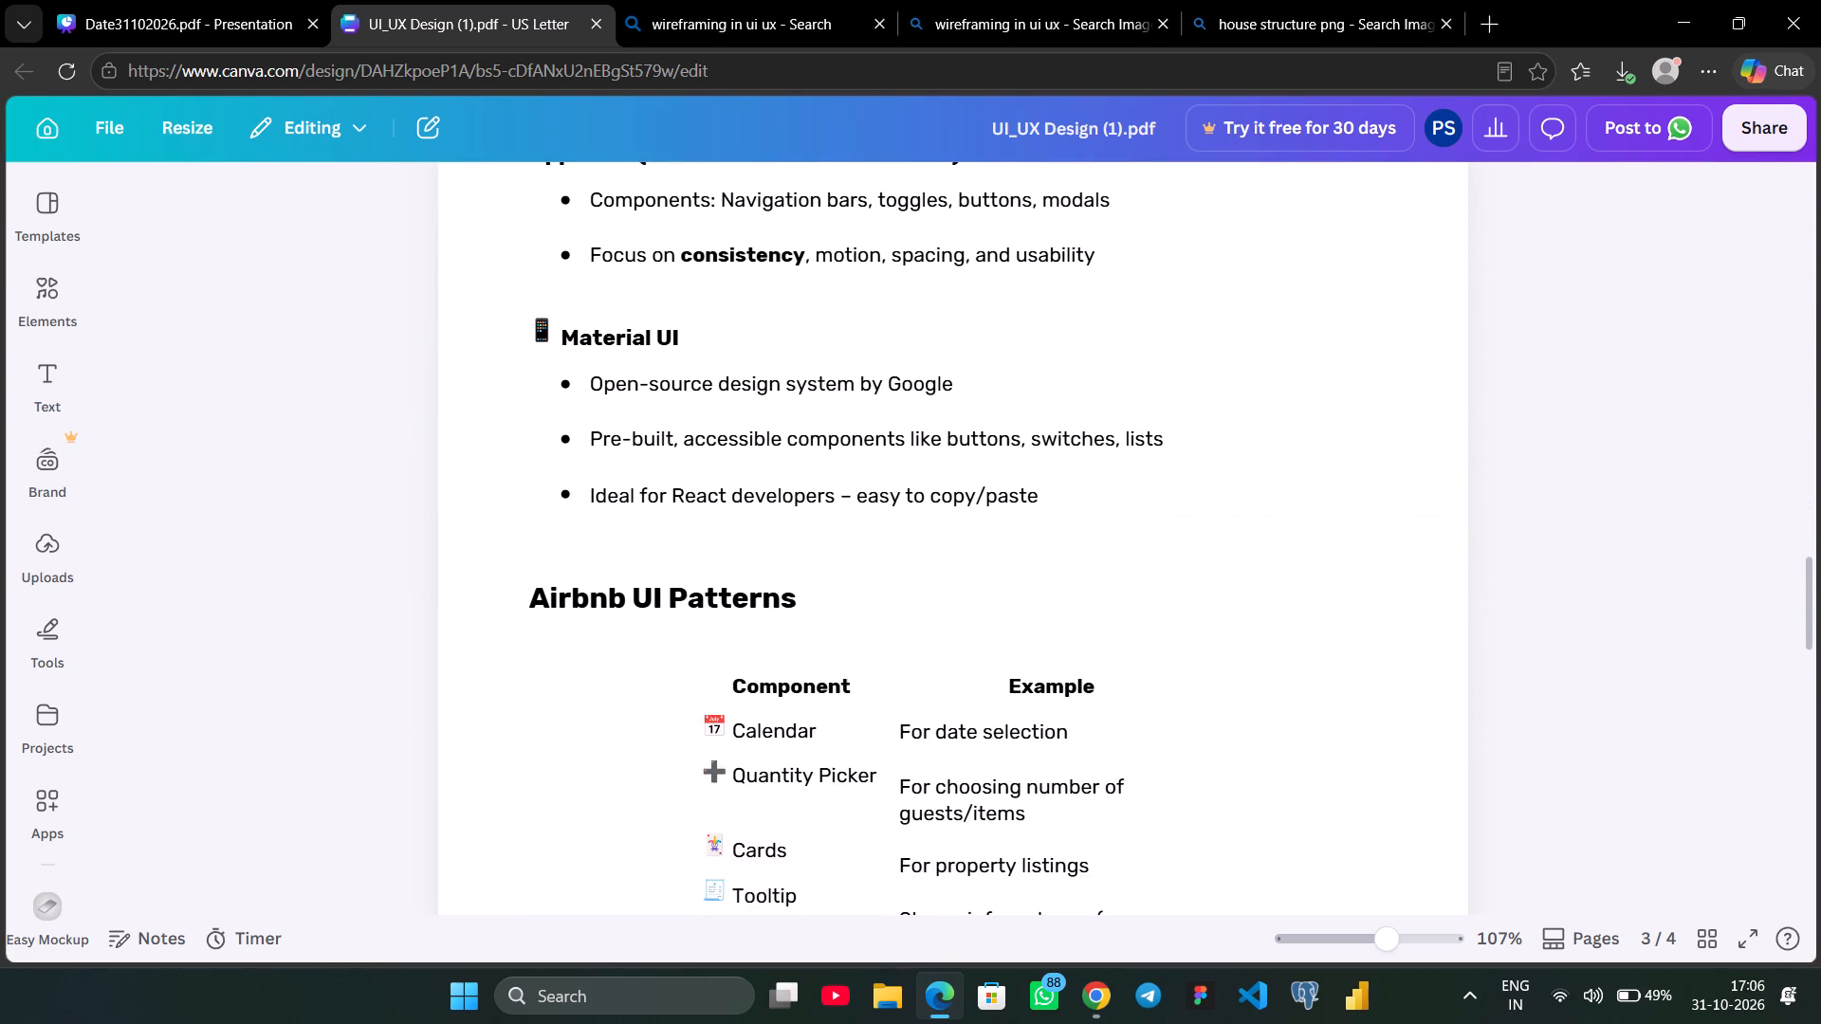
scroll(1586, 651, down, 2)
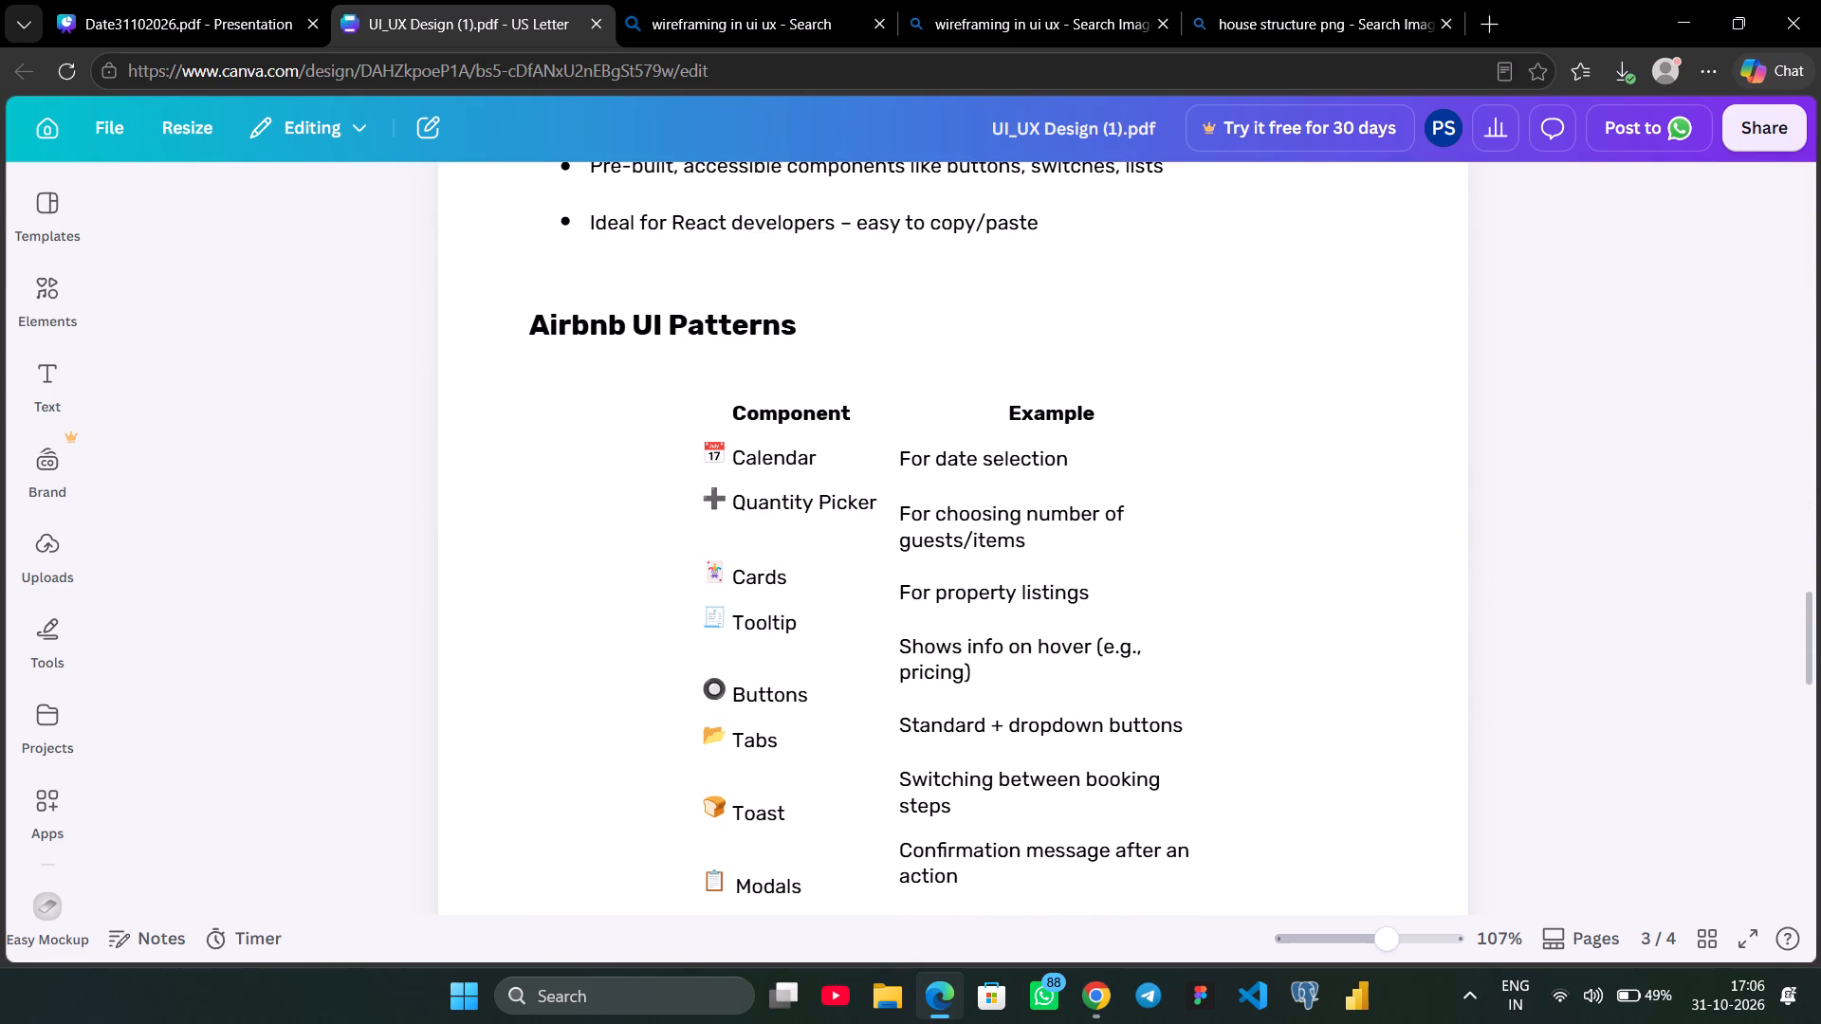
scroll(1586, 651, down, 7)
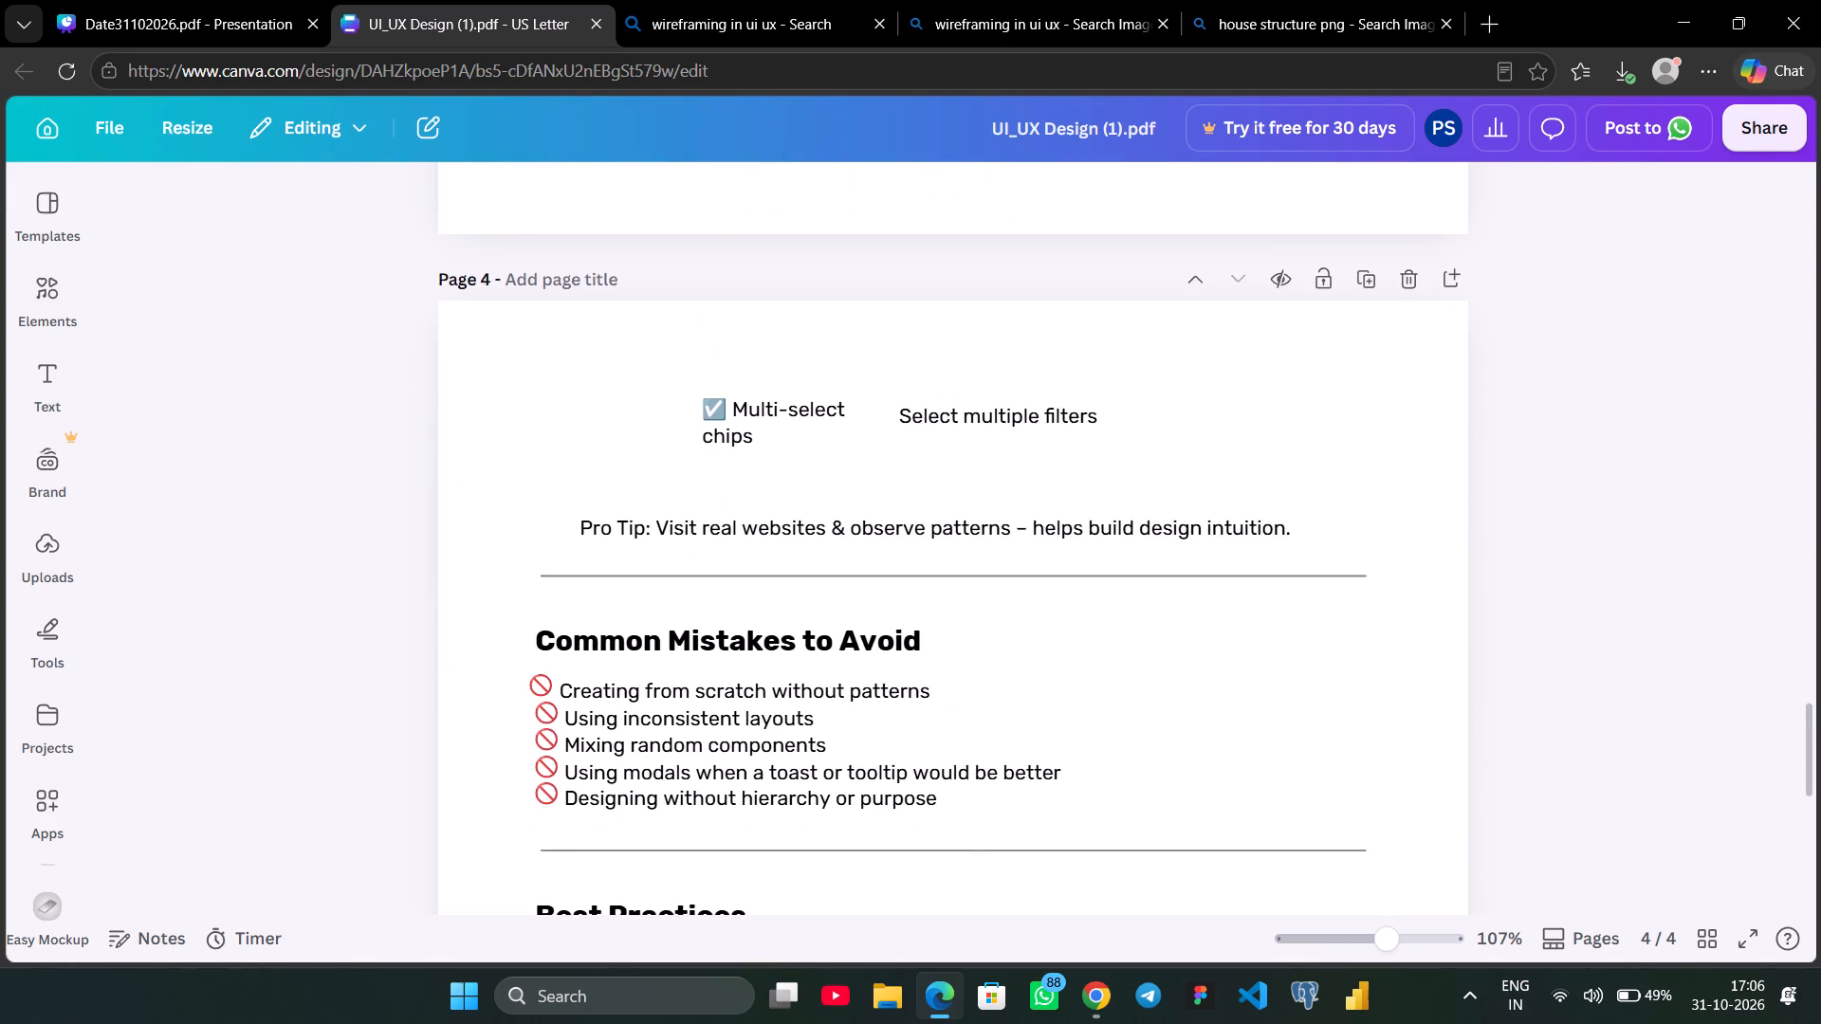
scroll(1586, 651, down, 5)
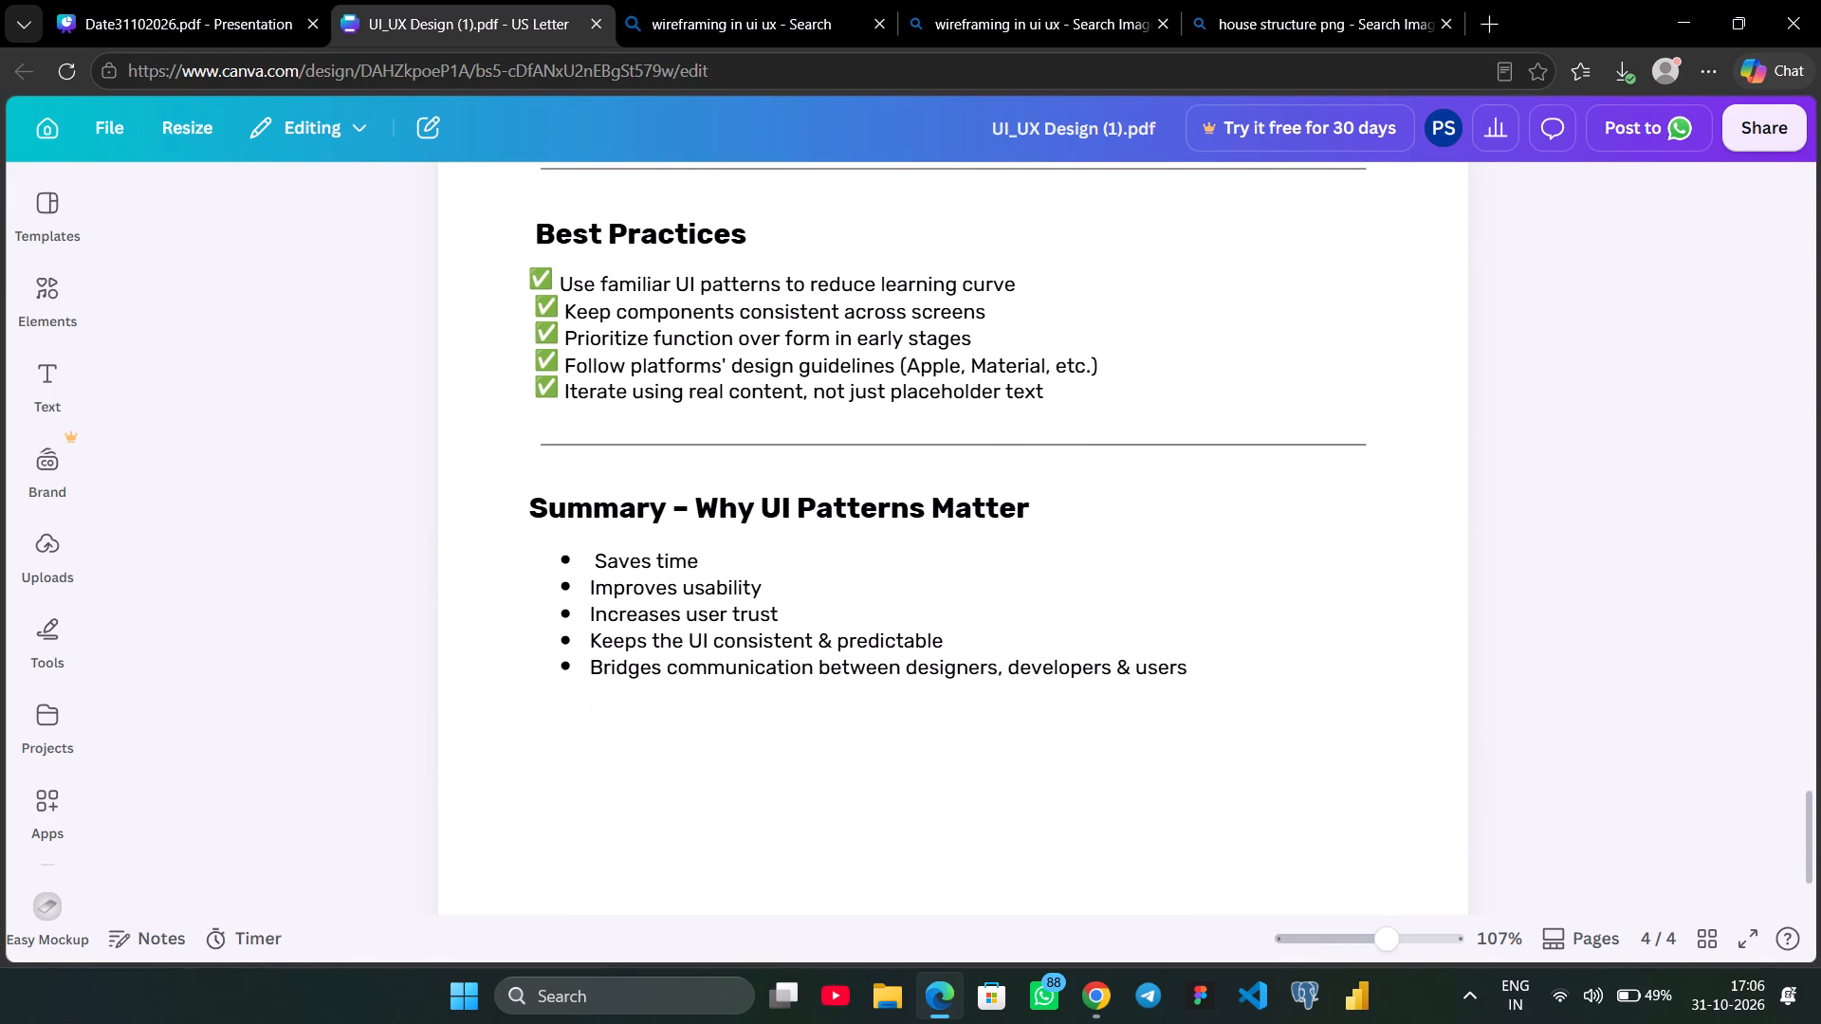
scroll(1586, 651, down, 4)
scroll(1586, 651, up, 13)
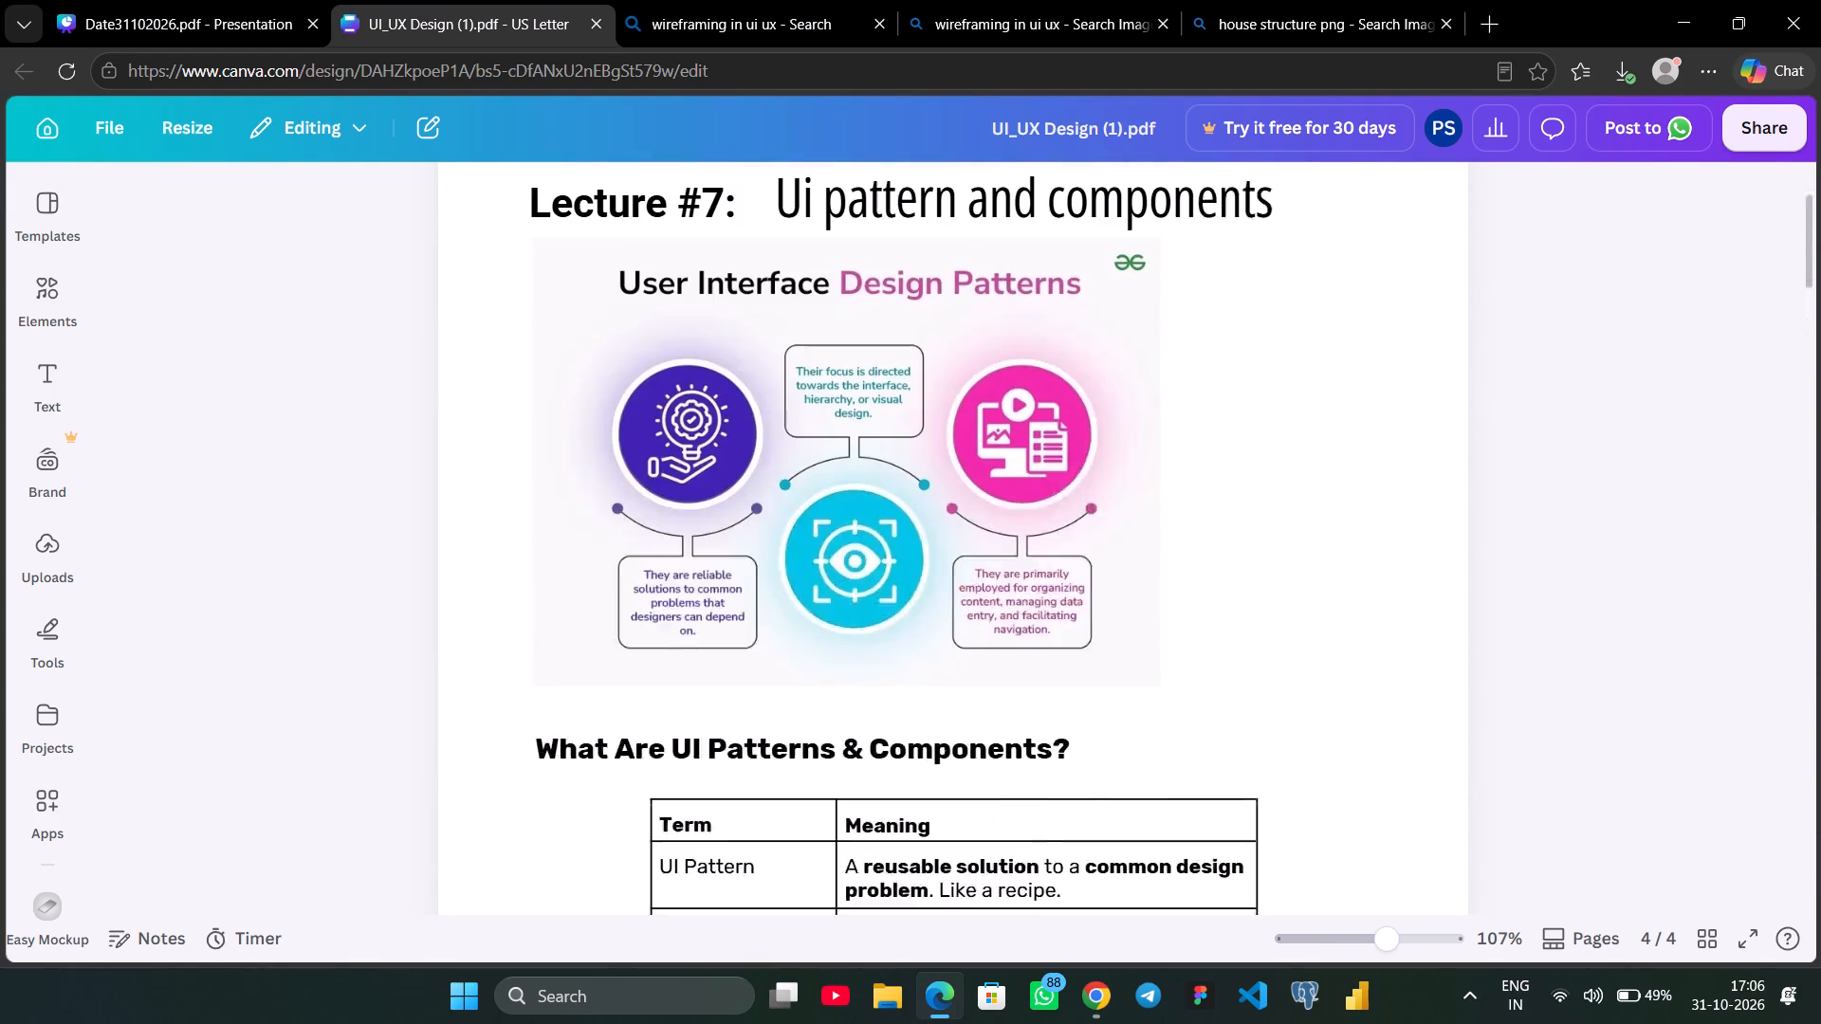
scroll(1586, 651, up, 1)
scroll(1586, 651, down, 1)
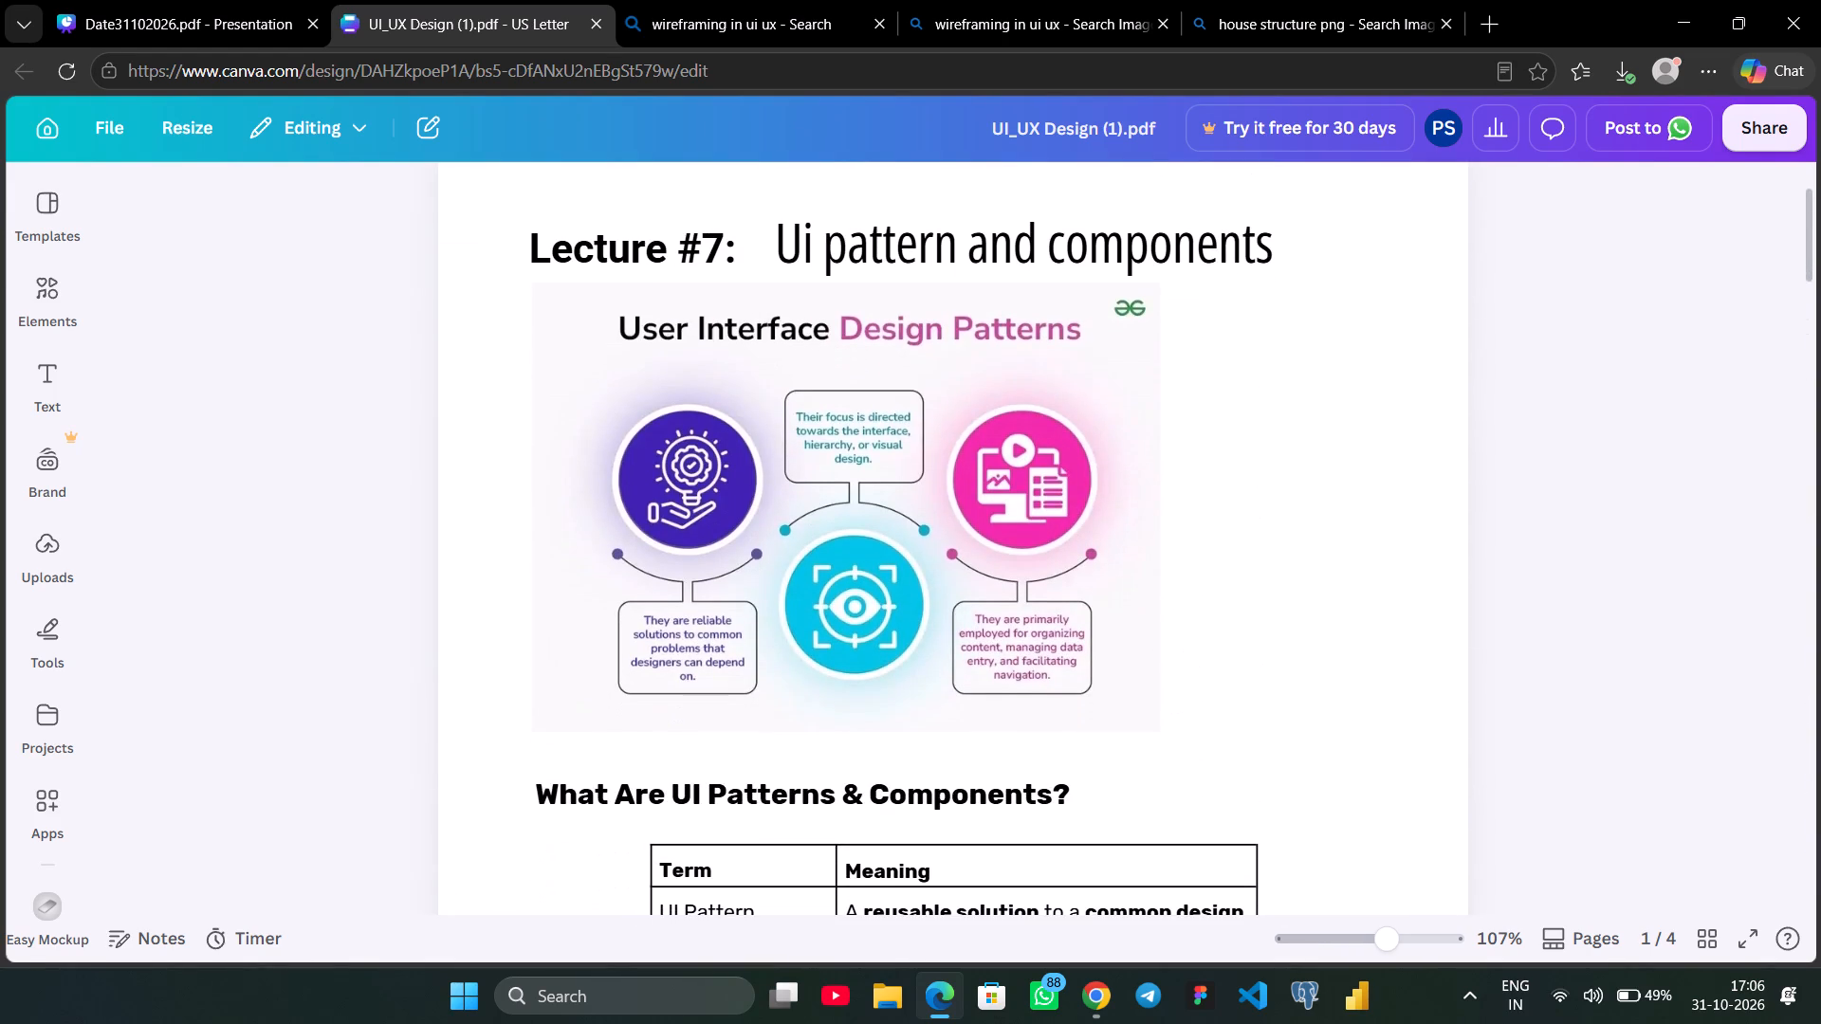
scroll(1586, 651, down, 3)
scroll(1586, 651, up, 2)
scroll(1586, 651, down, 1)
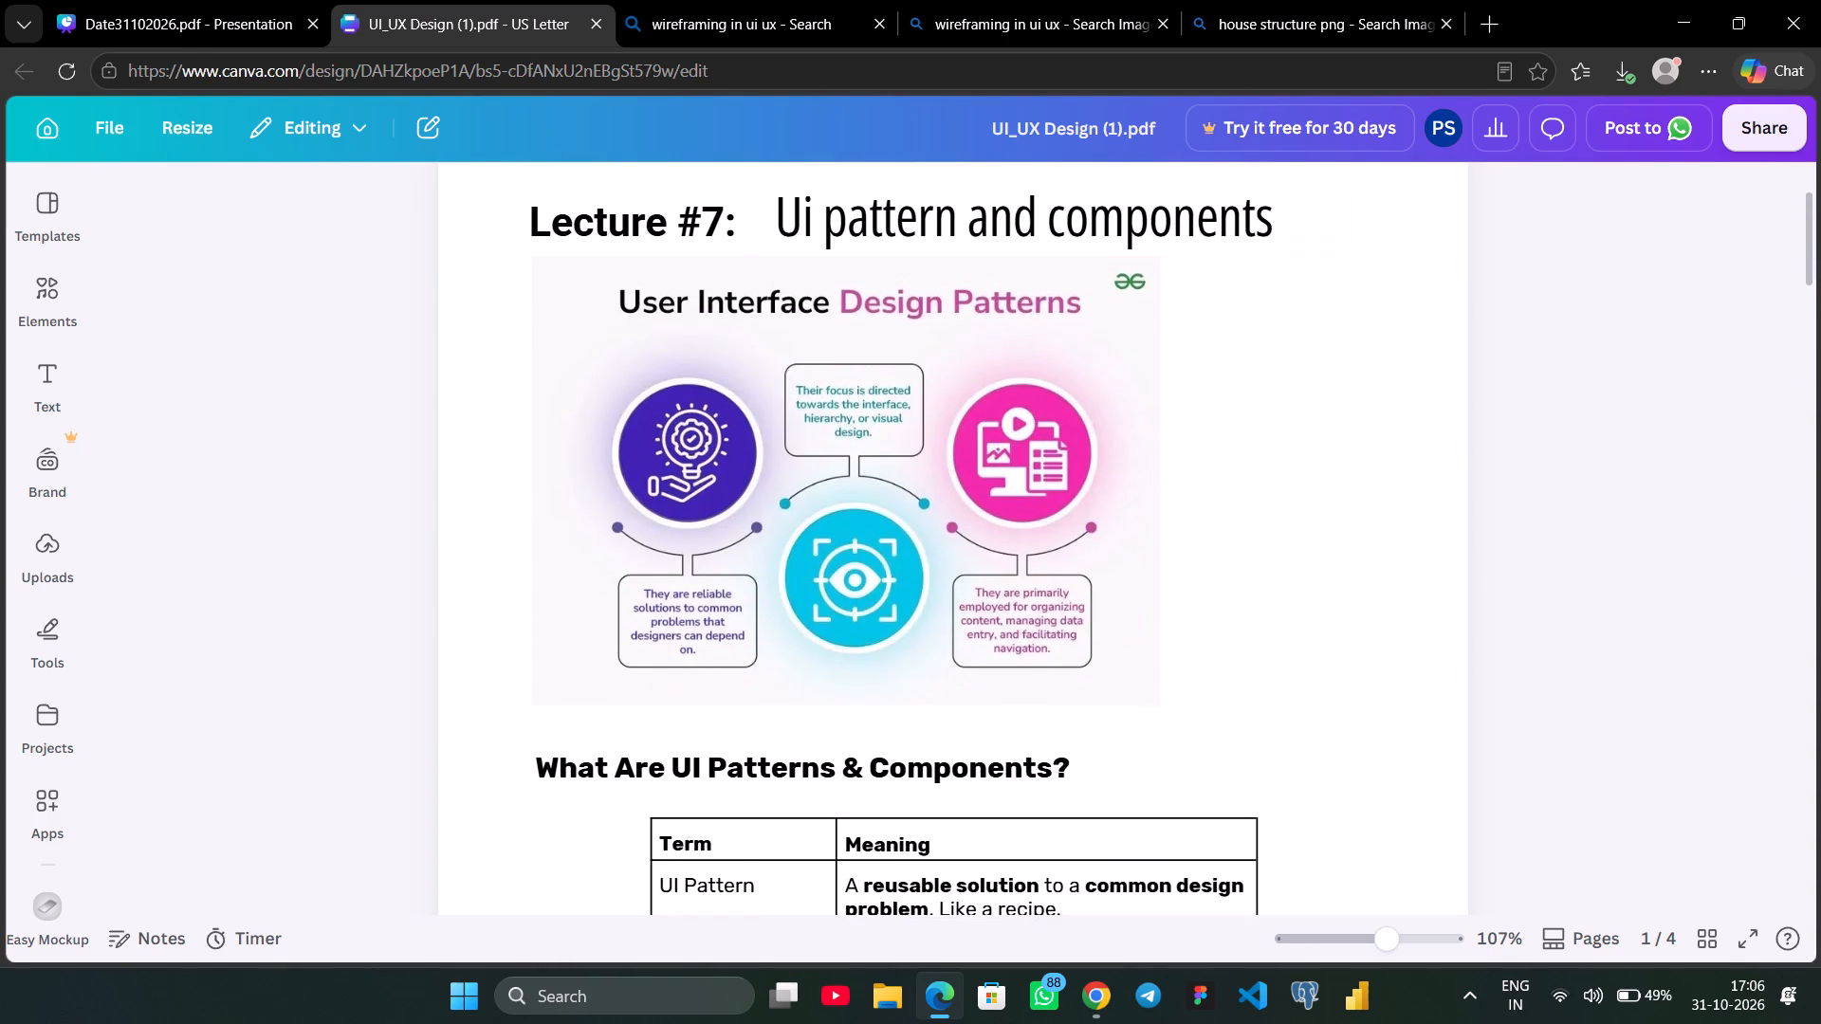
In Date31102026.pdf, delete the Fitts's Law heading, its mouse icon and the body text from slide 13.
click(186, 9)
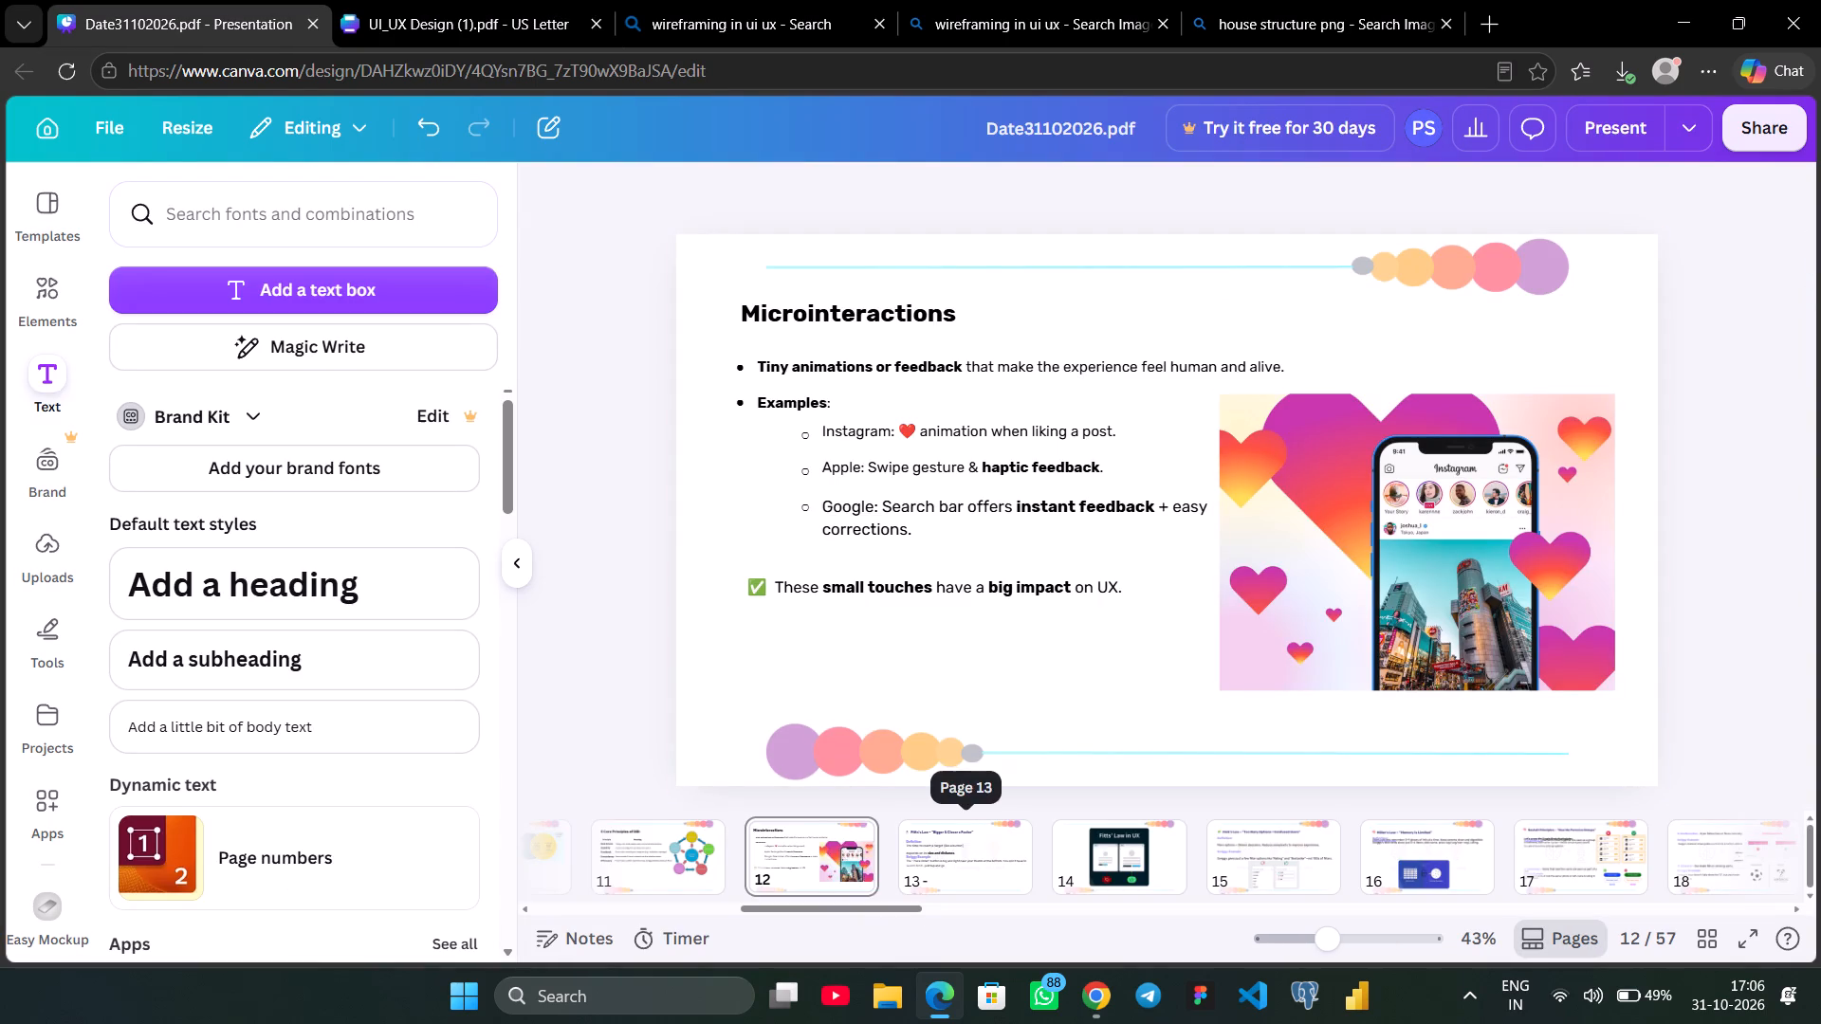
click(912, 869)
click(969, 332)
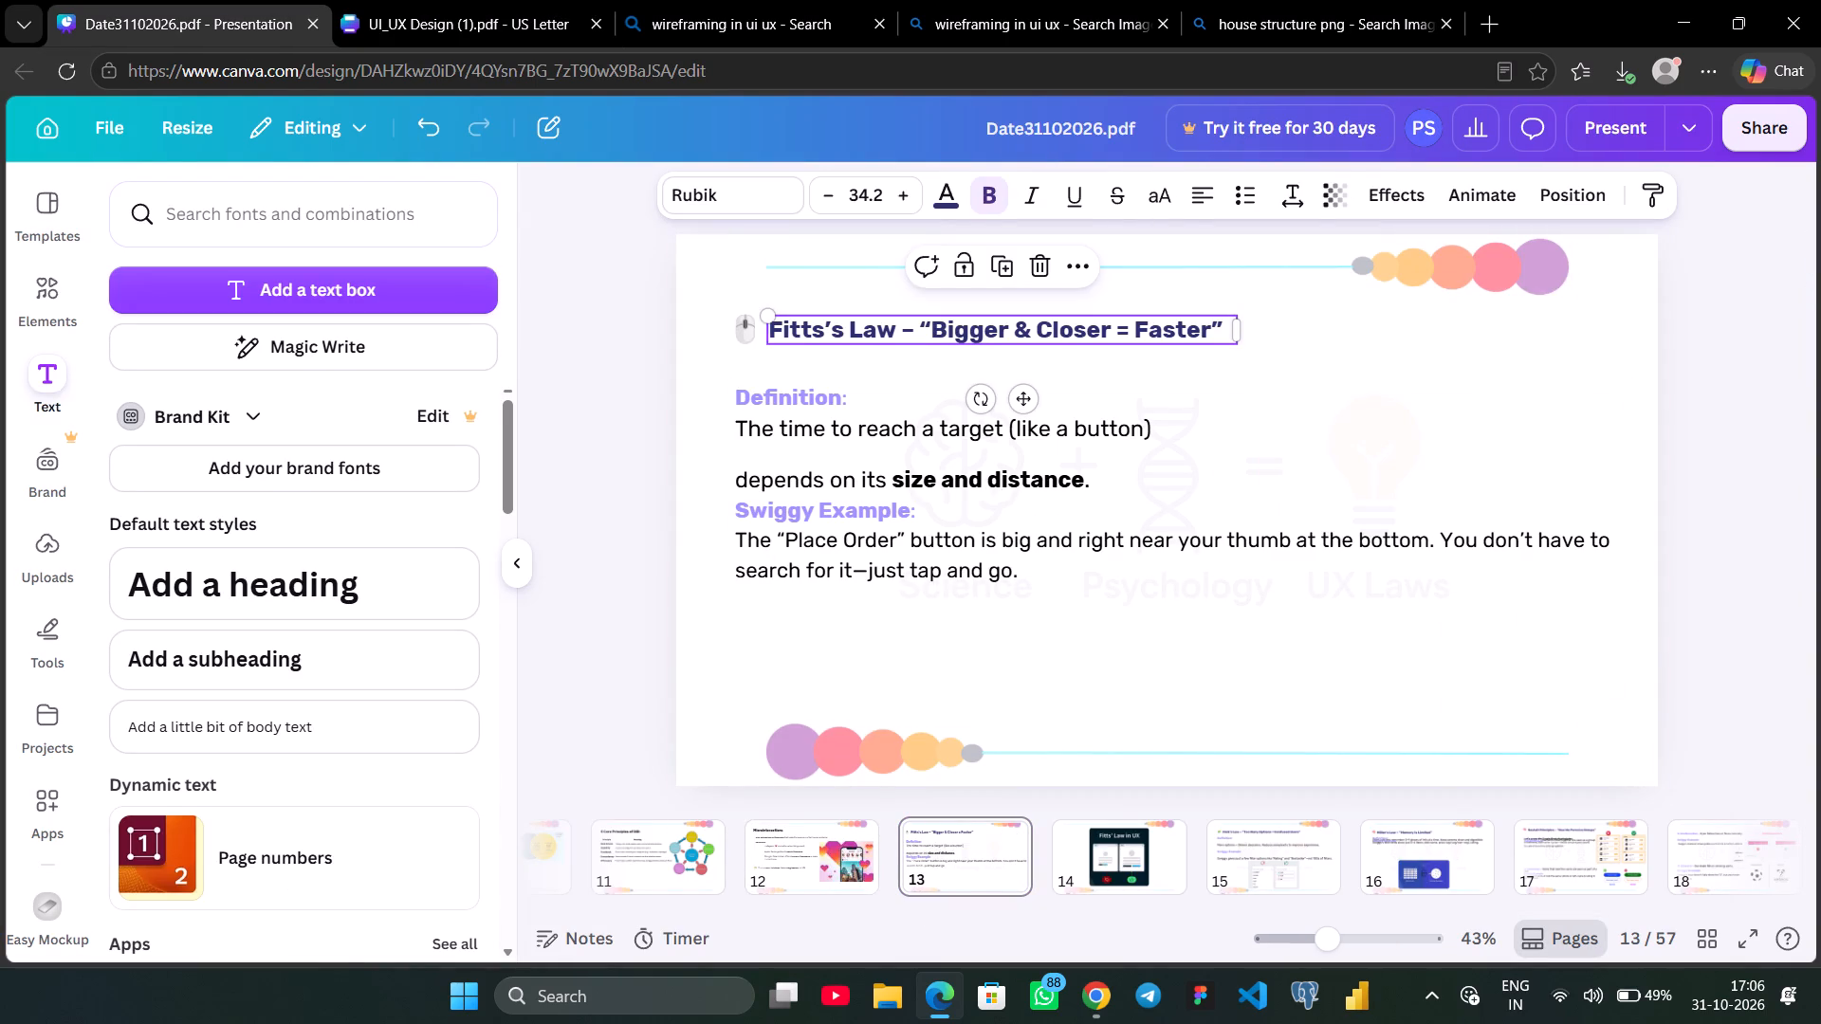
click(987, 437)
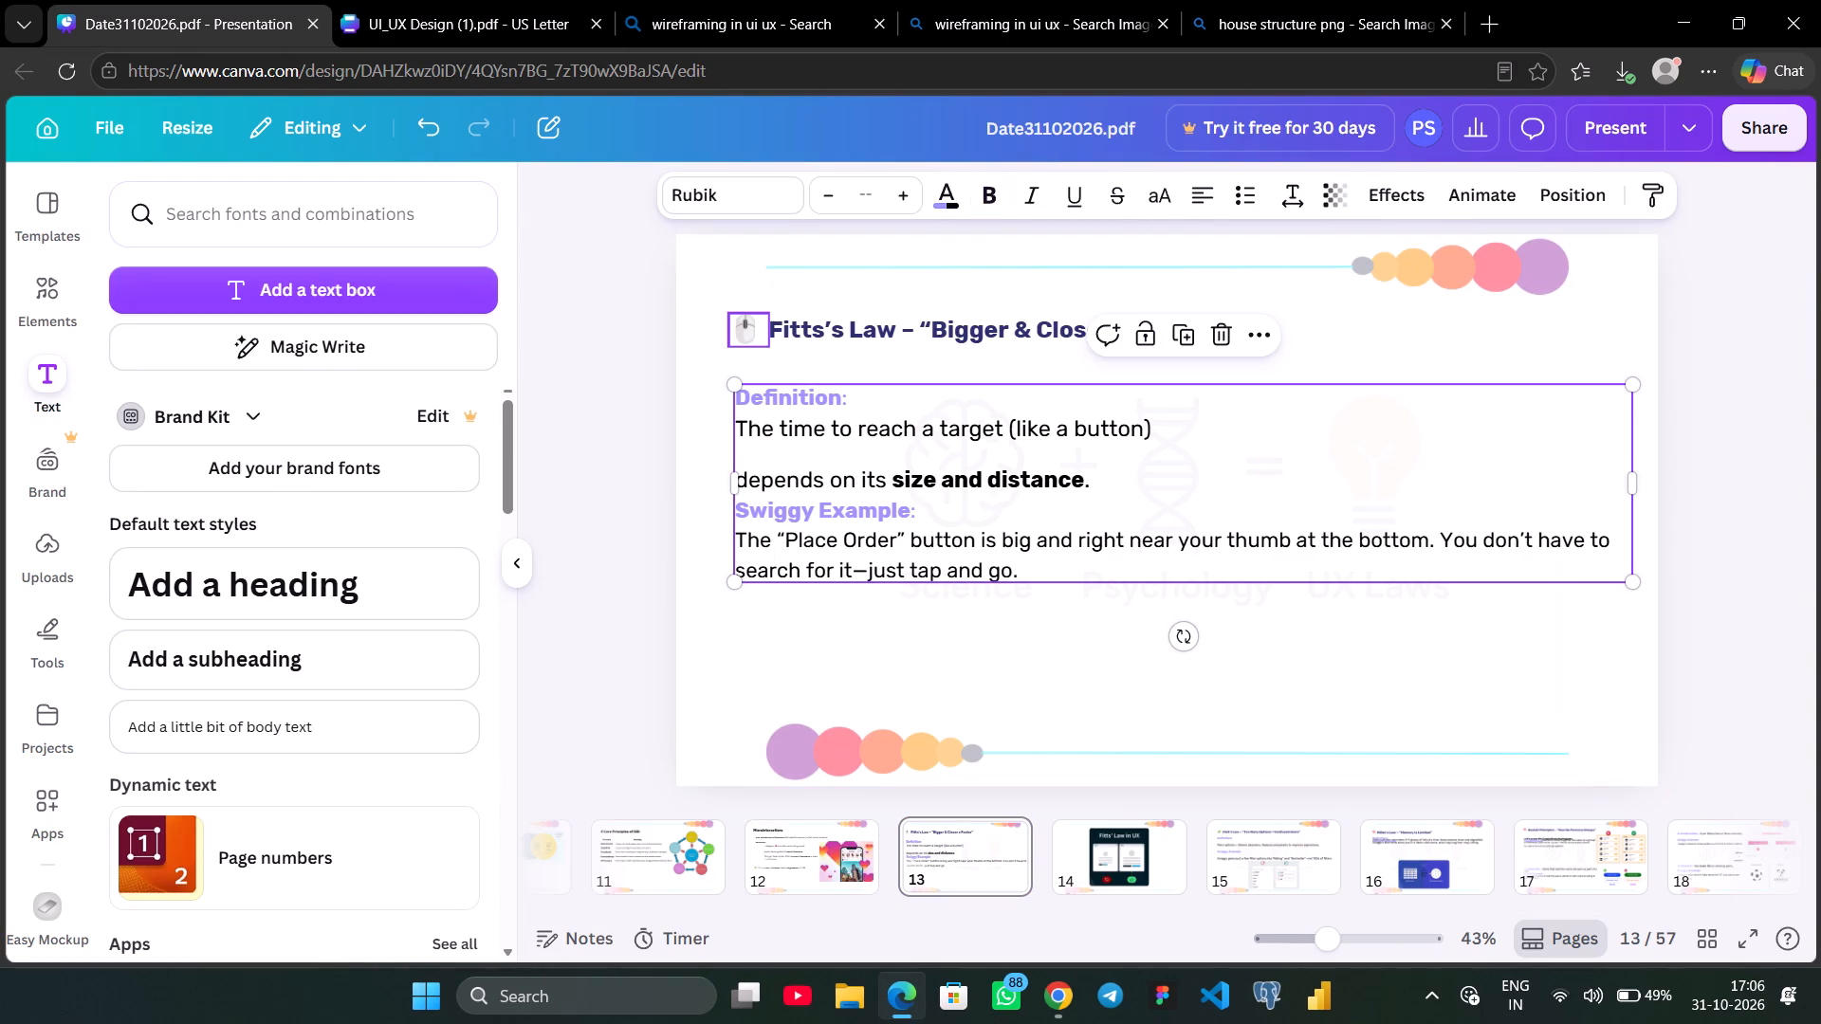
shift+click(745, 338)
shift+click(823, 331)
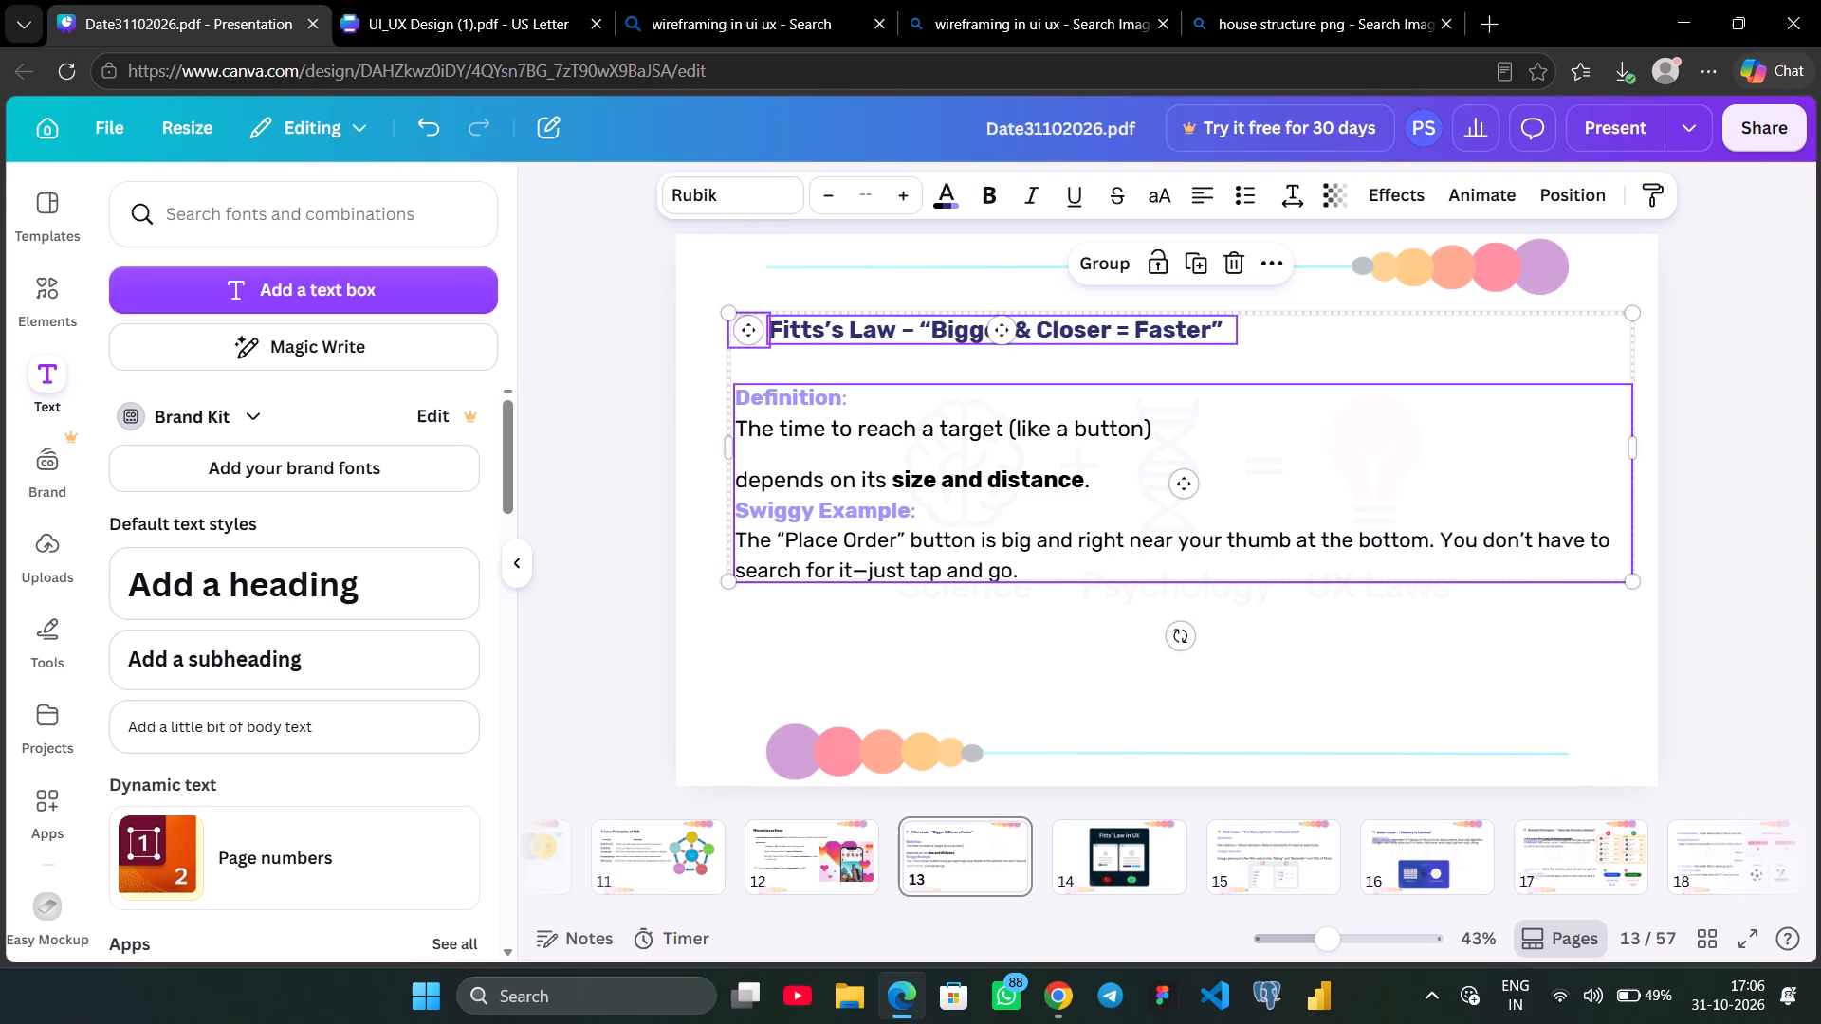
key(Delete)
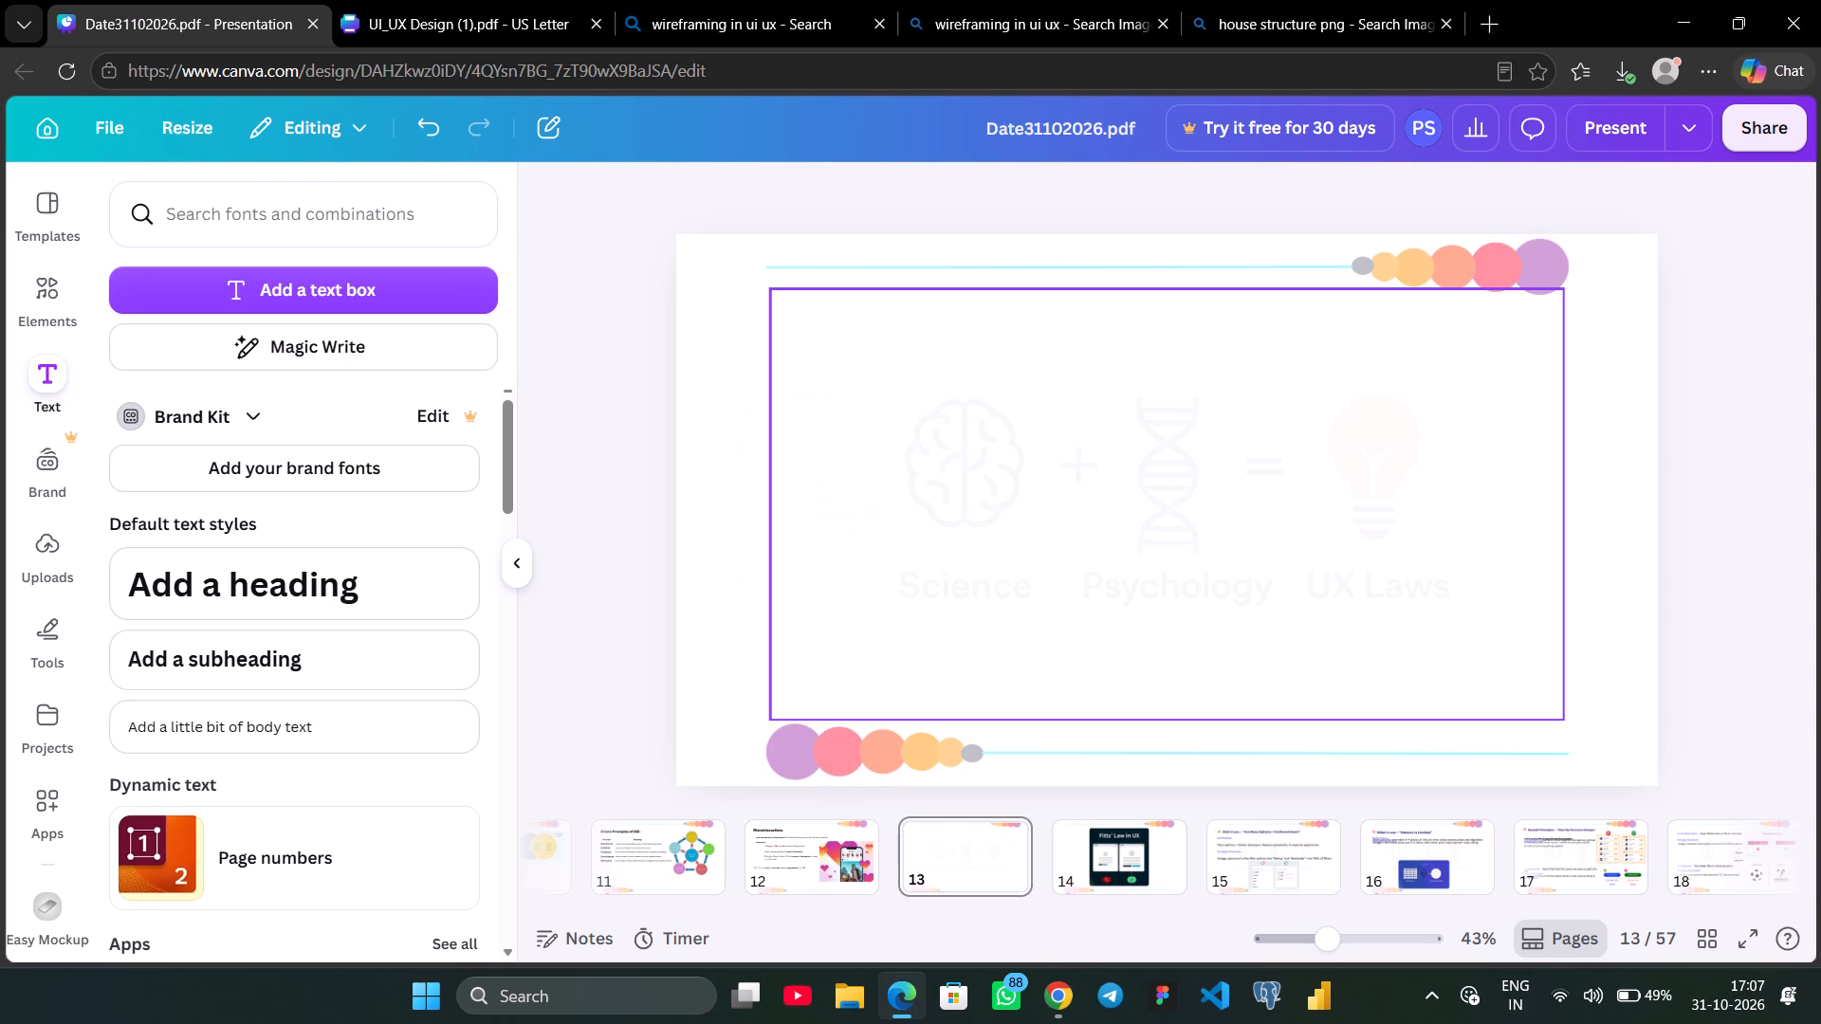
Delete the faded Science, Psychology and UX Laws background image from slide 13, keeping the decorative borders.
click(800, 868)
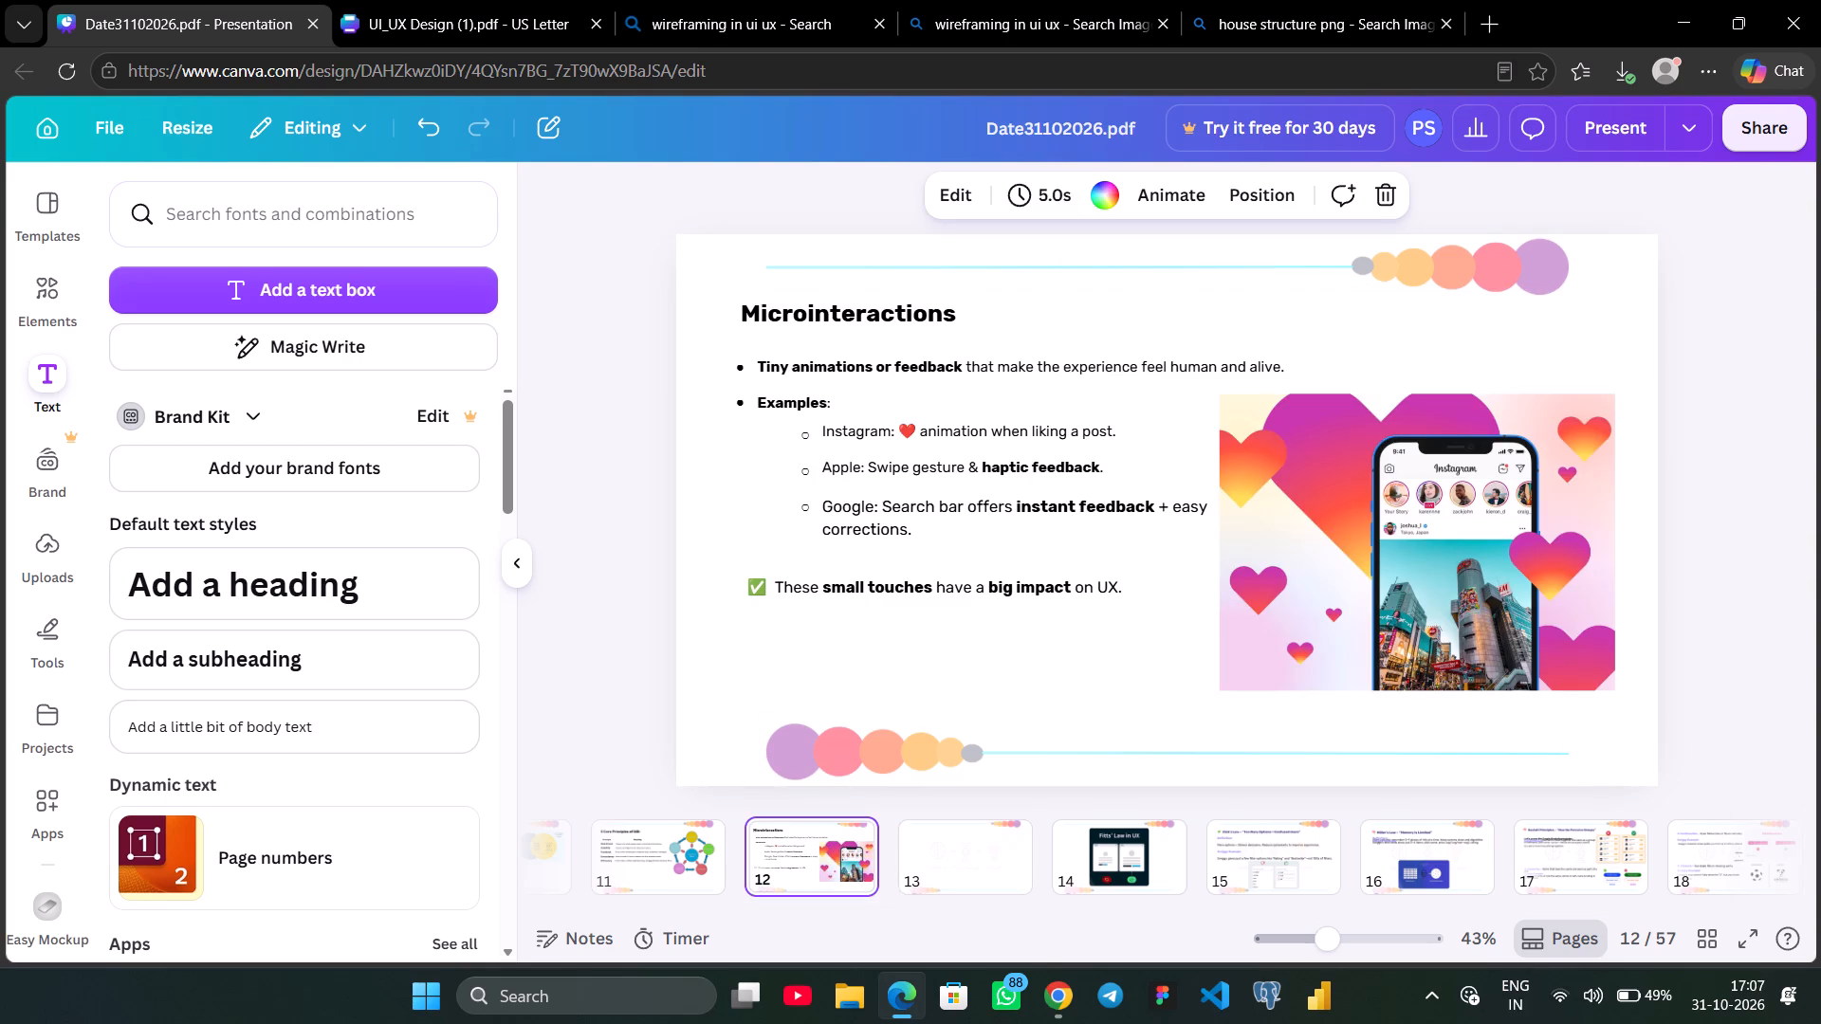
click(614, 887)
click(966, 877)
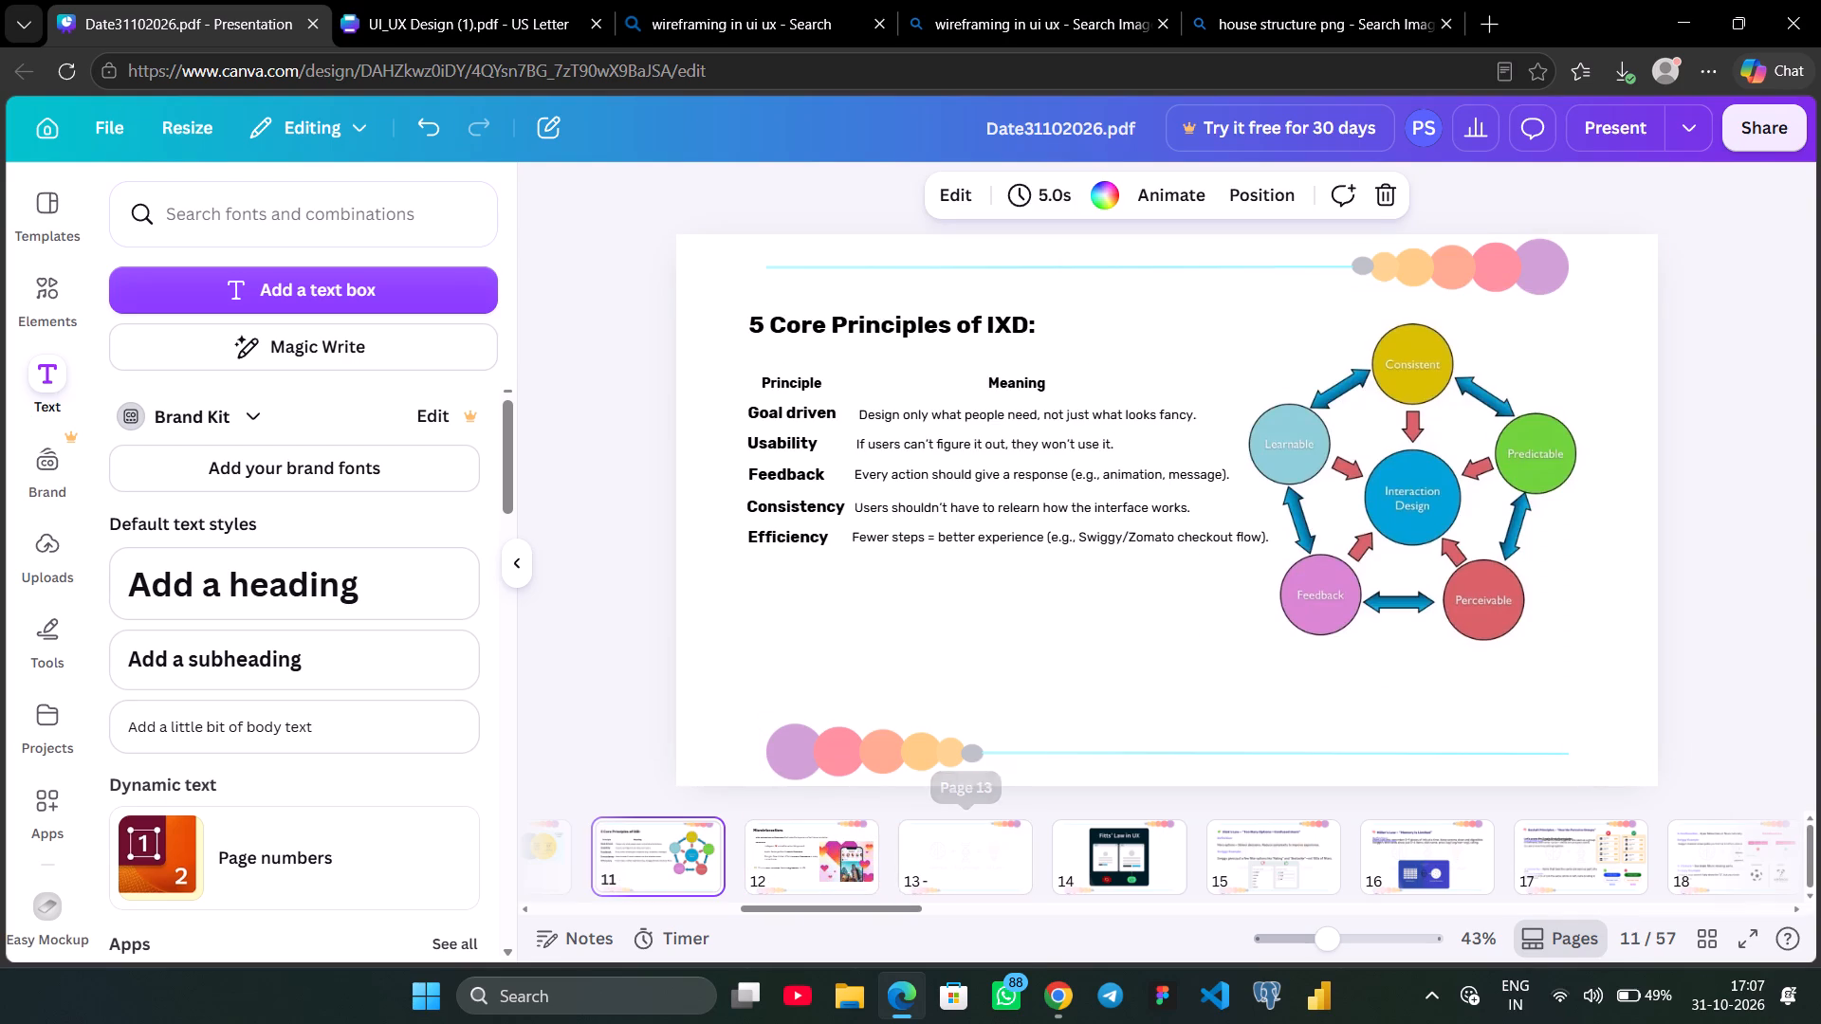
click(1184, 567)
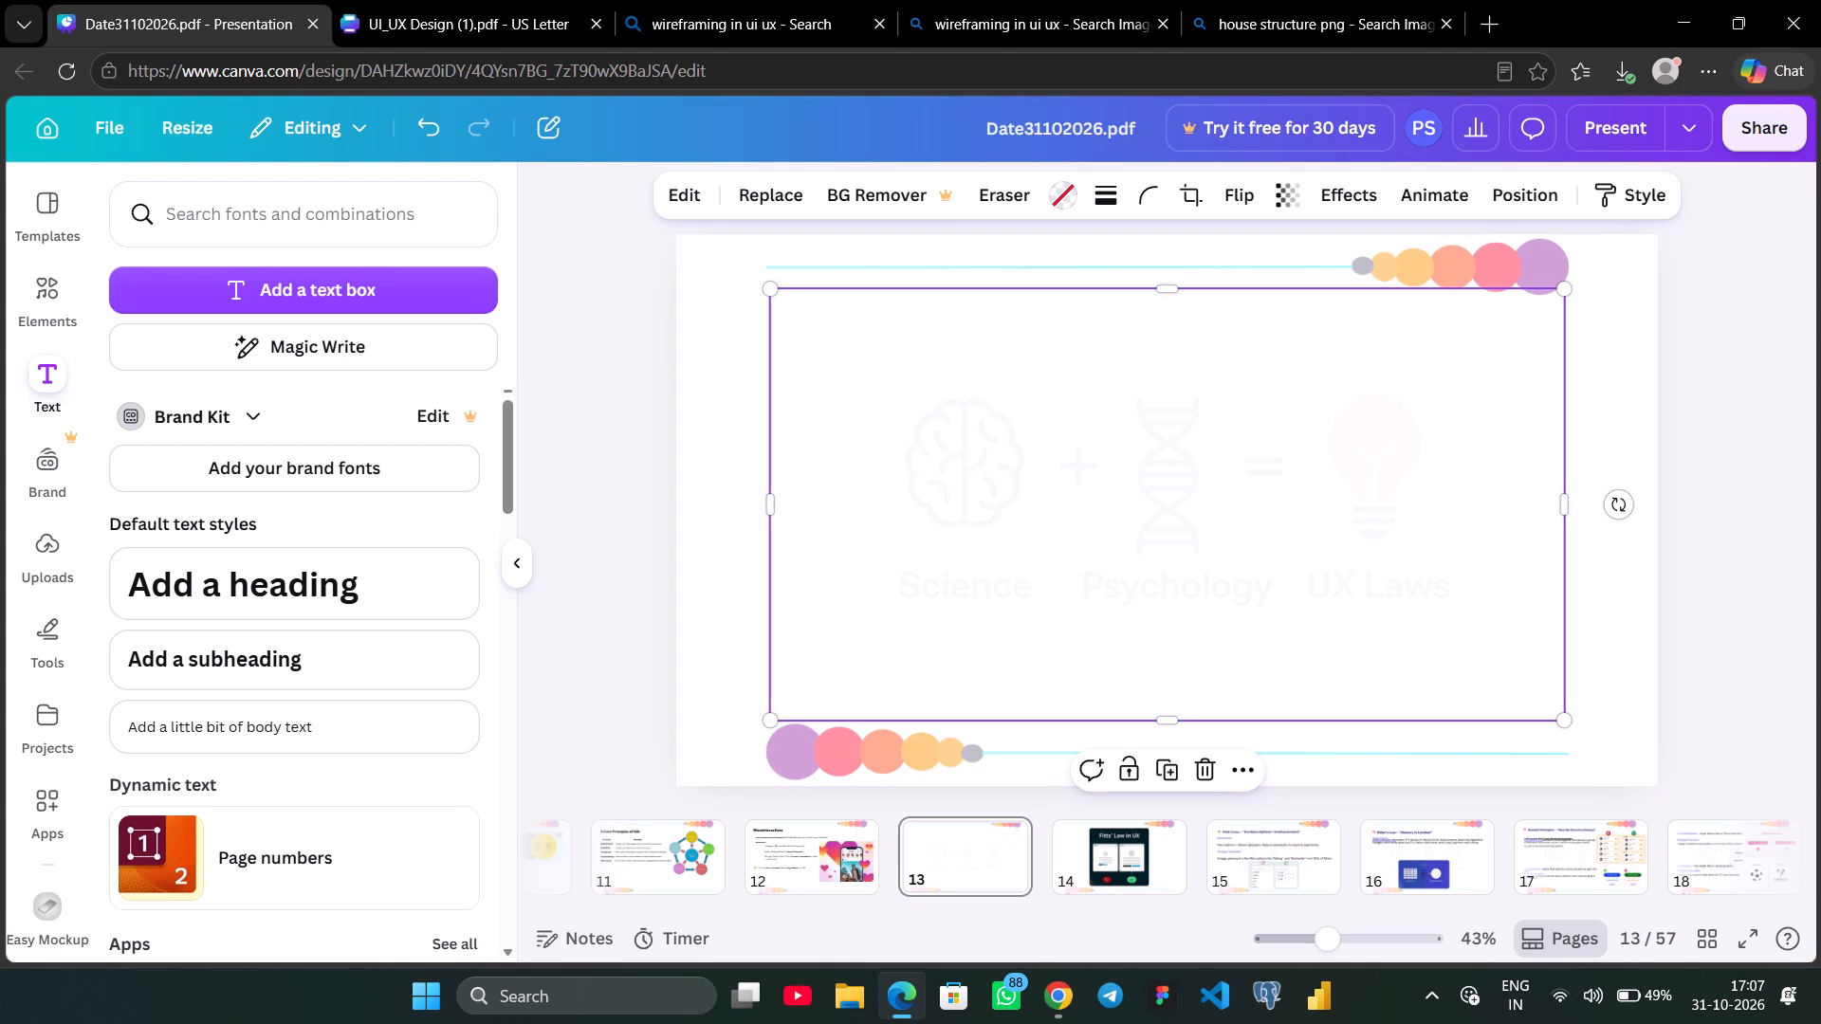
key(Delete)
key(Delete)
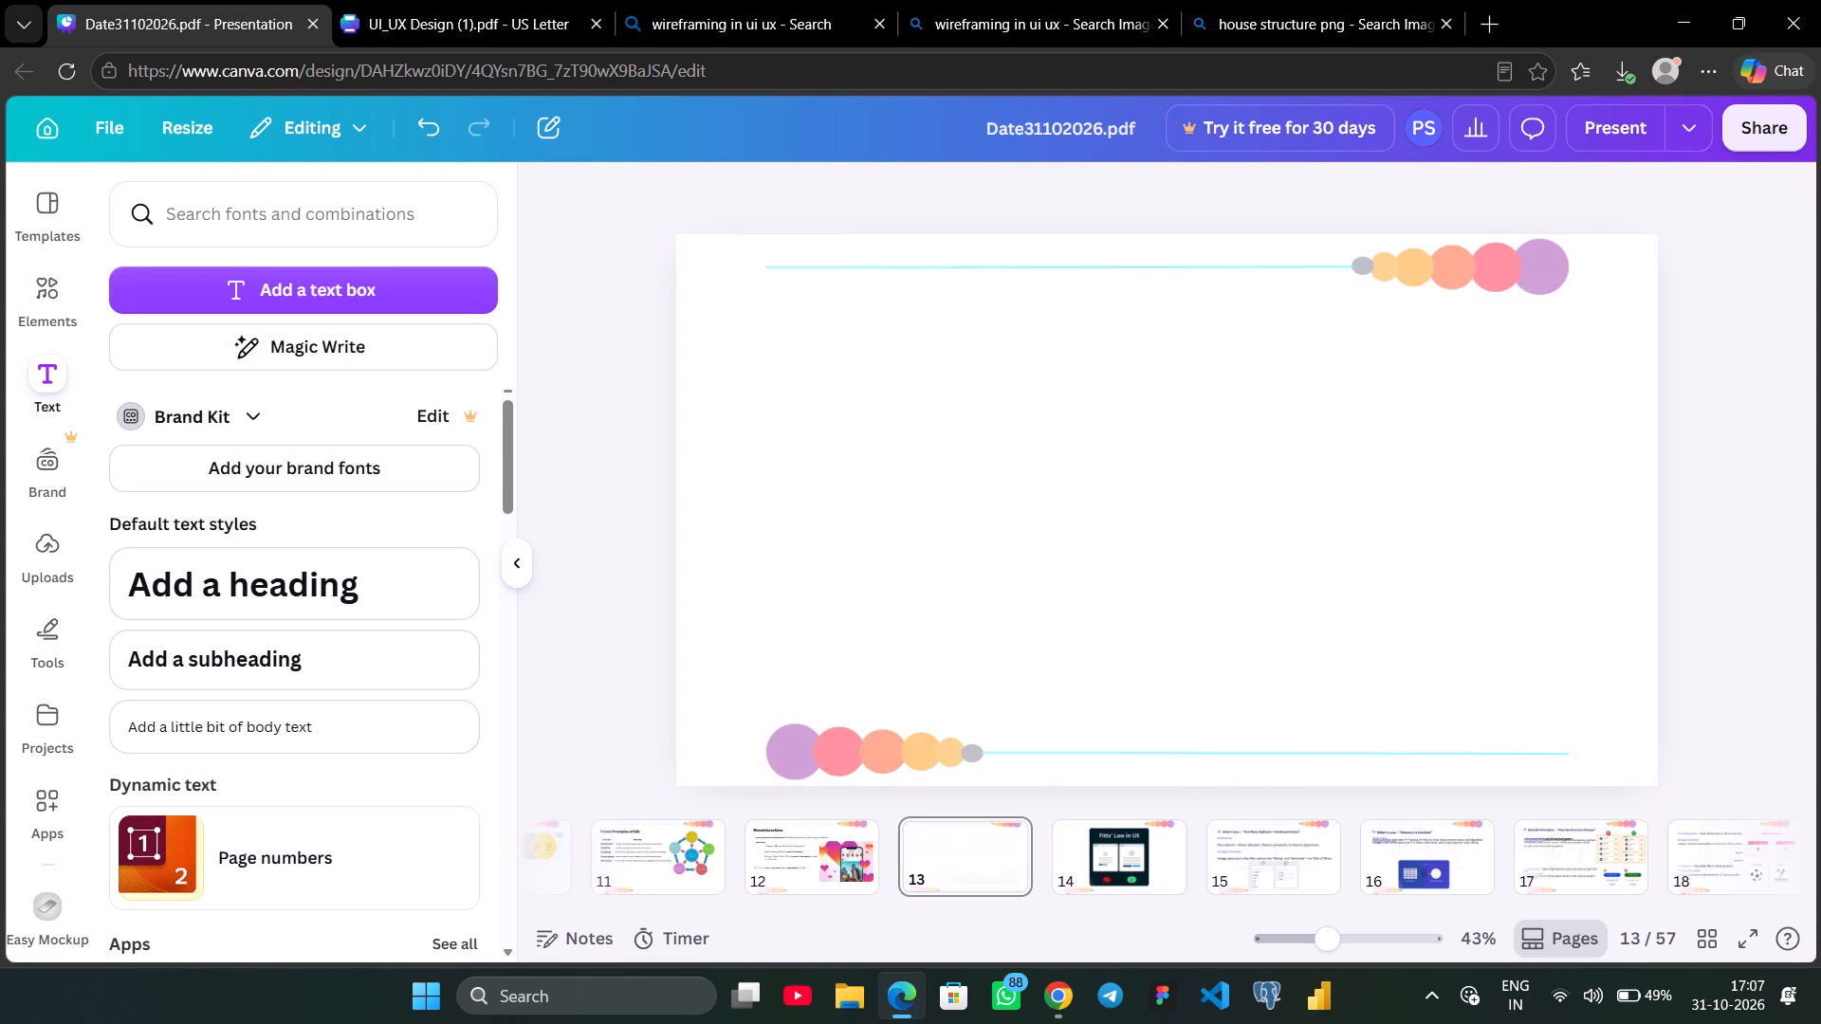
scroll(688, 97, left, 1)
Copy the "Ui pattern and components" title from the Lecture #7 notes onto slide 13 and place it at the slide's upper left, below the border line.
click(543, 6)
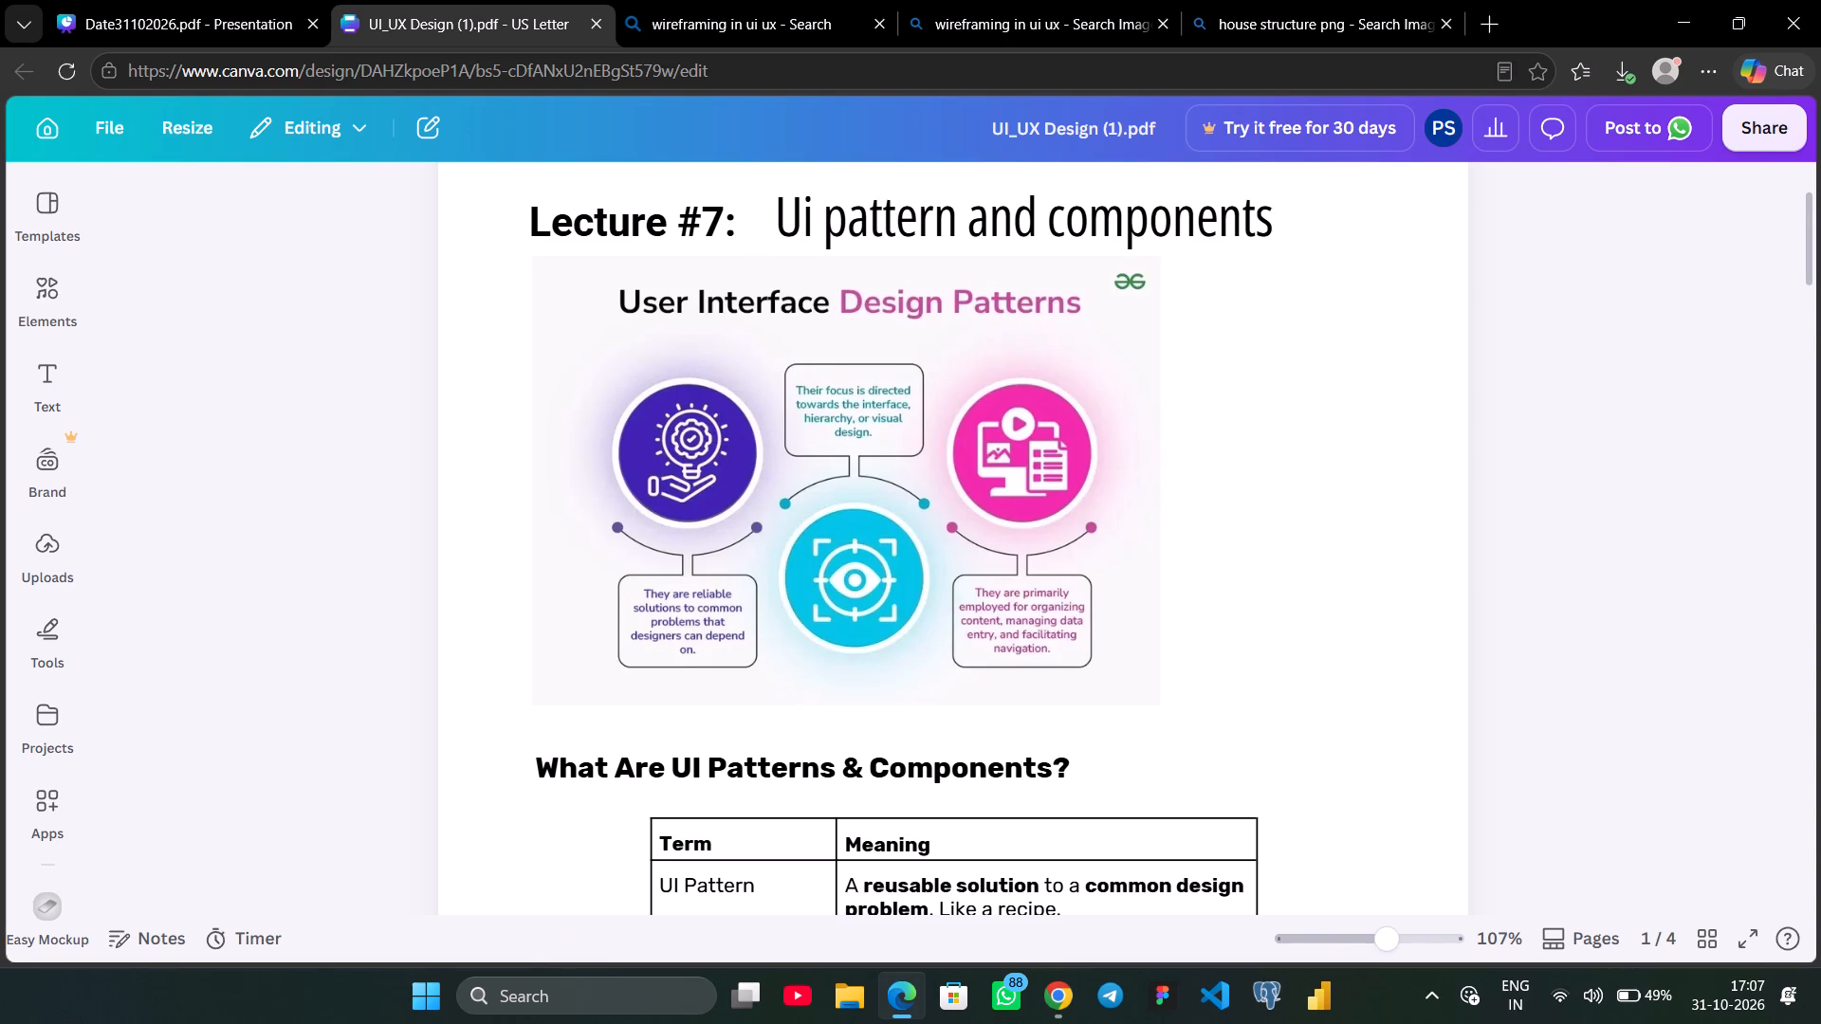
scroll(1627, 604, up, 1)
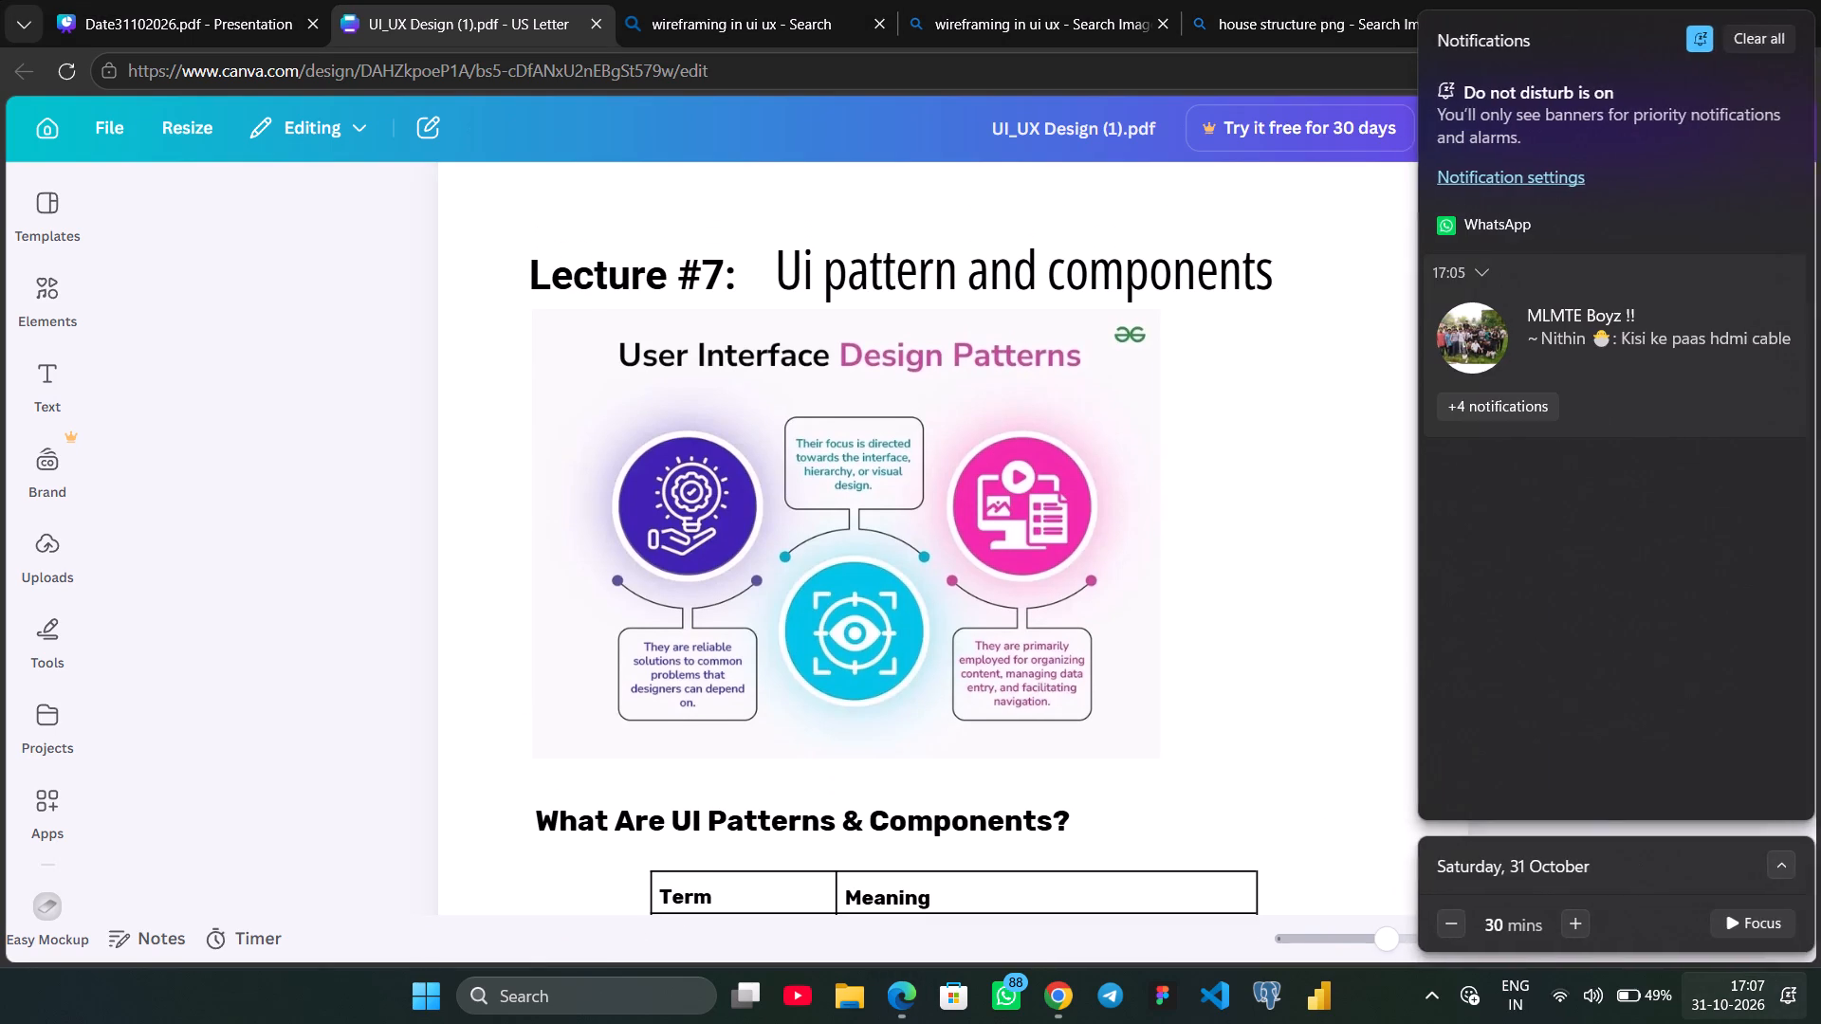
click(1021, 289)
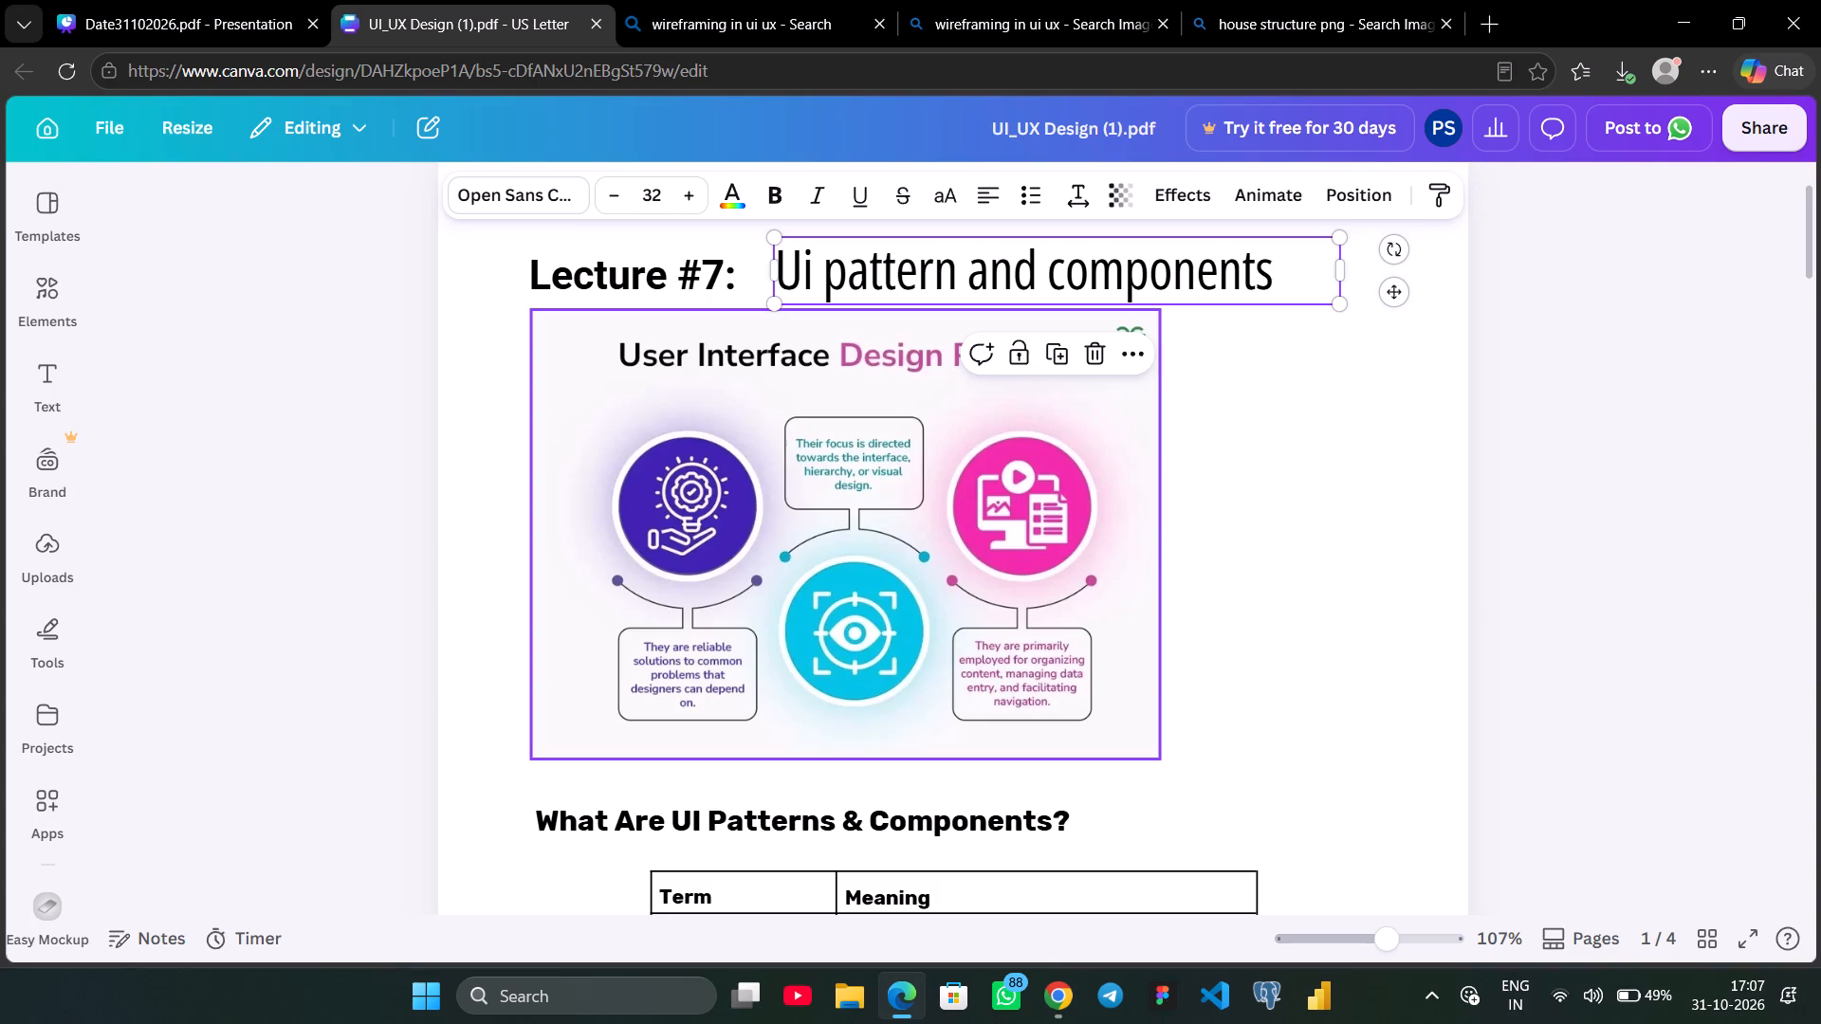
key(ctrl+c)
click(248, 4)
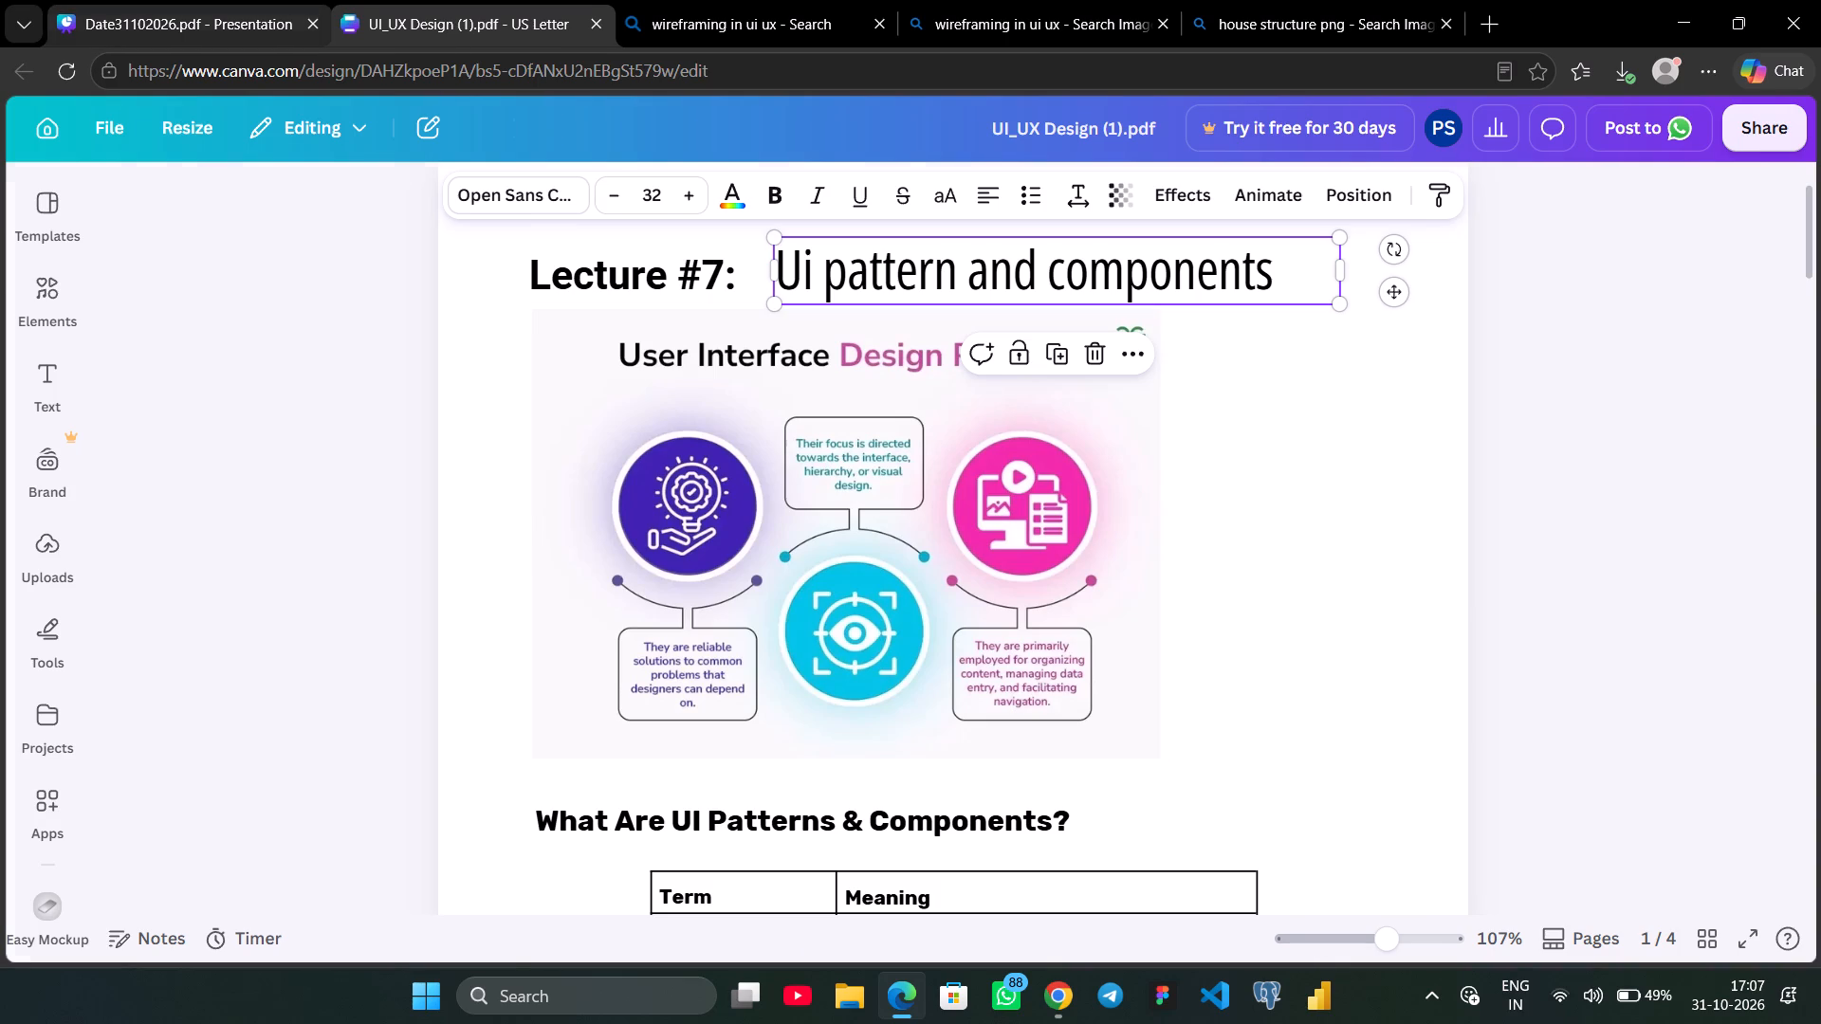
key(ctrl+v)
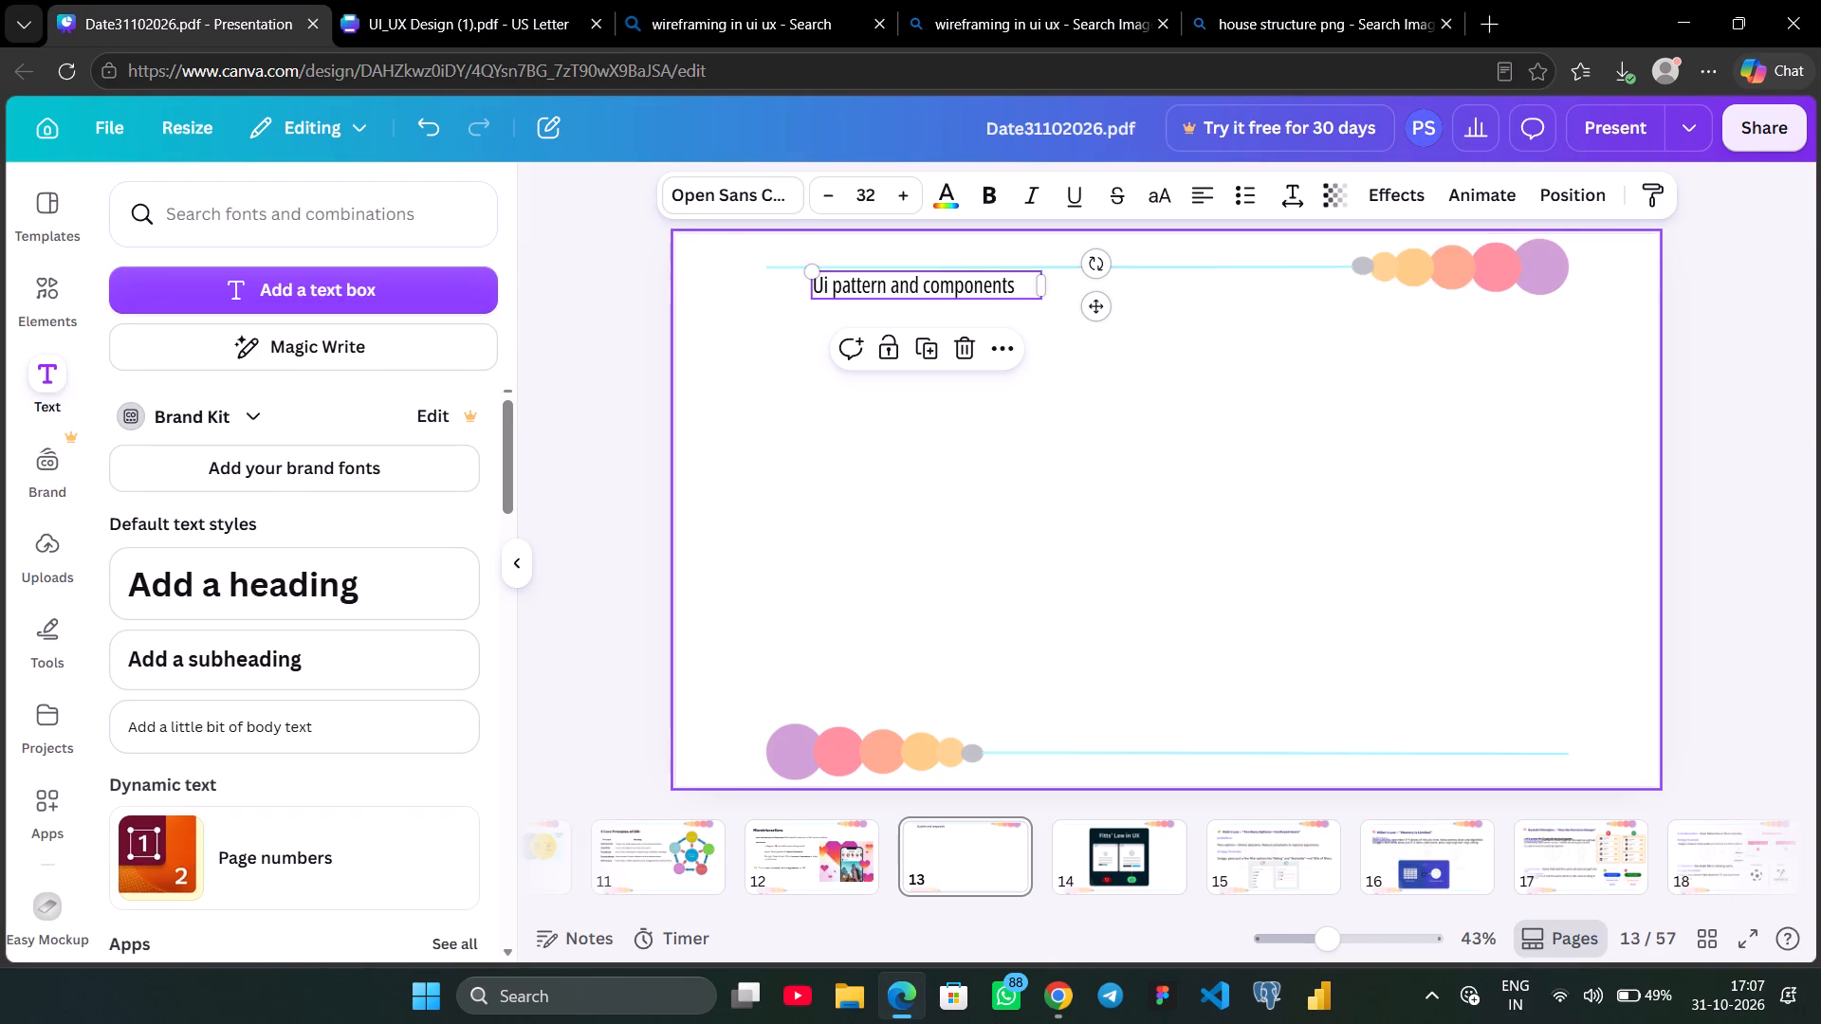
drag(898, 276, 825, 312)
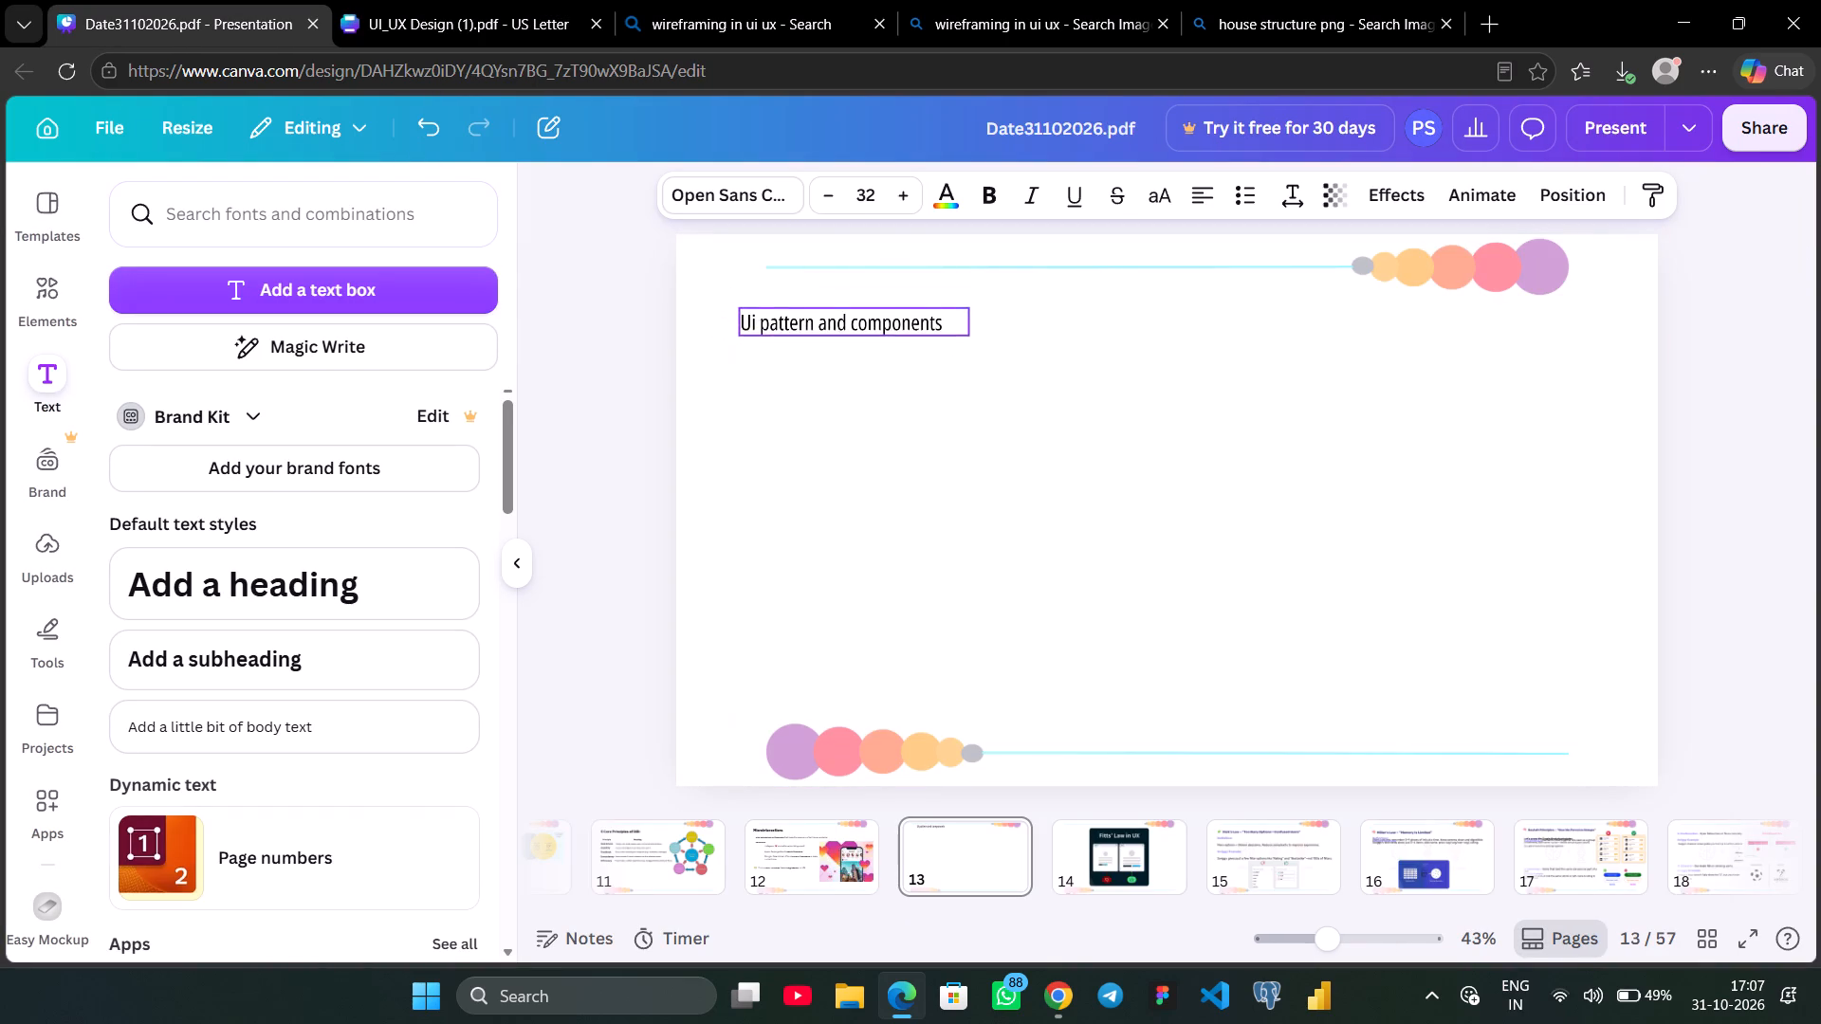
drag(825, 312, 825, 302)
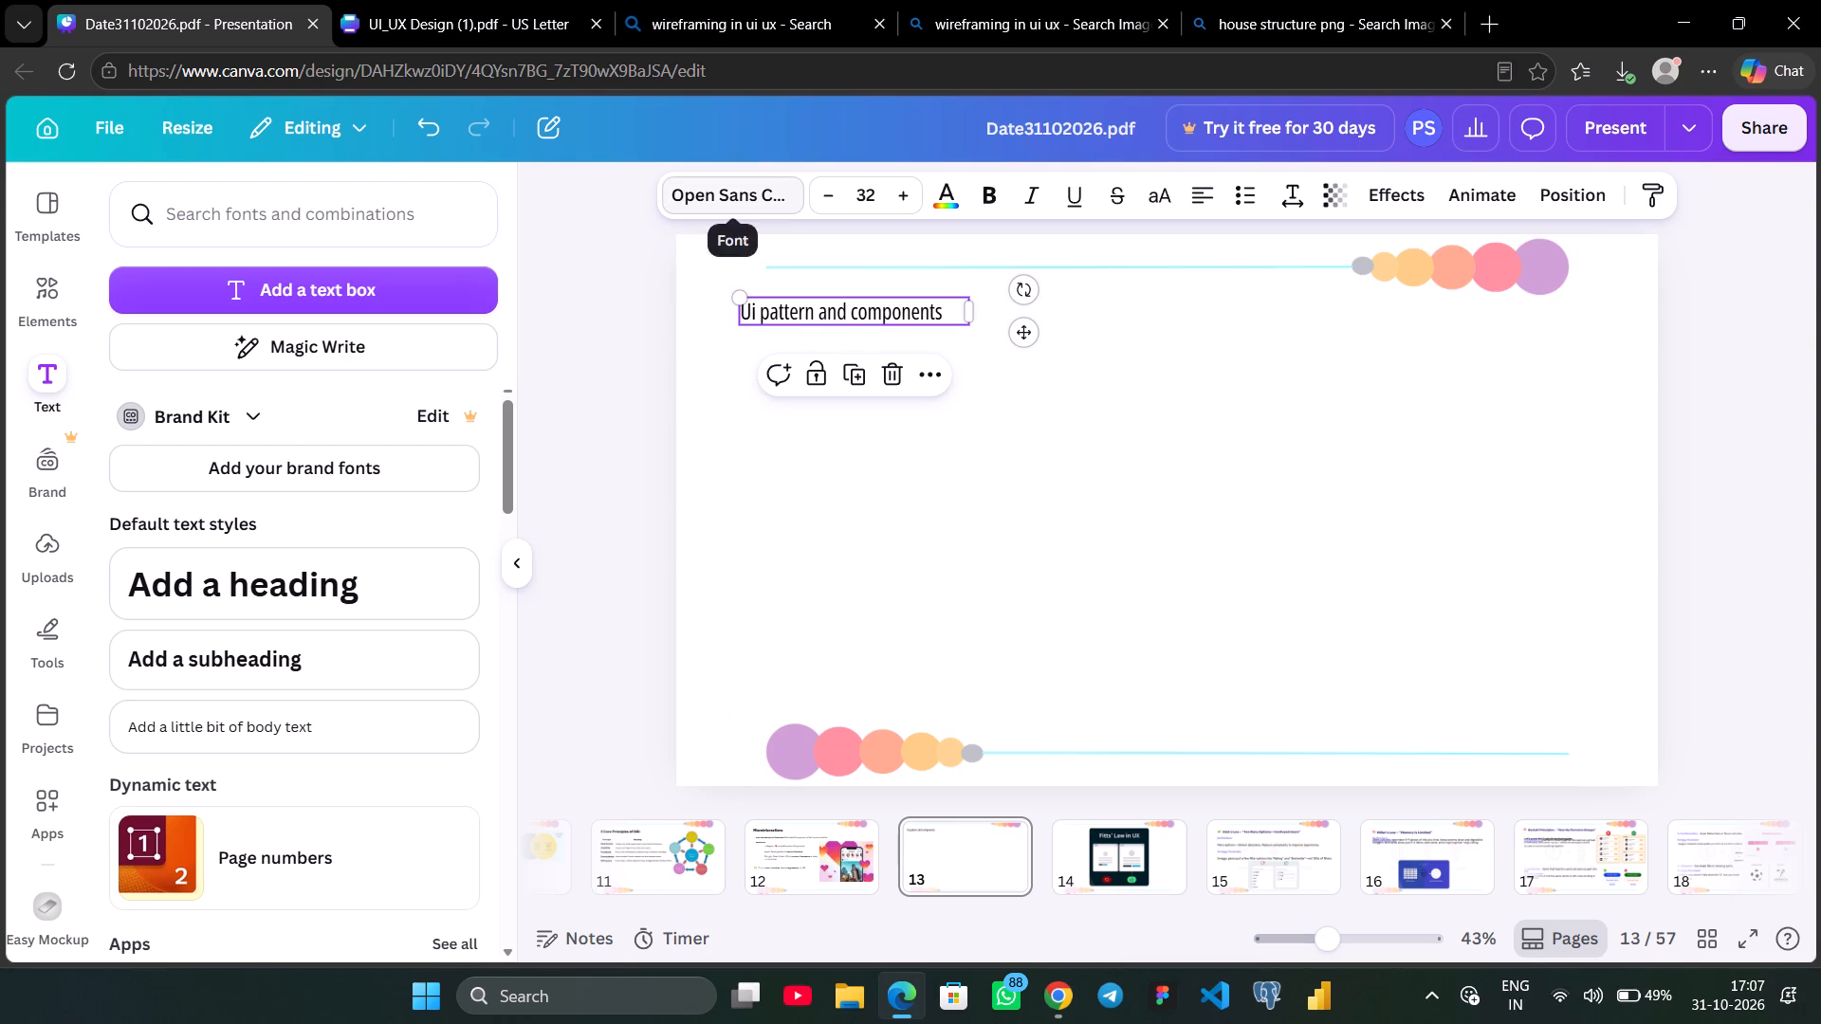
Set the "Ui pattern and components" title on slide 13 to the Rubik font in bold.
click(763, 188)
scroll(216, 573, down, 7)
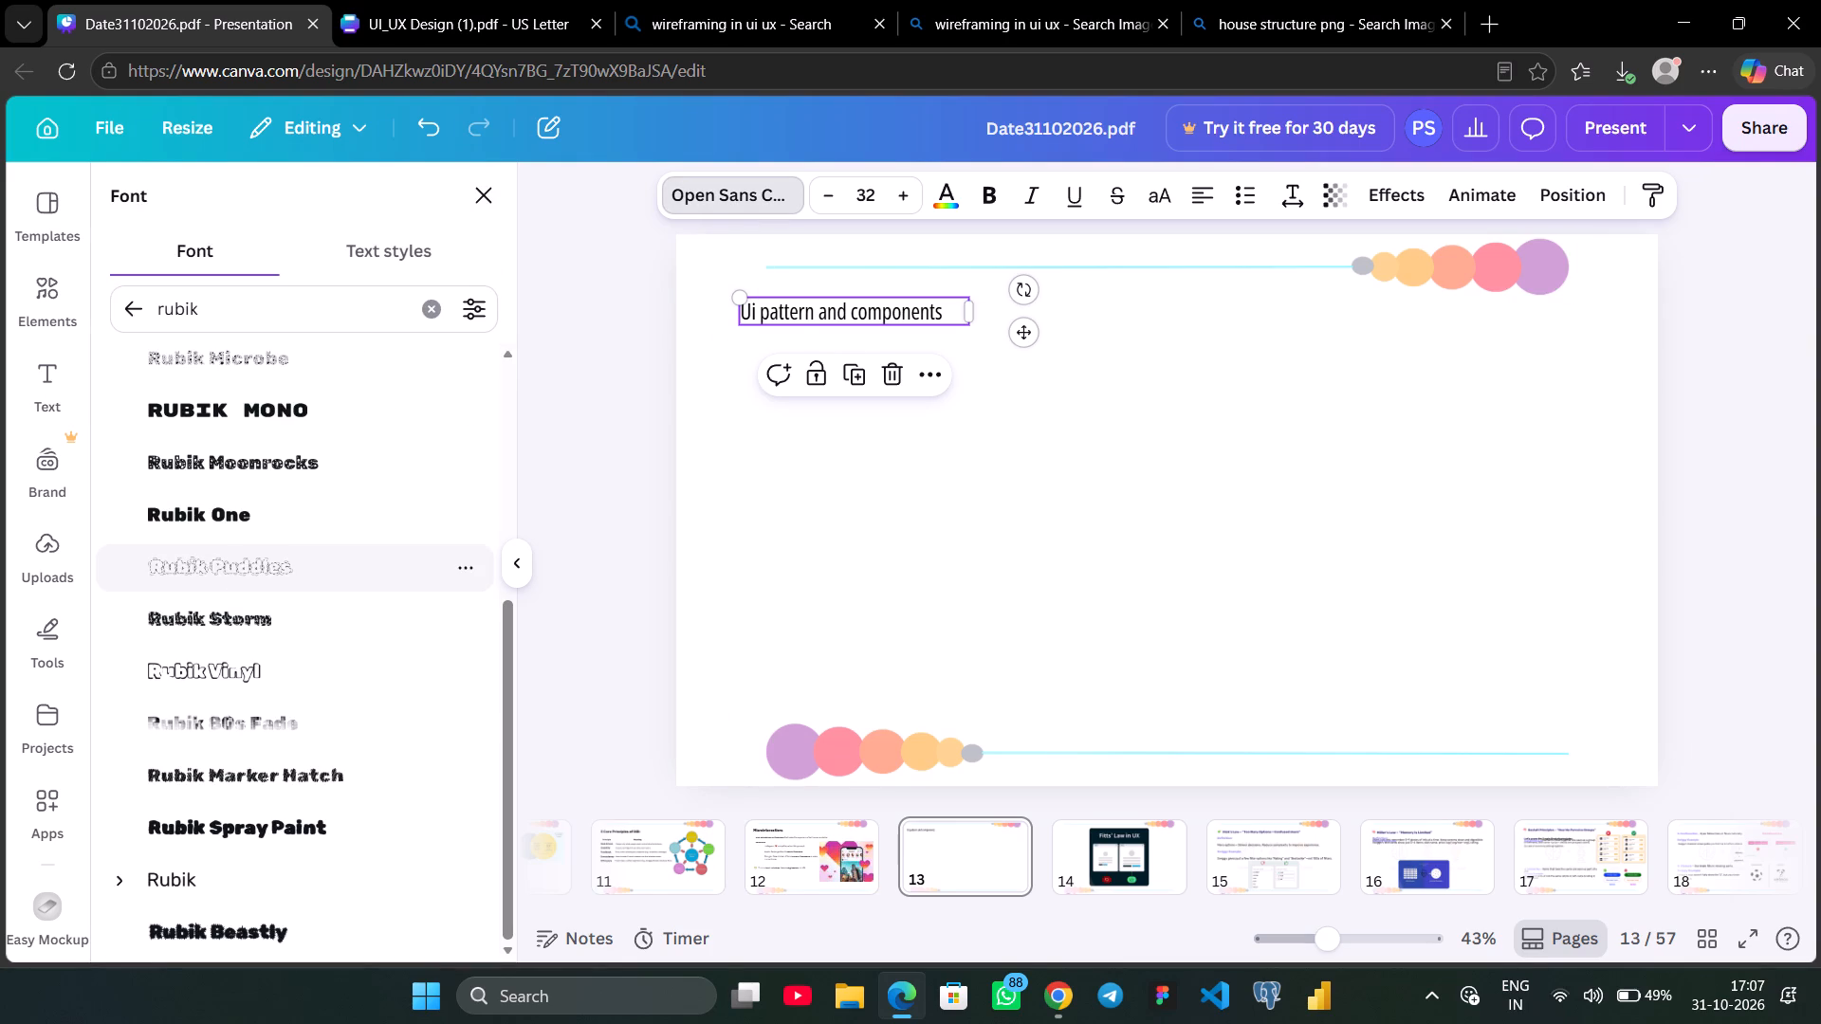
scroll(216, 573, down, 10)
scroll(216, 573, up, 4)
scroll(216, 573, down, 6)
click(247, 878)
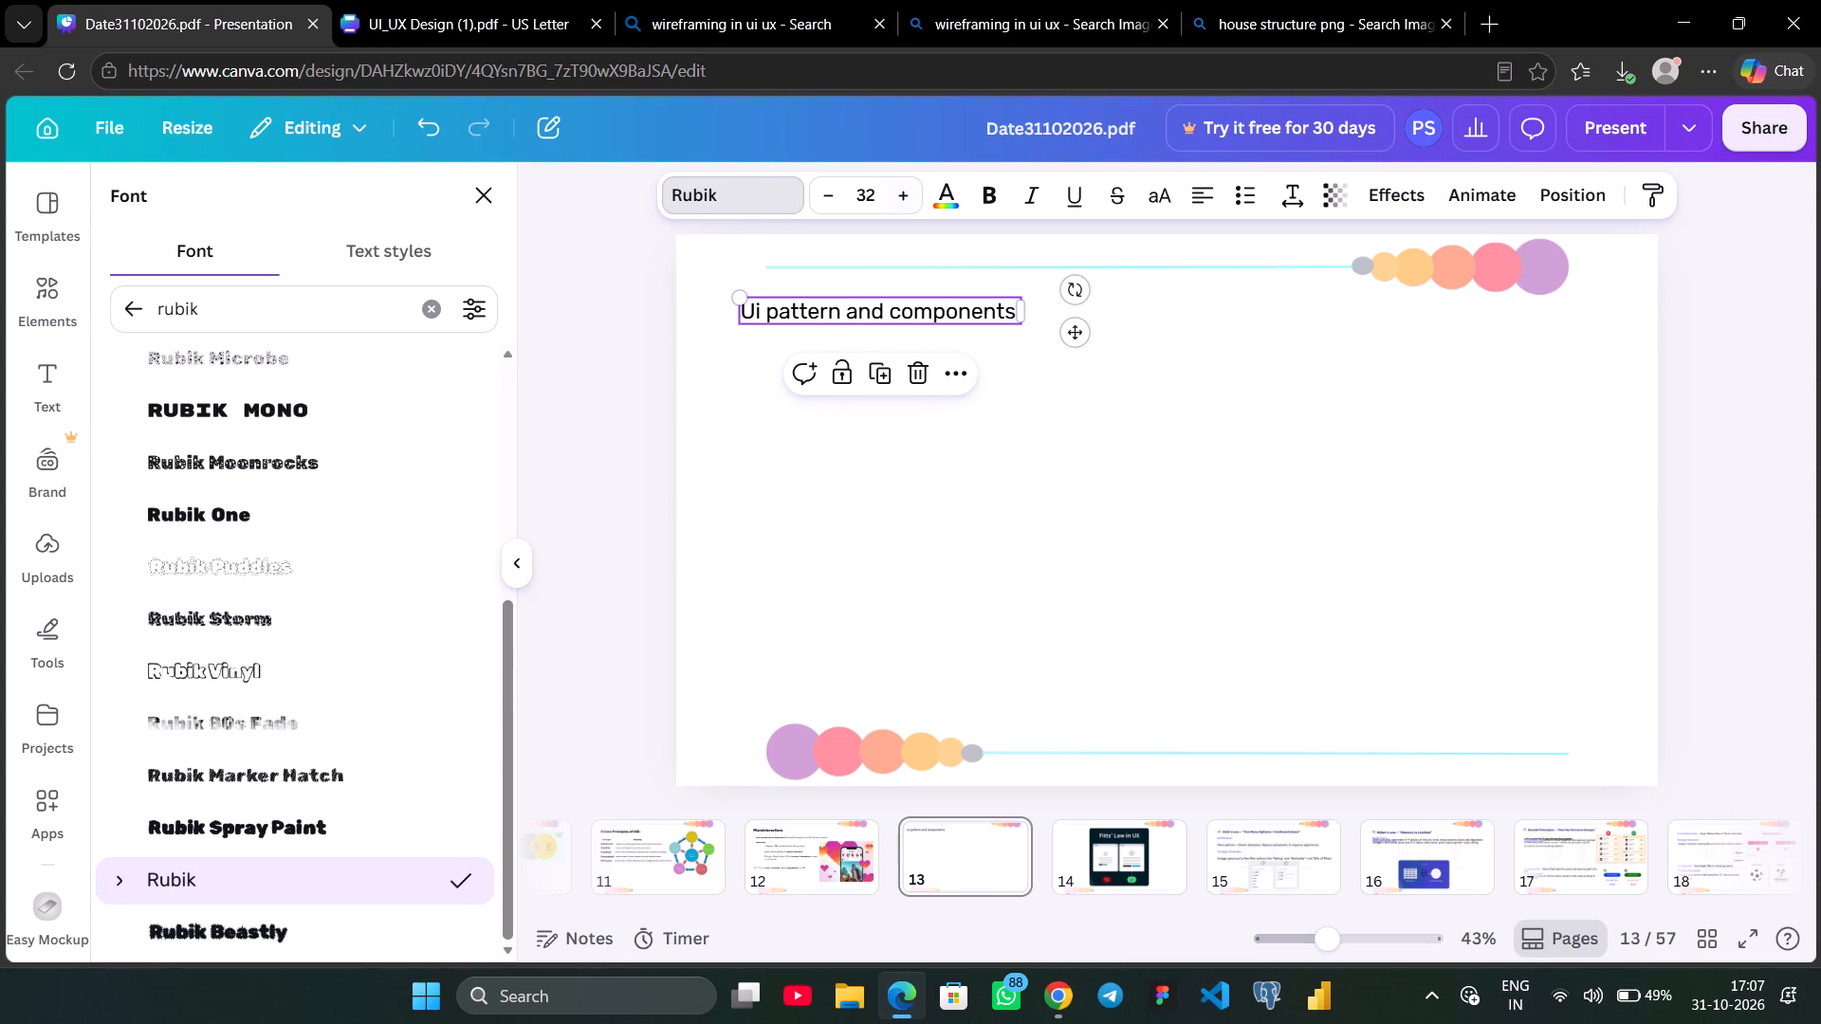
click(987, 205)
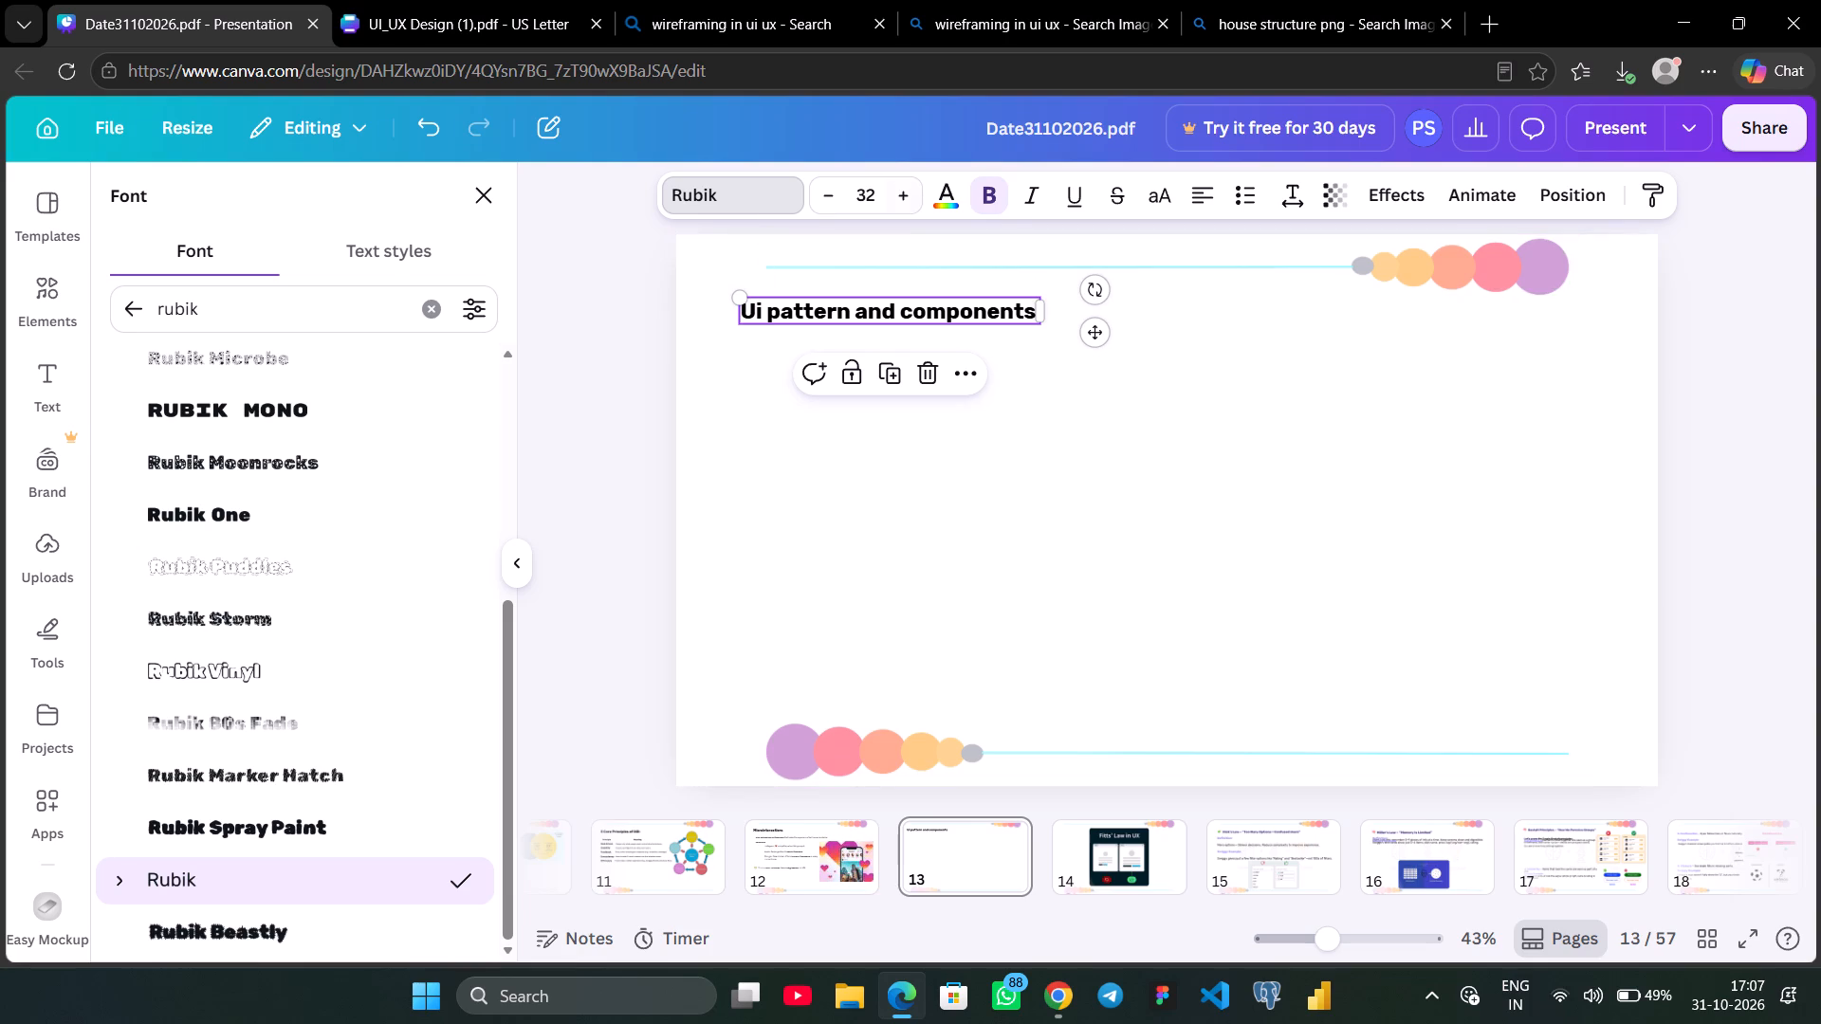
click(1157, 528)
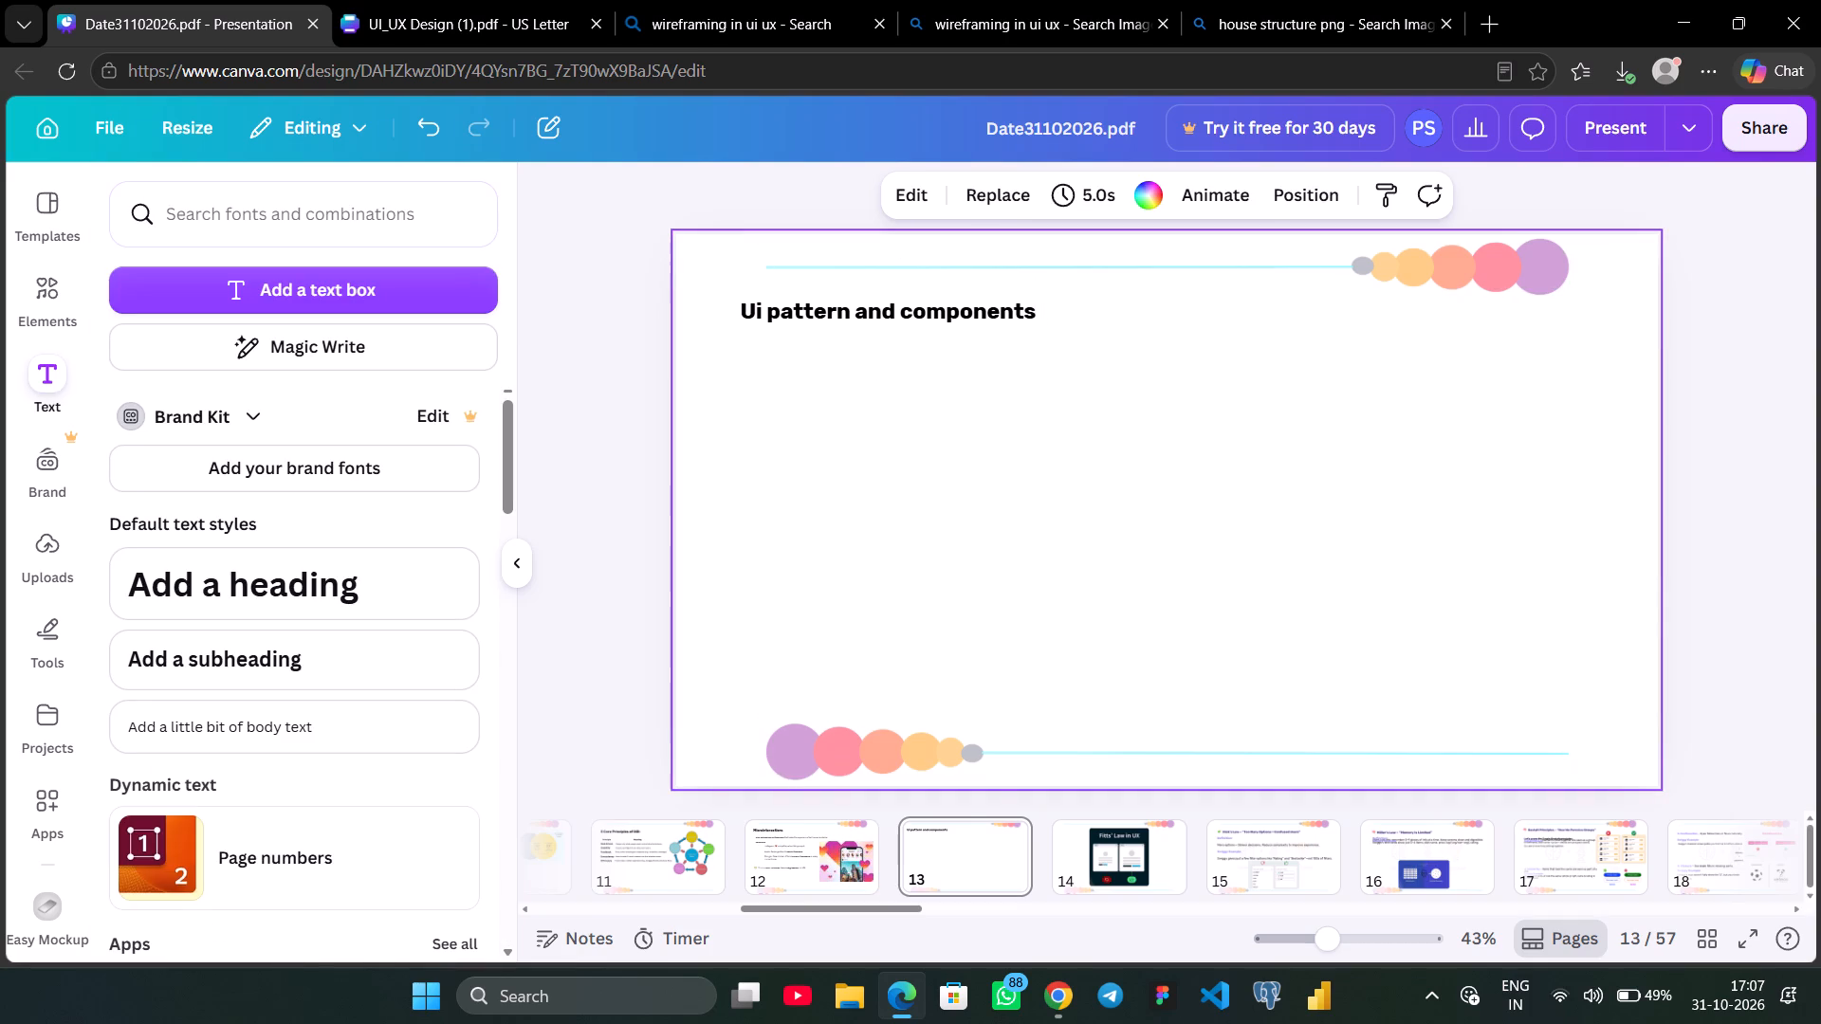
Compare slide 13's title with the Microinteractions title on slide 12, and set slide 13's title size to 35.
click(817, 856)
click(846, 318)
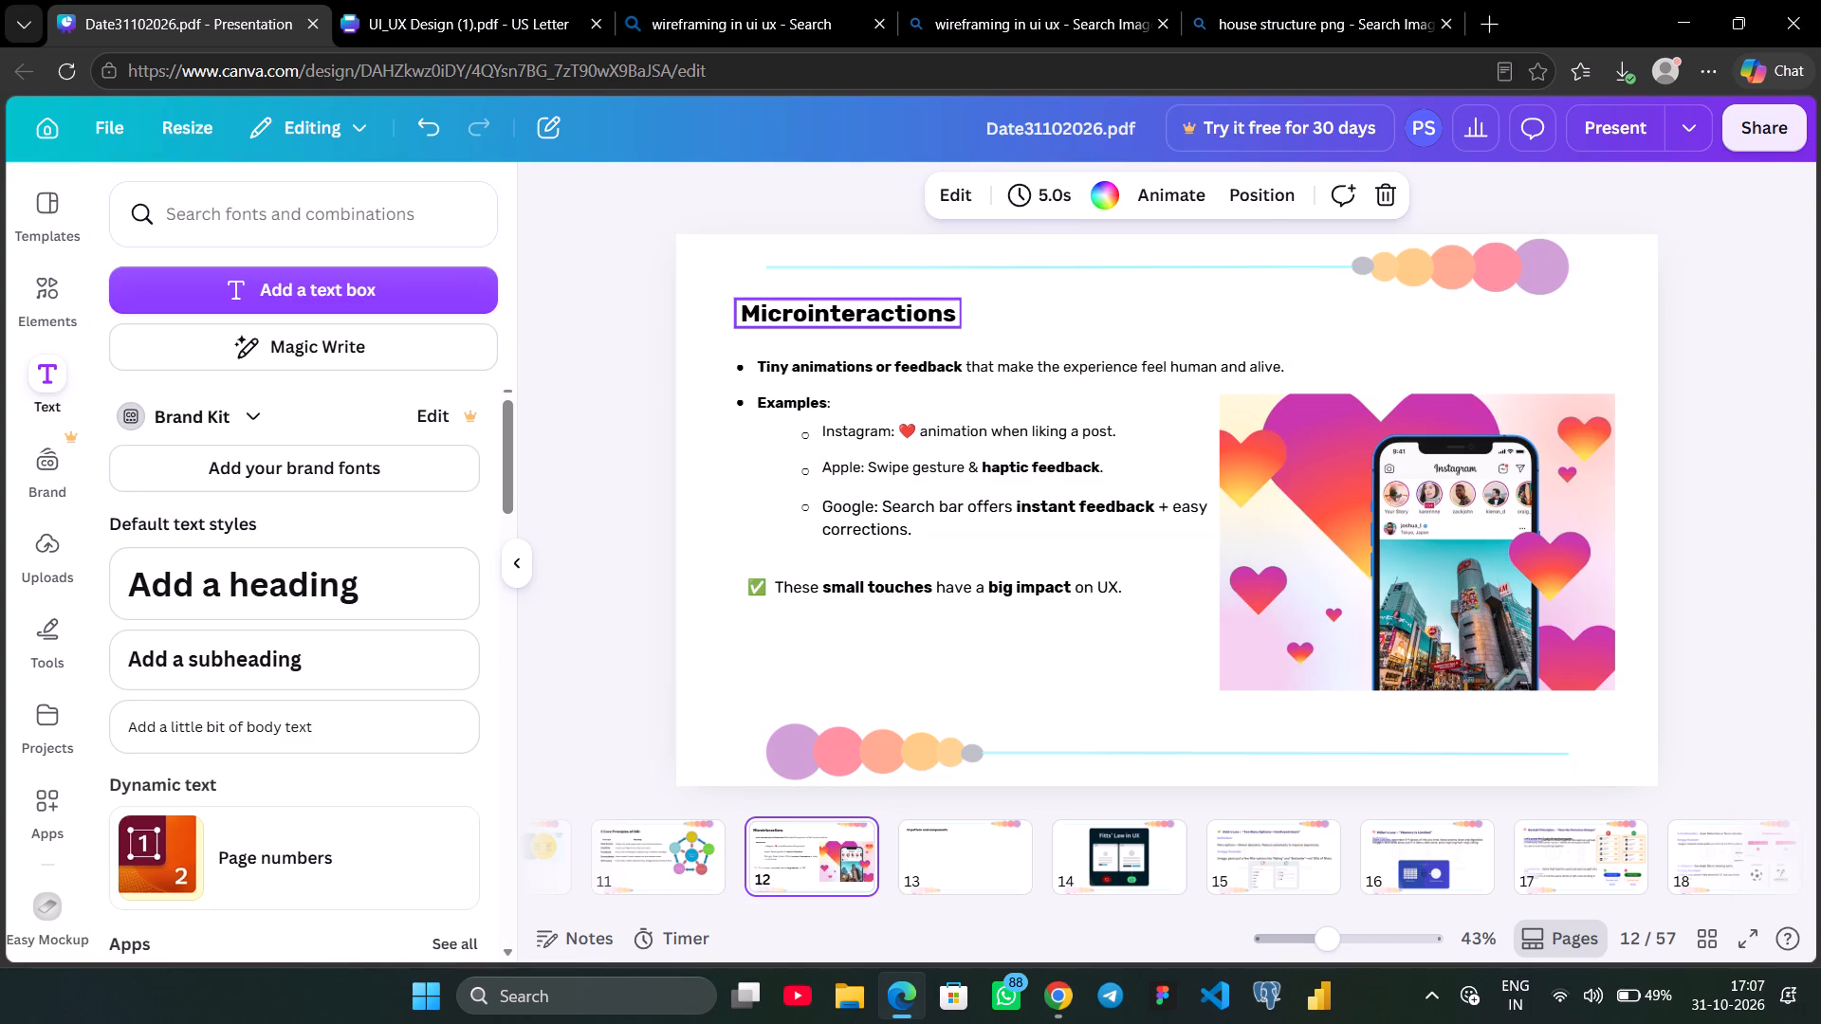
click(978, 863)
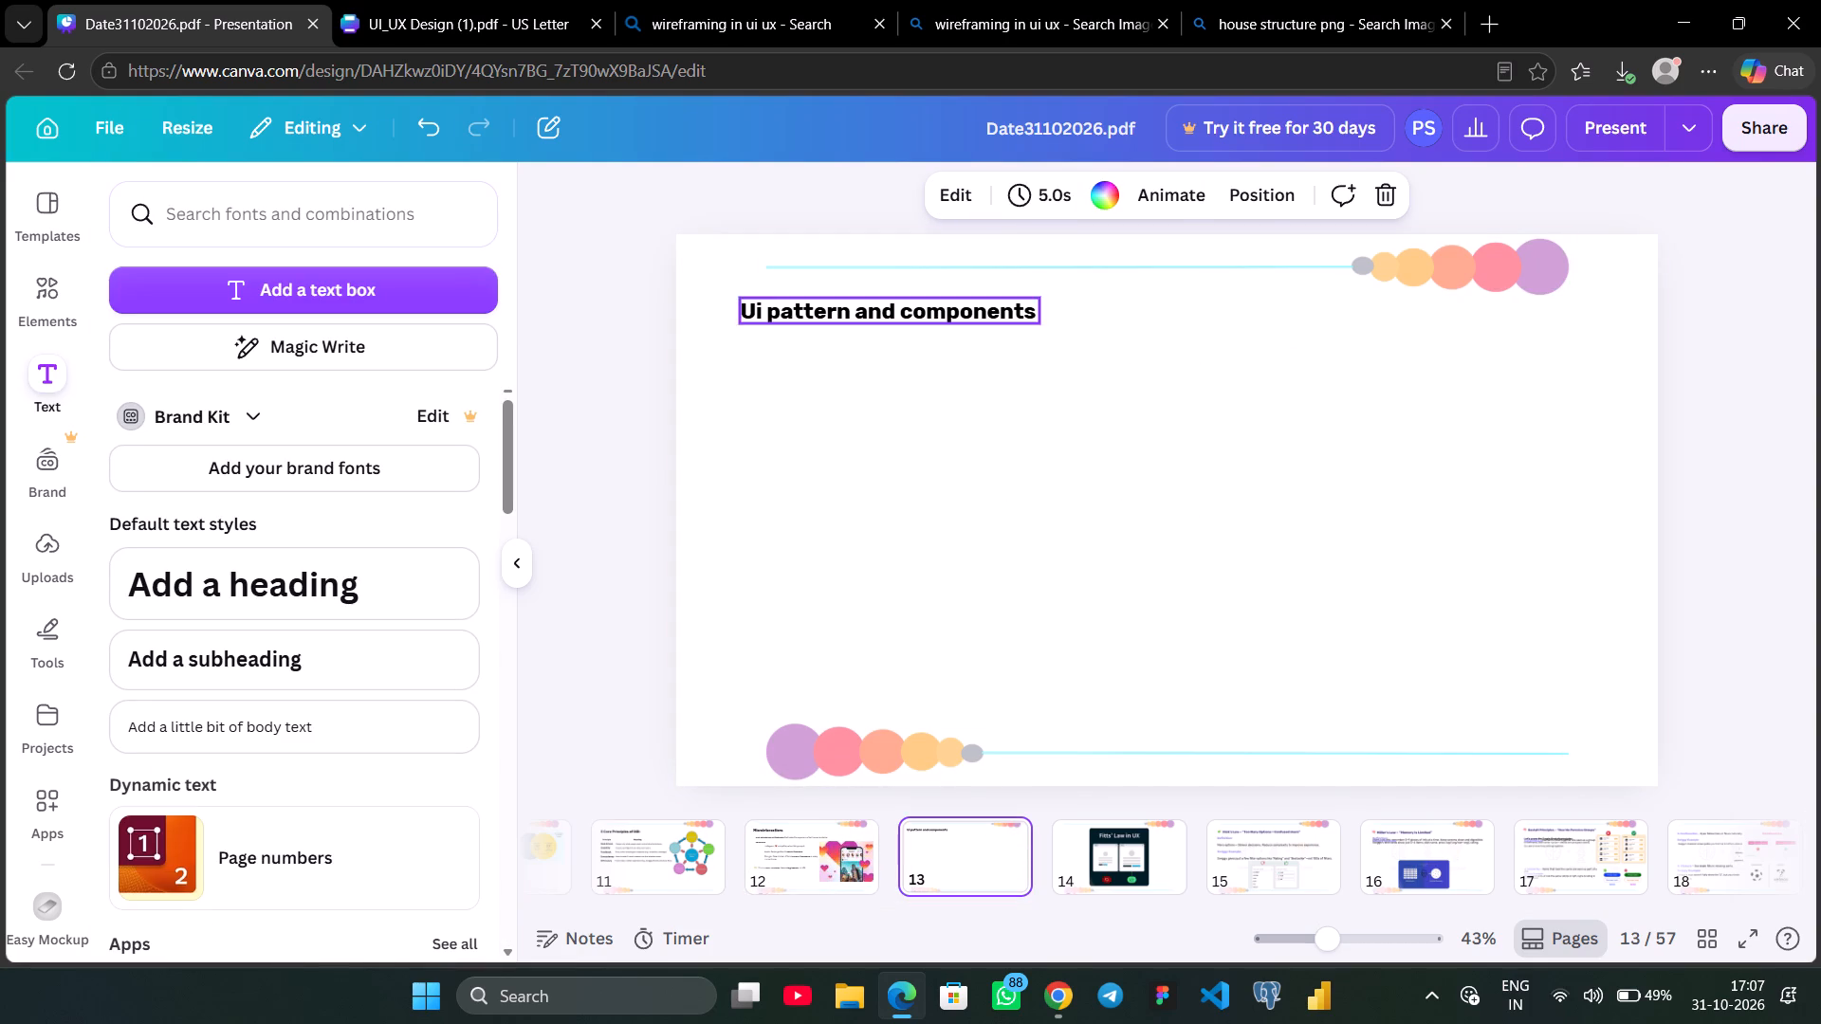
click(890, 310)
click(868, 192)
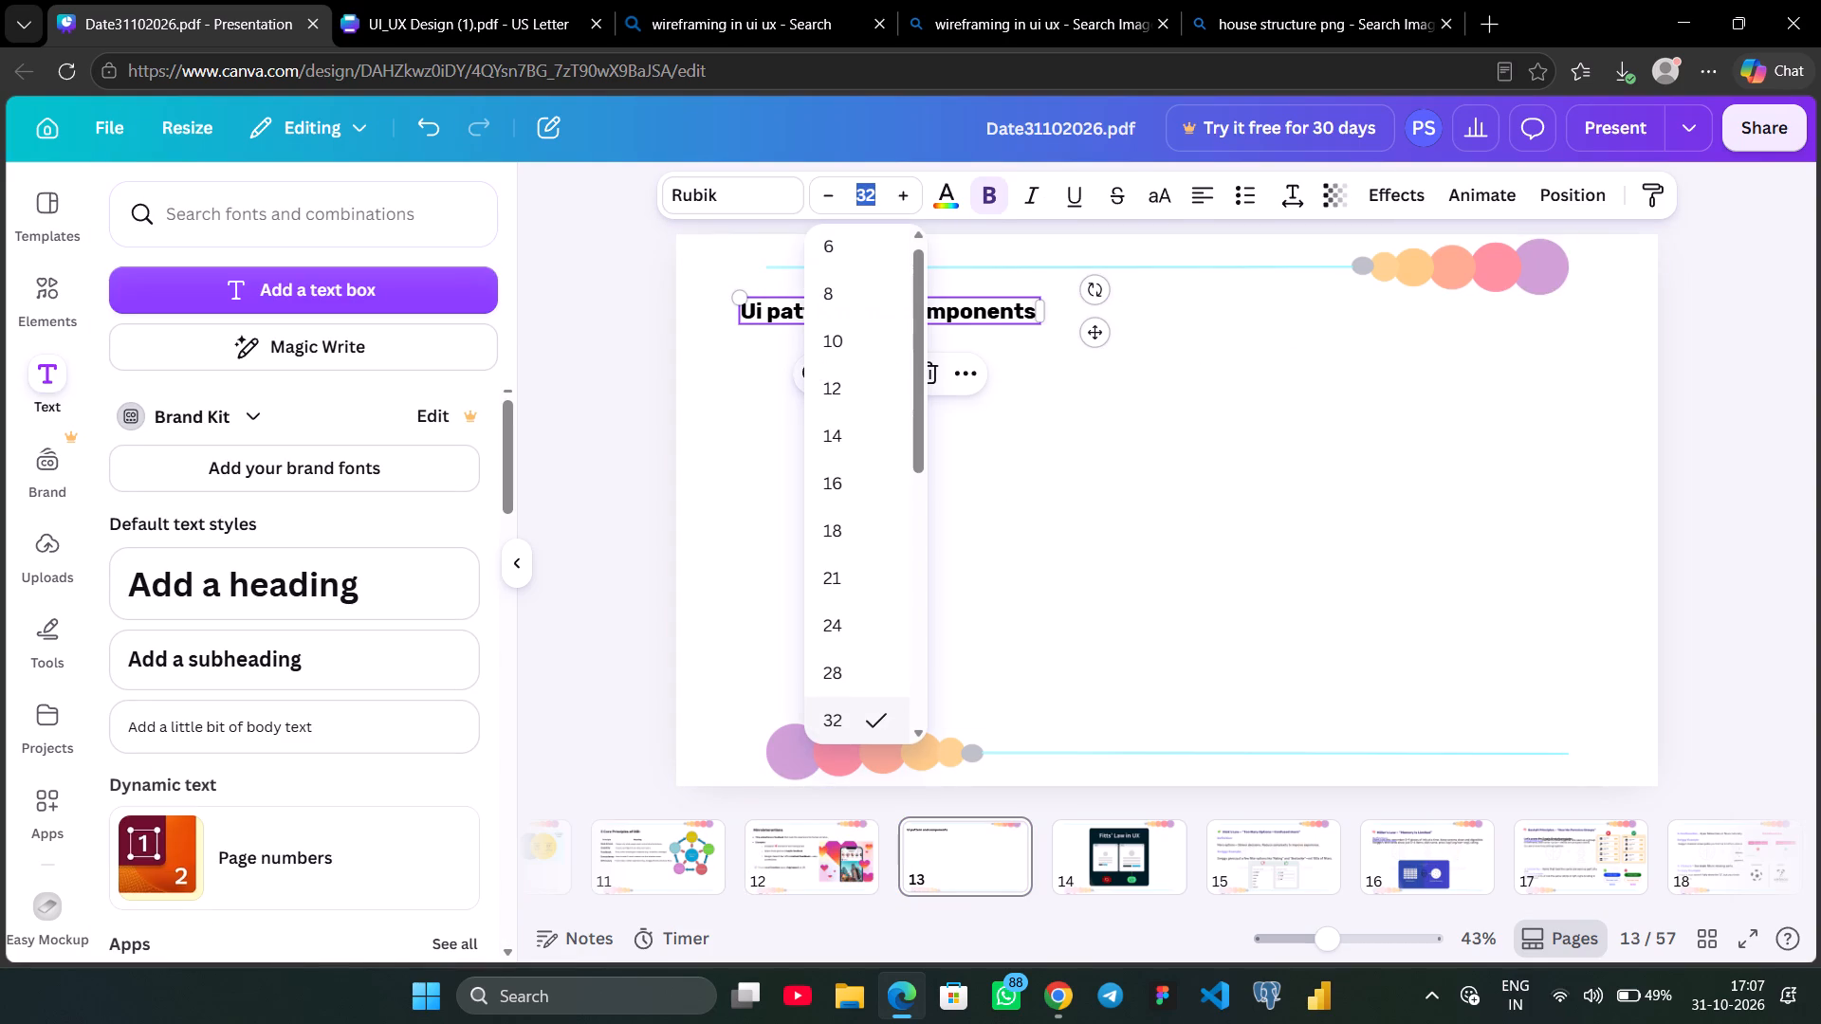
text(35)
key(Return)
click(1120, 456)
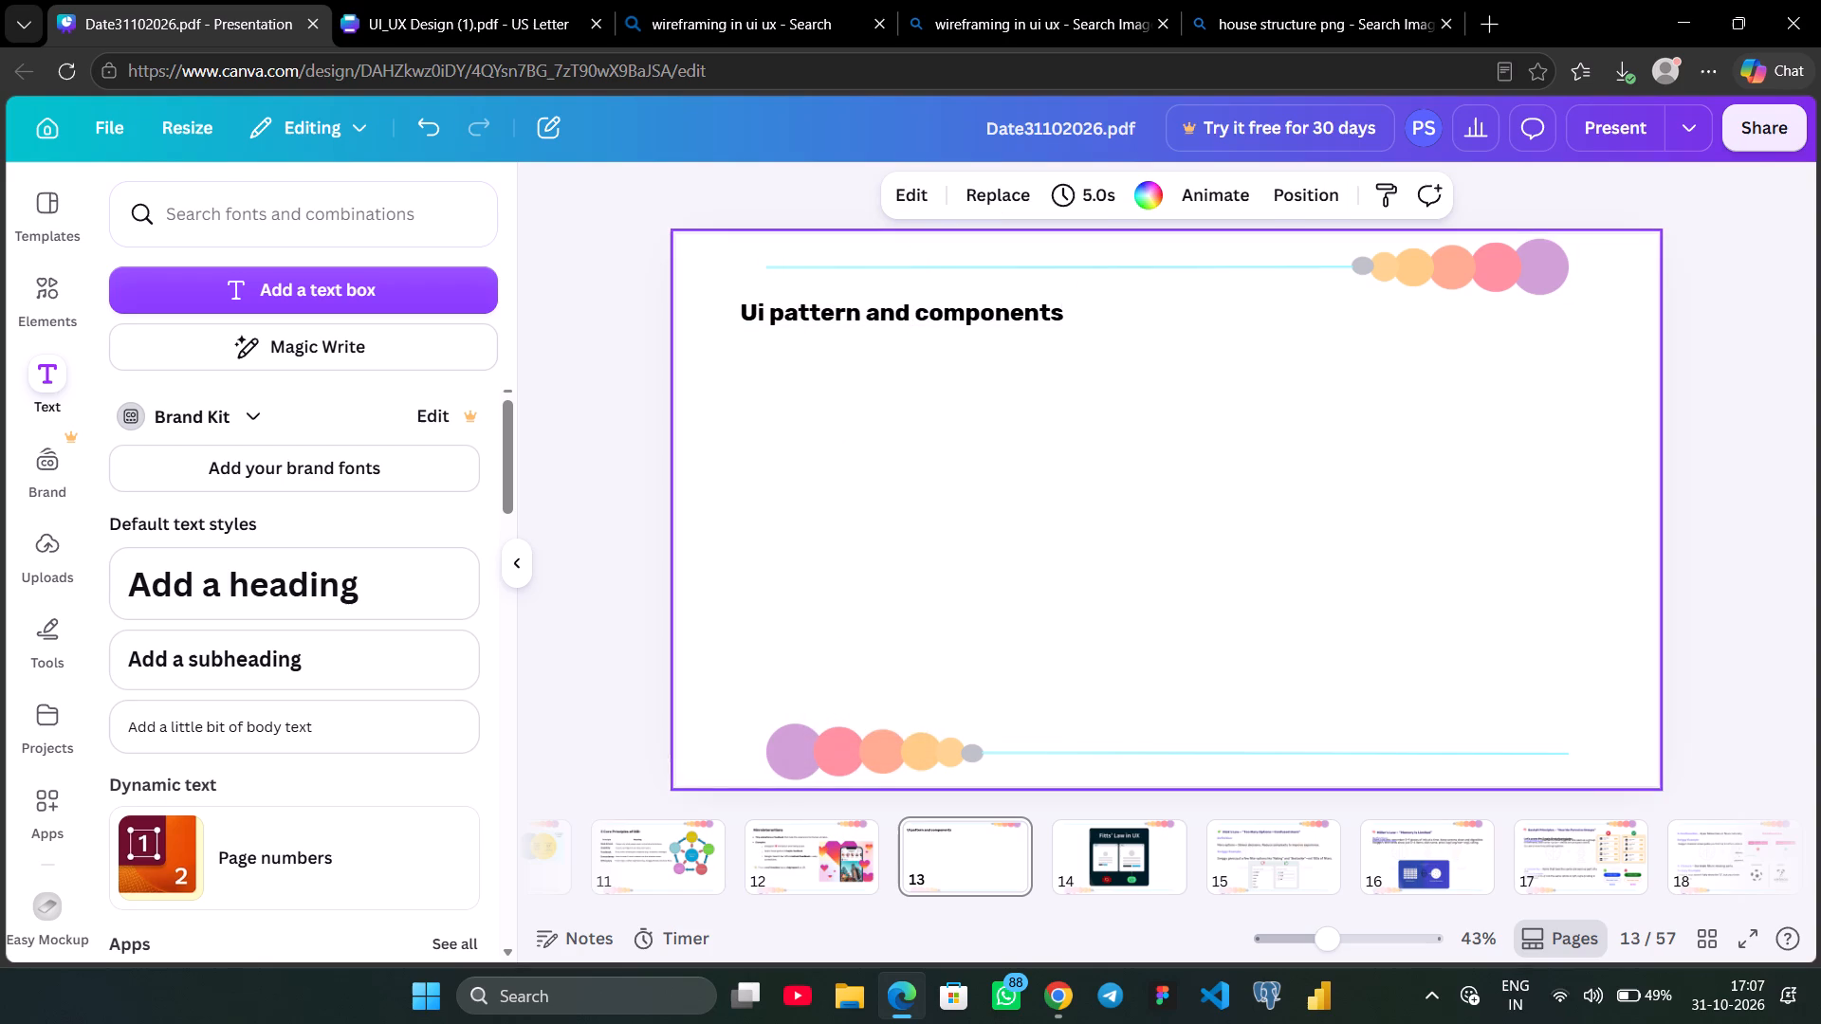
Copy the User Interface Design Patterns image from the Lecture #7 notes onto slide 13, enlarging it on the slide's right half.
click(497, 3)
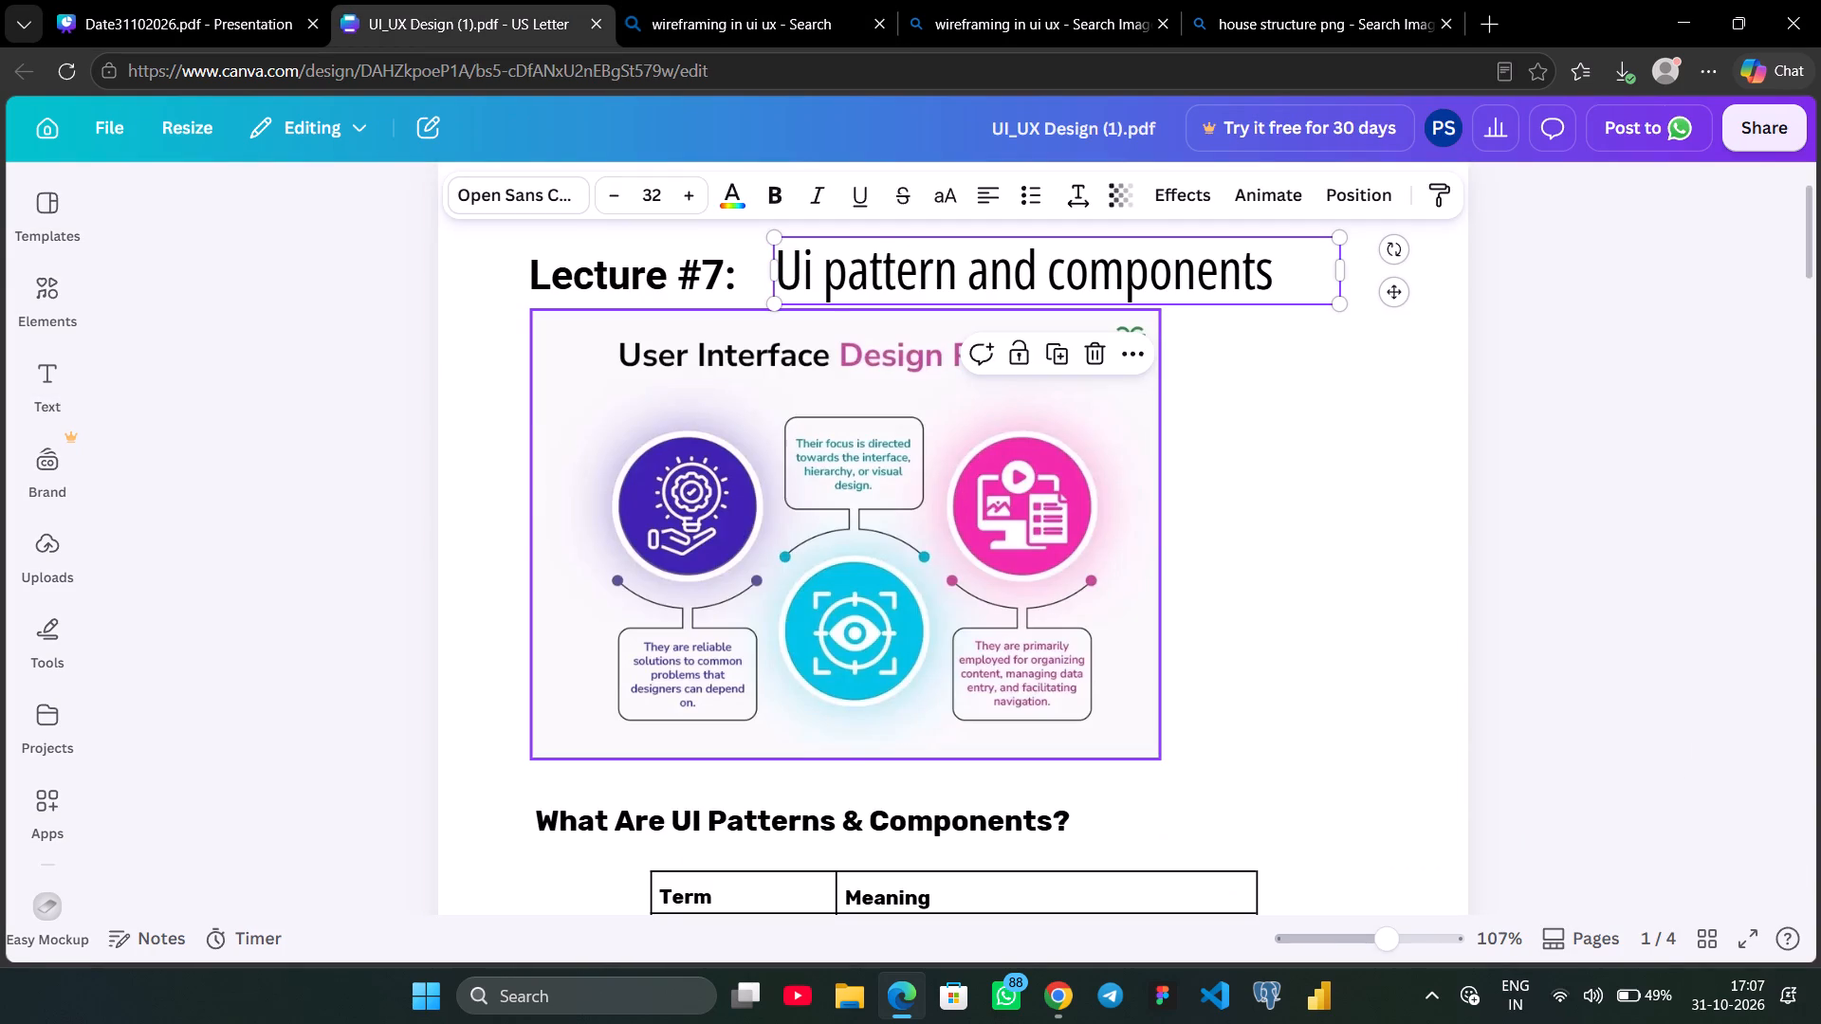
click(886, 466)
key(ctrl+c)
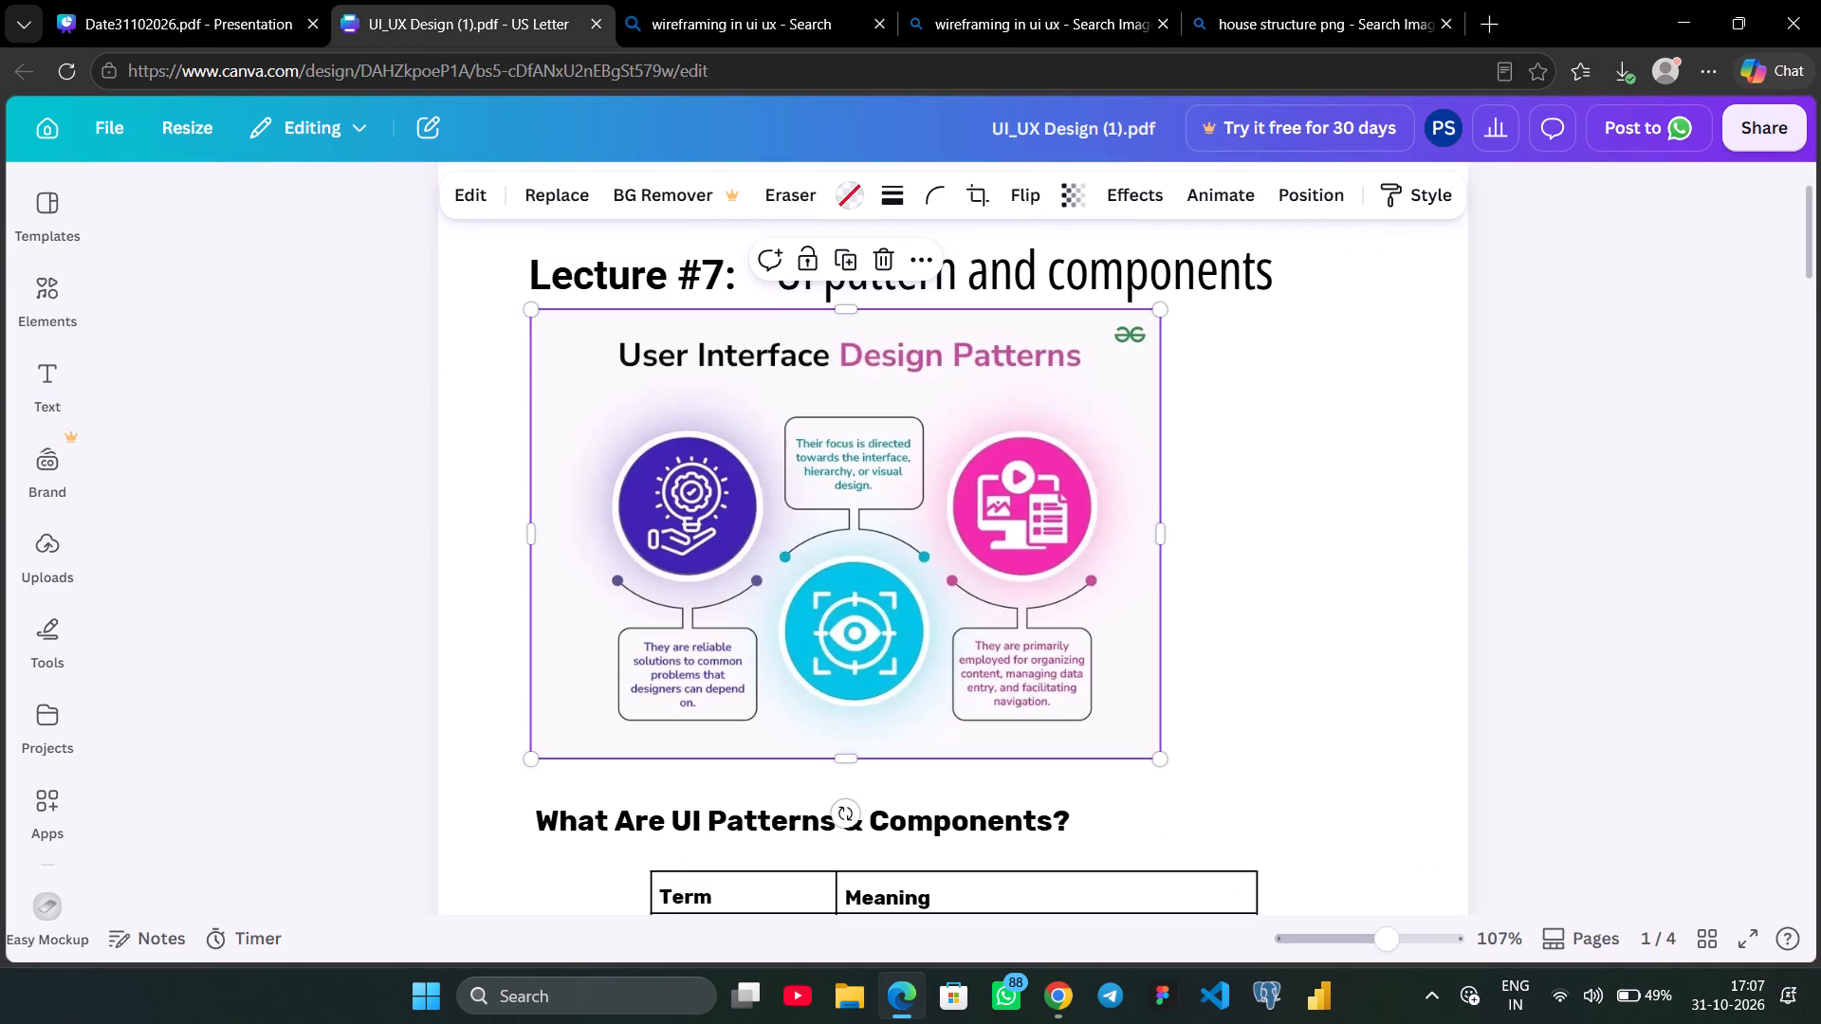
click(214, 0)
key(ctrl+v)
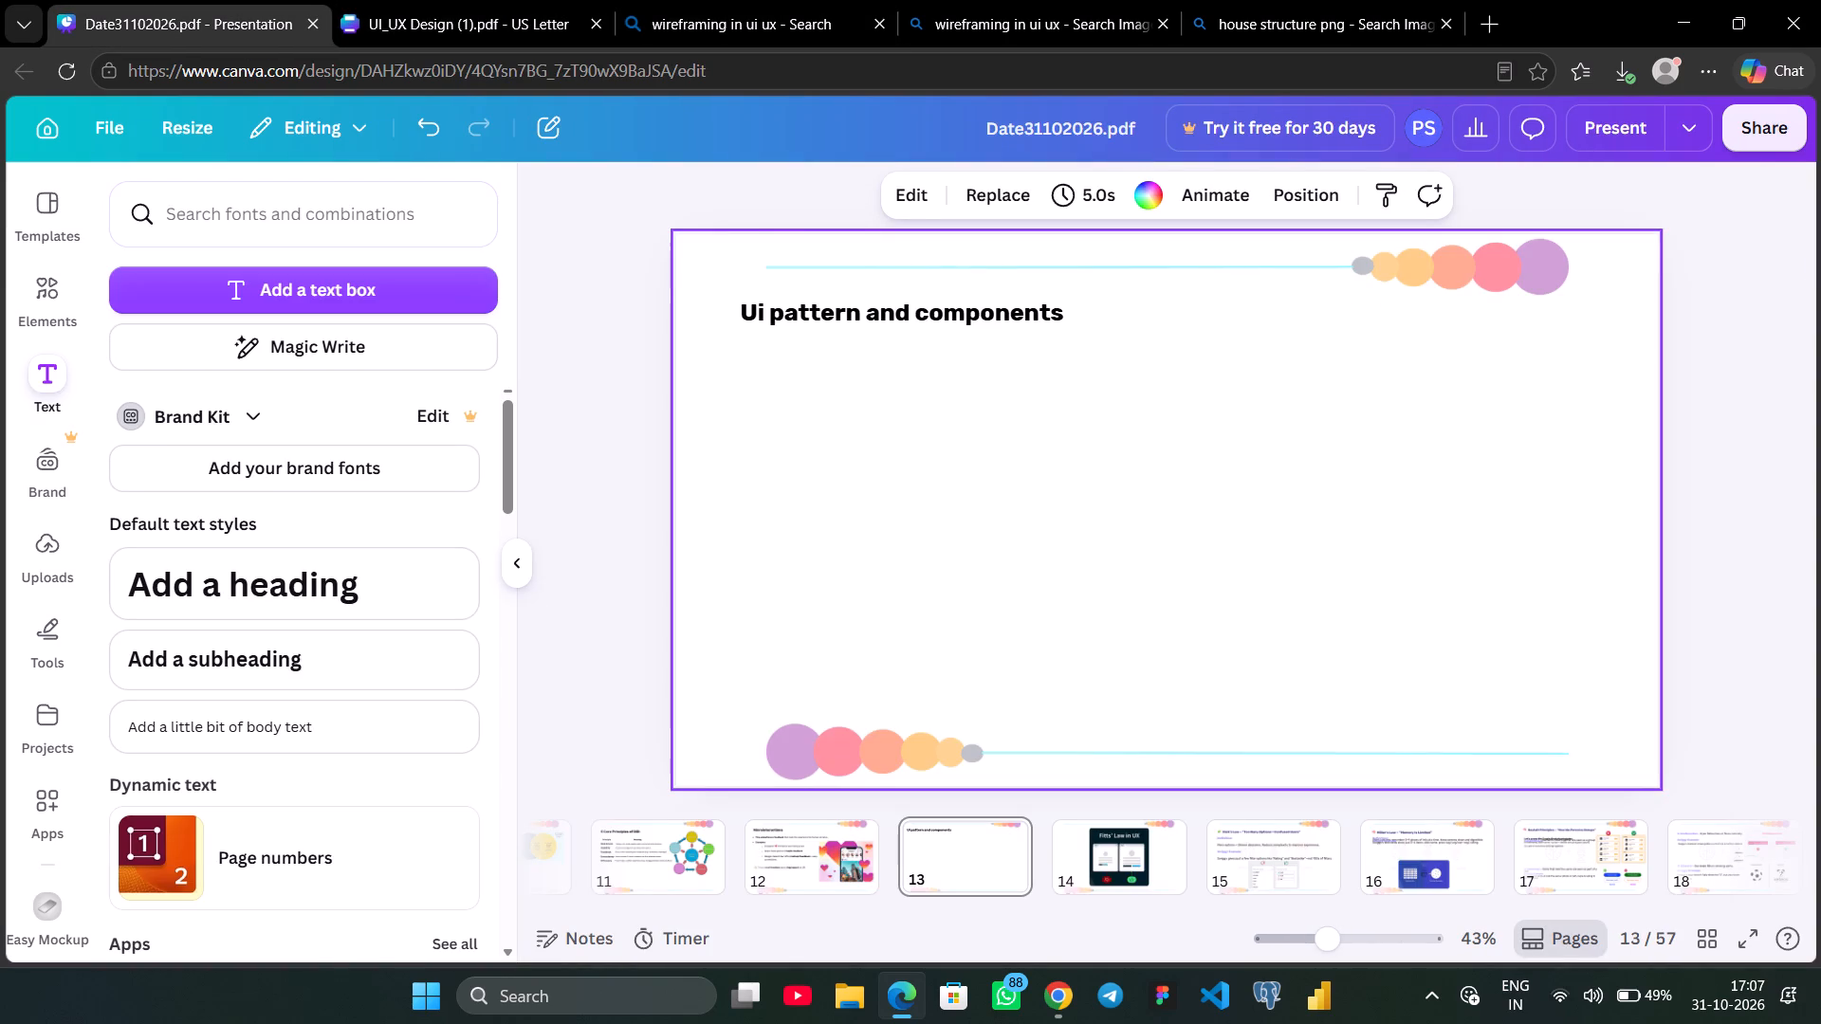
drag(863, 409, 1304, 455)
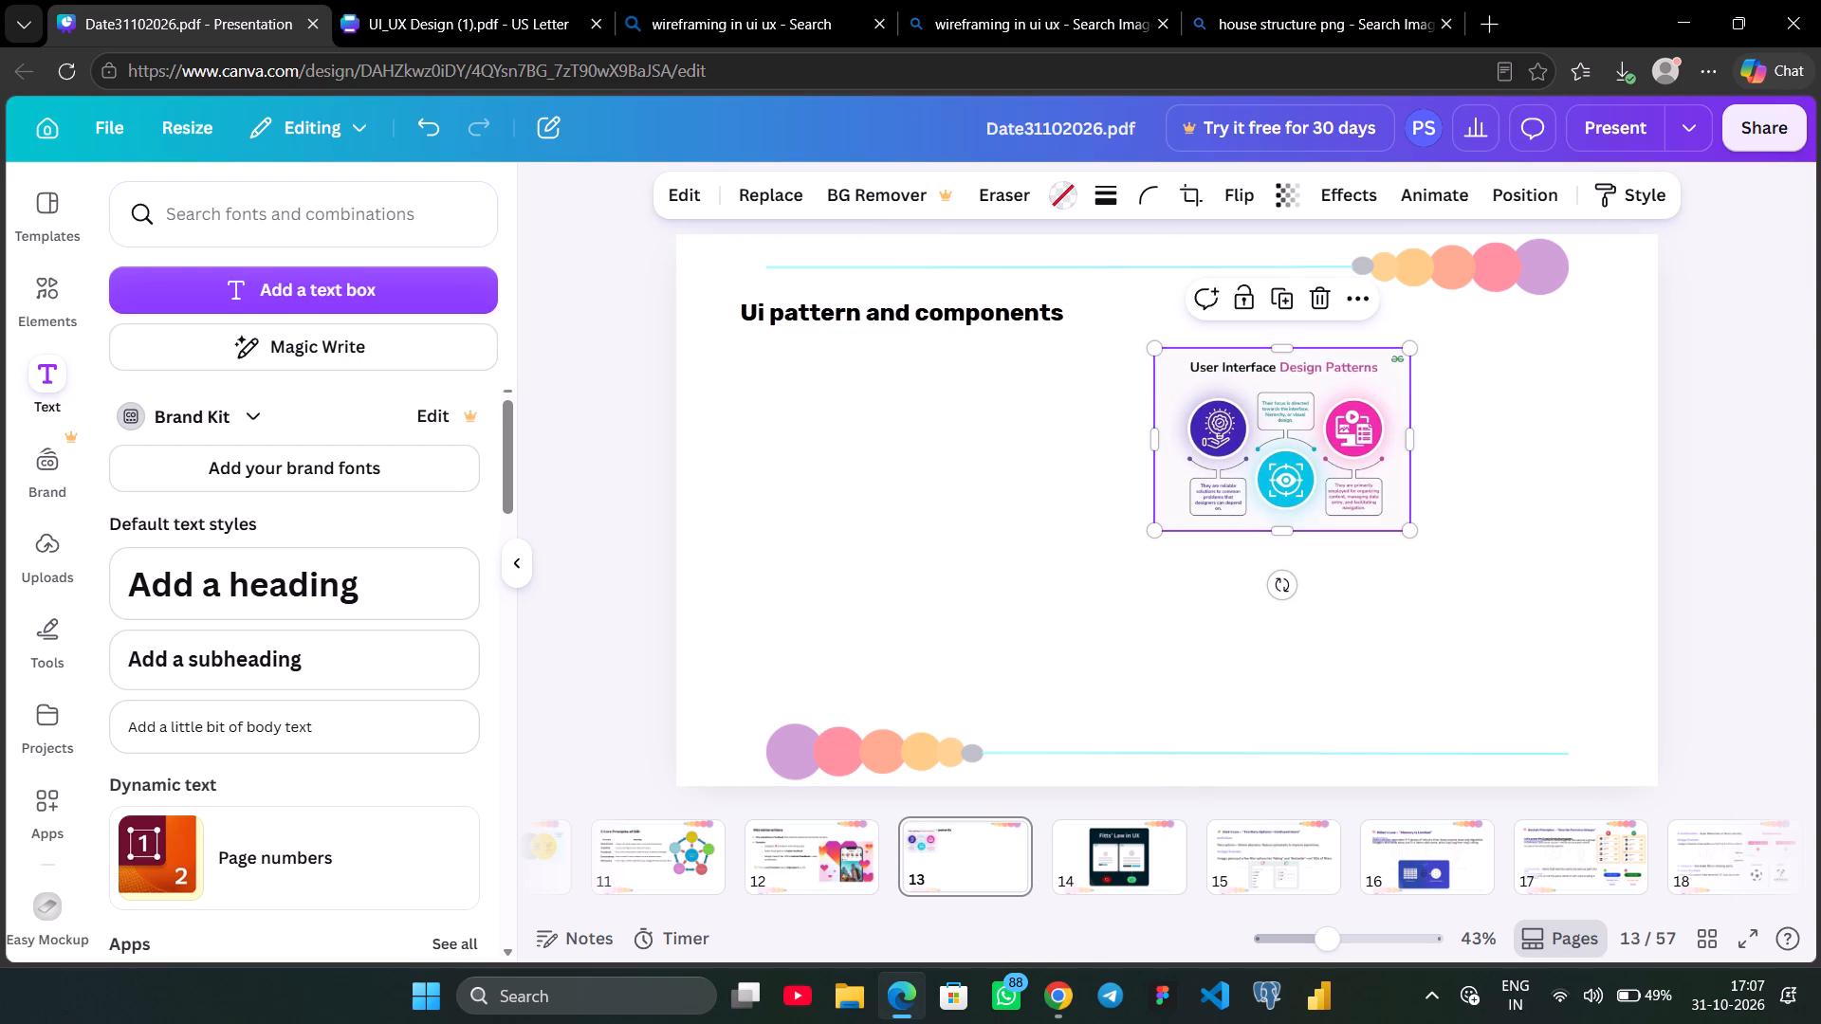
drag(1409, 536, 1652, 626)
click(1716, 553)
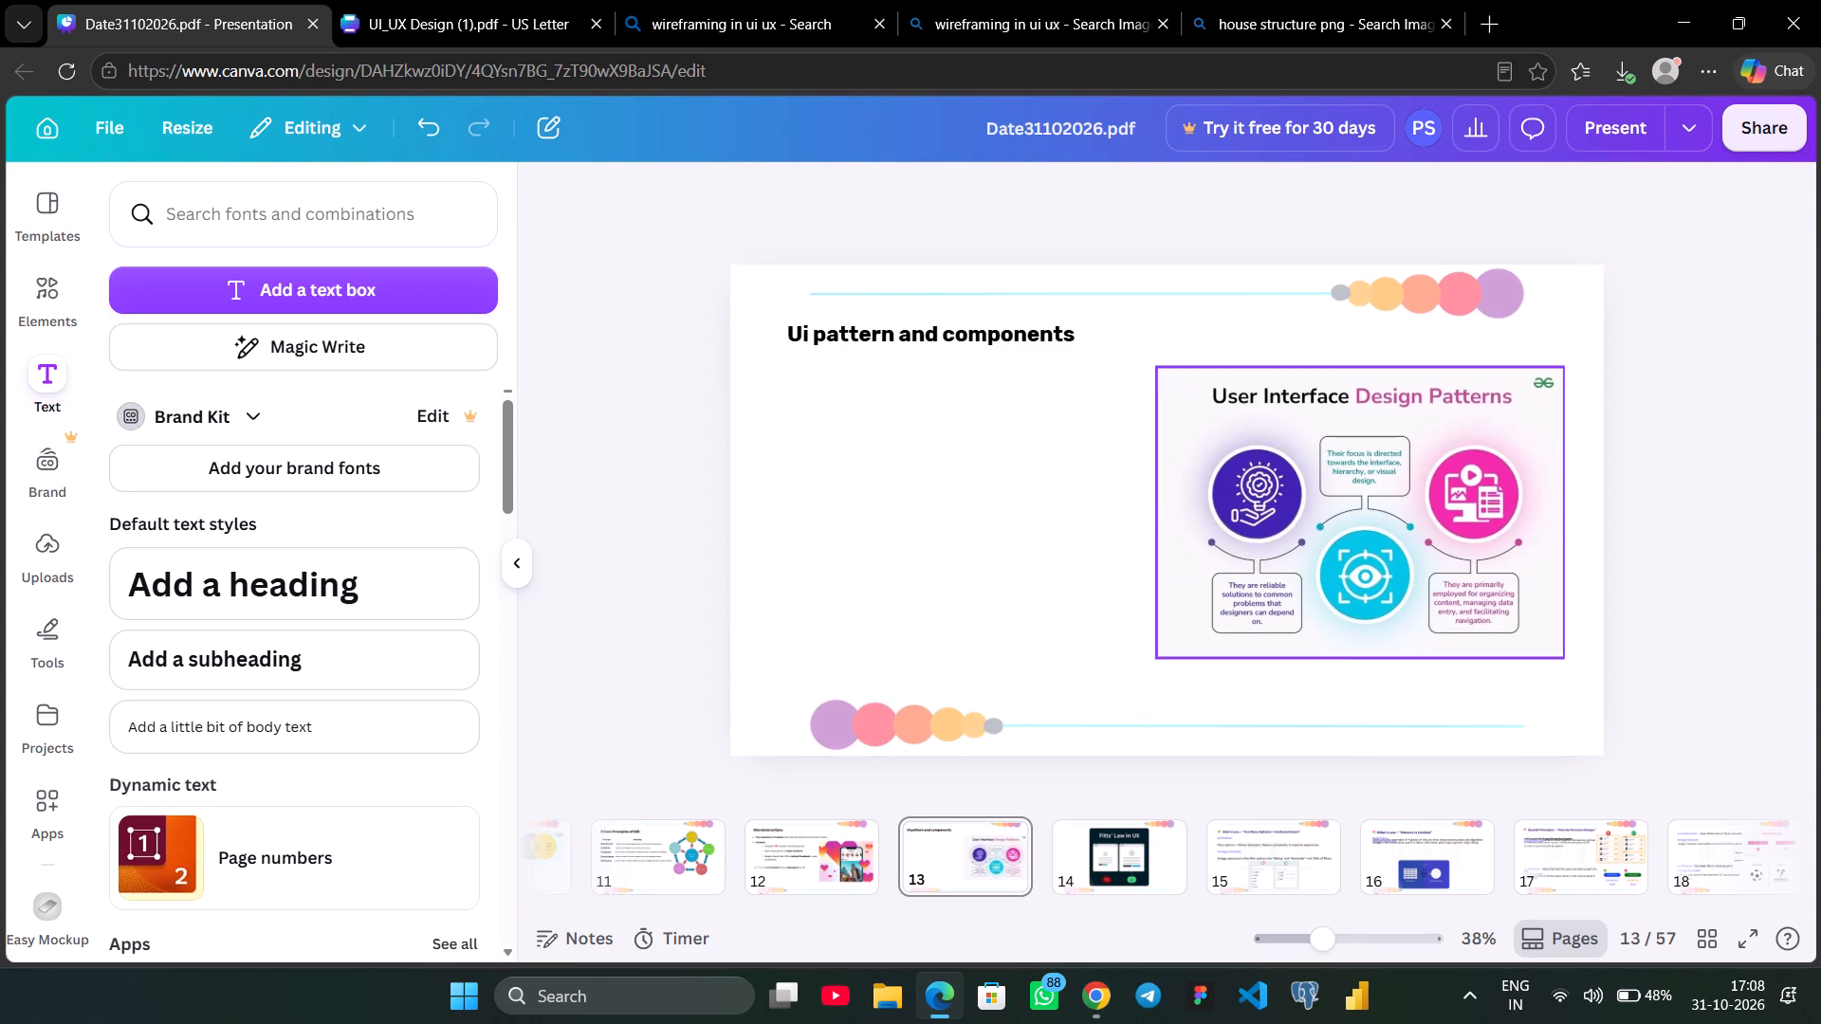
click(1509, 481)
key(Right)
key(Right)
key(Right)
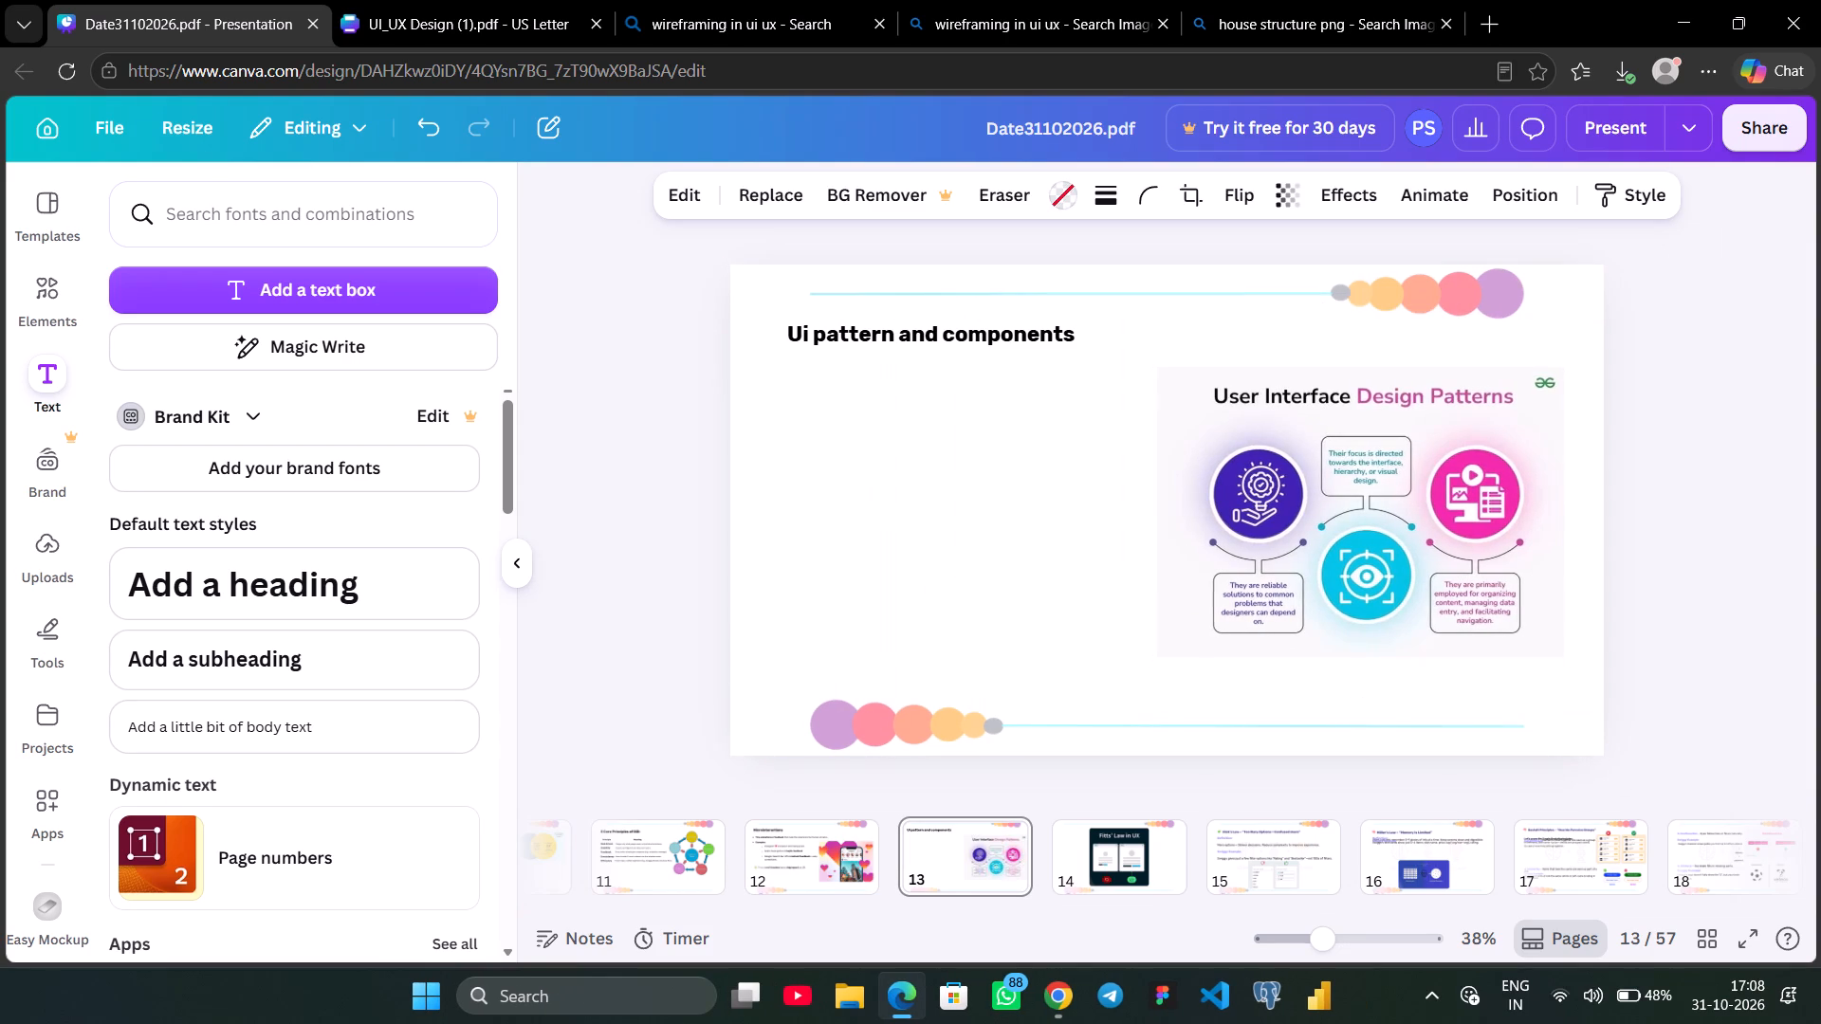
key(Right)
Copy the "What Are UI Patterns & Components?" heading and its Term/Meaning table from the notes onto slide 13.
click(437, 38)
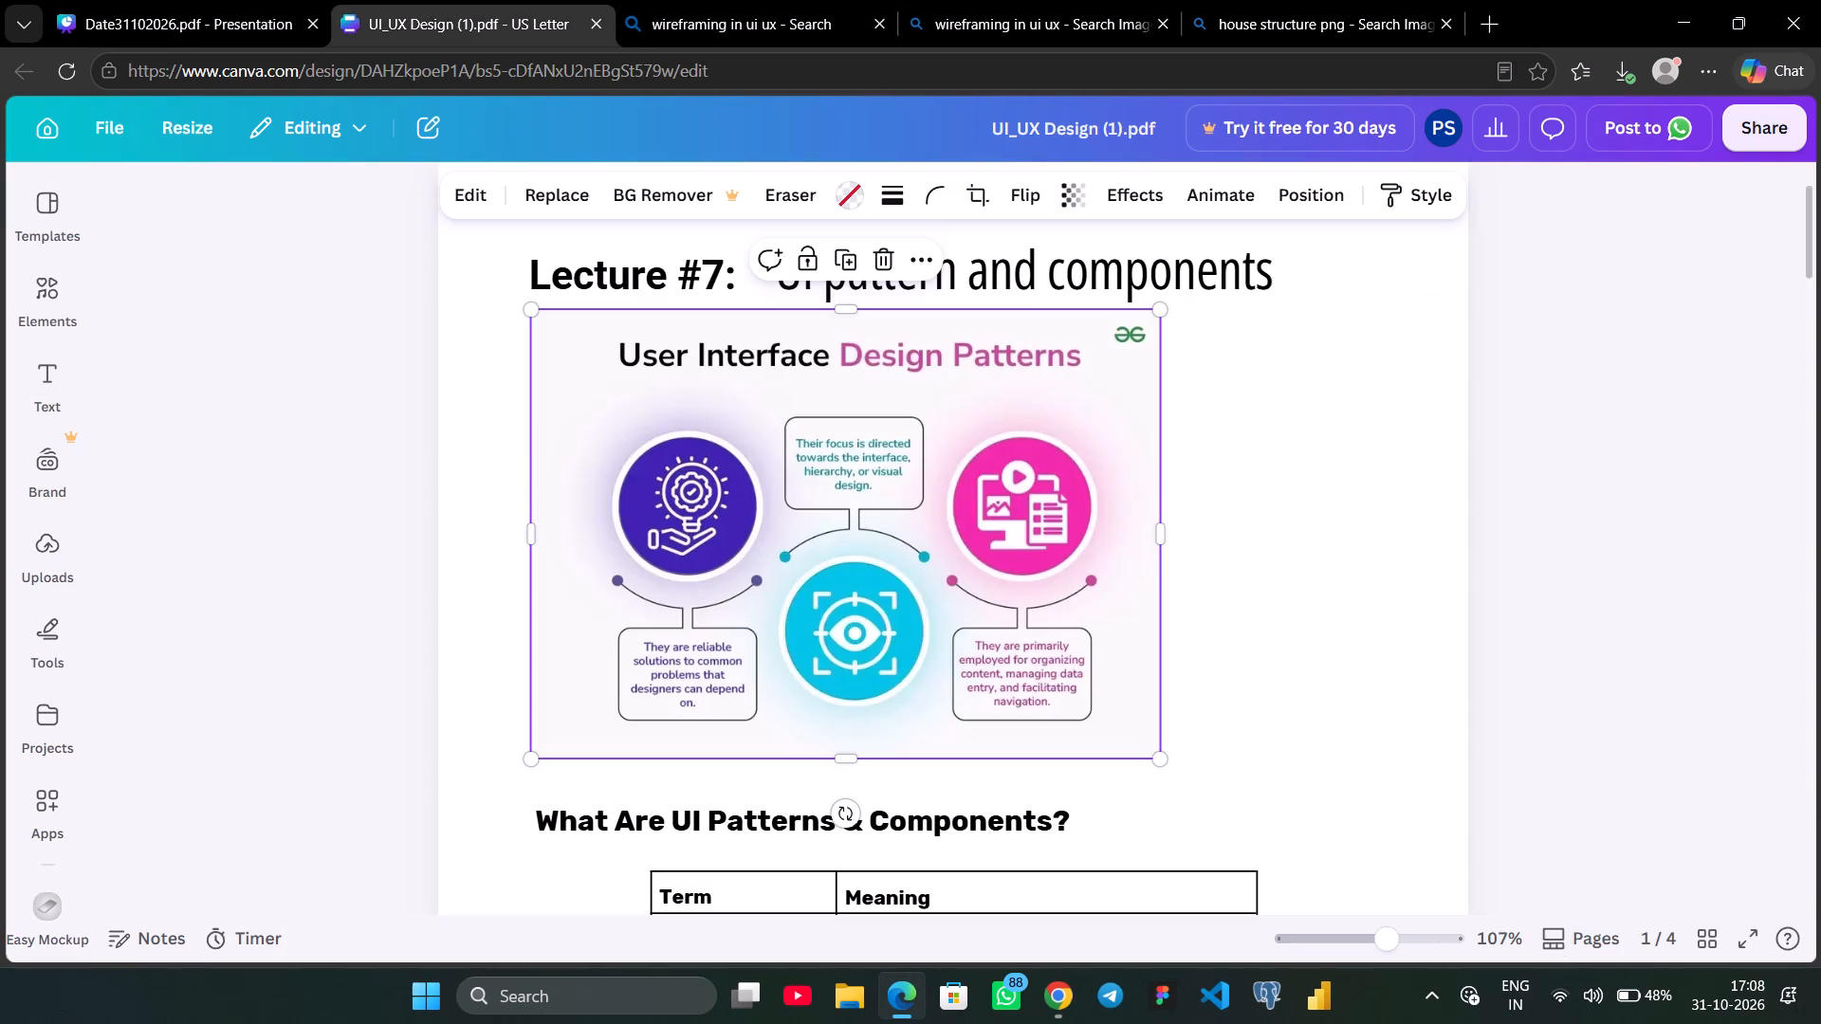
scroll(1206, 663, down, 4)
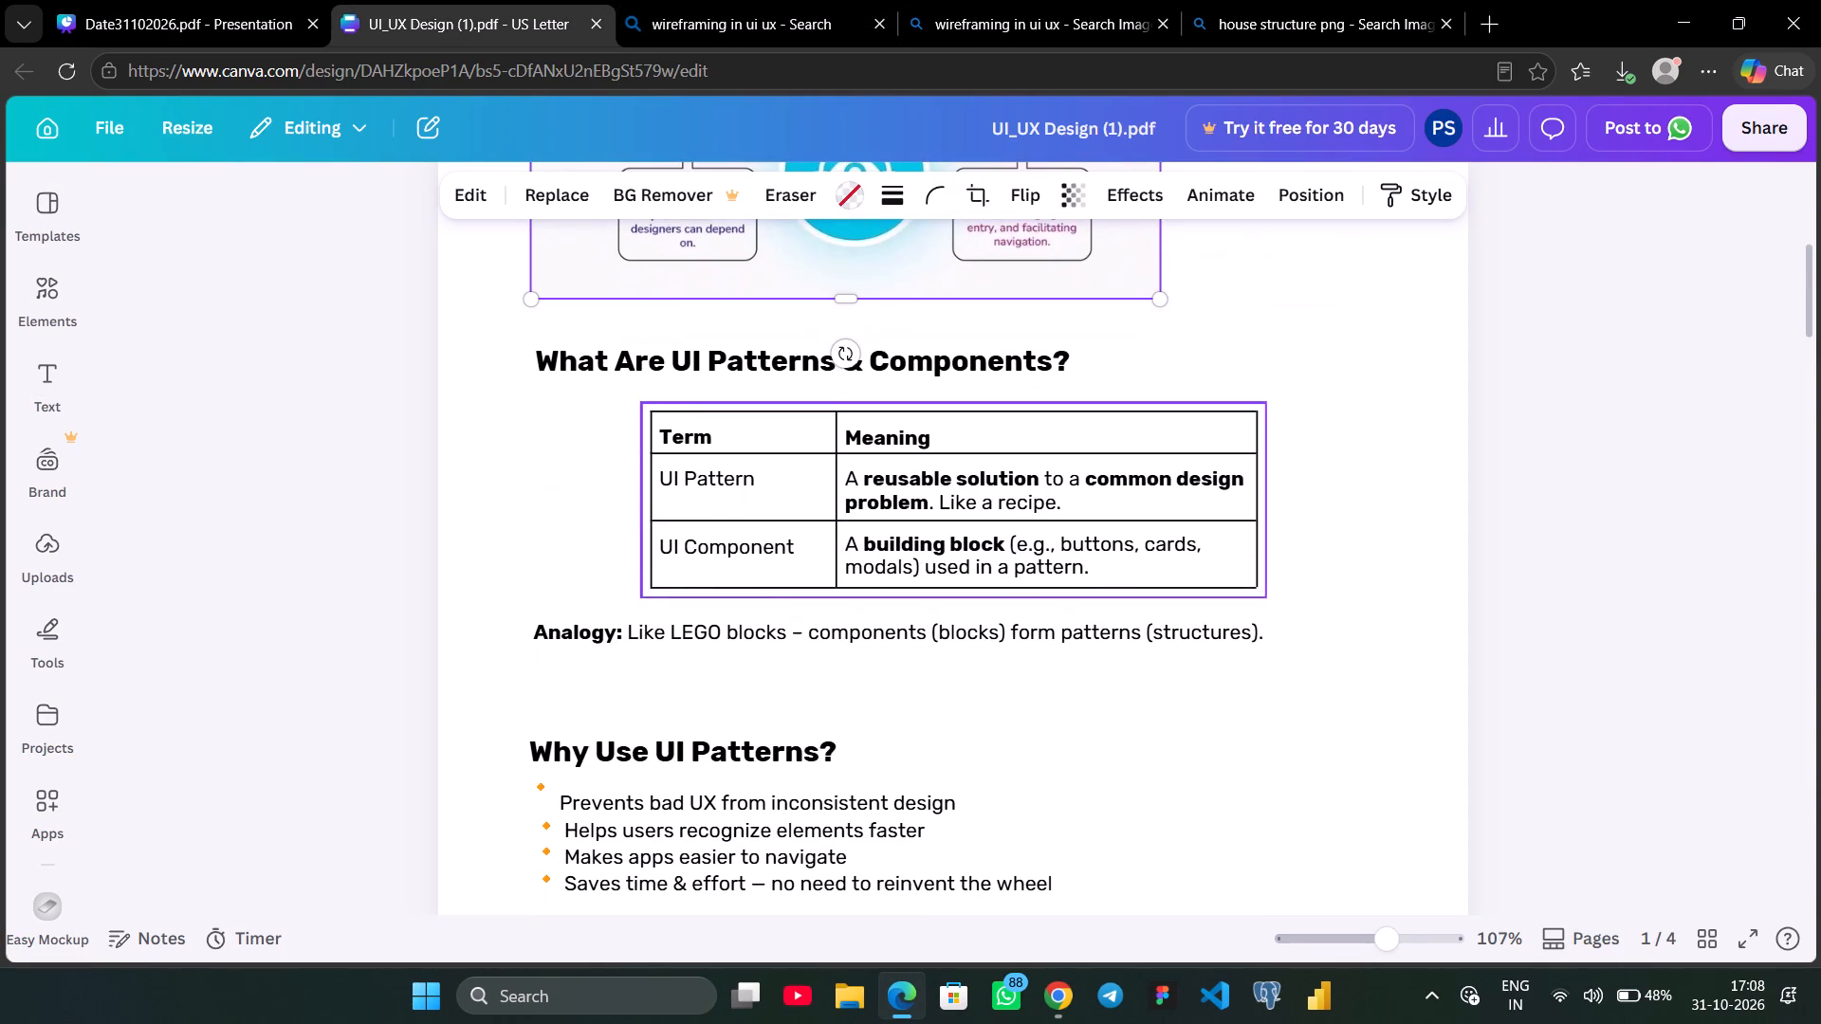
click(1624, 610)
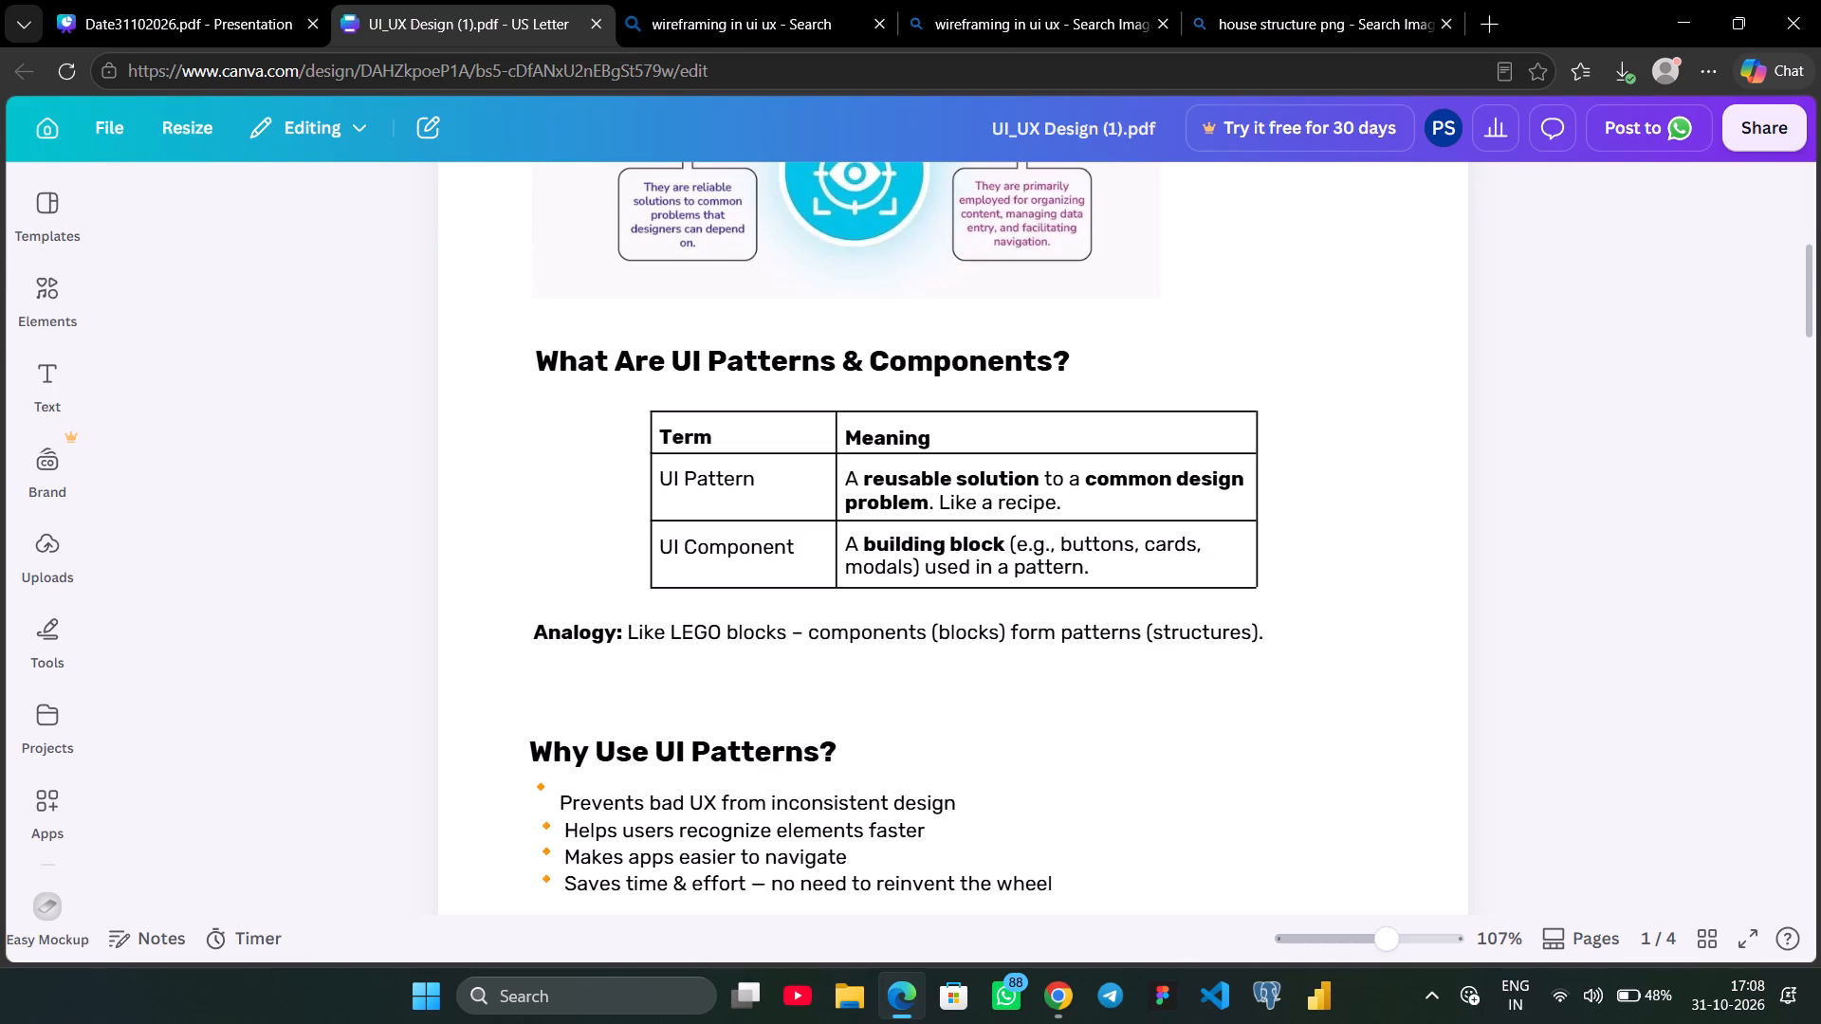
click(915, 373)
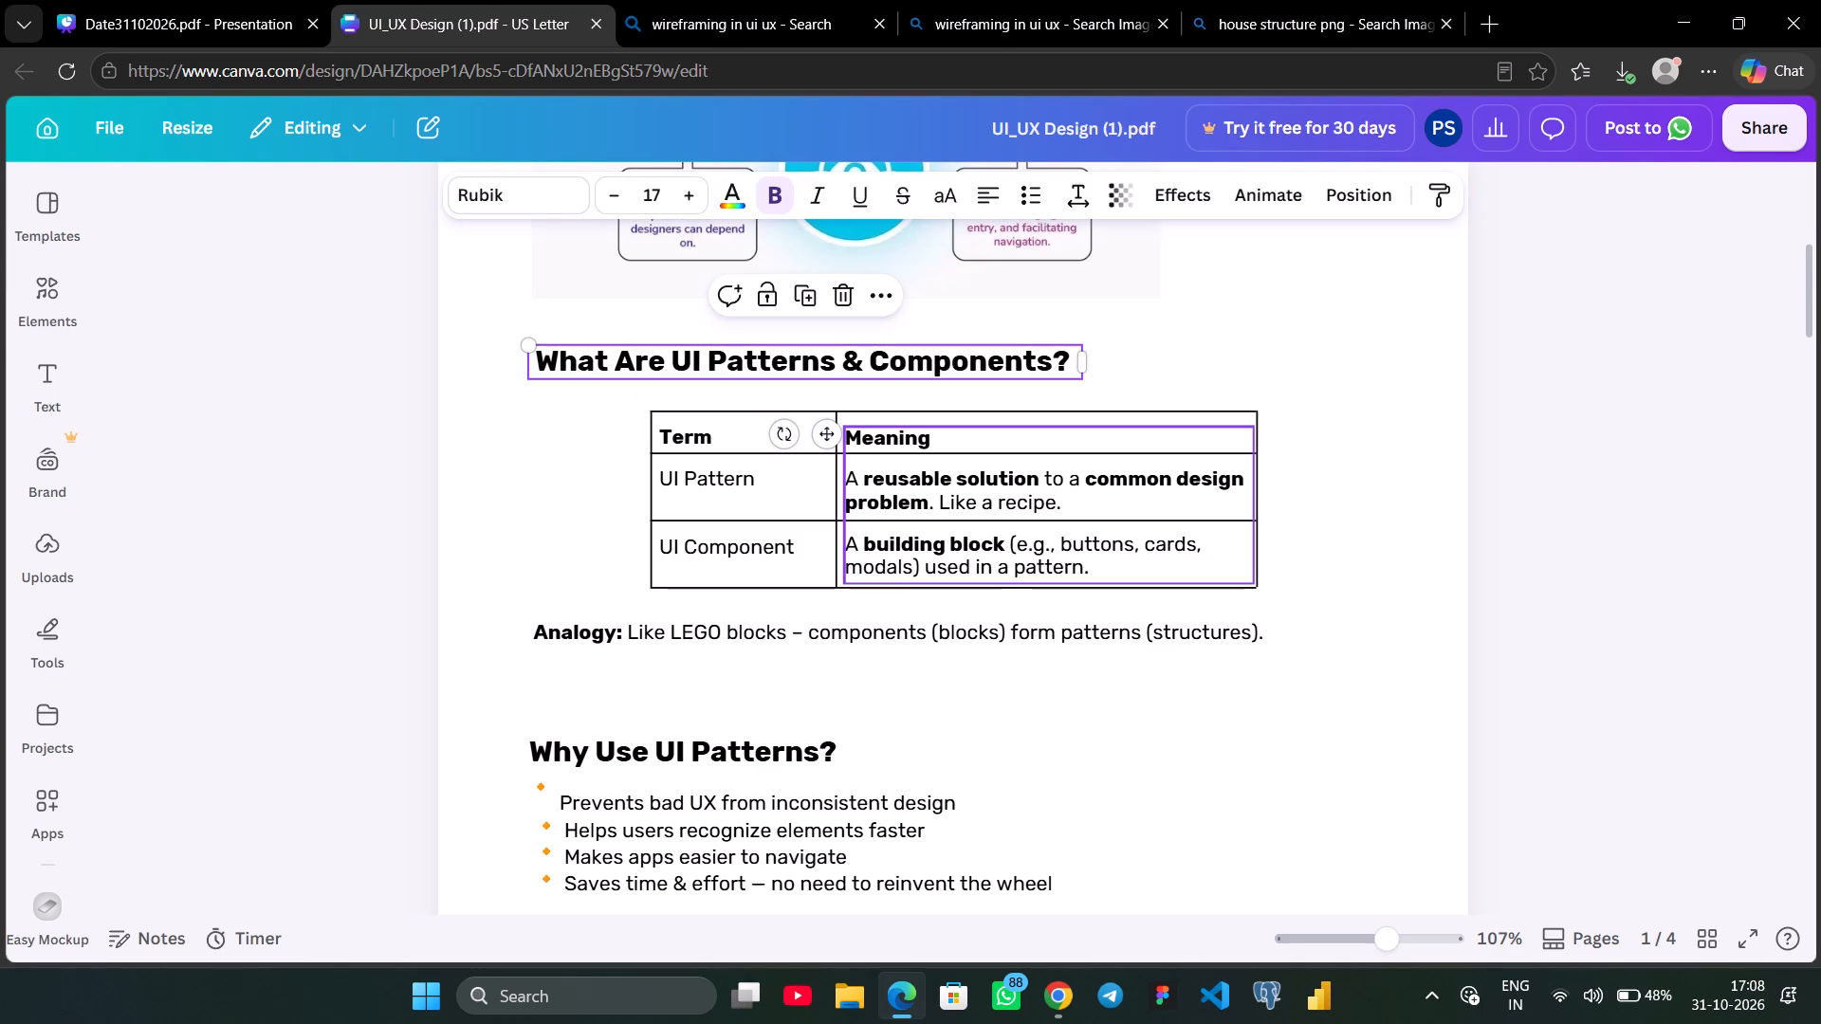
shift+click(849, 410)
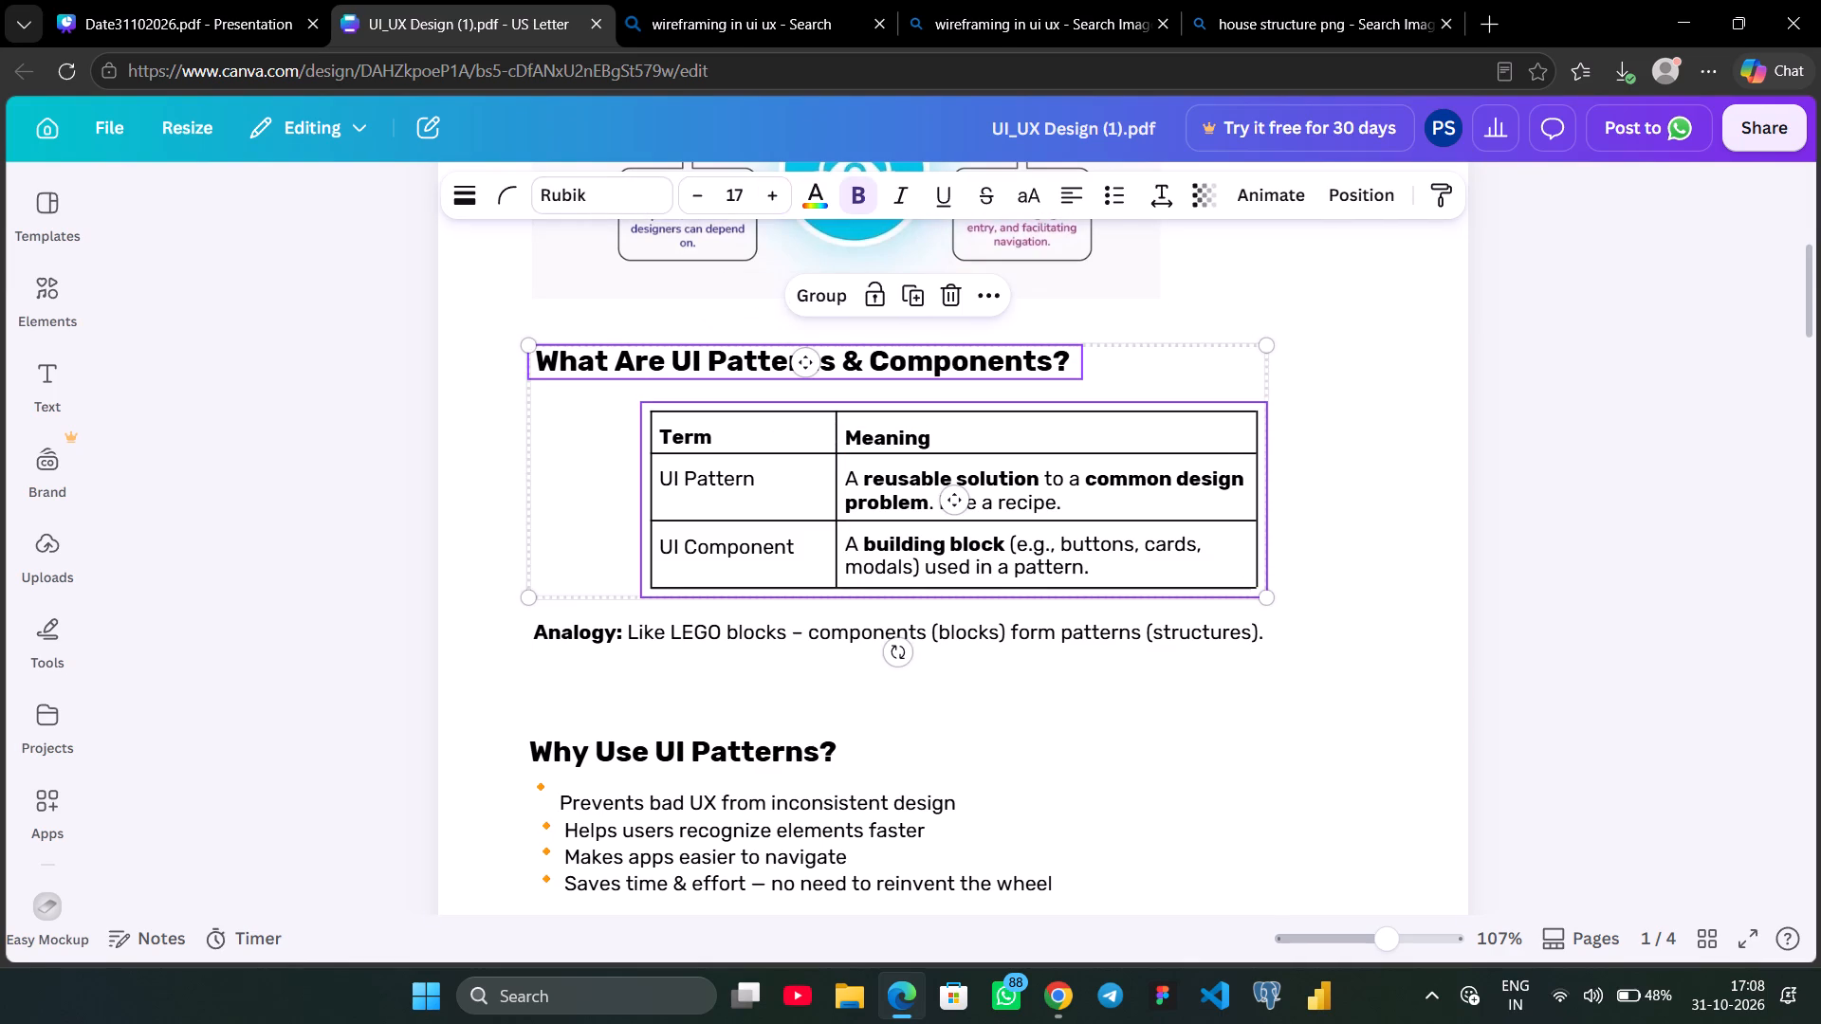
shift+click(708, 442)
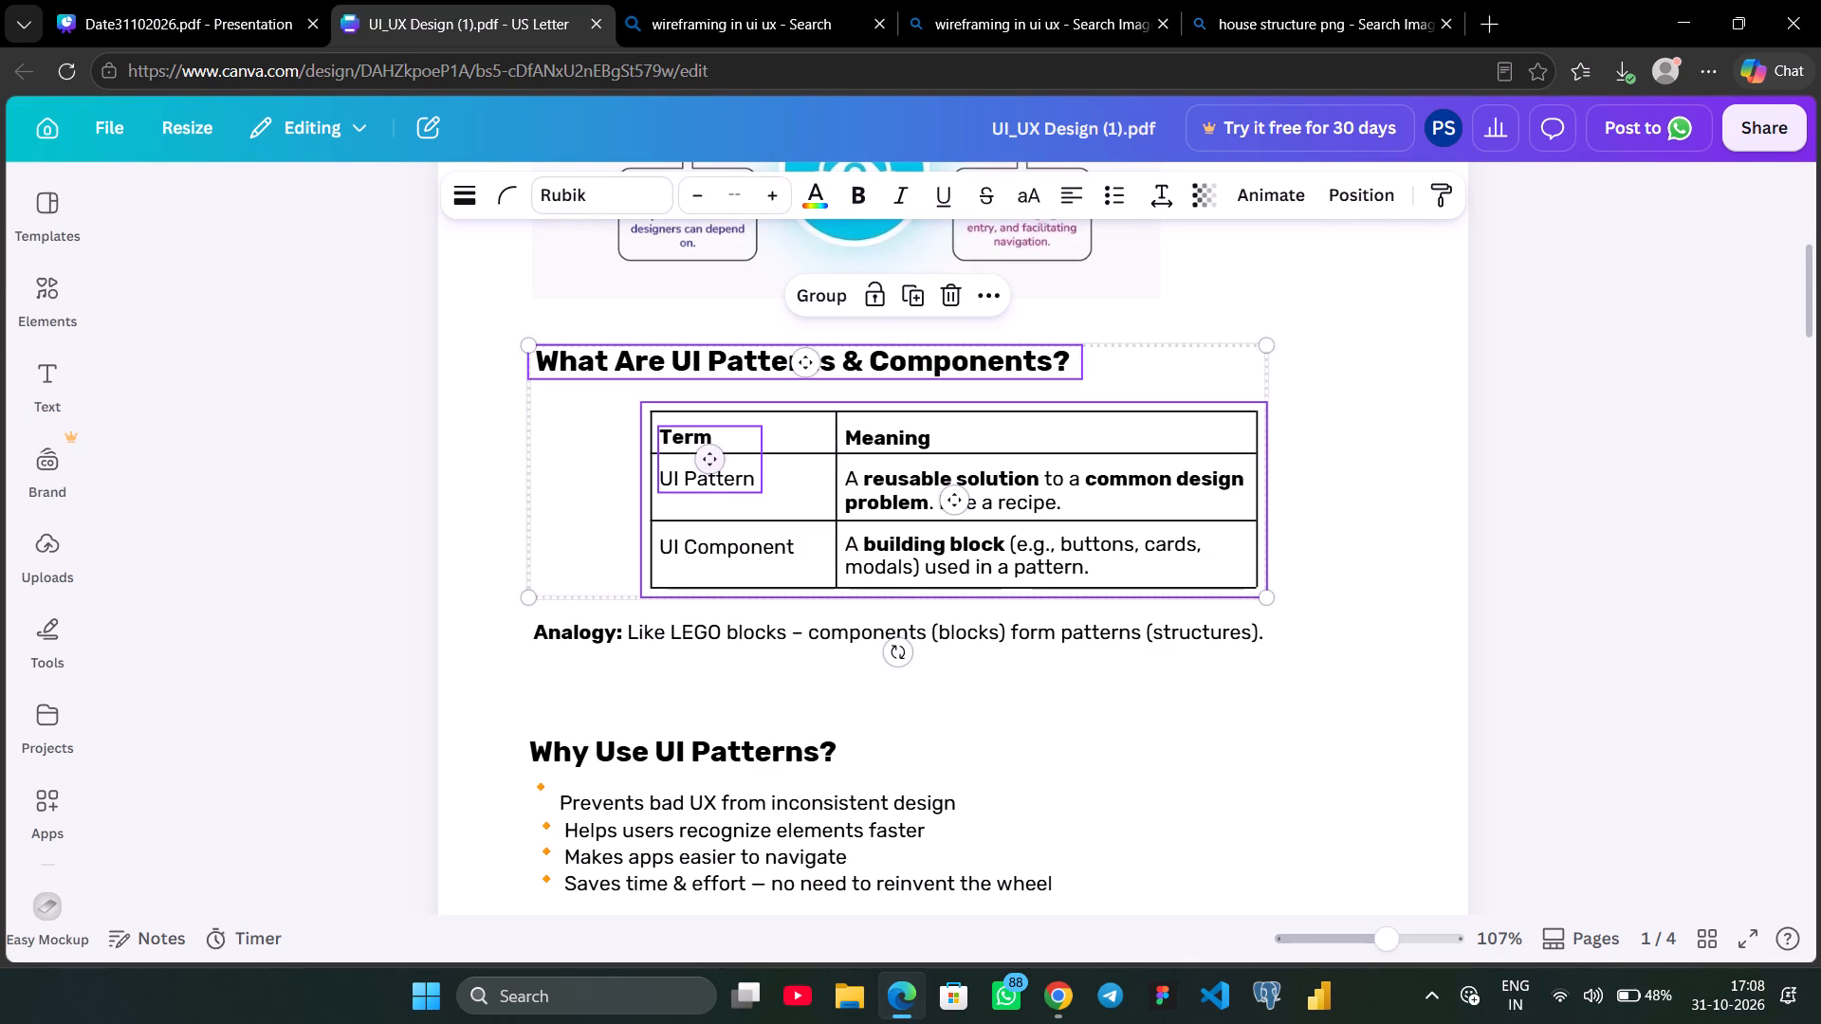
shift+click(714, 558)
shift+click(891, 489)
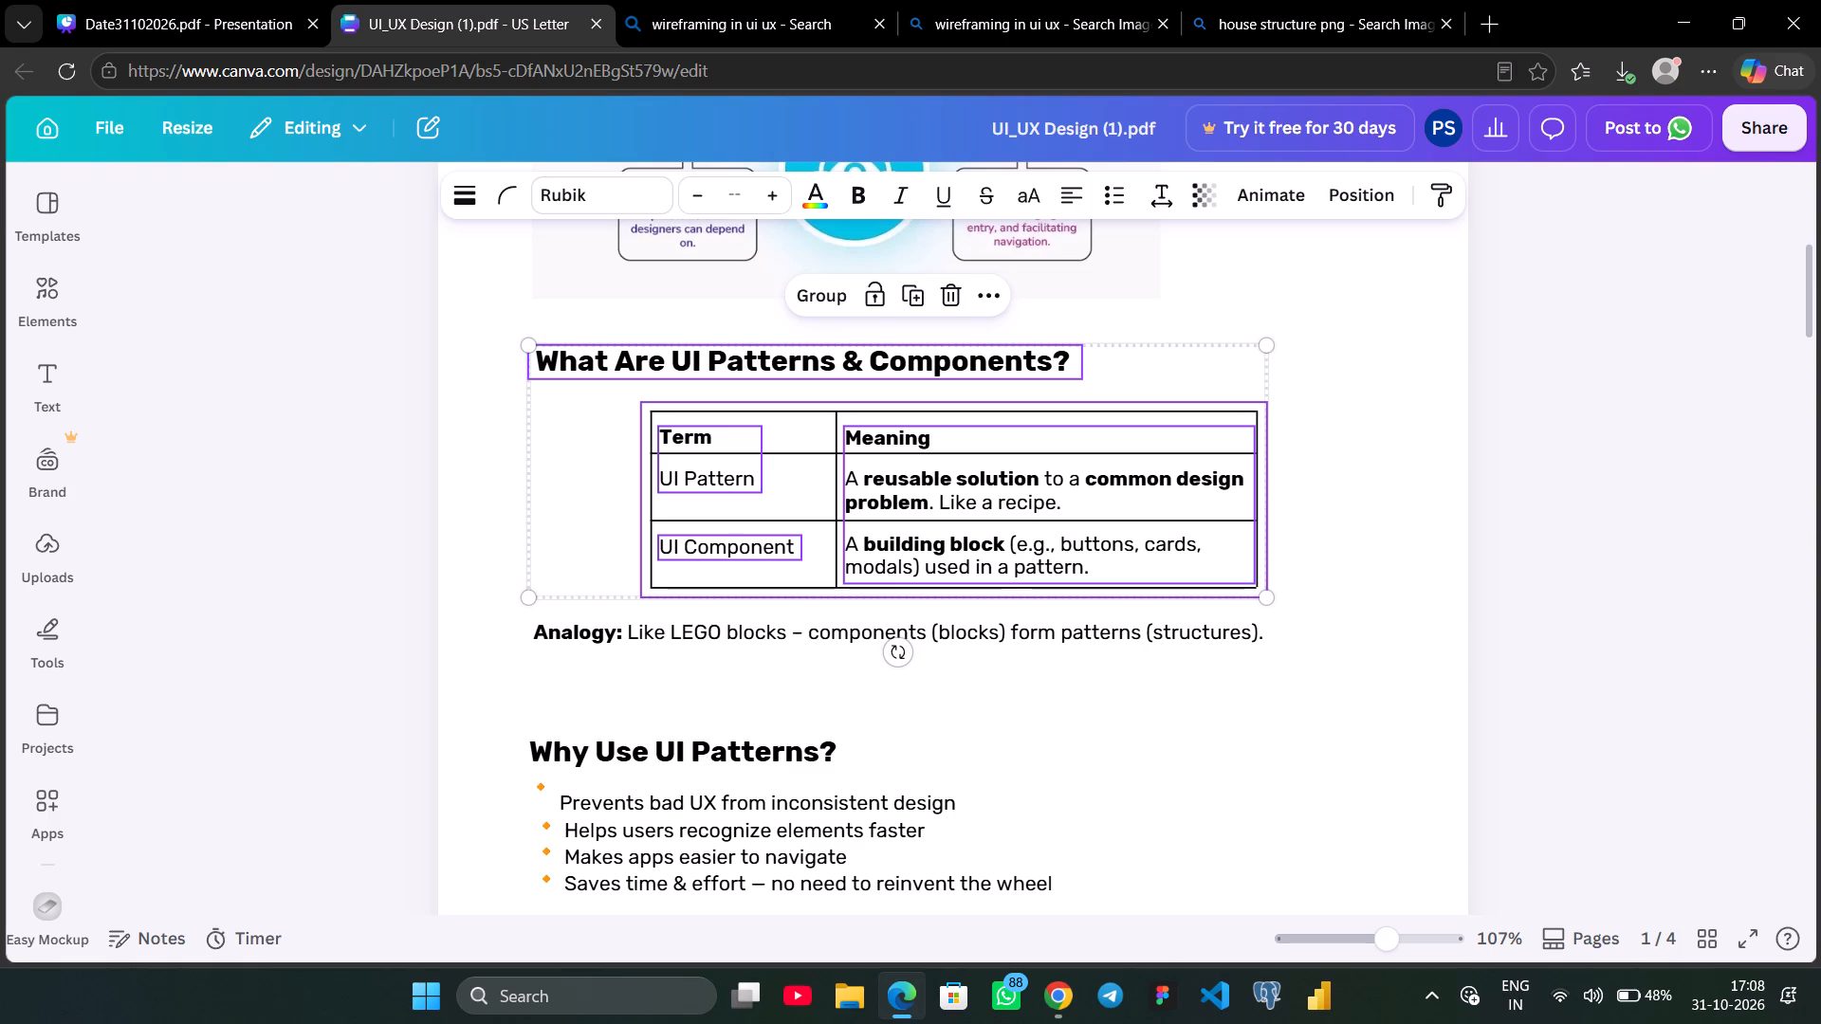
key(ctrl+c)
click(187, 0)
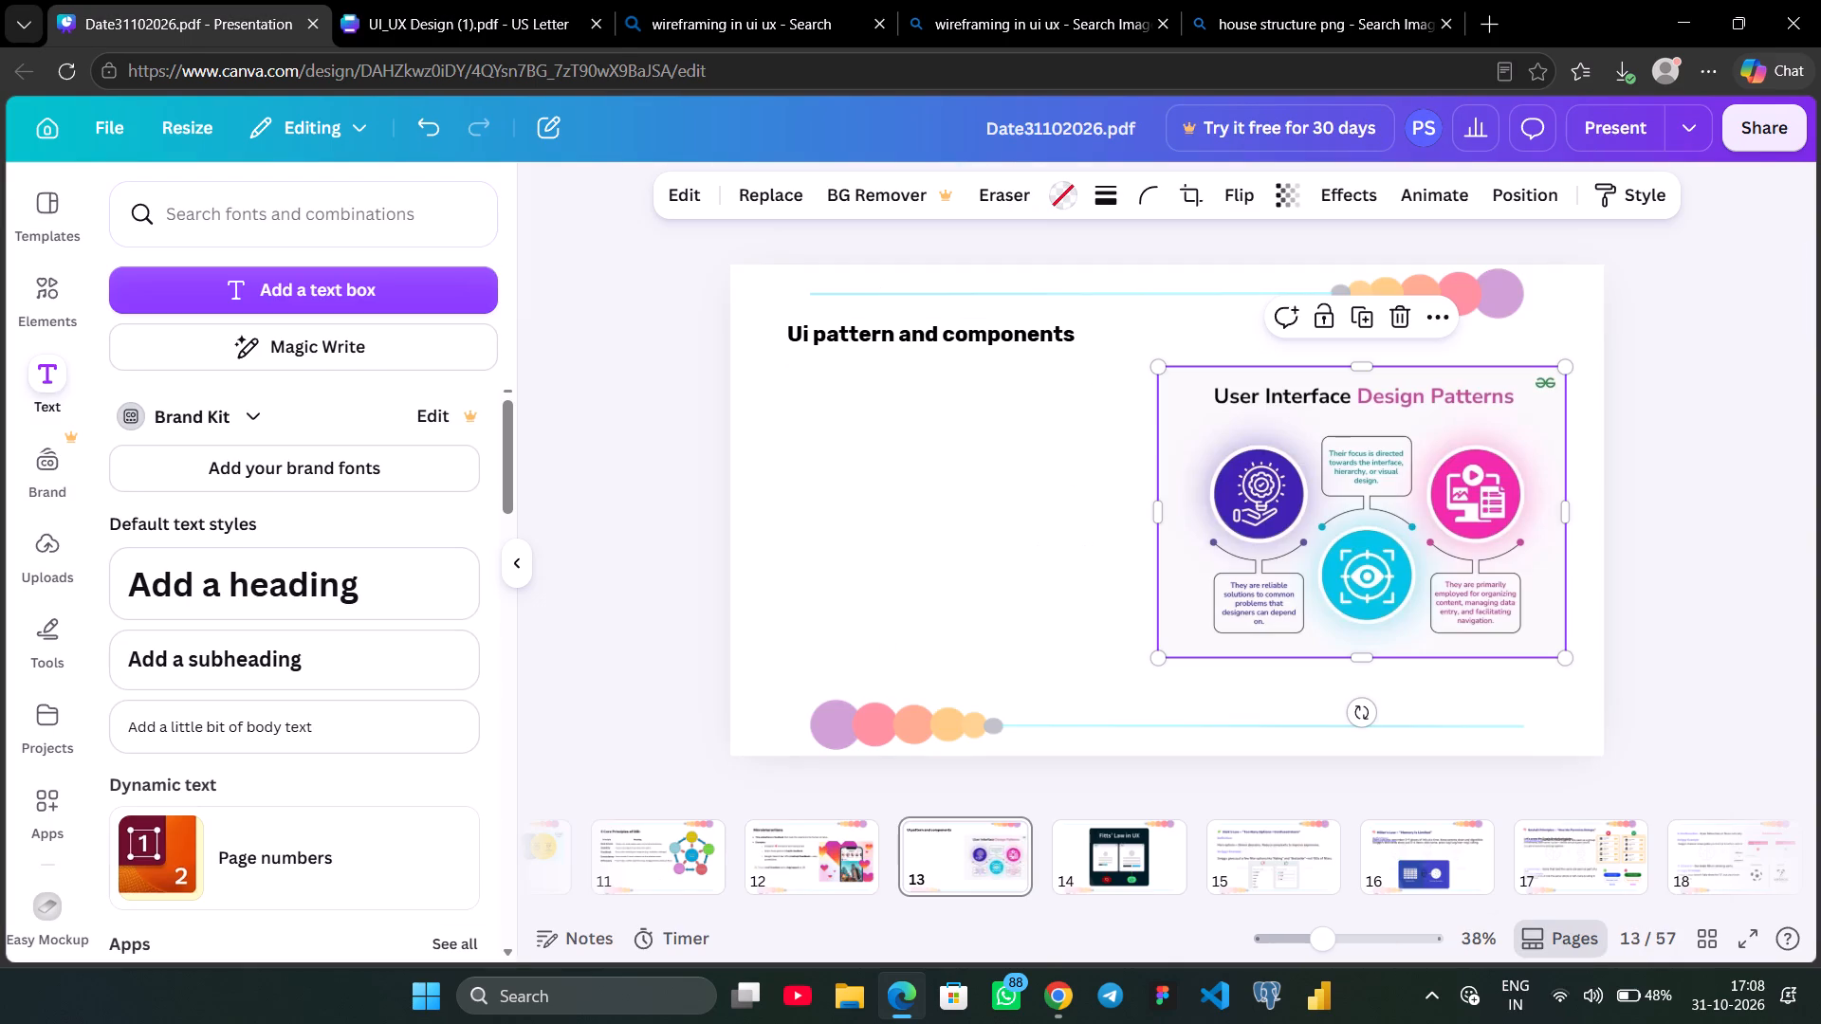
key(ctrl+v)
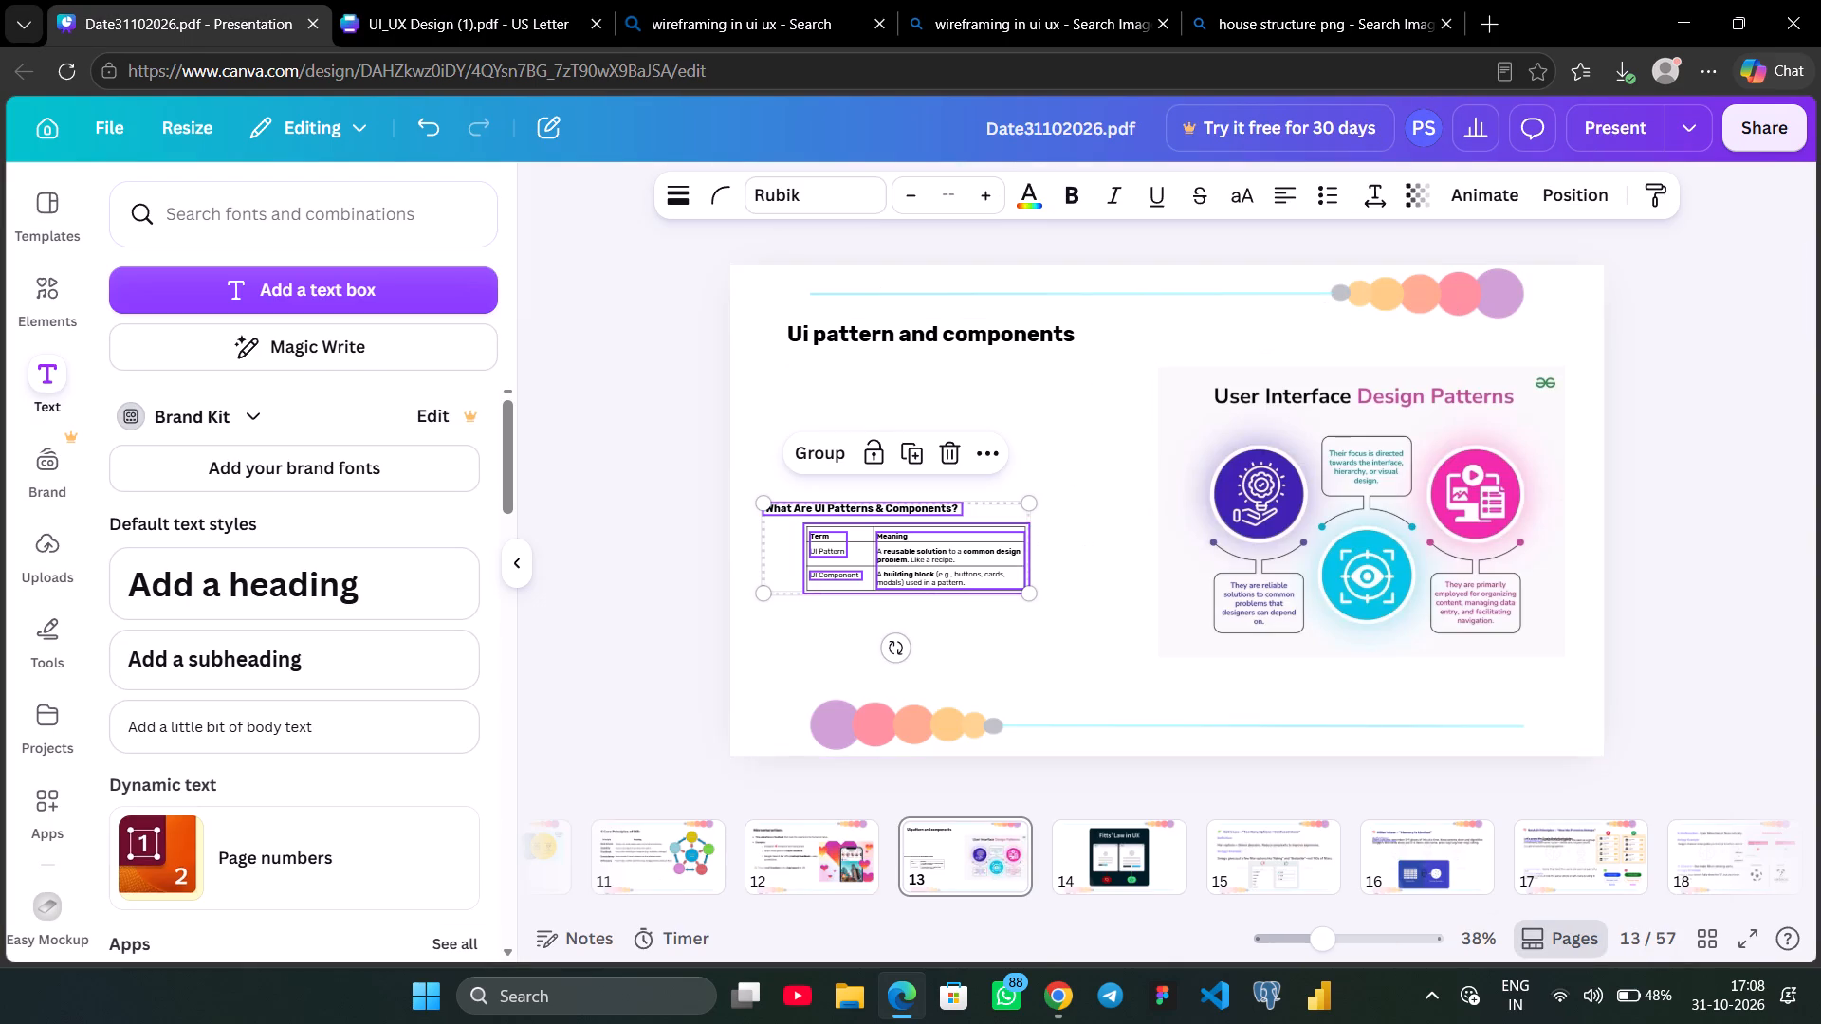
Shrink the User Interface Design Patterns image slightly and move it up and right, just below the title's level.
click(1286, 495)
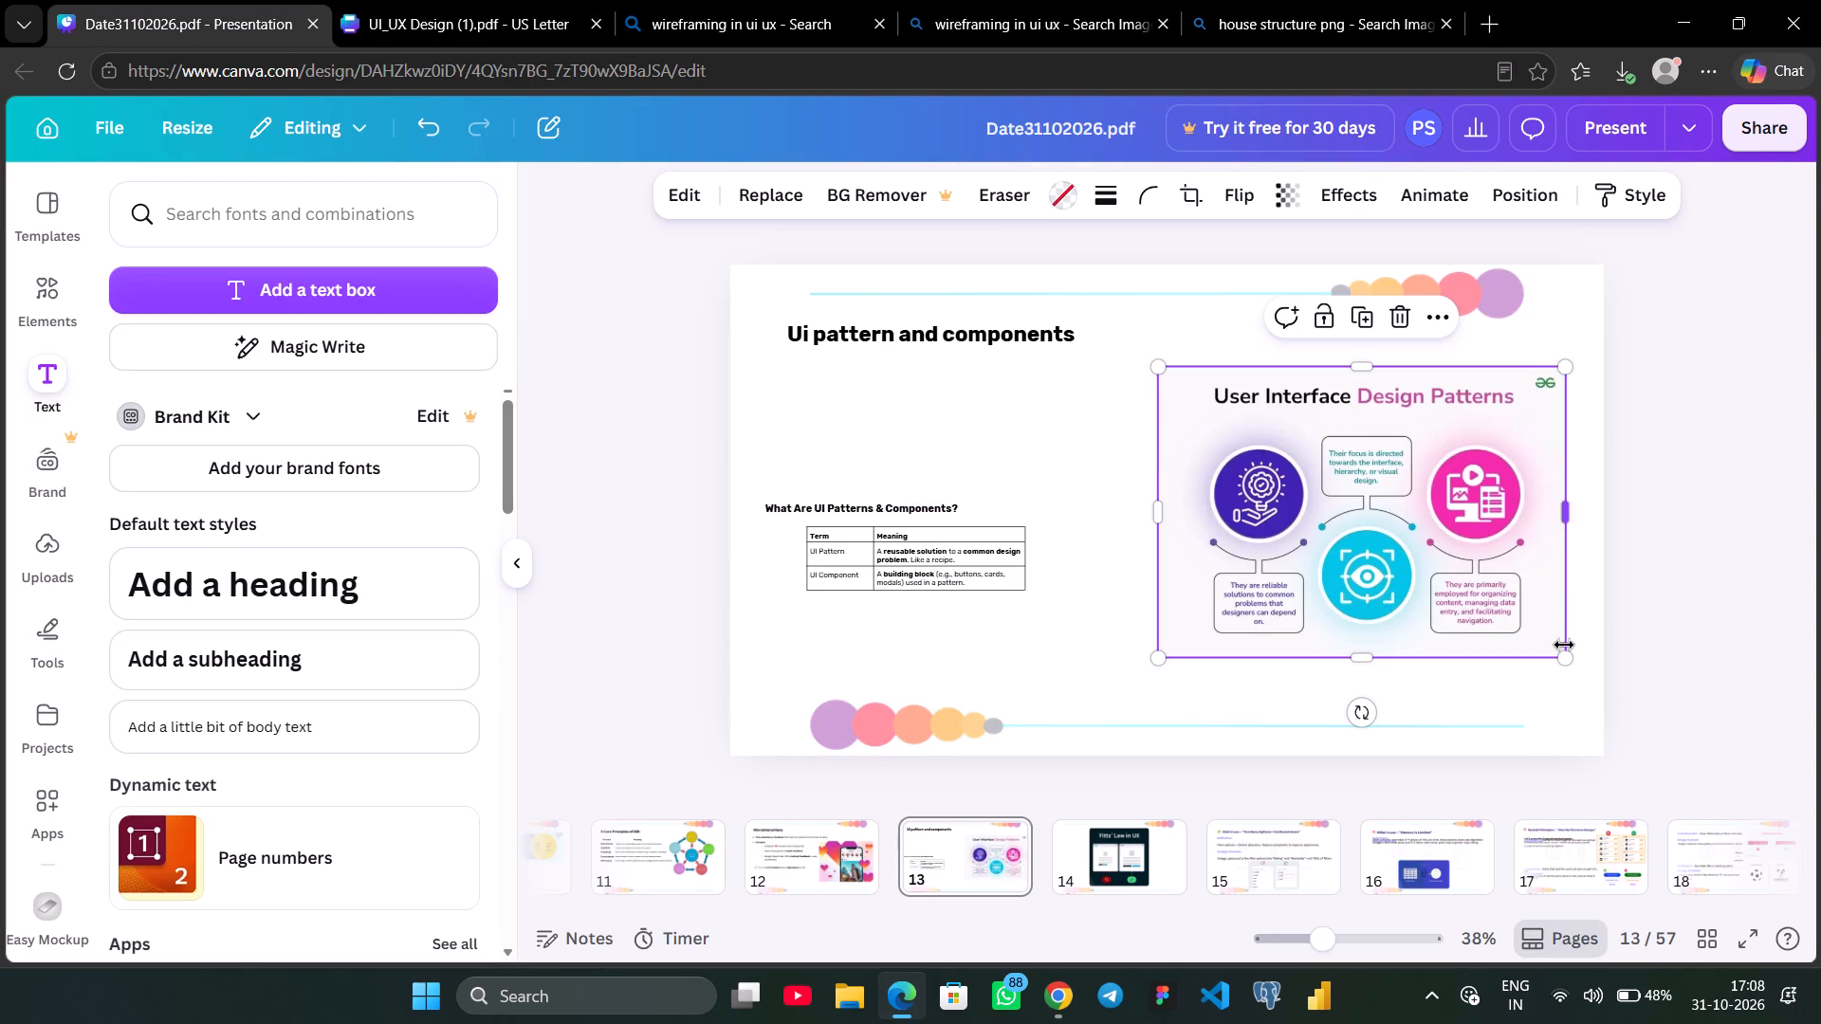
drag(1567, 657, 1525, 625)
drag(1361, 539, 1369, 539)
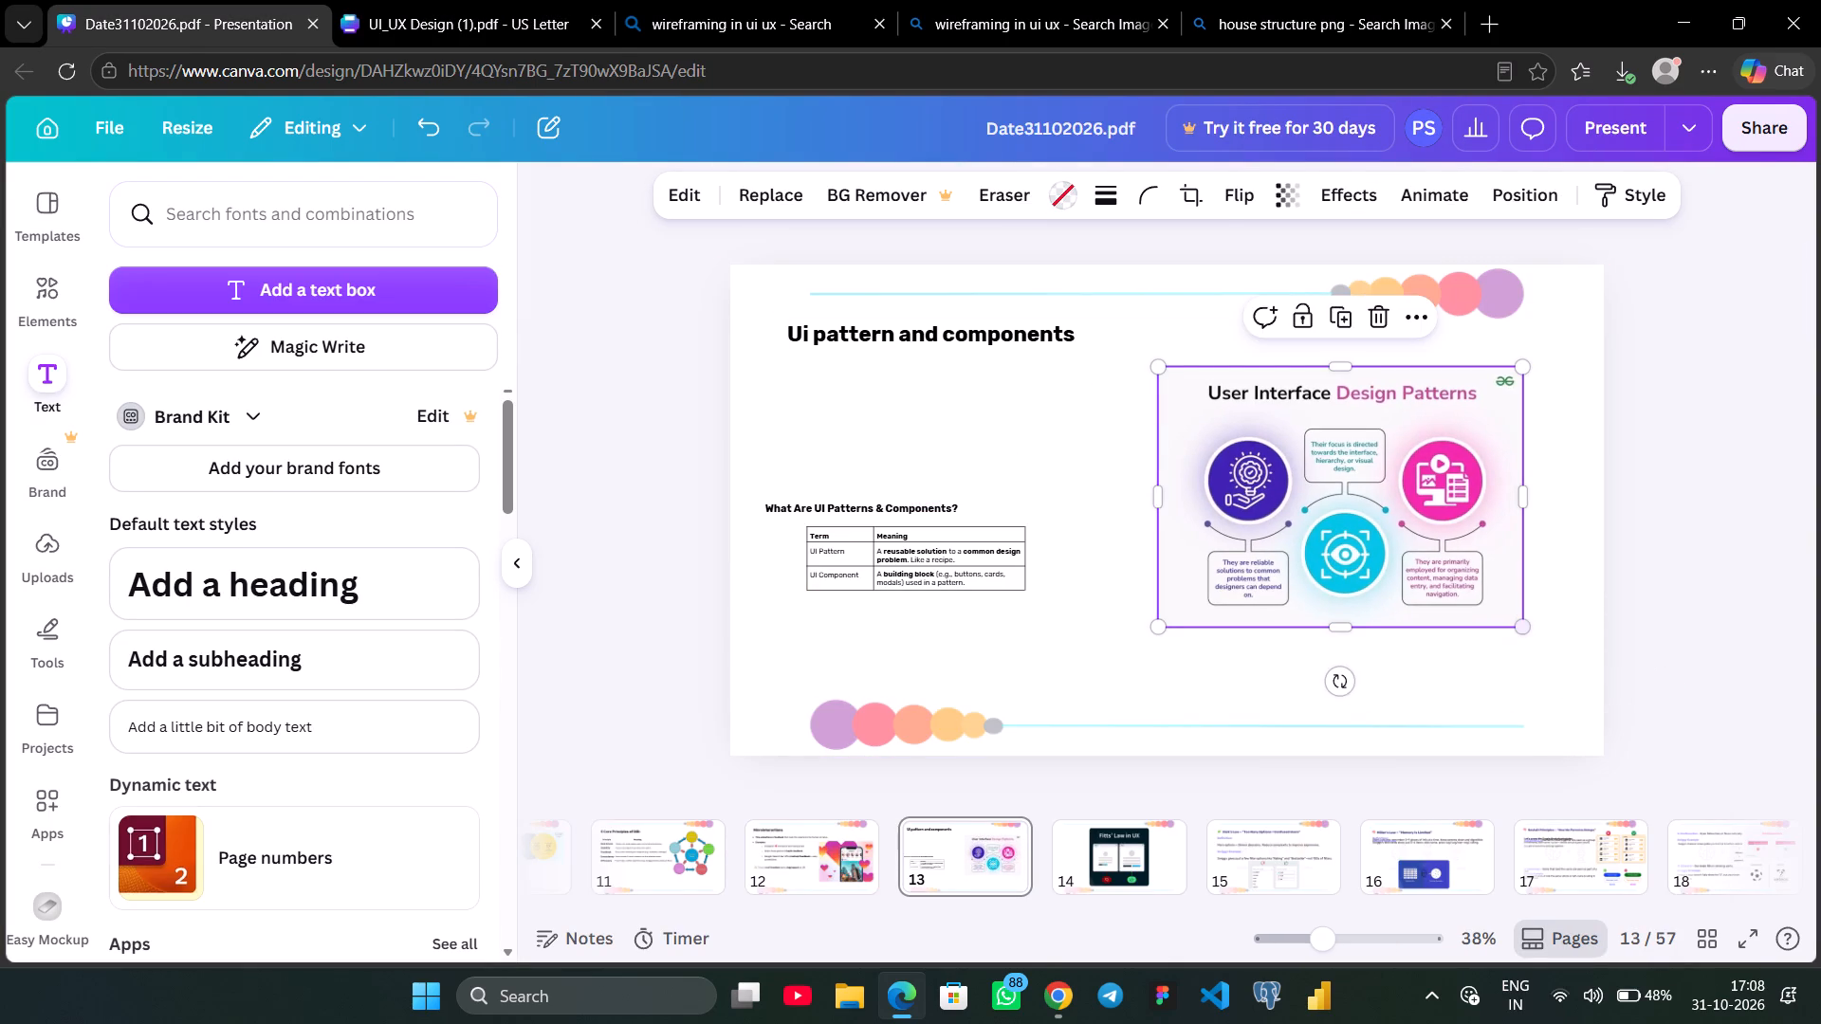
drag(1369, 539, 1385, 525)
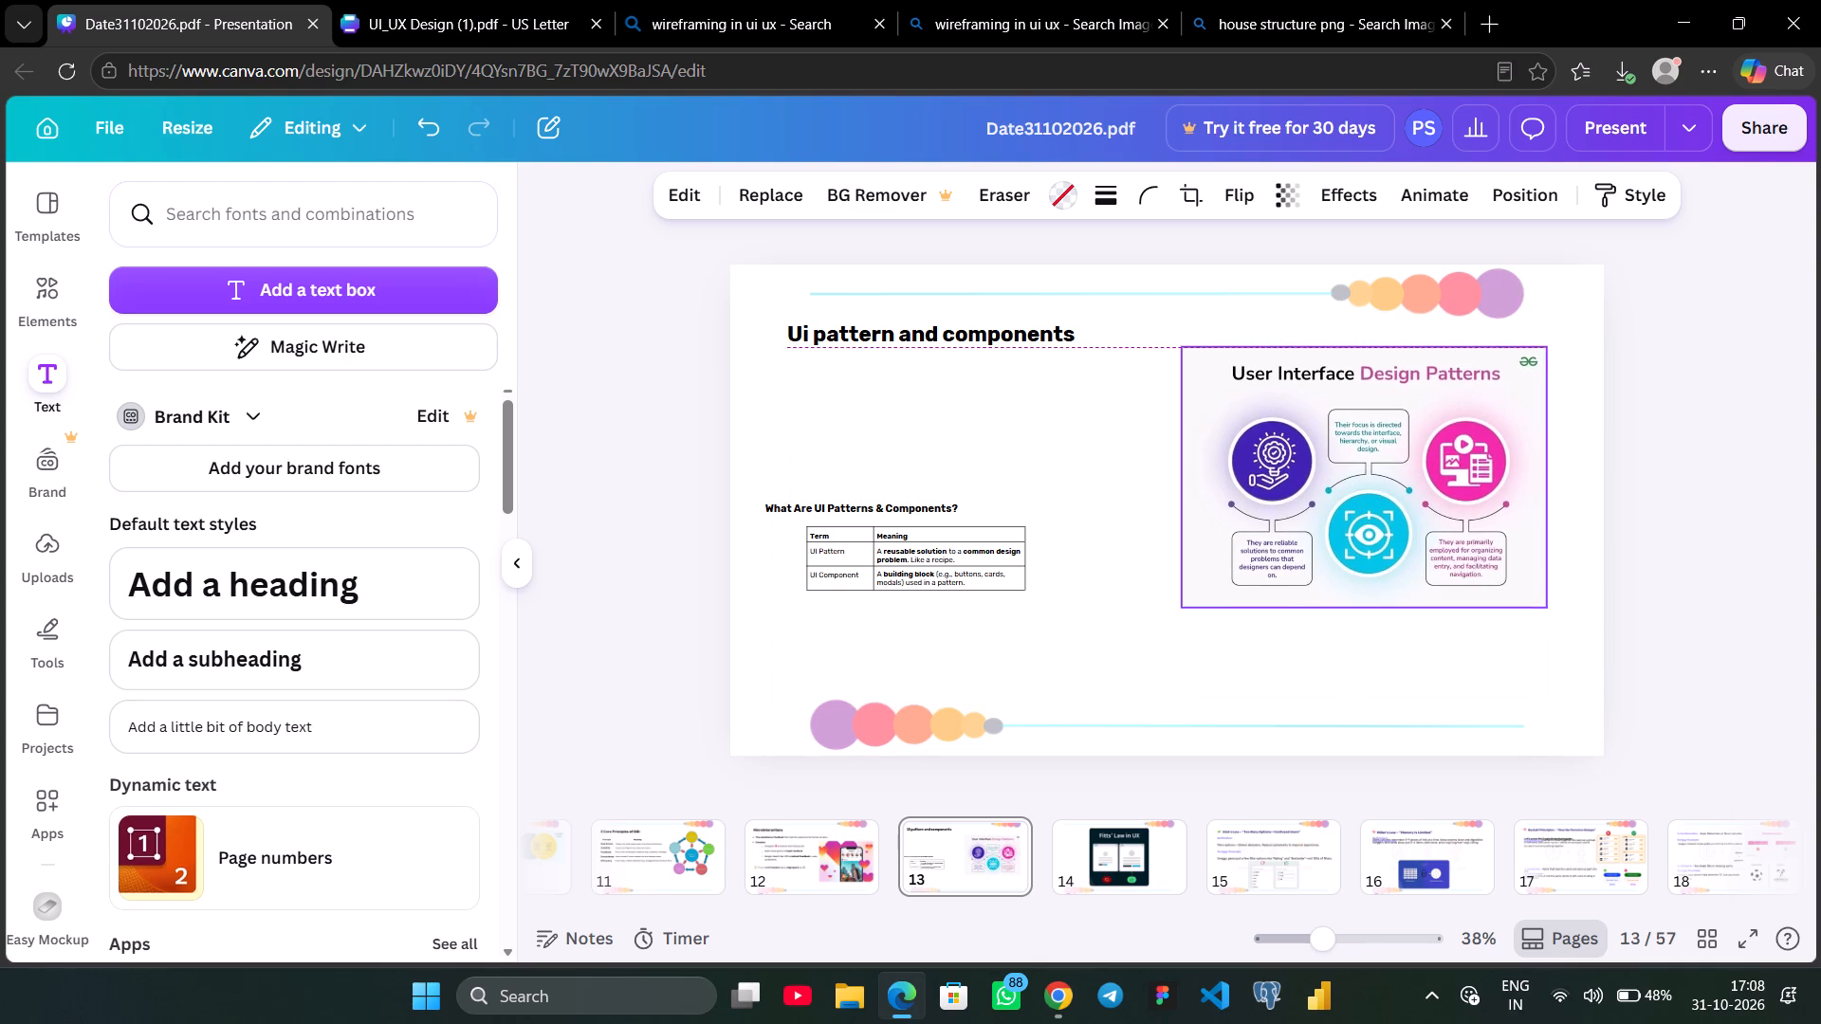
drag(1385, 525, 1389, 529)
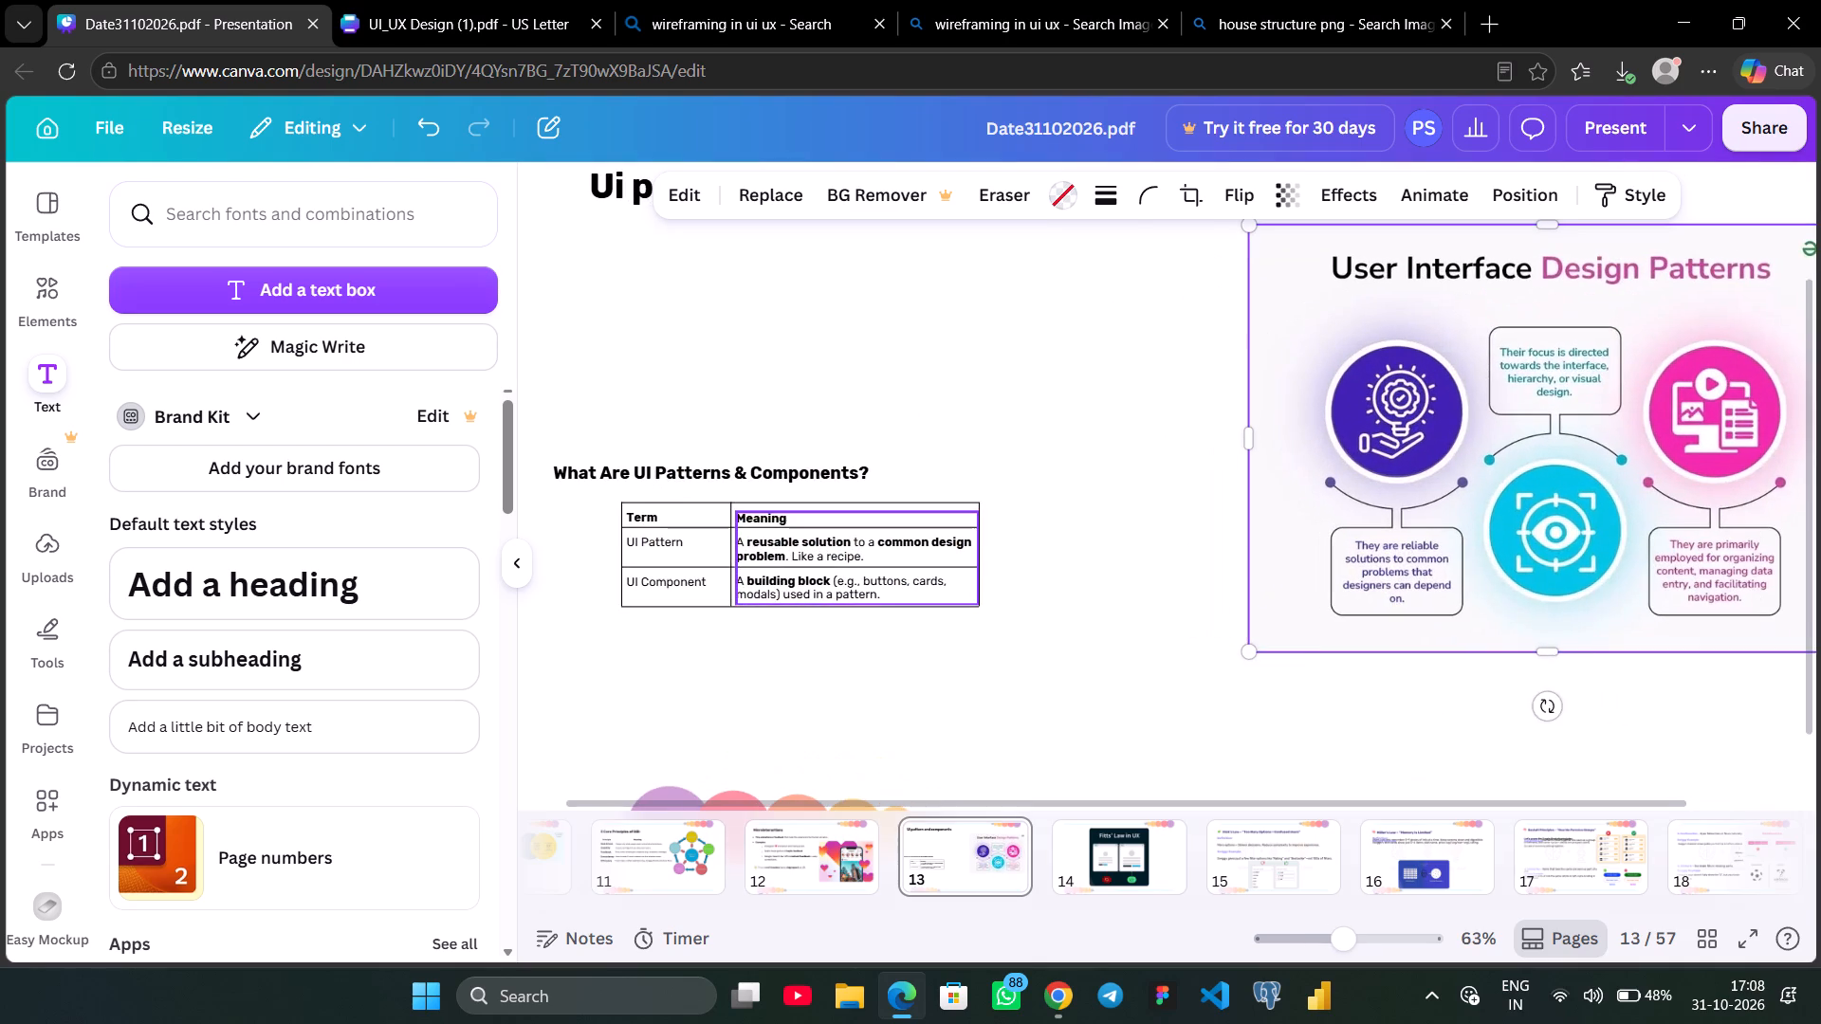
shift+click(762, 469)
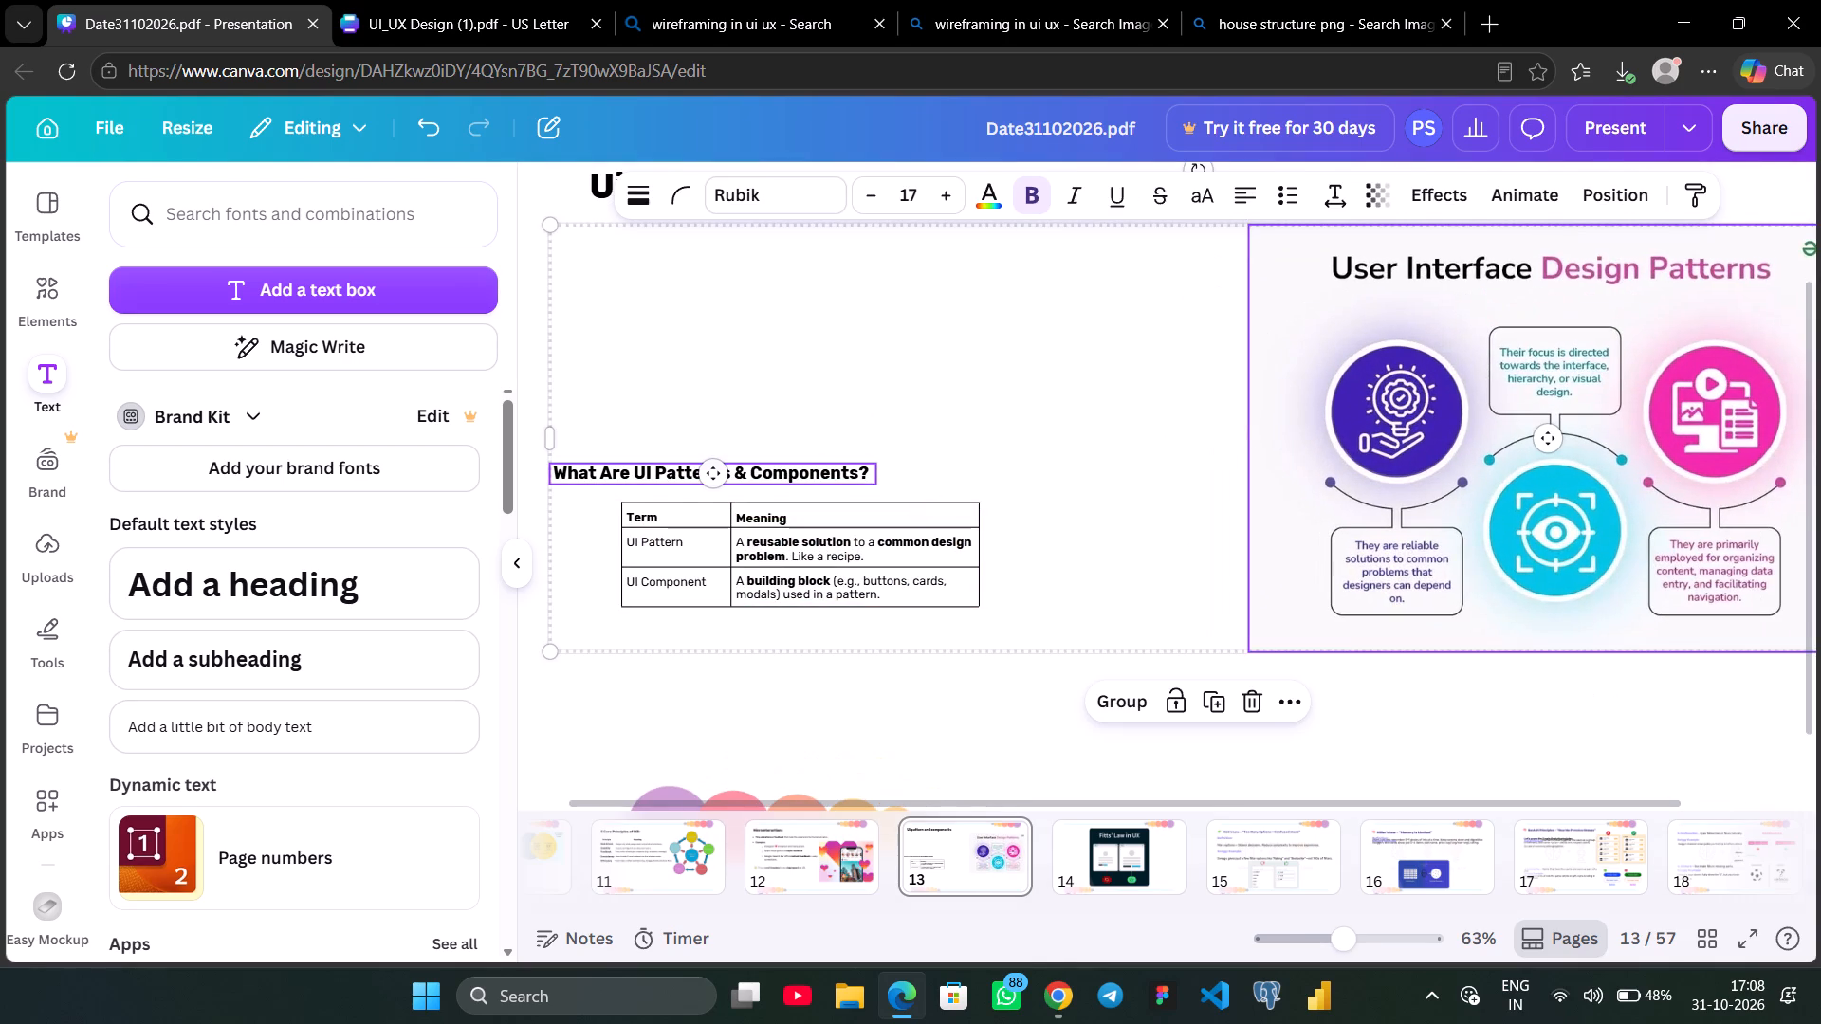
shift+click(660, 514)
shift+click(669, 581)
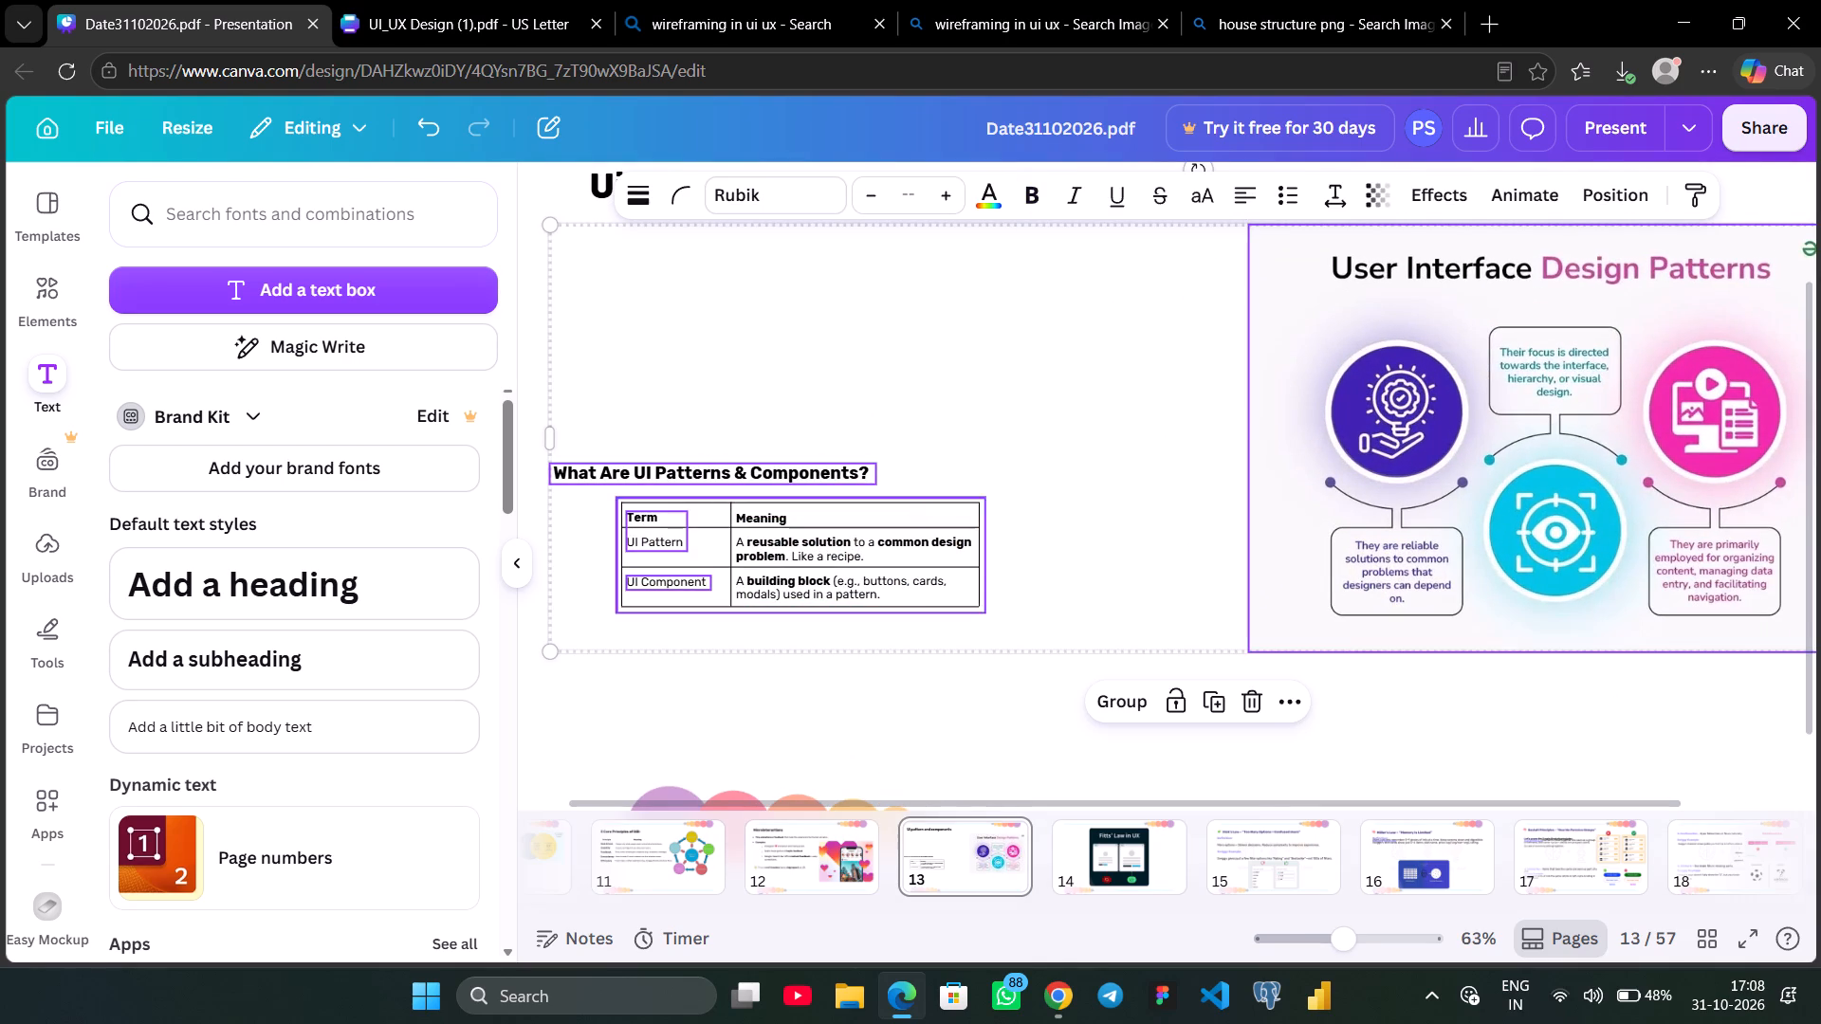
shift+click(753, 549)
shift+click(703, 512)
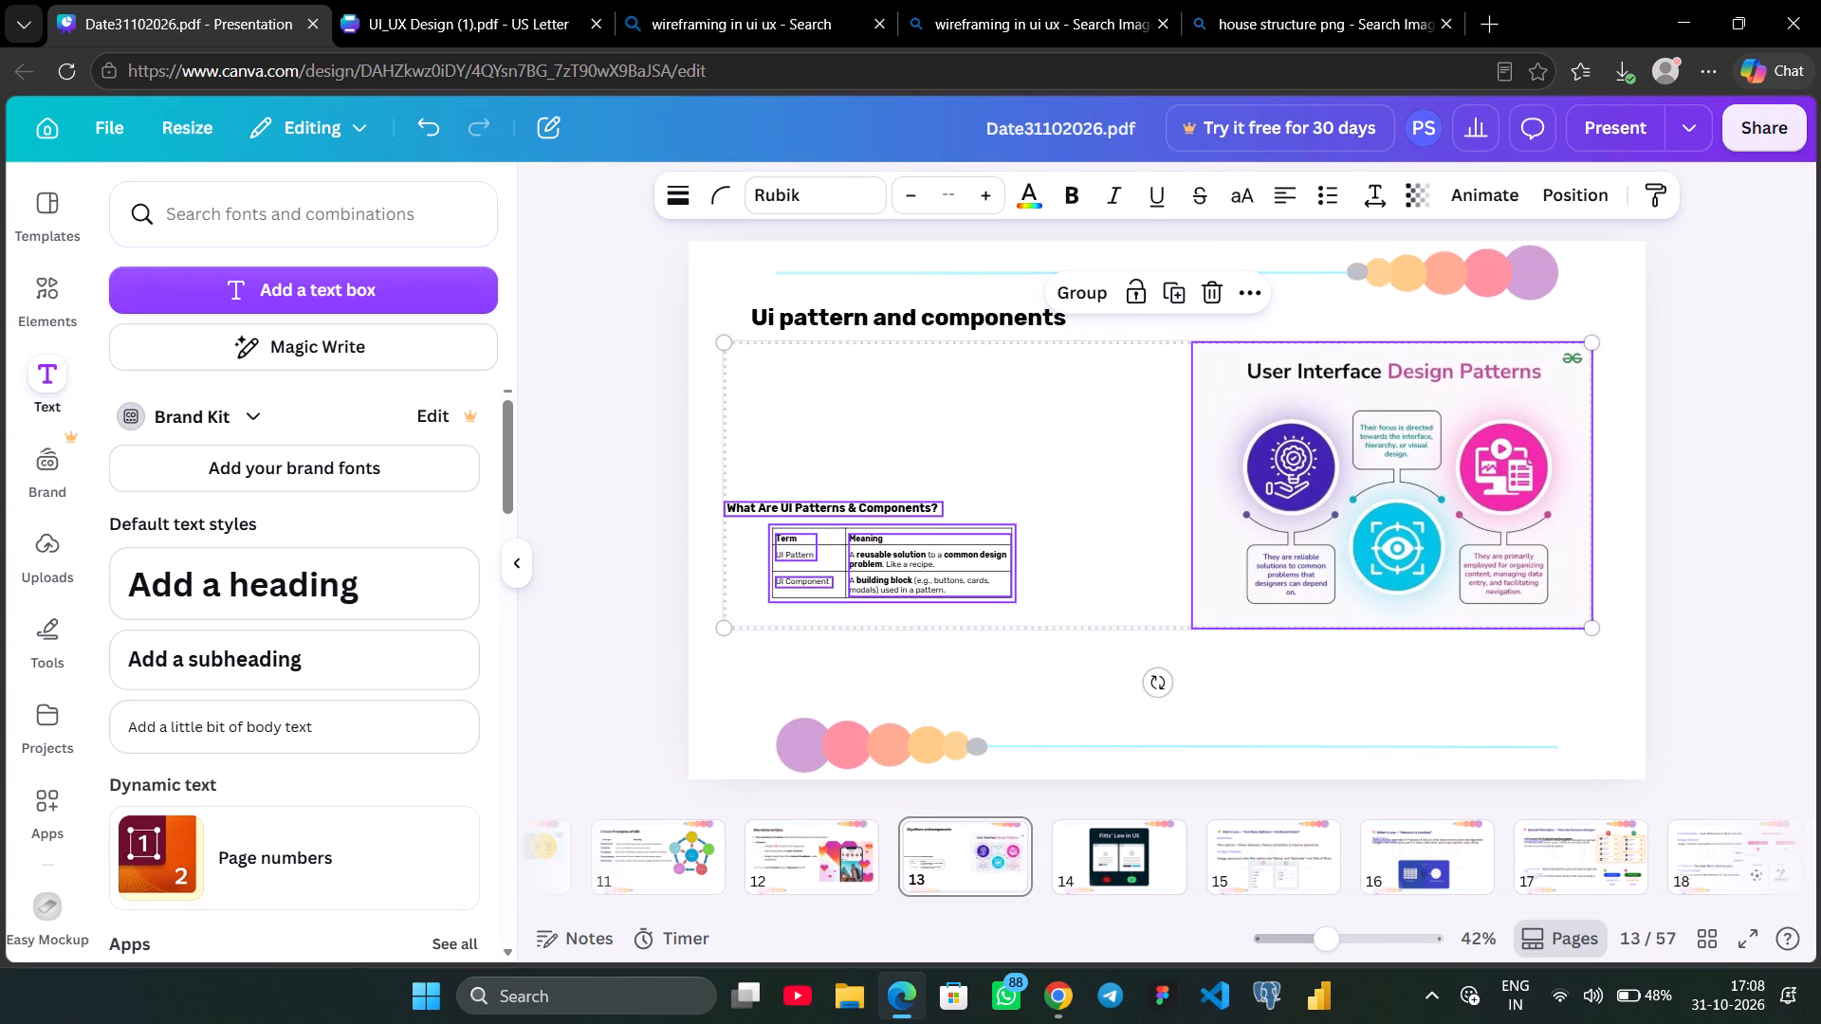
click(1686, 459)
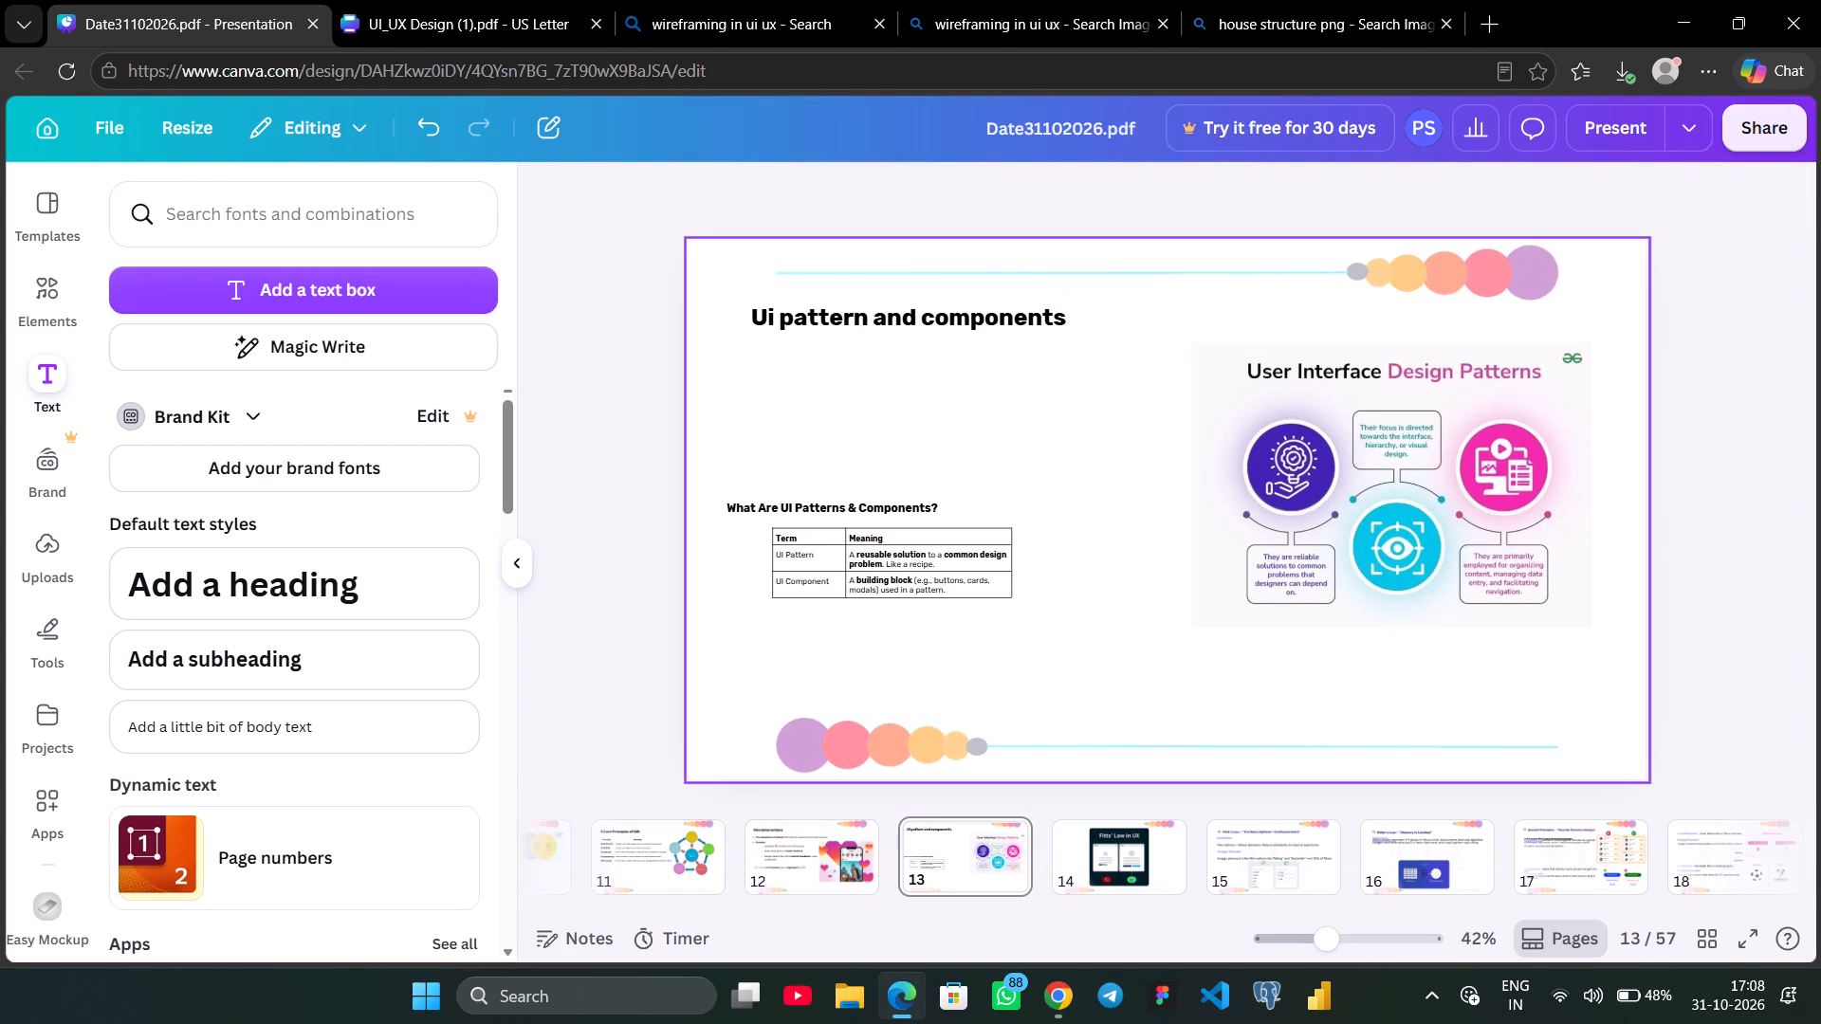
Enlarge the "What Are UI Patterns & Components?" heading and its table together on slide 13 and move them up beneath the title.
click(922, 547)
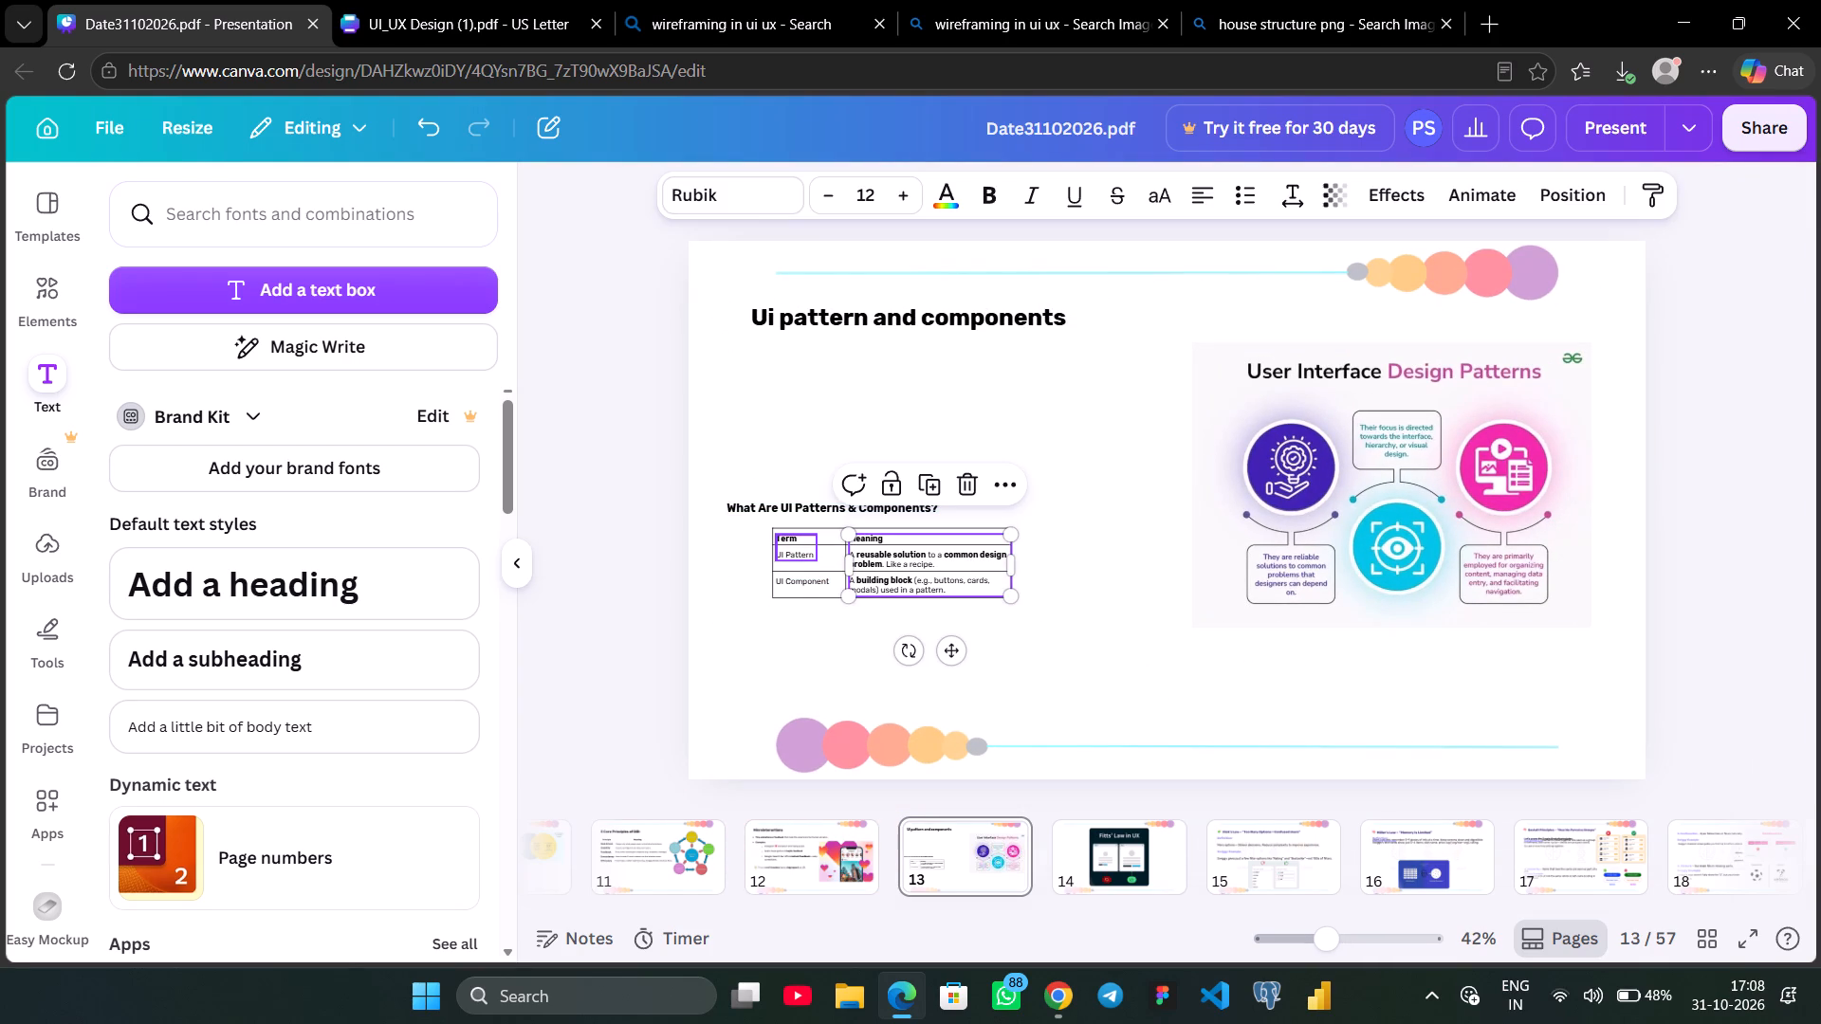
shift+click(783, 563)
shift+click(797, 575)
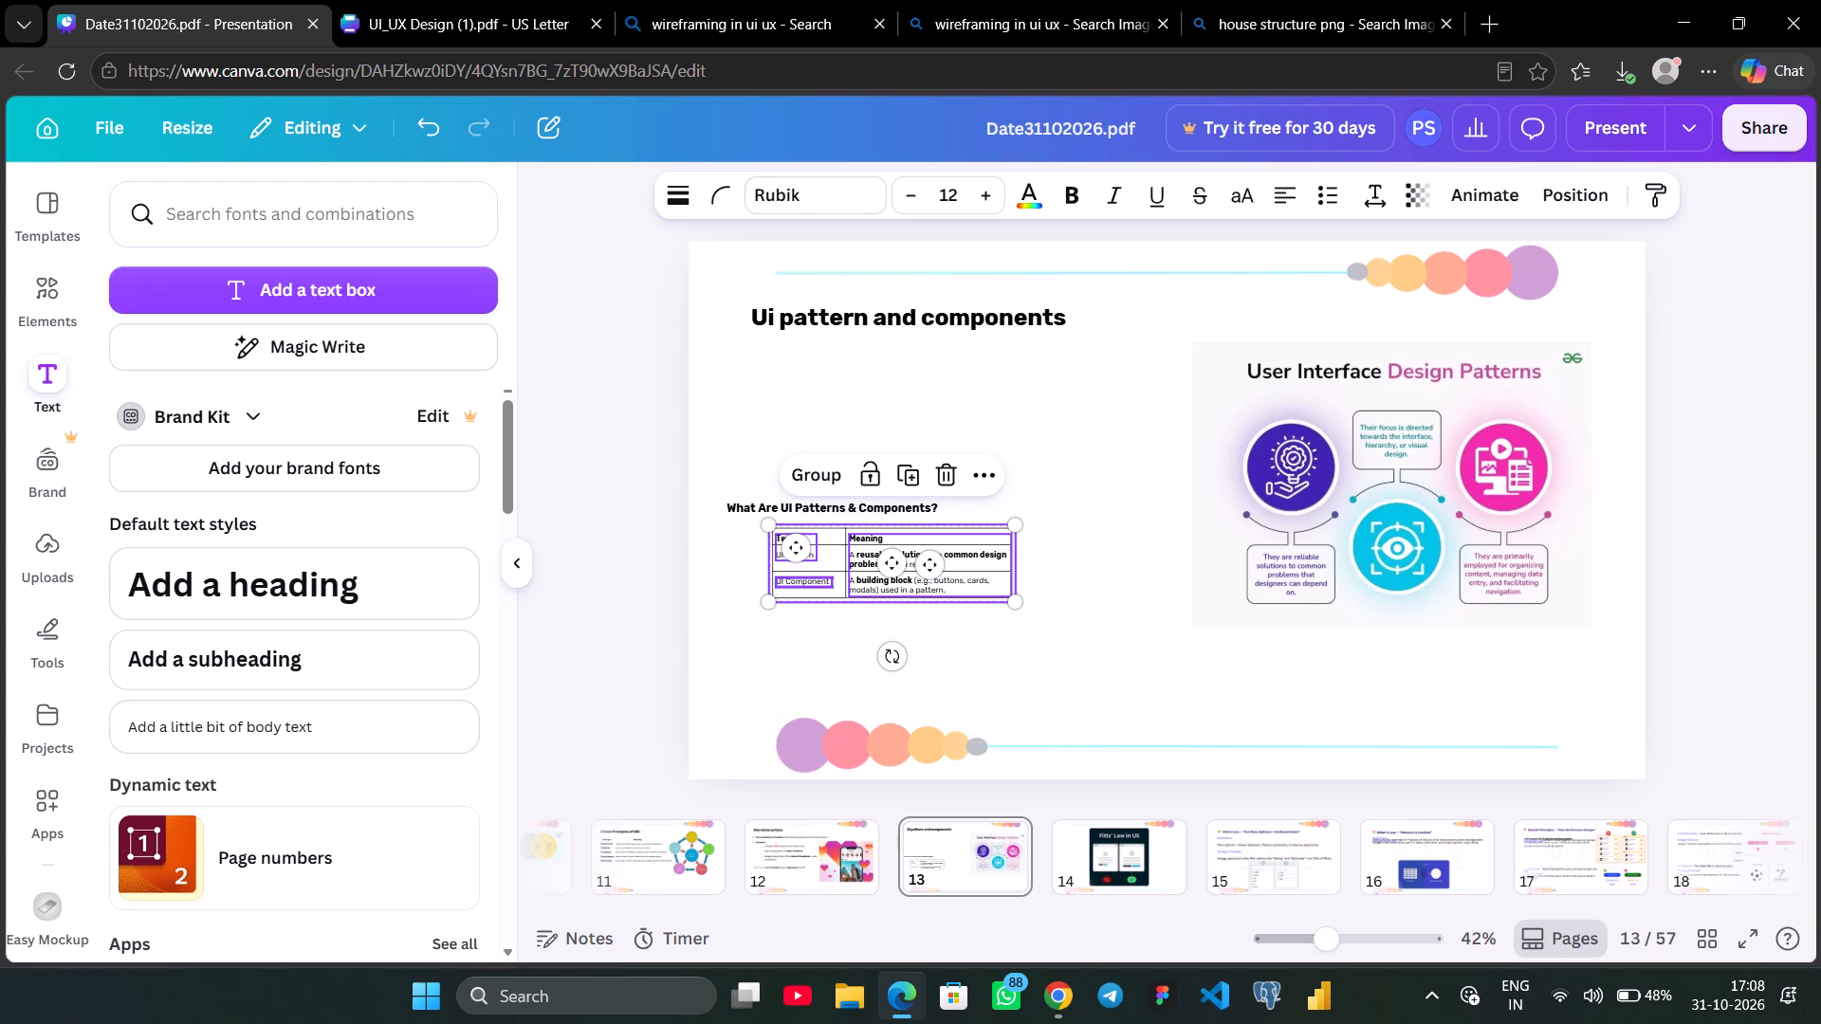
shift+click(808, 586)
shift+click(837, 513)
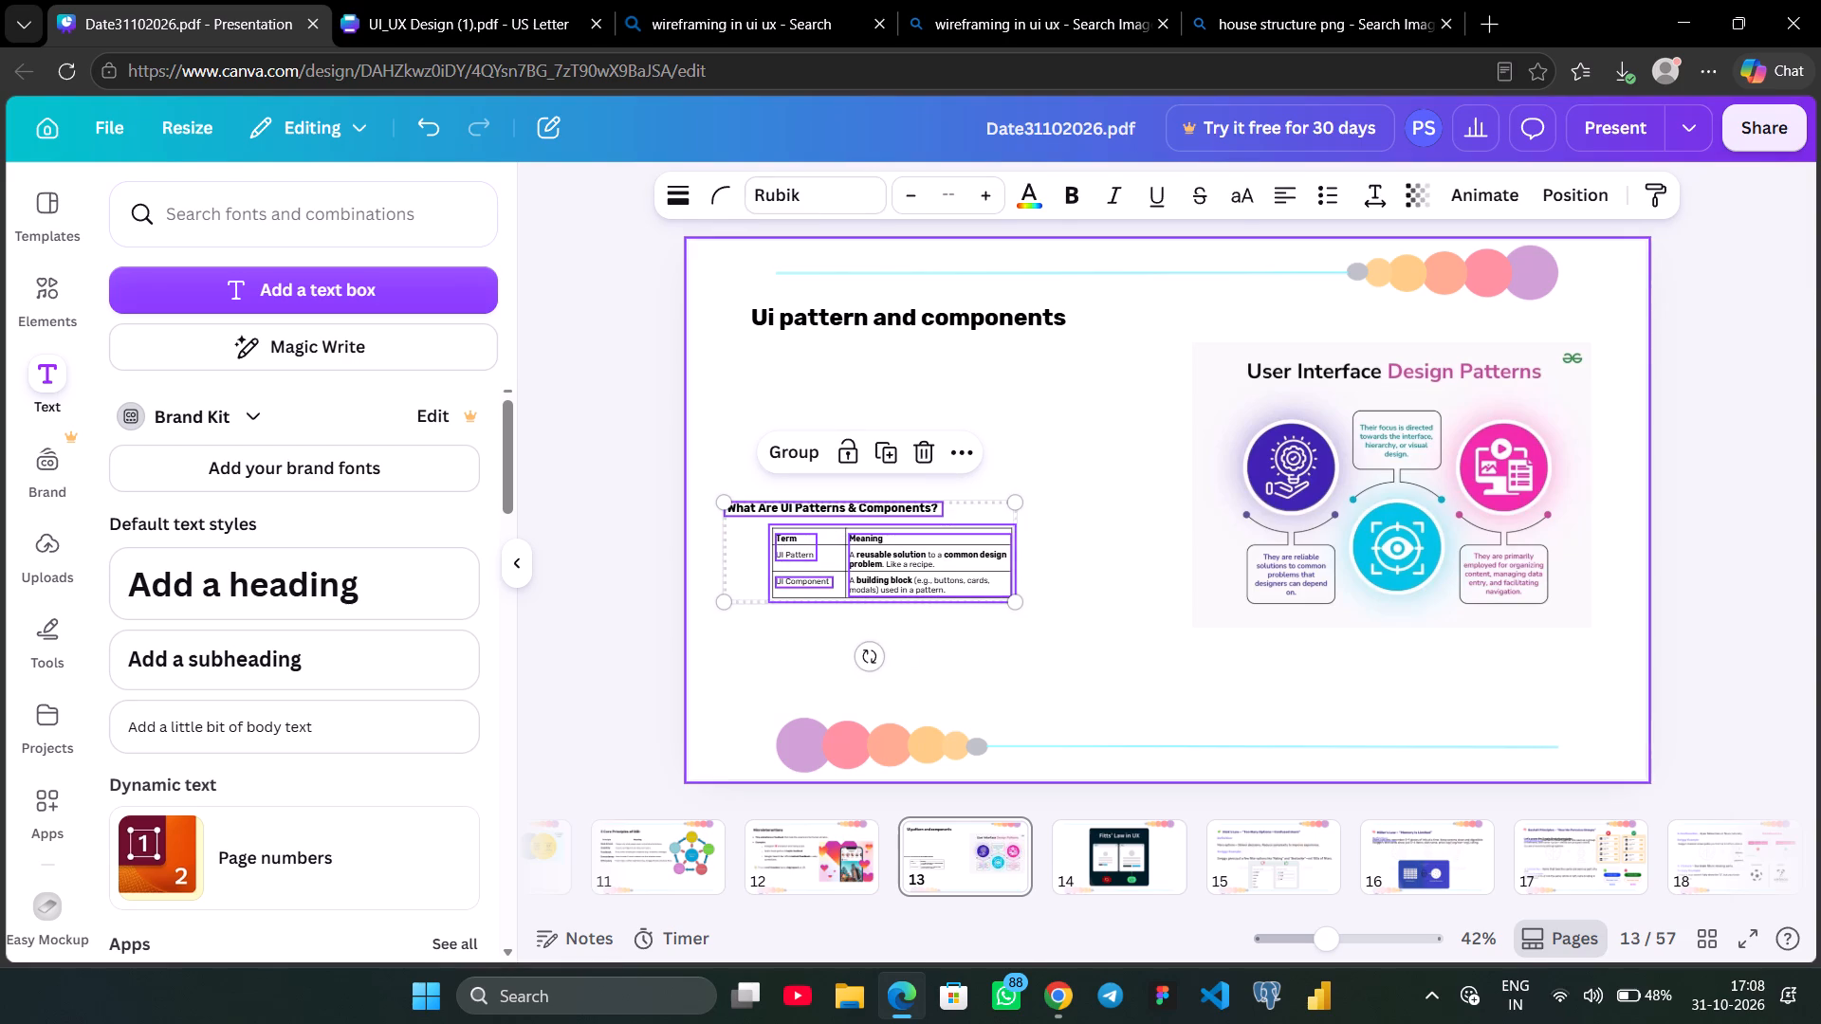
drag(1014, 599, 1152, 641)
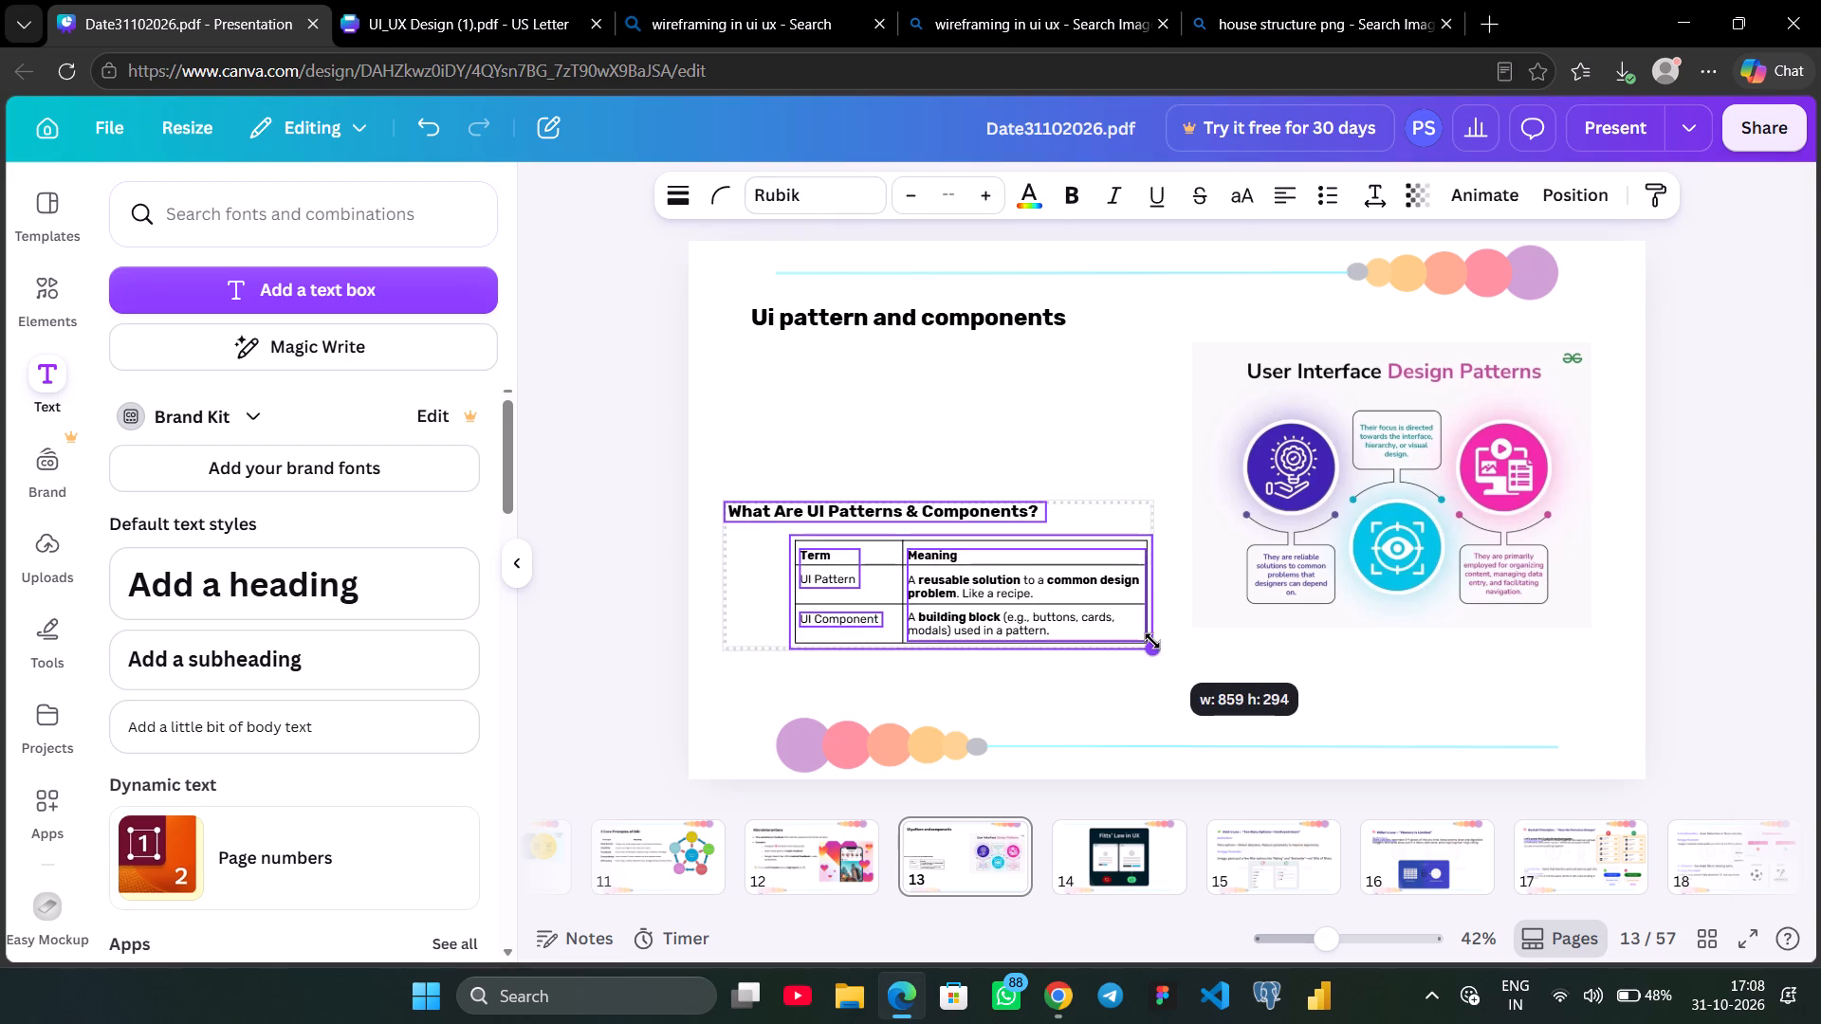
drag(898, 598, 903, 476)
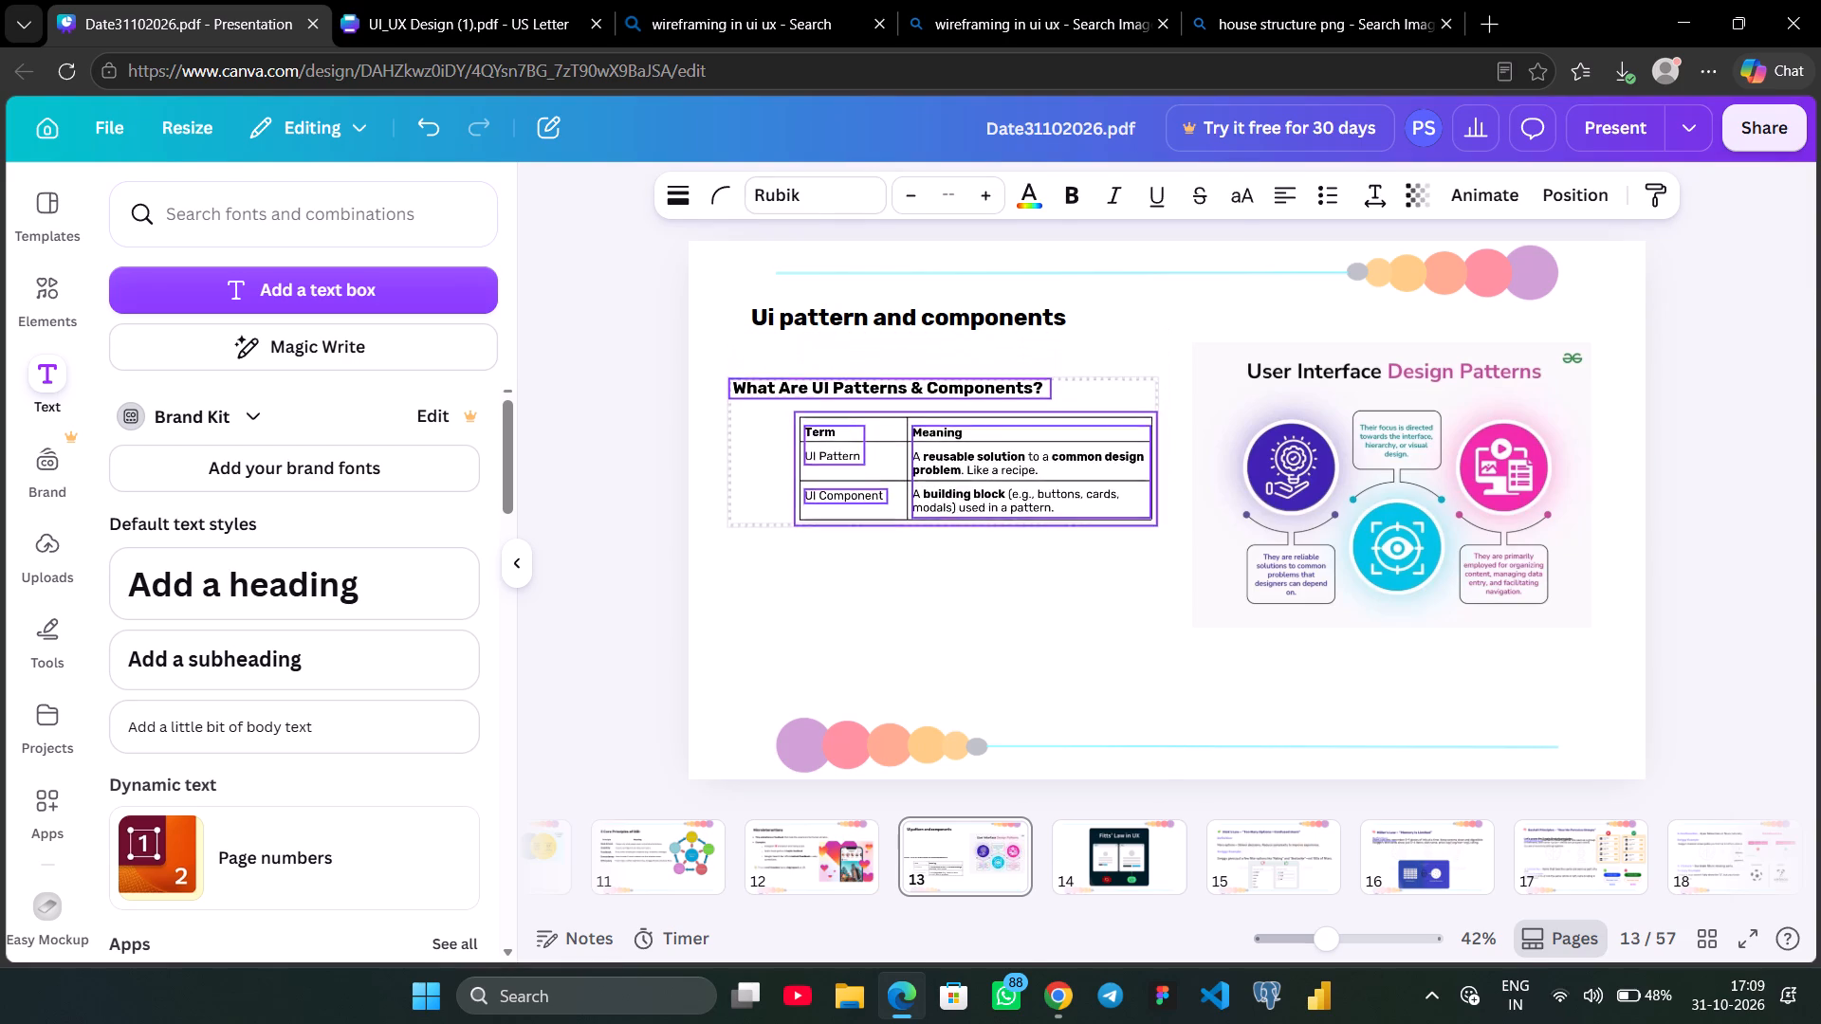
drag(903, 476, 913, 491)
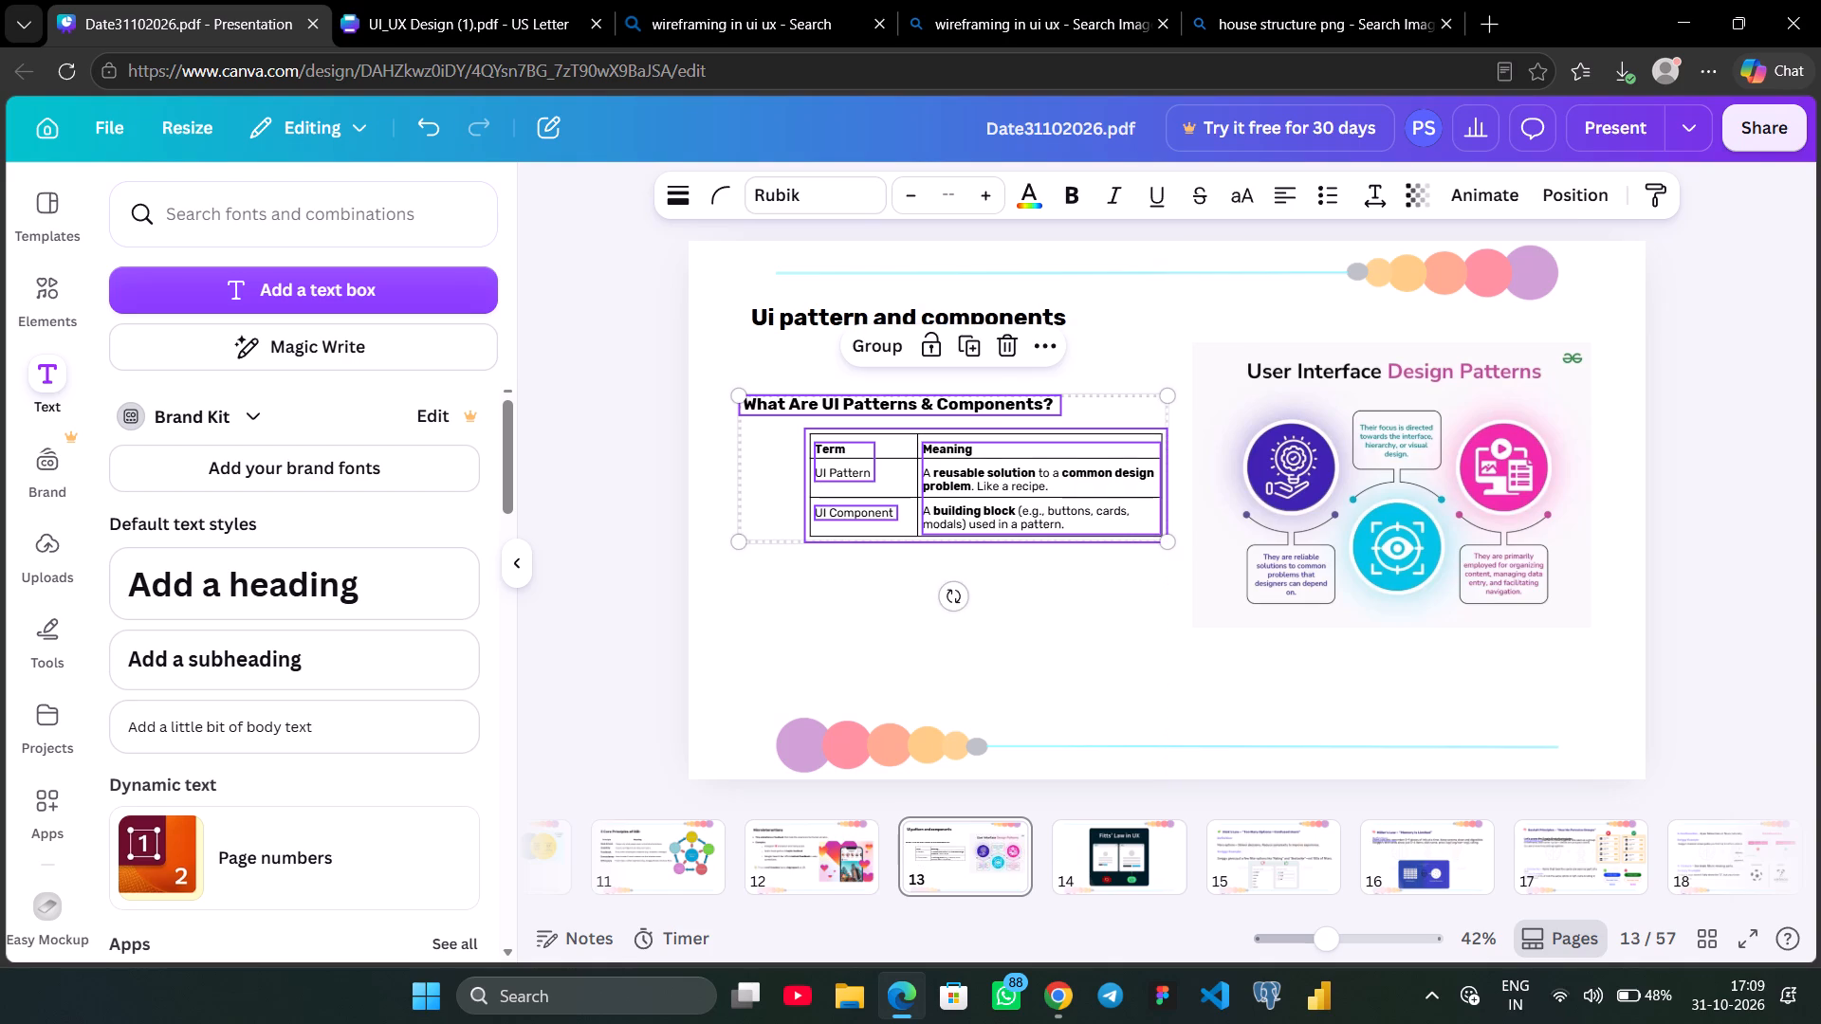
click(1107, 606)
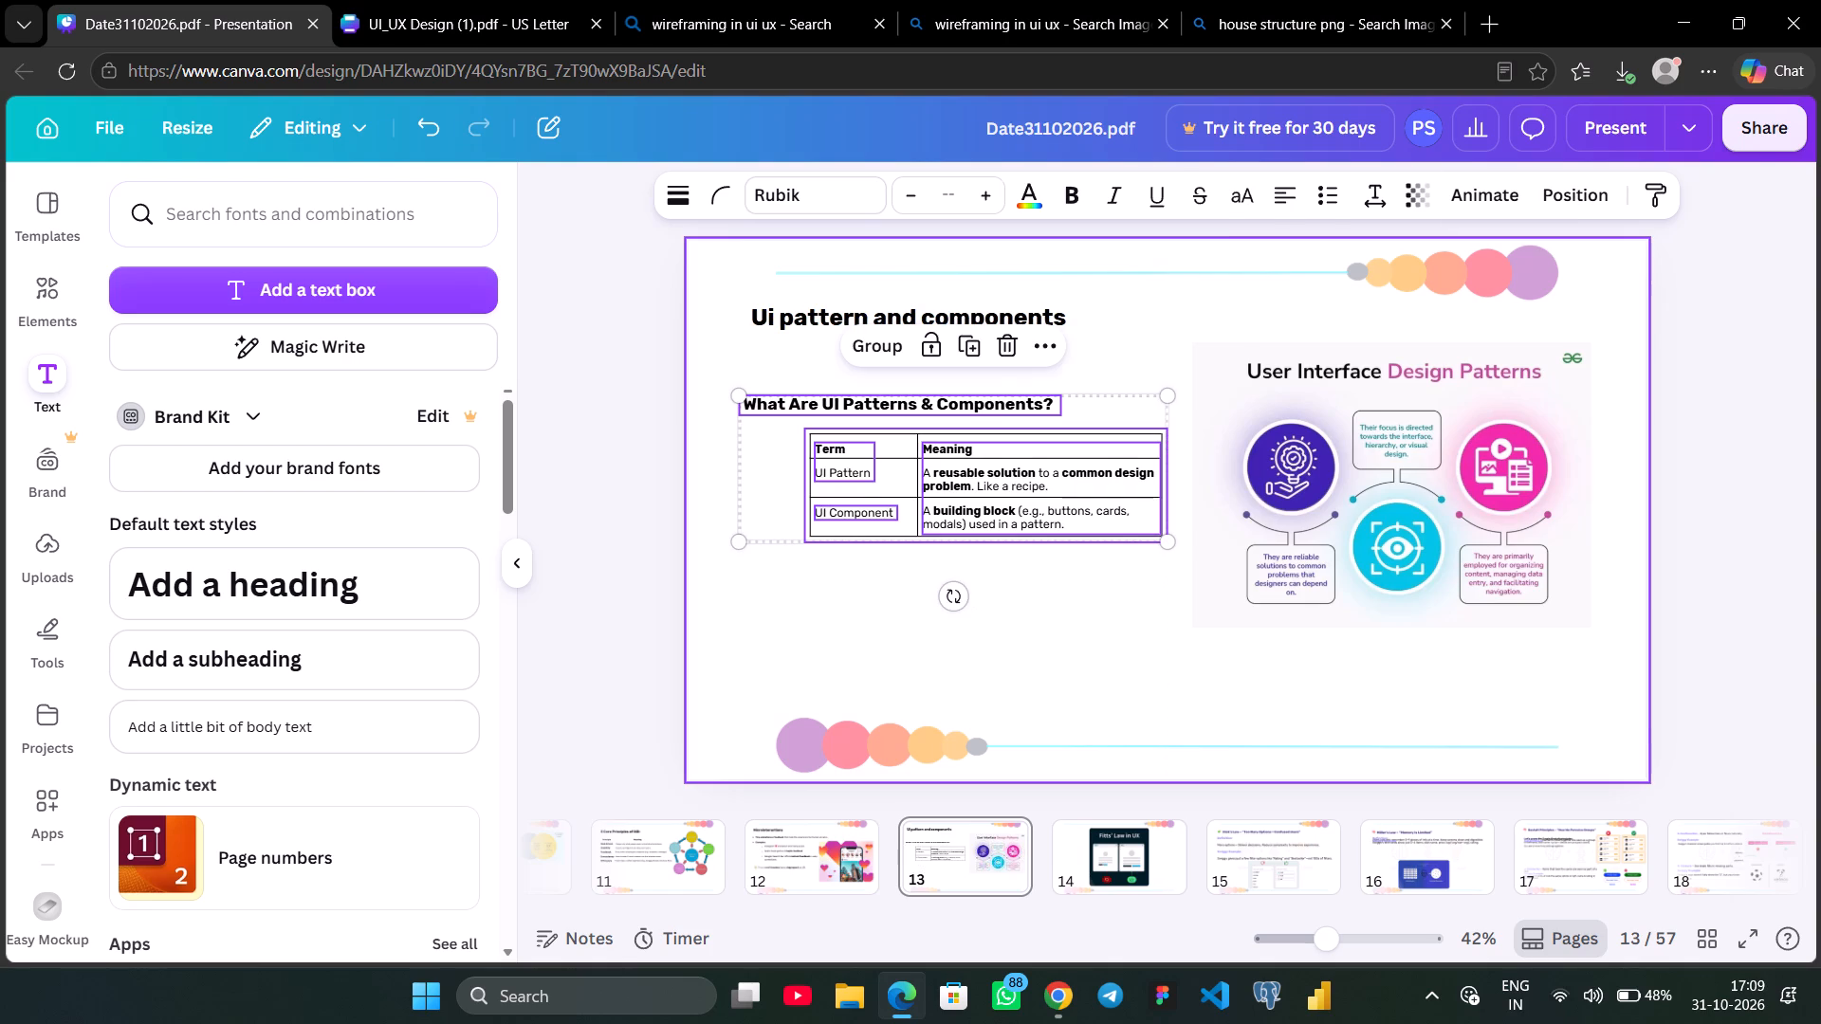
Move the Term/Meaning table left and up beneath its heading, and enlarge it to span up to the design patterns image.
click(888, 398)
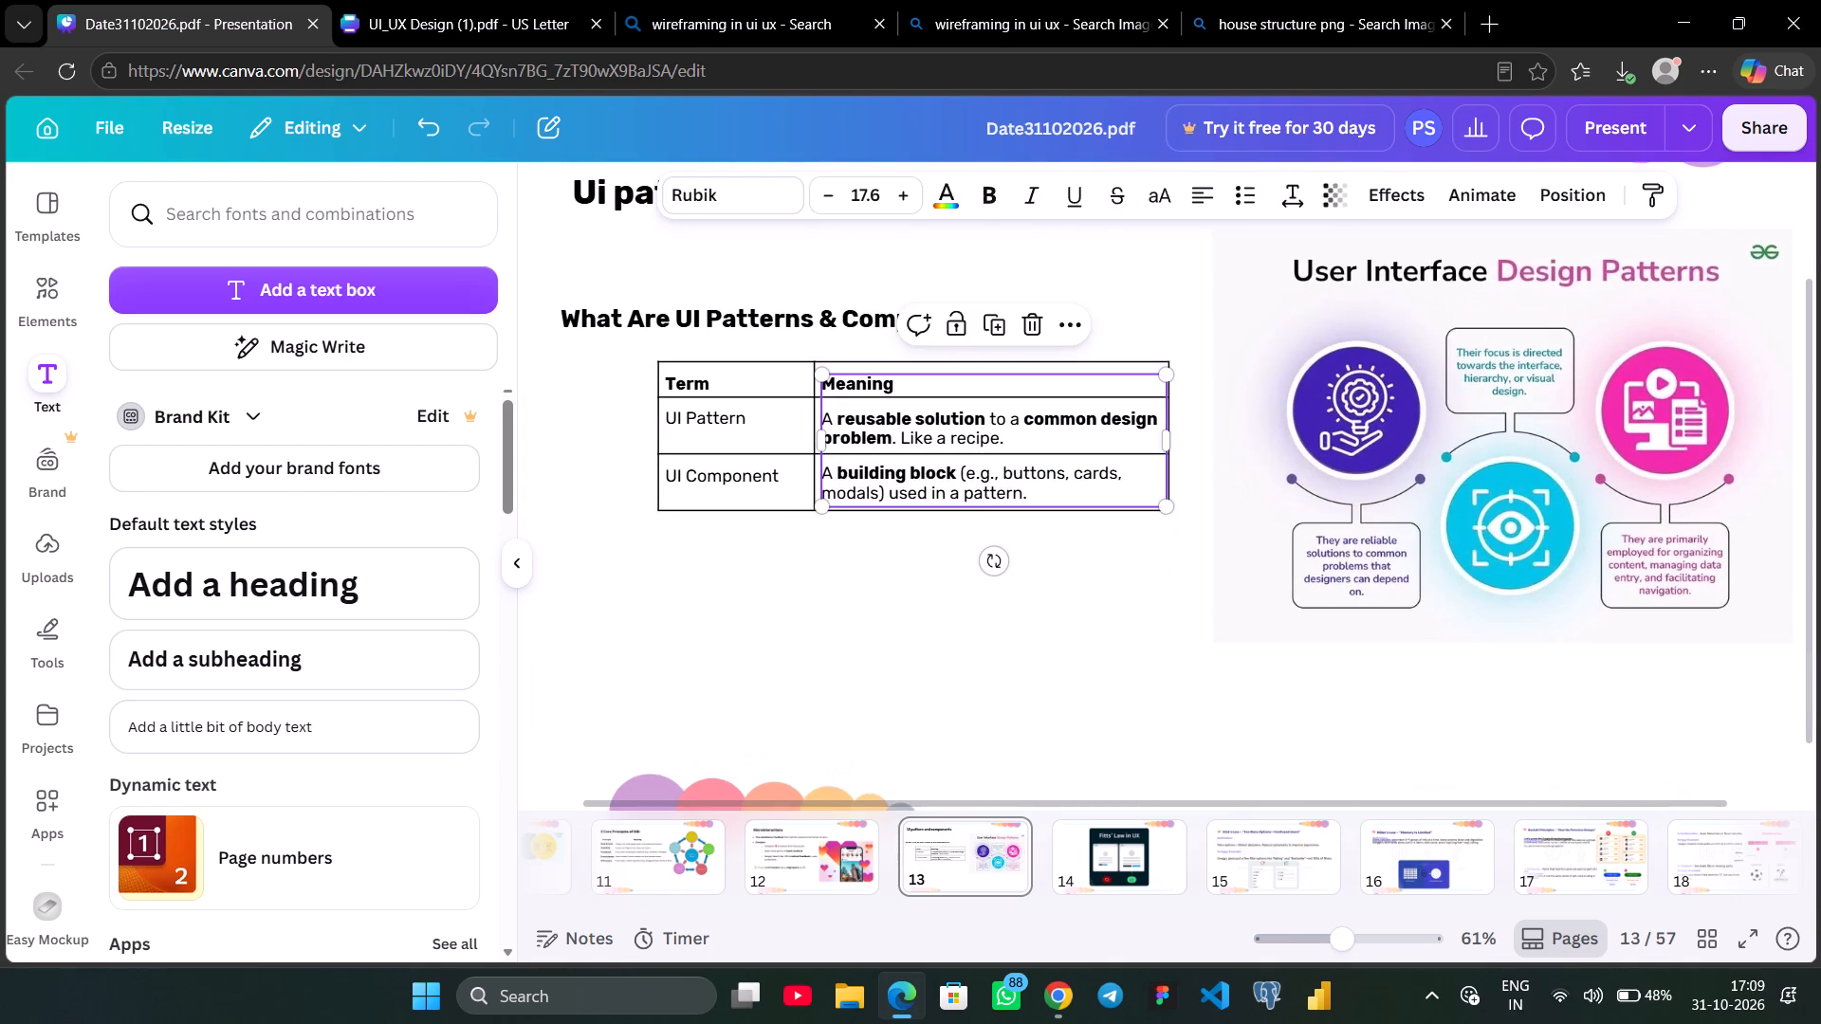
shift+click(705, 411)
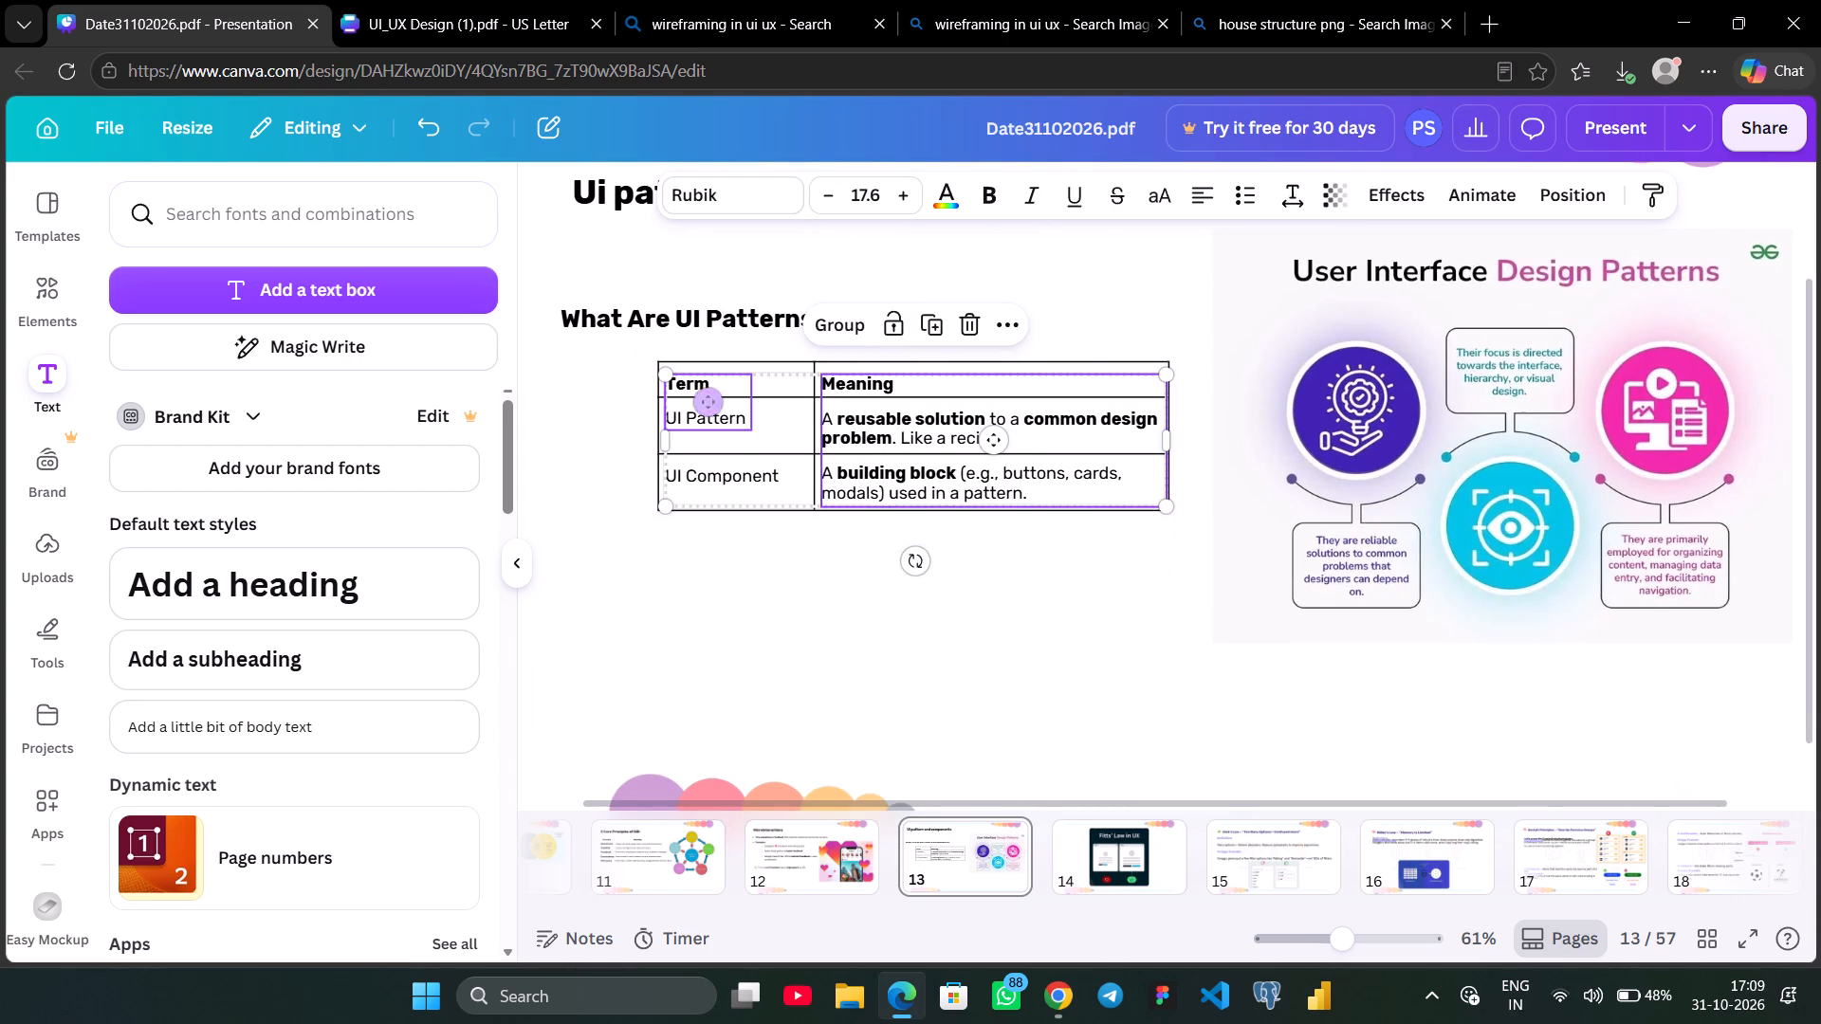
shift+click(708, 464)
shift+click(782, 365)
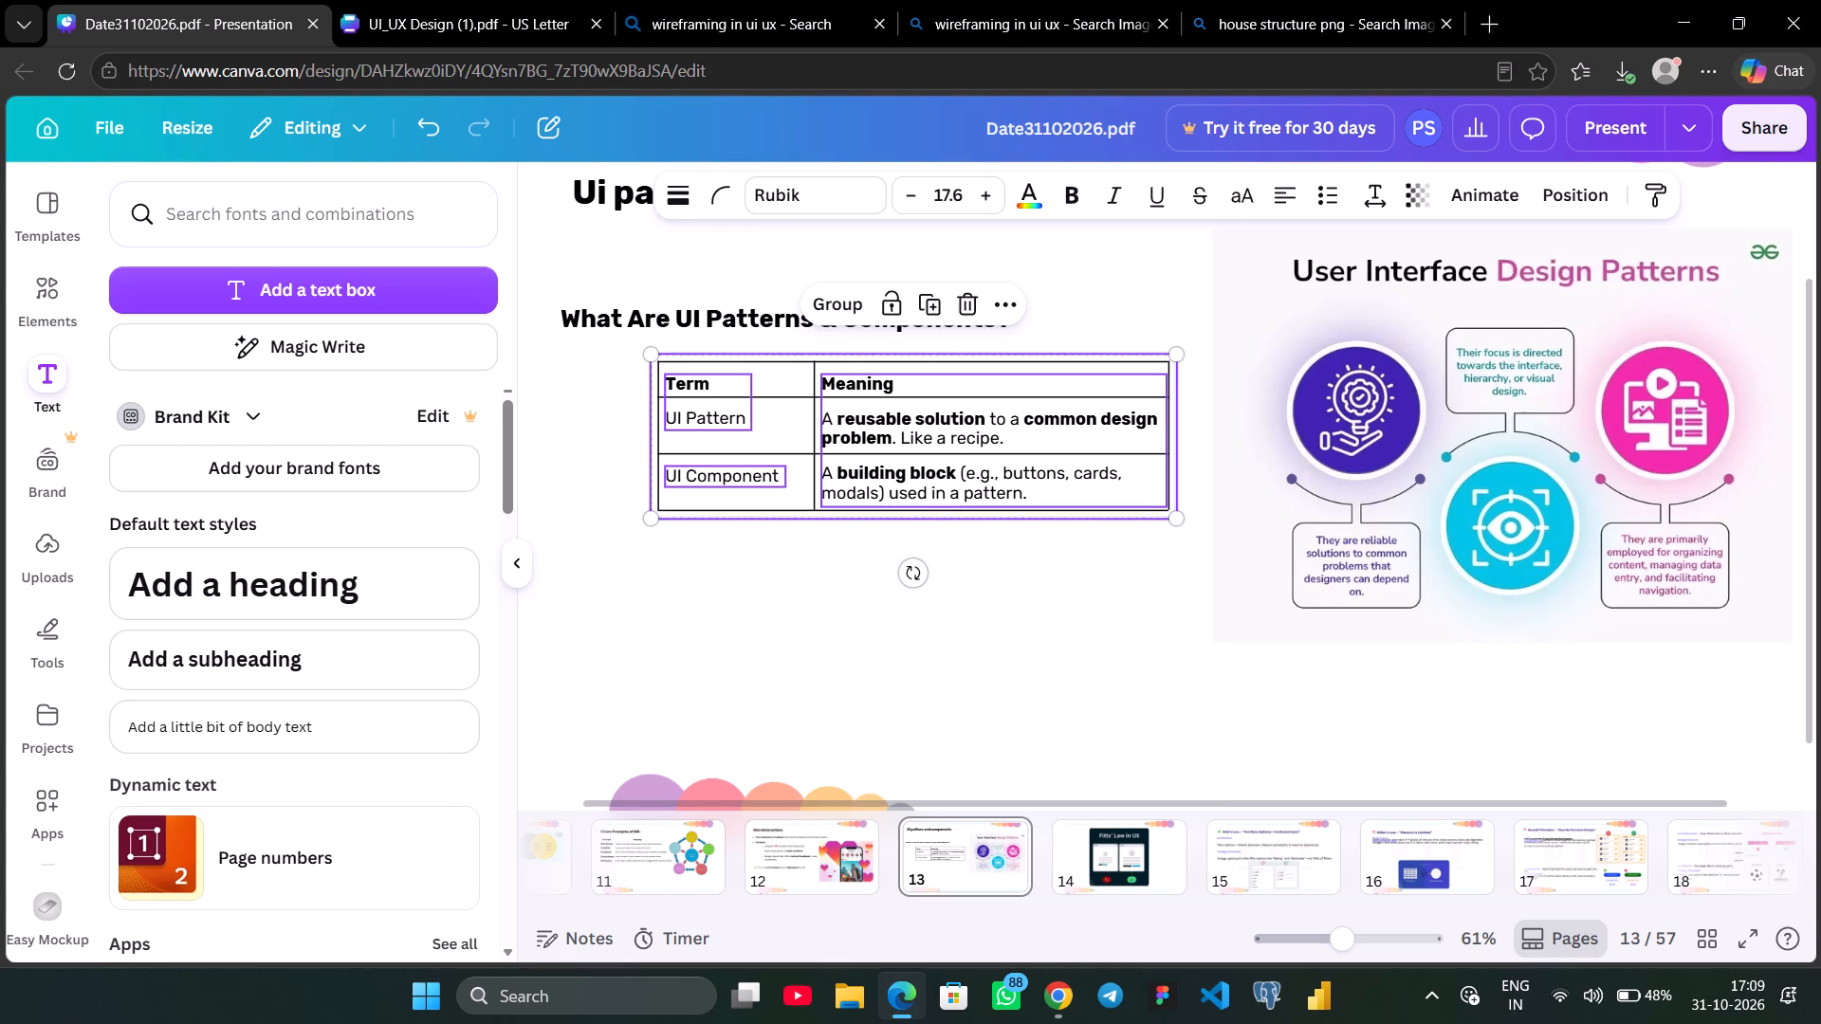
drag(862, 425, 785, 459)
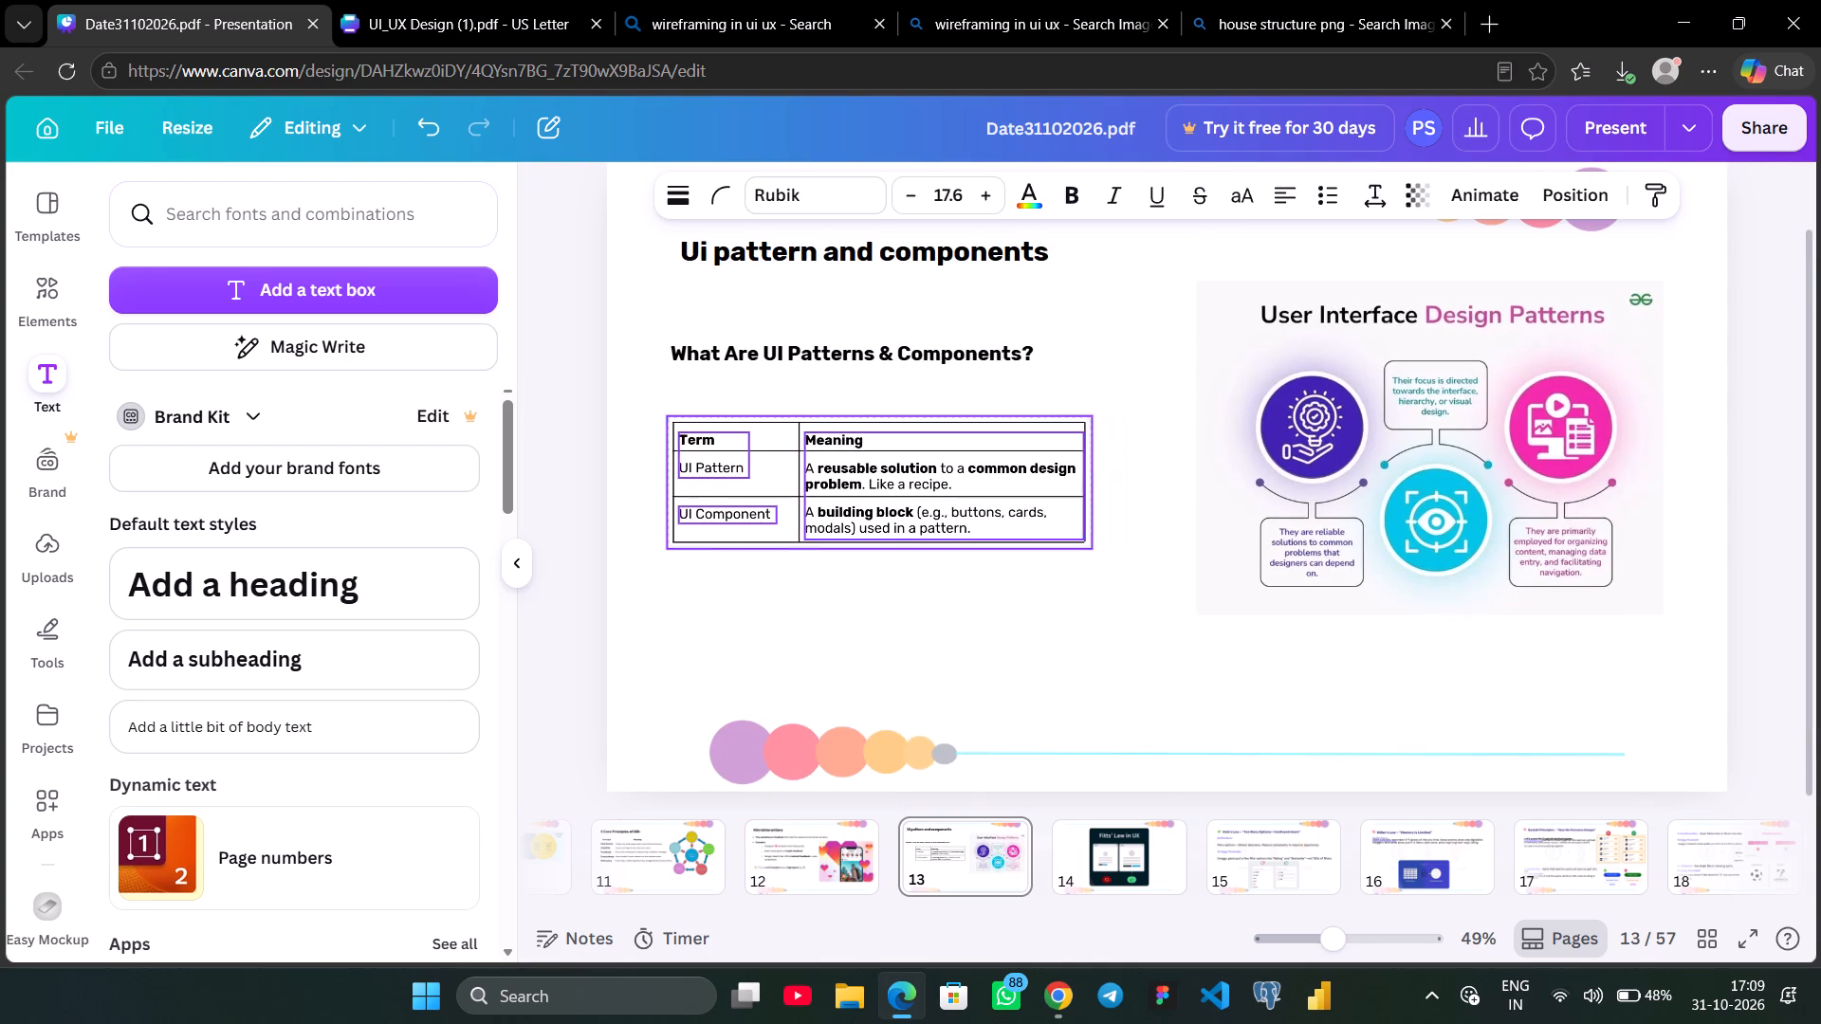
drag(785, 459, 794, 440)
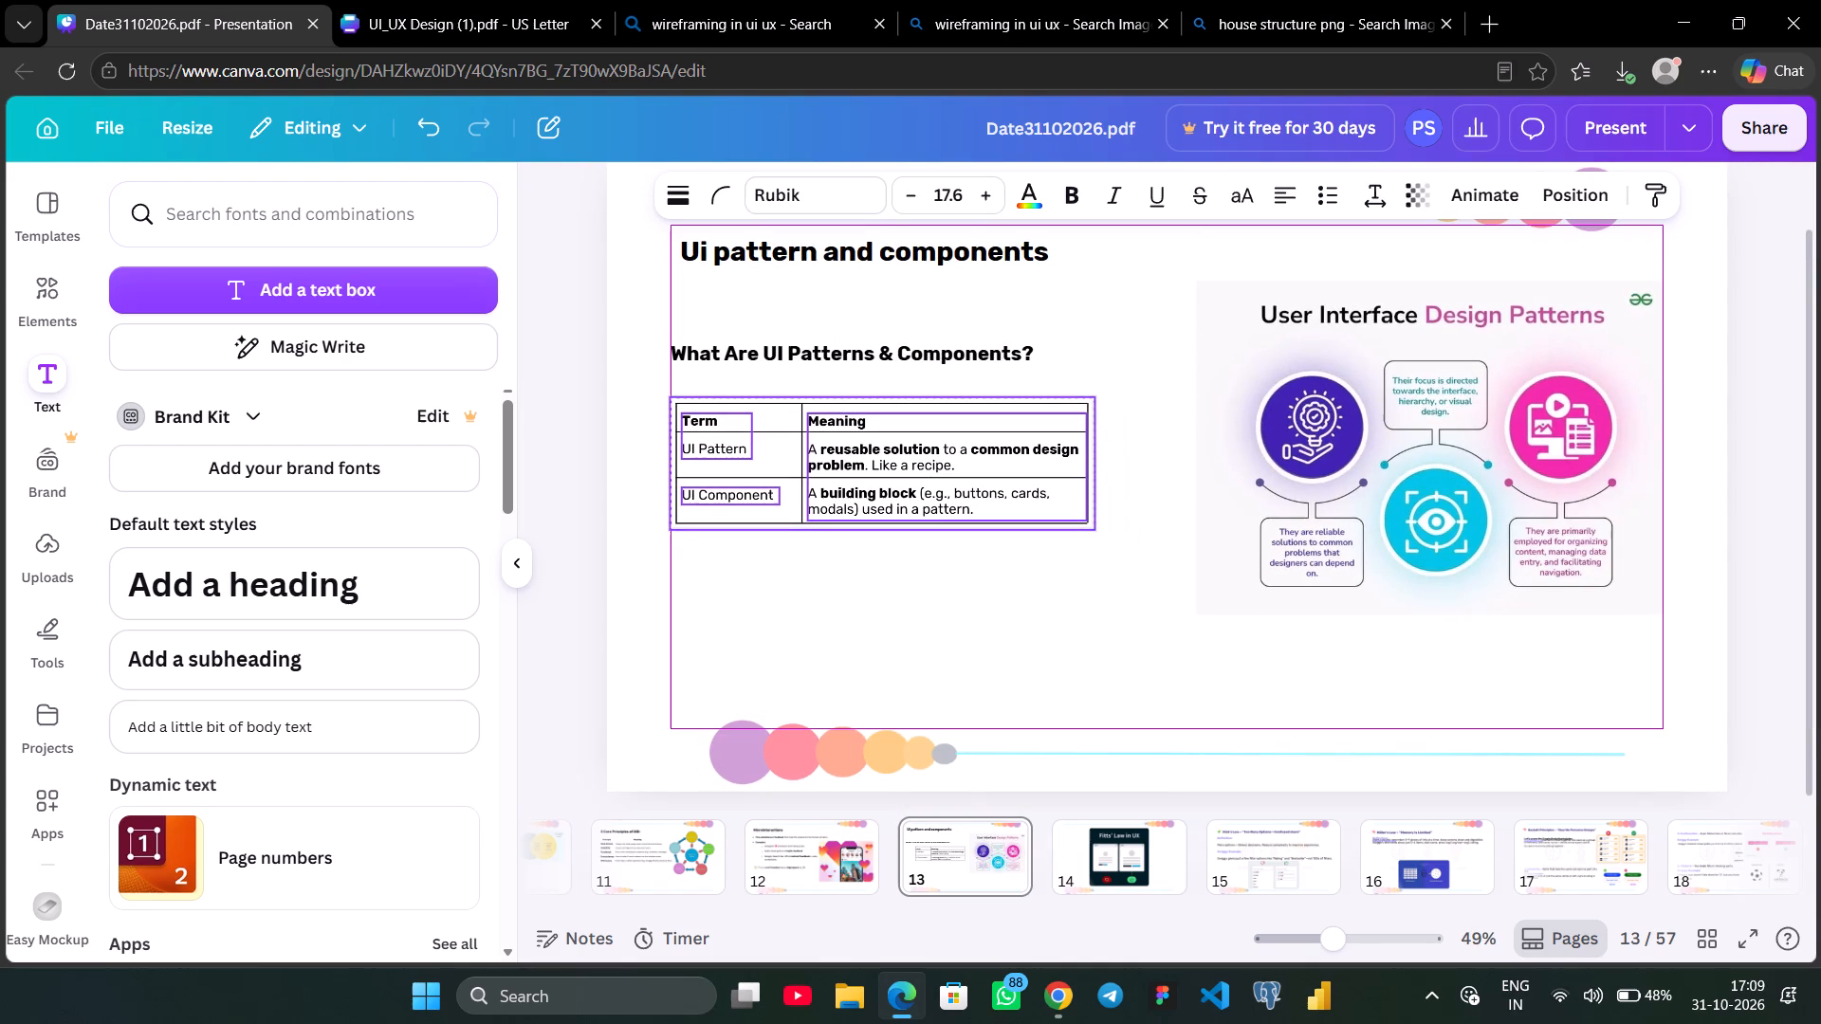
drag(794, 440, 794, 434)
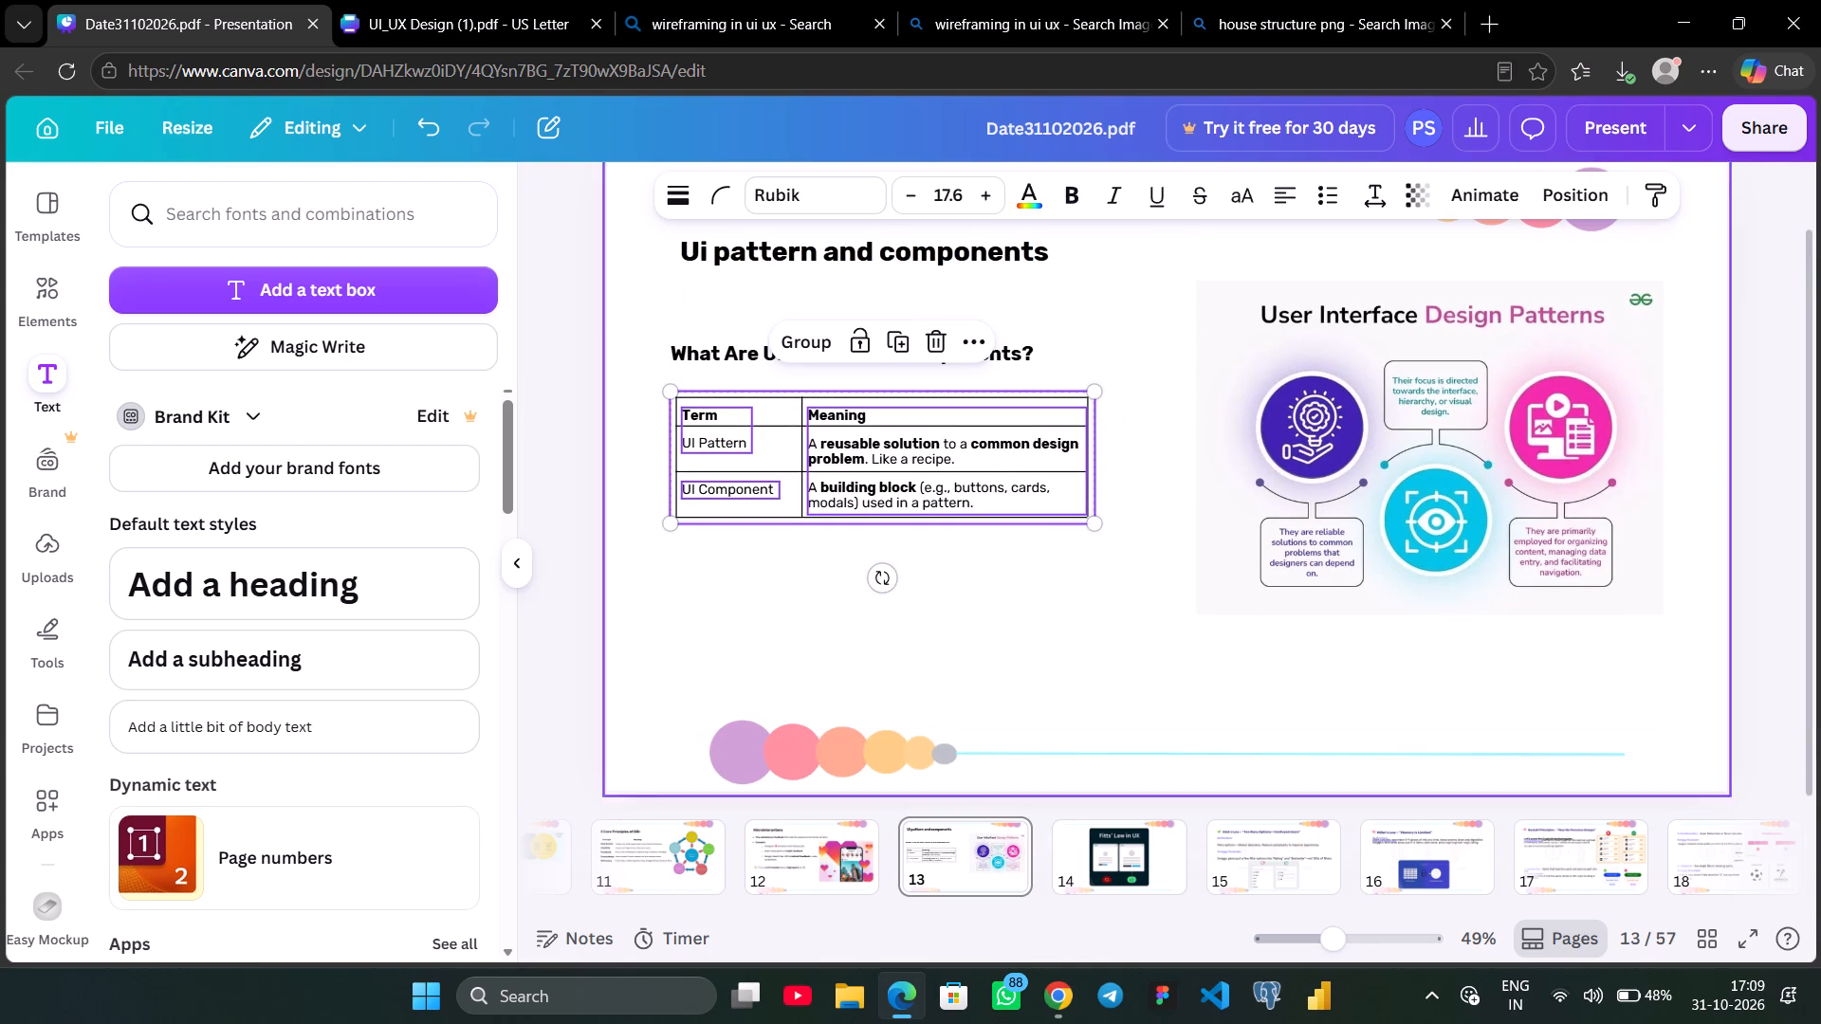
drag(1094, 523, 1178, 560)
click(984, 584)
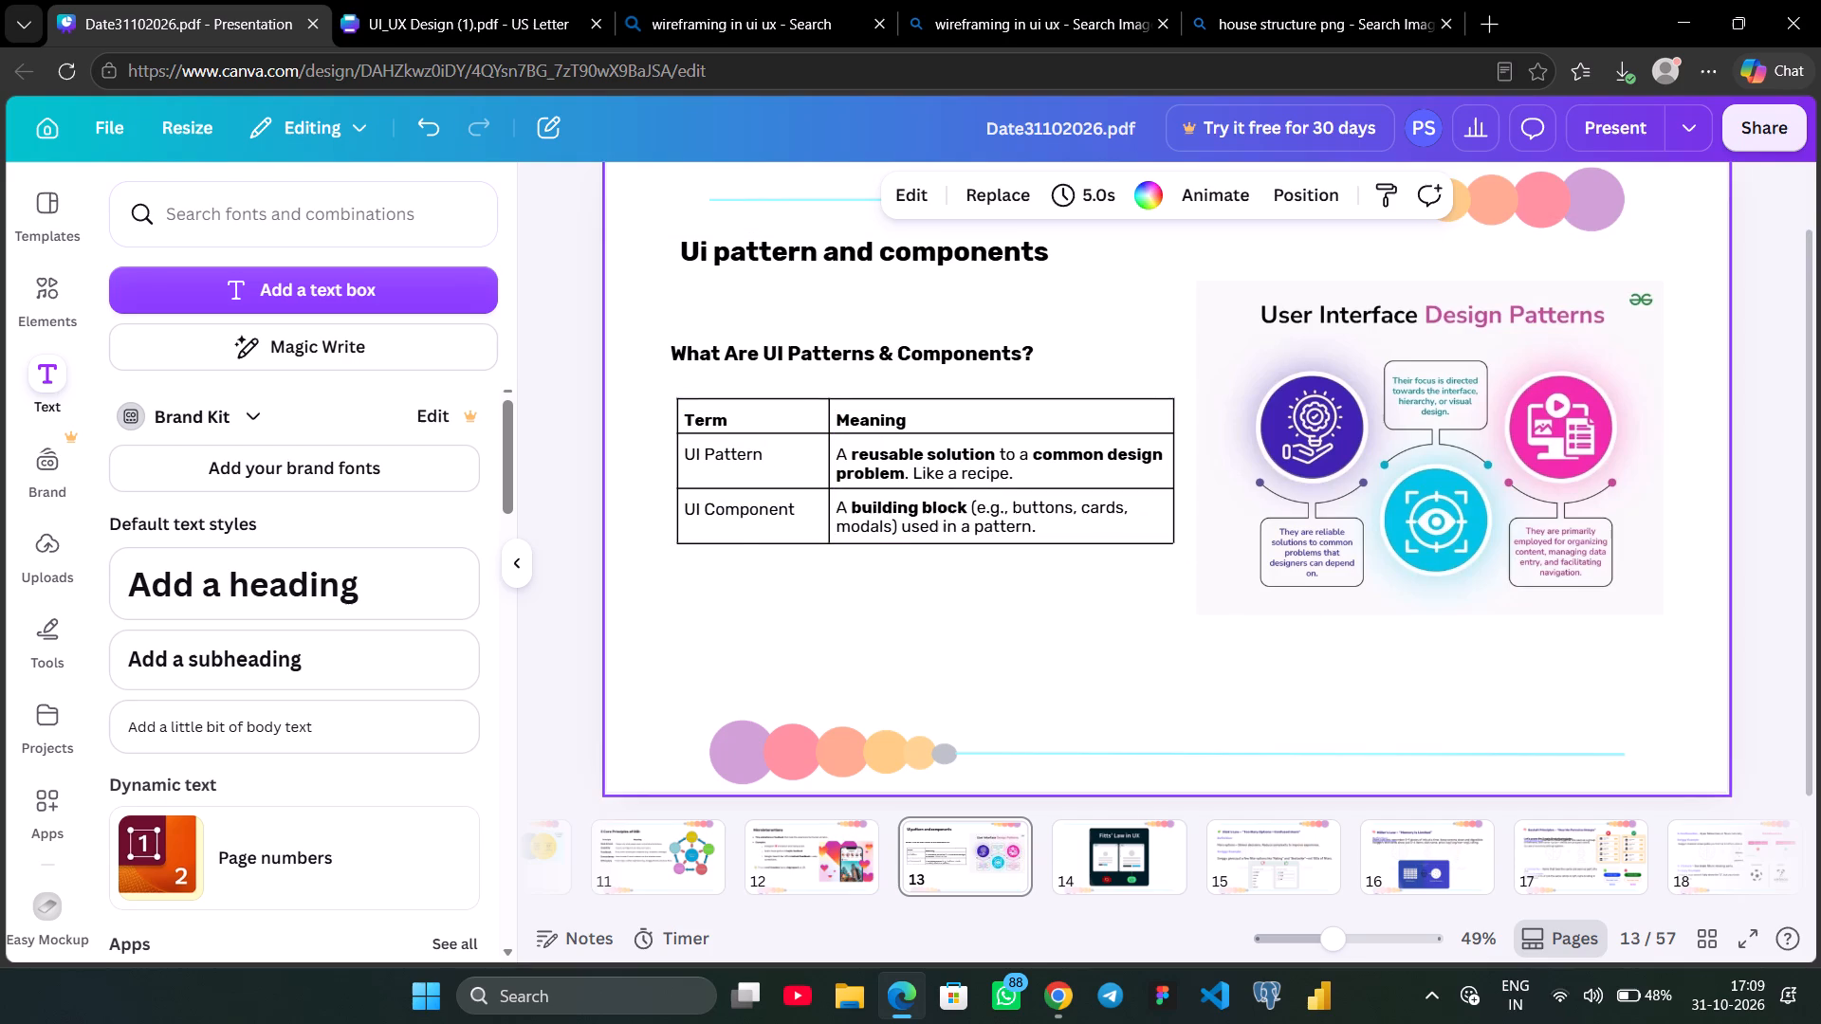
scroll(984, 584, right, 1)
click(646, 429)
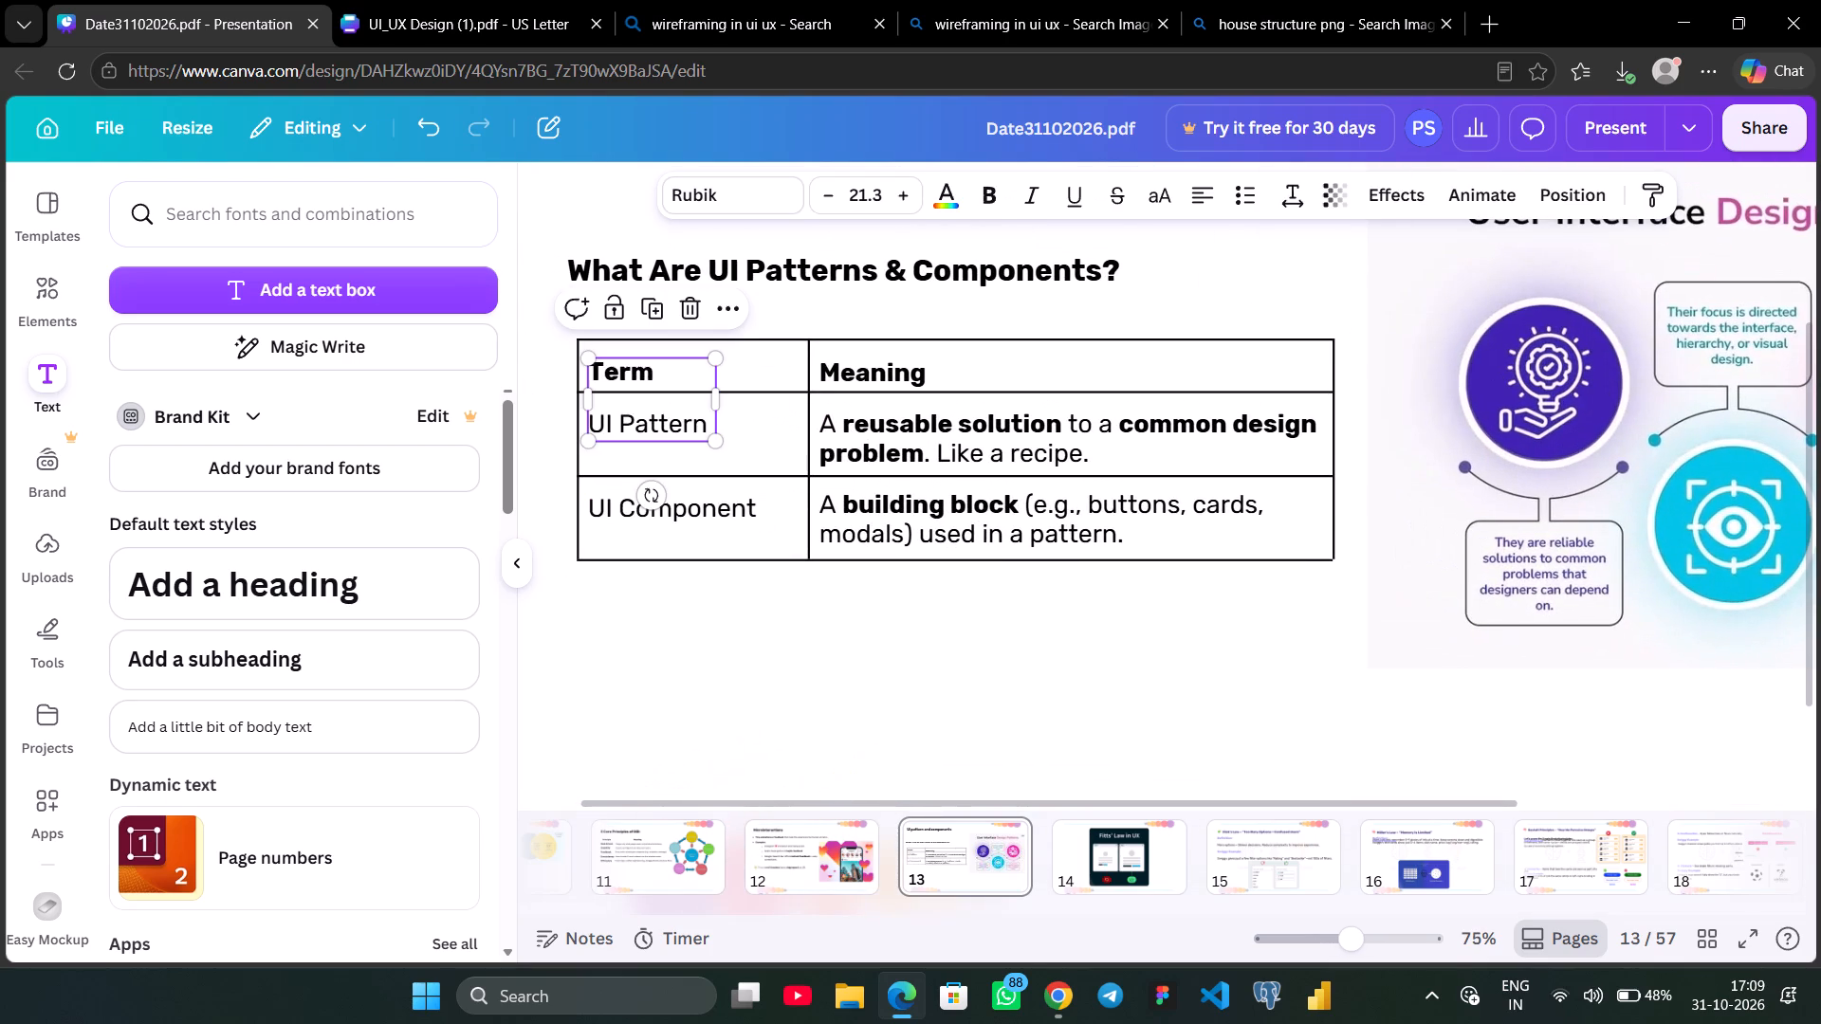
click(796, 655)
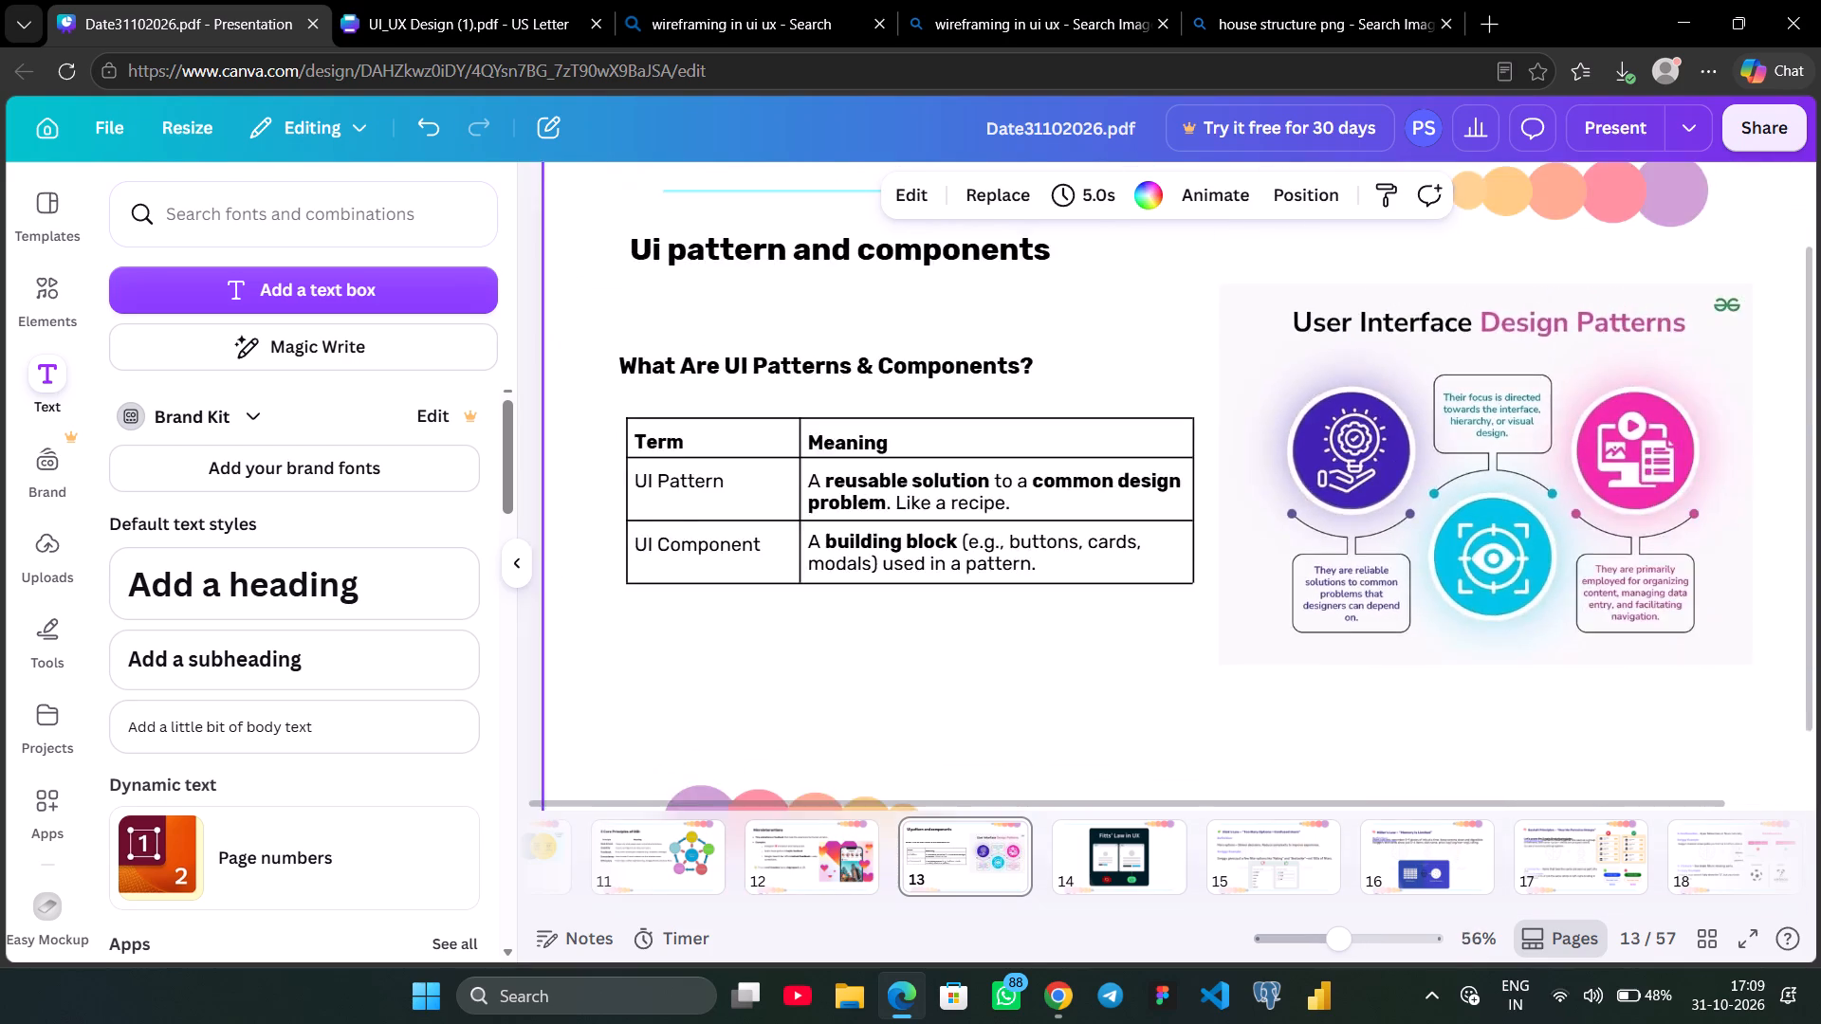
click(1702, 556)
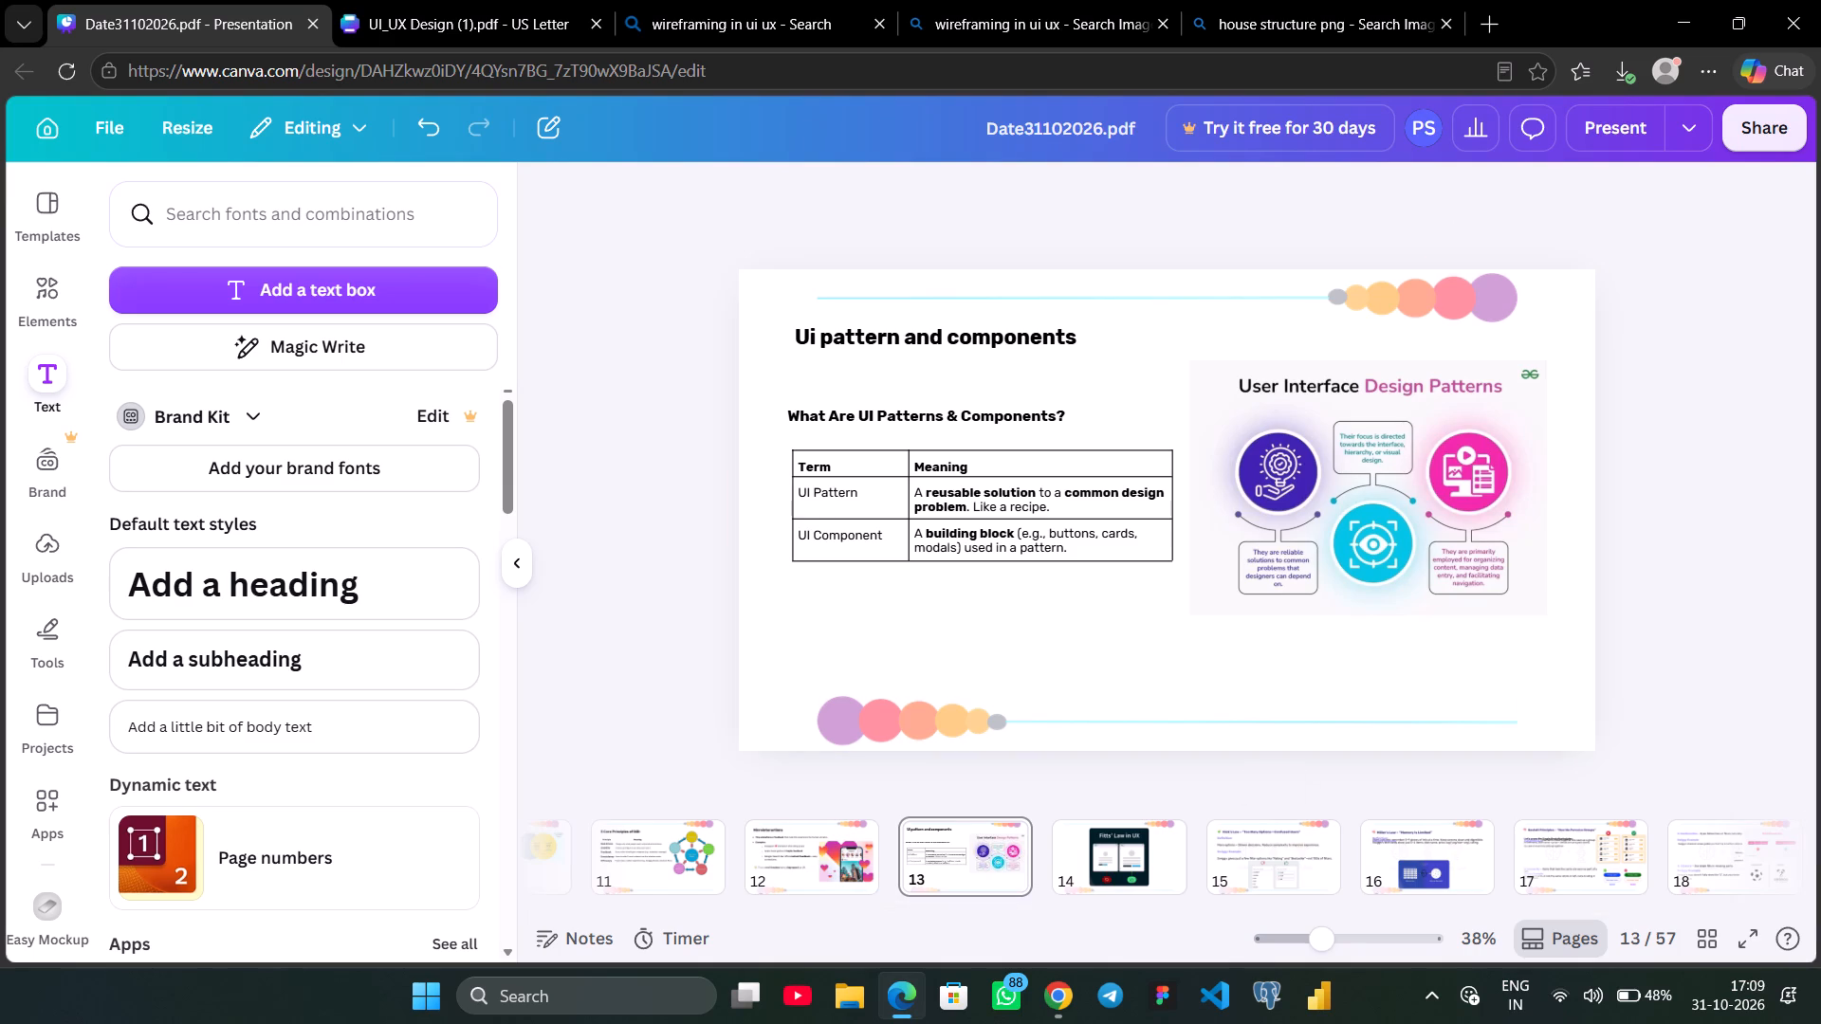
Copy the "Analogy: Like LEGO blocks" line from the Lecture #7 notes onto slide 13.
click(524, 14)
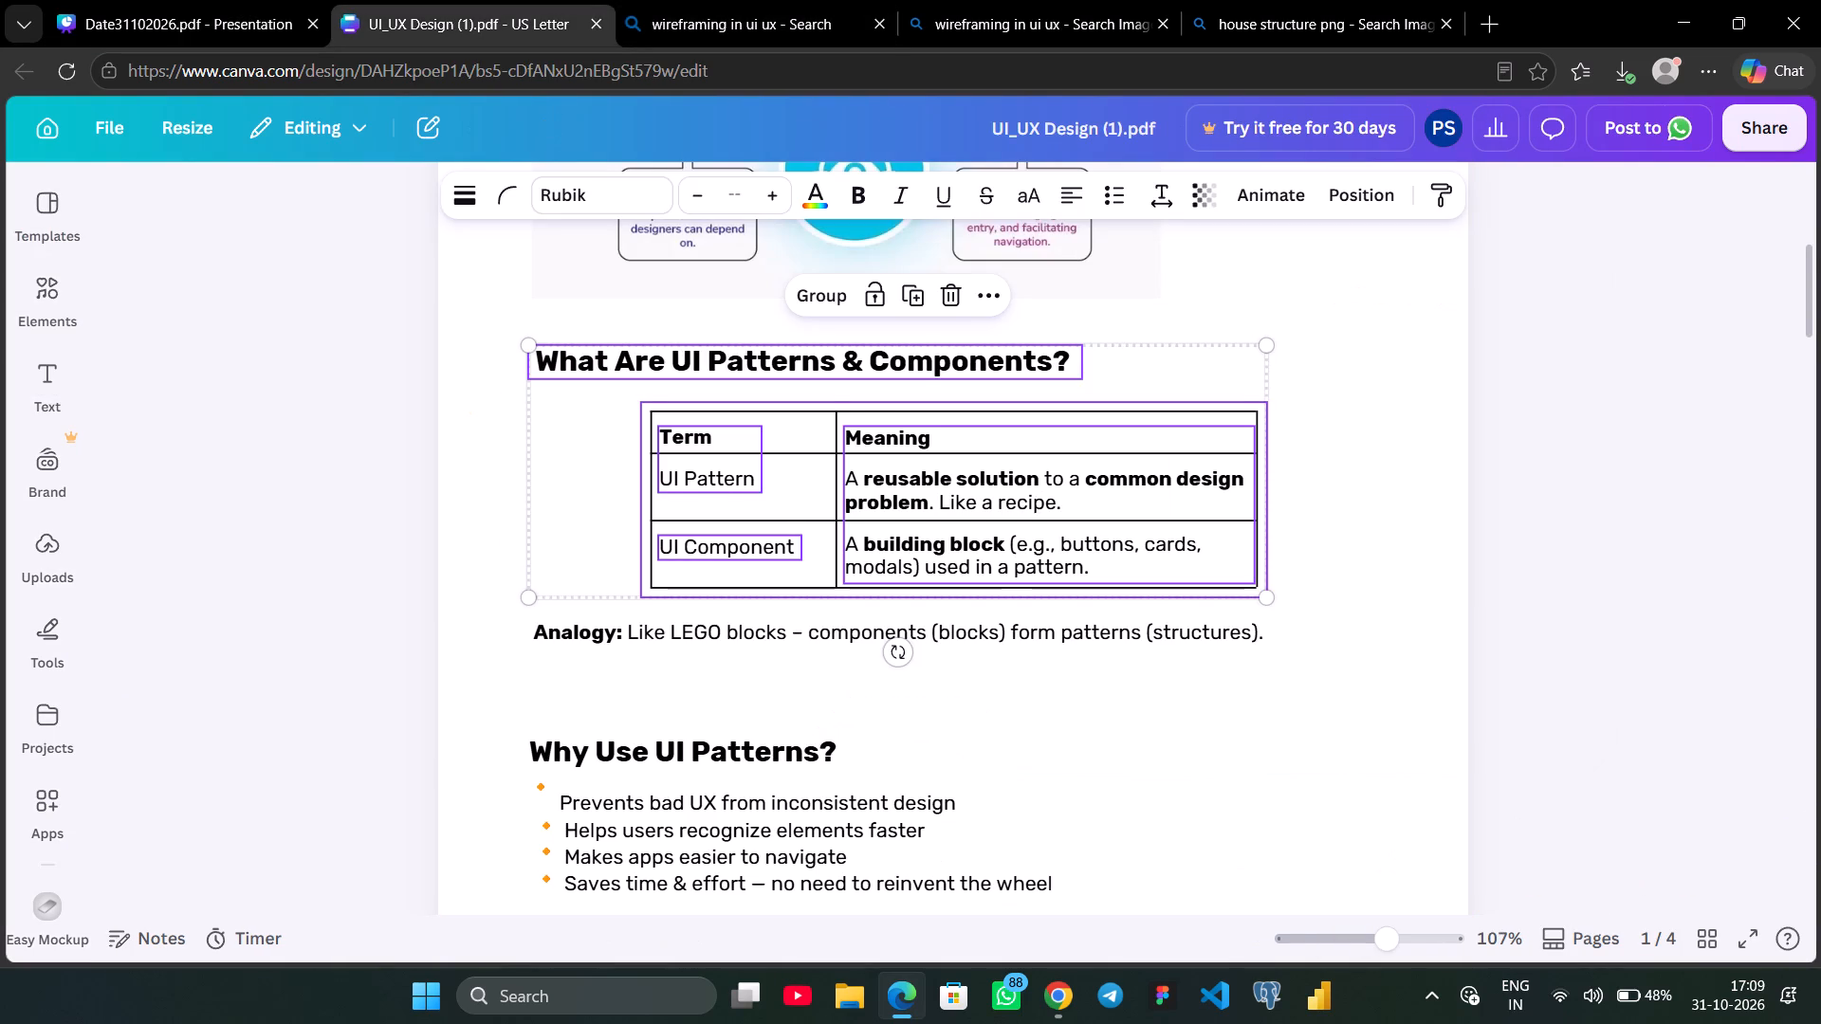
scroll(1492, 631, down, 1)
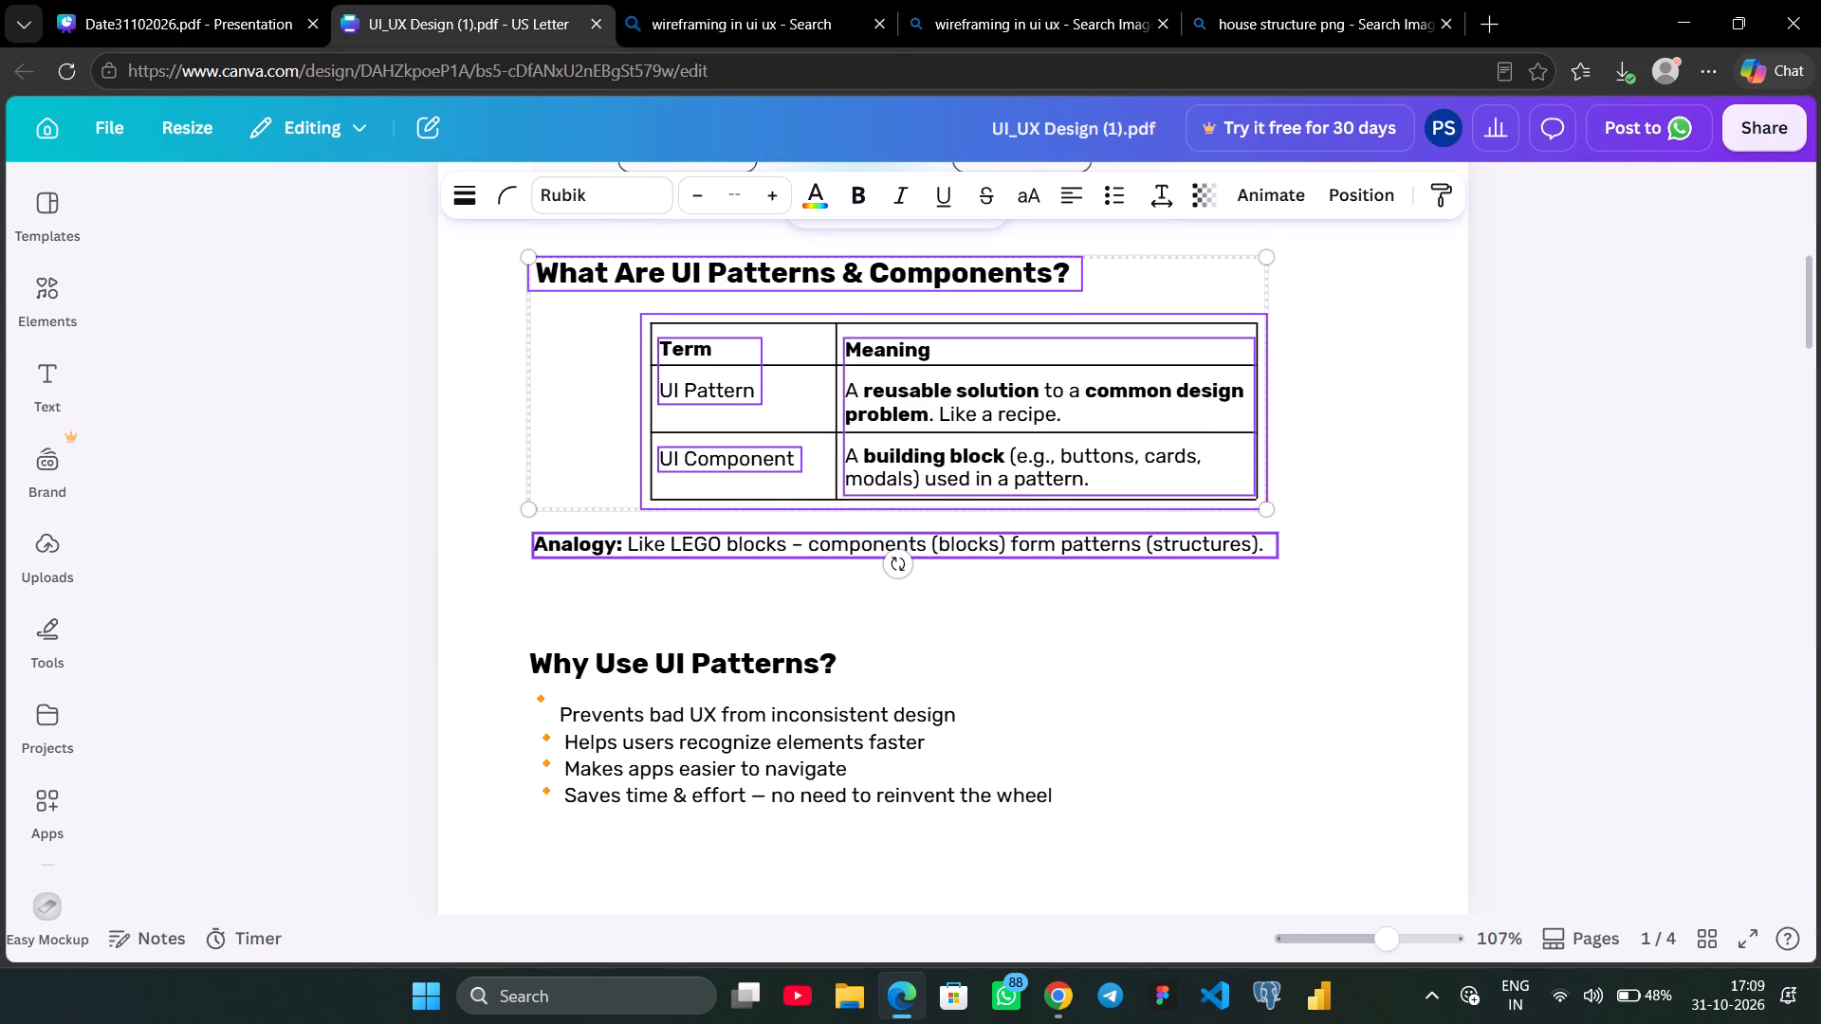
click(1615, 558)
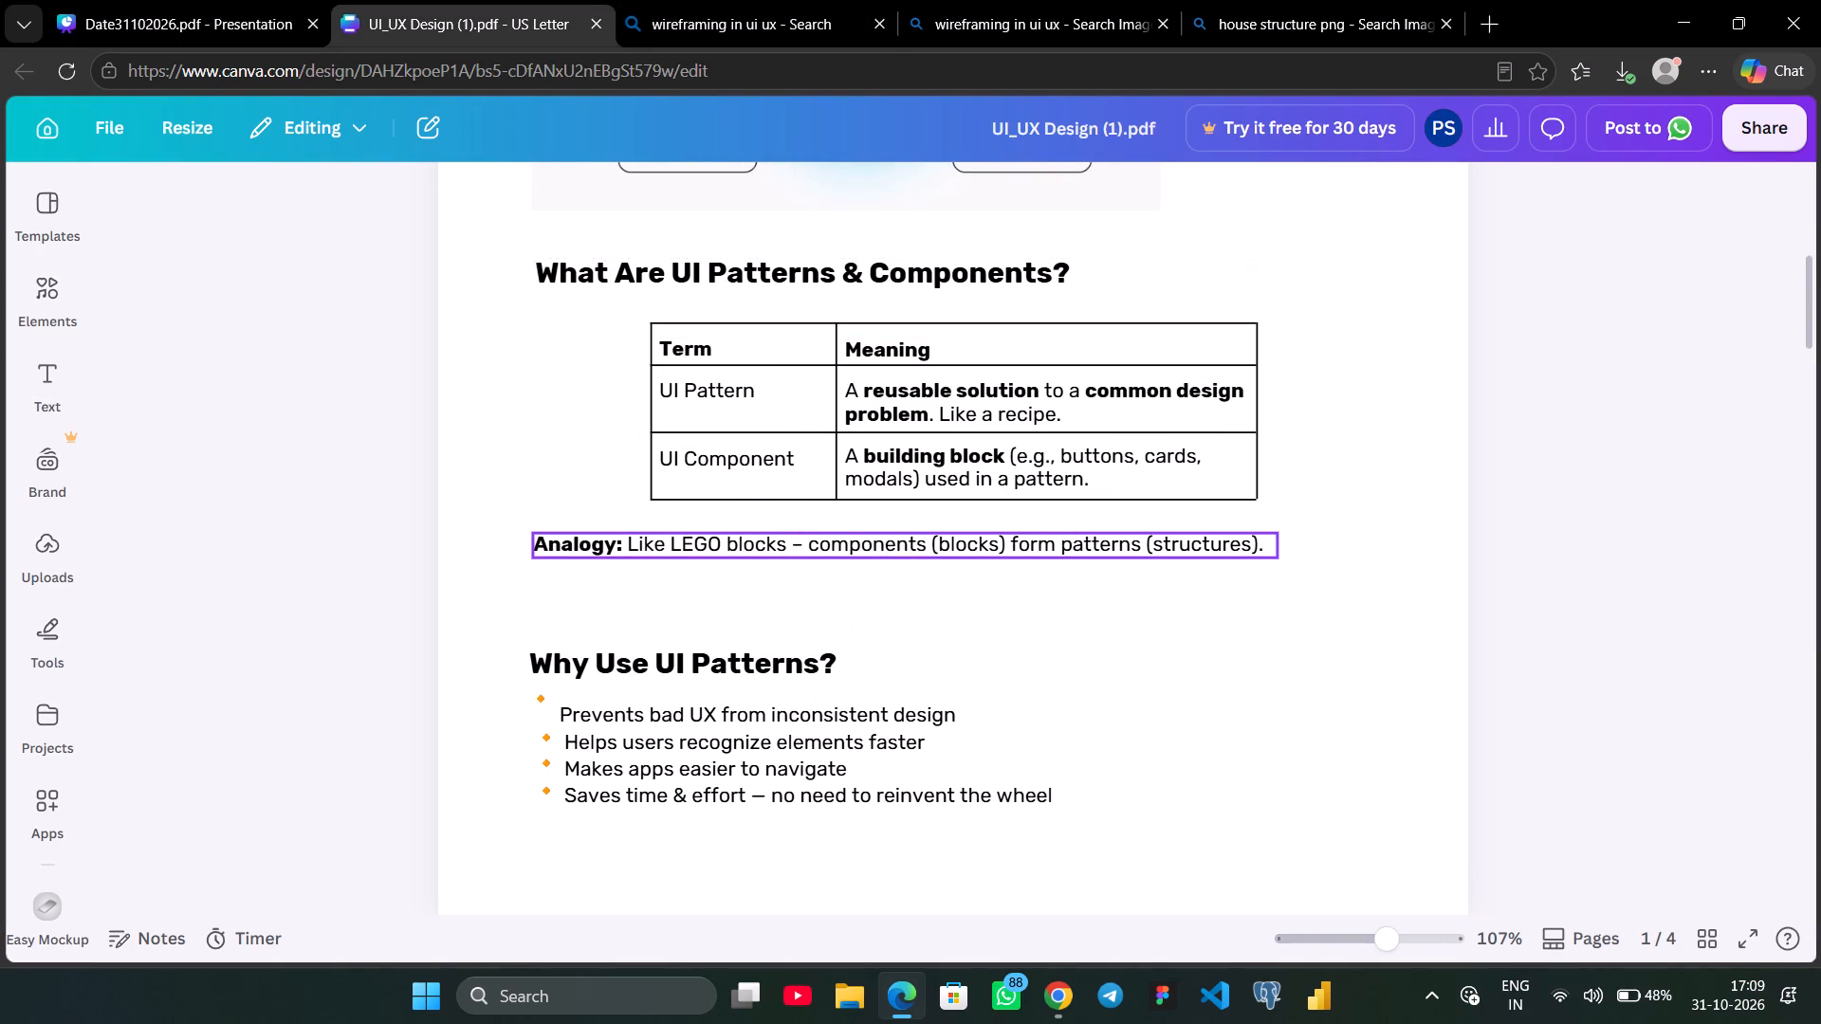
click(1101, 544)
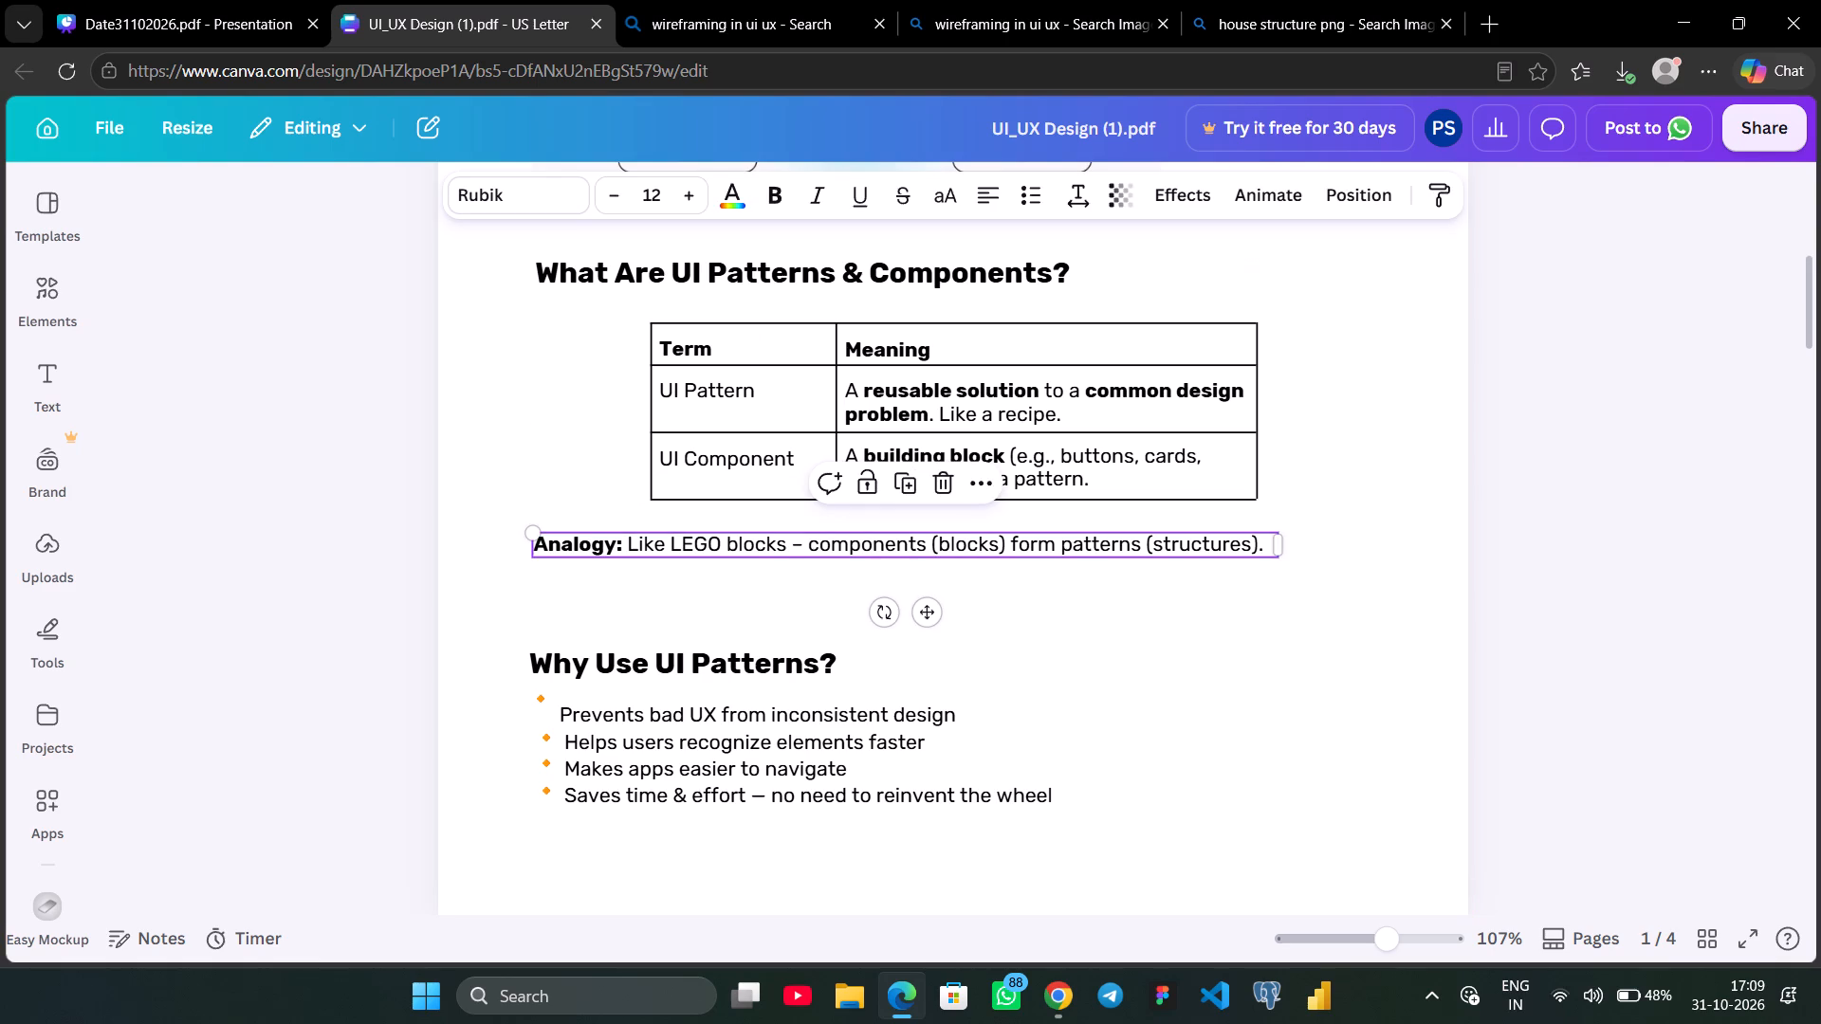
key(ctrl+c)
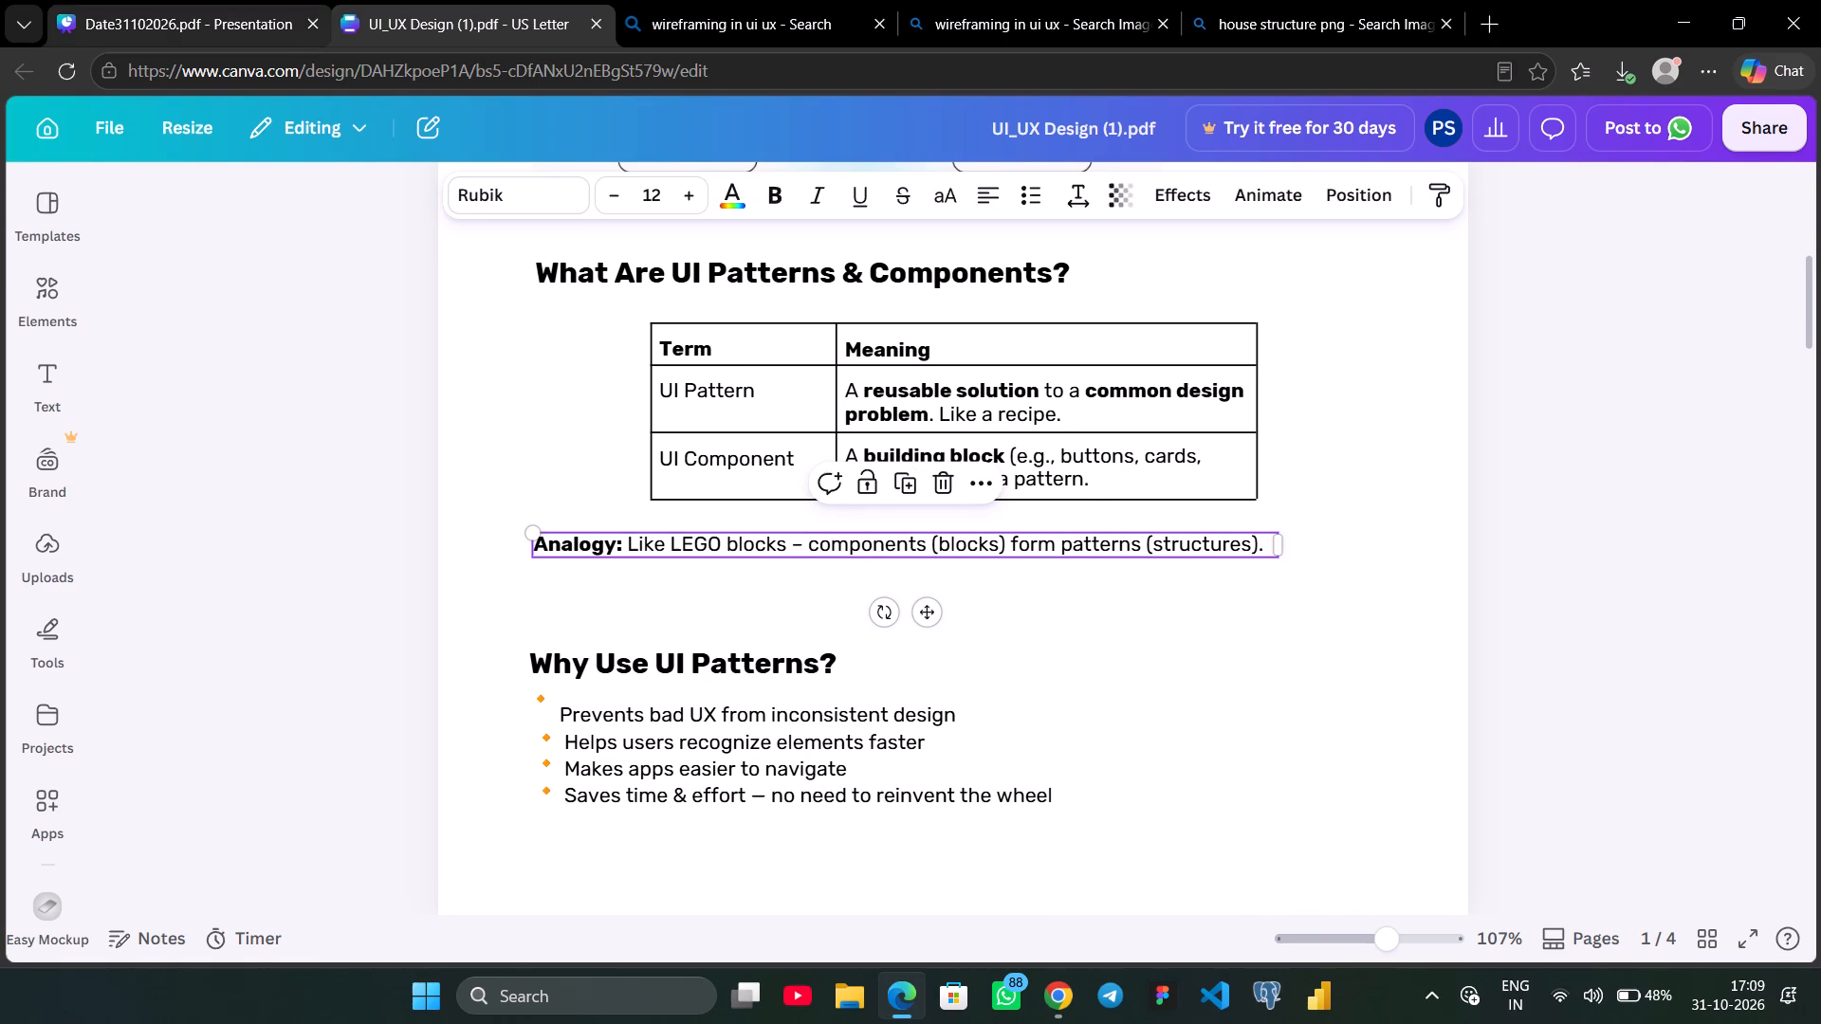
click(220, 0)
key(ctrl+v)
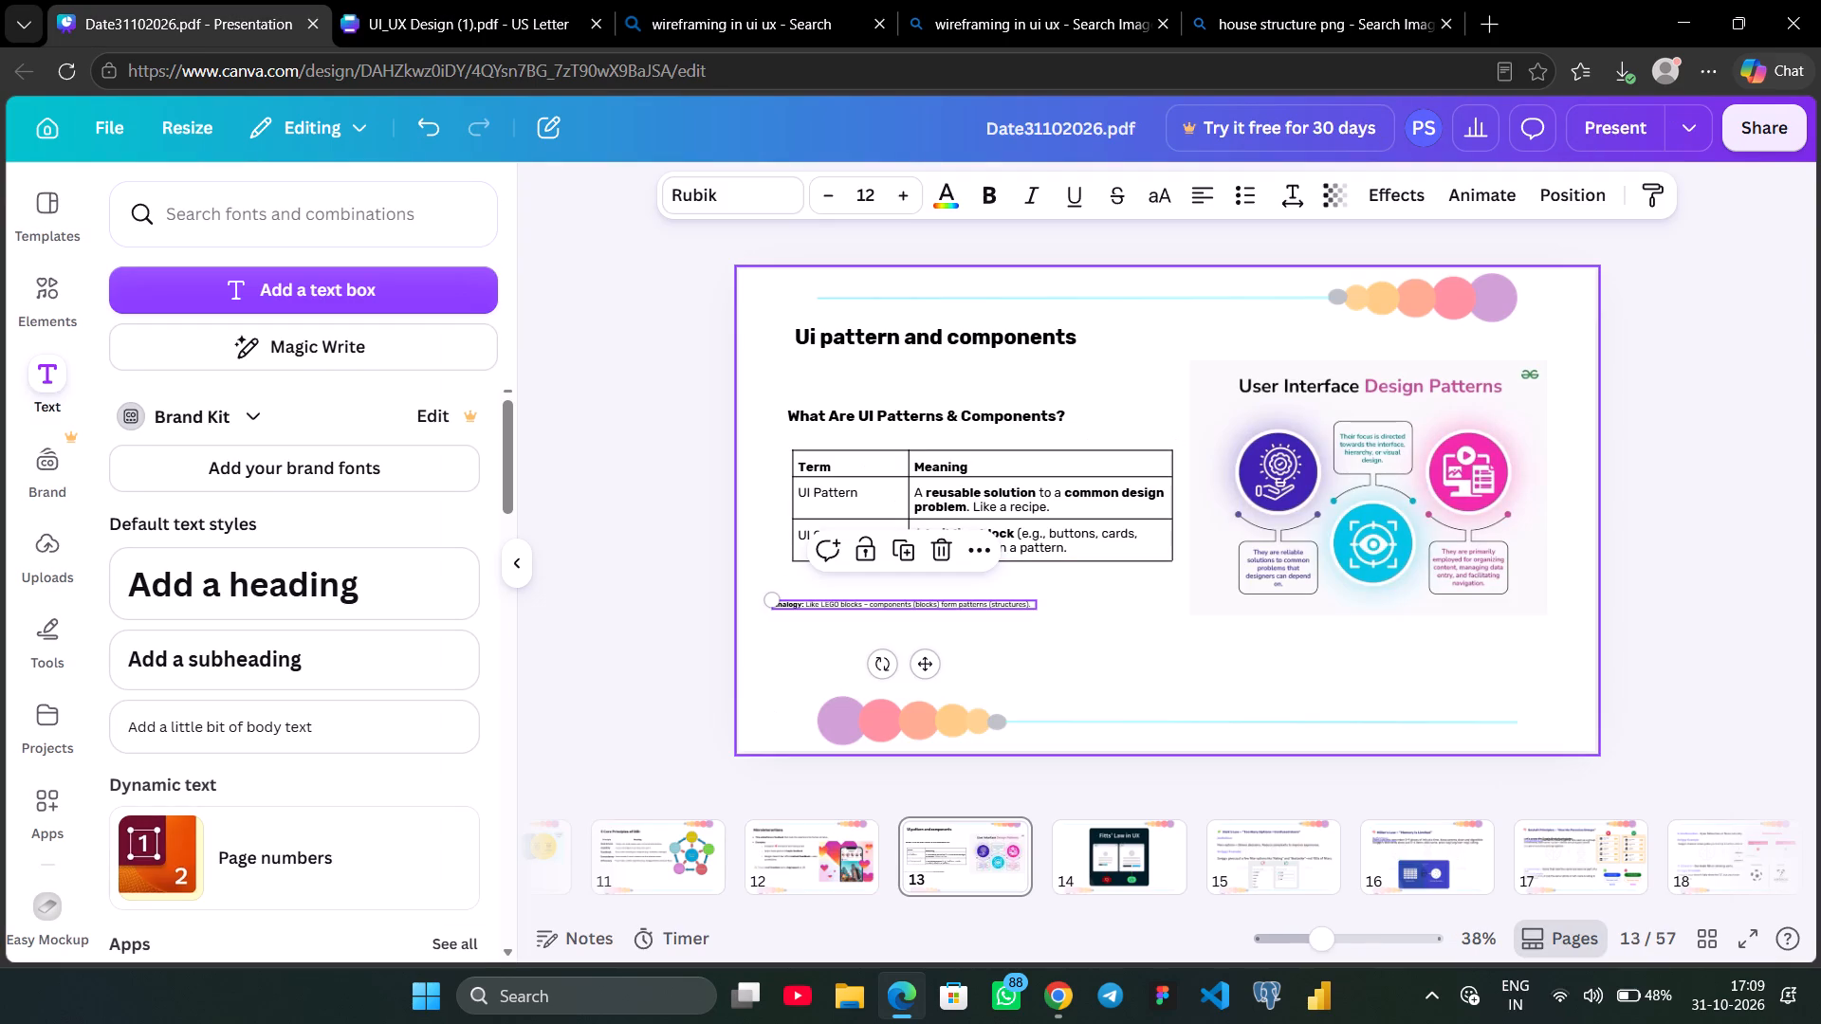
Set the Analogy line's font size to 30, place it below the table aligned with the title's start, and reduce it to 27.
click(874, 210)
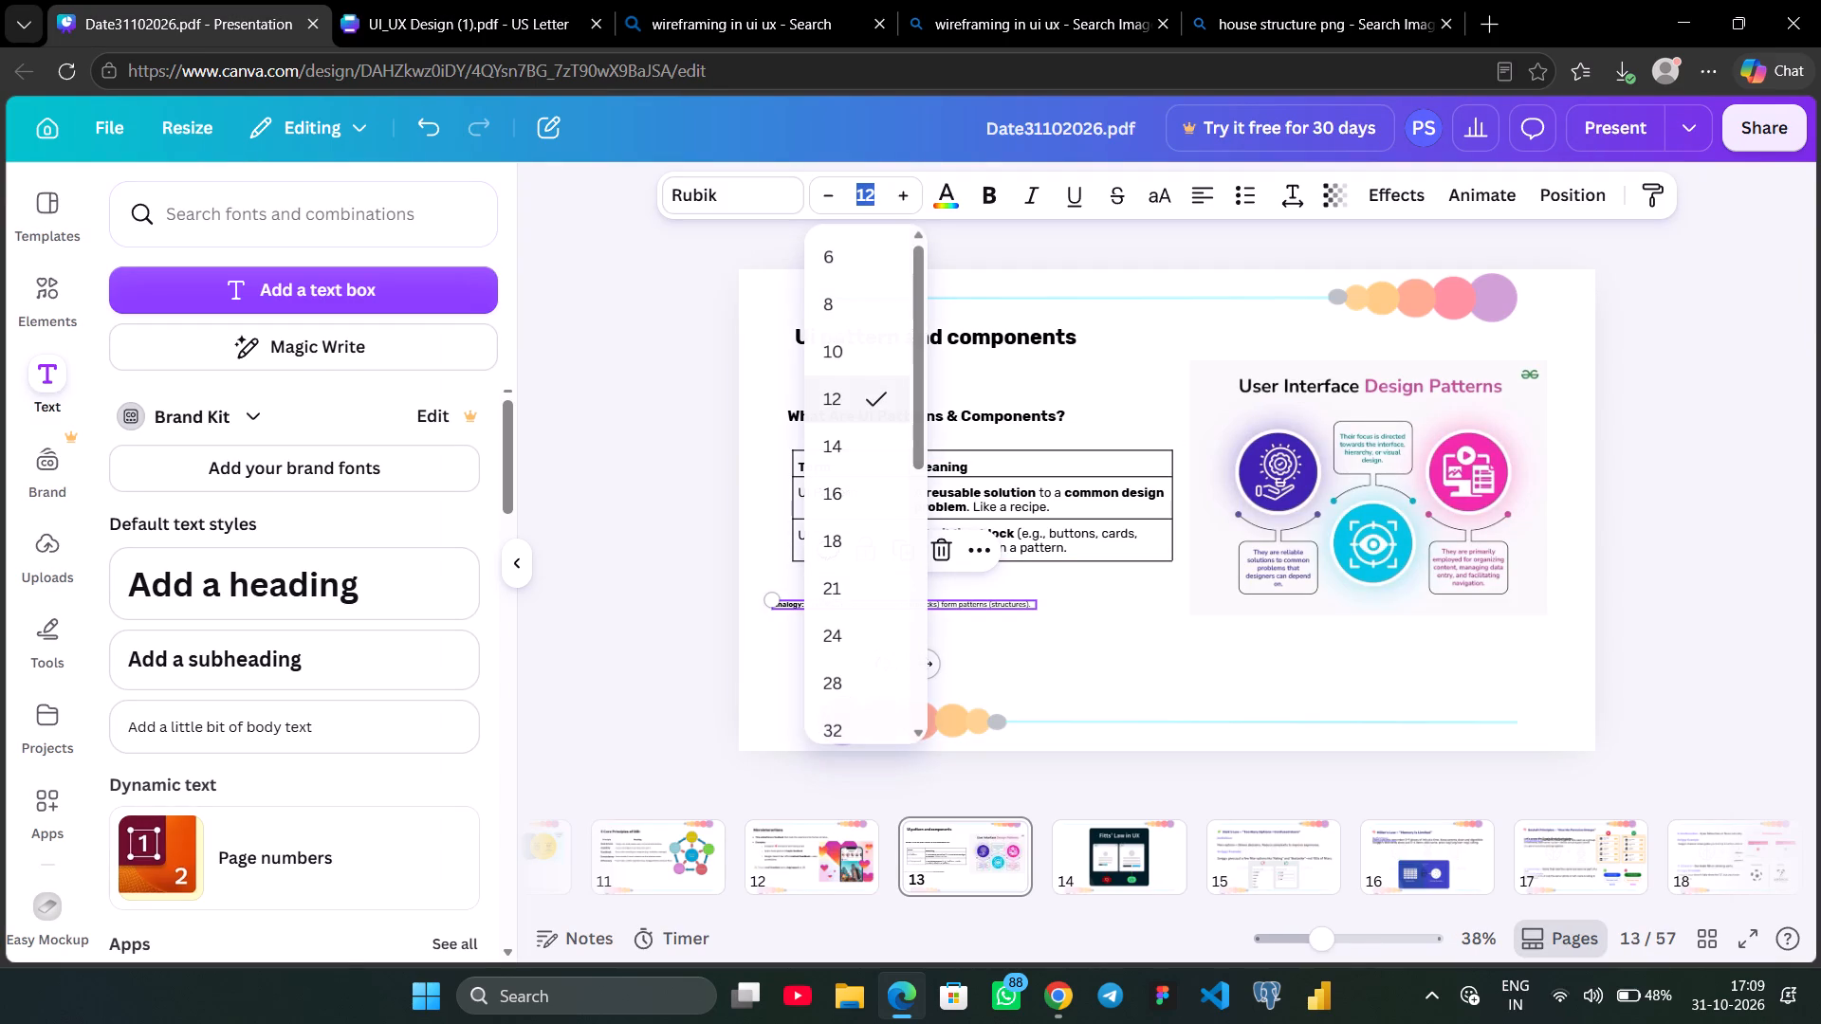
text(30)
key(Return)
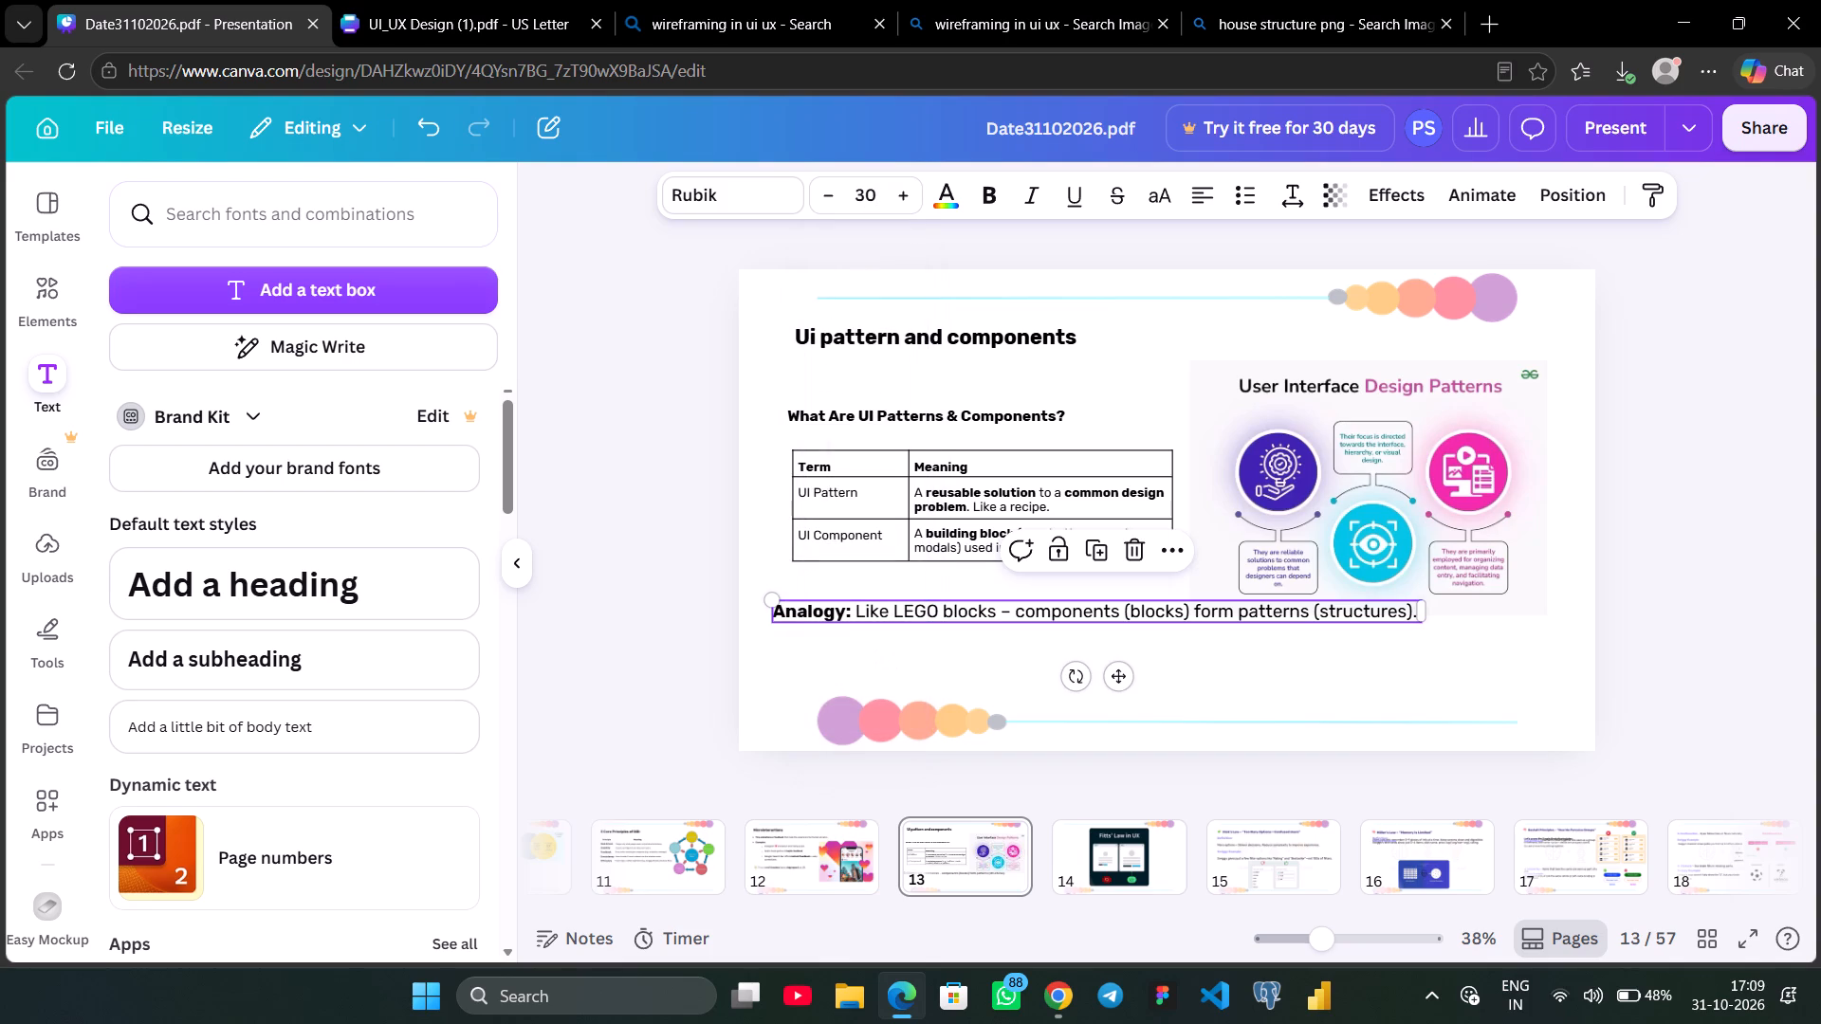
drag(1058, 606, 1142, 636)
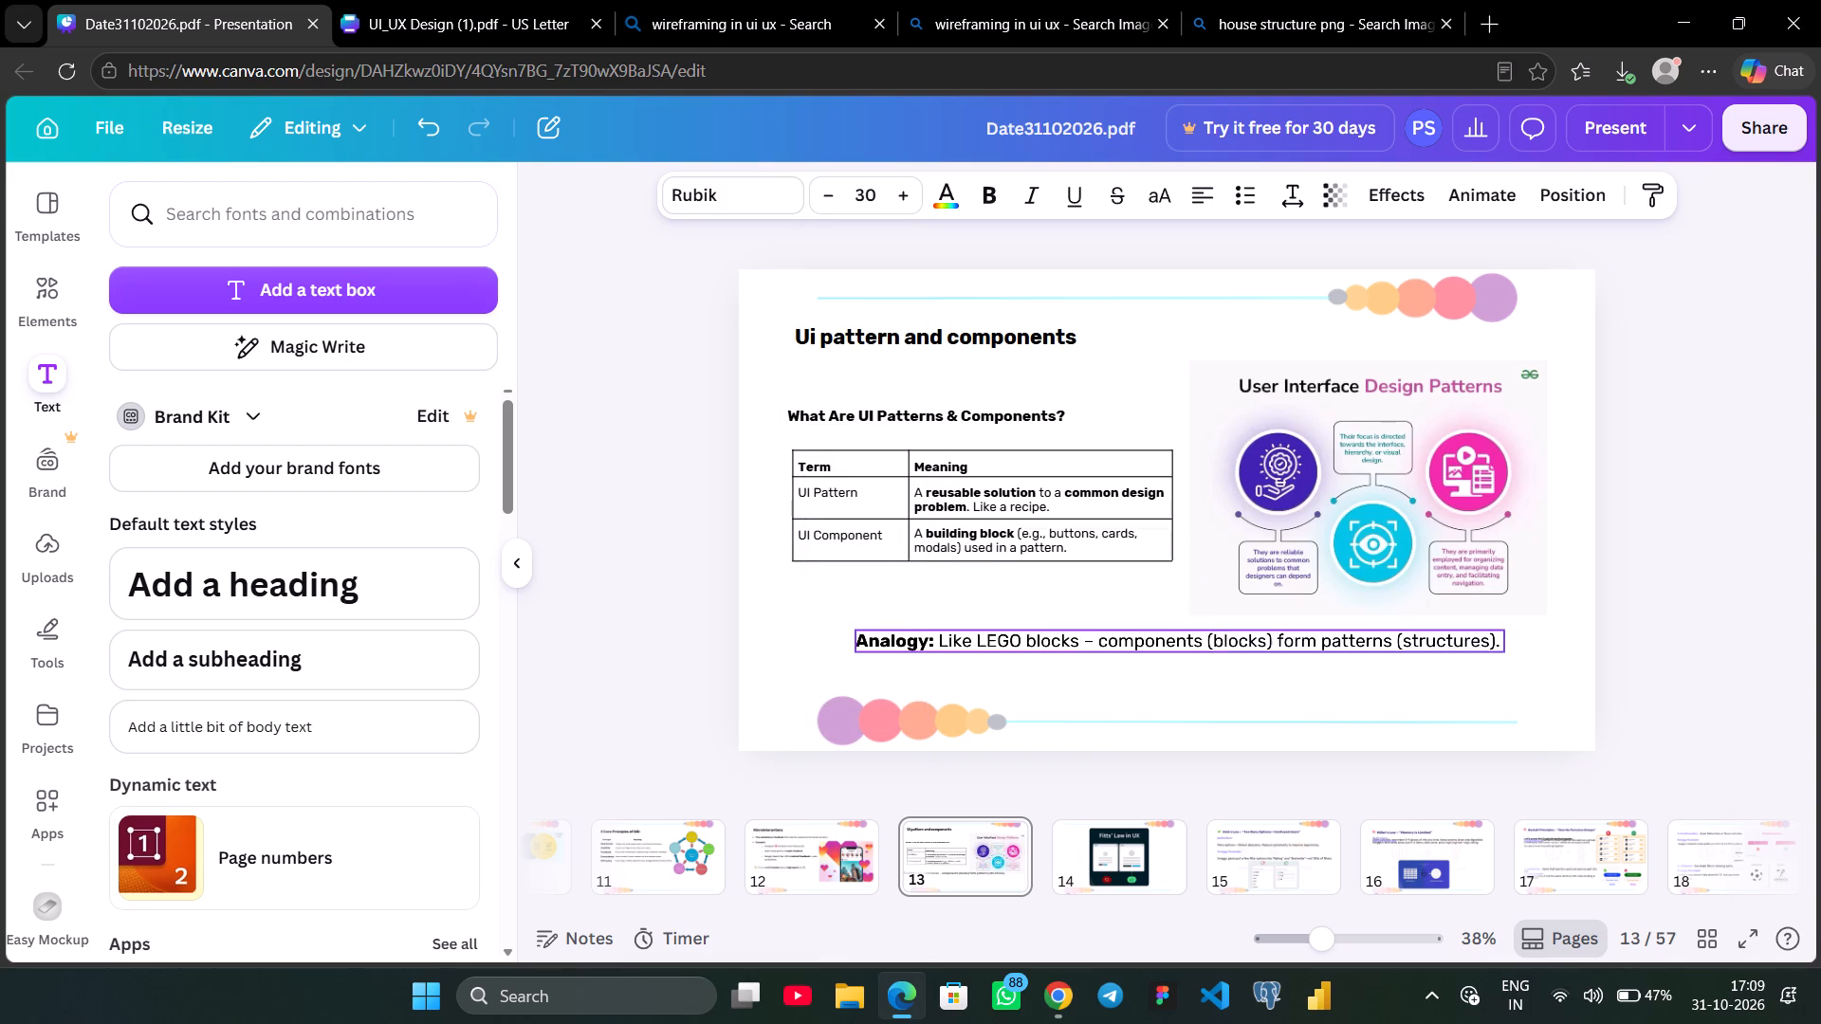
drag(1142, 636, 1082, 623)
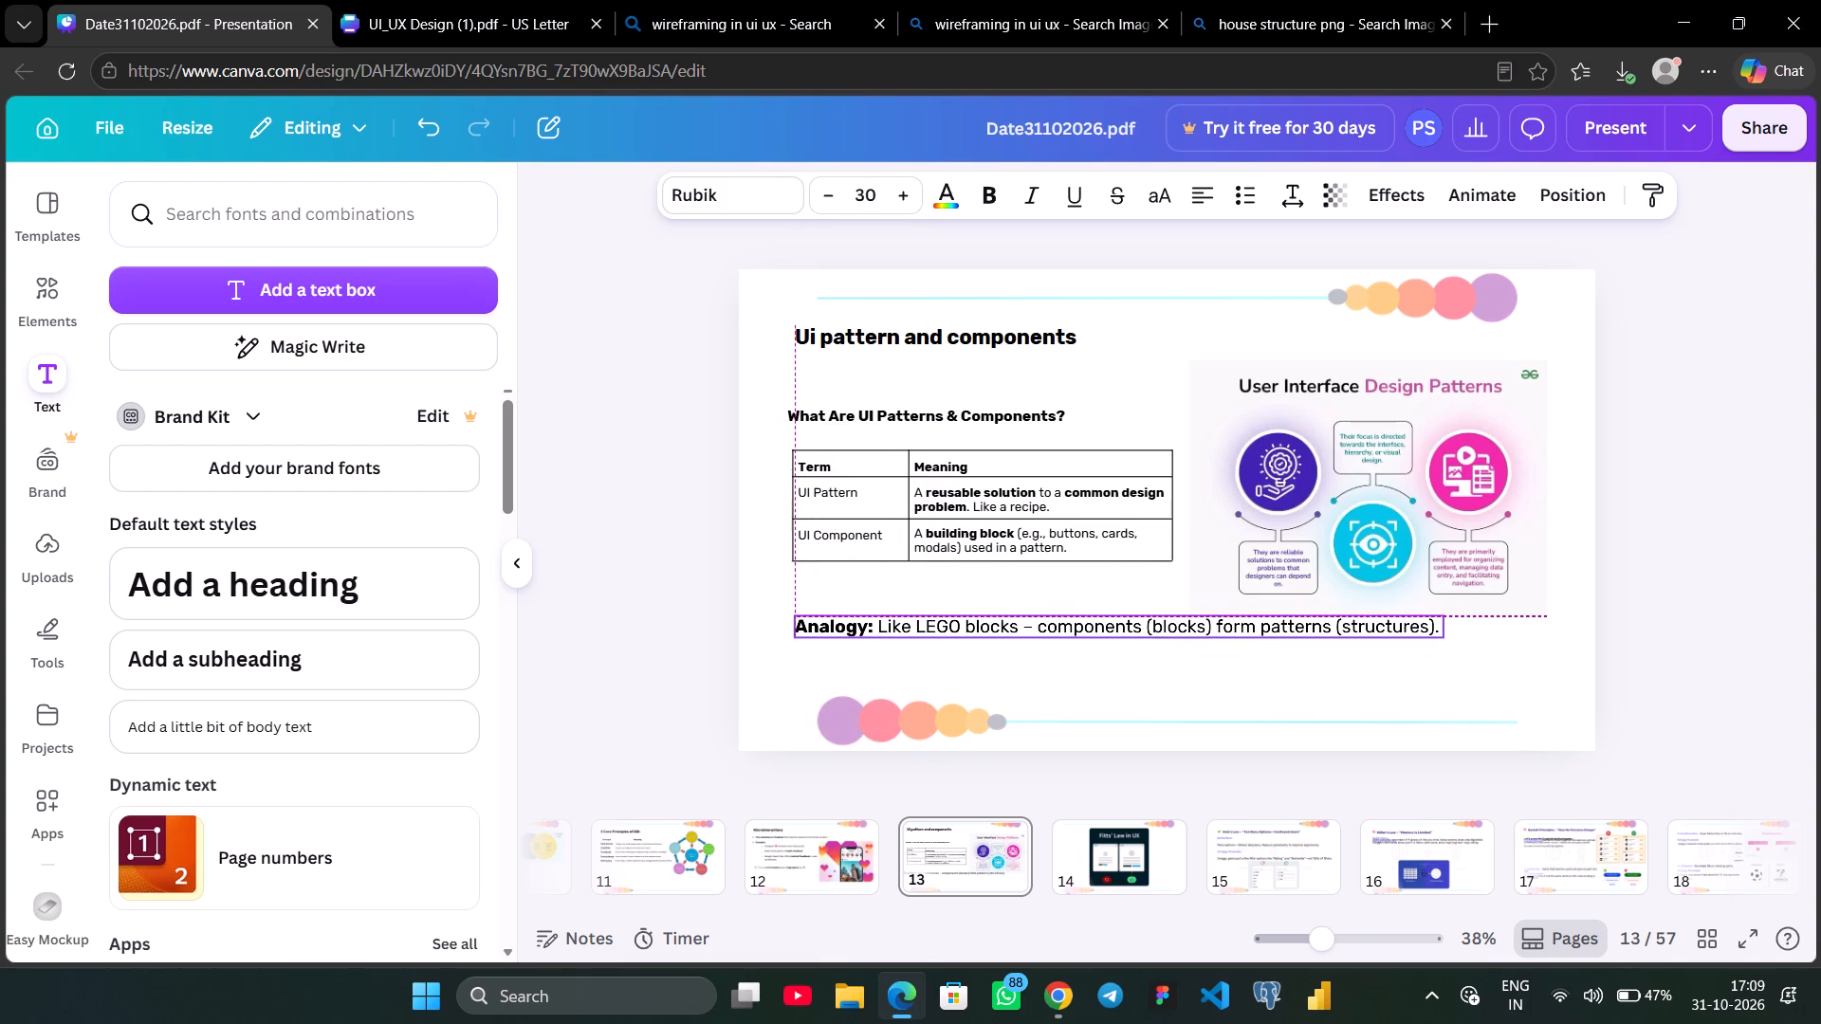
drag(1082, 623, 1080, 623)
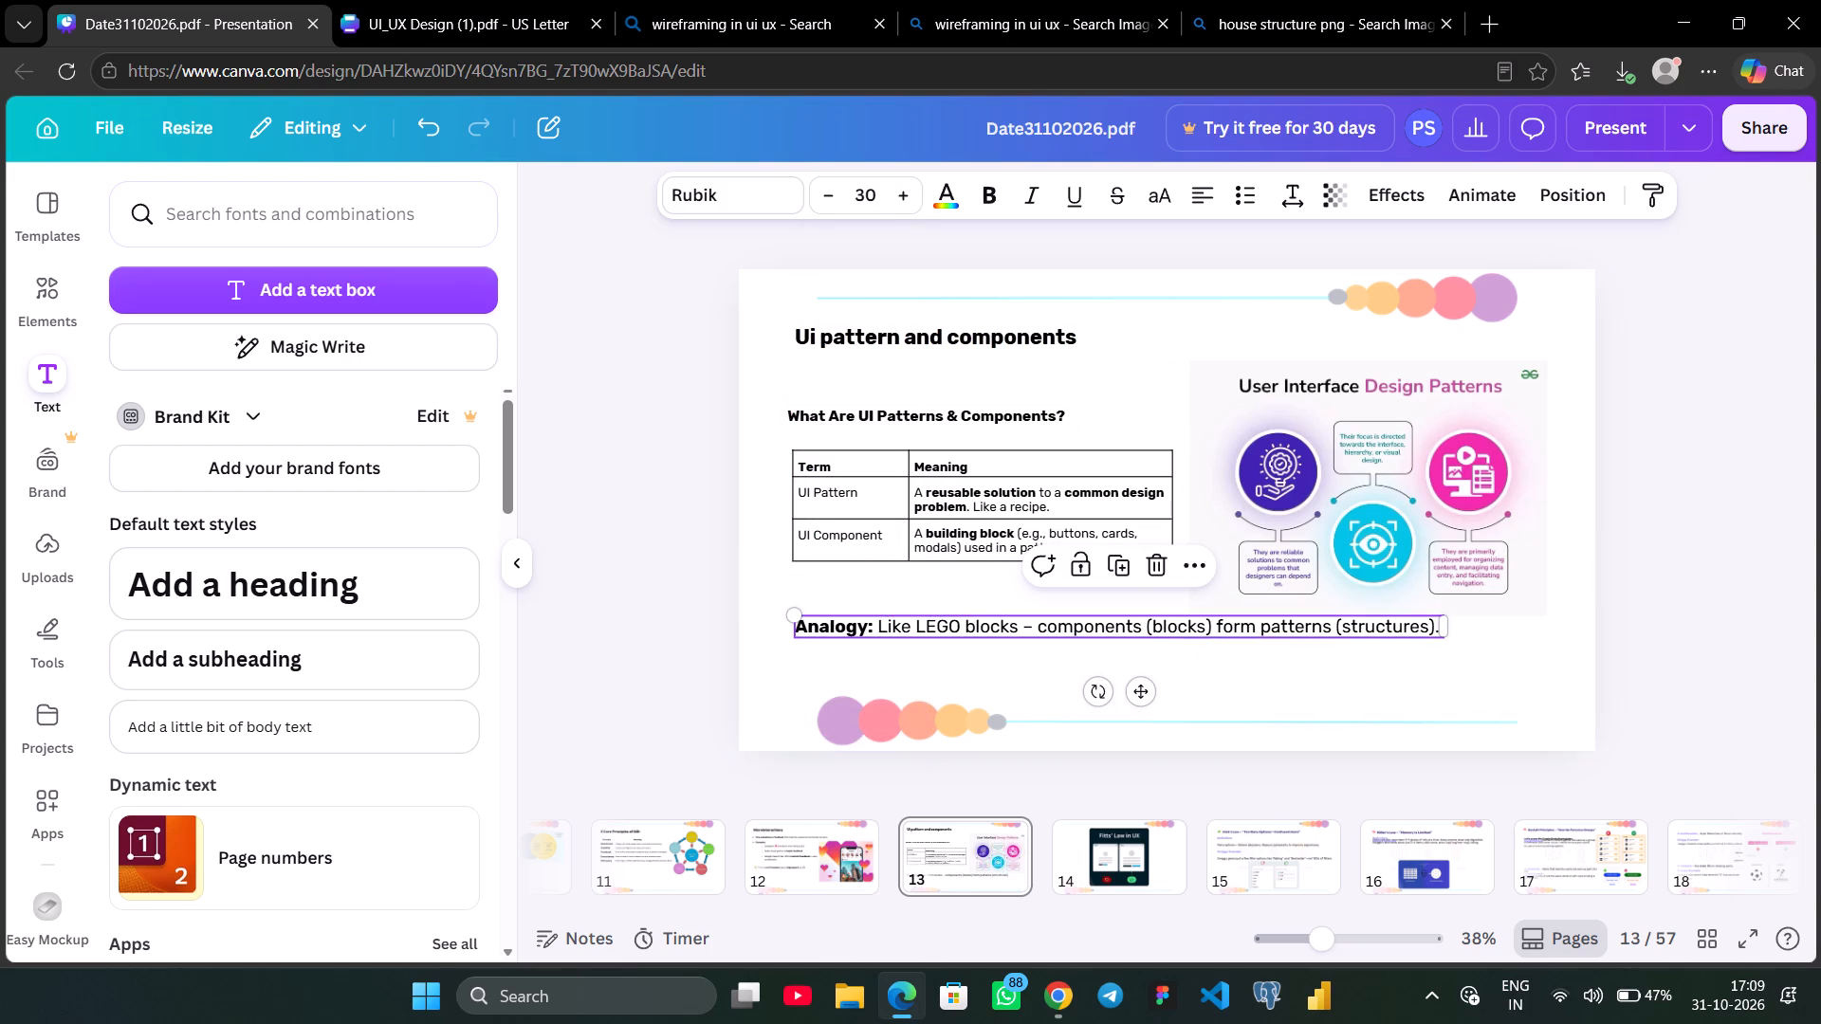
triple_click(833, 198)
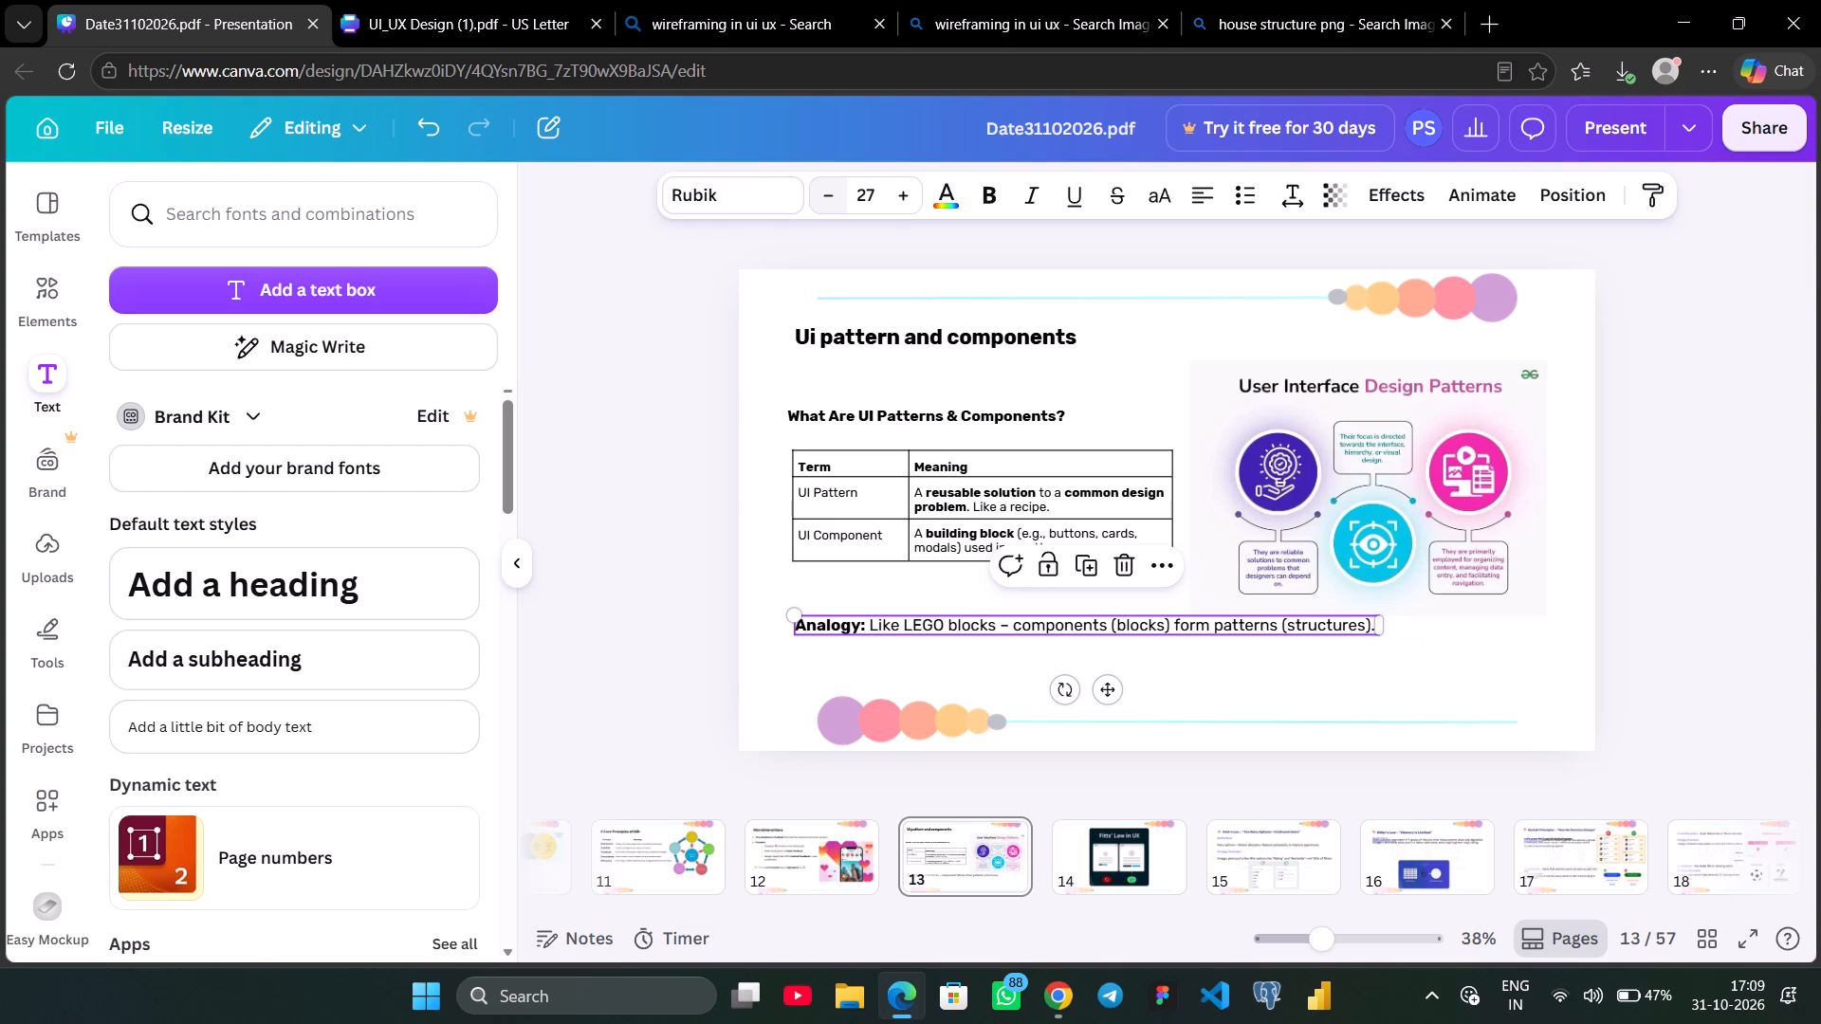
click(1636, 514)
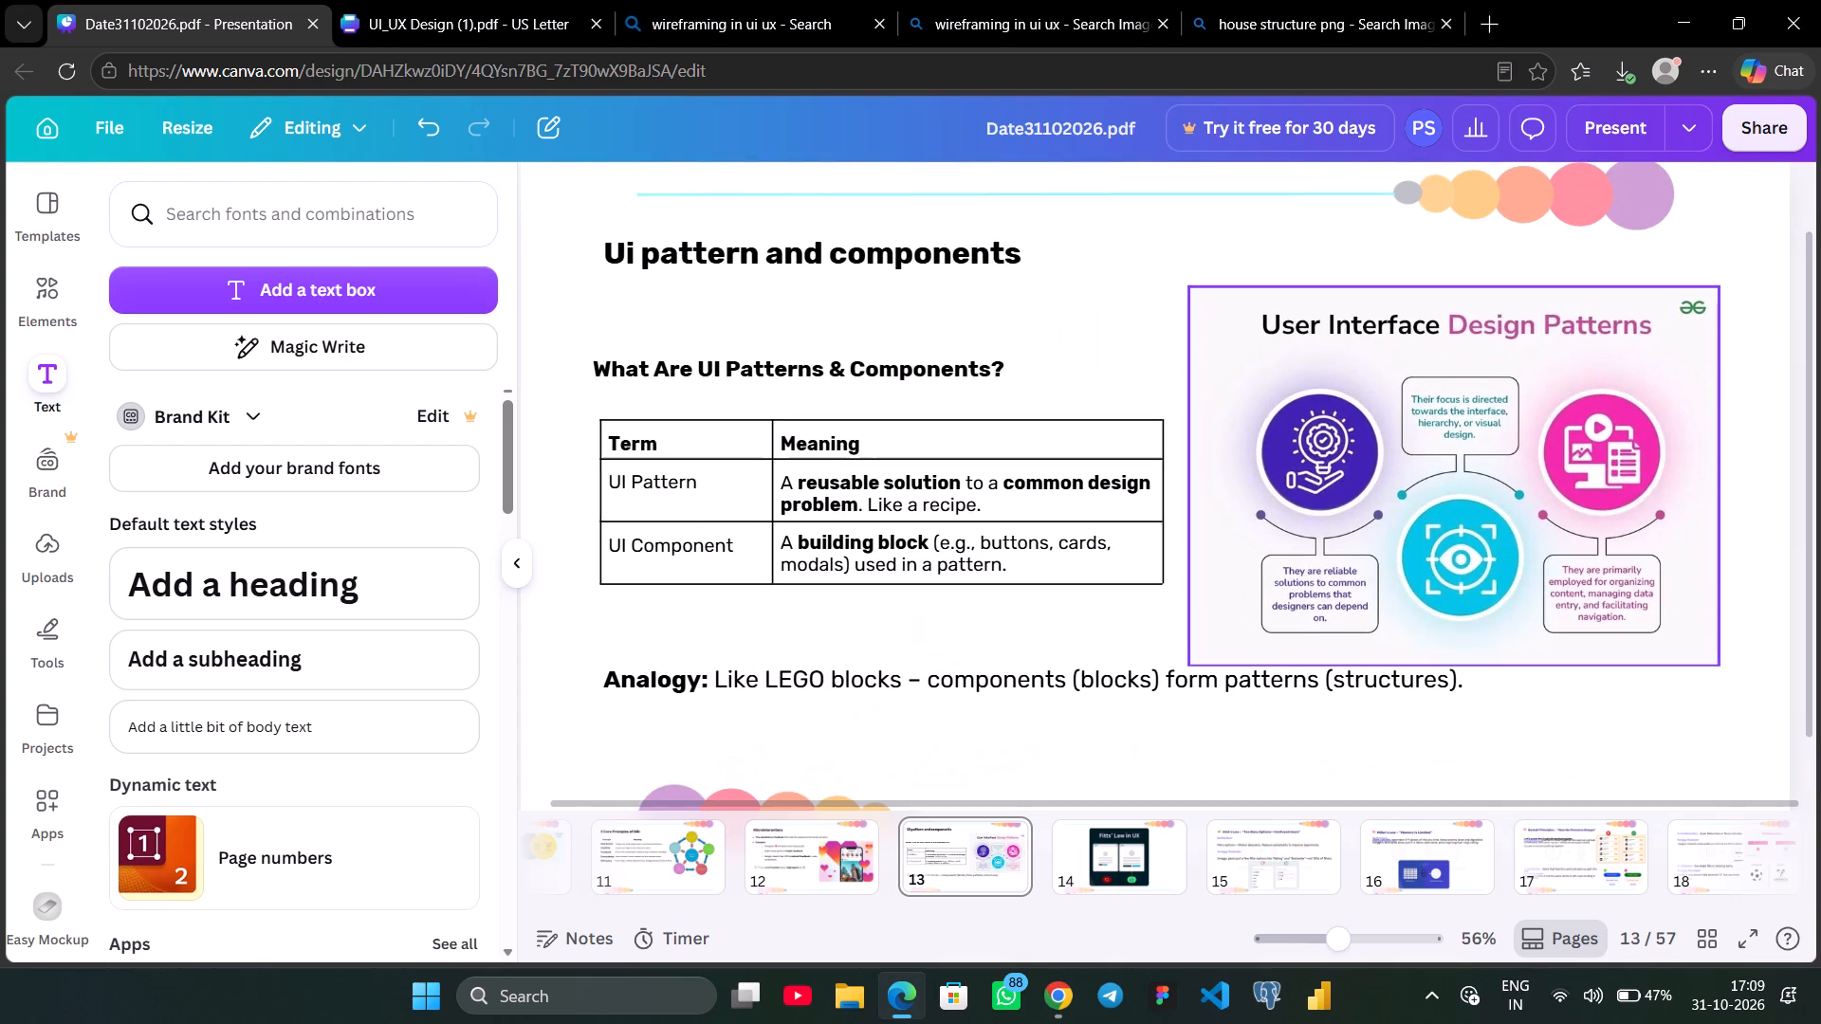
Nudge the Analogy line slightly down and the User Interface Design Patterns image slightly up to widen the gap between them.
click(1194, 690)
key(Down)
key(Down)
key(Down)
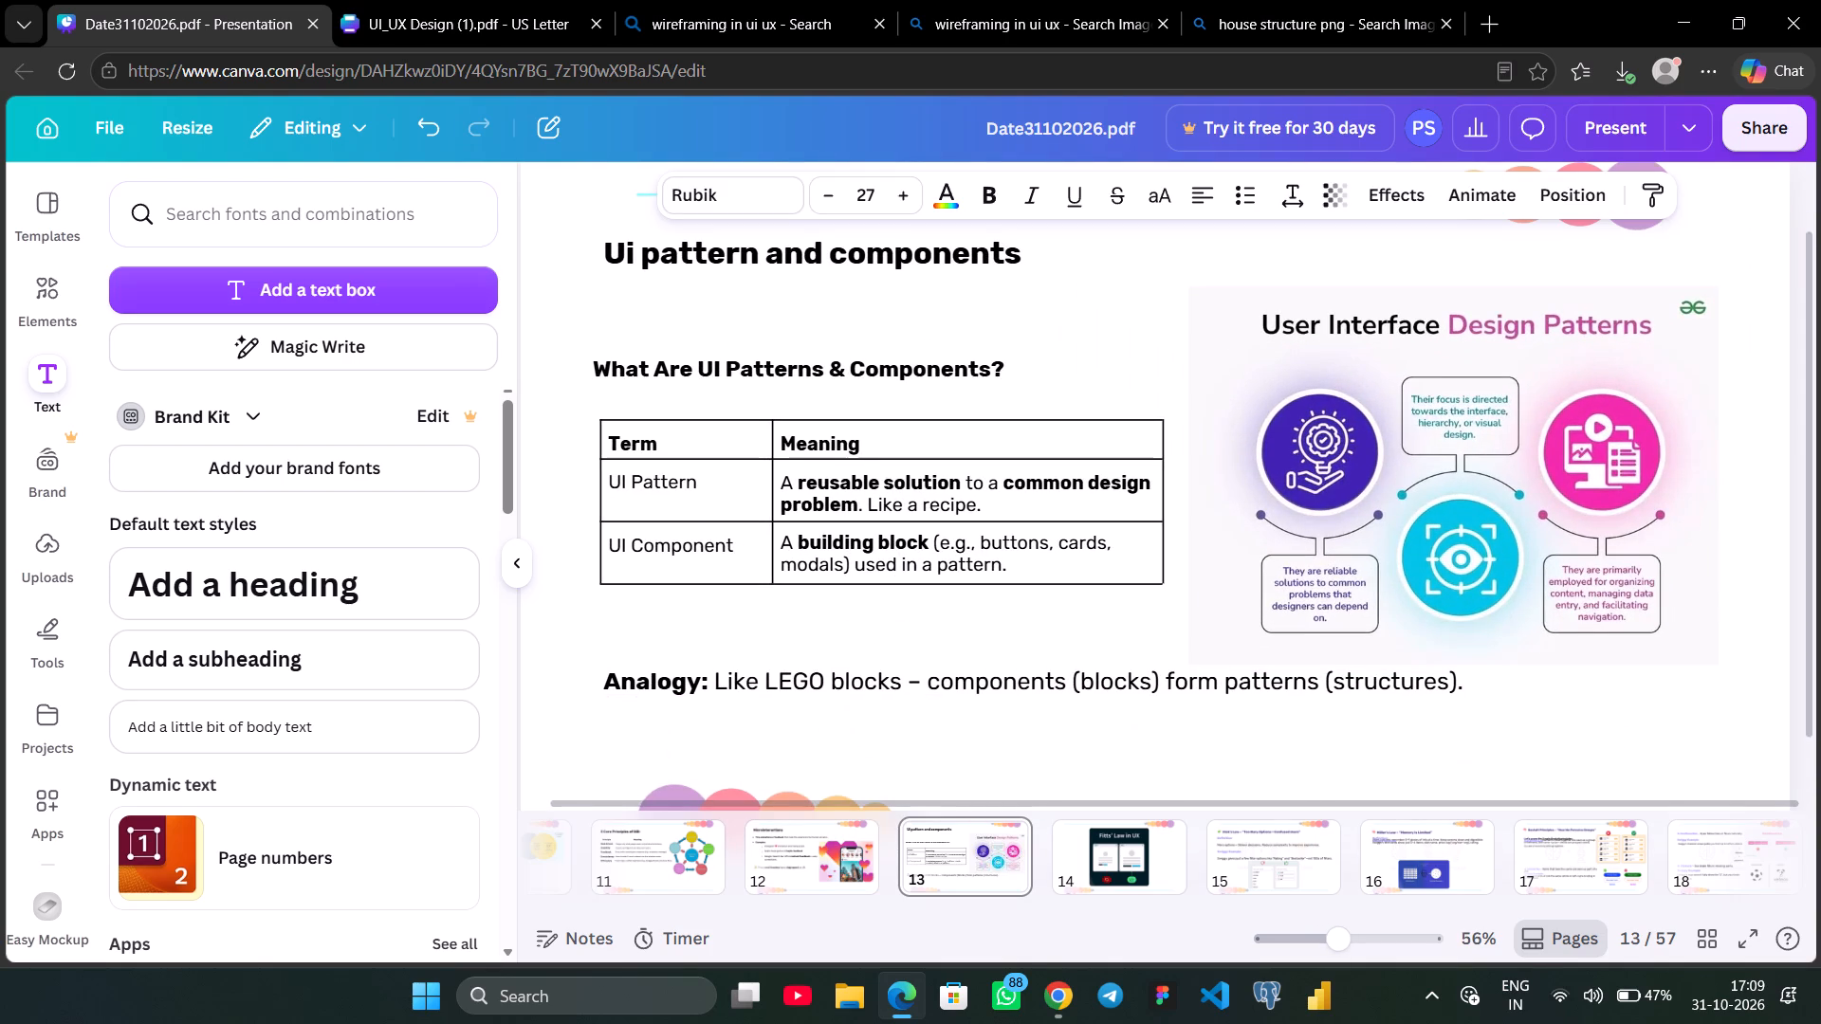
key(Down)
click(1523, 566)
key(Up)
key(Up)
key(Up)
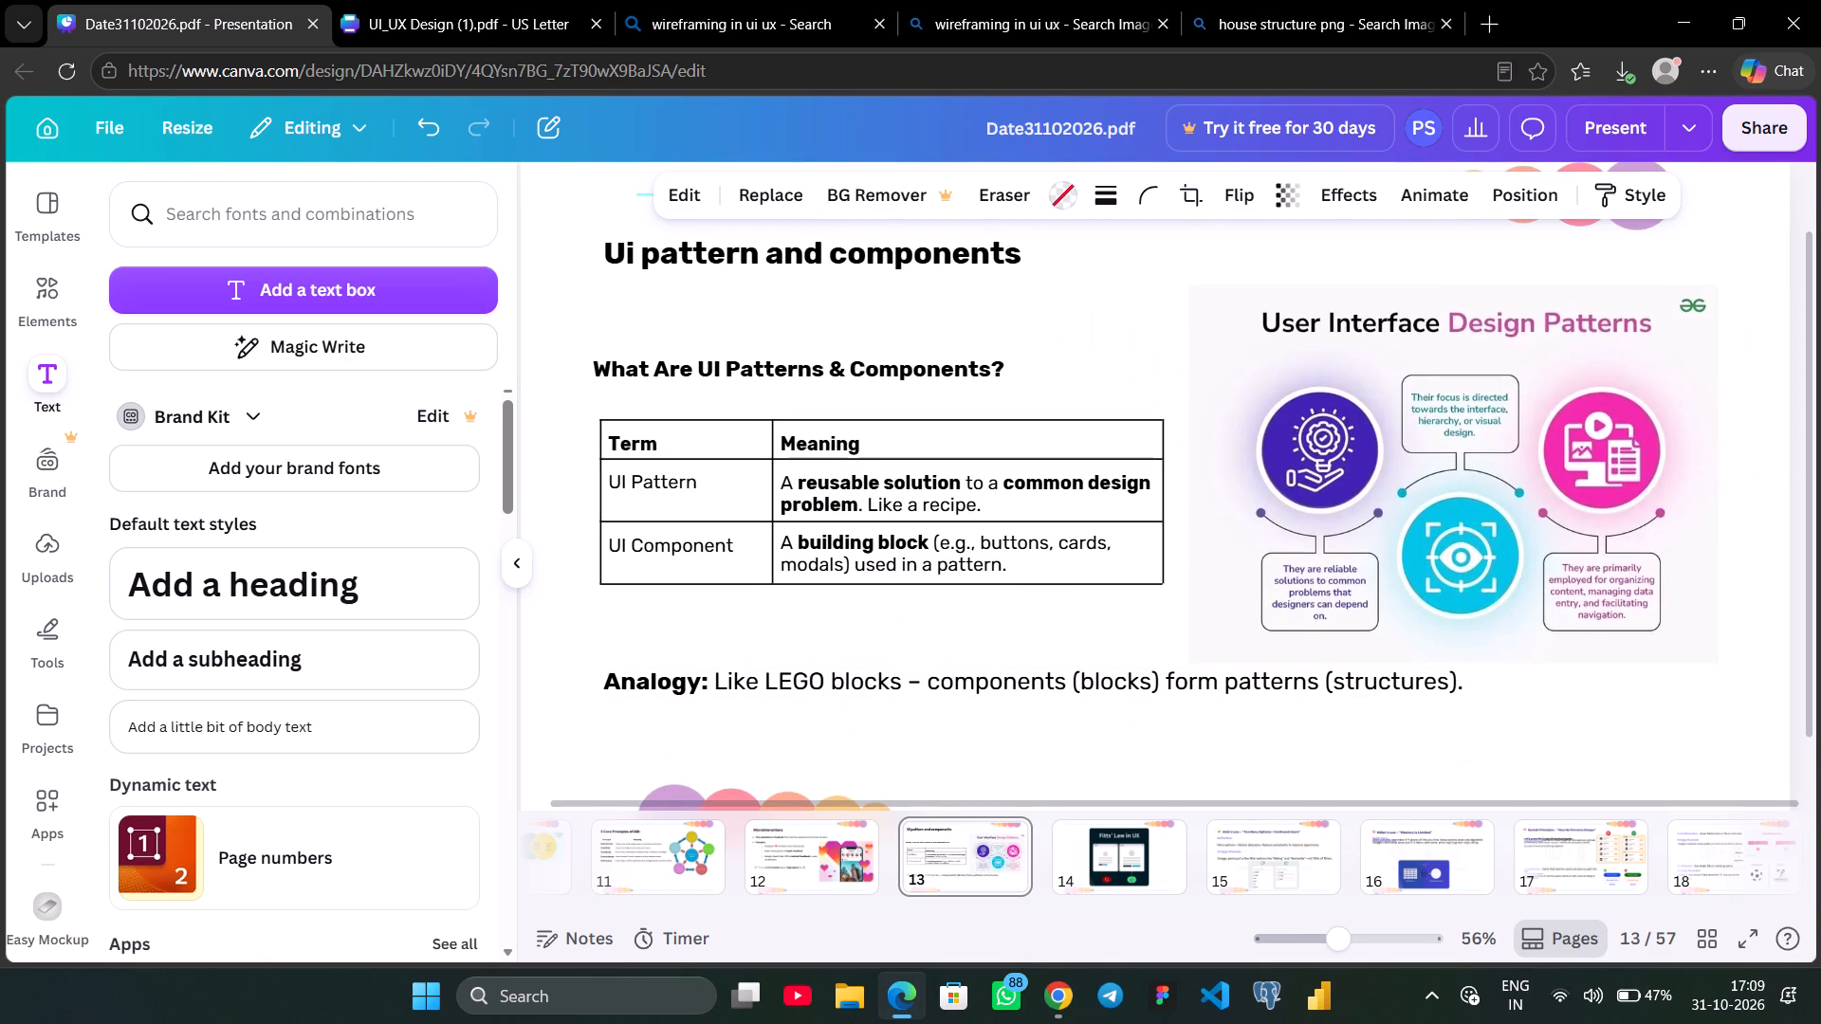
key(Up)
key(Up)
key(Up)
key(Up)
key(Up)
key(Up)
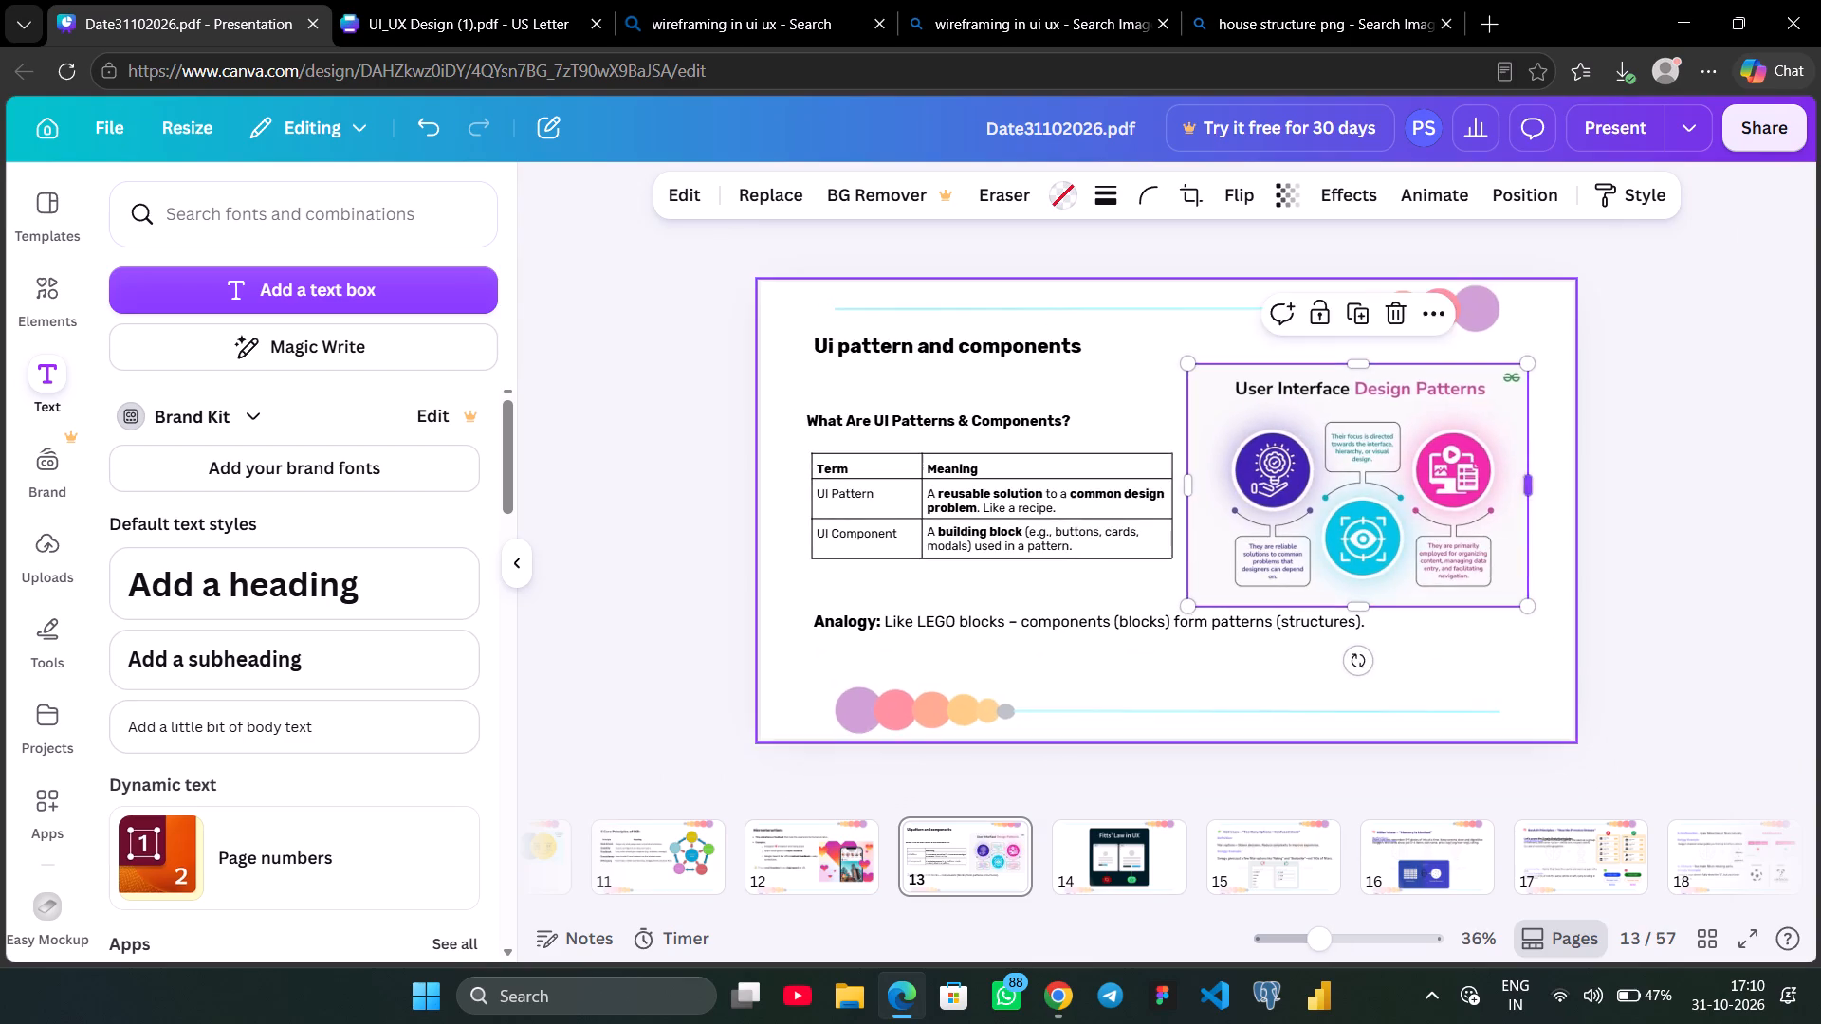
click(1618, 570)
Copy the "Why Use UI Patterns?" heading and its four points with diamond bullets from the UI_UX Design (1).pdf notes.
click(1104, 854)
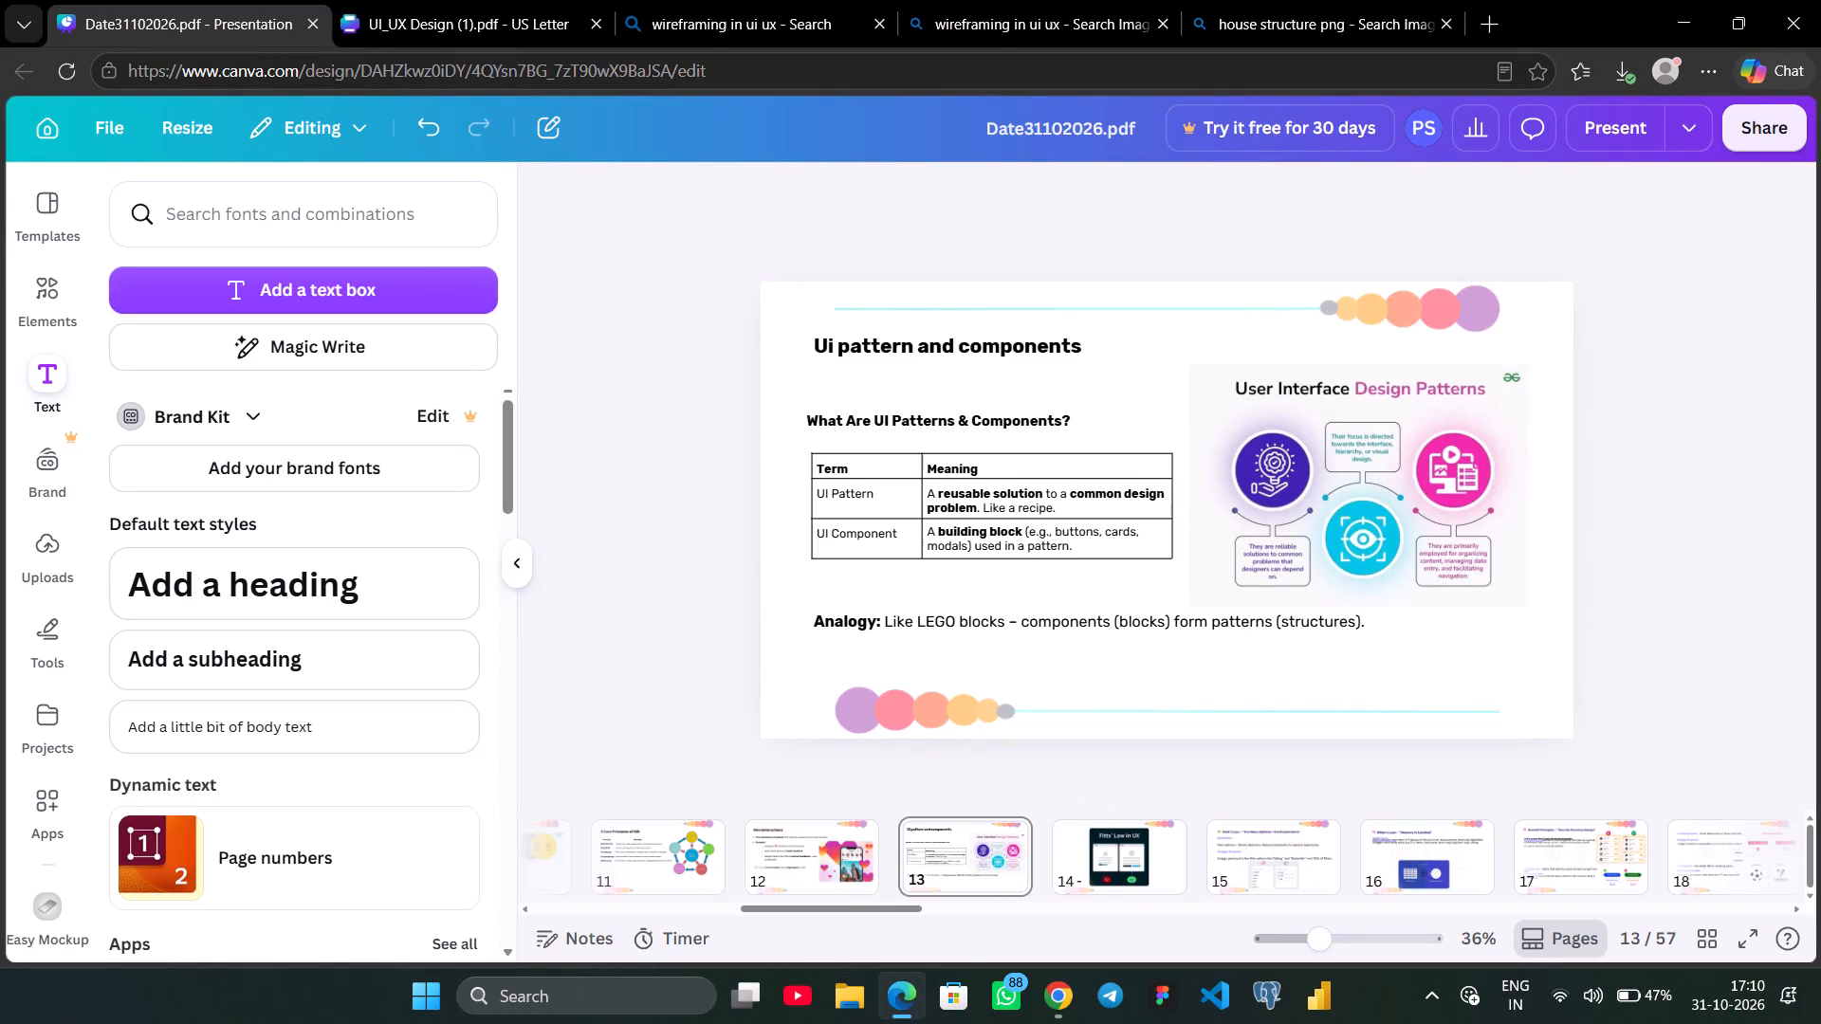
click(431, 27)
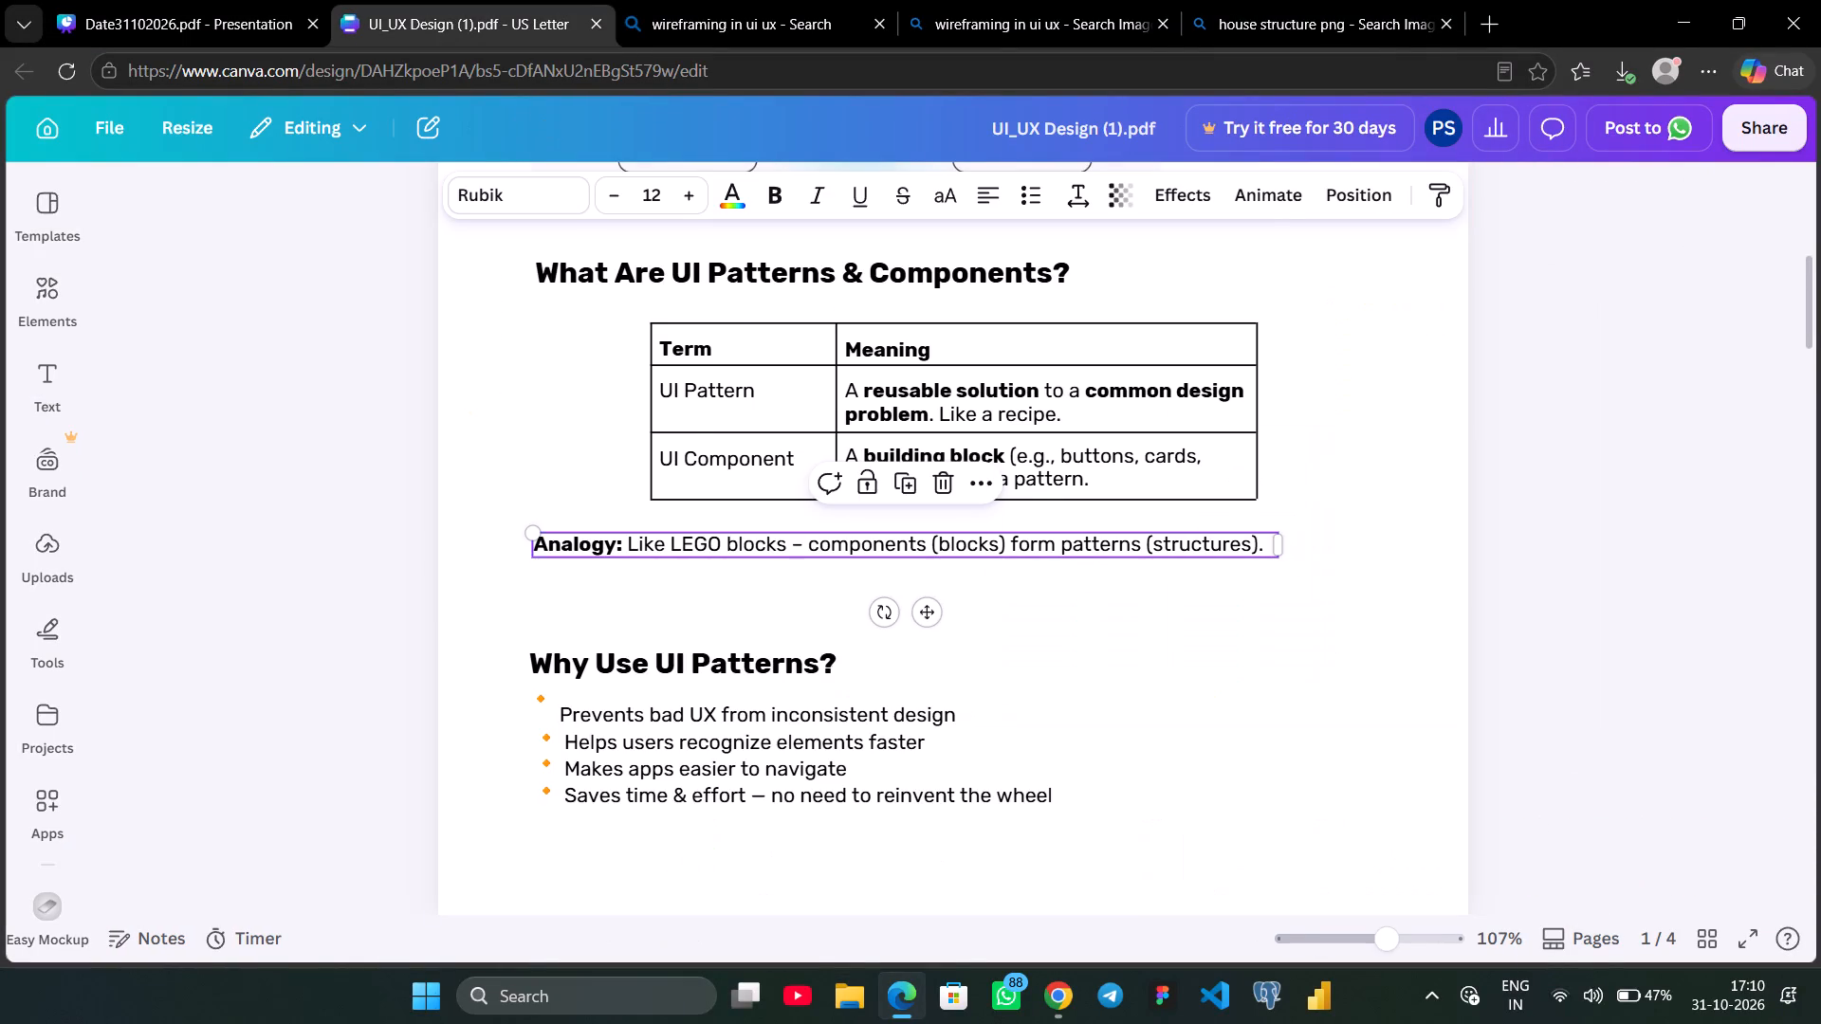
scroll(1047, 684, down, 3)
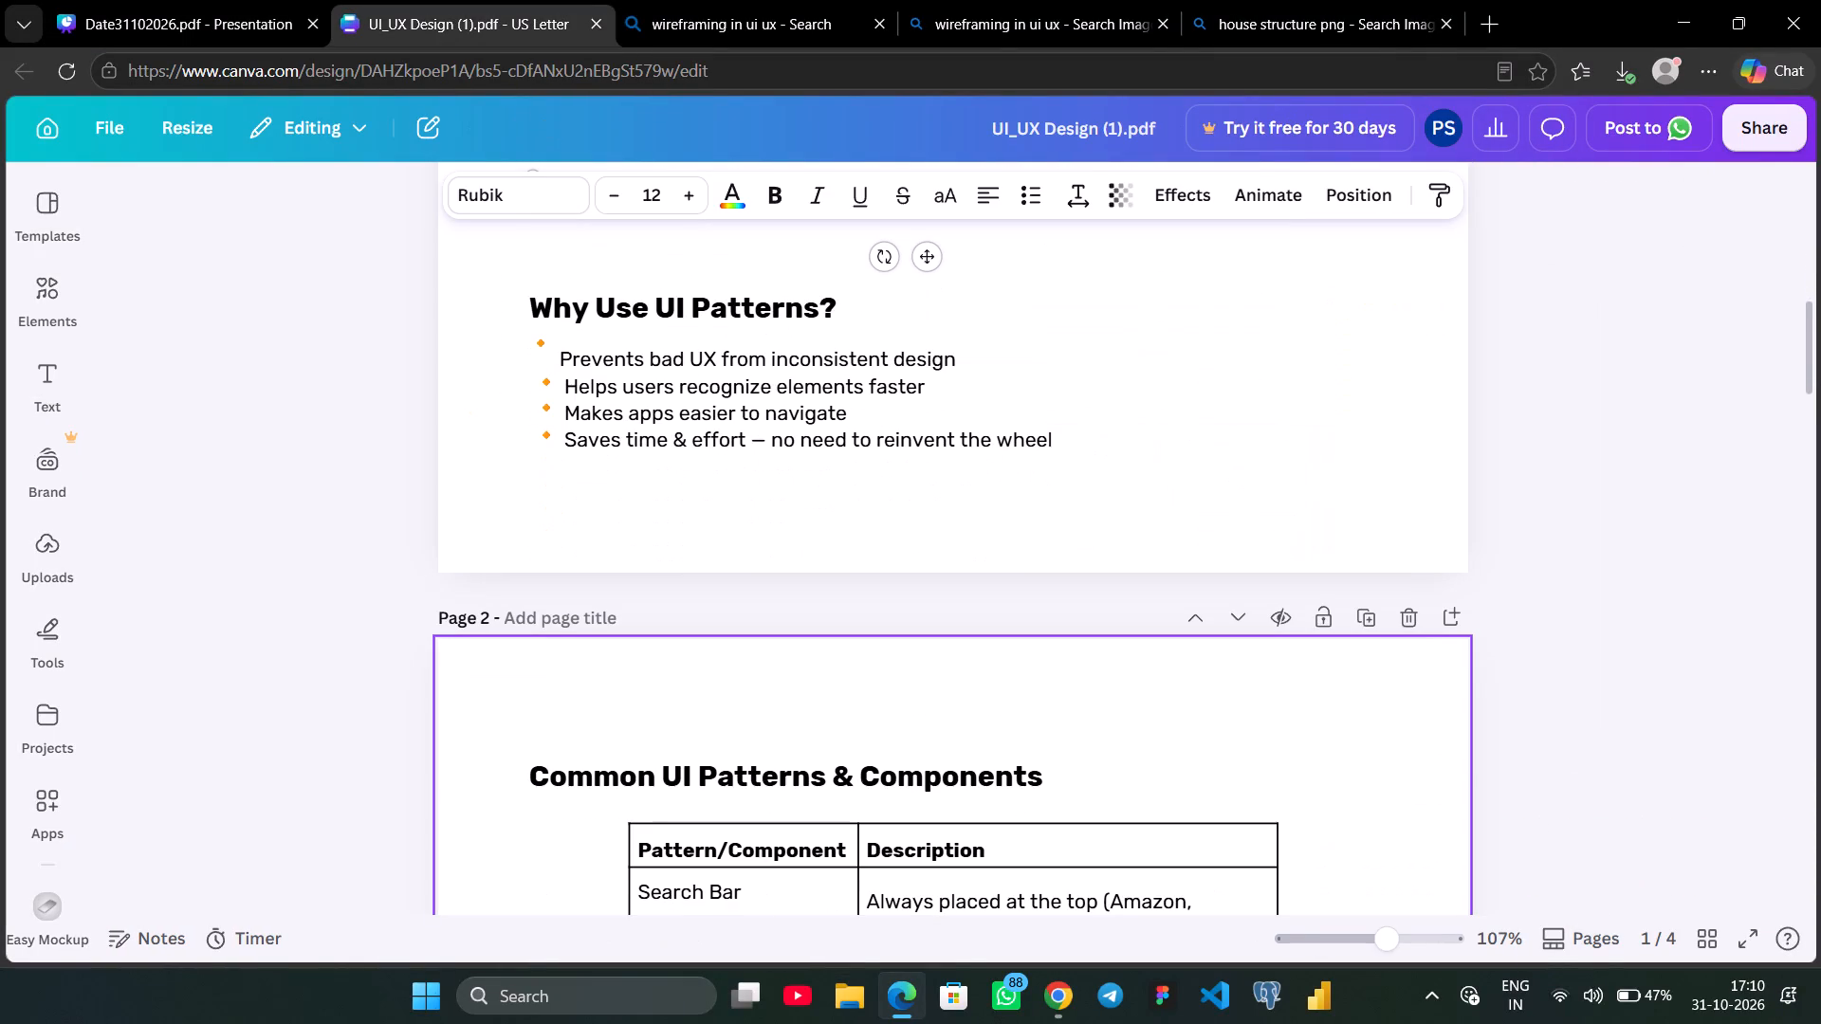
scroll(1047, 684, down, 1)
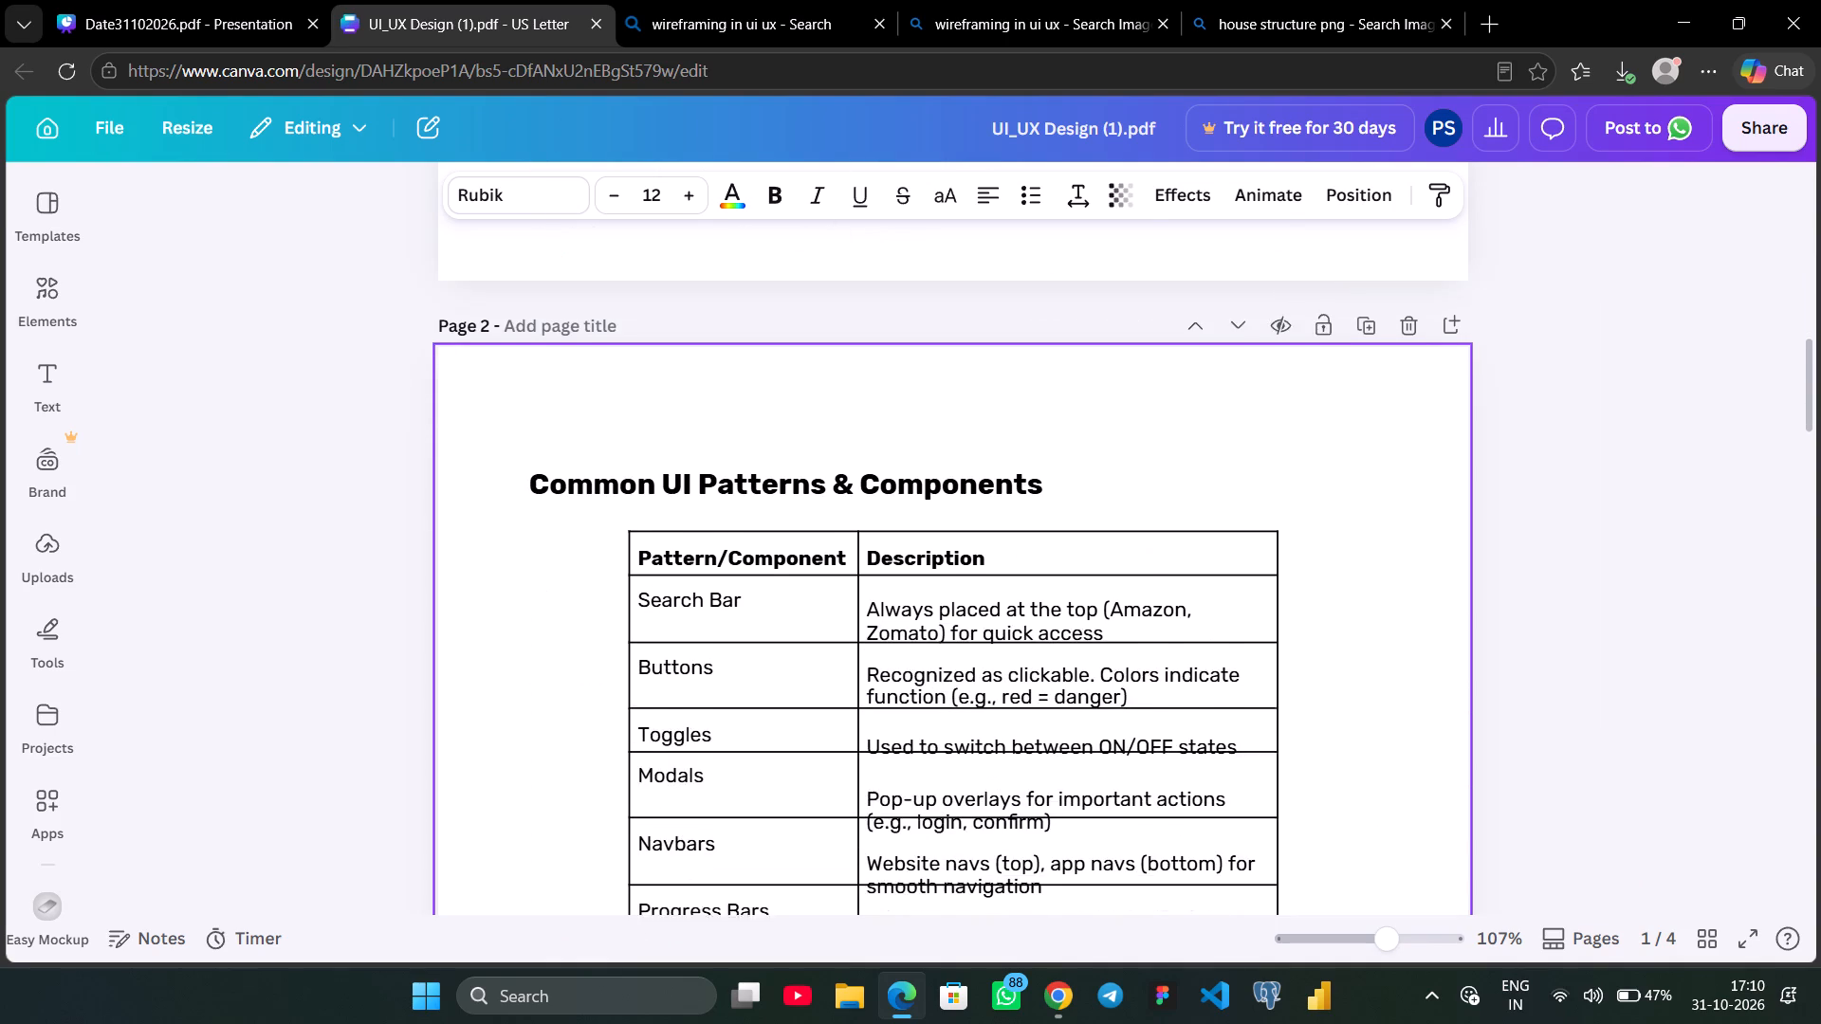
scroll(1047, 684, down, 1)
scroll(1047, 684, up, 2)
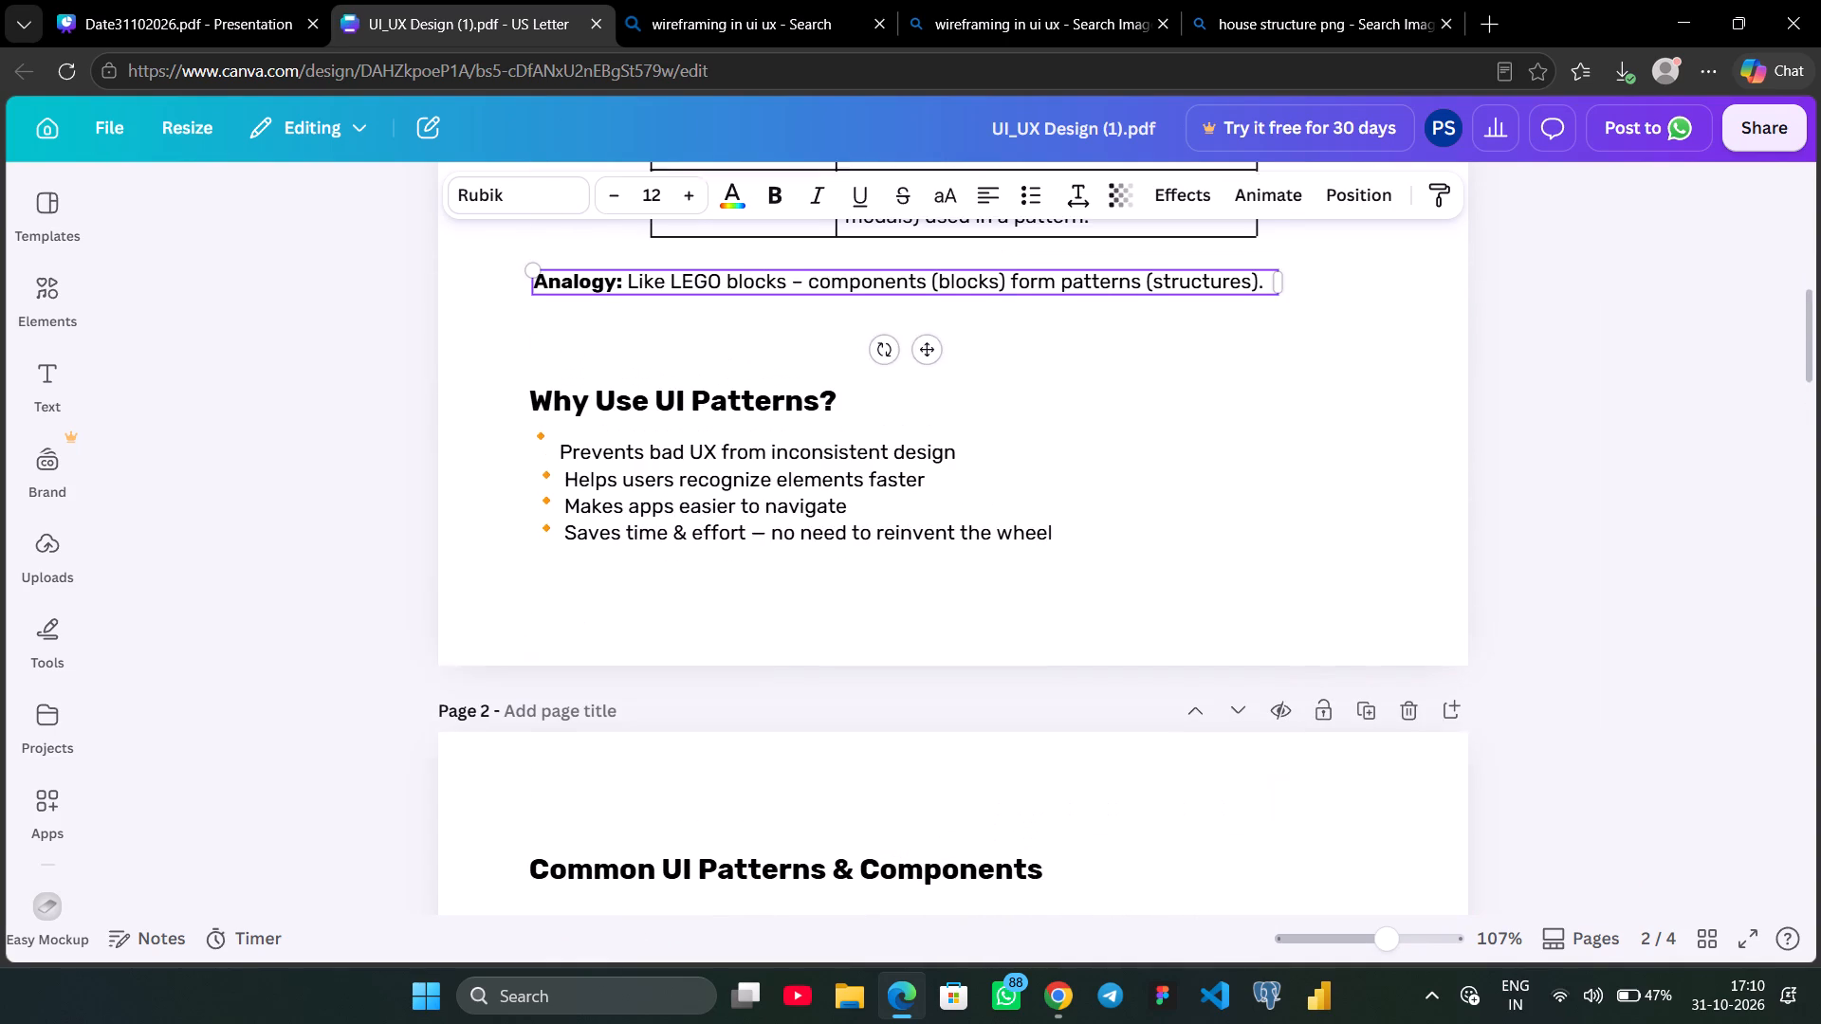
click(590, 381)
click(601, 409)
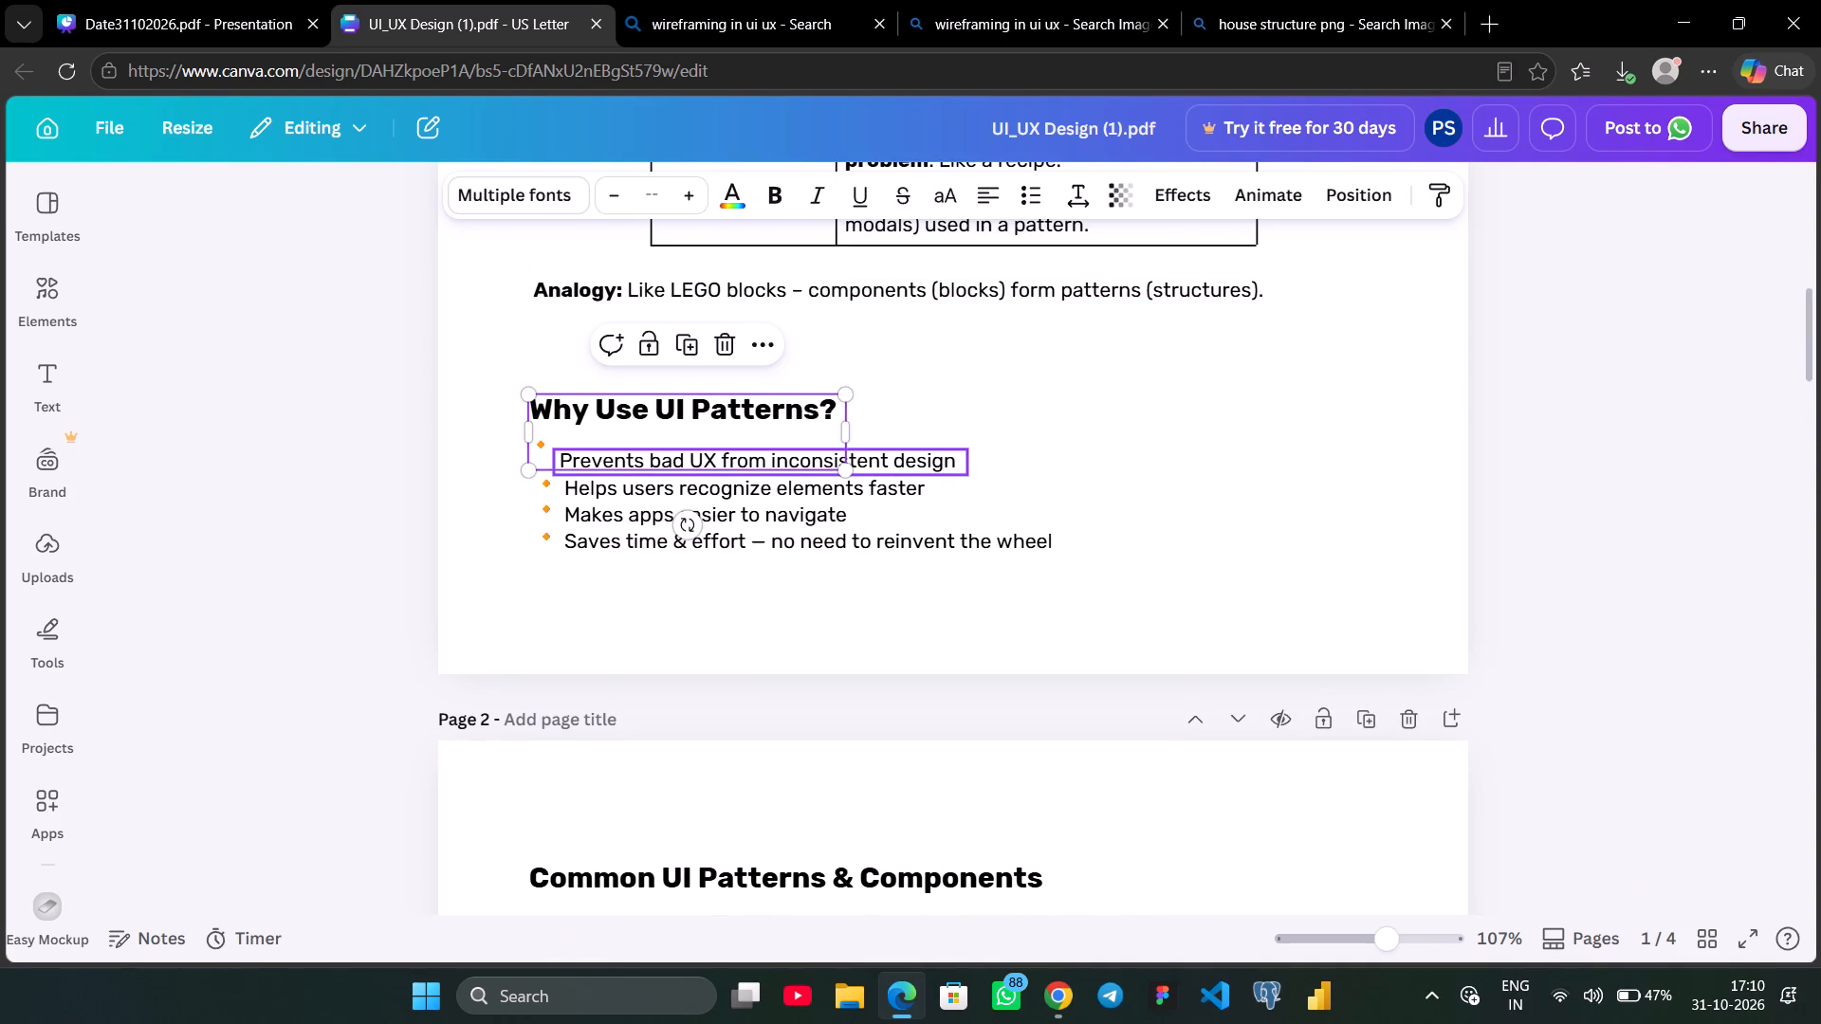
click(741, 467)
shift+click(745, 509)
shift+click(623, 394)
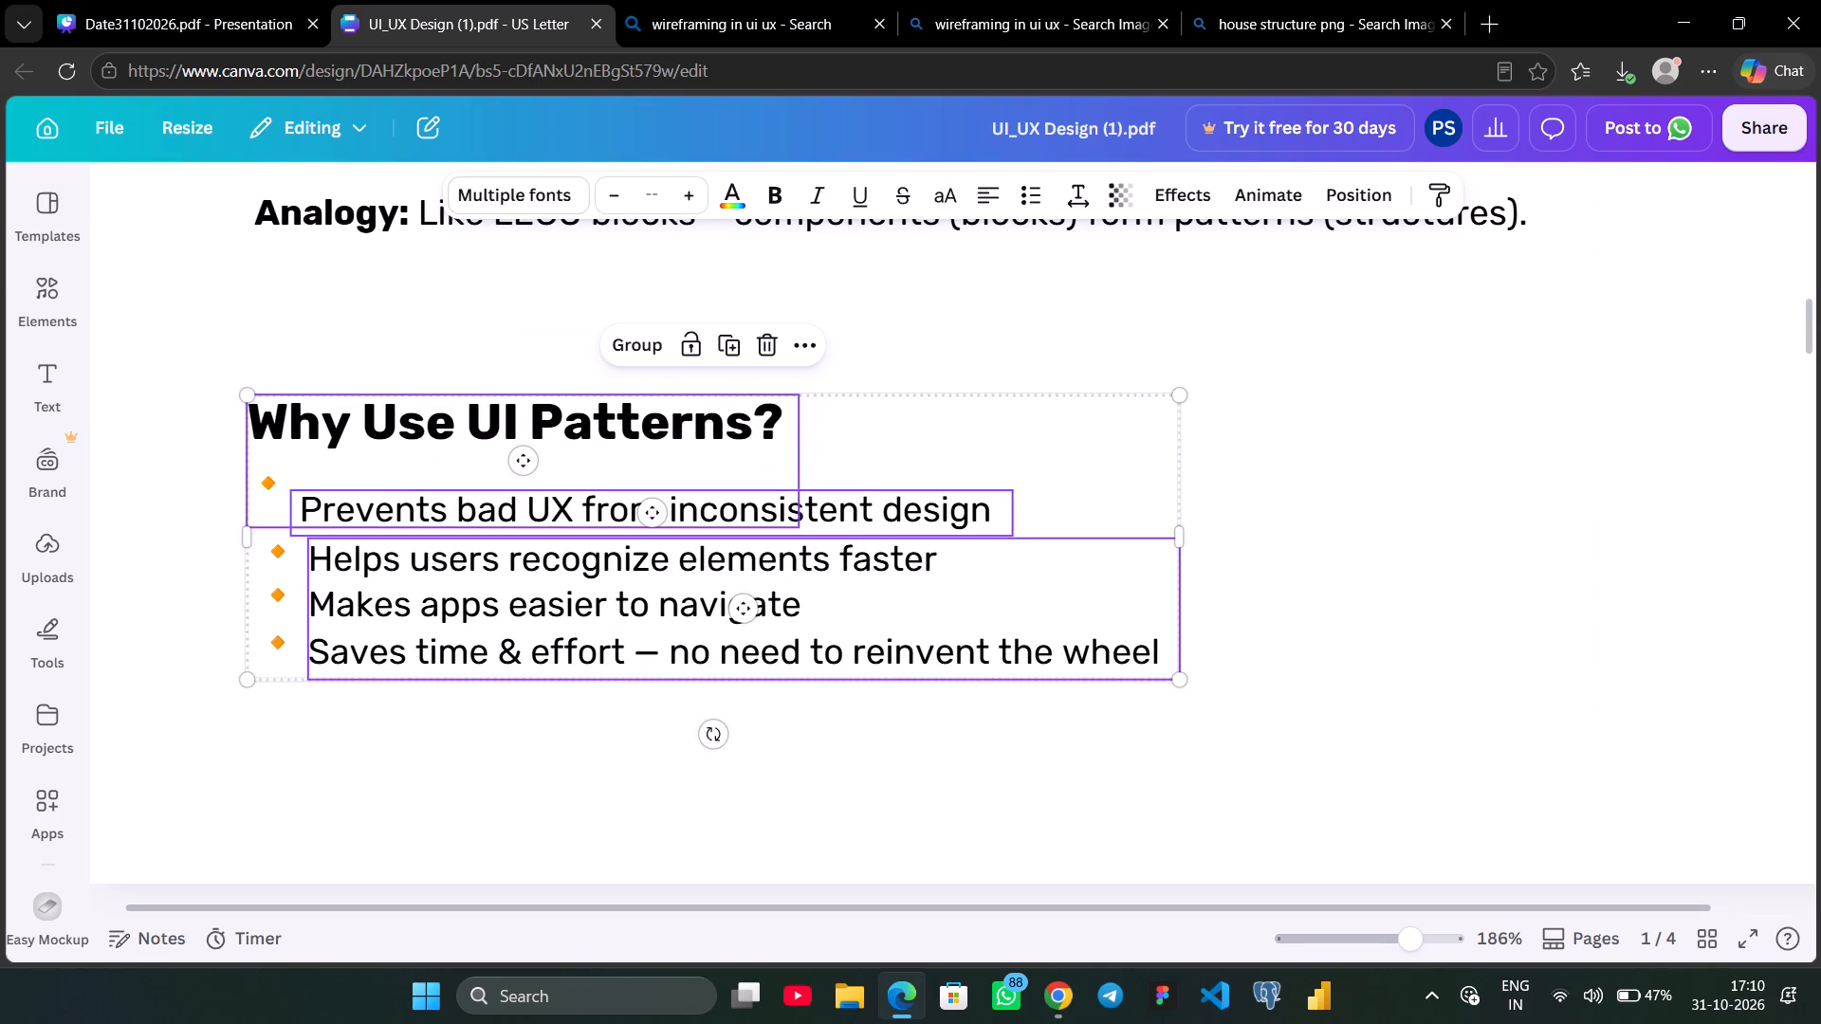
shift+click(271, 549)
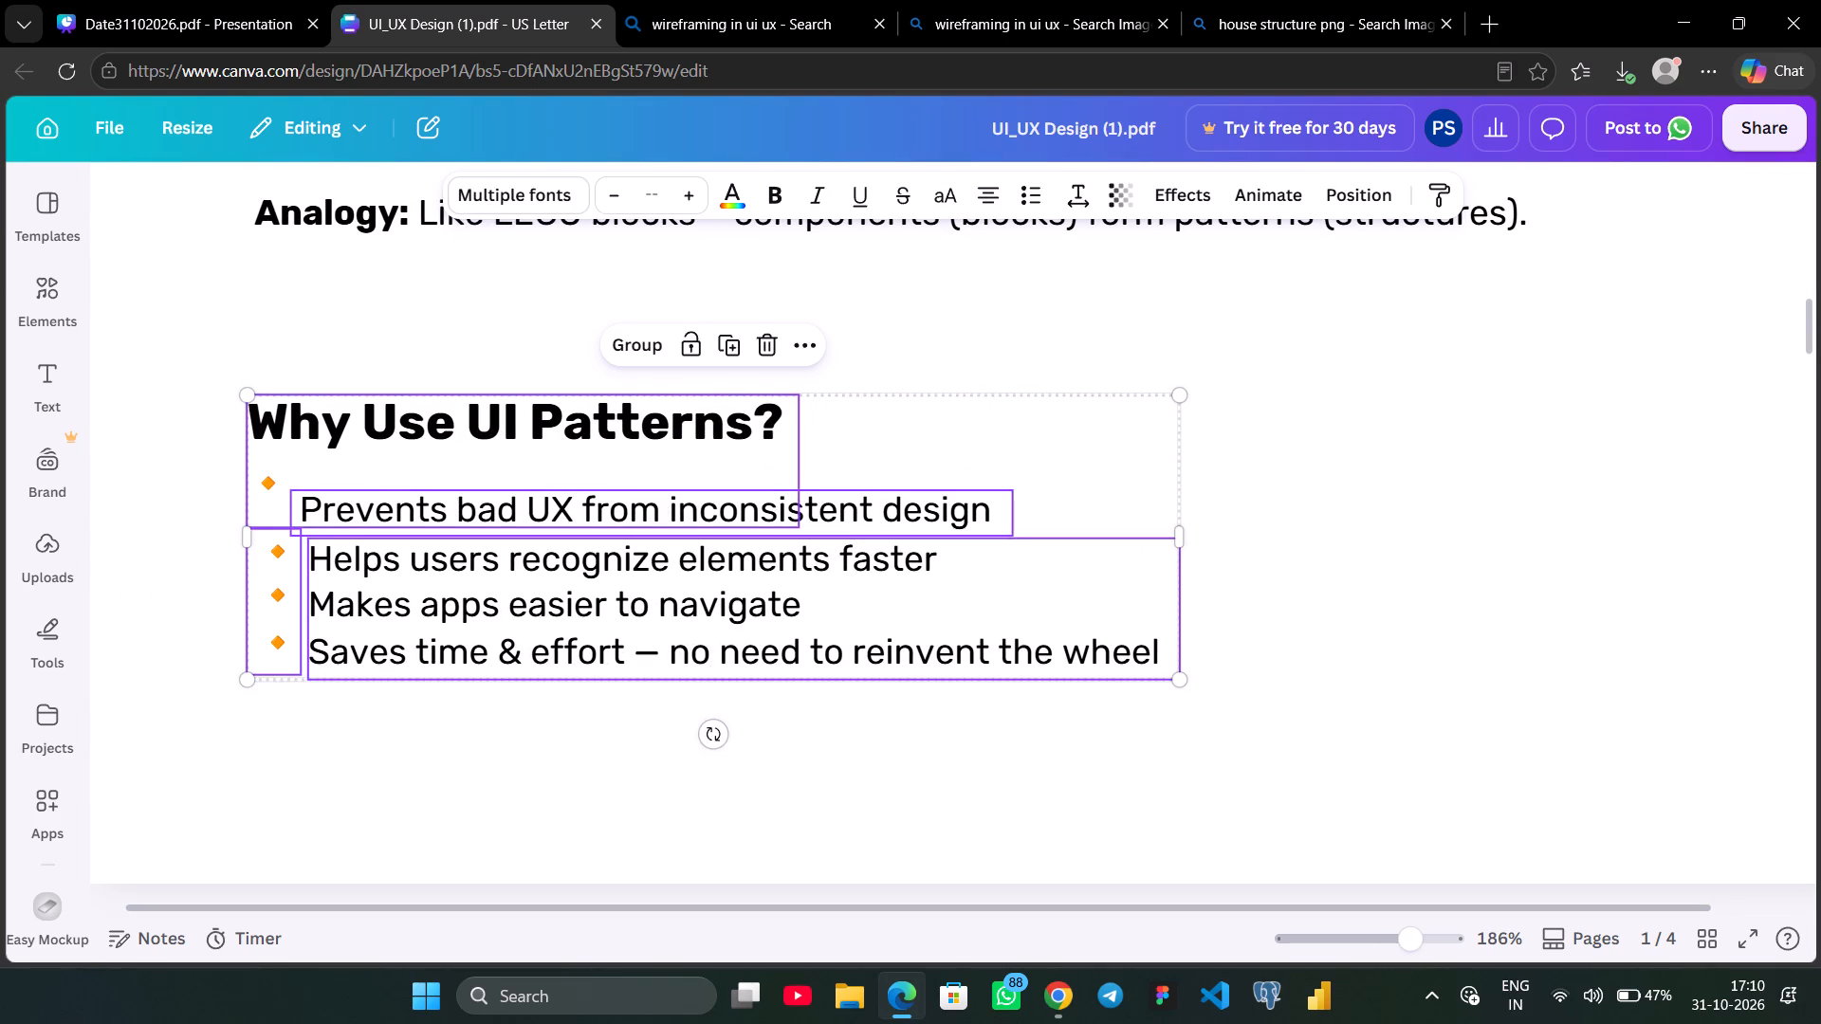
key(ctrl+c)
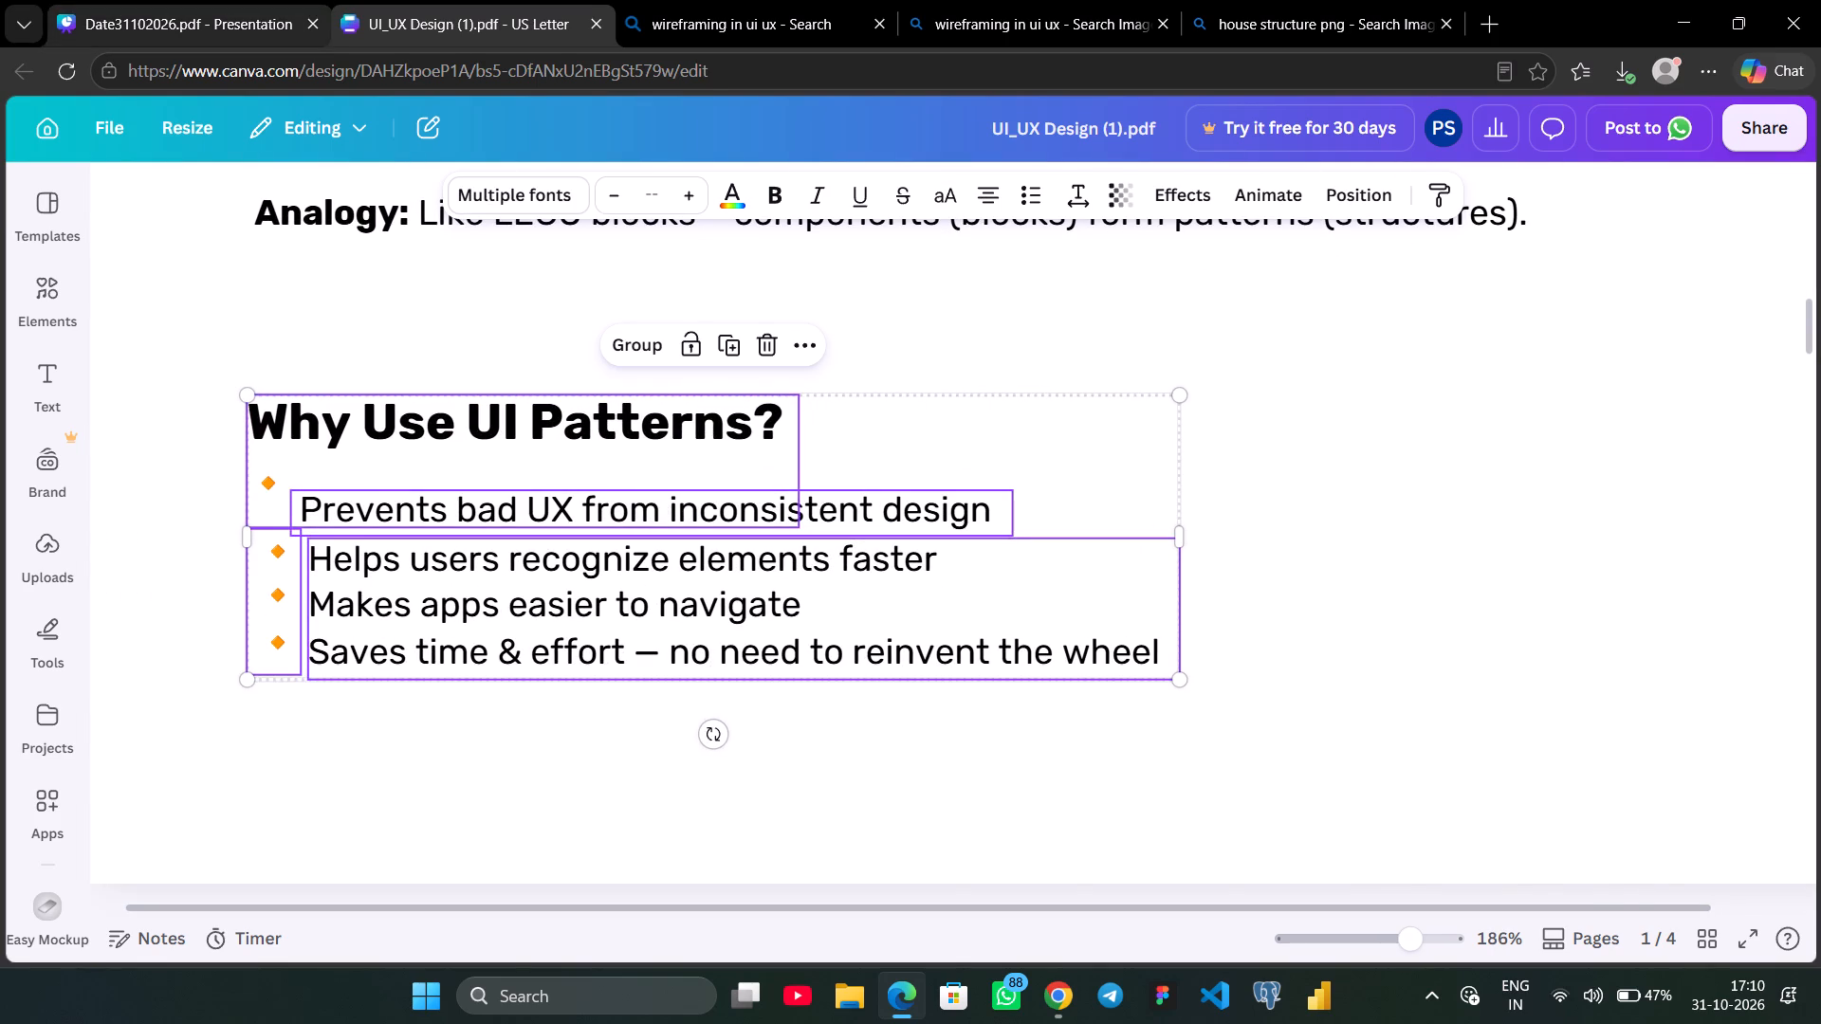
On slide 14 of Date31102026.pdf, paste the copied section and delete the existing picture together with its placeholder frame.
click(107, 8)
click(1079, 479)
key(Delete)
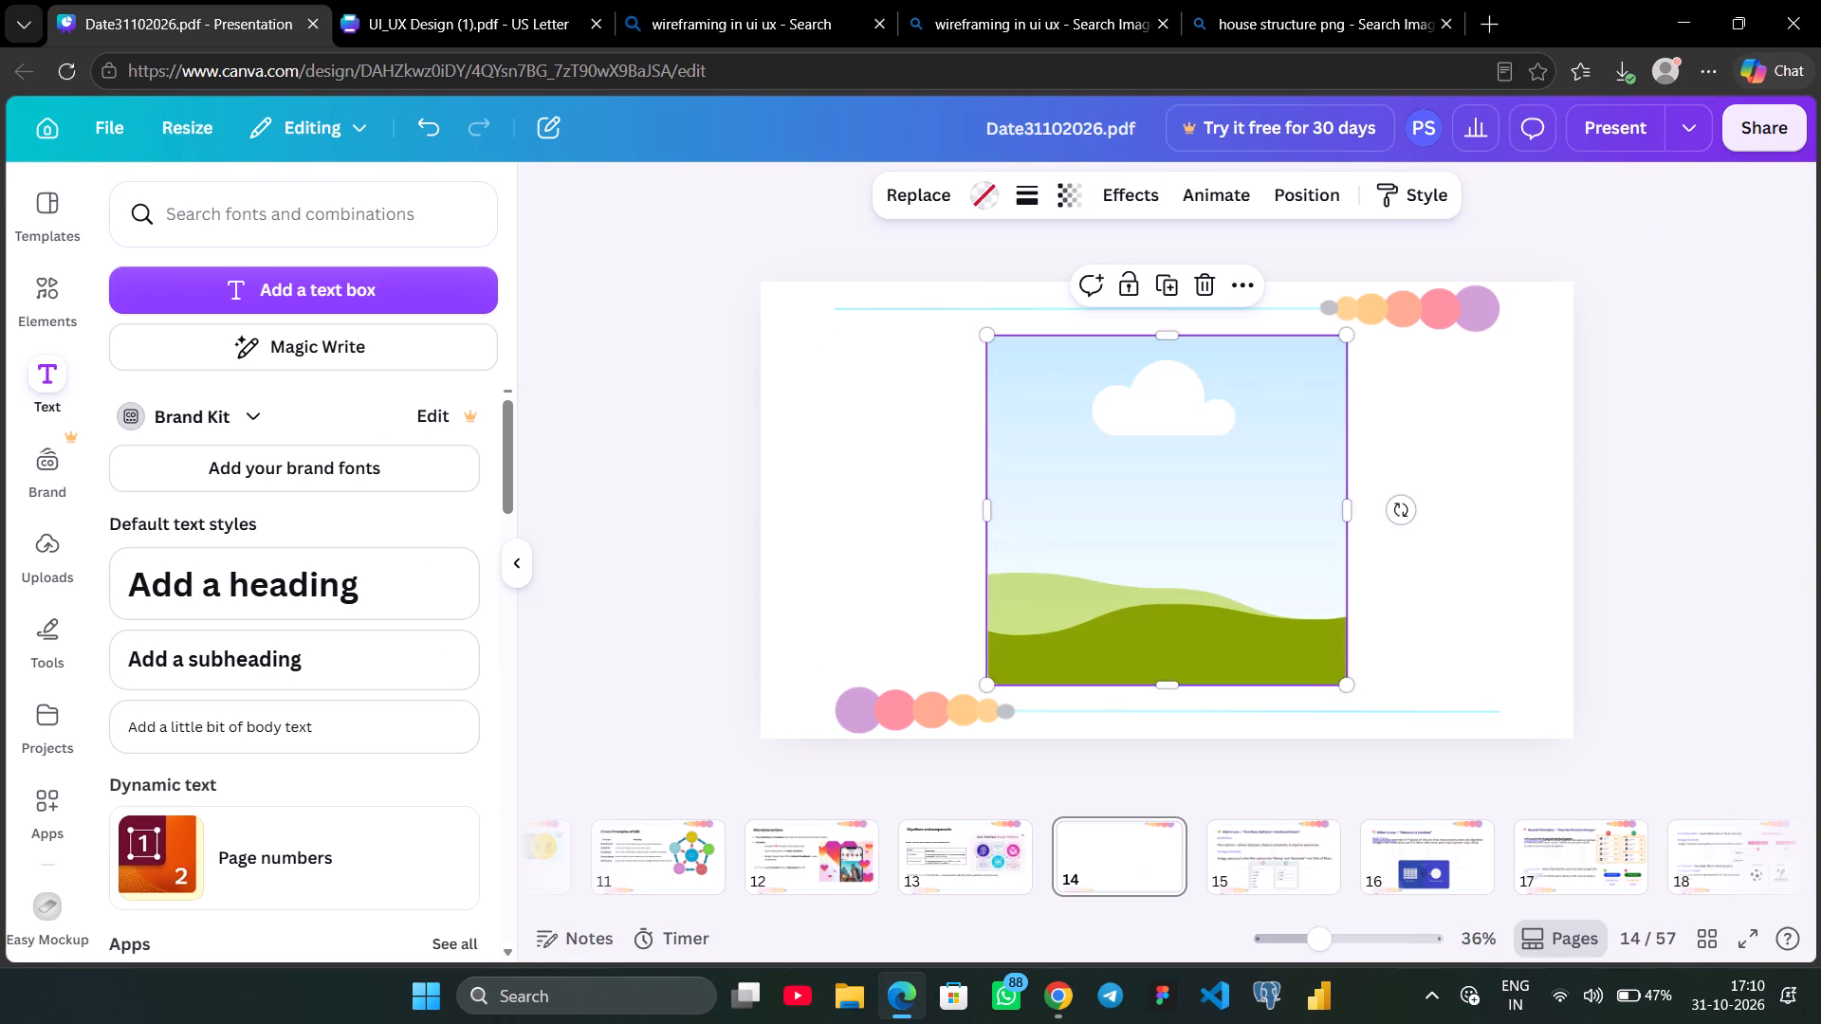
key(ctrl+v)
click(1207, 521)
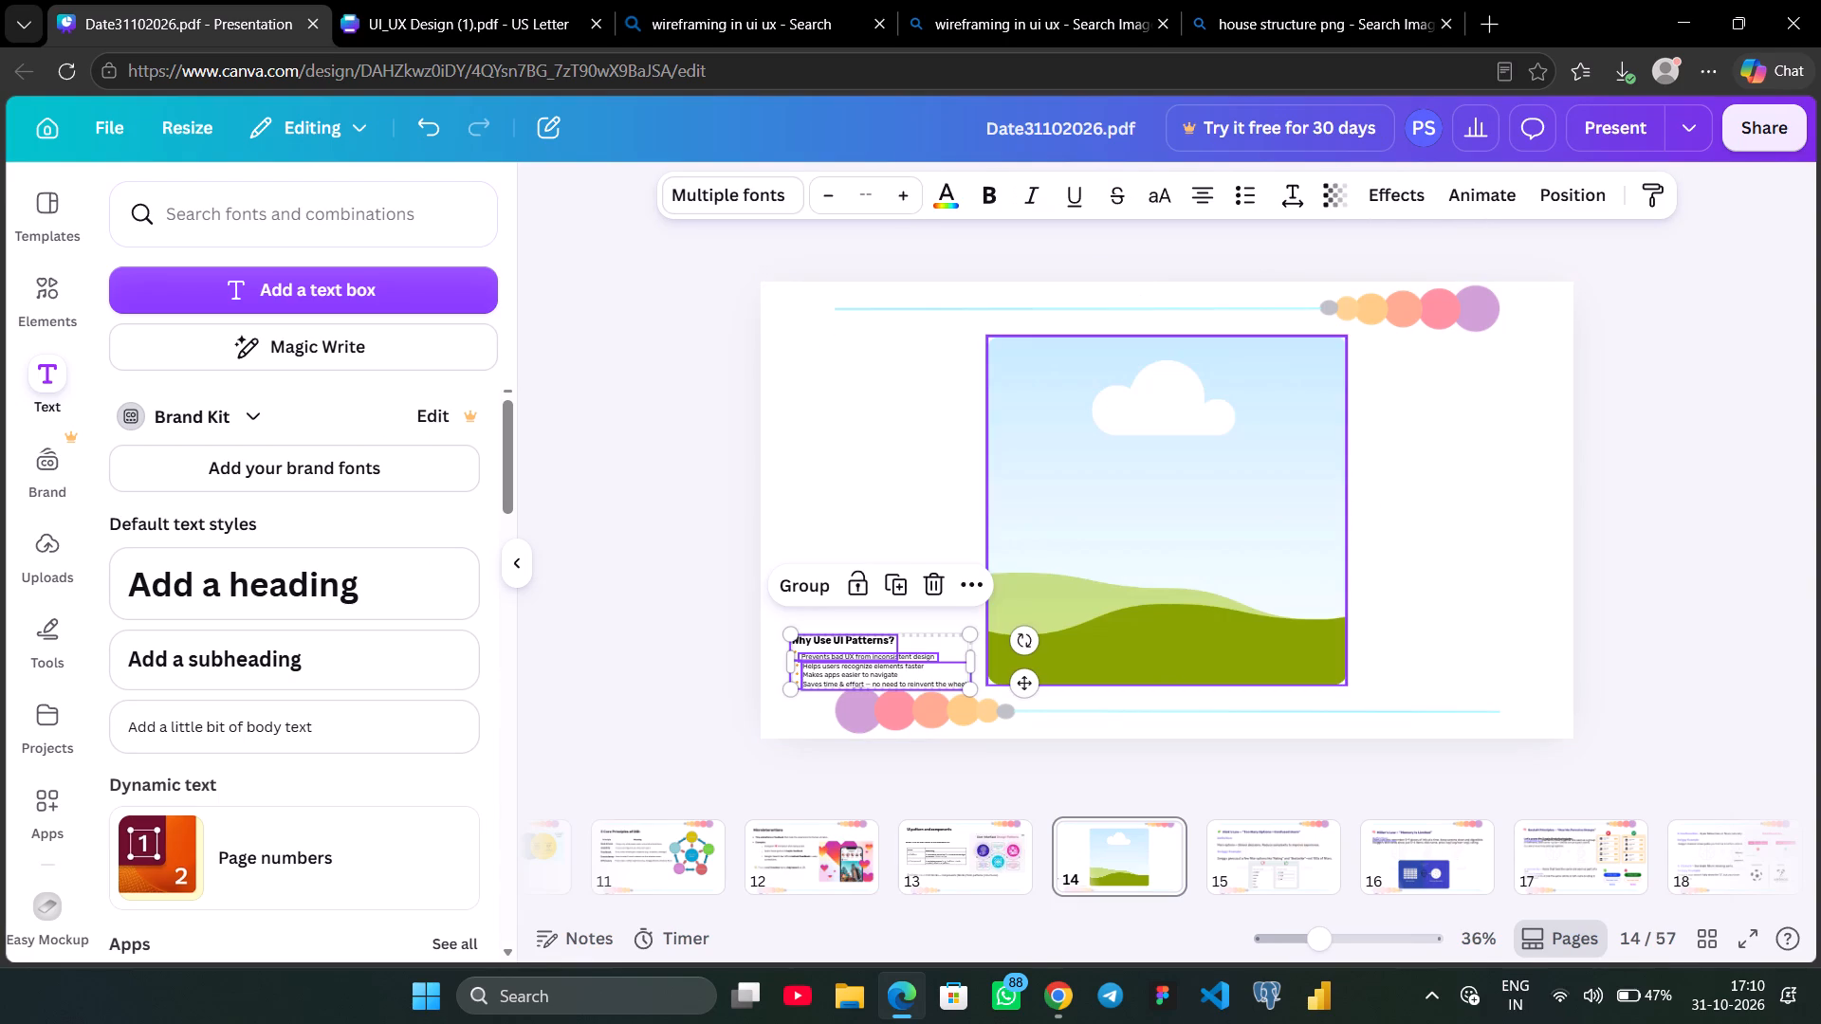
key(Delete)
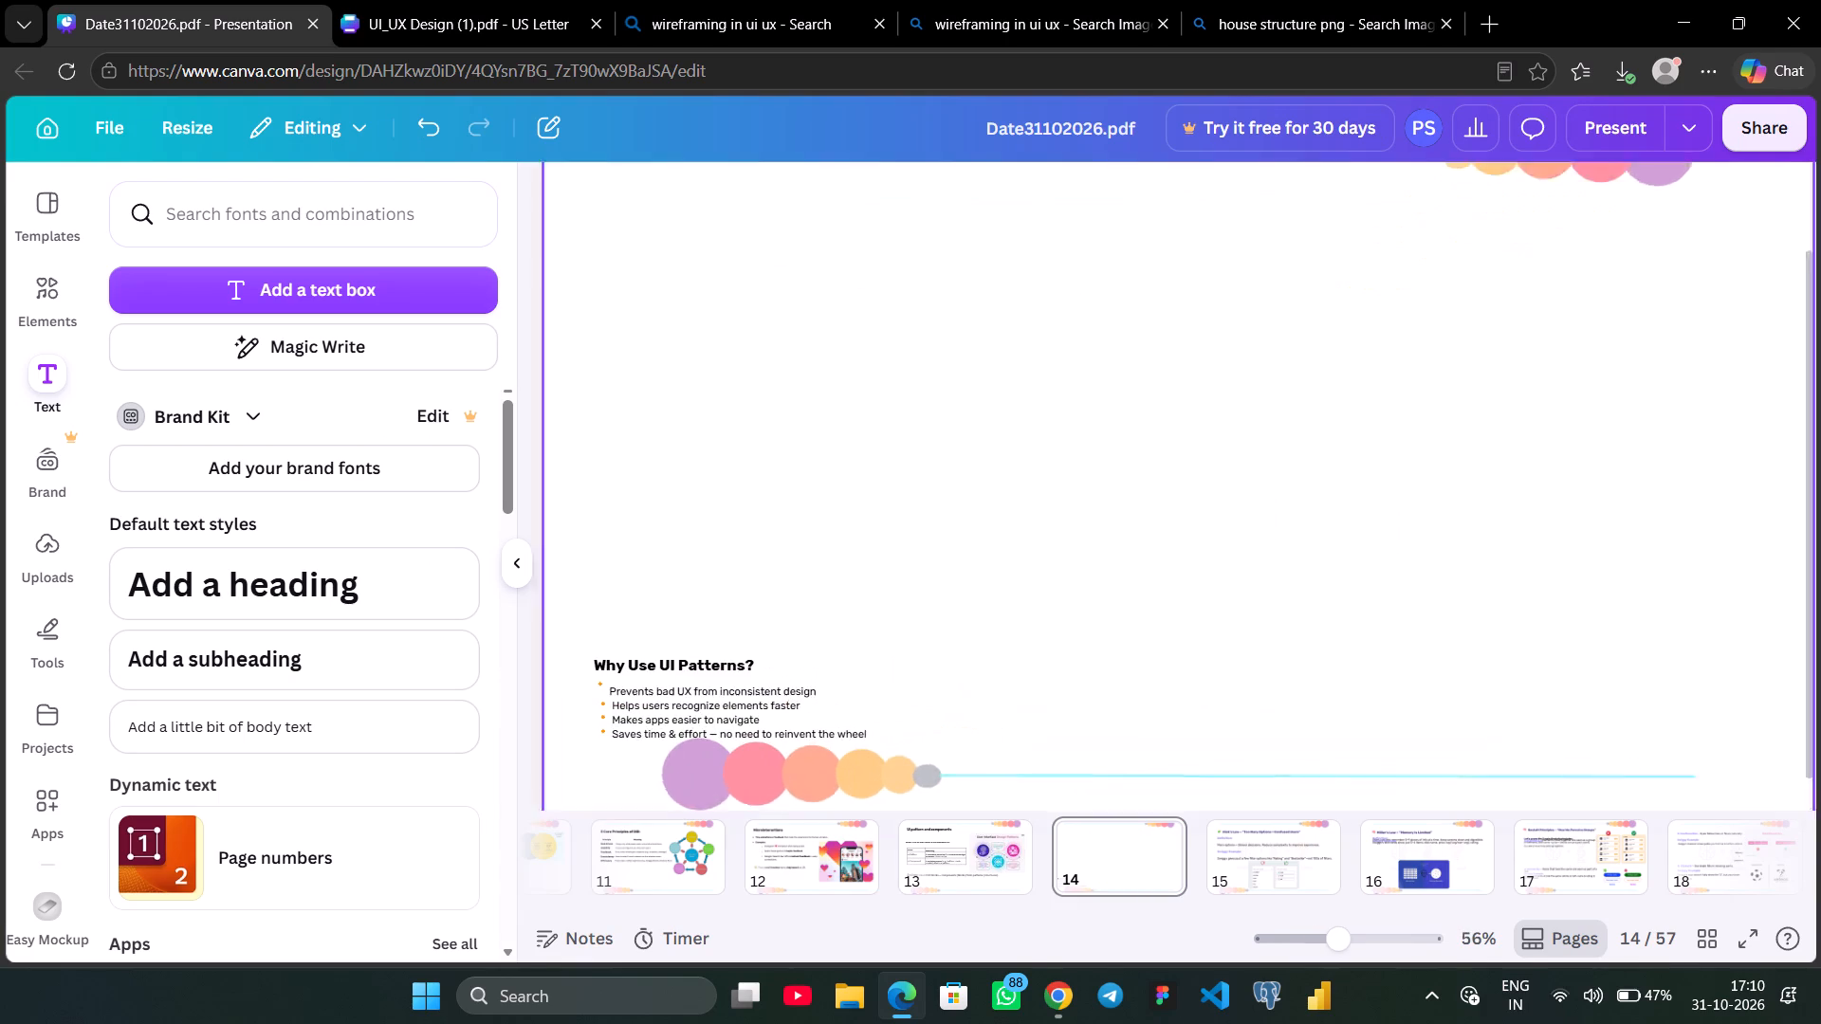
Move the whole pasted "Why Use UI Patterns?" section up to the middle of slide 14 and enlarge it proportionally.
click(692, 667)
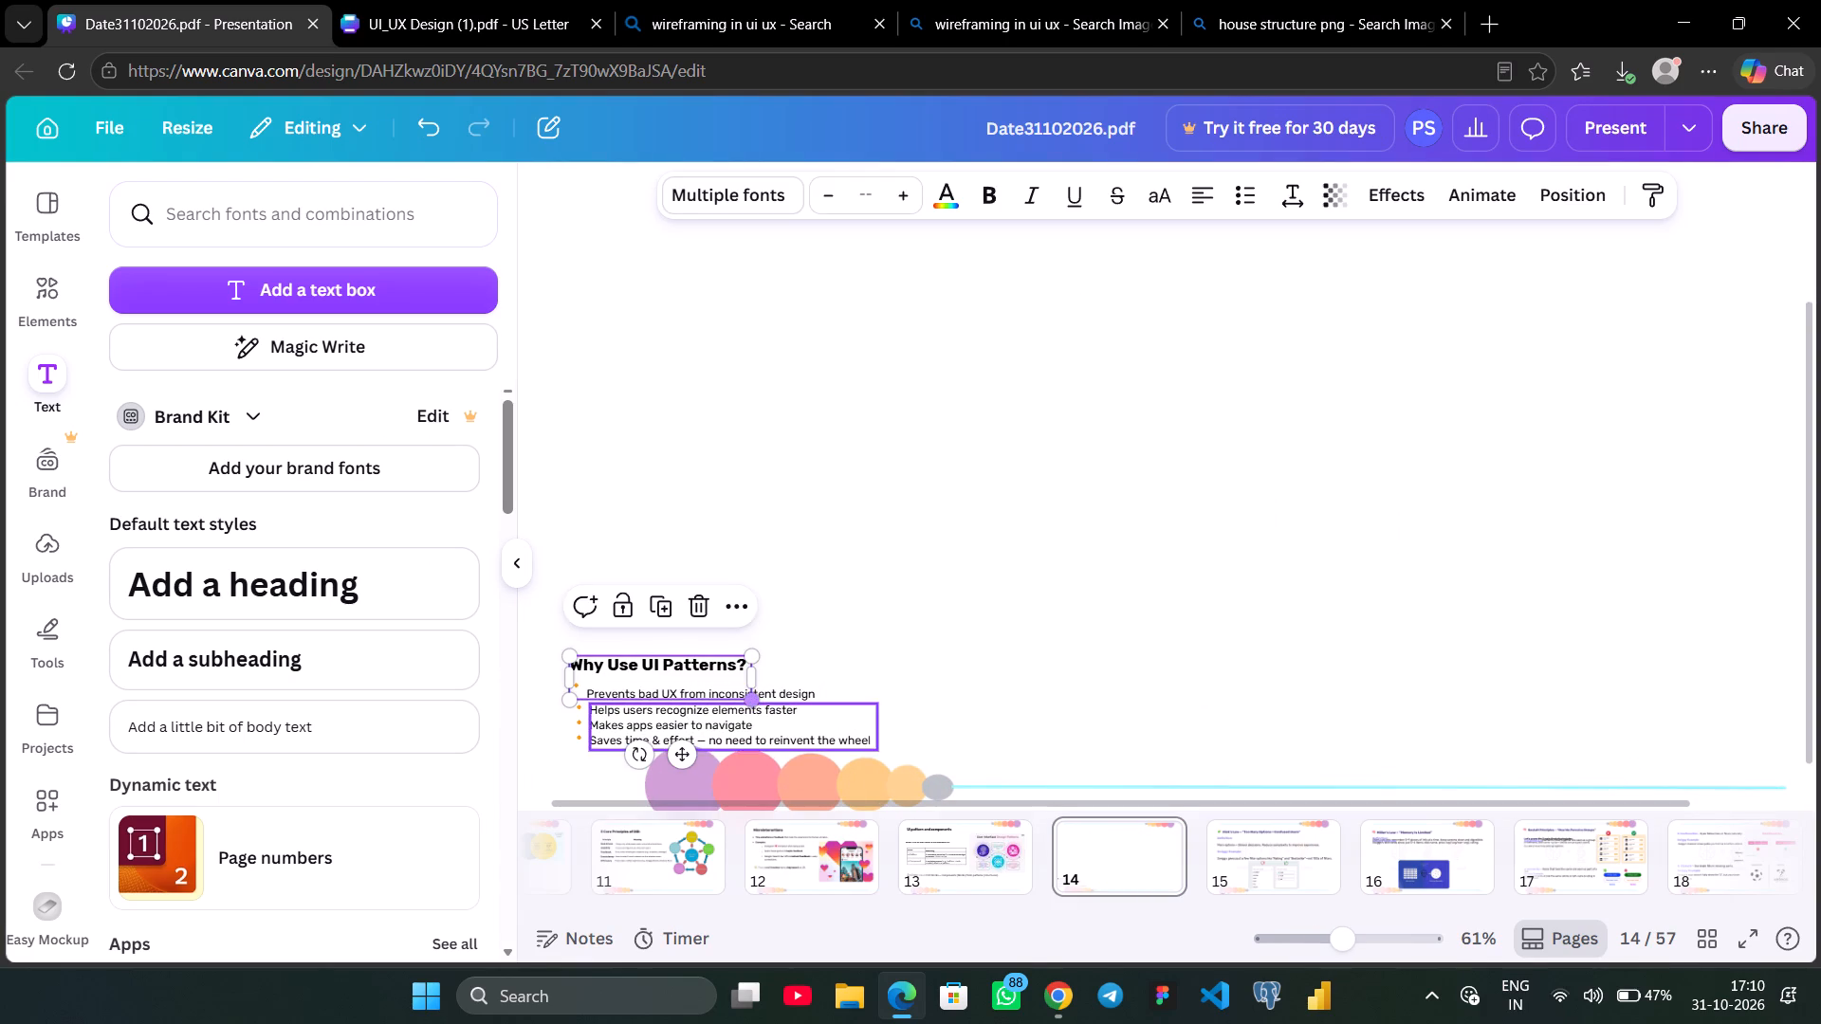
click(794, 696)
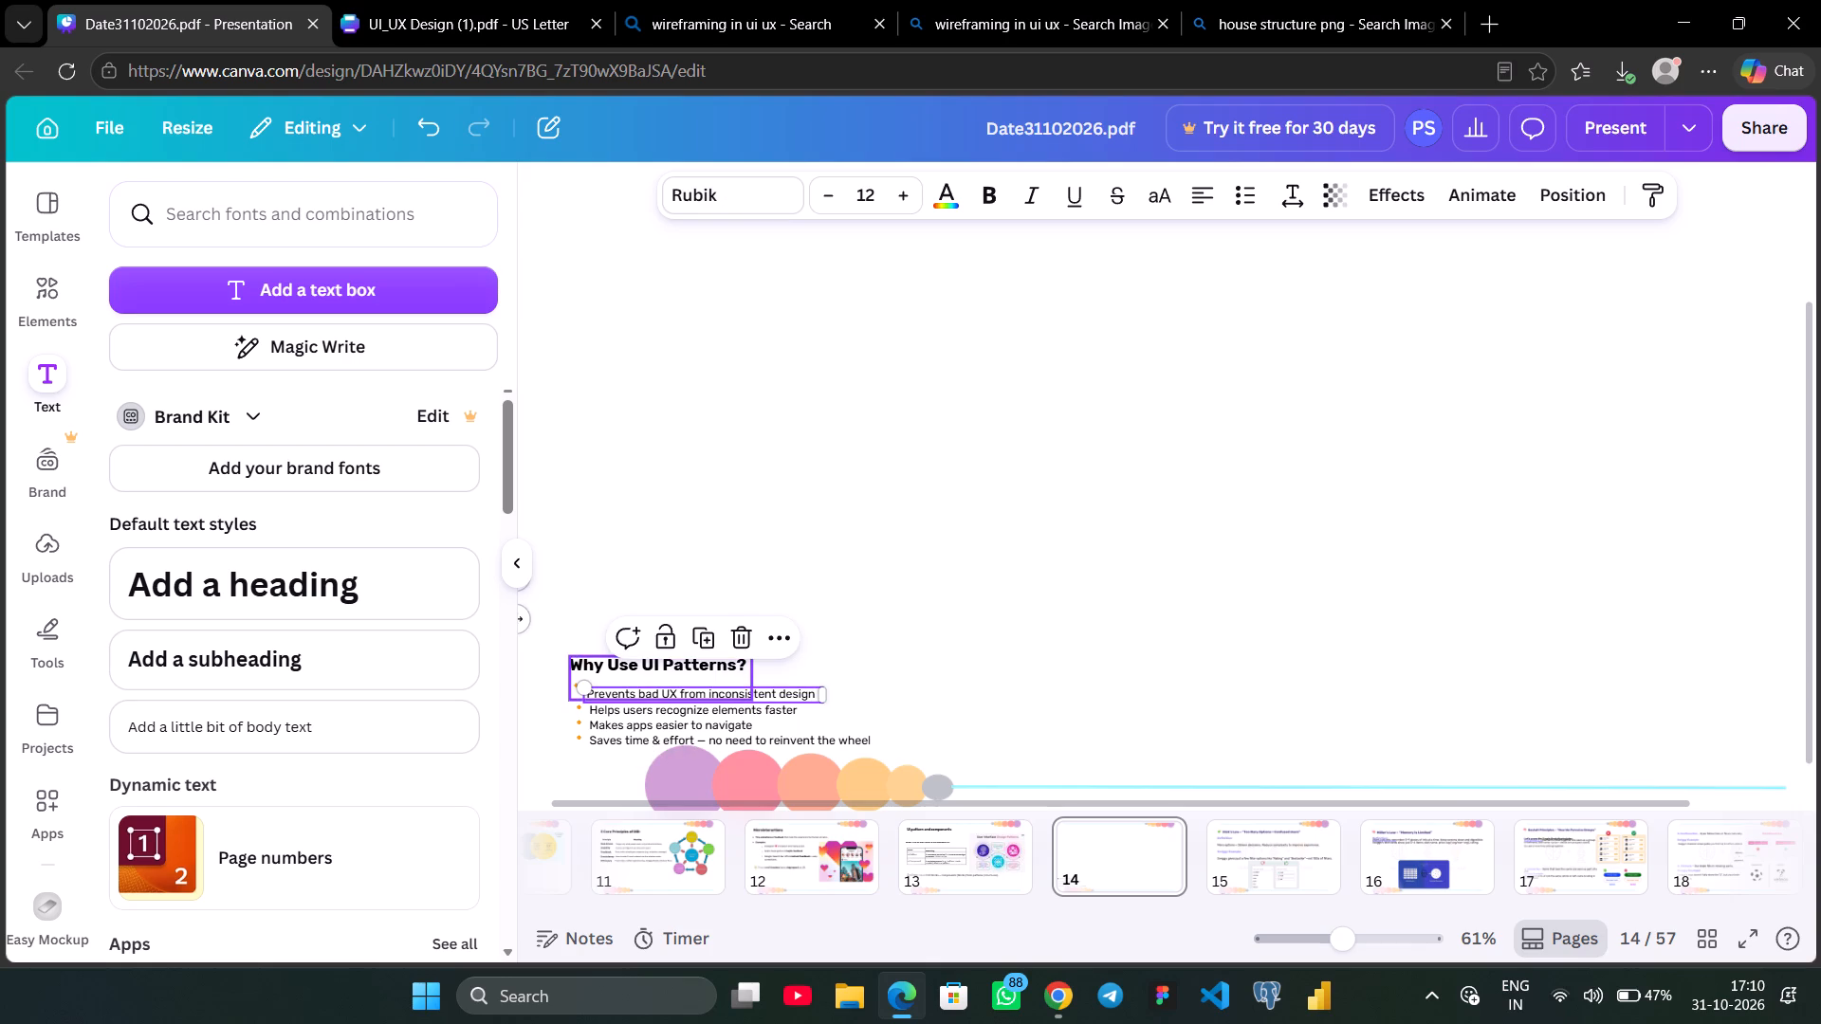
shift+click(713, 669)
shift+click(661, 710)
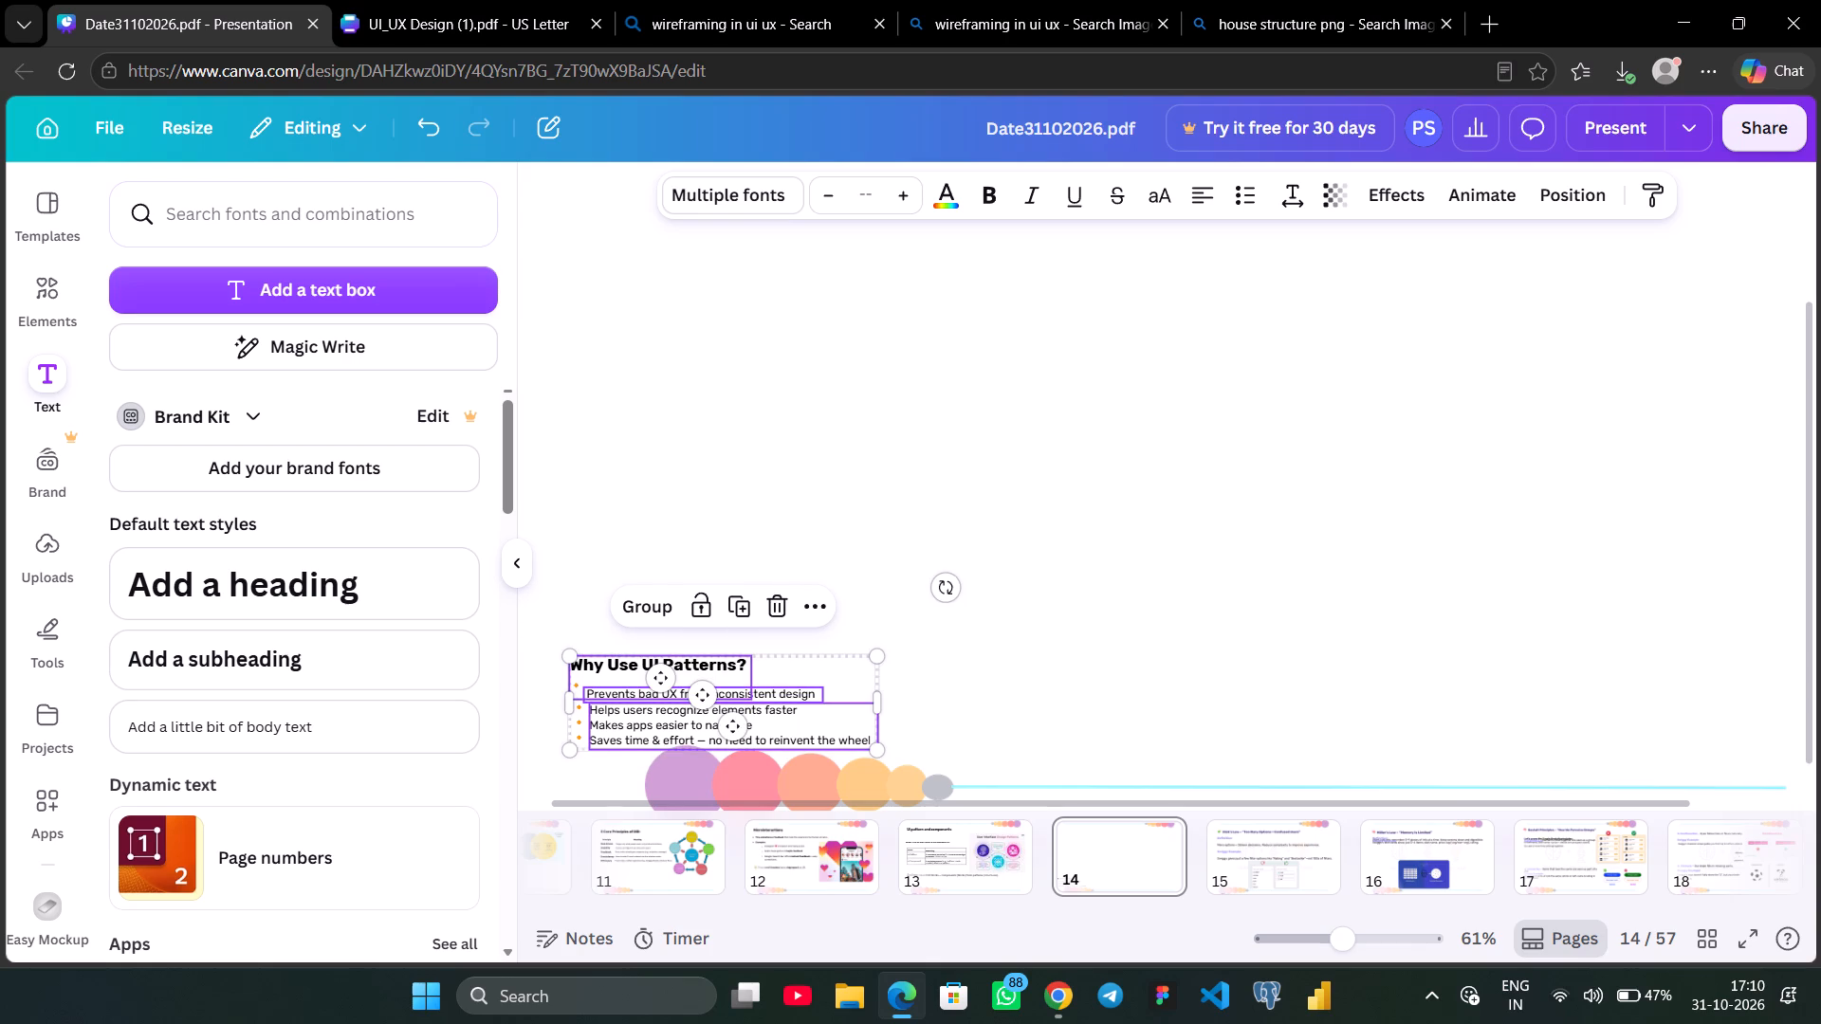
shift+click(579, 716)
drag(627, 705, 713, 402)
drag(985, 506, 1198, 593)
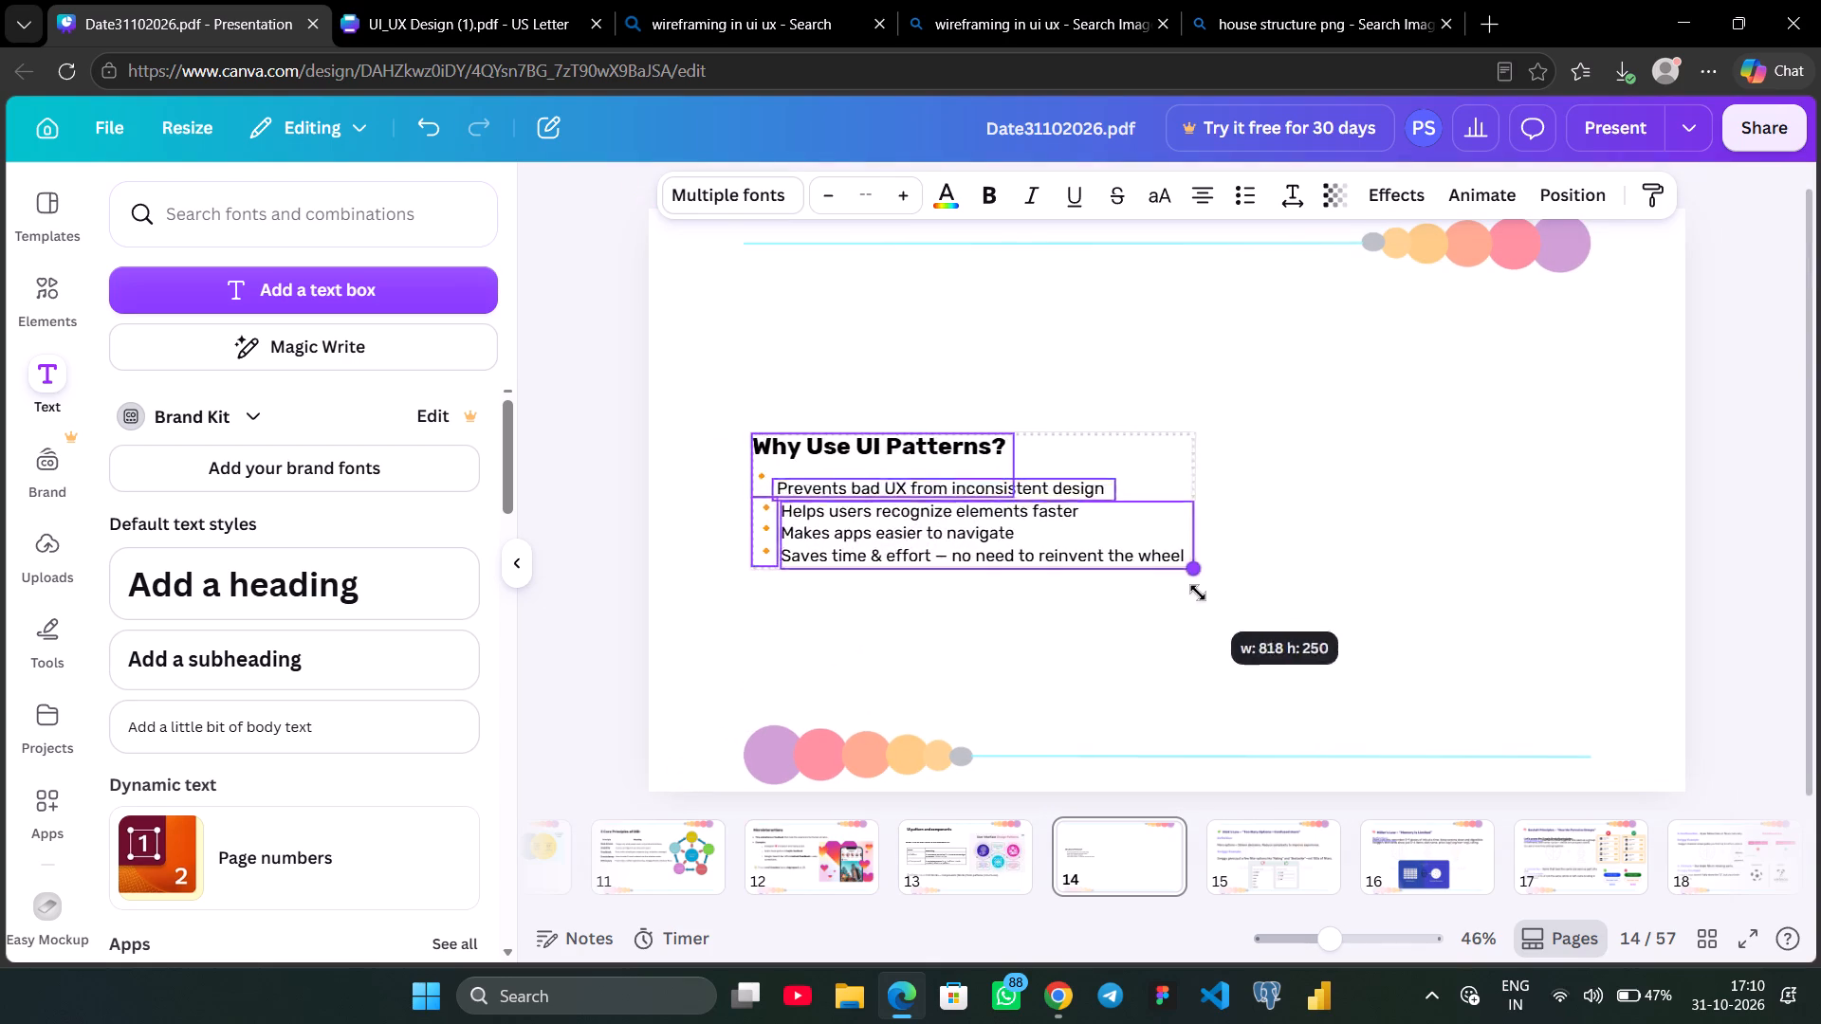
drag(1198, 593, 1228, 608)
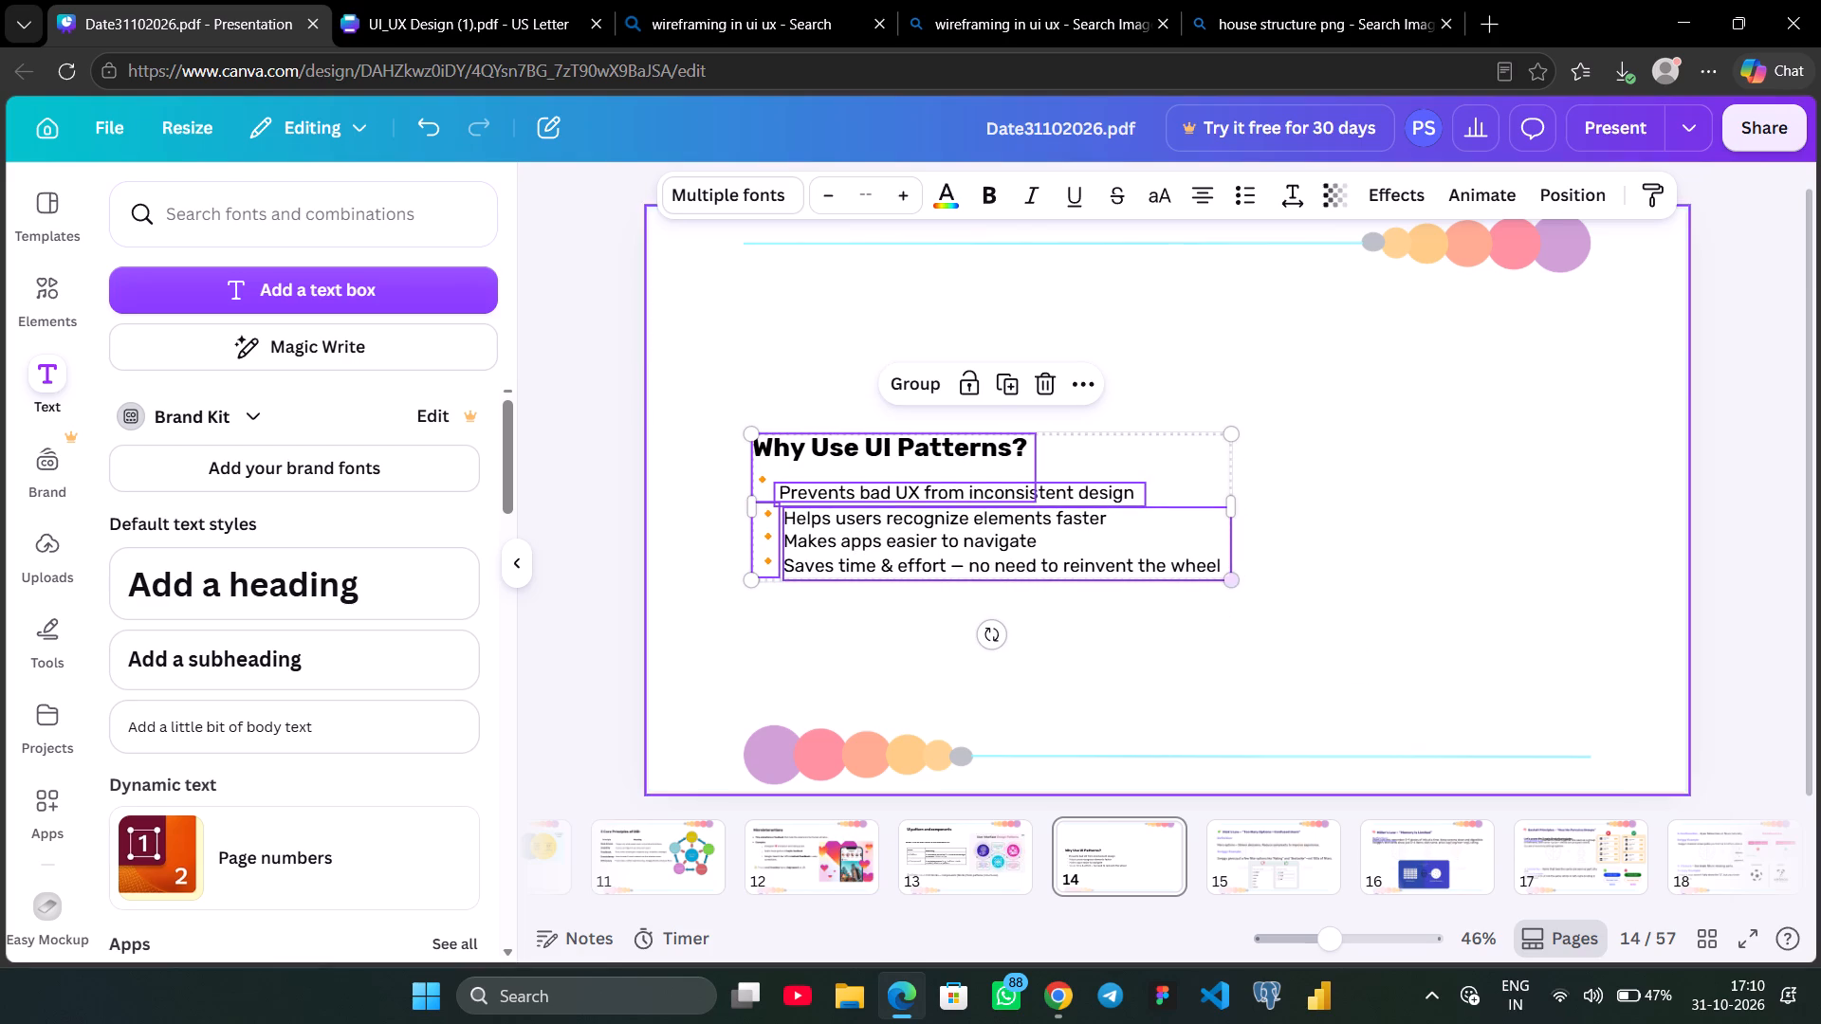
Move the "Why Use UI Patterns?" heading up to slide 14's top-left area, just beneath the decorative line.
click(855, 675)
click(882, 436)
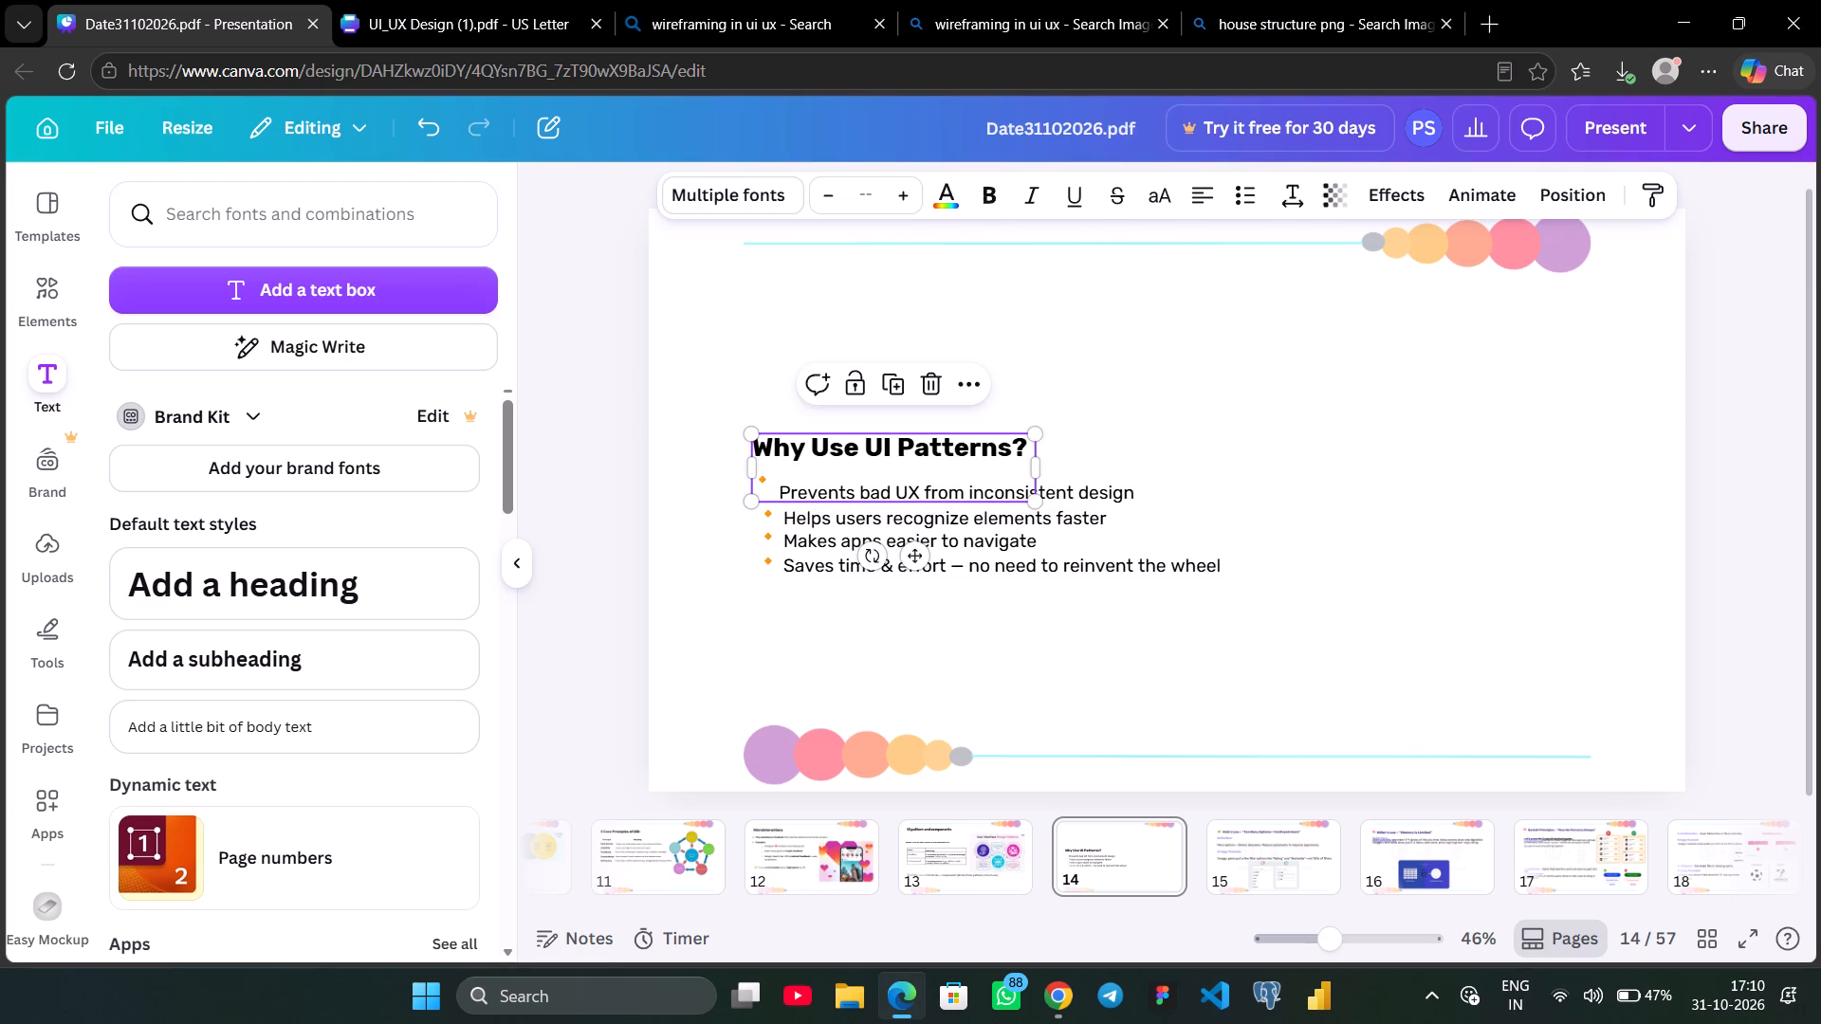
drag(882, 436, 863, 295)
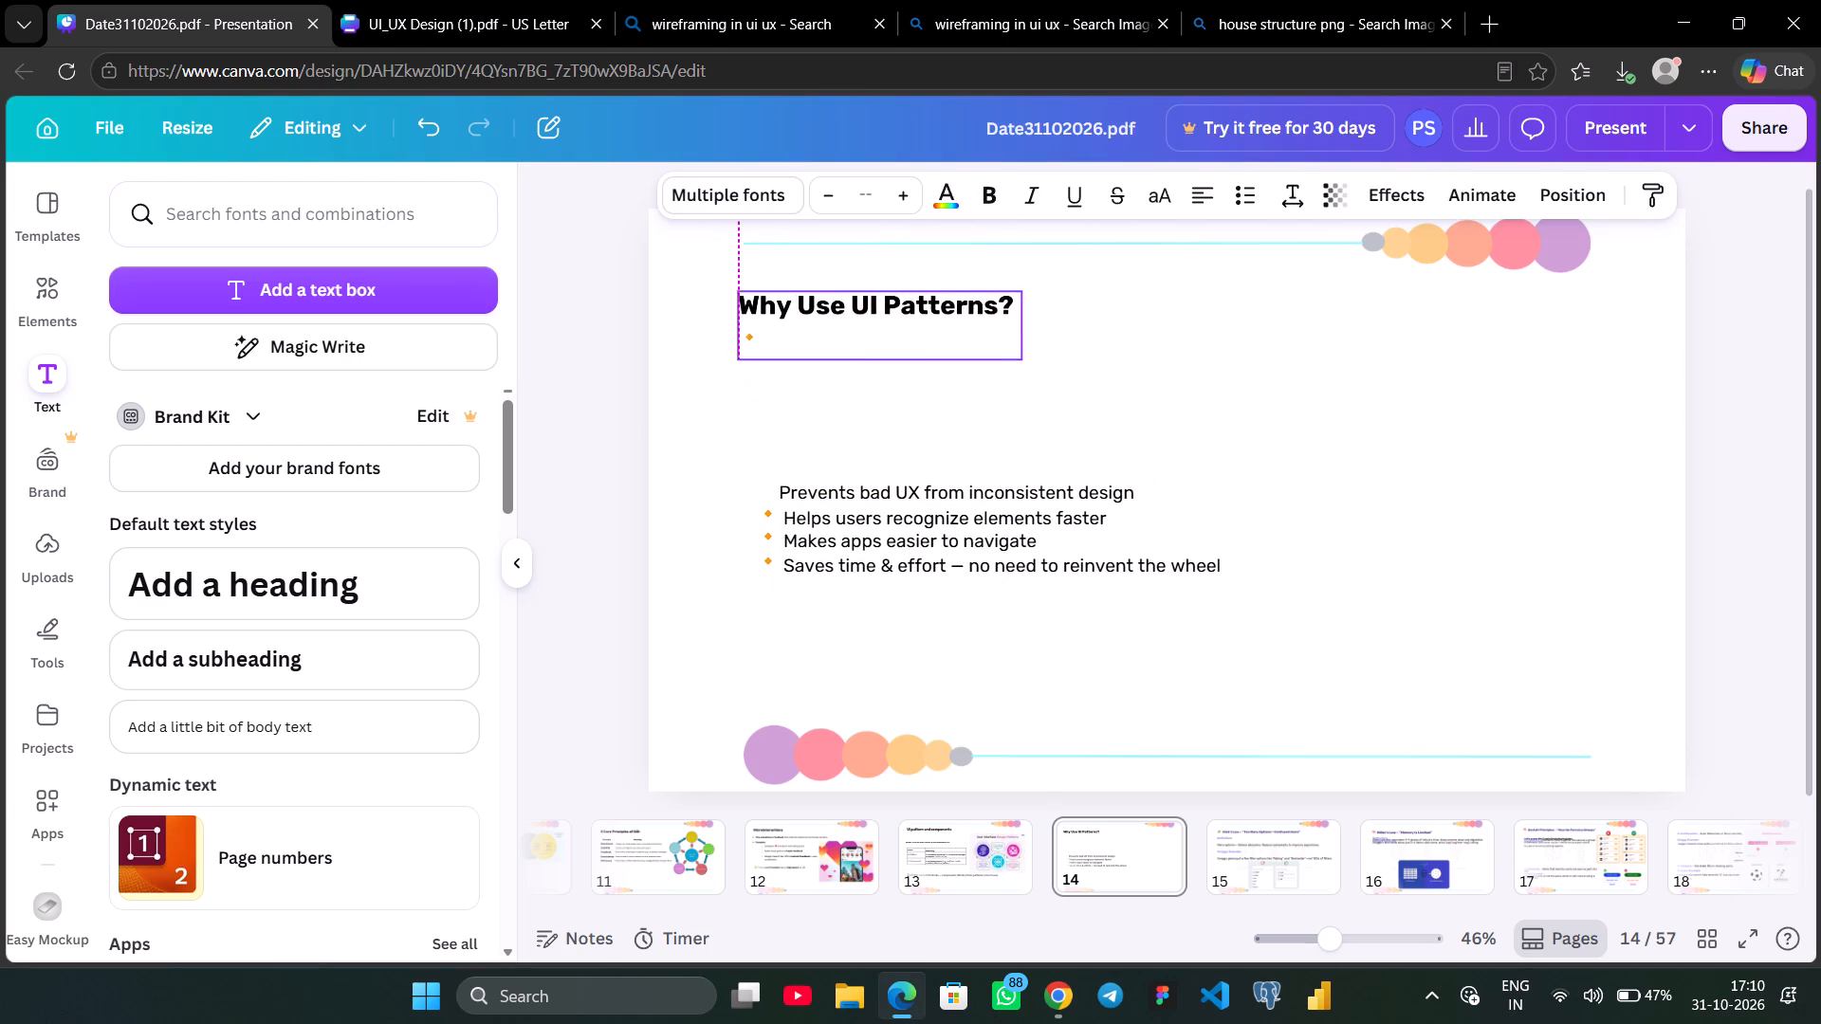
drag(863, 295, 853, 283)
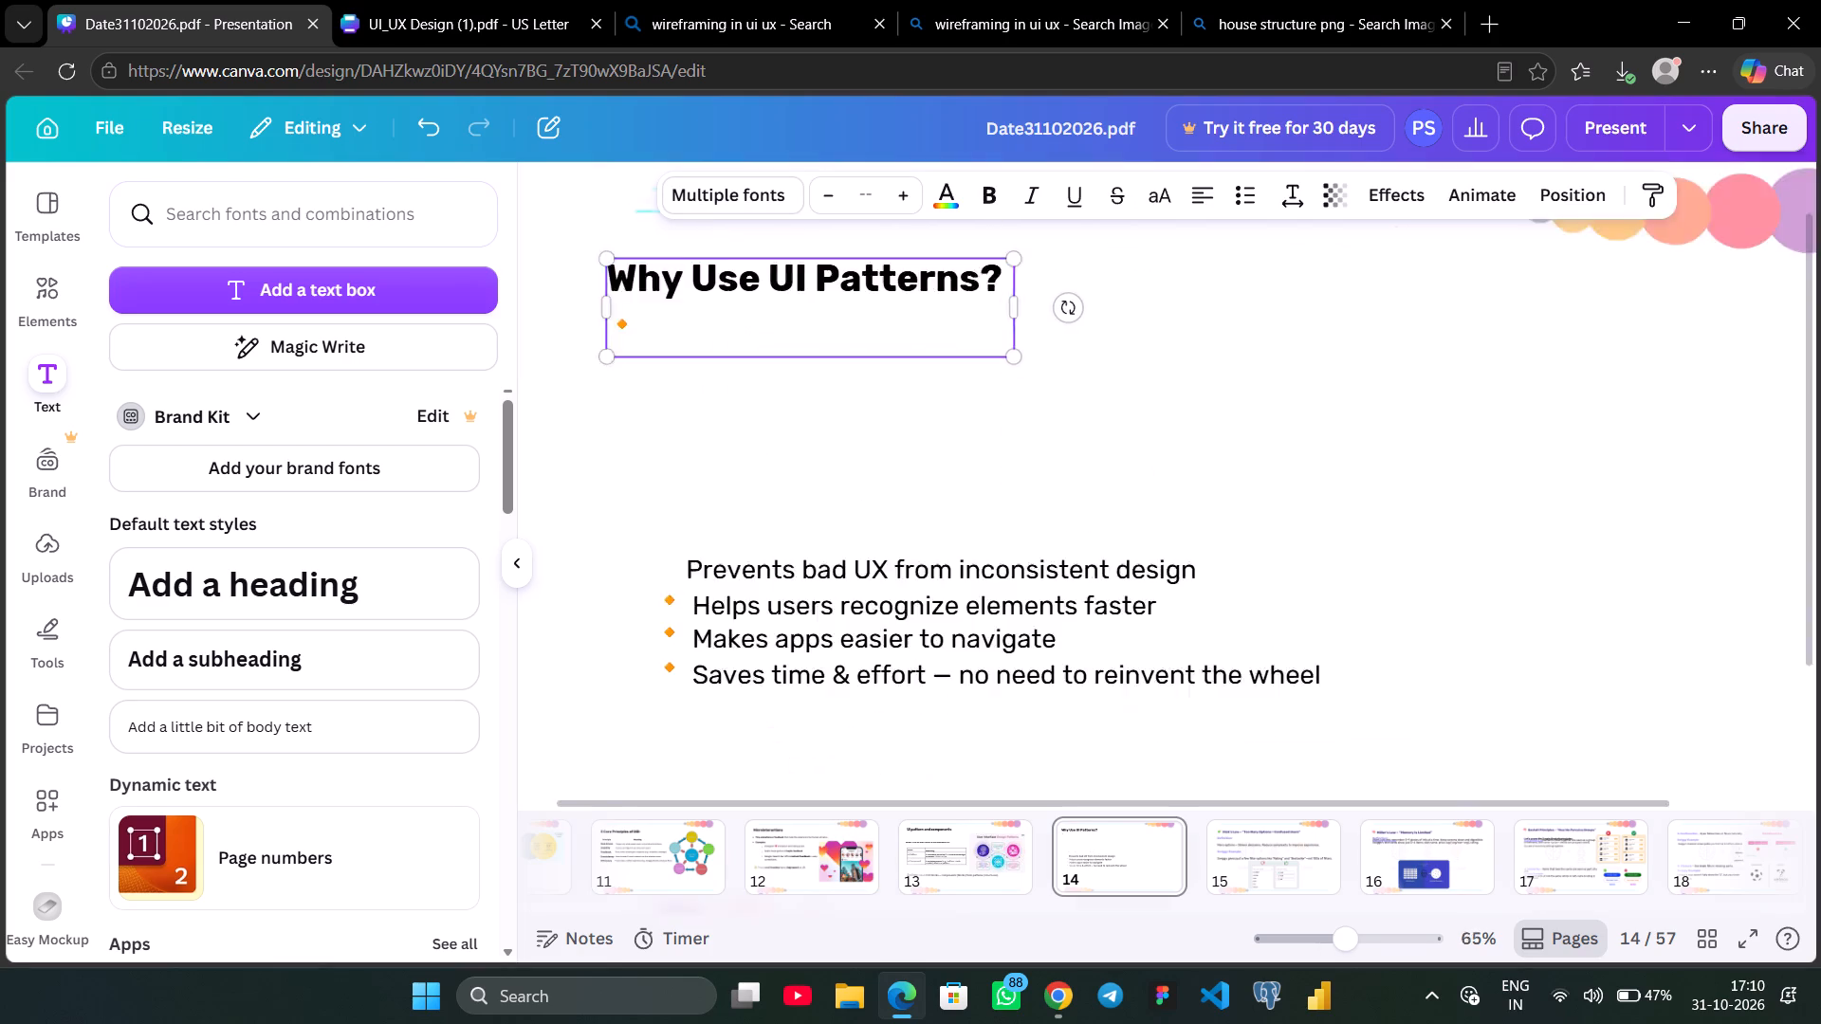
Copy the orange diamond on the line under the "Why Use UI Patterns?" heading and remove it from there.
double_click(584, 329)
click(584, 329)
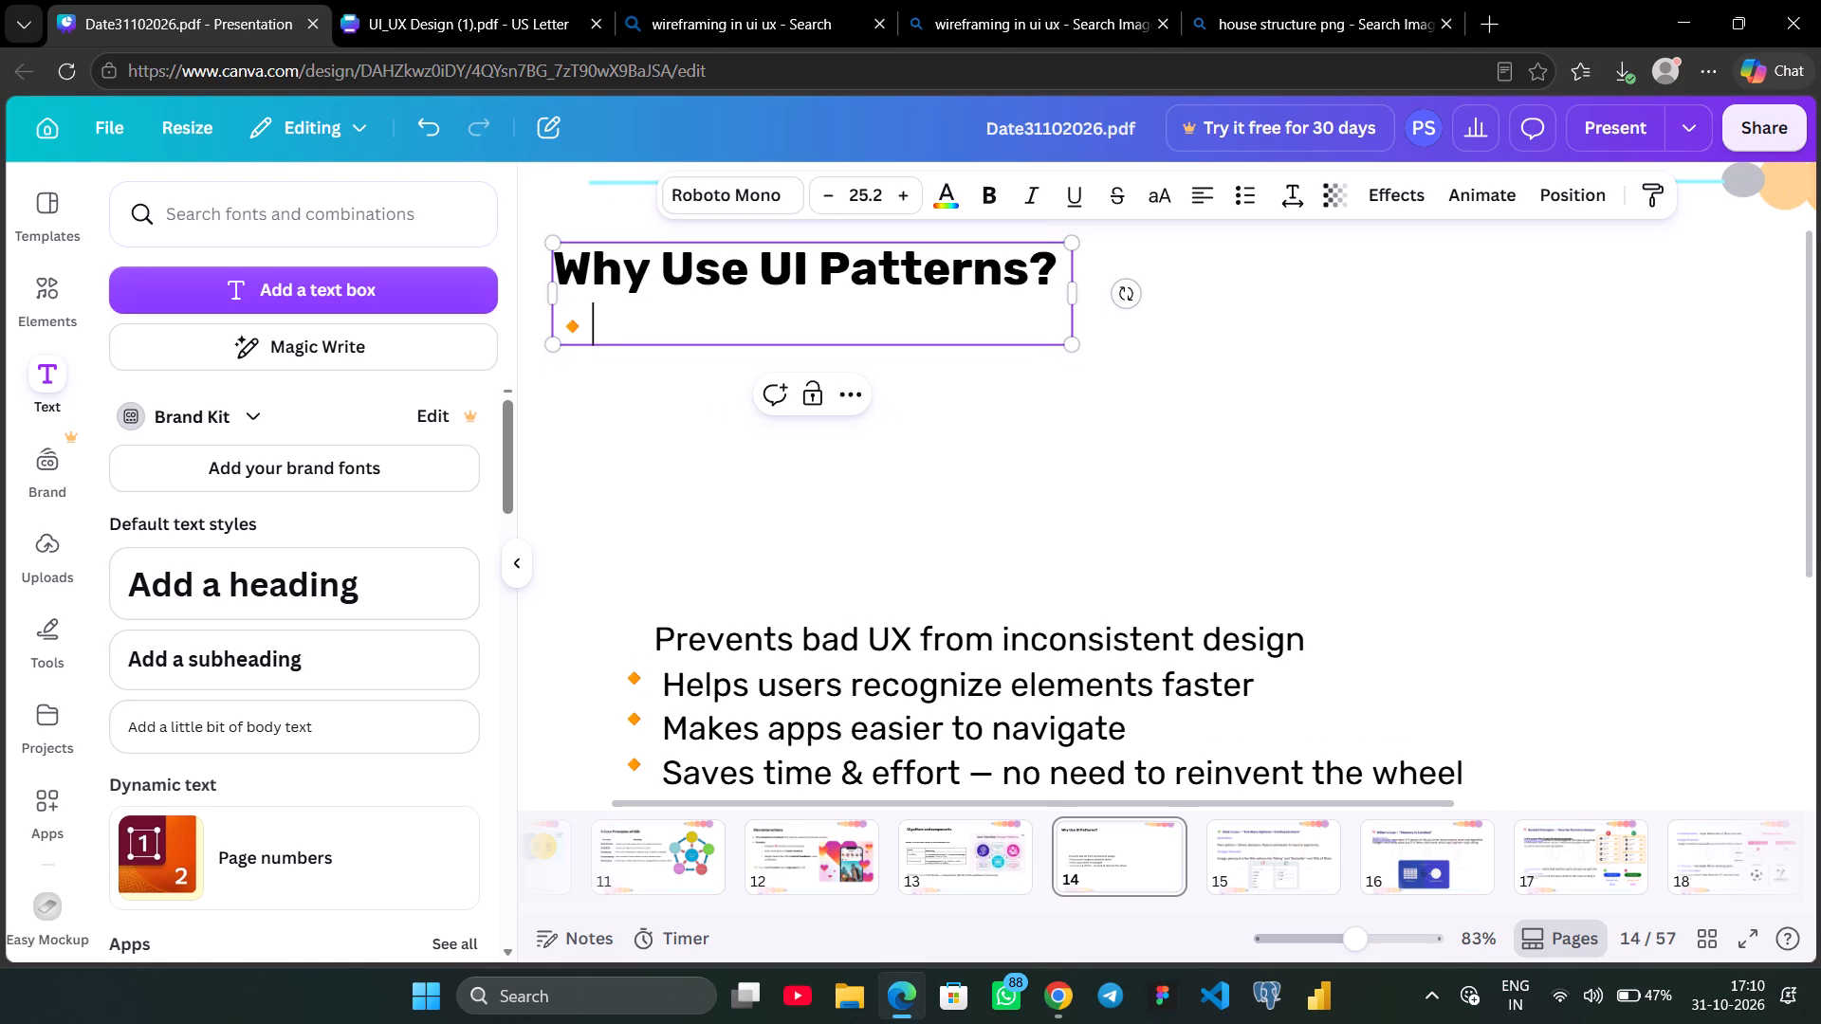
drag(584, 329, 563, 329)
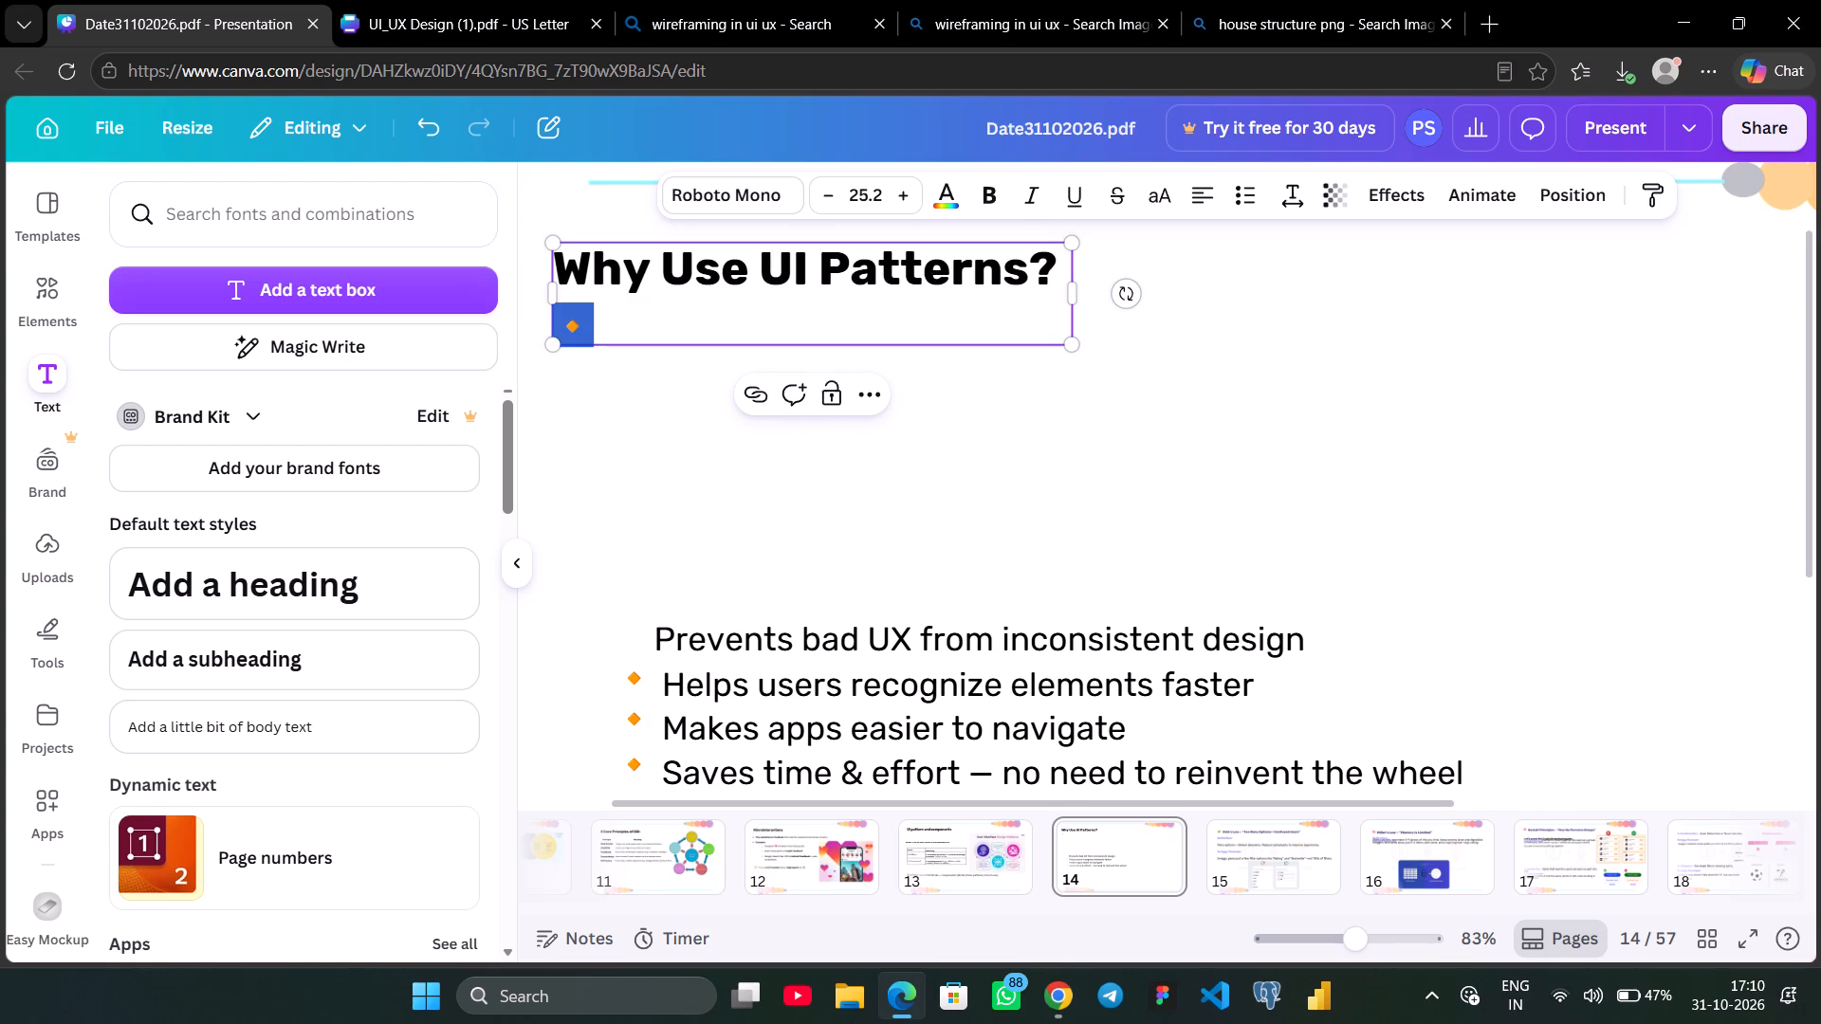
key(ctrl+c)
key(BackSpace)
click(657, 496)
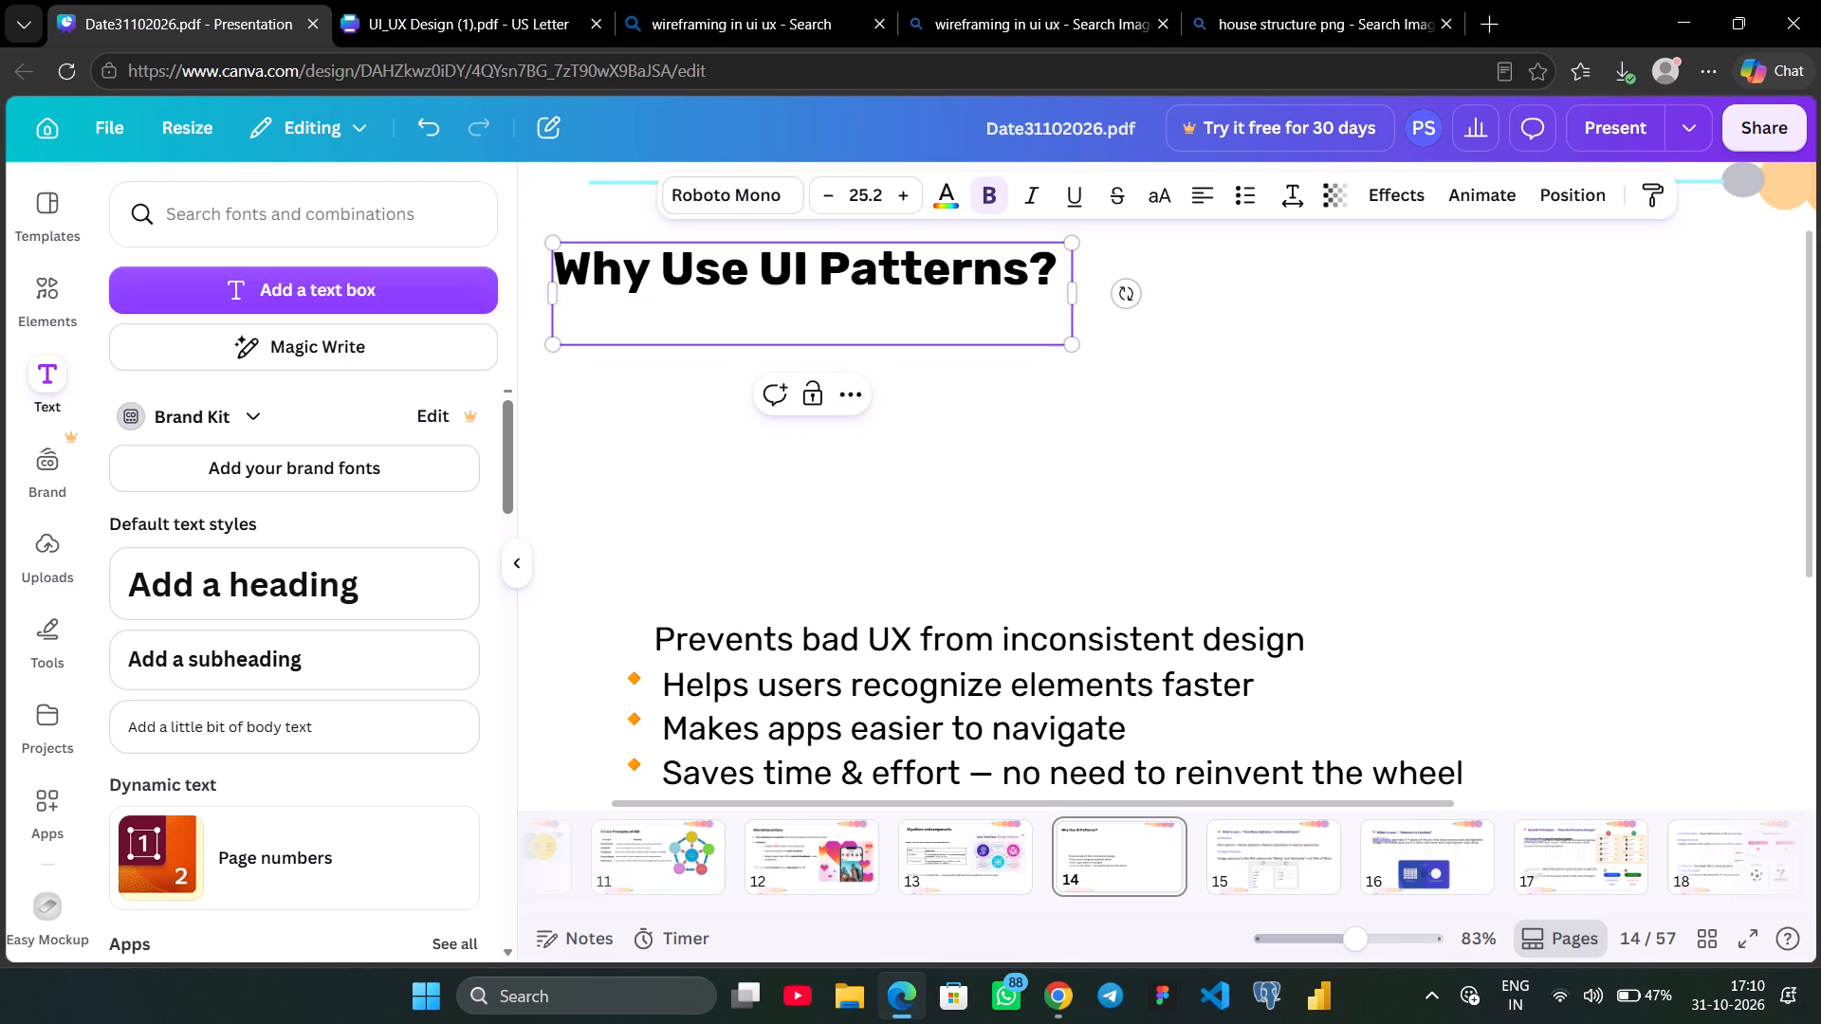
Move the four points and their diamond bullets together to just beneath the "Why Use UI Patterns?" heading.
click(832, 627)
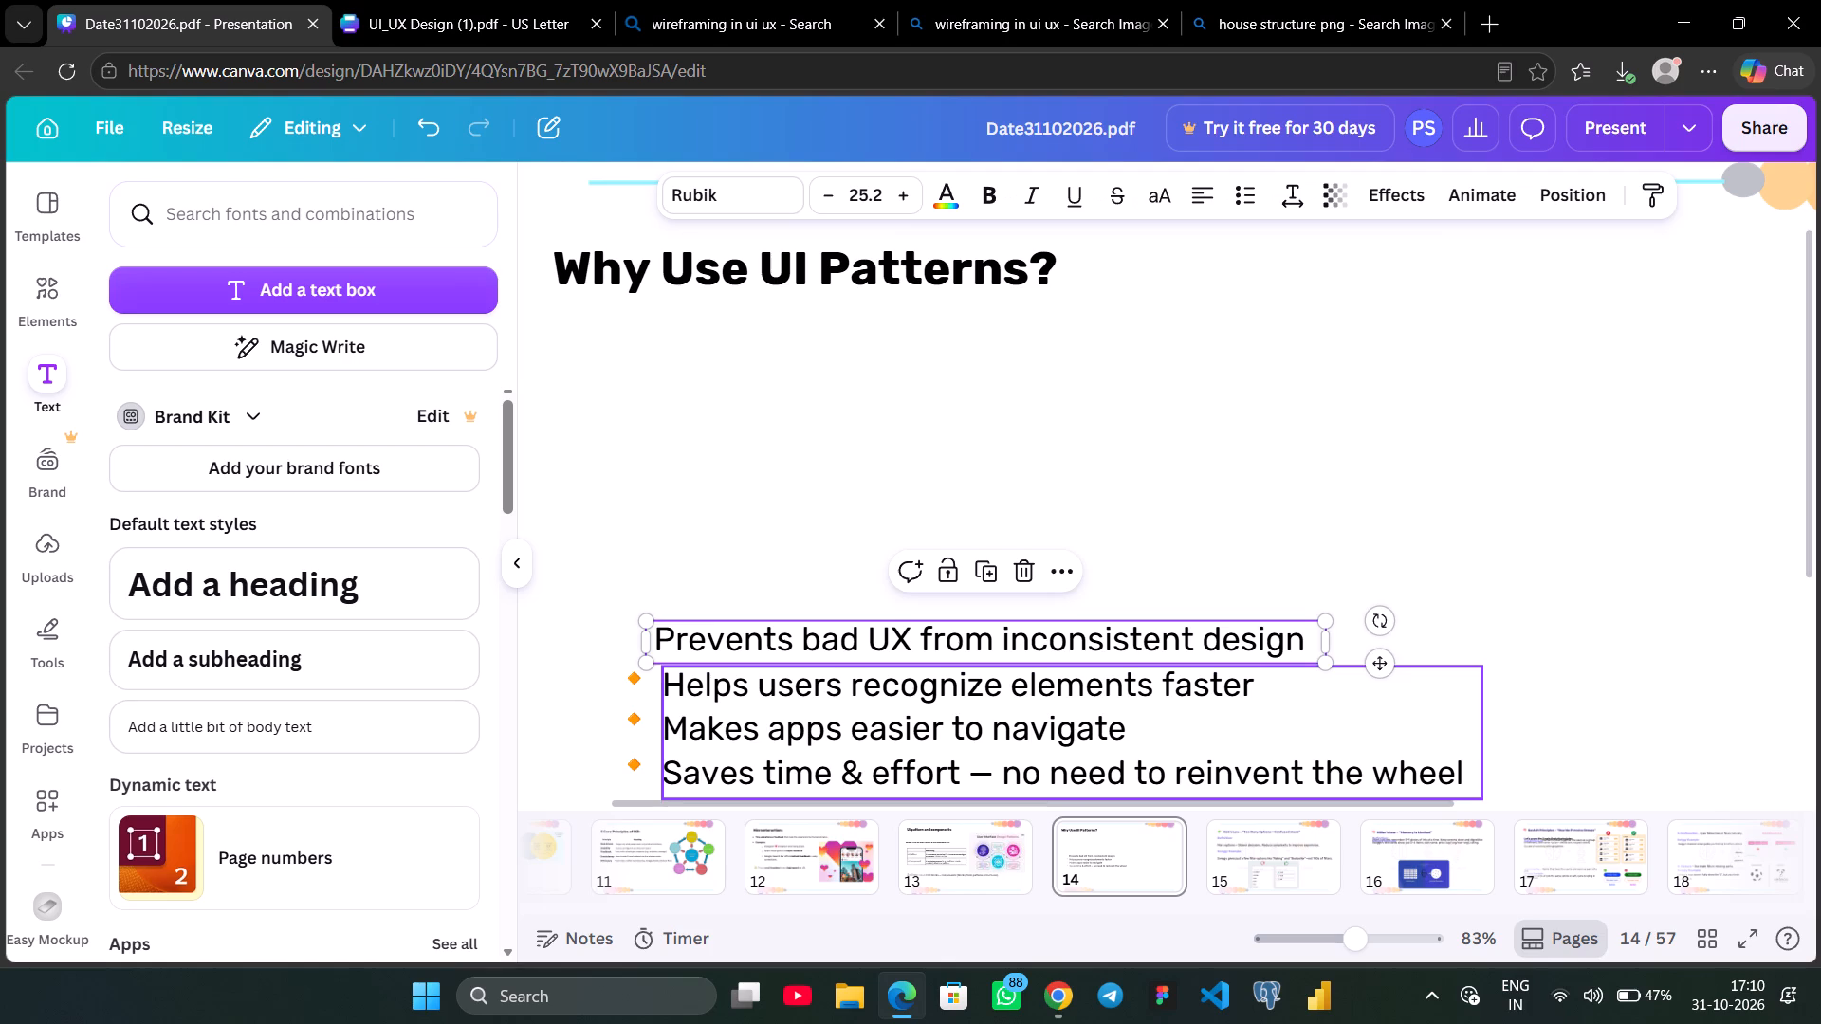
shift+click(828, 671)
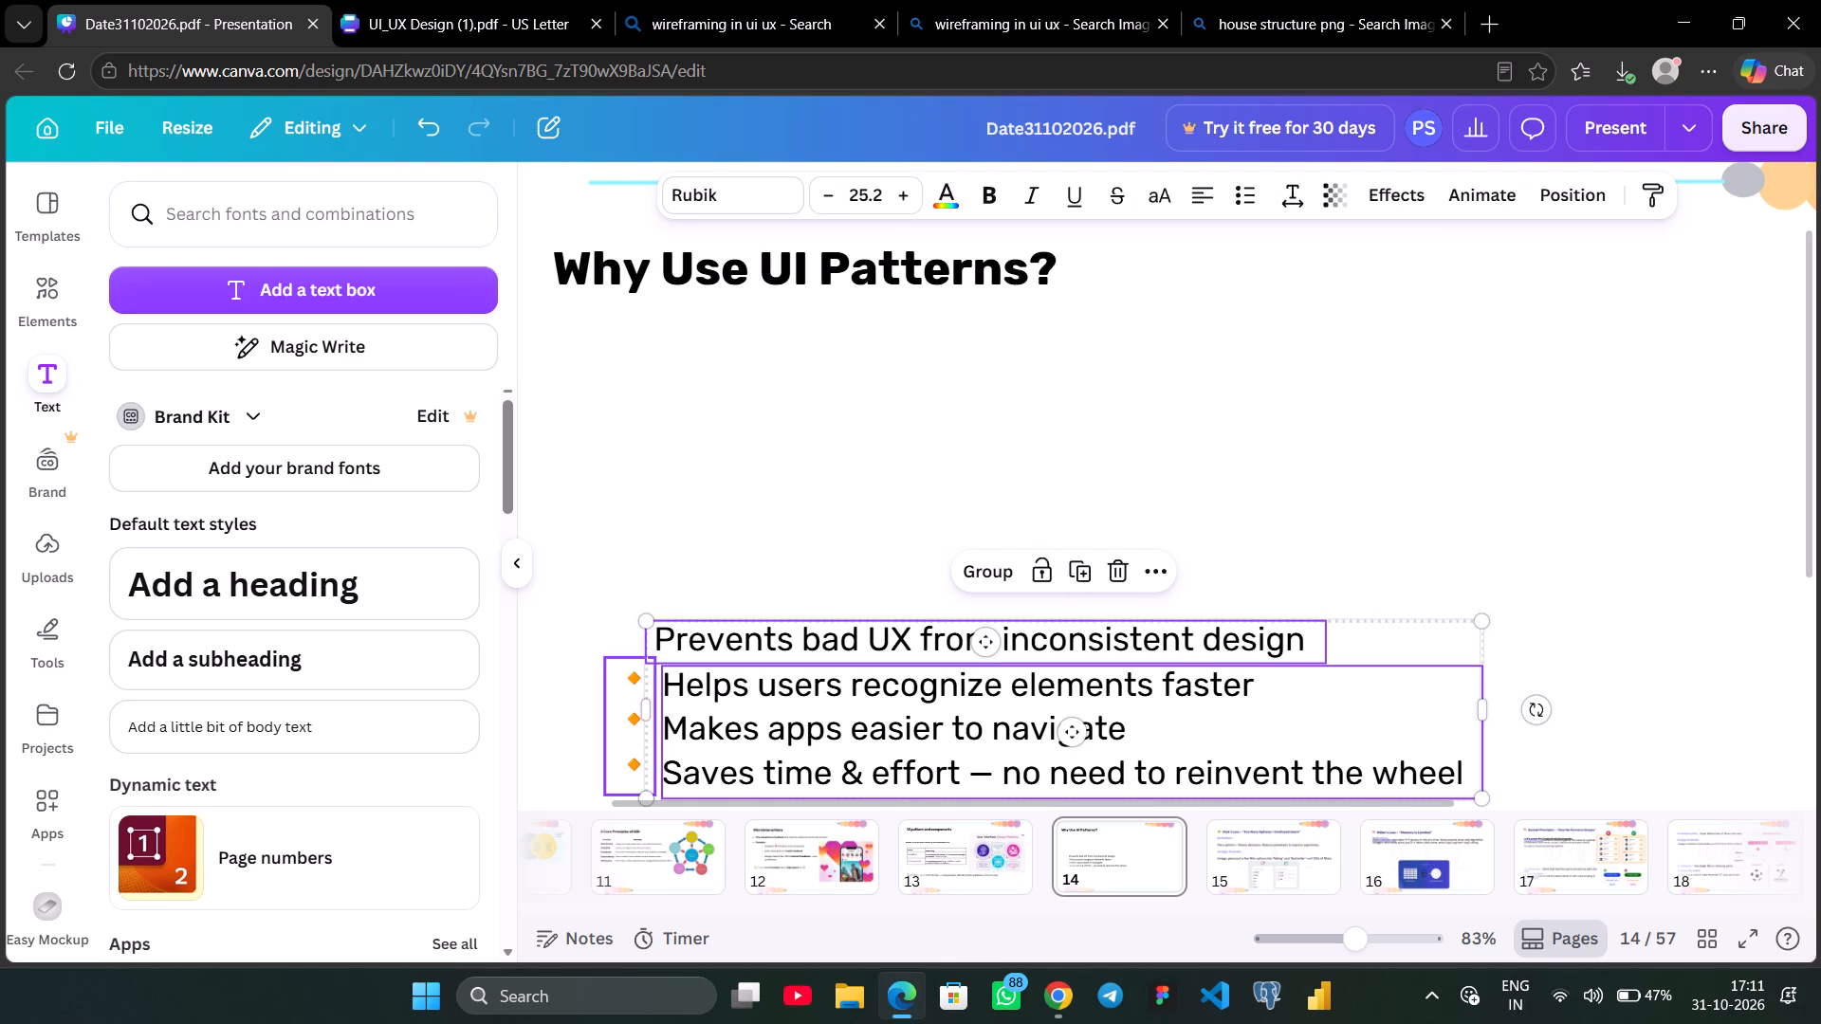
shift+click(634, 683)
drag(808, 714, 725, 432)
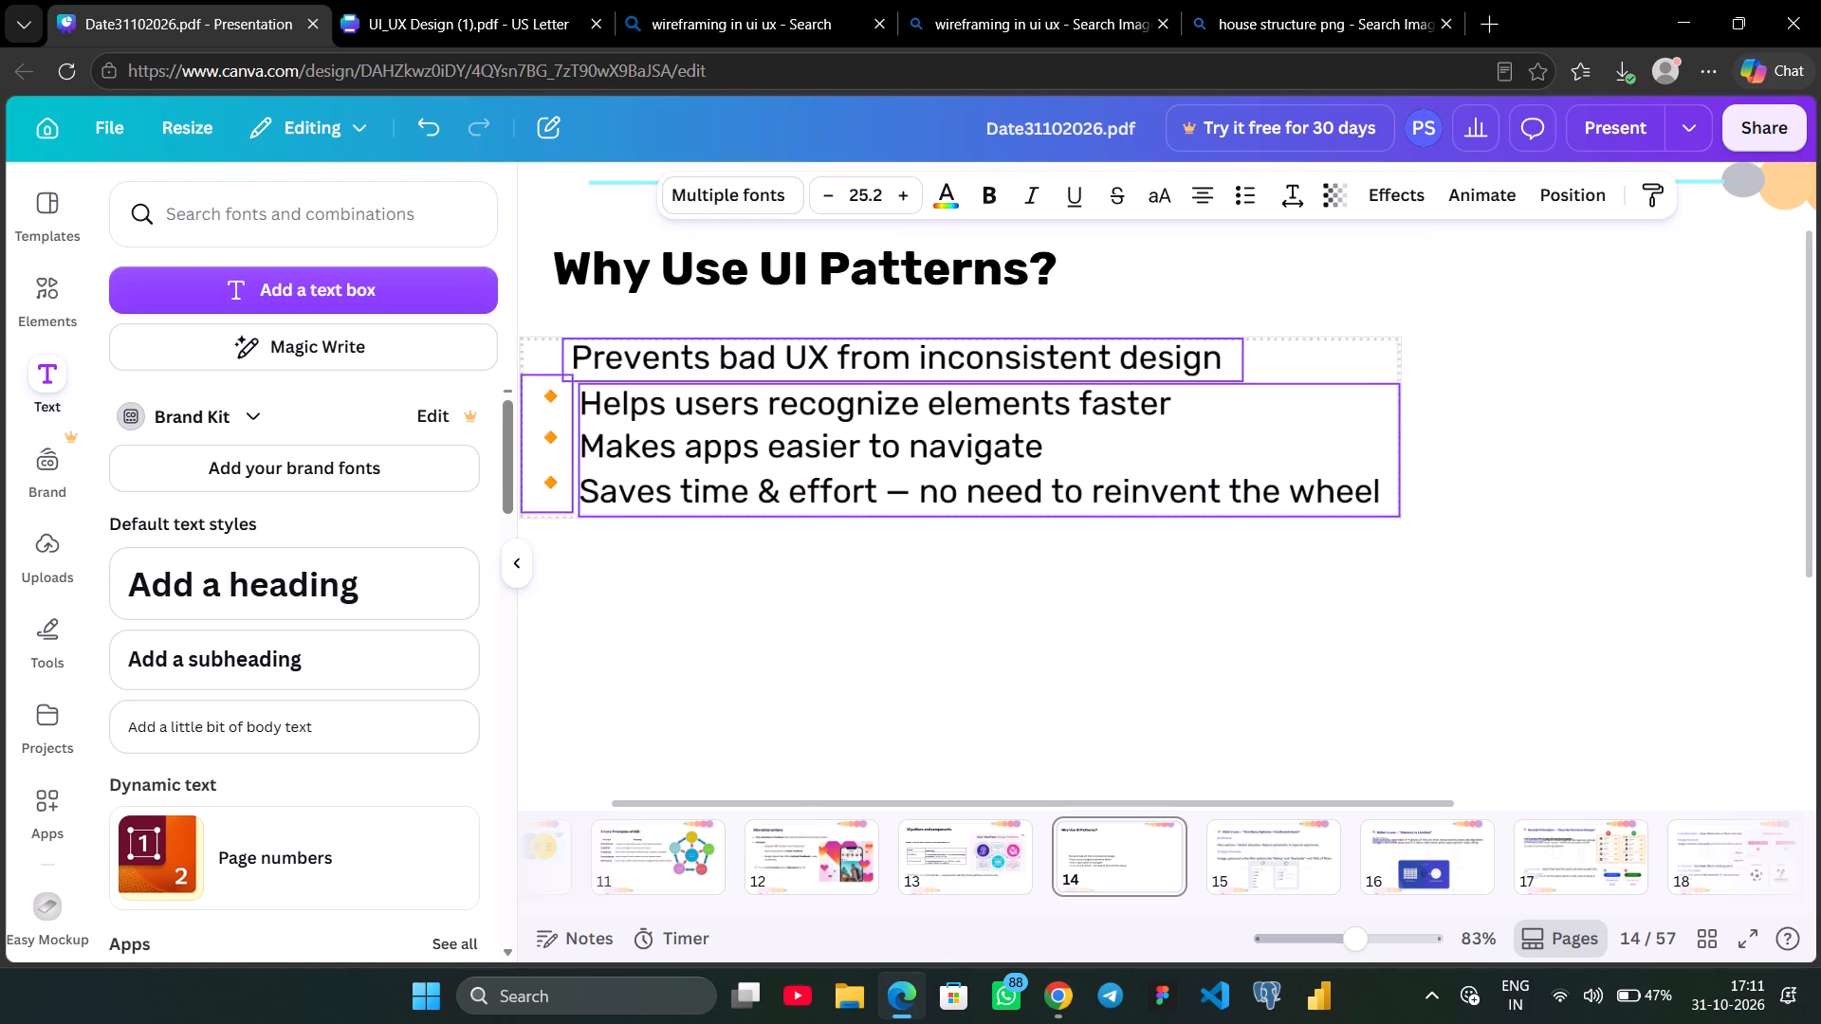
drag(725, 432, 729, 431)
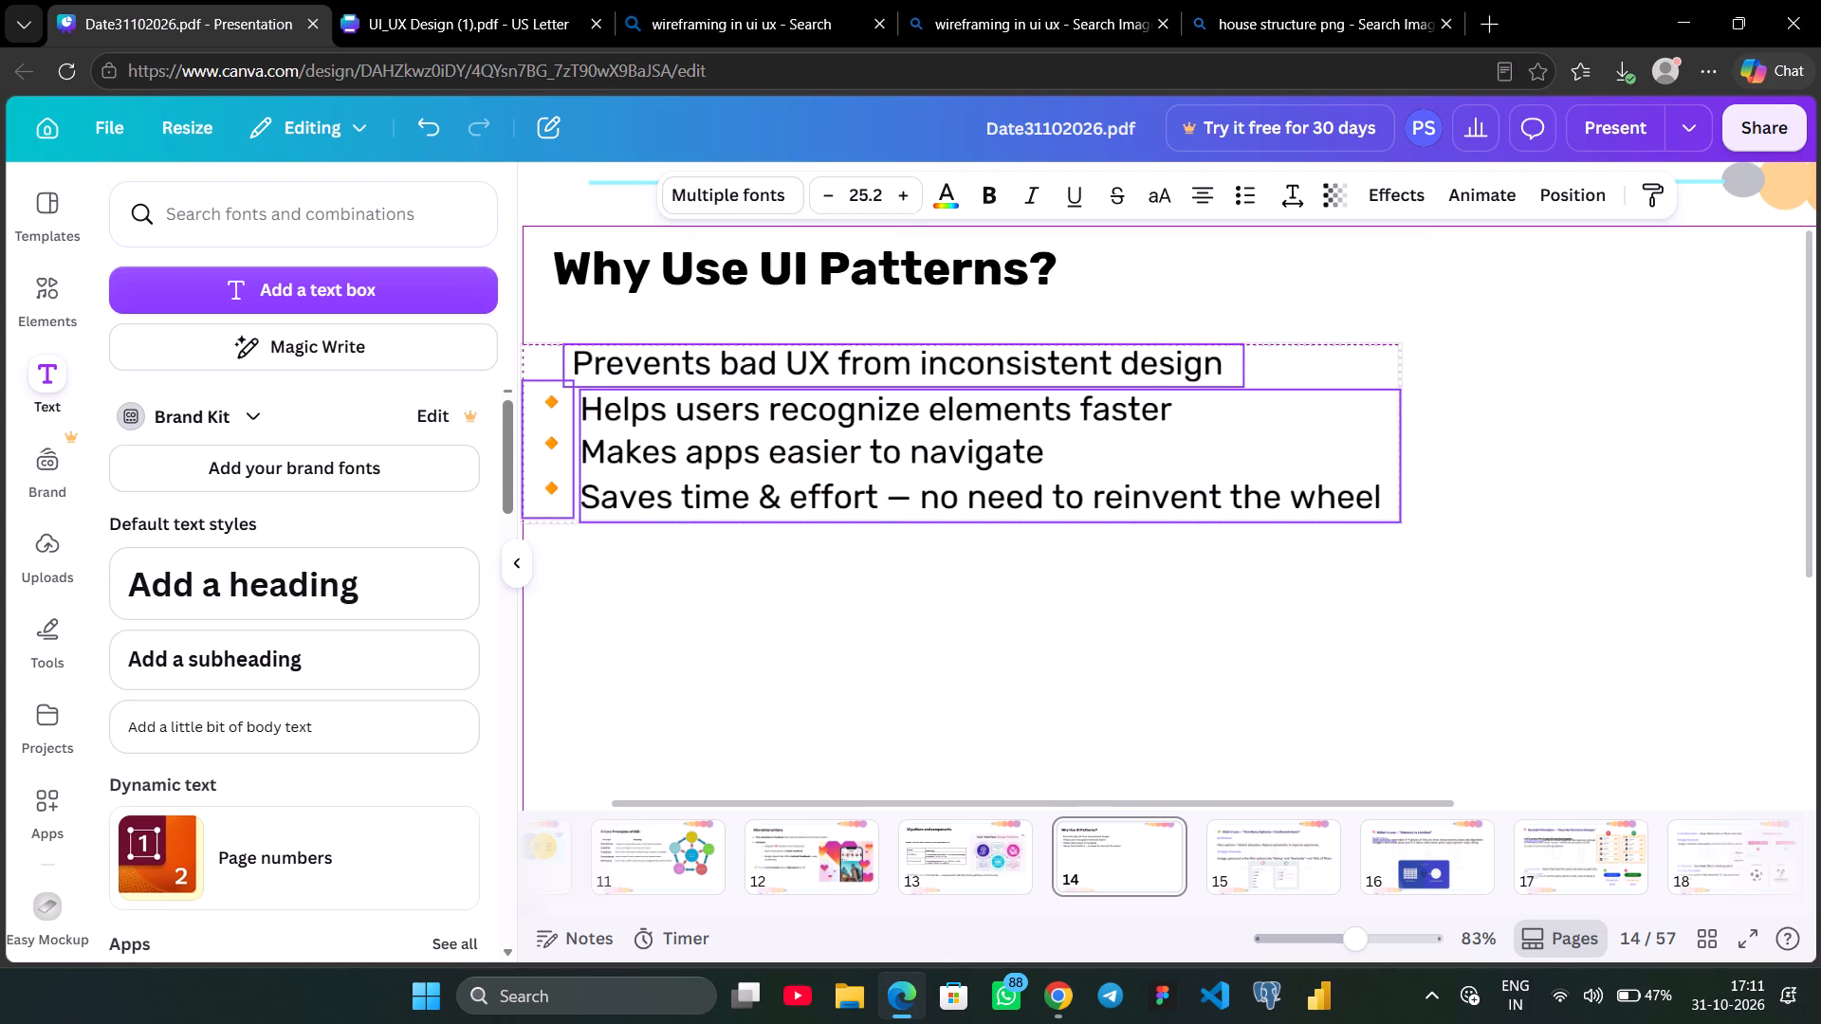
drag(729, 431, 731, 435)
click(754, 614)
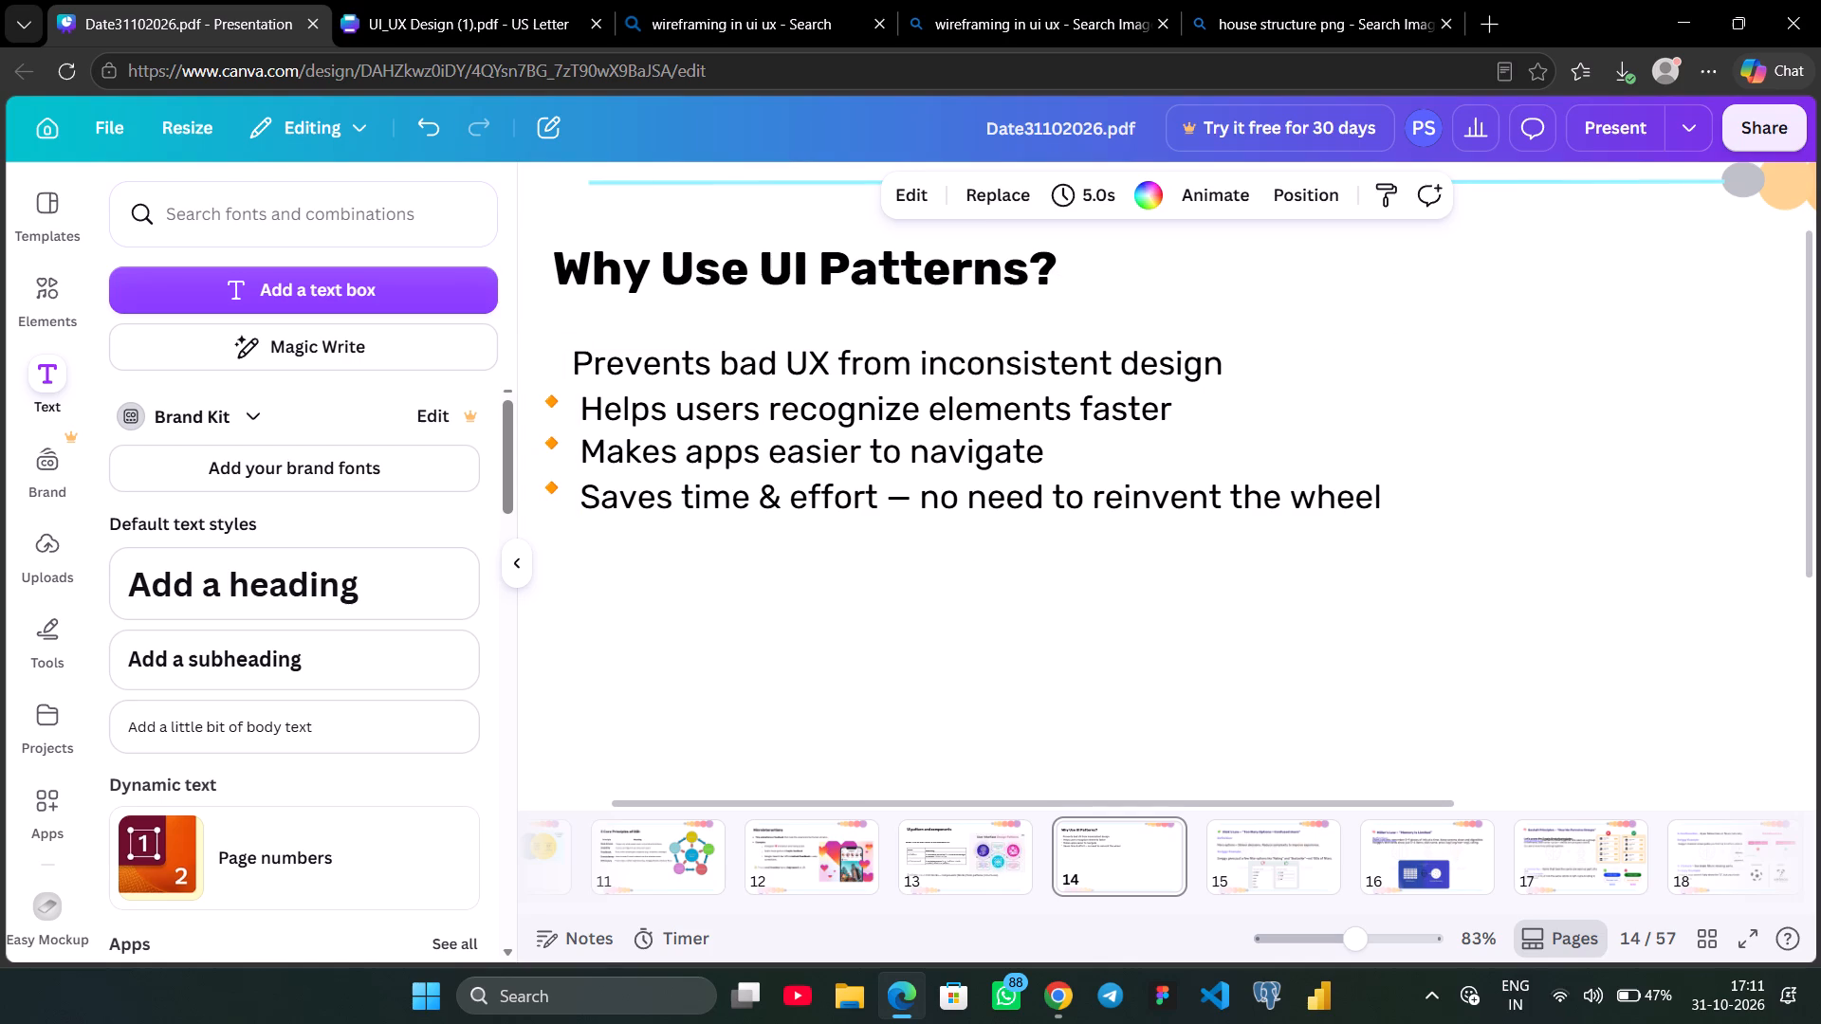
Nudge the three-line text starting "Helps users recognize elements faster" slightly up to line up with its diamond bullets.
click(785, 486)
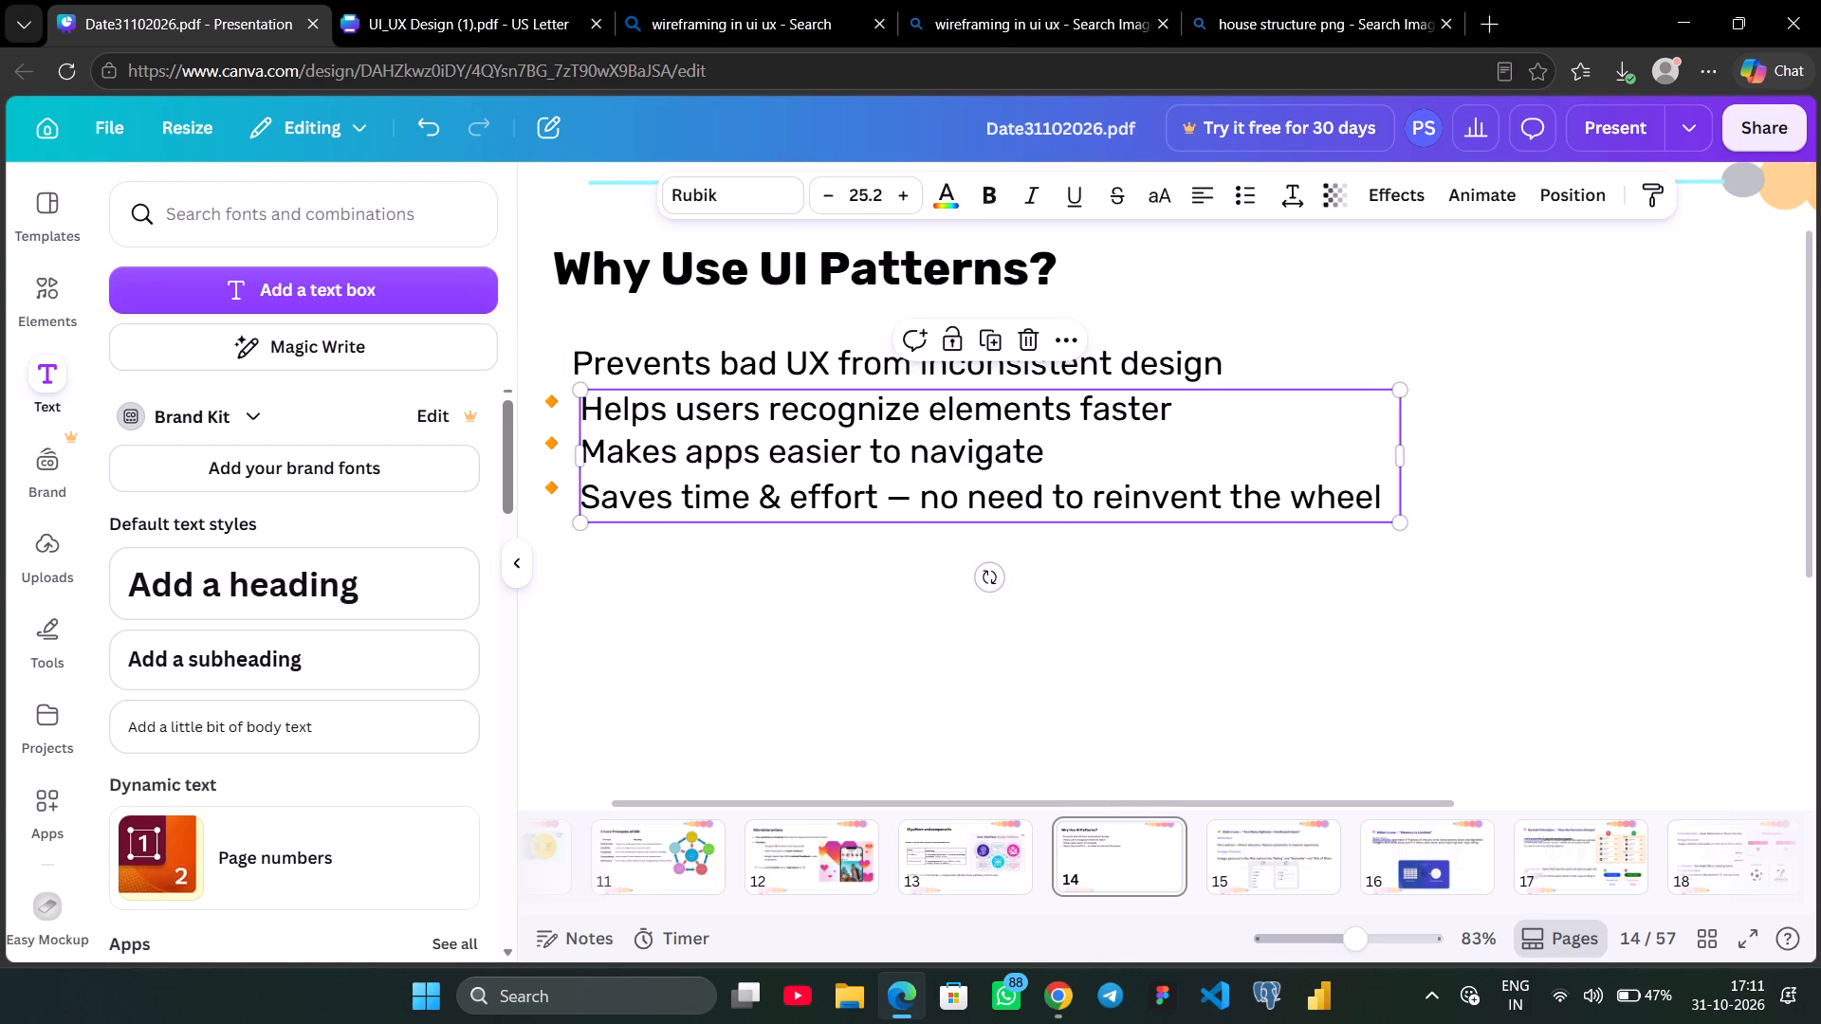
key(Up)
key(Up)
key(Up)
key(Up)
key(Up)
key(Up)
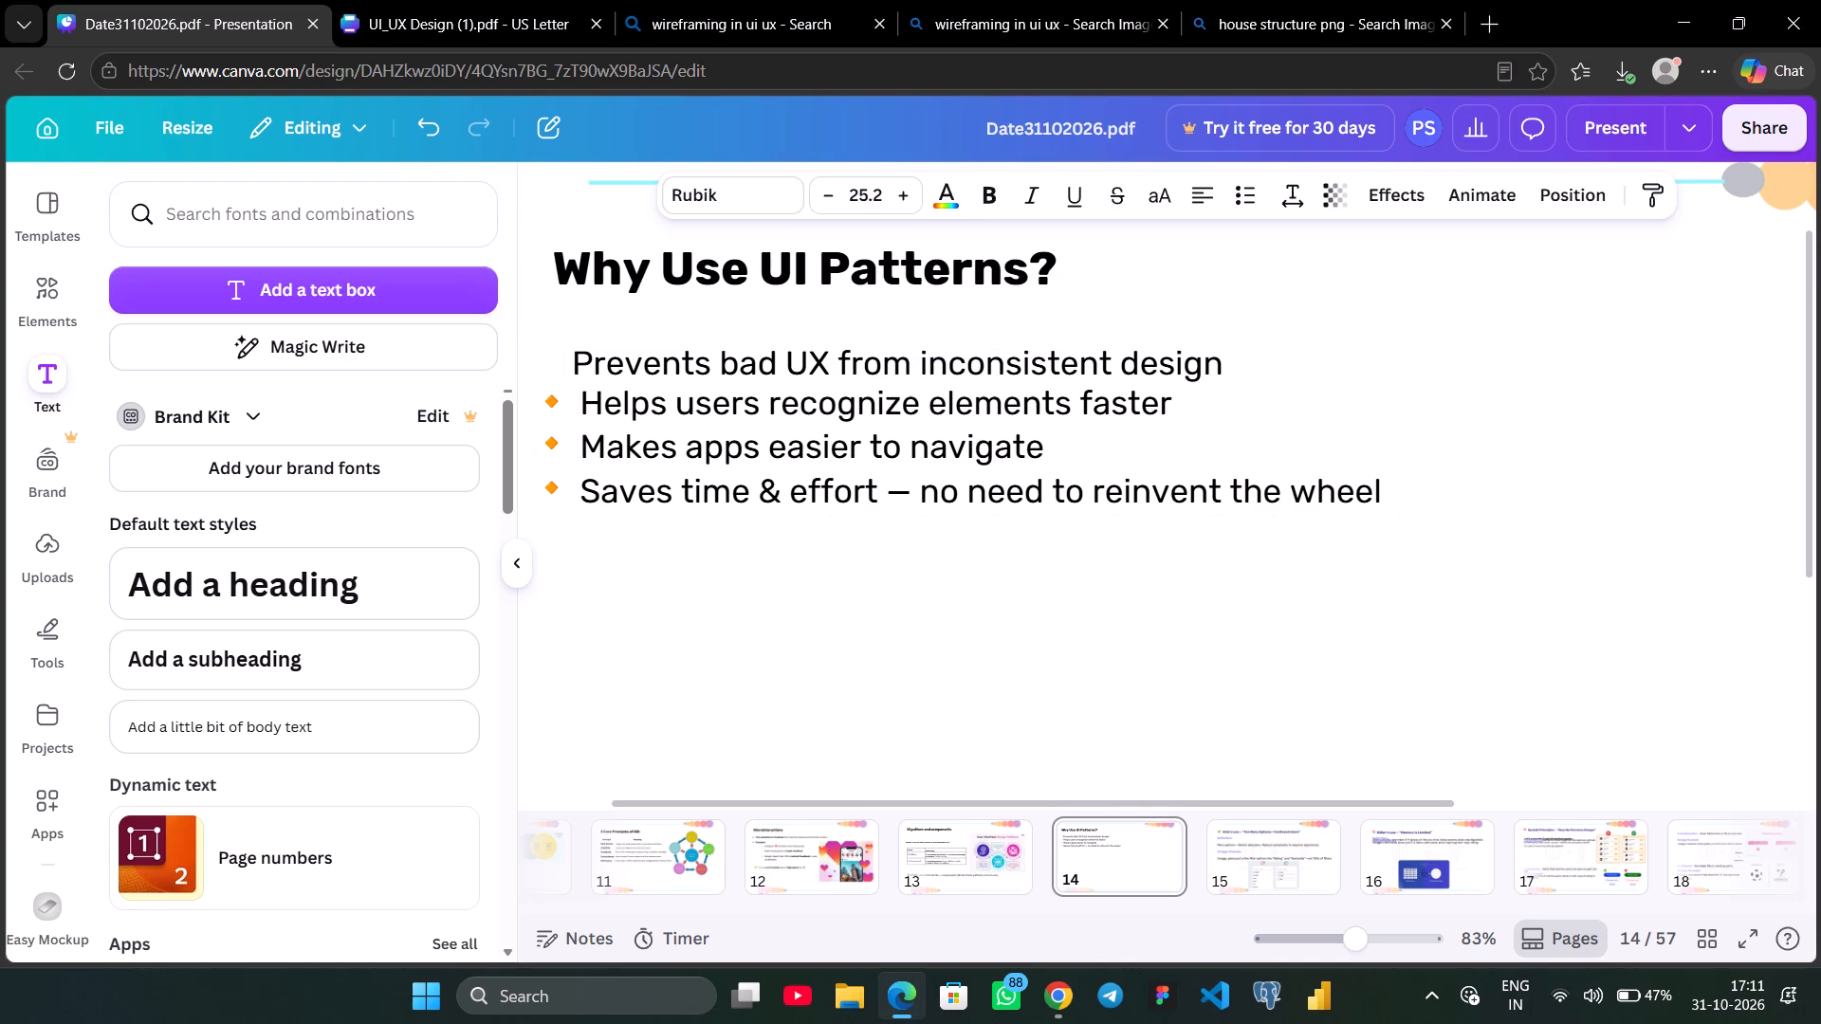
Nudge the "Prevents bad UX from inconsistent design" line right and up to match the other points' left edge and spacing.
click(865, 364)
key(Right)
key(Right)
key(Right)
key(Right)
key(Right)
key(Right)
key(Right)
key(Right)
key(Right)
key(Right)
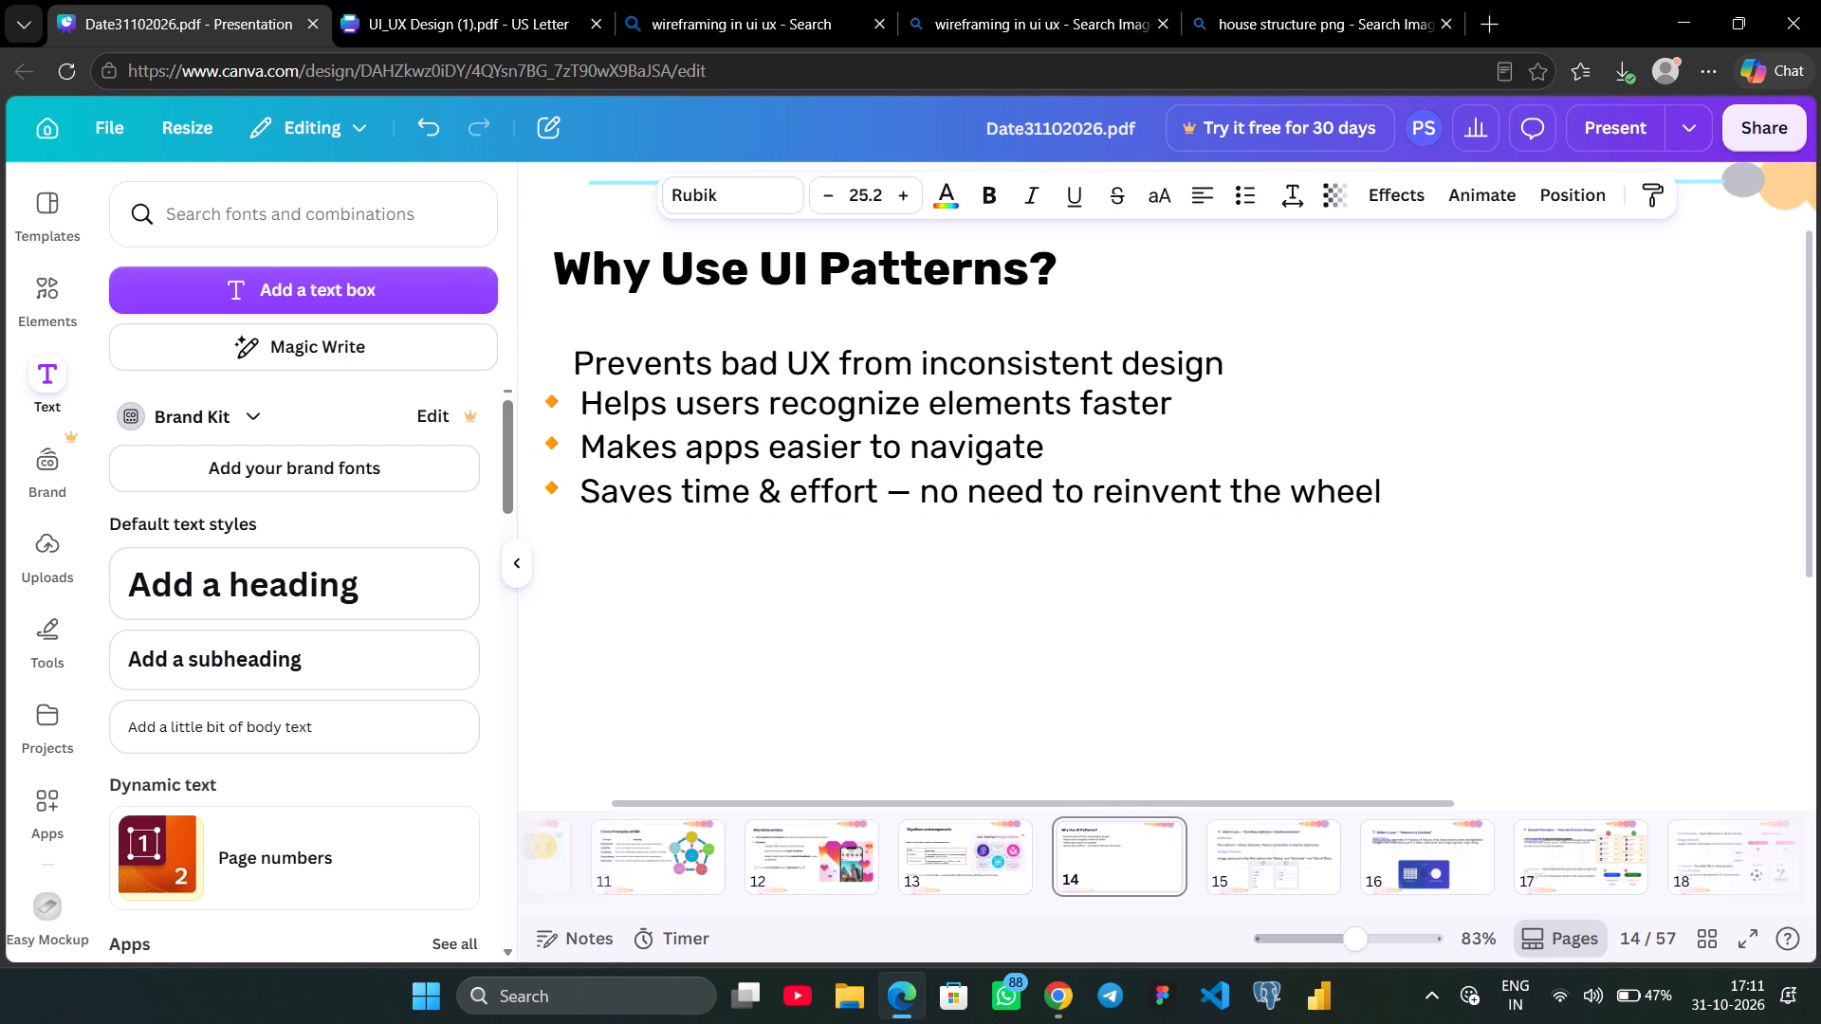
key(Up)
key(Up)
key(Left)
key(Left)
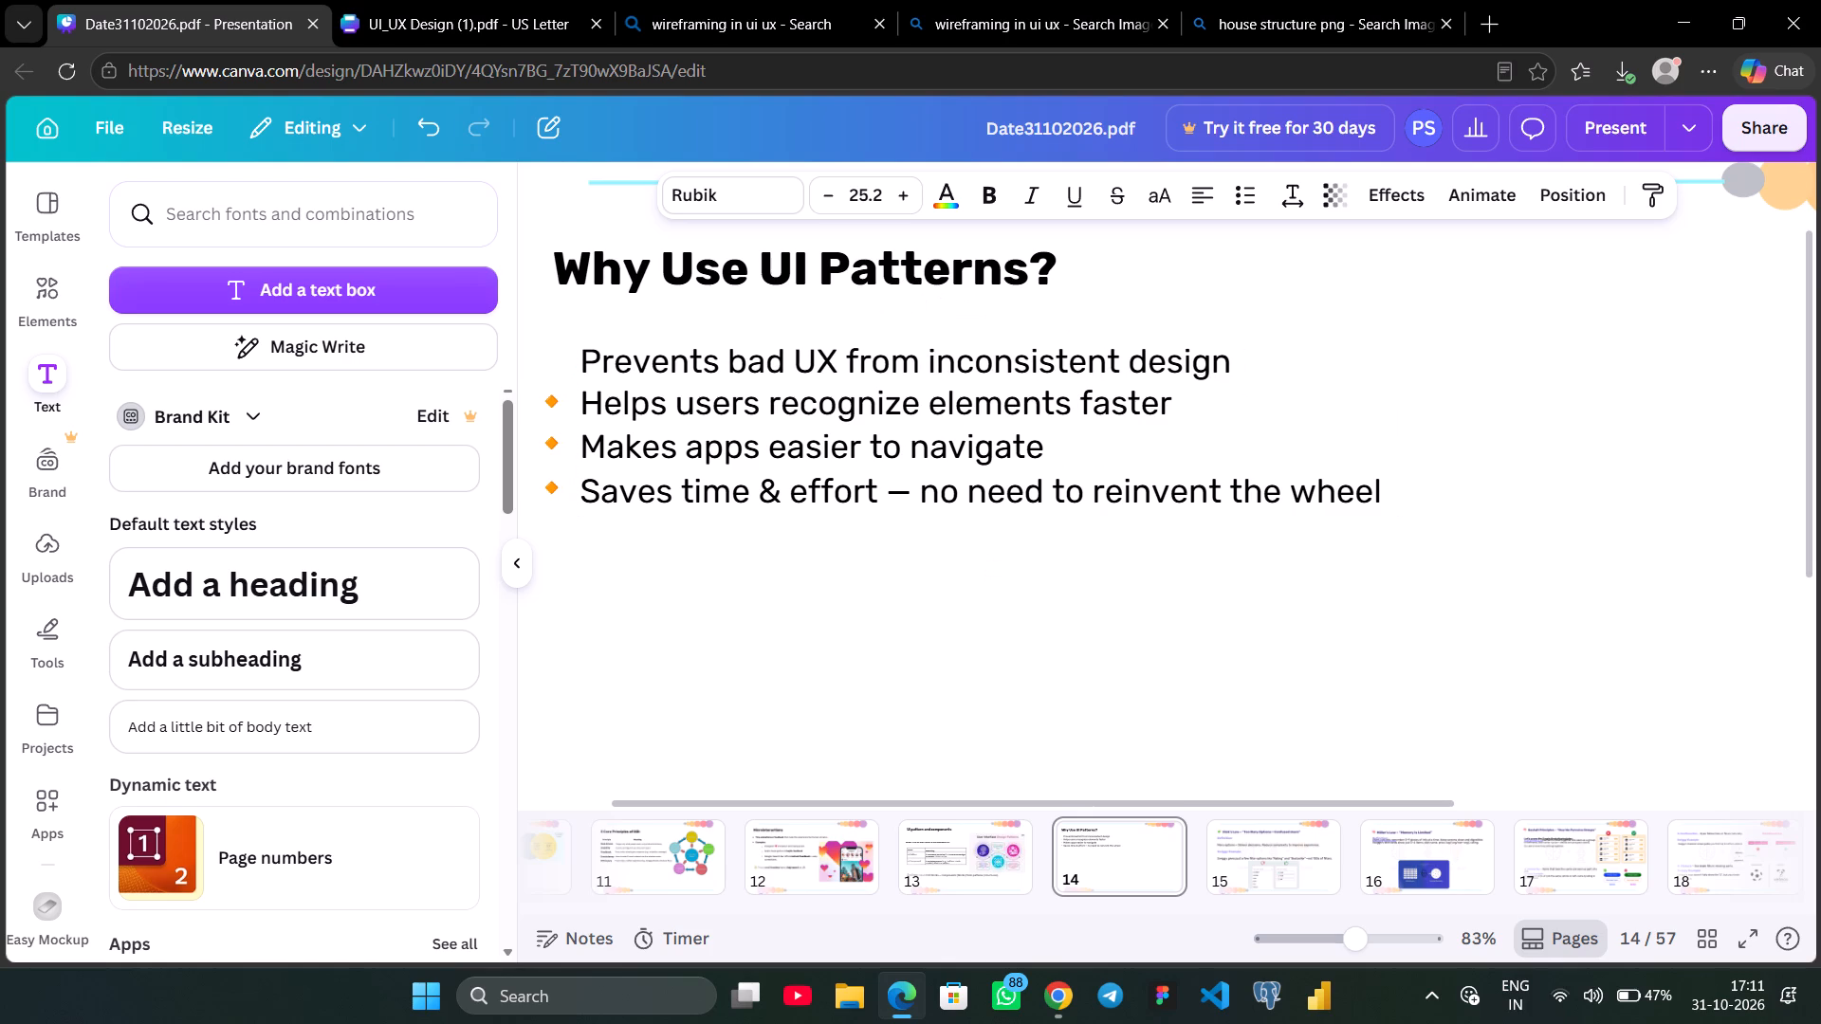
key(Right)
key(Up)
key(Up)
key(Up)
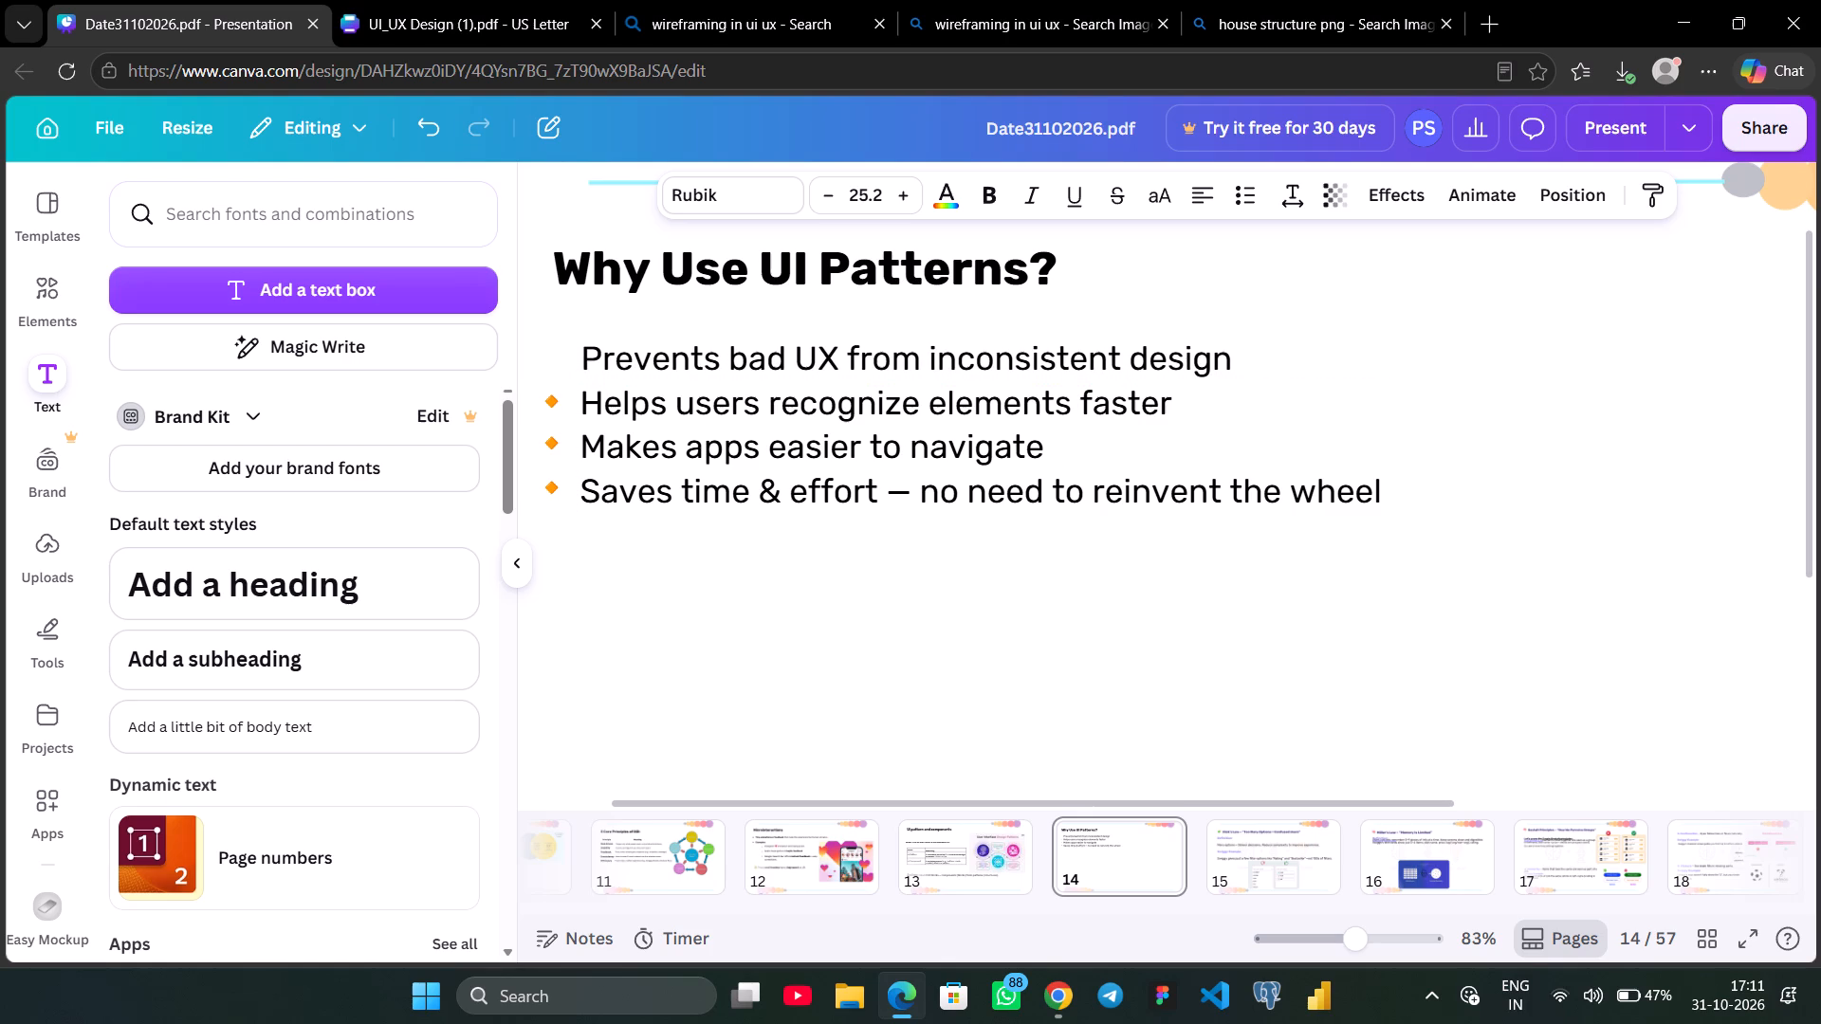
Paste the copied orange diamond at the start of the "Prevents bad UX from inconsistent design" line.
scroll(694, 419, right, 1)
double_click(708, 354)
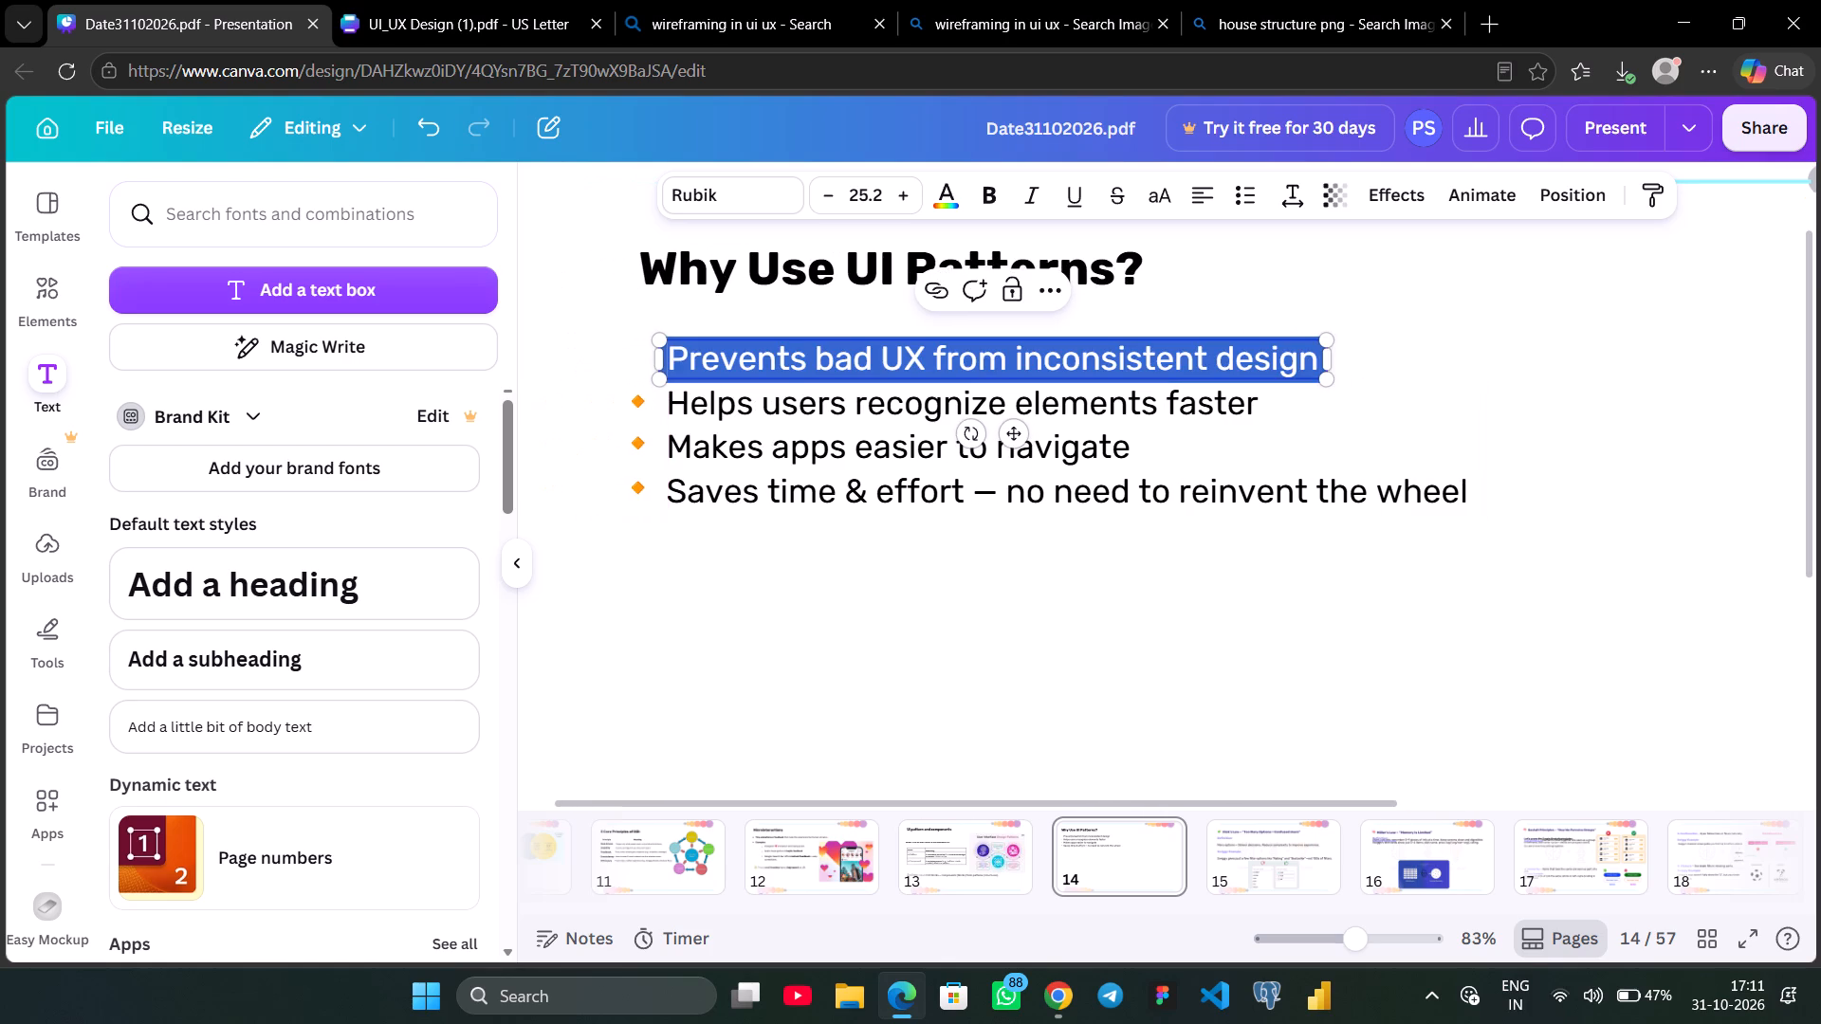
click(671, 356)
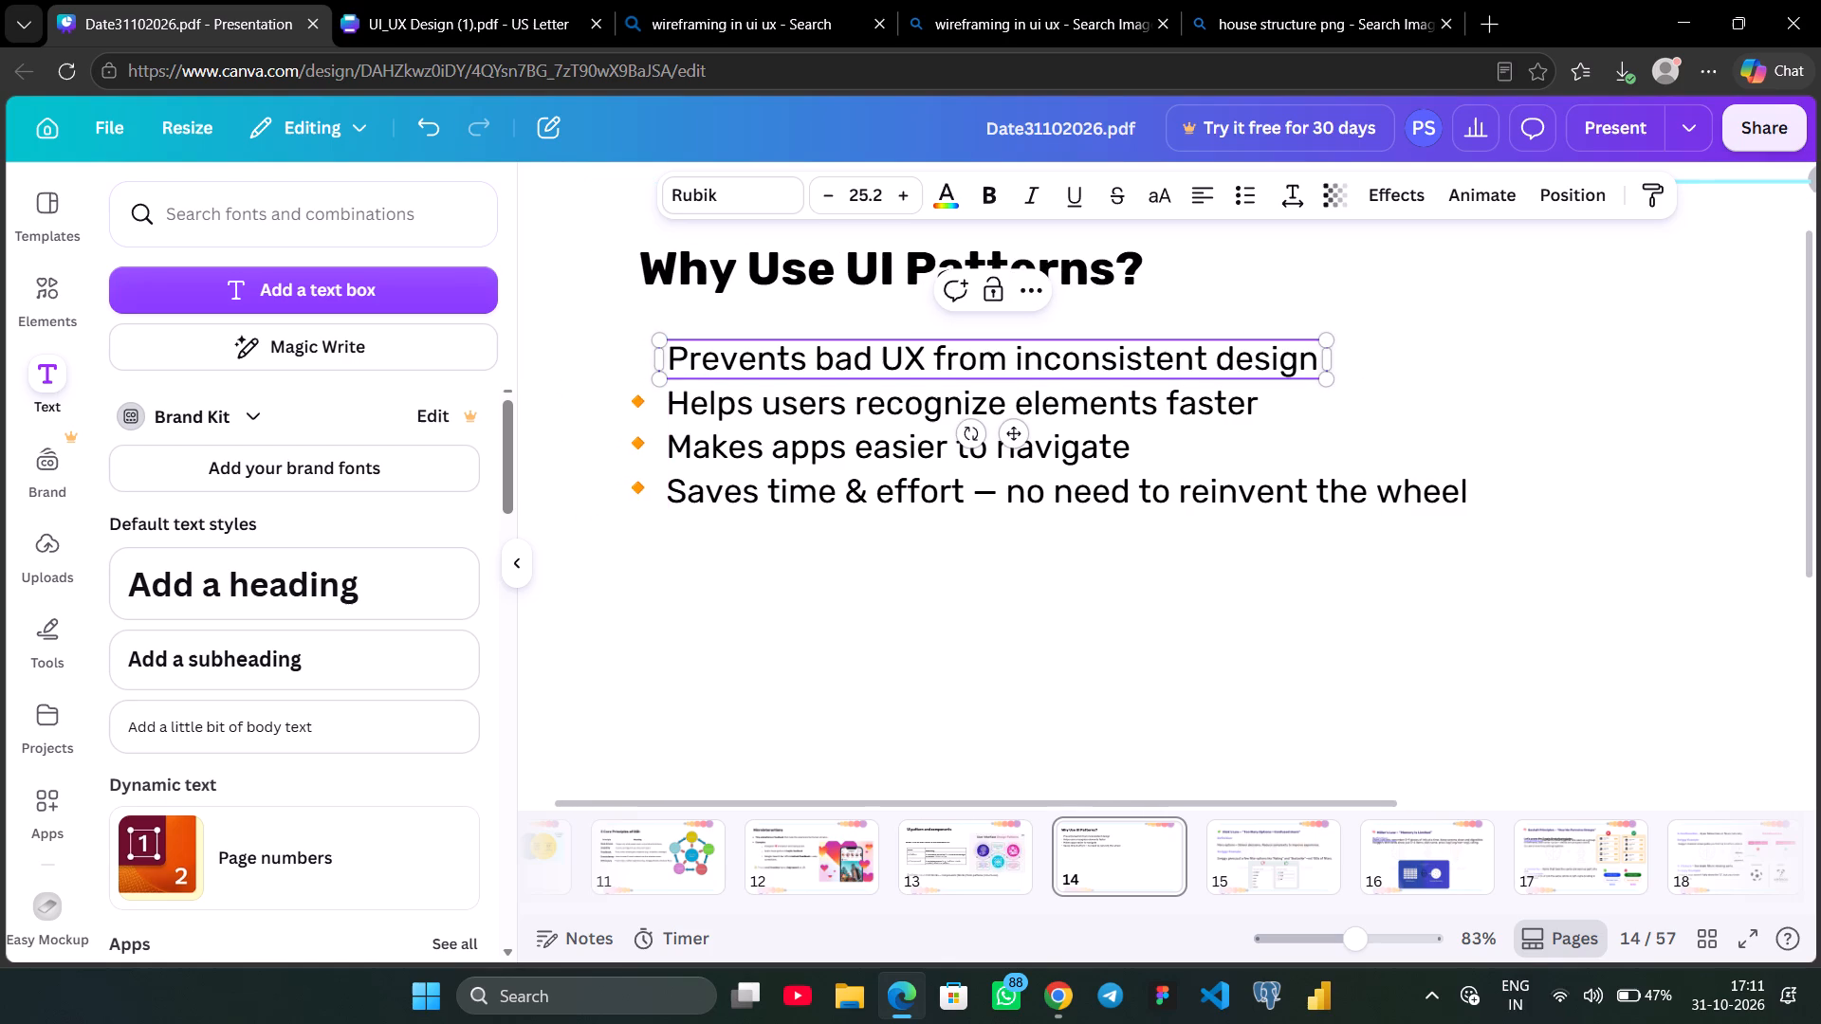
key(ctrl+v)
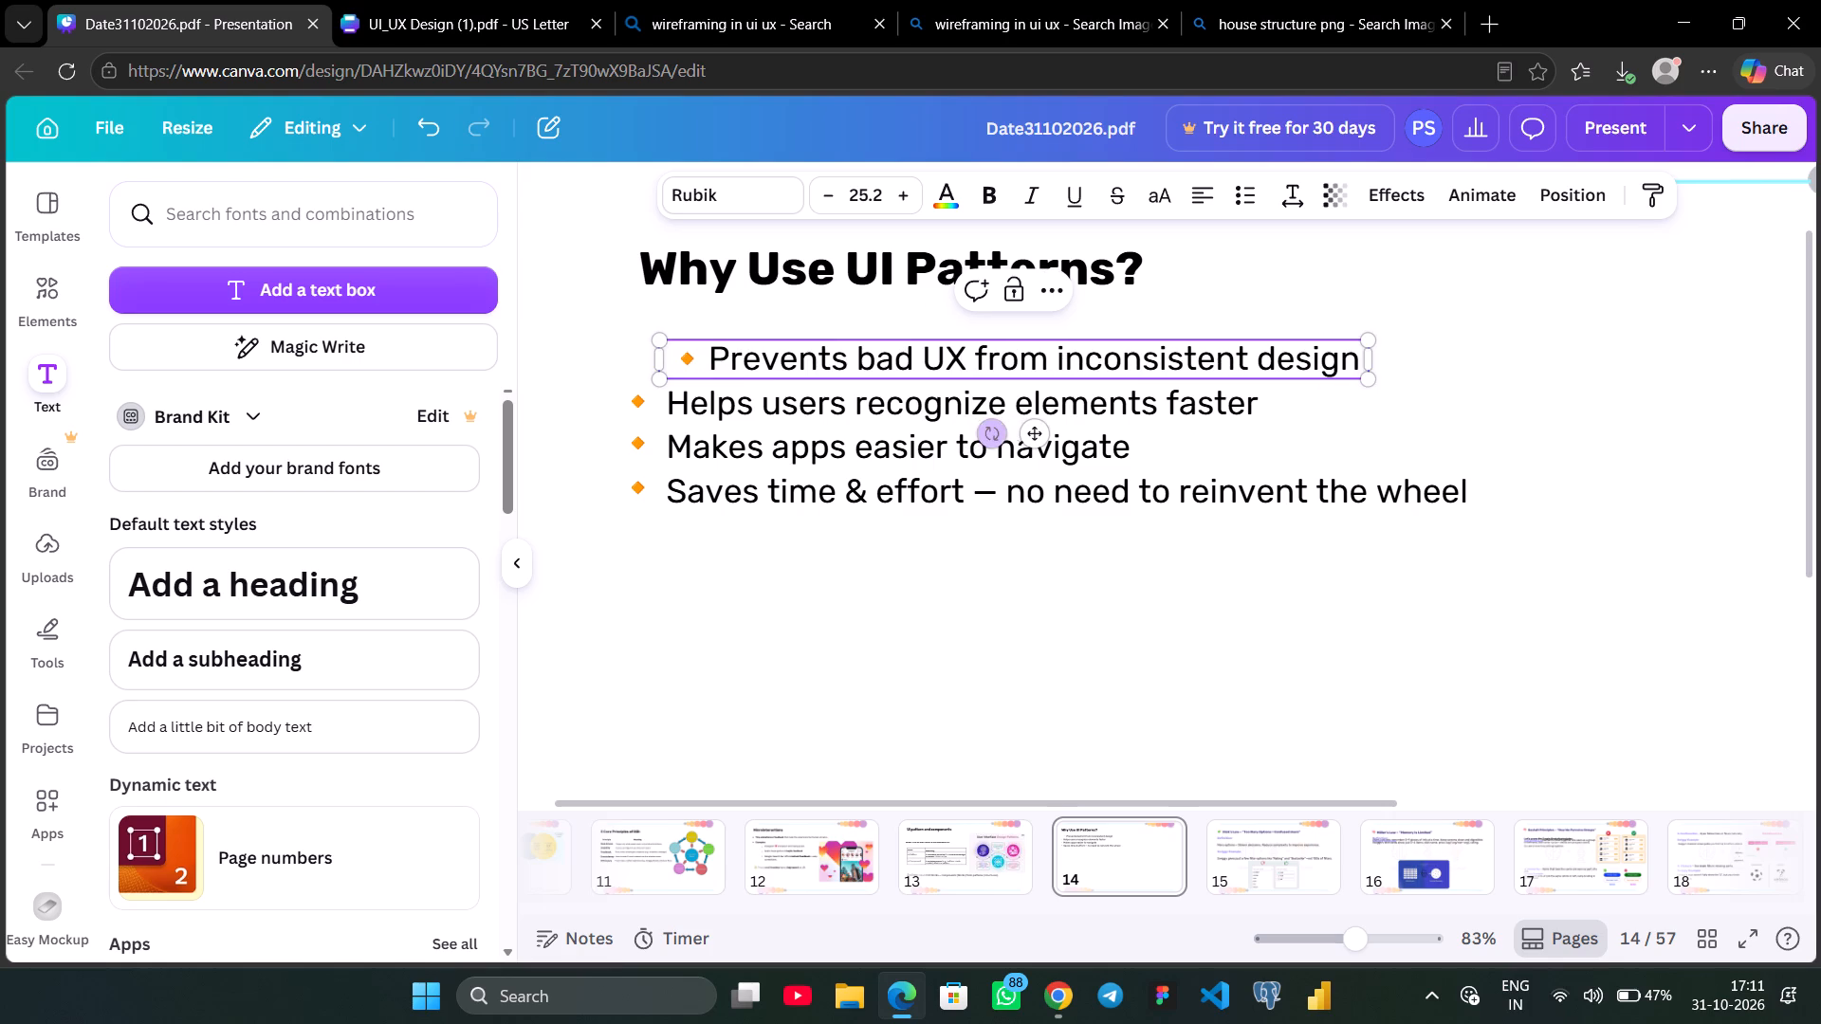
click(901, 704)
Nudge the "Prevents bad UX from inconsistent design" line left until its diamond lines up with the diamonds below.
click(841, 358)
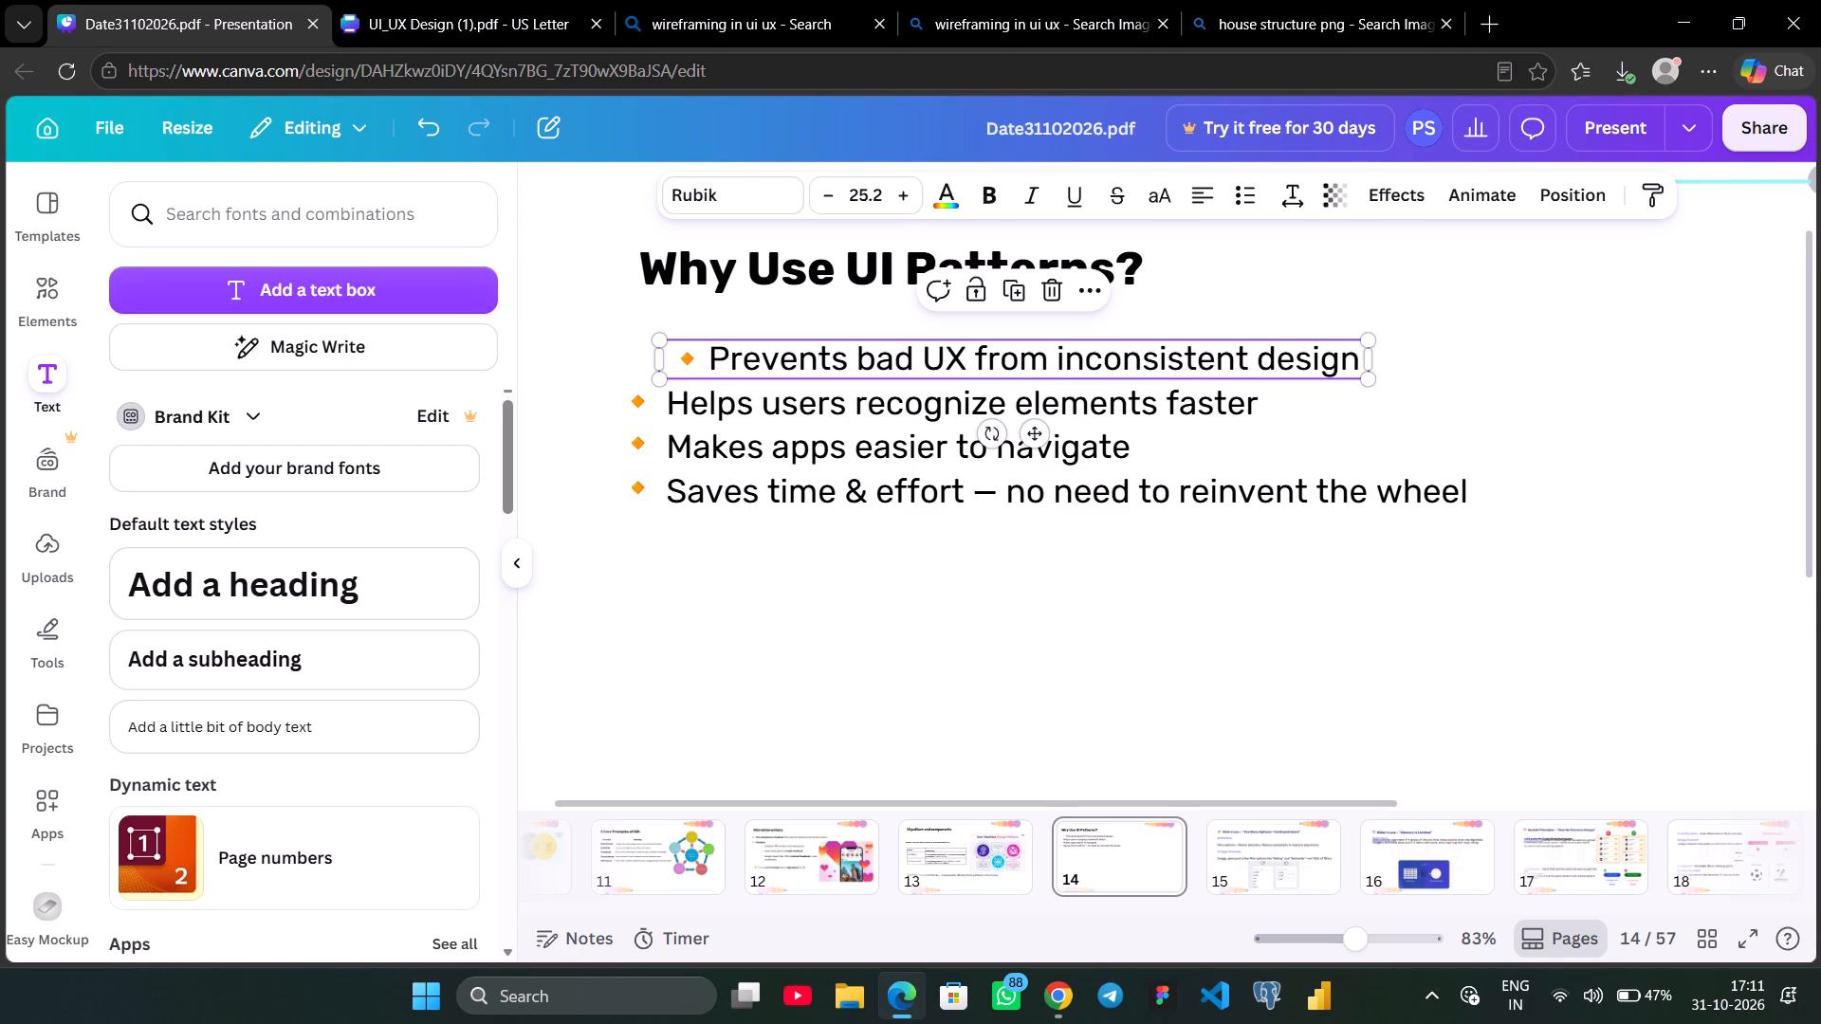
key(Left)
key(Left)
key(Left)
key(Left)
key(Left)
key(Left)
key(Left)
key(Left)
key(Left)
key(Left)
key(Left)
key(Left)
key(Left)
key(Left)
key(Left)
key(Left)
key(Left)
key(Left)
key(Left)
key(Left)
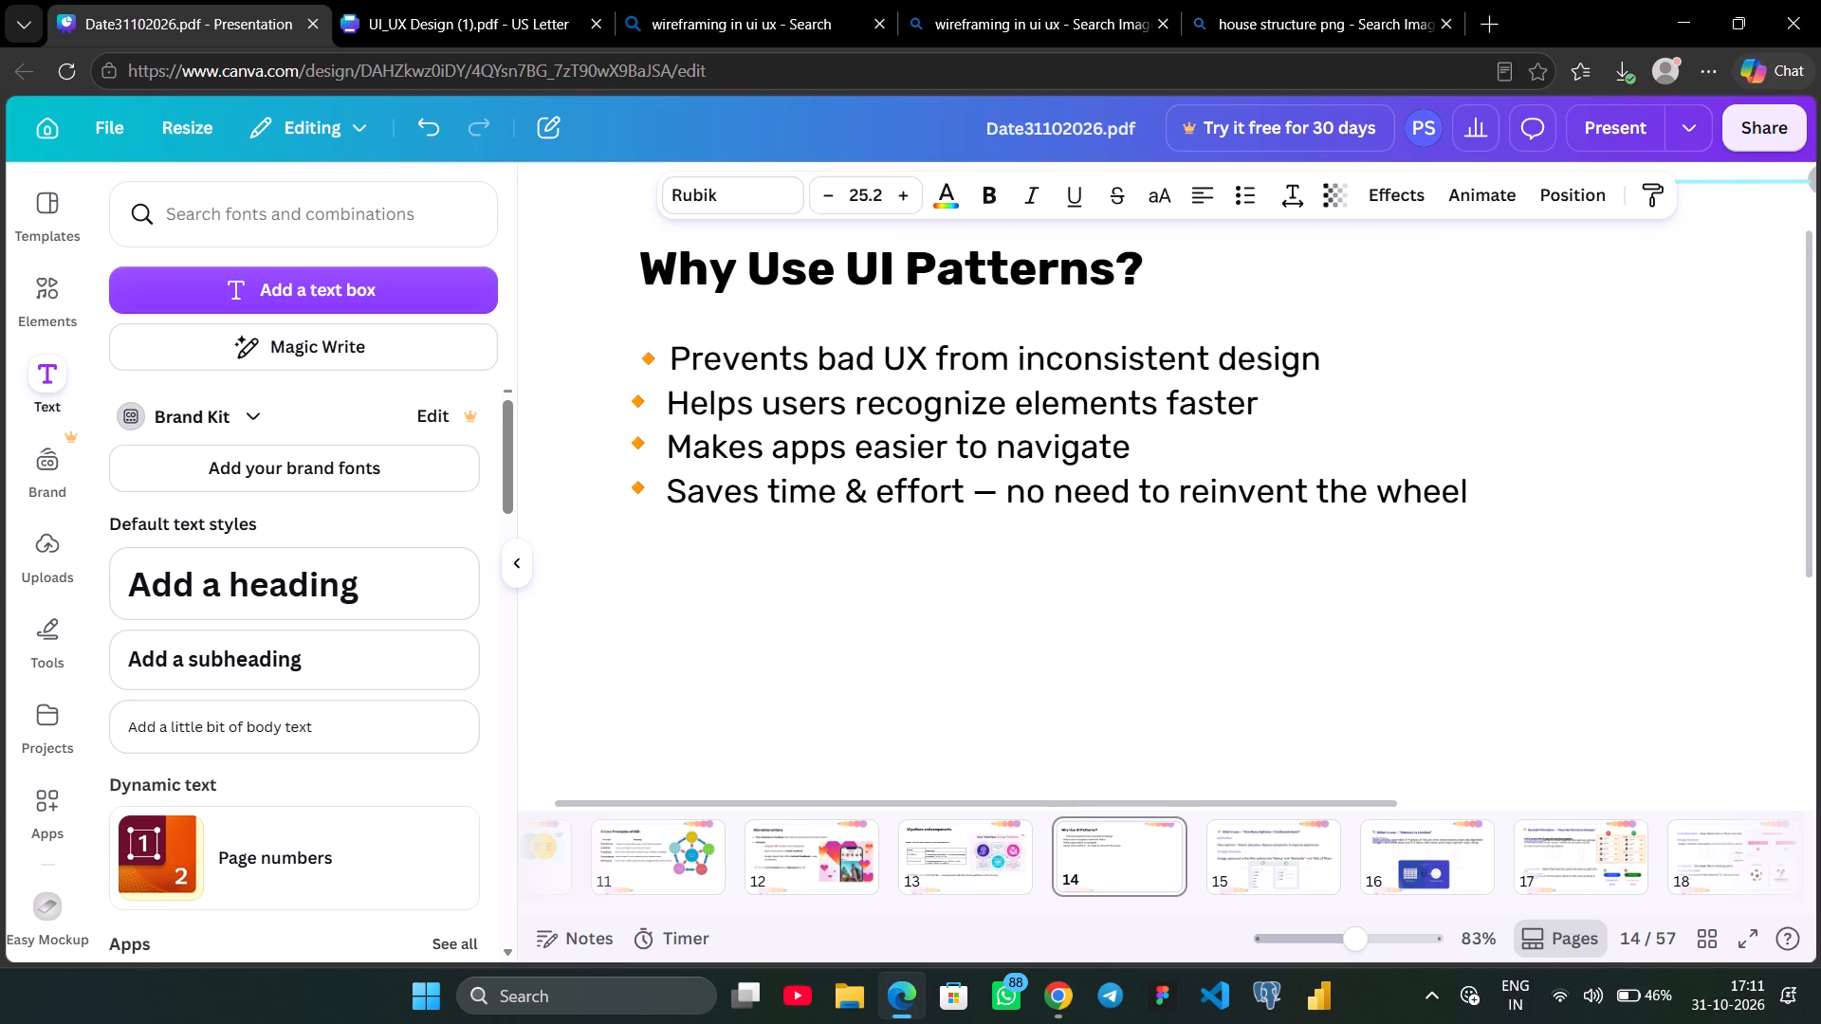
key(Left)
key(Left)
key(Left)
key(Left)
key(Left)
key(Left)
key(Left)
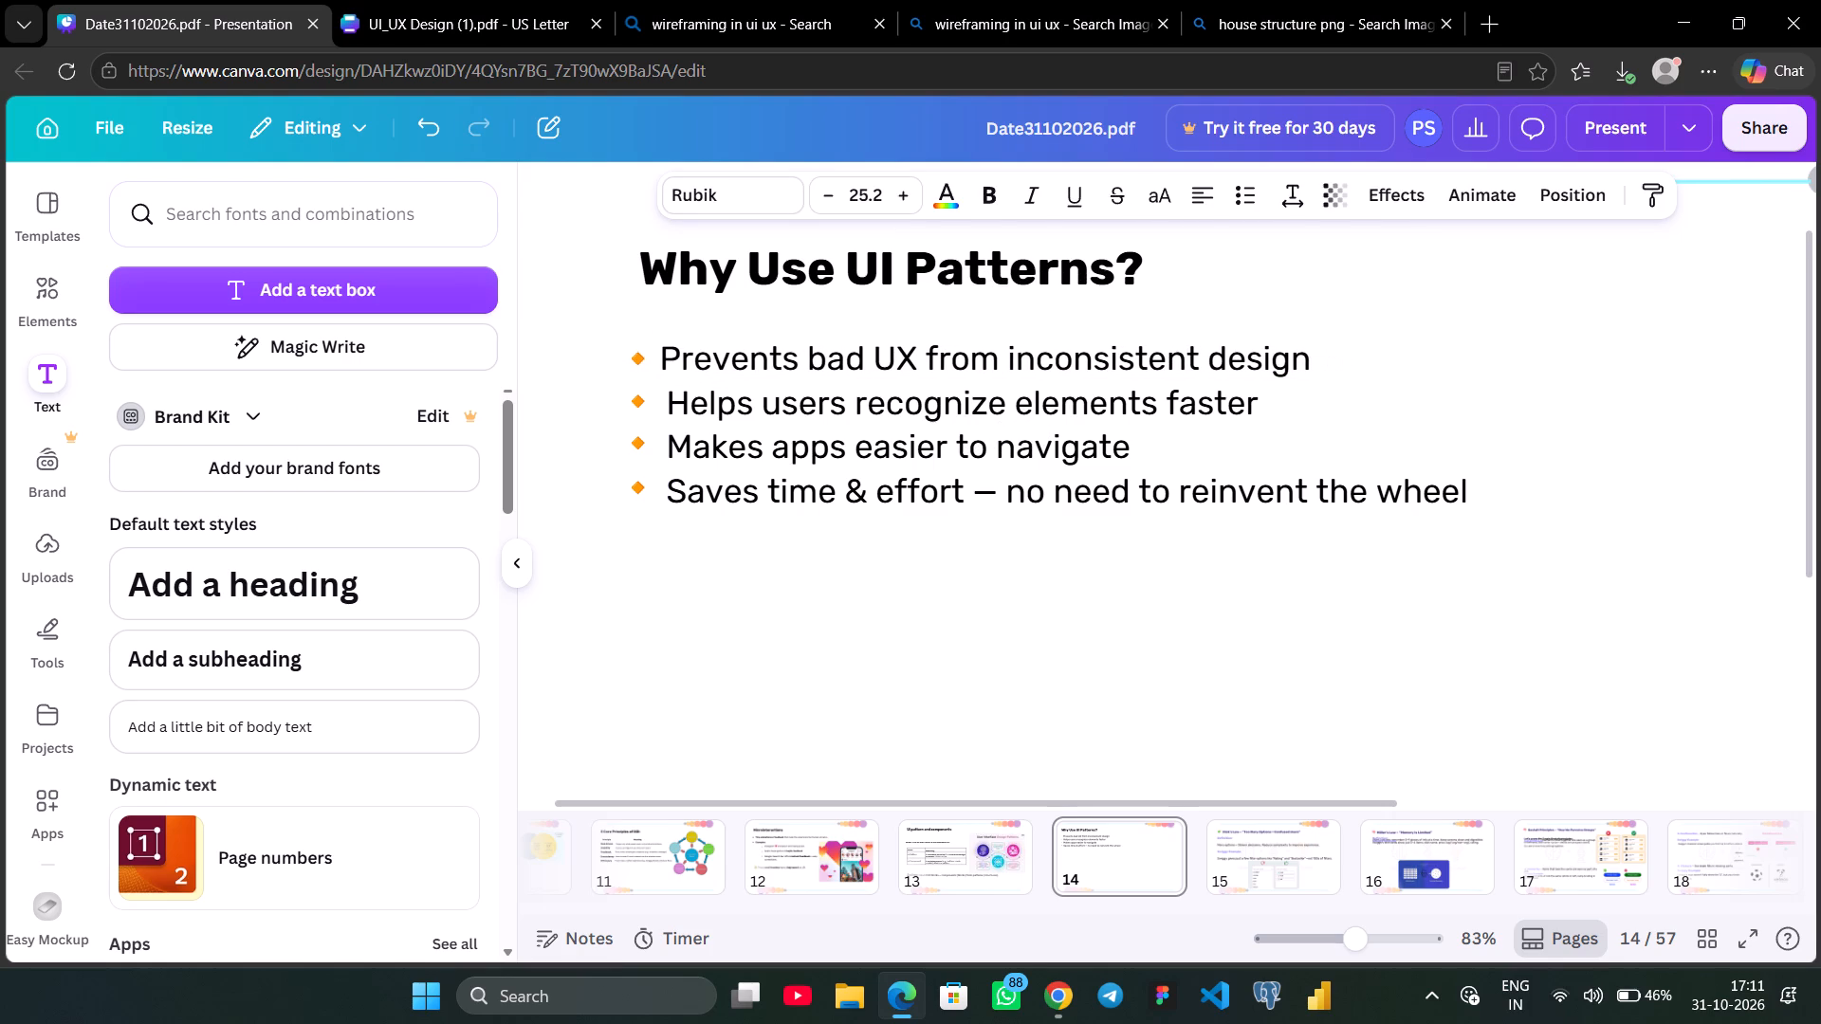
key(Right)
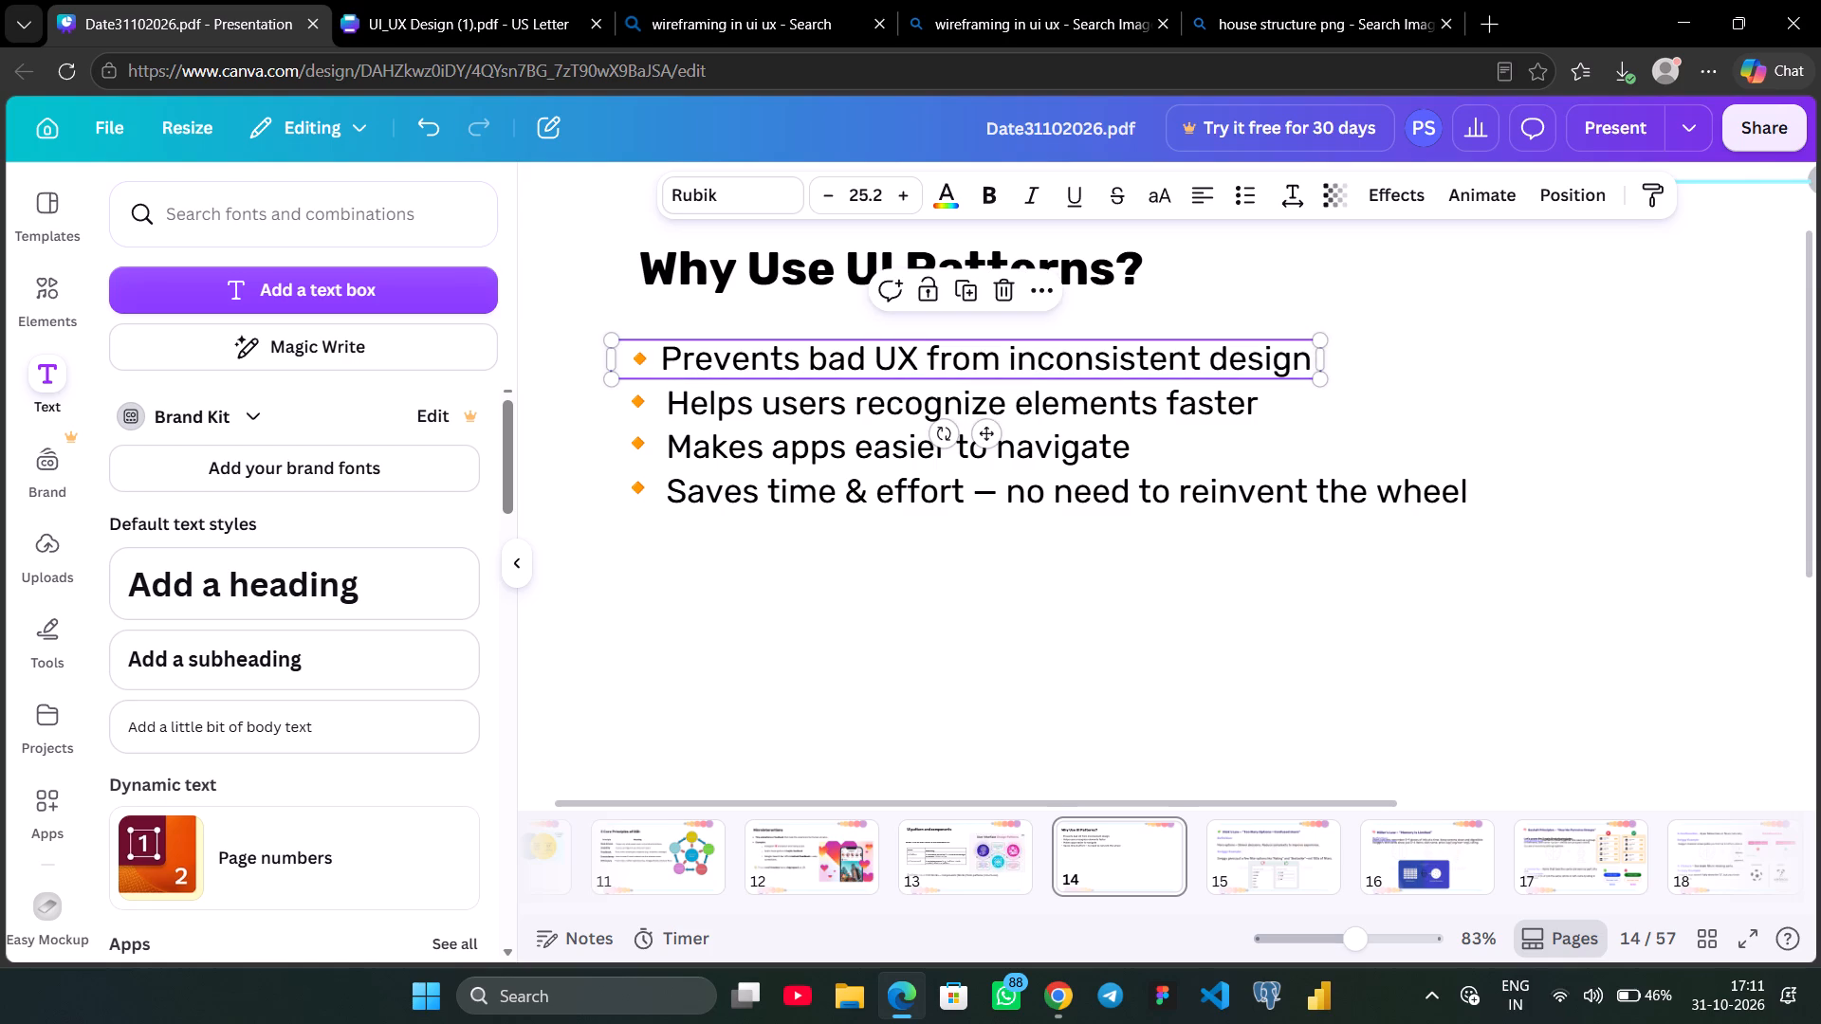
Add a space between the diamond and "Prevents" so the text lines up with the points below.
double_click(656, 349)
double_click(656, 349)
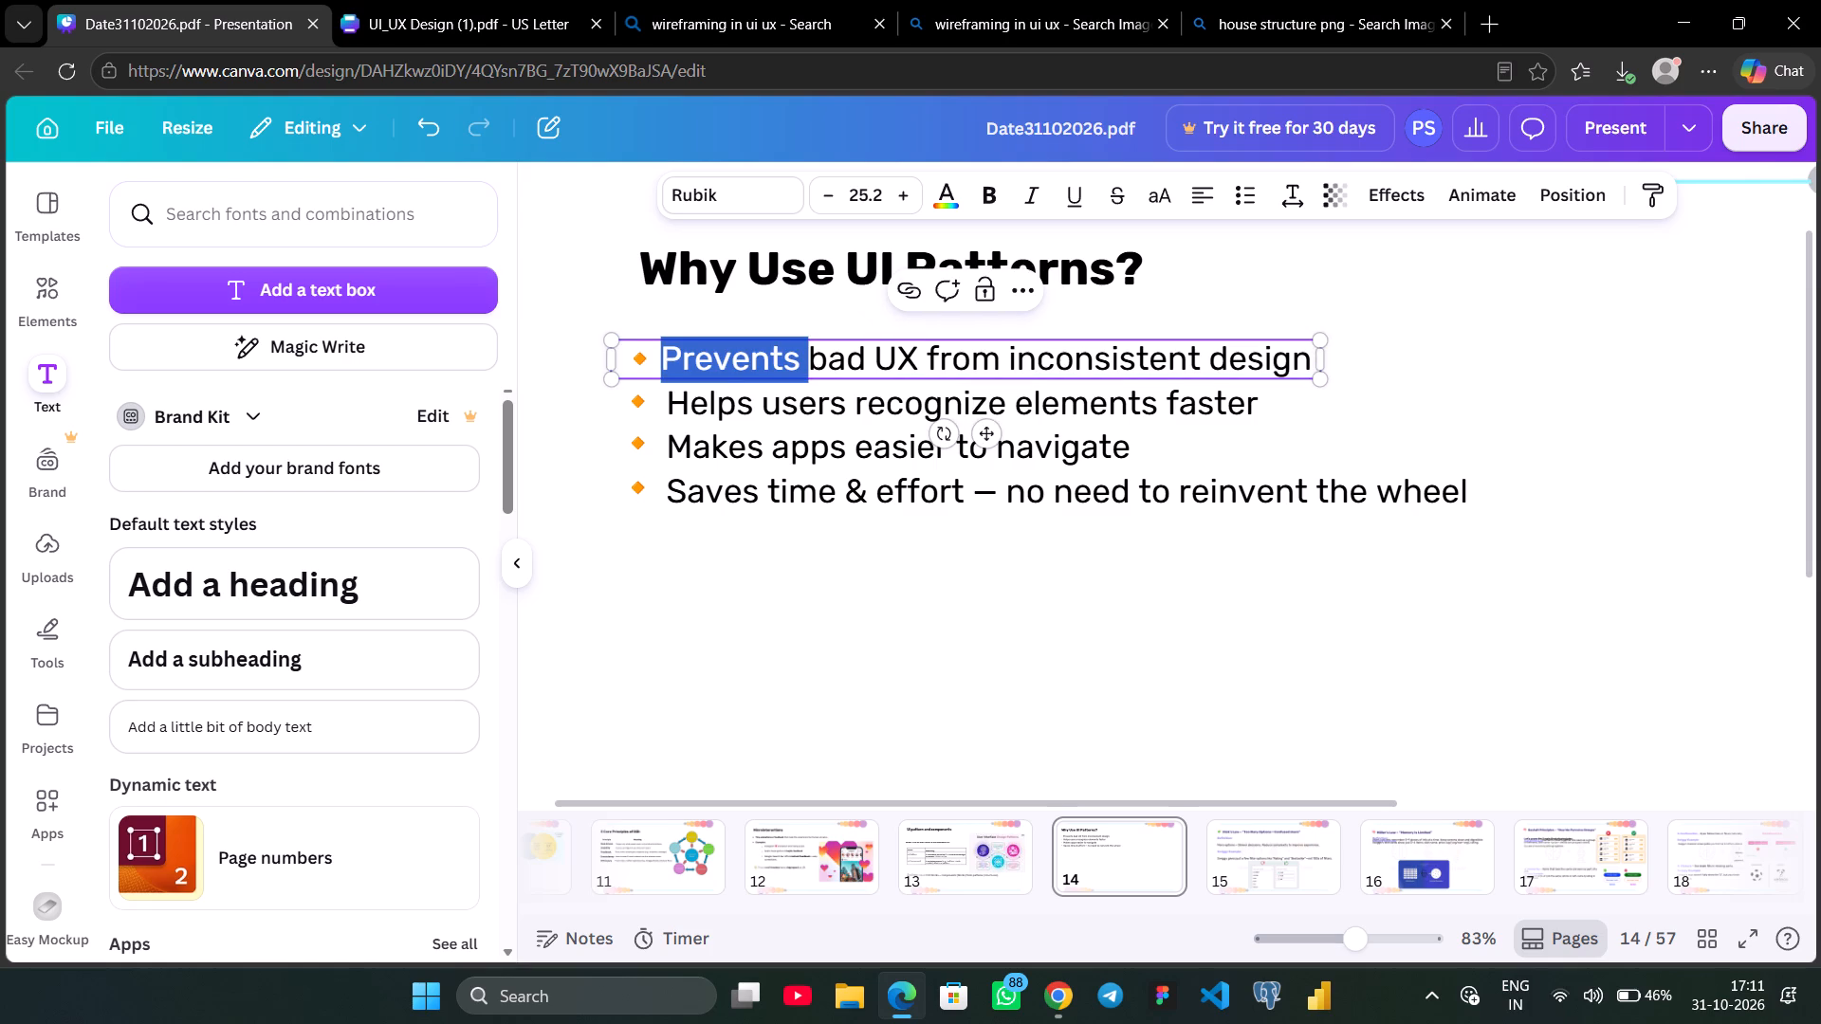
click(656, 349)
click(656, 349)
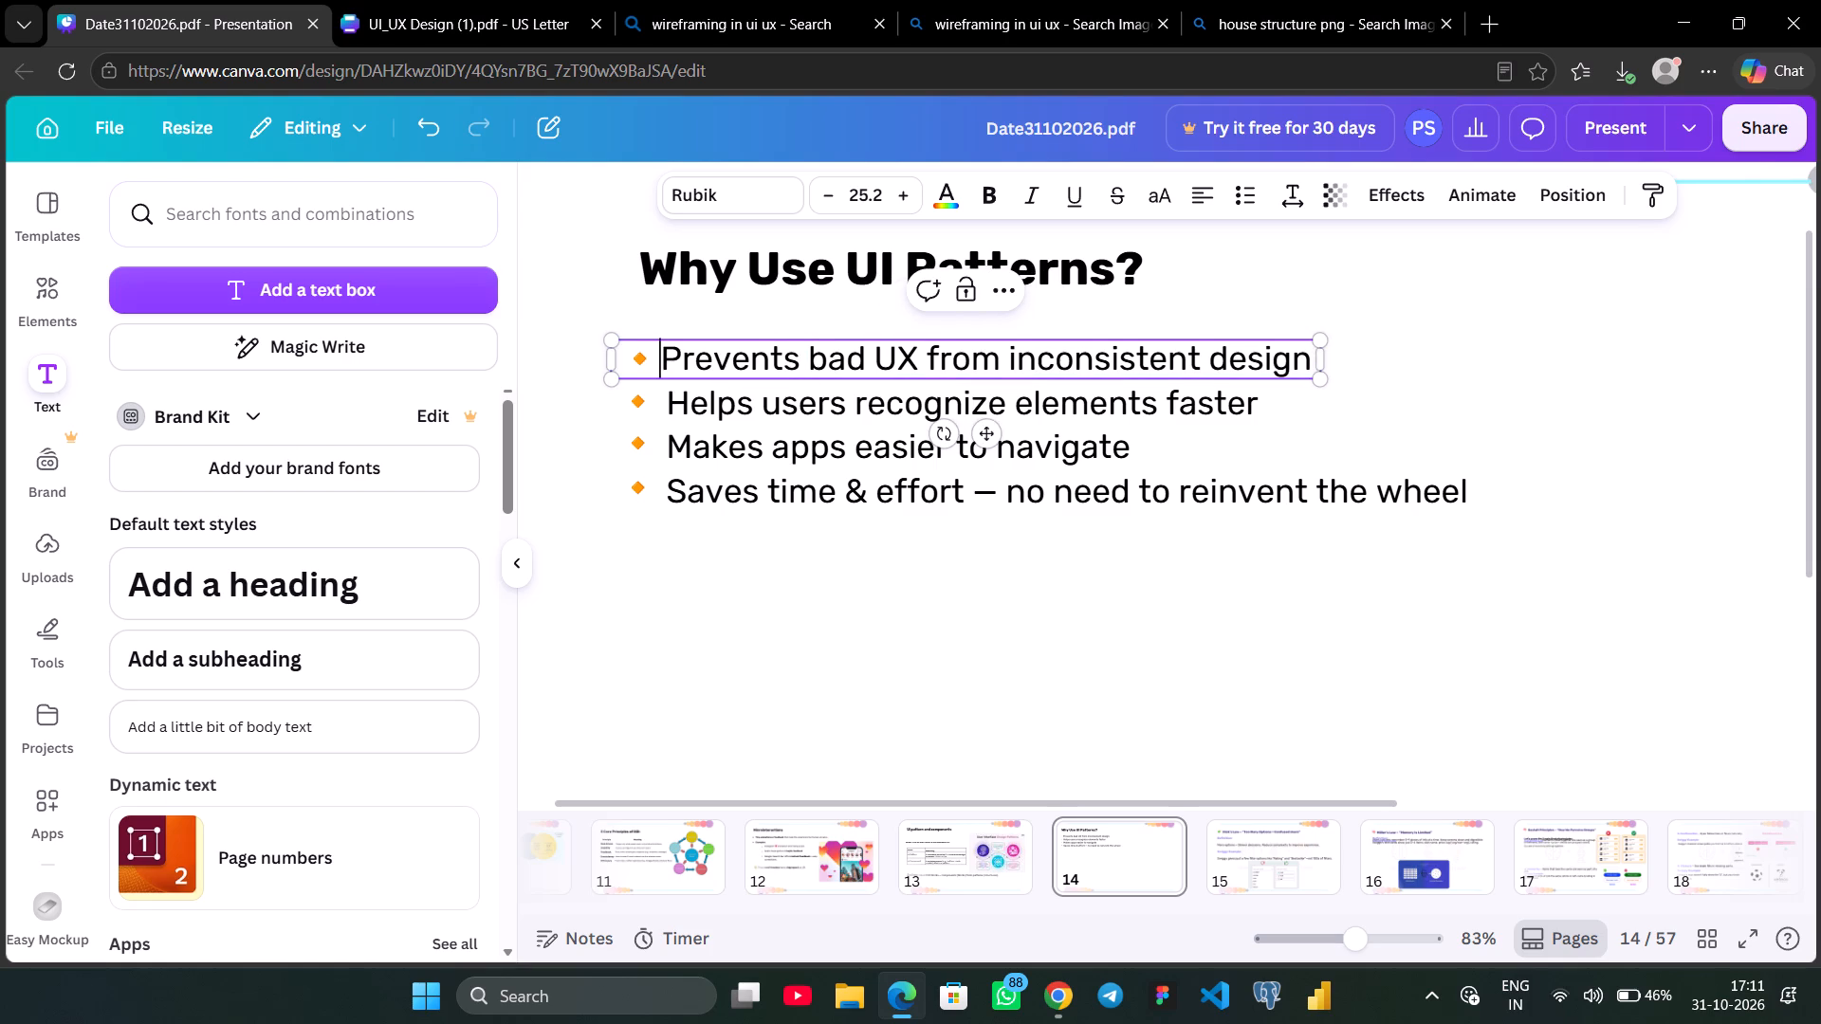
key(space)
click(834, 770)
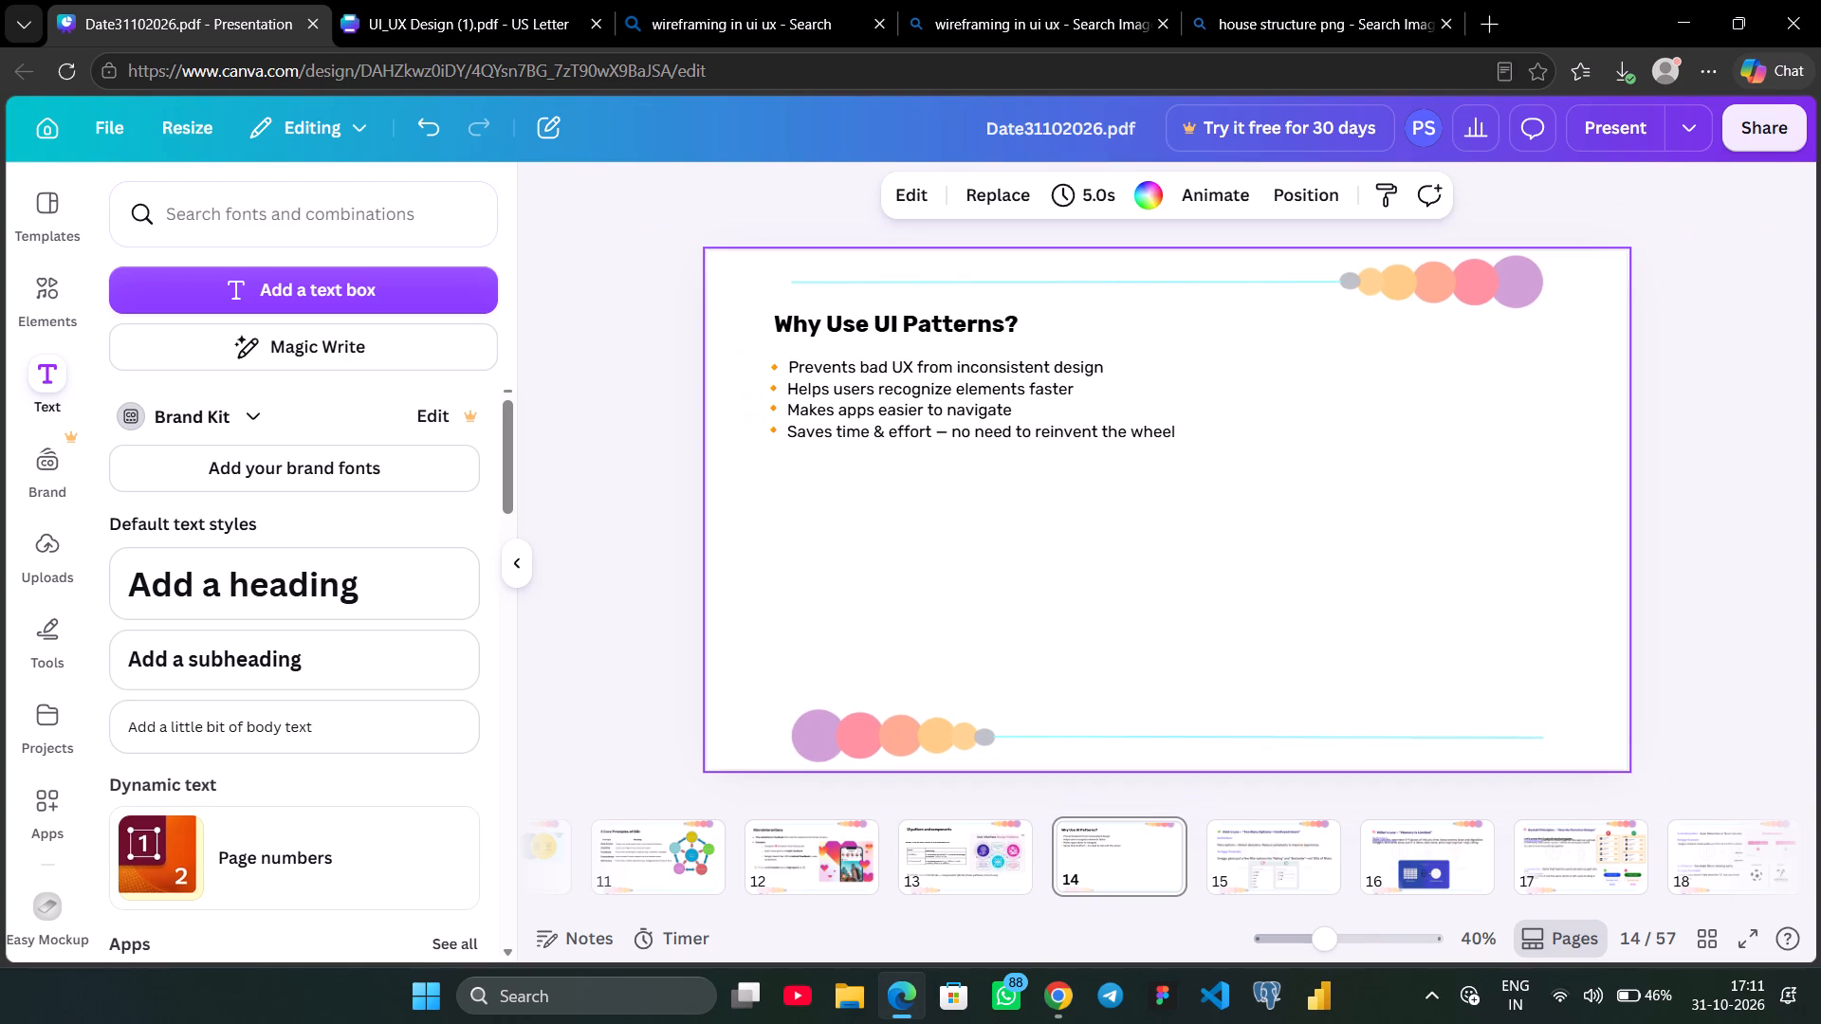
Enlarge the four points and their diamond bullets together to a text size of about 28.7.
shift+click(968, 344)
shift+click(851, 382)
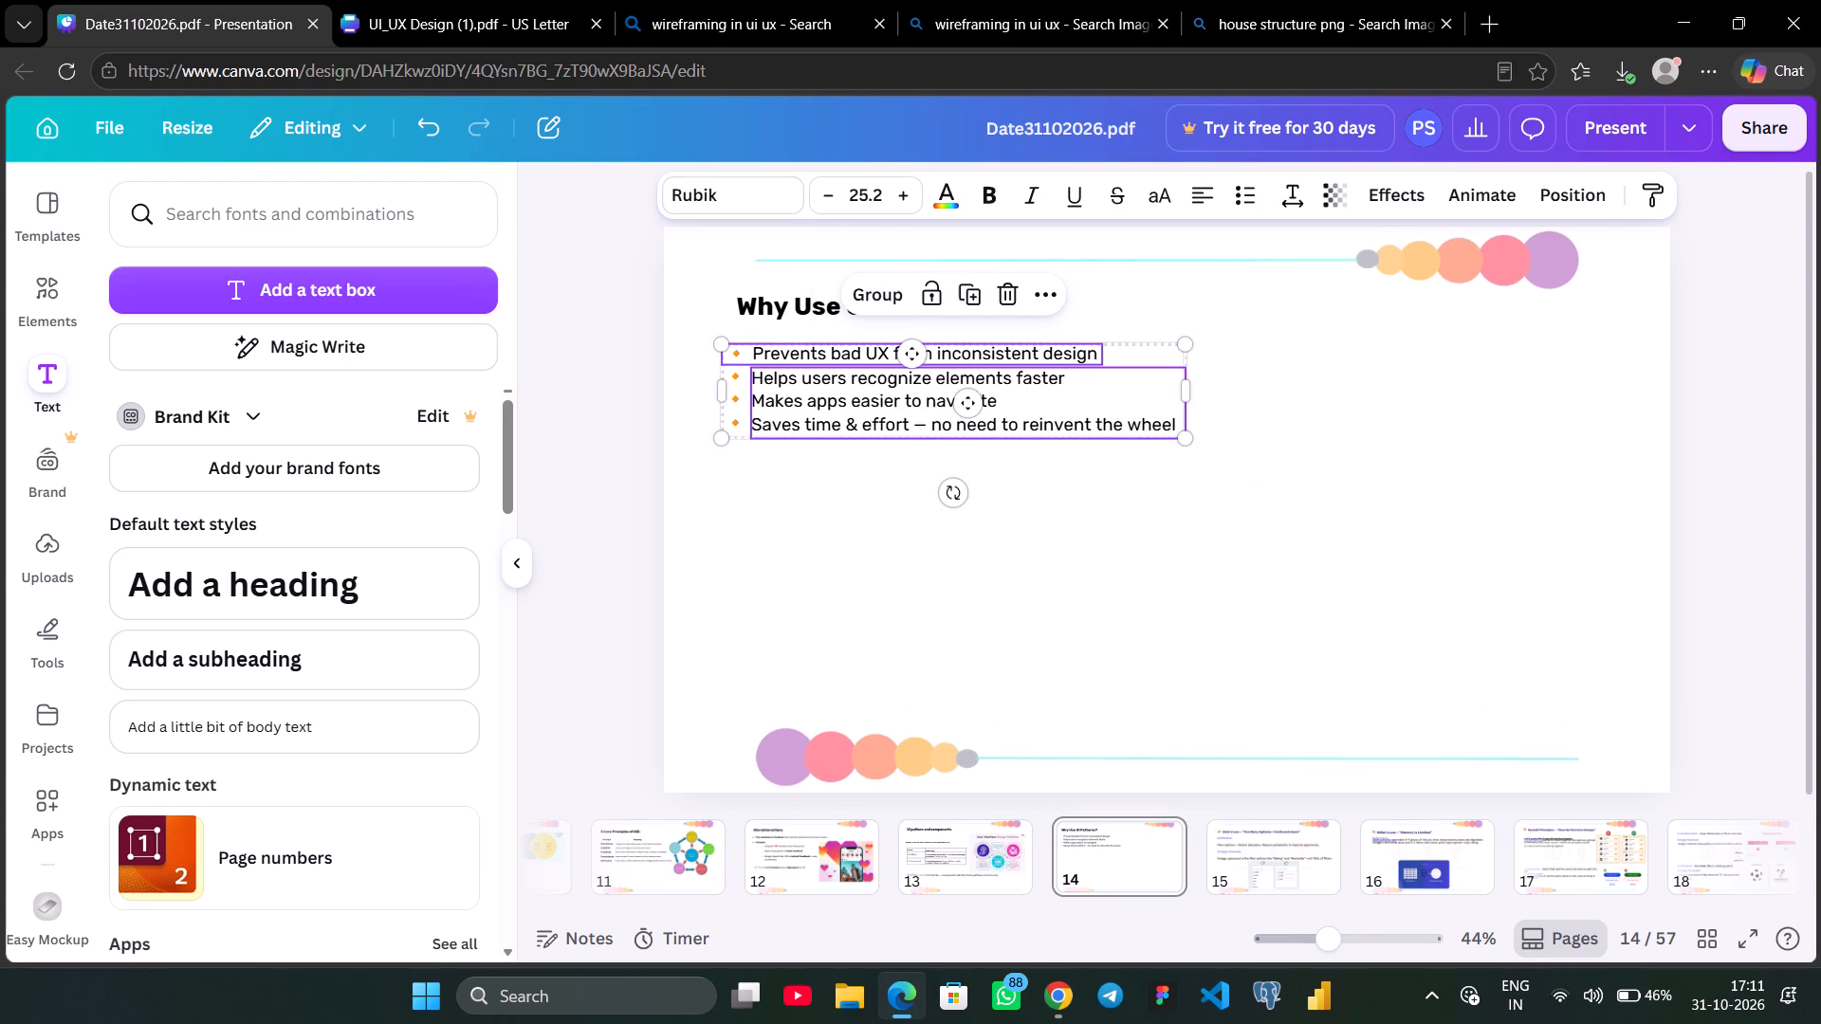
shift+click(739, 374)
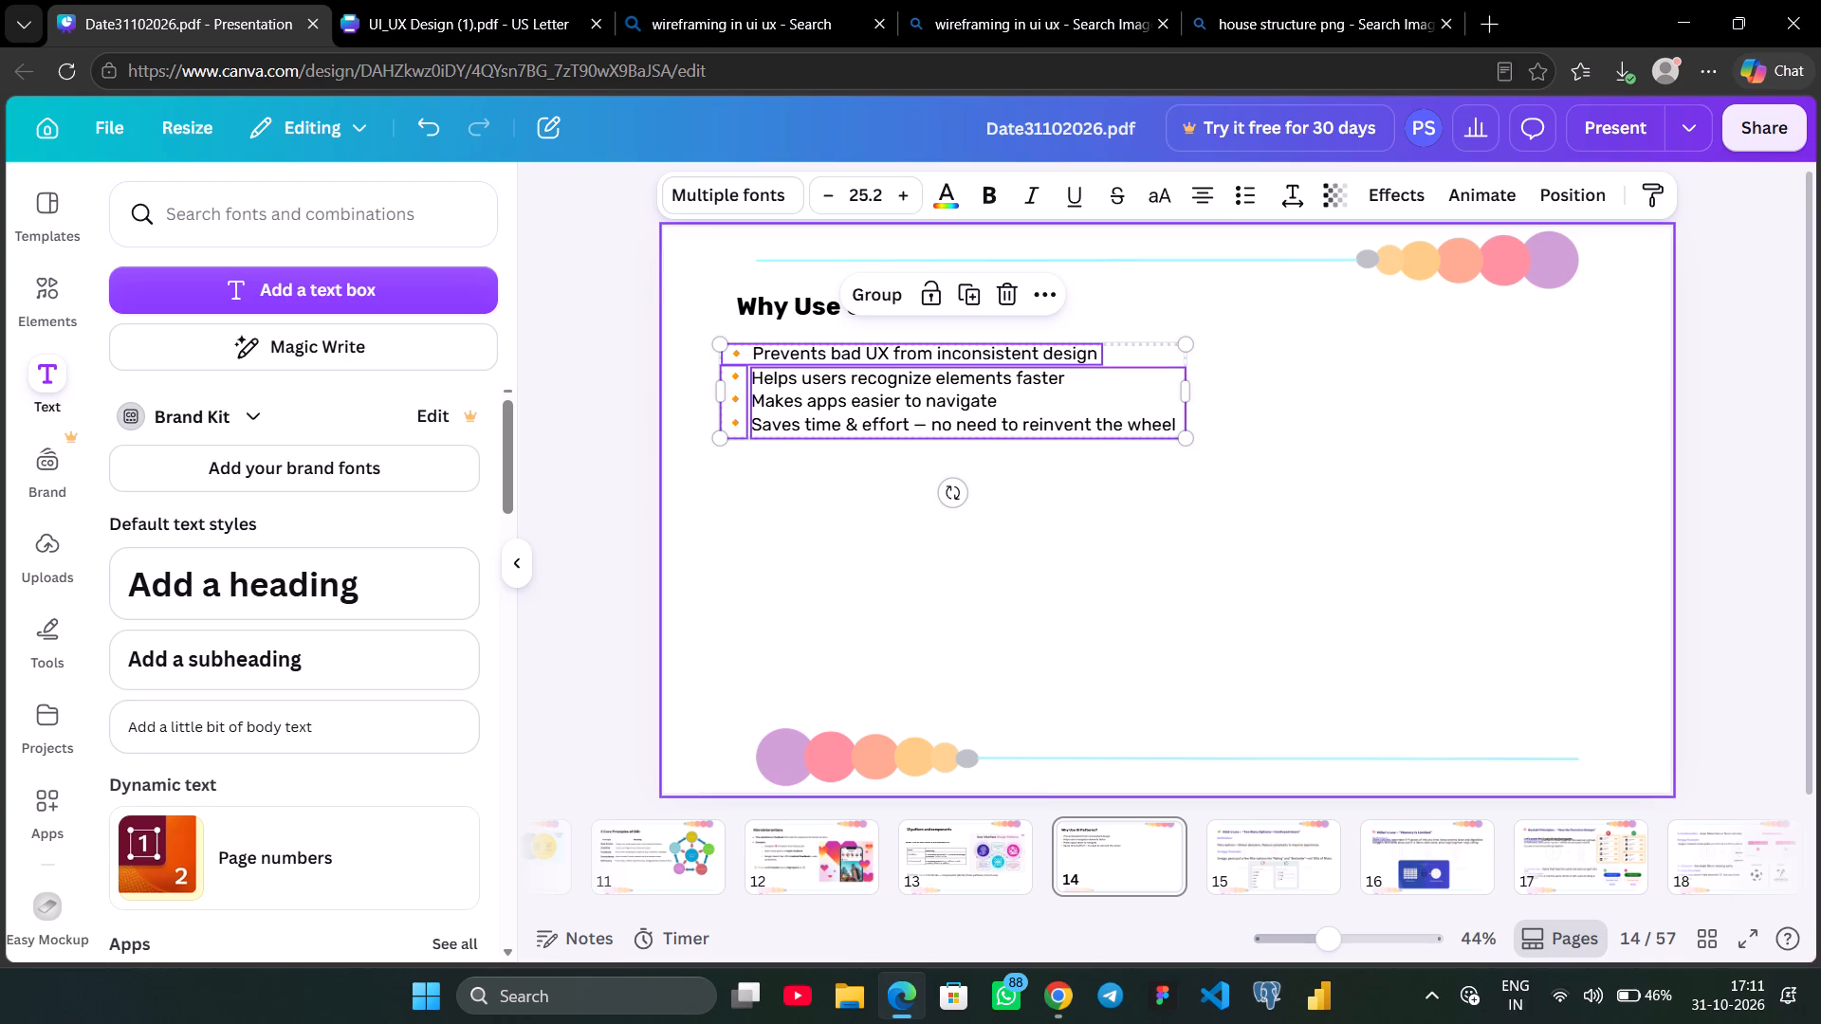
drag(1179, 442, 1244, 462)
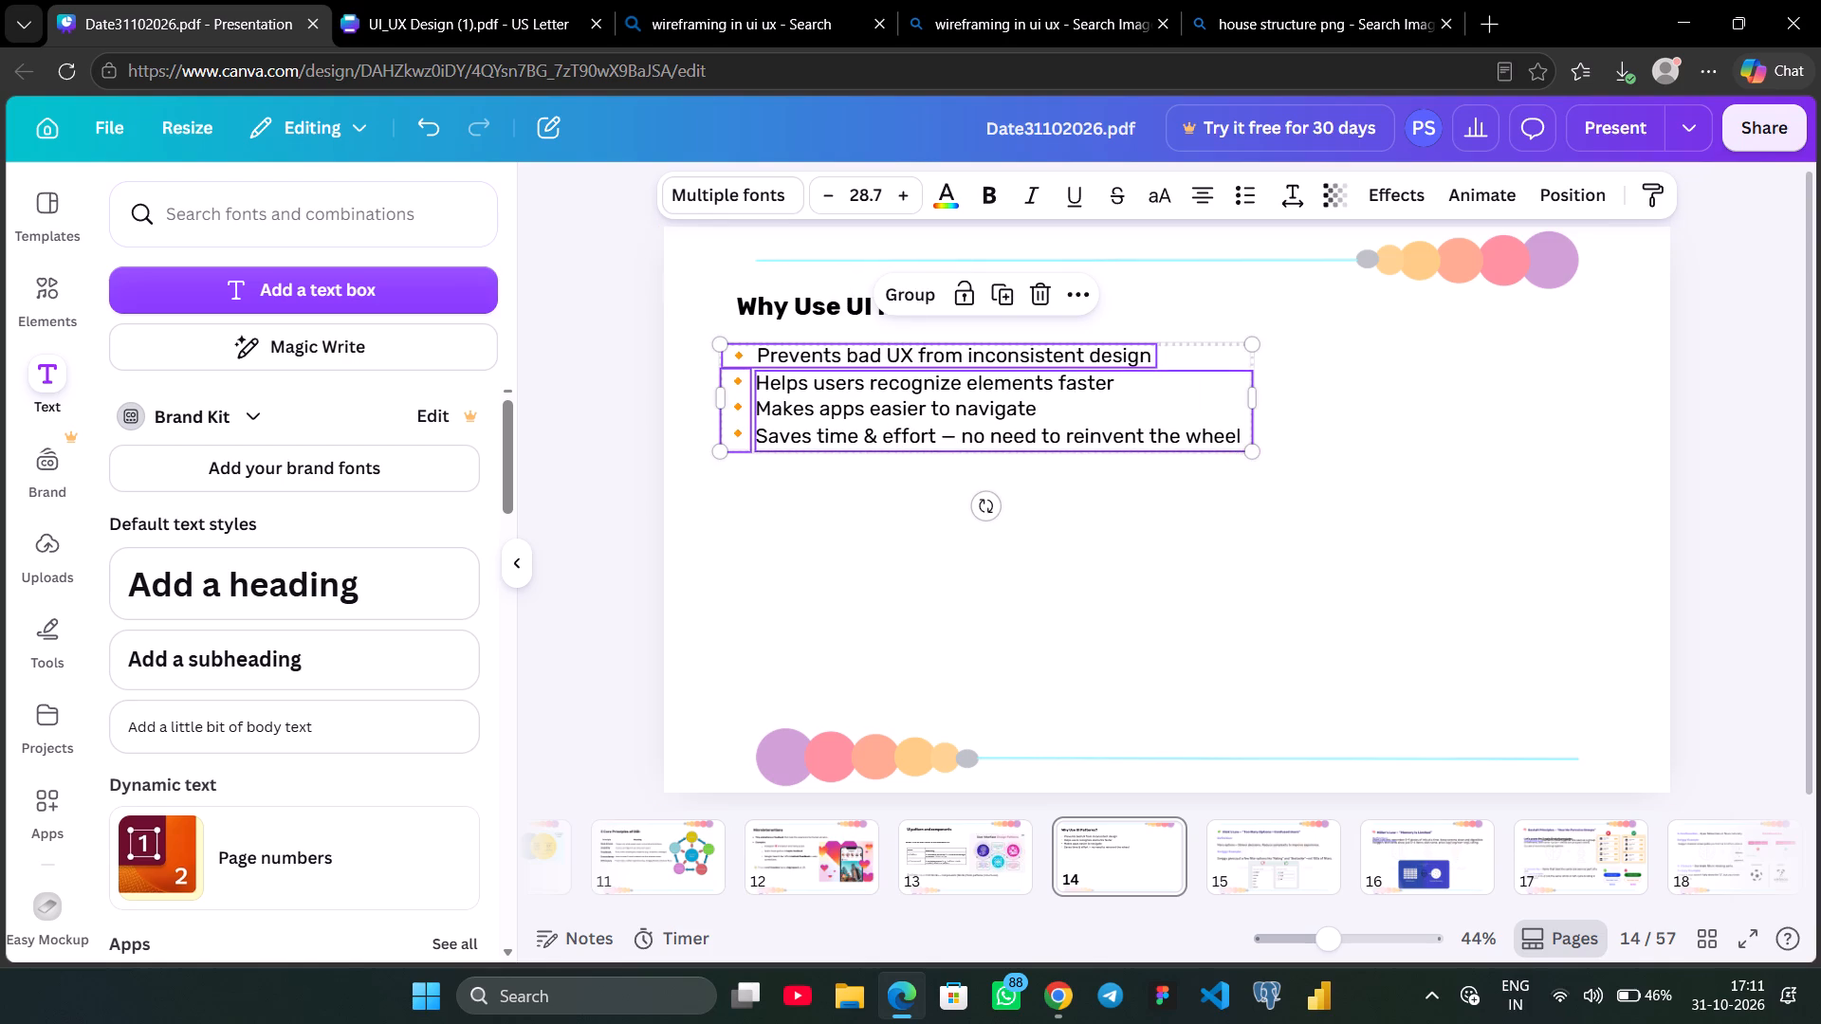
click(1698, 511)
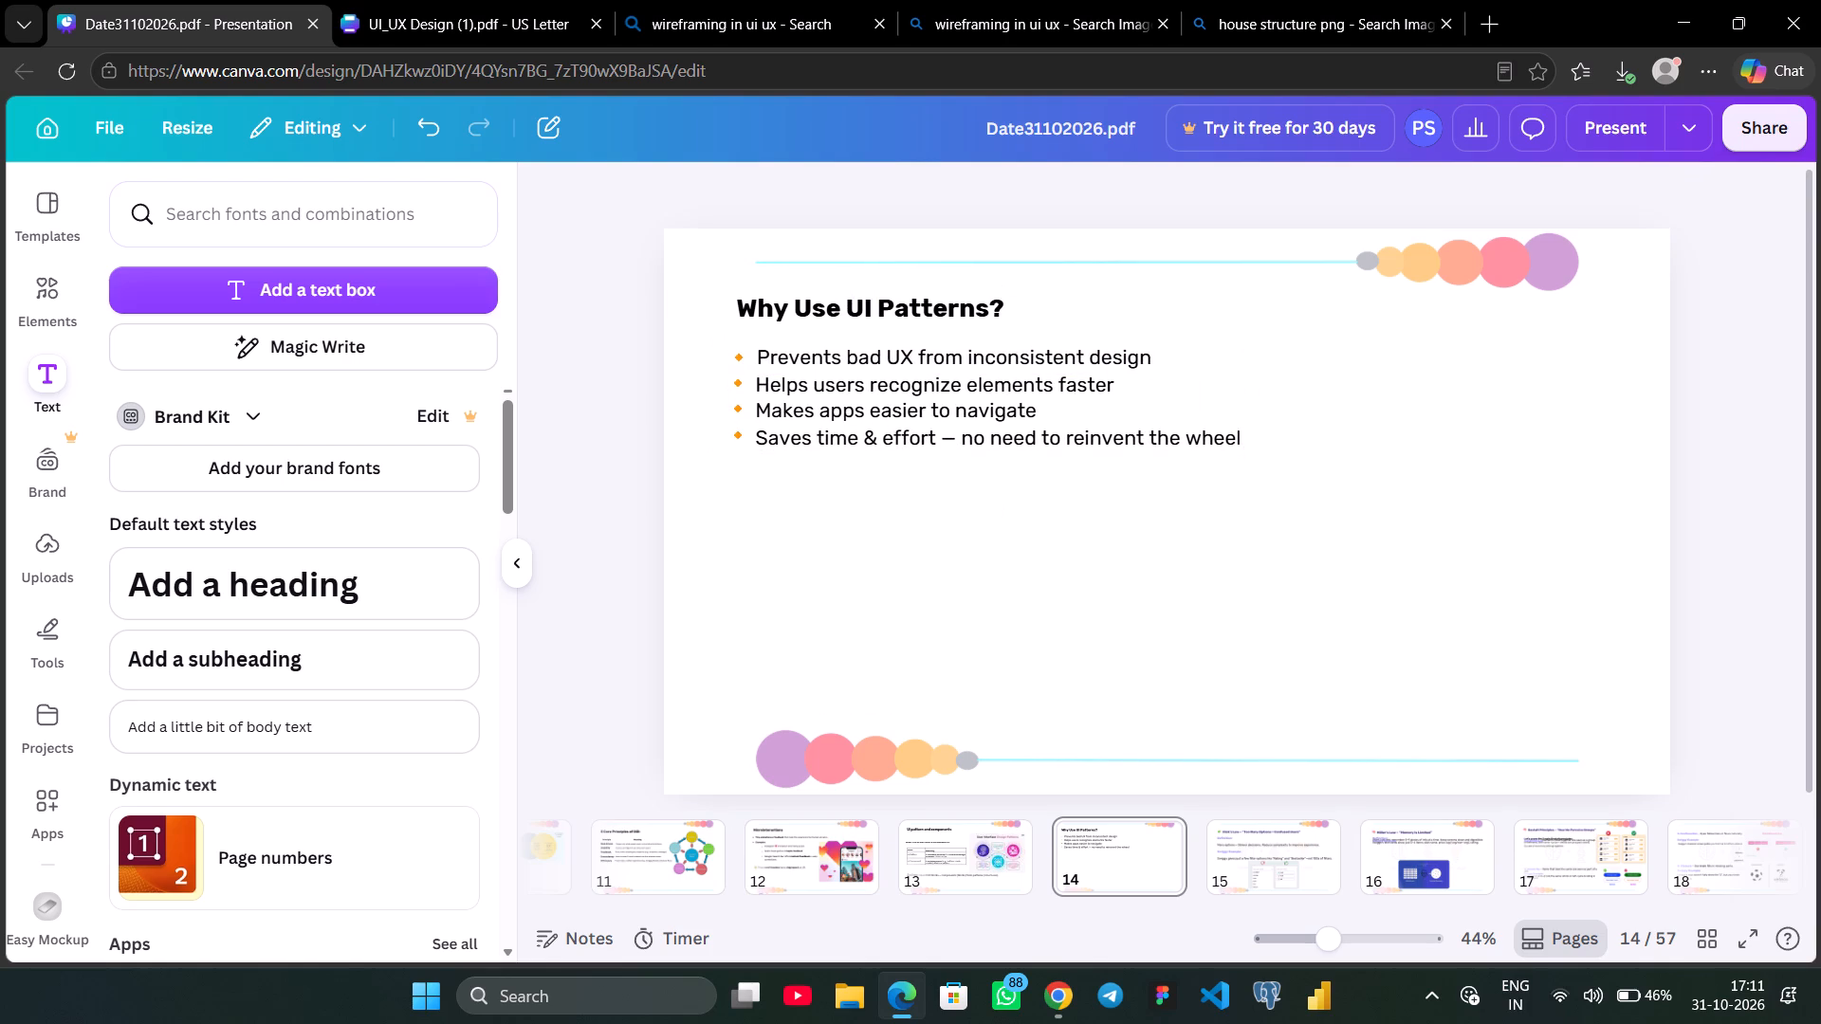
Switch to the UI_UX Design (1).pdf notes and look over the "Common UI Patterns & Components" table and the section following it.
click(416, 18)
scroll(950, 616, down, 5)
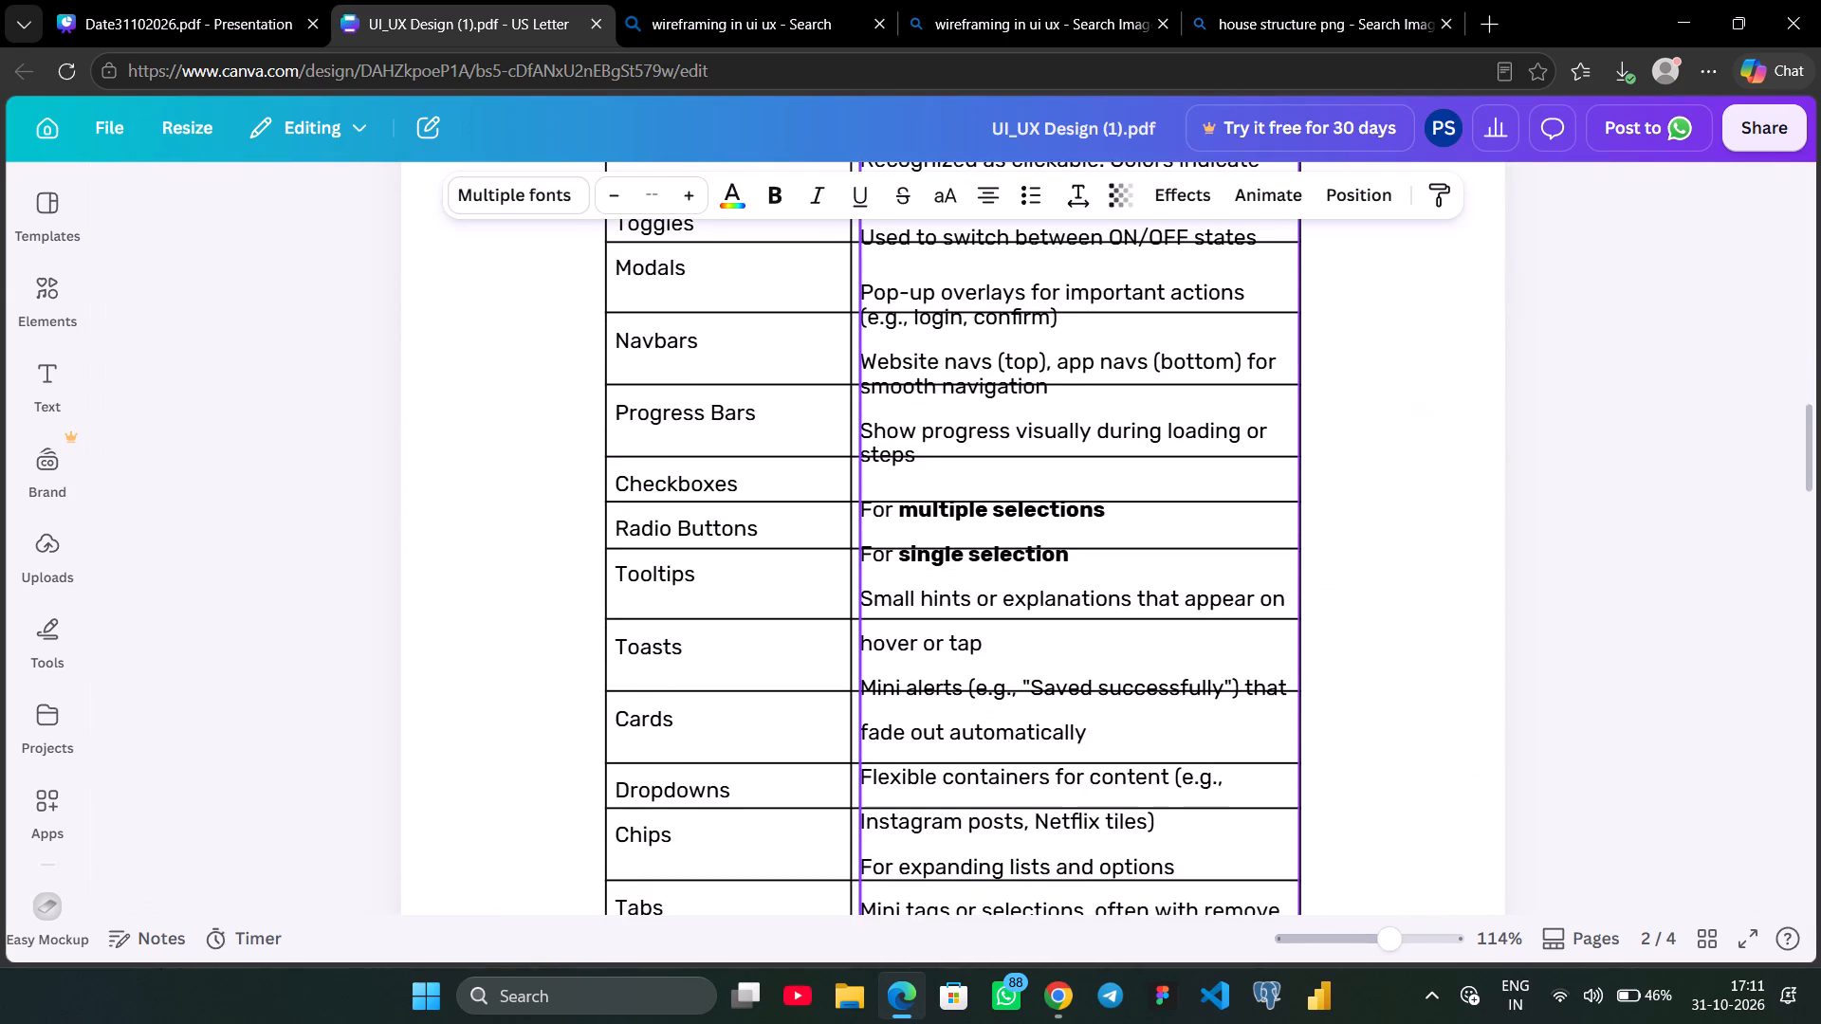
scroll(950, 616, down, 3)
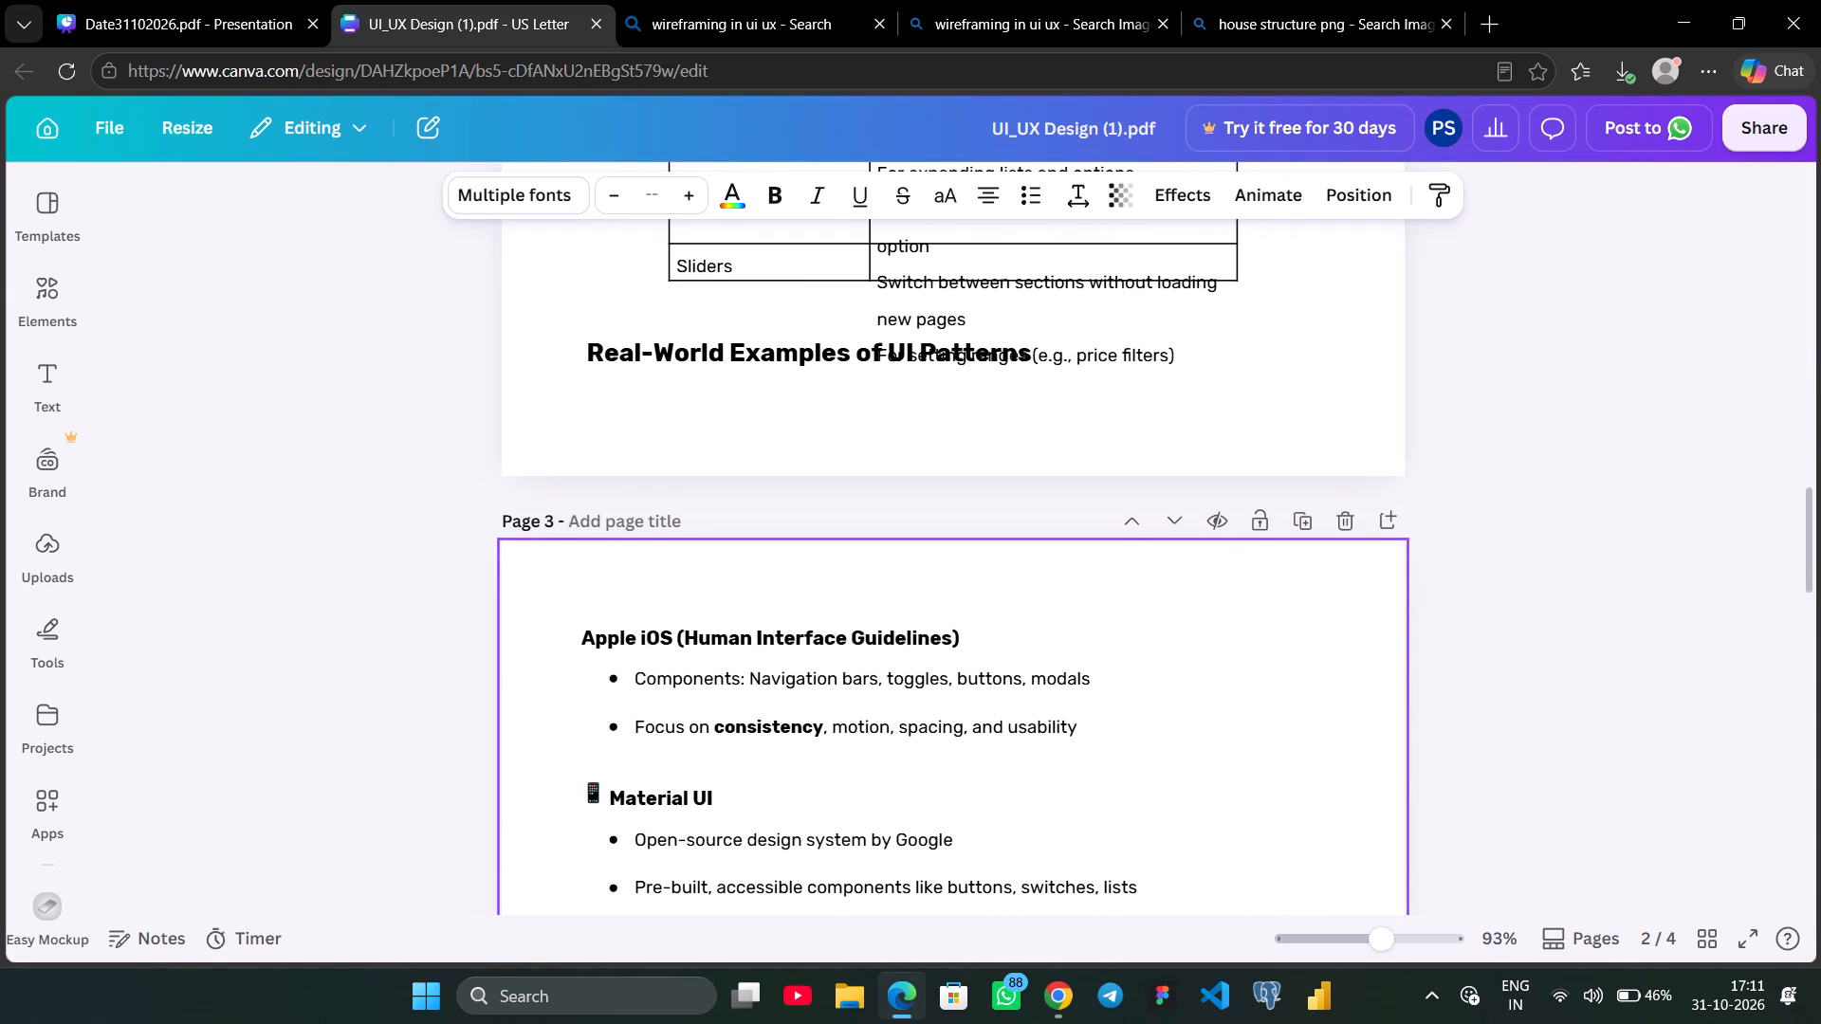
scroll(950, 616, down, 1)
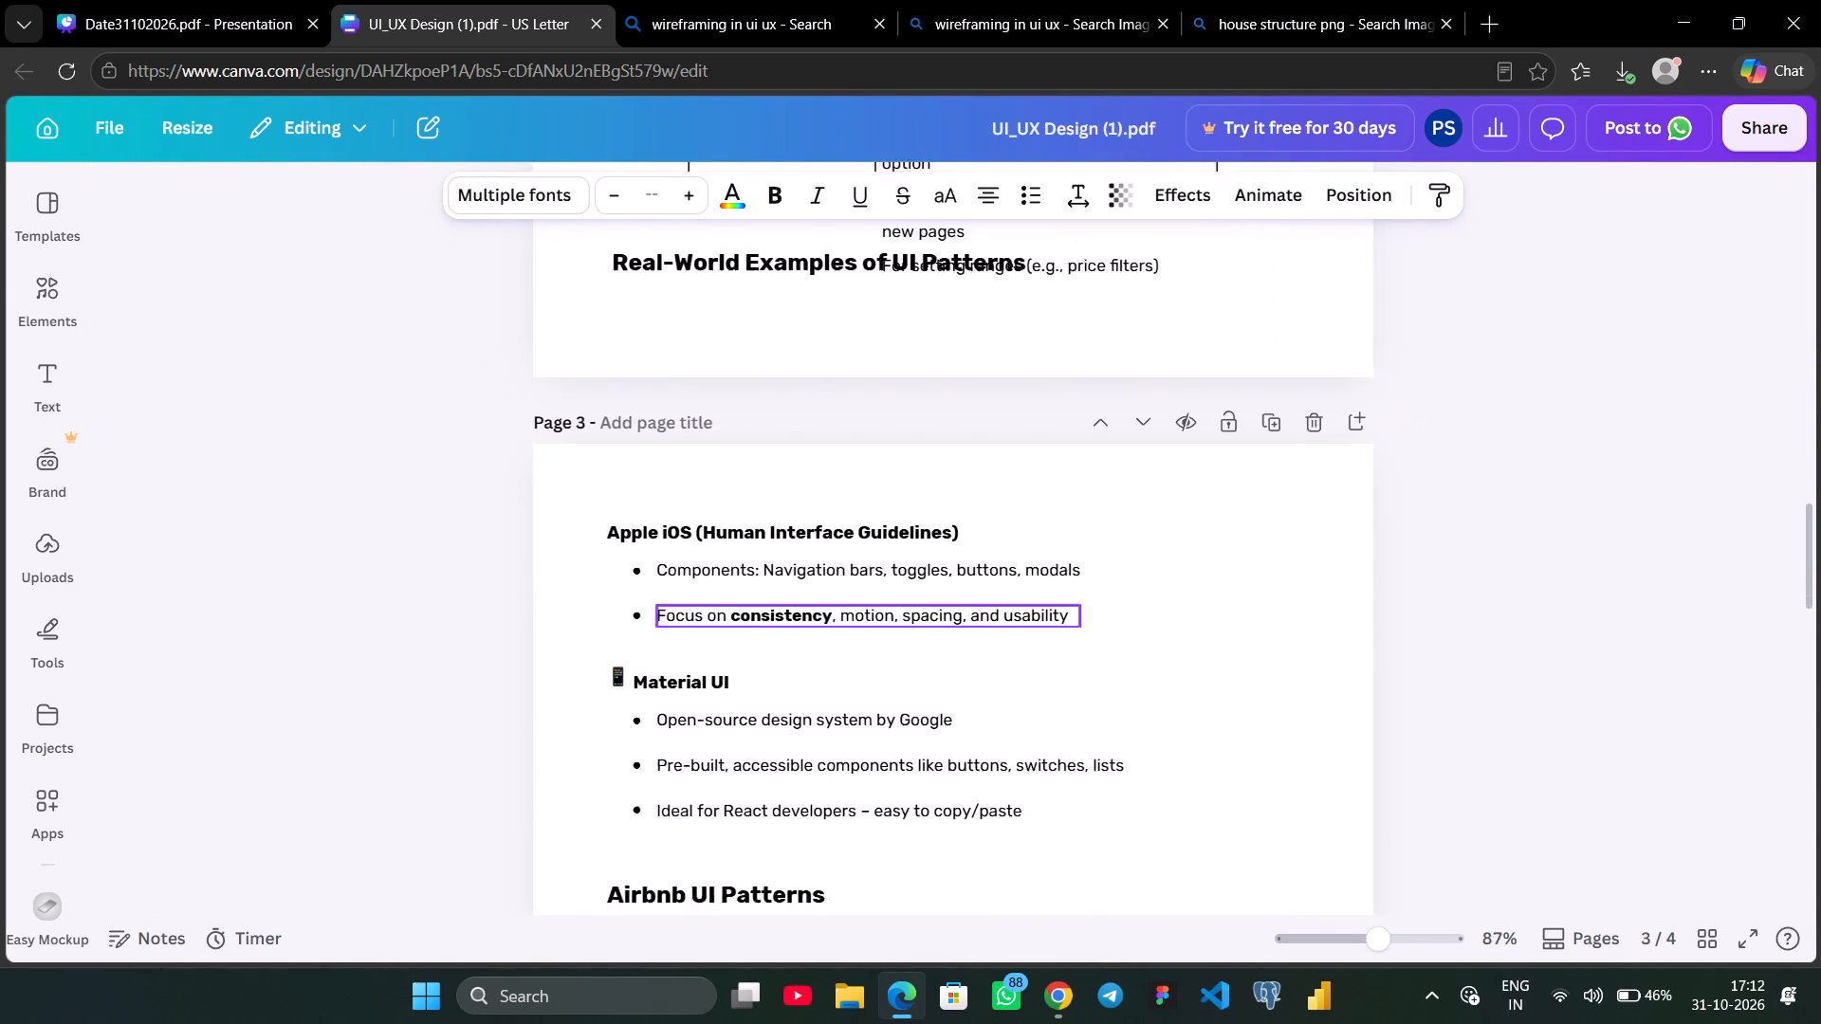
scroll(950, 616, up, 4)
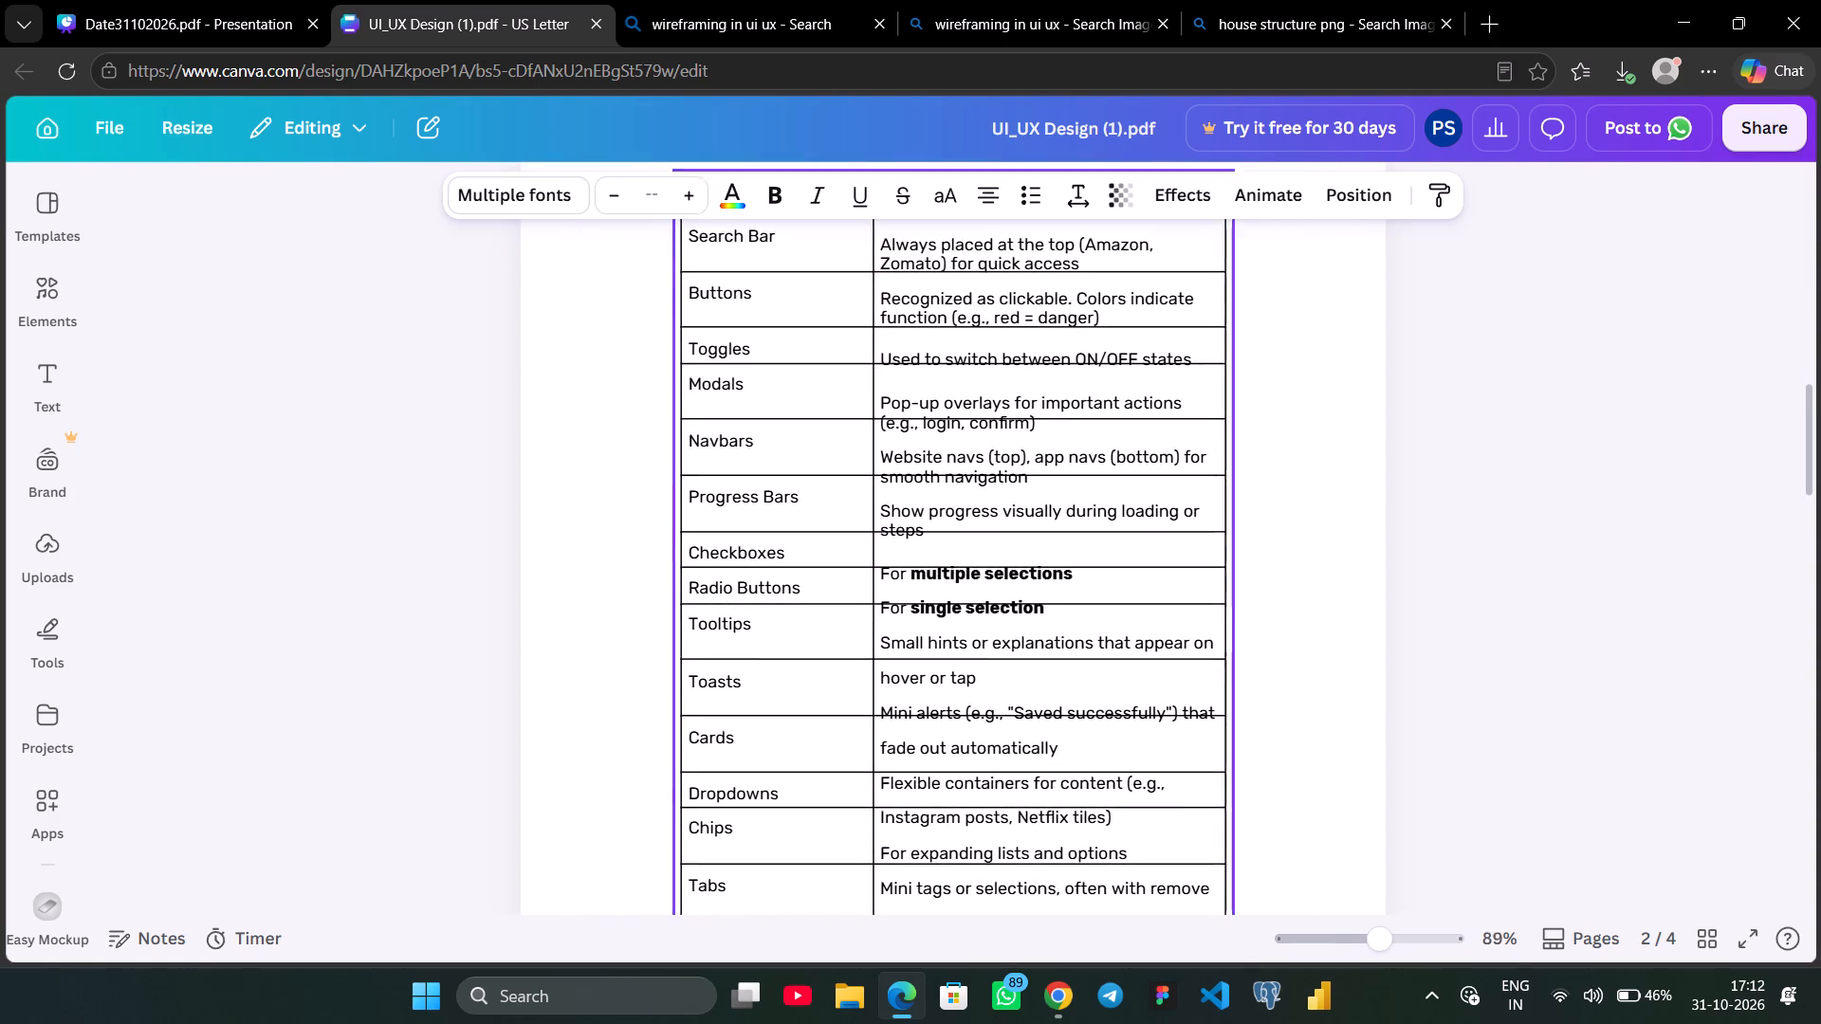
scroll(857, 640, down, 1)
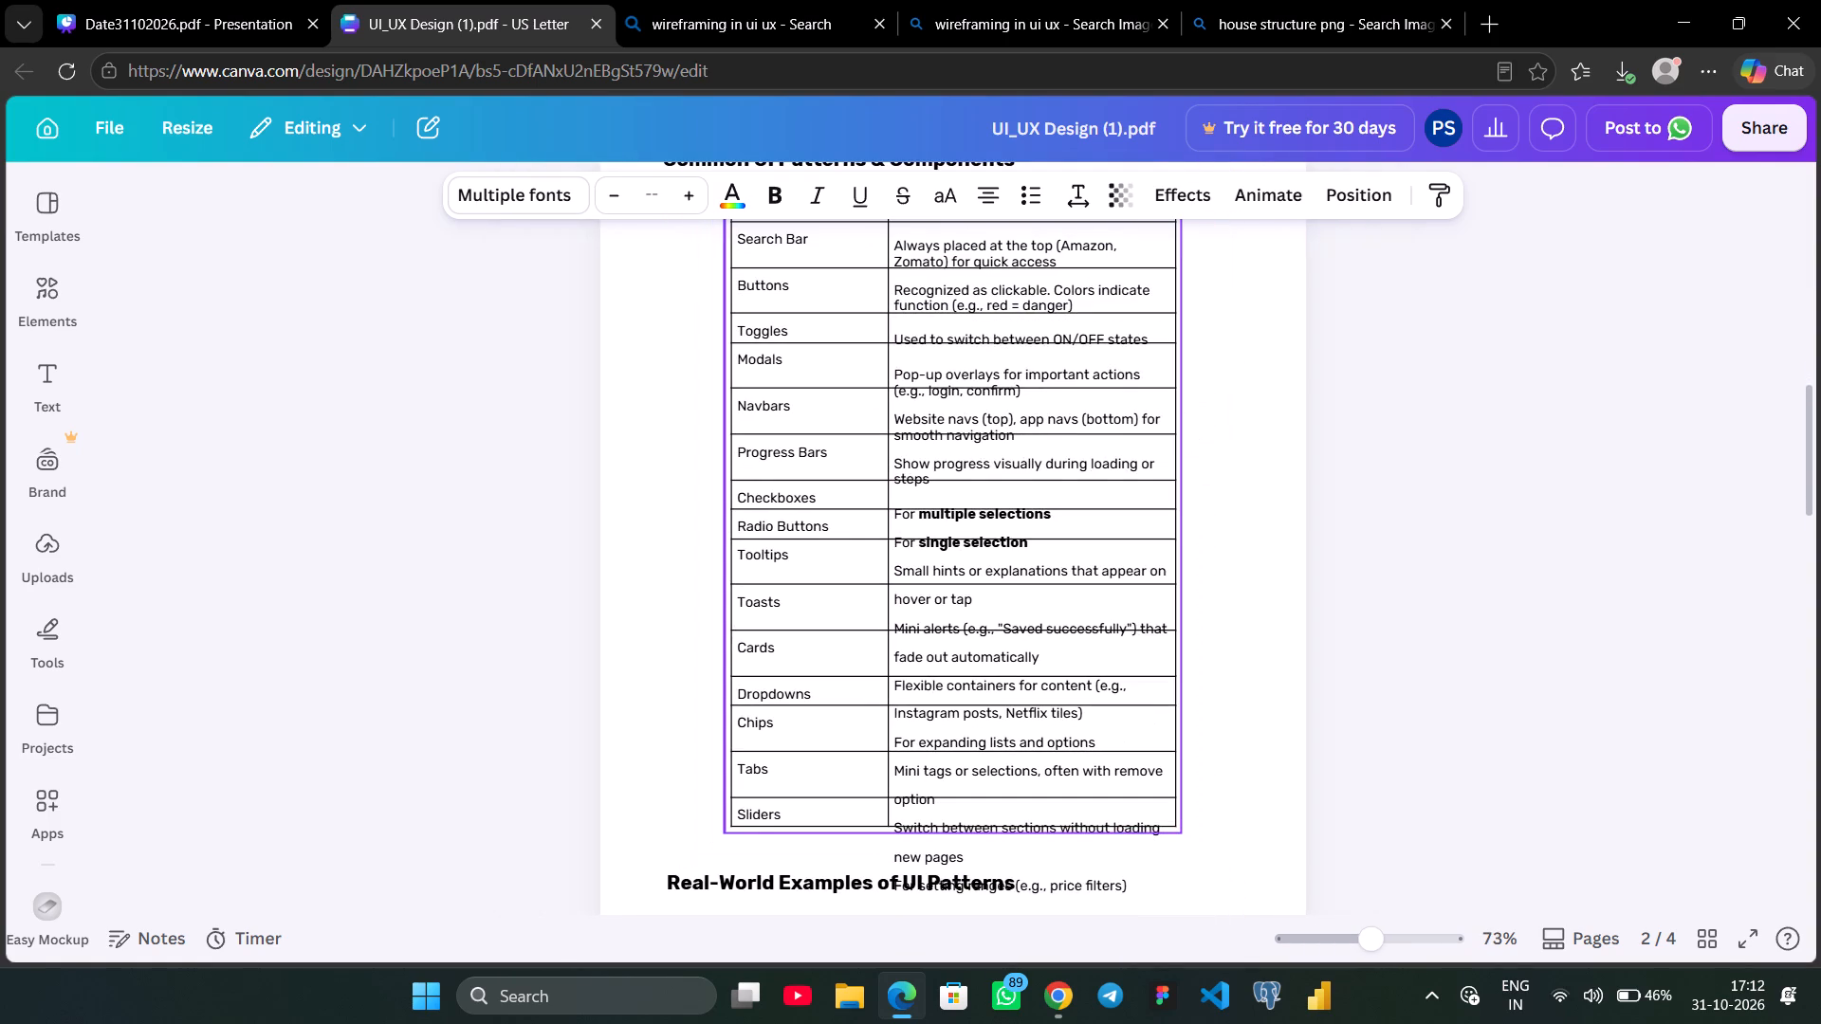
click(857, 640)
click(781, 558)
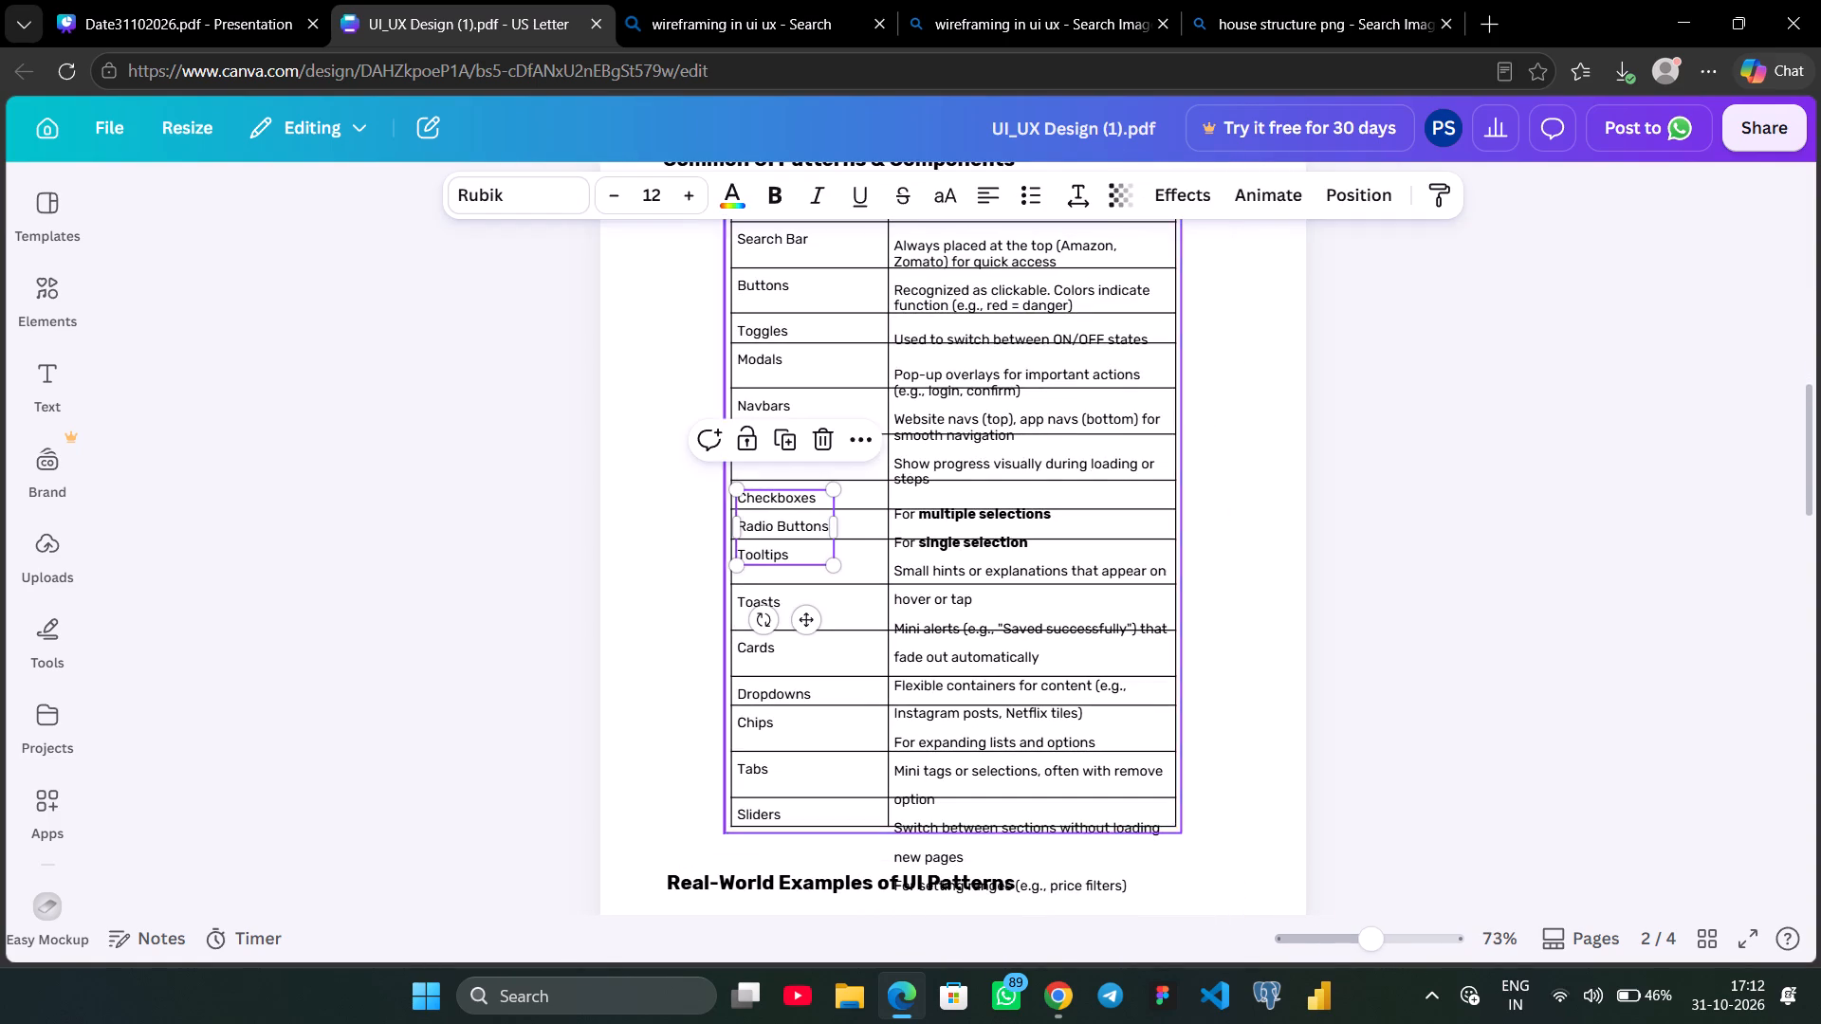
scroll(770, 236, up, 1)
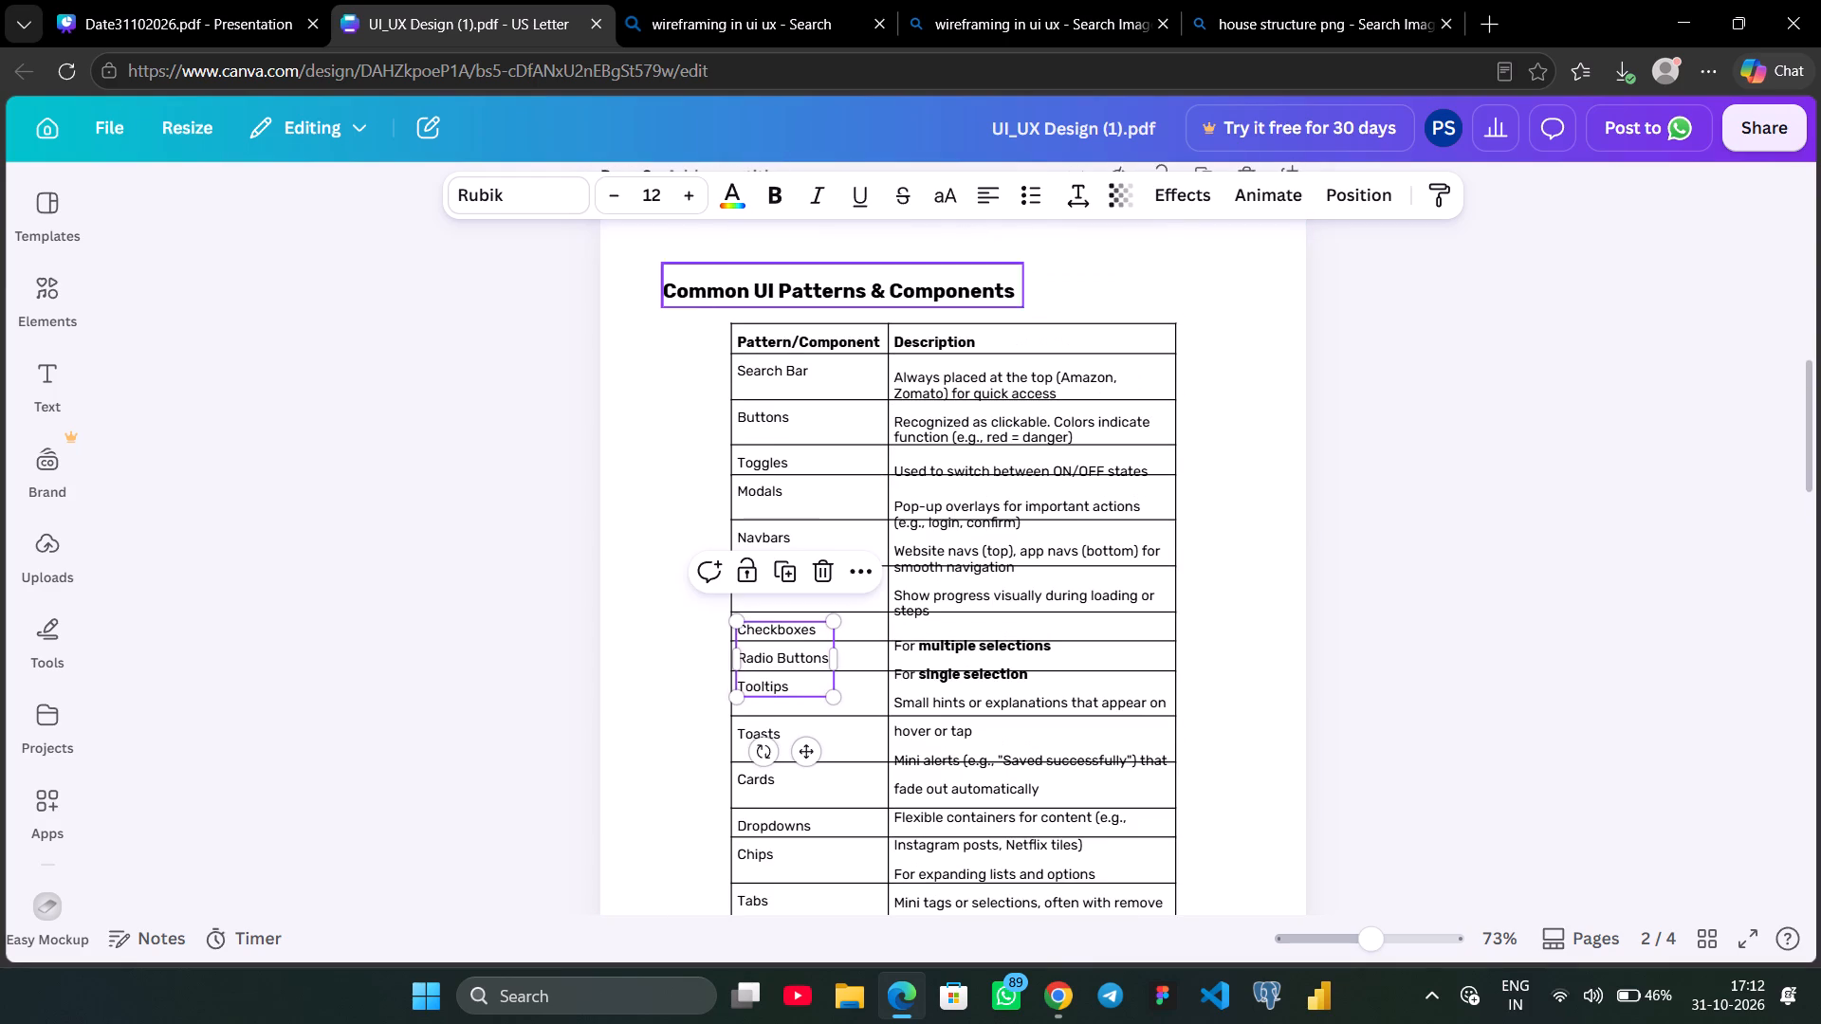
click(219, 0)
click(453, 3)
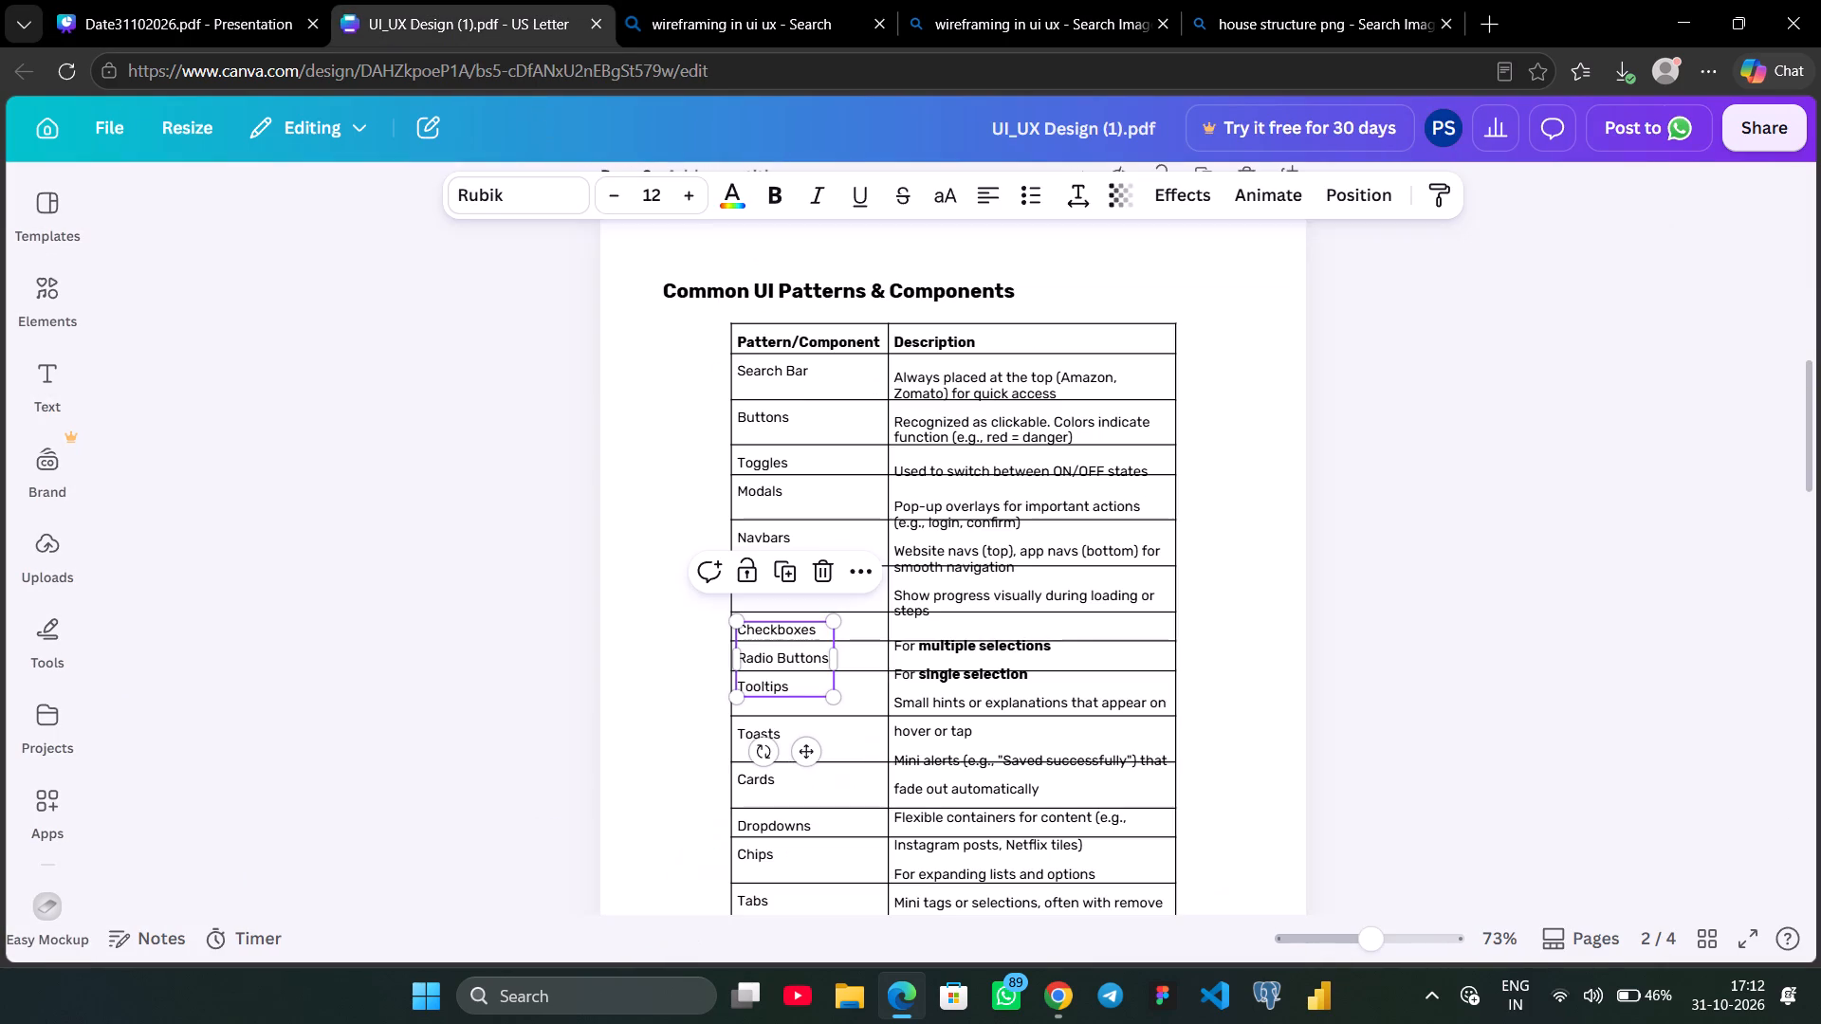
click(782, 382)
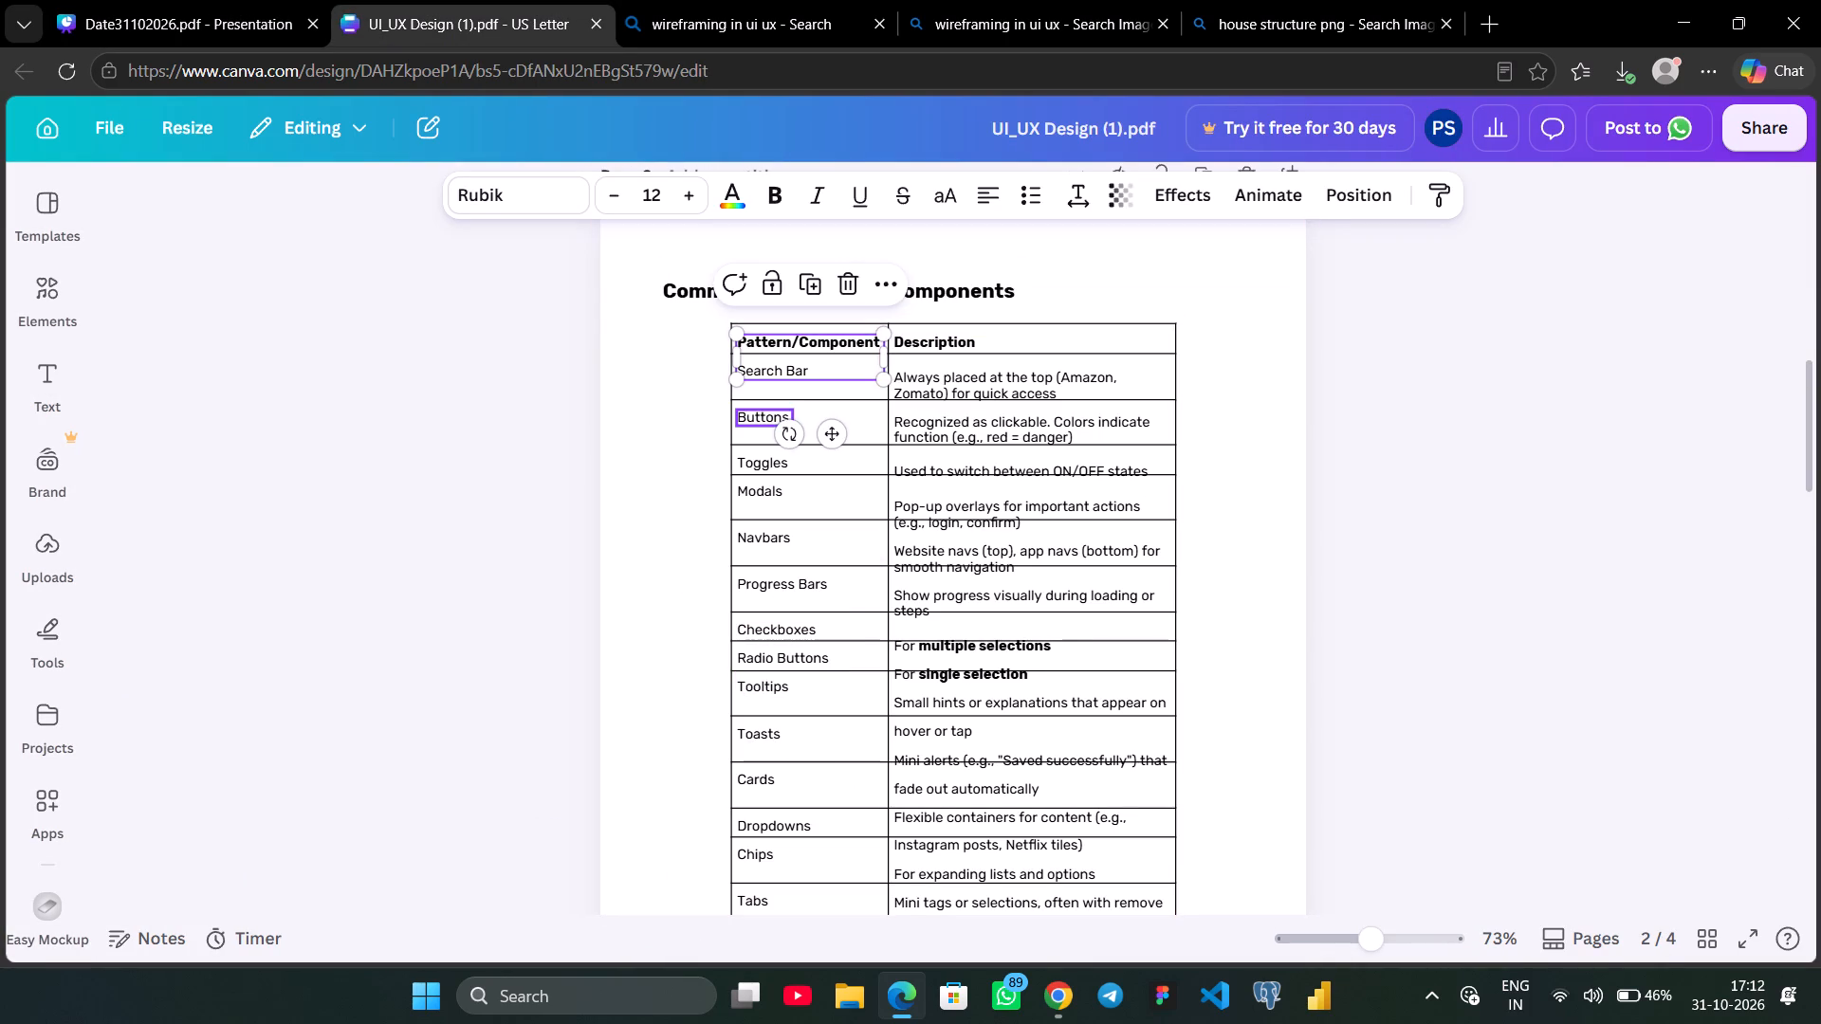
shift+click(771, 418)
shift+click(767, 456)
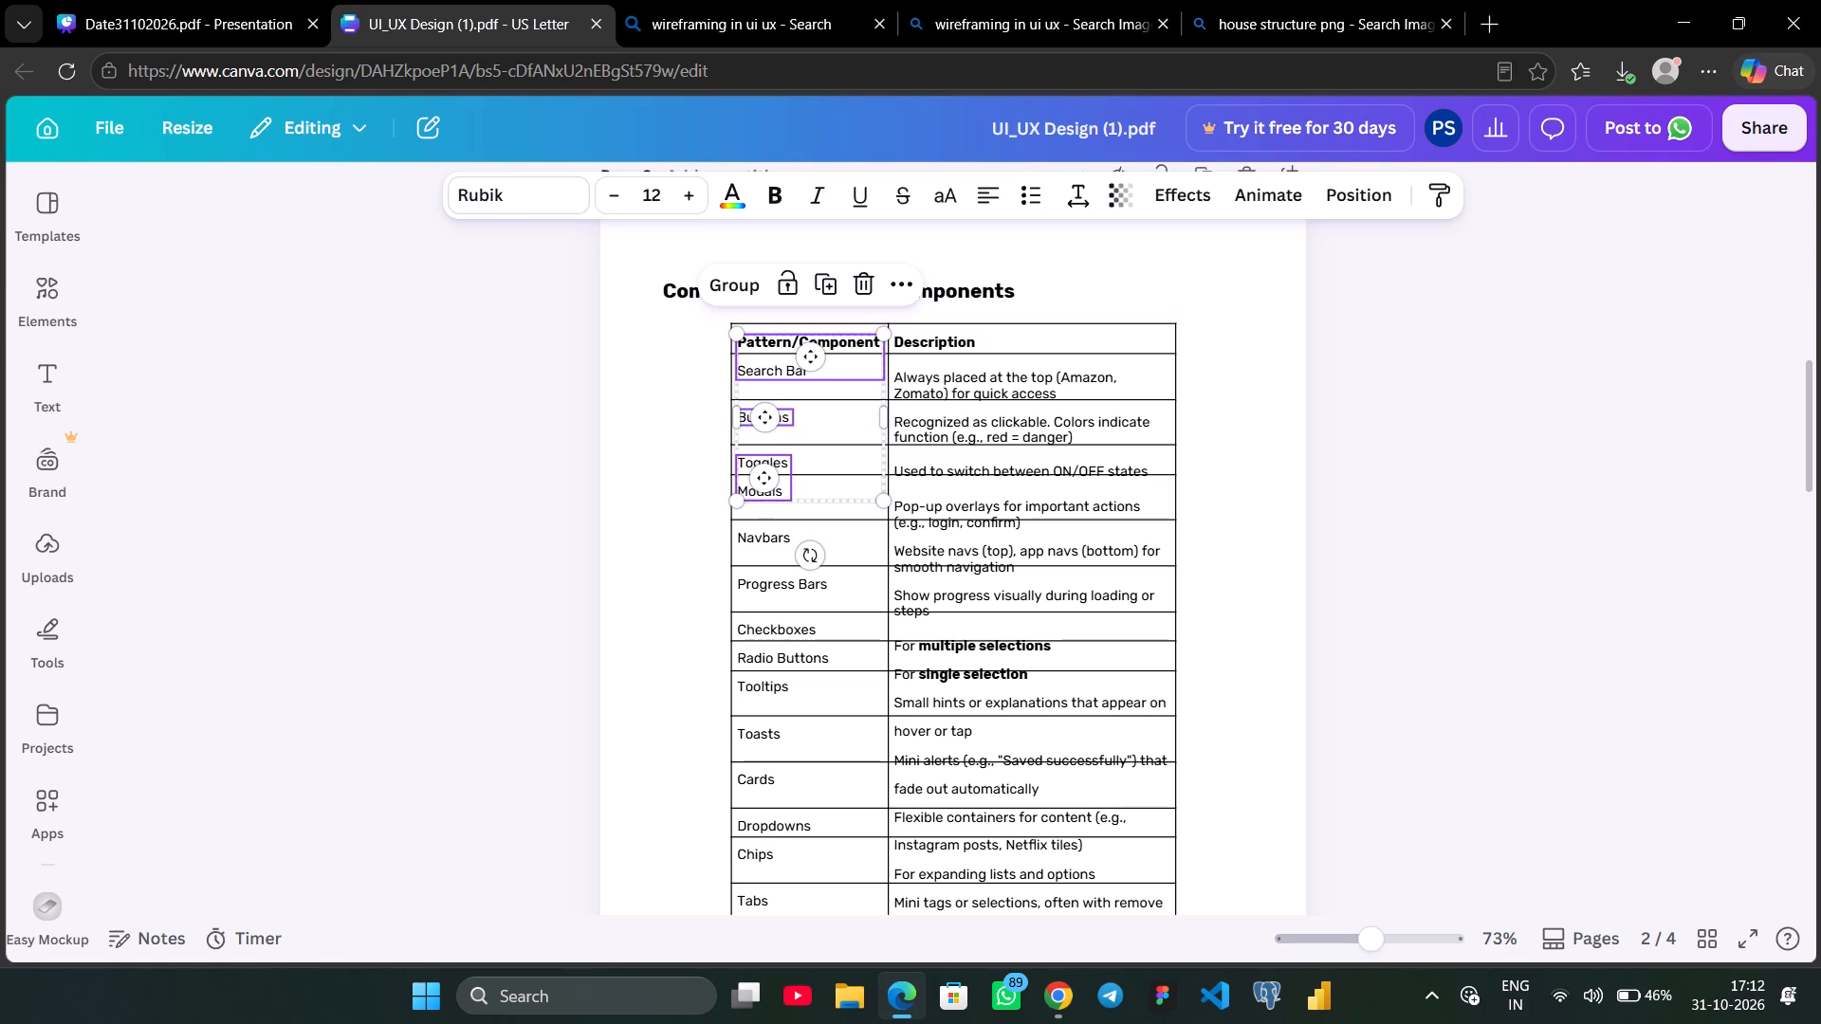
shift+click(770, 537)
shift+click(768, 586)
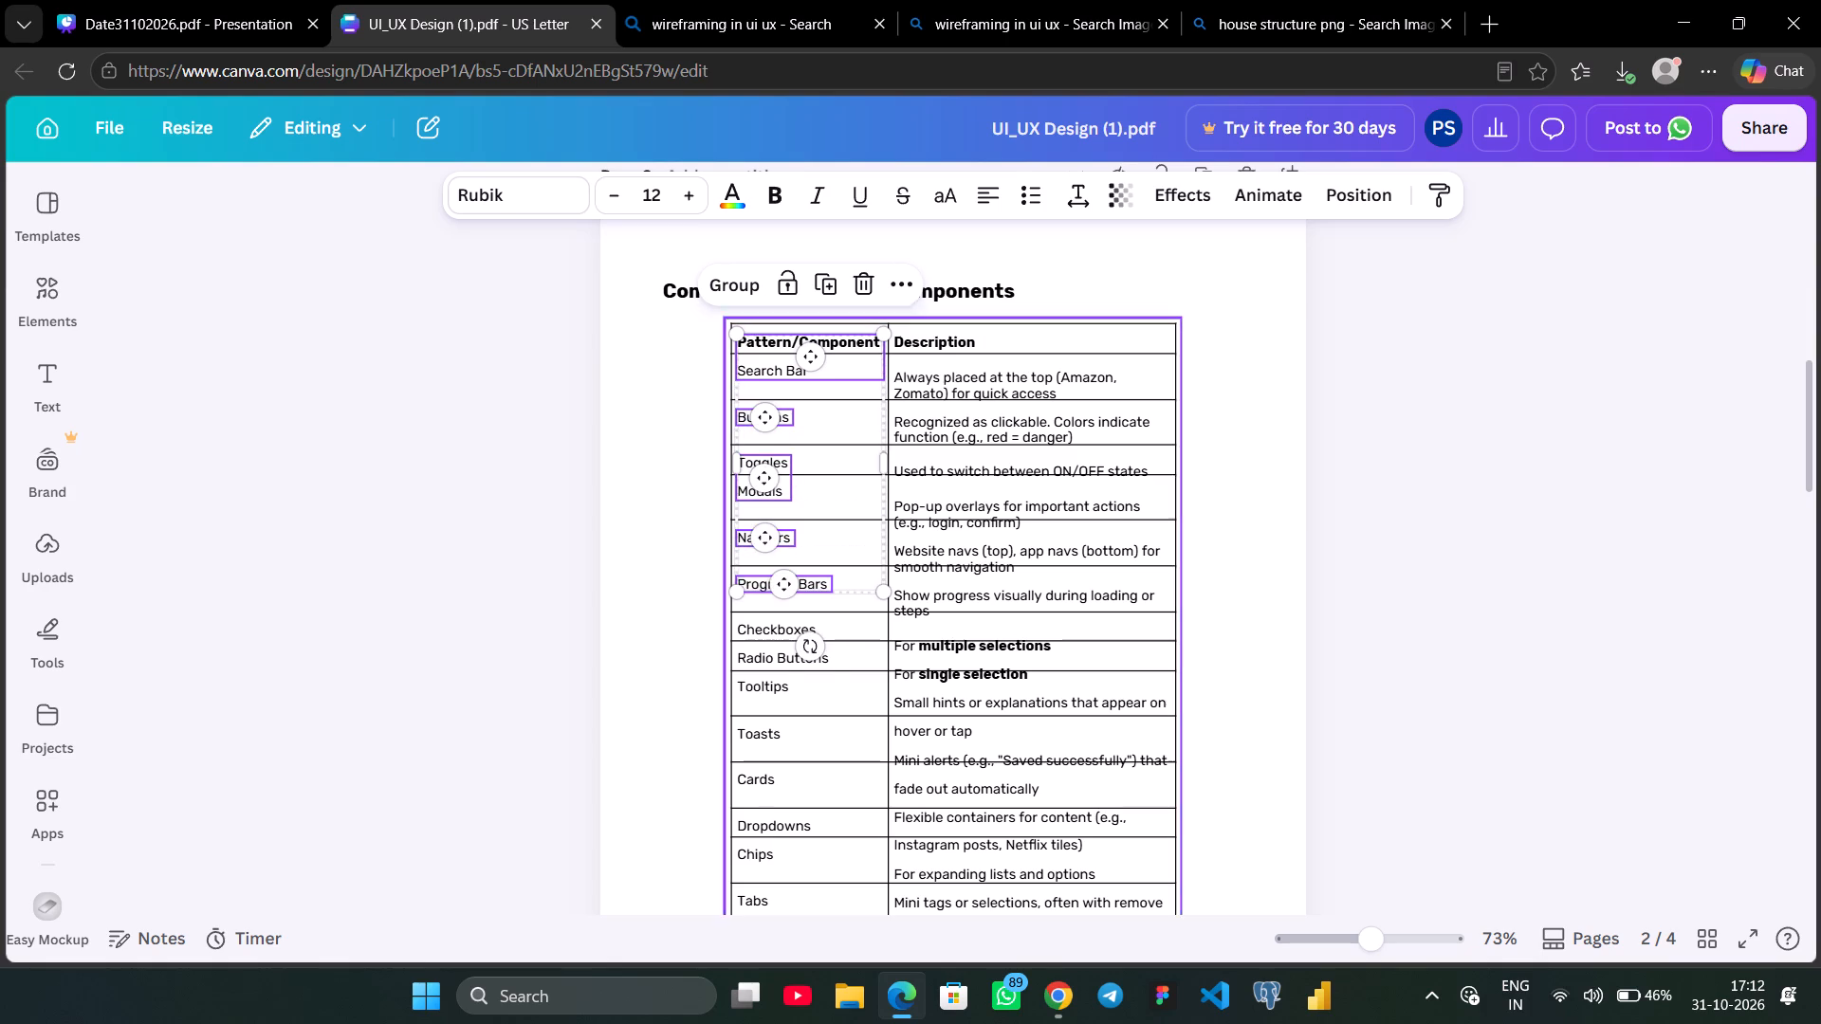
shift+click(768, 627)
shift+click(765, 740)
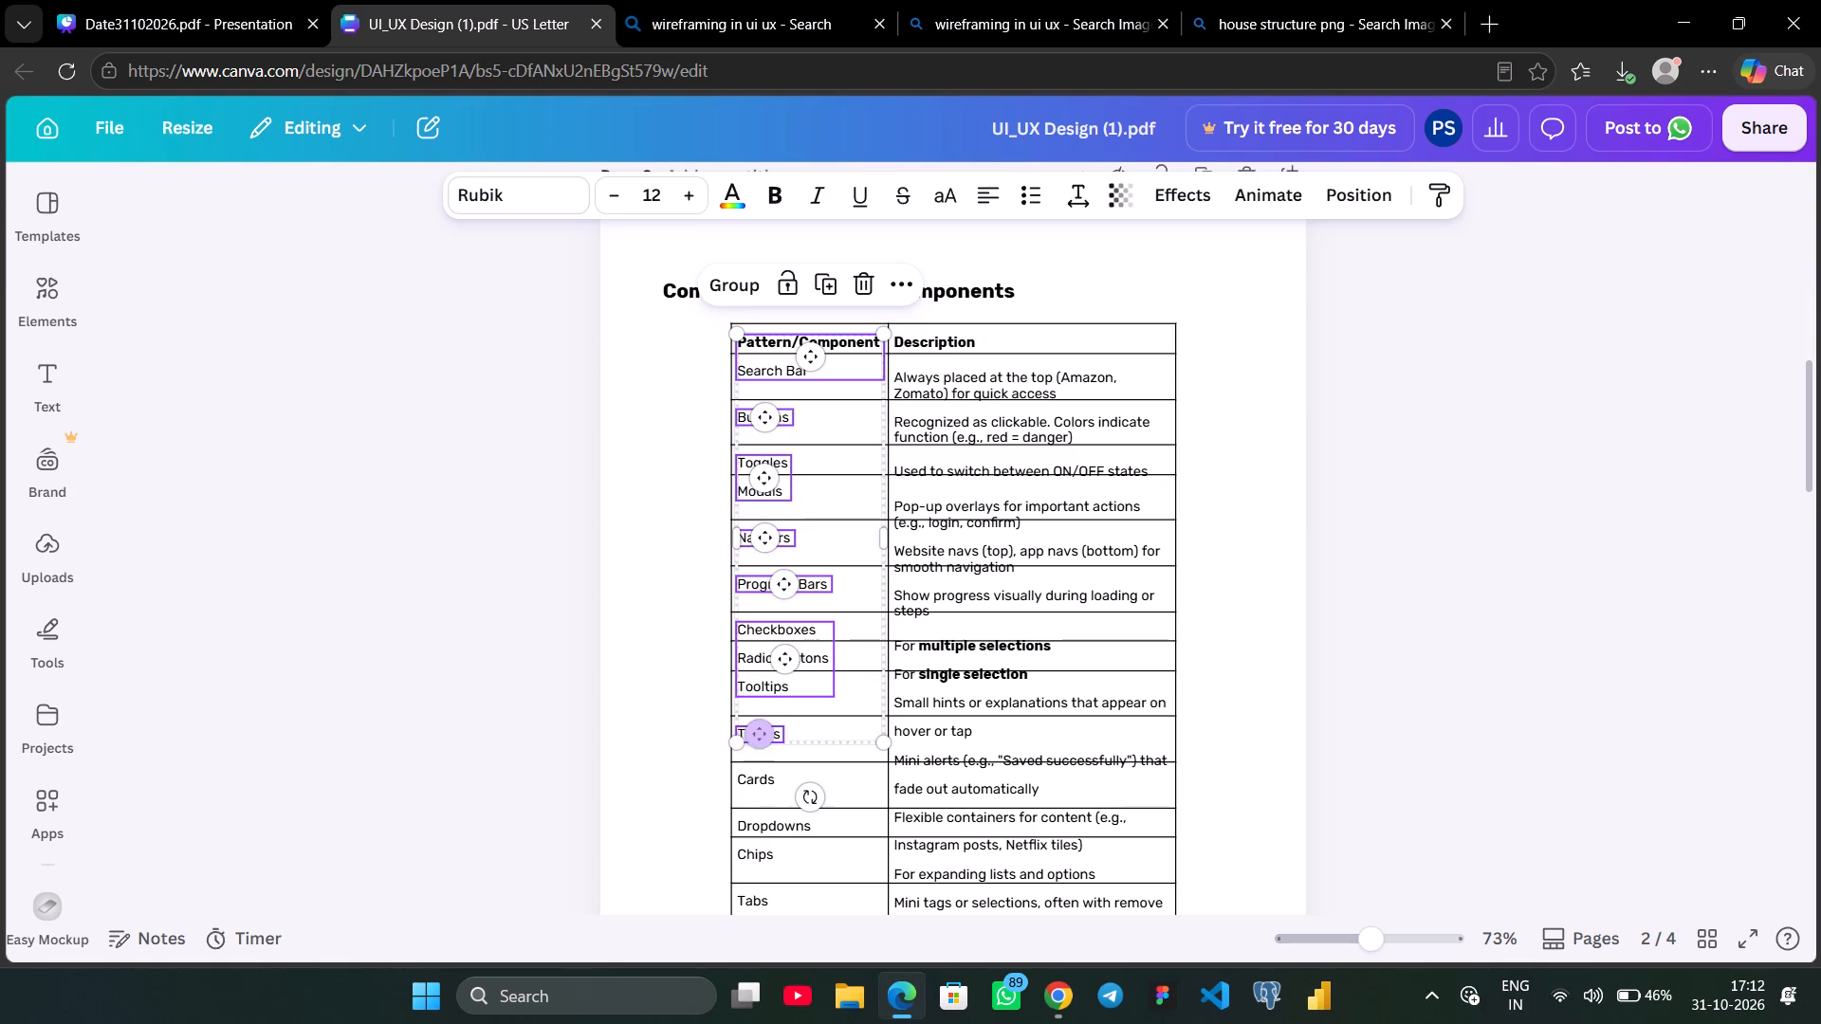
shift+click(757, 775)
scroll(757, 775, down, 2)
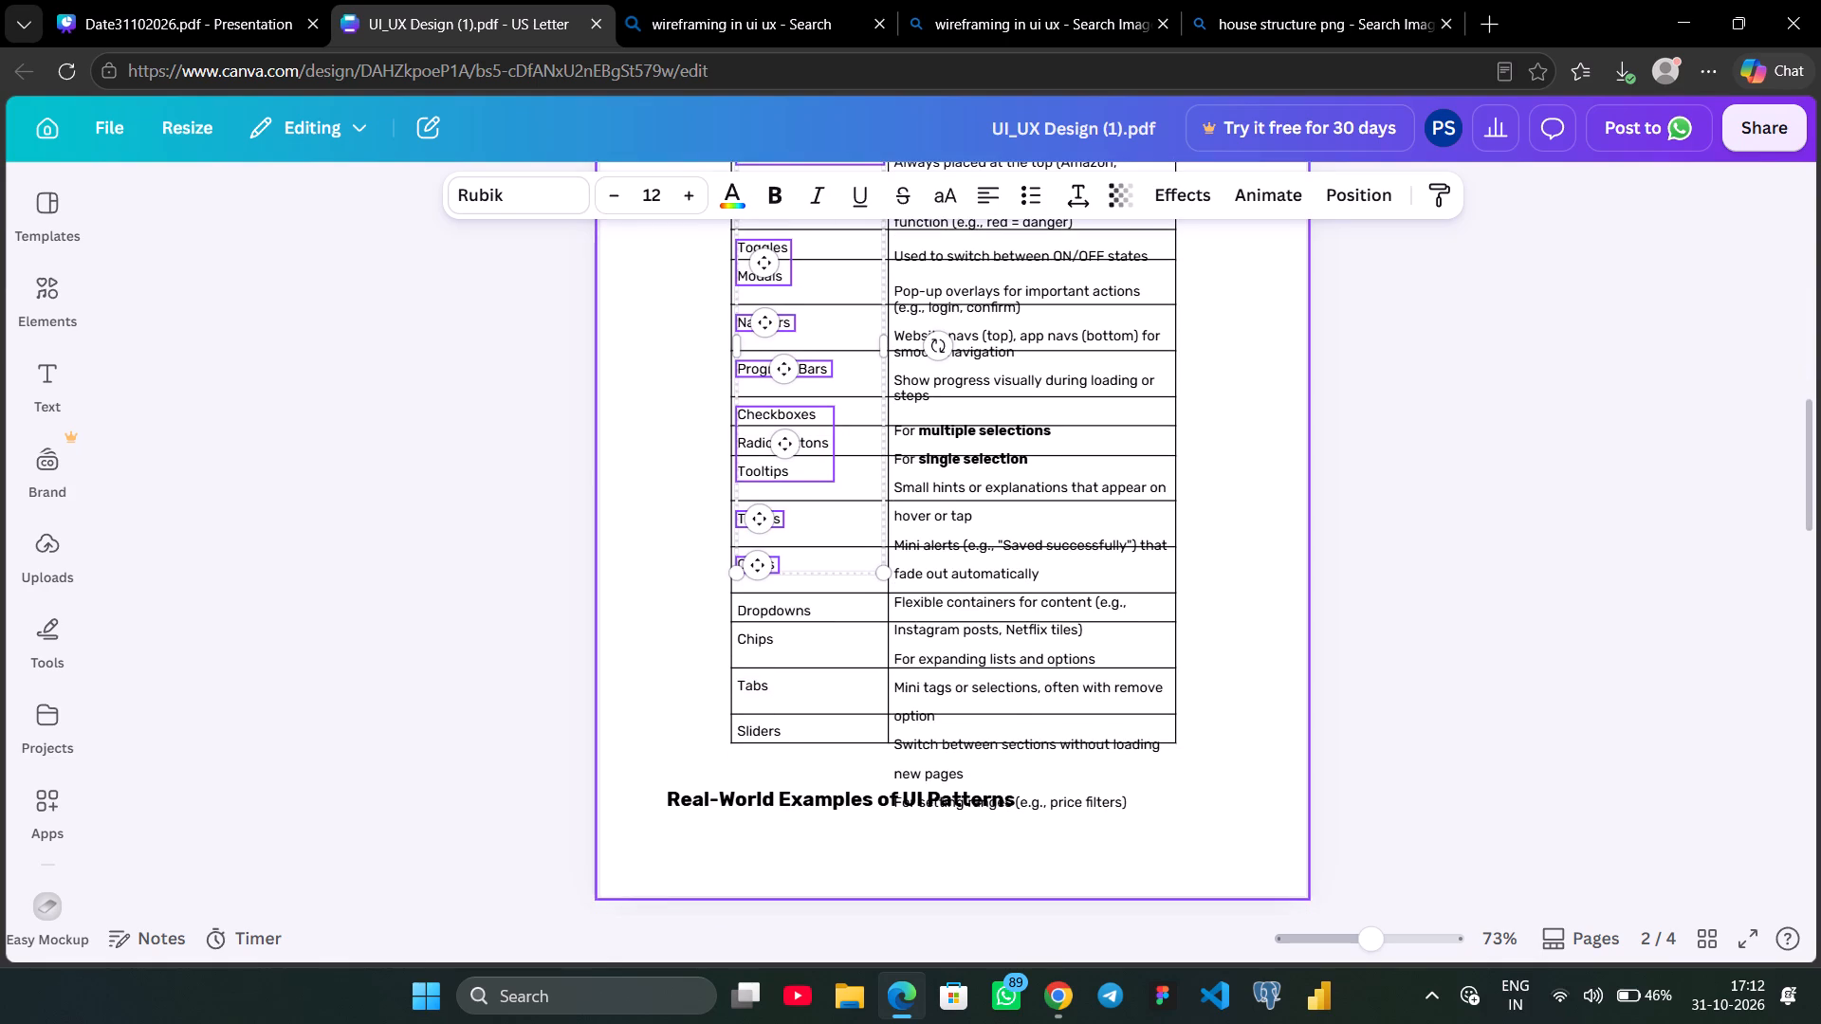
shift+click(754, 679)
shift+click(774, 610)
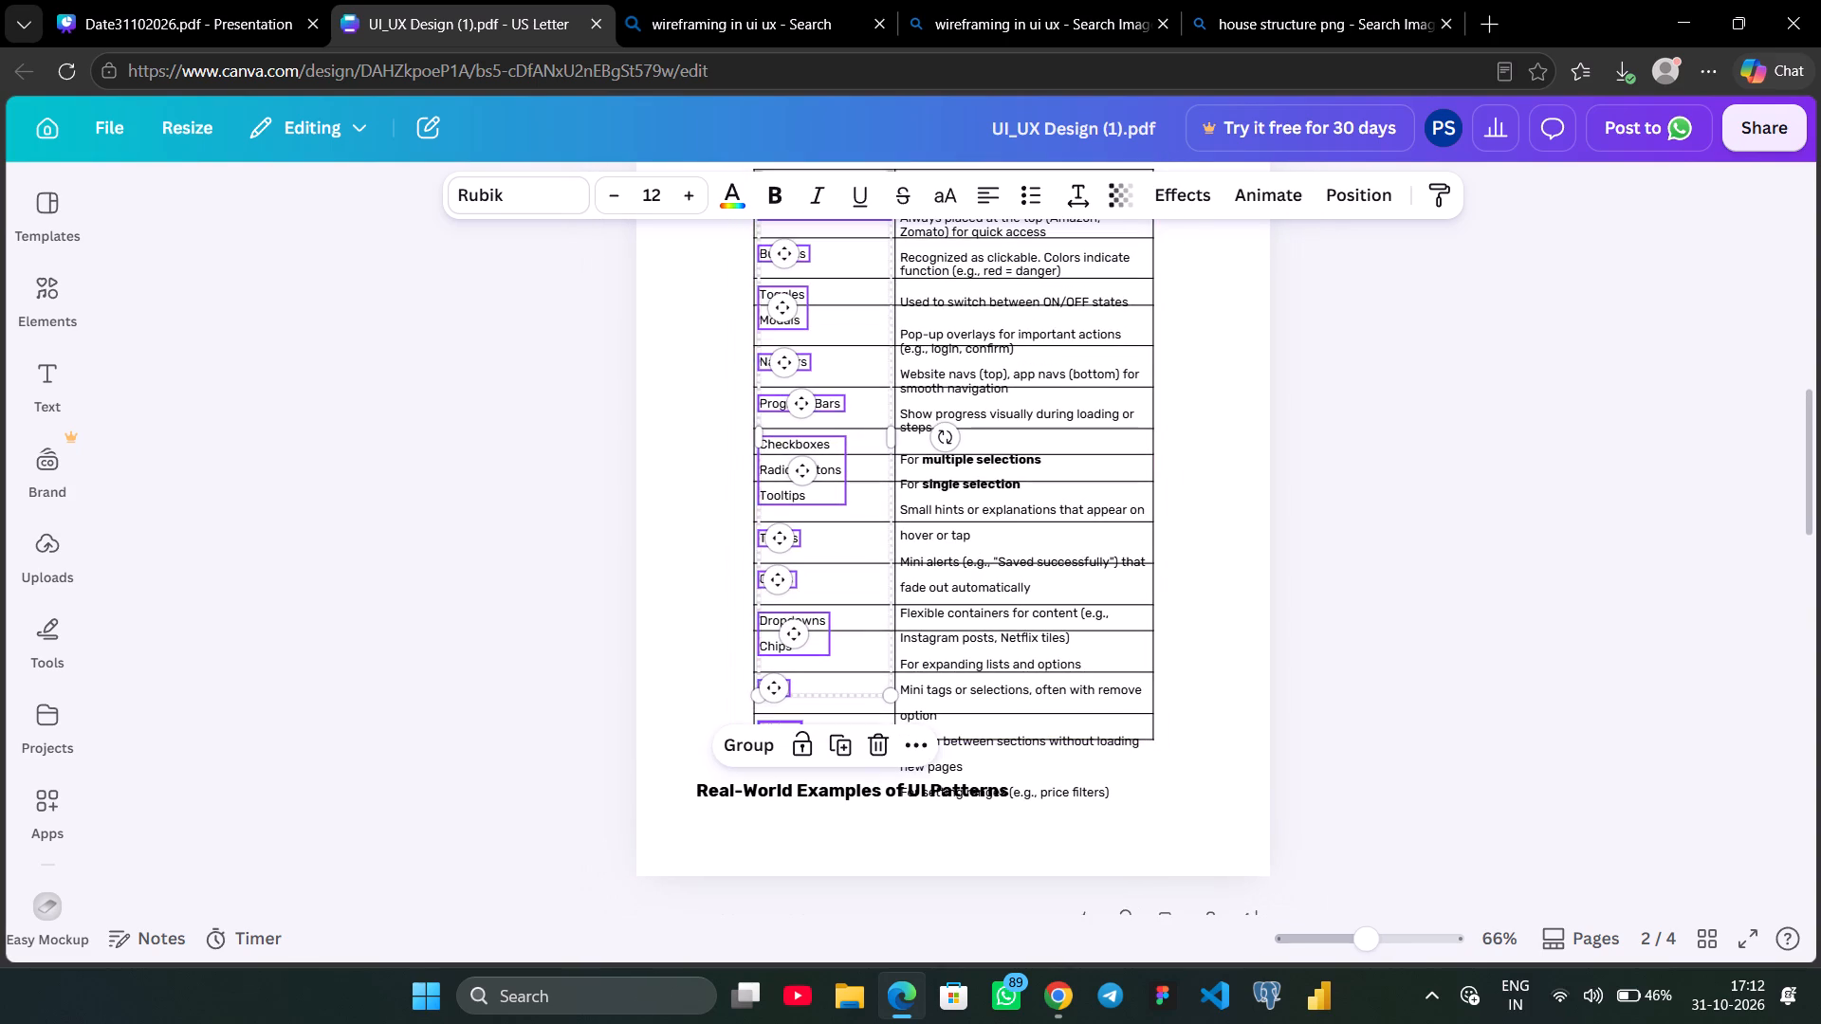
shift+click(782, 721)
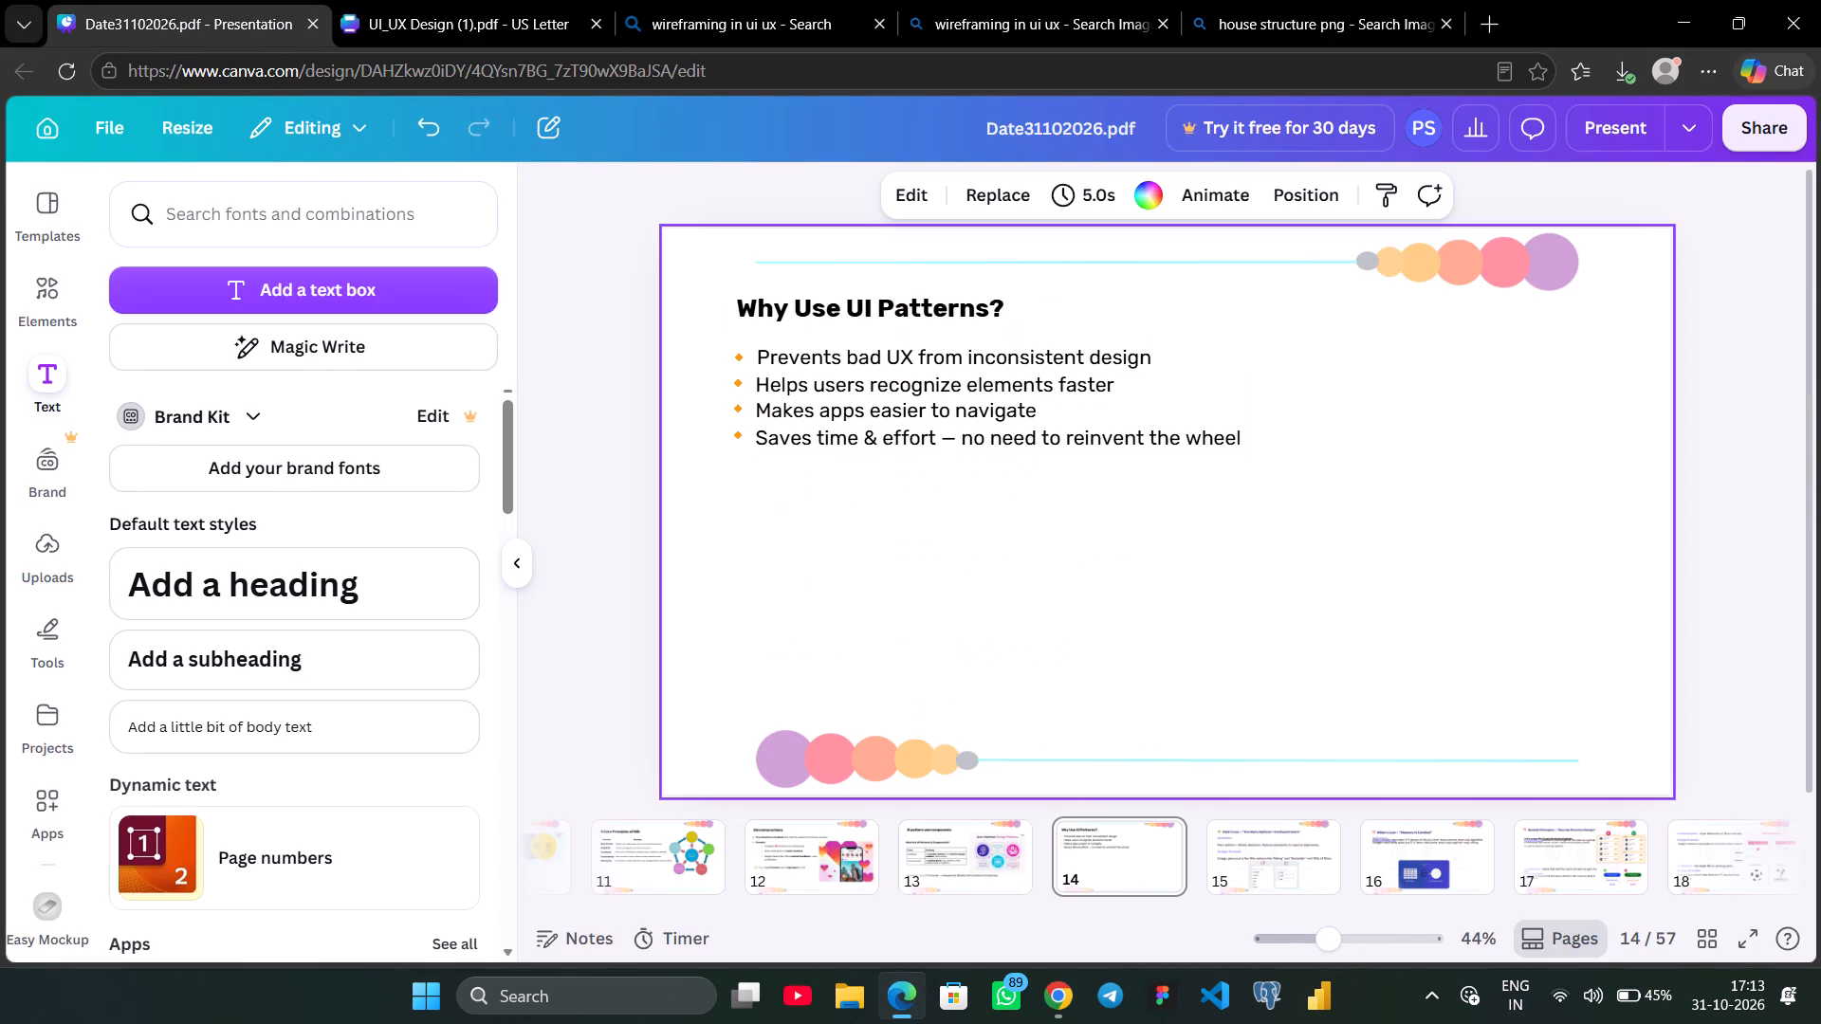
key(ctrl+v)
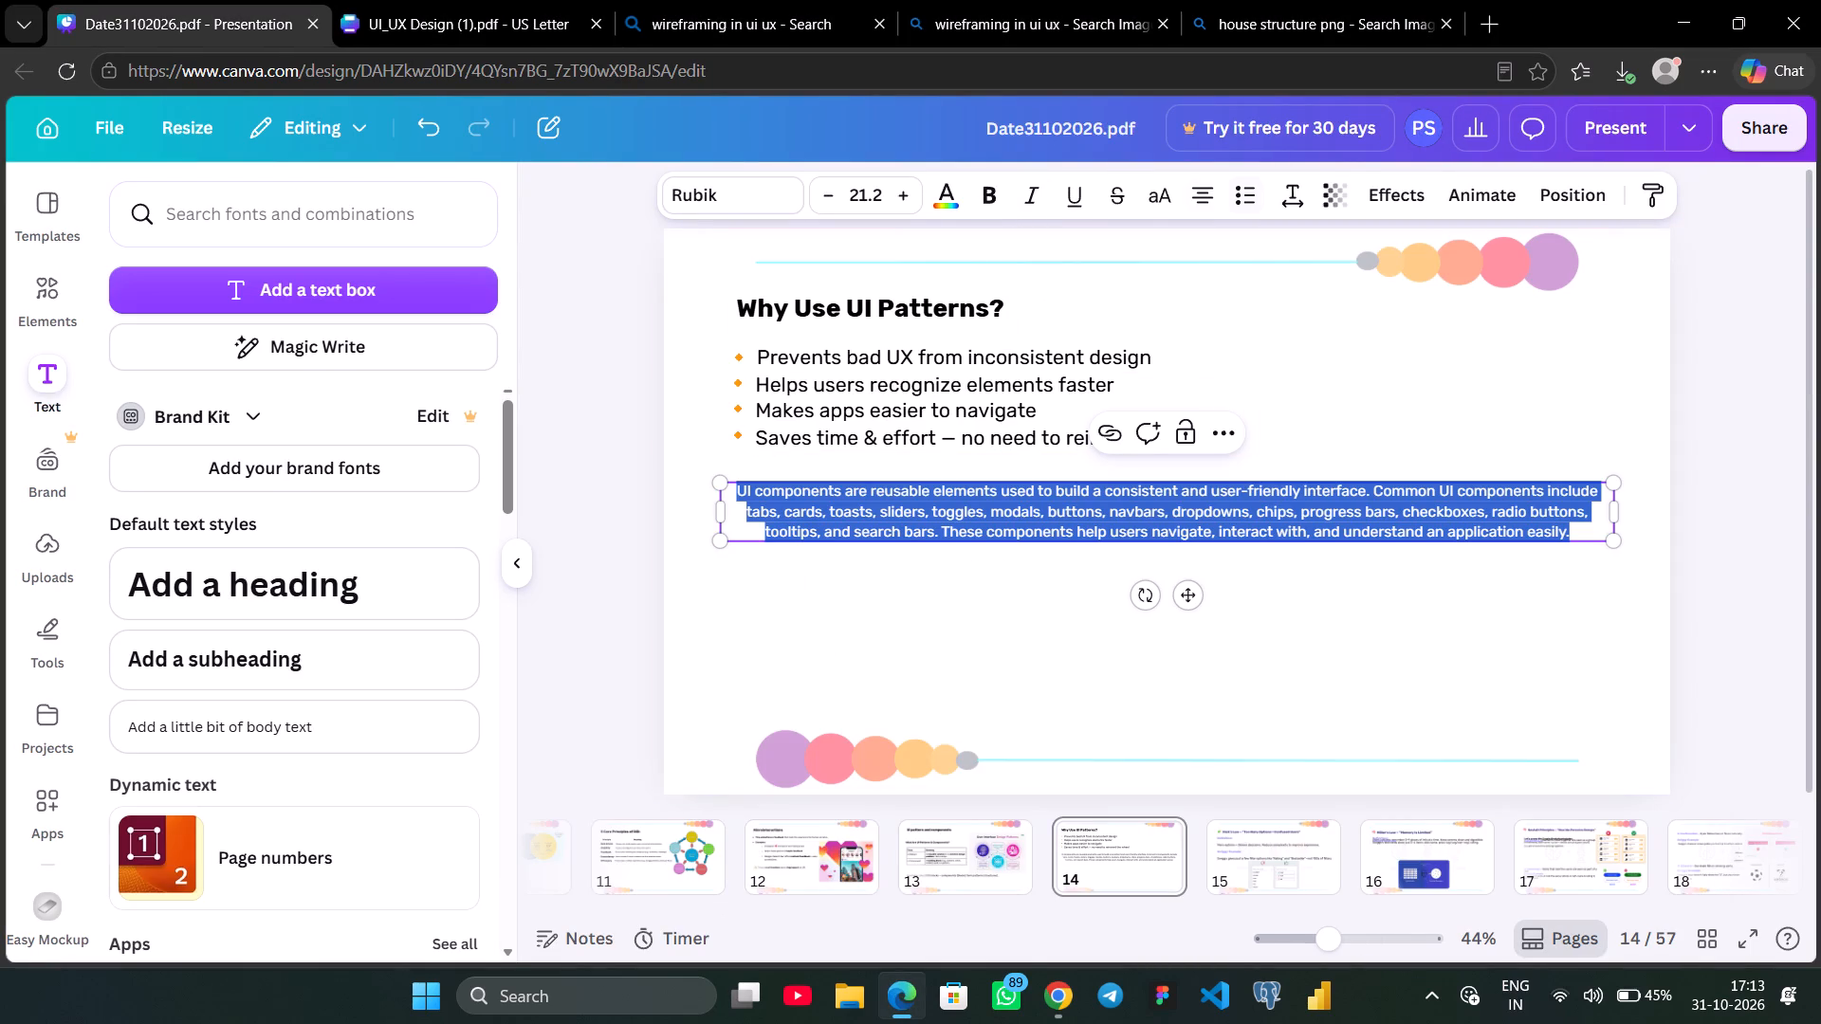
click(1205, 192)
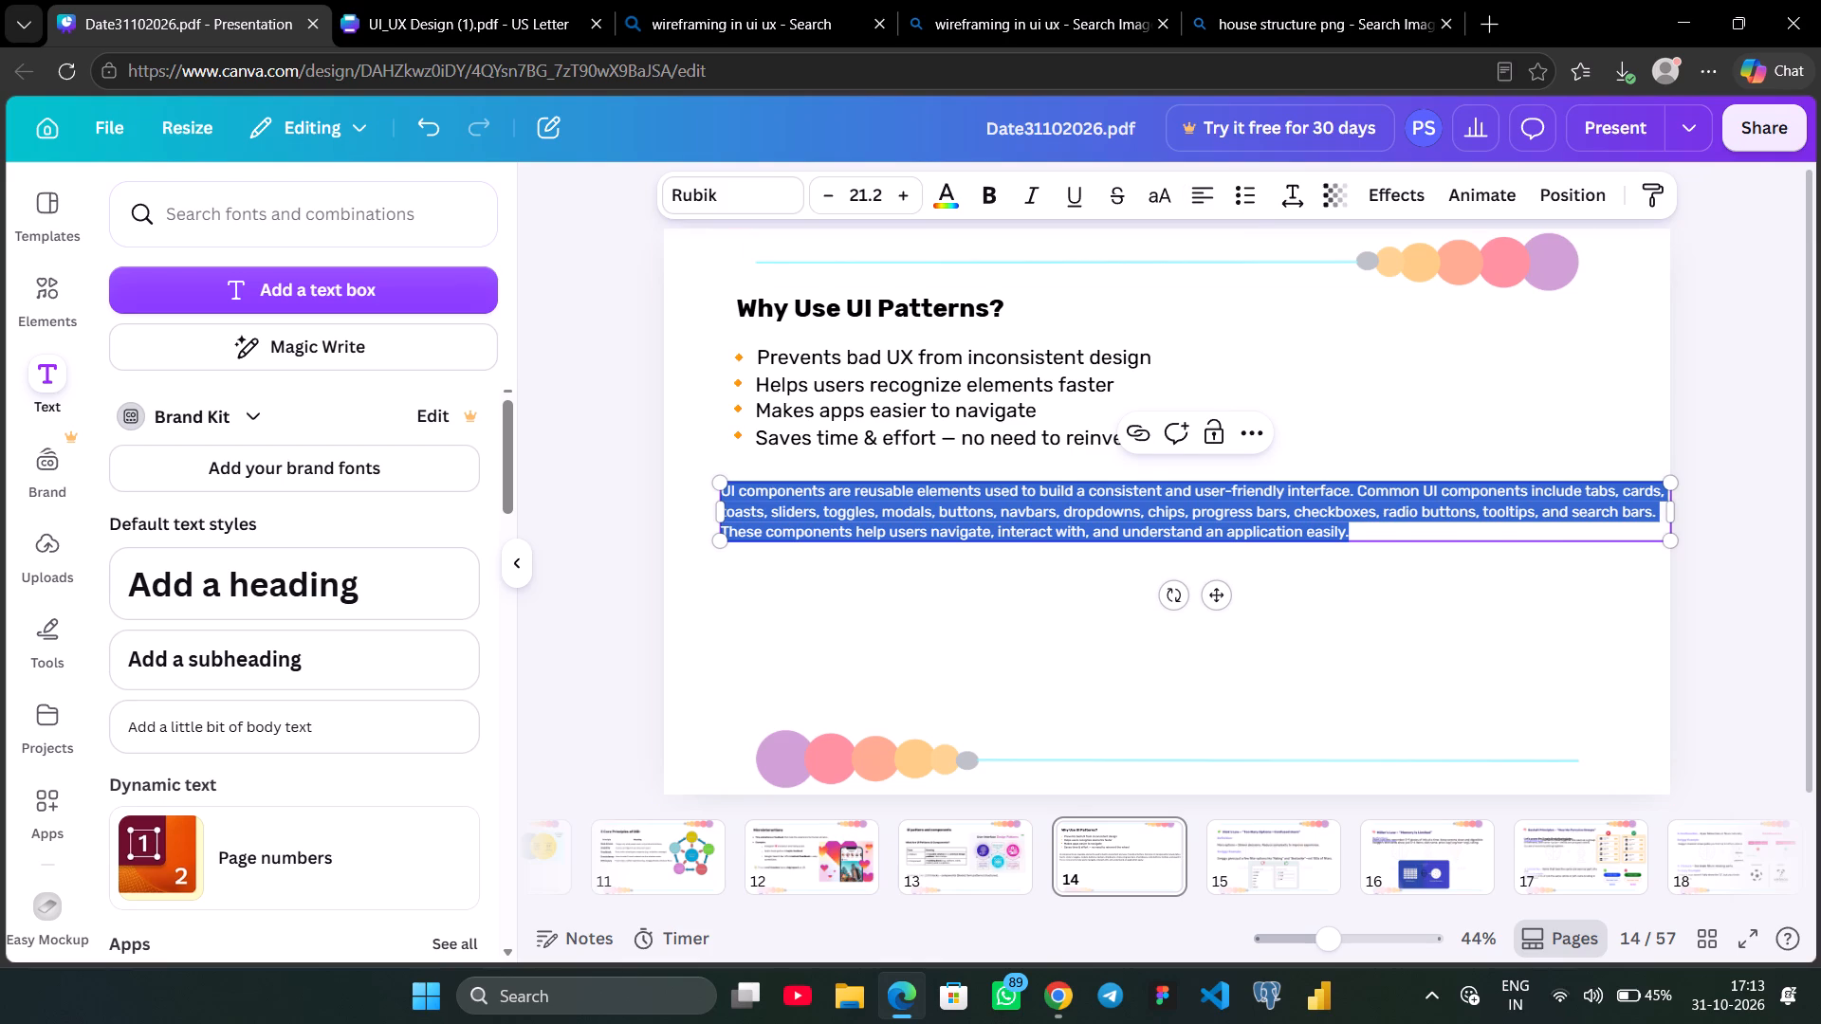
Delete the paragraph's opening sentence so the text starts at "Common UI components include".
click(1015, 525)
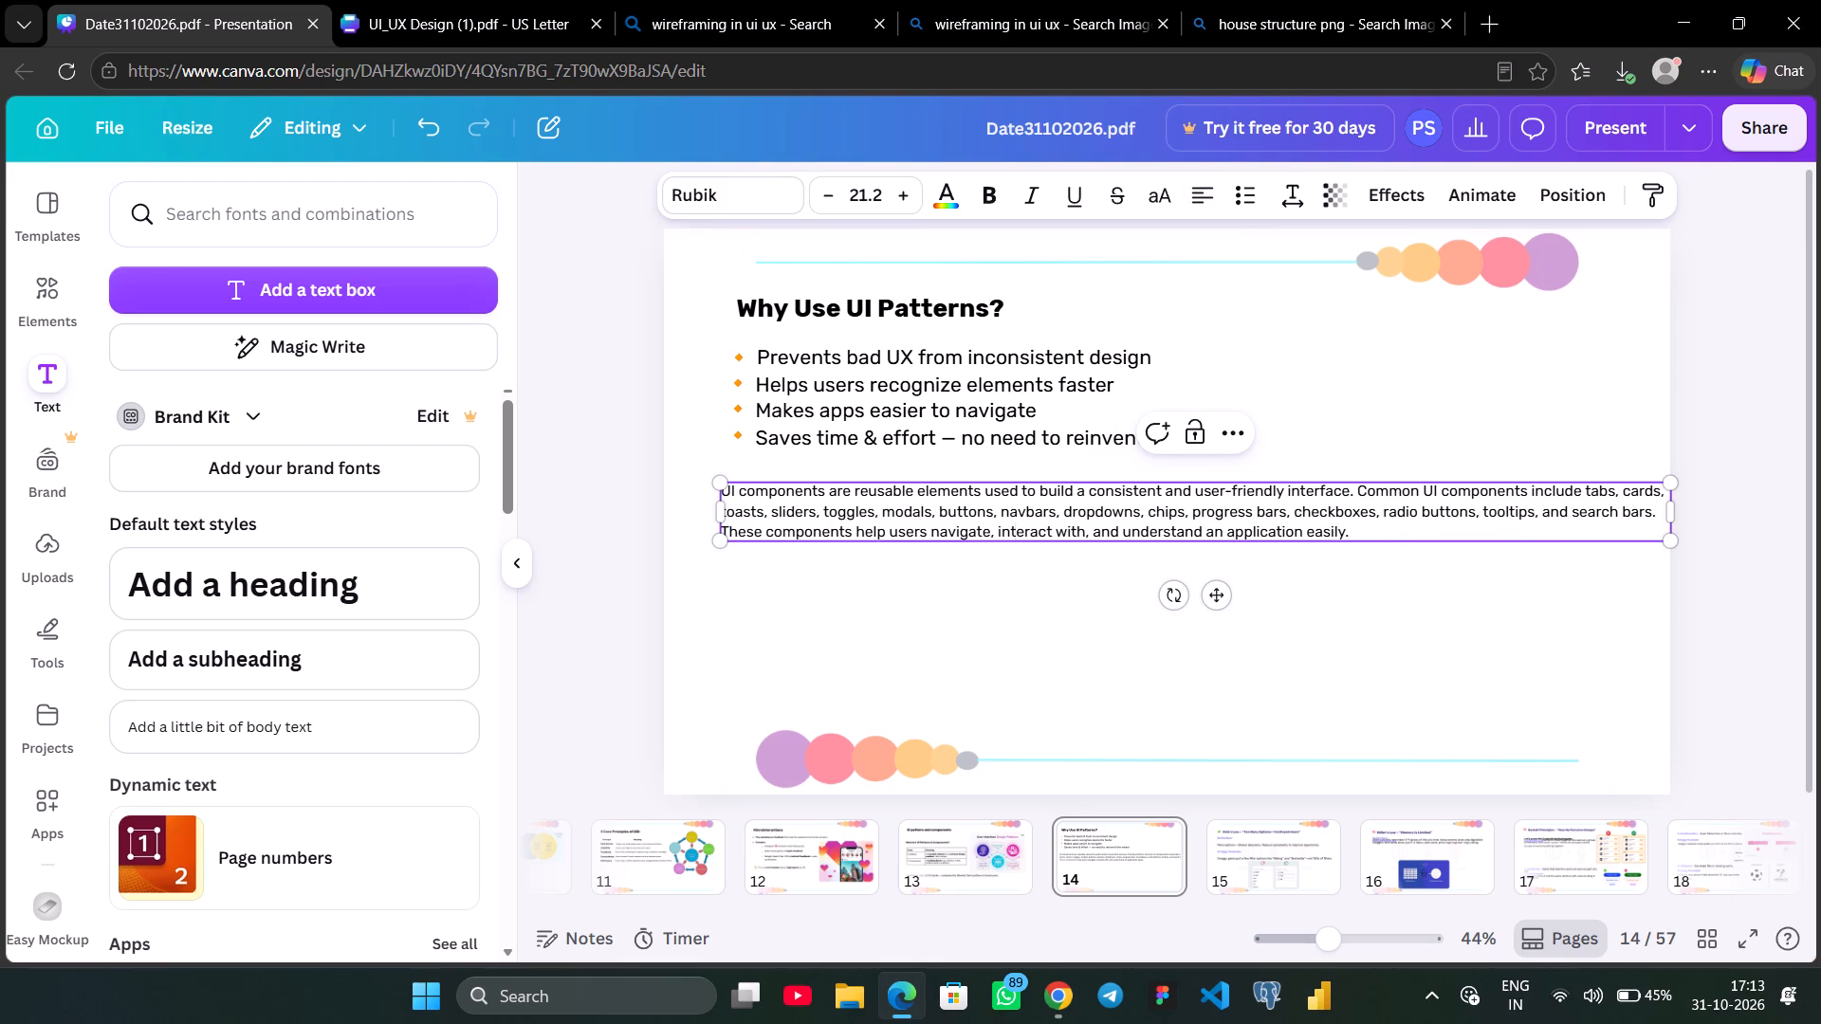
click(1355, 490)
key(BackSpace)
key(BackSpace)
key(BackSpace)
key(BackSpace)
key(BackSpace)
key(BackSpace)
key(BackSpace)
key(BackSpace)
key(BackSpace)
key(BackSpace)
key(BackSpace)
key(BackSpace)
key(BackSpace)
key(BackSpace)
key(BackSpace)
key(BackSpace)
key(BackSpace)
key(BackSpace)
key(BackSpace)
key(BackSpace)
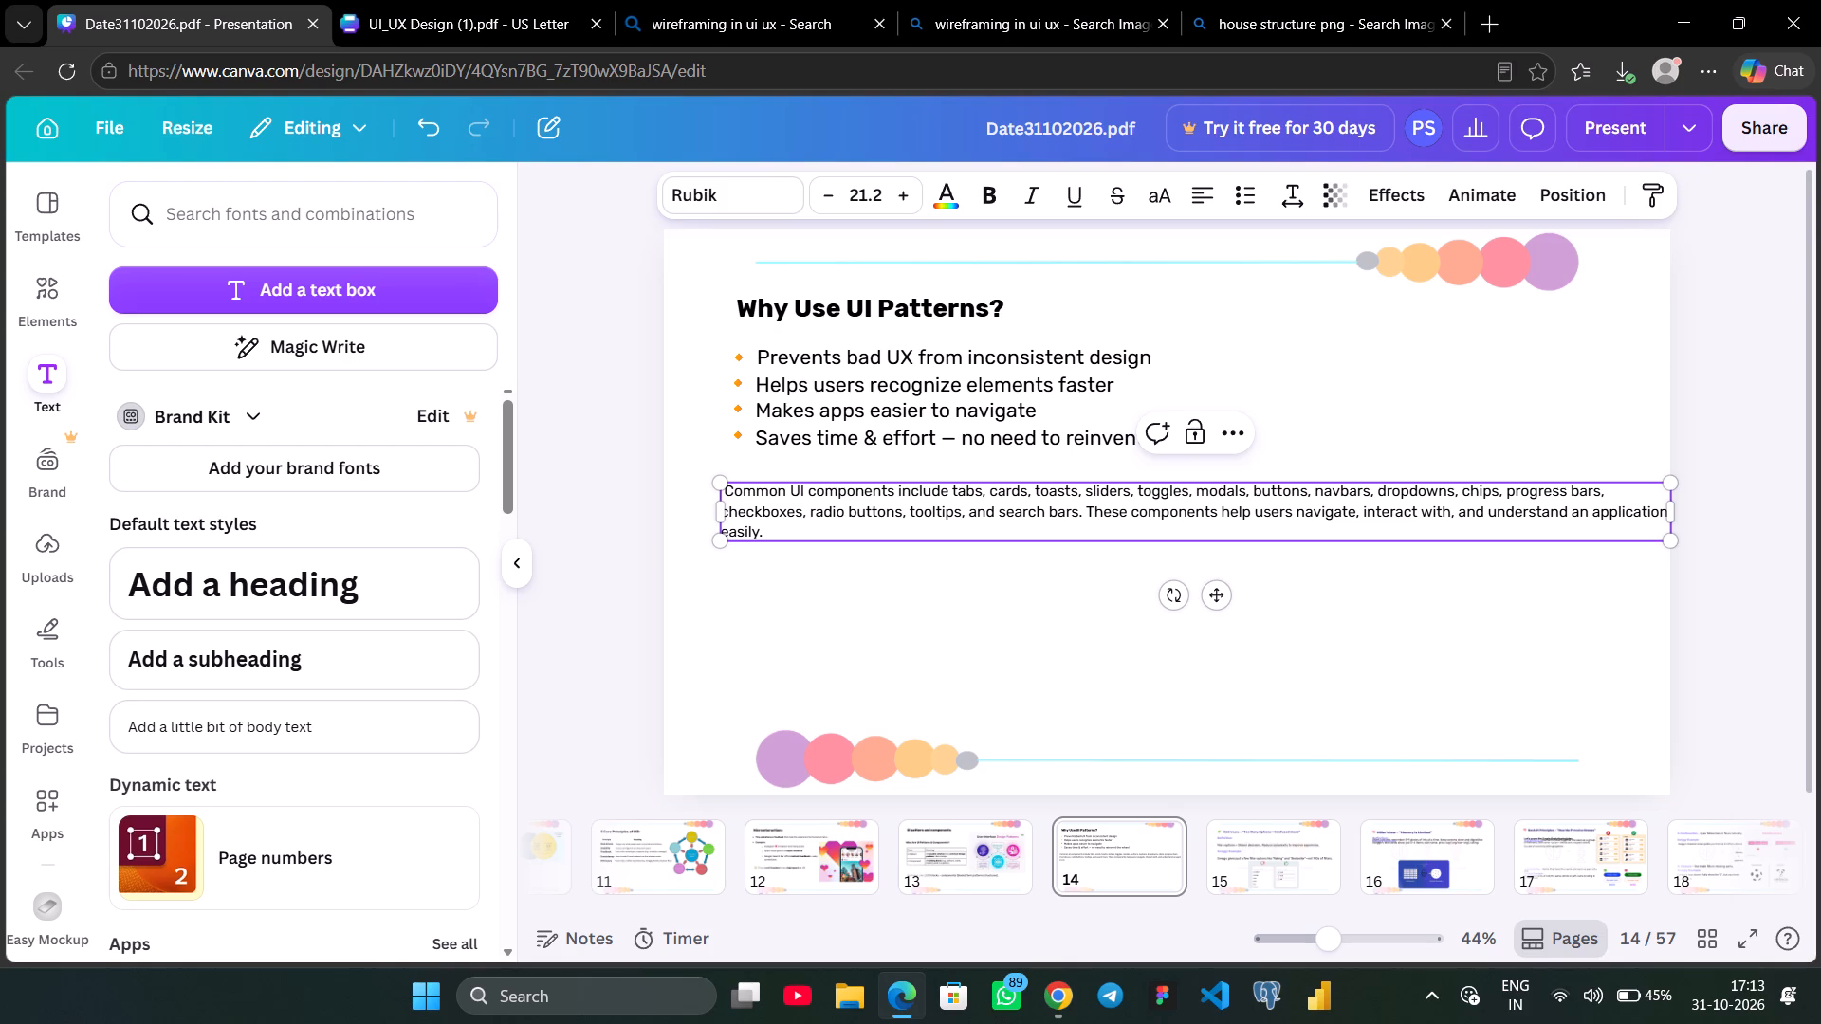
Narrow the paragraph's text box to fit within the slide and set its font size to 26.
drag(1672, 510, 1562, 519)
click(877, 199)
text(26)
key(Return)
click(1276, 665)
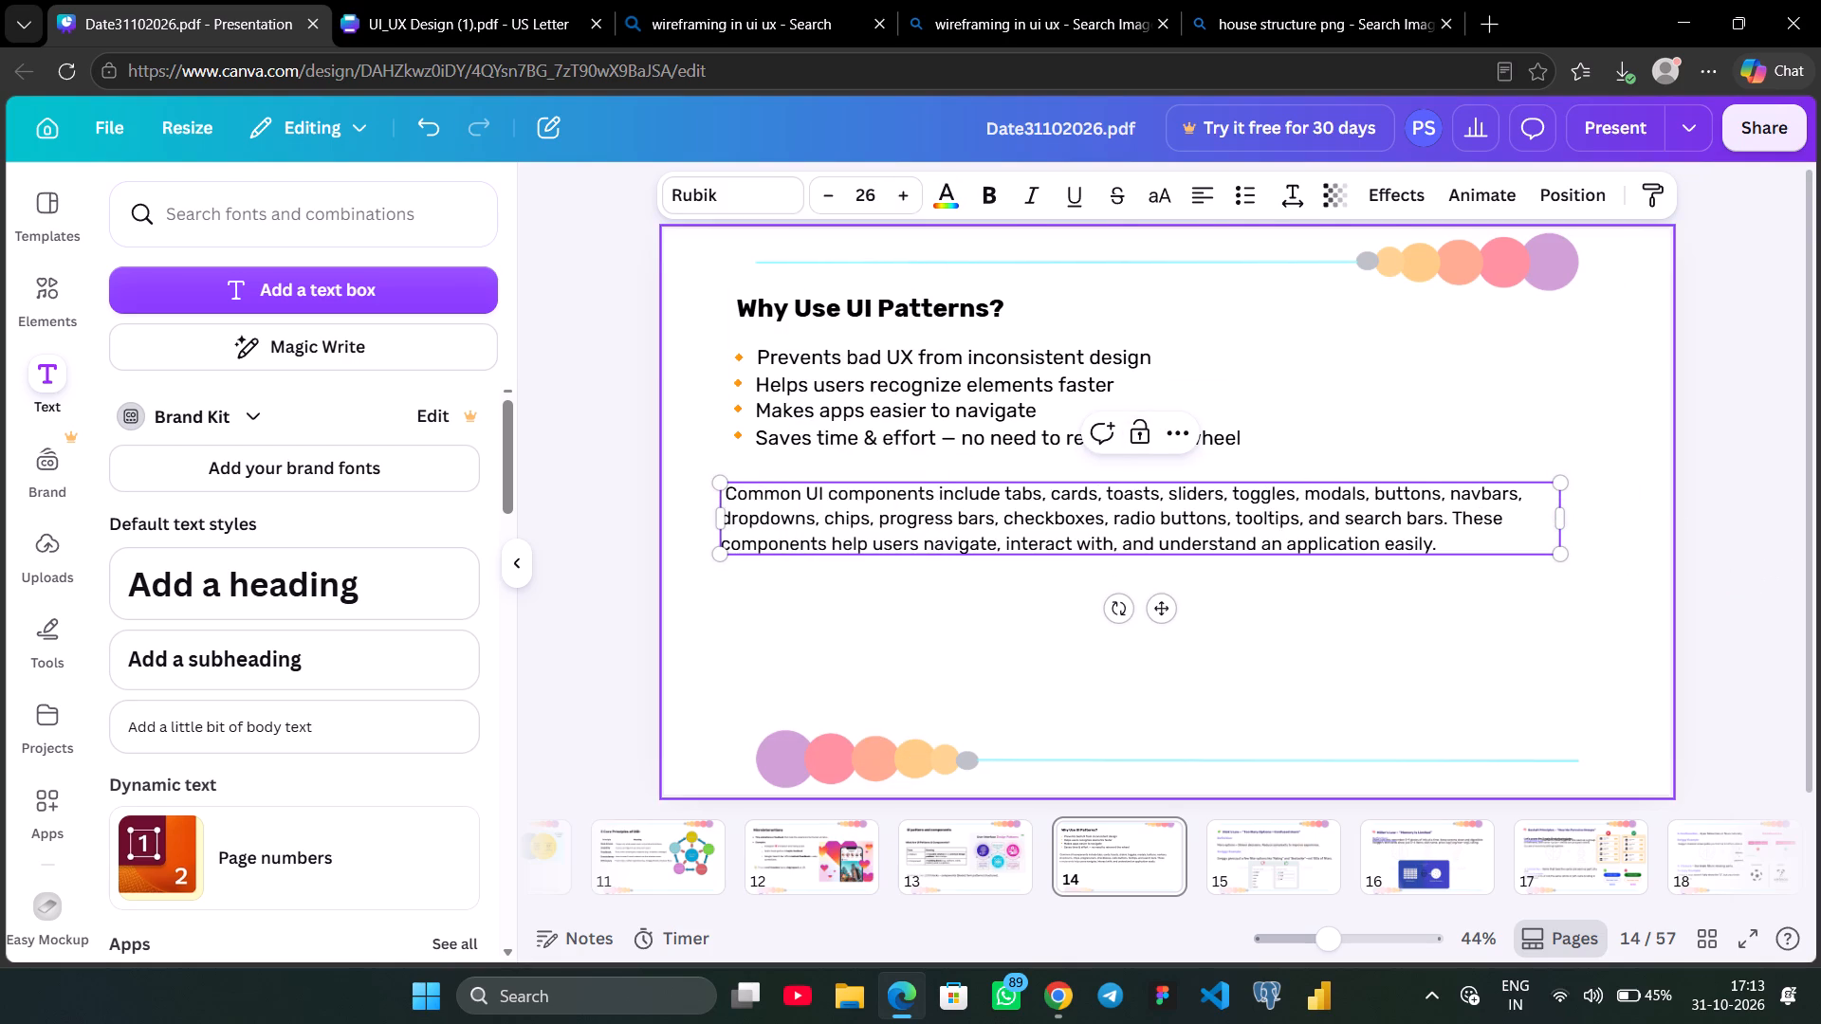
Remove the leading space before "Common" at the start of the UI components paragraph.
click(998, 520)
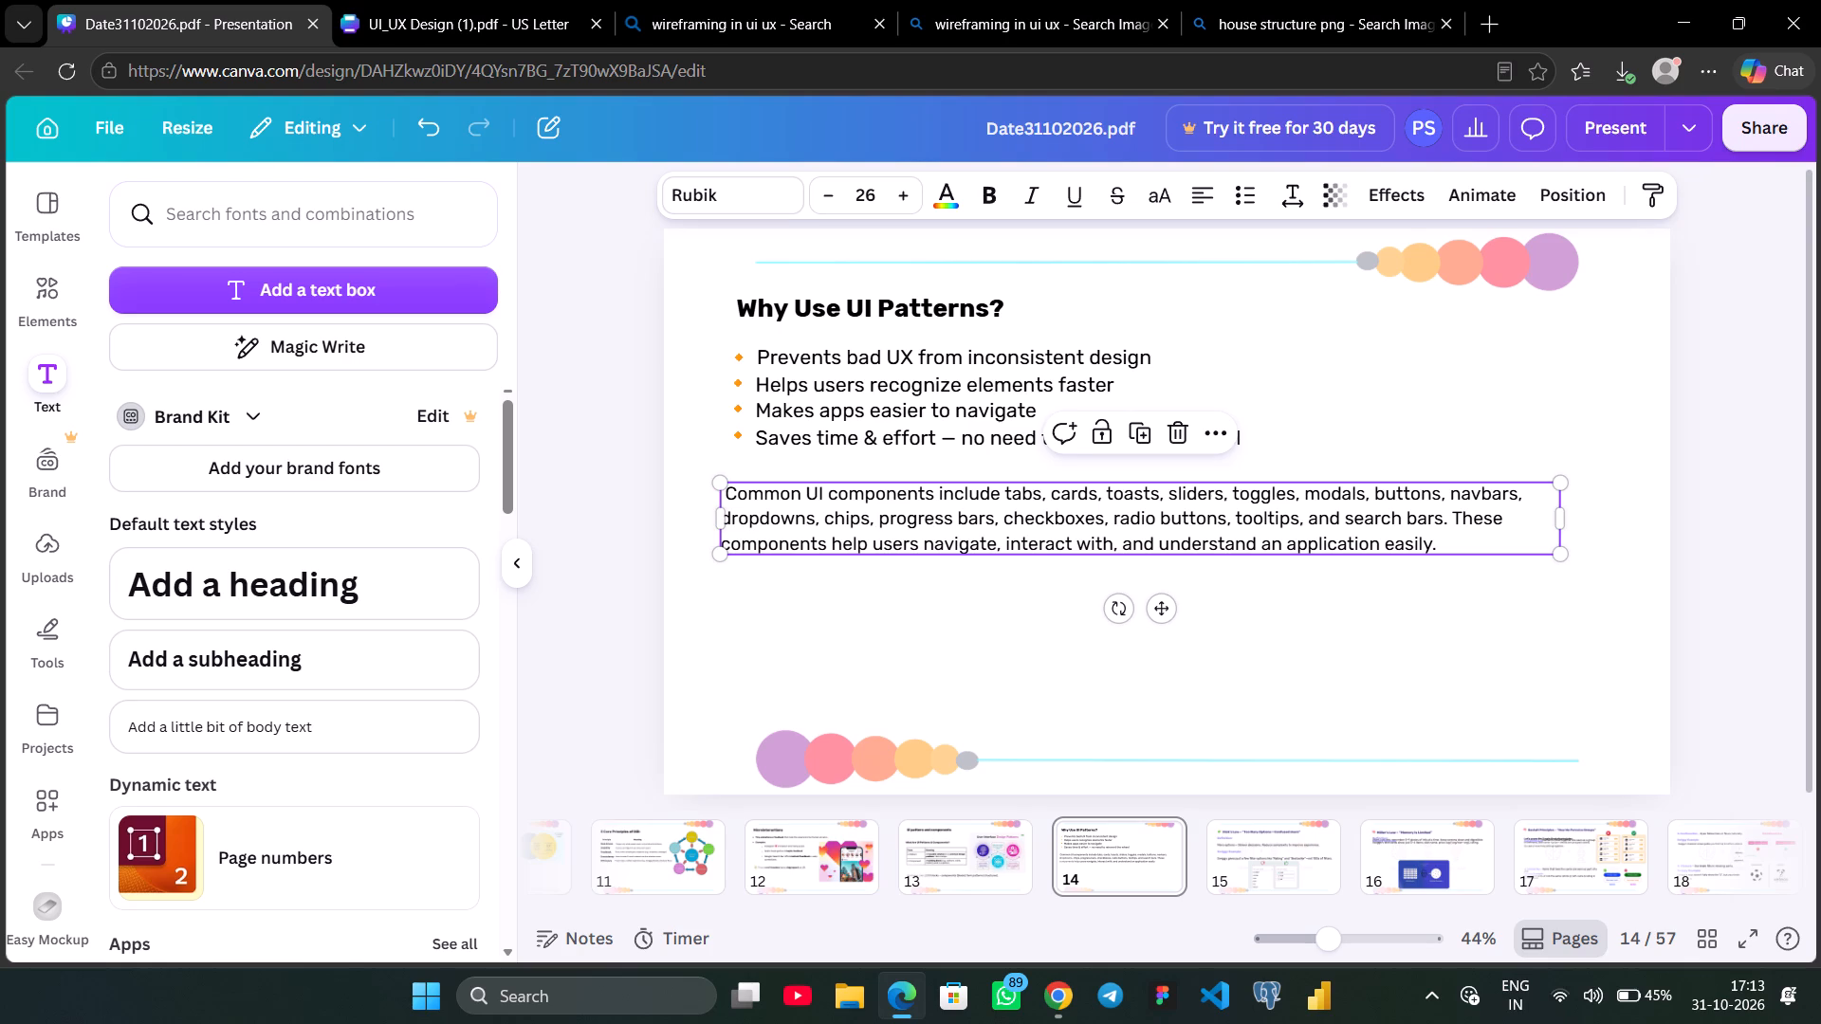
double_click(752, 500)
click(732, 497)
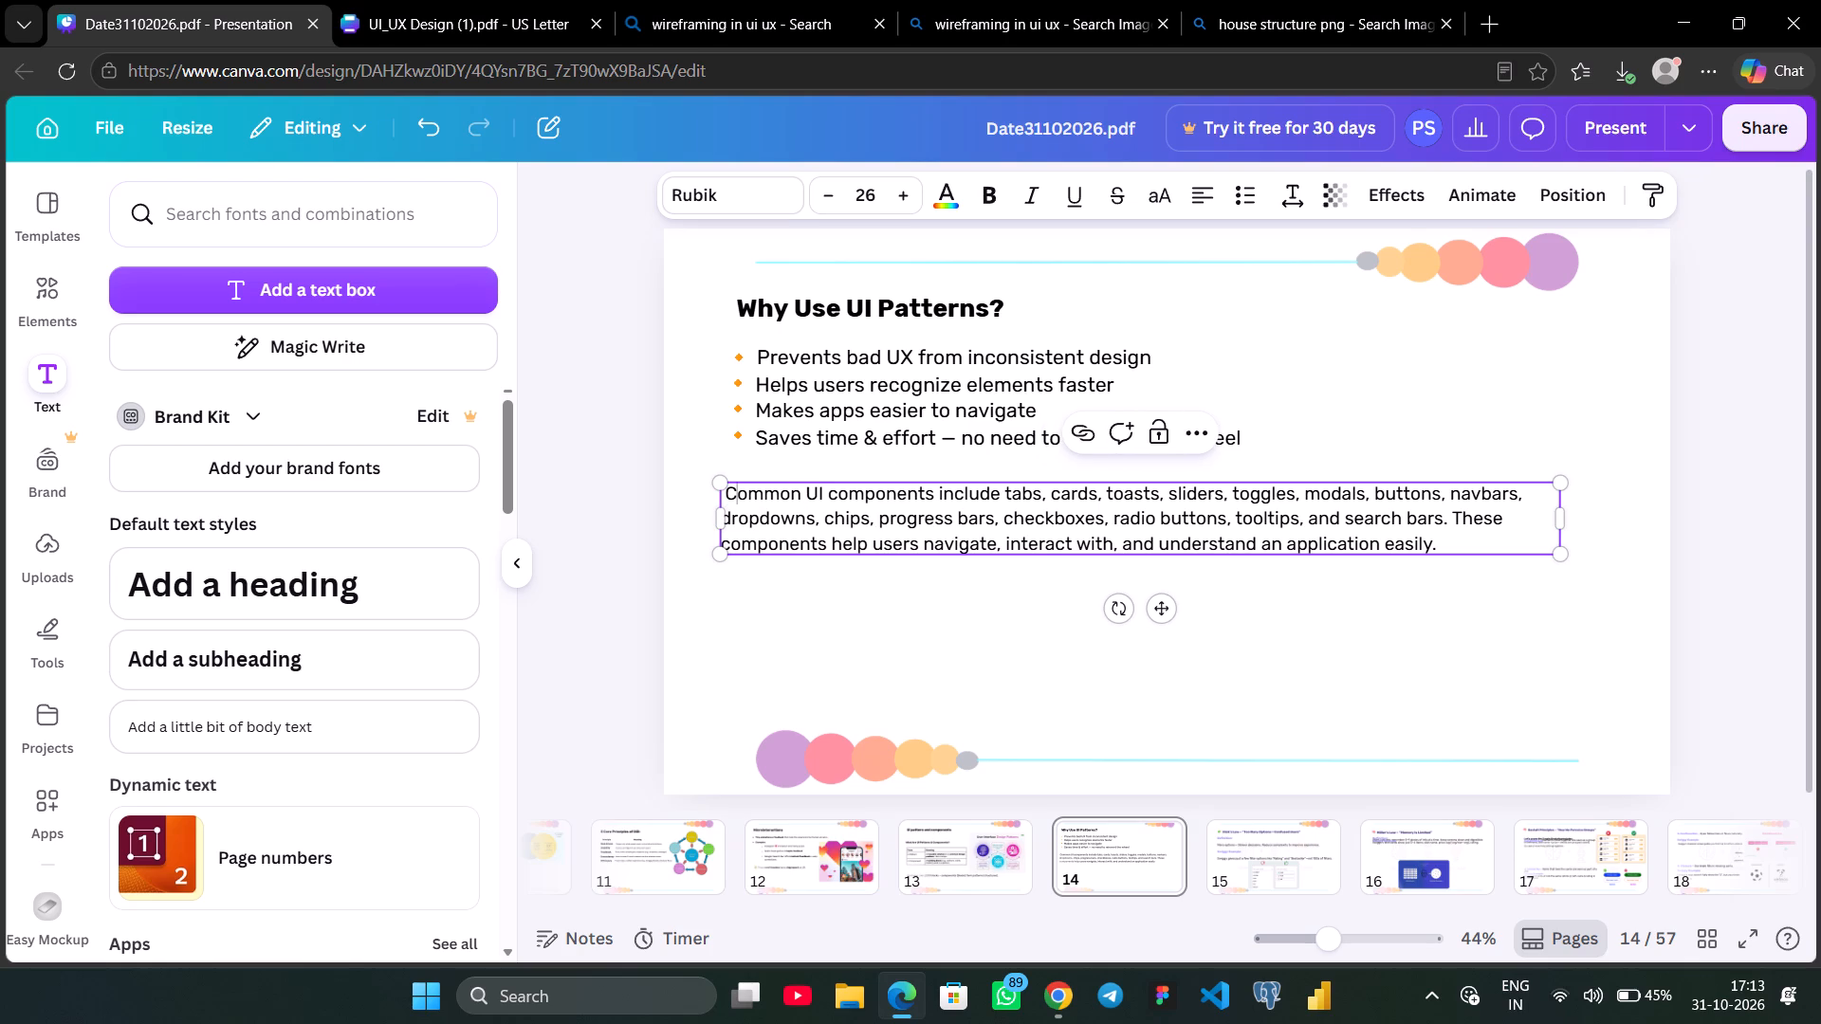
key(Left)
key(BackSpace)
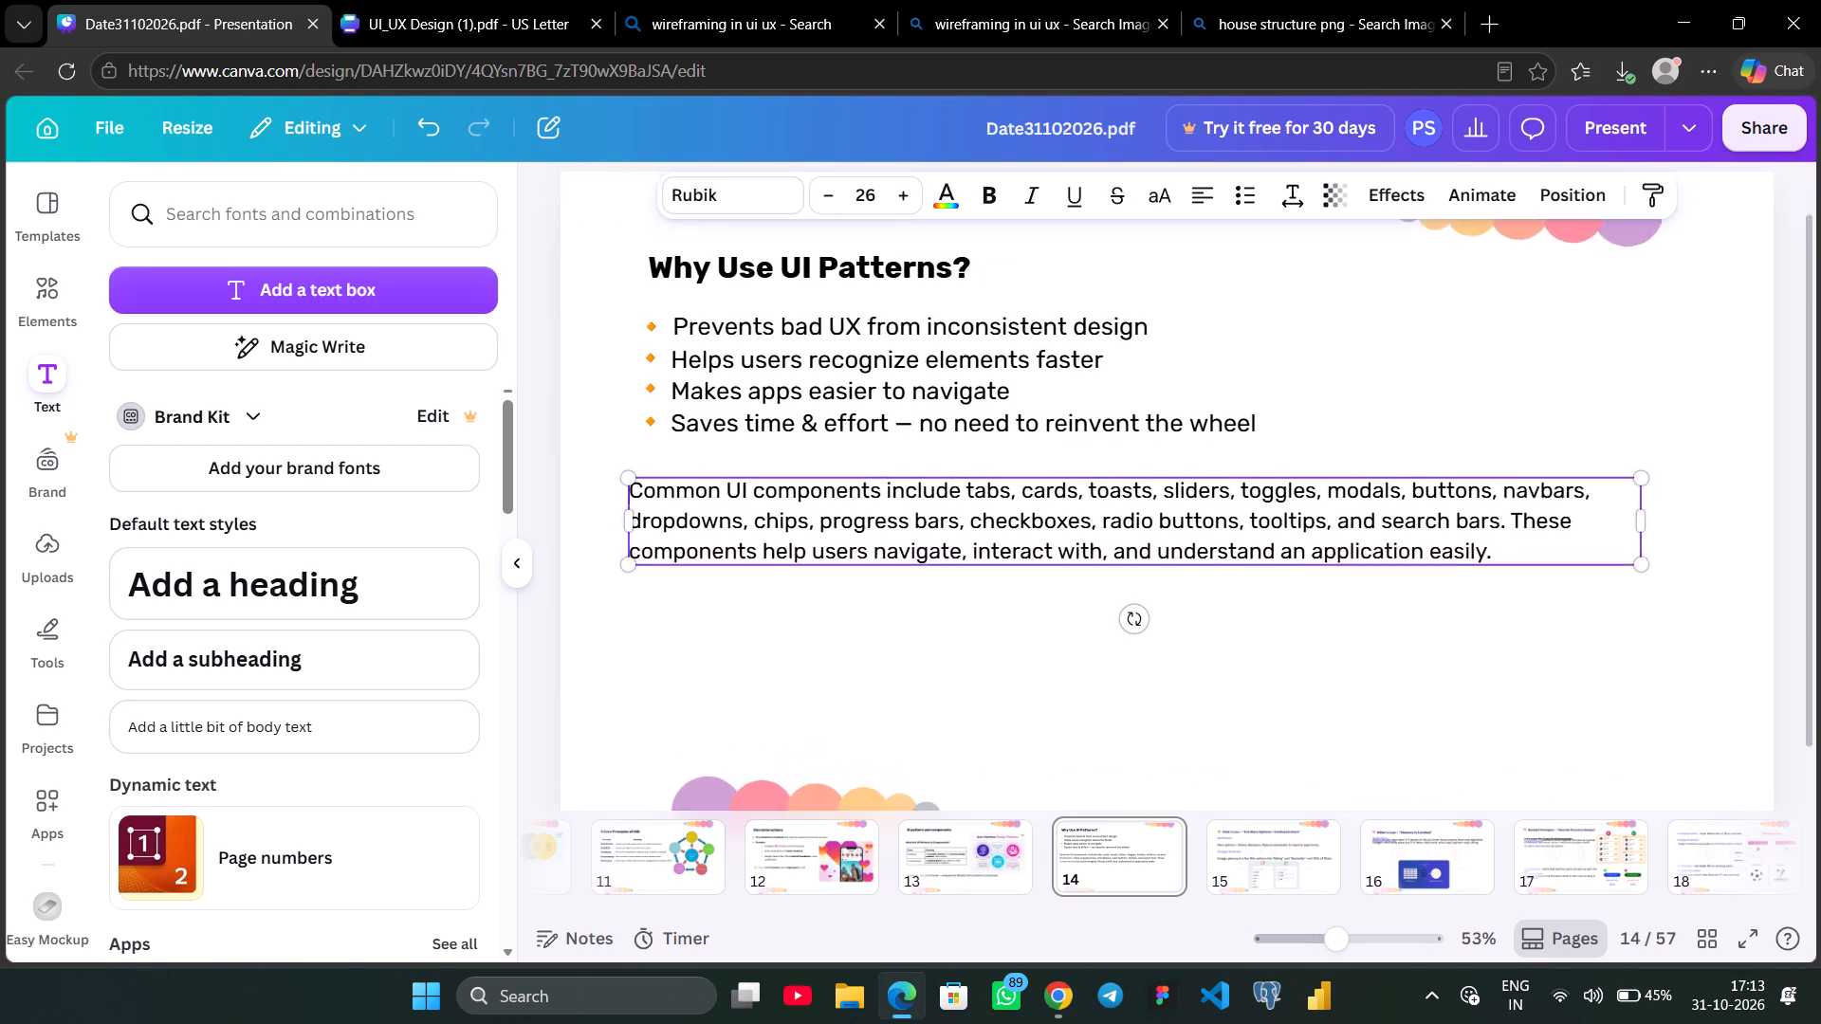
Make the component list in the paragraph bold, from "tabs" through "search bars.".
drag(993, 485, 1272, 521)
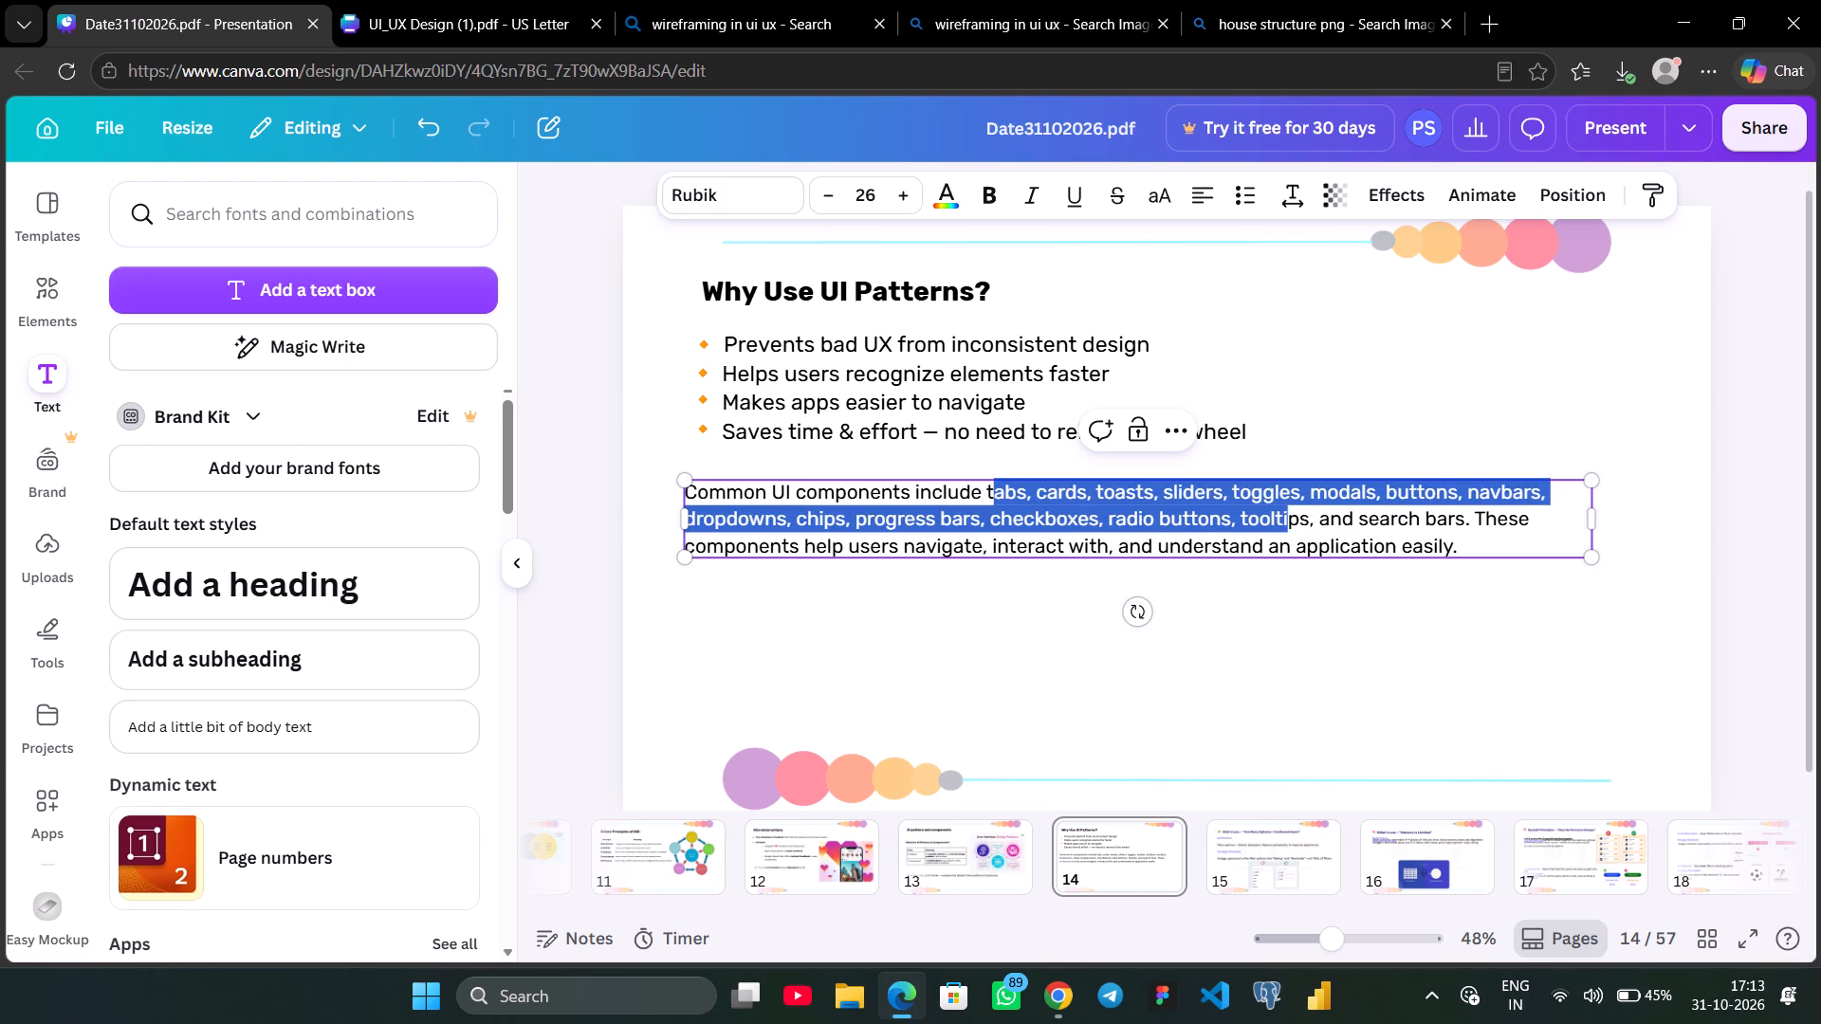
drag(1272, 521, 1035, 546)
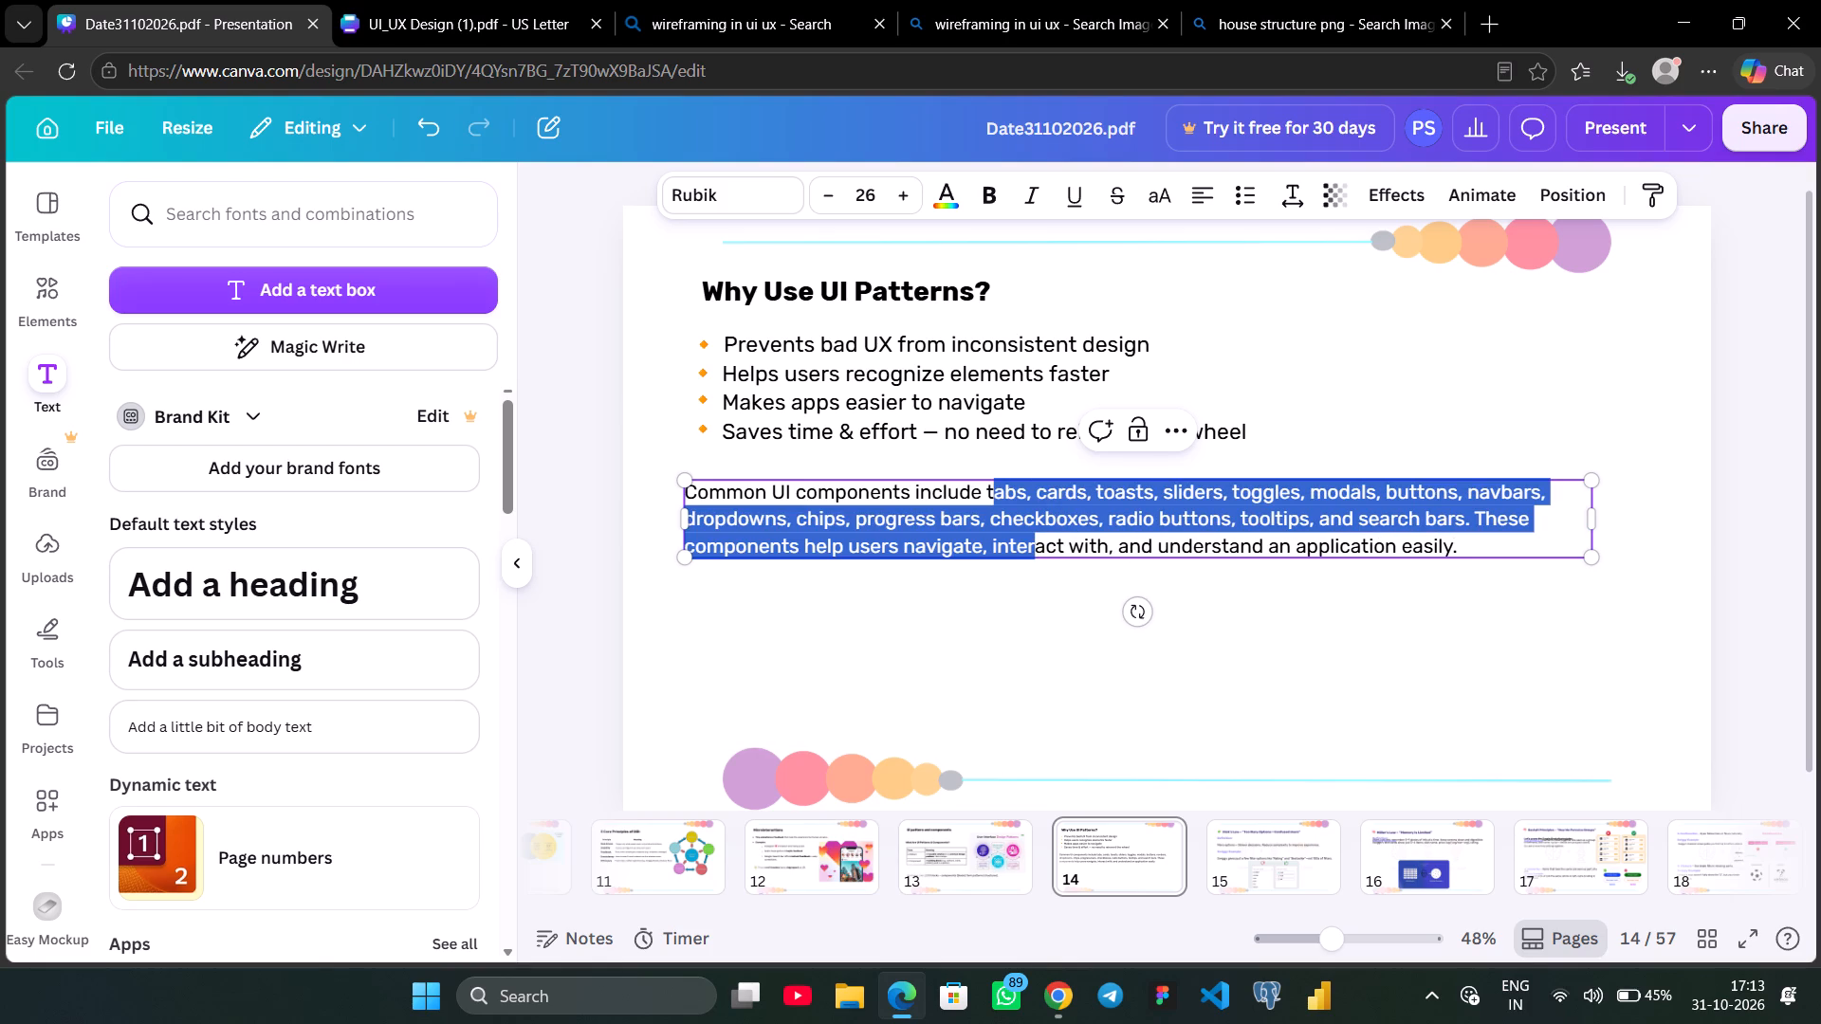
drag(1035, 546, 1478, 511)
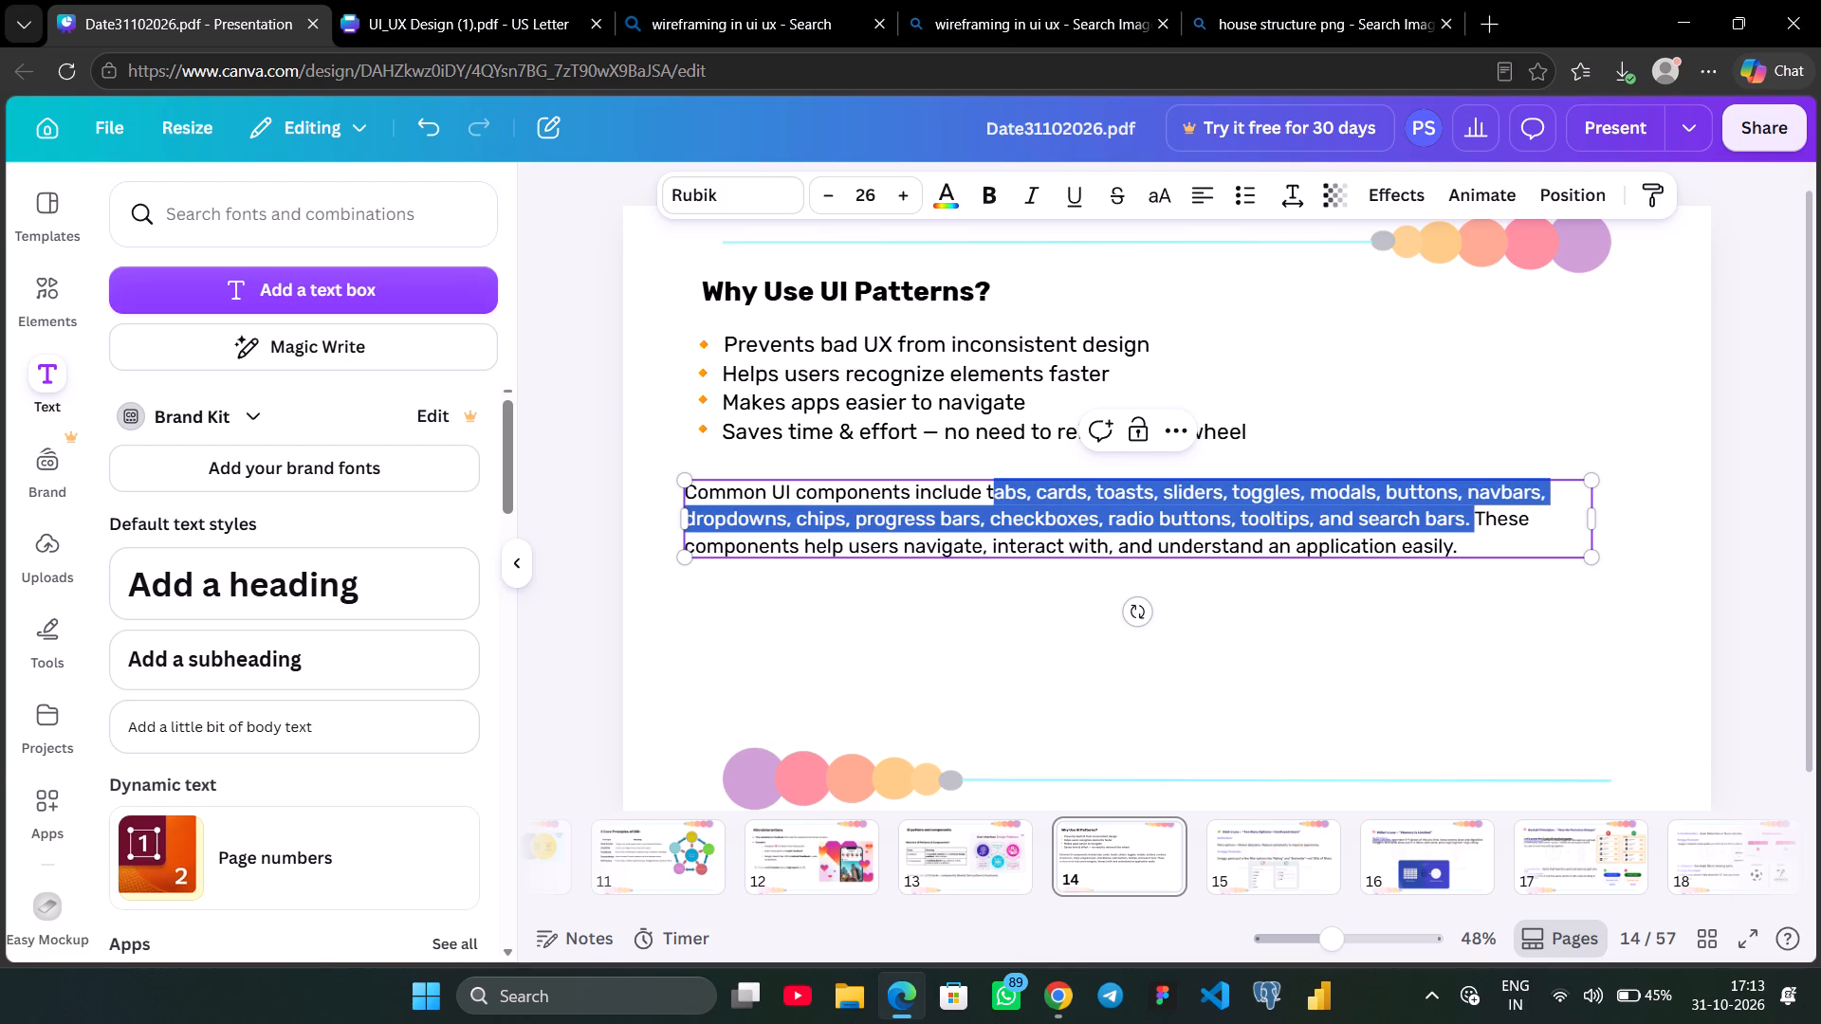
drag(1478, 511, 1468, 512)
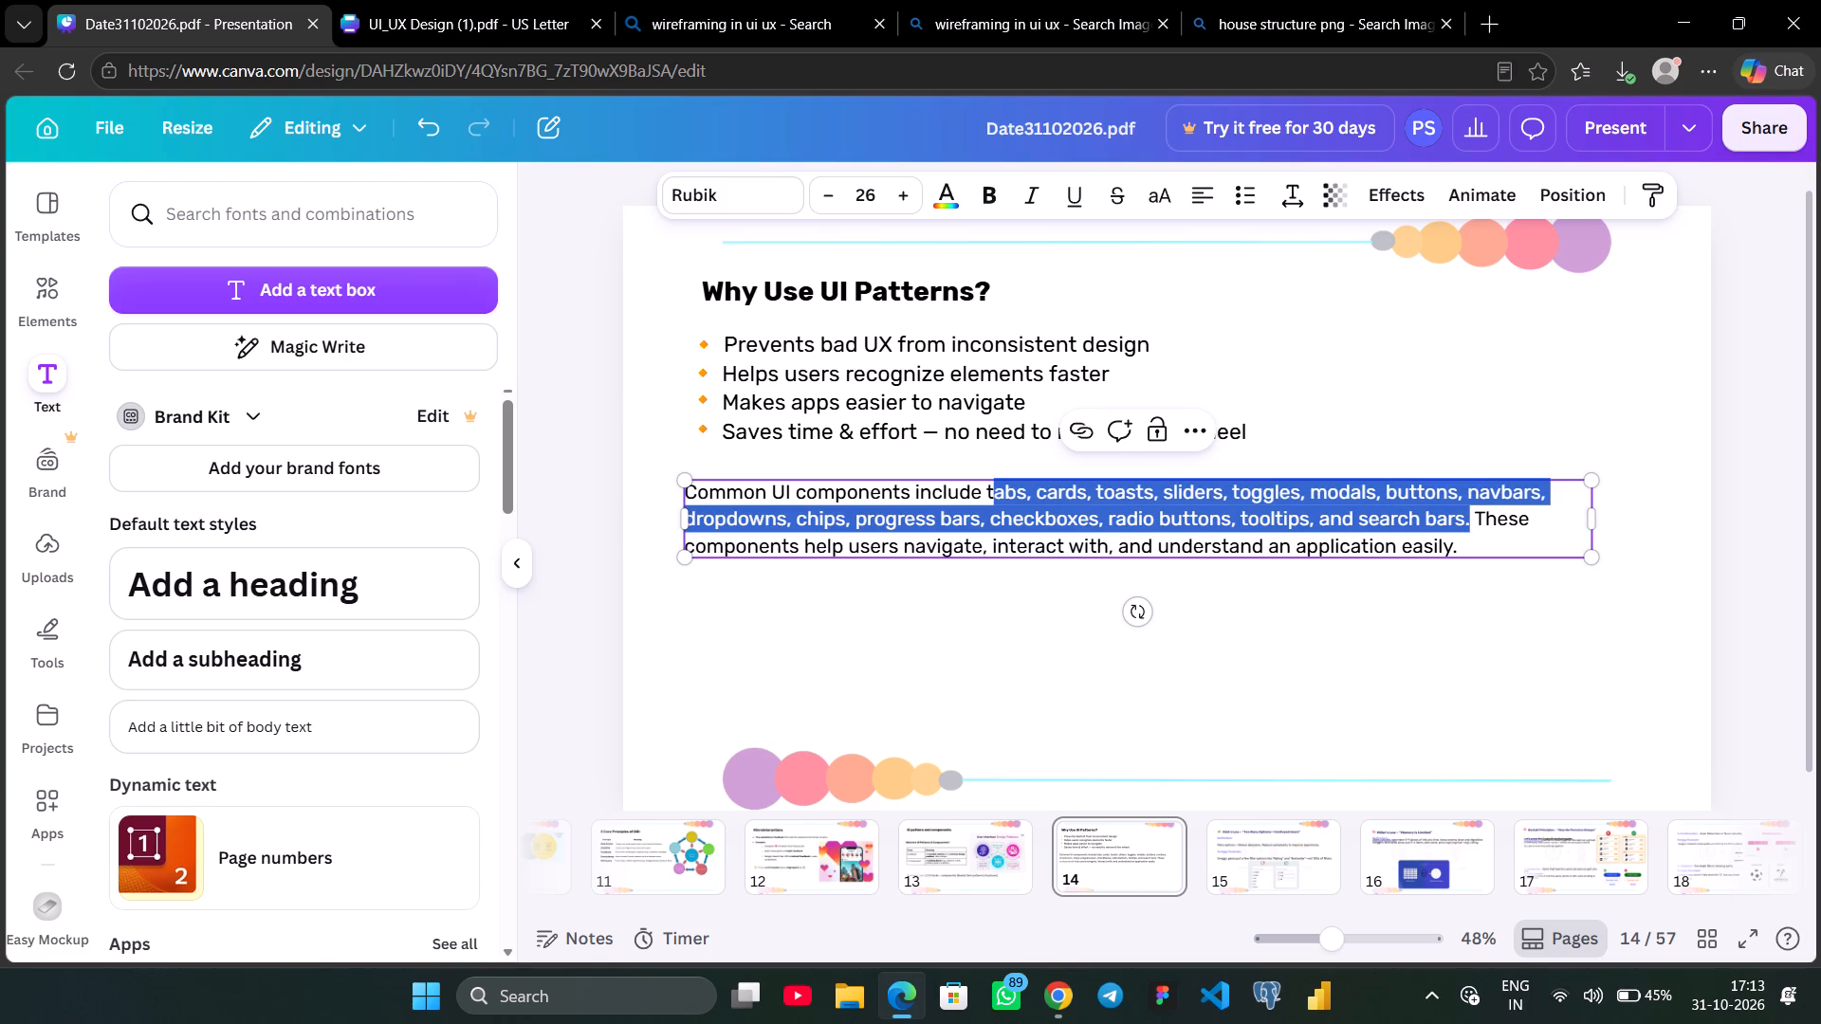
click(996, 197)
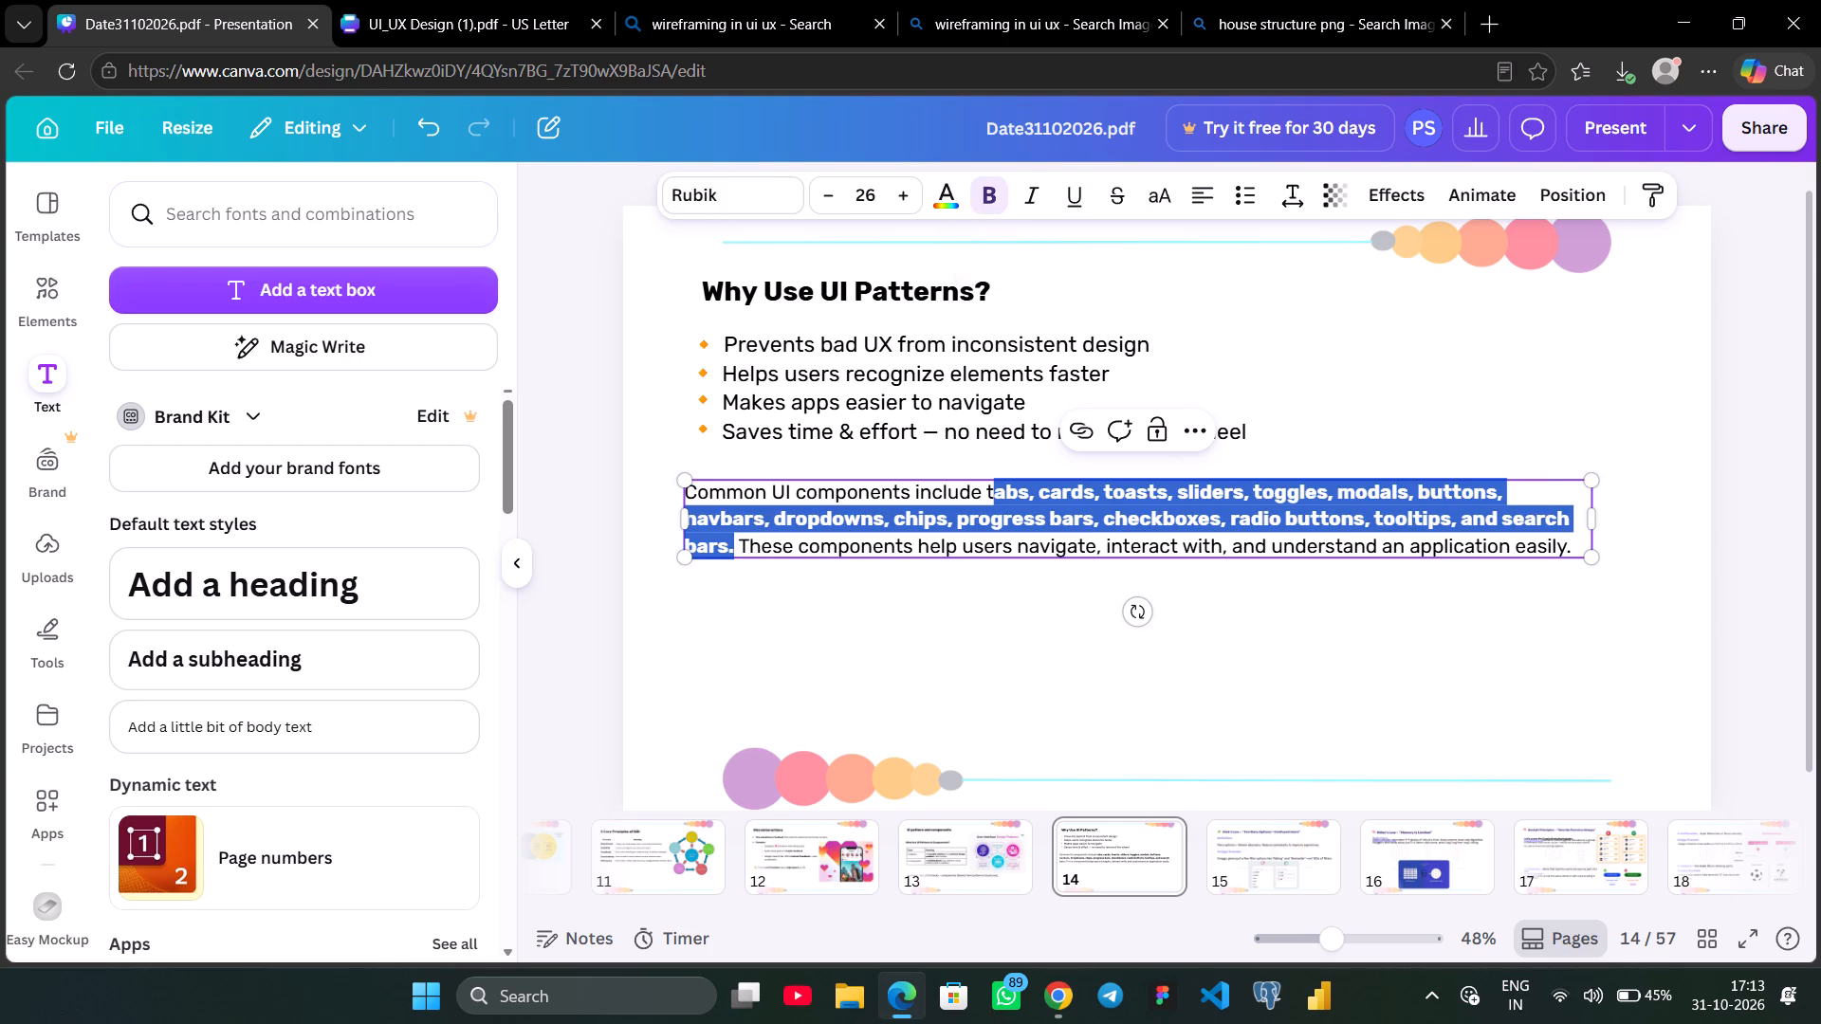
drag(998, 488, 987, 489)
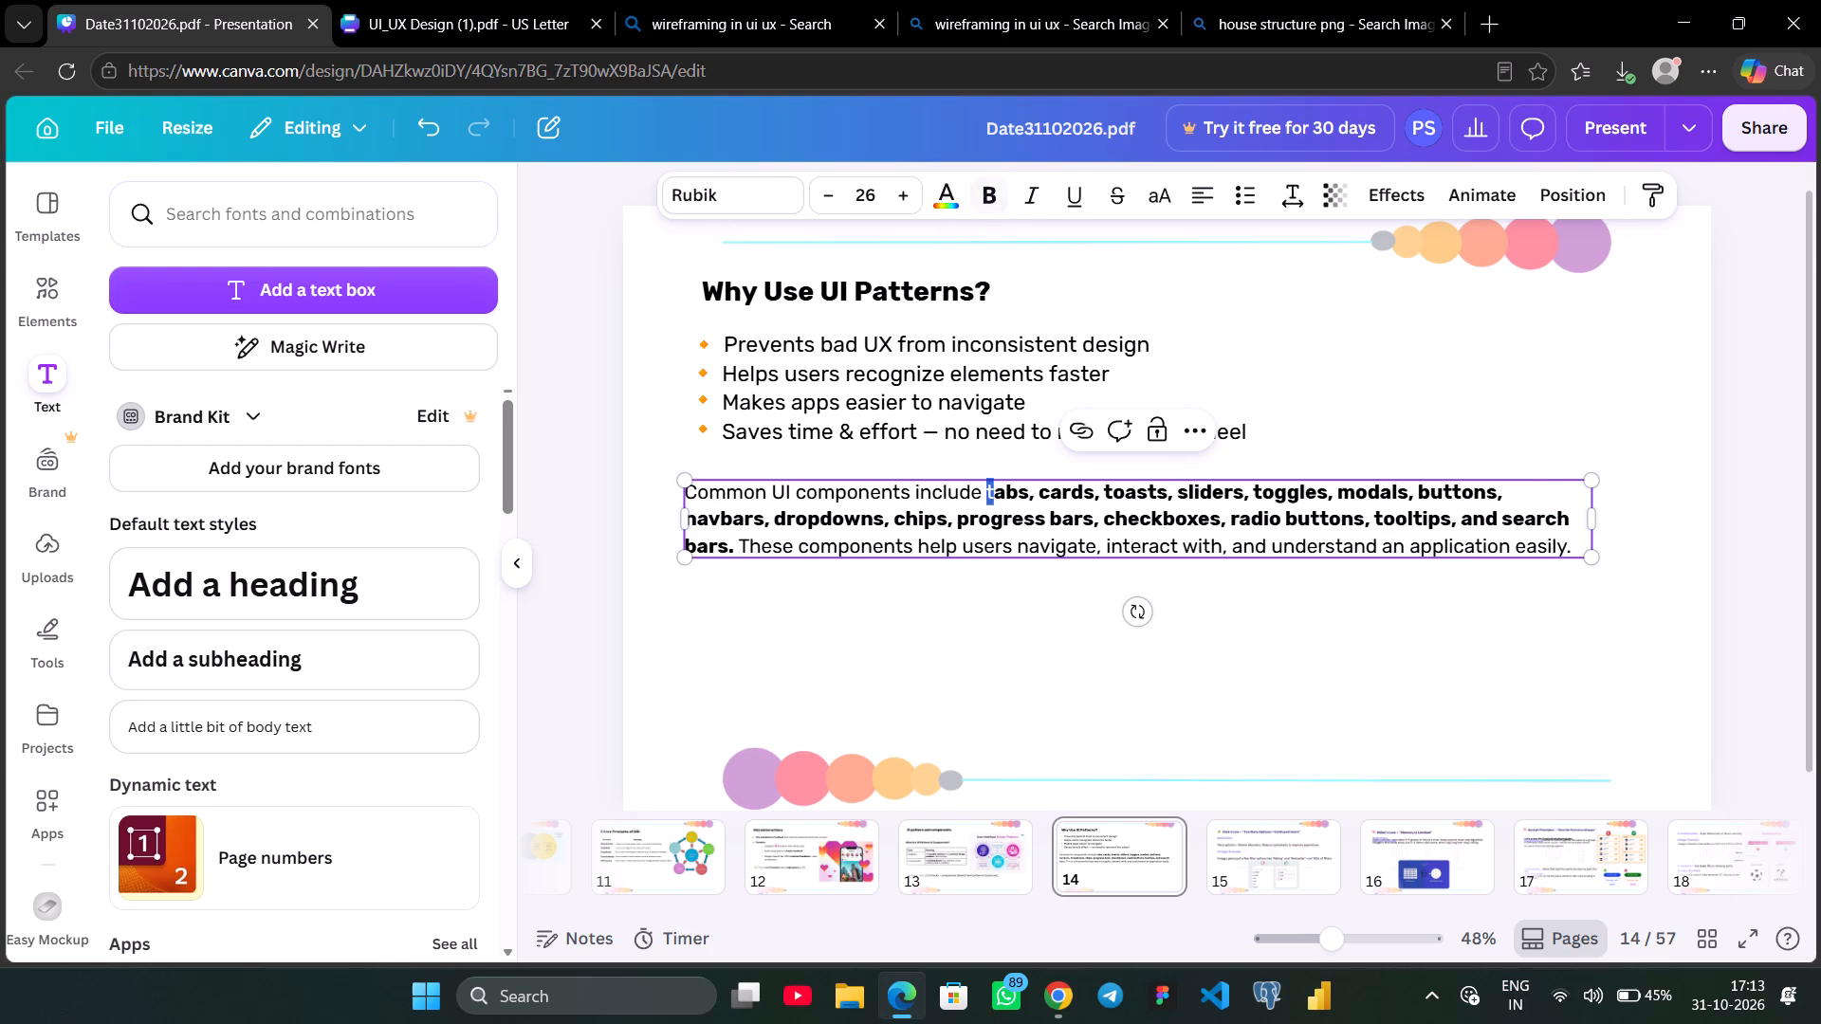
click(990, 187)
click(1453, 653)
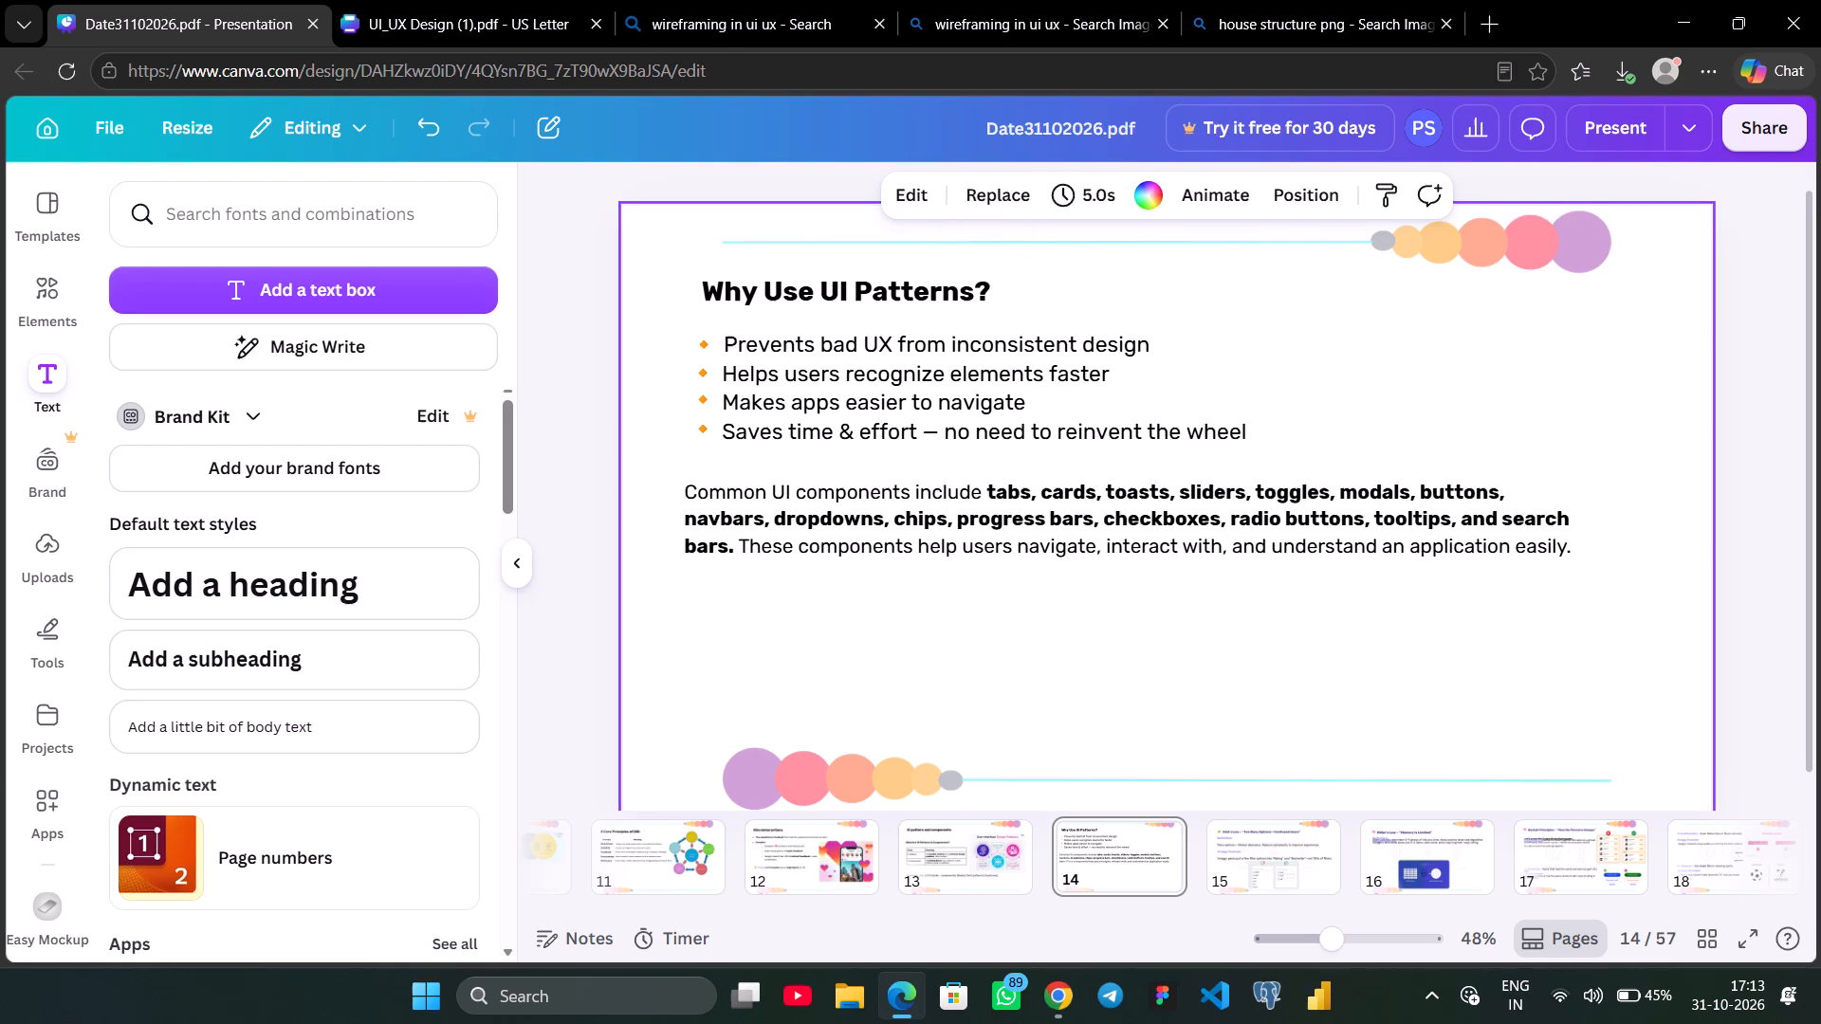
Set the paragraph's font size to 28 and move it into line with the "Why Use UI Patterns?" heading.
scroll(1453, 653, up, 1)
click(1229, 557)
triple_click(907, 192)
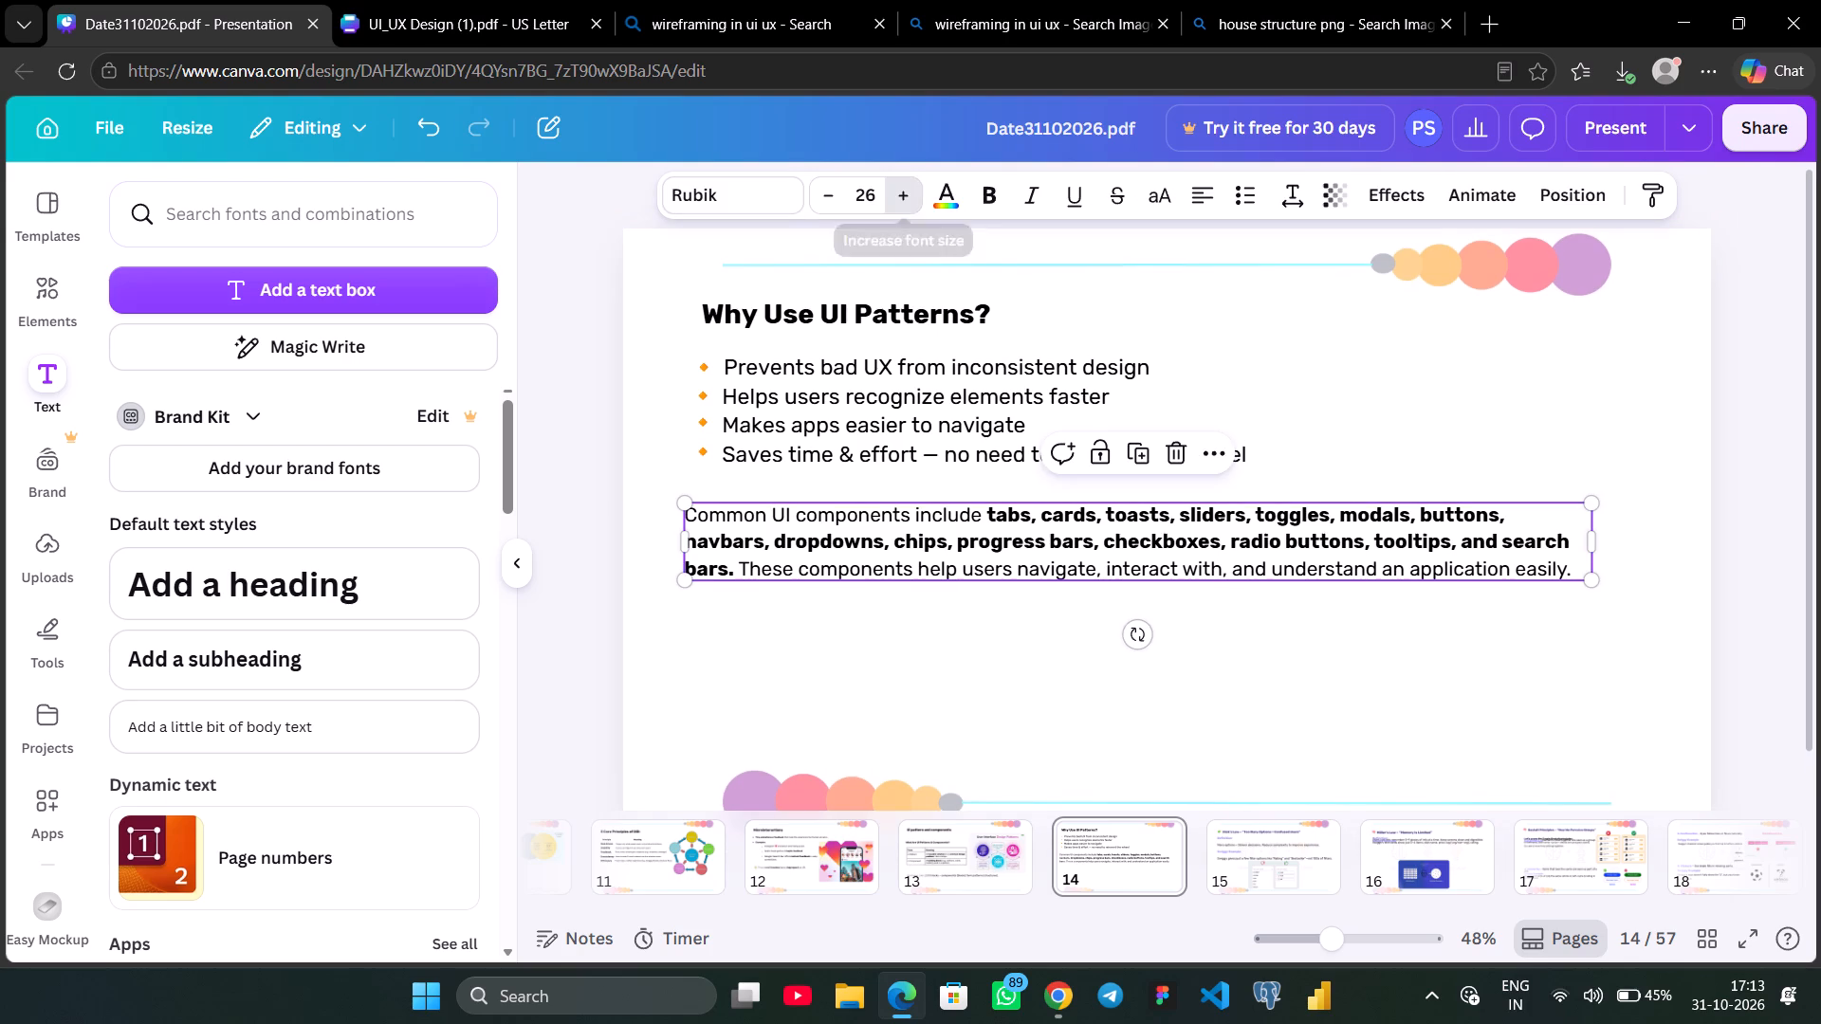
click(907, 192)
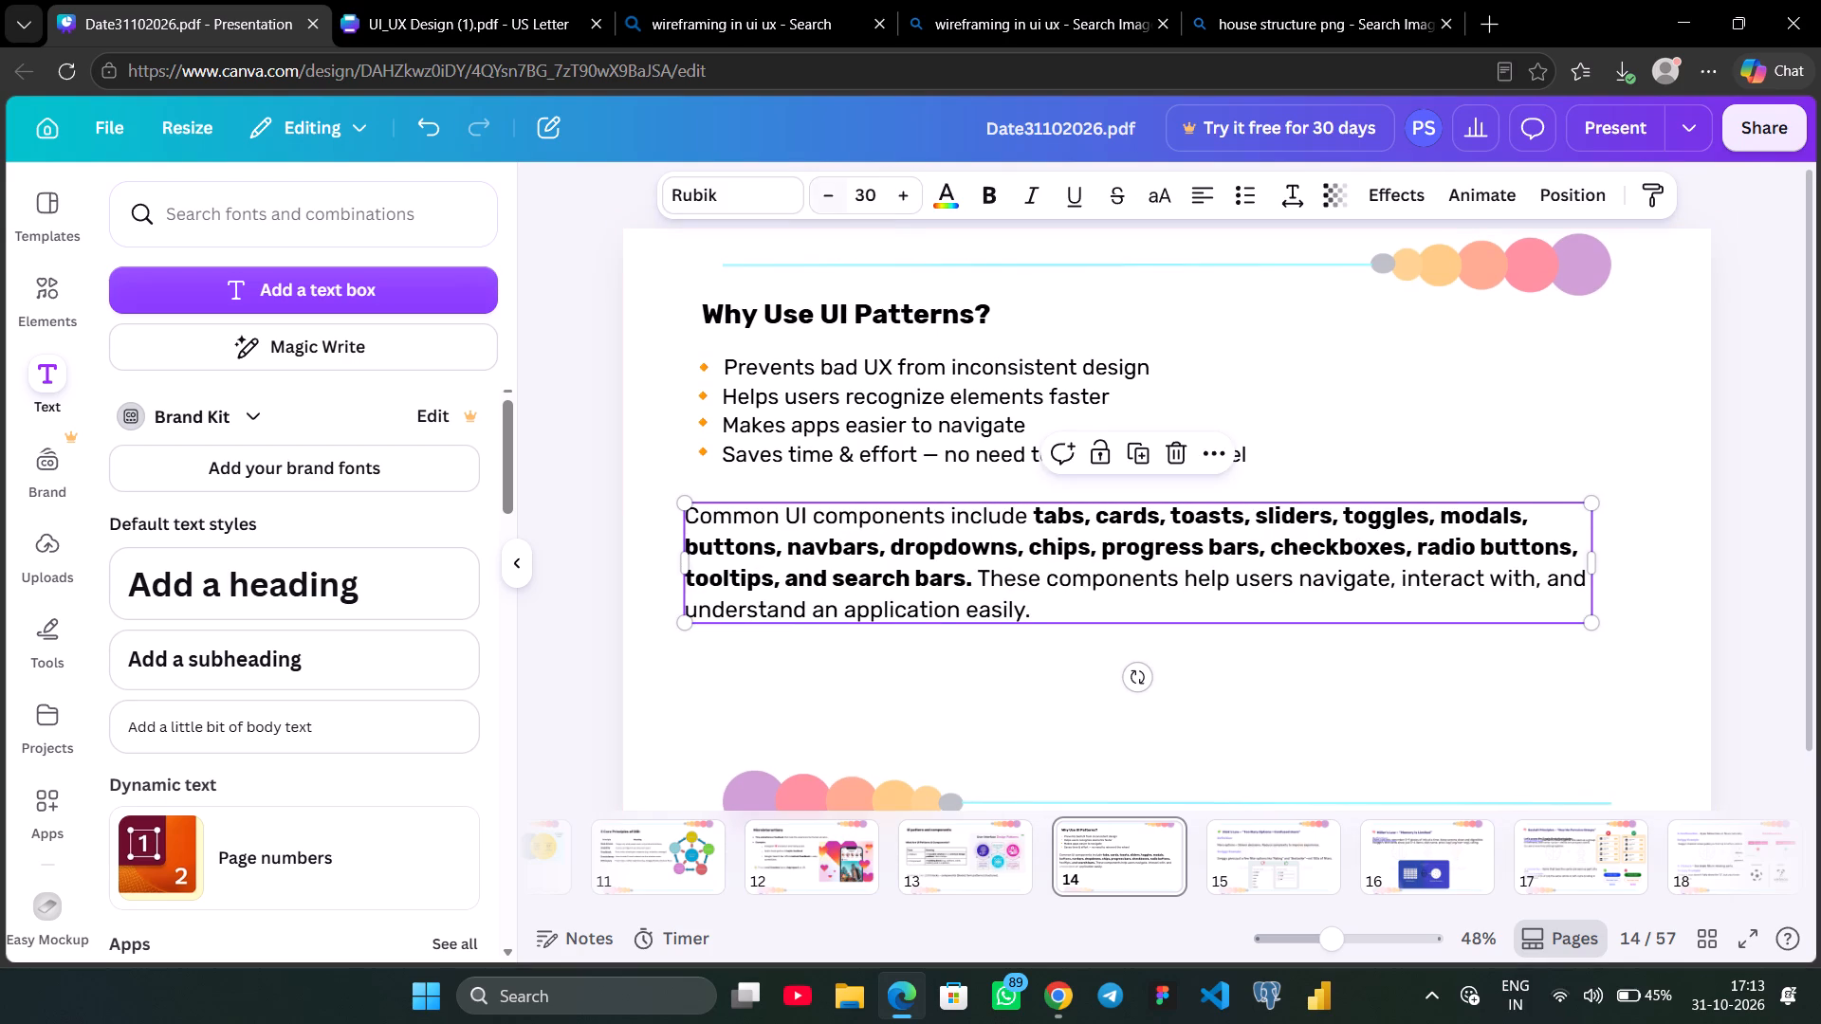
double_click(837, 184)
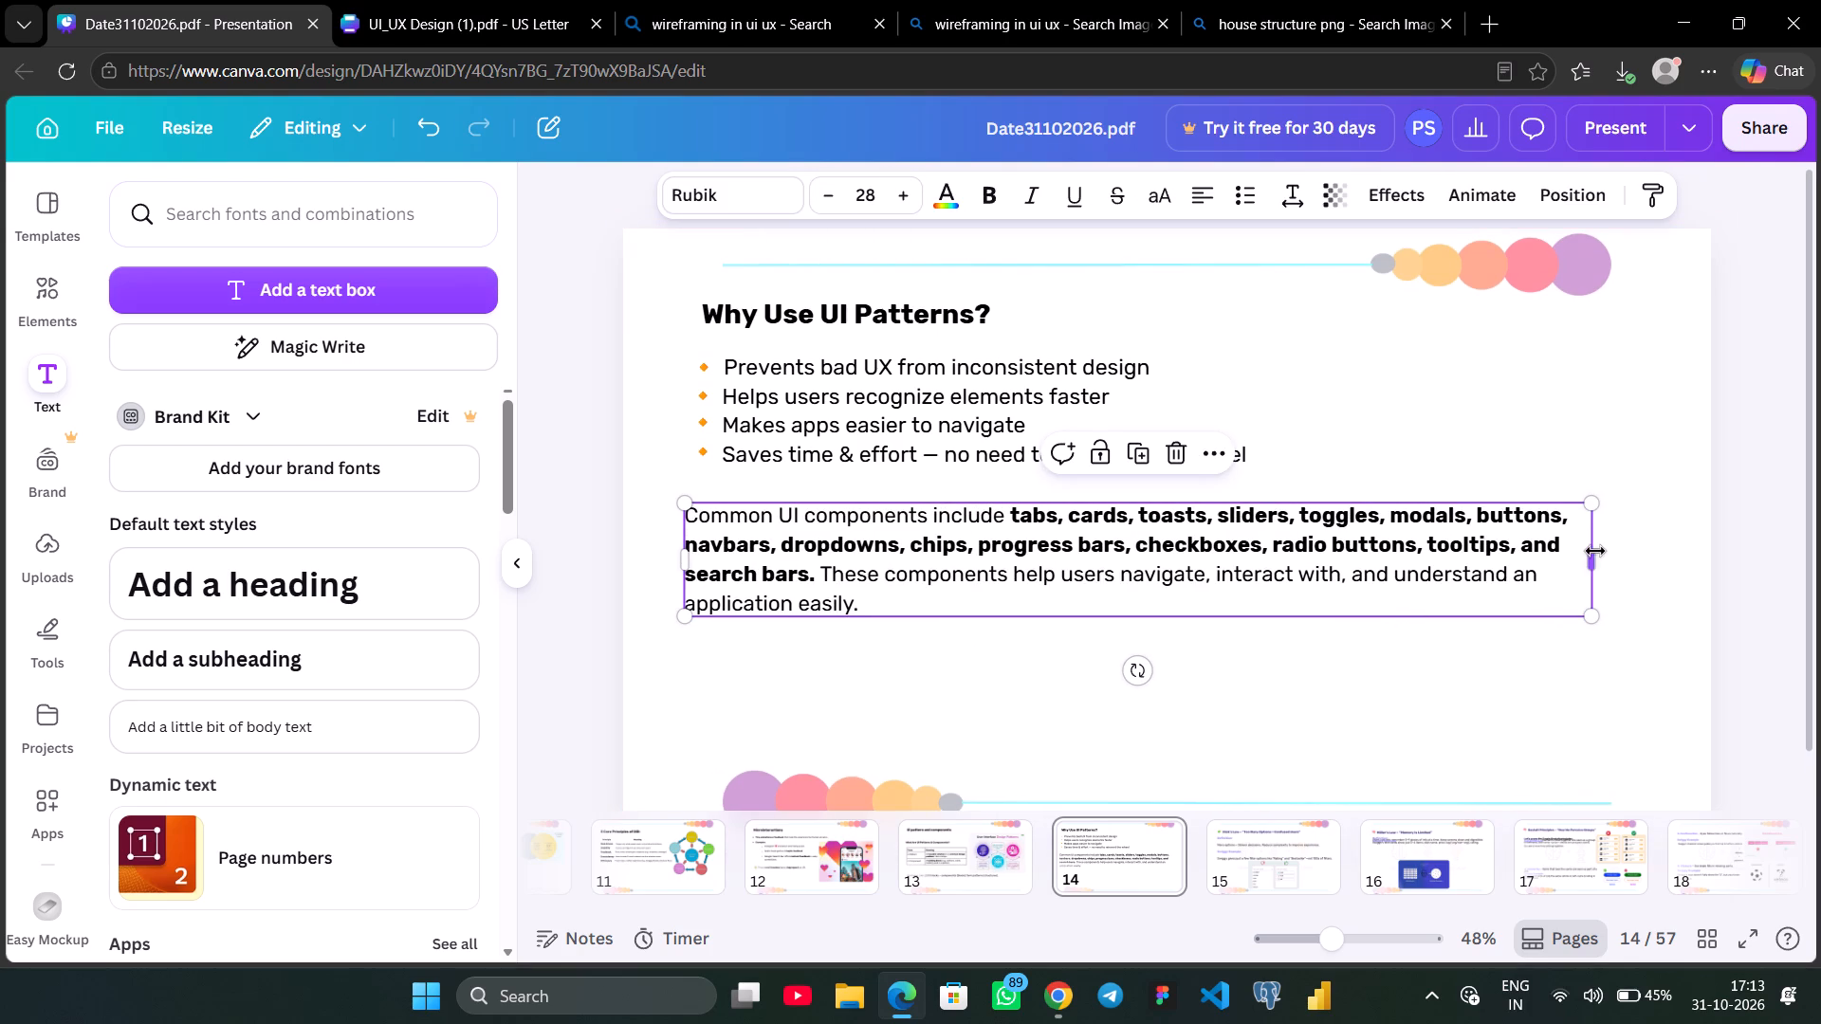
drag(1317, 568, 1331, 564)
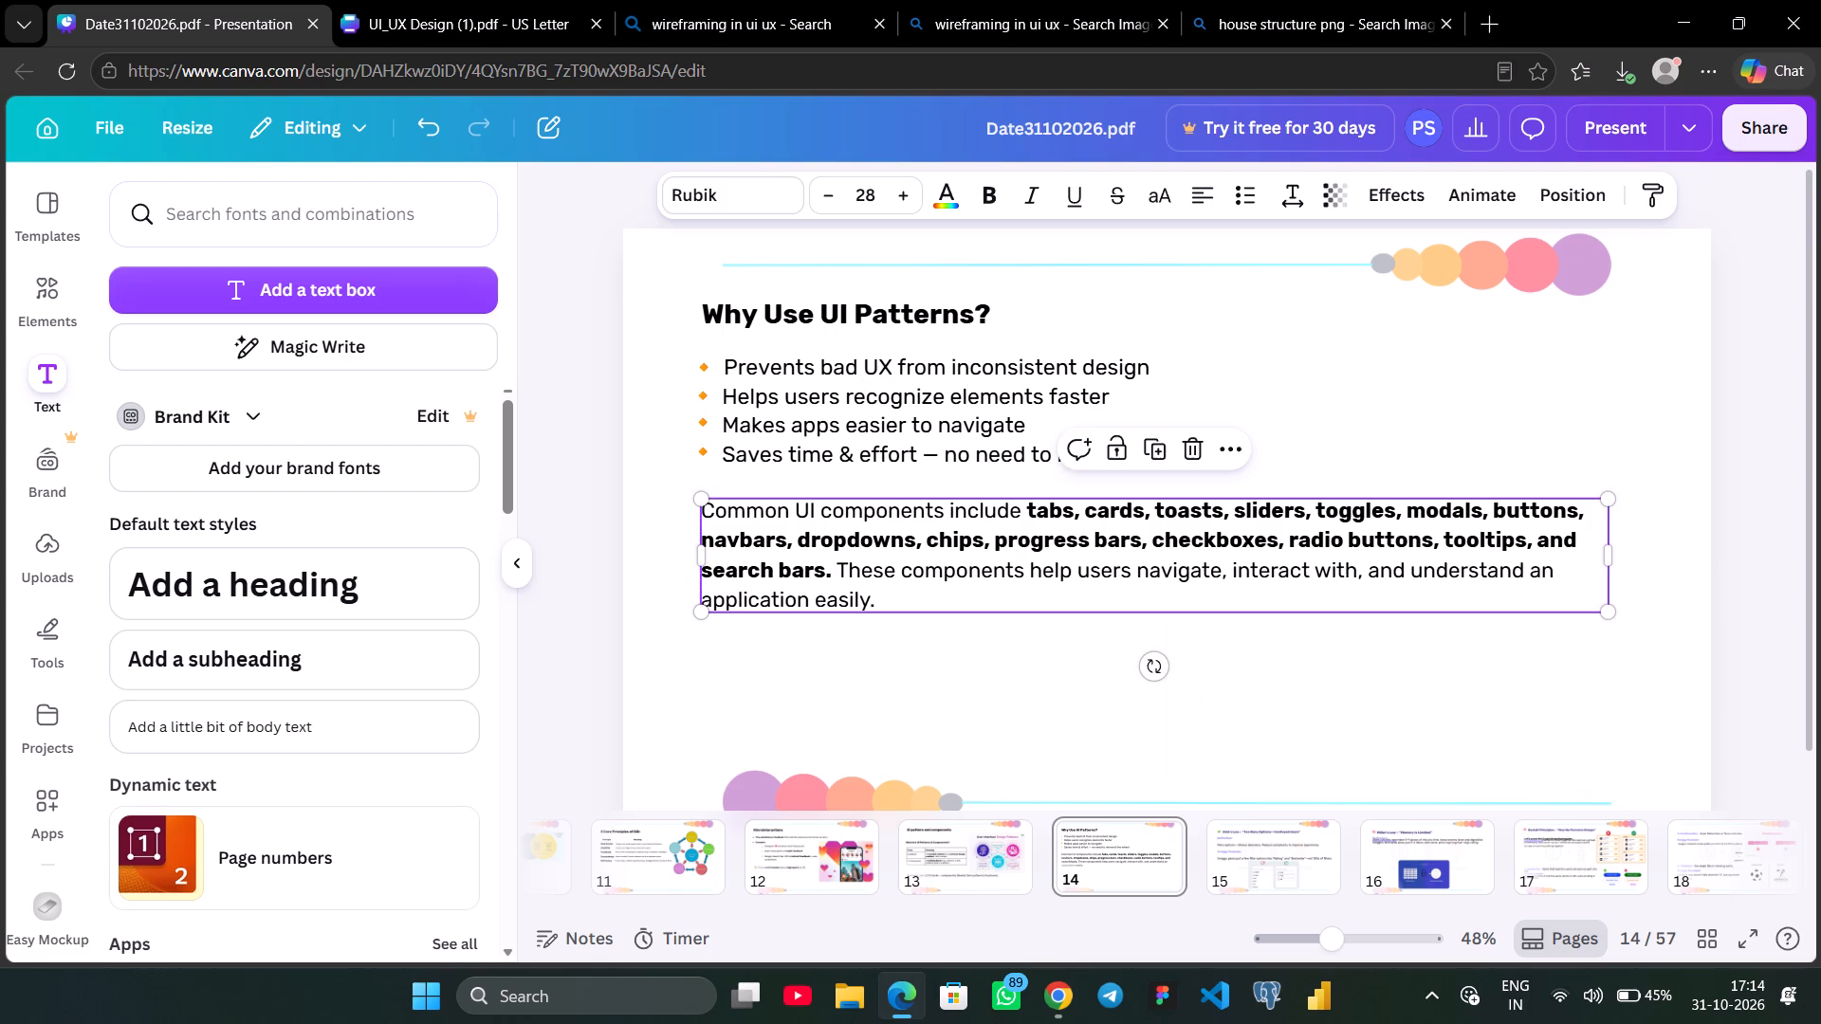
click(1397, 668)
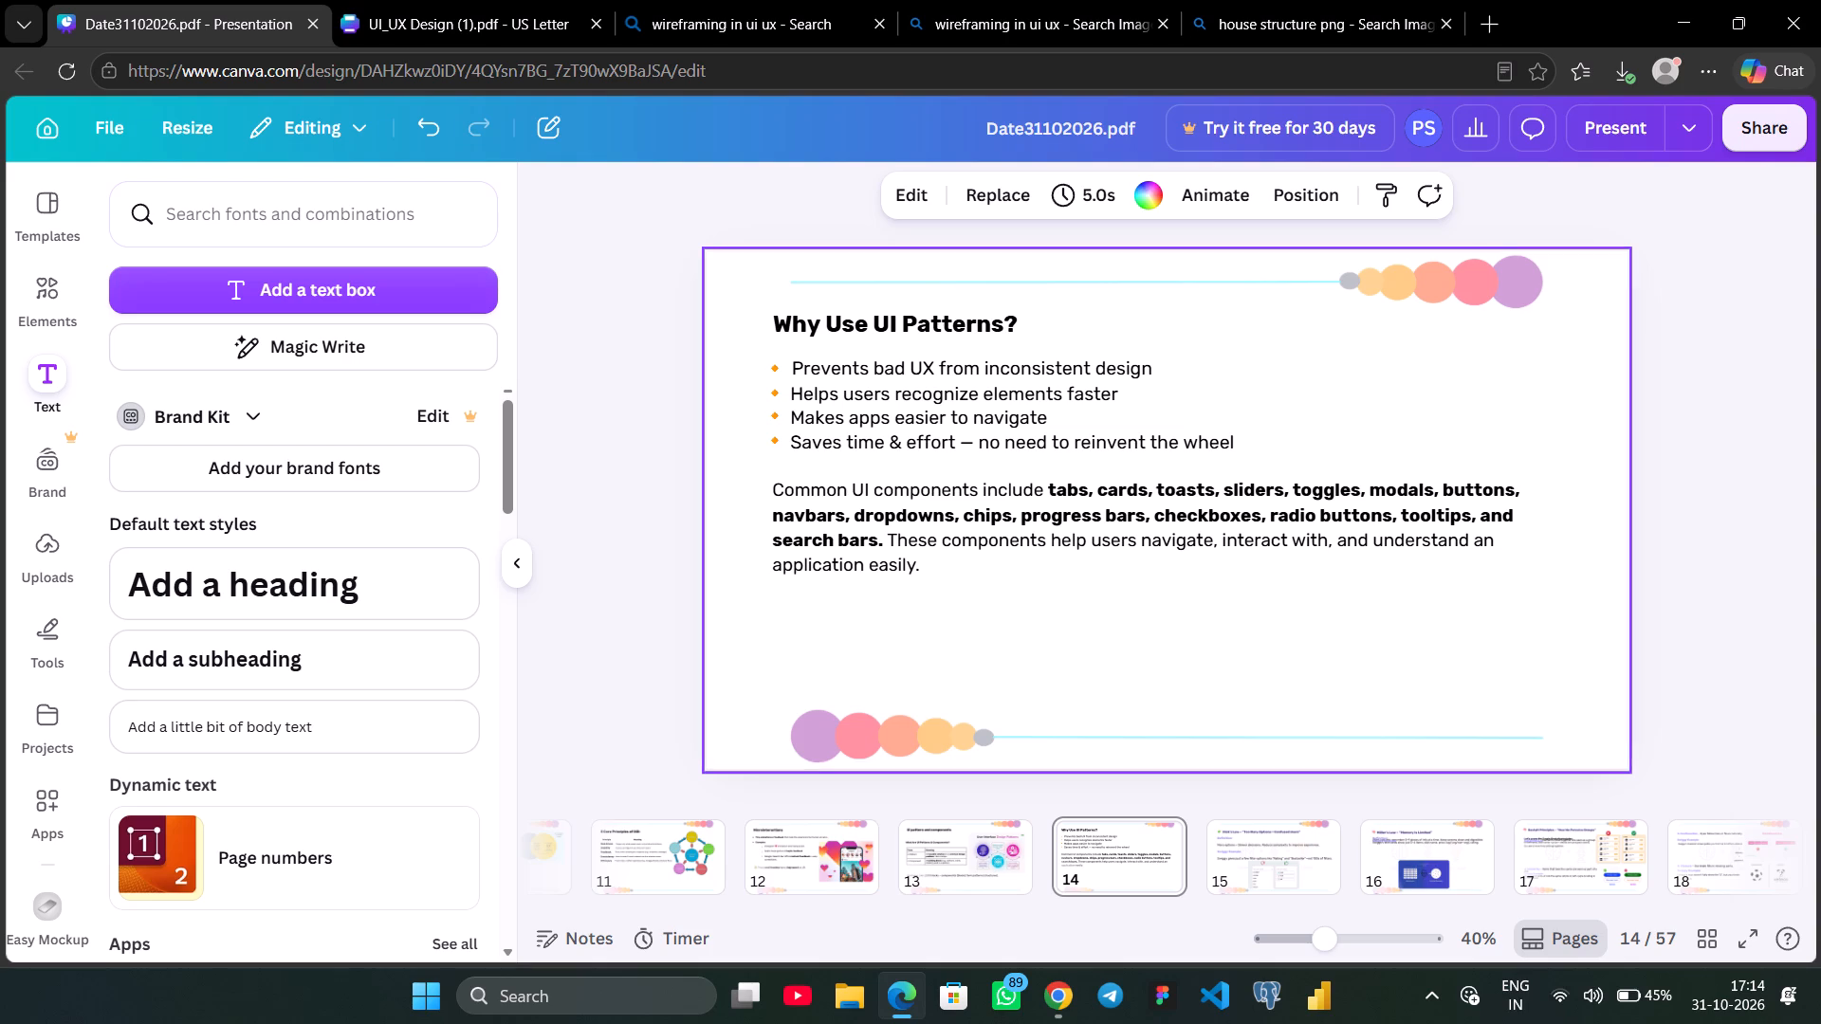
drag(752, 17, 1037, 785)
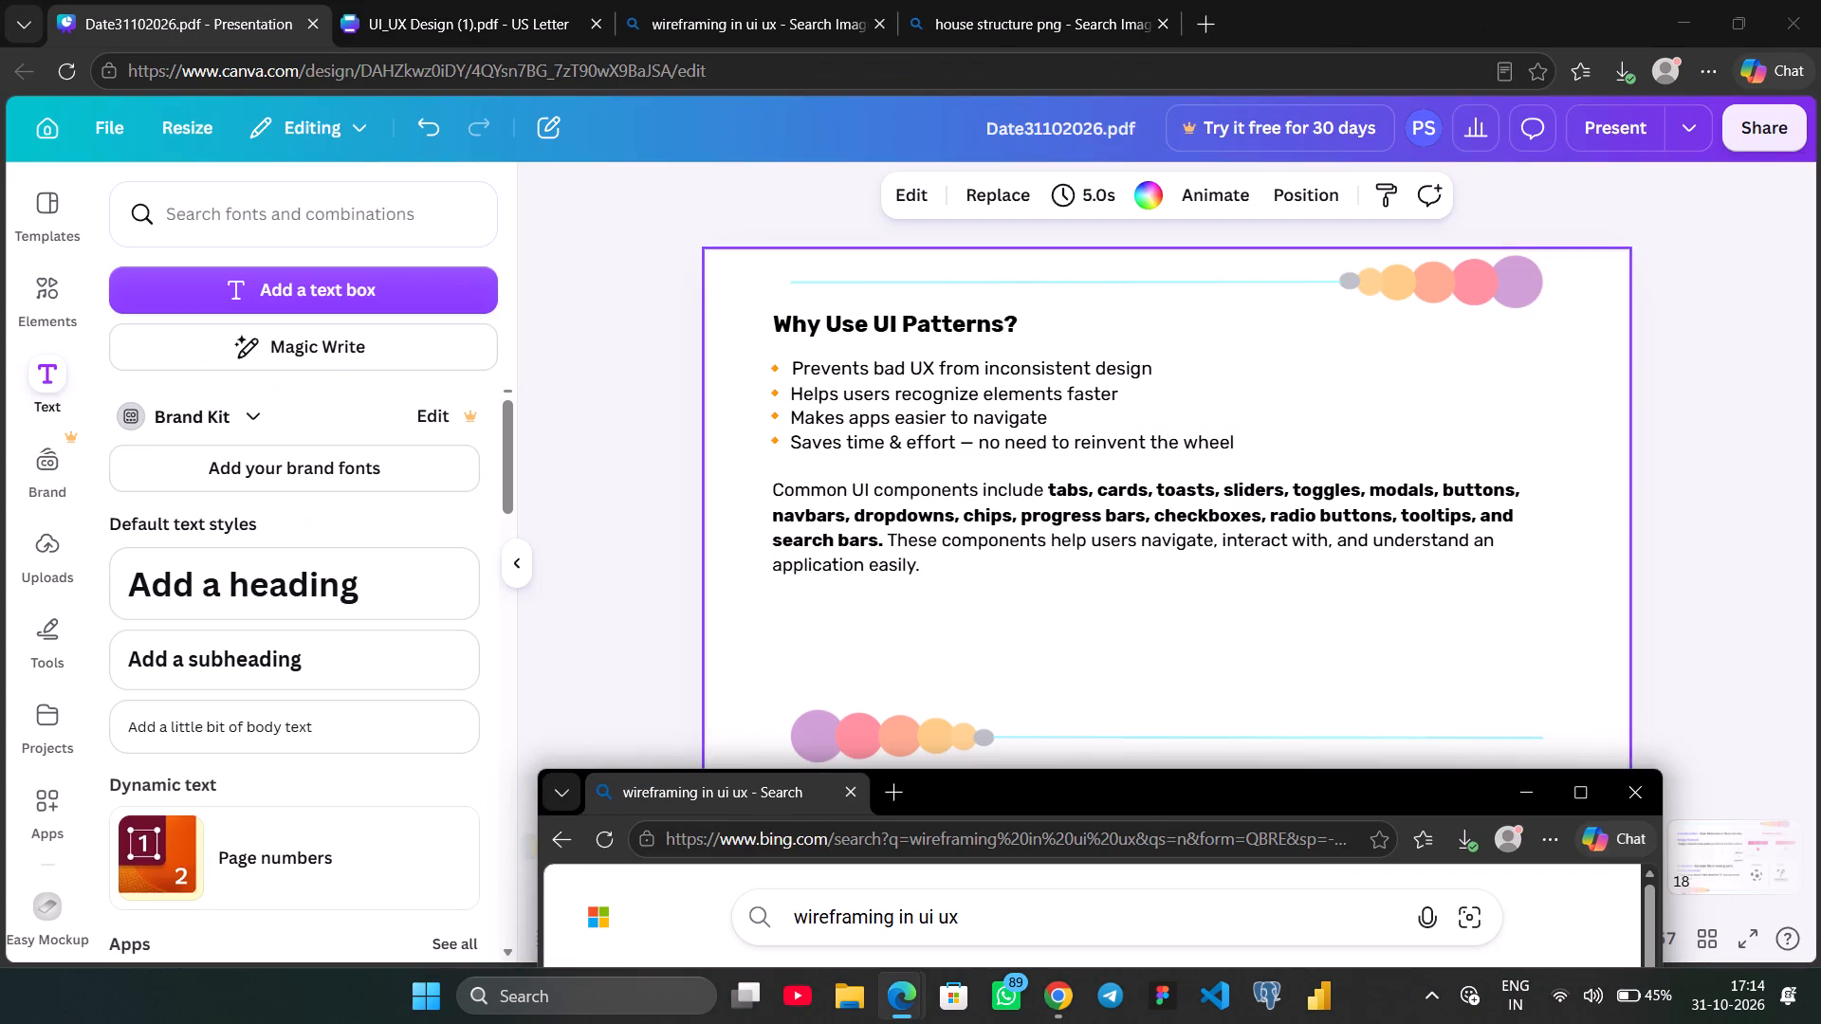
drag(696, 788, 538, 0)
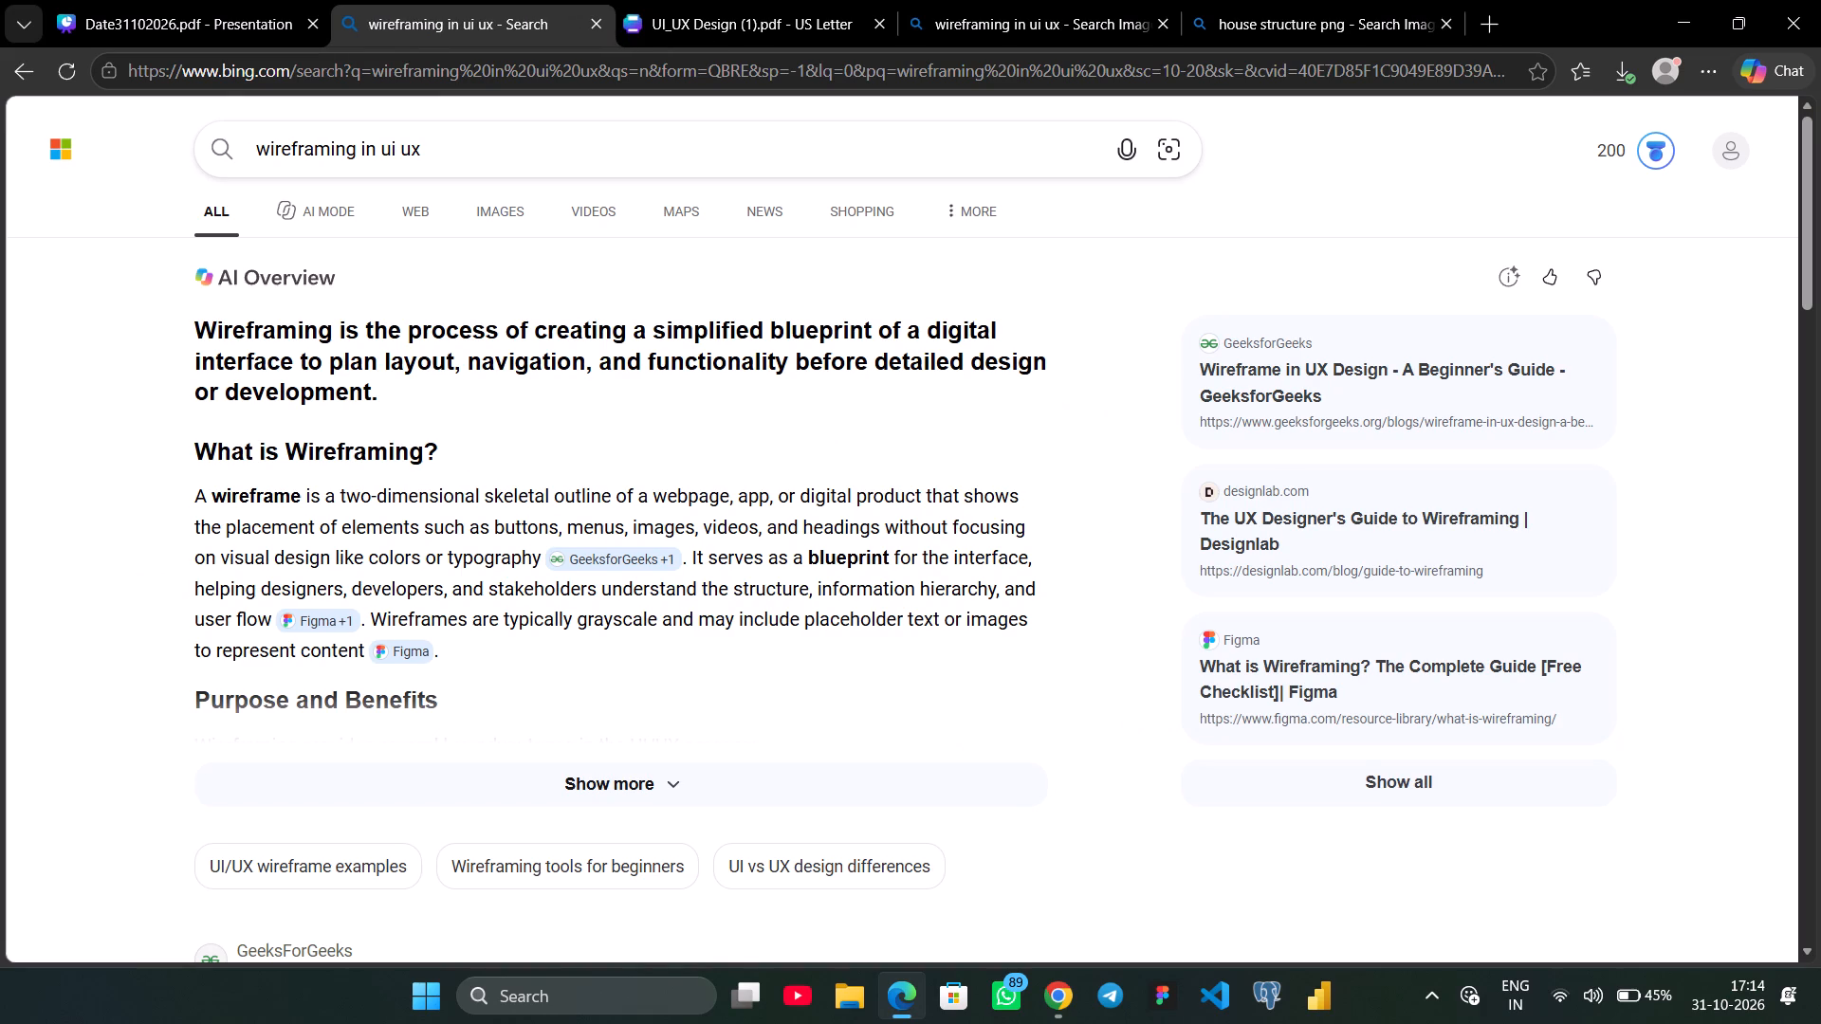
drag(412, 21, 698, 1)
Look through pages 3 and 4 of the UI_UX Design (1).pdf notes, examining the Airbnb UI Patterns table and its surrounding sections.
click(431, 15)
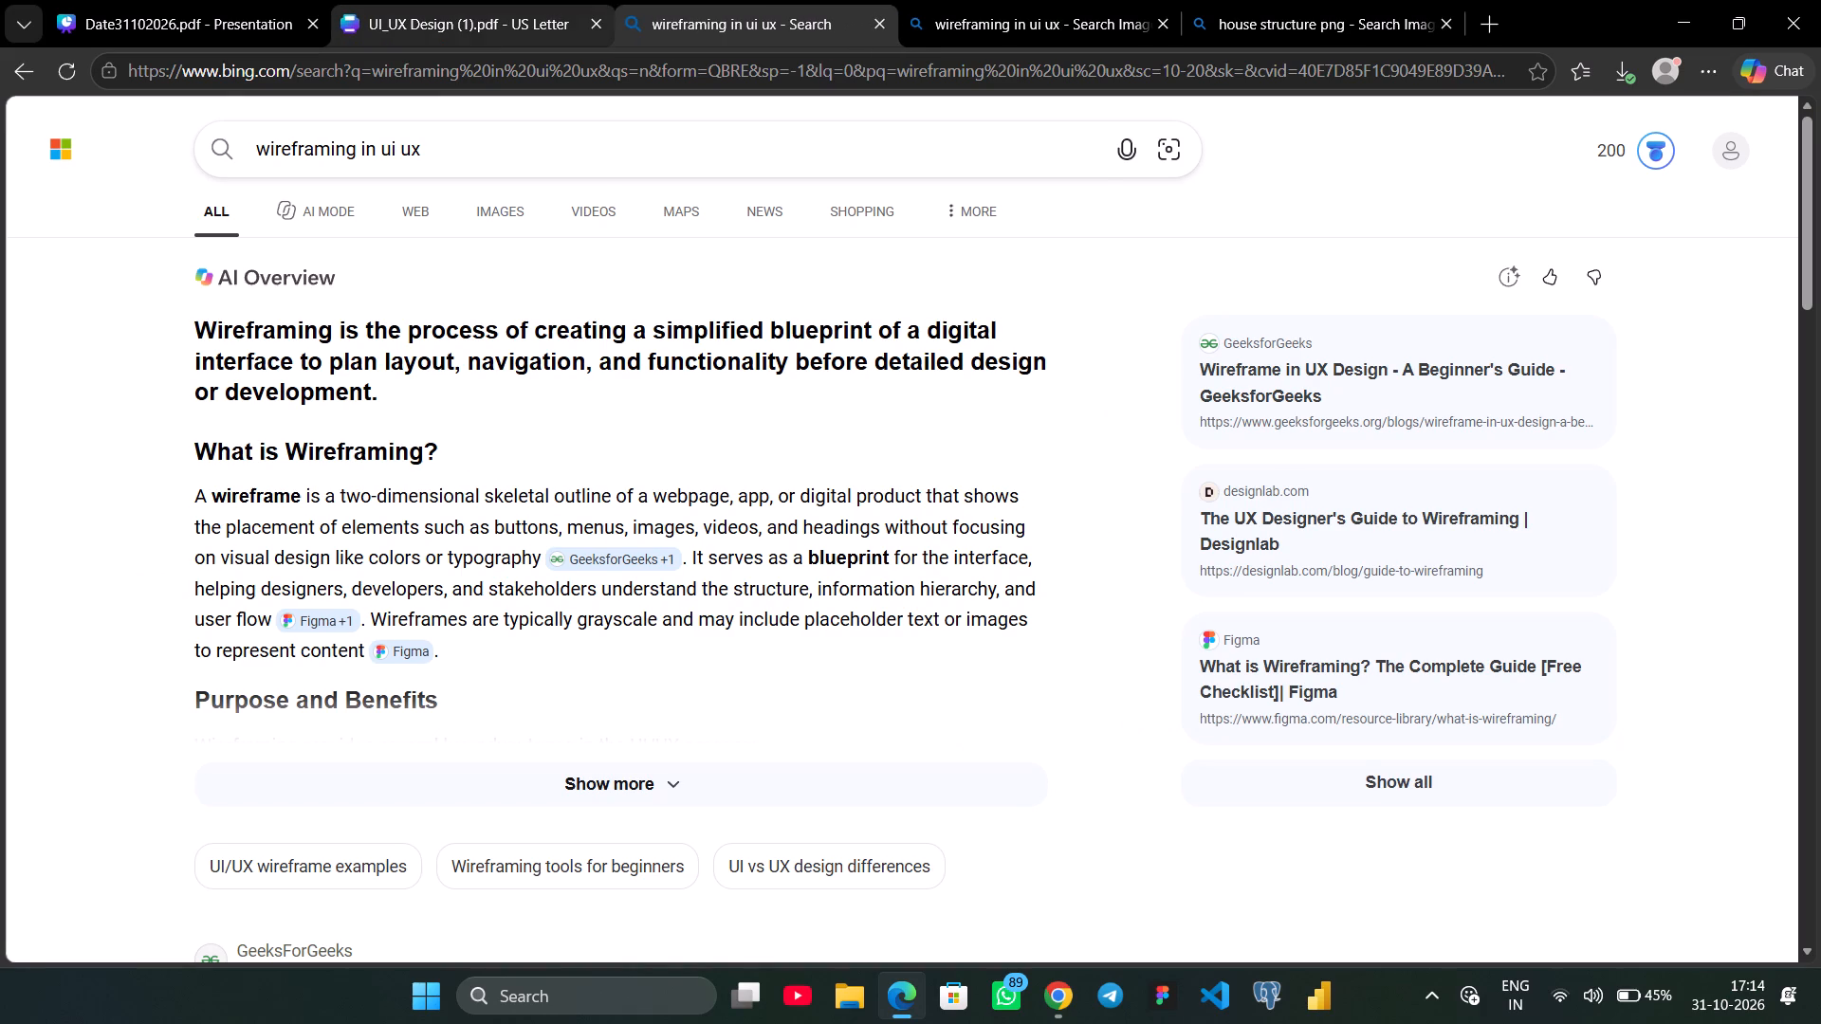
scroll(876, 559, down, 8)
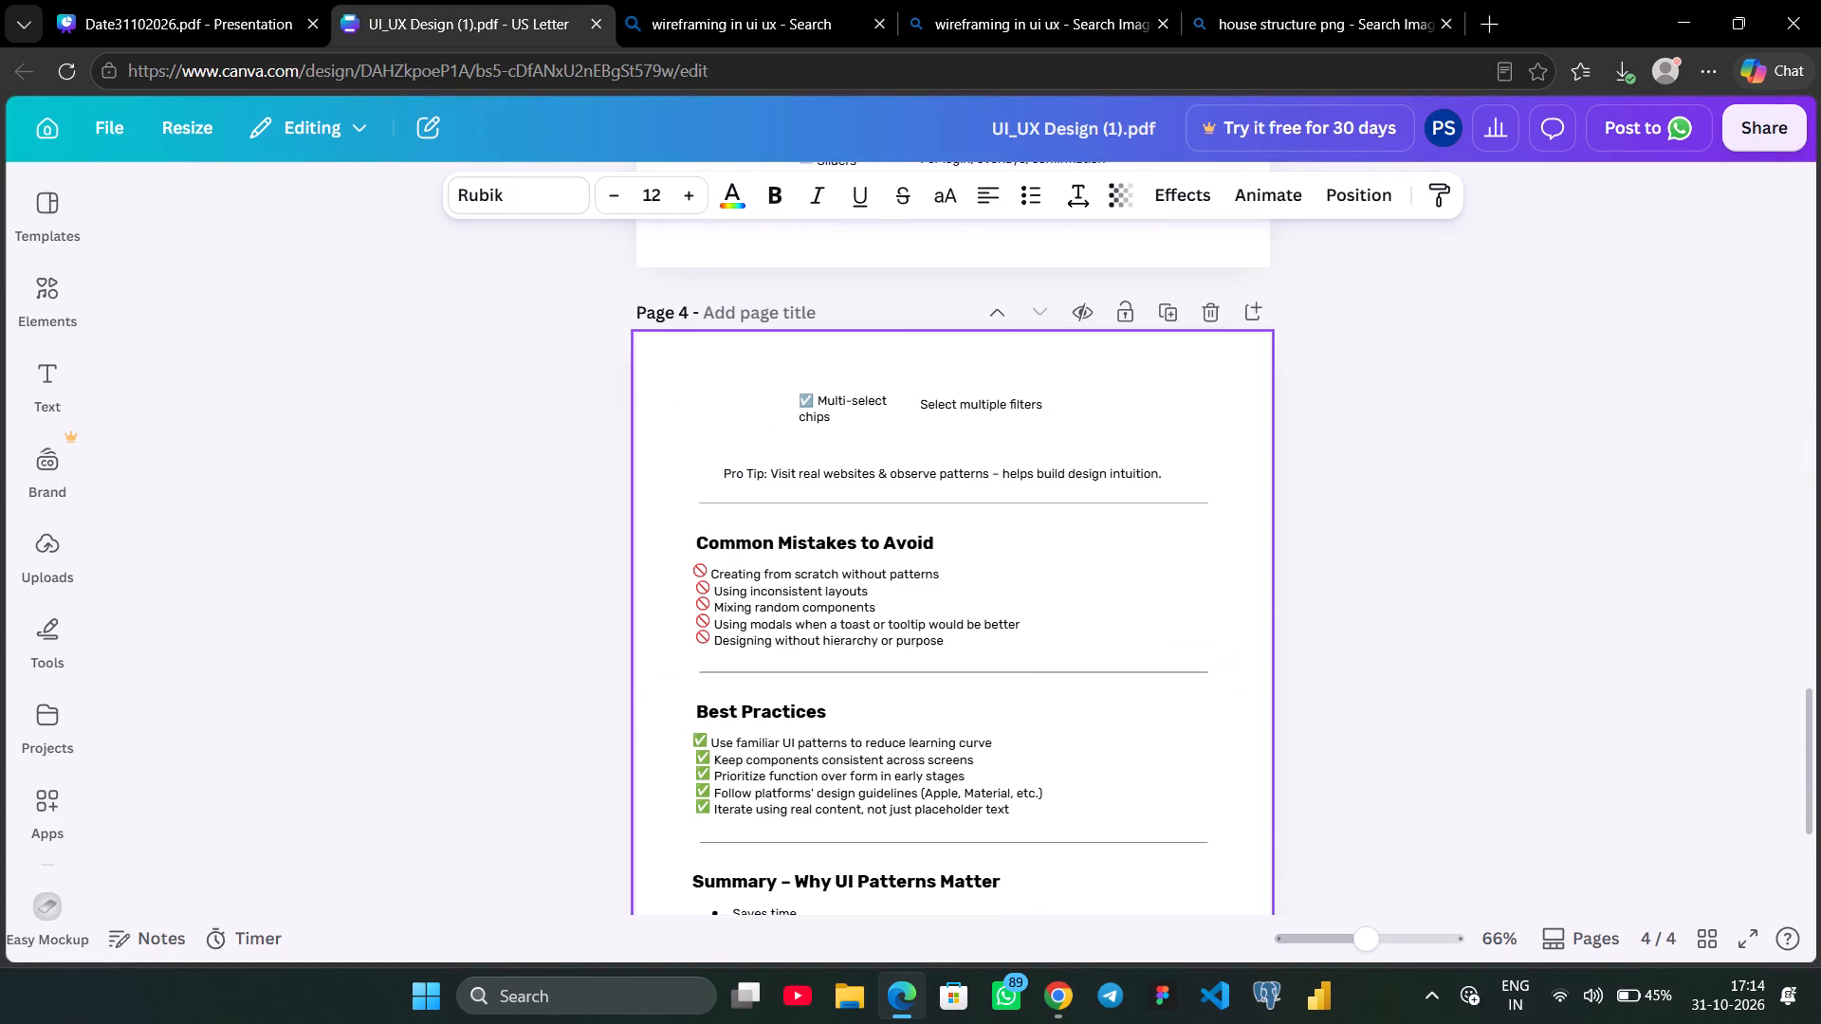
scroll(876, 559, up, 3)
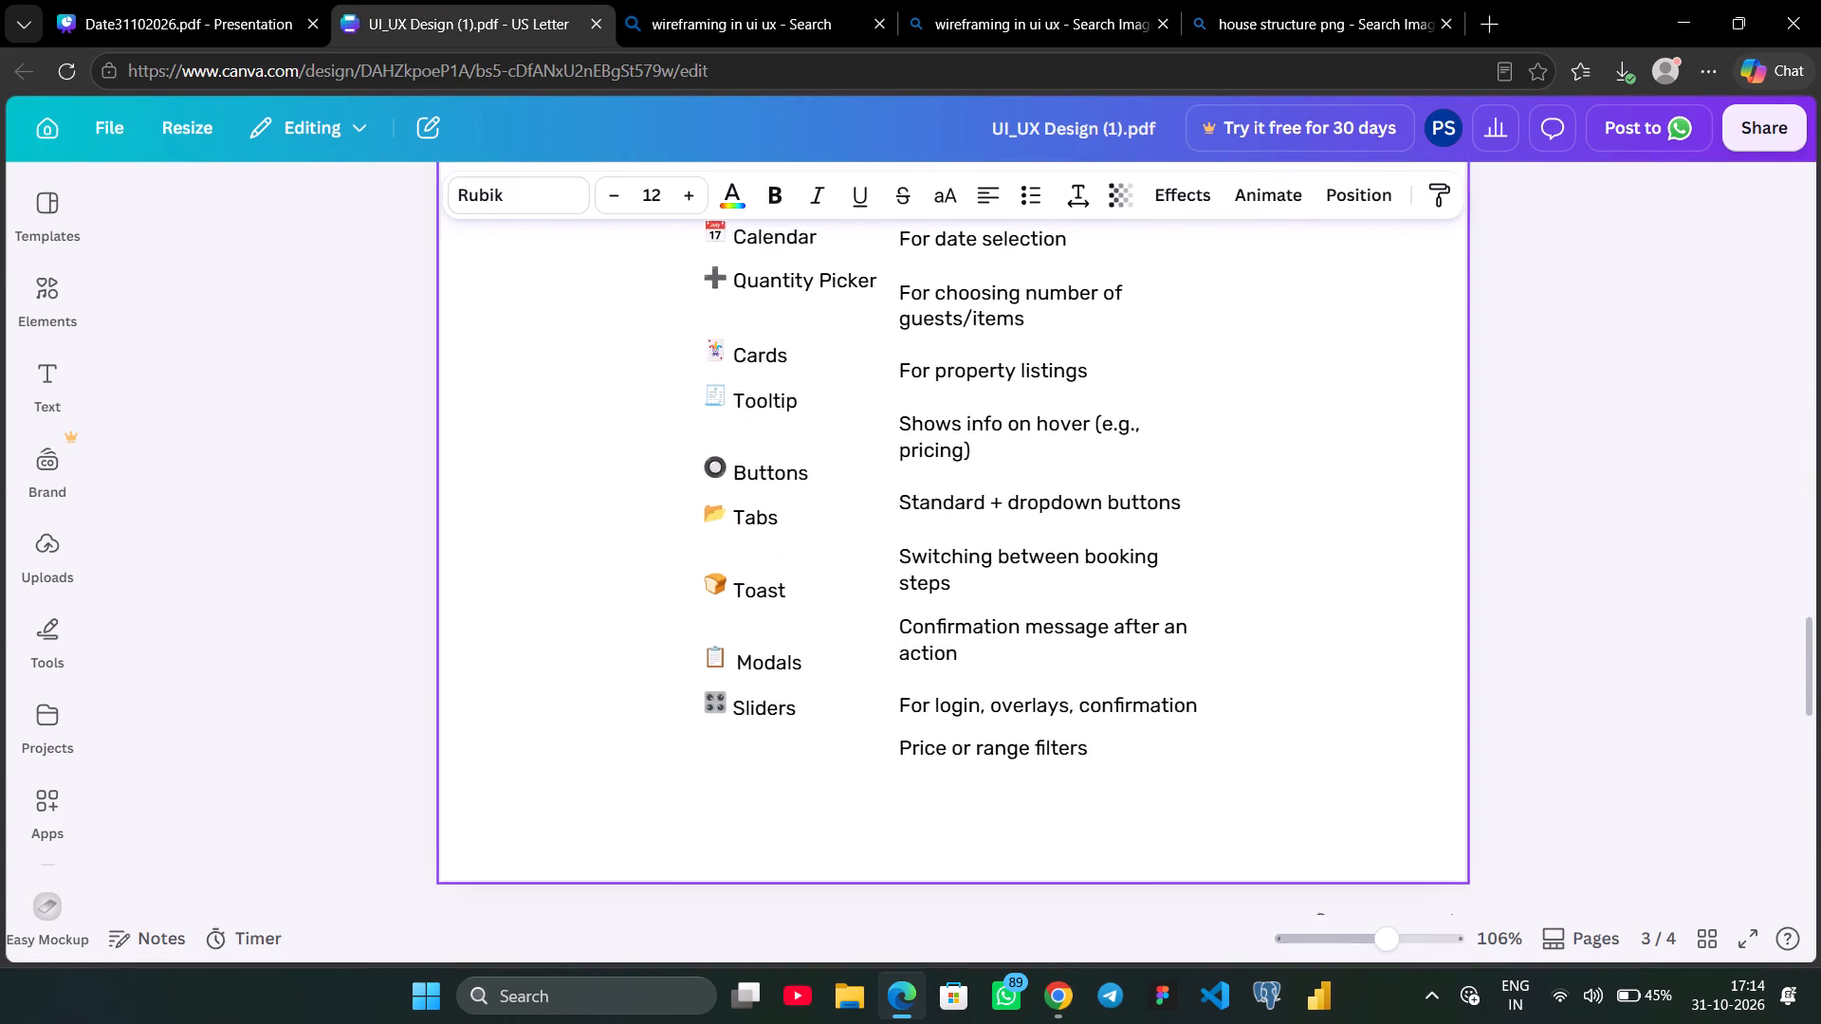
scroll(876, 559, up, 2)
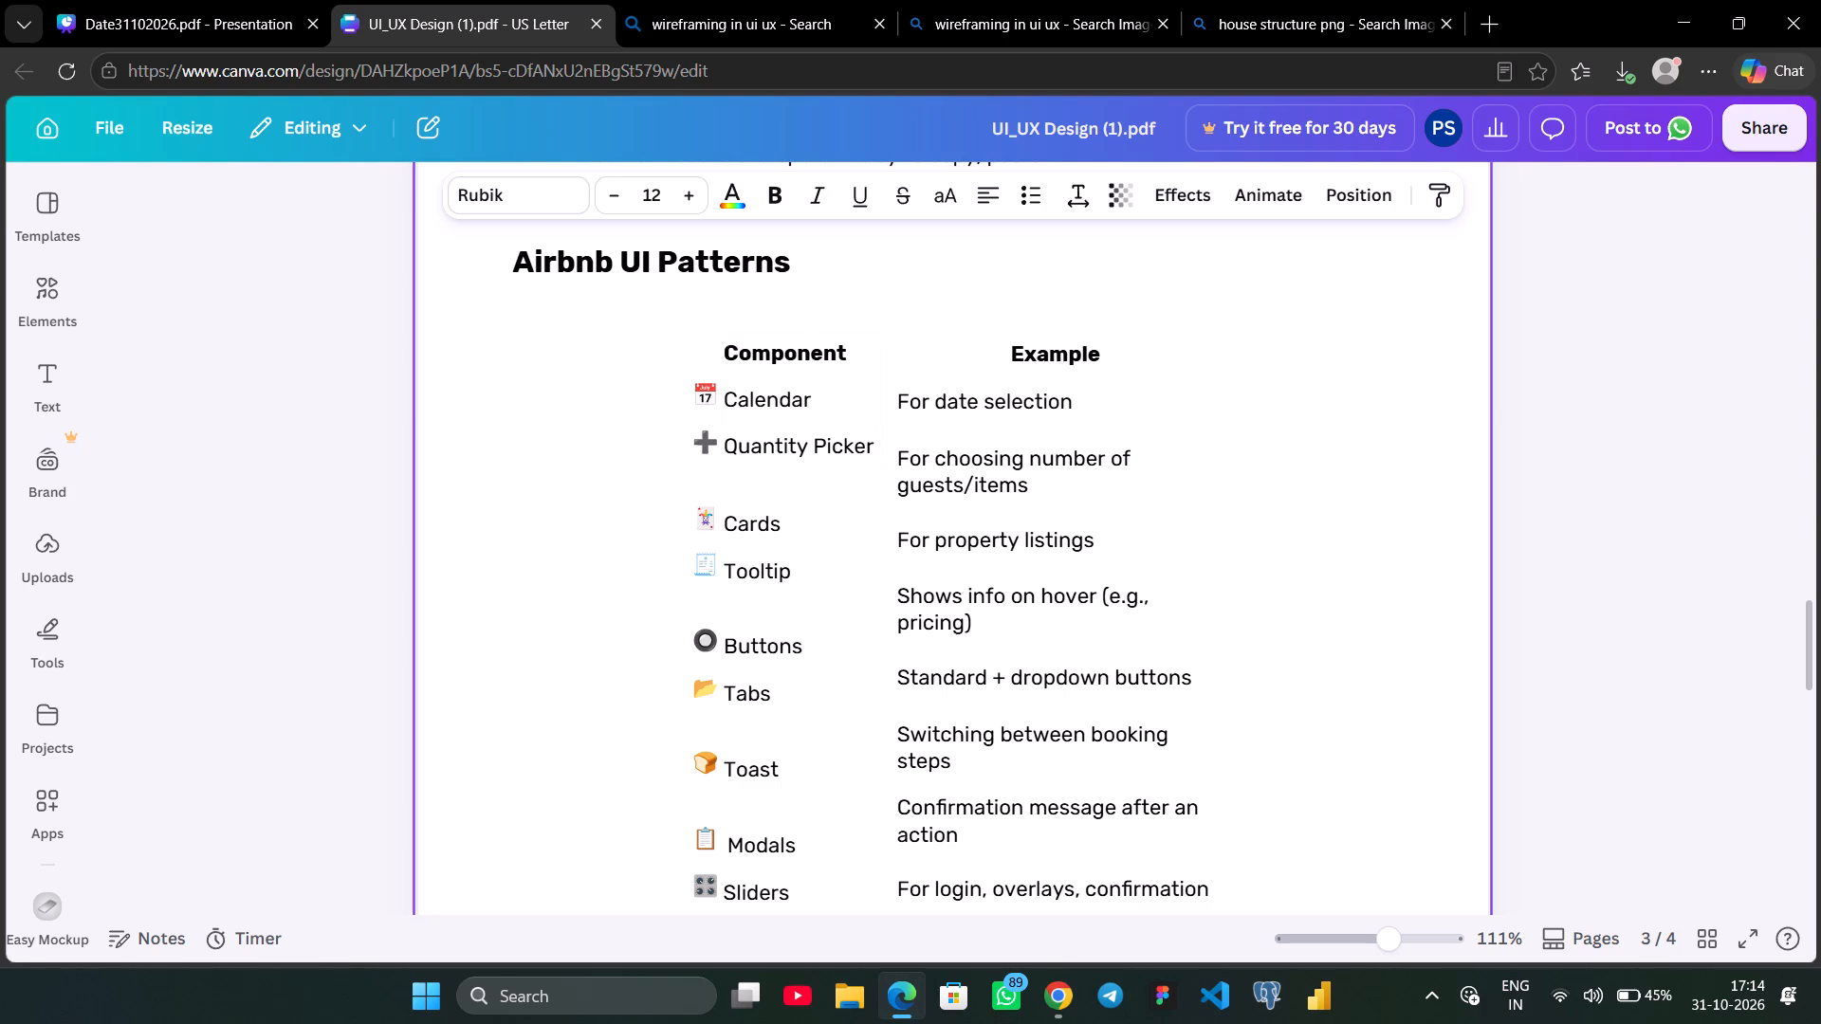
click(700, 393)
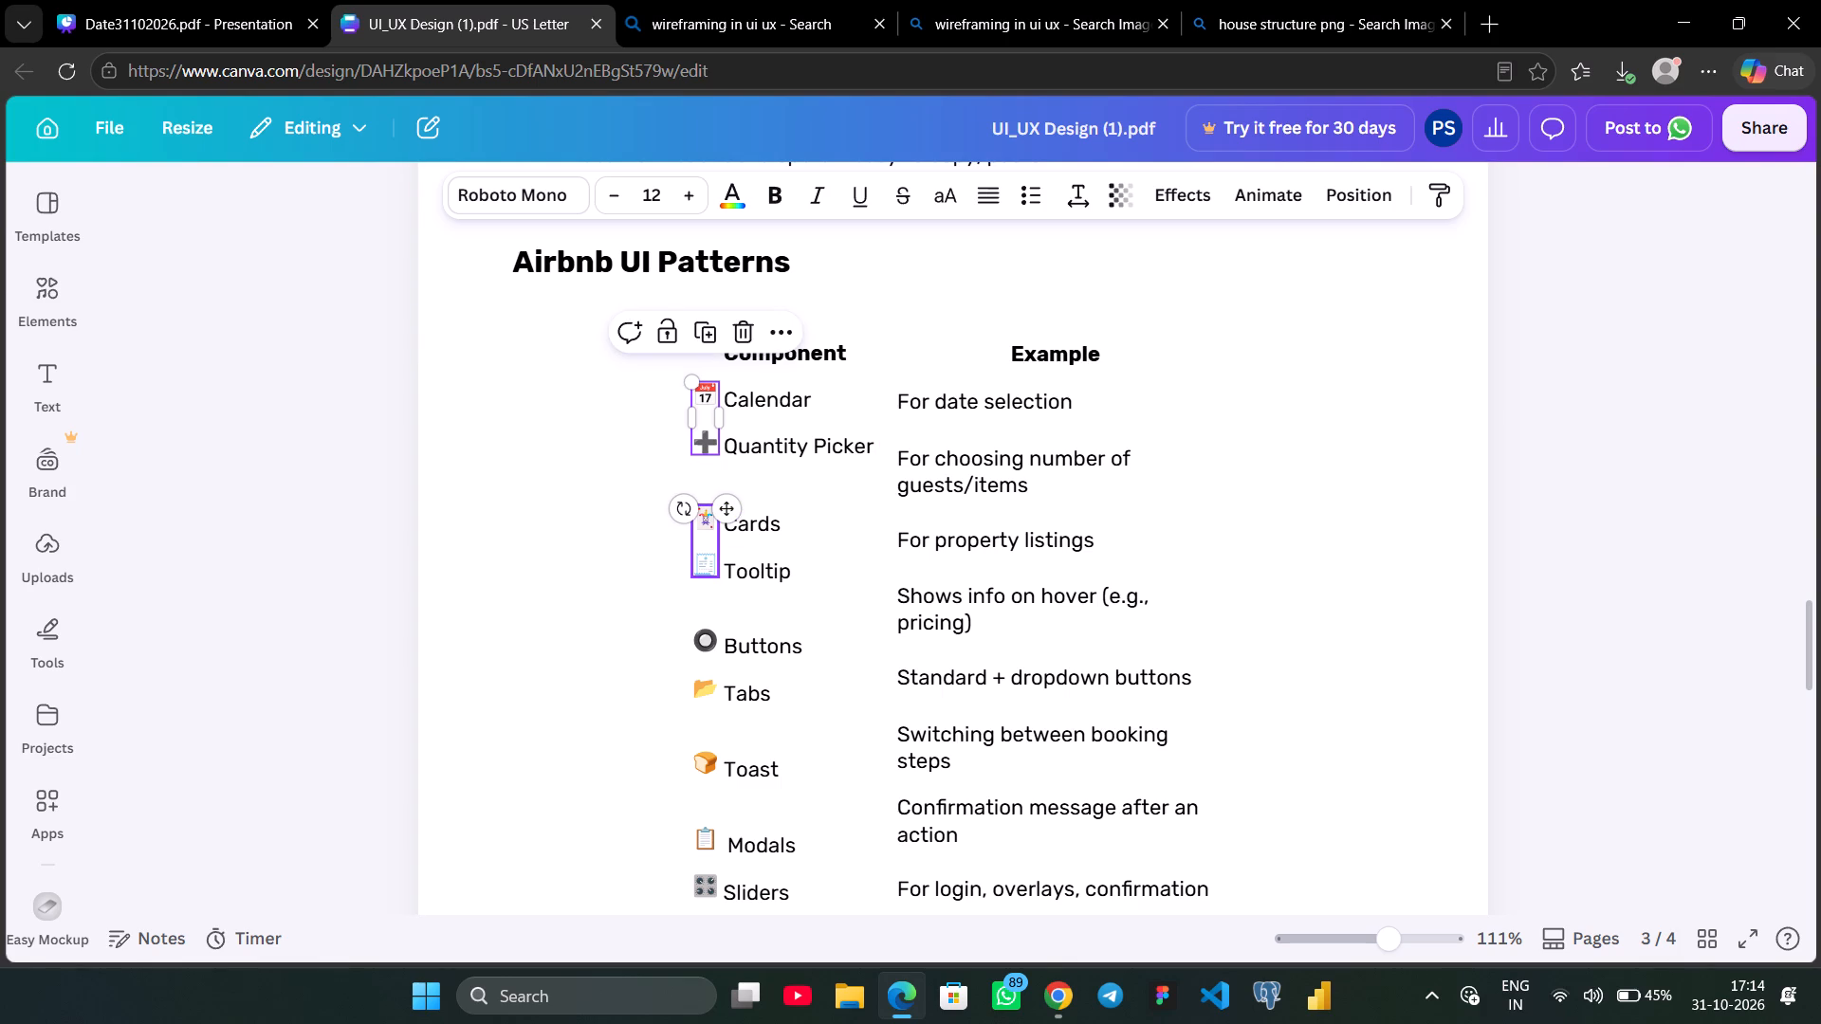
shift+click(706, 549)
shift+click(710, 663)
scroll(710, 663, down, 1)
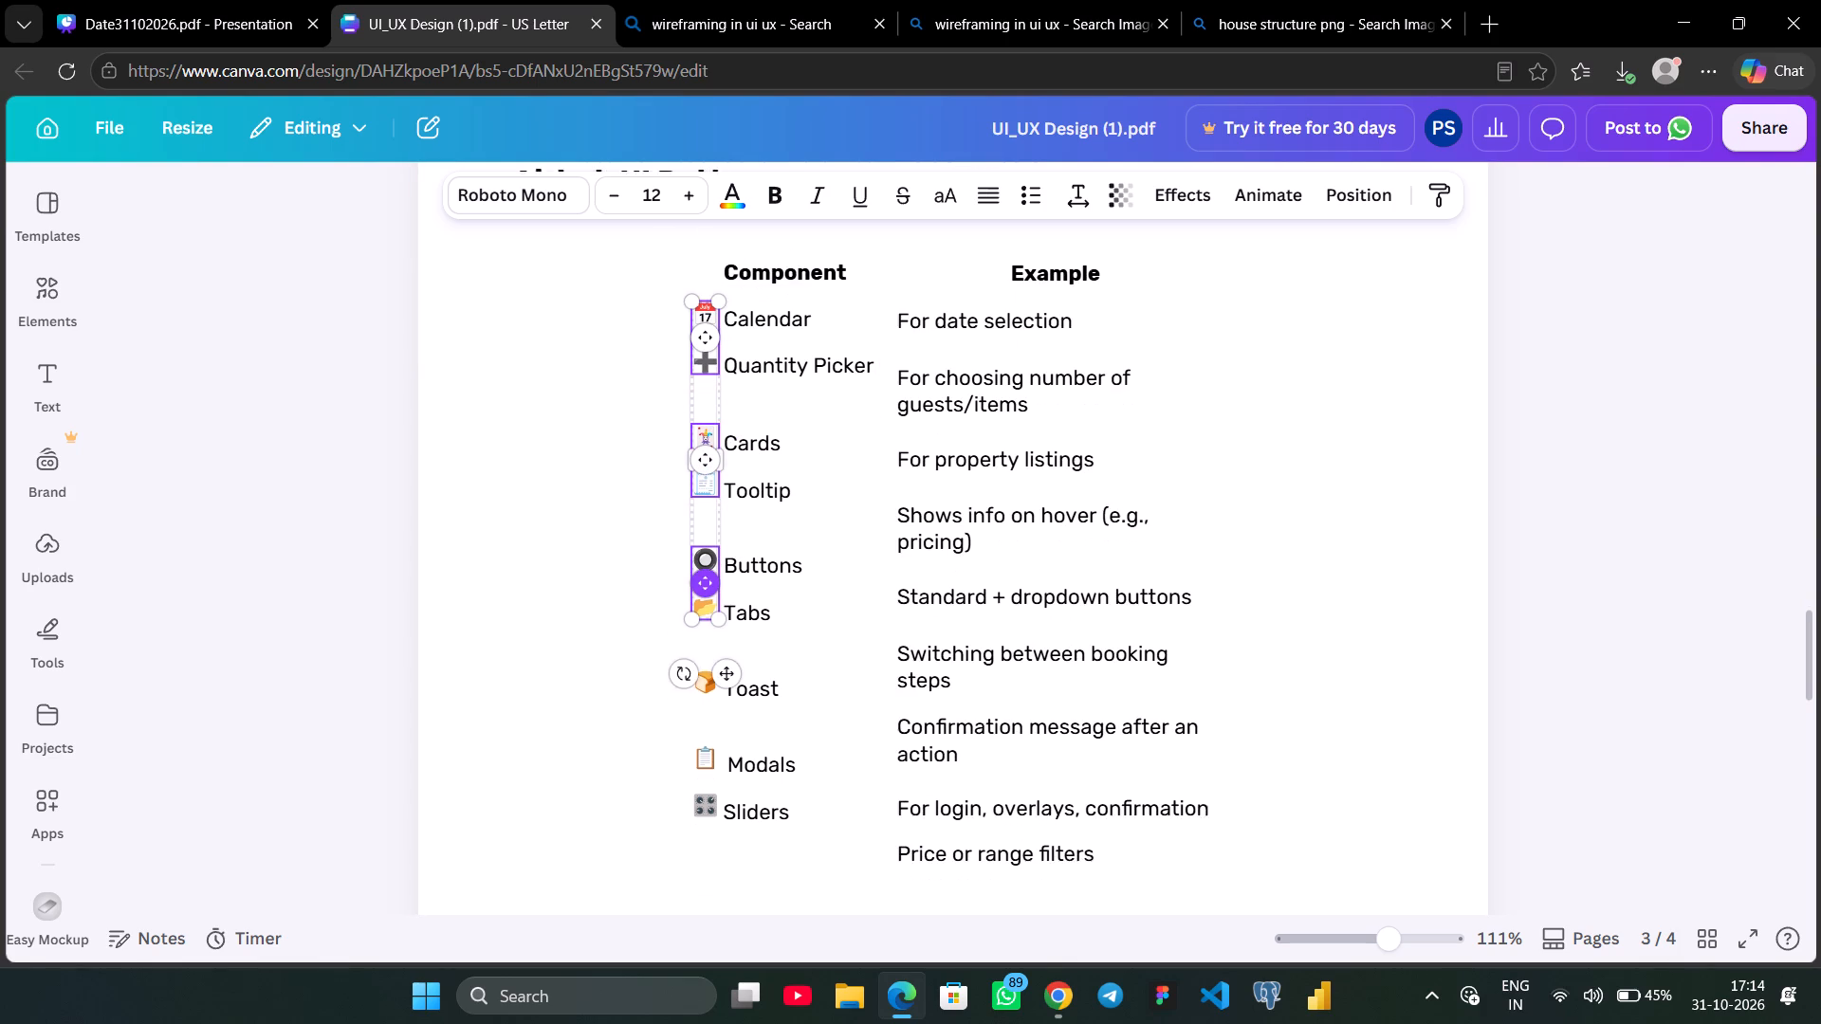
scroll(710, 663, down, 1)
scroll(708, 730, up, 3)
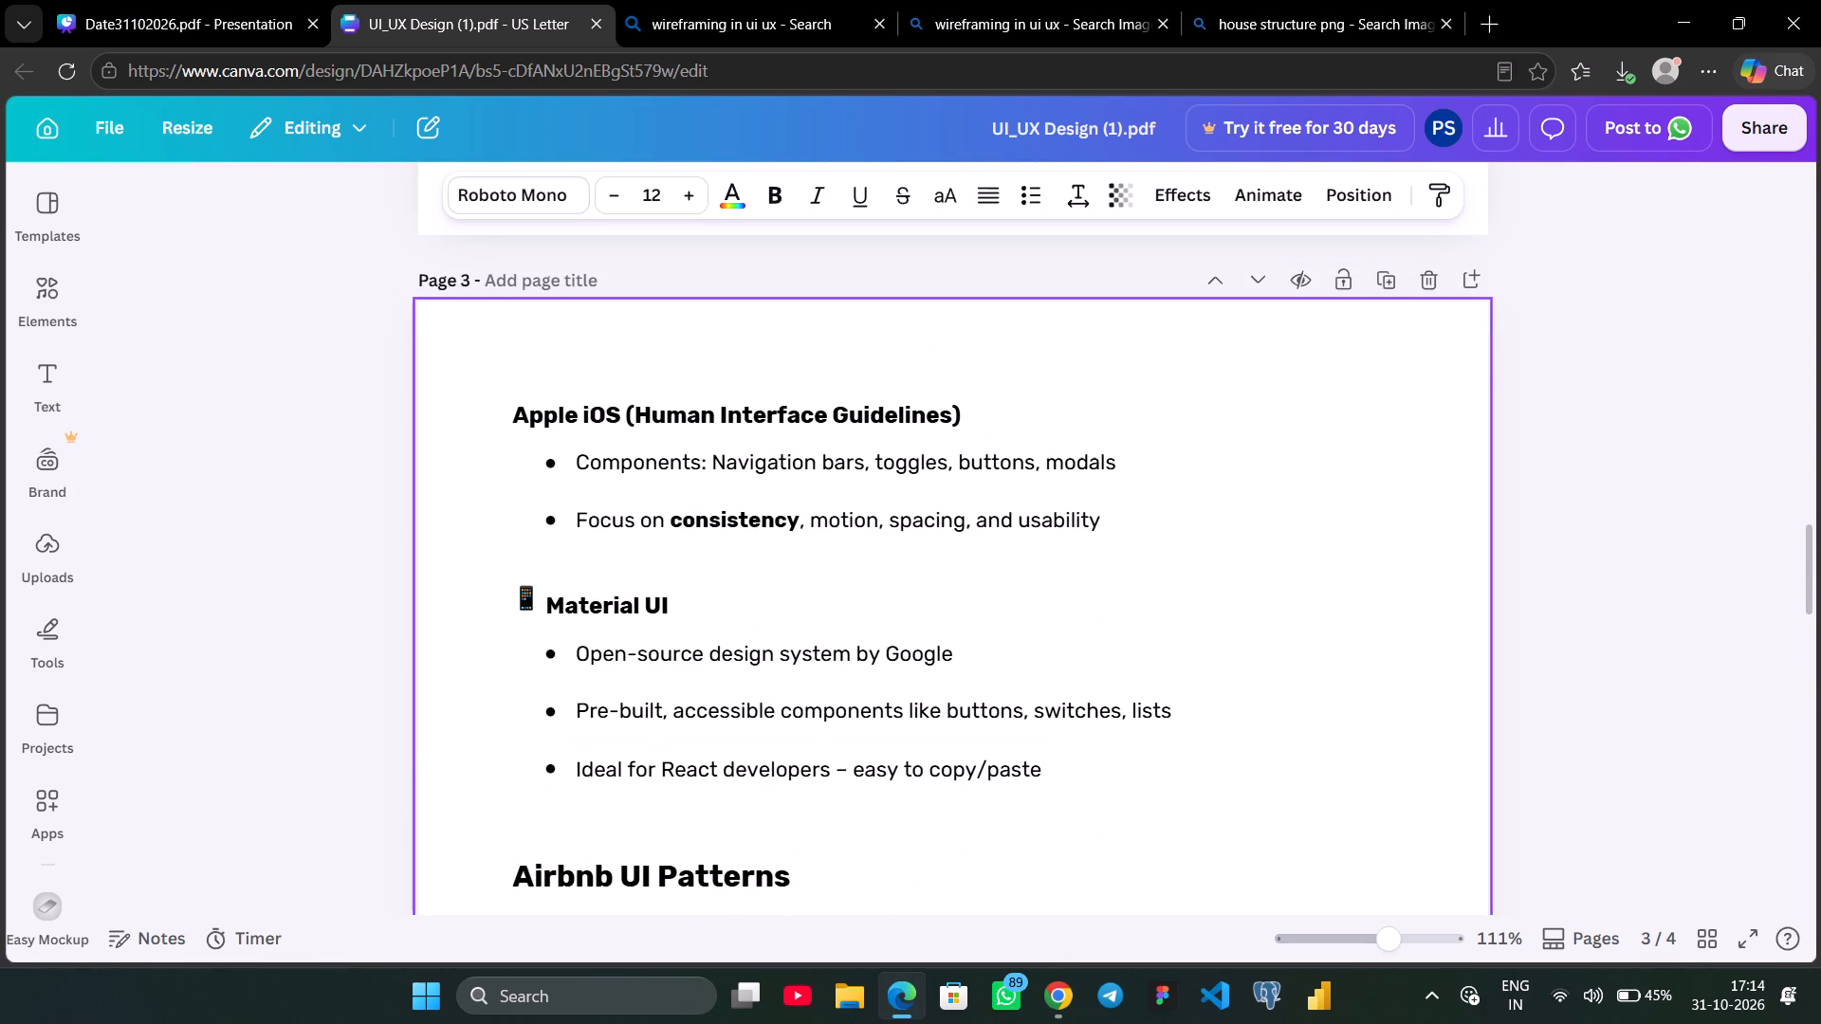
scroll(708, 730, down, 2)
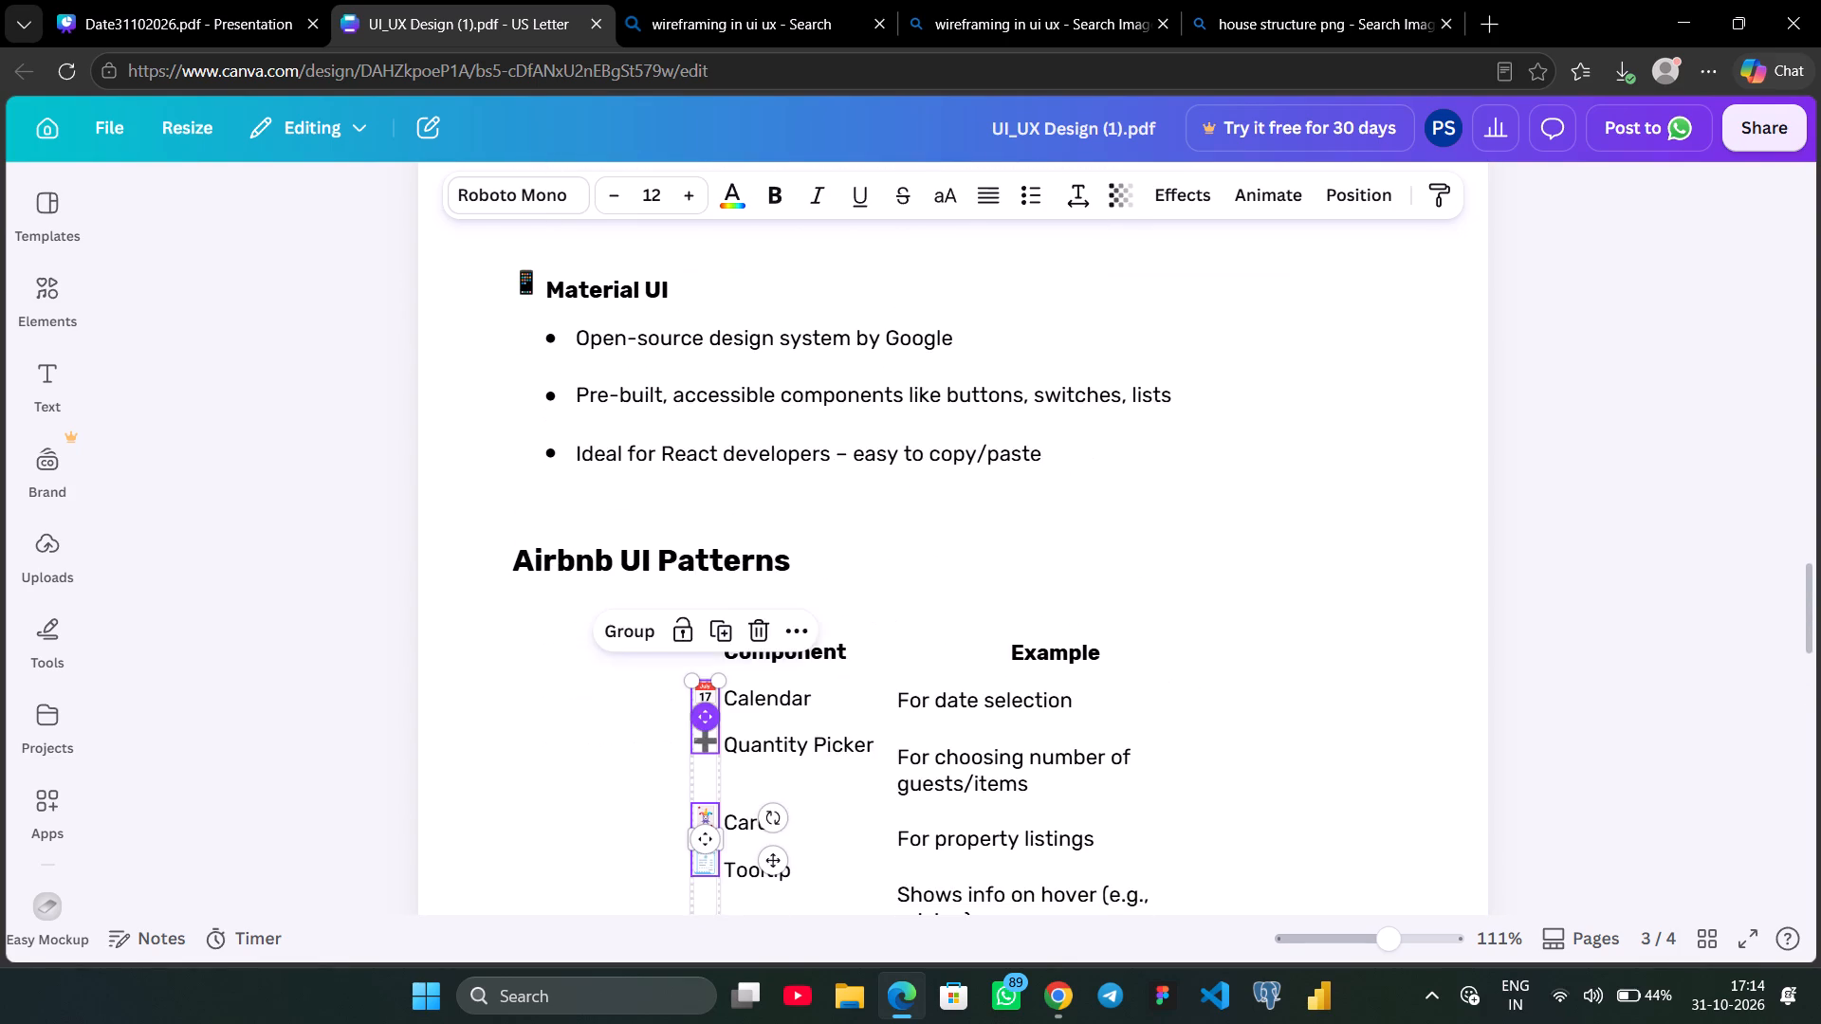
scroll(708, 730, down, 2)
click(593, 630)
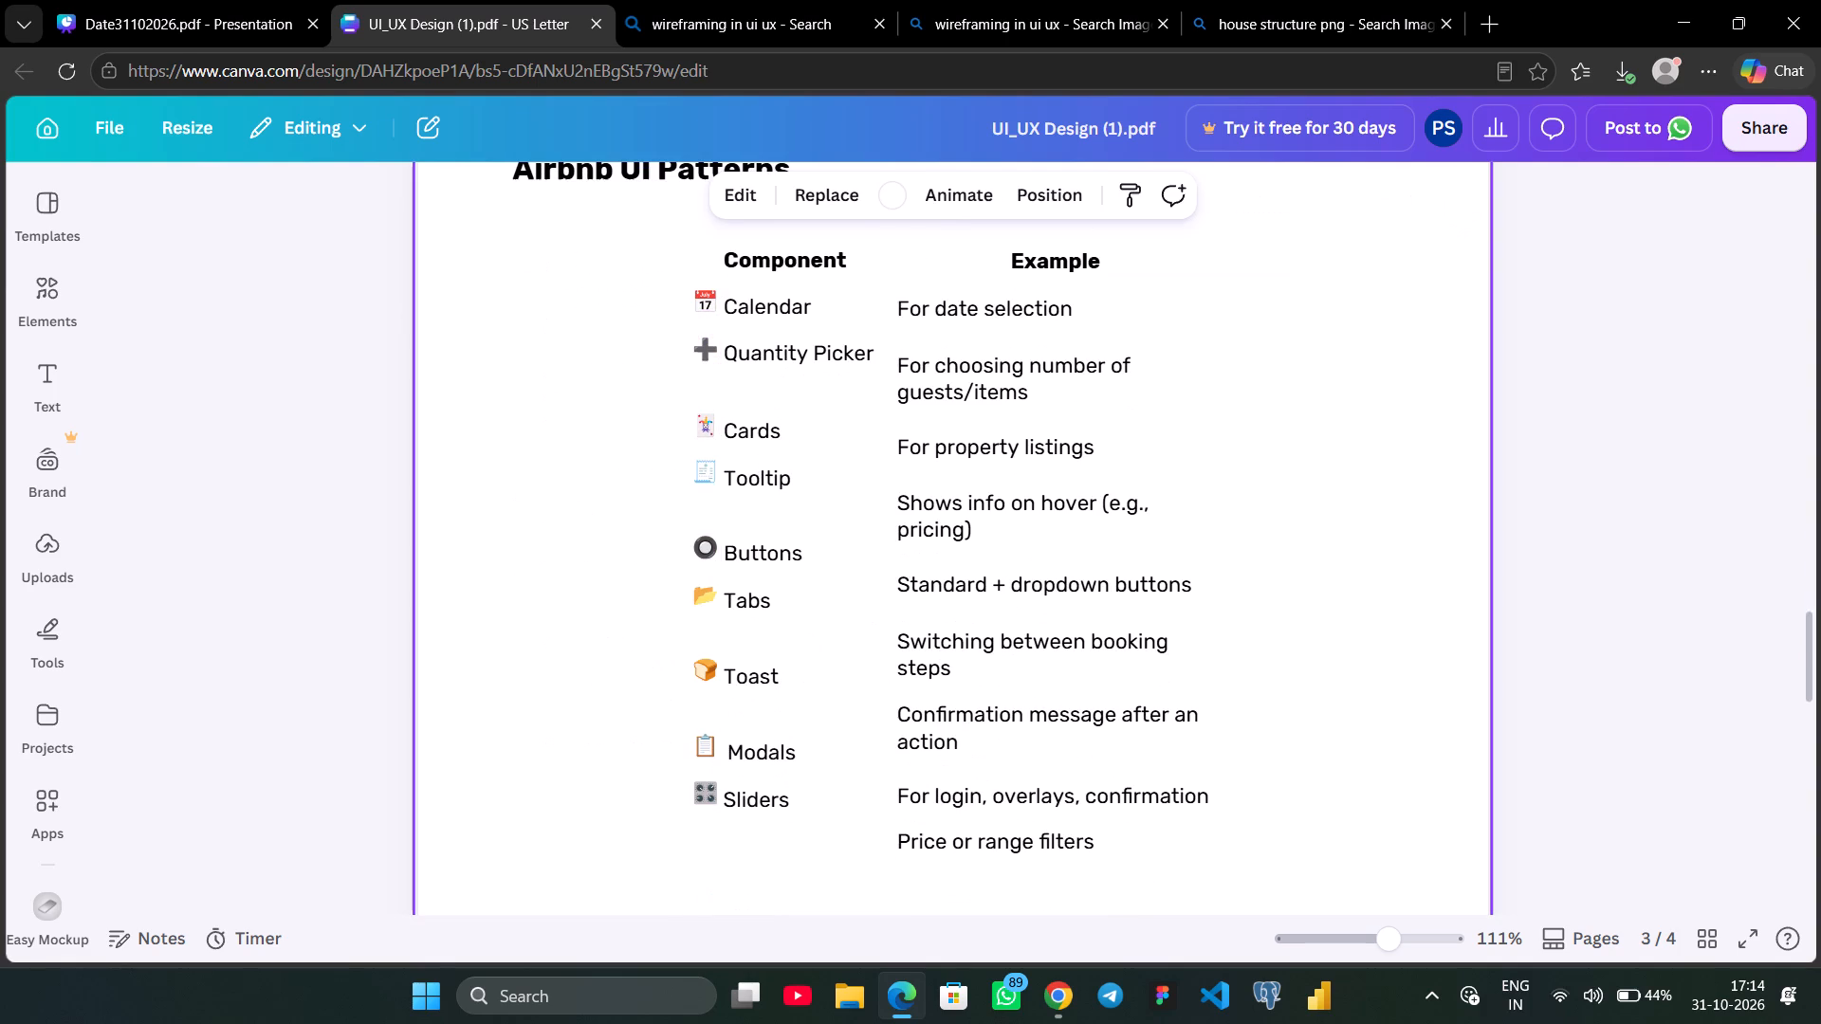
Close the browser tab with the "wireframing in ui ux" image result.
click(127, 0)
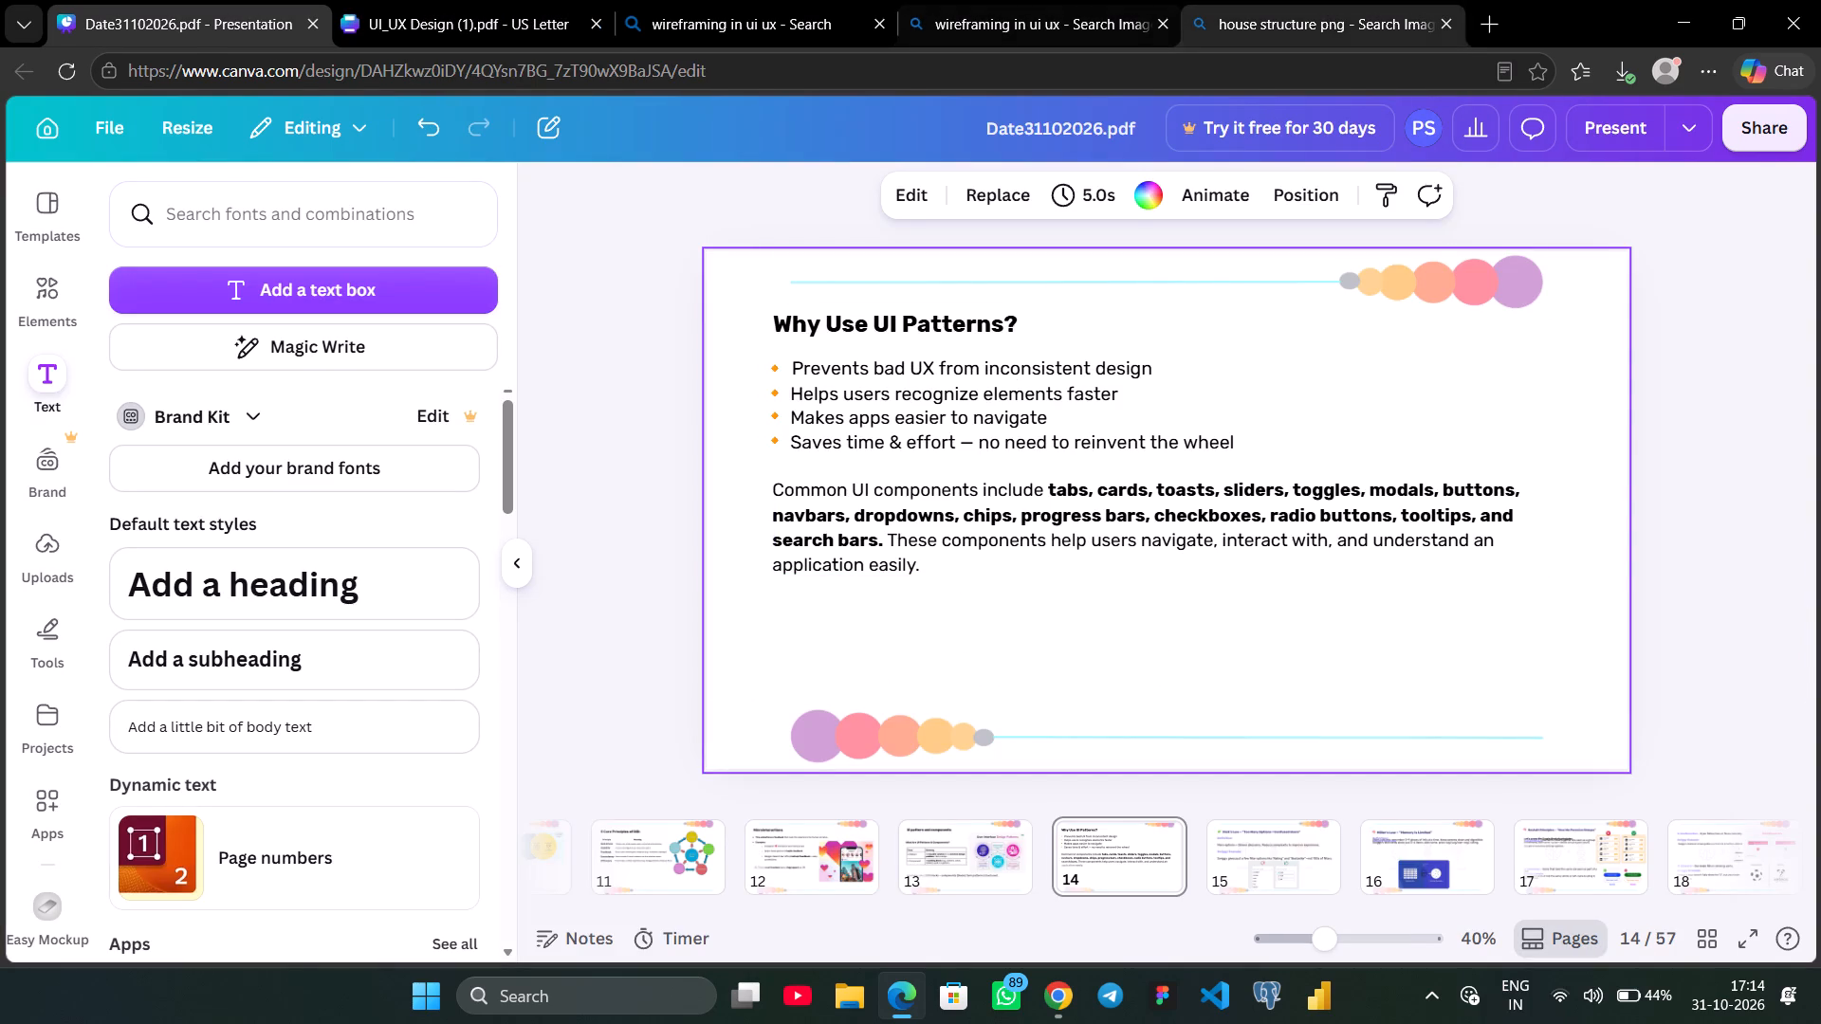
click(1286, 0)
click(1058, 9)
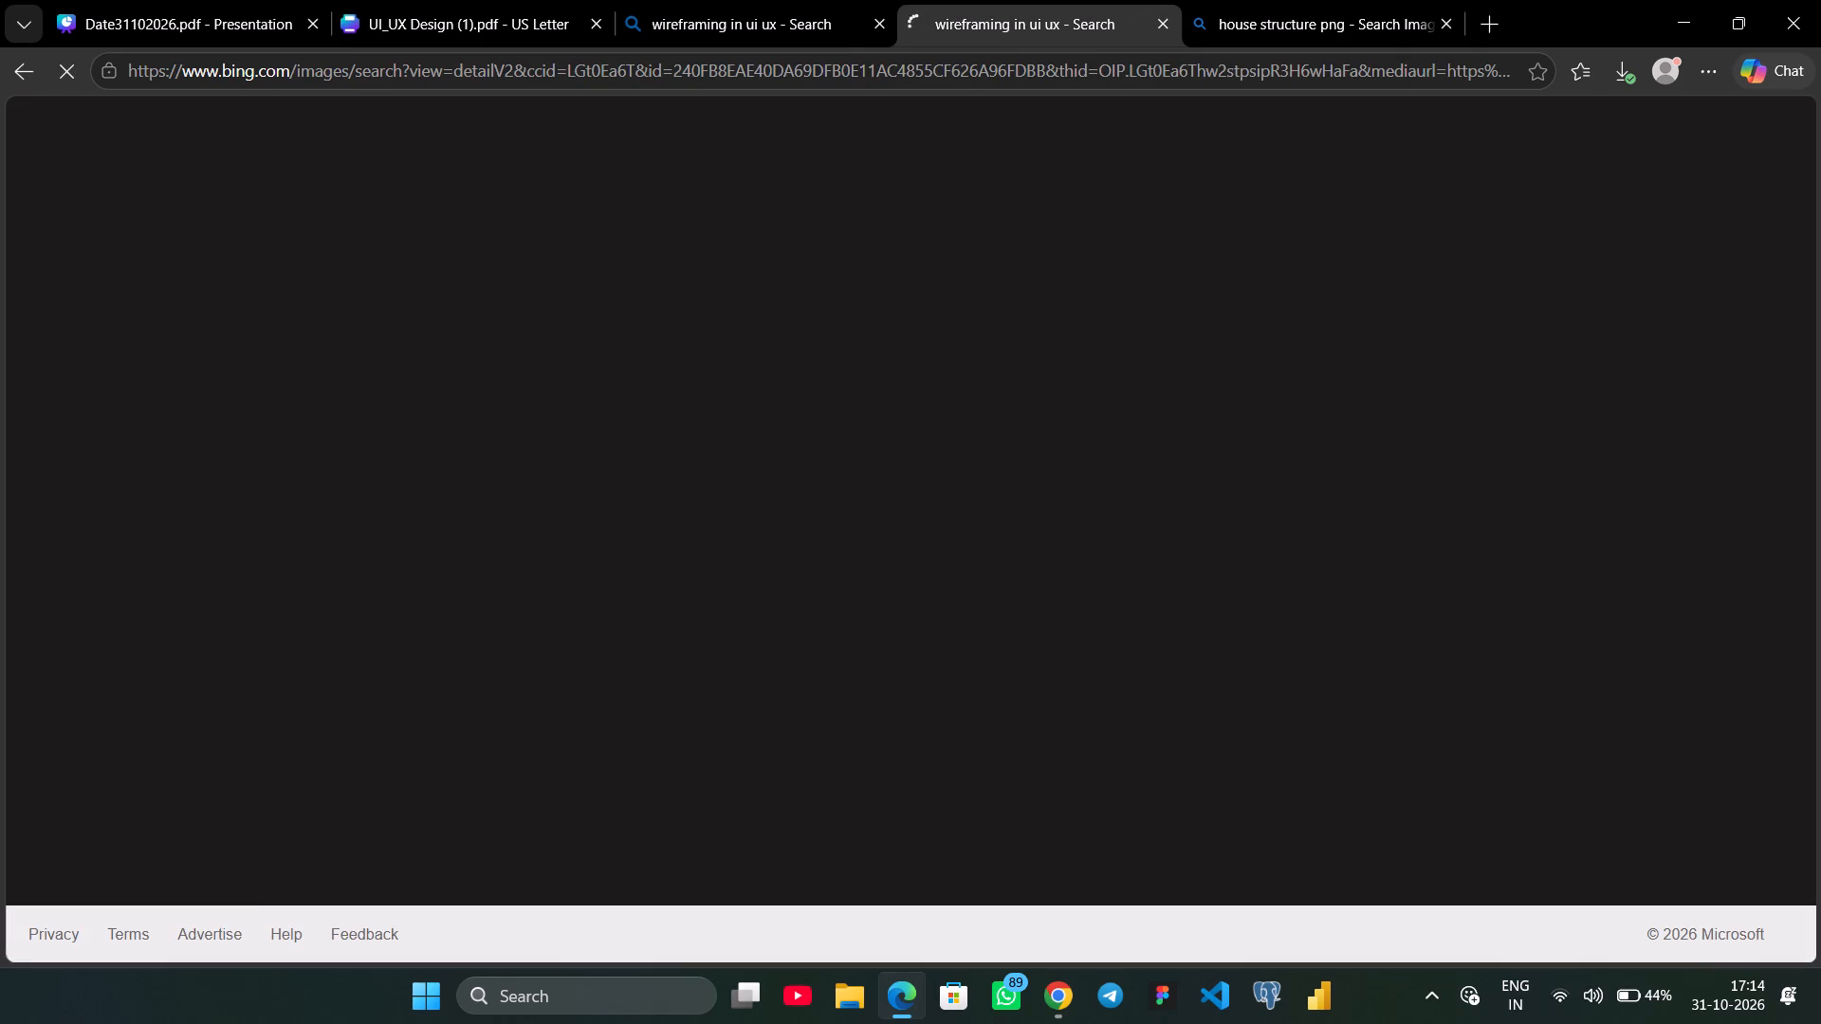
click(1175, 24)
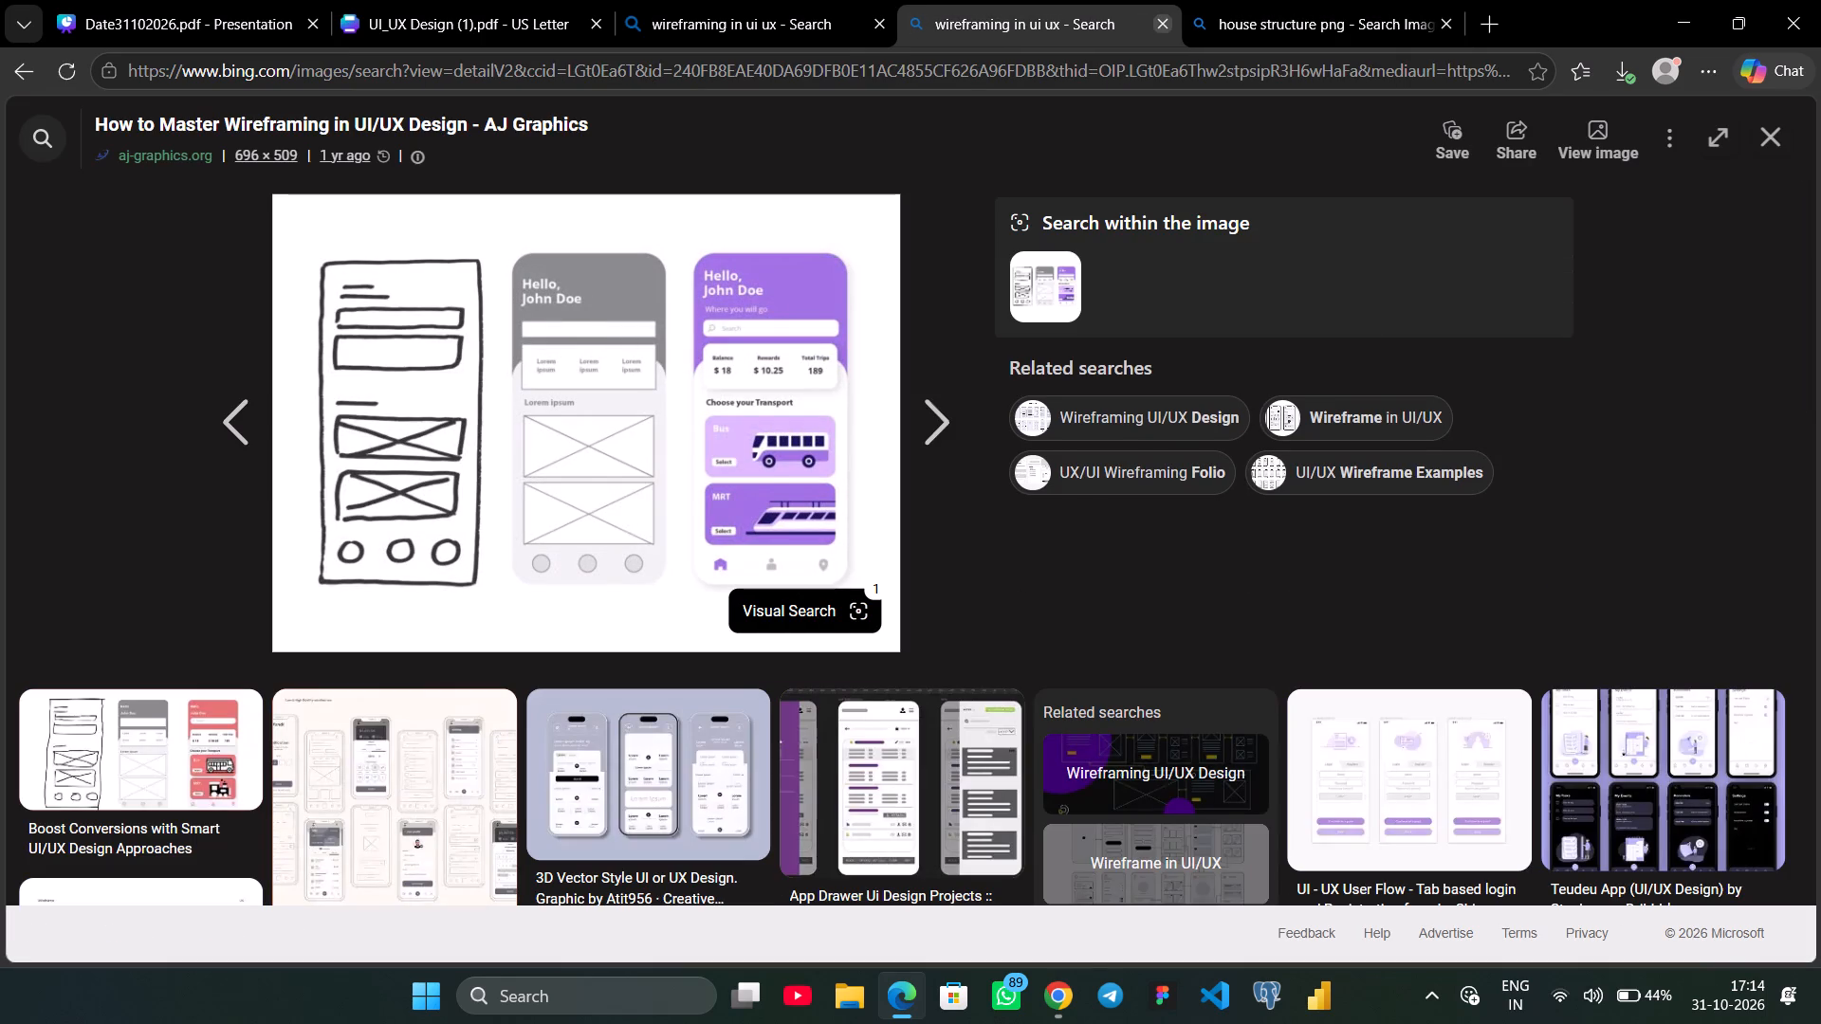
click(1161, 24)
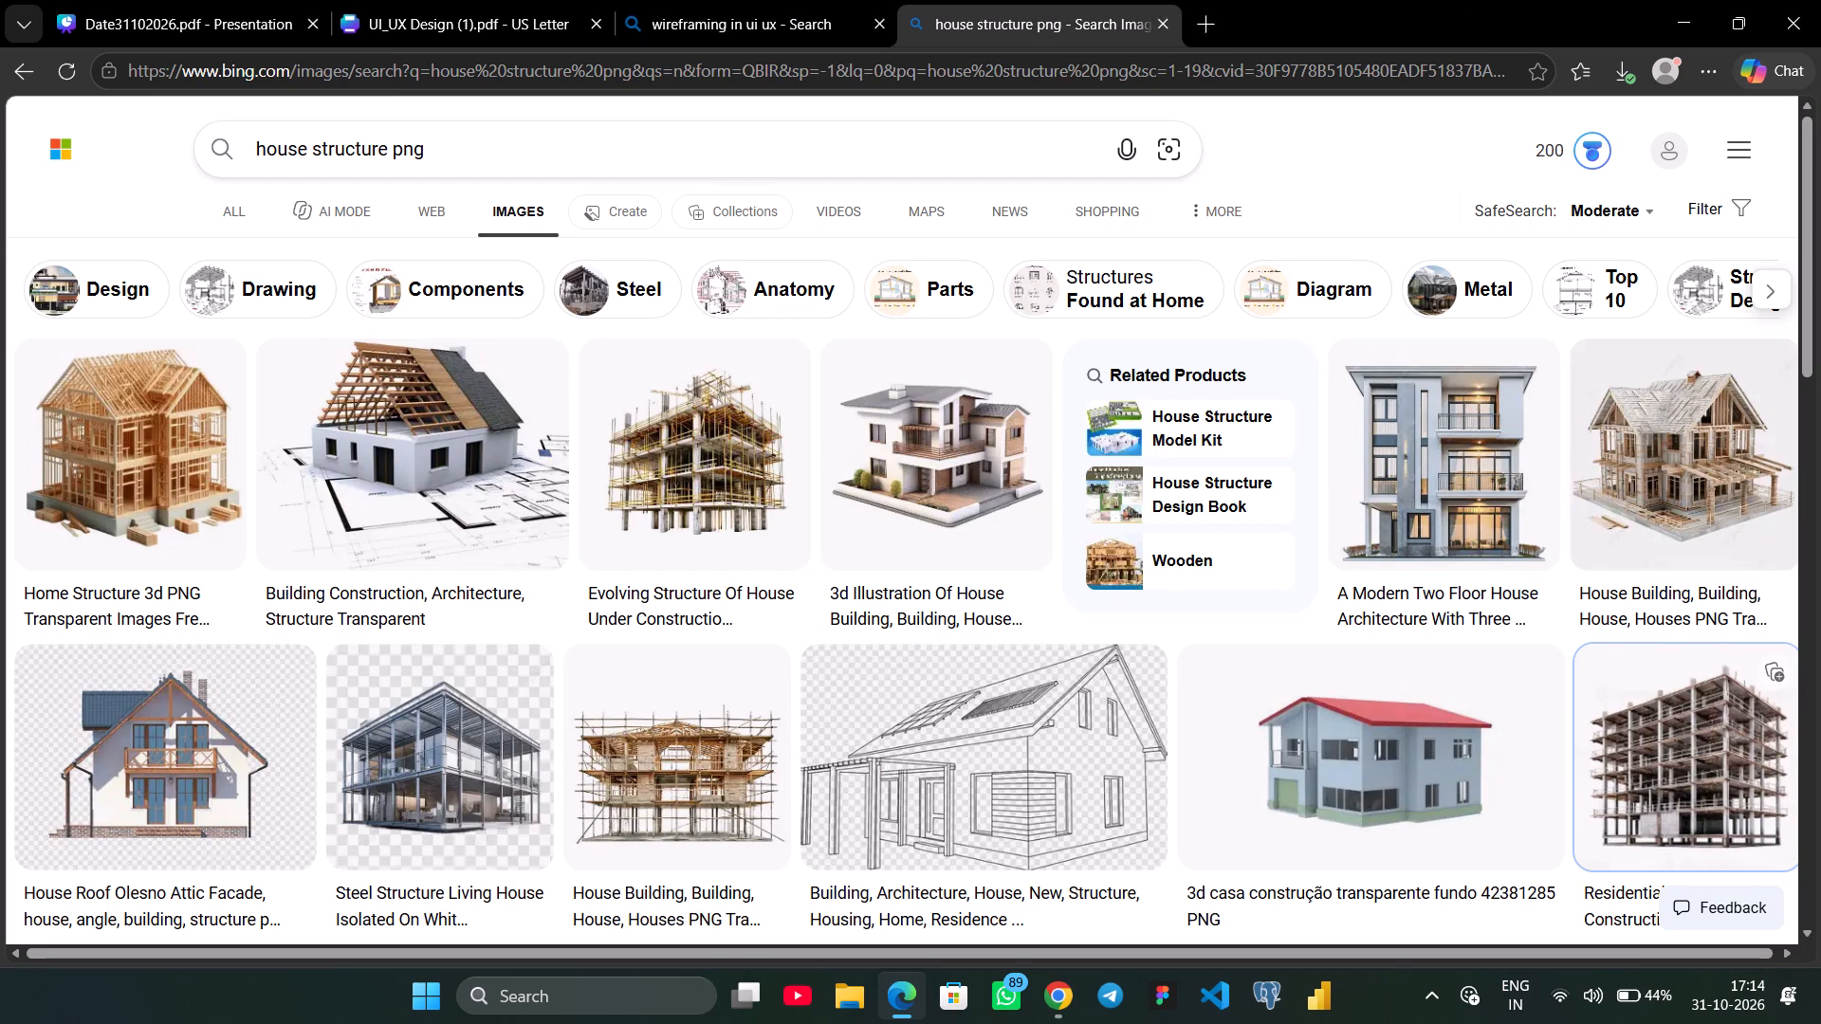
Replace the house structure image search with "ui pattern aand component", checking slides 13 and 14 for the topic and leaving slide 14 active.
click(494, 166)
key(BackSpace)
key(BackSpace)
key(BackSpace)
key(BackSpace)
key(BackSpace)
key(BackSpace)
key(BackSpace)
key(BackSpace)
key(BackSpace)
key(BackSpace)
key(BackSpace)
key(BackSpace)
key(BackSpace)
key(BackSpace)
key(BackSpace)
key(BackSpace)
key(BackSpace)
key(BackSpace)
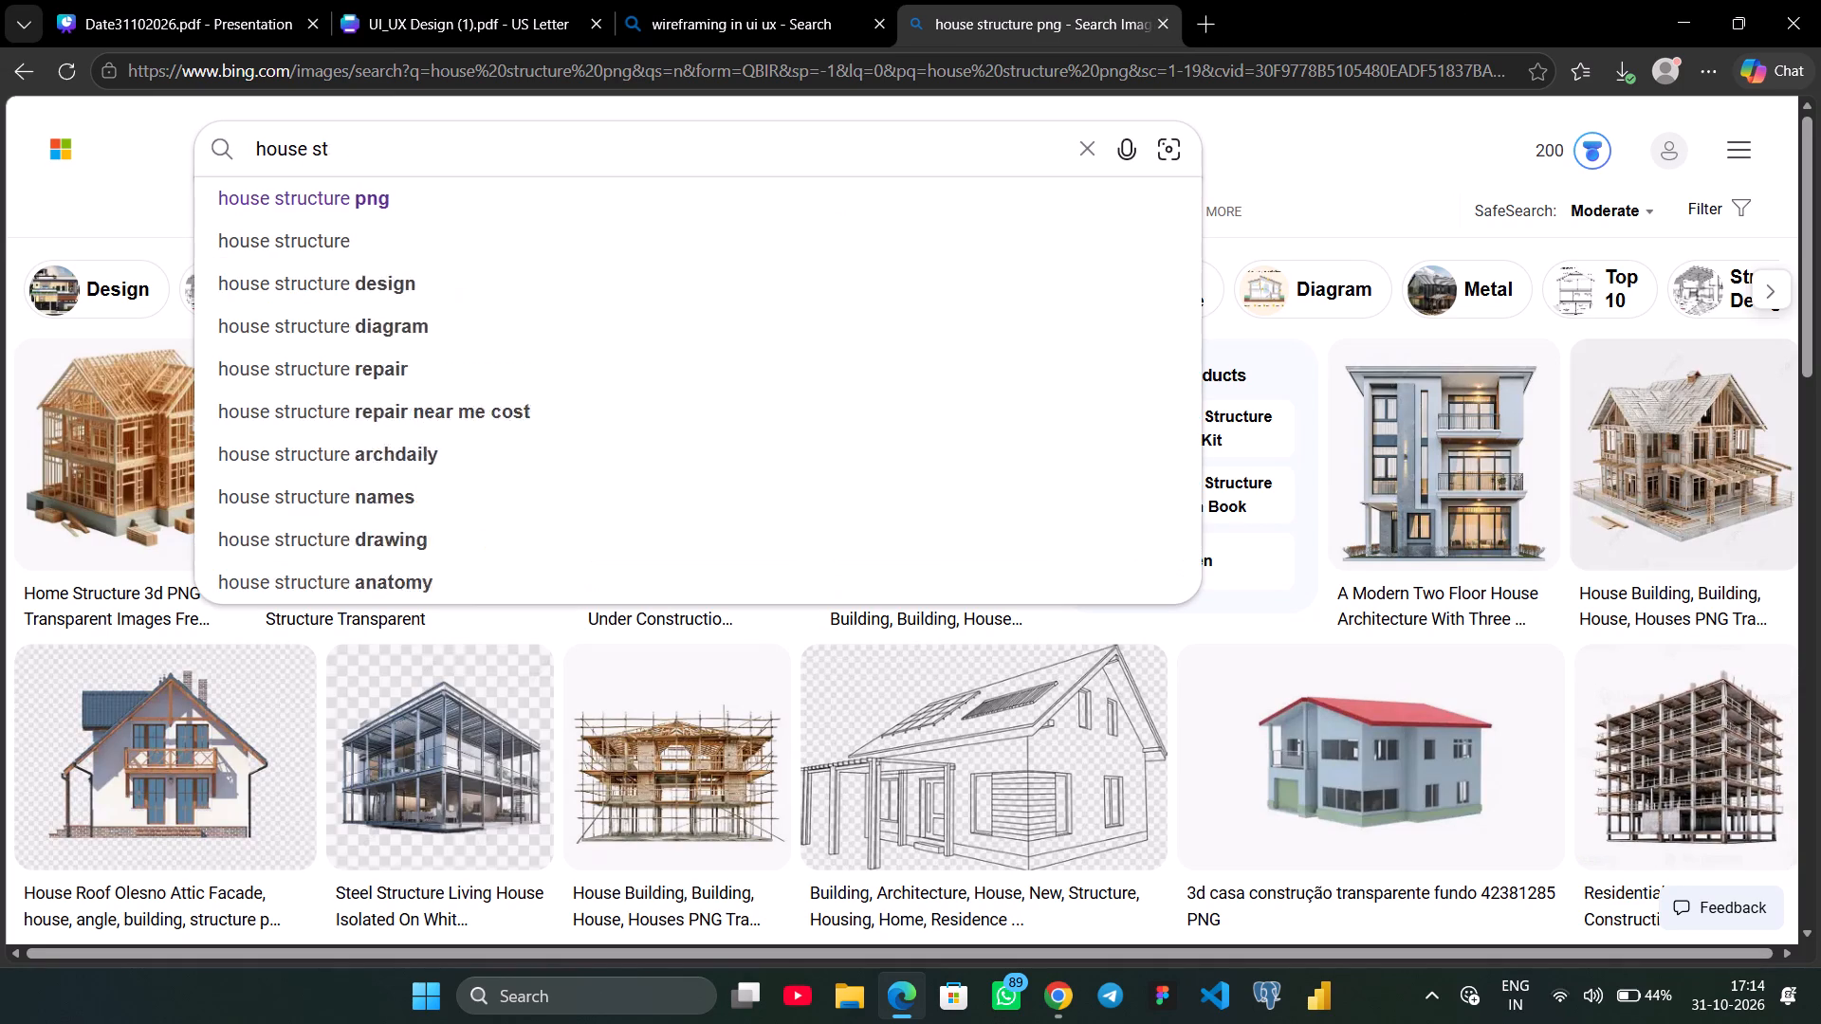
key(BackSpace)
key(BackSpace)
key(BackSpace)
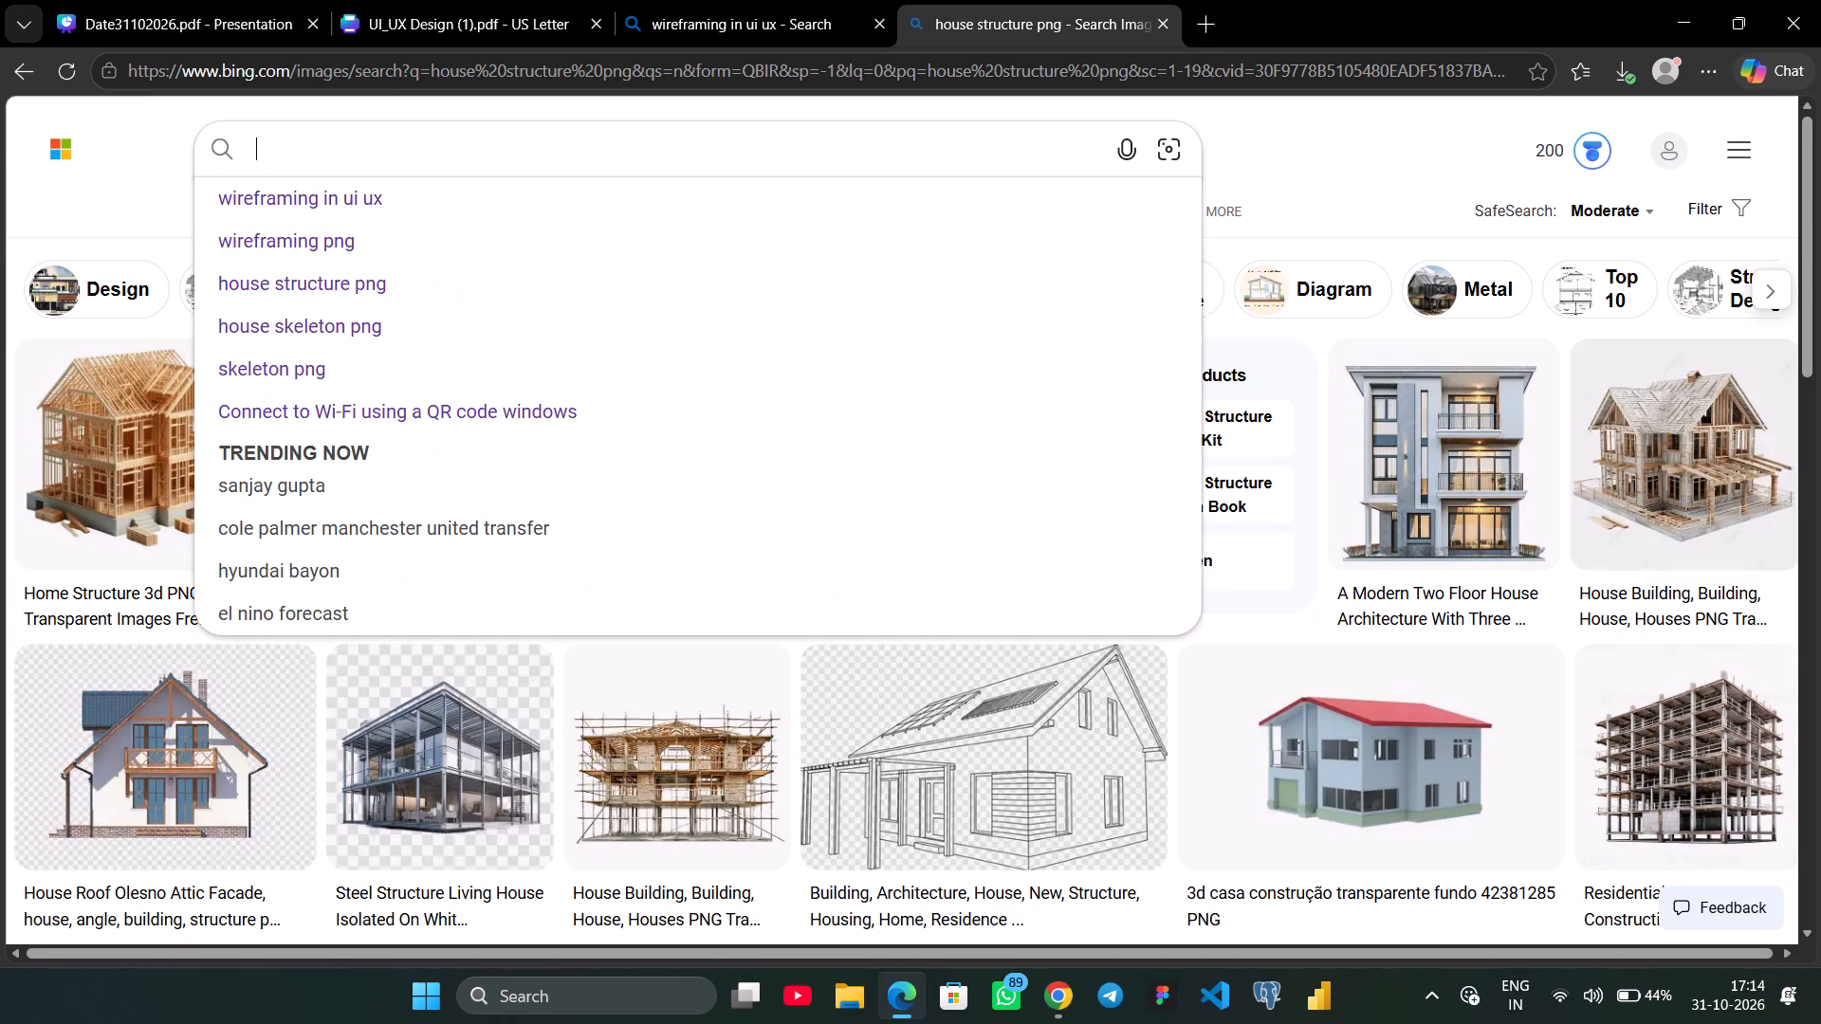
click(247, 18)
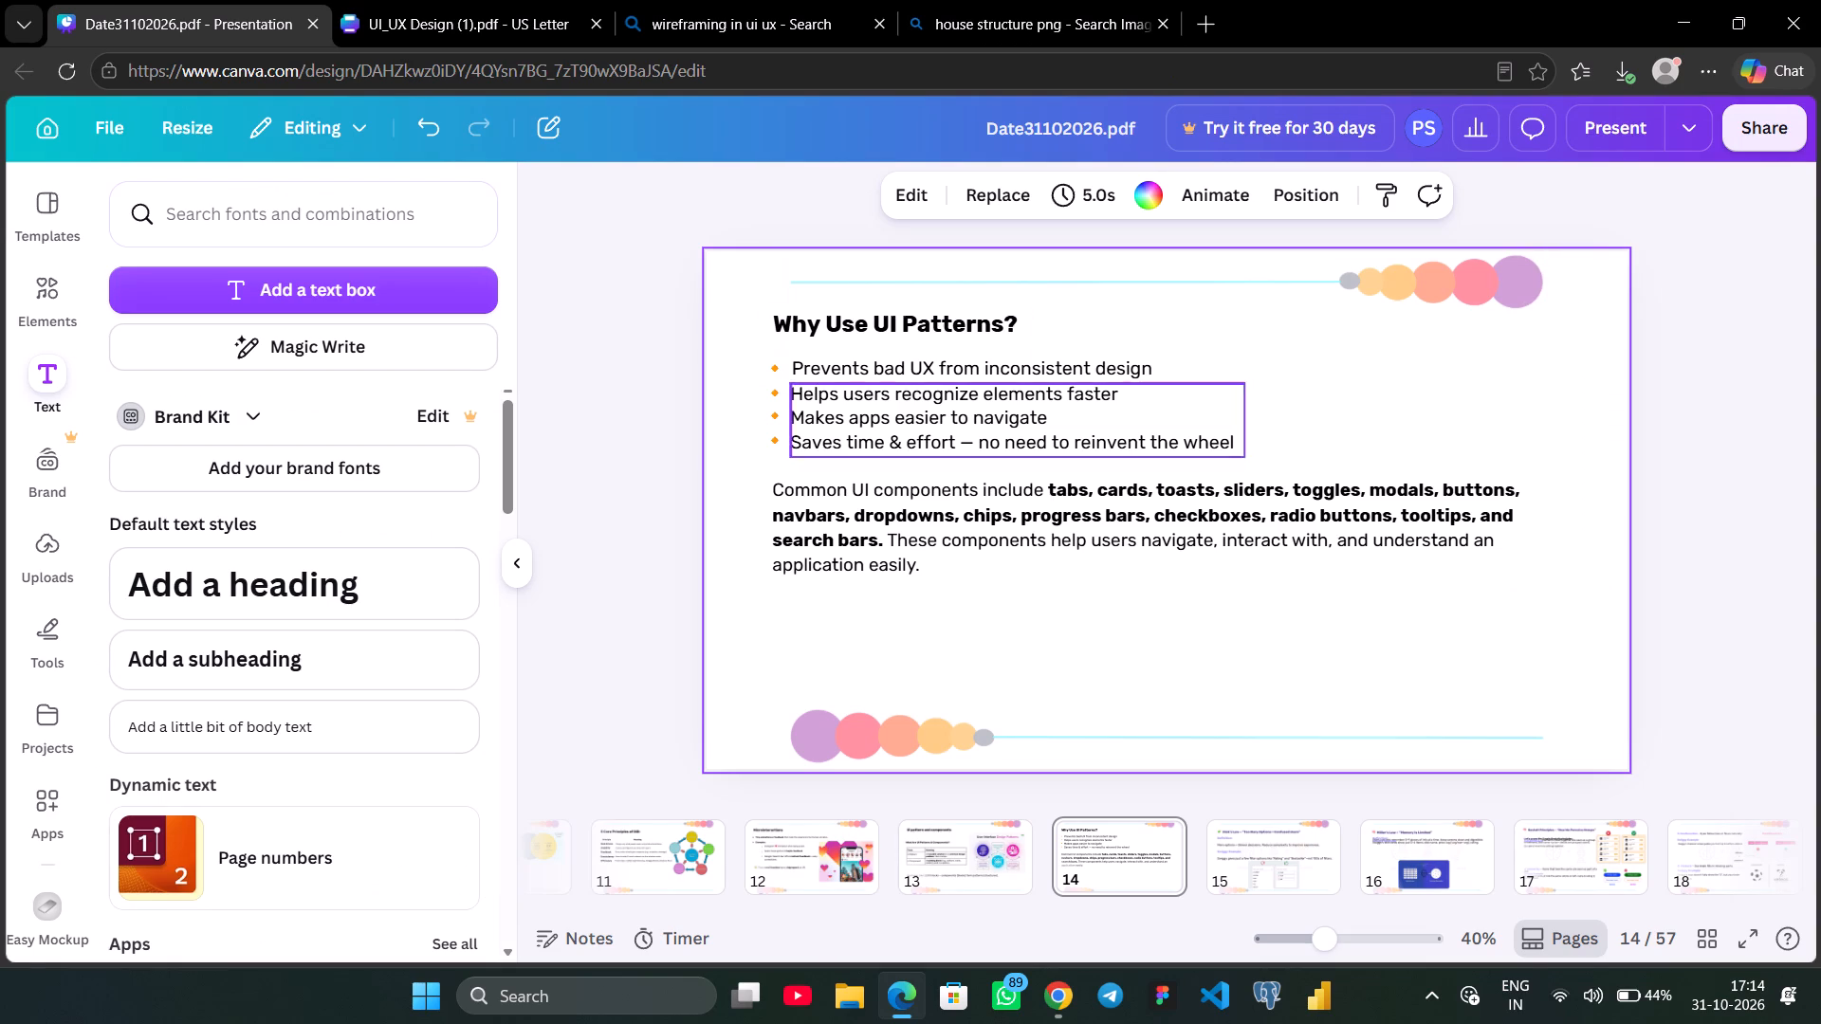
click(981, 880)
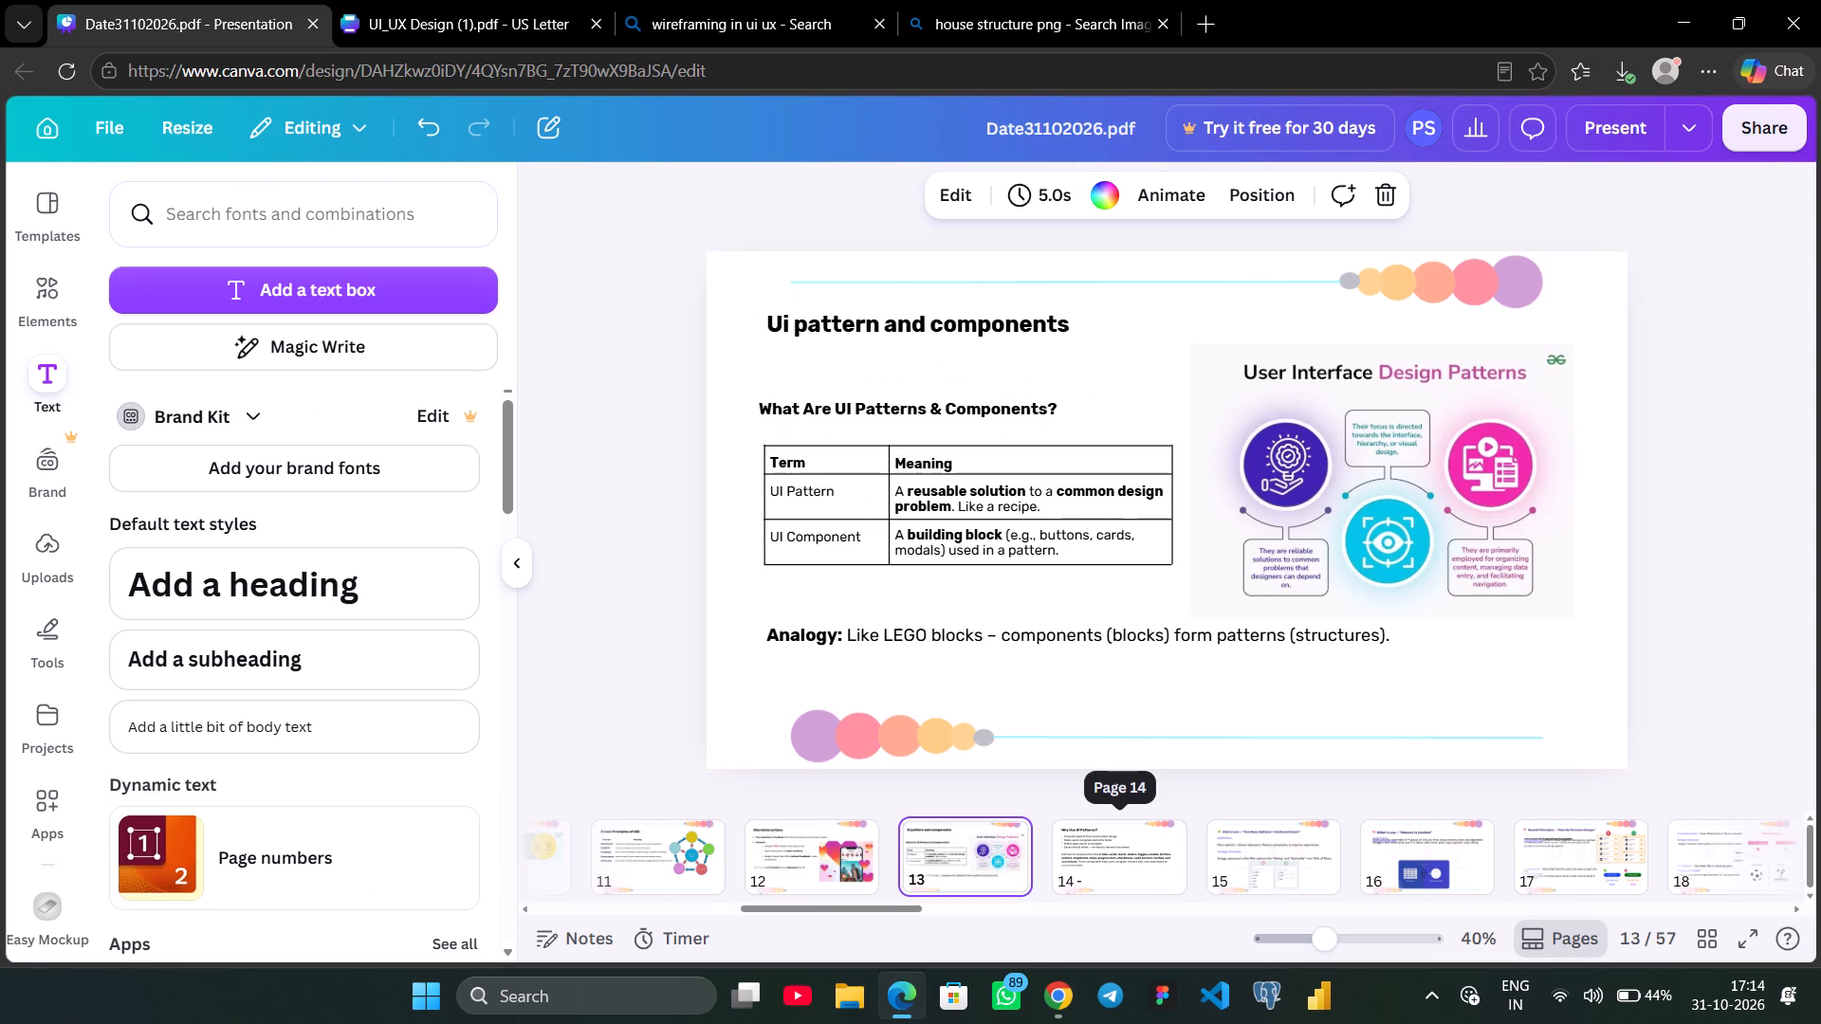
click(1104, 875)
click(1103, 8)
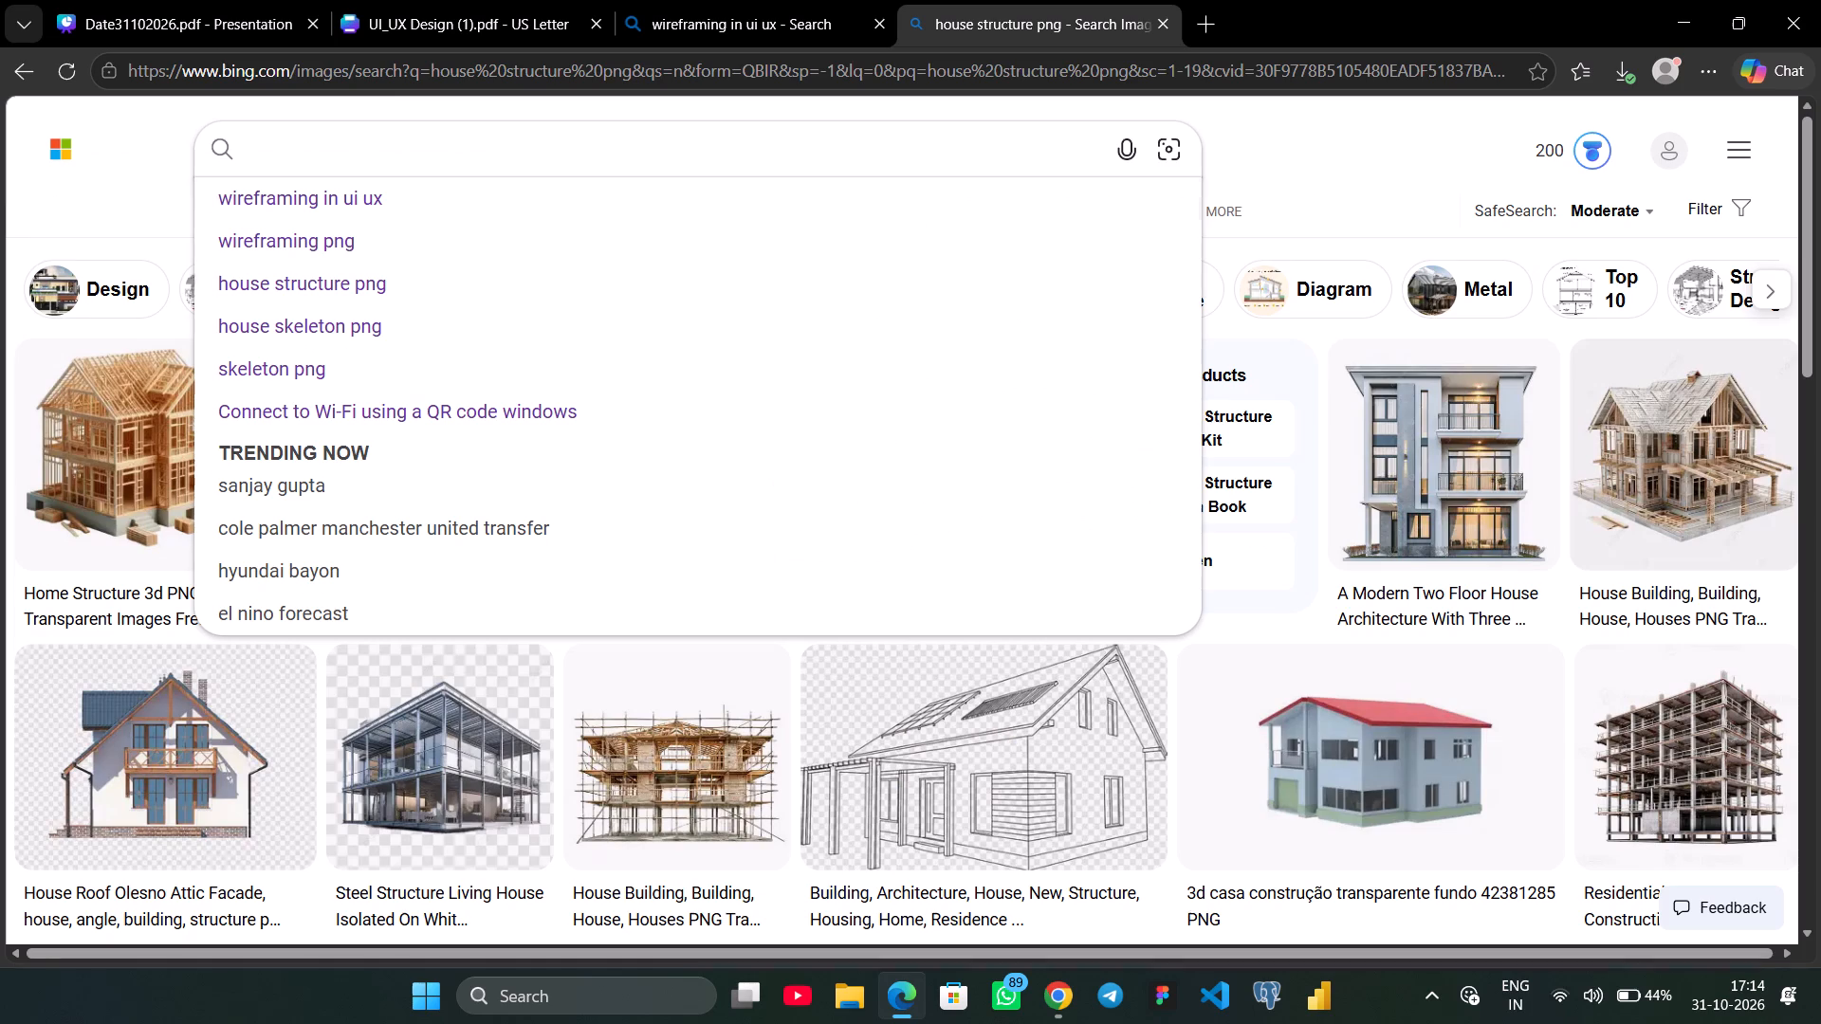
text(ui pattermn)
key(space)
key(BackSpace)
key(BackSpace)
key(BackSpace)
key(BackSpace)
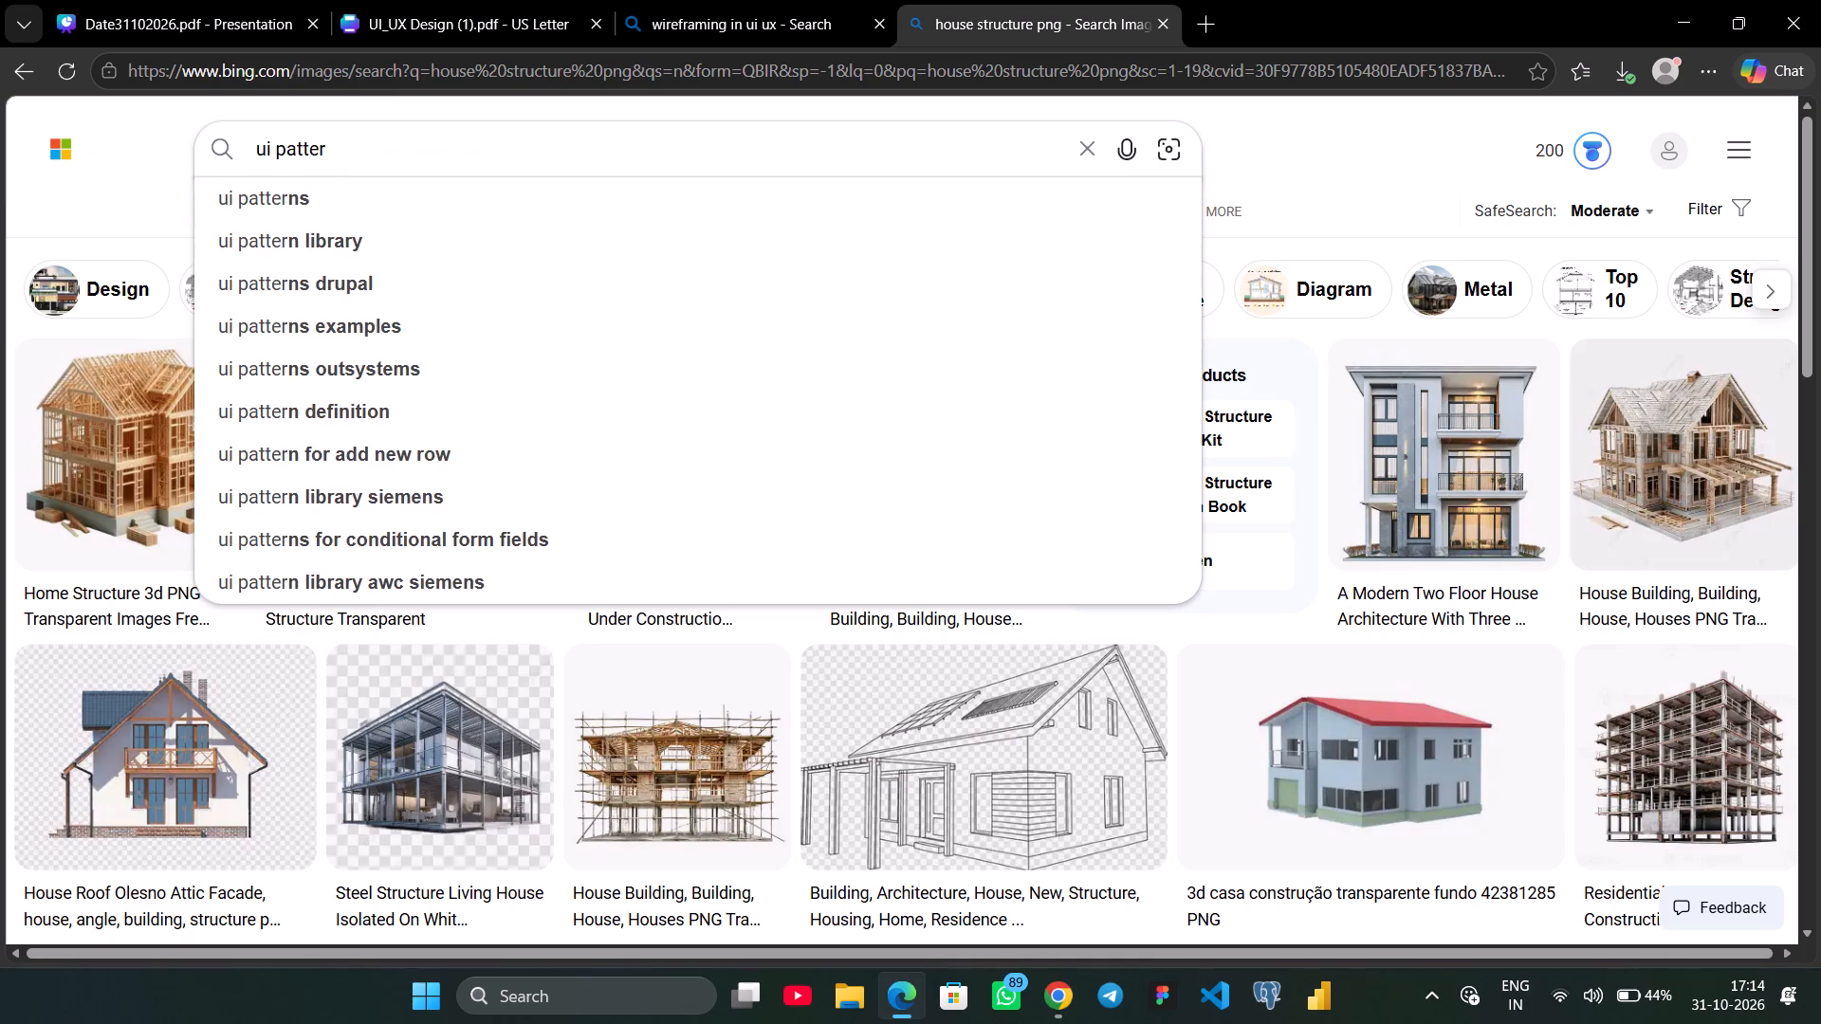
text(rn aand component)
key(space)
key(Return)
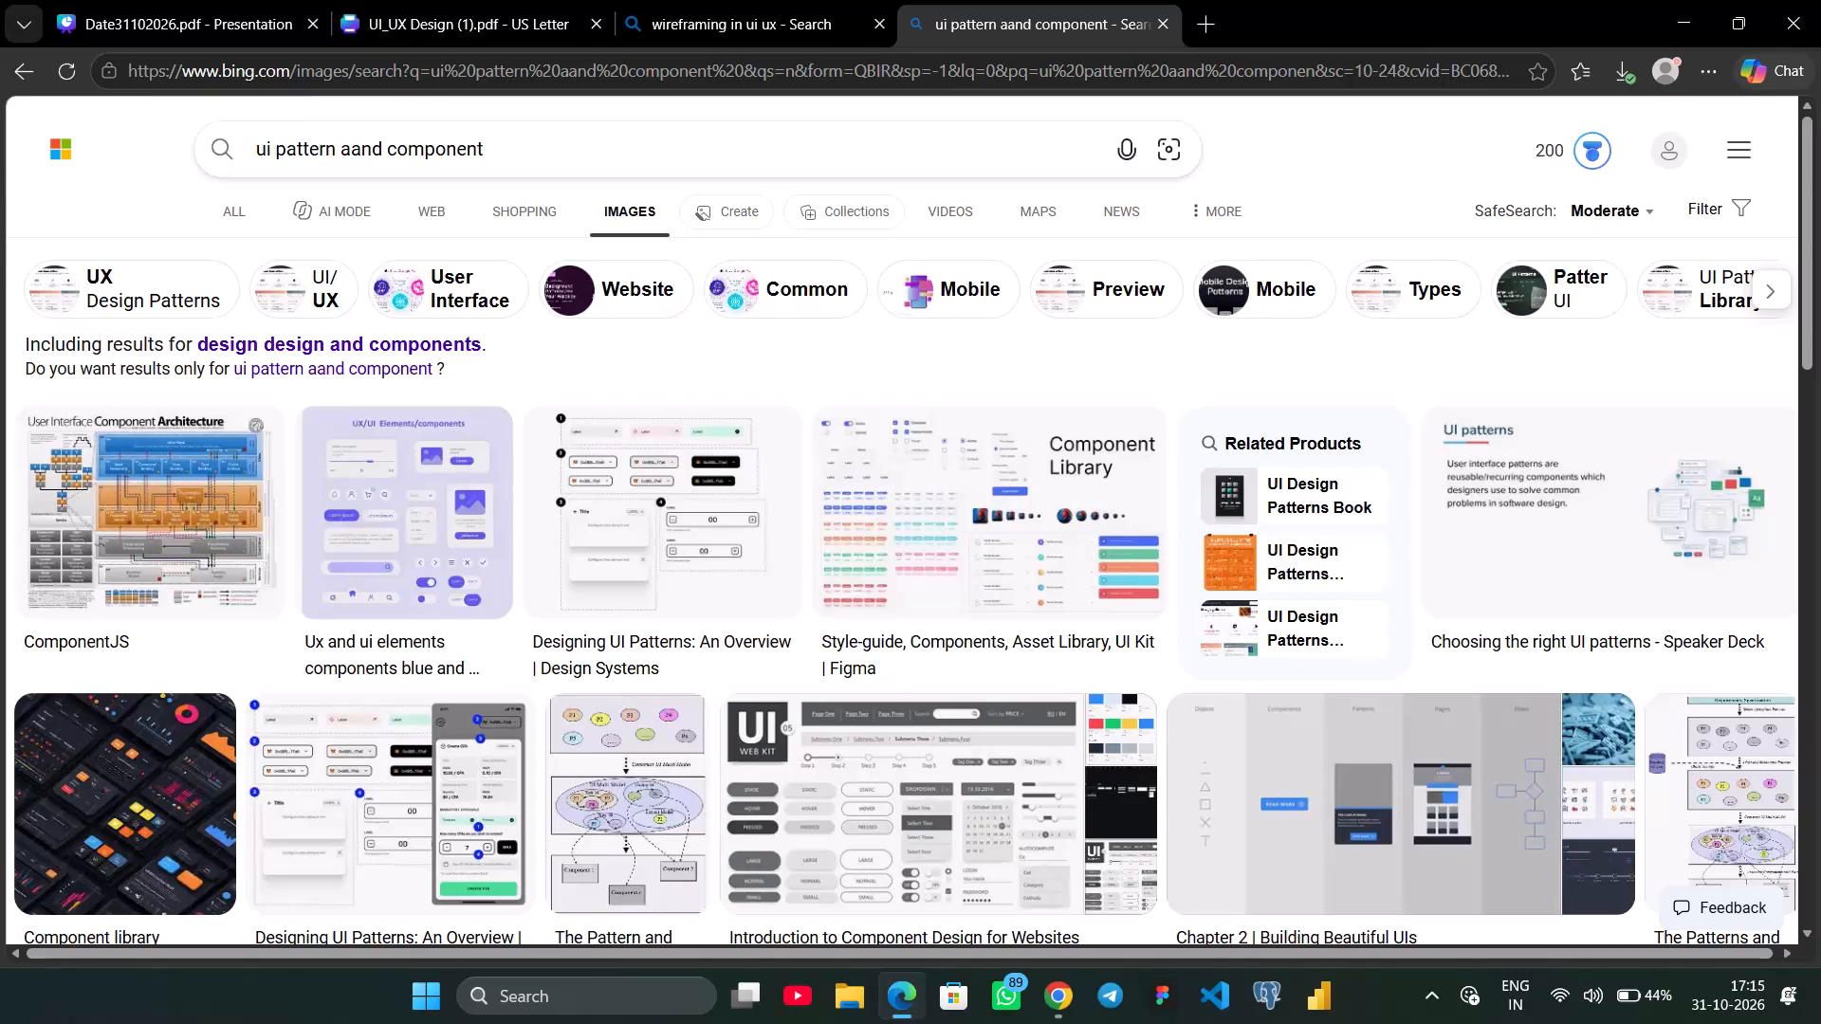
Preview the component image results and place the "UX/UI Elements/components" picture on slide 14.
click(641, 481)
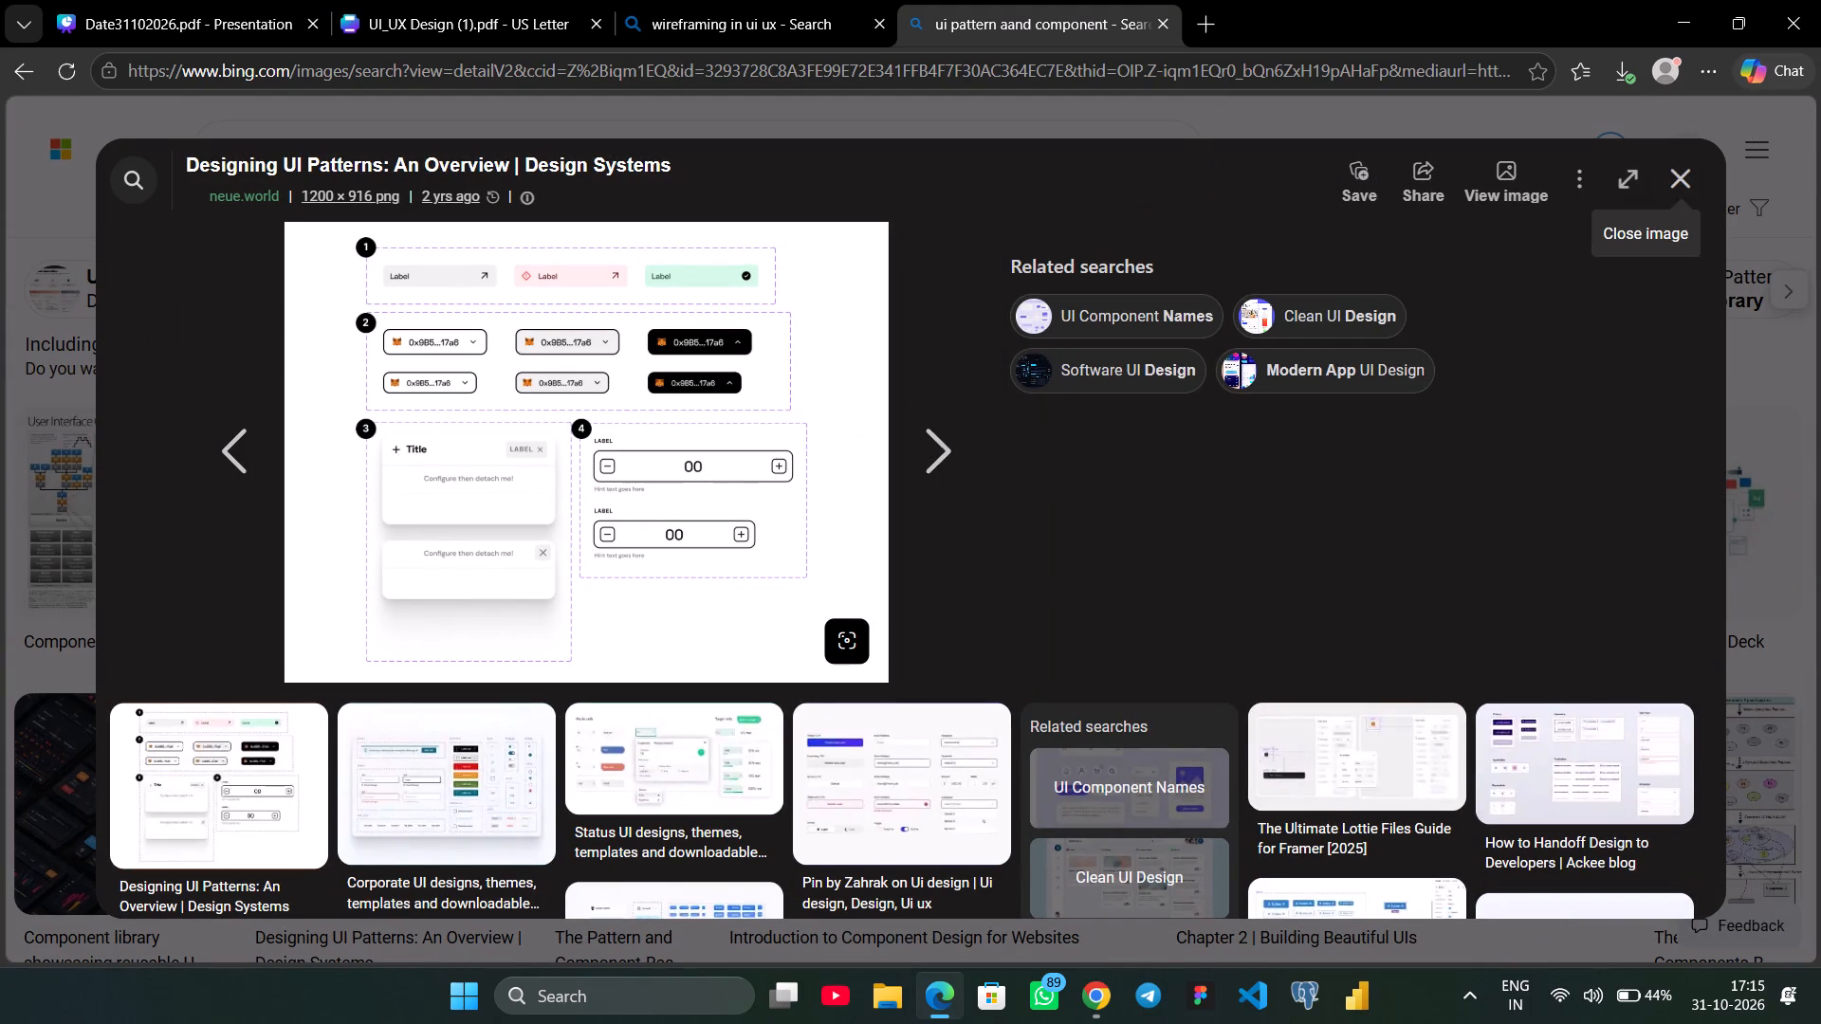
click(1673, 169)
click(426, 513)
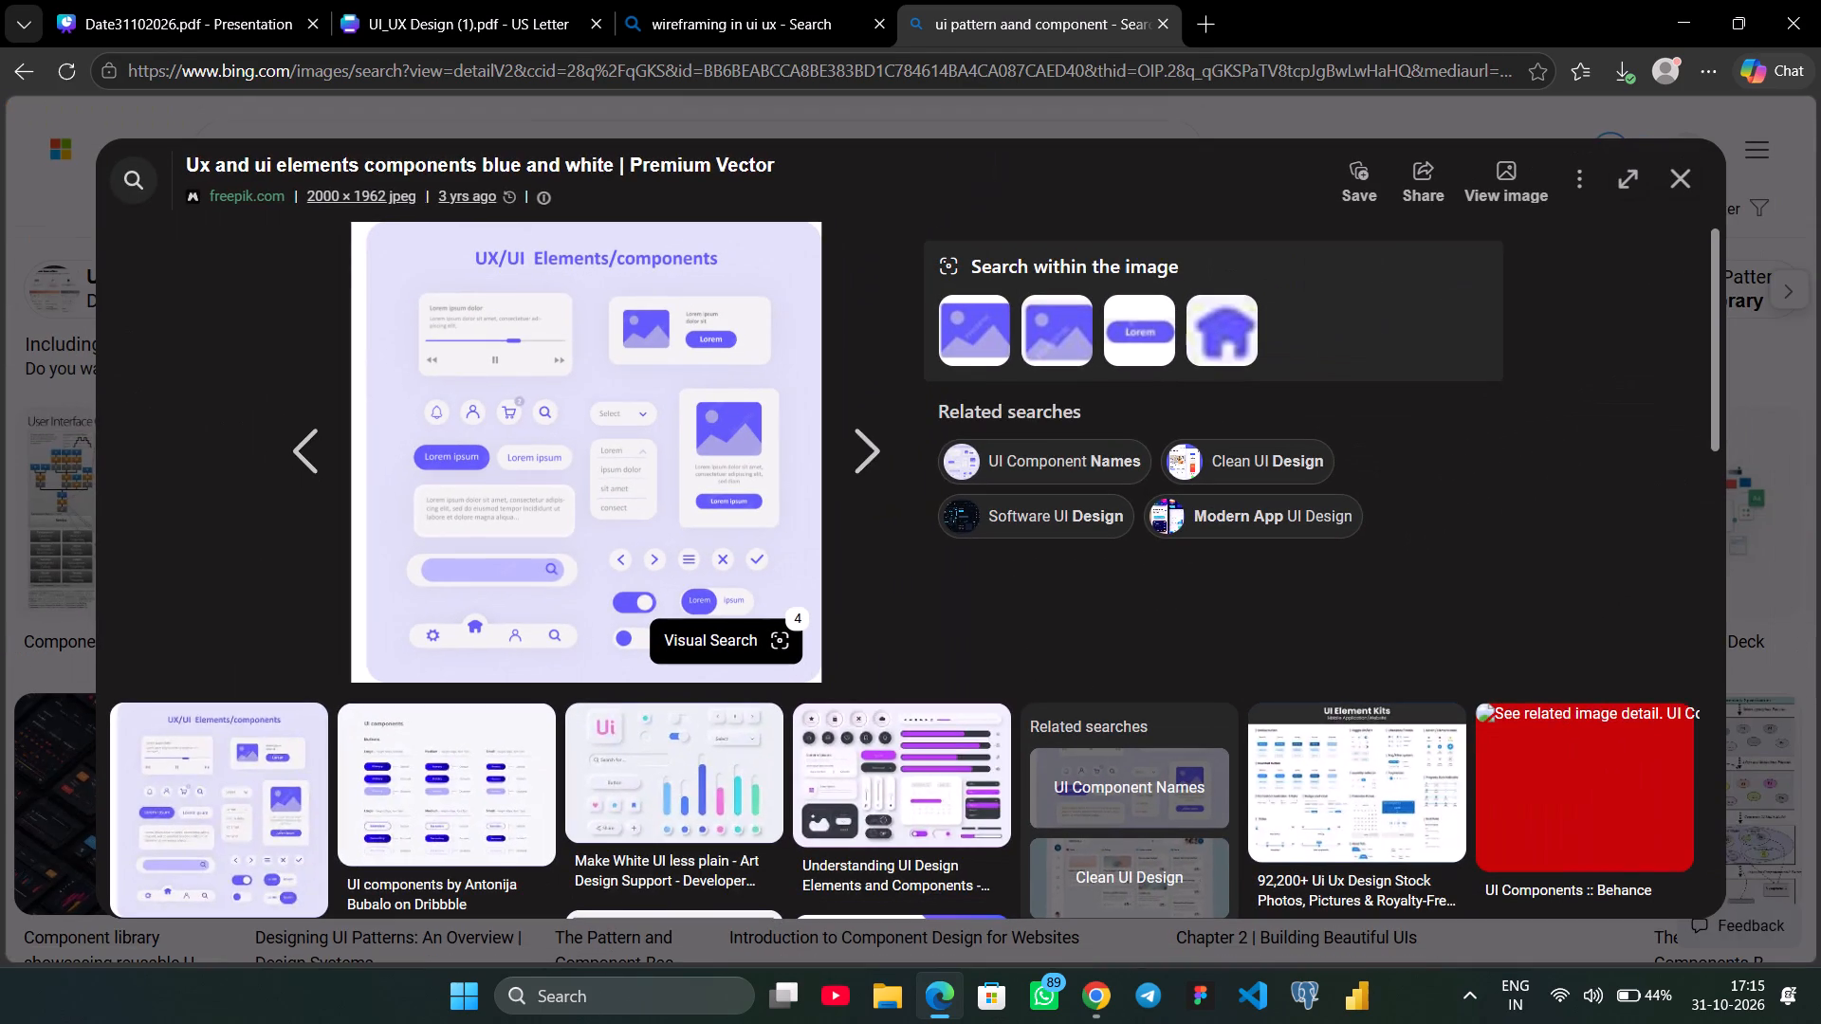
drag(592, 453, 186, 72)
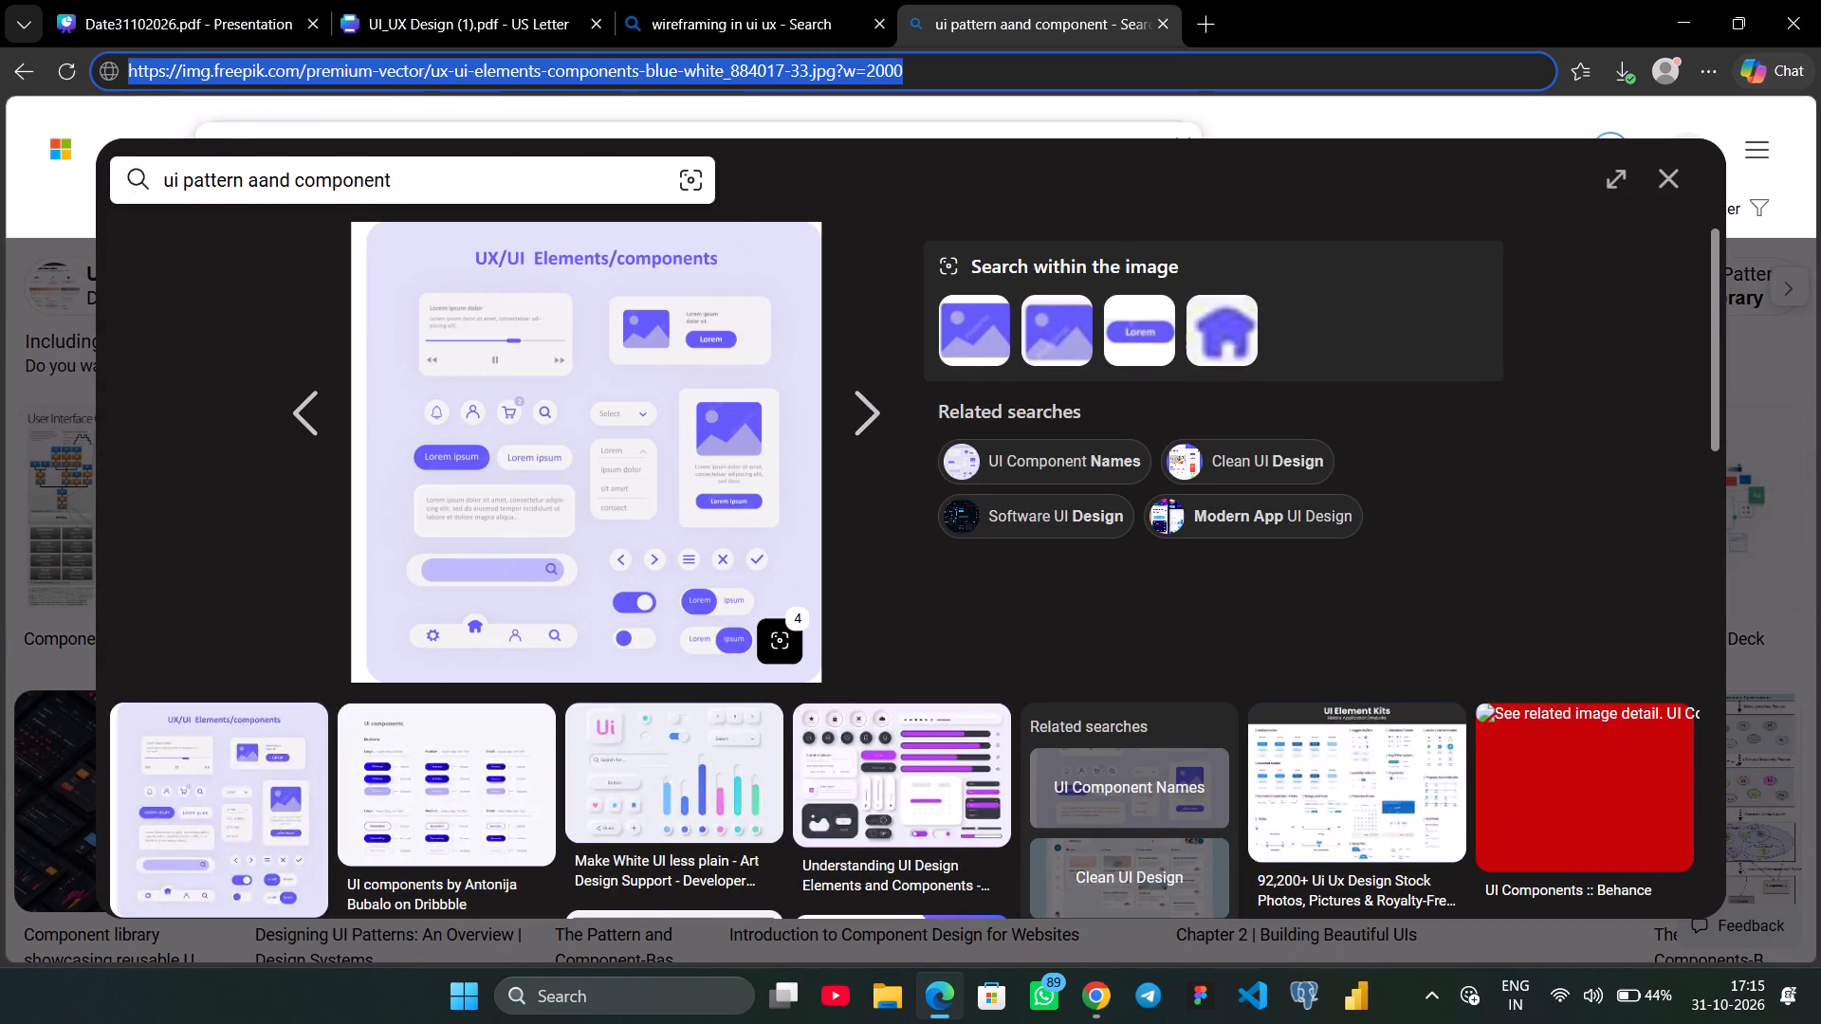
drag(598, 432, 191, 0)
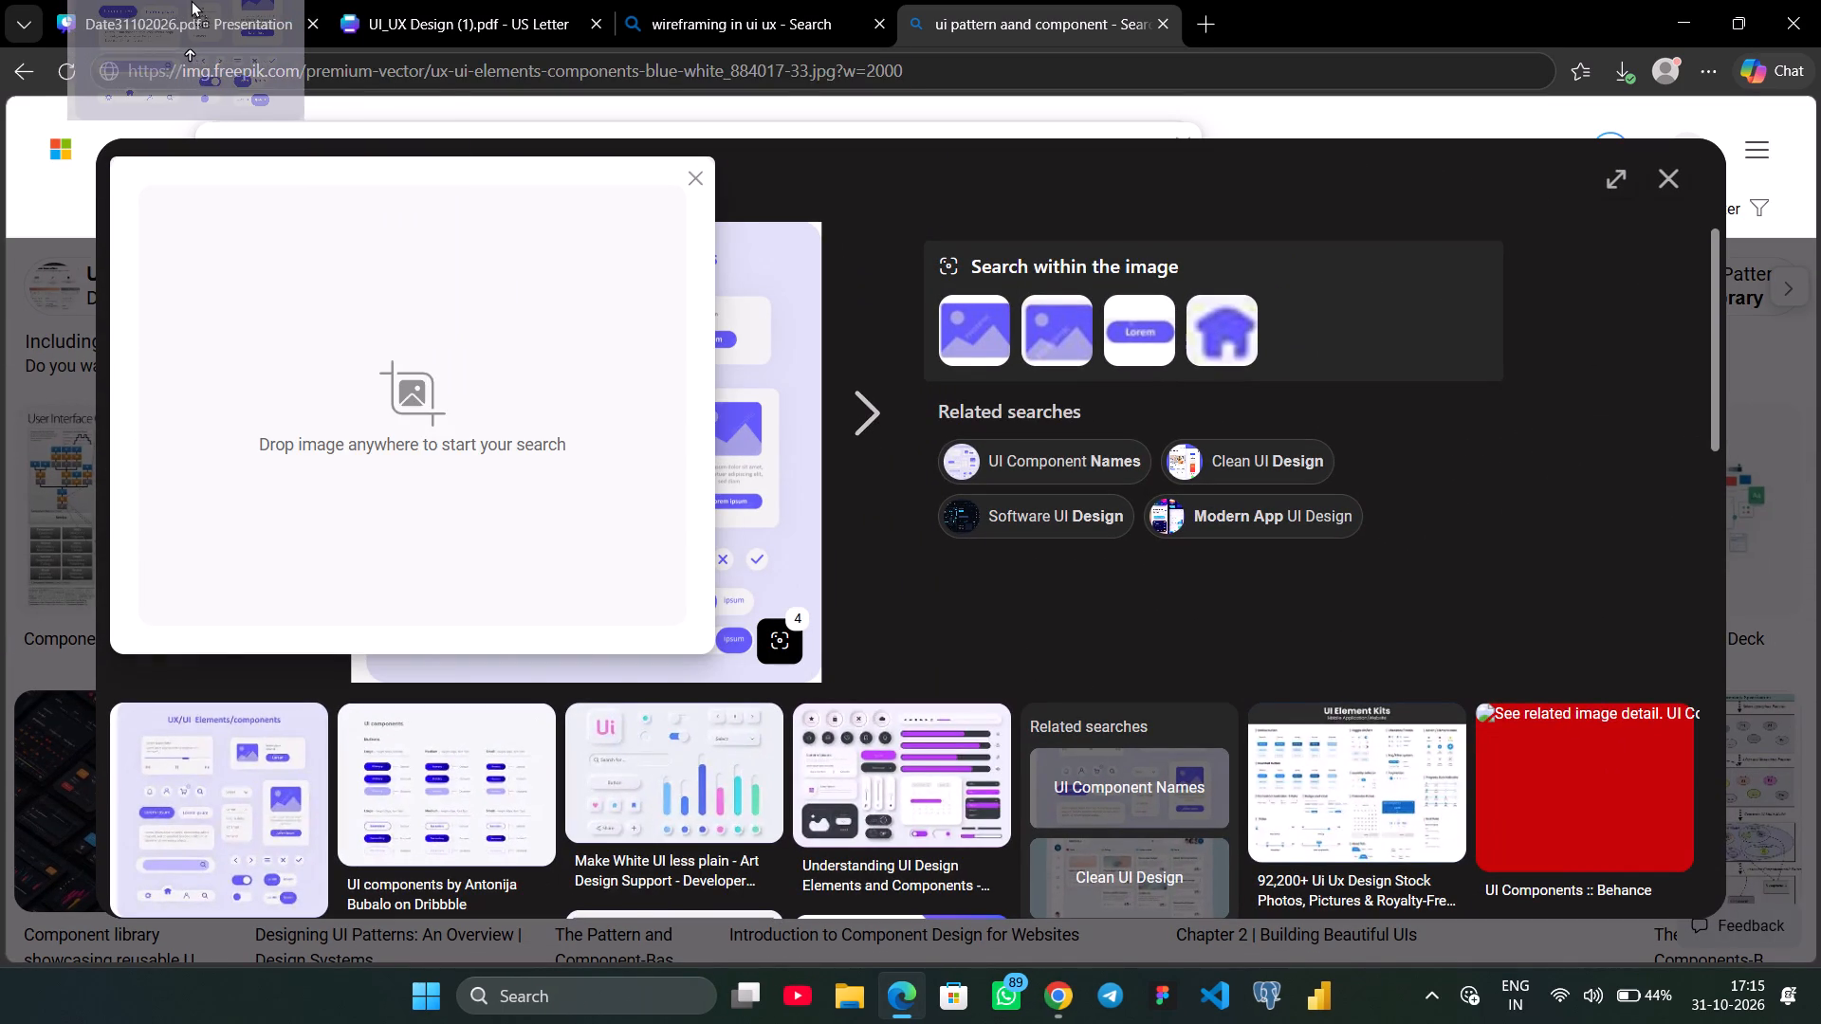
drag(191, 0, 1374, 420)
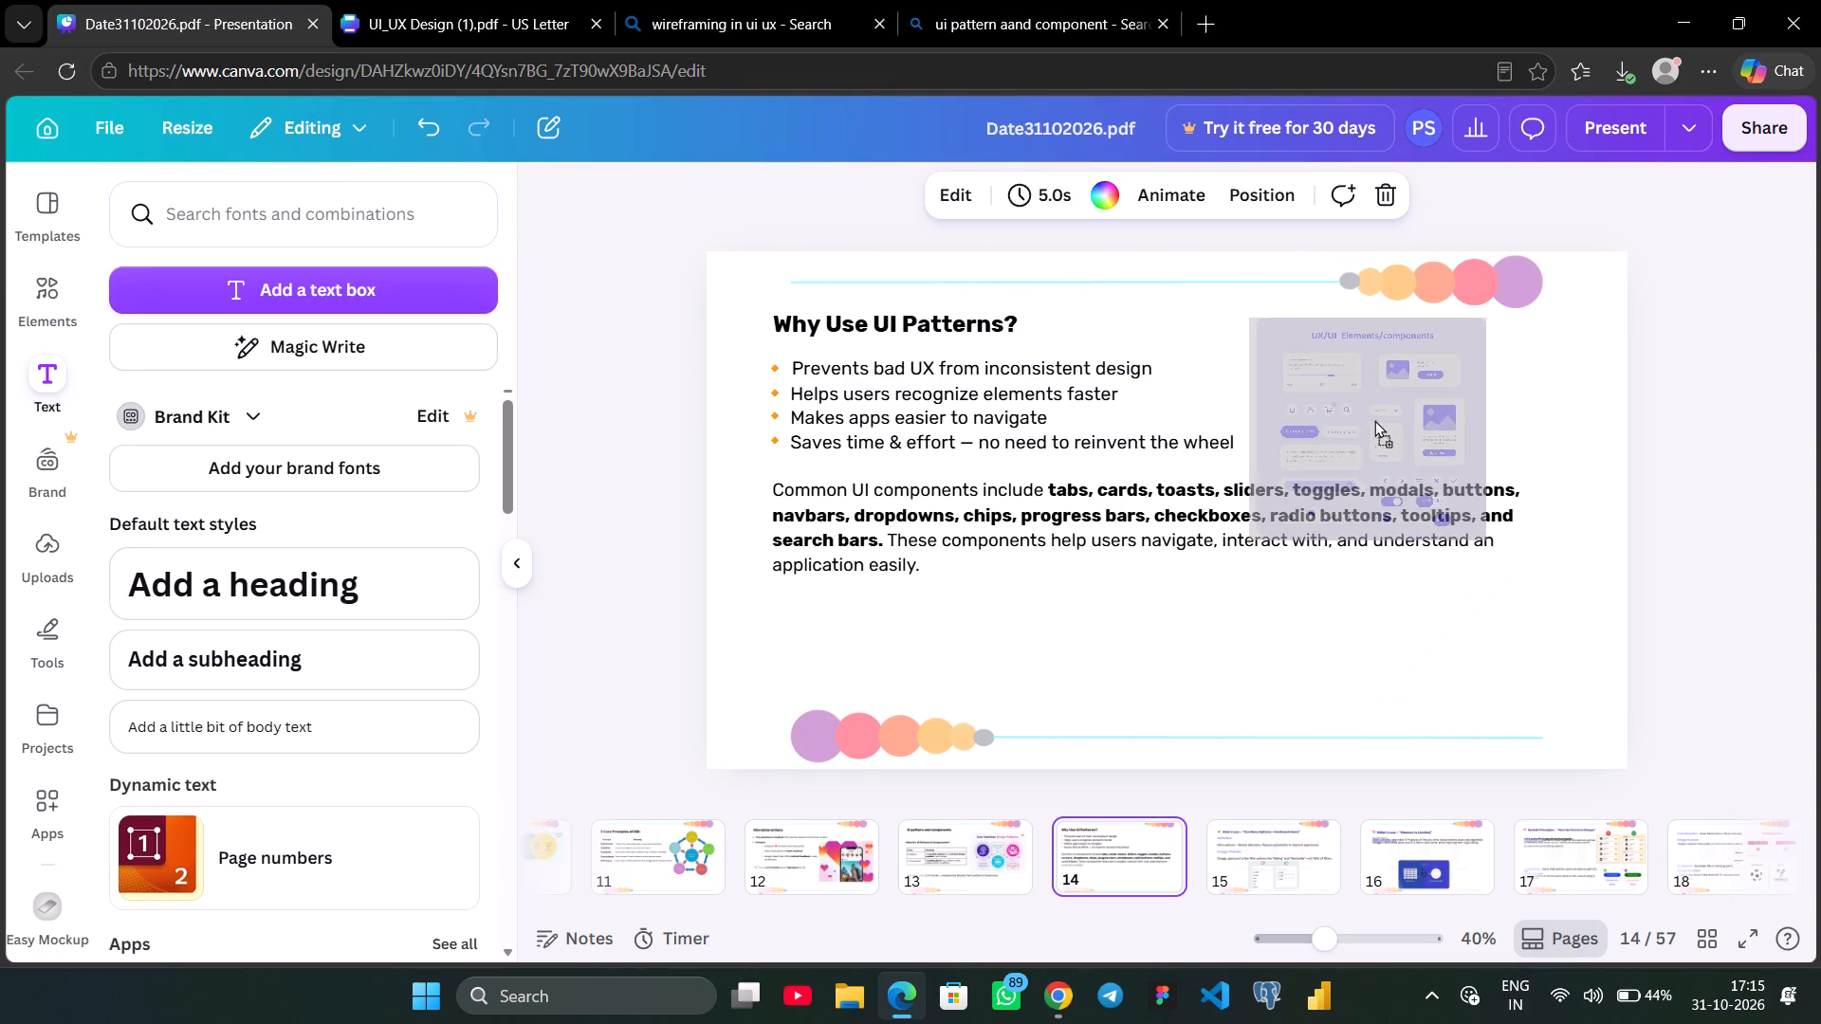
drag(1374, 420, 1399, 428)
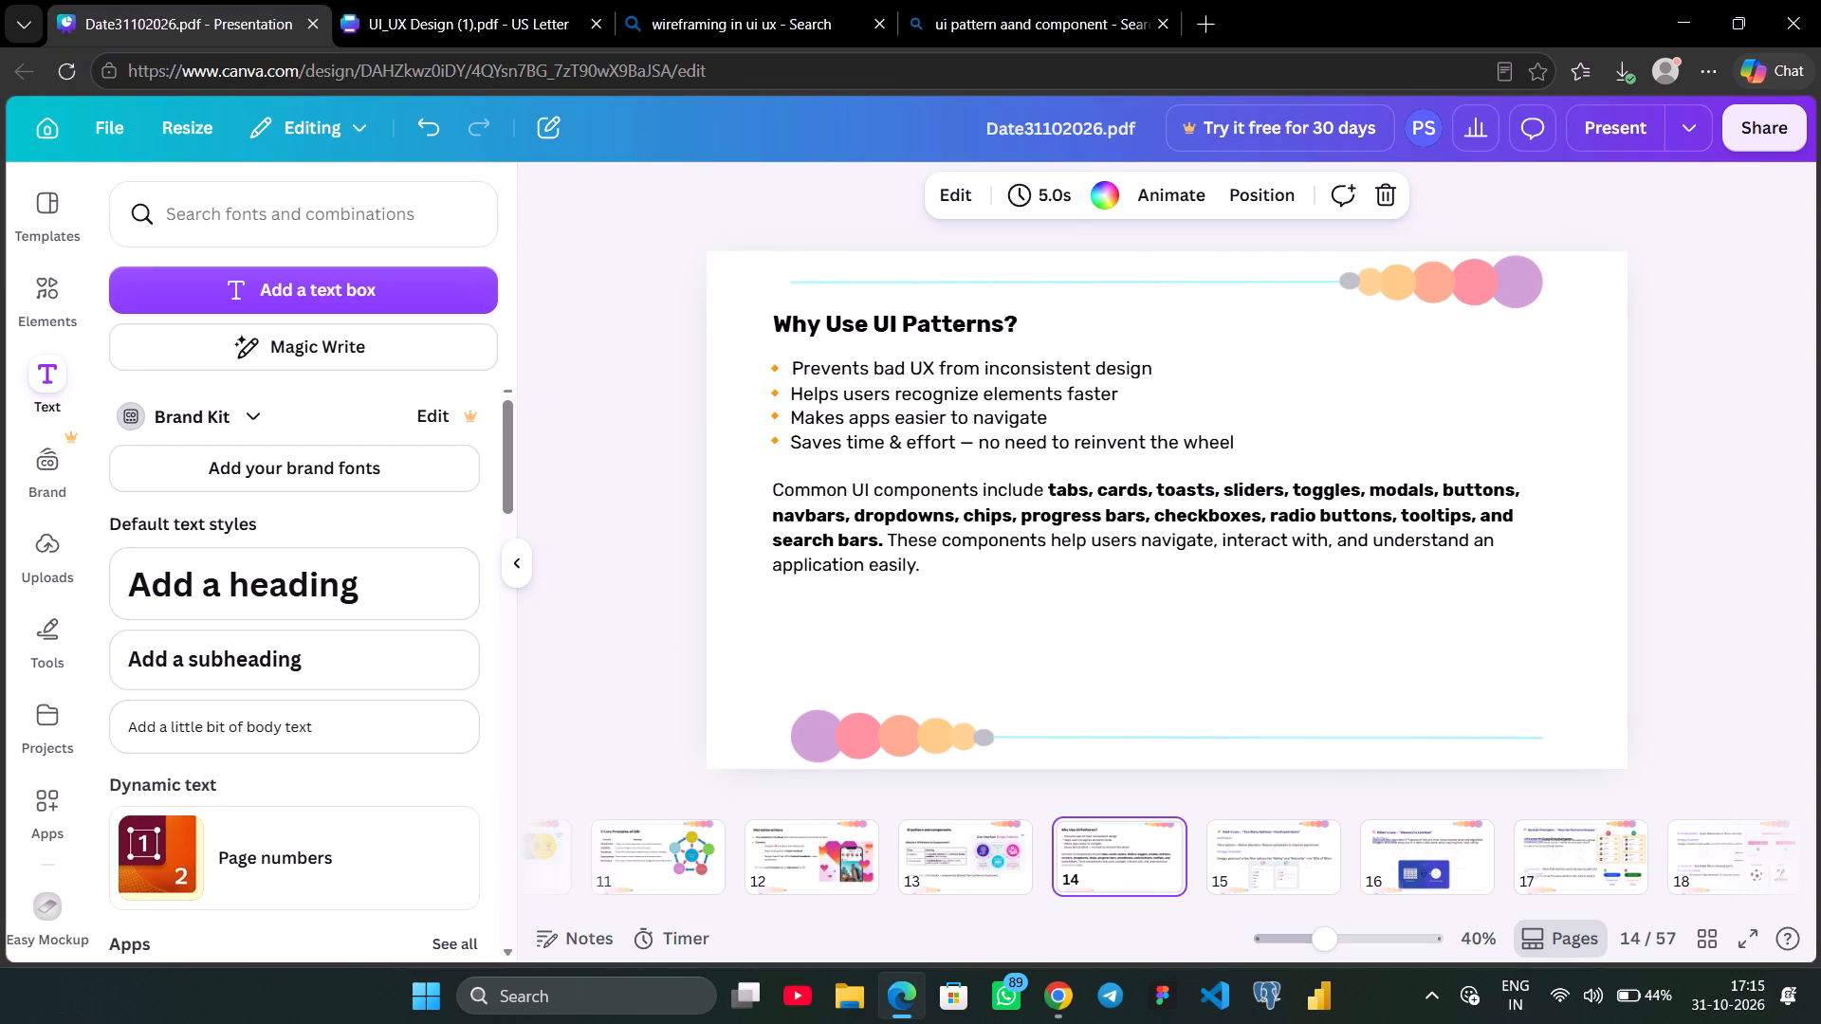
click(1218, 458)
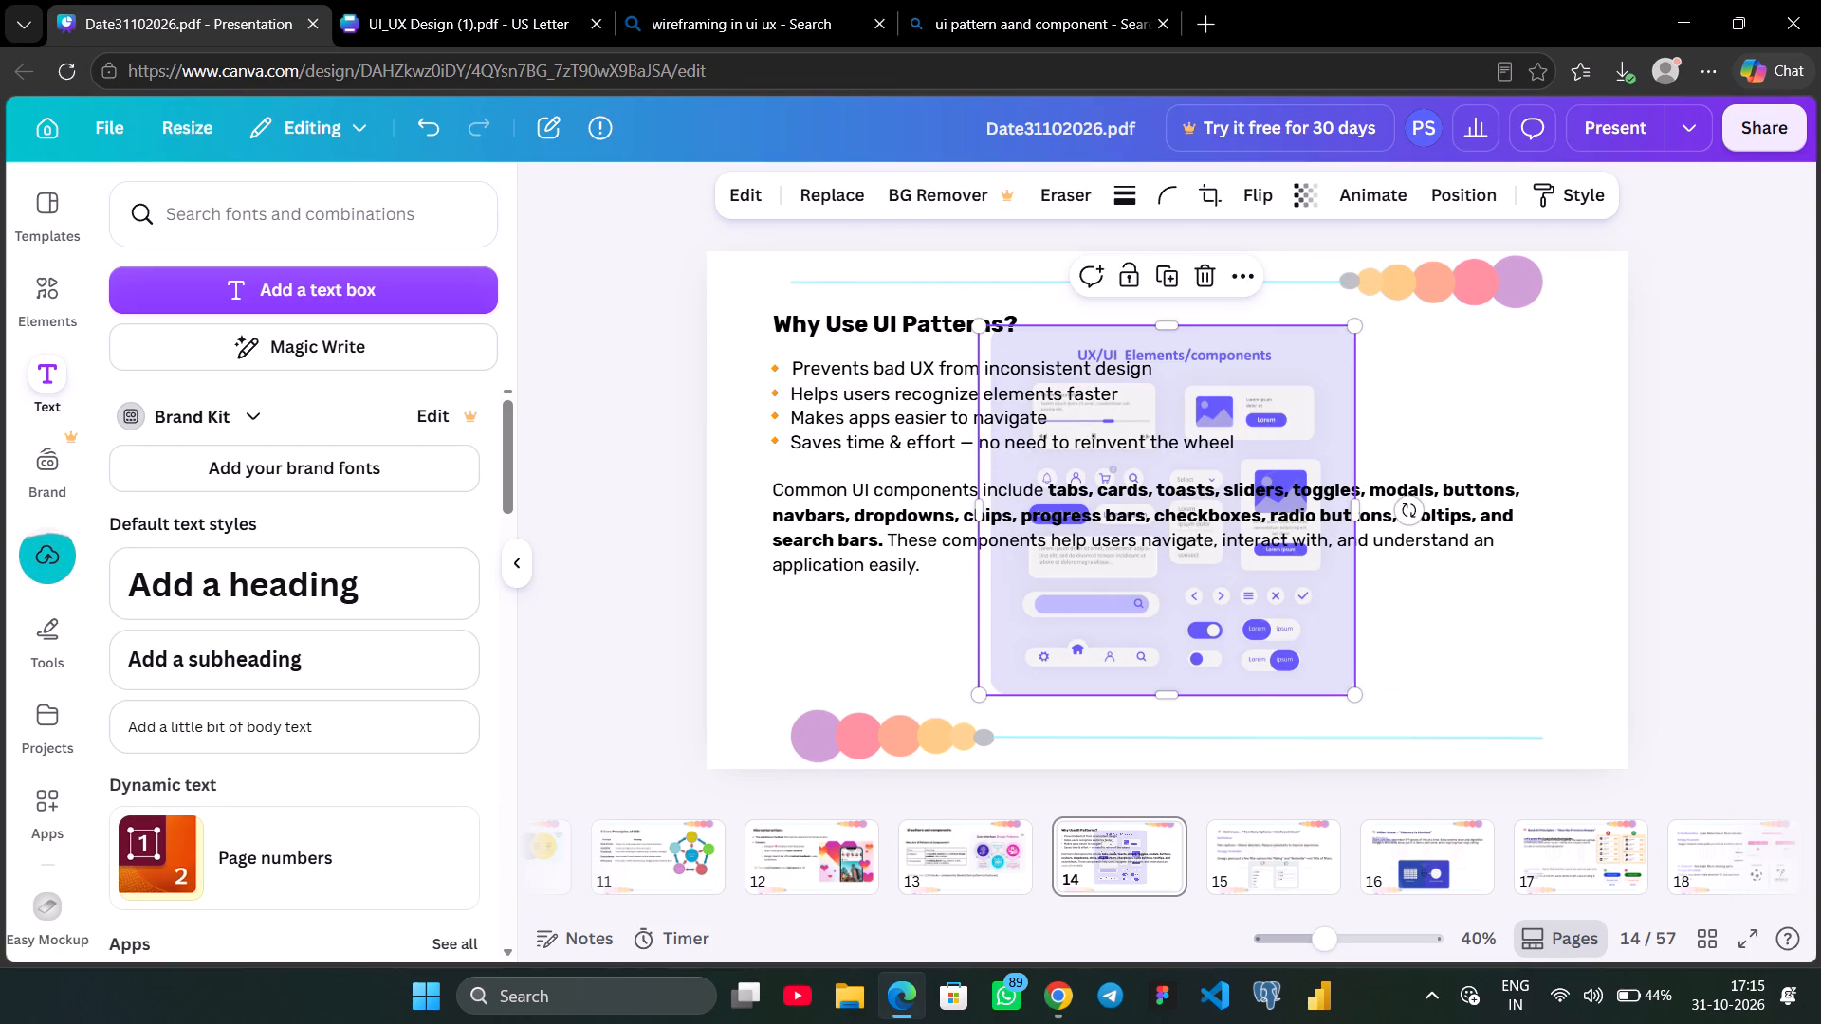
Shrink the UX/UI components picture slightly and move it to the right side of slide 14, between the decorative lines.
drag(1277, 448, 1459, 459)
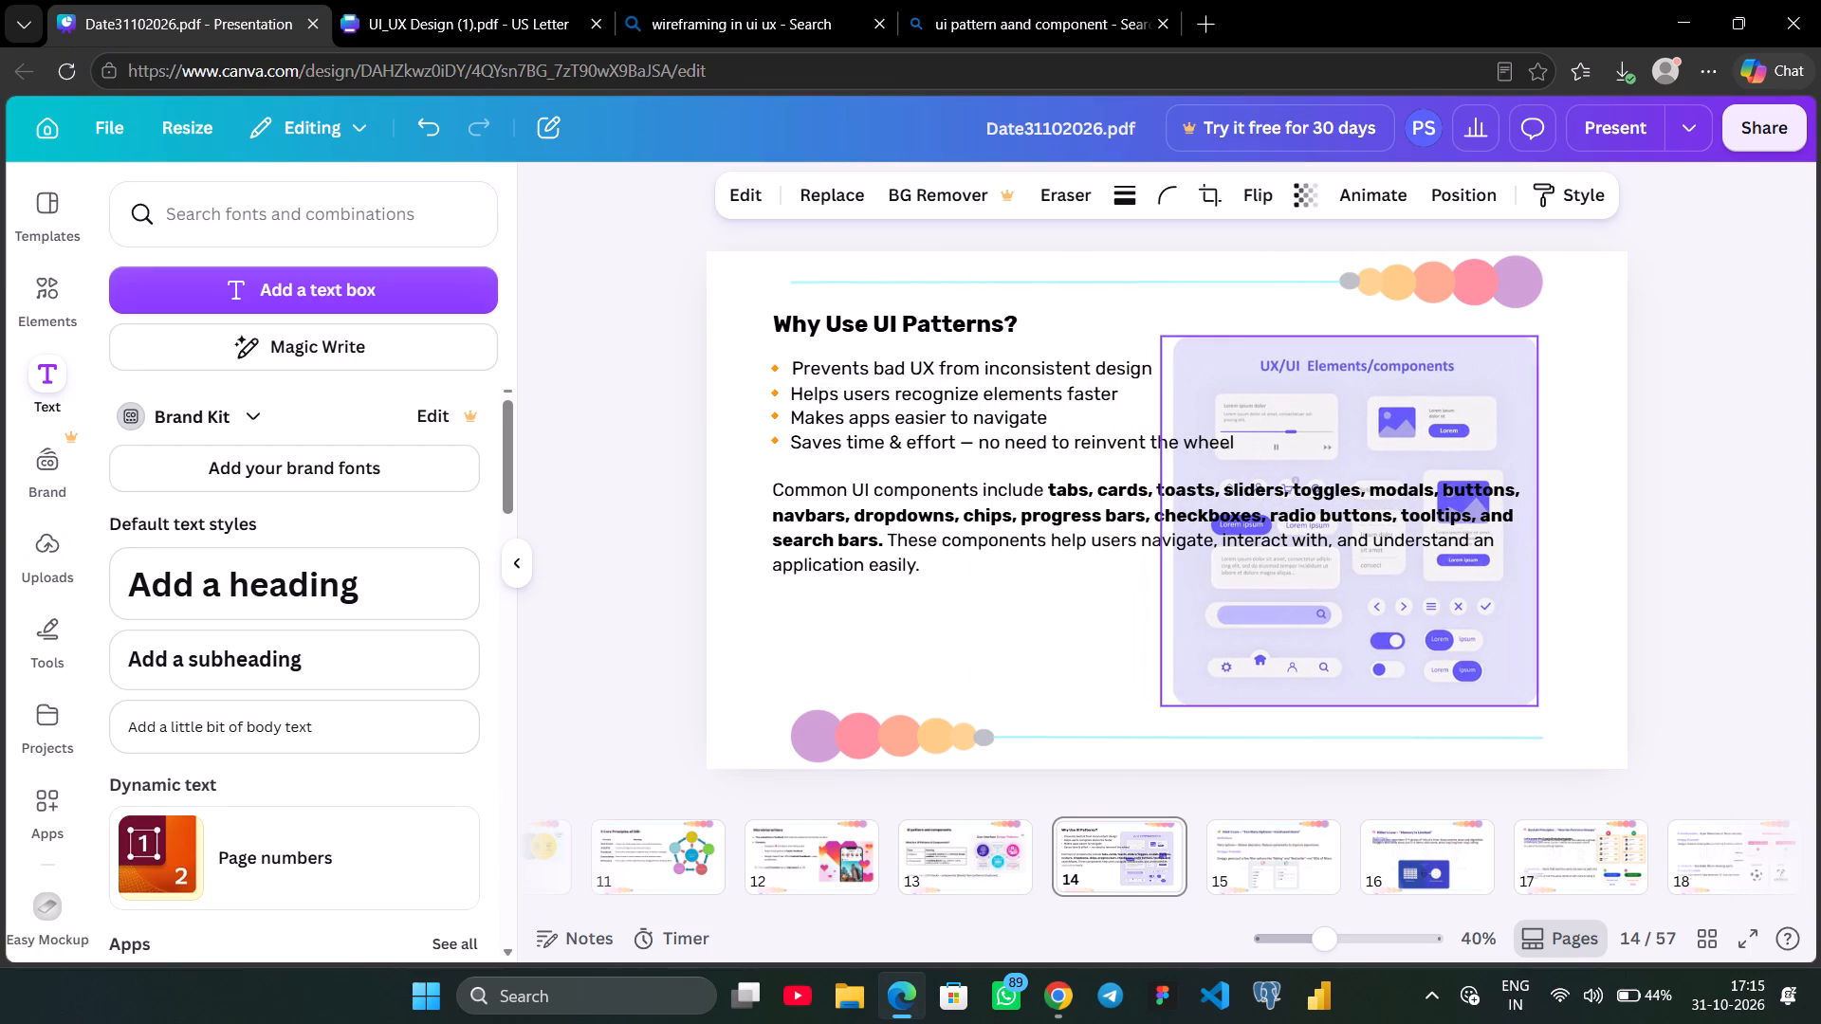
drag(1459, 459, 1498, 451)
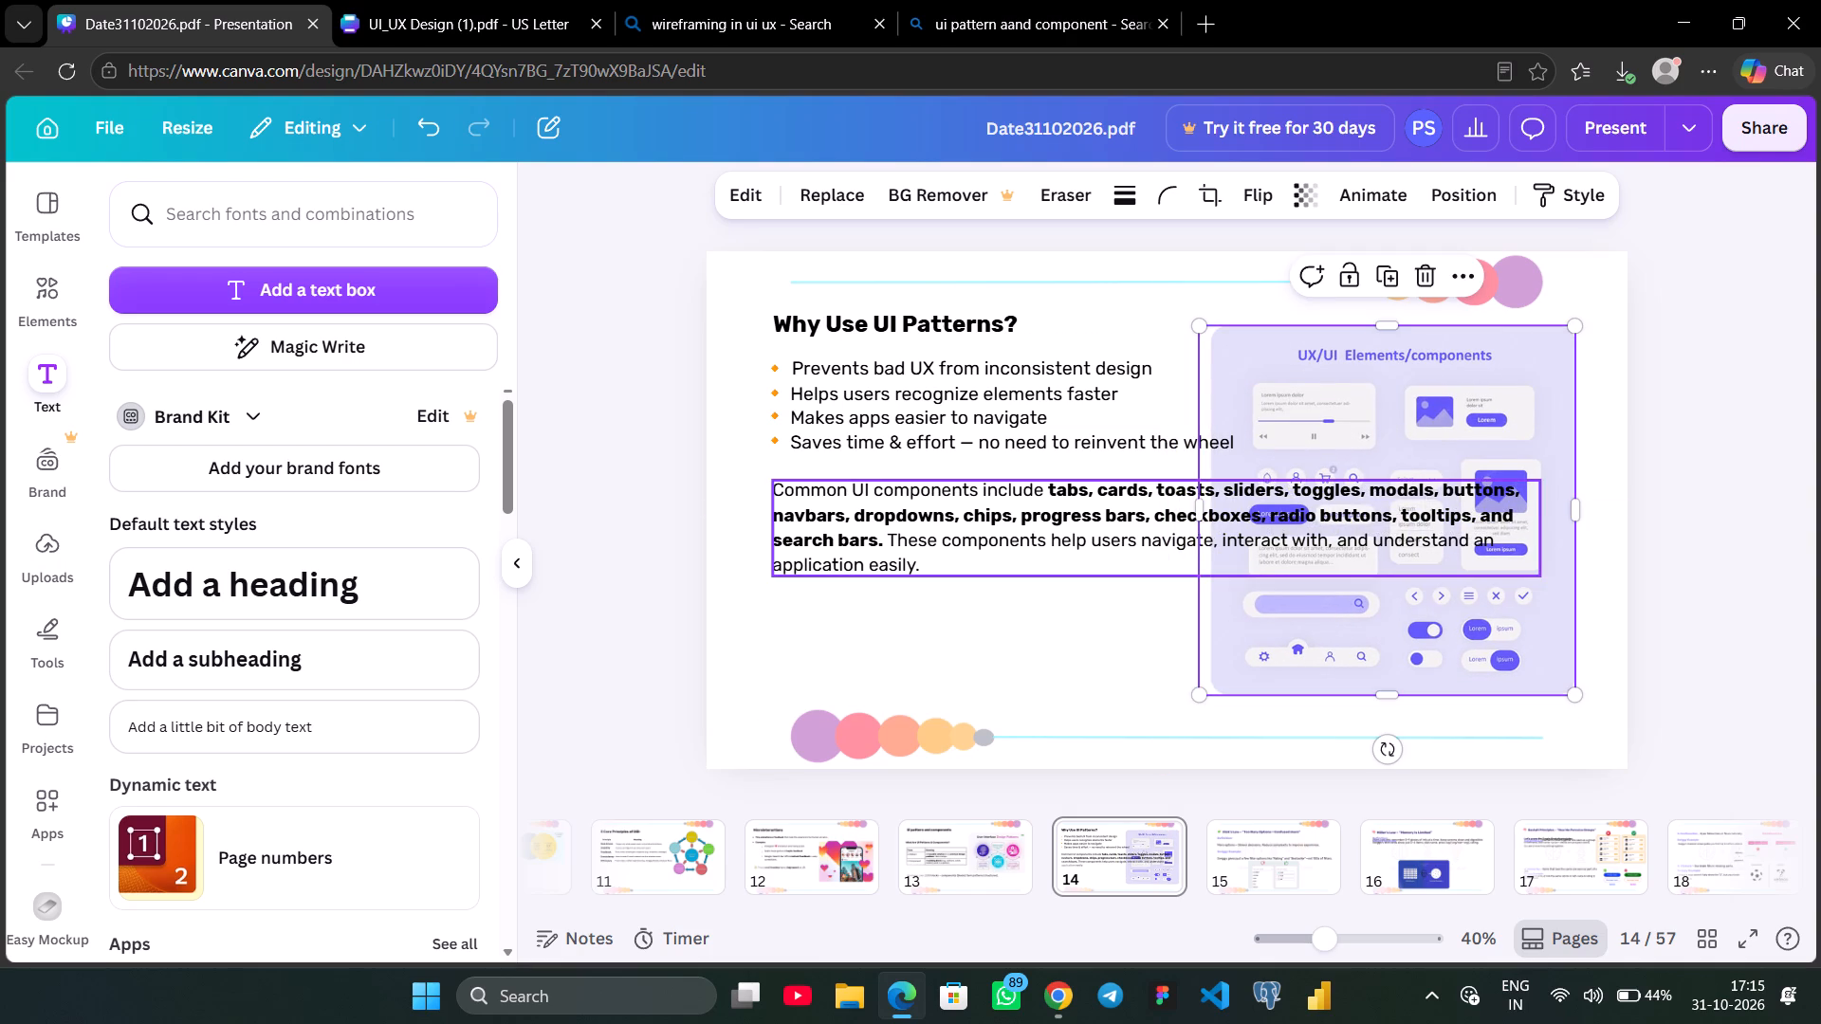
drag(1573, 693, 1548, 614)
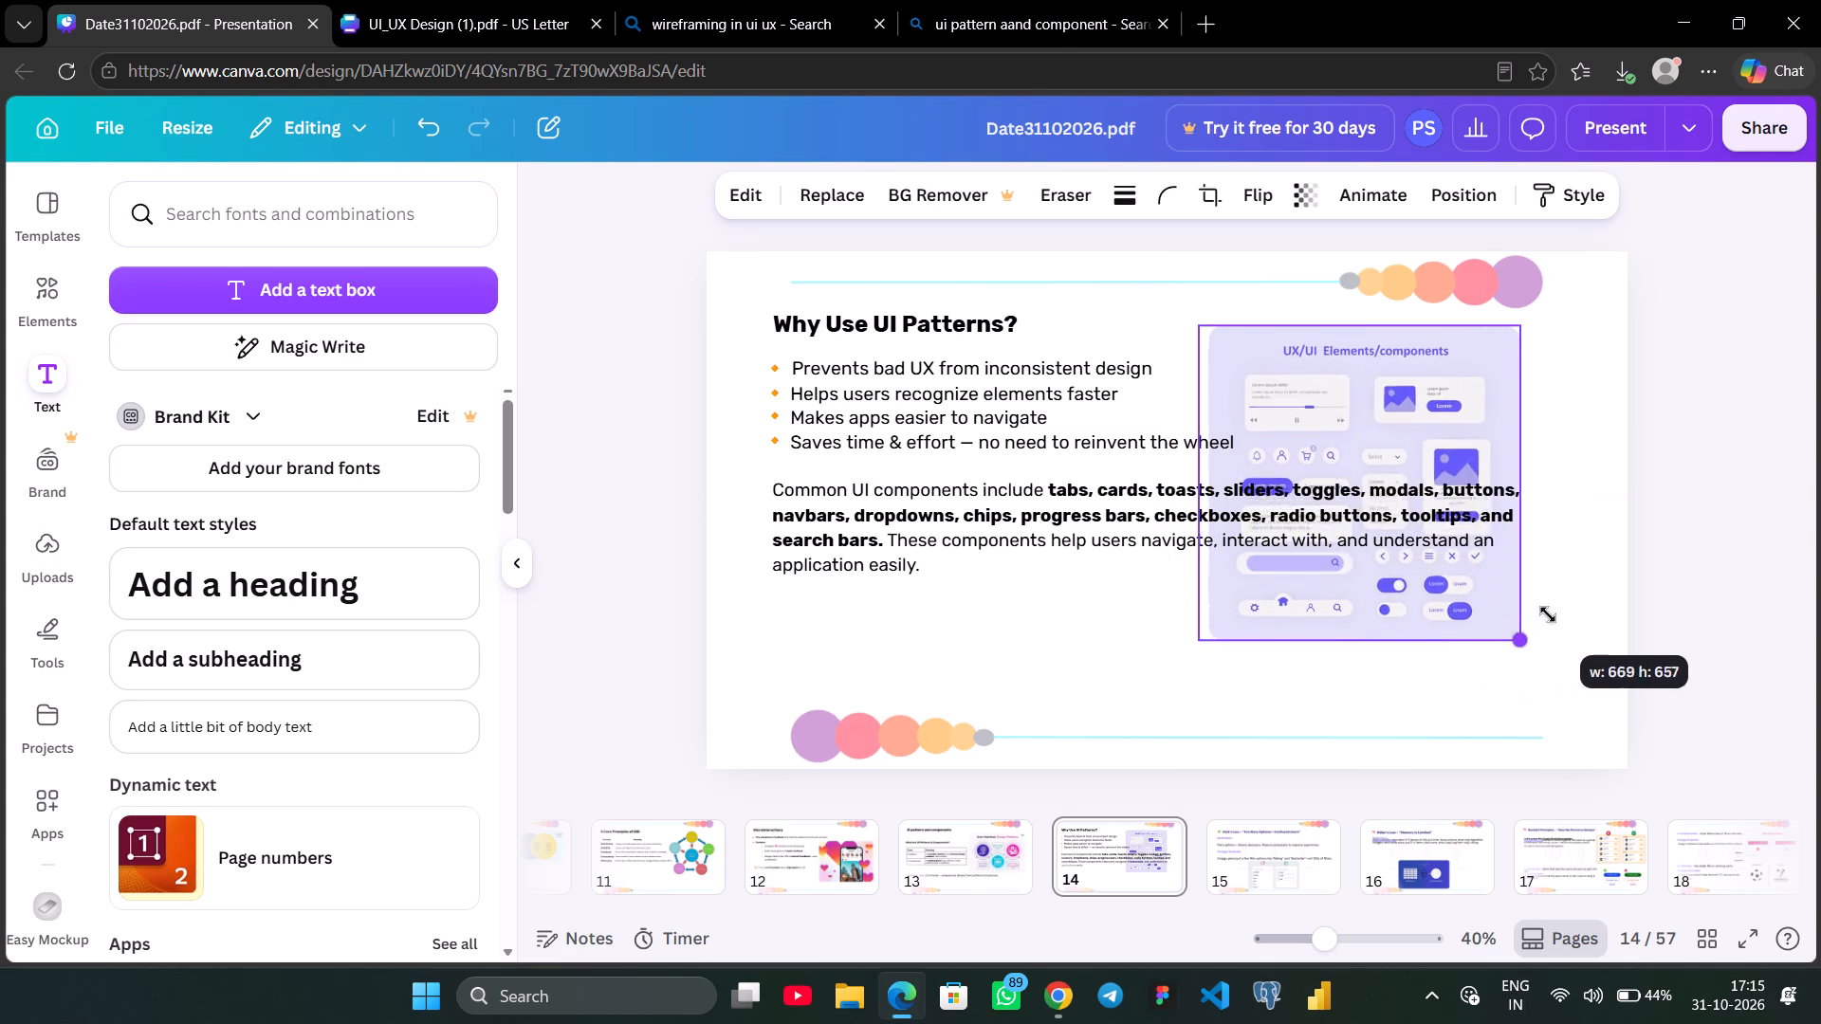
drag(1548, 614, 1579, 657)
drag(1399, 613, 1422, 622)
Narrow the UI components paragraph's text box so the text wraps beside the picture without overlapping it.
click(1141, 517)
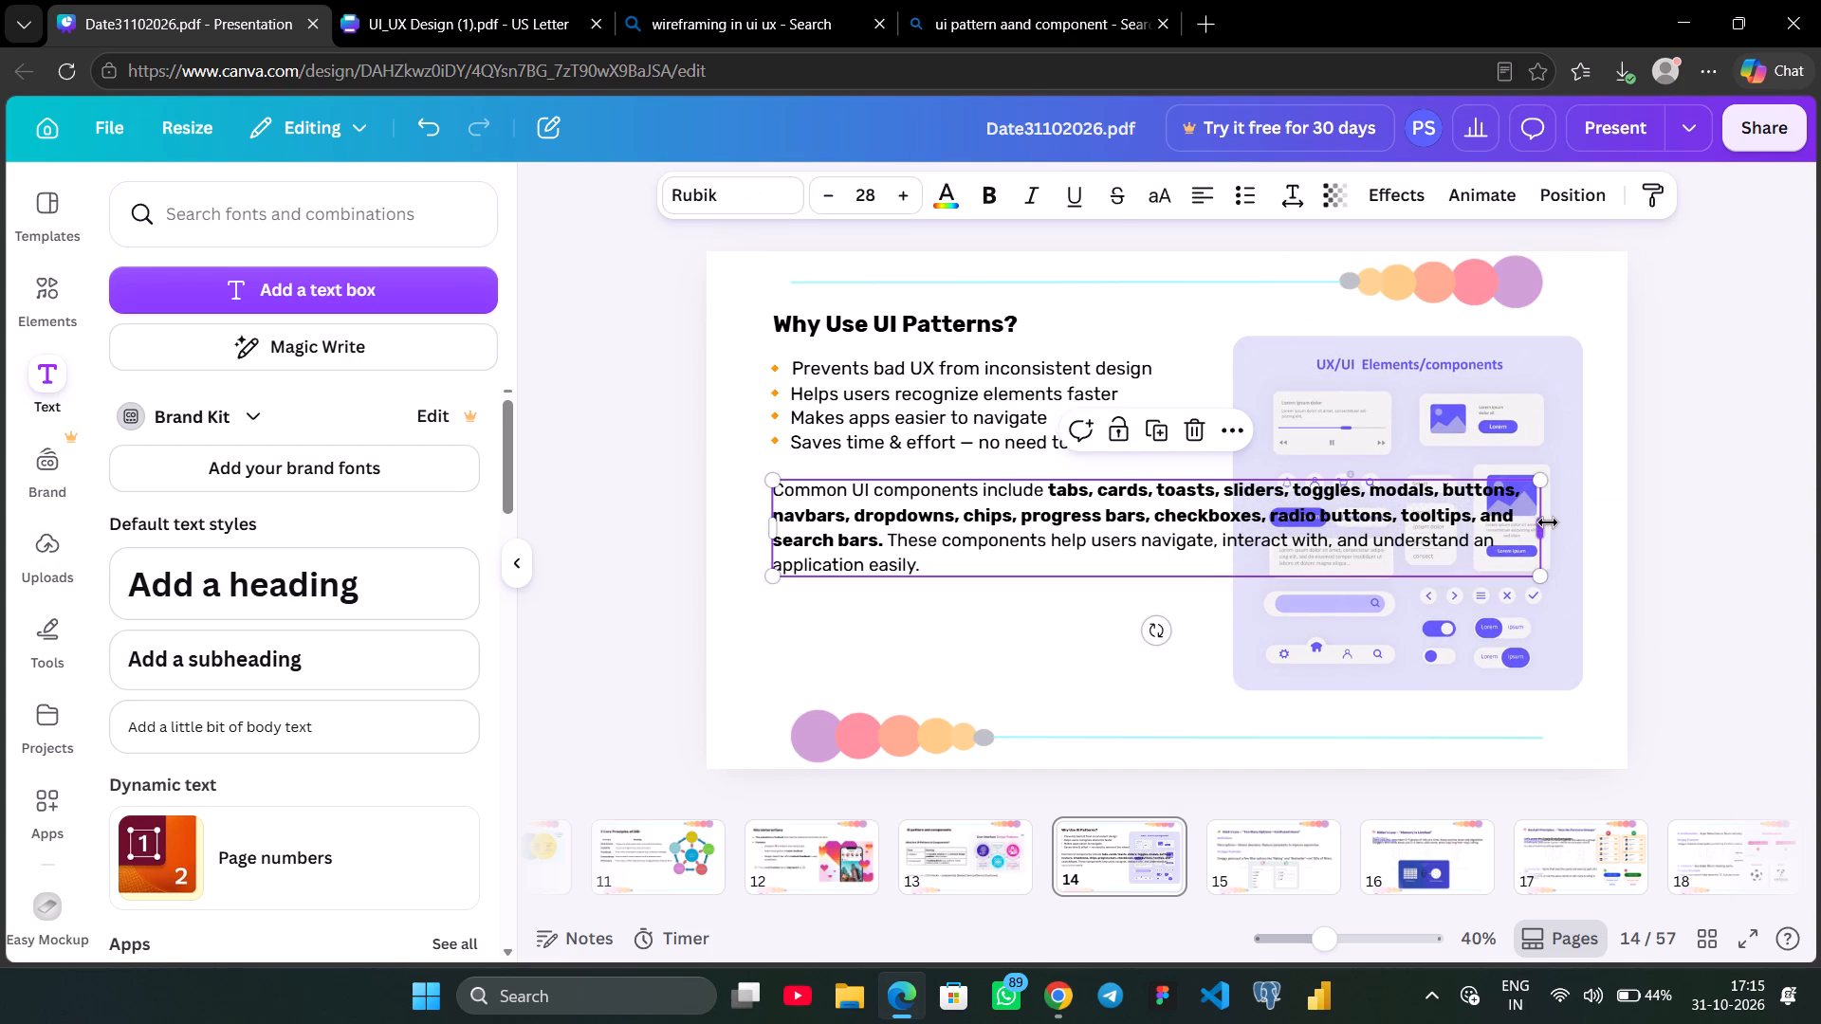
drag(1548, 522, 1222, 525)
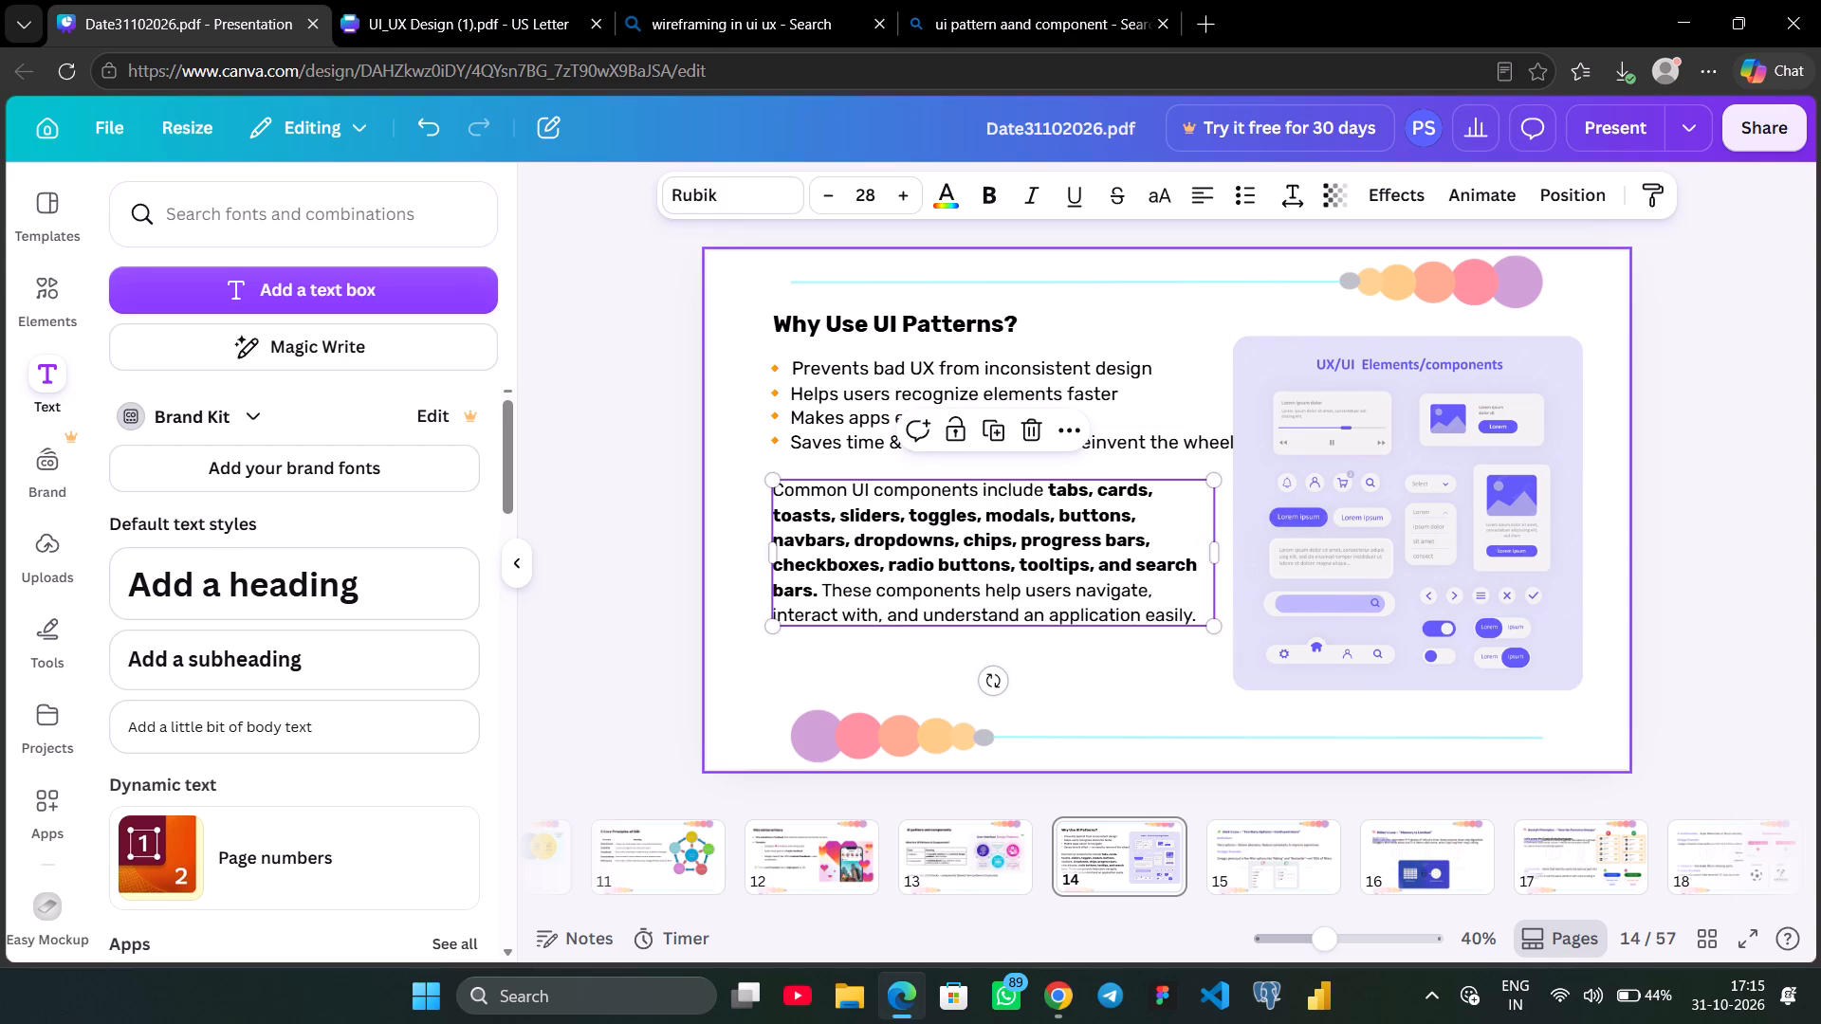
click(1684, 525)
Nudge the UX/UI components picture slightly to the right, clear of the last bullet's text.
scroll(1684, 525, left, 1)
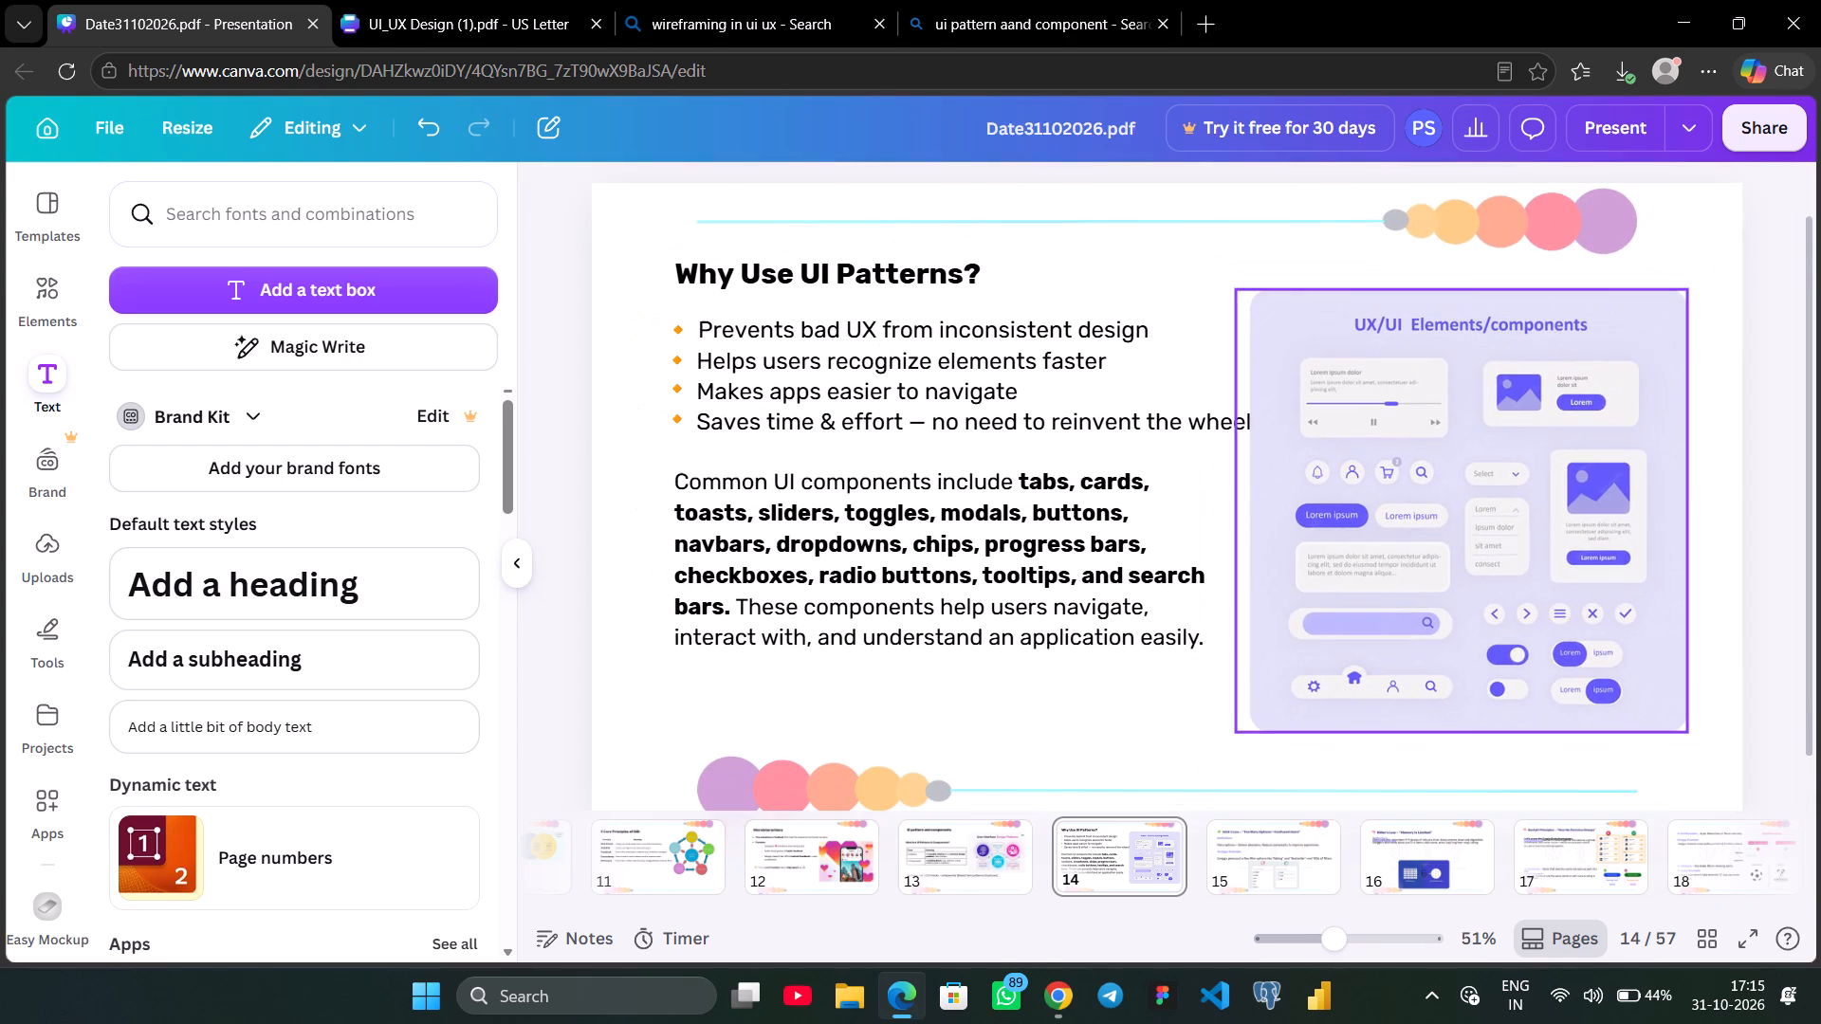
click(1498, 536)
key(Right)
key(Right)
key(Right)
key(Right)
key(Right)
key(Right)
key(Right)
key(Right)
key(Right)
key(Right)
key(Right)
key(Right)
key(Right)
key(Right)
key(Right)
key(Right)
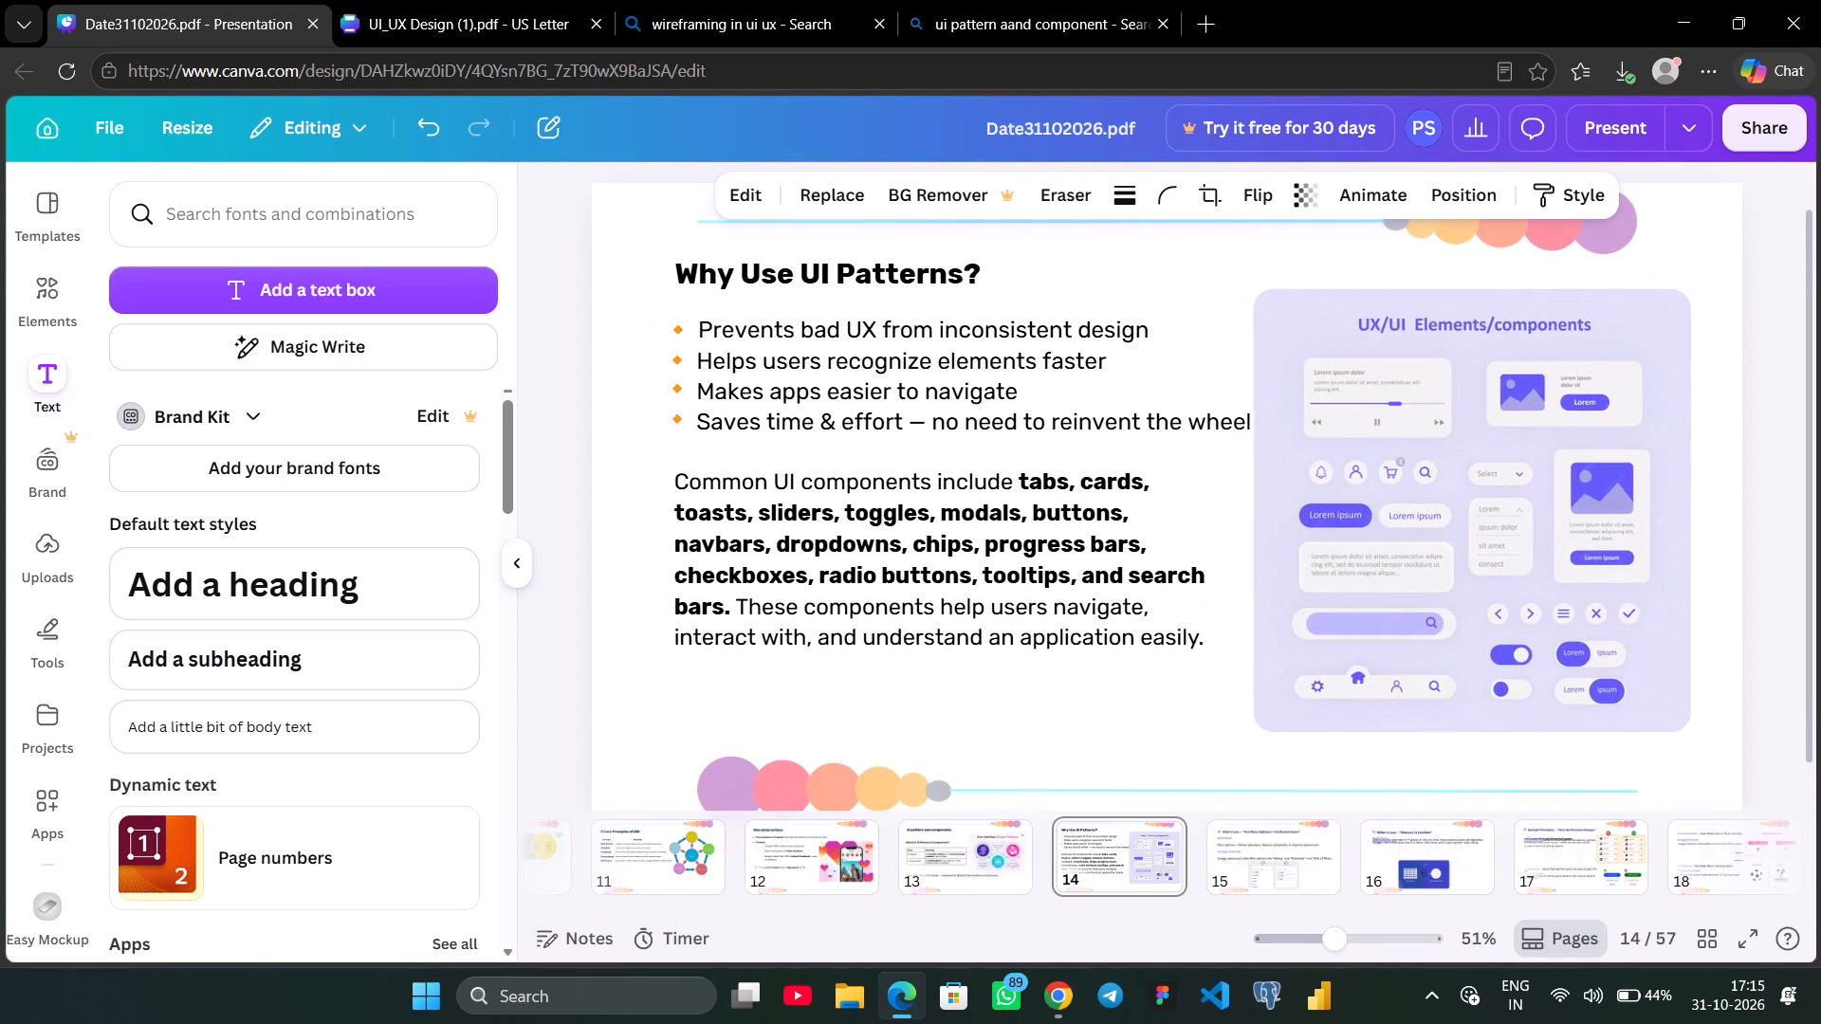
key(Left)
key(Left)
key(Left)
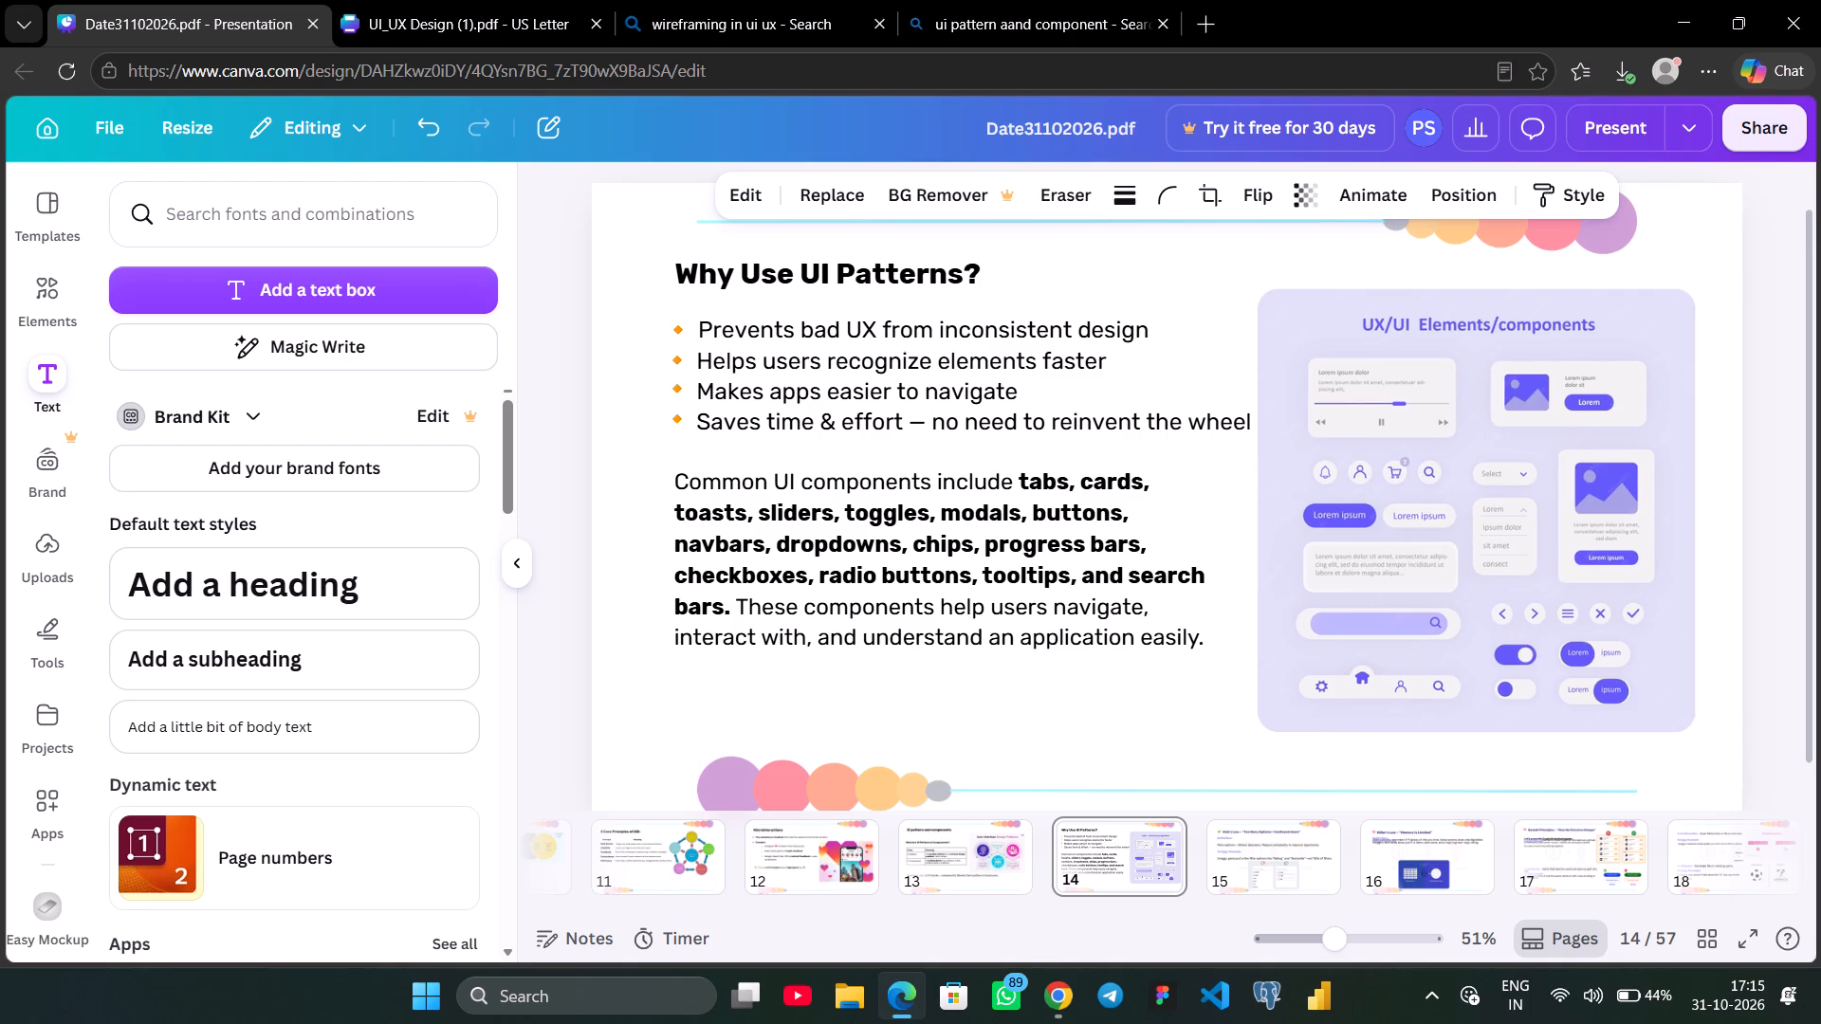
click(1743, 593)
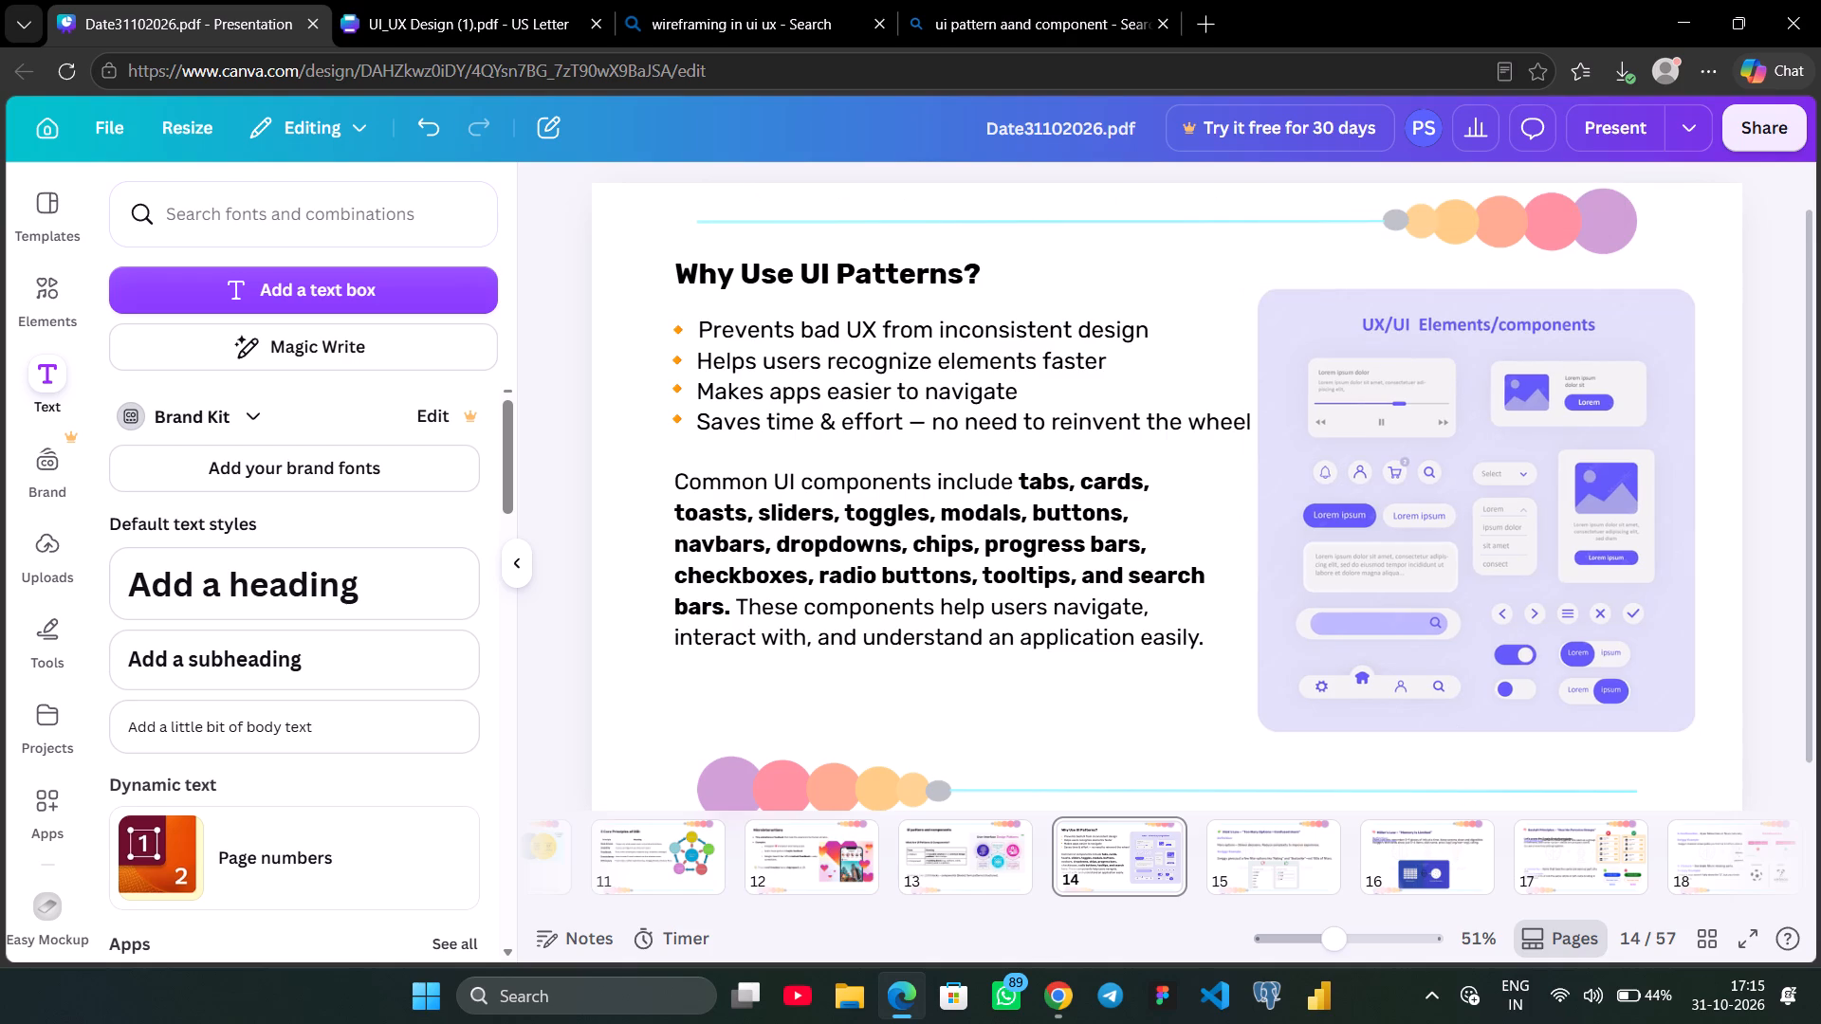
Nudge the UI components paragraph slightly down to widen the gap below the bullet list.
scroll(1743, 593, down, 1)
scroll(1743, 593, up, 1)
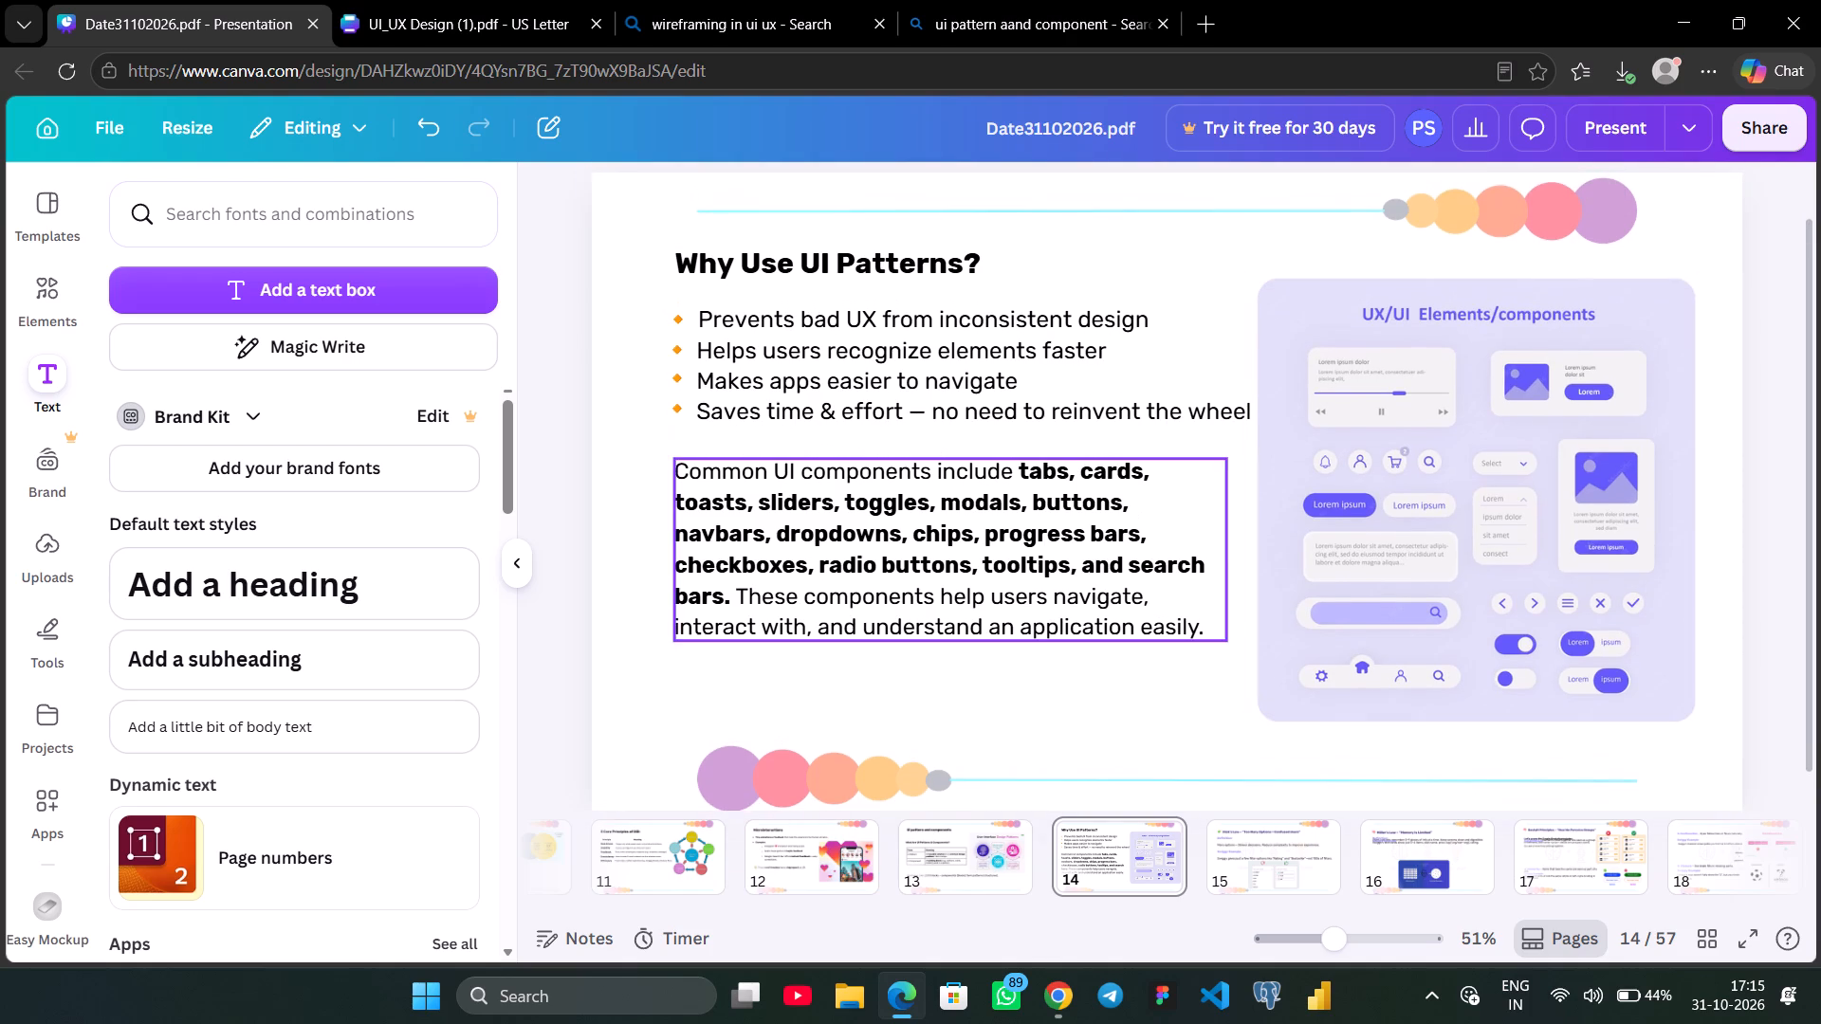
click(910, 552)
key(Down)
key(Down)
key(Down)
key(Down)
key(Down)
key(Down)
key(Down)
key(Down)
key(Down)
key(Down)
key(Down)
key(Down)
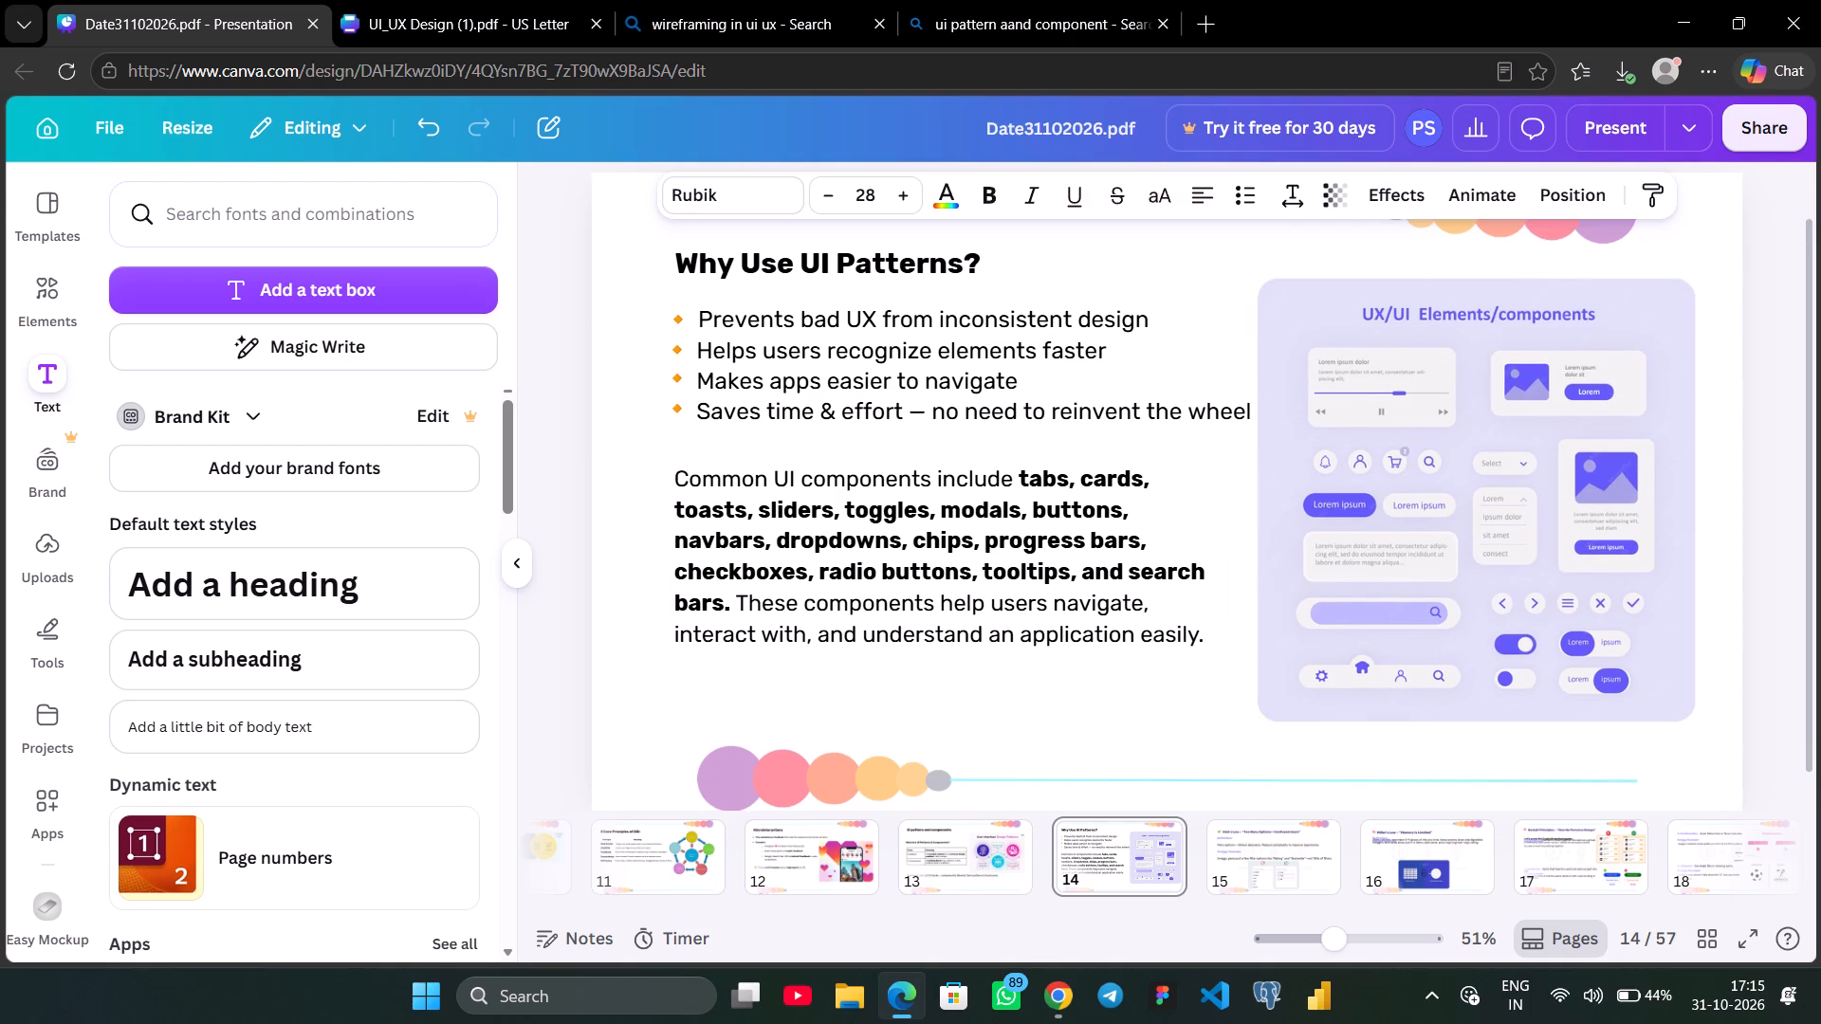
key(Down)
key(Down)
Insert a line break before "These components help users navigate" in the UI components paragraph.
double_click(738, 601)
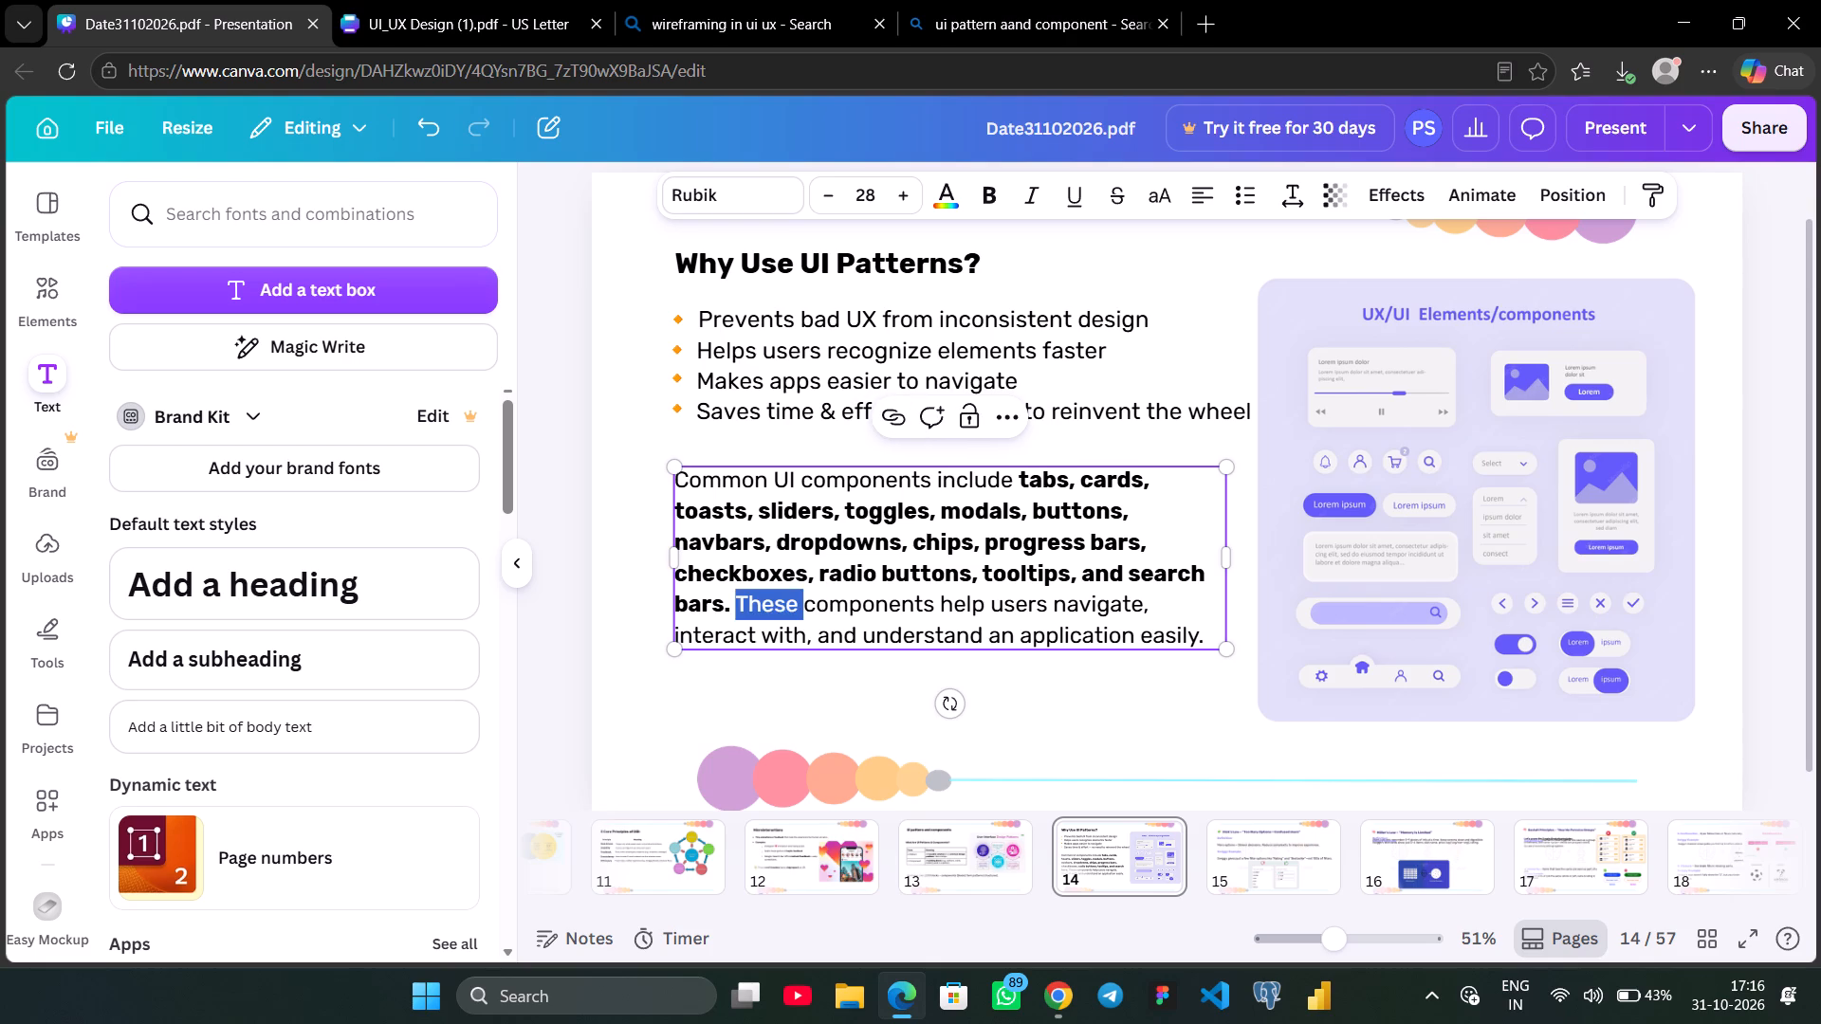
click(738, 601)
click(738, 601)
key(Return)
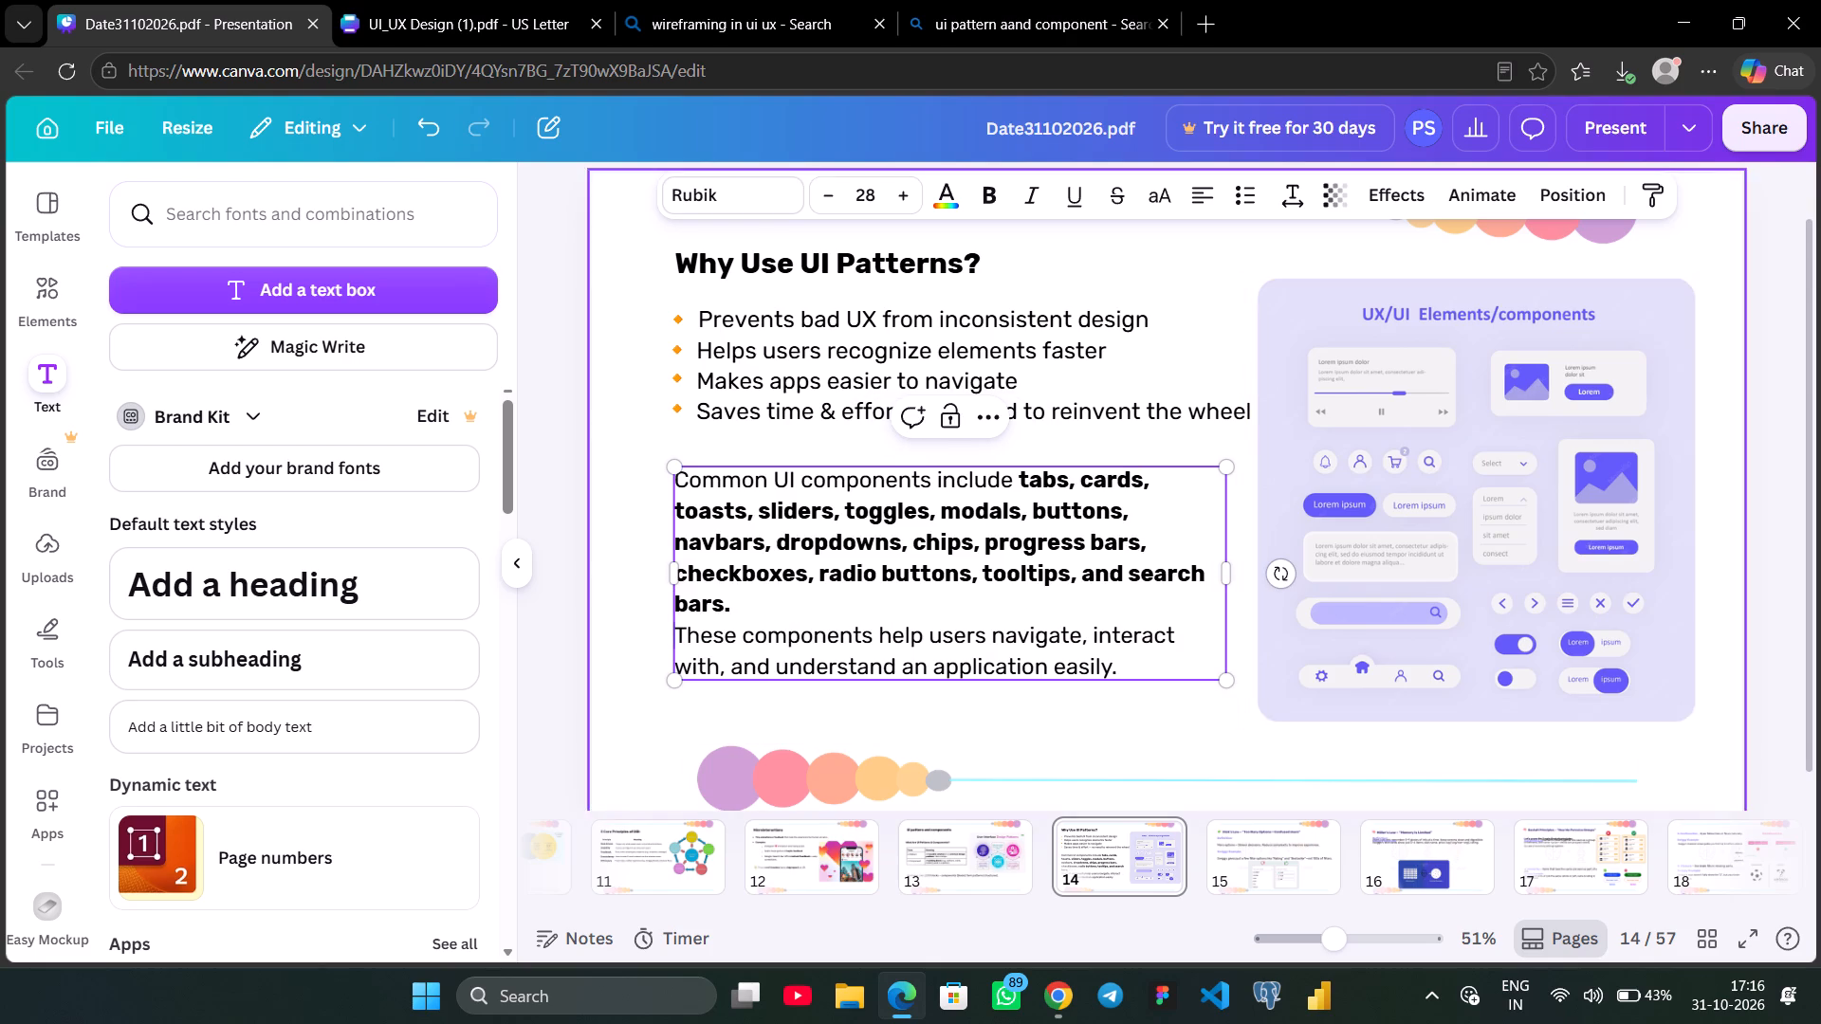
click(1754, 683)
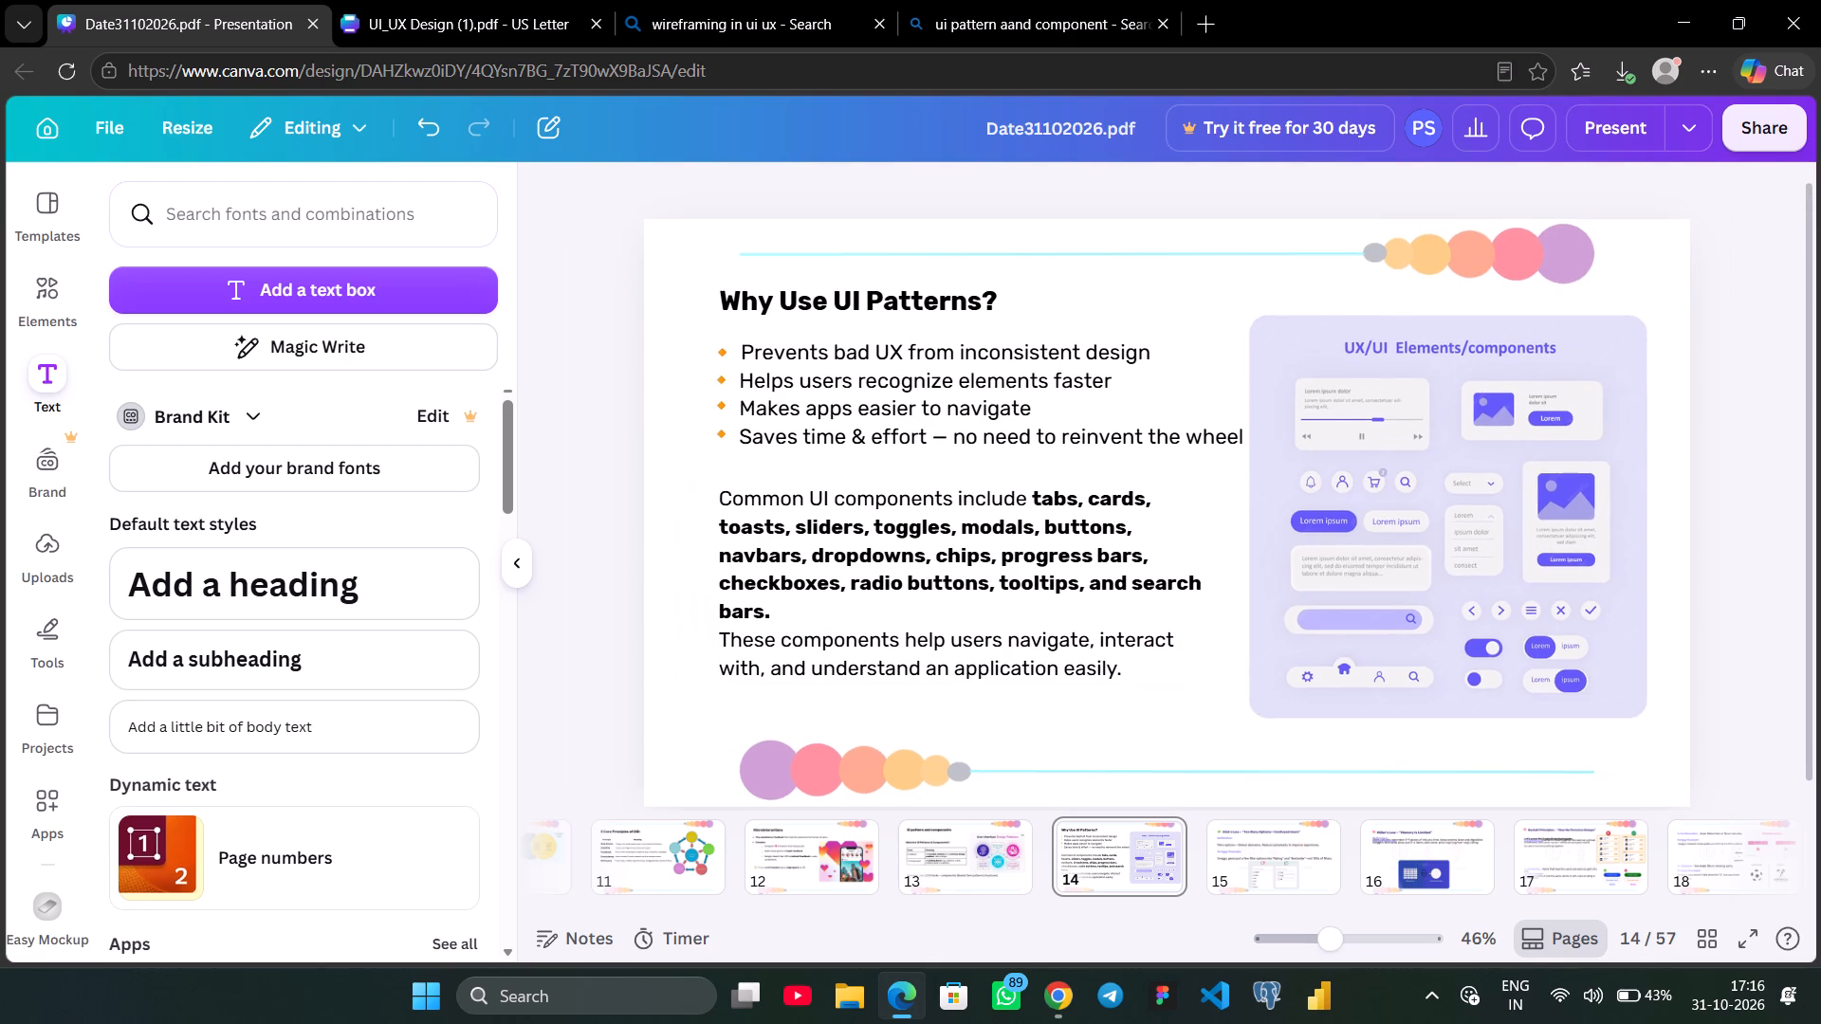
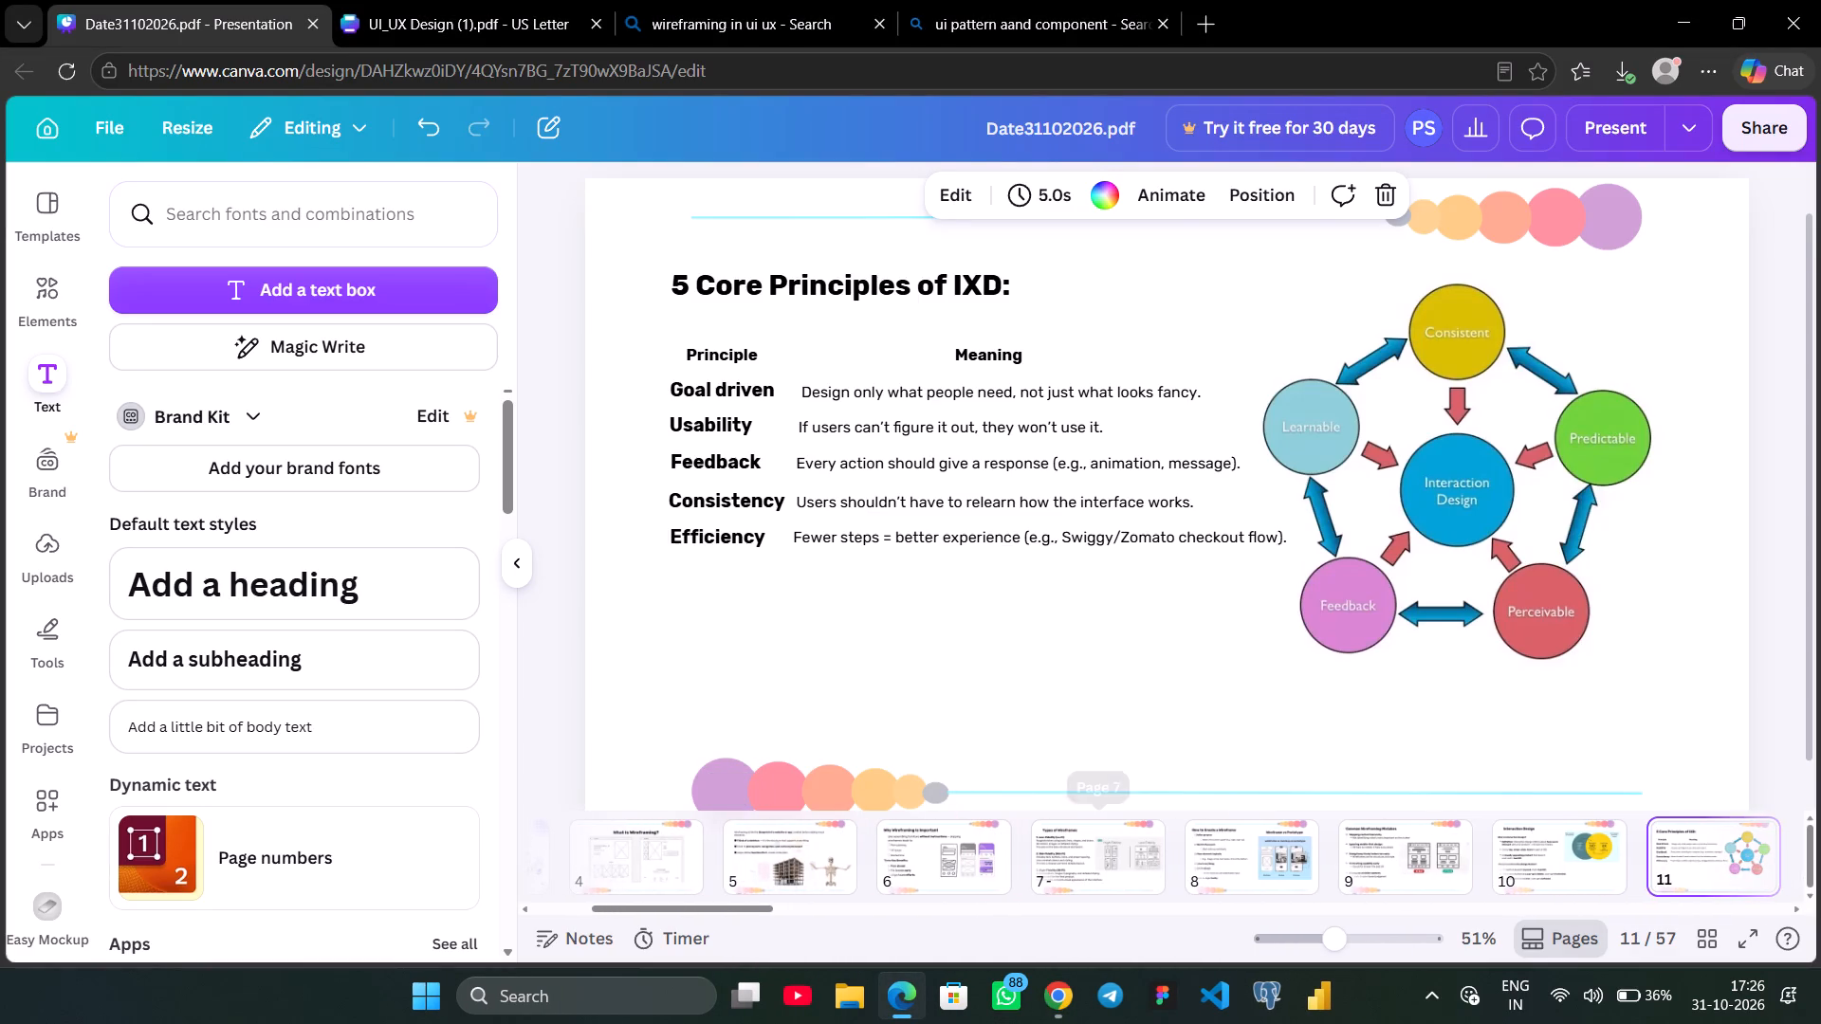
scroll(860, 868, right, 2)
click(1385, 844)
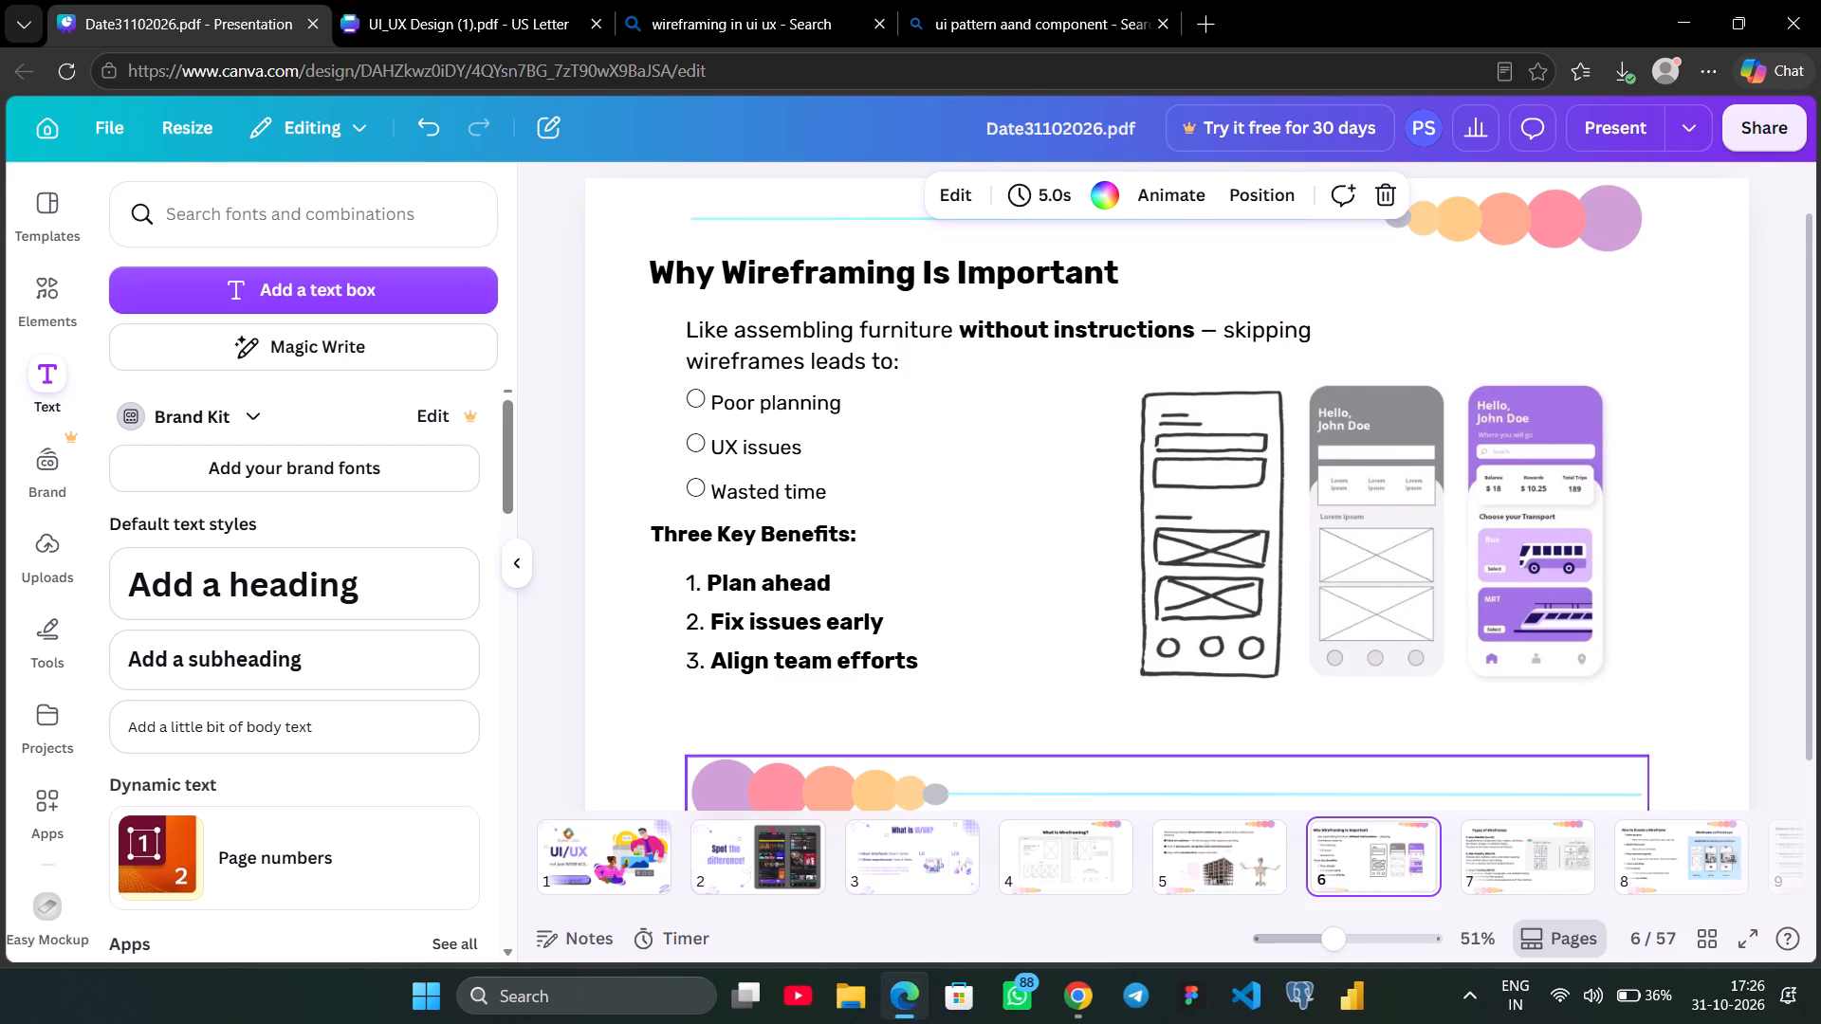
click(1499, 833)
scroll(1380, 633, left, 1)
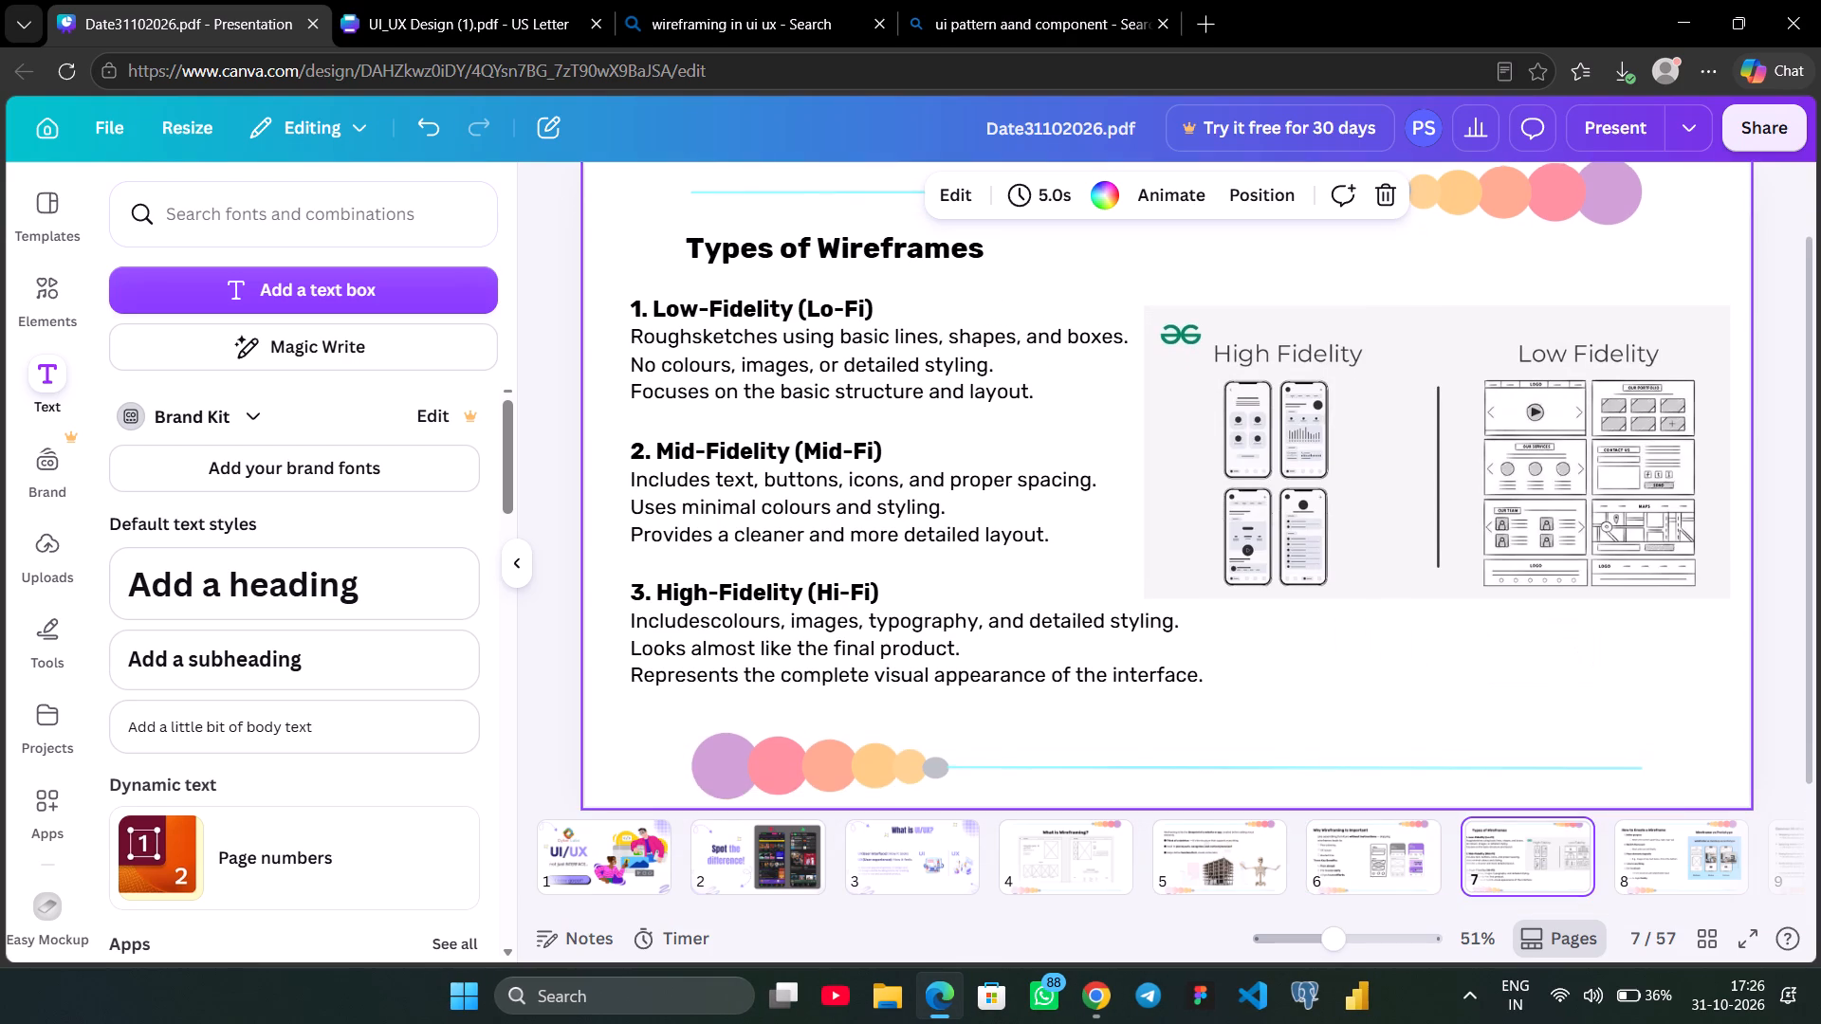
scroll(1380, 633, left, 1)
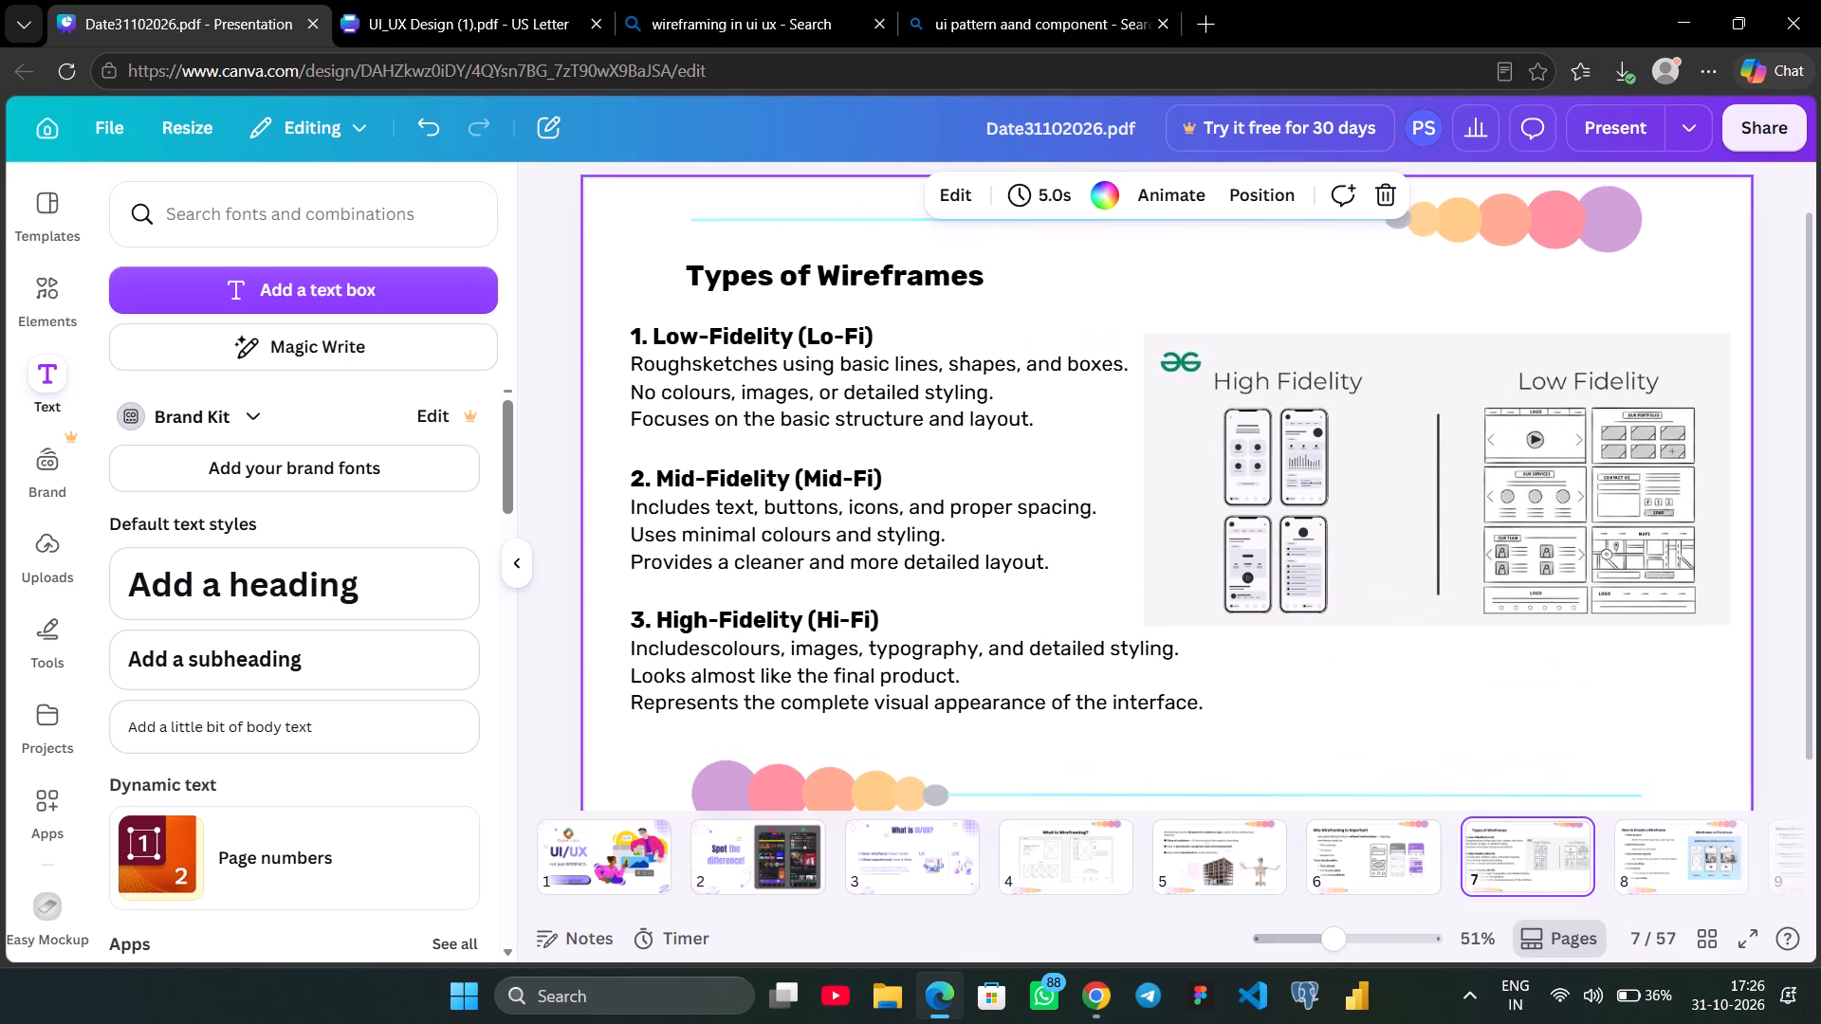
click(1660, 832)
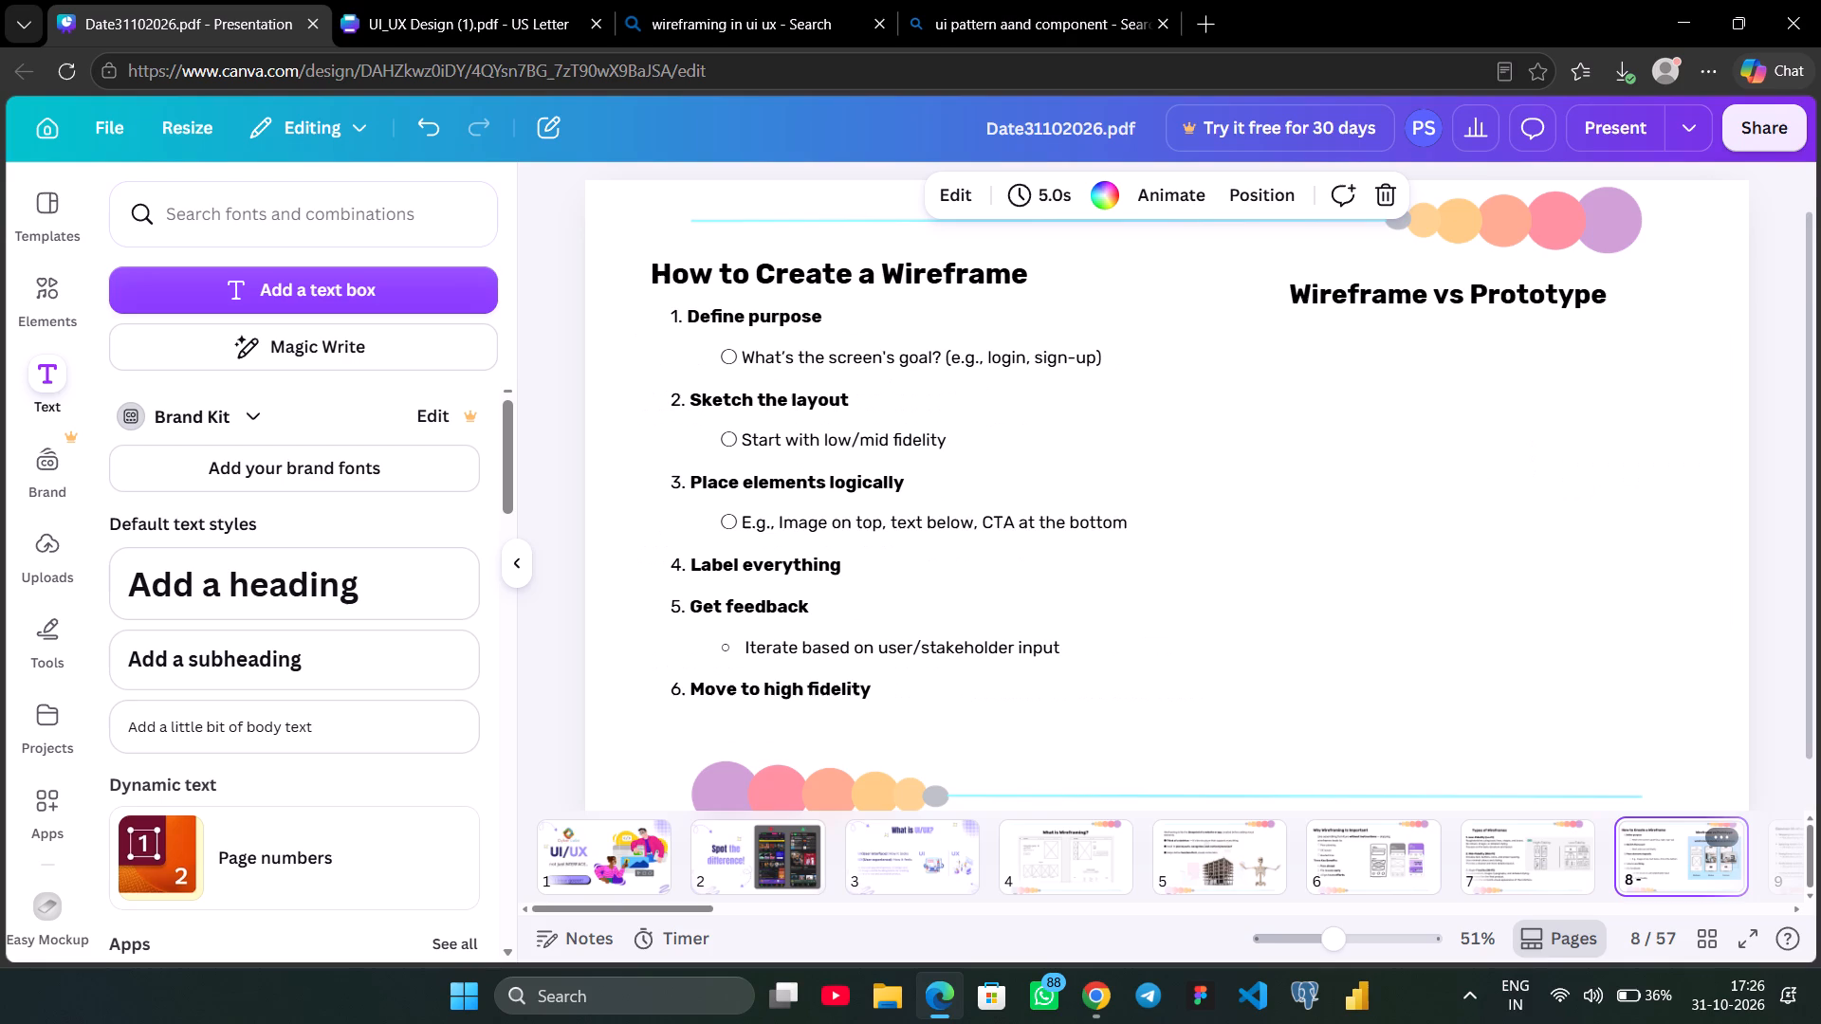
scroll(1660, 832, left, 4)
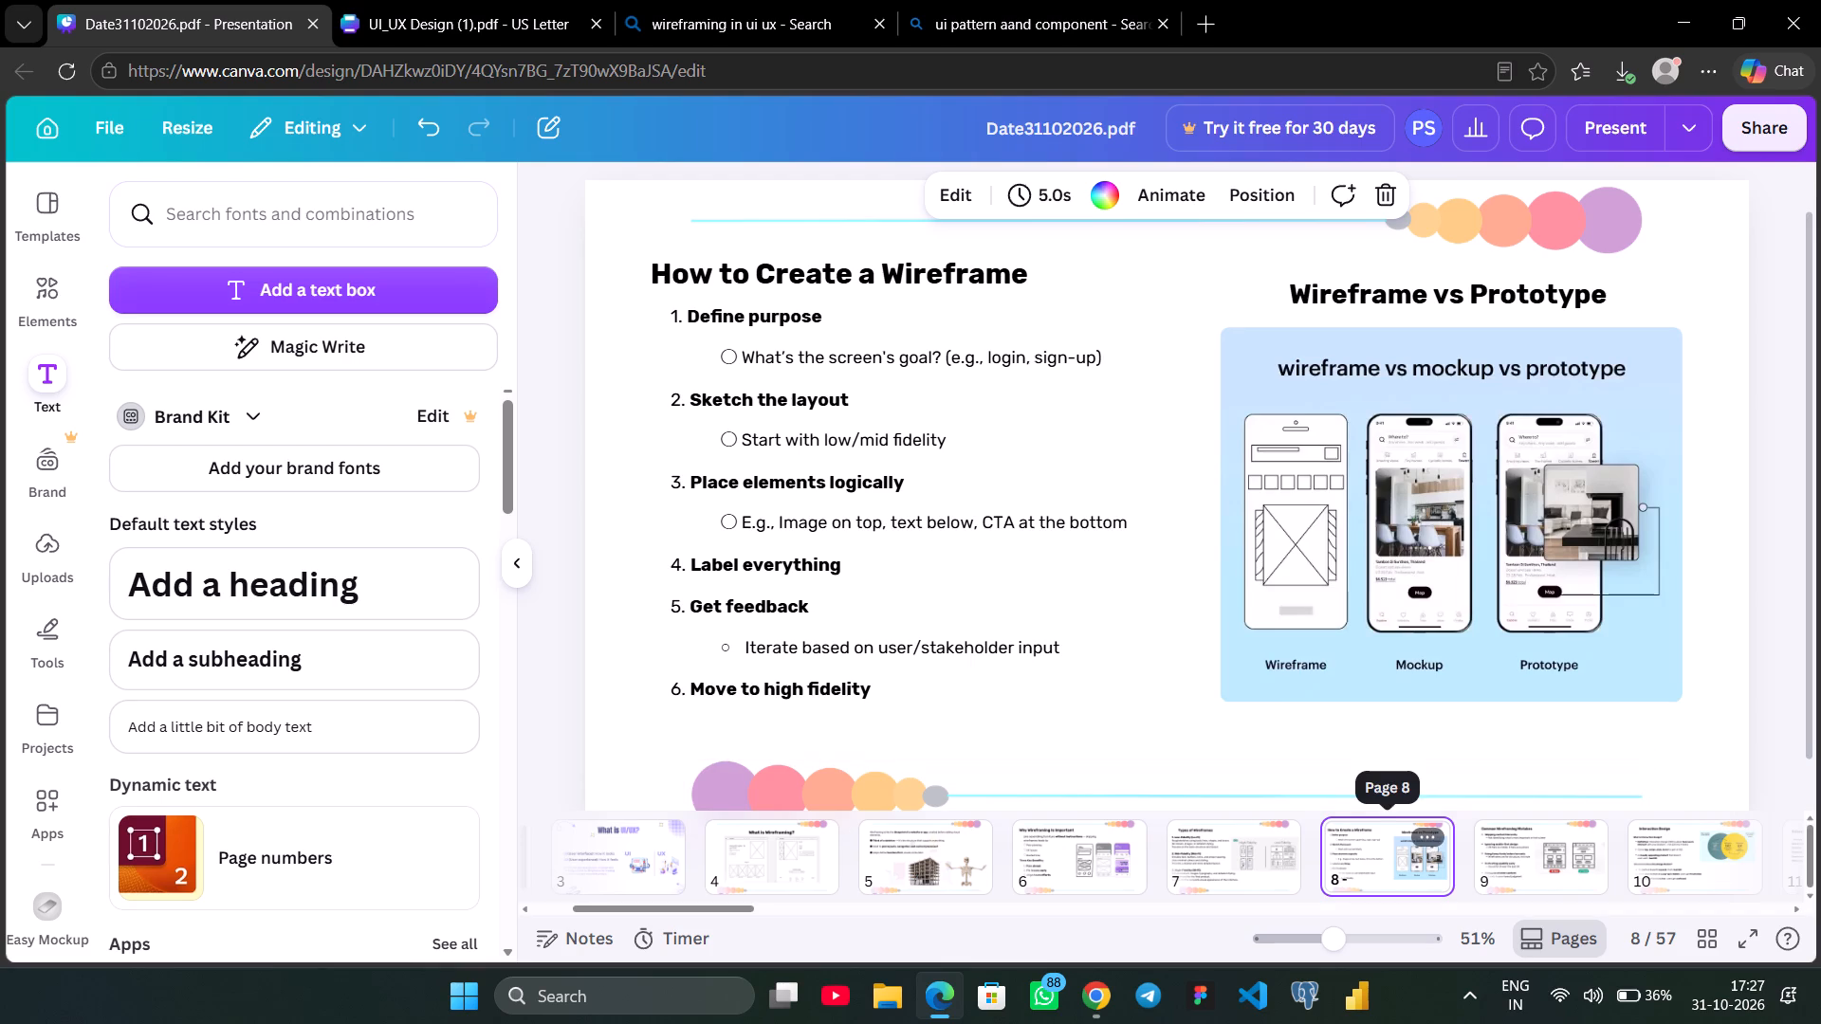
scroll(1384, 863, left, 1)
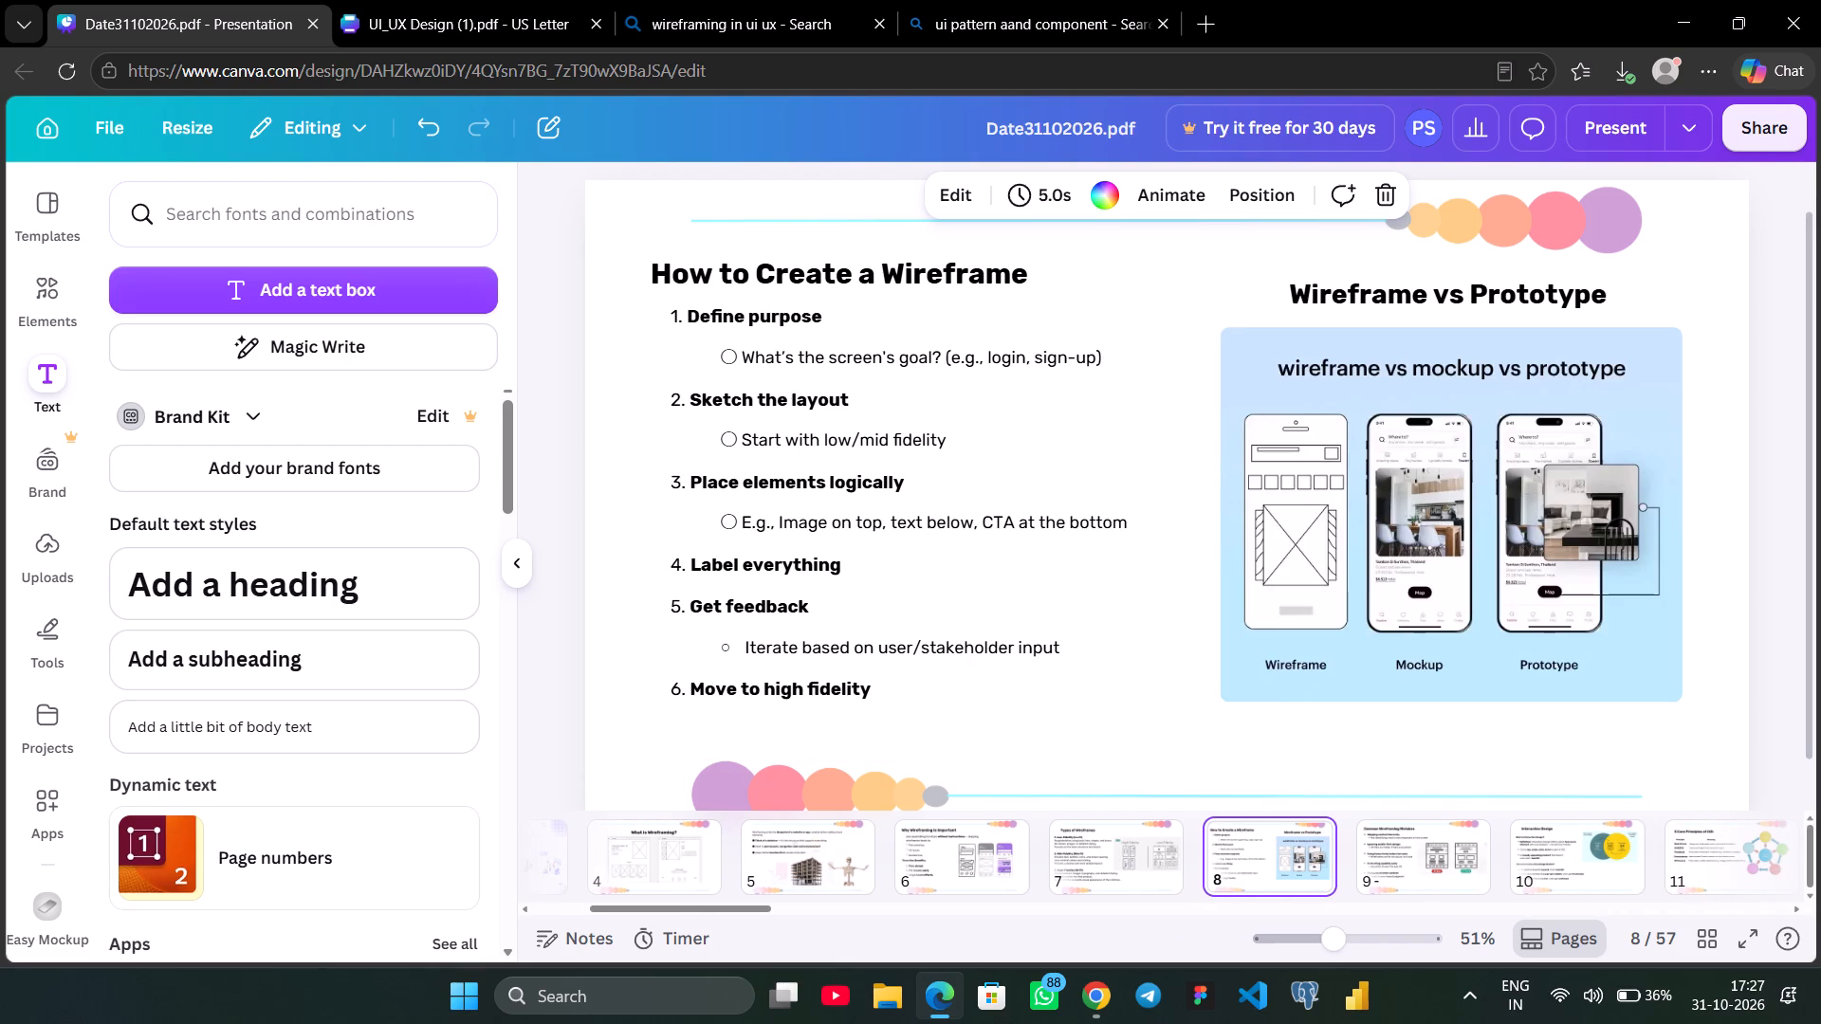
click(1369, 863)
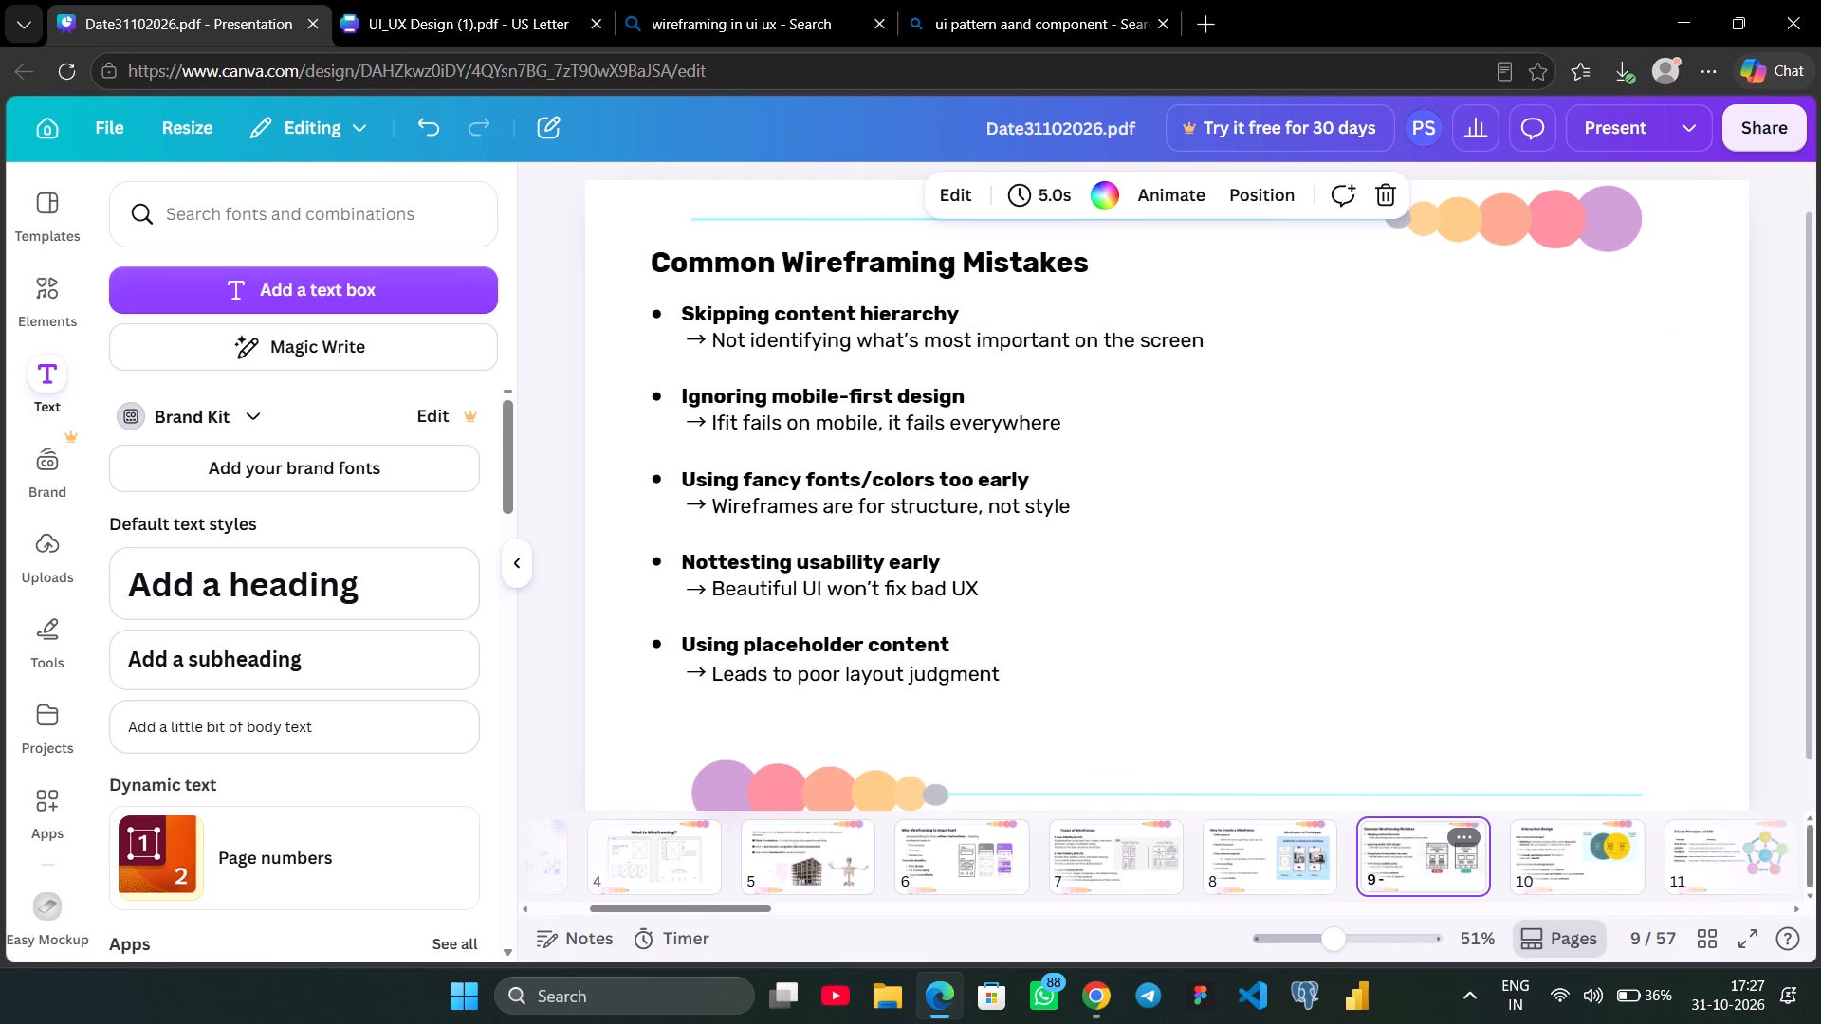
scroll(1369, 863, left, 1)
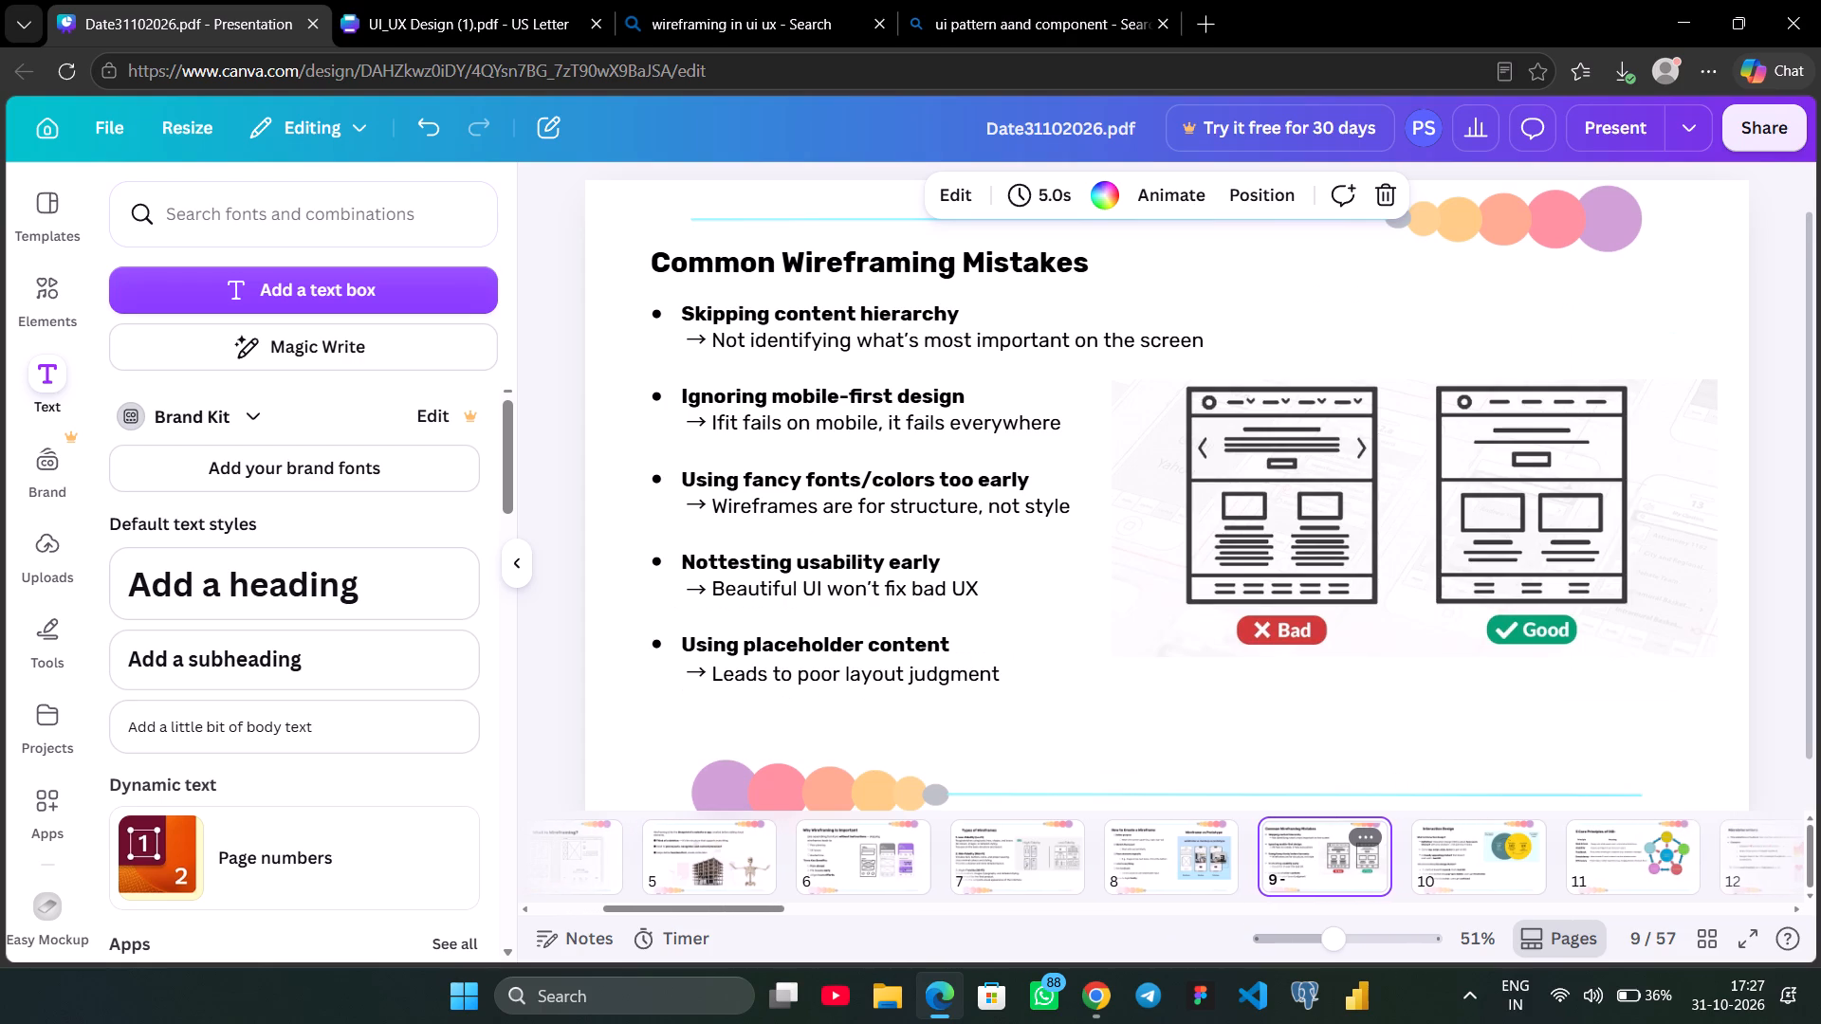
click(1447, 849)
click(1331, 855)
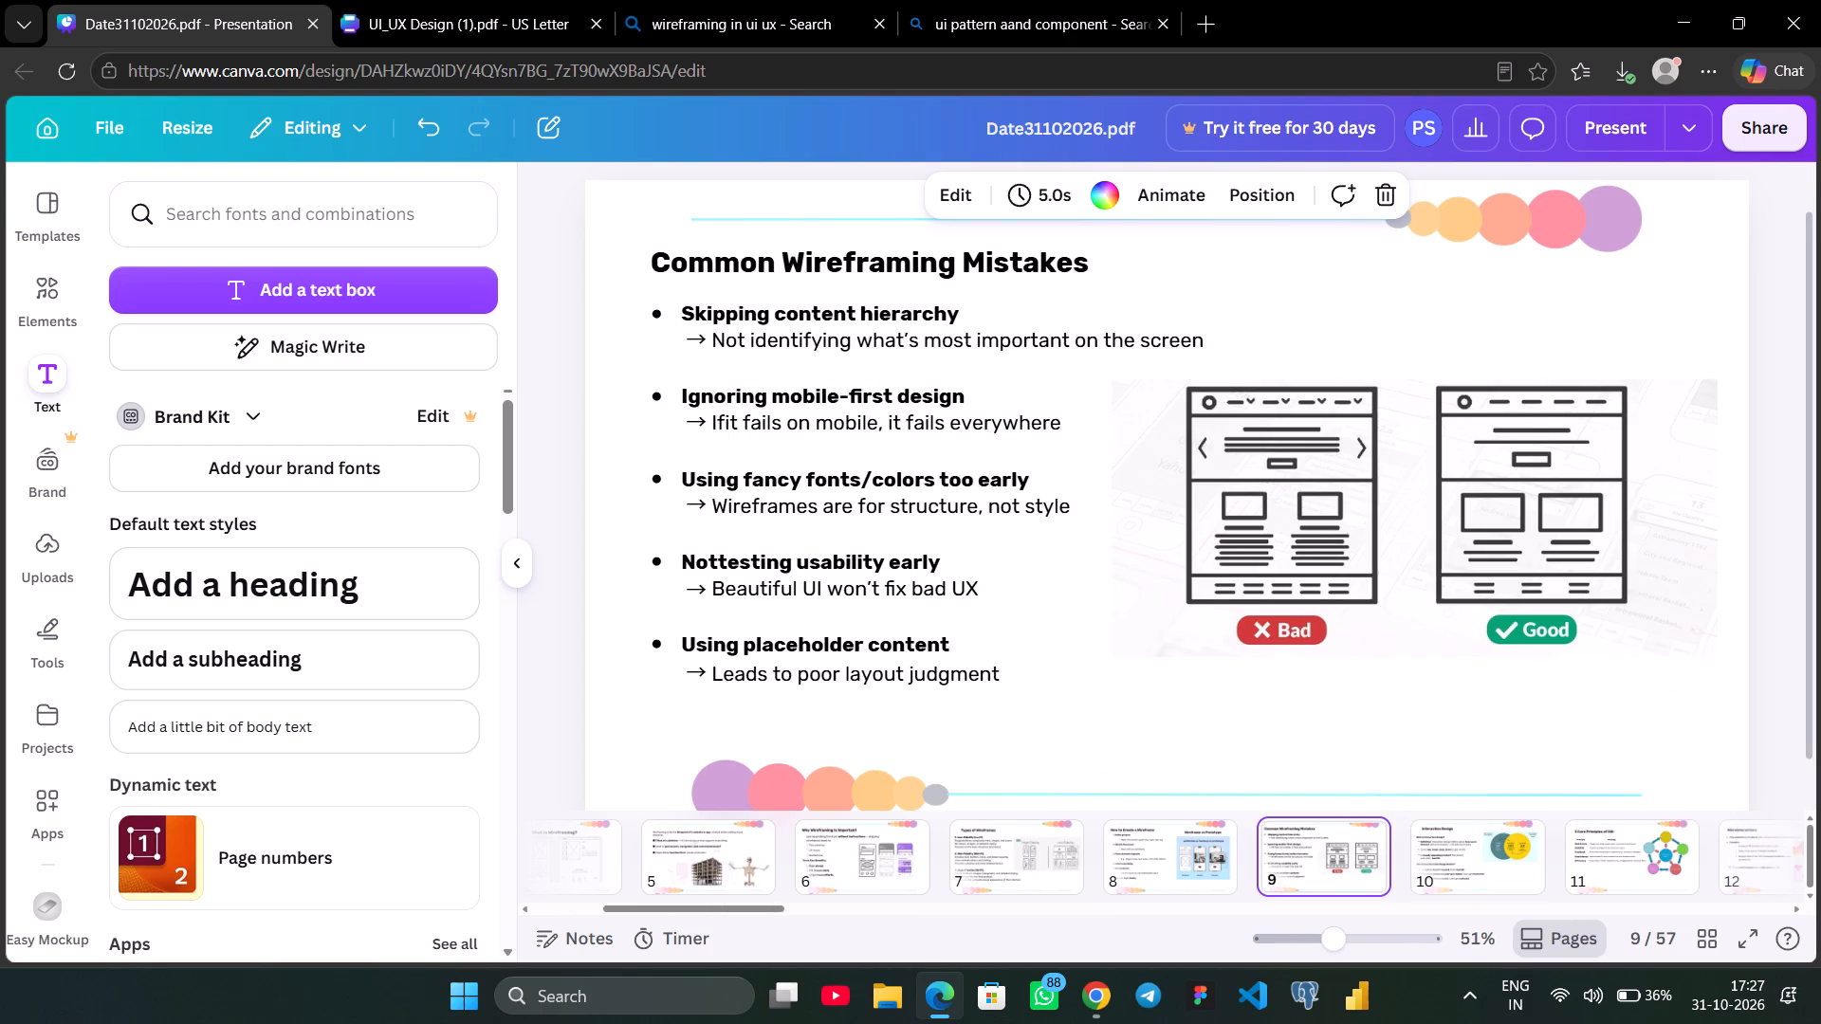
Insert a blank page after Common Wireframing Mistakes and reuse the circle-and-line decorations from the Interaction Design slide on it.
click(1418, 845)
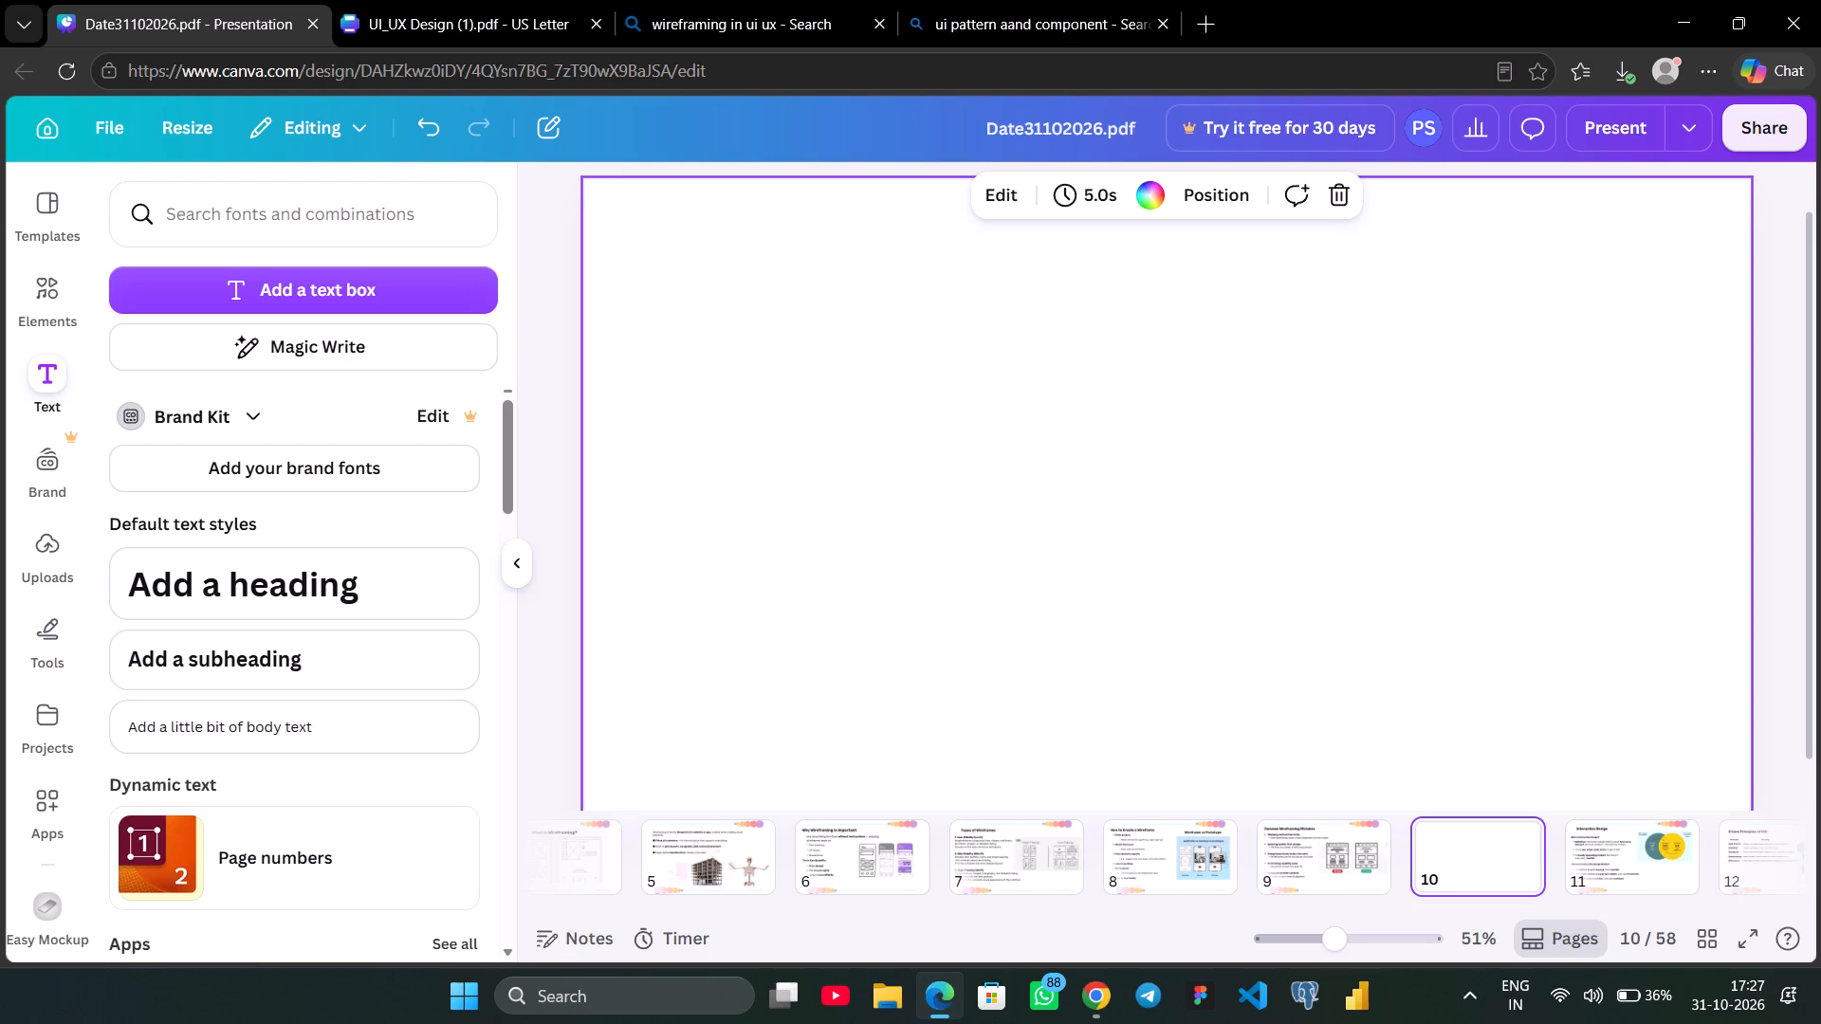
click(1609, 852)
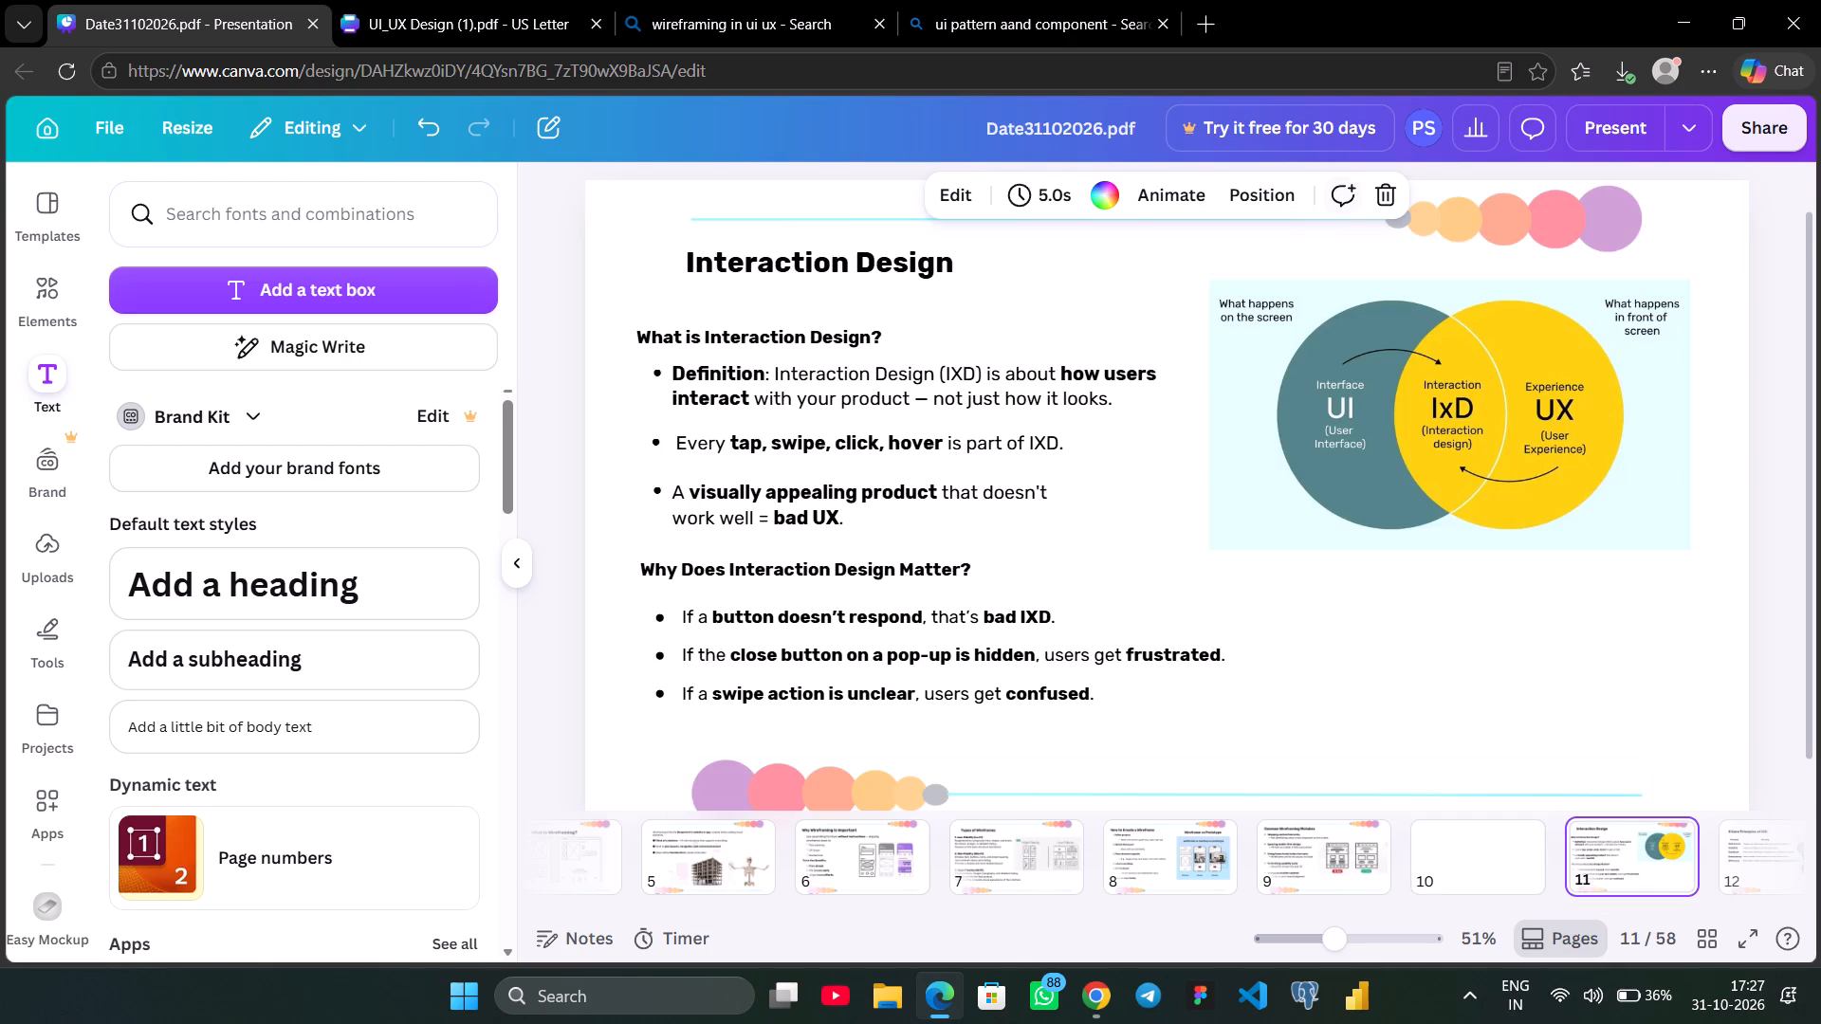
click(1459, 230)
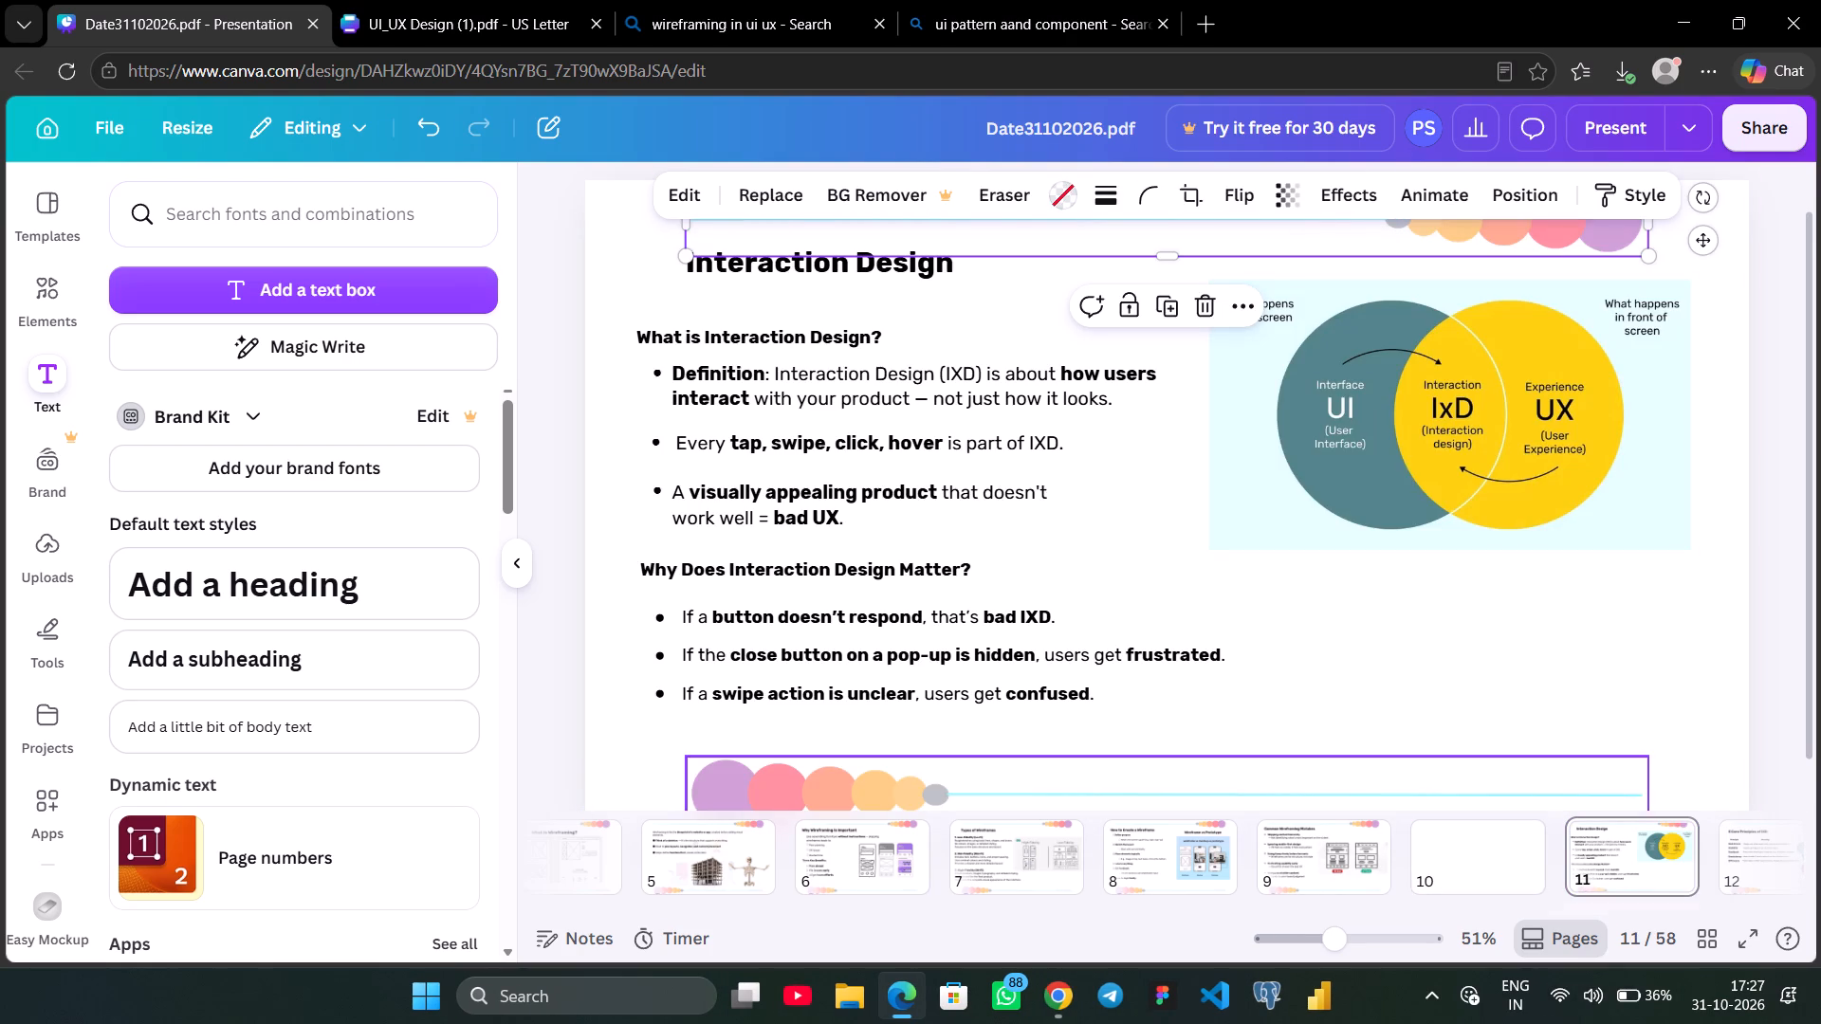
Copy both circle-and-line decorations from the Interaction Design slide onto the blank page 10.
ctrl+click(953, 775)
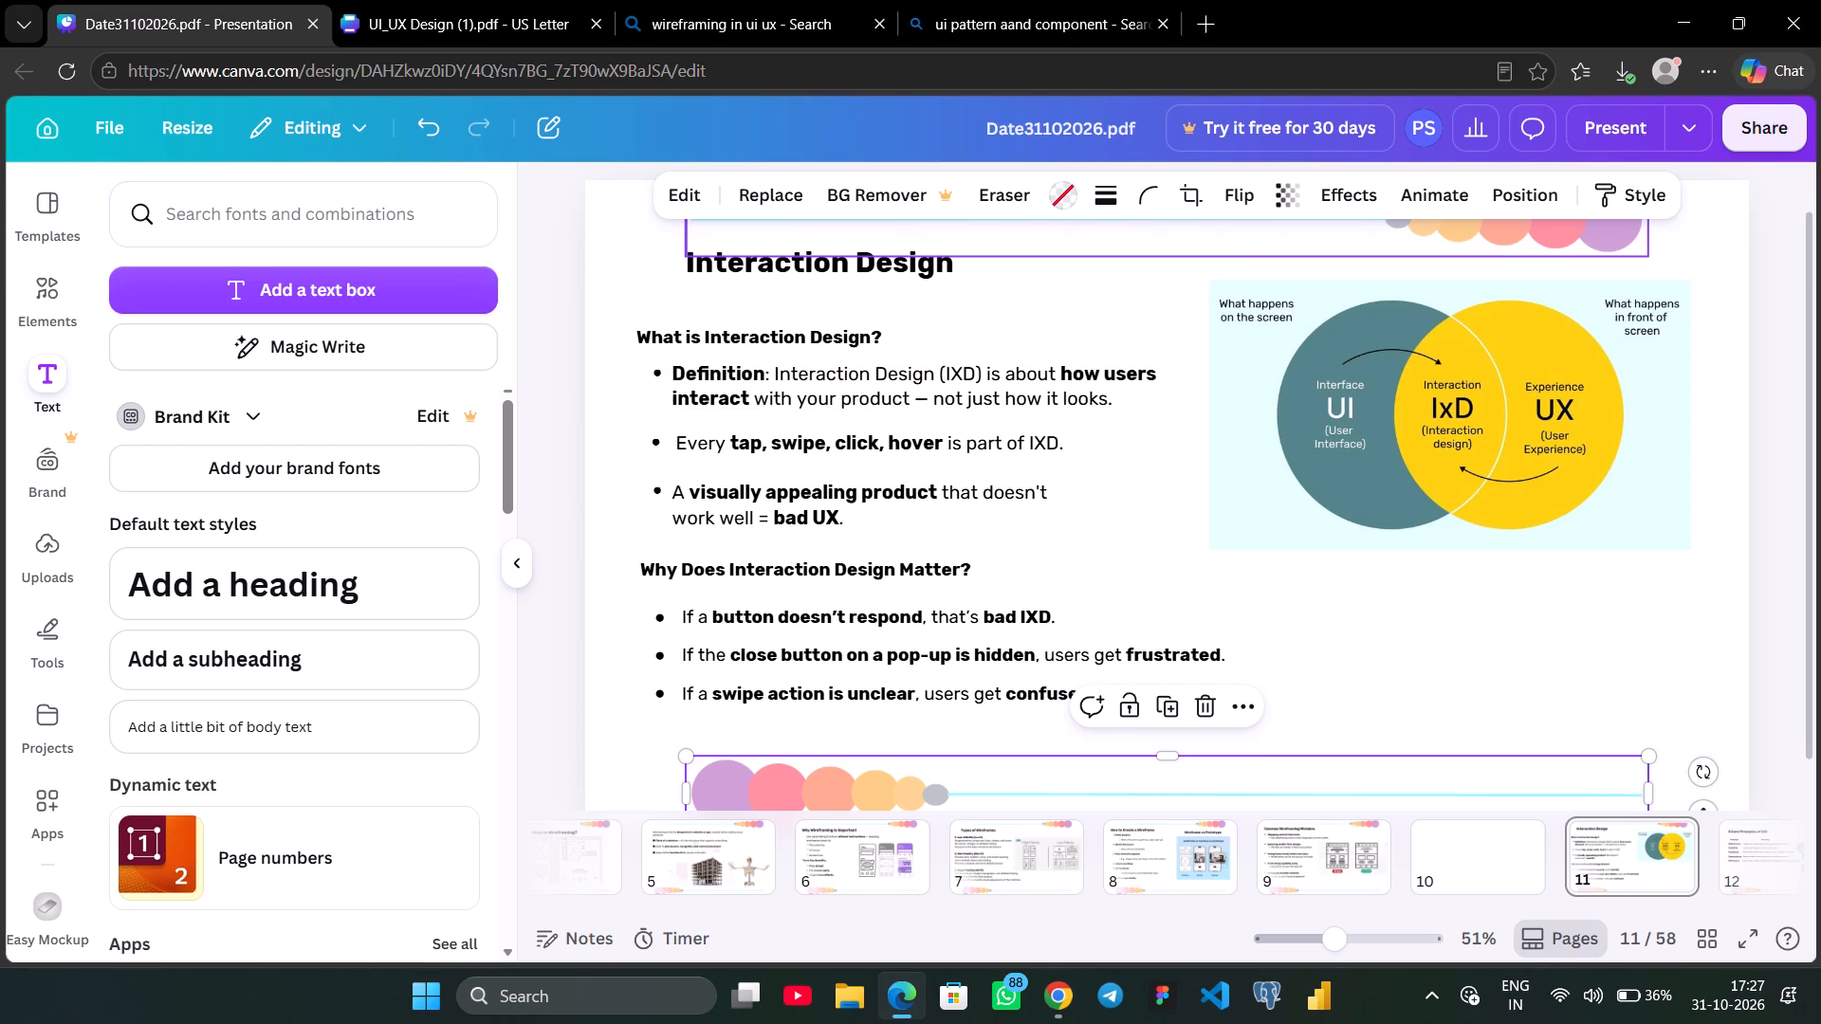
shift+click(1306, 240)
key(ctrl+c)
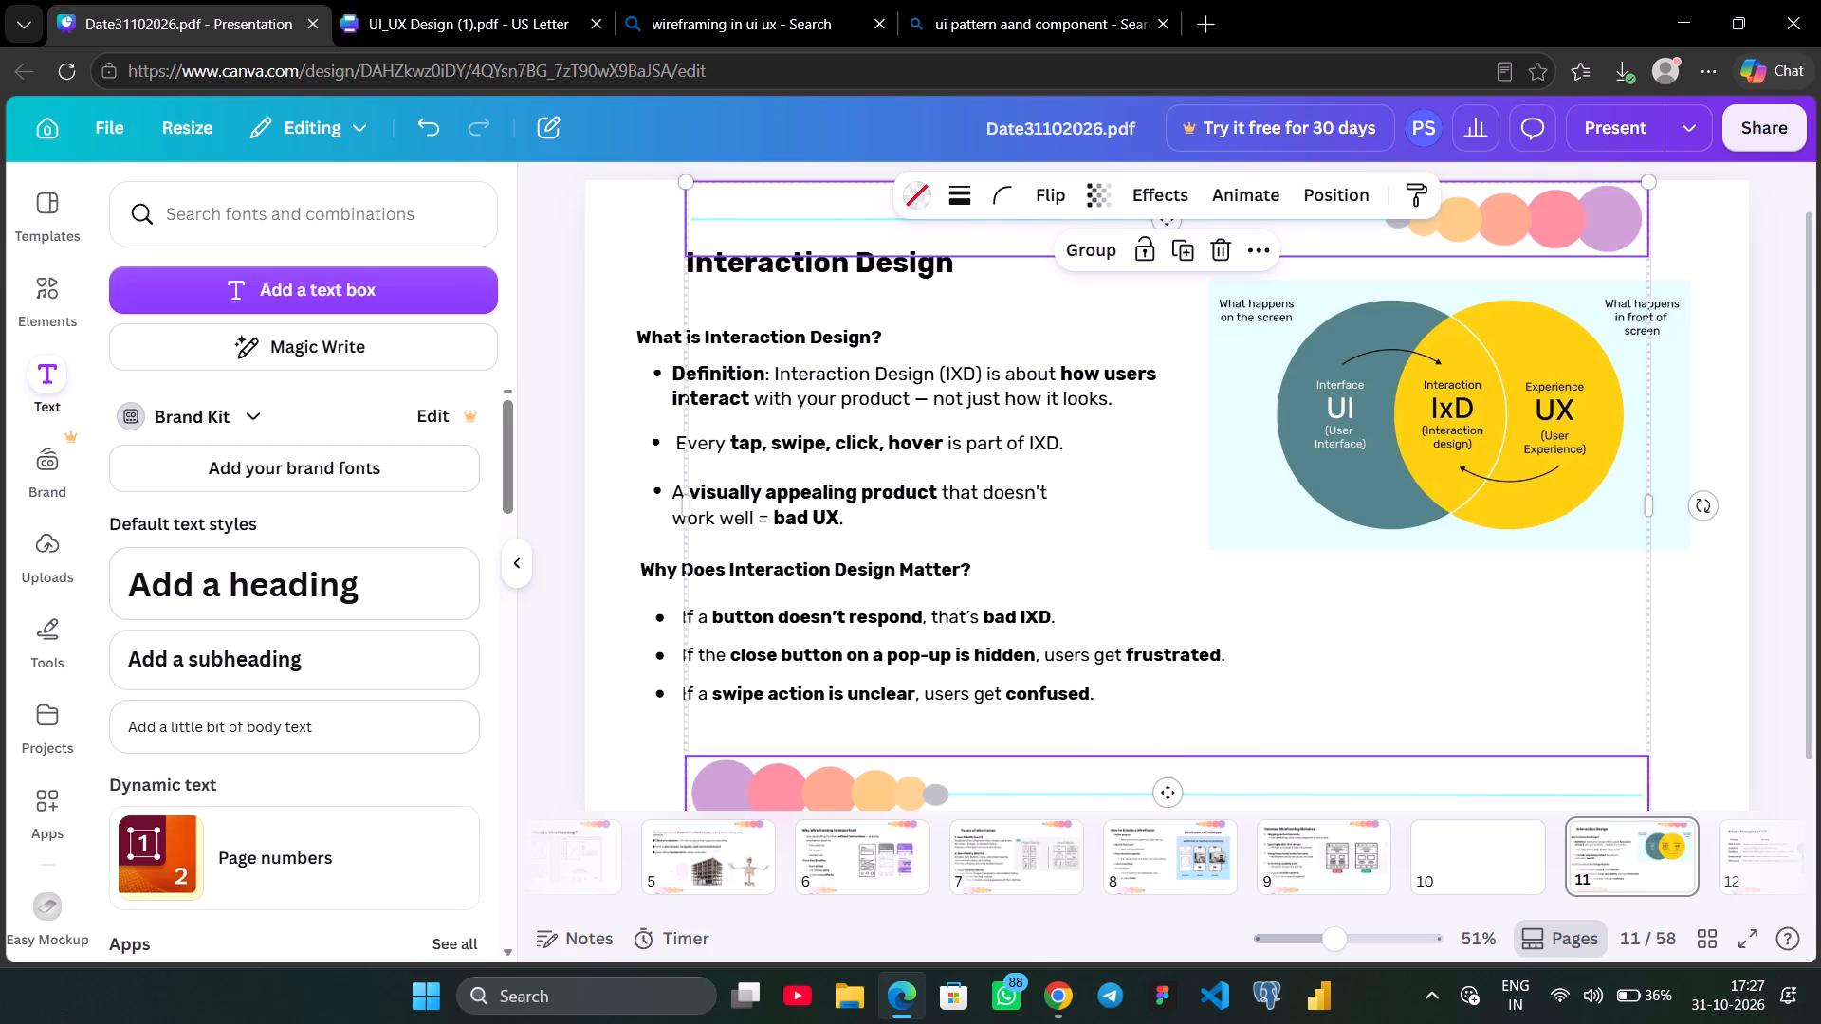
click(1485, 837)
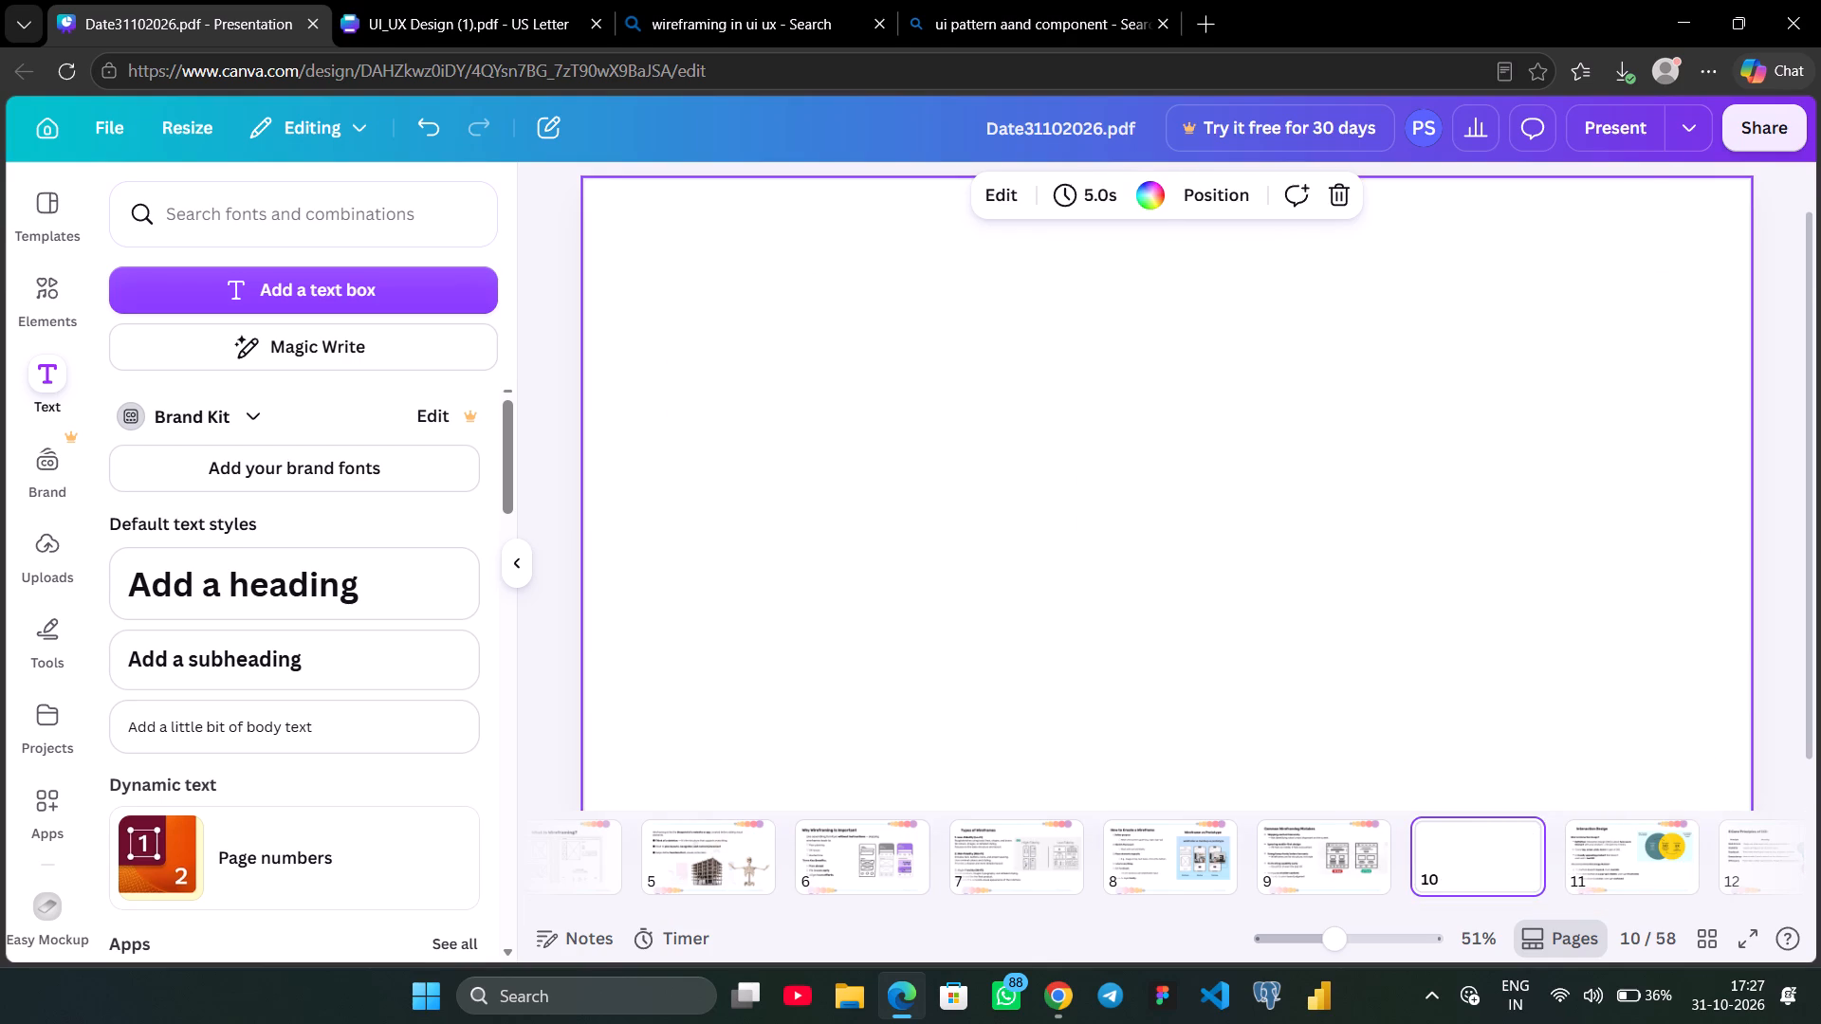
key(ctrl+v)
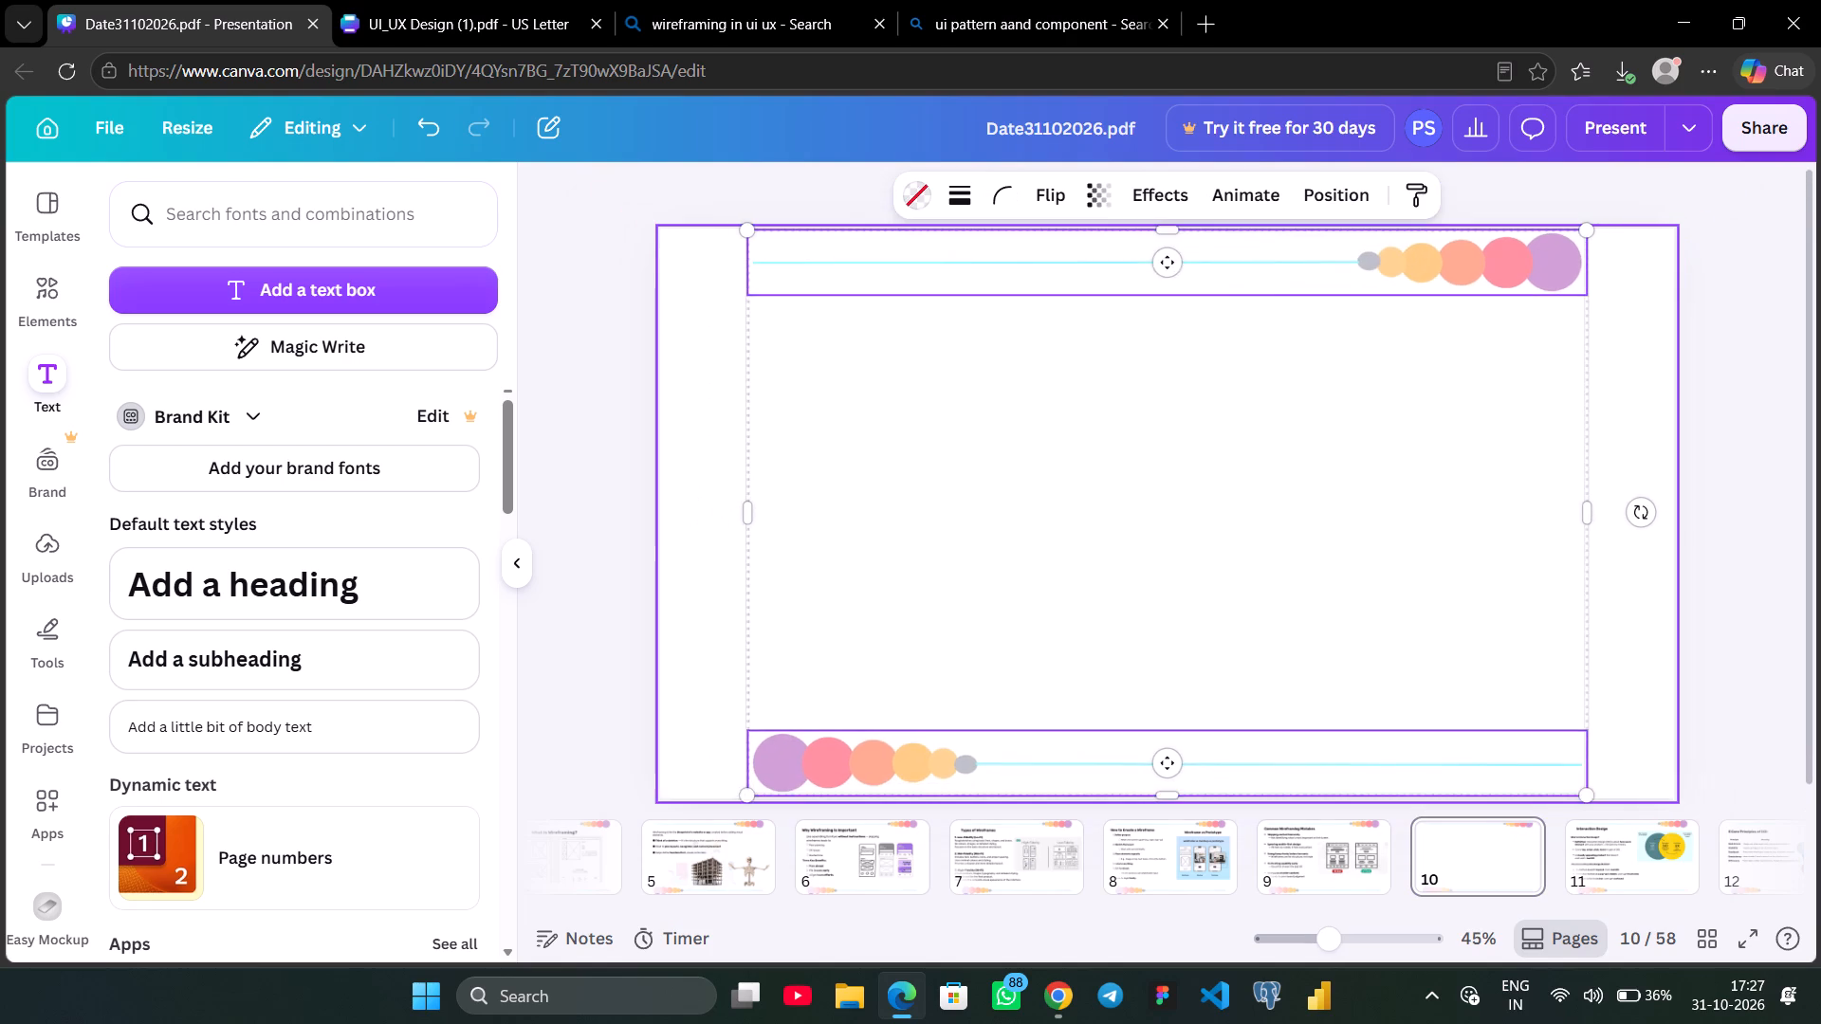
click(1727, 580)
Expand the grouped WhatsApp notifications in Windows and clear all notifications.
scroll(1727, 580, down, 1)
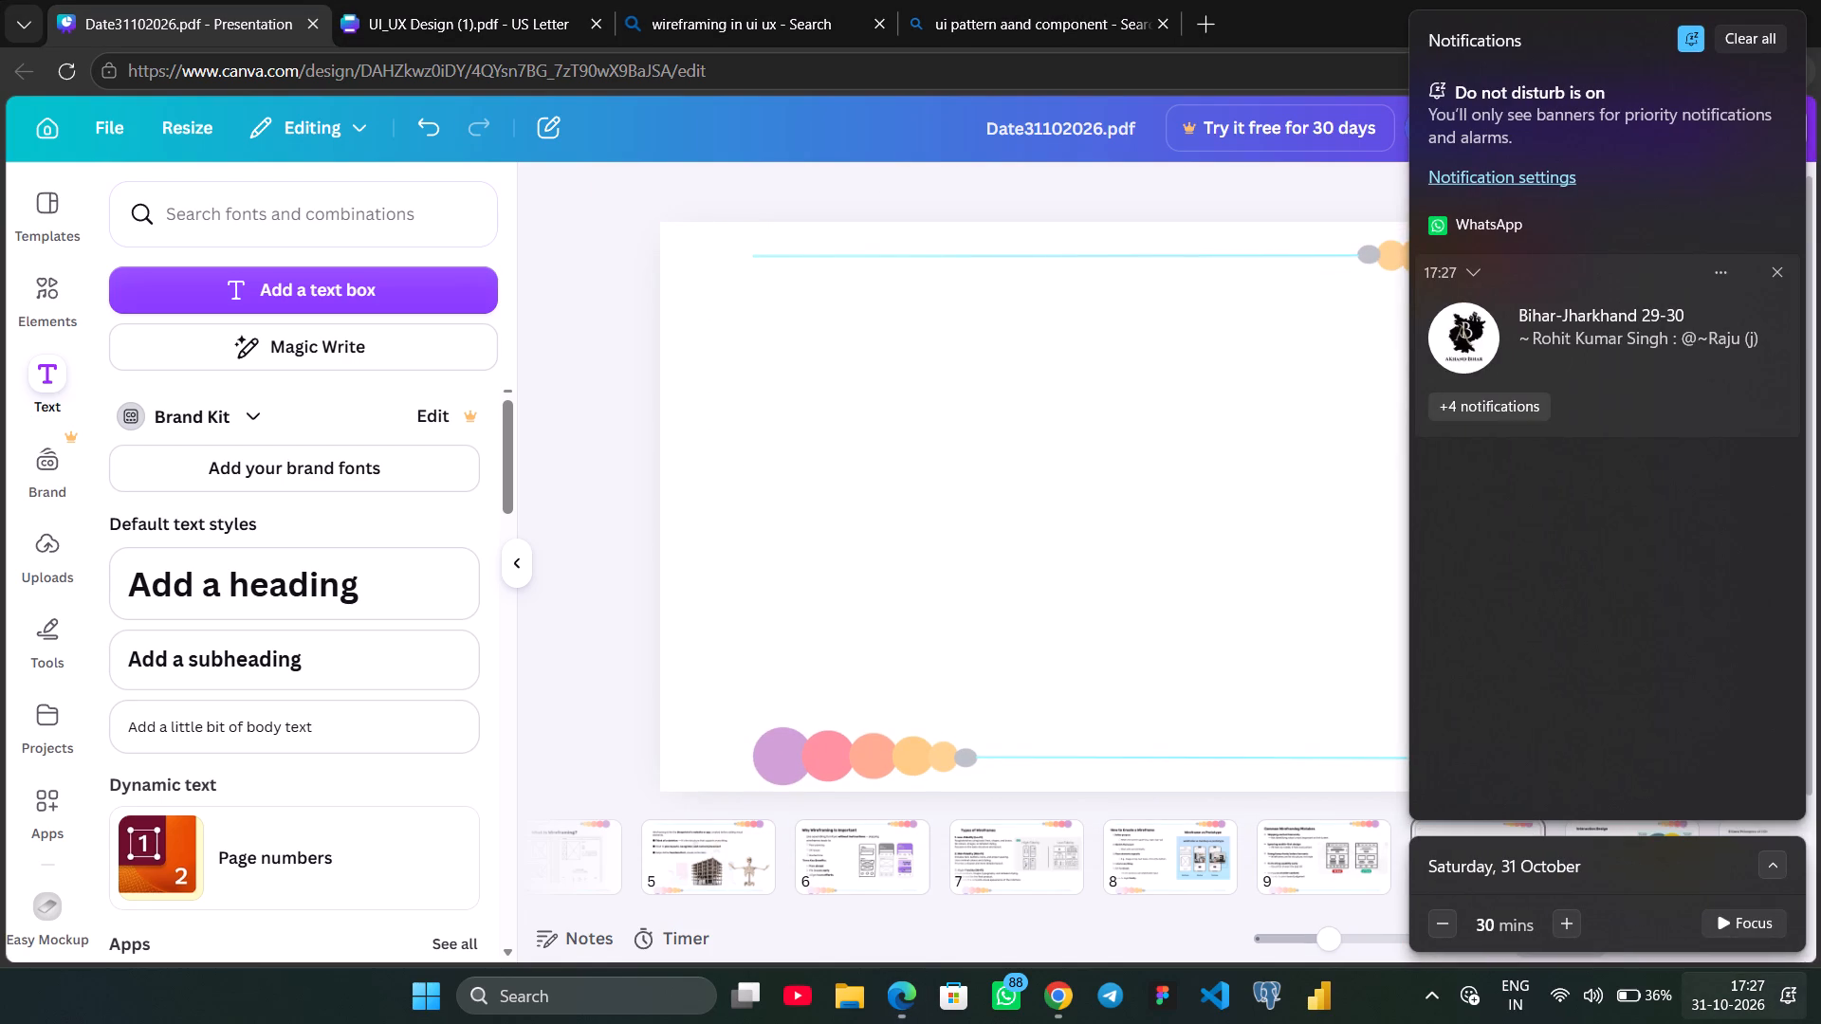
click(1508, 400)
scroll(1591, 663, down, 4)
scroll(1591, 663, up, 3)
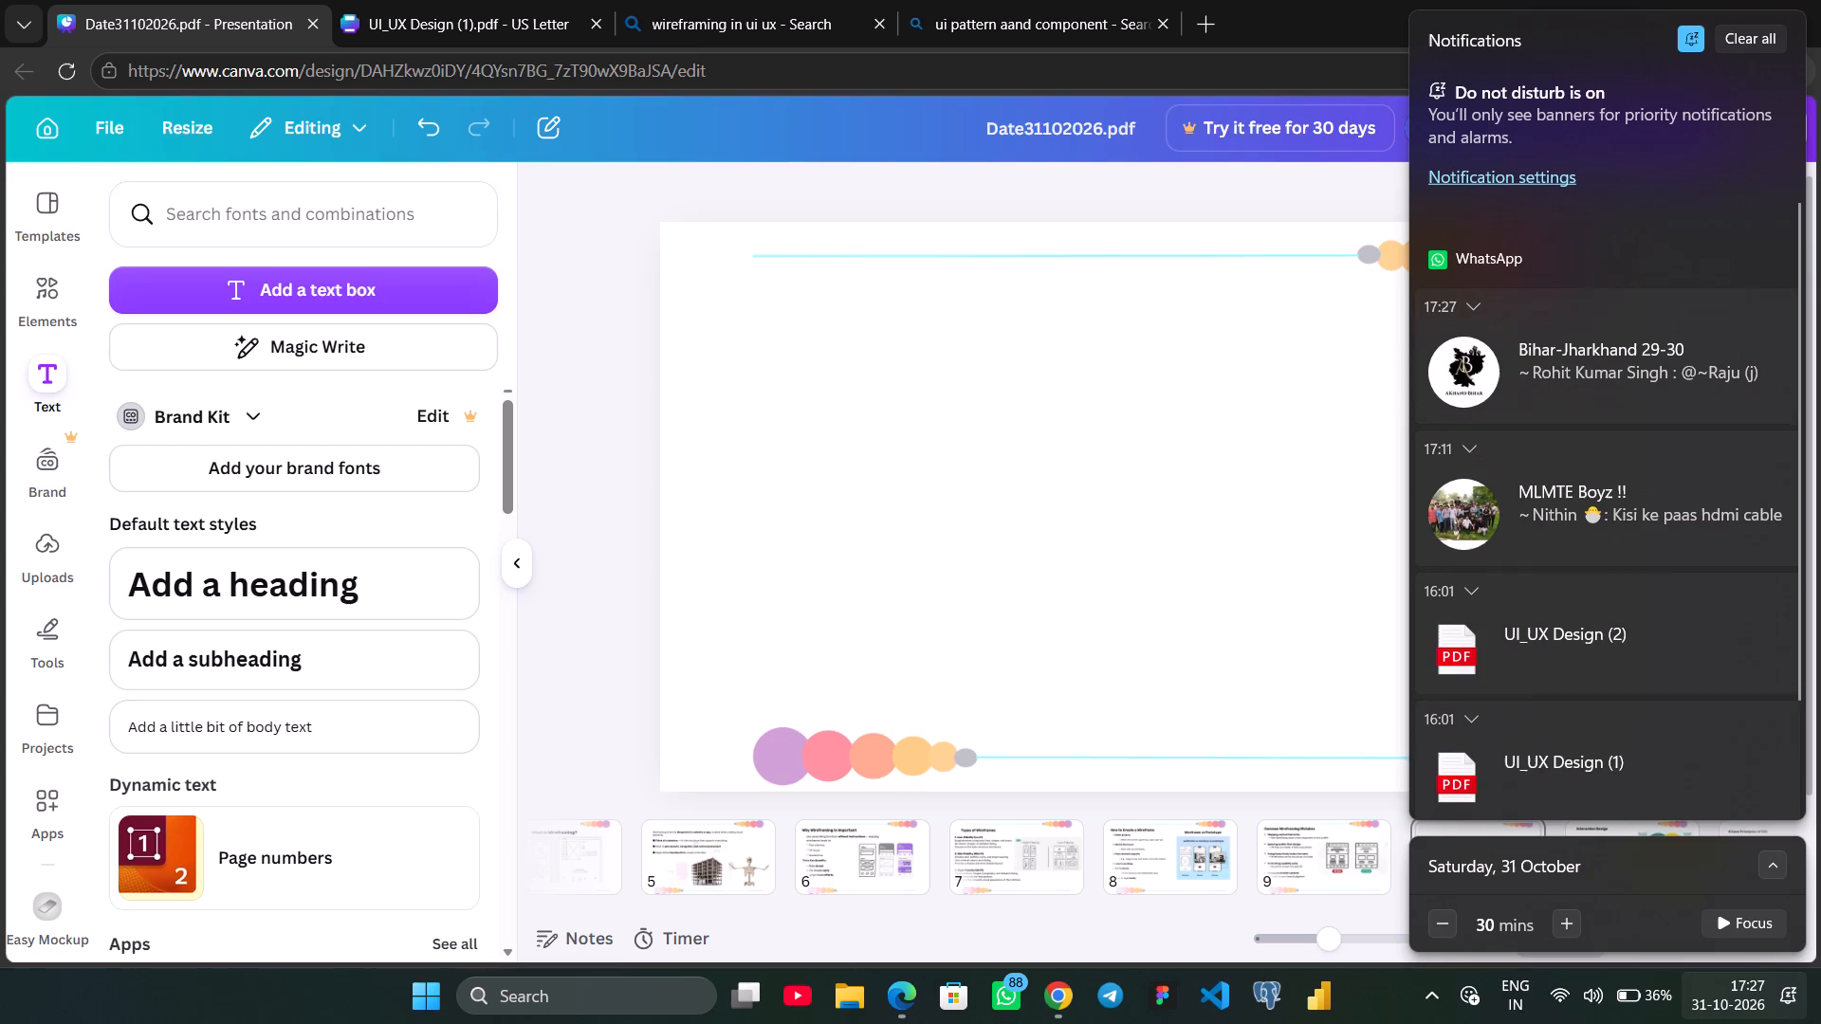
click(1754, 42)
click(1755, 300)
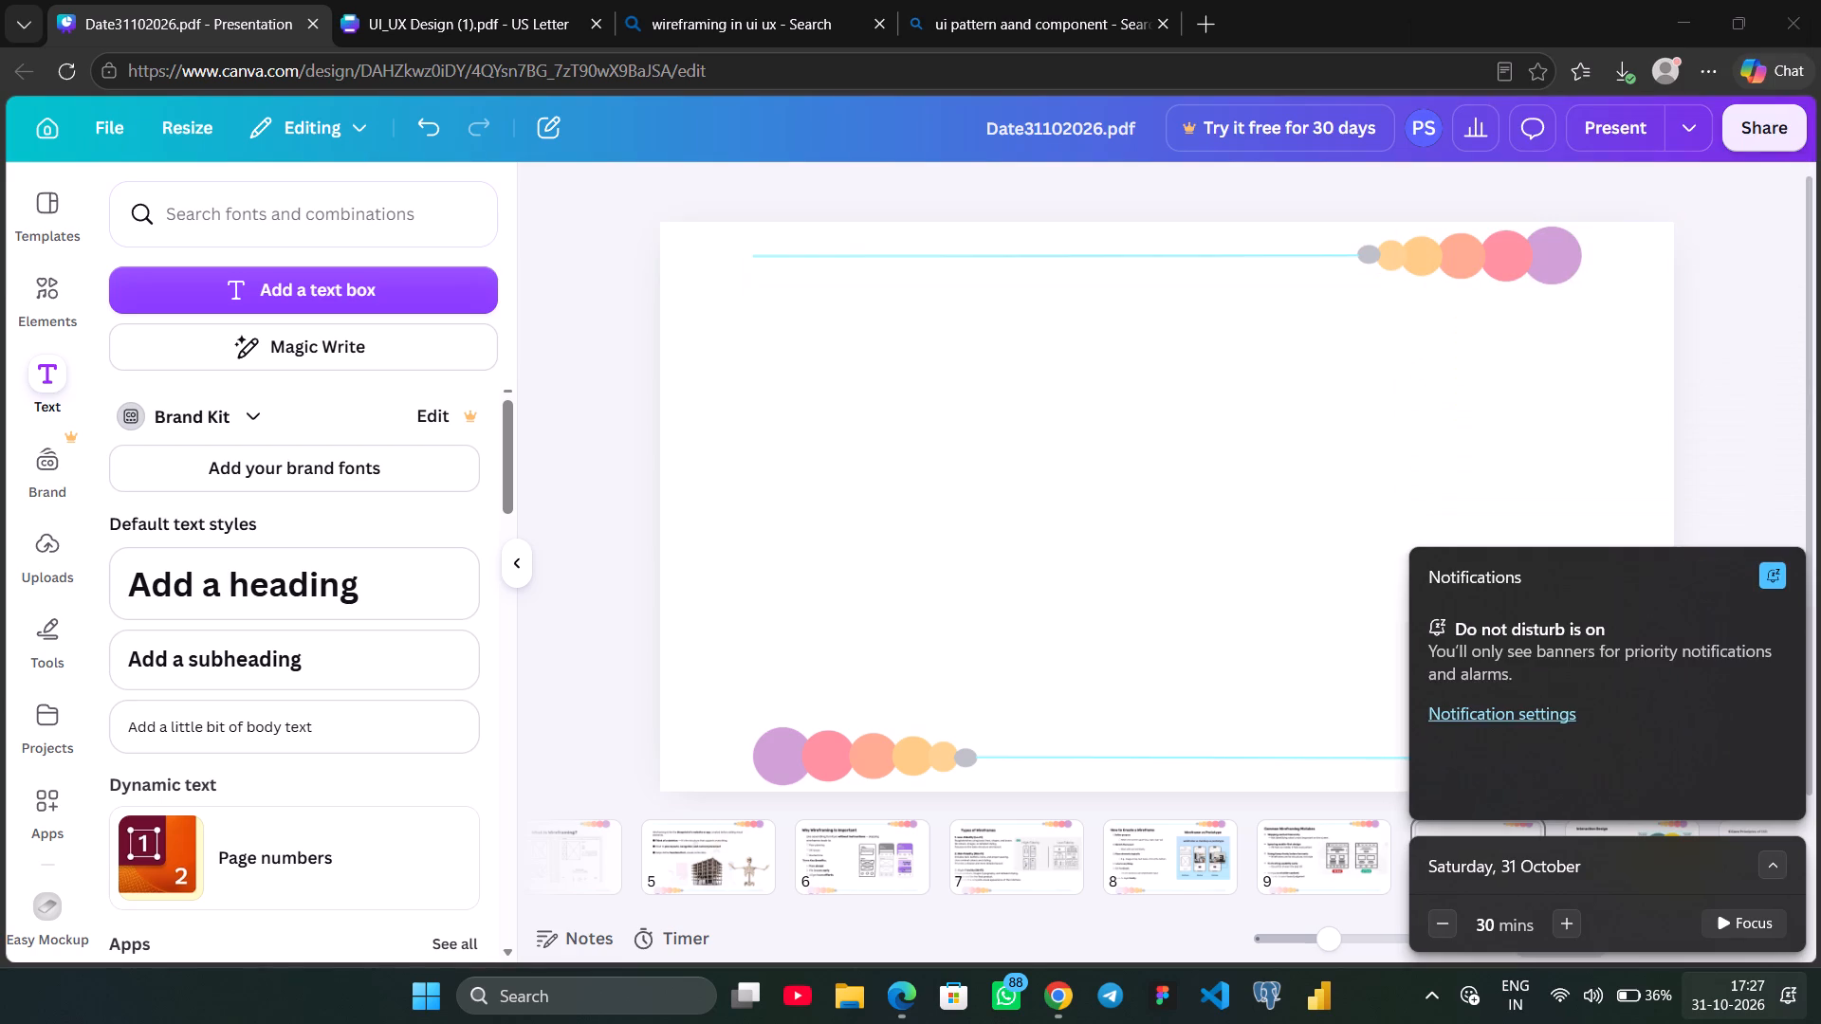
Check the layout of How to Create a Wireframe and Common Wireframing Mistakes on pages 8 and 9, then return to page 10.
click(1348, 858)
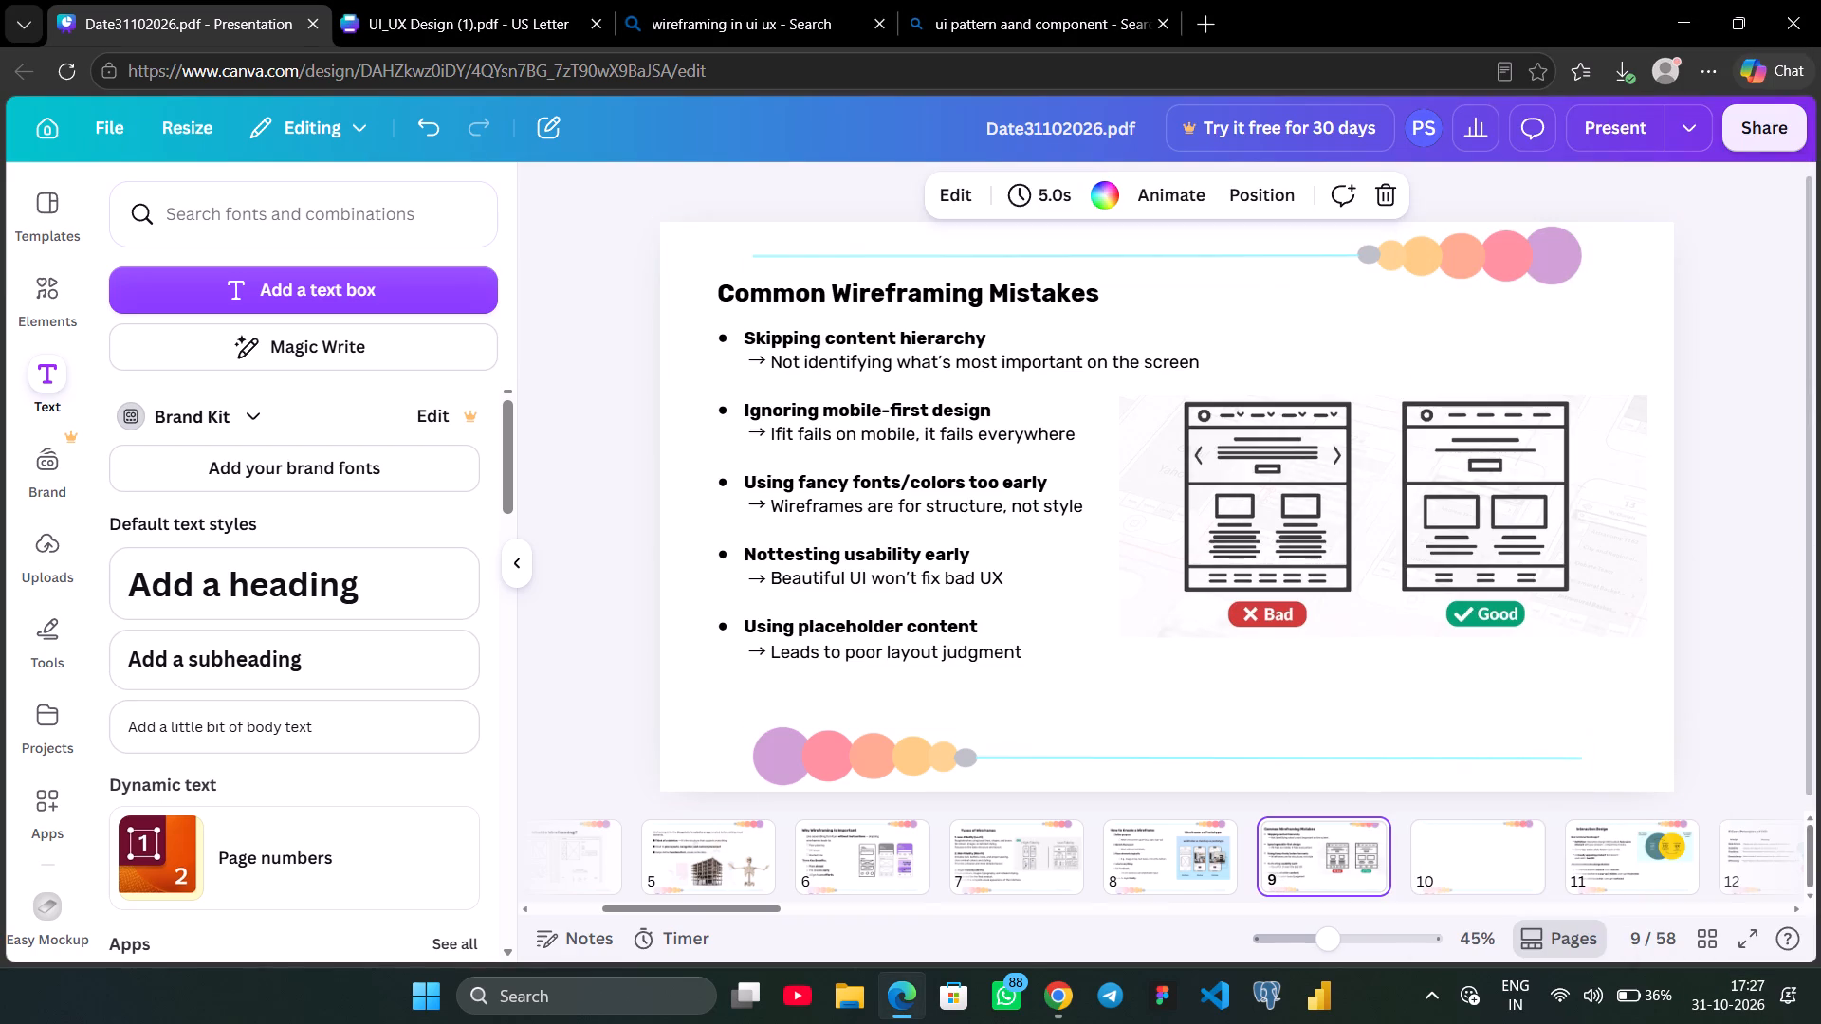
click(1202, 864)
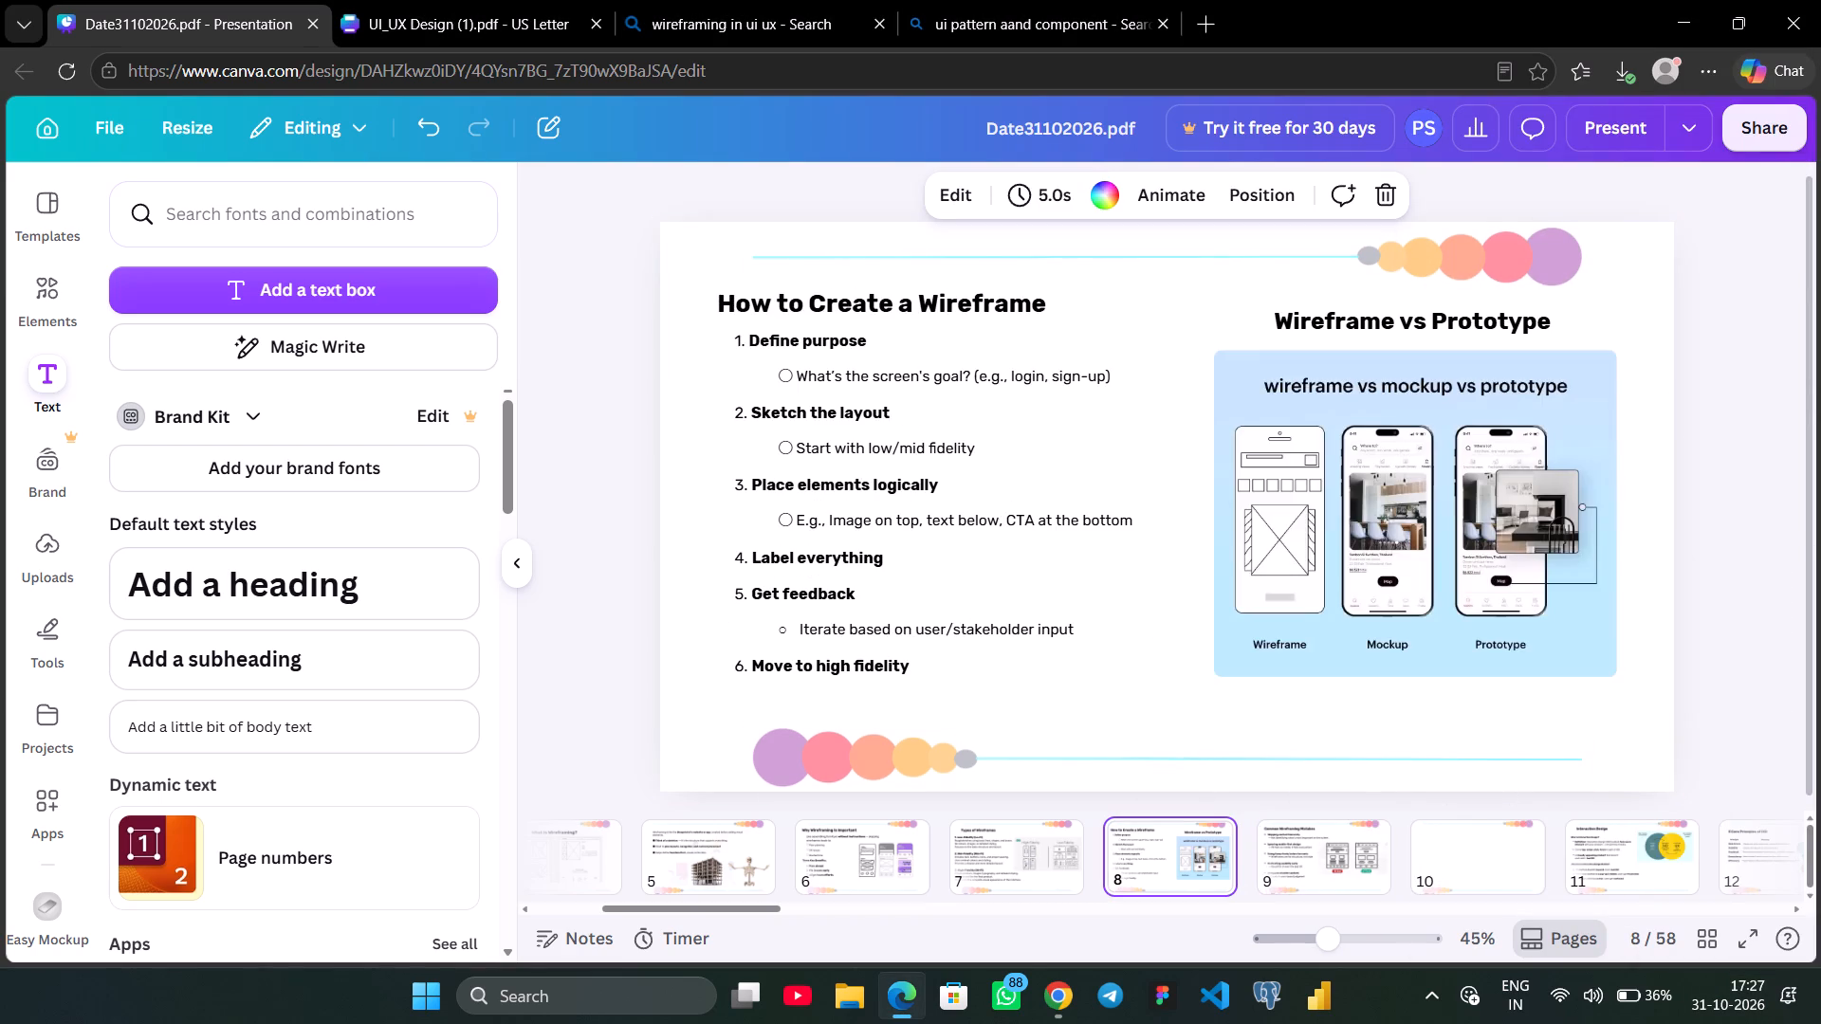
click(1336, 877)
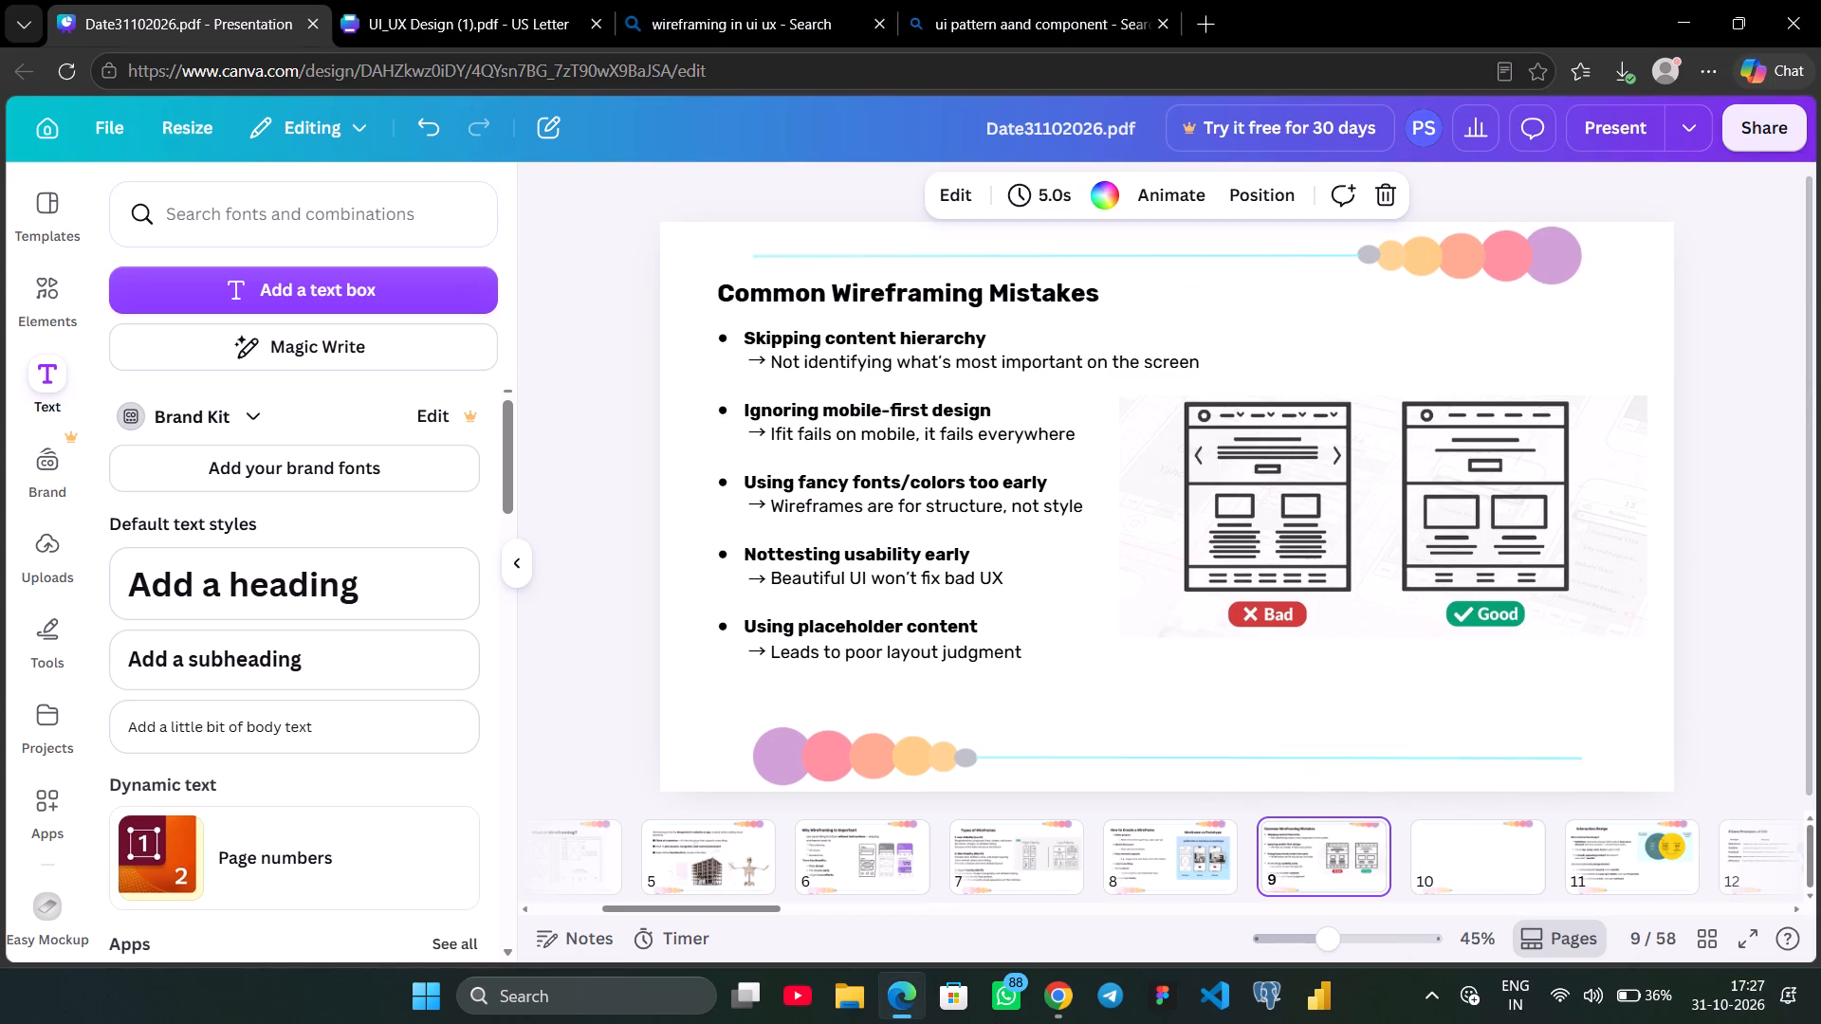
click(1462, 869)
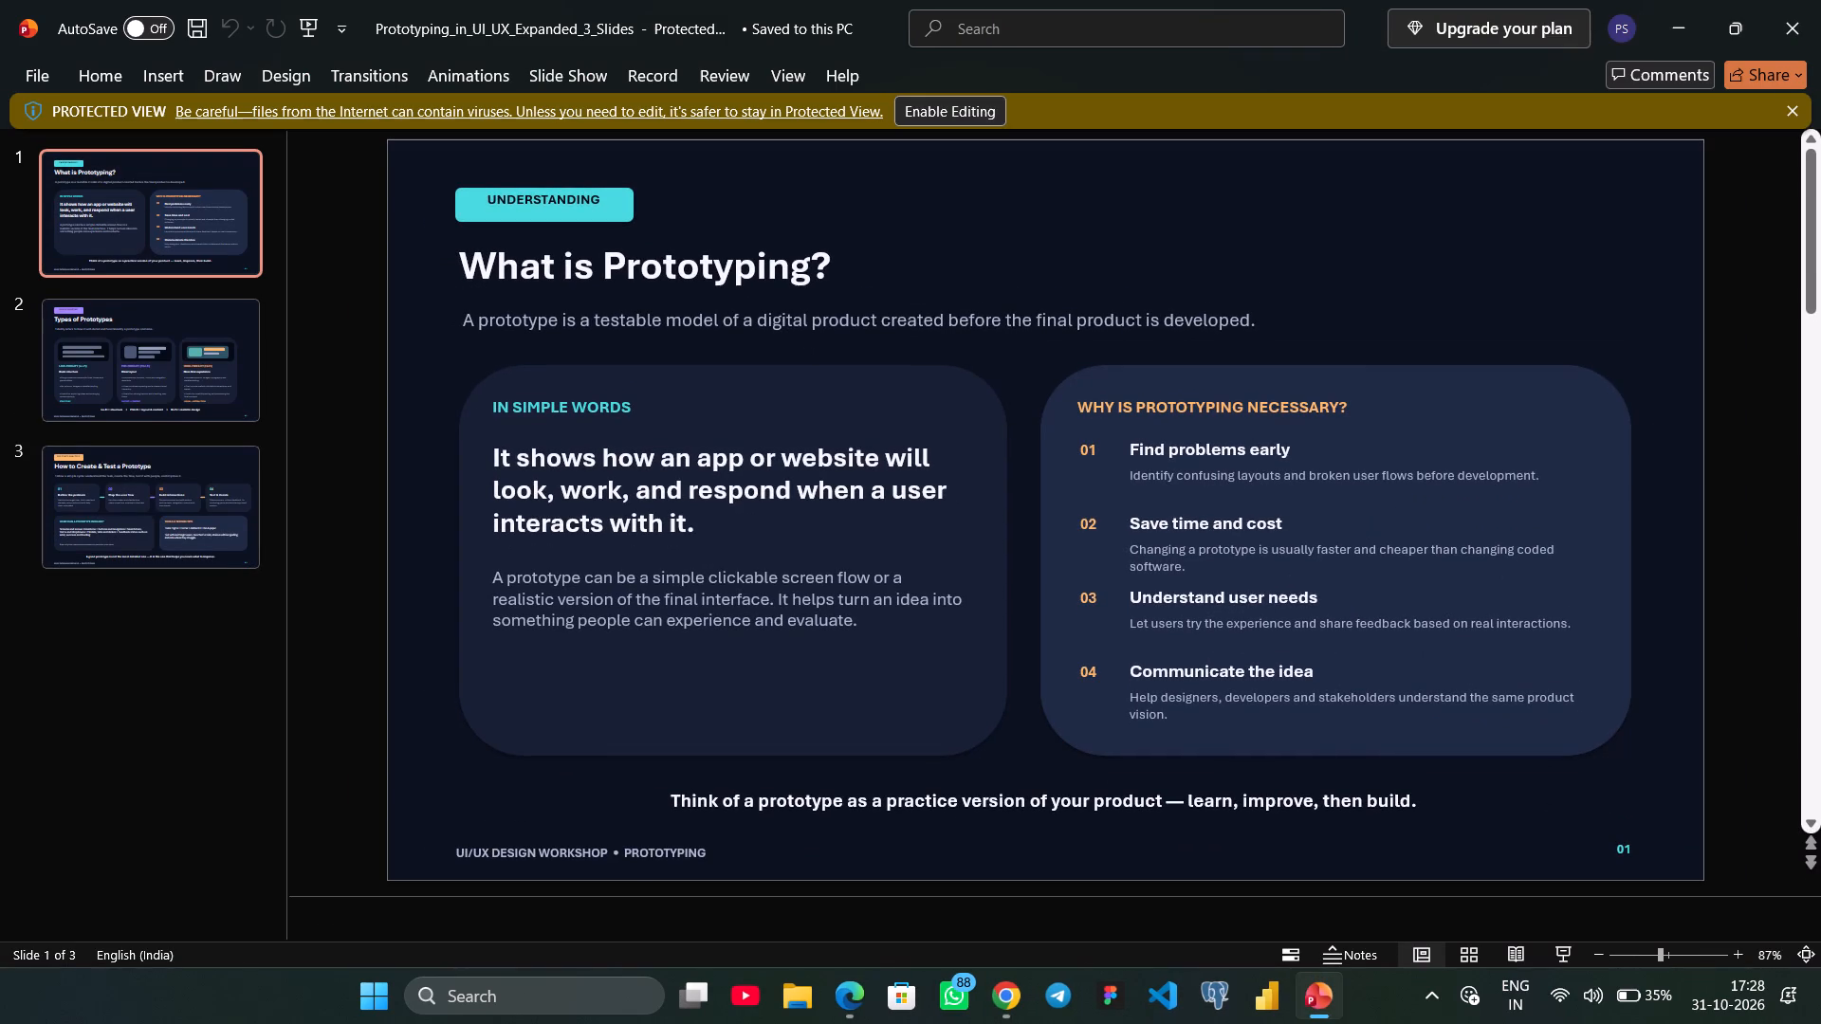
click(989, 100)
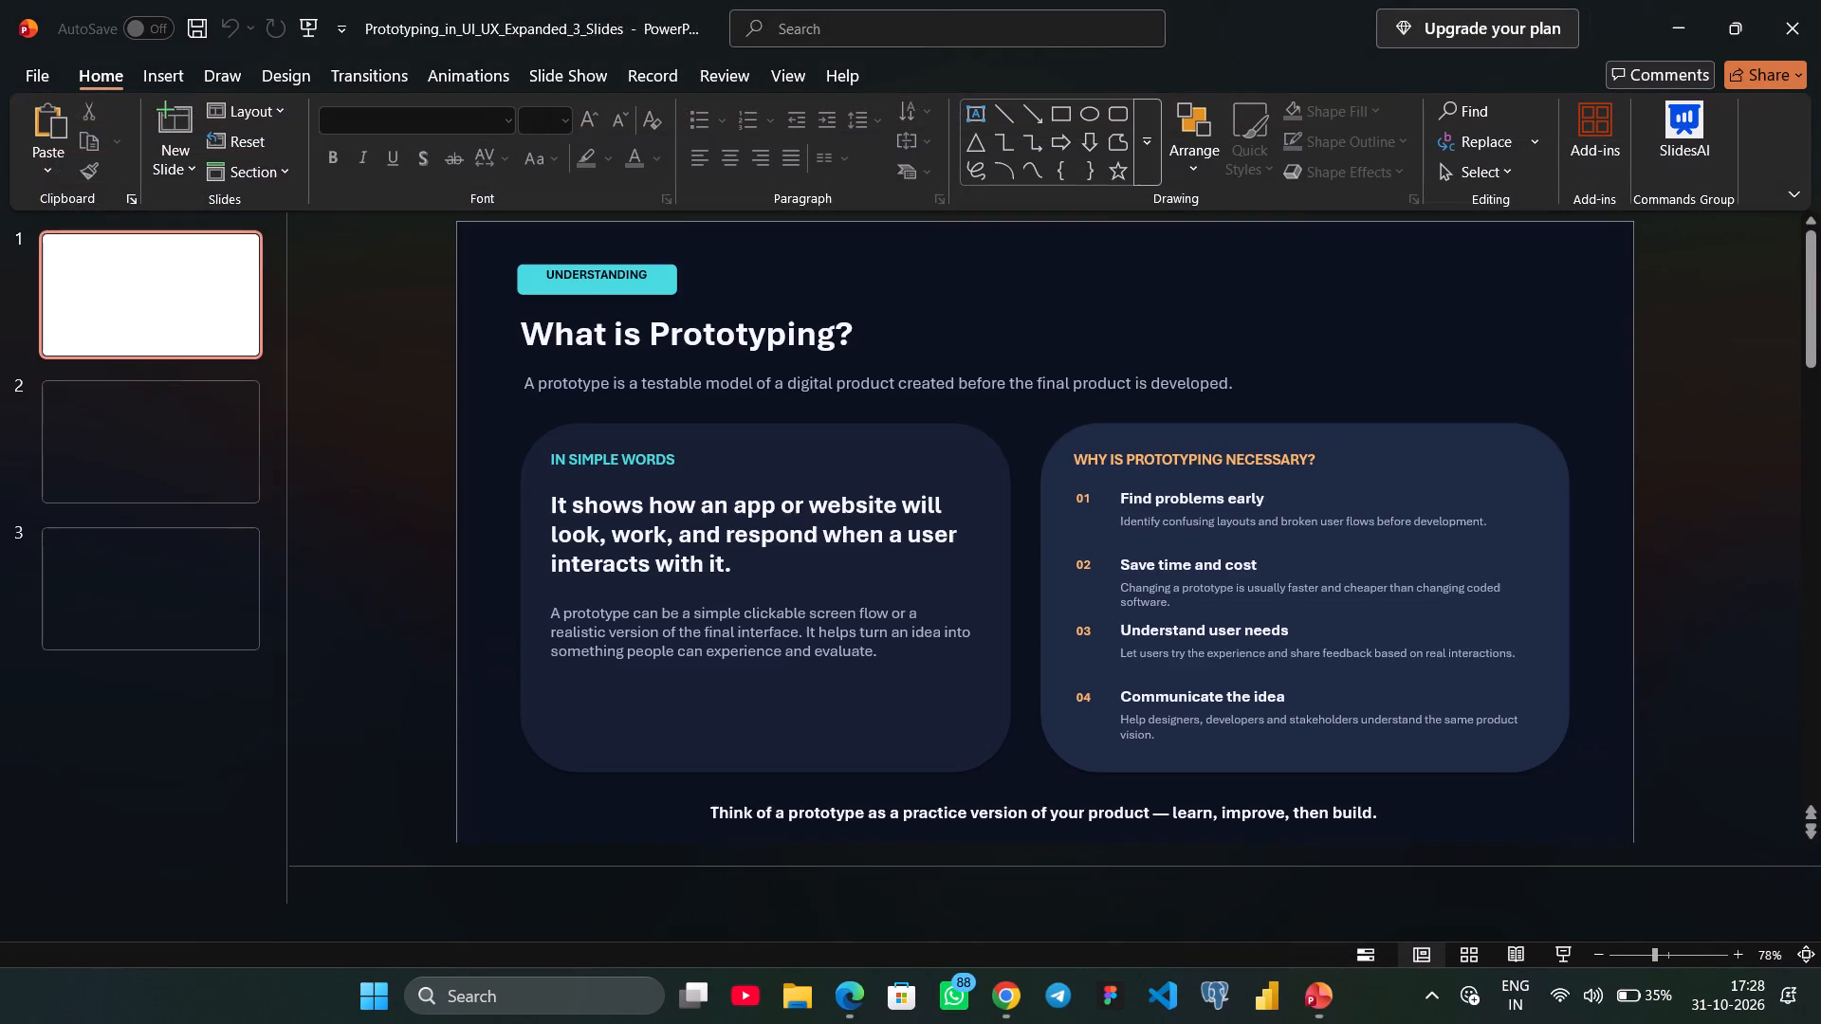
Copy the What is Prototyping? heading text from slide 1 and paste it onto blank page 10 of Date31102026.pdf in Edge.
click(796, 323)
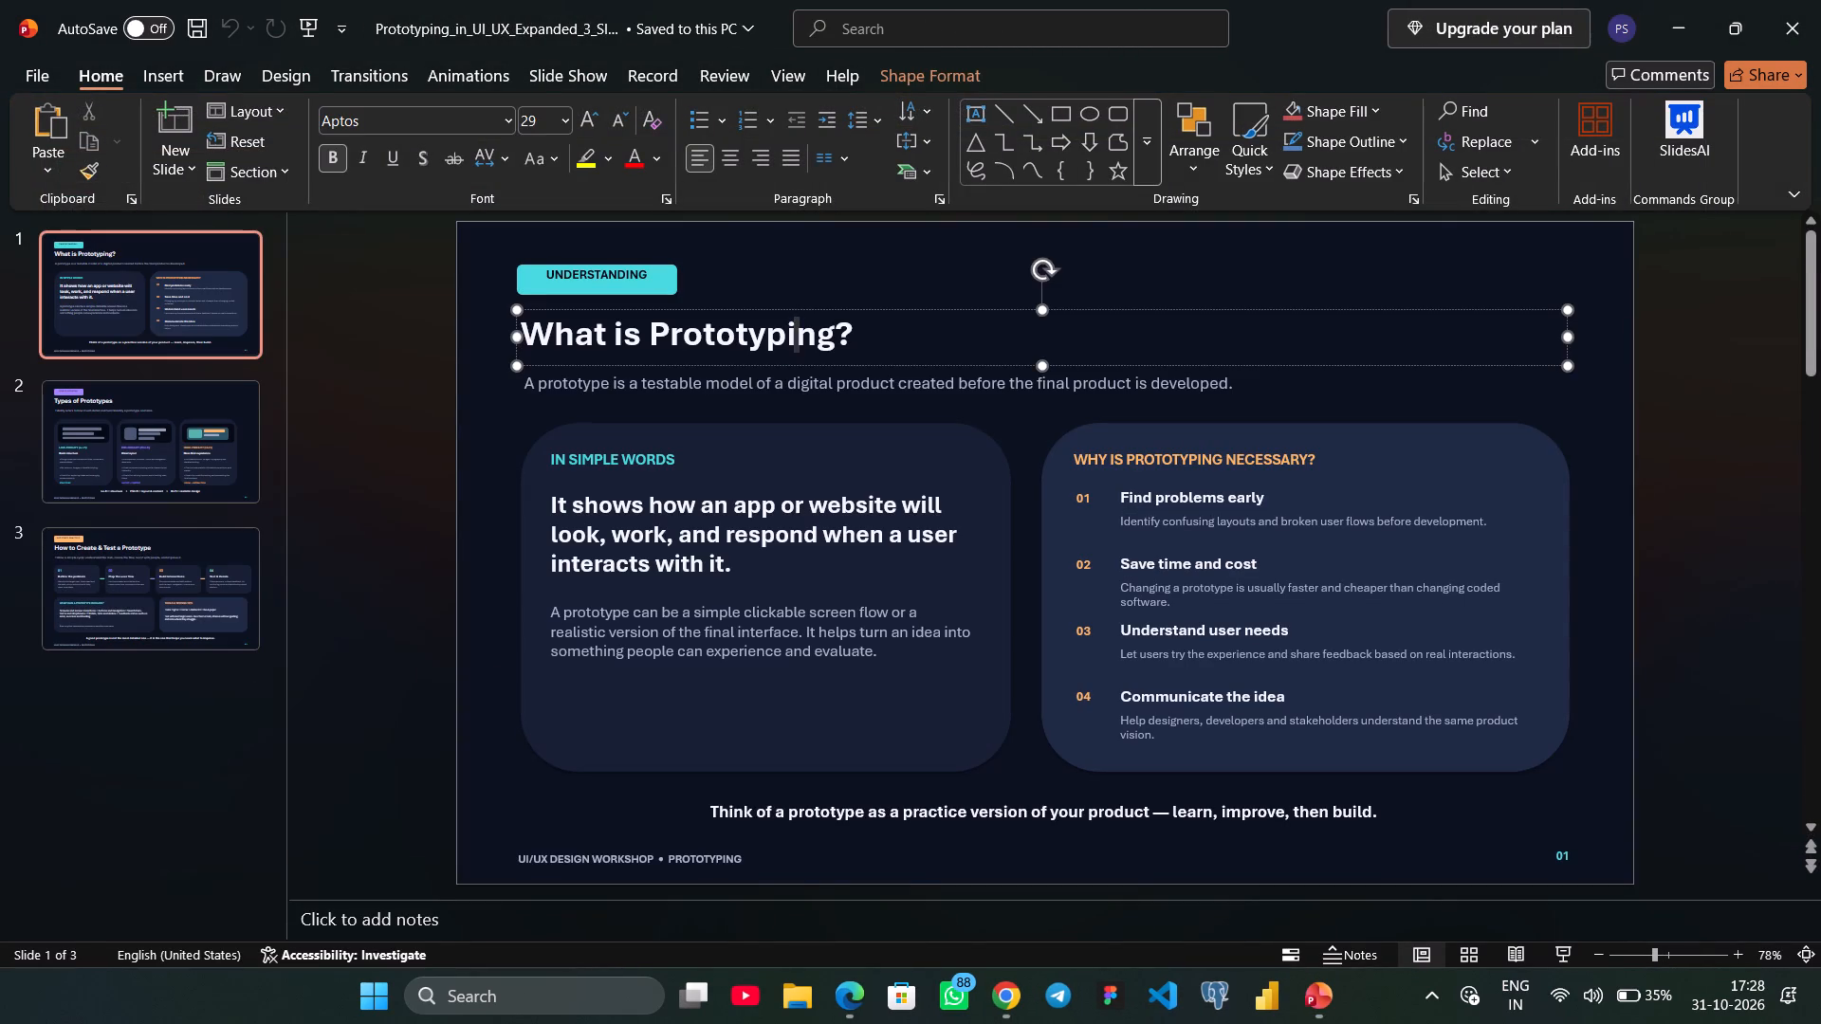
drag(877, 337, 892, 338)
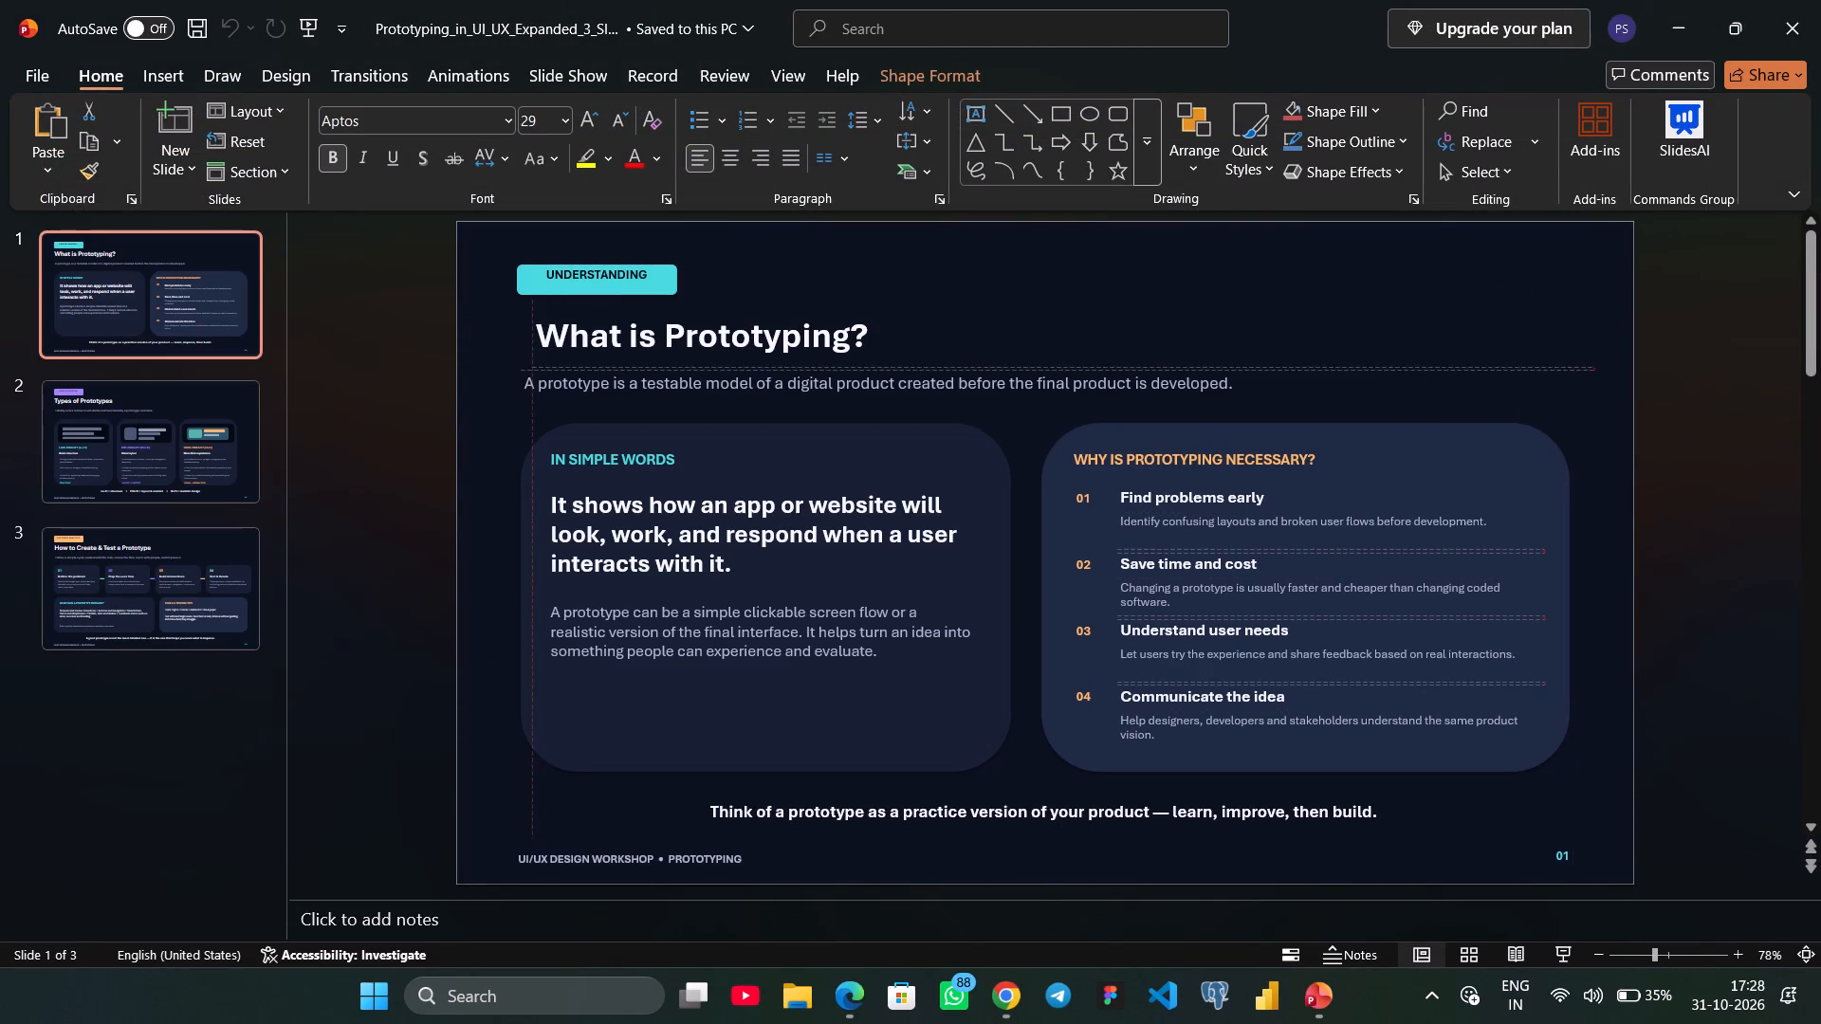
drag(892, 338, 864, 338)
double_click(794, 333)
triple_click(794, 333)
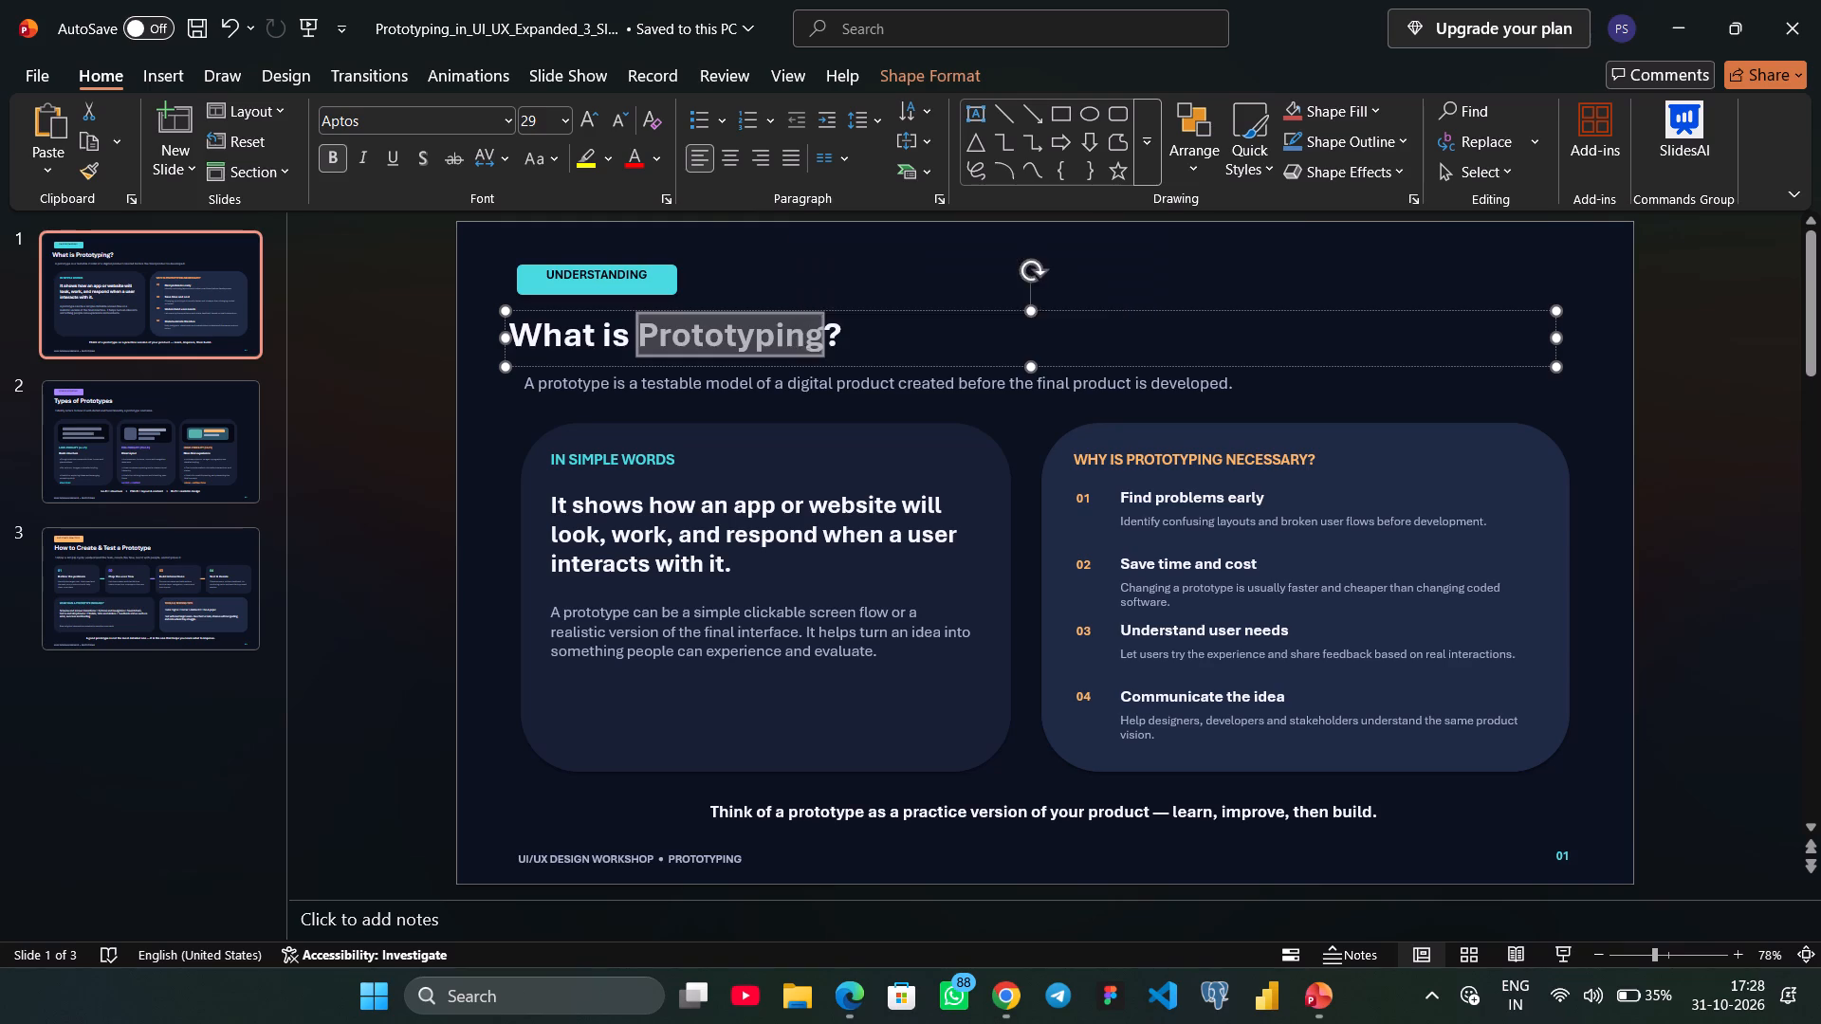
click(794, 333)
double_click(794, 333)
double_click(794, 333)
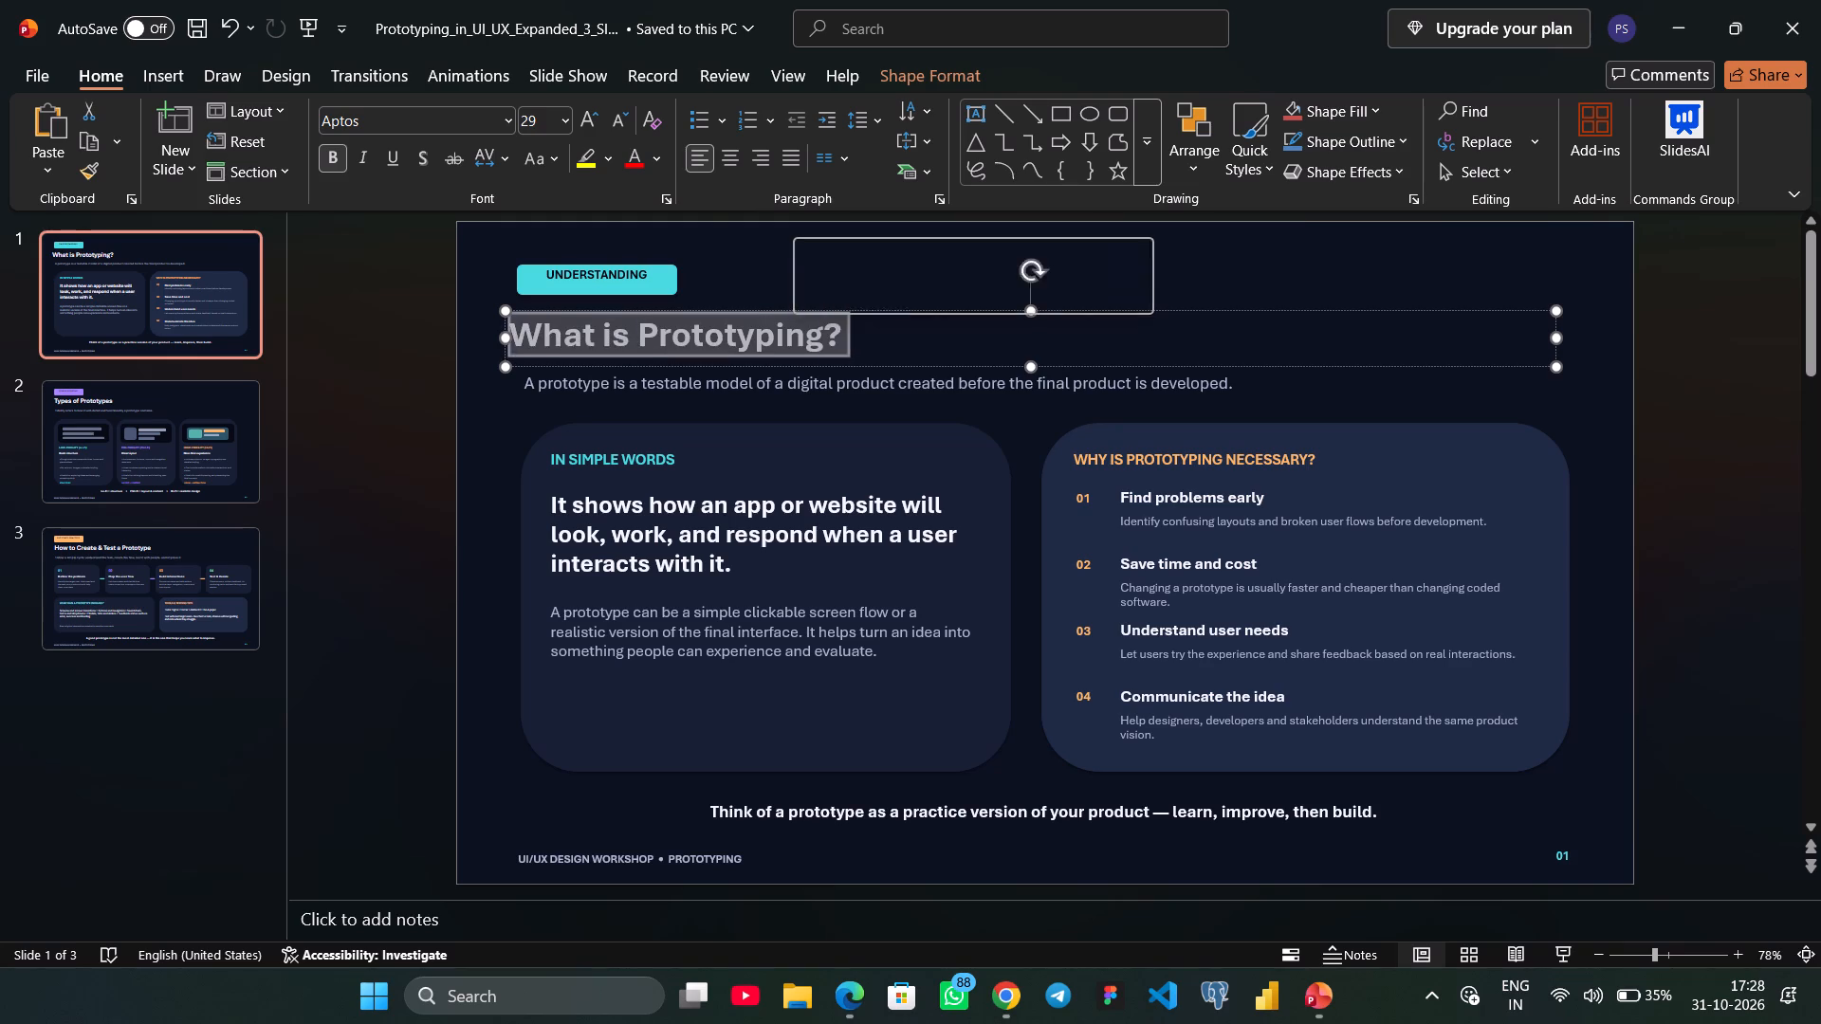
click(794, 333)
key(ctrl+c)
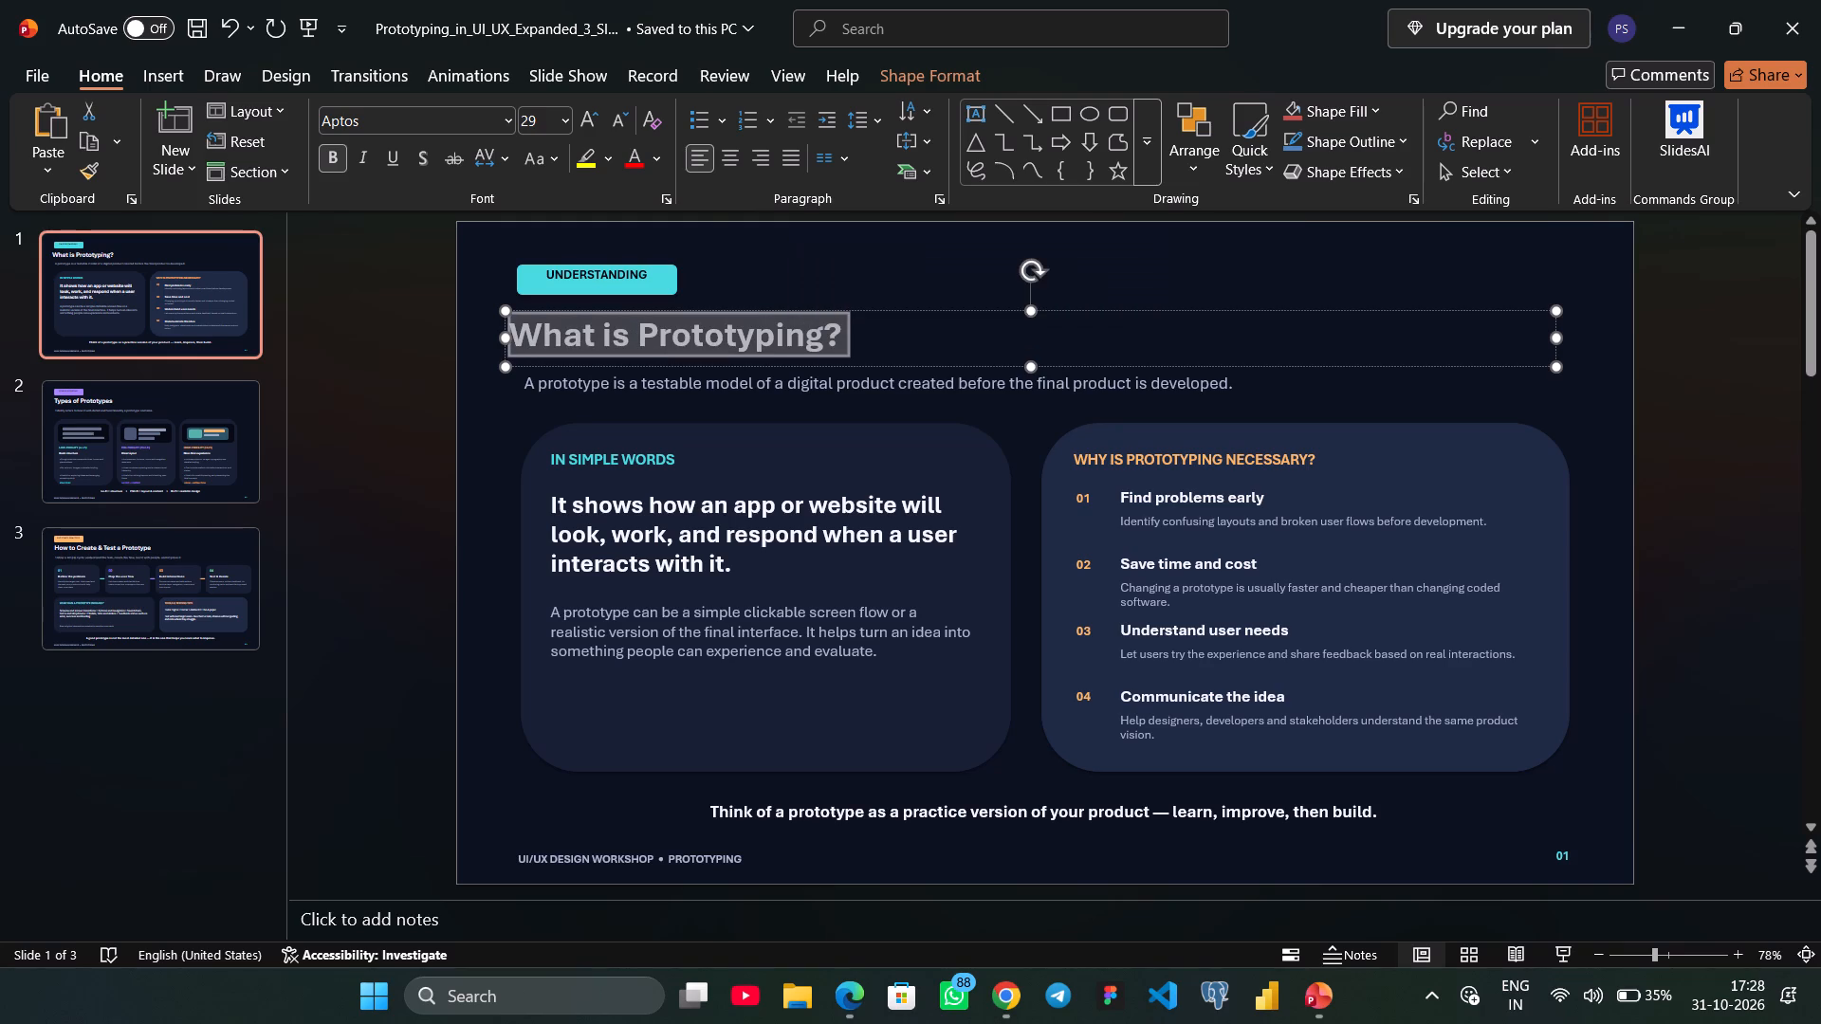
click(870, 1000)
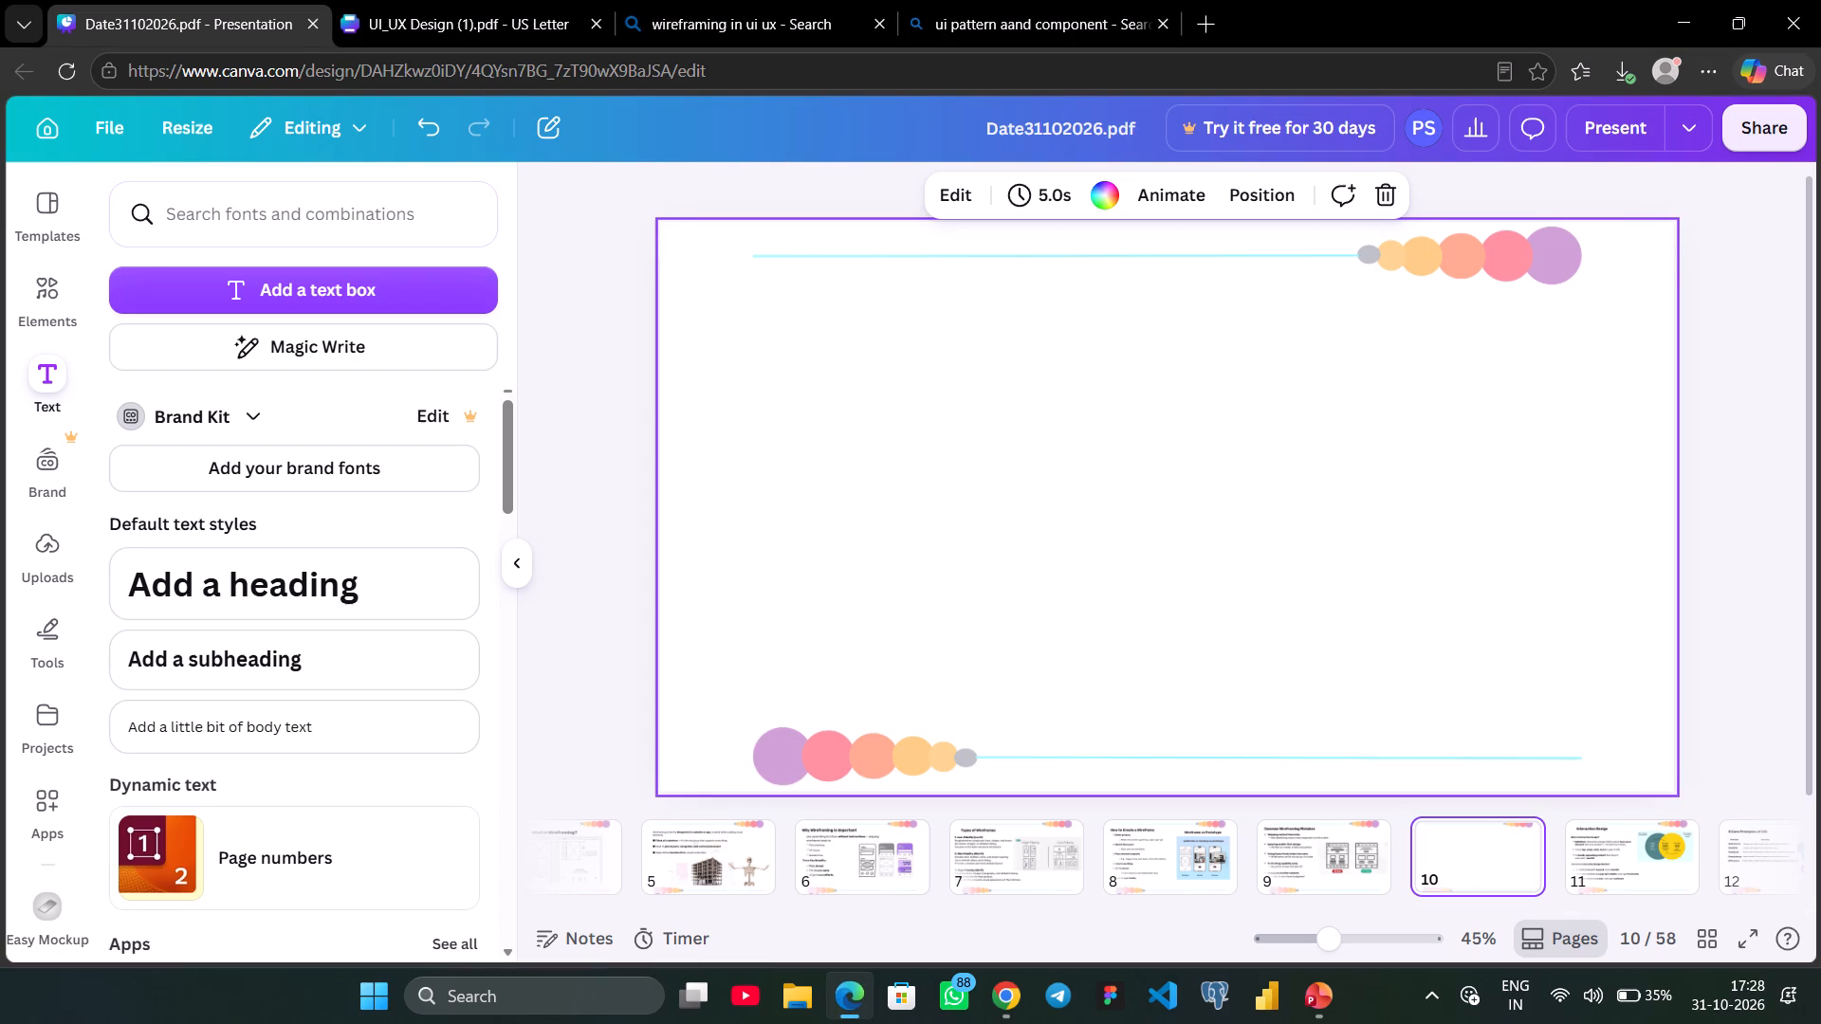
key(ctrl+v)
click(1313, 558)
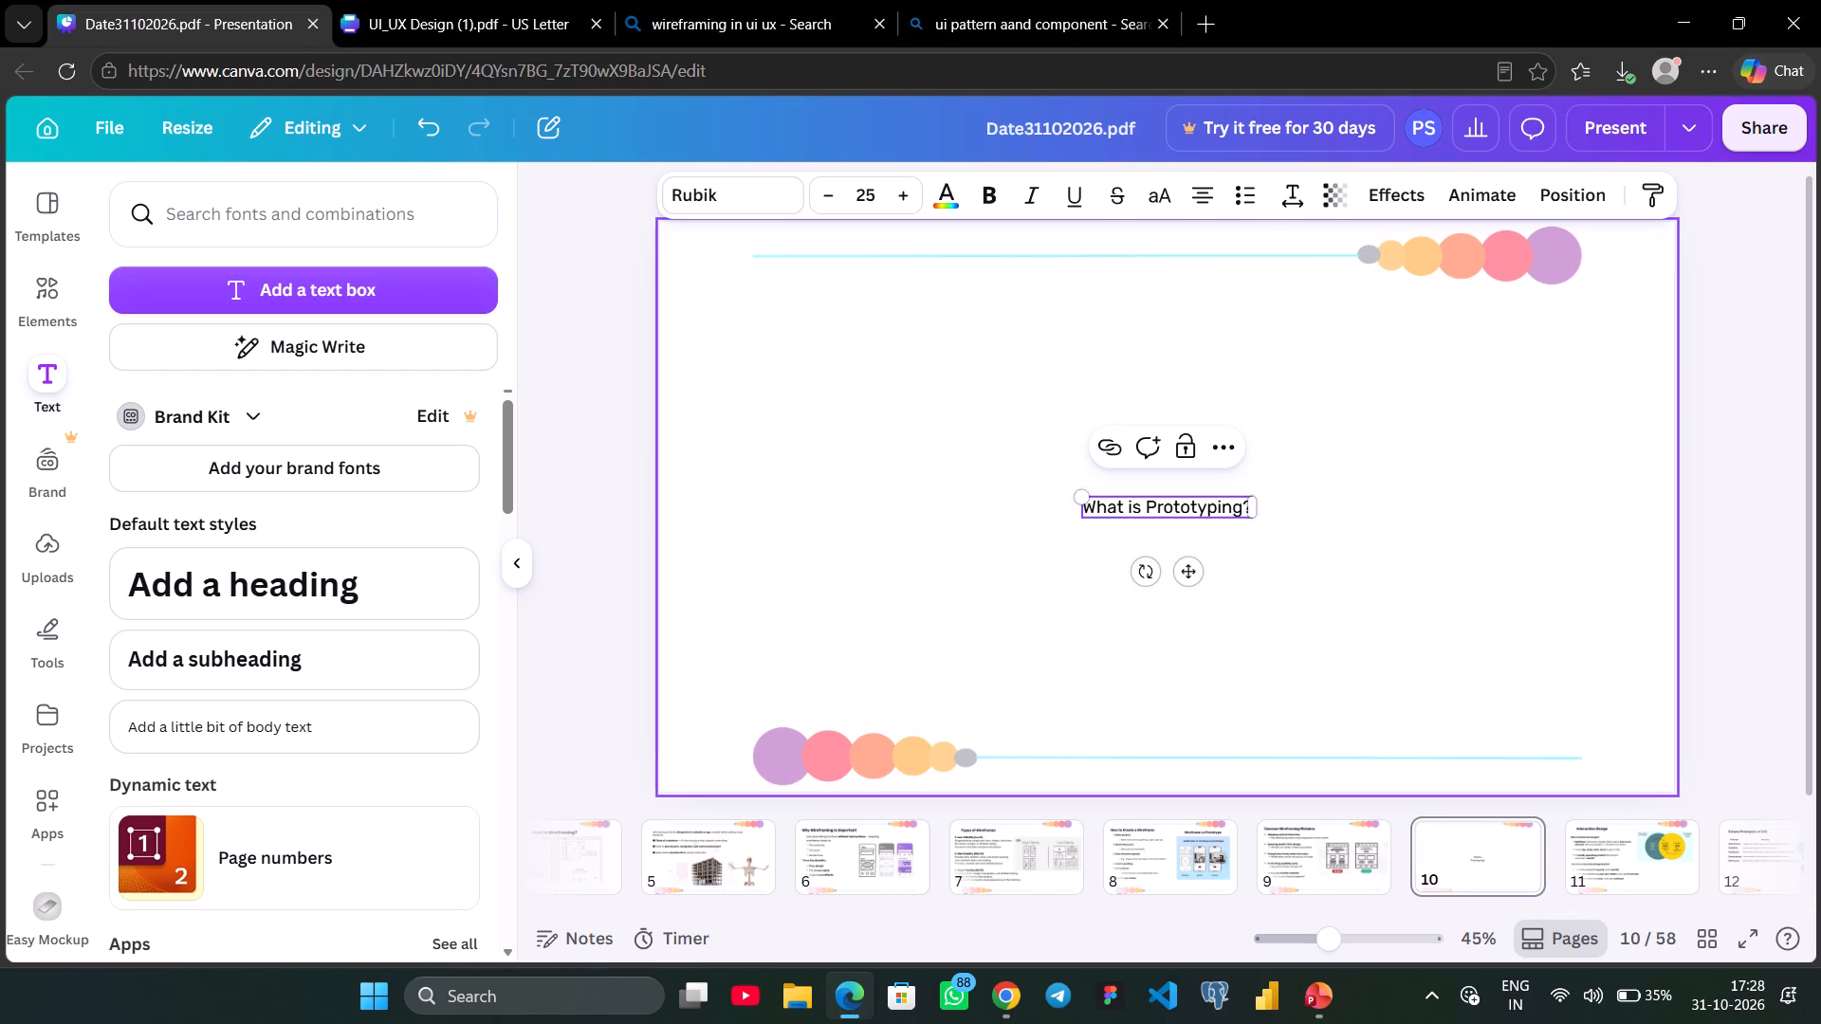
Set the What is Prototyping? heading to size 35 bold and place it at the page's upper-left margin, below the decorative line.
drag(1176, 505, 829, 318)
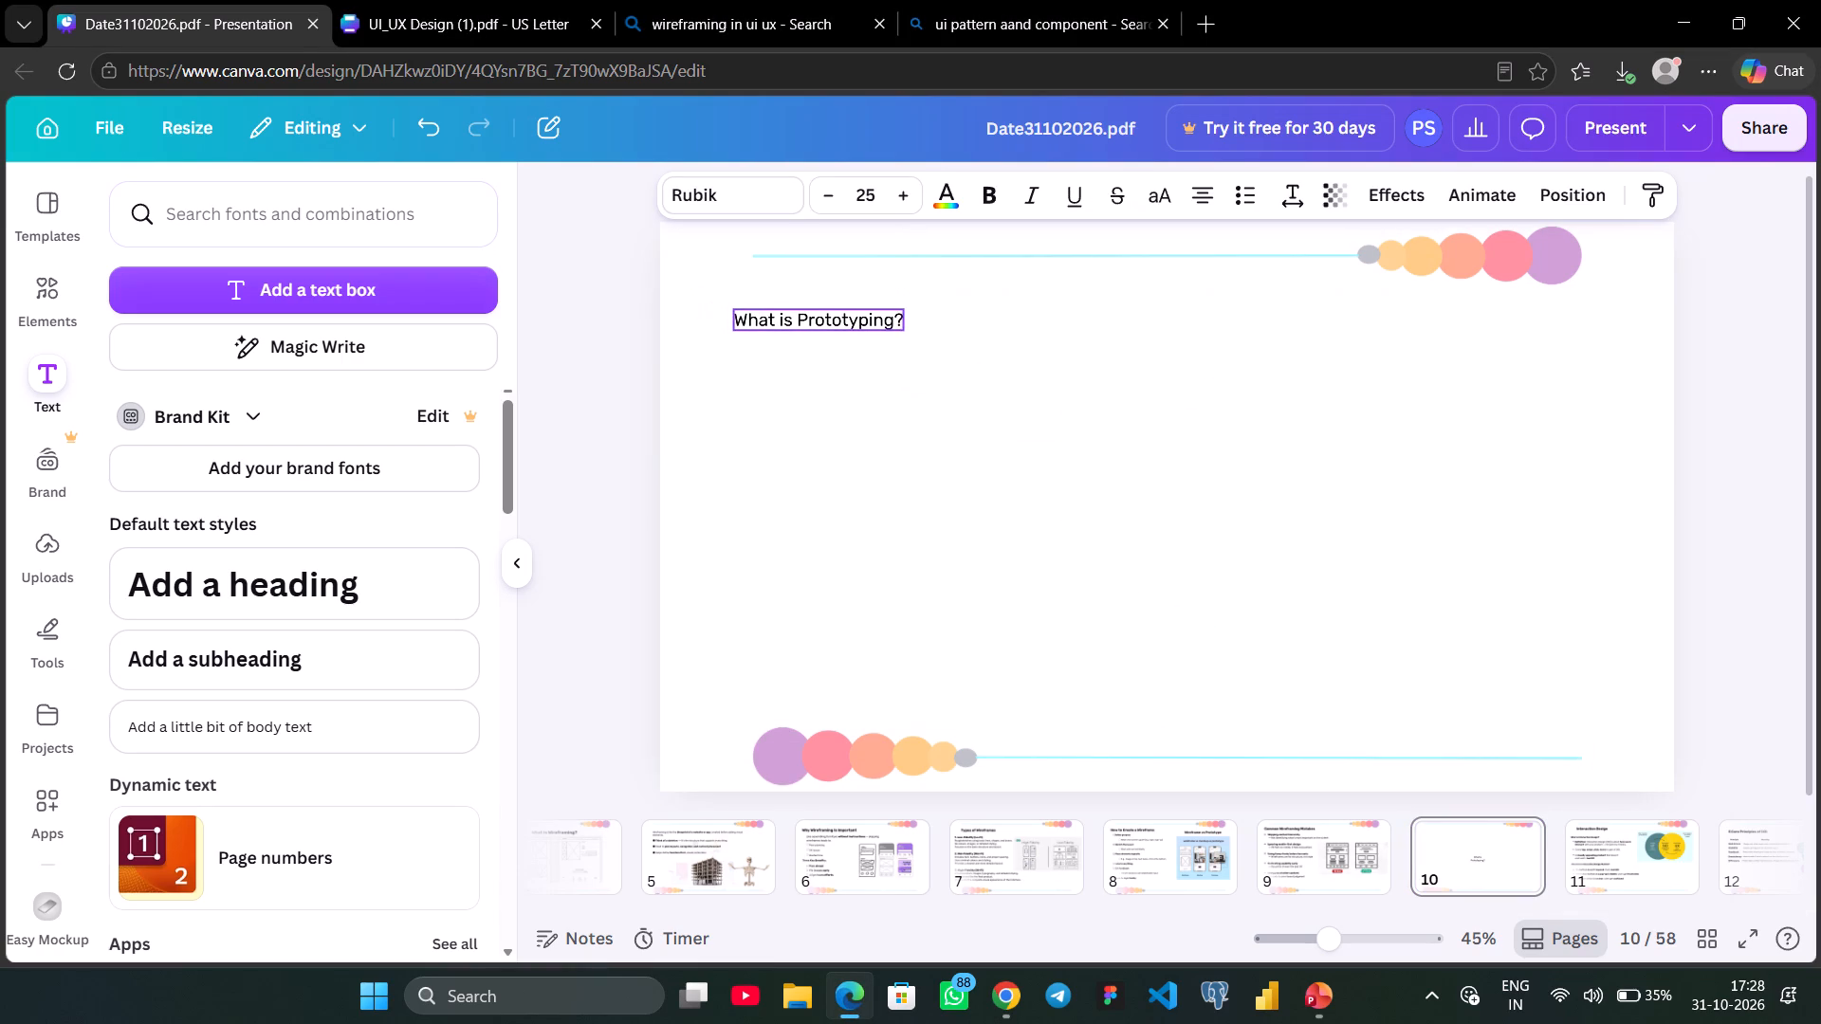
drag(829, 318, 829, 319)
click(881, 197)
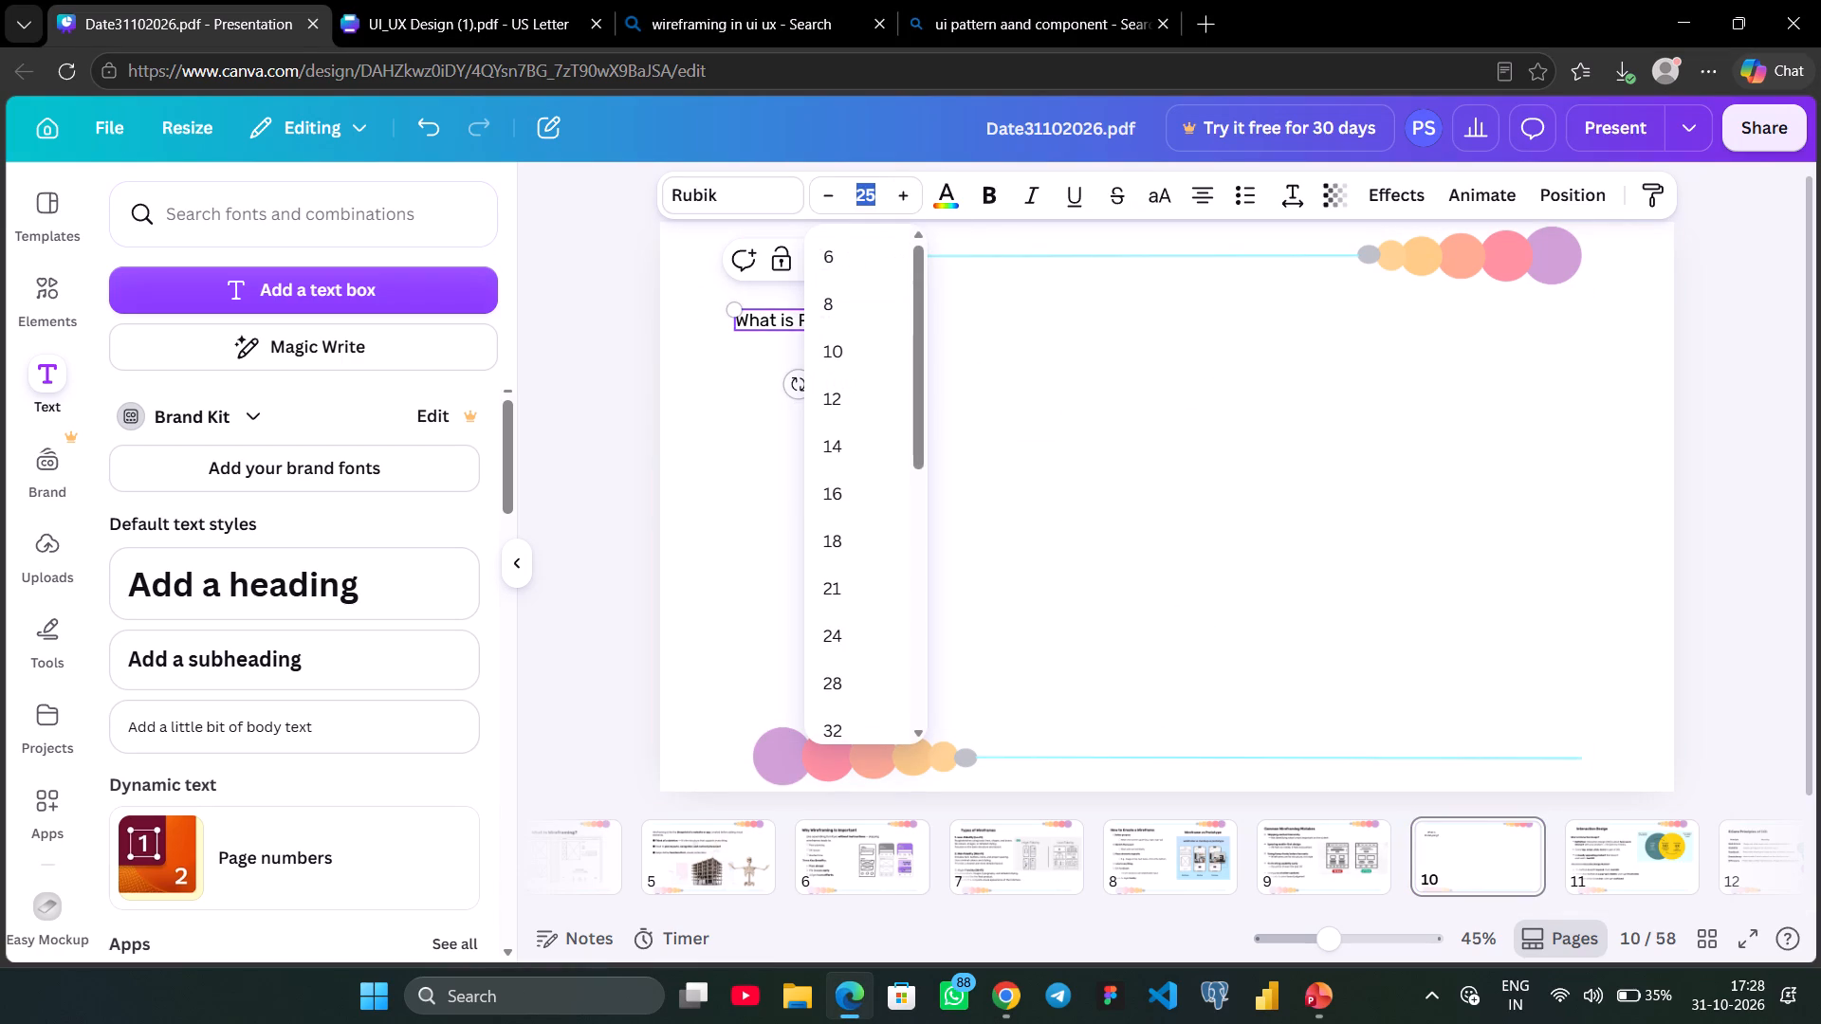
text(35)
key(Return)
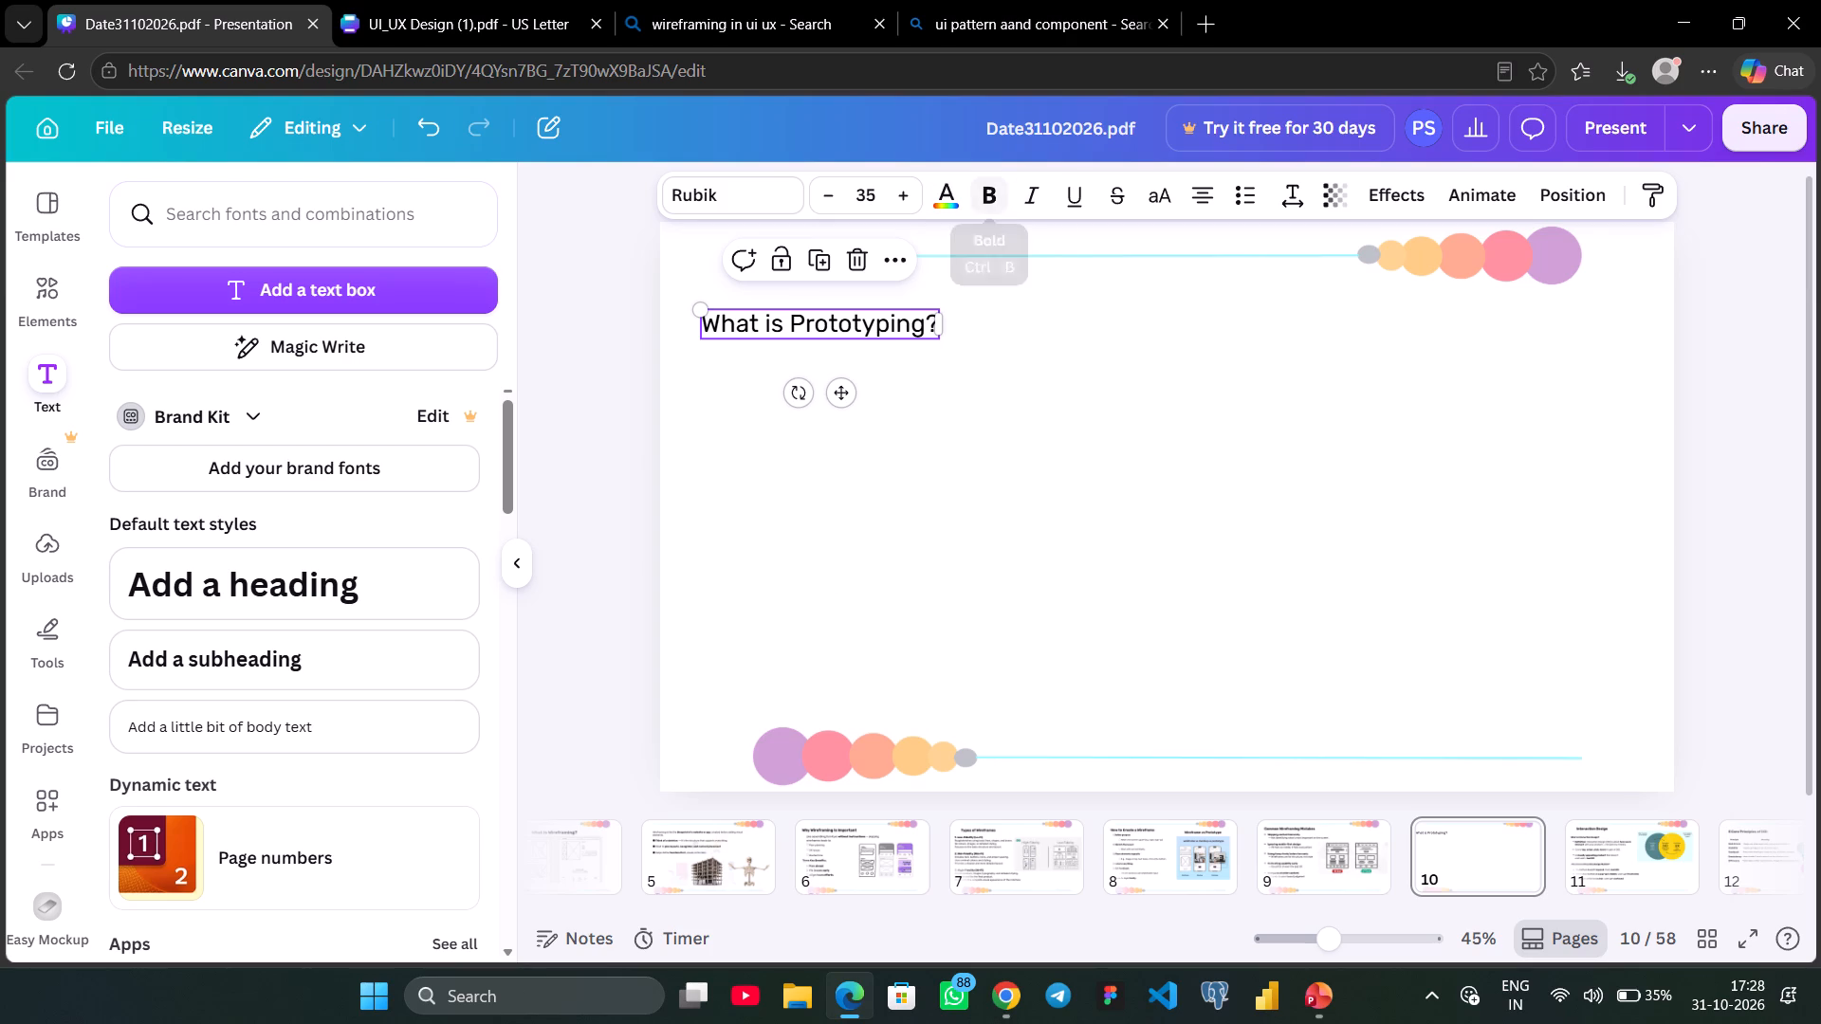
click(1002, 191)
drag(846, 319, 893, 293)
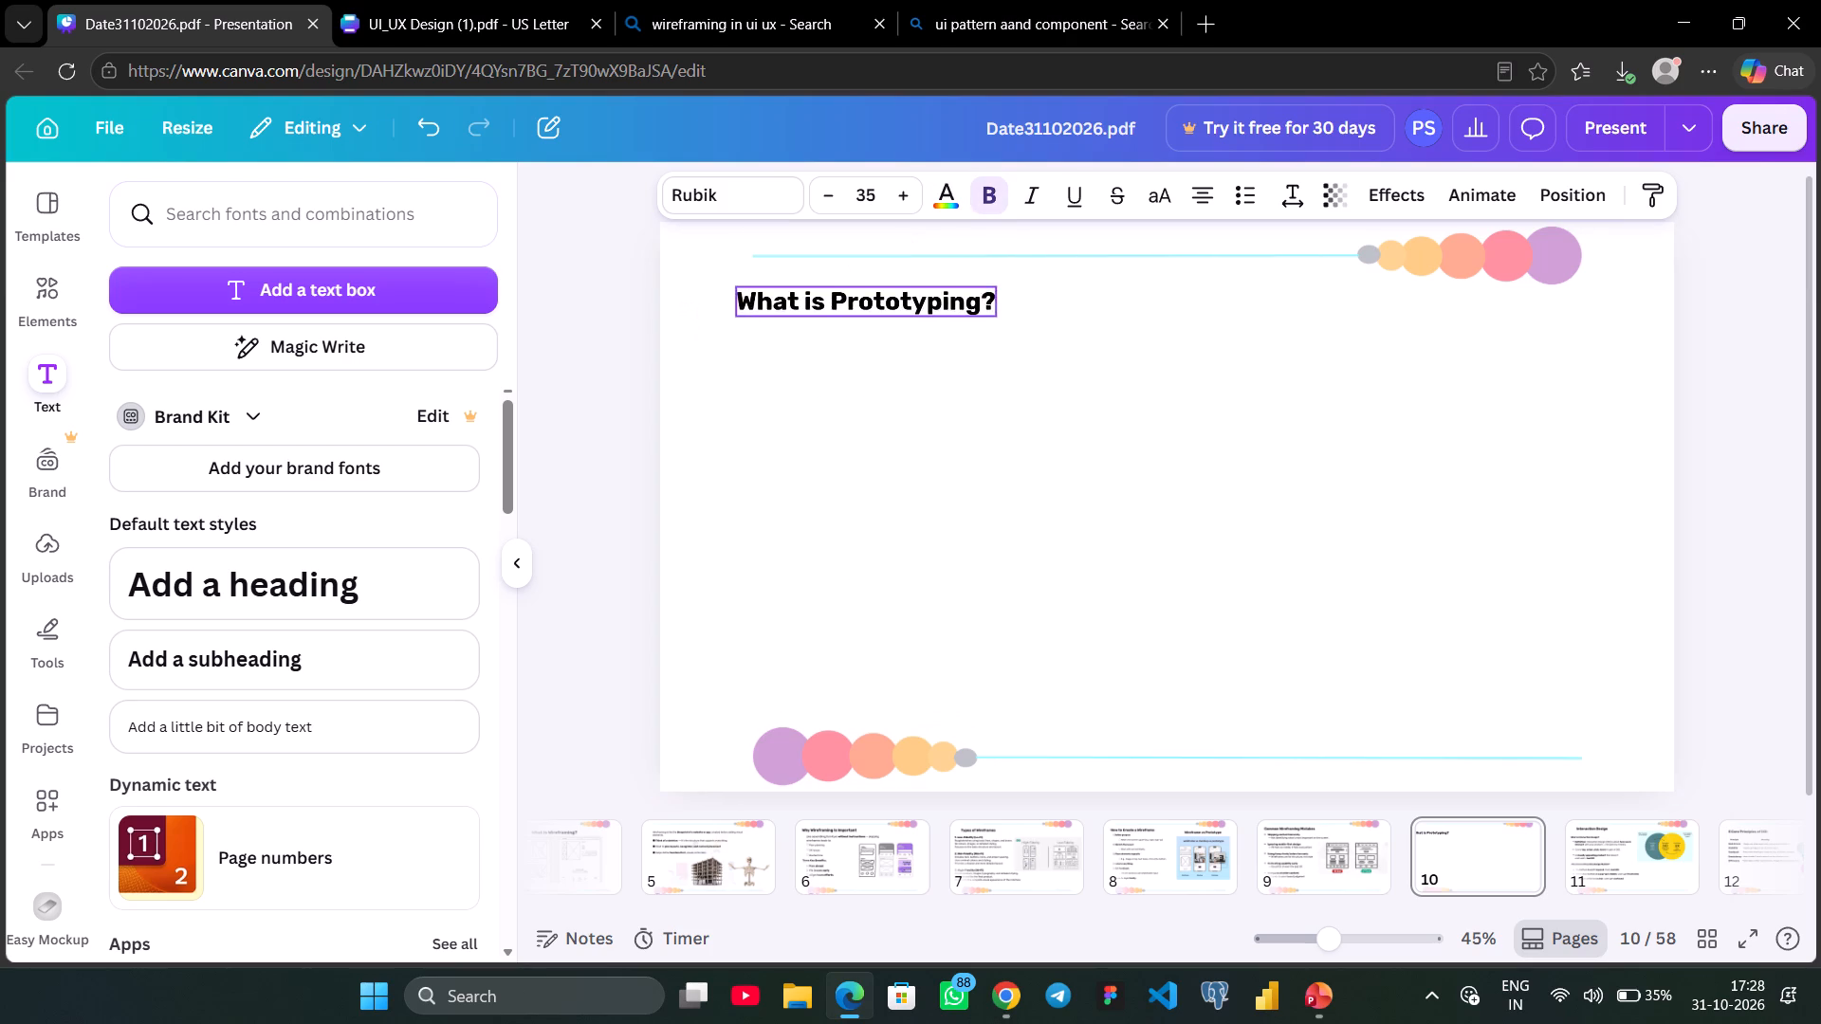
drag(893, 293, 872, 302)
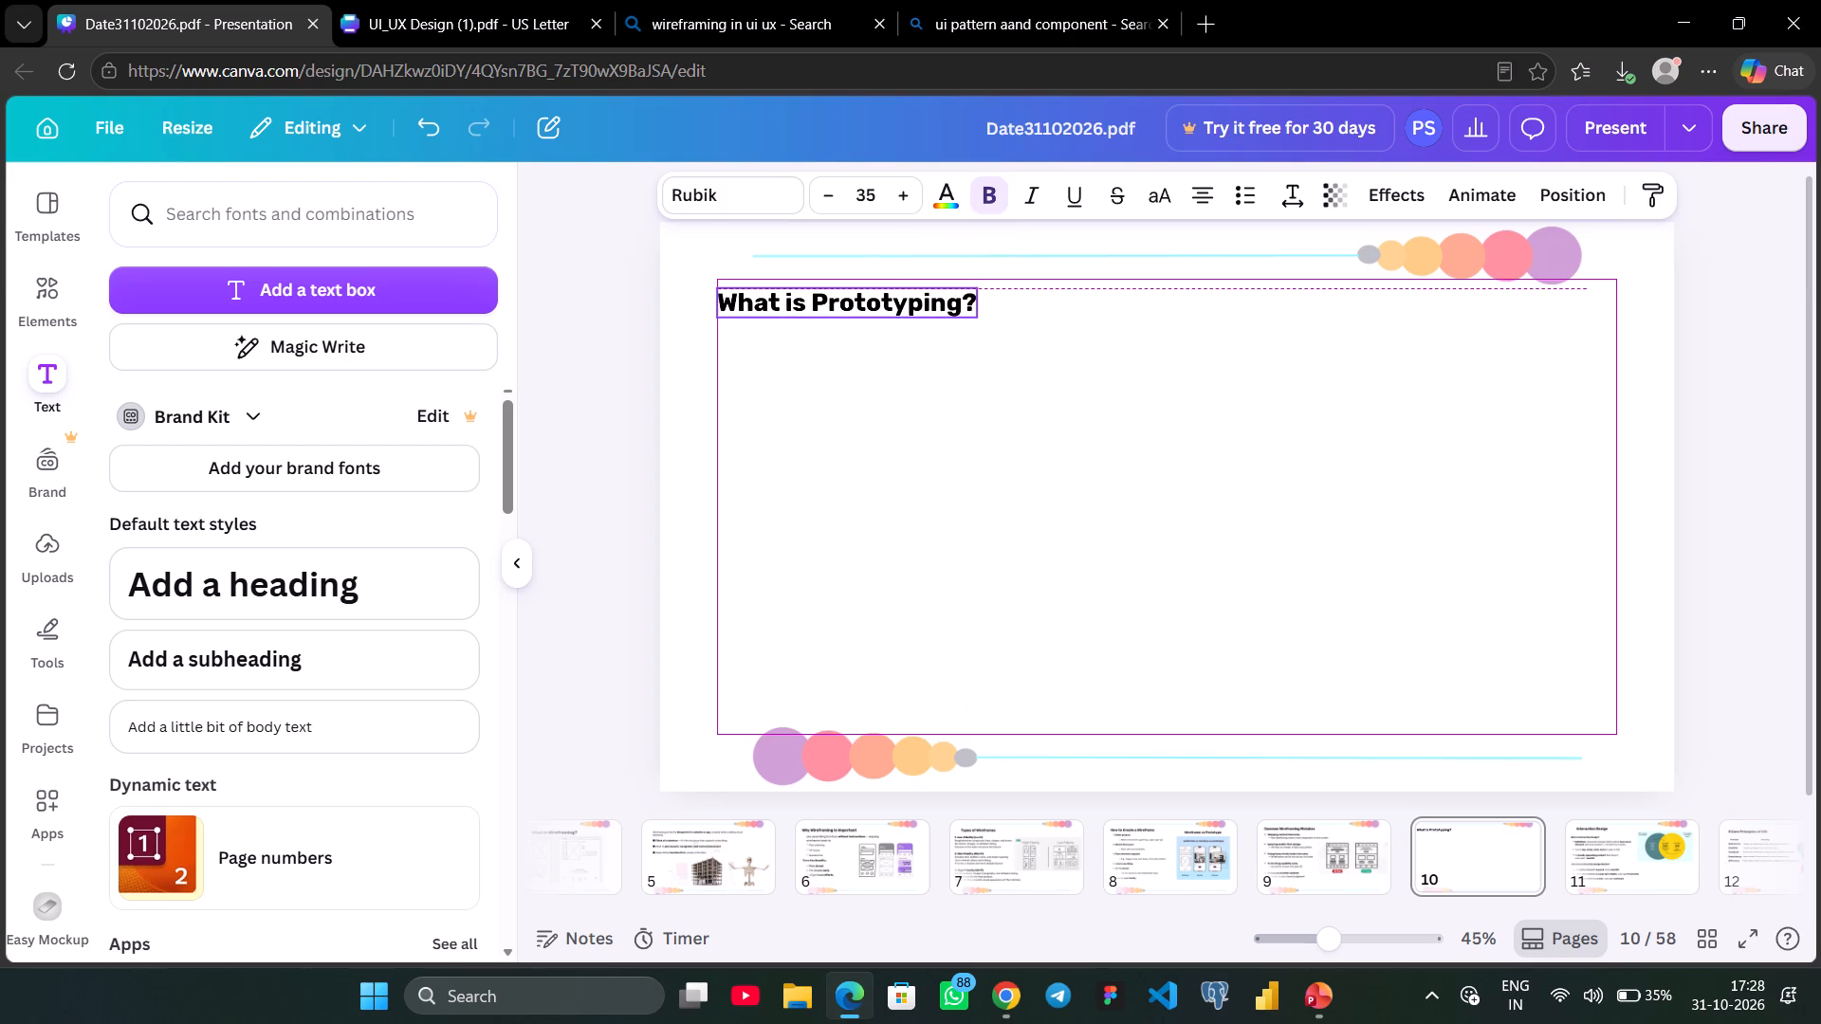
drag(872, 302, 874, 295)
drag(874, 295, 871, 297)
click(1214, 493)
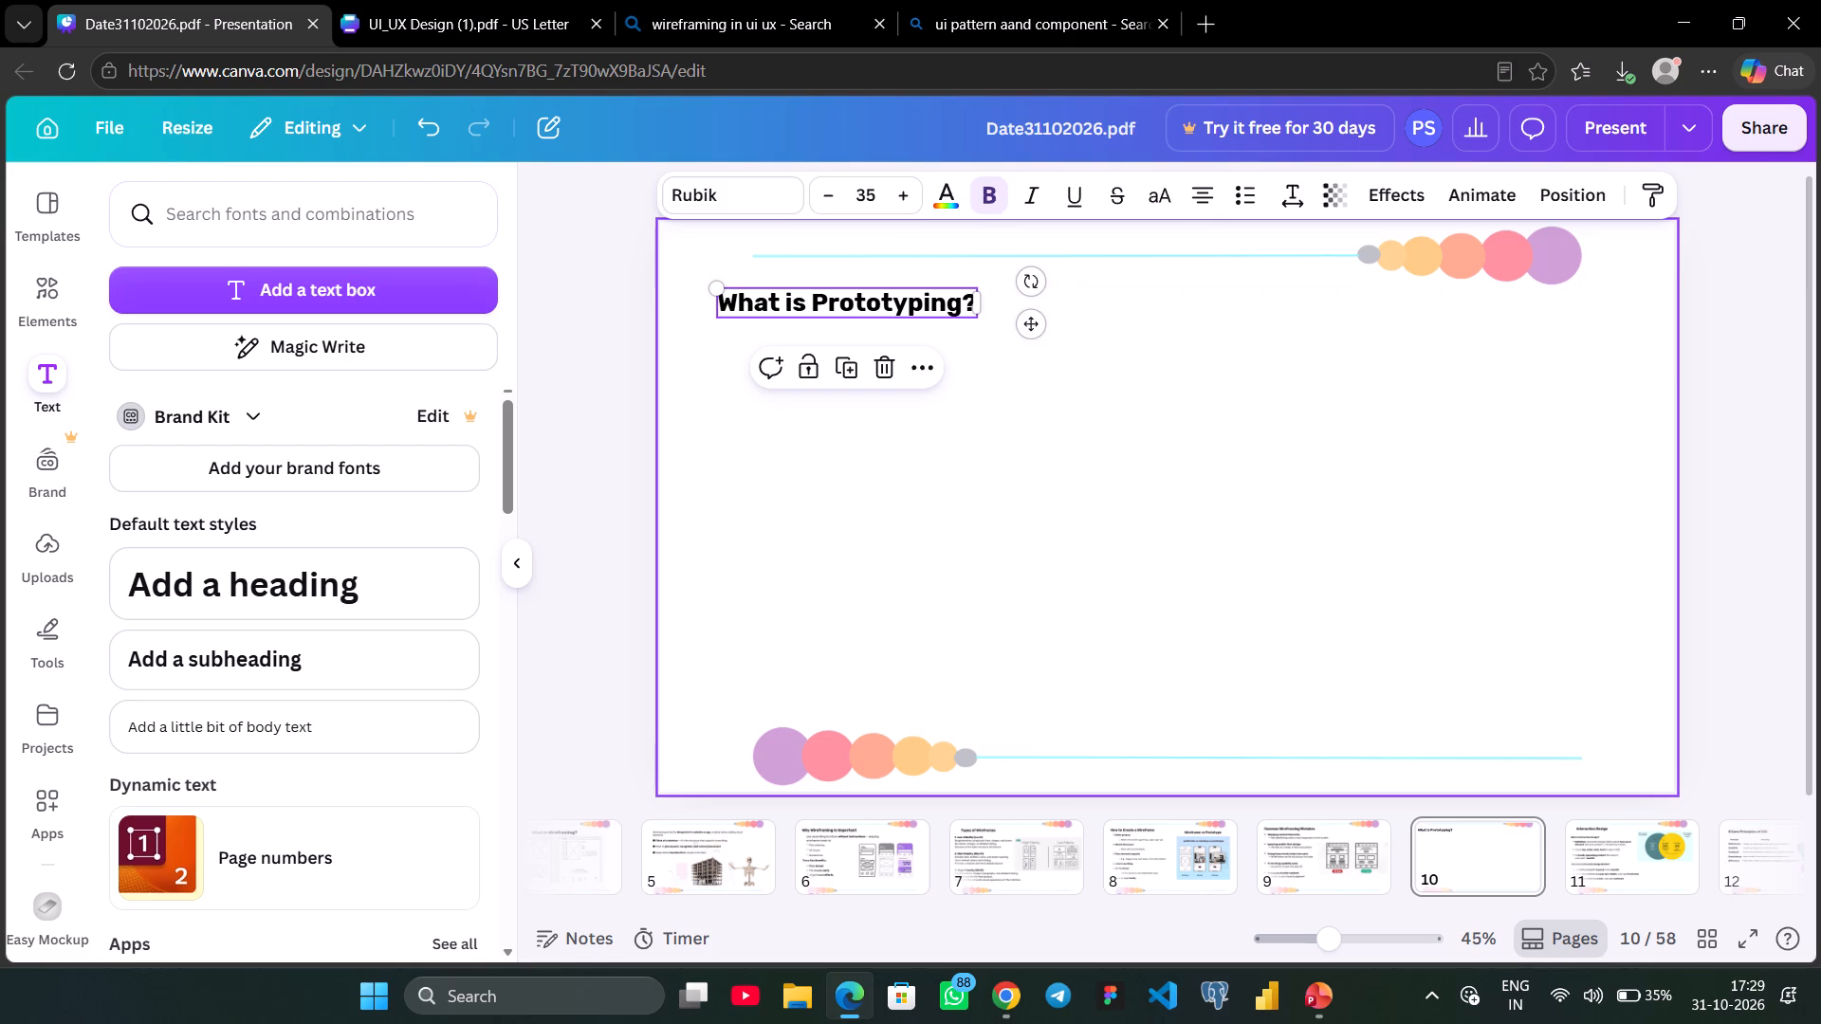
click(912, 314)
click(1170, 524)
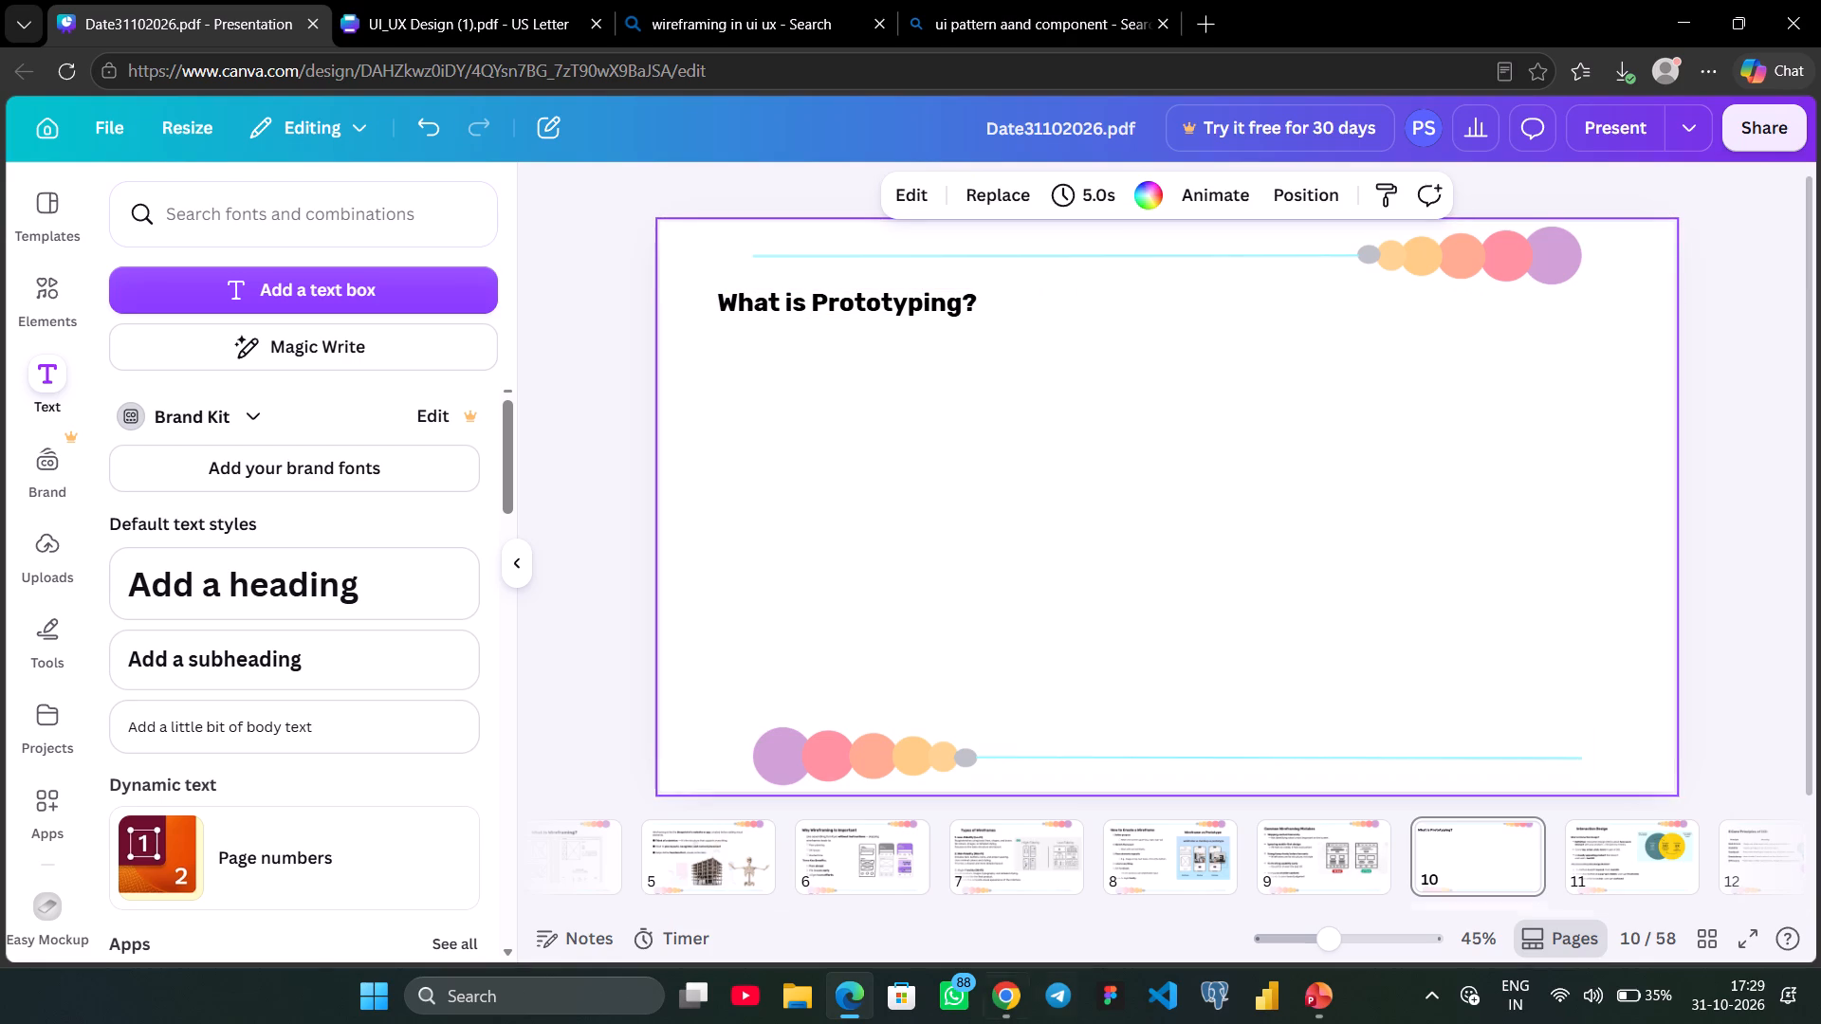
Copy the sentence "A prototype is a testable model of a digital product…" from the PowerPoint slide and paste it onto page 10 in Edge.
click(1311, 1005)
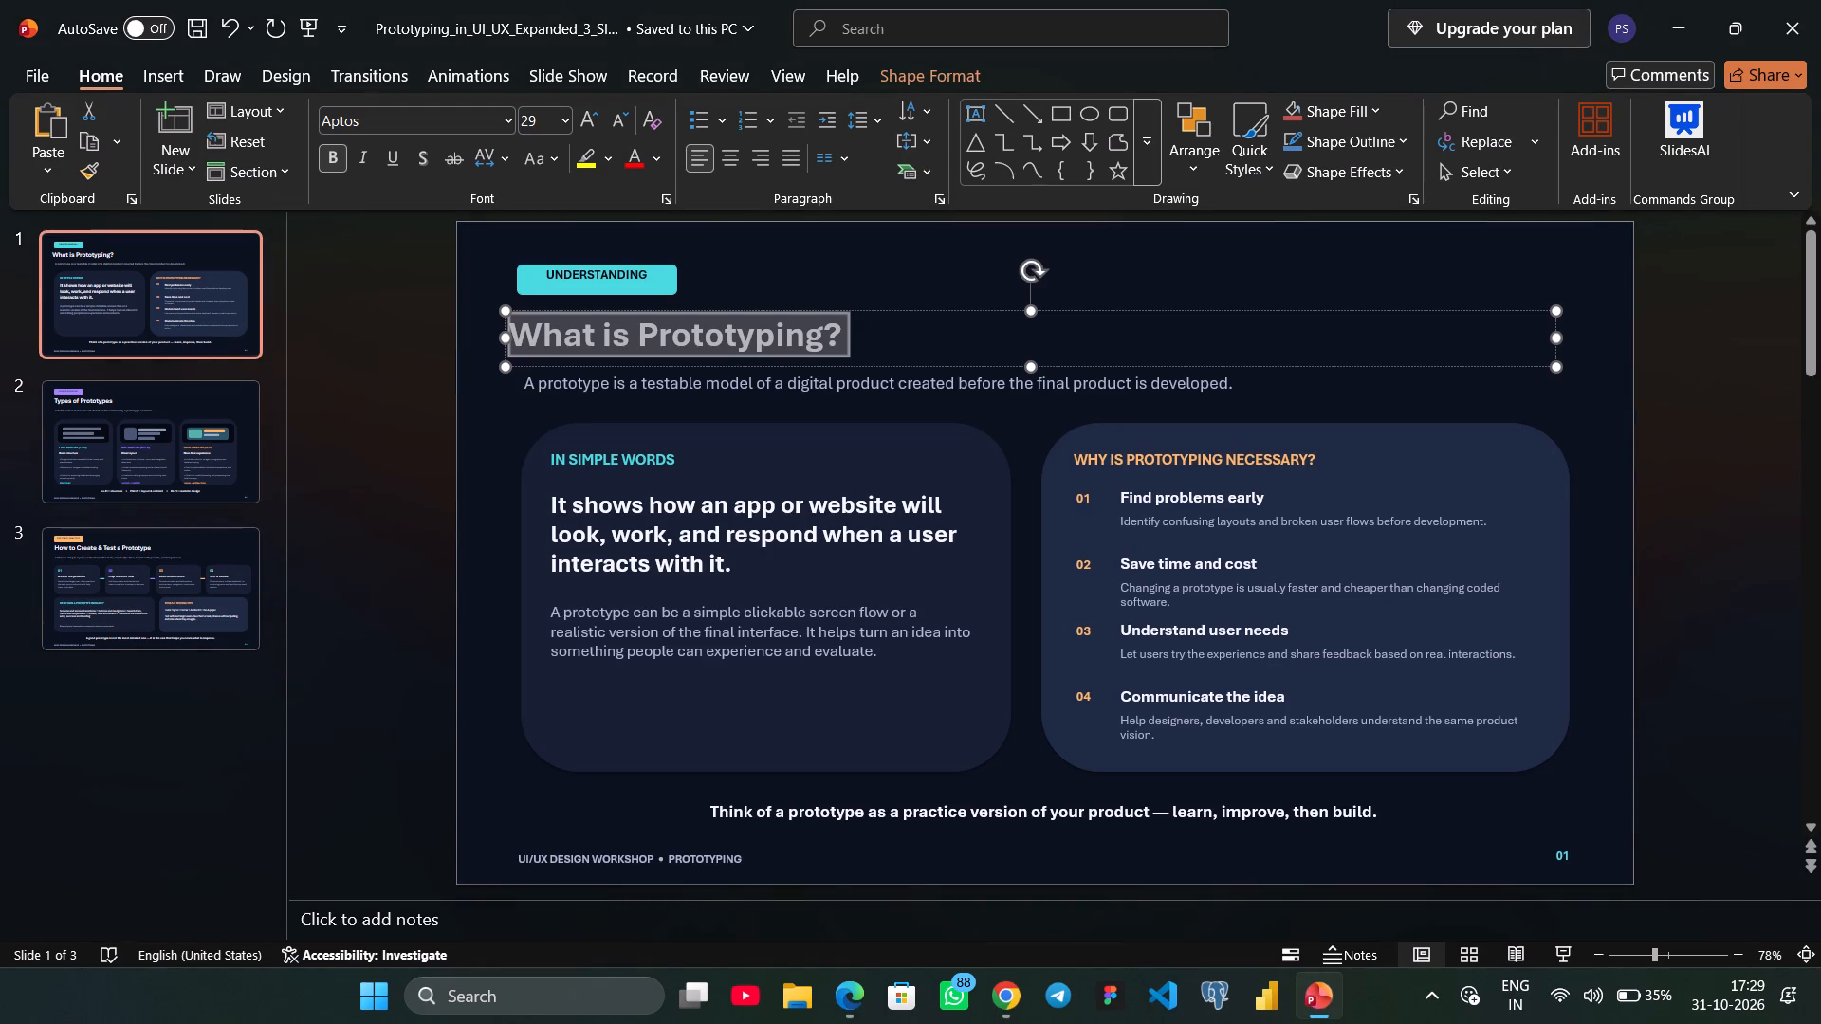
triple_click(893, 384)
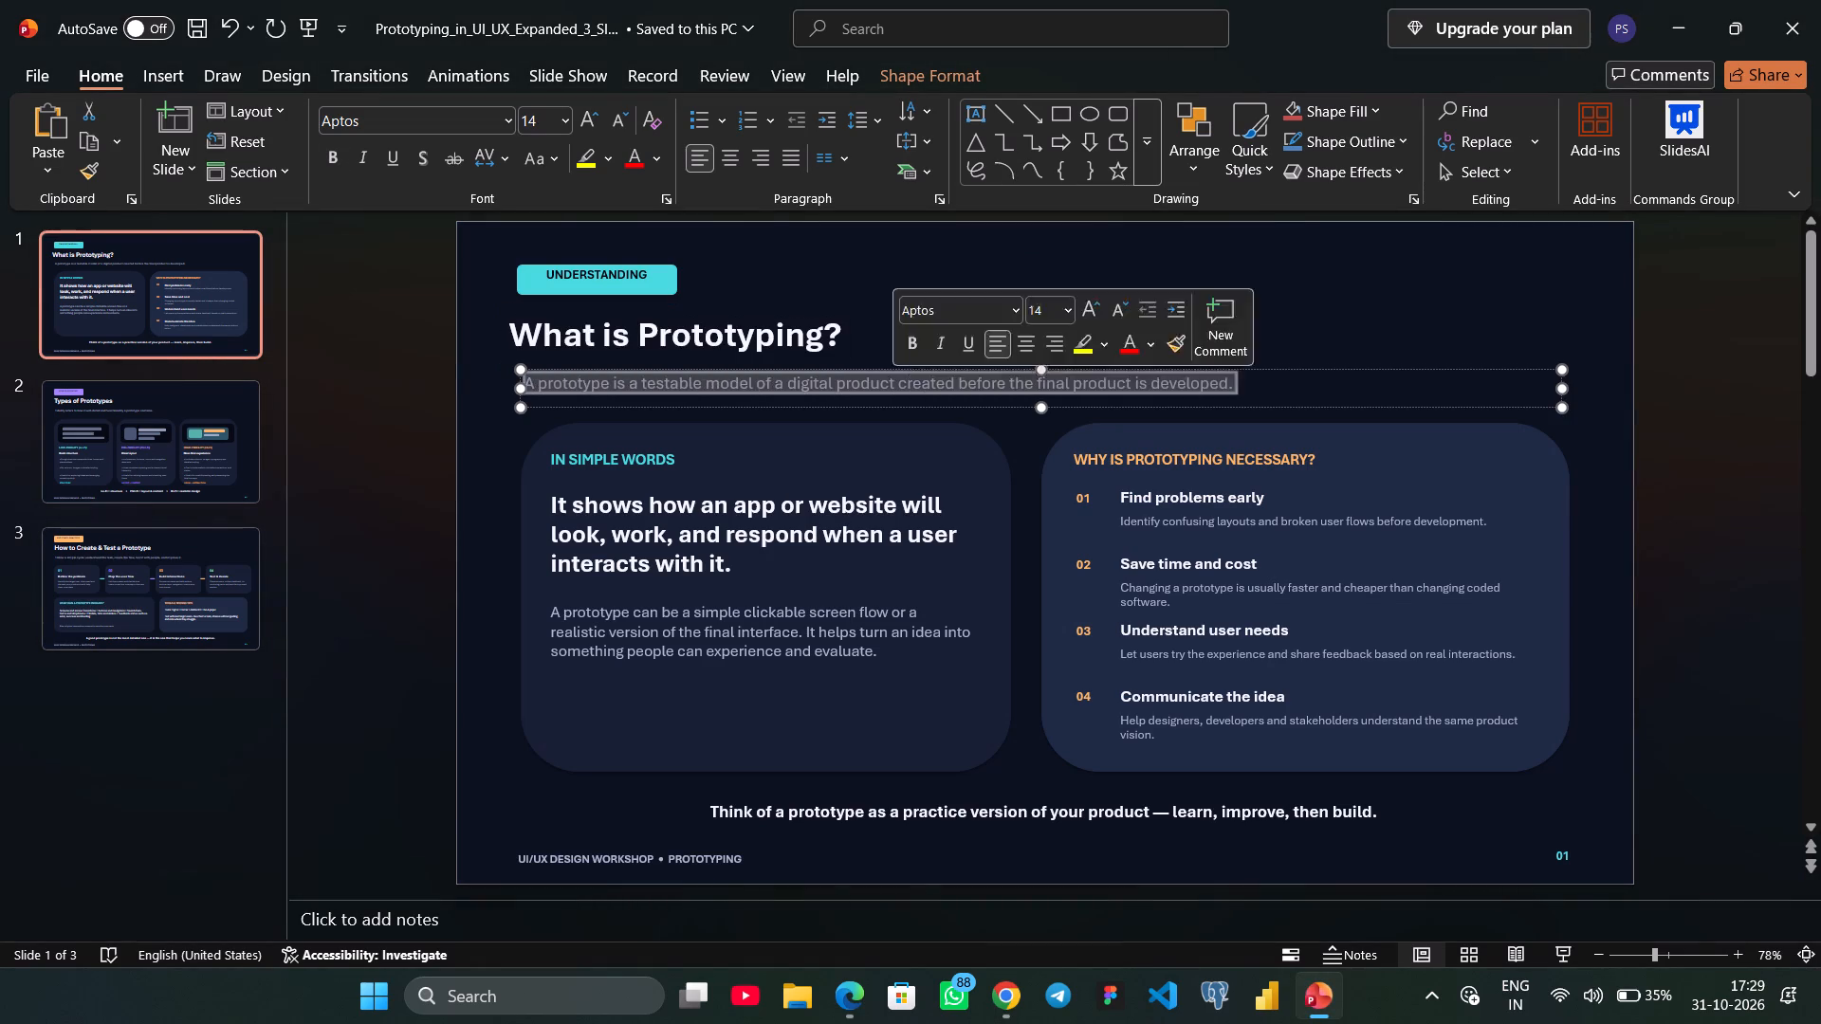
click(893, 384)
triple_click(893, 384)
key(ctrl+c)
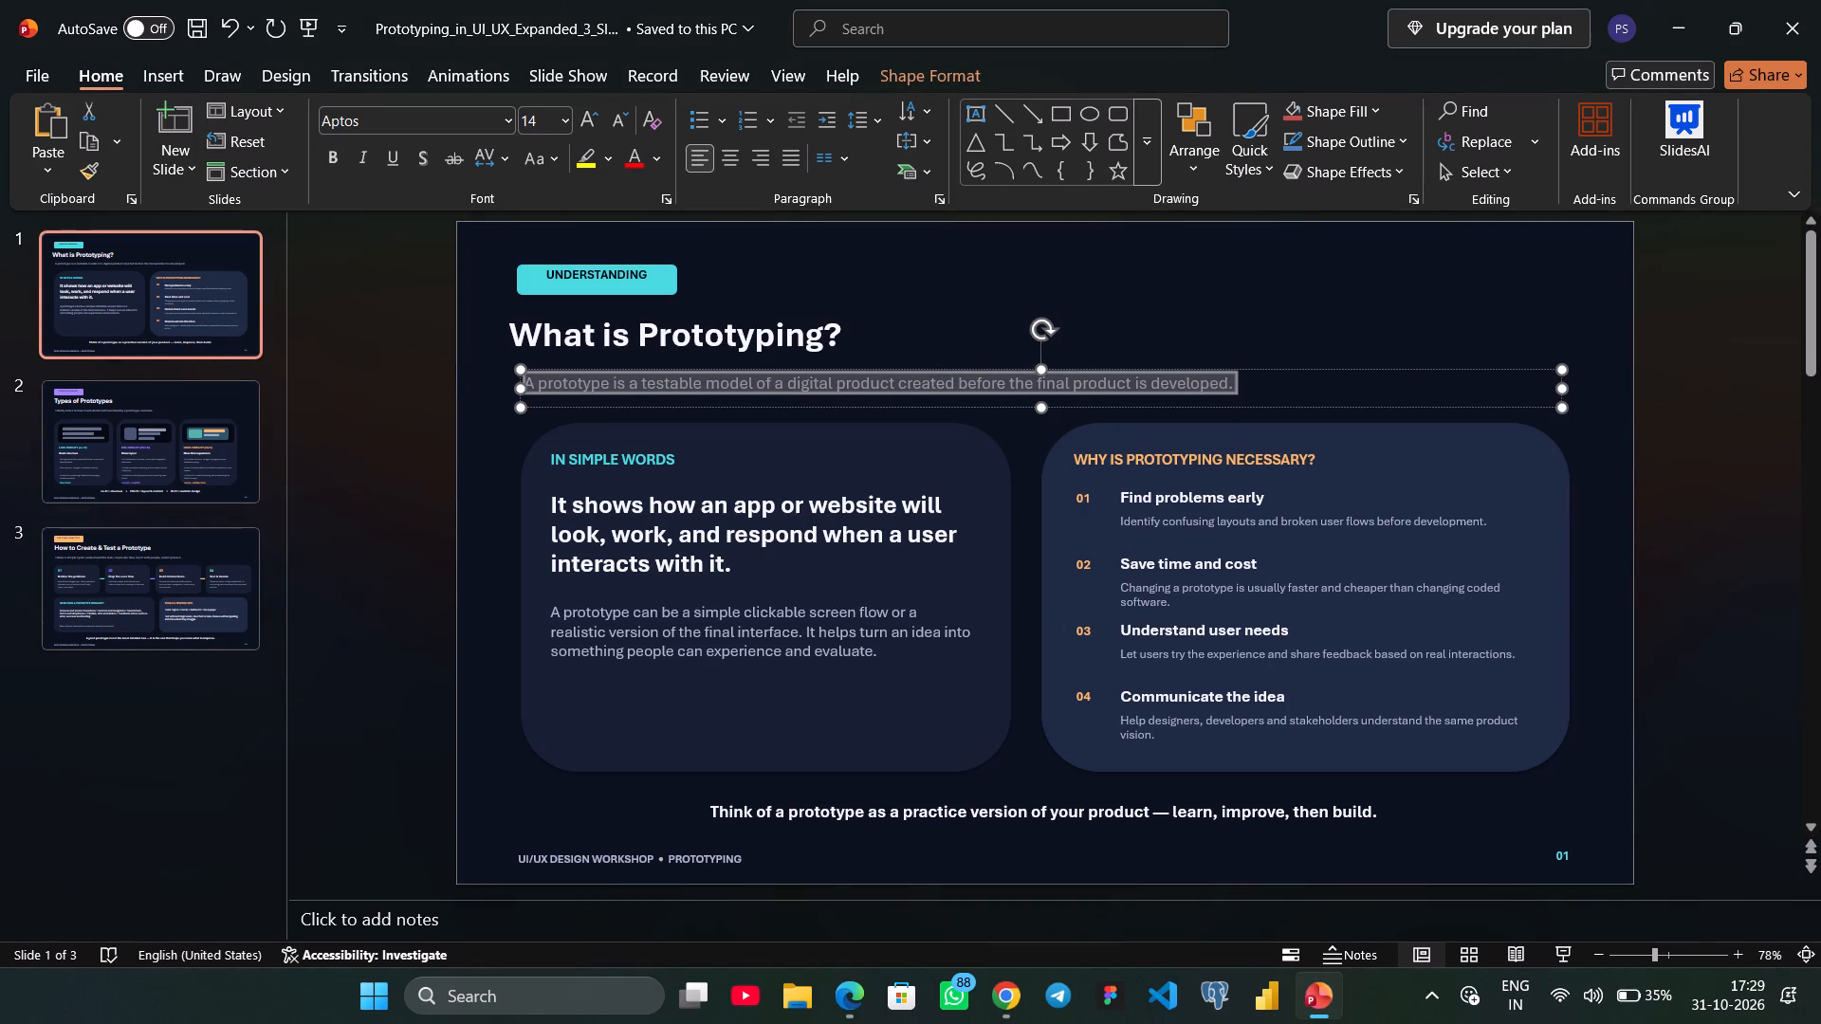
click(1011, 1001)
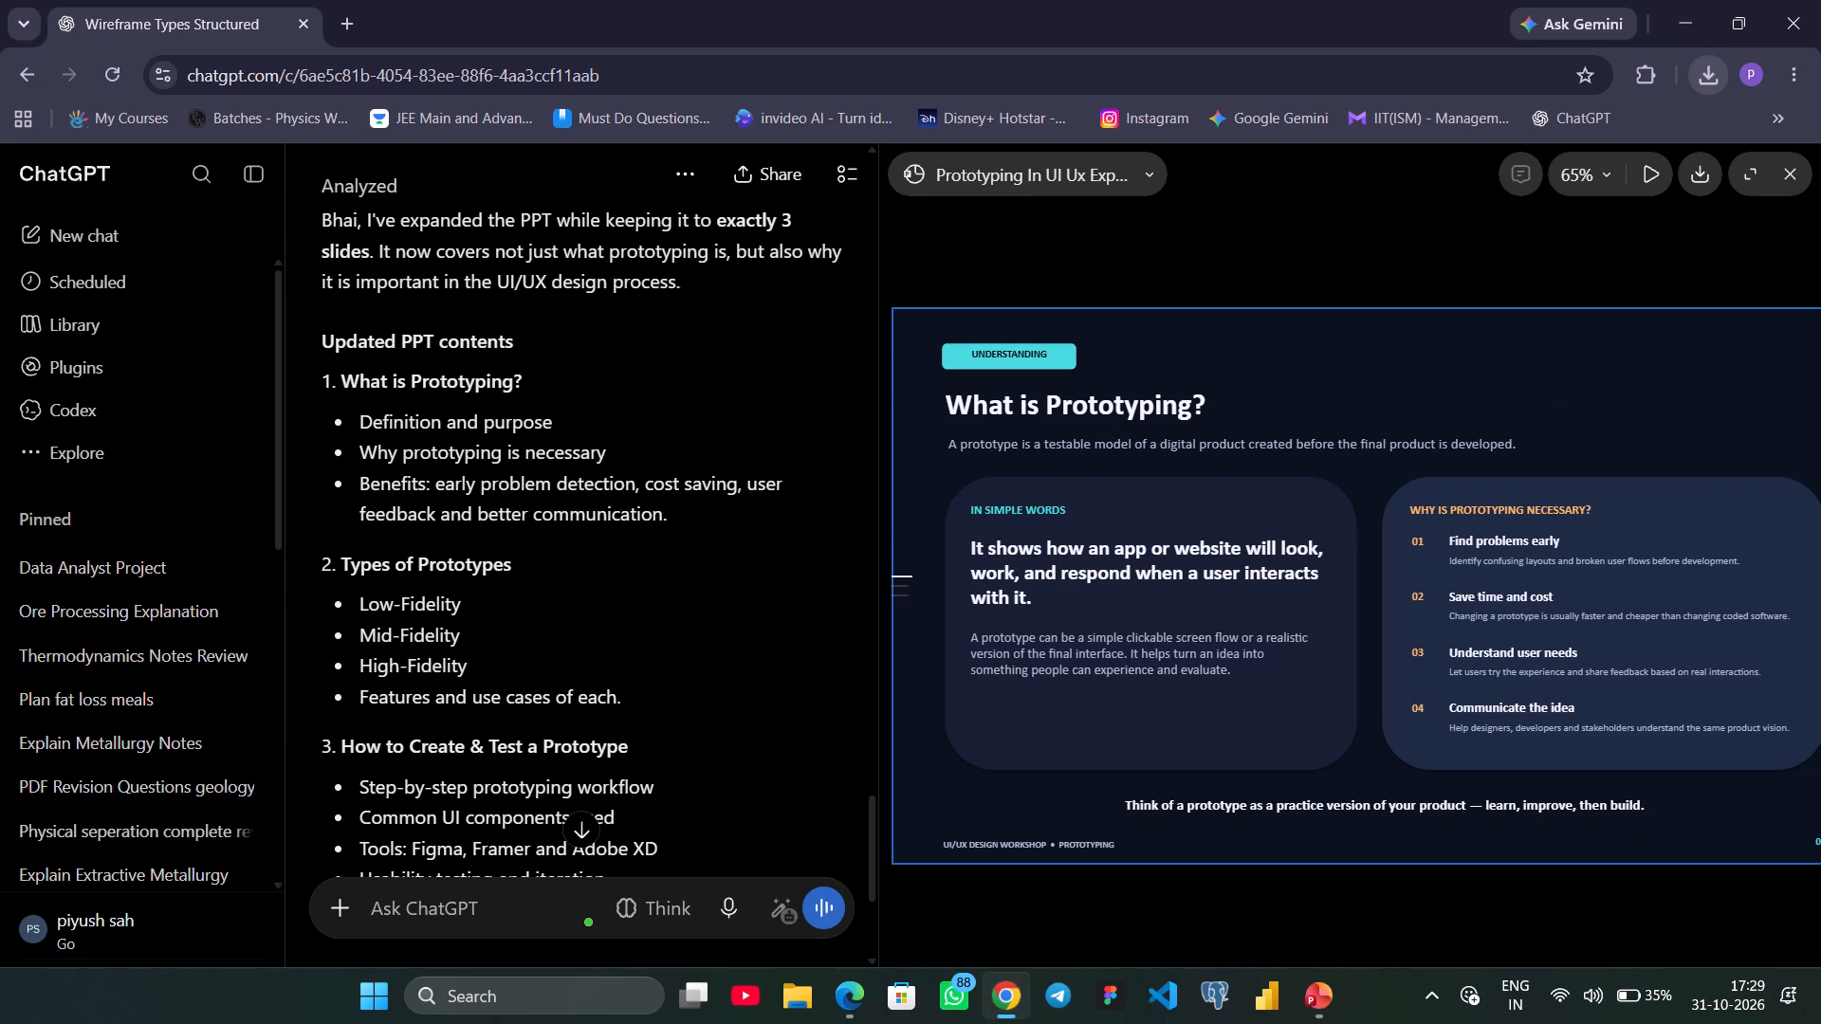
click(838, 1012)
click(839, 560)
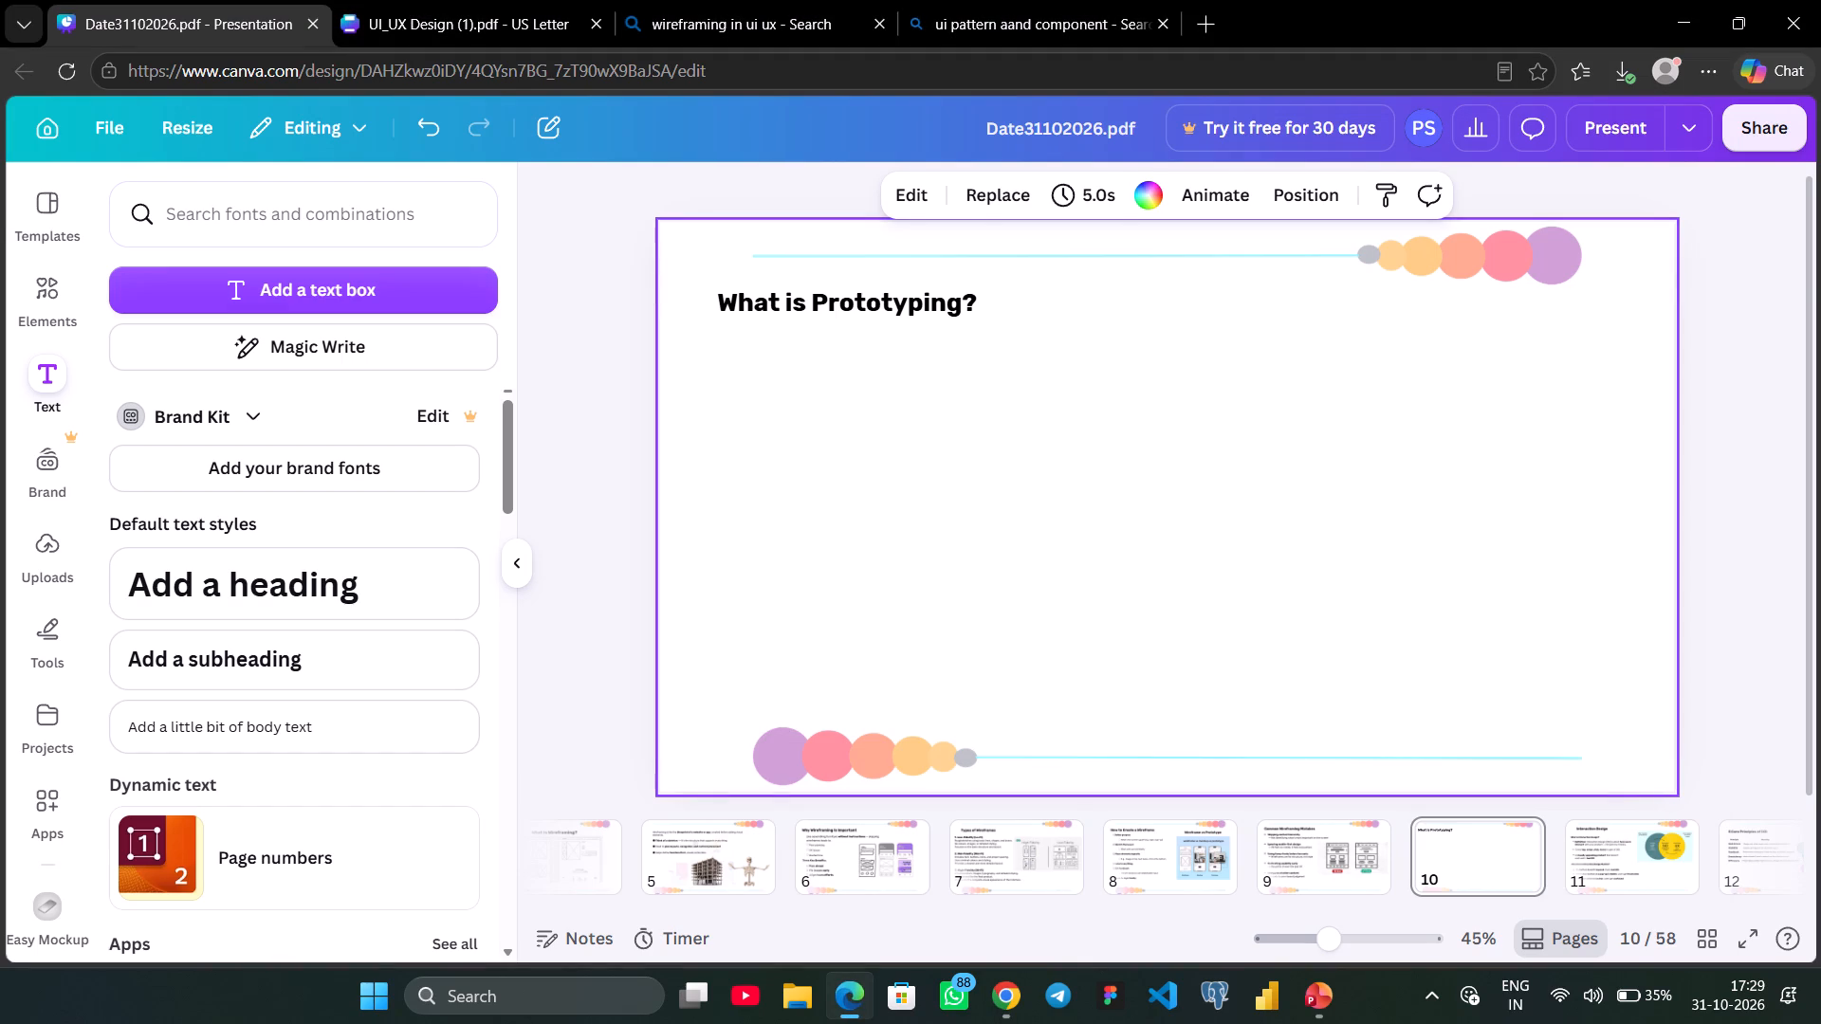
key(ctrl+v)
click(922, 577)
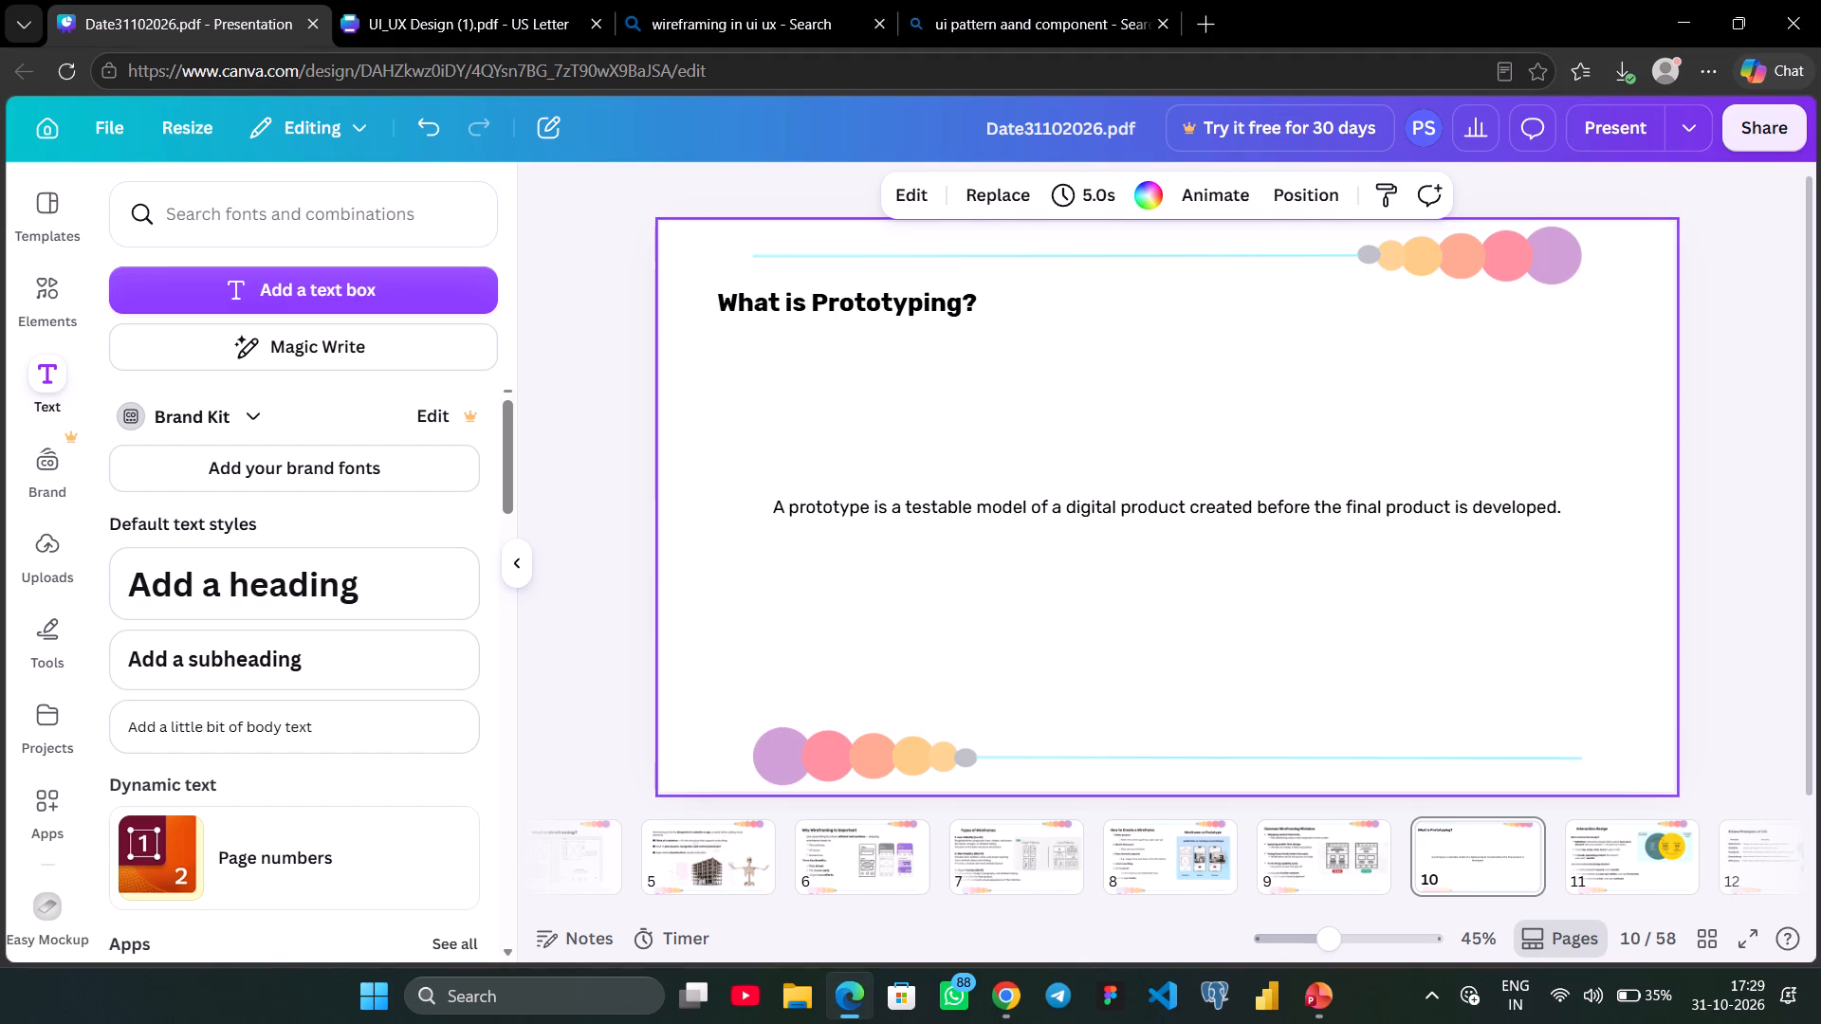
Move the definition sentence directly under the heading, set its size to 26, and line it up with the heading's left edge.
click(1025, 523)
click(1042, 519)
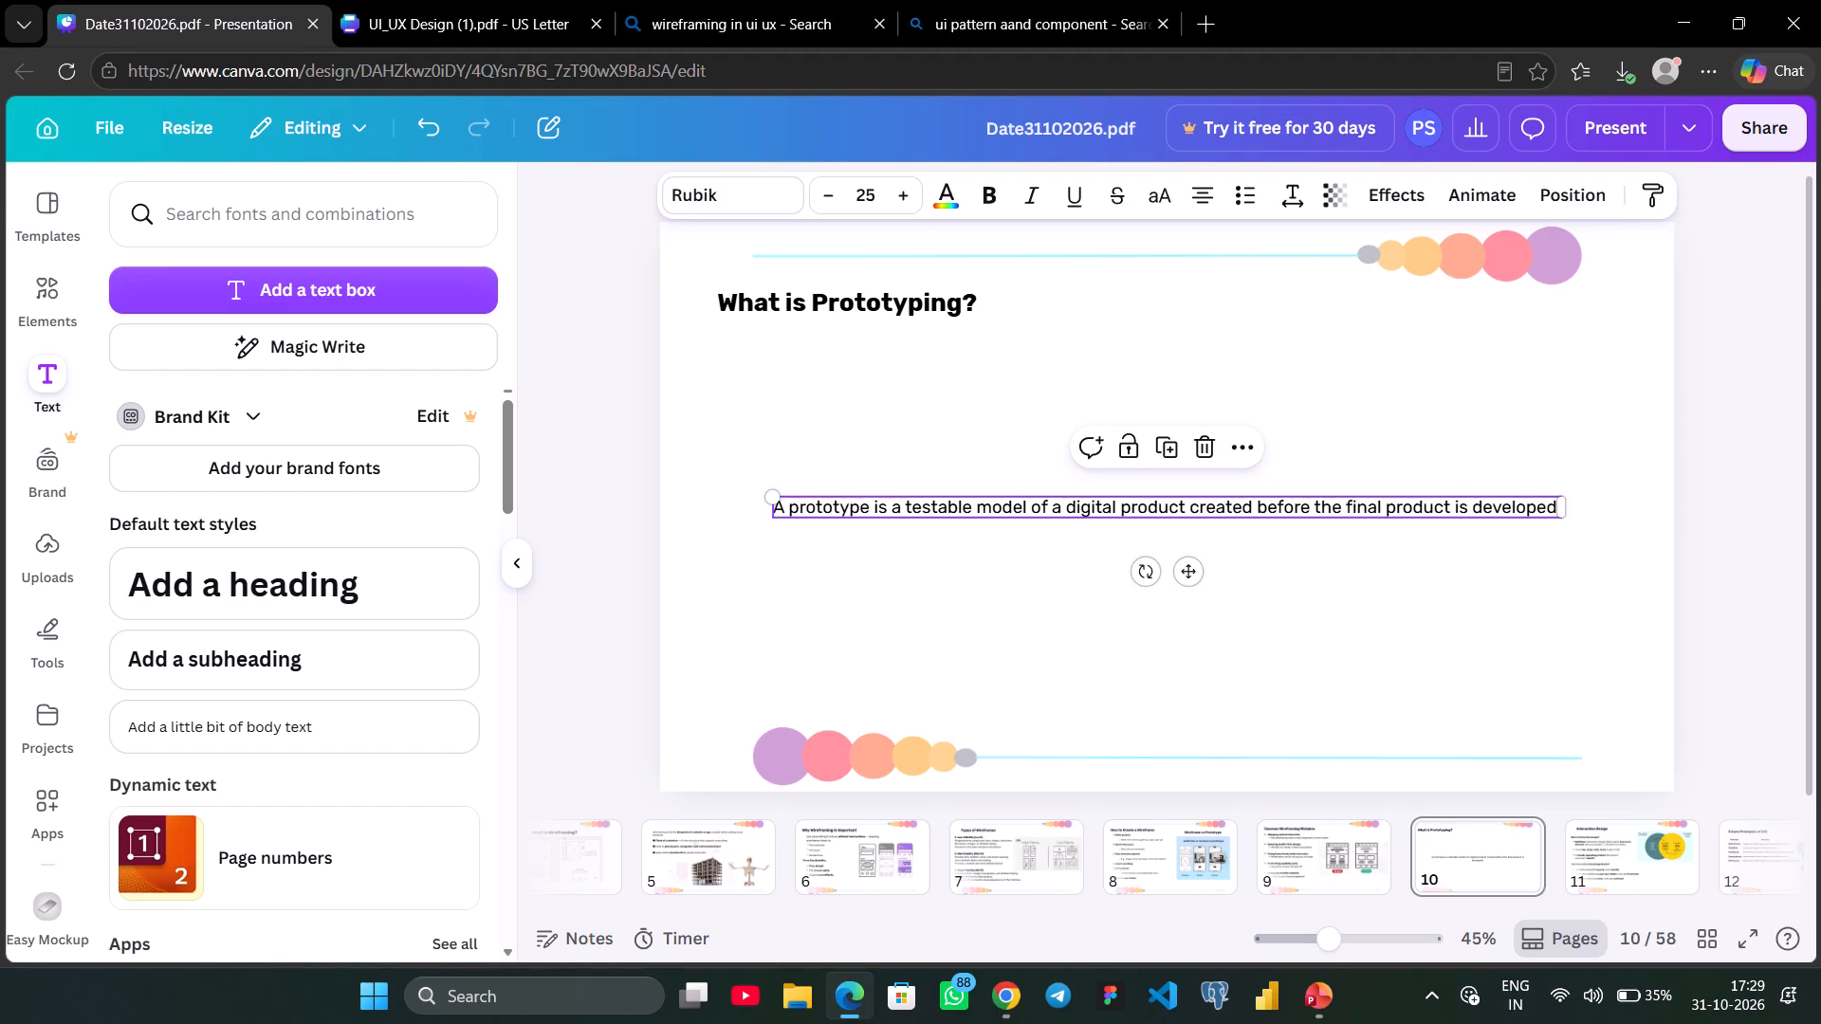
drag(1086, 502, 1029, 358)
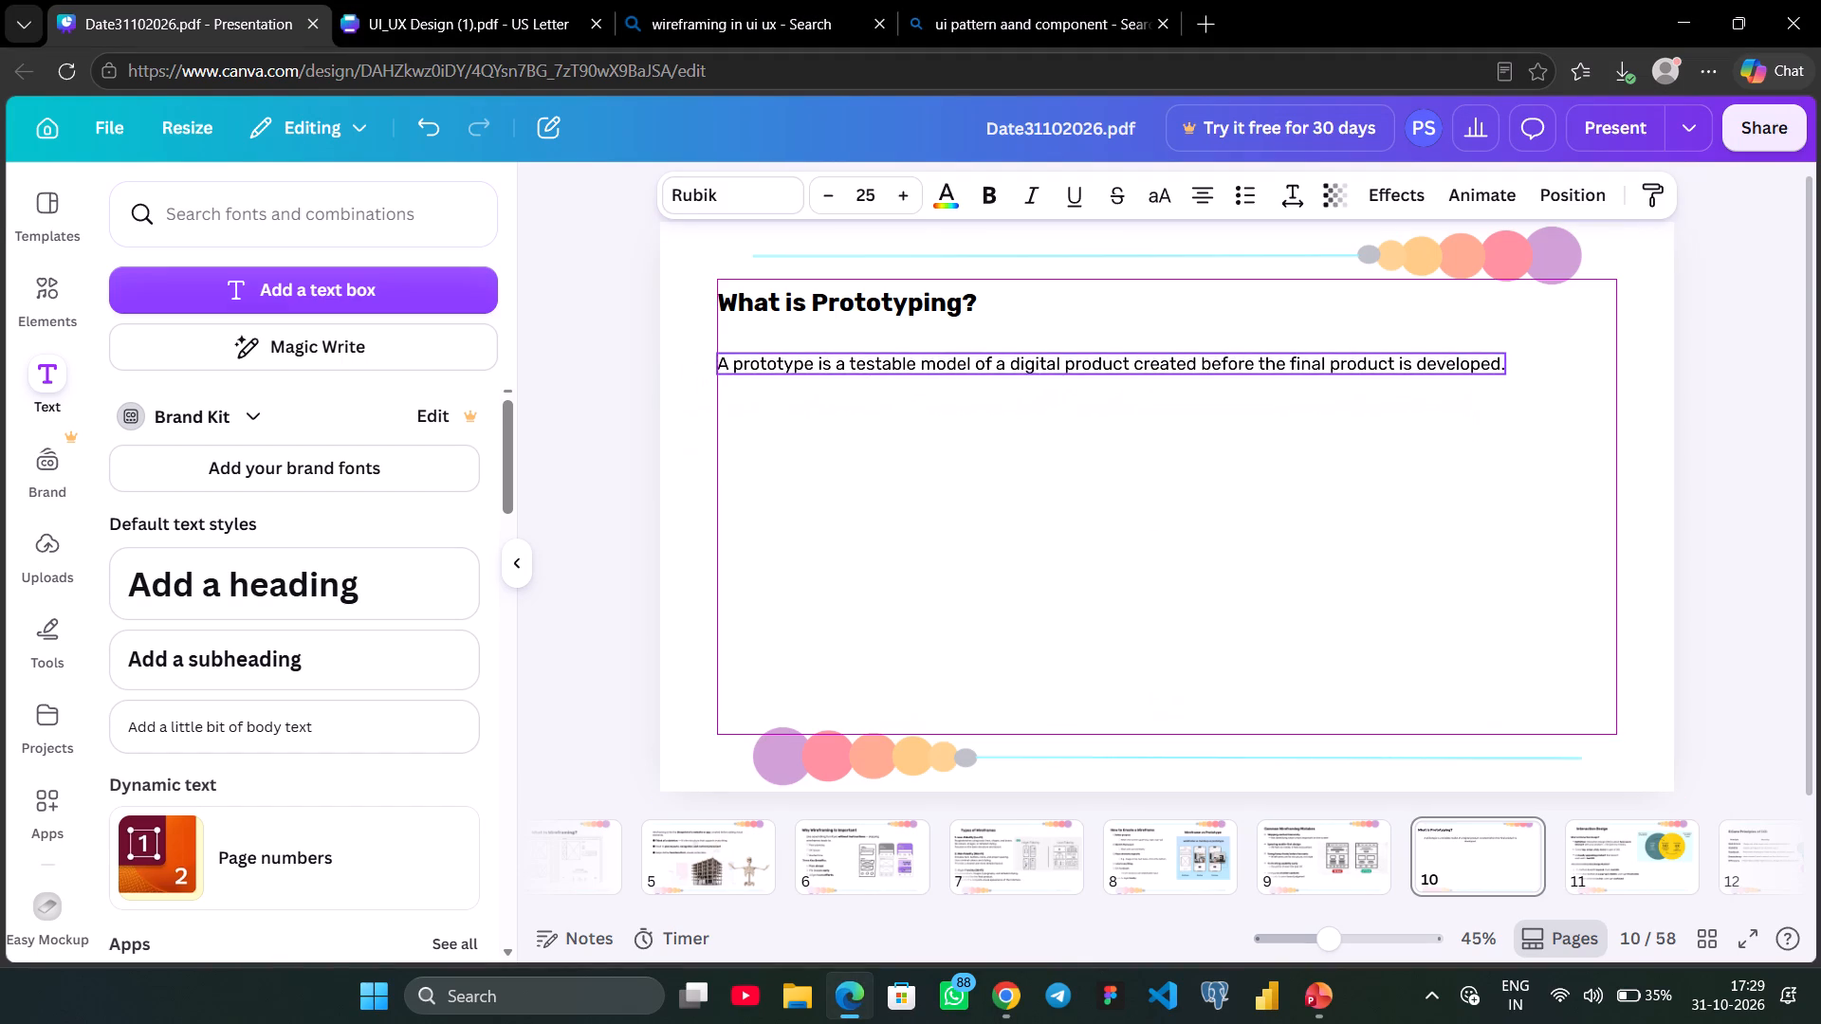
drag(1029, 358, 1030, 345)
click(897, 188)
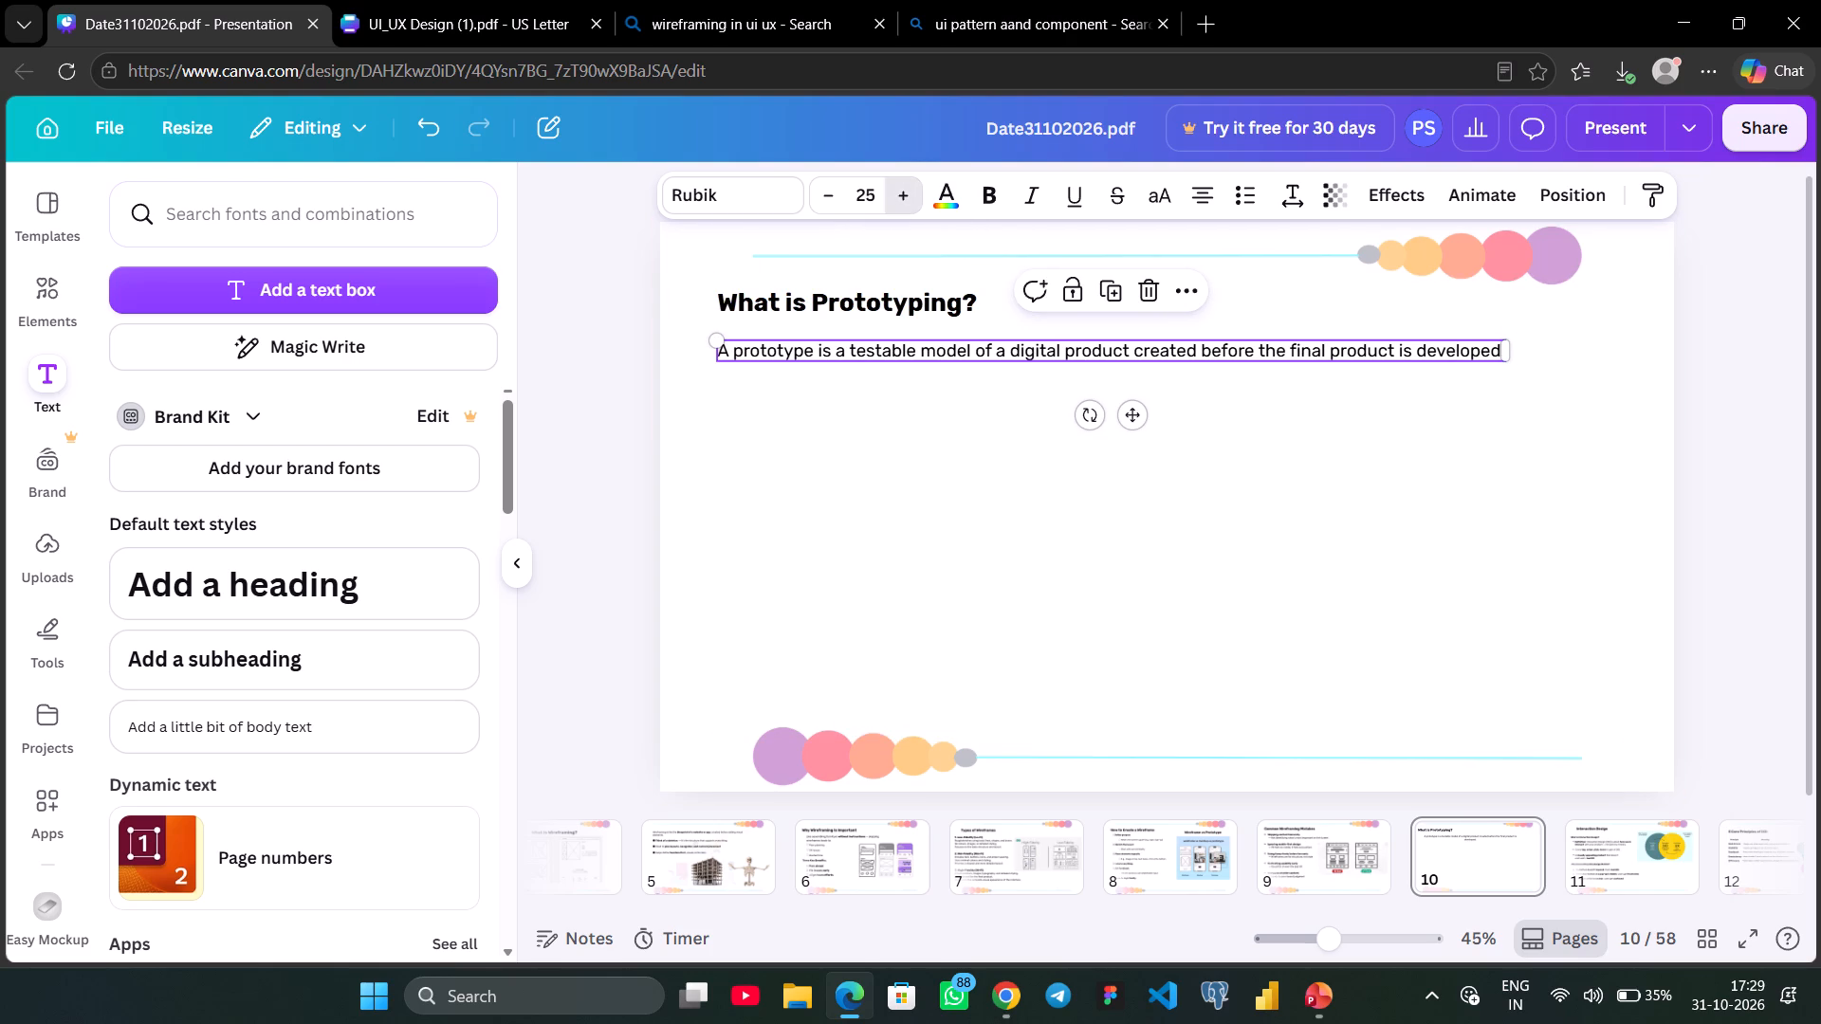
drag(990, 351, 1006, 347)
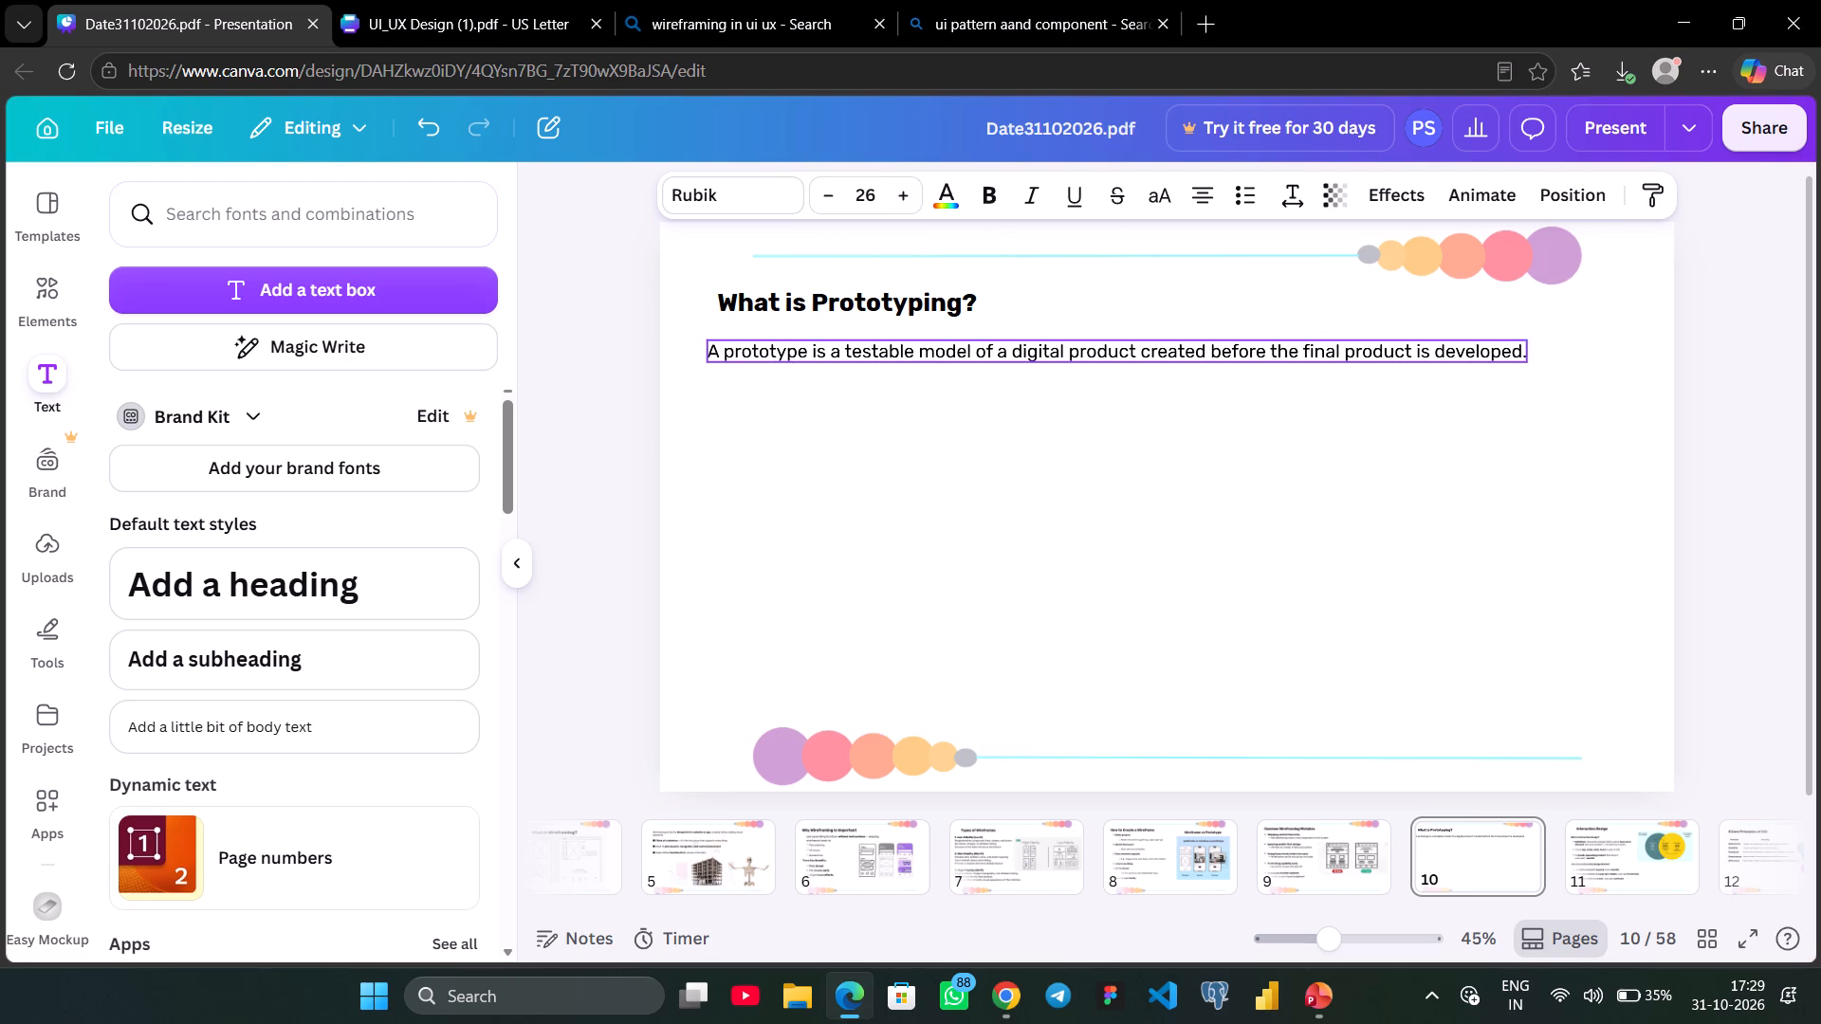
drag(1006, 347, 1010, 344)
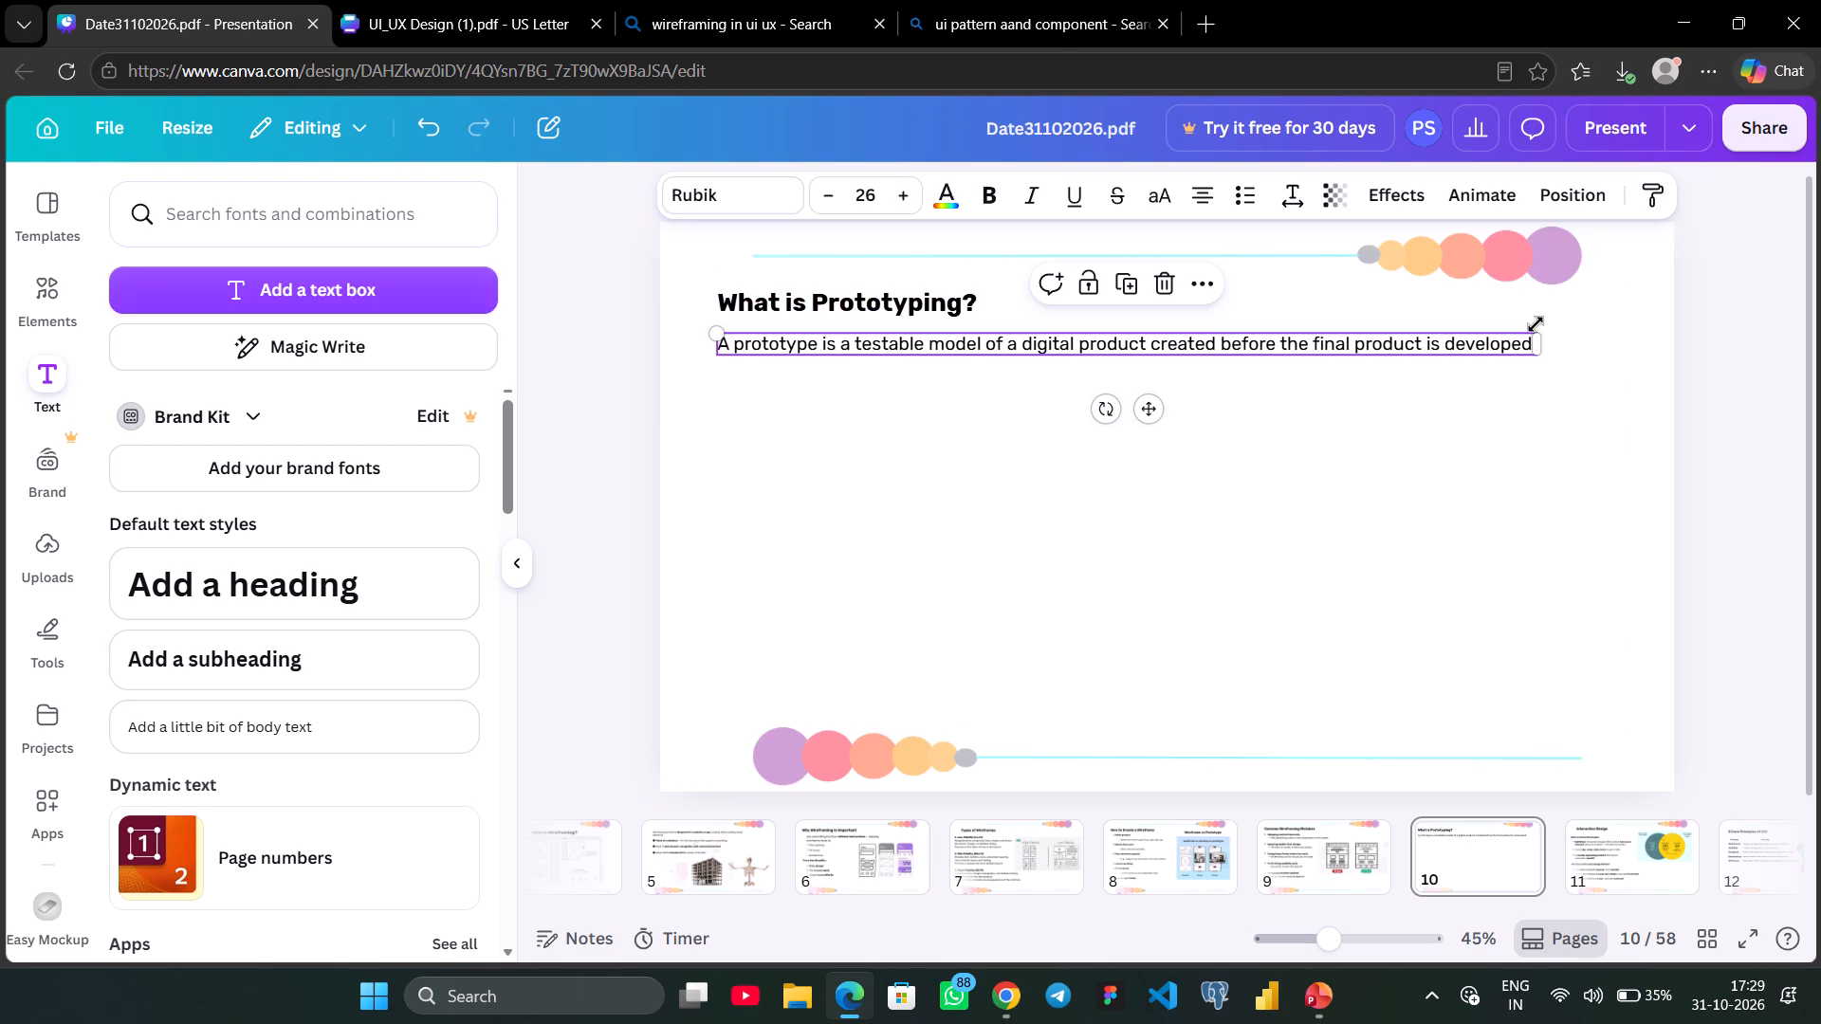
Narrow the definition's text box so it wraps onto two lines, left-align the text, and nudge it slightly down from the heading.
drag(1536, 341, 1127, 331)
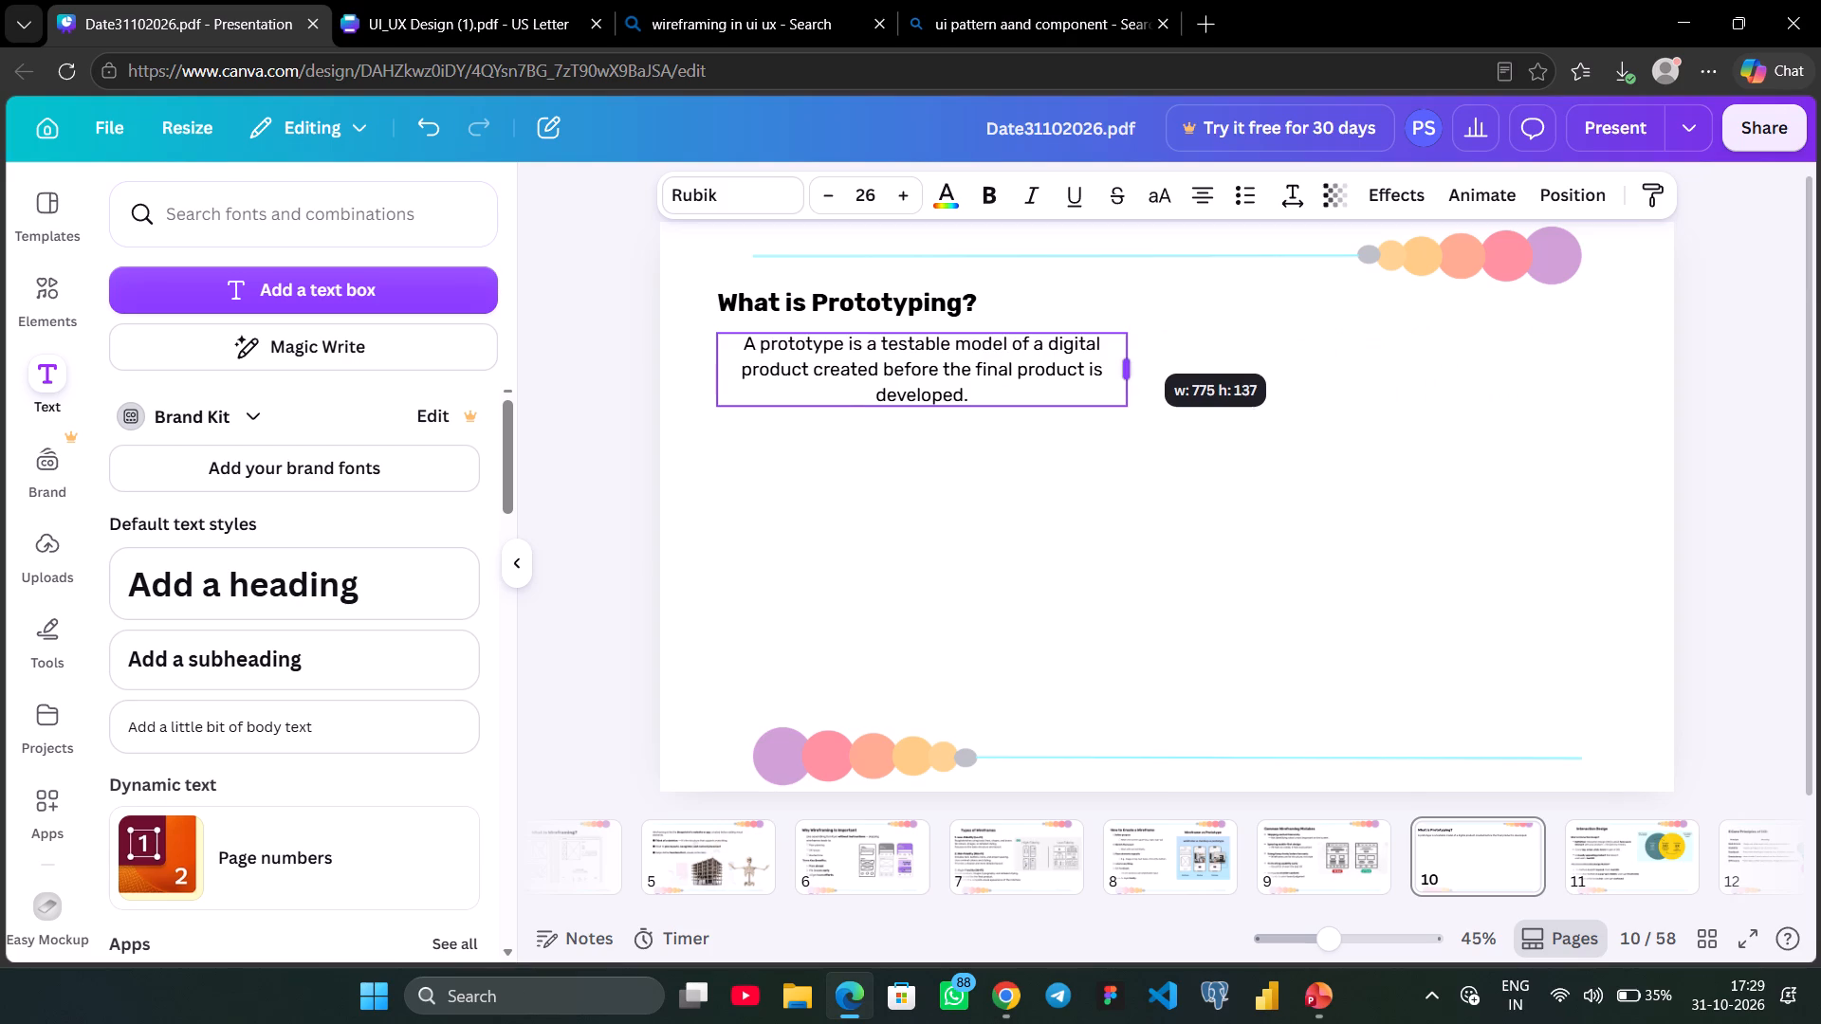
drag(1127, 331, 1161, 324)
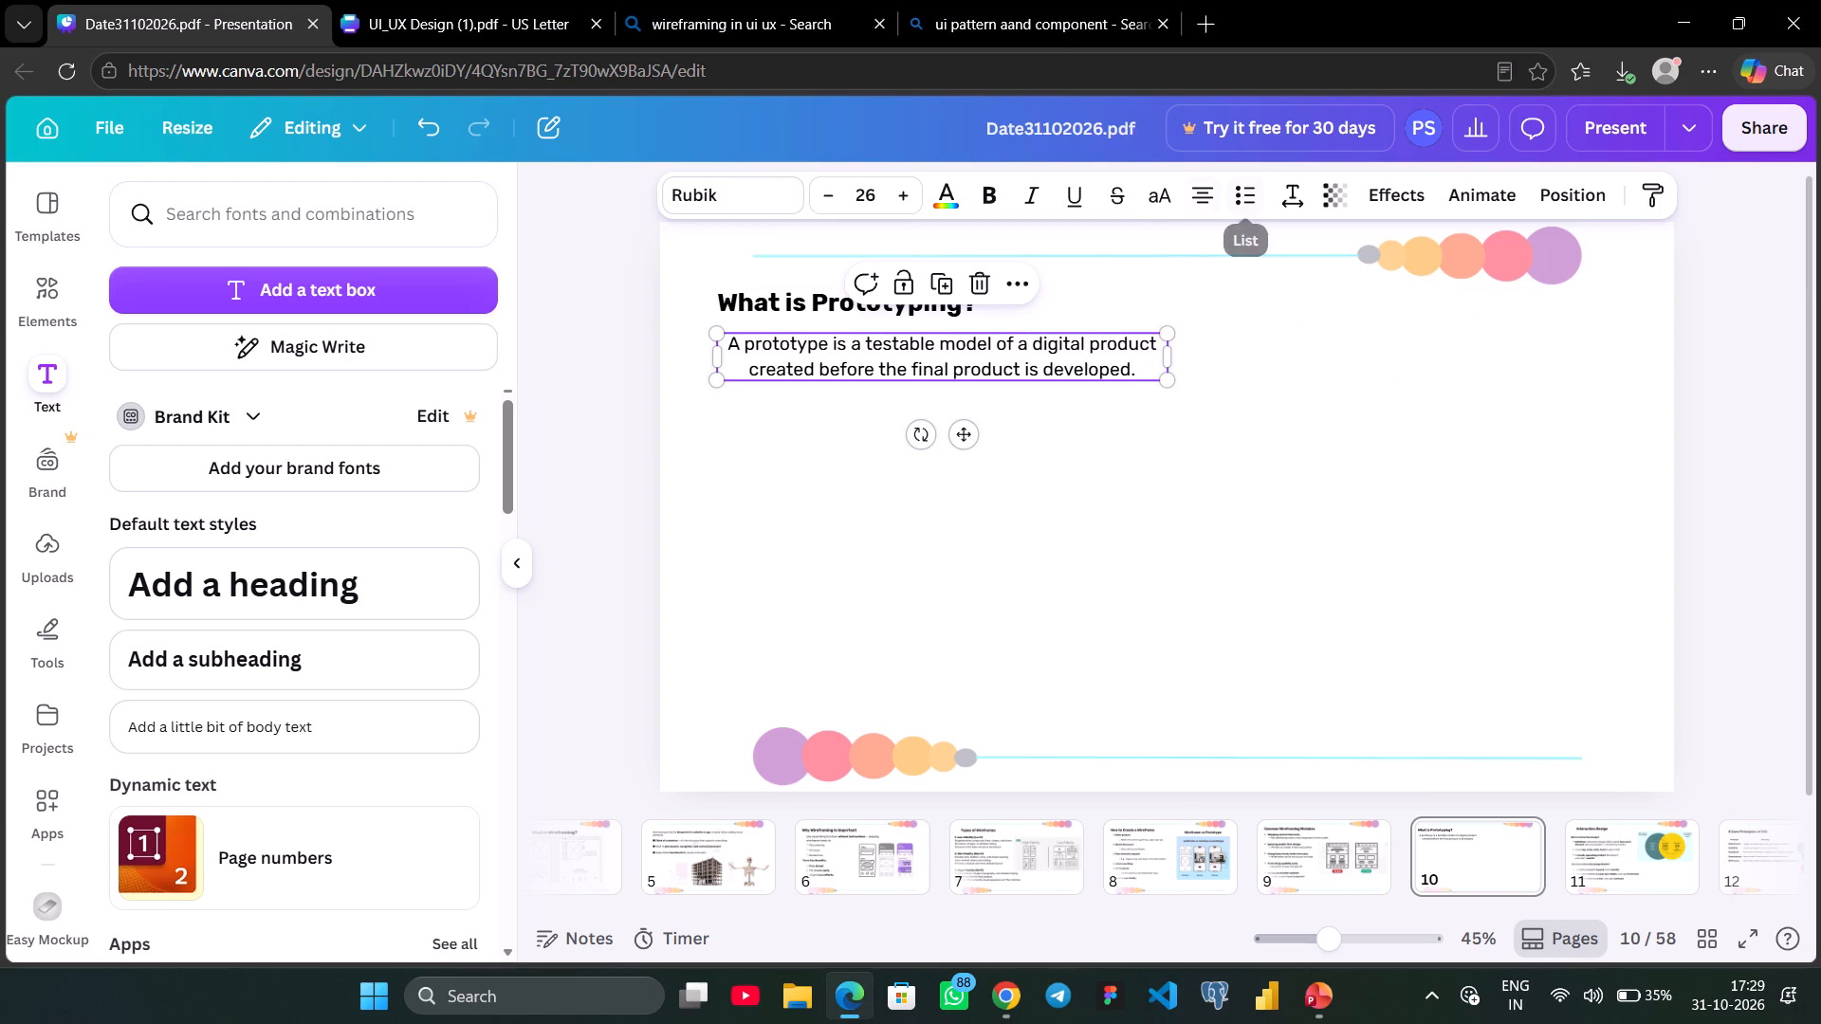
click(1202, 189)
click(1126, 464)
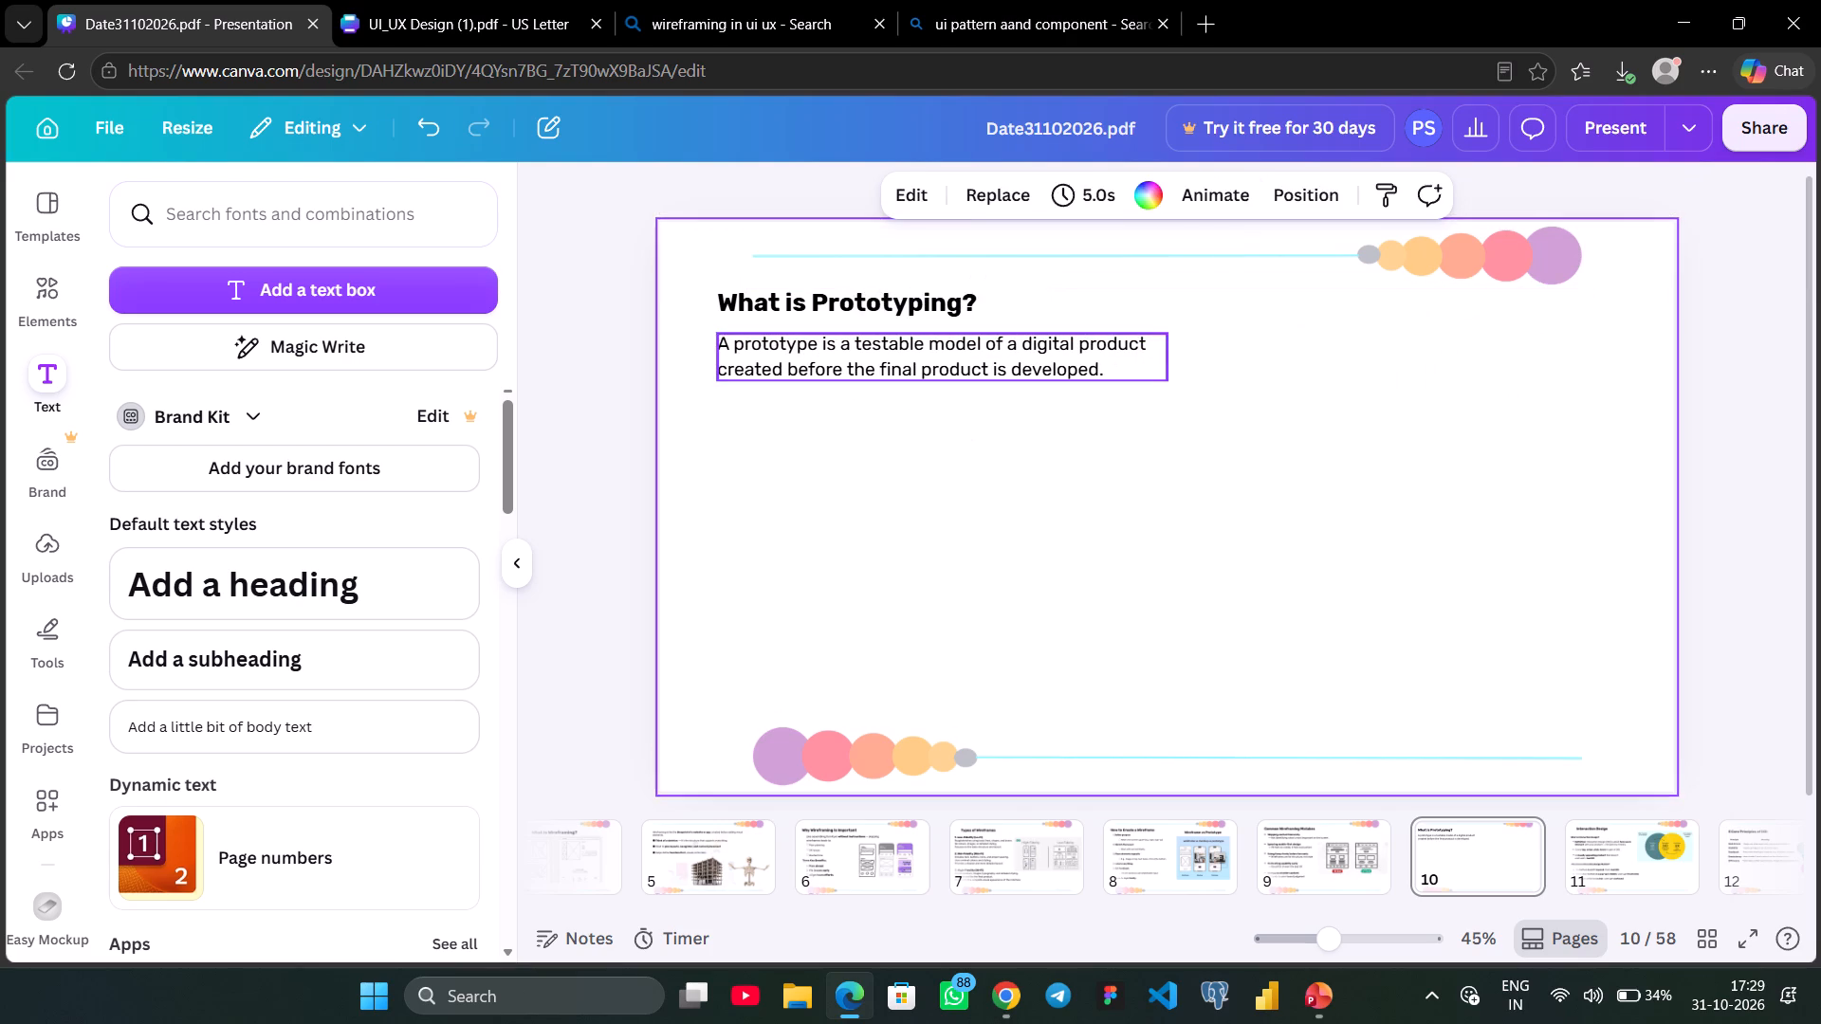
click(984, 343)
key(Down)
key(Down)
key(Down)
key(Down)
key(Down)
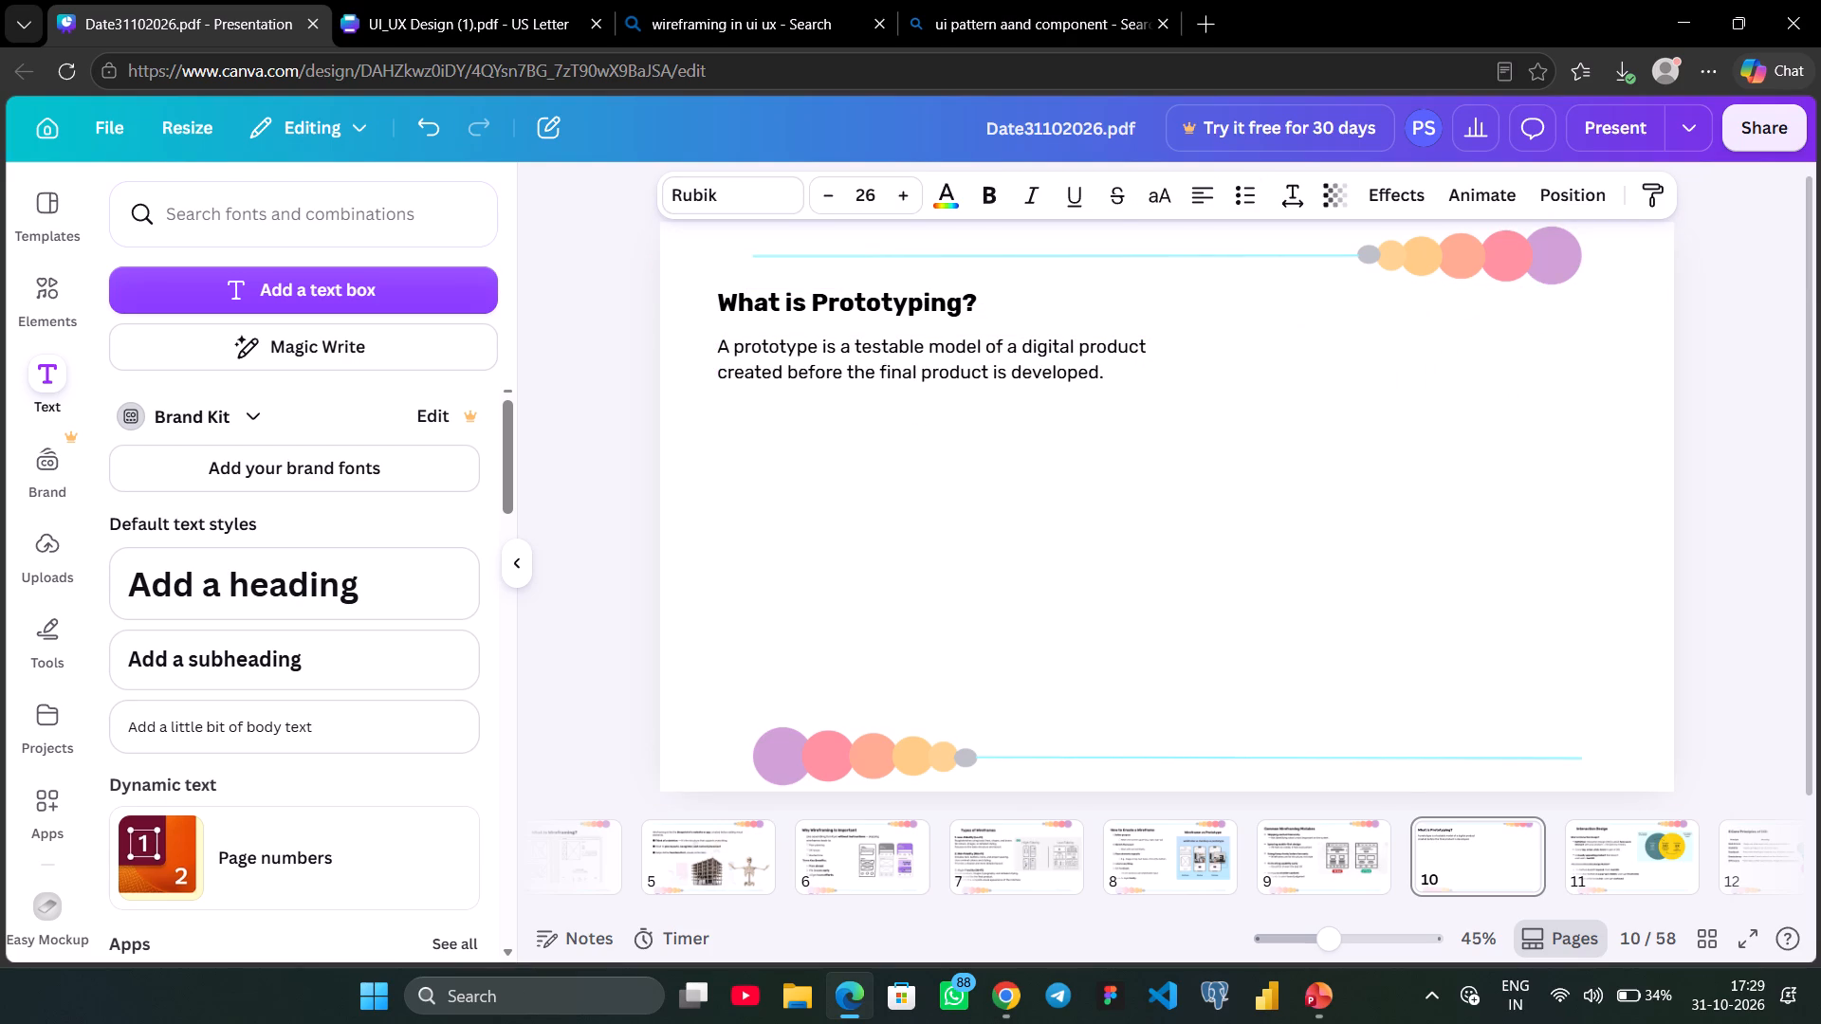
Copy the sentence "It shows how an app or website will look…" from the PowerPoint slide and paste it onto page 10 in Edge.
click(1328, 1008)
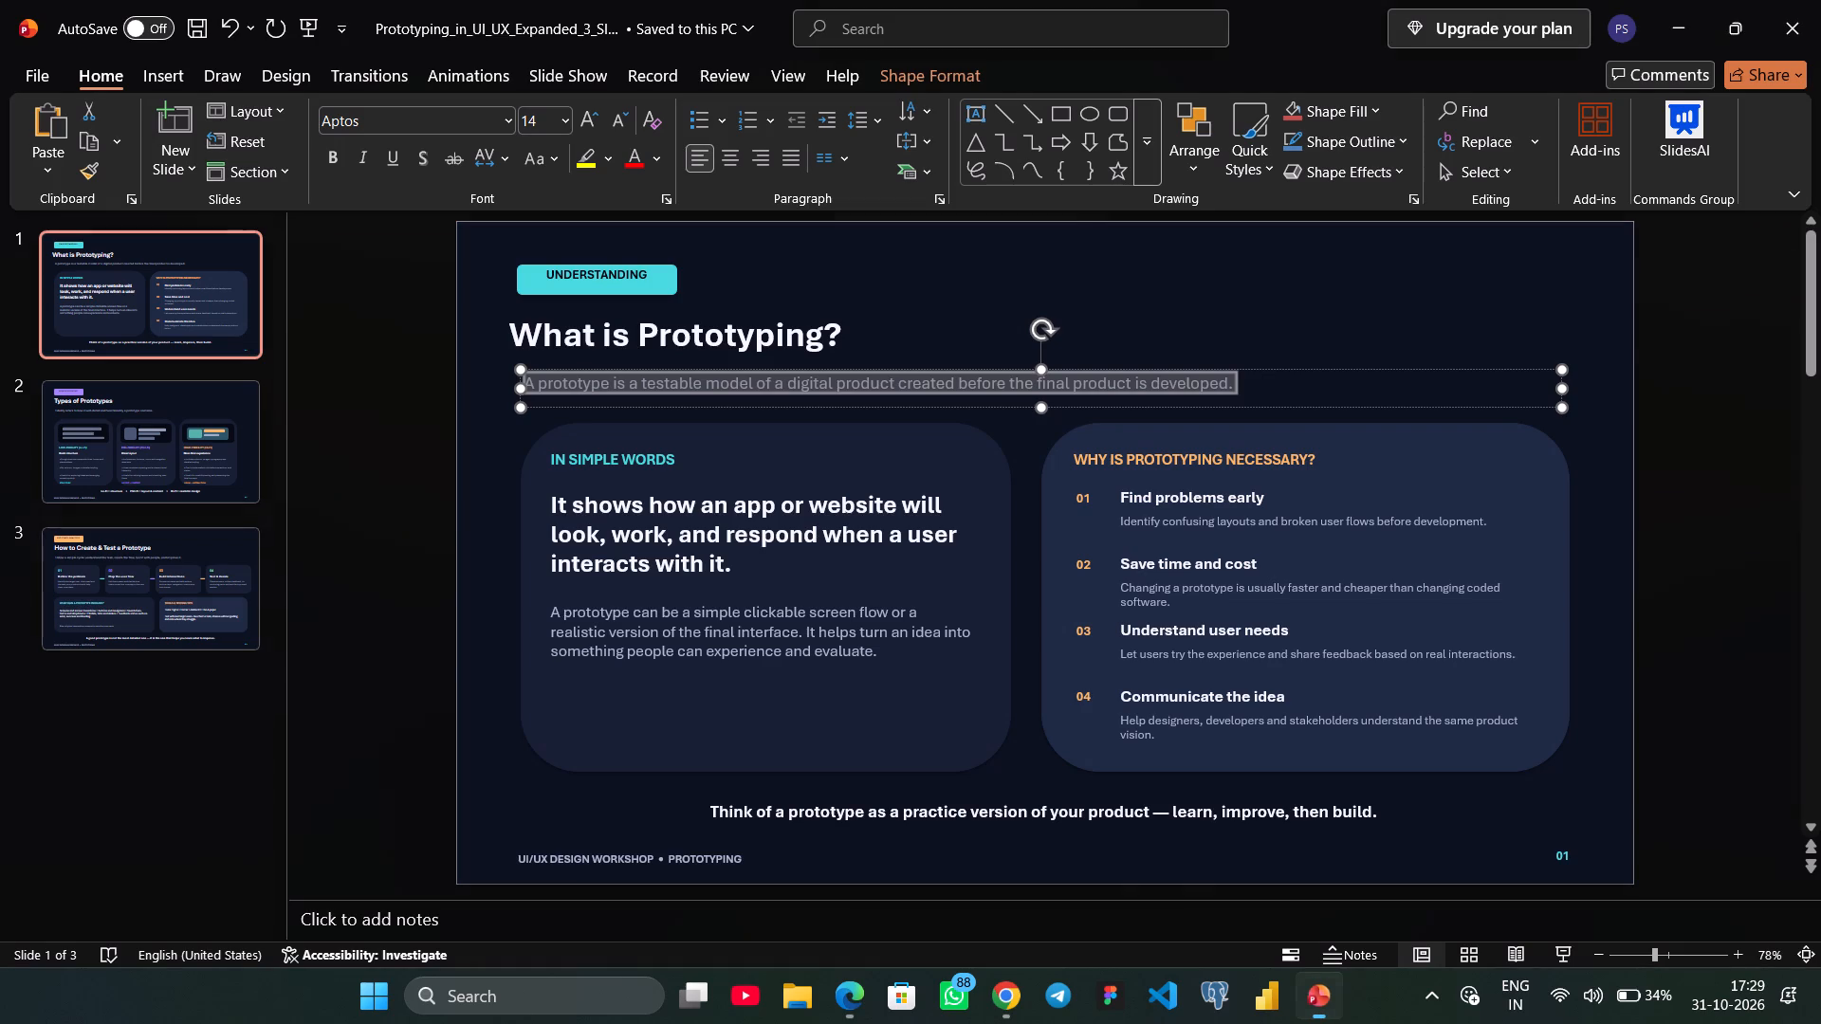
click(777, 546)
click(638, 461)
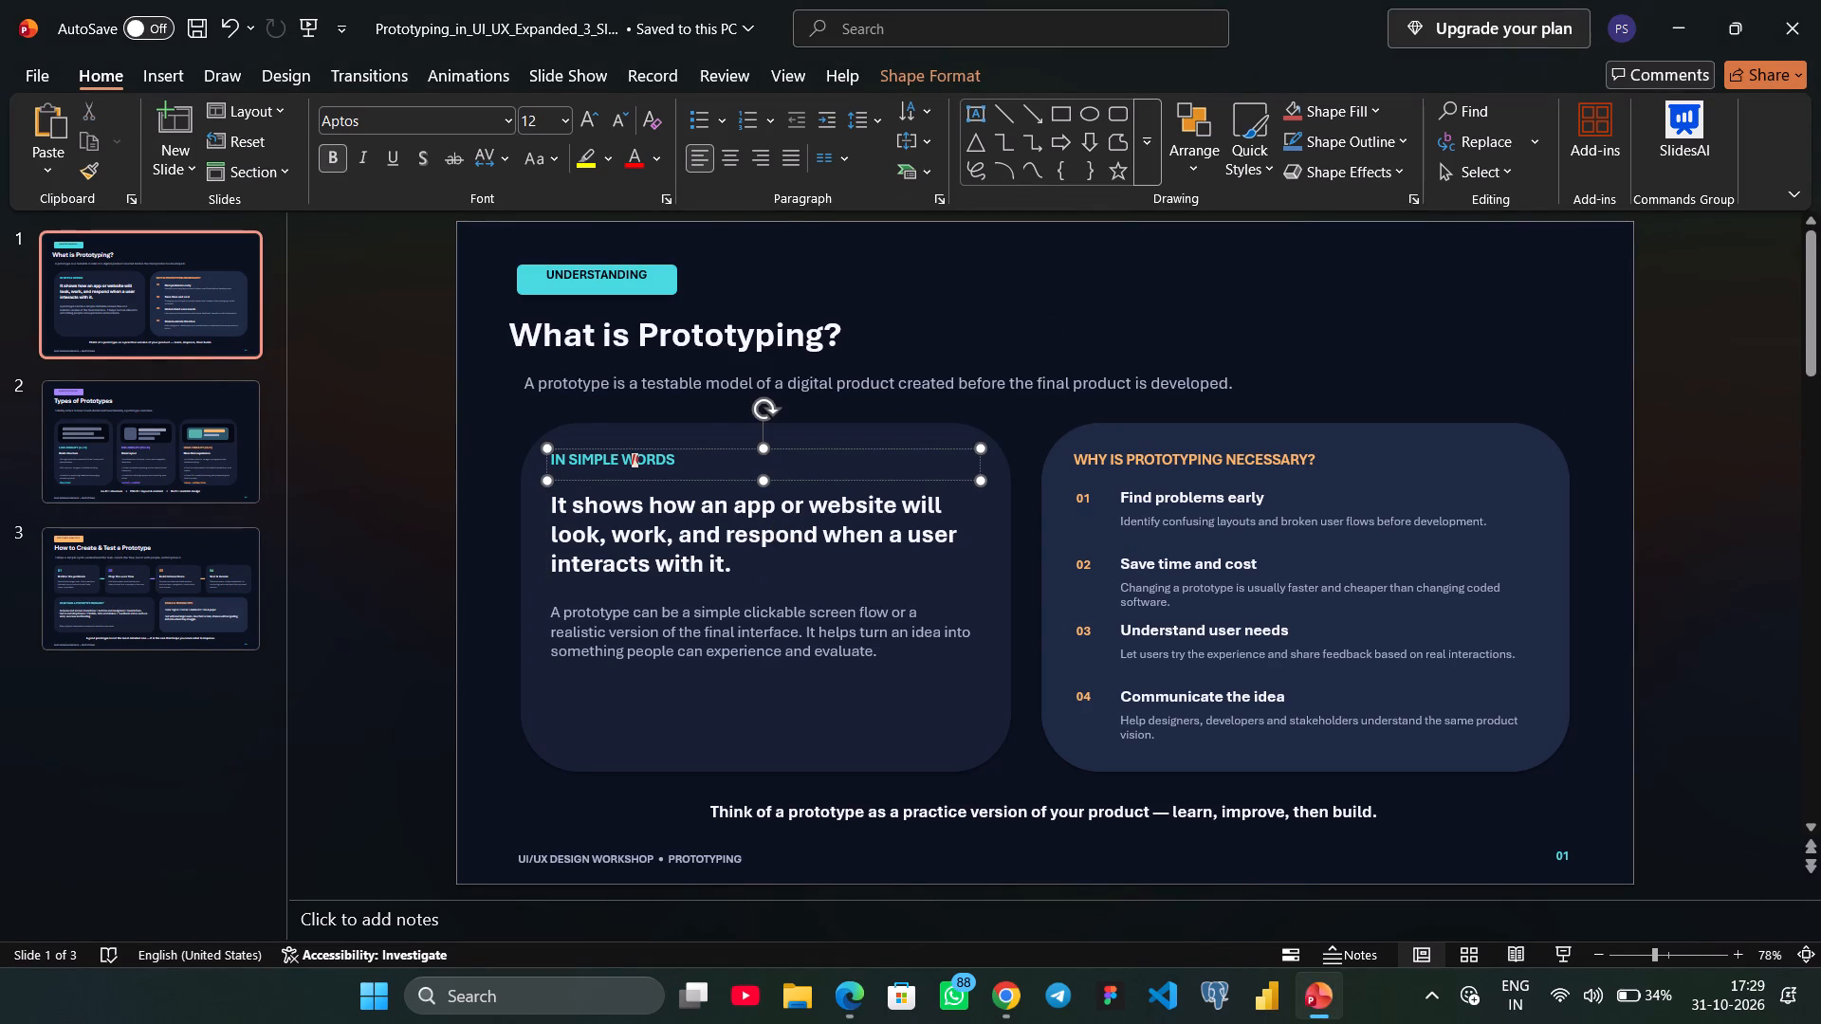
shift+double_click(664, 540)
triple_click(664, 540)
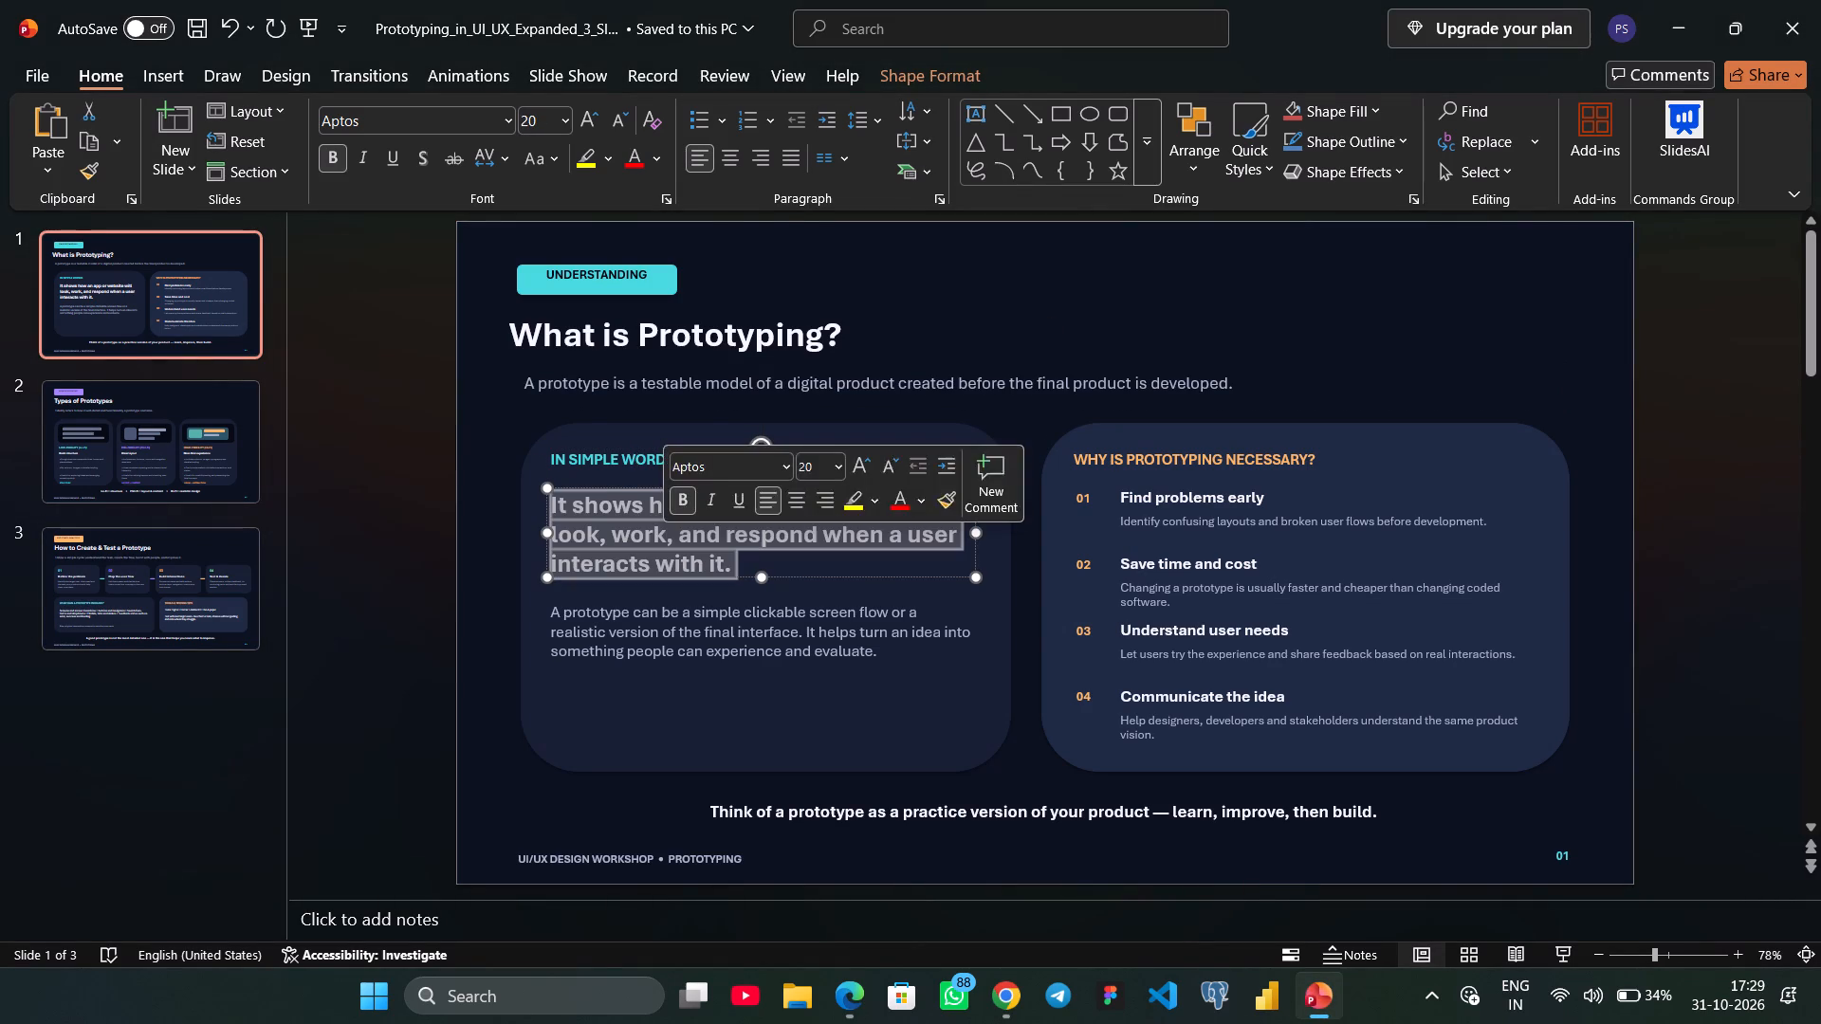
shift+click(615, 466)
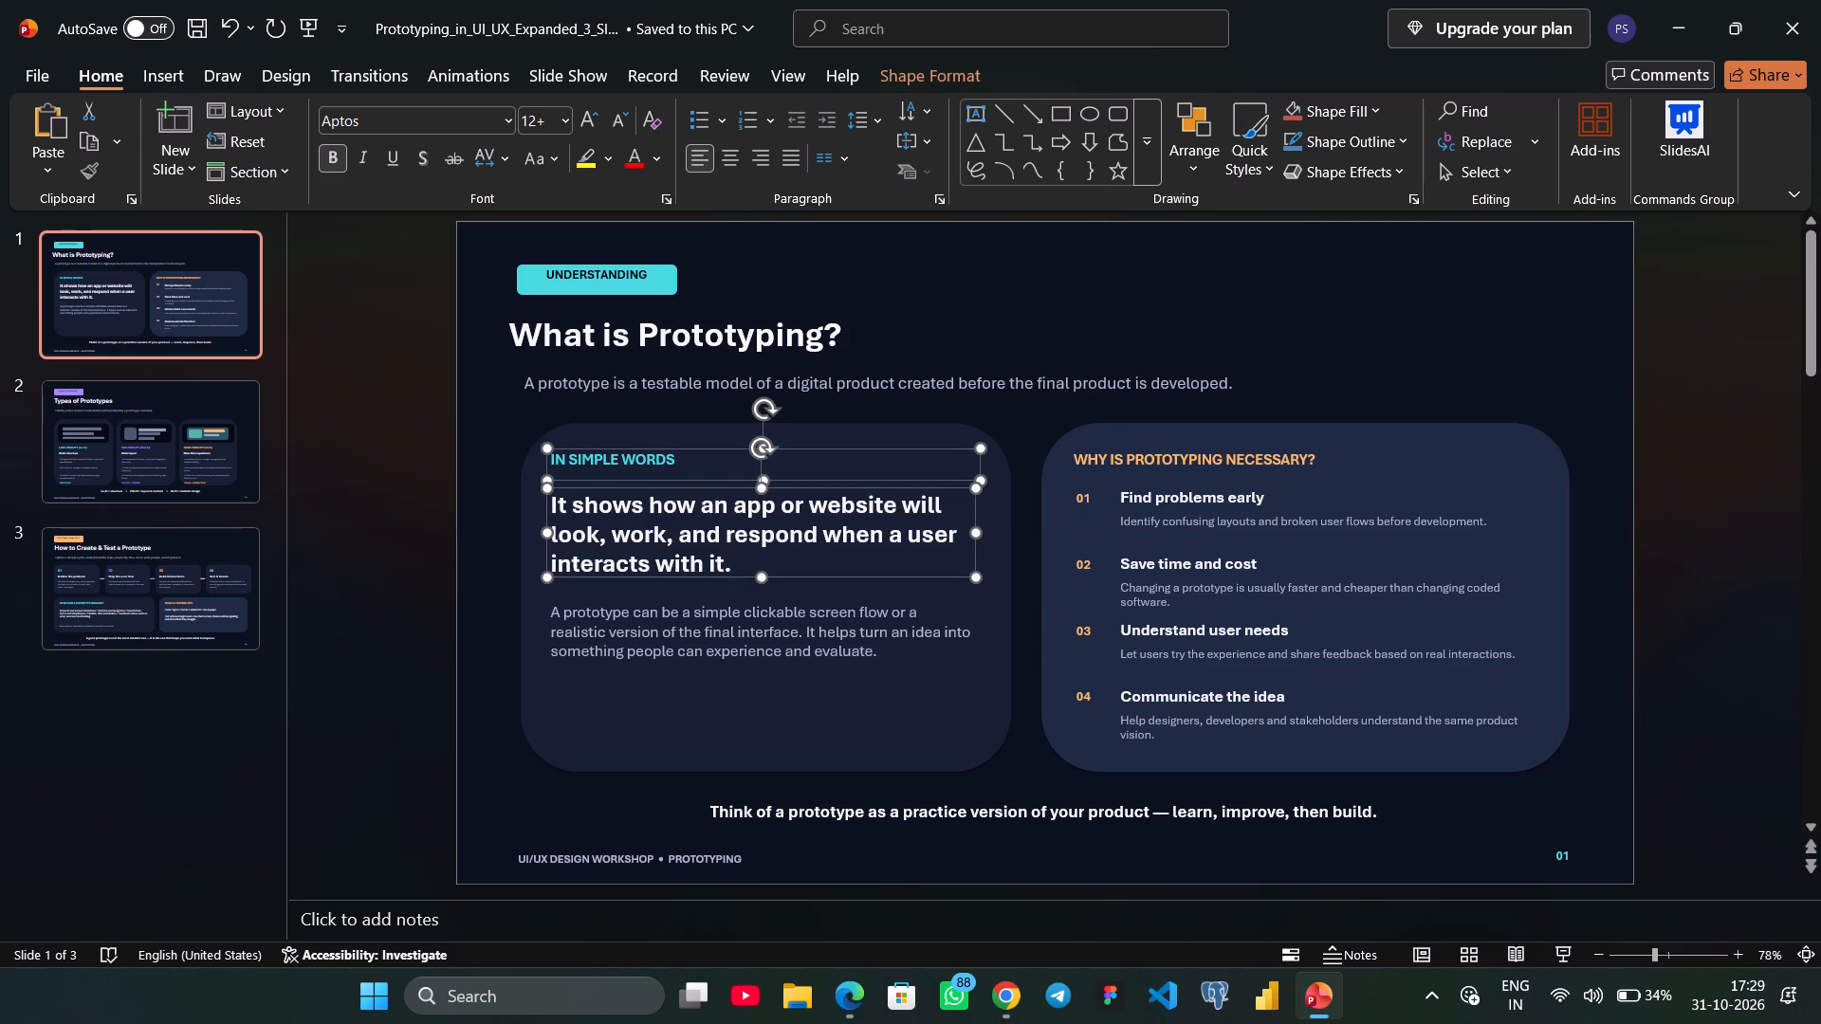
shift+triple_click(615, 466)
shift+click(615, 466)
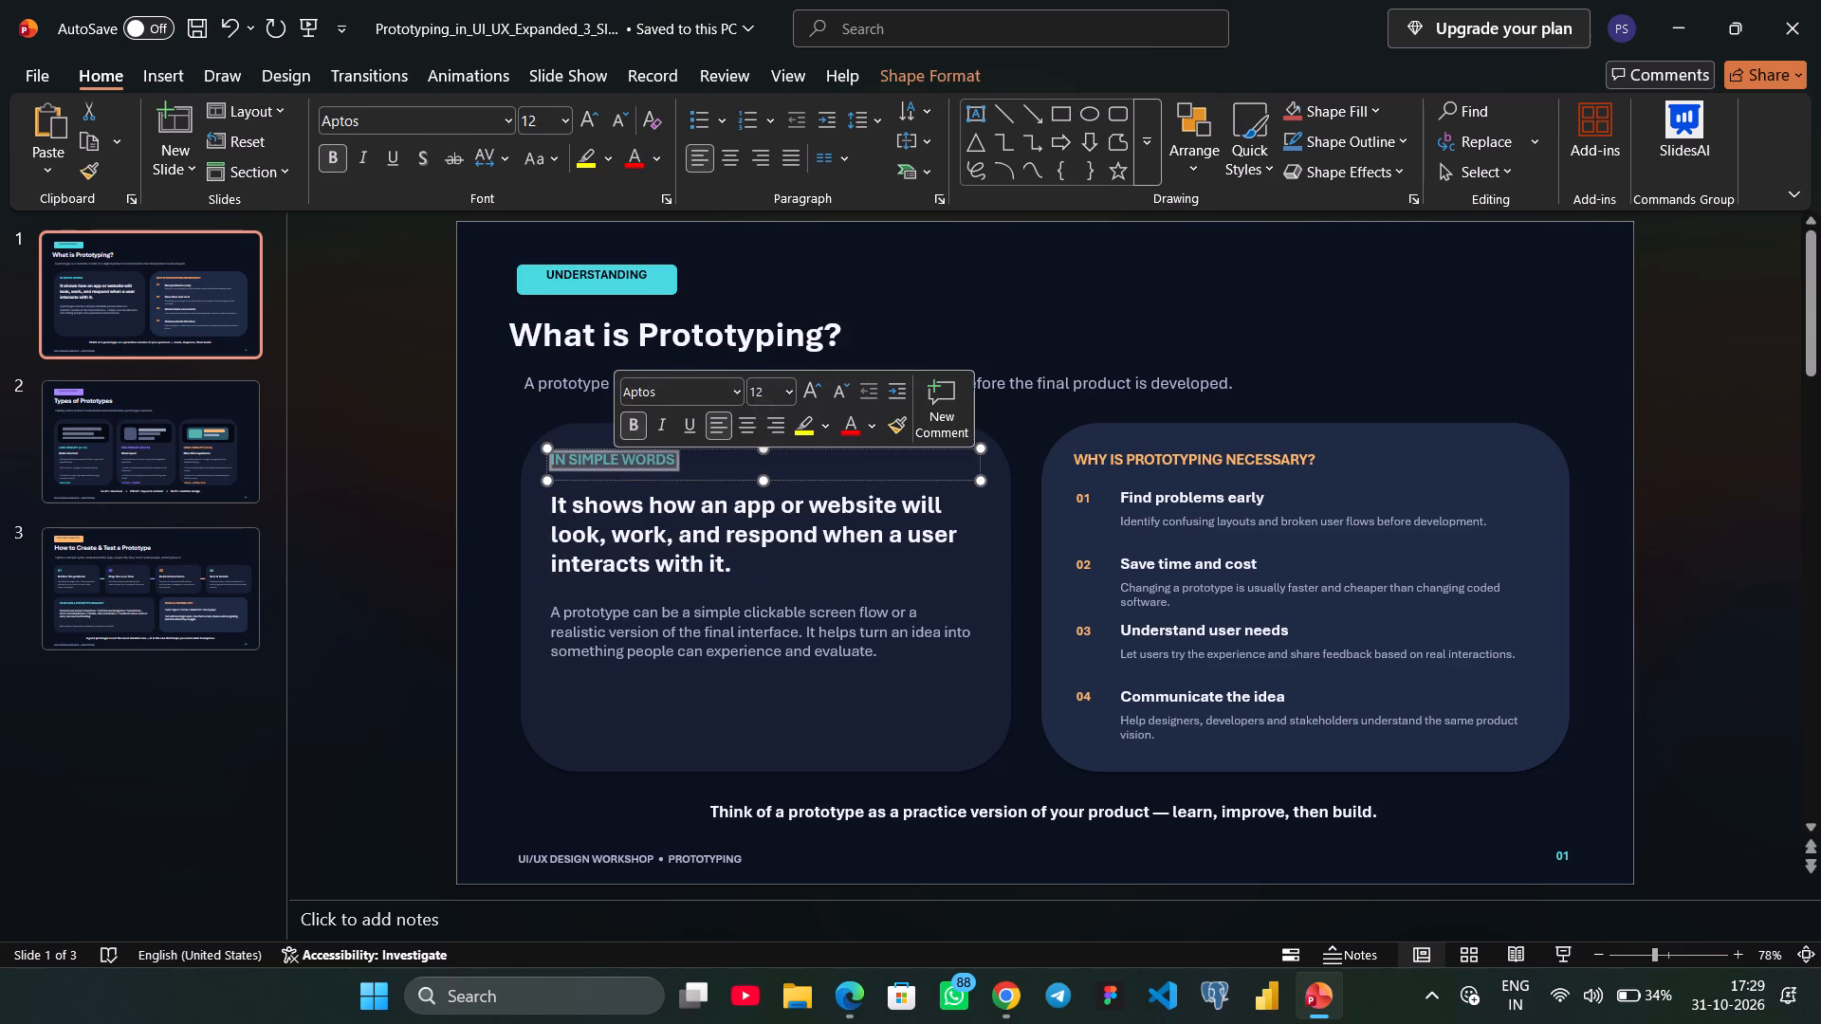
double_click(671, 529)
double_click(671, 529)
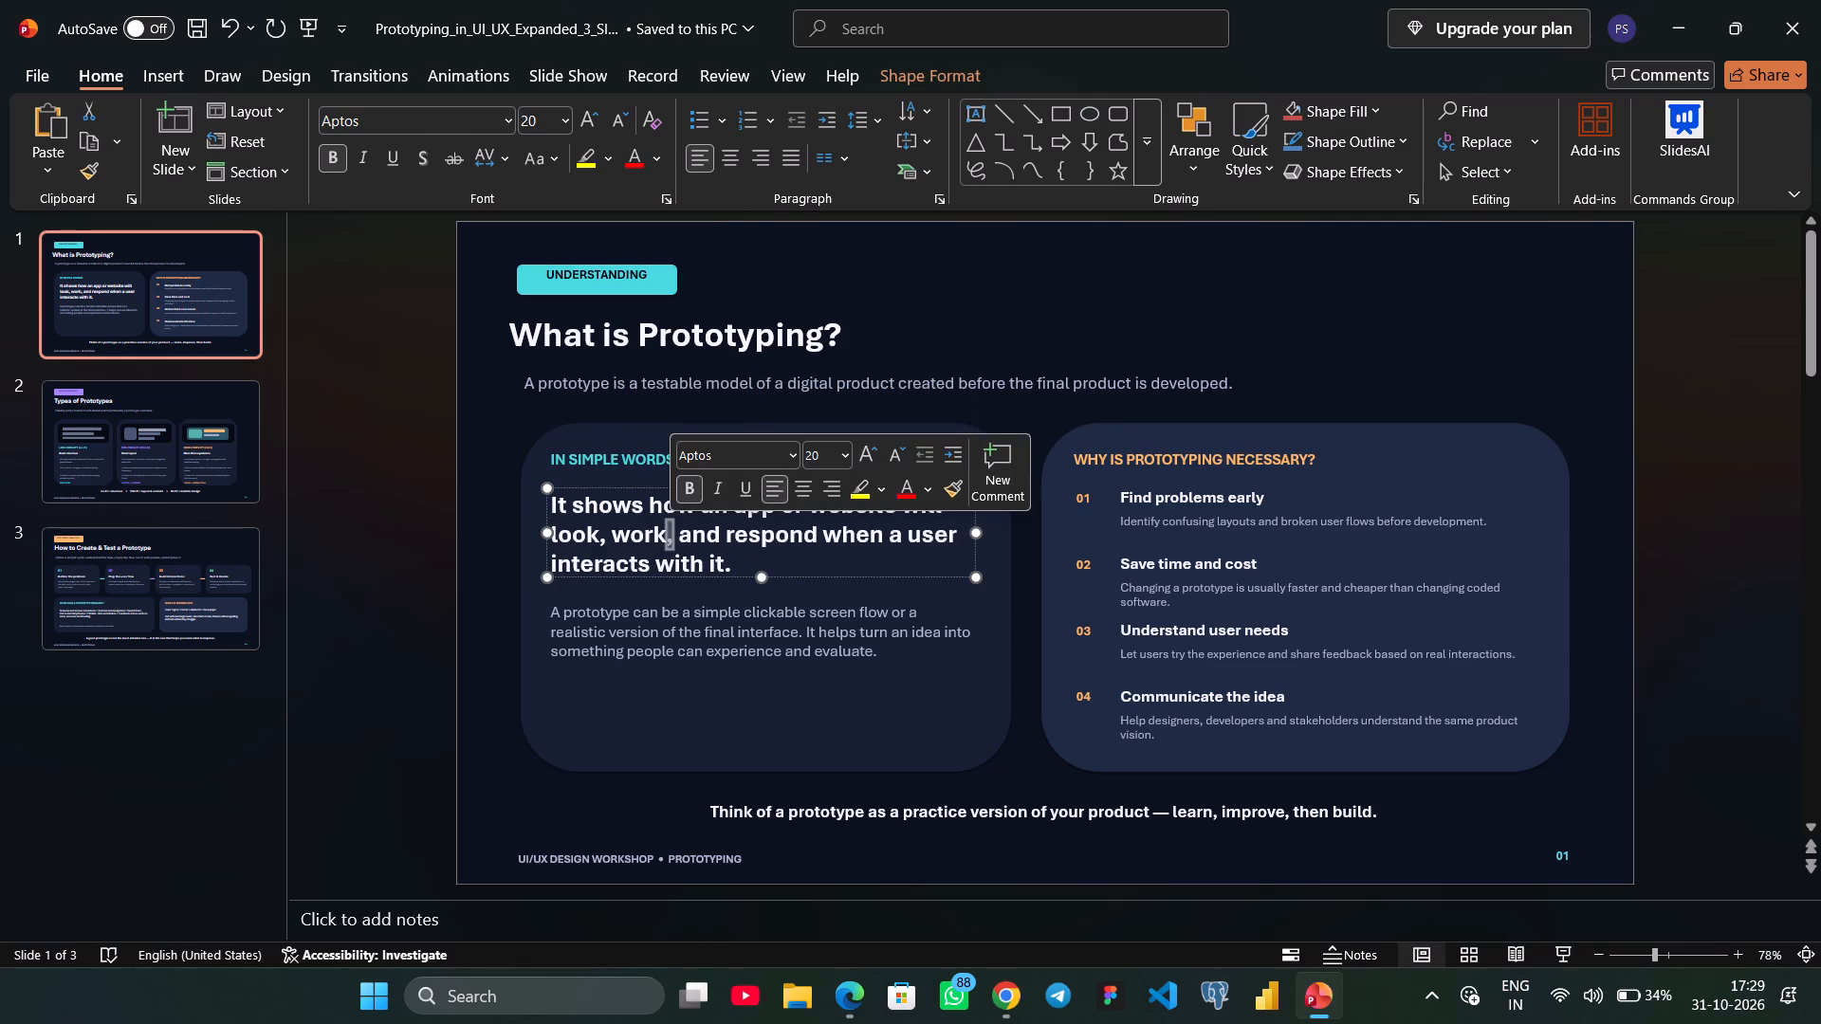
double_click(671, 529)
click(671, 529)
key(ctrl+c)
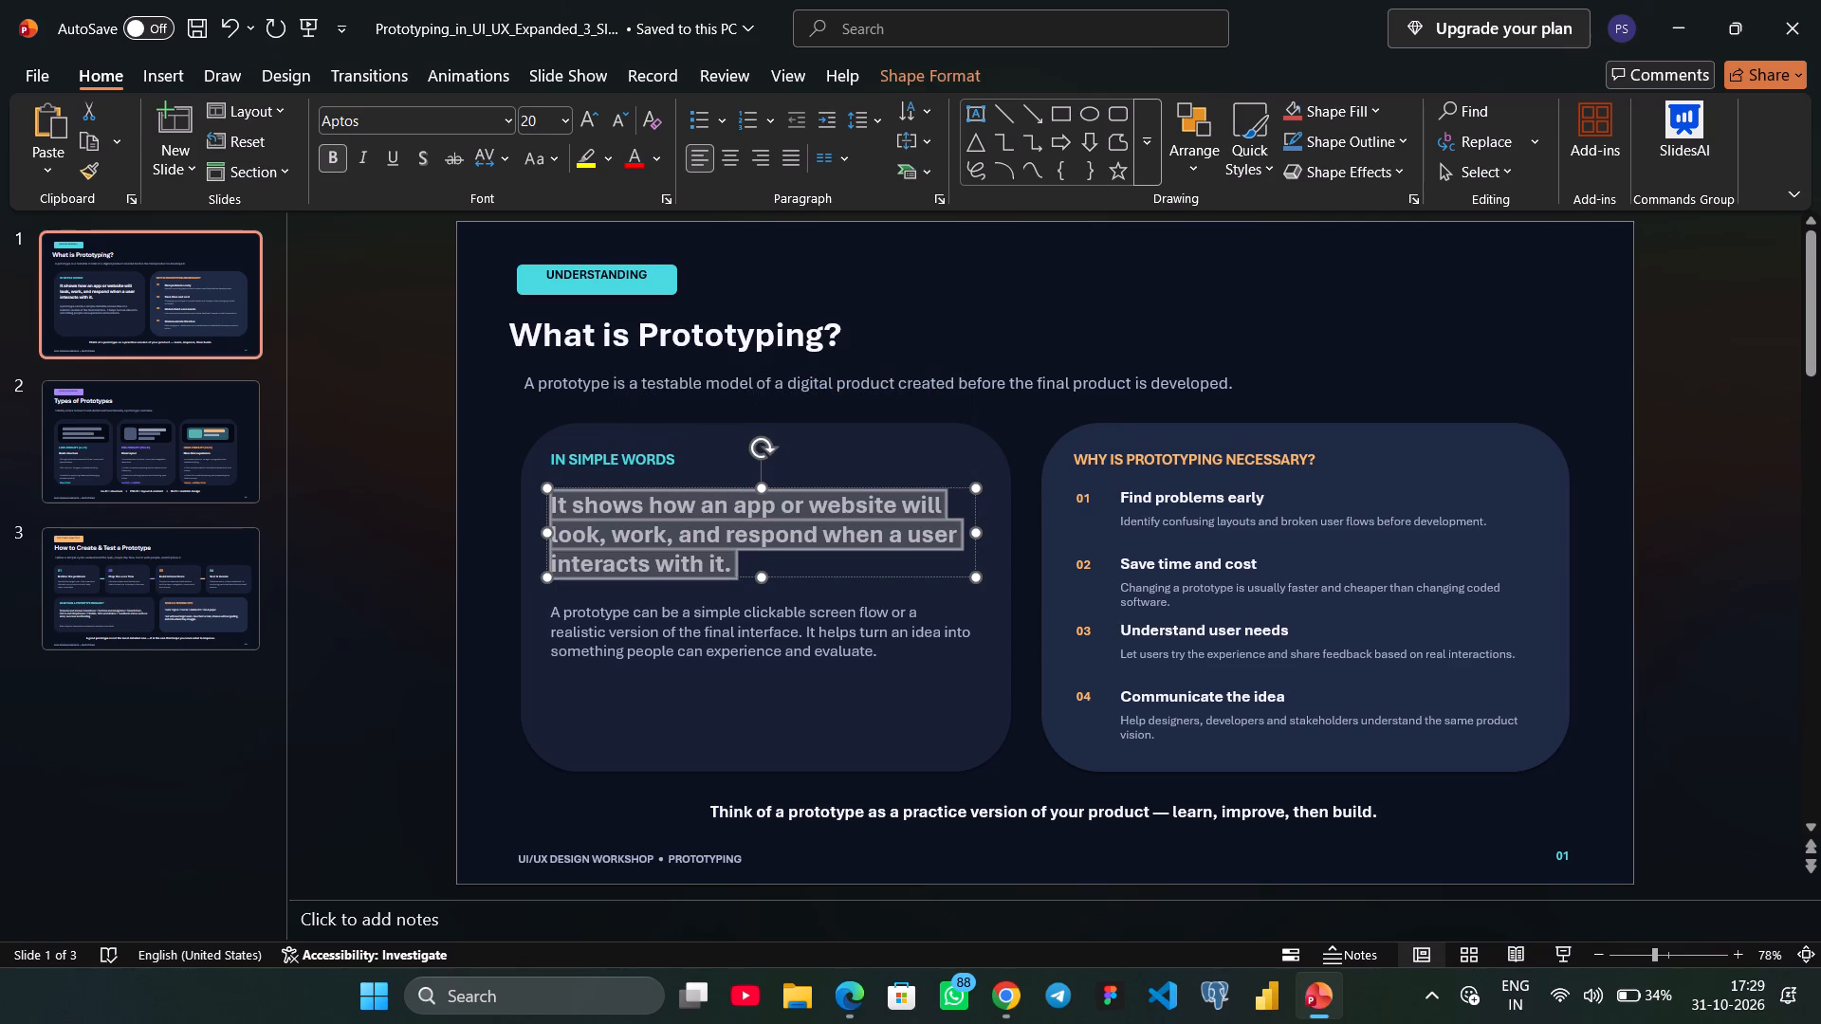
click(844, 996)
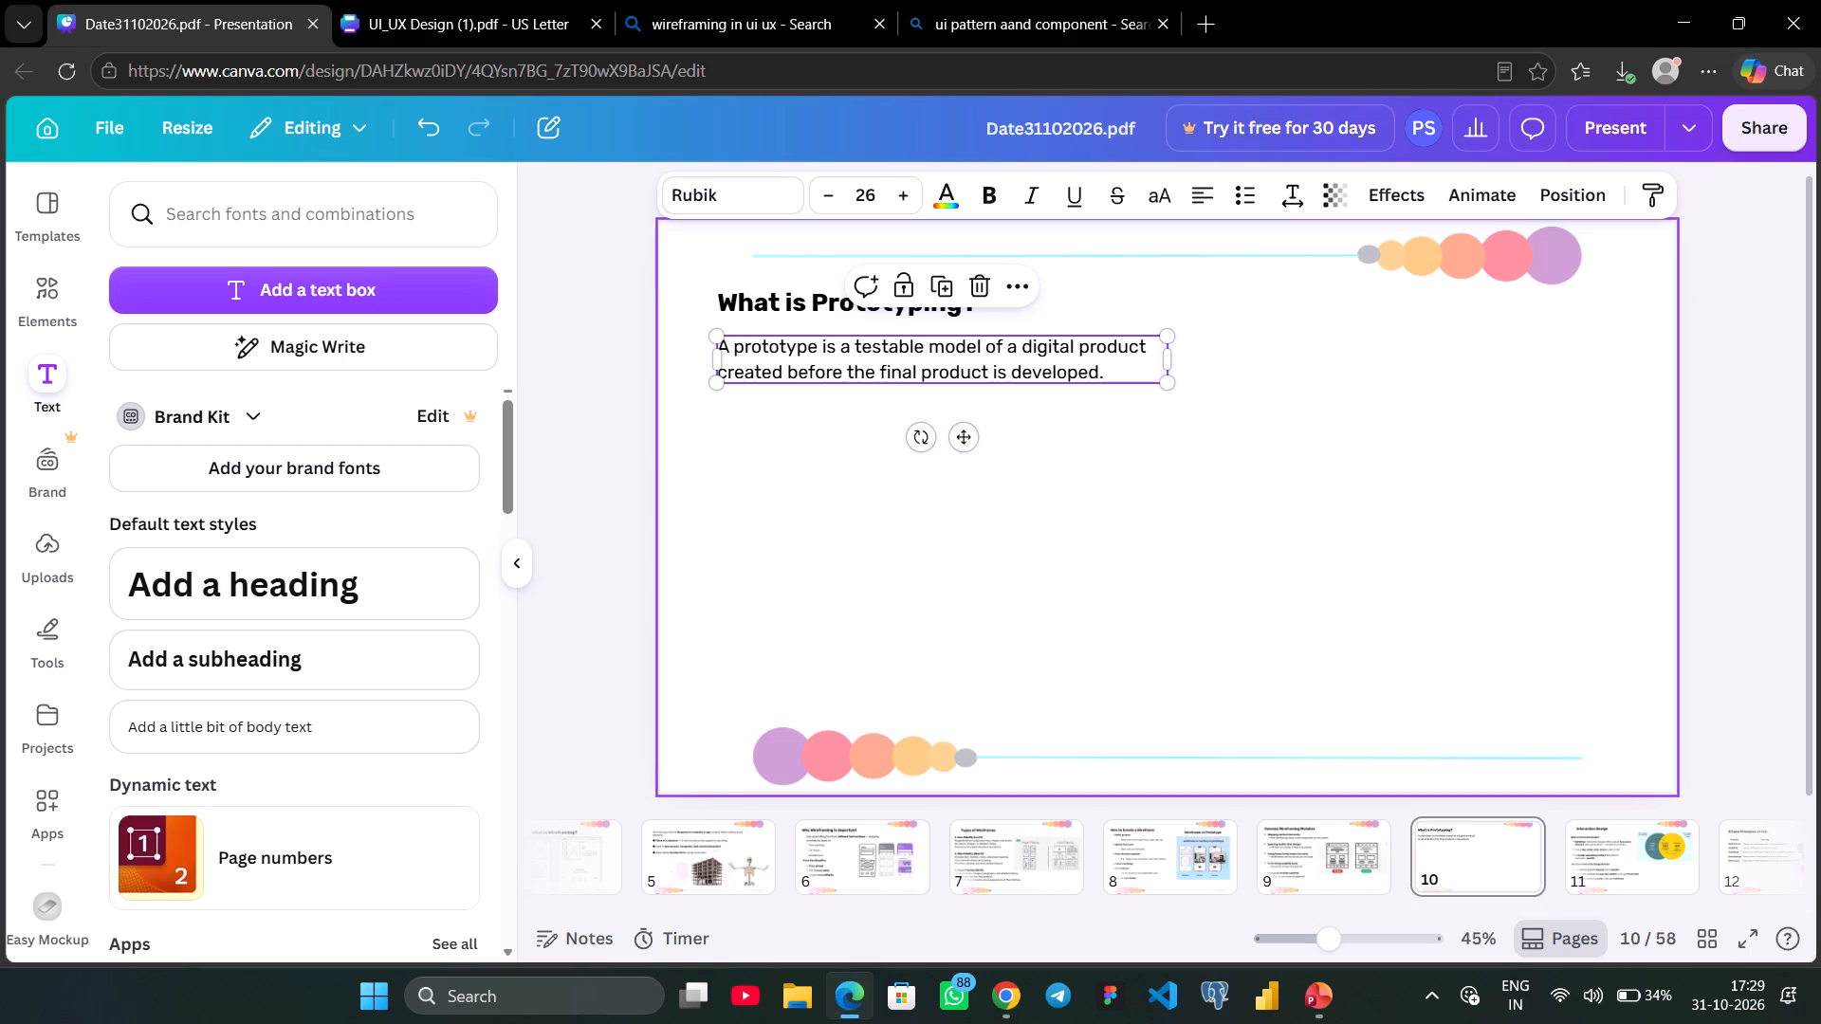
click(779, 605)
key(ctrl+v)
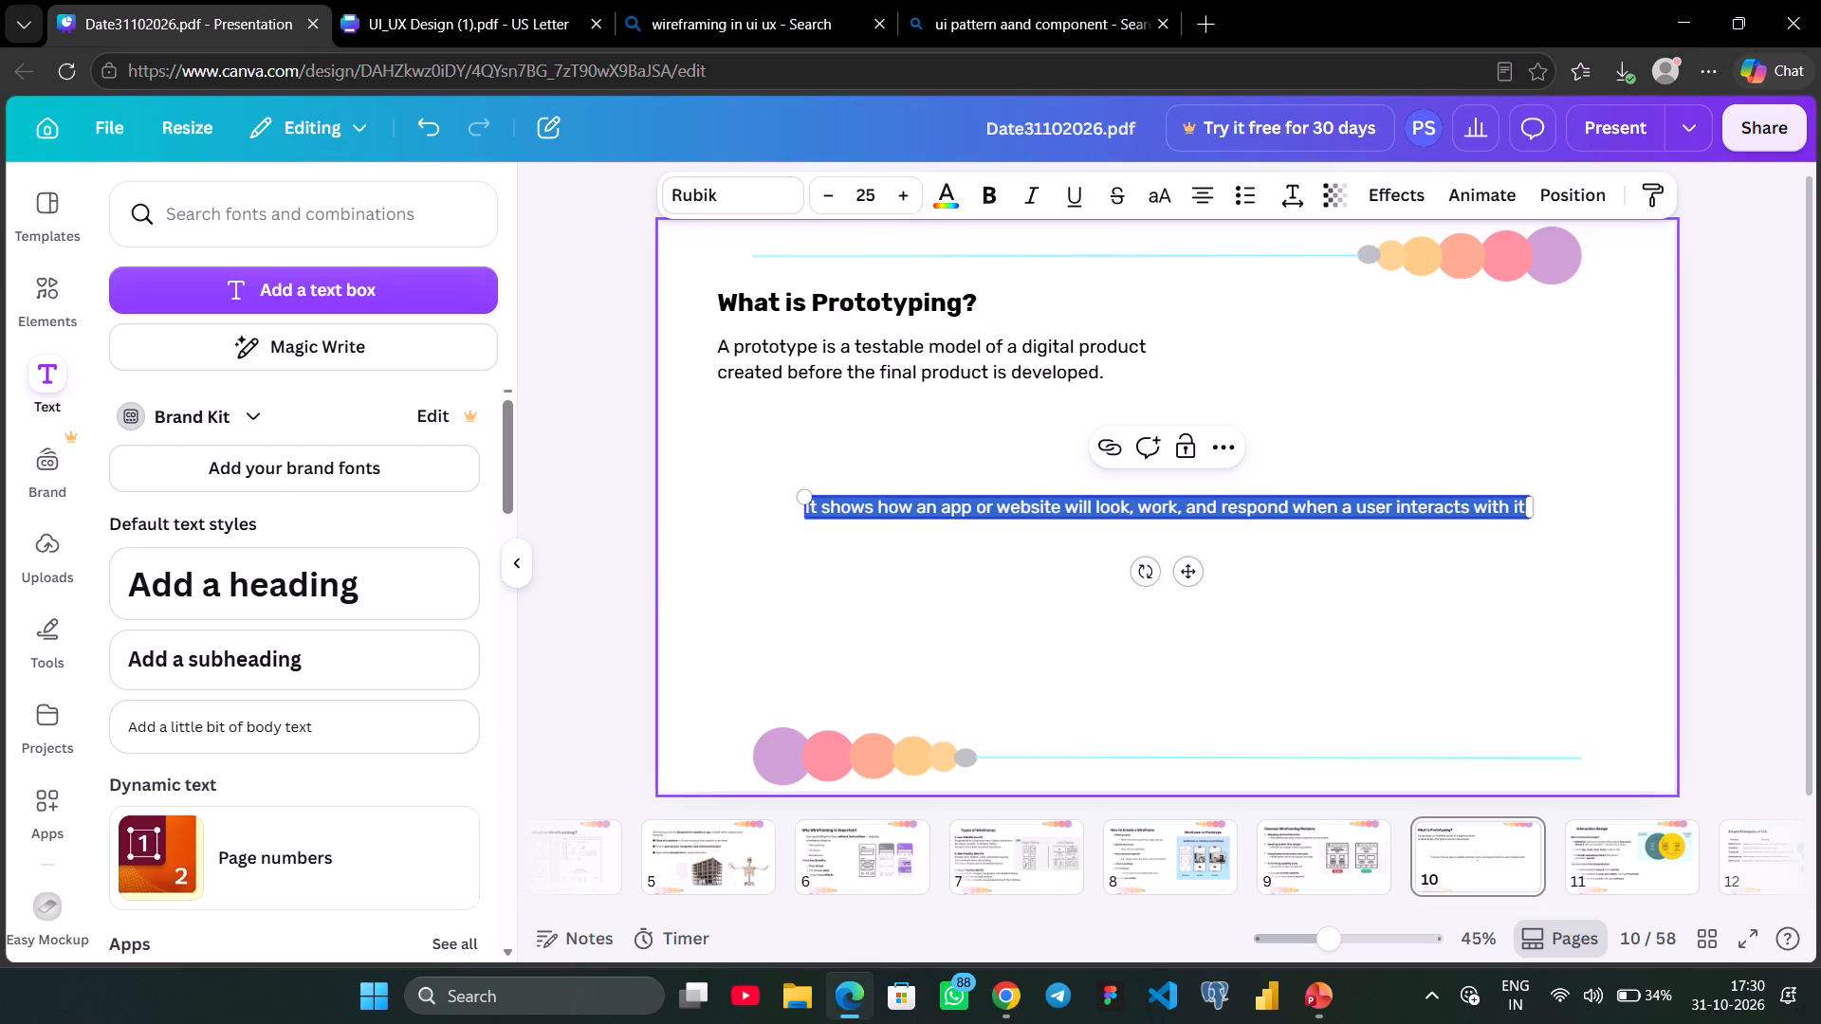
click(952, 589)
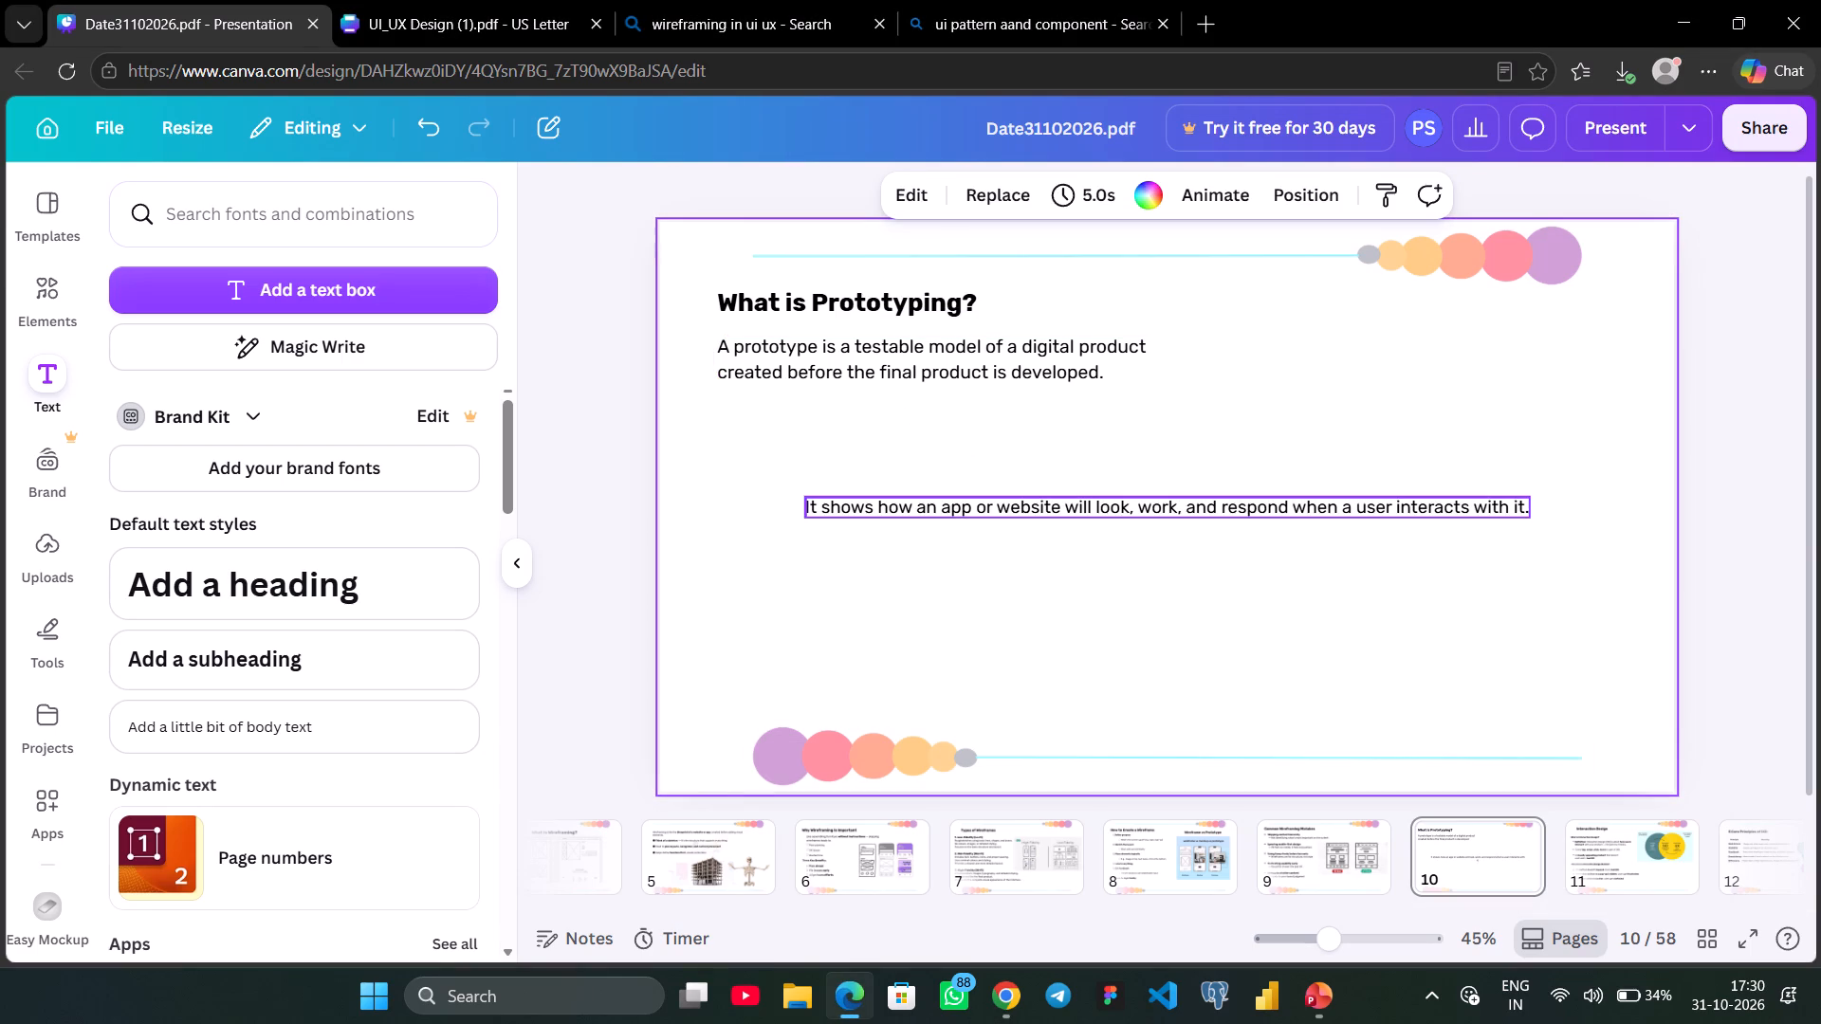
Duplicate the What is Prototyping? heading below the definition and change the copy's text to "In easy word".
click(906, 302)
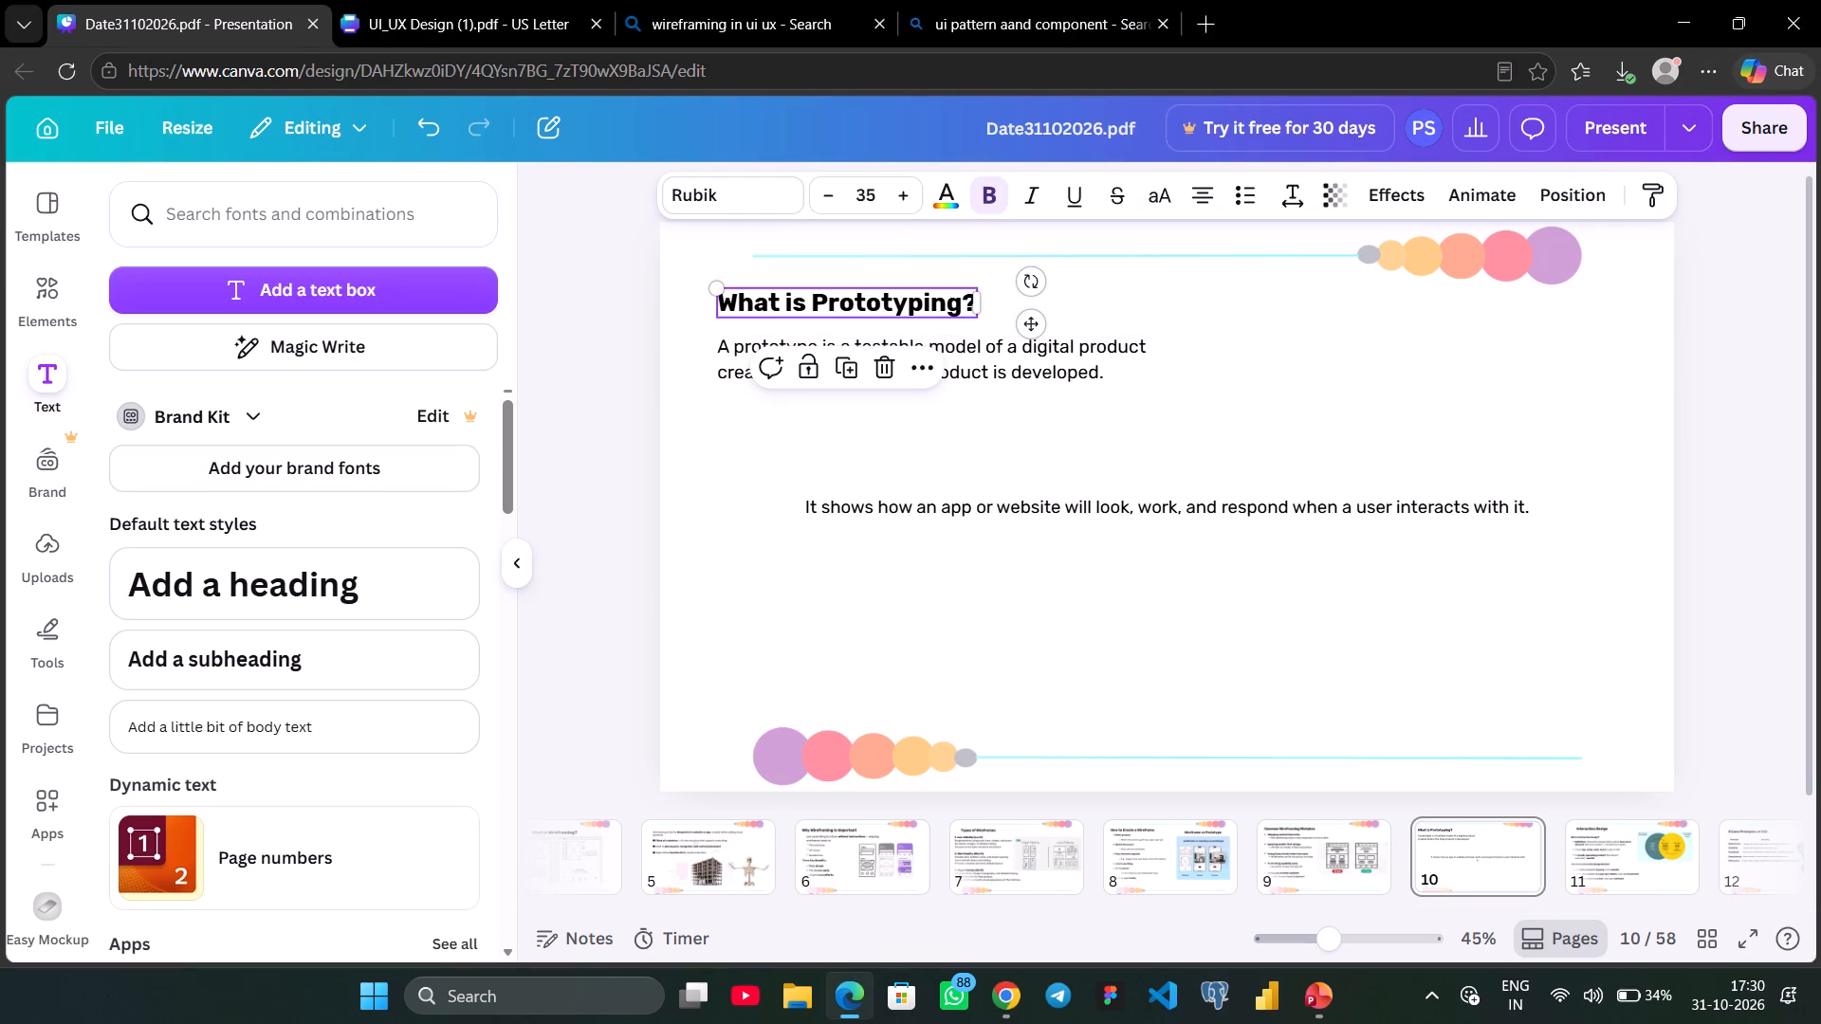
drag(824, 302, 827, 404)
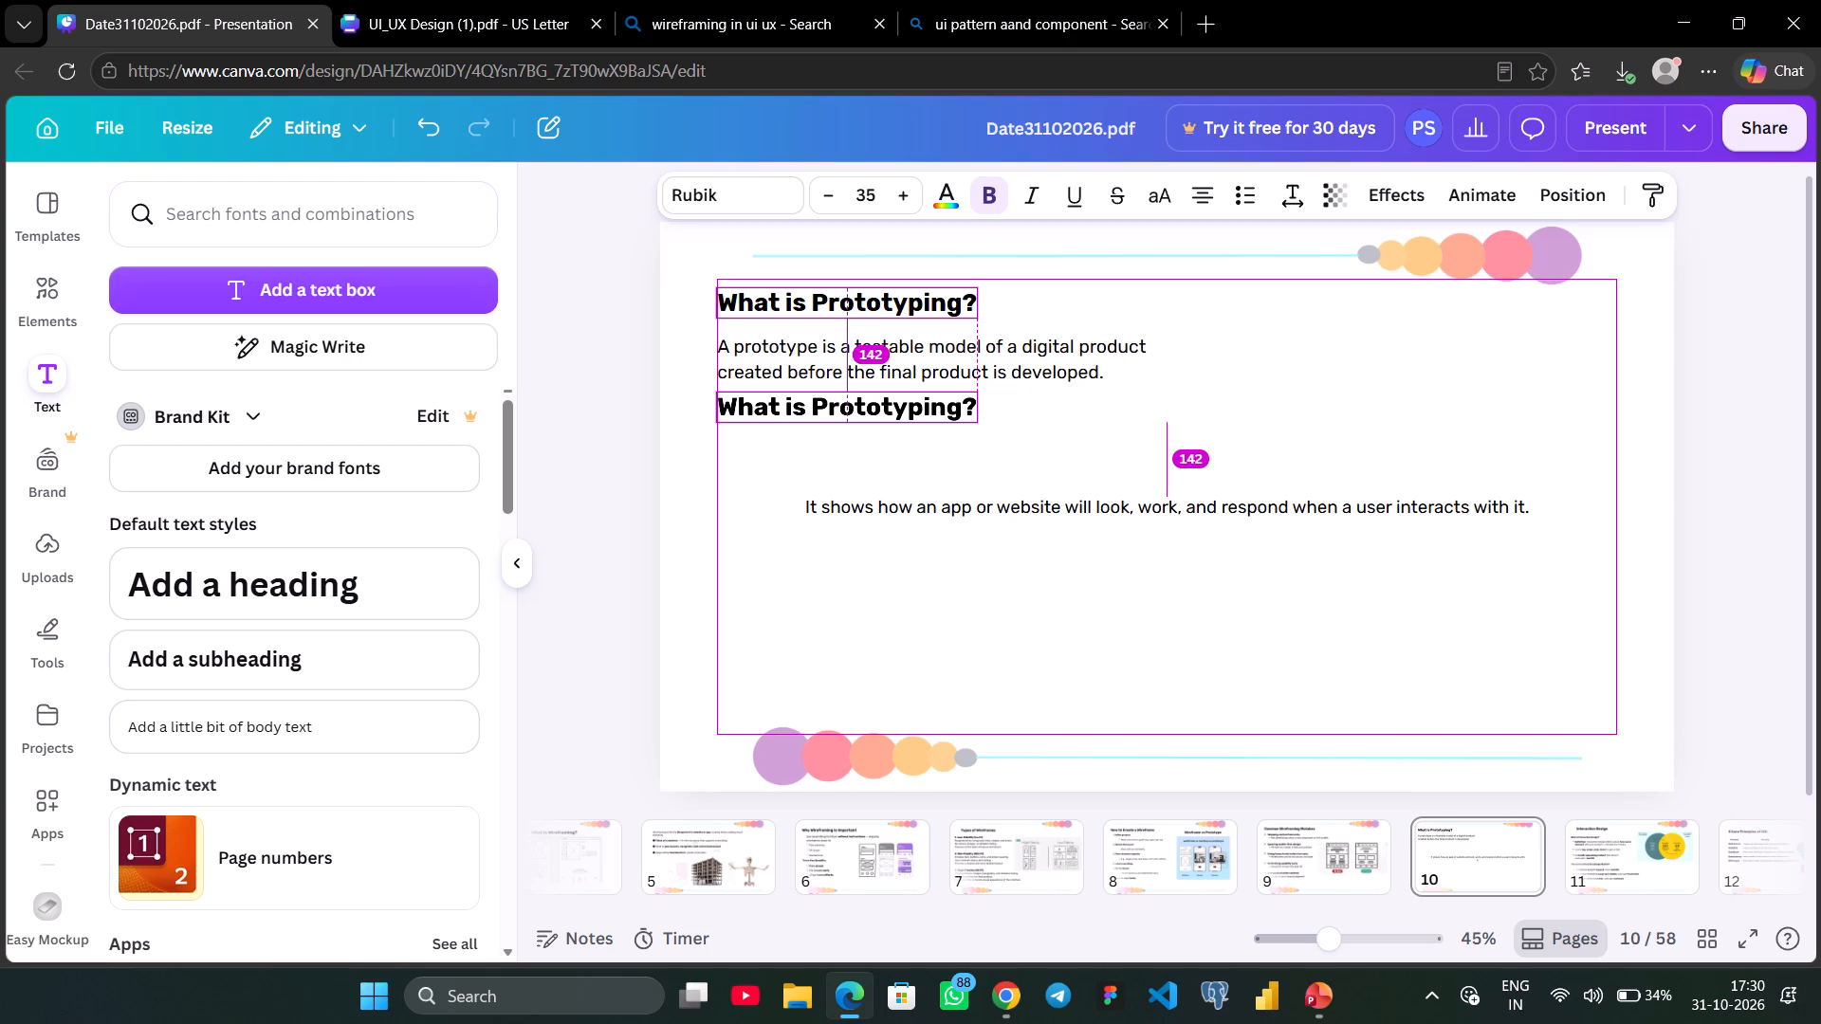
drag(827, 404, 830, 412)
double_click(830, 412)
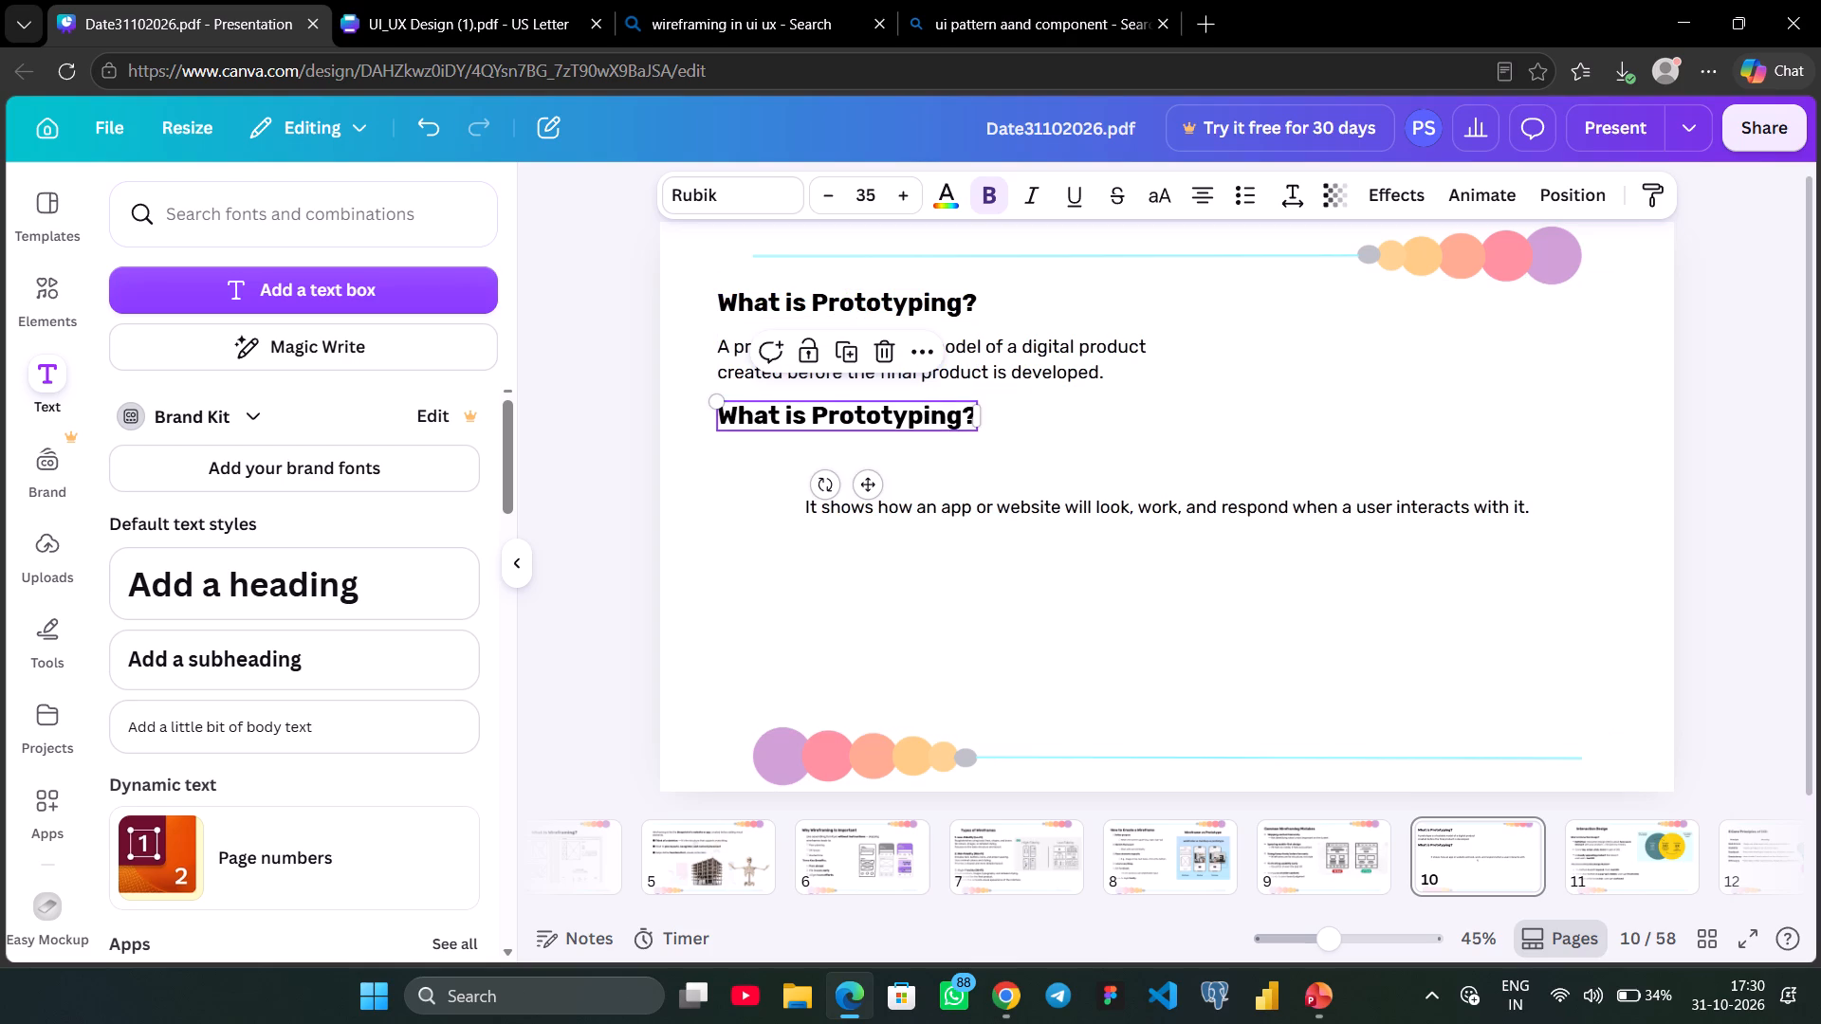
text(n easy)
key(space)
text(word)
click(1009, 397)
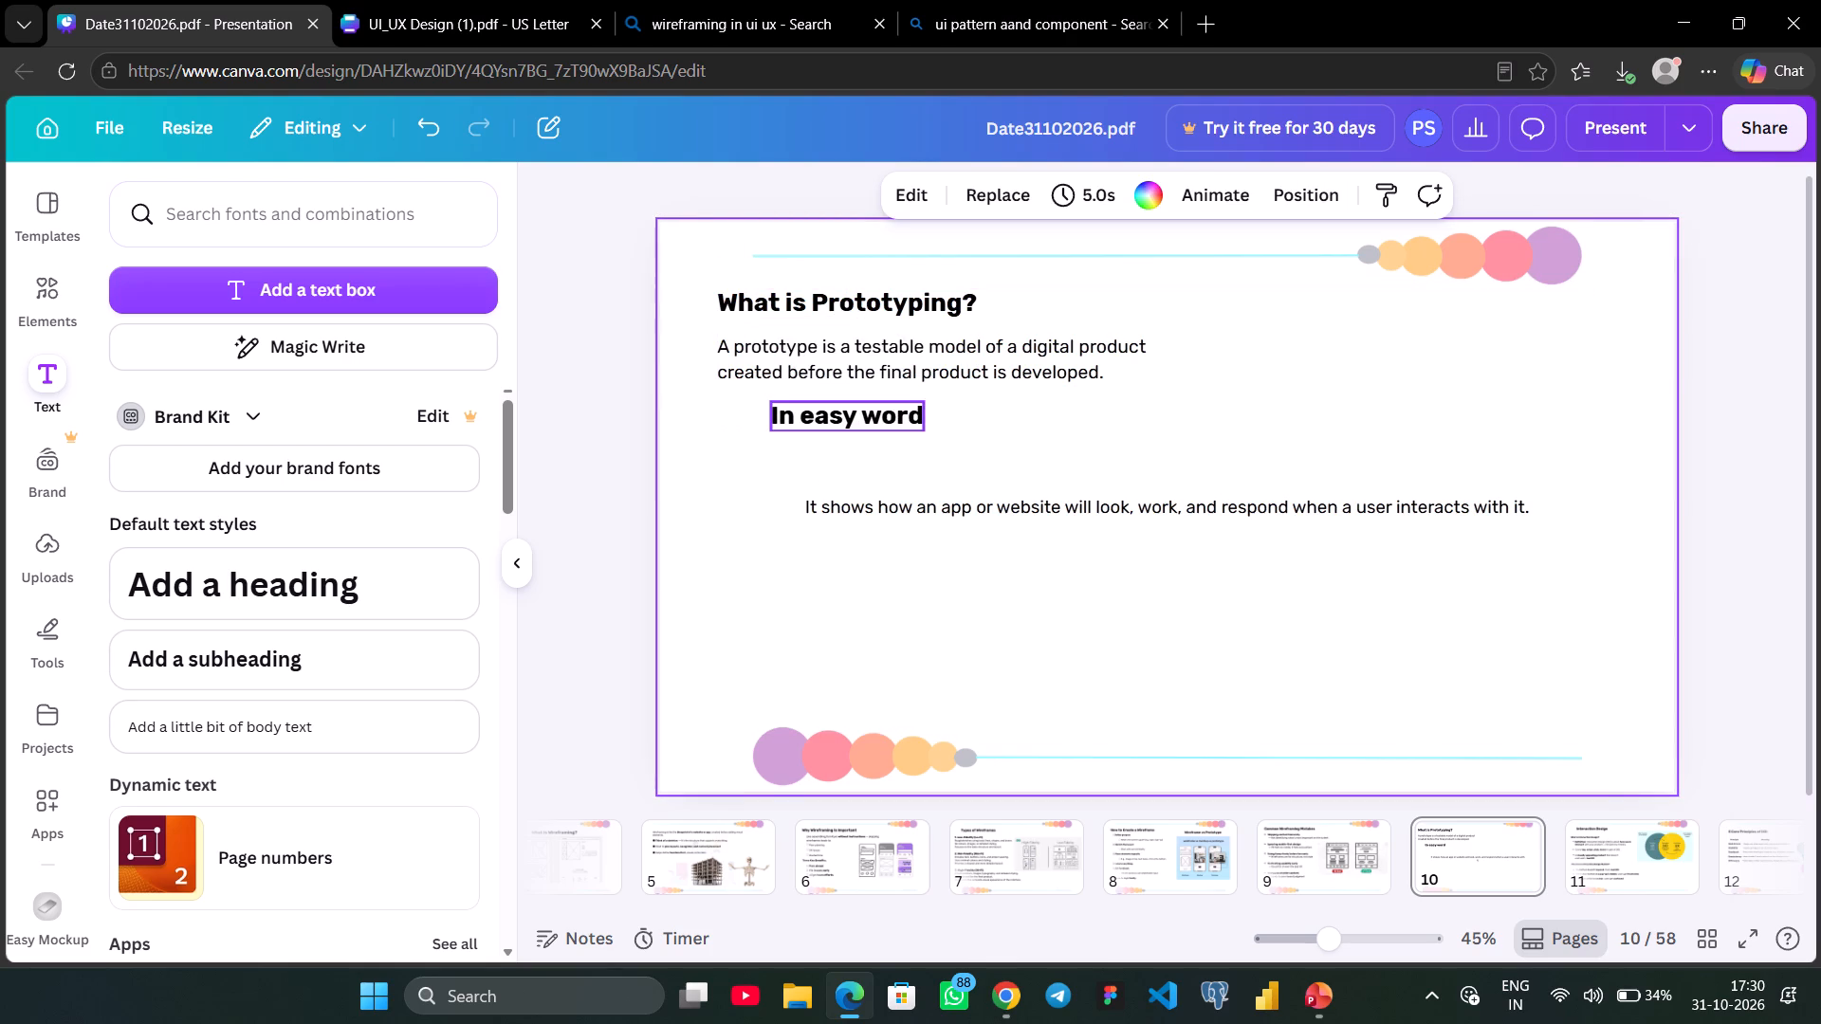
Remove bold from the In easy word label, set its size to 23, and line it up with the definition's left edge.
click(887, 442)
click(883, 418)
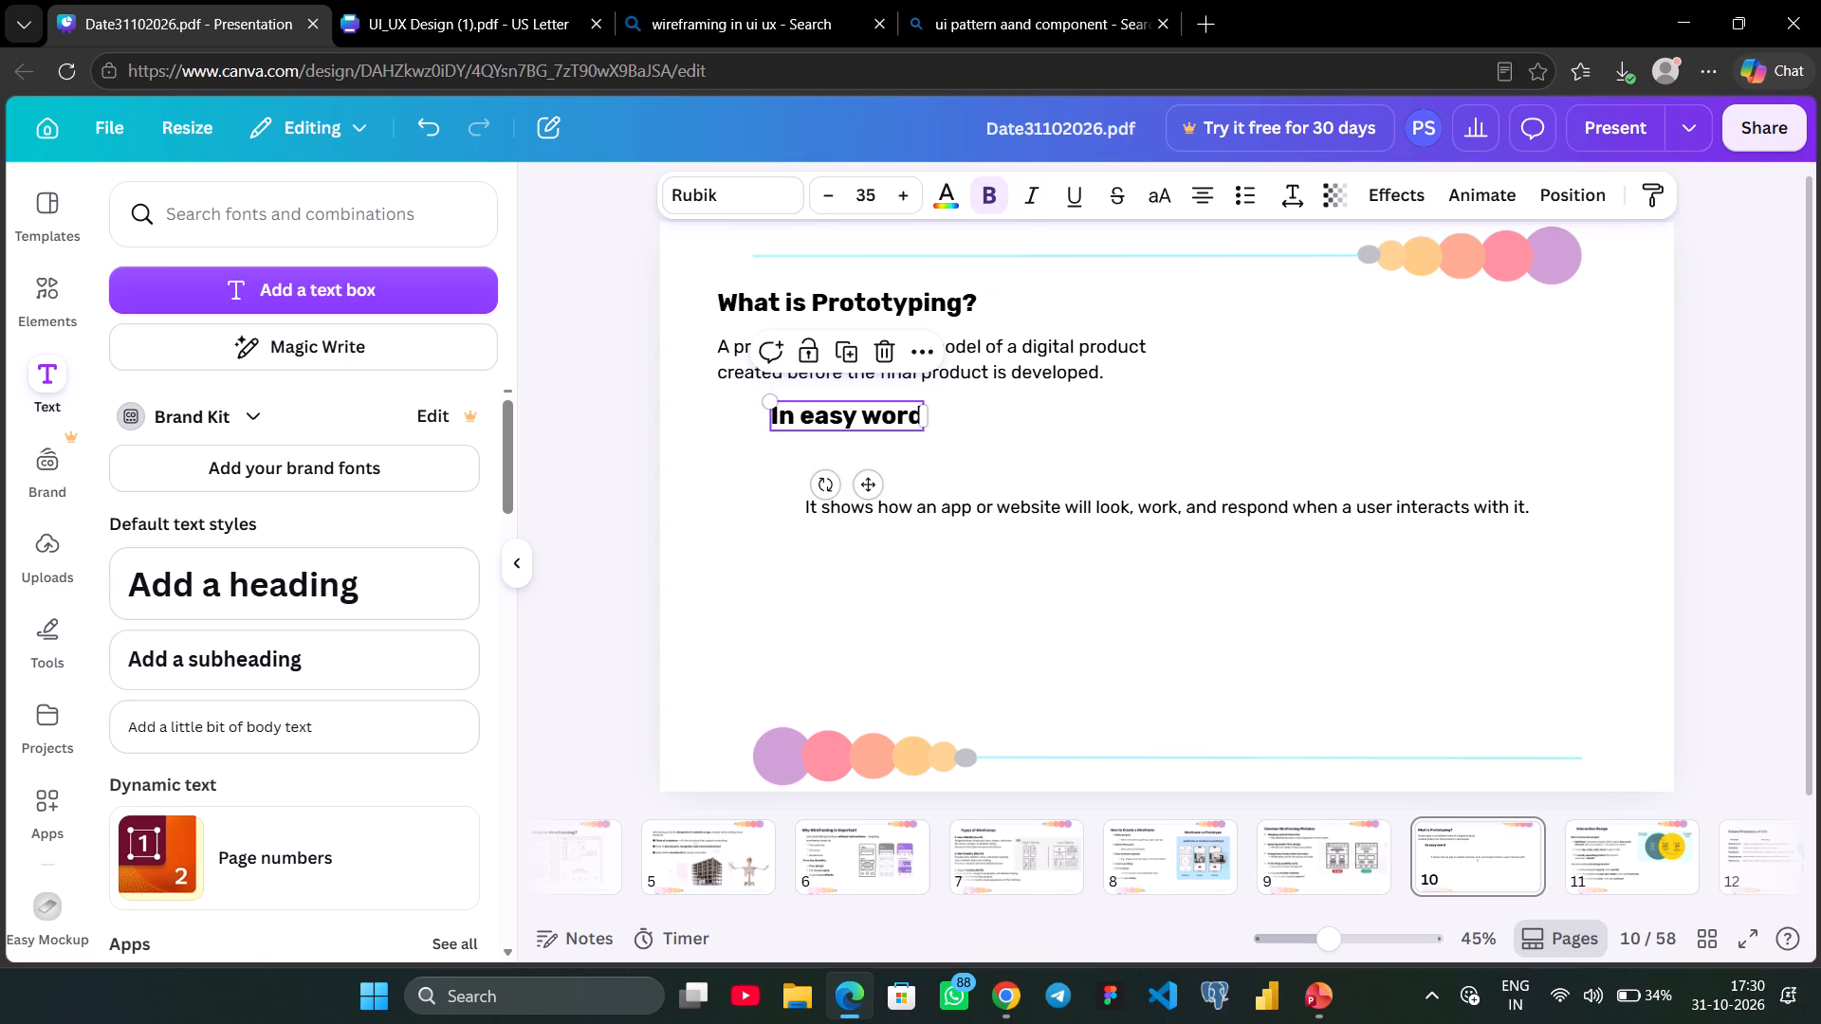
click(989, 187)
click(864, 193)
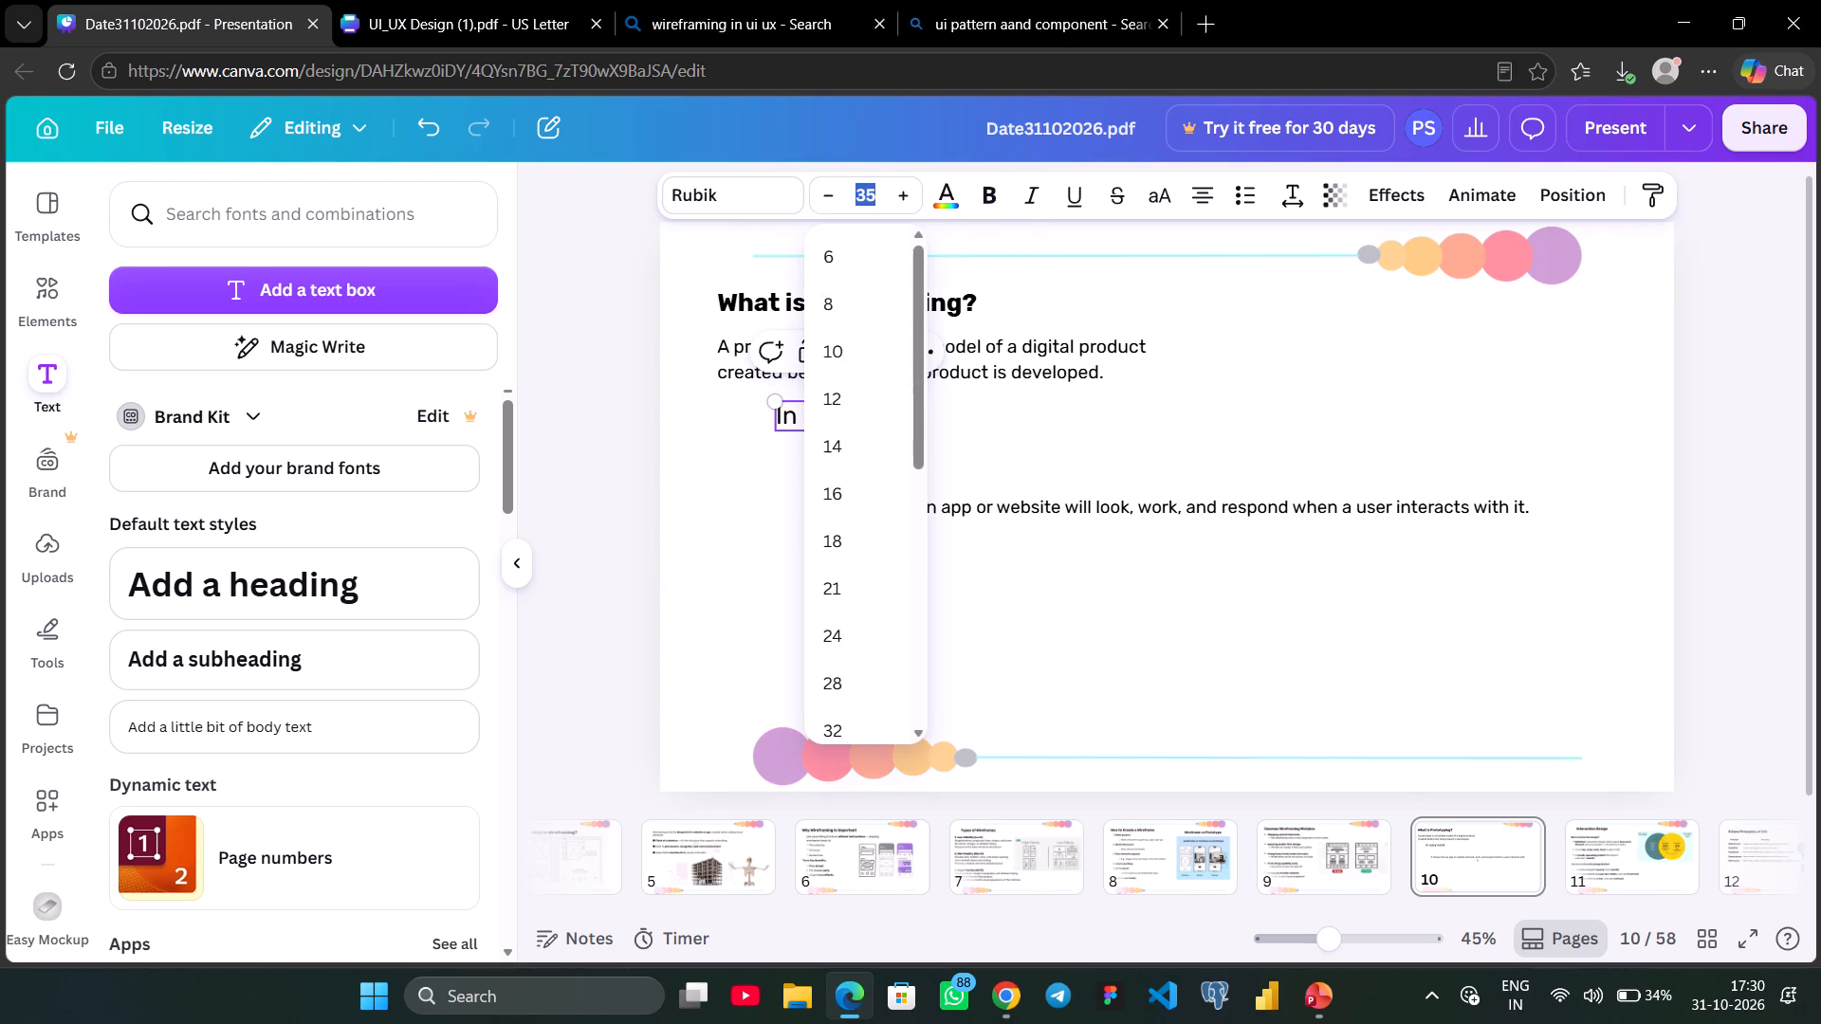
text(20)
key(Return)
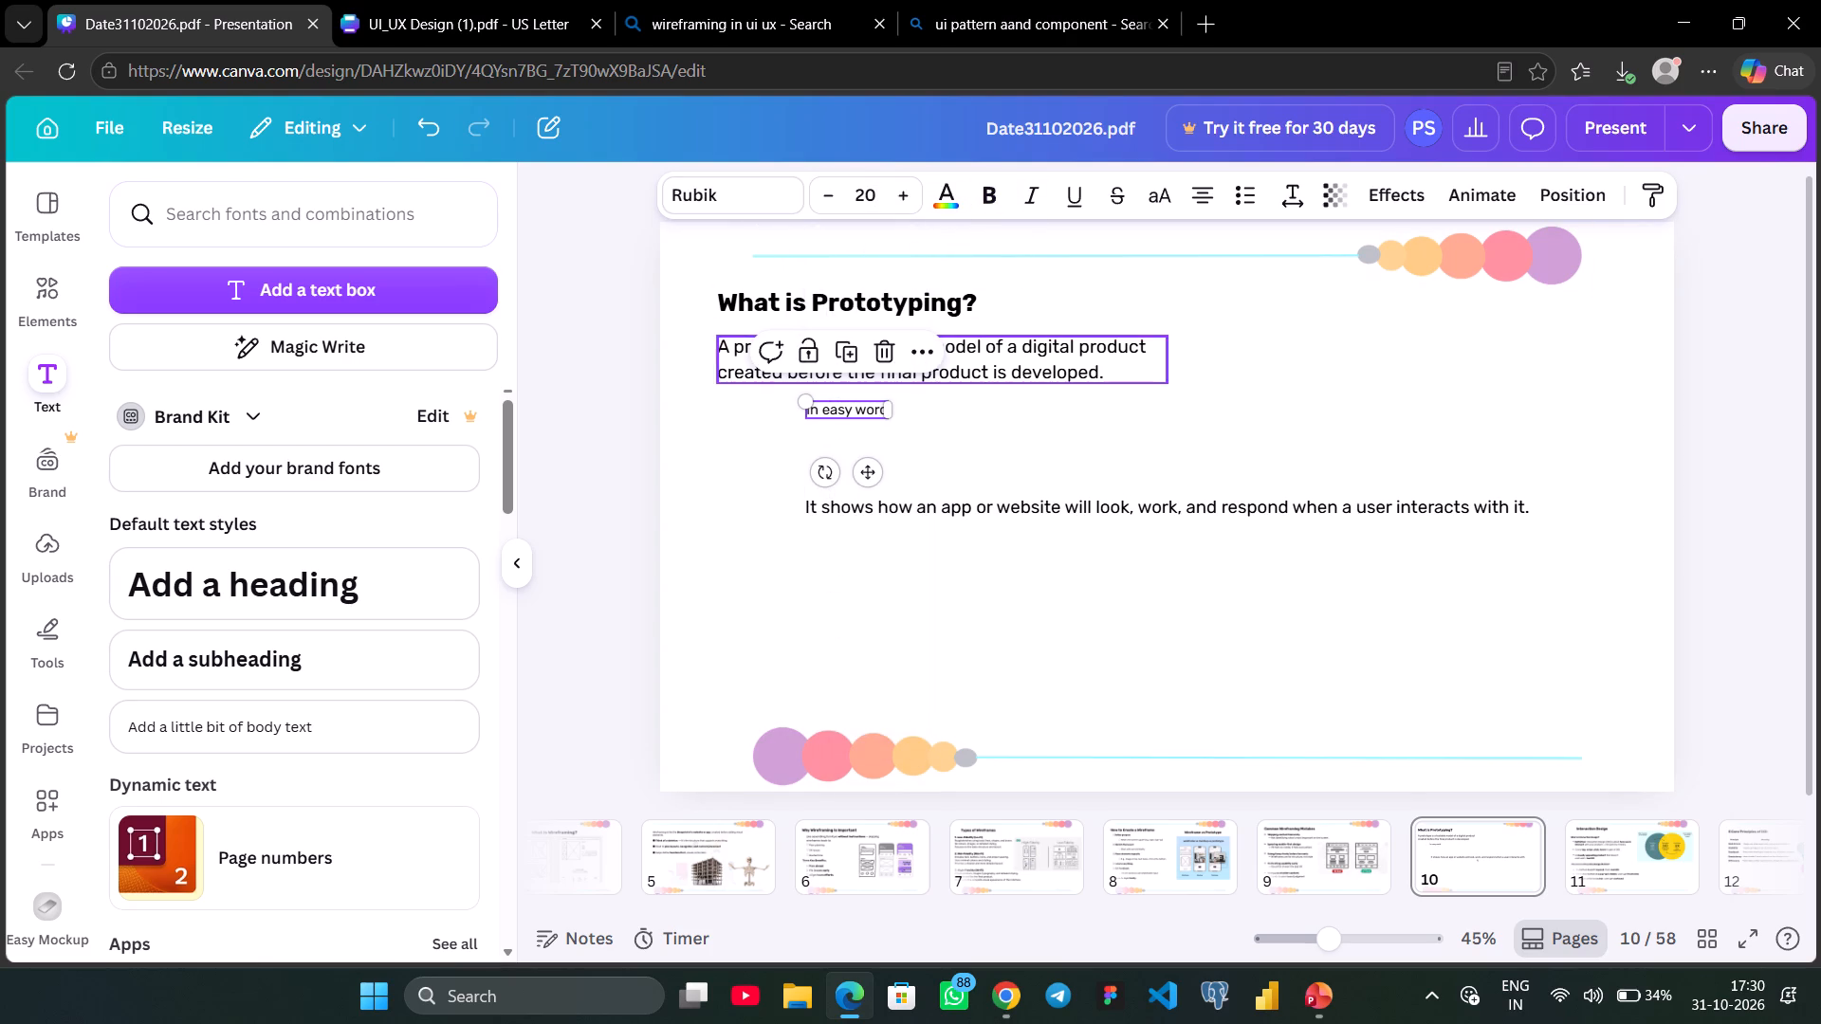
double_click(885, 197)
click(885, 197)
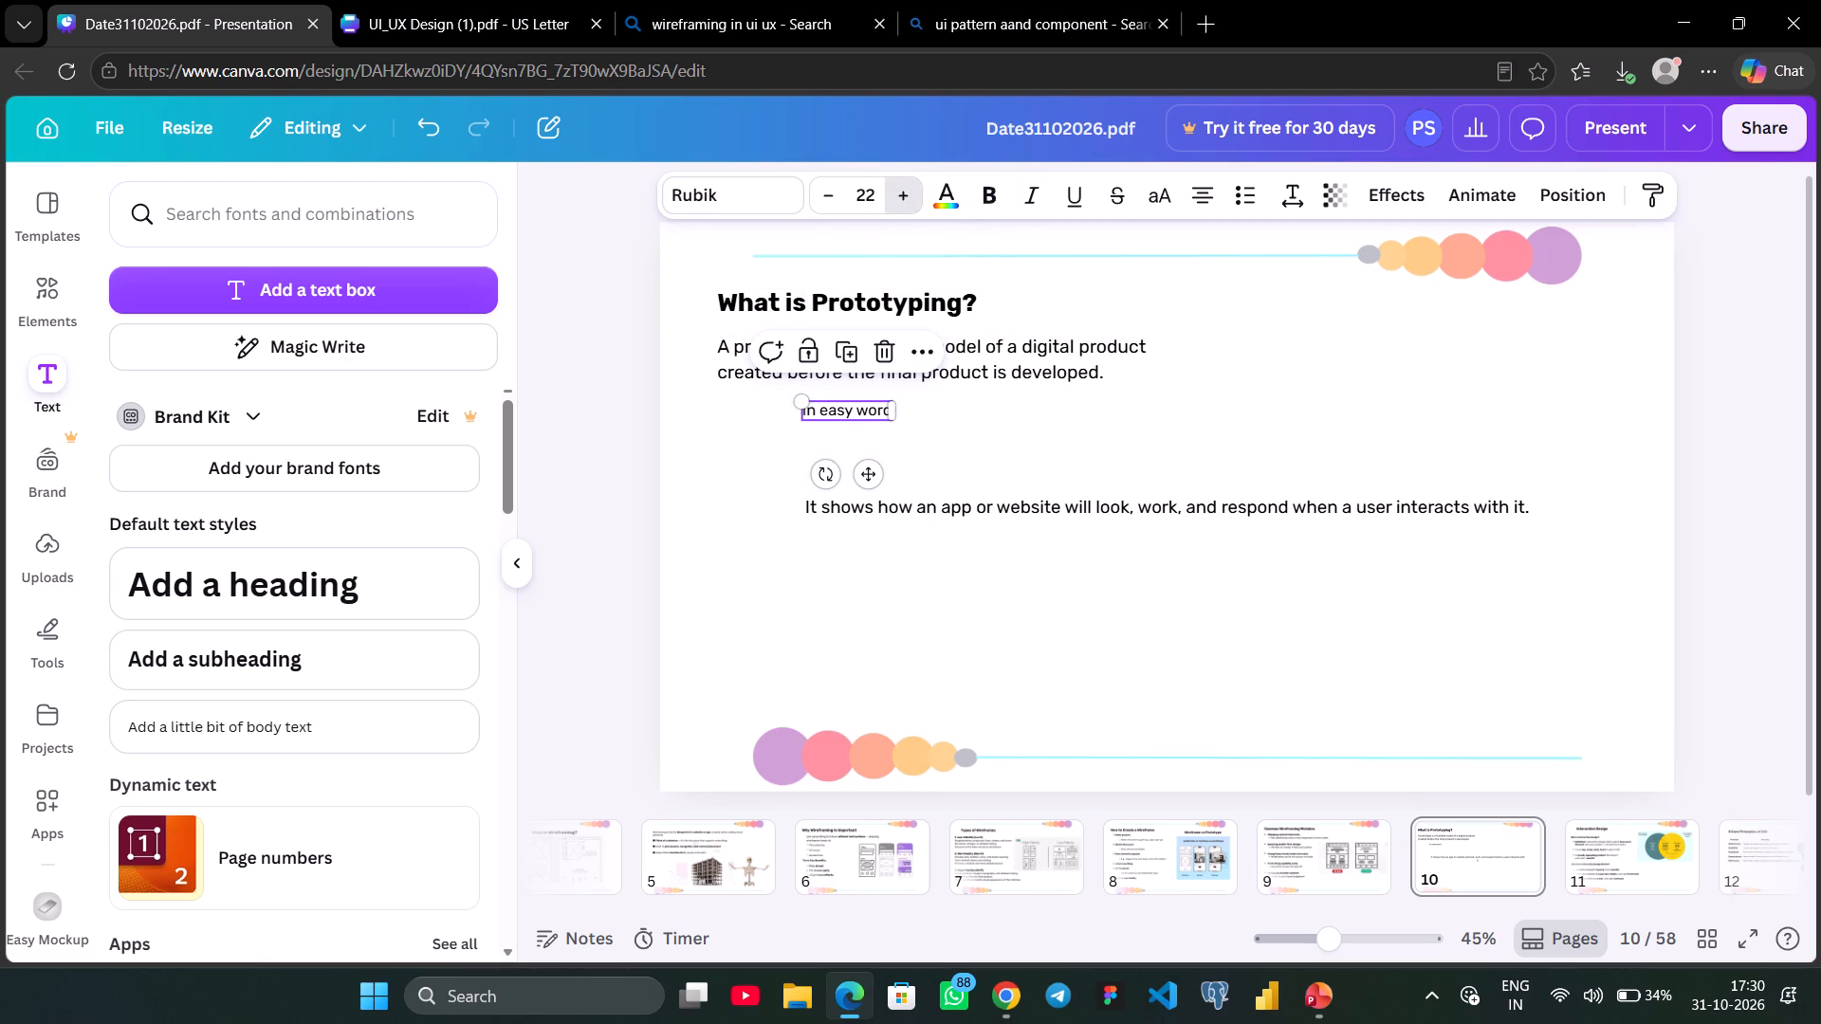
drag(838, 405, 755, 420)
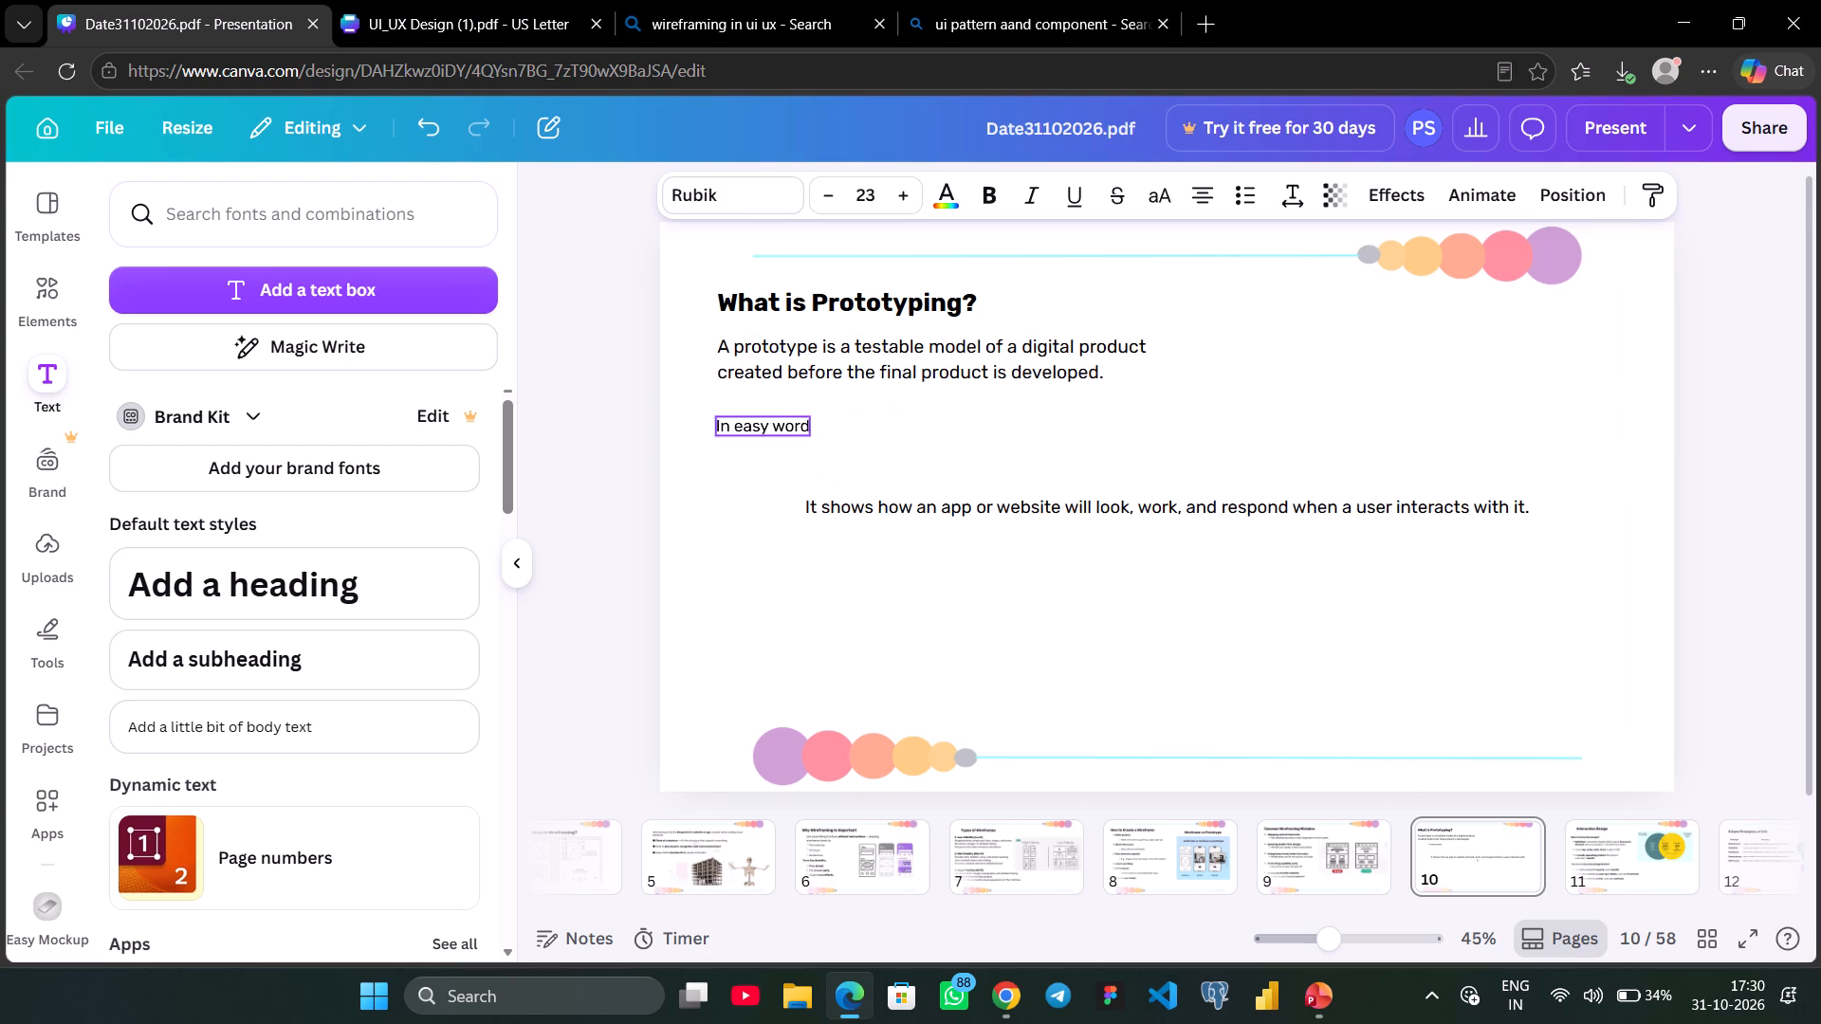
drag(755, 420, 758, 411)
Add a colon at the end of the In easy word label.
double_click(763, 410)
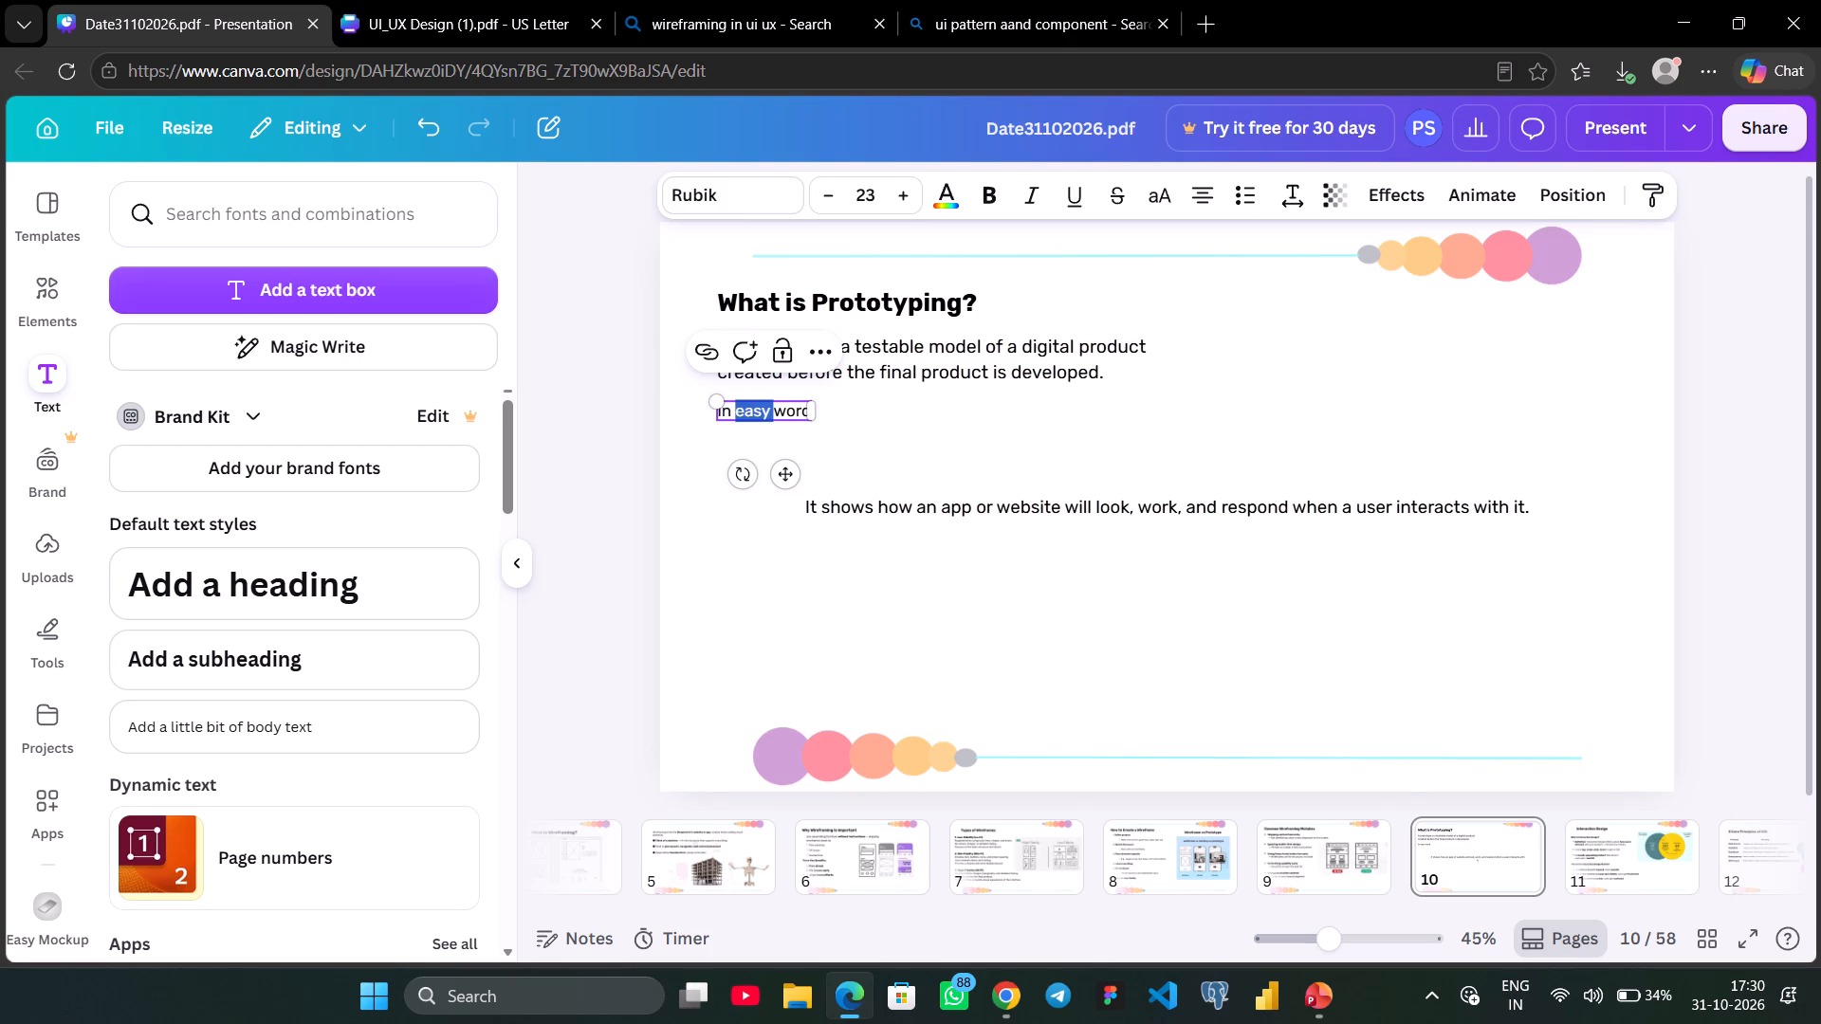
double_click(798, 409)
key(Right)
key(Right)
key(Right)
key(Right)
key(Right)
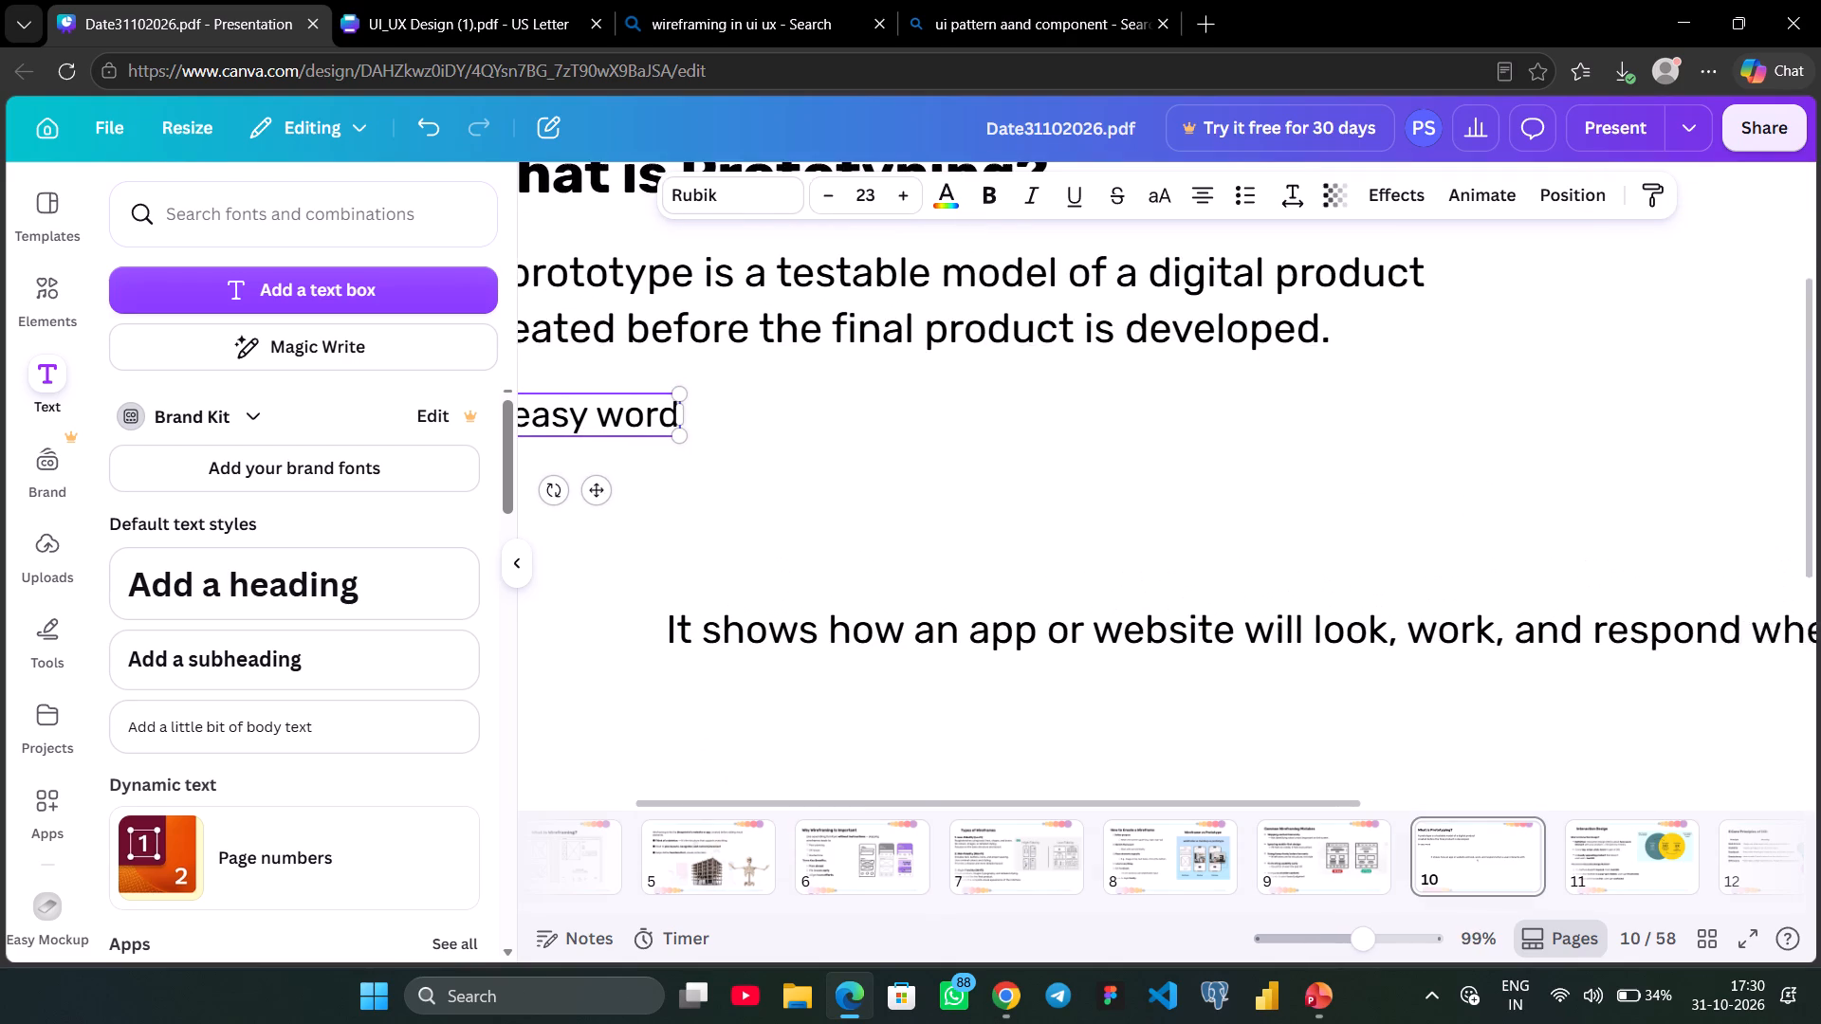
click(635, 411)
key(Right)
key(Right)
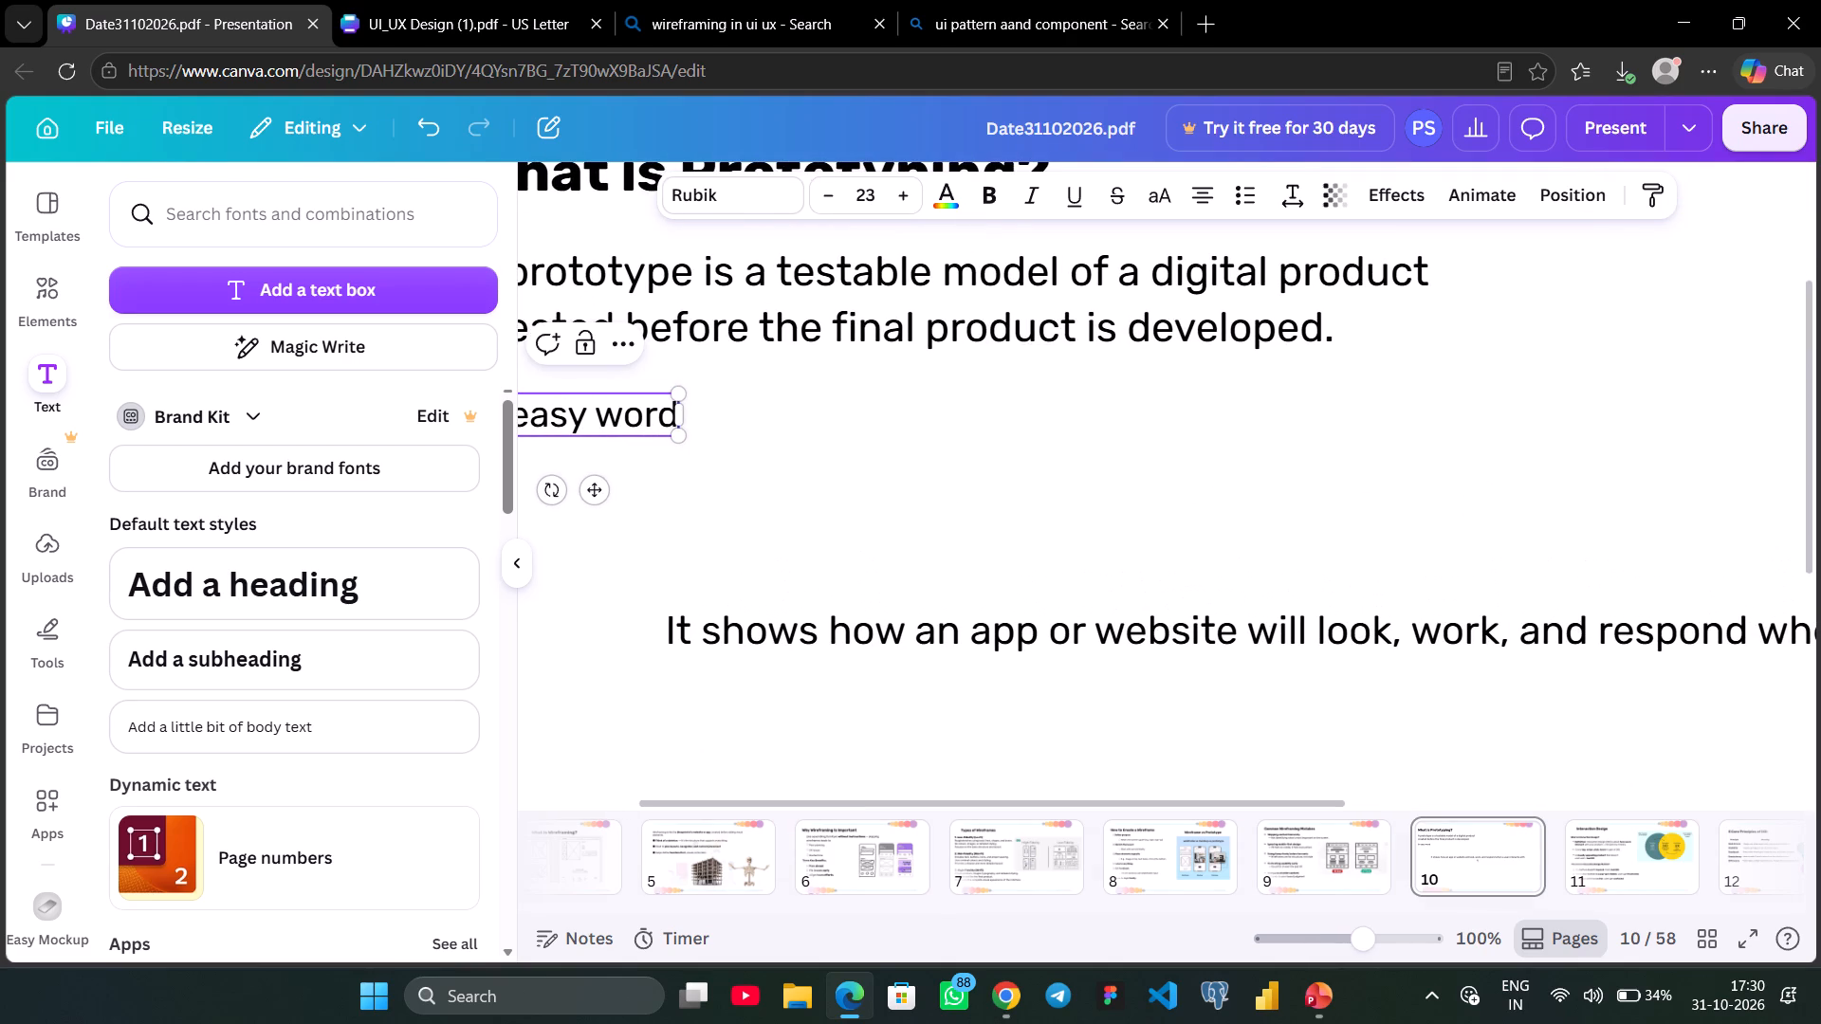
key(shift+colon)
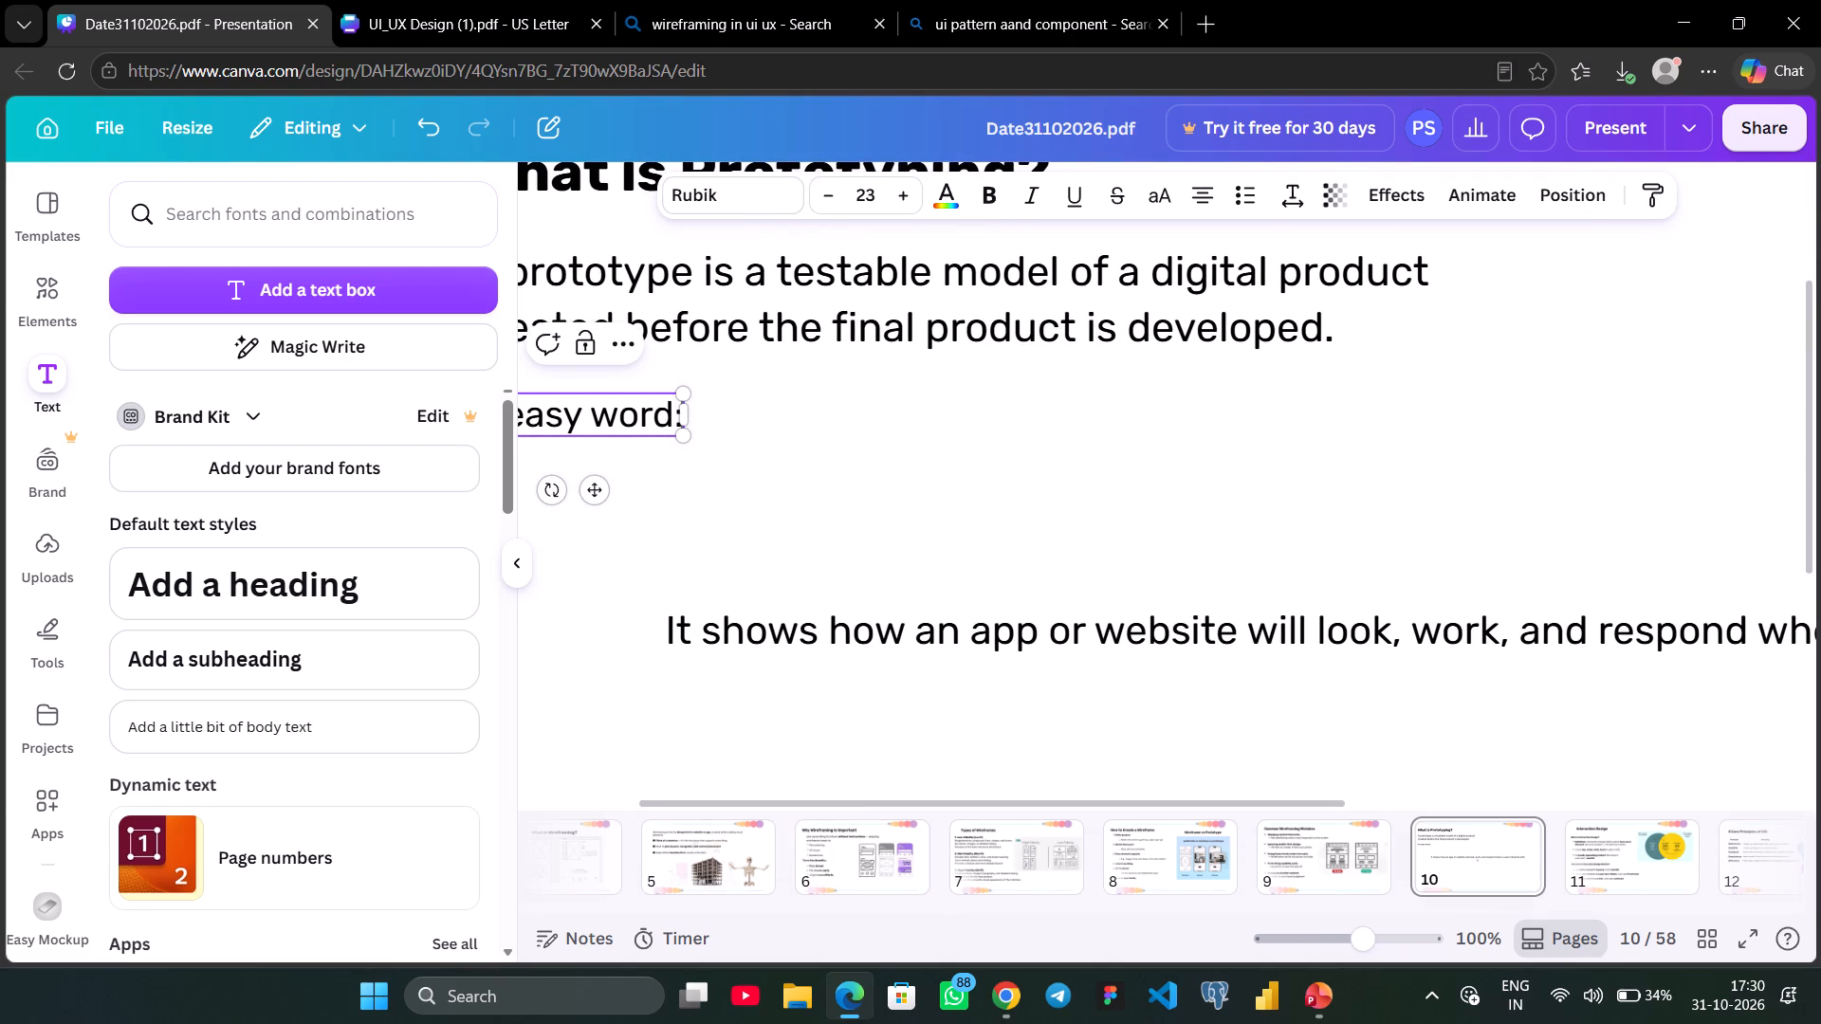
click(750, 446)
Narrow the "It shows how an app…" text box to wrap onto three lines, left-align it, and place it under the In easy word: label.
click(1079, 552)
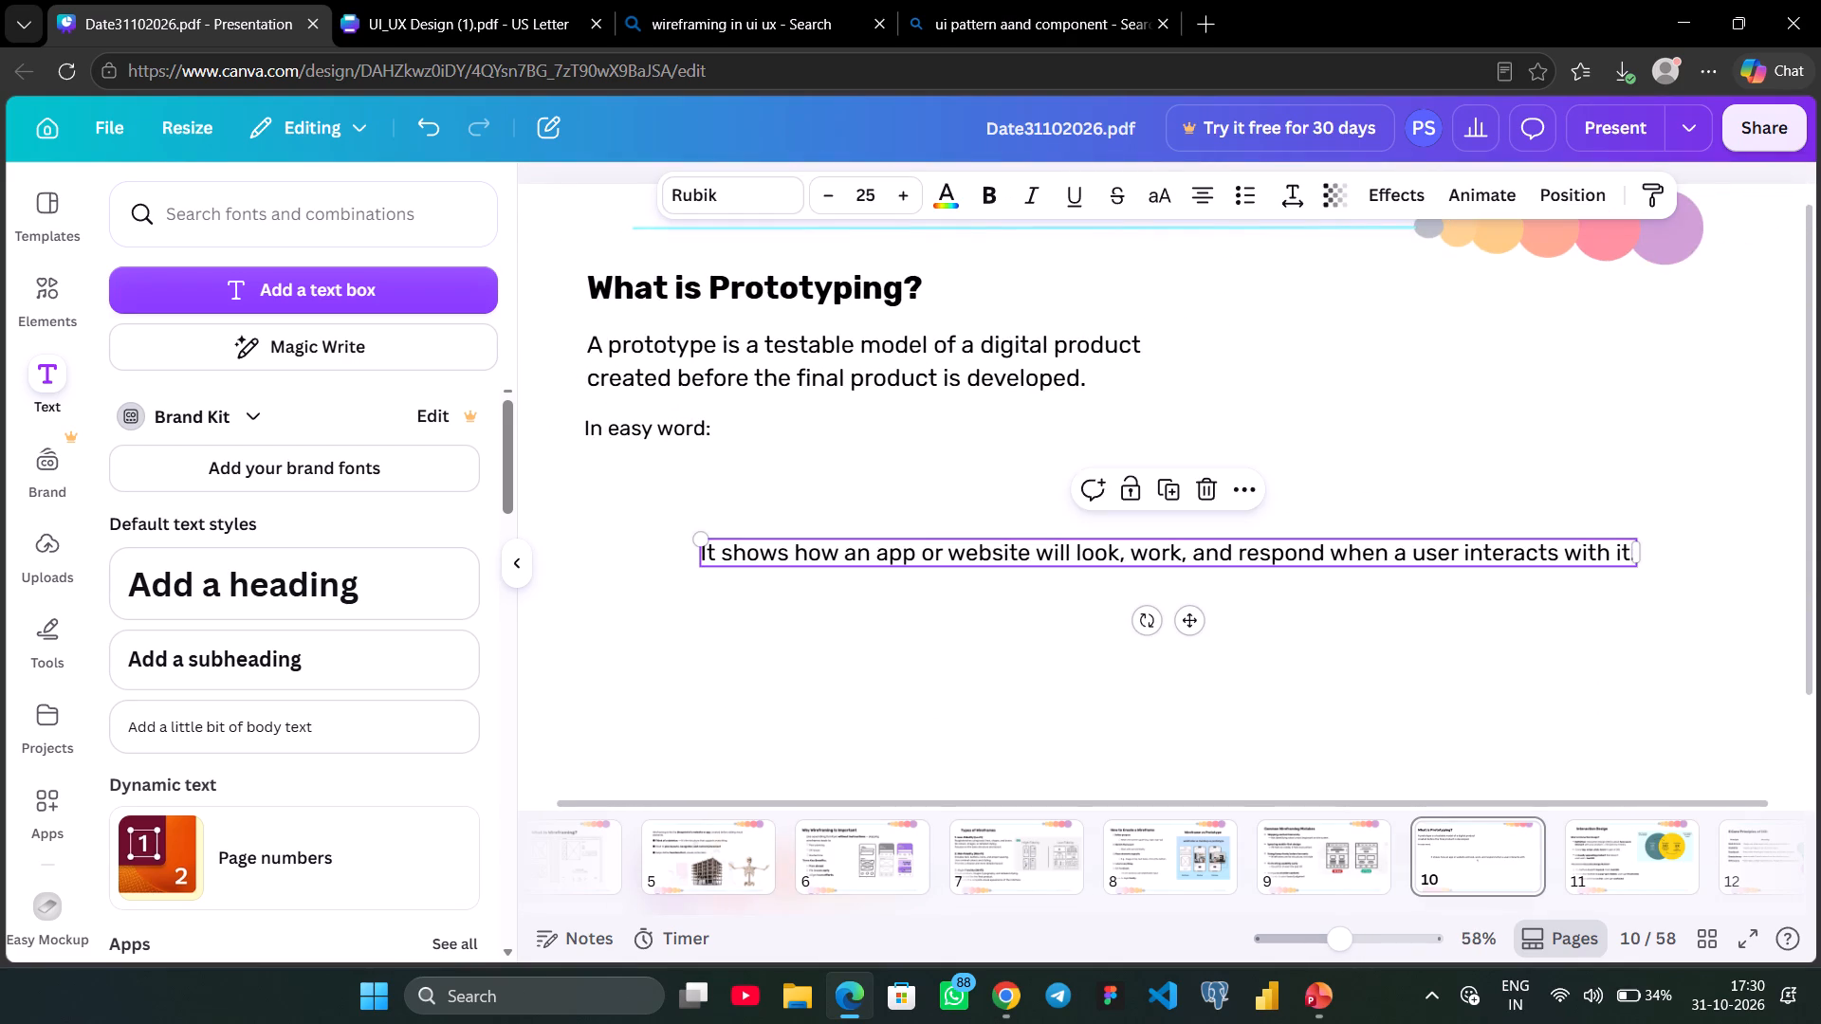
drag(1637, 554, 1125, 540)
click(1201, 192)
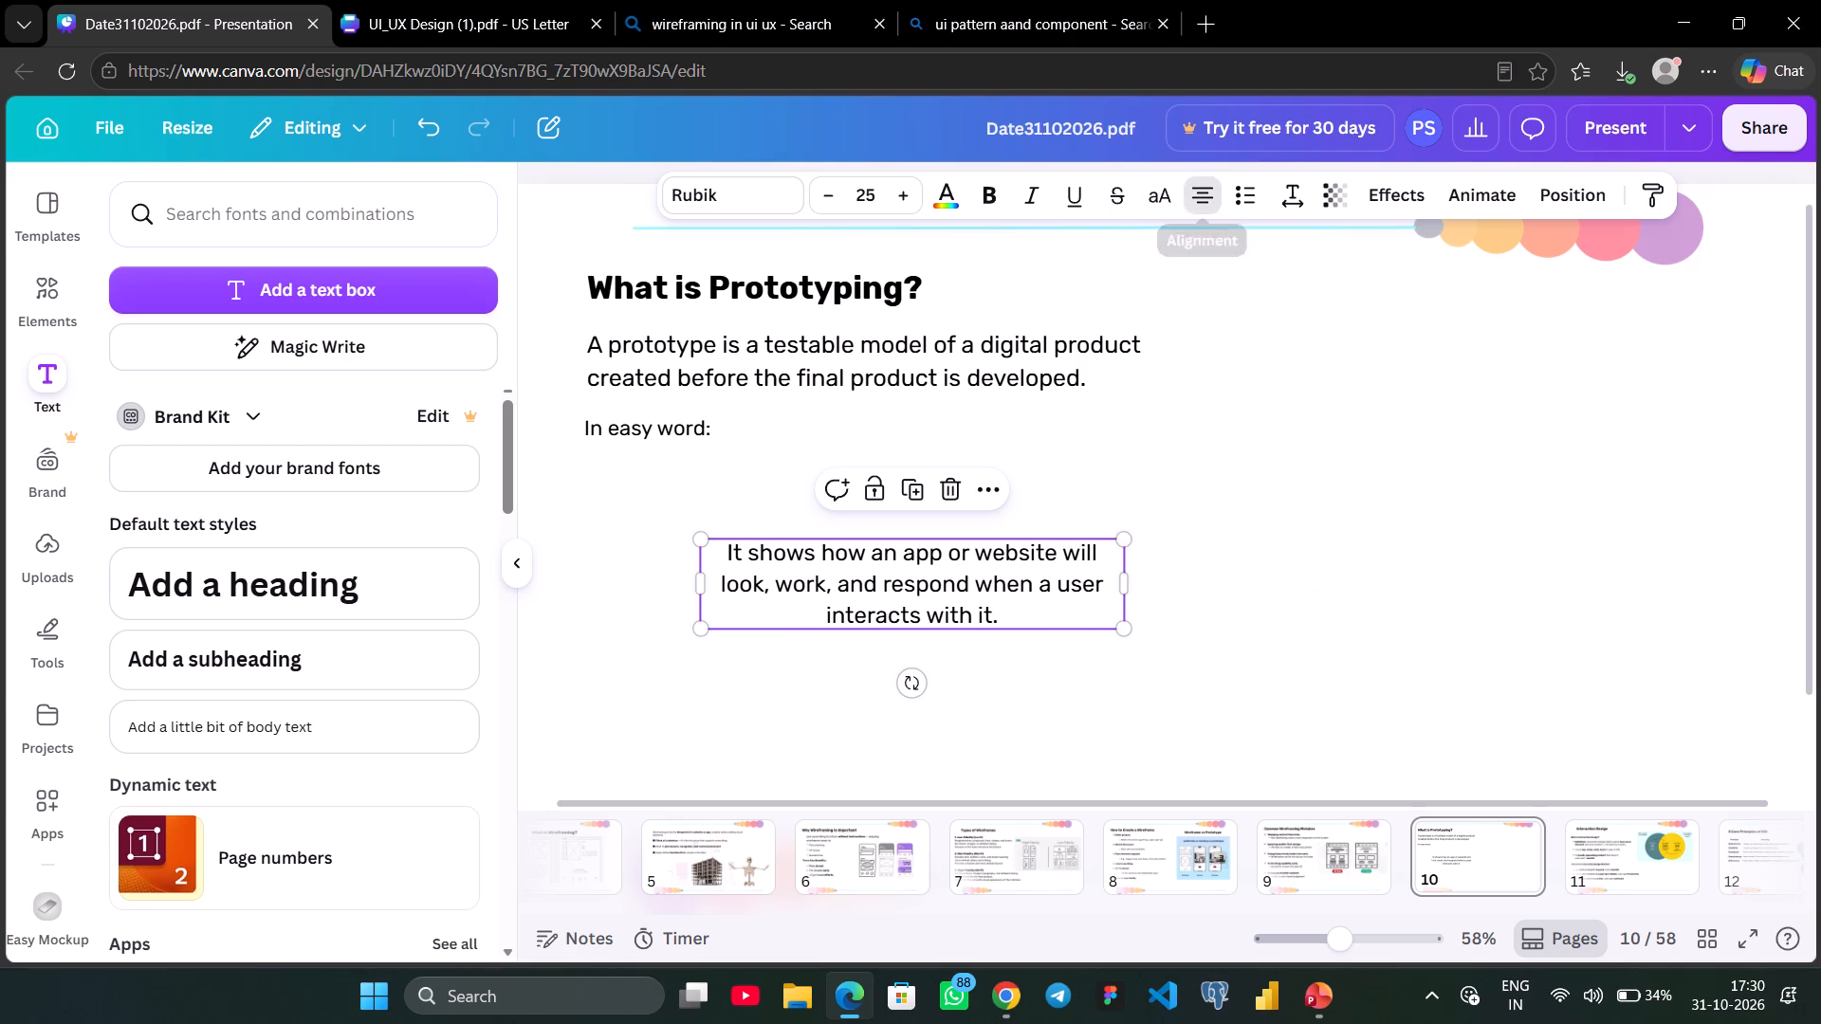
click(1201, 192)
click(1201, 192)
click(1201, 192)
click(1201, 192)
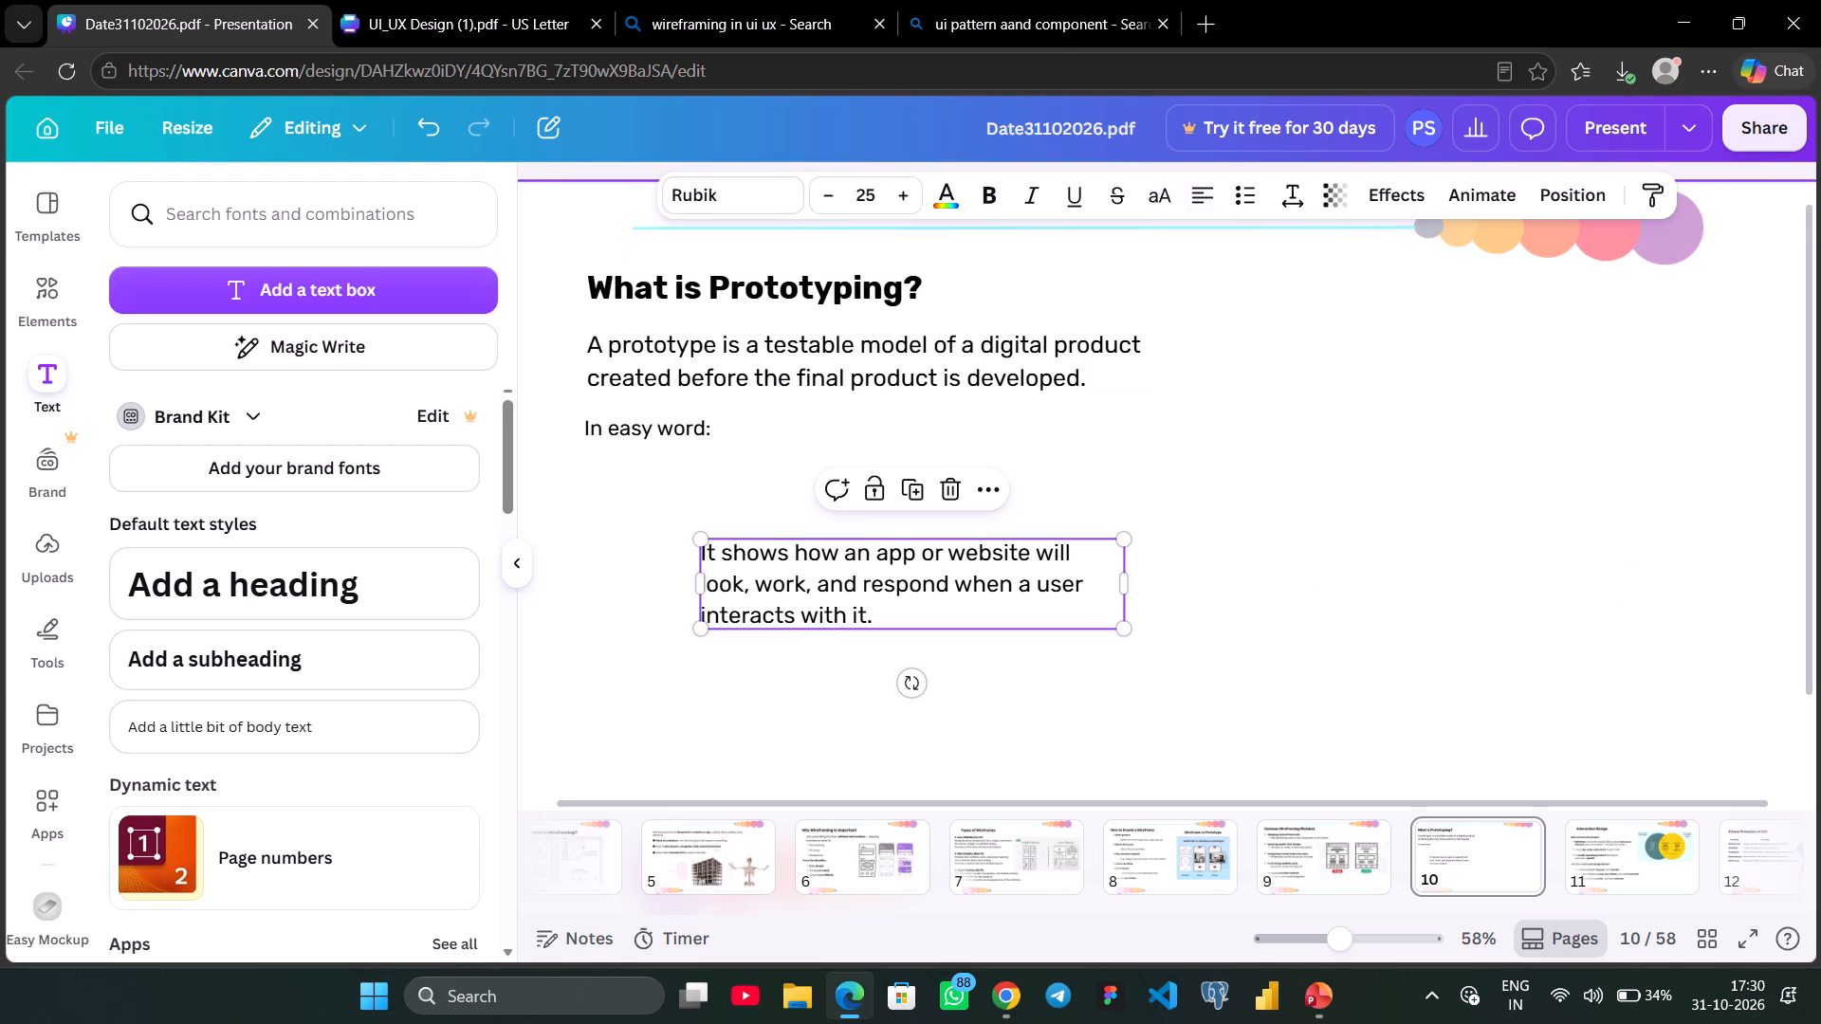
drag(863, 576, 743, 495)
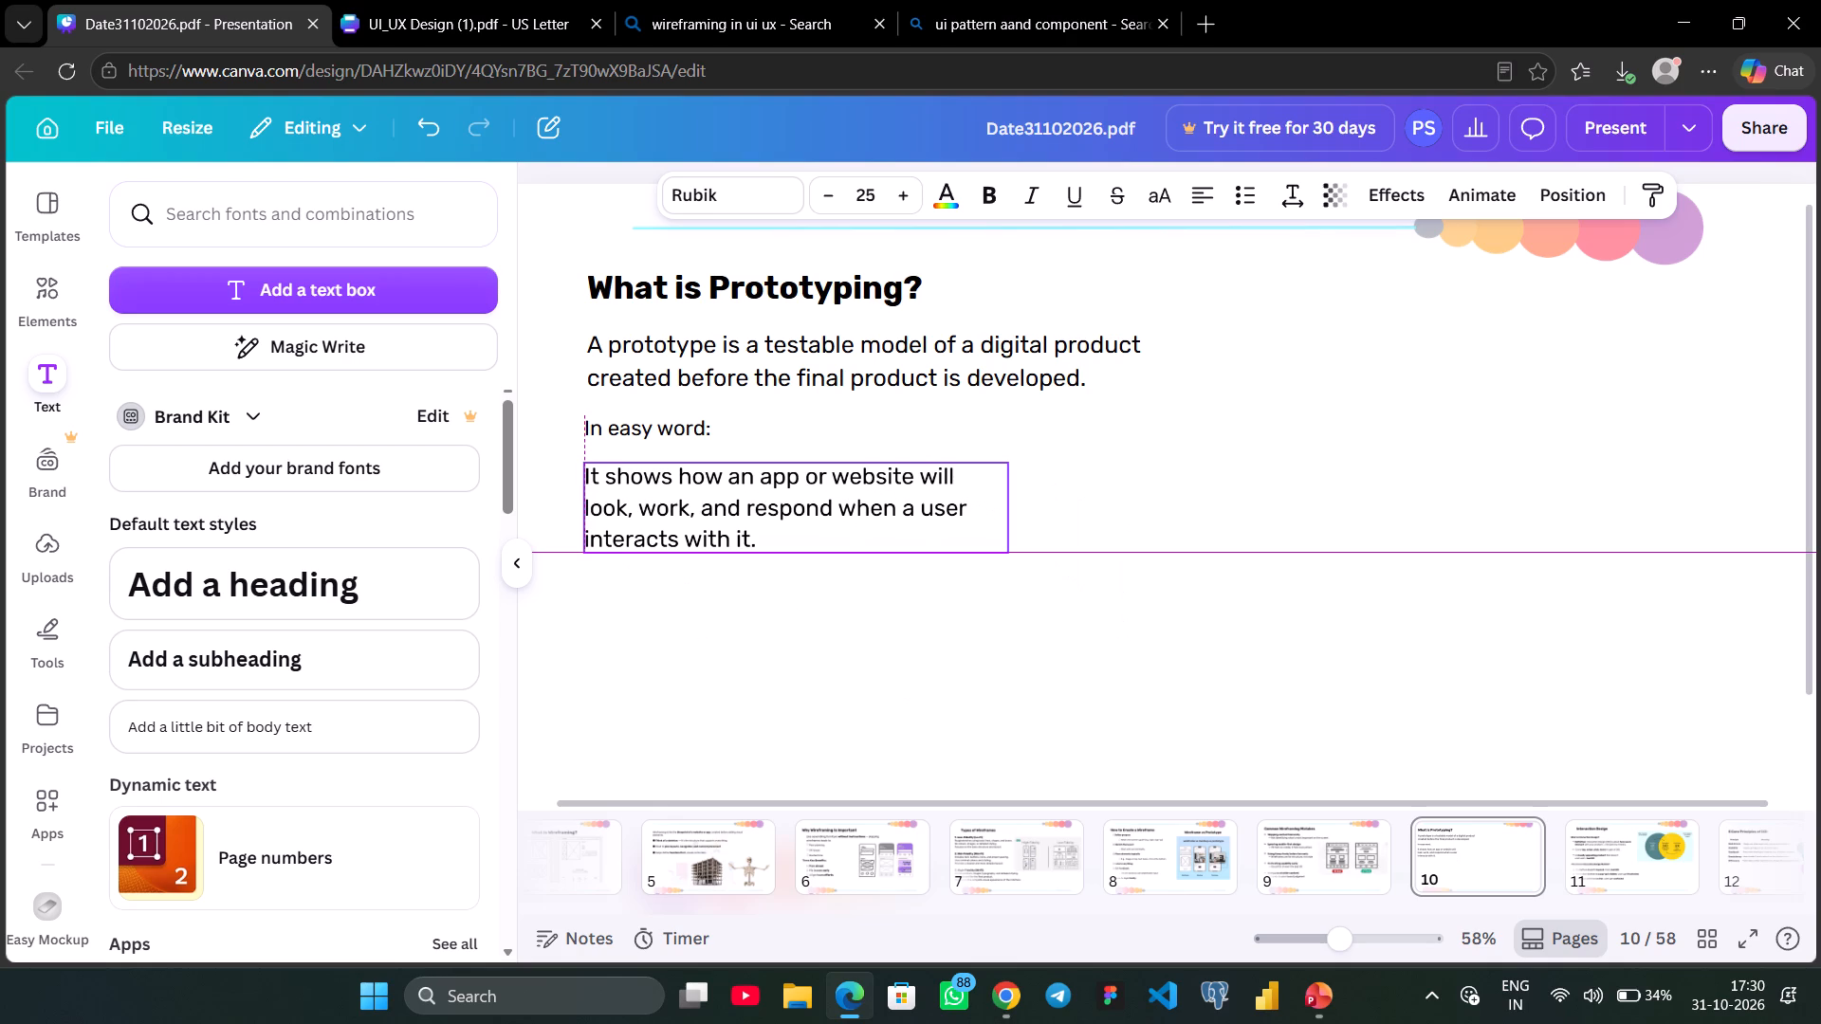
drag(743, 495, 744, 483)
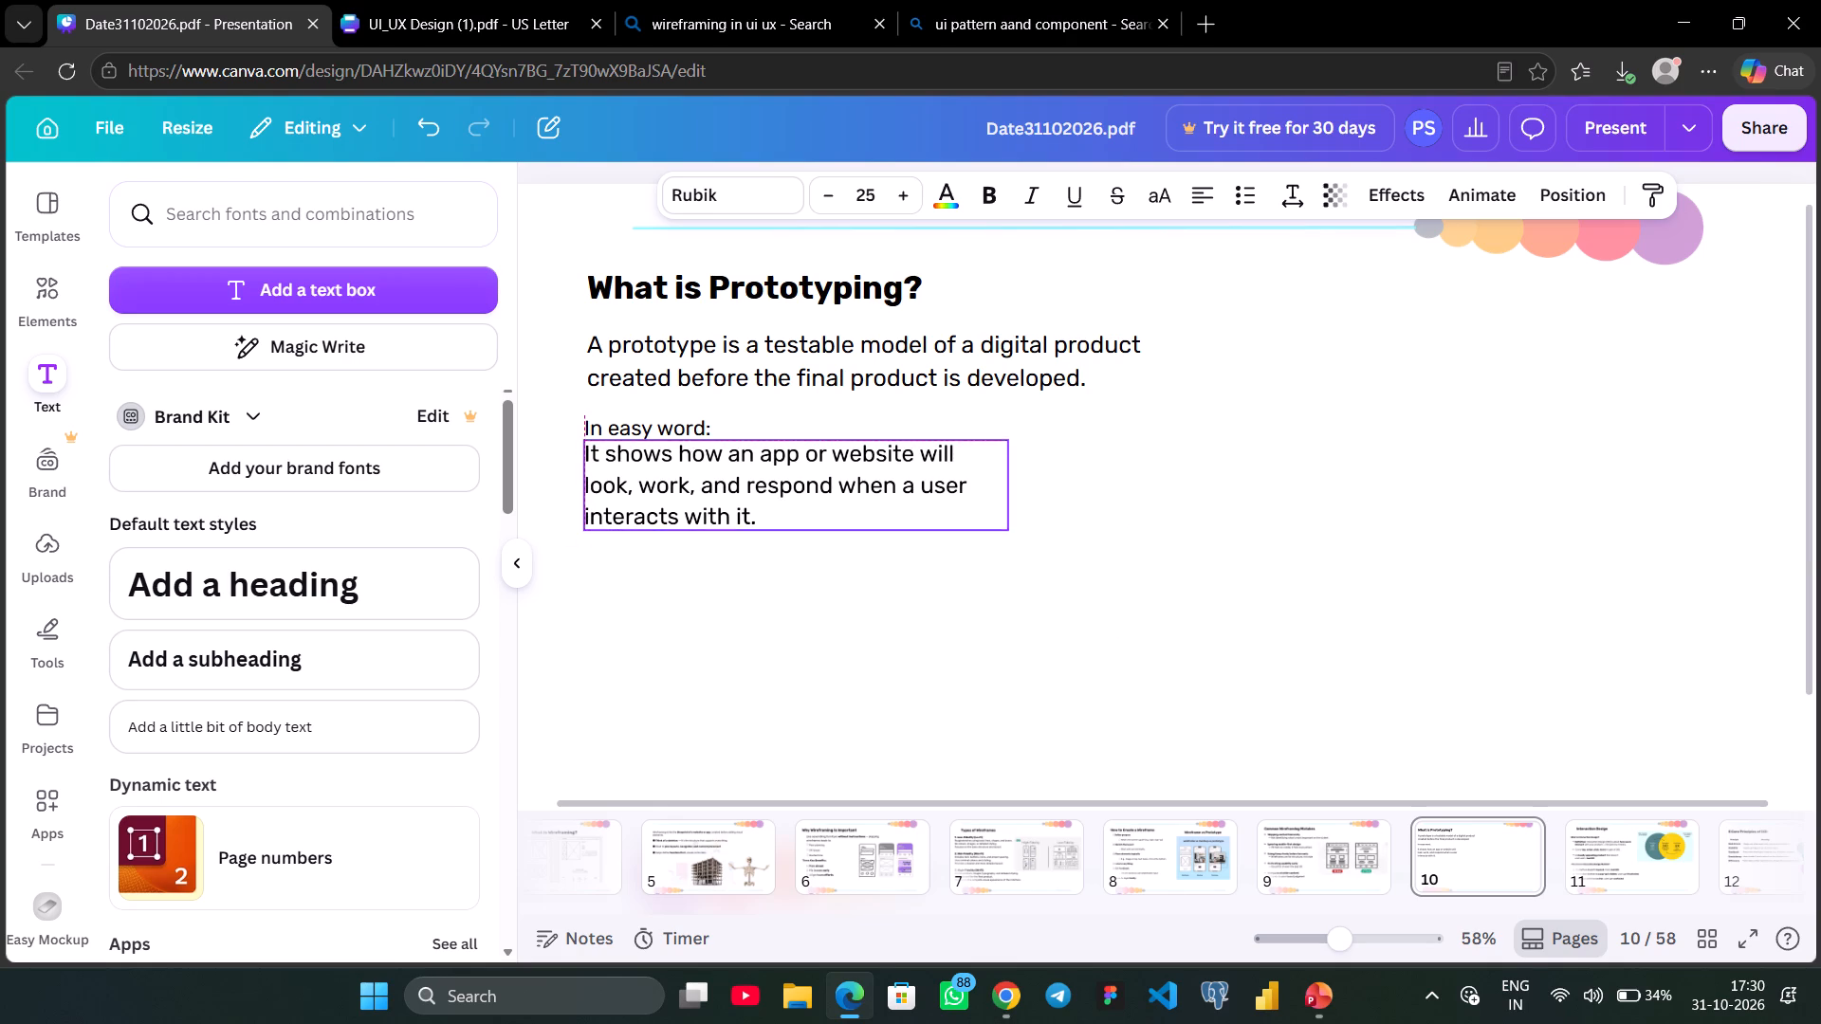
drag(744, 483, 740, 498)
click(1198, 583)
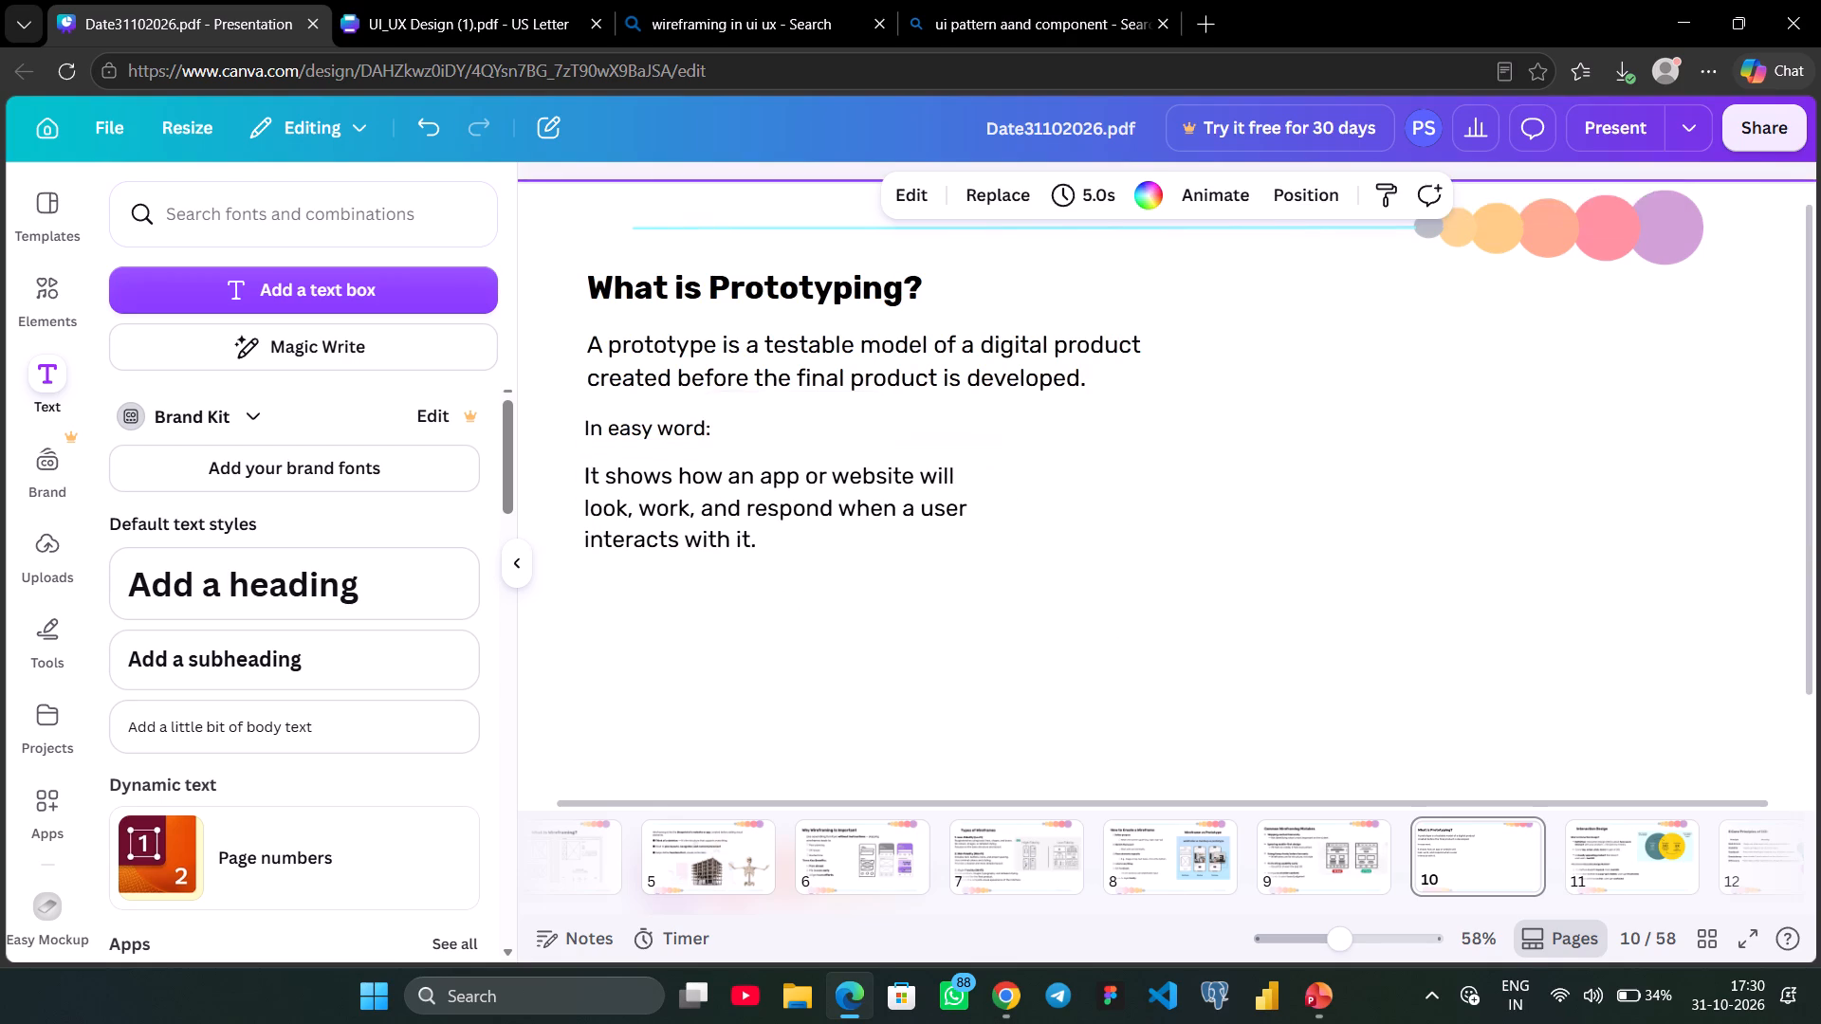
Nudge the In easy word: label slightly down and make it bold.
scroll(1198, 583, up, 1)
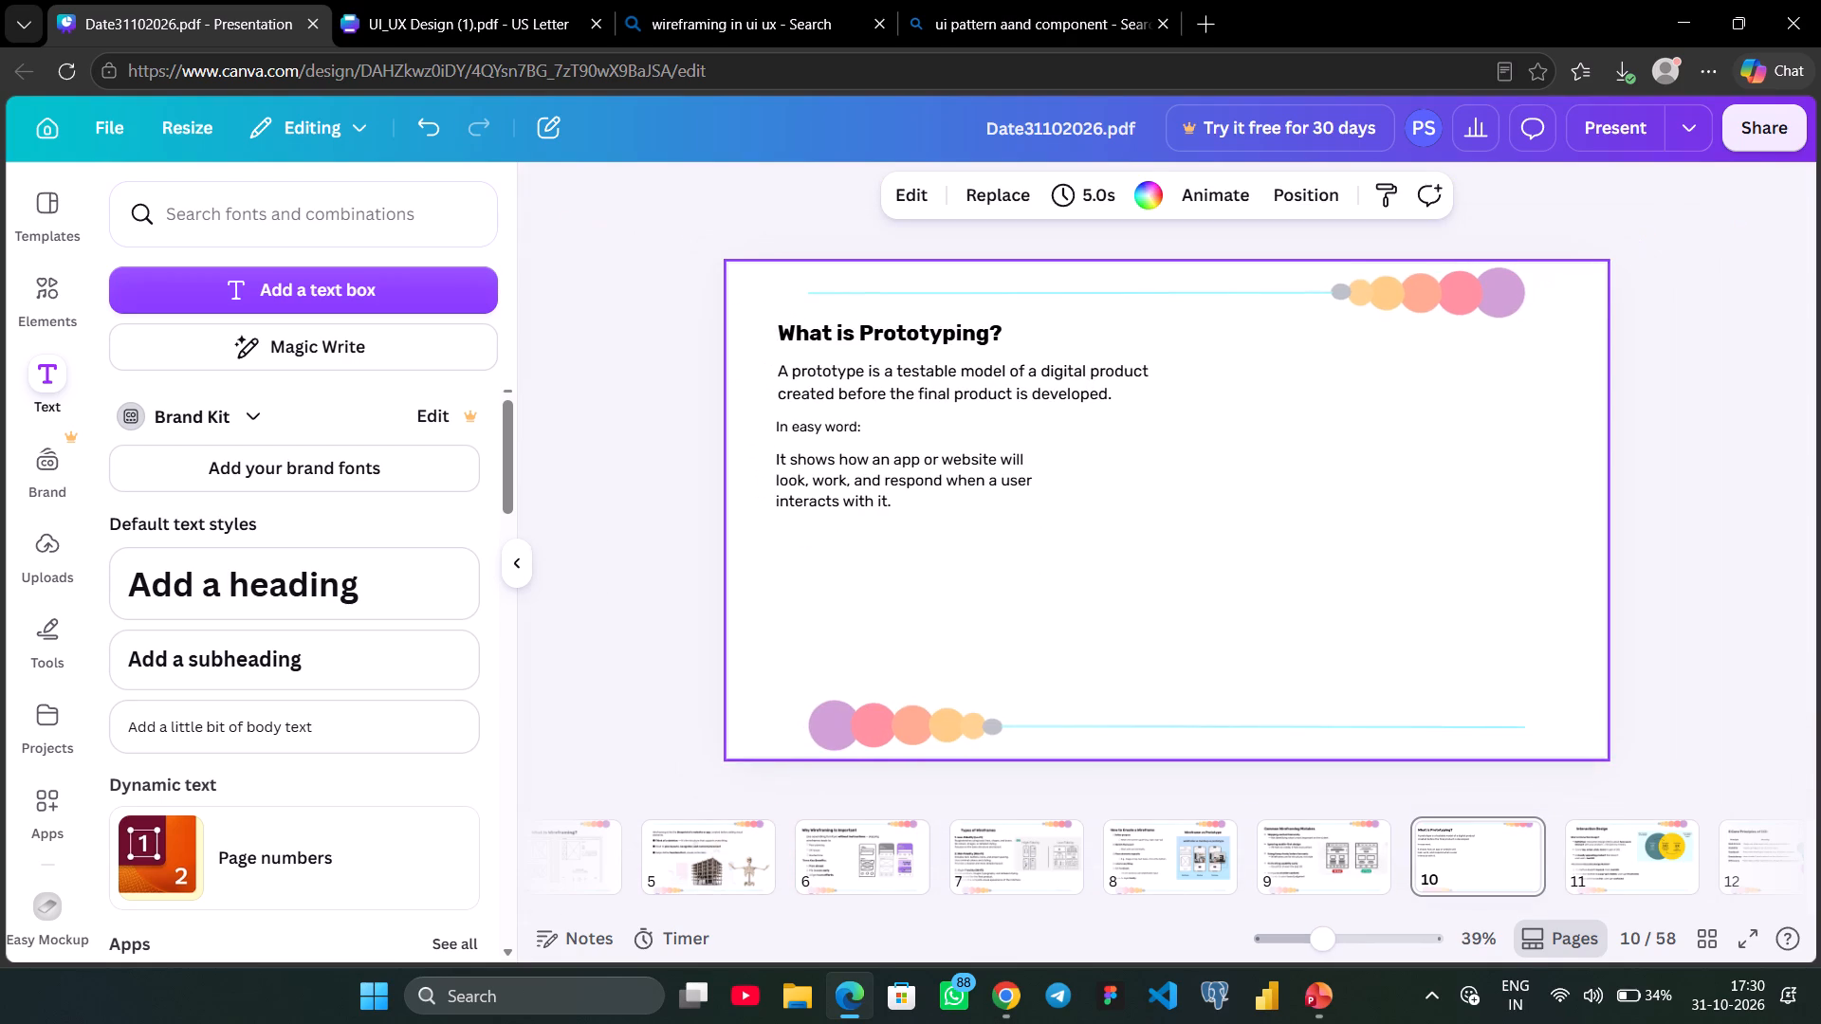
click(822, 433)
key(Down)
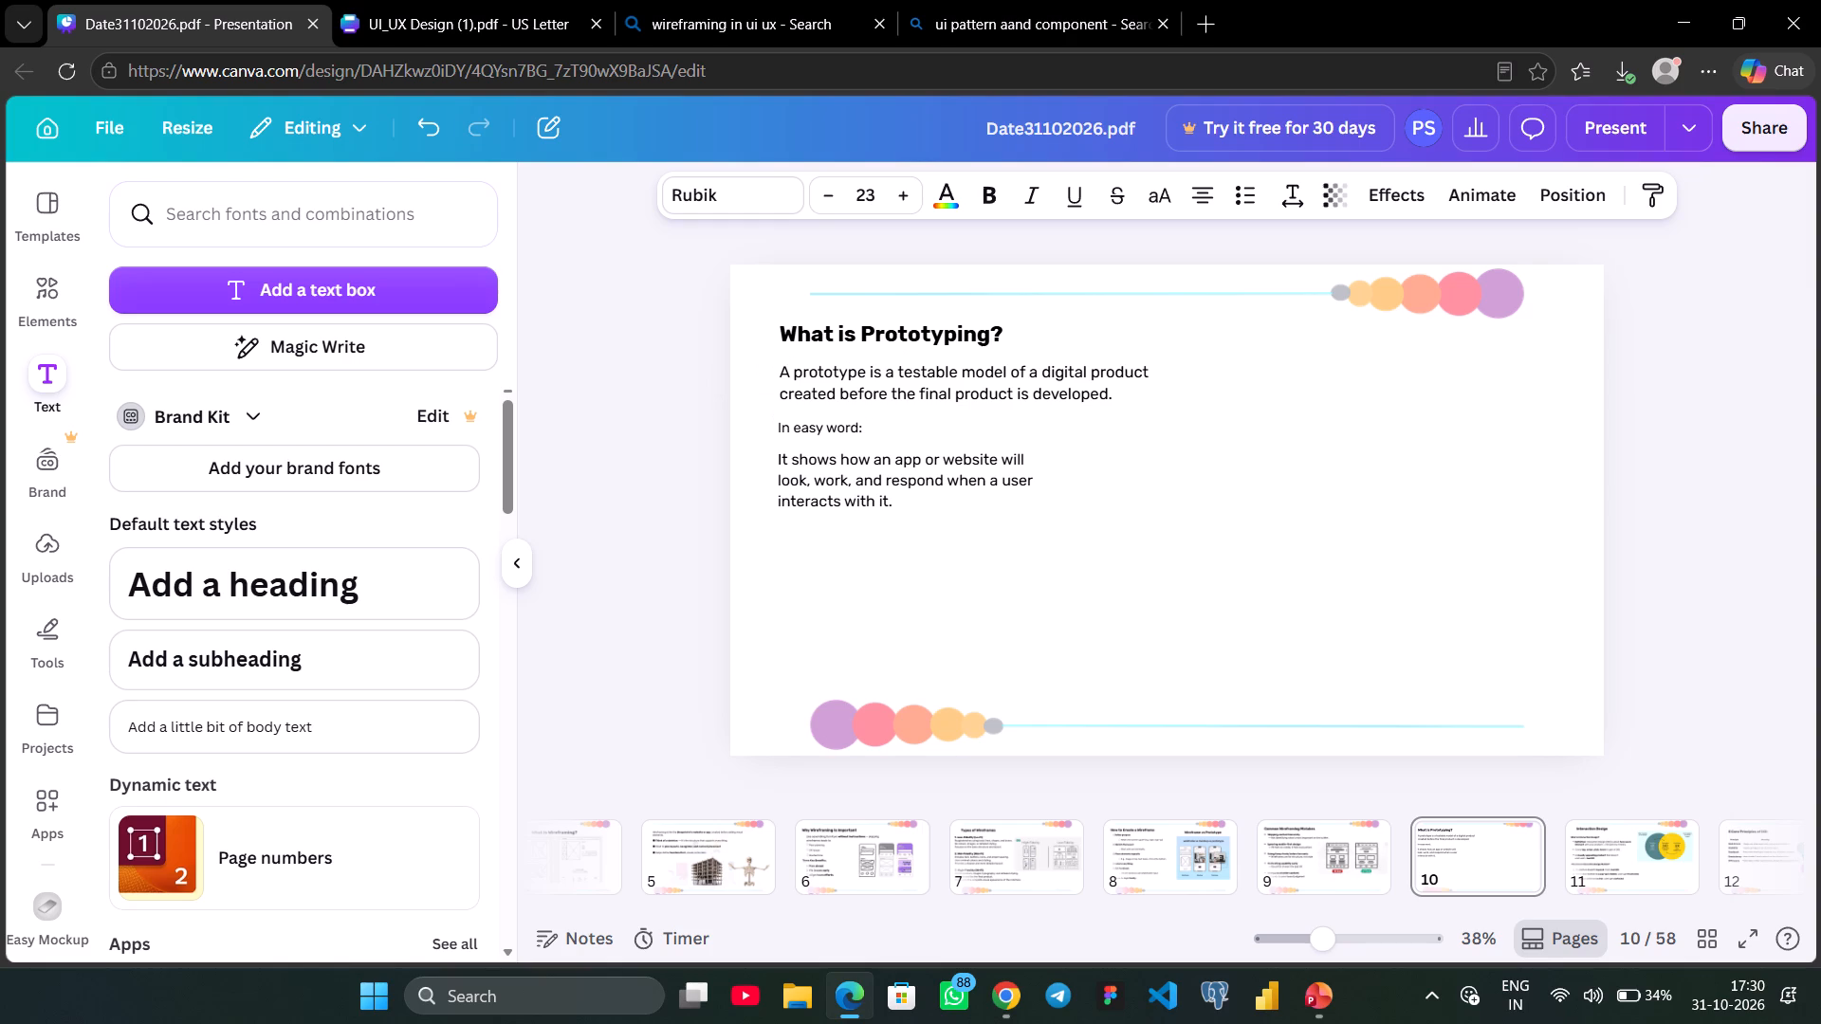
key(Down)
key(Down)
key(Down)
key(Down)
click(990, 192)
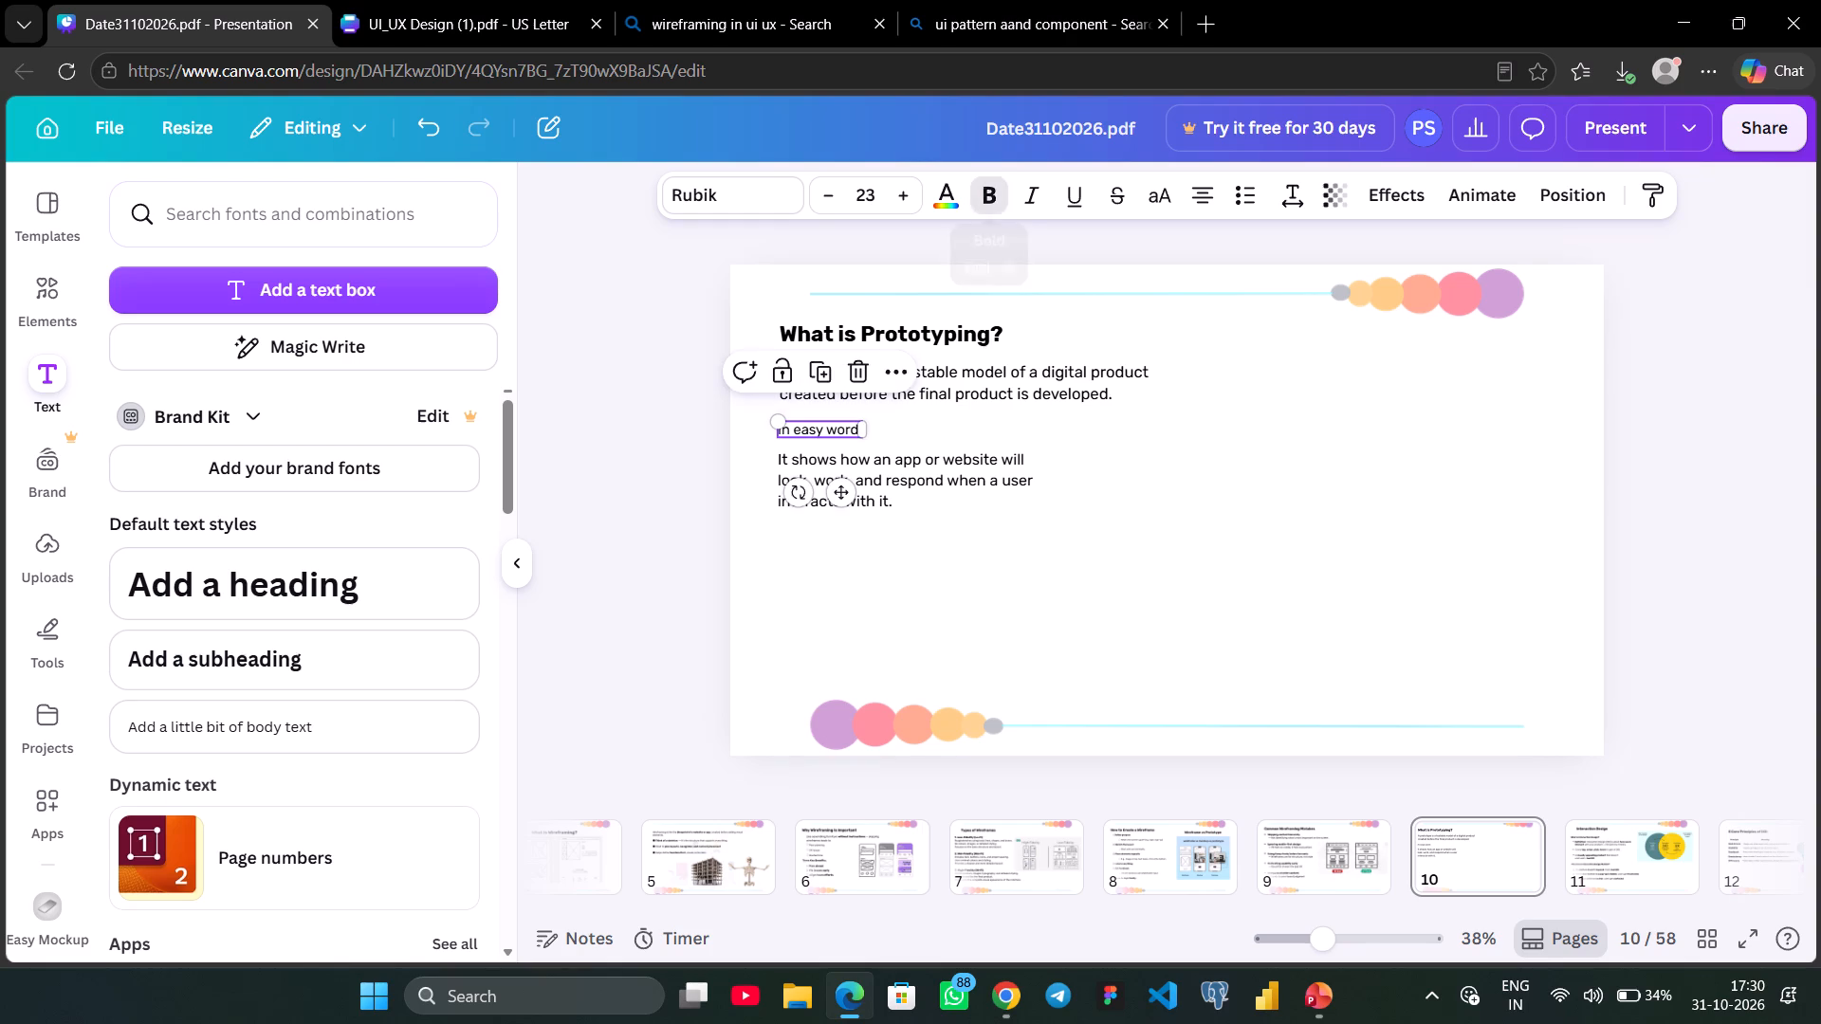
click(1197, 493)
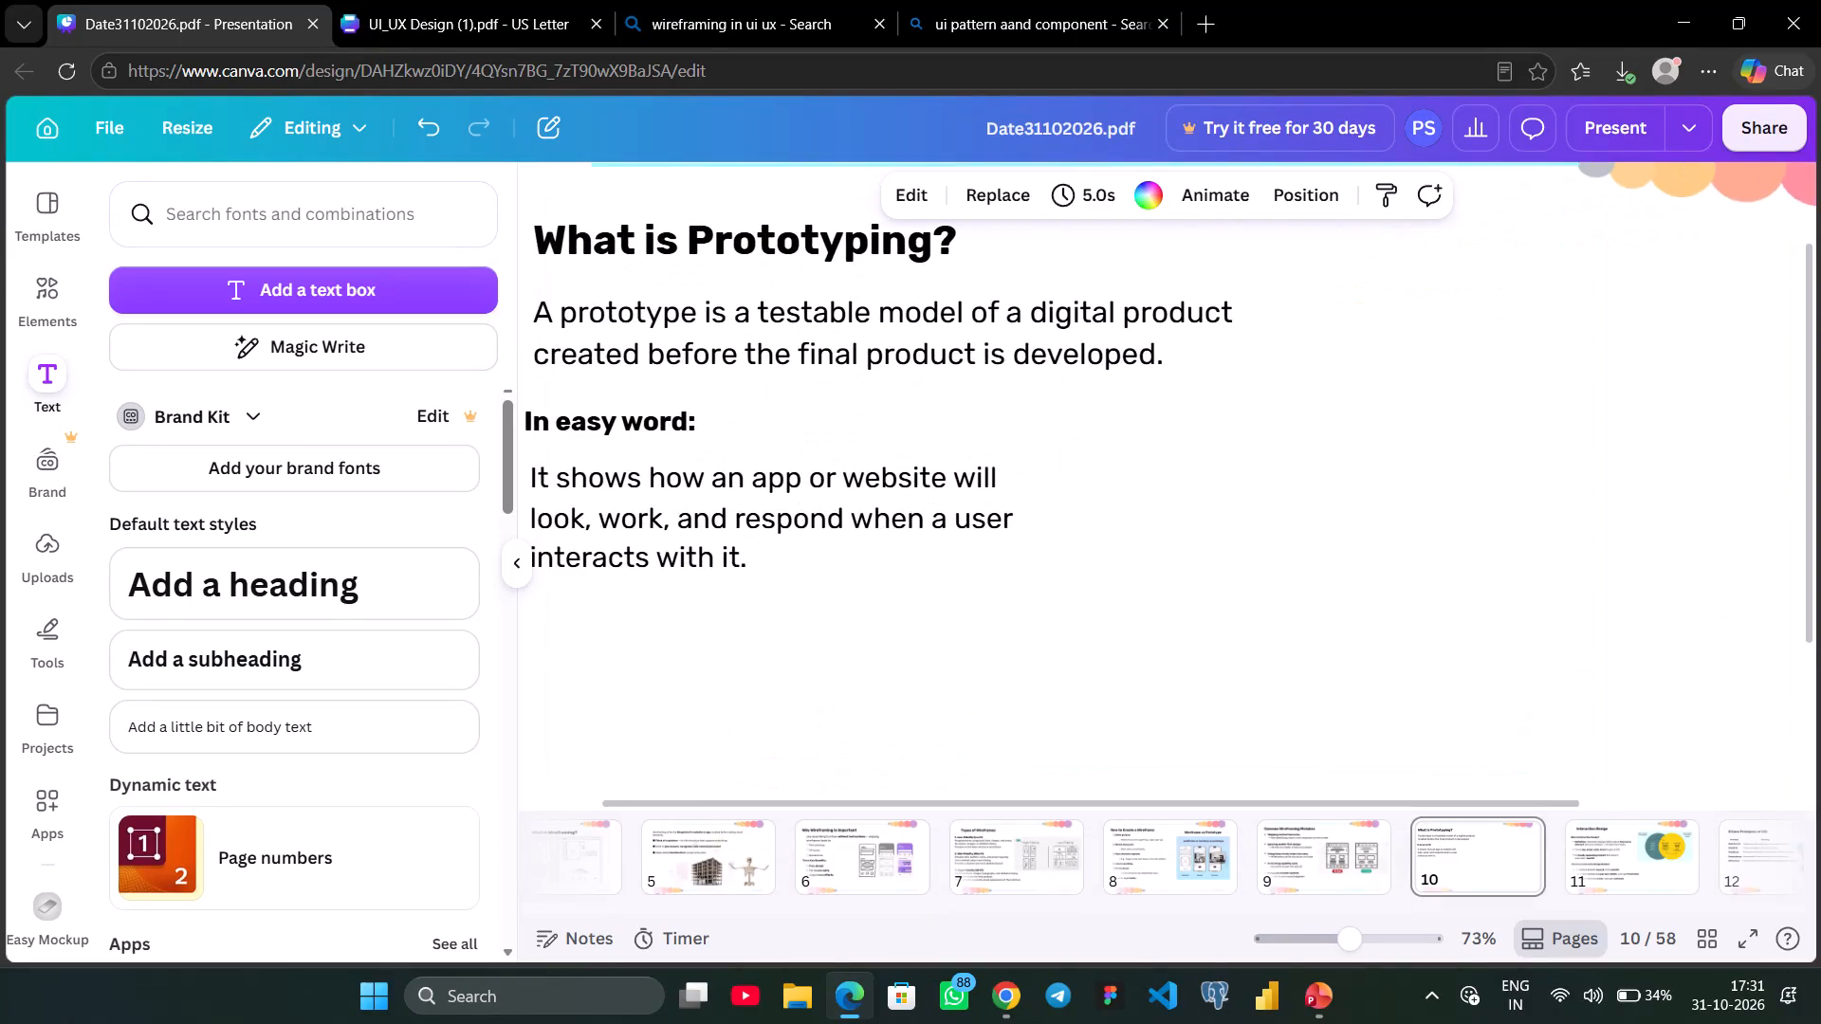
Shift the In easy word: label and the "It shows how an app…" text together slightly right toward the definition's left edge.
scroll(878, 430, right, 1)
click(736, 423)
shift+click(780, 475)
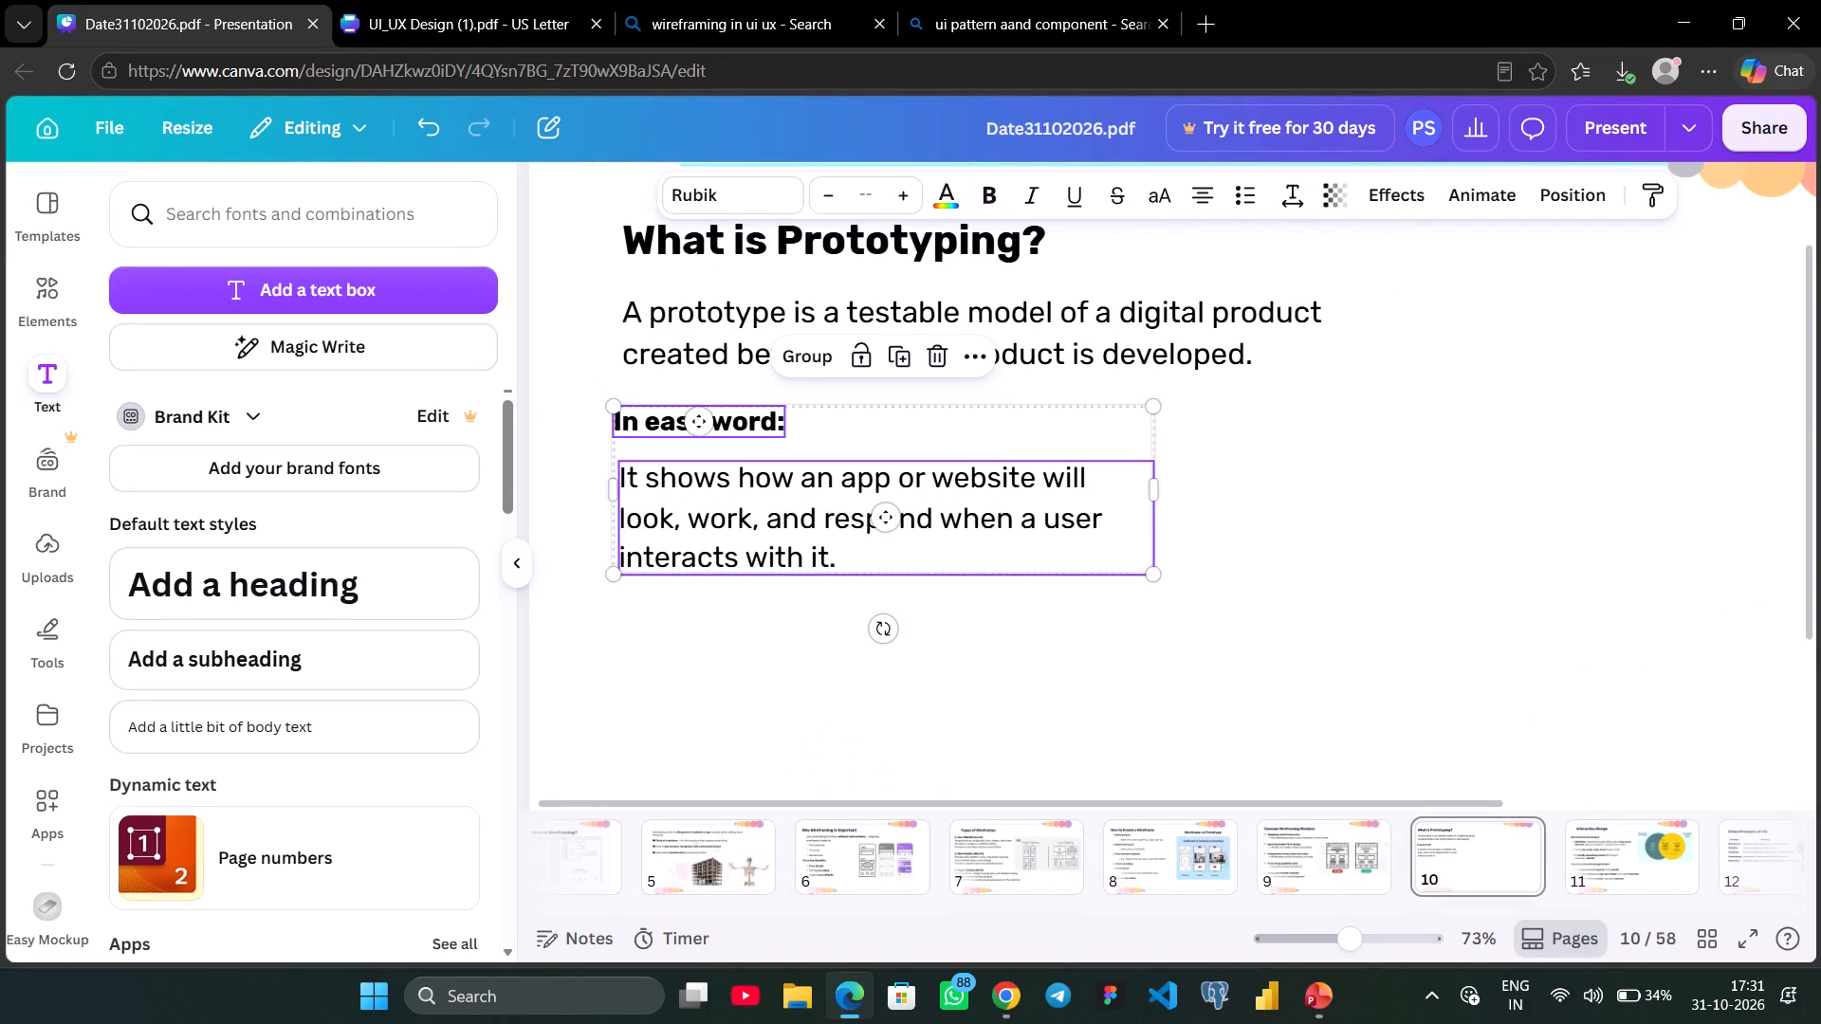
key(Right)
key(Right)
key(Right)
key(Right)
key(Right)
key(Right)
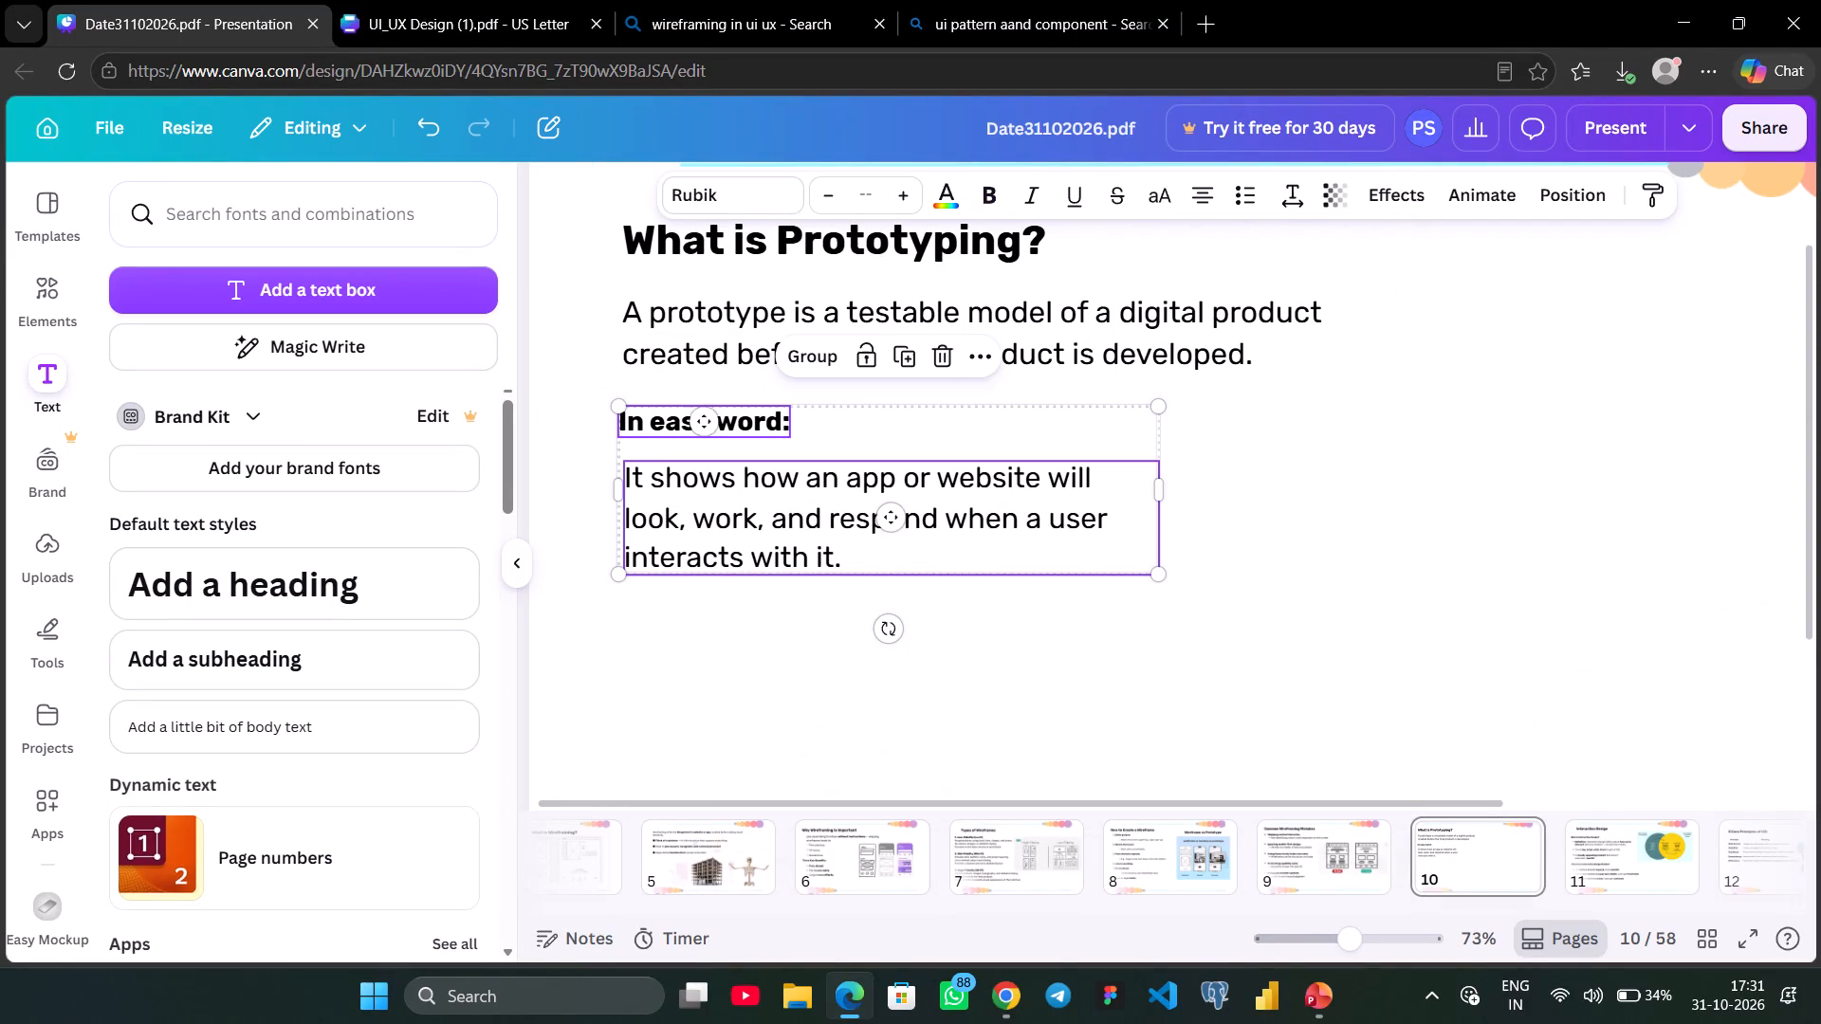
click(766, 408)
click(696, 741)
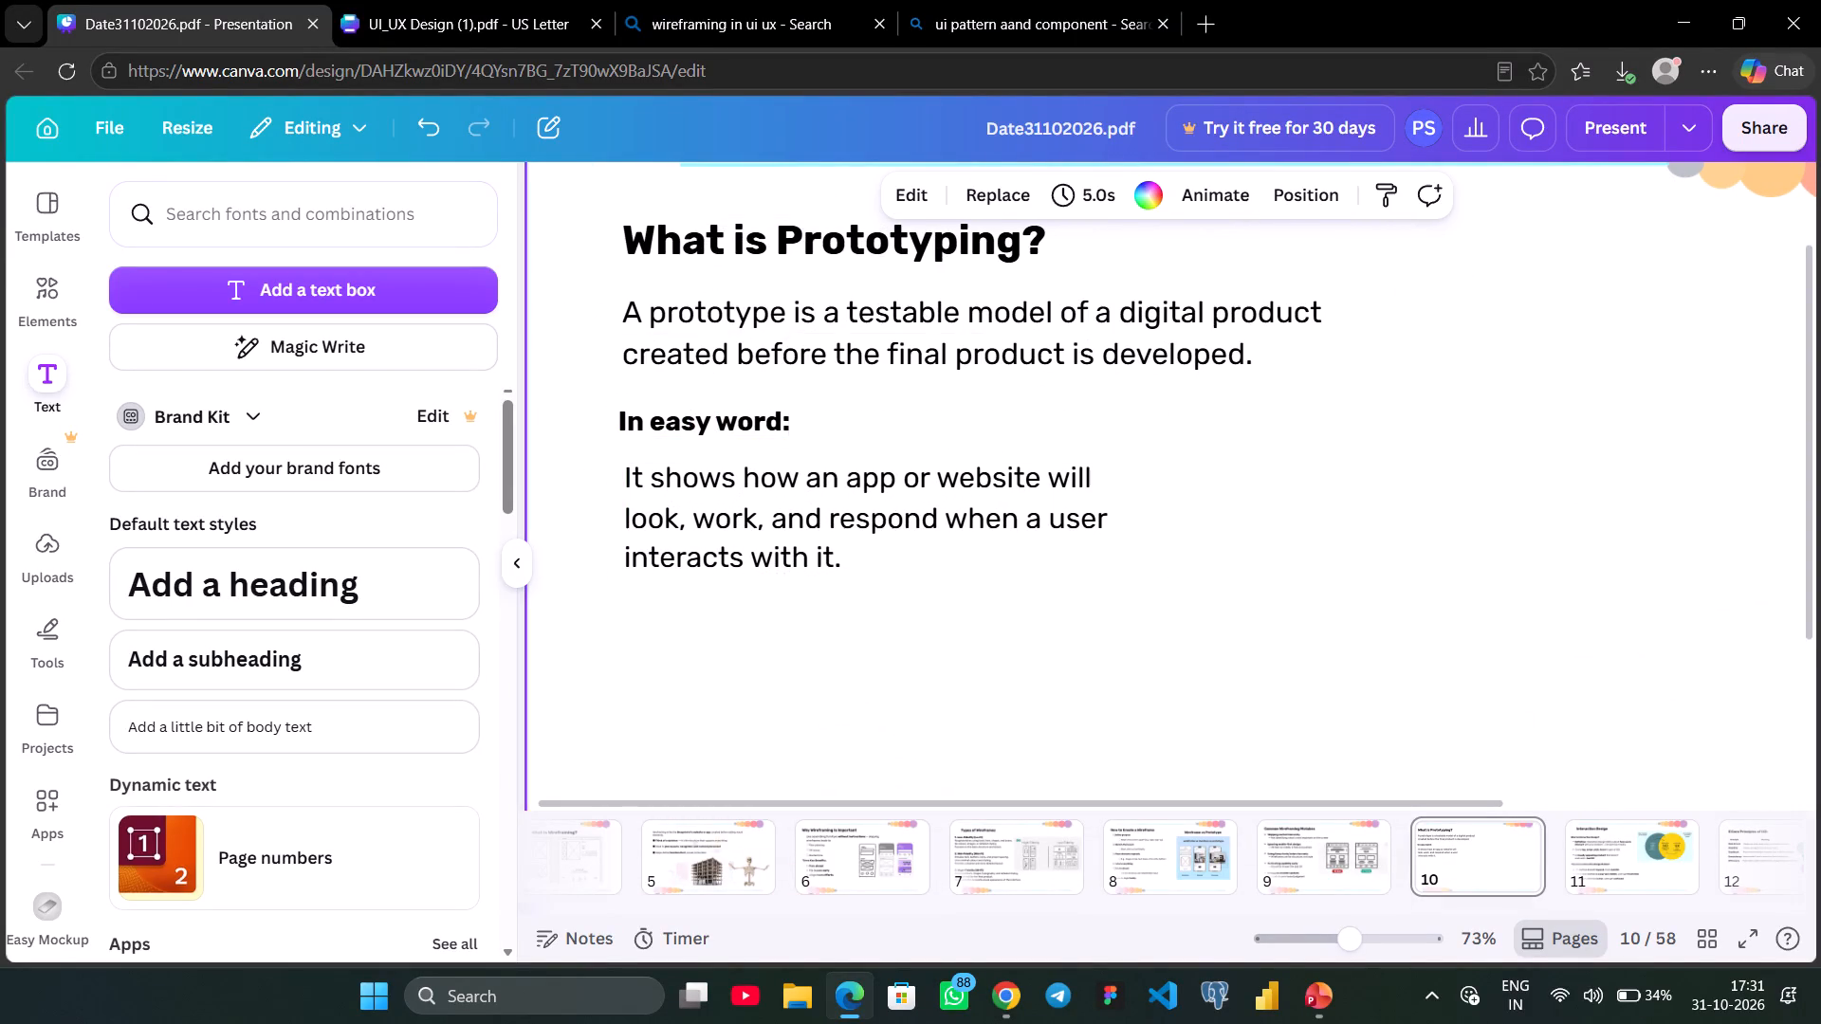
Nudge only the In easy word: label slightly right to line it up with the text around it.
click(715, 432)
key(Right)
key(Right)
key(Right)
key(Right)
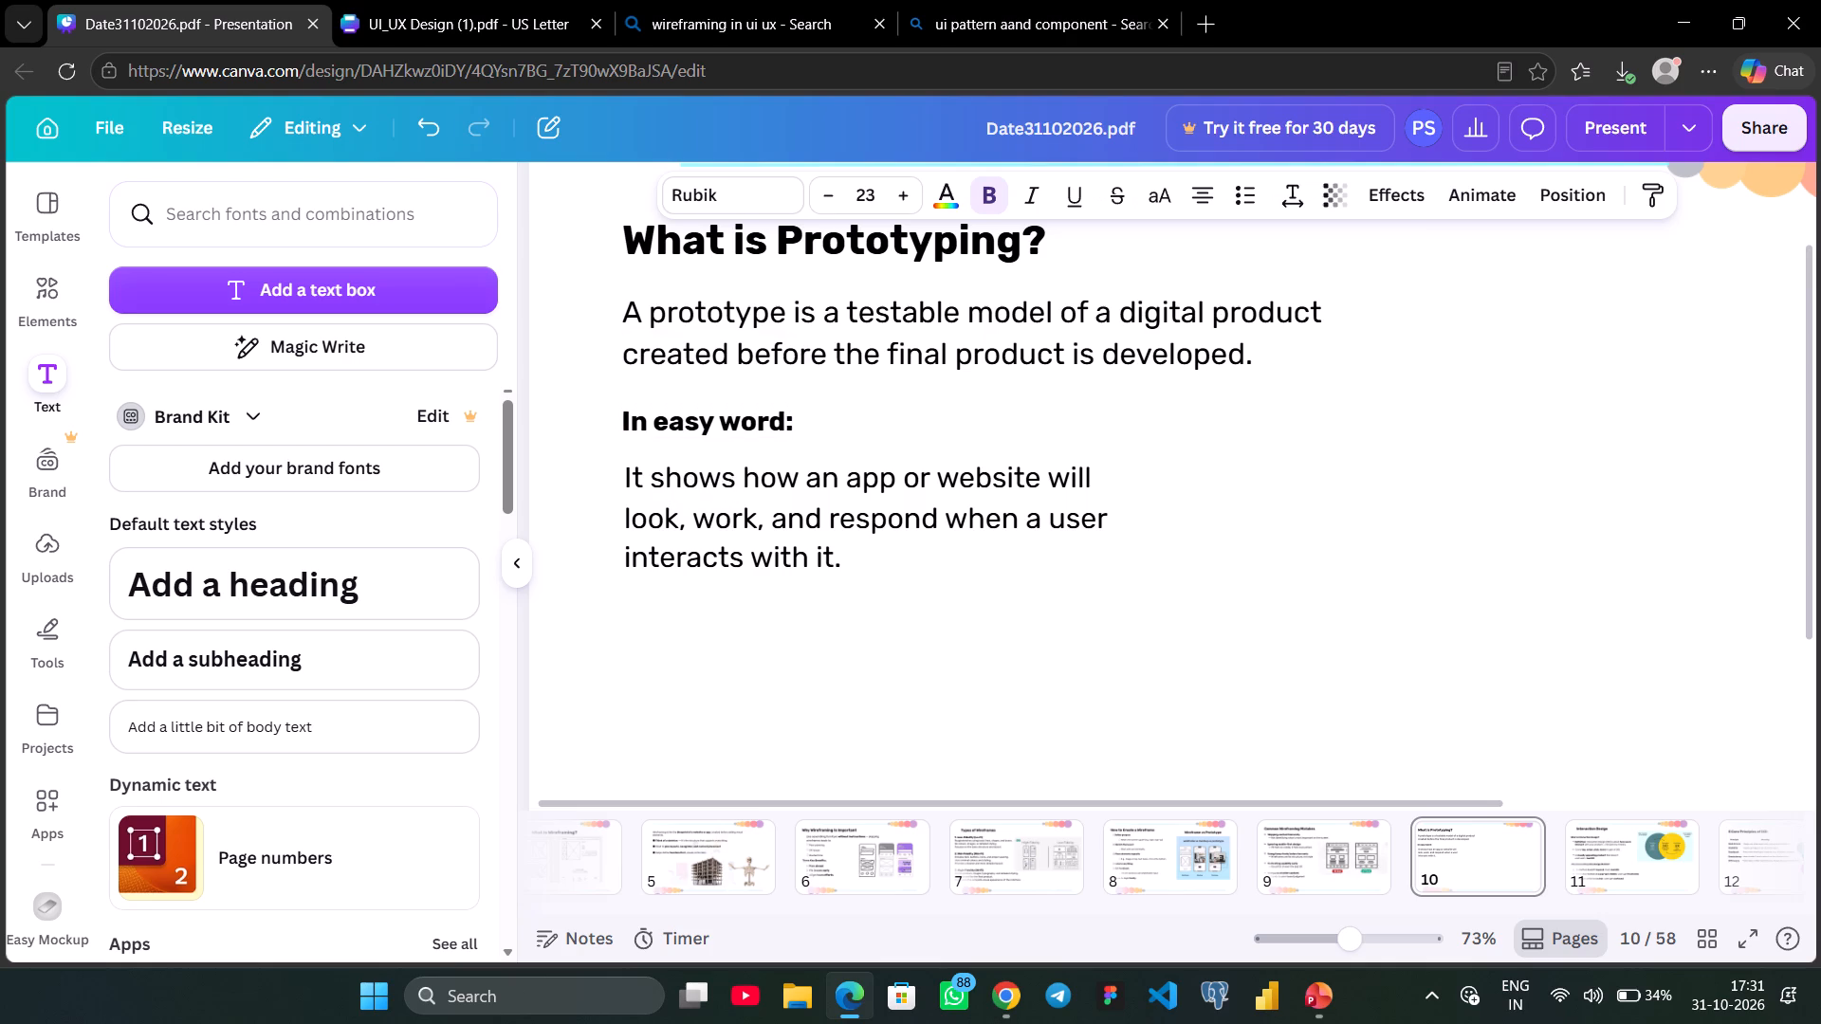
key(Right)
click(1184, 633)
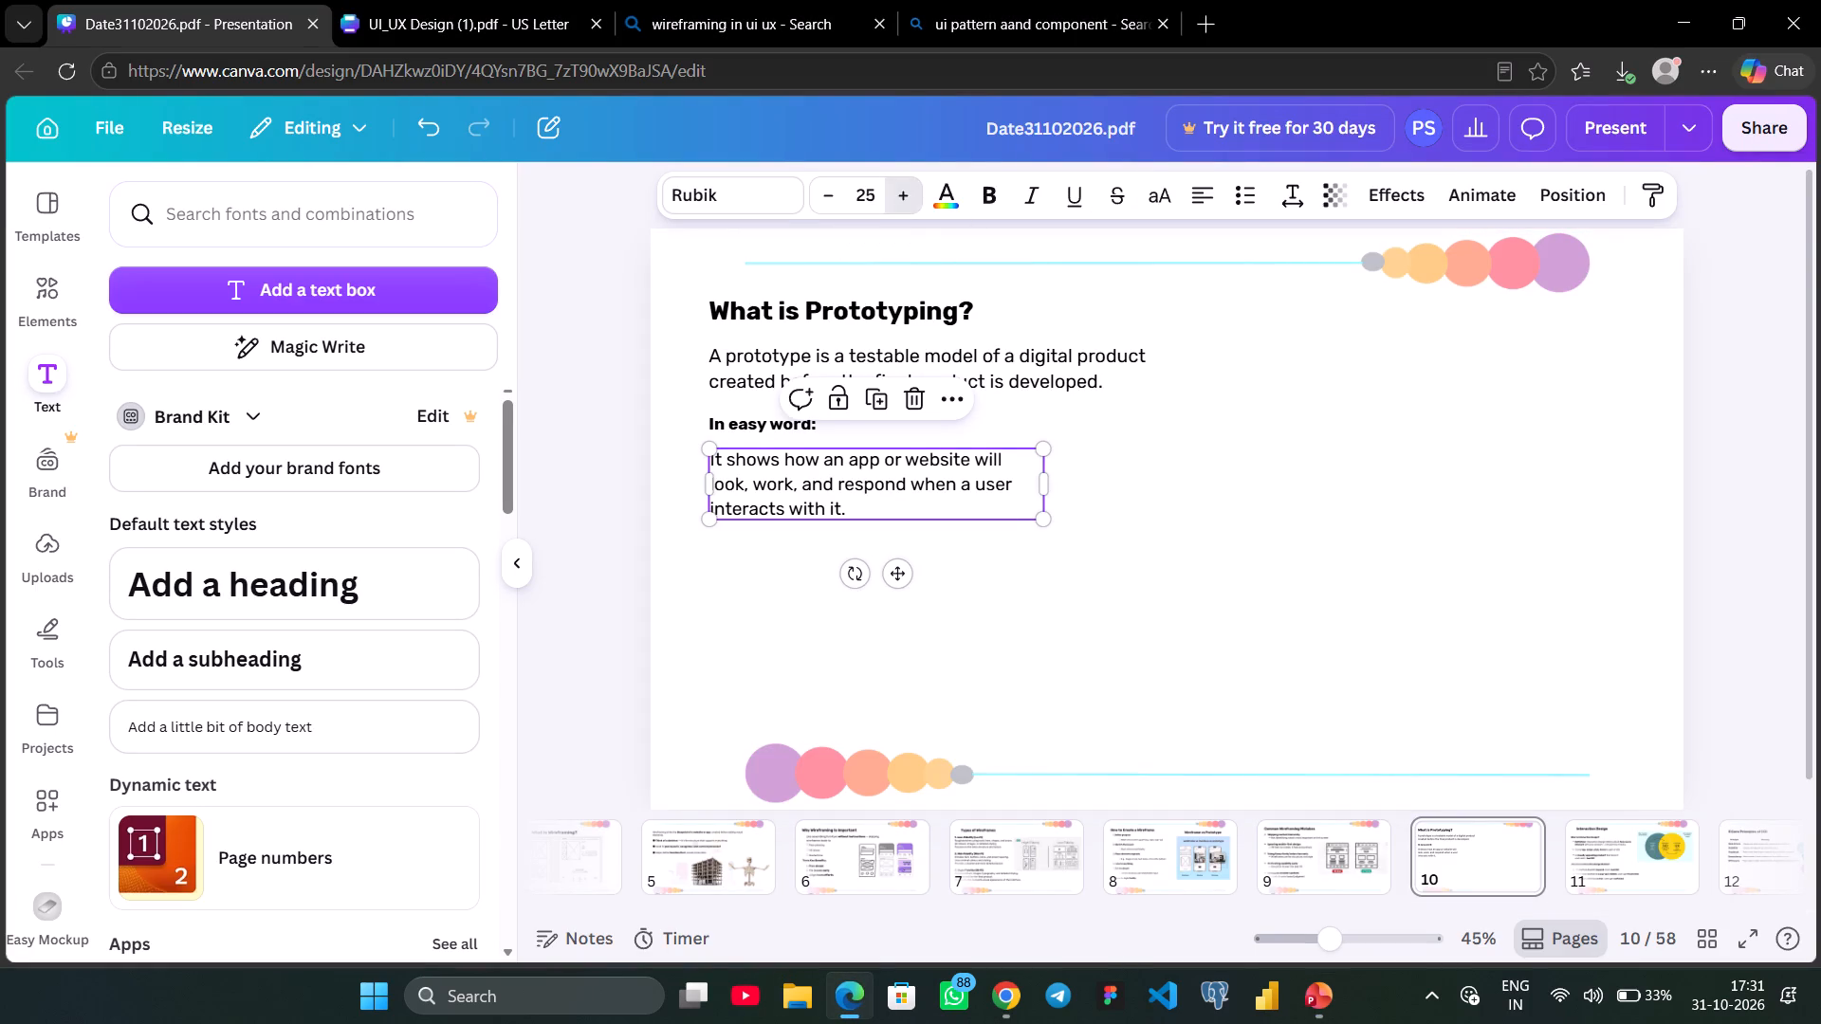
click(1443, 485)
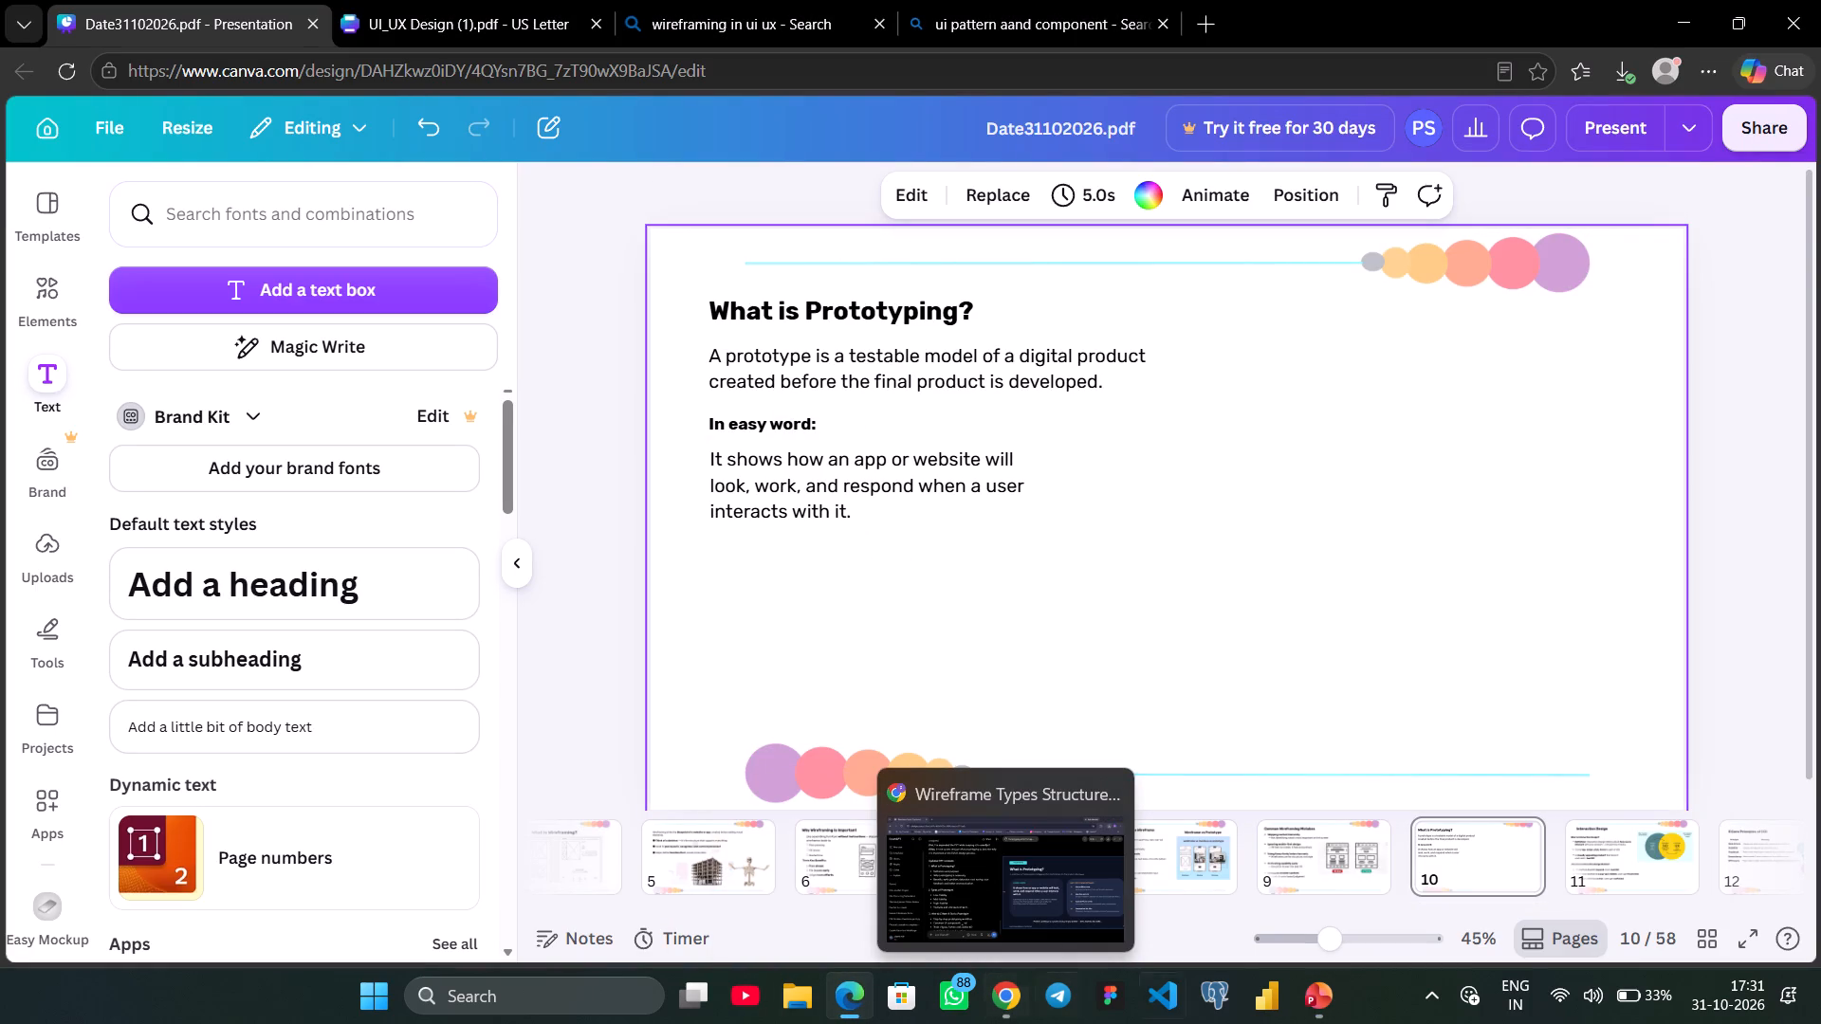
Search Bing for "prototype option in figma" in the existing wireframing search tab and show the image results.
click(753, 0)
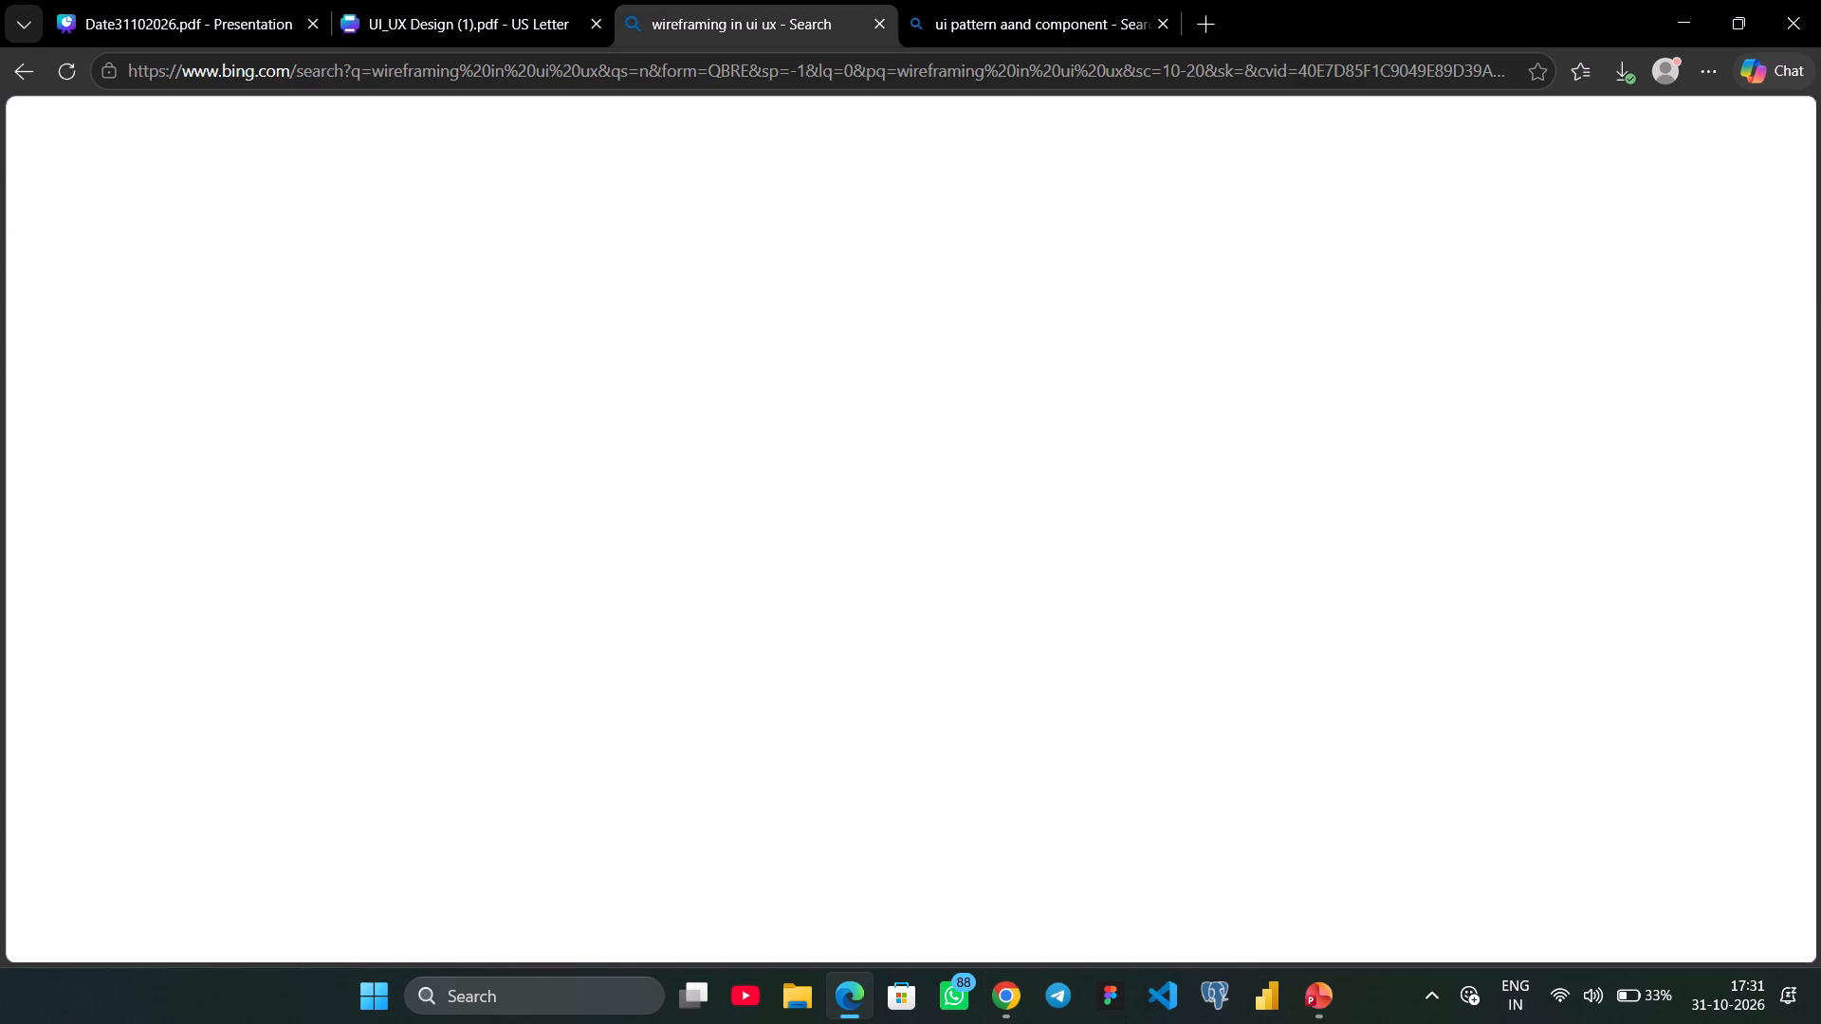
click(755, 157)
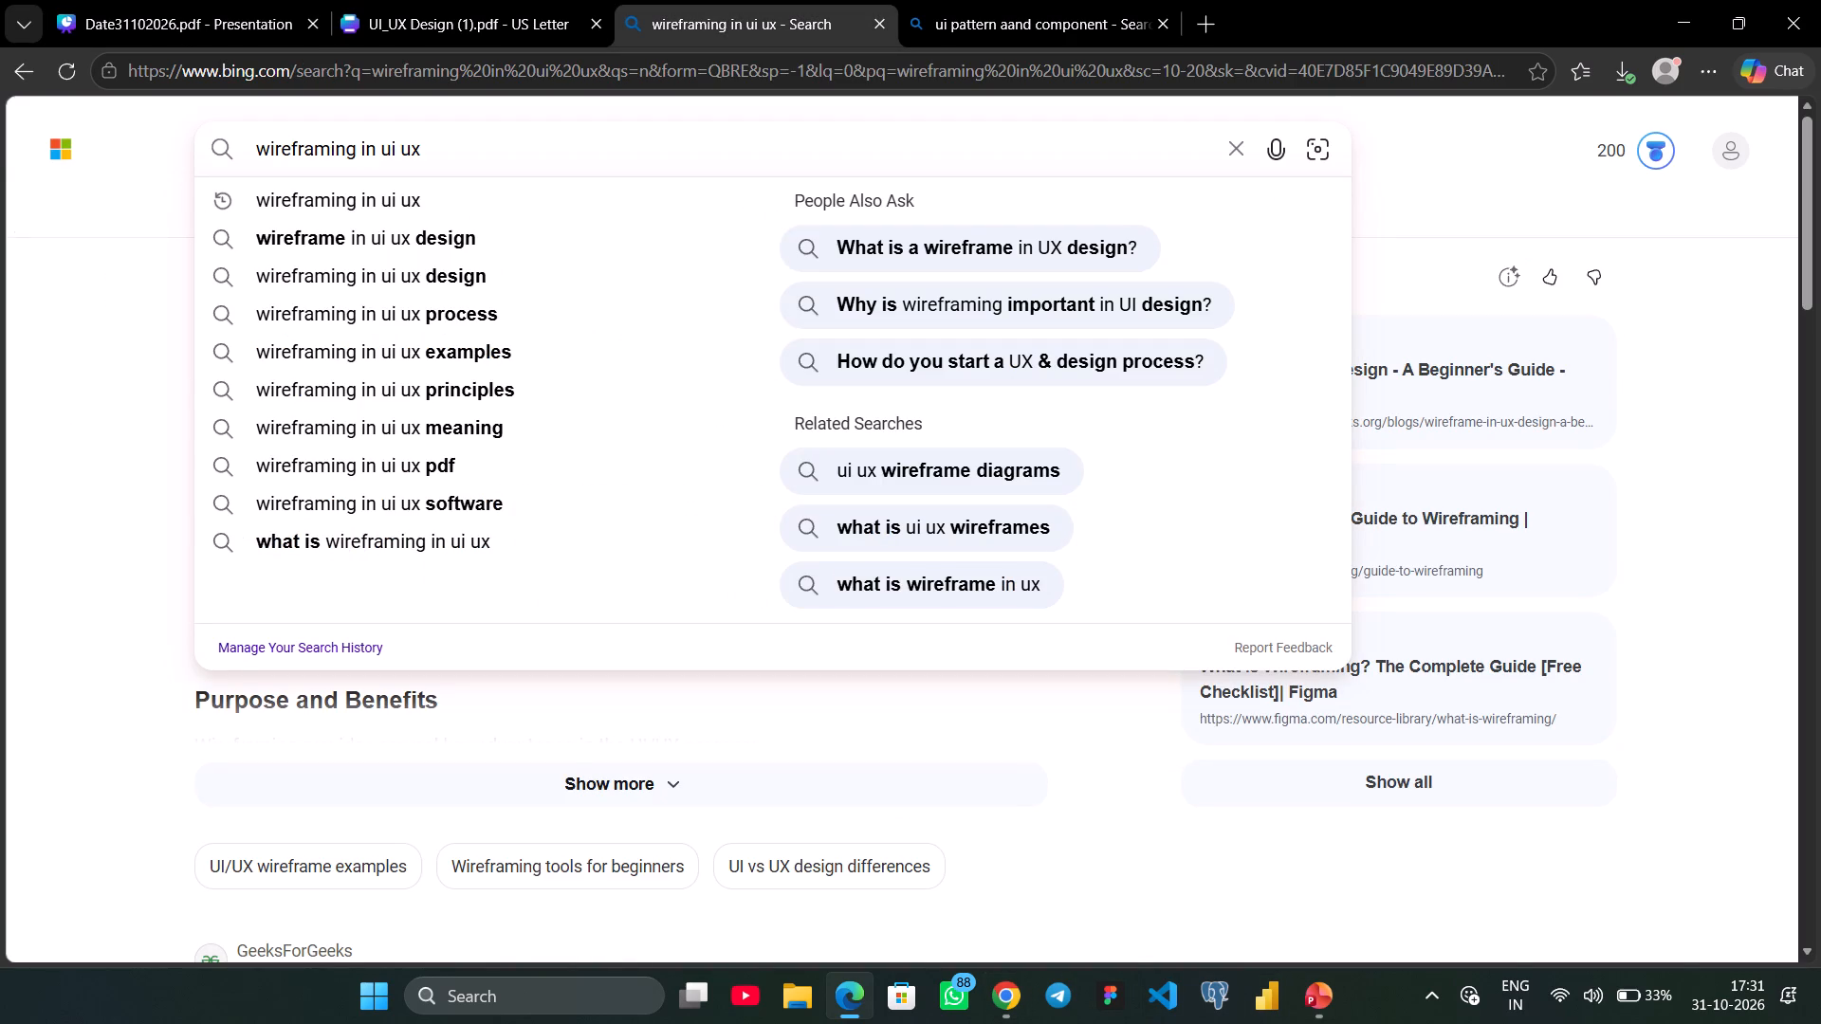
click(1230, 133)
click(984, 145)
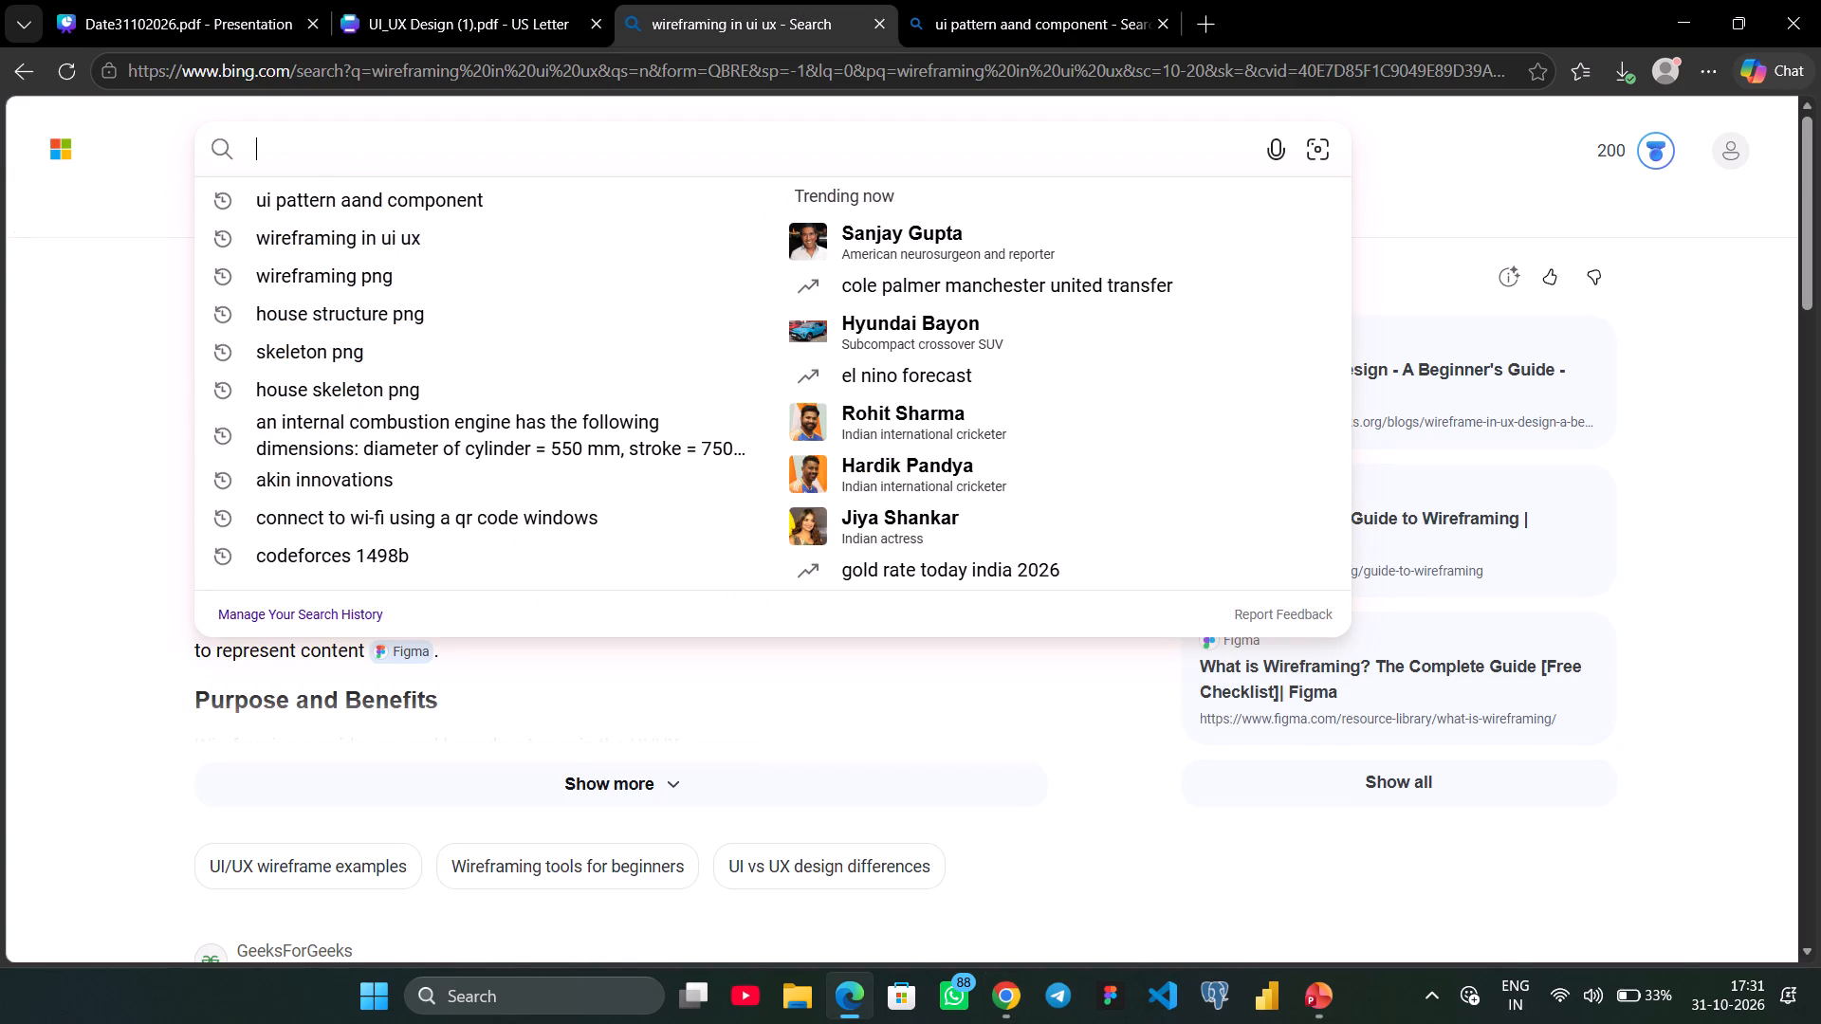
text(prototype option in figma)
key(space)
key(Return)
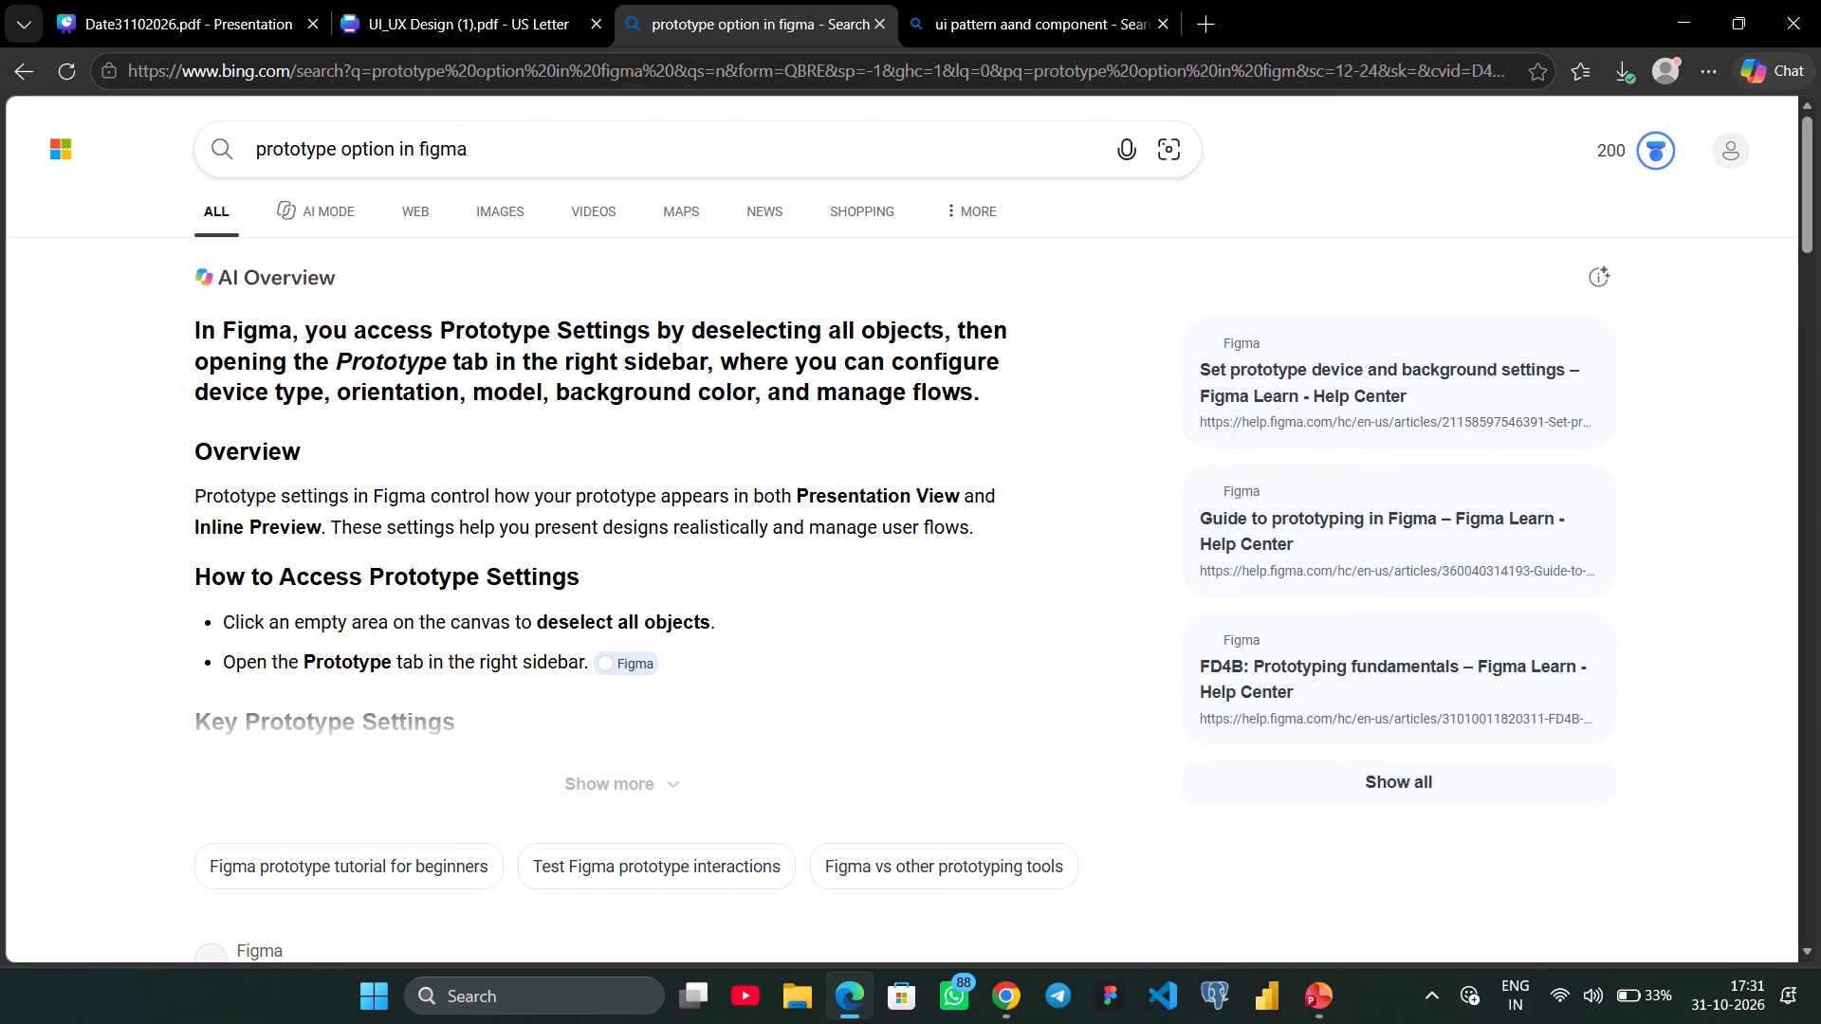
click(508, 207)
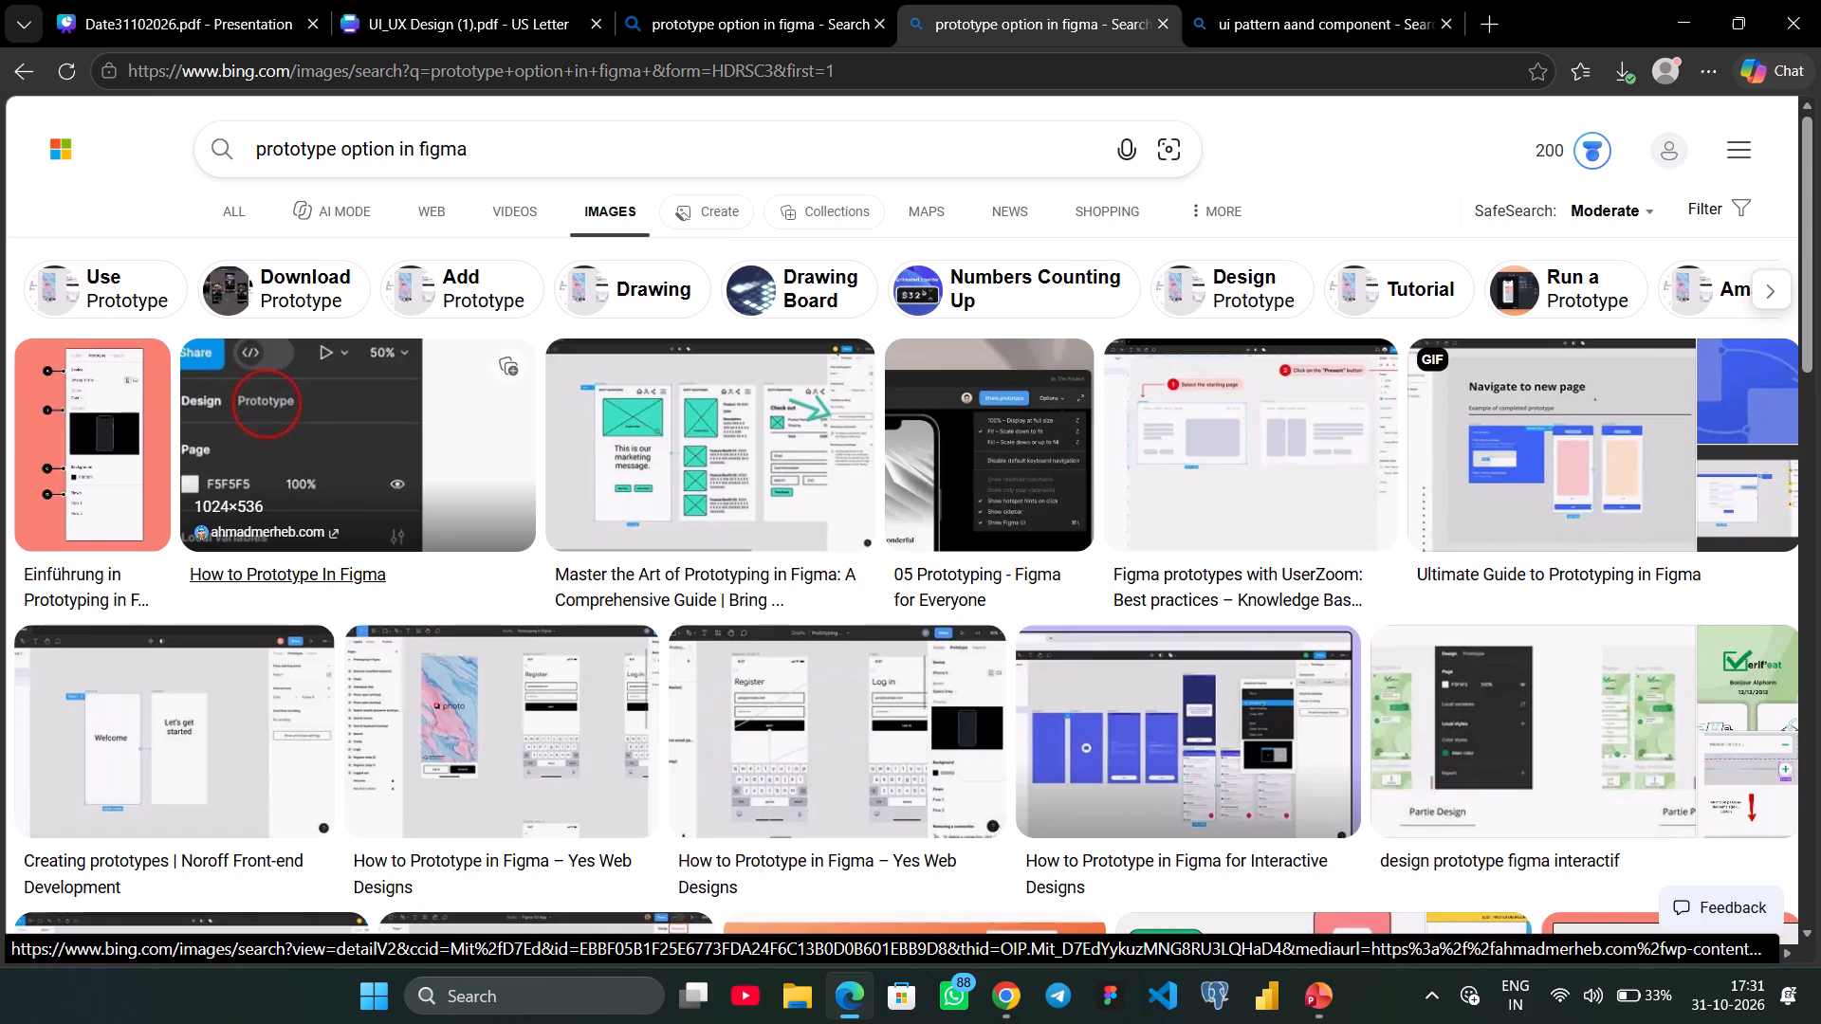
Open the "How to Prototype In Figma" image with the circled Prototype tab and place it on page 10 of Date31102026.pdf.
click(288, 436)
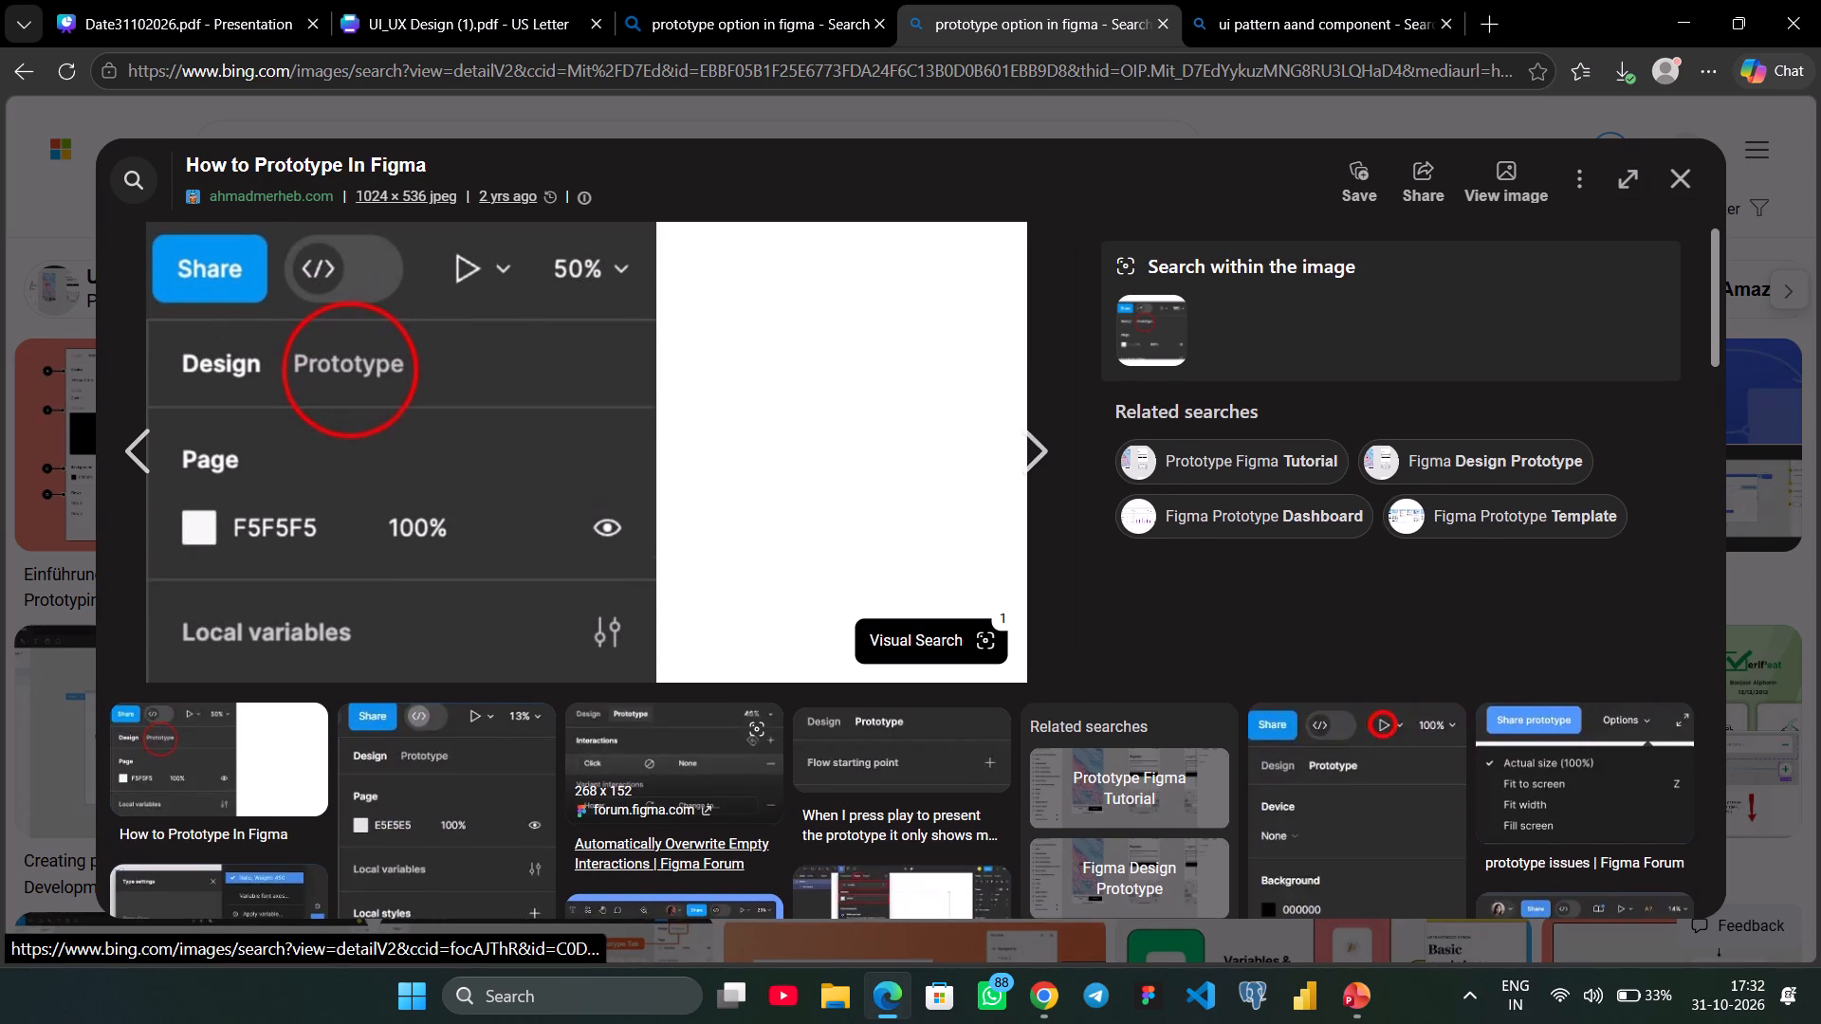
drag(501, 537, 201, 47)
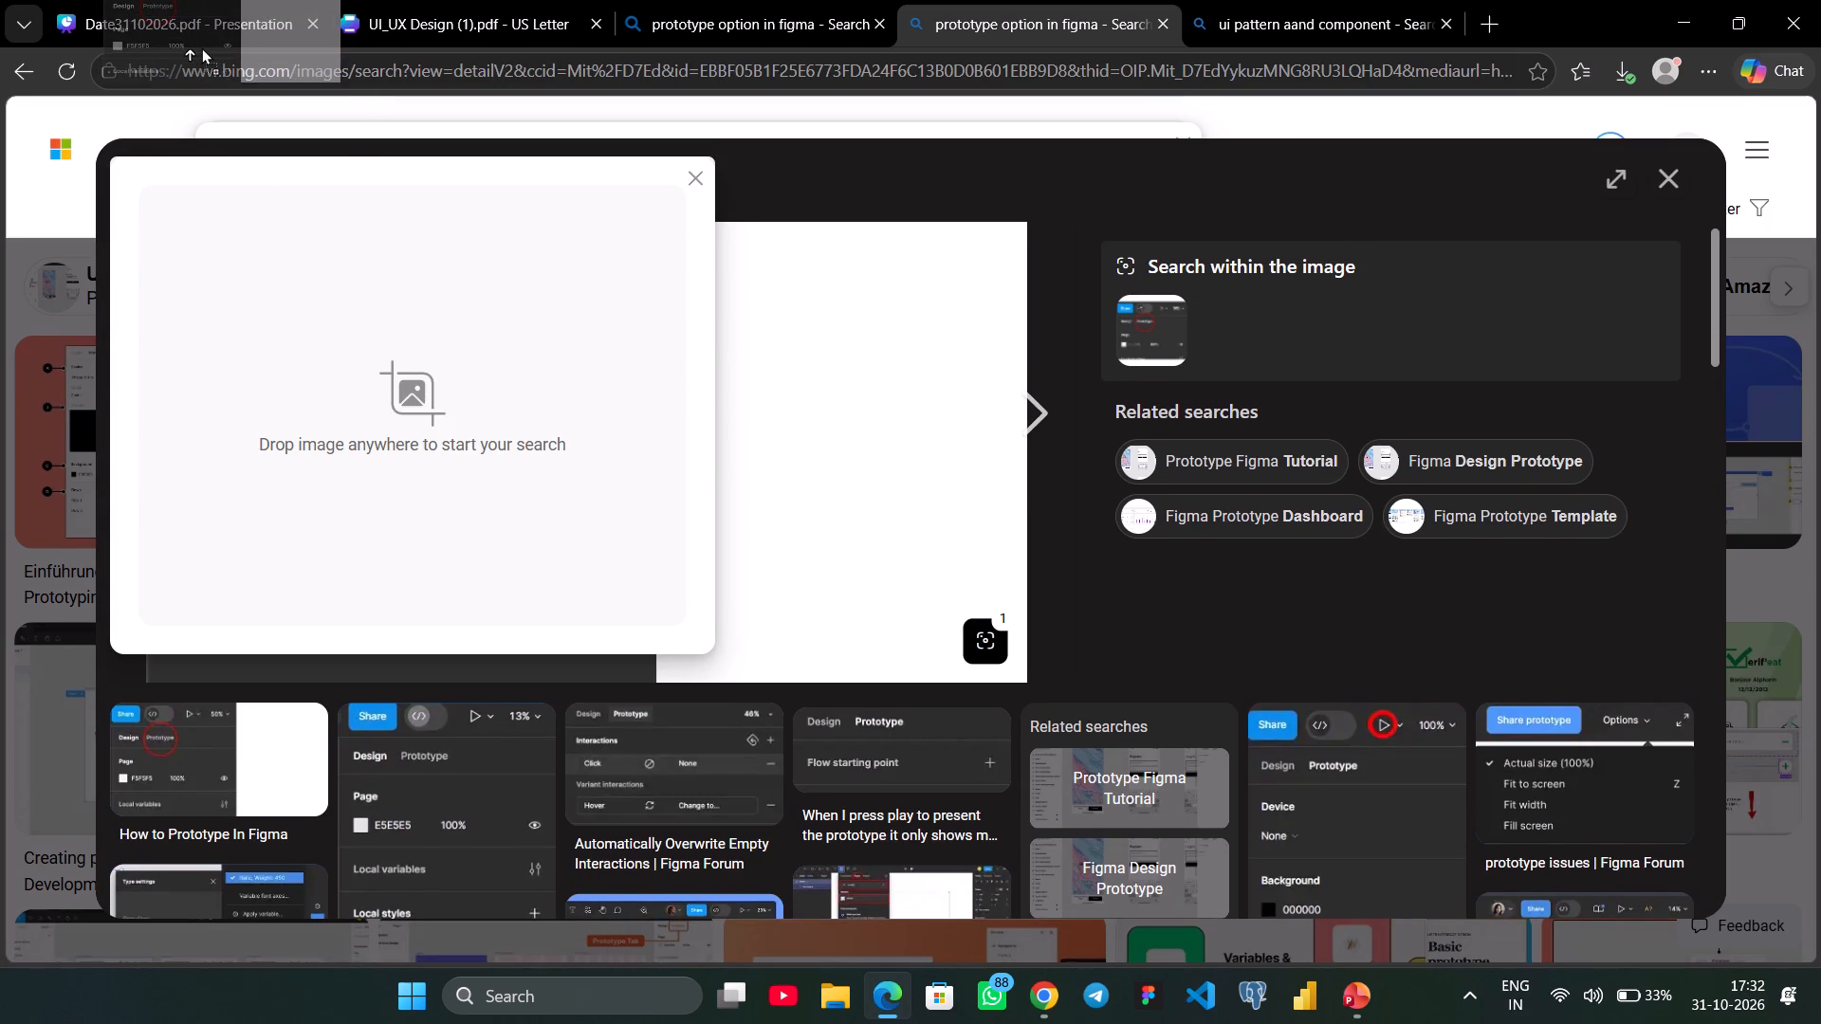
drag(201, 47, 1304, 465)
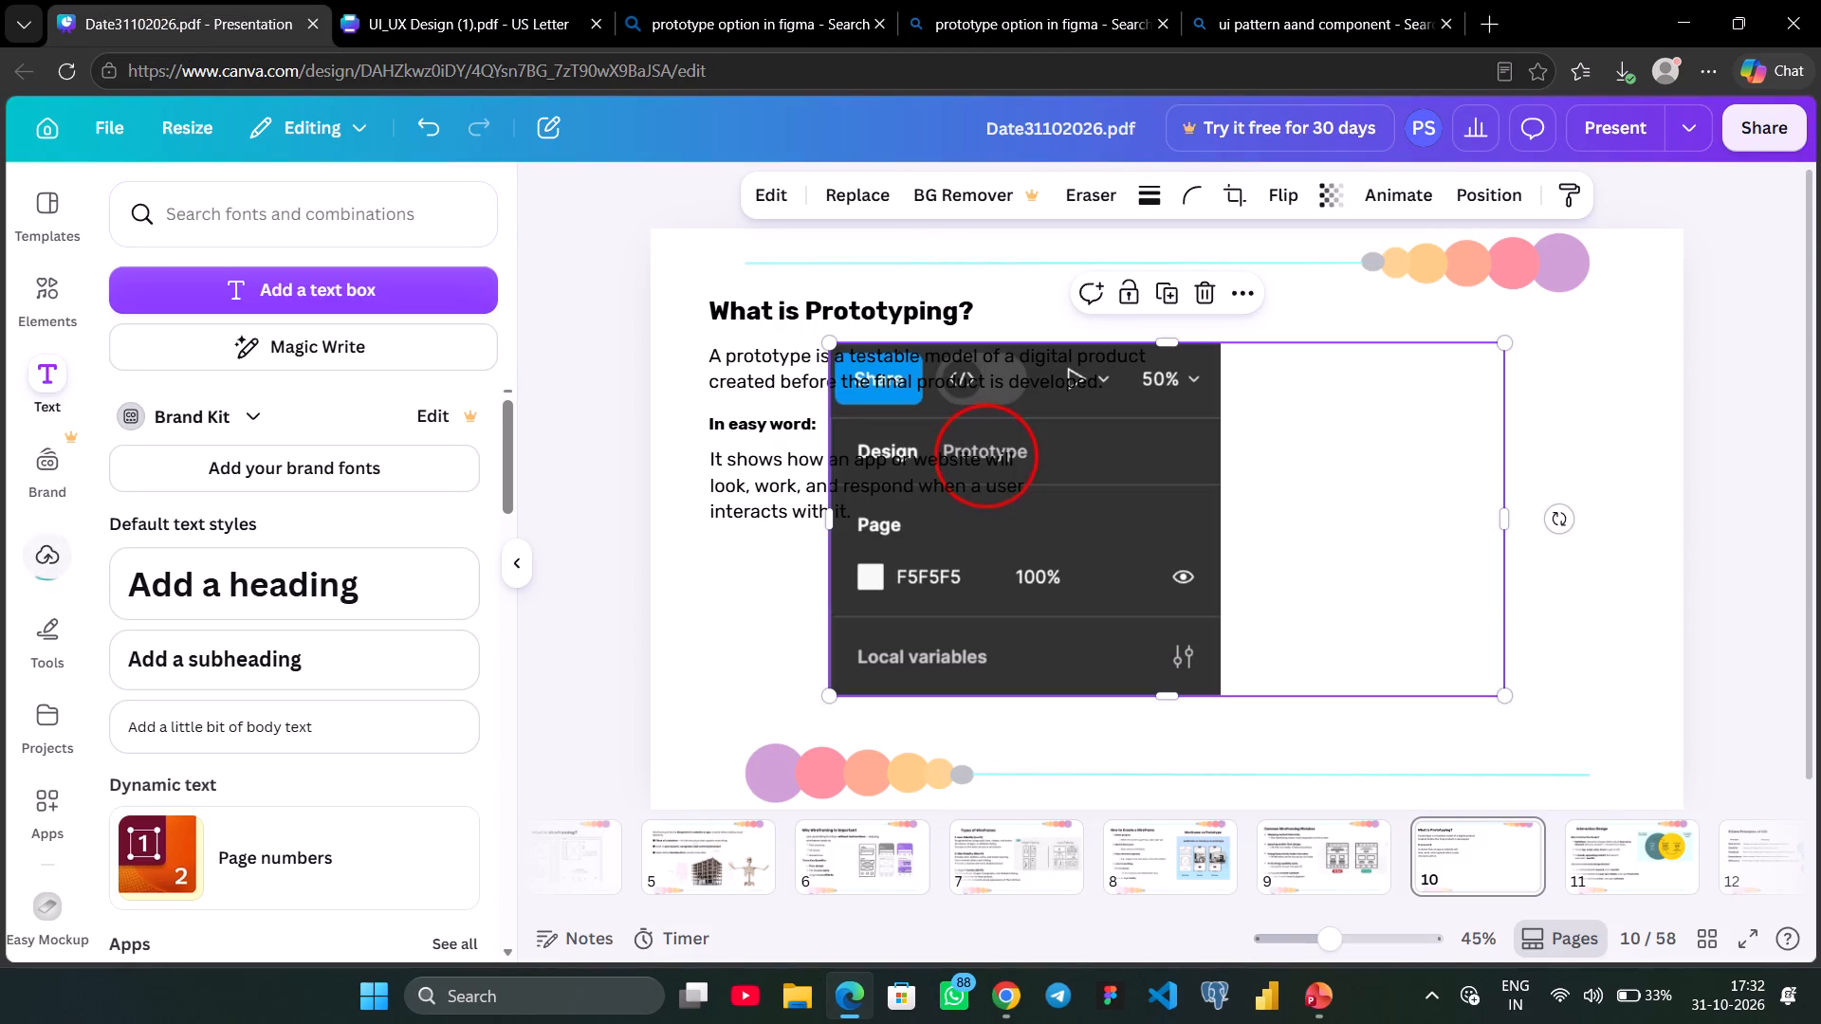
Crop the blank white area off the Figma screenshot's right side, keeping only the dark properties panel.
drag(1505, 528, 1295, 518)
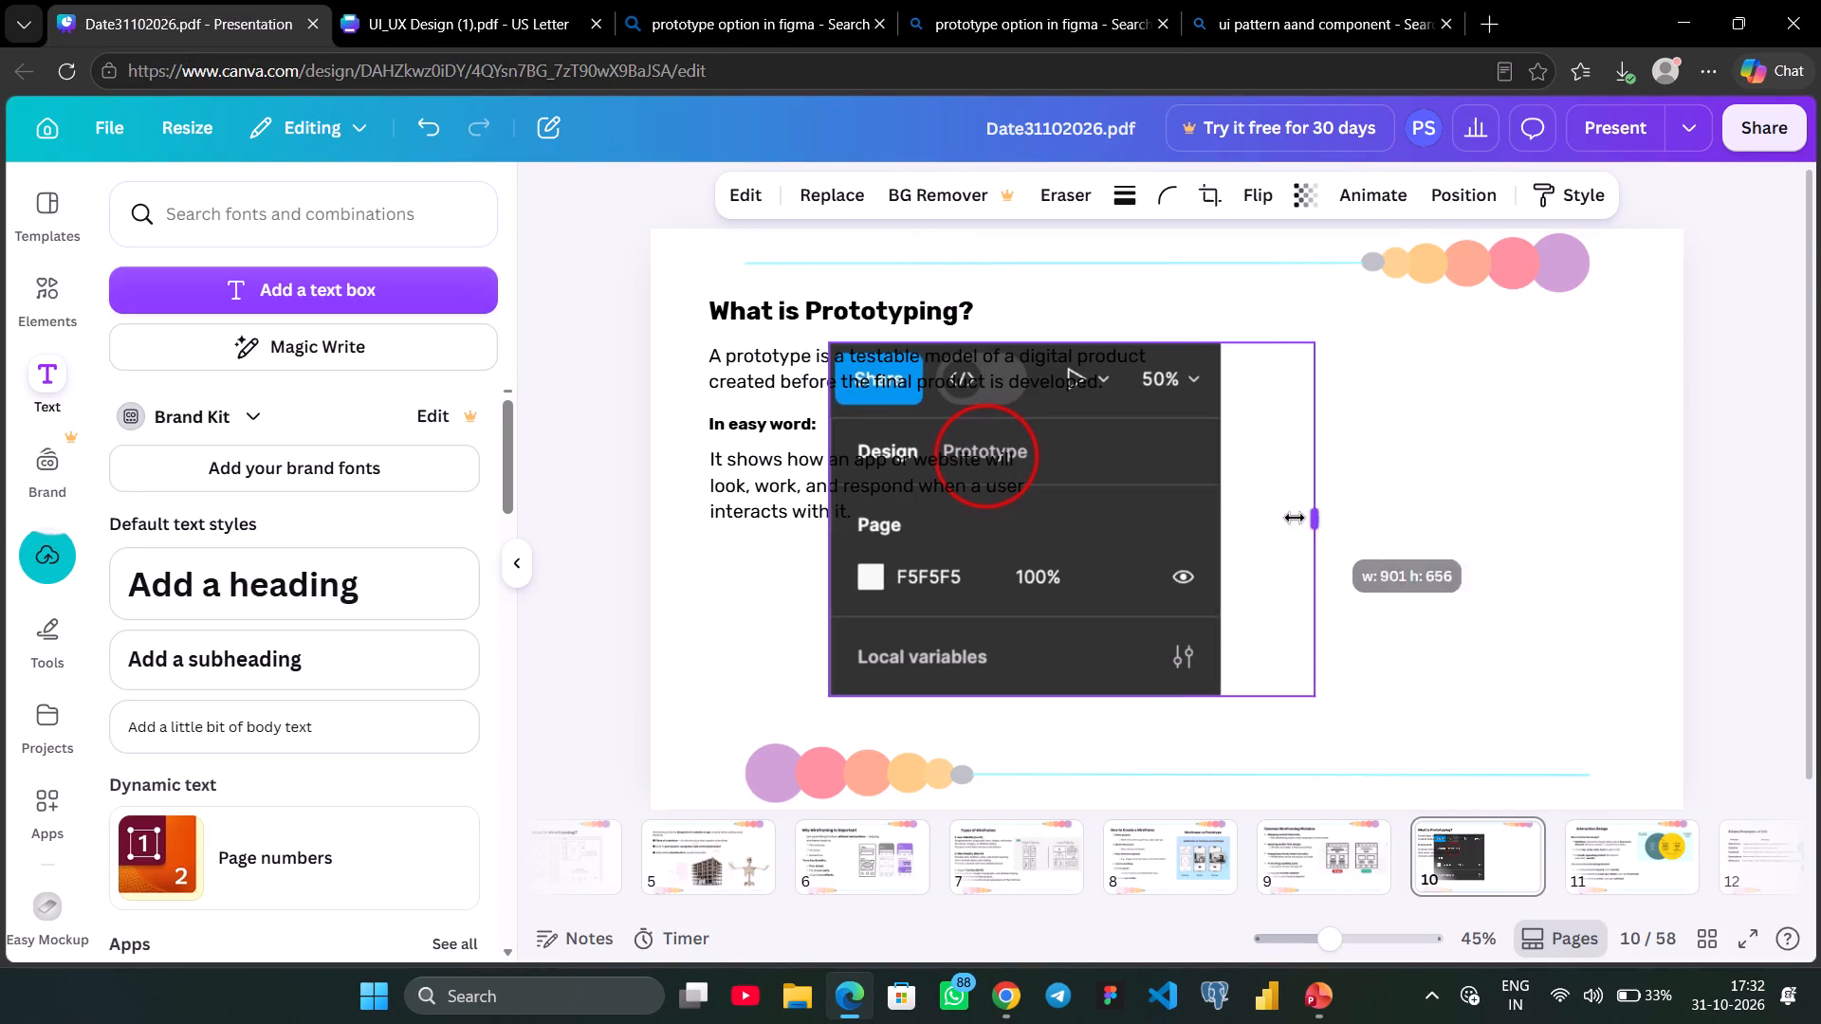
drag(1295, 518, 1223, 517)
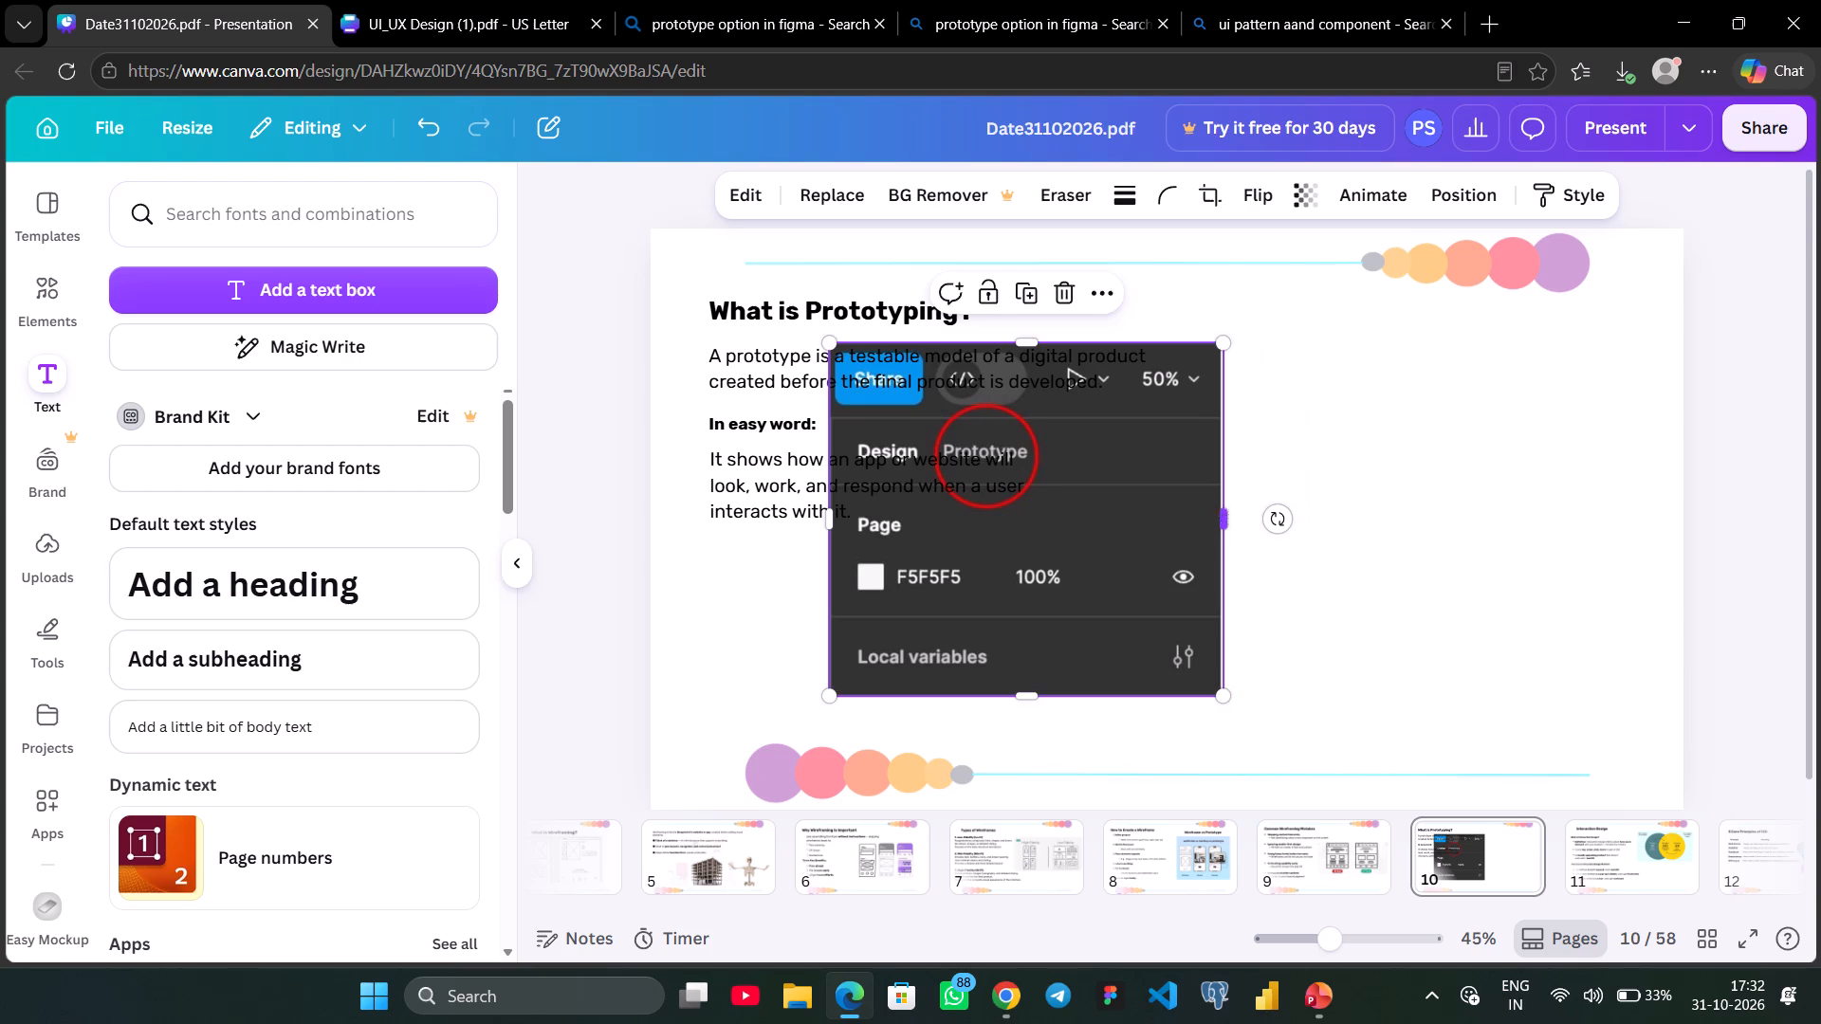
Move the cropped Figma screenshot to the right of the text, scale it down slightly, and centre it on the text's bottom edge.
drag(1090, 510, 1462, 495)
drag(1602, 682, 1576, 665)
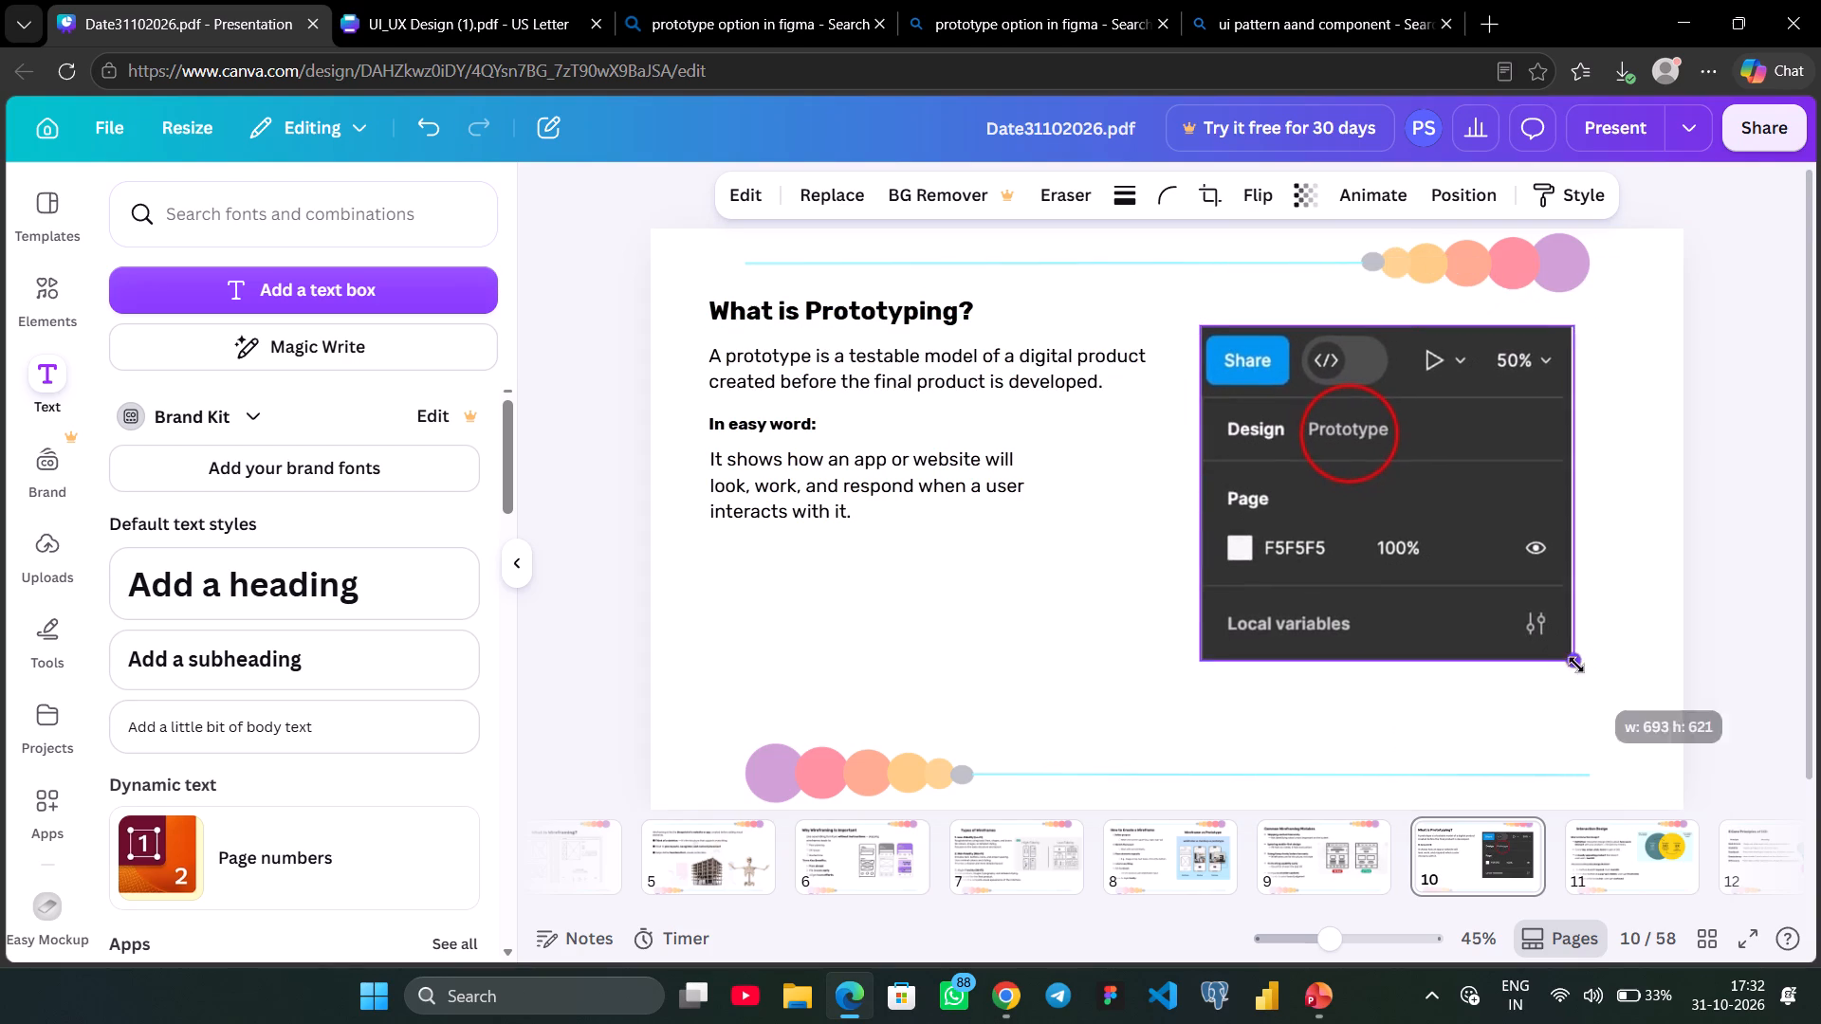
drag(1576, 665, 1568, 649)
drag(1415, 530, 1418, 567)
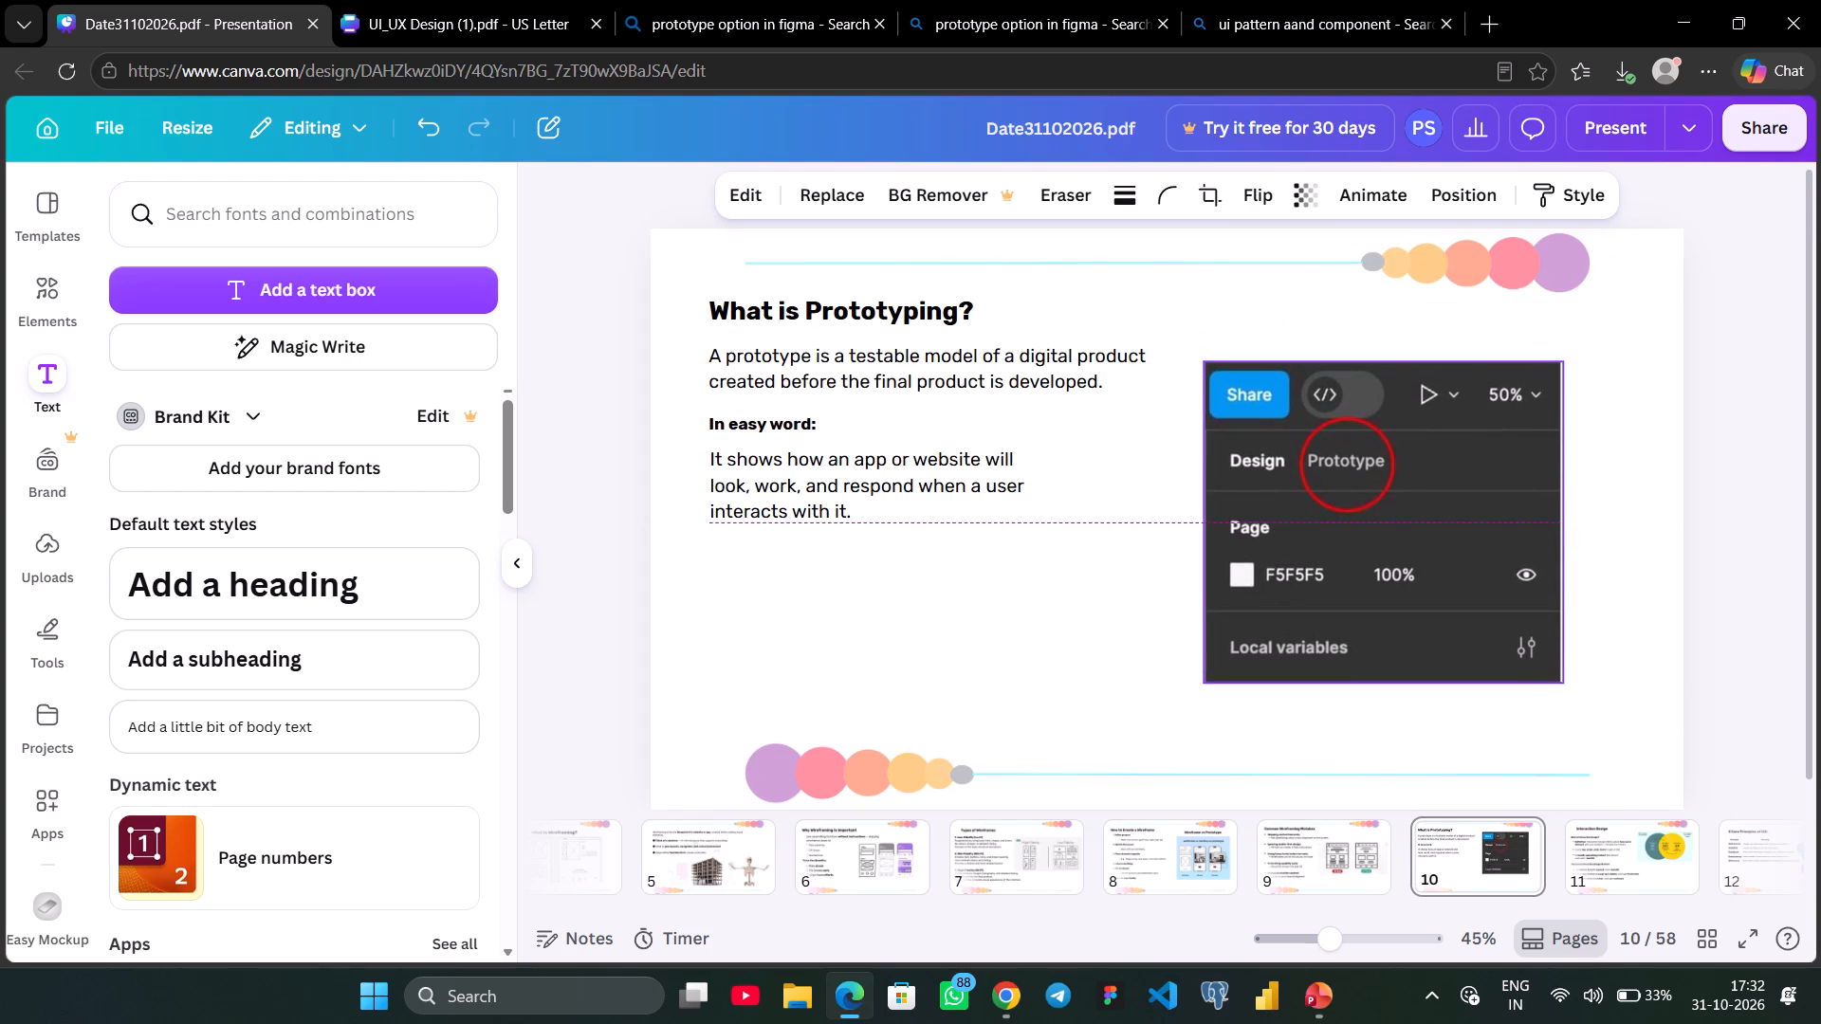
drag(1418, 567, 1419, 564)
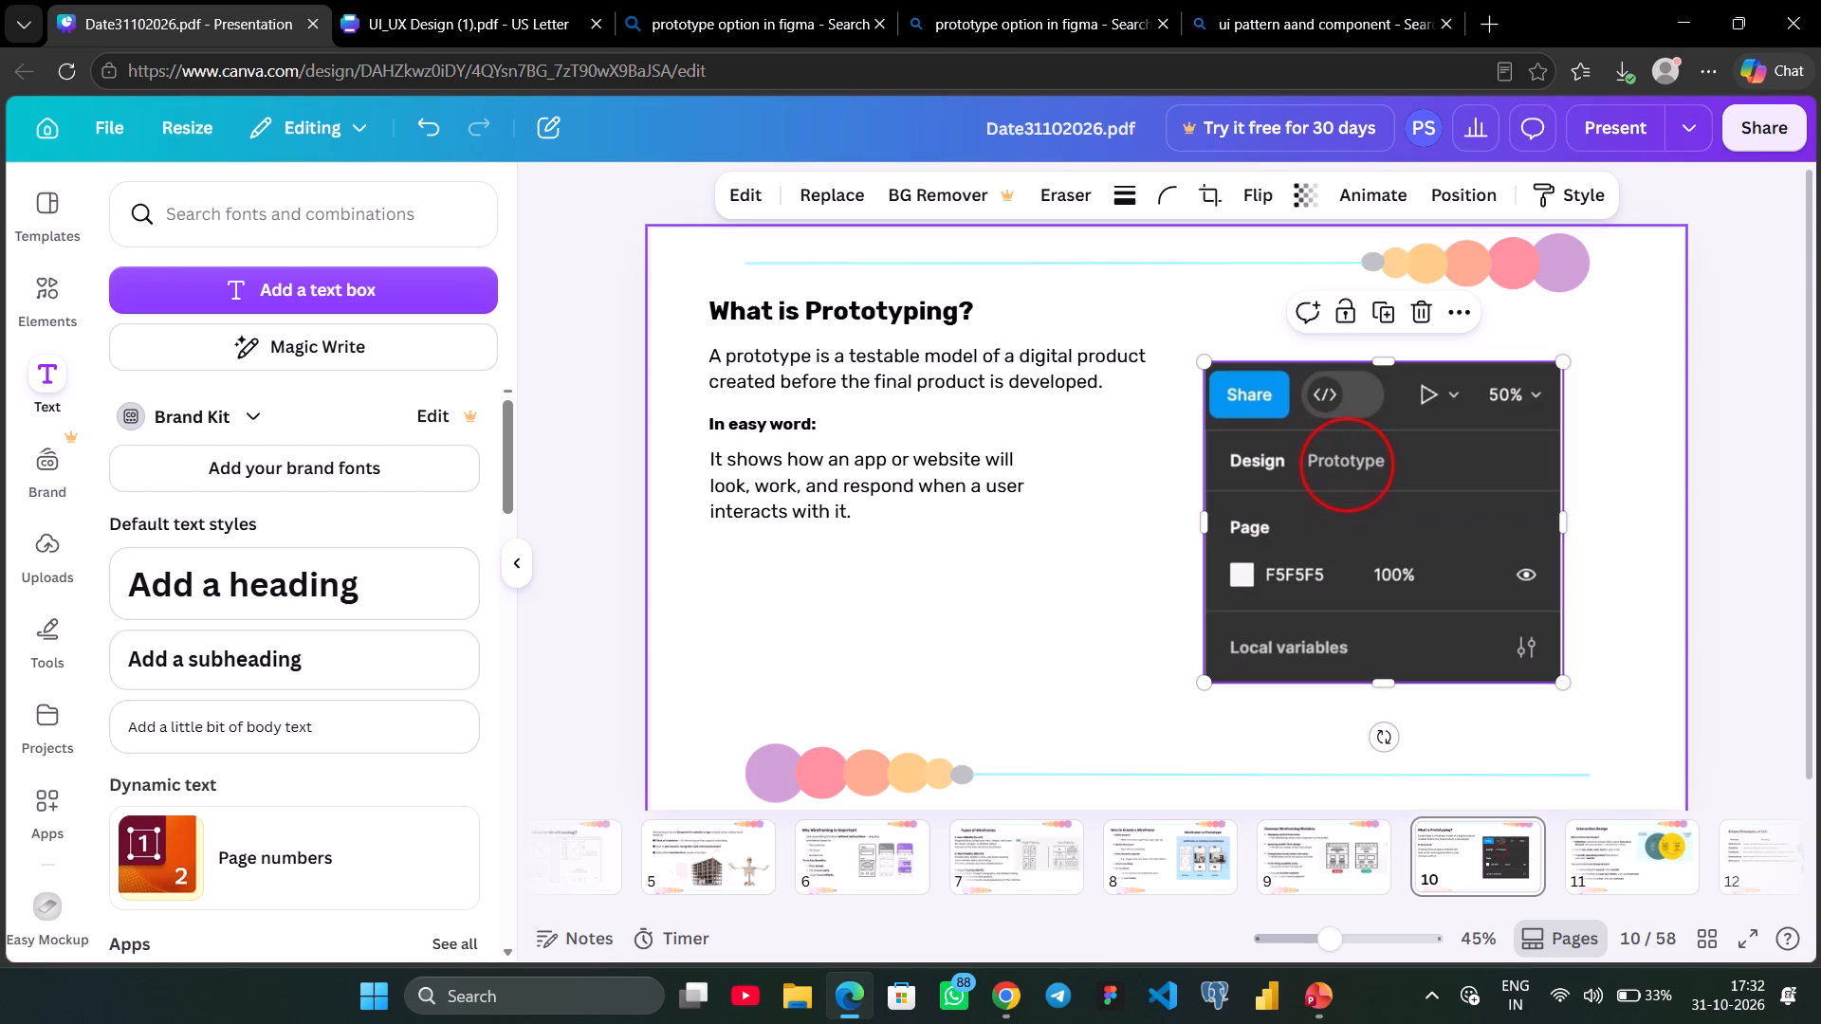
click(1760, 569)
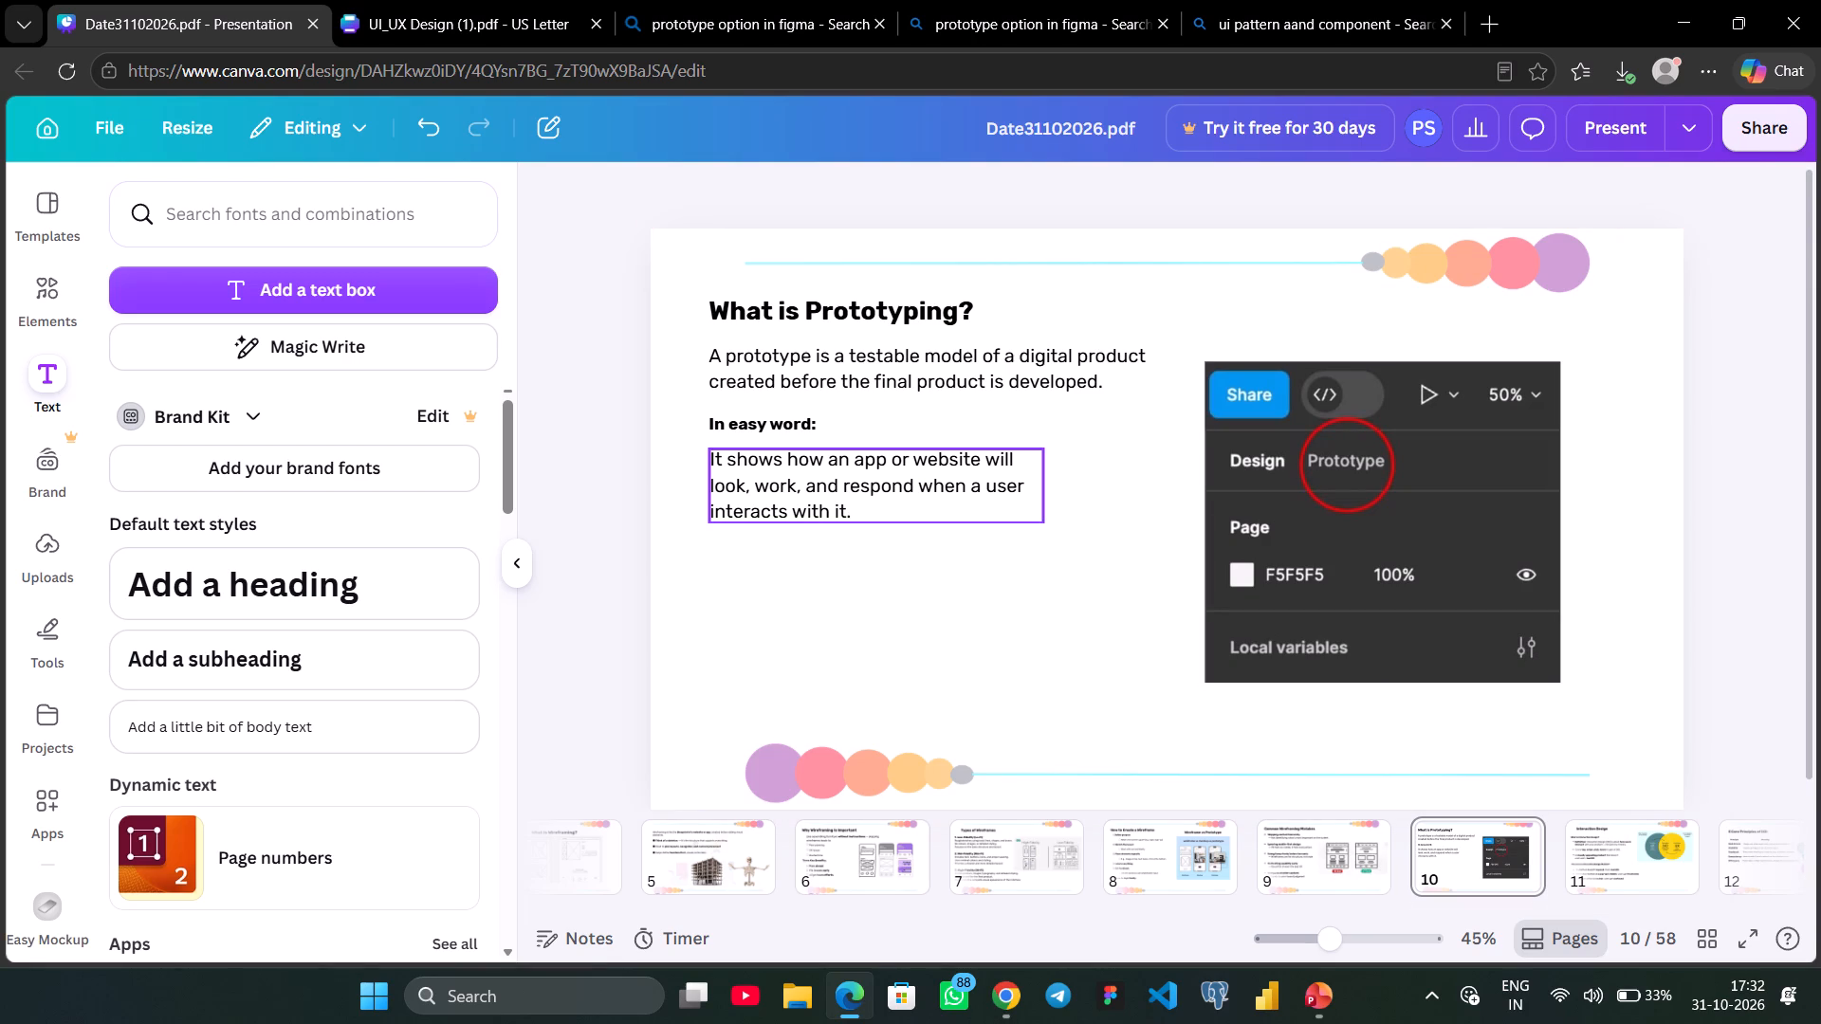
Duplicate the In easy word: label above the Figma screenshot and change the copy's text to "In Figma".
click(771, 426)
alt+drag(761, 422, 1258, 334)
double_click(1258, 334)
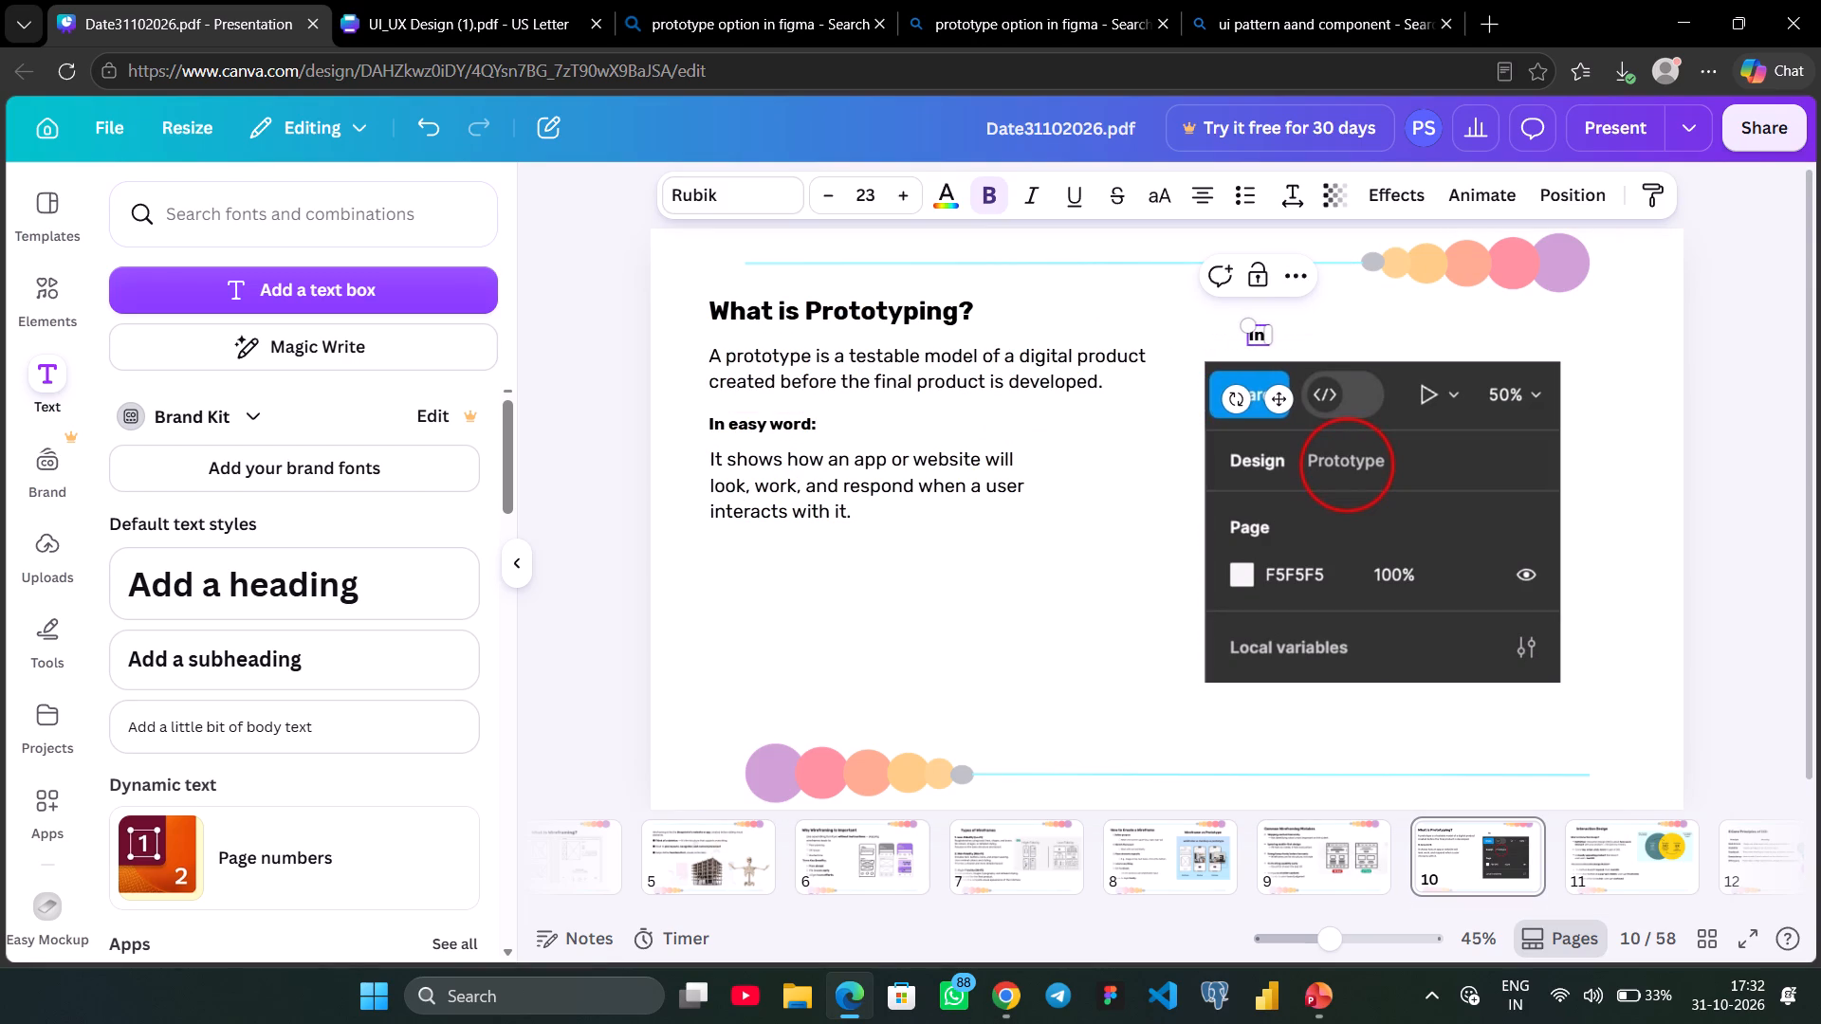
key(f)
text(gma)
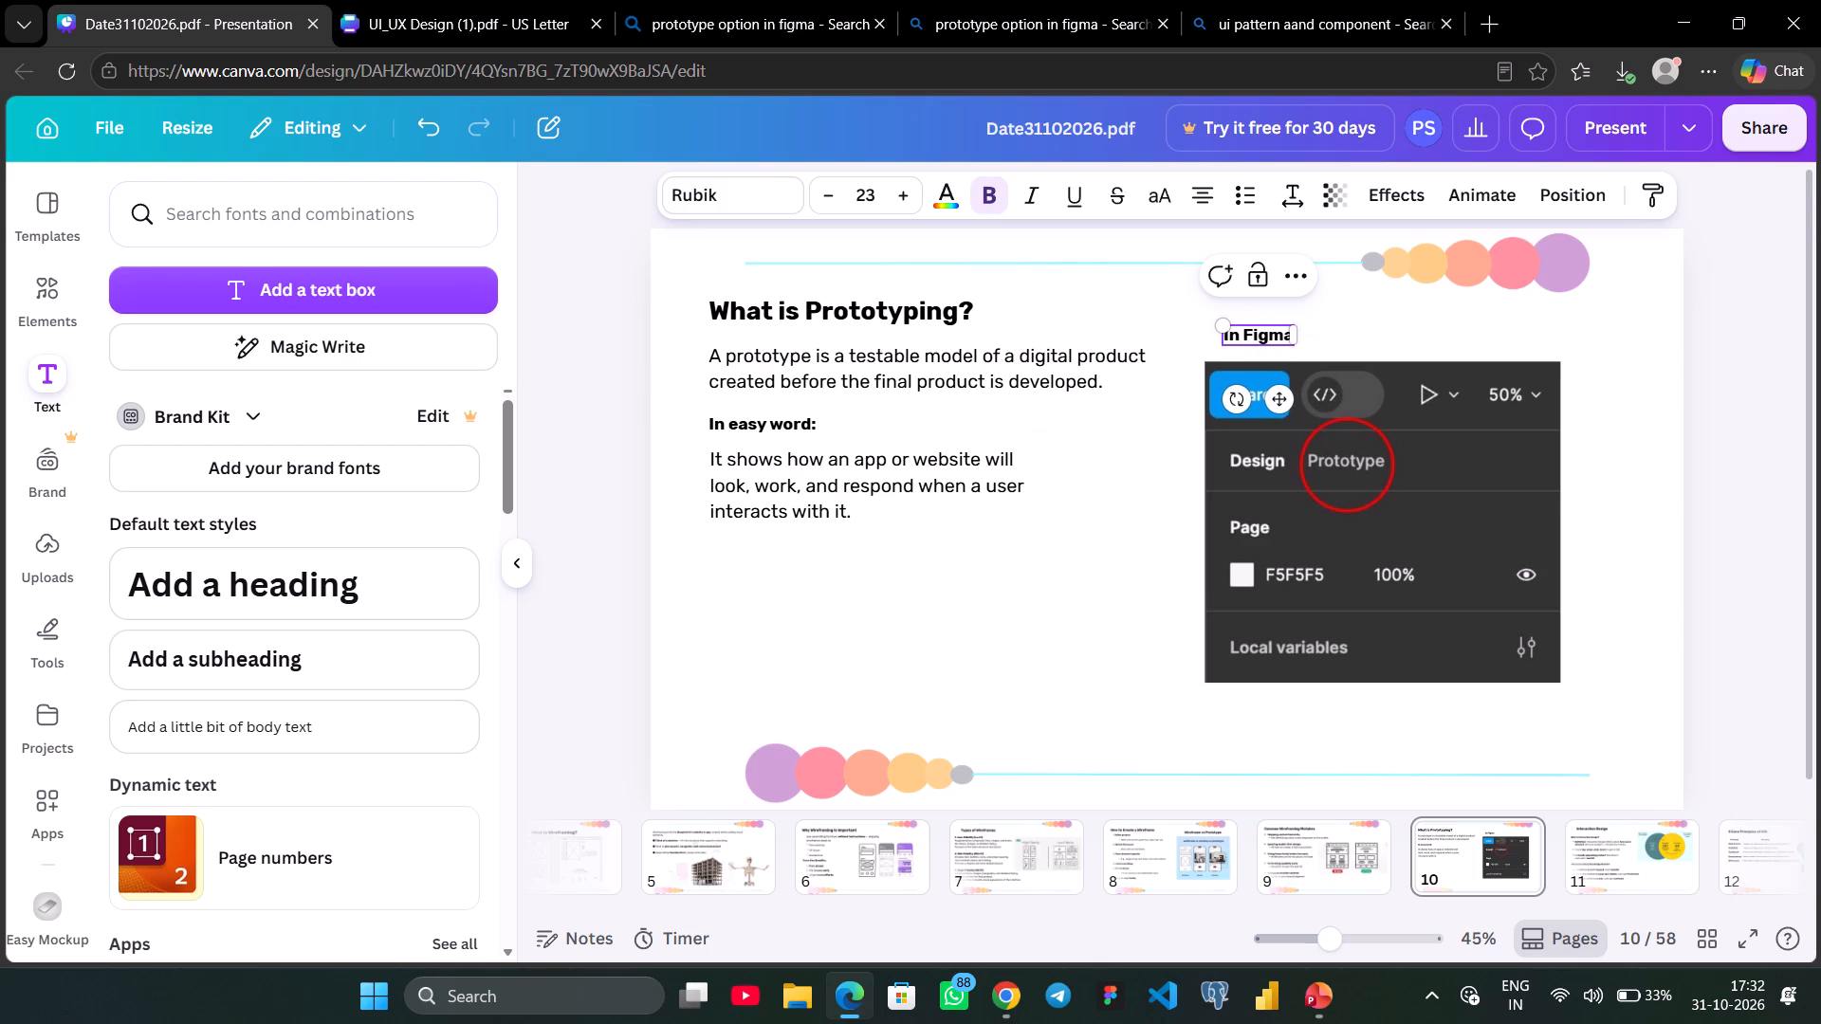
click(1771, 464)
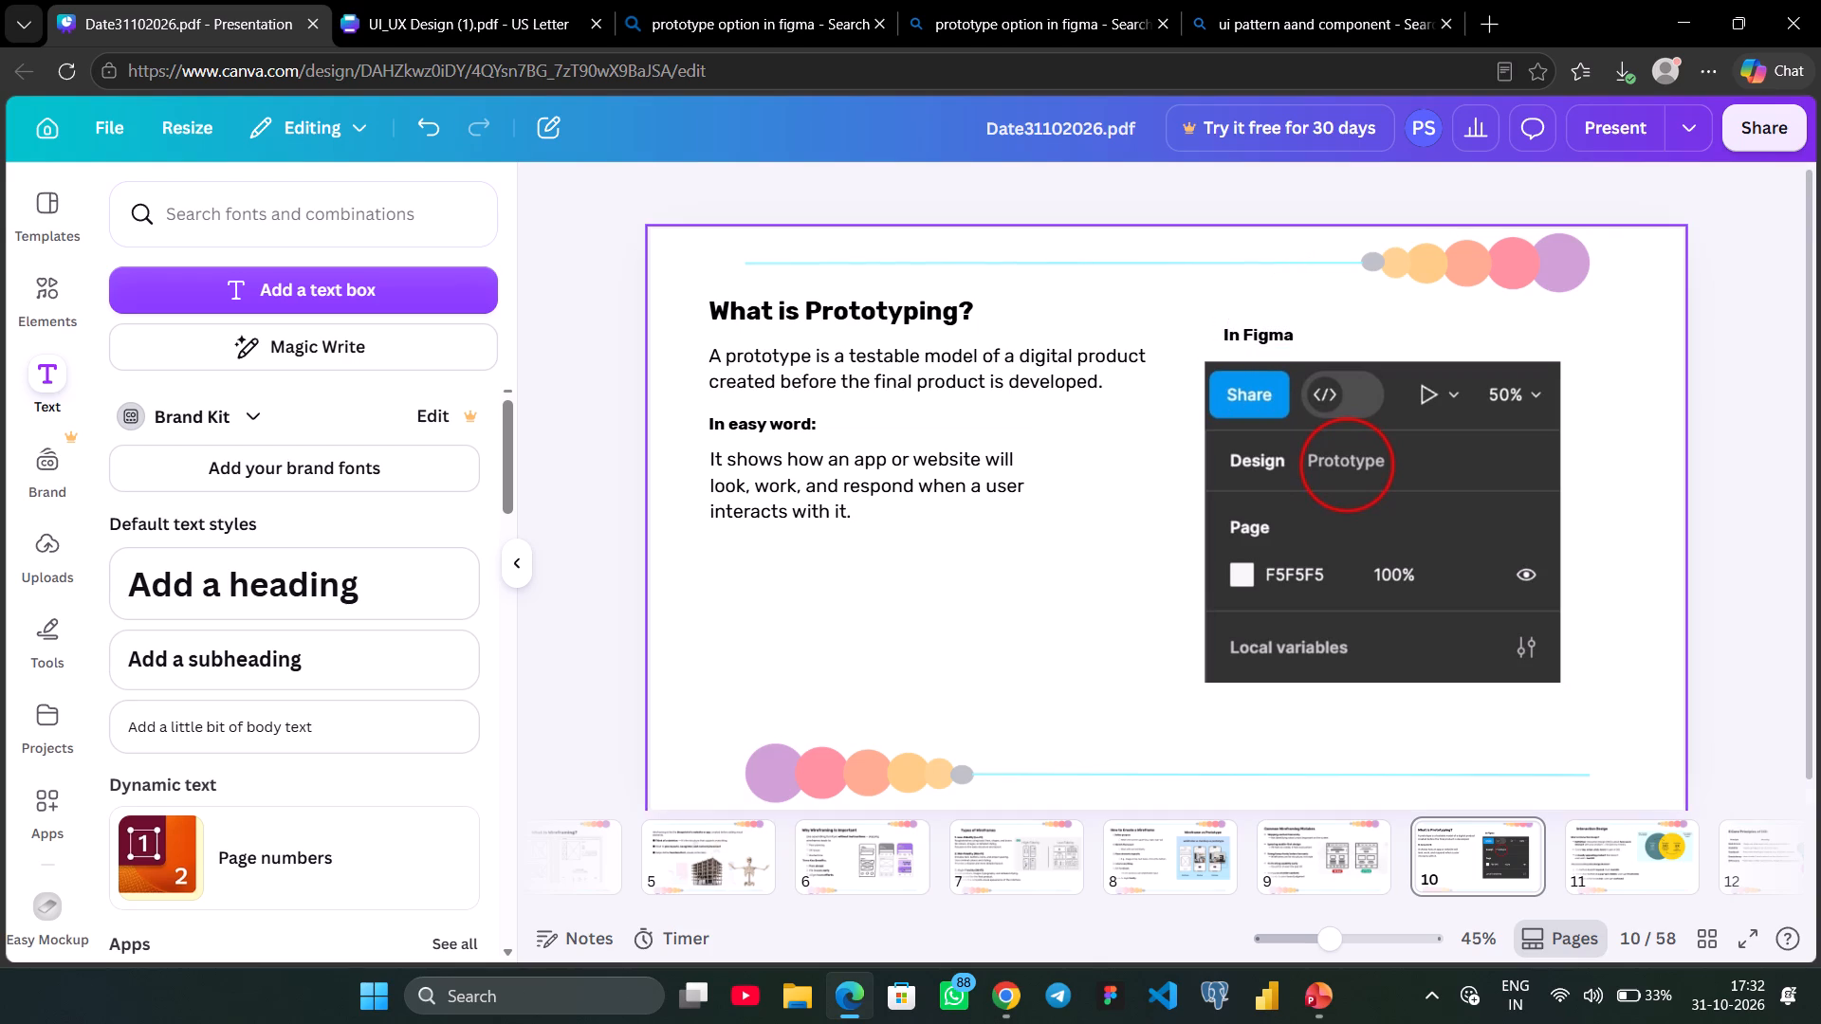
Nudge the In Figma label left to align it with the screenshot's left edge.
click(1255, 331)
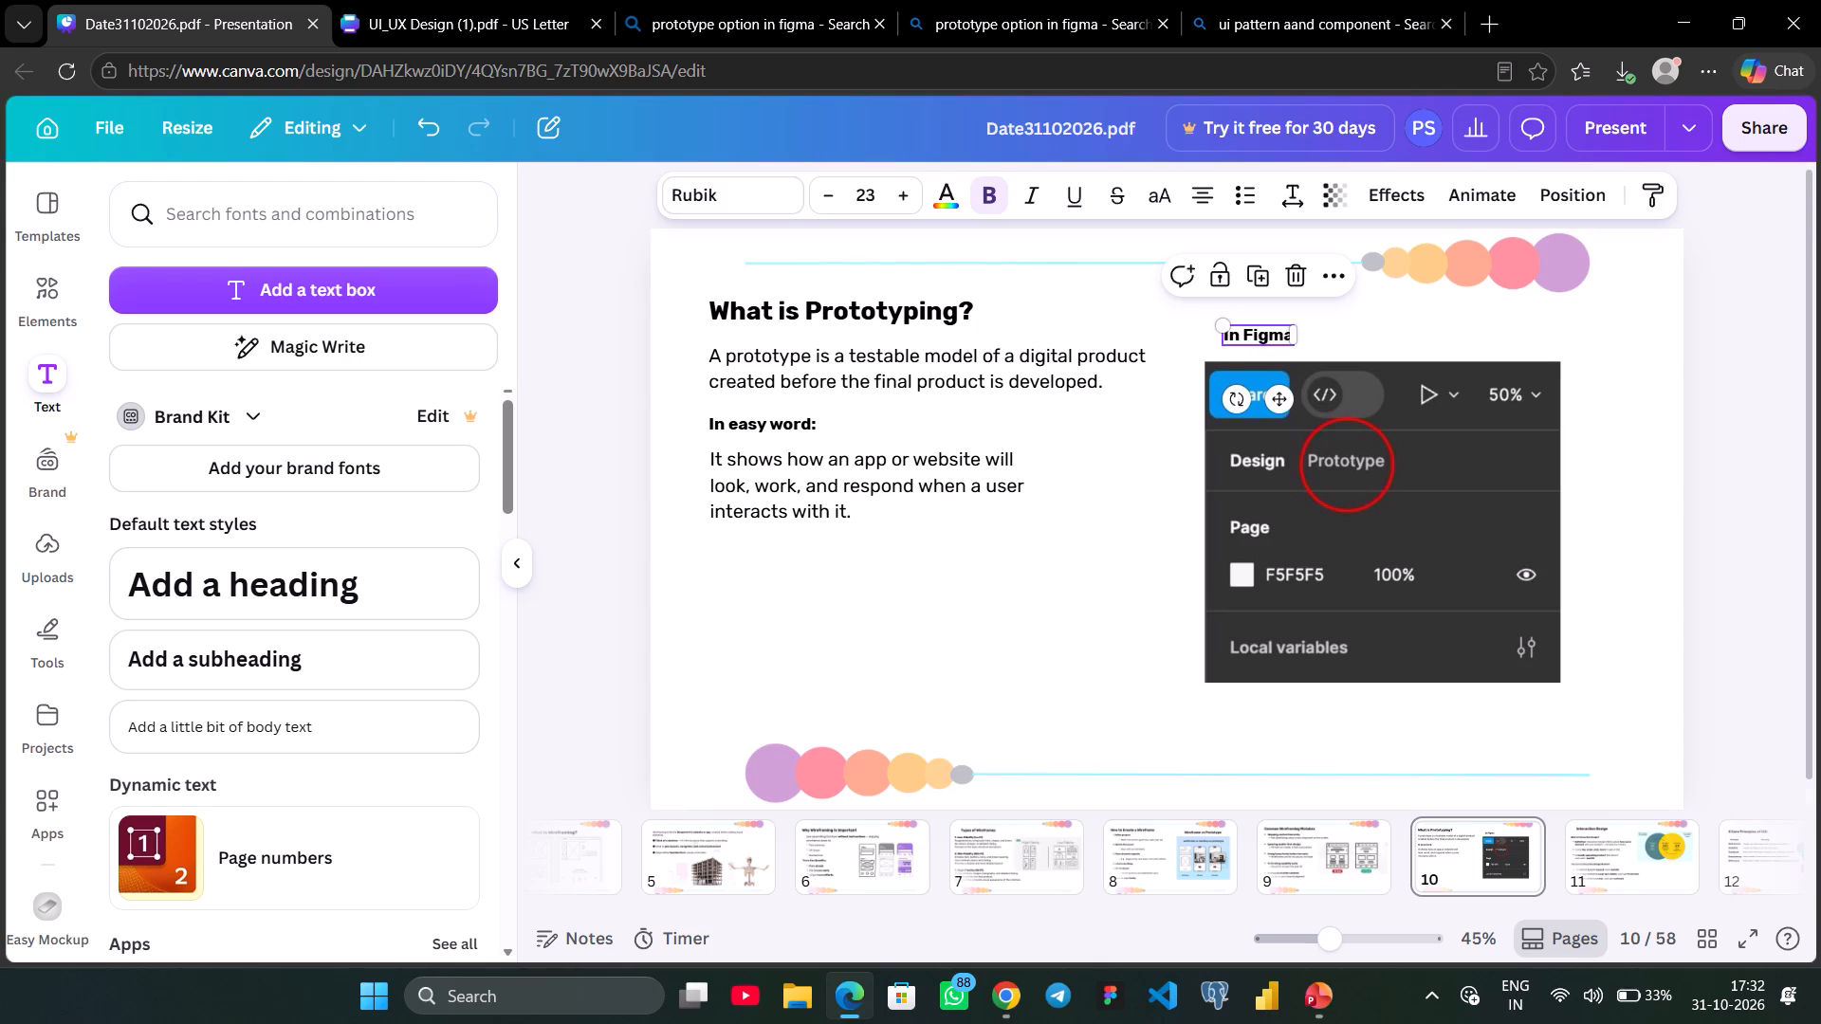
key(Left)
key(Left)
key(Left)
key(Left)
key(Left)
key(Left)
key(Left)
key(Left)
key(Left)
key(Left)
key(Left)
key(Left)
key(Left)
key(Left)
key(Left)
key(Left)
key(Left)
key(Left)
key(Left)
key(Left)
key(Left)
key(Left)
key(Left)
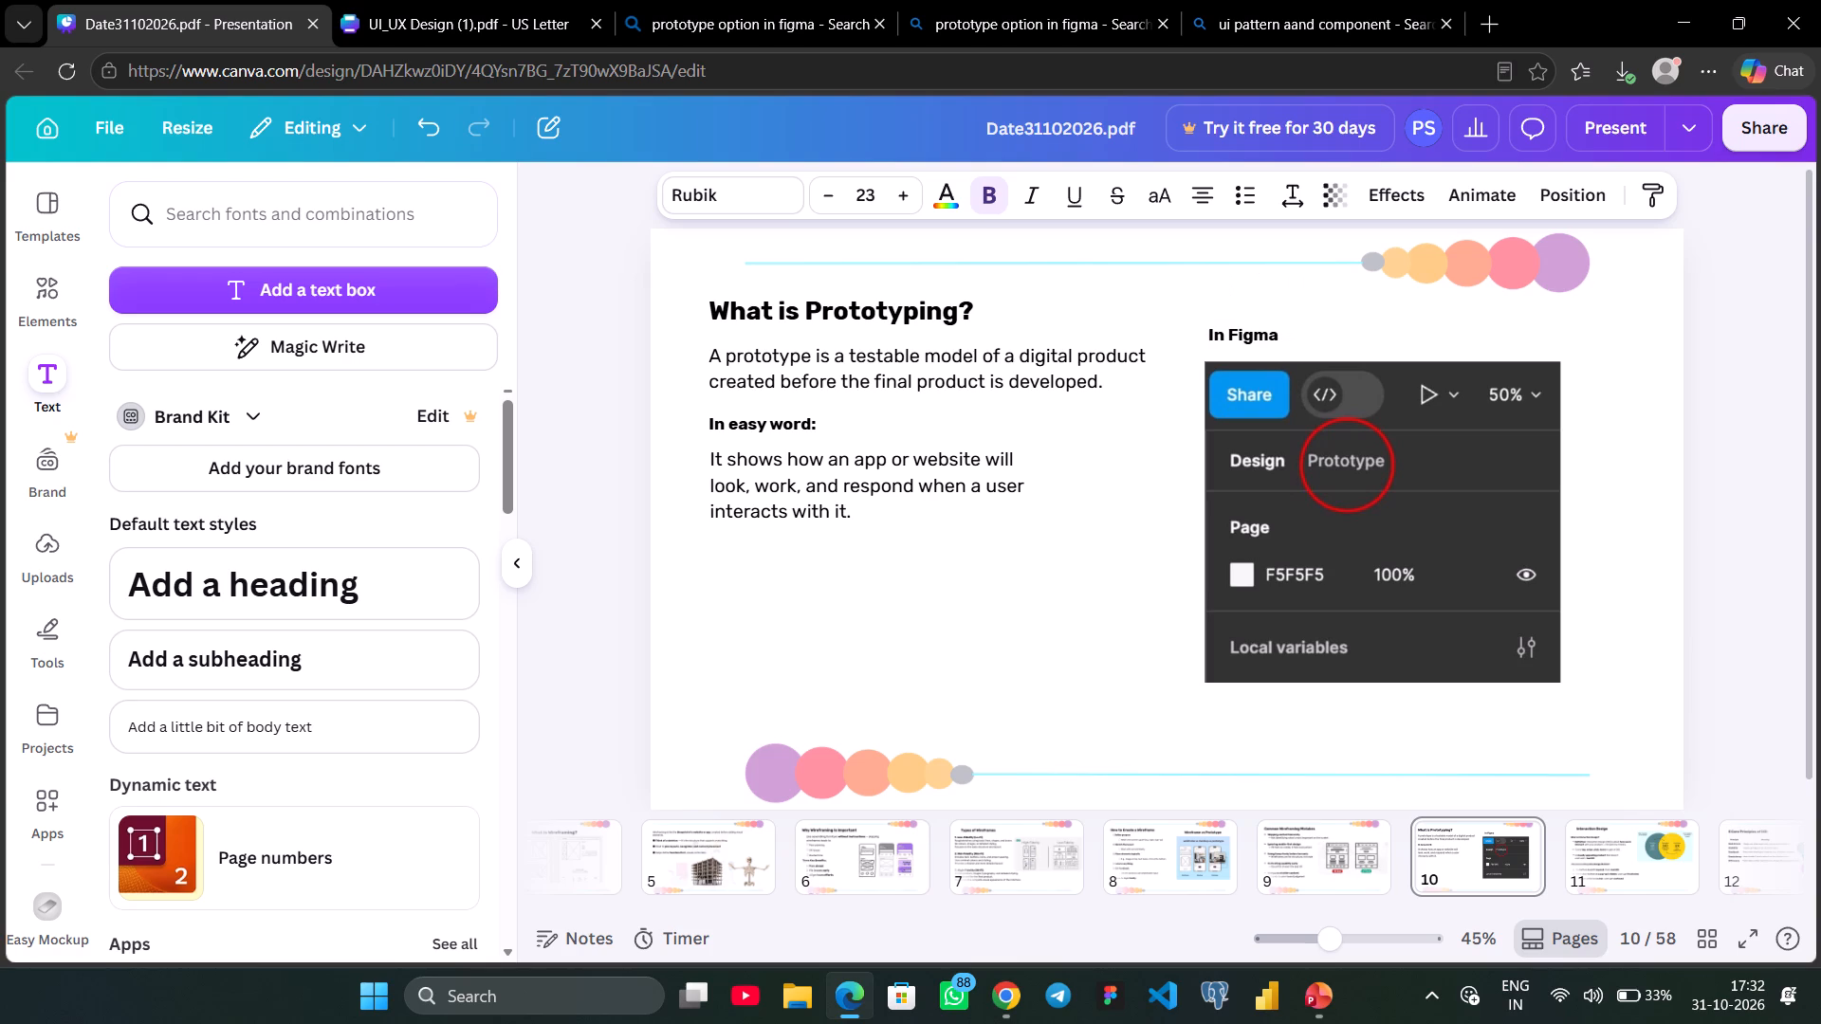
key(Left)
key(Left)
key(Left)
key(Left)
key(Left)
key(Left)
key(Left)
key(Left)
key(Down)
key(Up)
key(Right)
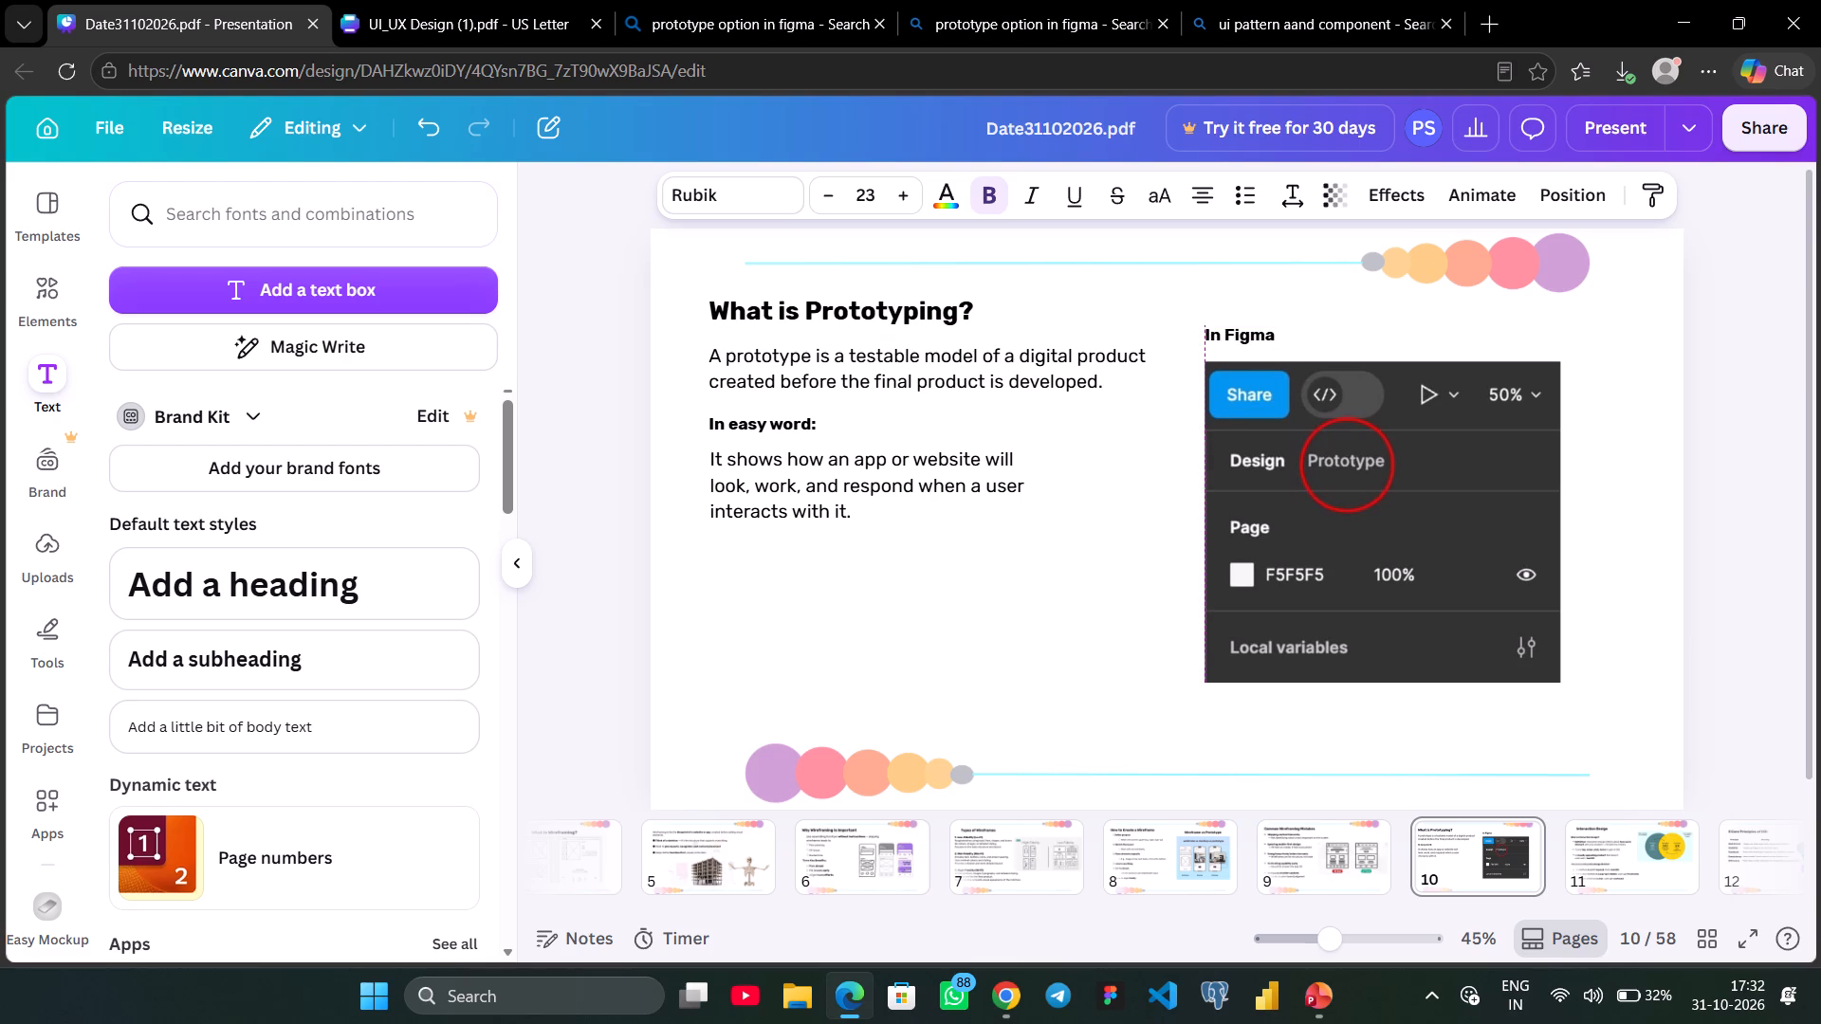
Set the In Figma label's font size to 24.
click(910, 195)
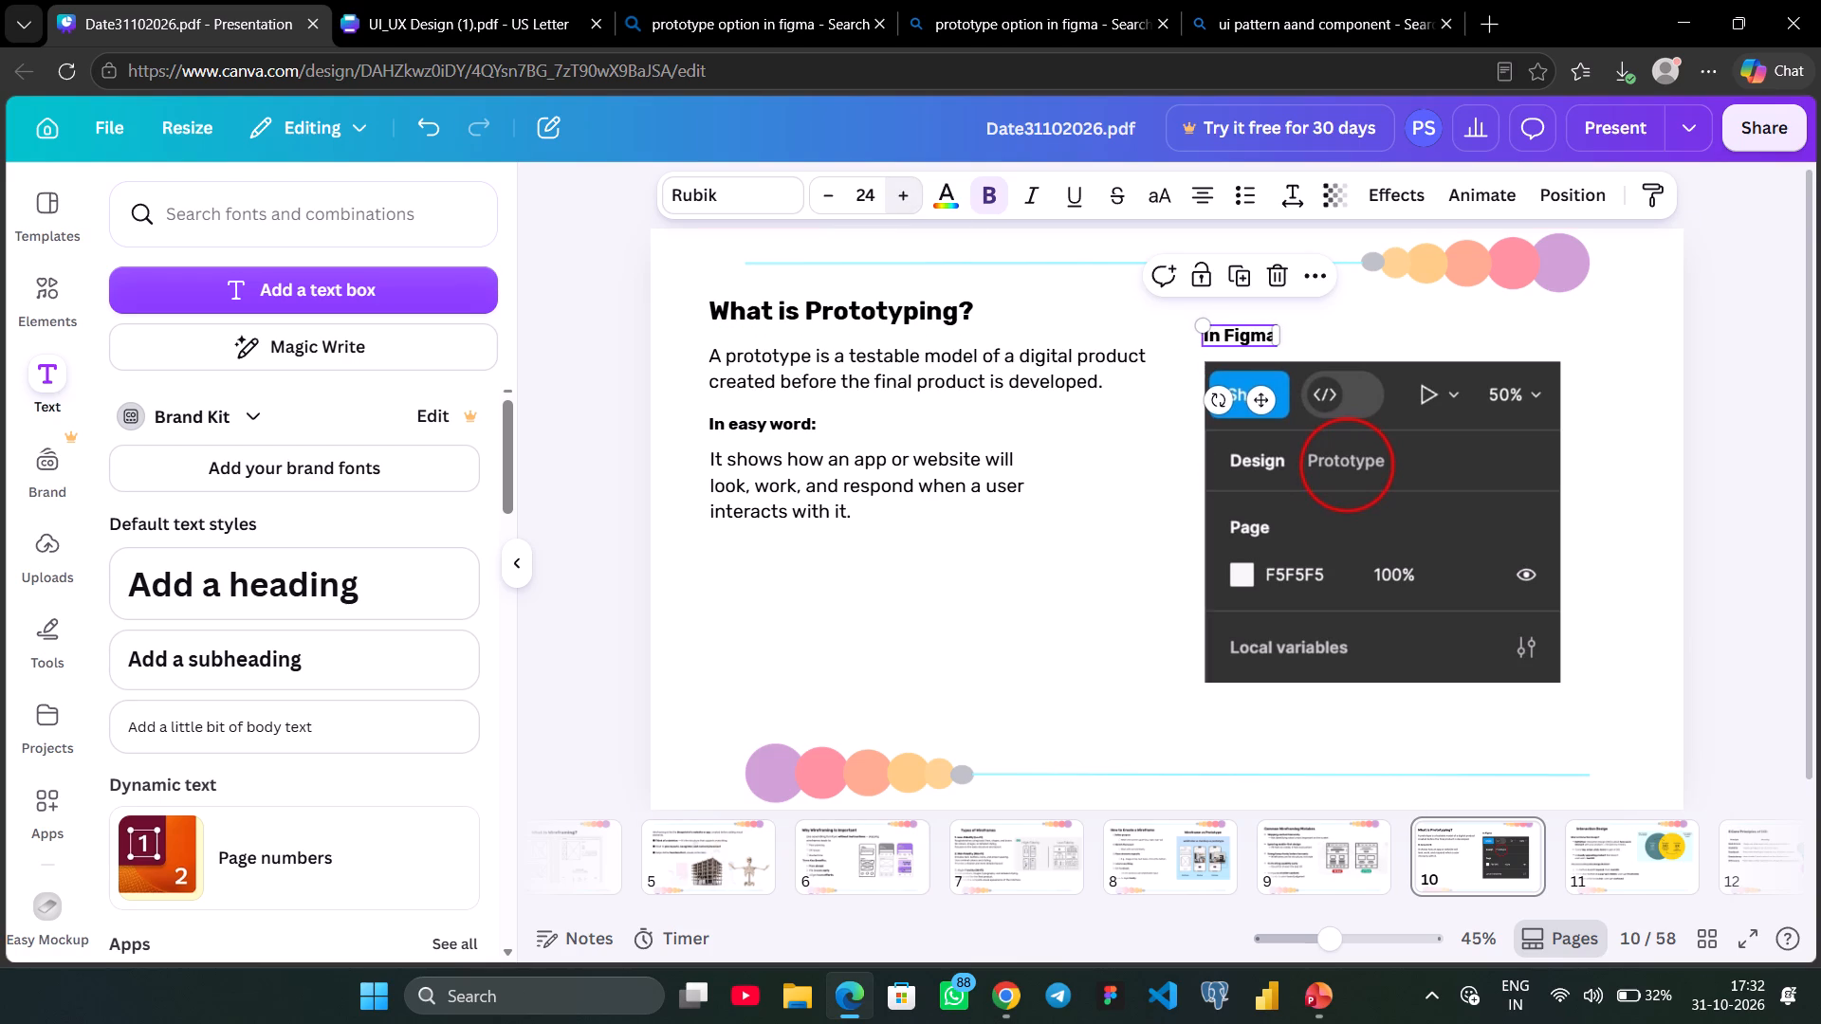
Set the In Figma label's font size to 25.
click(910, 195)
click(1733, 430)
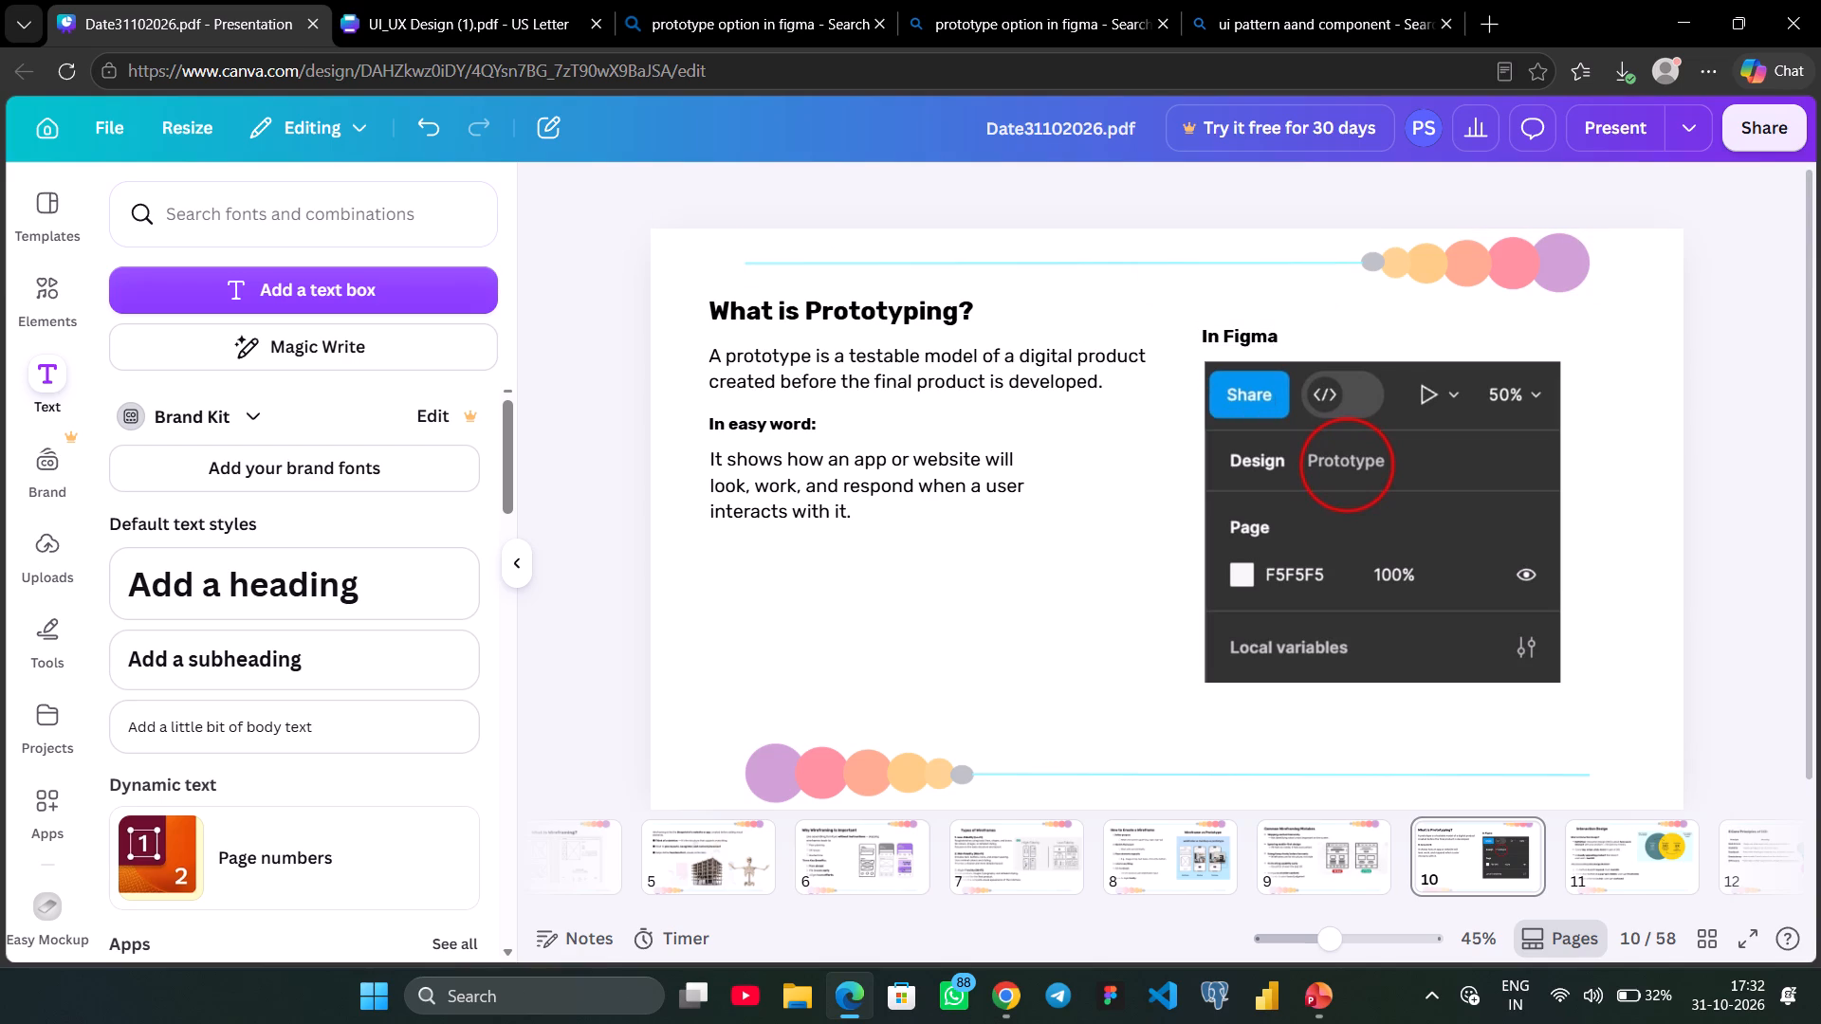
Nudge the In Figma label down so it sits closer to the Figma screenshot.
scroll(1733, 430, down, 1)
click(1231, 313)
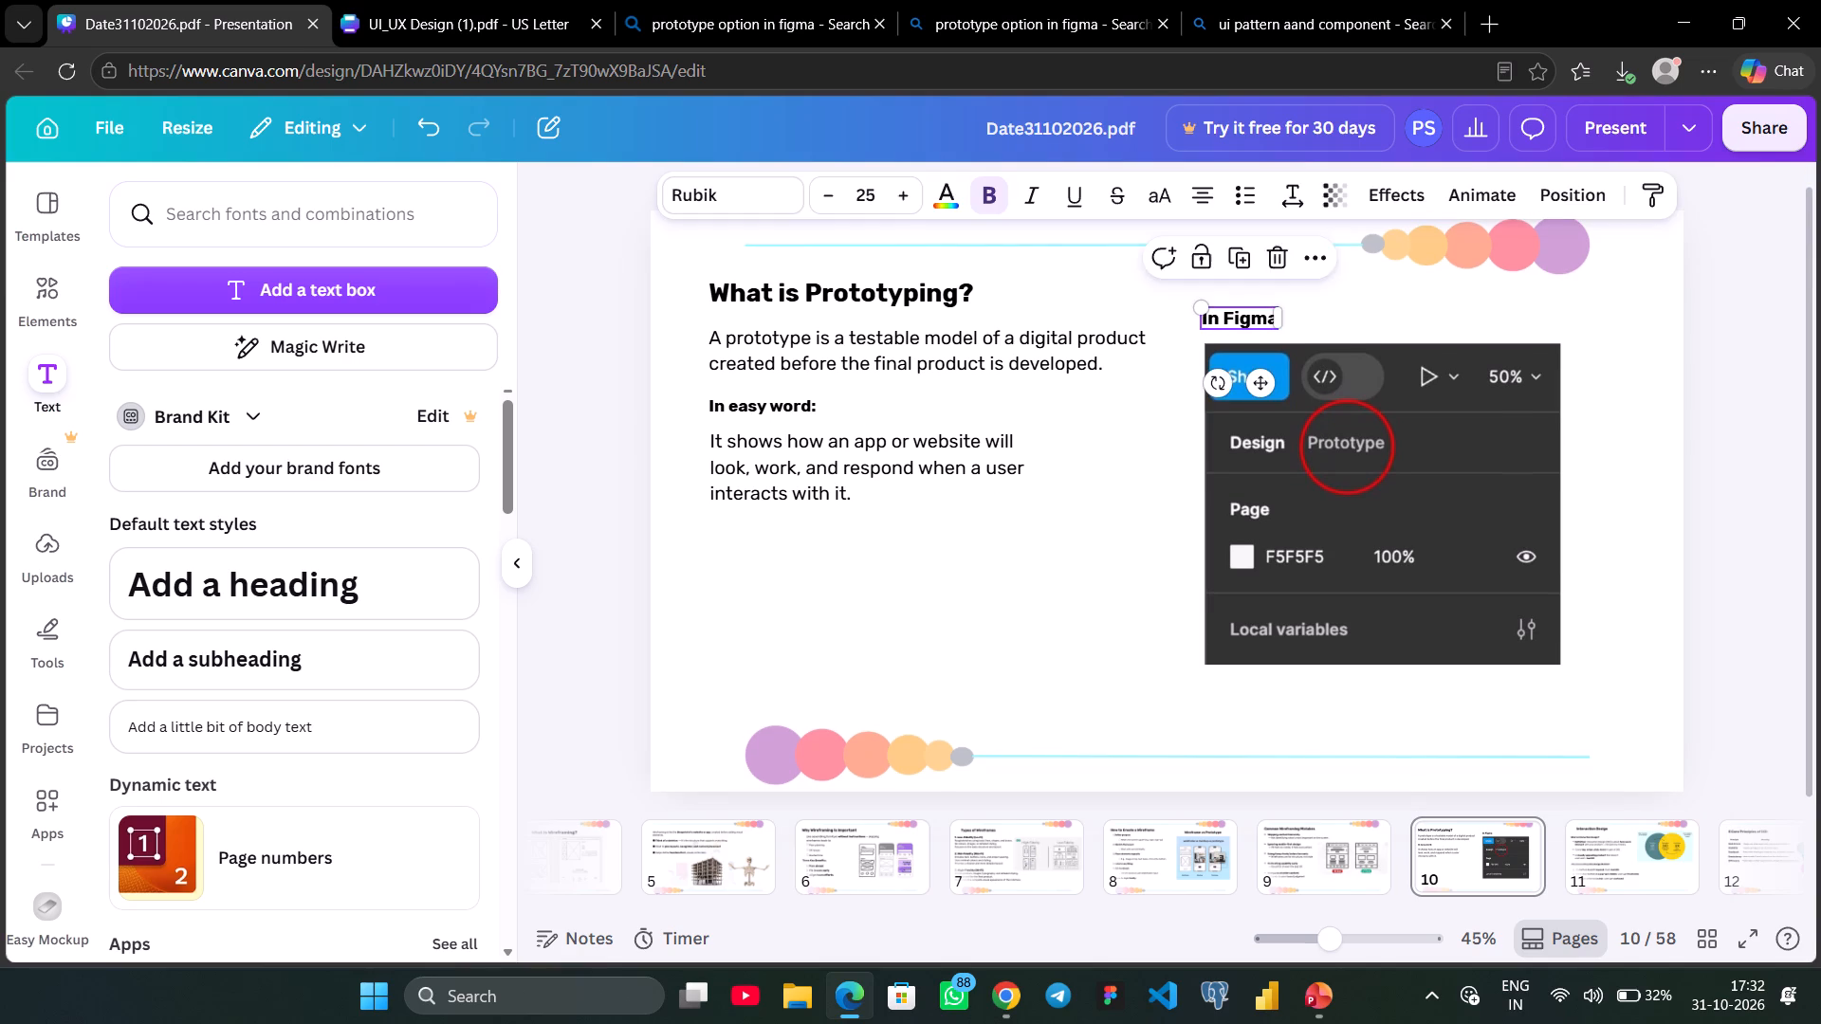
key(Down)
key(Down)
key(Down)
key(Down)
key(Down)
key(Down)
key(Down)
key(Down)
key(Down)
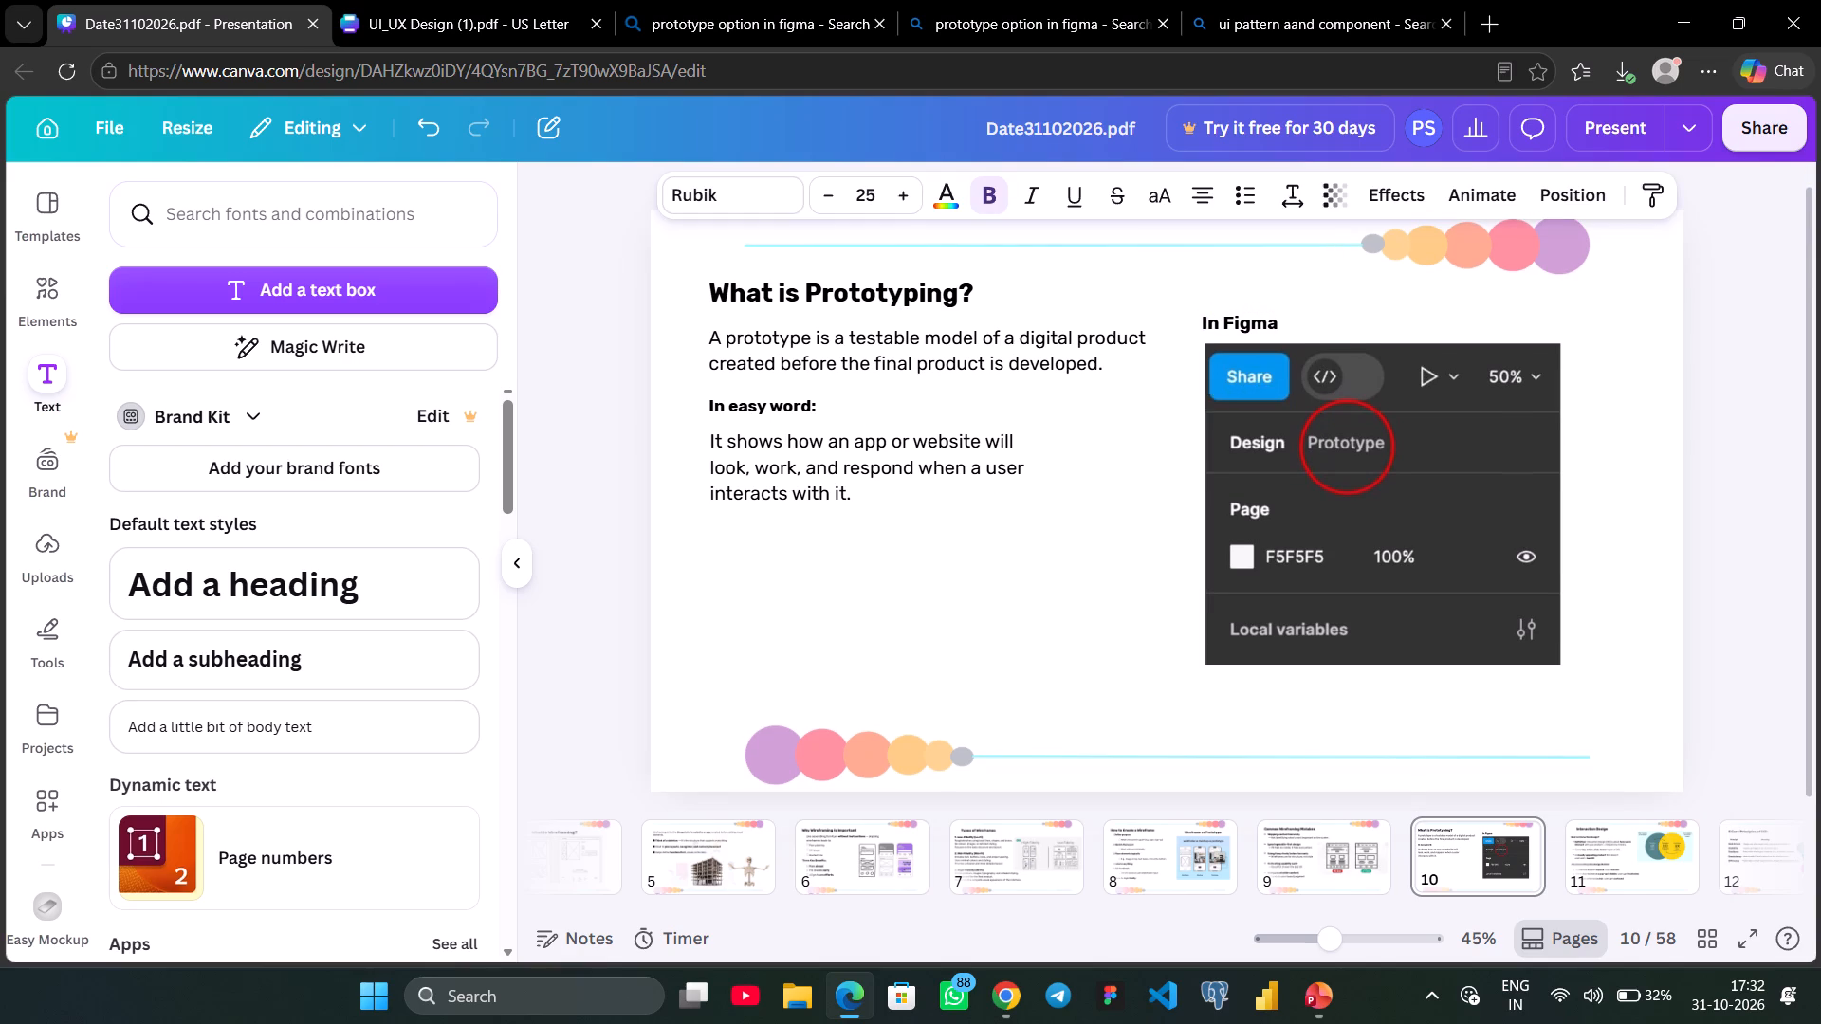
click(1720, 465)
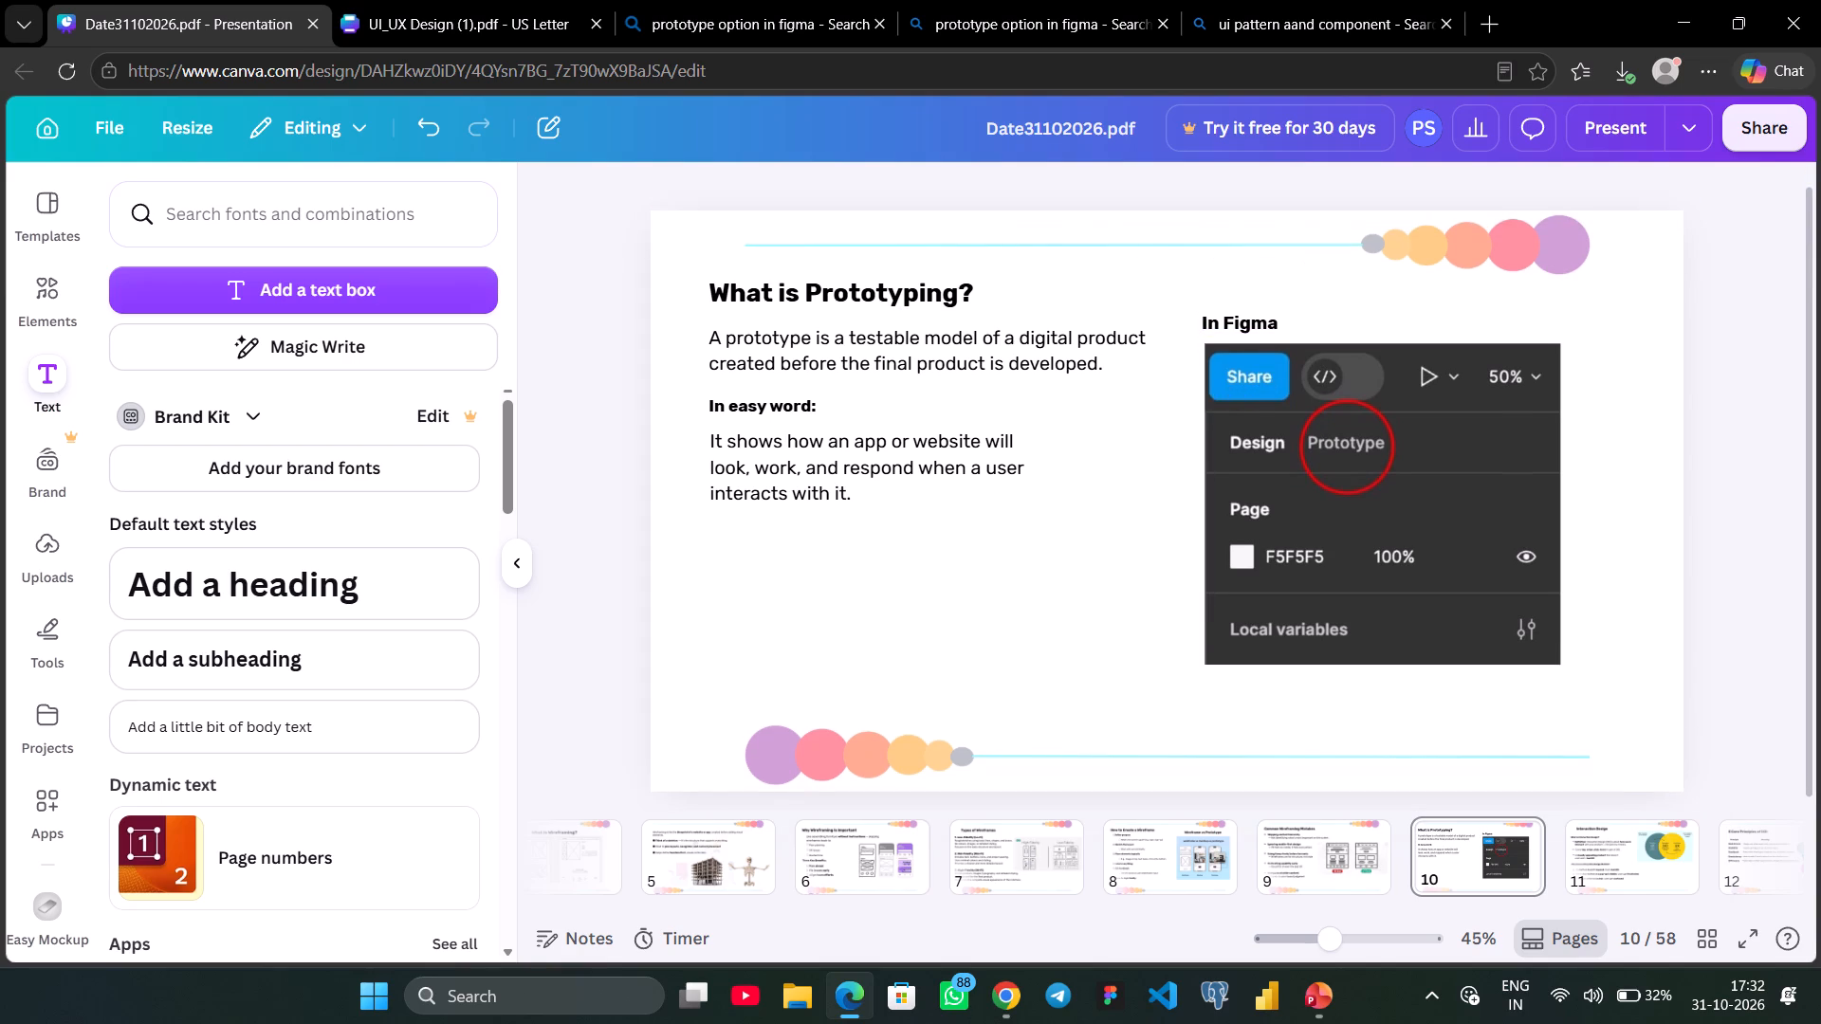
Set the font size of the prototype definition paragraph under the heading to 27.
scroll(1720, 465, up, 1)
click(1012, 375)
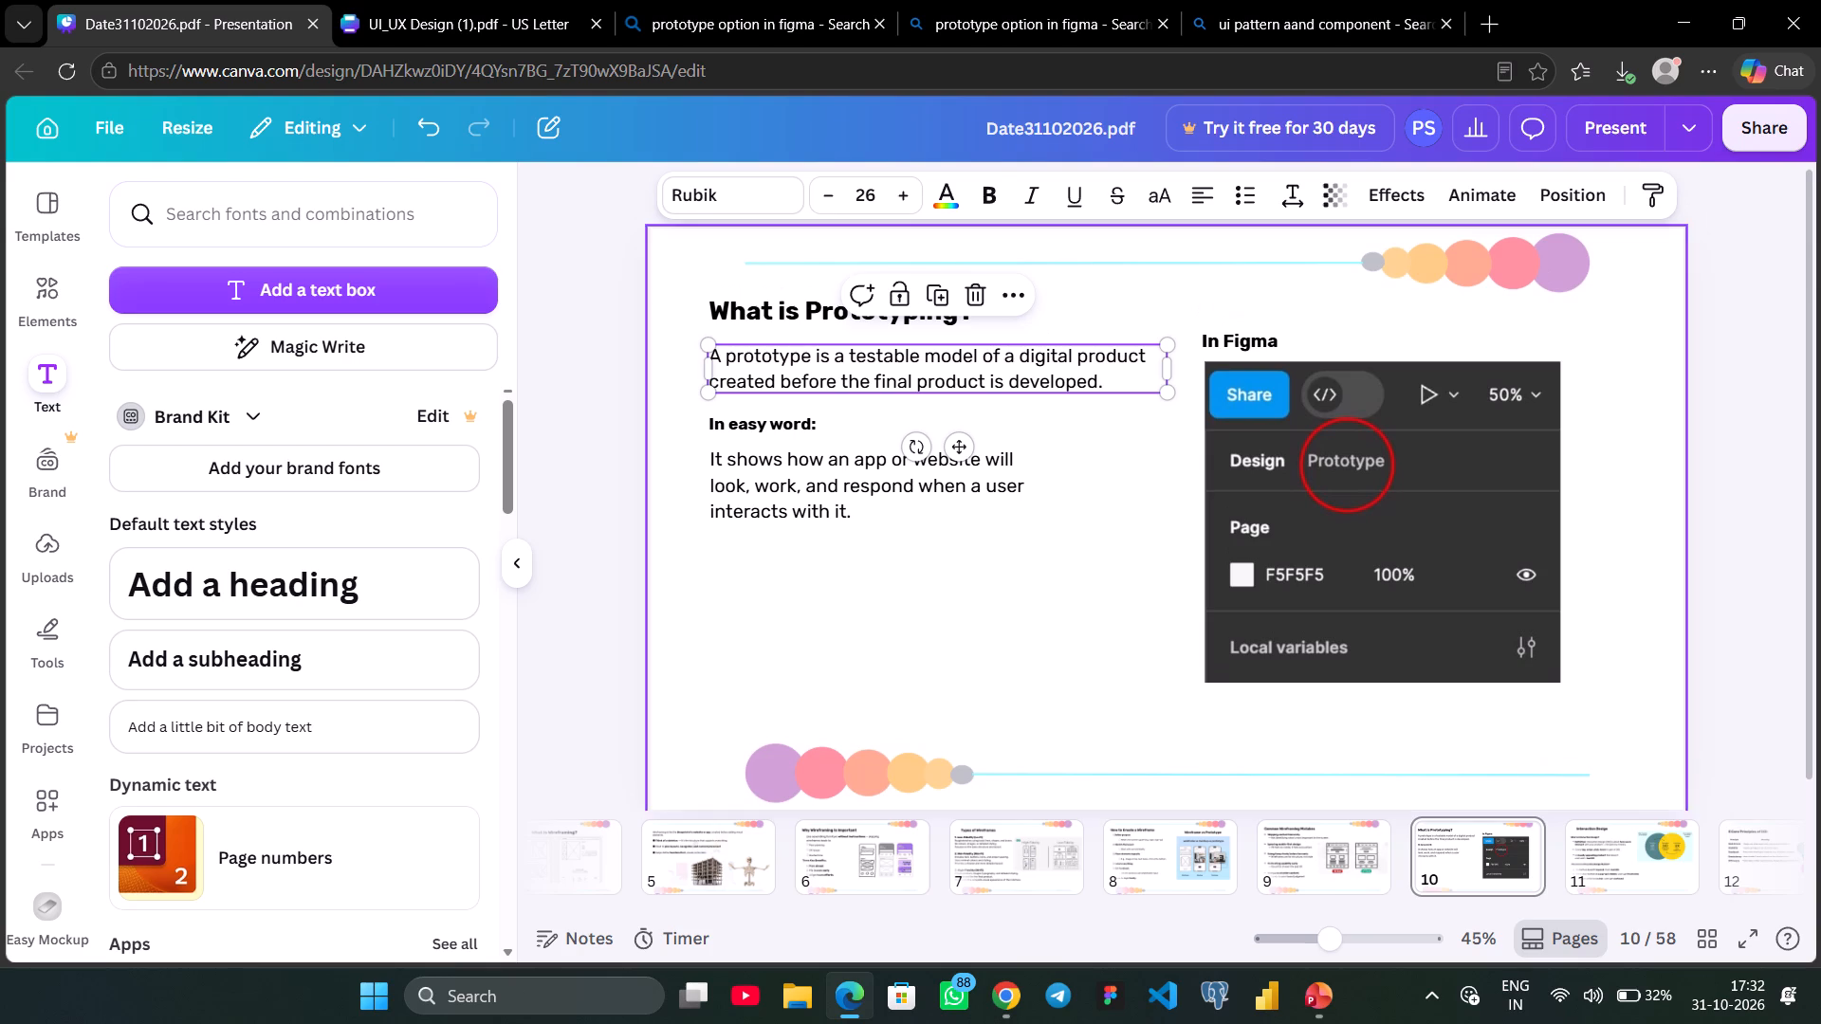
click(893, 179)
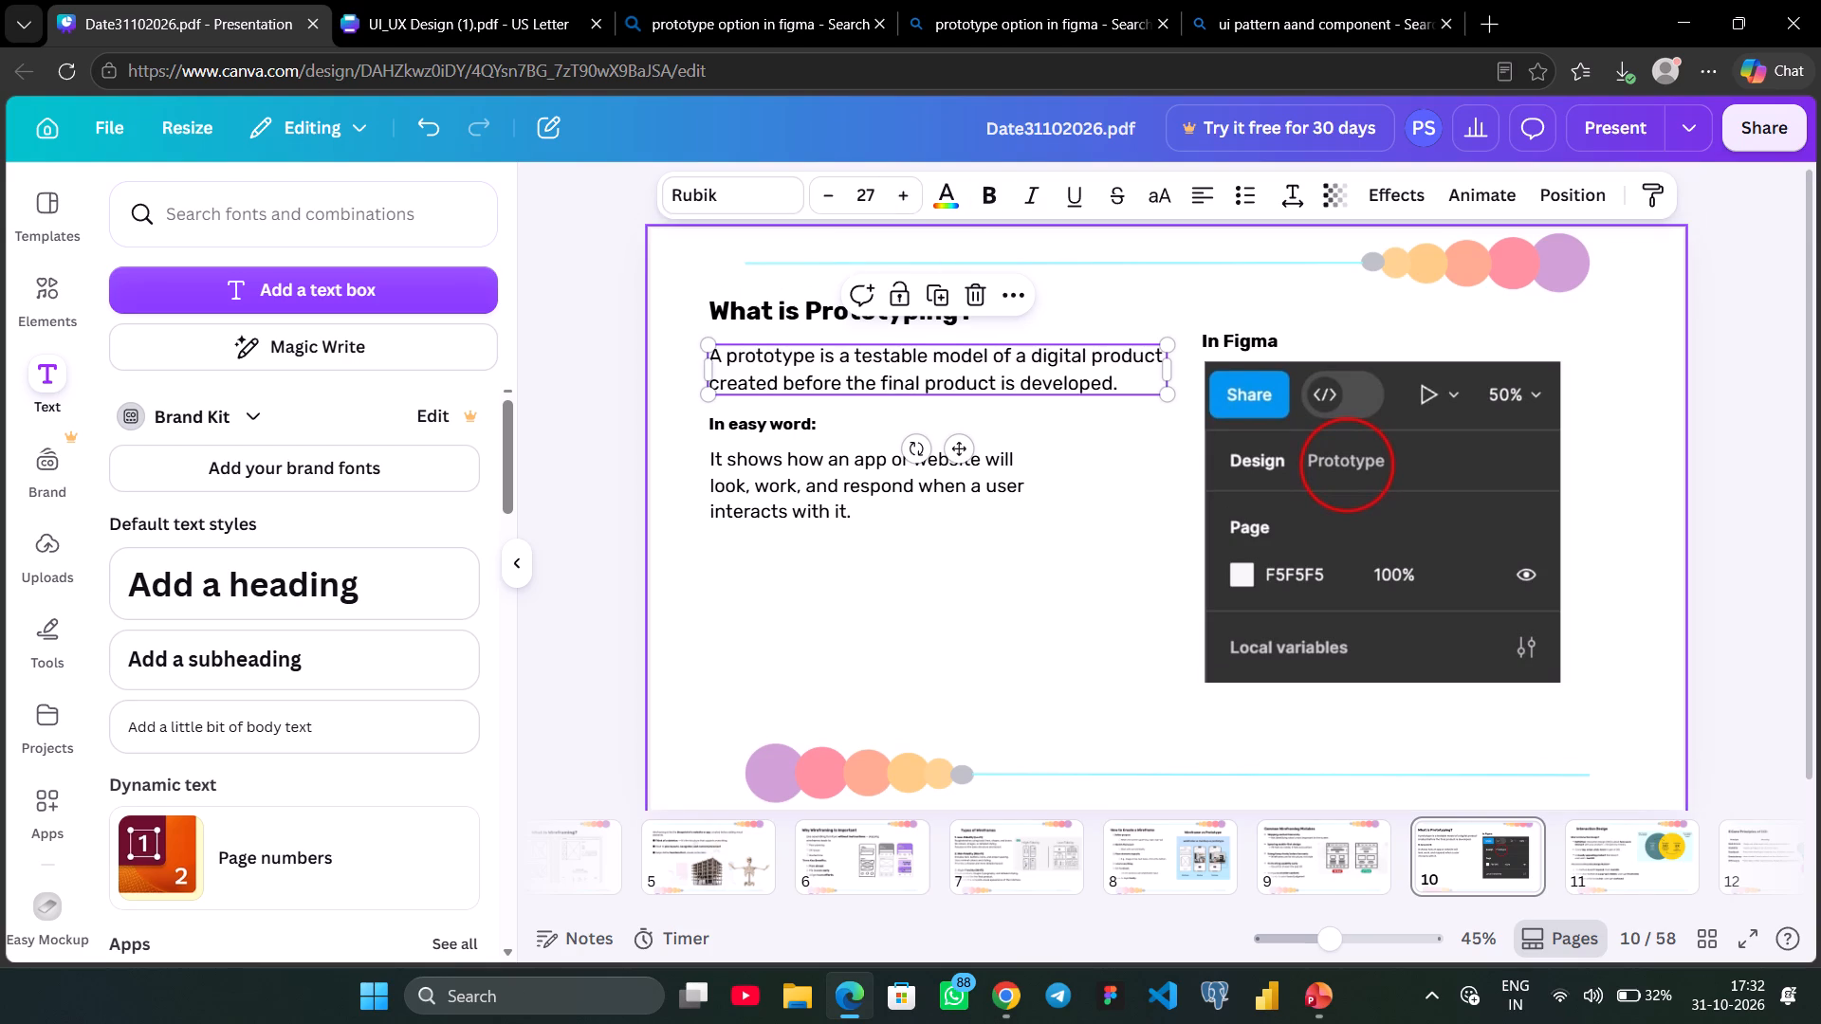
click(1703, 481)
Increase the font size of the In easy word: label by one point.
scroll(1703, 481, down, 1)
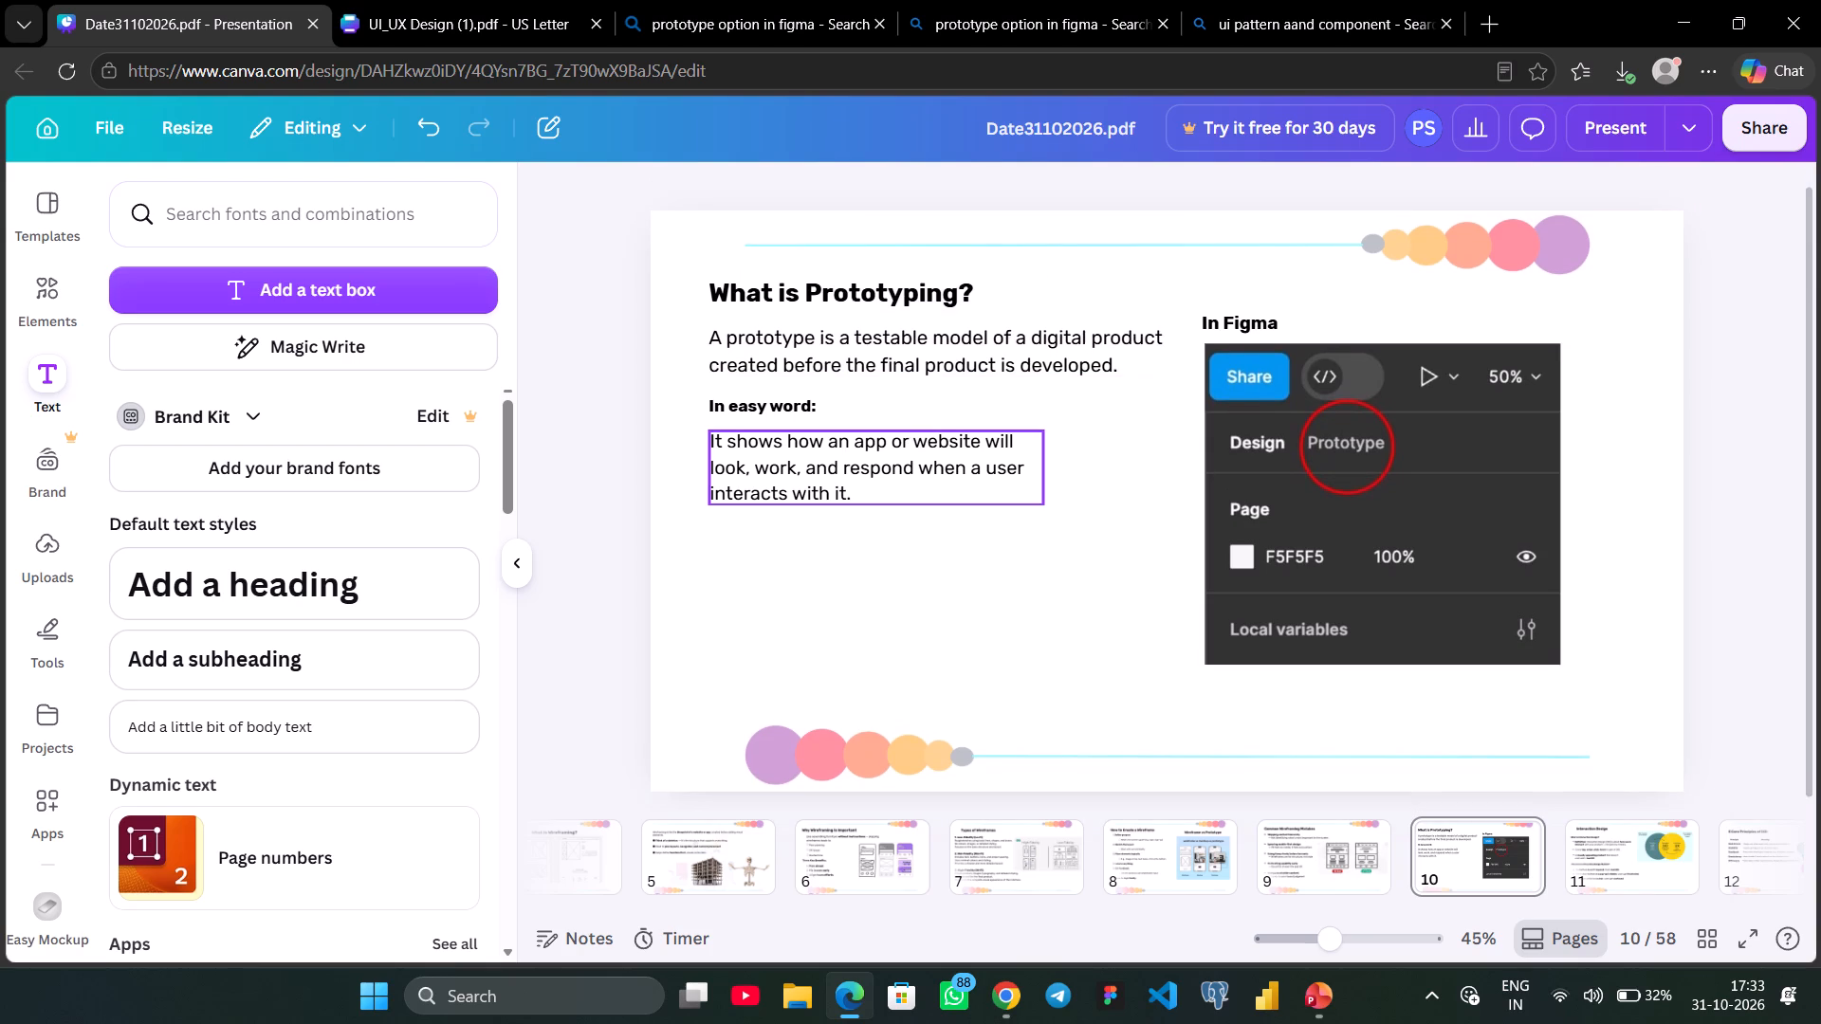
click(760, 417)
click(760, 408)
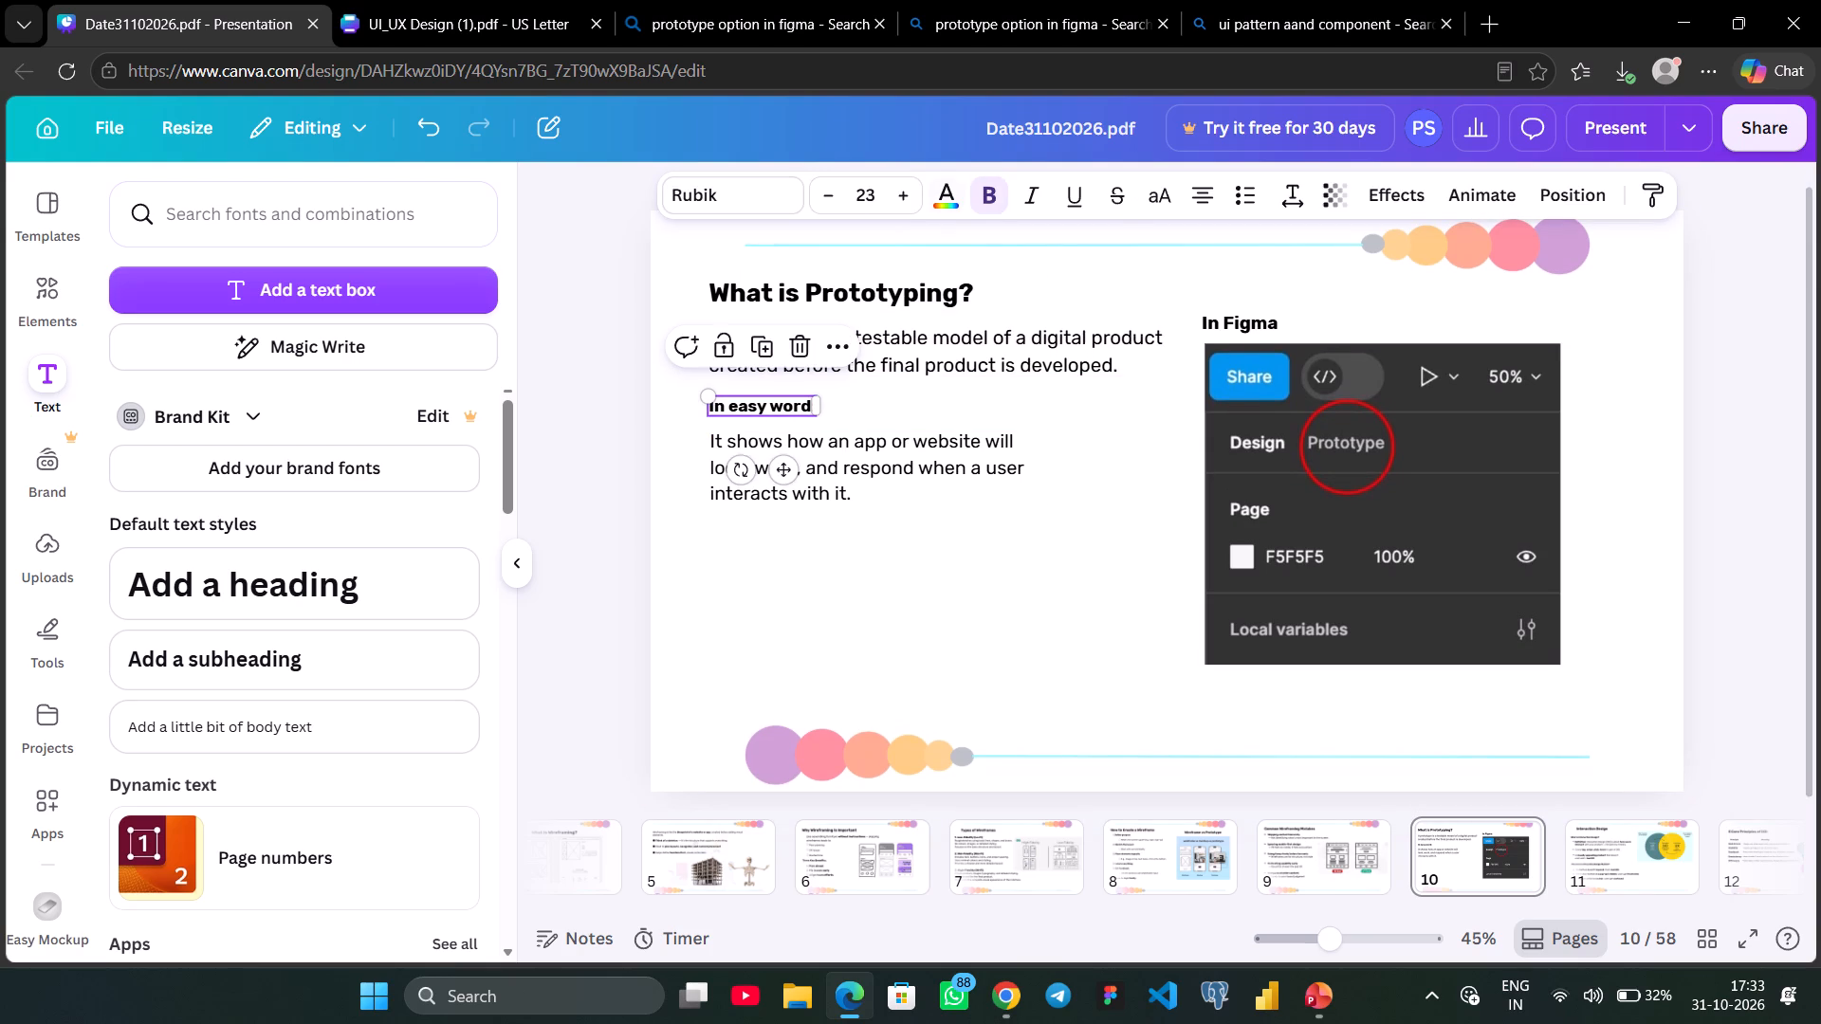
click(892, 181)
click(1781, 688)
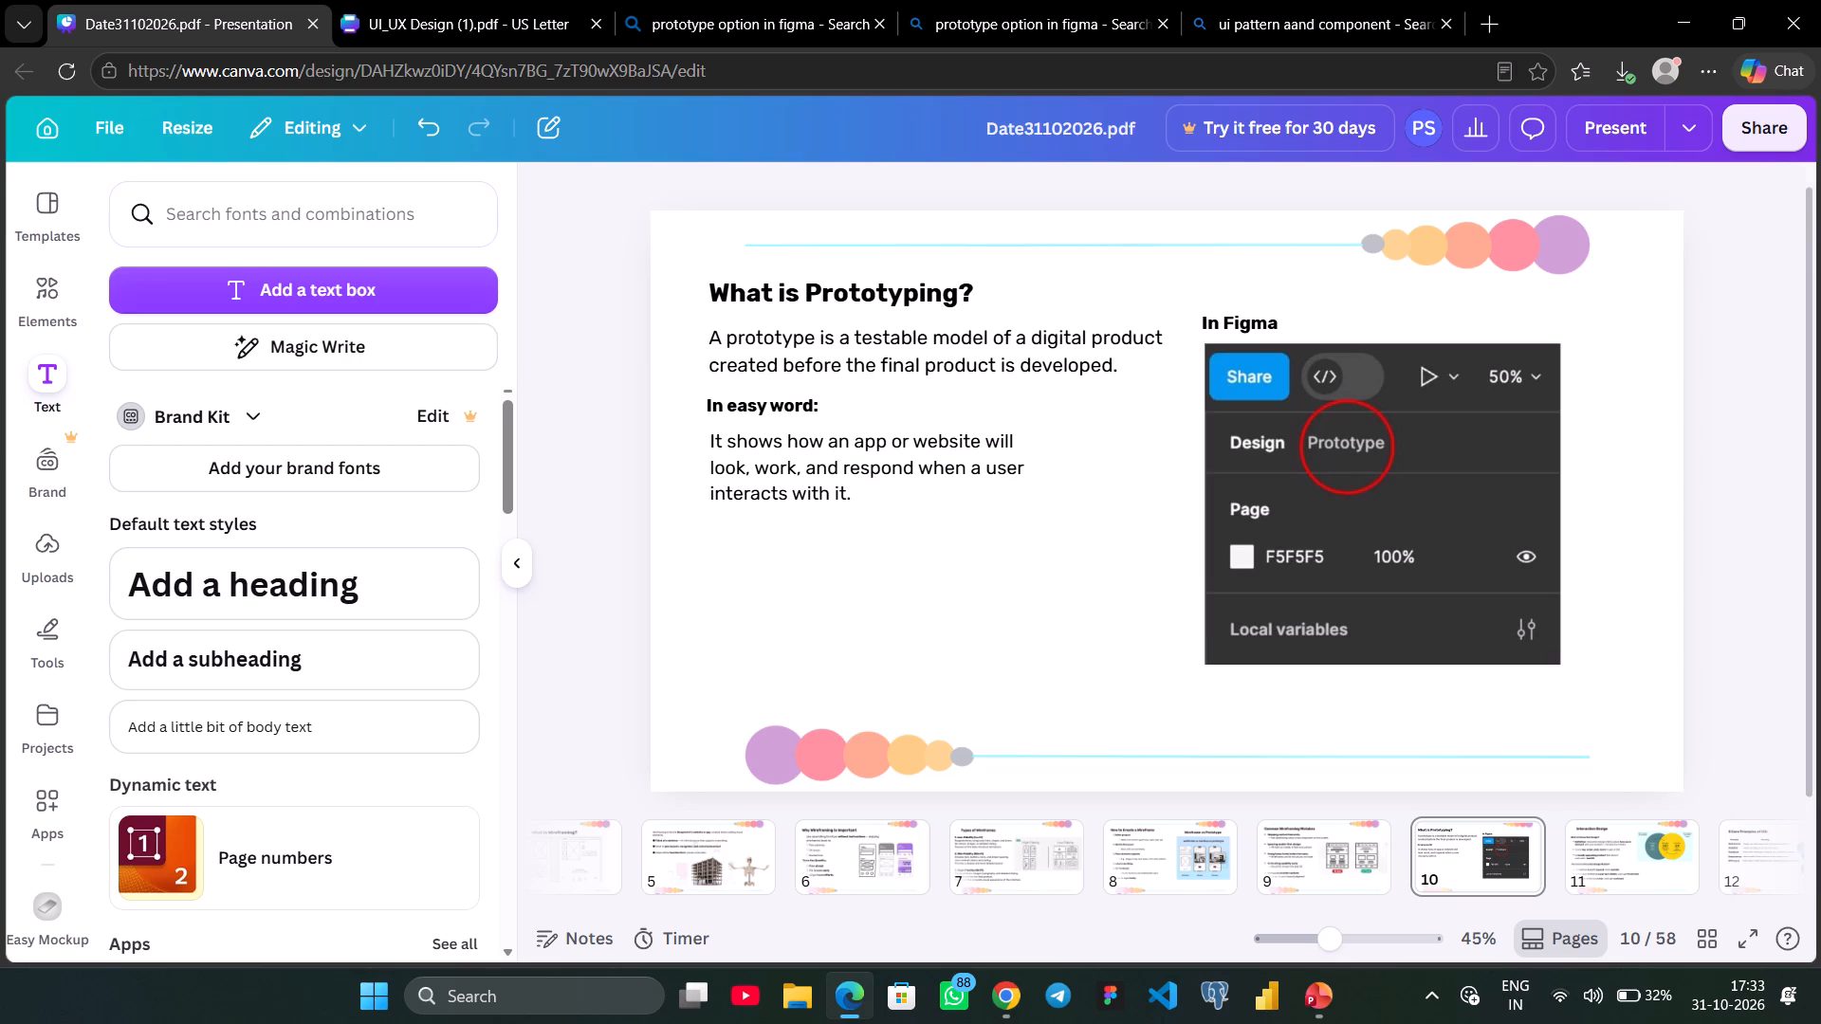
Review the Types of Prototypes and How to Create & Test a Prototype slides in PowerPoint and close the presentation.
click(1293, 853)
click(1480, 854)
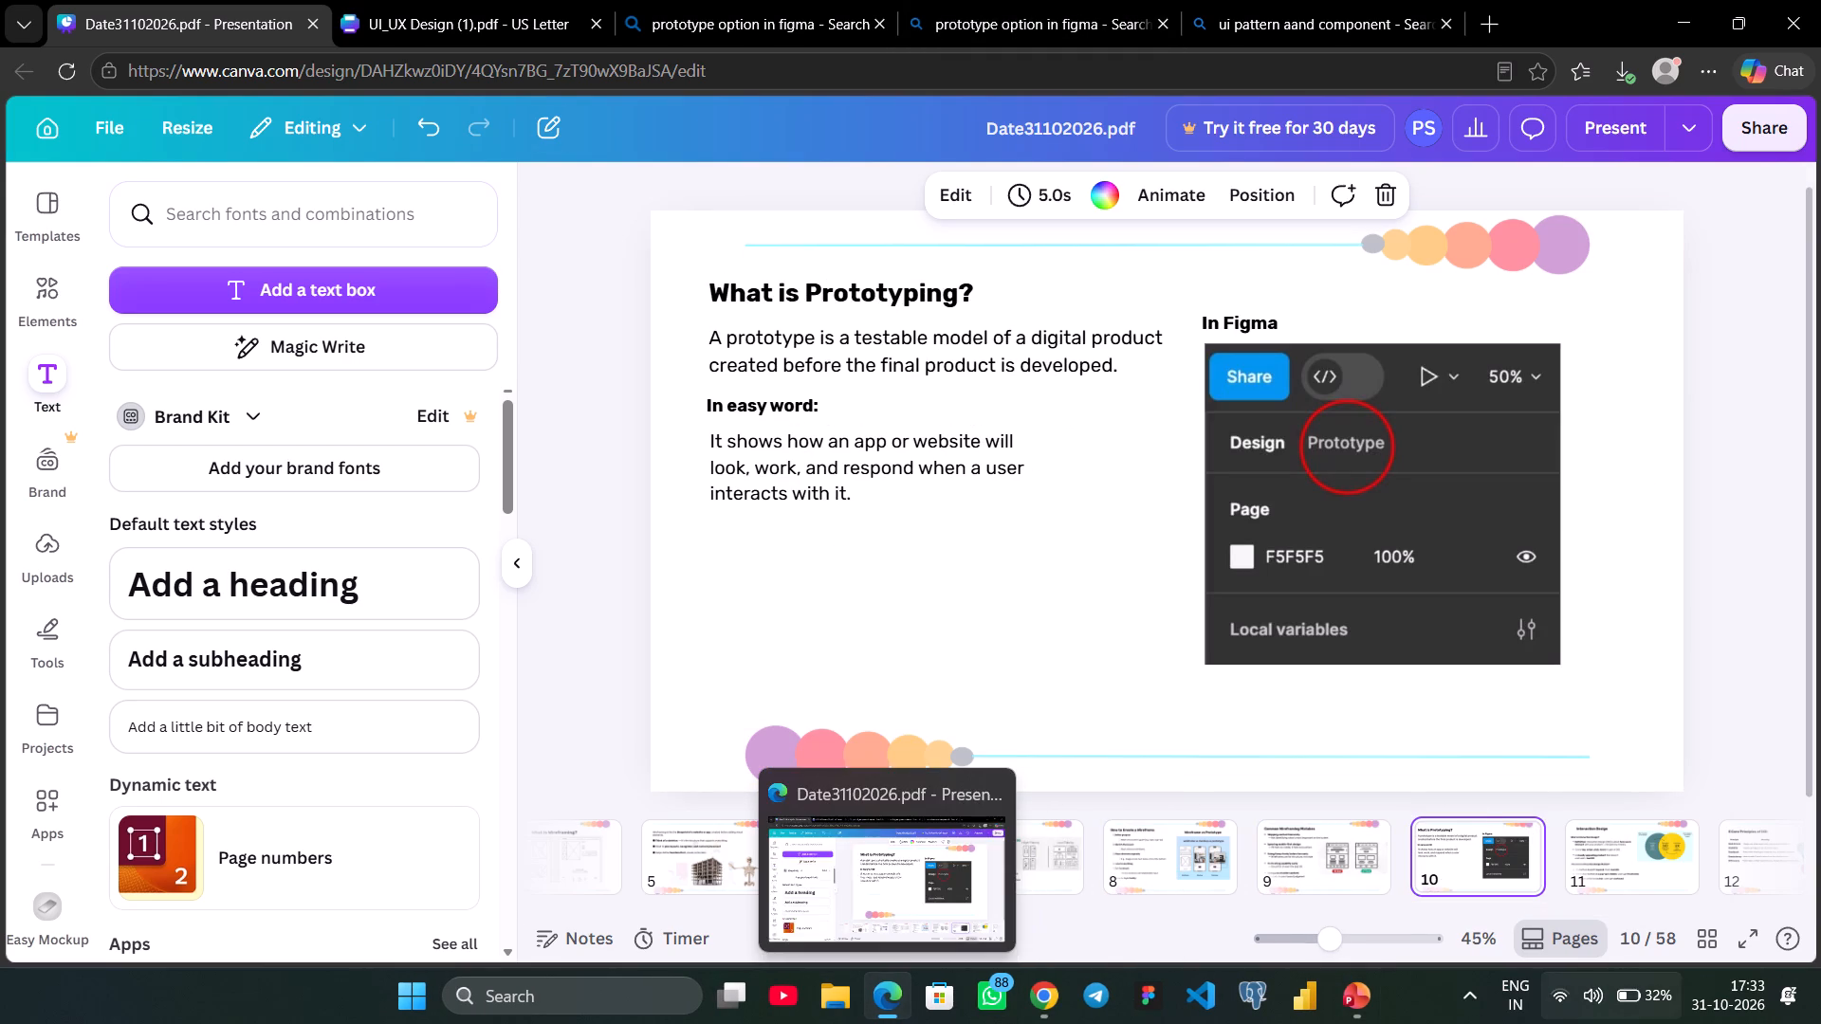
click(1351, 1013)
scroll(951, 557, down, 1)
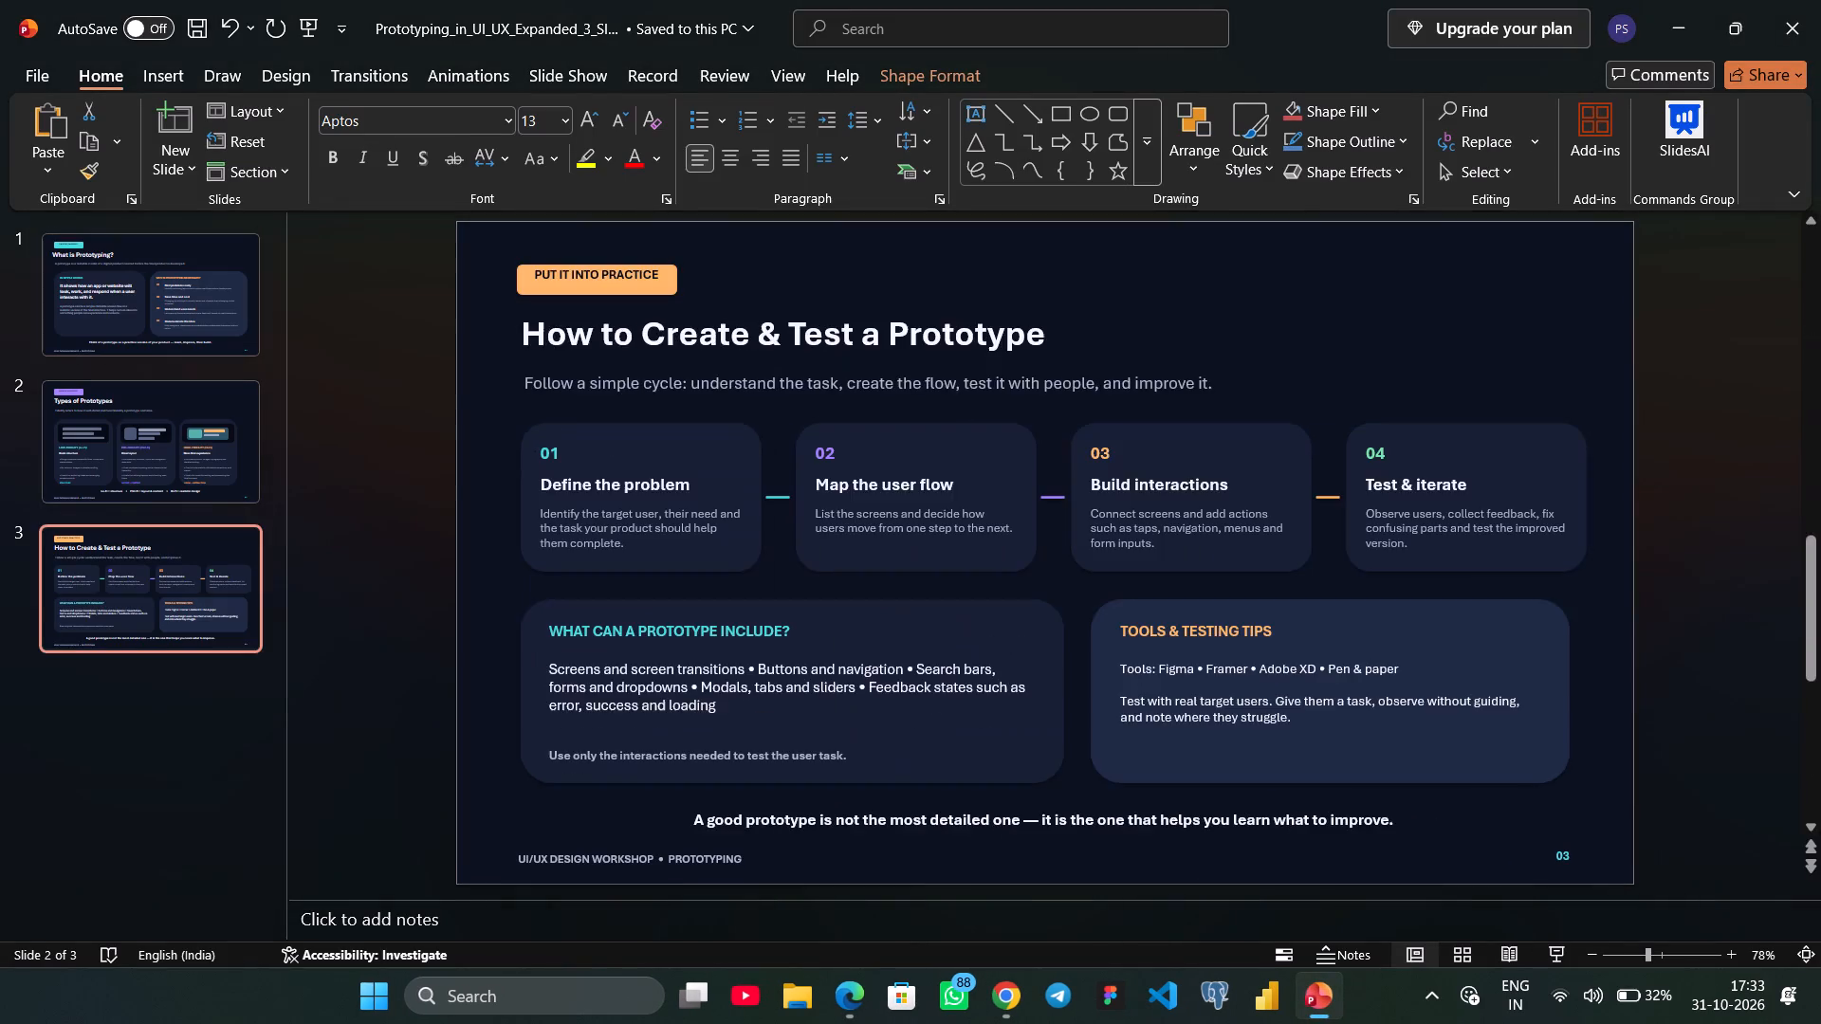
scroll(951, 557, up, 1)
scroll(951, 557, down, 1)
scroll(951, 557, up, 1)
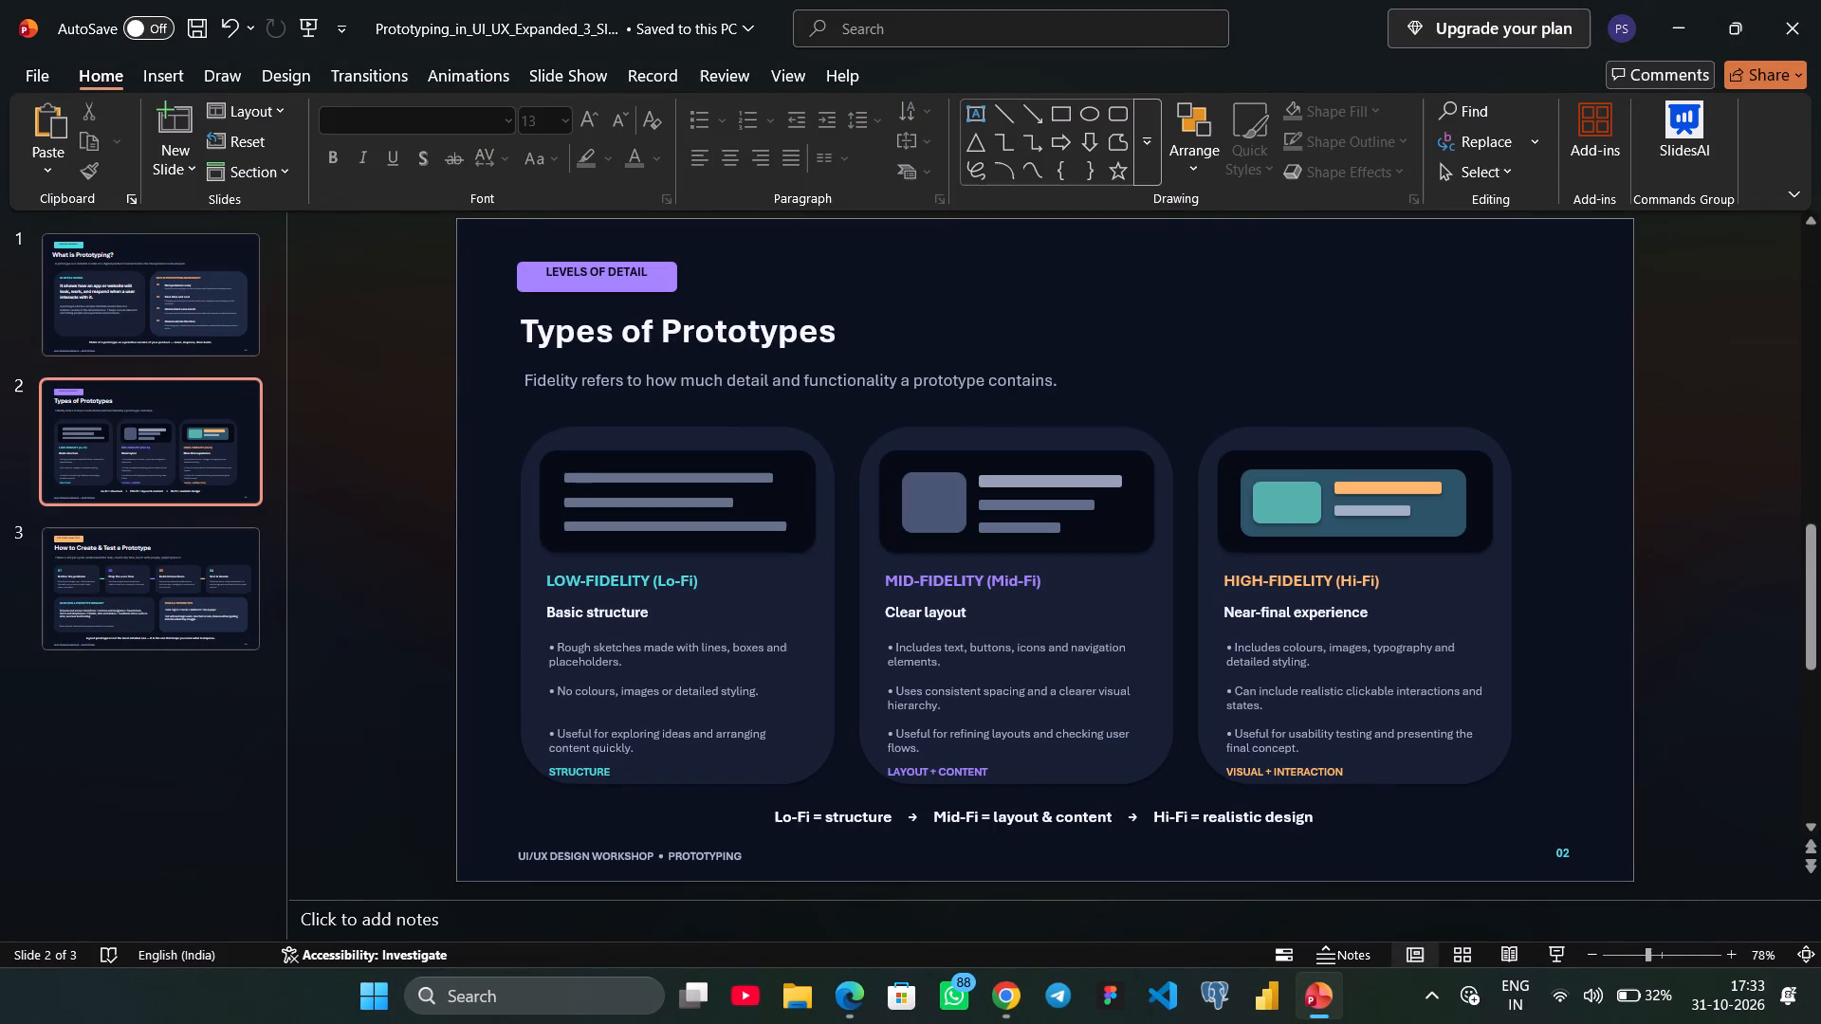
scroll(951, 557, down, 1)
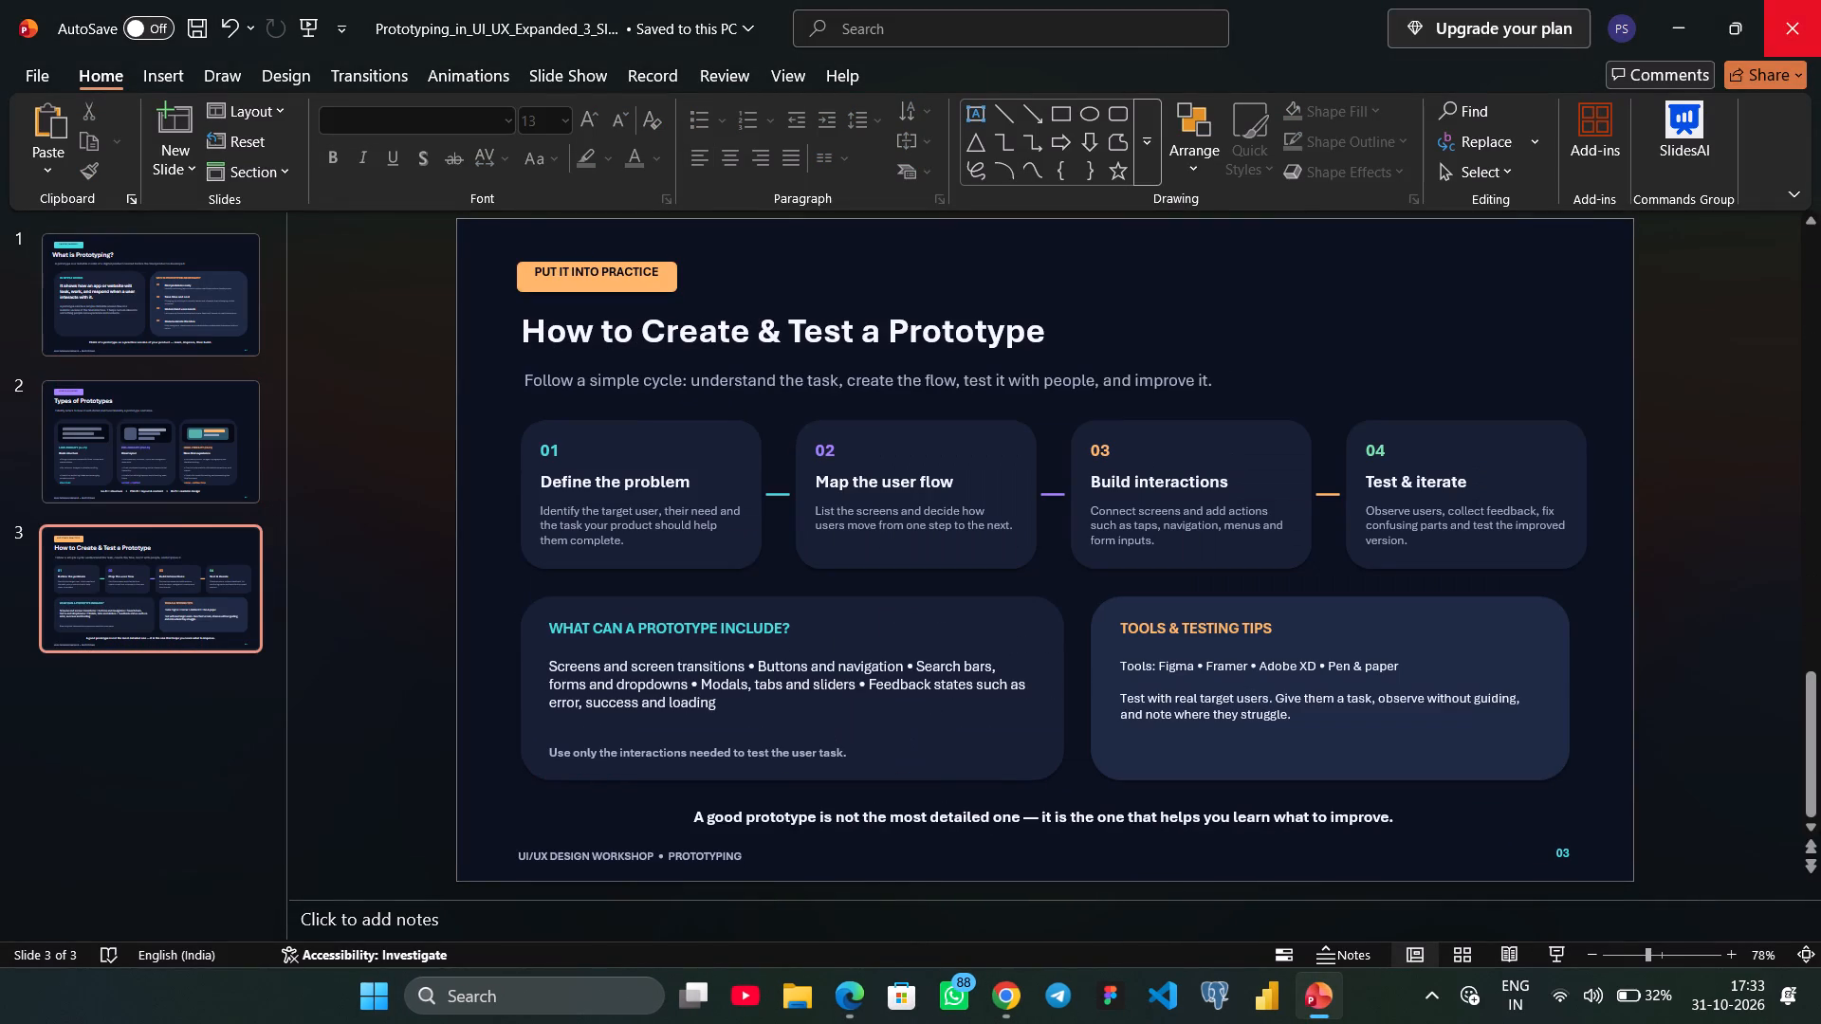
click(1820, 0)
click(1022, 672)
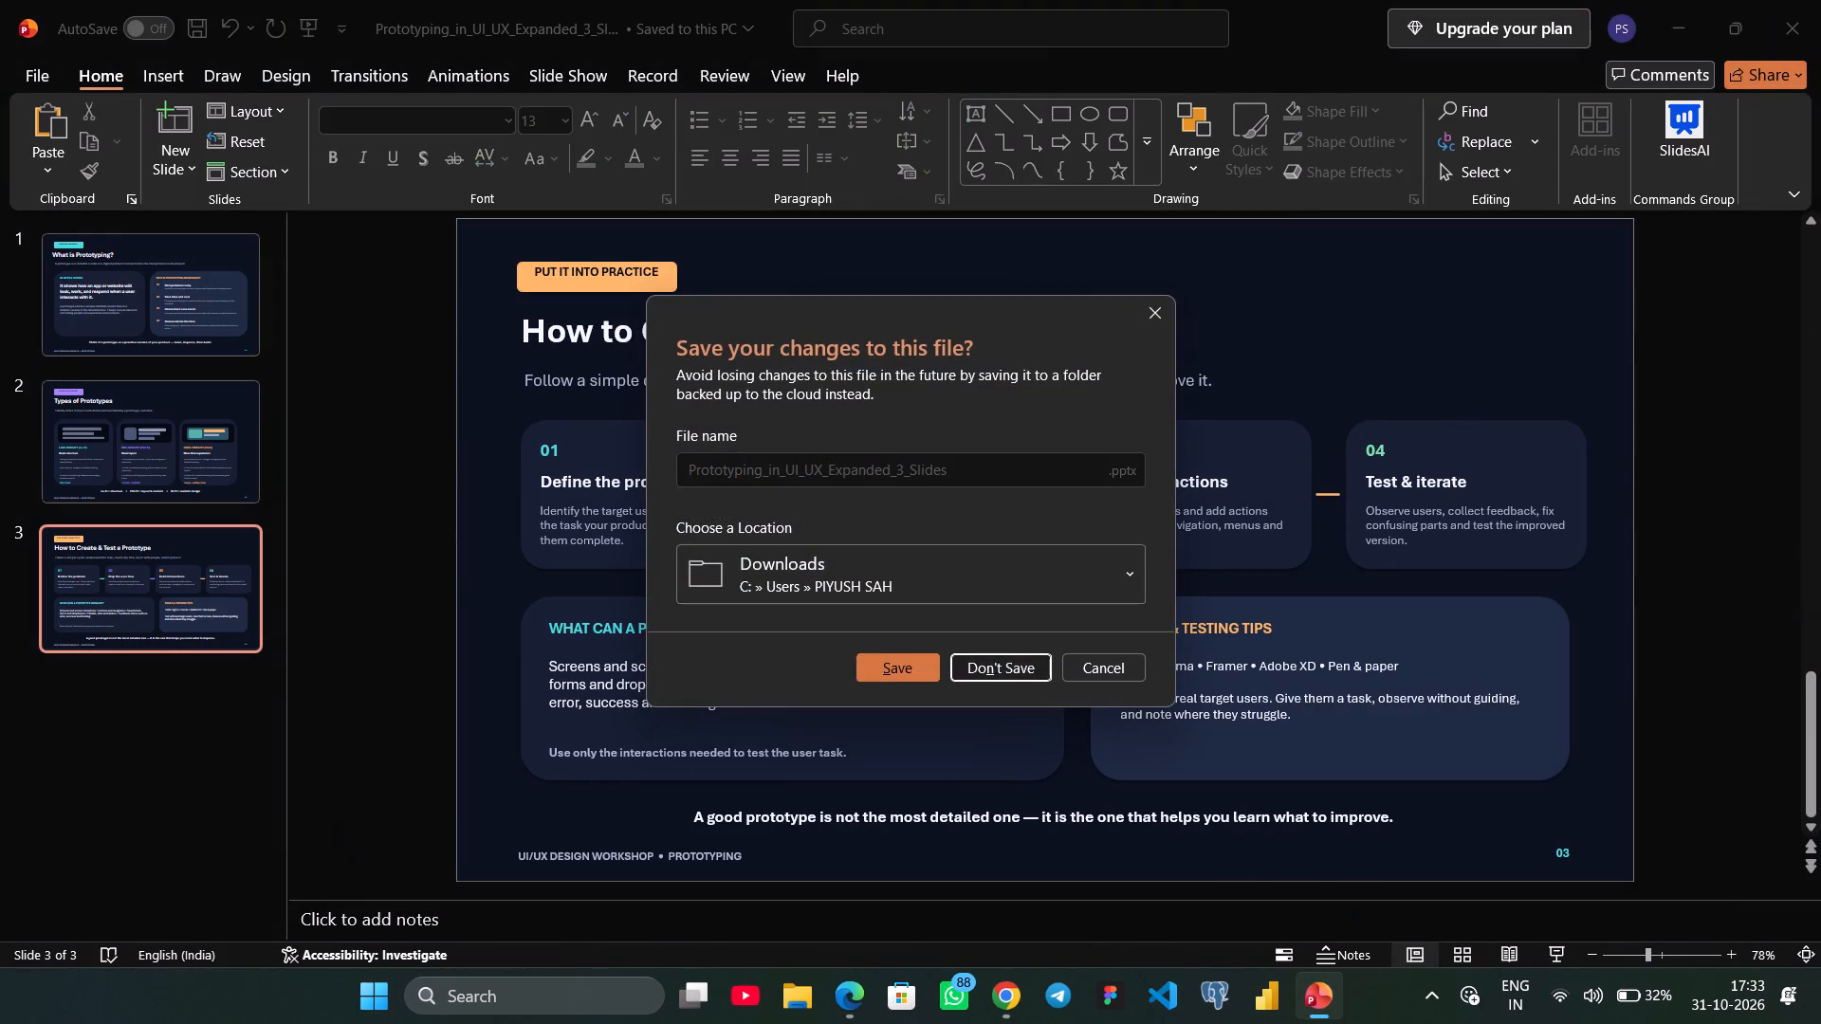
Compare the What is Prototyping? page with the neighbouring Common Wireframing Mistakes and Interaction Design pages.
click(1725, 539)
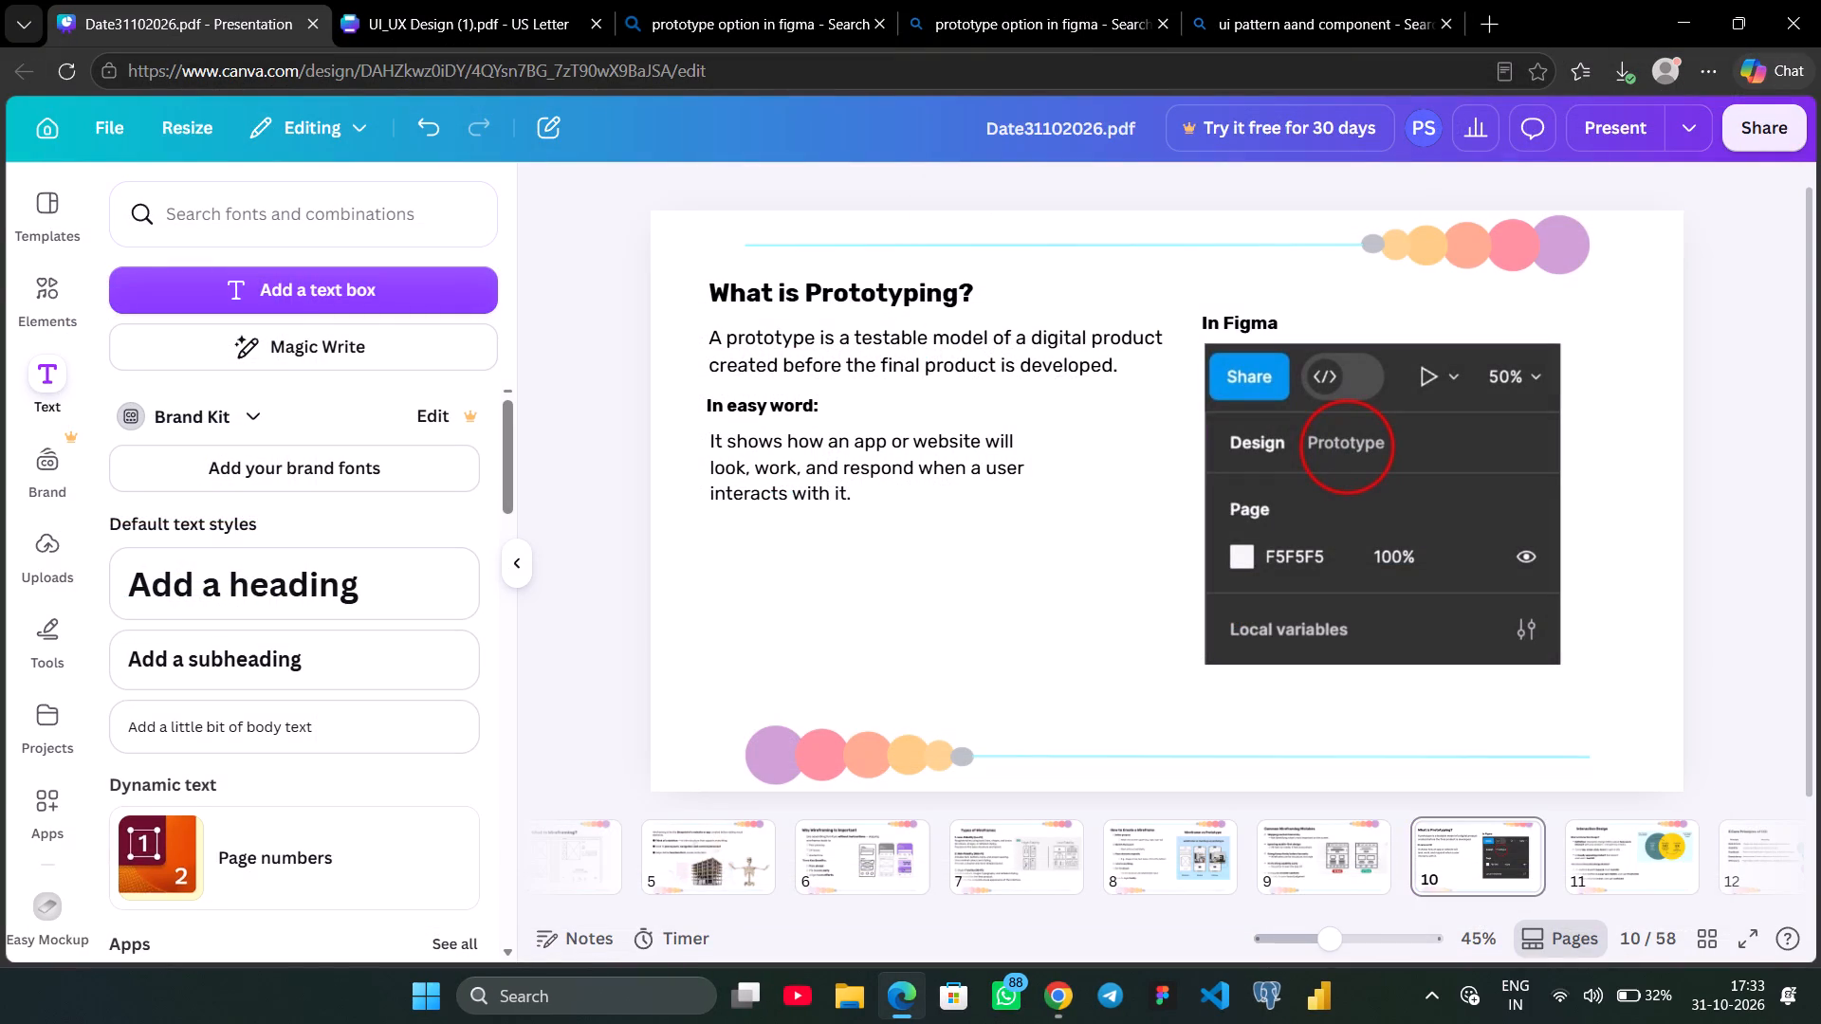
click(1608, 852)
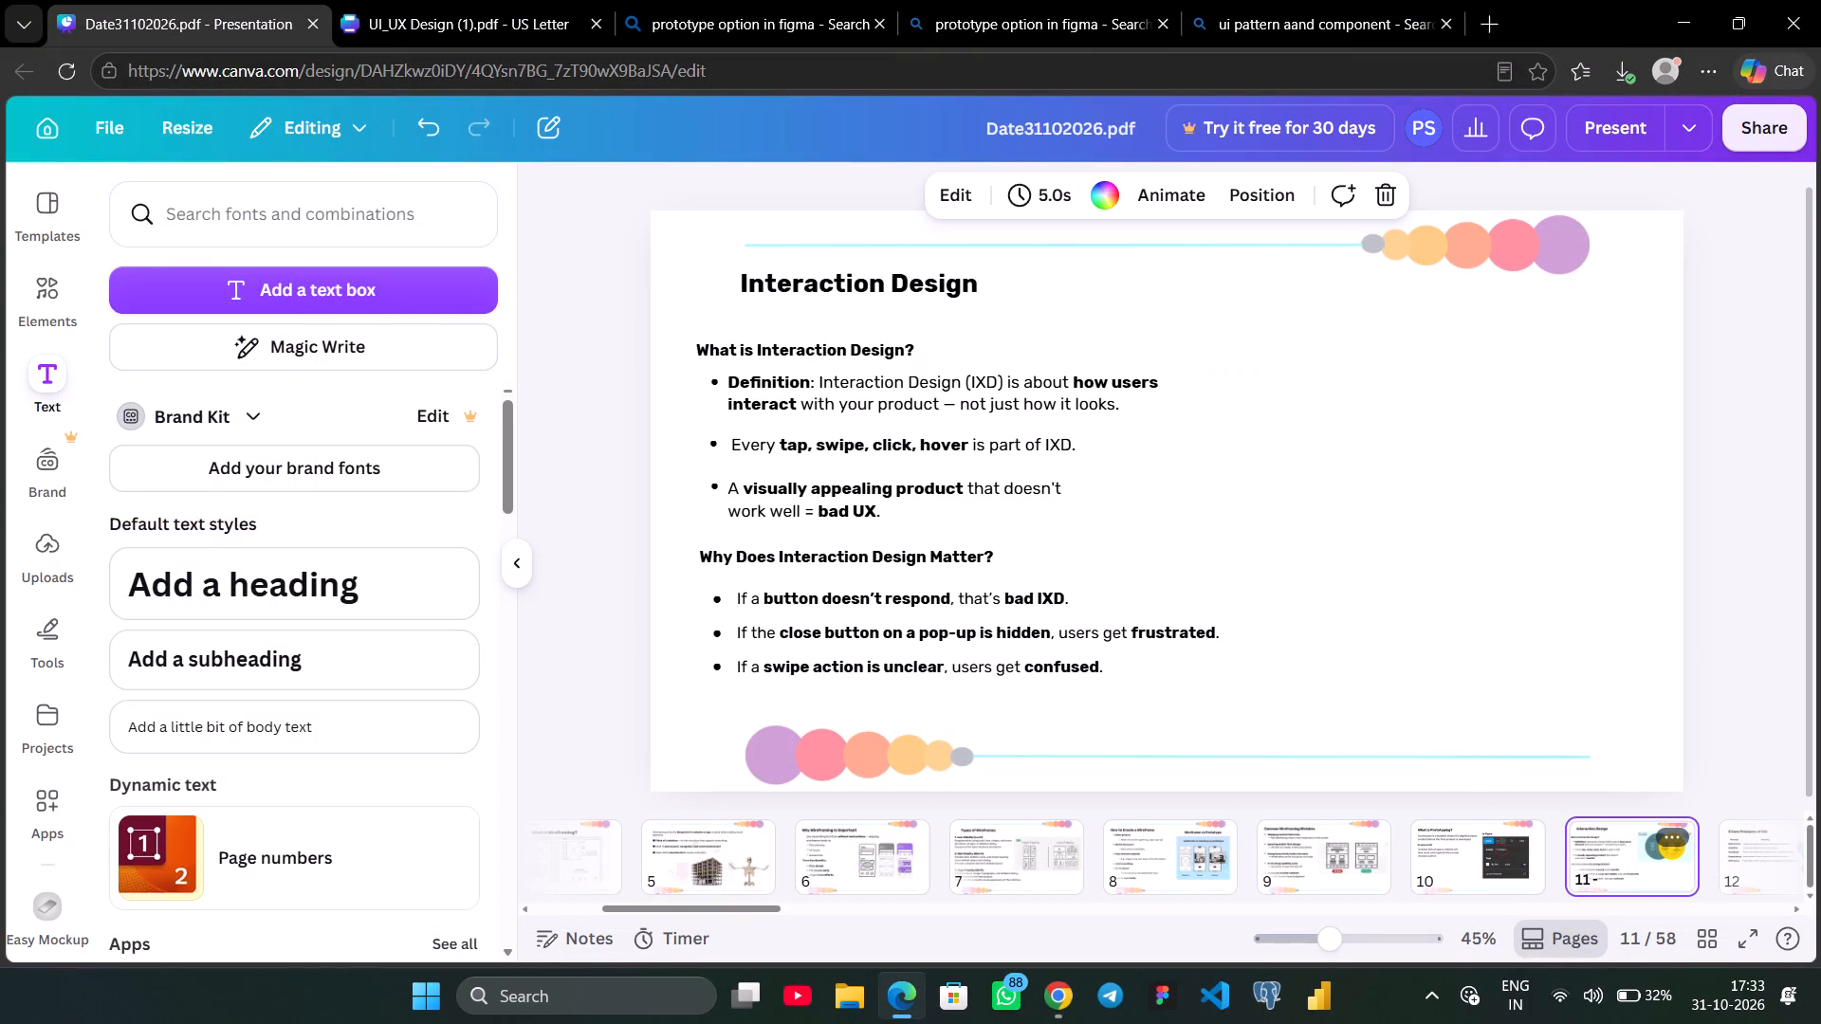
click(1506, 857)
click(1385, 860)
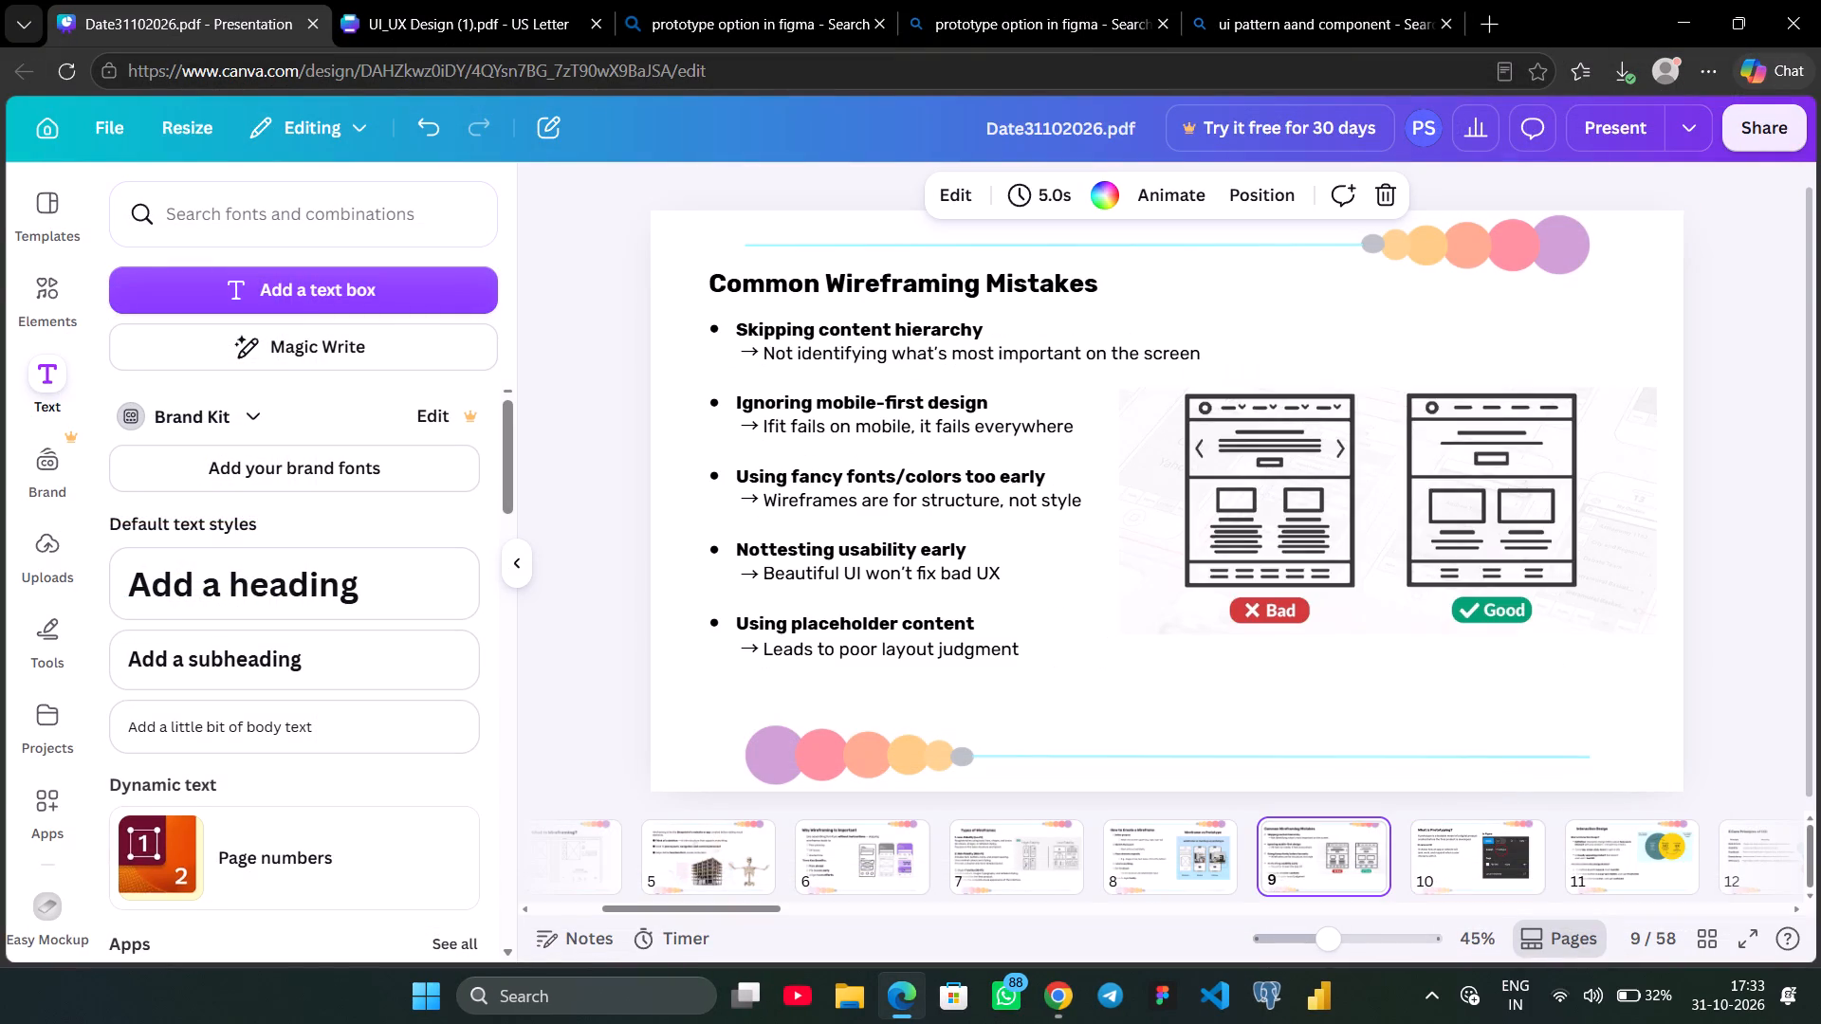
click(1453, 860)
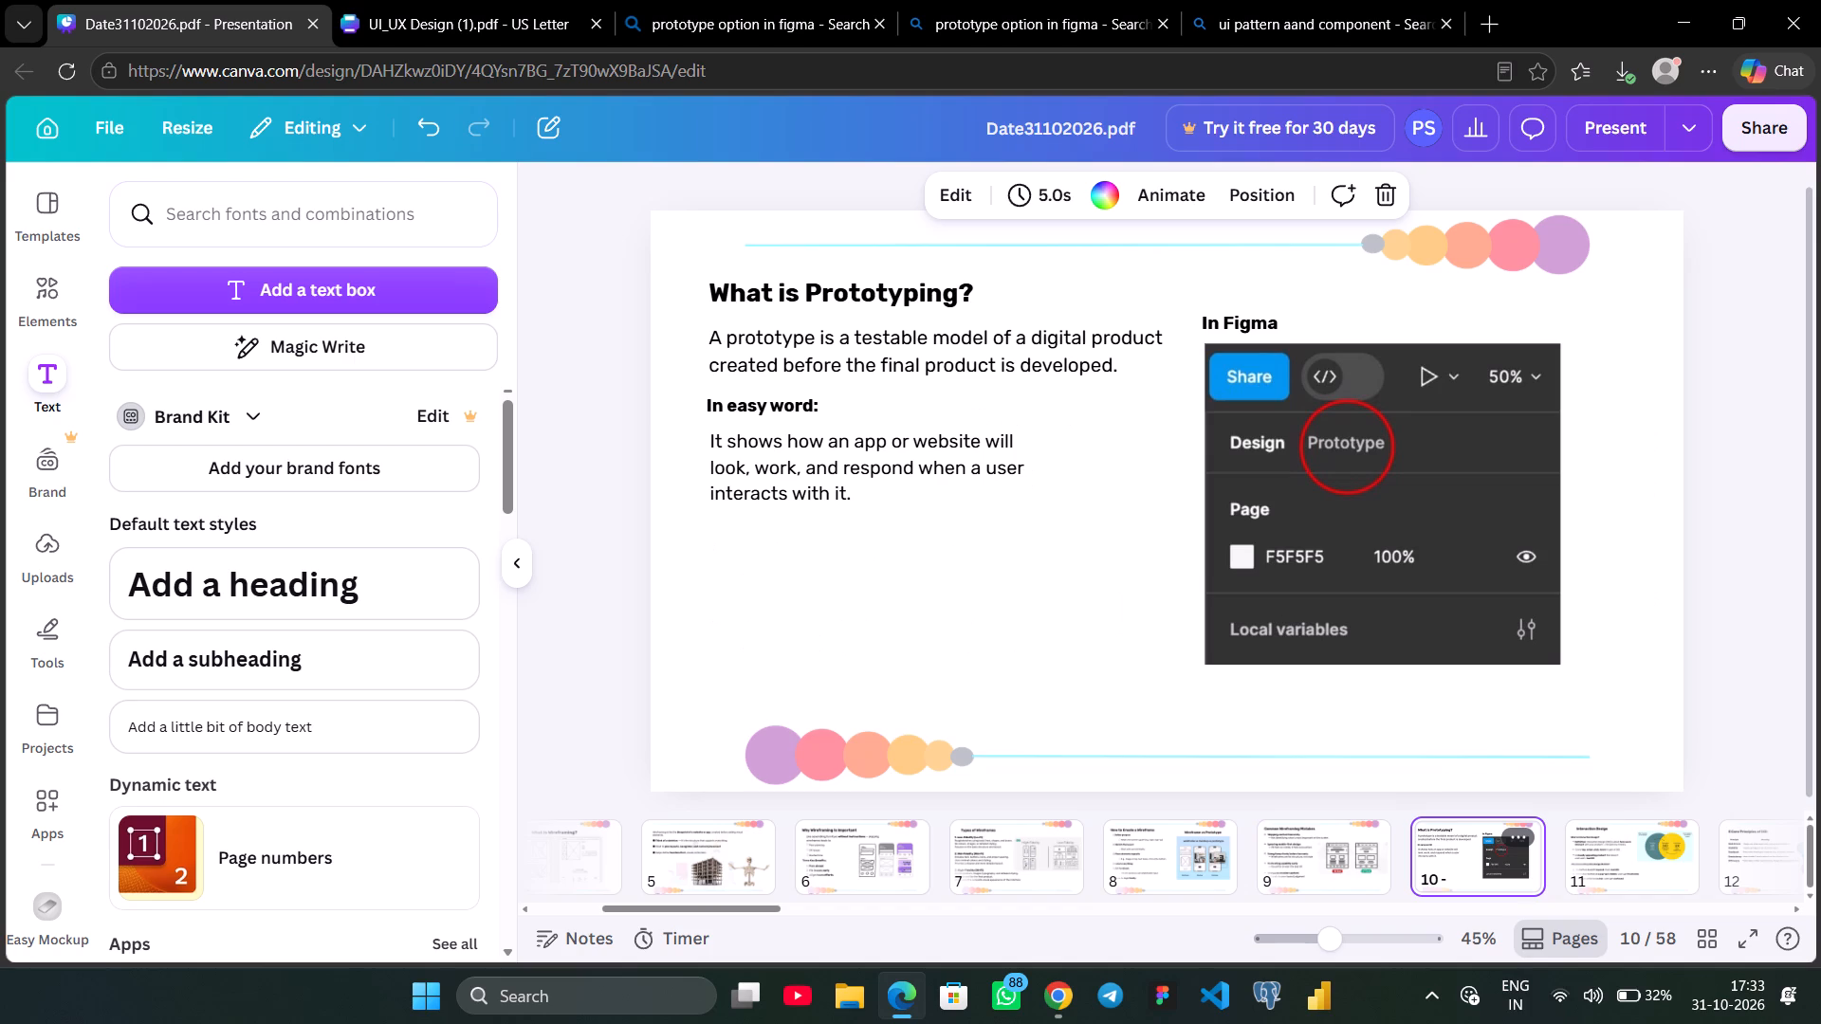
click(1755, 1004)
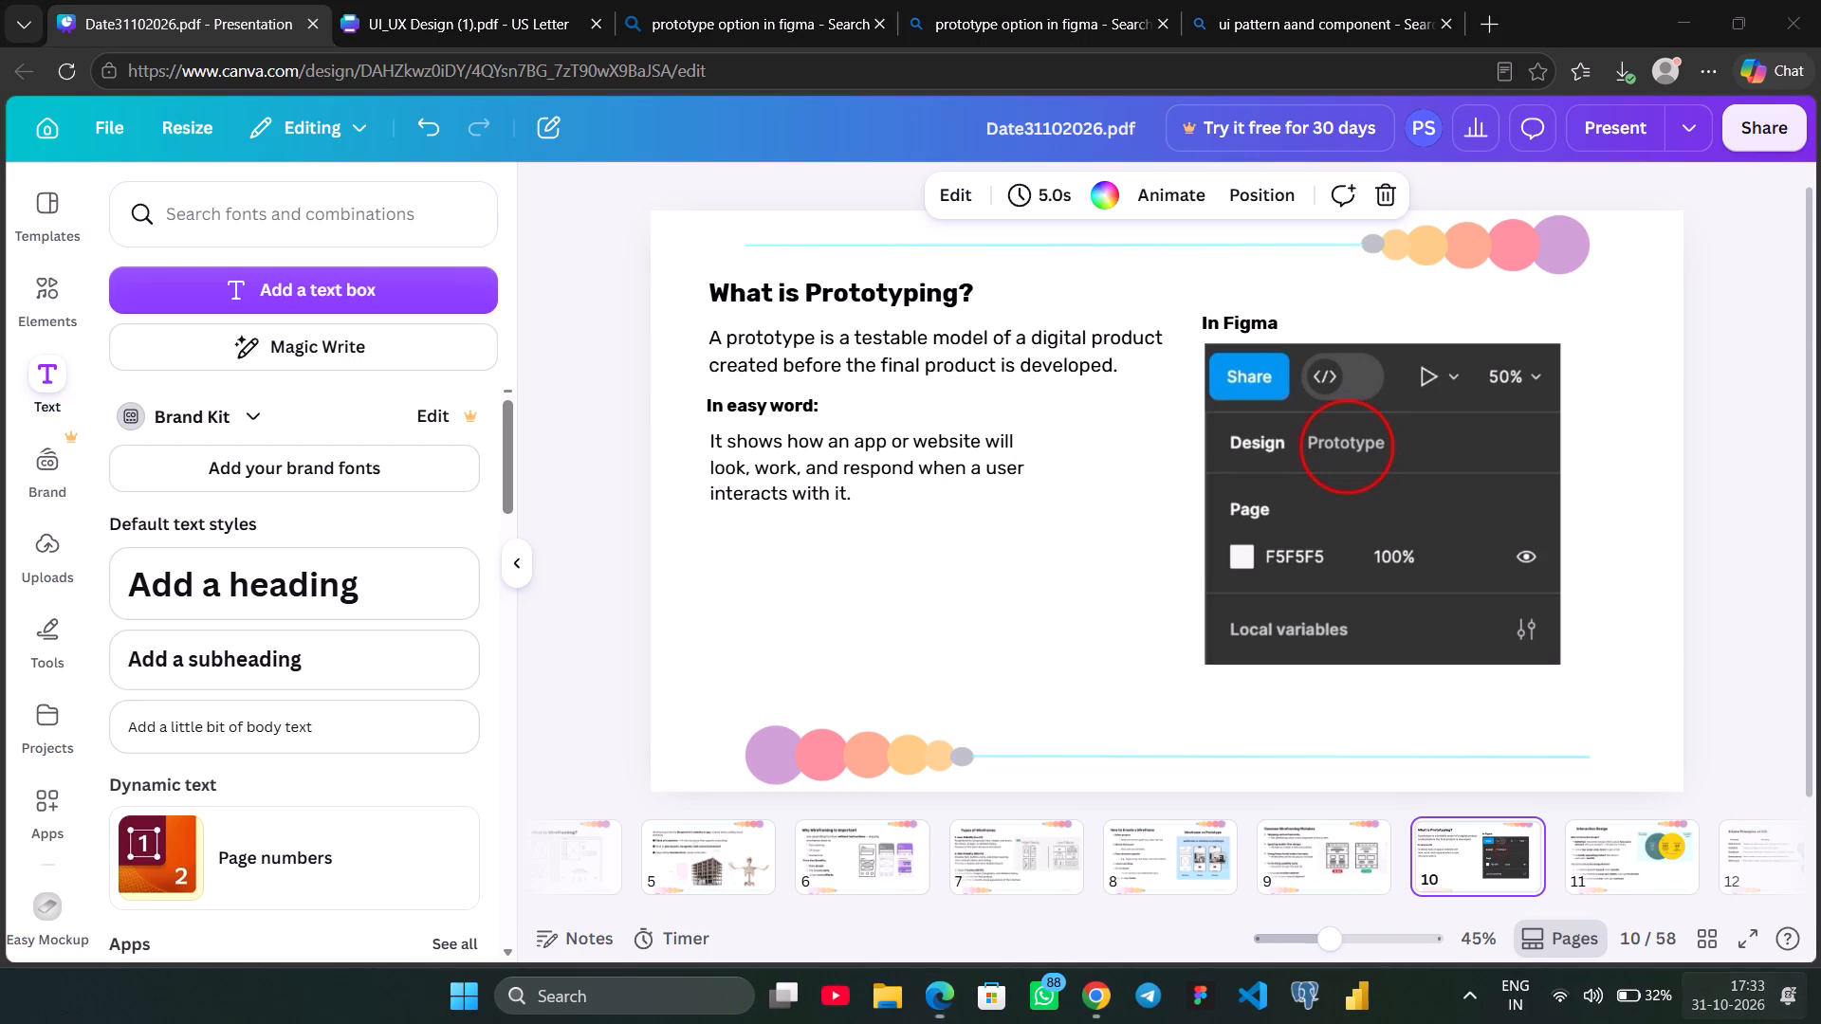
click(1755, 1004)
click(1311, 867)
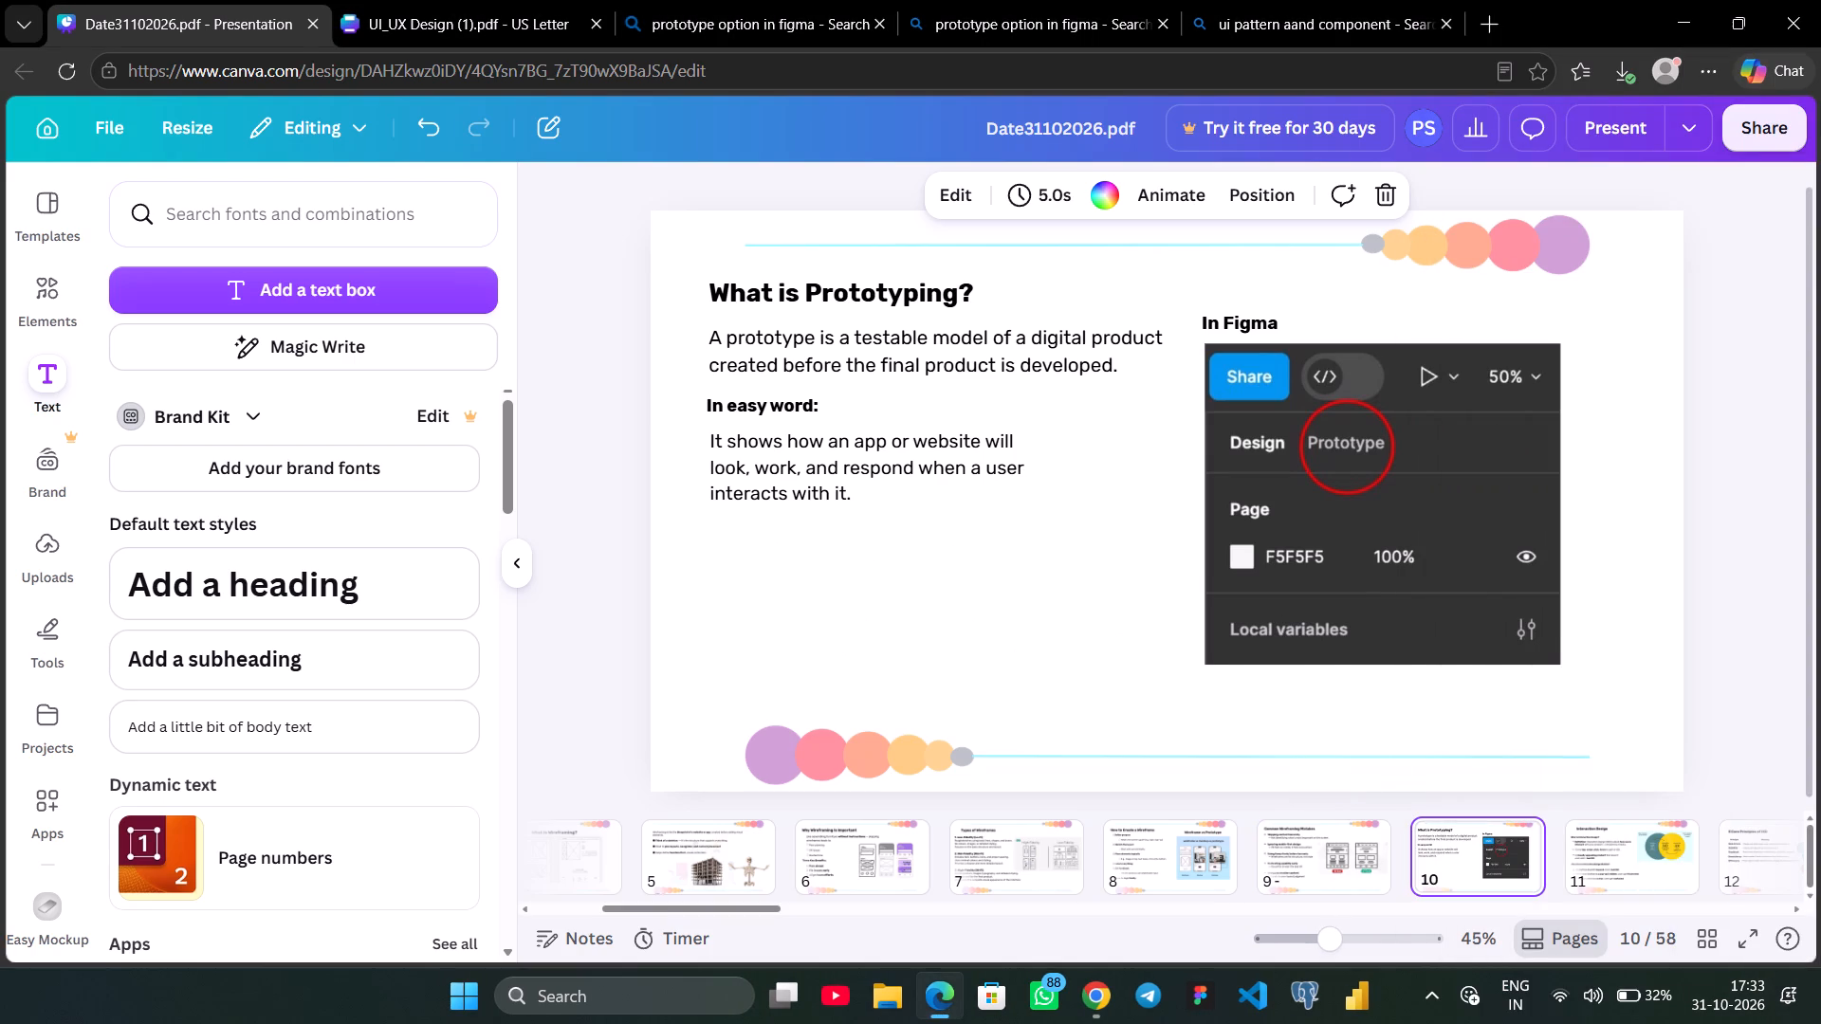
click(1427, 852)
Review the presentation from the UI/UX title page through the wireframing pages up to page 8.
scroll(1427, 852, left, 1)
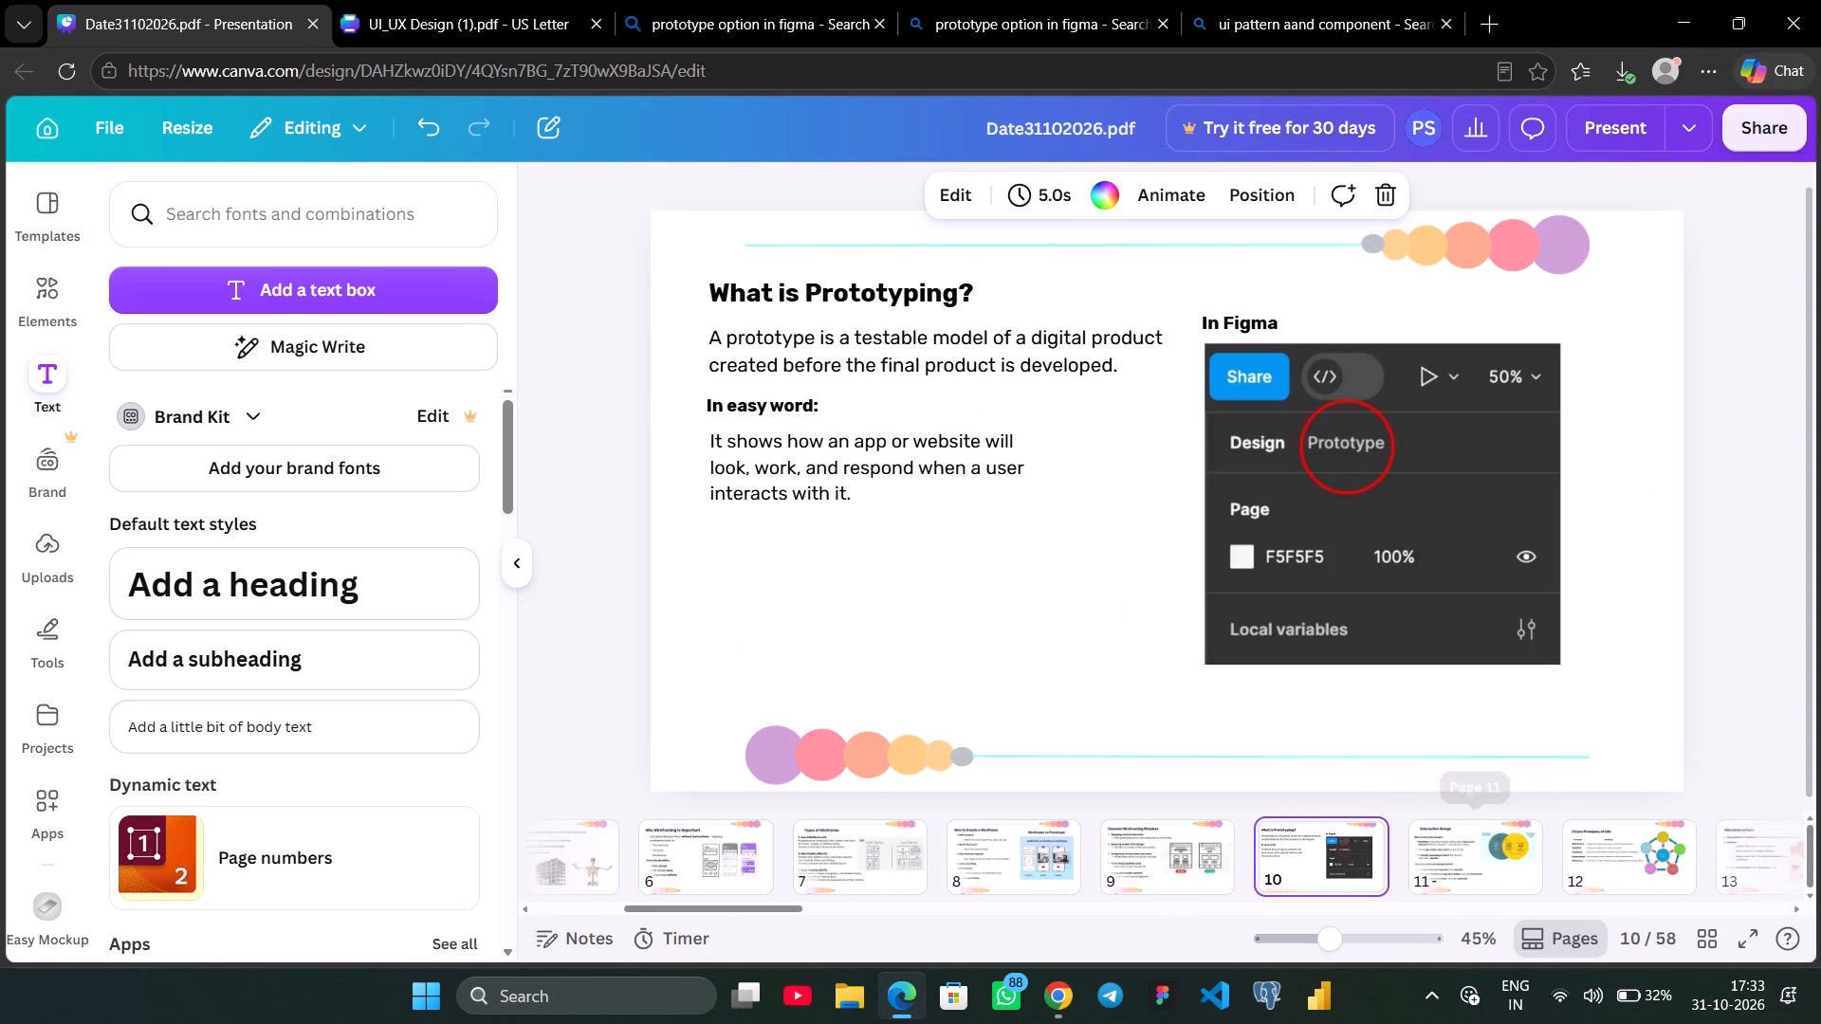
scroll(955, 827, left, 3)
scroll(1401, 857, left, 1)
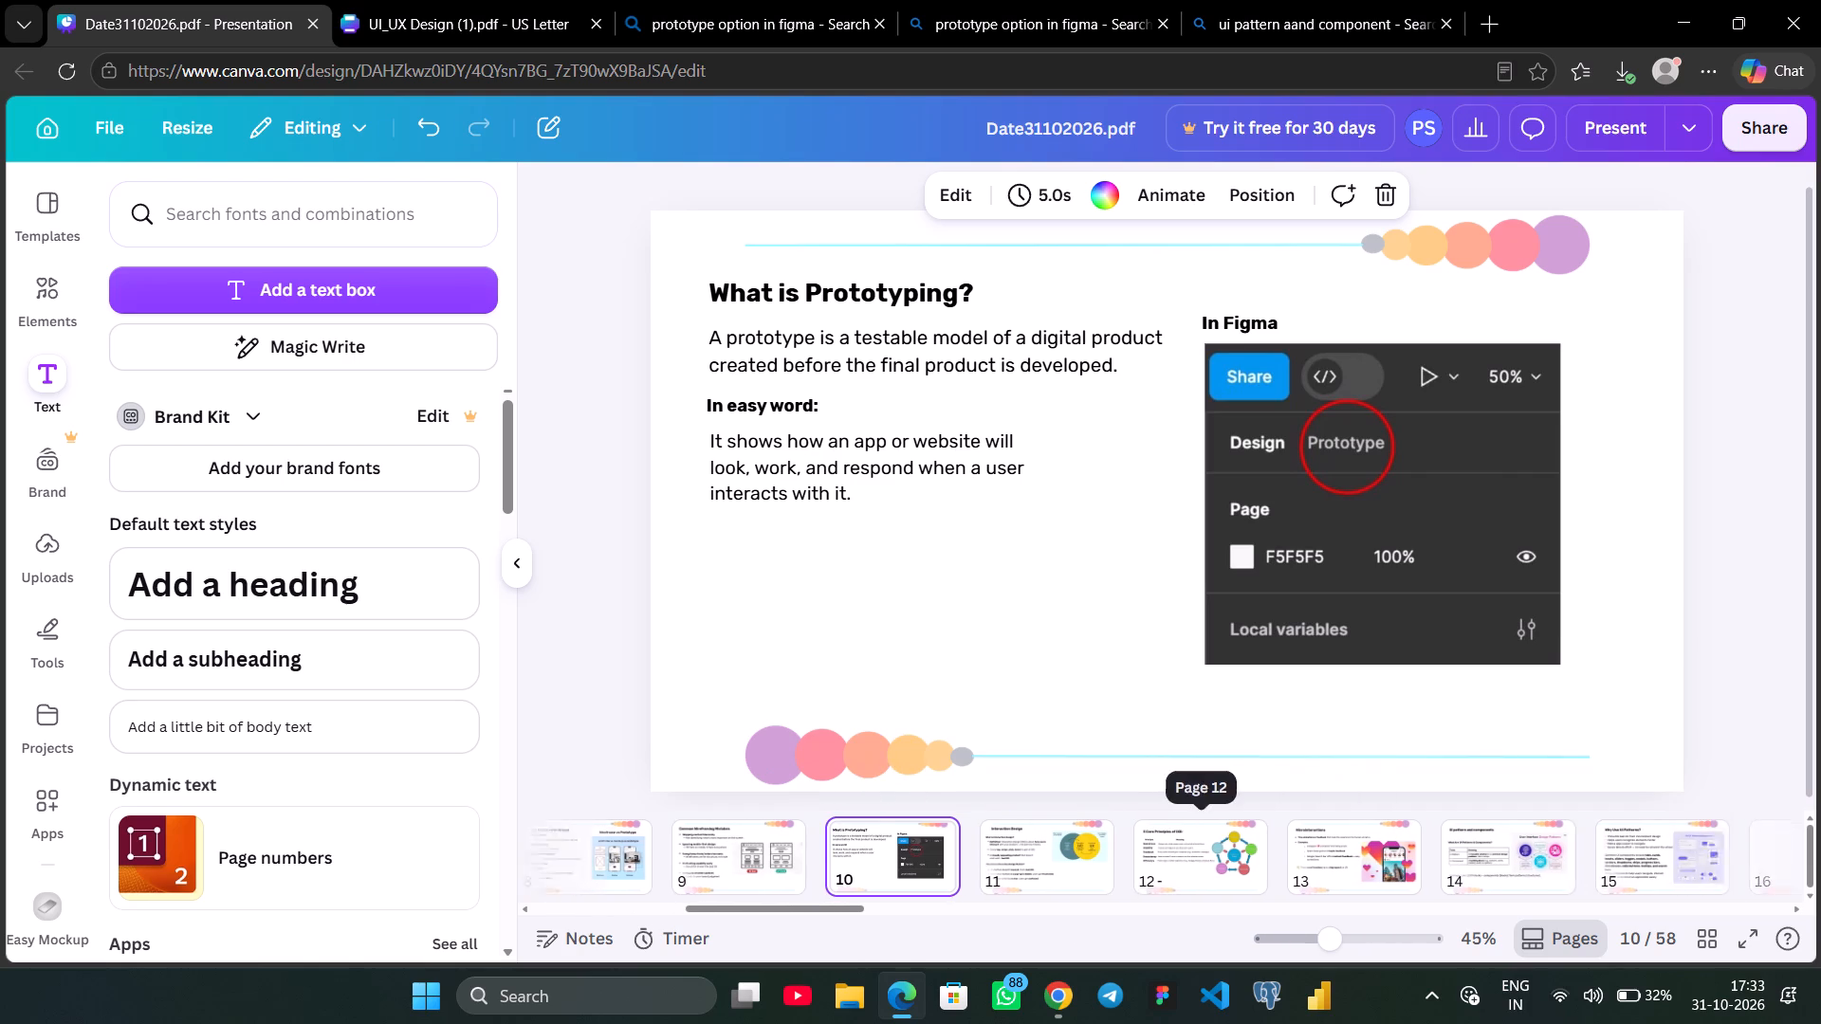
scroll(1401, 857, left, 2)
scroll(1401, 857, right, 9)
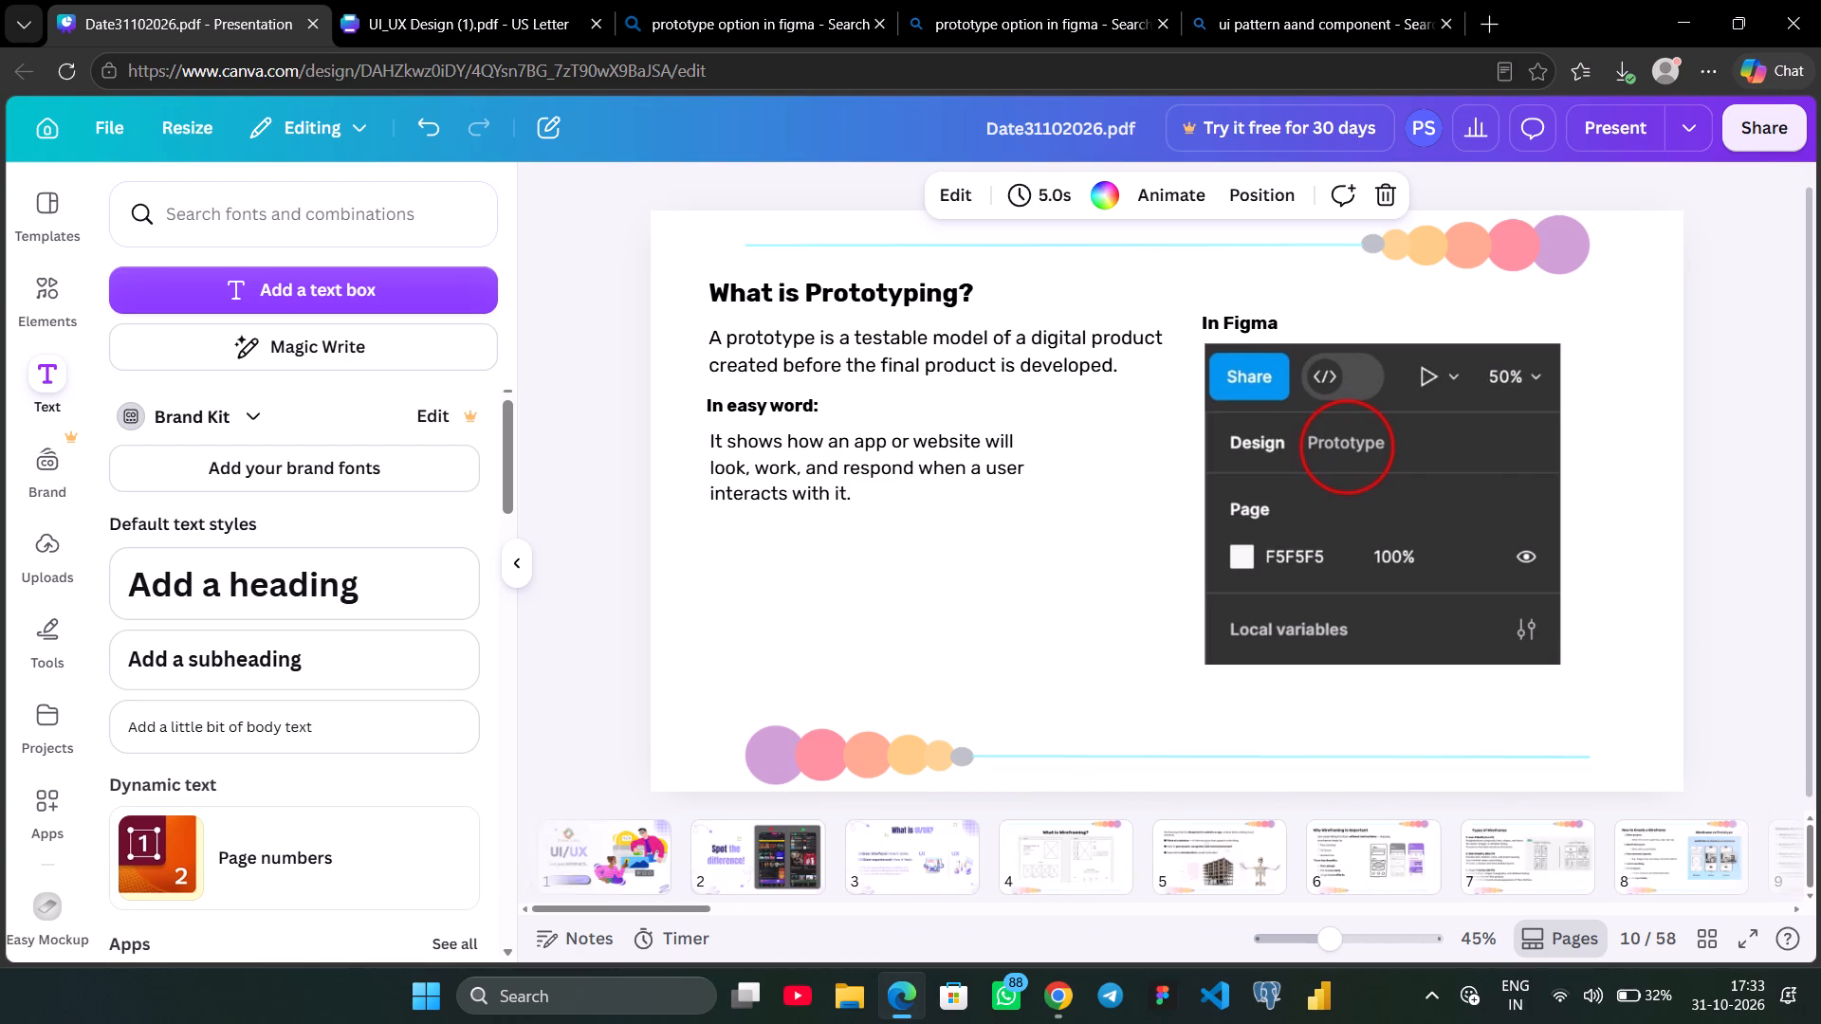
scroll(1401, 857, right, 1)
scroll(1401, 857, left, 2)
scroll(1401, 857, right, 1)
scroll(1401, 857, left, 1)
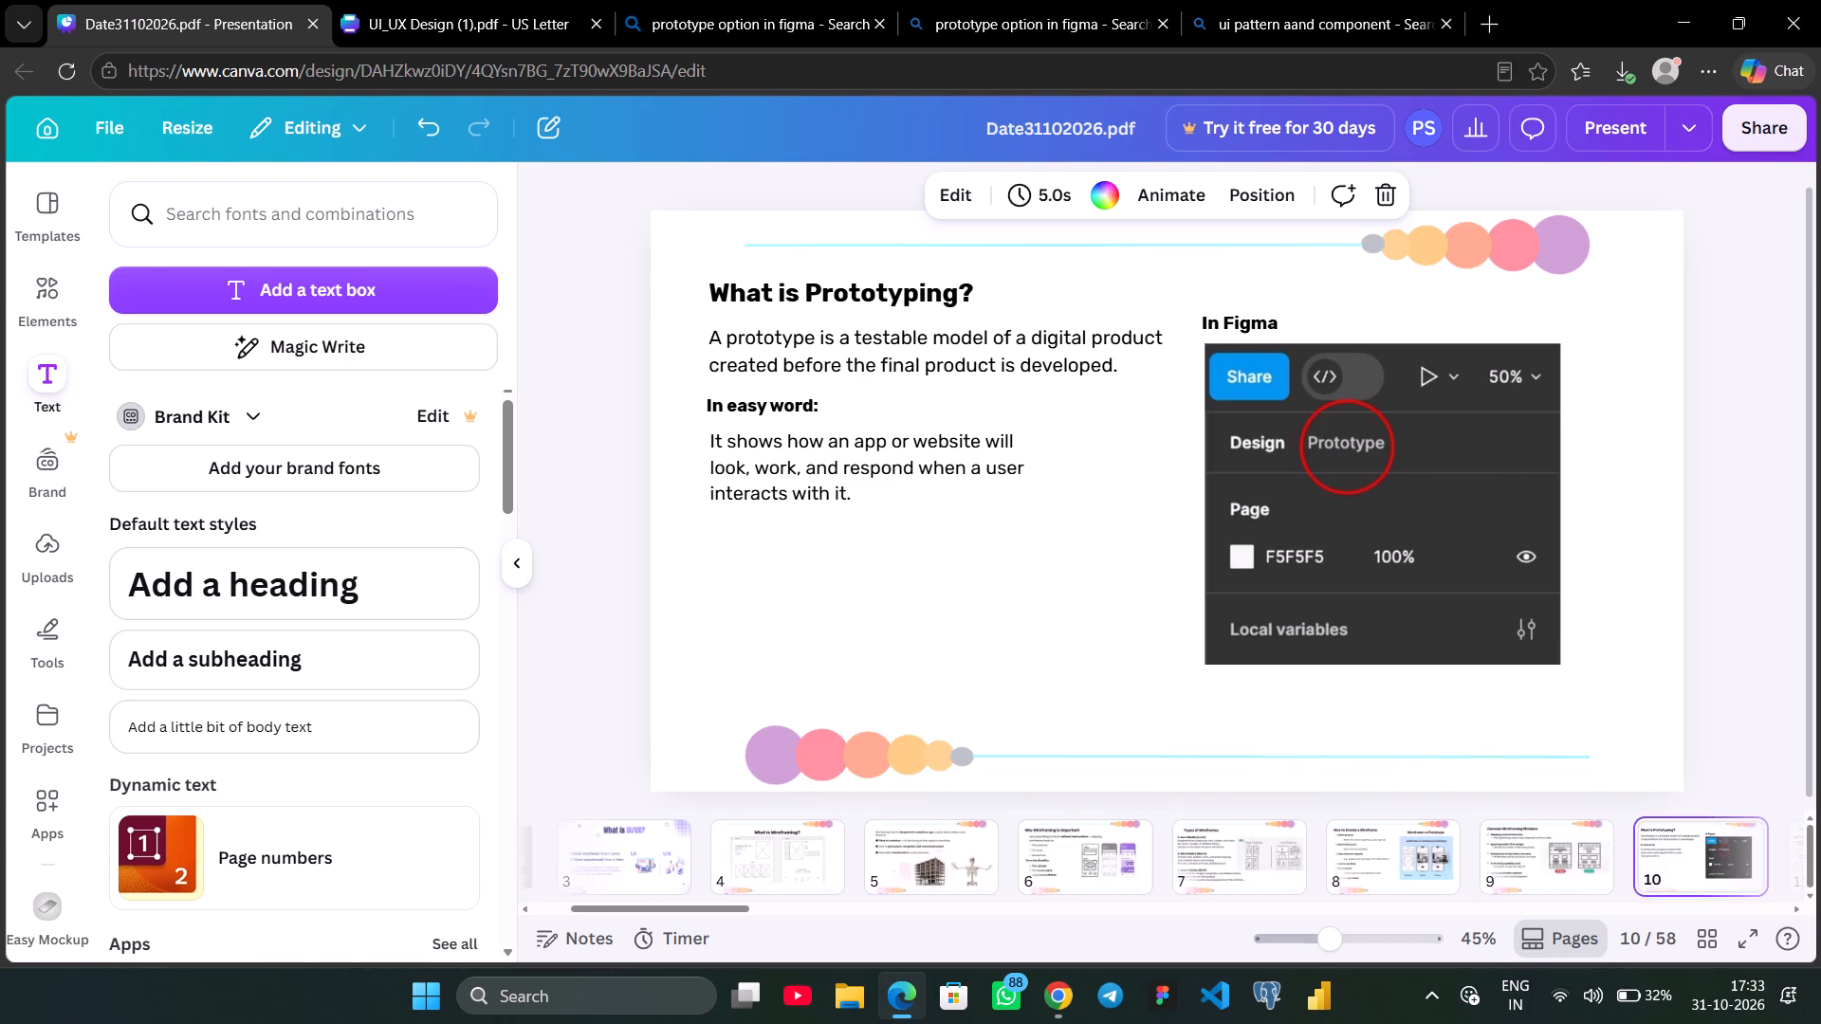
scroll(1401, 857, right, 3)
click(904, 832)
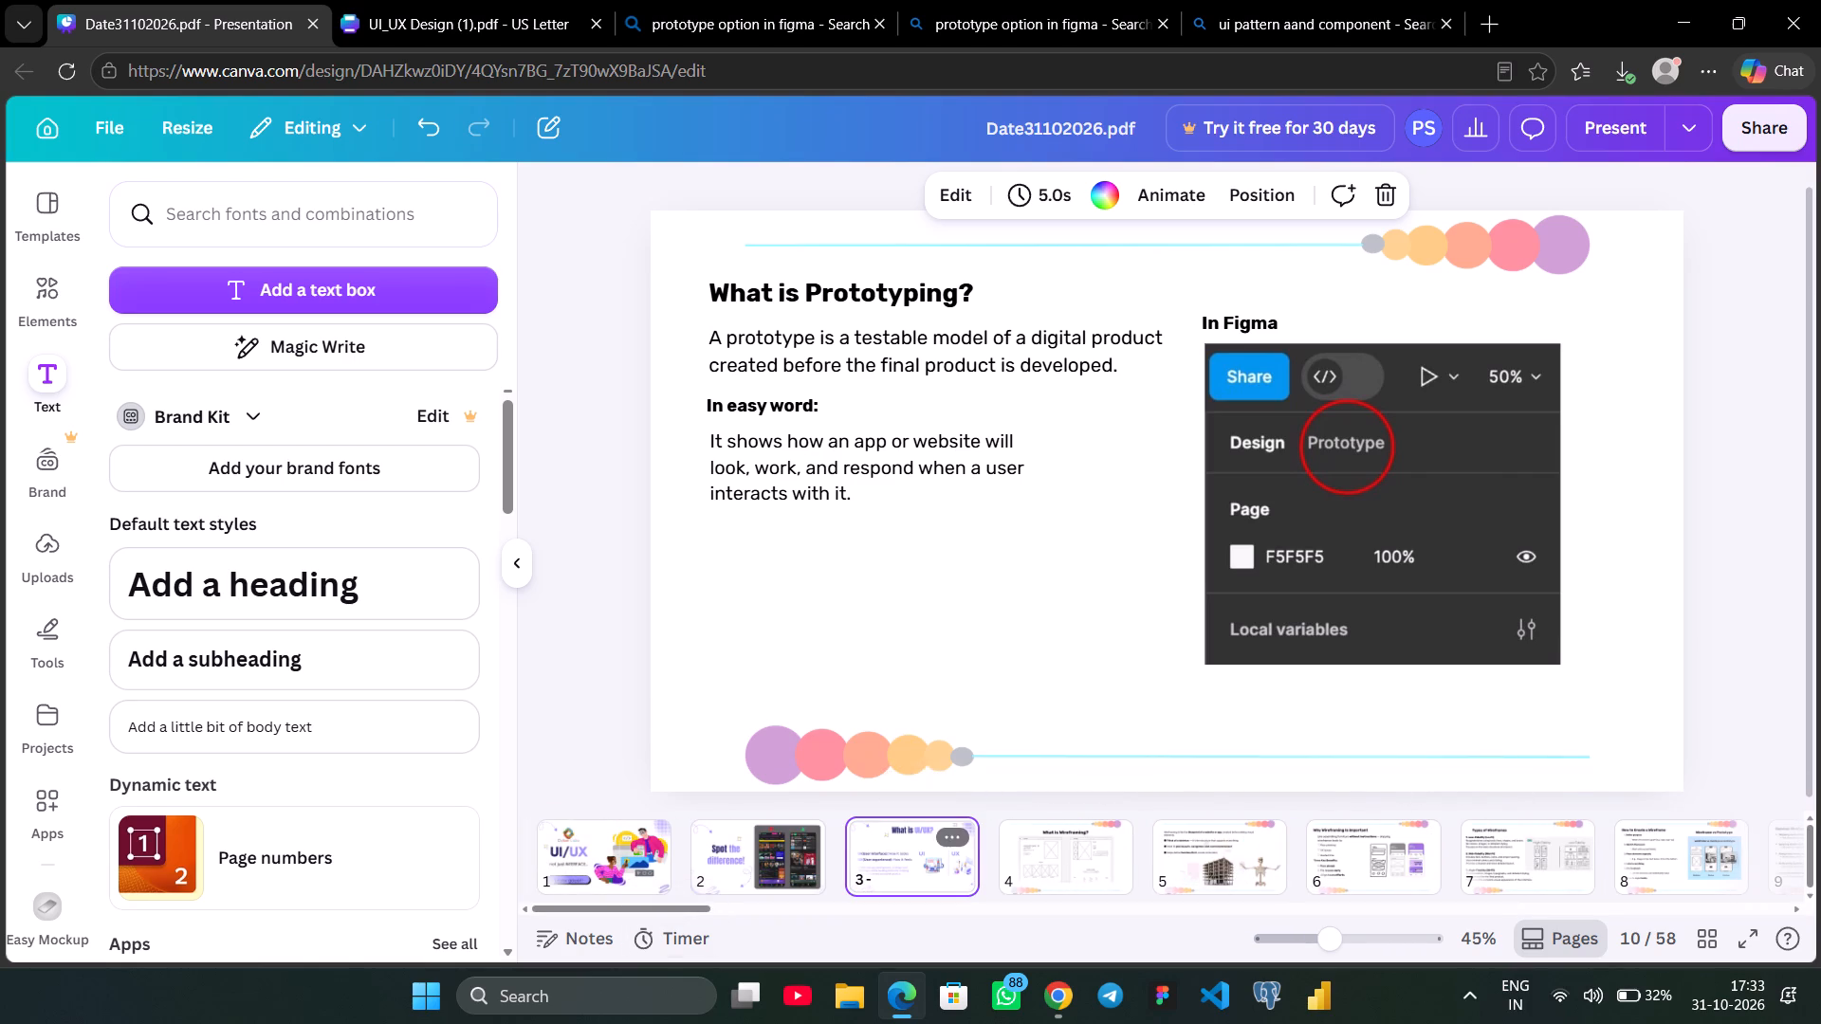
click(1022, 850)
click(915, 853)
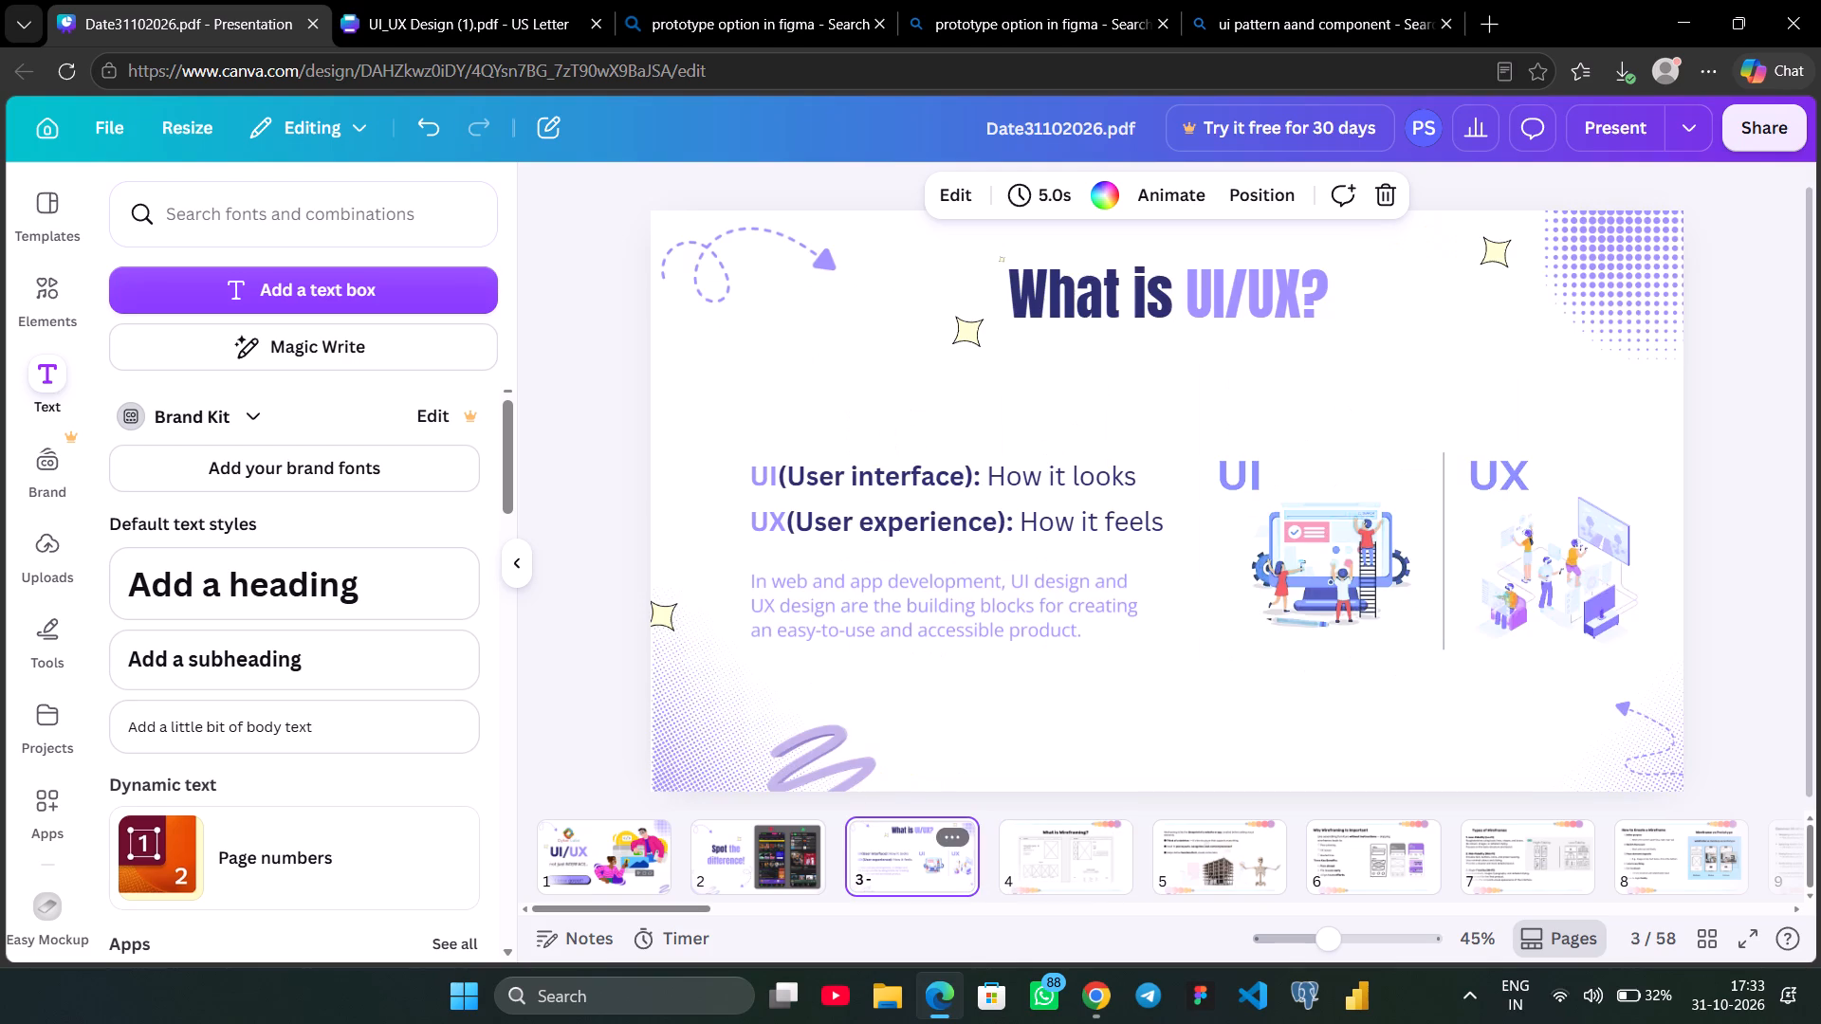
click(783, 852)
click(631, 852)
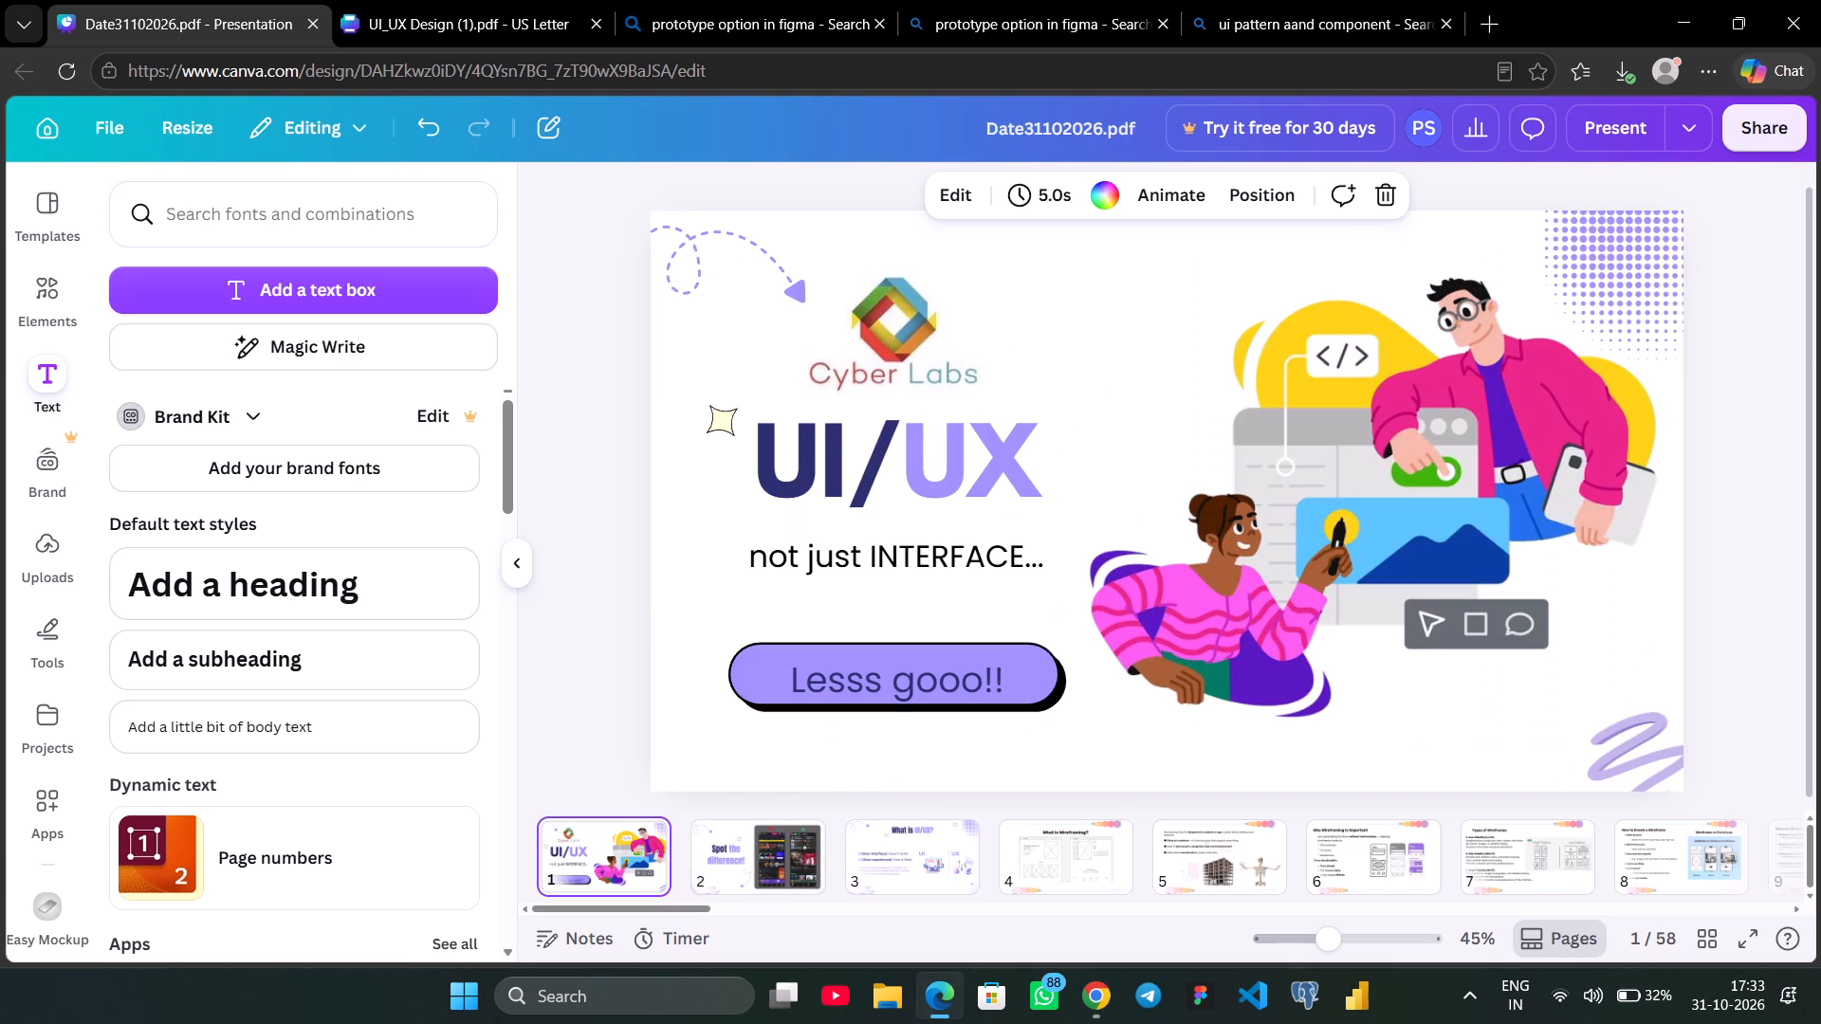
click(1049, 862)
click(1204, 892)
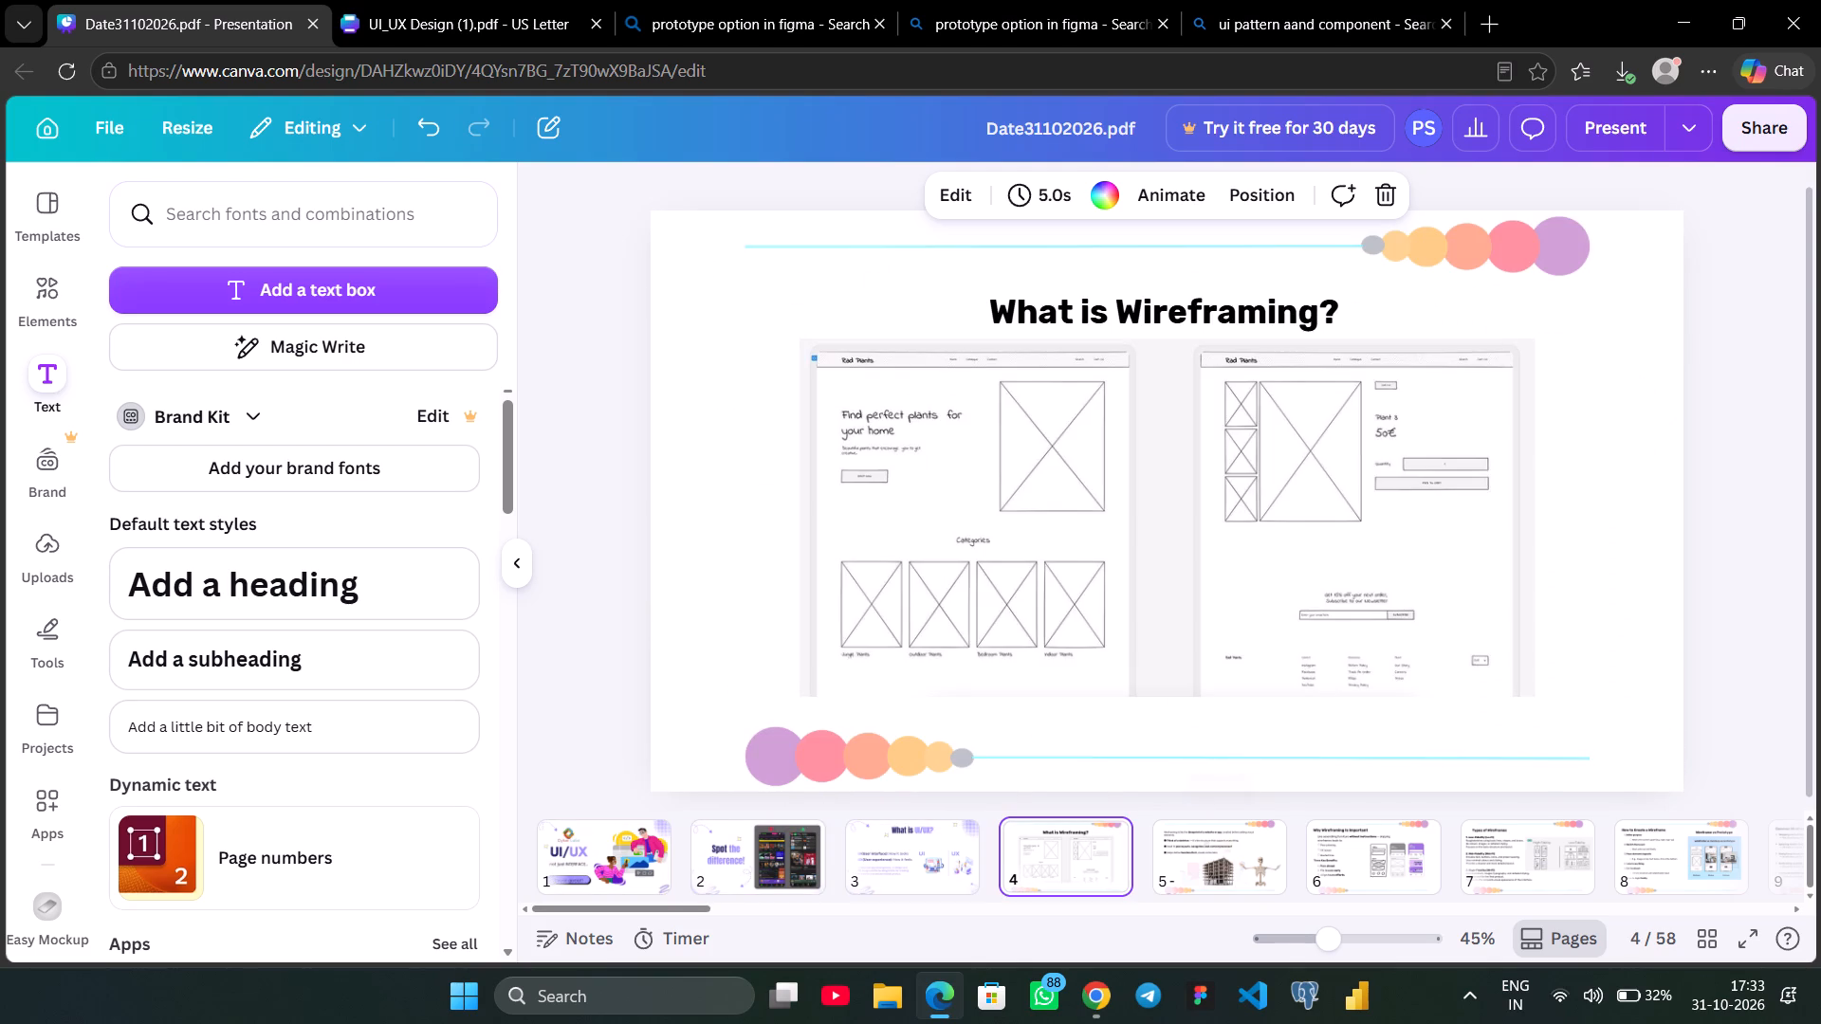
scroll(1204, 892, left, 4)
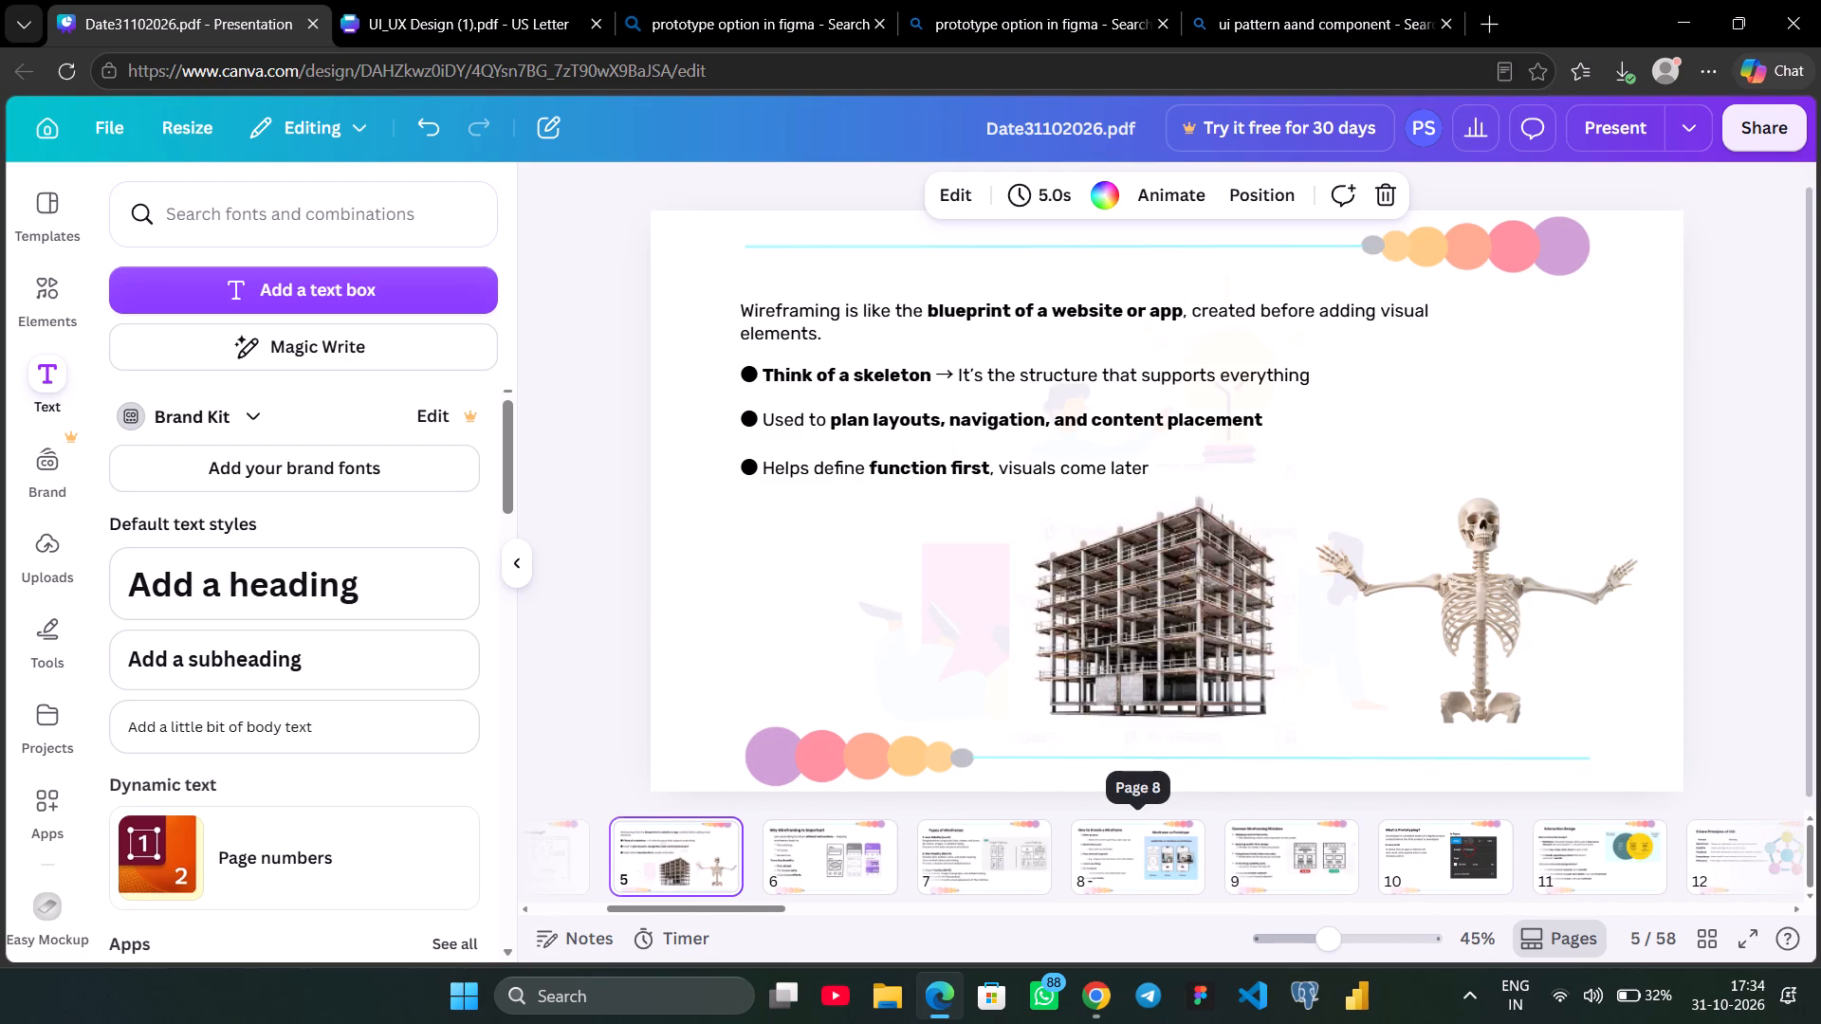
click(831, 852)
click(974, 843)
click(1123, 848)
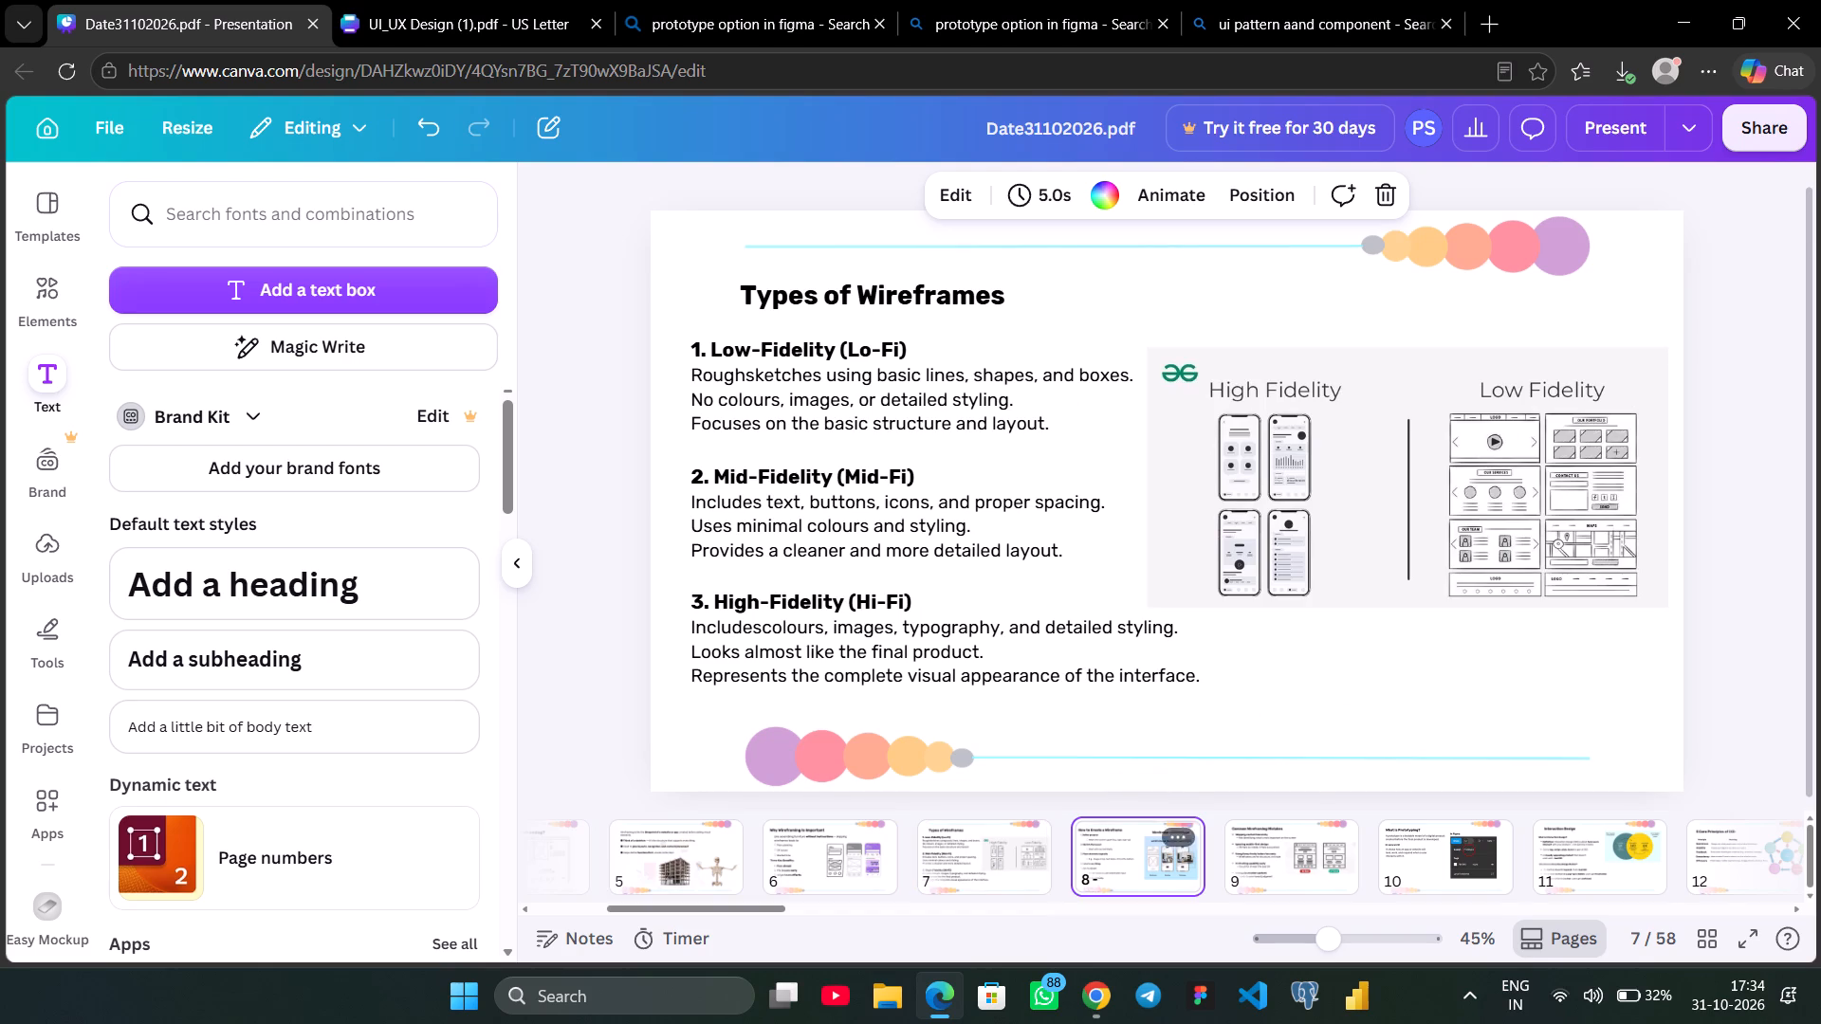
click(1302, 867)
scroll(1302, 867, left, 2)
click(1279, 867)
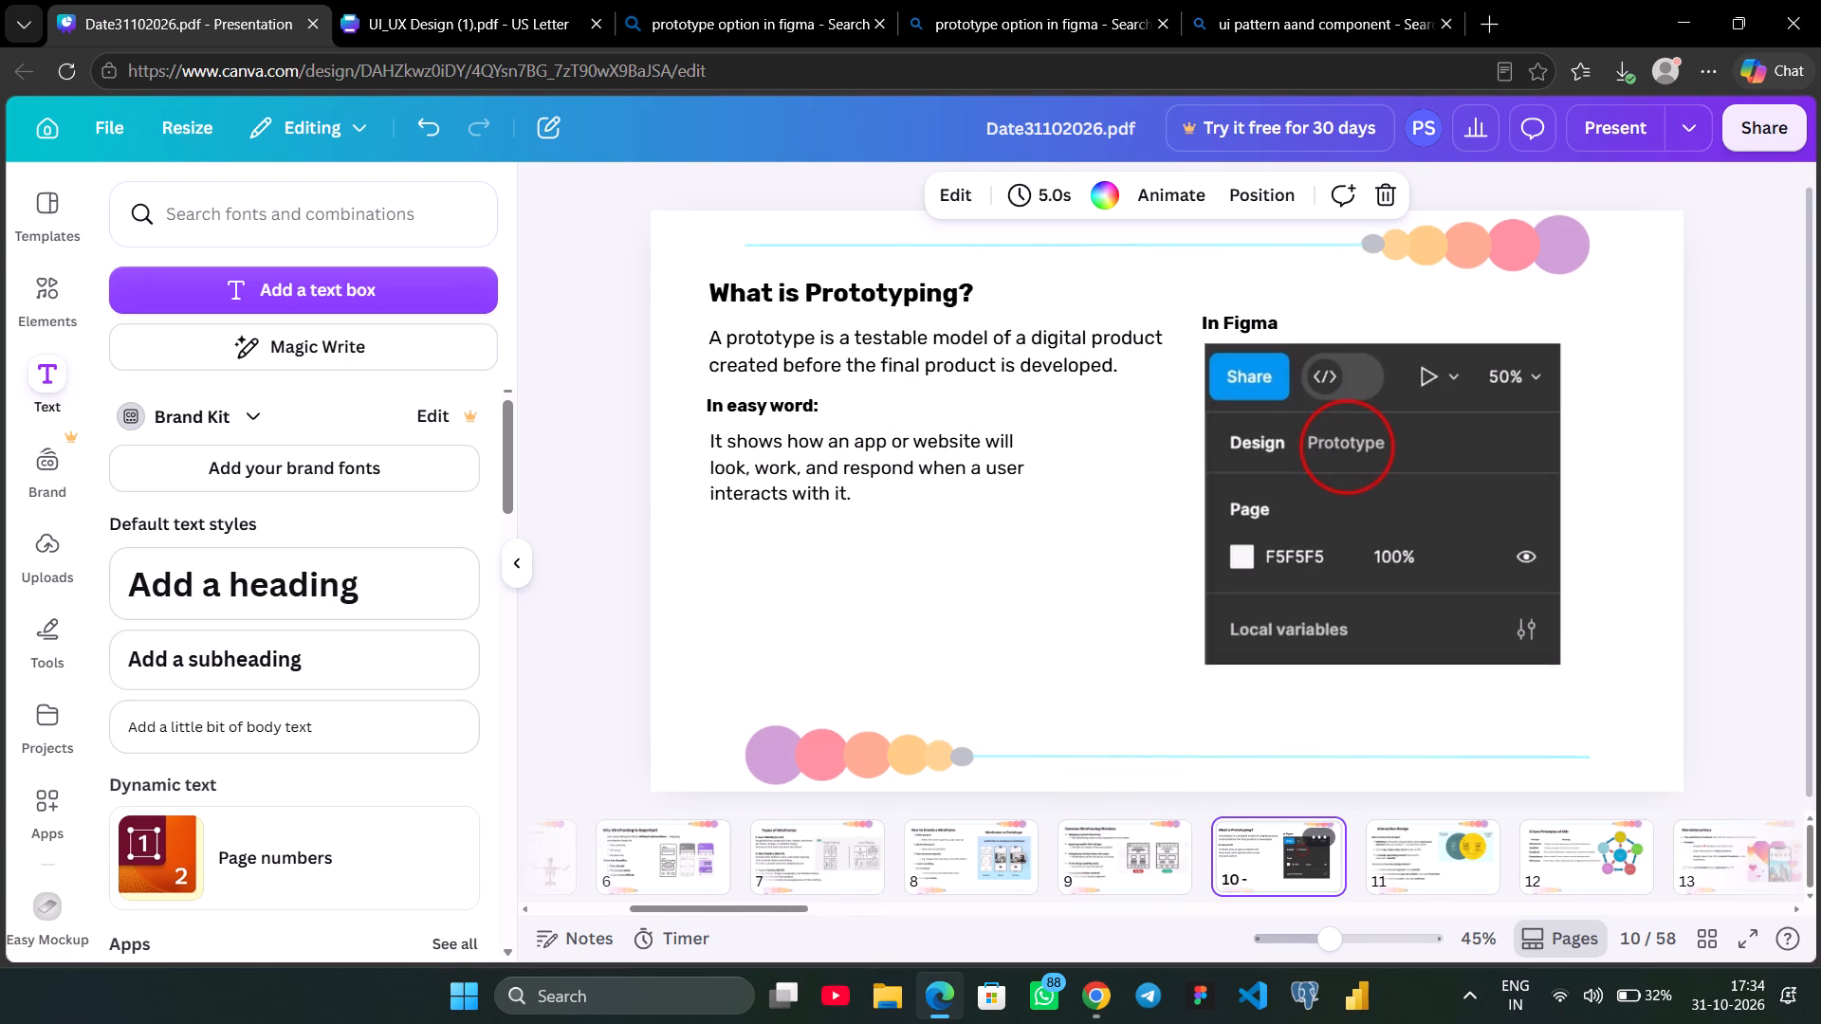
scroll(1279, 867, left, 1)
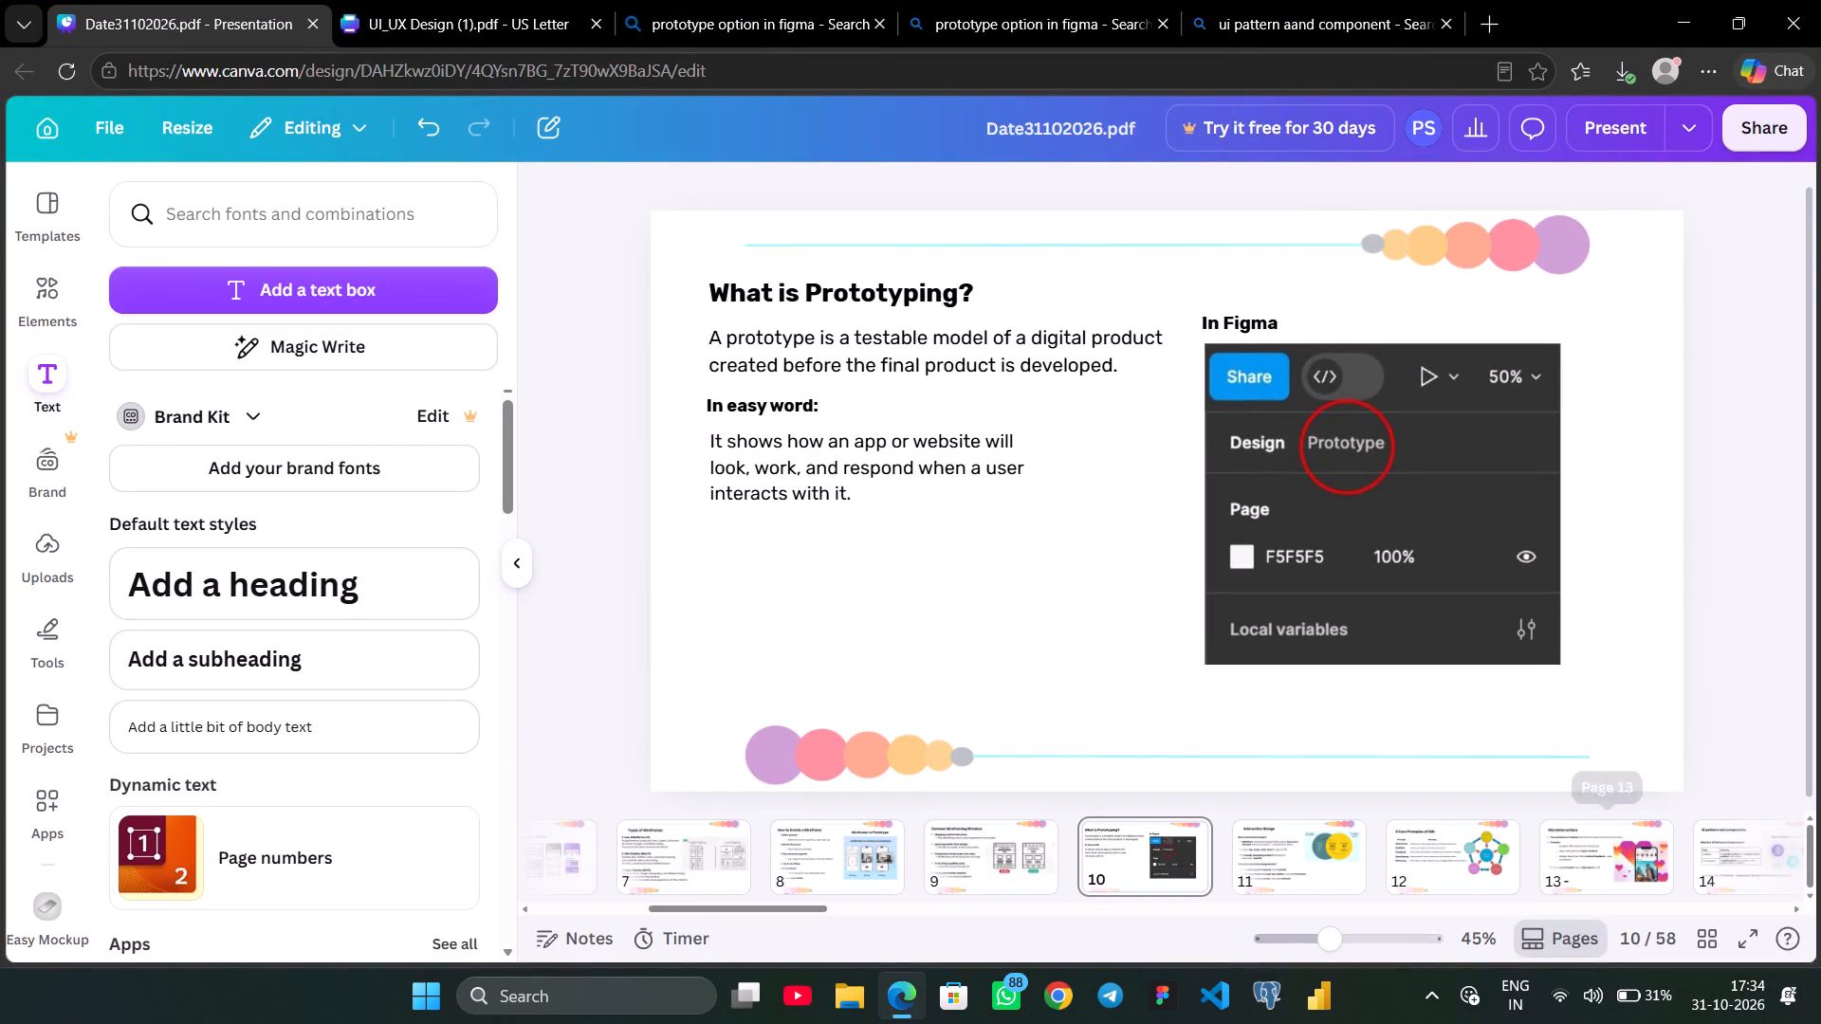
click(1566, 835)
scroll(1566, 835, left, 3)
click(1566, 835)
scroll(1566, 835, left, 3)
click(1520, 856)
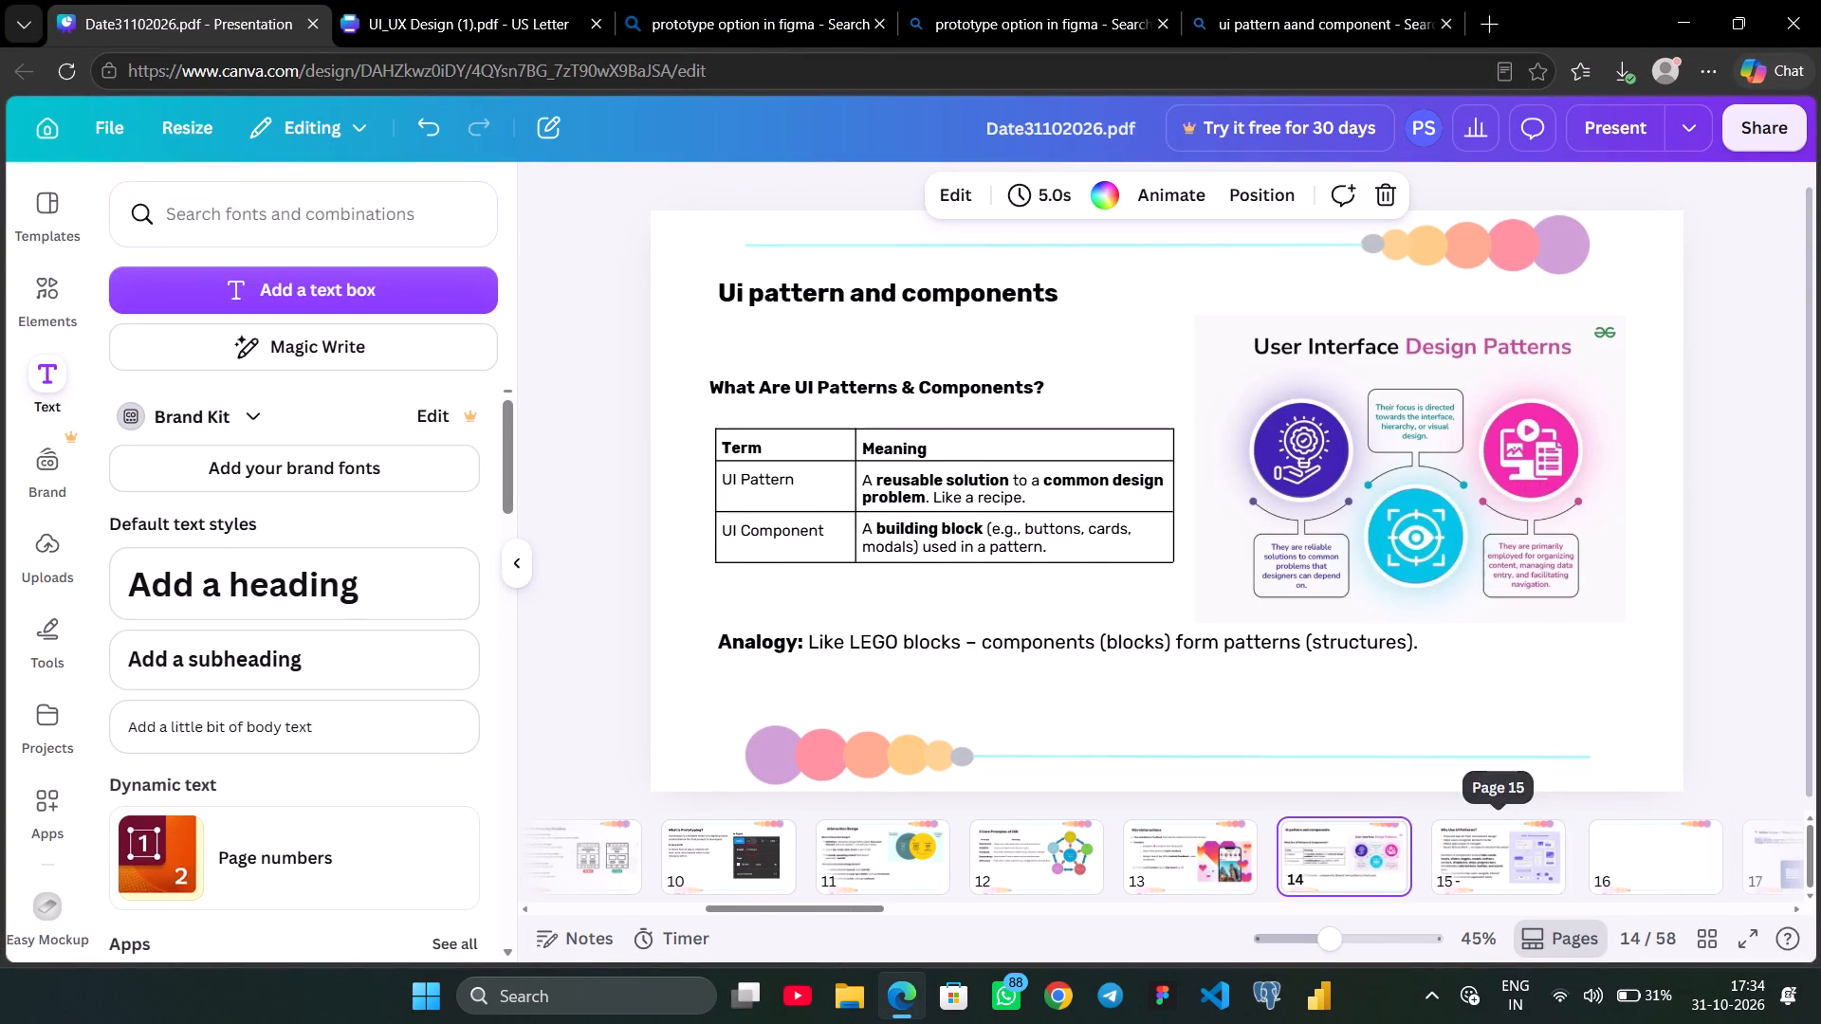
scroll(1520, 856, left, 4)
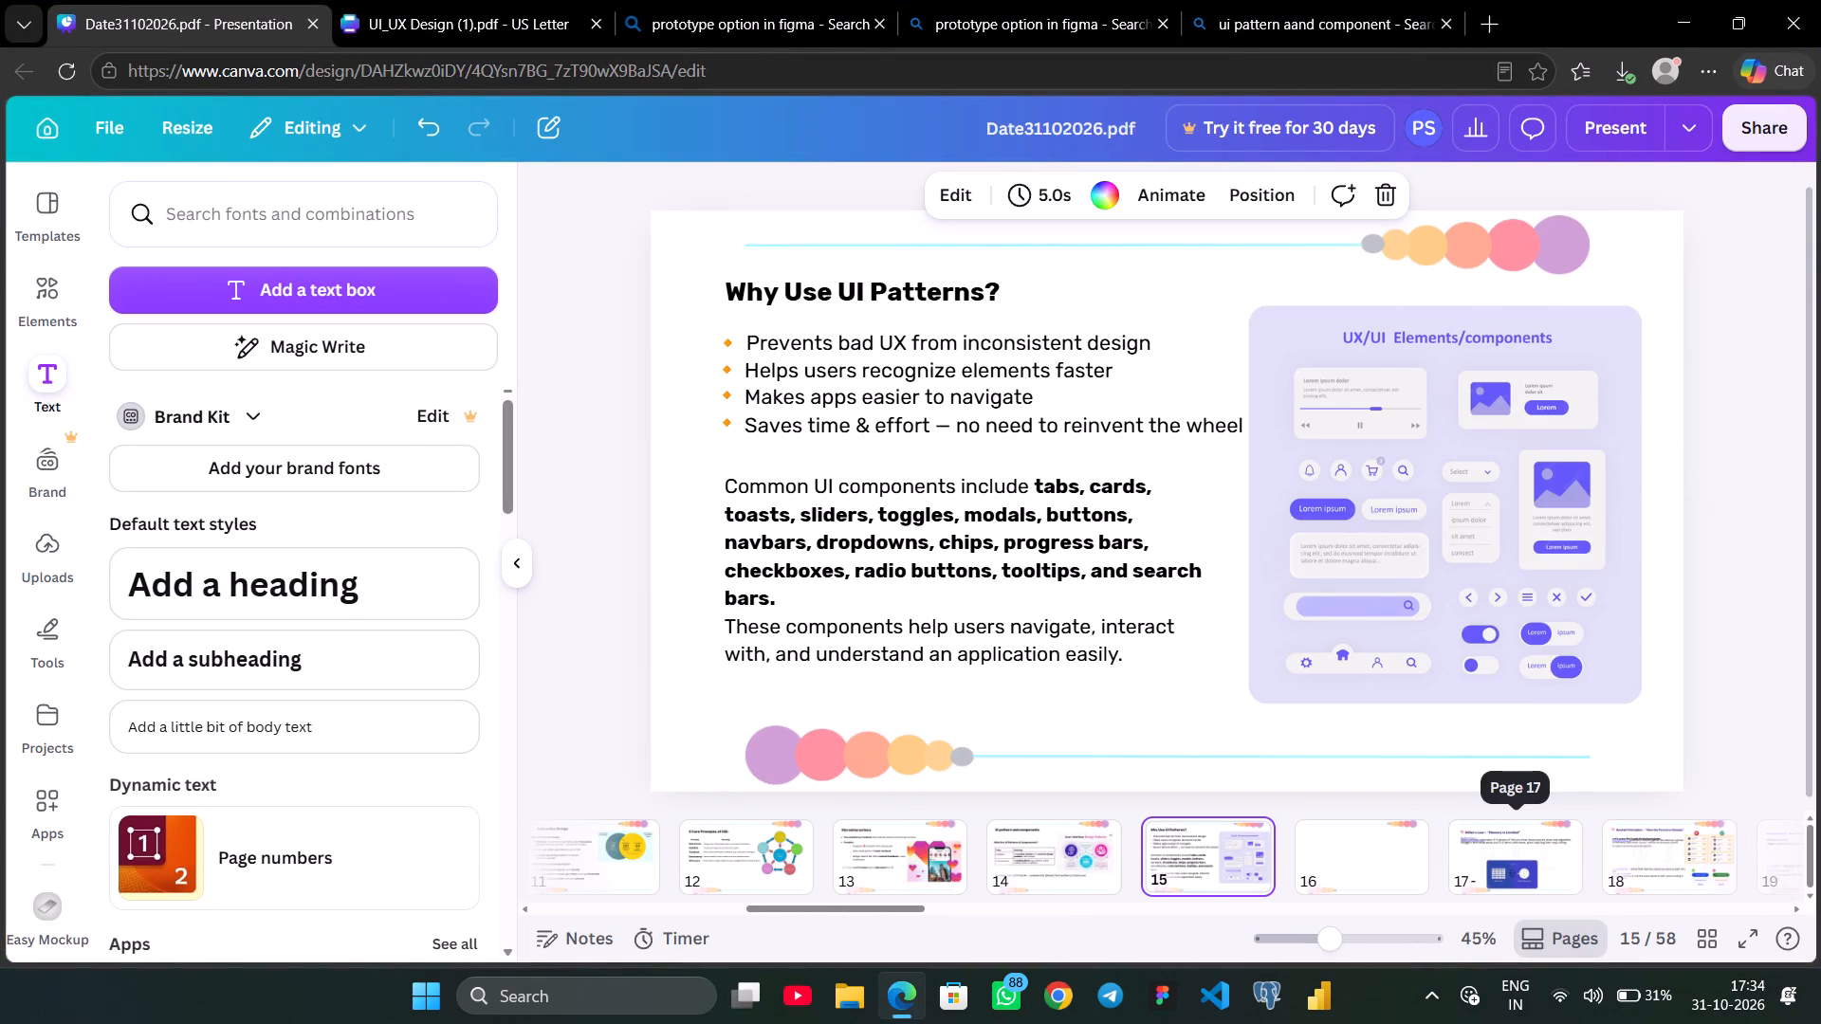
scroll(1520, 856, left, 16)
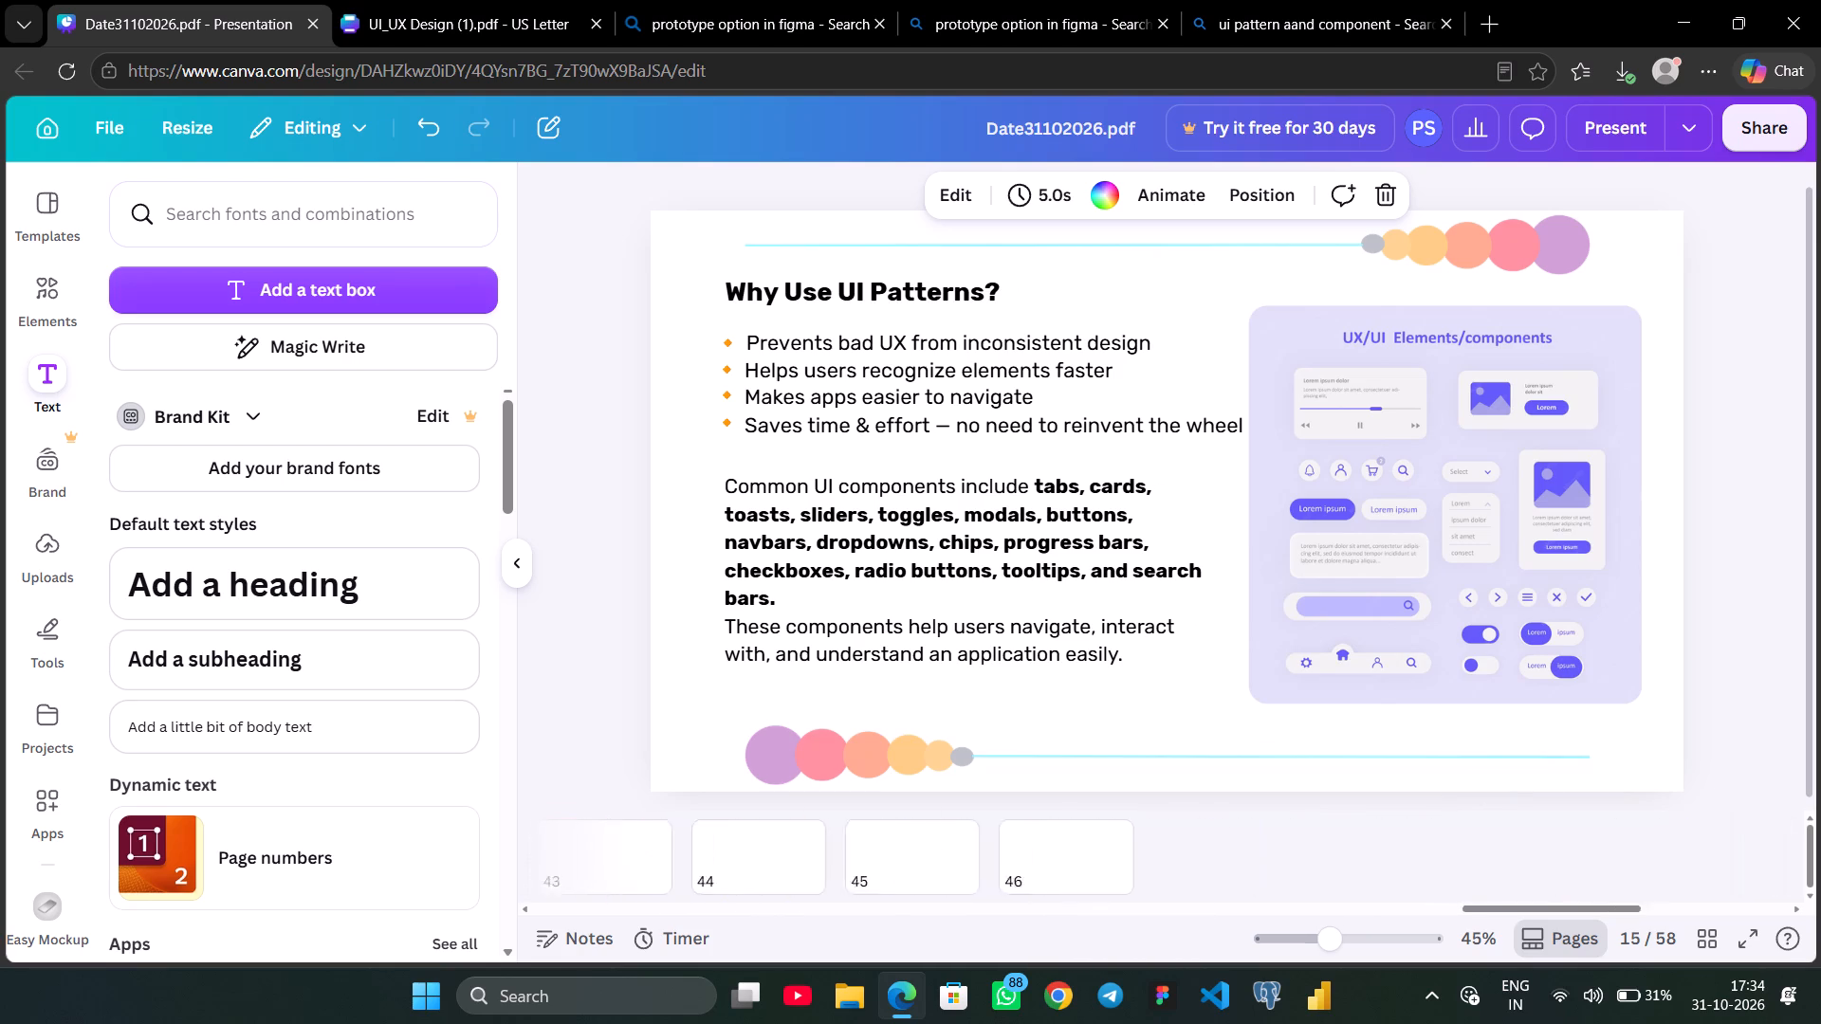
scroll(1520, 856, left, 10)
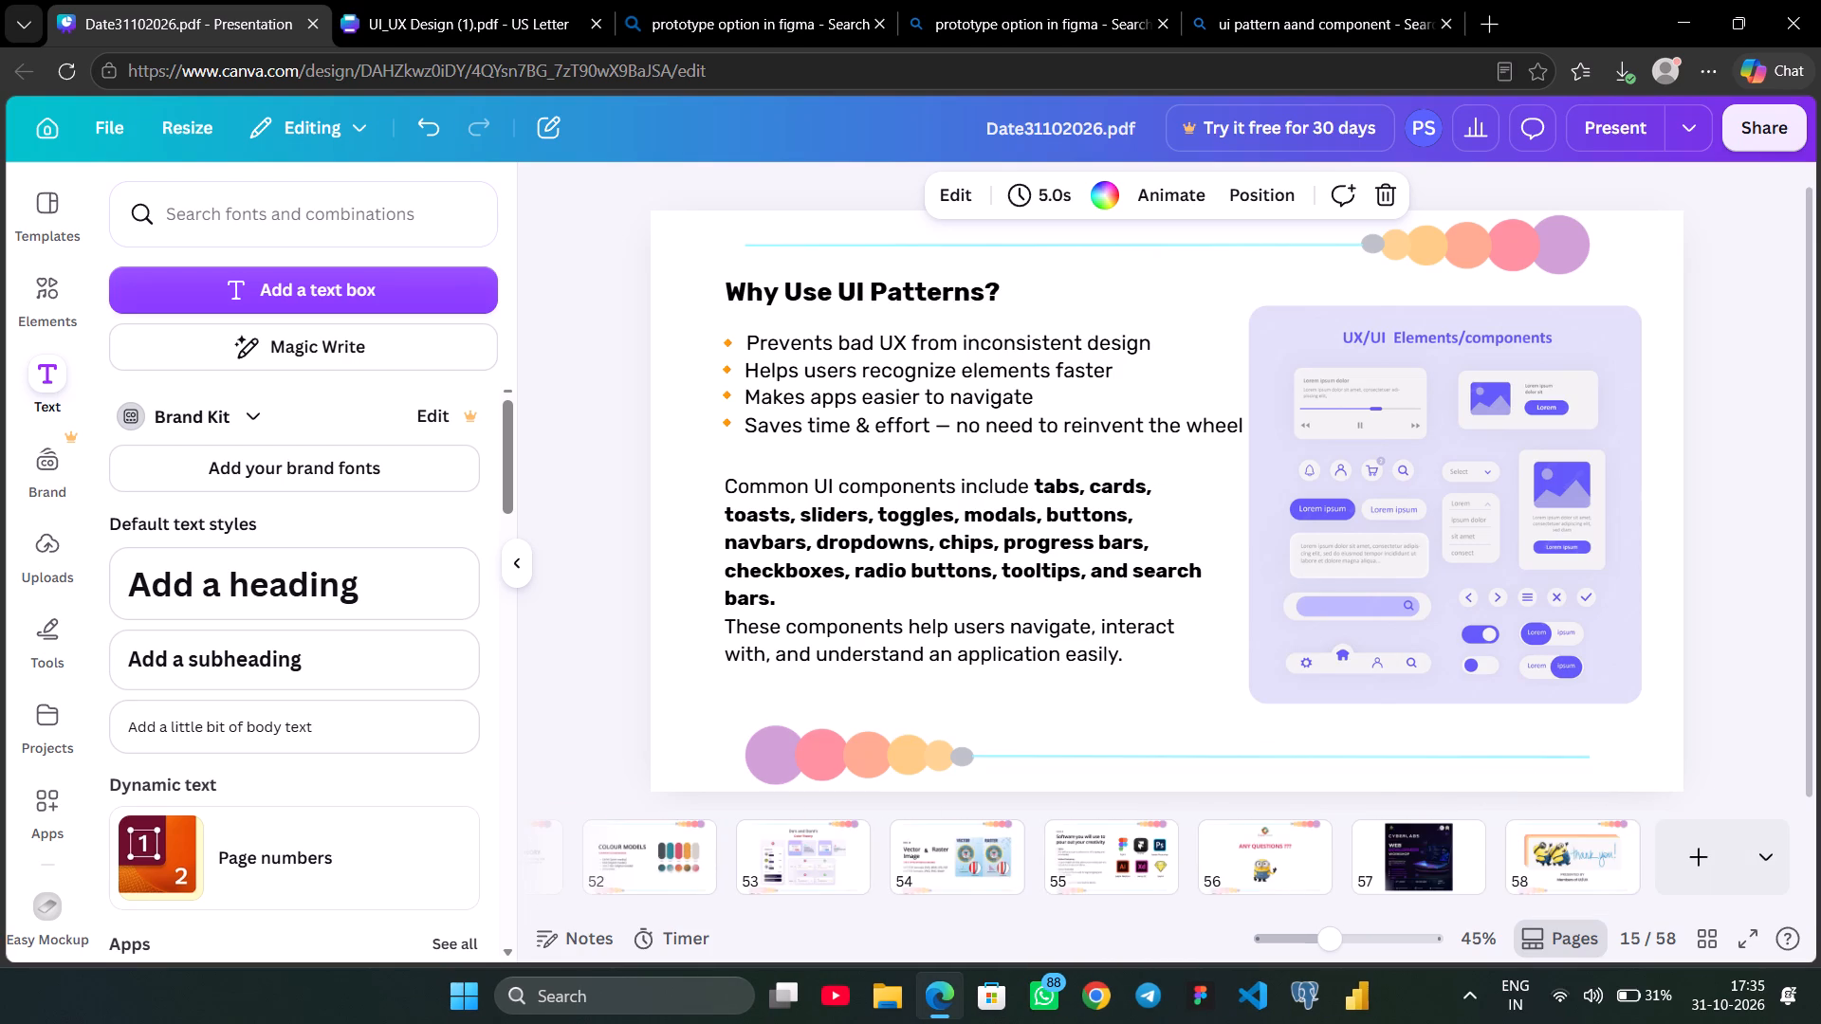
click(1577, 833)
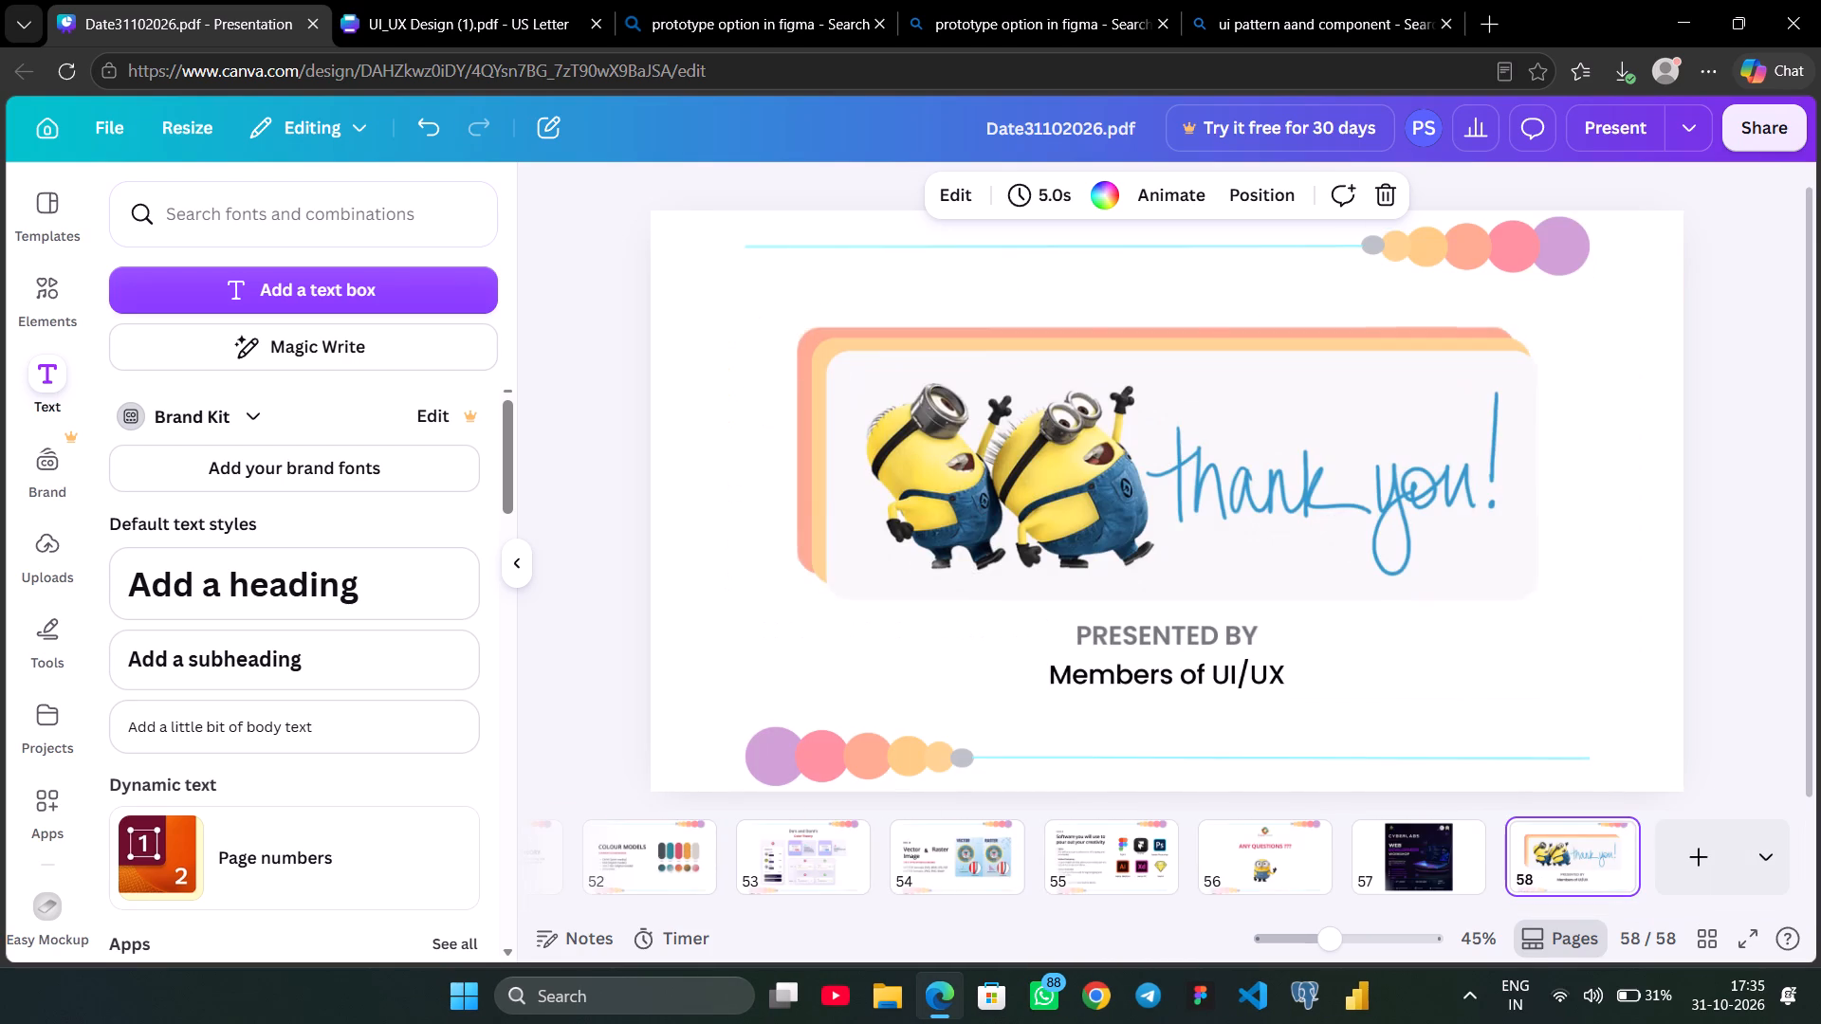
click(1389, 851)
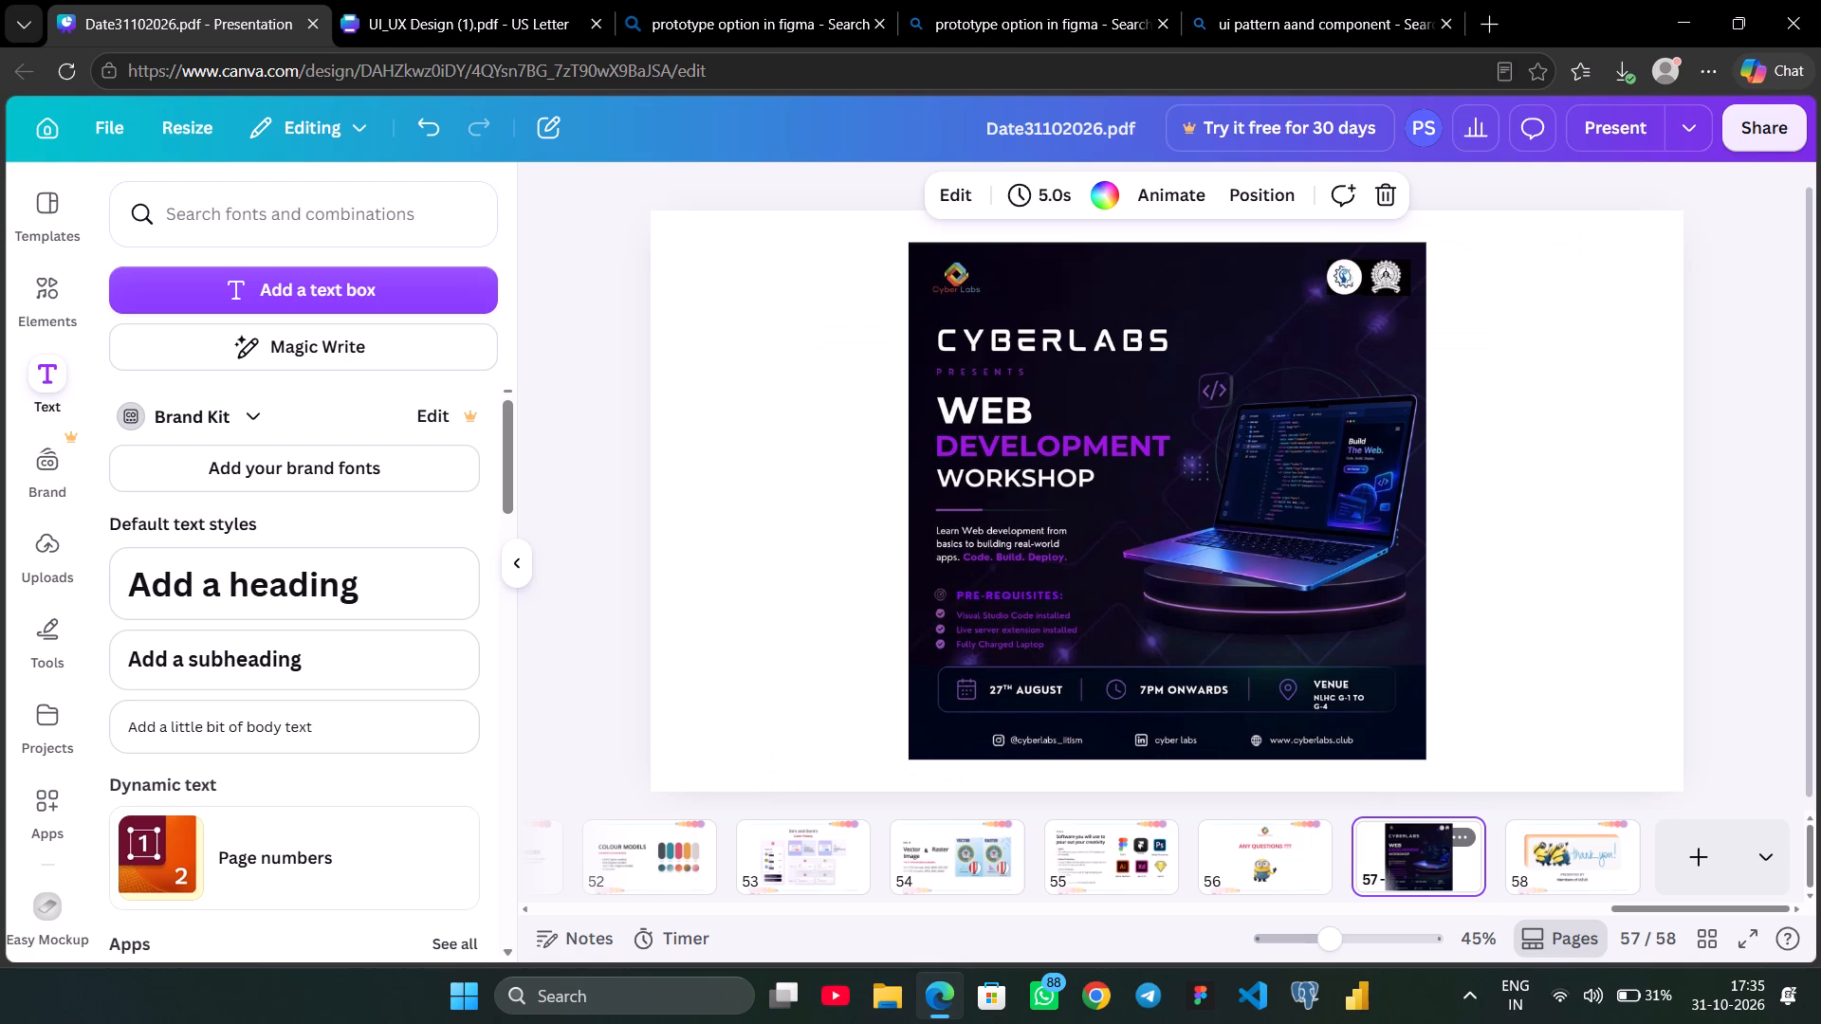
click(1201, 872)
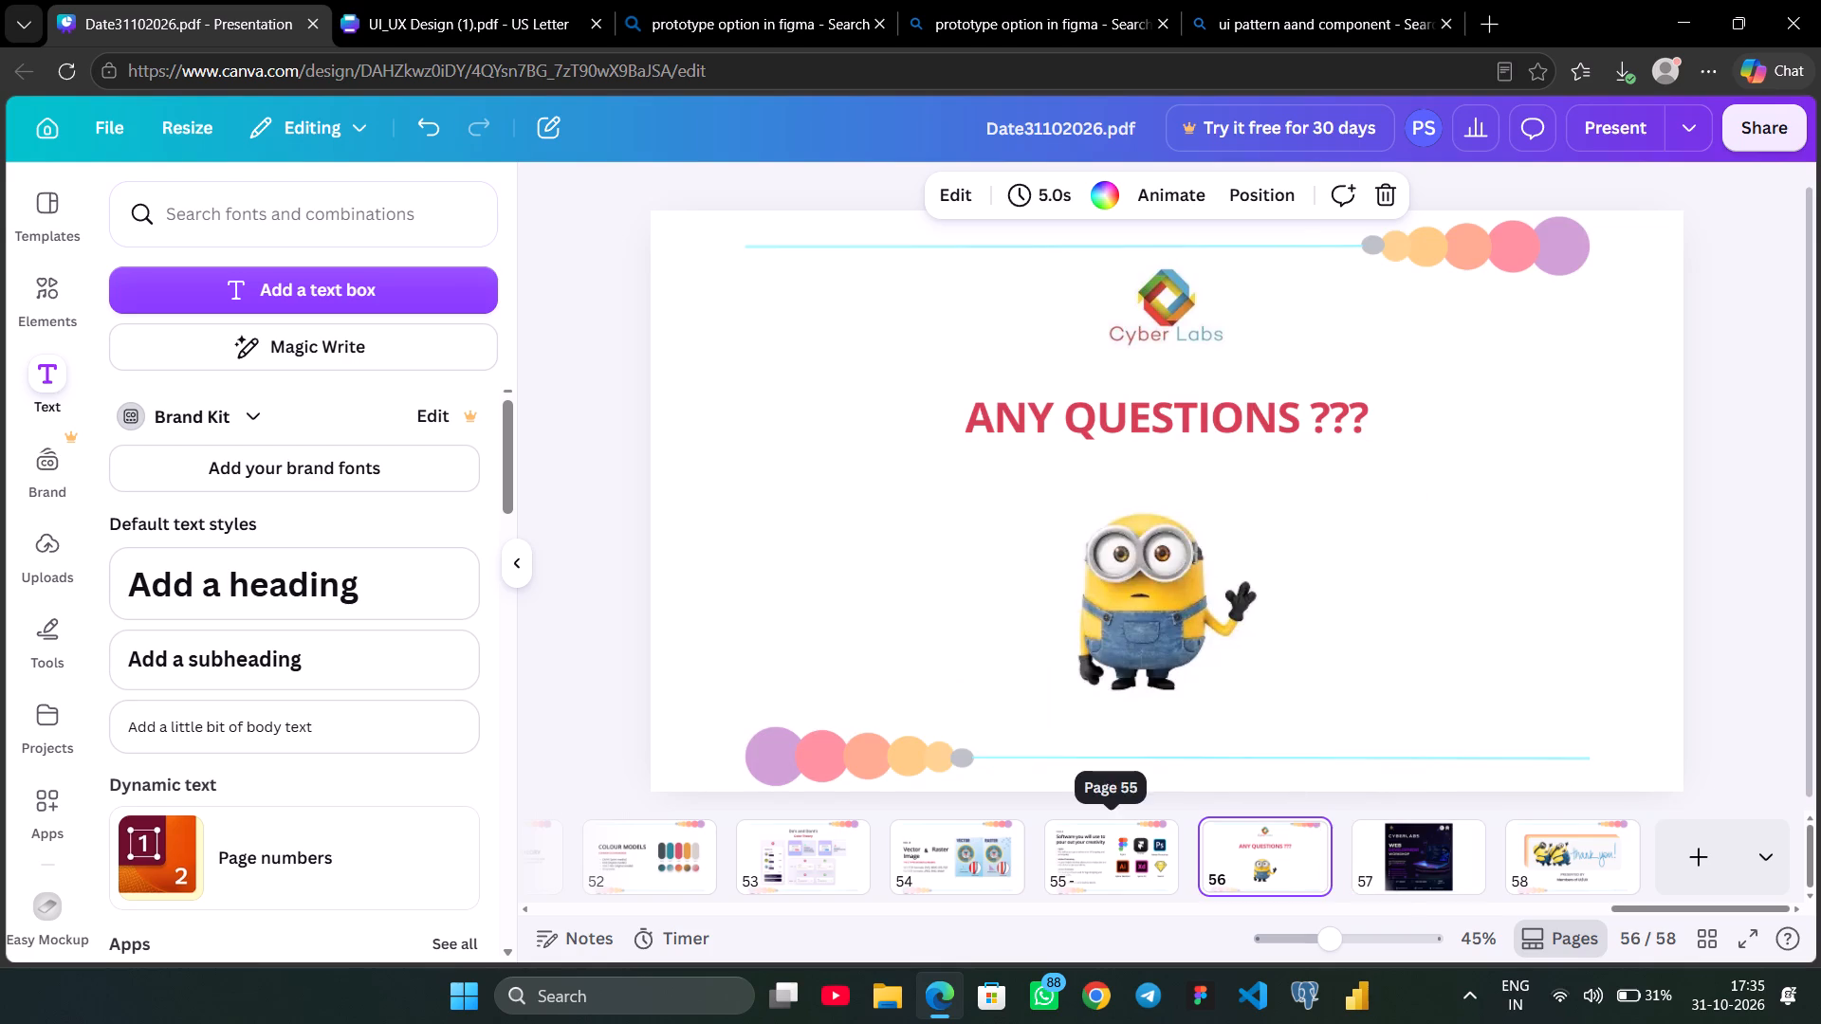
Go back through the deck and open the blank page 16.
scroll(1076, 858, right, 16)
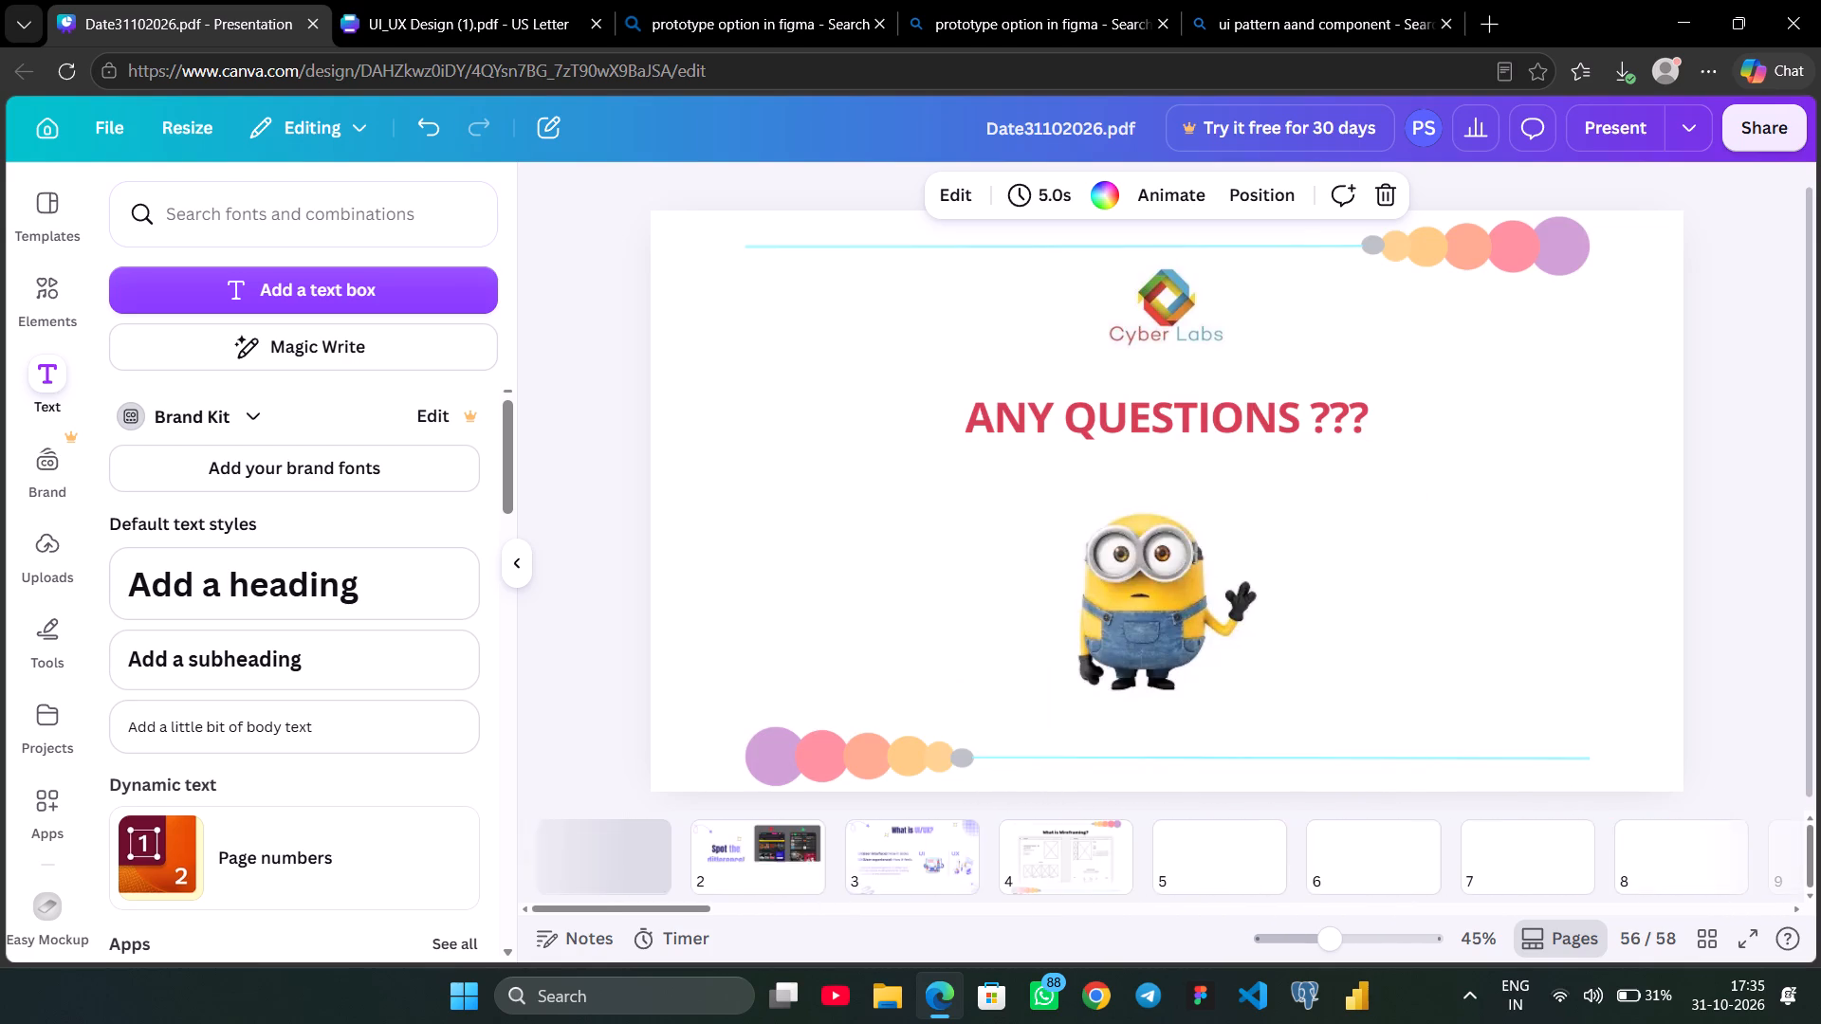
scroll(1076, 858, left, 11)
click(1076, 858)
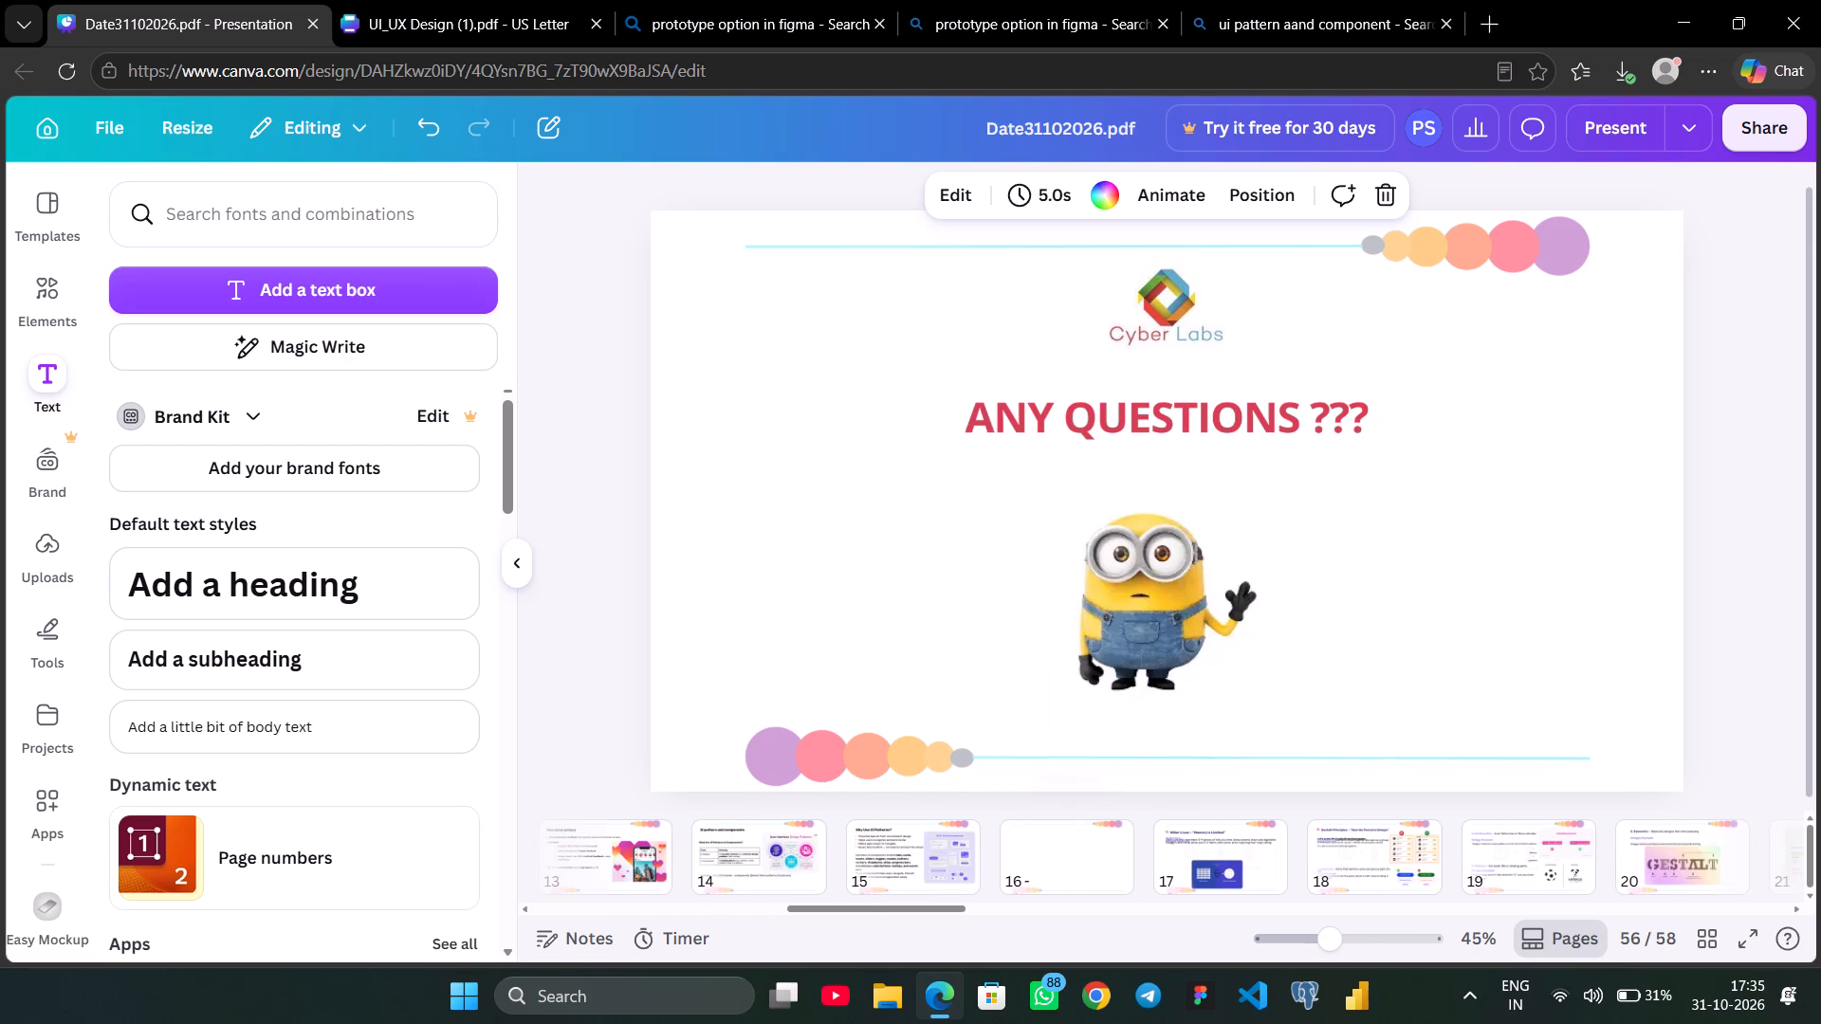
Delete the blank page 16 and all the pages after it up to the Any Questions slide.
key(Delete)
key(Delete)
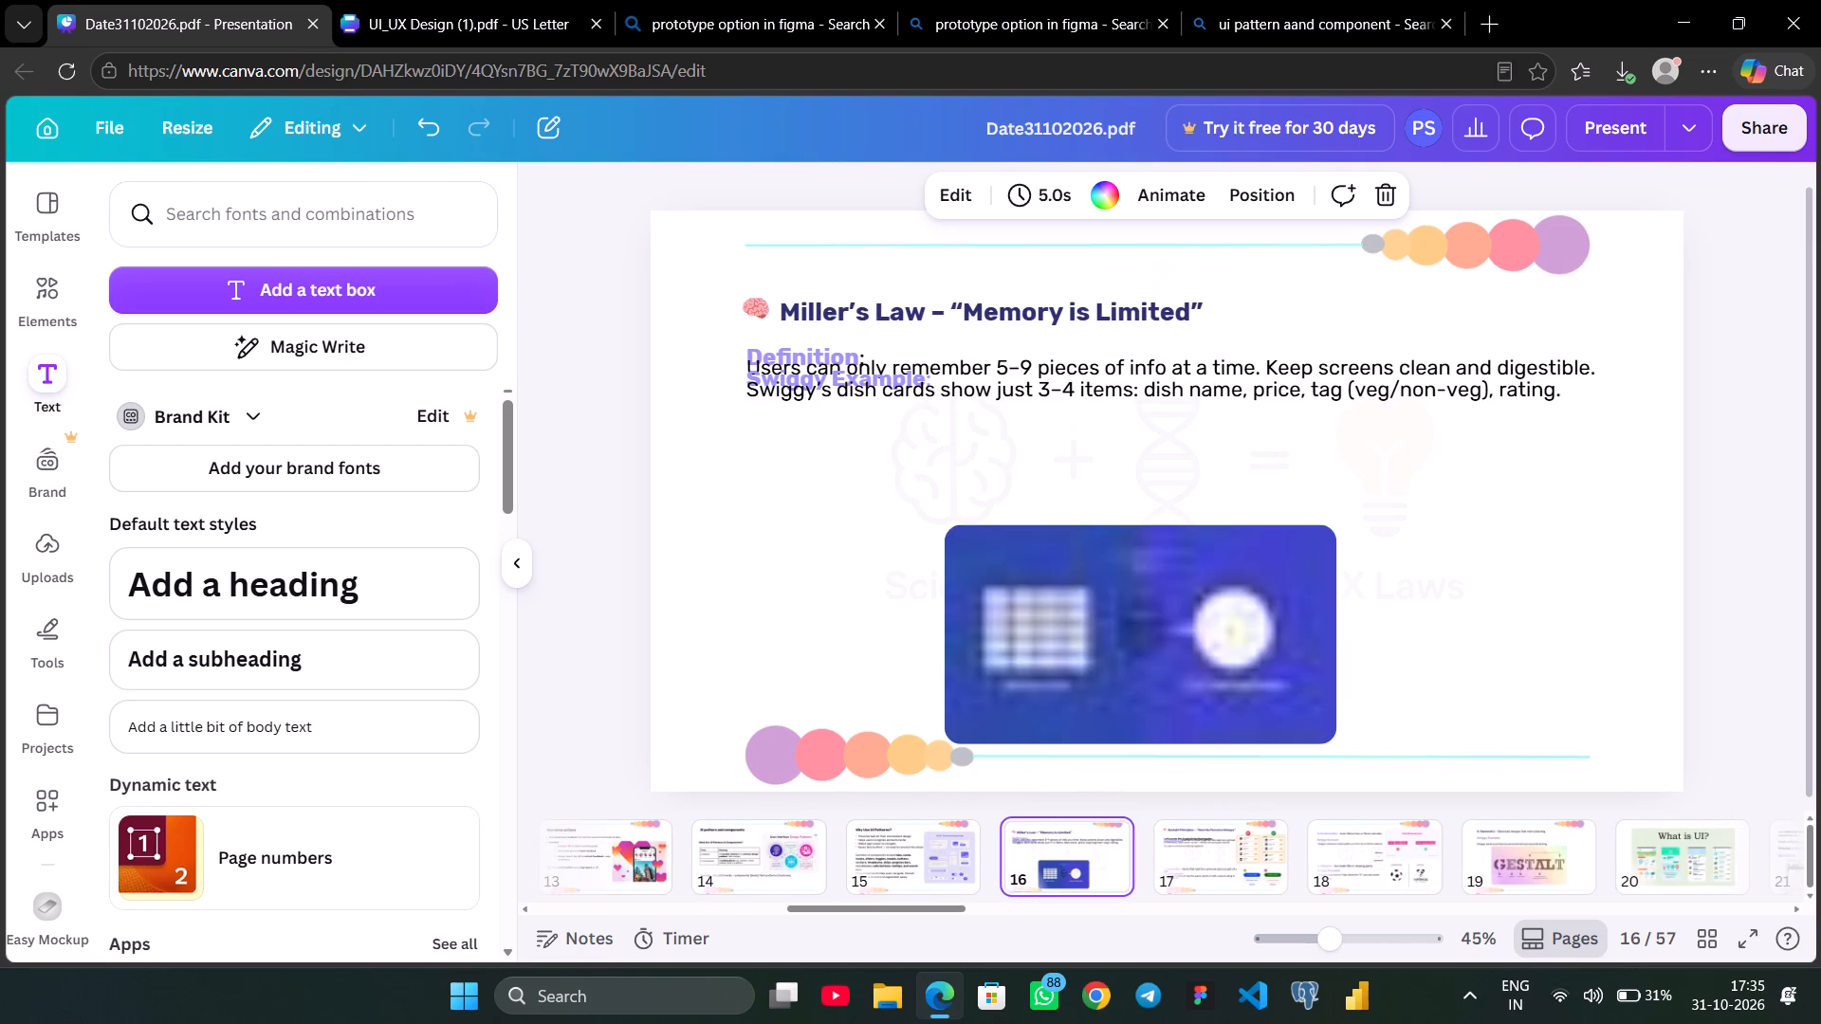
key(Delete)
key(Delete)
key(Delete)
key(Delete)
key(Delete)
key(Delete)
key(Delete)
key(Delete)
key(Delete)
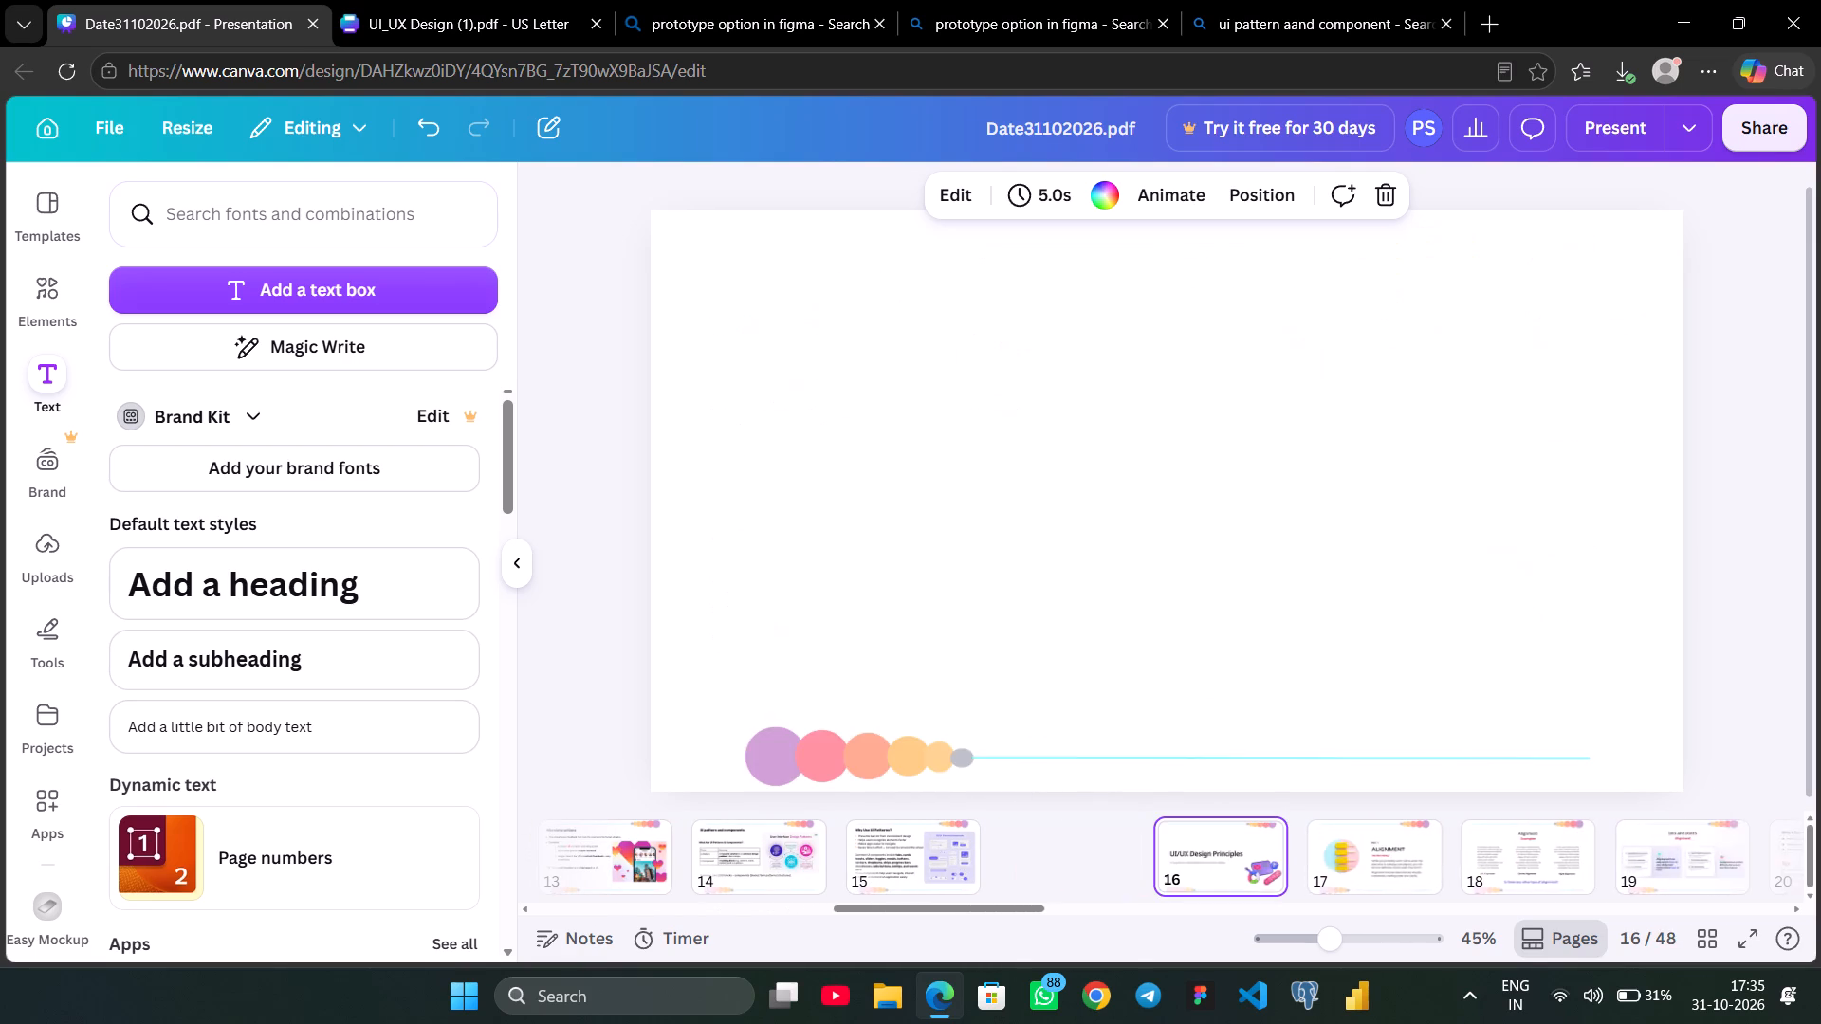
key(Delete)
key(Delete)
key(Delete)
key(Delete)
key(Delete)
key(Delete)
key(Delete)
key(Delete)
key(Delete)
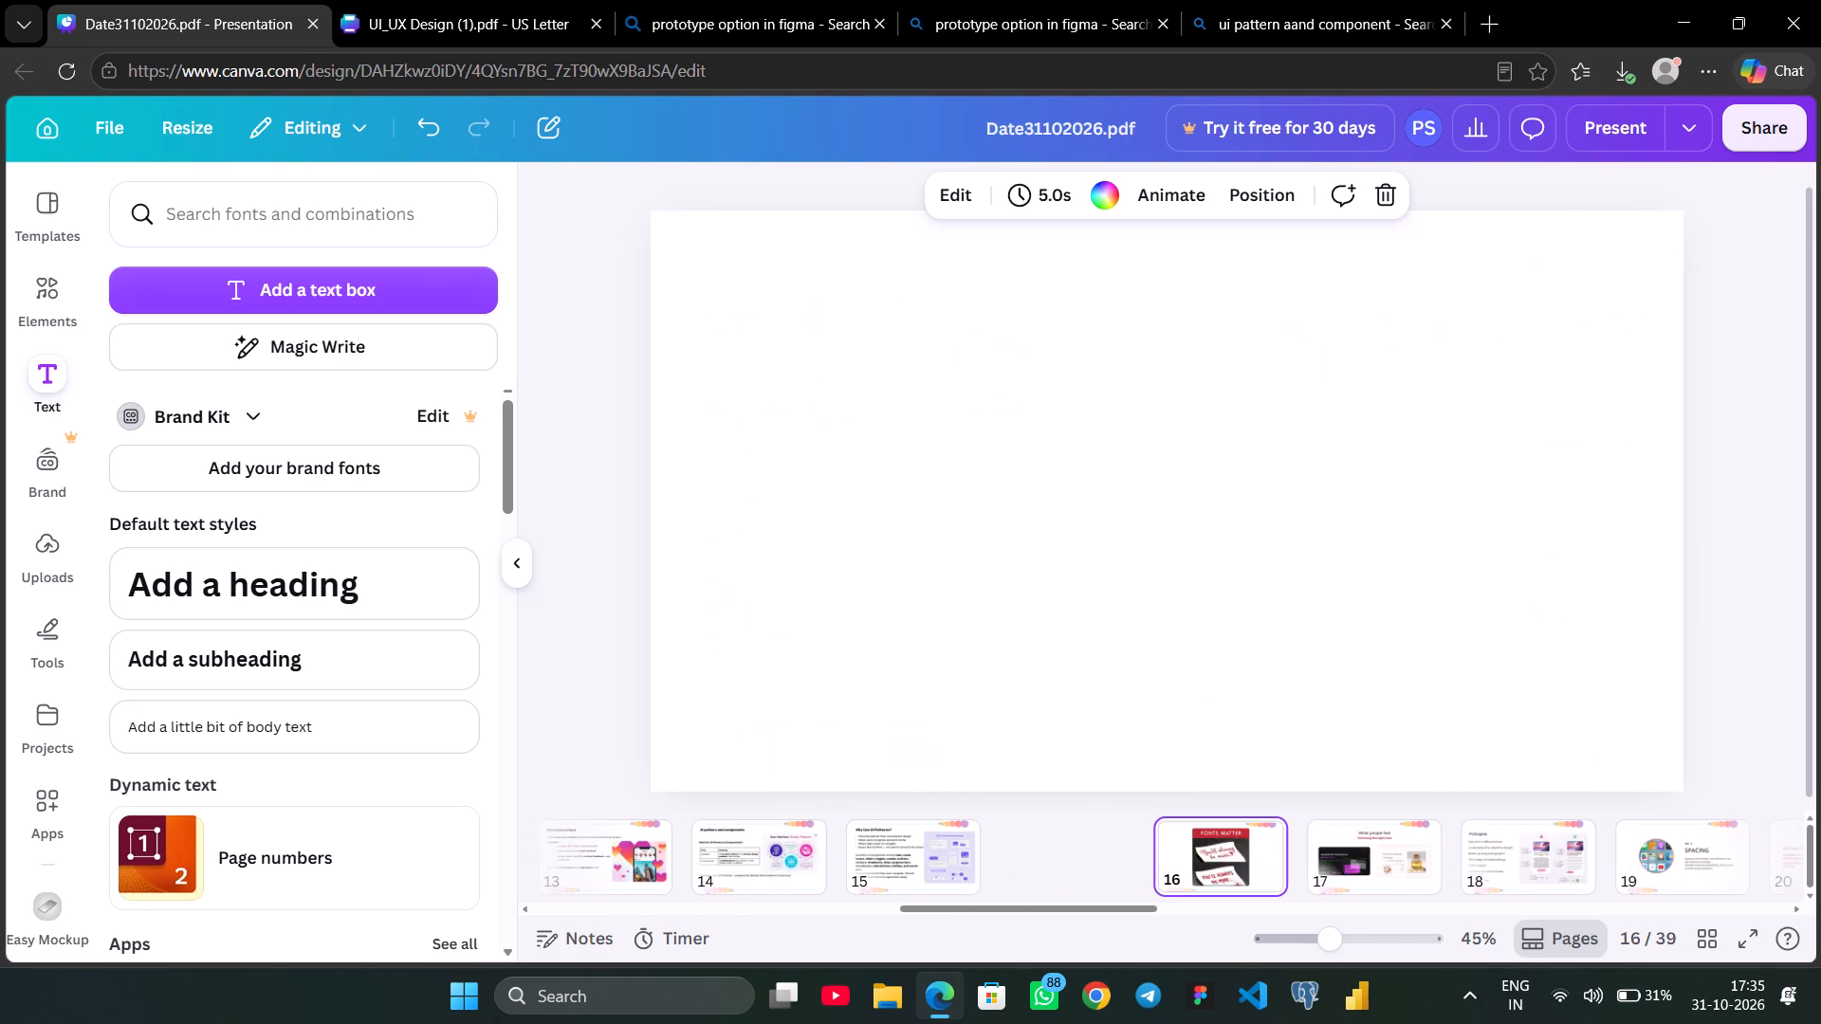
key(Delete)
key(Delete)
key(Delete)
key(Delete)
key(Delete)
key(Delete)
key(Delete)
key(Delete)
key(Delete)
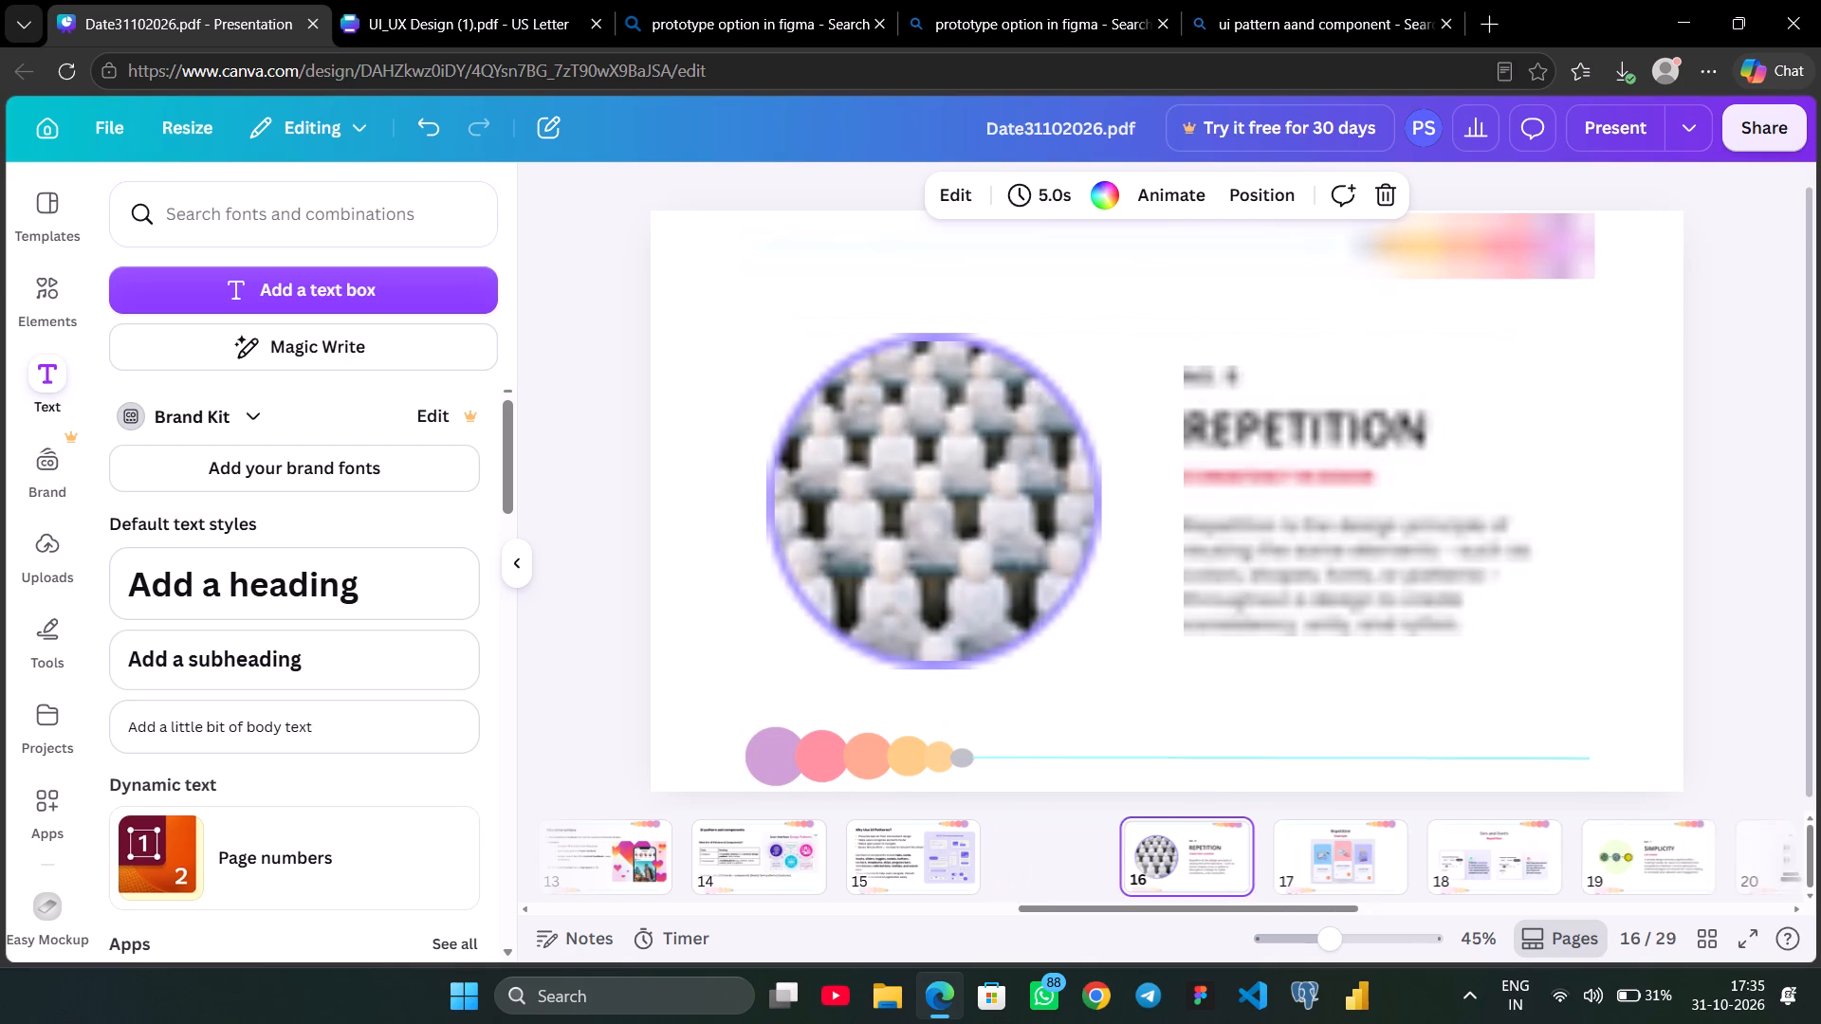
key(Delete)
key(Delete)
key(Delete)
key(Delete)
key(Delete)
key(Delete)
key(Delete)
key(Delete)
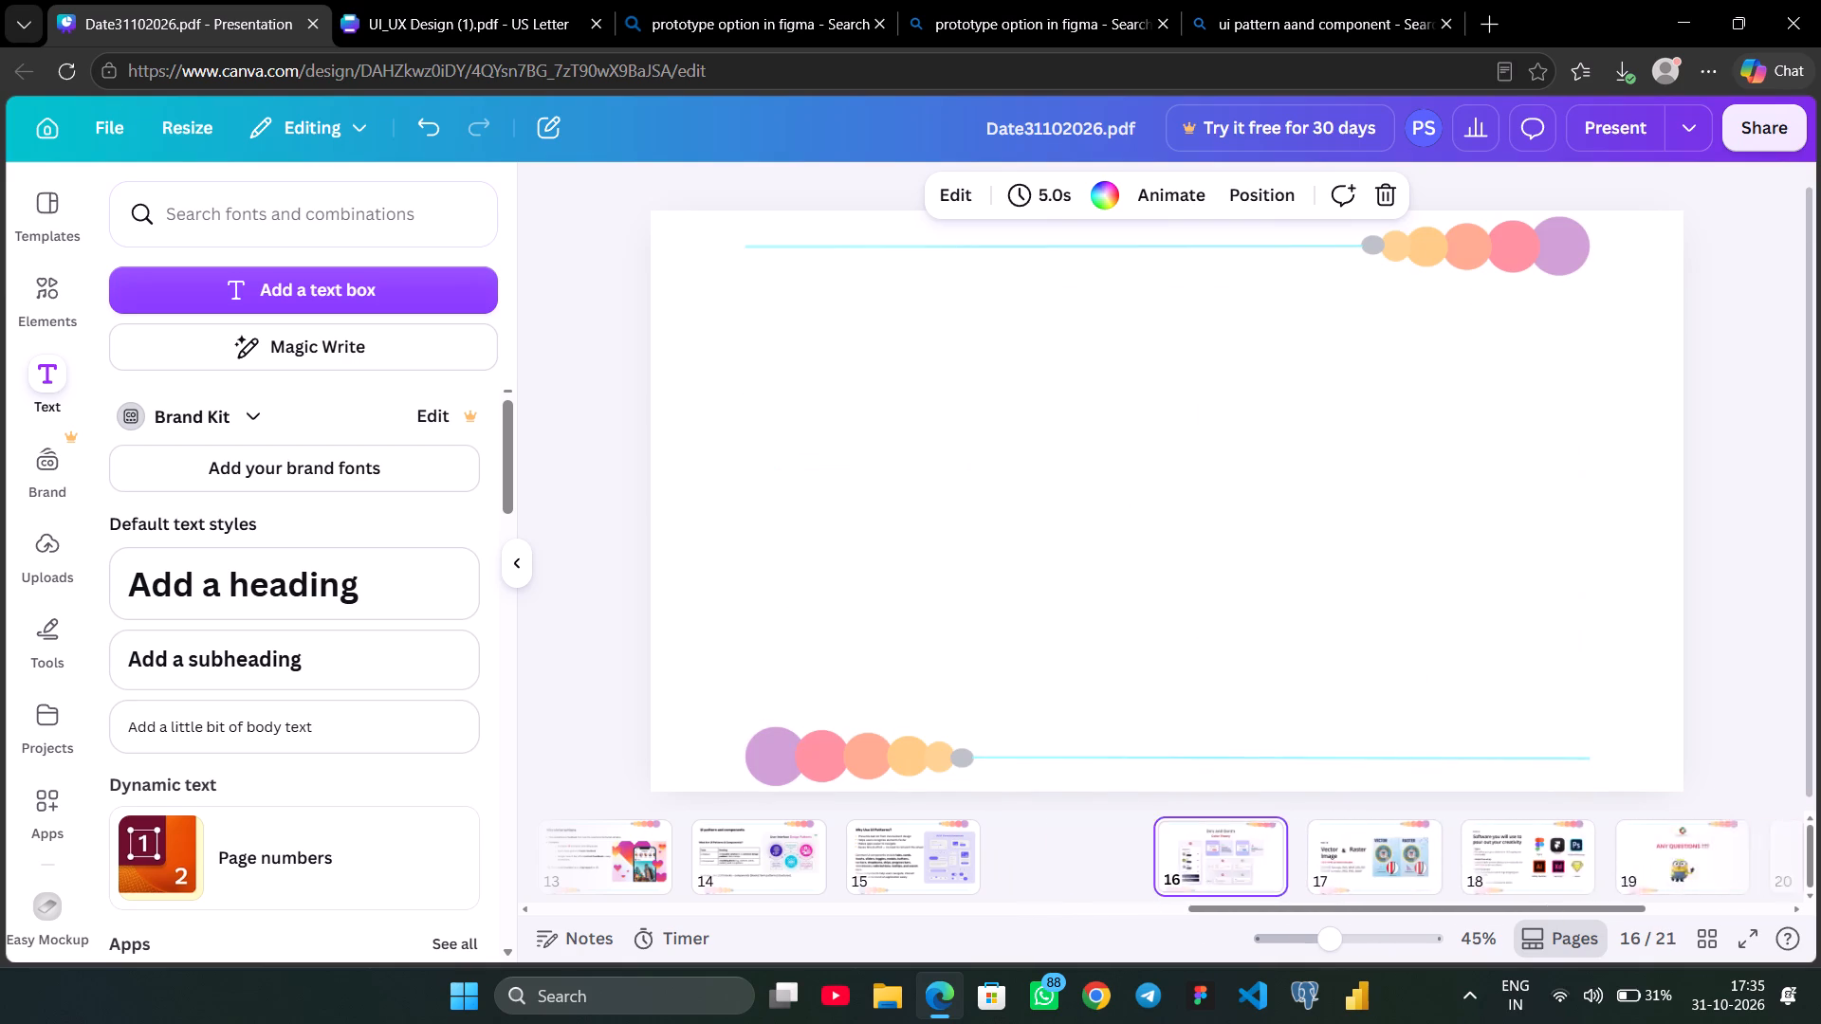
key(Delete)
key(Delete)
key(Delete)
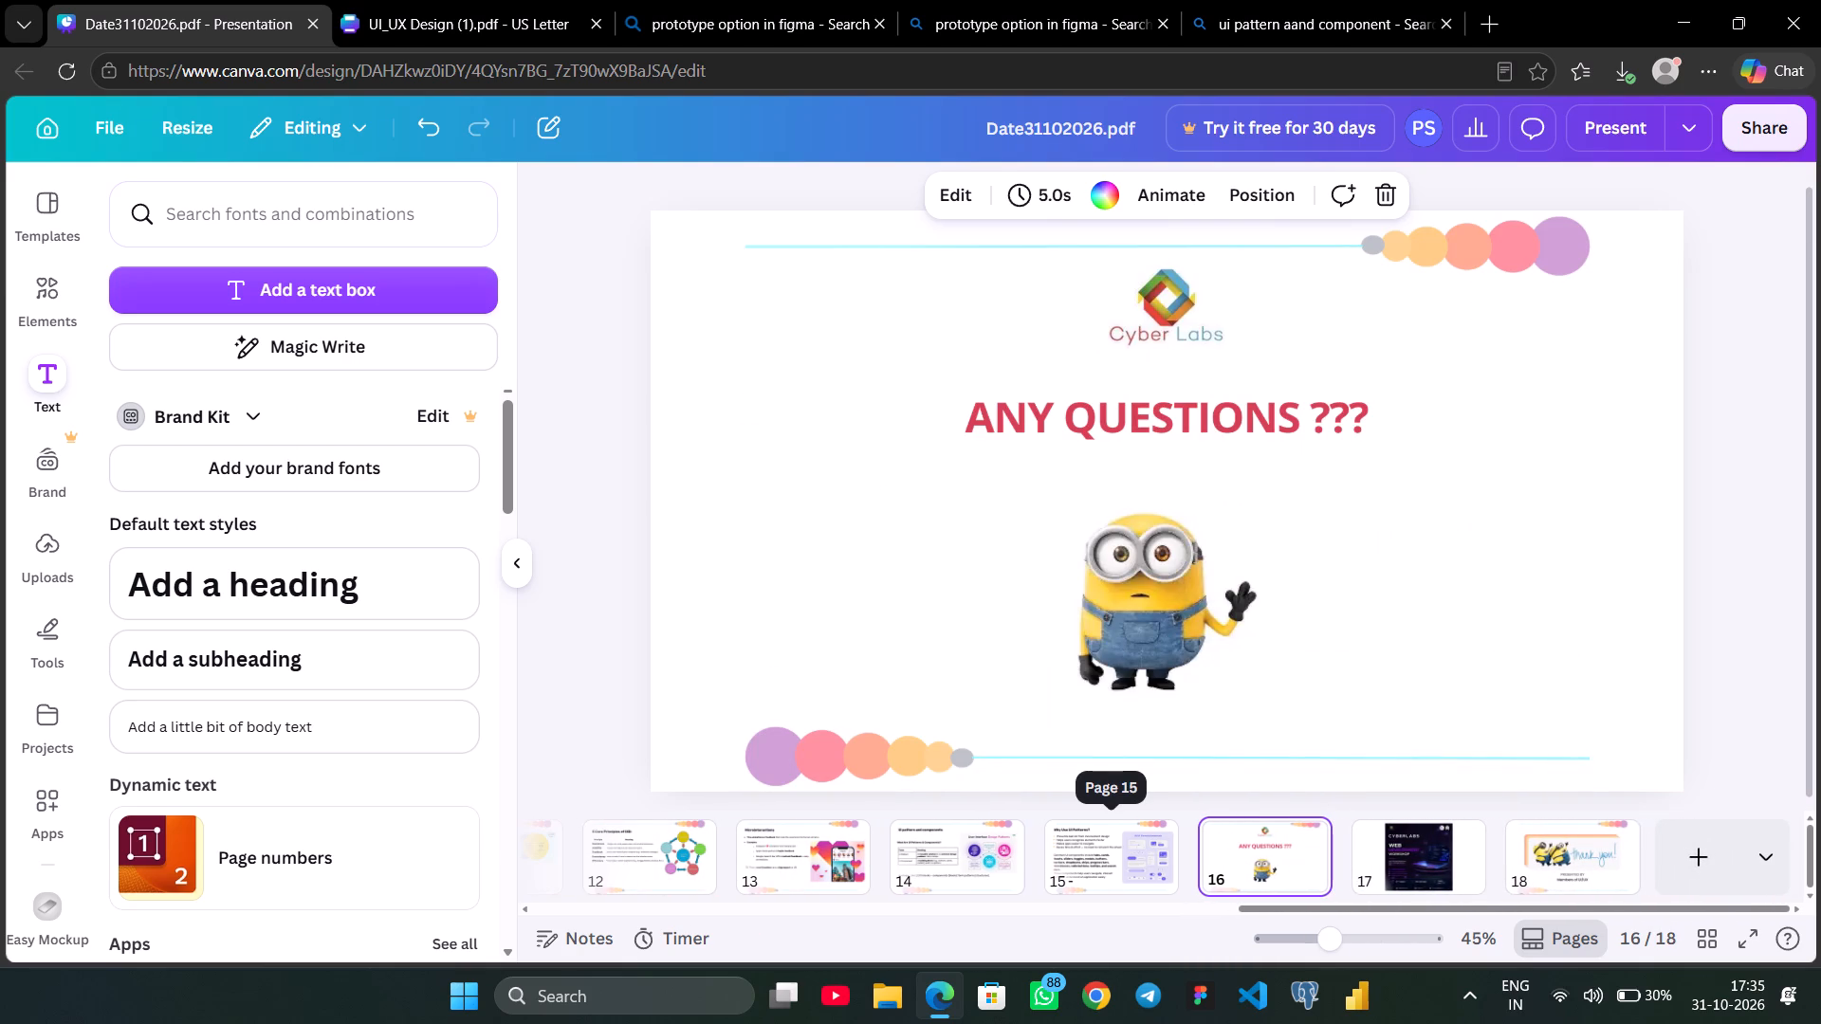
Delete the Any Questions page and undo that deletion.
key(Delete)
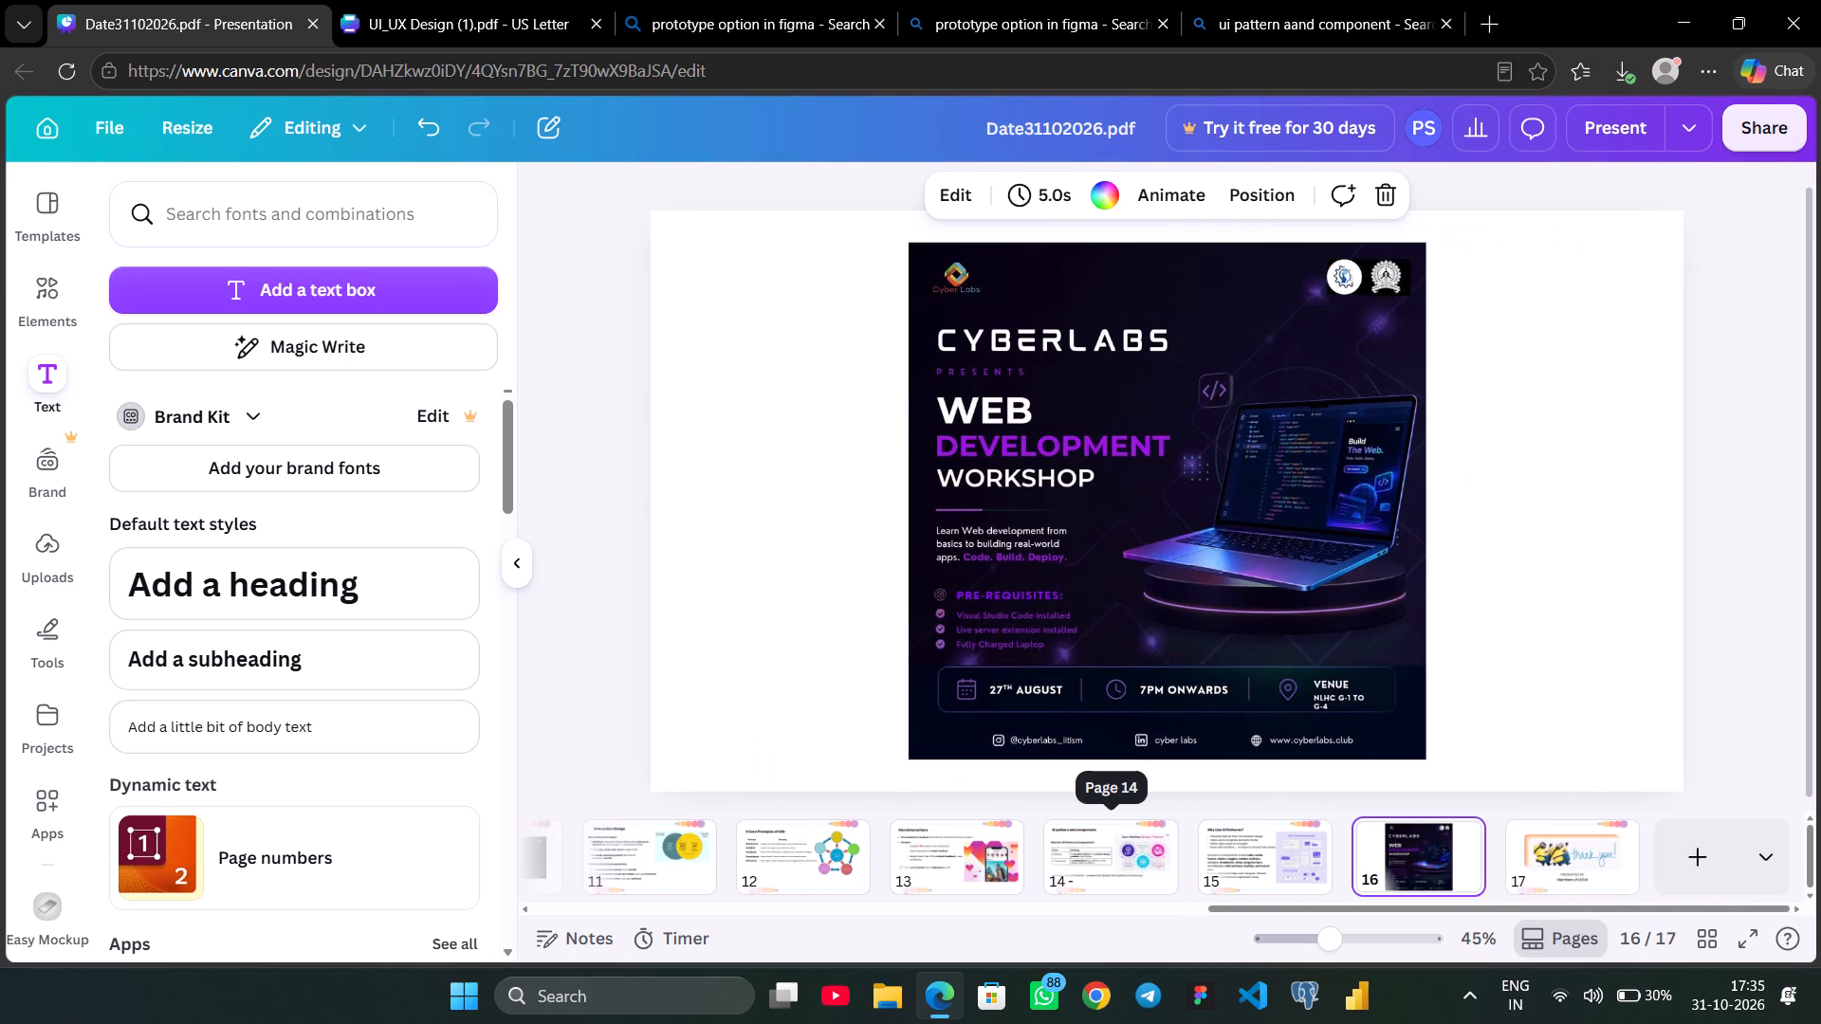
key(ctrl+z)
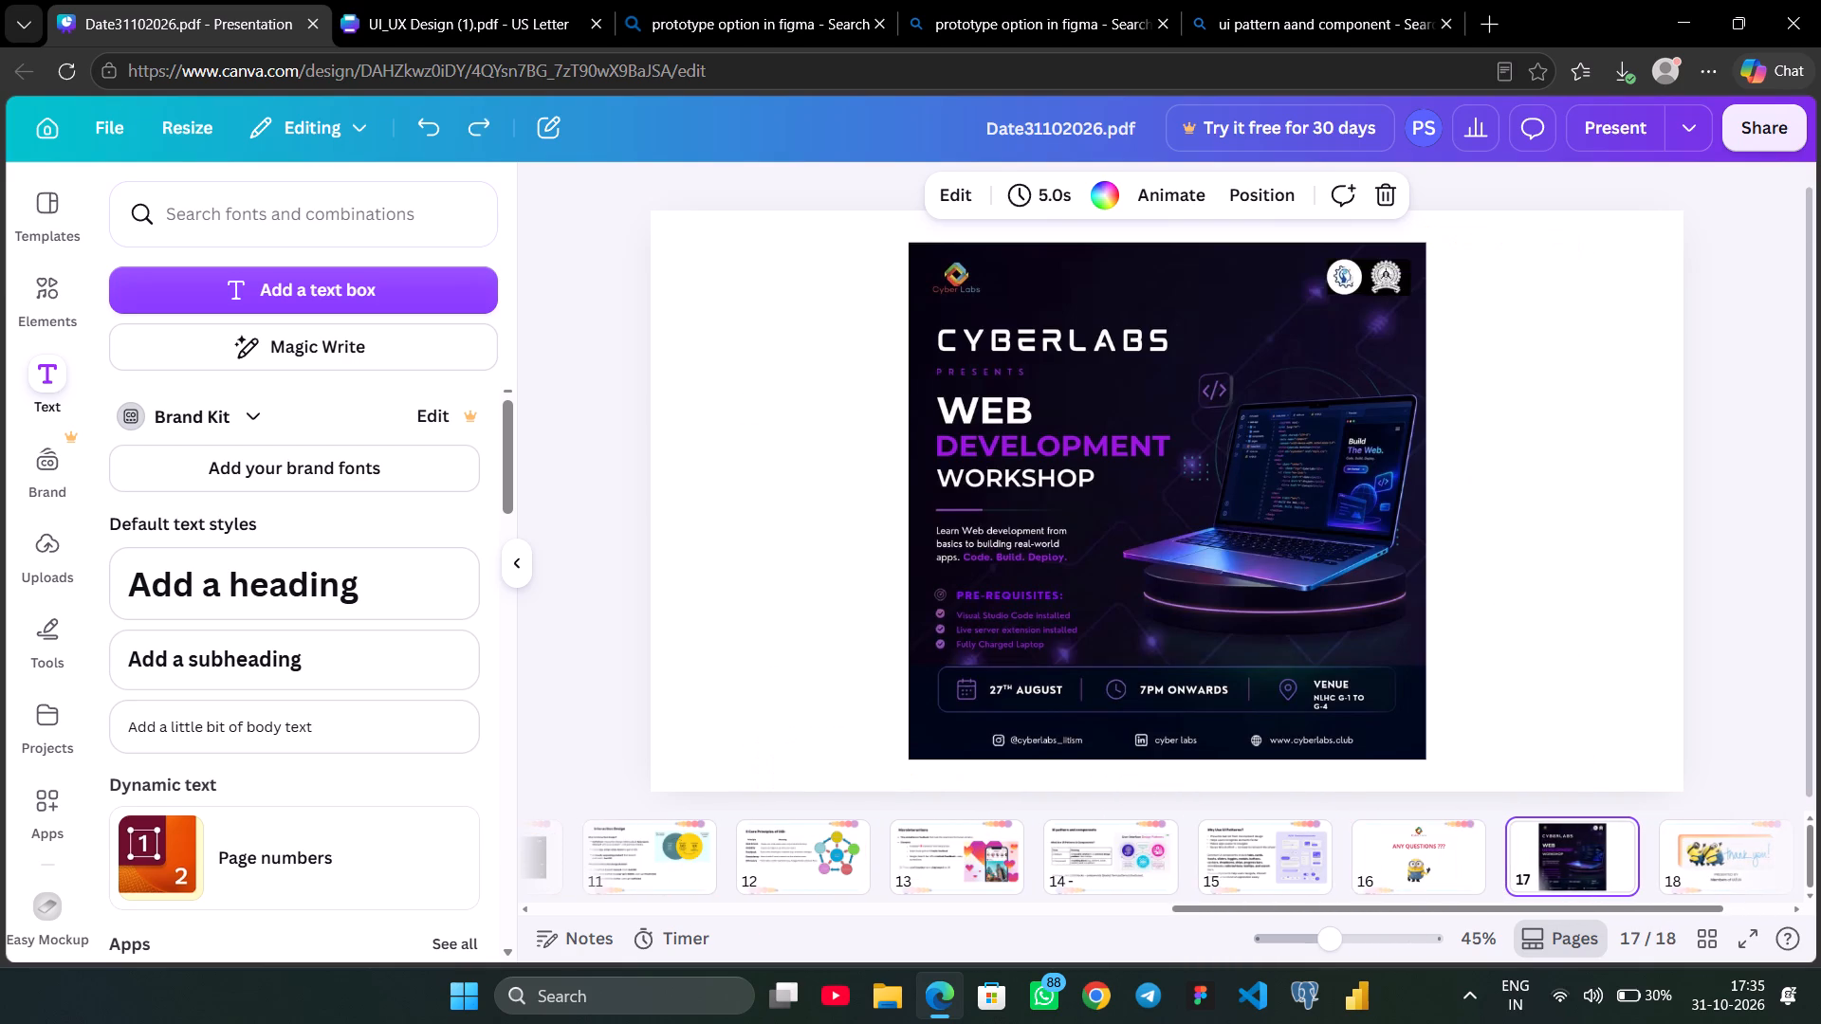
Delete the Web Development Workshop poster page between the Any Questions and thank-you slides.
key(Delete)
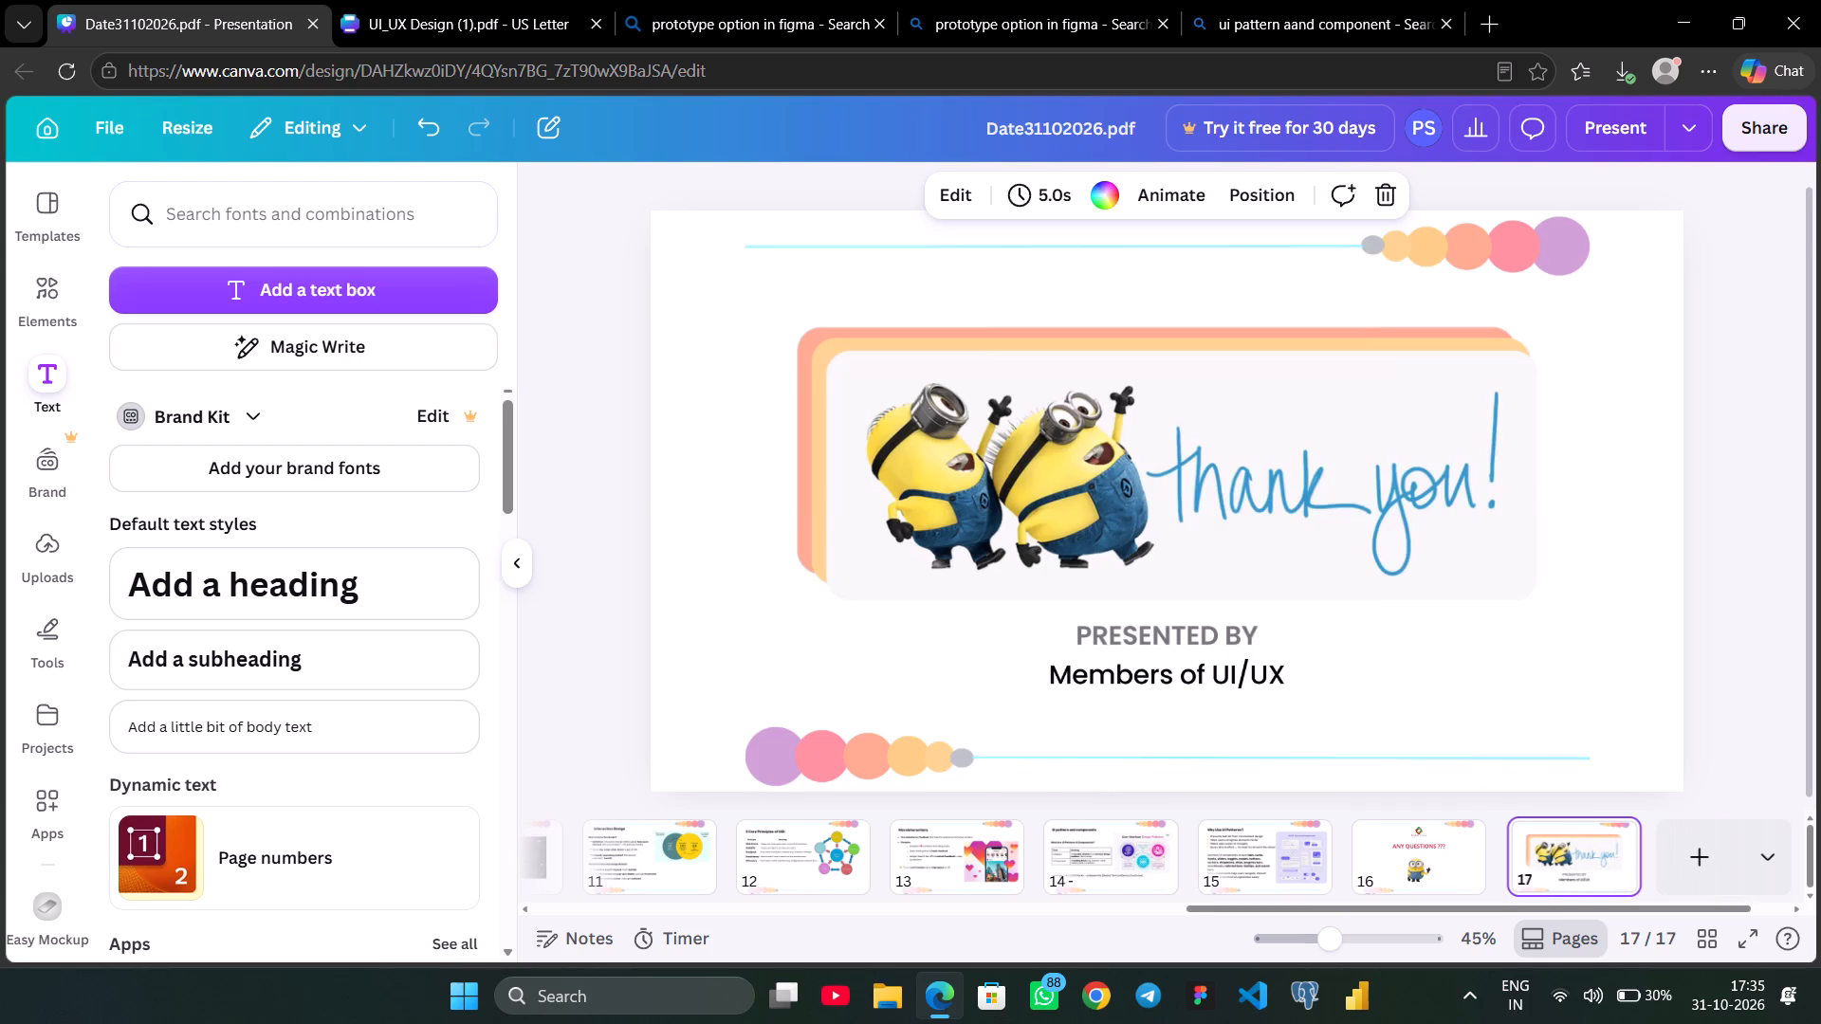
Check the closing pages 14 to 17, from the UI pattern slides to the thank-you slide.
click(1285, 844)
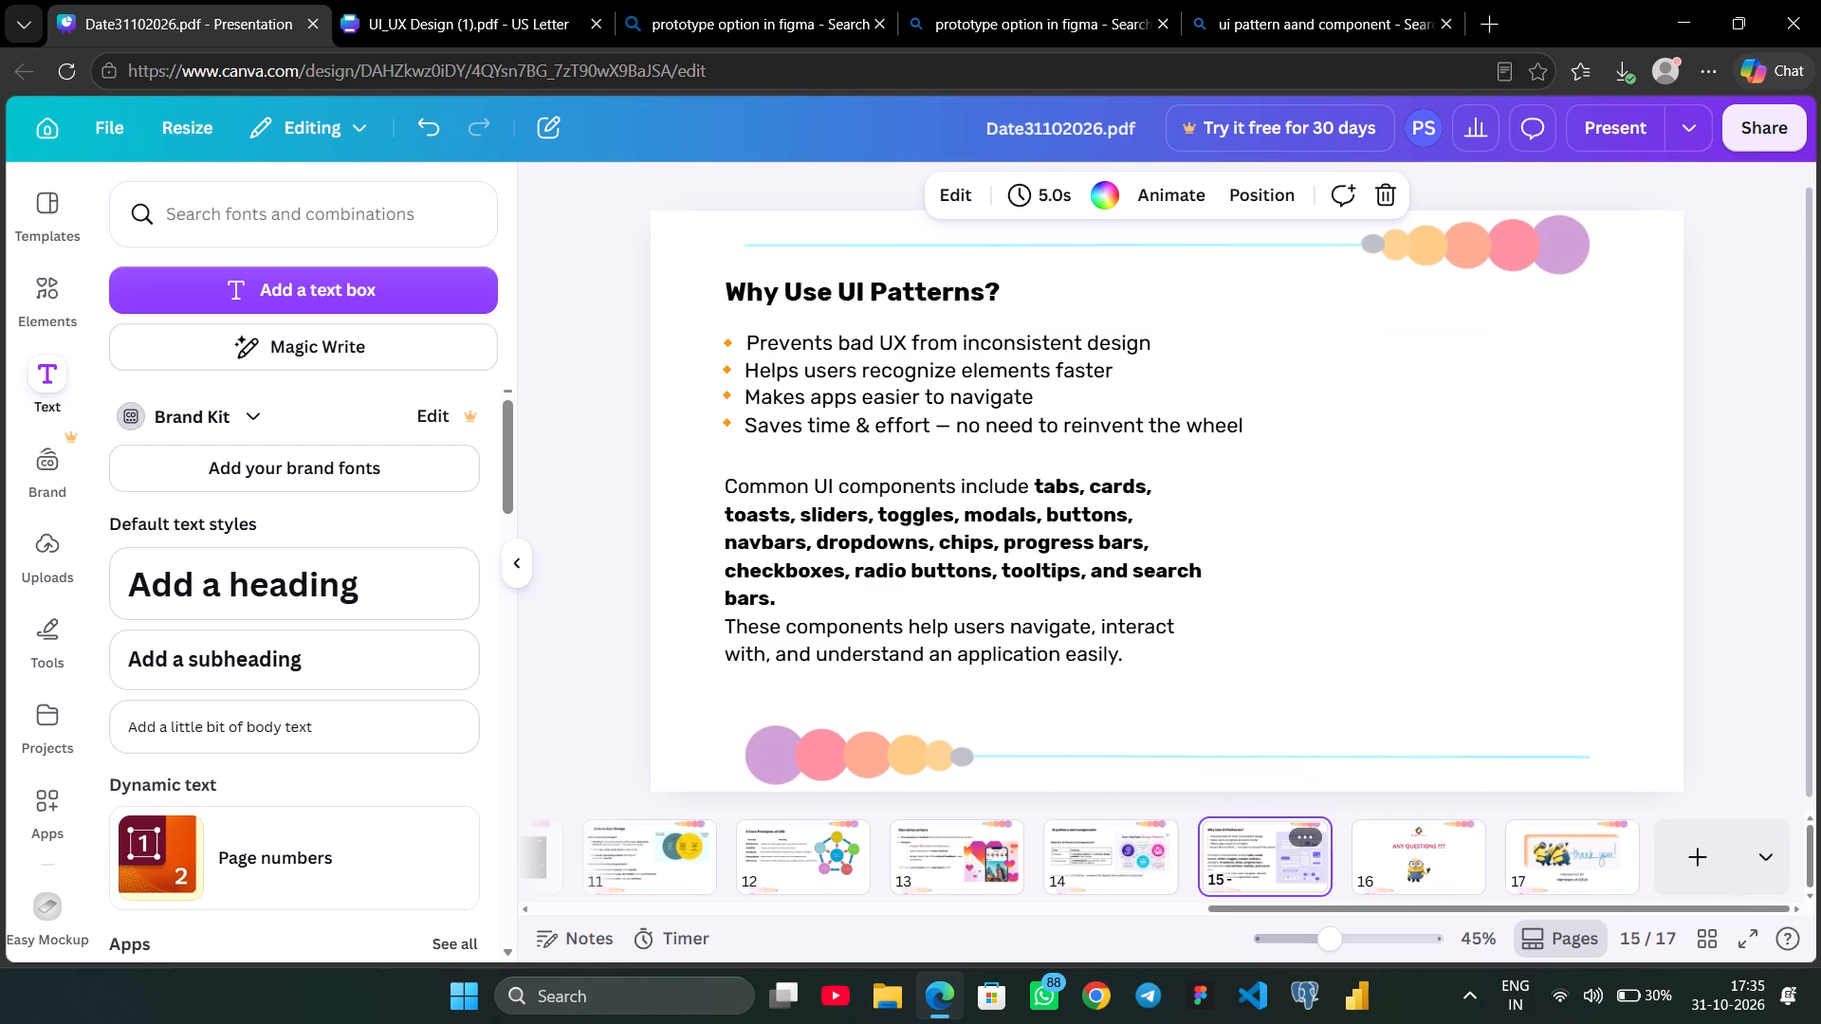
click(1389, 862)
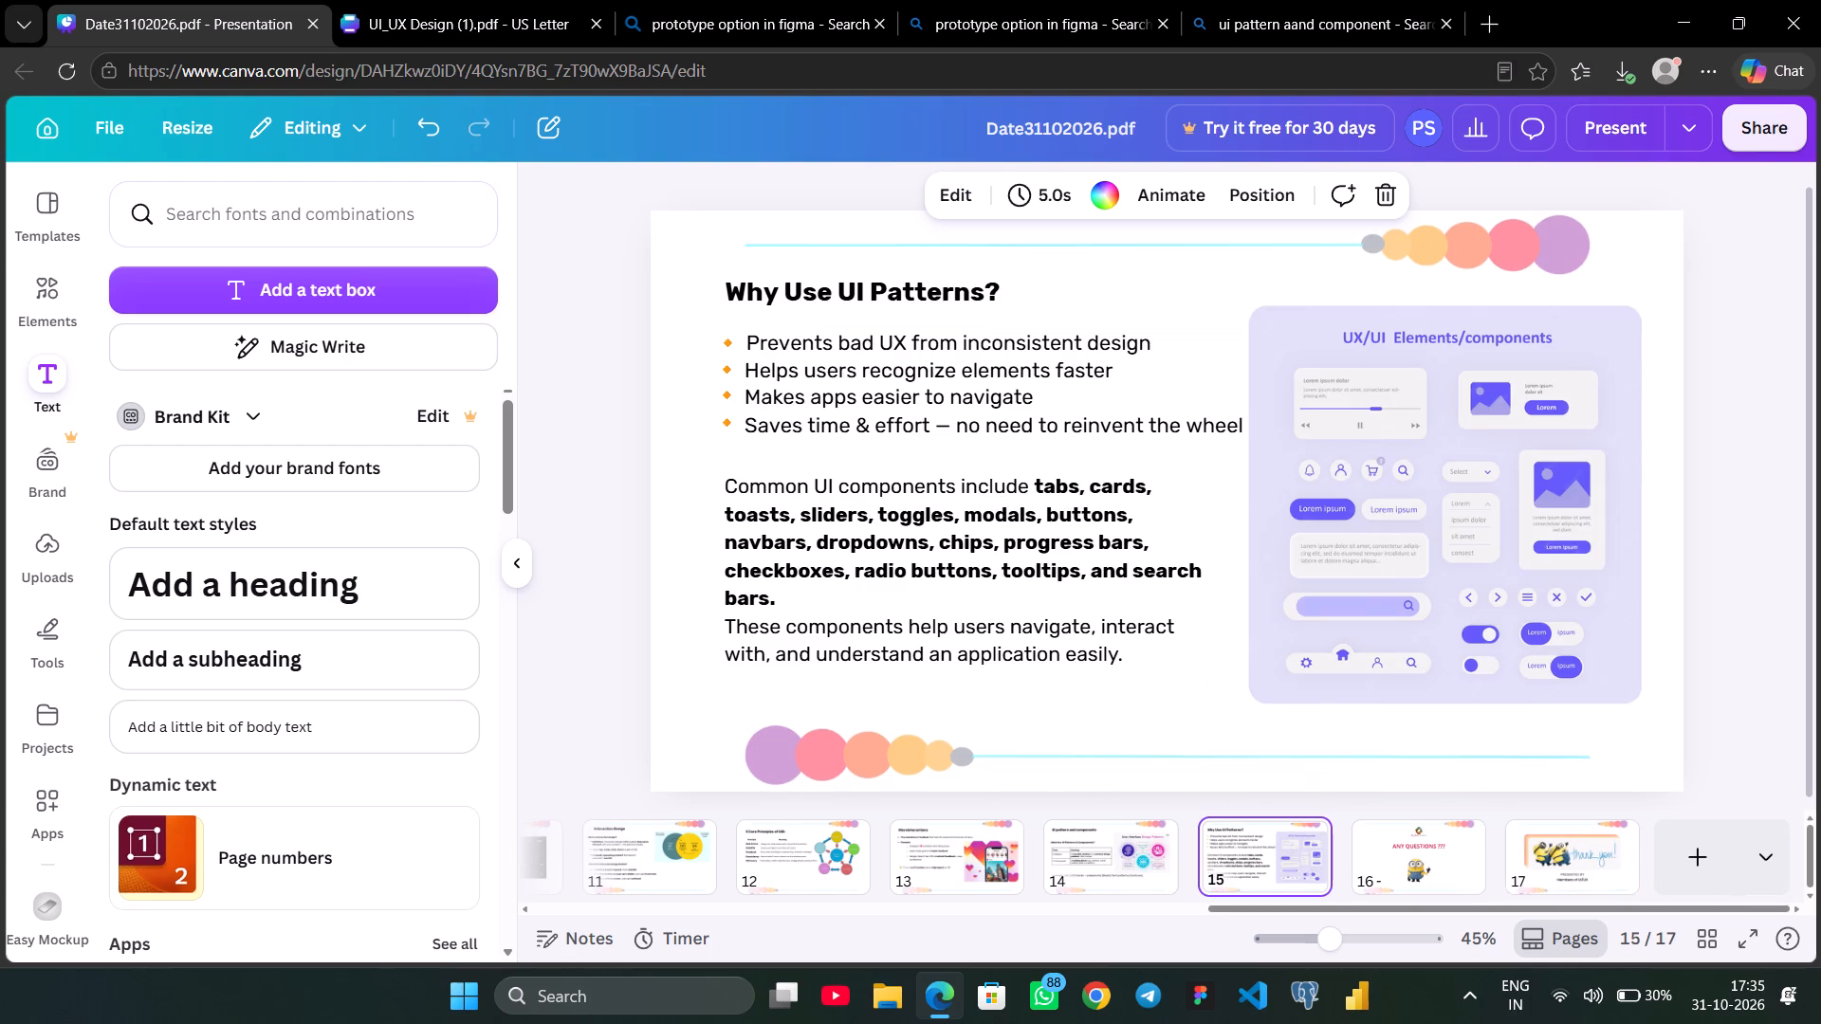
click(1295, 856)
click(1133, 863)
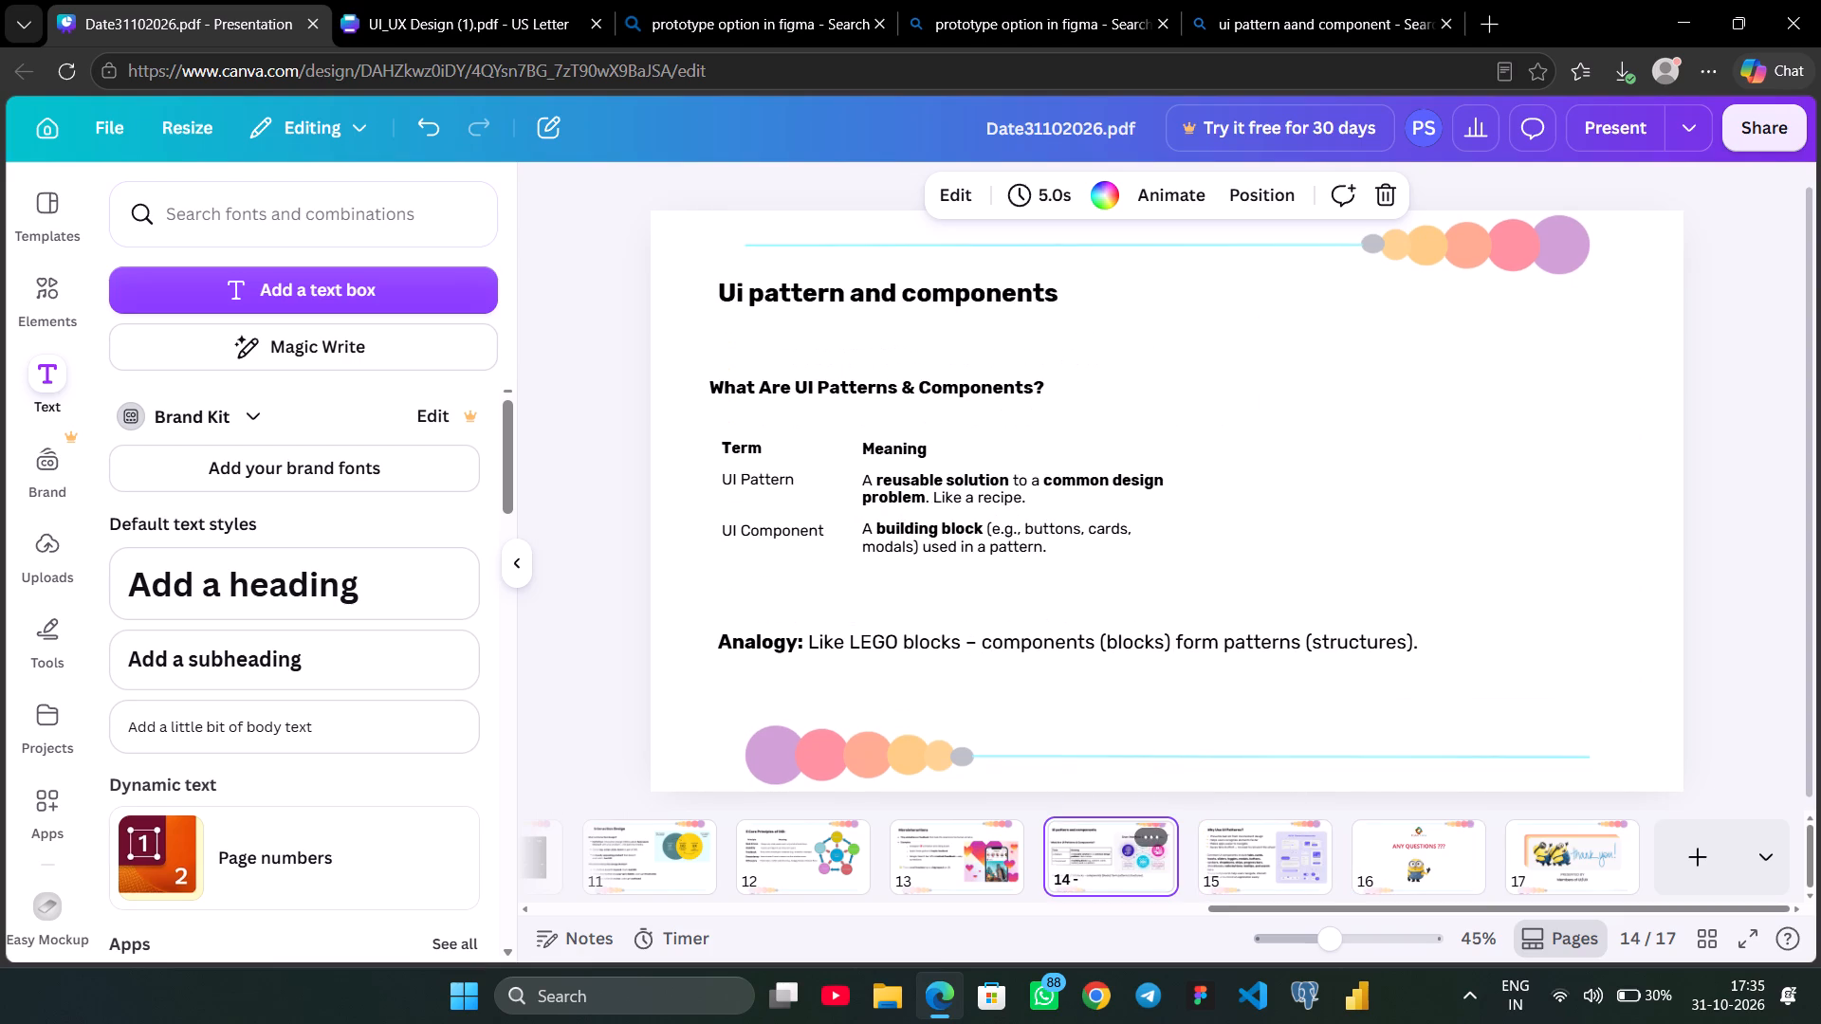
click(1245, 861)
click(1401, 865)
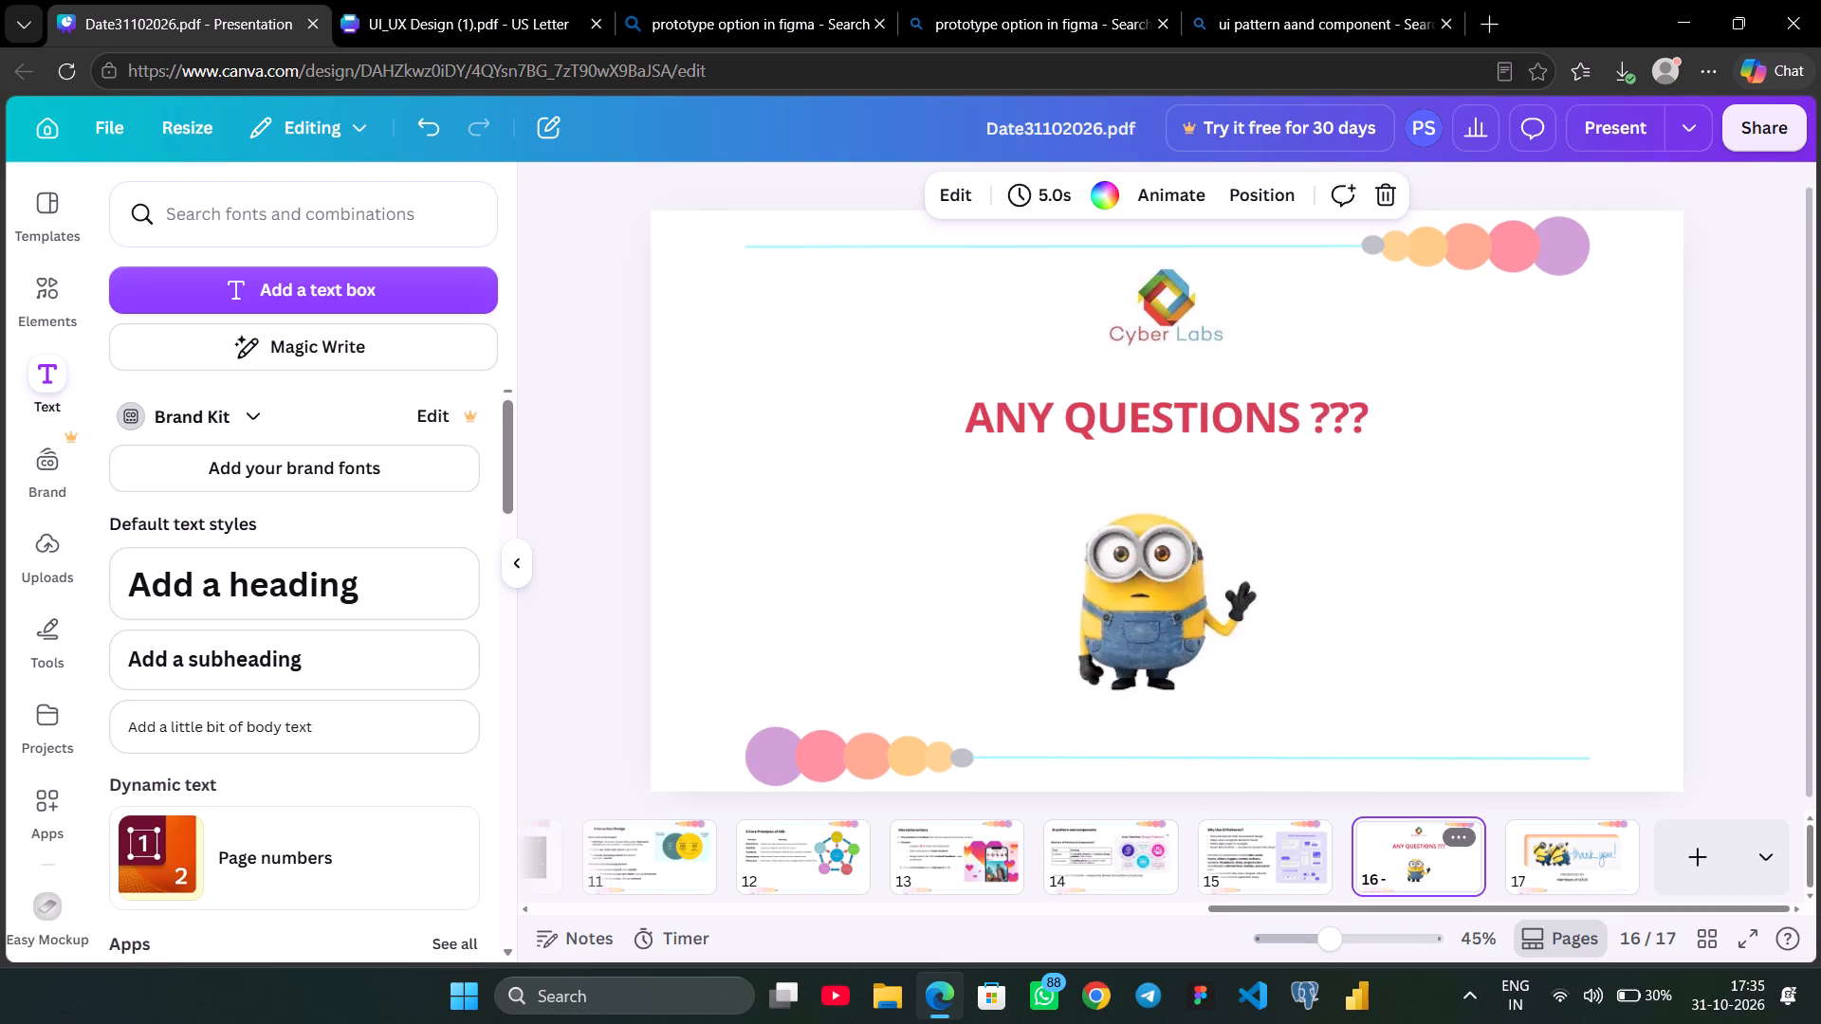
click(1577, 864)
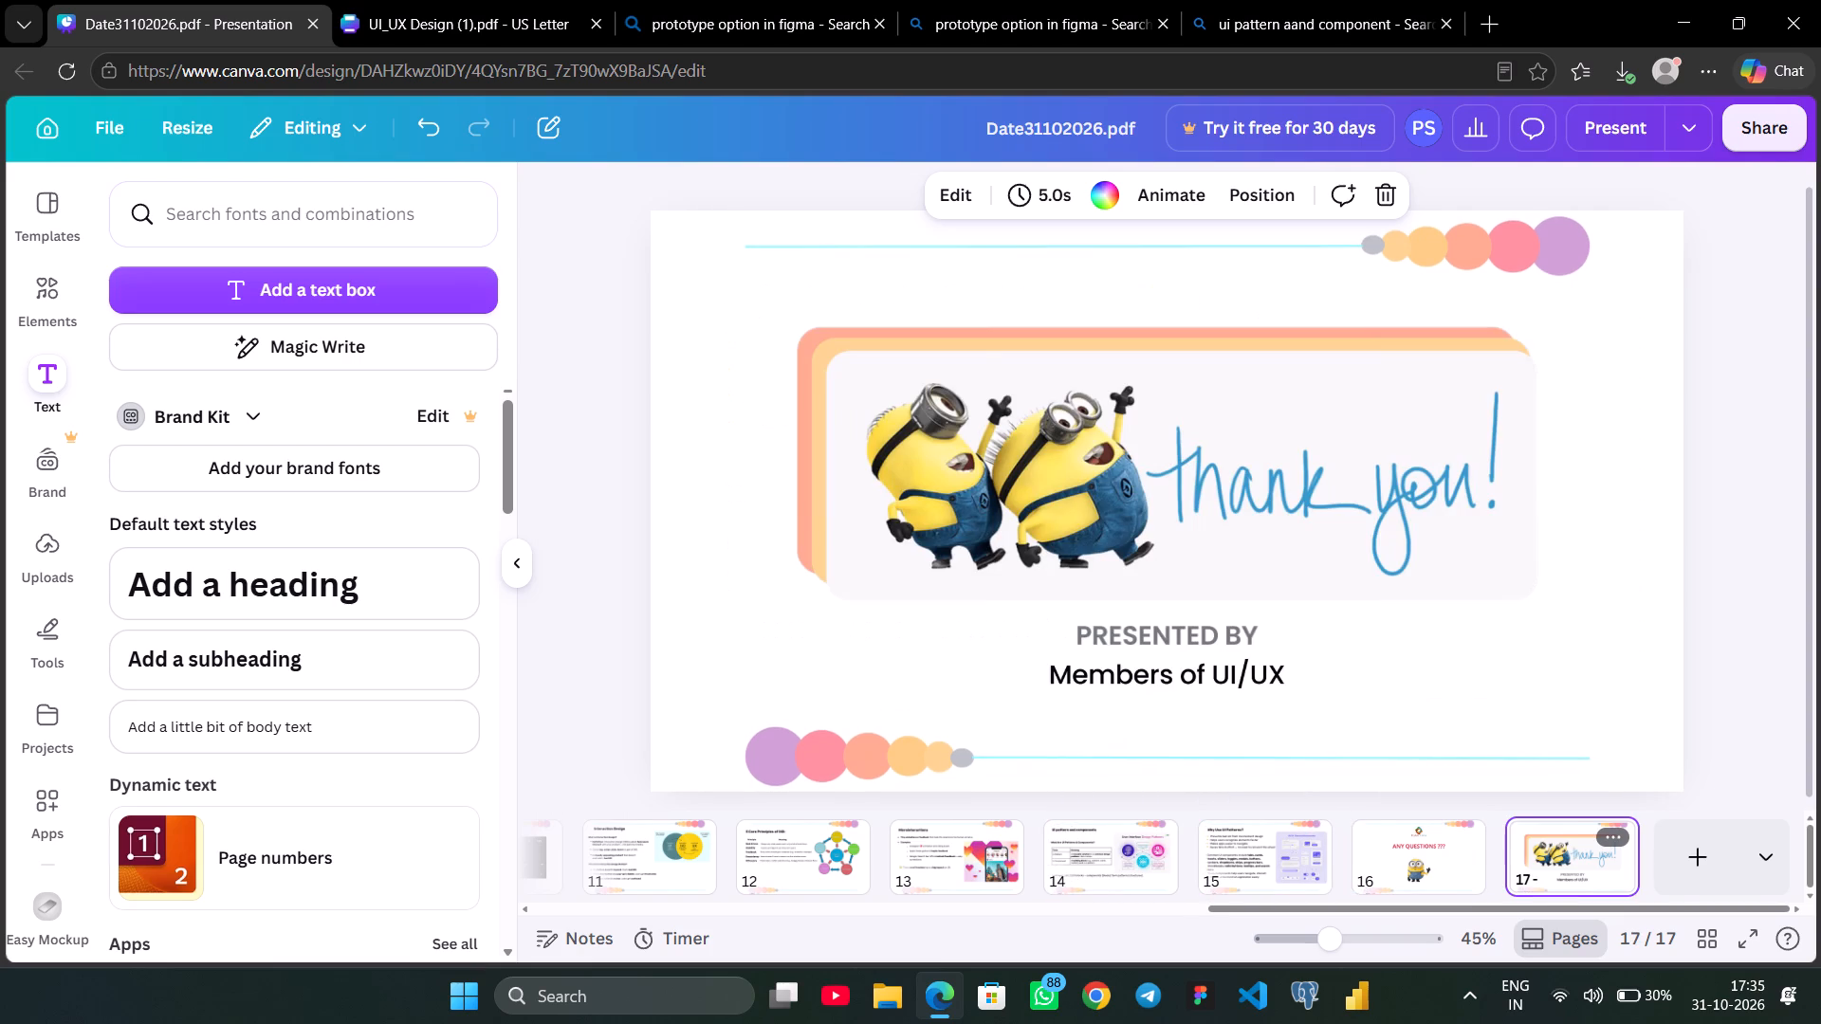
scroll(1577, 864, right, 1)
scroll(1577, 864, left, 3)
scroll(1577, 864, right, 17)
Present the deck full screen from page 1 and look over the Spot the Difference and What is UI/UX slides.
click(630, 879)
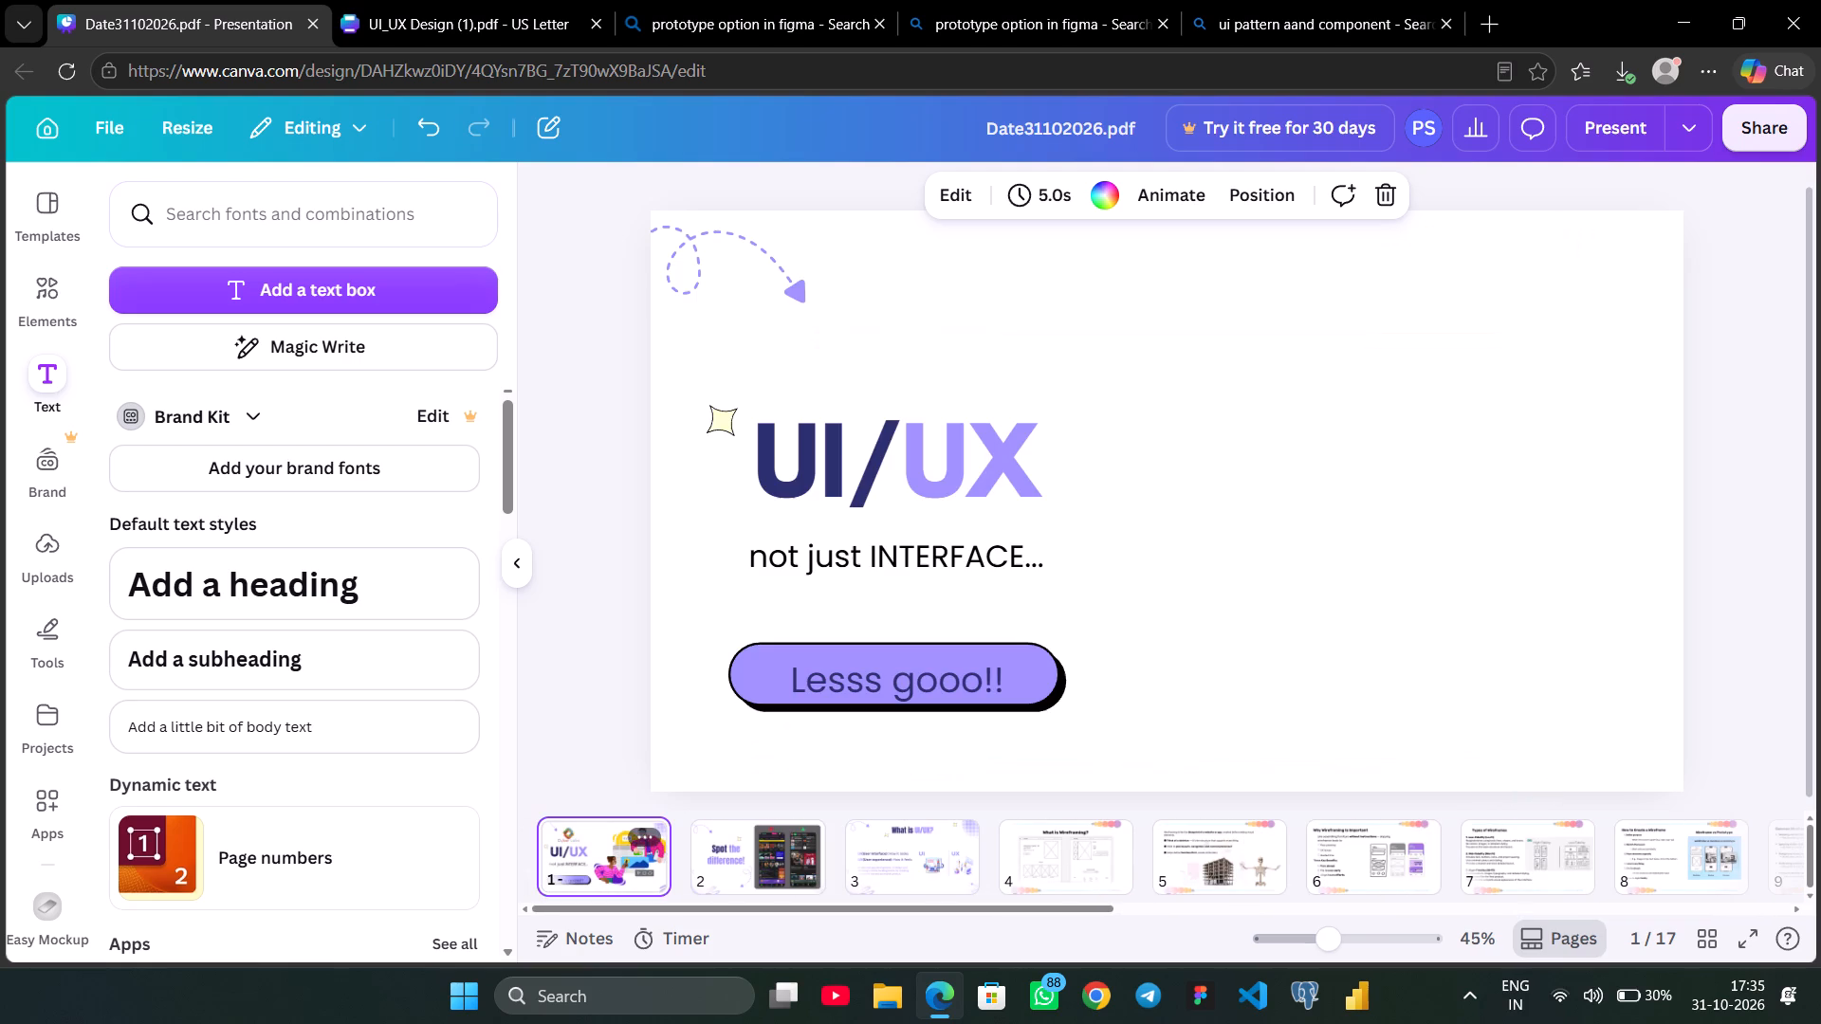
click(509, 566)
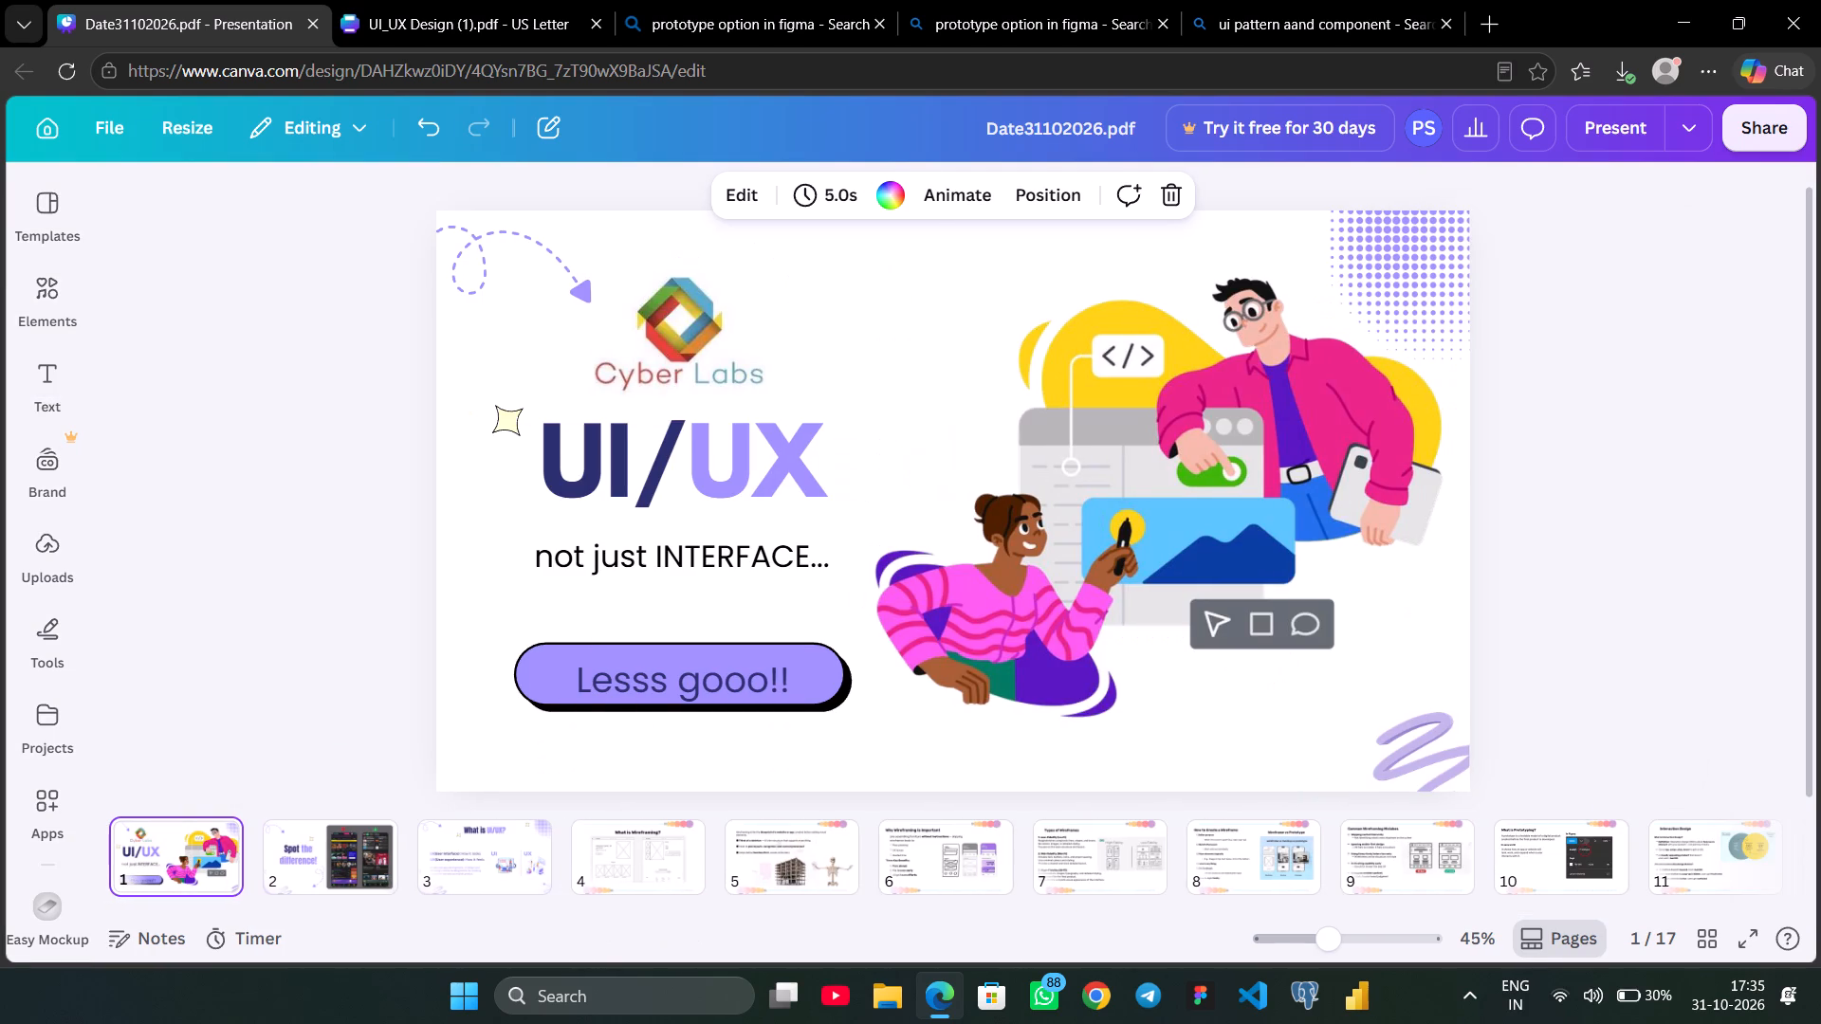
click(1623, 120)
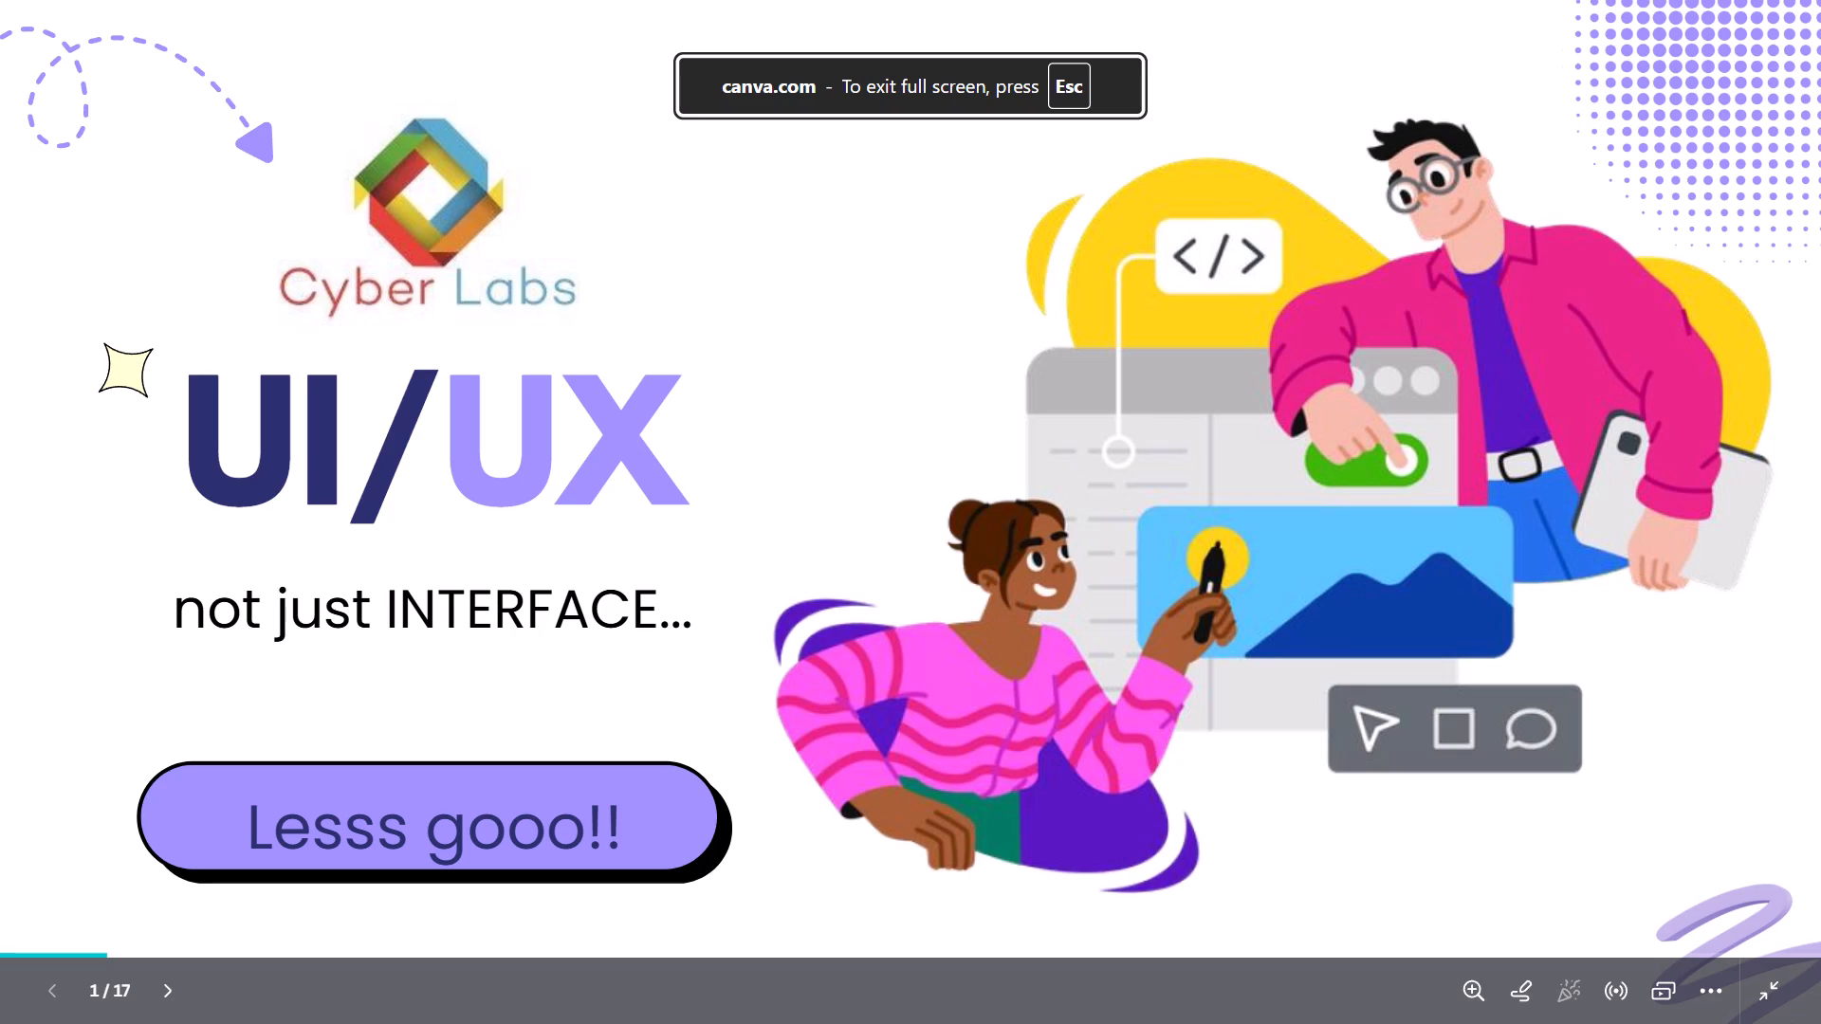
key(Right)
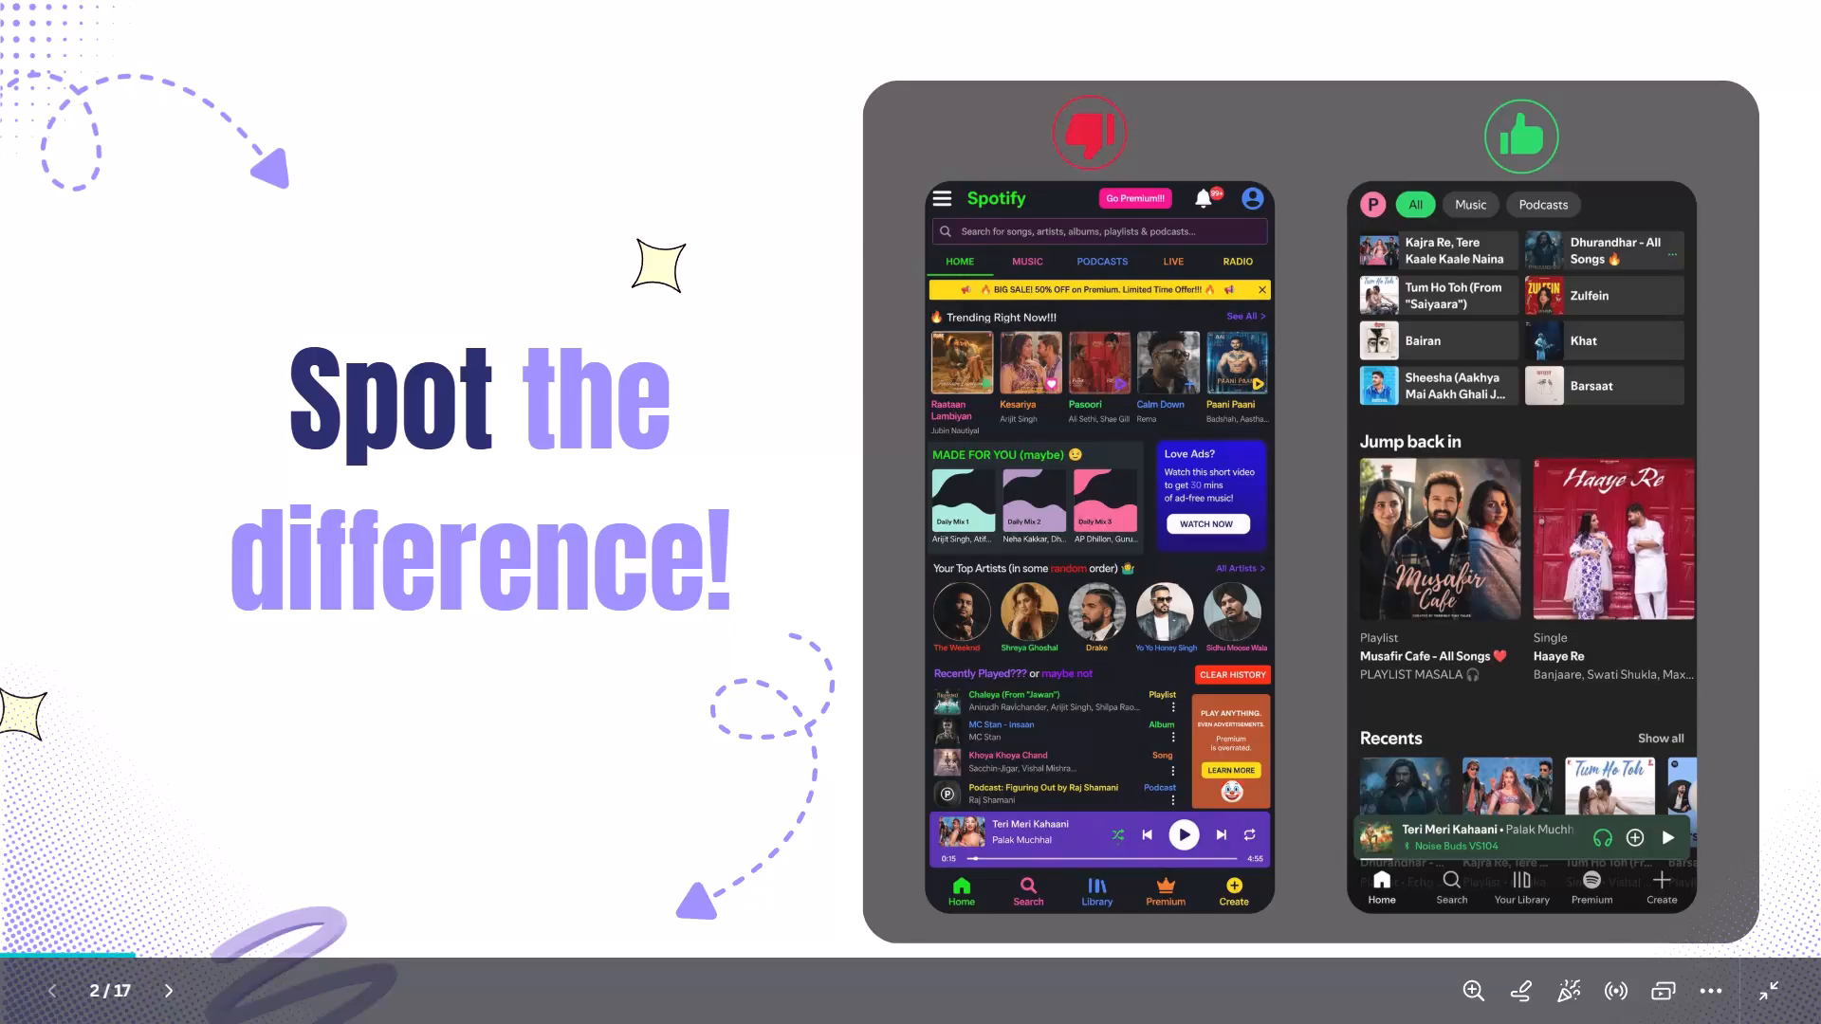
key(Right)
key(Left)
key(Right)
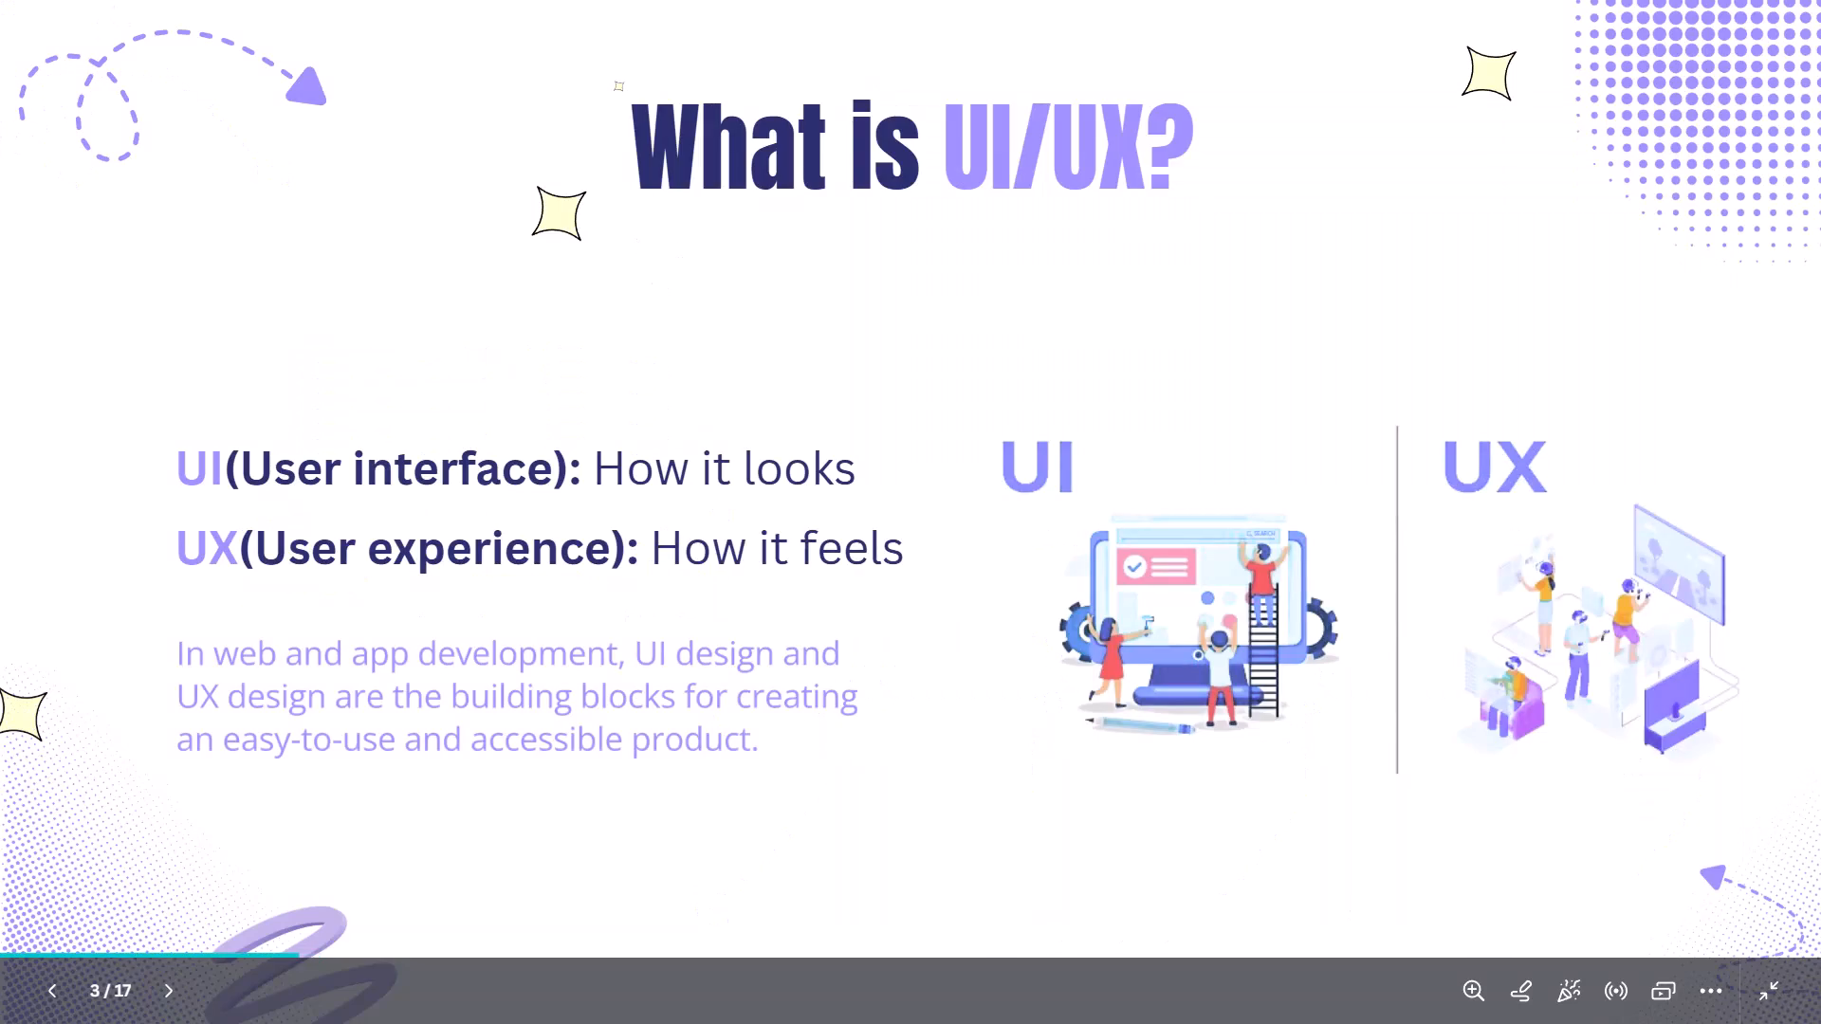
key(Left)
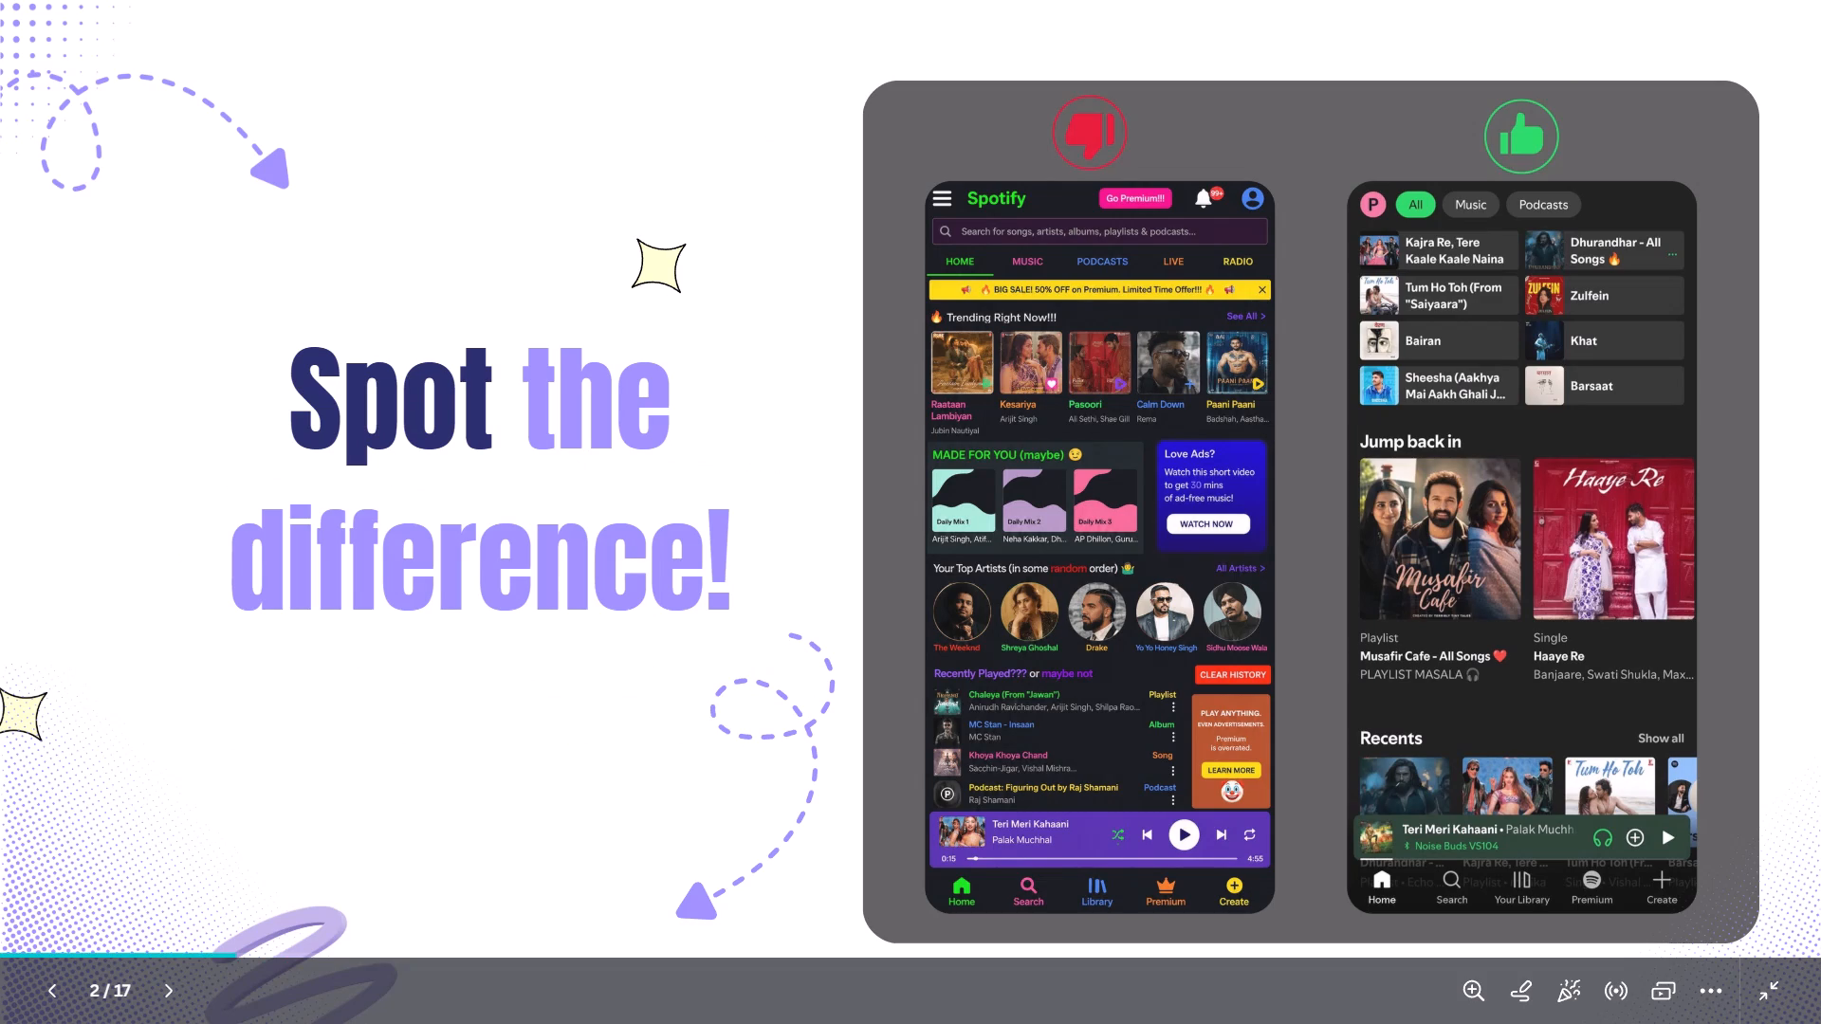
key(Right)
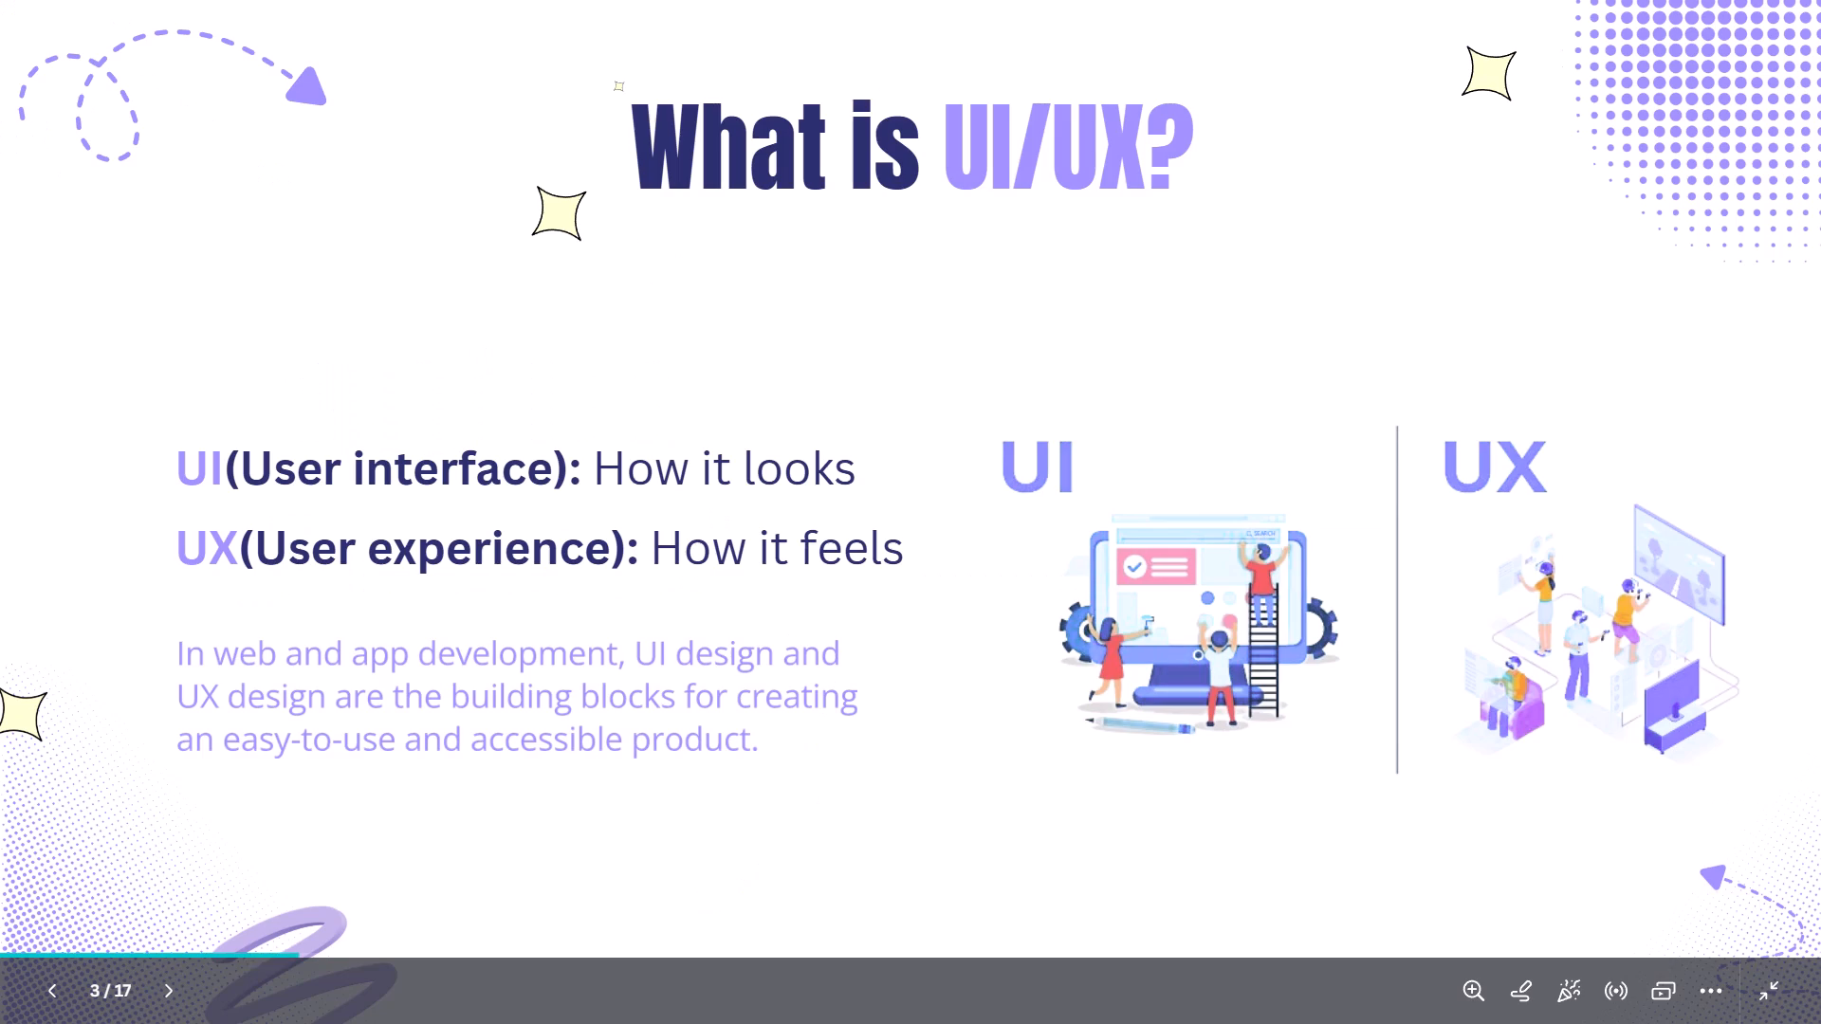
key(Left)
key(Right)
Go through the remaining slides from wireframing to the thank-you page and leave the full-screen presentation.
key(Right)
key(Right)
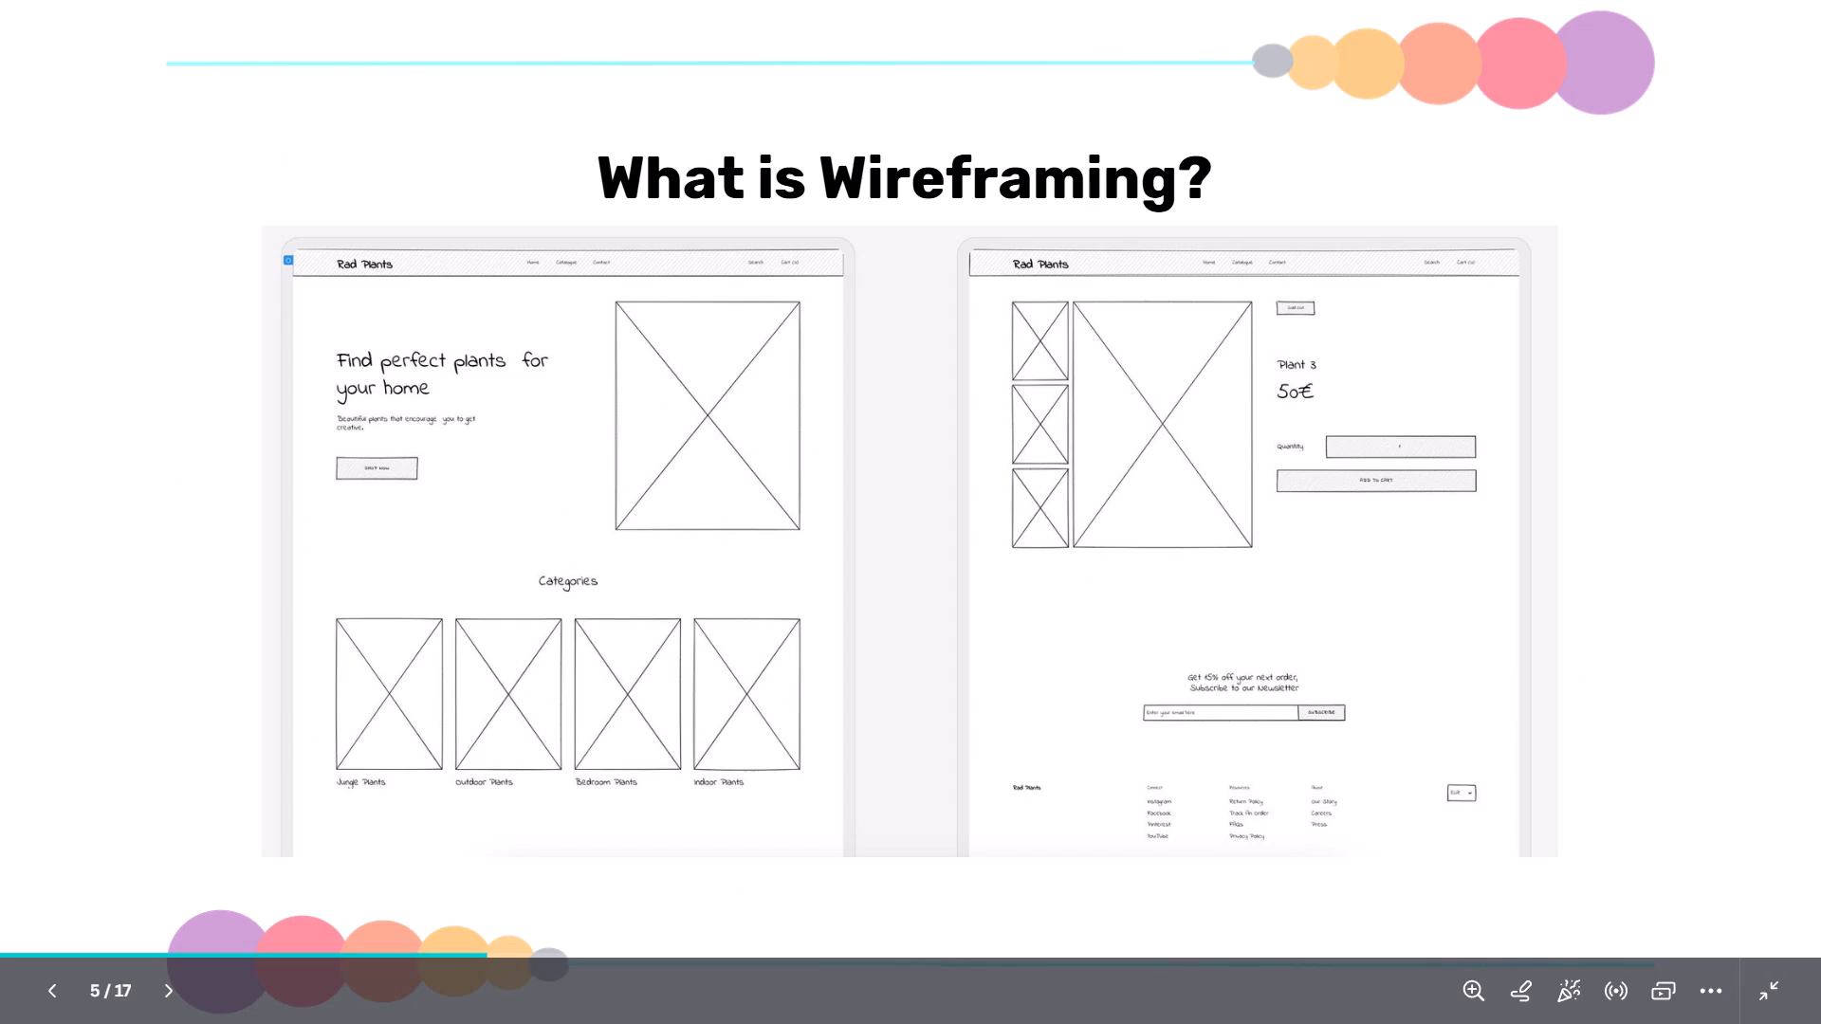
key(Right)
key(Right)
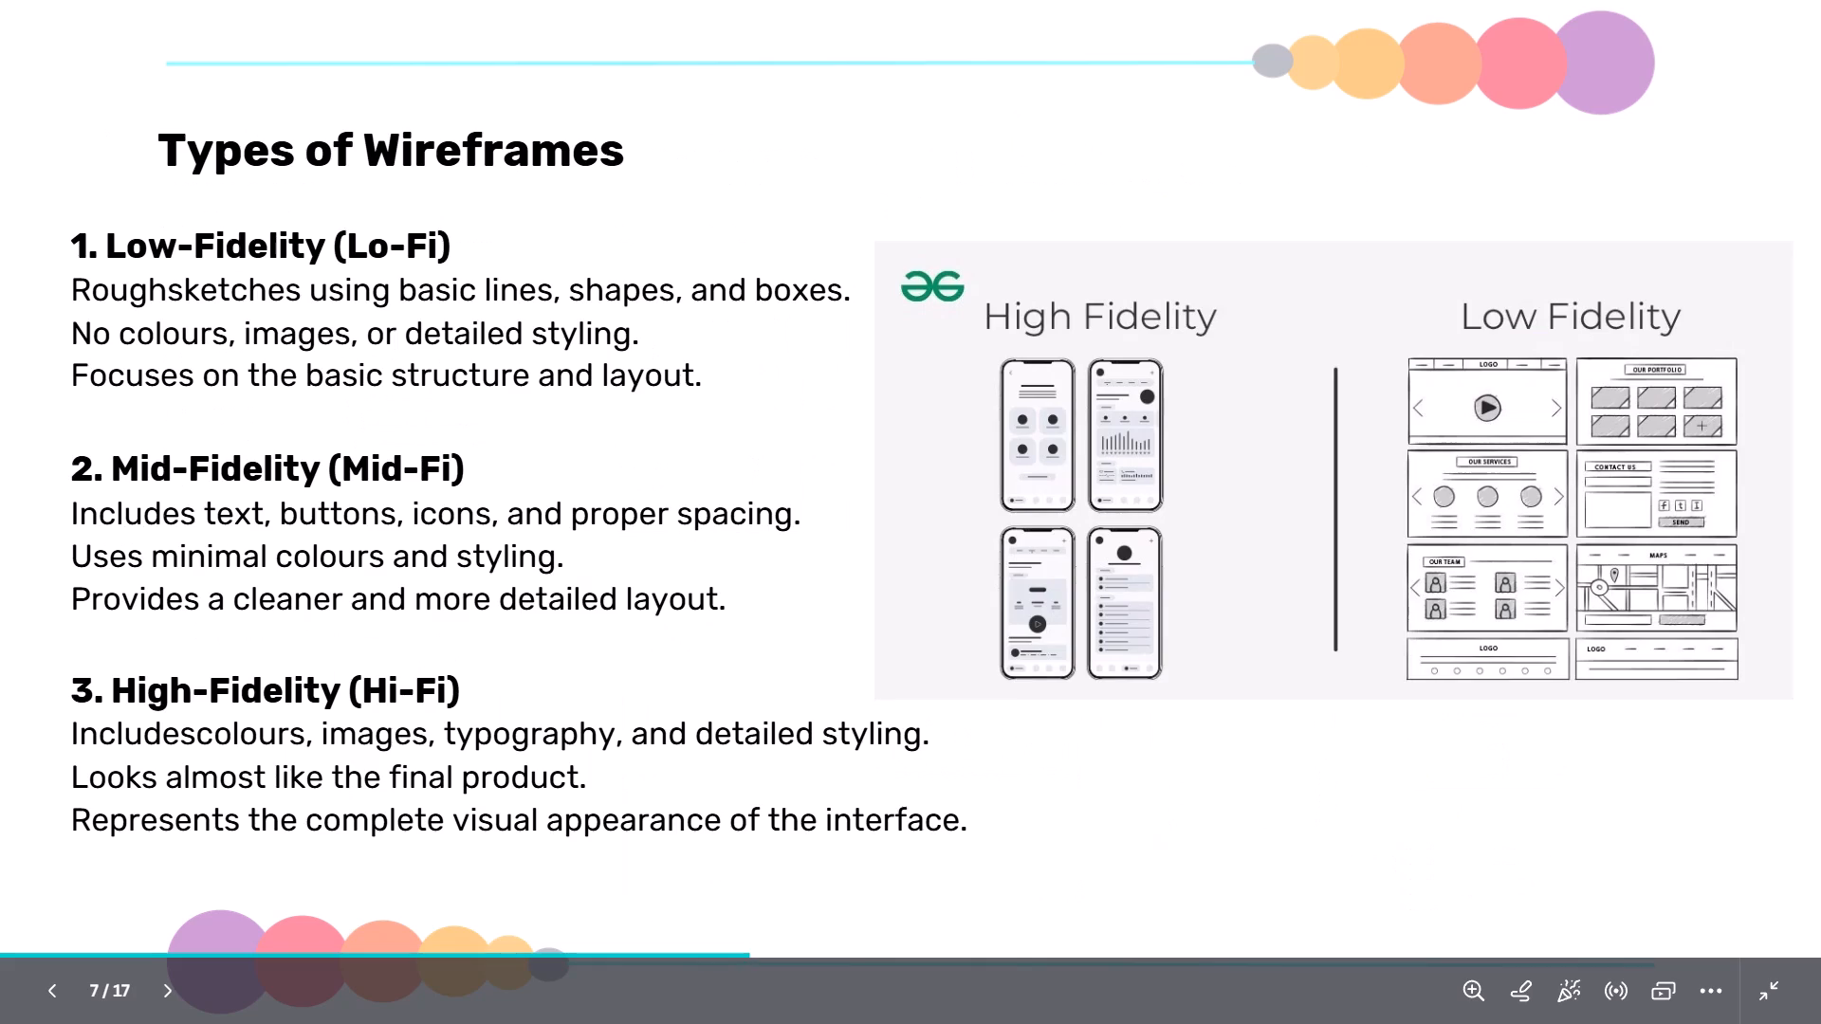
key(Right)
key(Right)
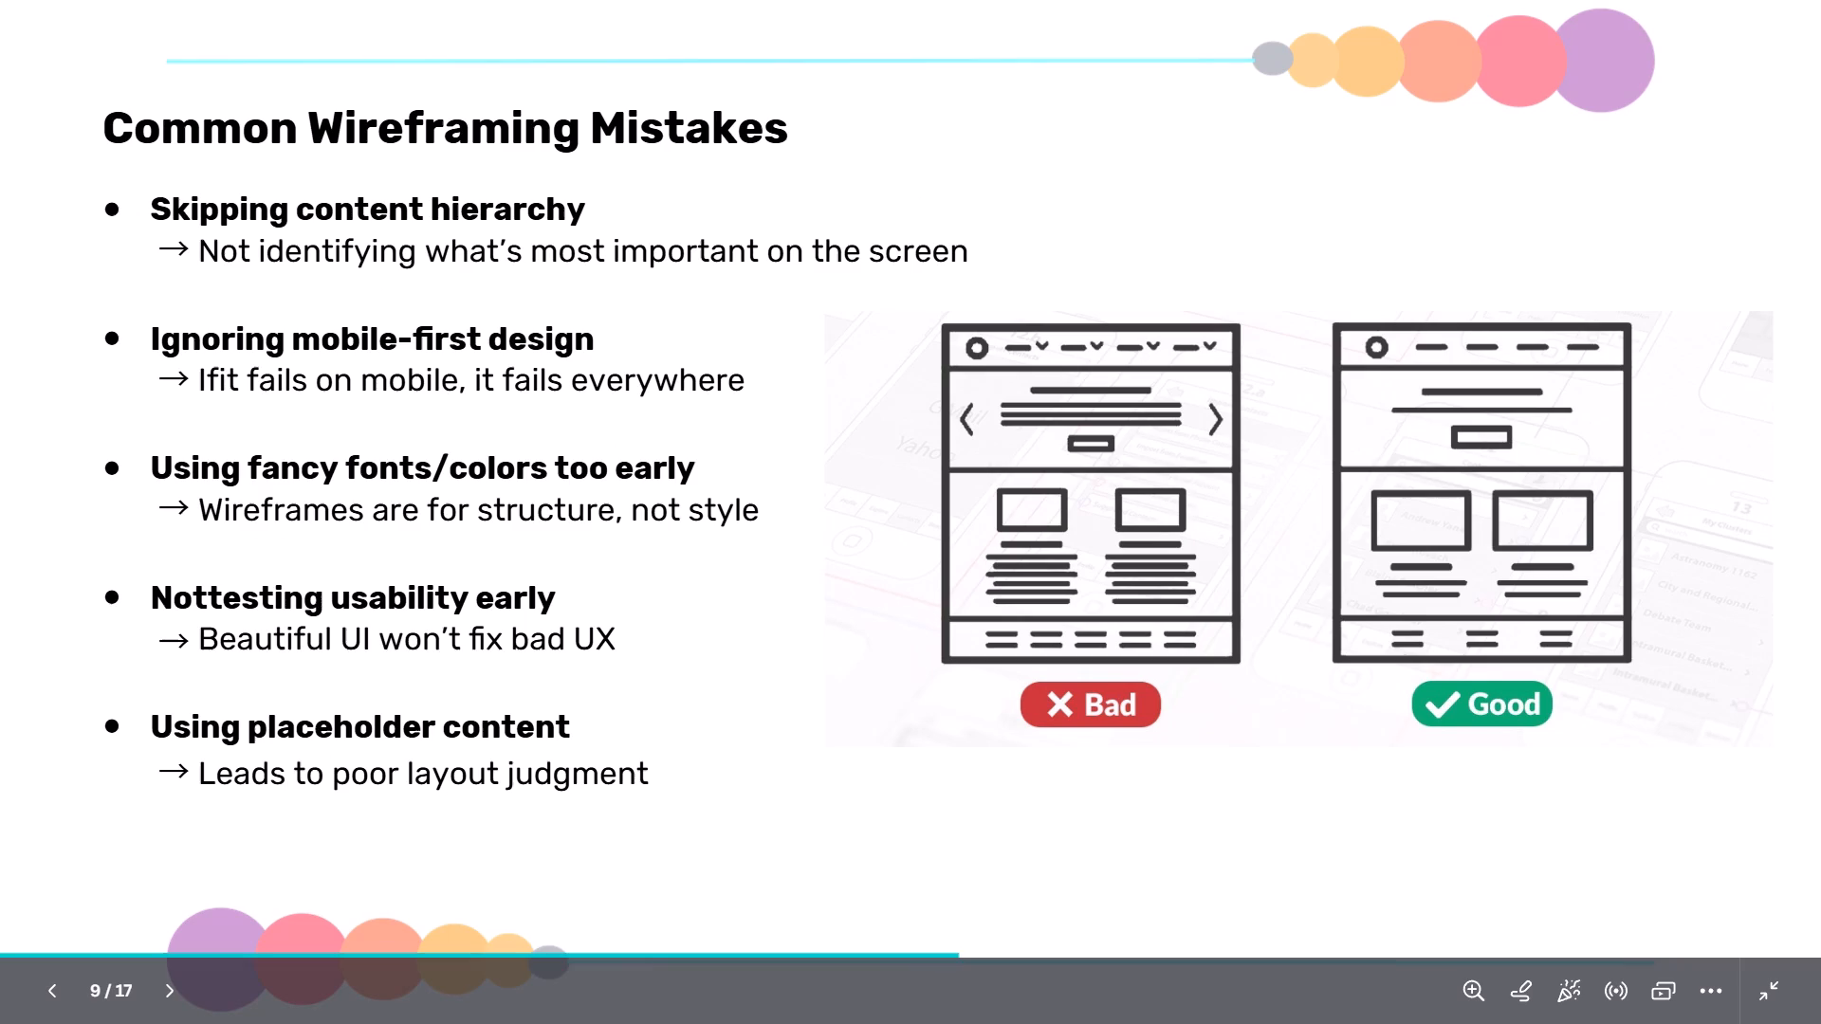
key(Right)
key(Right)
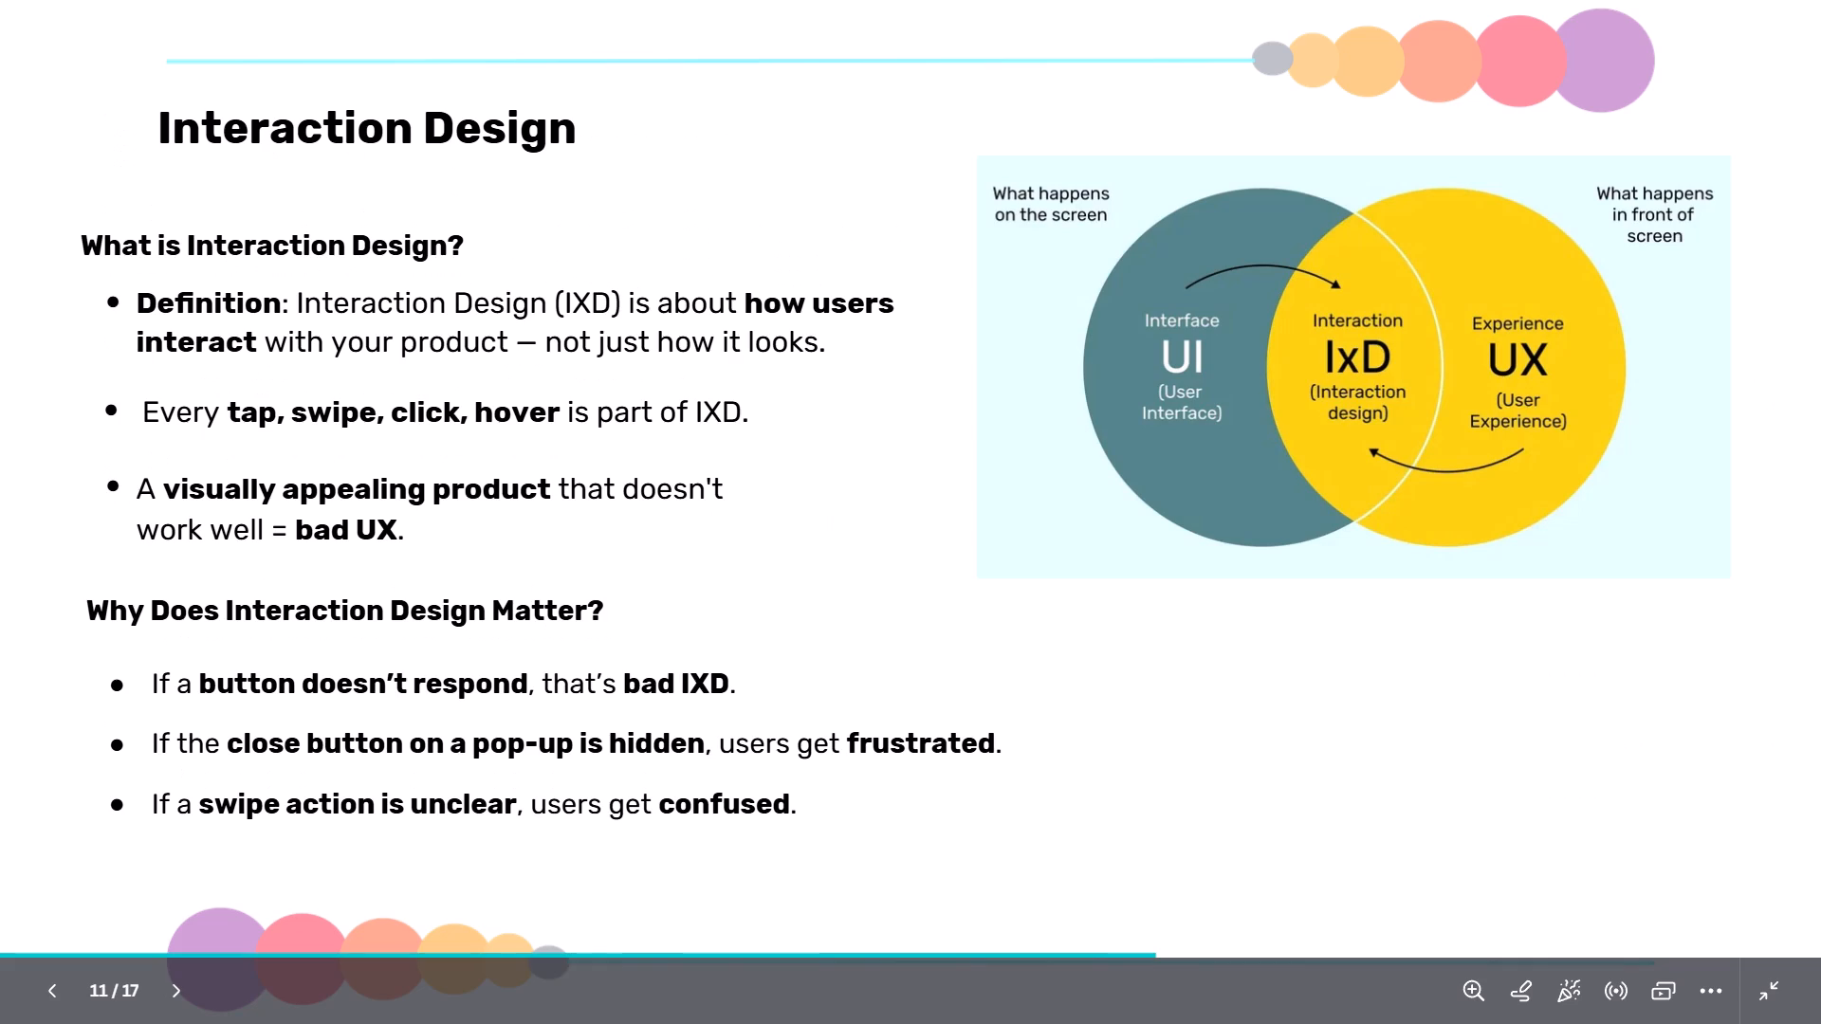
key(Right)
key(Right)
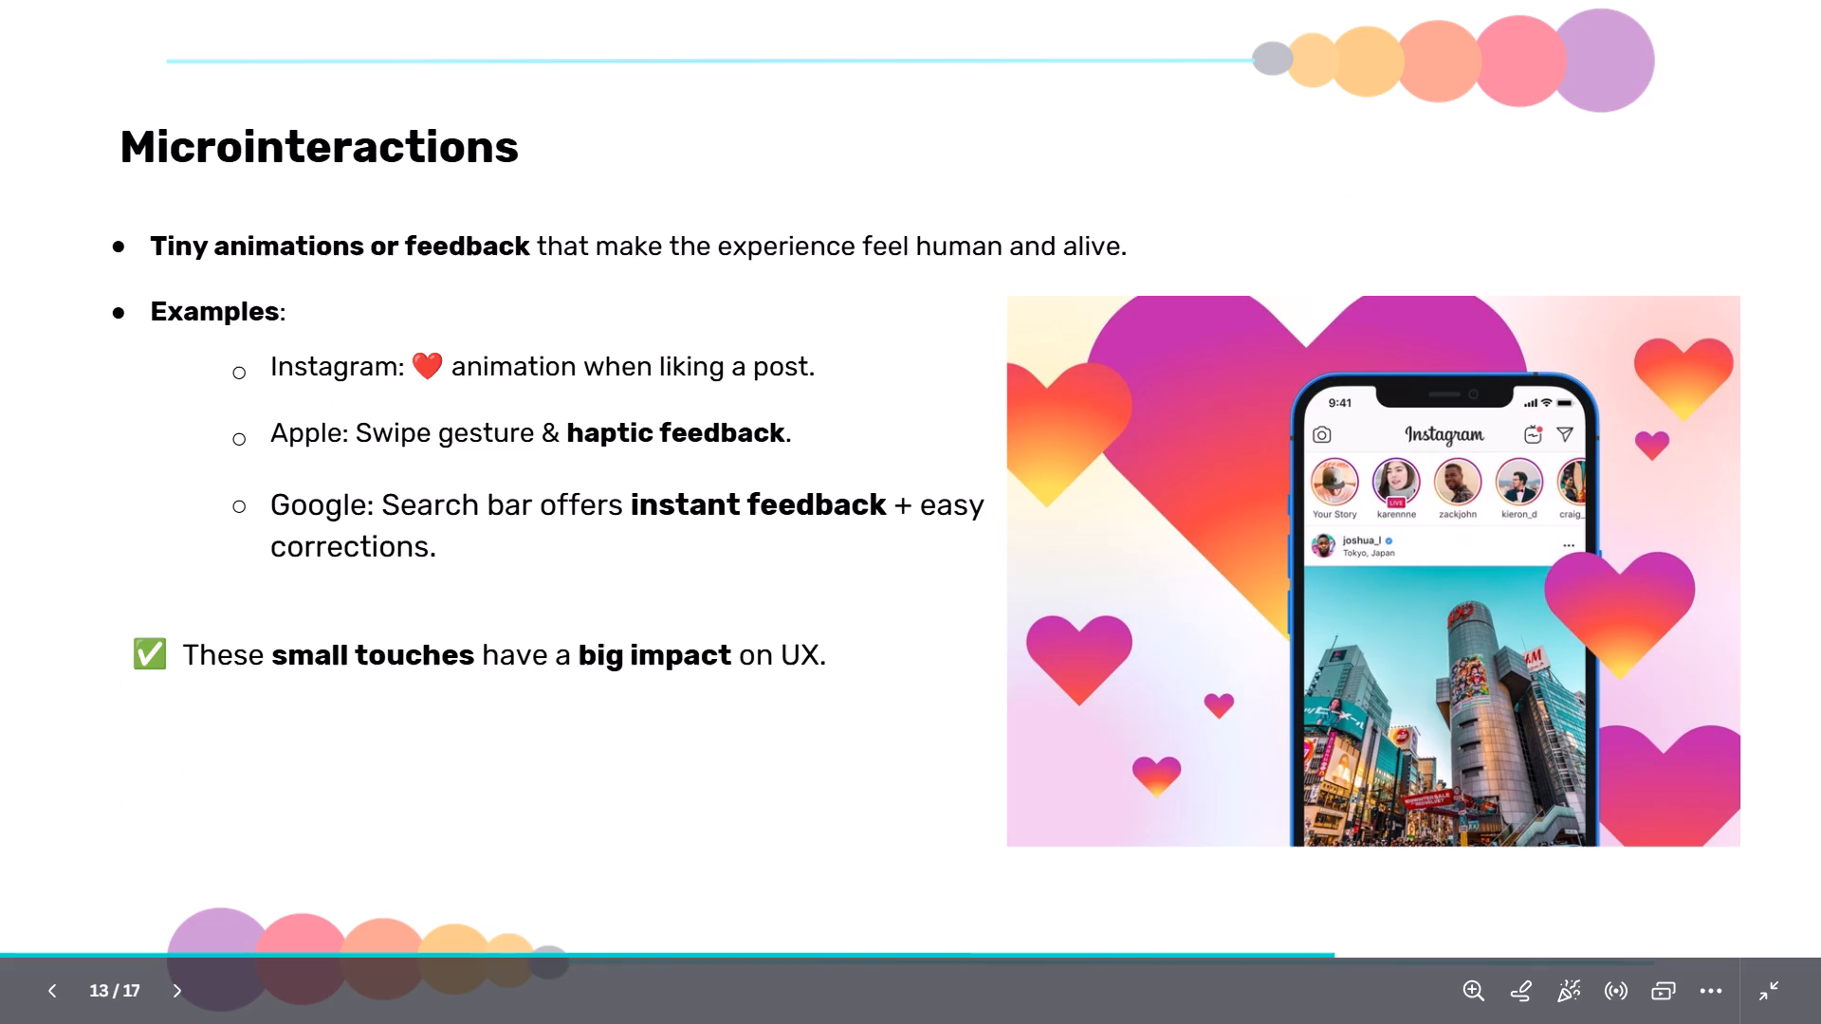
key(Right)
key(Right)
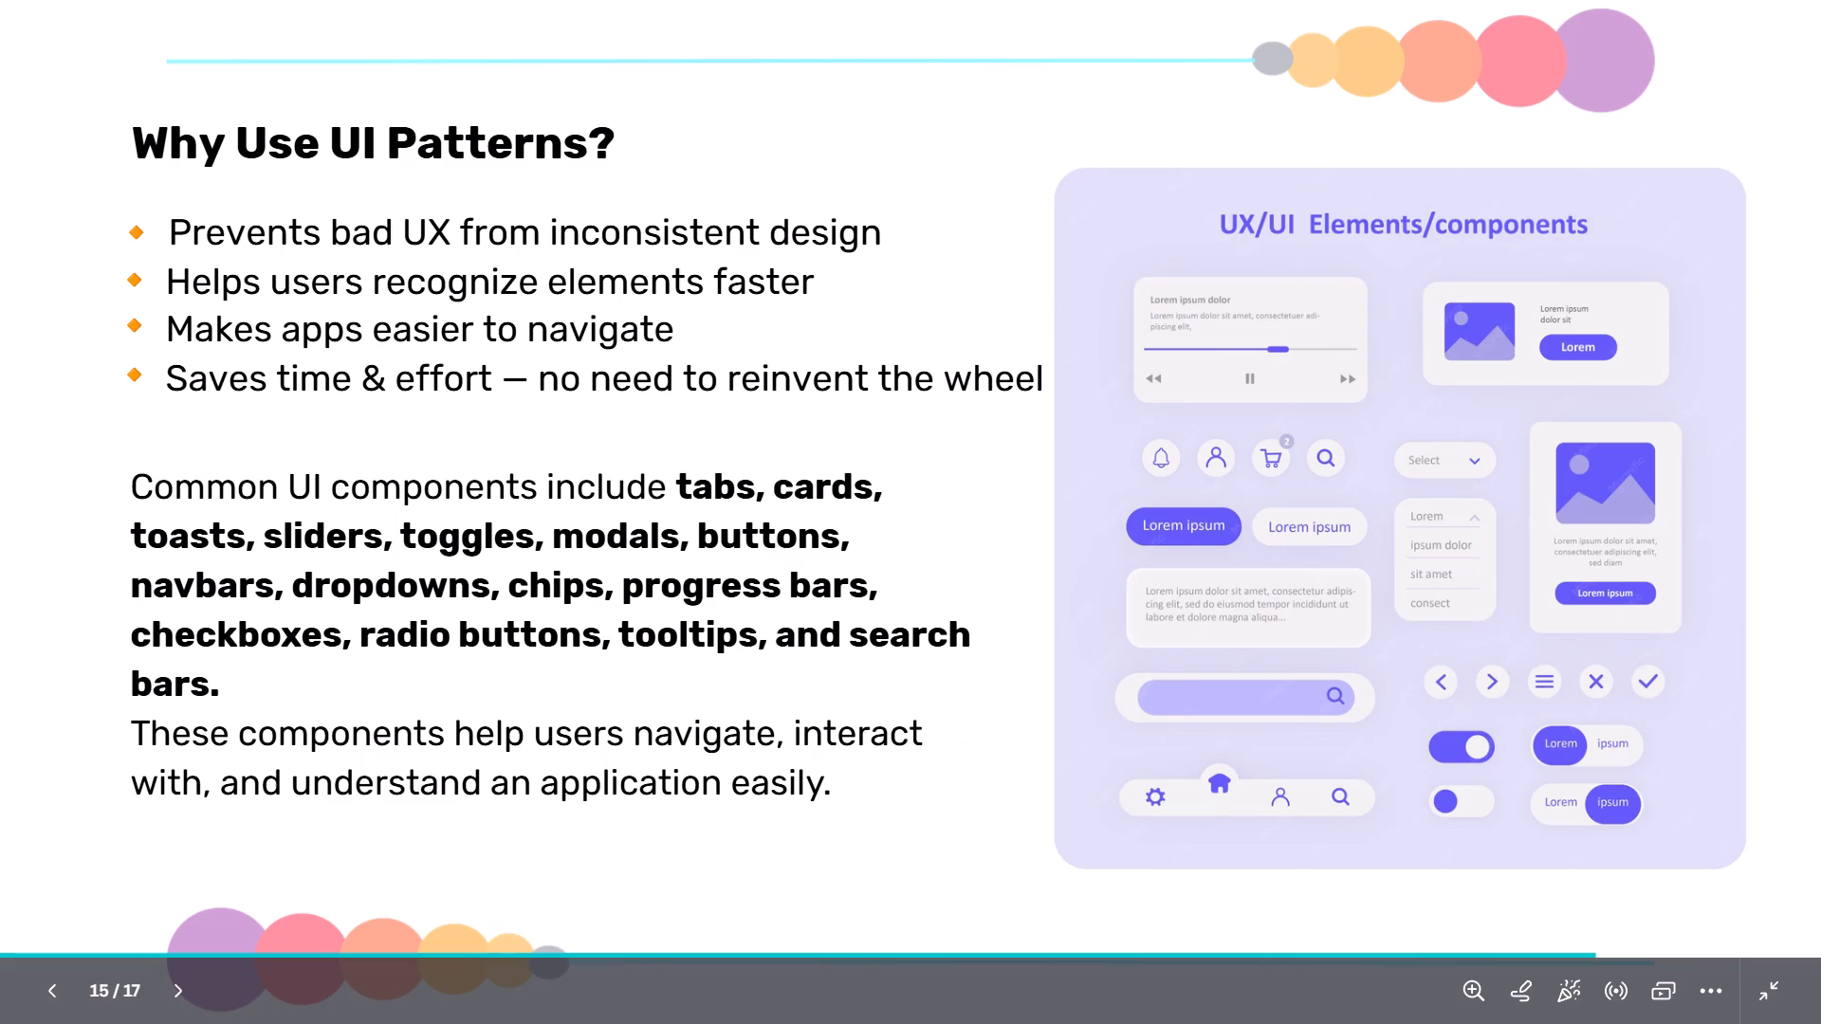
key(Right)
key(Right)
key(Right)
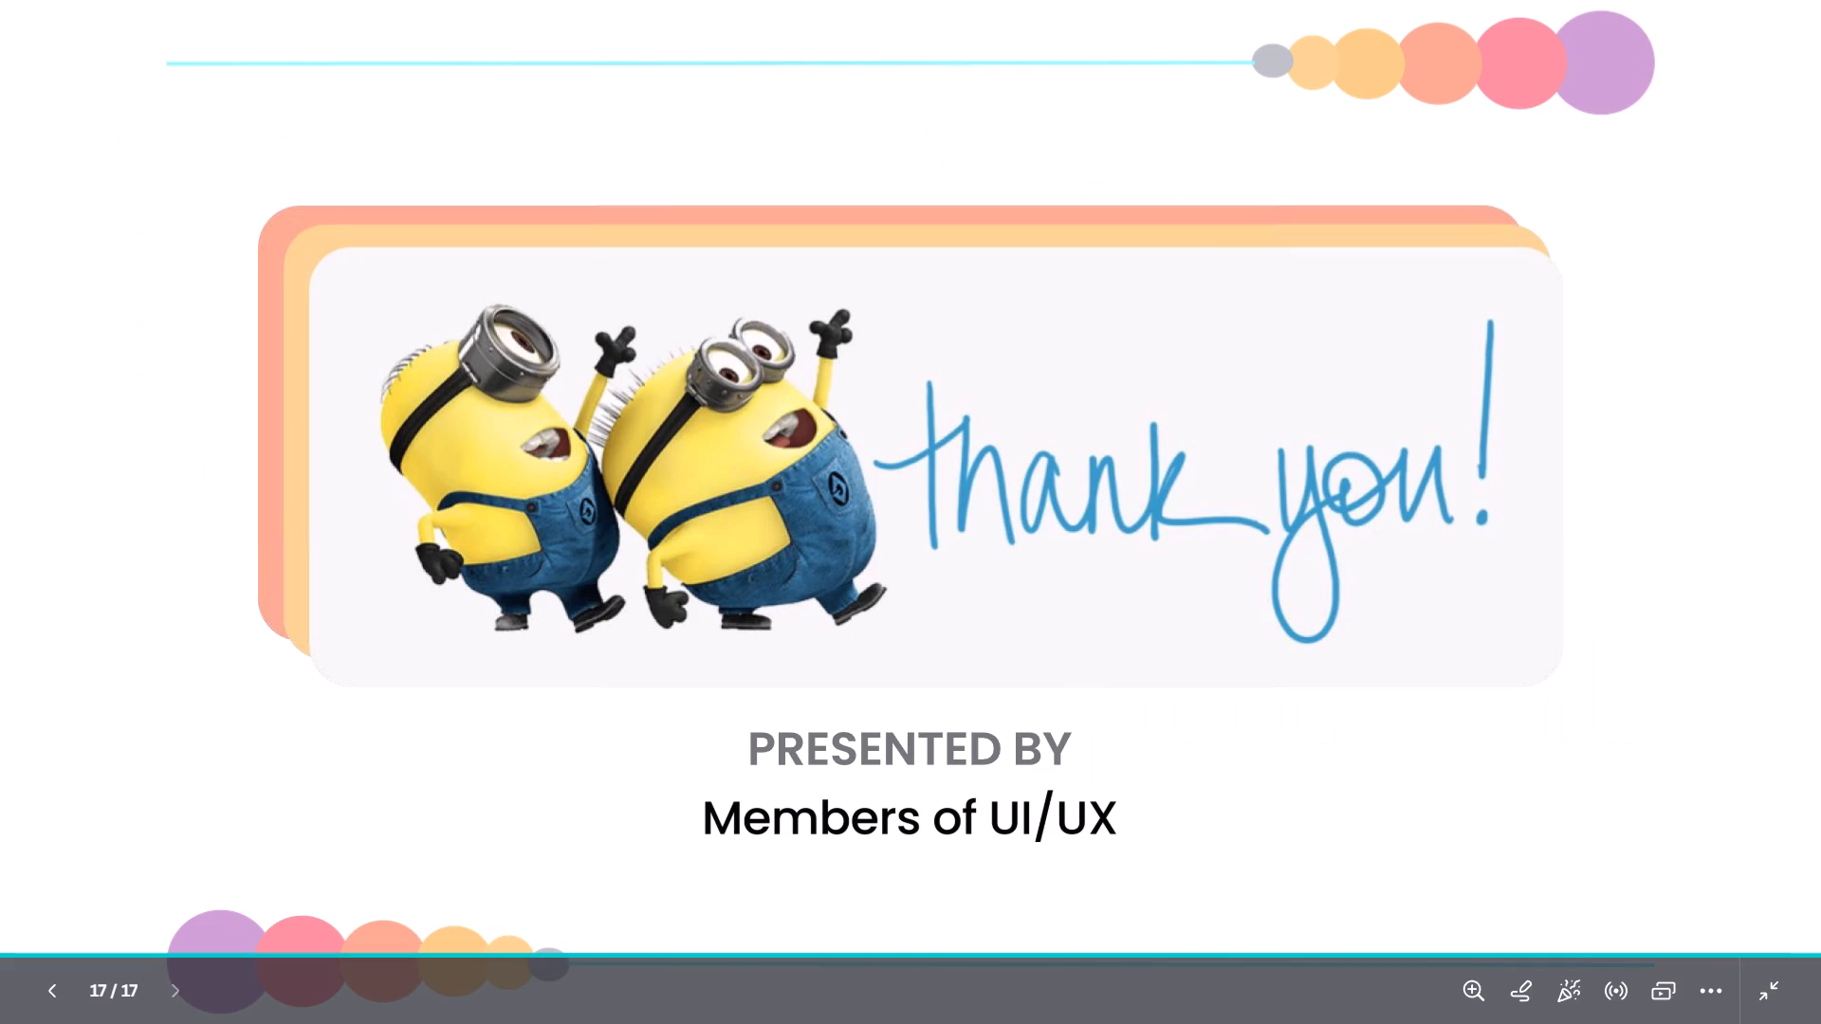
key(Escape)
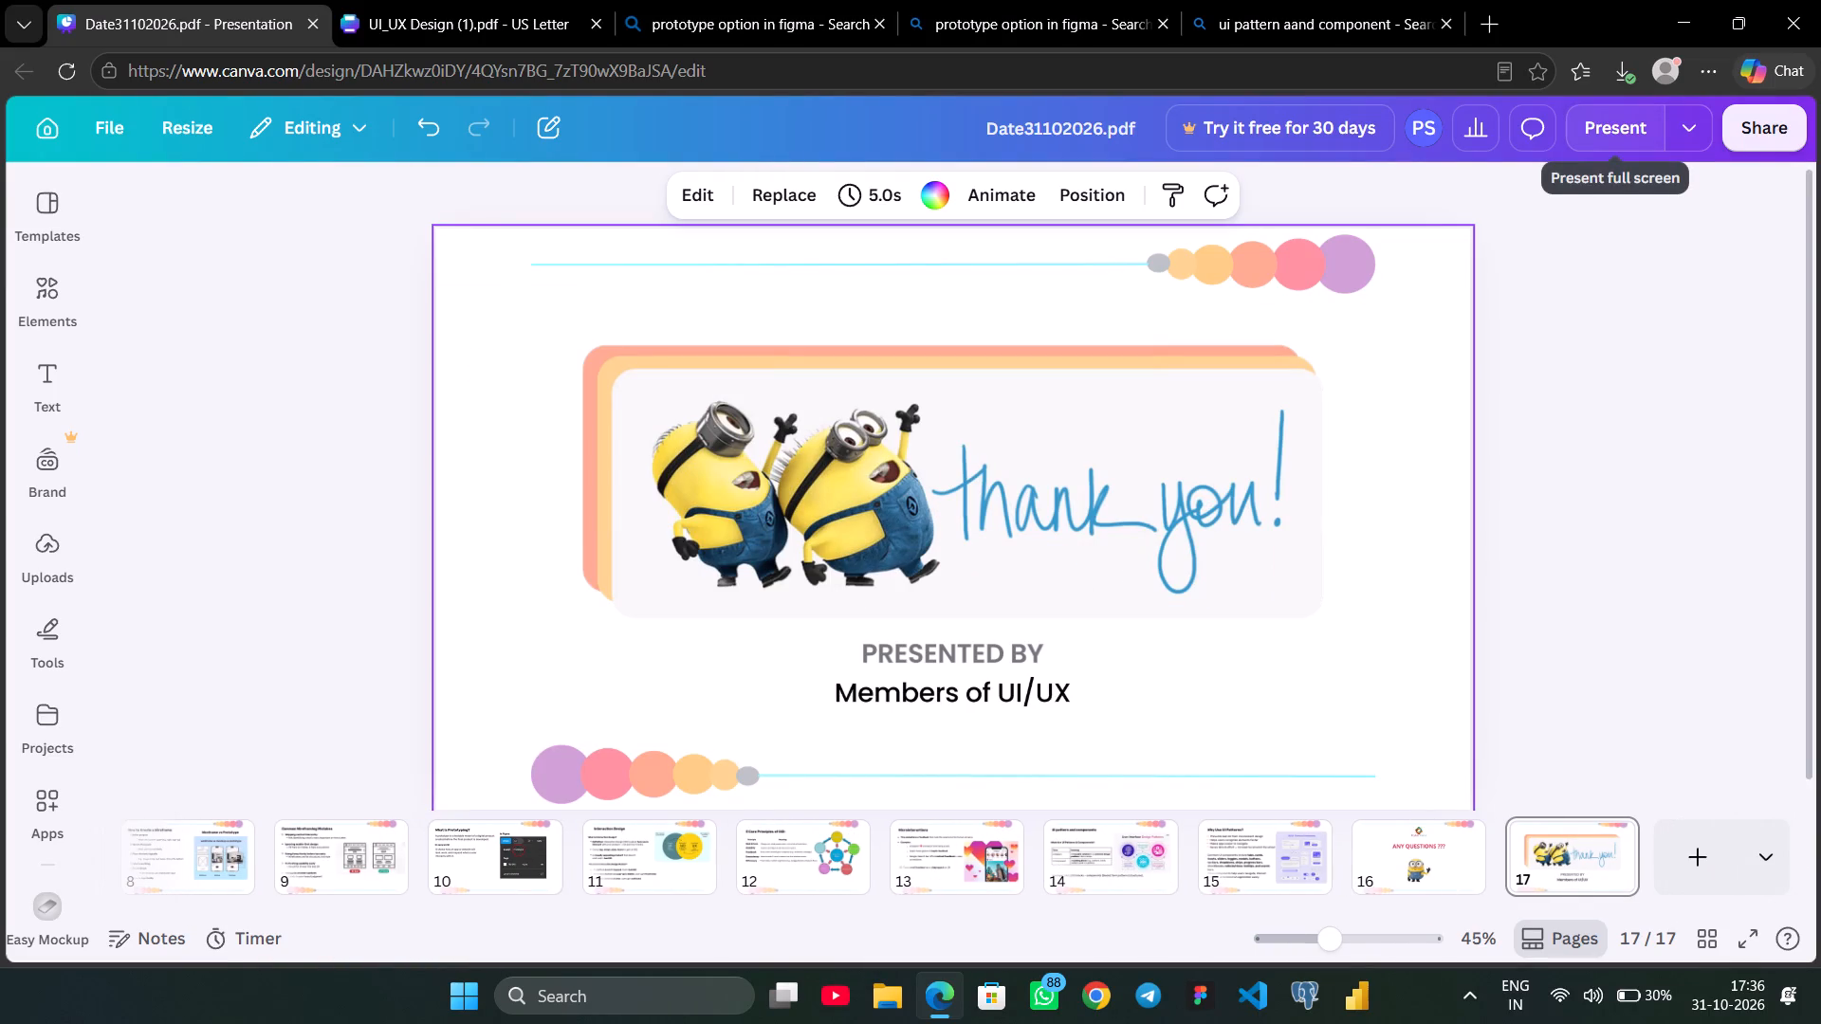
Download all pages of the deck as a PDF.
click(1739, 143)
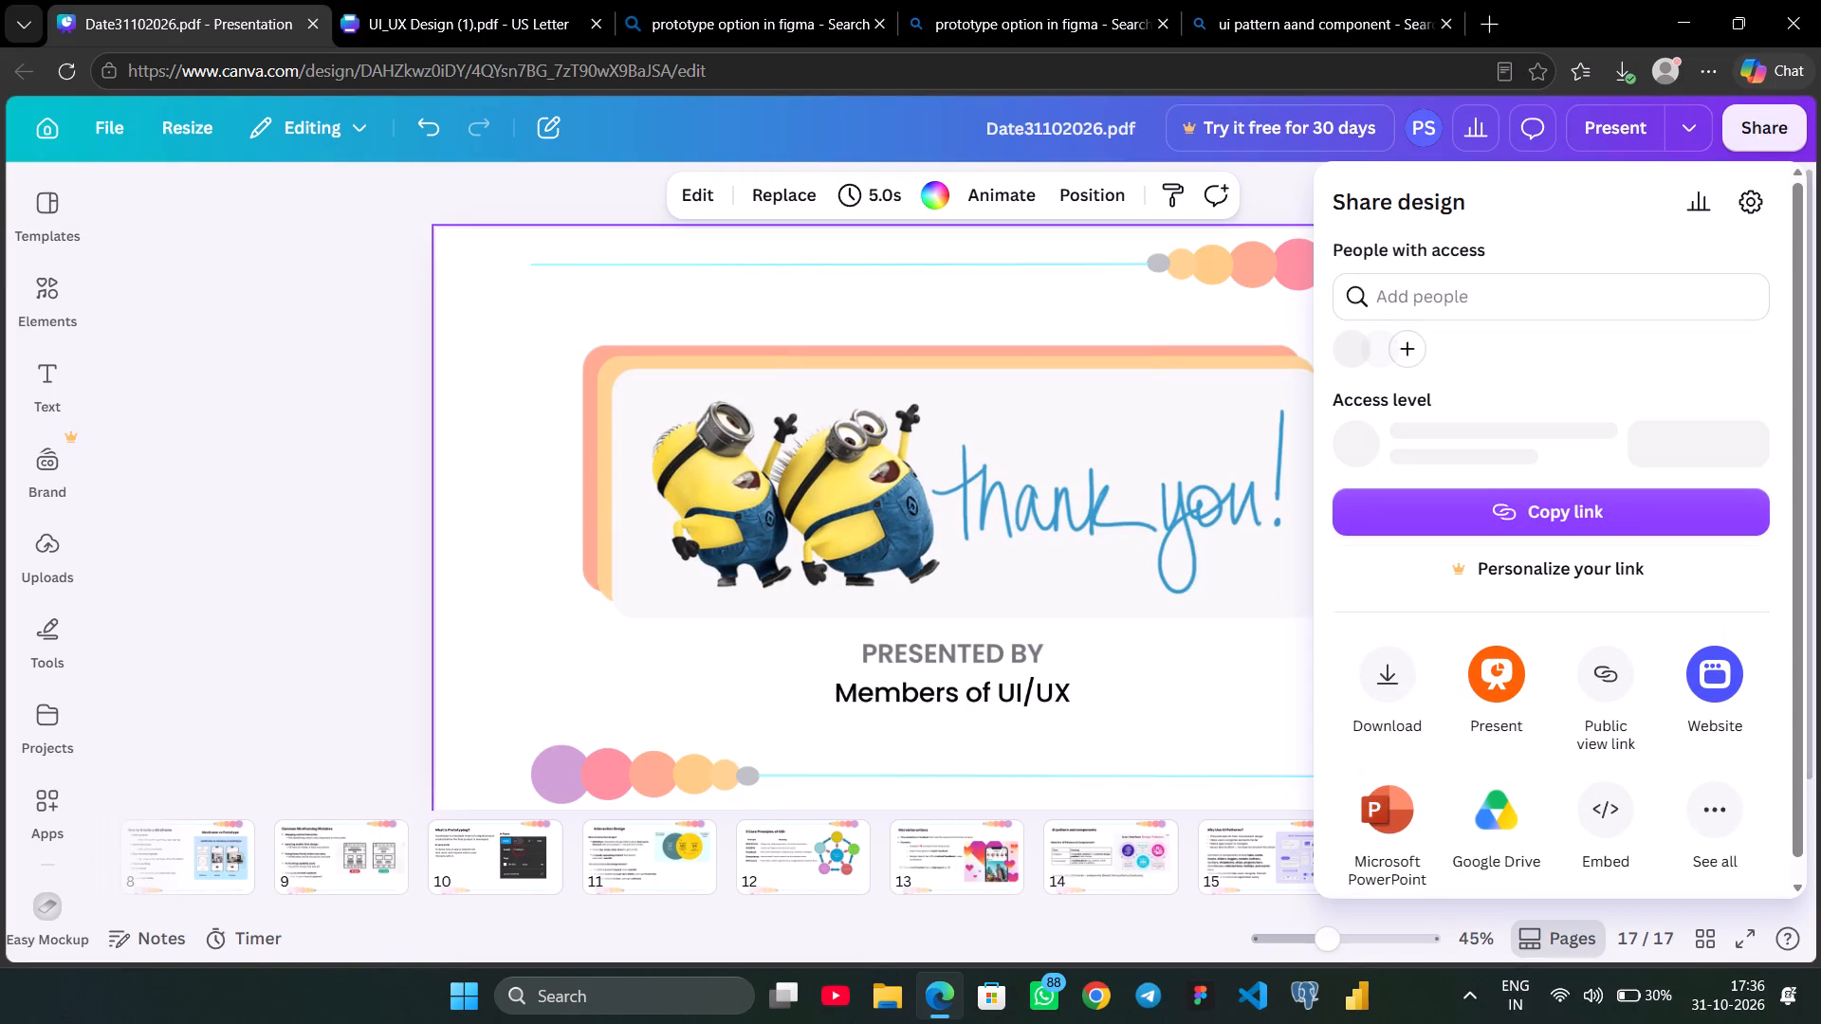
click(1411, 676)
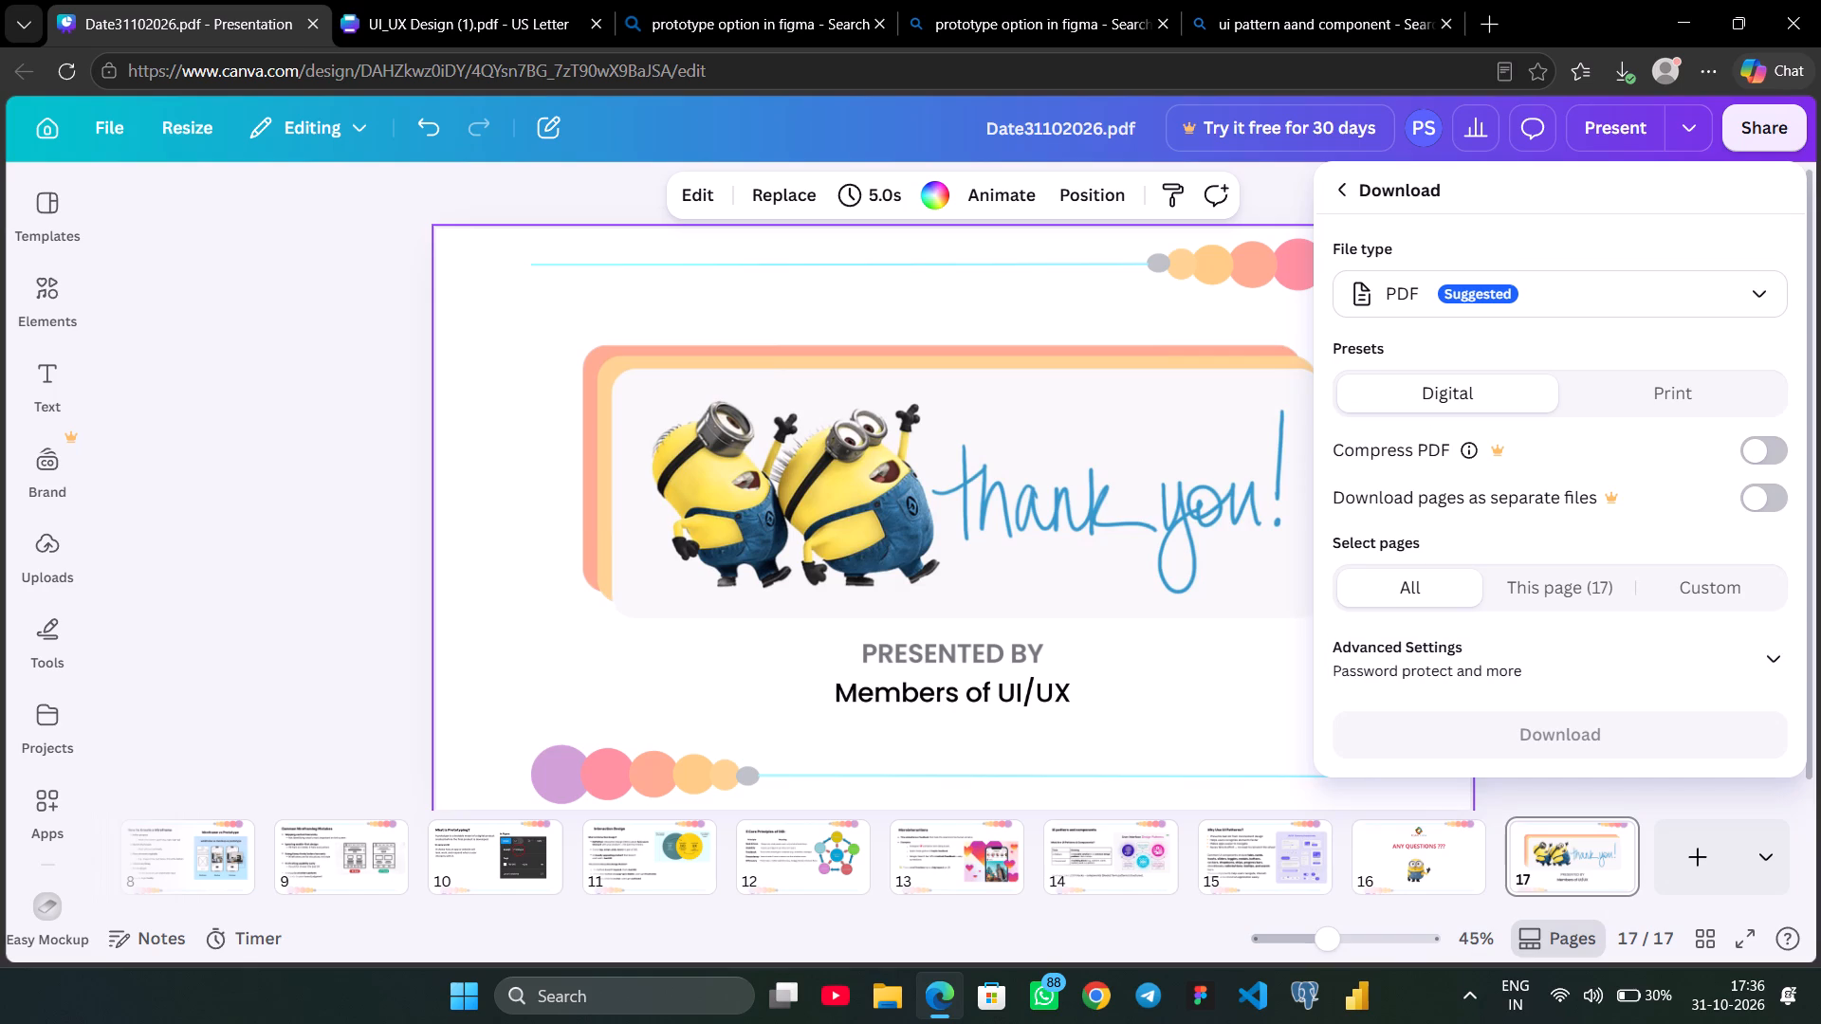
click(1550, 730)
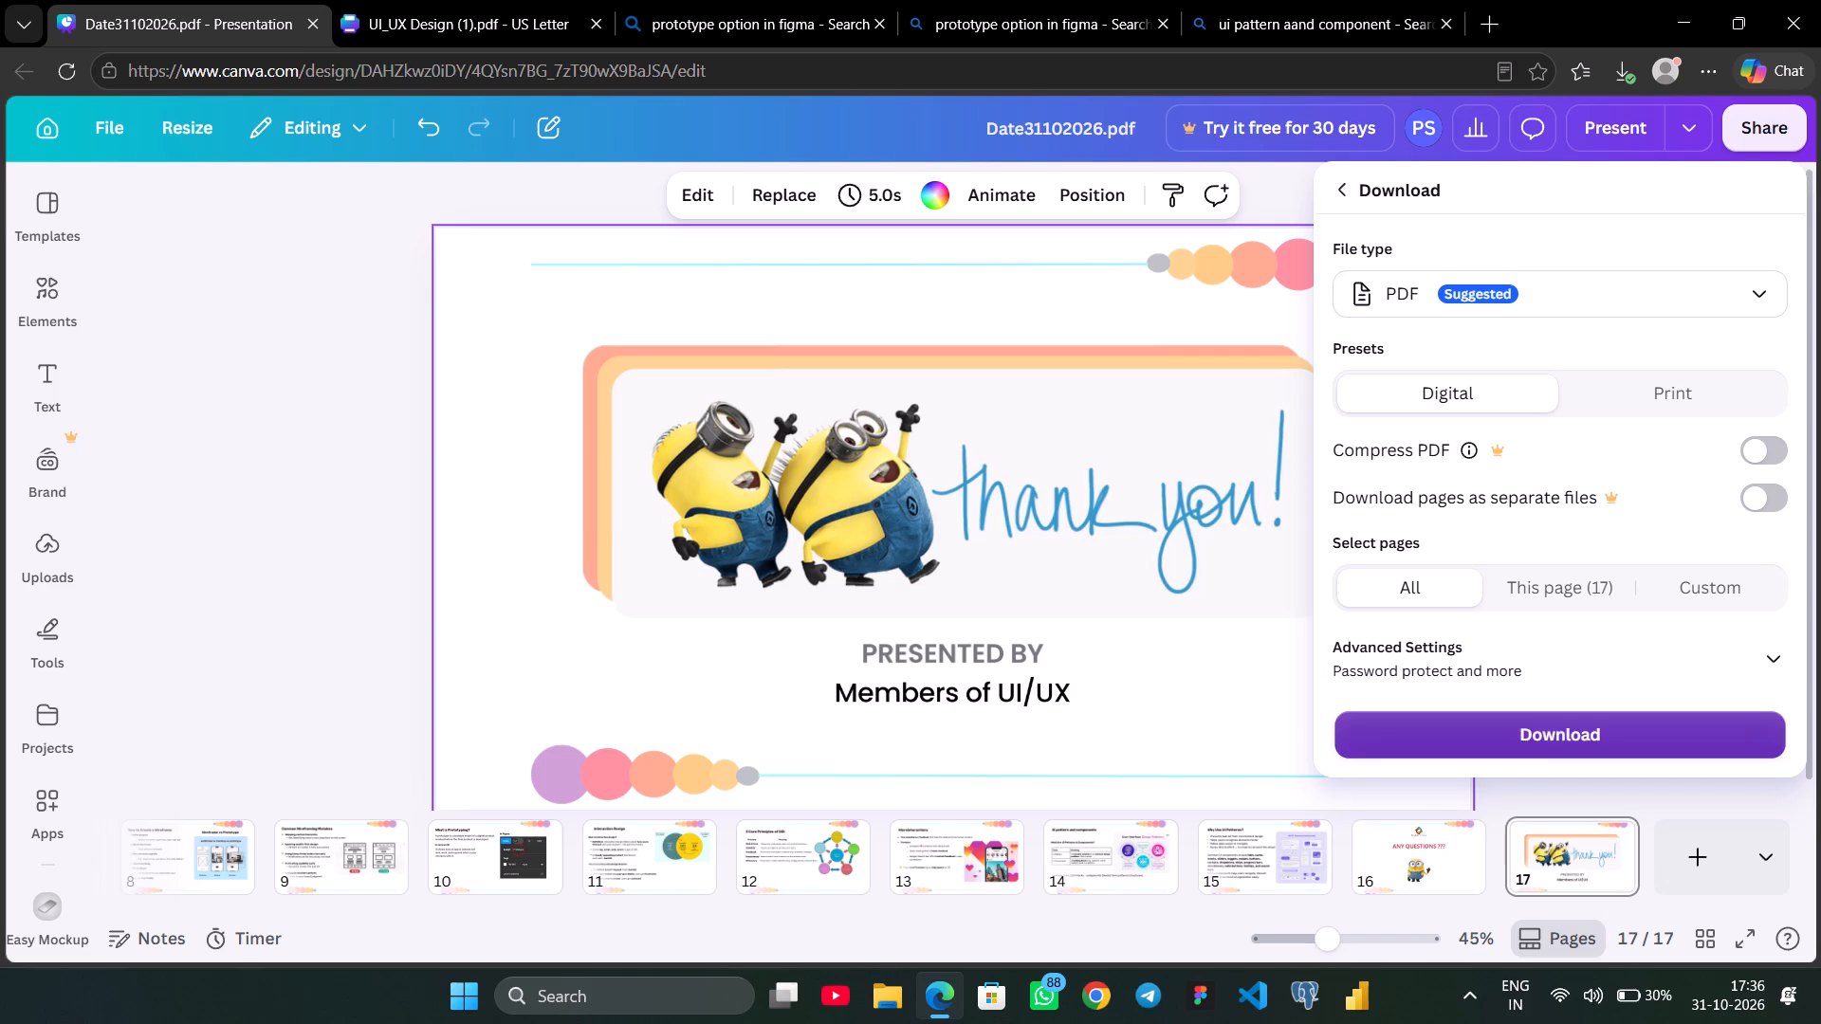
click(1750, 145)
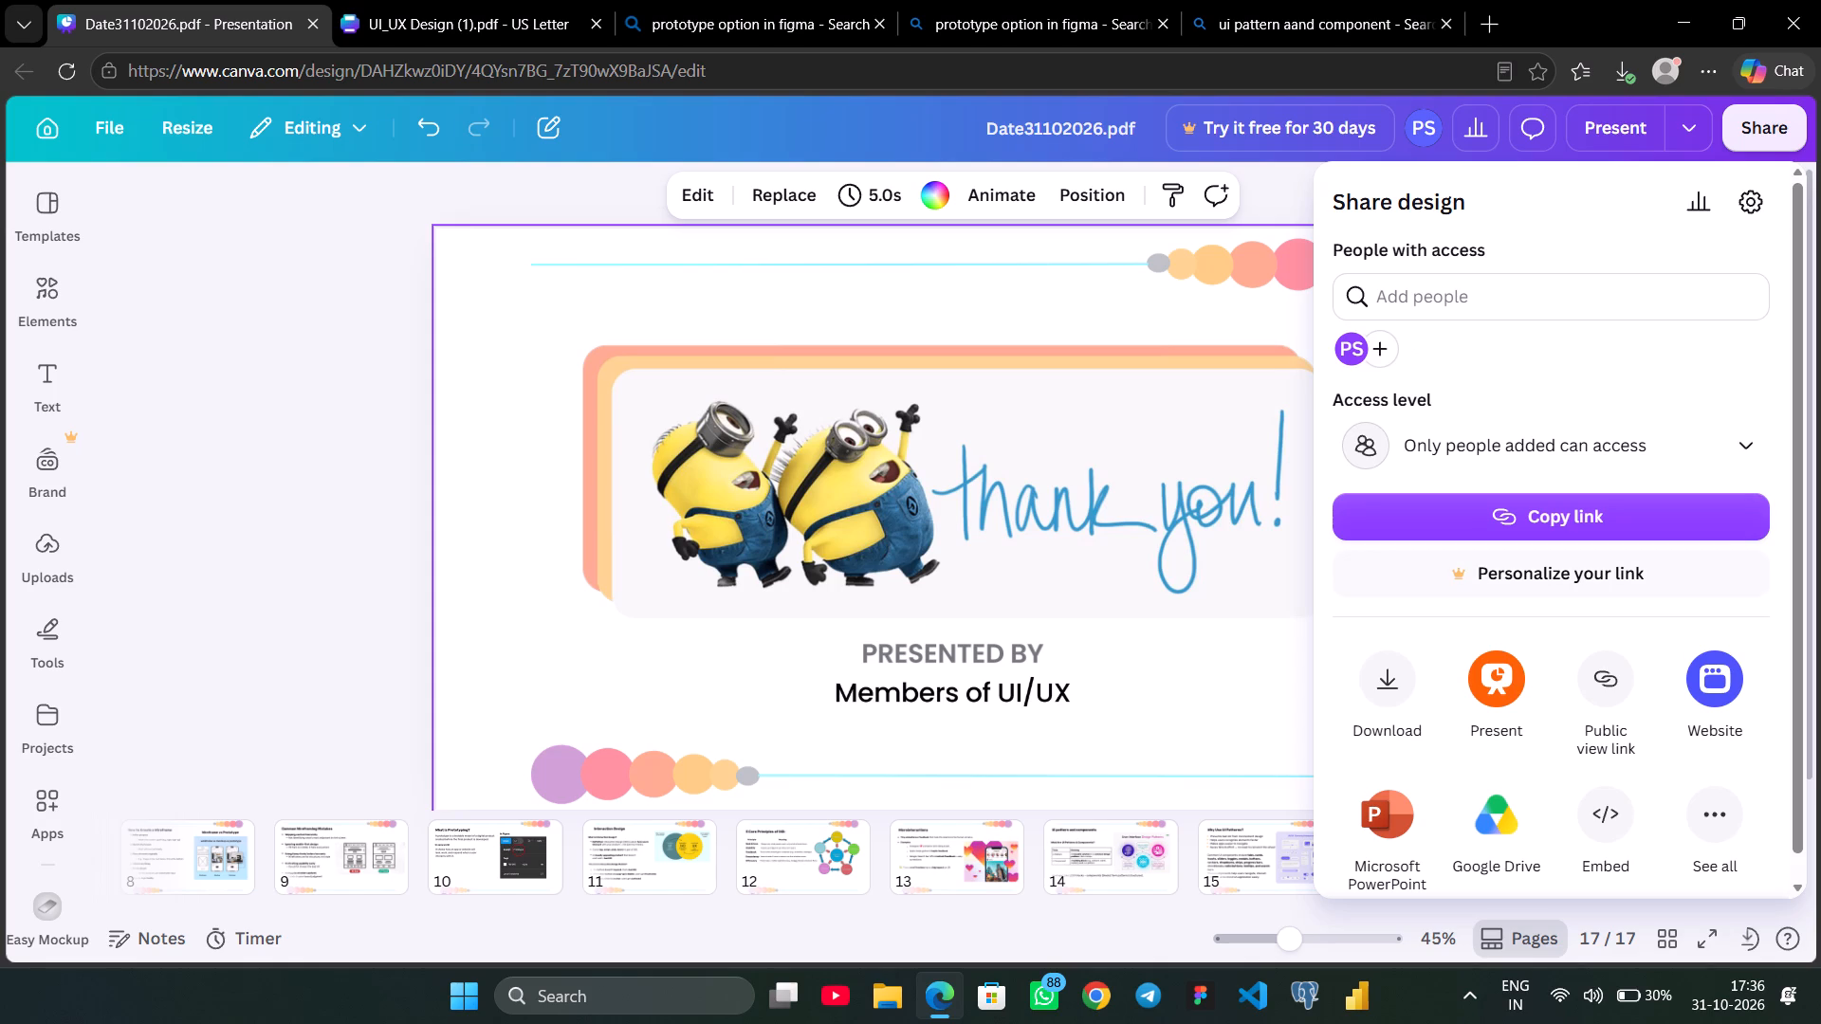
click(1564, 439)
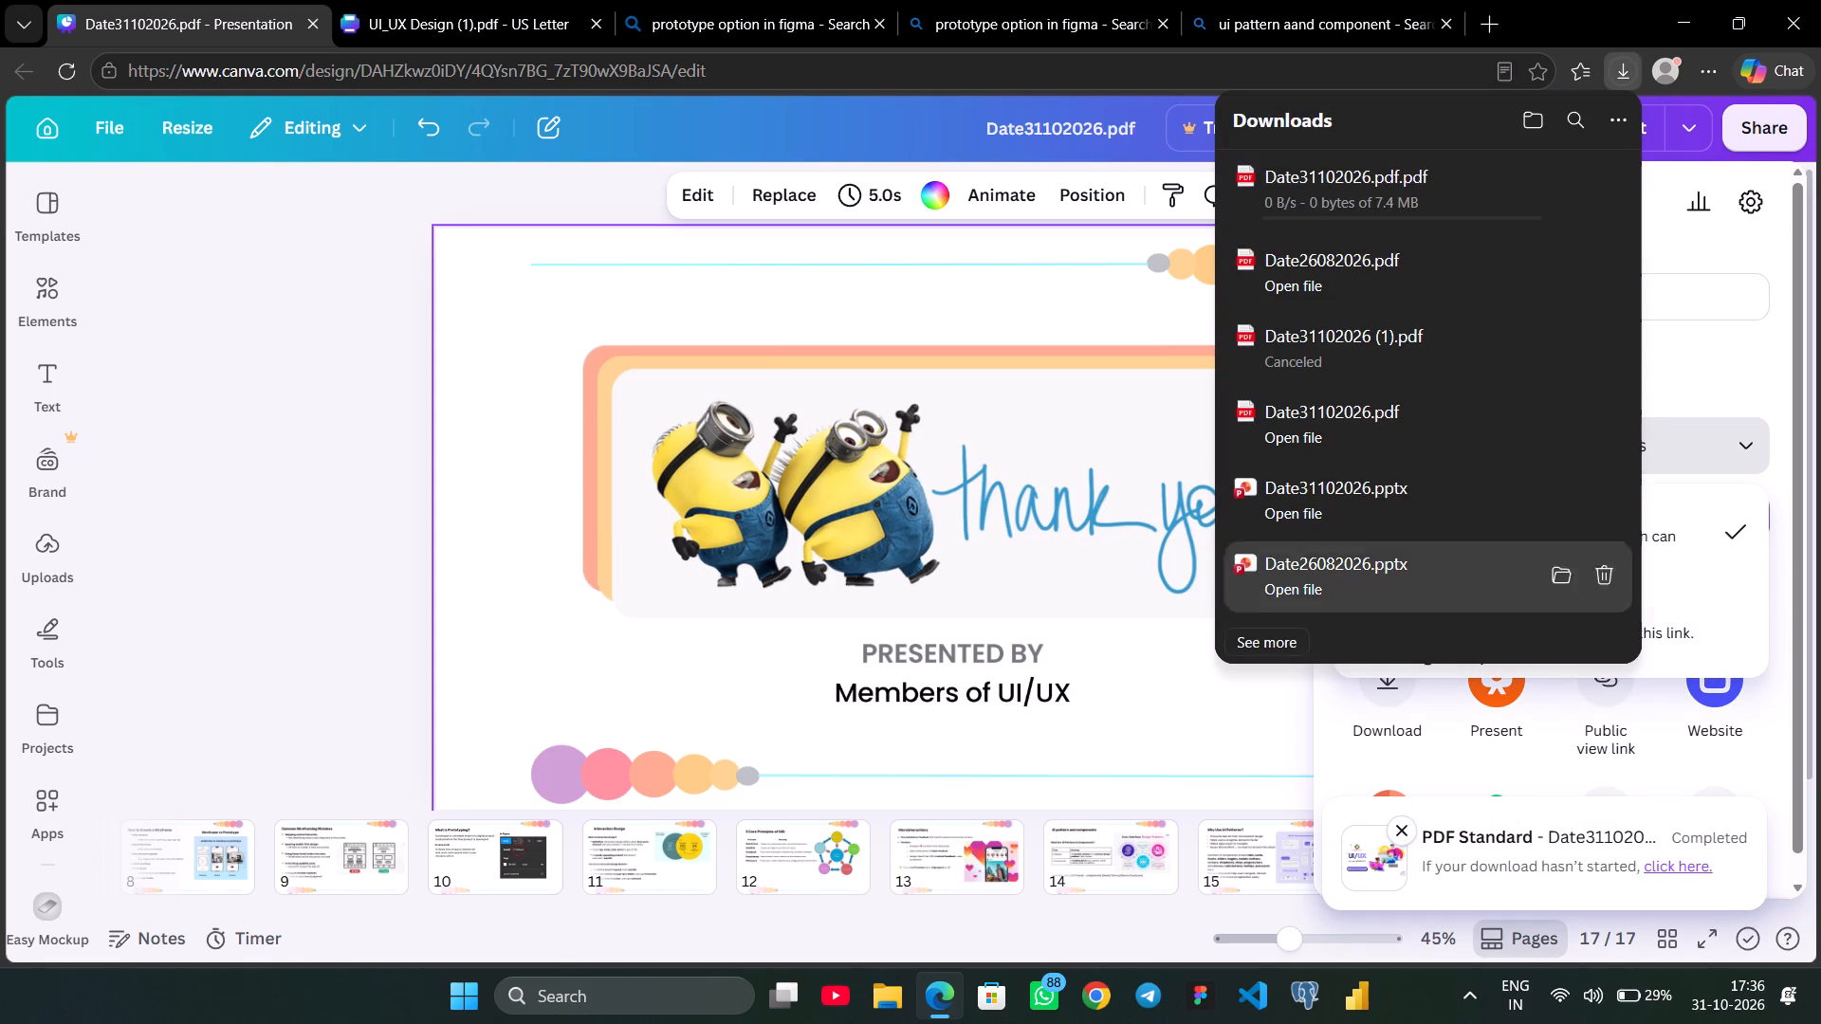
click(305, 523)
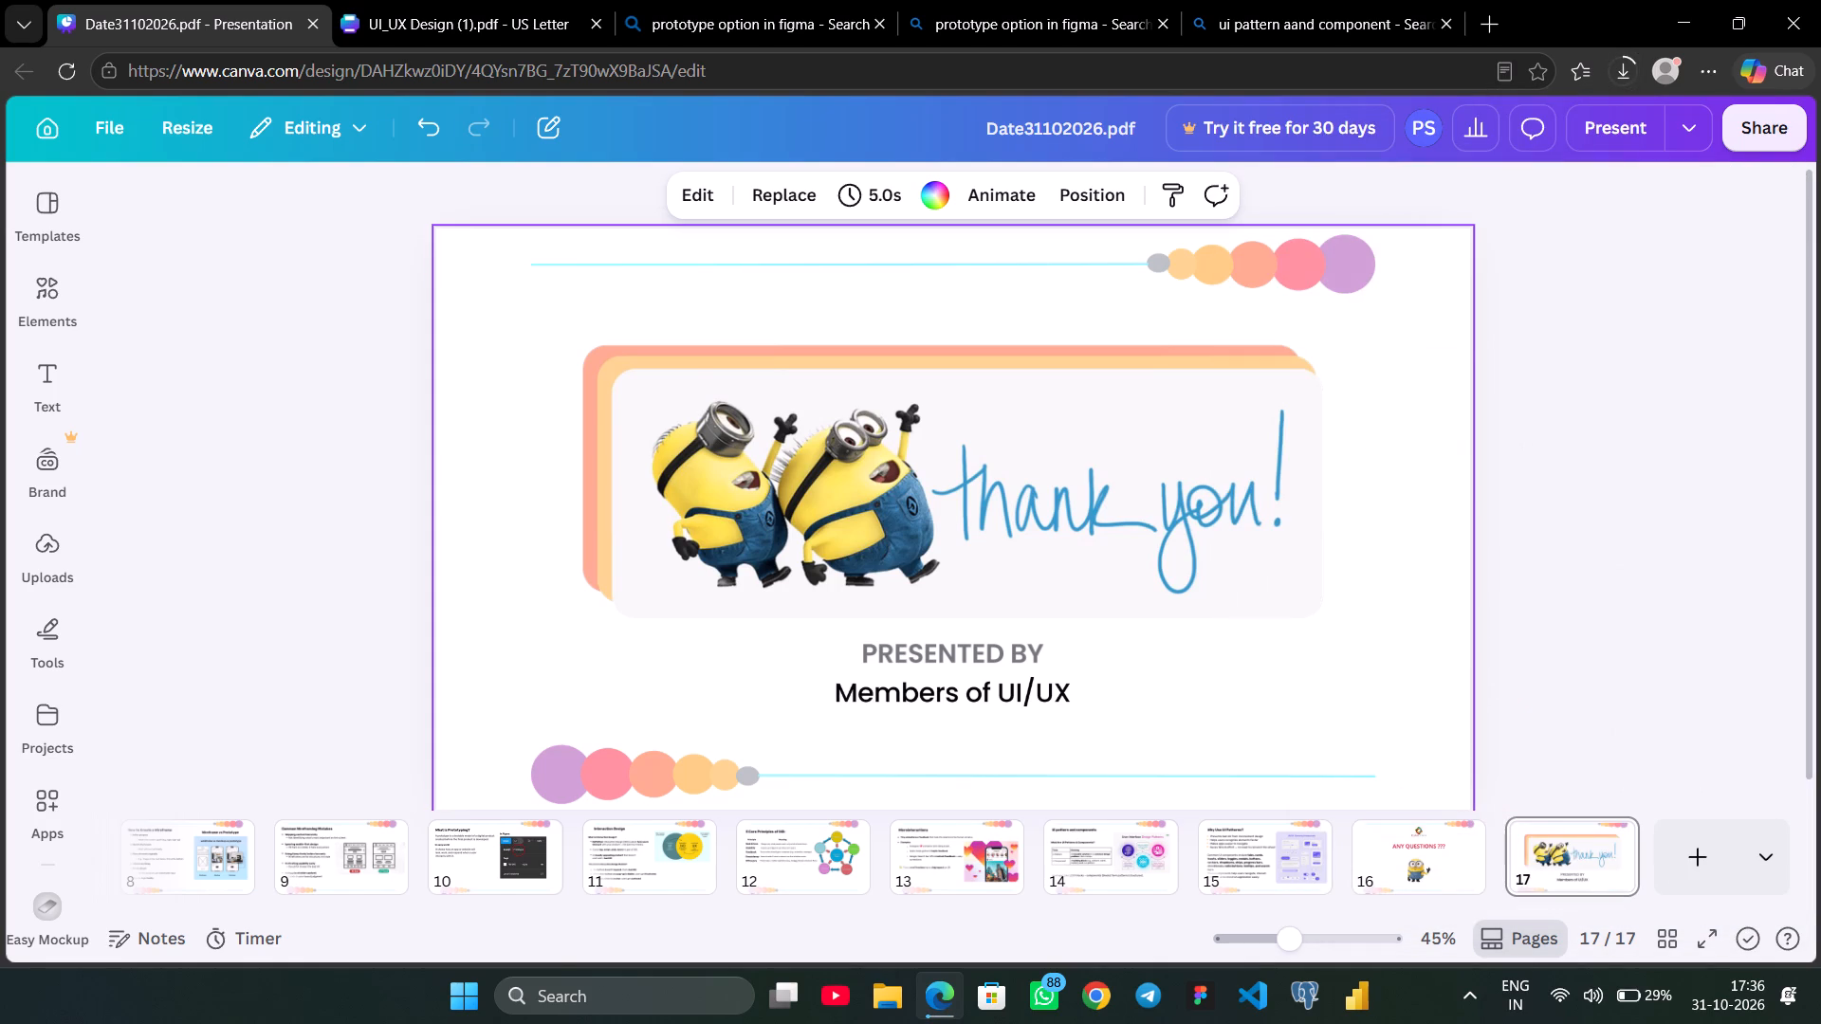
Share the deck with anyone with the link as Can view, and copy the sharing link.
click(1757, 125)
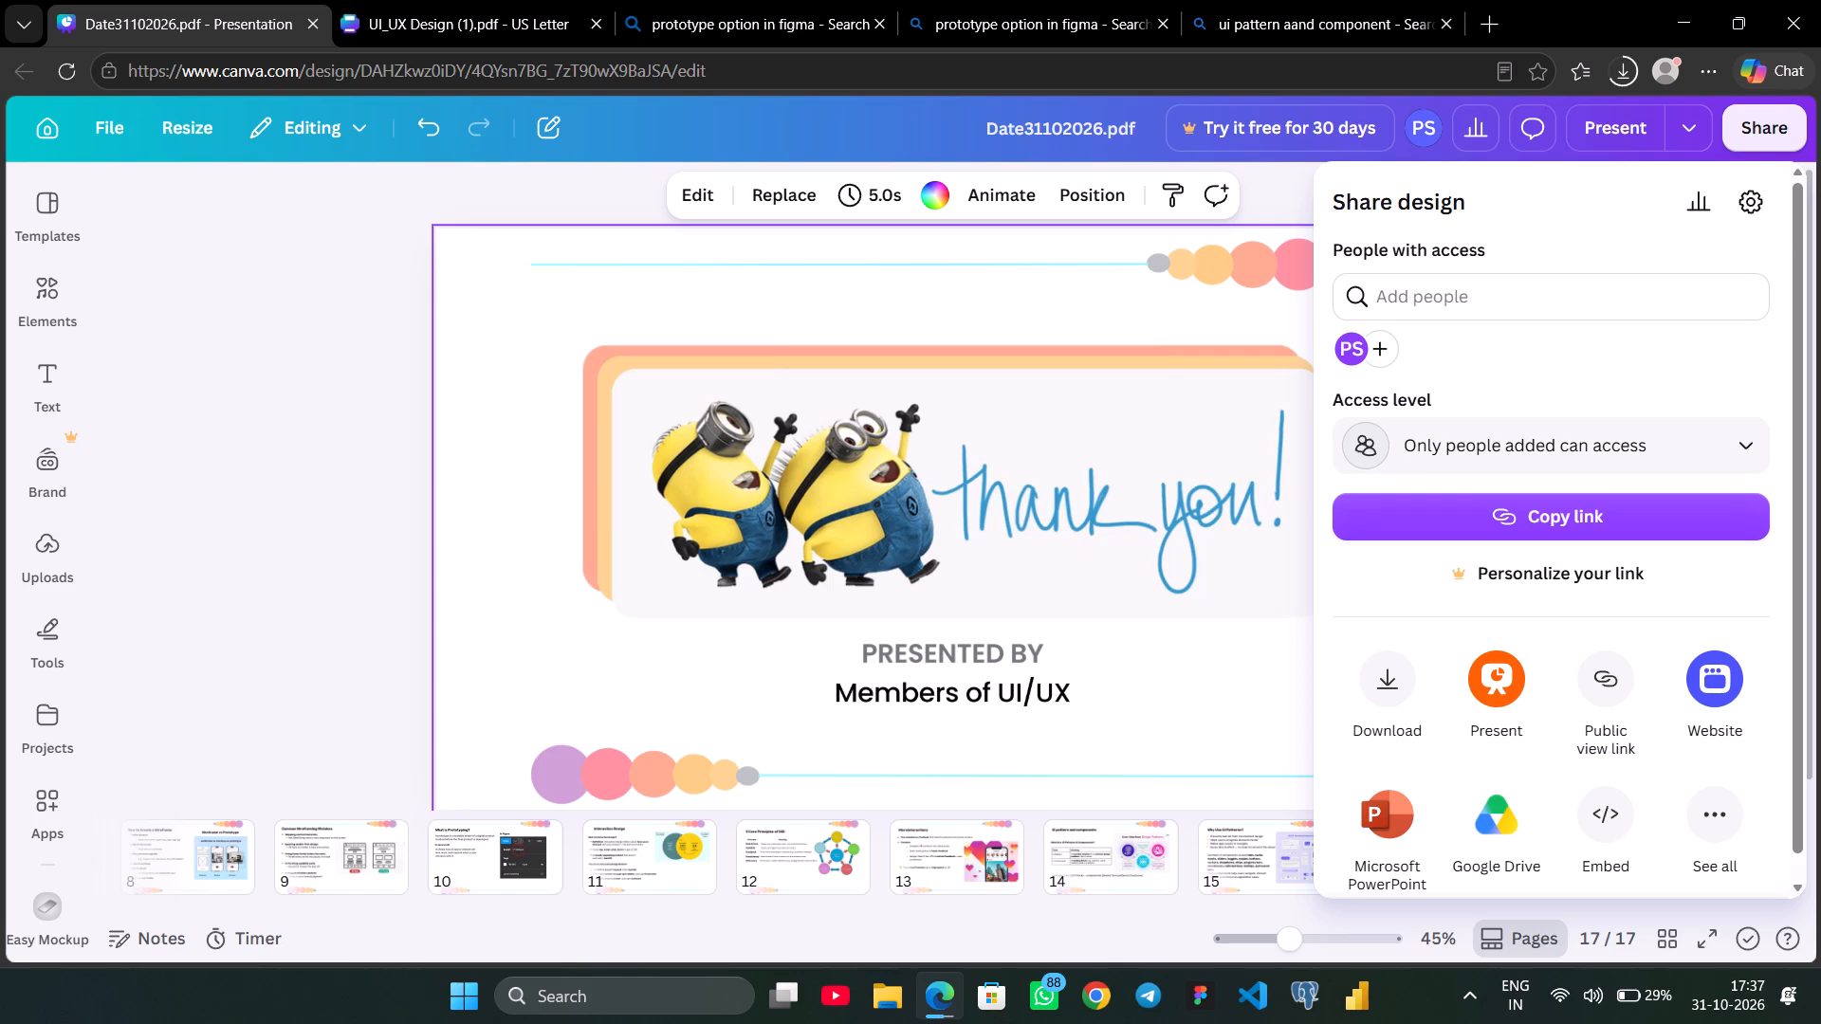
click(1701, 464)
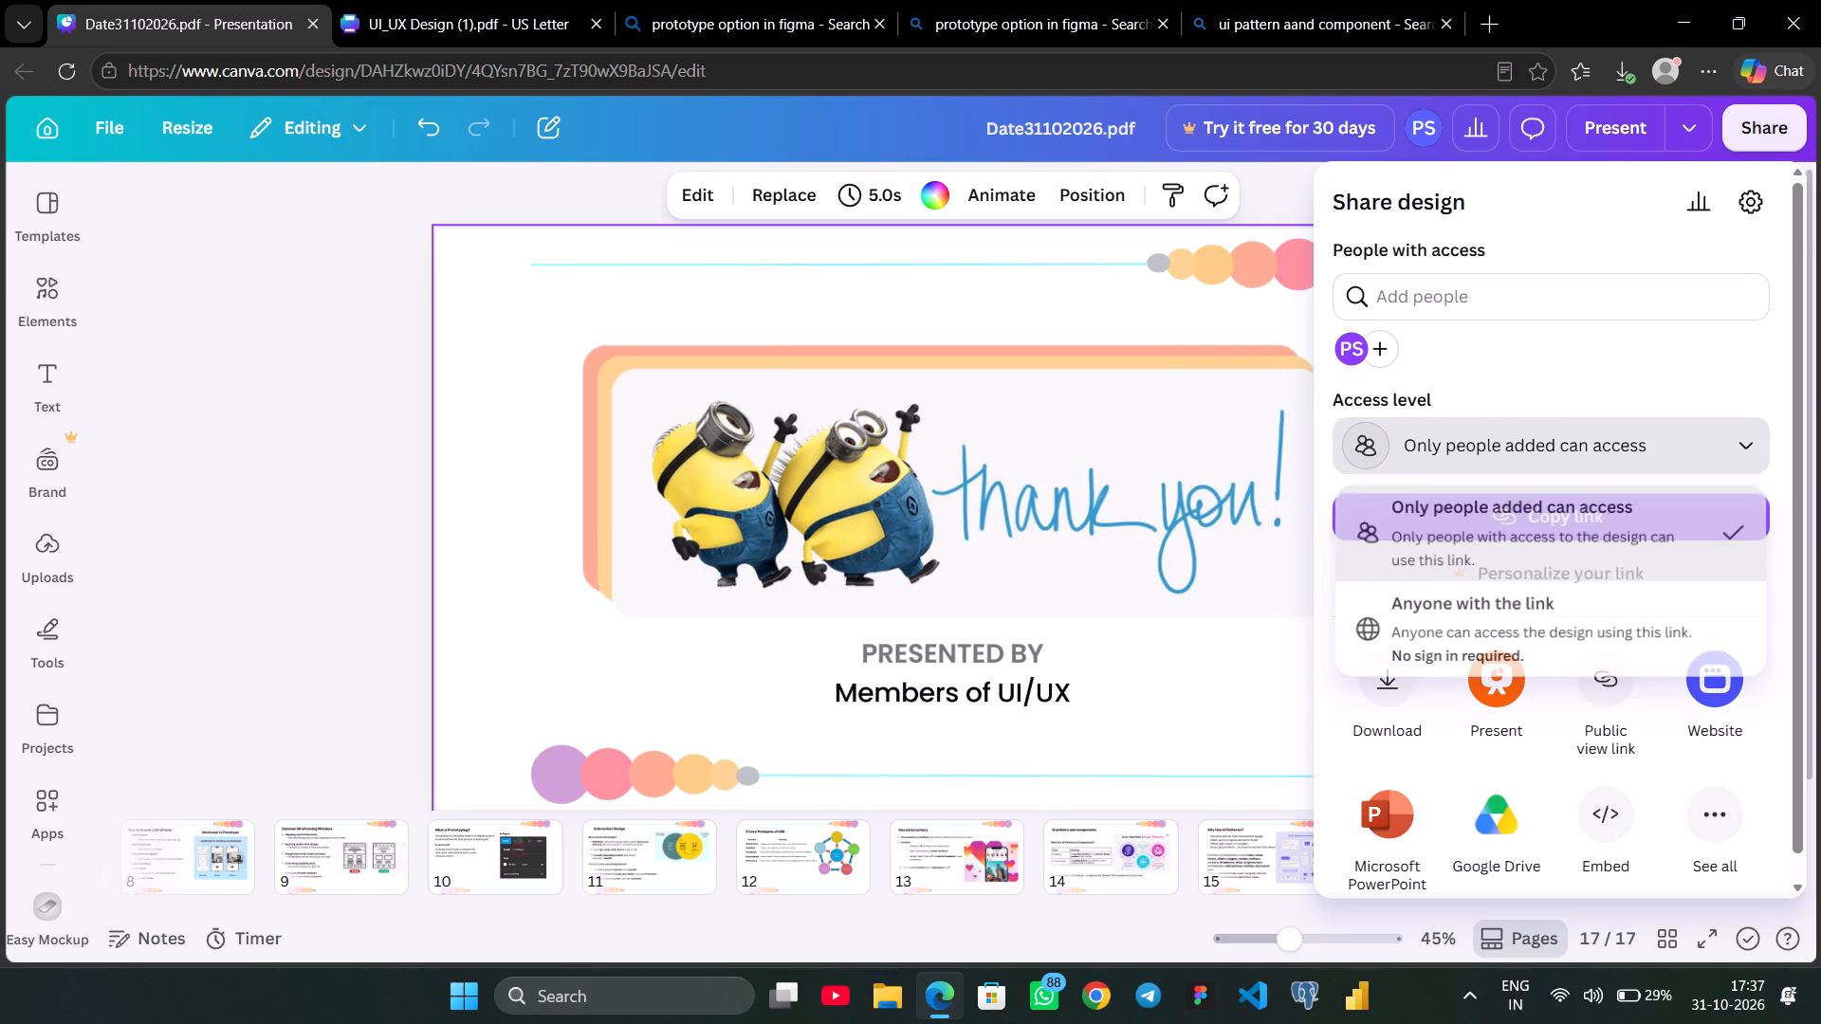
click(1503, 628)
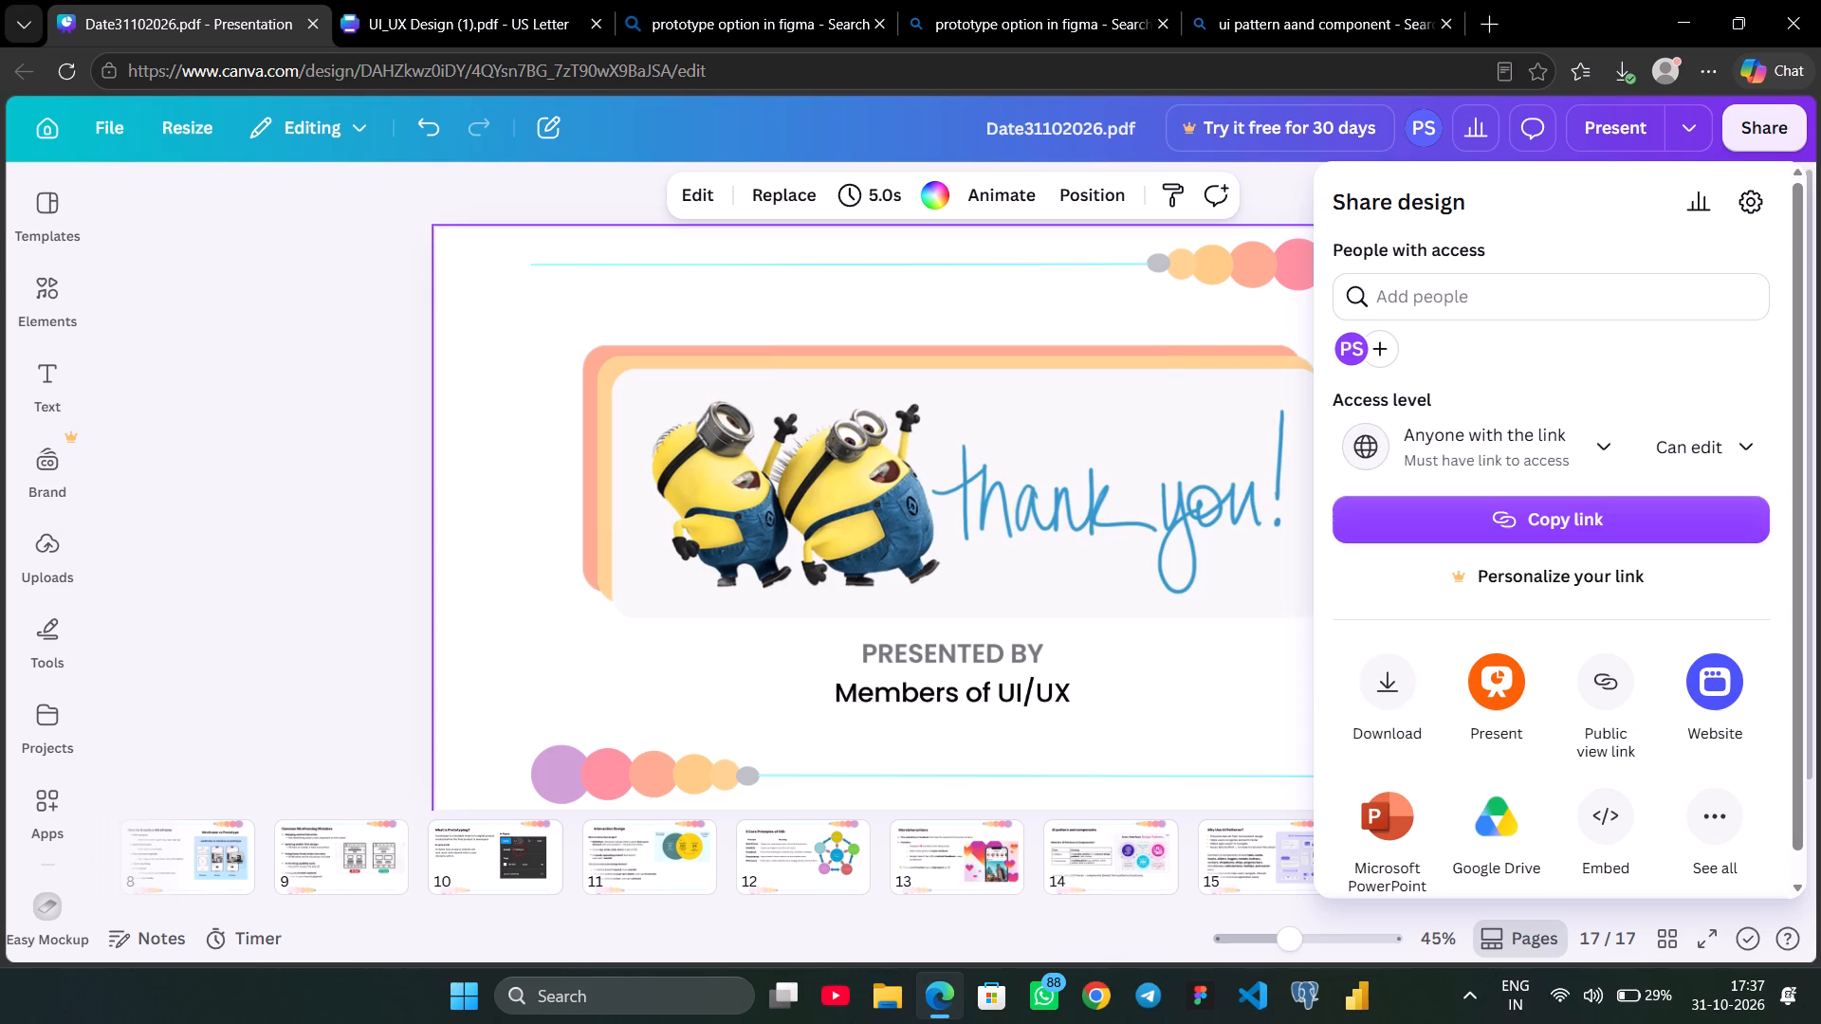
click(1713, 468)
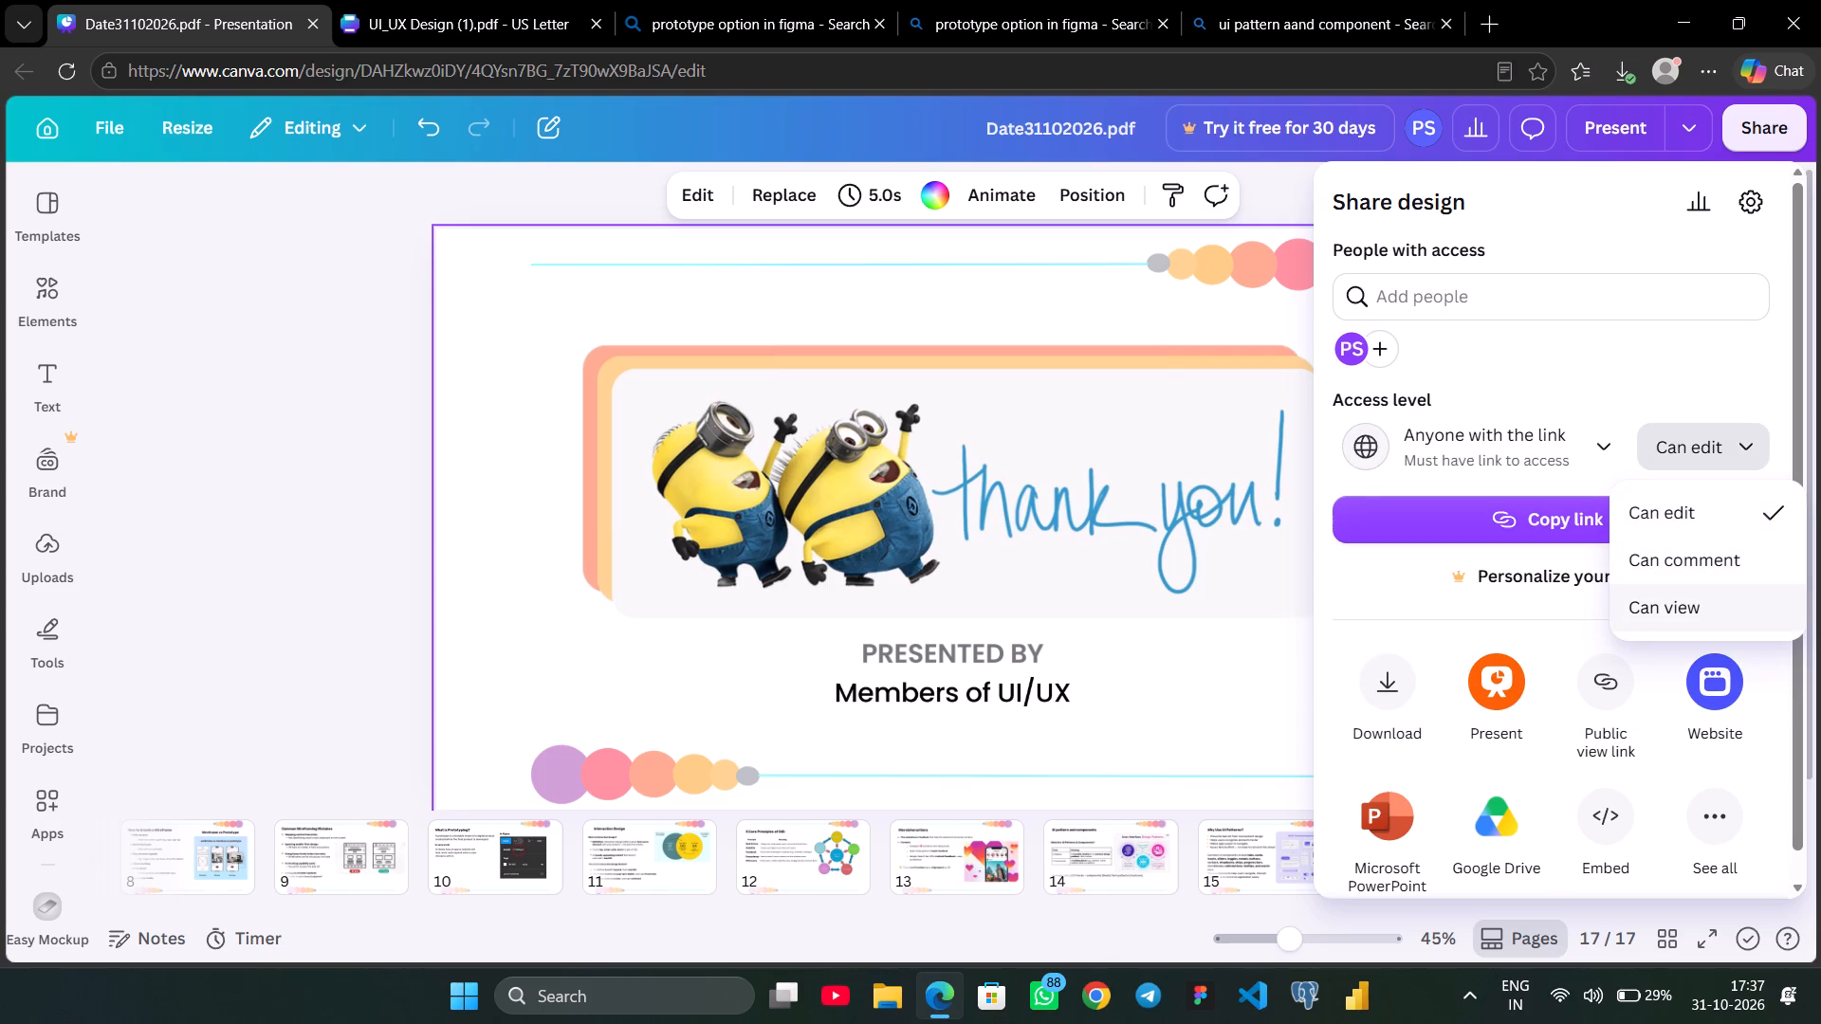
click(1715, 597)
click(1610, 513)
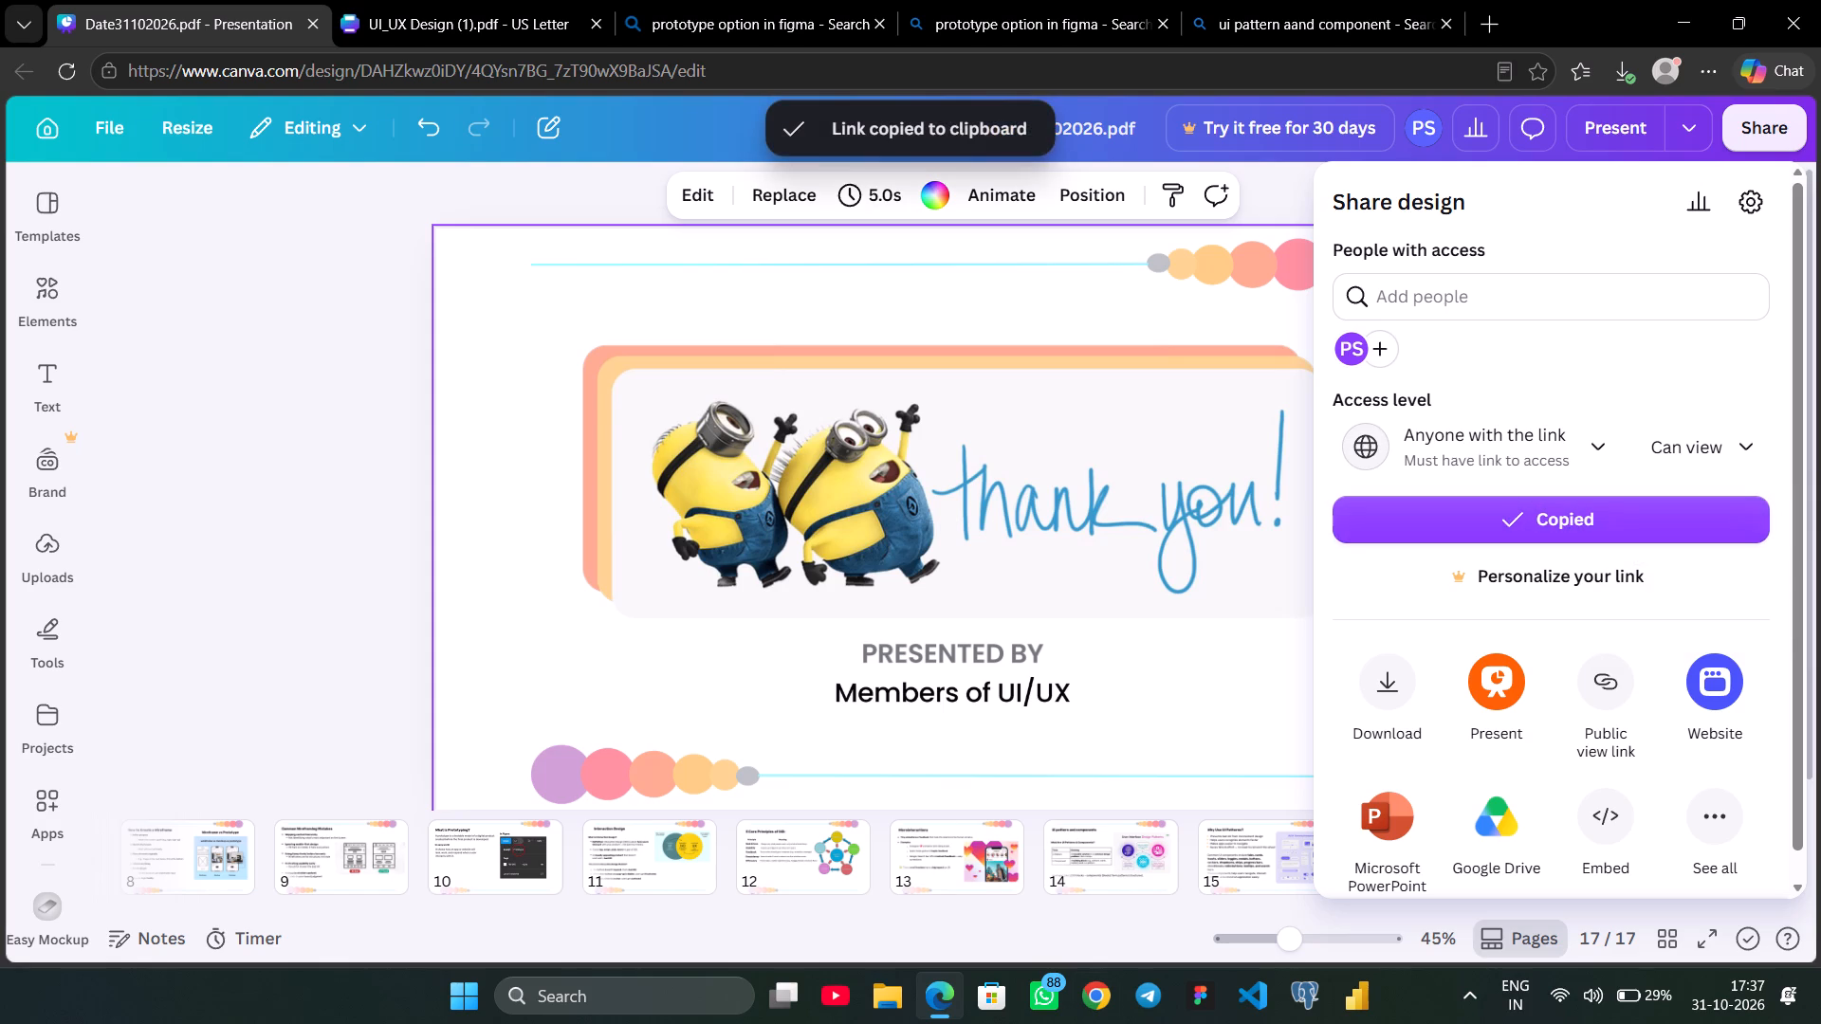
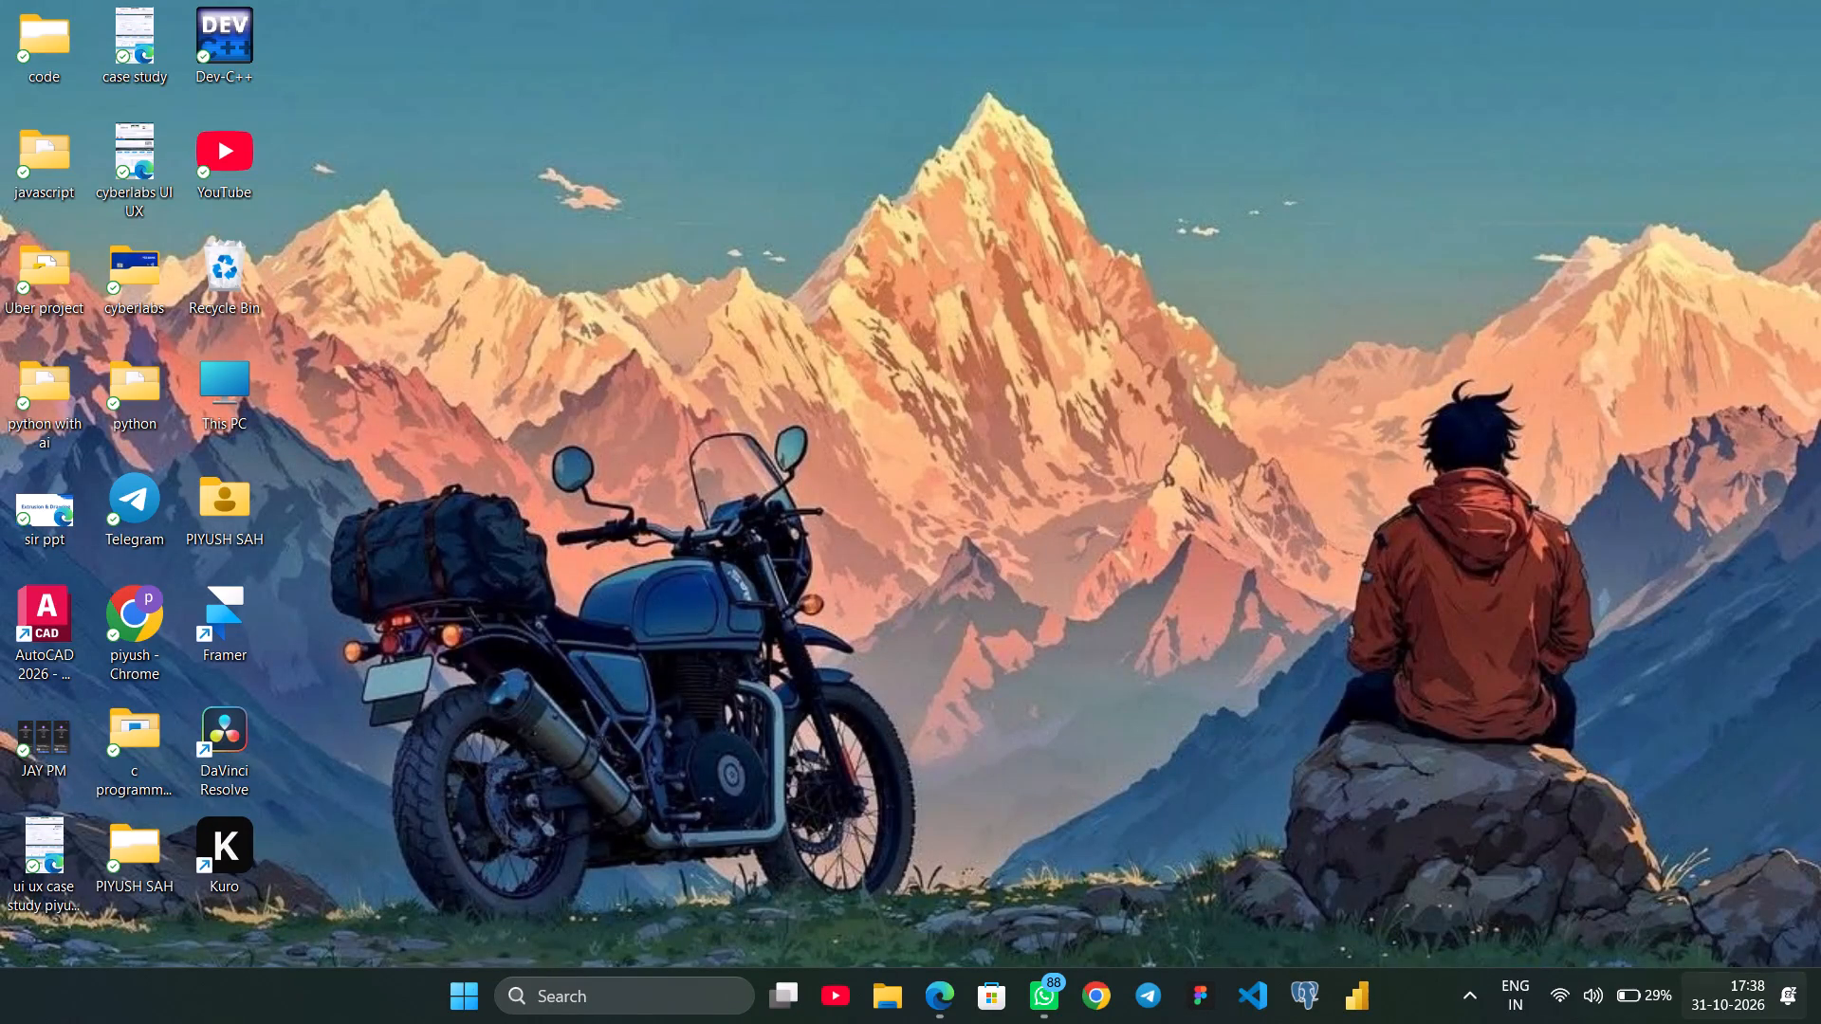
Expand the grouped WhatsApp notifications, clear all system notifications, and return to the cyberlabs UI UX file in Figma.
click(1747, 1023)
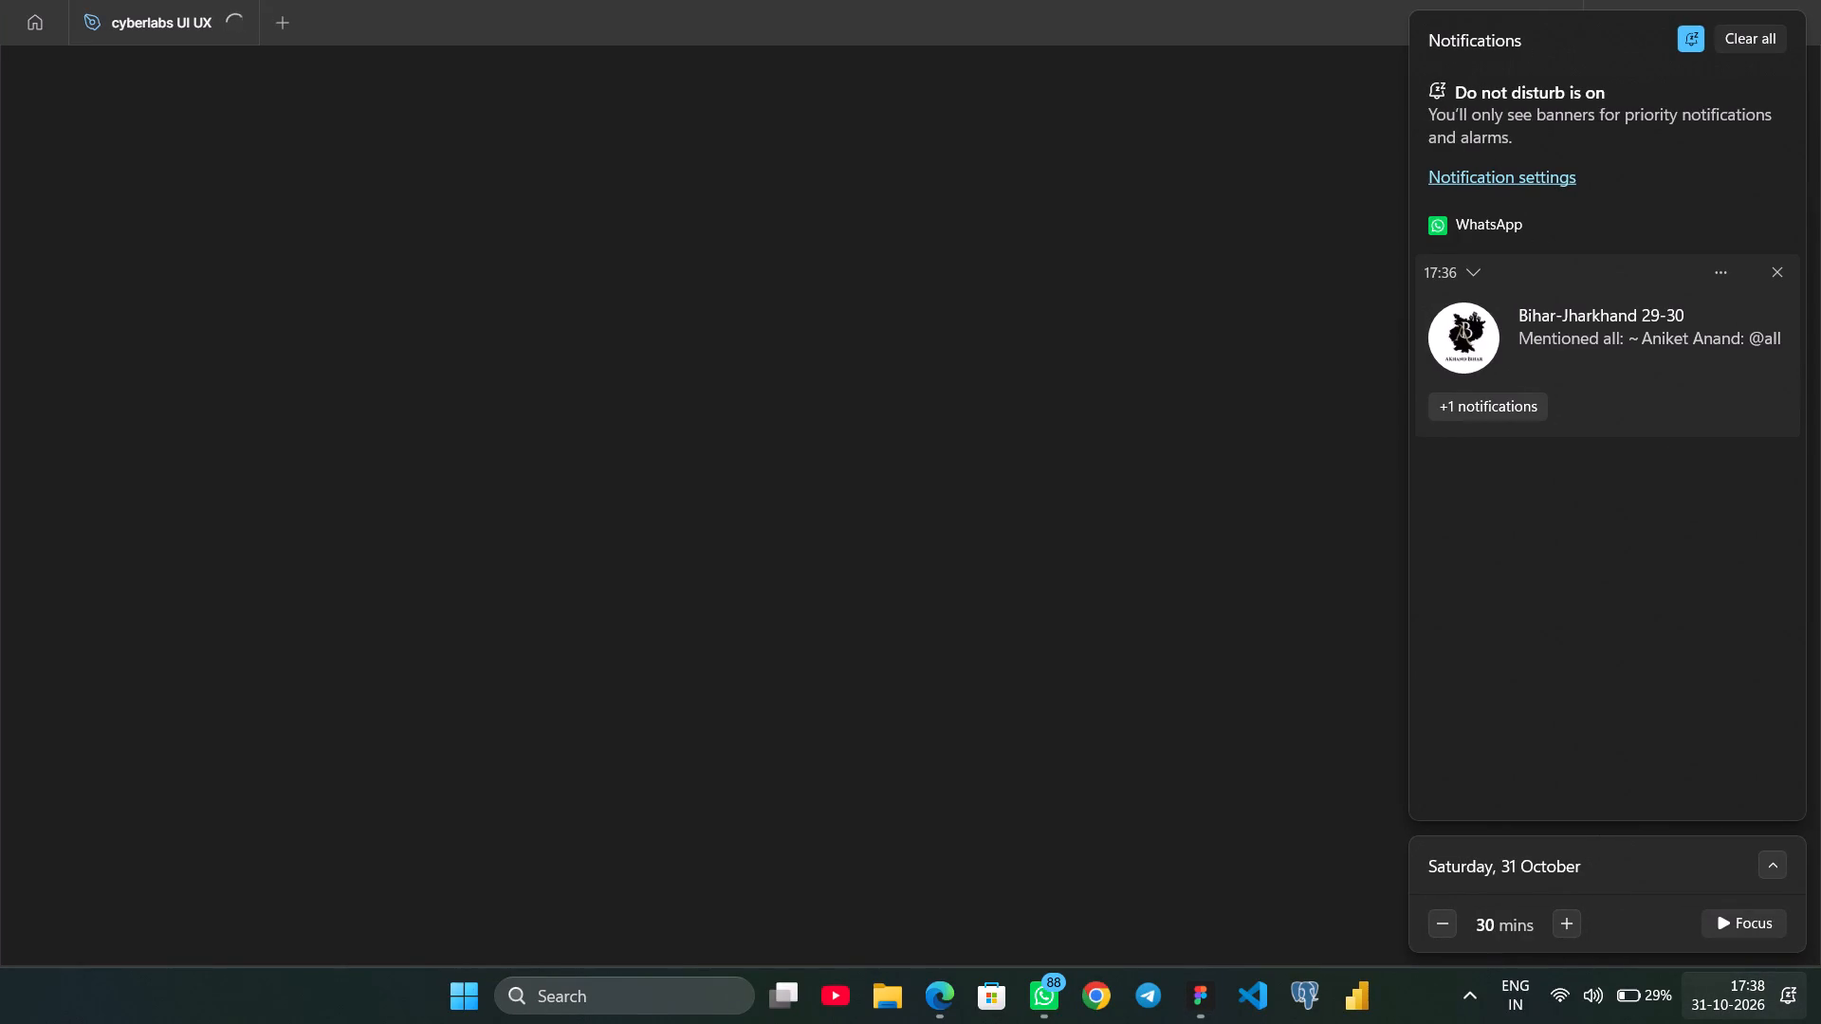
click(1494, 411)
click(1758, 35)
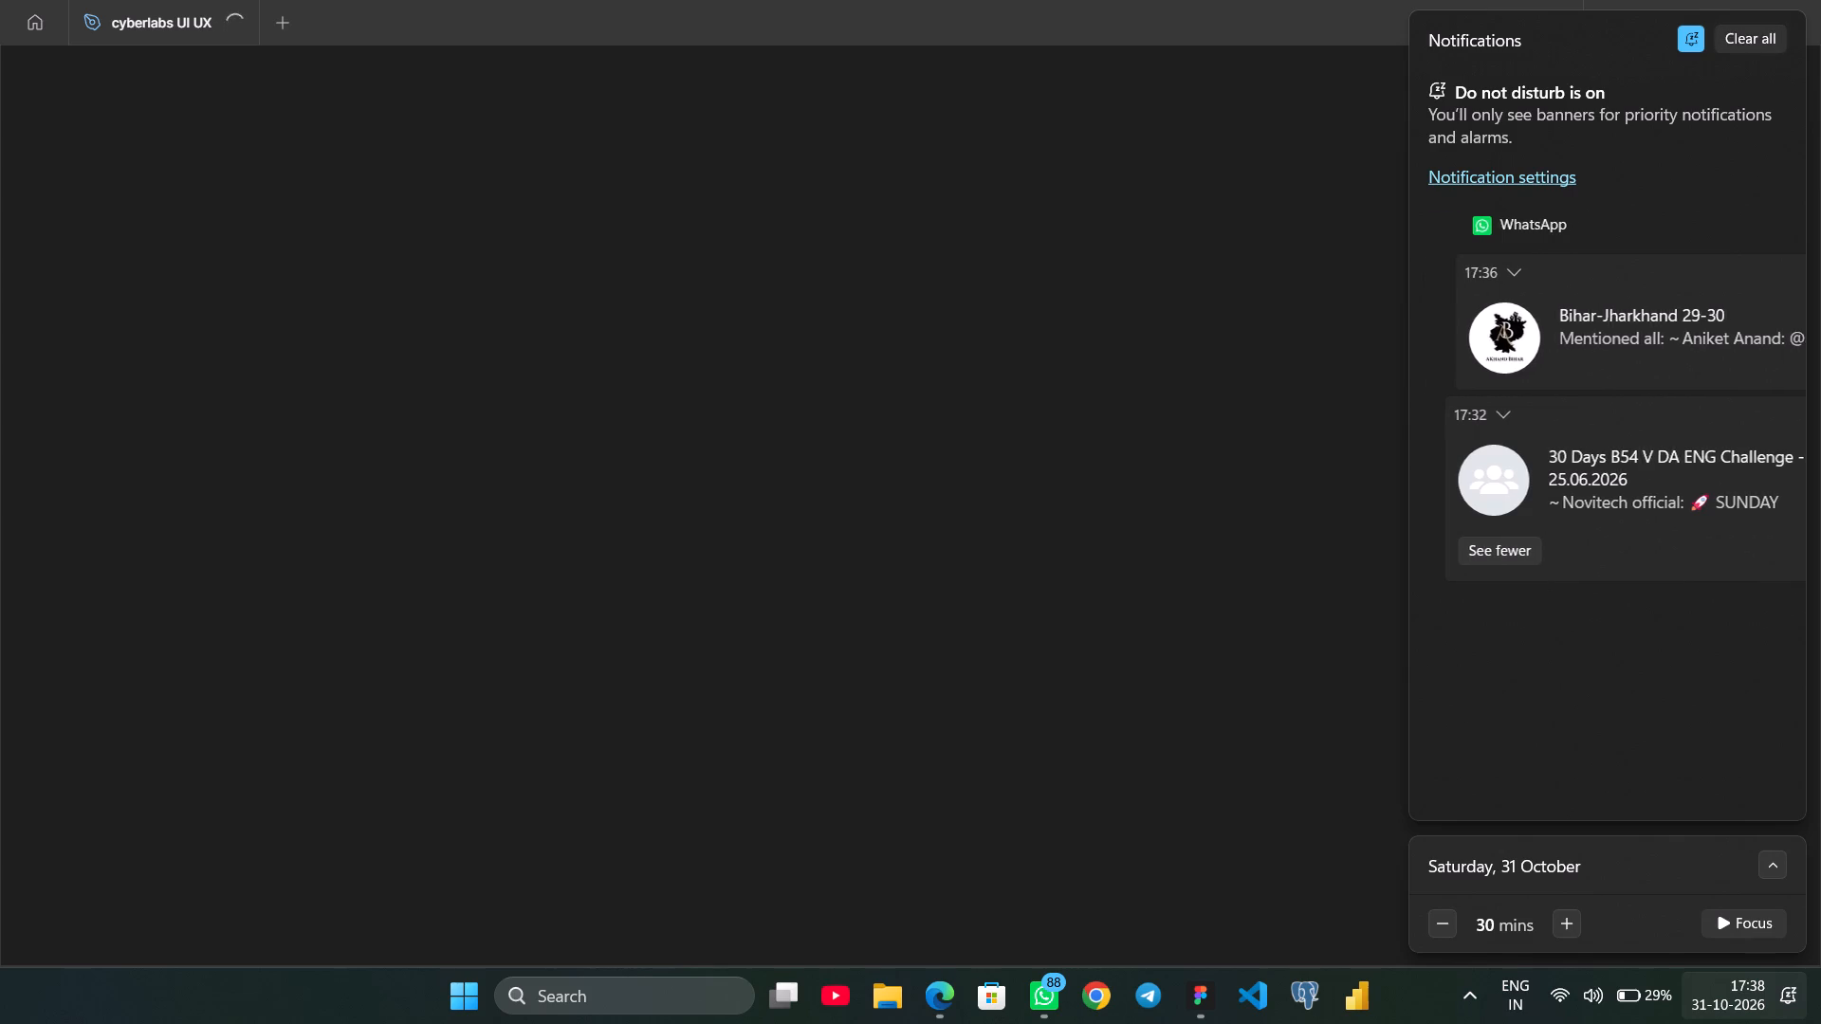
click(979, 360)
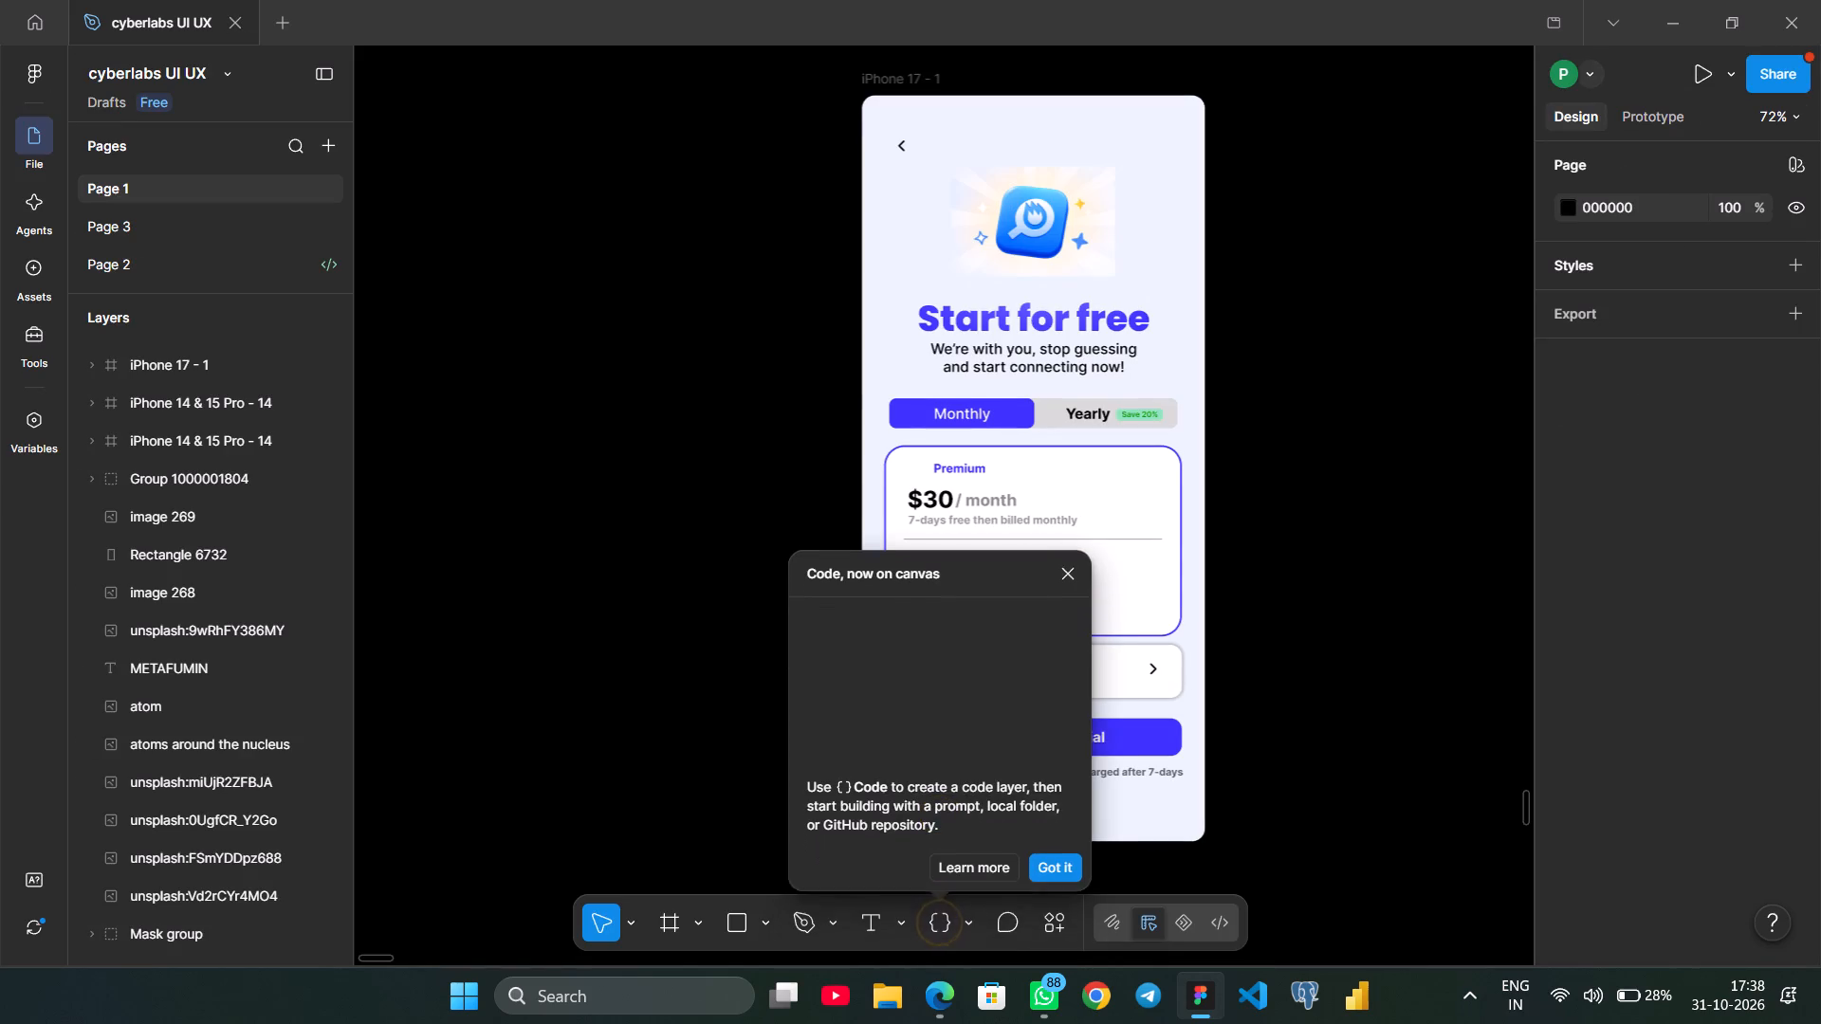
Dismiss the code-layer tip, open Page 2 and examine its travel app screens.
click(1074, 567)
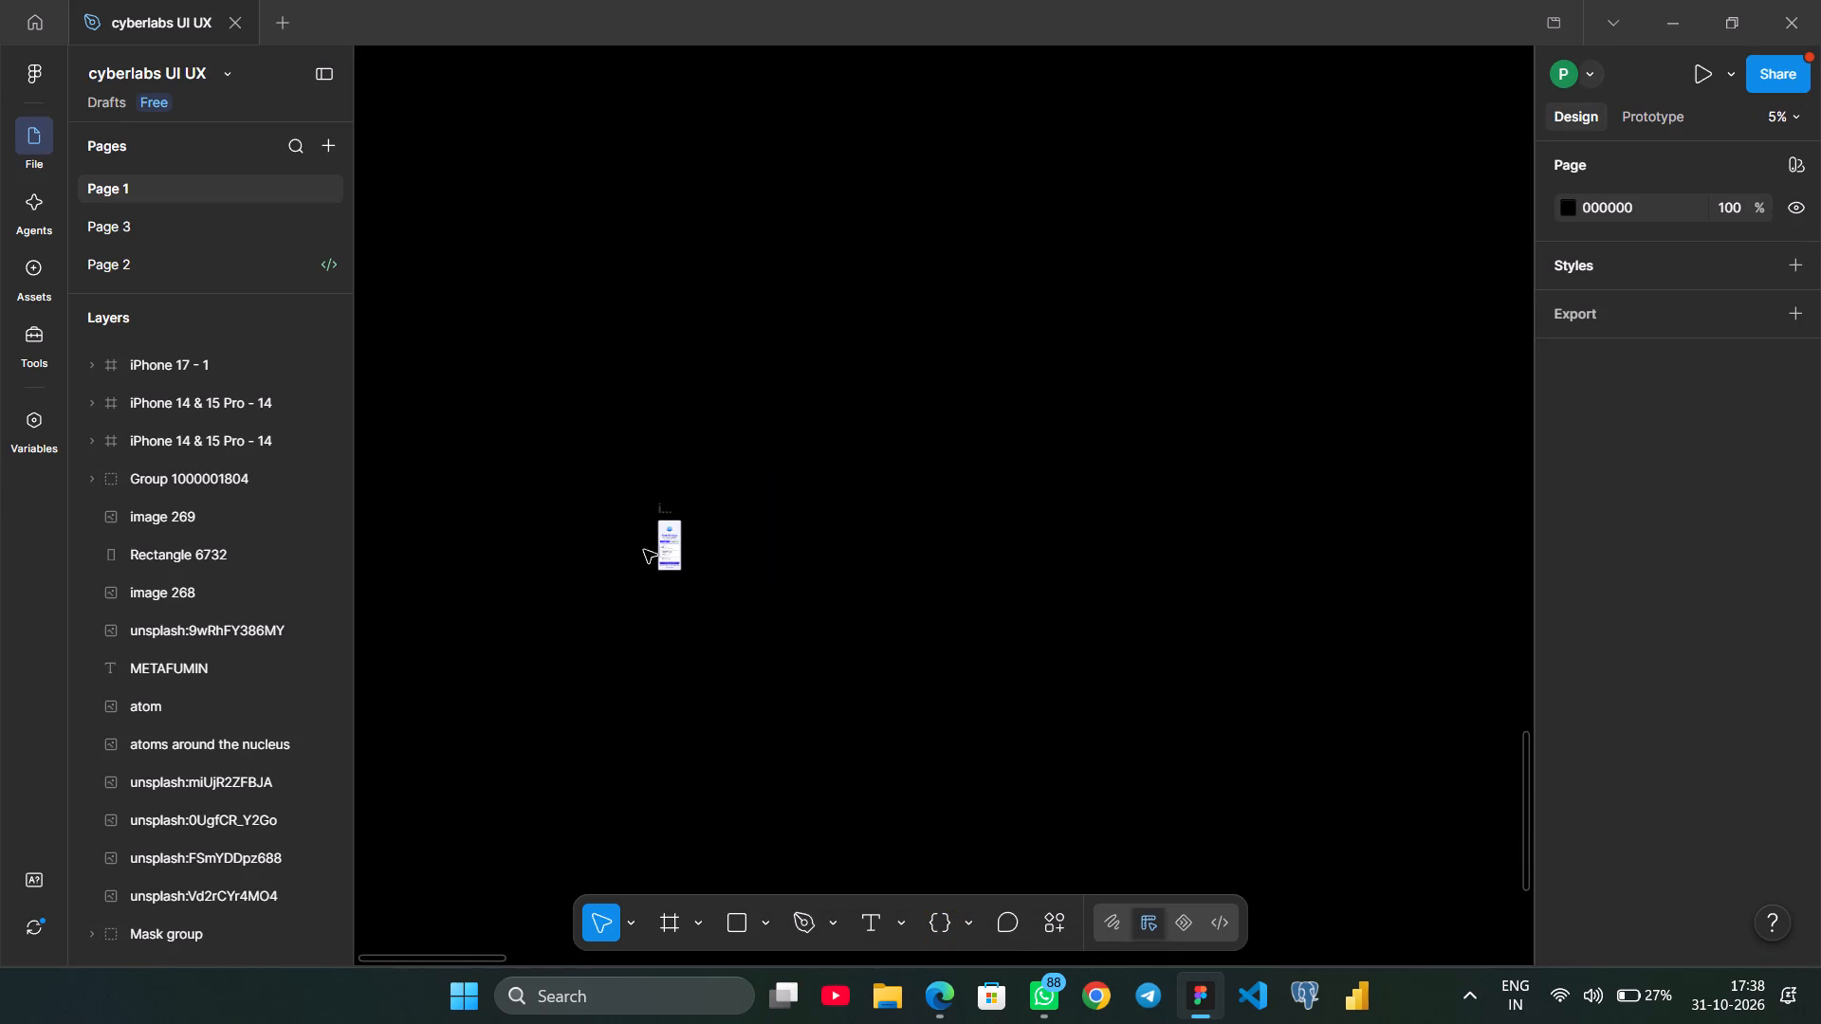
click(126, 252)
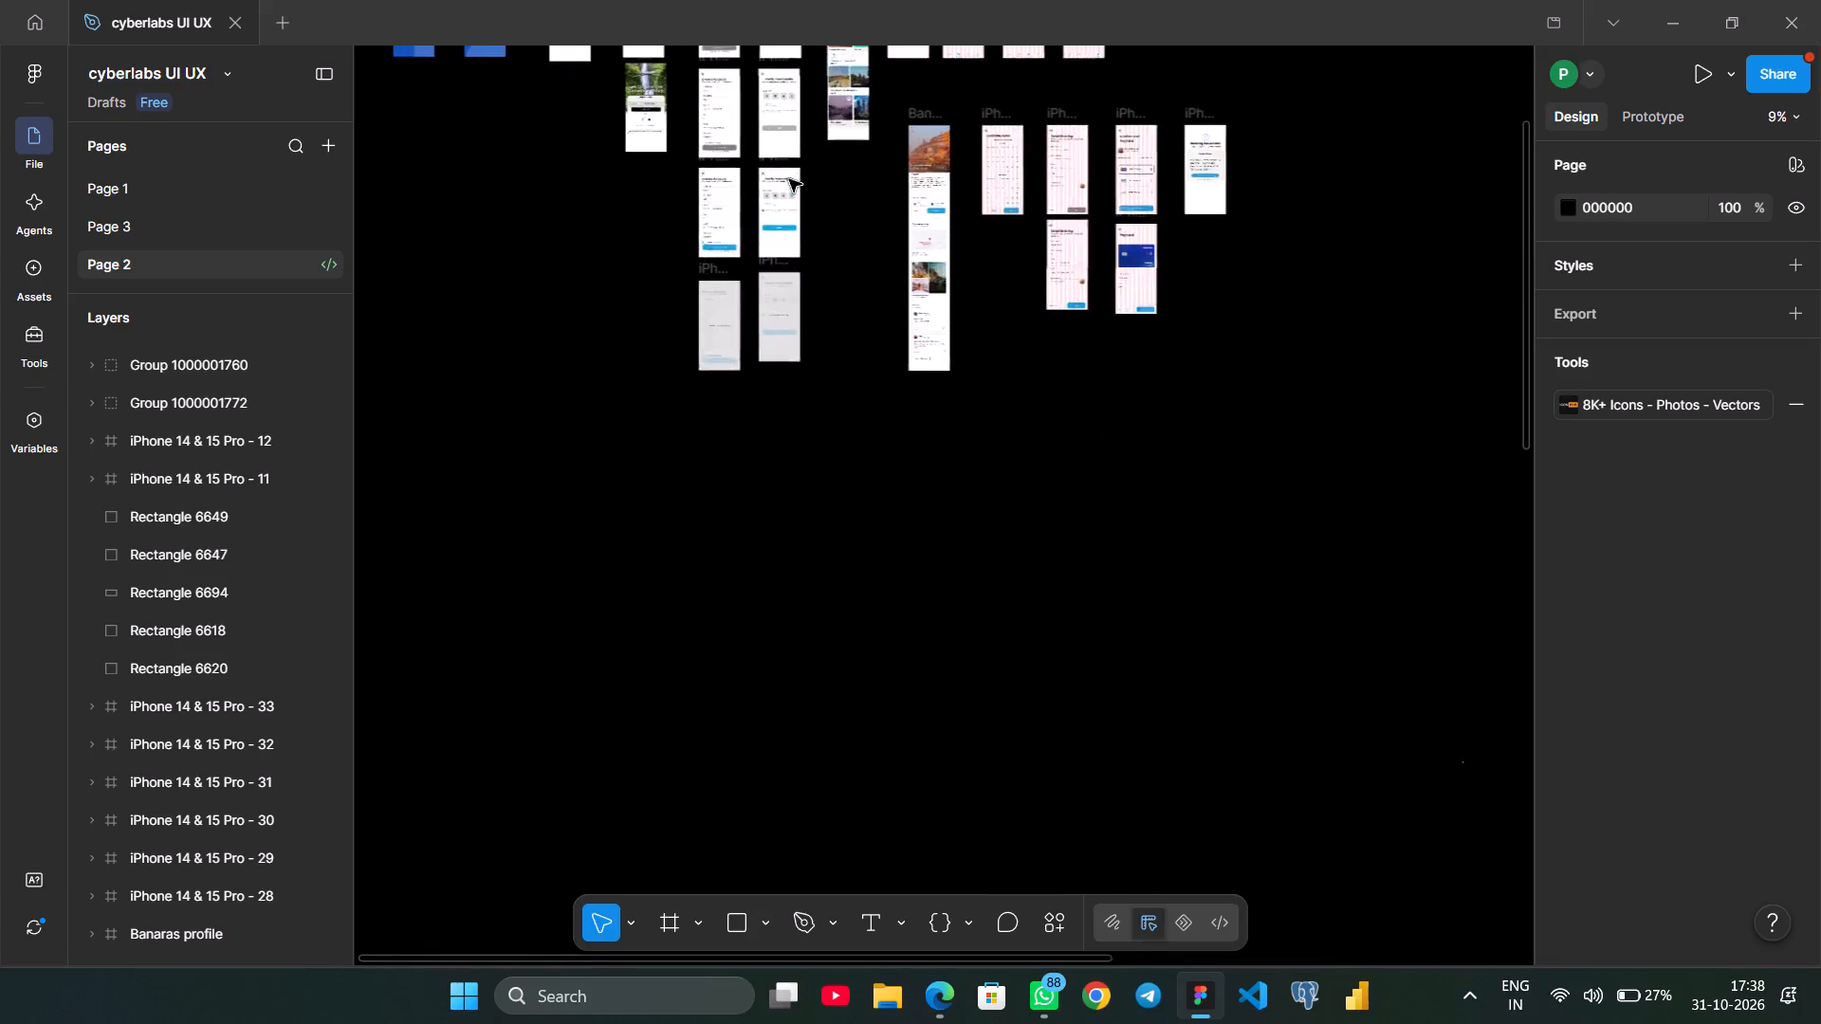
scroll(789, 179, up, 1)
scroll(789, 179, down, 1)
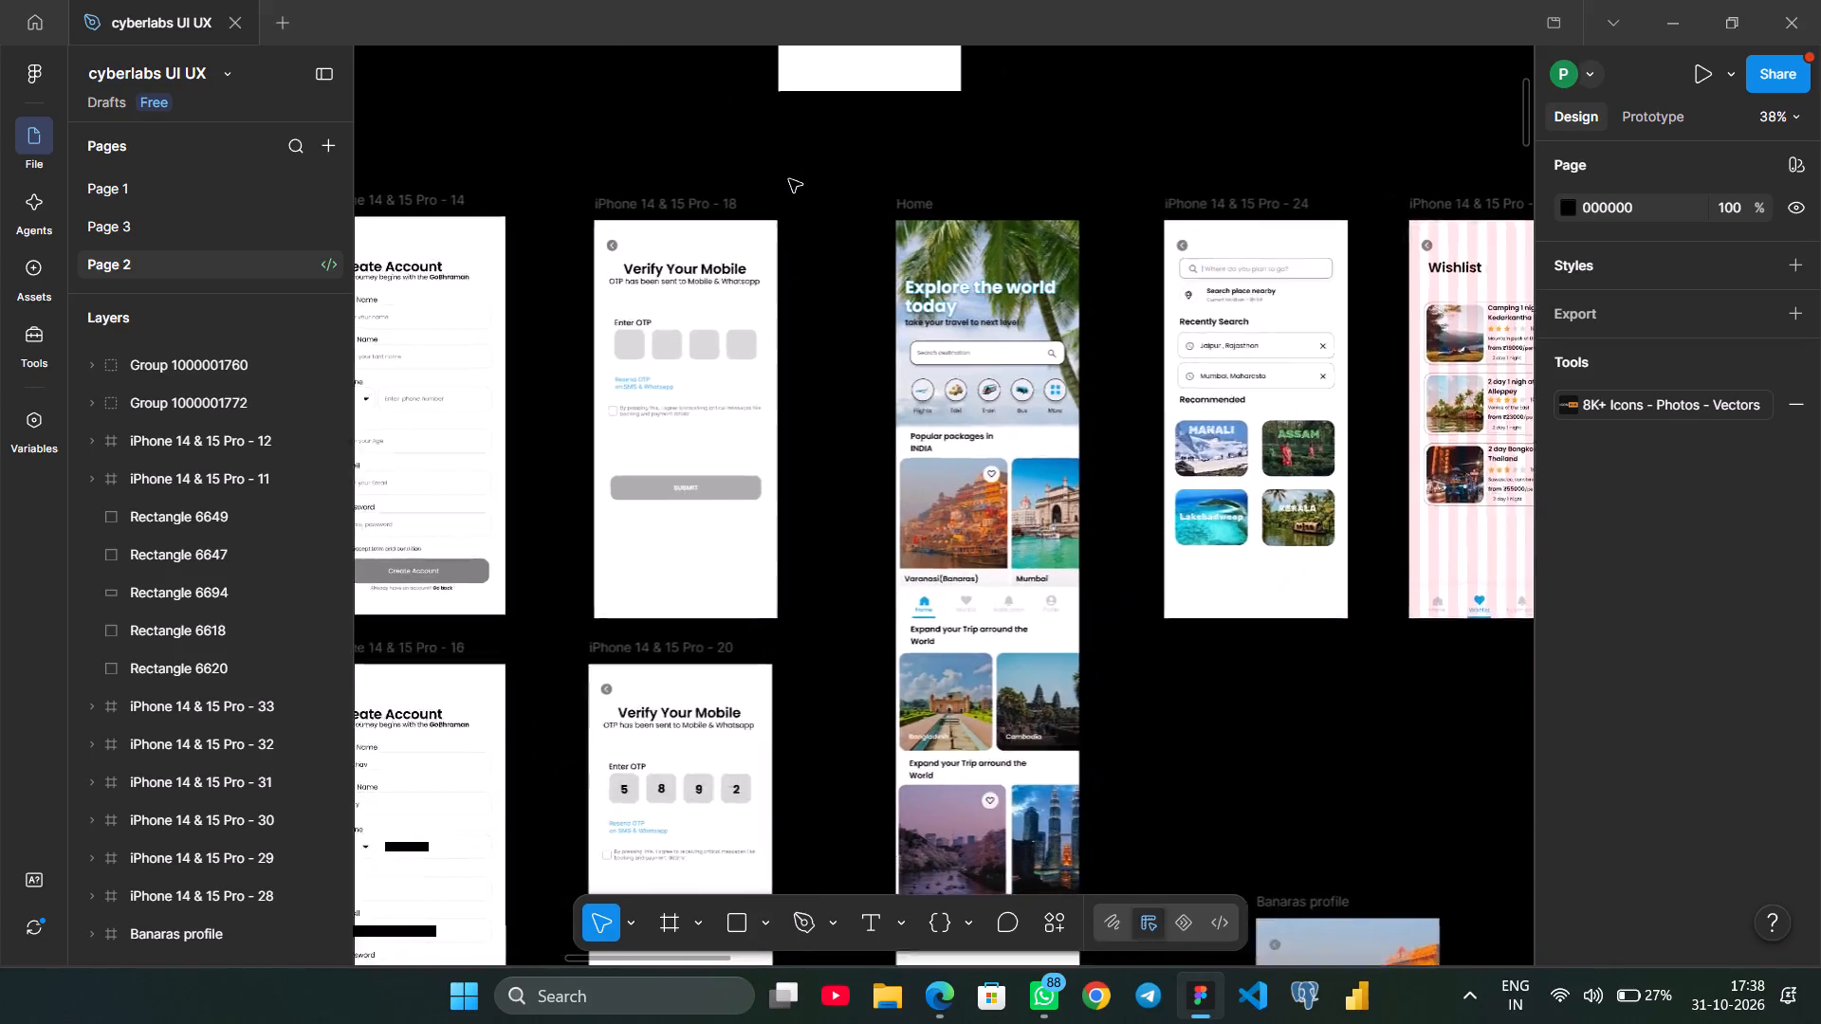
scroll(789, 179, down, 3)
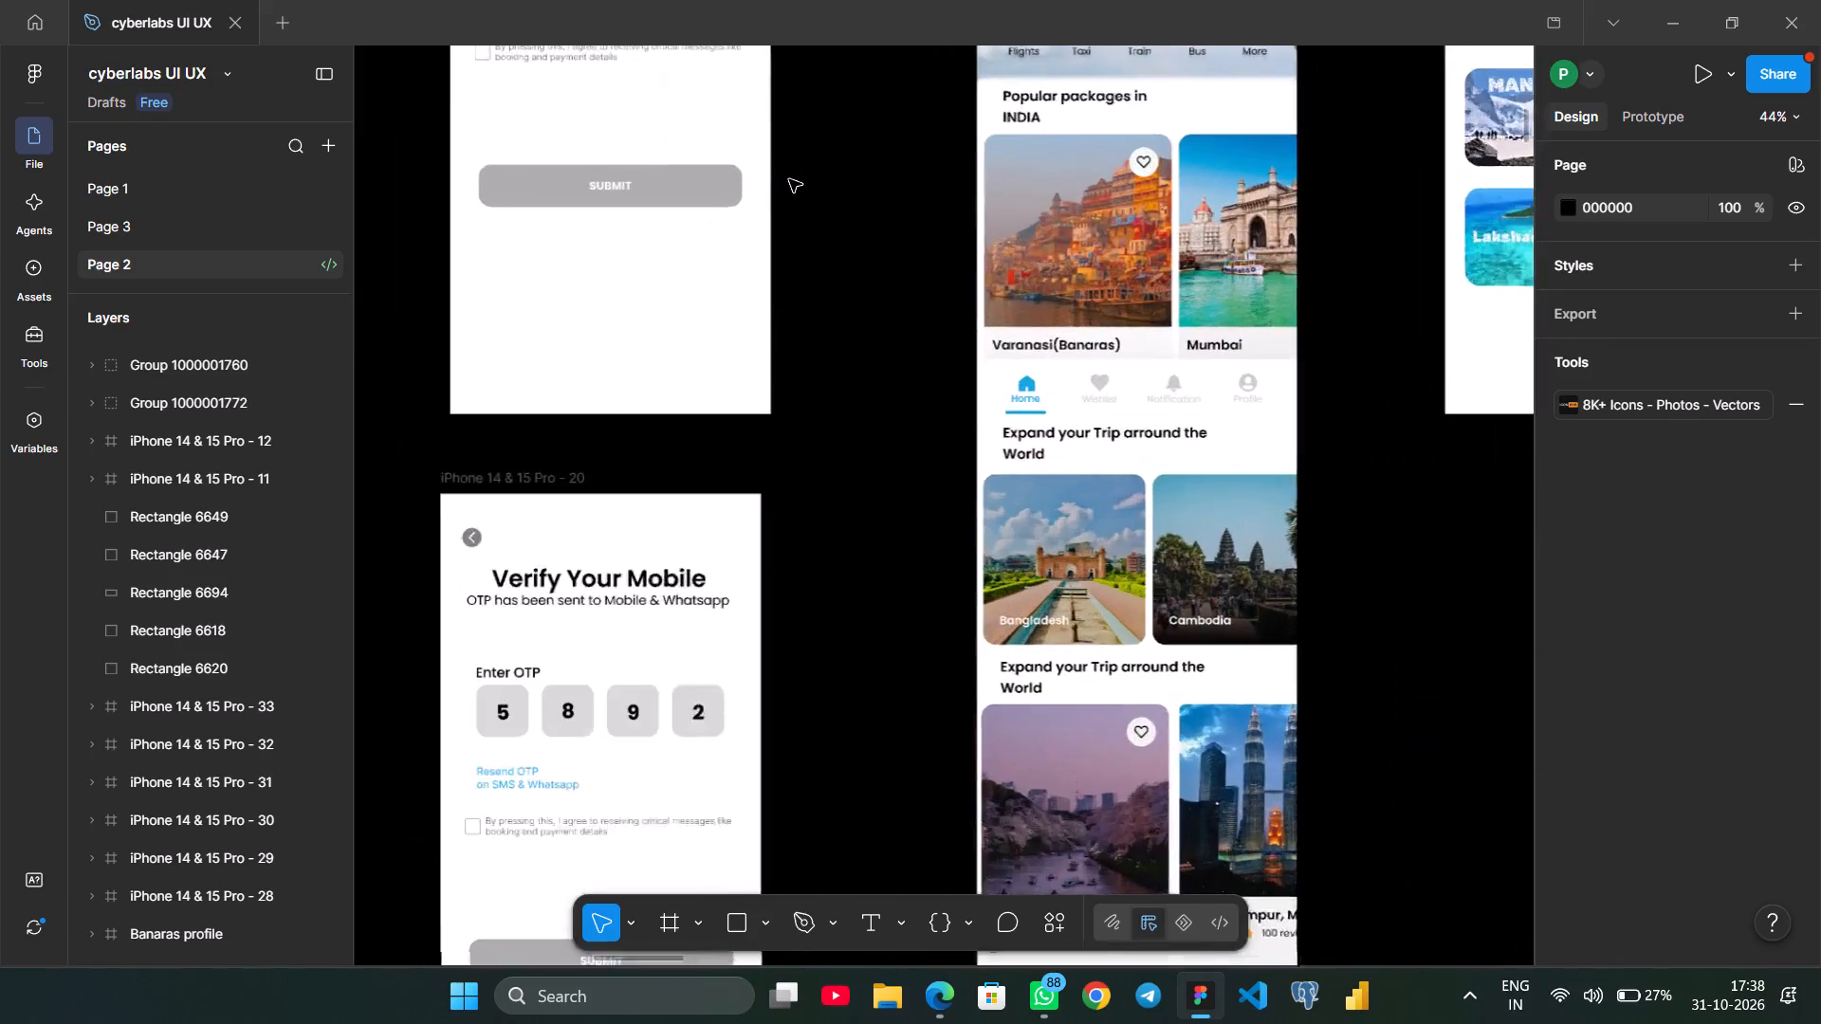
scroll(789, 179, left, 4)
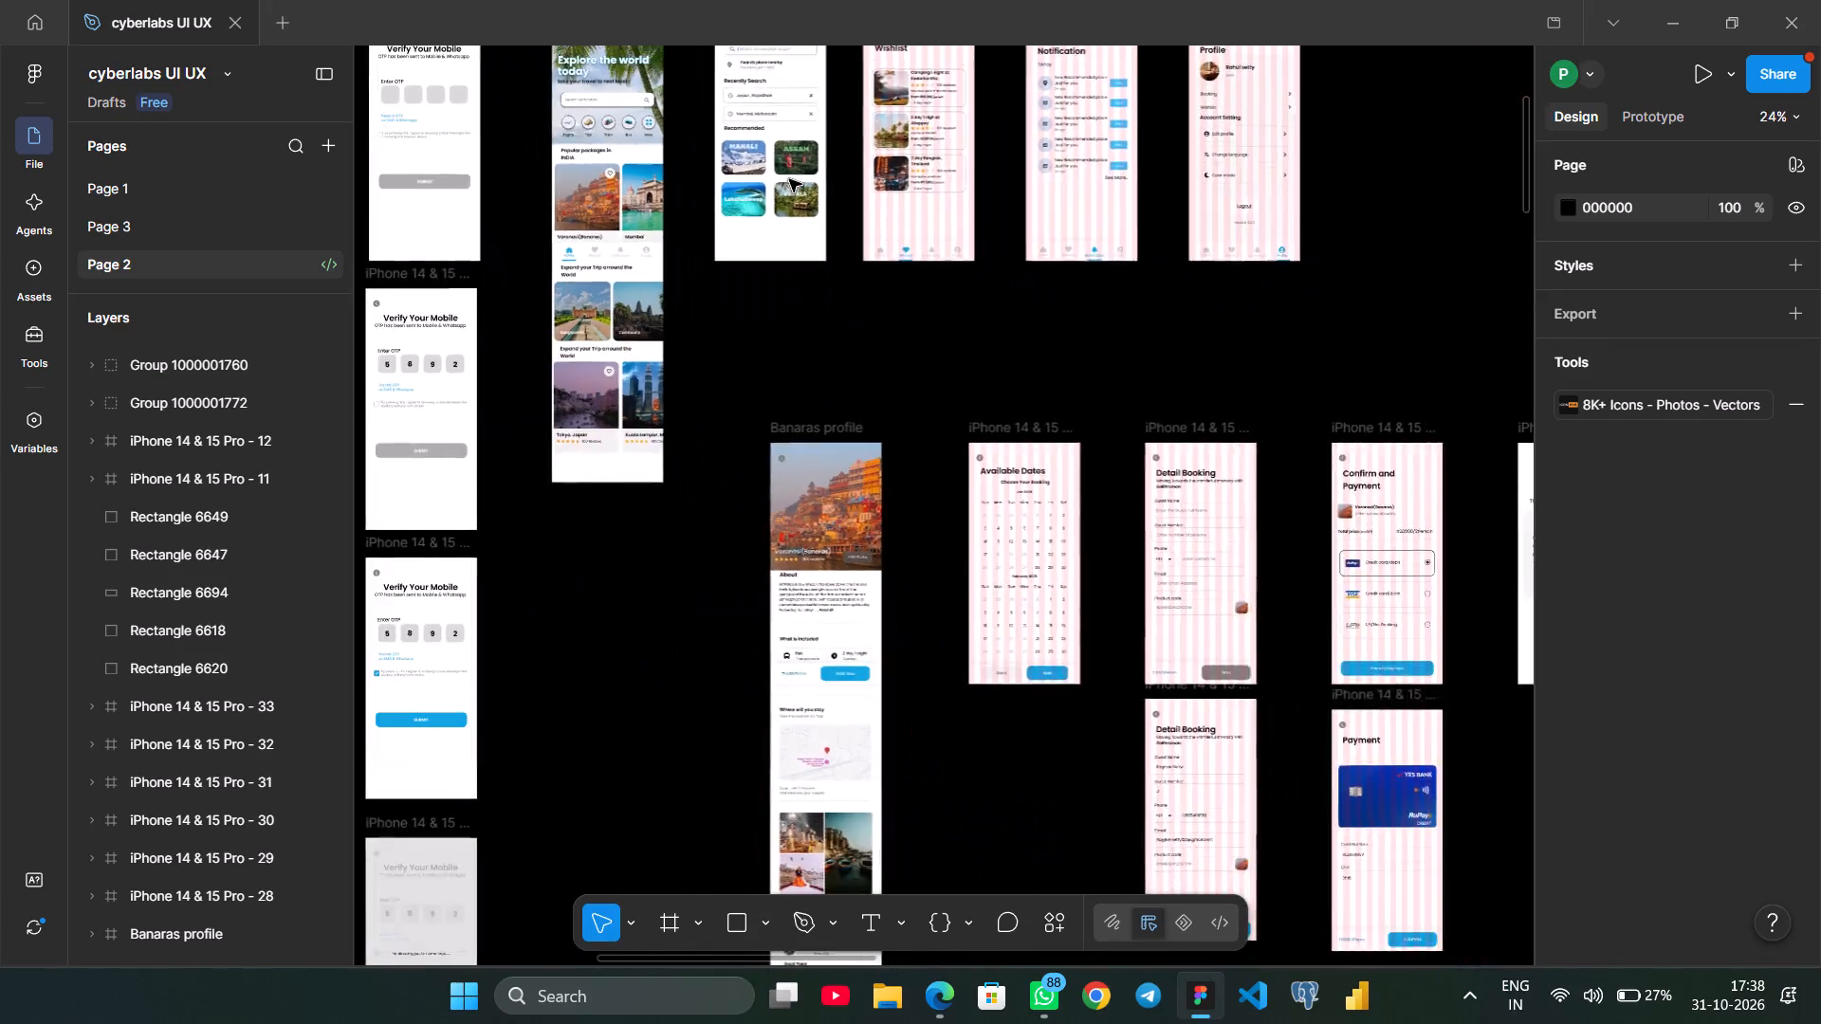
scroll(789, 179, up, 1)
scroll(789, 179, right, 1)
scroll(789, 179, down, 1)
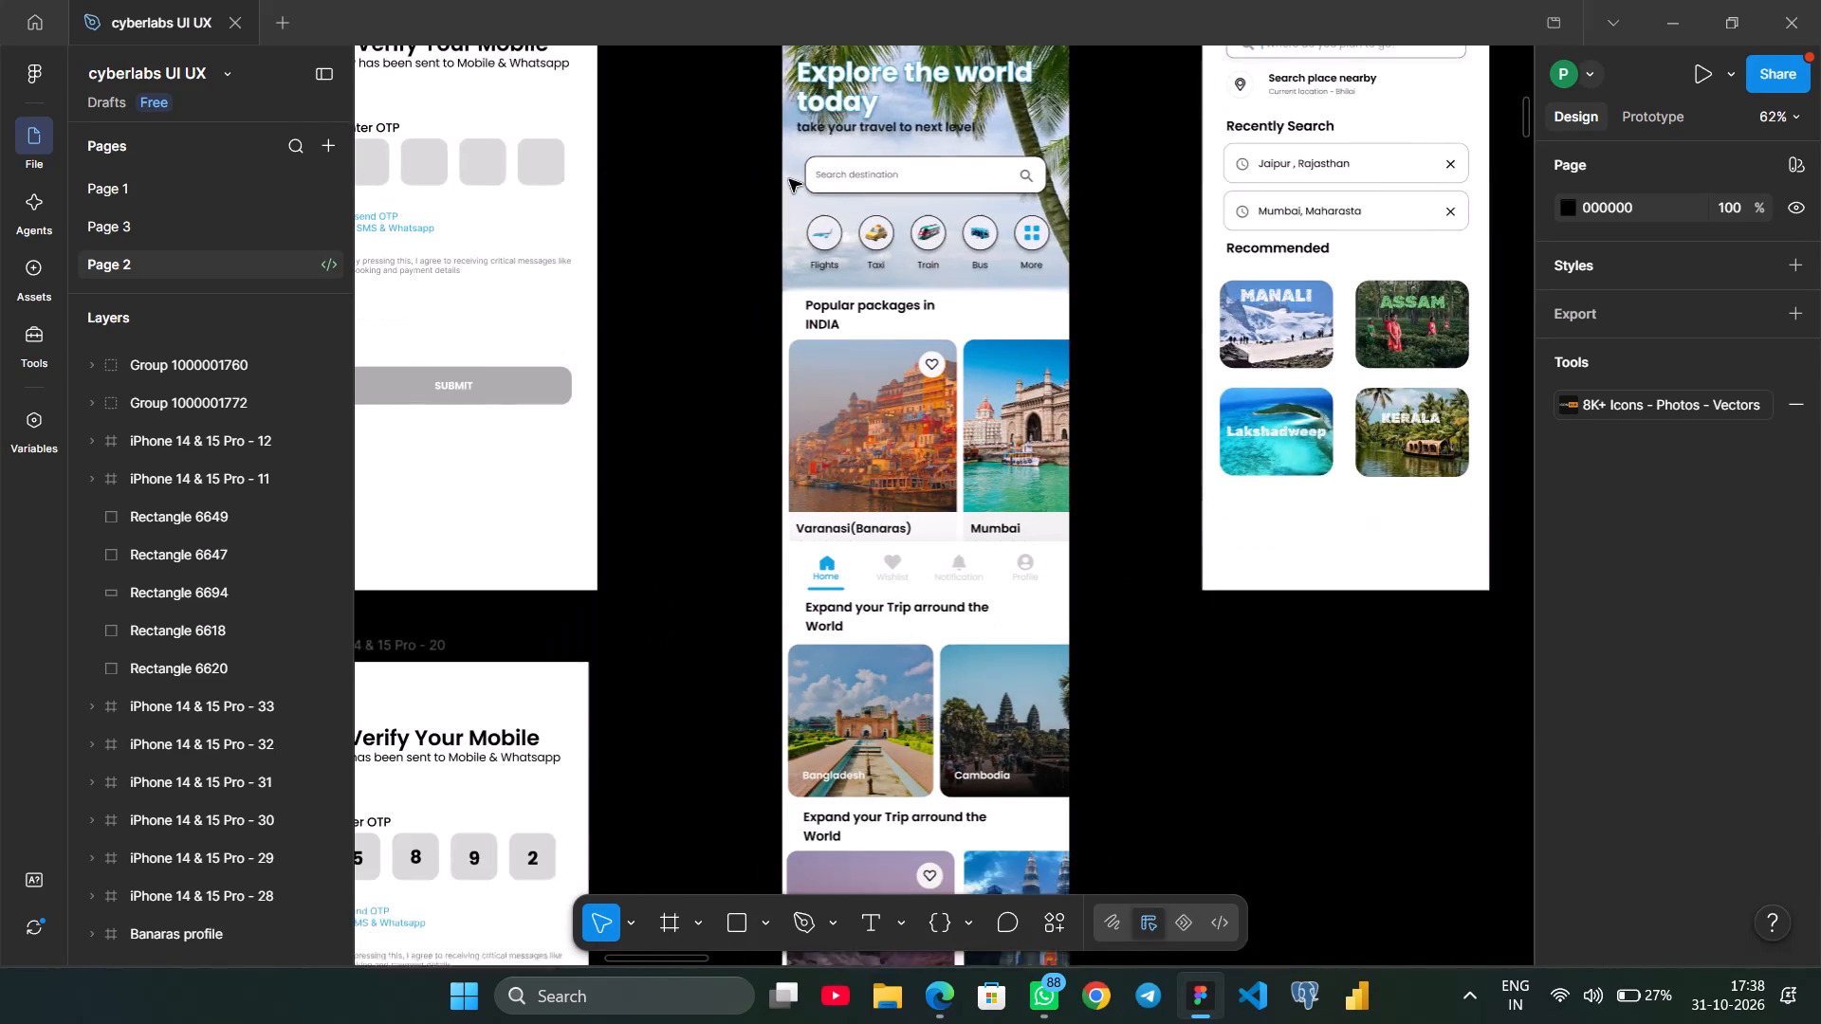
scroll(789, 179, down, 3)
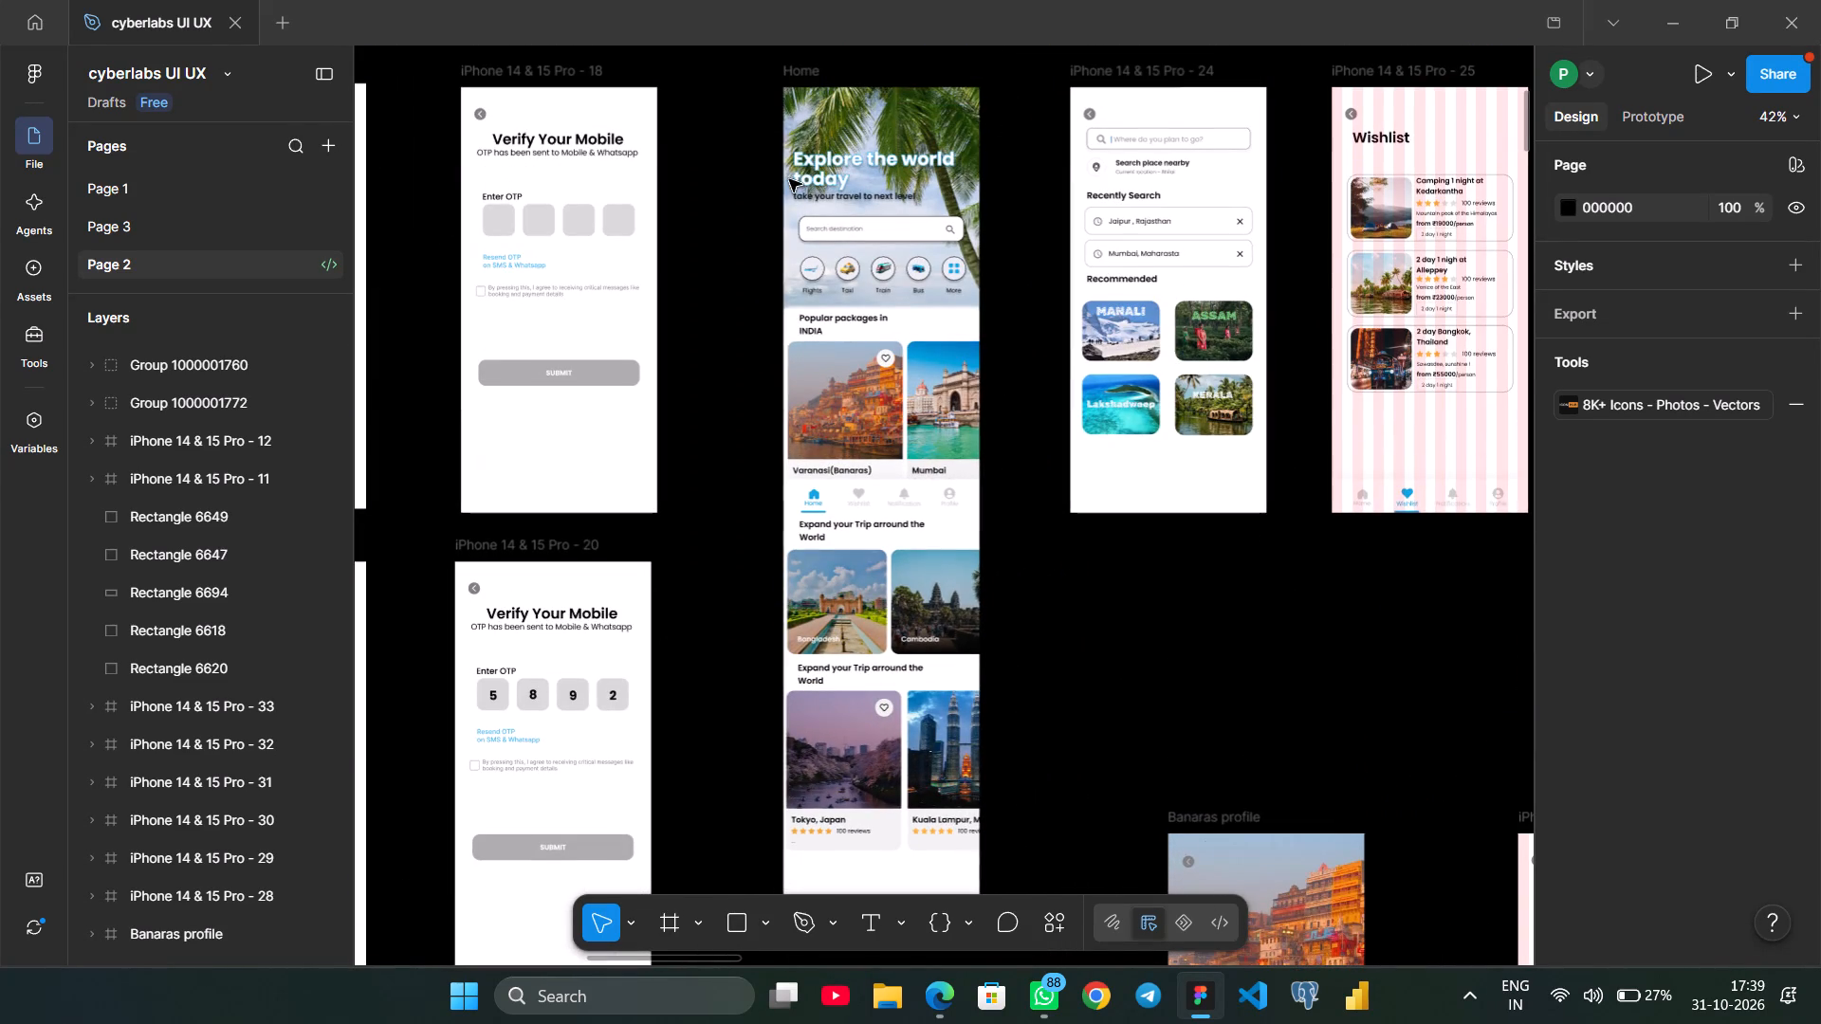
Select the Home frame and inspect its prototype connections.
click(802, 79)
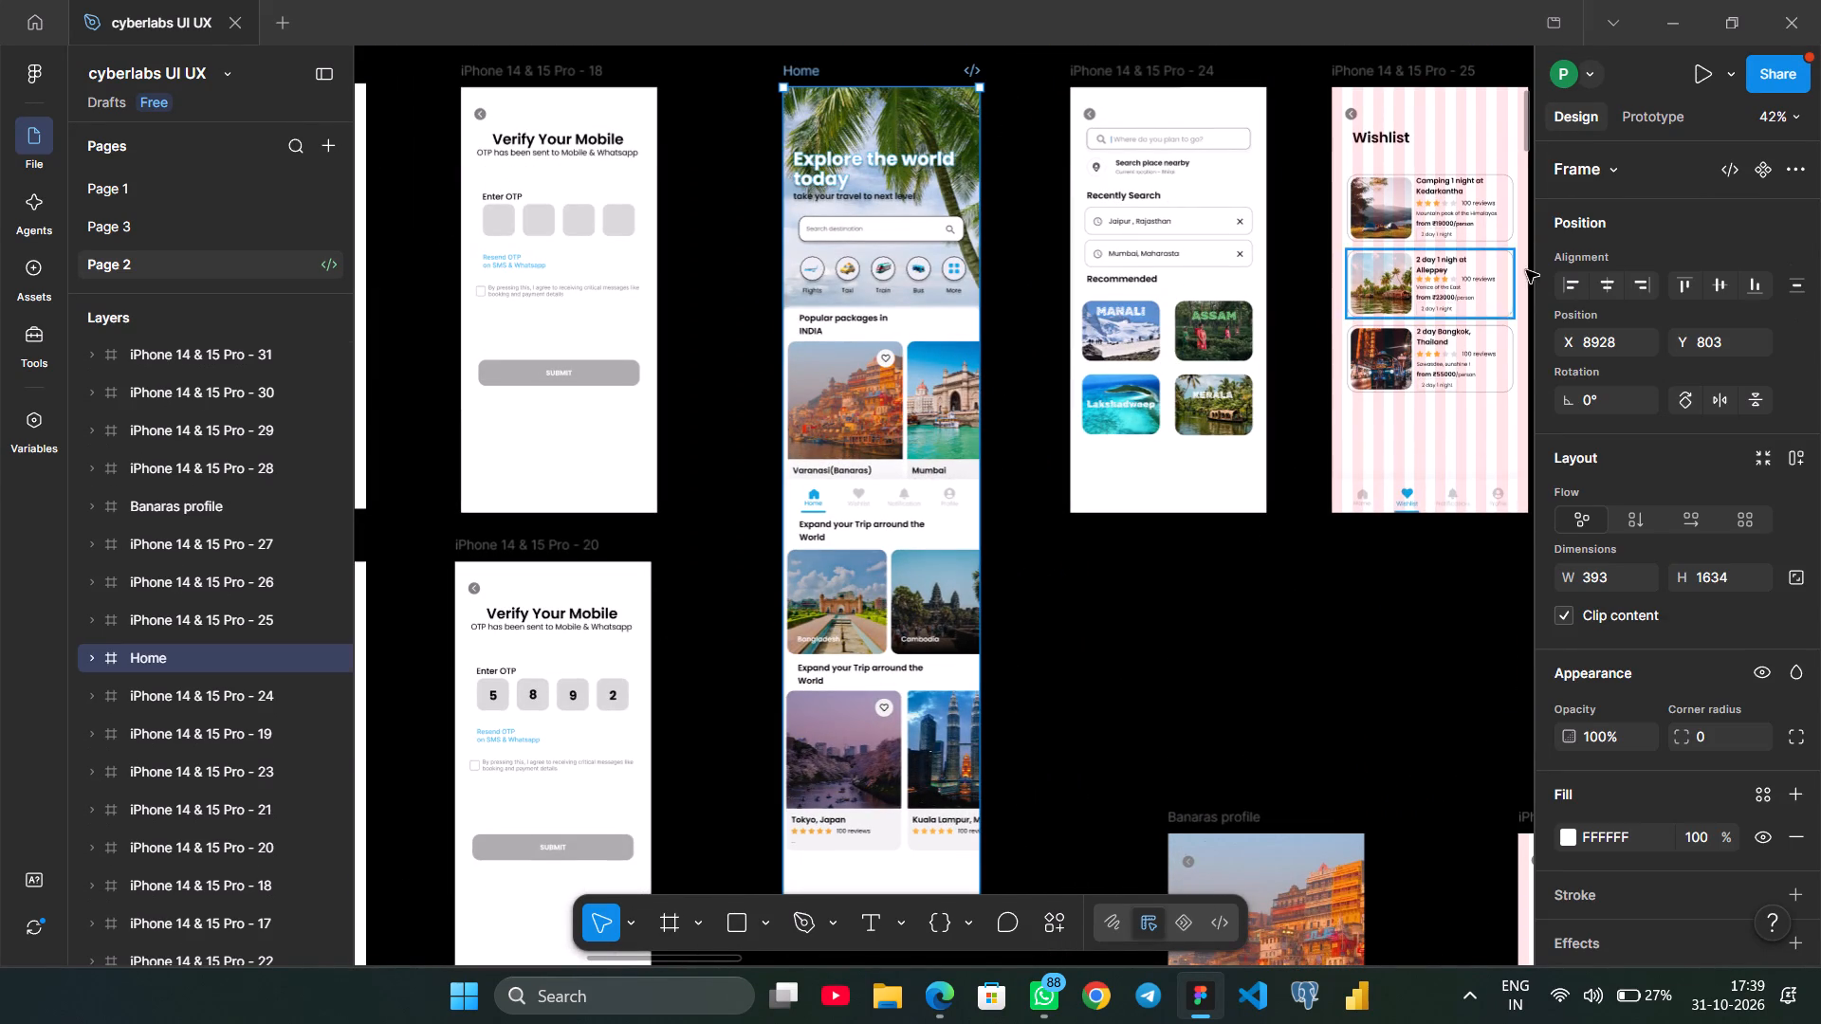
click(1668, 119)
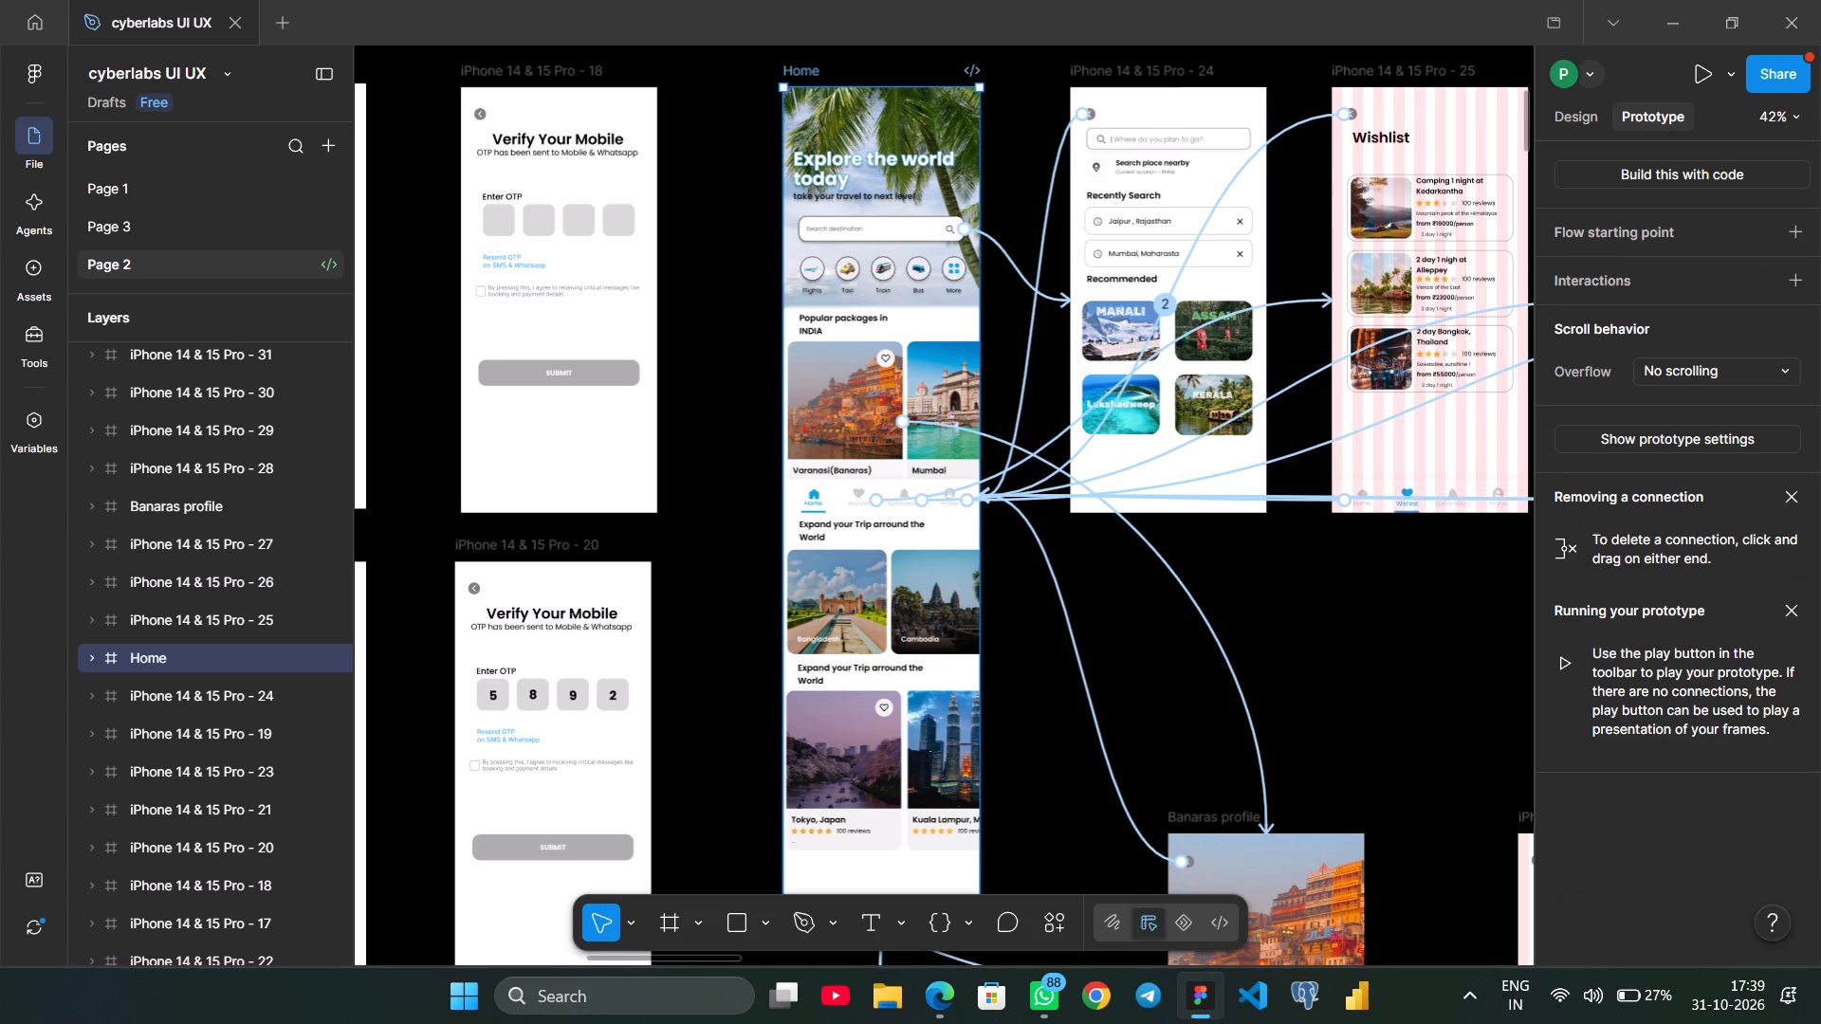
click(1582, 114)
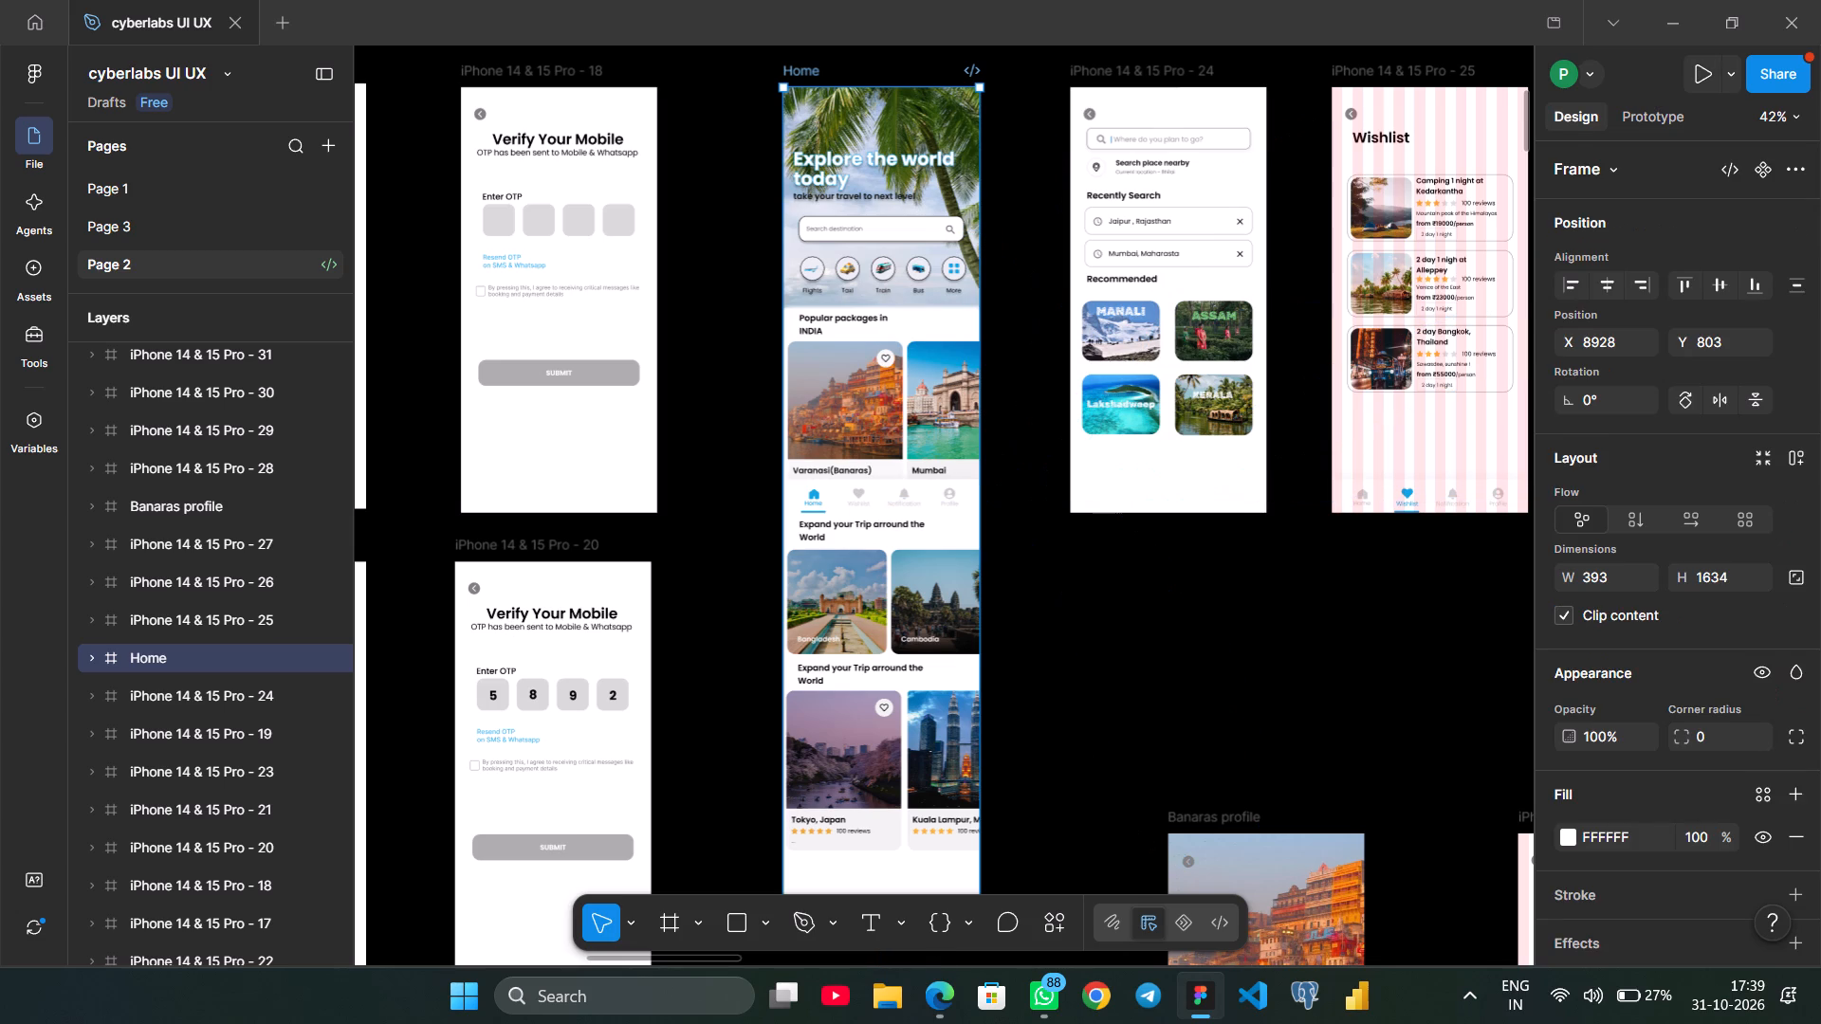
Play the prototype from the Home frame and test swiping the Popular packages in INDIA carousel back and forth.
click(1702, 83)
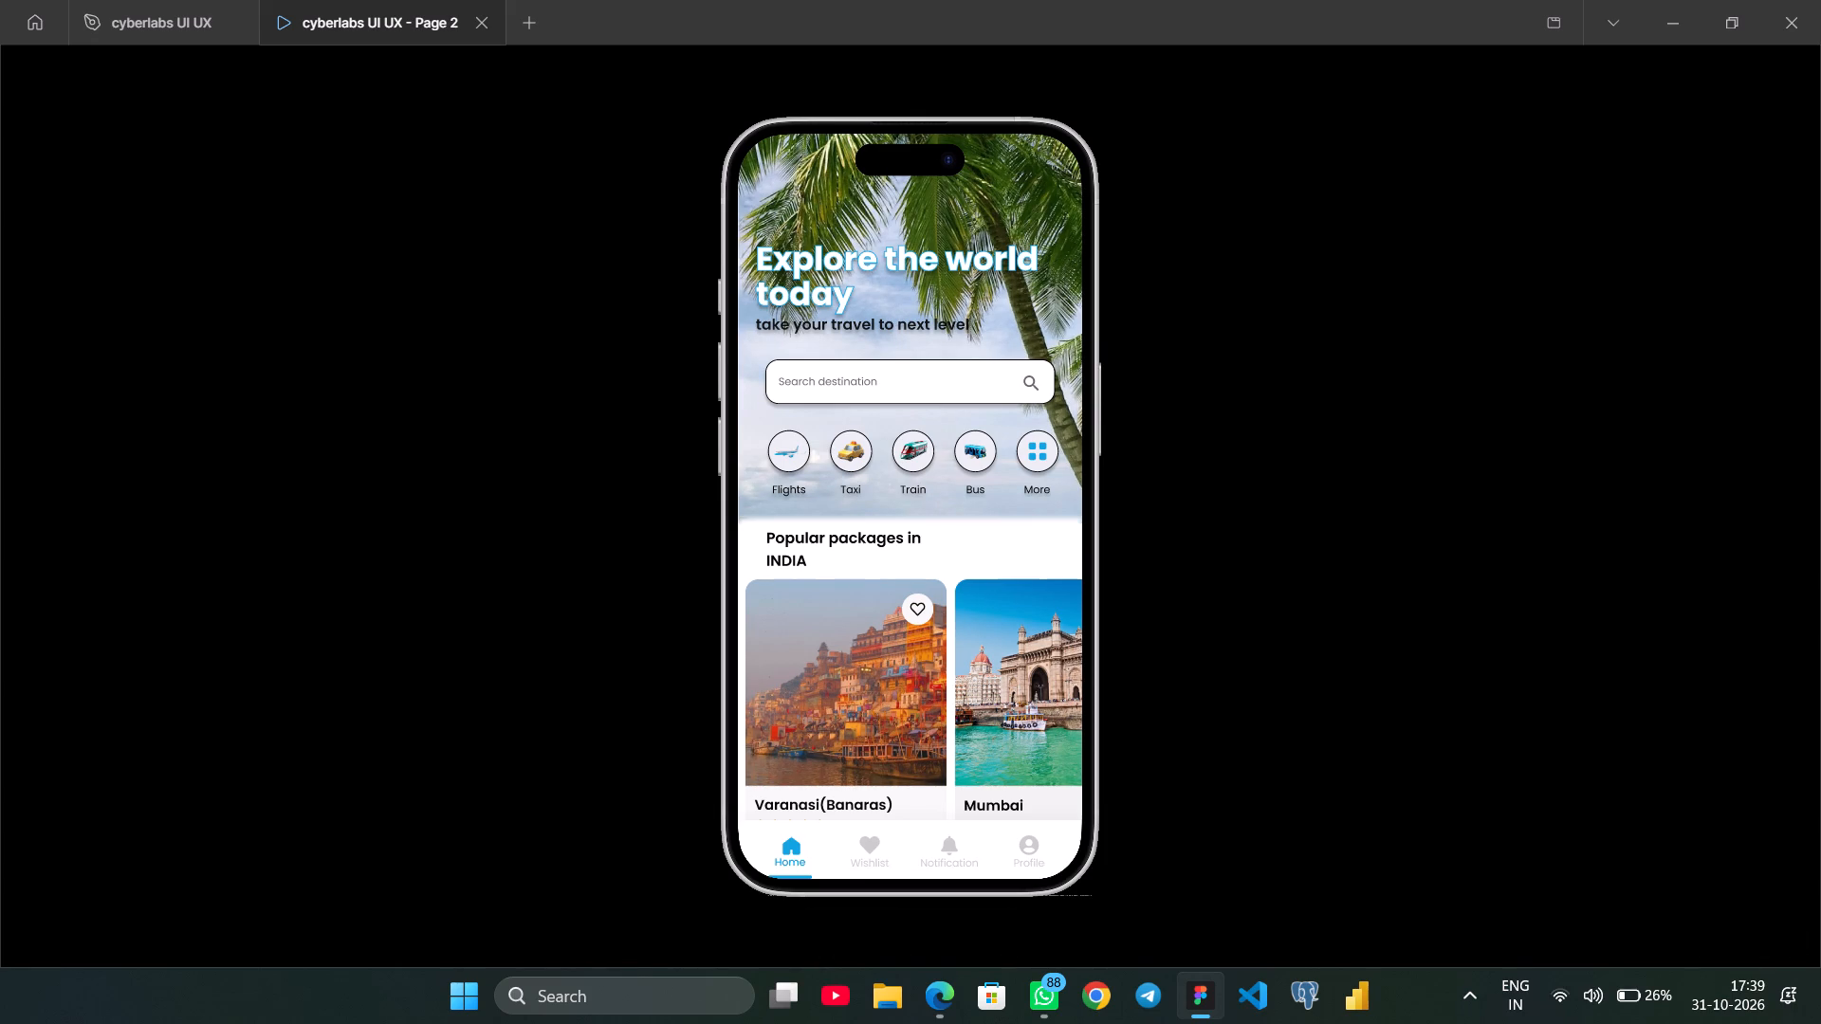
scroll(902, 546, down, 7)
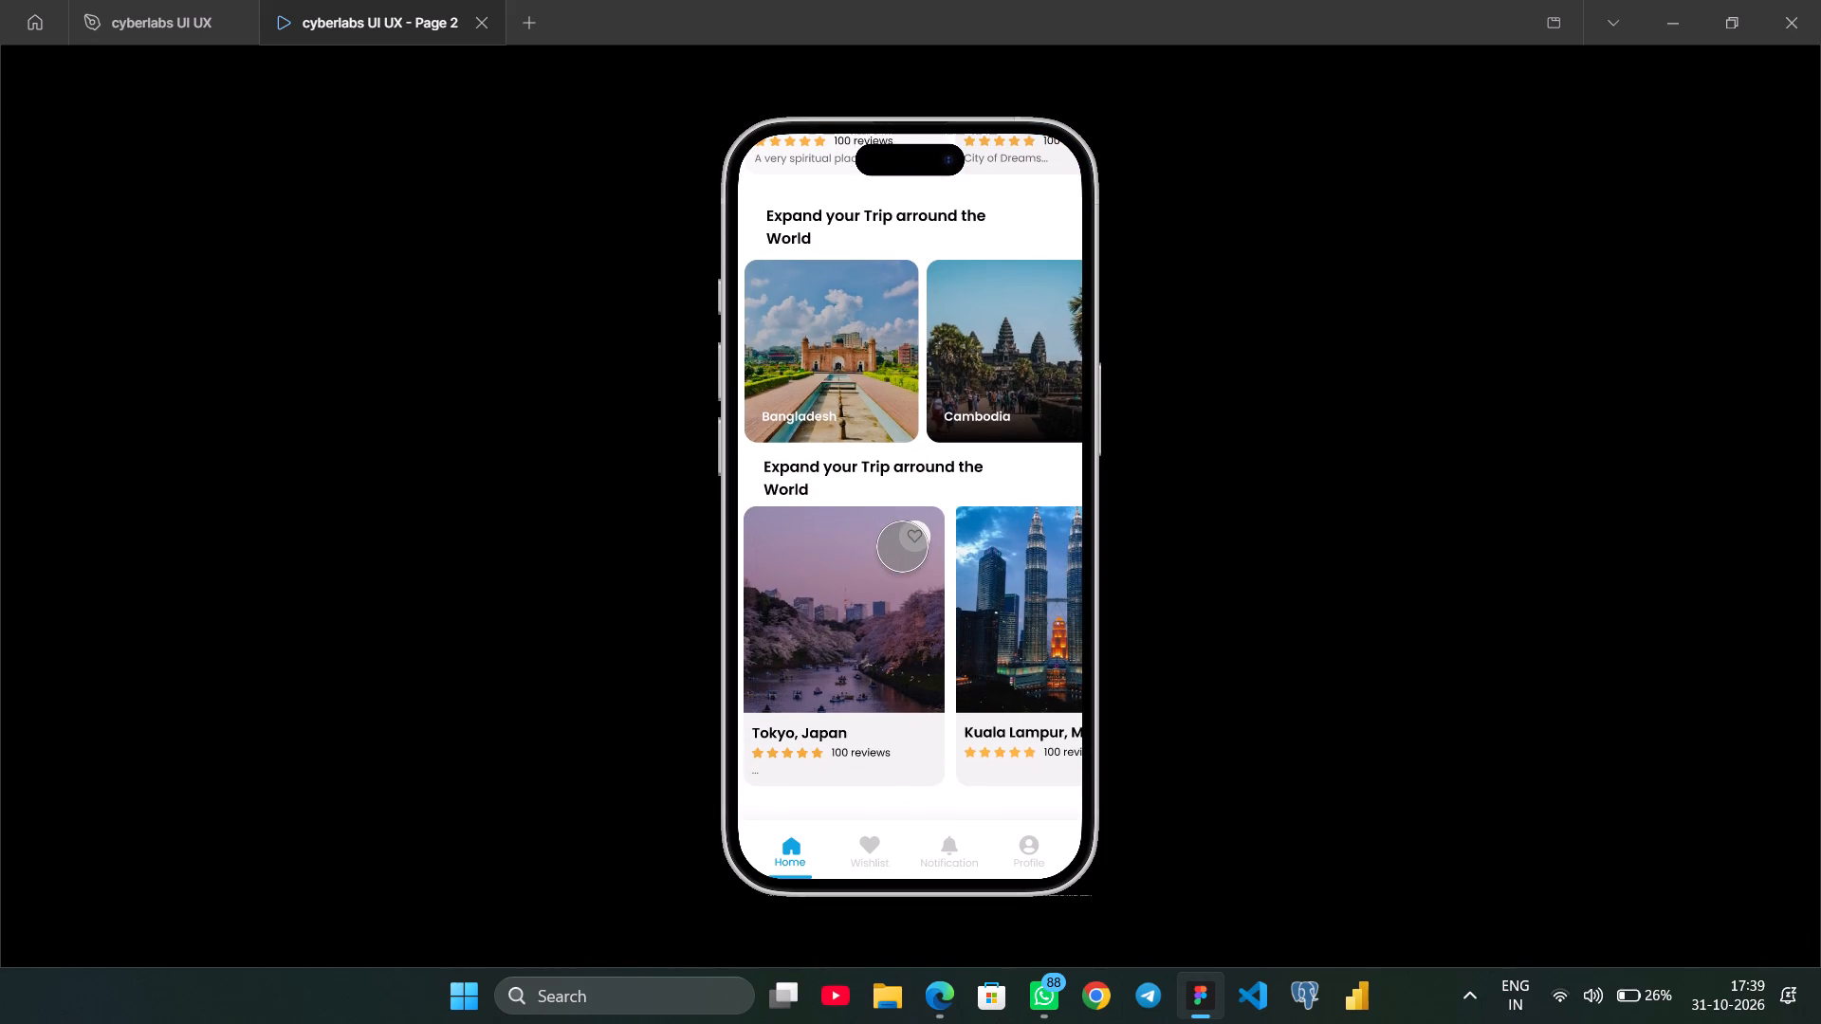
scroll(902, 546, down, 2)
scroll(902, 546, up, 3)
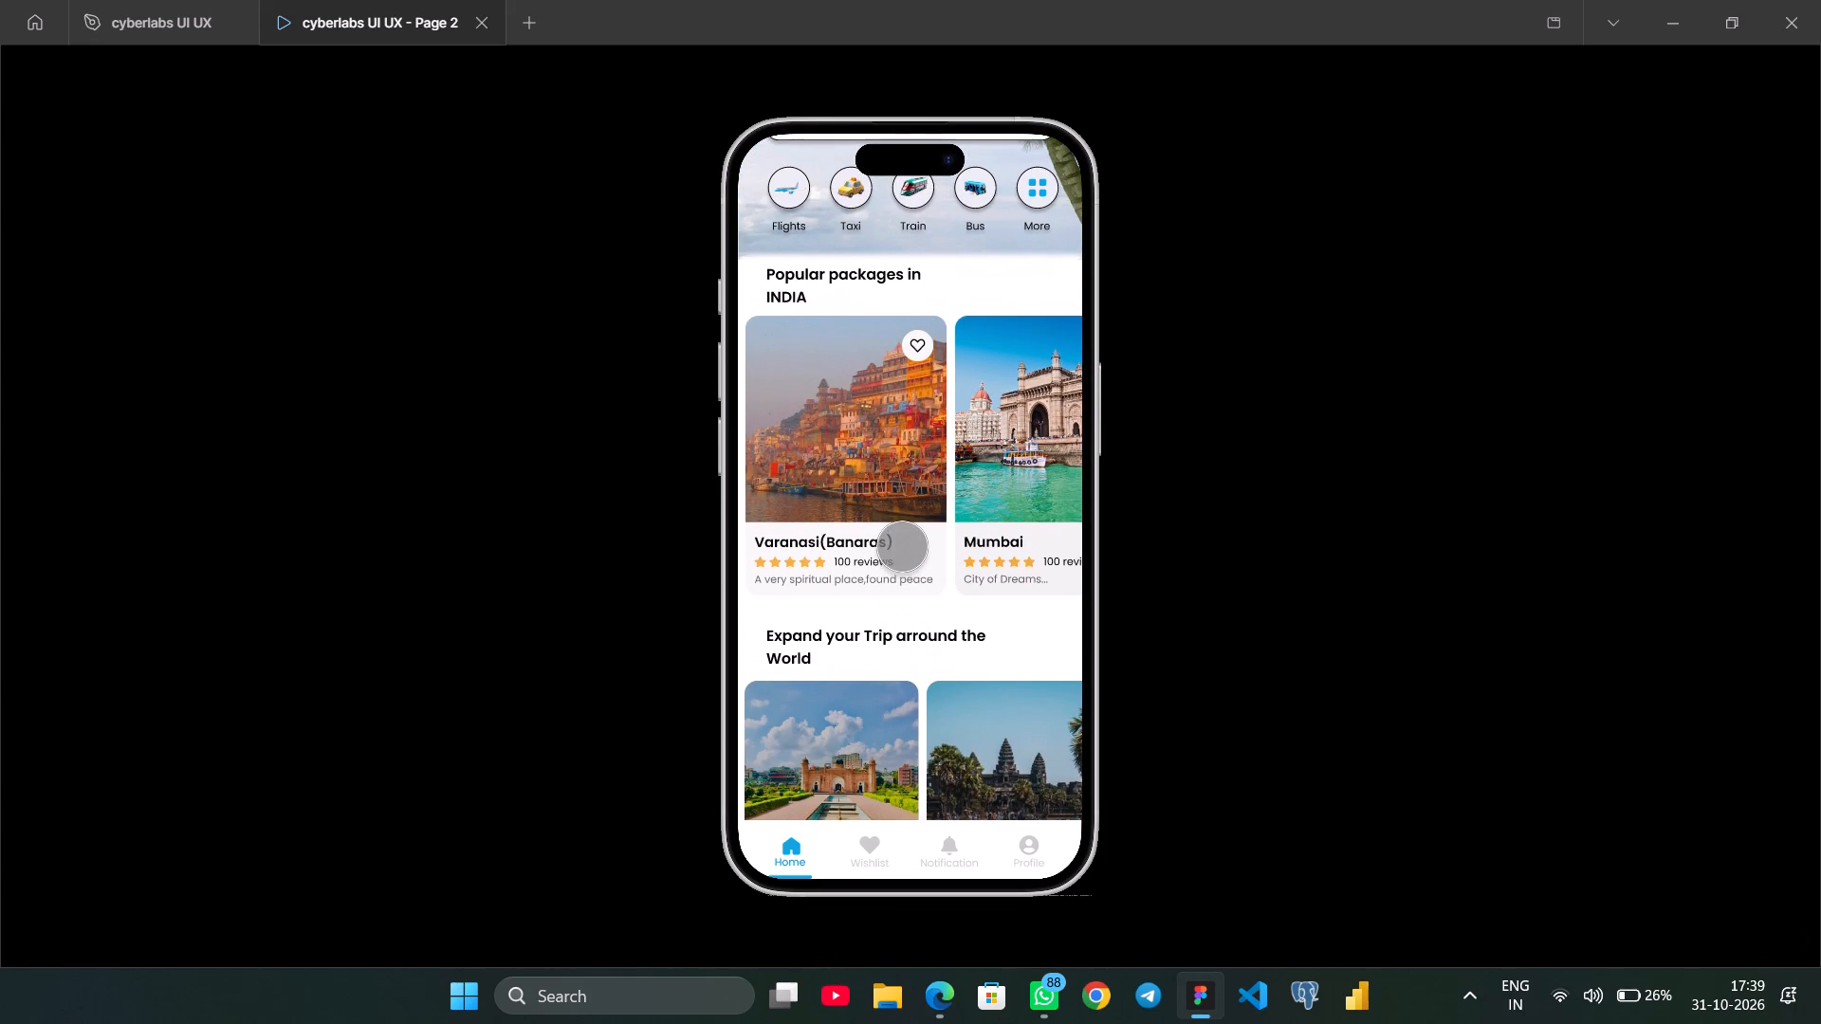
drag(992, 534, 836, 558)
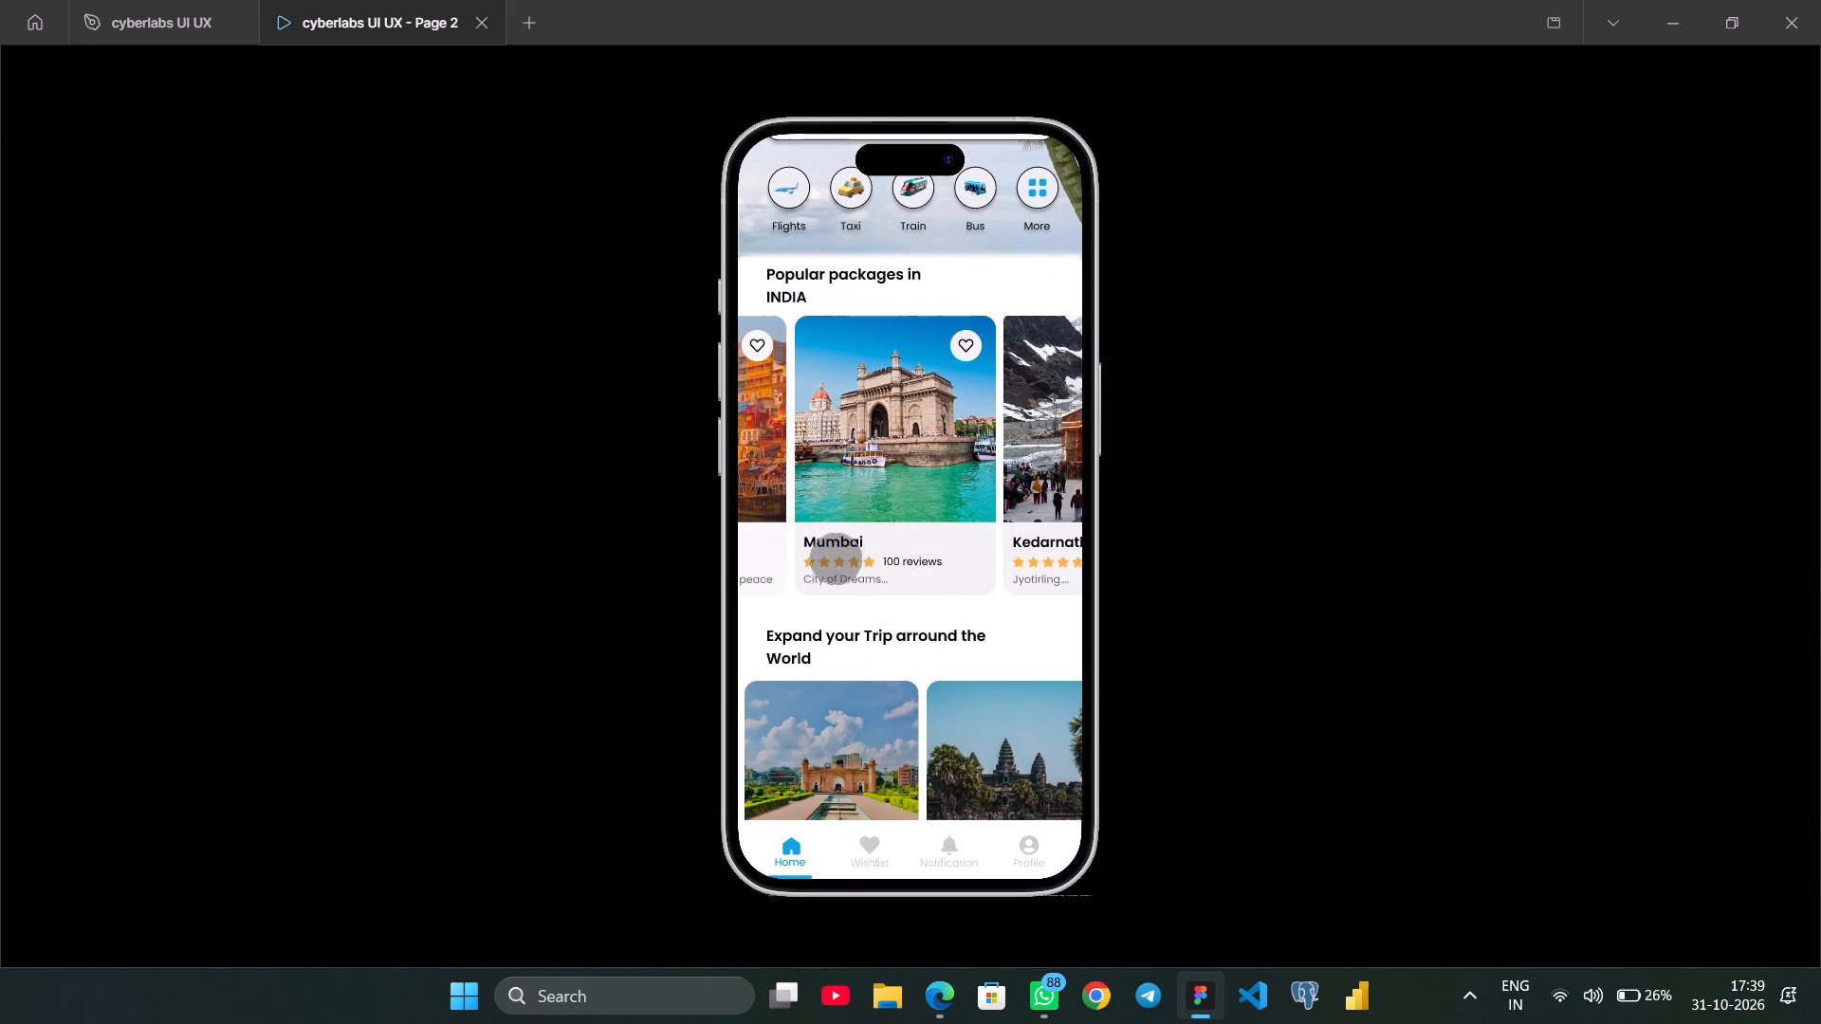
drag(836, 558, 847, 558)
drag(843, 539, 749, 532)
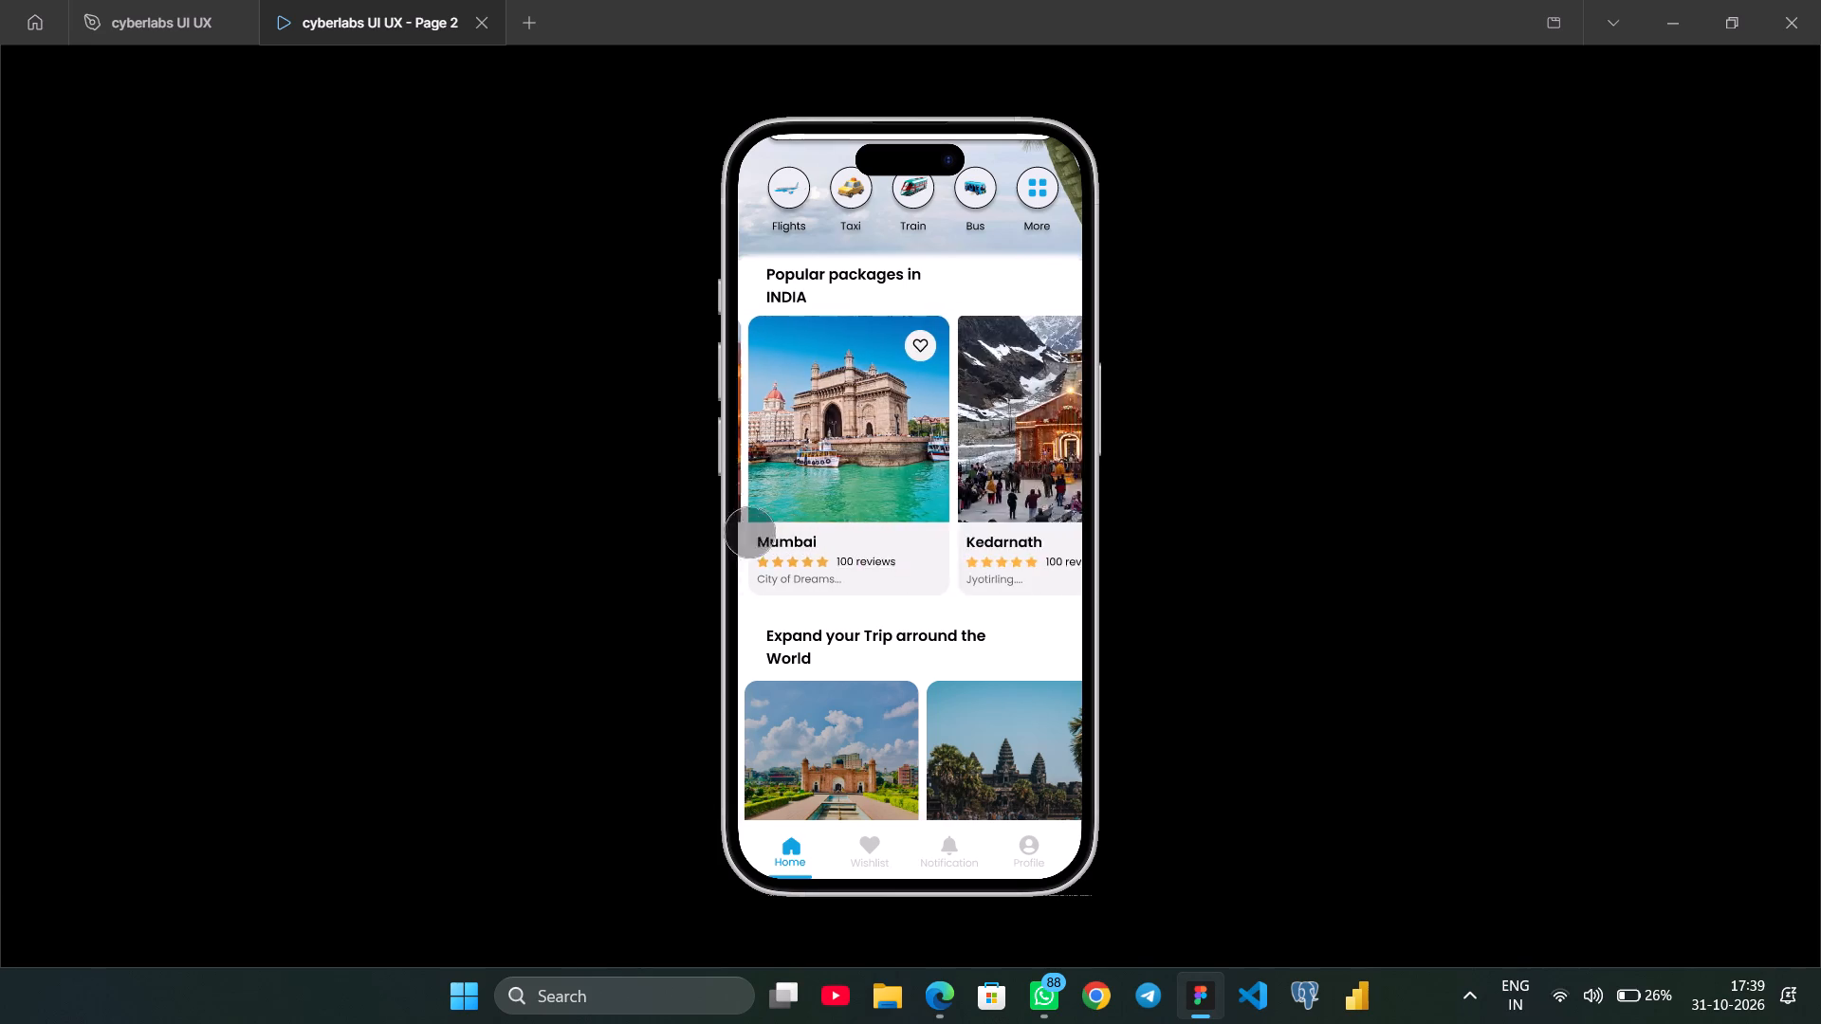
drag(749, 532, 840, 511)
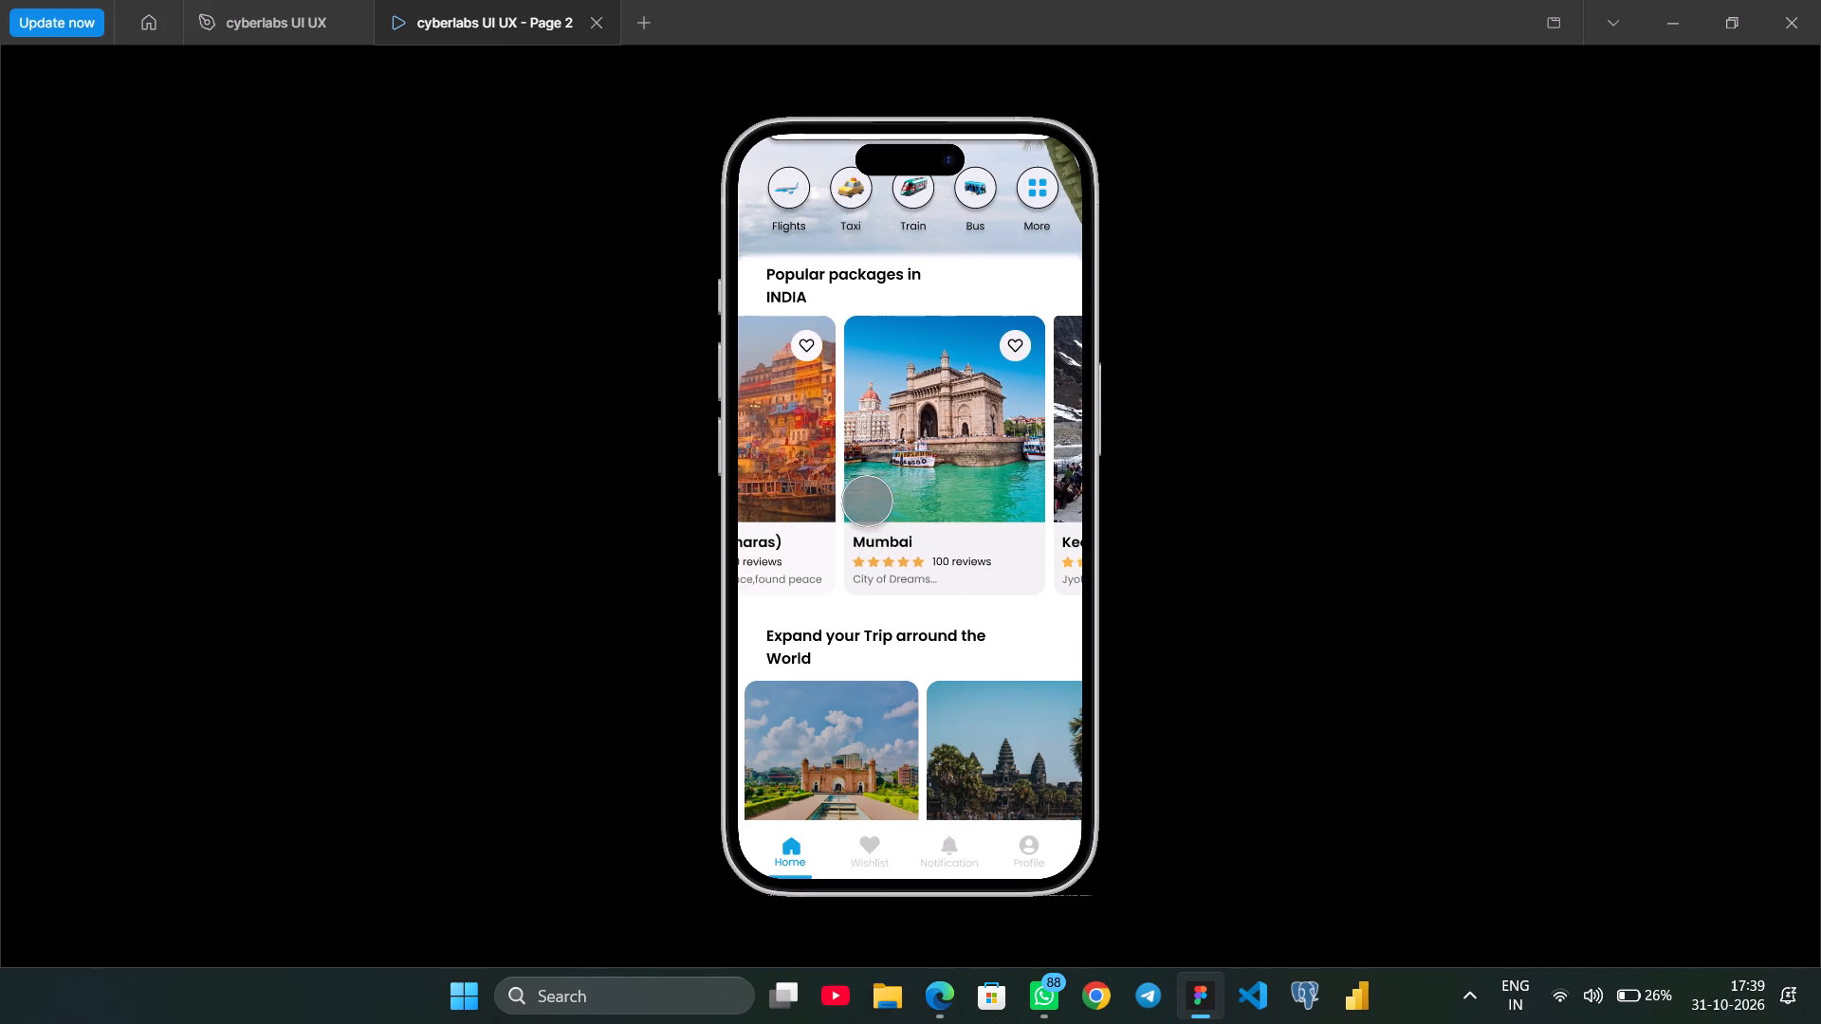
drag(866, 504, 1057, 496)
scroll(1057, 496, up, 2)
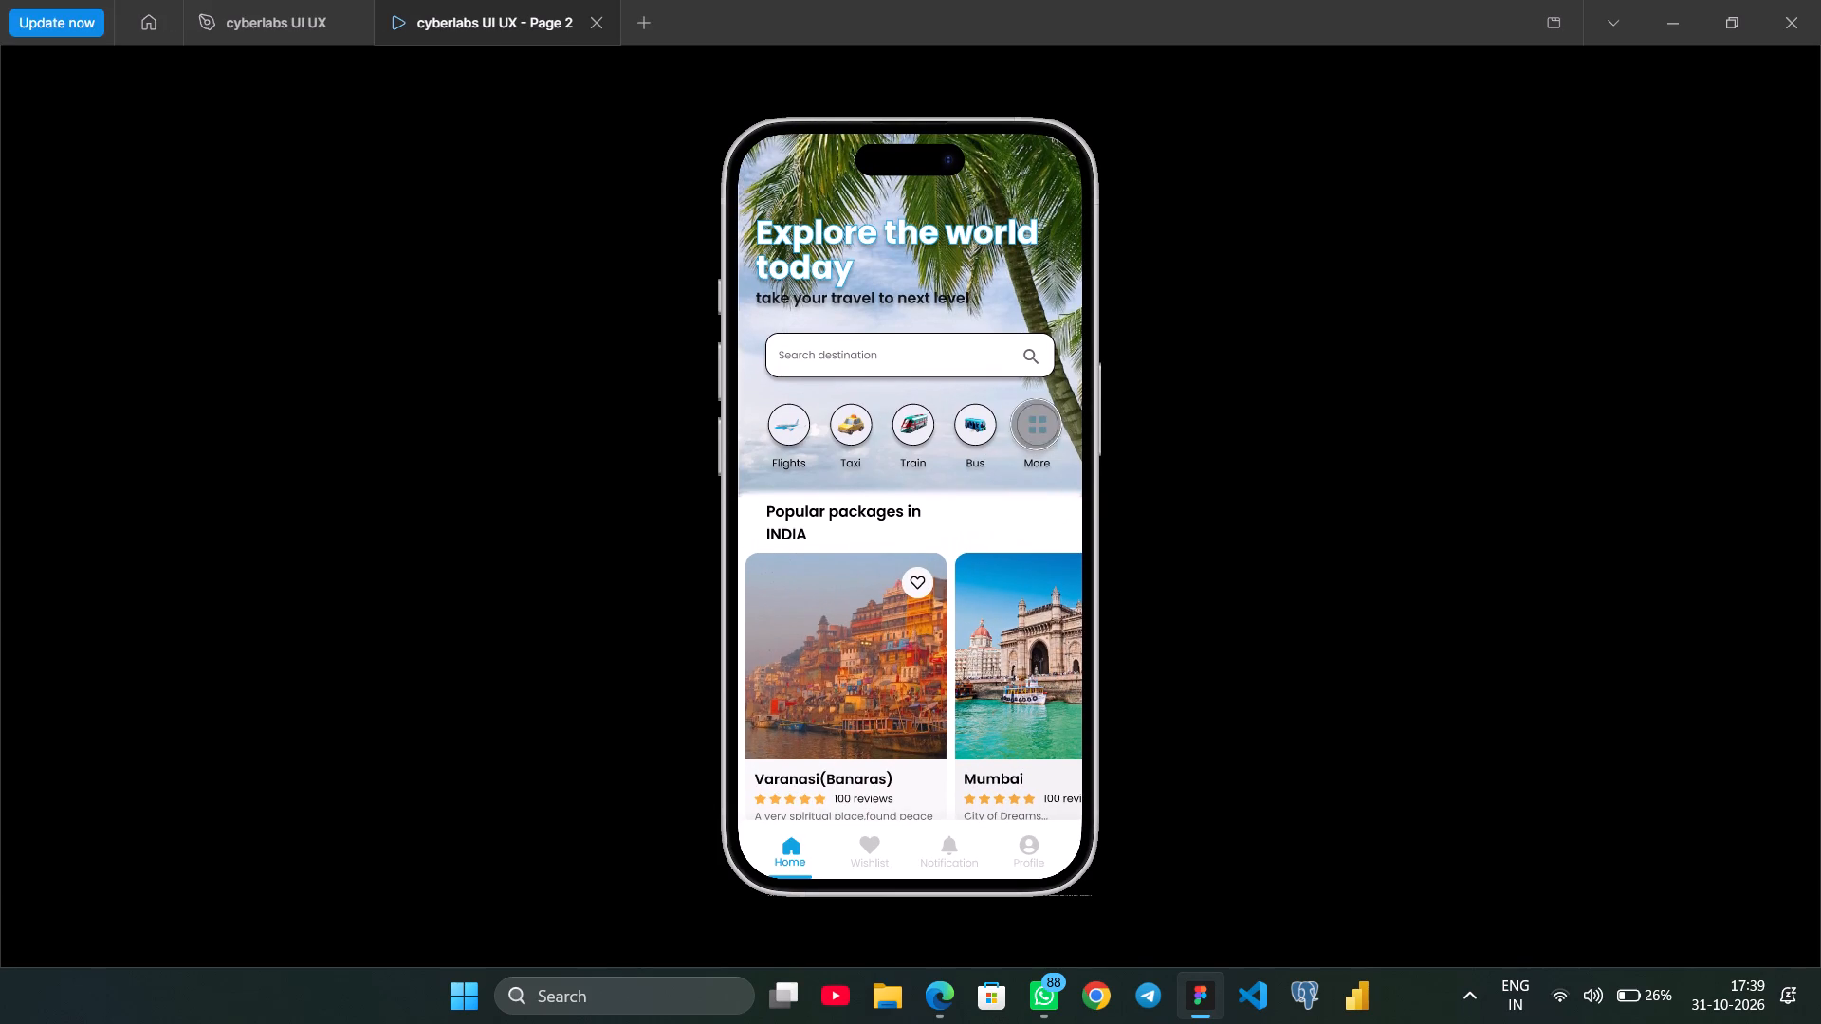
Test swiping the Home screen's category row and both "Expand your Trip arround the World" carousels.
drag(1028, 424, 923, 423)
scroll(923, 423, down, 3)
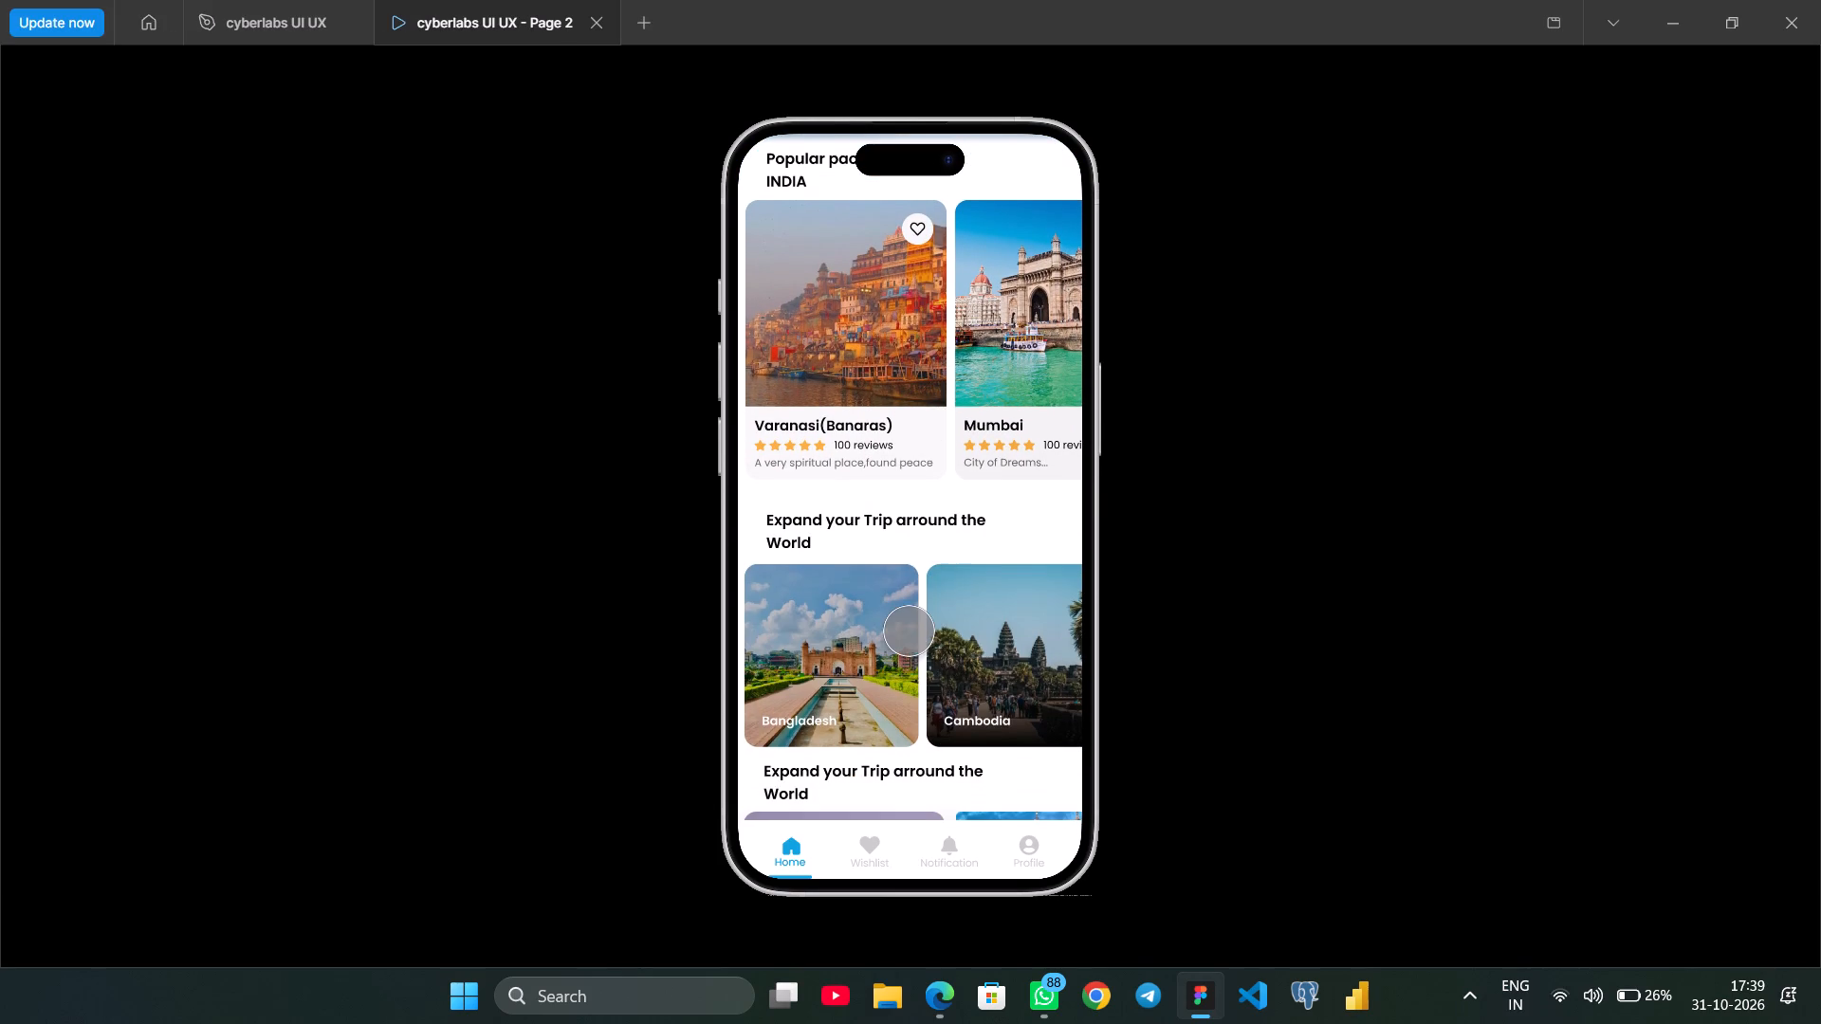
drag(909, 631, 707, 651)
drag(985, 613, 729, 629)
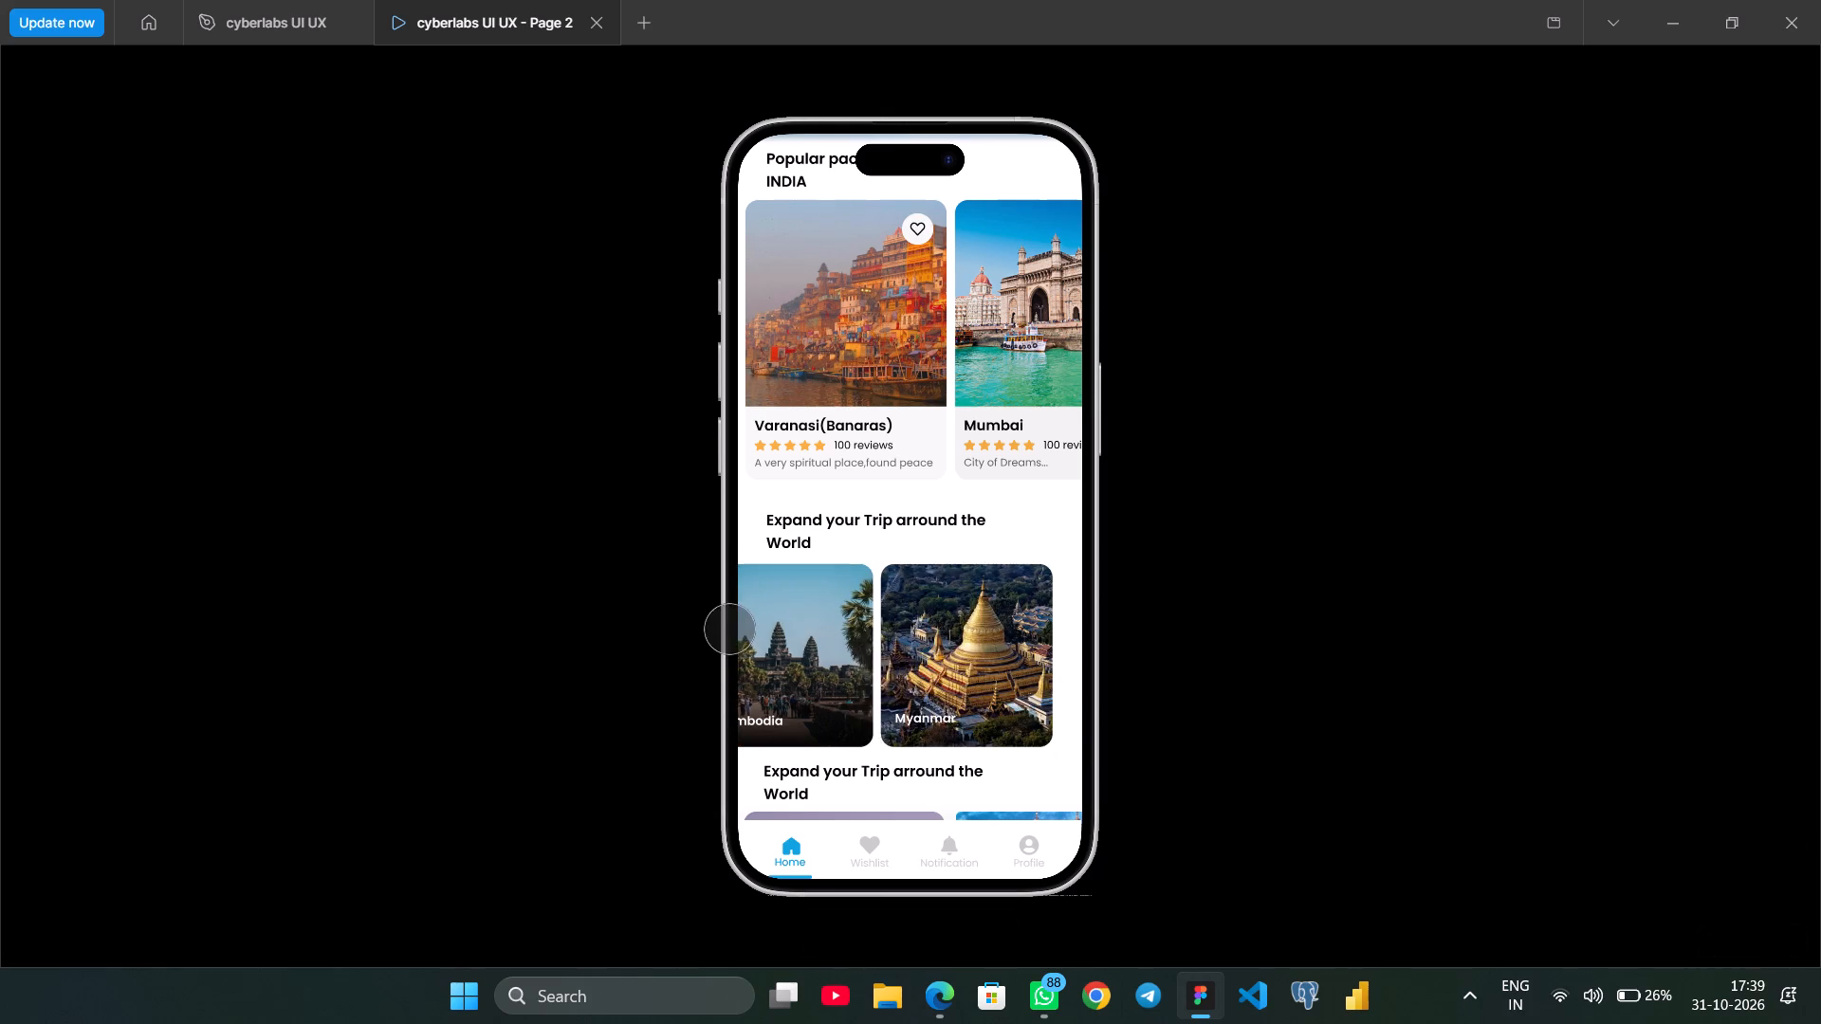
drag(729, 629, 1052, 639)
scroll(1052, 639, down, 6)
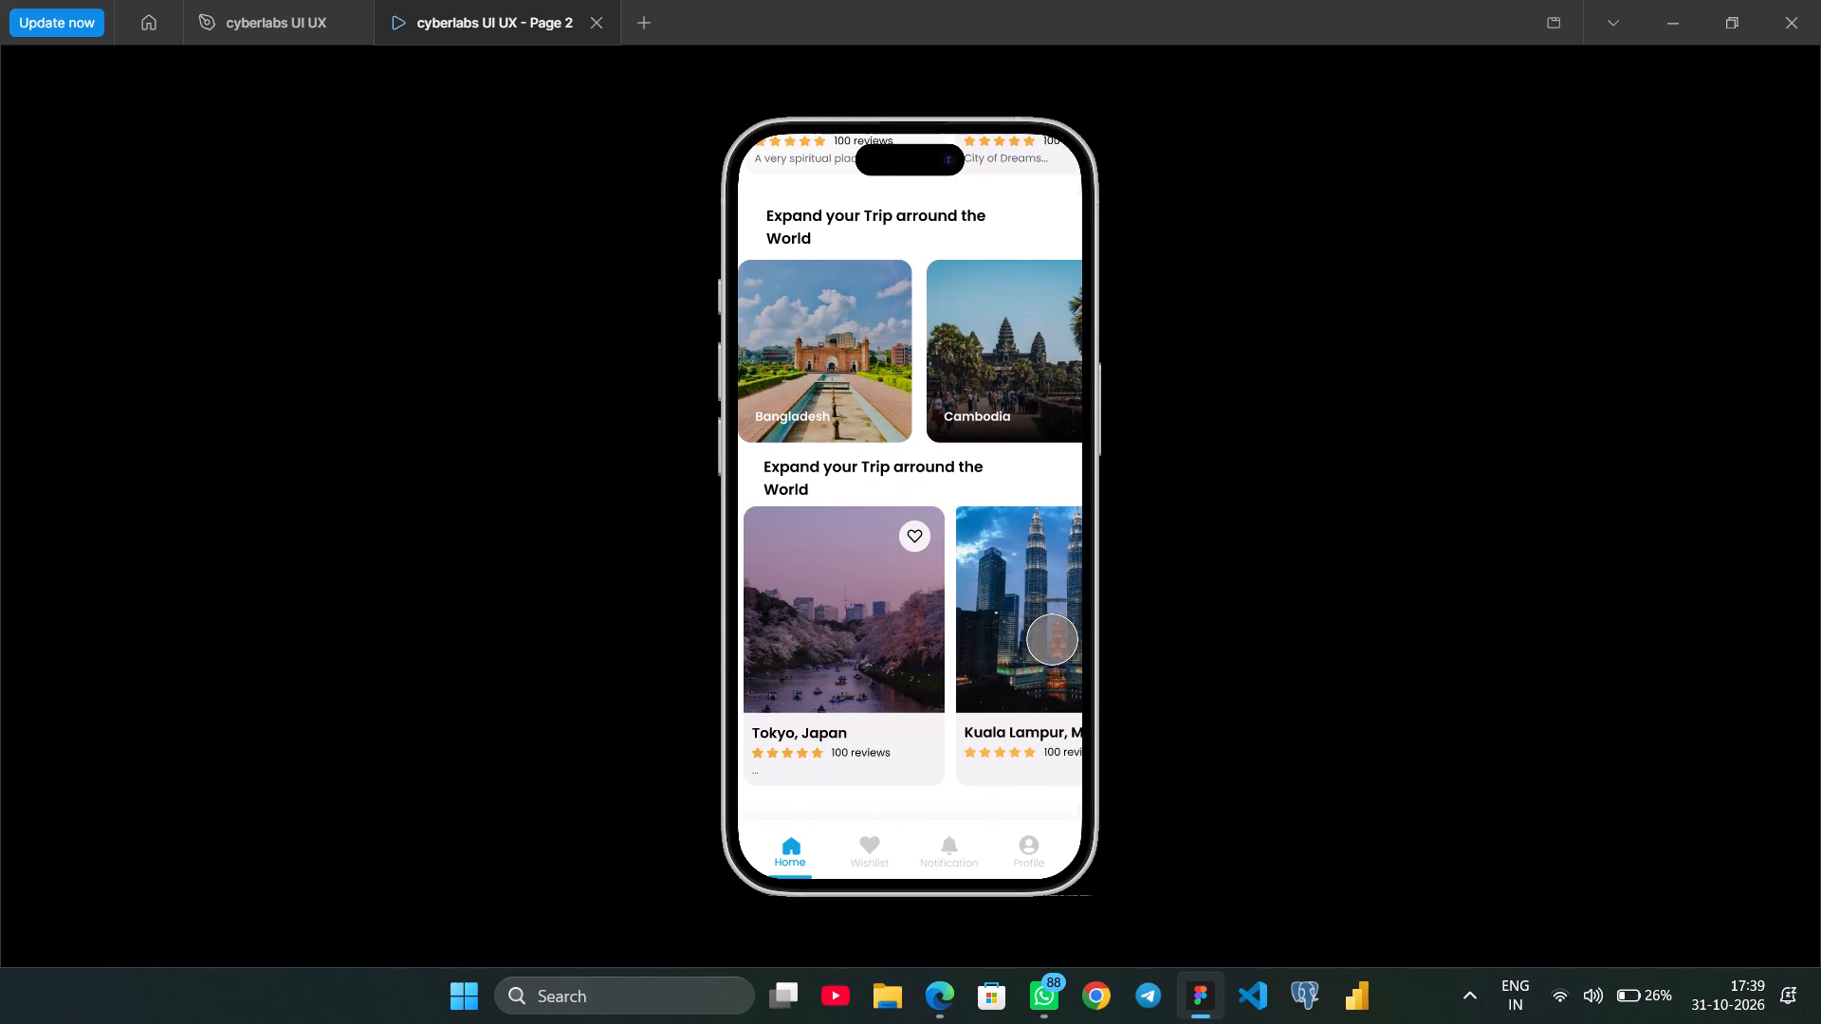
drag(1052, 639, 816, 653)
drag(837, 653, 946, 653)
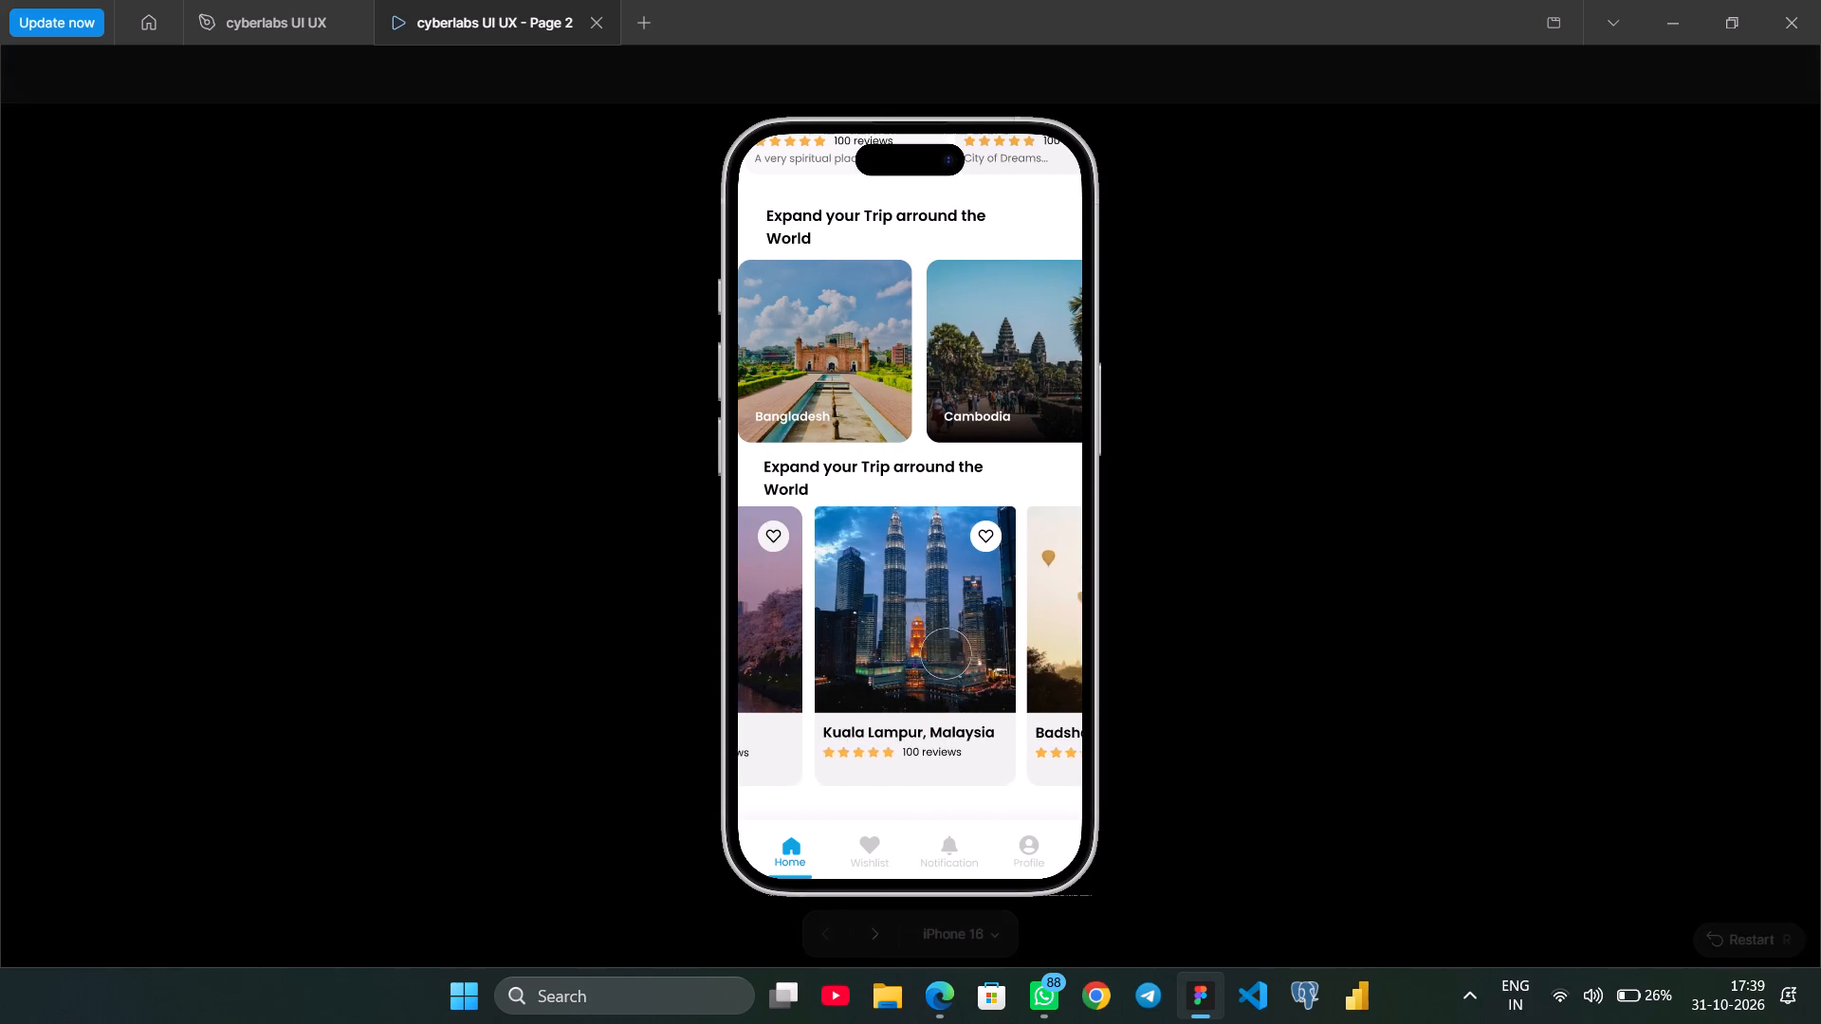
drag(946, 653, 944, 653)
scroll(944, 653, up, 4)
scroll(944, 653, down, 3)
drag(843, 667, 987, 669)
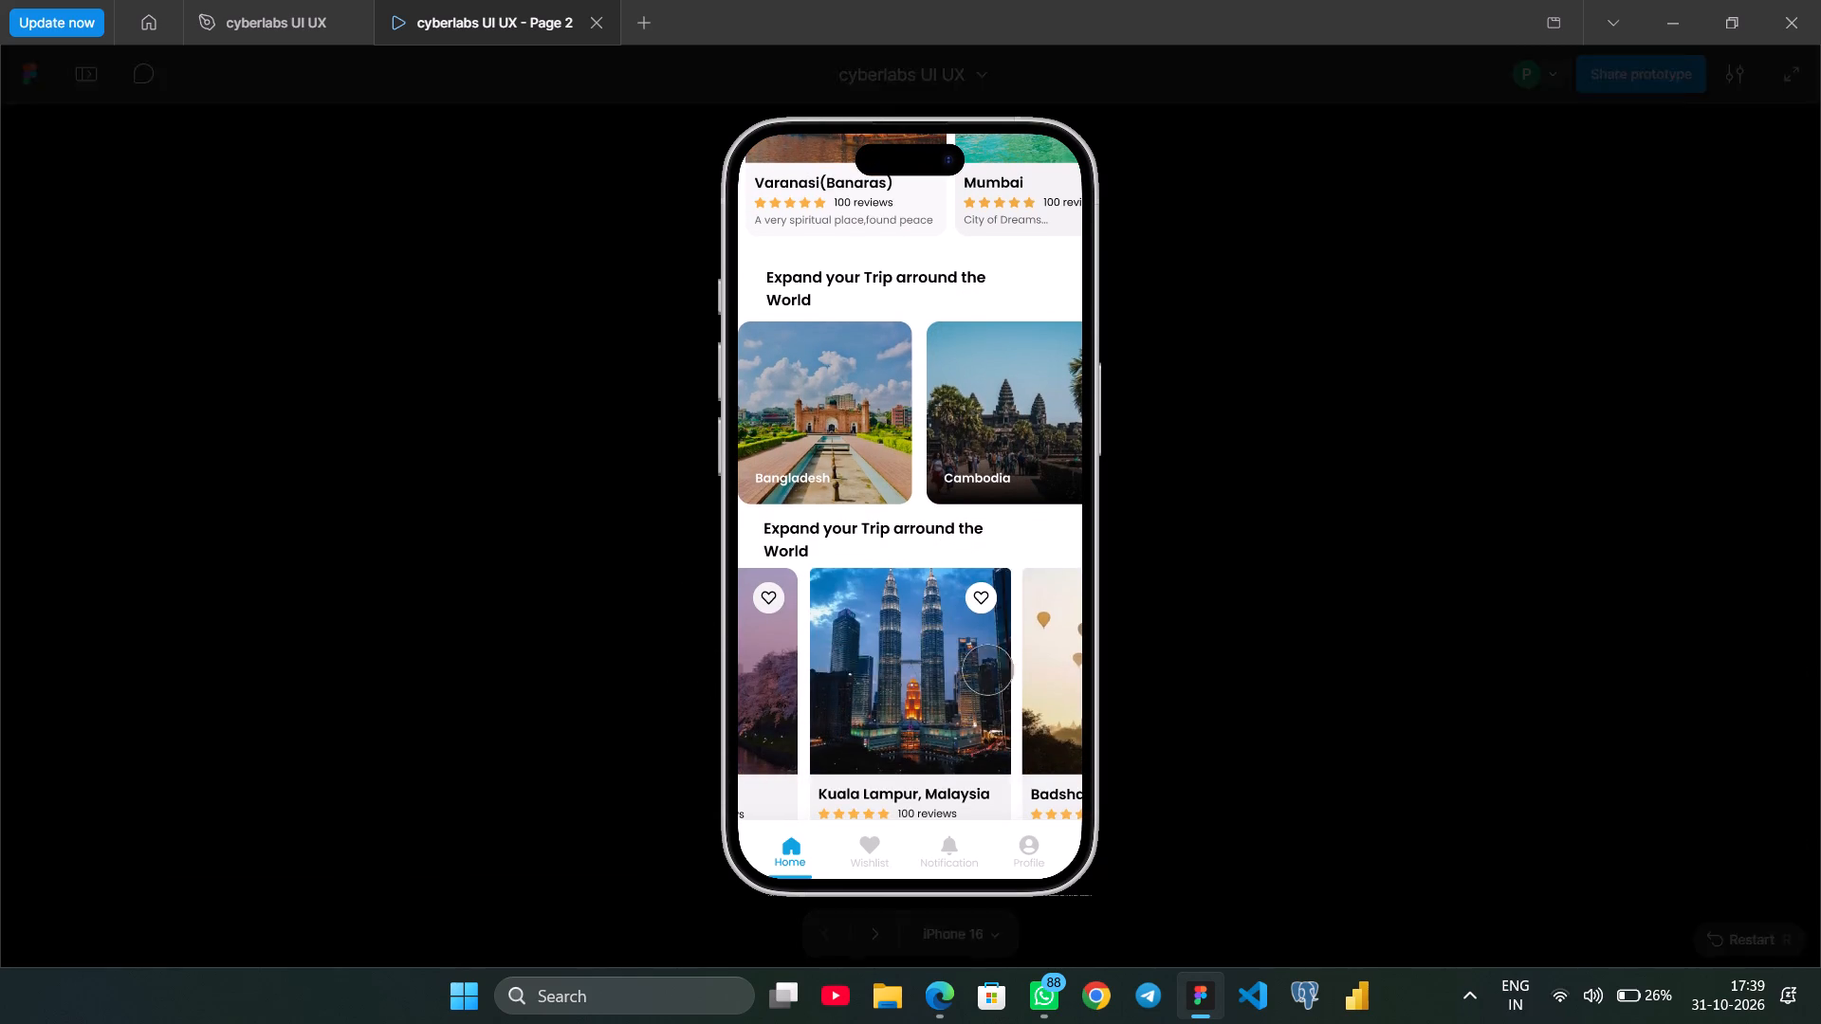
drag(987, 669, 1294, 671)
scroll(1020, 512, up, 2)
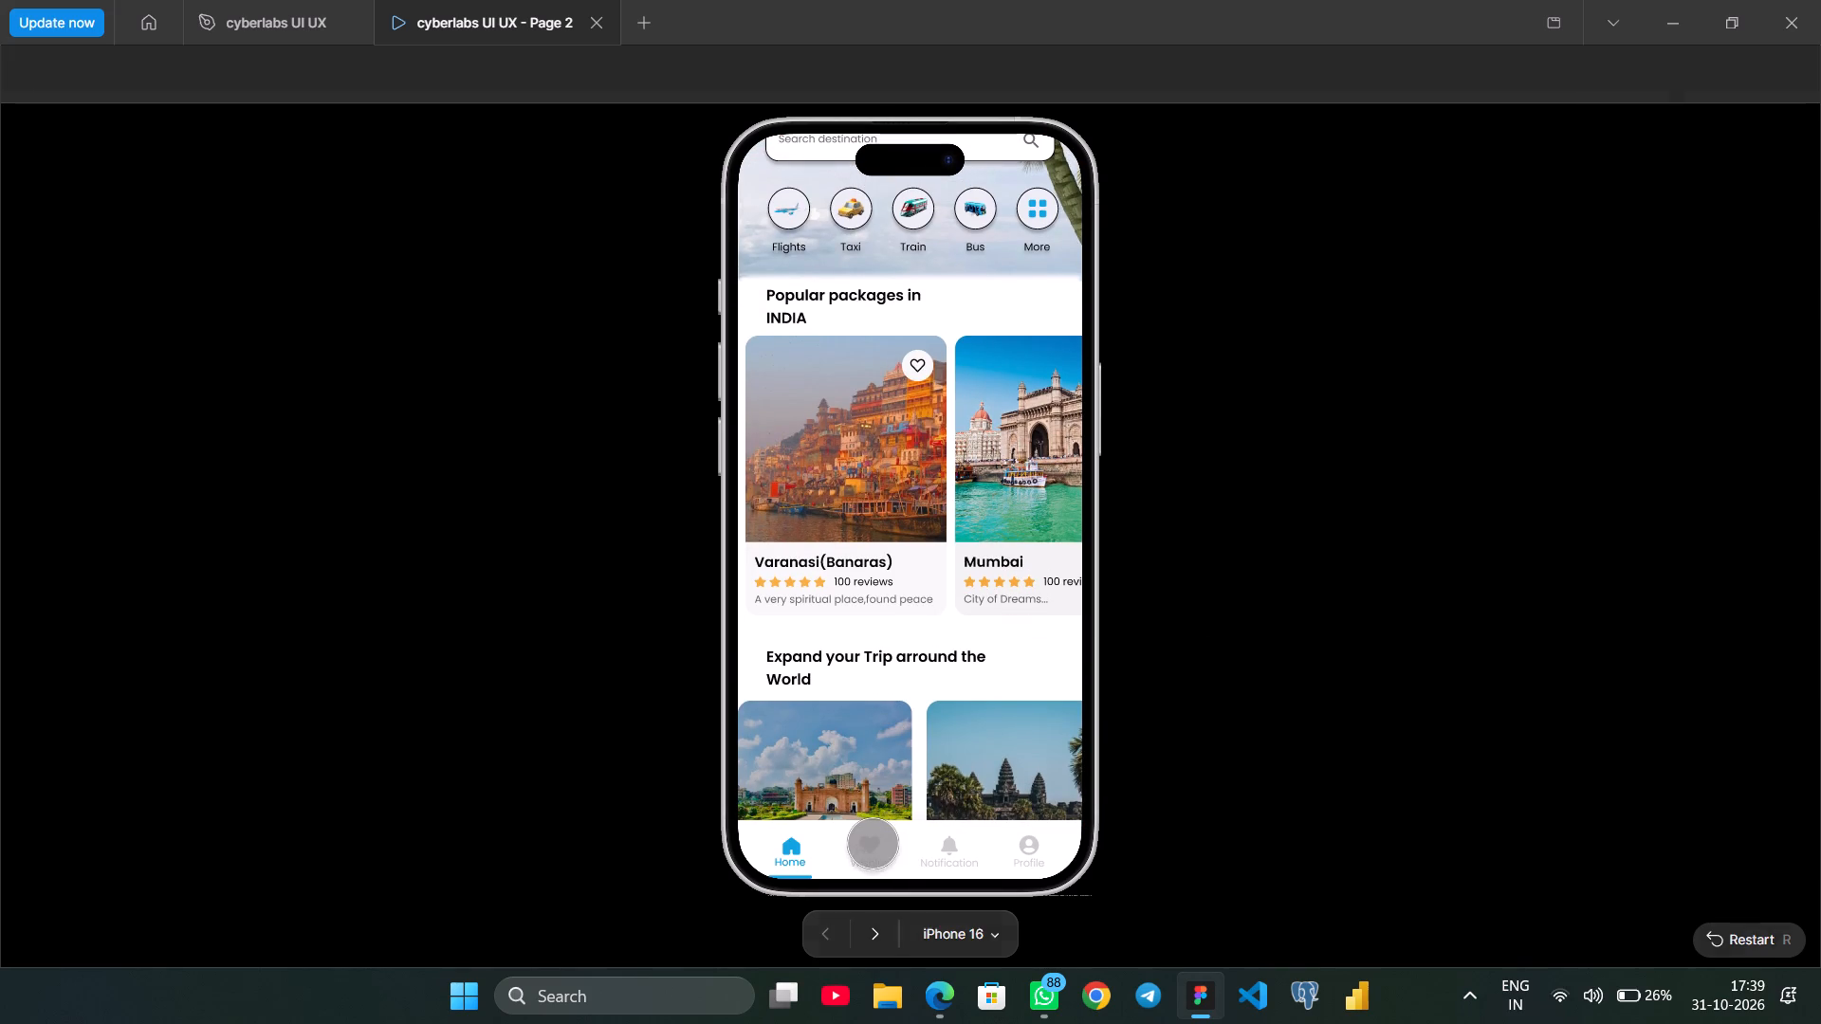
Test the prototype's bottom navigation through Wishlist, Notification and Profile, and return to Home.
click(873, 843)
click(938, 850)
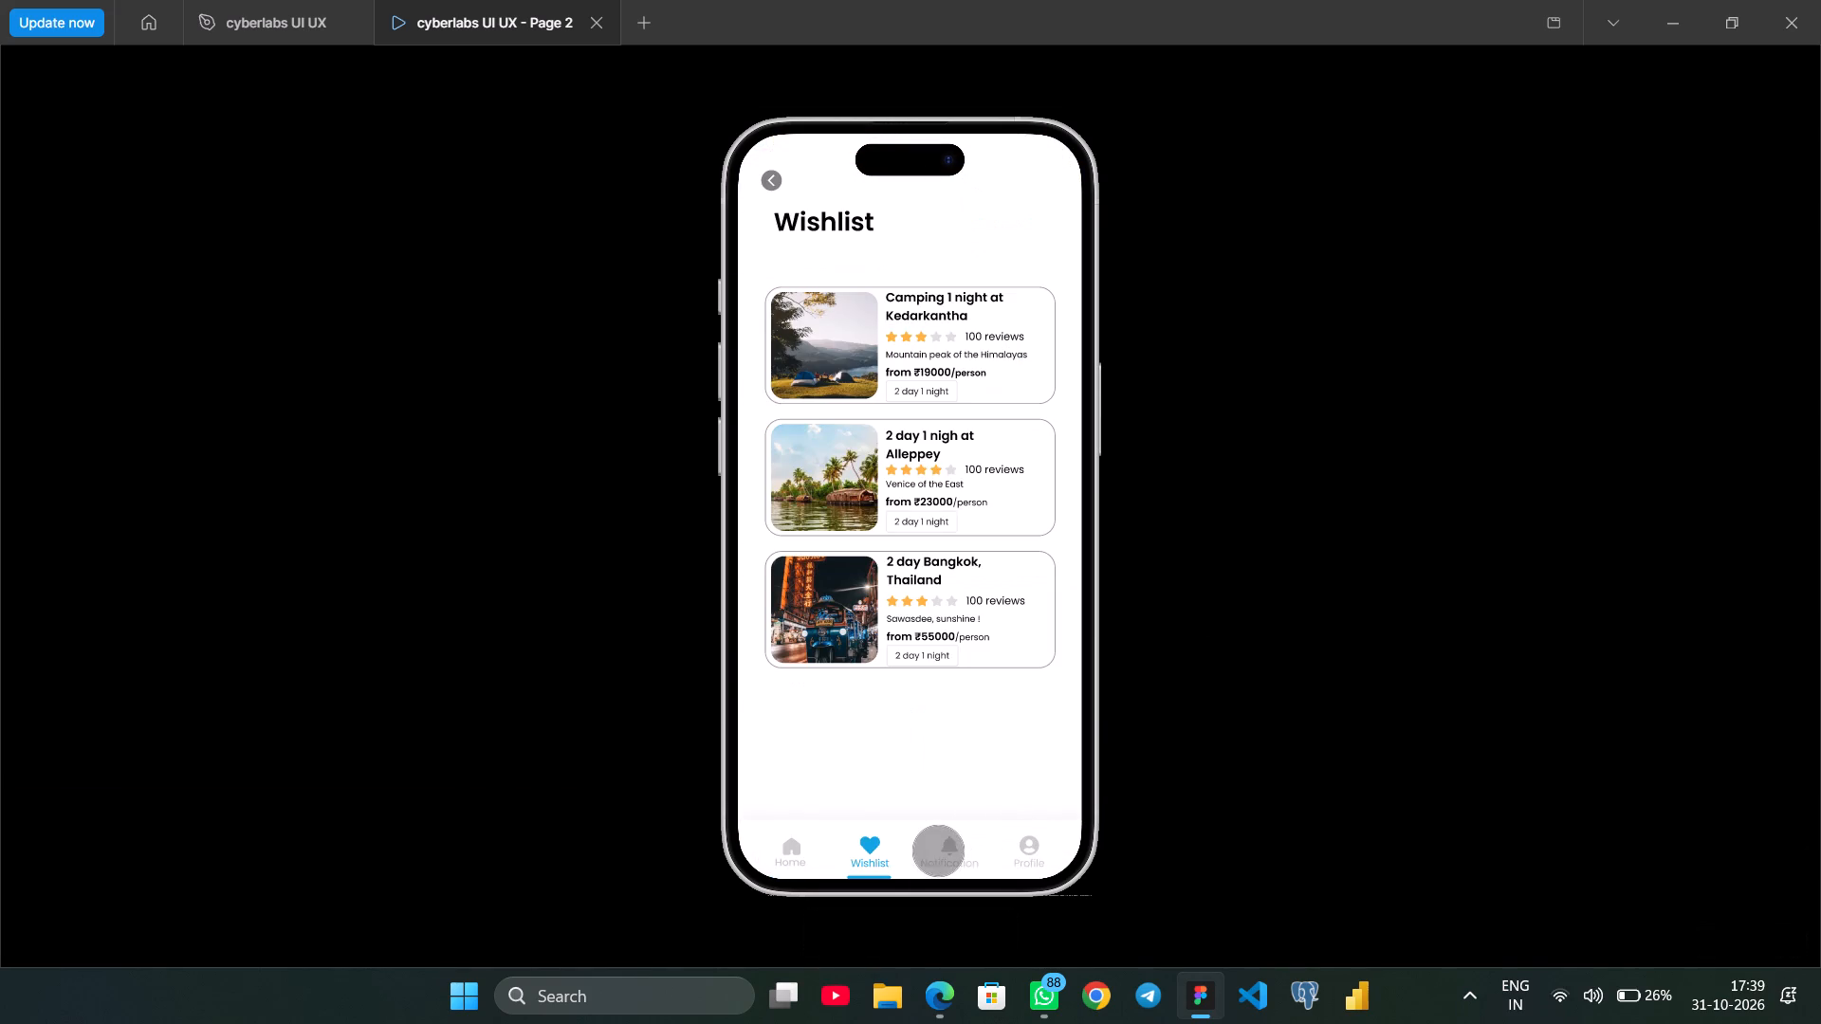
click(1031, 856)
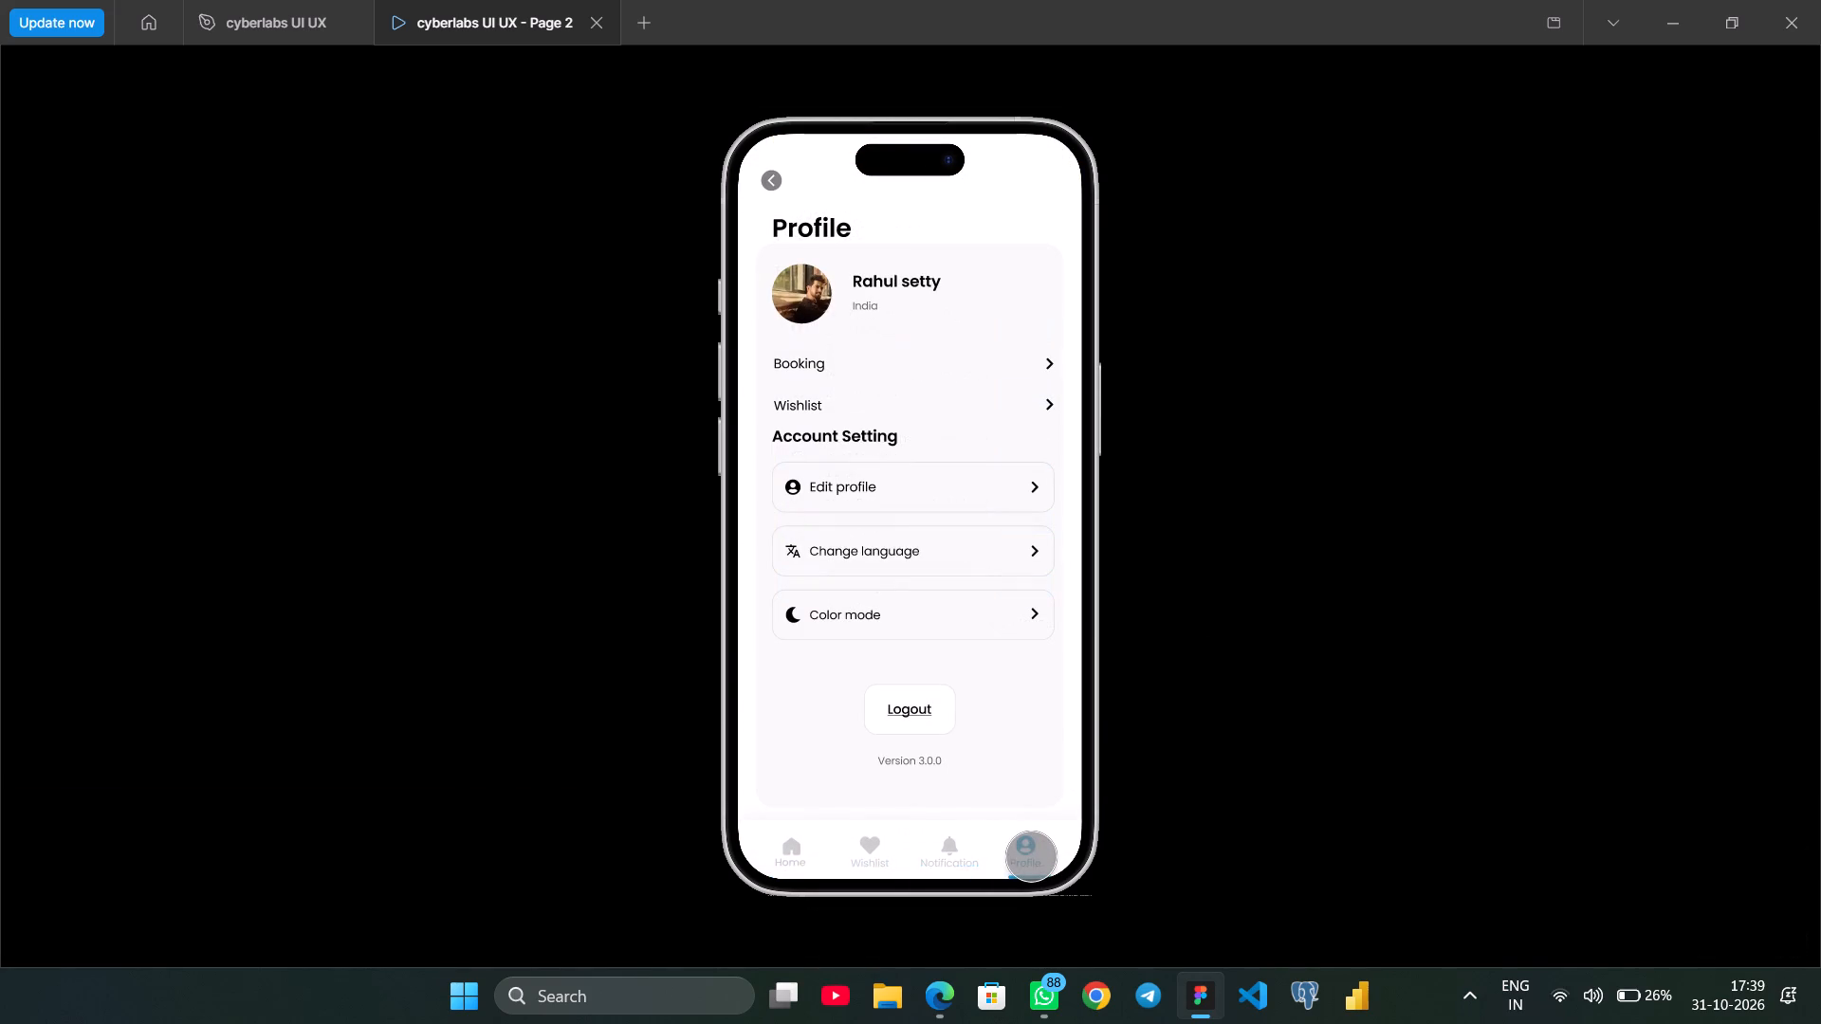
click(985, 850)
click(955, 844)
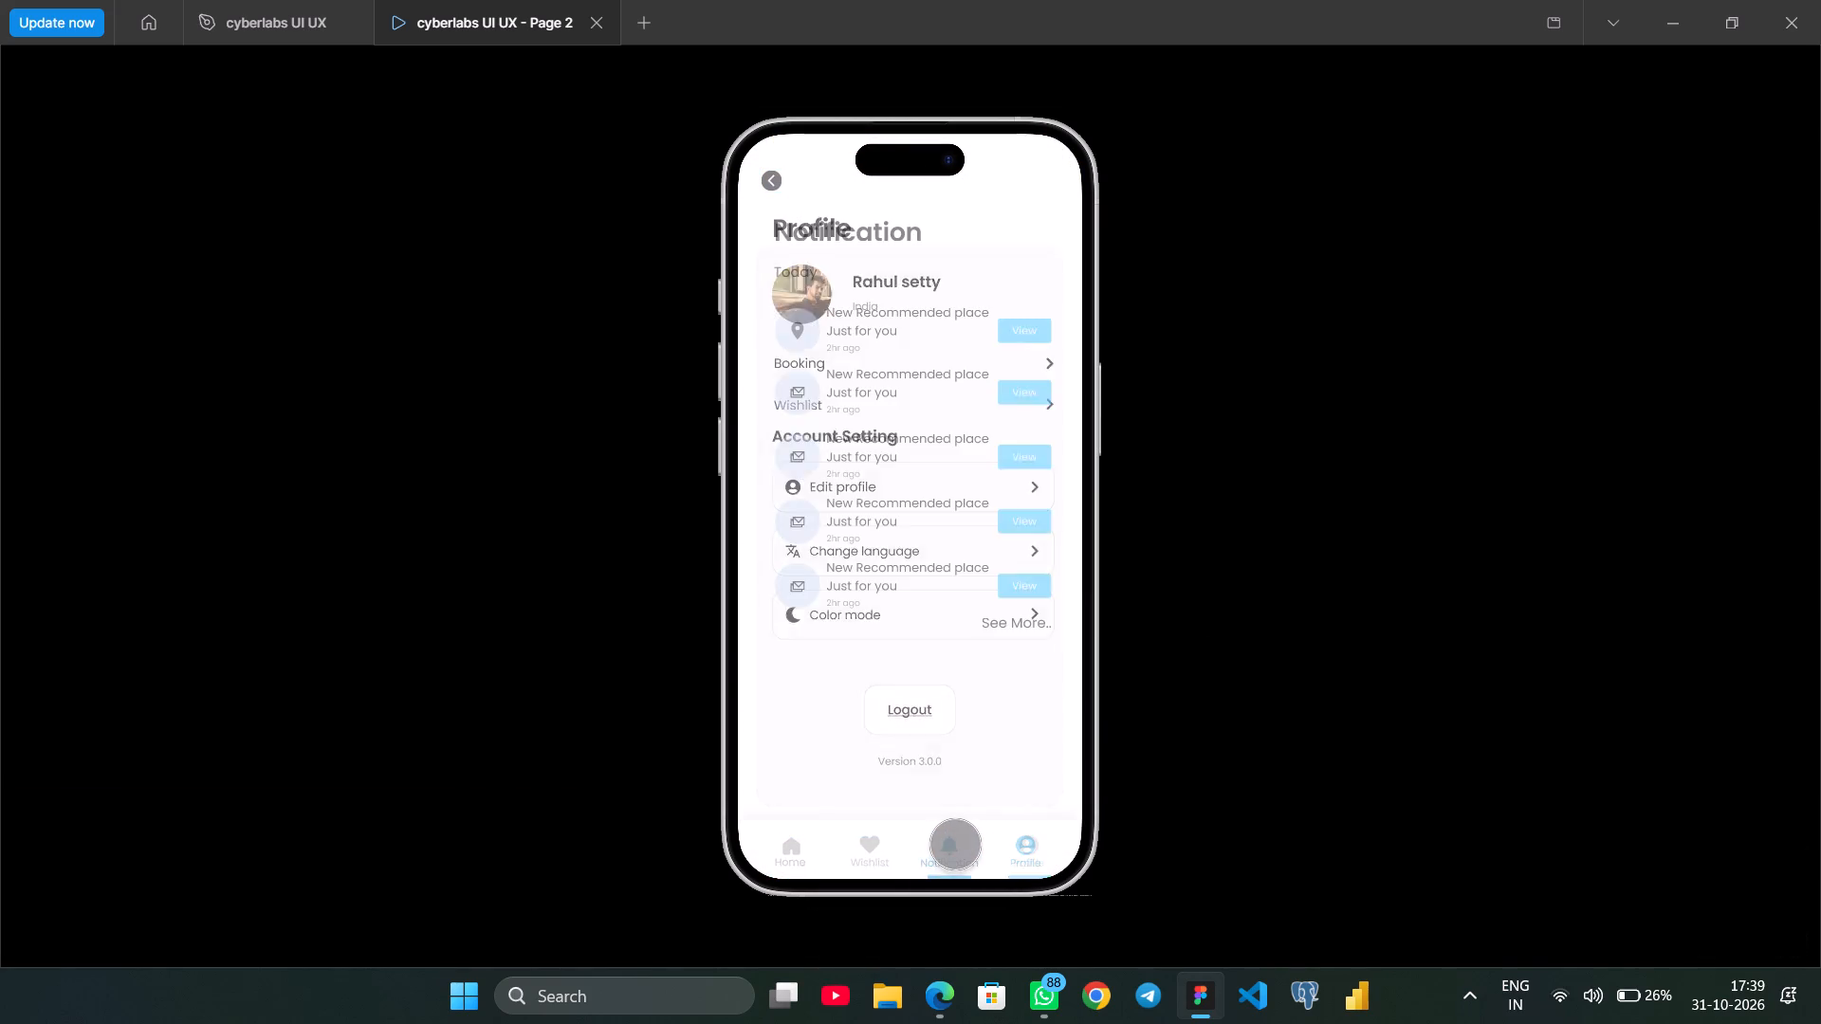
click(873, 837)
click(810, 838)
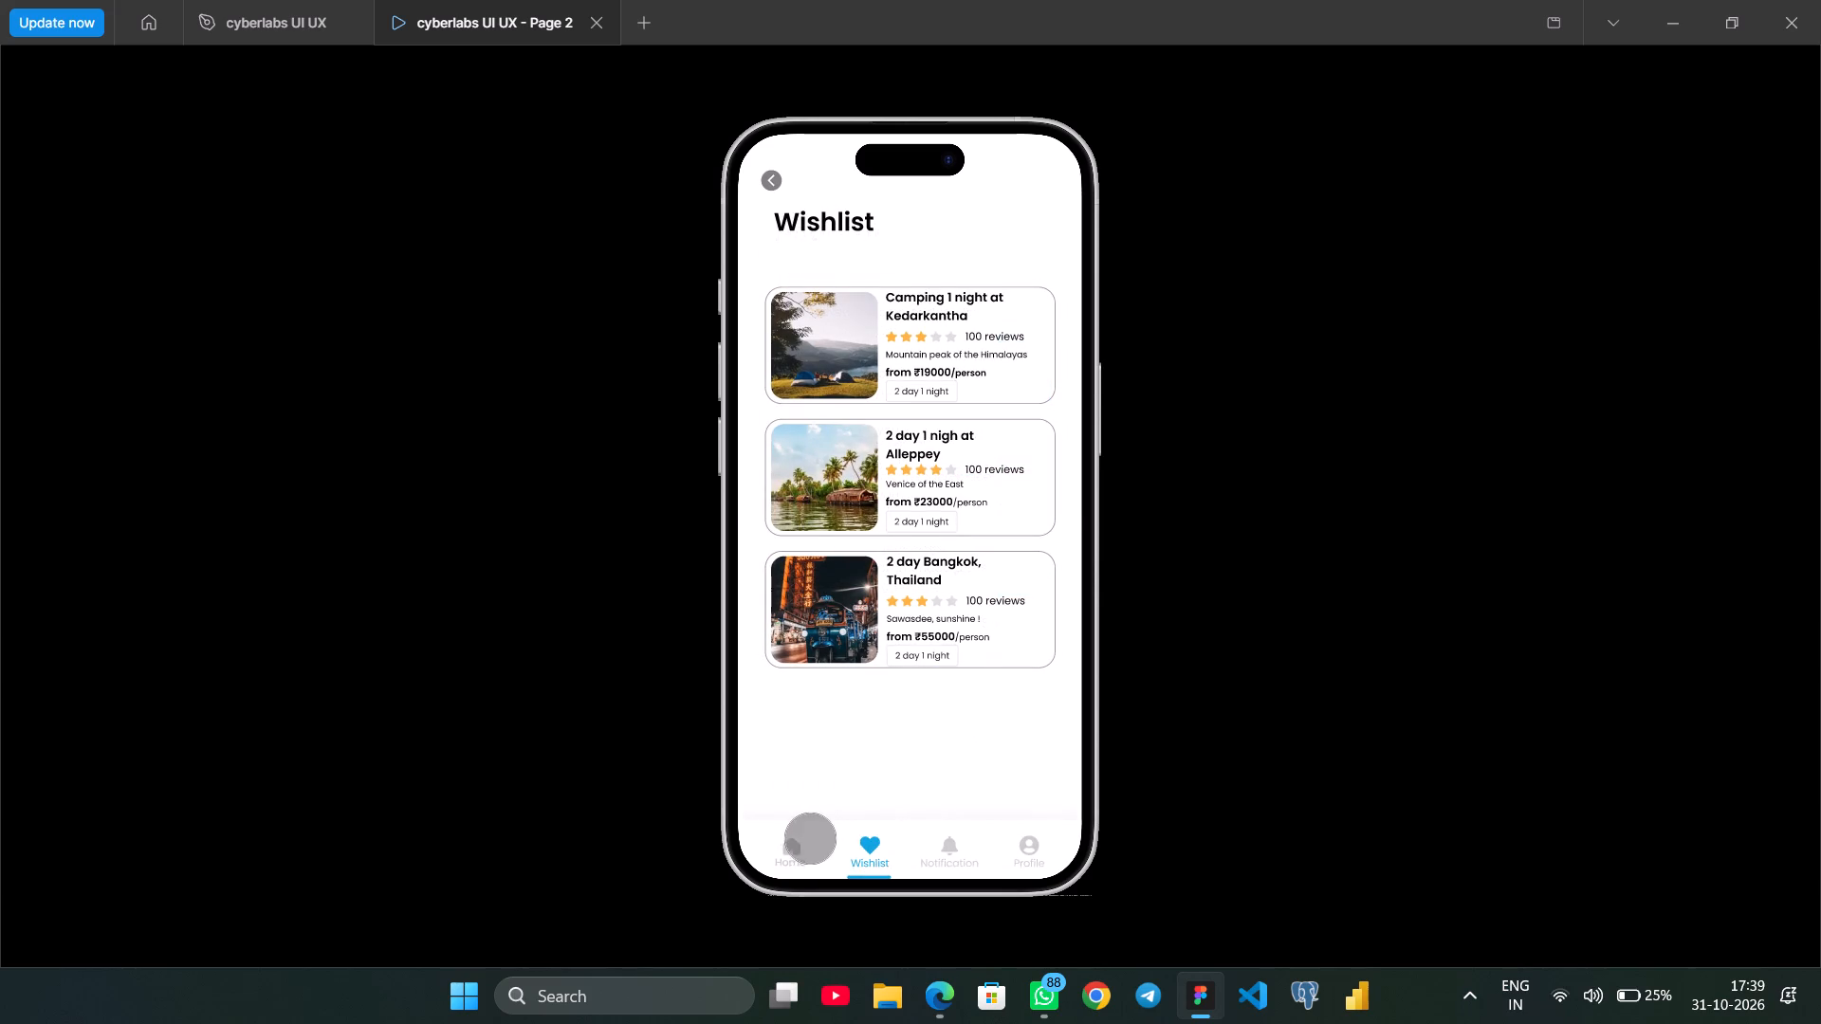
scroll(947, 358, up, 3)
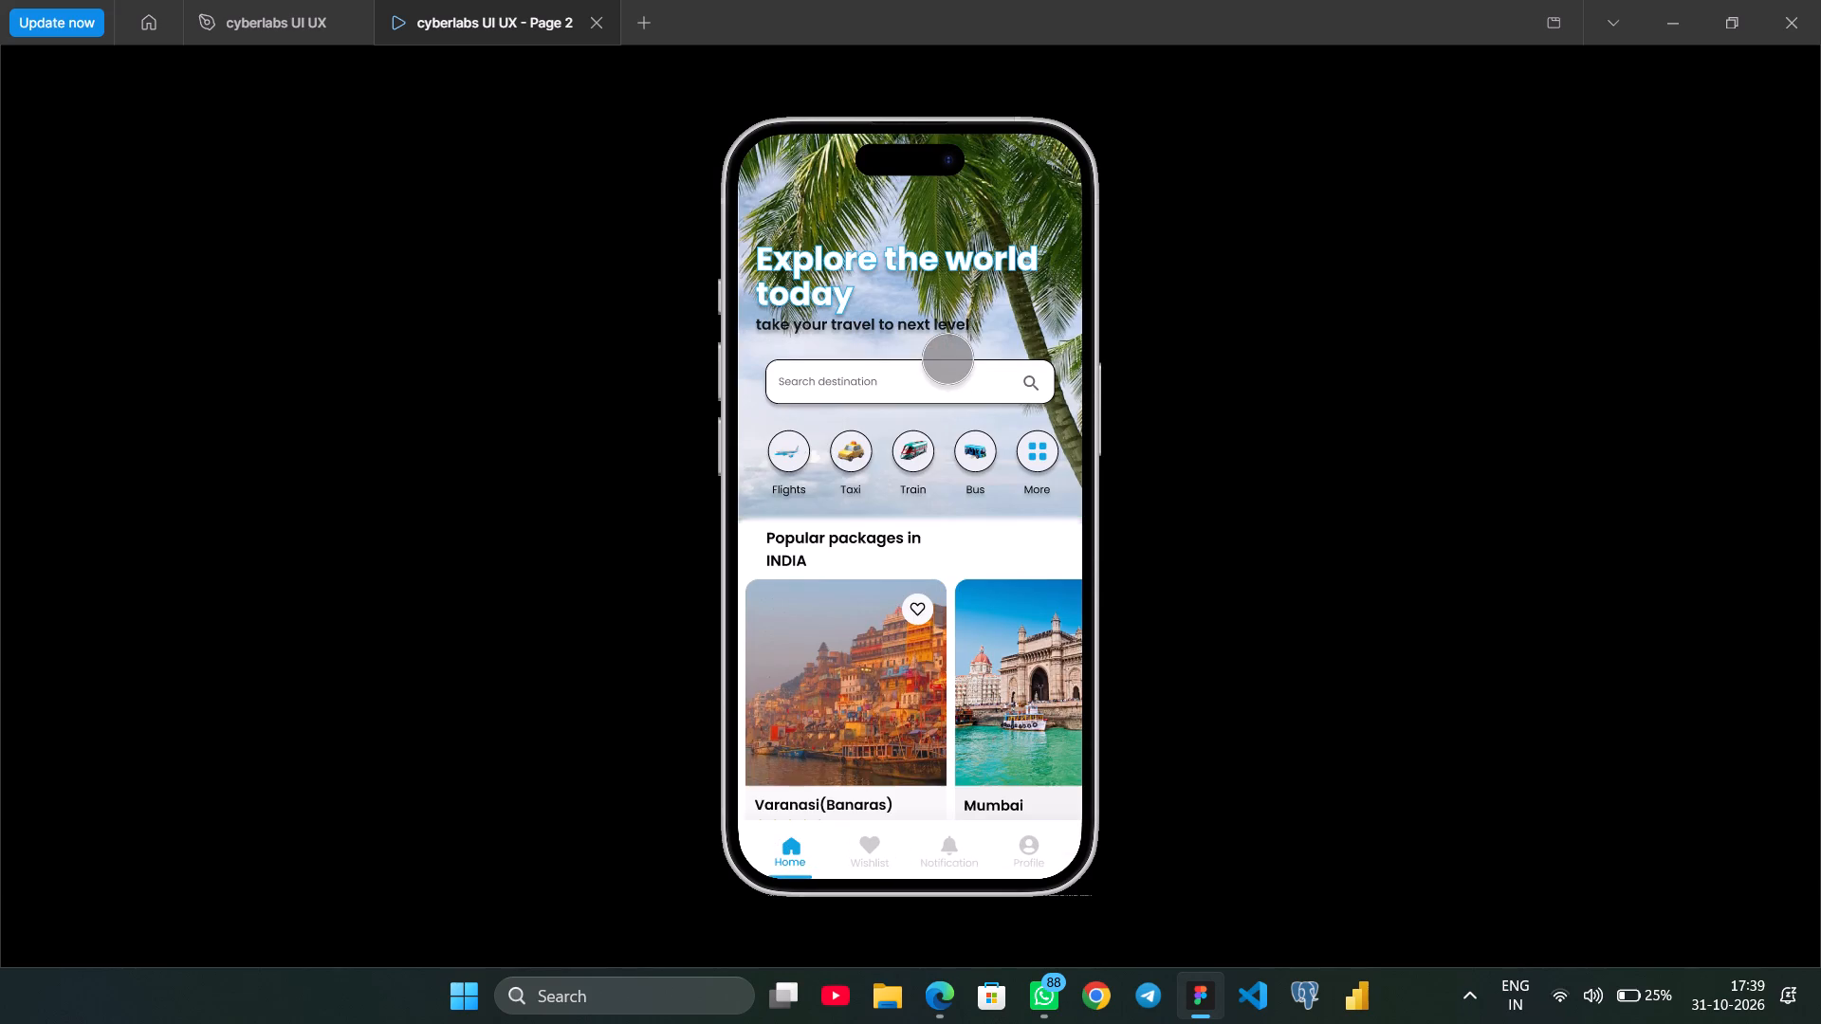
Open the destination search screen from Home and go back to Home.
click(920, 374)
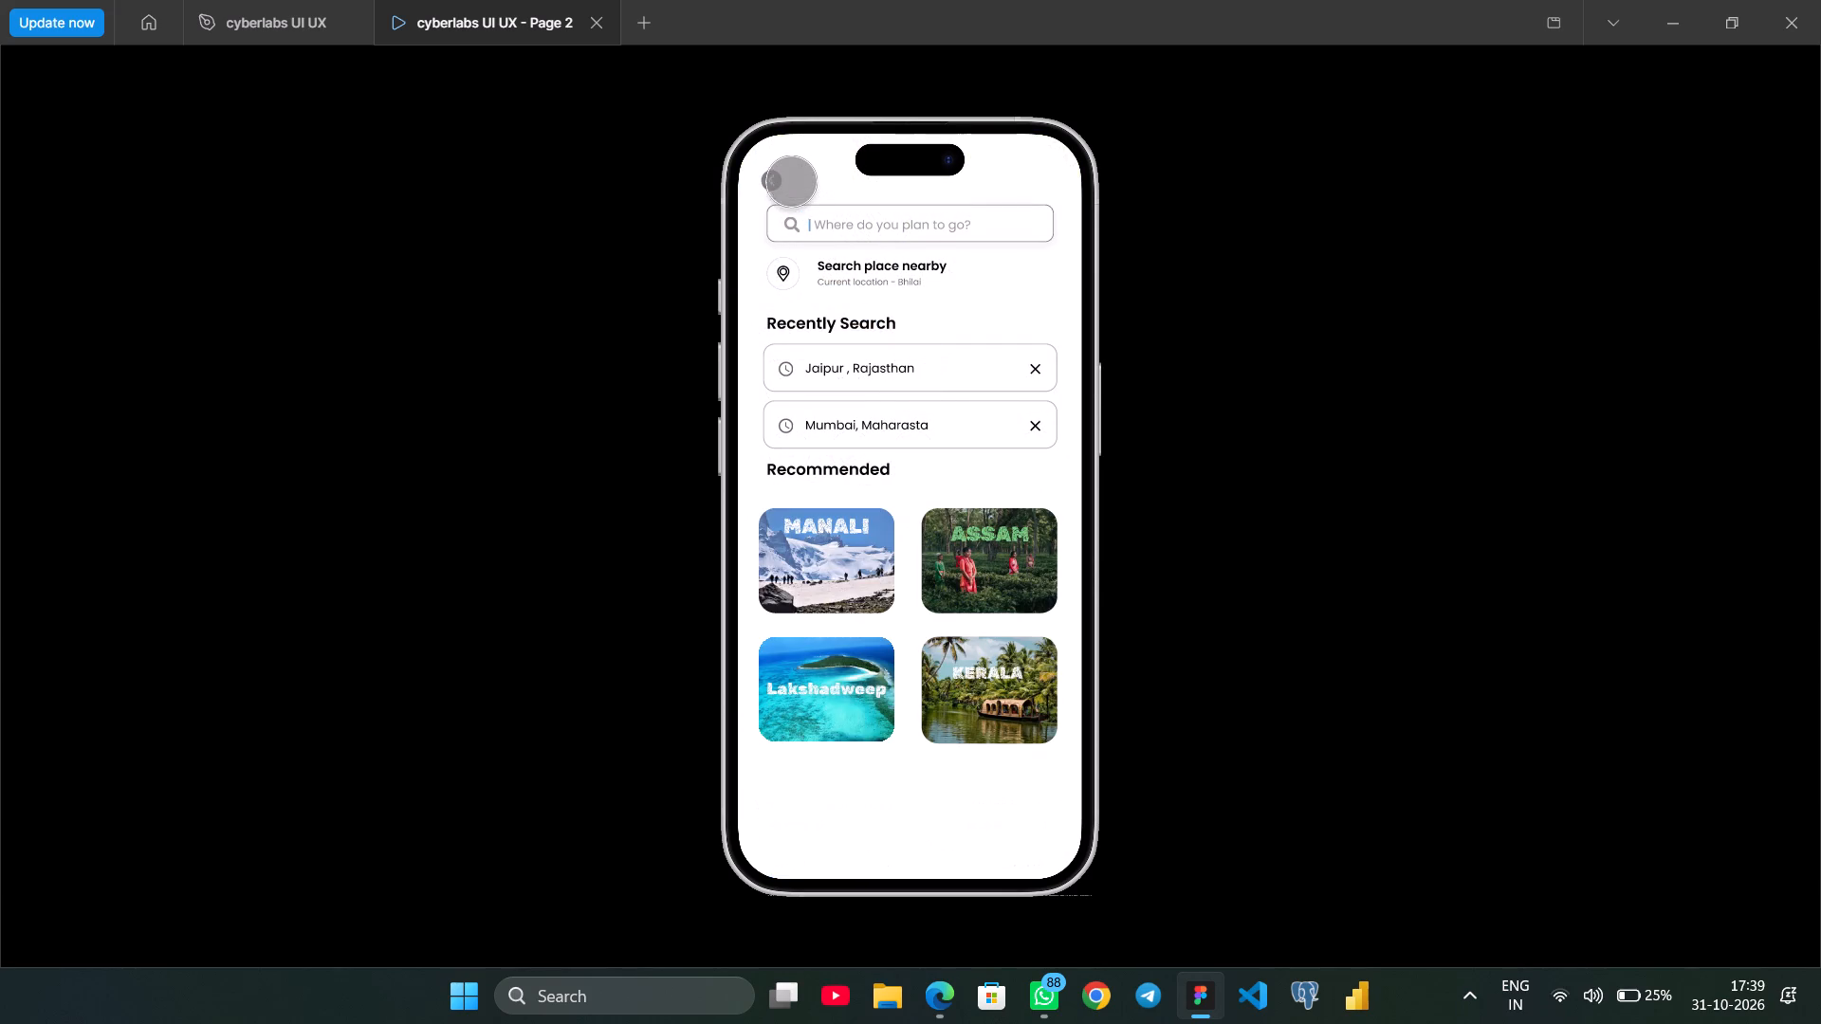
click(782, 180)
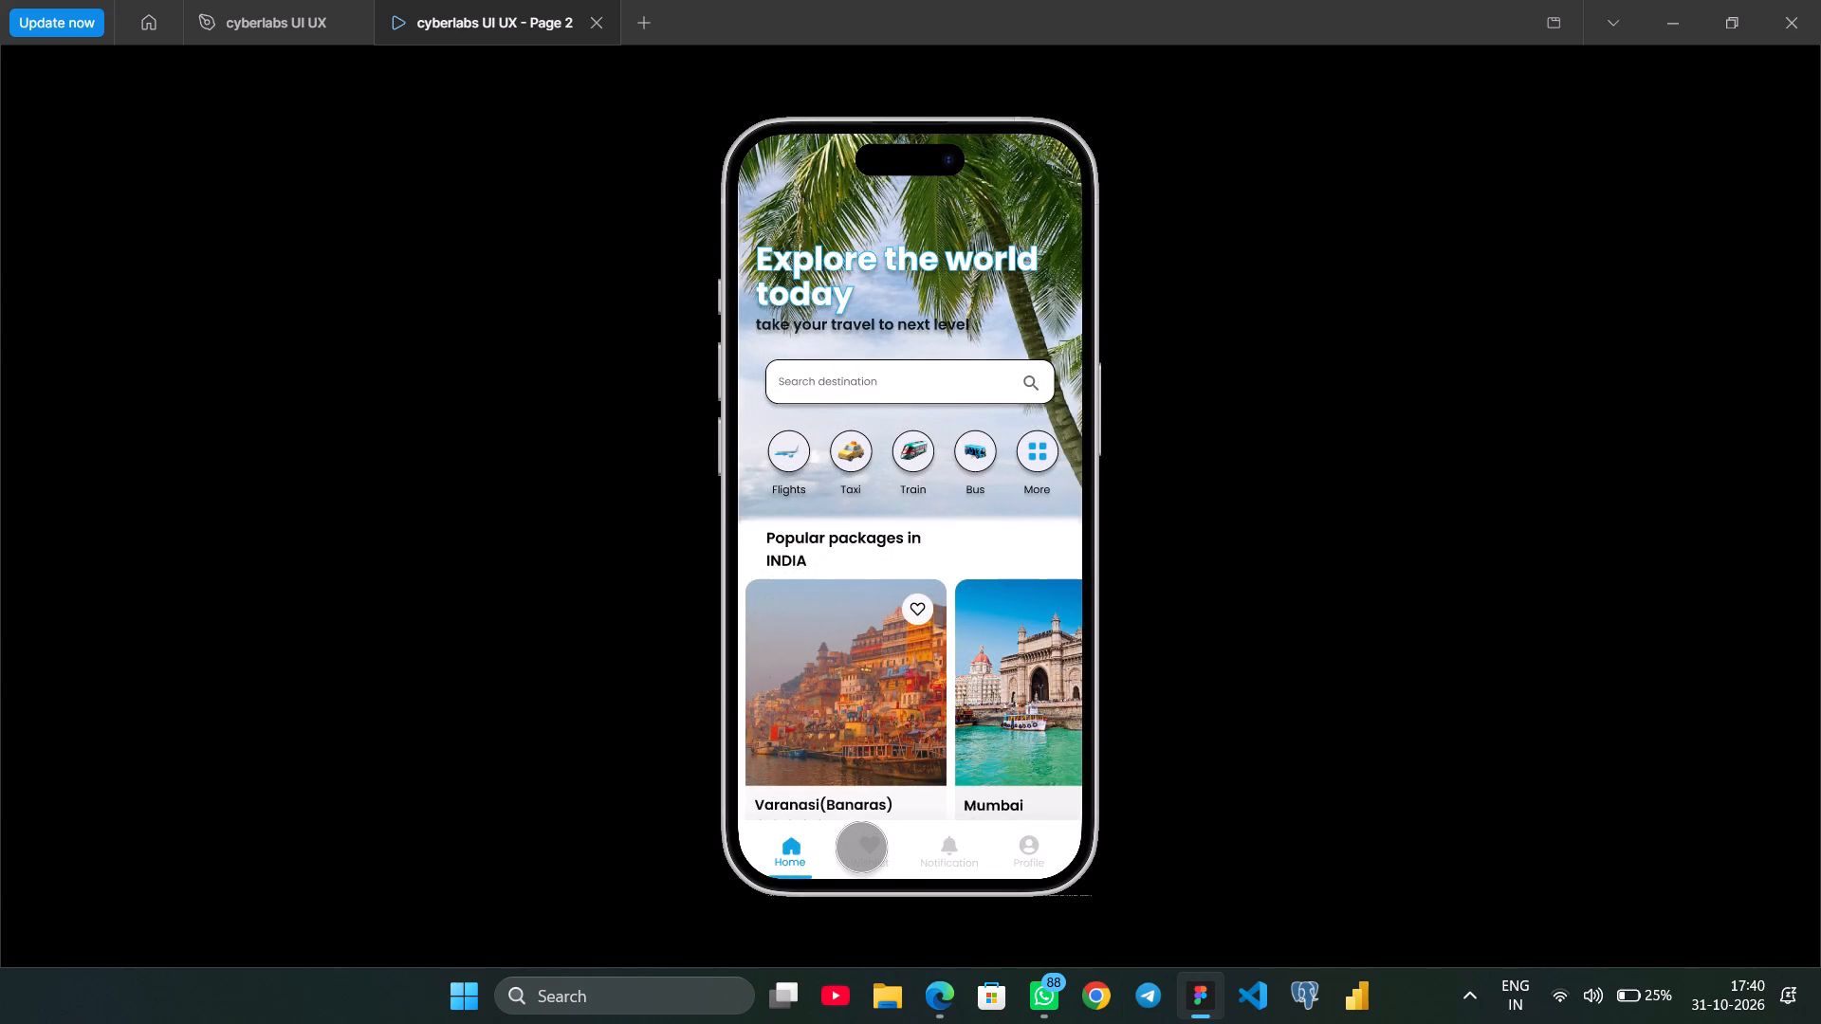
Retest the bottom navigation across Home, Wishlist, Notification and Profile, ending on Profile.
click(861, 847)
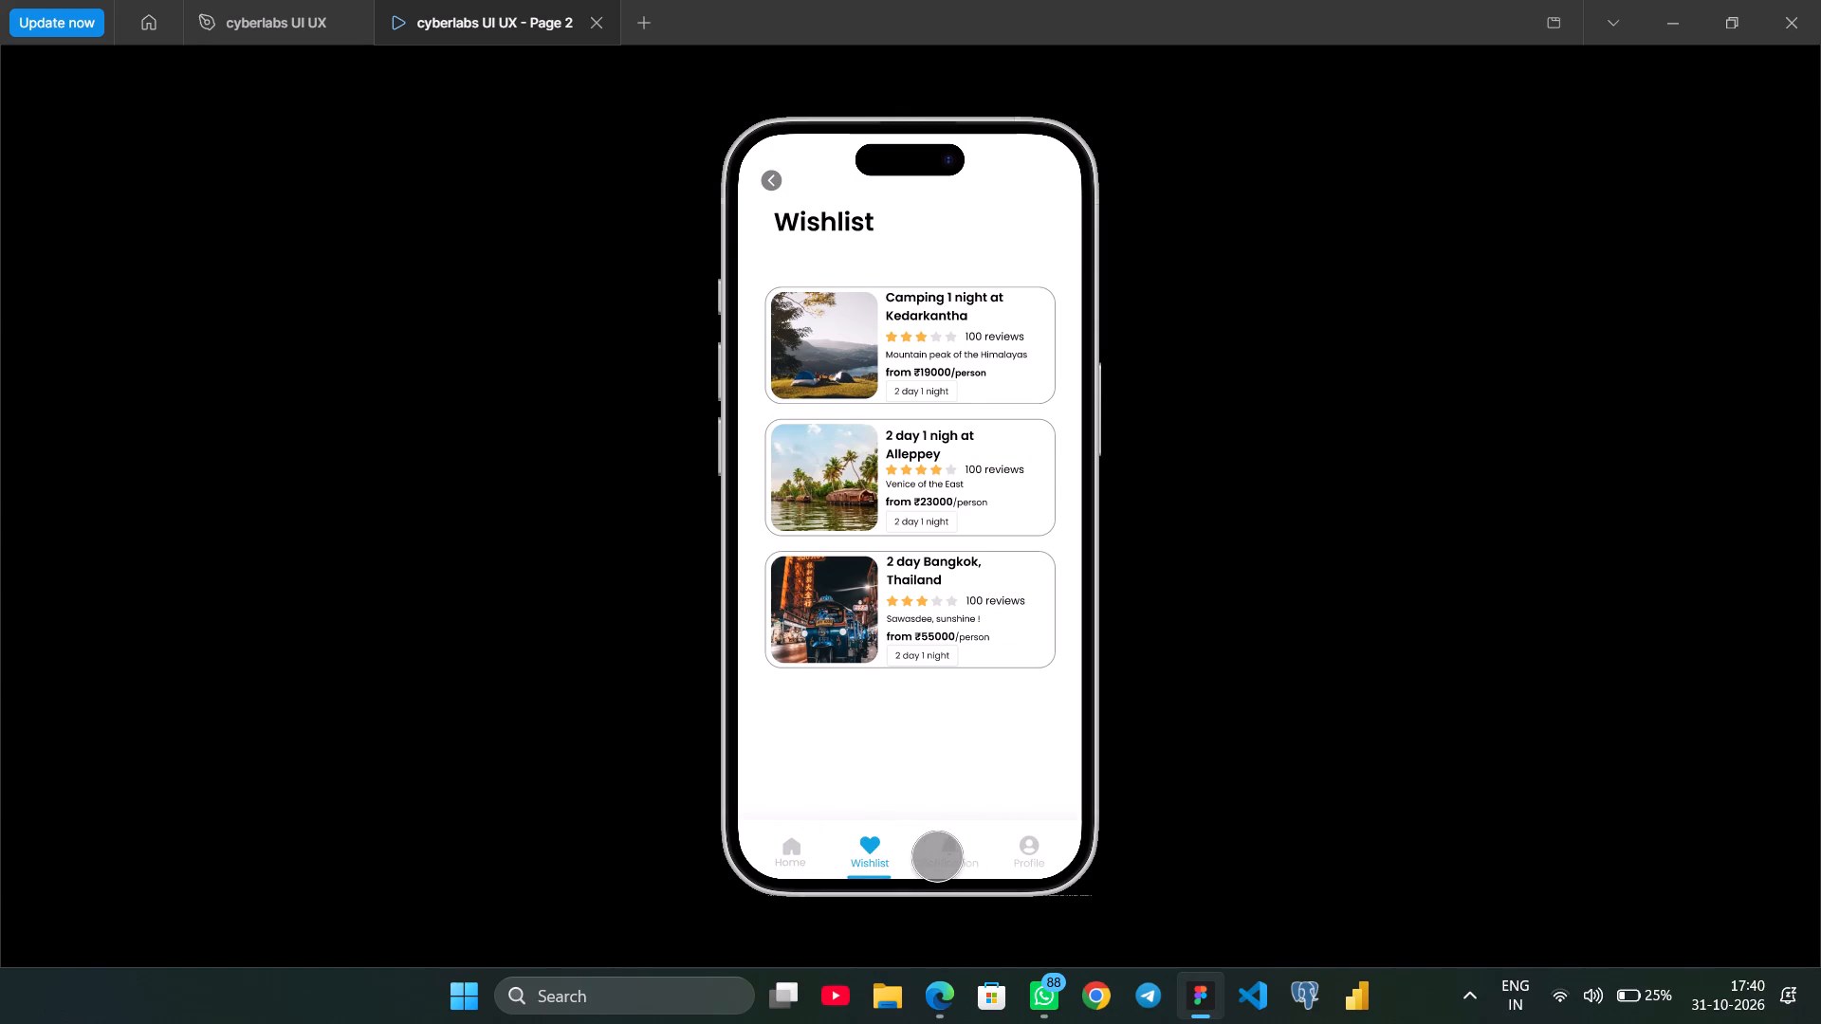
click(937, 856)
click(1011, 854)
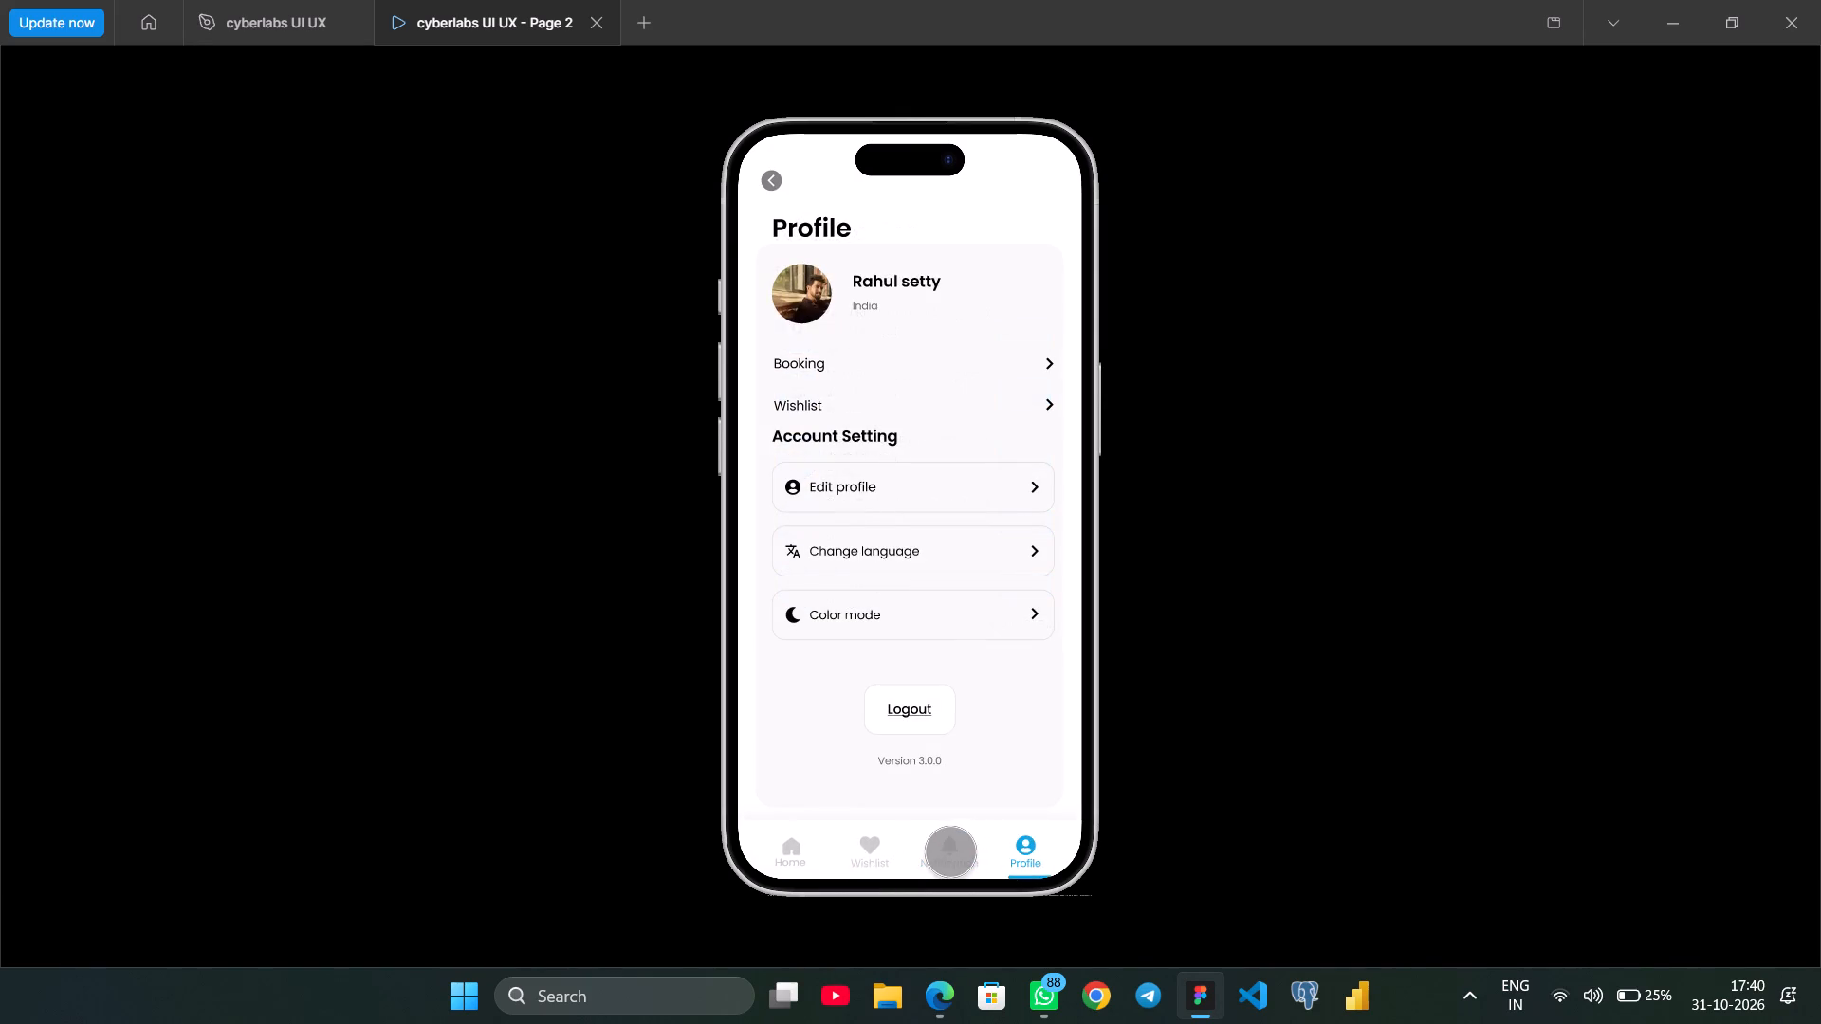
click(950, 851)
click(873, 854)
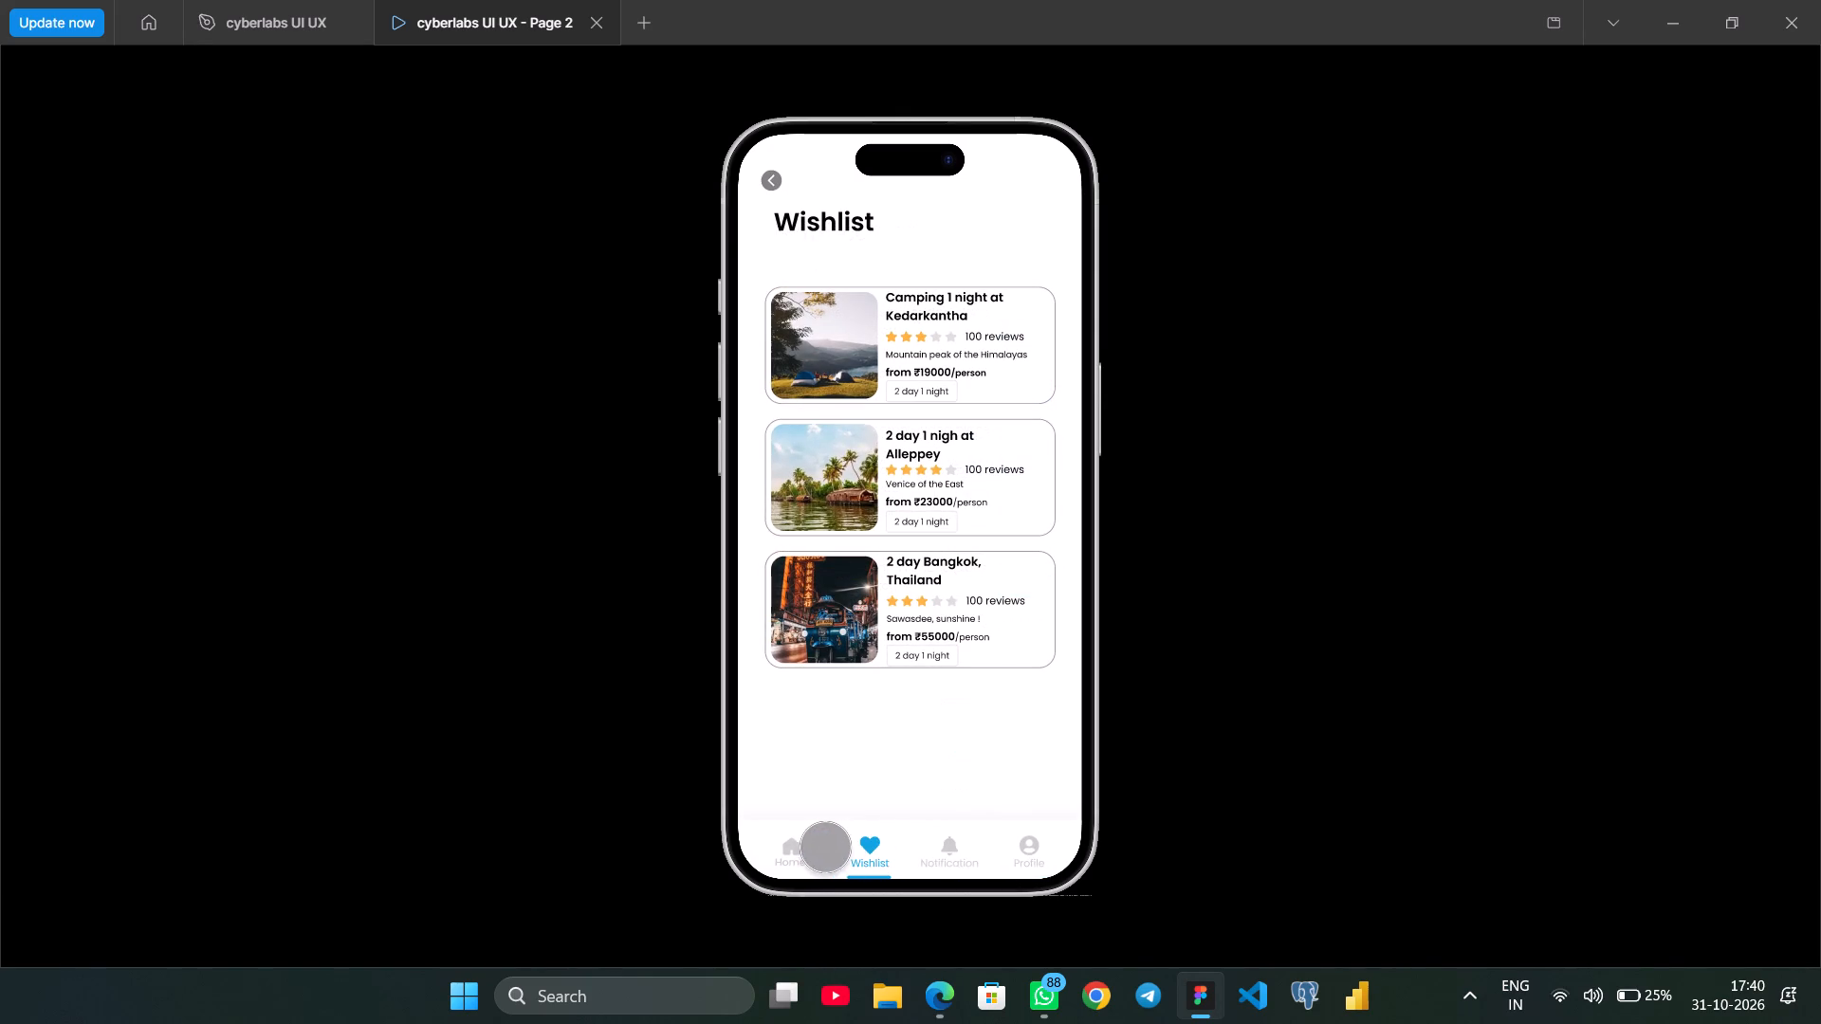
click(822, 846)
click(801, 850)
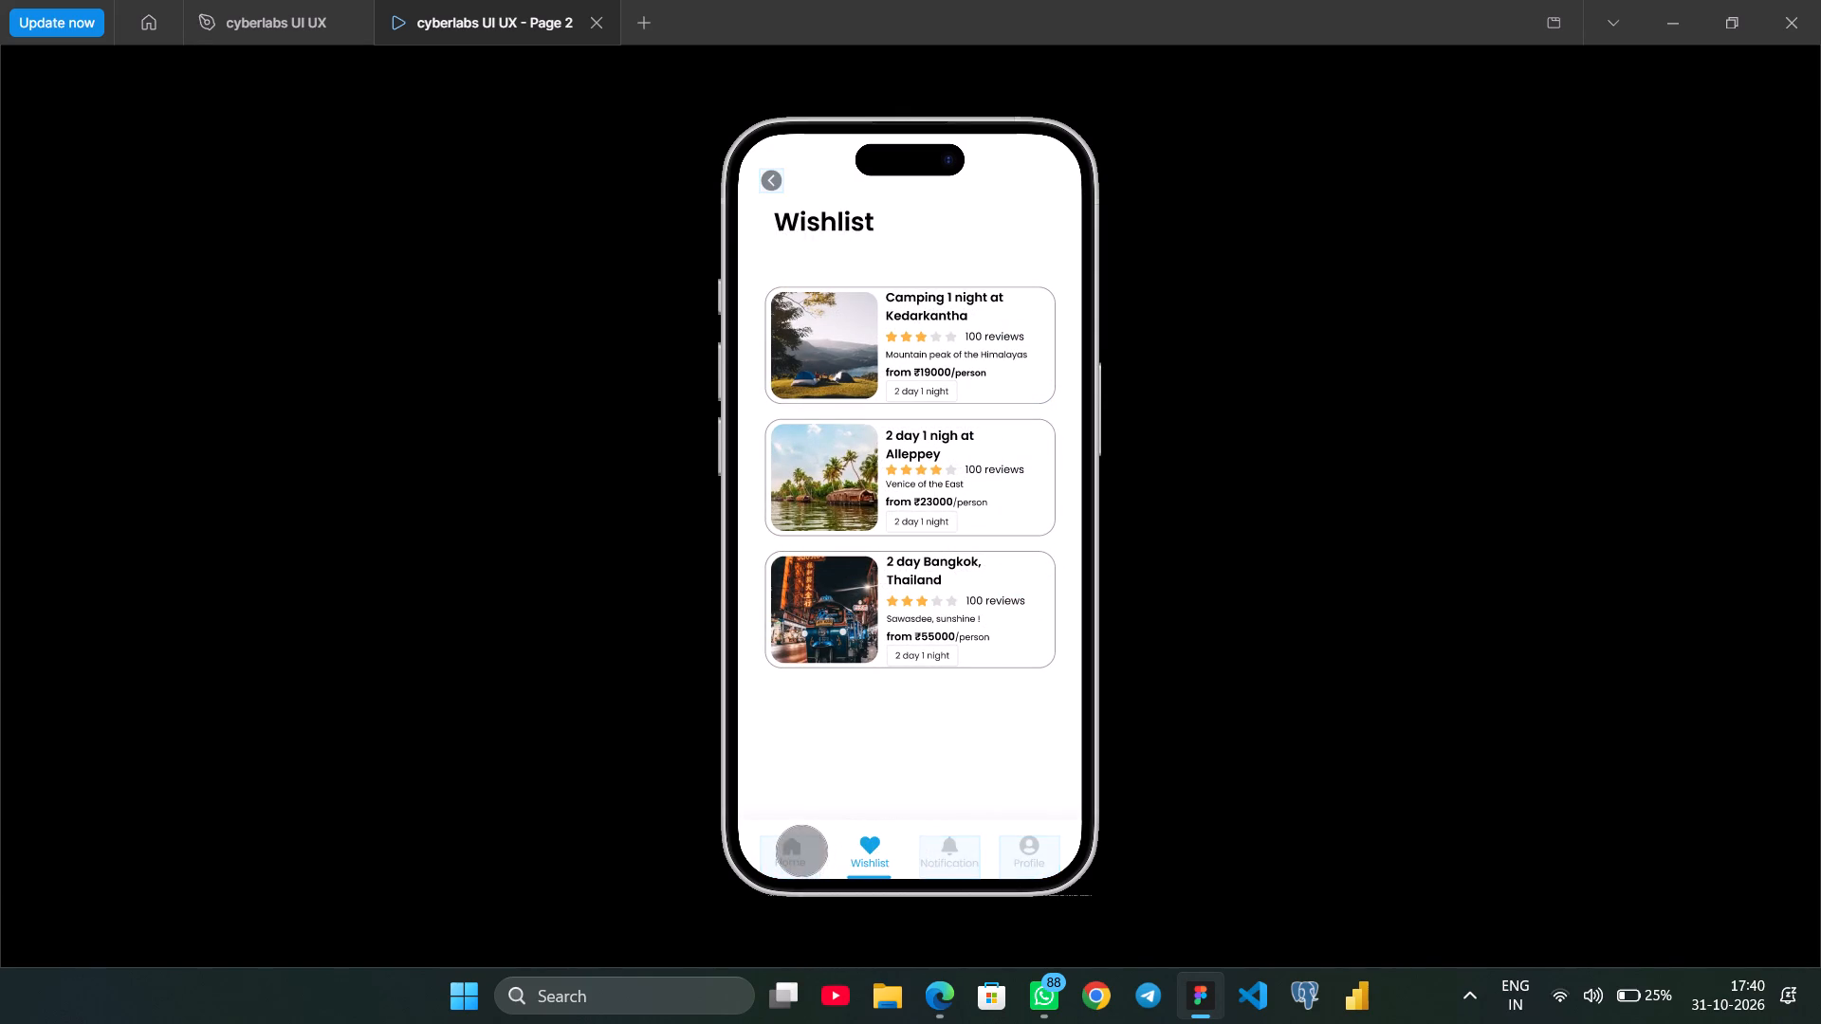
click(873, 840)
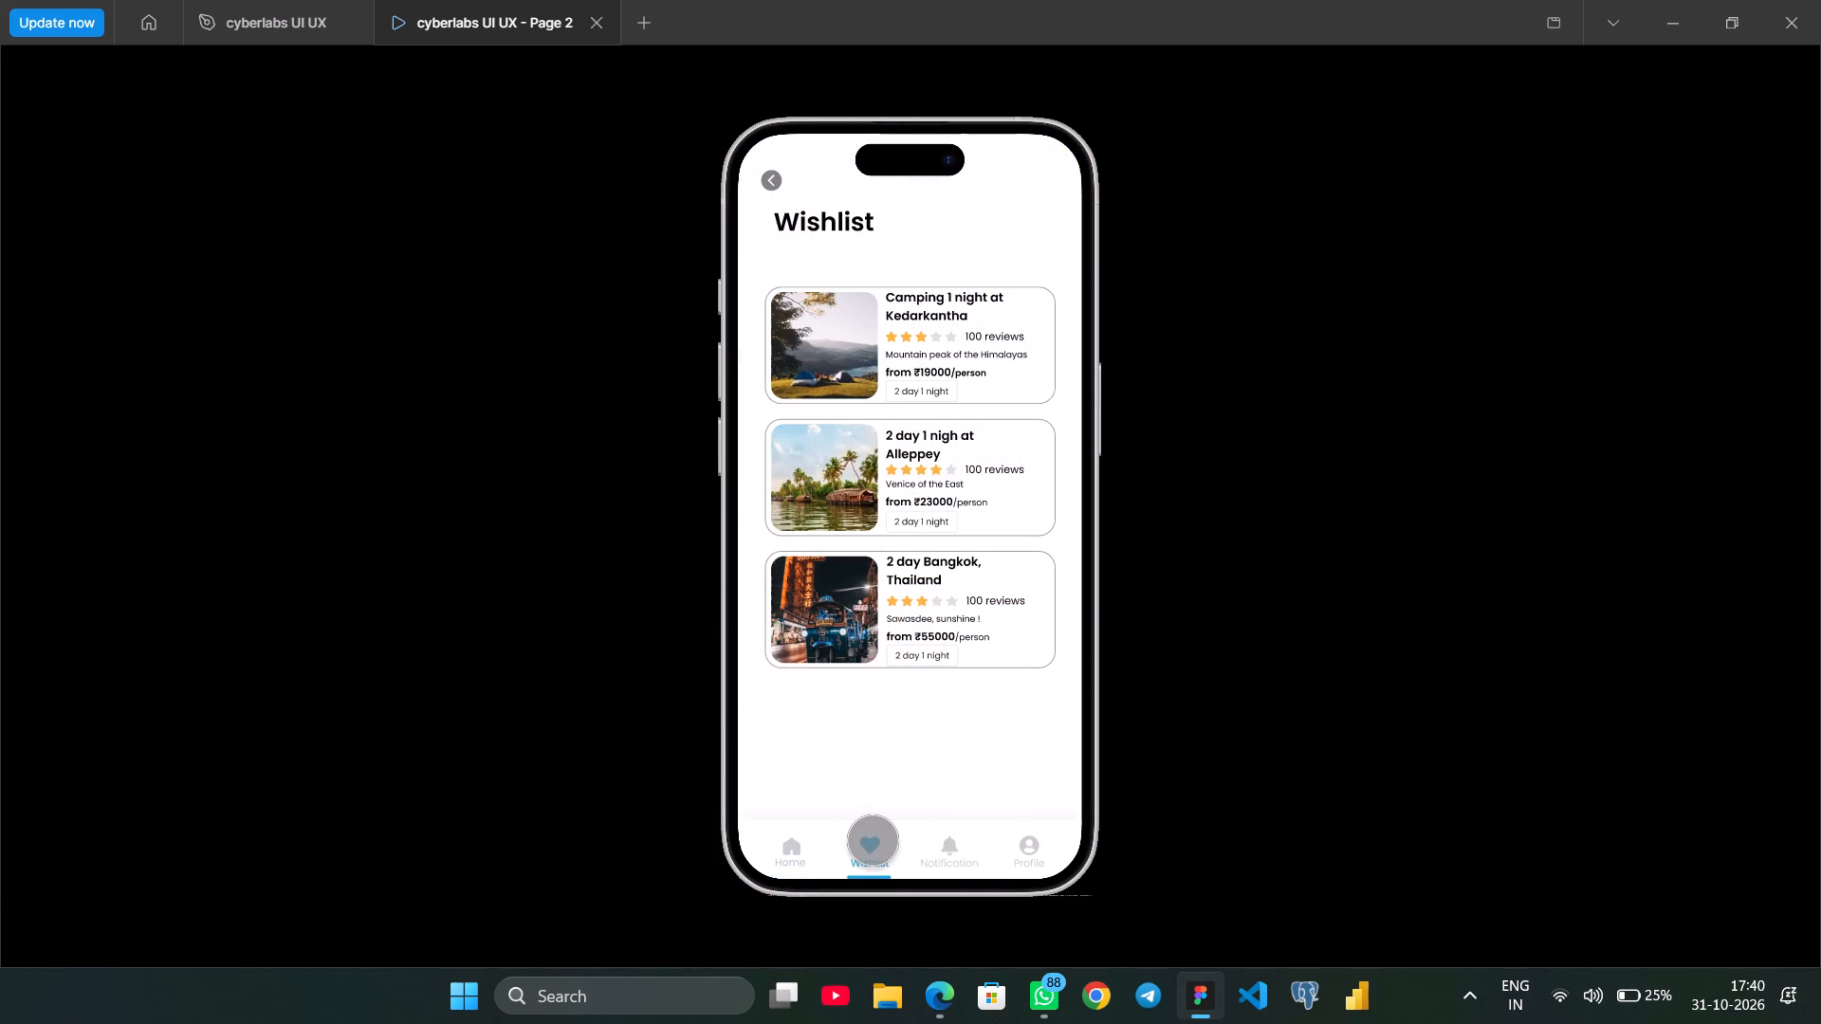
click(935, 850)
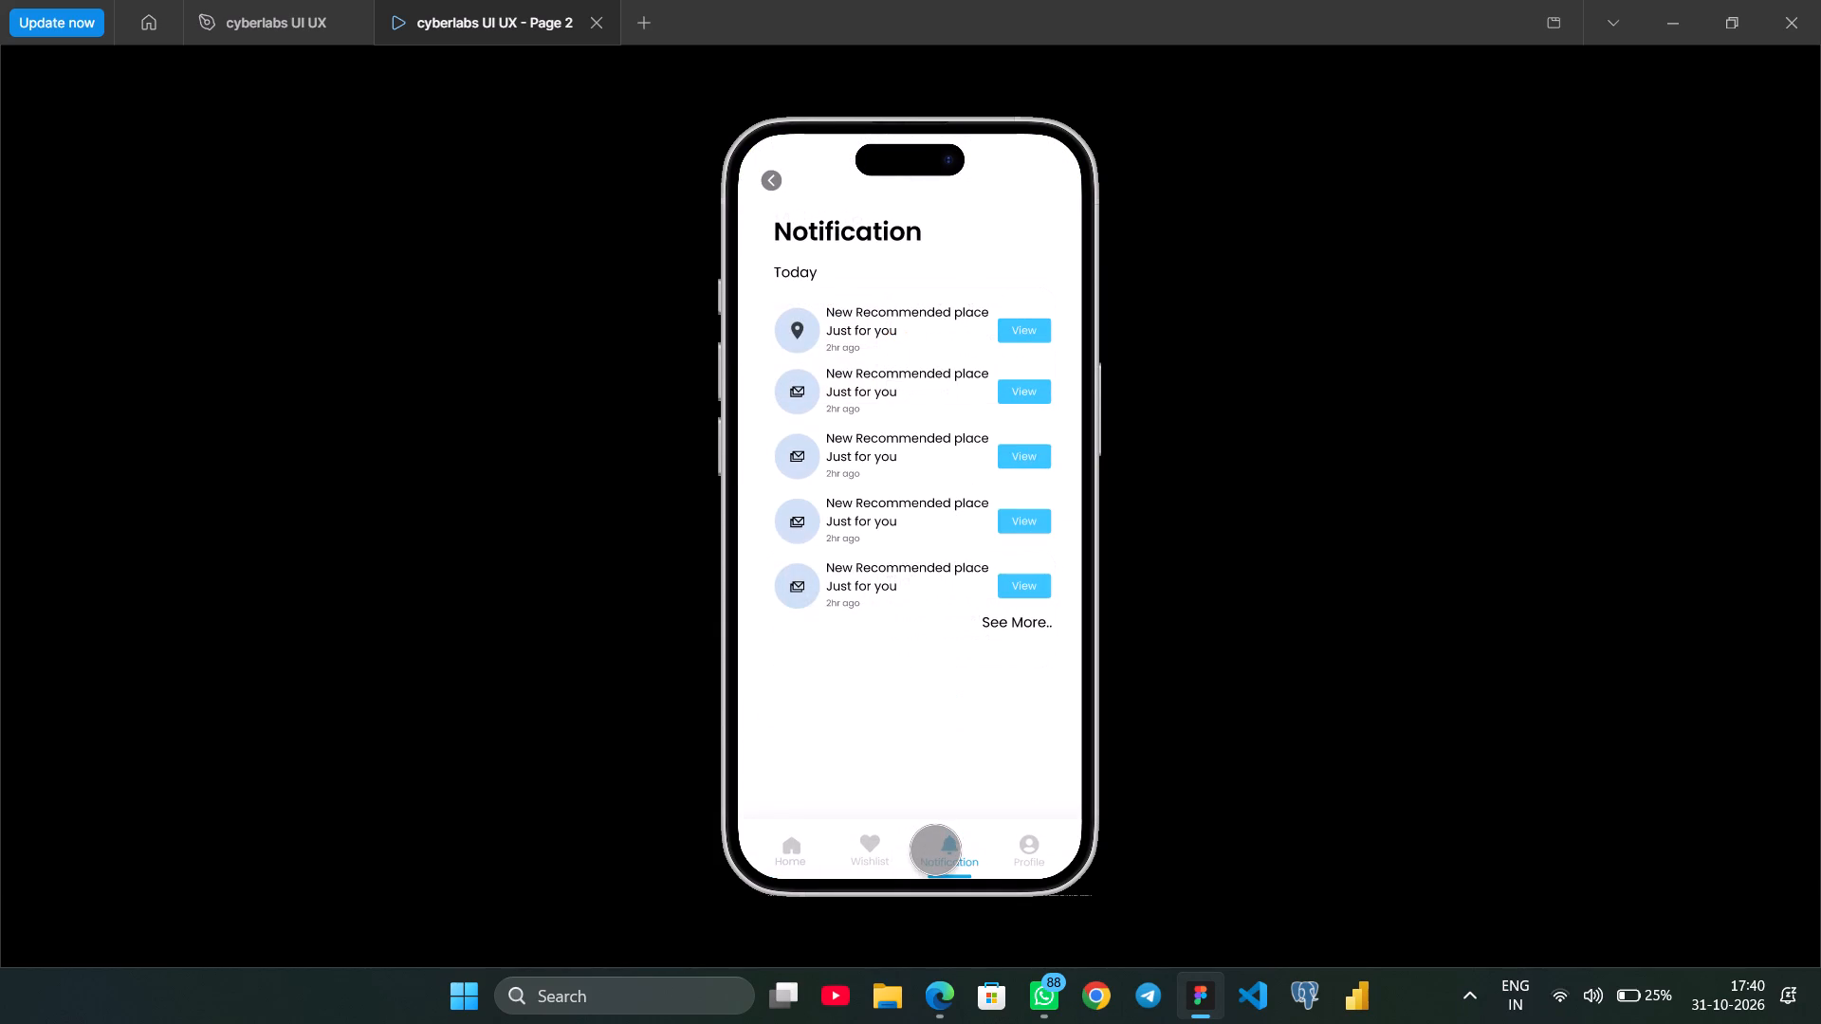
click(1040, 863)
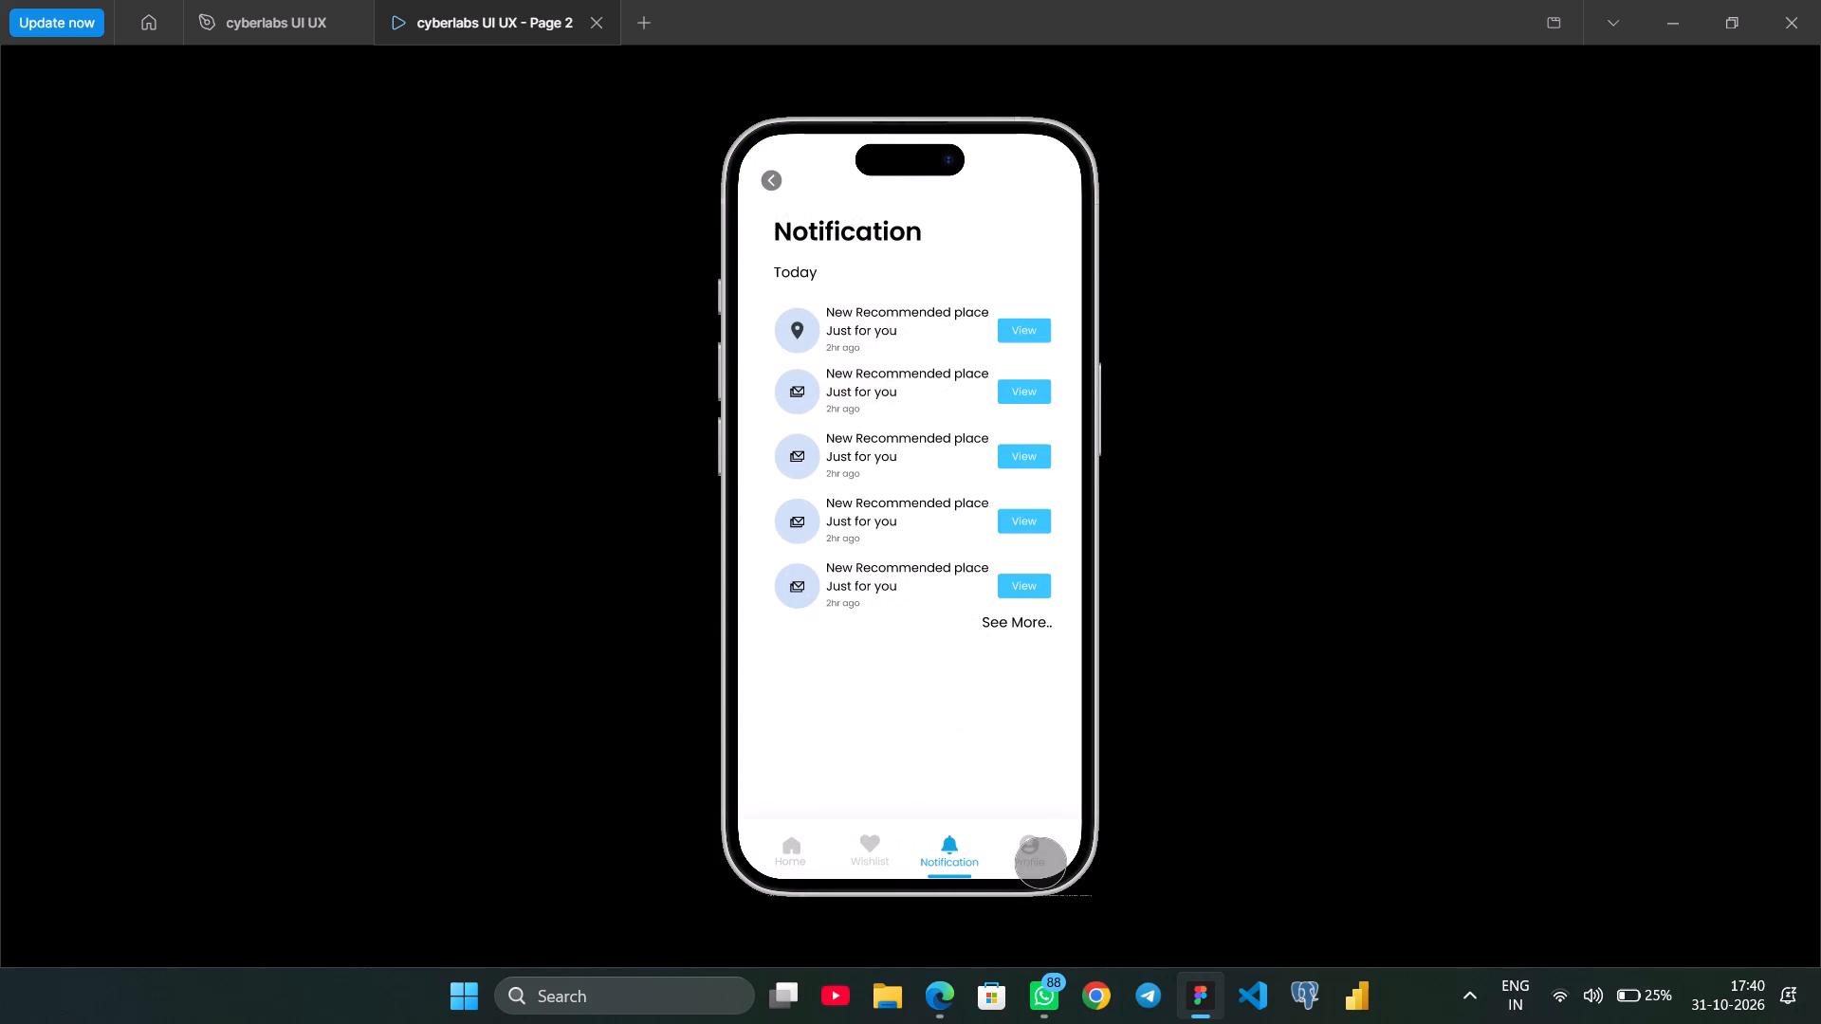
Test the back navigation from the Profile screen and return to the cyberlabs UI UX design file.
click(785, 186)
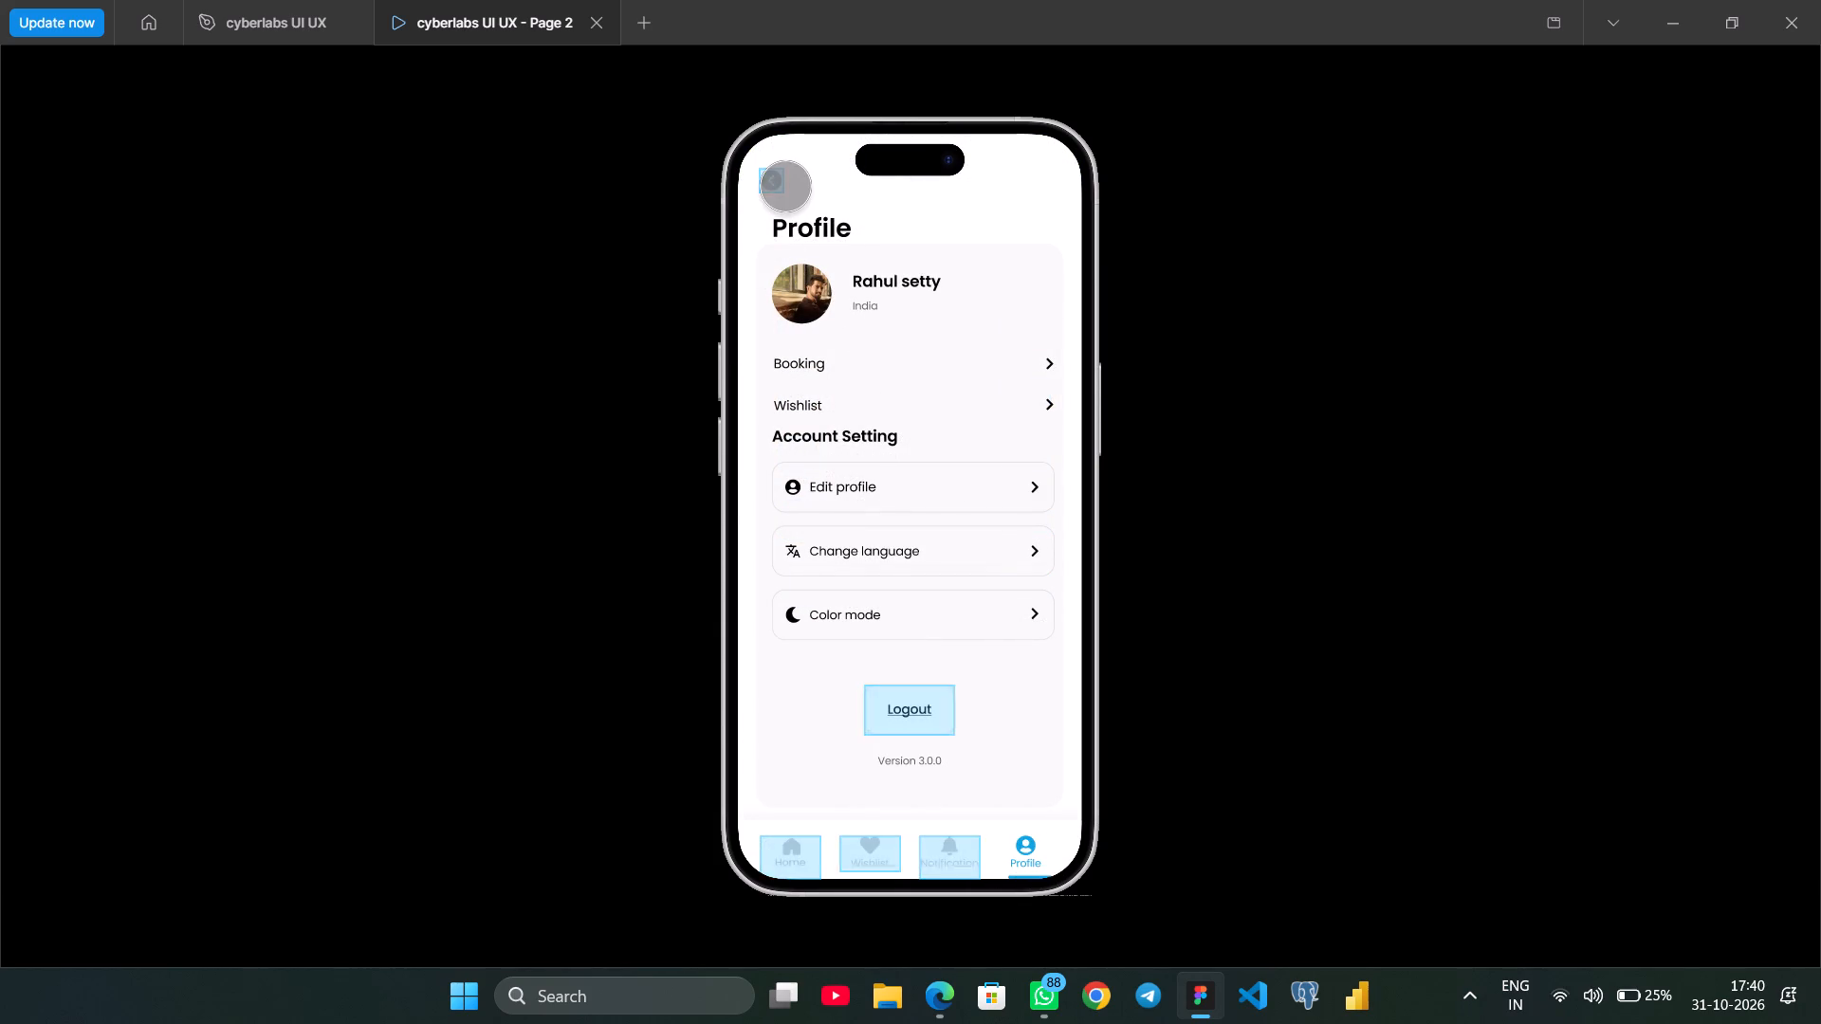
click(775, 180)
click(775, 180)
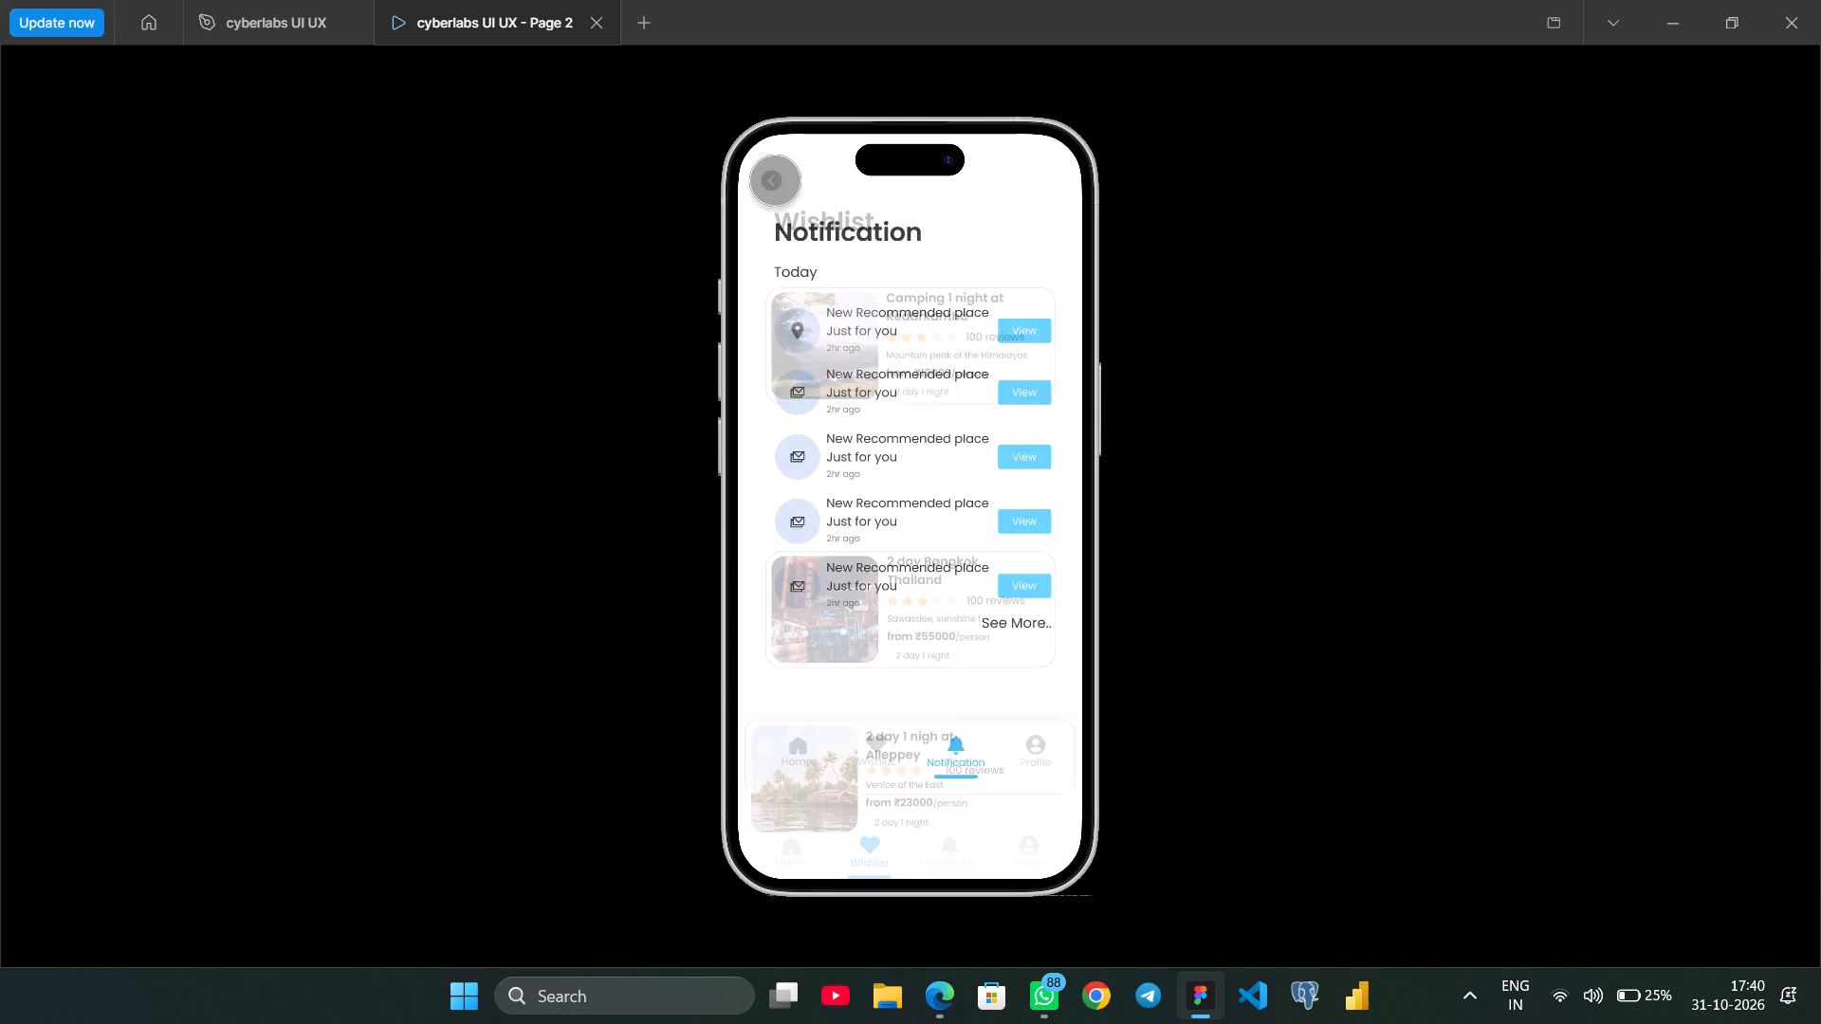
click(775, 180)
click(269, 19)
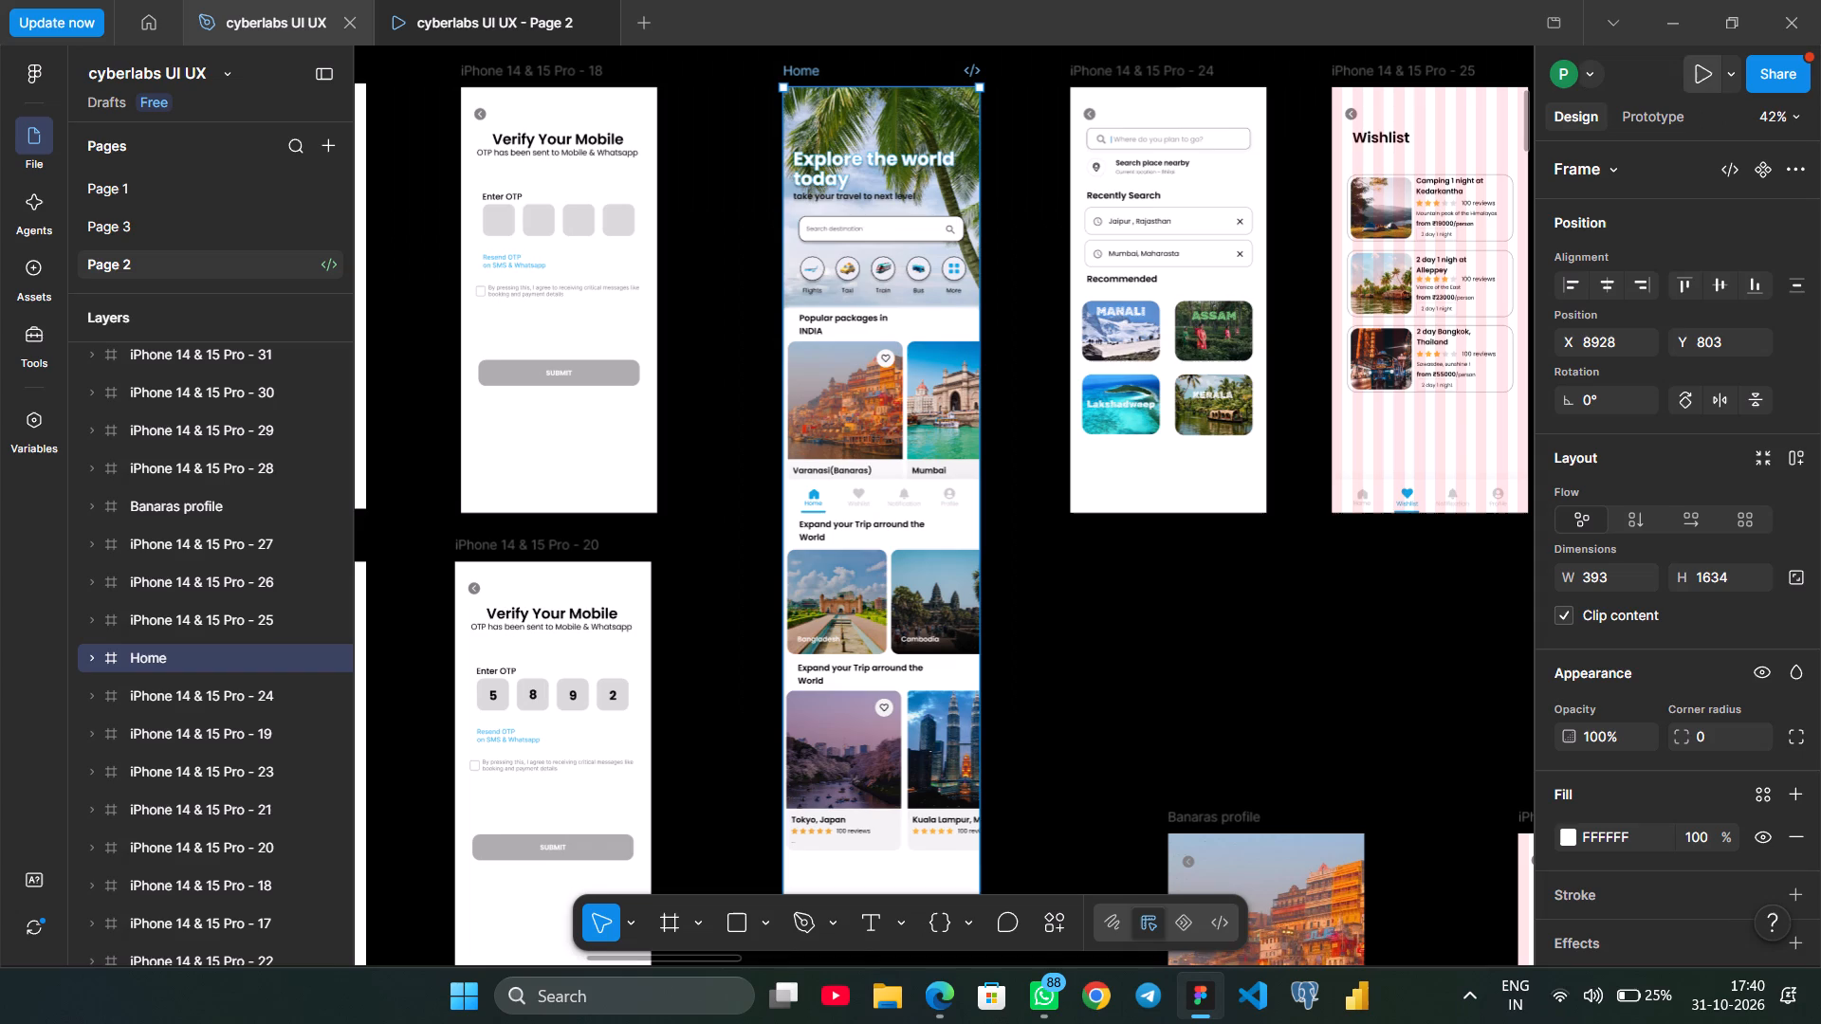
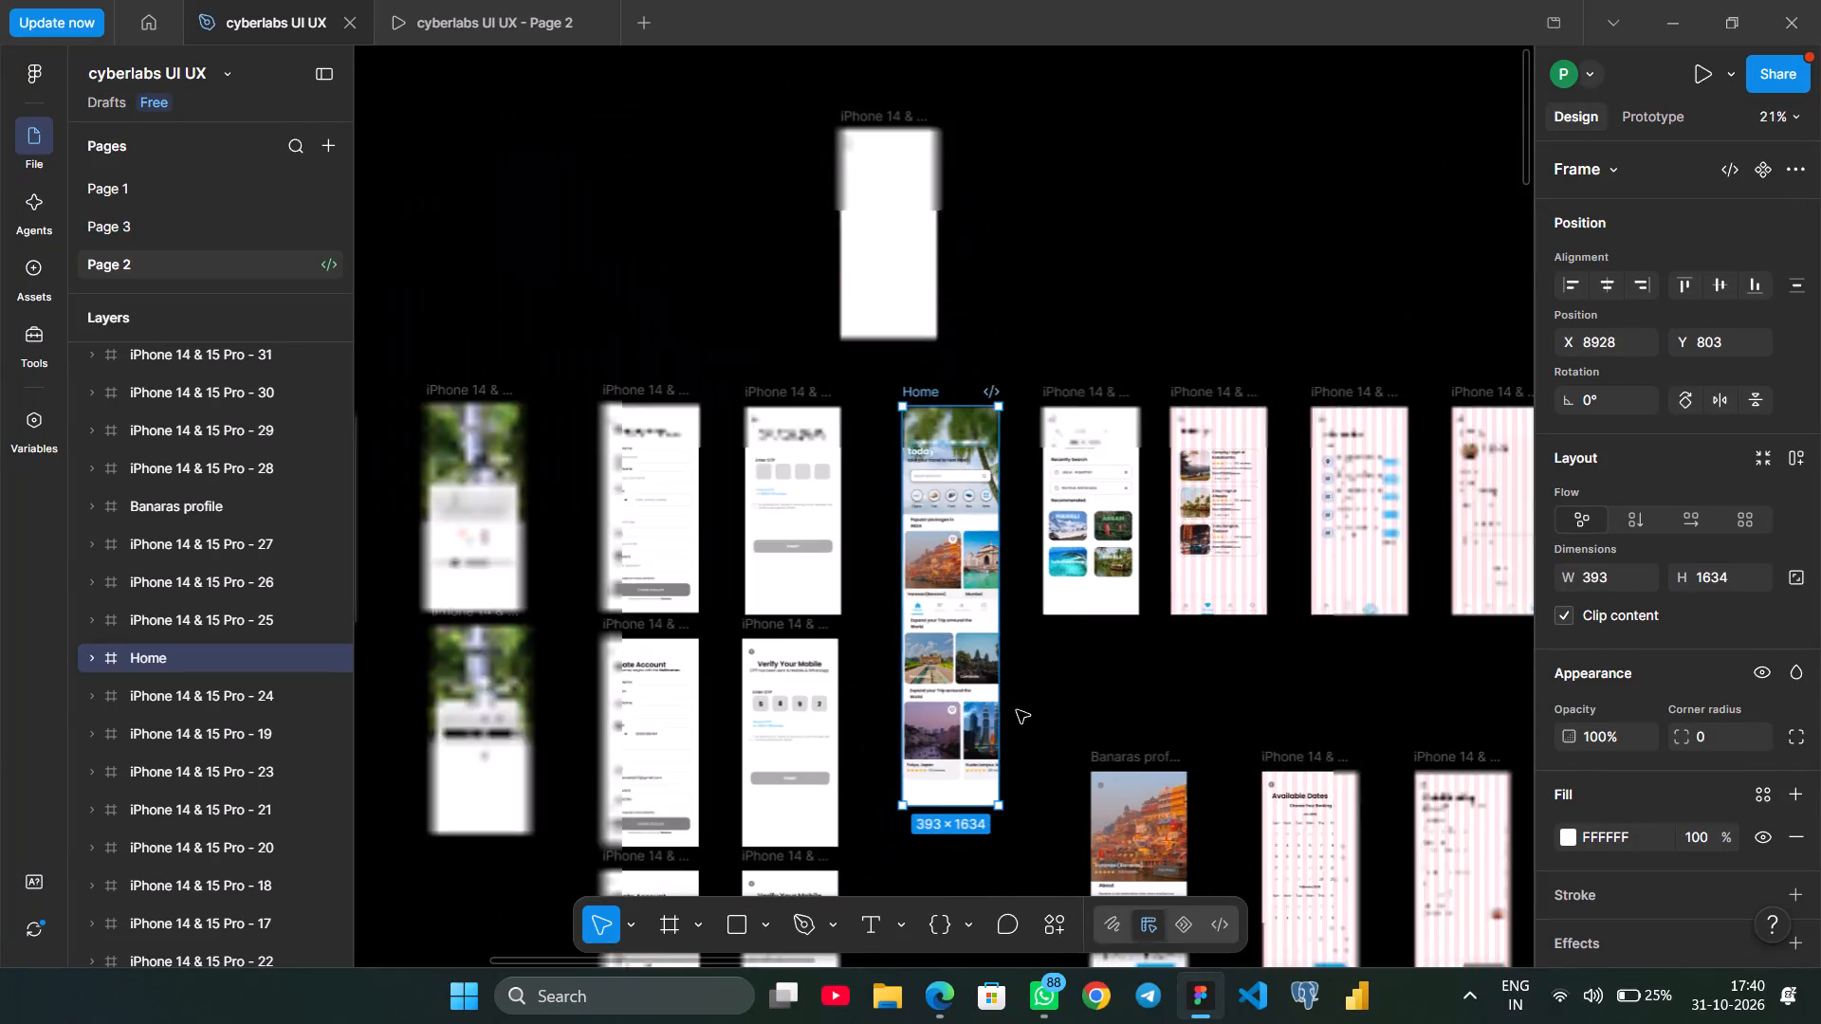
Switch to Page 3 and bring the iPhone 17 - 1 music app screen into close view.
scroll(1017, 710, down, 4)
scroll(1017, 710, left, 2)
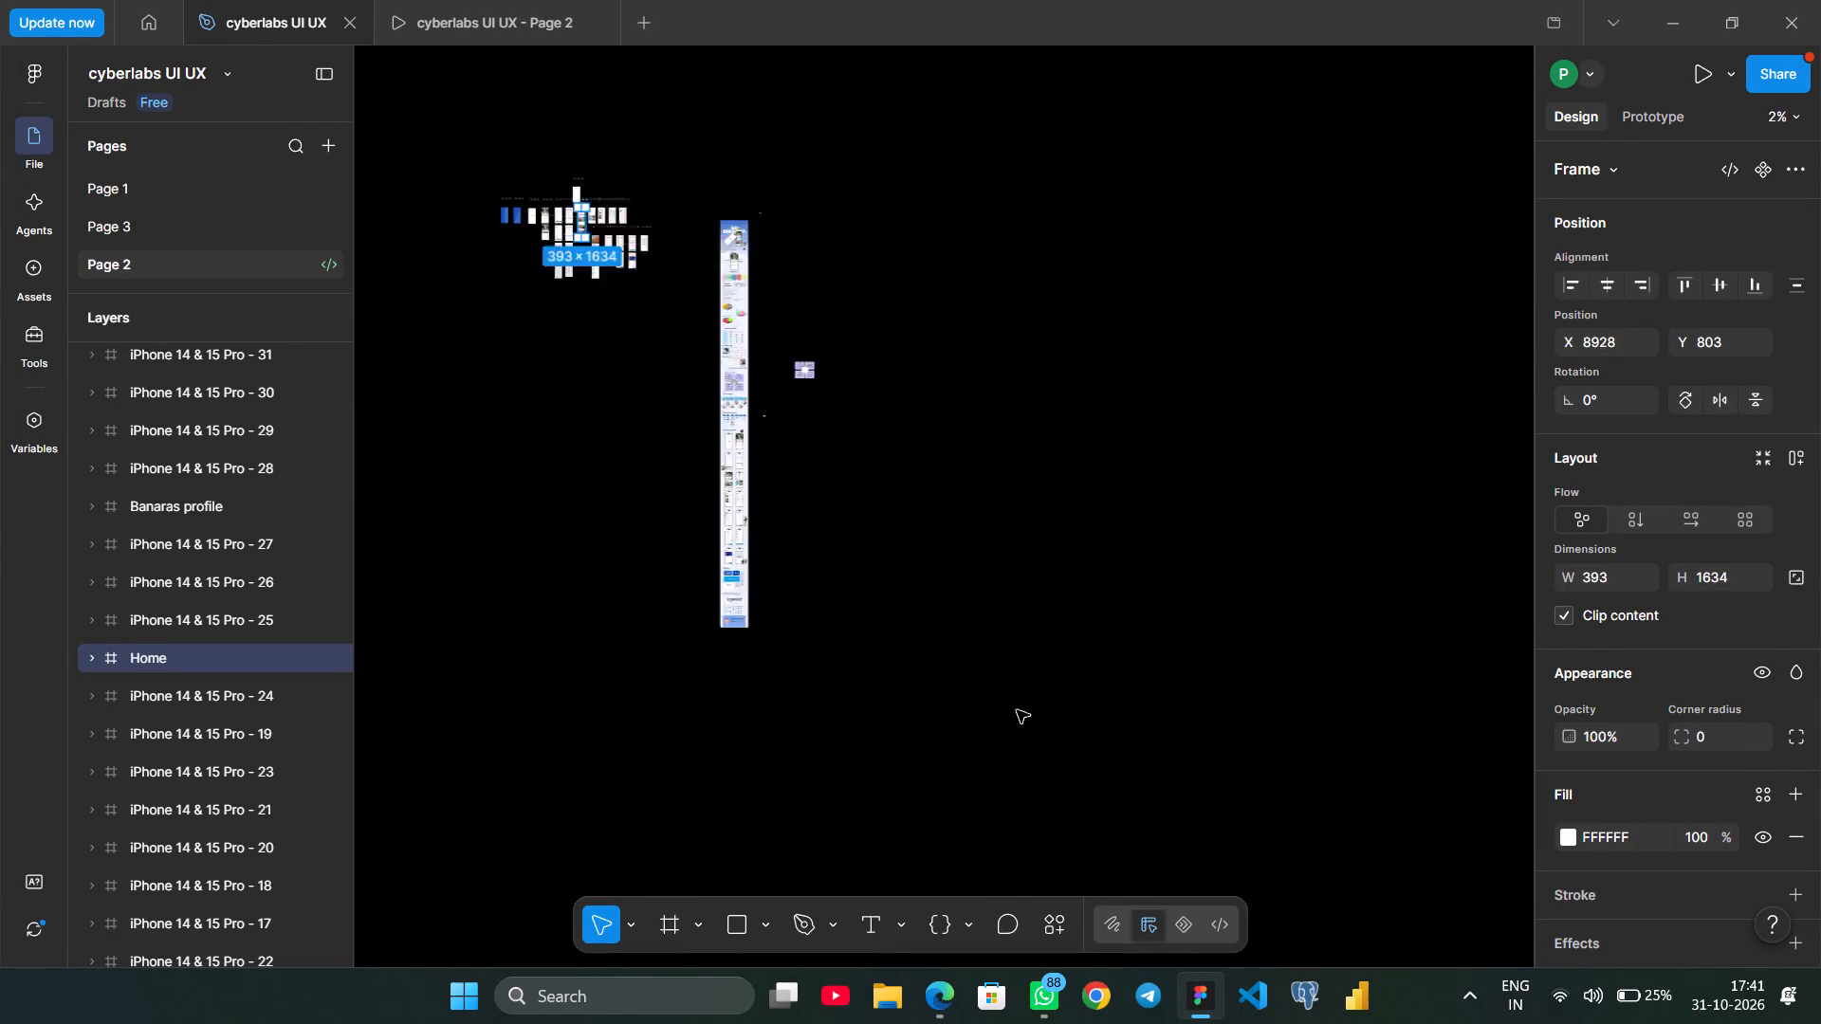
scroll(1017, 710, left, 1)
click(118, 231)
scroll(118, 231, right, 2)
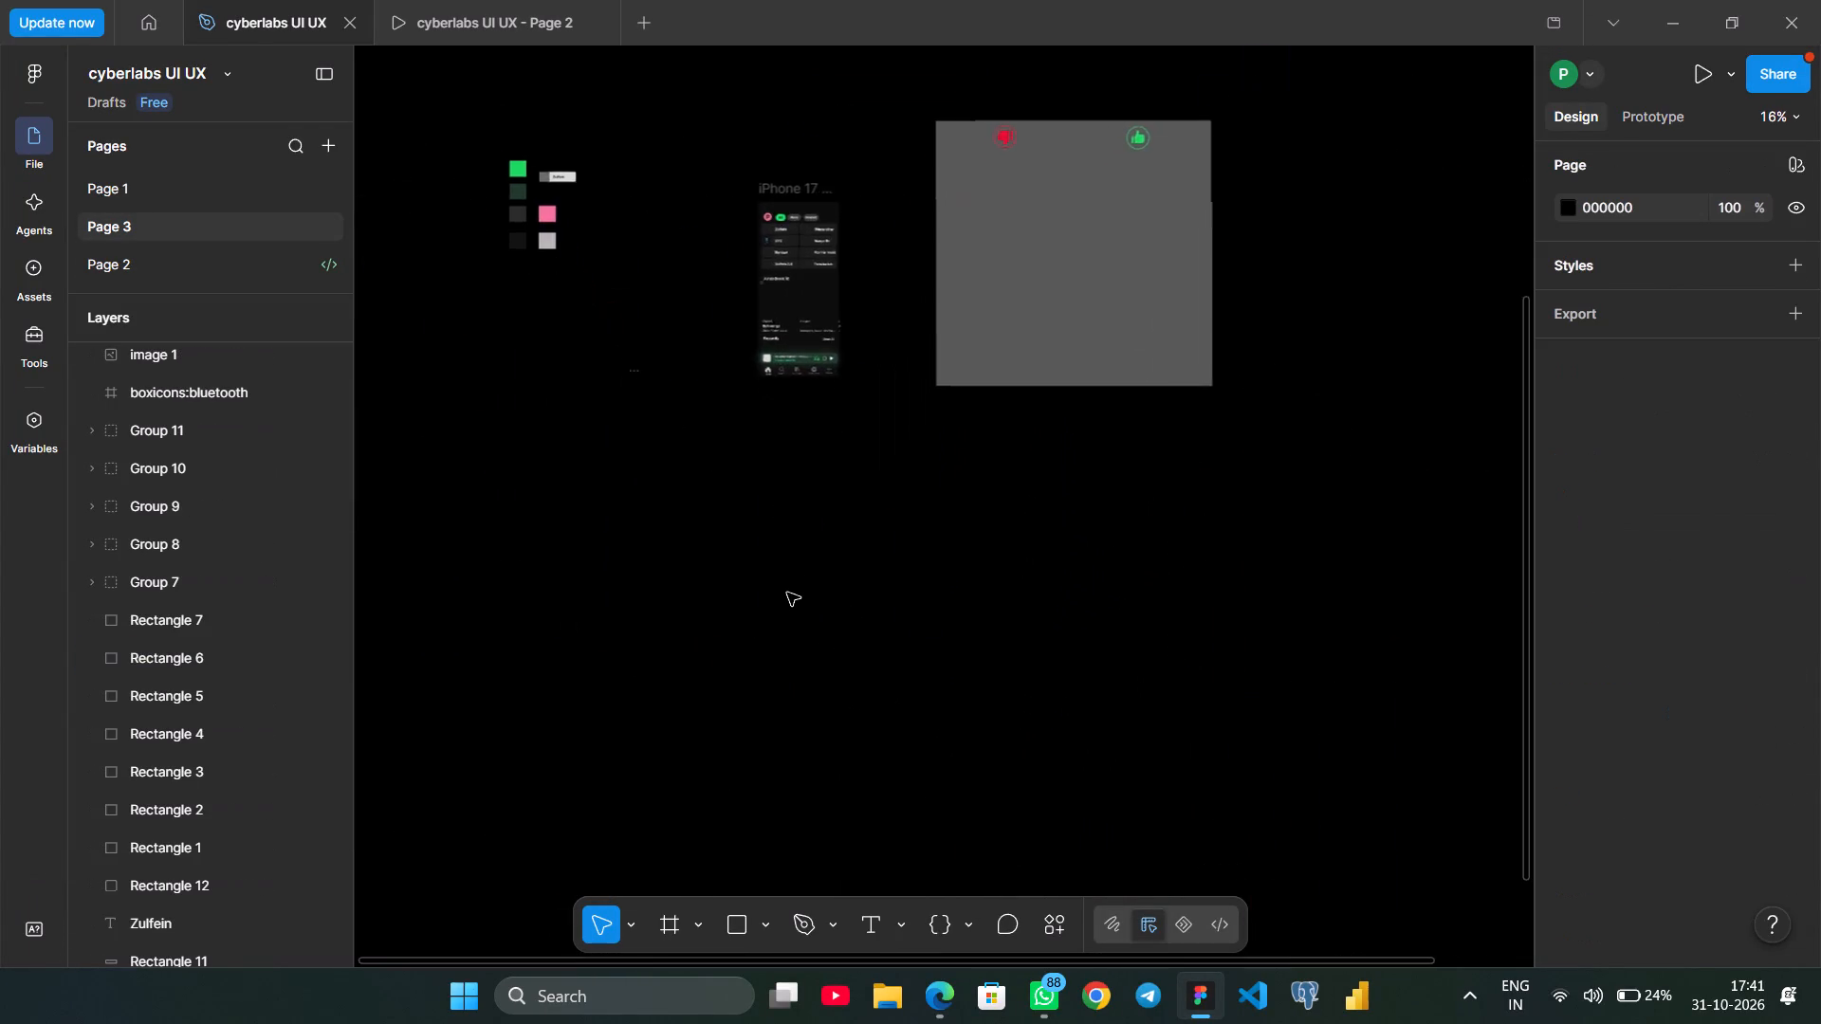
scroll(787, 593, up, 2)
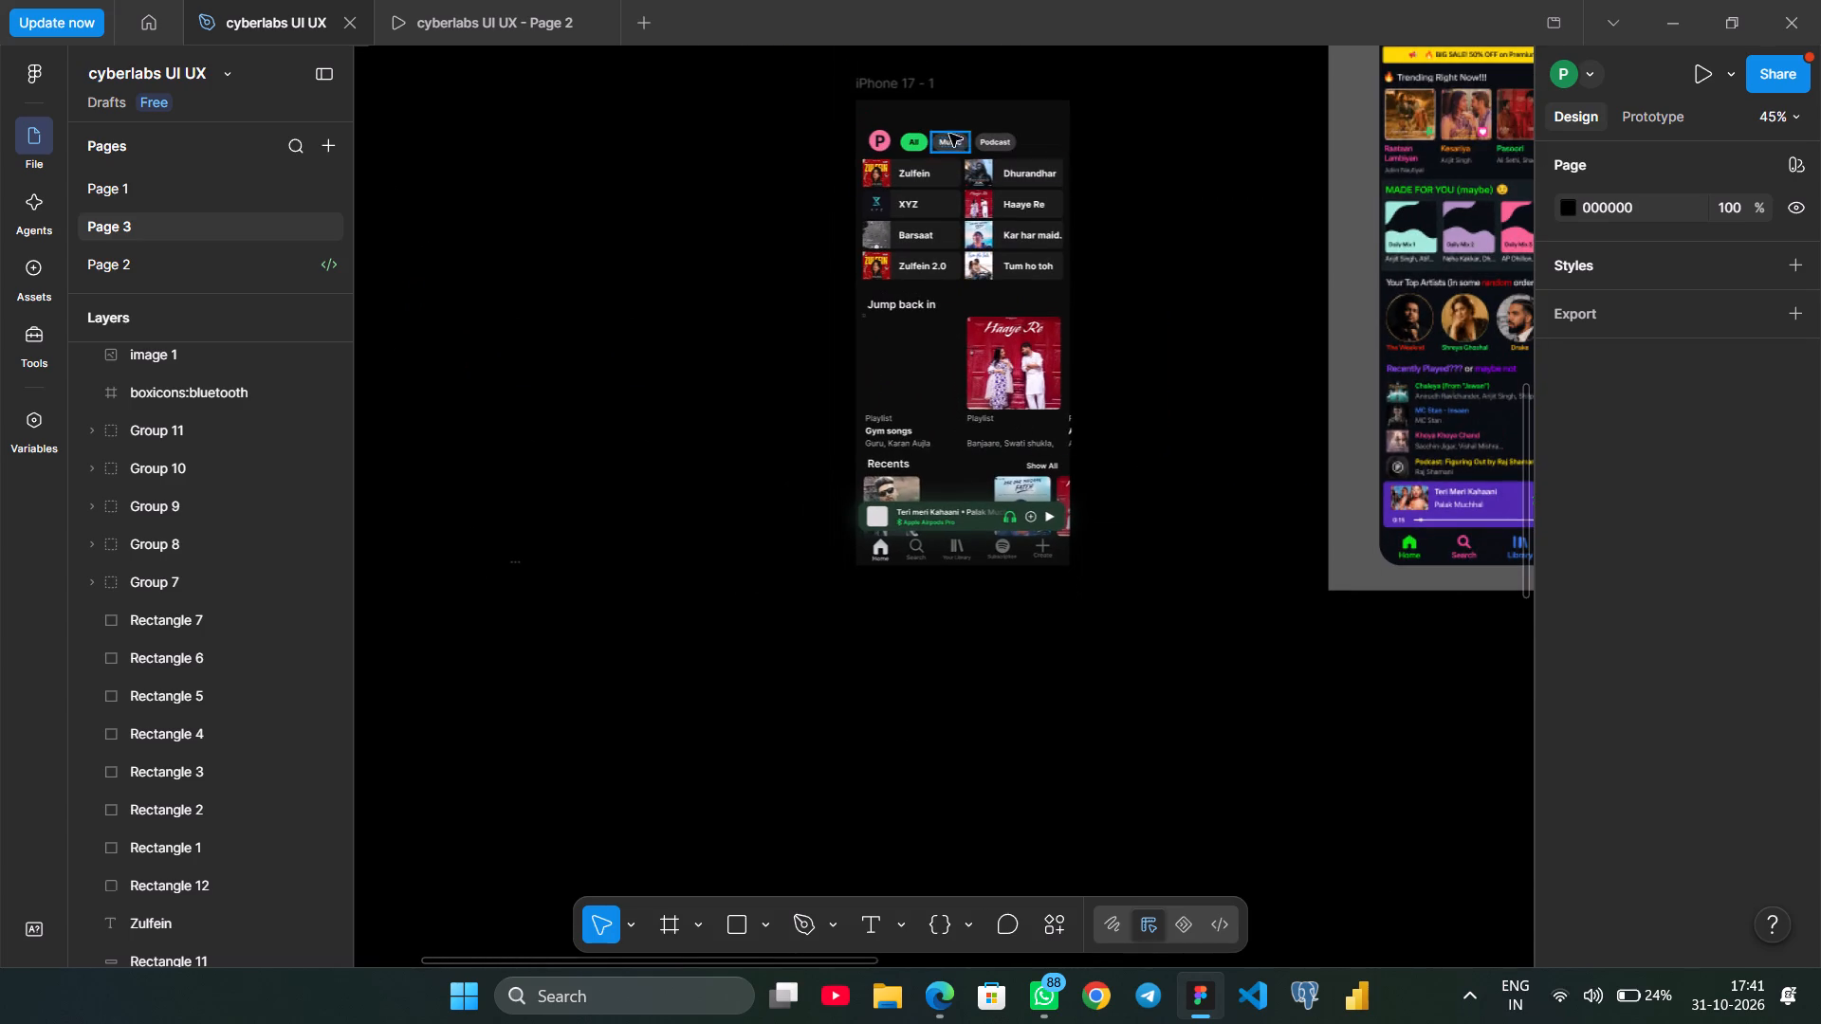
Launch the prototype preview of the iPhone 17 - 1 frame and close the Page 2 prototype.
click(905, 75)
scroll(905, 75, right, 1)
click(1640, 120)
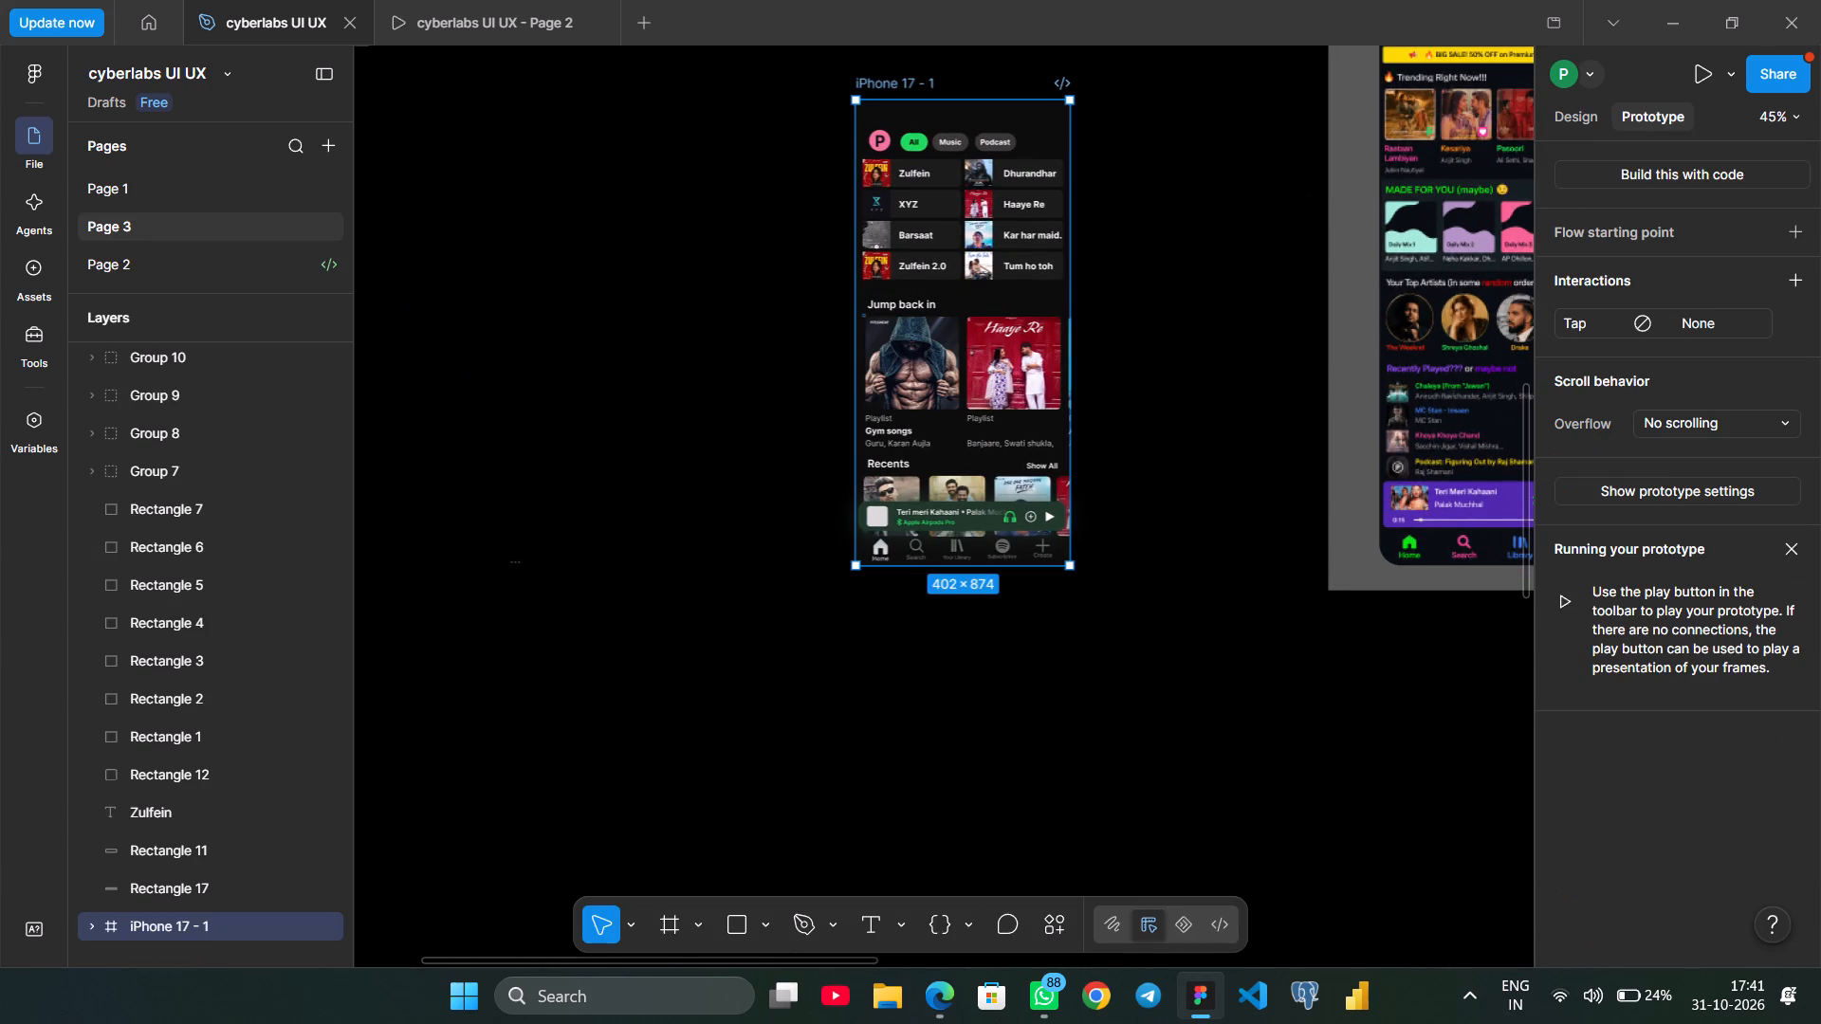
click(1552, 121)
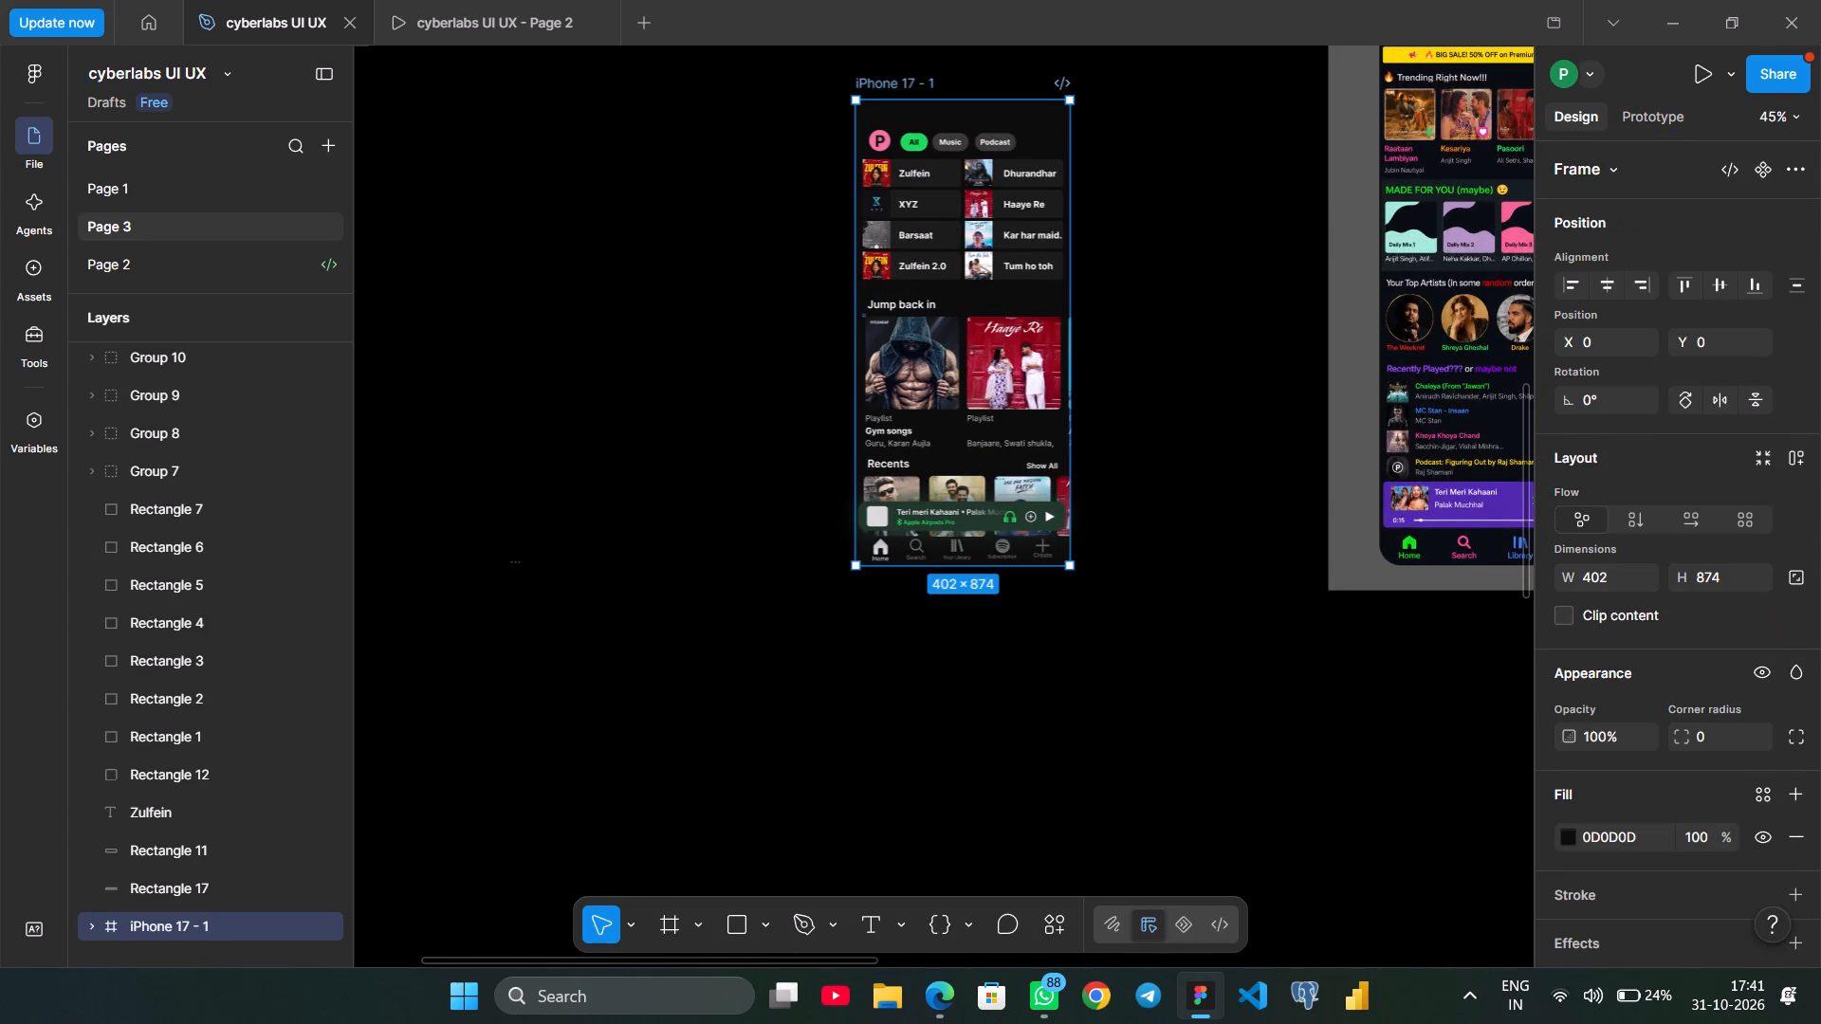
click(1698, 65)
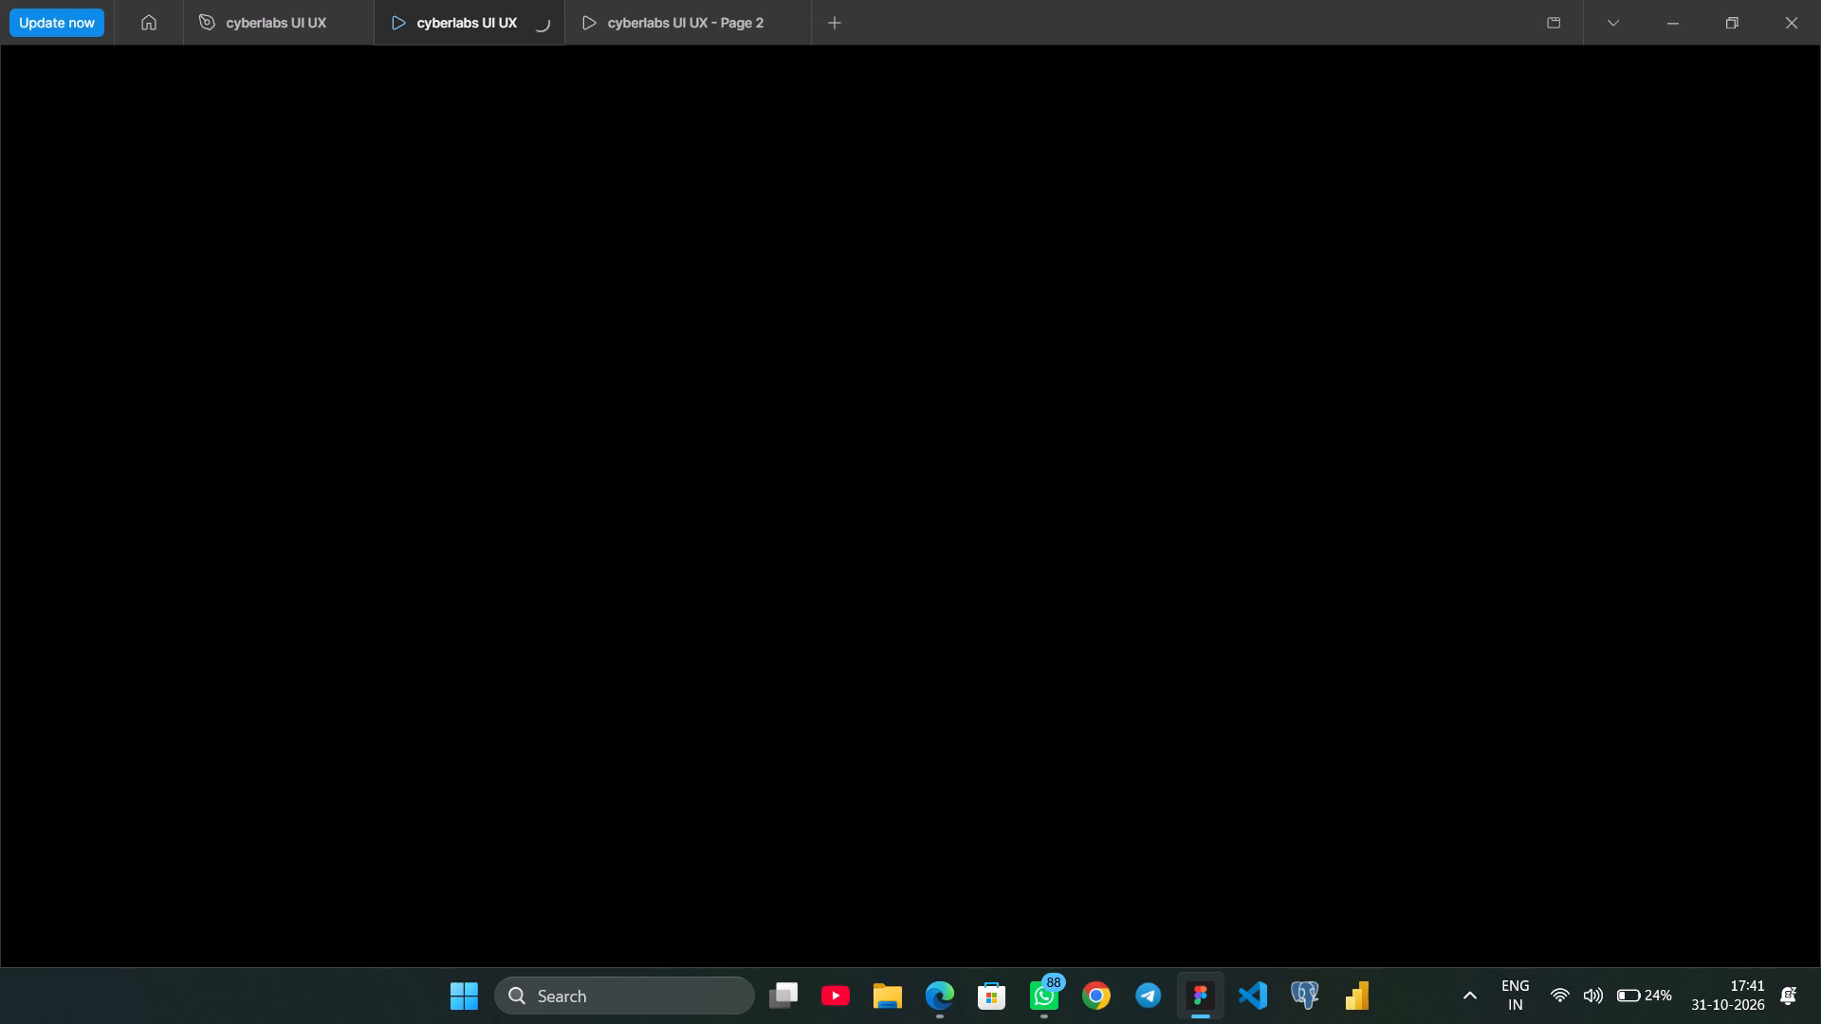
click(789, 18)
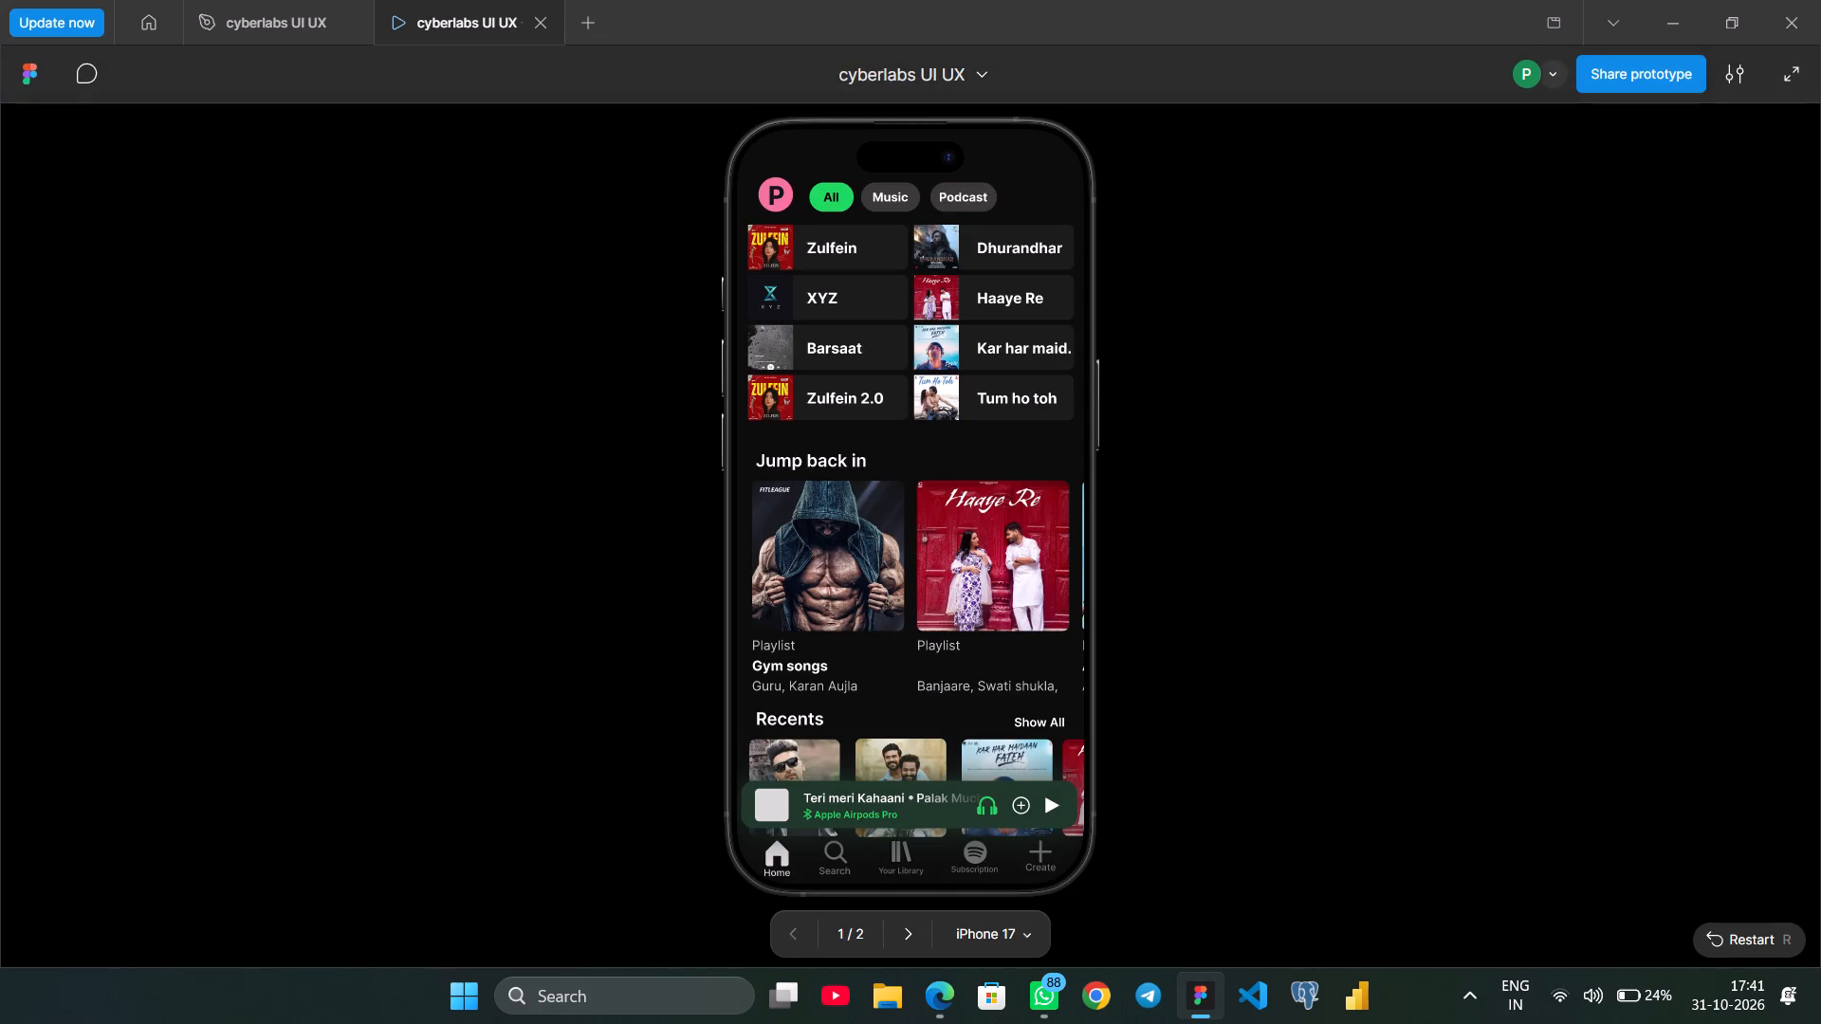
Test the horizontal scrolling of the Jump back in playlist carousel in both directions in the music app prototype.
drag(987, 551, 906, 551)
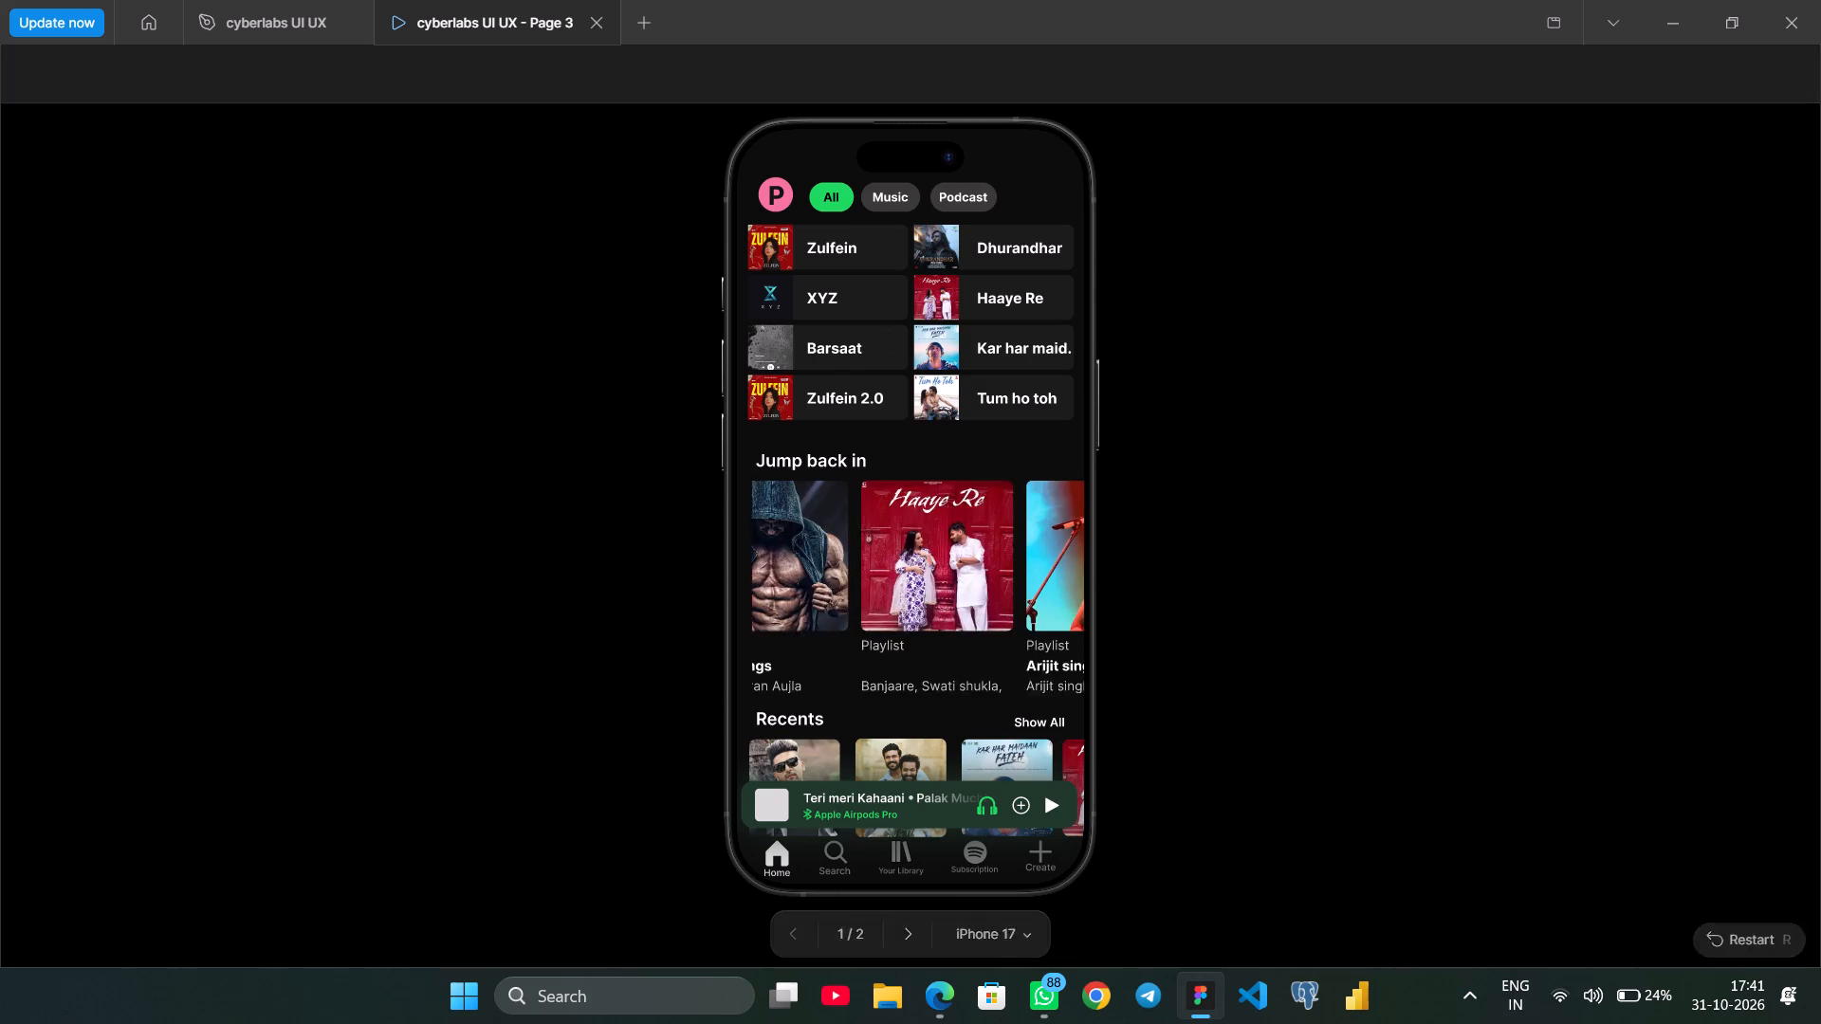
drag(906, 551, 1071, 524)
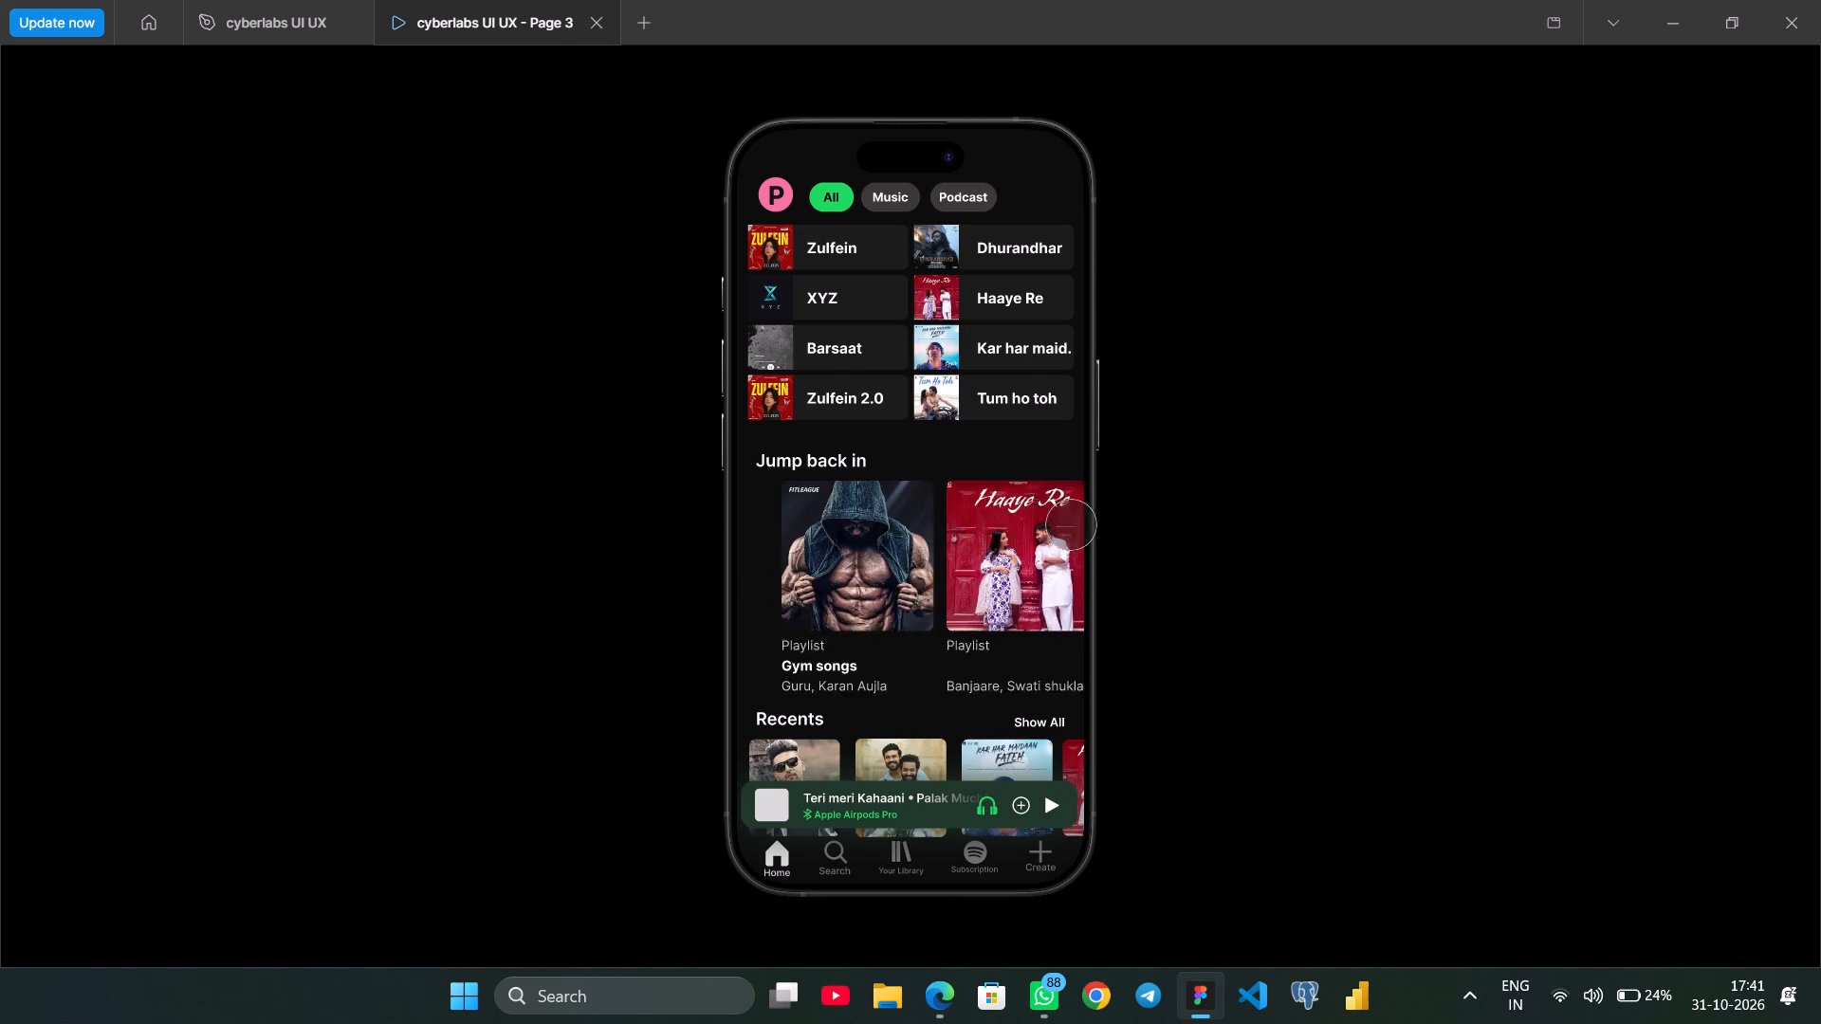
drag(1071, 524, 1157, 527)
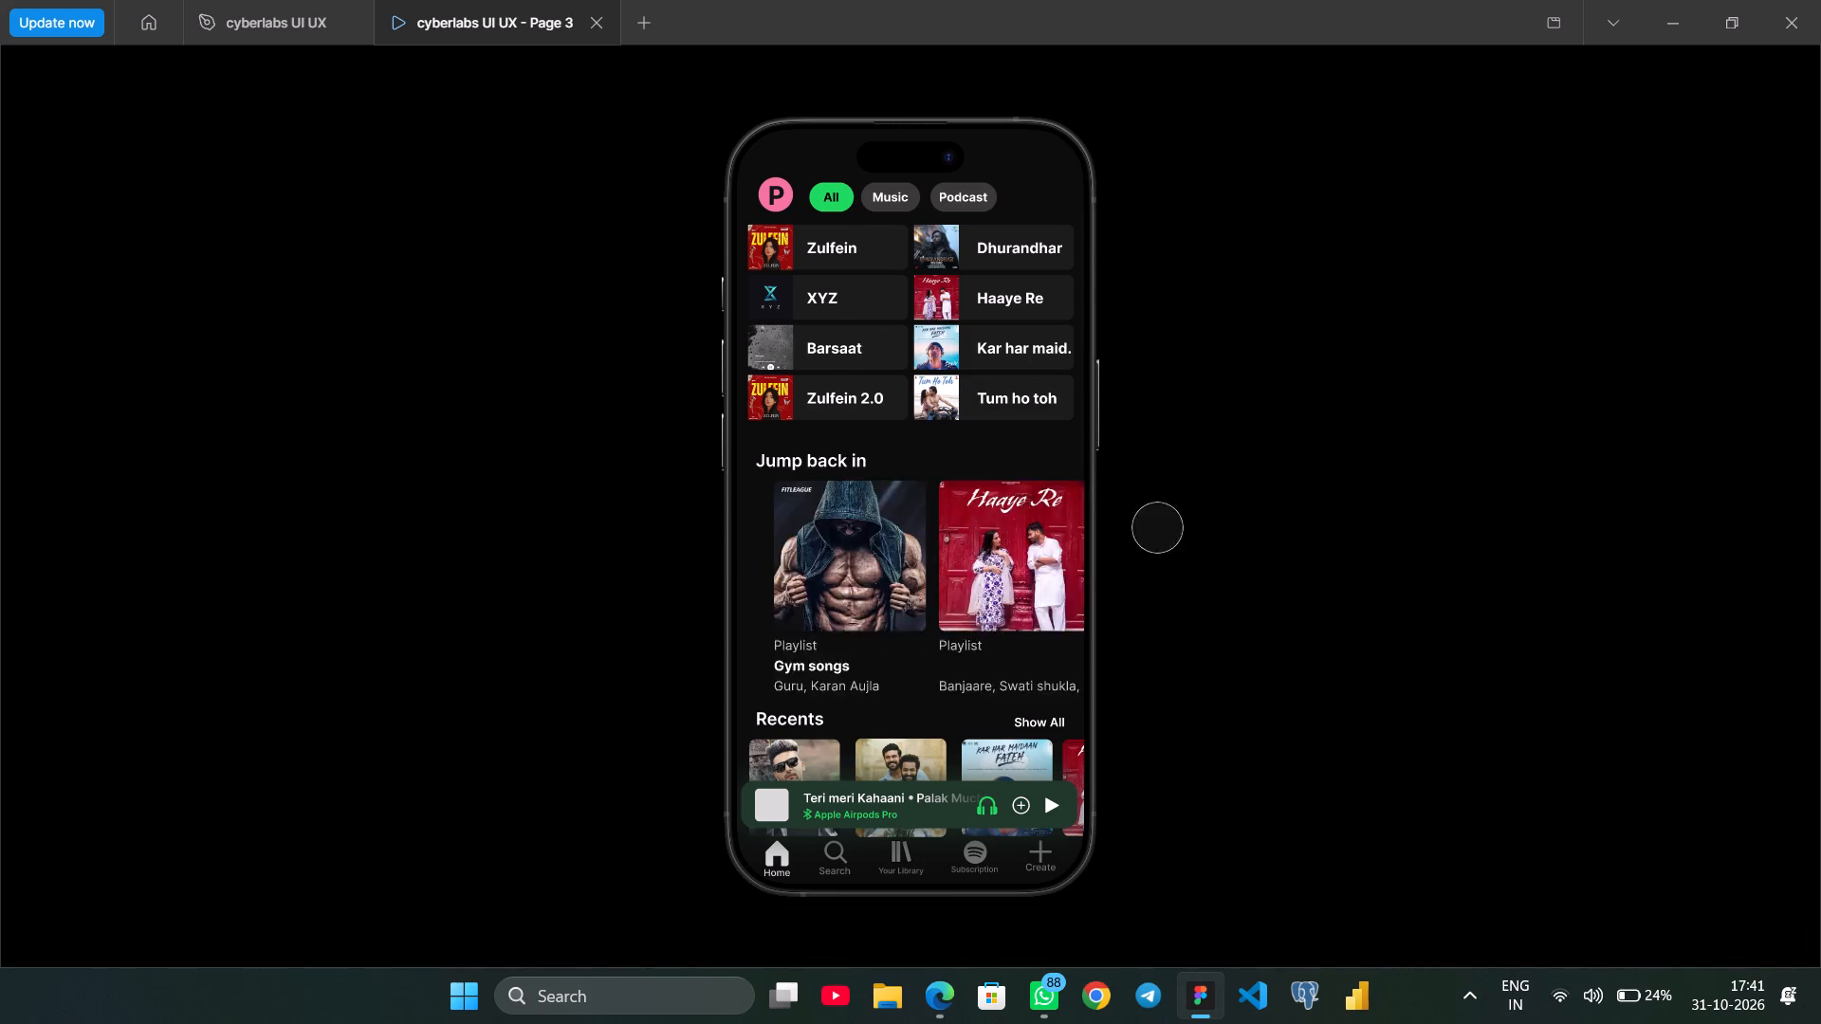
drag(1157, 527, 1030, 543)
click(974, 557)
drag(838, 558, 763, 568)
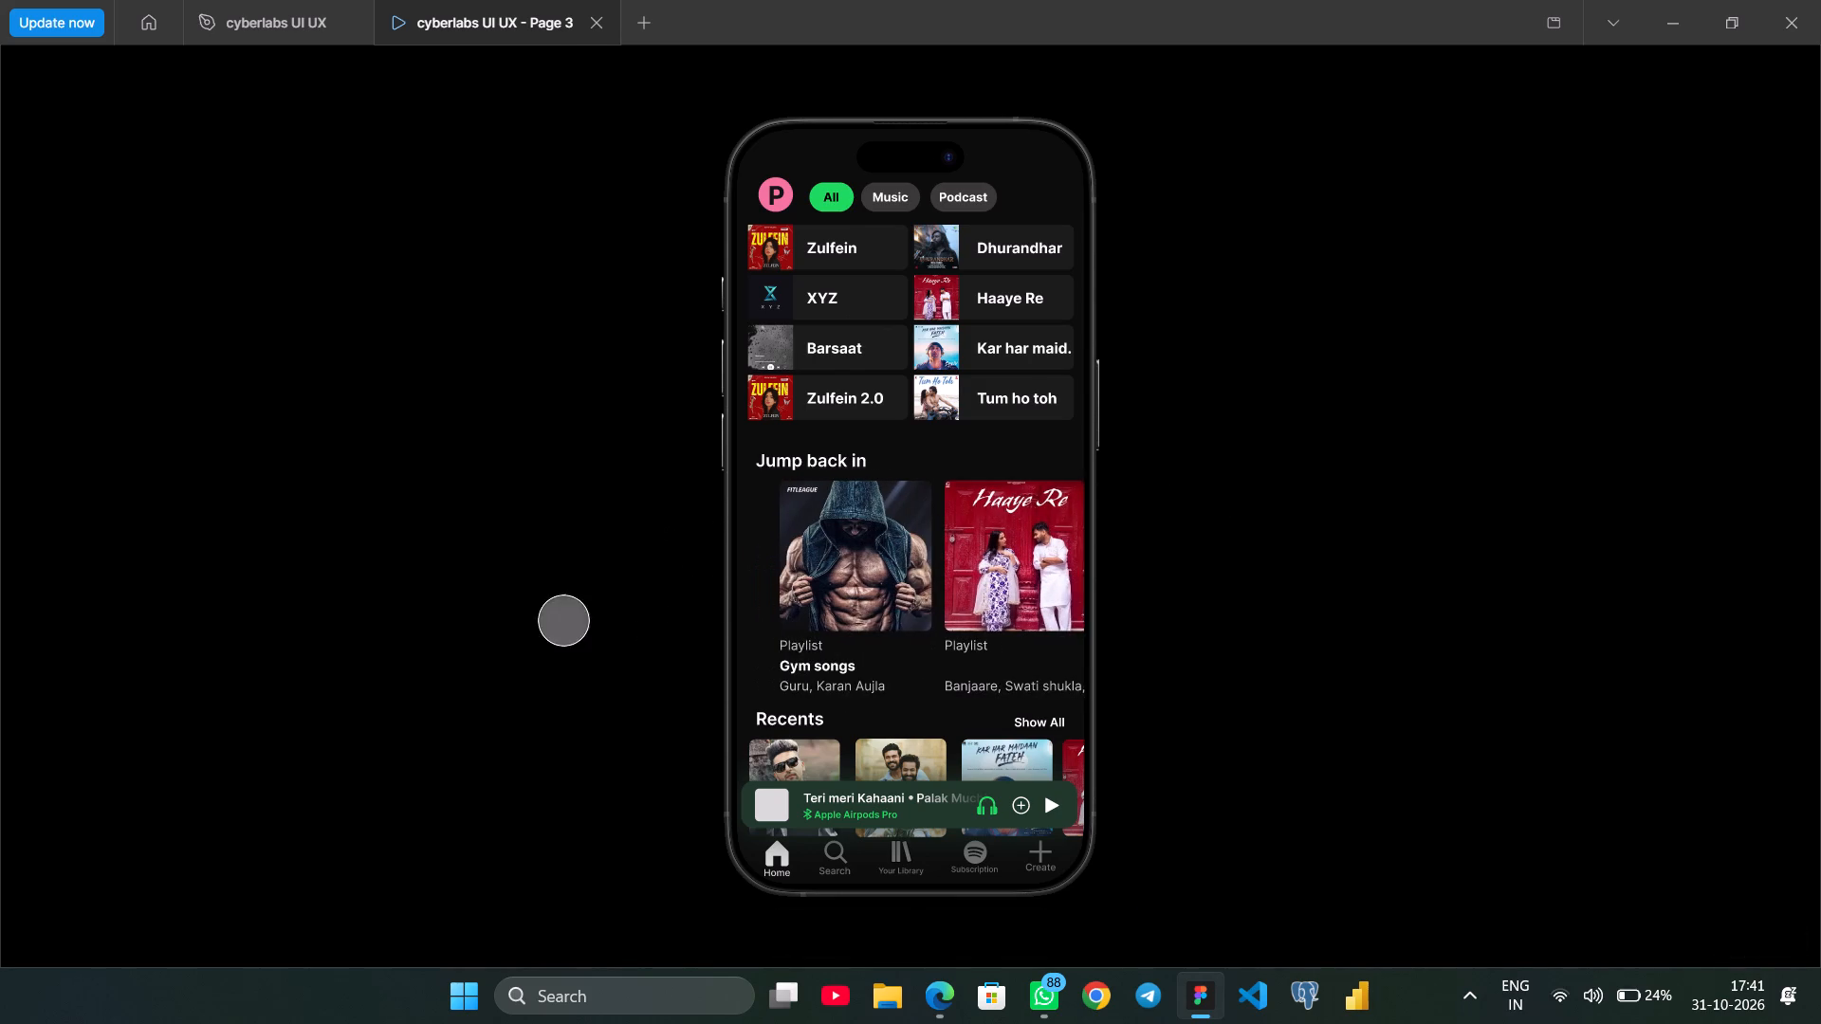
drag(964, 598, 885, 538)
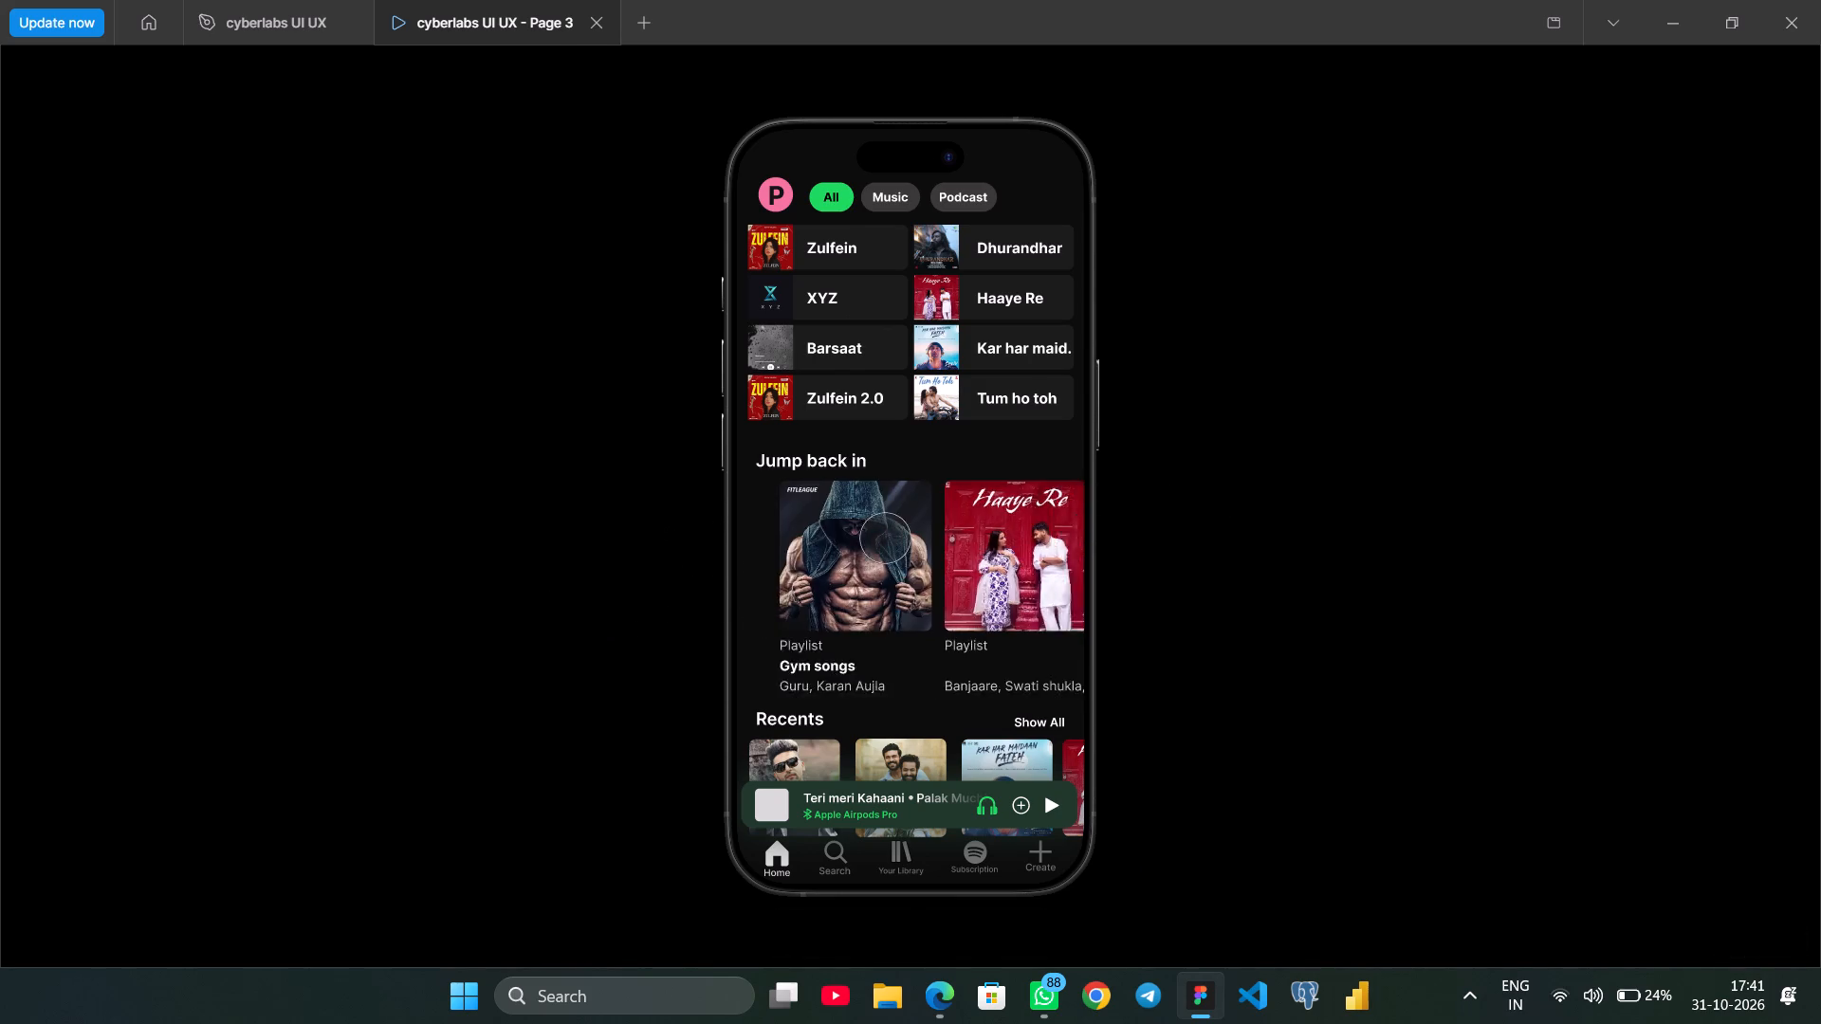
drag(885, 538, 878, 527)
drag(915, 673, 912, 529)
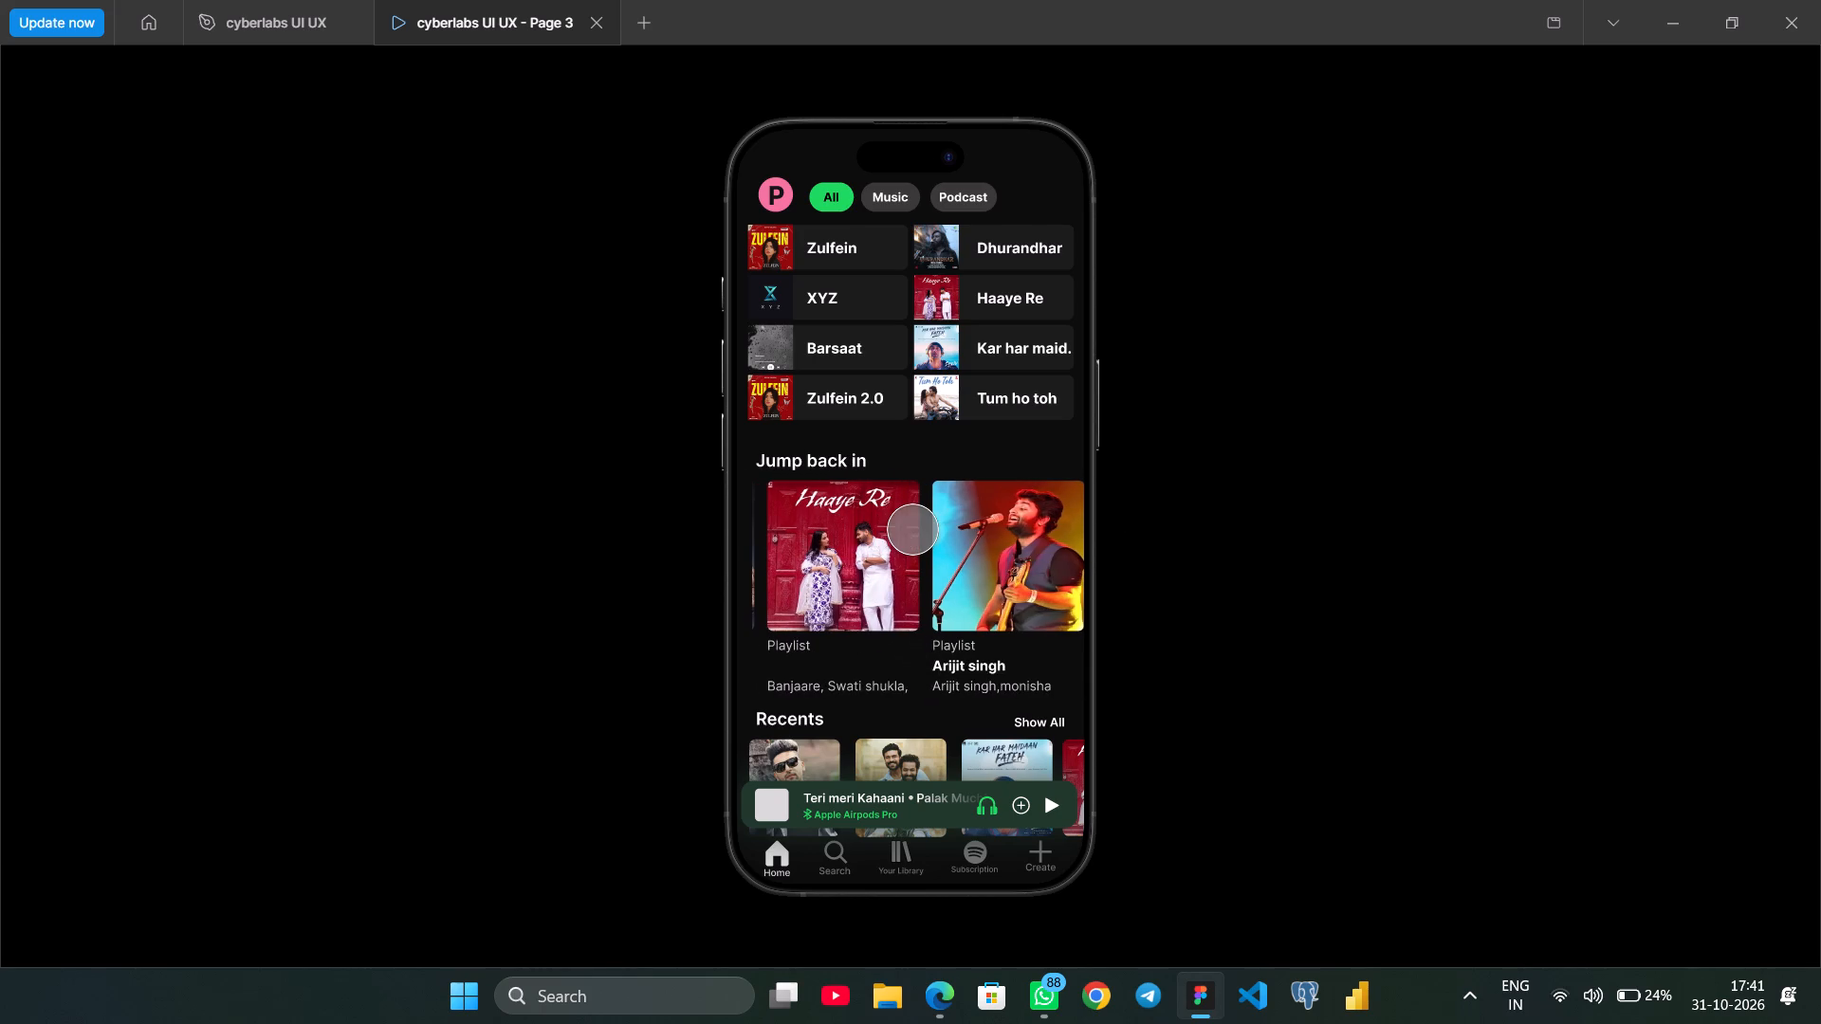
scroll(912, 529, down, 2)
scroll(912, 529, up, 3)
scroll(912, 529, down, 4)
scroll(854, 542, right, 4)
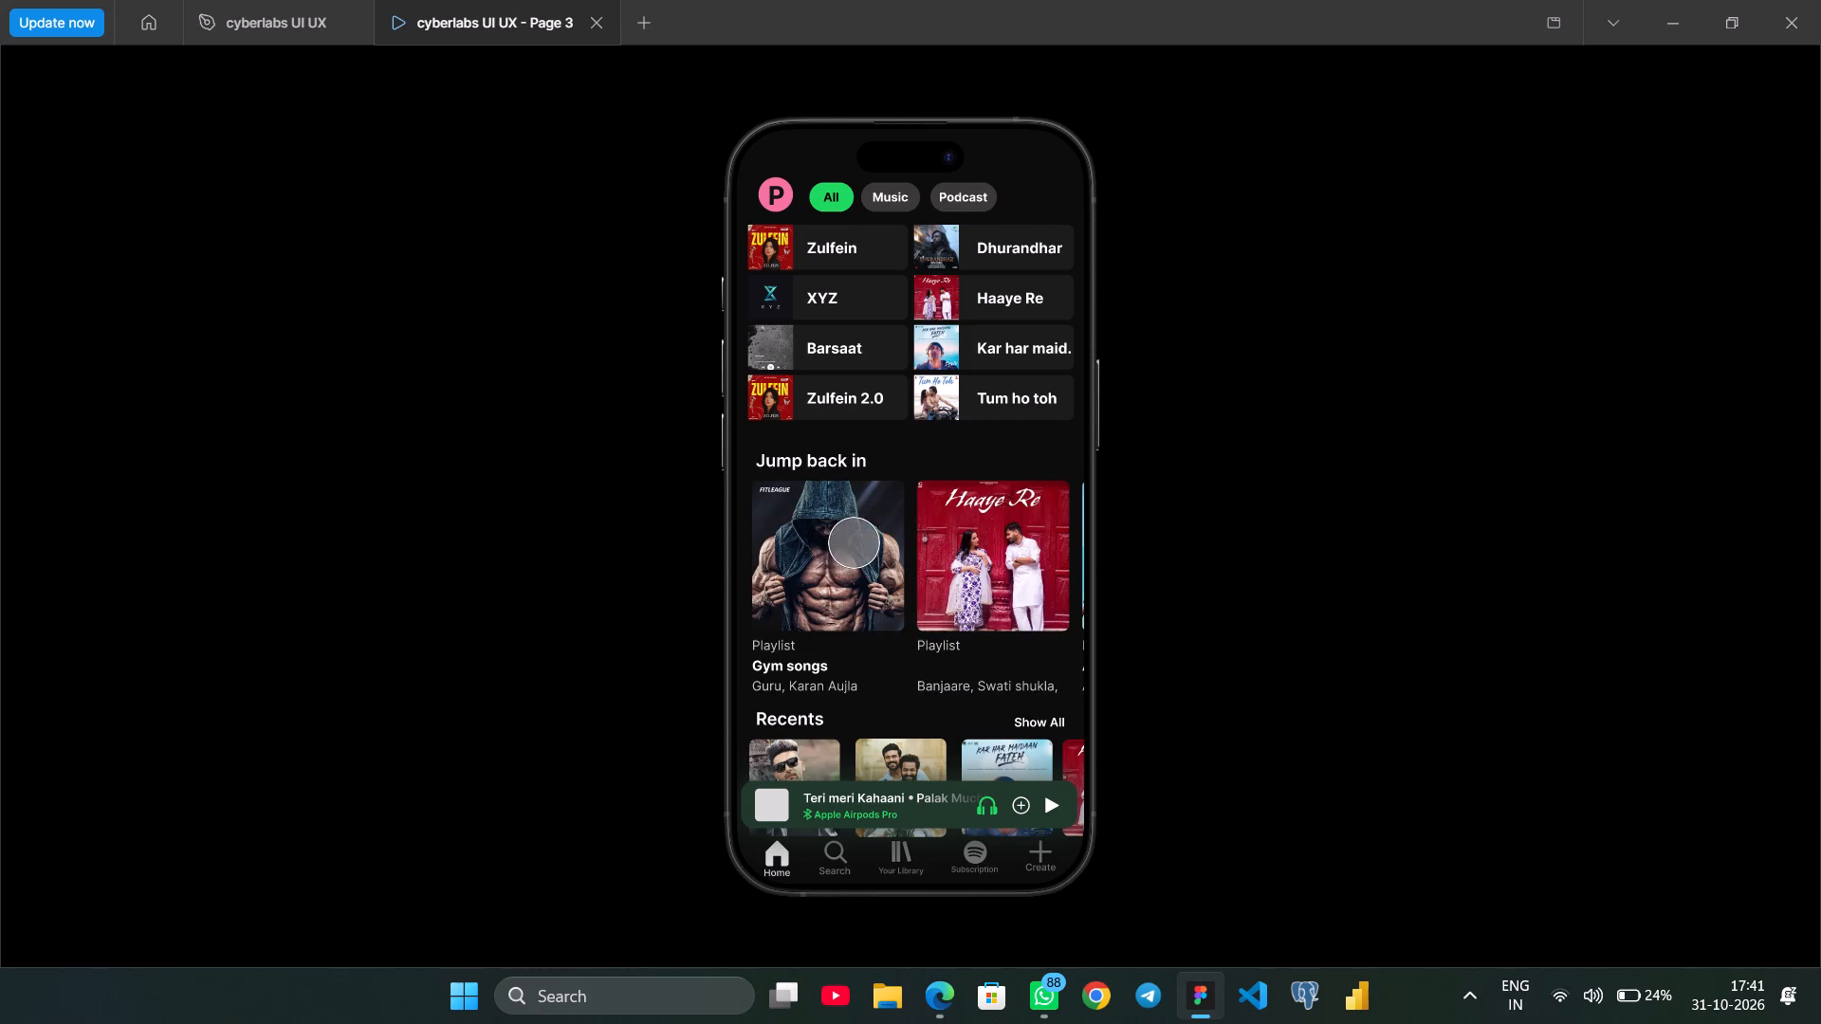
Test the horizontal scrolling of the Recents carousel and retest the Jump back in carousel.
drag(1023, 754, 657, 708)
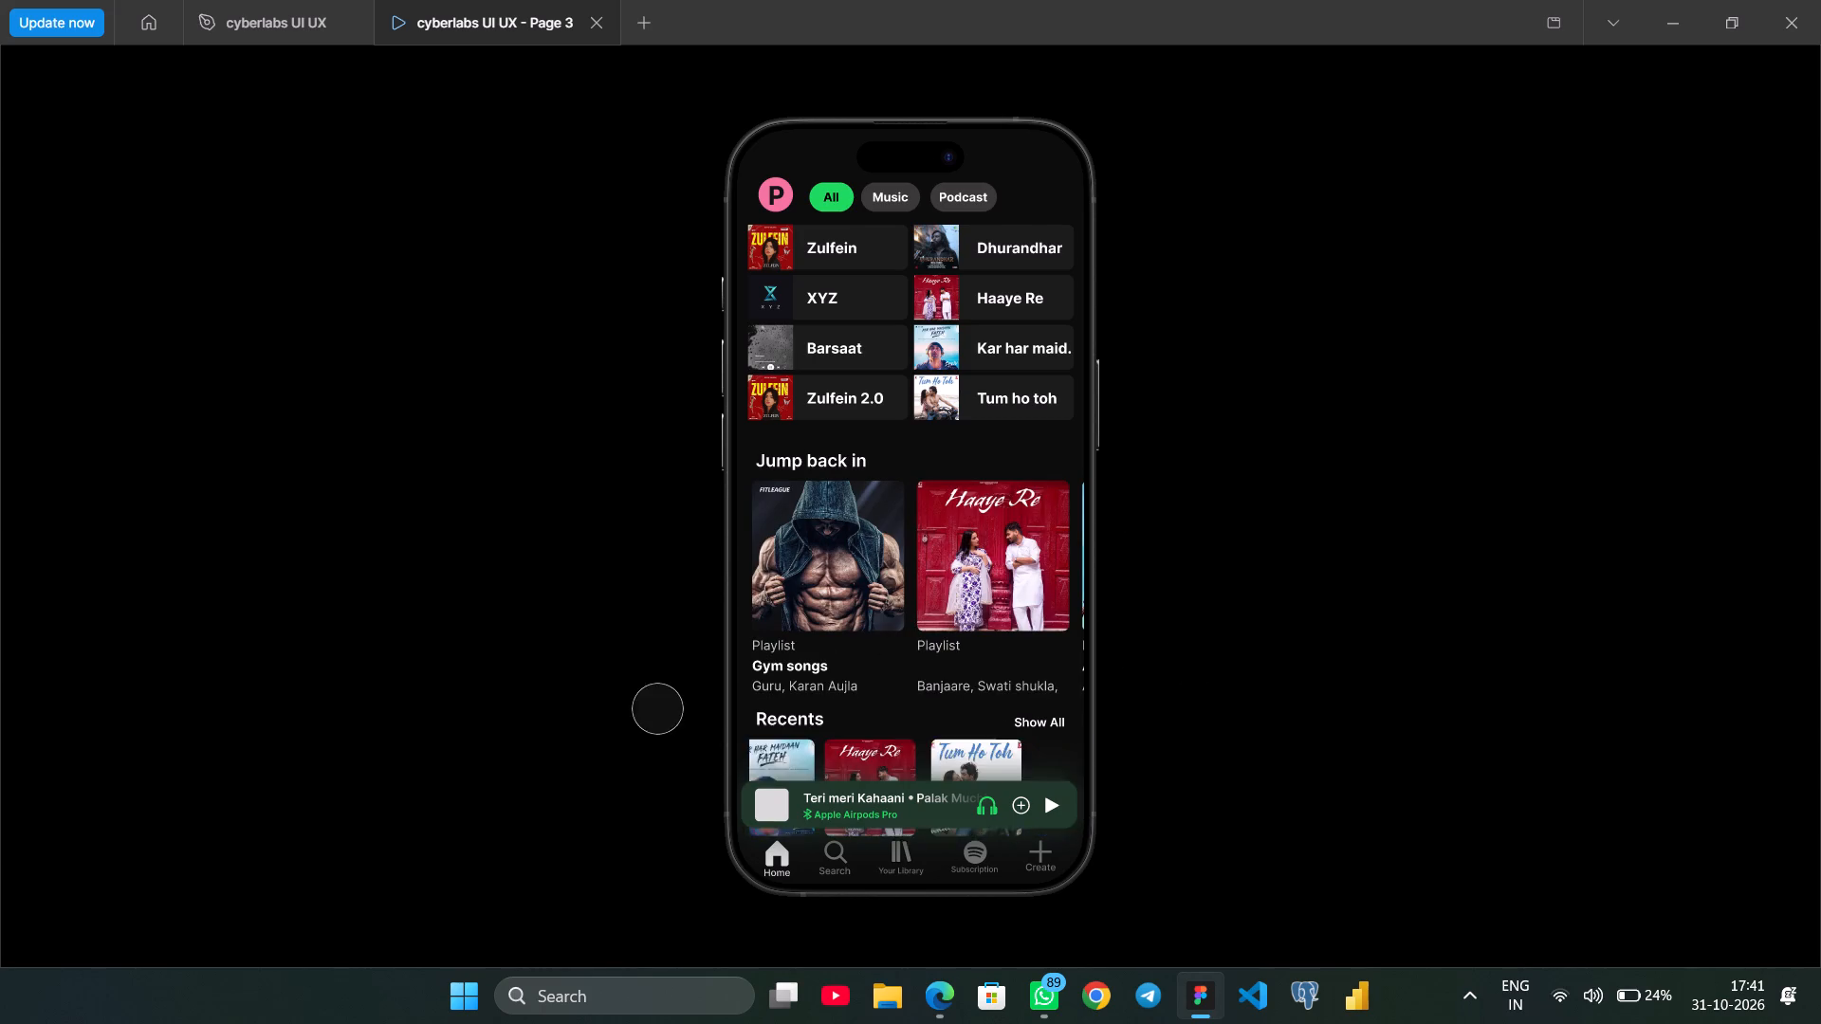
drag(657, 708, 542, 702)
drag(954, 587, 1032, 440)
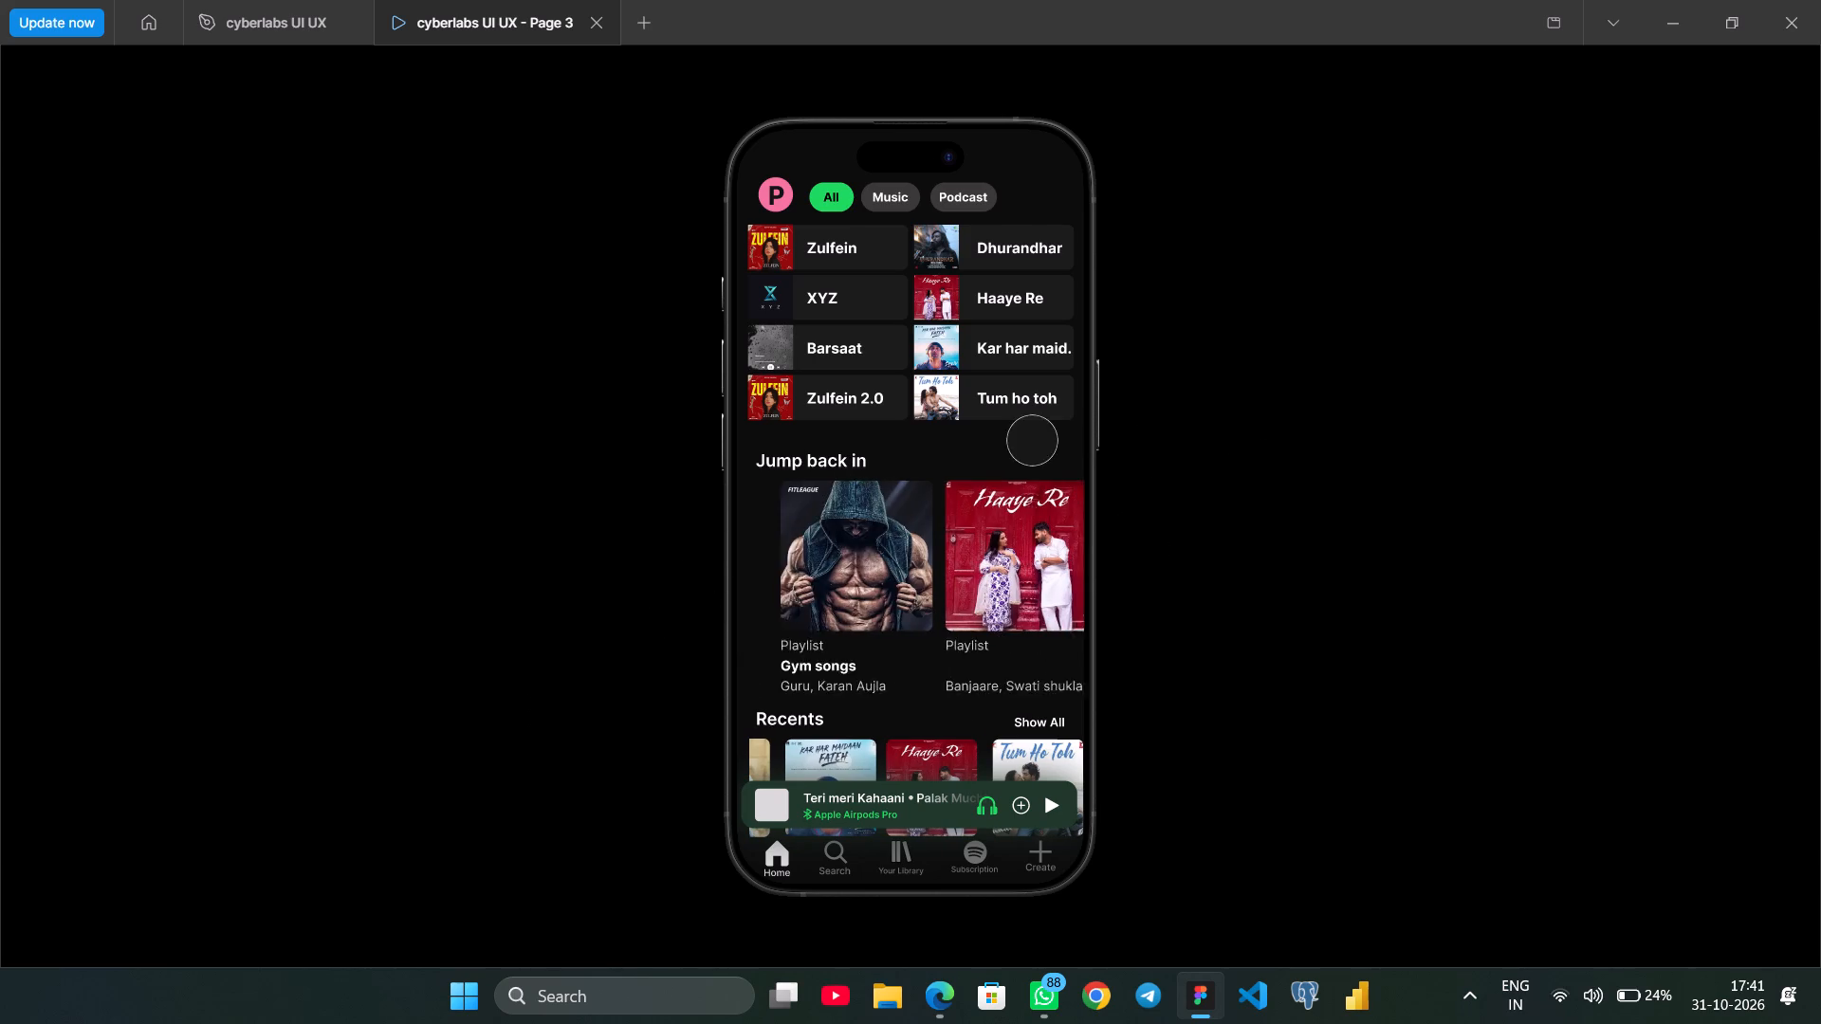
drag(1032, 440, 1021, 442)
drag(994, 392, 981, 297)
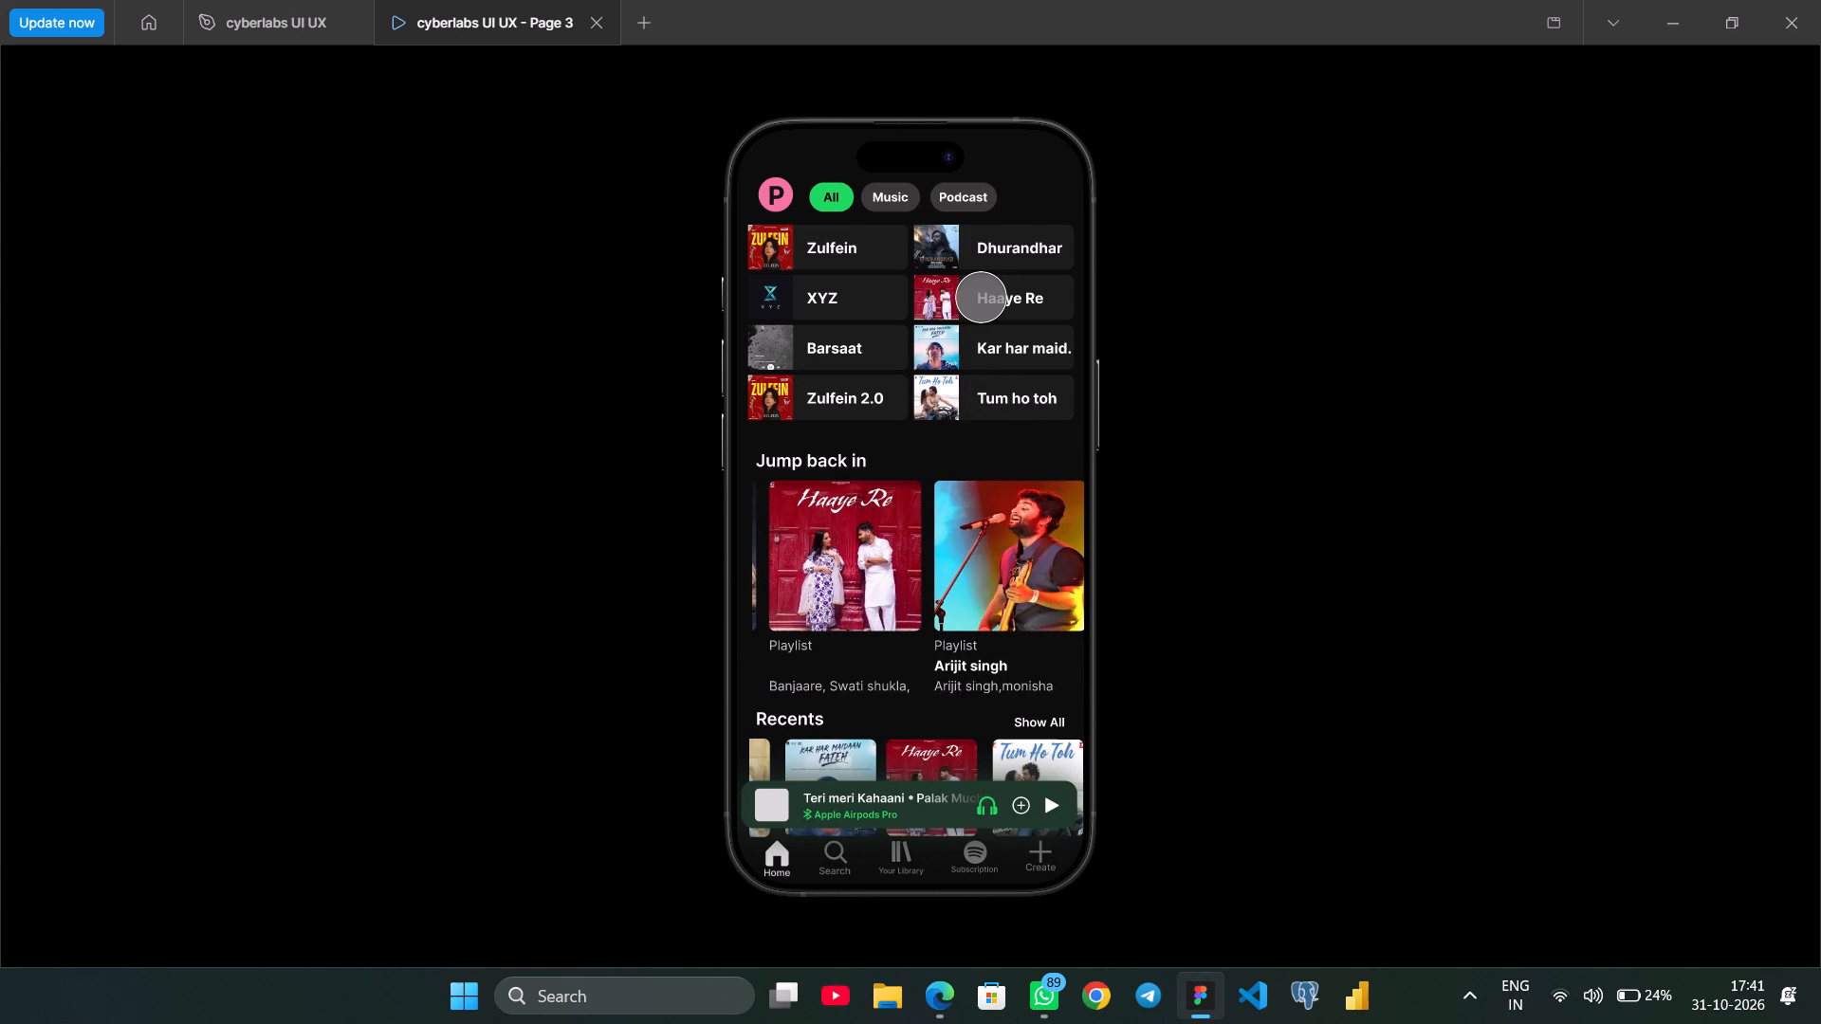
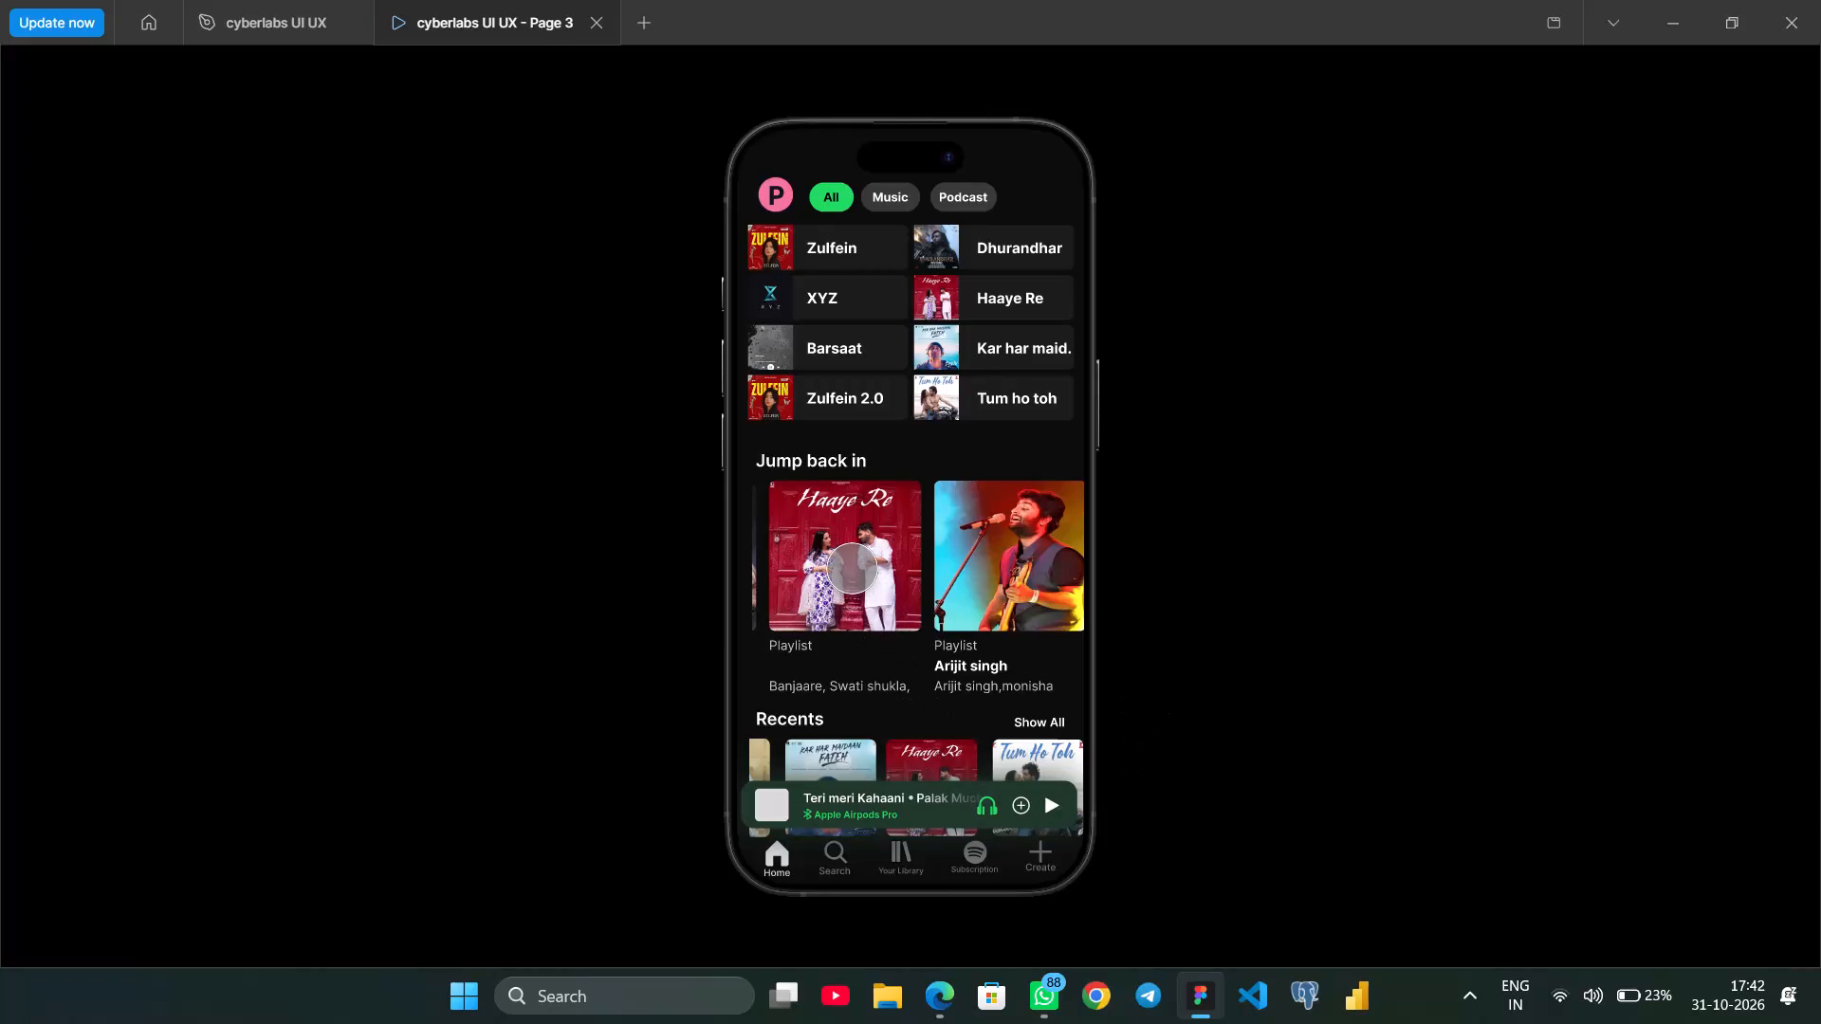
Test the horizontal scrolling of the Jump back in carousel in both directions in the music app prototype.
scroll(852, 568, right, 7)
scroll(1027, 575, left, 1)
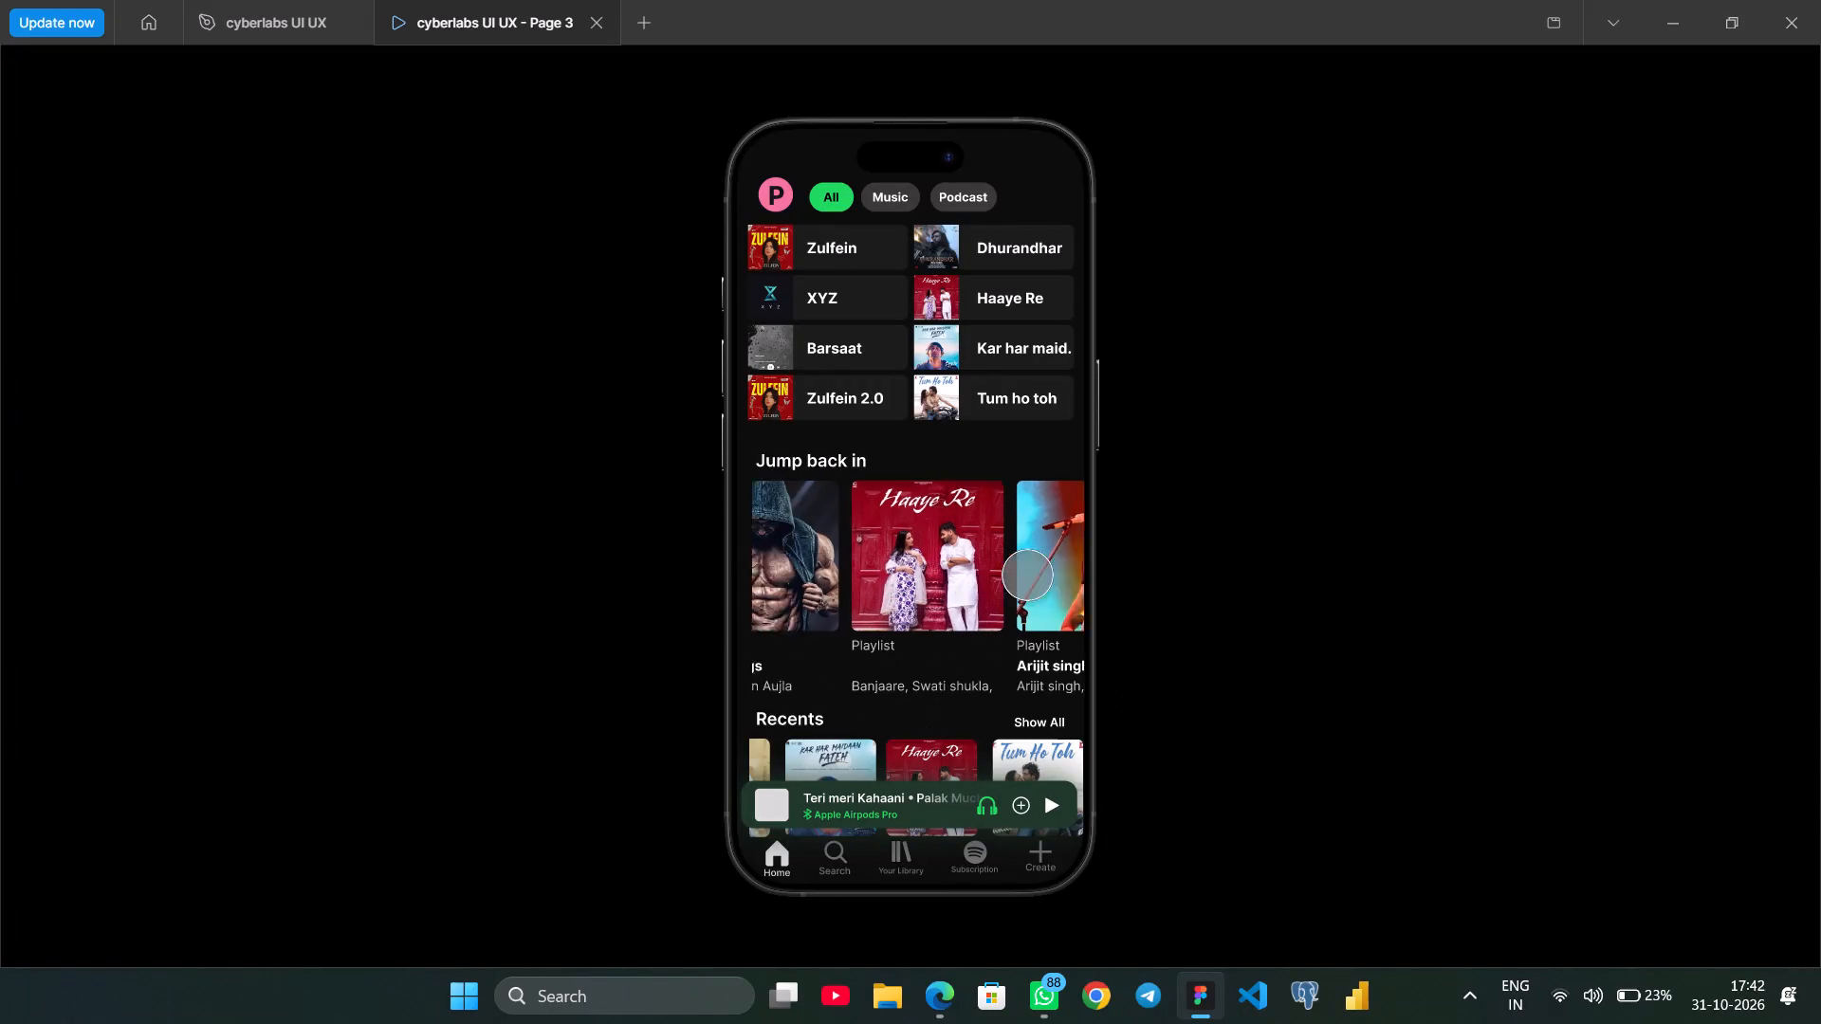
scroll(1027, 575, left, 2)
scroll(1027, 575, down, 4)
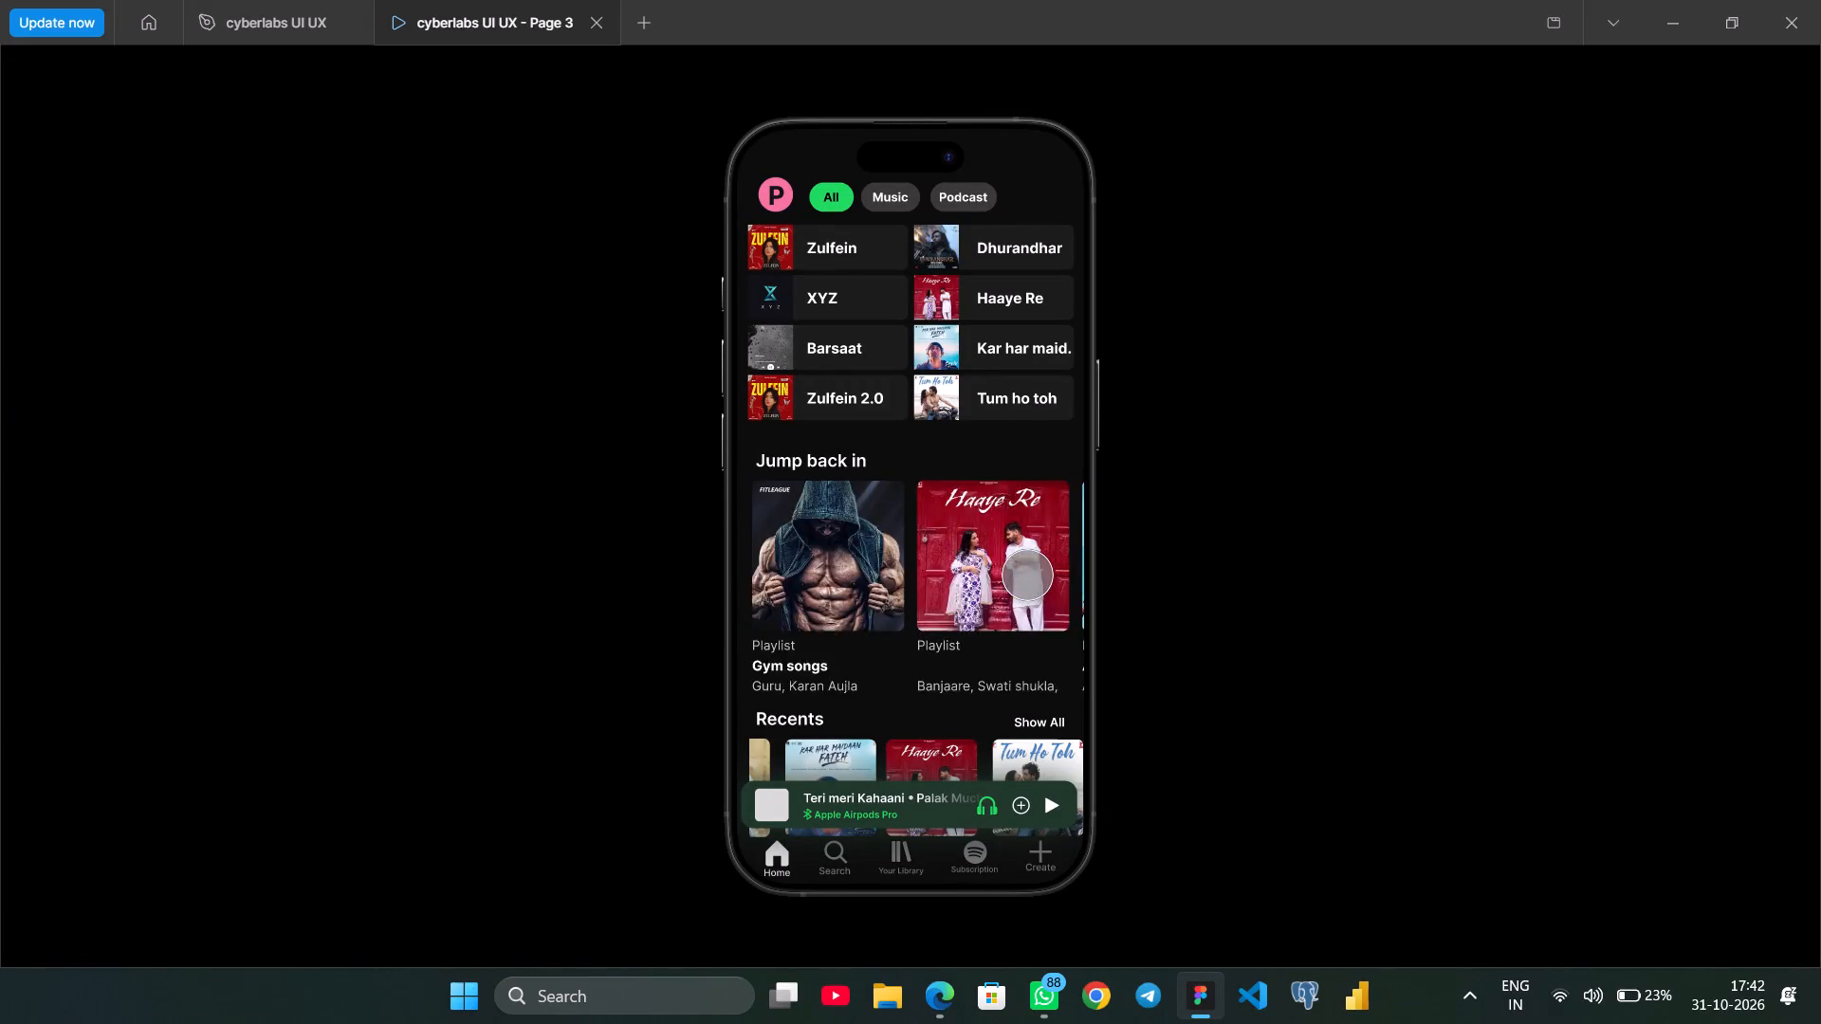
scroll(1027, 575, down, 1)
Test the horizontal scrolling of the Recents carousel in both directions in the music app prototype.
drag(881, 770, 973, 776)
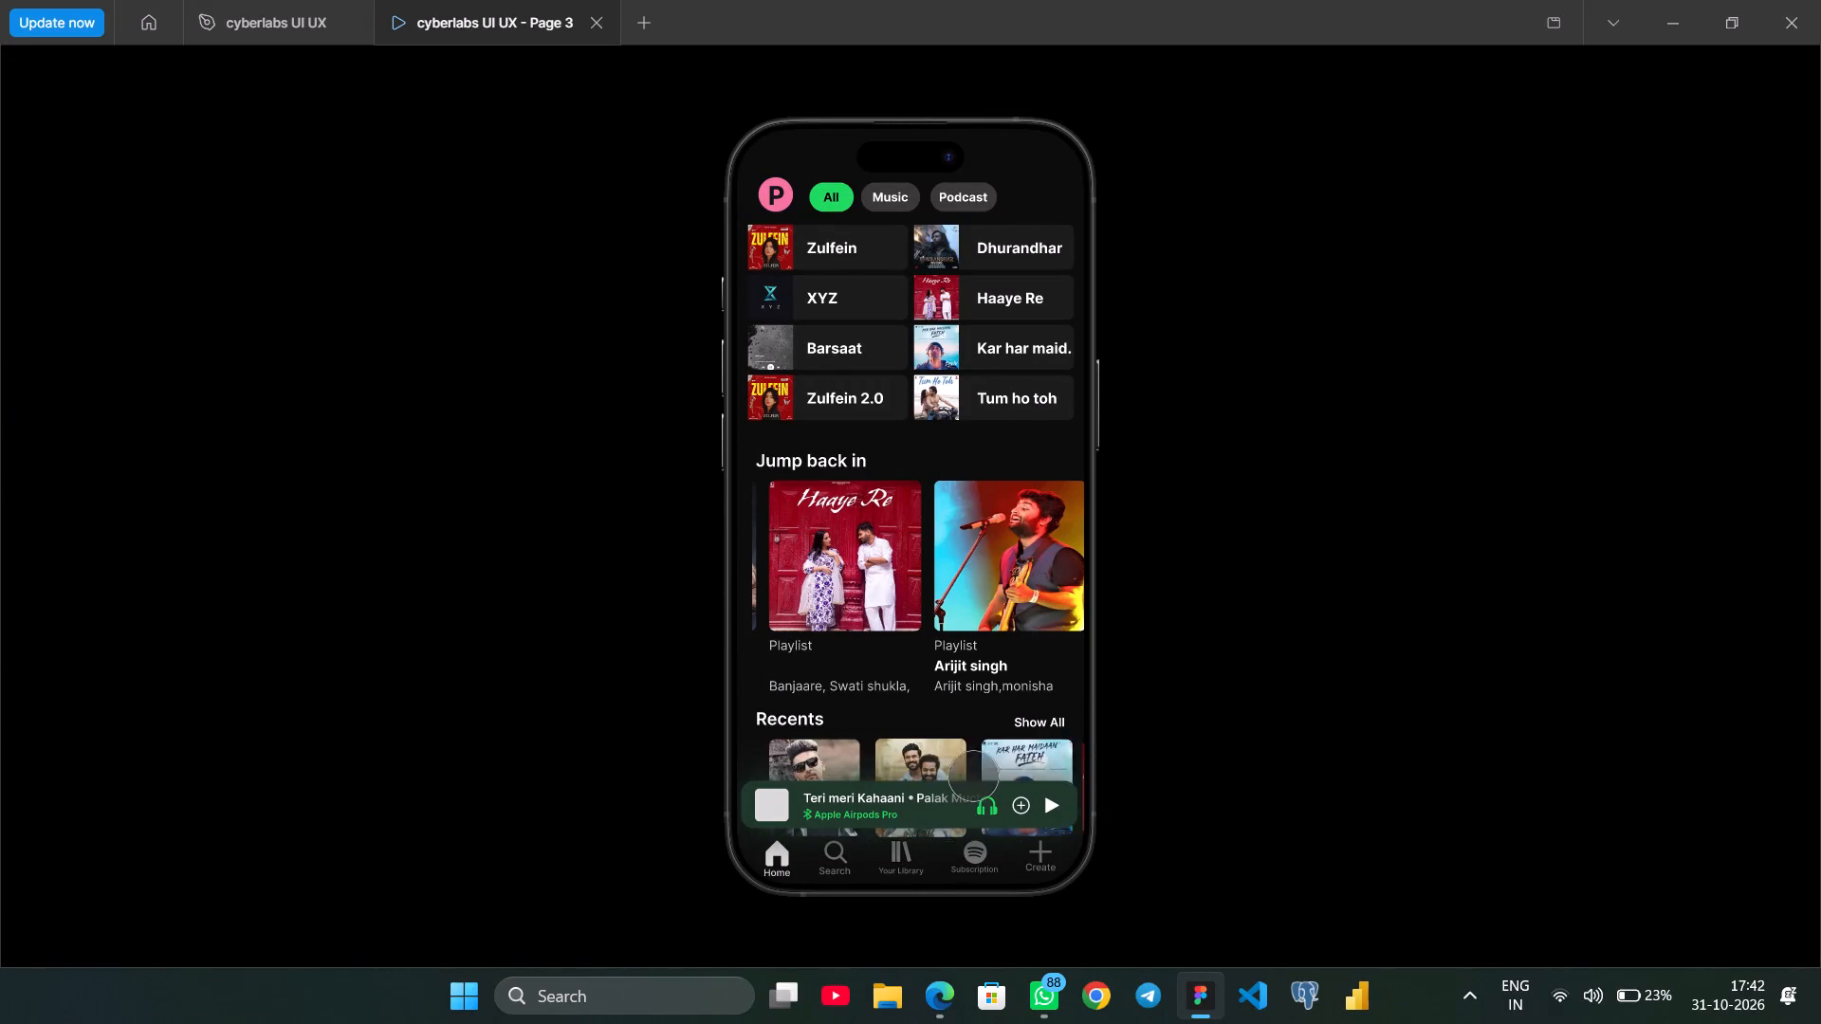
drag(973, 776, 1064, 759)
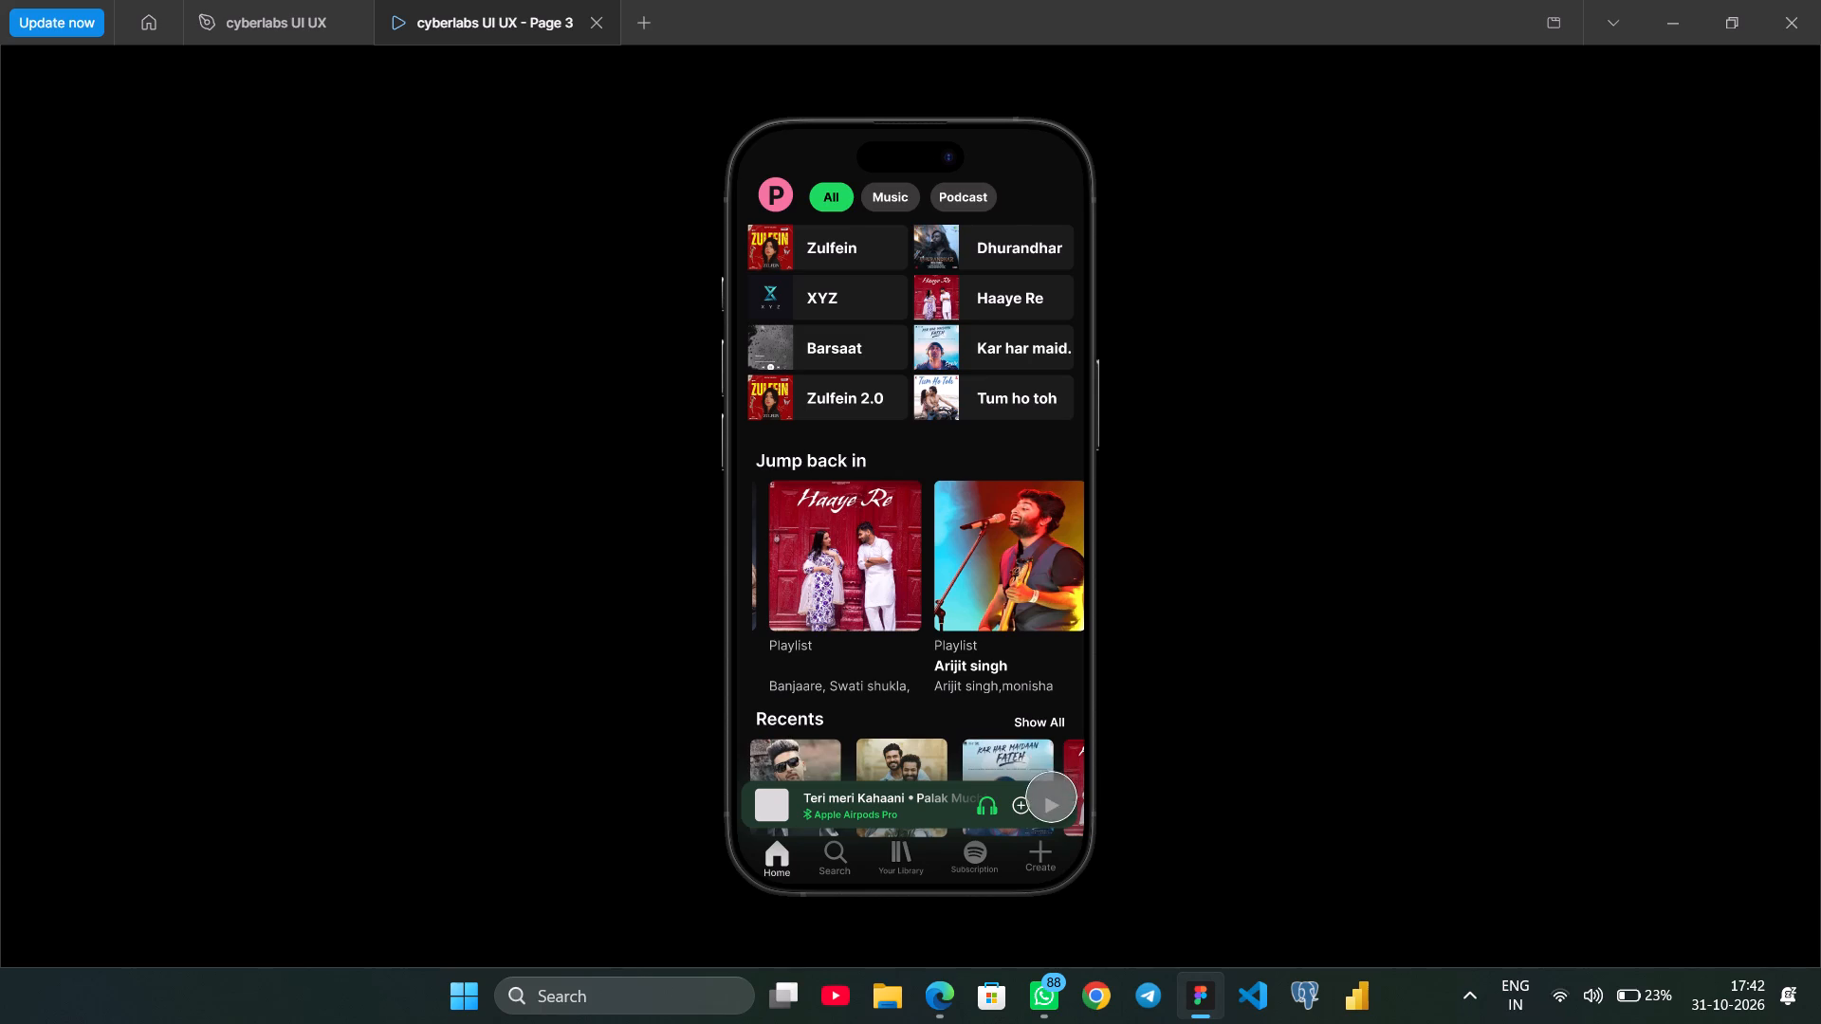
click(1054, 800)
drag(1047, 756, 879, 734)
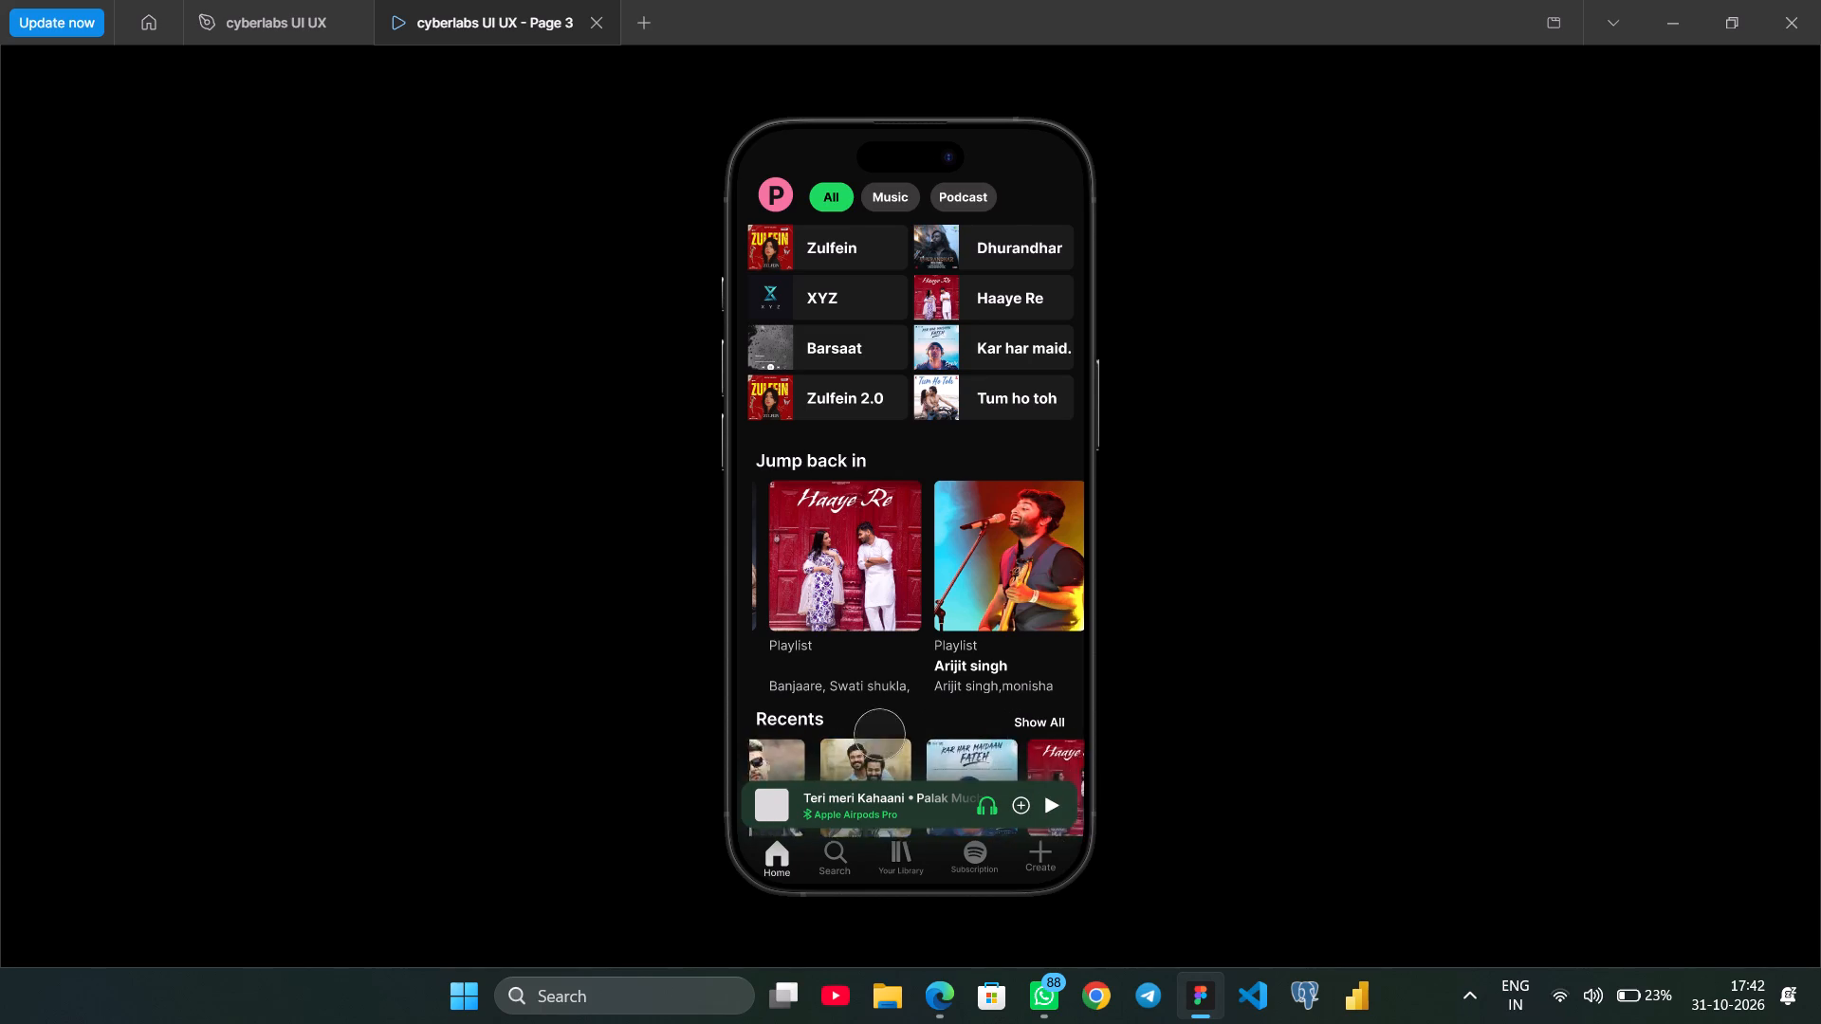
drag(879, 734, 893, 733)
Retest the Jump back in carousel in both directions, bringing it back to the Gym songs playlist.
drag(819, 599, 1313, 612)
drag(1030, 553, 838, 553)
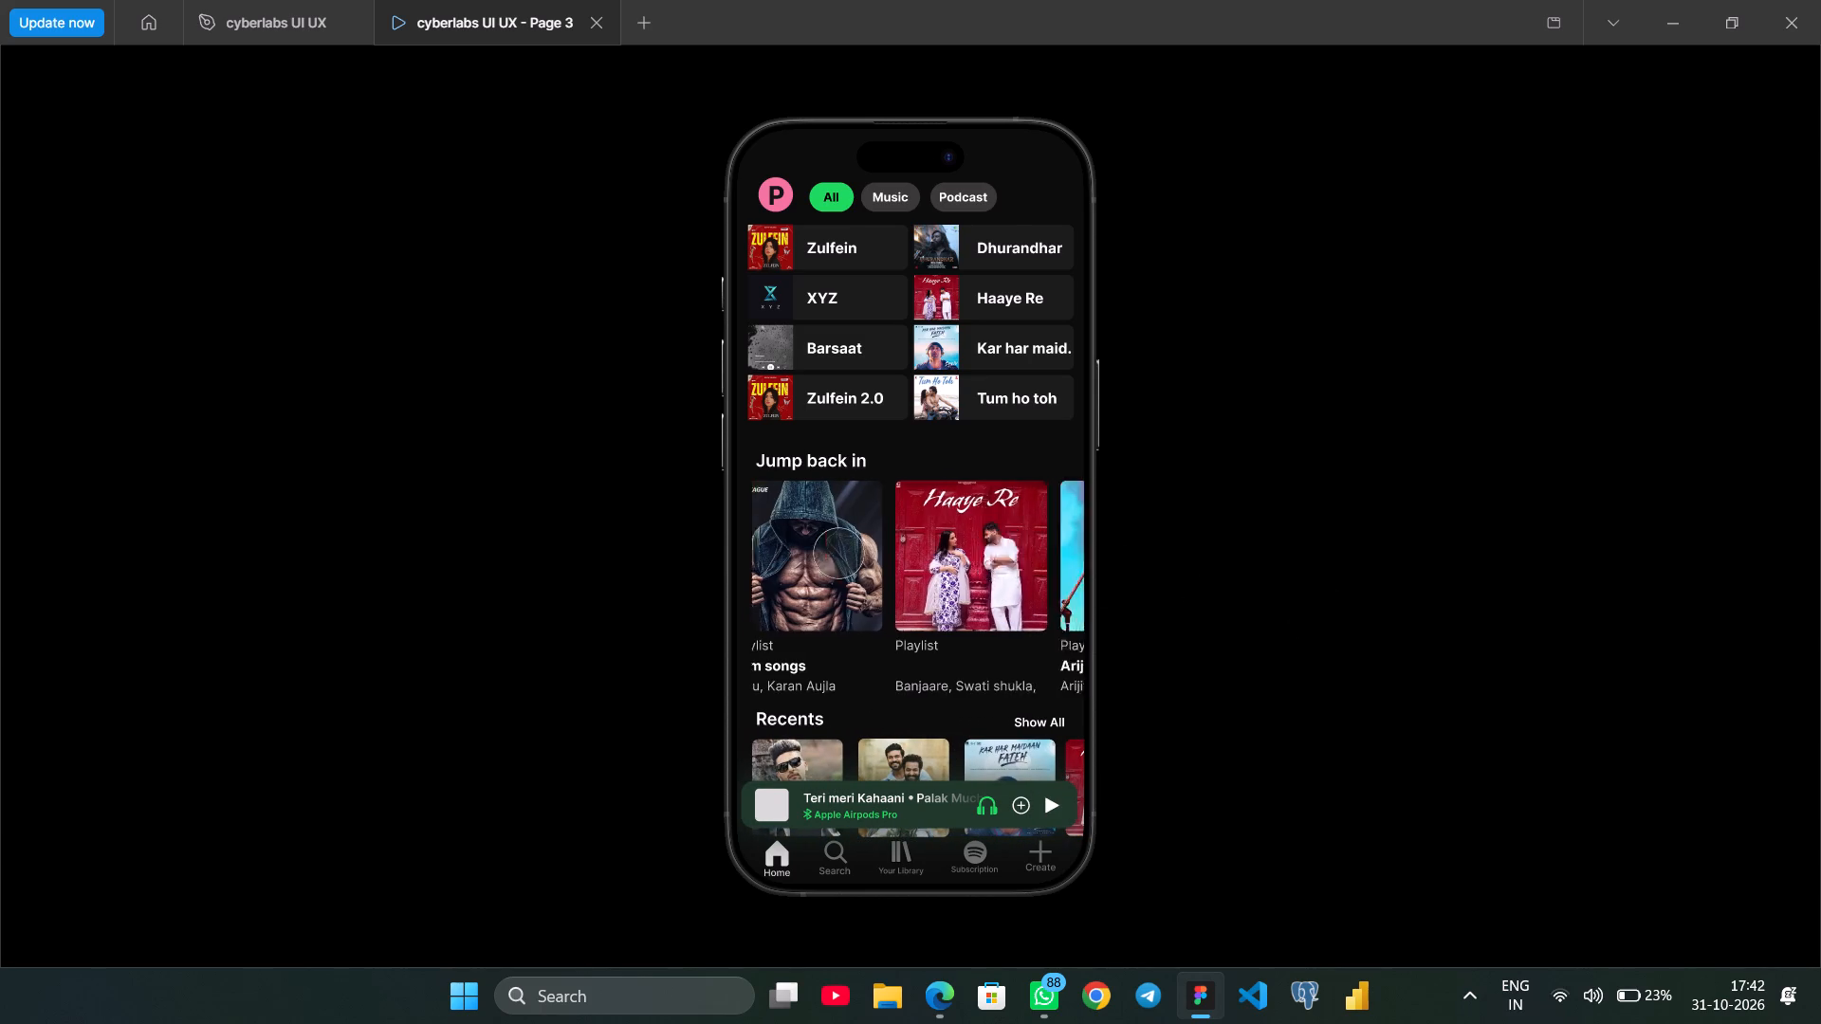
drag(838, 553, 977, 539)
drag(829, 531, 1186, 513)
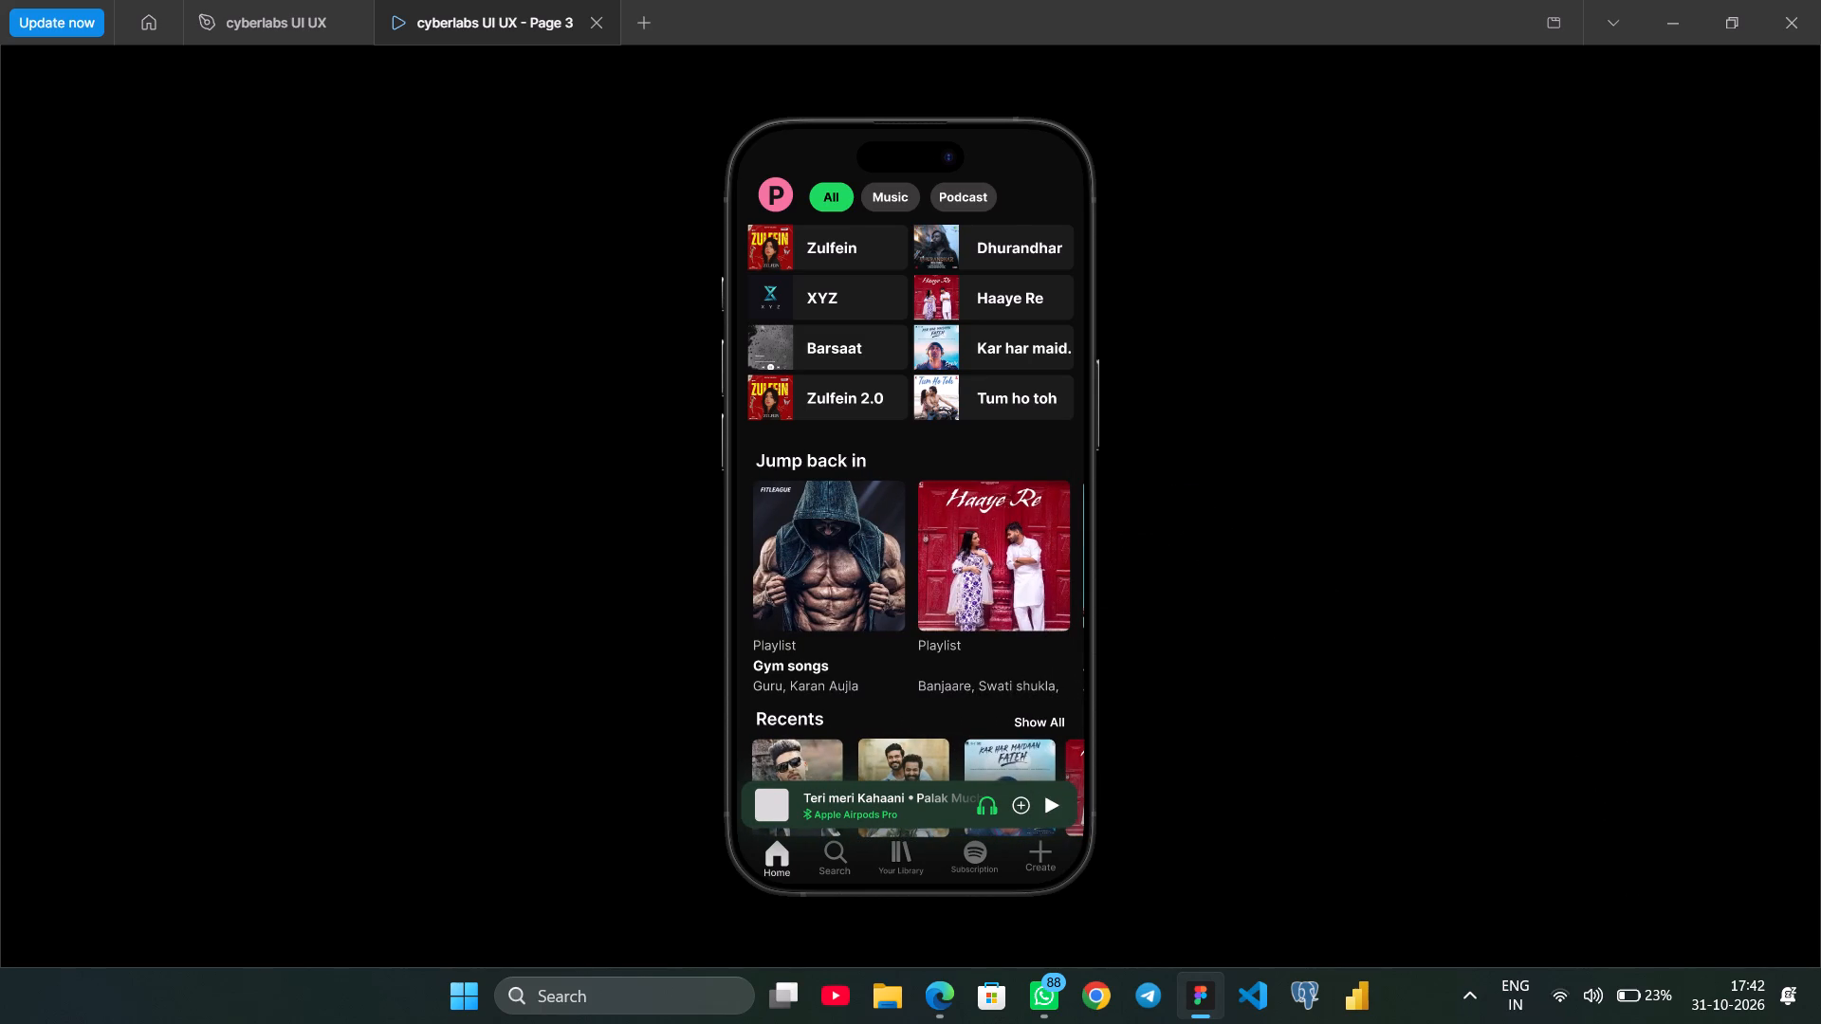
Check the system notifications and return to the Page 3 prototype.
click(1774, 988)
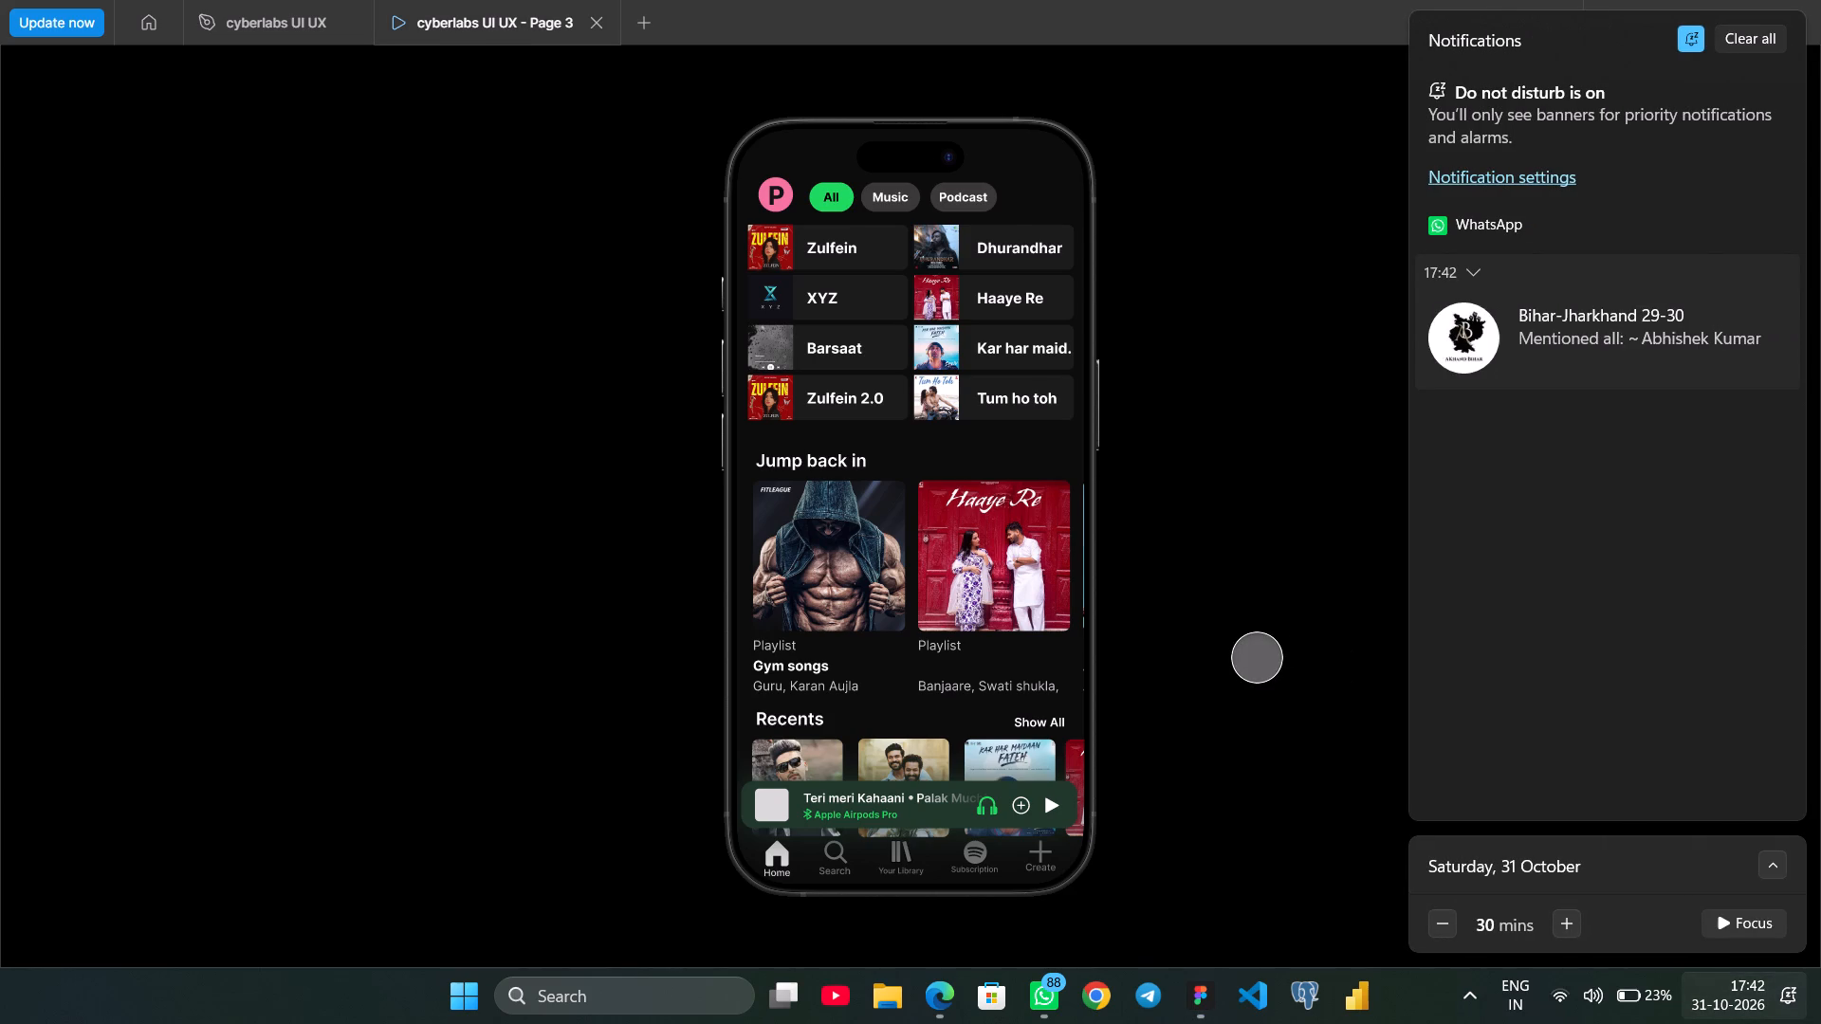
click(1257, 657)
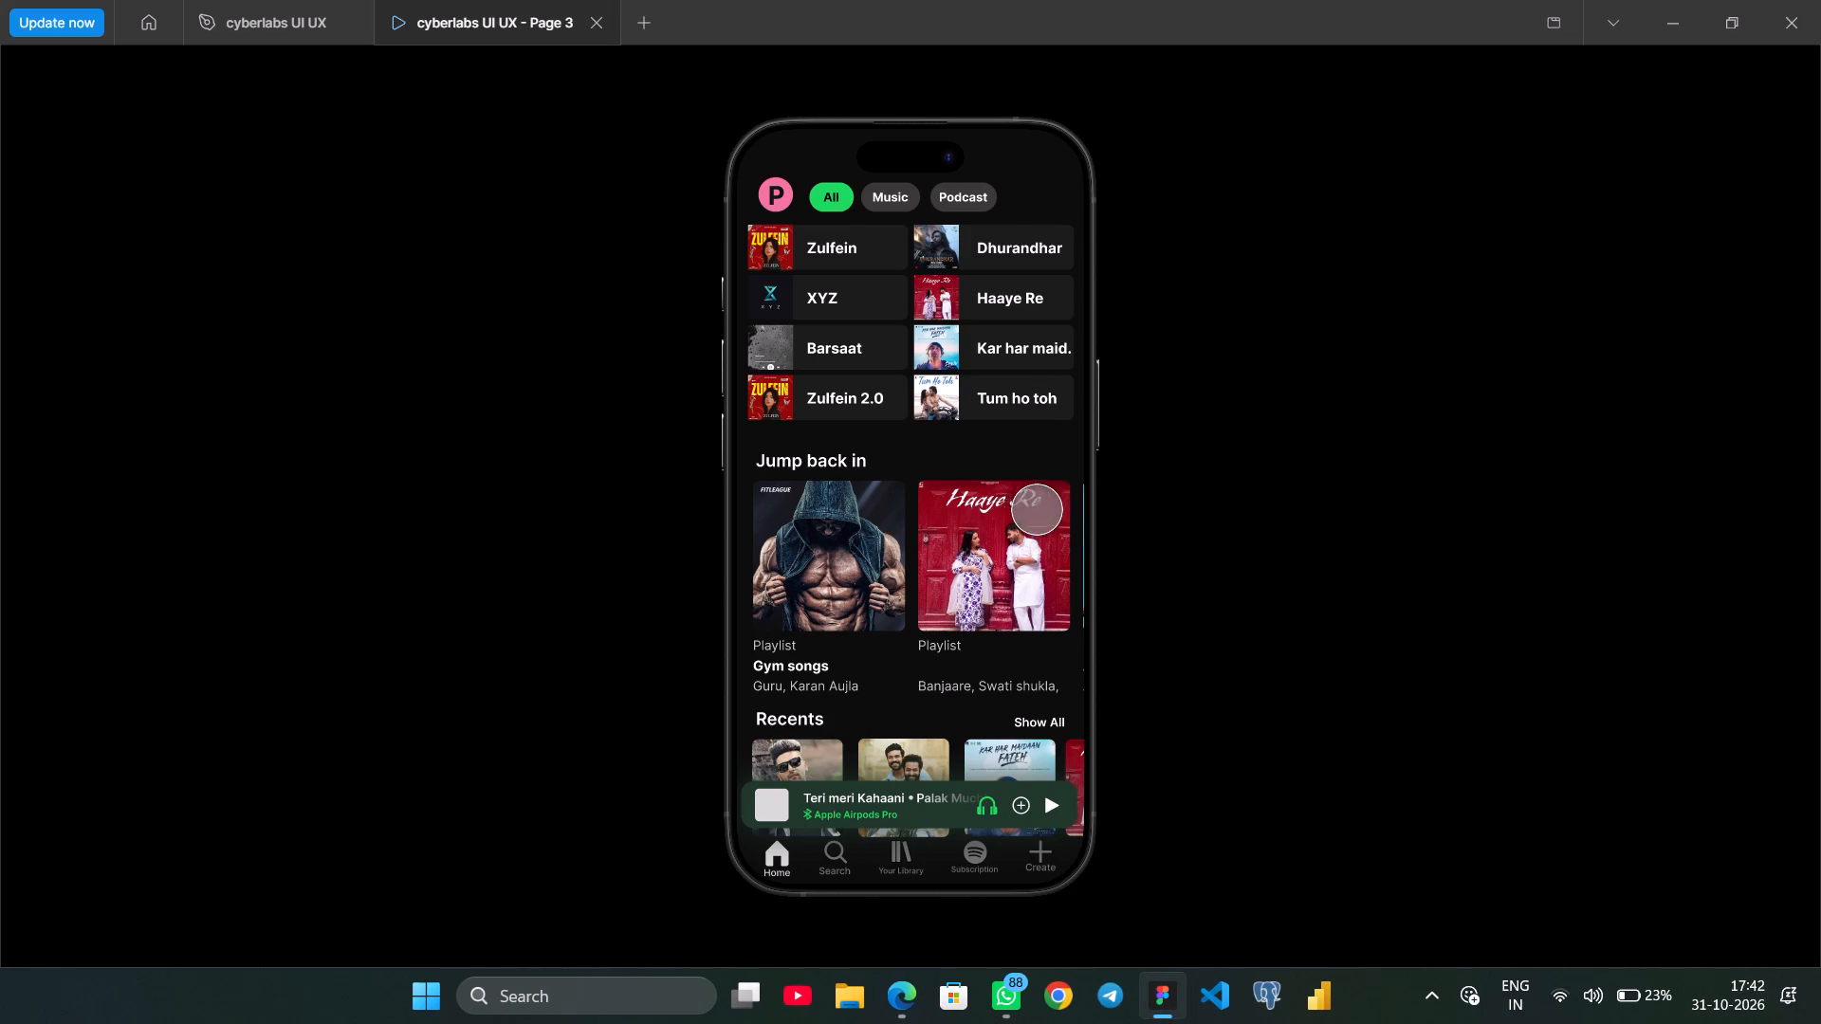
Retest the horizontal scrolling of the Jump back in and Recents carousels in both directions.
drag(1026, 510, 643, 577)
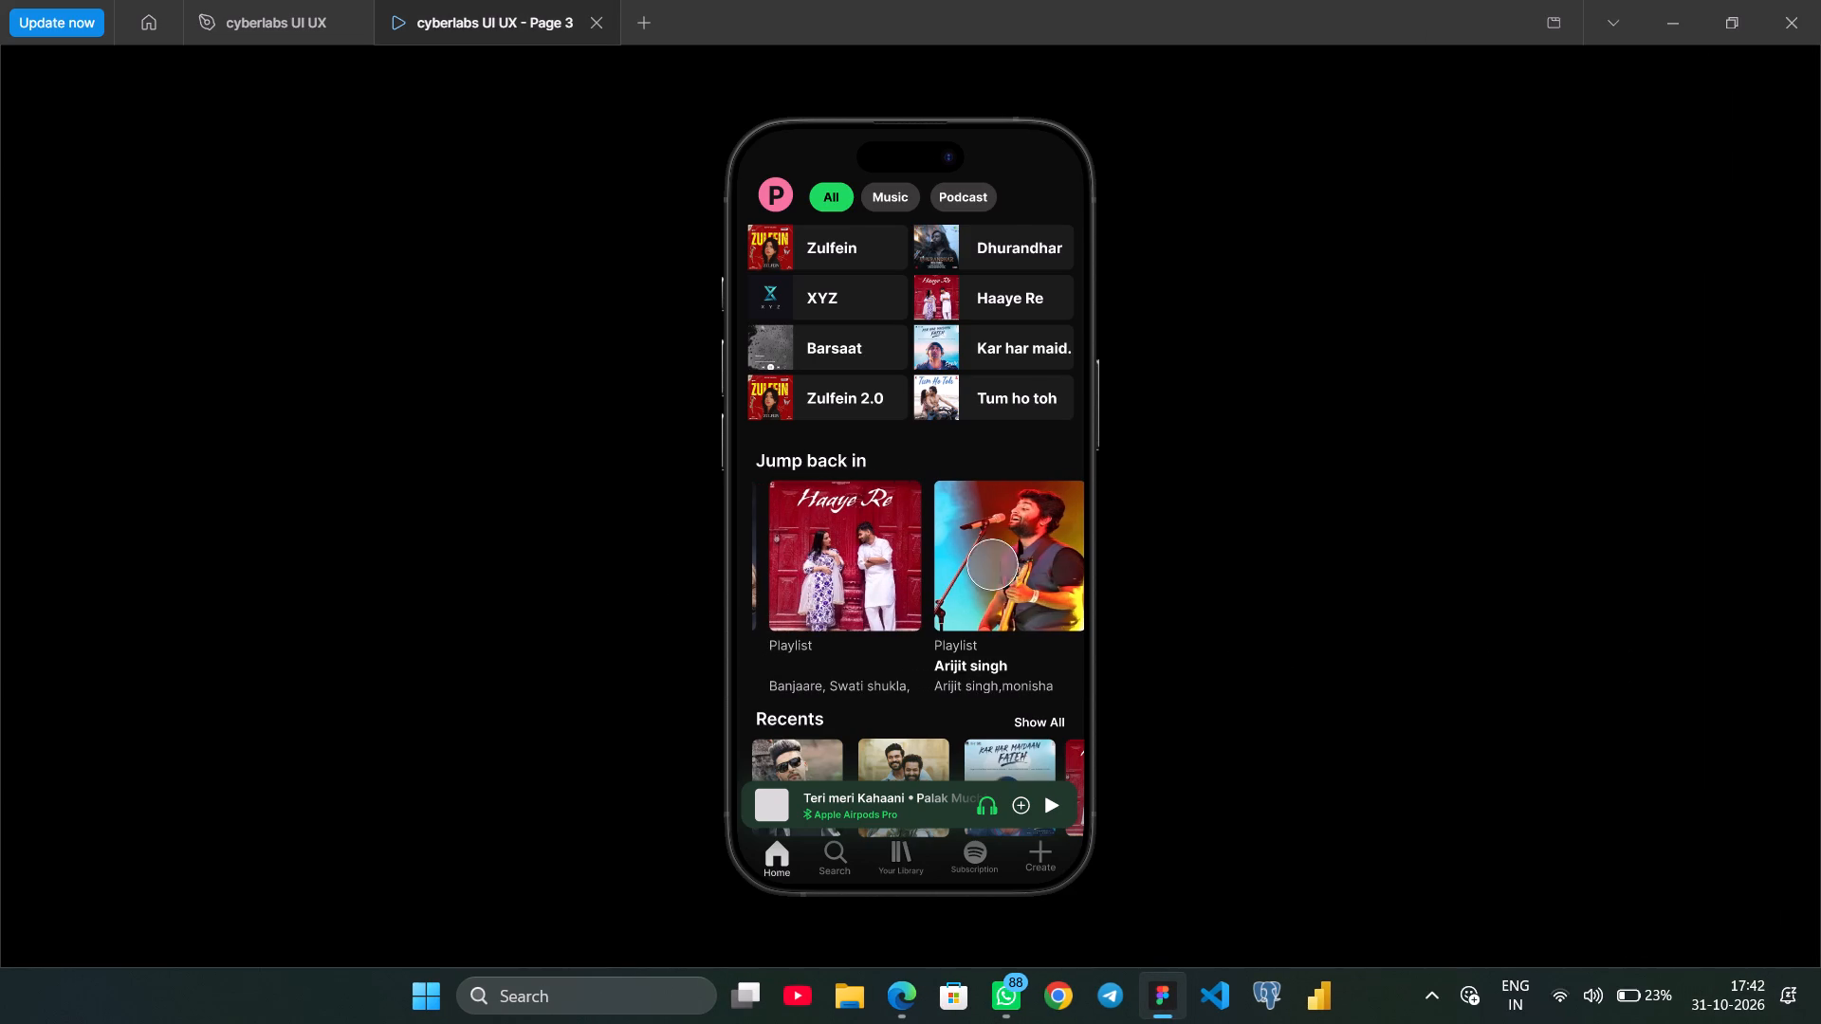
drag(805, 549, 1447, 526)
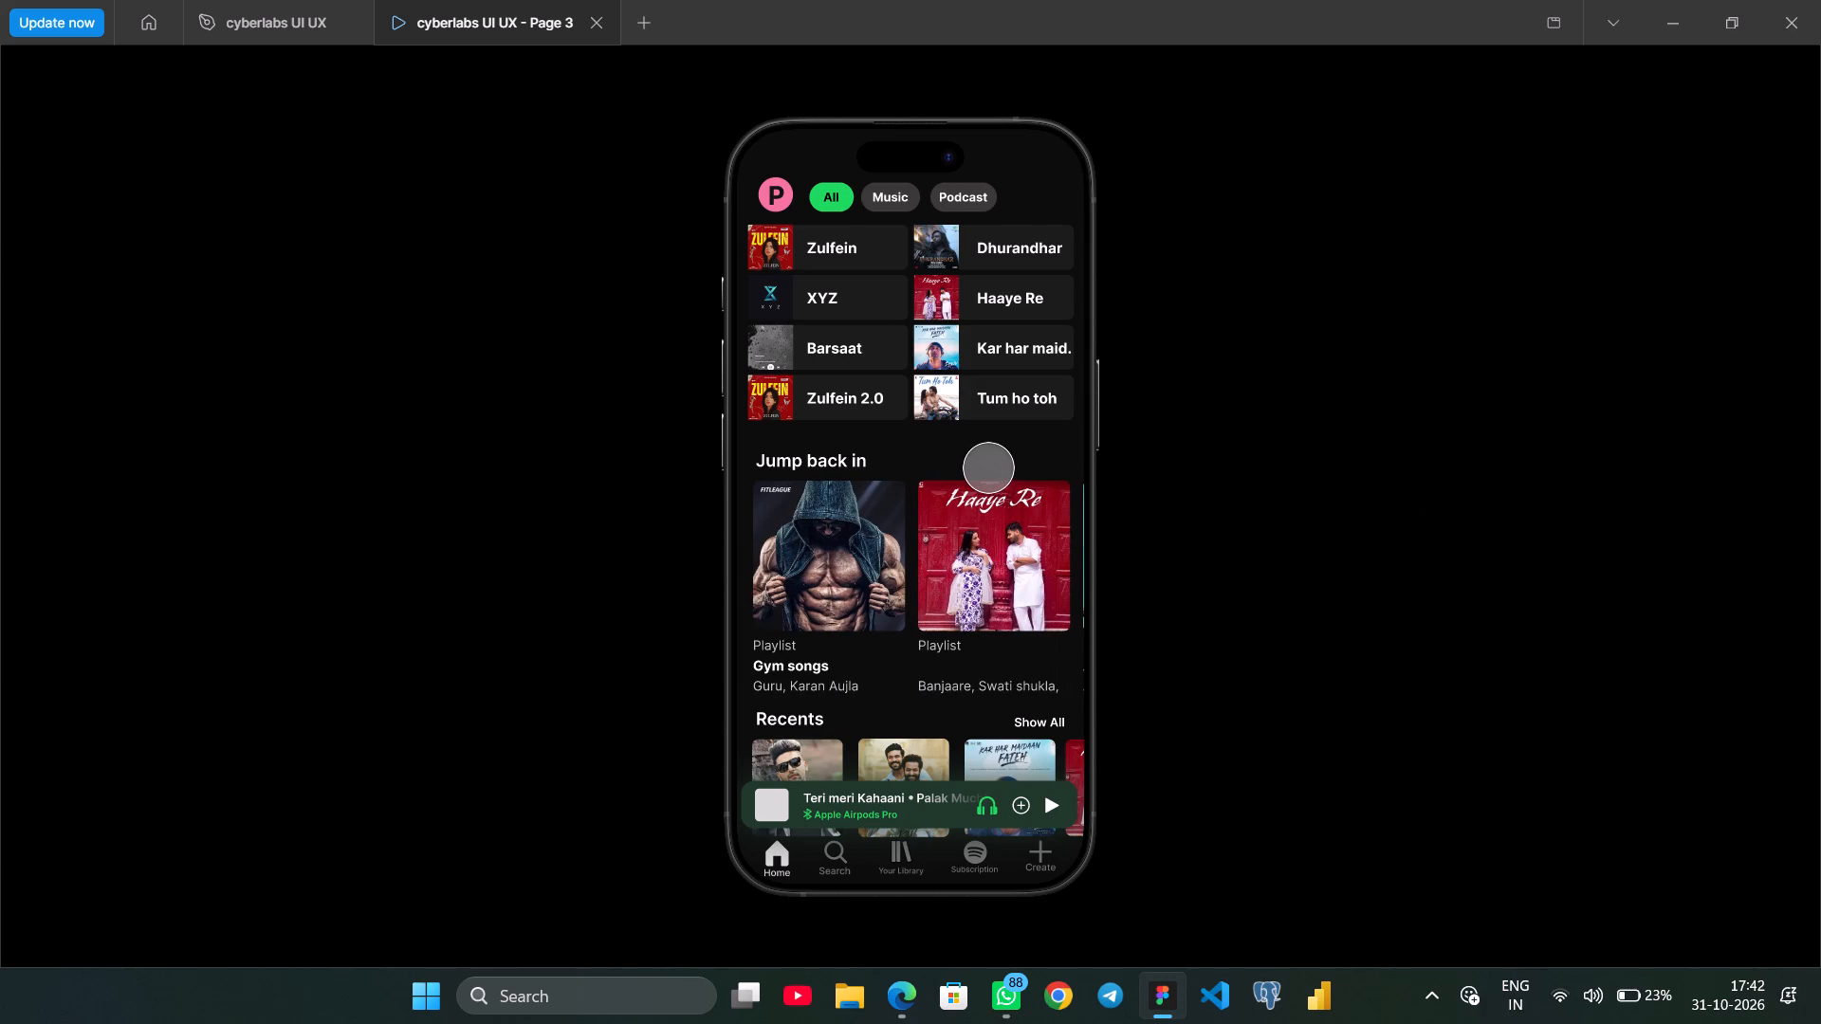
scroll(964, 554, down, 3)
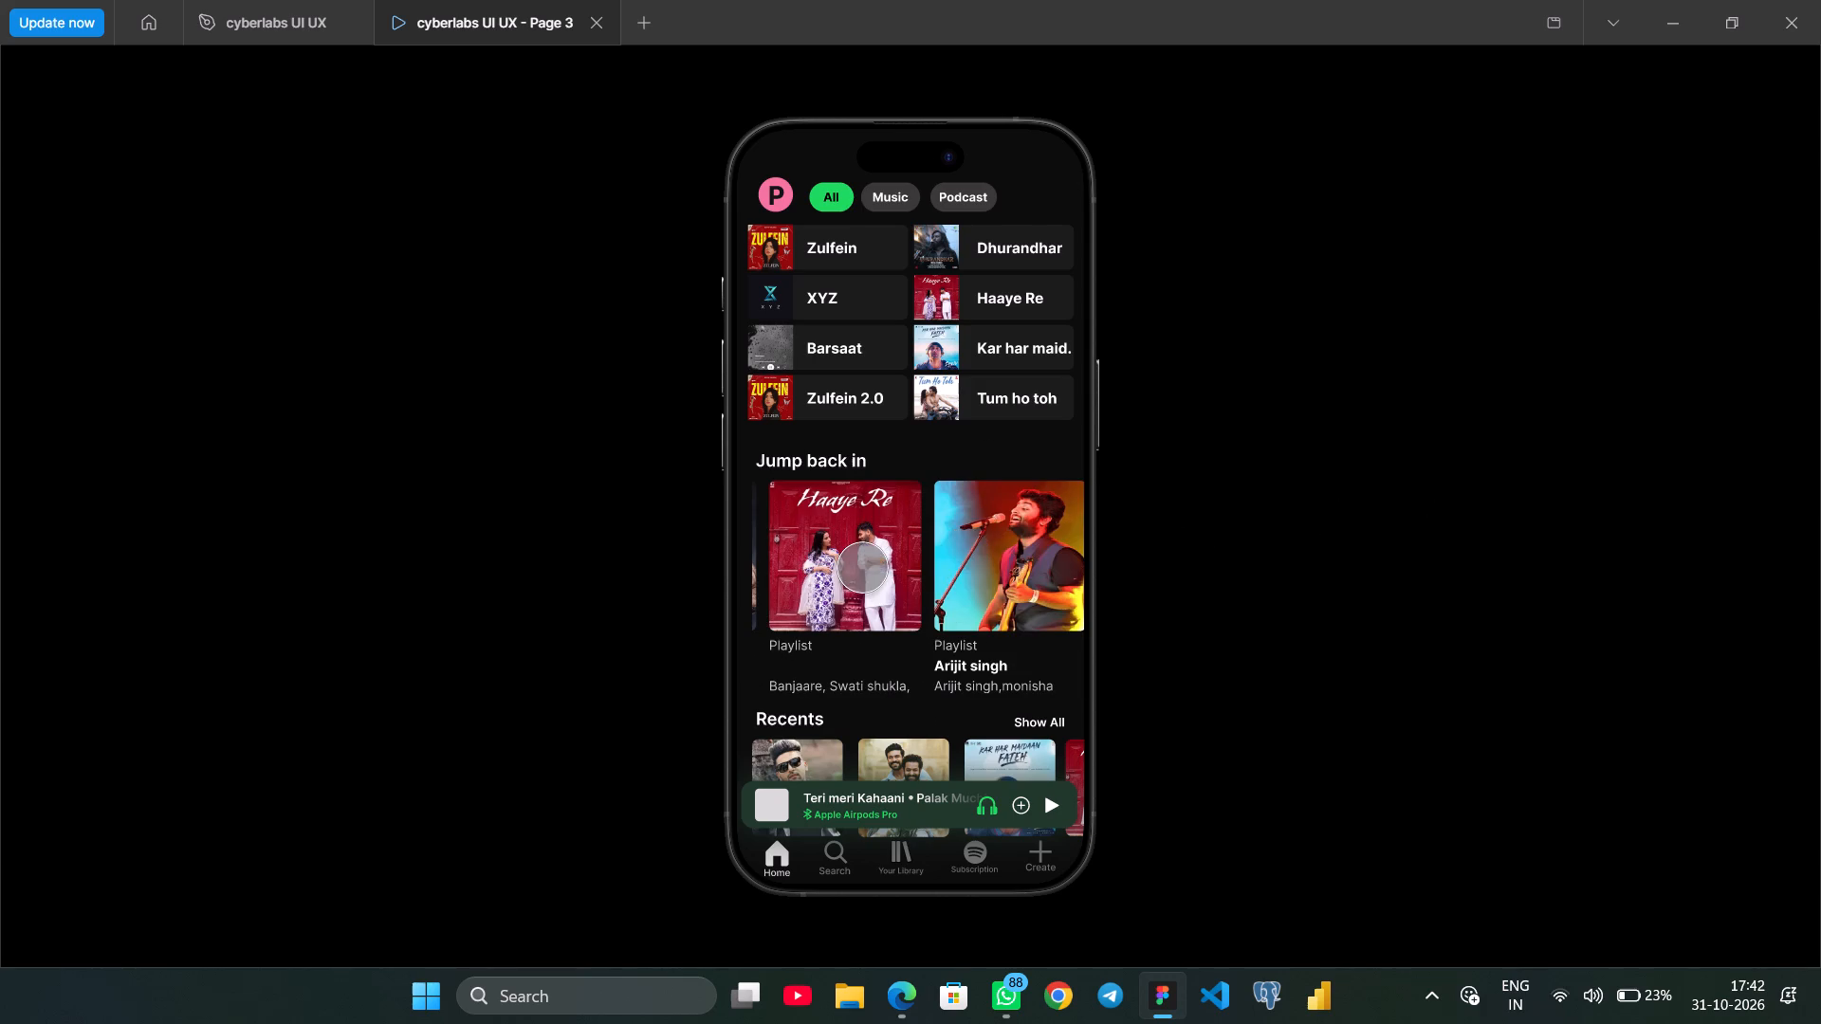
scroll(862, 567, right, 3)
drag(1009, 764, 750, 739)
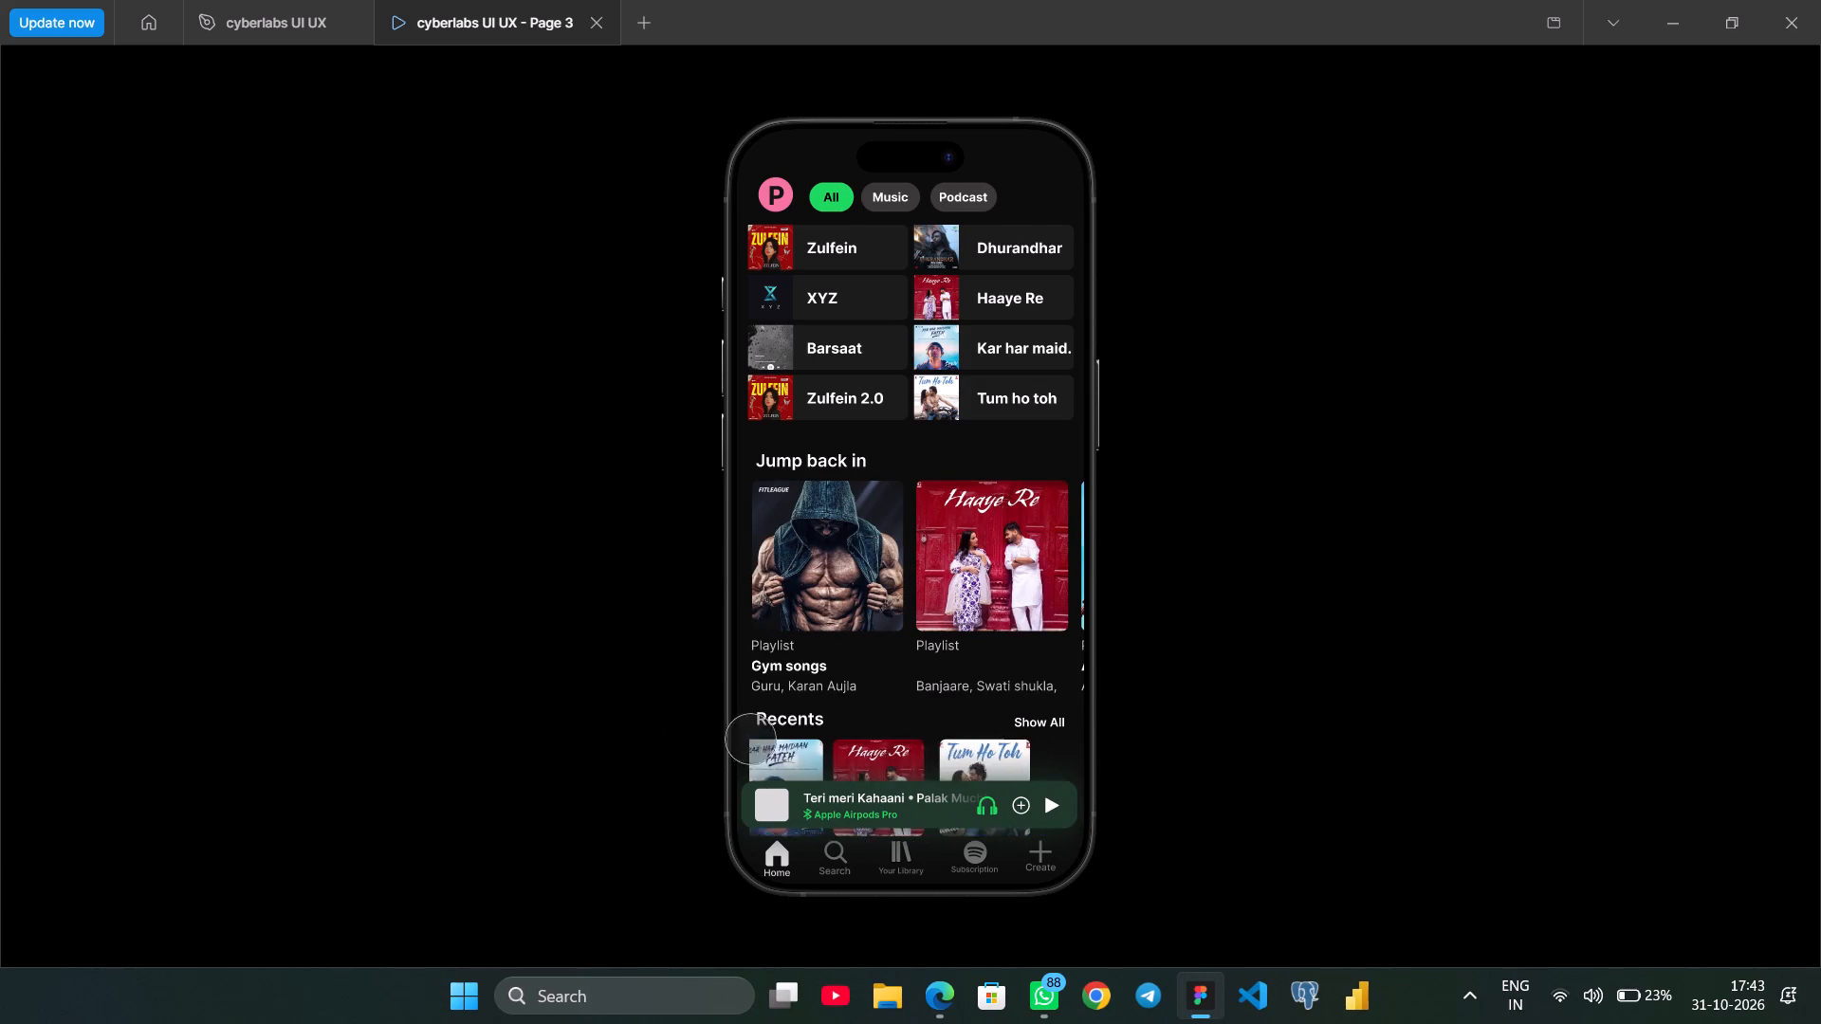
drag(750, 739, 1086, 734)
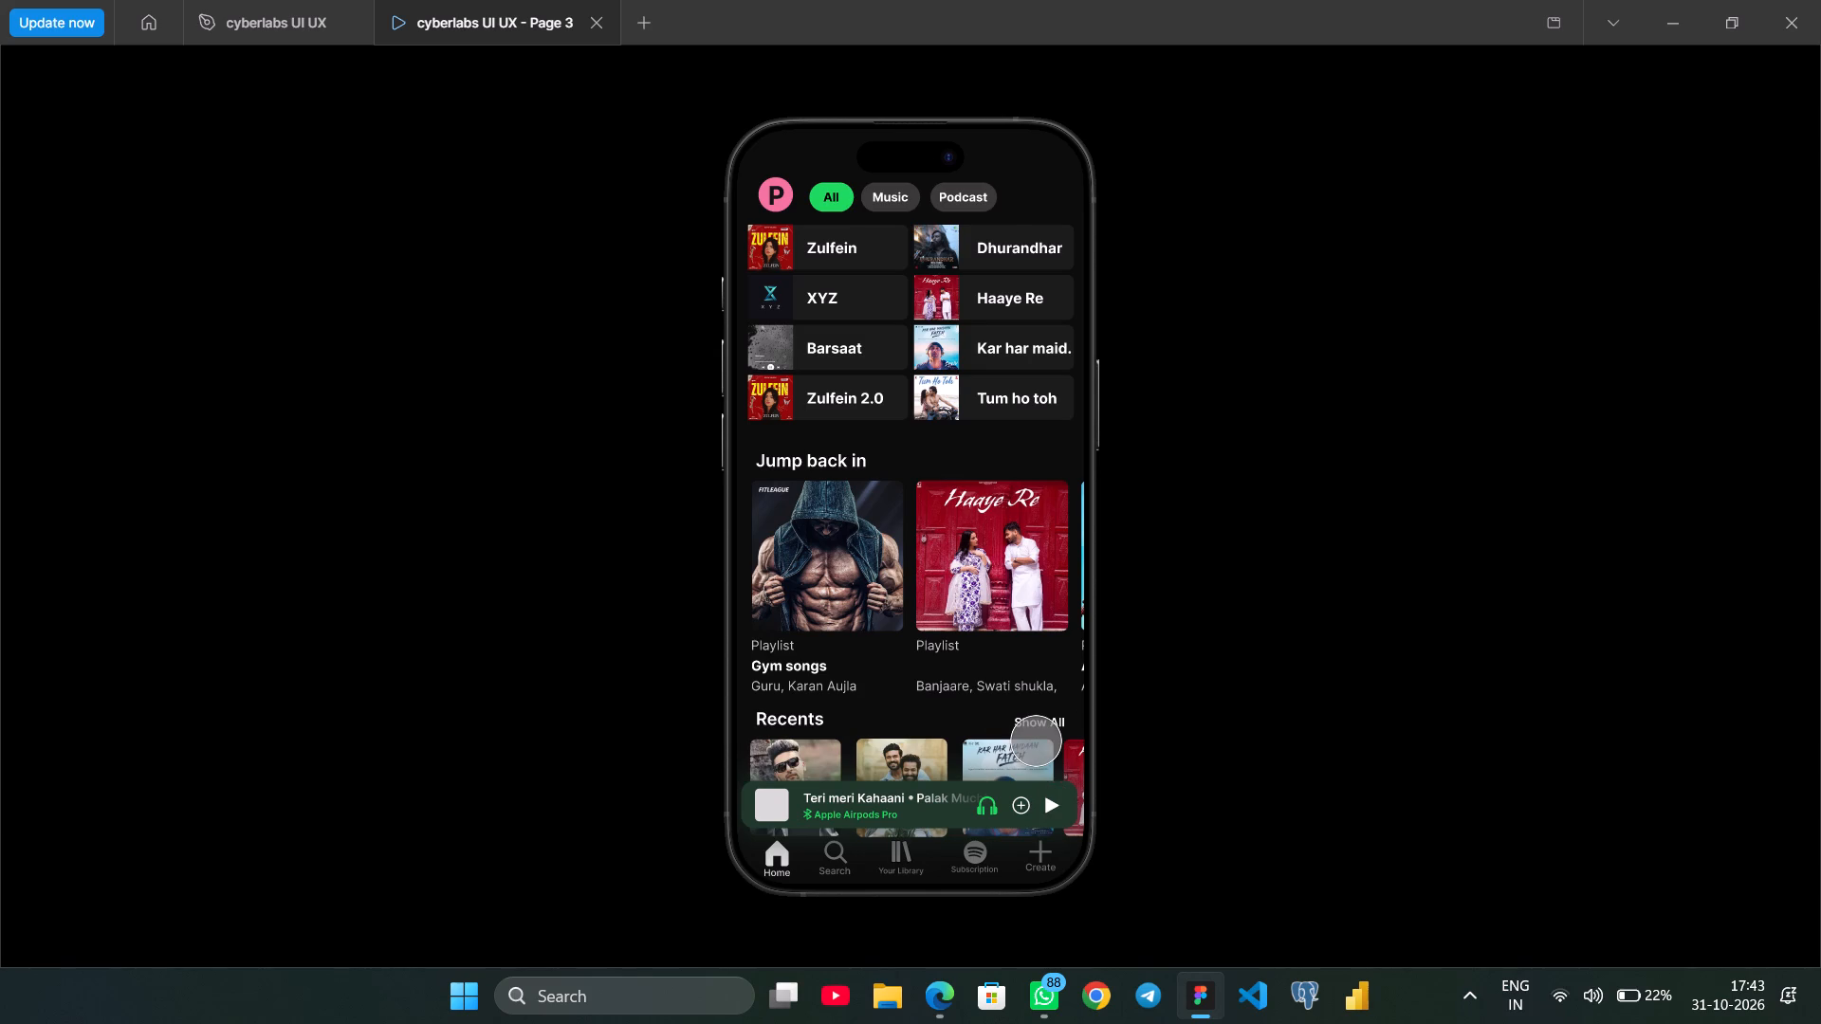
Test the play control of the mini player and the horizontal scrolling of the Recents carousel in the music app prototype.
click(1043, 806)
triple_click(1052, 807)
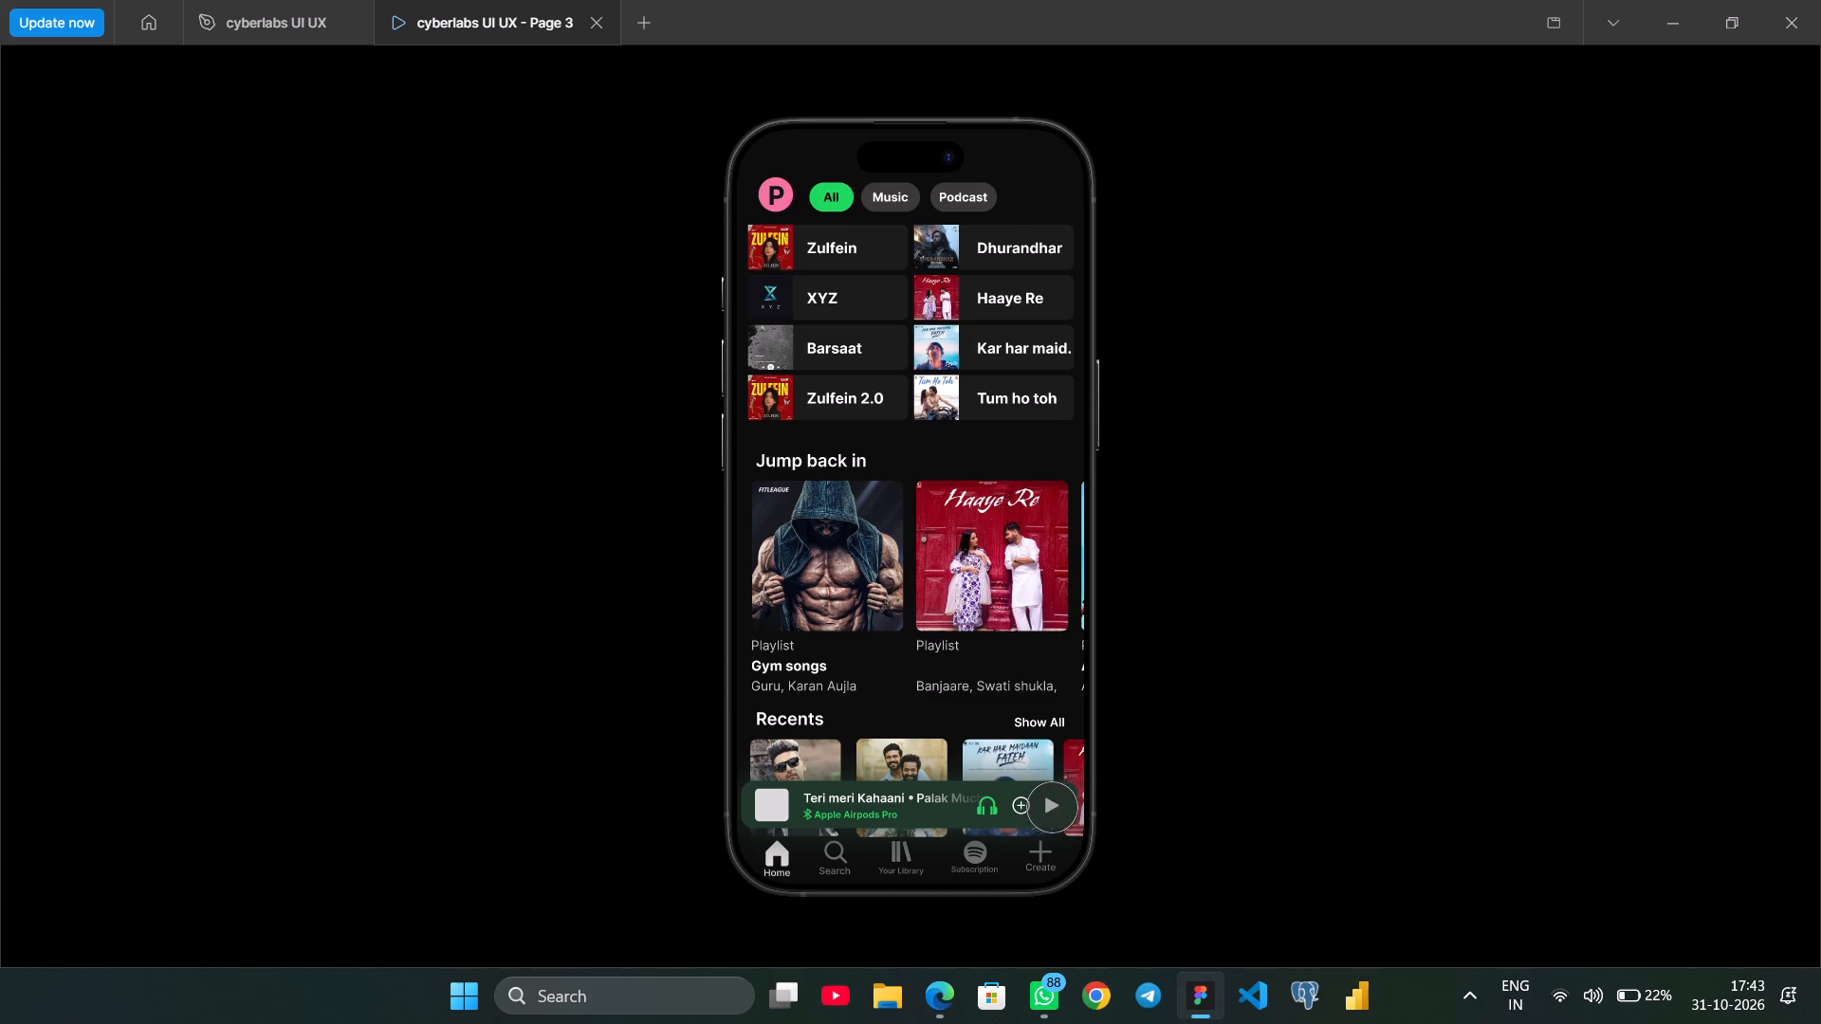
double_click(1052, 807)
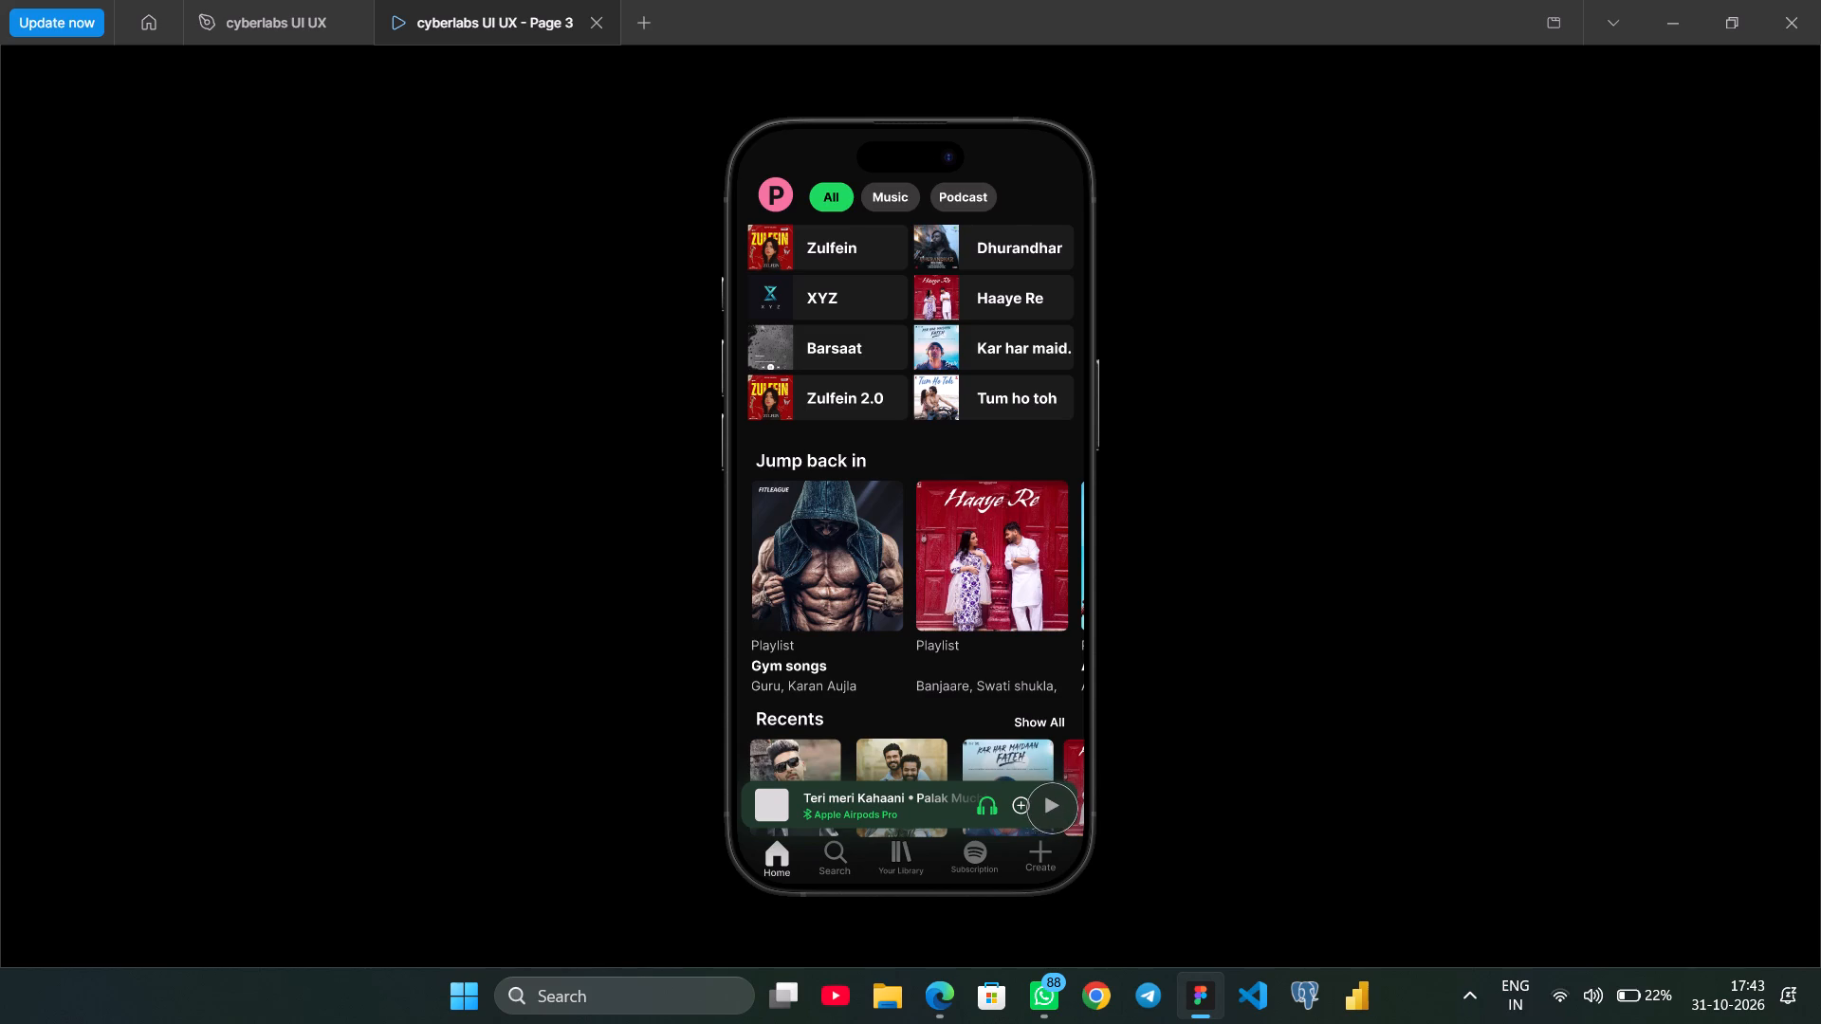
triple_click(1051, 806)
drag(1051, 806, 998, 806)
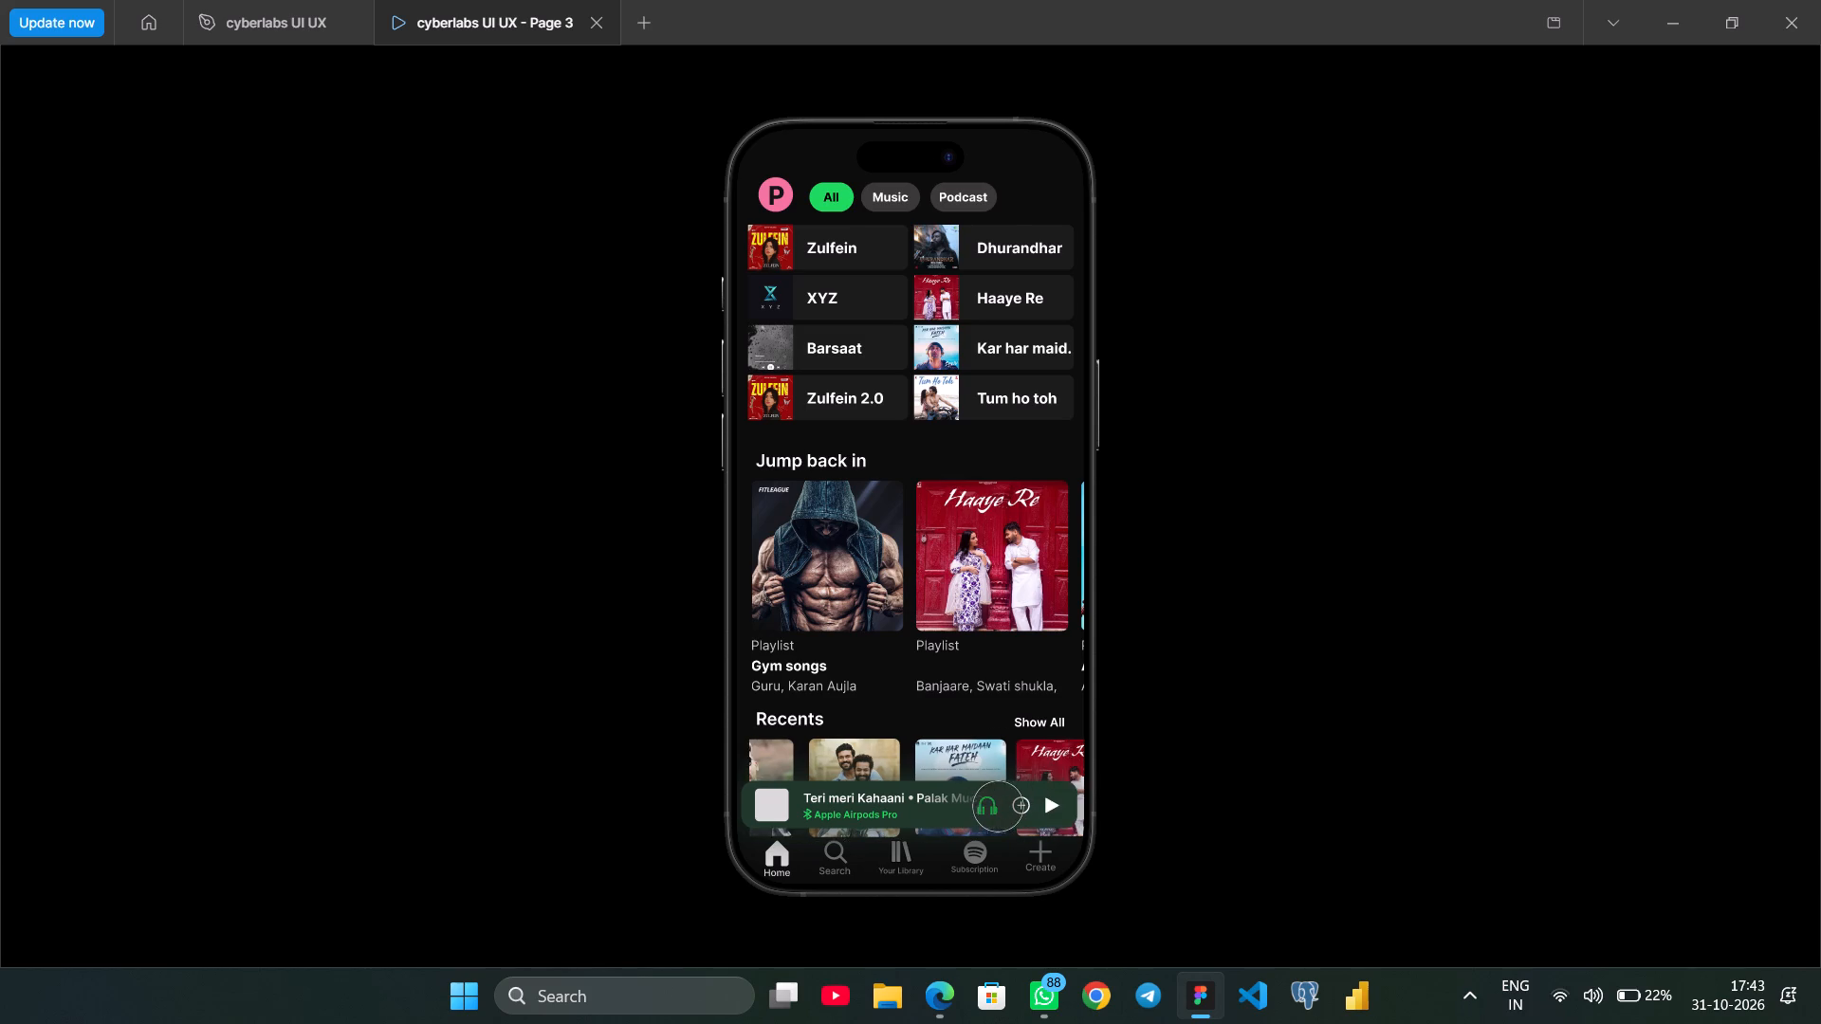
drag(998, 806, 1074, 774)
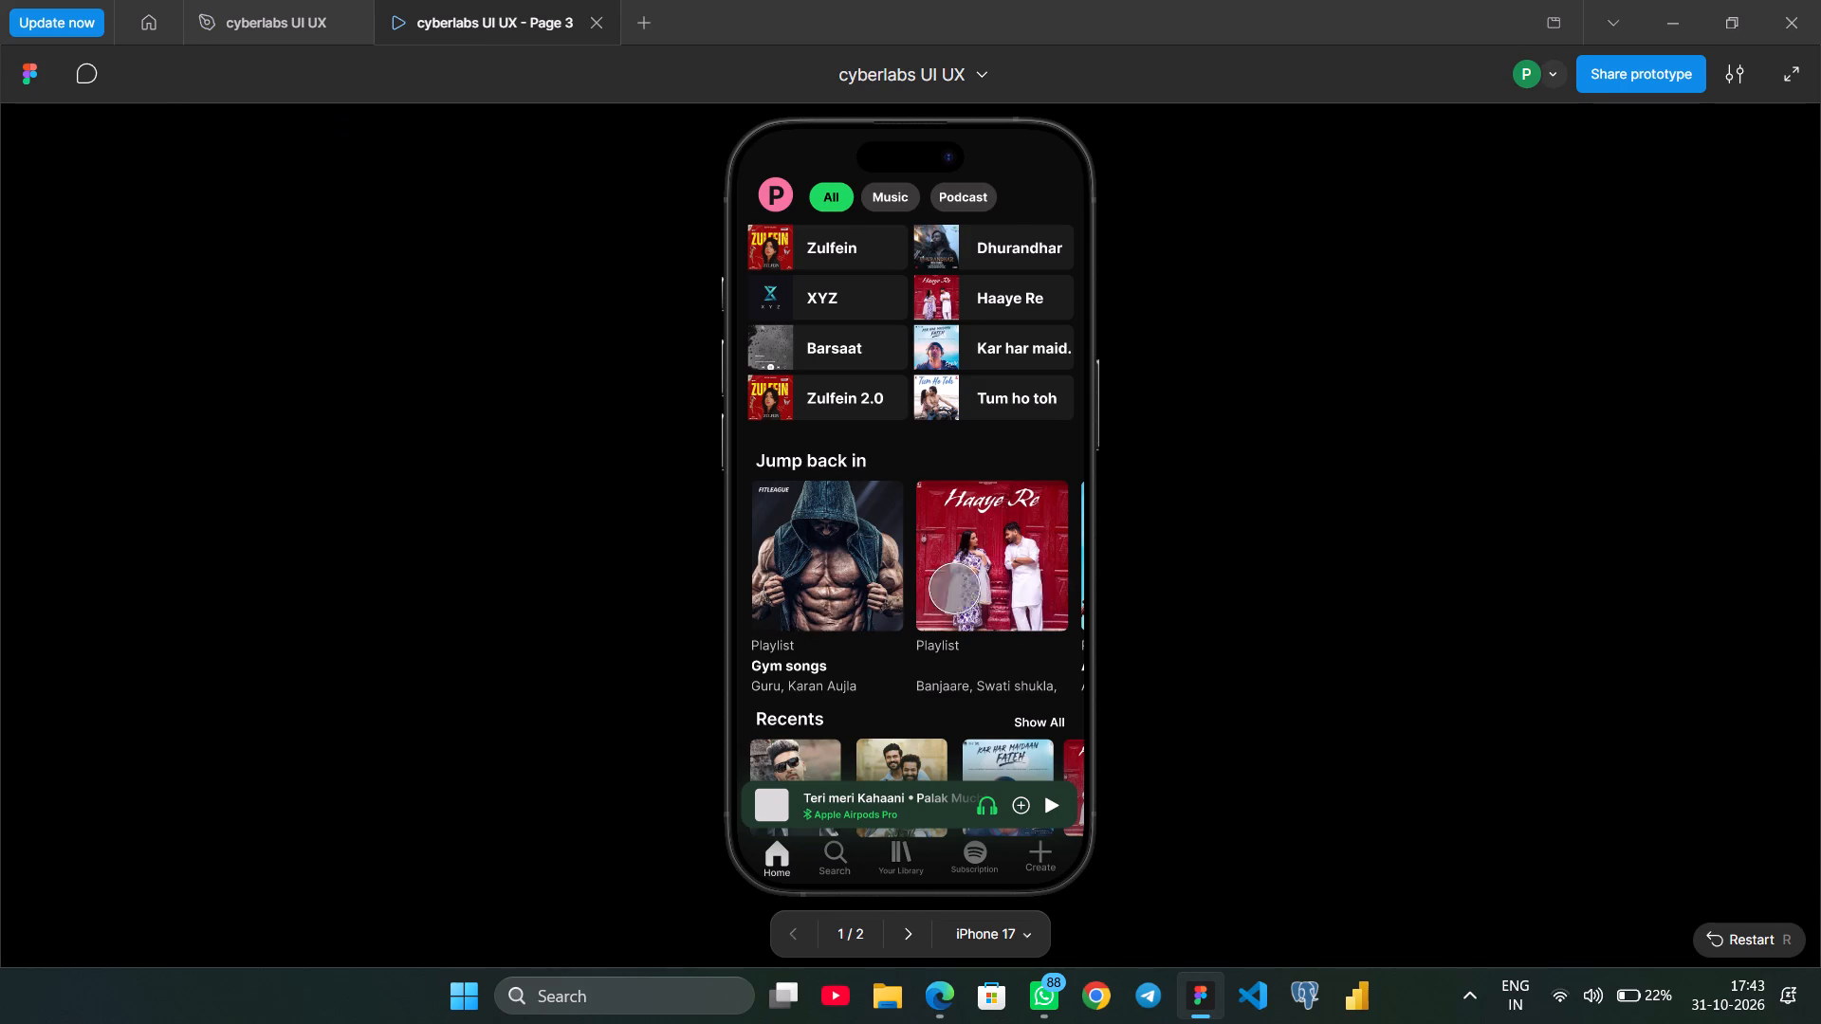
Test the horizontal scrolling of the Jump back in carousel to both ends in the music app prototype.
drag(1052, 563, 889, 603)
click(1160, 586)
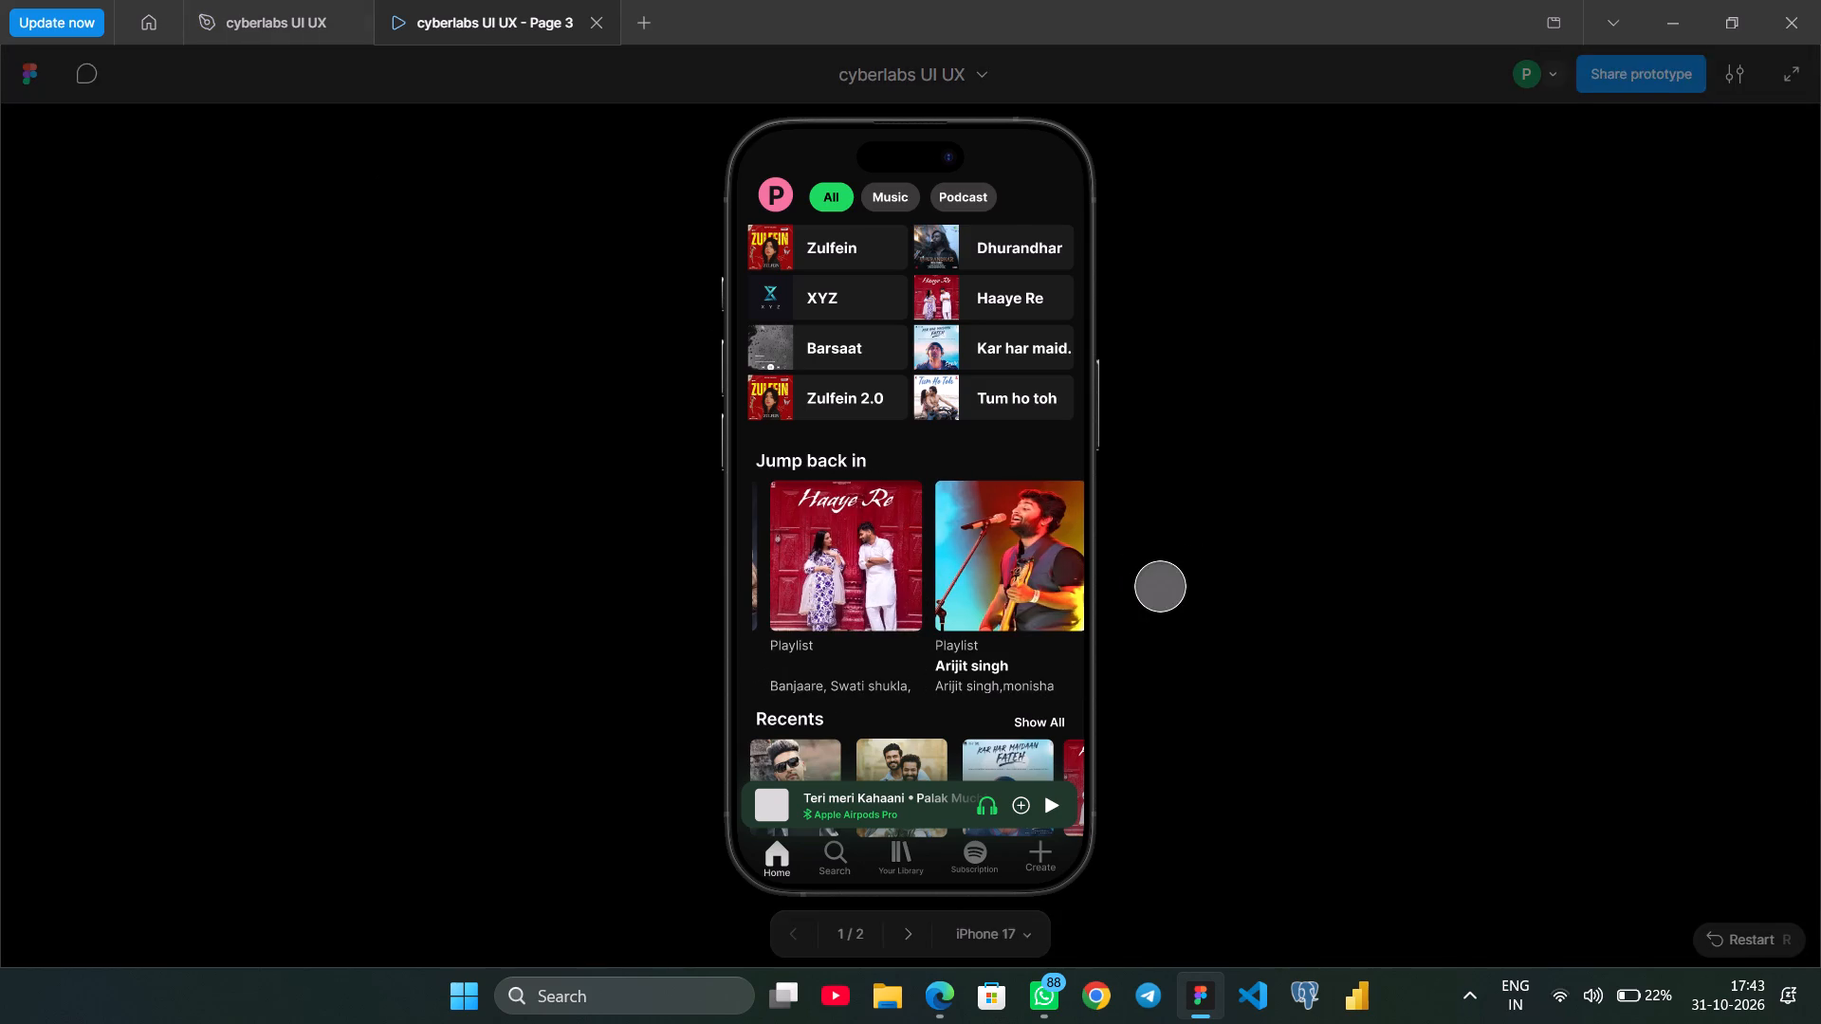
drag(1021, 575, 467, 646)
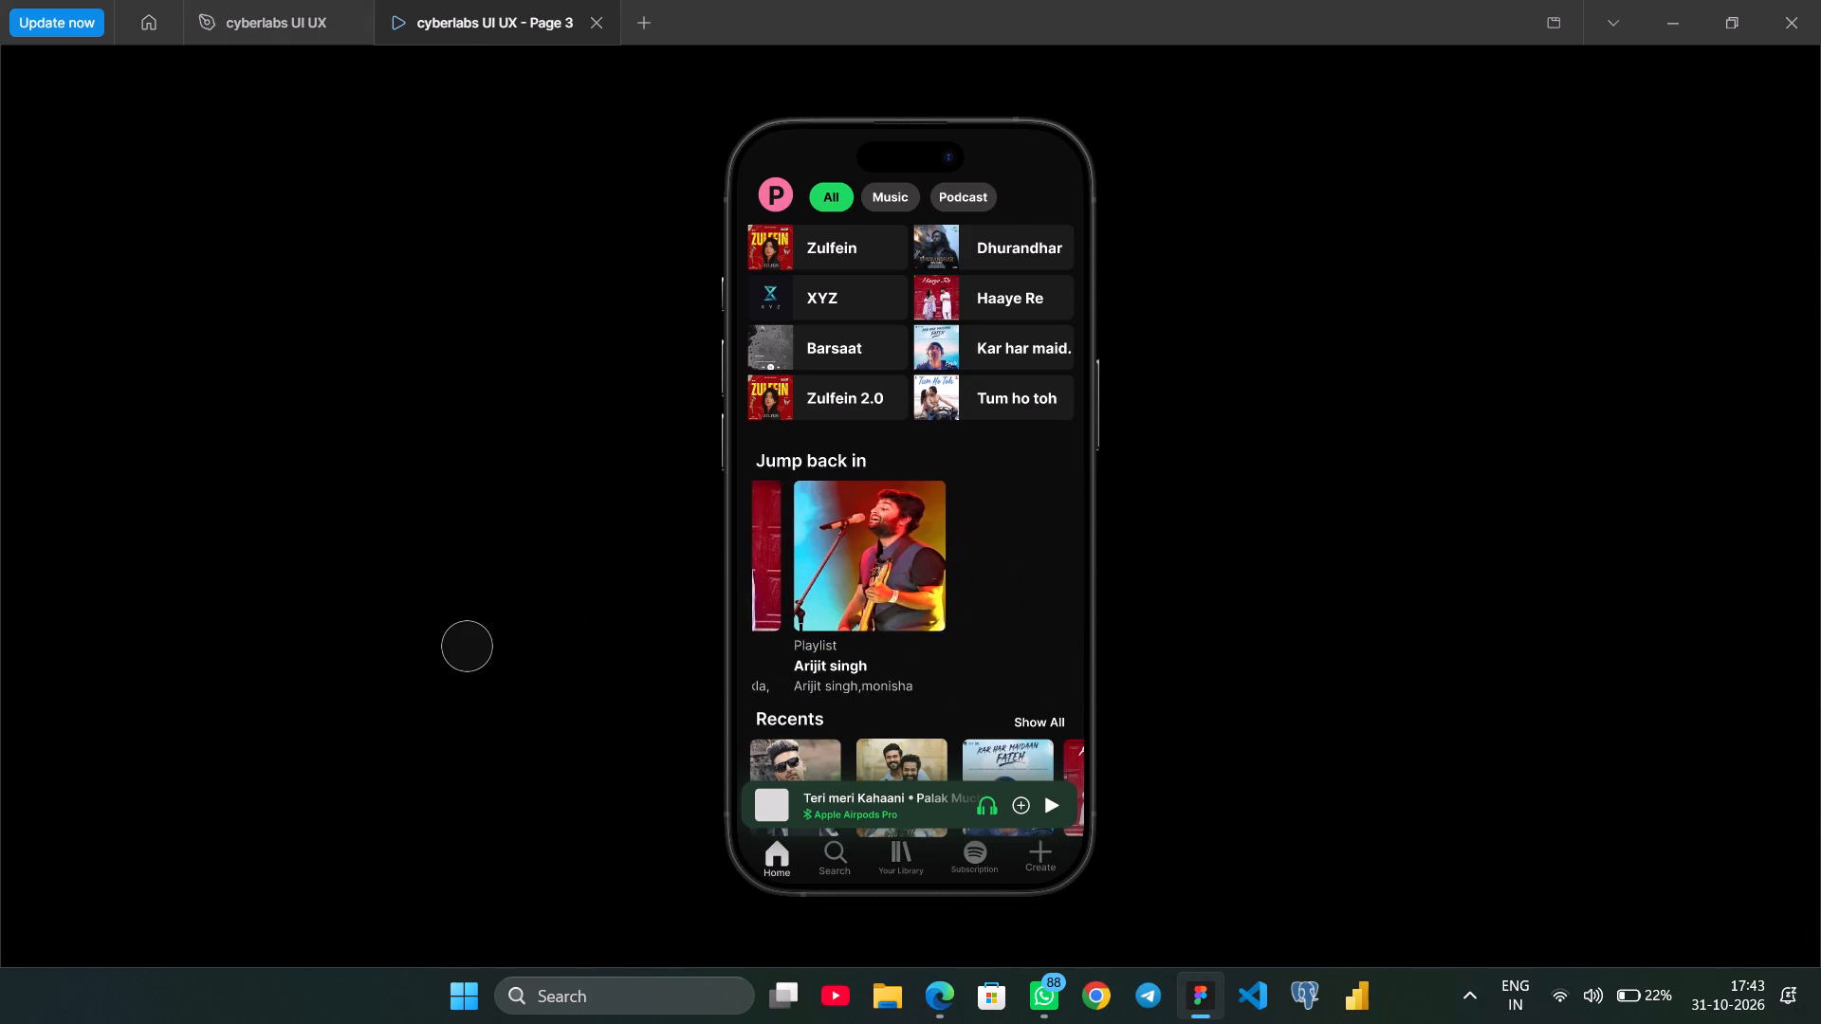
drag(467, 646, 635, 604)
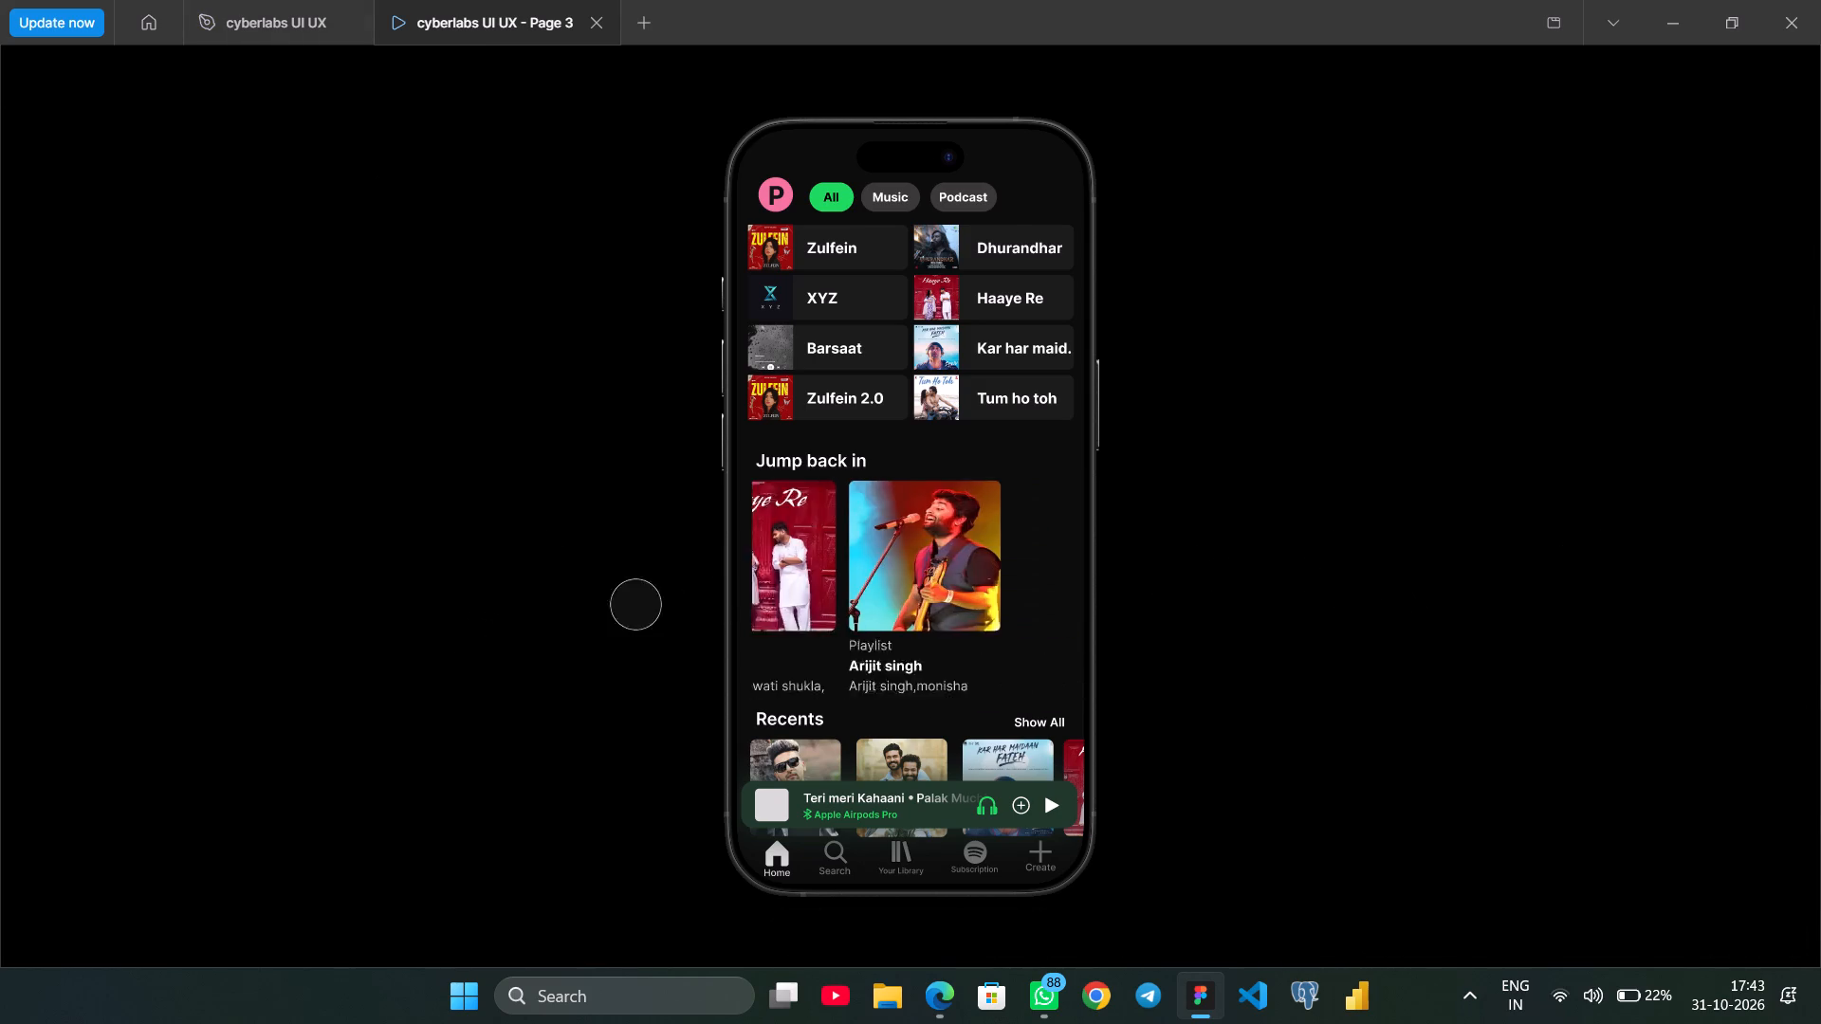
drag(635, 604, 1786, 597)
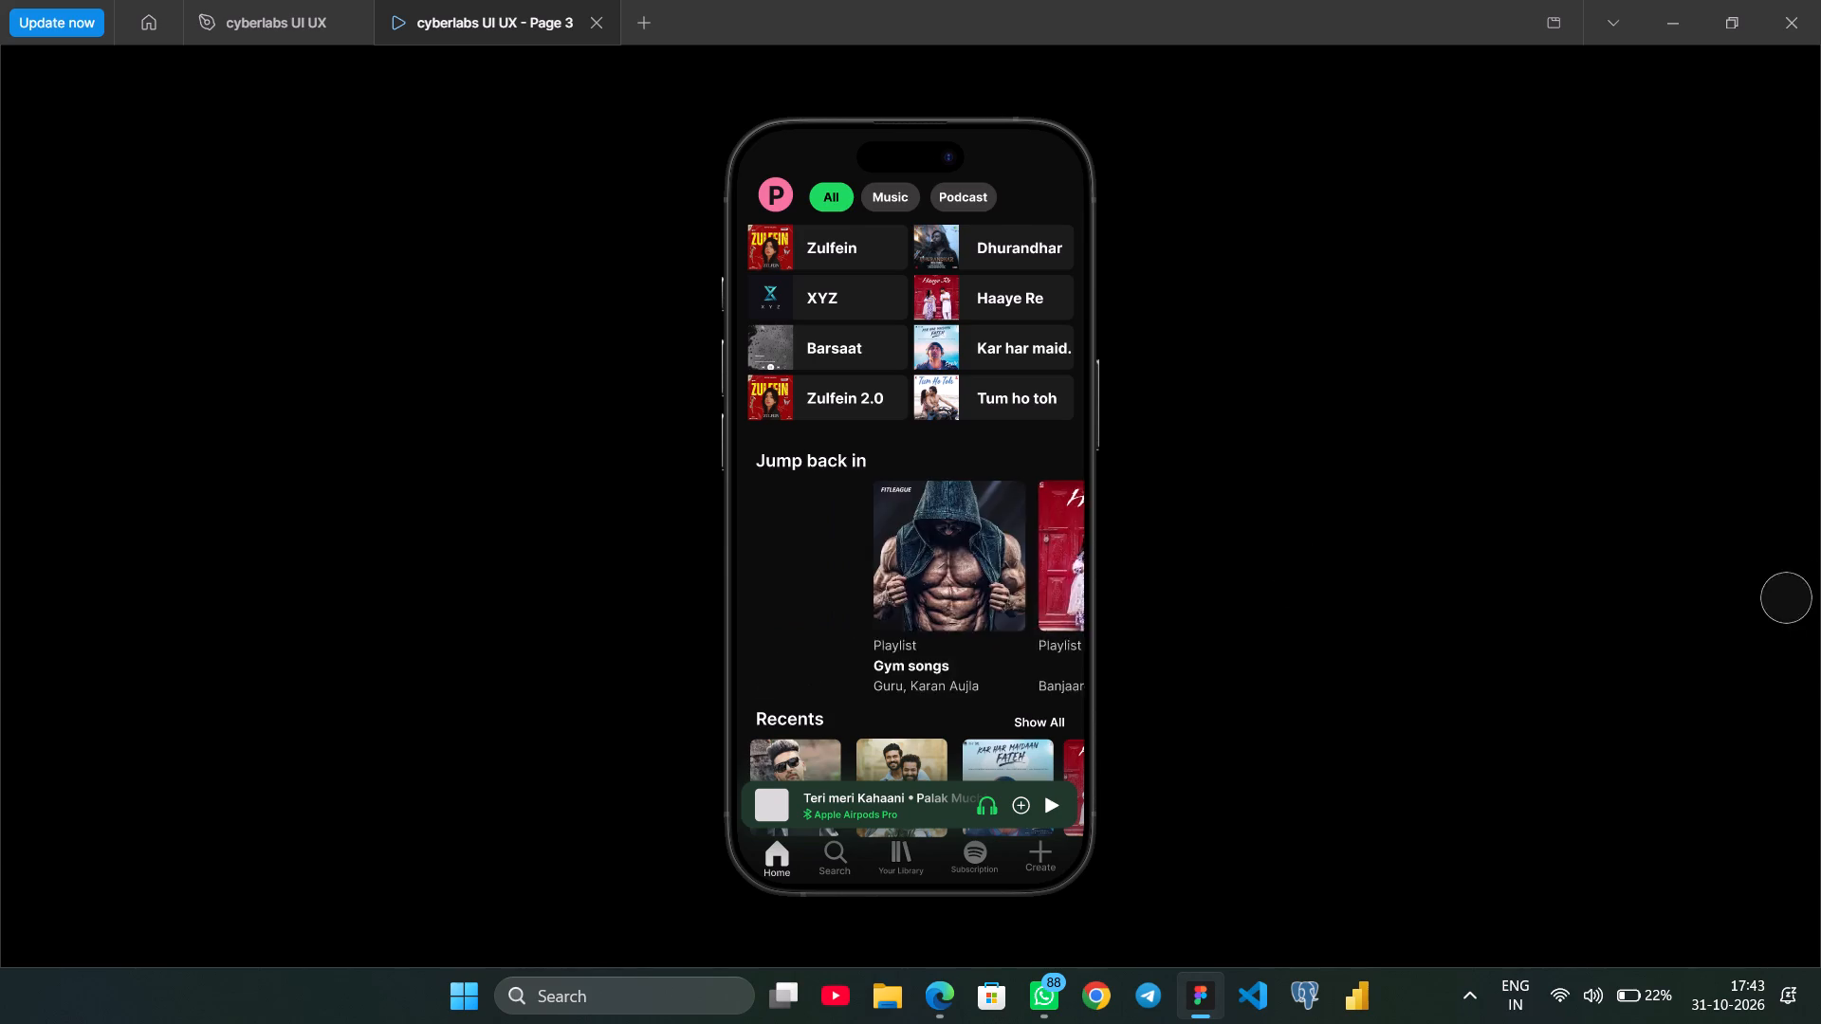
drag(1786, 597, 694, 553)
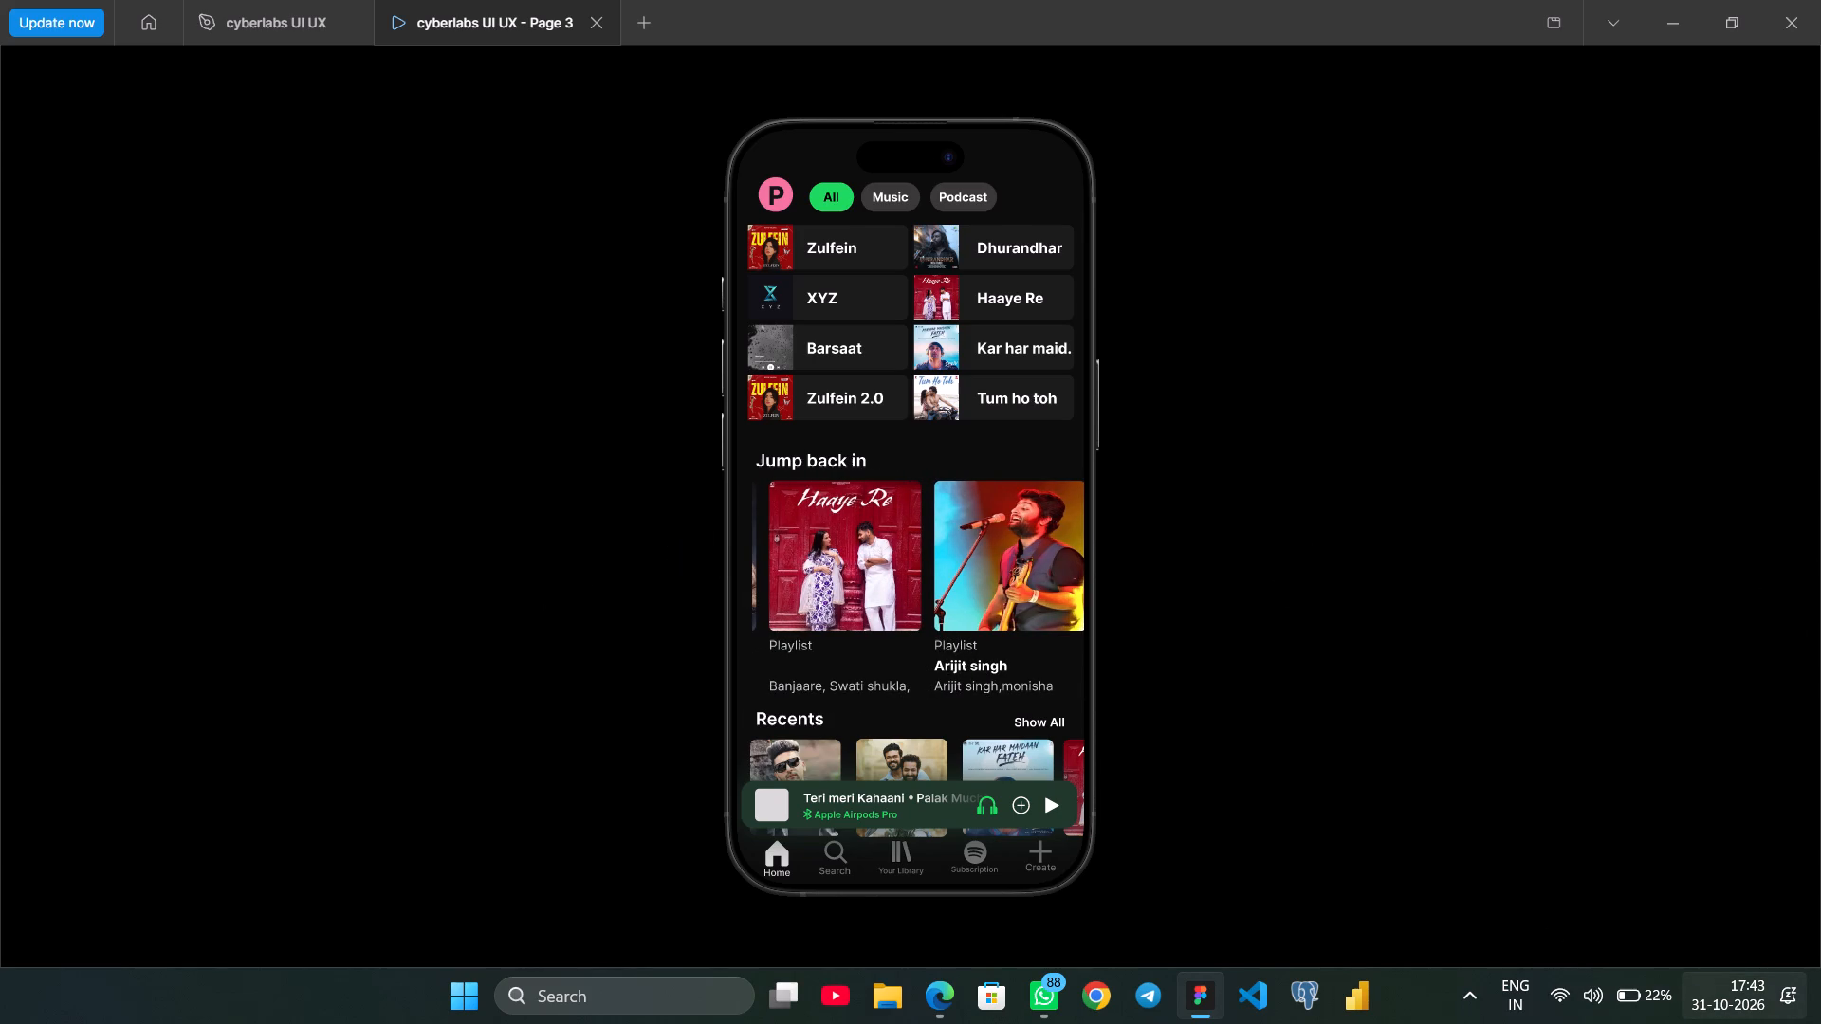
Open the system notifications and clear them all.
click(1763, 1005)
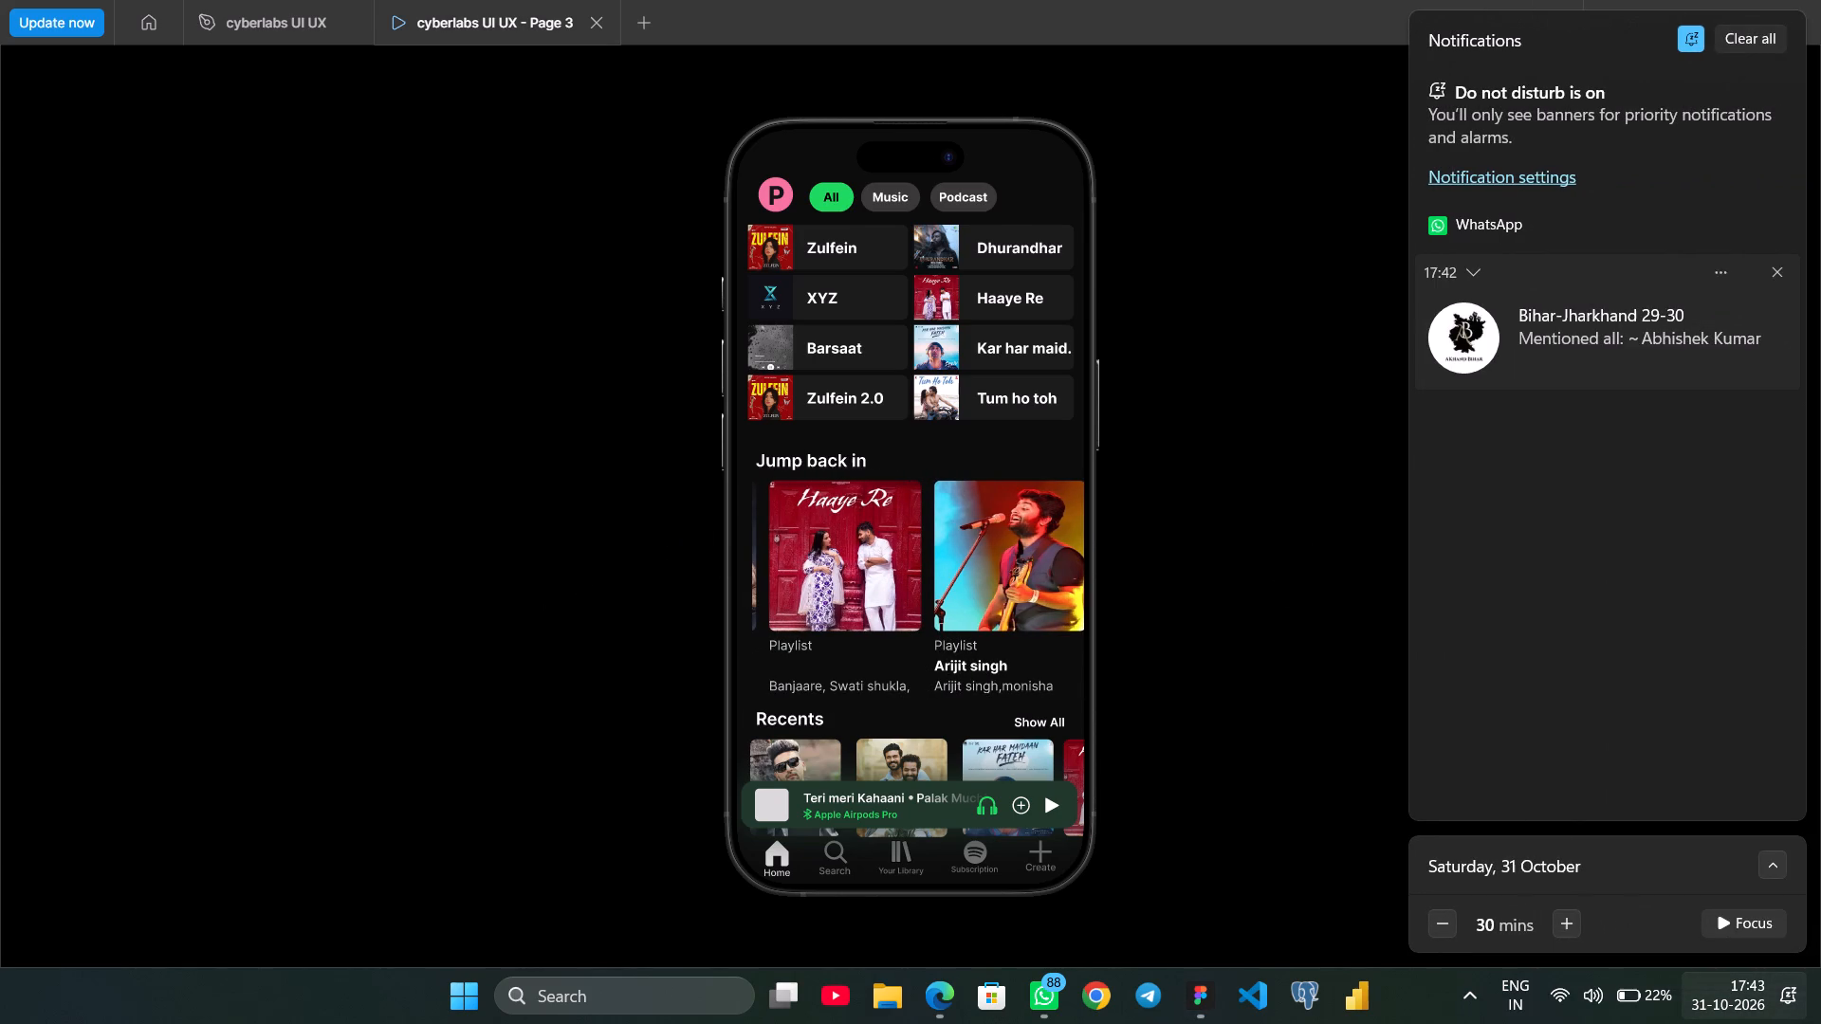
click(1768, 29)
click(1368, 234)
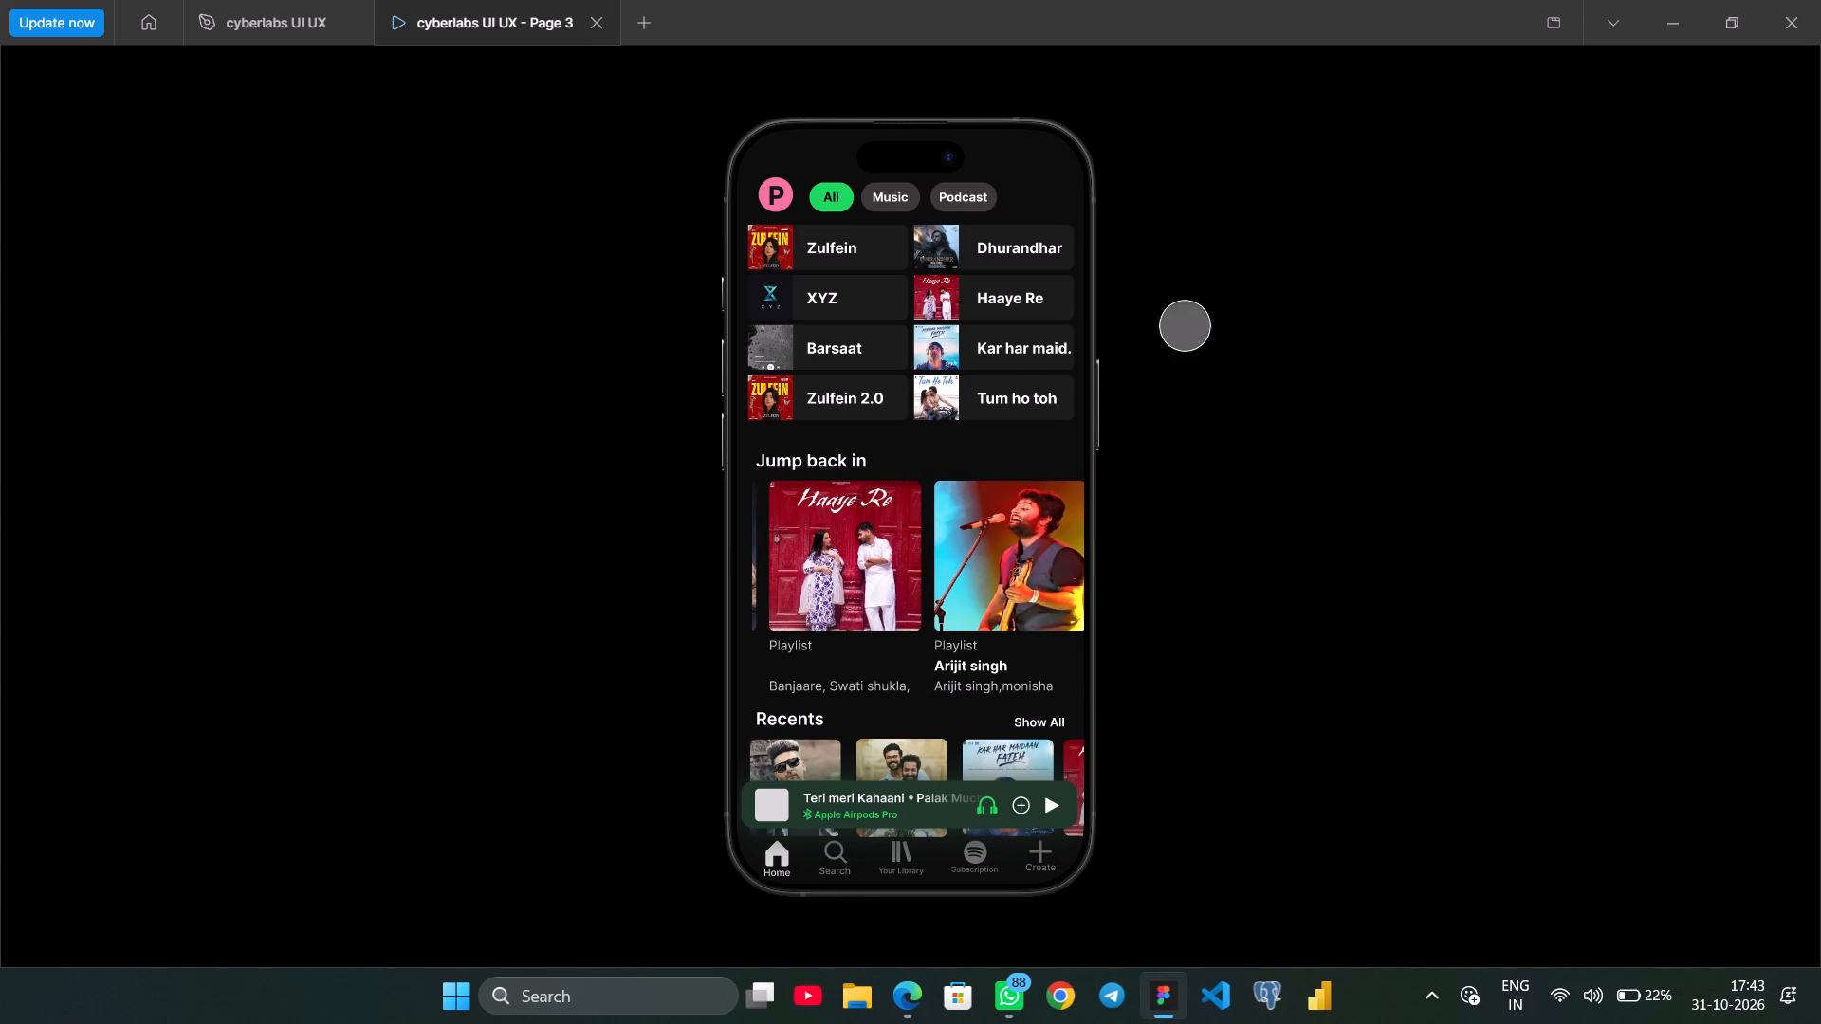
Scroll the Jump back in carousel back to the Gym songs playlist in the prototype.
drag(847, 522, 1260, 535)
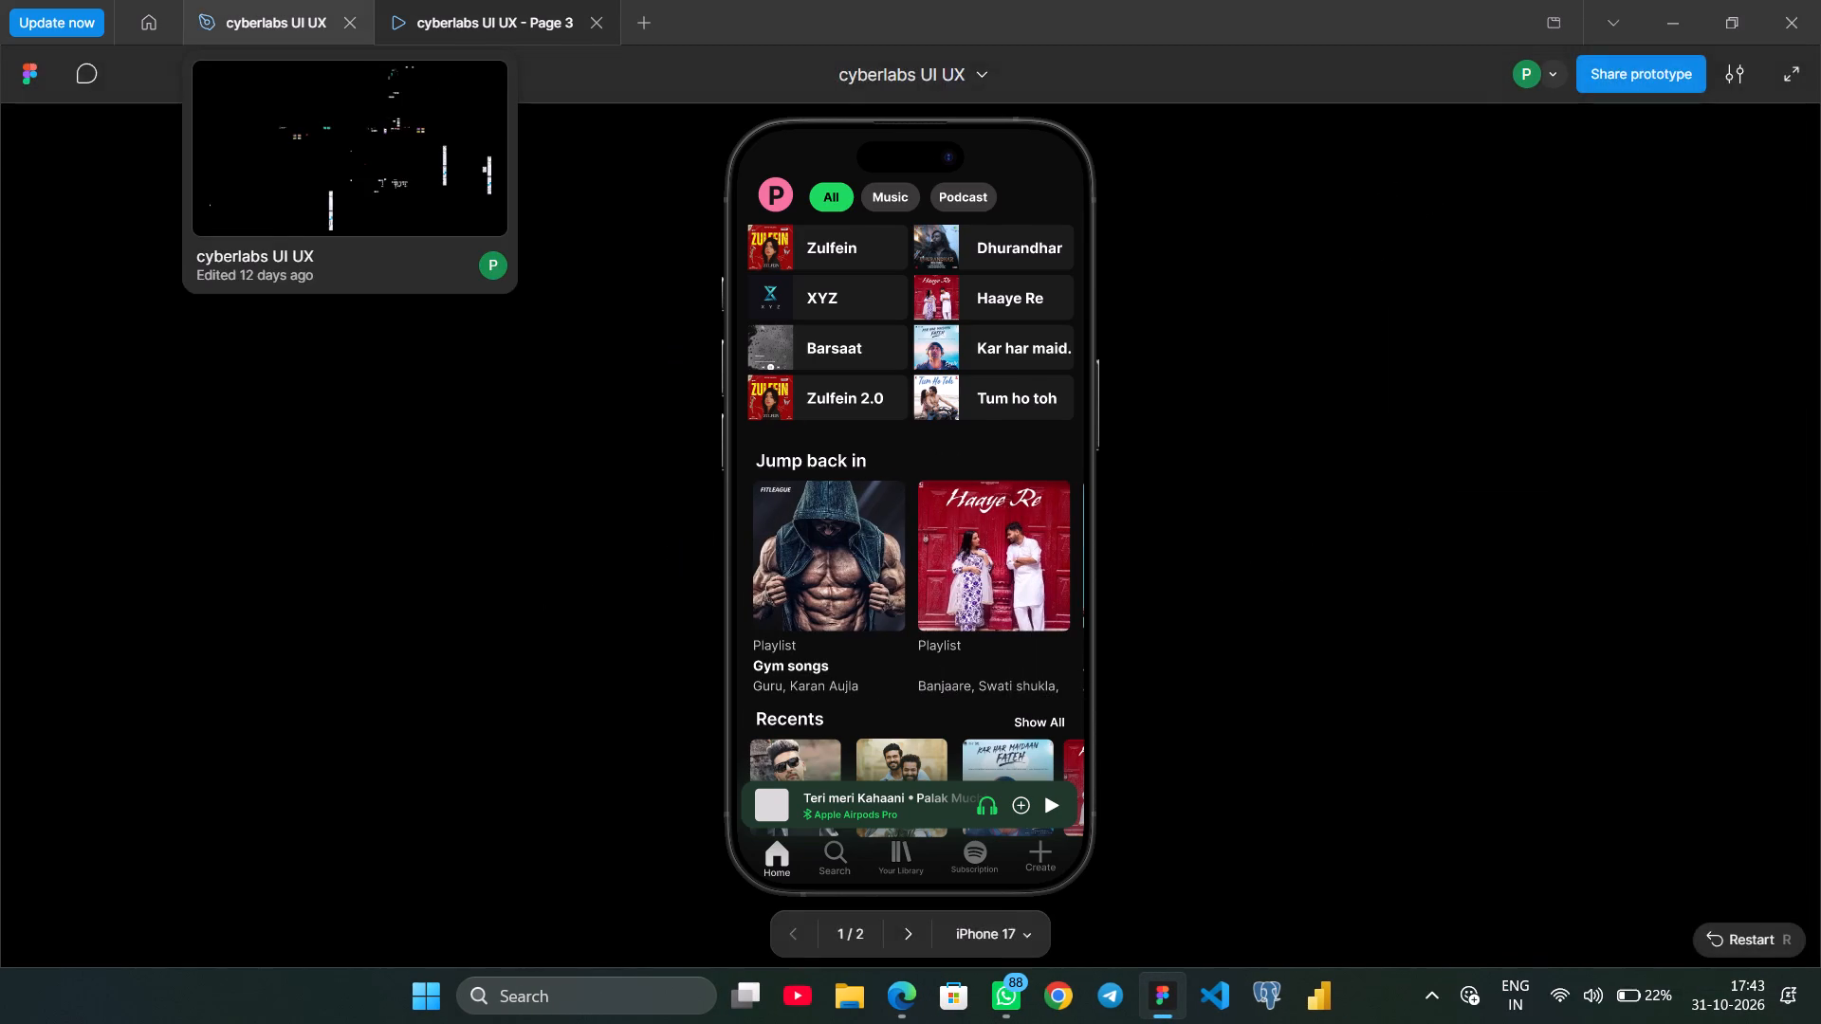
Return to the cyberlabs UI UX design file and examine the Jump back in carousel frame on the iPhone 17 - 1 screen.
click(284, 18)
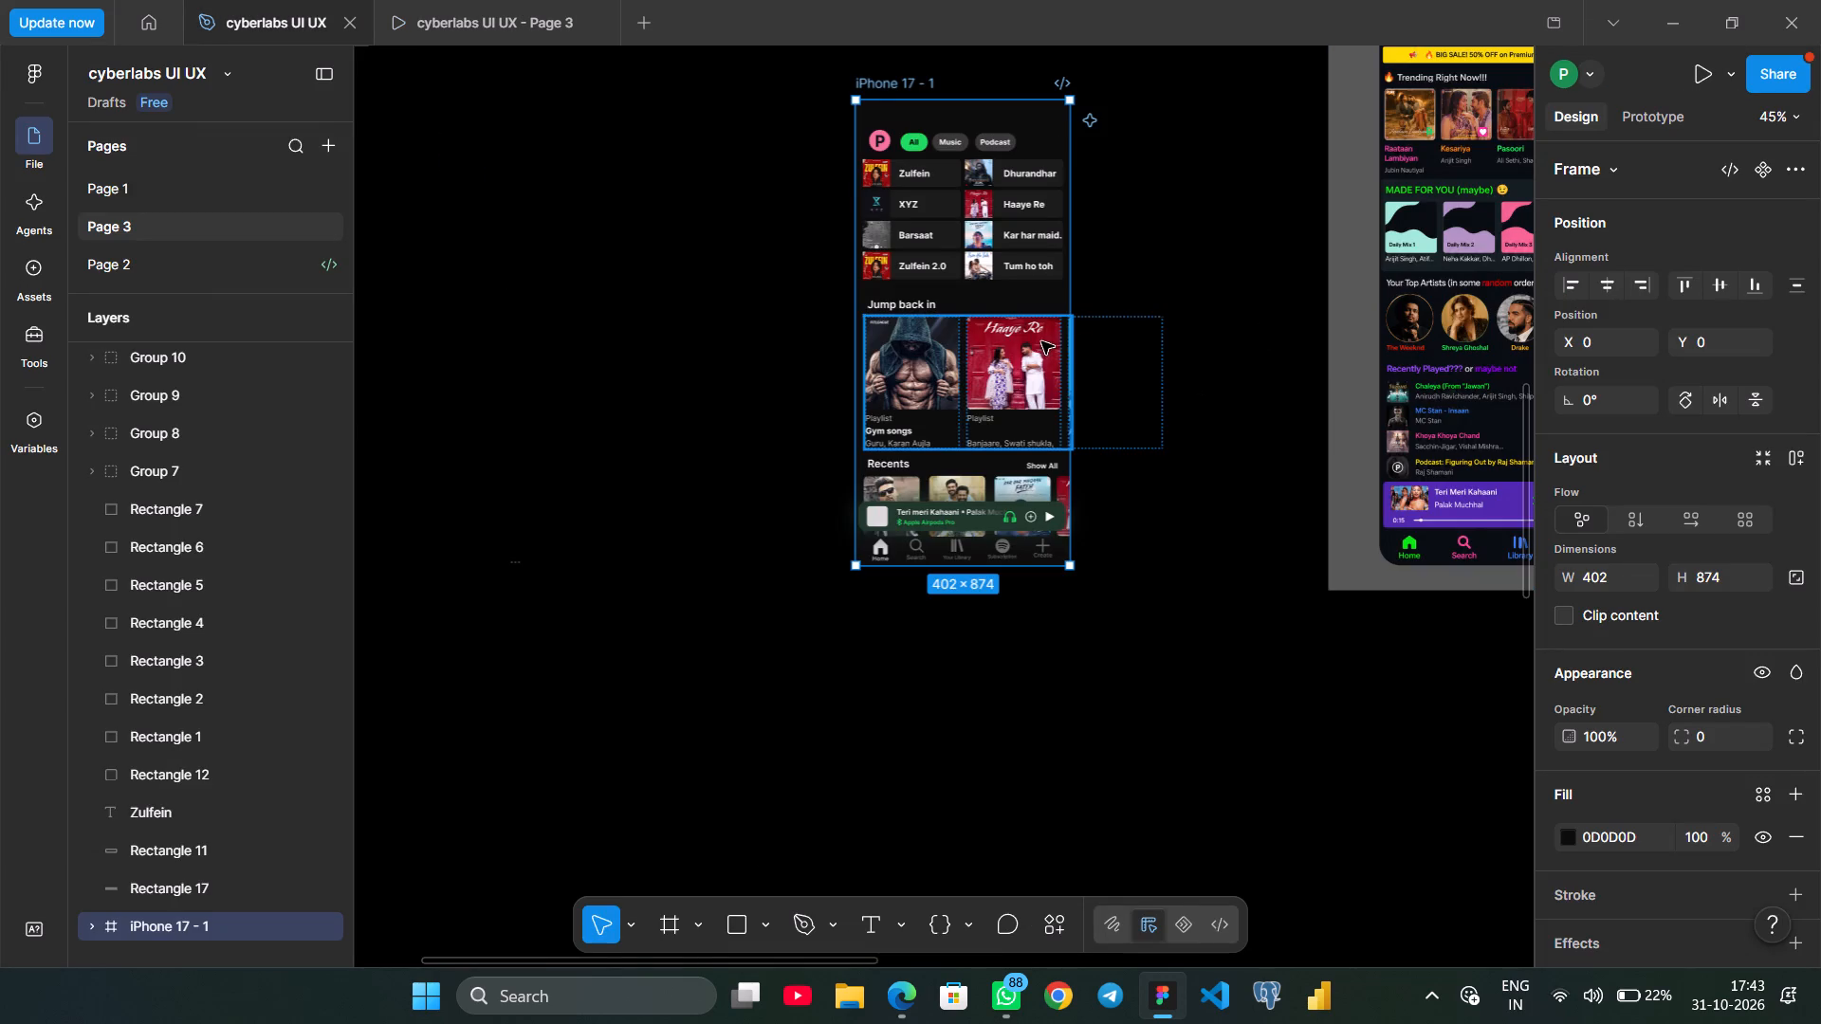
click(1031, 326)
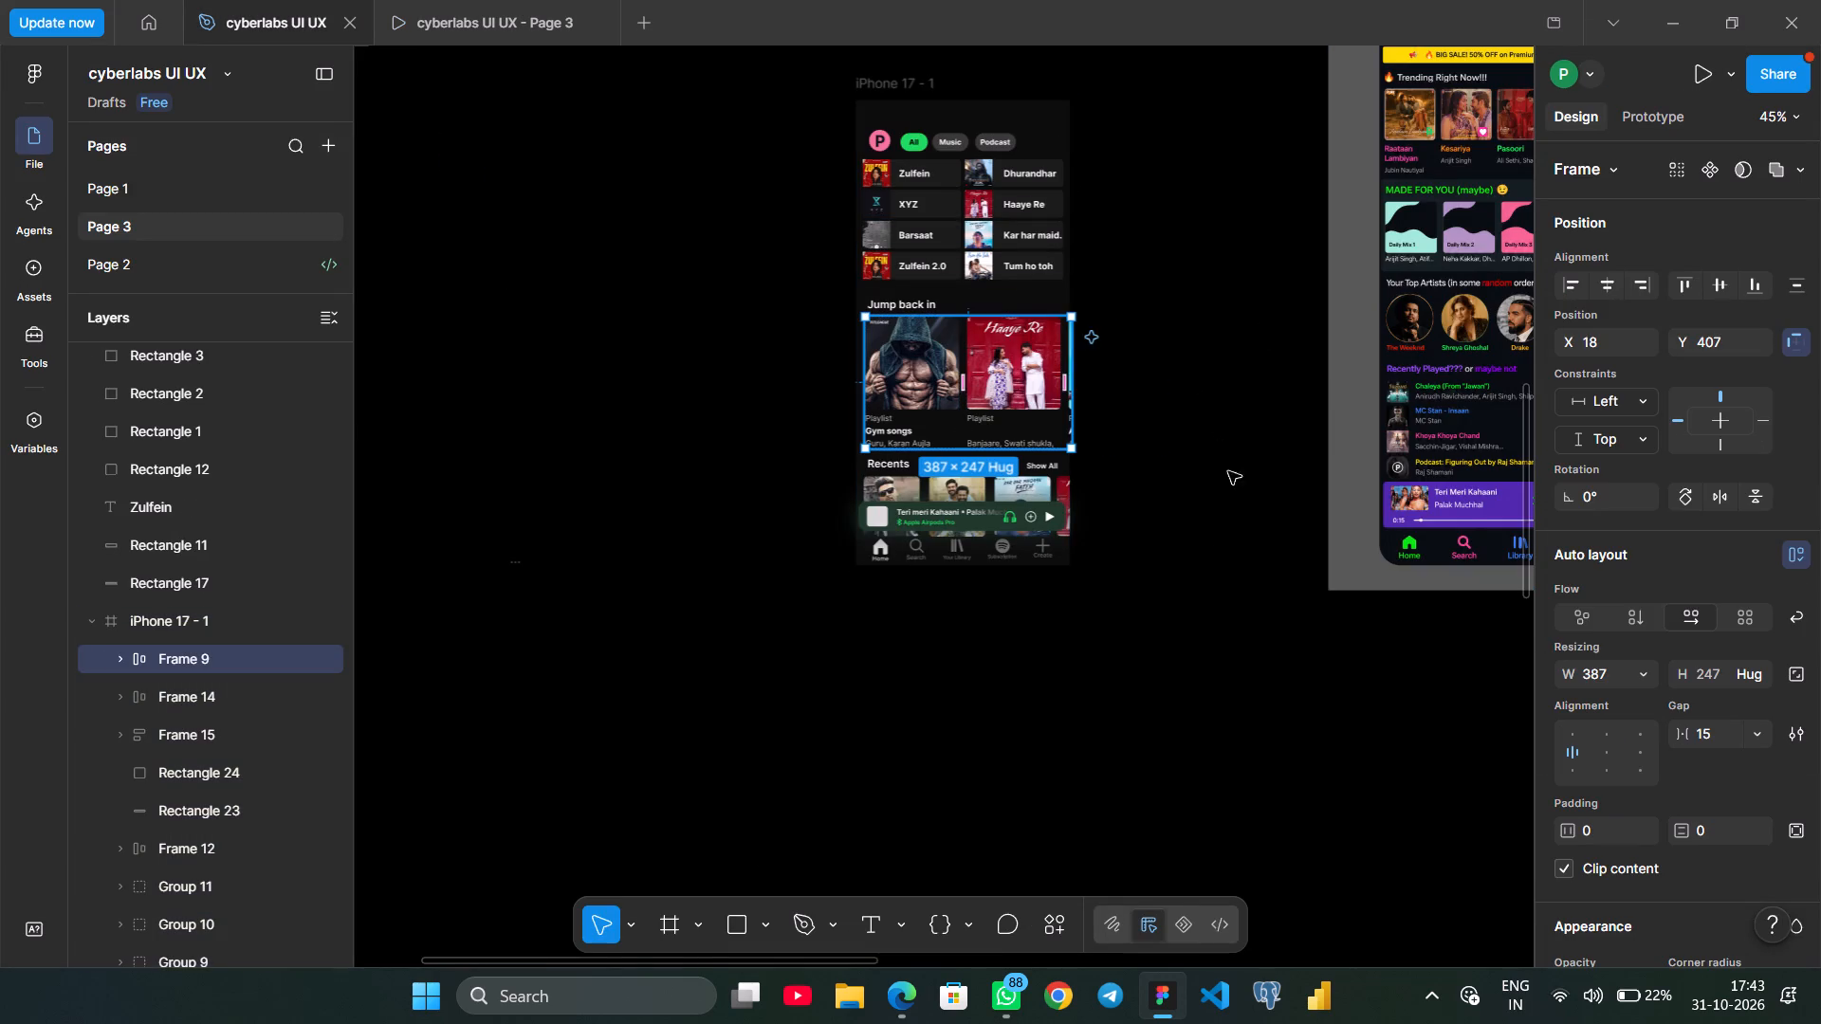
click(1222, 623)
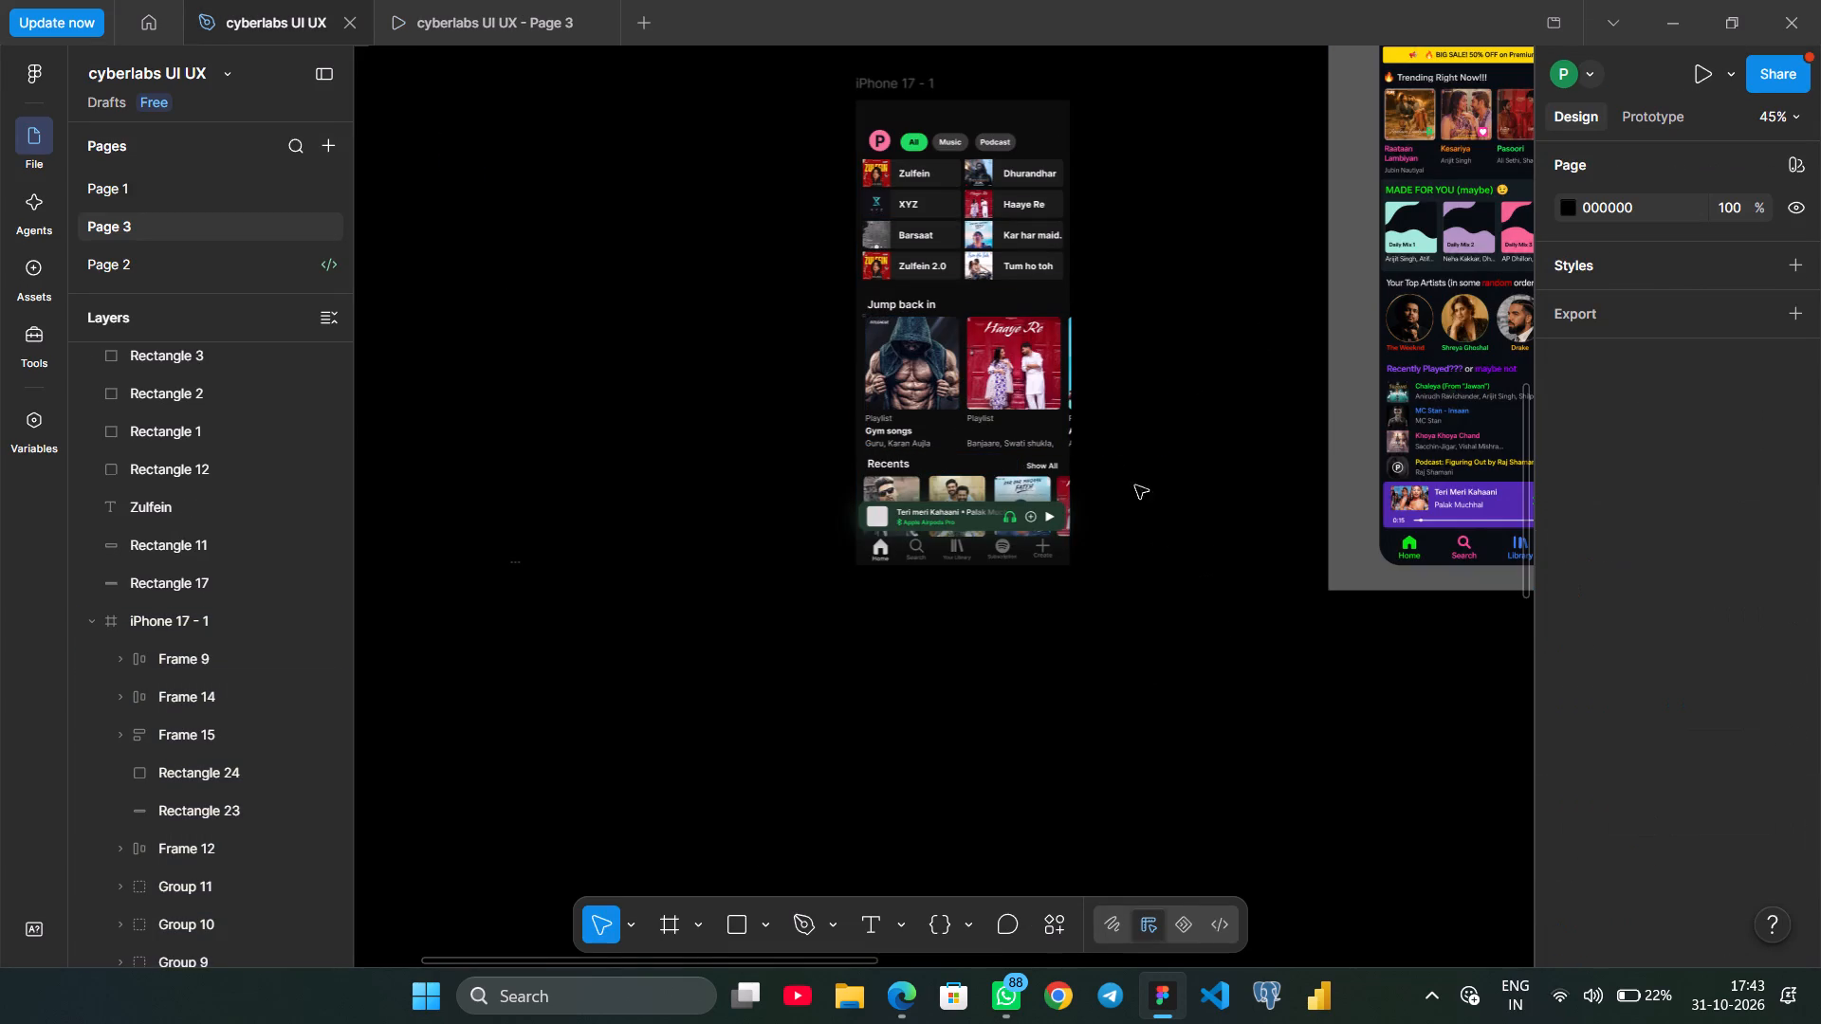
click(1042, 366)
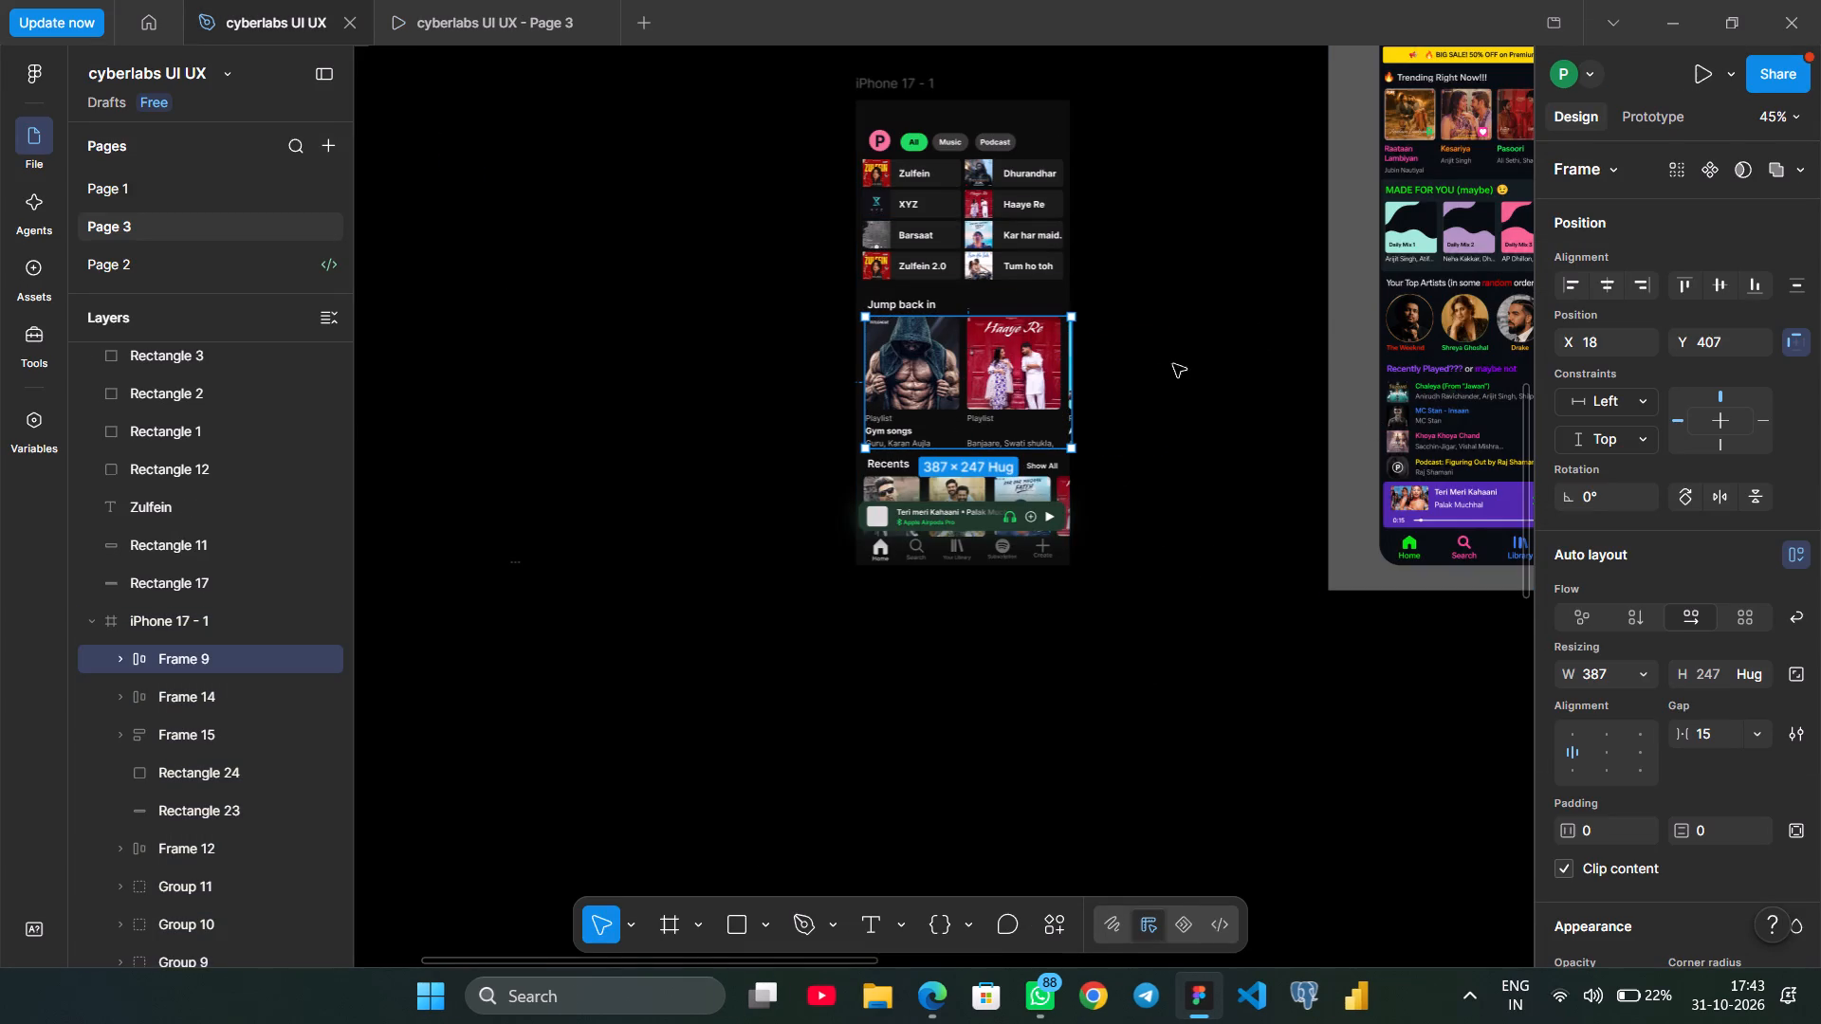
scroll(1127, 465, up, 1)
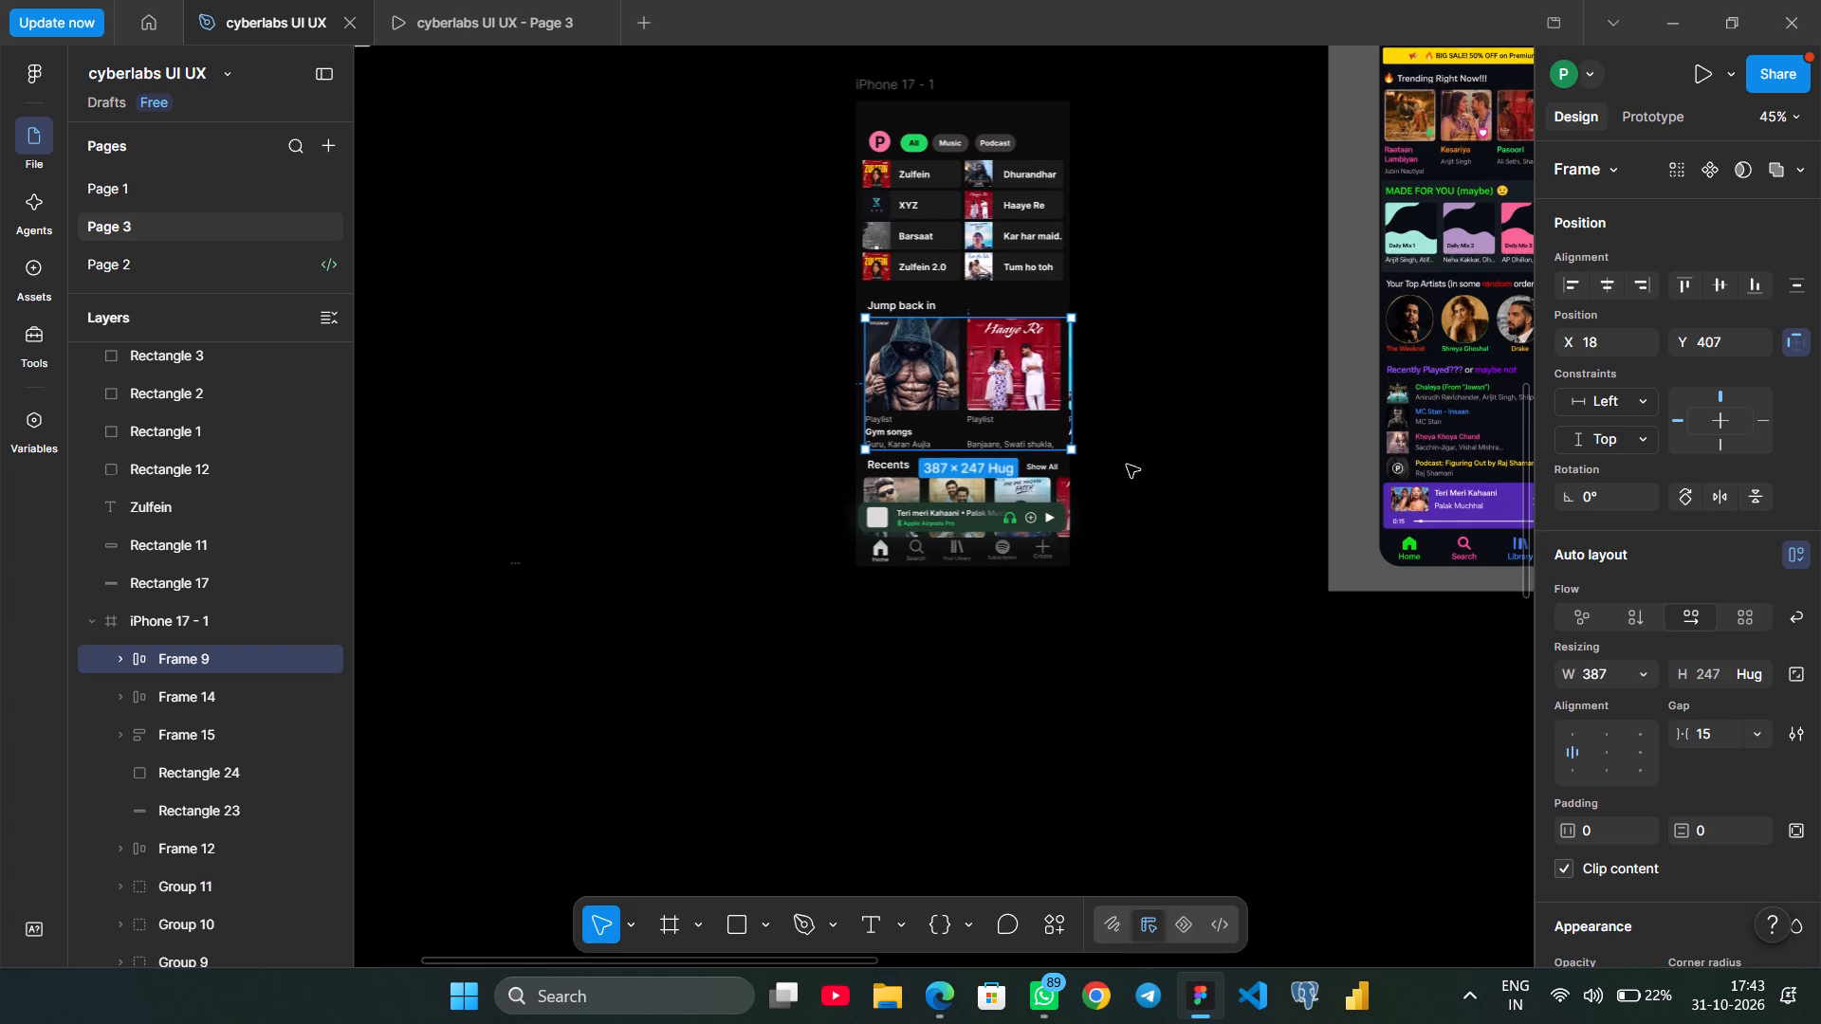
scroll(1127, 465, up, 1)
scroll(1127, 465, right, 3)
scroll(1127, 465, left, 1)
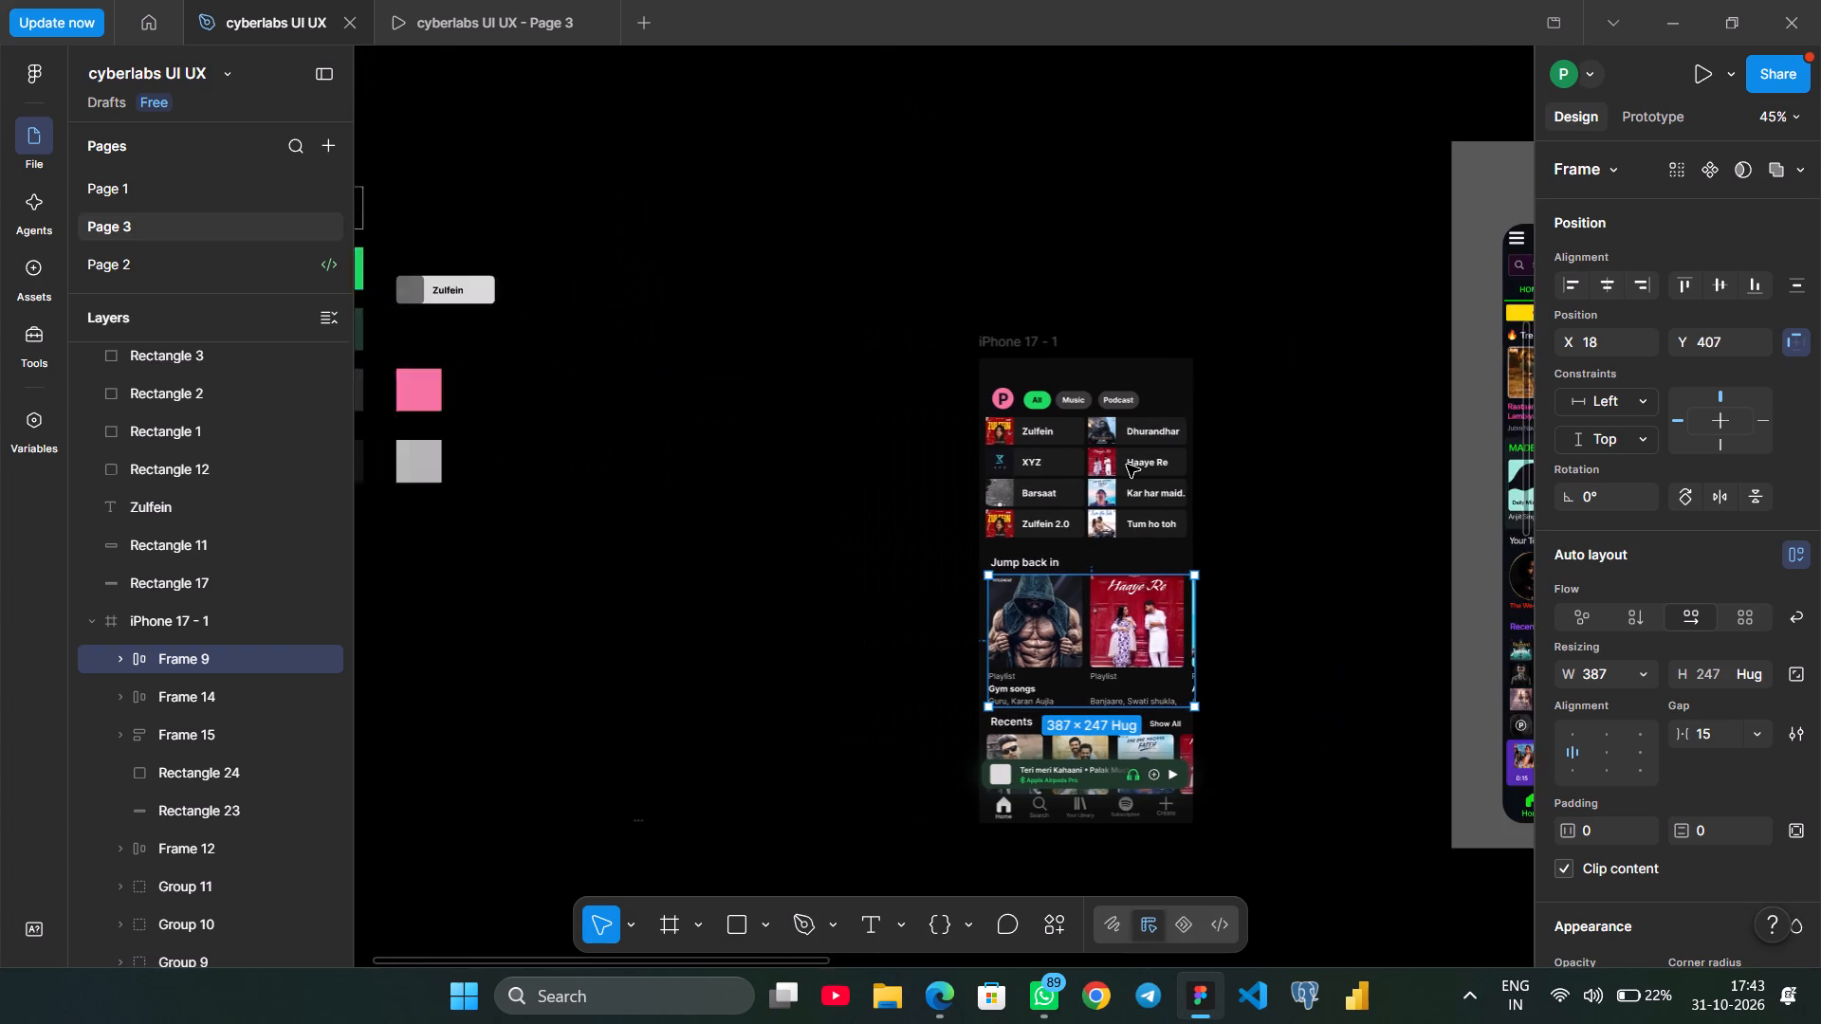
scroll(1127, 465, left, 1)
scroll(1127, 465, down, 3)
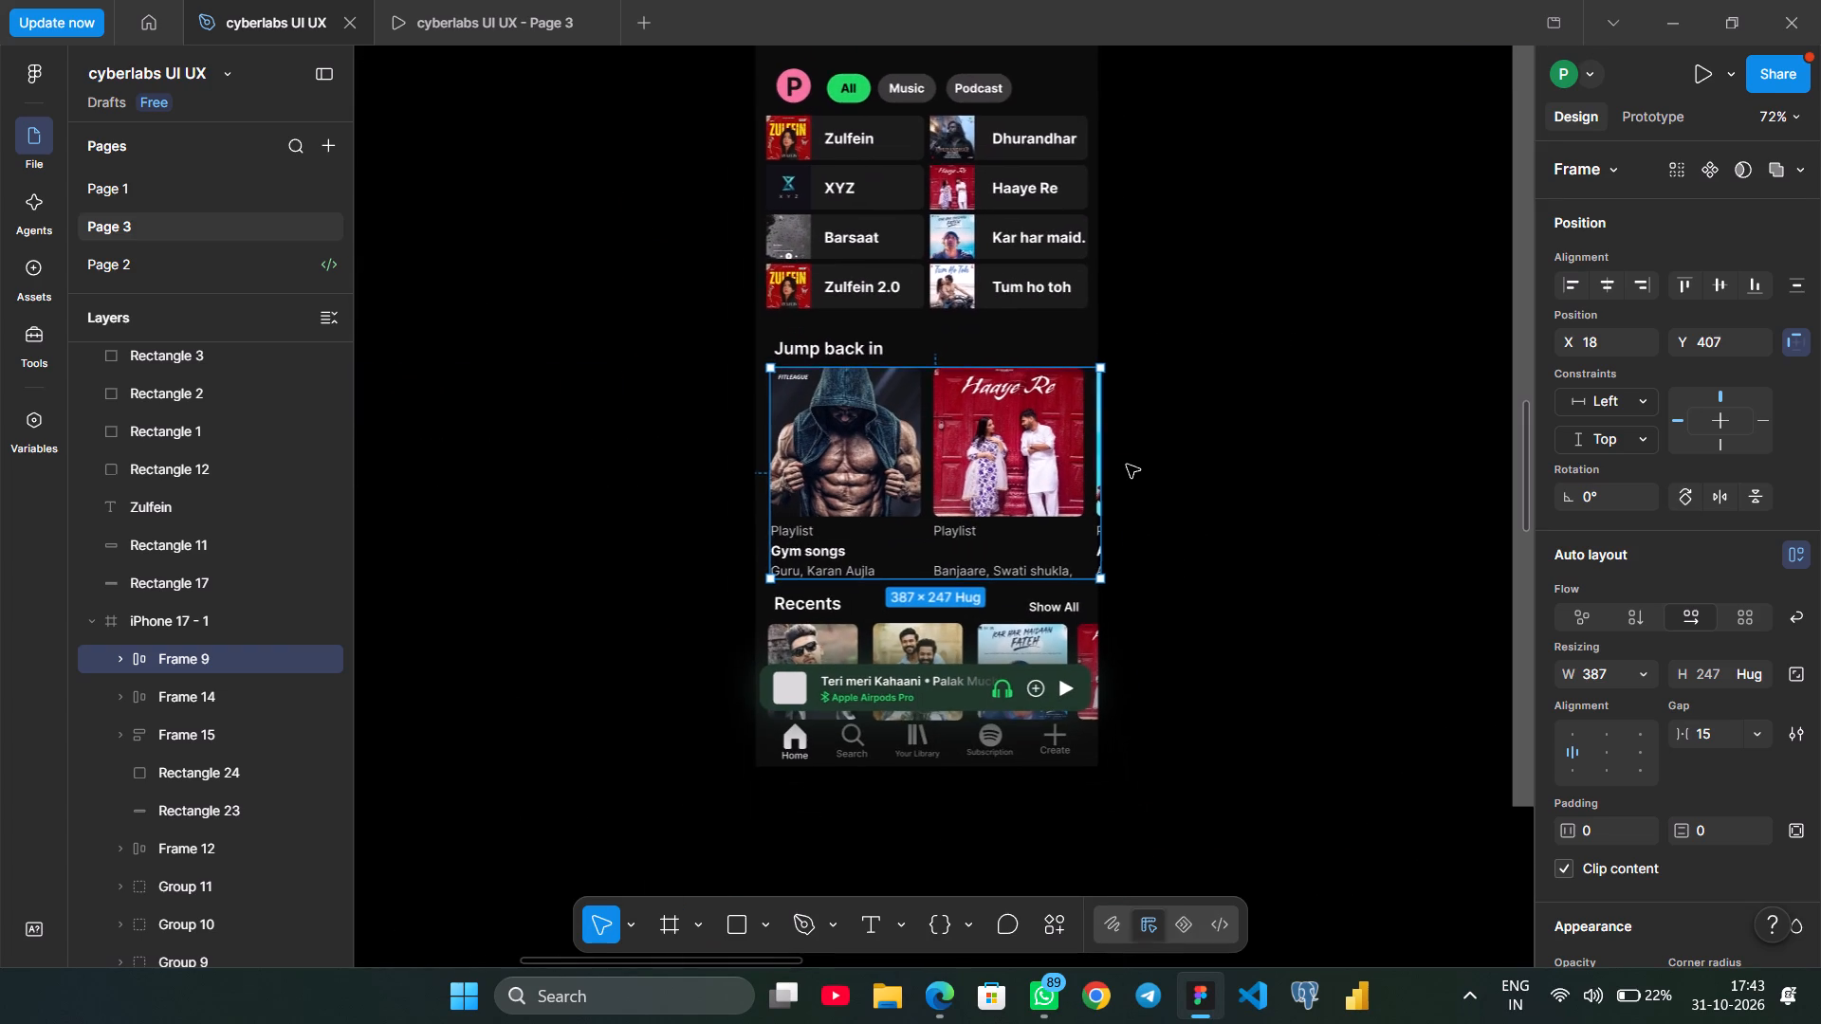
scroll(1127, 465, down, 1)
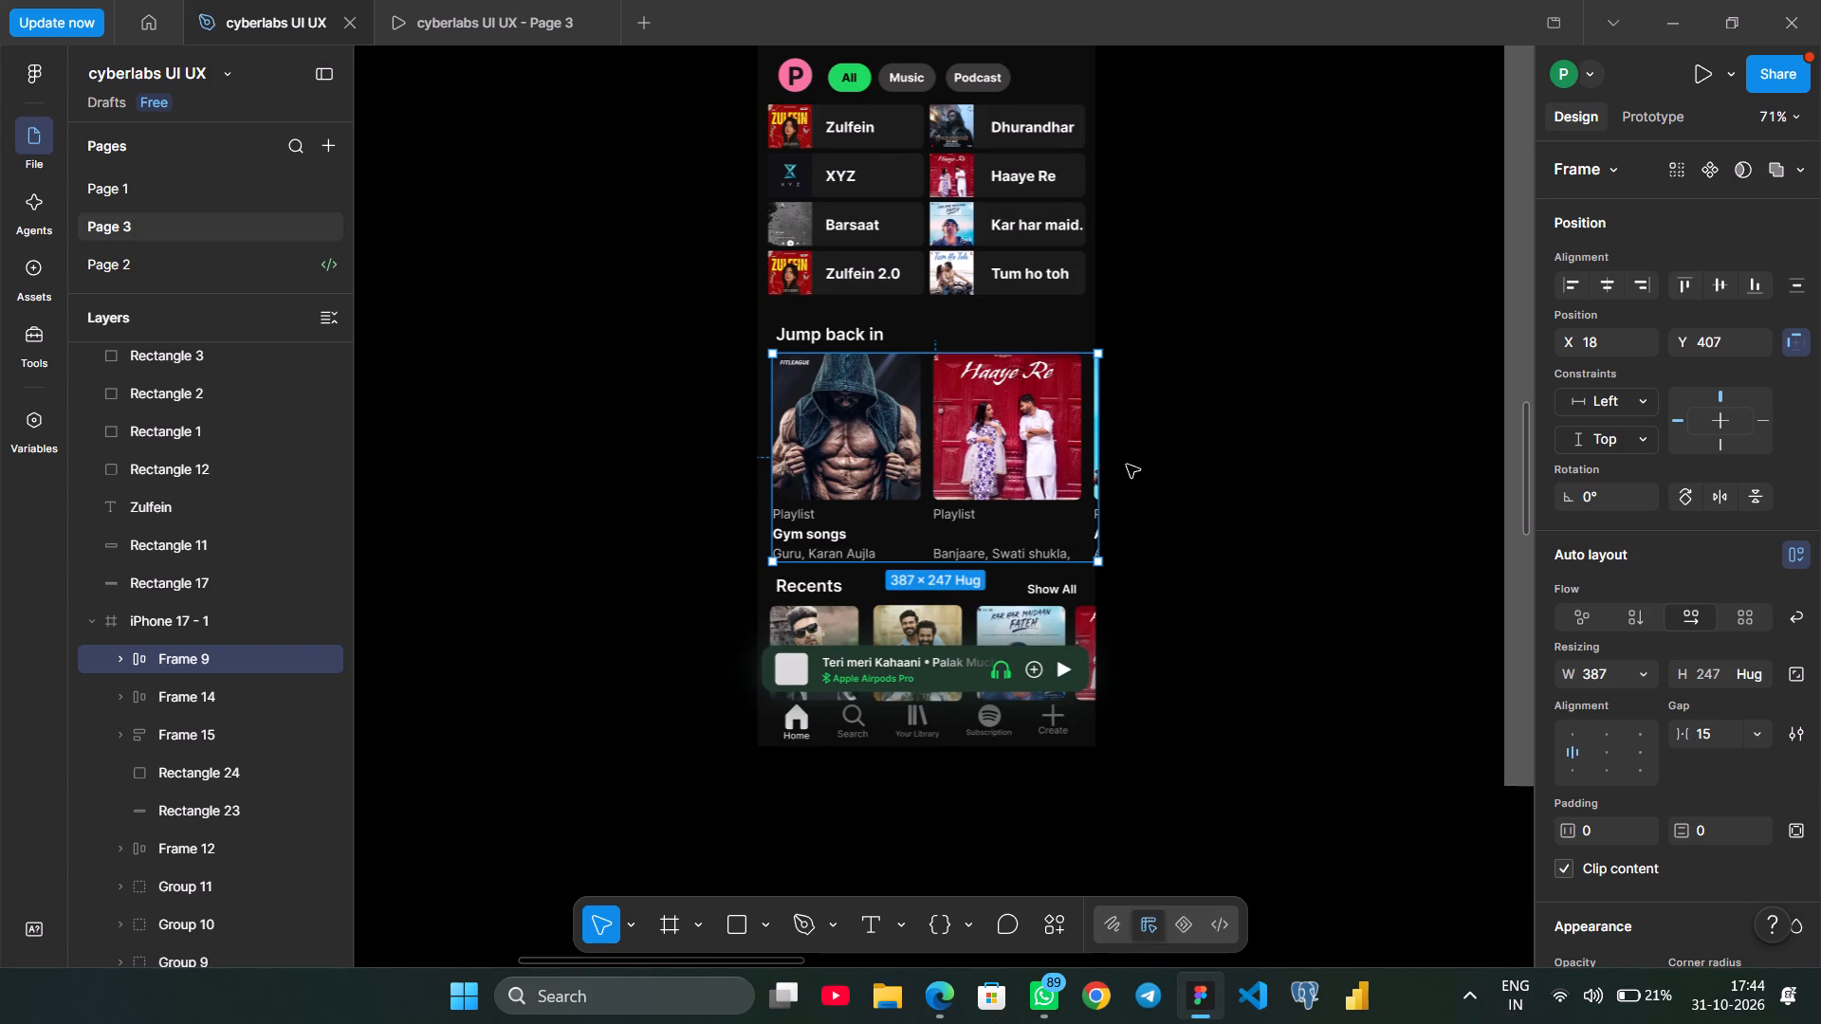
scroll(1127, 465, up, 1)
scroll(1127, 465, down, 1)
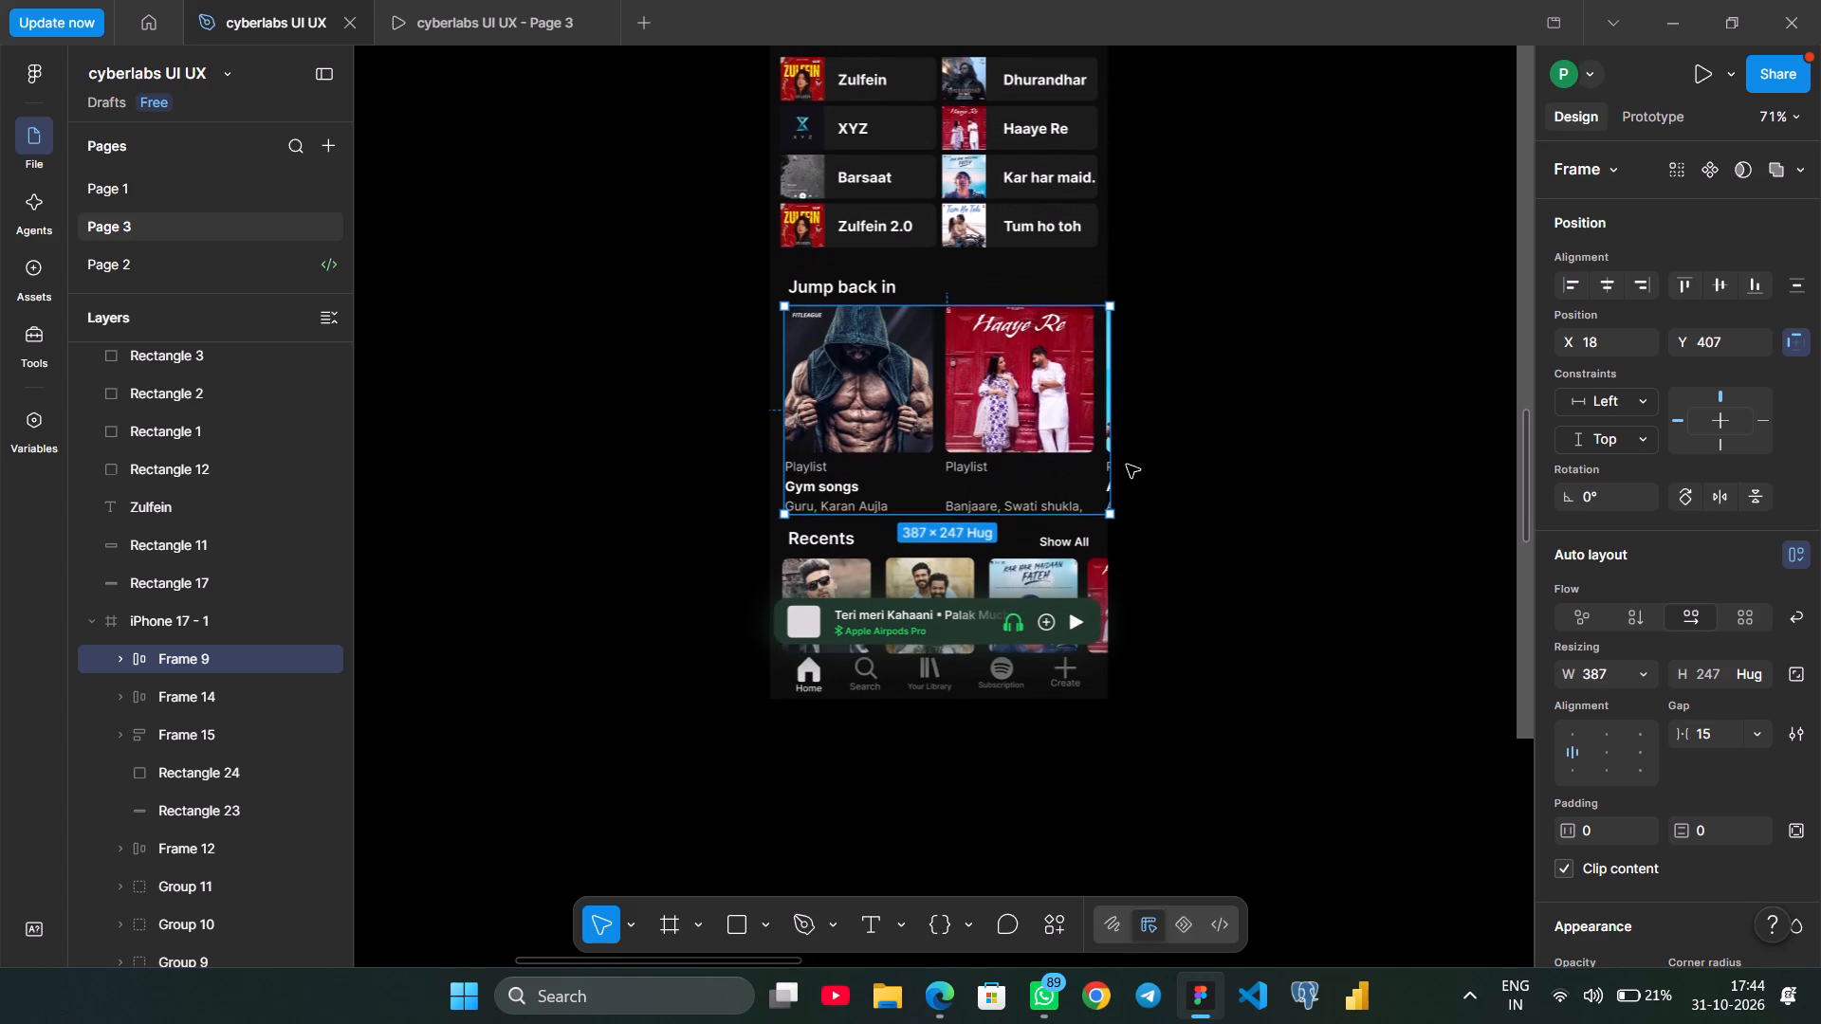
Move the Recents carousel, Frame 12, out of the iPhone 17 - 1 screen to the empty canvas below, at about X -322, Y 955.
click(1062, 589)
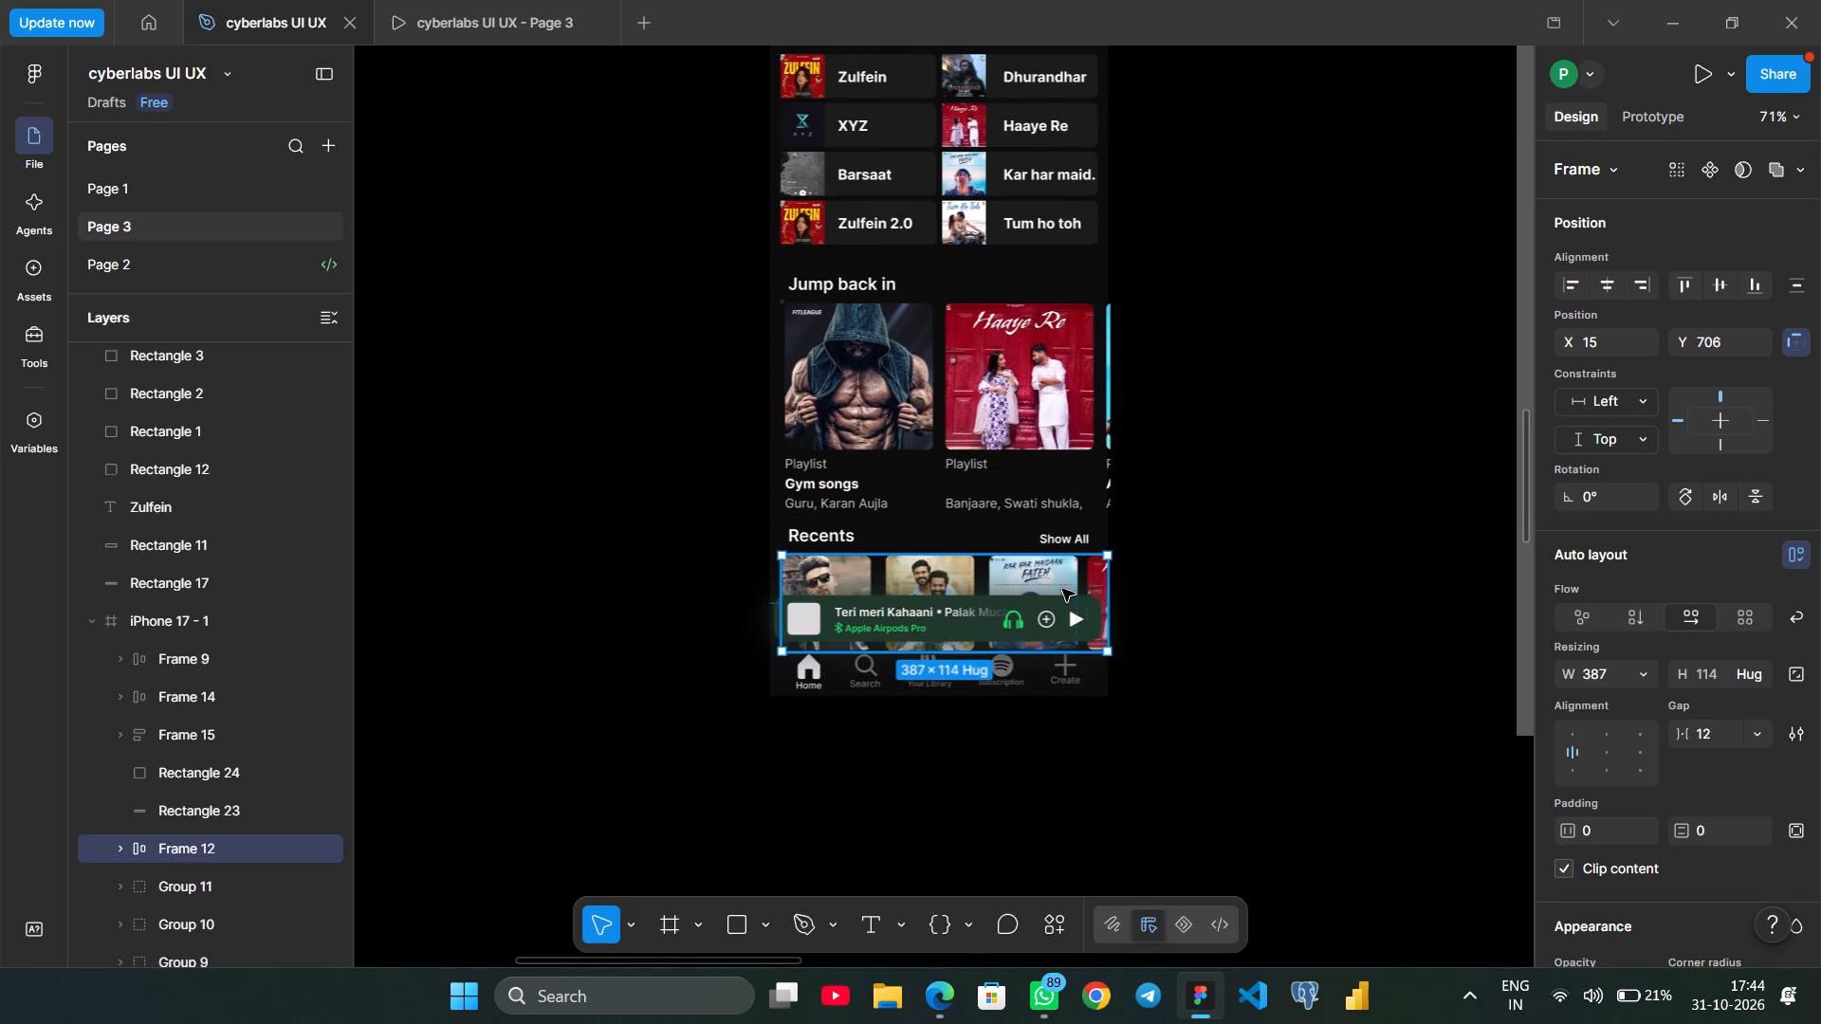
drag(1062, 579, 693, 801)
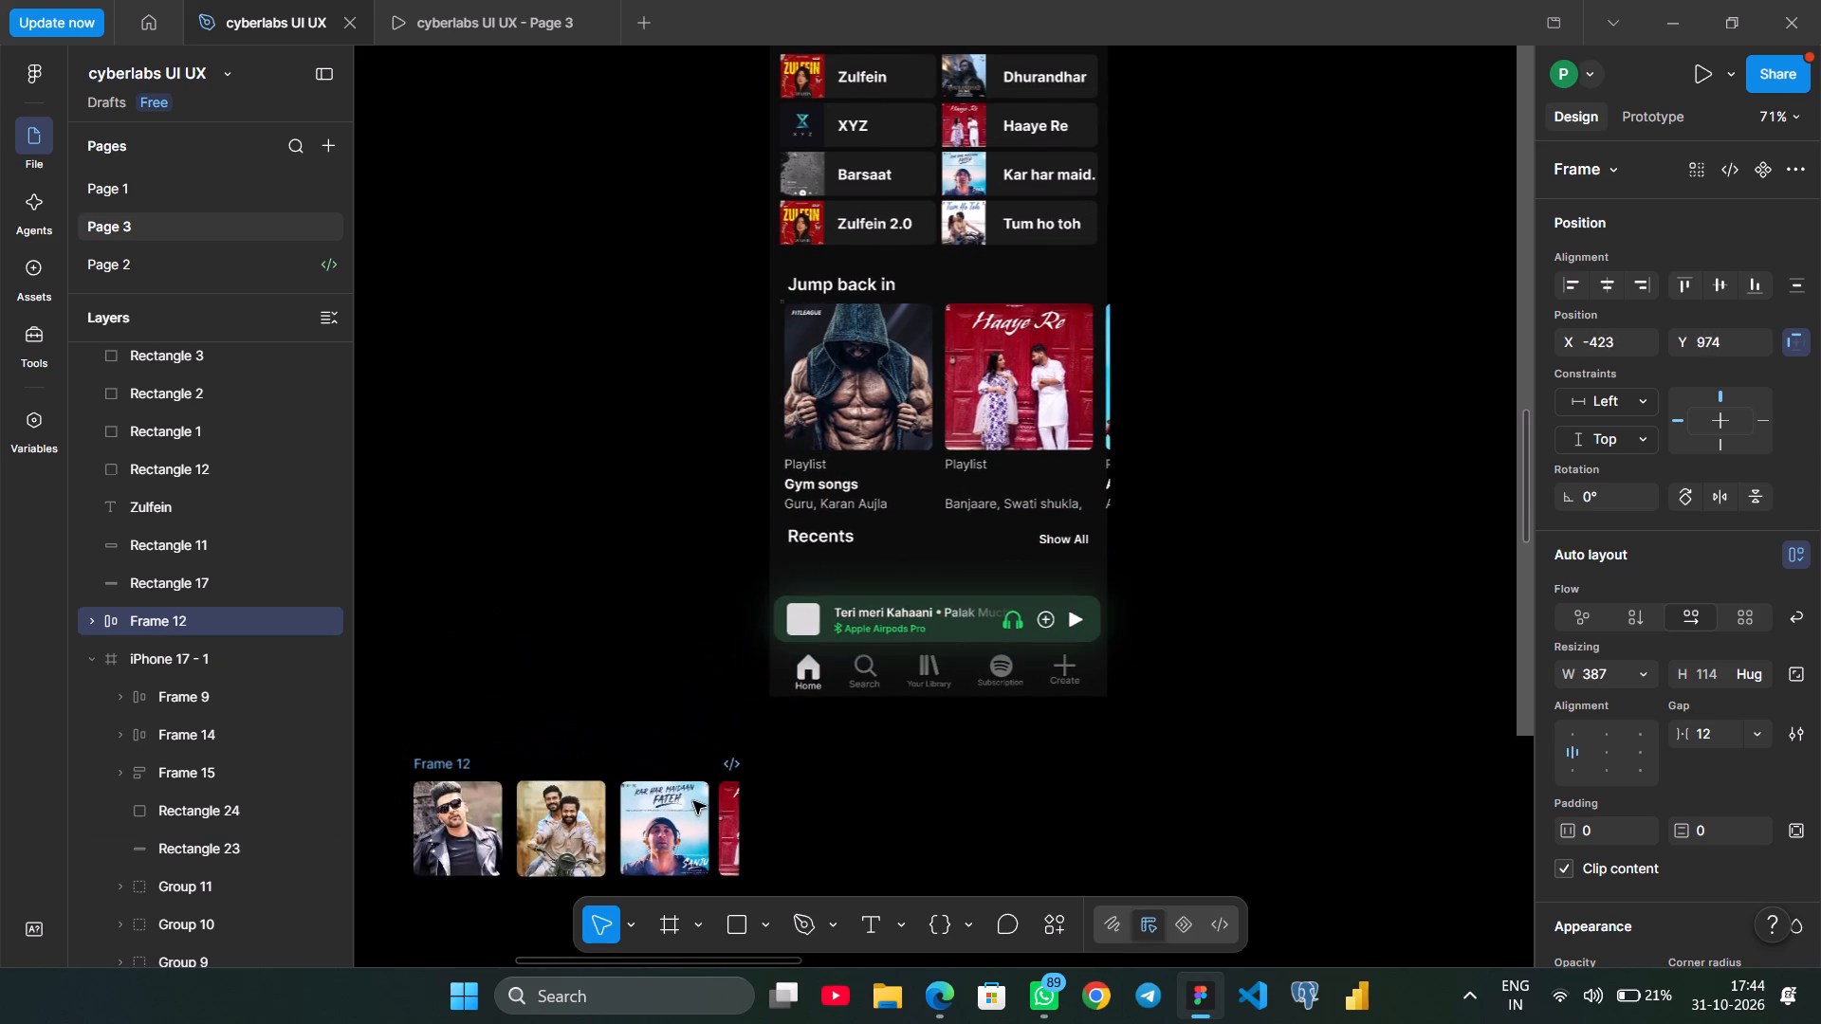
drag(693, 801, 779, 789)
Widen Frame 12 to about 605 so that it takes in all five Recents covers.
scroll(779, 789, down, 1)
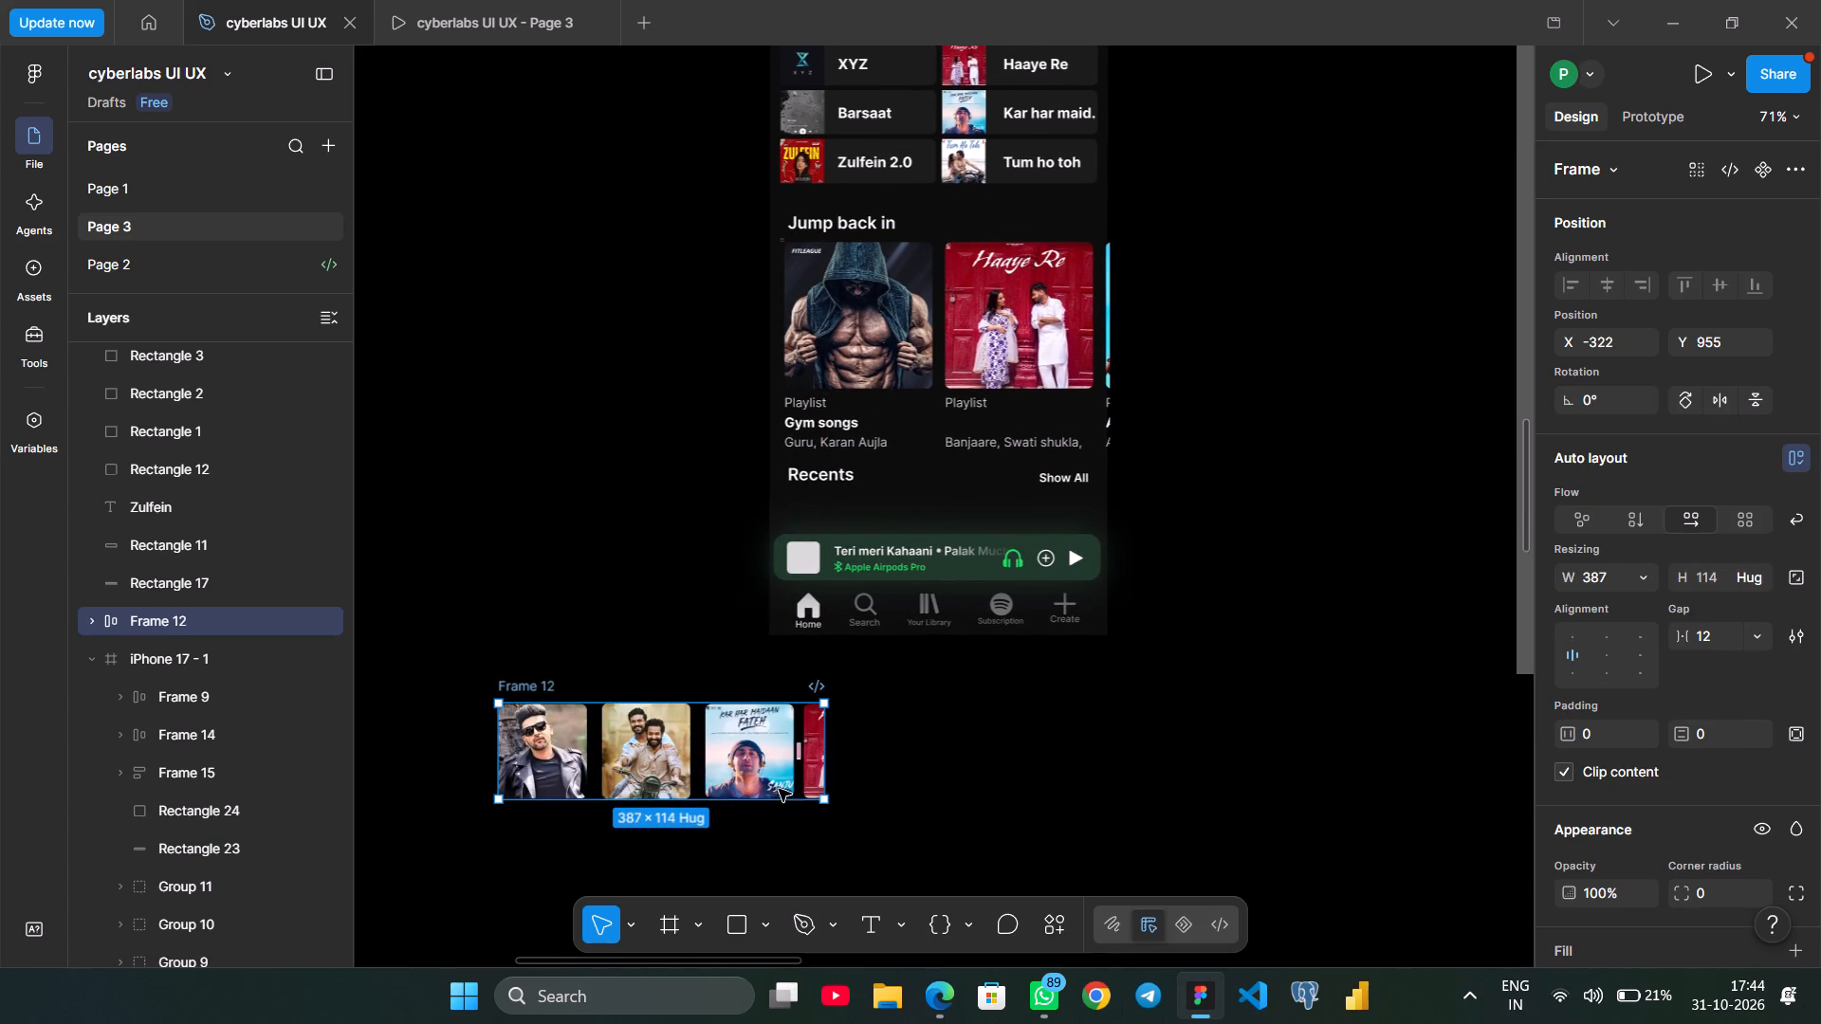
scroll(779, 789, down, 1)
drag(829, 664, 1033, 663)
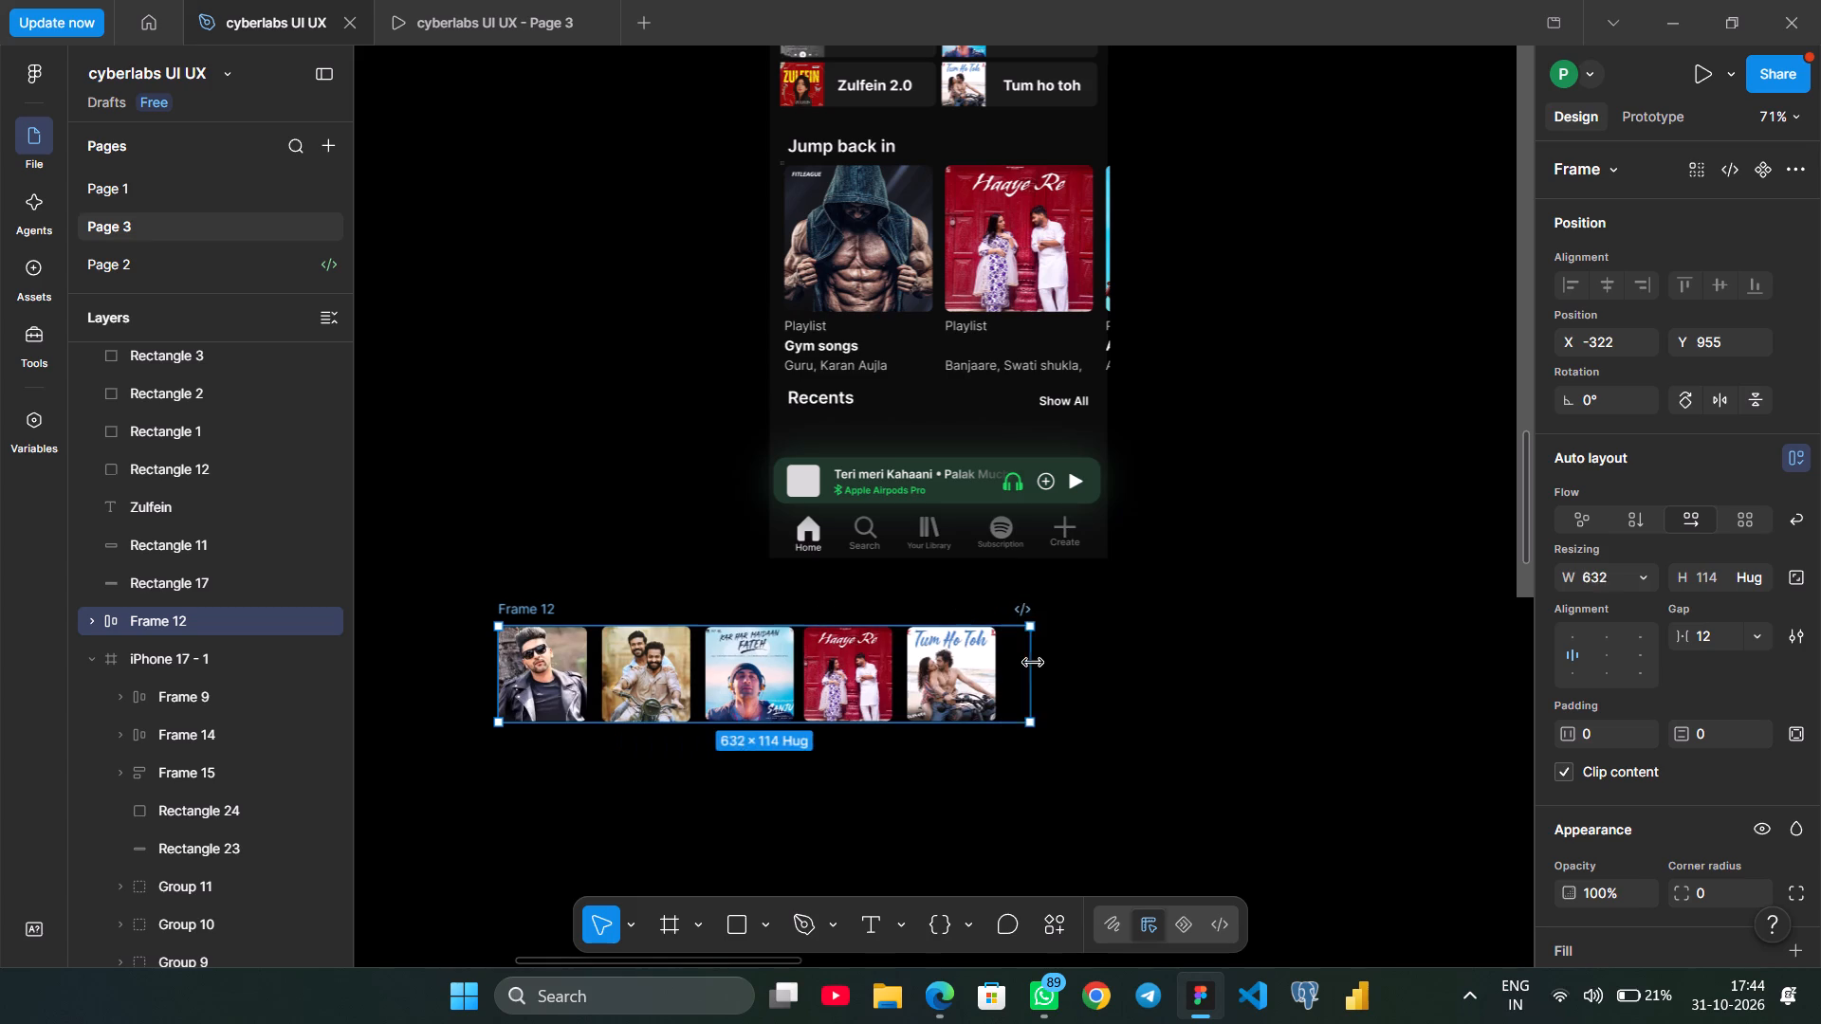
drag(1033, 663, 1005, 680)
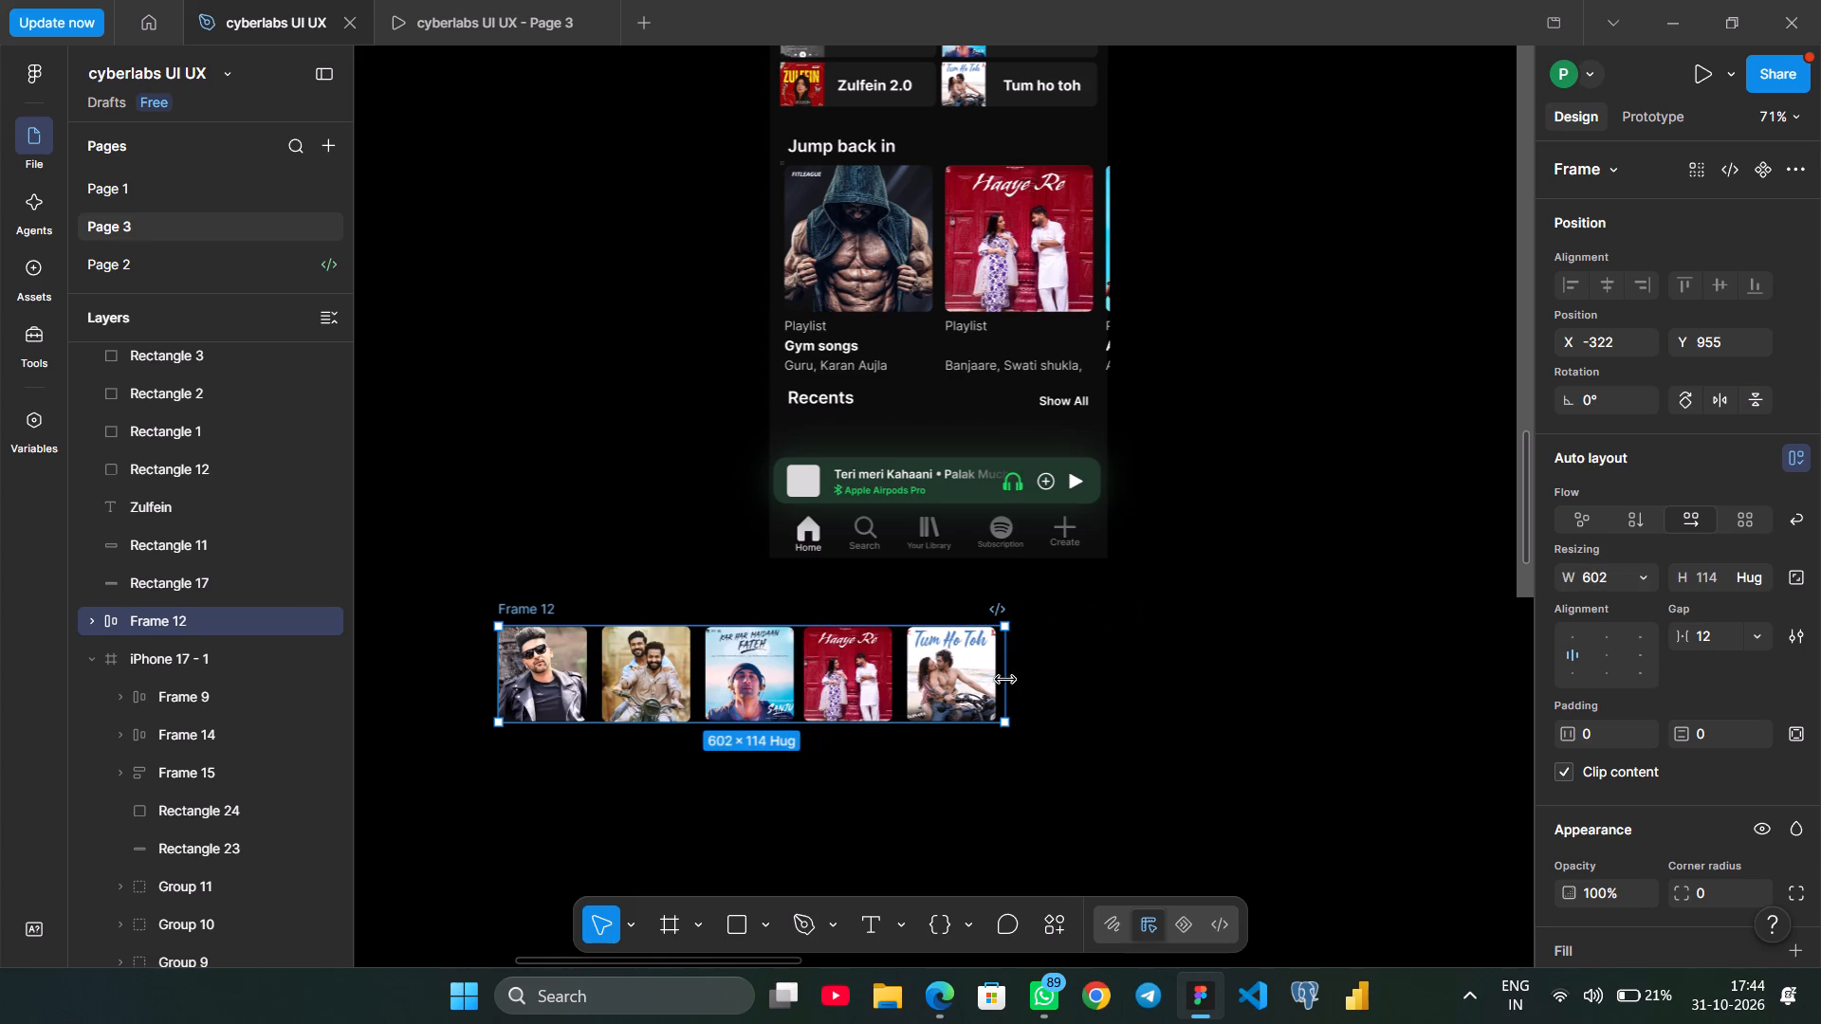
drag(1005, 680, 1007, 679)
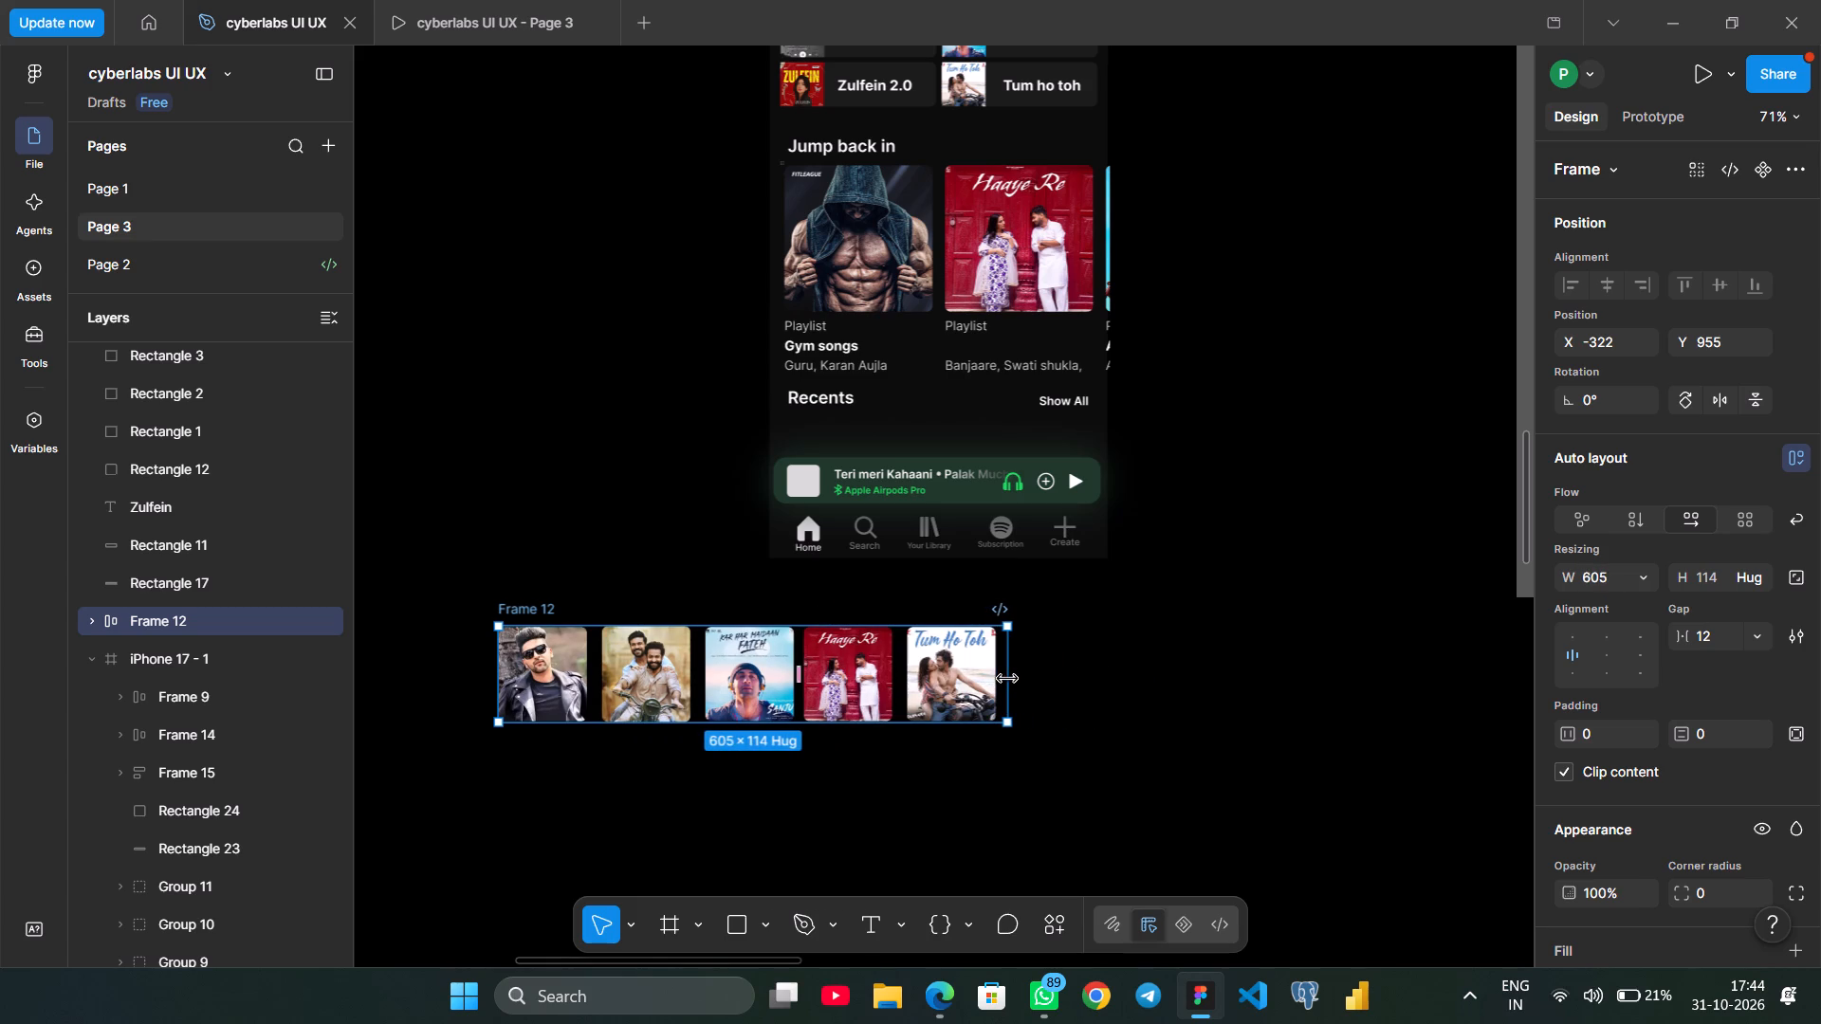
click(1205, 695)
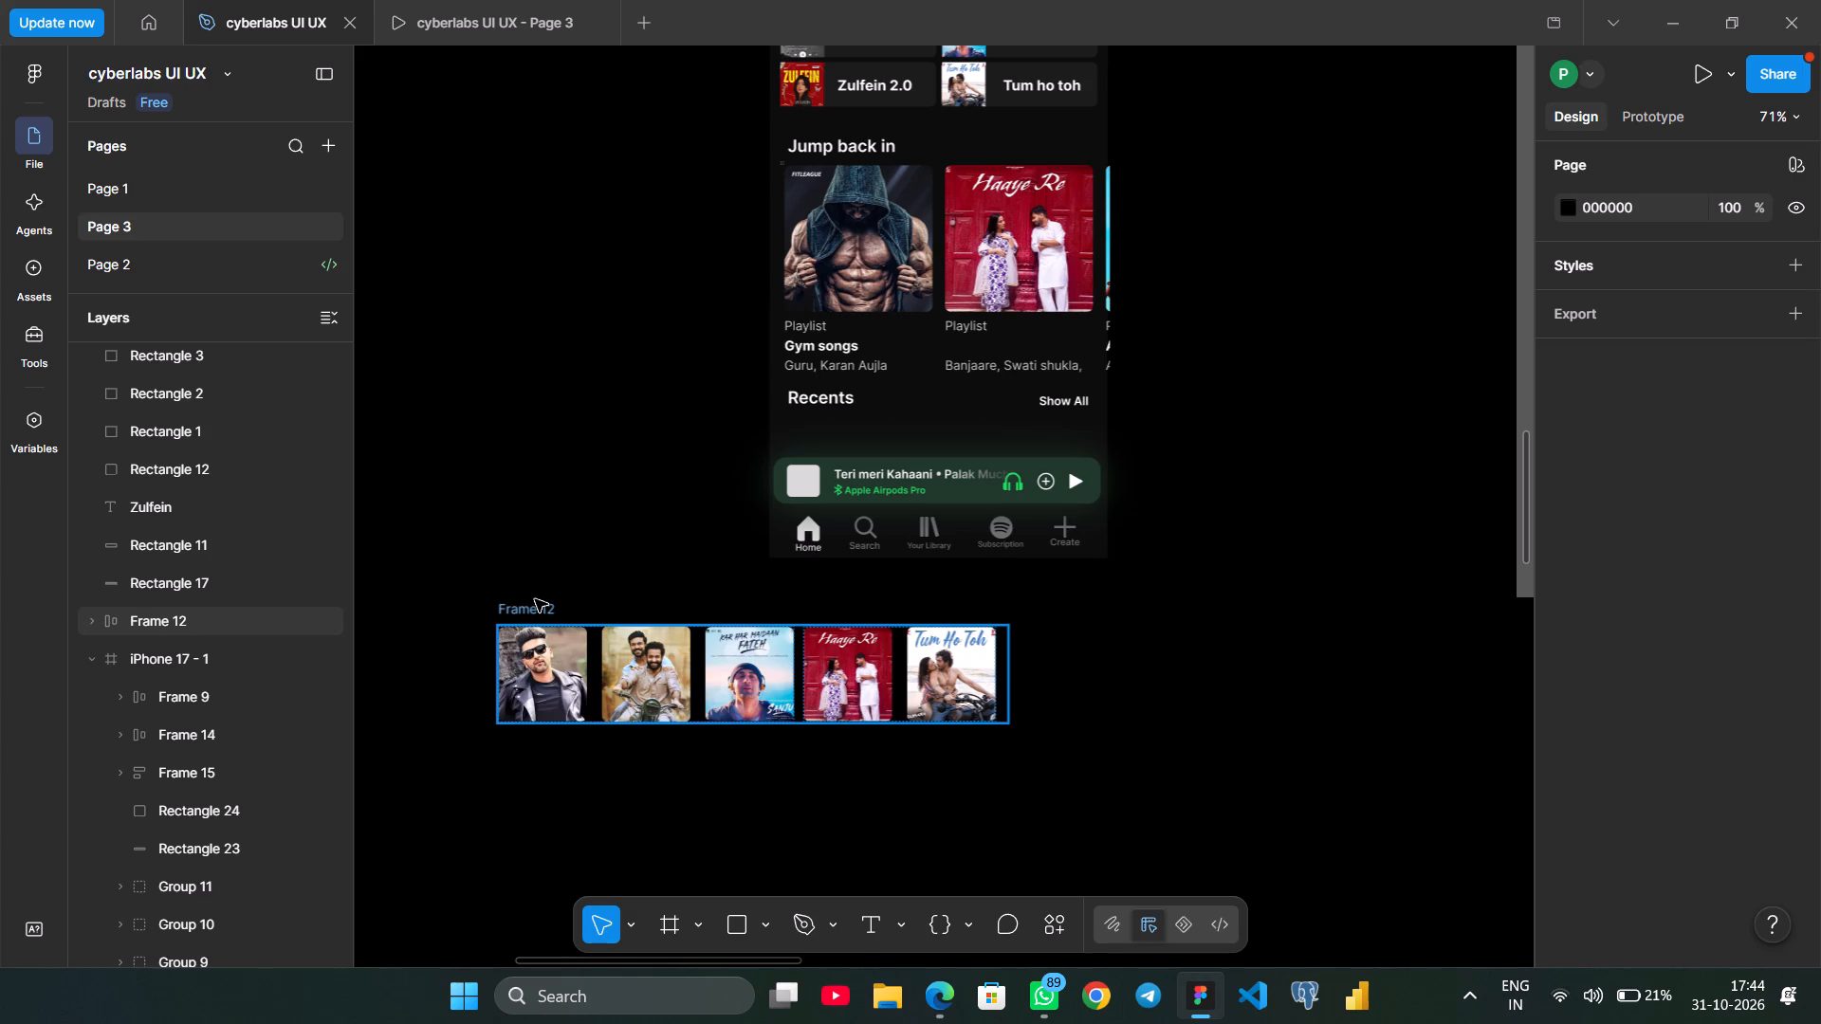
Draw a rectangle about 124 × 142 on the empty canvas below Frame 12.
scroll(535, 599, down, 2)
scroll(535, 599, up, 1)
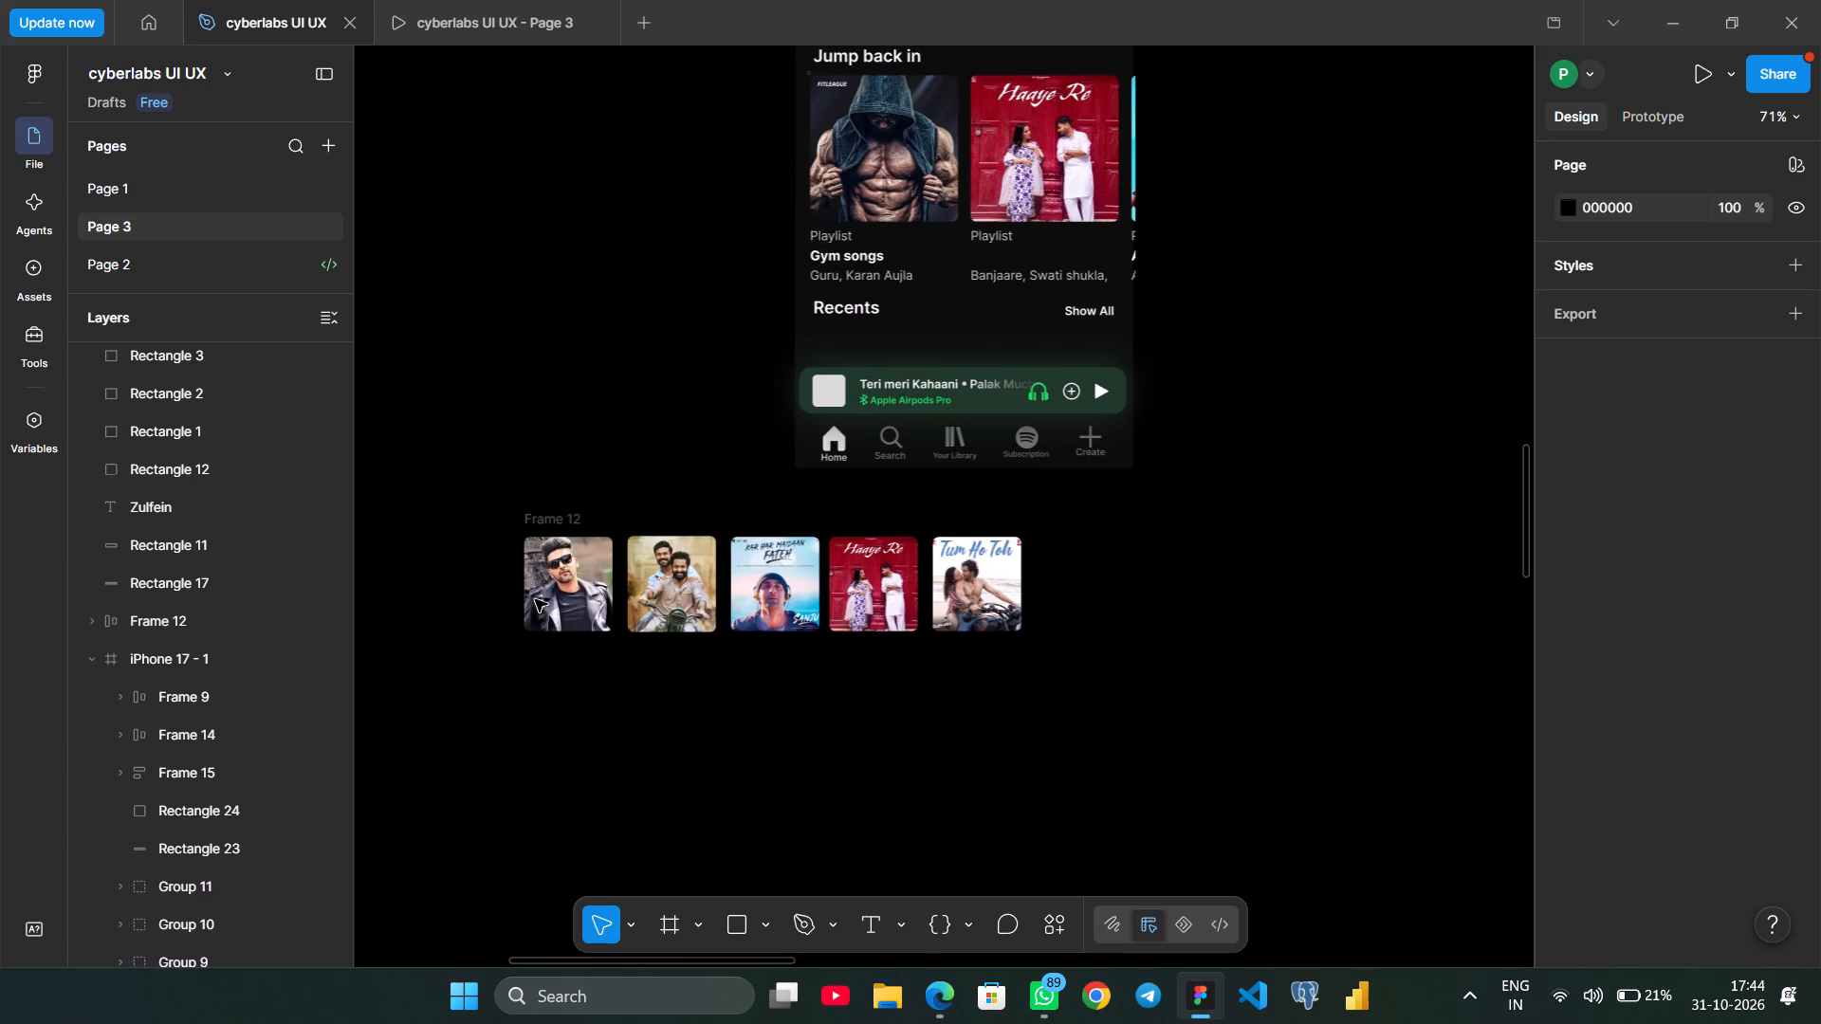
scroll(535, 599, up, 1)
scroll(535, 599, down, 1)
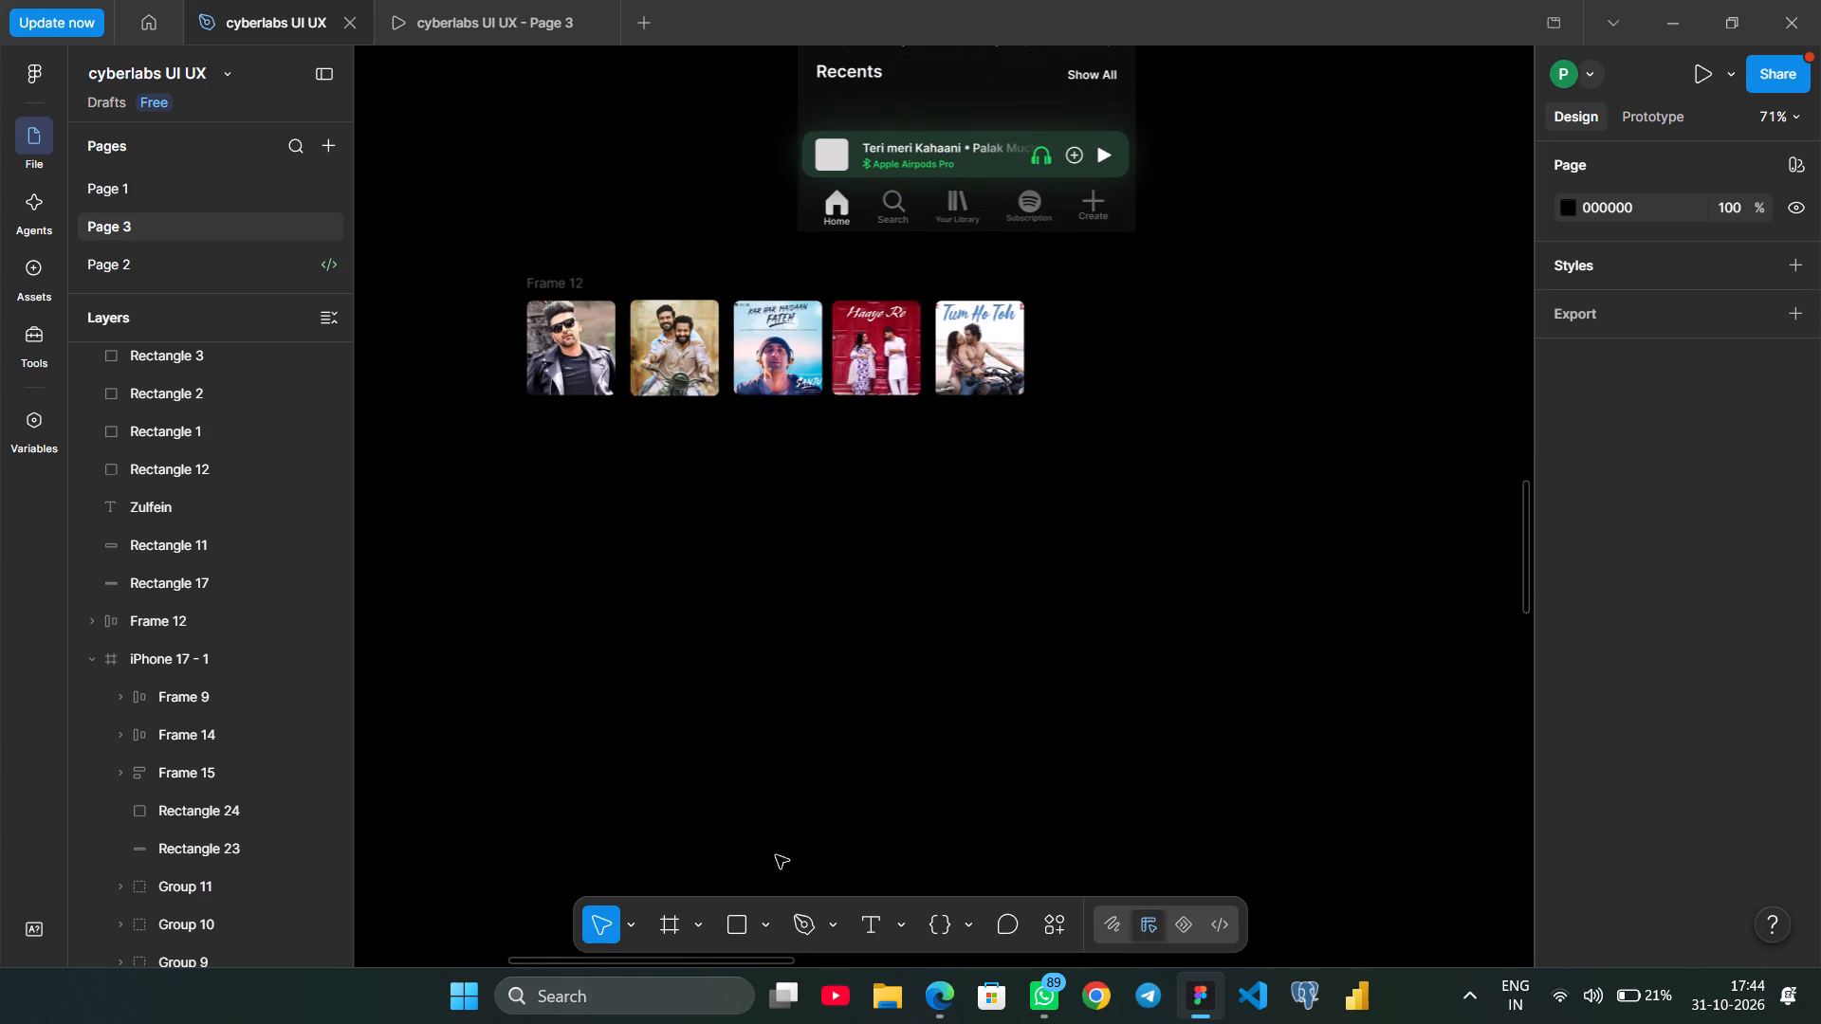
click(733, 912)
drag(657, 587, 763, 706)
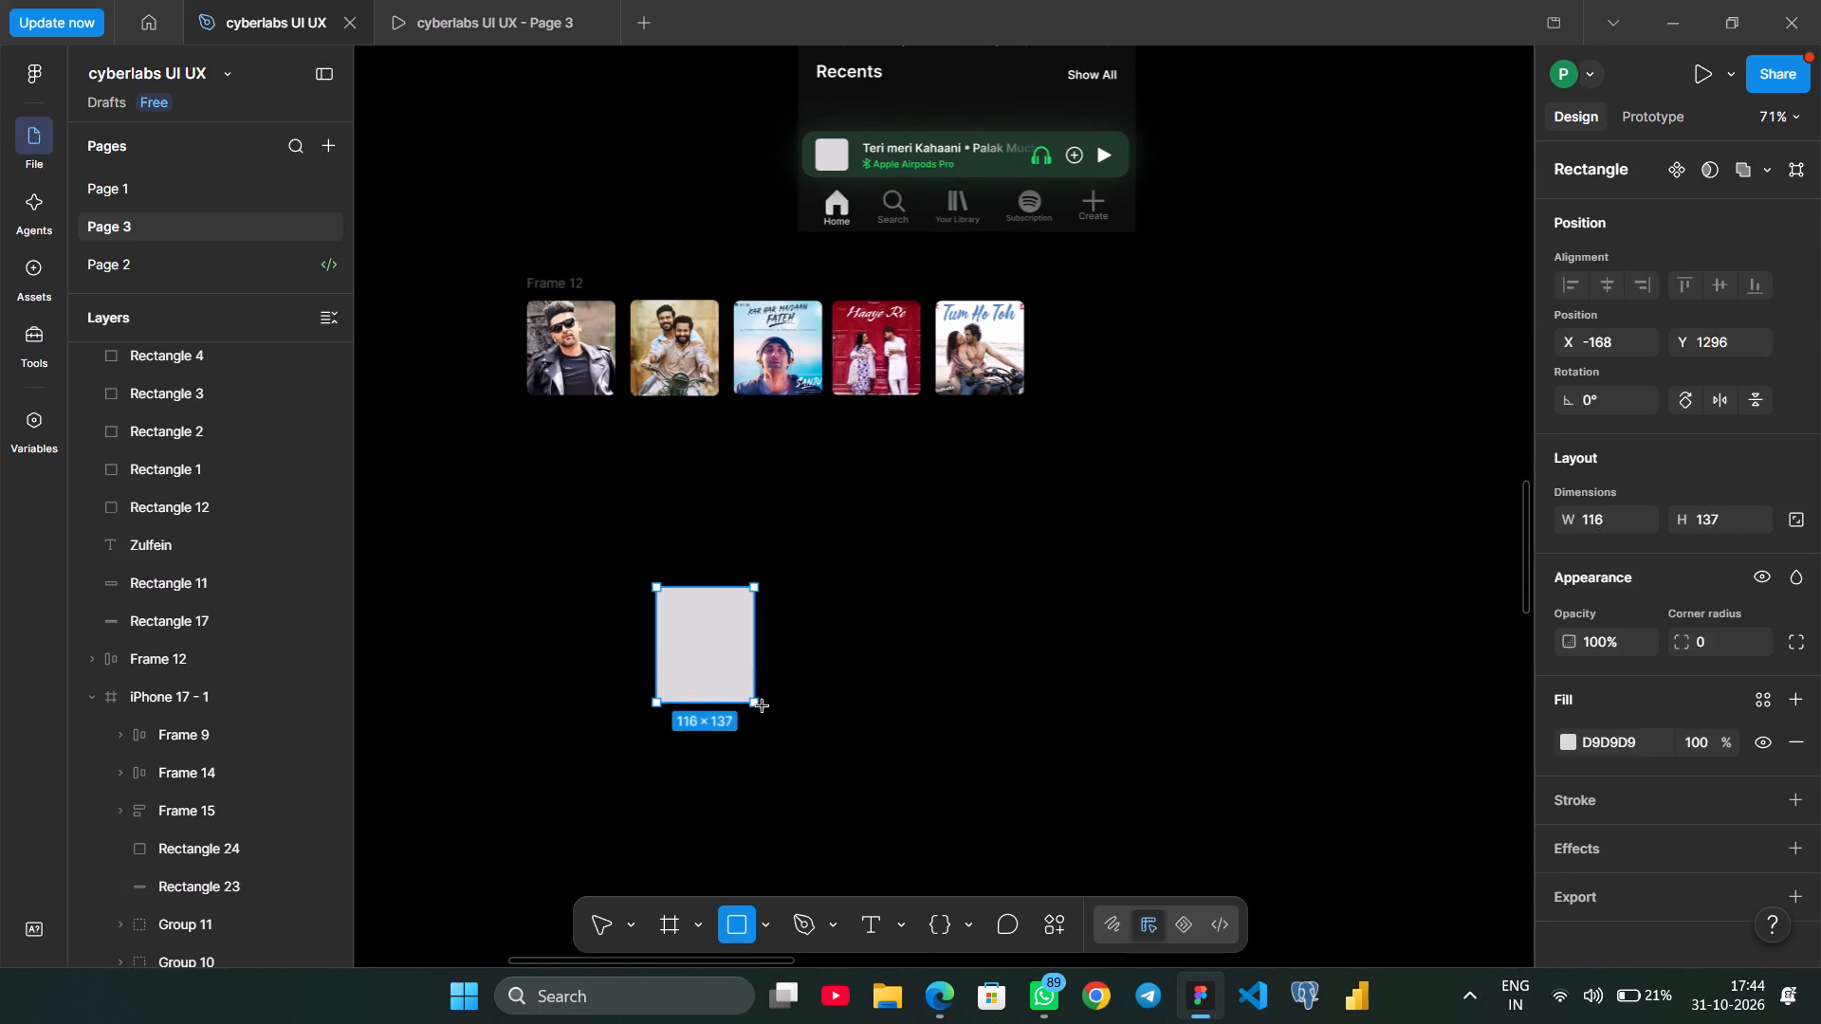
drag(763, 706, 762, 706)
Duplicate the rectangle four times along a horizontal row, with the first two gaps about 24 wide and the last two about 39.
drag(708, 652, 837, 649)
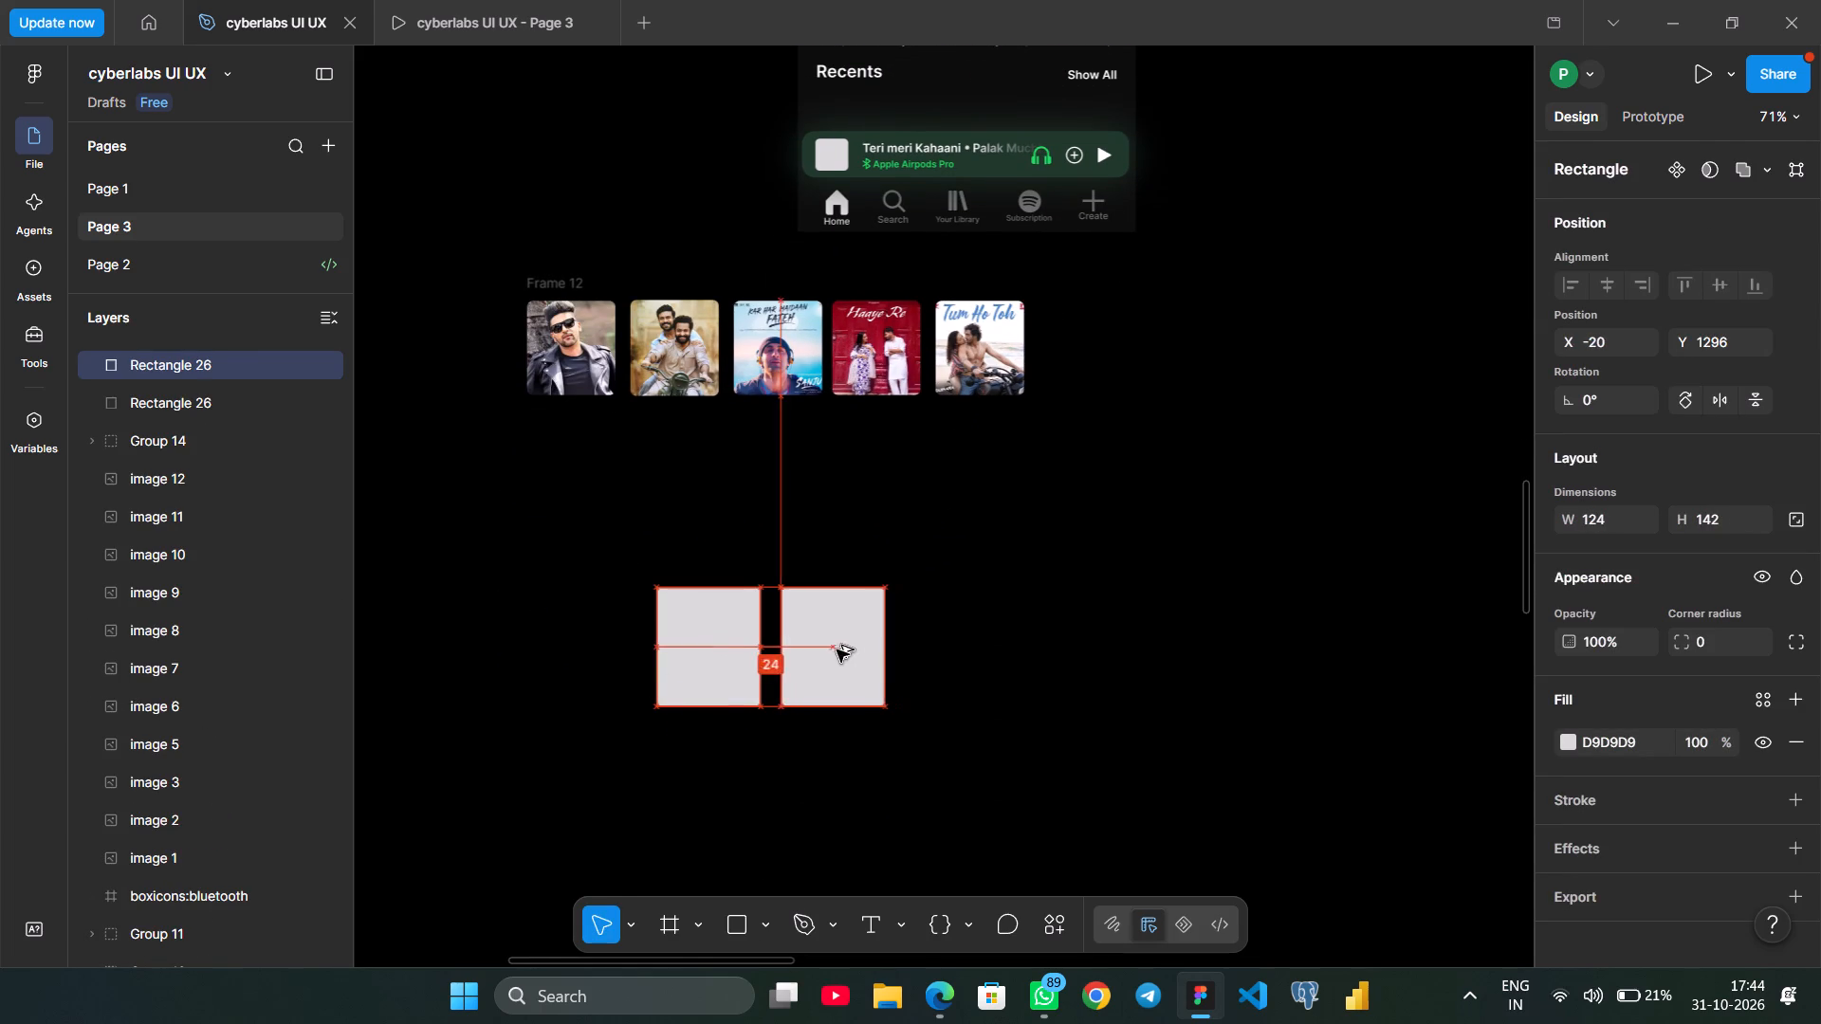
drag(837, 649, 828, 648)
alt+right_drag(828, 648, 940, 636)
click(1240, 603)
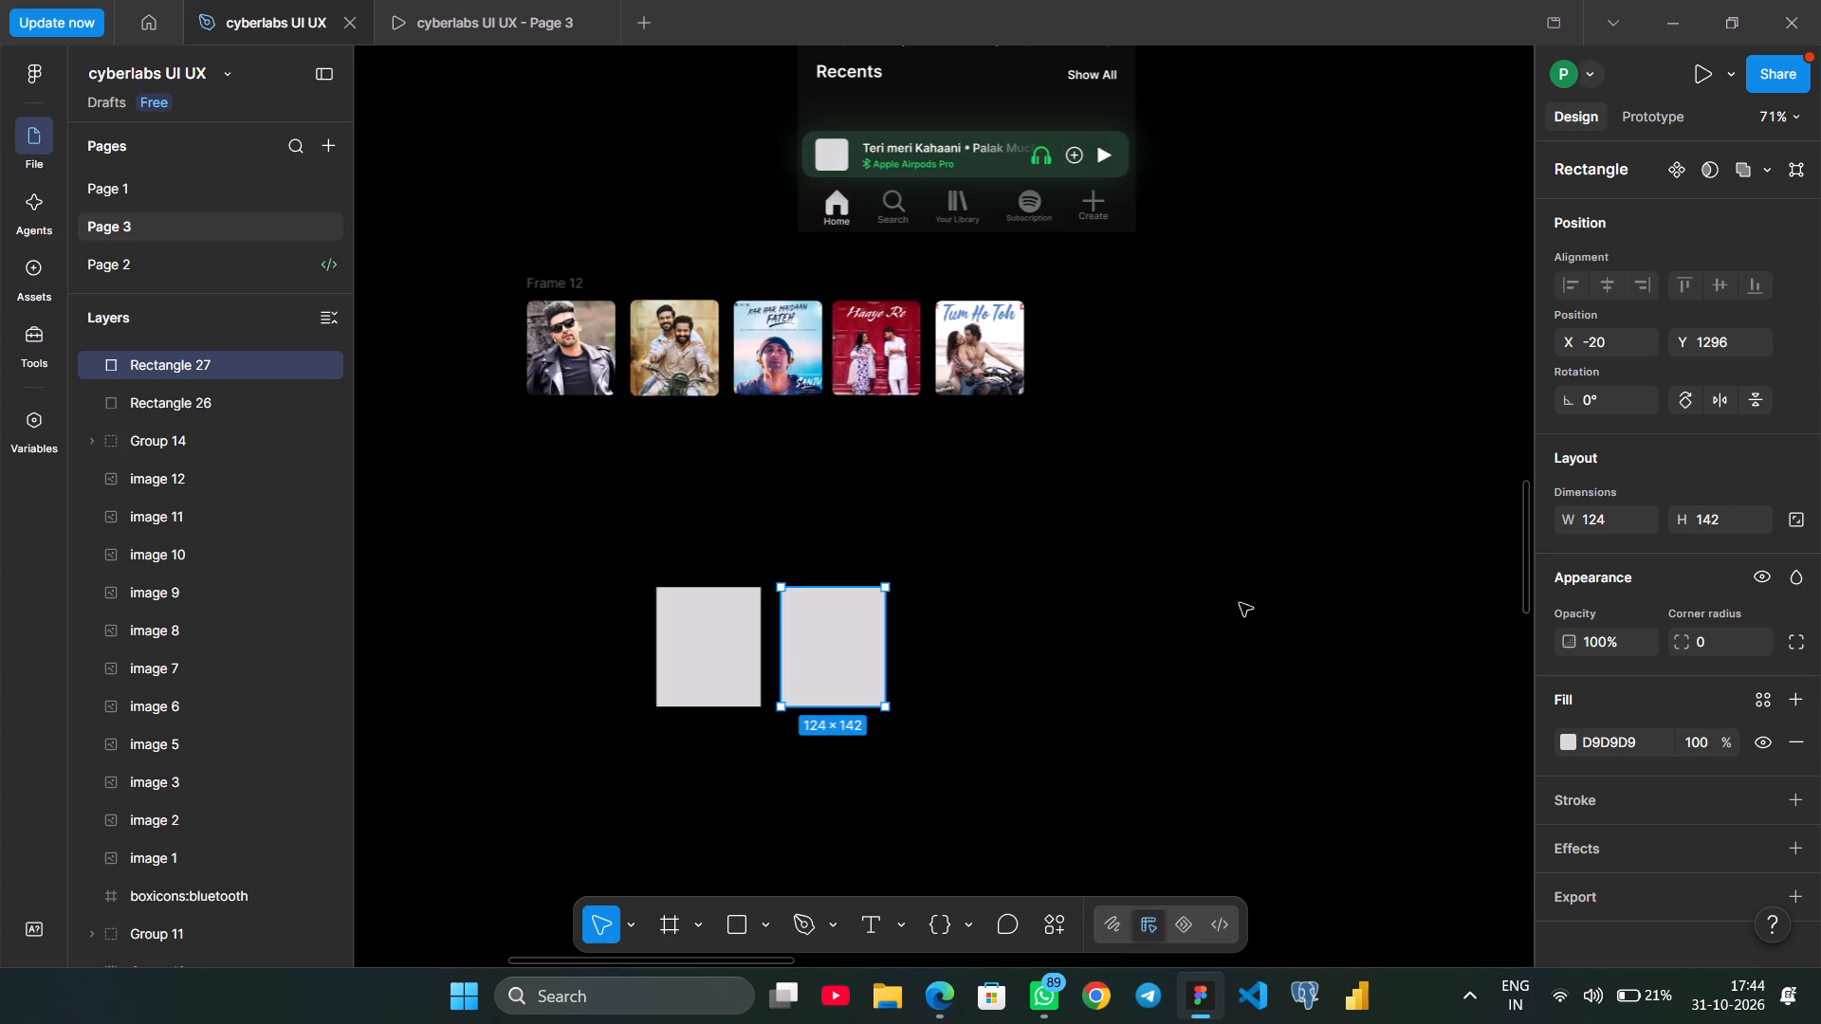
alt+drag(857, 627, 984, 631)
alt+drag(984, 631, 1137, 627)
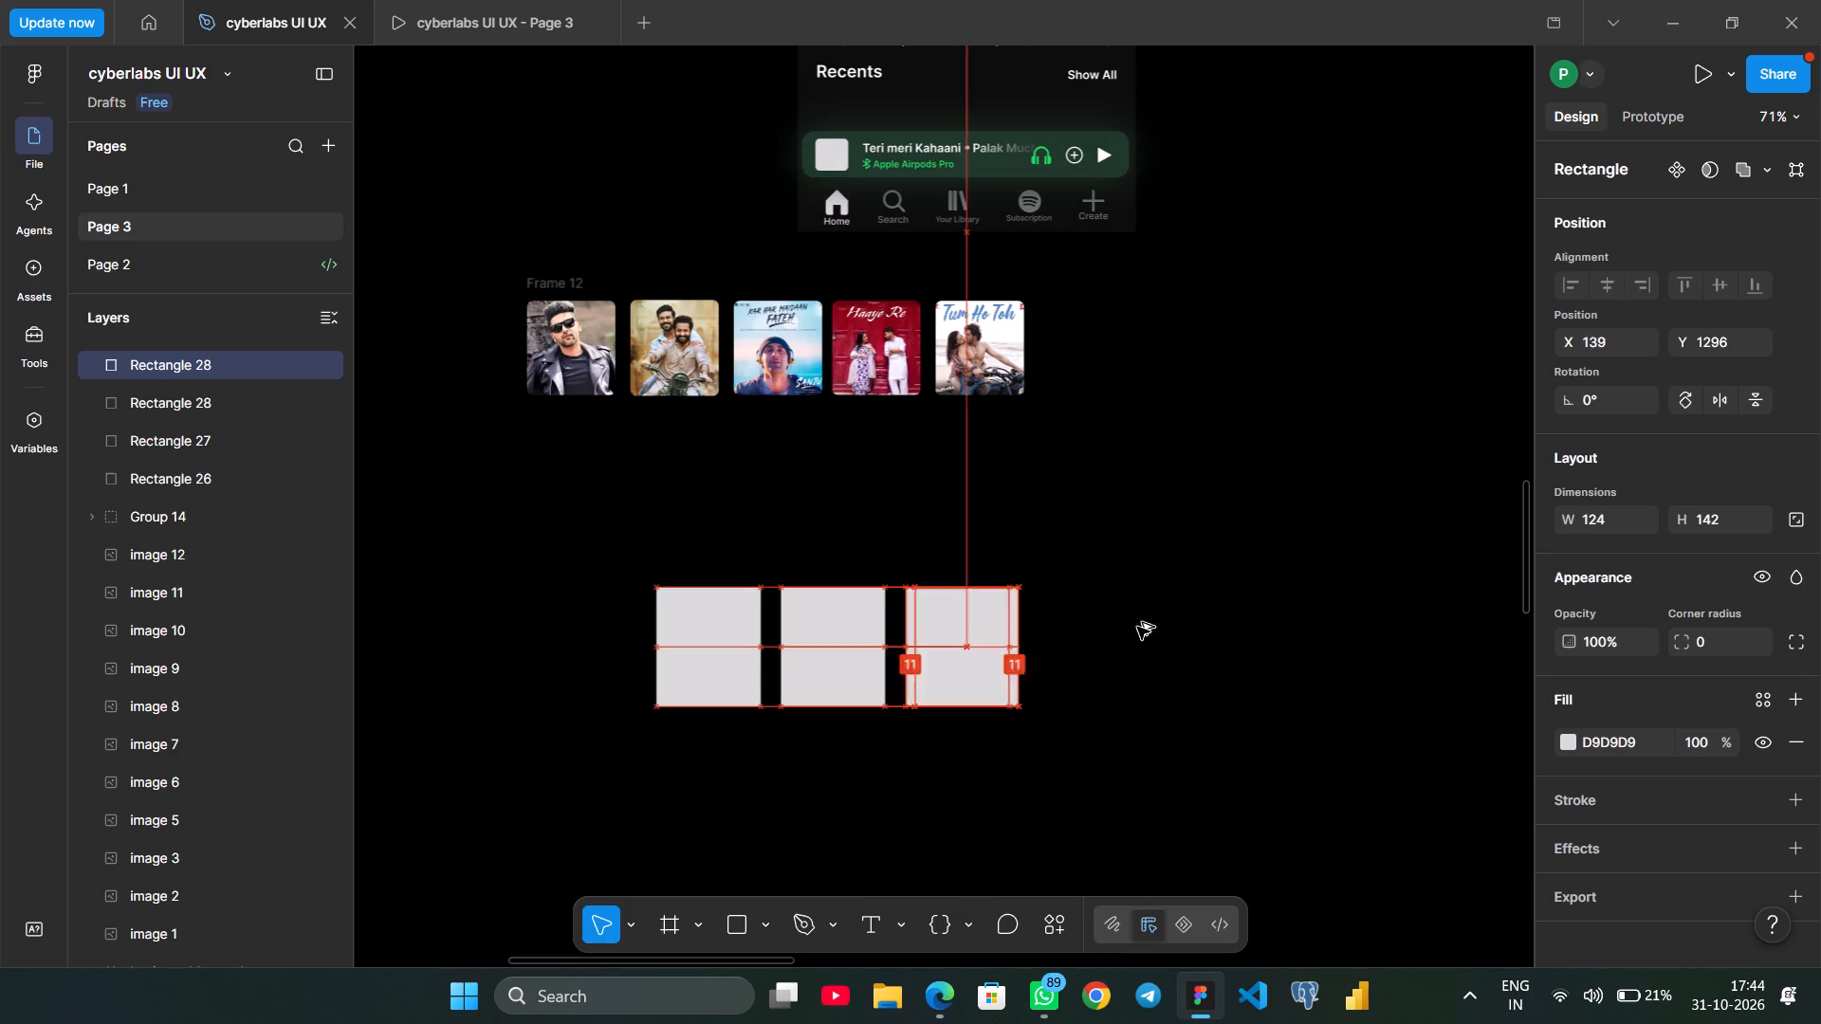
alt+drag(1137, 627, 1121, 634)
alt+right_drag(1121, 634, 1395, 587)
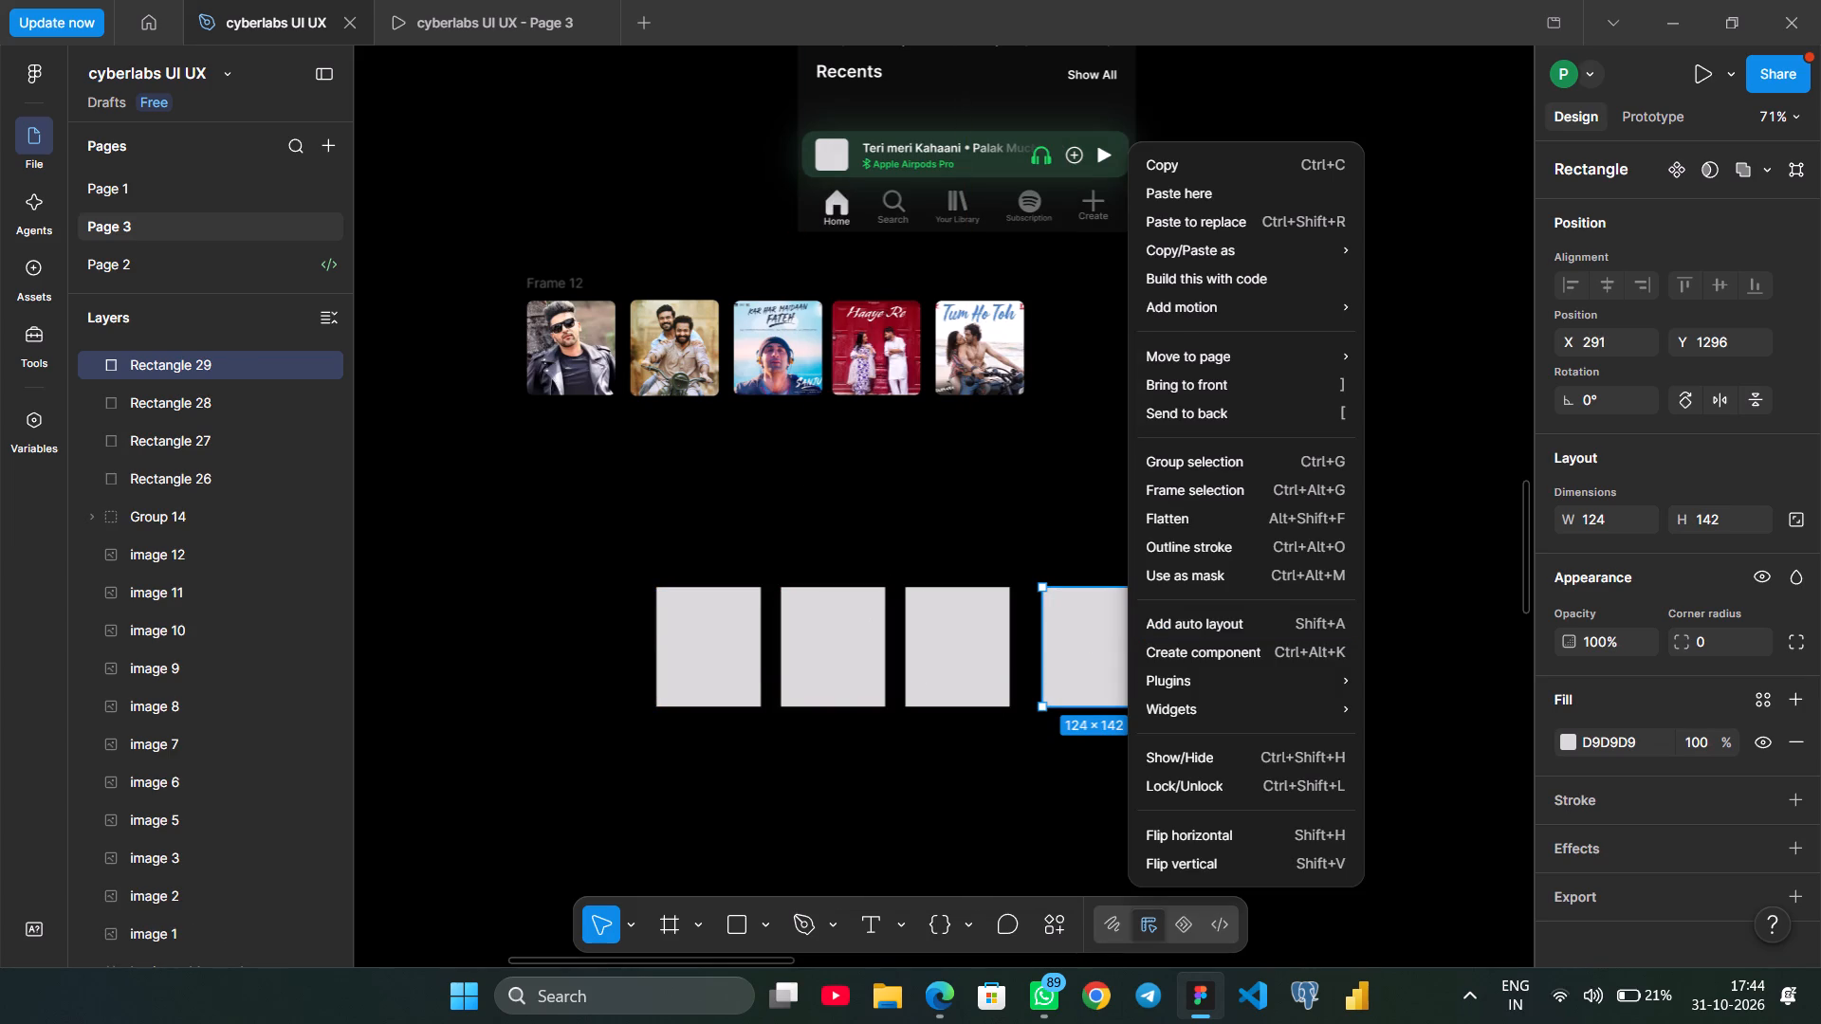
alt+right_drag(1395, 587, 1393, 587)
drag(1393, 587, 1269, 623)
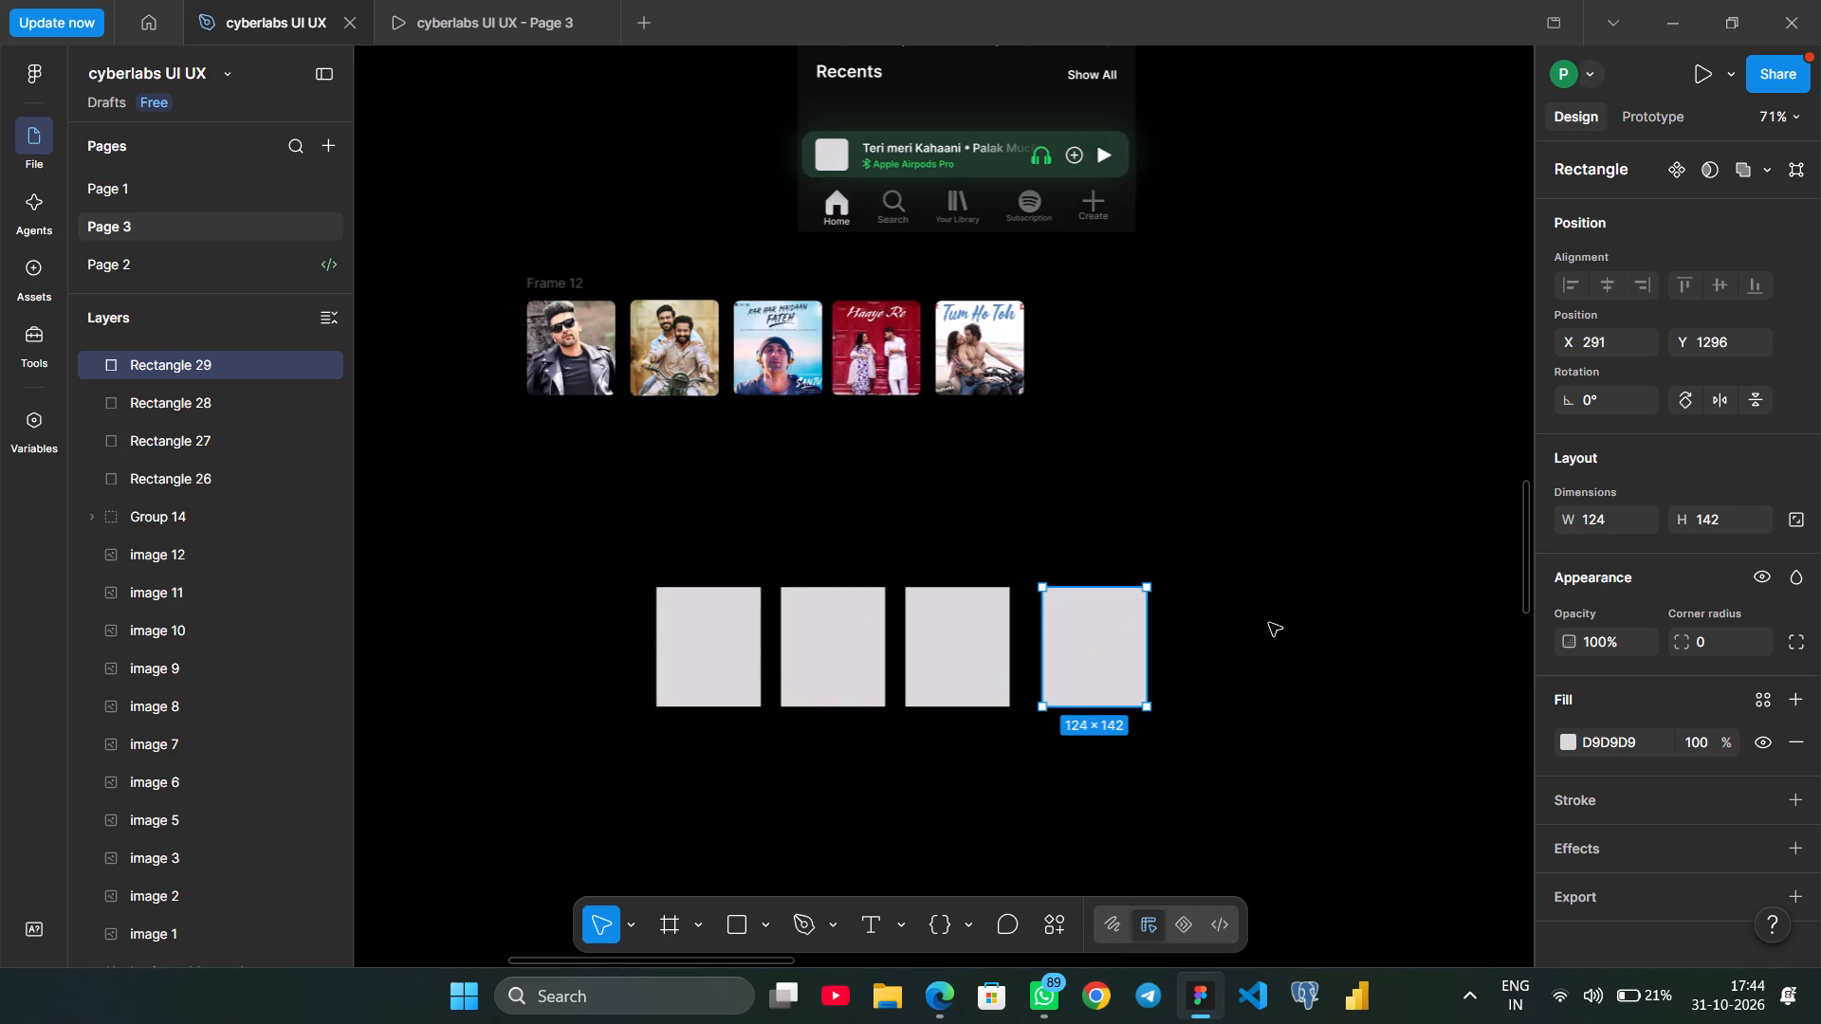
drag(1269, 623, 1254, 616)
drag(1108, 647, 1244, 641)
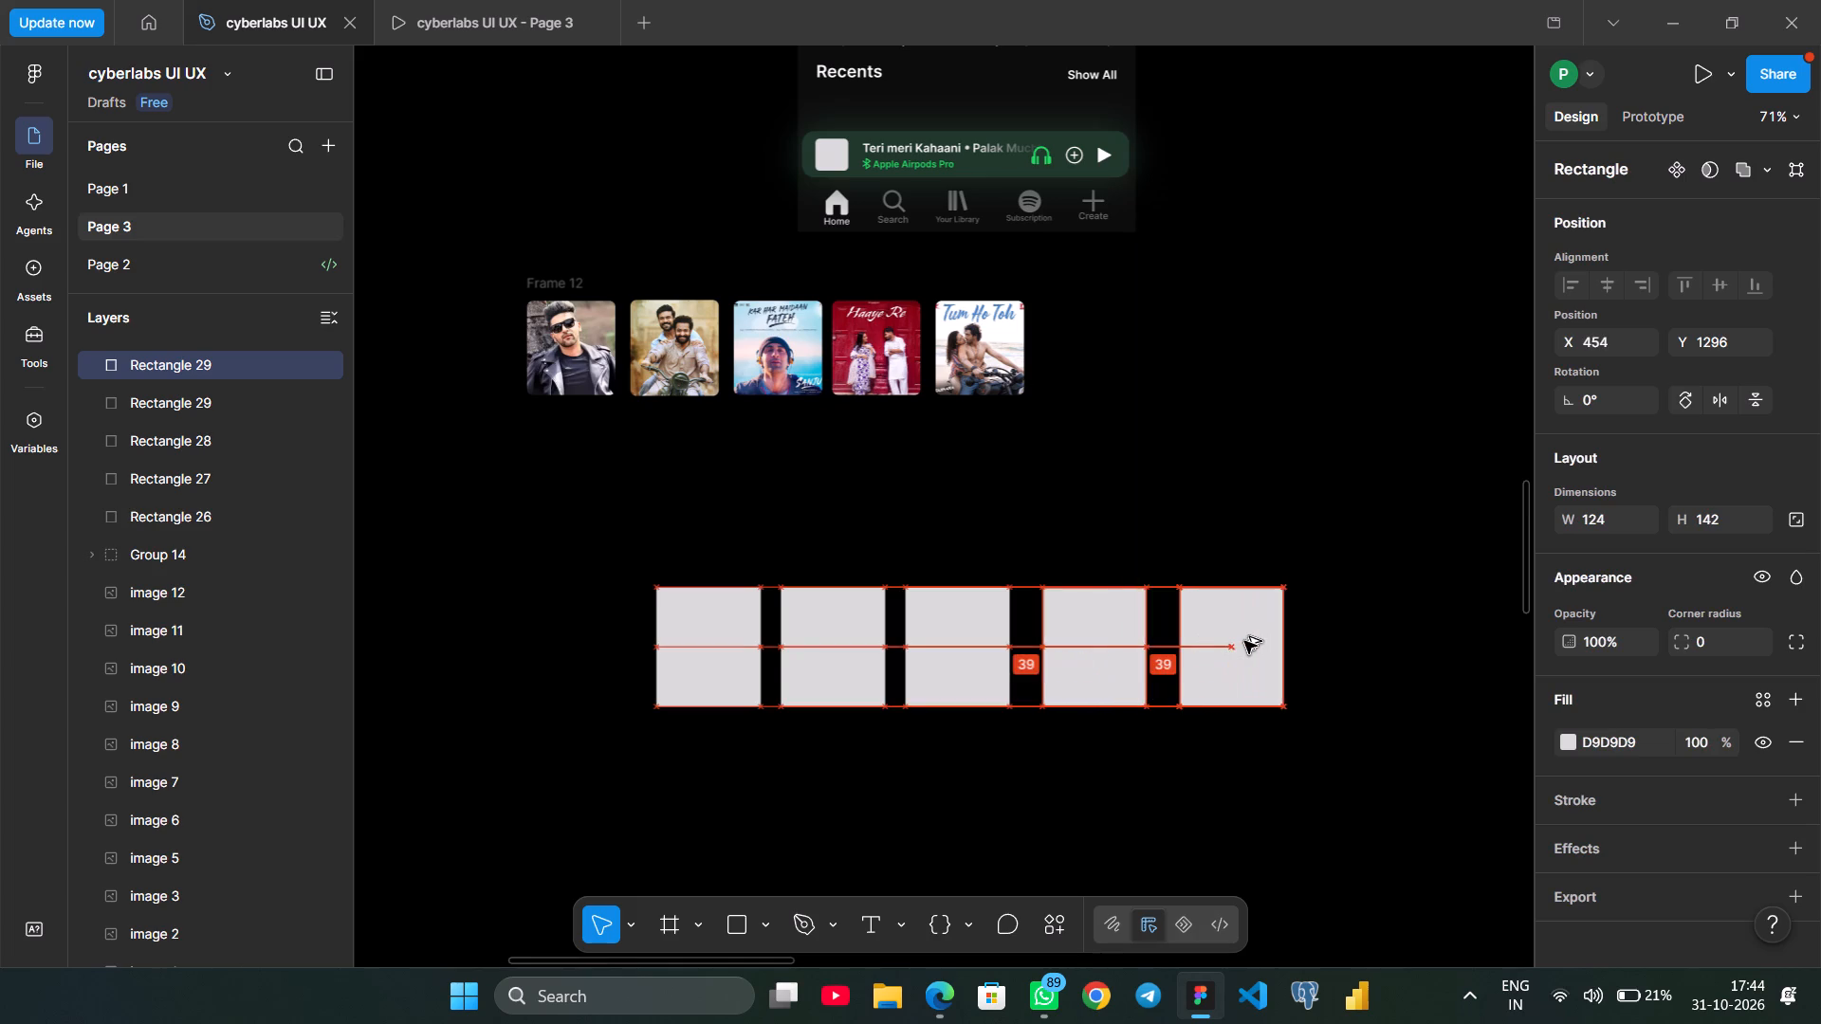
drag(1244, 641, 1242, 640)
Align all five grey rectangles in the row by their vertical centres.
click(1239, 653)
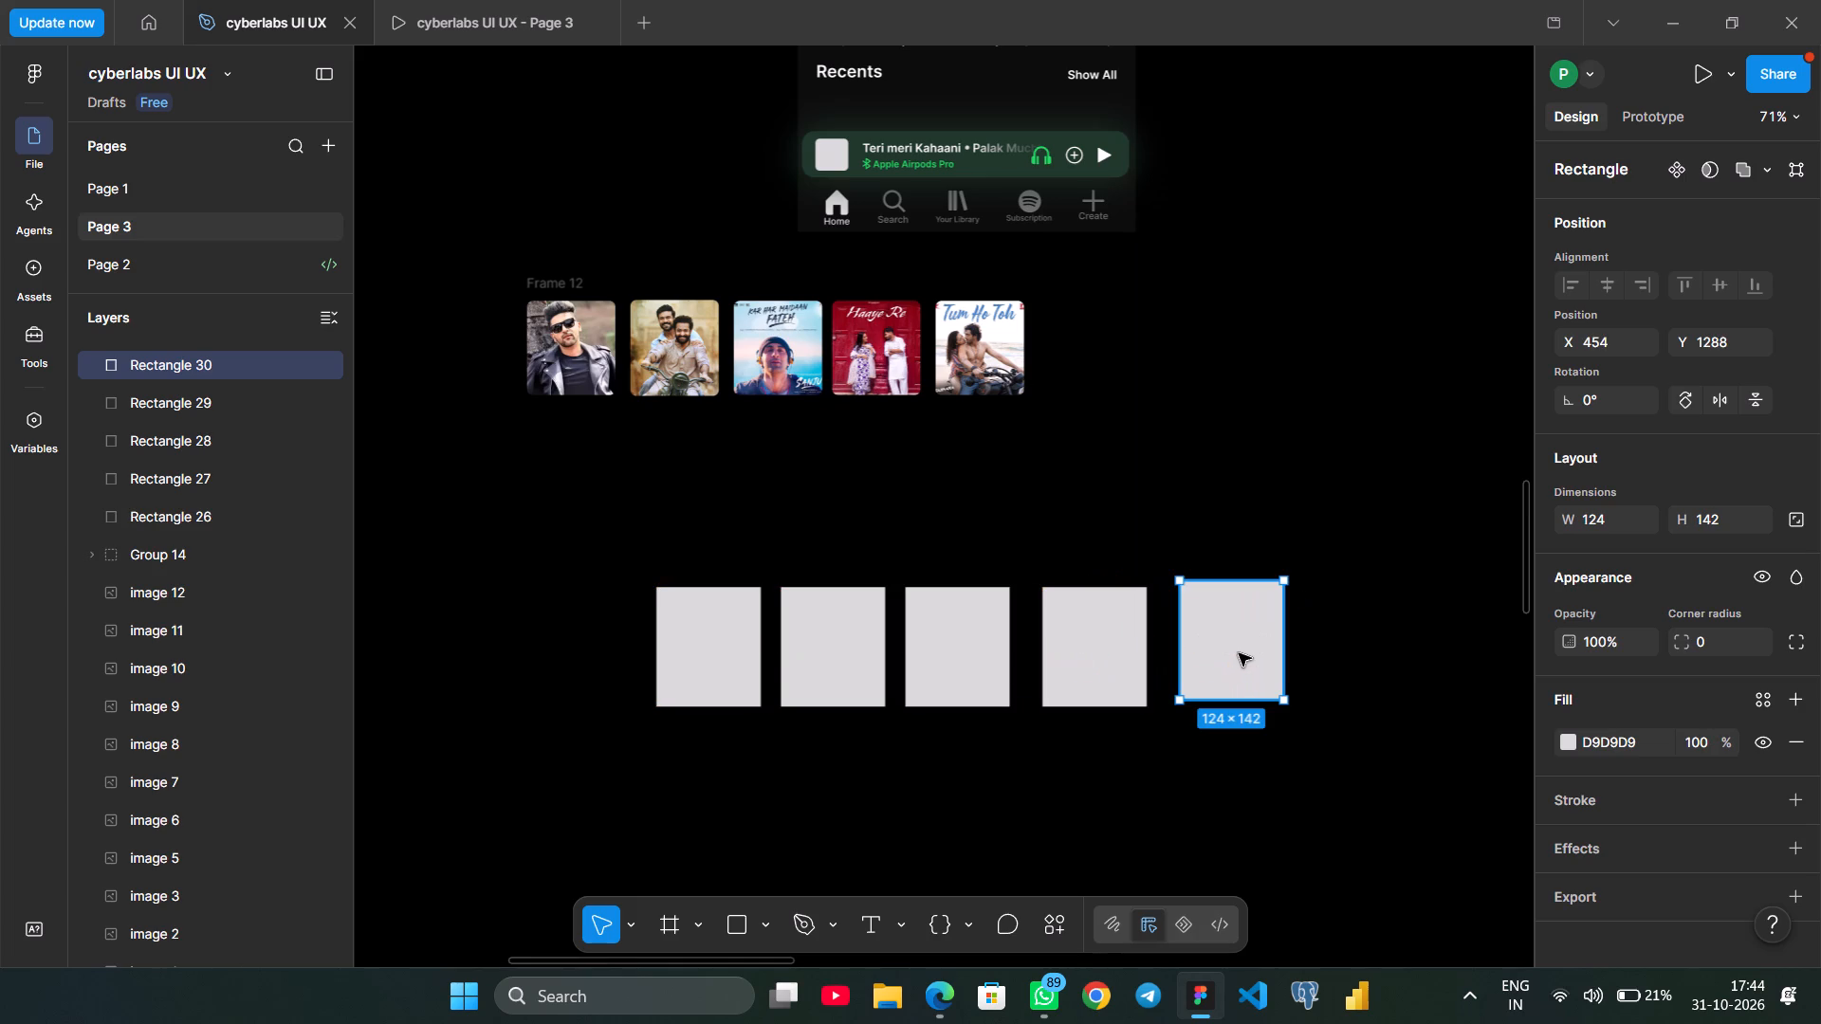
shift+click(1118, 656)
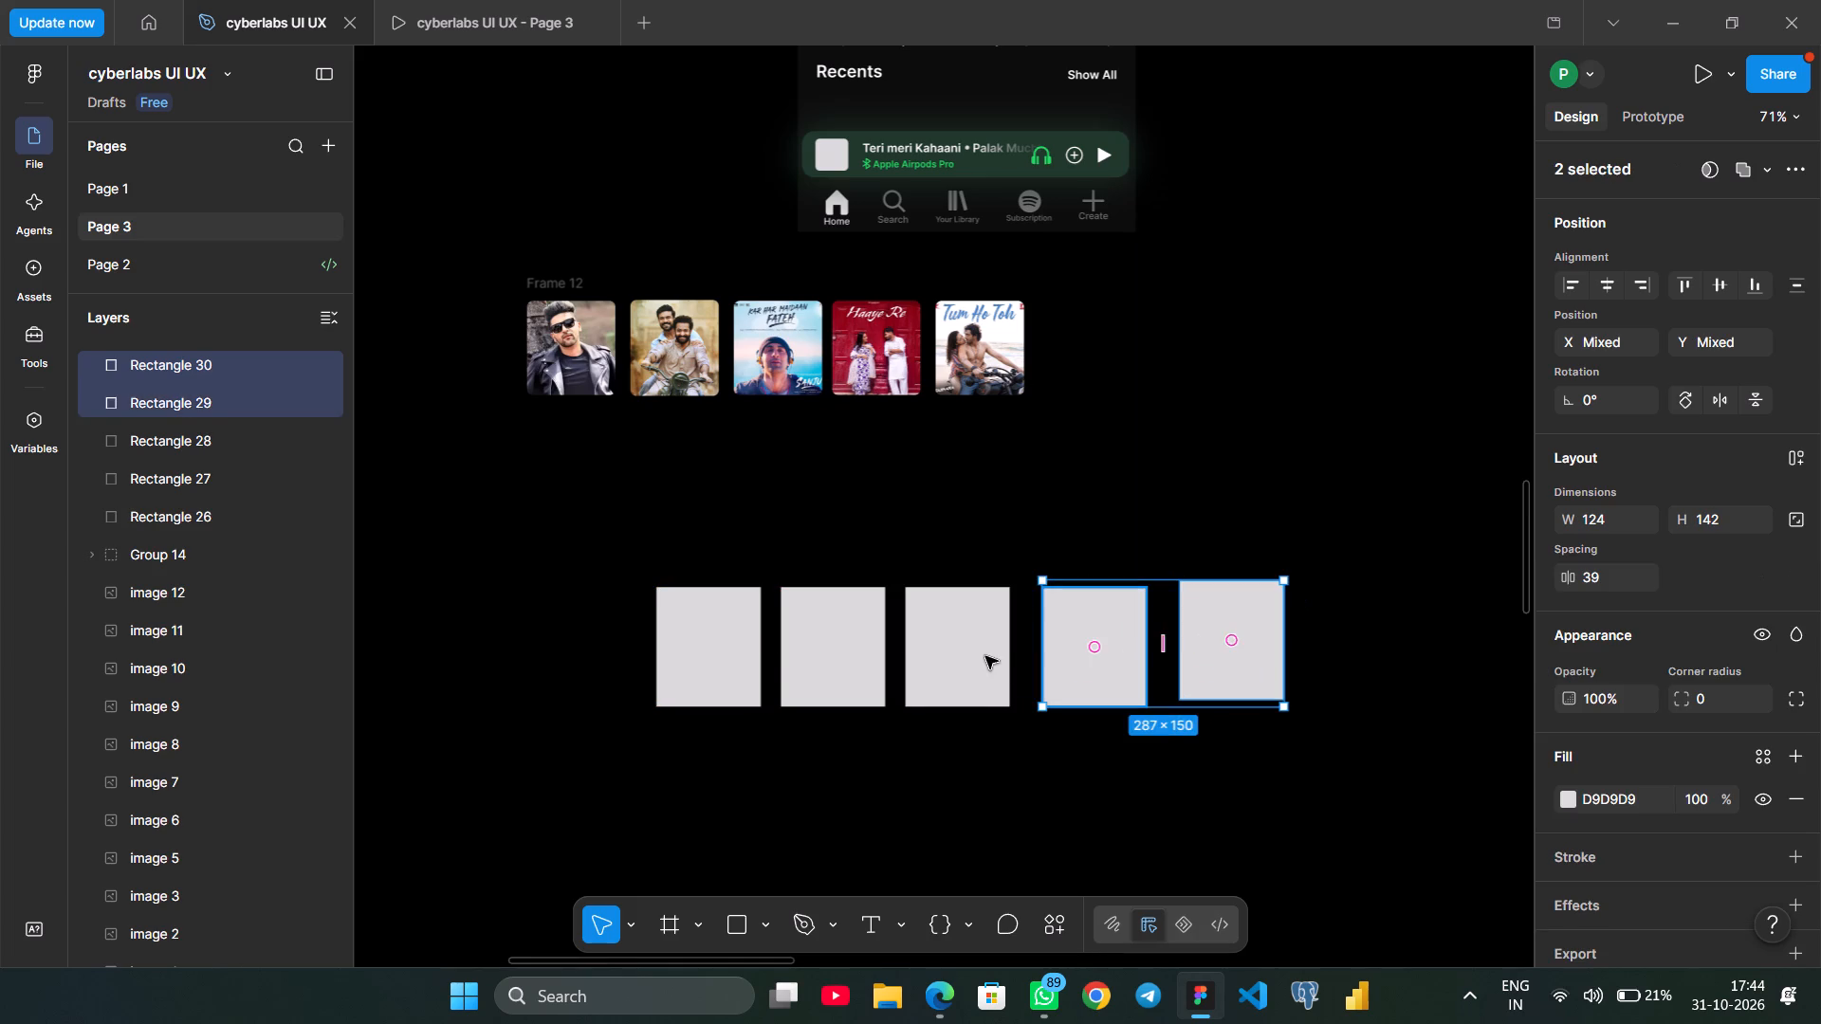
shift+click(971, 654)
shift+click(840, 649)
shift+click(731, 644)
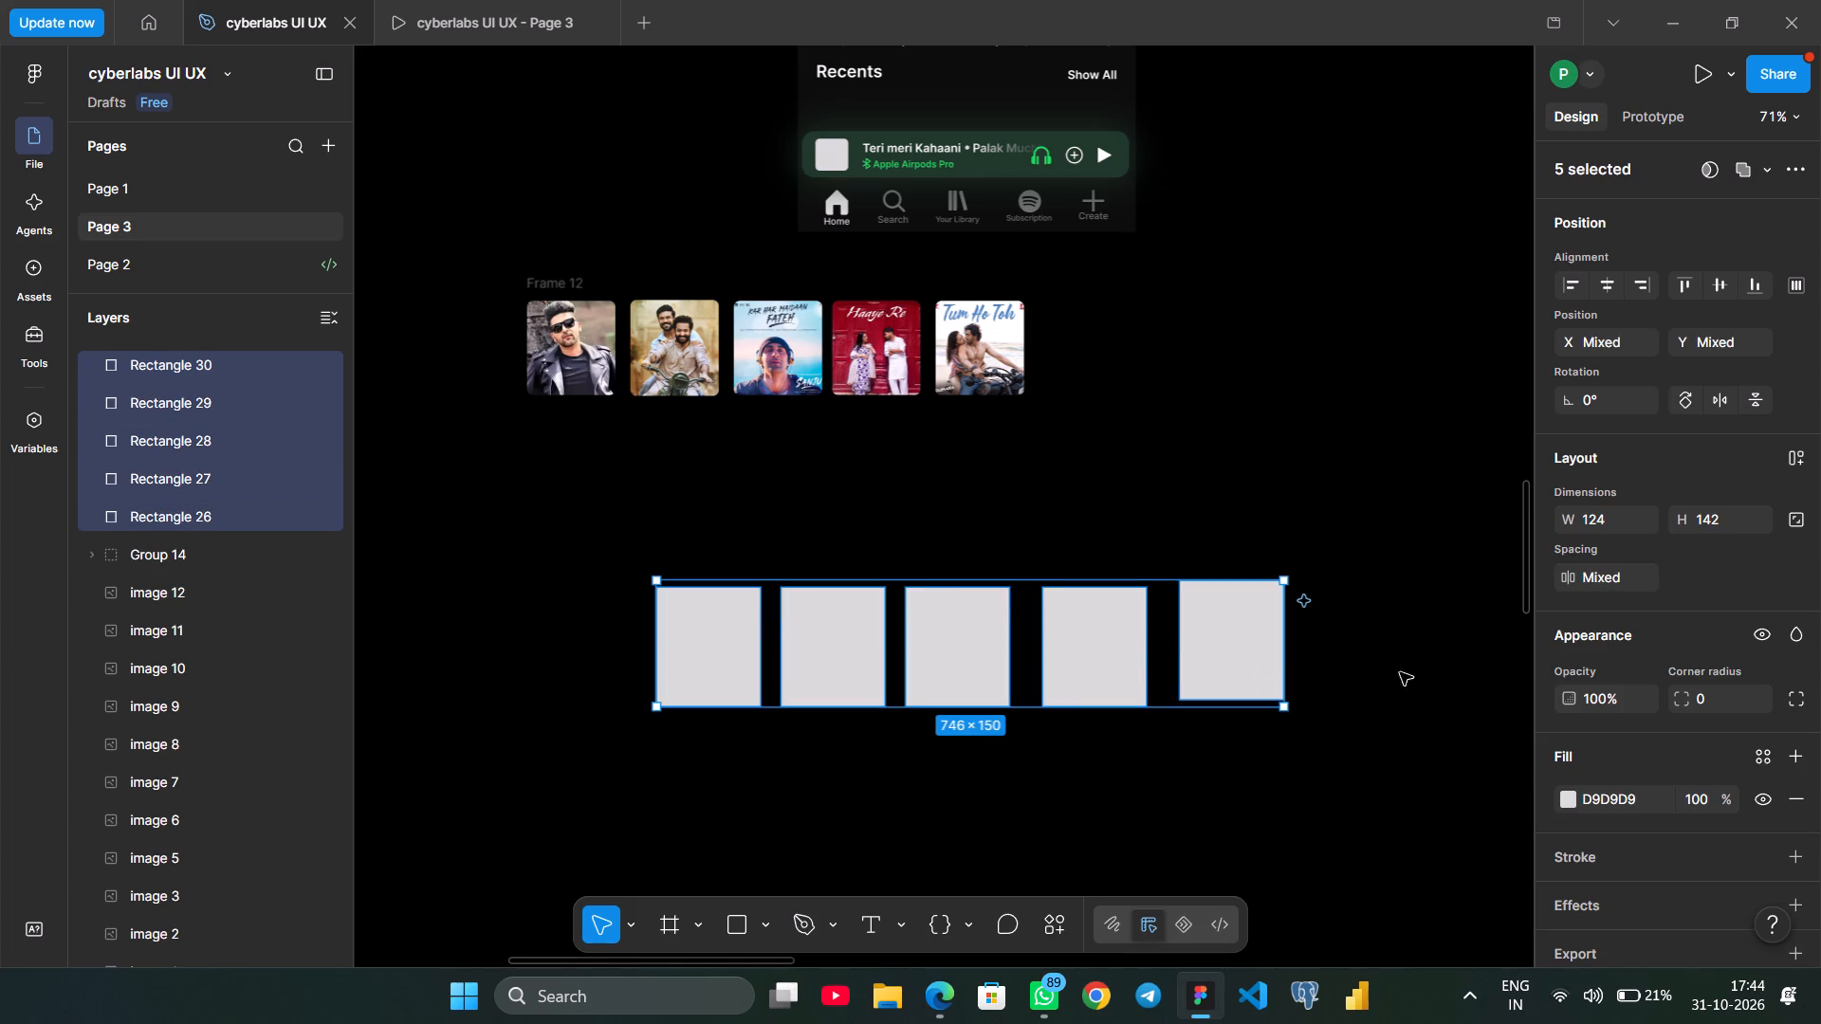
click(1723, 283)
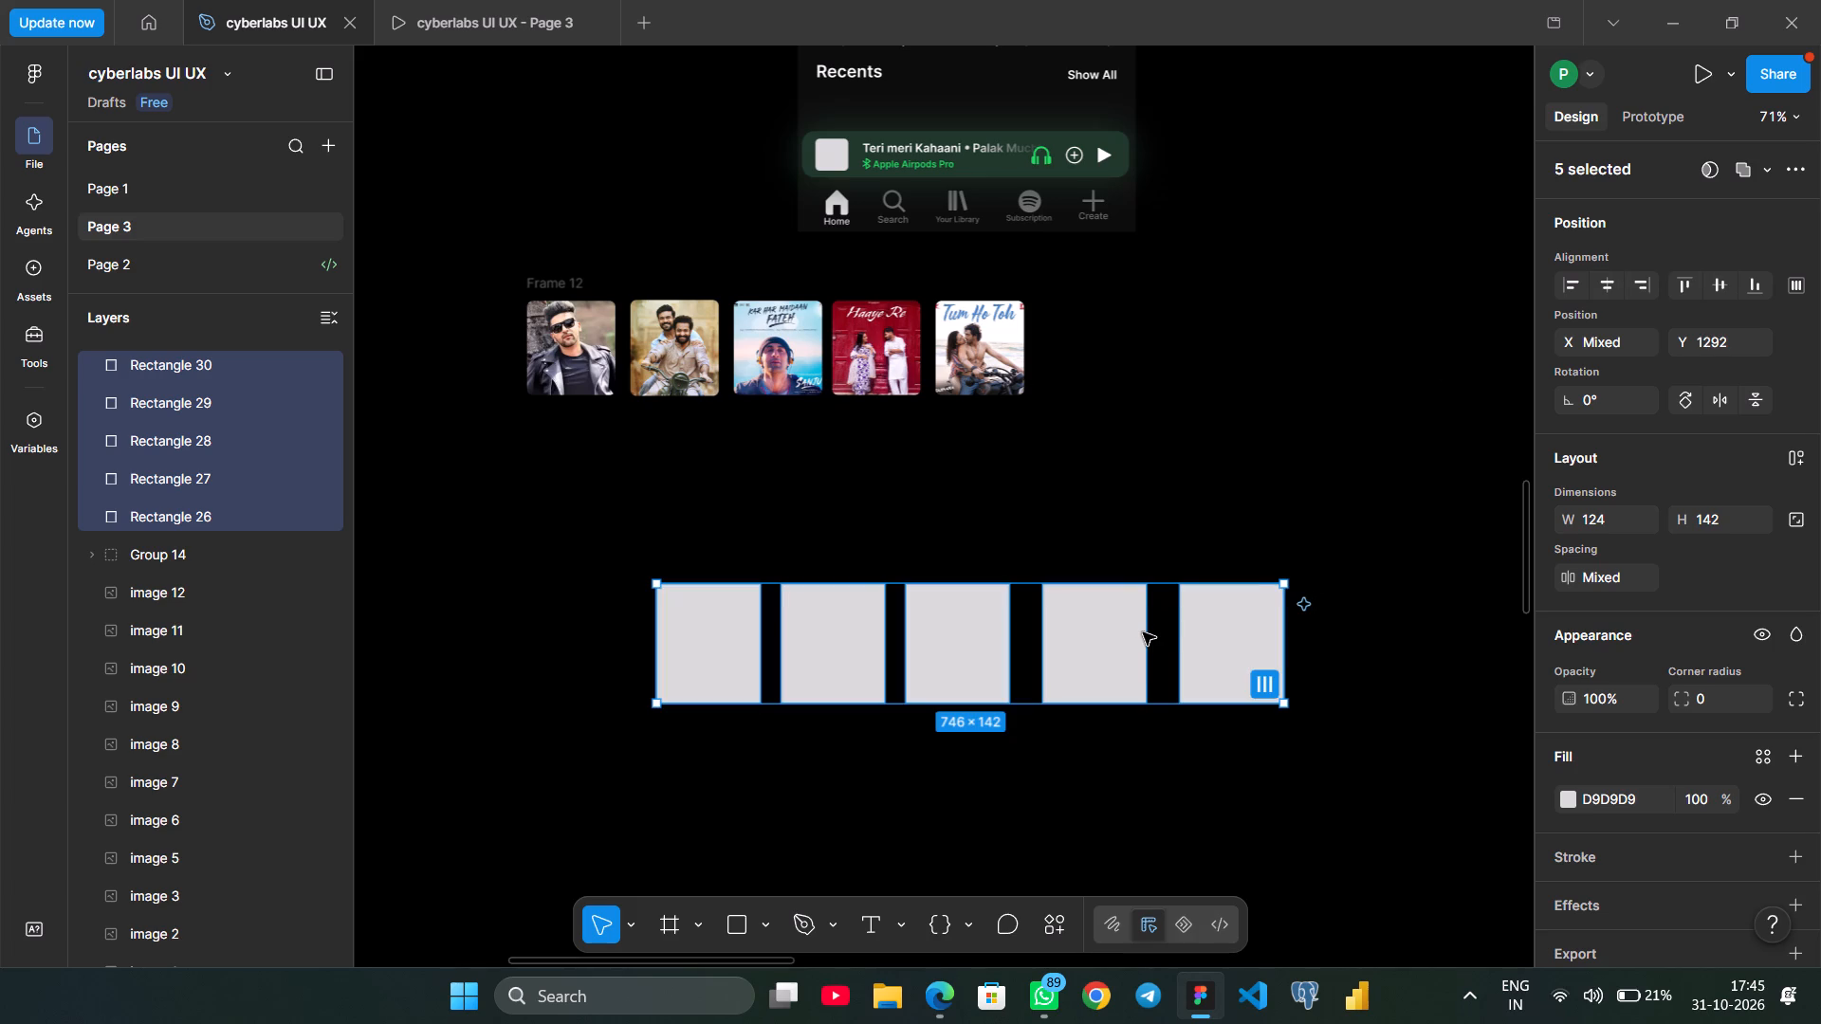
Wrap the five grey rectangles together in a new frame.
click(1143, 632)
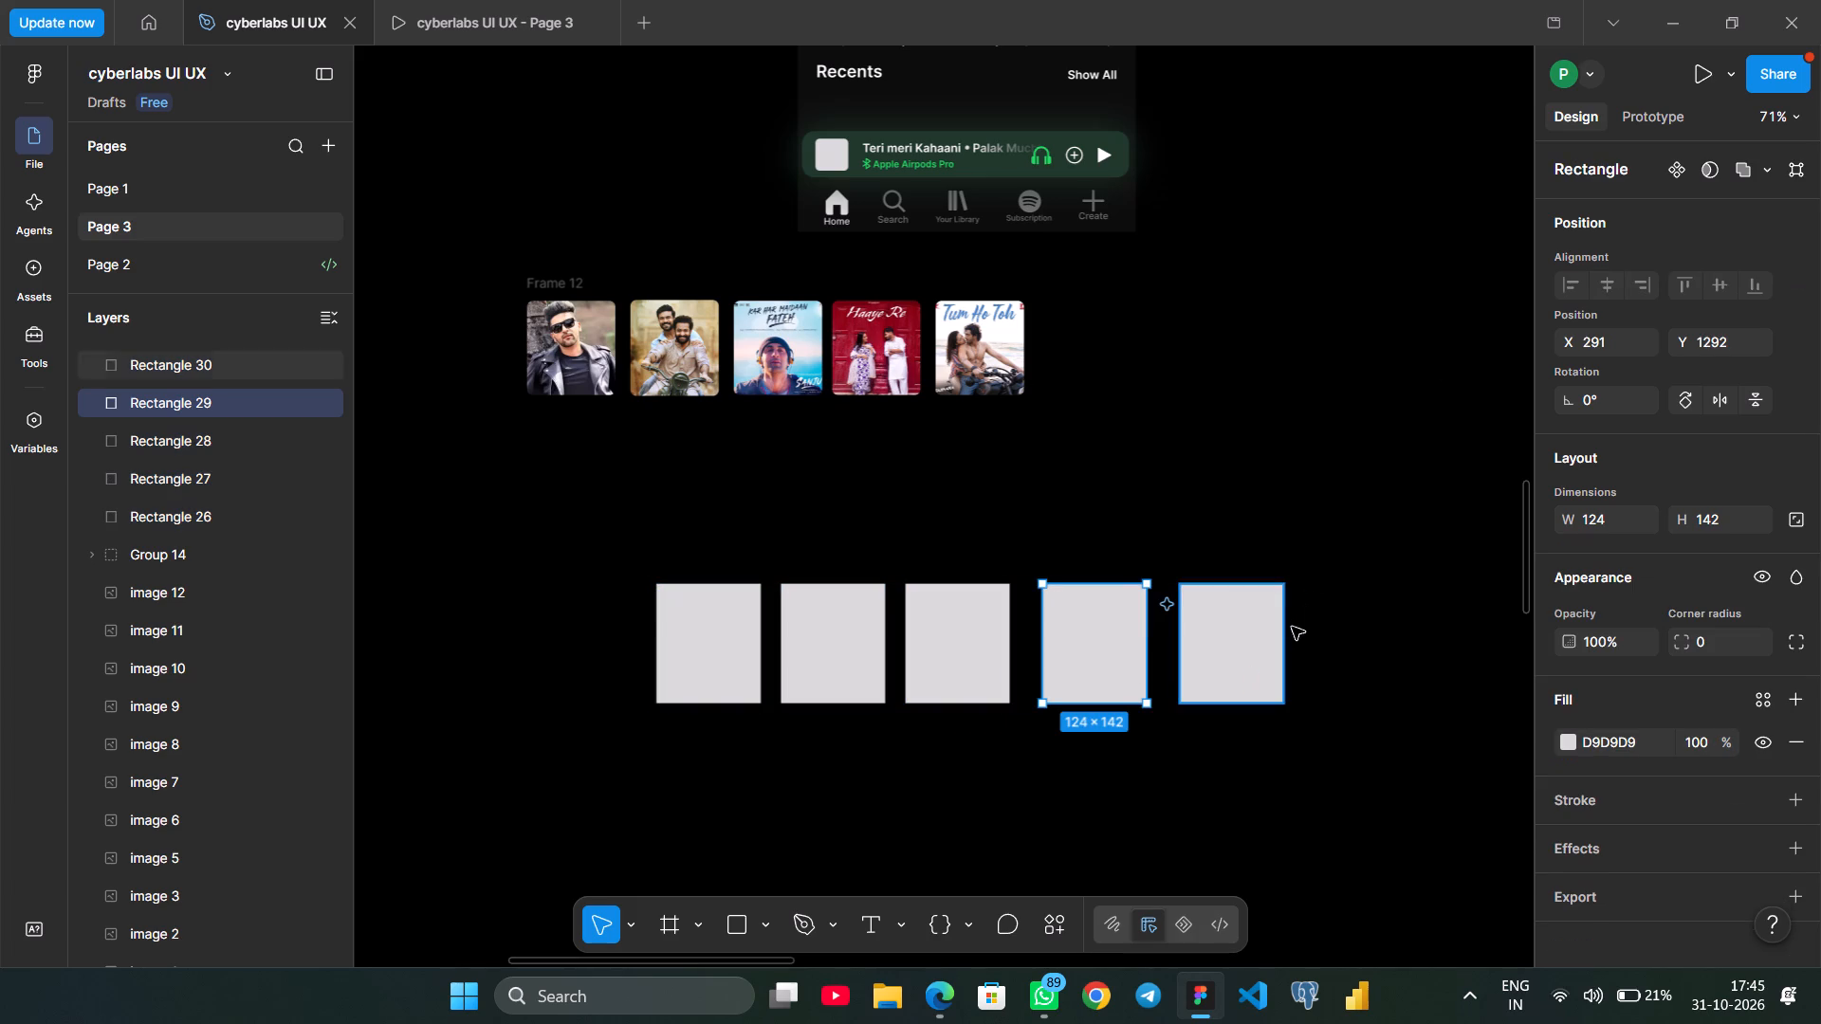
click(1259, 647)
shift+click(1075, 659)
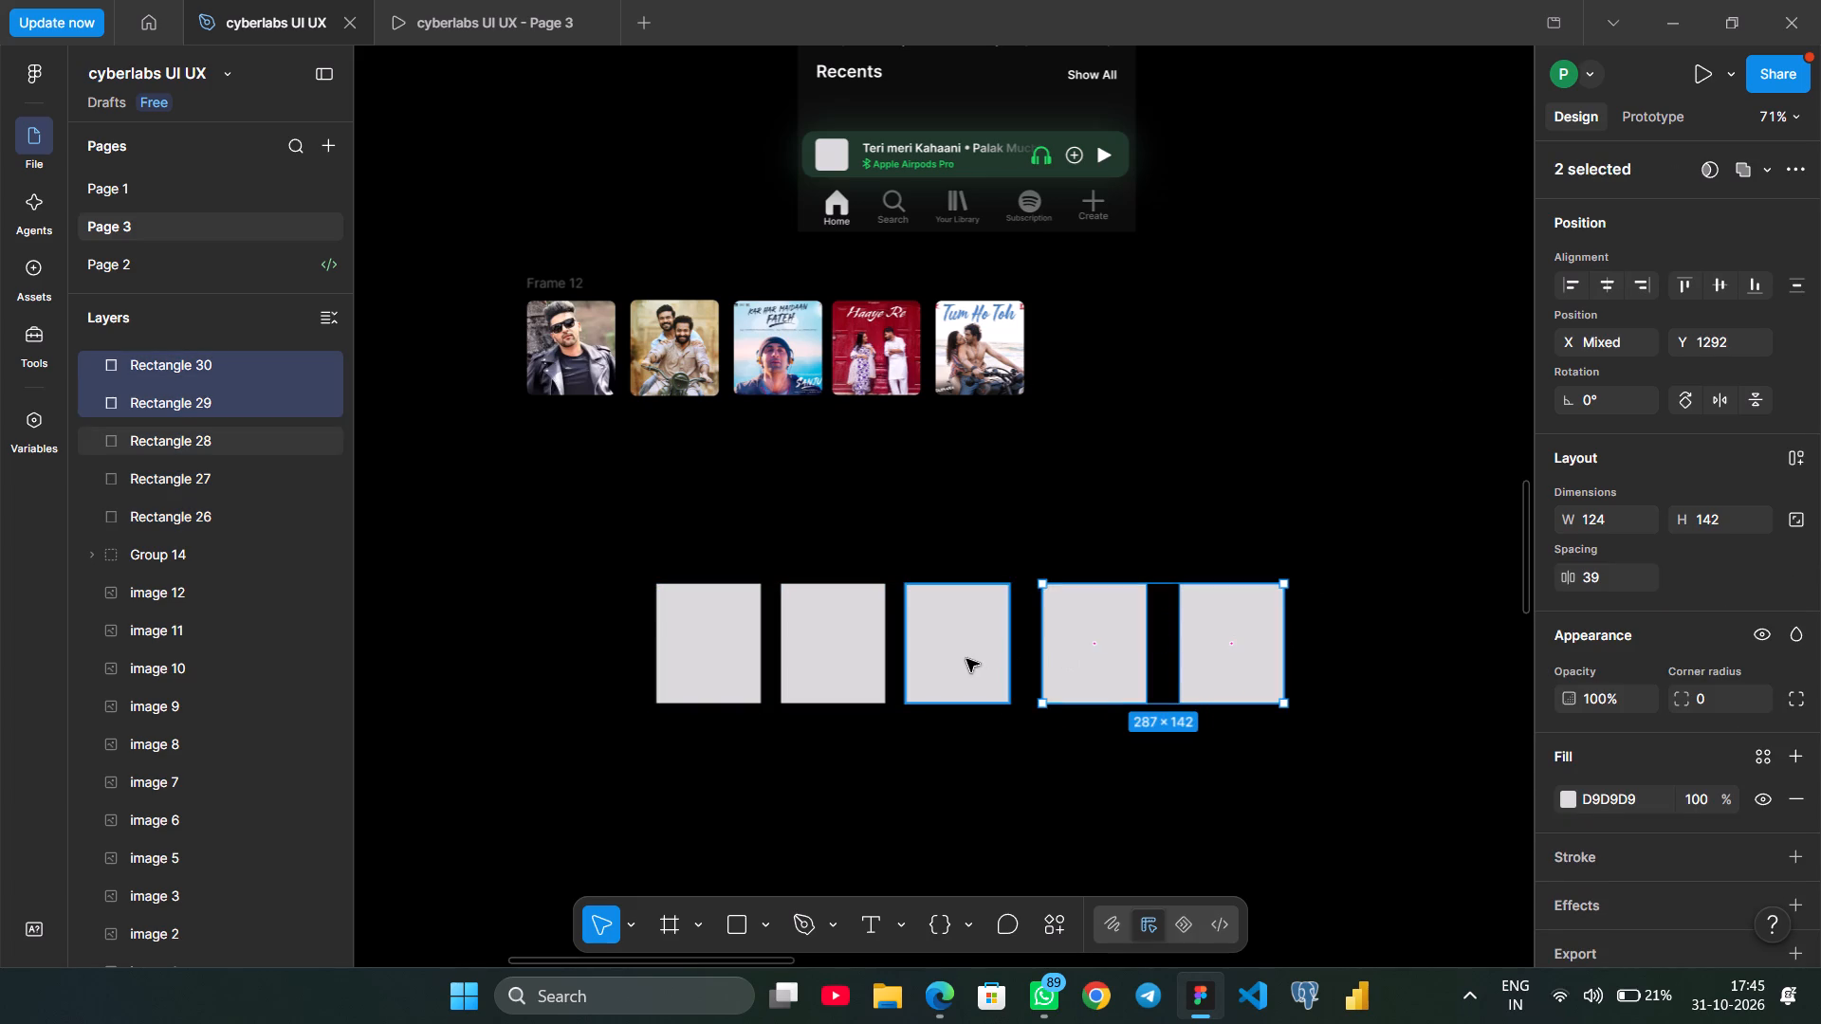
shift+click(966, 659)
shift+click(841, 650)
shift+click(690, 629)
right_click(690, 629)
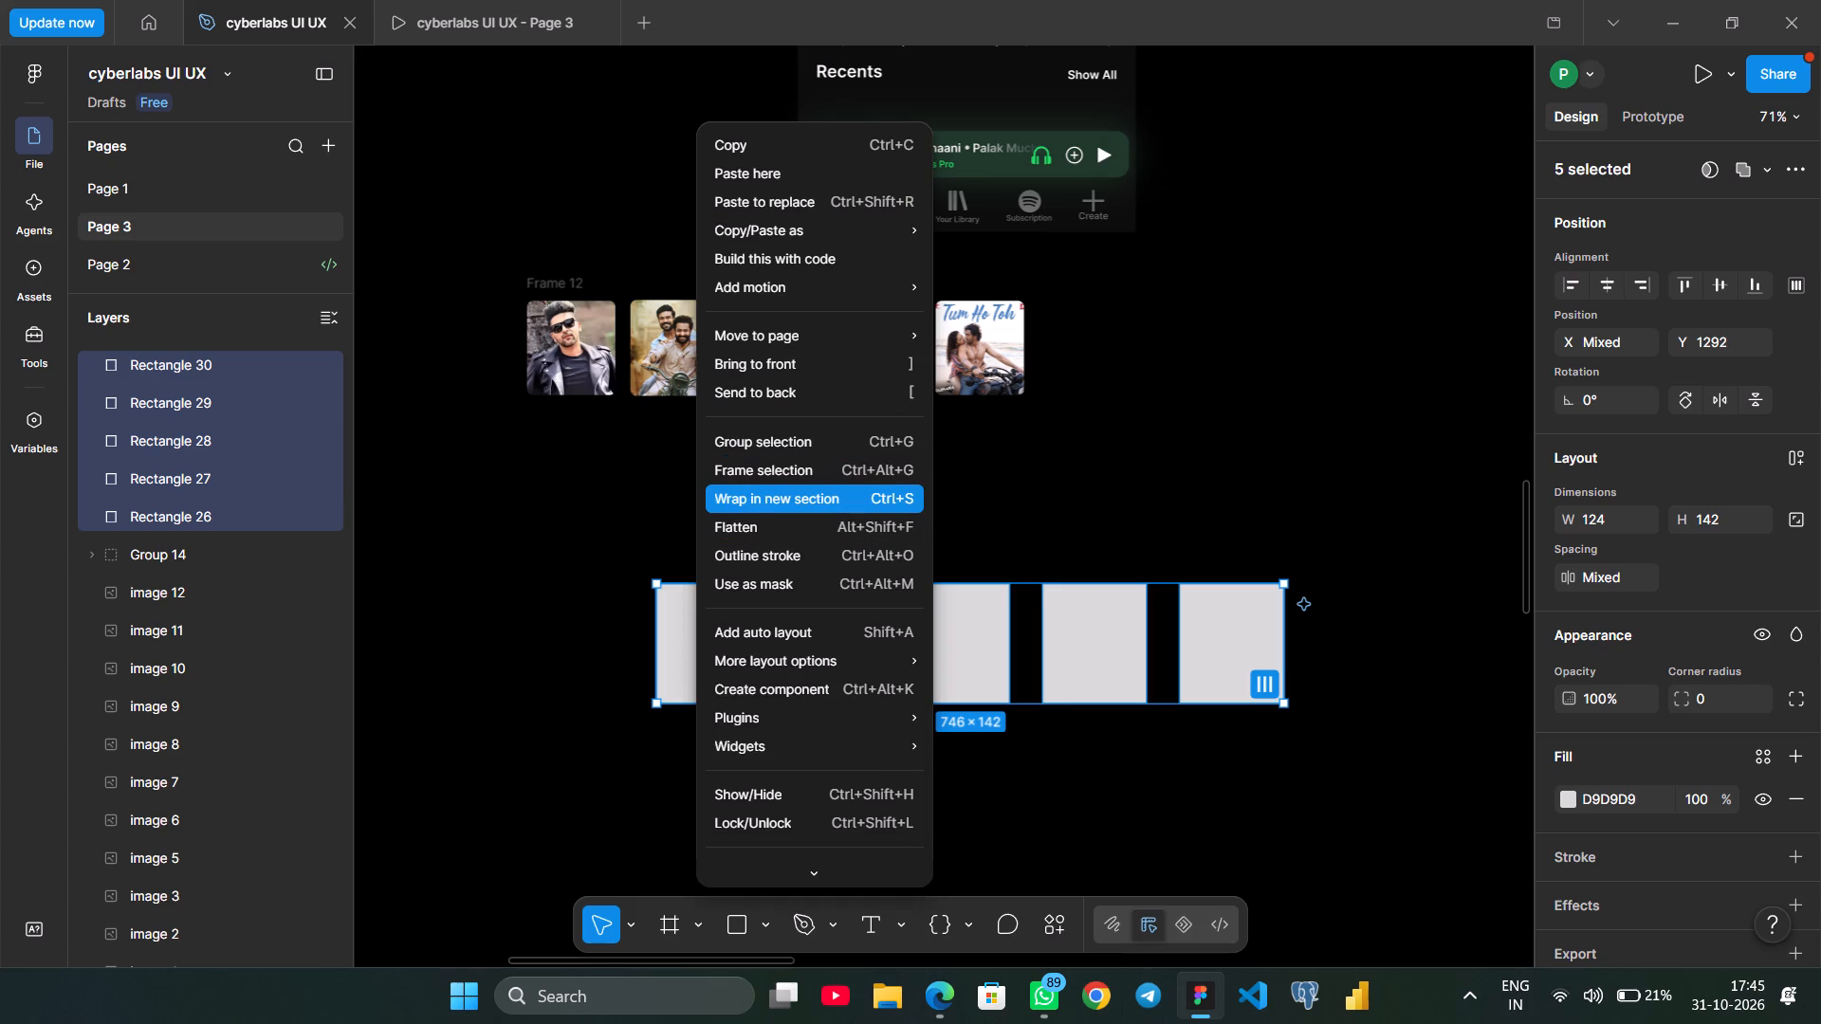
click(873, 474)
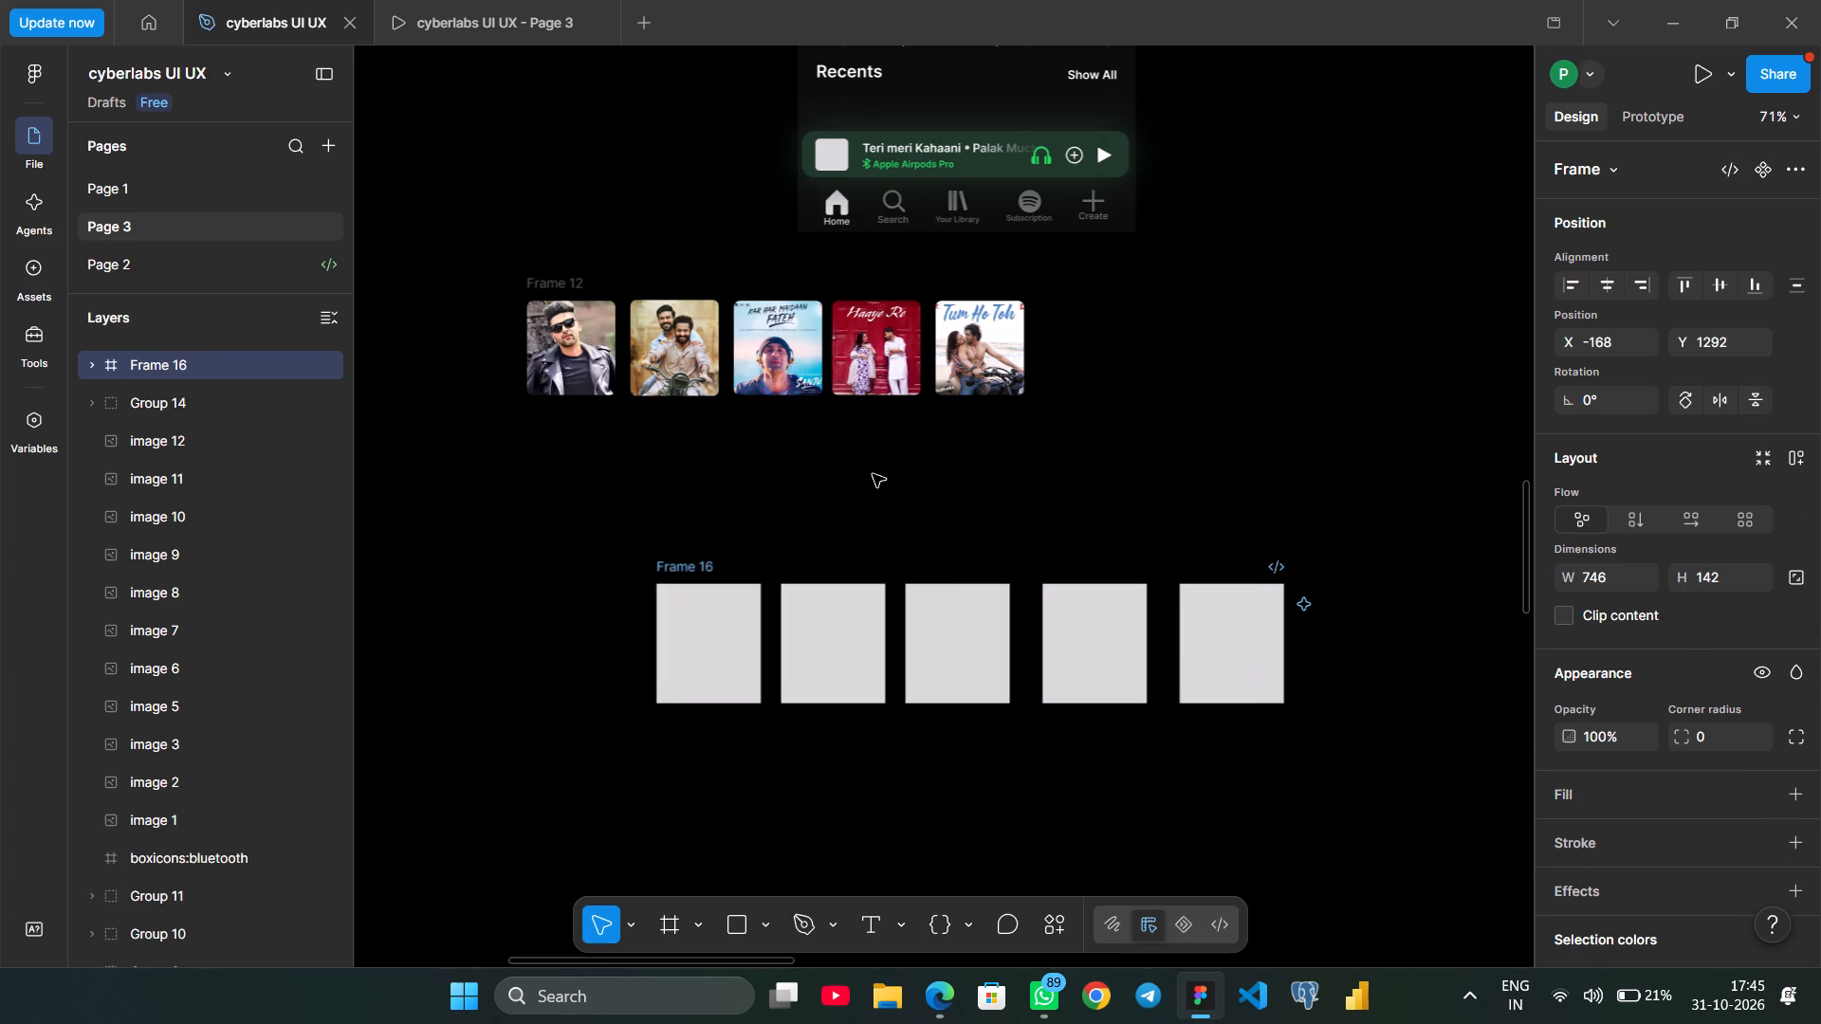
Move the new frame of grey rectangles up closer to Frame 12, to about X -154, Y 1168.
drag(969, 656, 982, 552)
scroll(982, 552, up, 1)
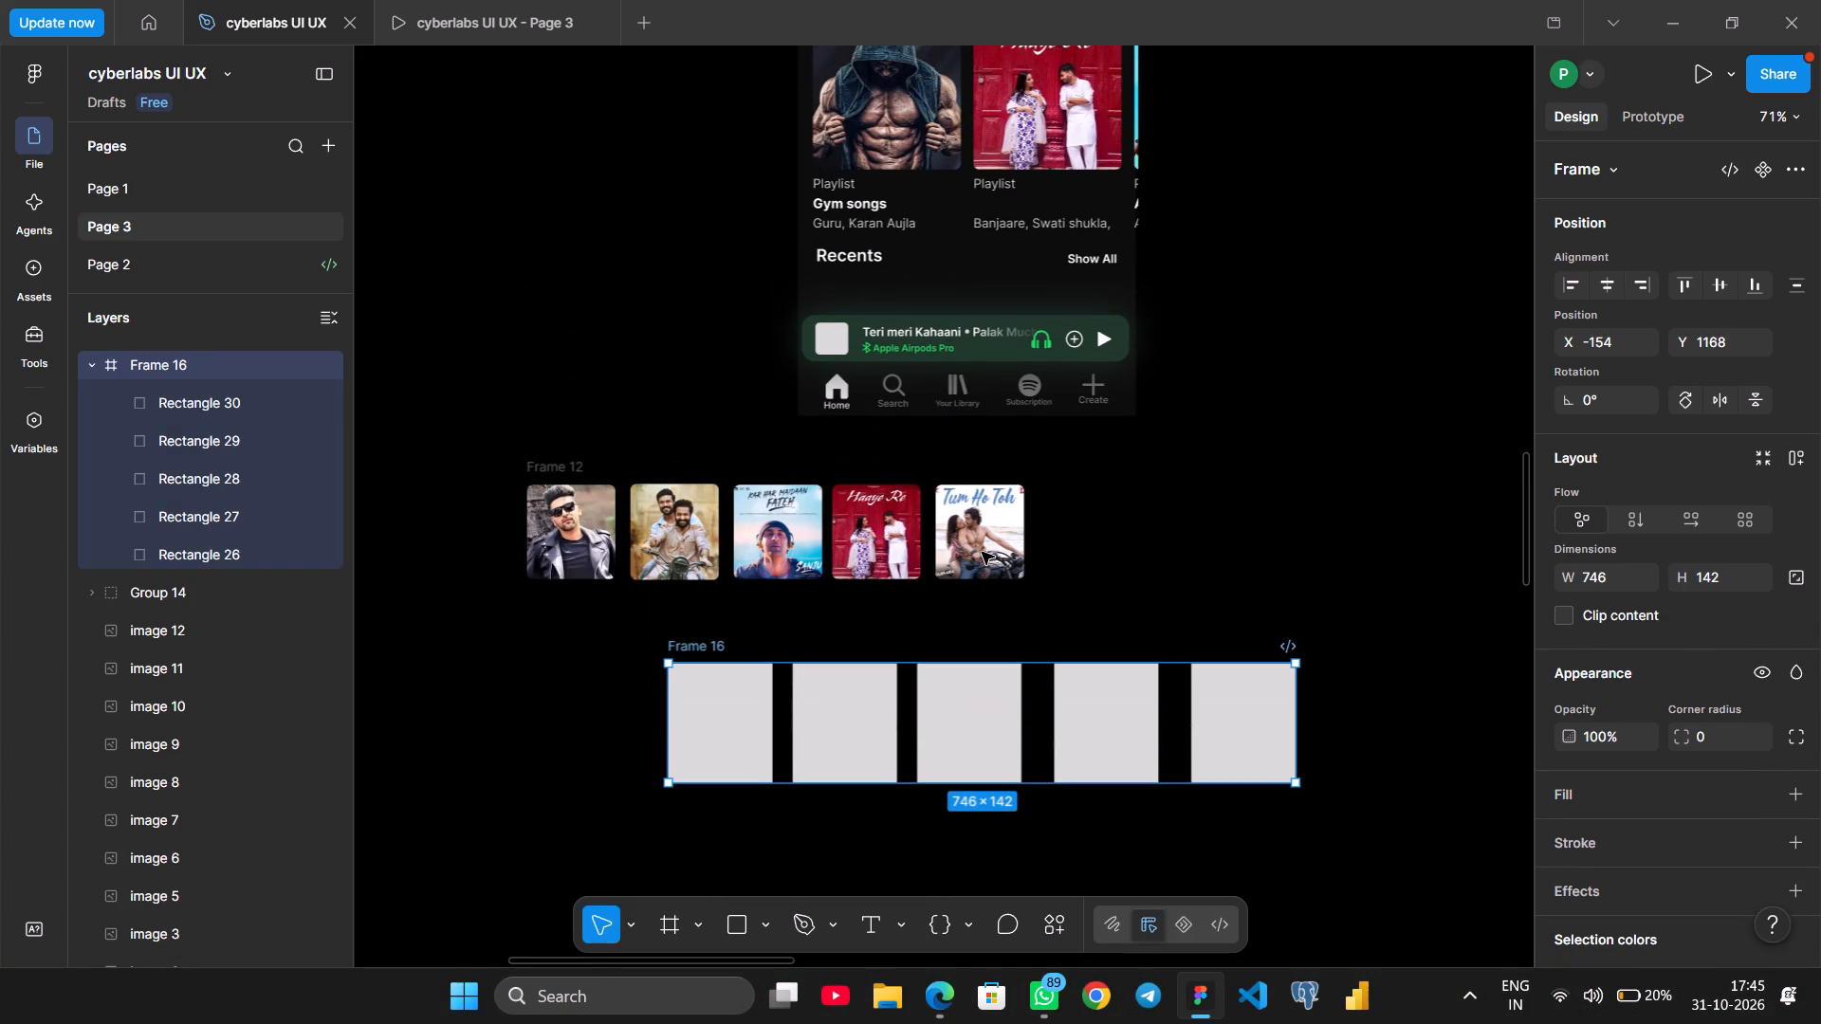
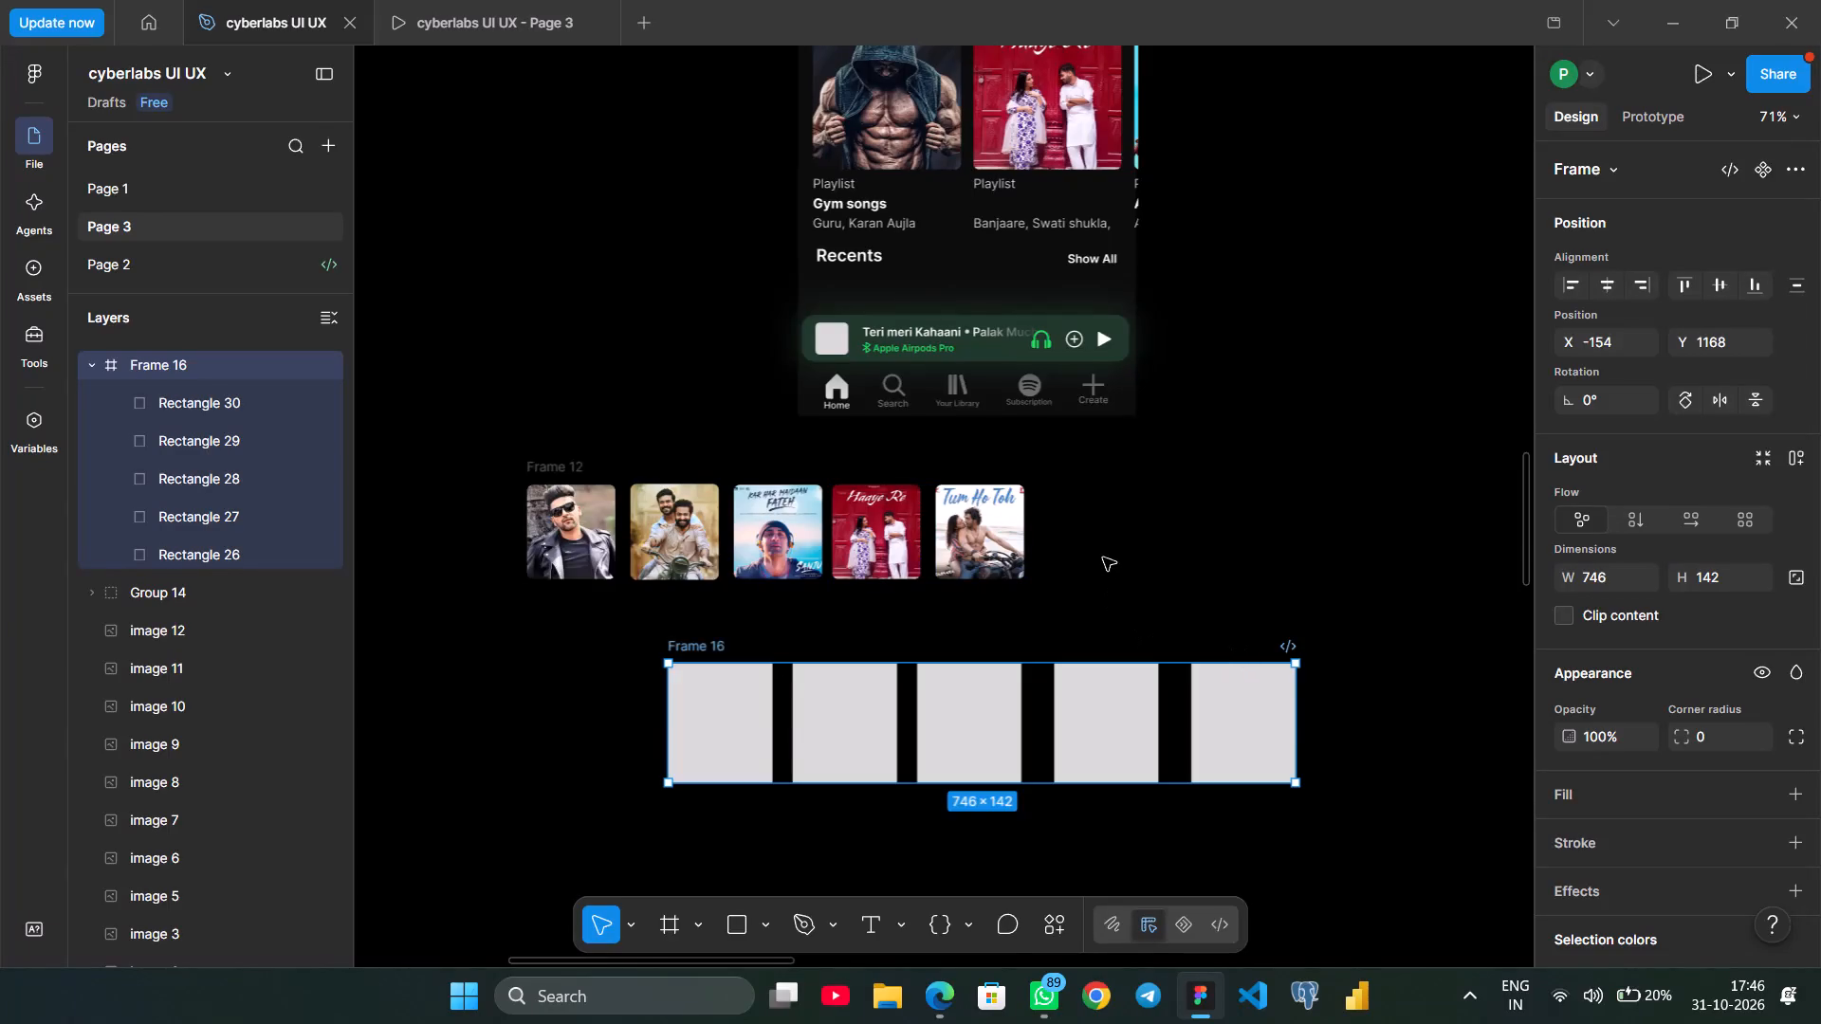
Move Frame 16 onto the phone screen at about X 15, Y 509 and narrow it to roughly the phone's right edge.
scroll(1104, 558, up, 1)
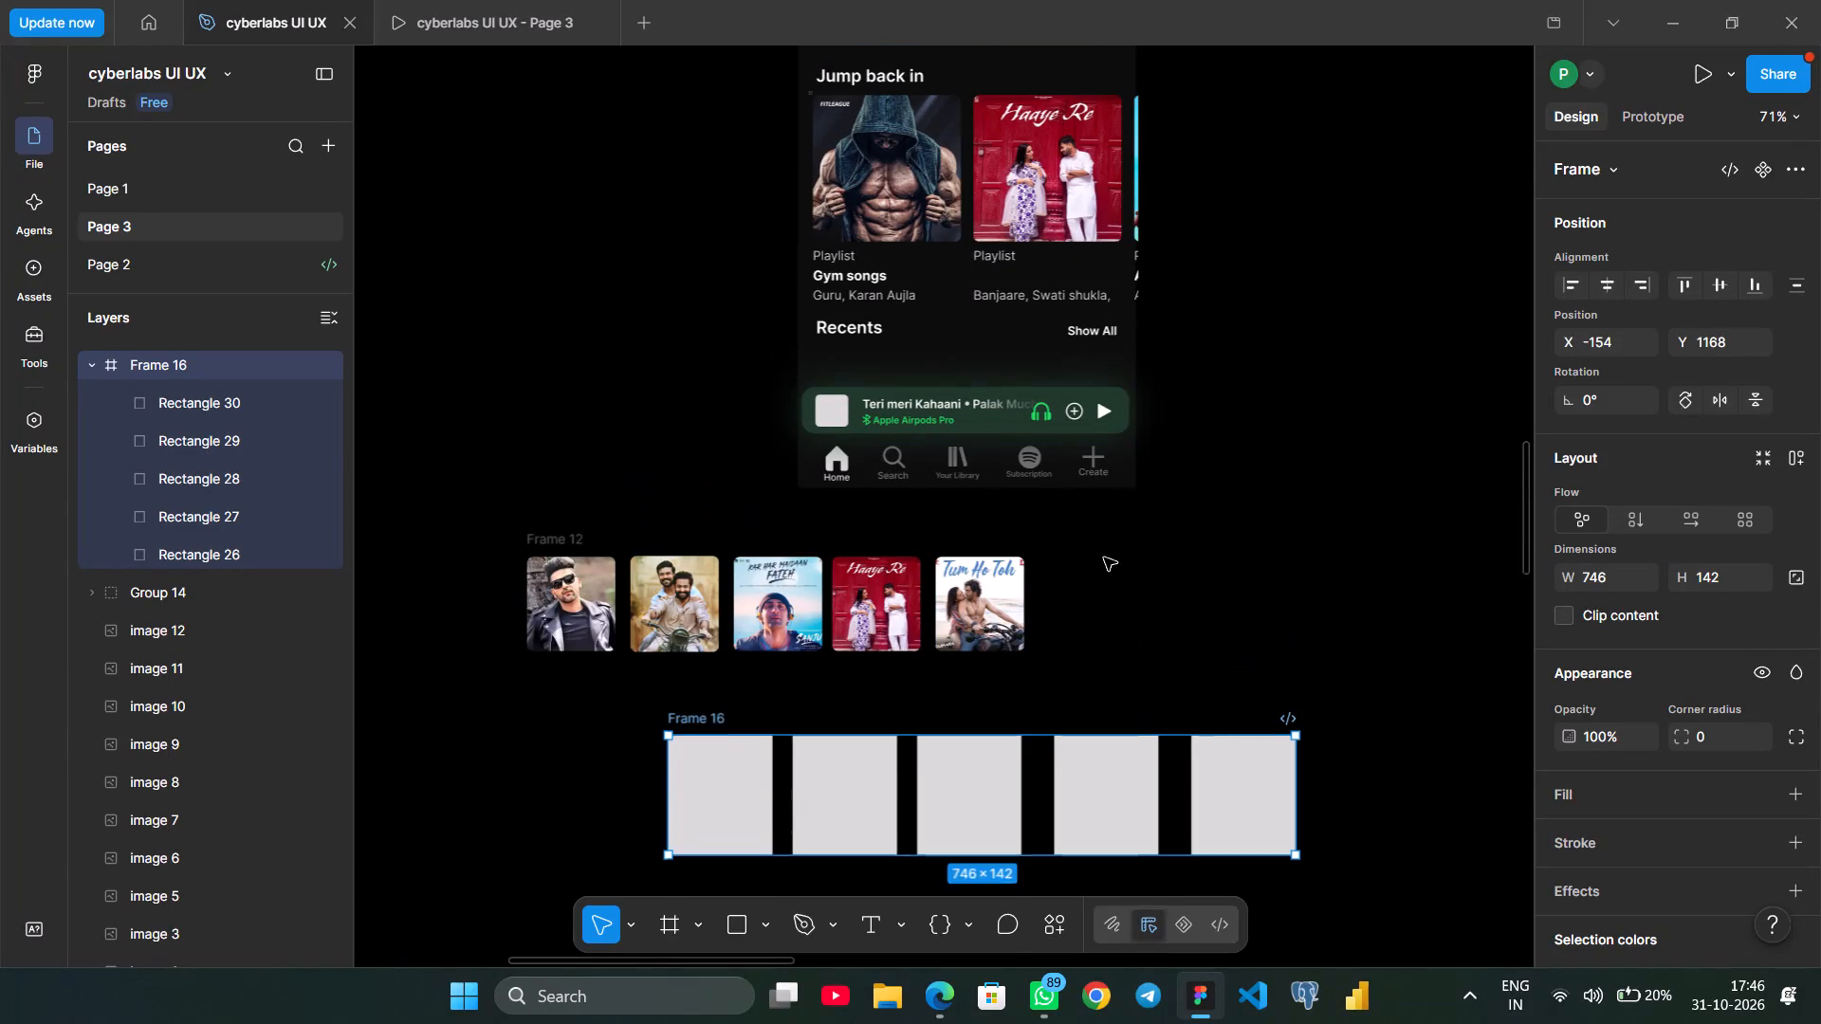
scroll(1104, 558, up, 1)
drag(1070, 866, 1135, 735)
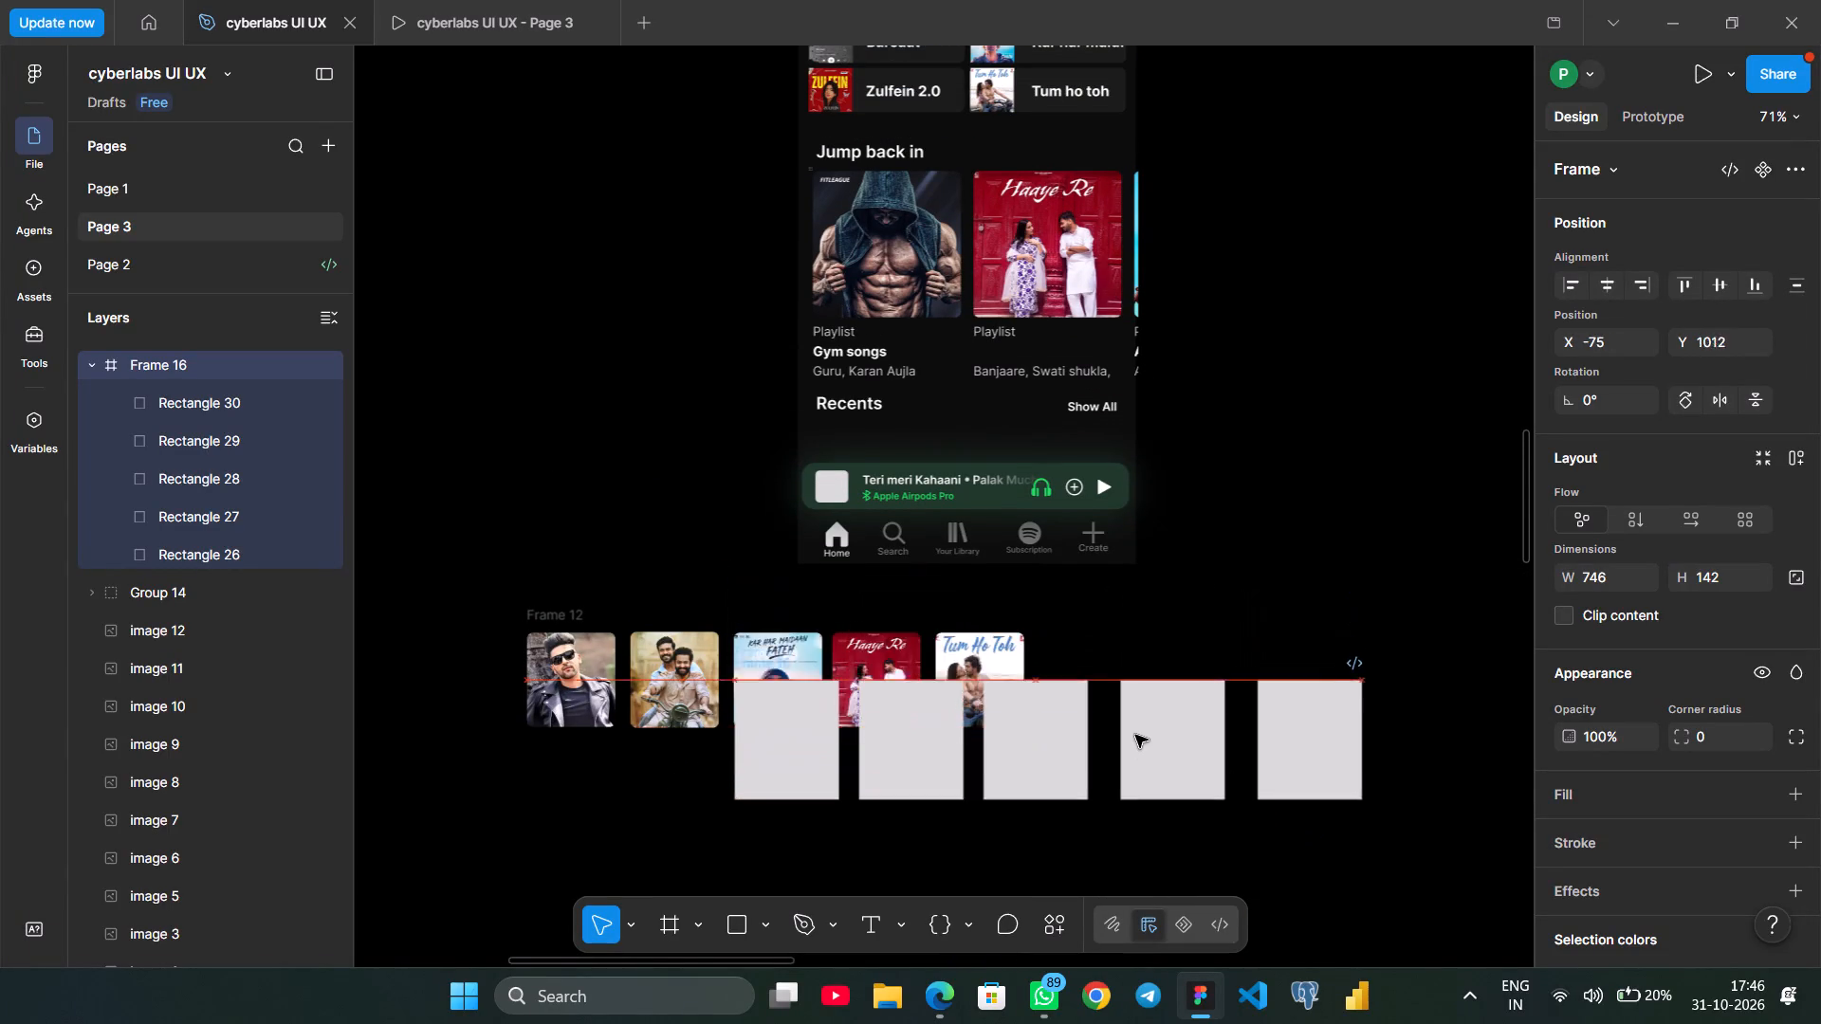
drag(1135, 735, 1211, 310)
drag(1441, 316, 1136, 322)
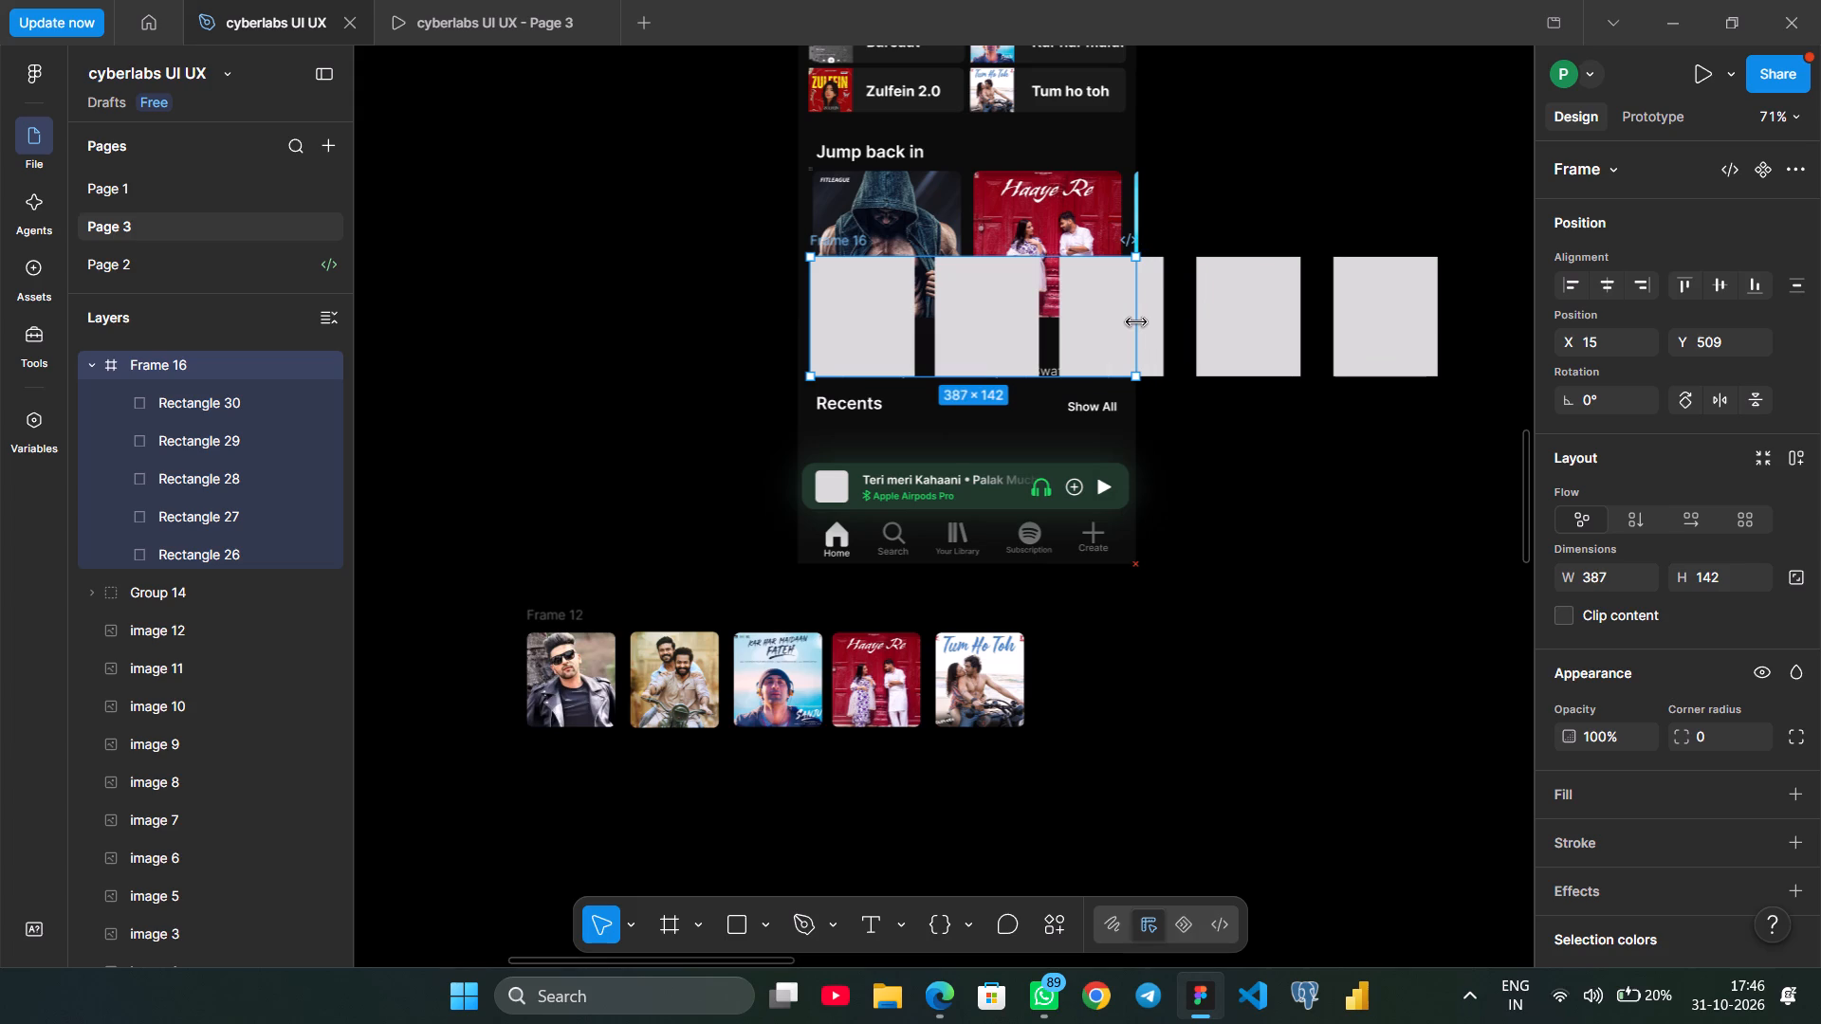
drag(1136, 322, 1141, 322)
Preview the iPhone 17 - 1 frame as a prototype and return to the design file.
click(1238, 521)
scroll(1238, 521, up, 3)
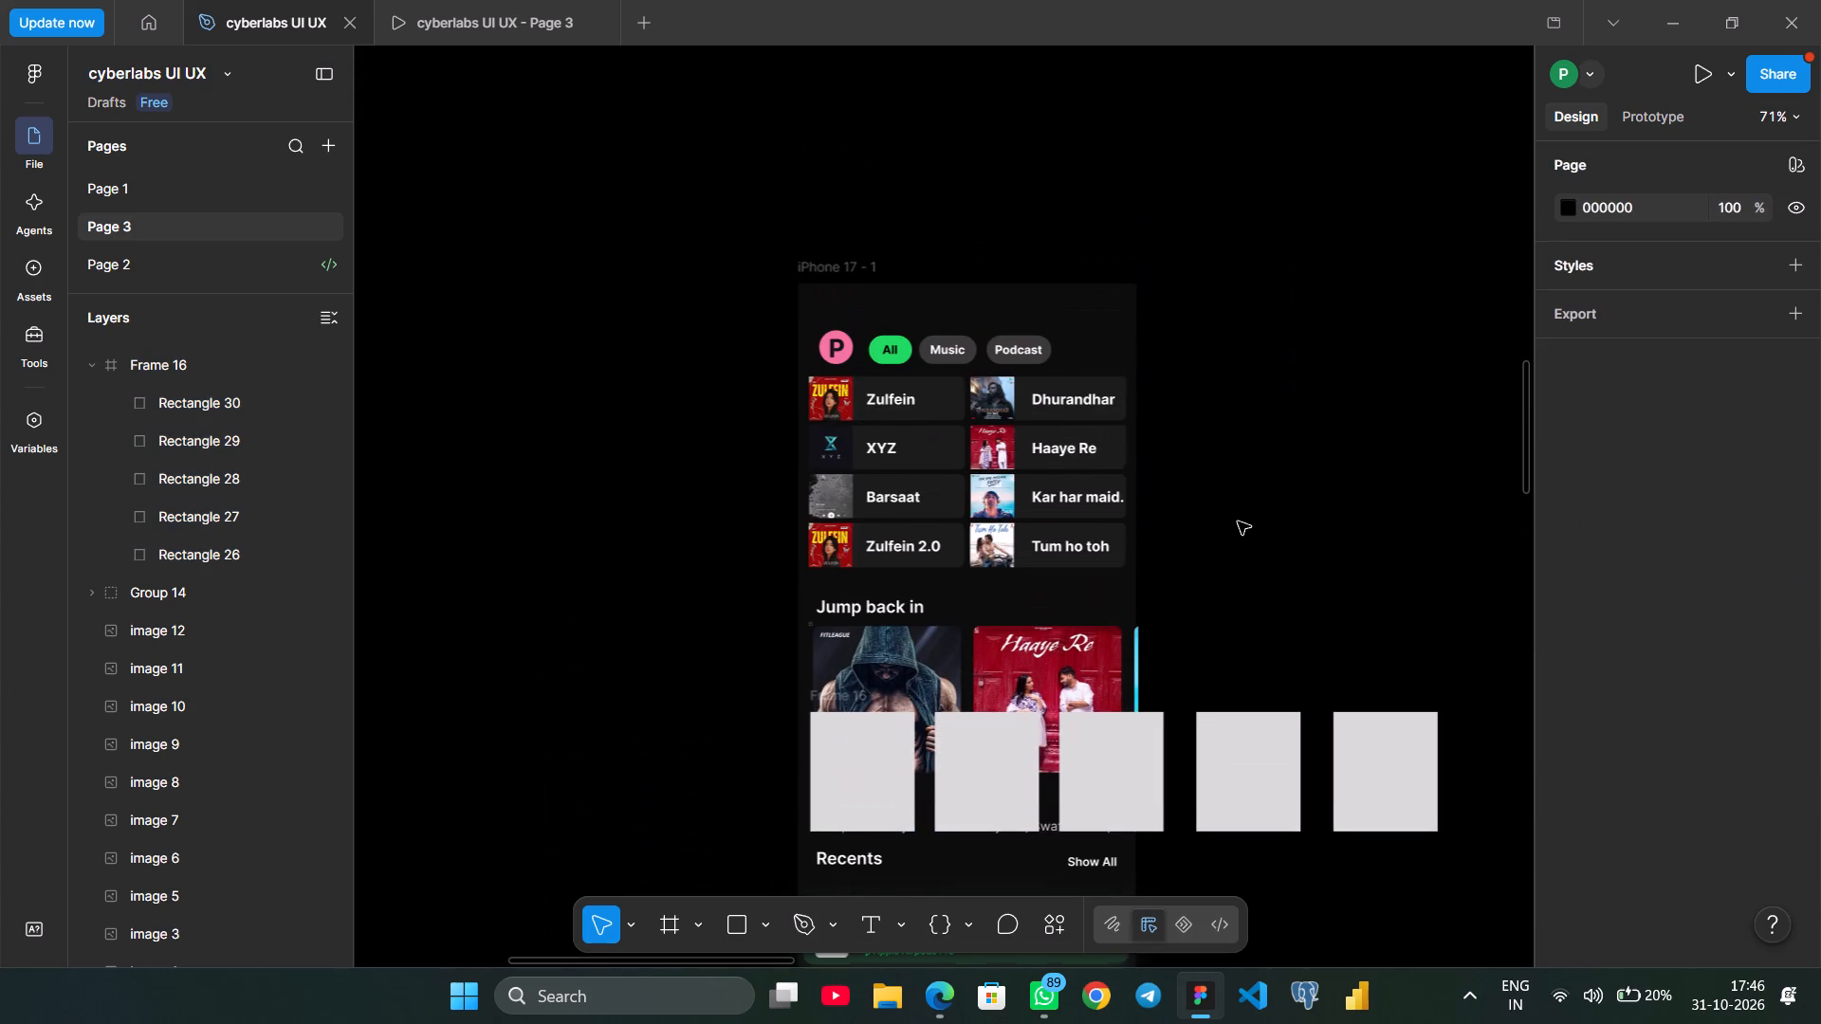
click(848, 270)
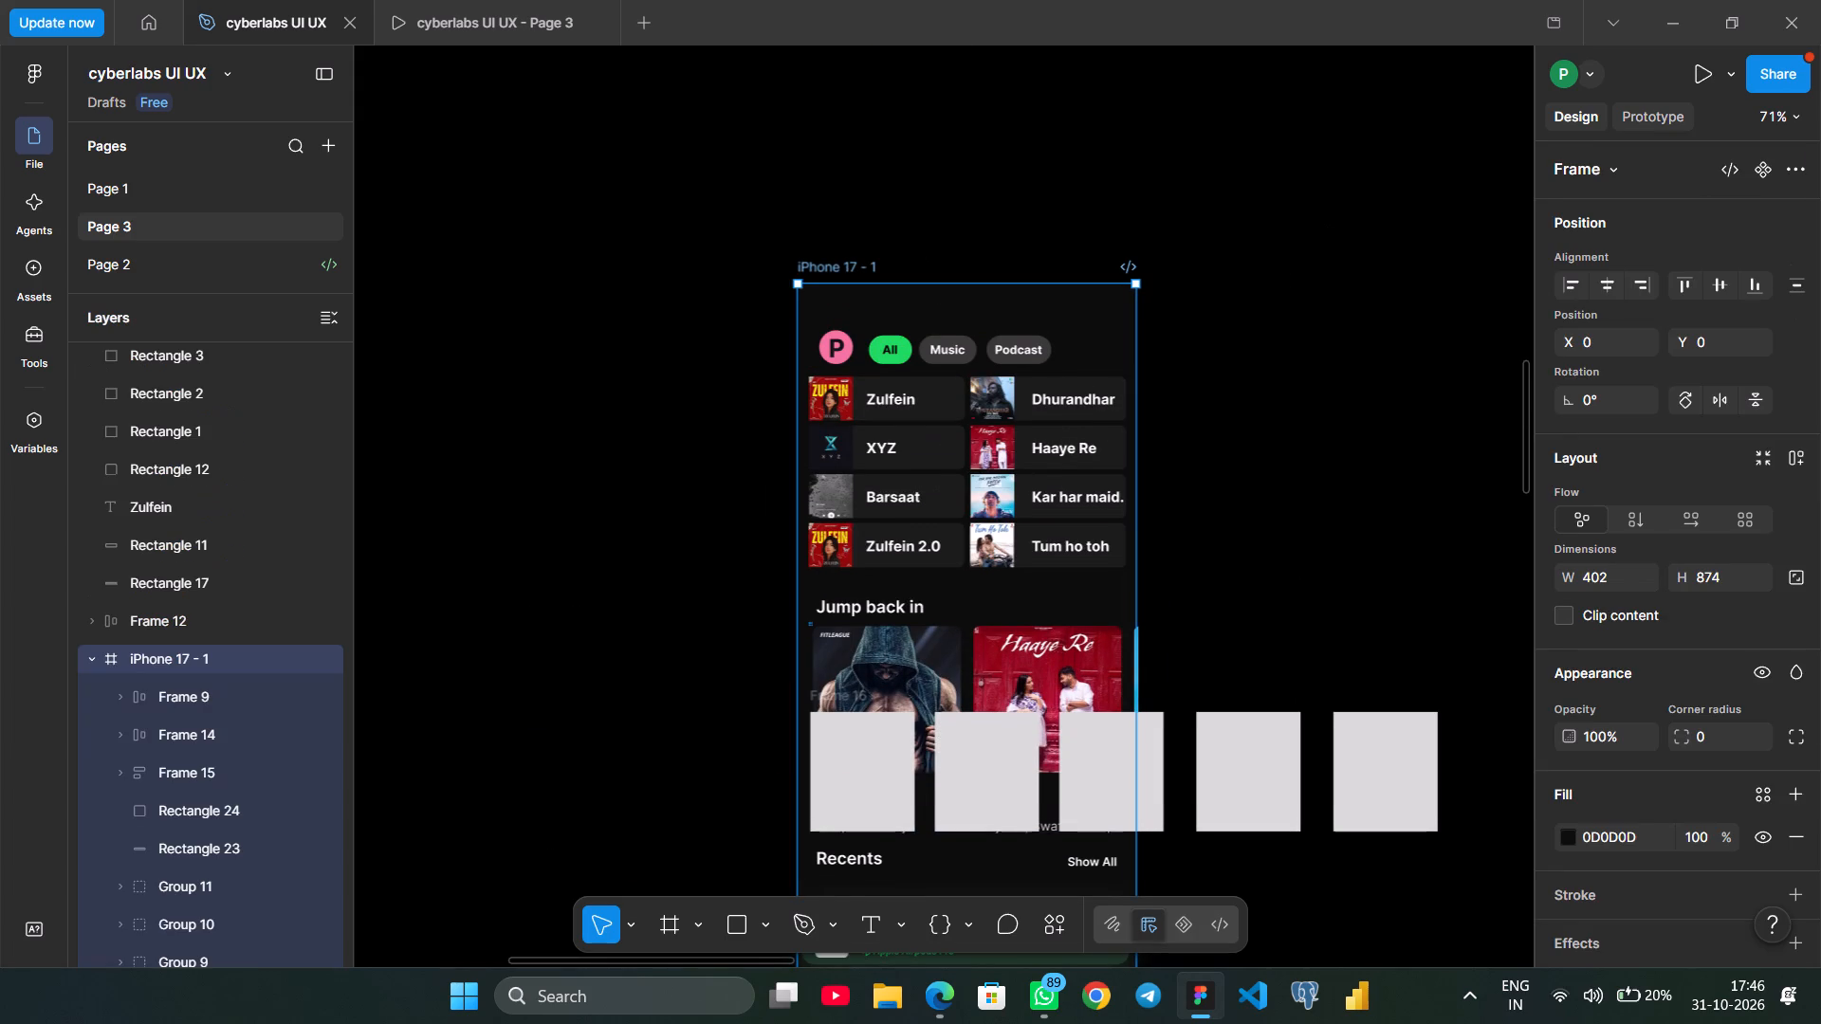
click(1630, 120)
click(1702, 79)
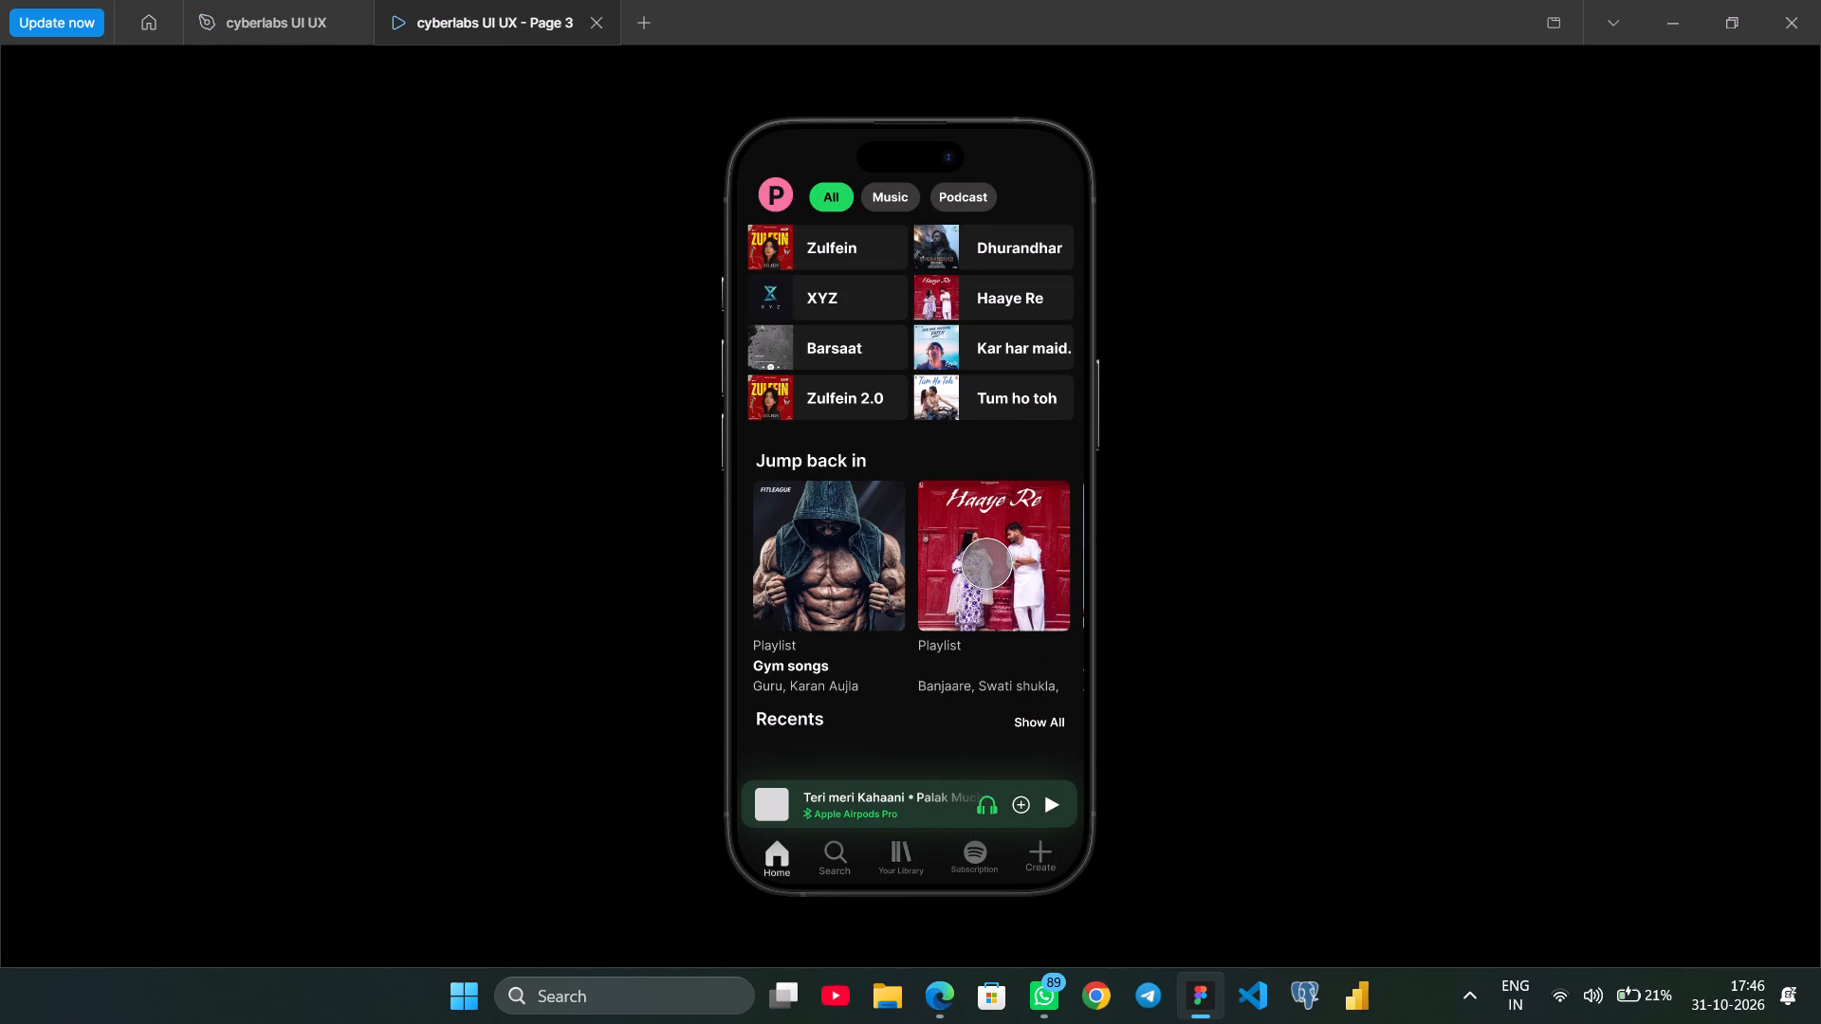
click(248, 20)
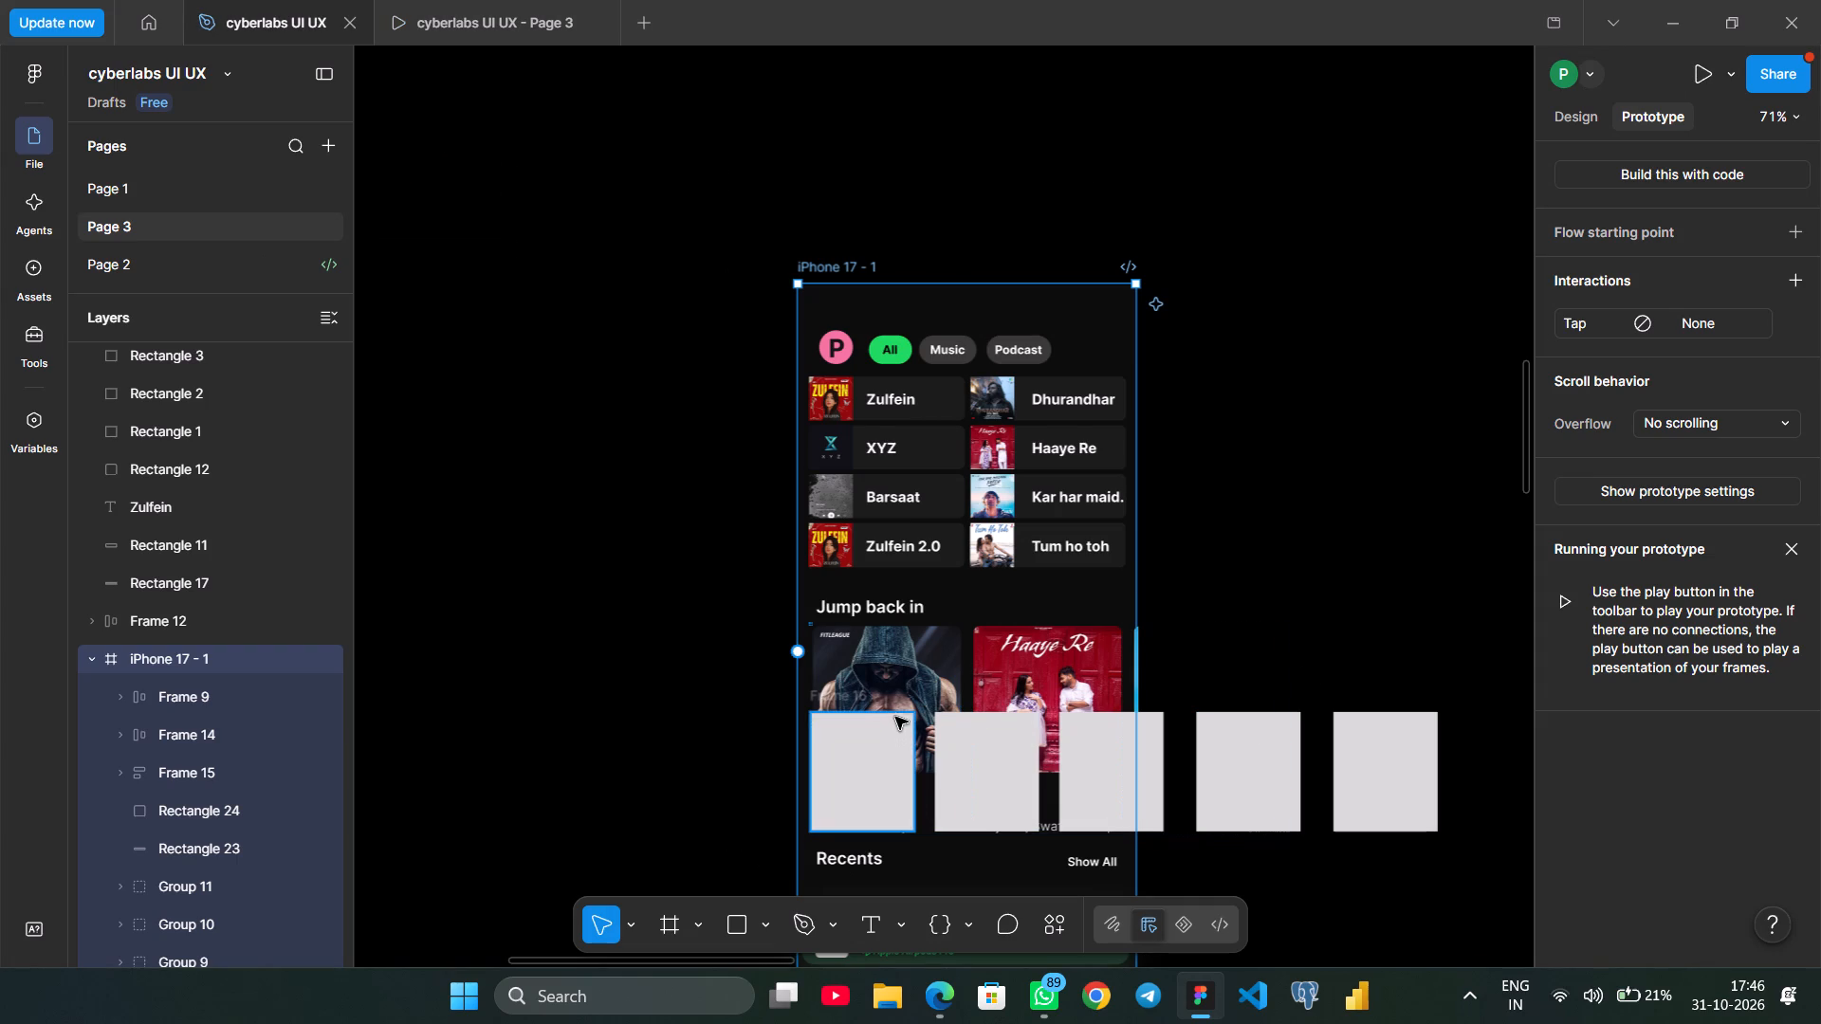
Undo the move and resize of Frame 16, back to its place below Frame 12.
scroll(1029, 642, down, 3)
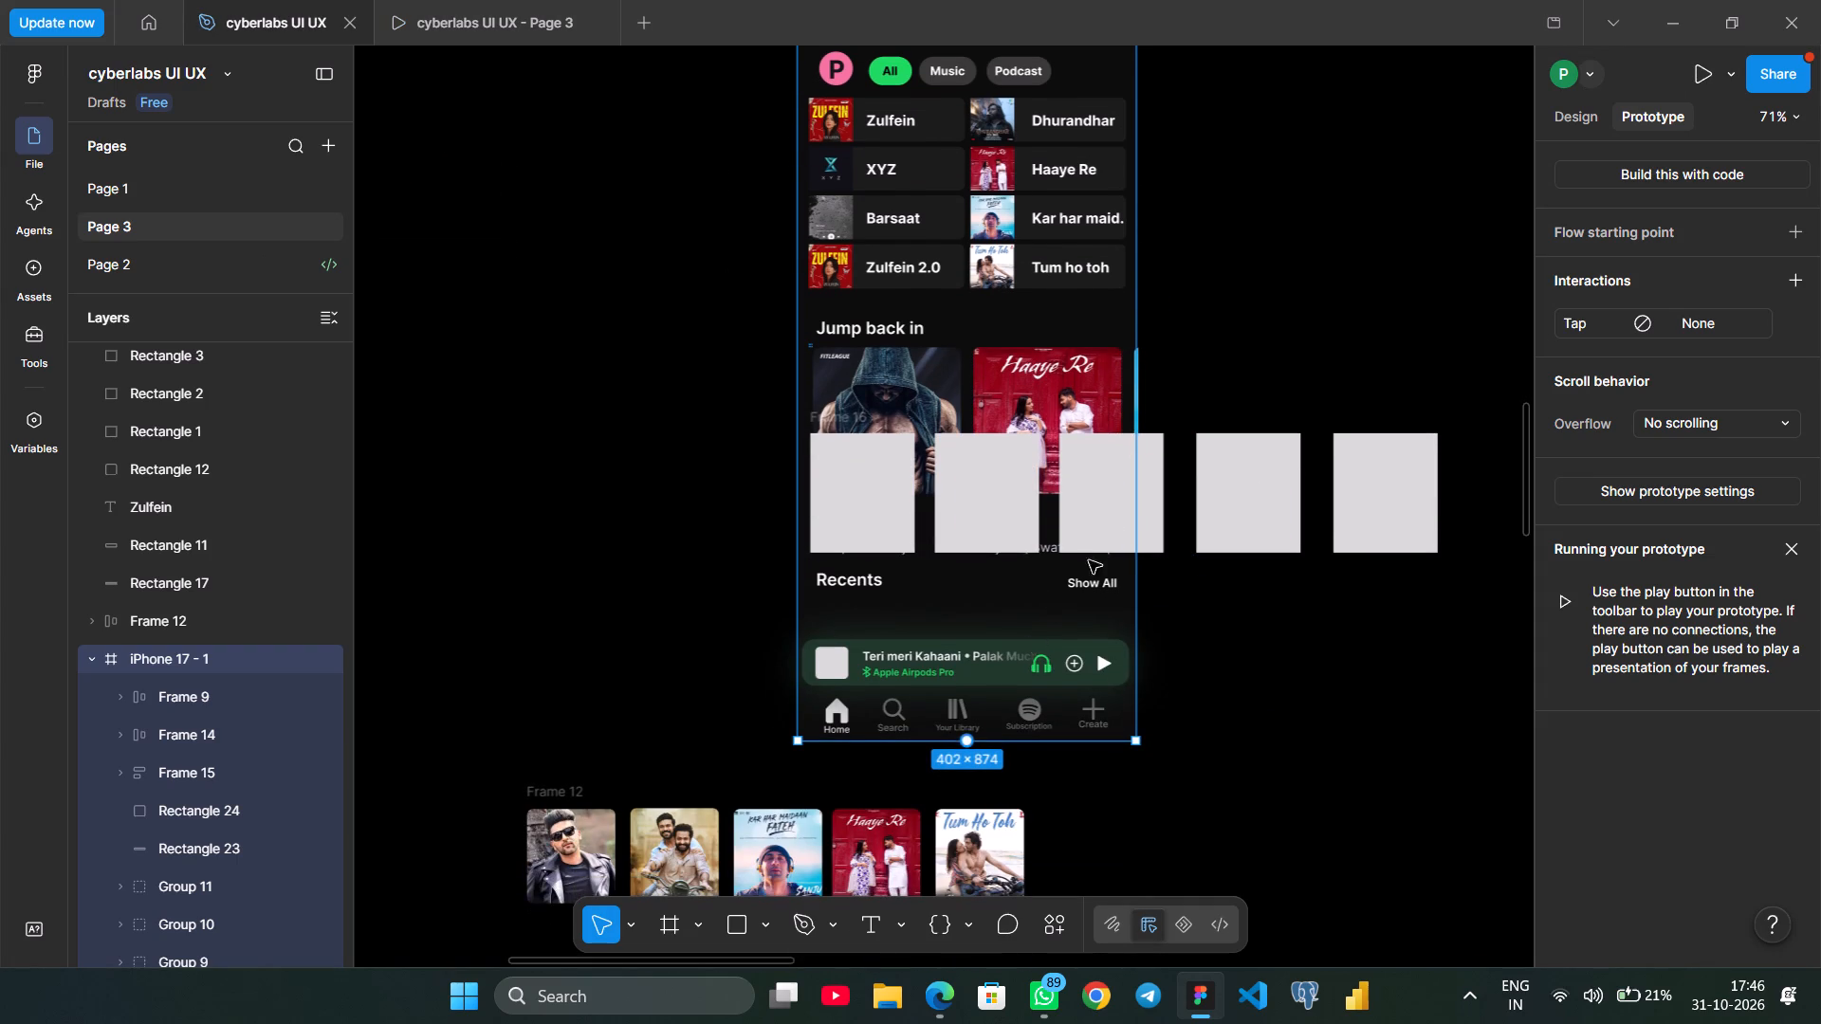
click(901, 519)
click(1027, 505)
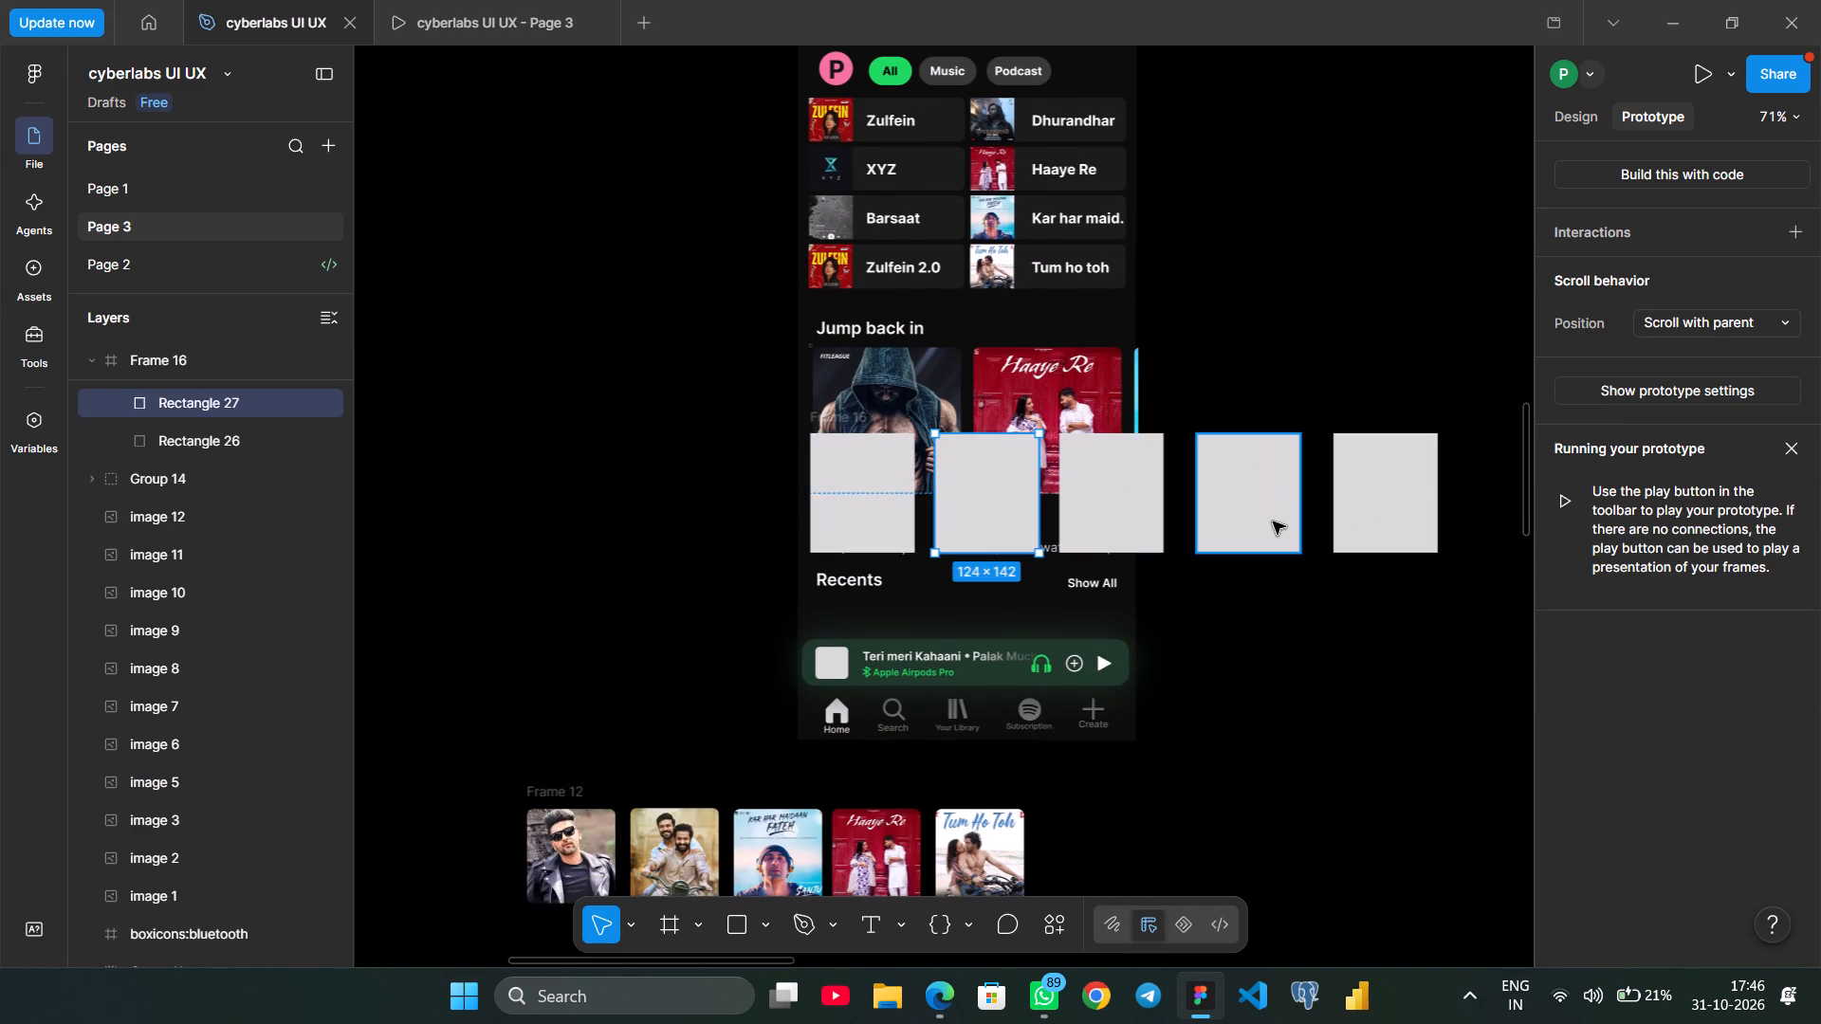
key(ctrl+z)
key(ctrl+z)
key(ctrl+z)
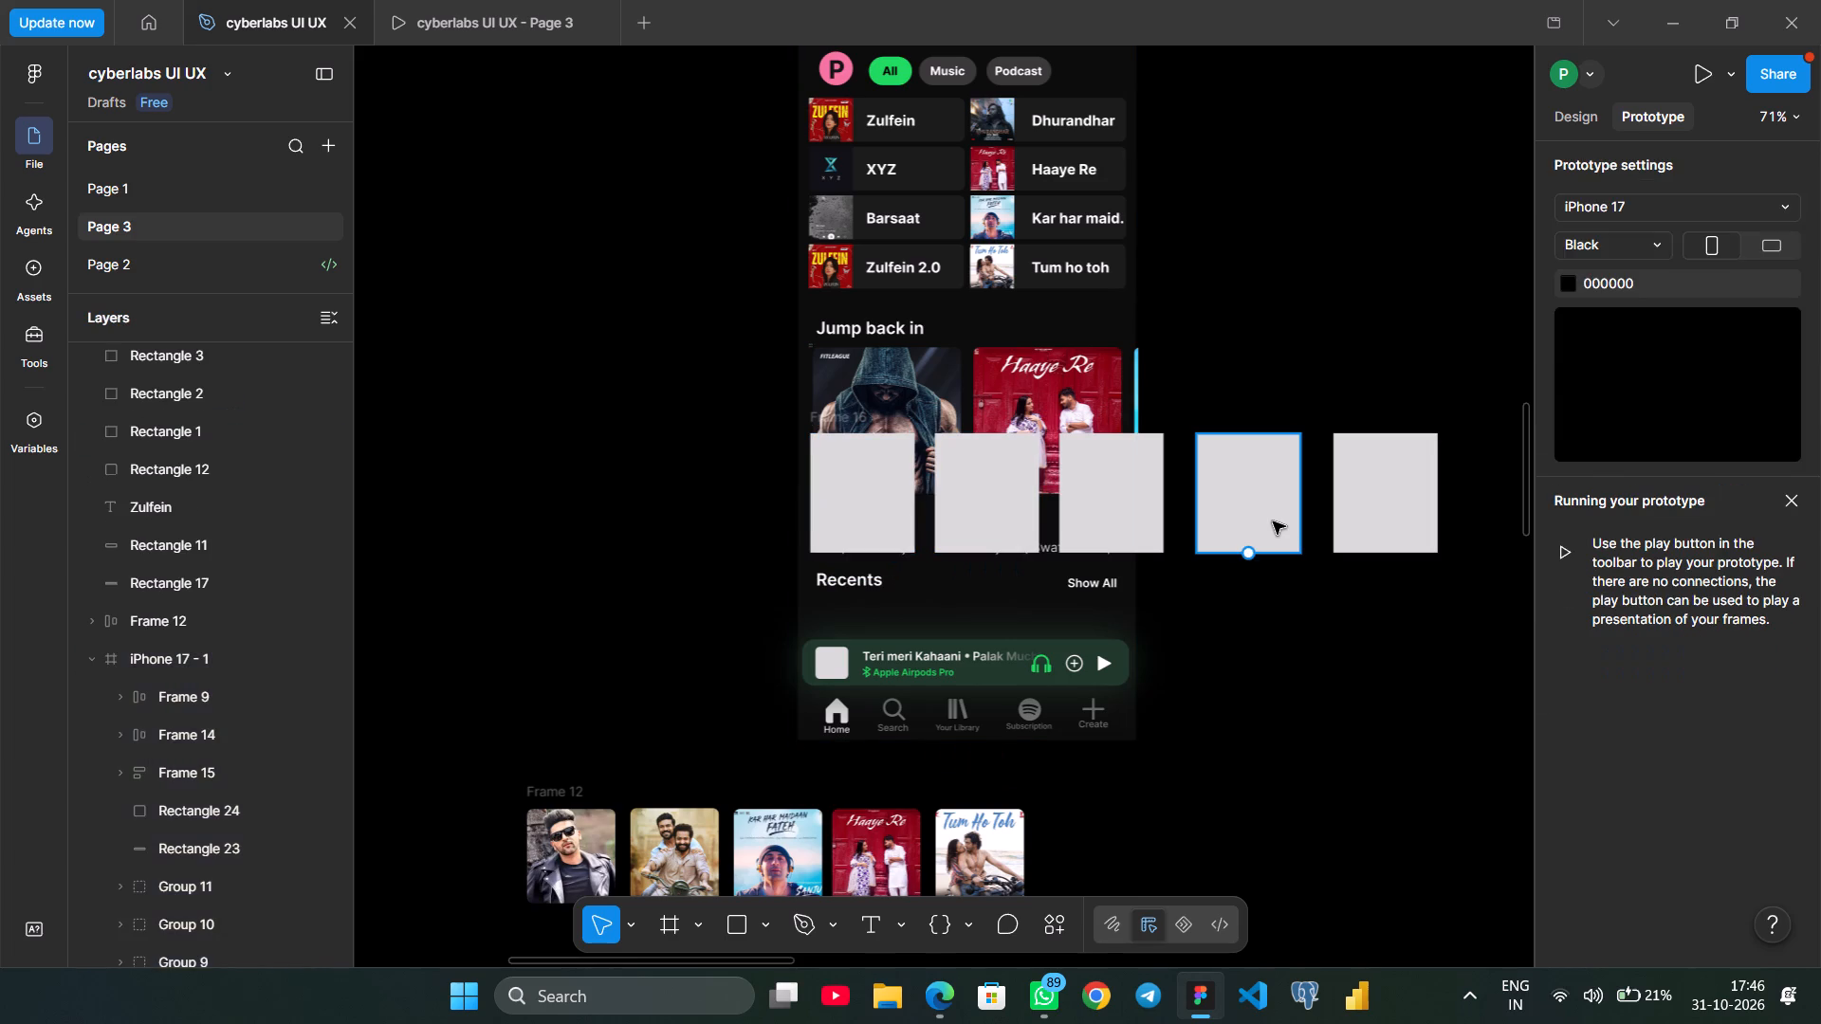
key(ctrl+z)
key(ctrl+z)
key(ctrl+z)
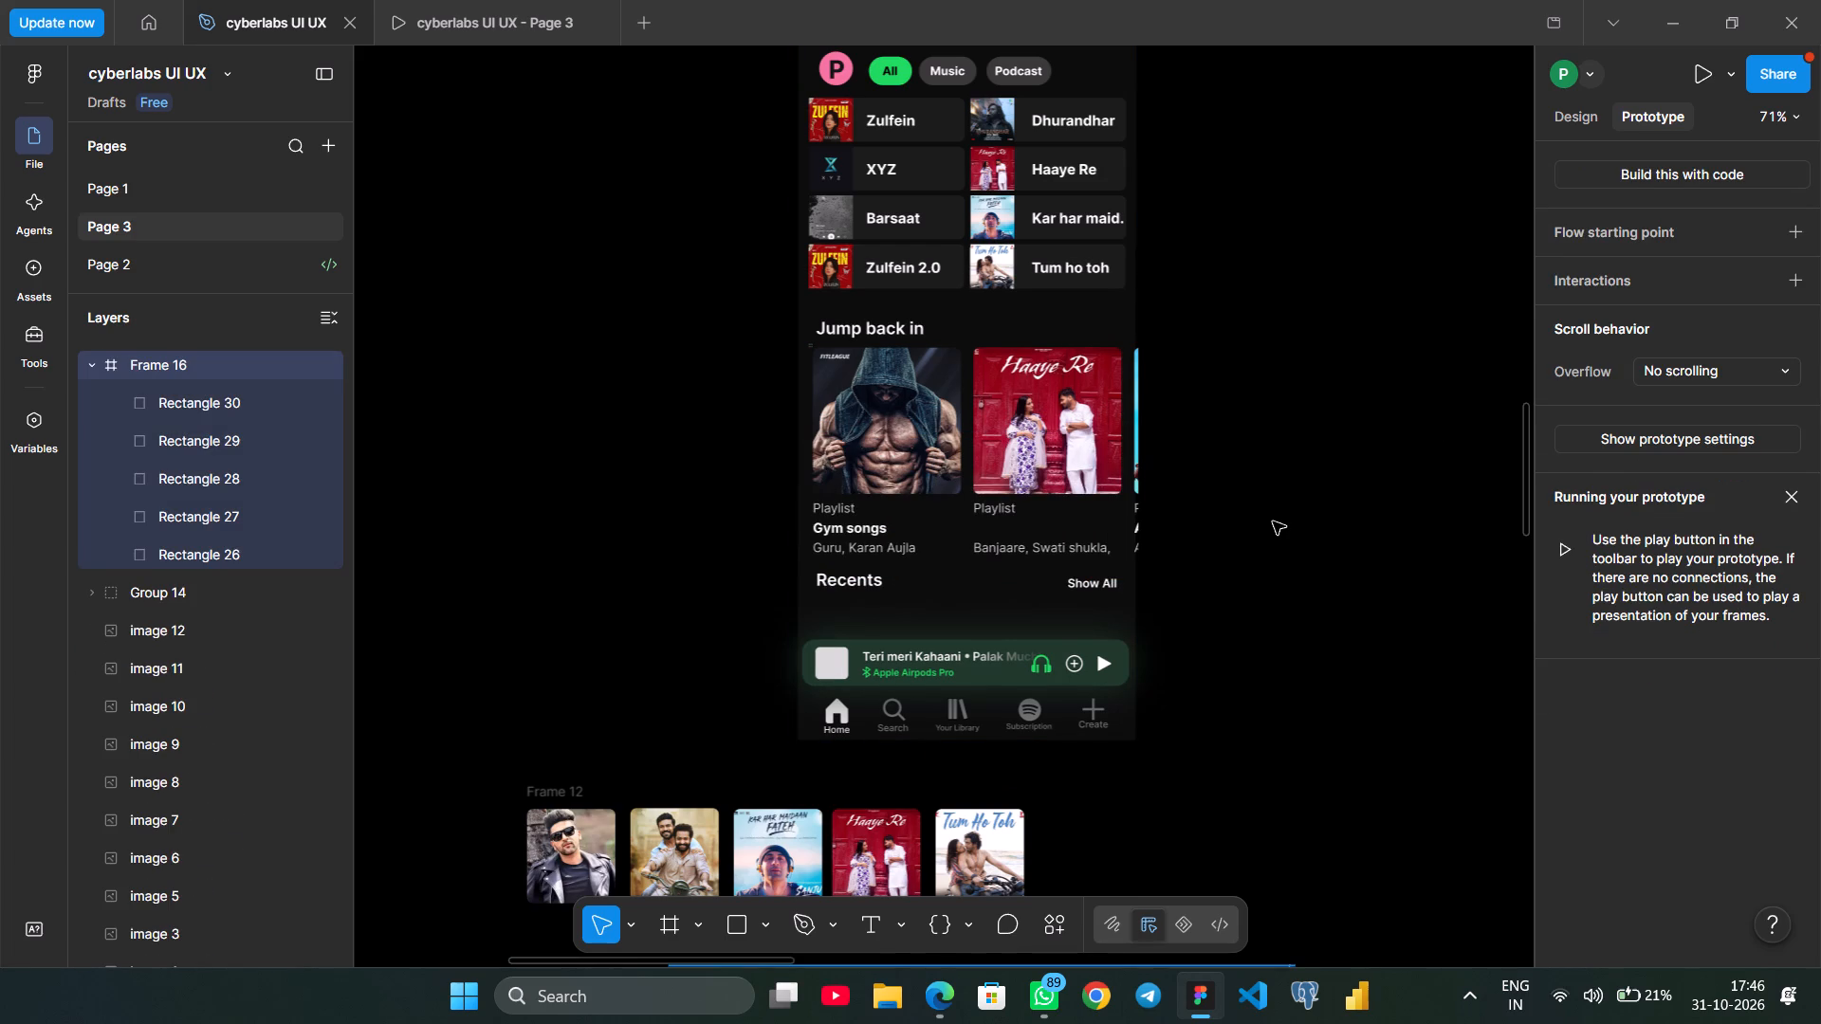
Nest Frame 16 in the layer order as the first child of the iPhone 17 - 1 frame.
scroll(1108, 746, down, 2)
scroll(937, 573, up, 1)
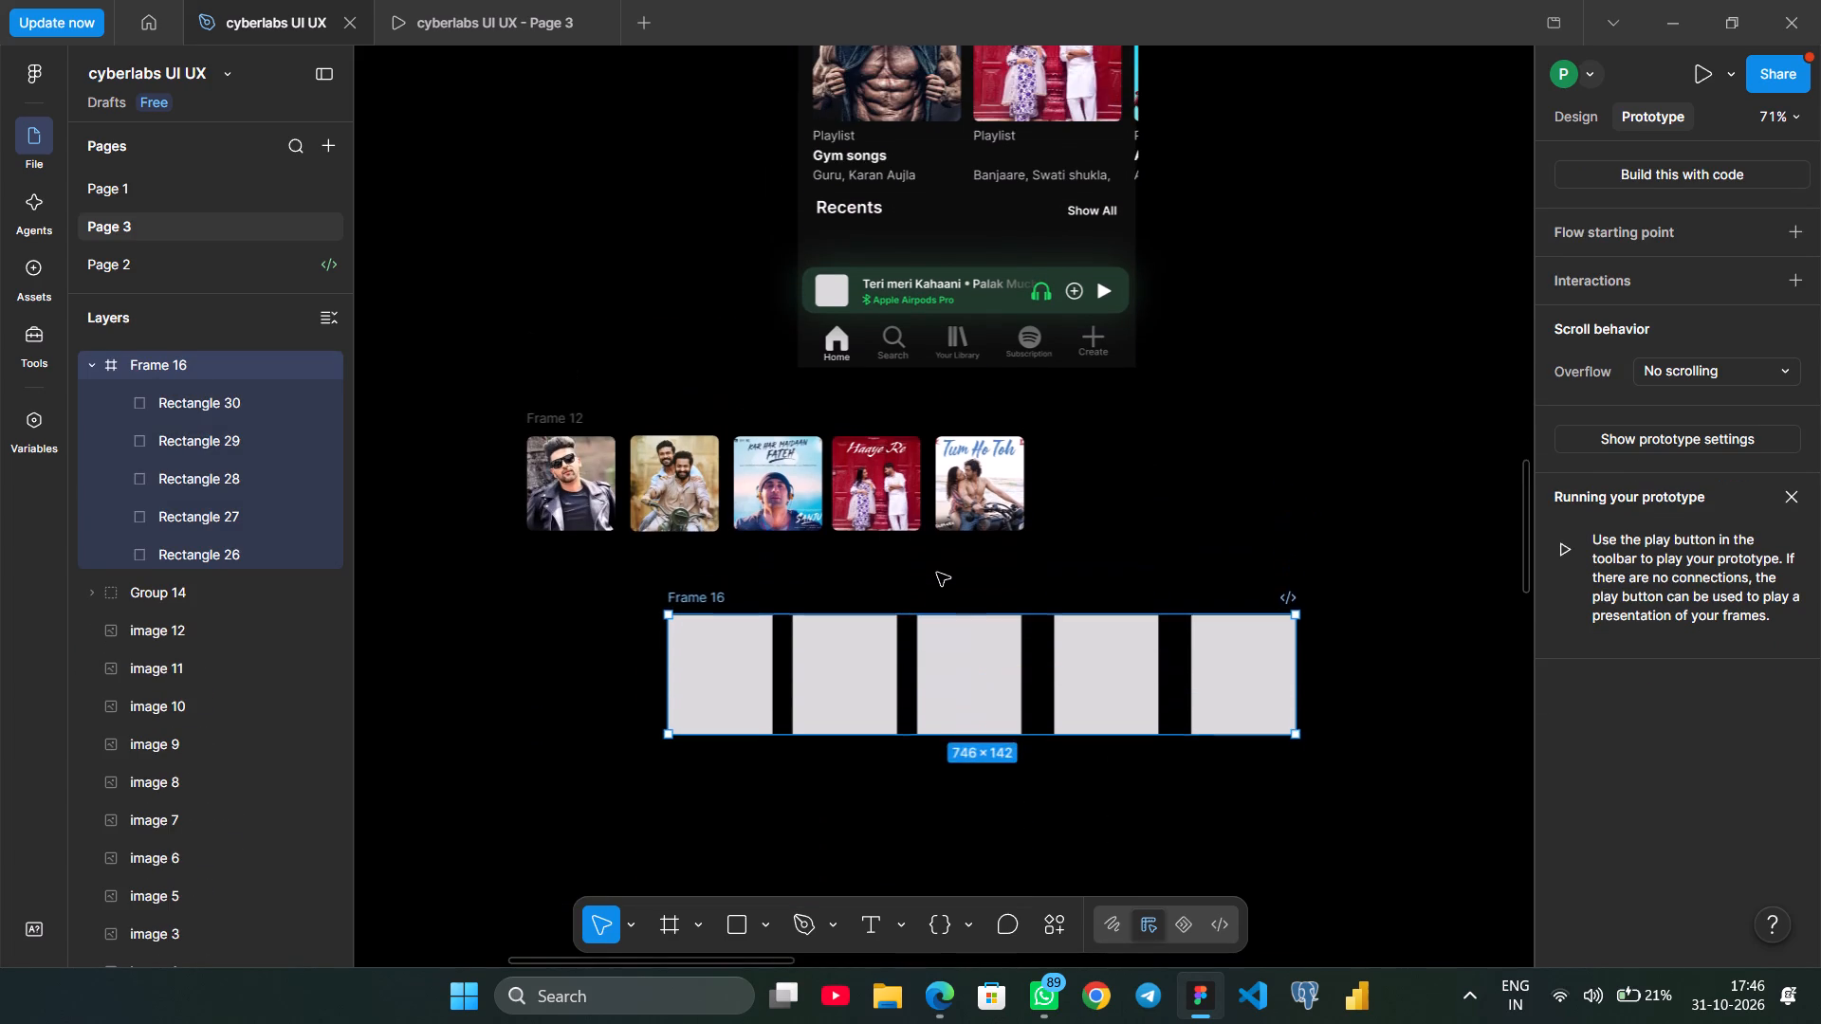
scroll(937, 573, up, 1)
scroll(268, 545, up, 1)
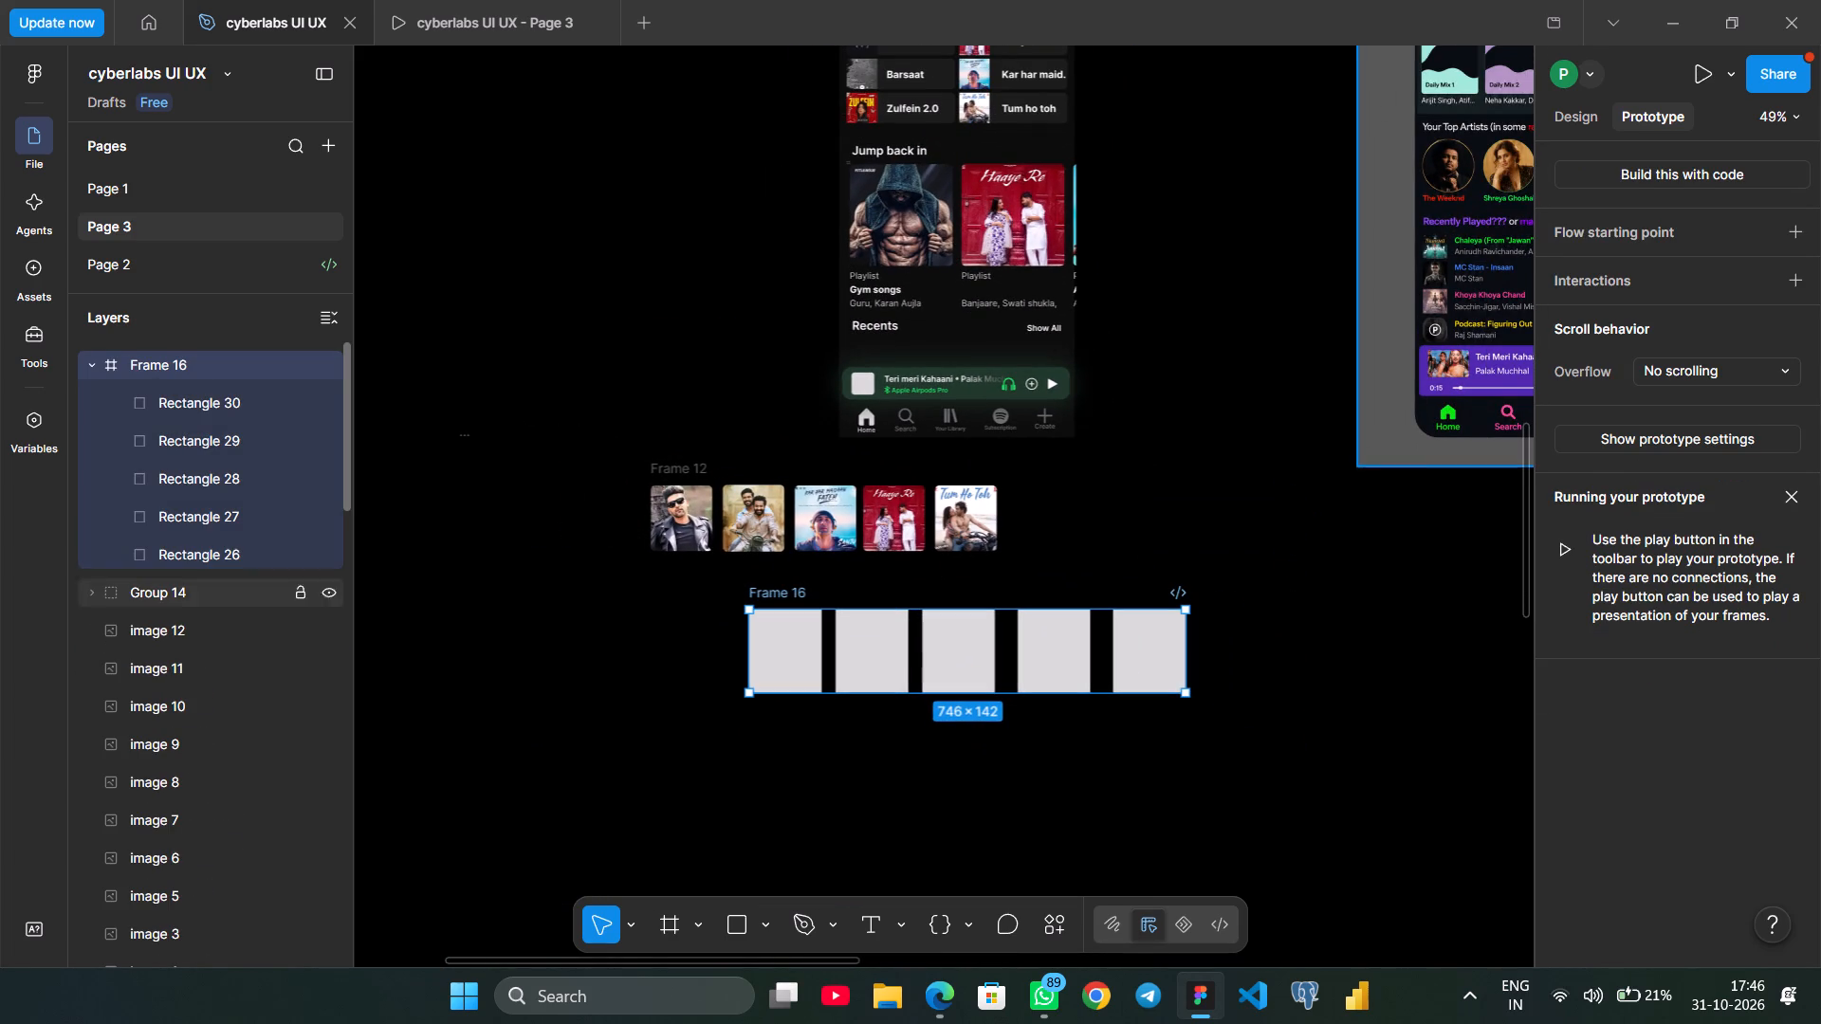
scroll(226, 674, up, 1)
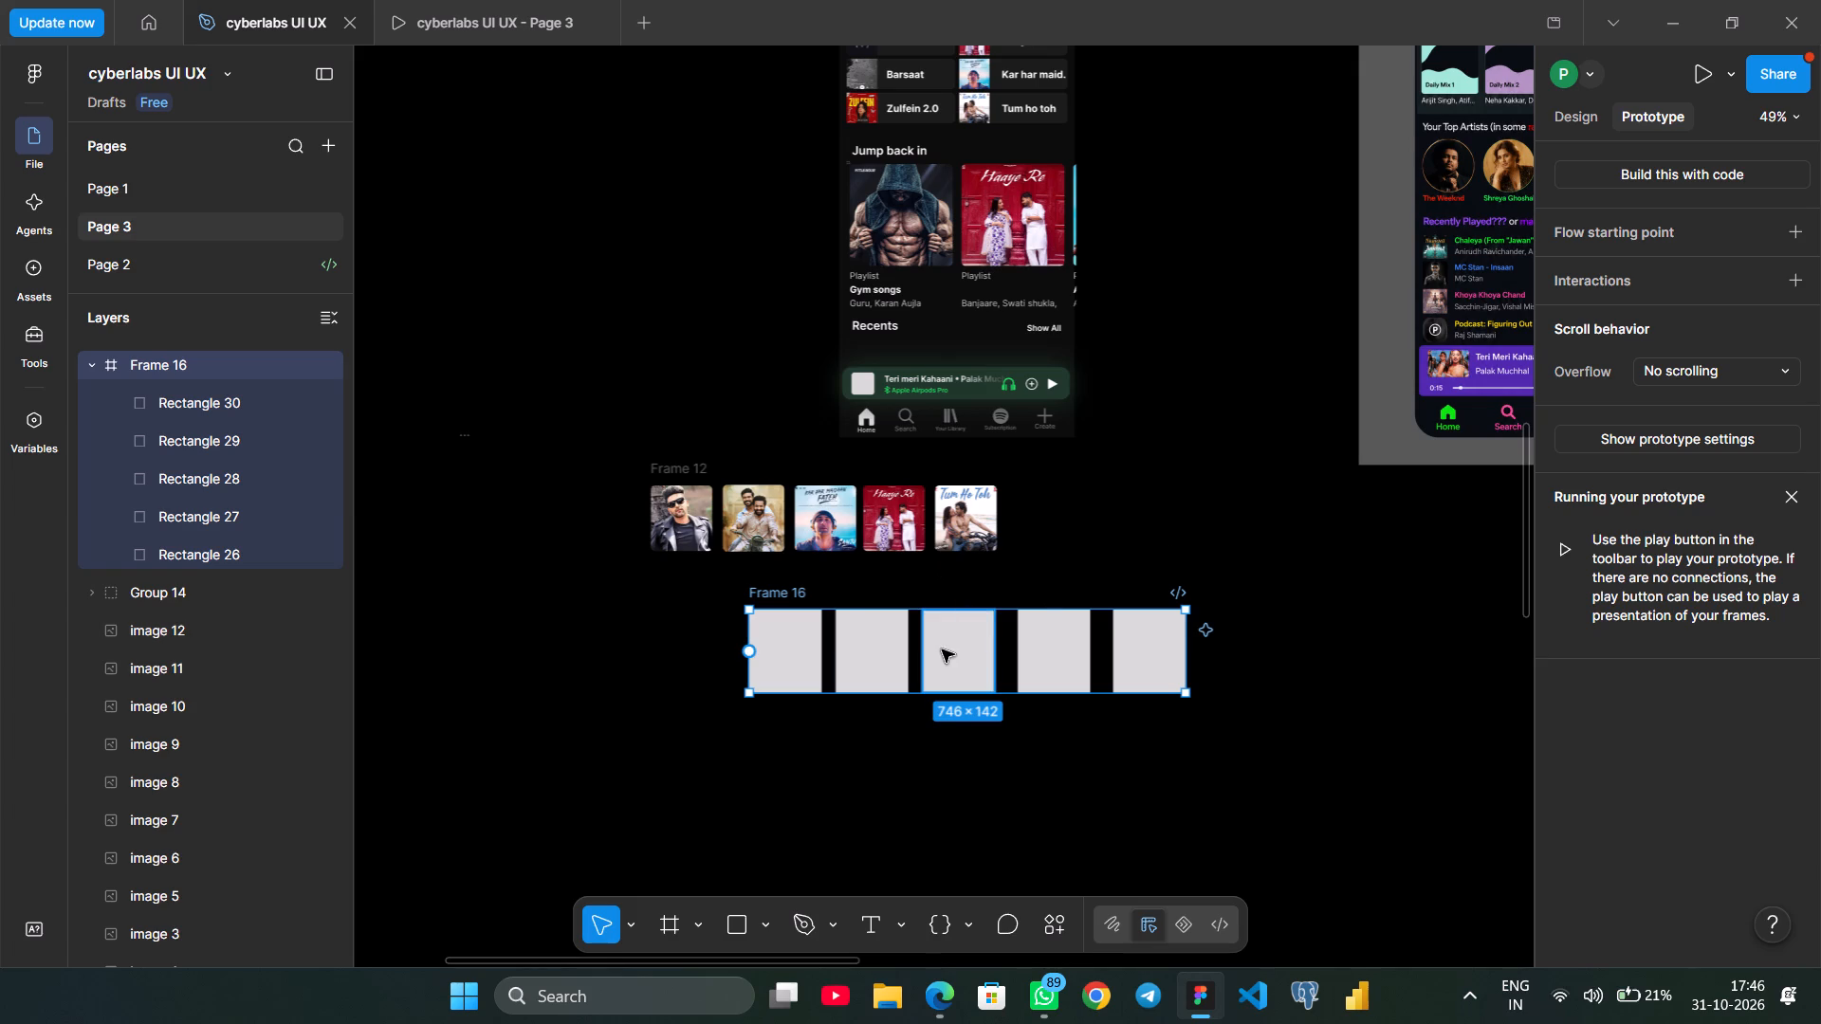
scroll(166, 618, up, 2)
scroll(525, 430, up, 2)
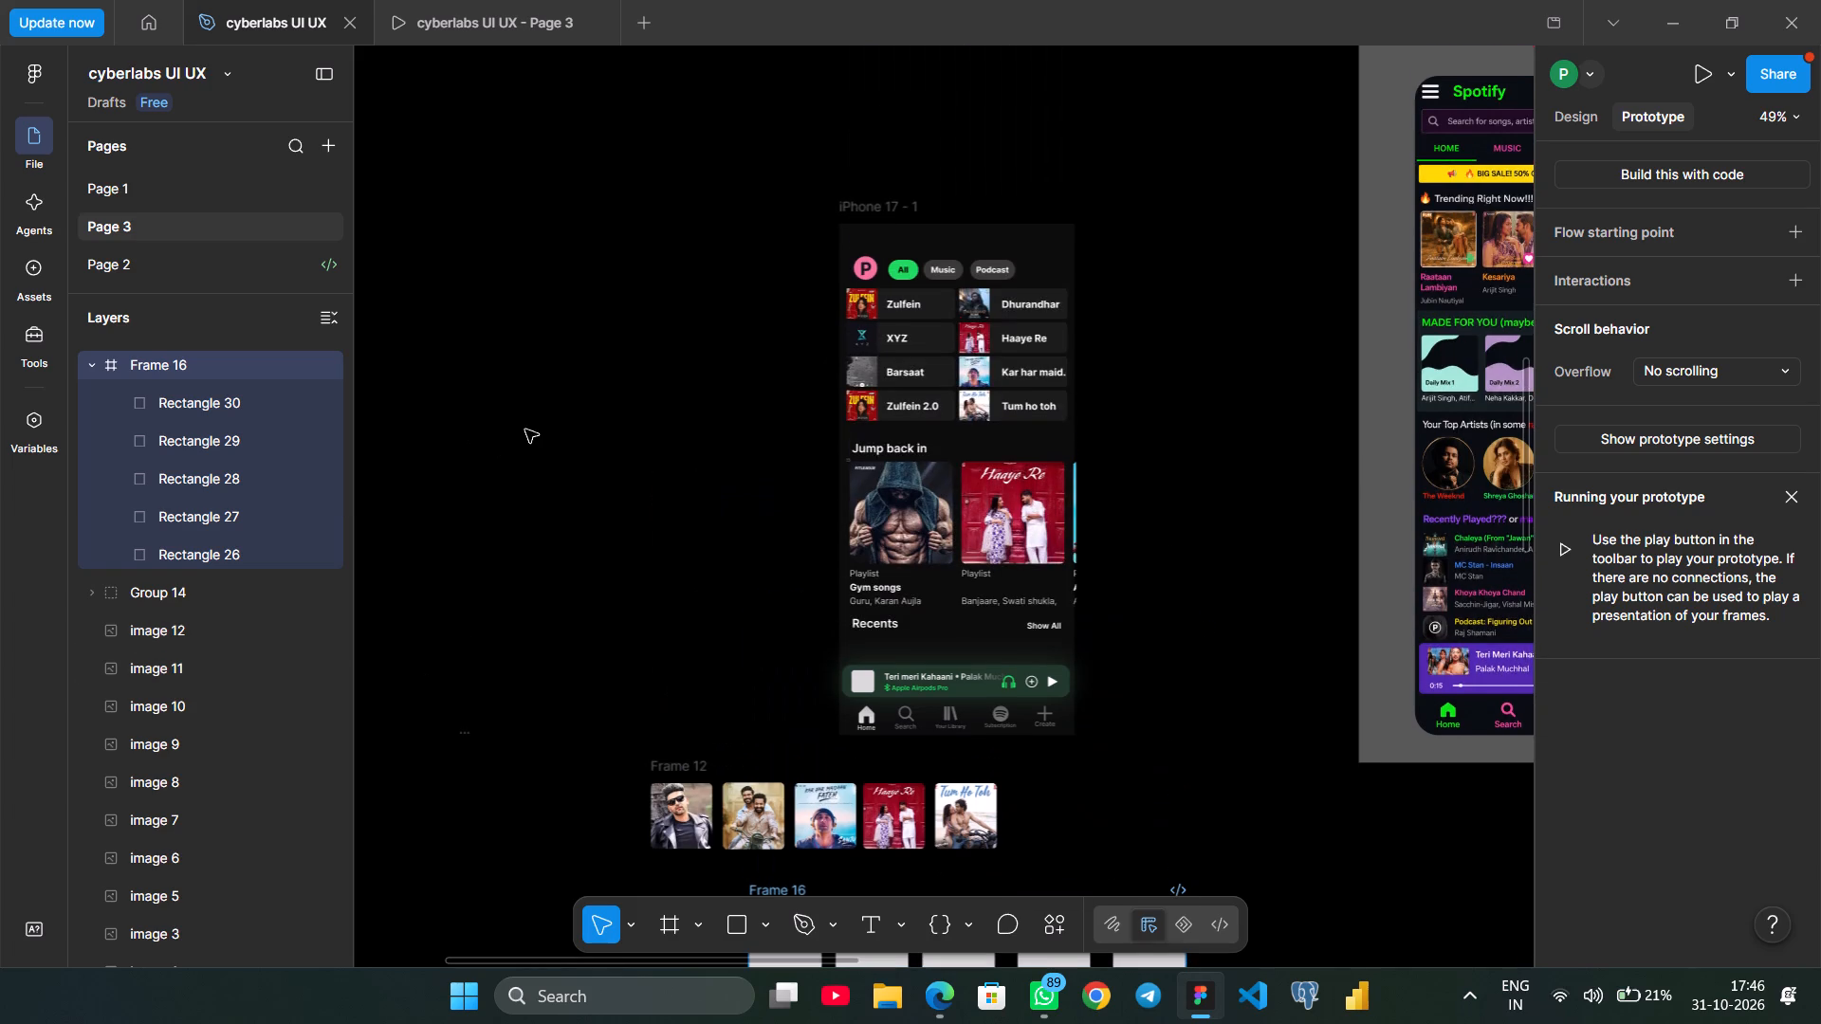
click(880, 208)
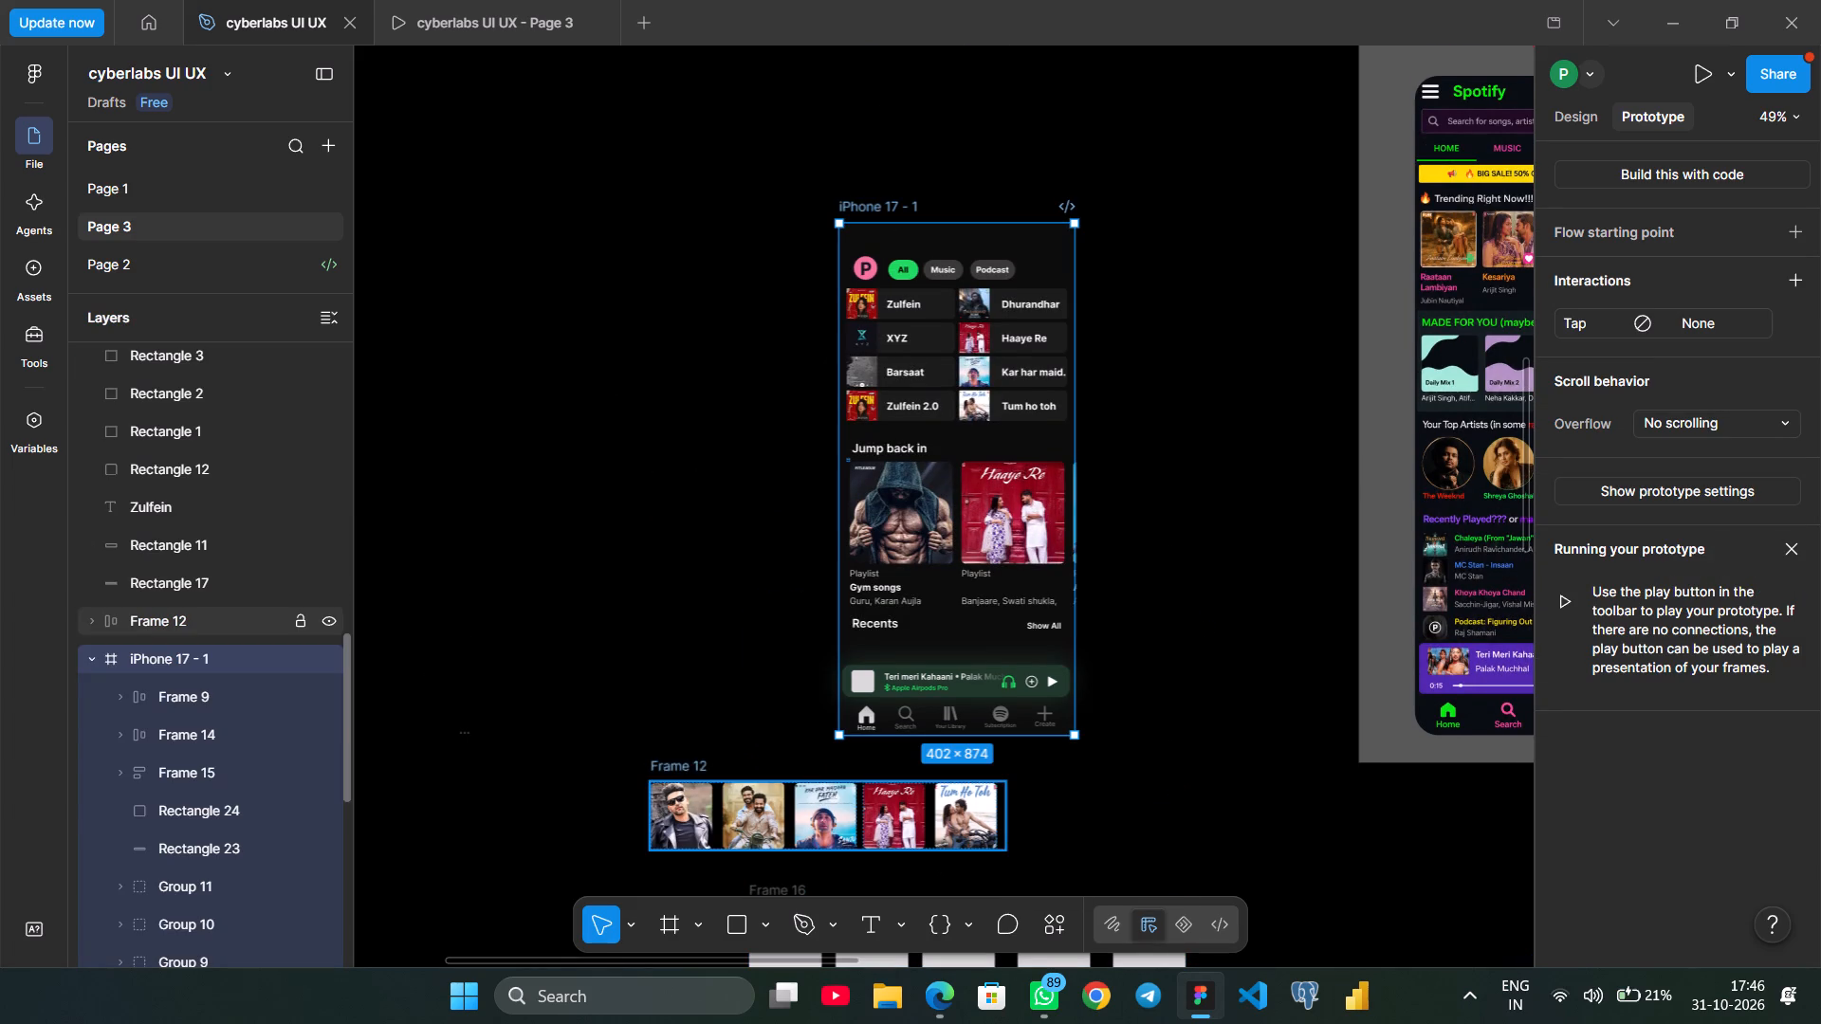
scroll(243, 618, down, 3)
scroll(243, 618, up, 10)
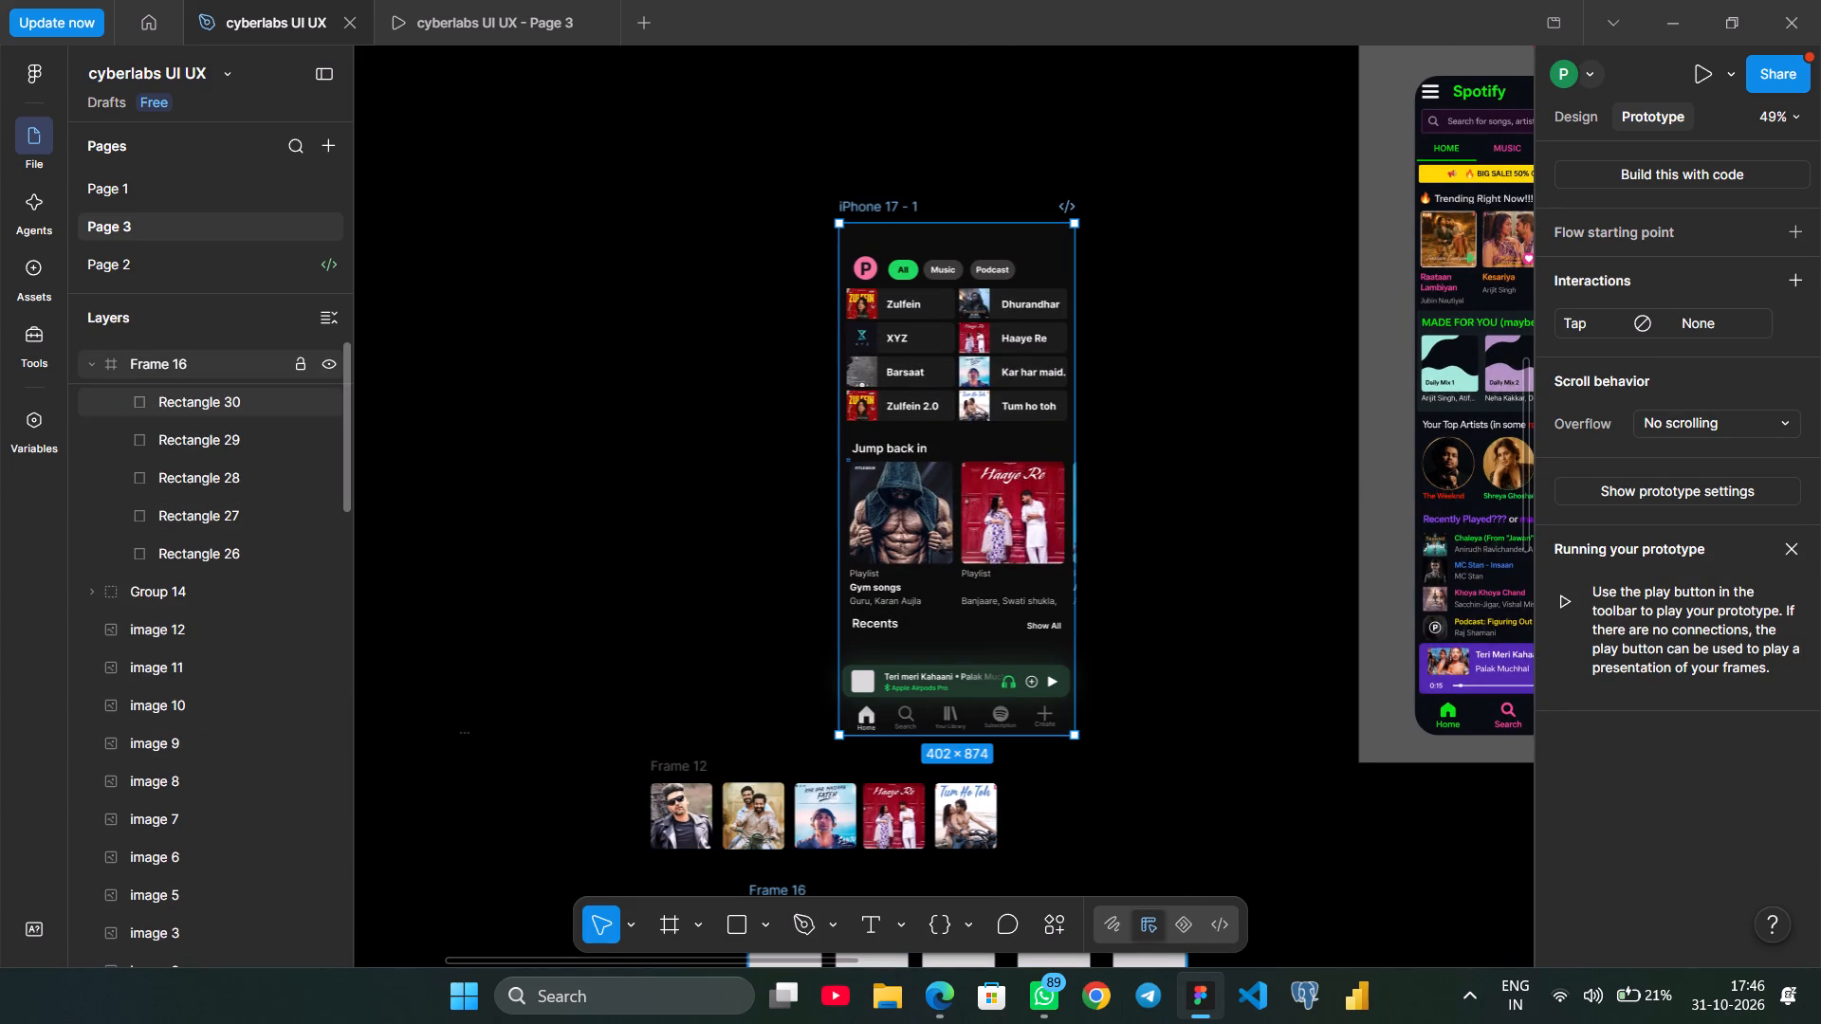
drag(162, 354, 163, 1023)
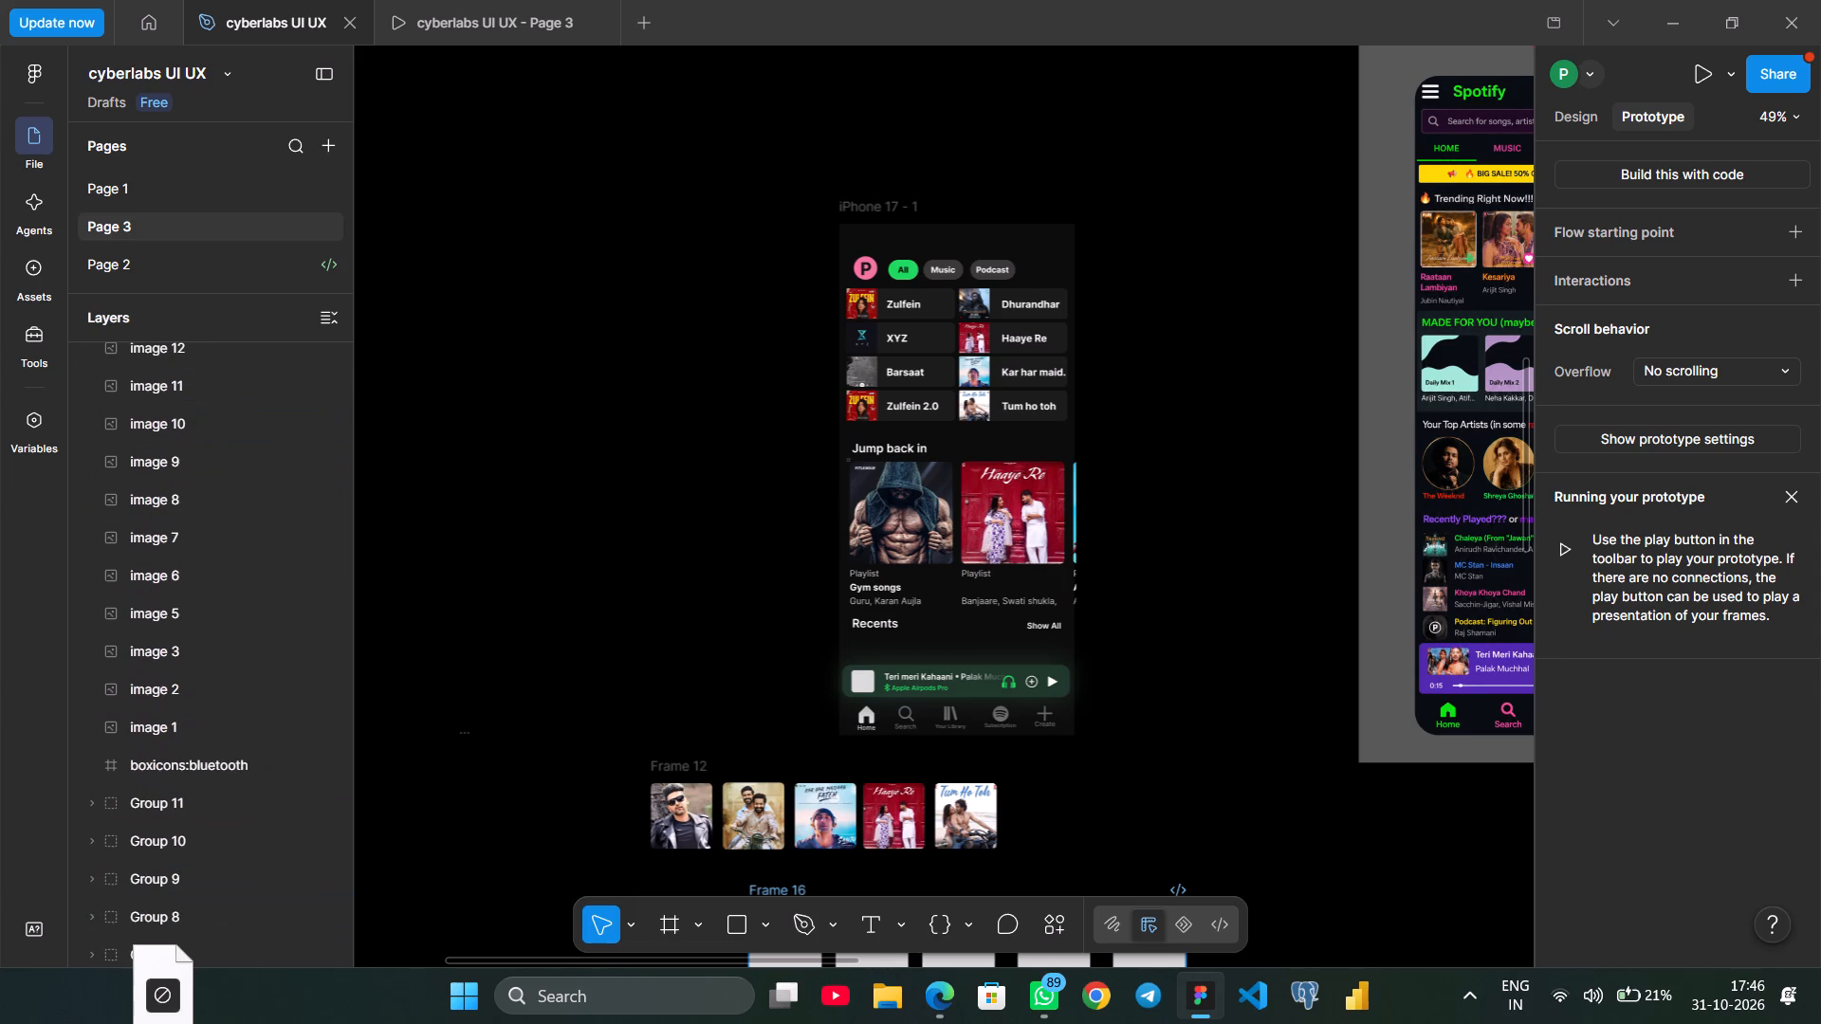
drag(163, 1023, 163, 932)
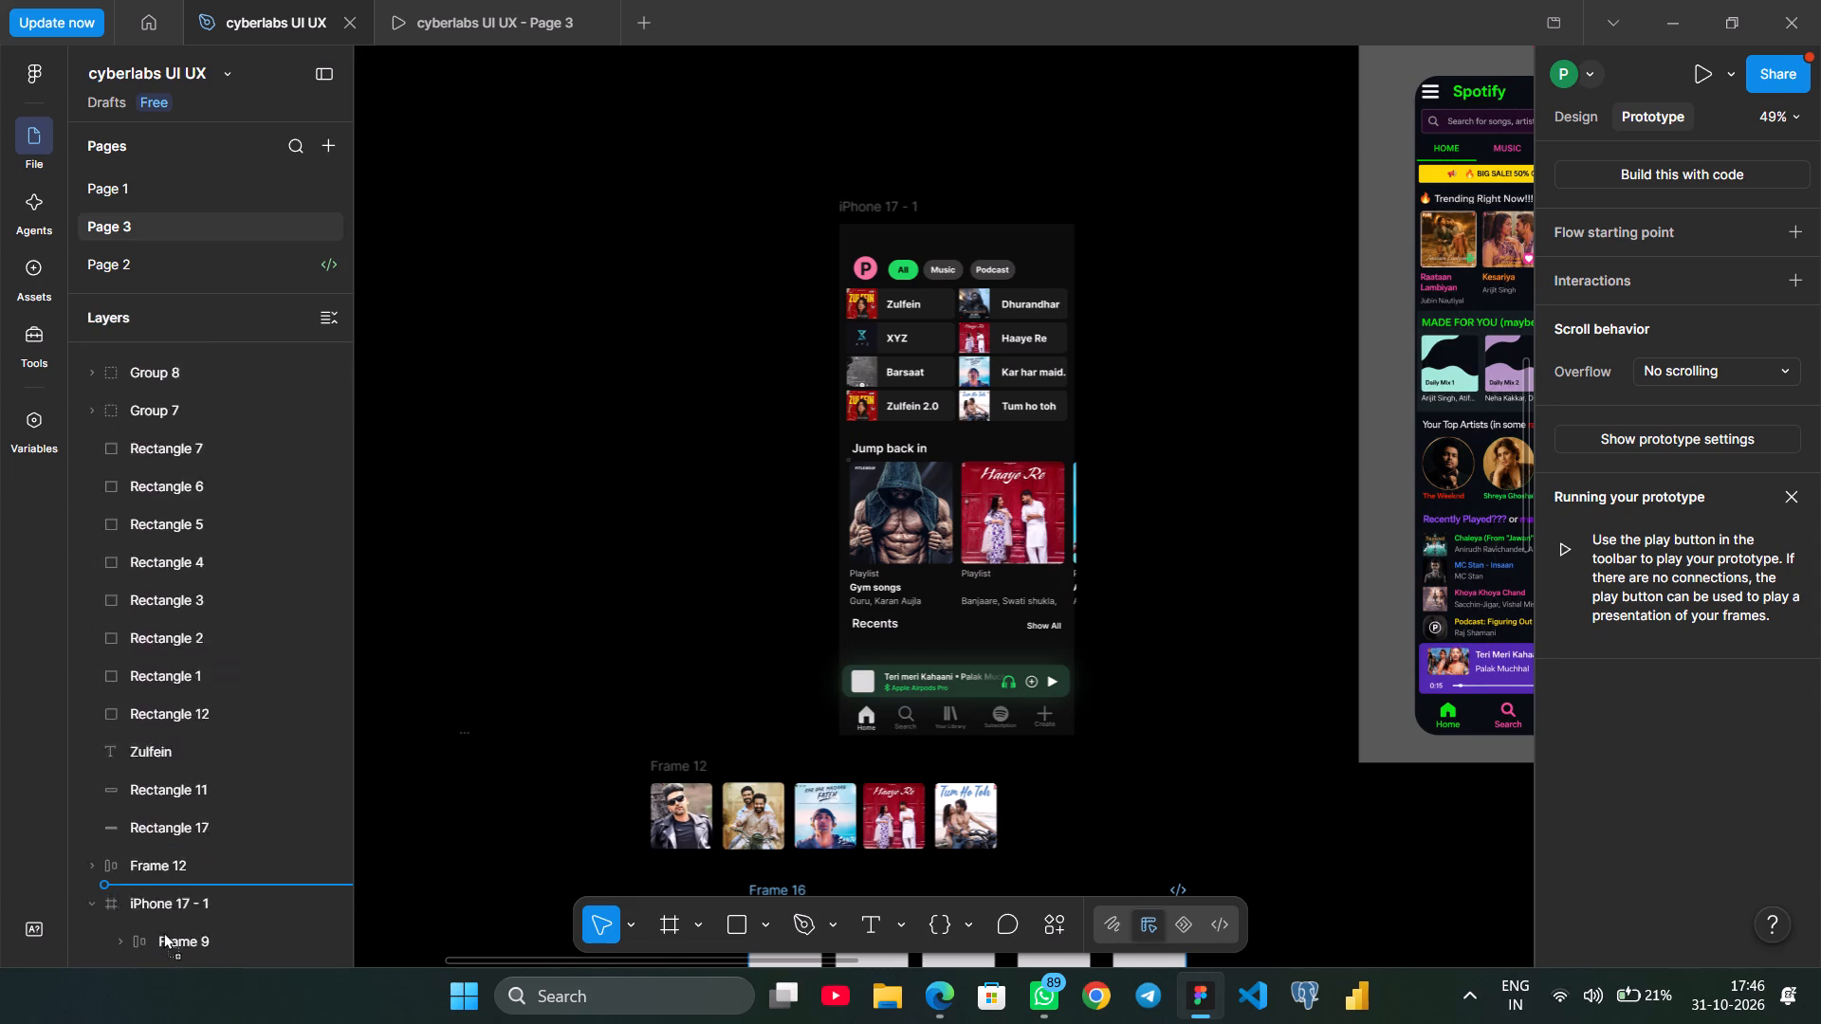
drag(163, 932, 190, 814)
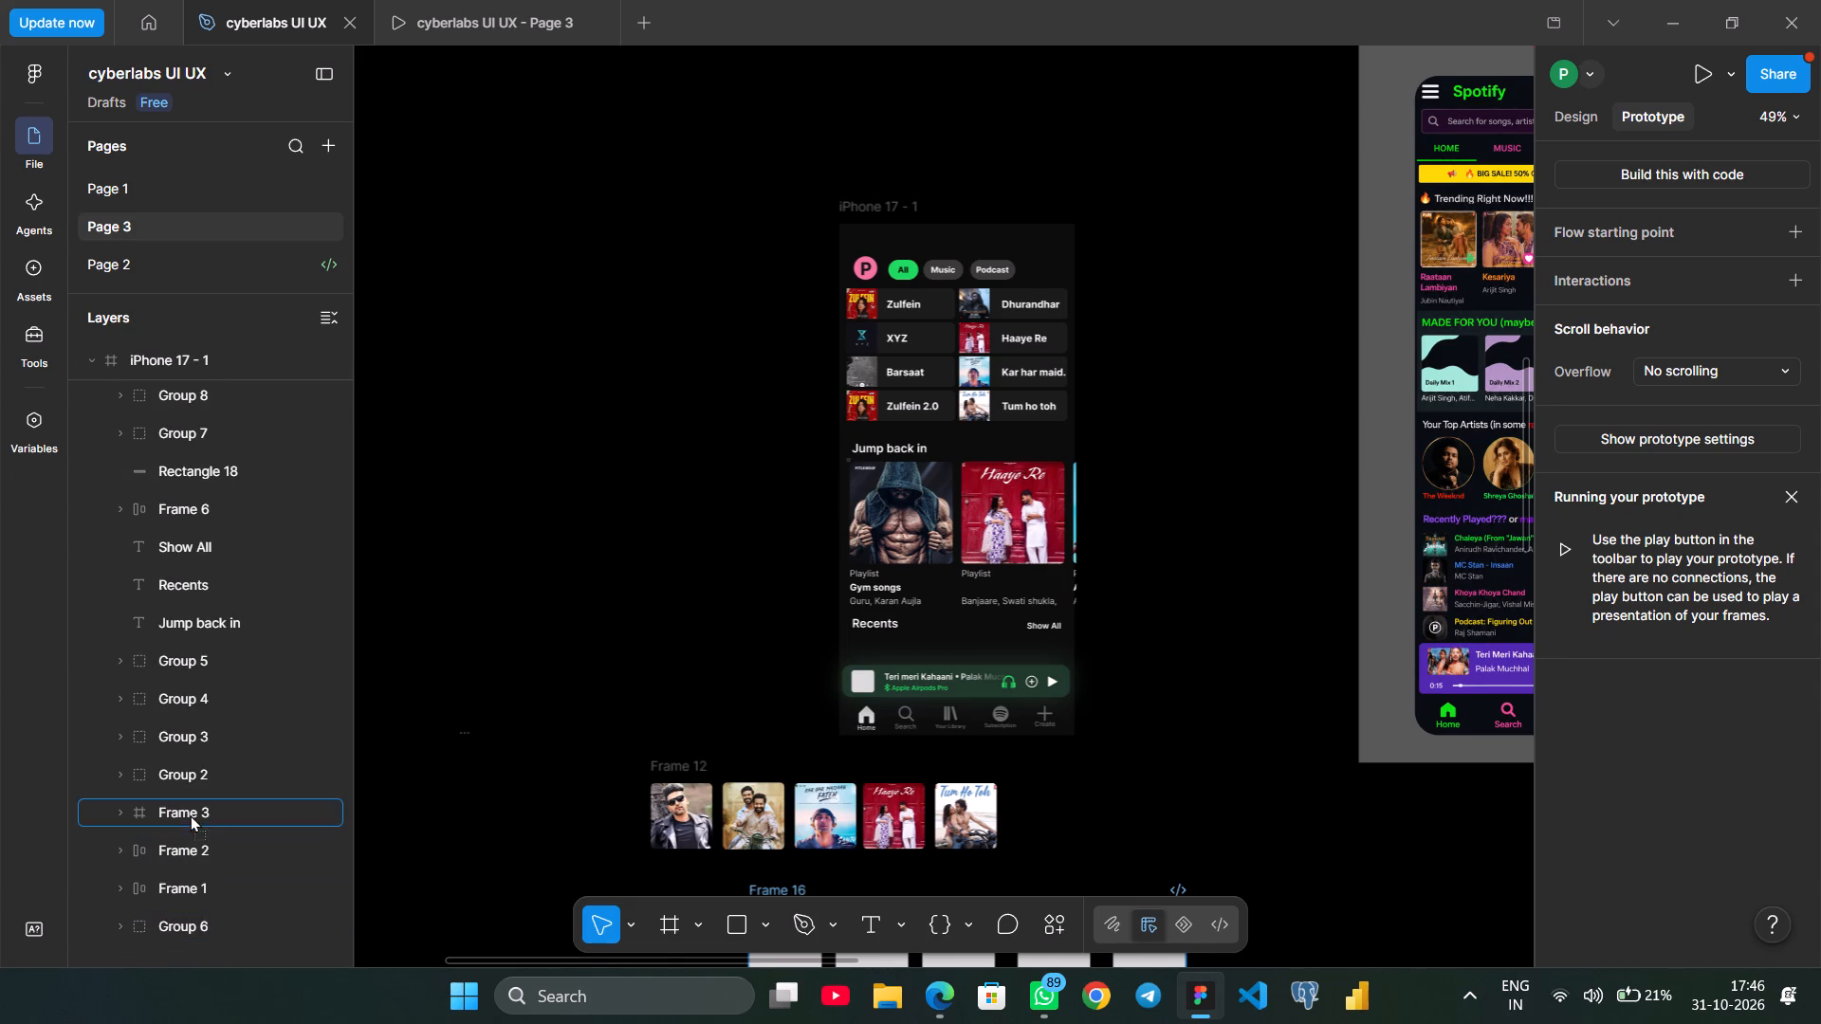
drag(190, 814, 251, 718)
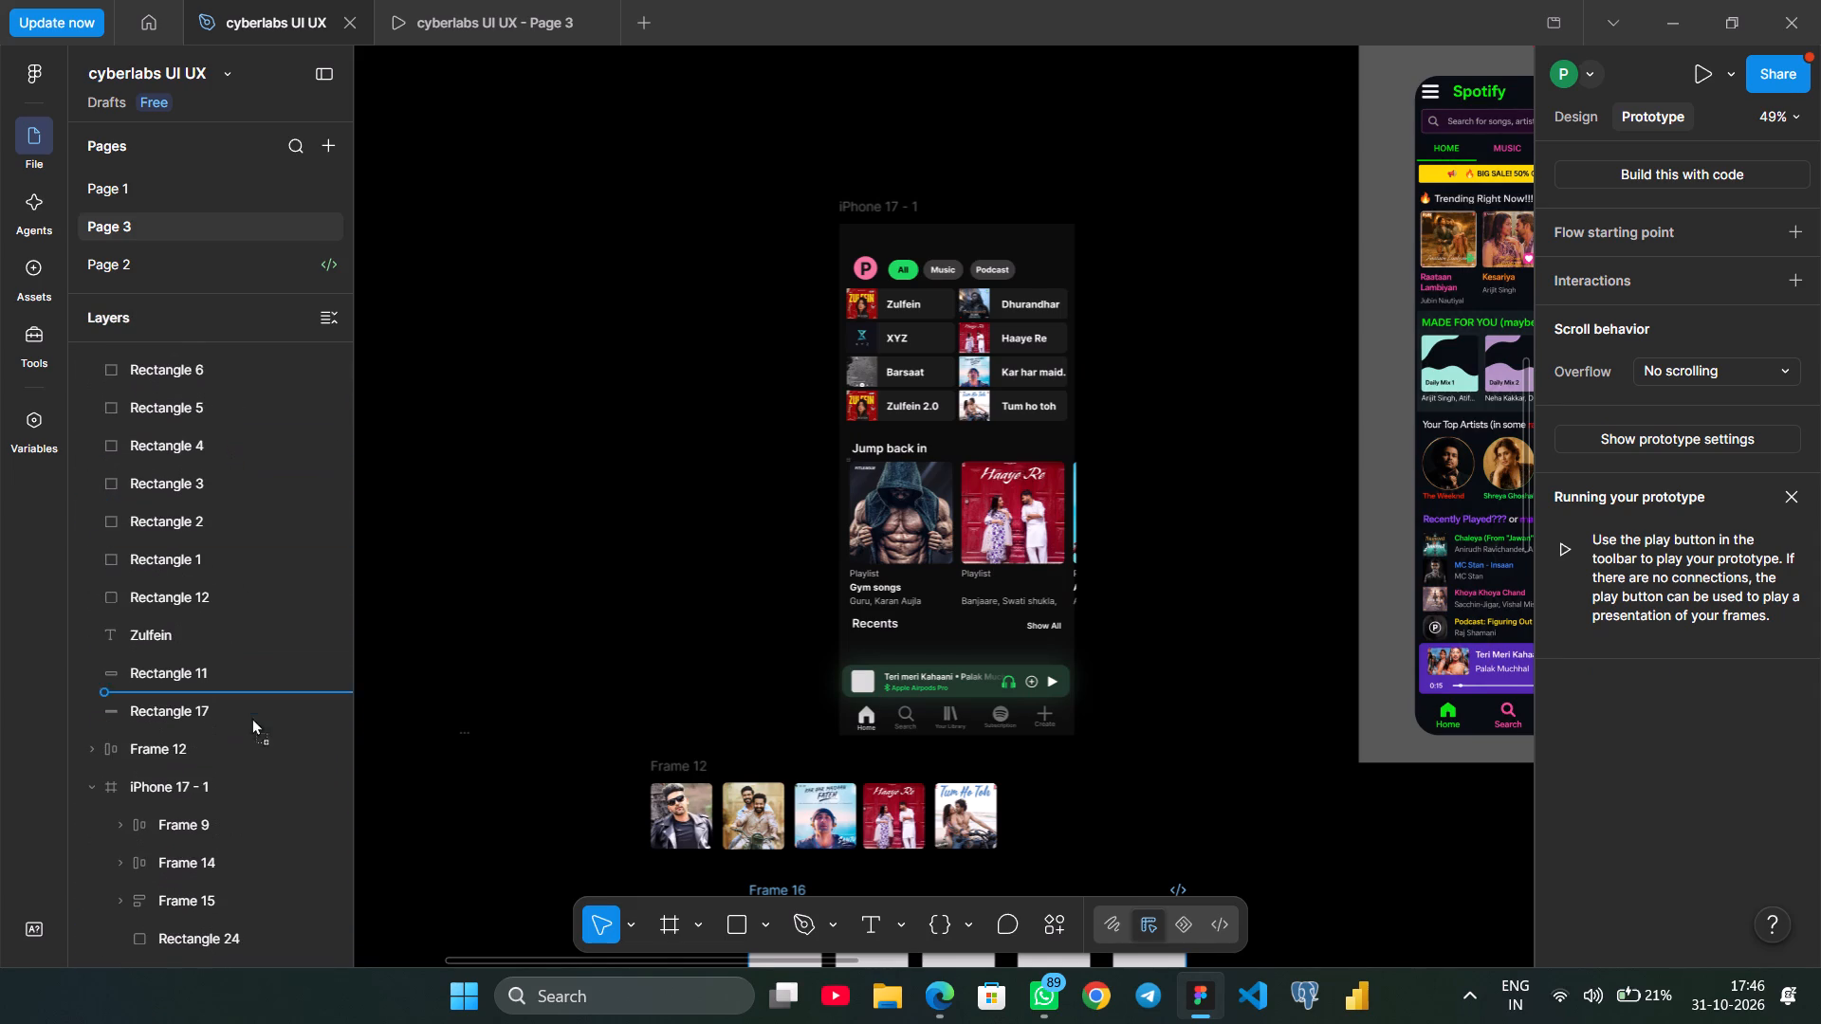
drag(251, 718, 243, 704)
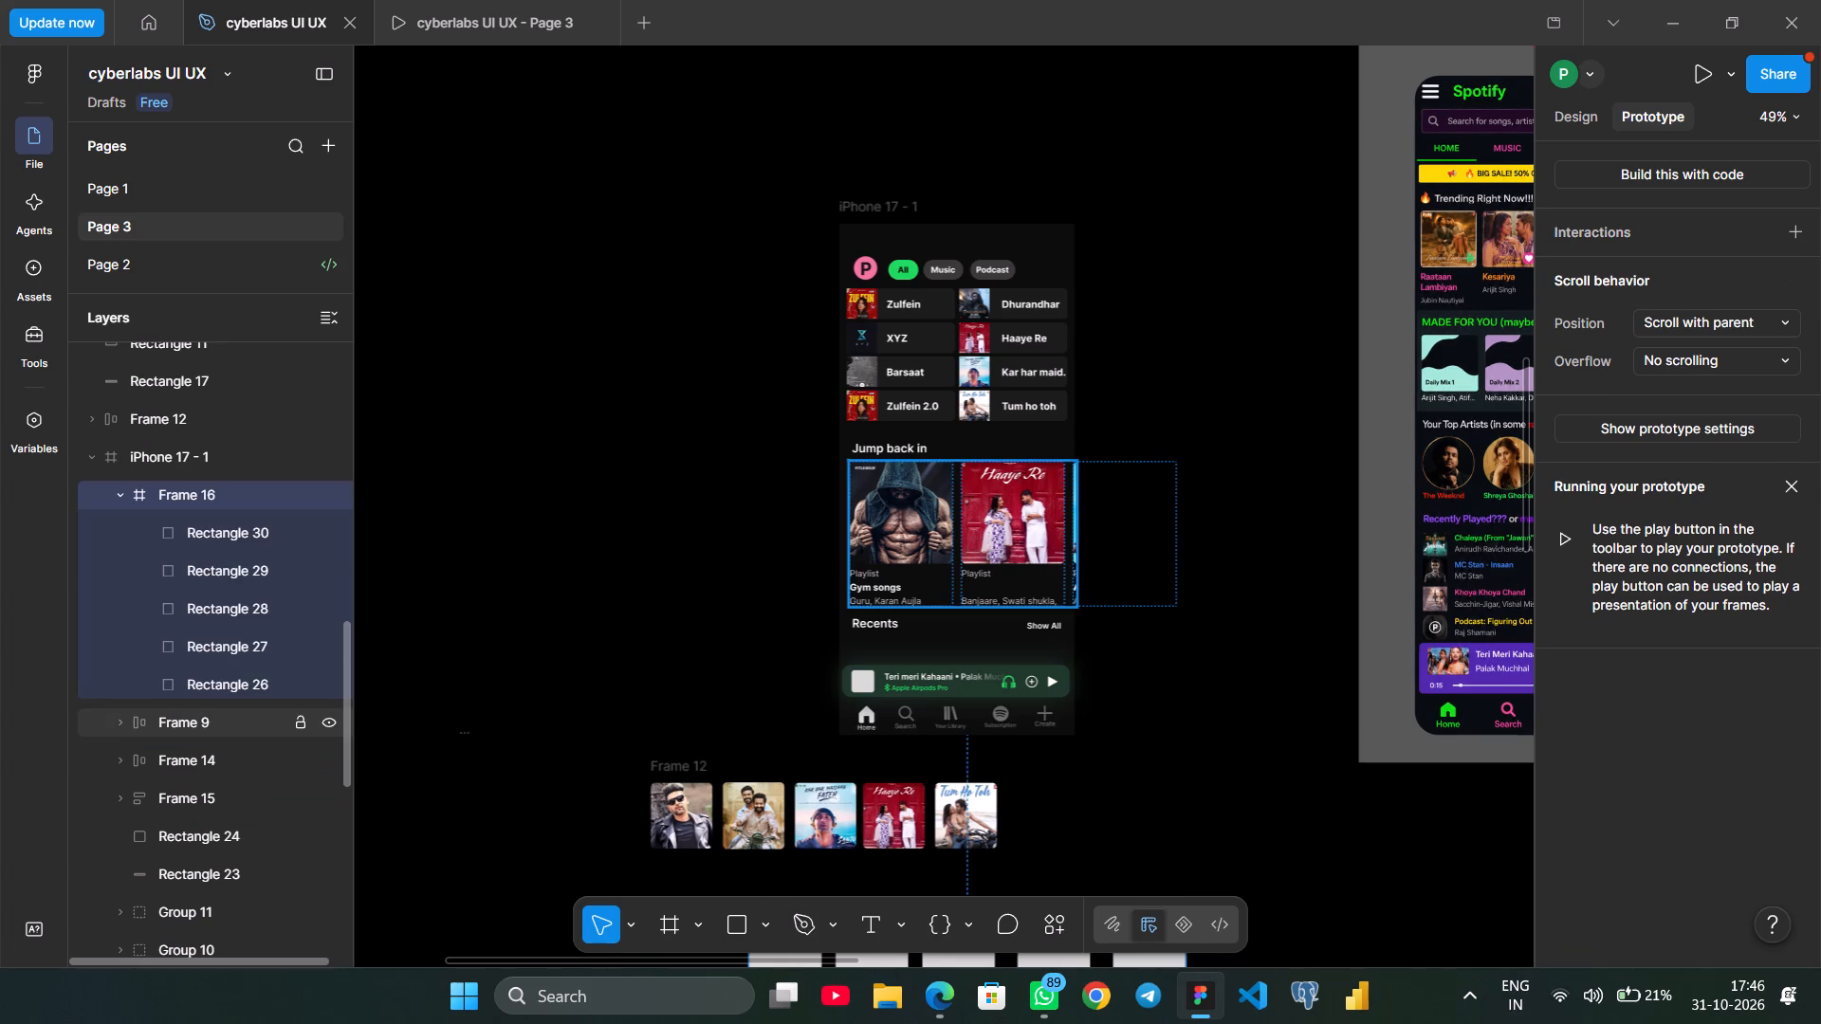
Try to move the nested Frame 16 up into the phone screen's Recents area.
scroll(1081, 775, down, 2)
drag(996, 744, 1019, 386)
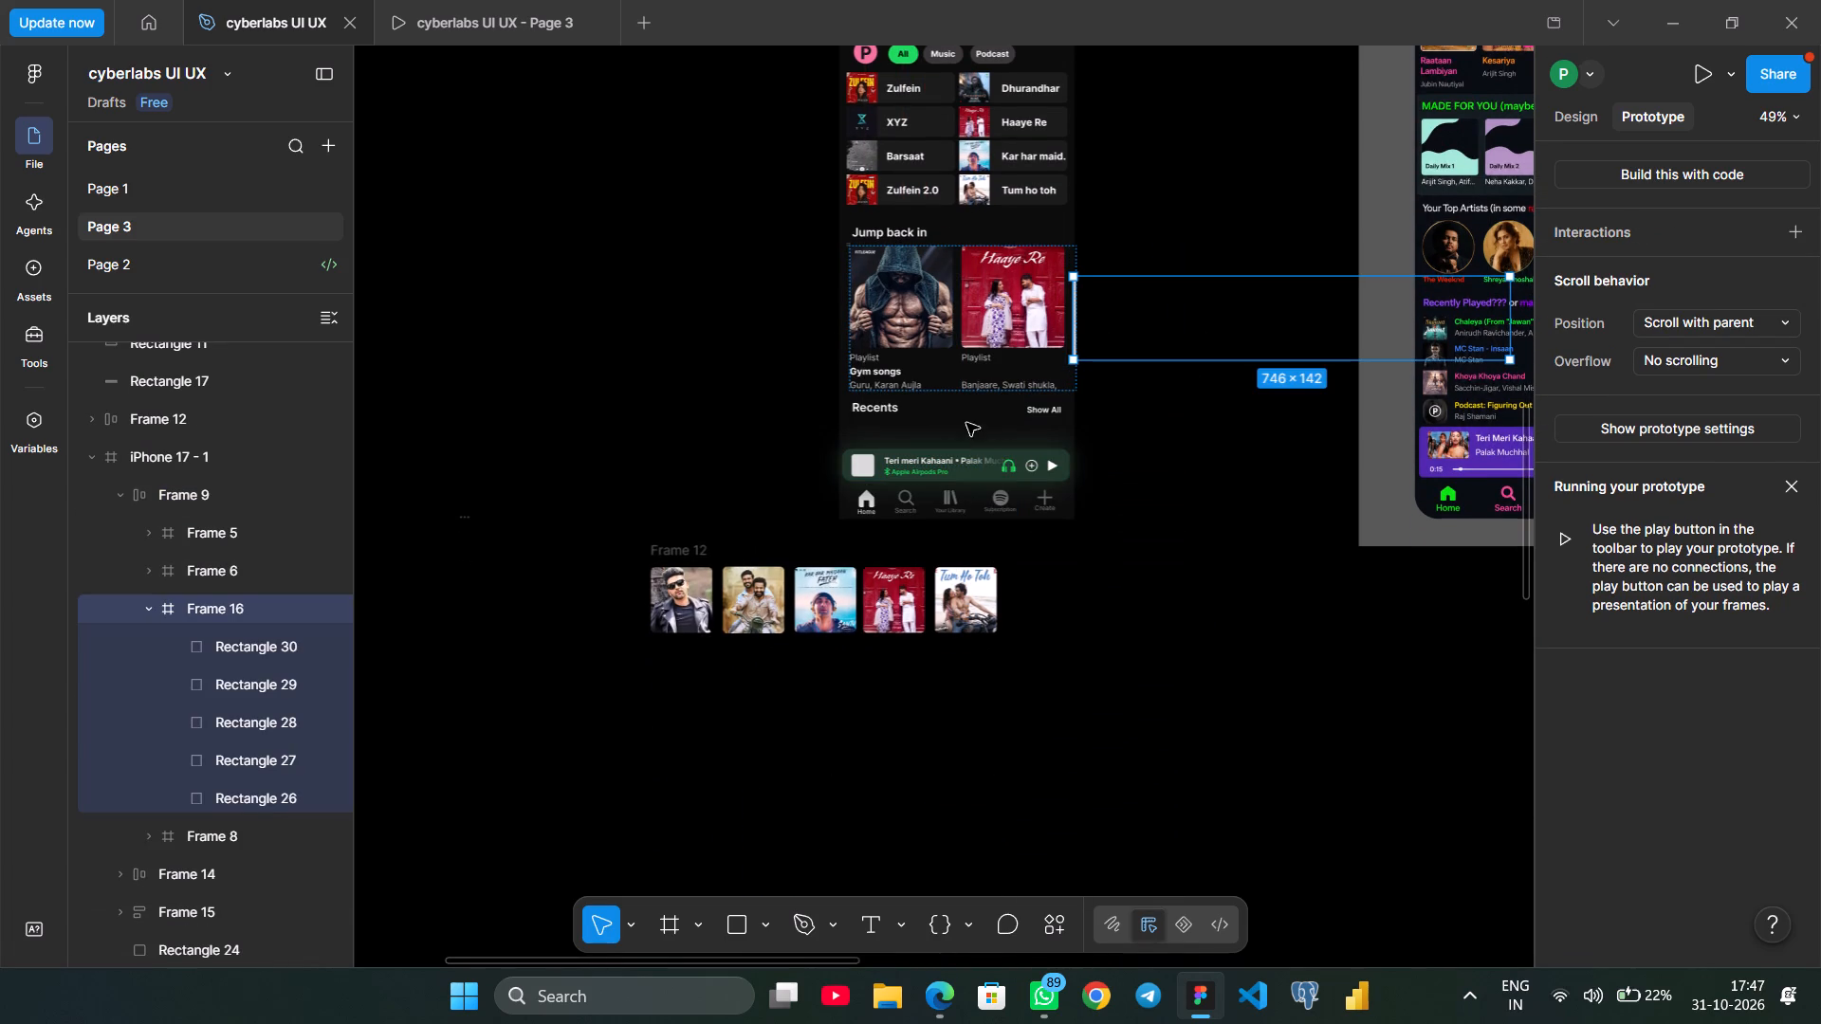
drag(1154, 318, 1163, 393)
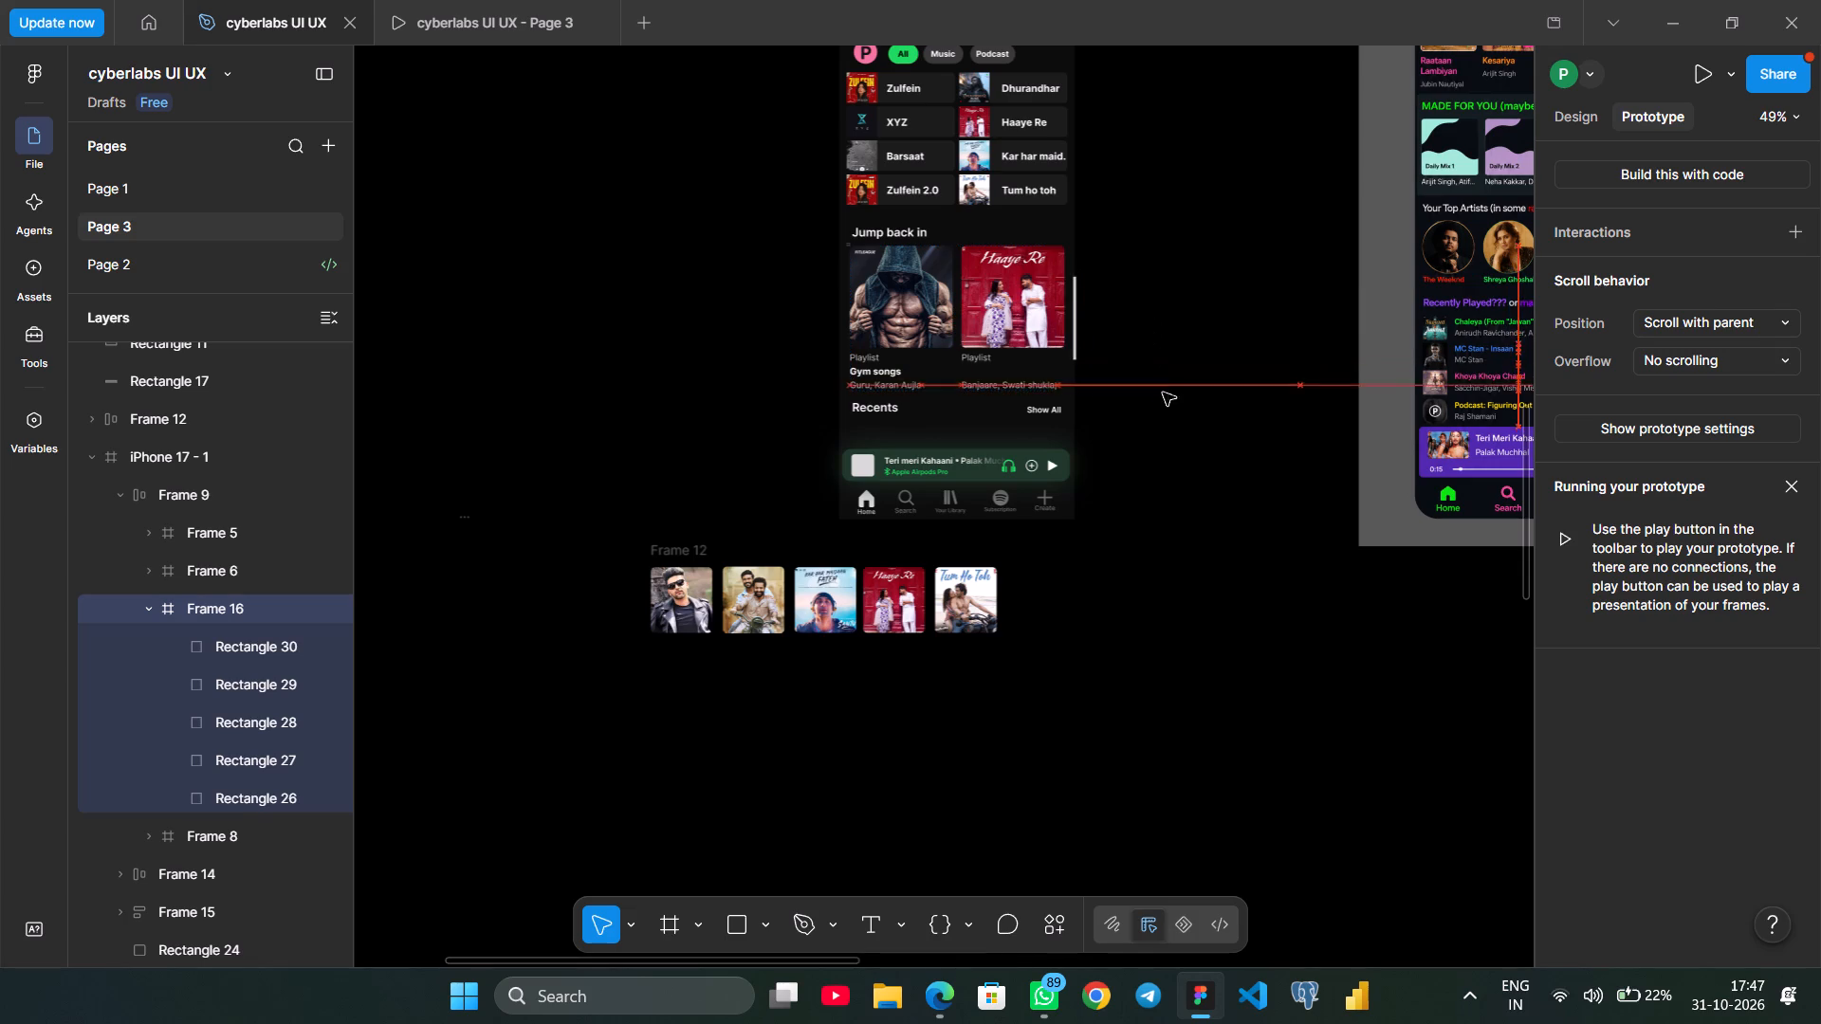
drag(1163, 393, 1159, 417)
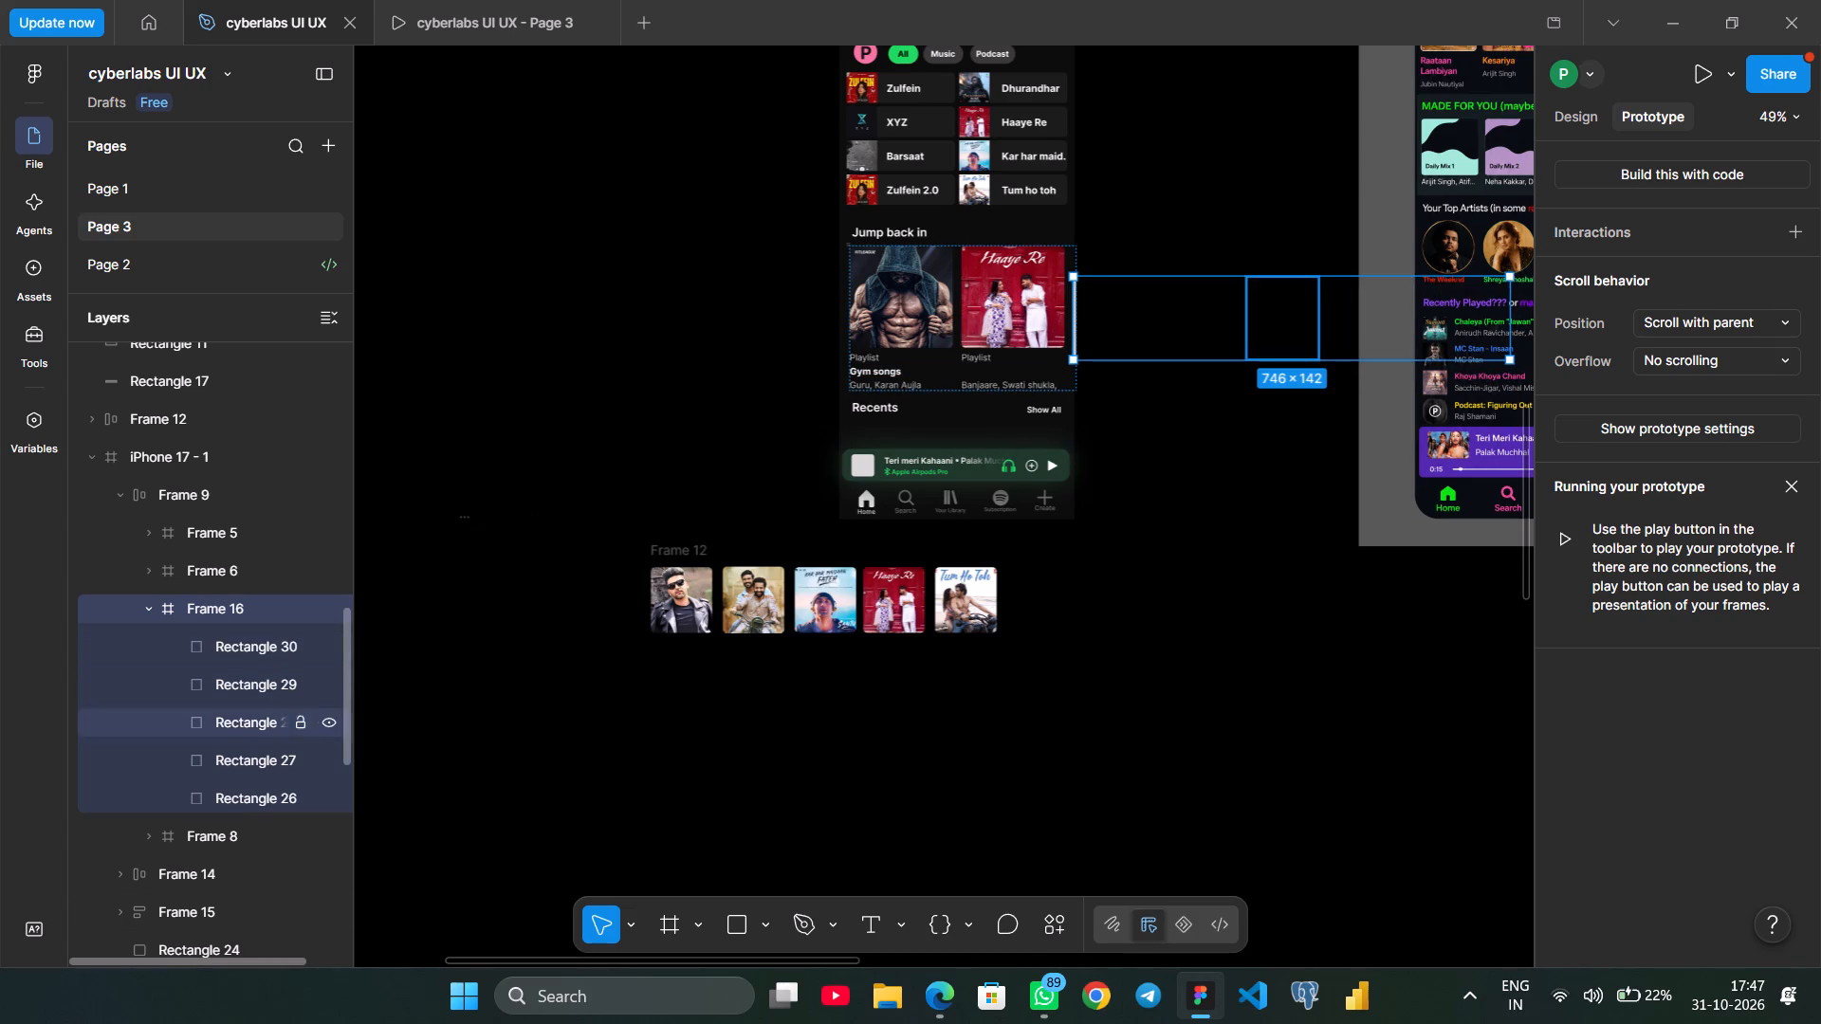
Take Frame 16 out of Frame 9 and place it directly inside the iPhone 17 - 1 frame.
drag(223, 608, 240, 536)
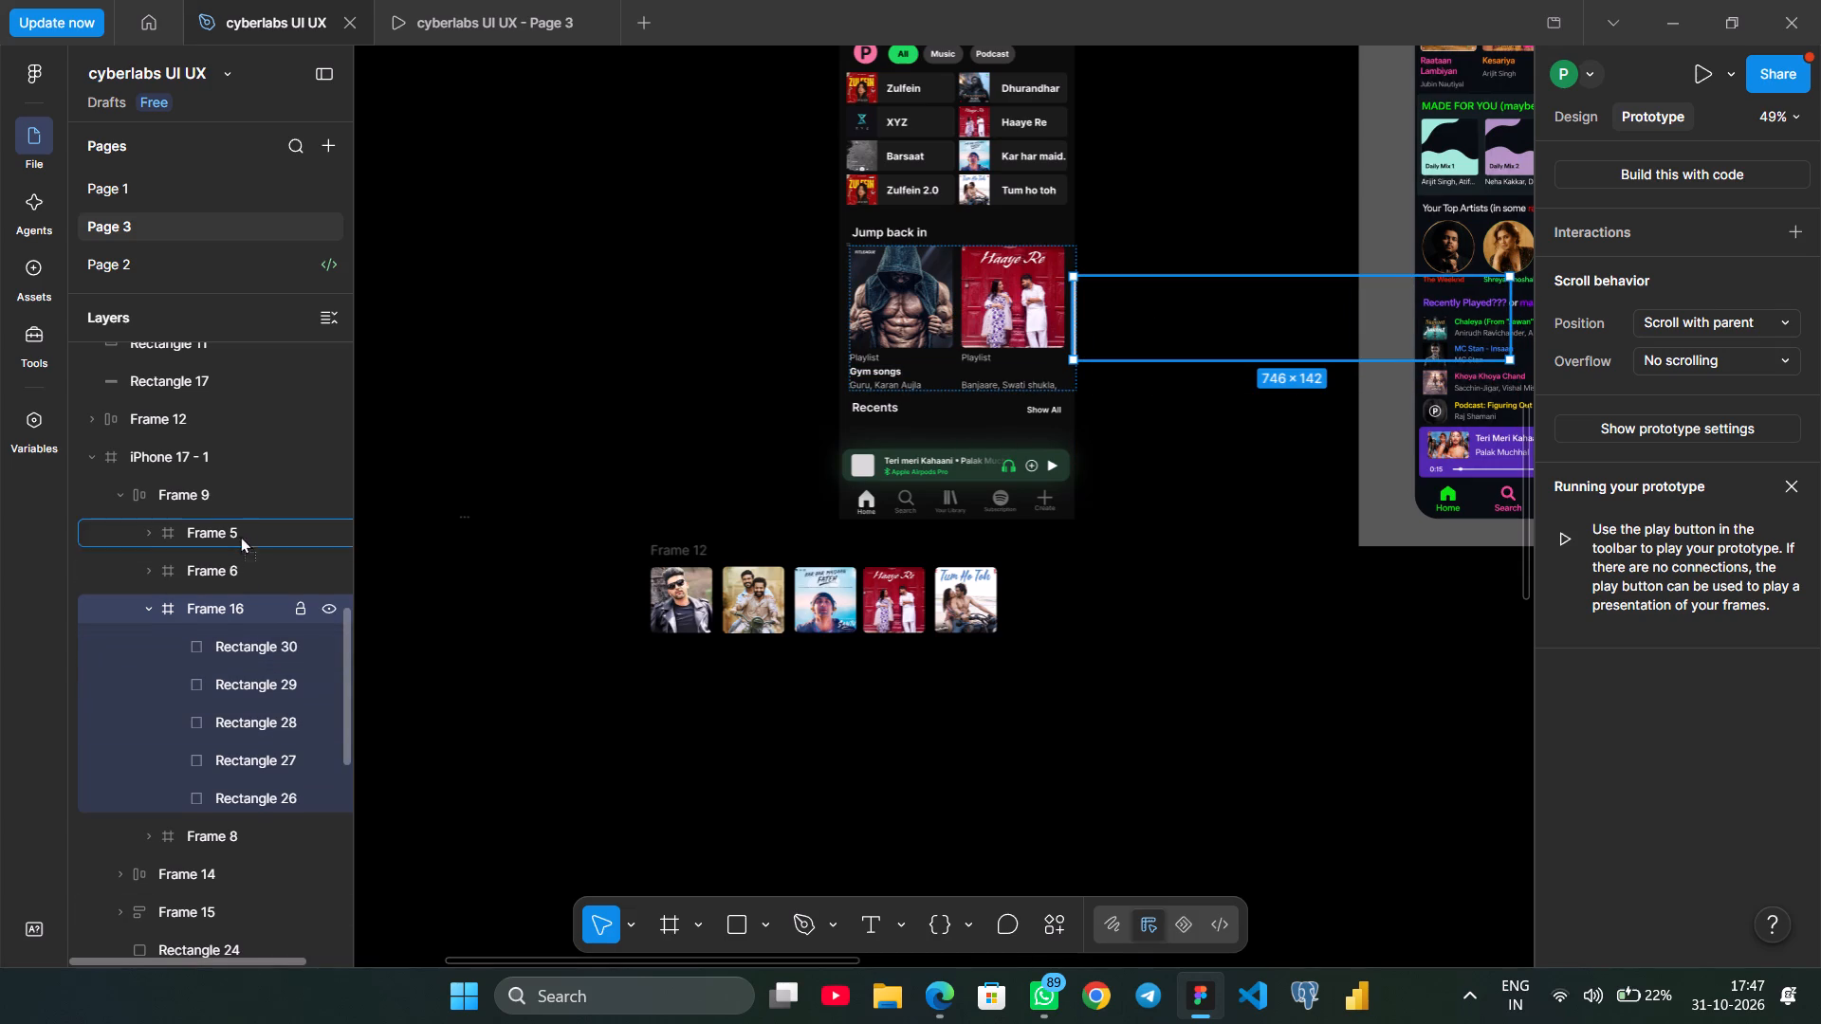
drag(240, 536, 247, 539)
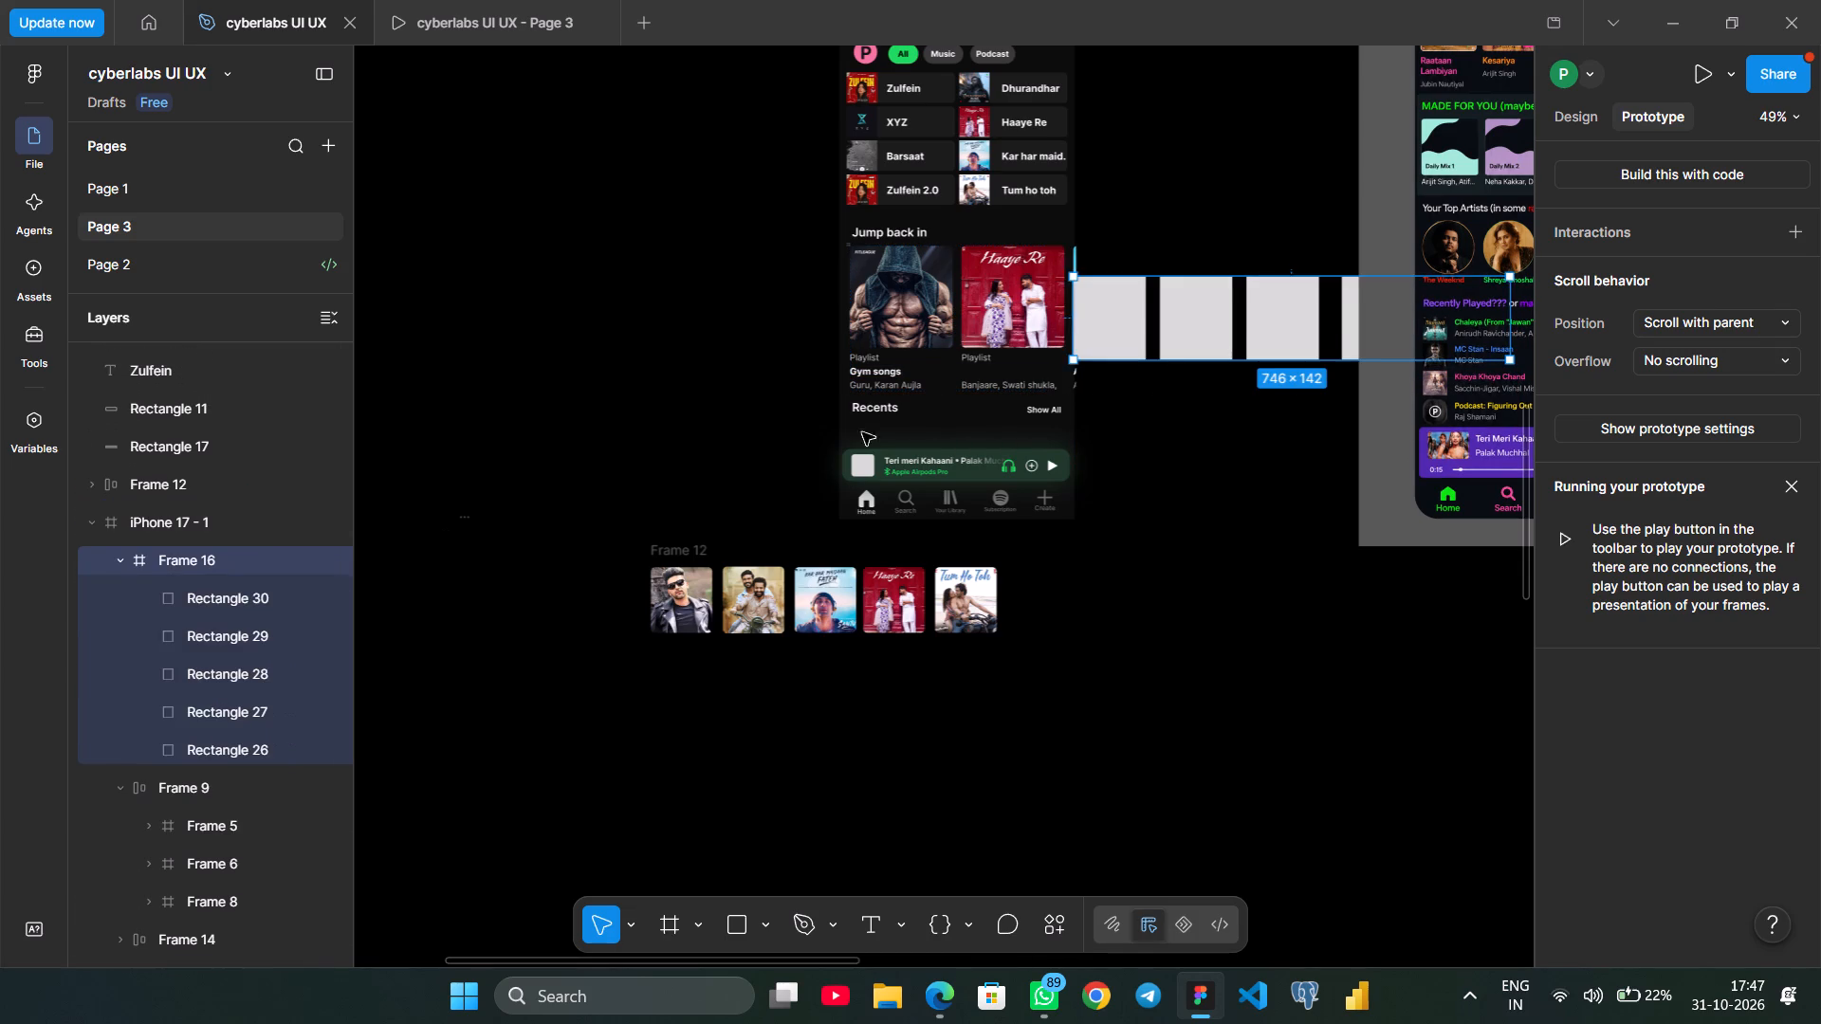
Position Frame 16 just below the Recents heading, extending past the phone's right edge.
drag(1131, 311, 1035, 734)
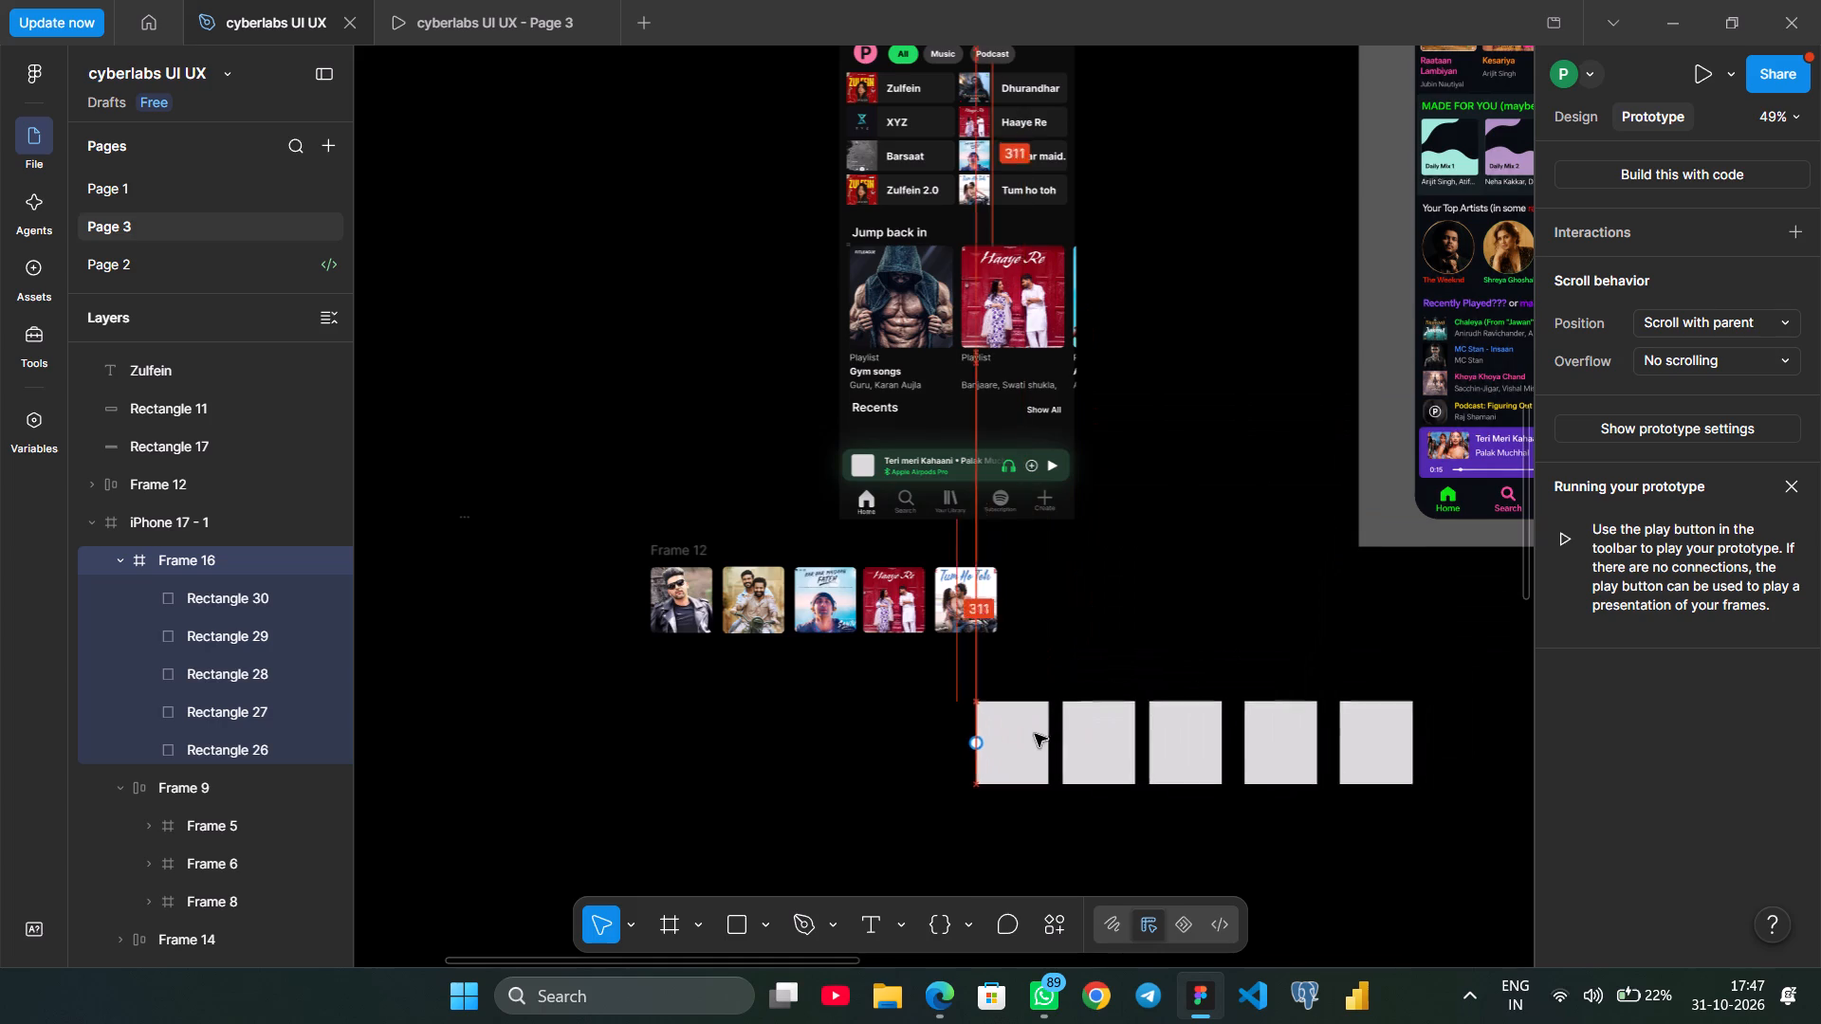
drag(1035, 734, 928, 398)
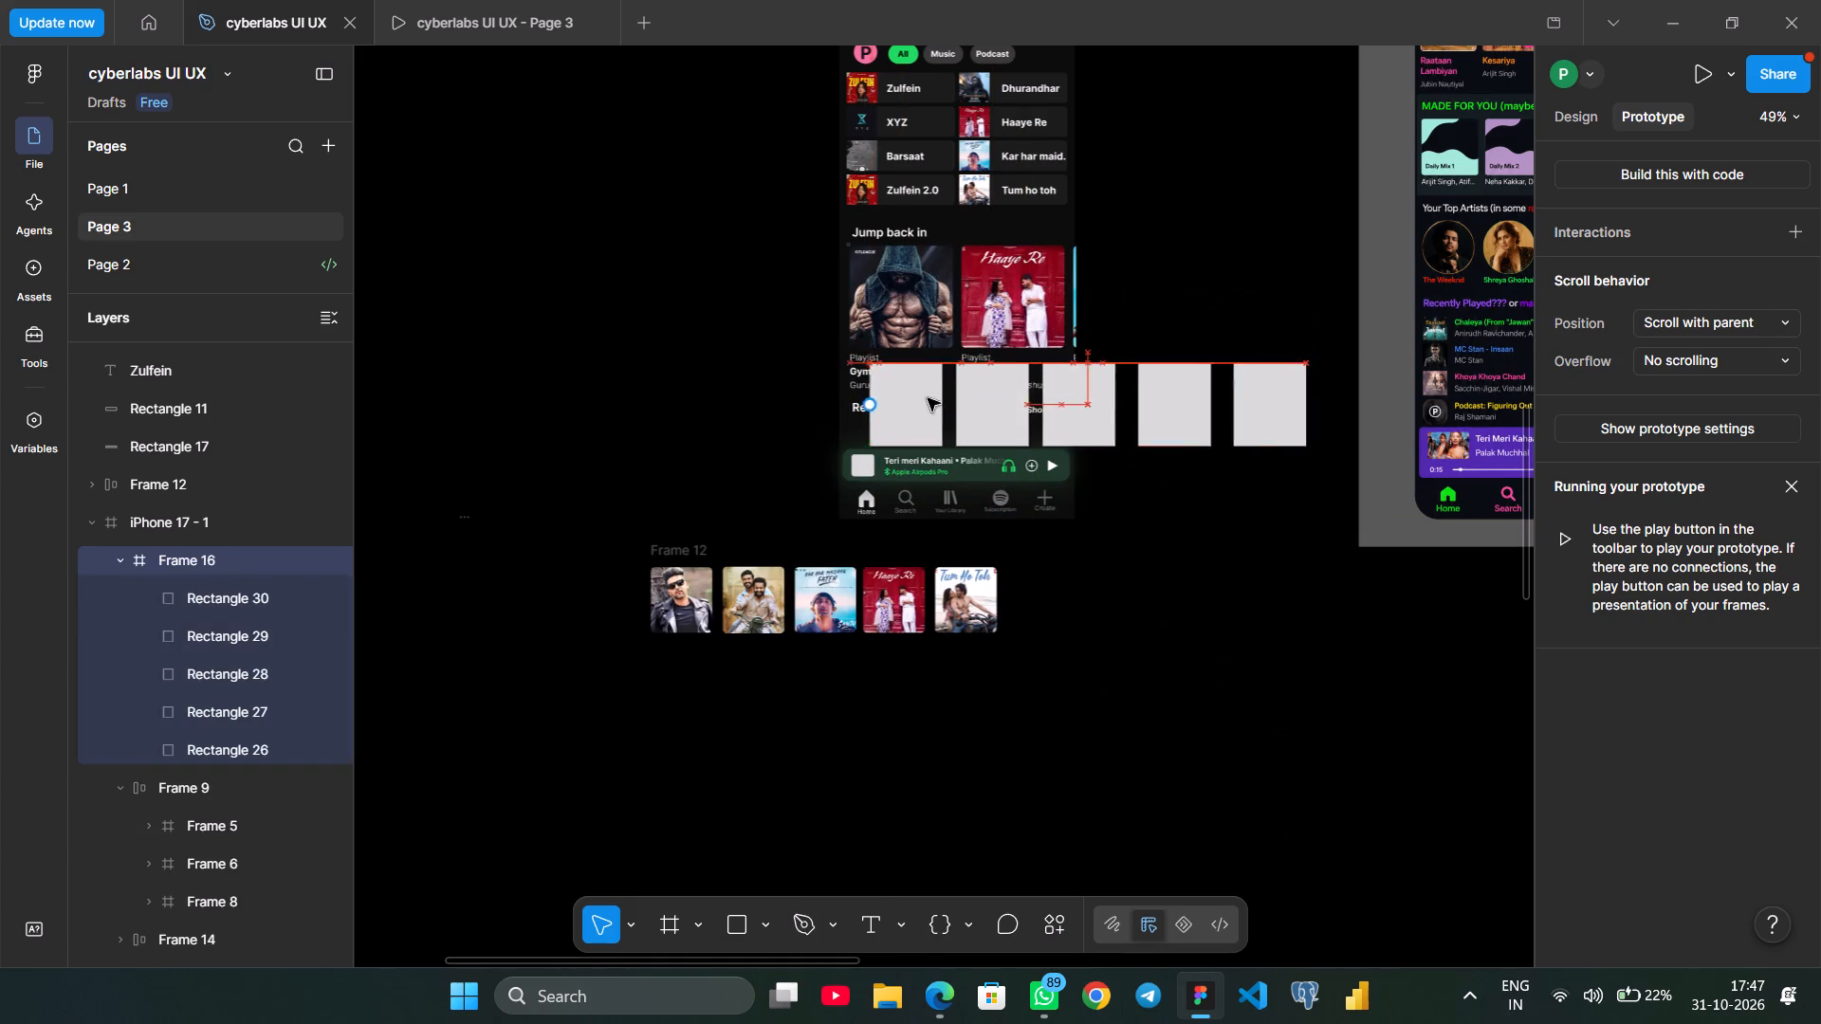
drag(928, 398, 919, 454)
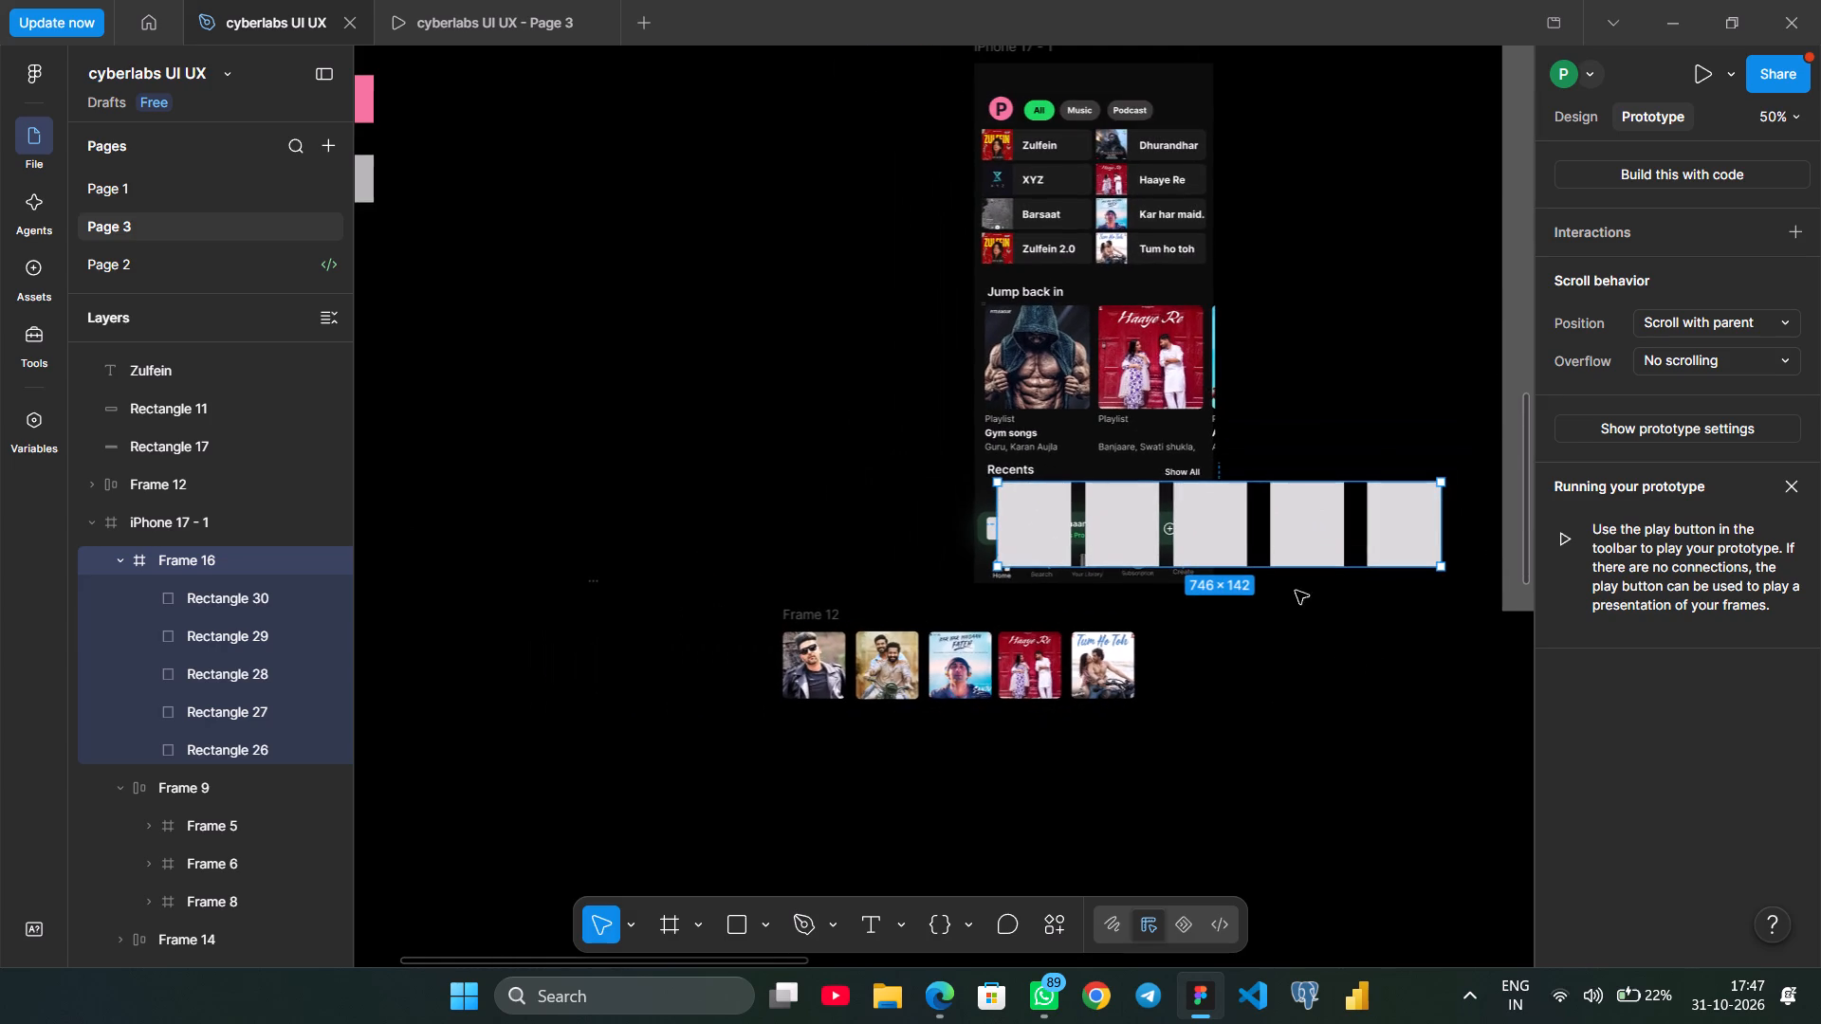
Move Frame 16 off the phone screen and delete it together with its five grey rectangles.
drag(1271, 541, 1082, 826)
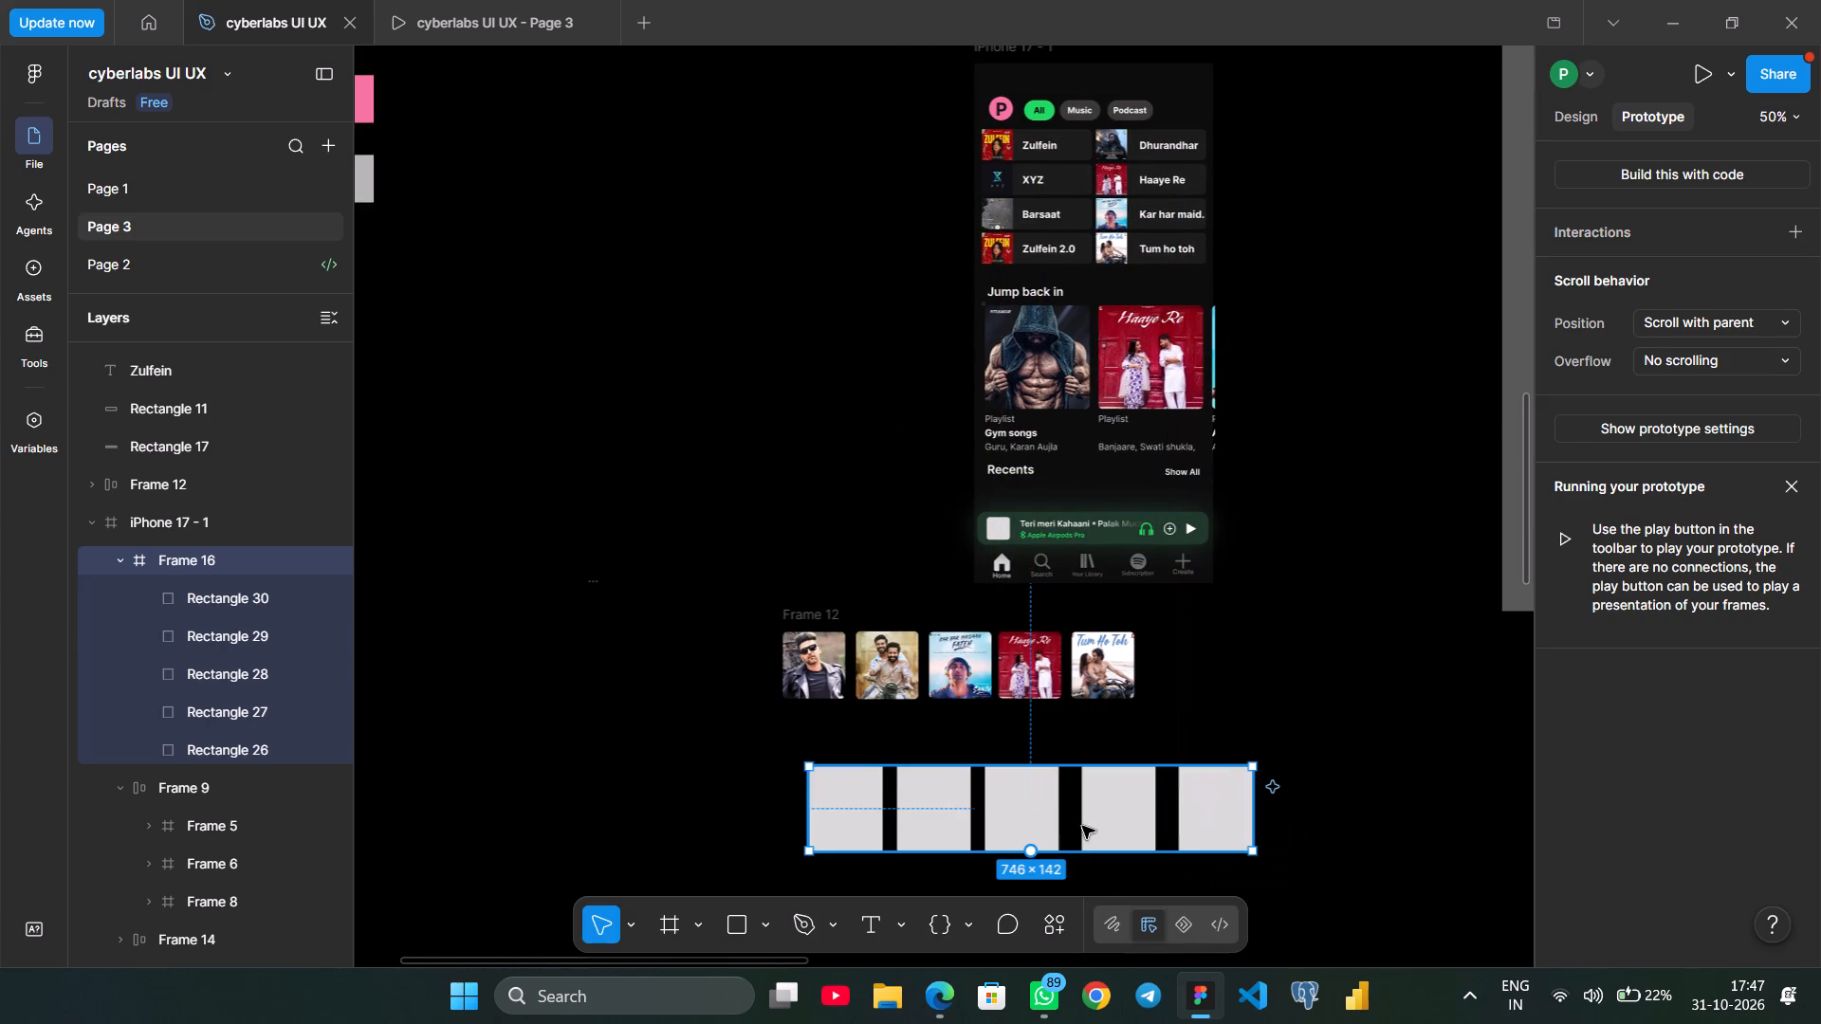
key(Delete)
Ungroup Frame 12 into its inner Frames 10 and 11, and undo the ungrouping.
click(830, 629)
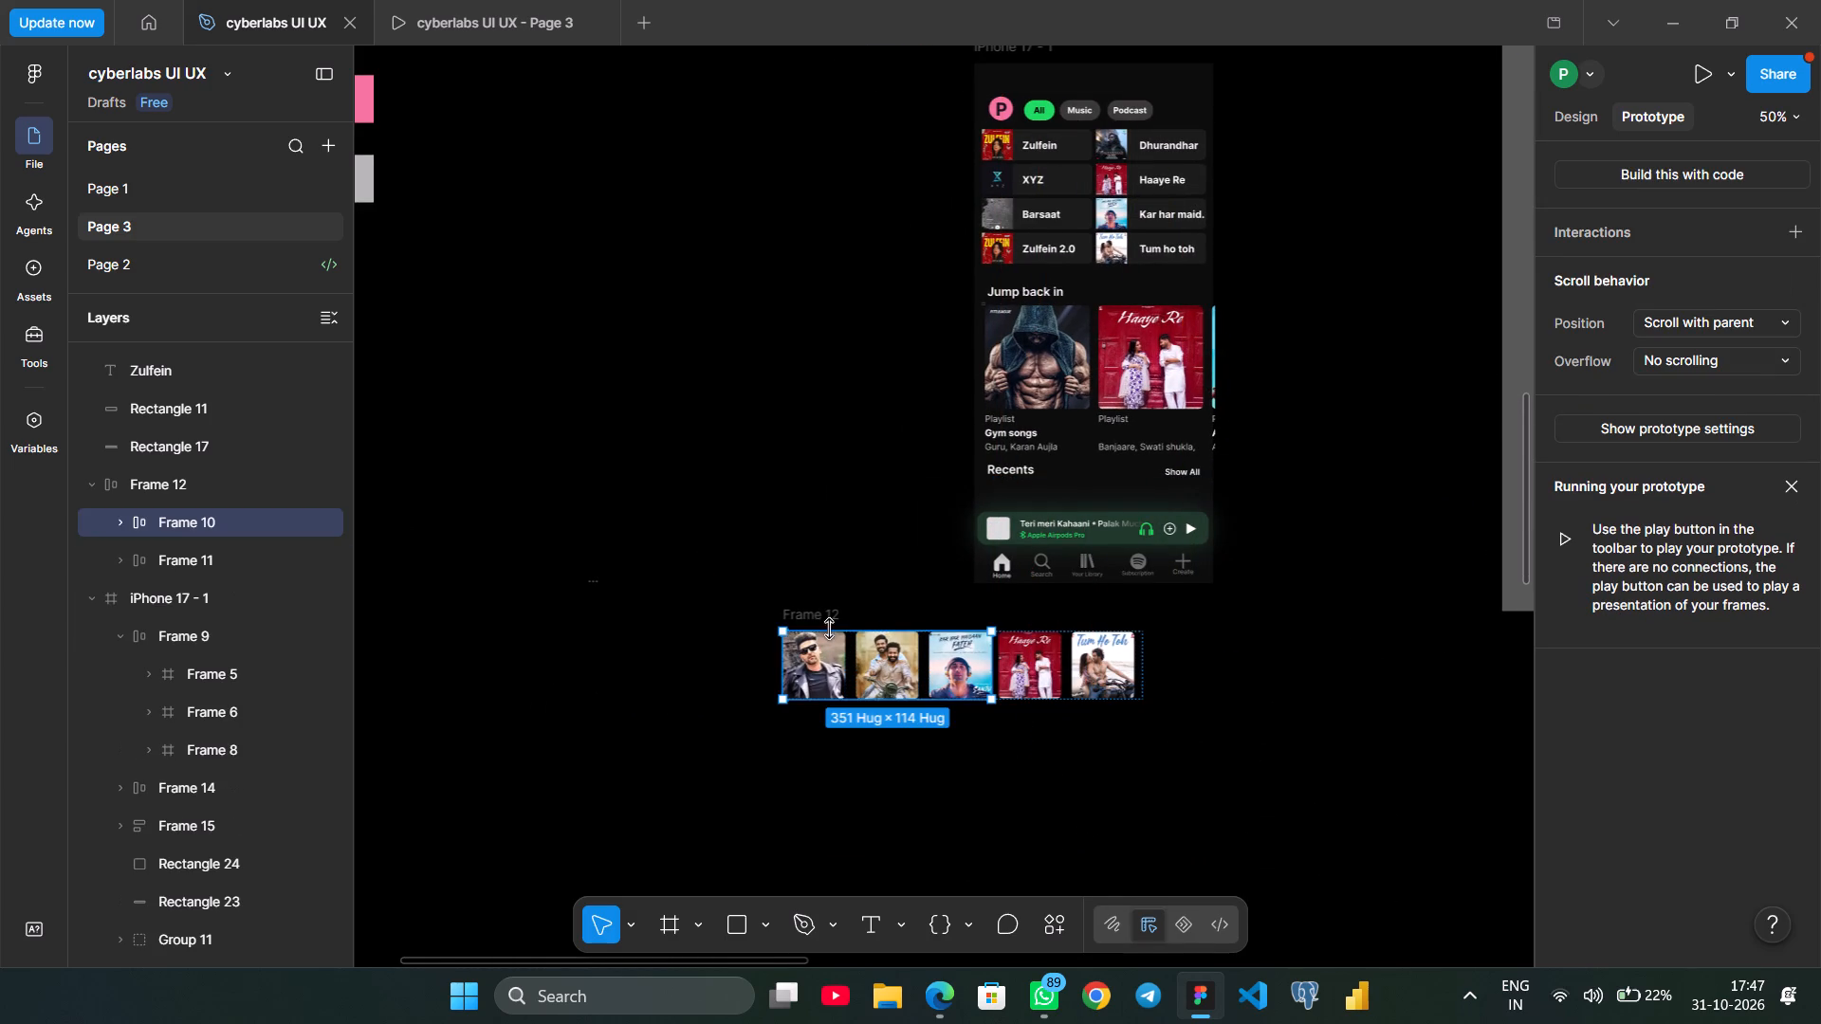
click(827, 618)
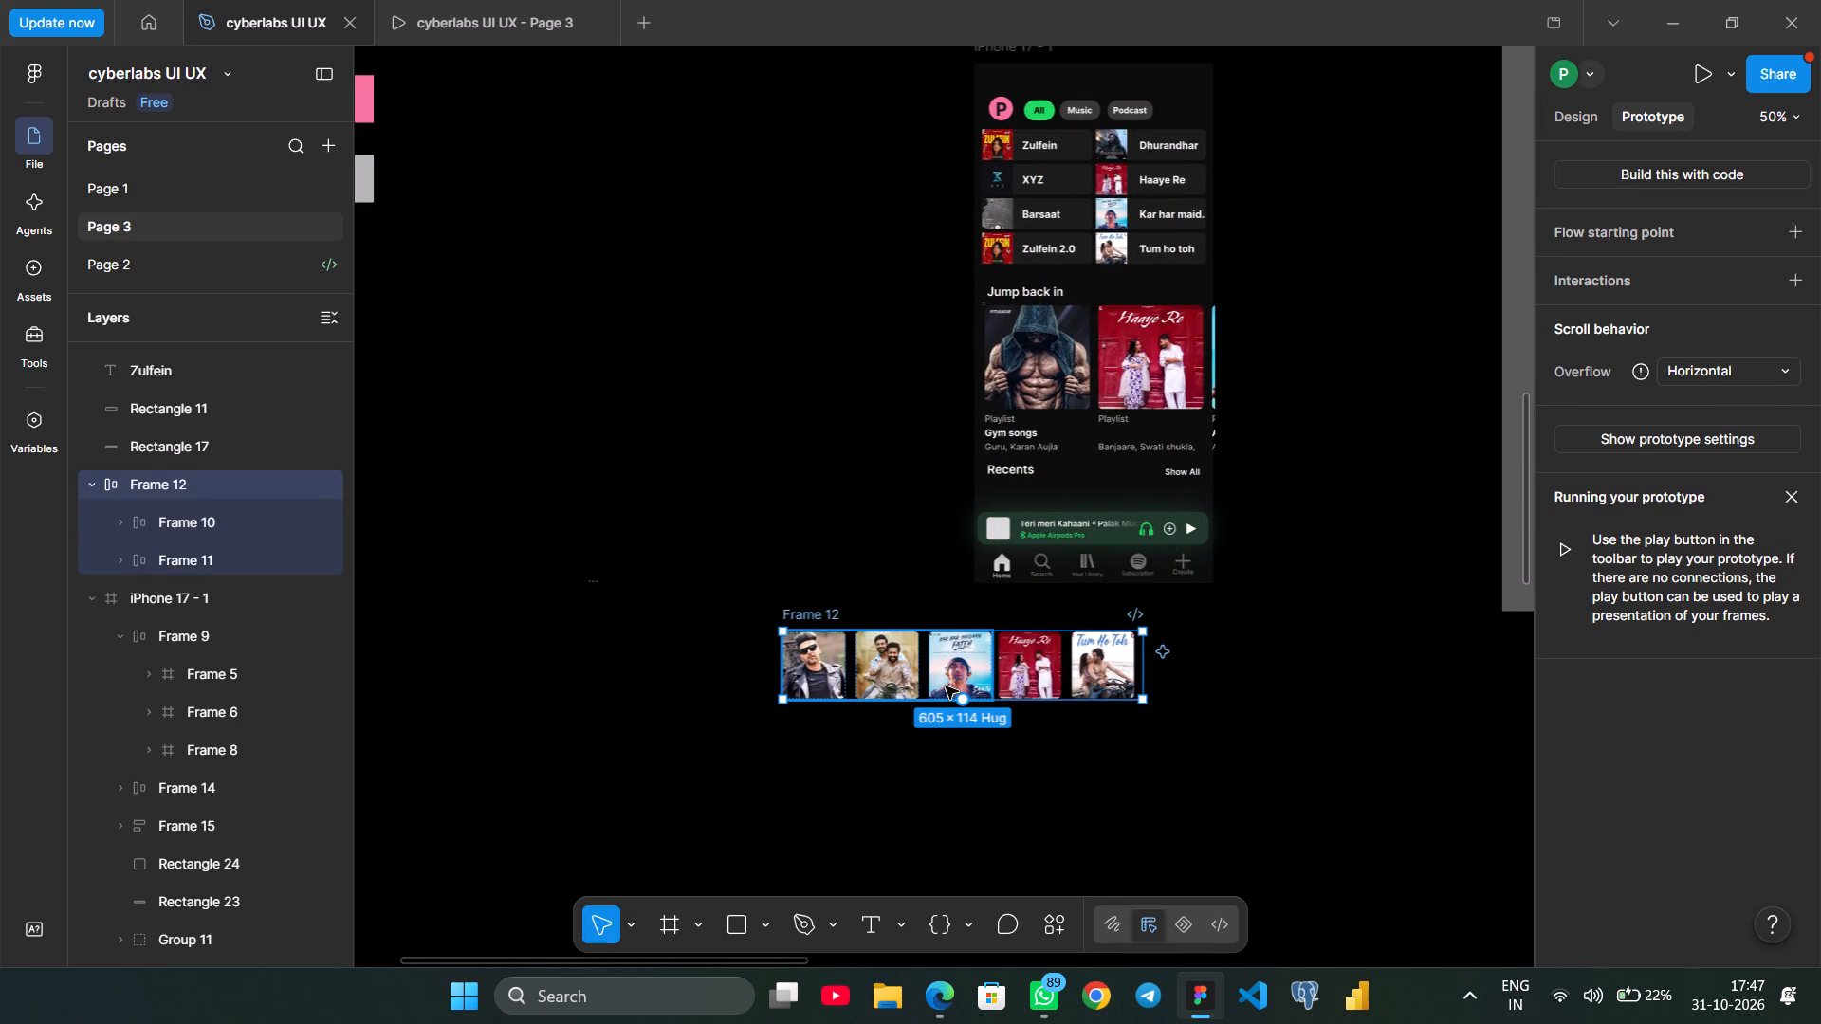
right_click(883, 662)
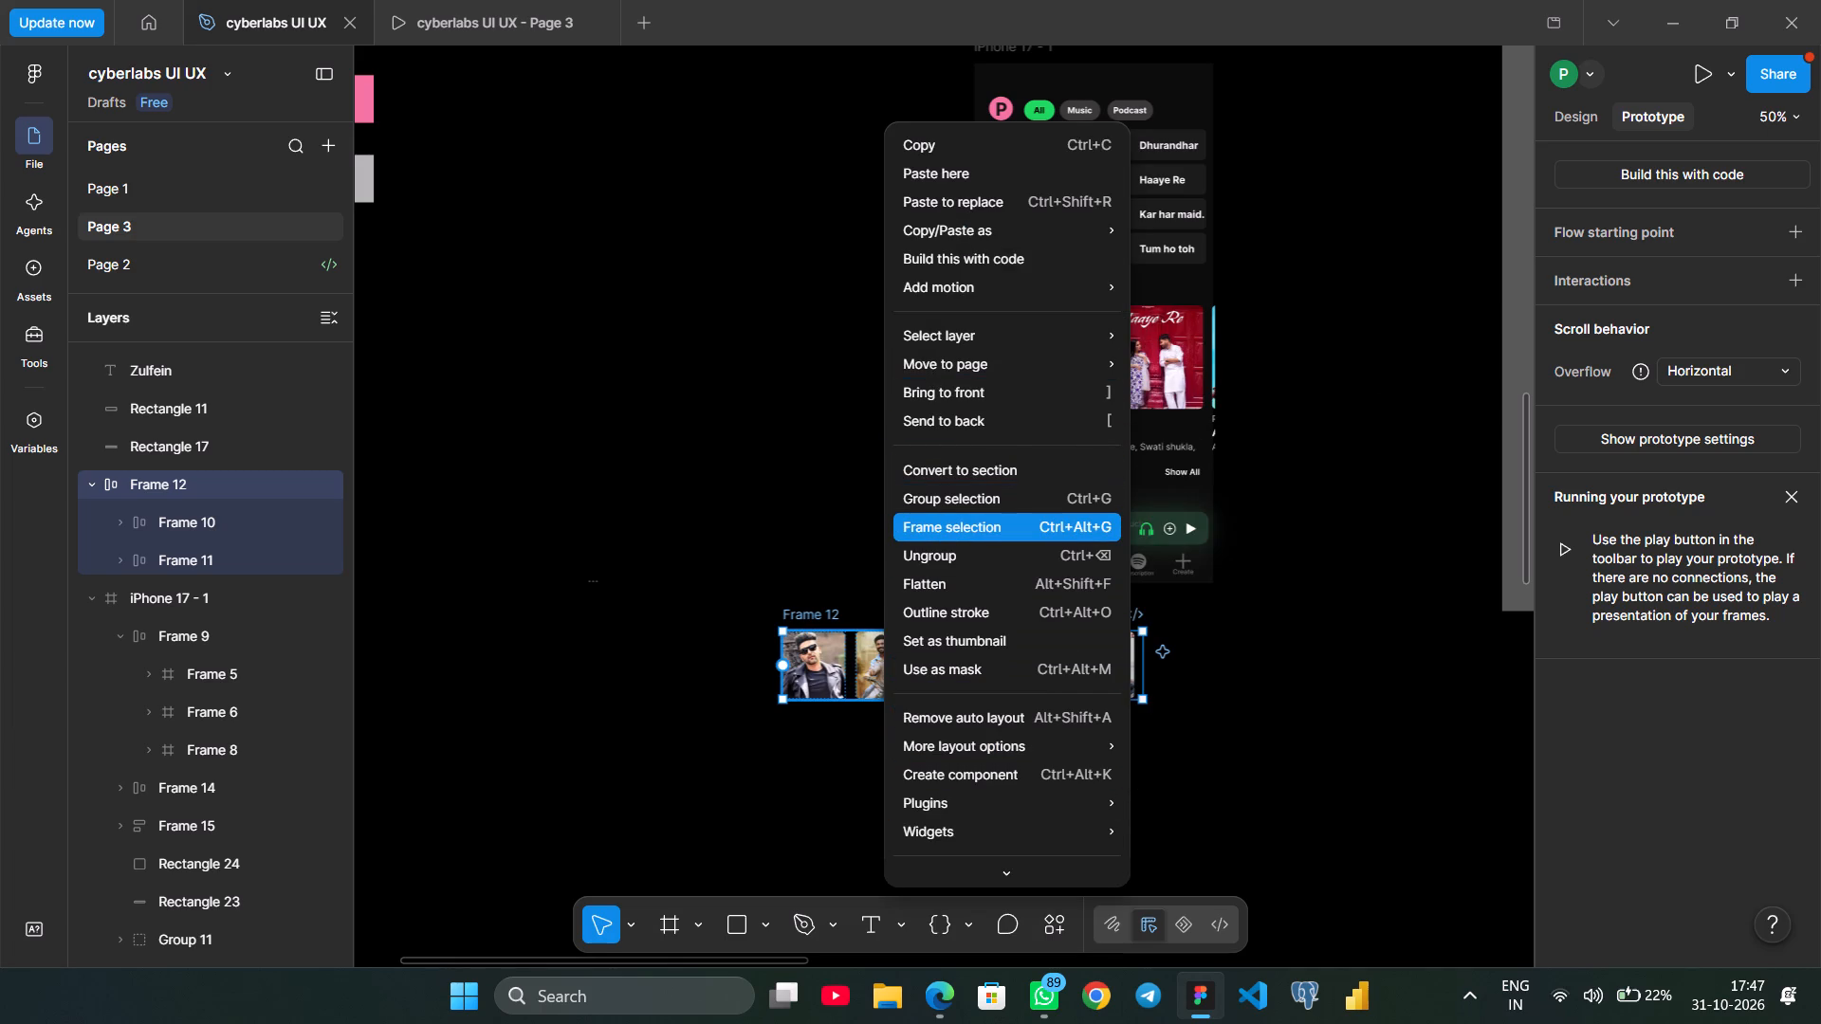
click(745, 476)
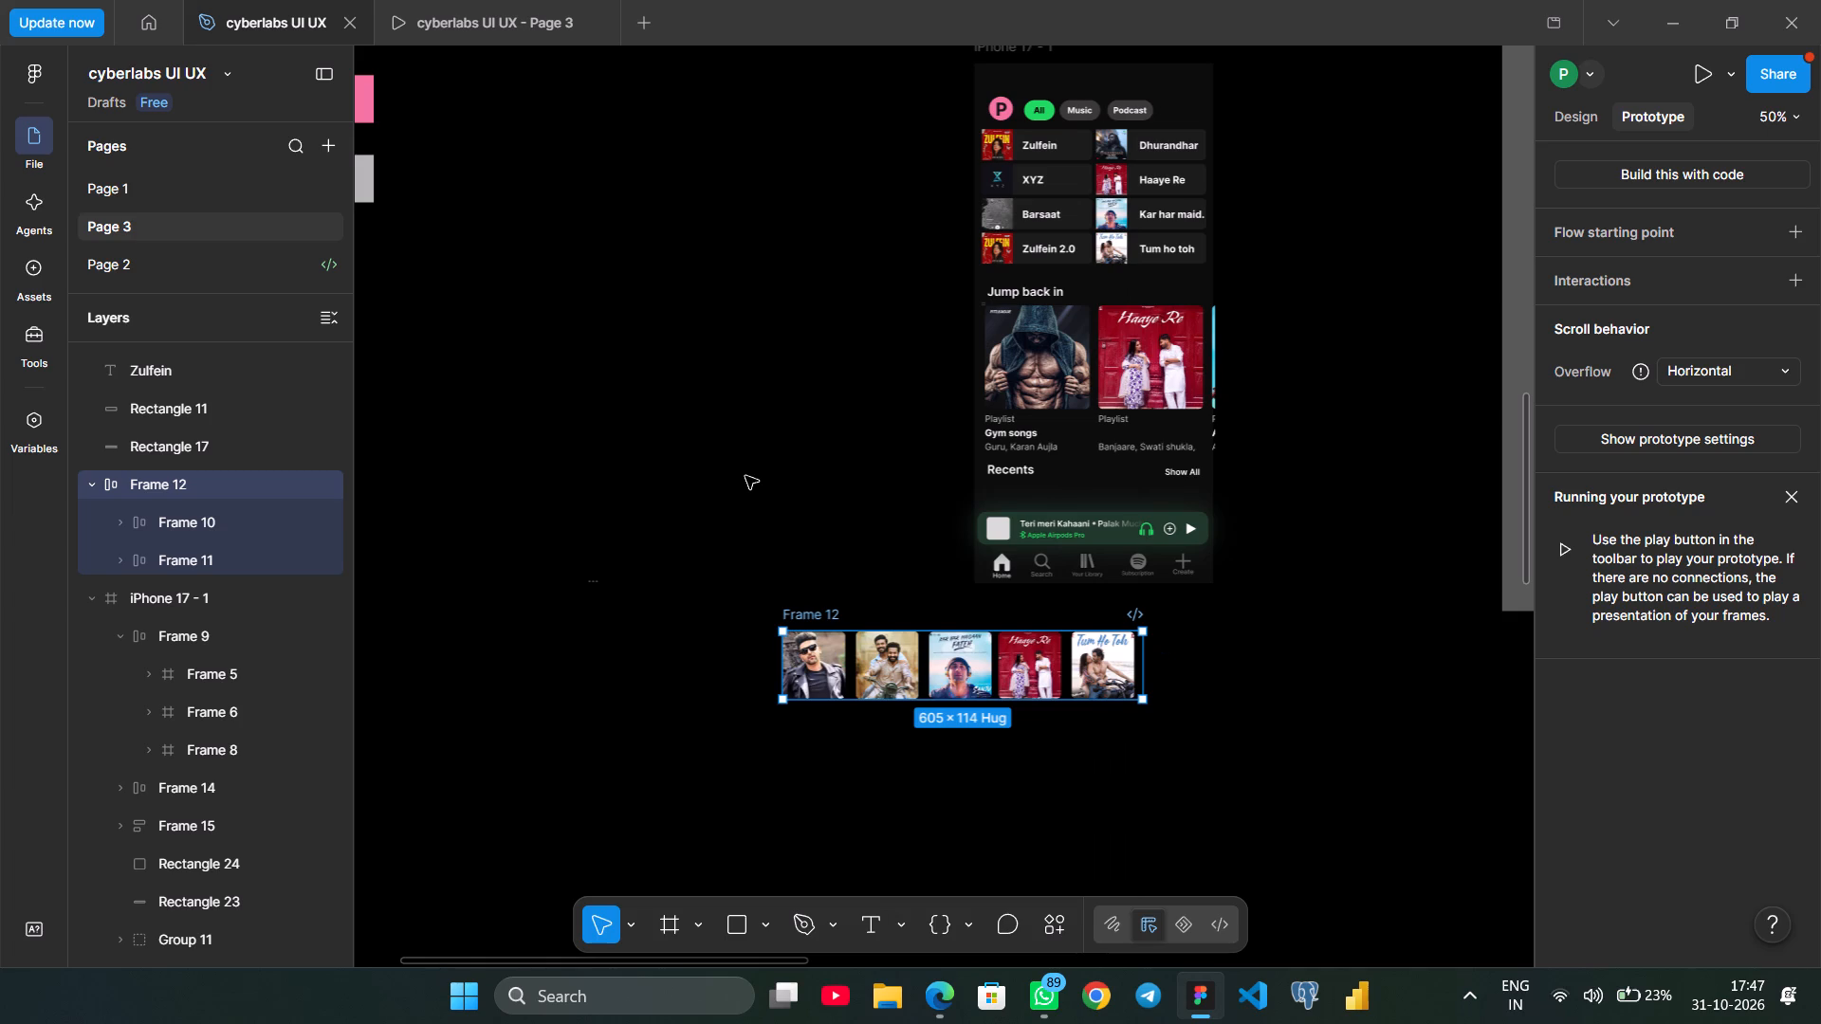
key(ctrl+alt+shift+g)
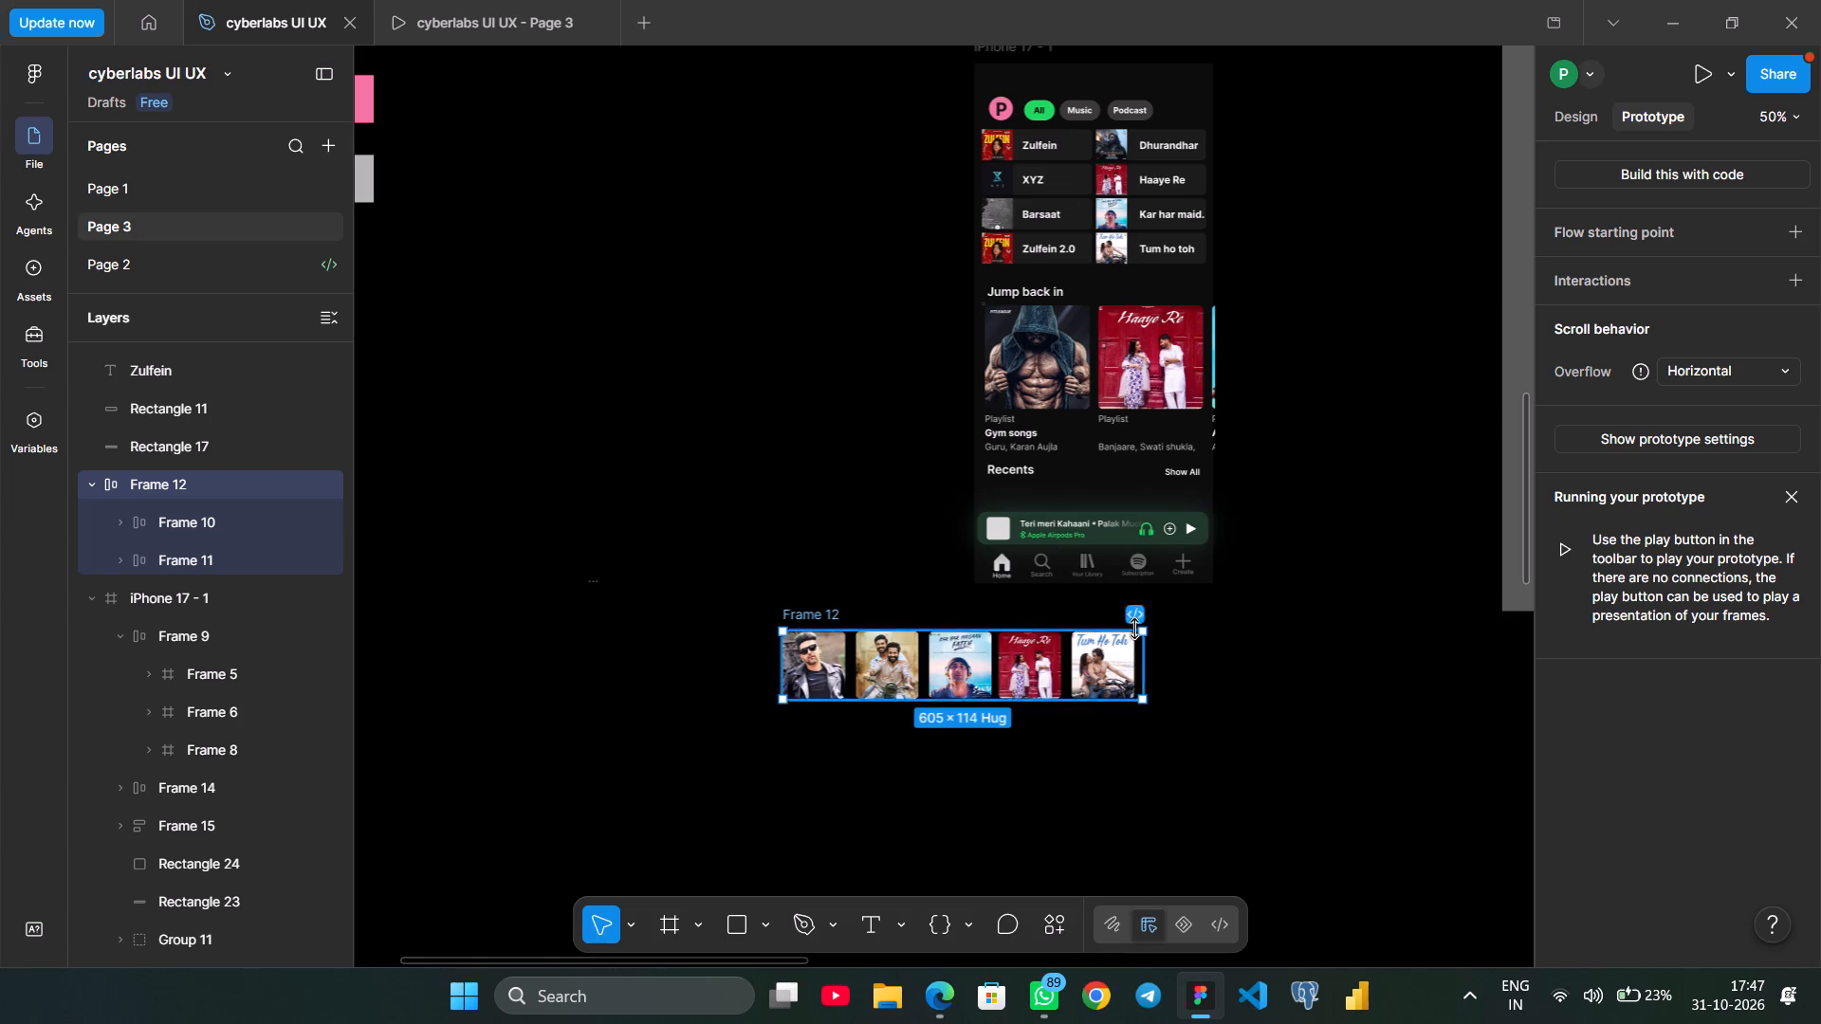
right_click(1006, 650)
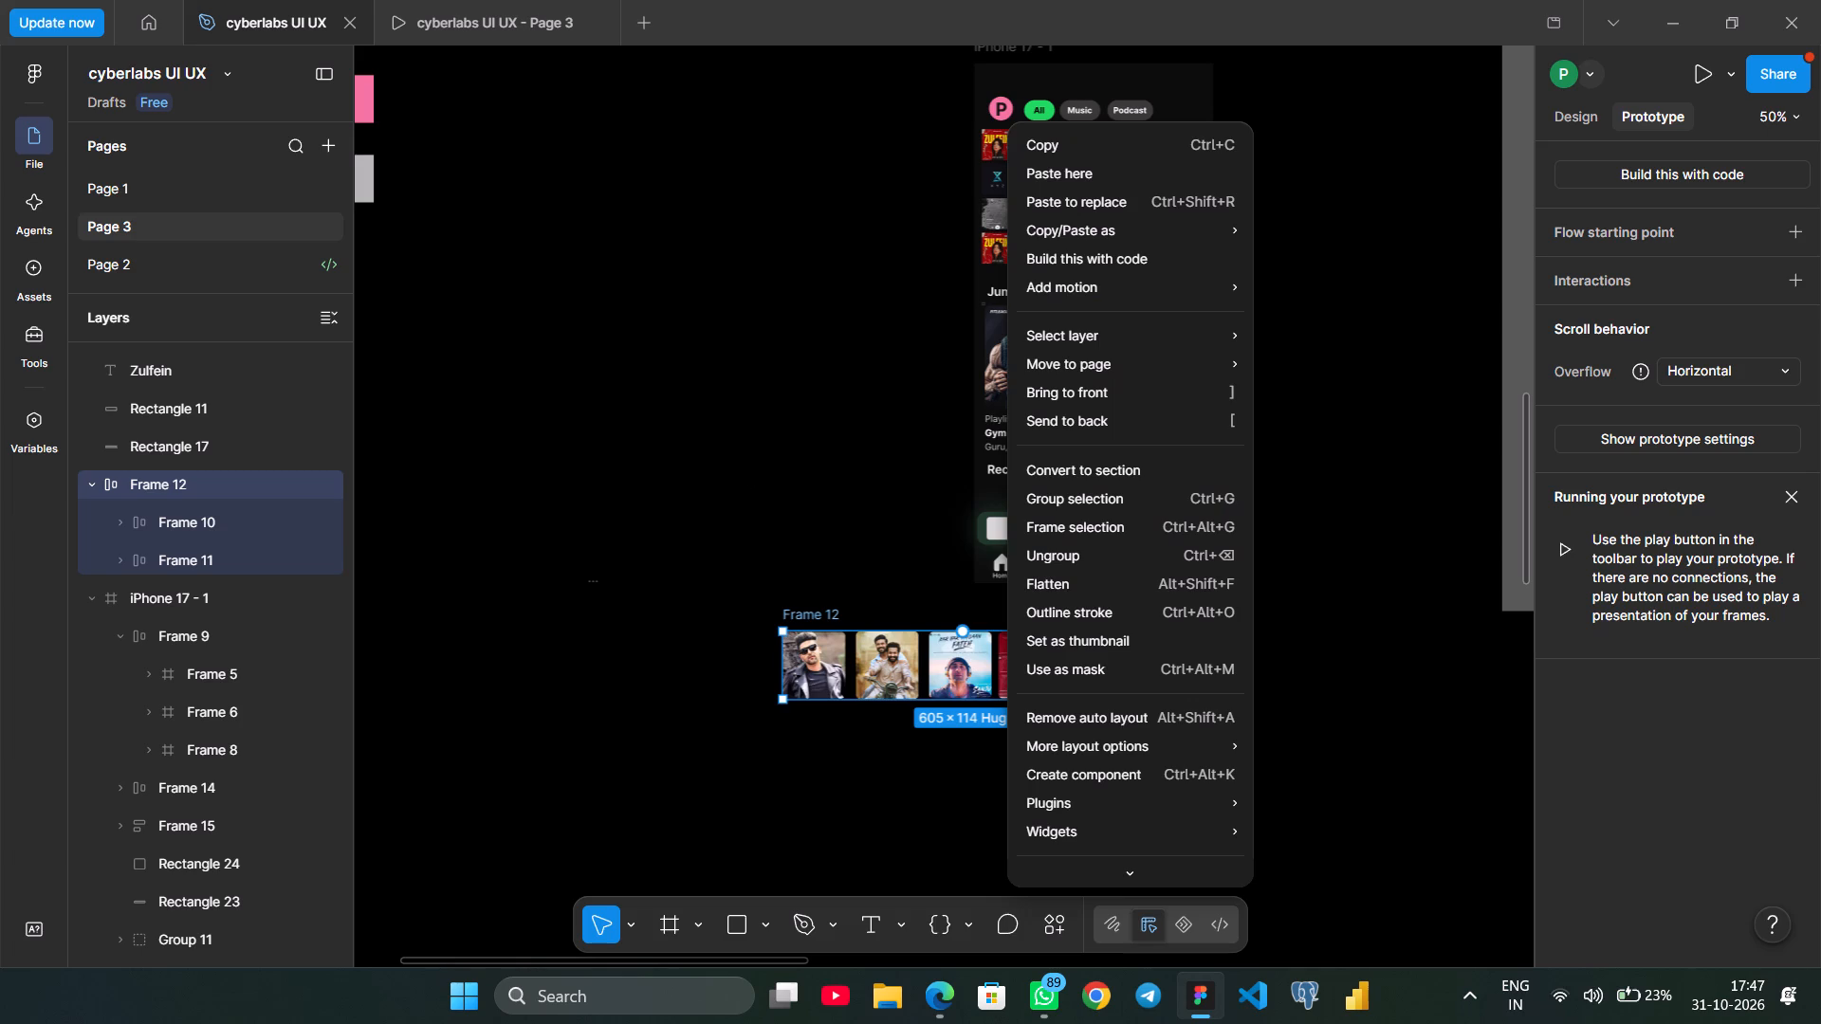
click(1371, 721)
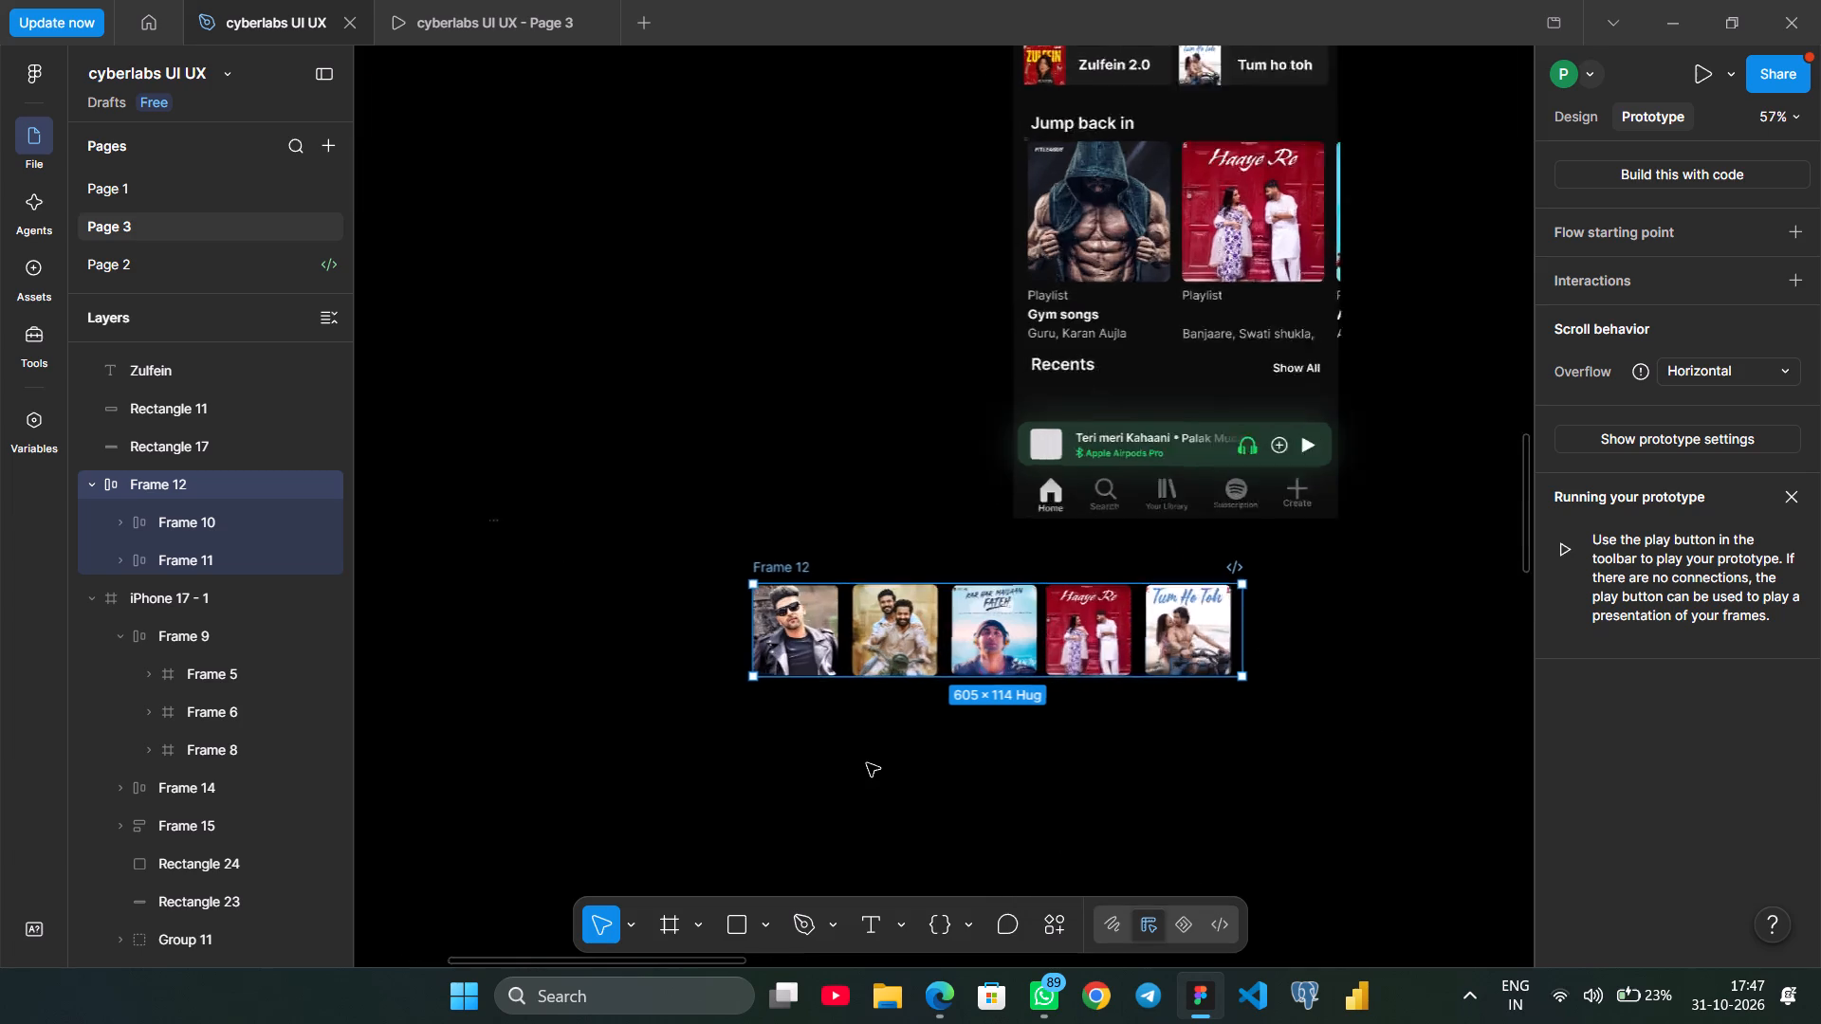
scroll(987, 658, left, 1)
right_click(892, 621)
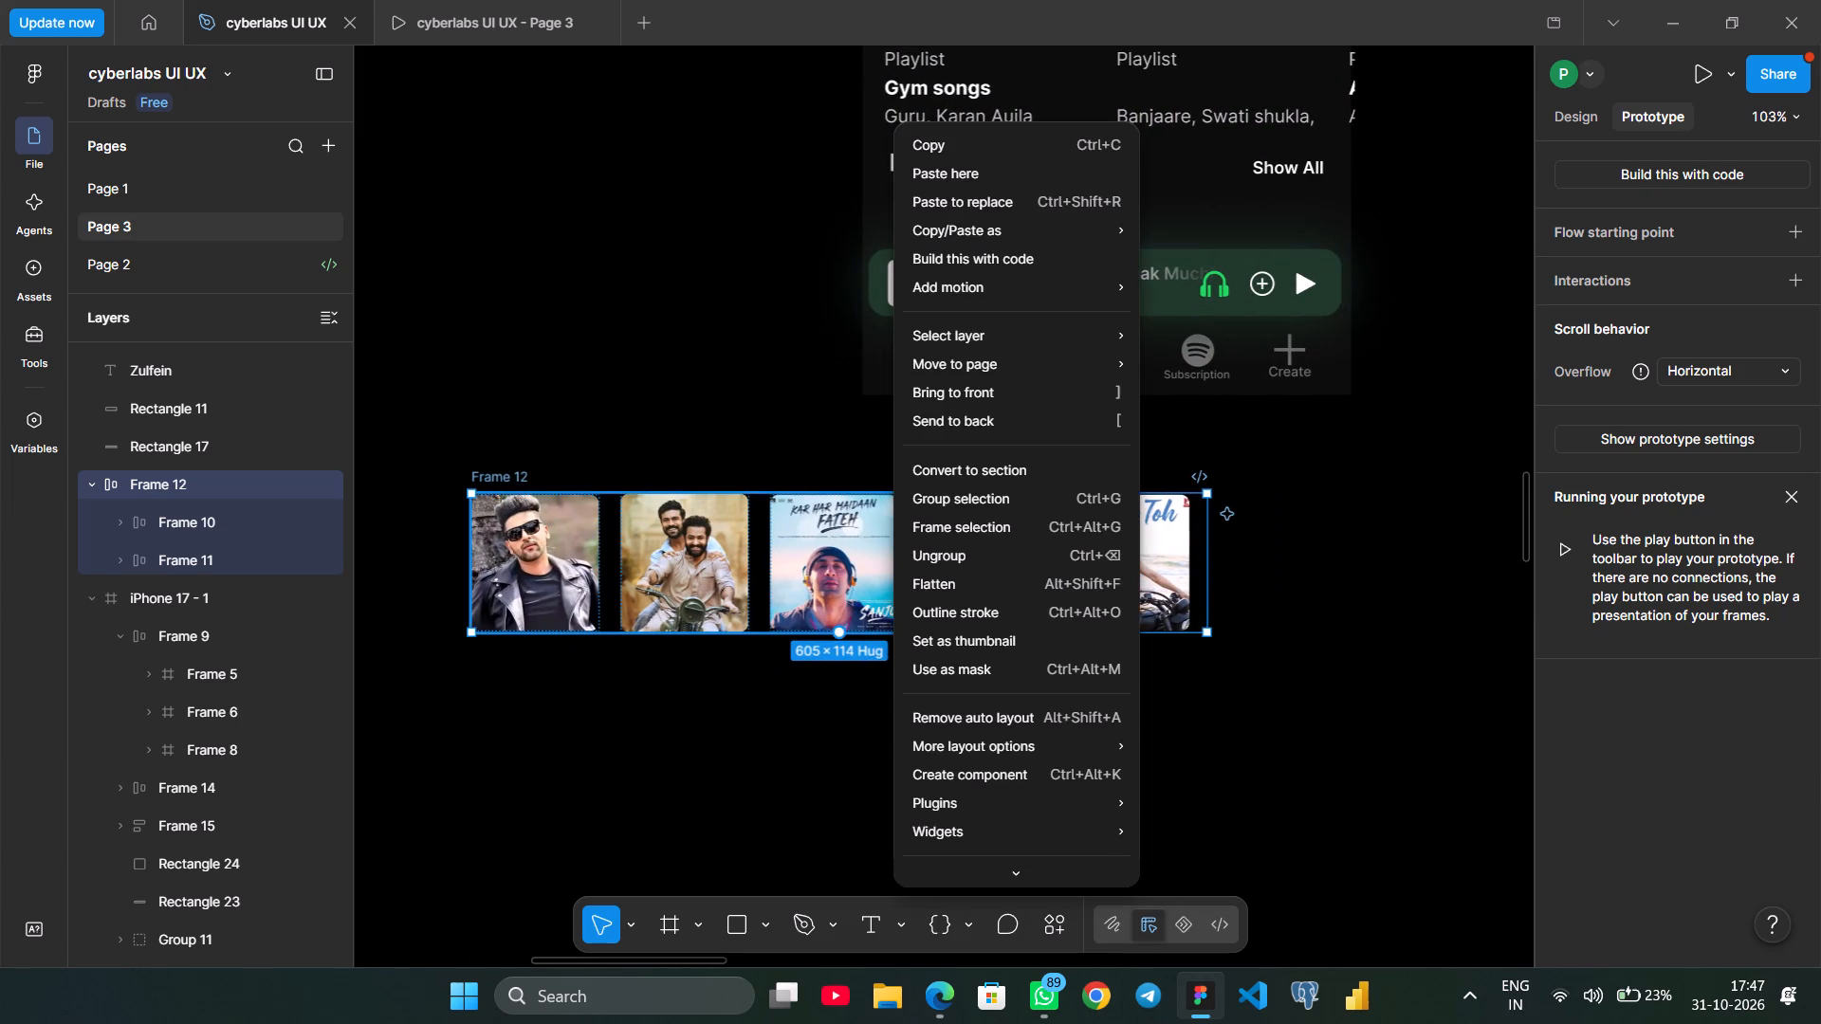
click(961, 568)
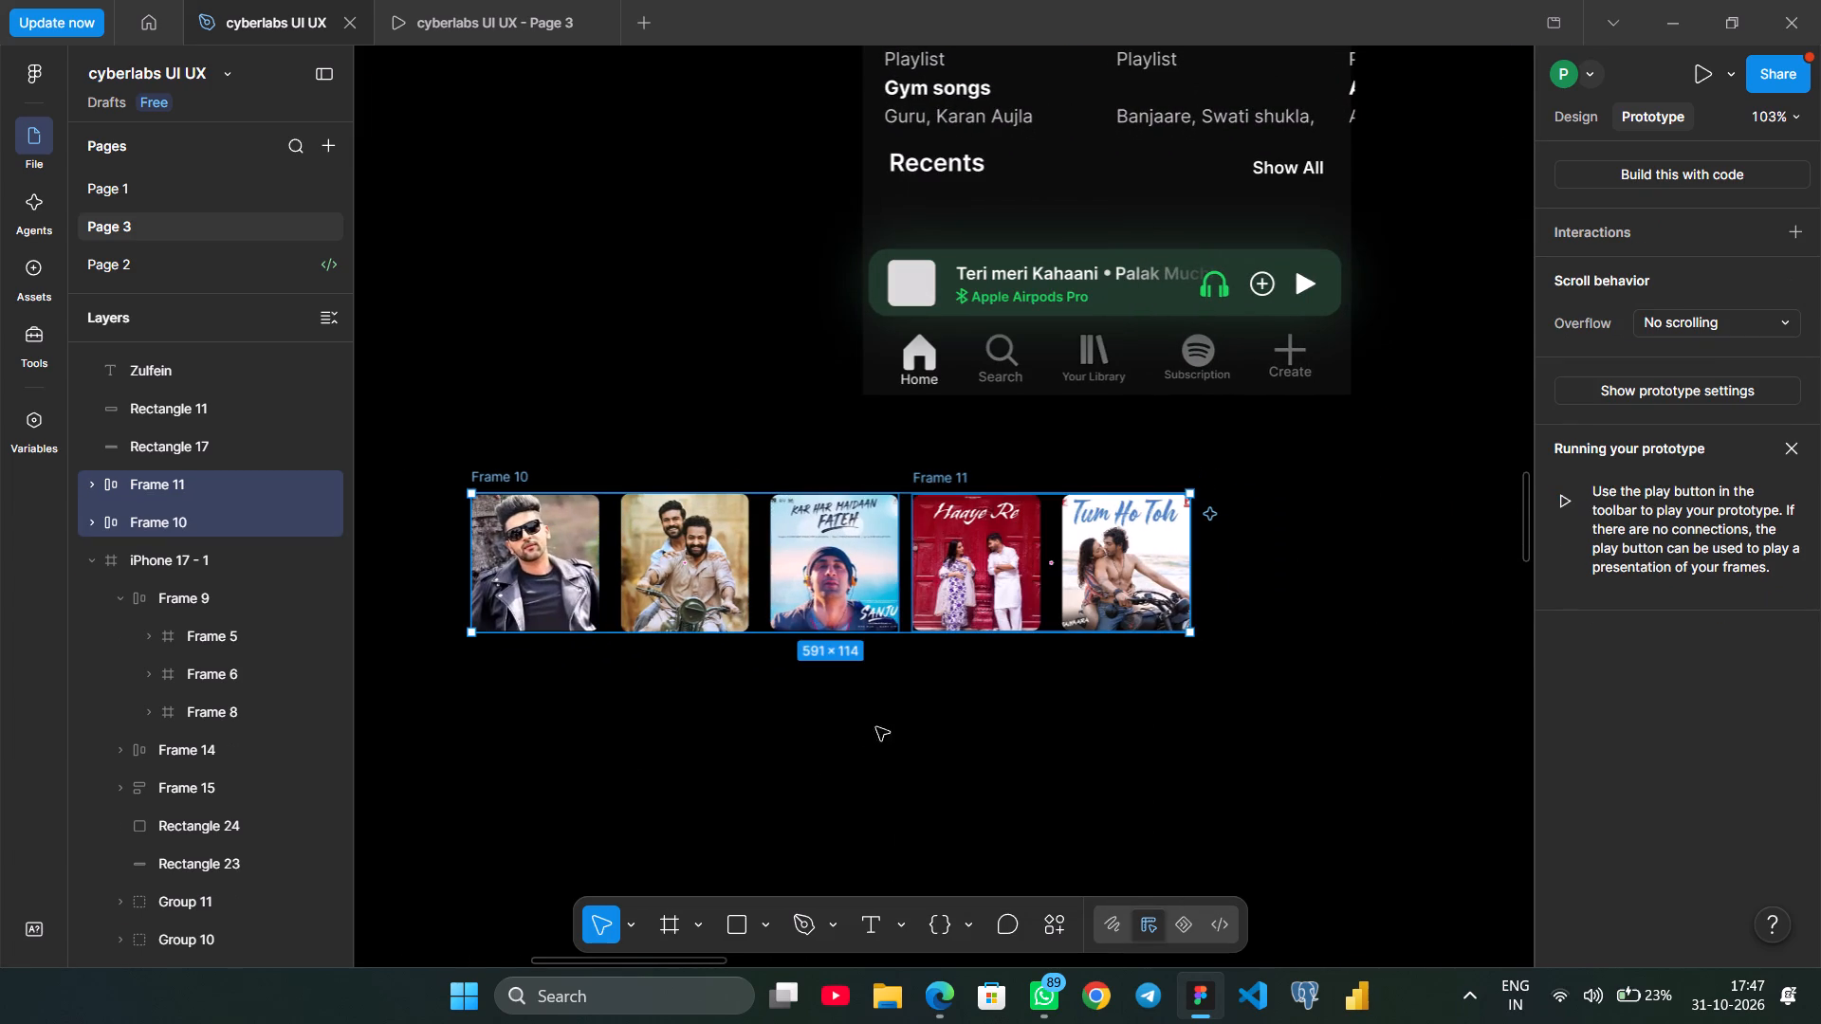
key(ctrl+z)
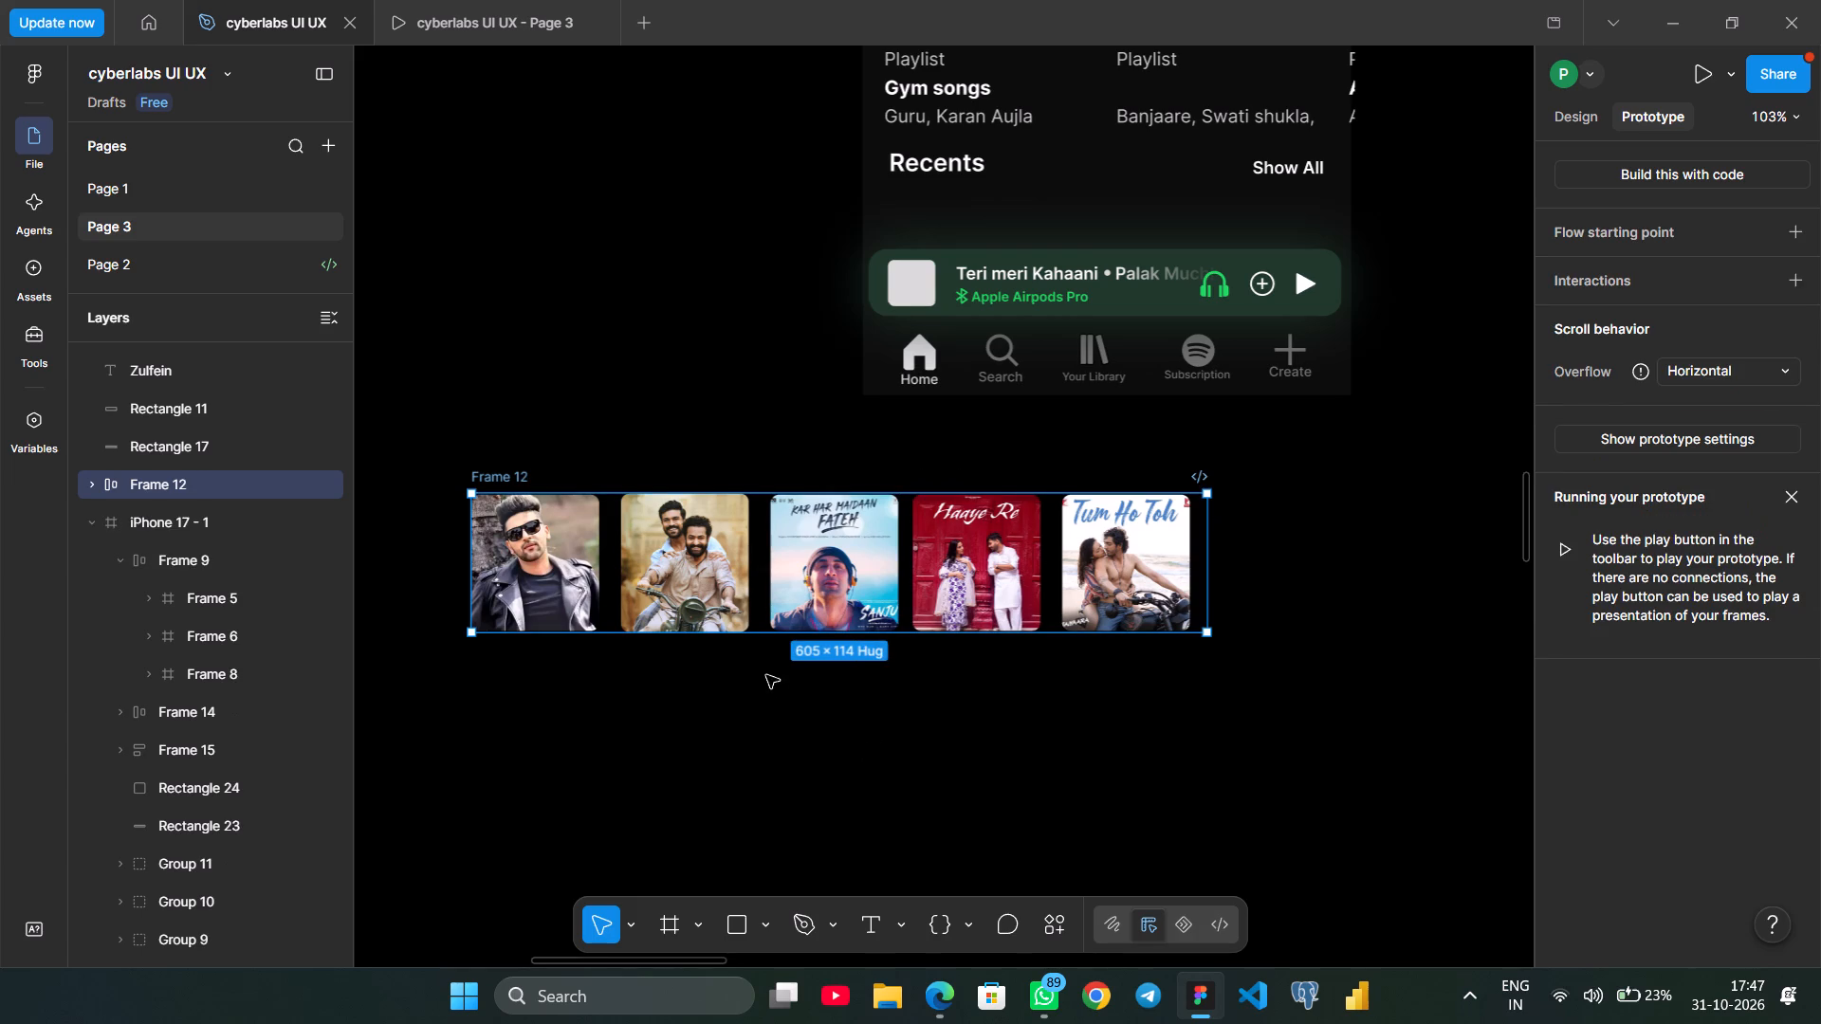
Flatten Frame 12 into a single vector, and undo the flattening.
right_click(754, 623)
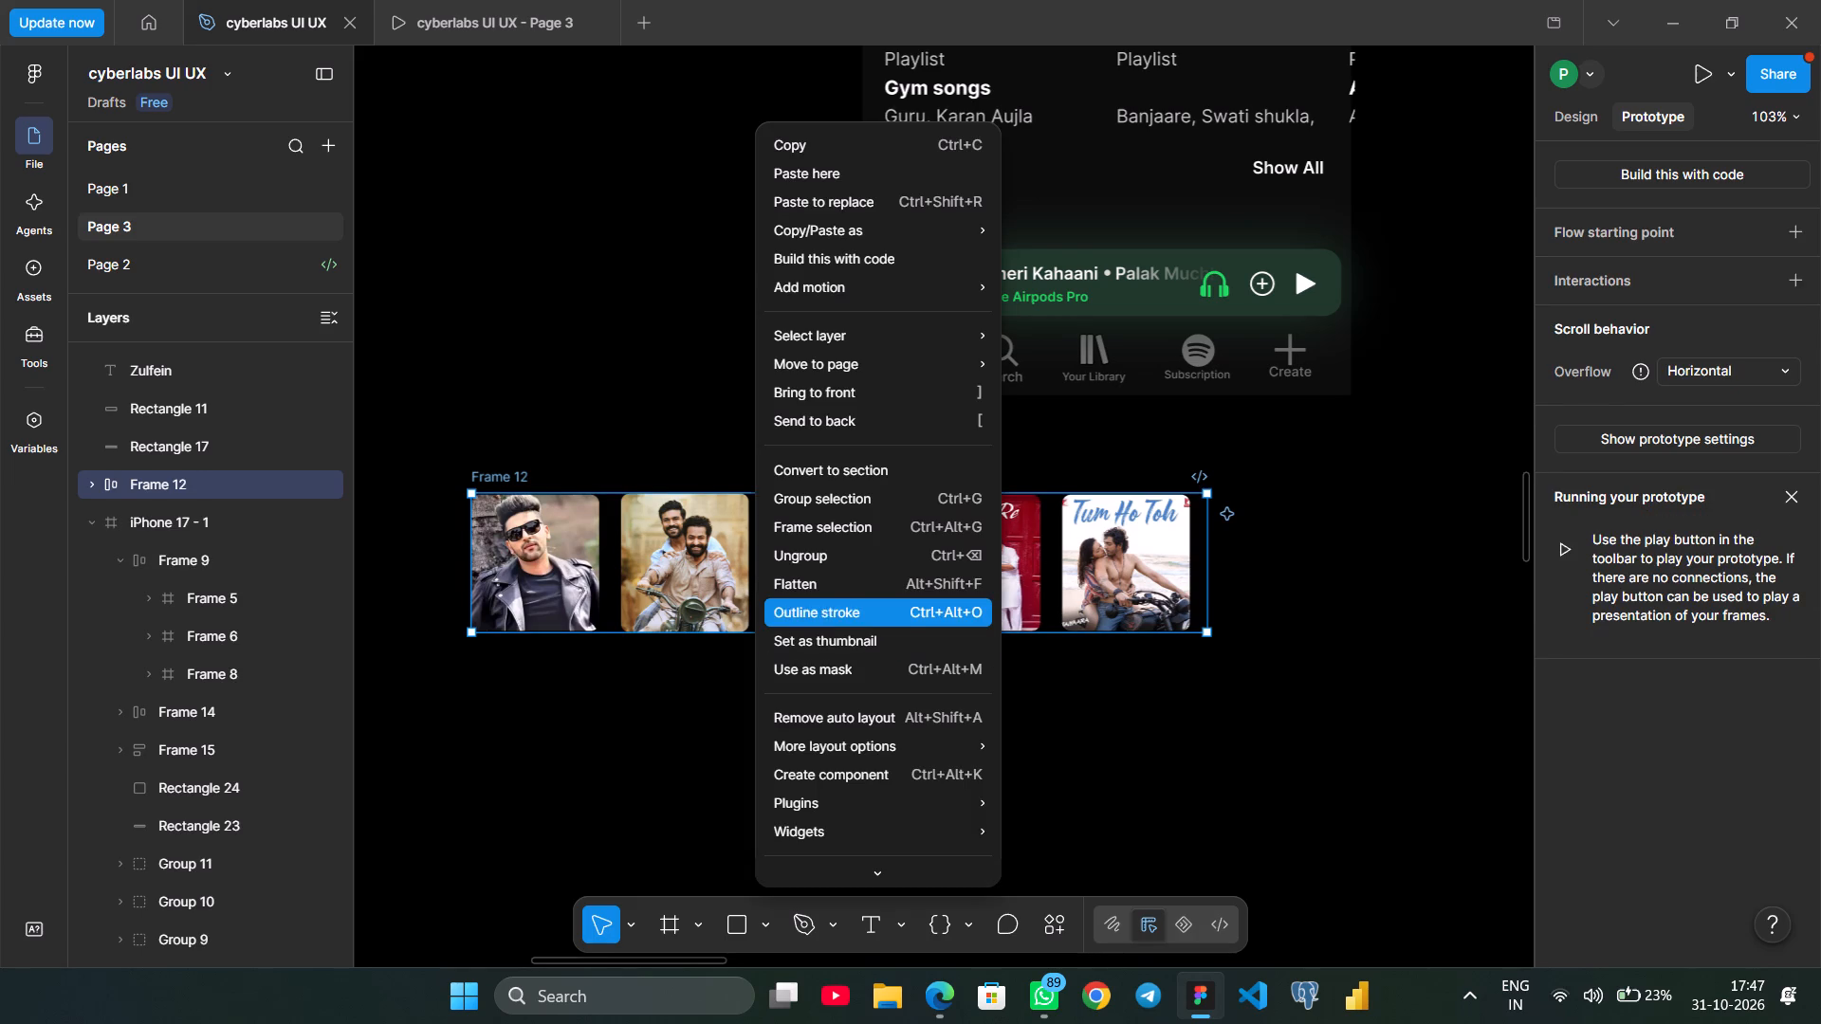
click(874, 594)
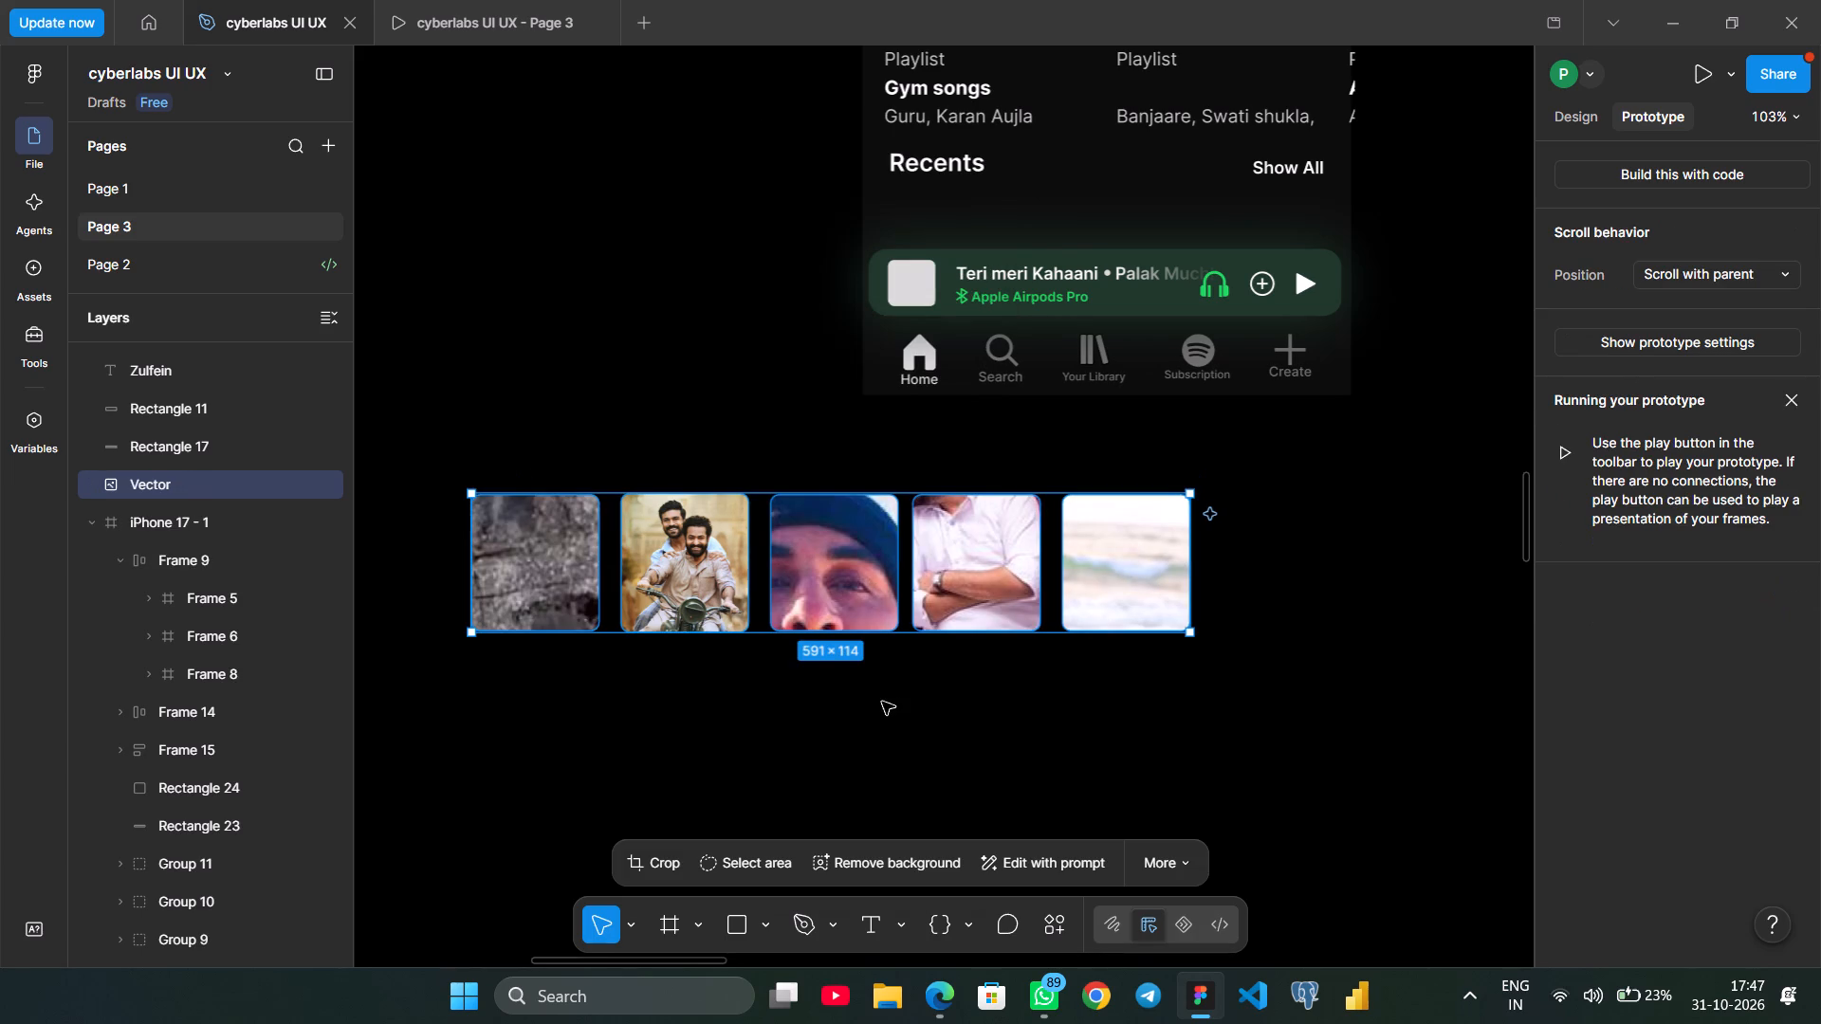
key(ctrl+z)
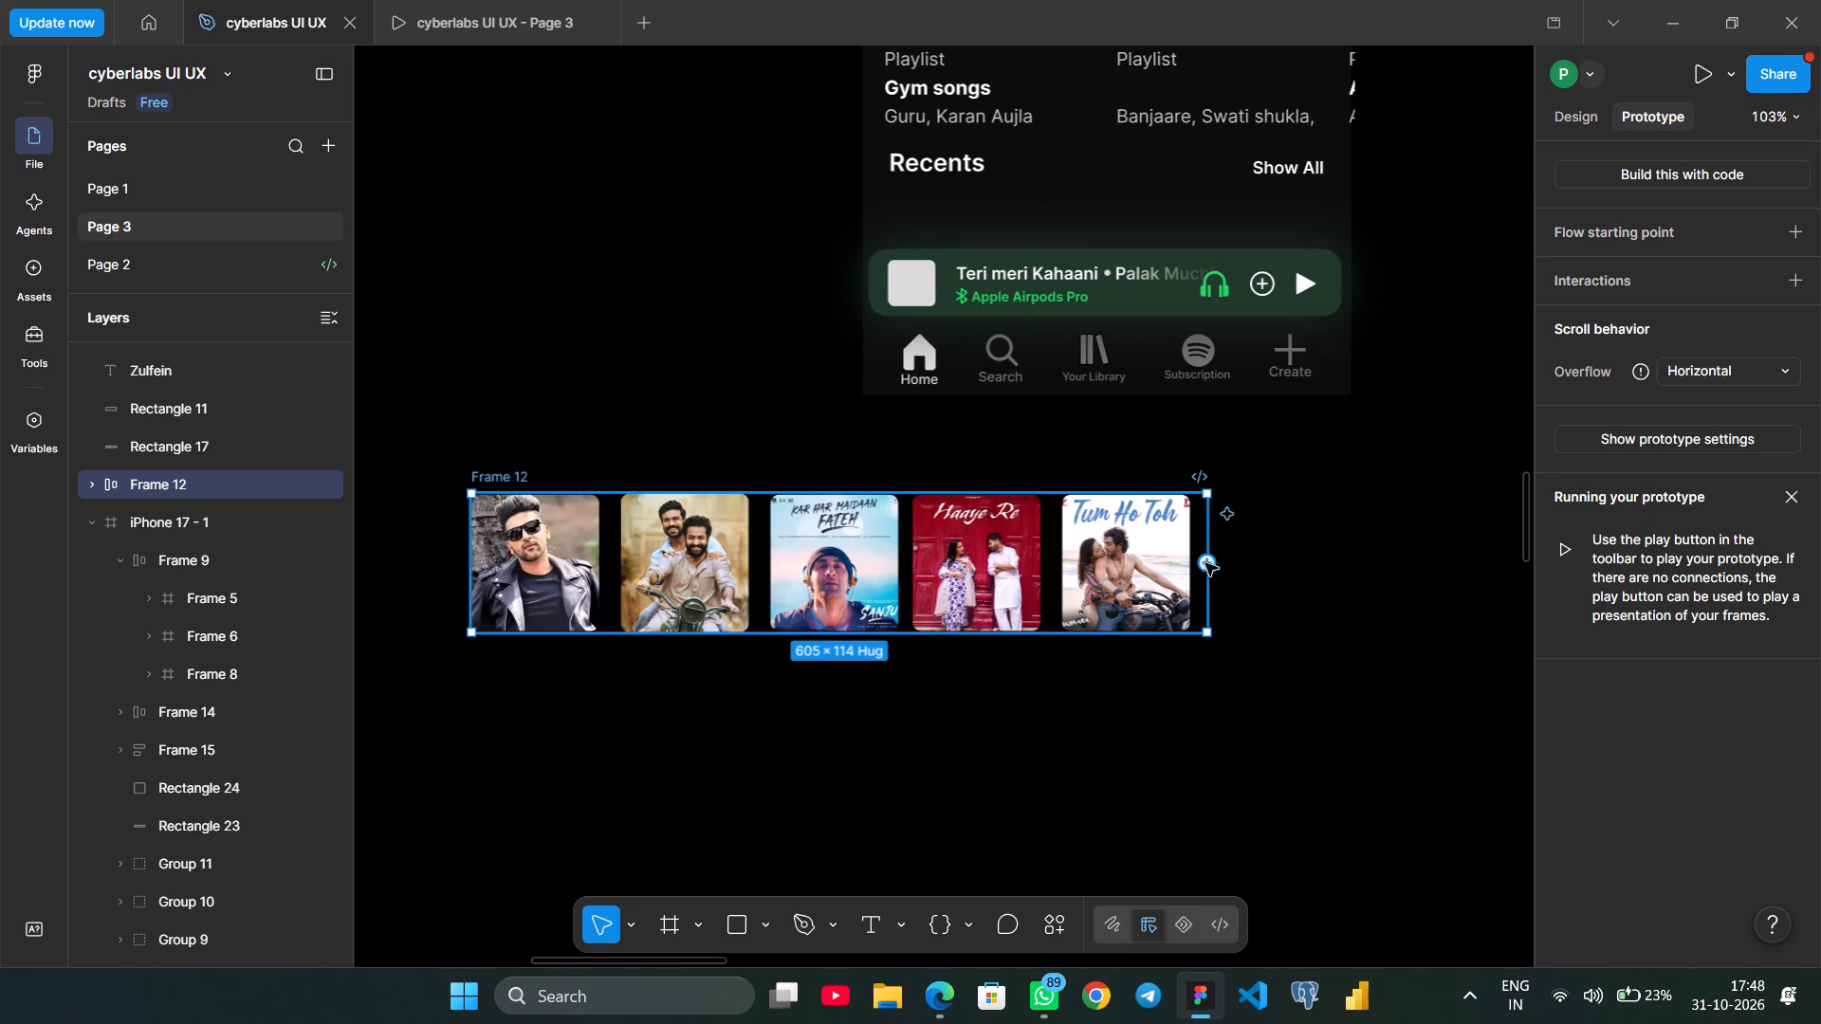
Resize Frame 12 horizontally to a width of about 599, ending just past the Tum Ho Toh cover.
click(1217, 584)
click(1584, 123)
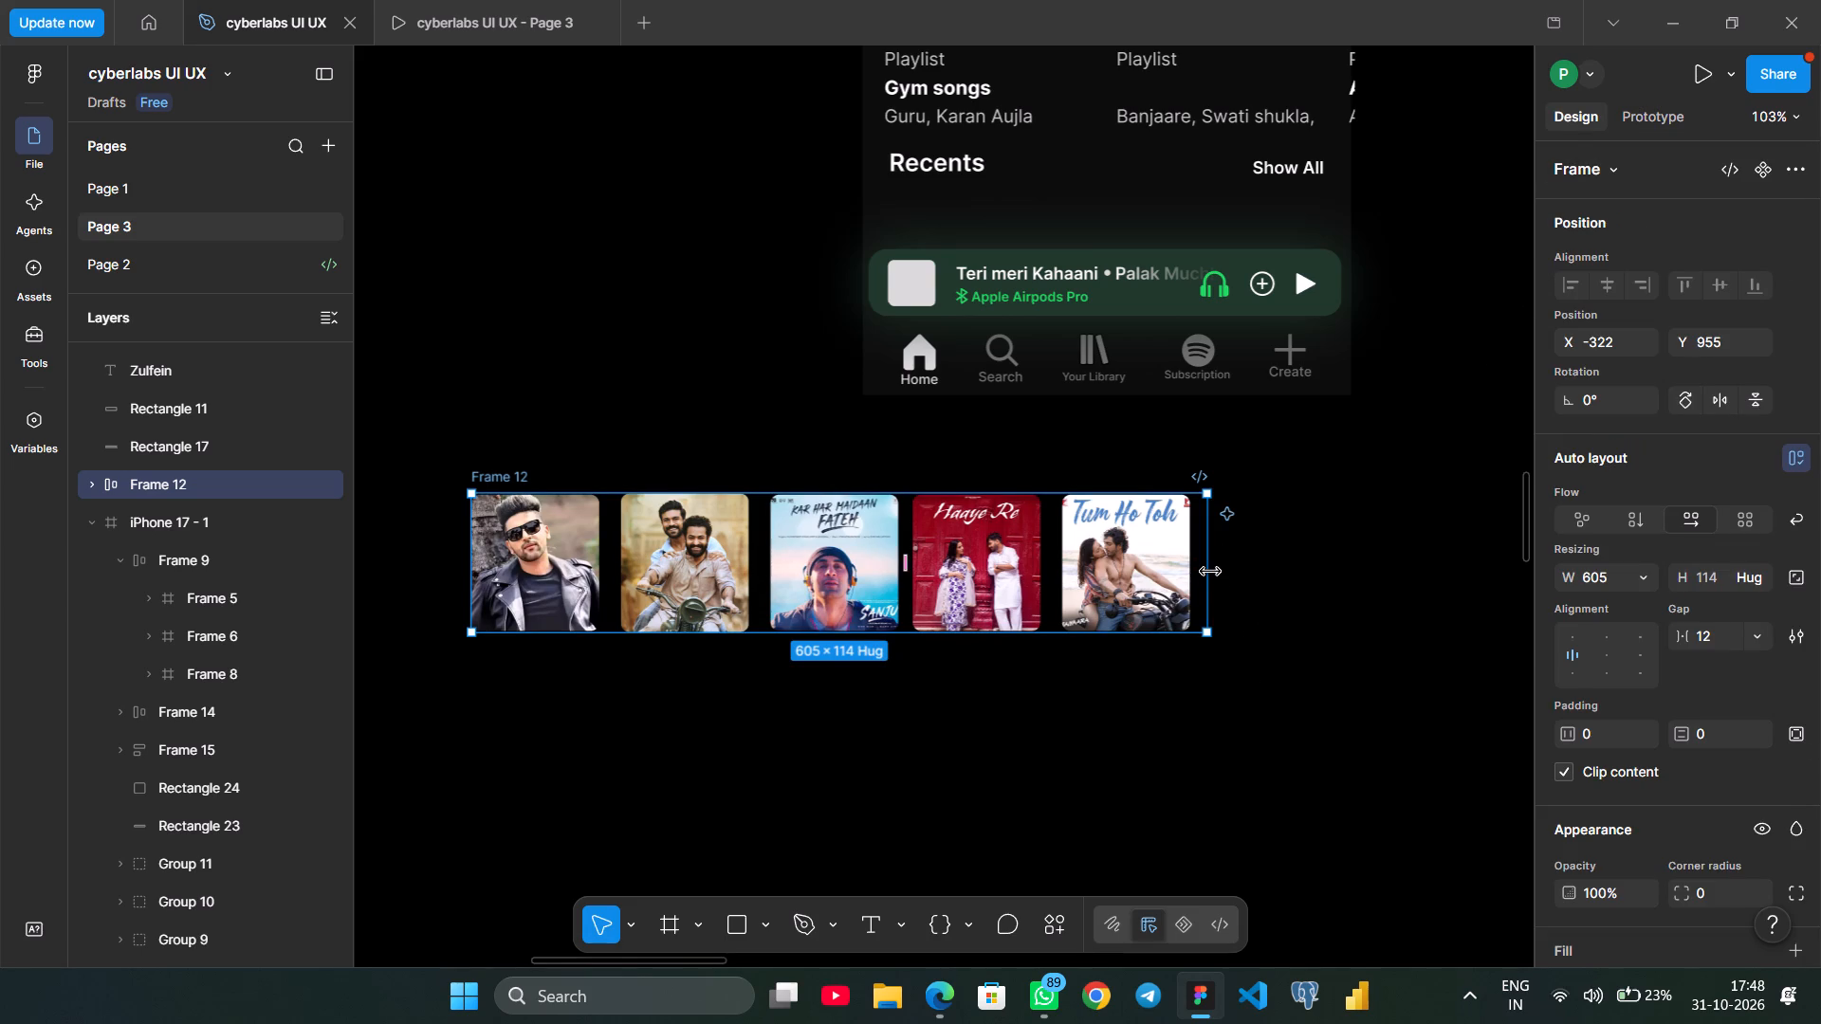
drag(1210, 571, 808, 624)
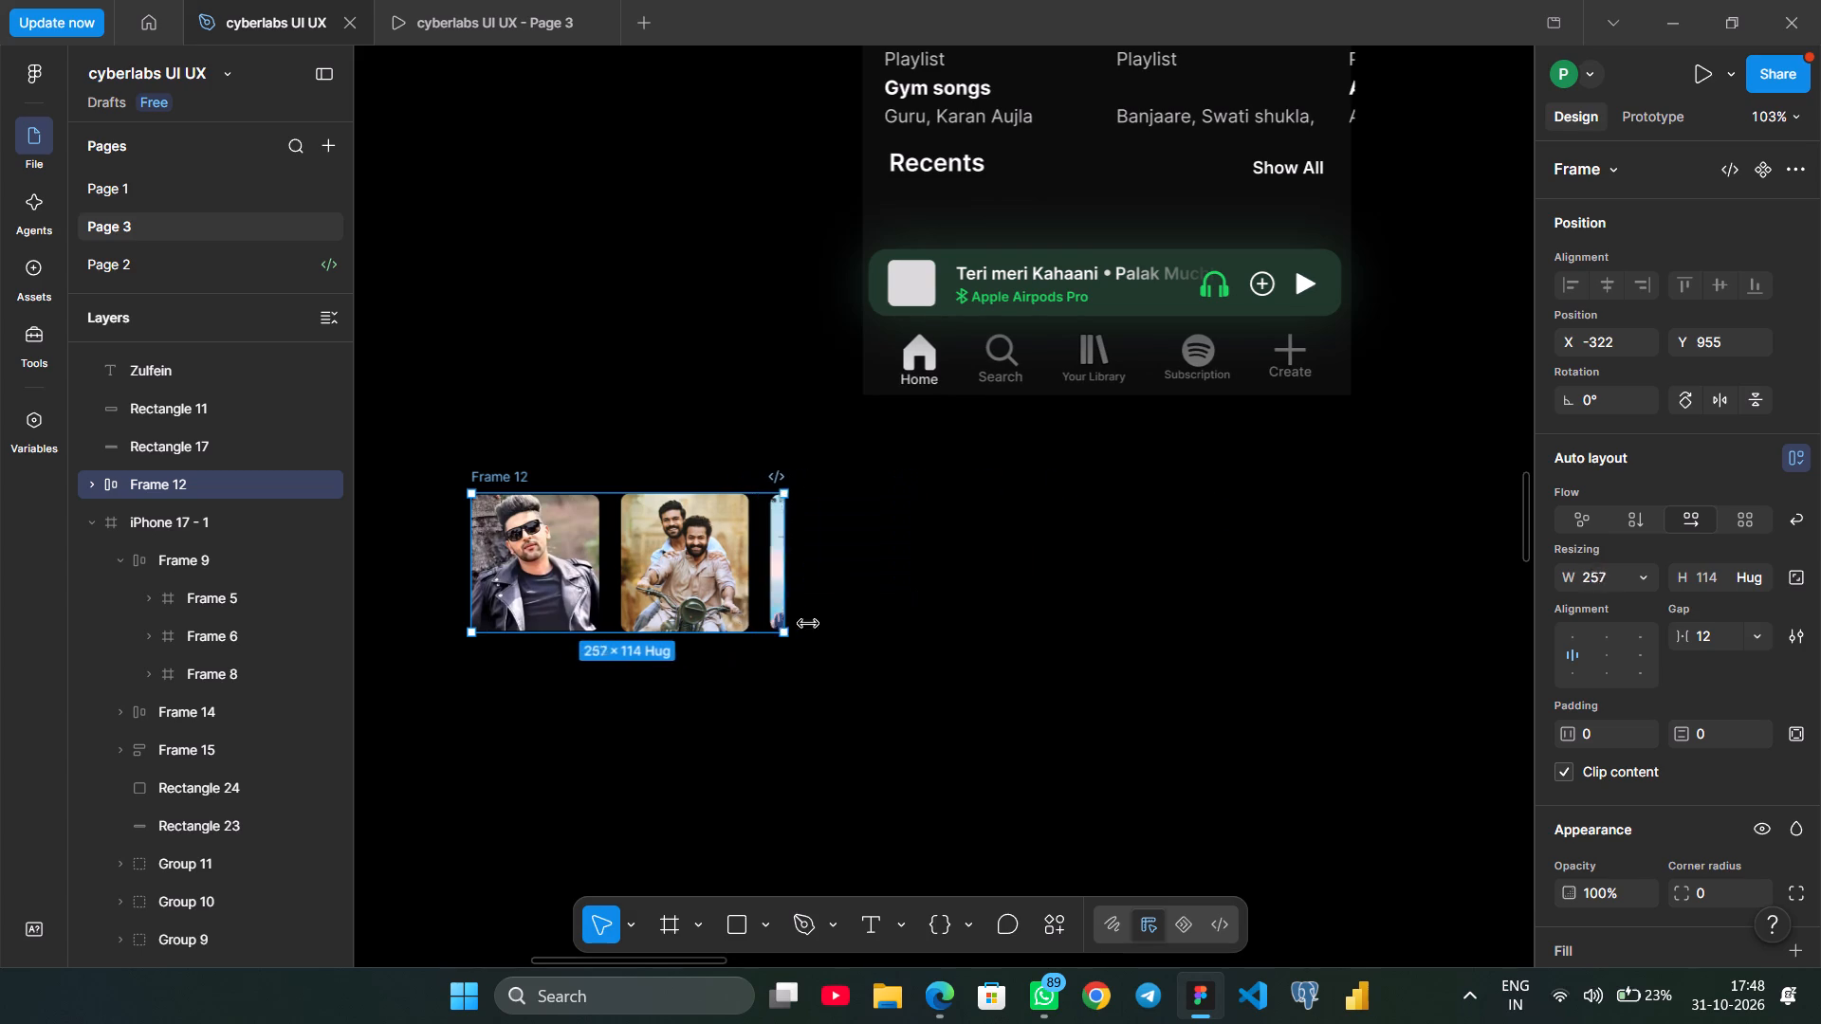
drag(808, 624, 1442, 688)
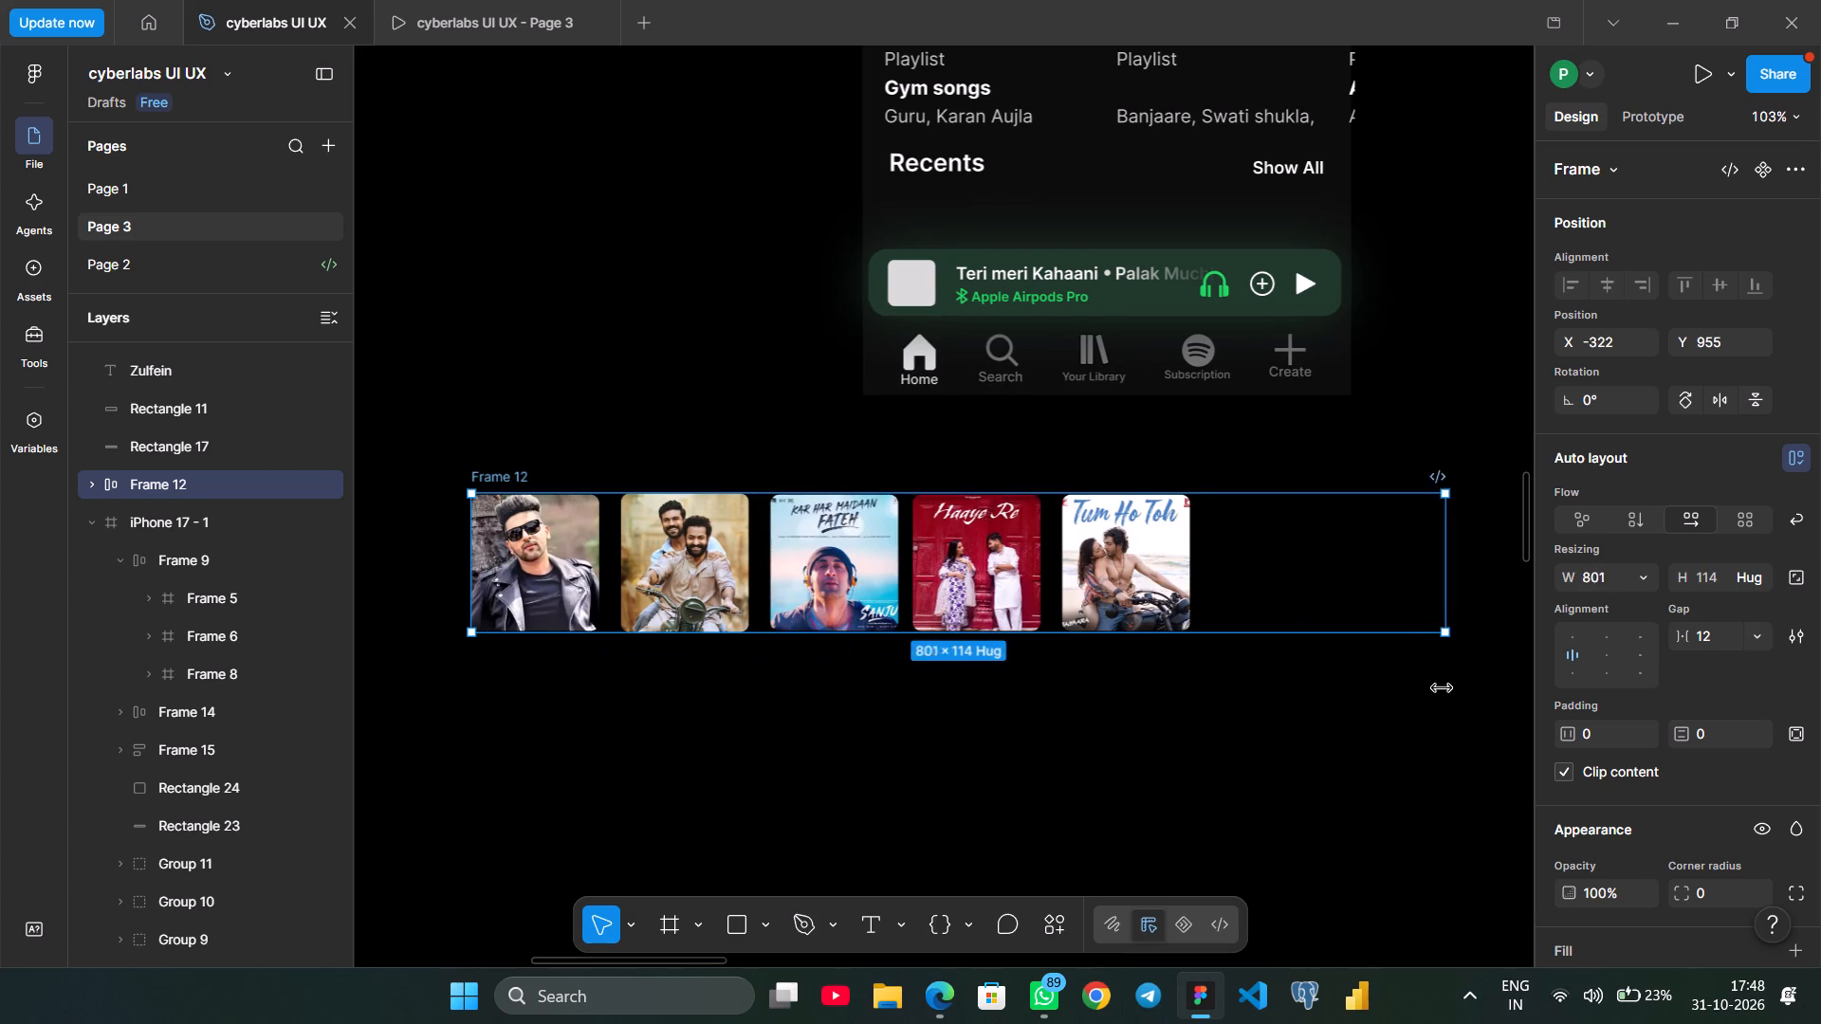
drag(1442, 688, 1200, 690)
Inspect the nested frames and cover images inside Frame 12, including the Tum Ho Toh image's fill settings.
scroll(903, 768, down, 1)
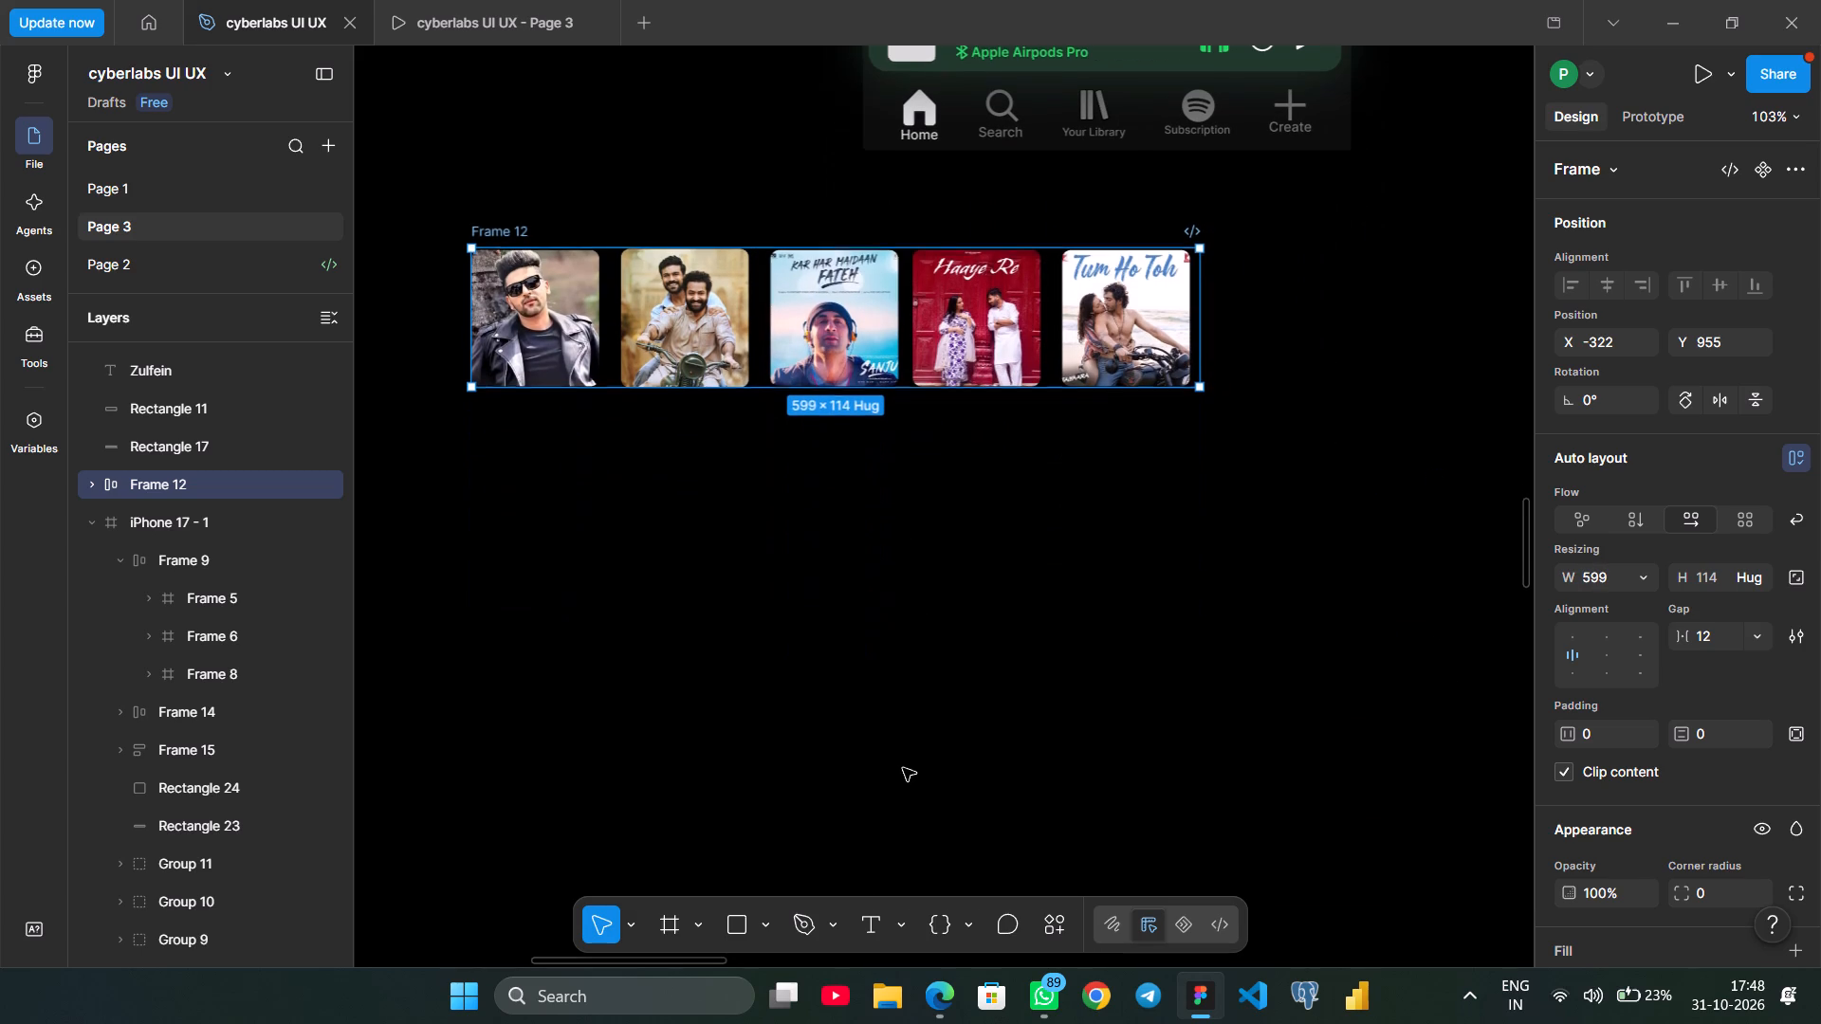
scroll(903, 768, down, 1)
click(810, 327)
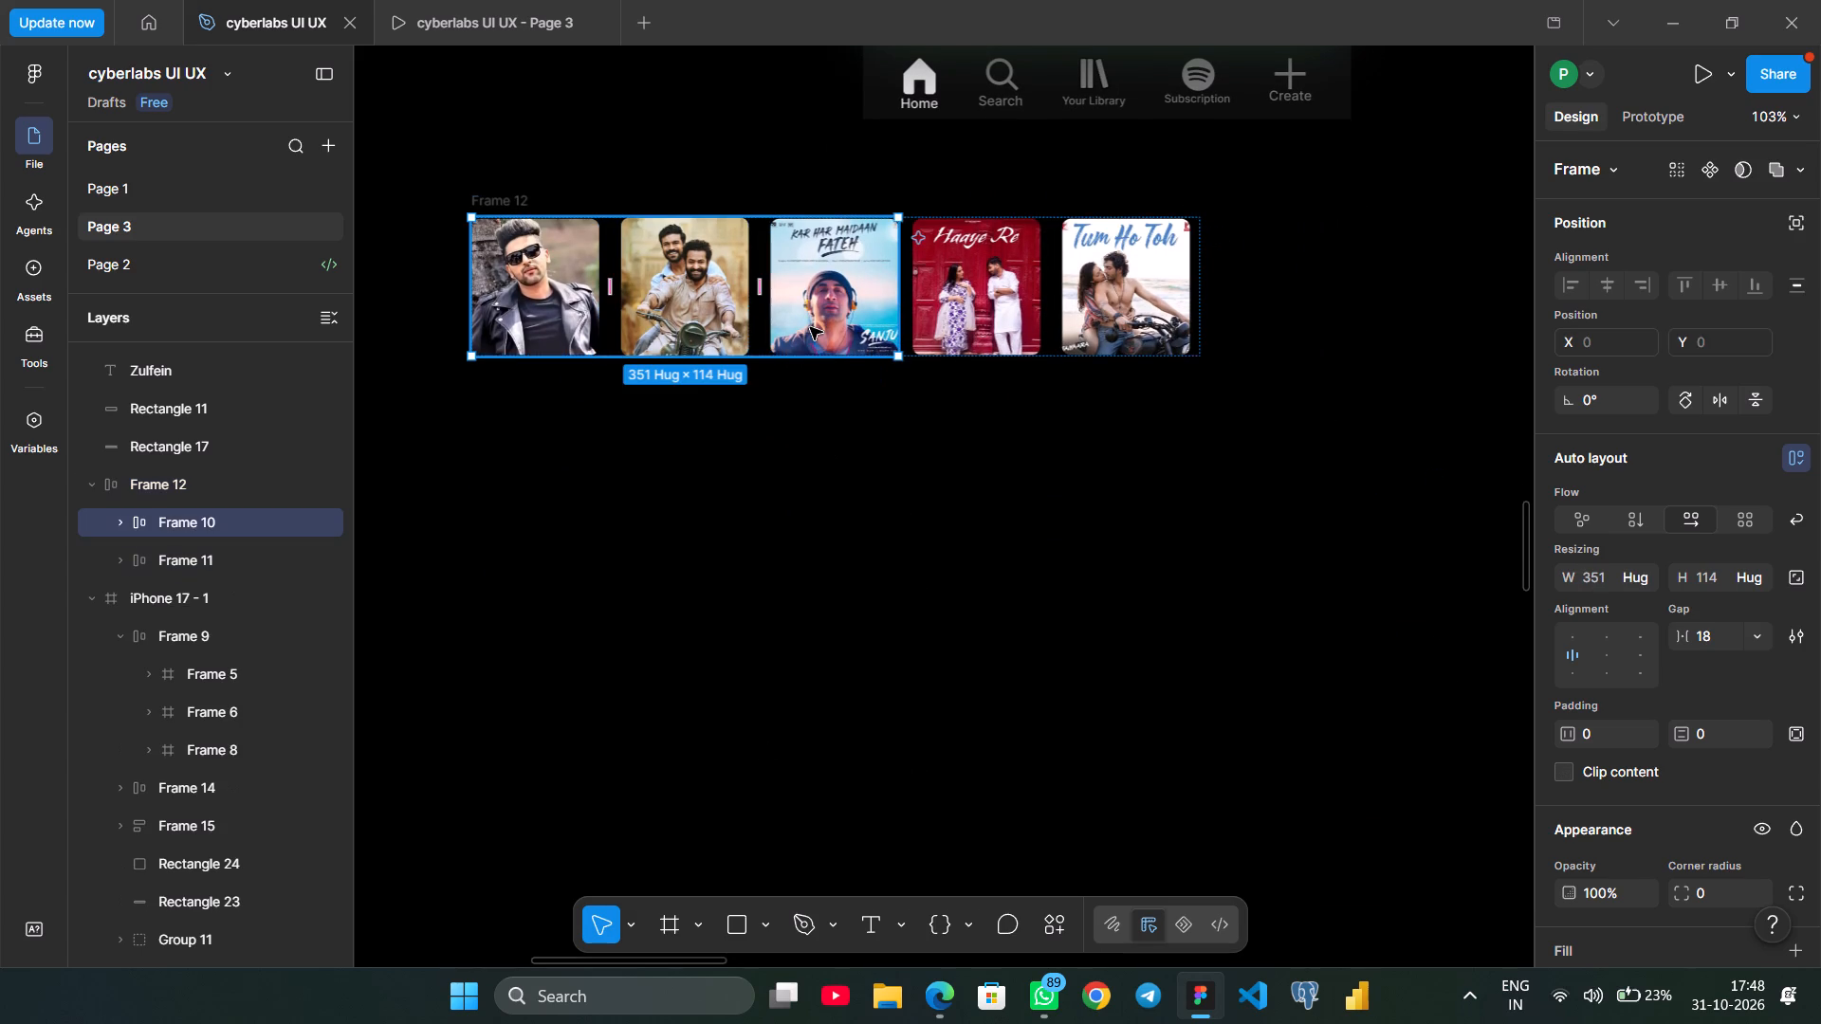
click(979, 310)
double_click(979, 310)
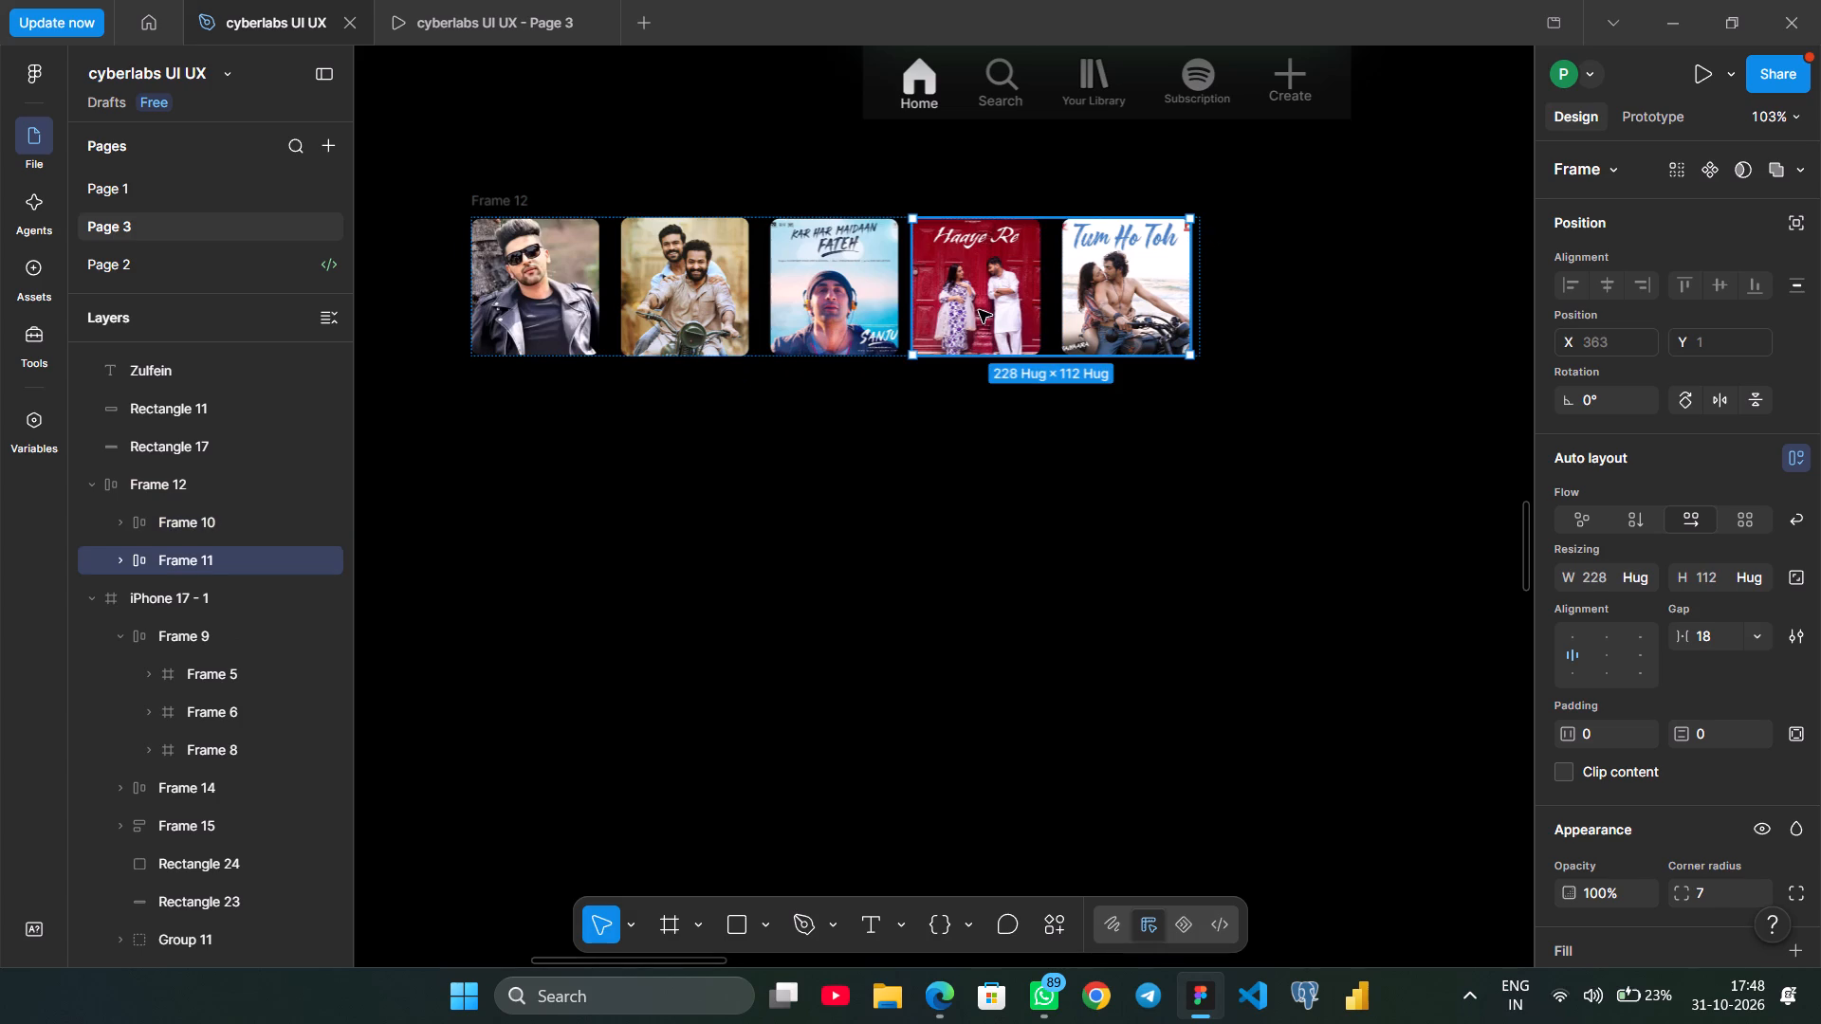
double_click(828, 298)
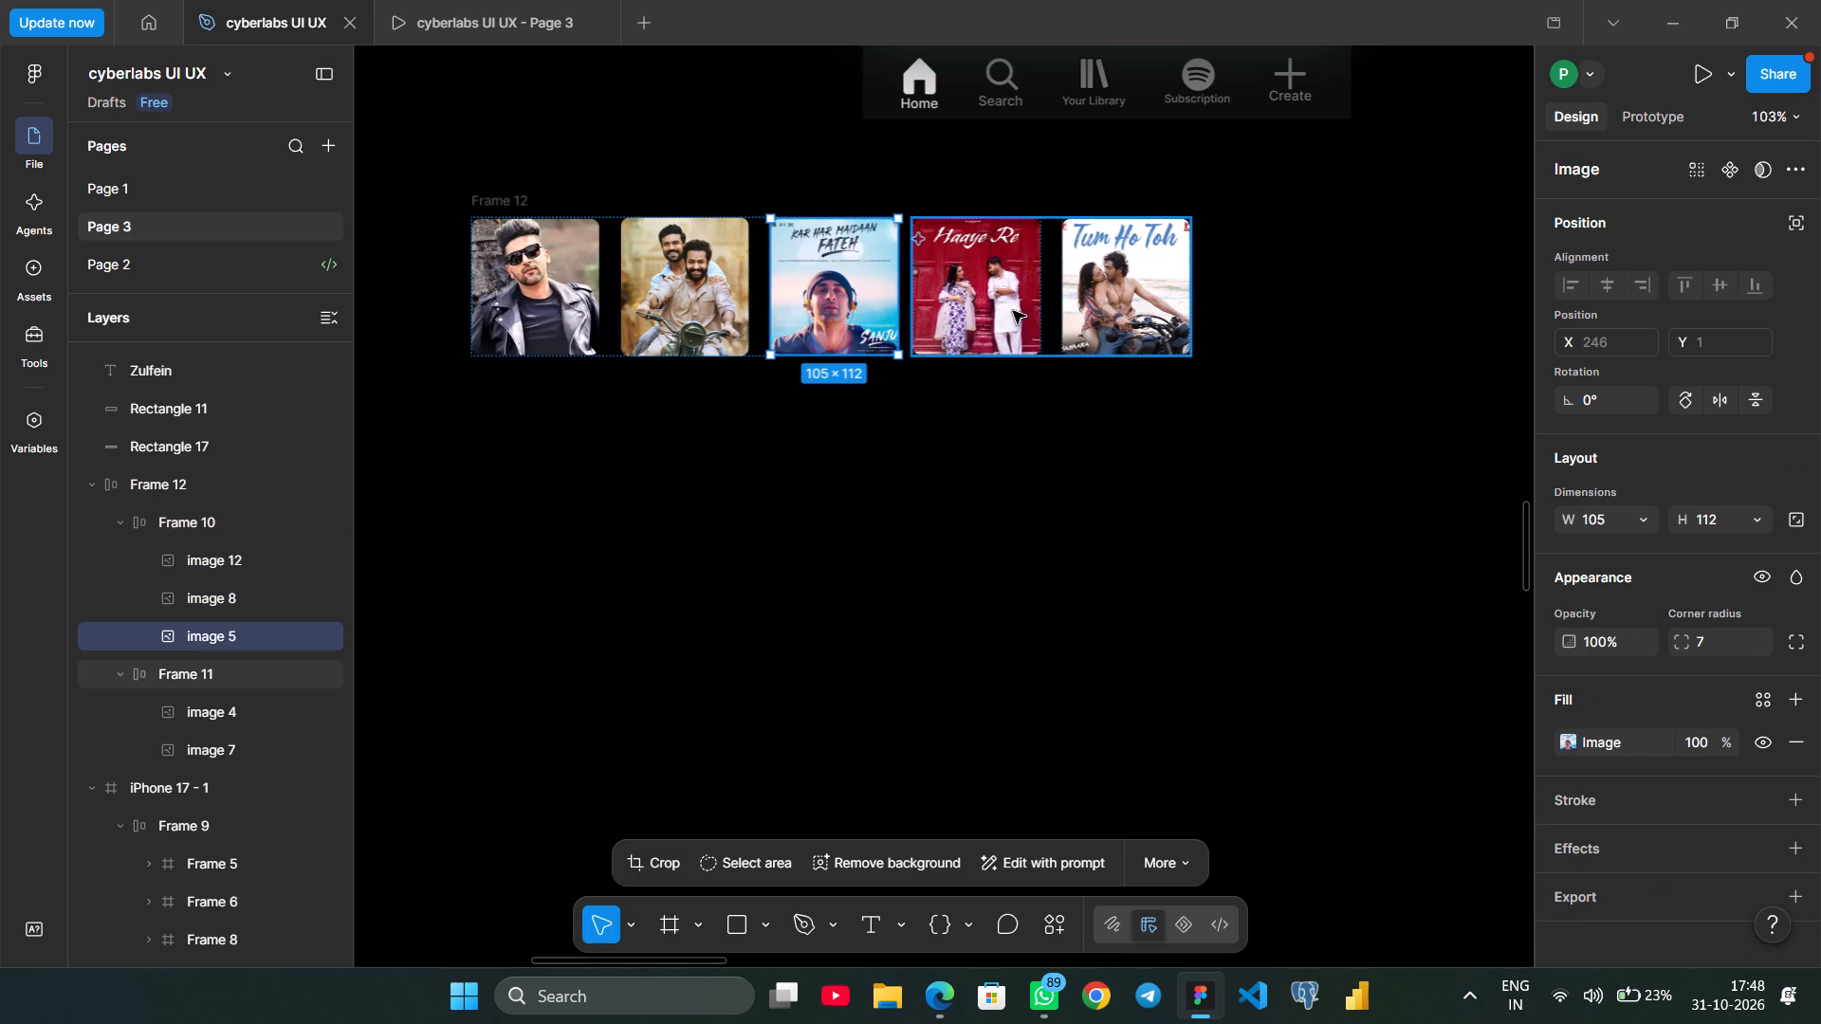
double_click(1016, 311)
double_click(1137, 320)
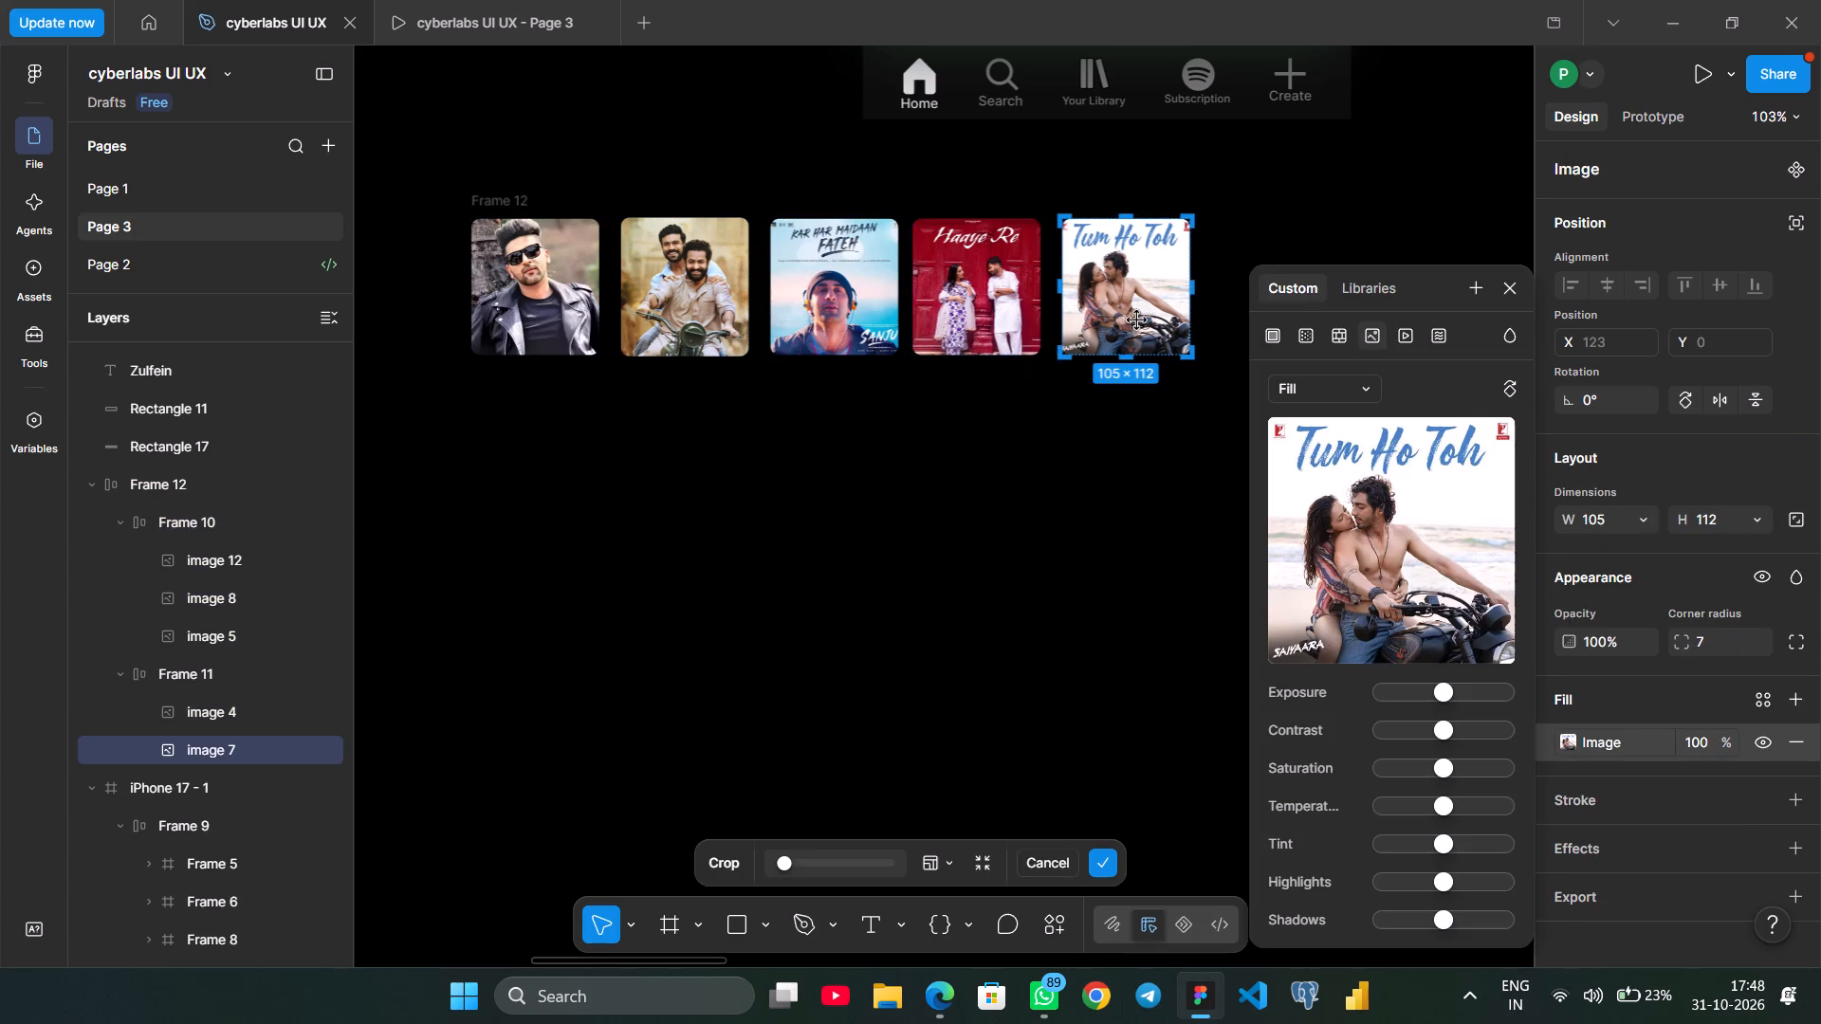
click(729, 610)
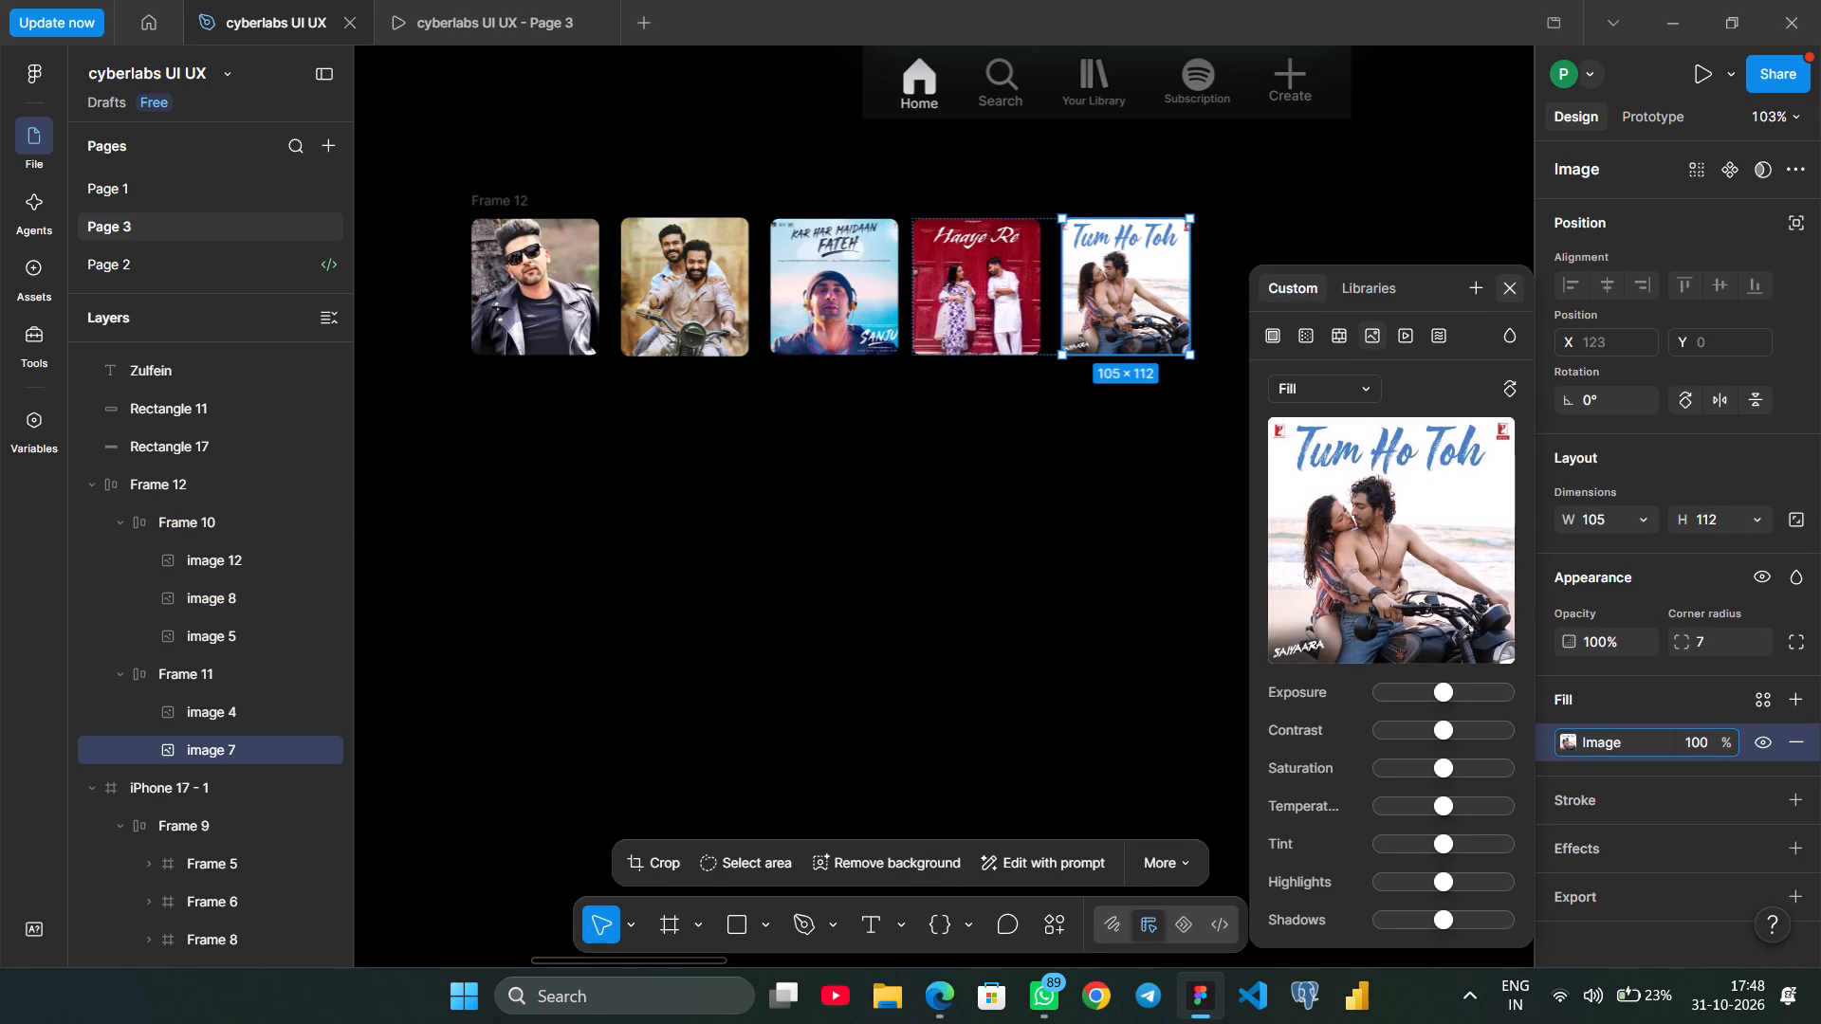
click(1521, 291)
click(795, 639)
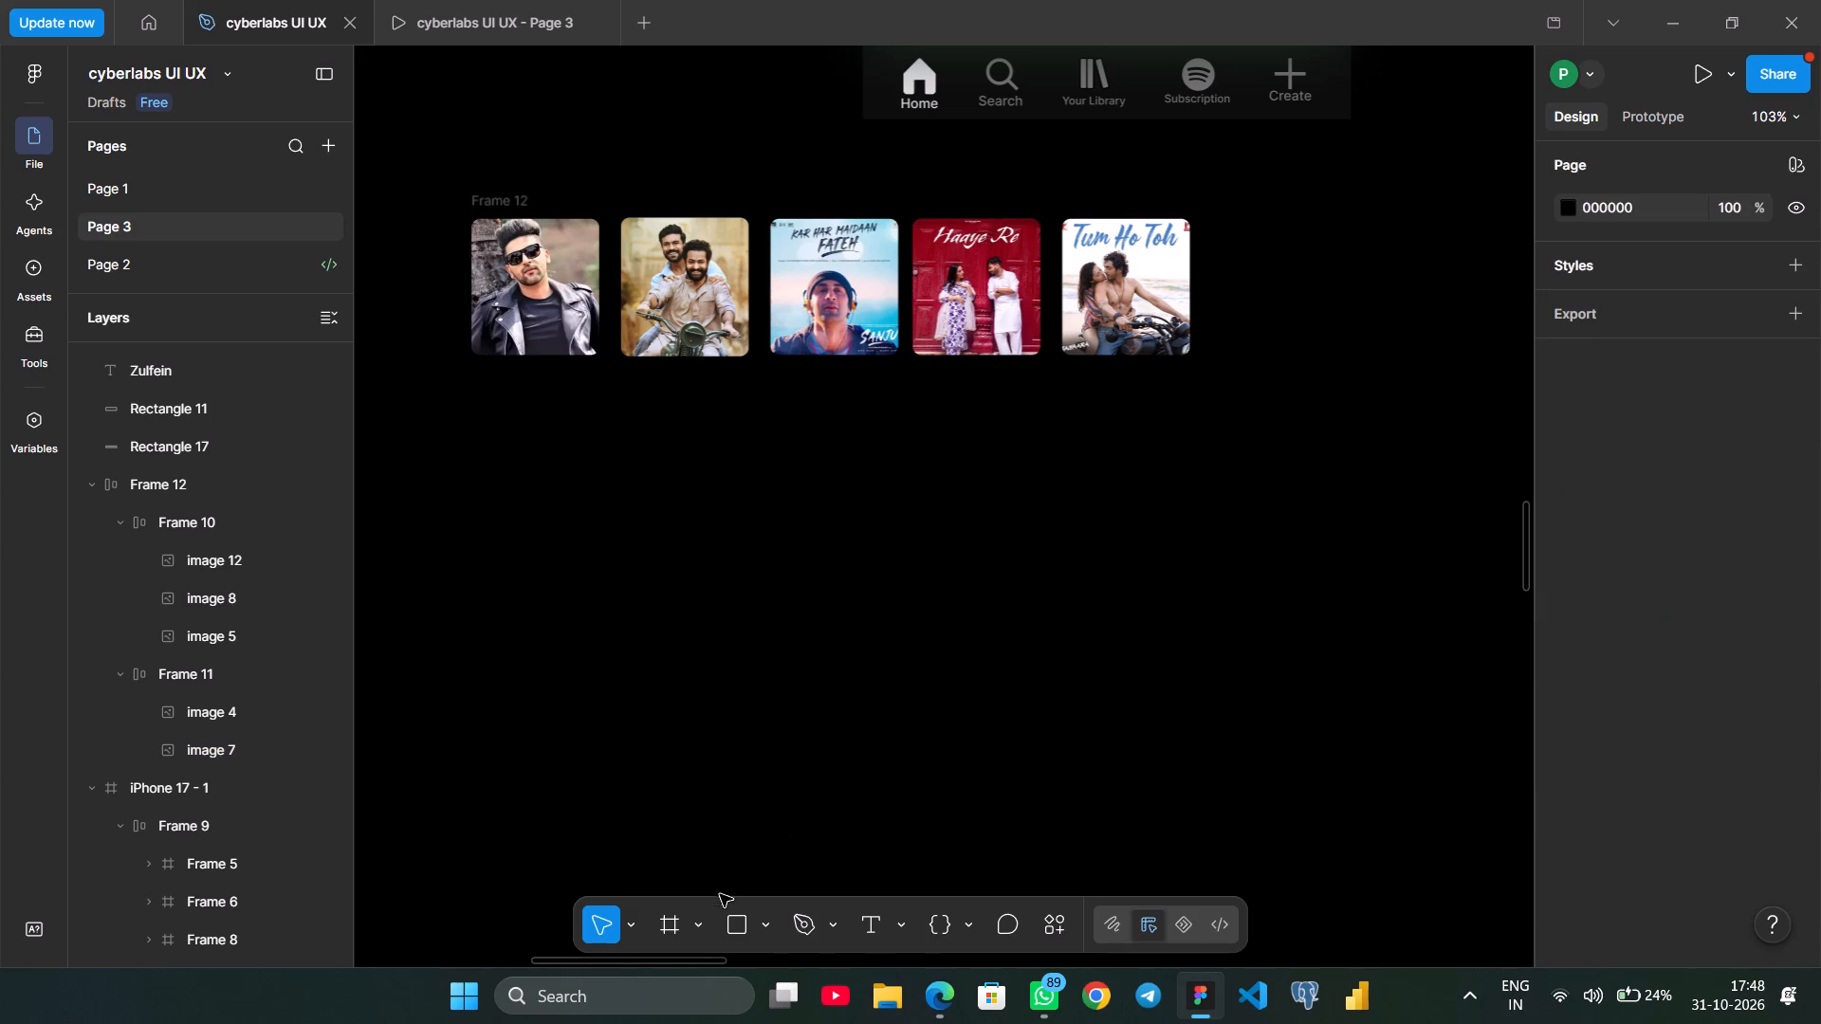
Draw a rectangle about 107 × 121 on the empty canvas below Frame 12.
click(724, 913)
drag(607, 551, 737, 698)
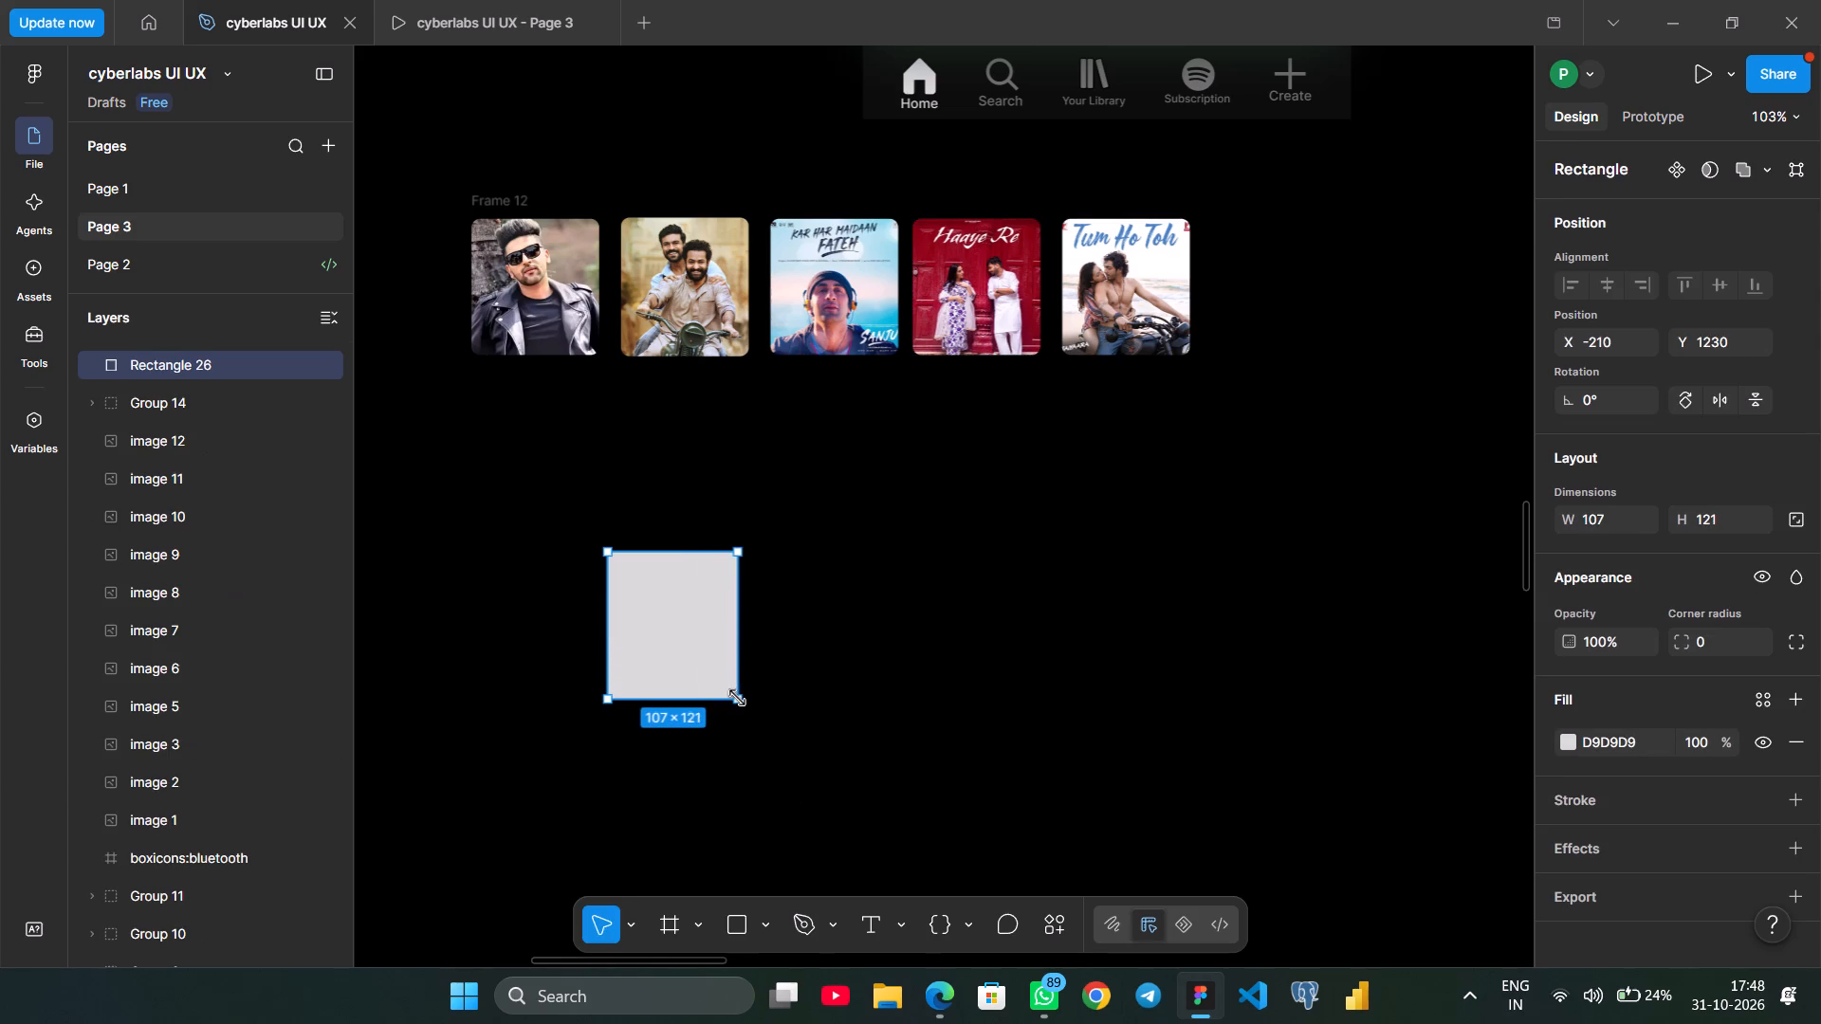
Duplicate the rectangle twice along the same row, leaving gaps of about 15 between the three rectangles.
drag(630, 632, 759, 636)
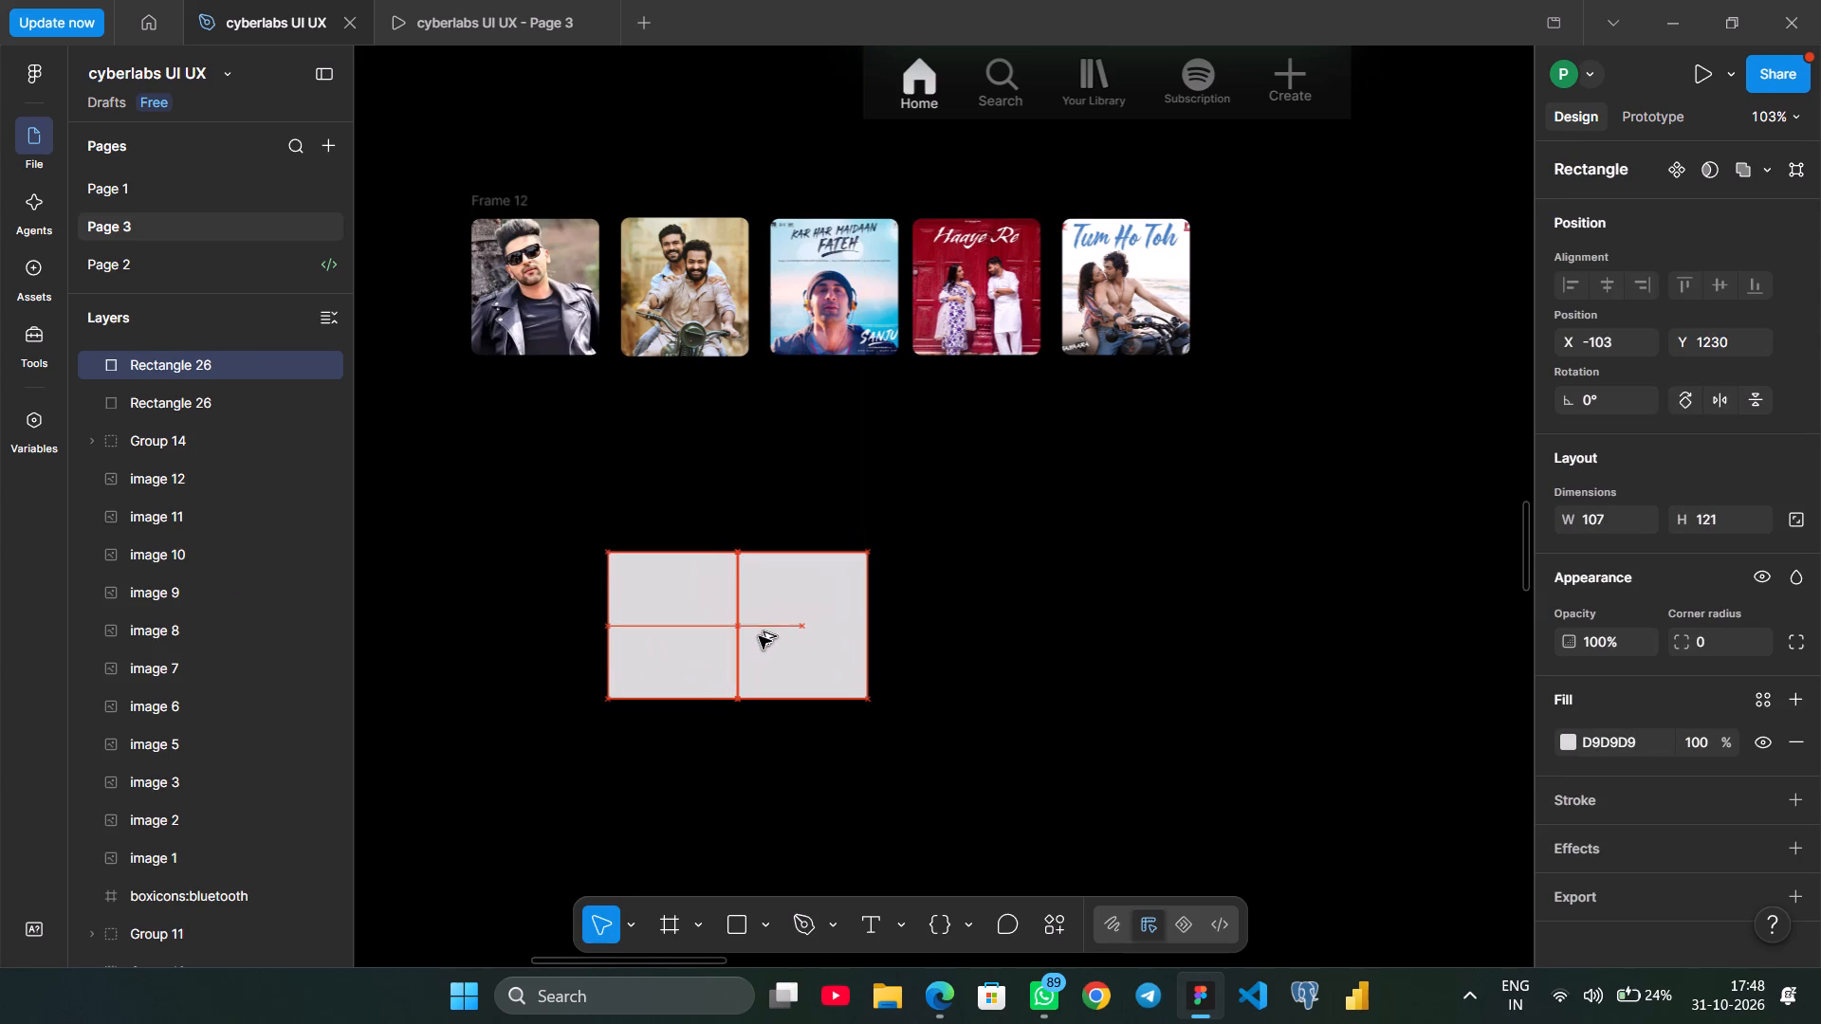
drag(759, 636, 778, 631)
alt+drag(778, 631, 951, 631)
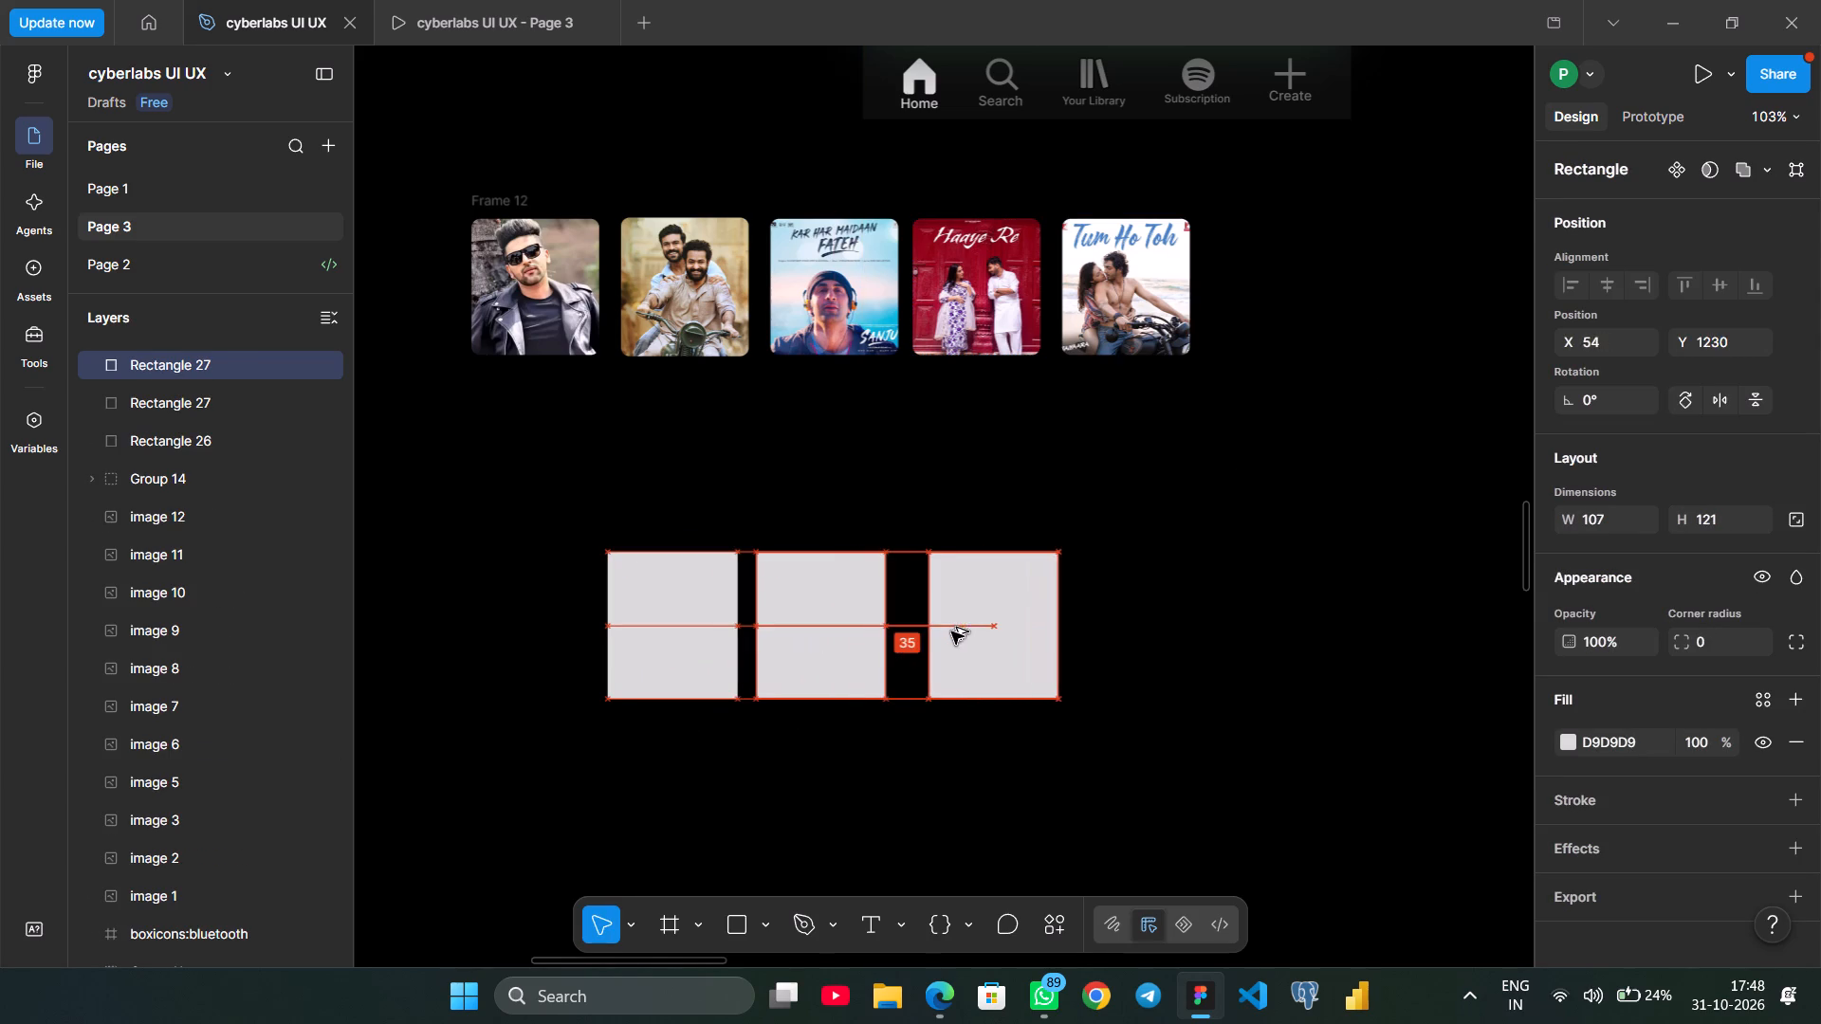
alt+drag(951, 631, 923, 626)
alt+click(923, 626)
alt+drag(923, 626, 1039, 628)
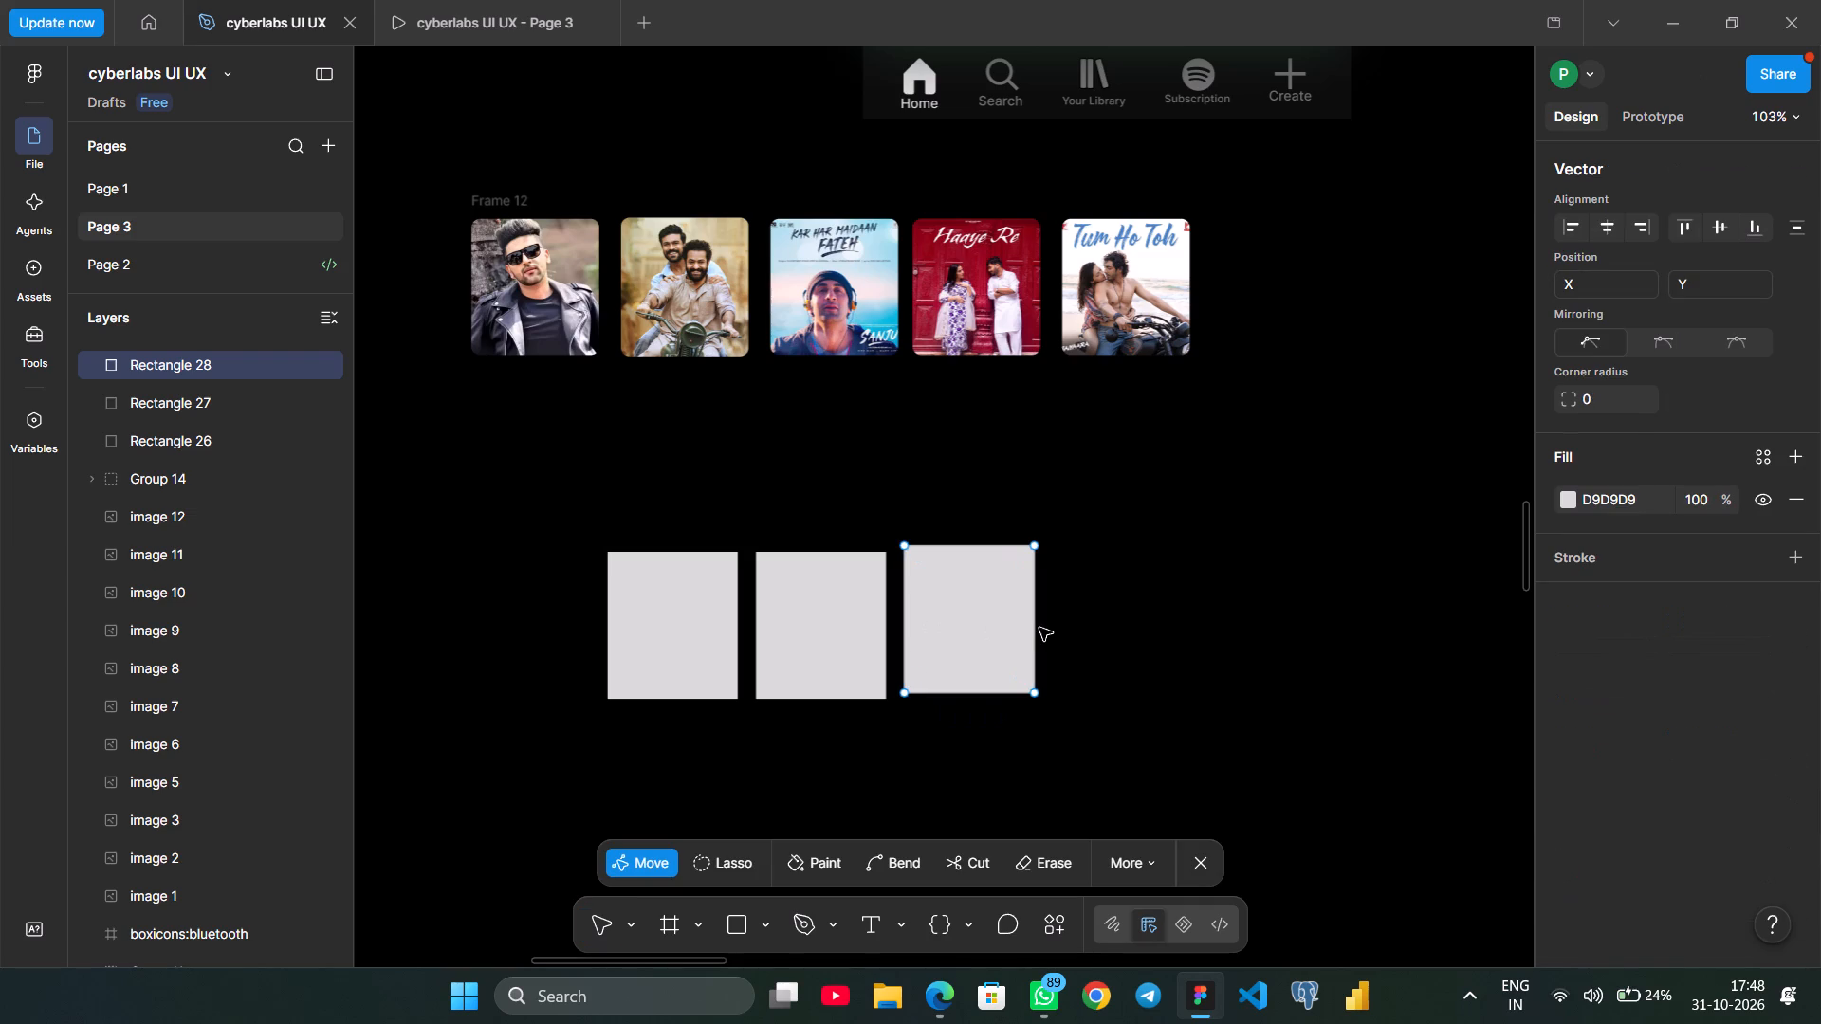
alt+drag(1039, 628, 1041, 628)
click(1219, 861)
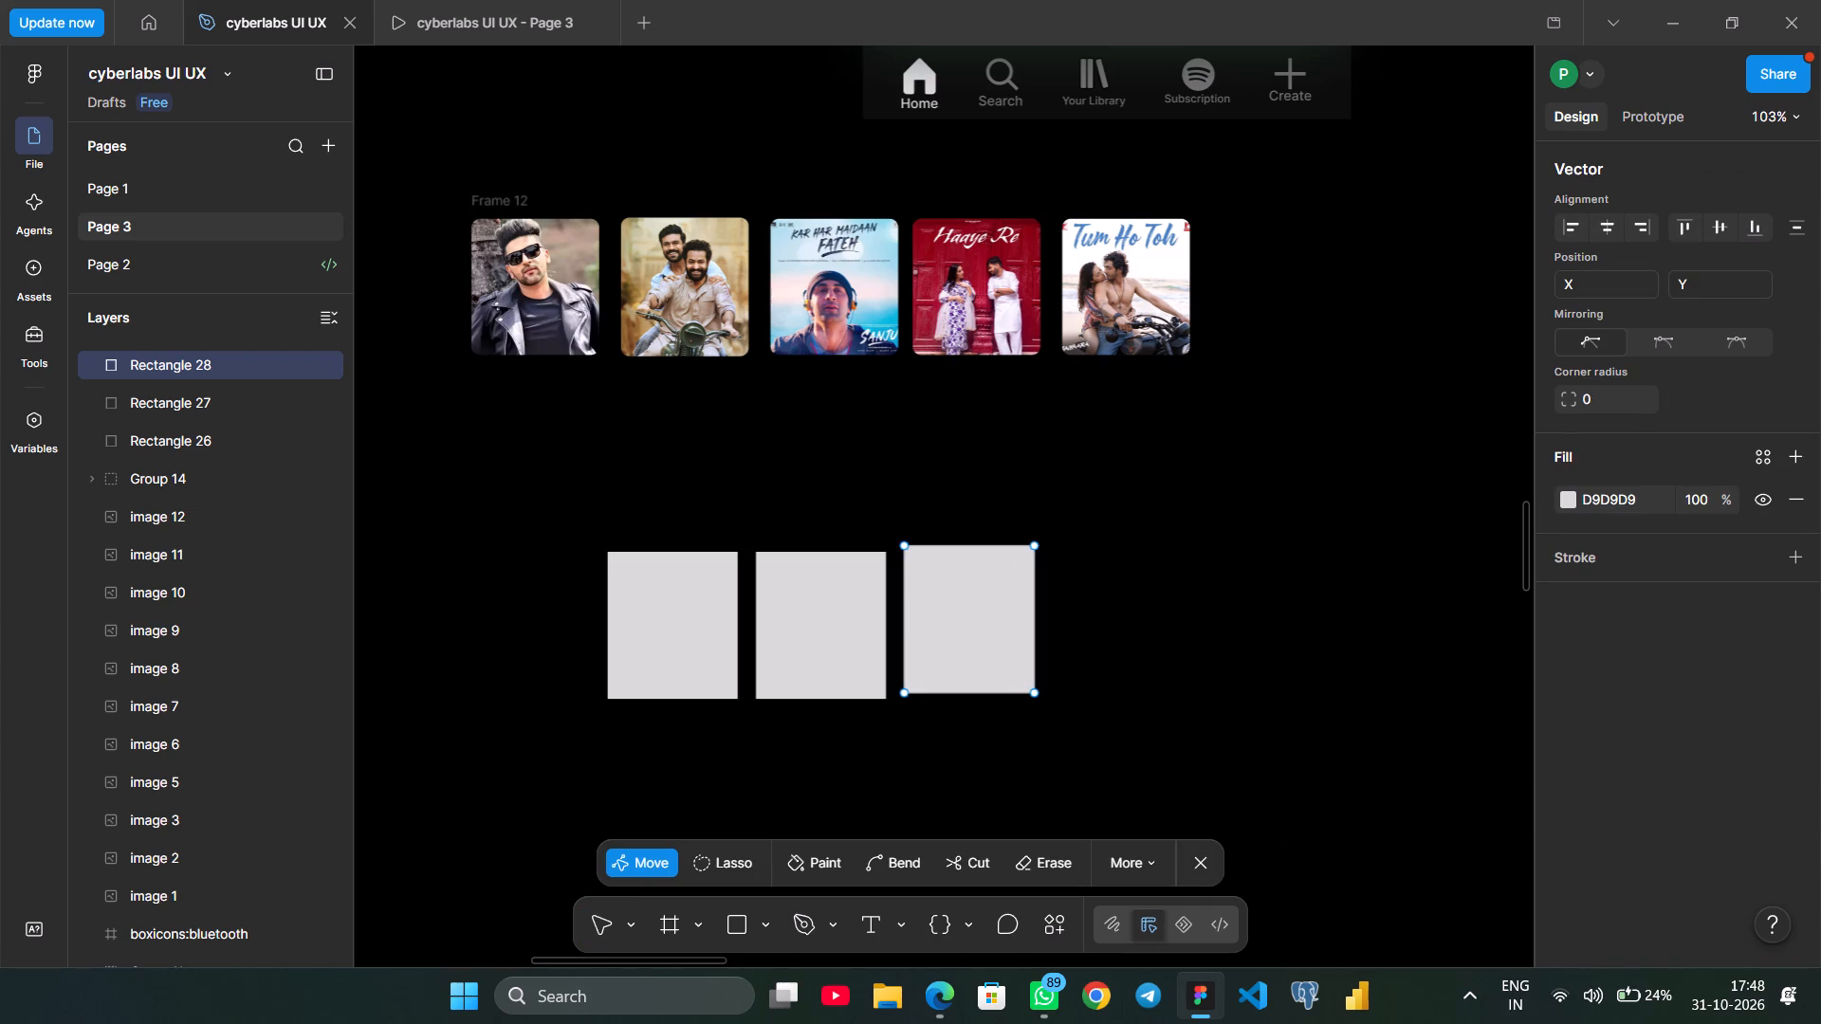
click(1205, 861)
Realign the third rectangle with the row and add two more copies after it, making five rectangles in total.
click(979, 606)
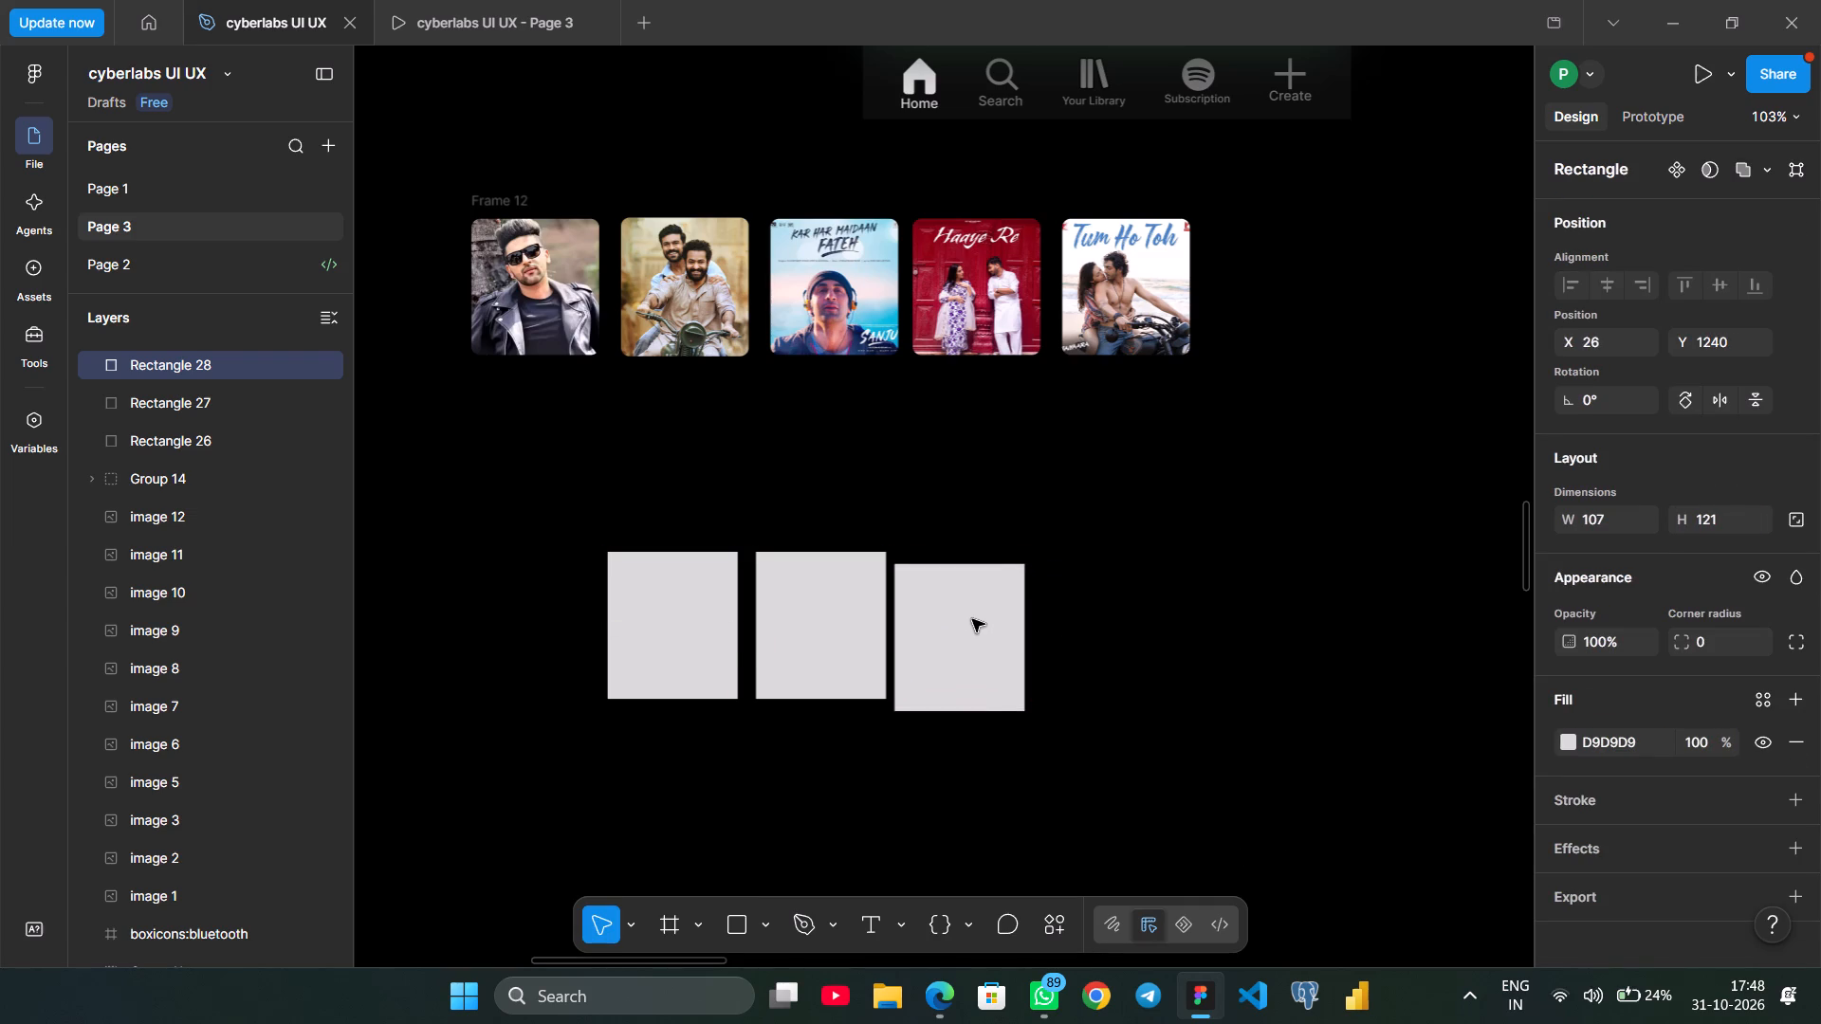
alt+drag(977, 609, 1148, 605)
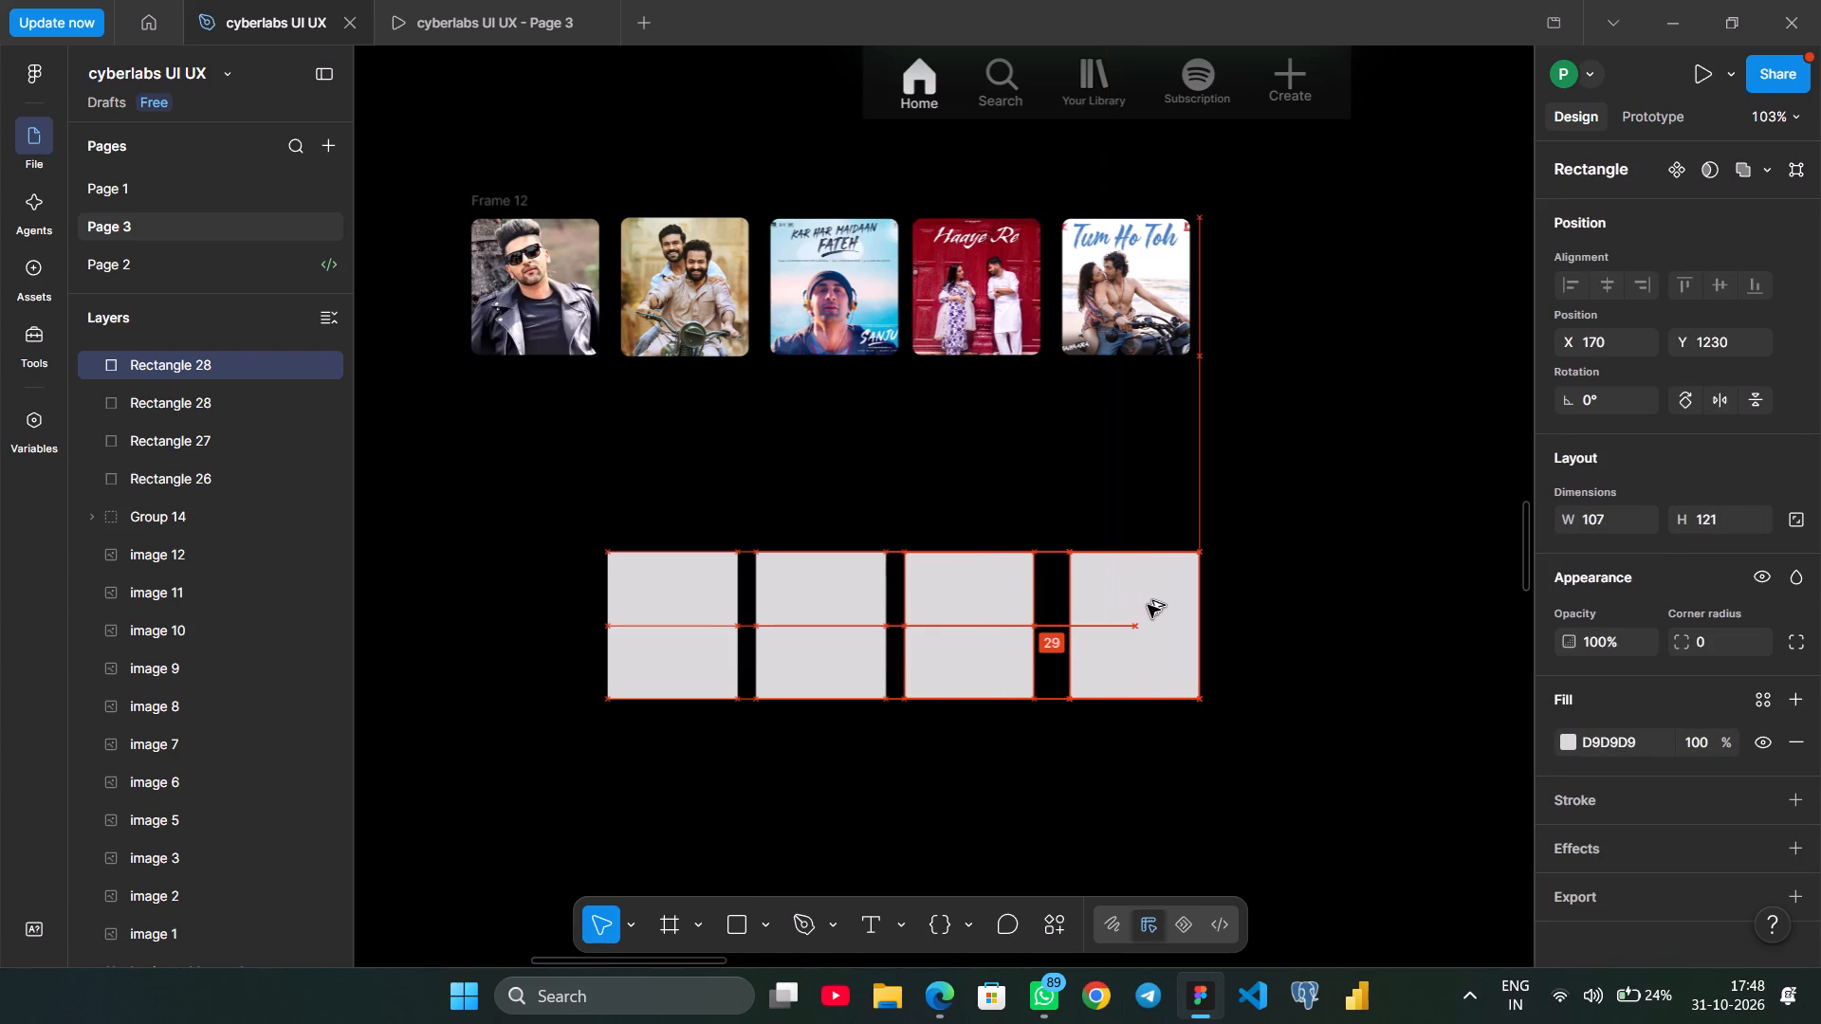
alt+drag(1148, 605, 1134, 604)
alt+drag(1134, 604, 1281, 606)
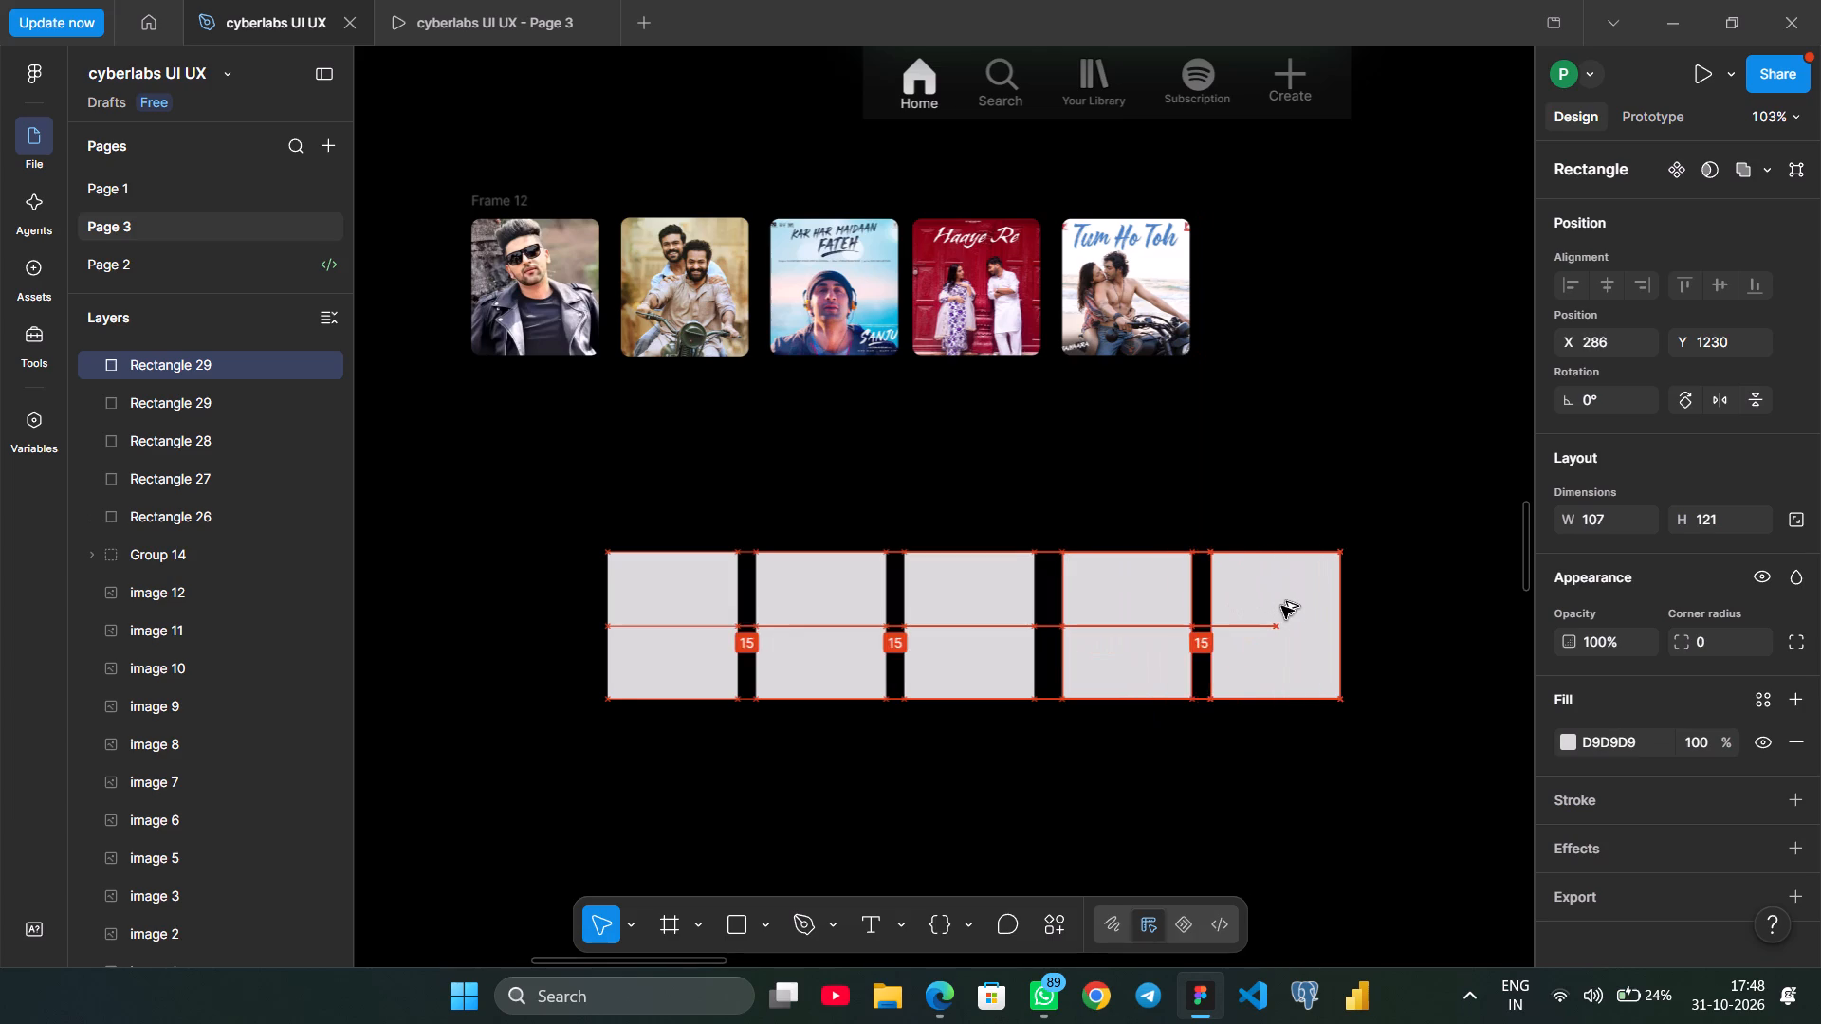
alt+drag(1281, 606, 1282, 604)
Select all five grey rectangles and set their horizontal spacing to 12.
click(1282, 604)
shift+click(1142, 604)
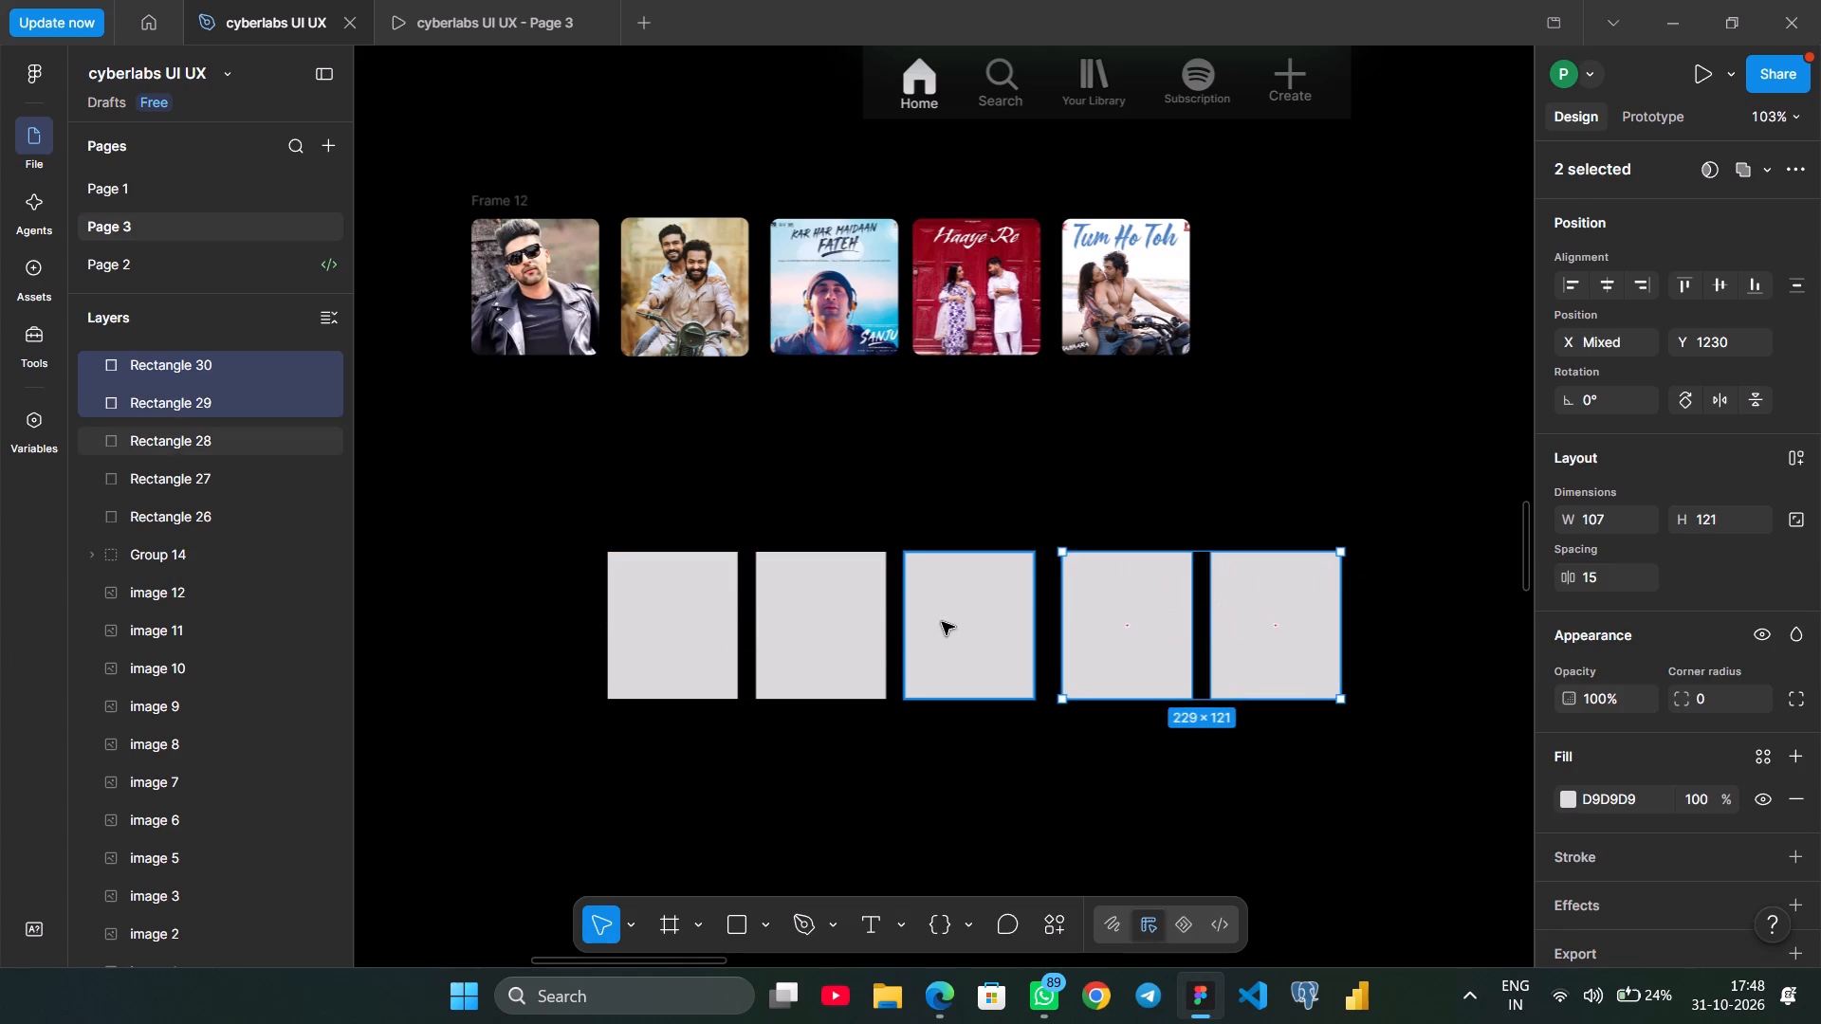
shift+click(942, 622)
shift+click(783, 617)
shift+click(691, 622)
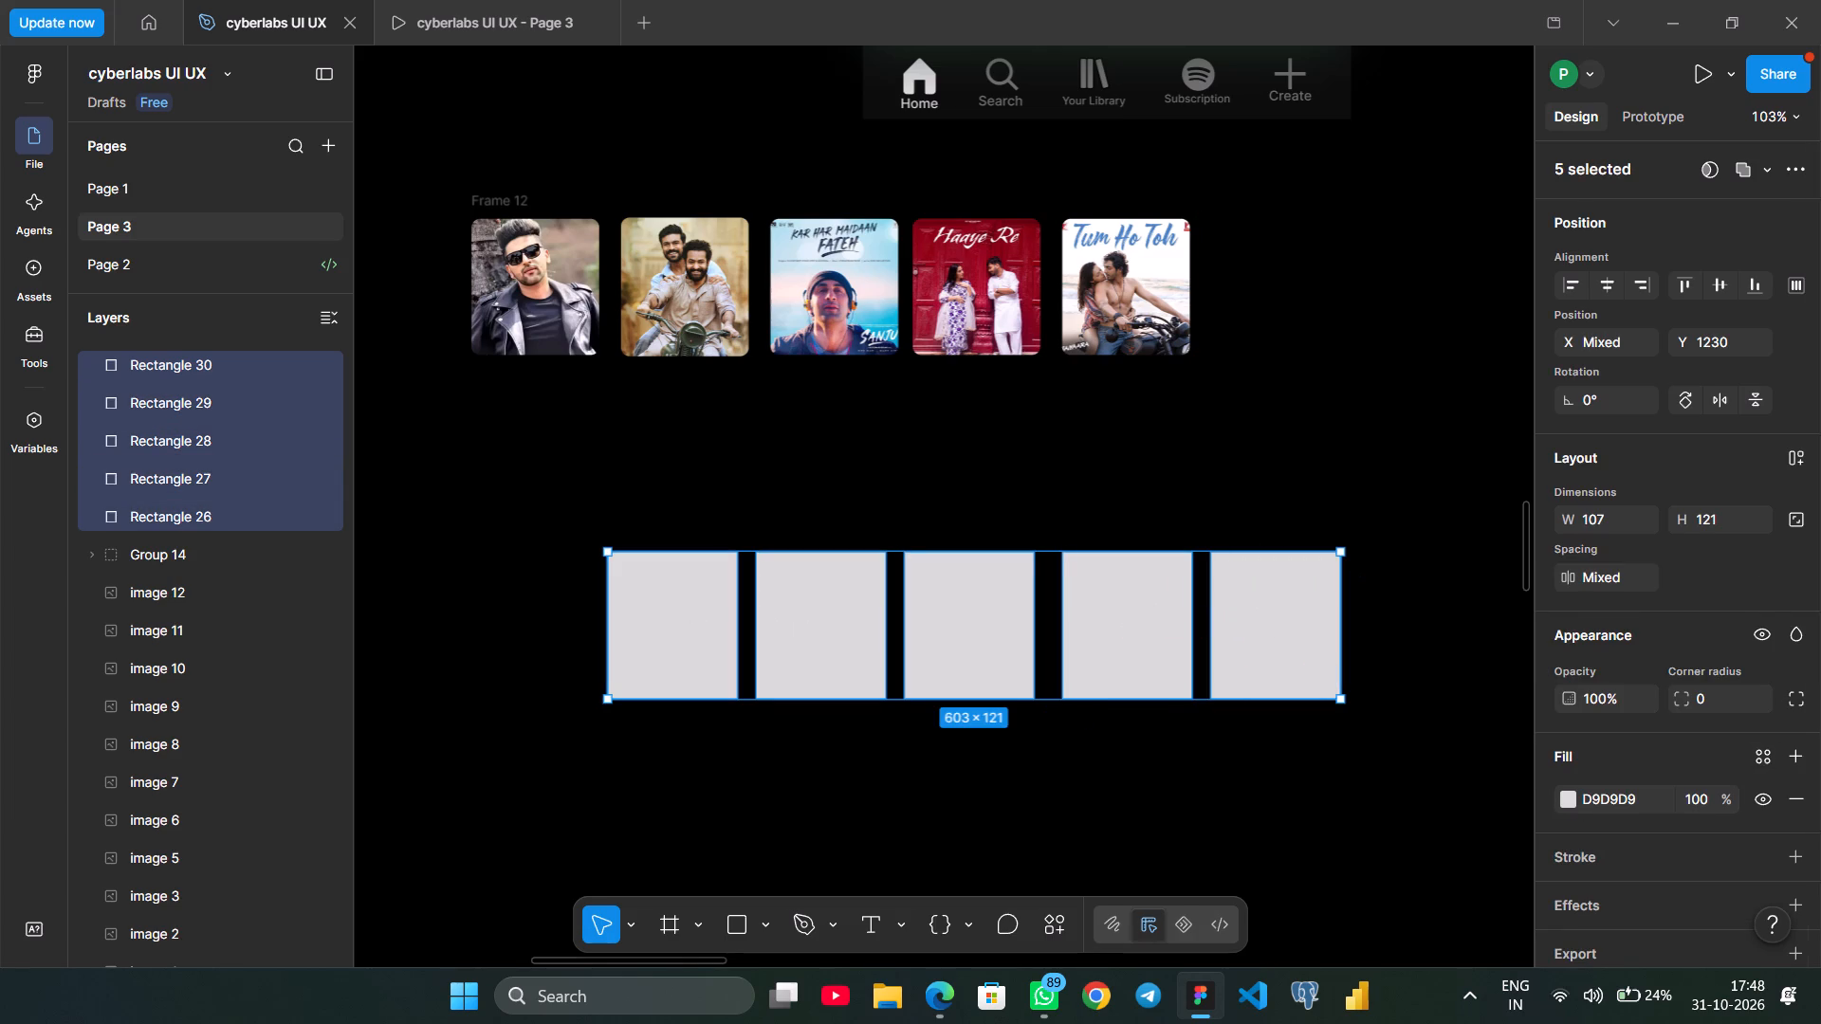
scroll(1628, 768, down, 2)
click(1605, 500)
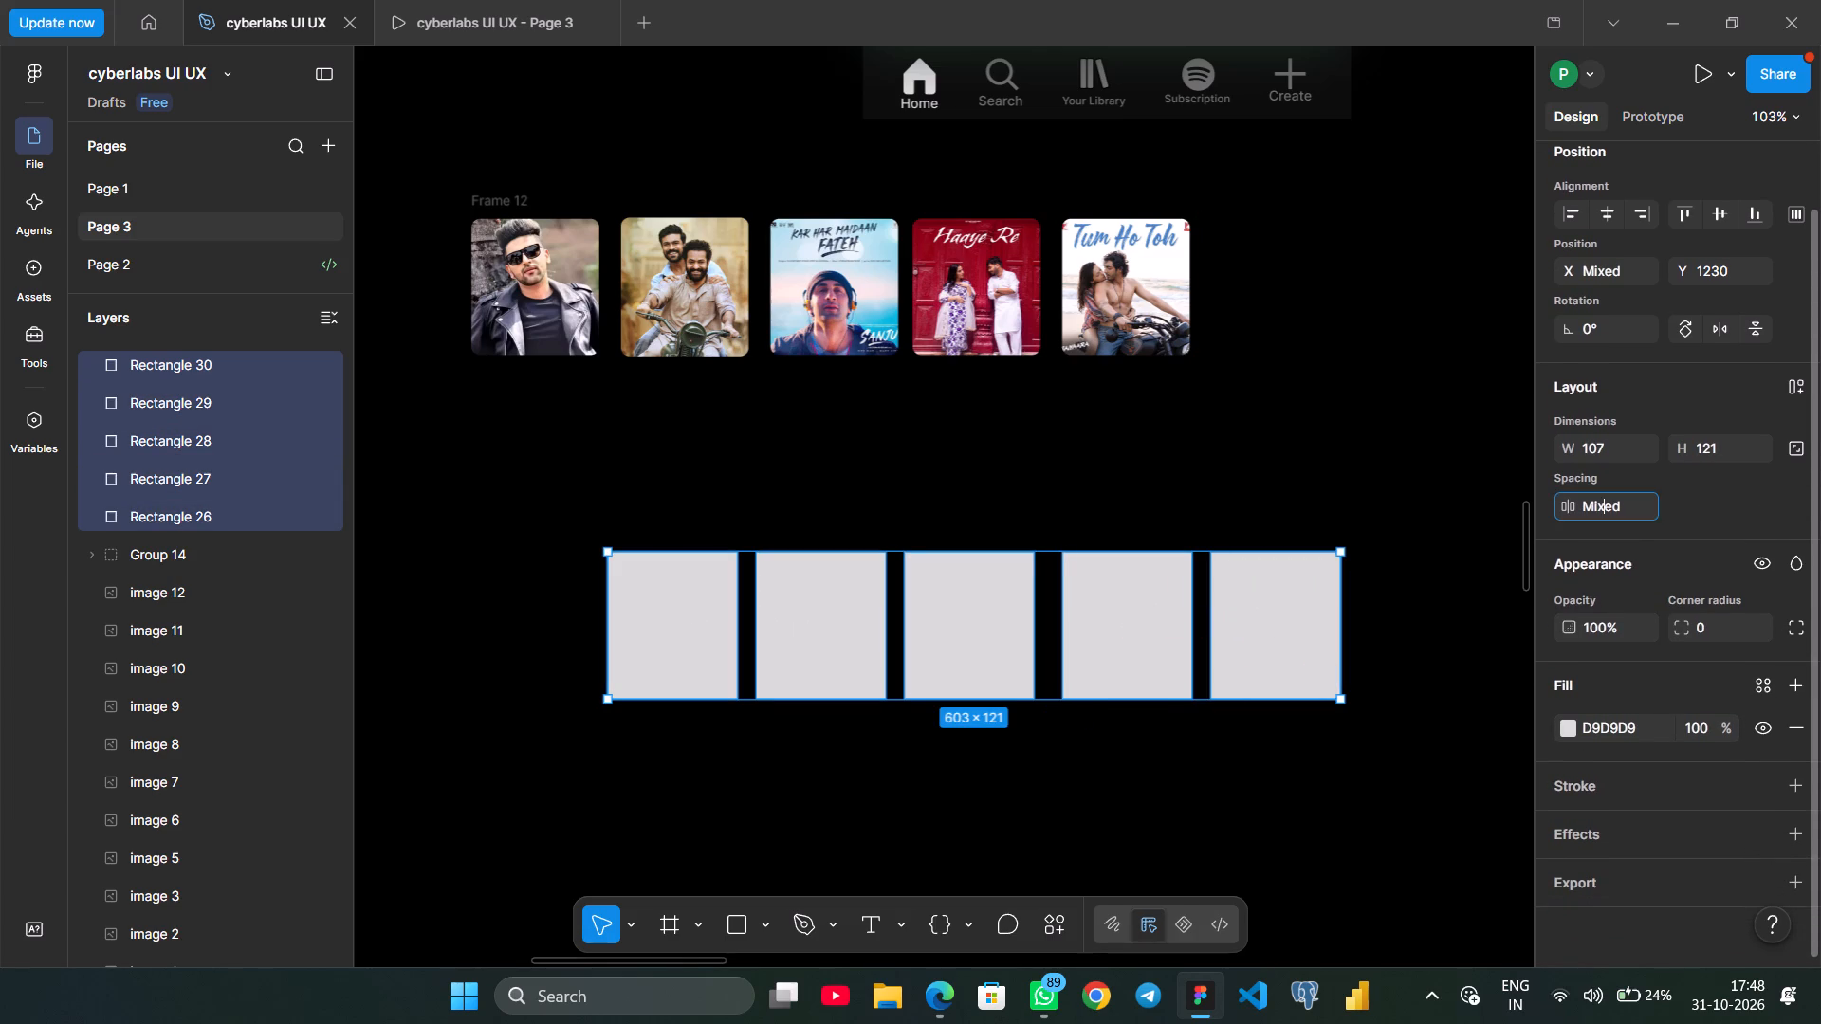
text(12)
key(Return)
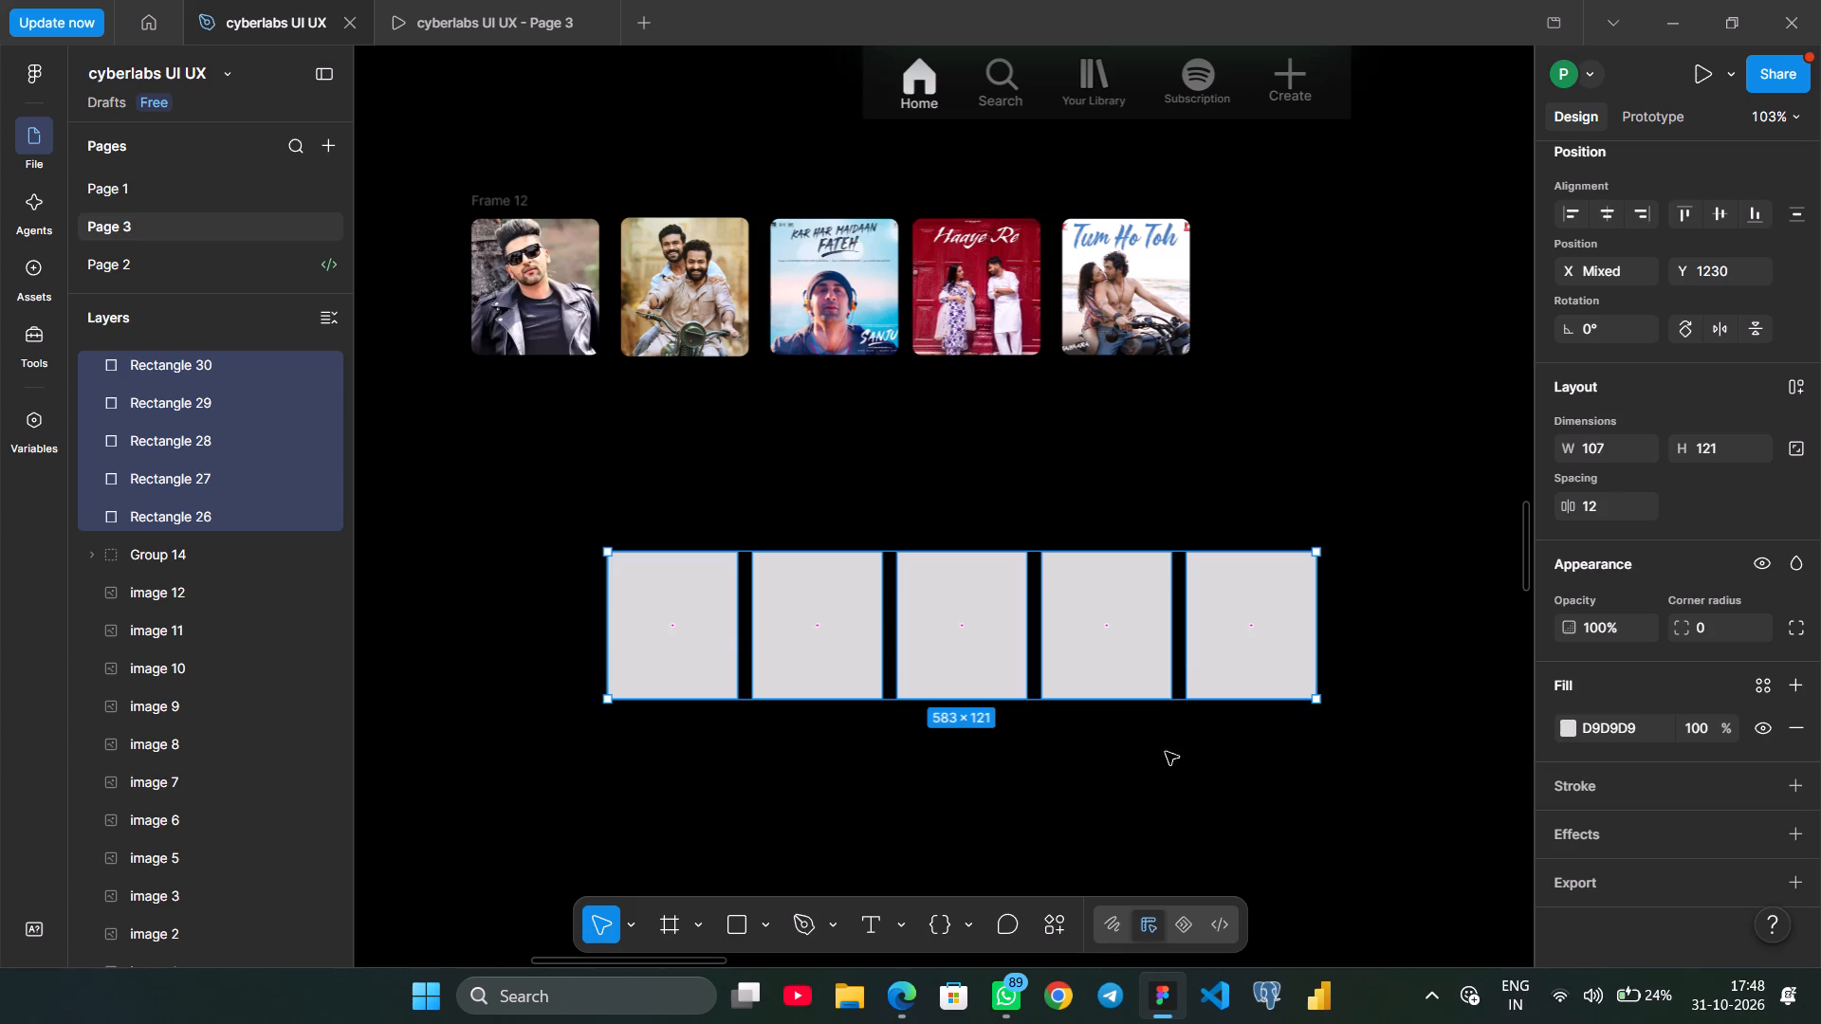
Wrap the five selected rectangles in a new frame sized 583 × 121.
right_click(1075, 675)
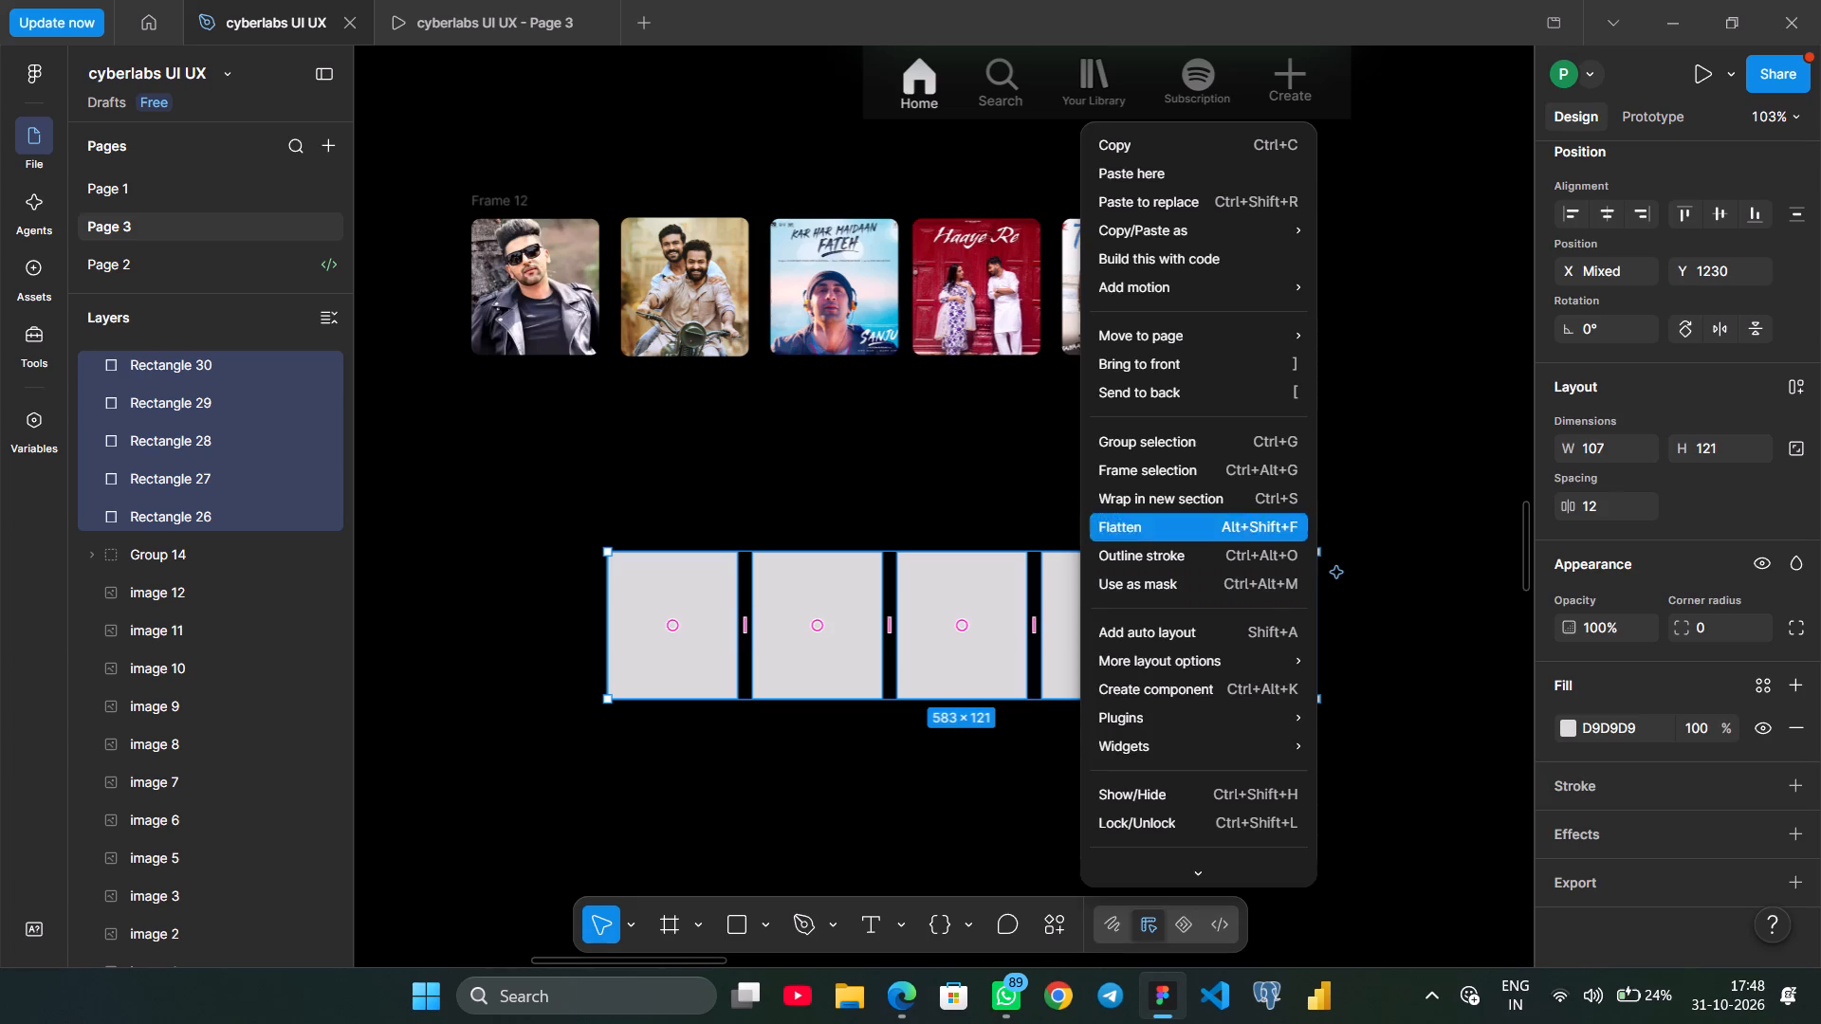
click(1144, 464)
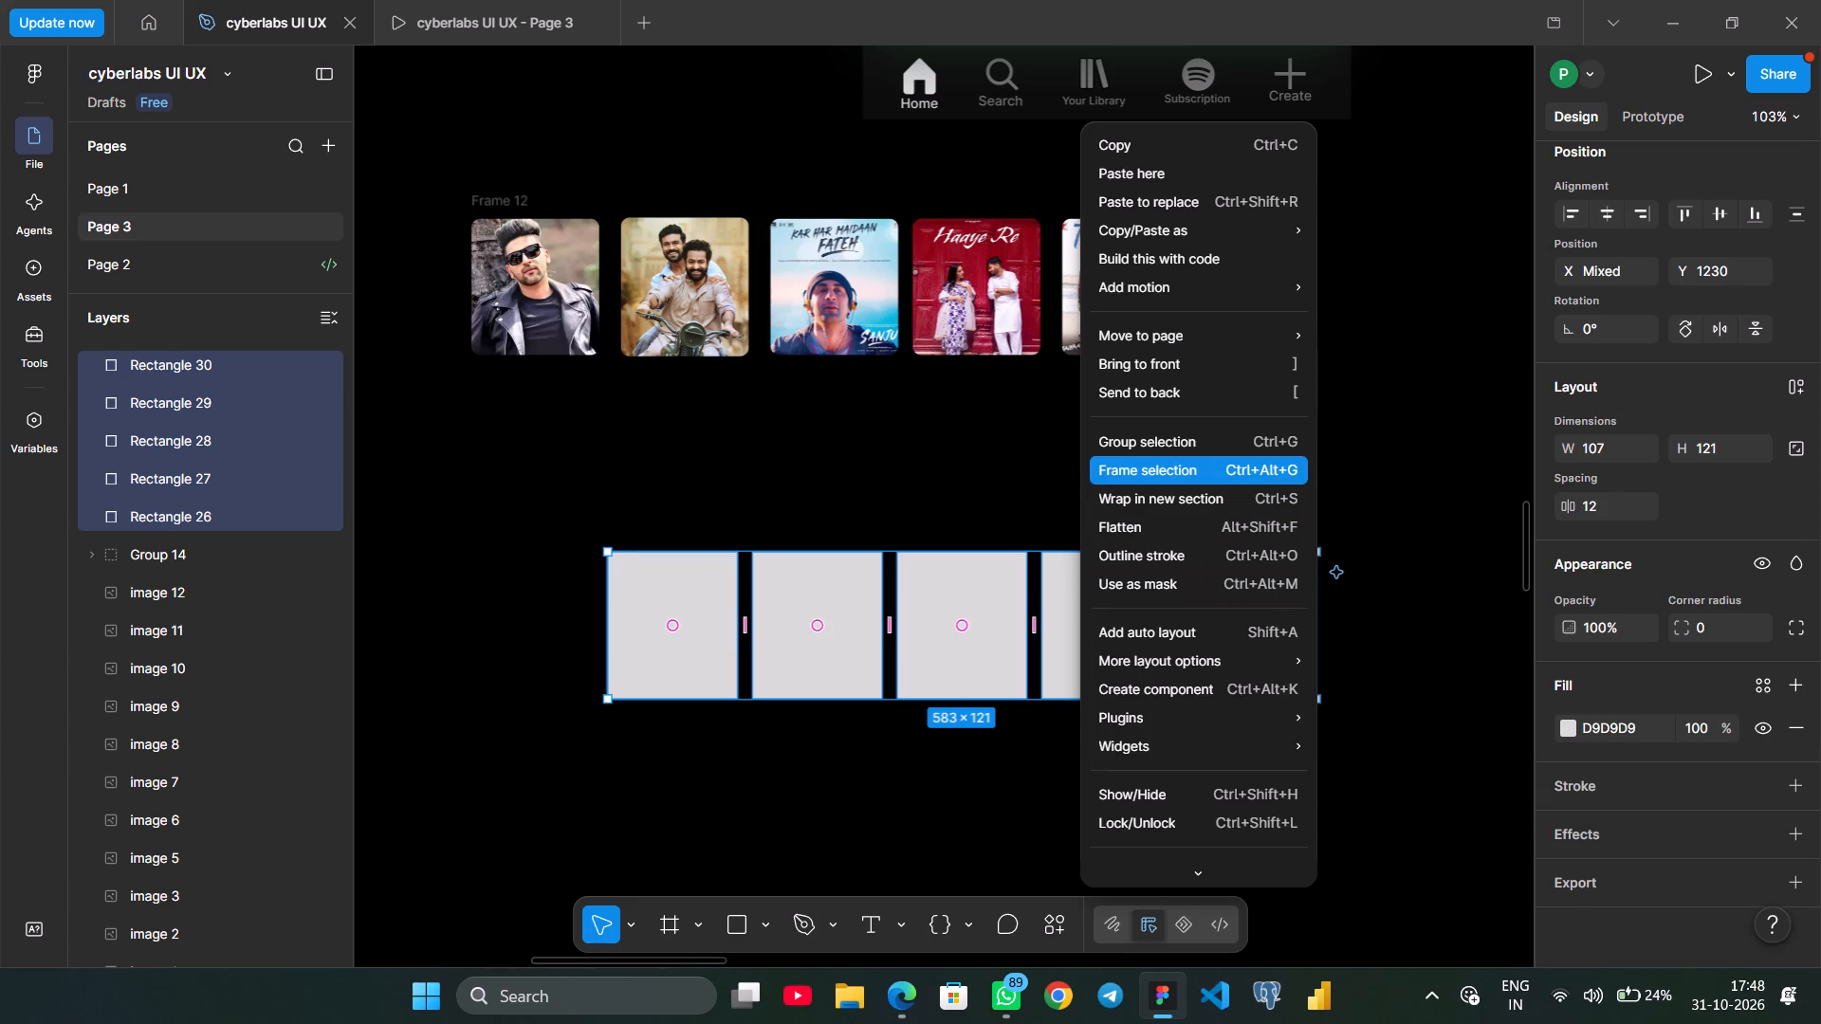
drag(972, 704, 972, 685)
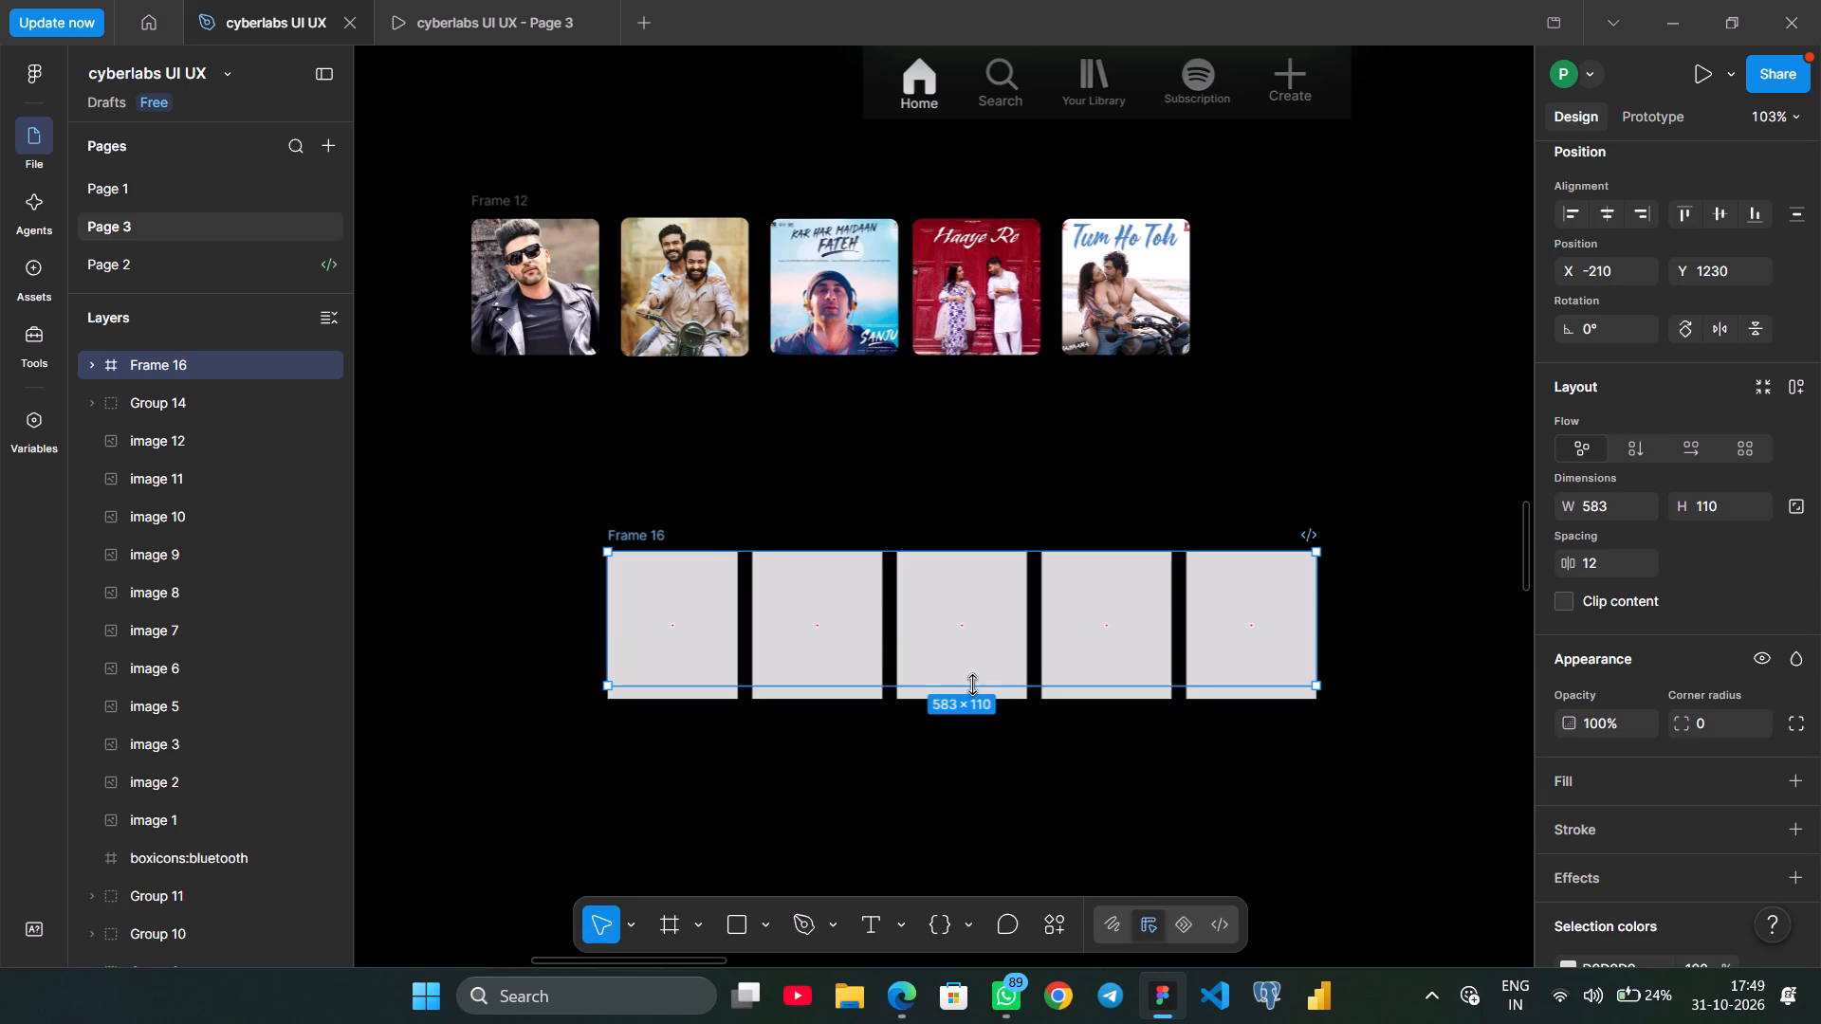
drag(972, 685, 965, 691)
click(965, 691)
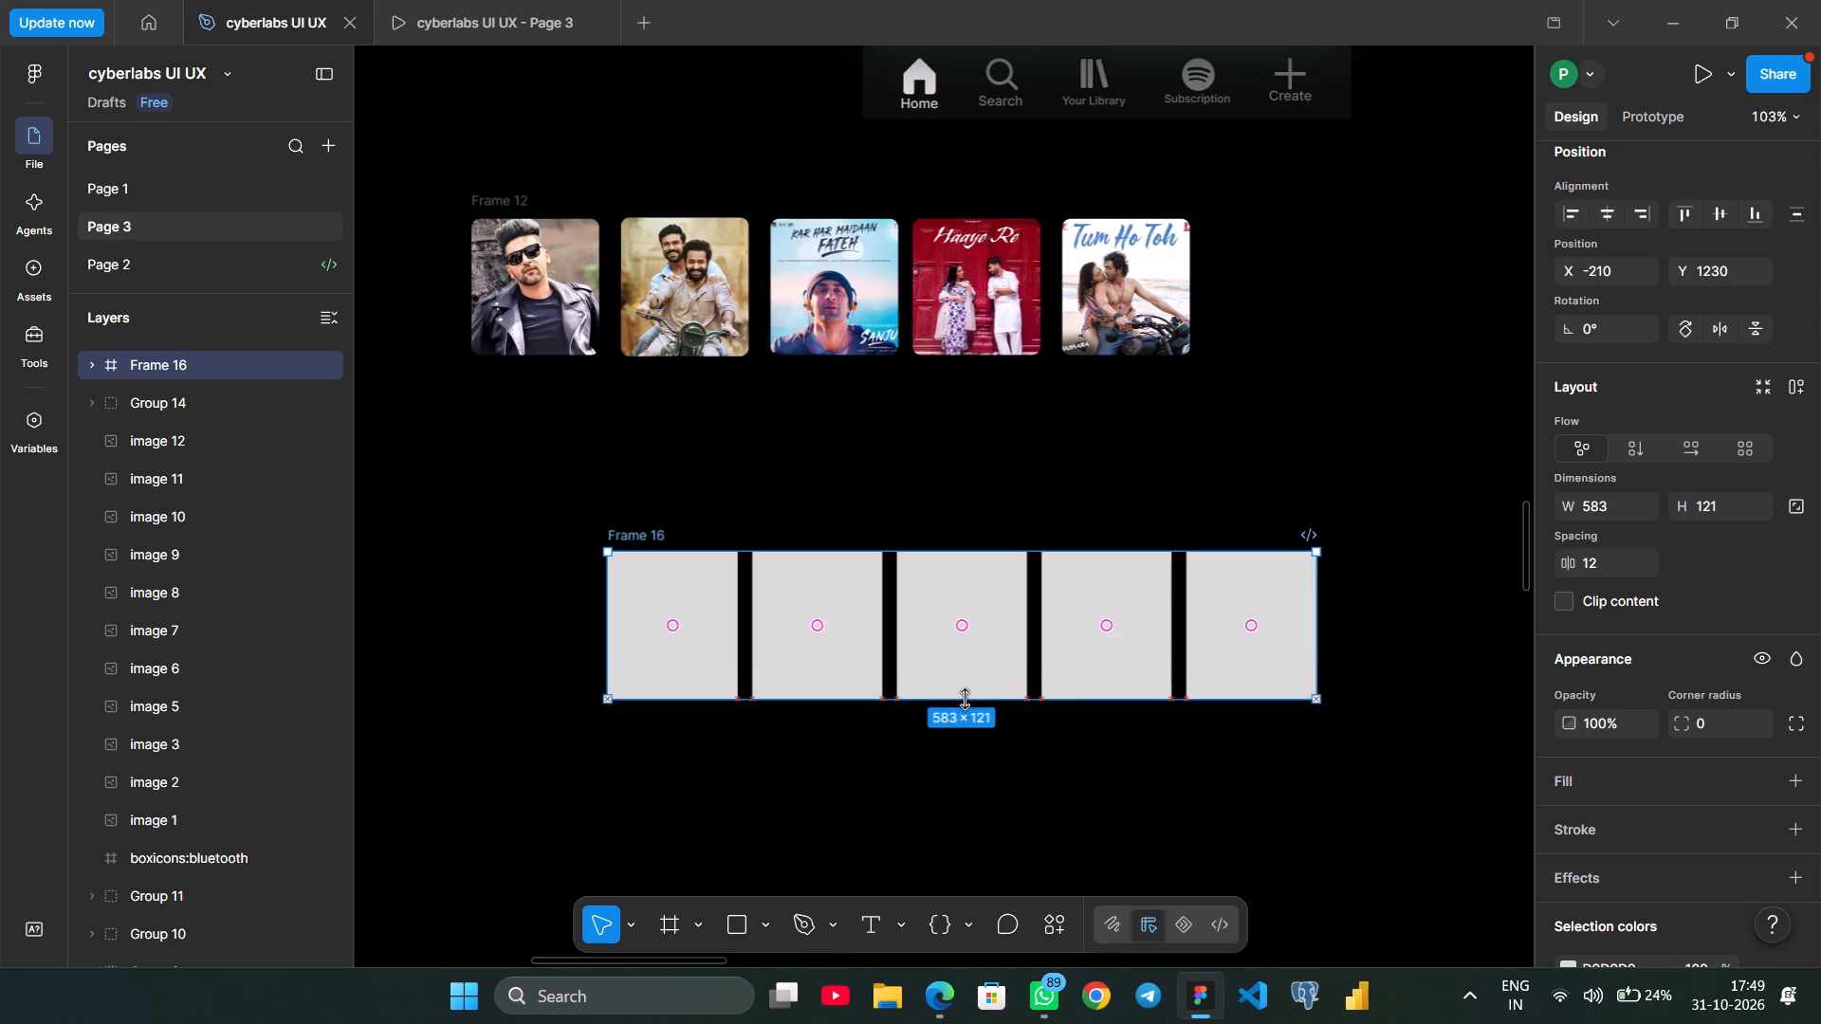
Turn on content clipping for the rectangles' frame and narrow it to about 357 wide.
scroll(1634, 300, up, 1)
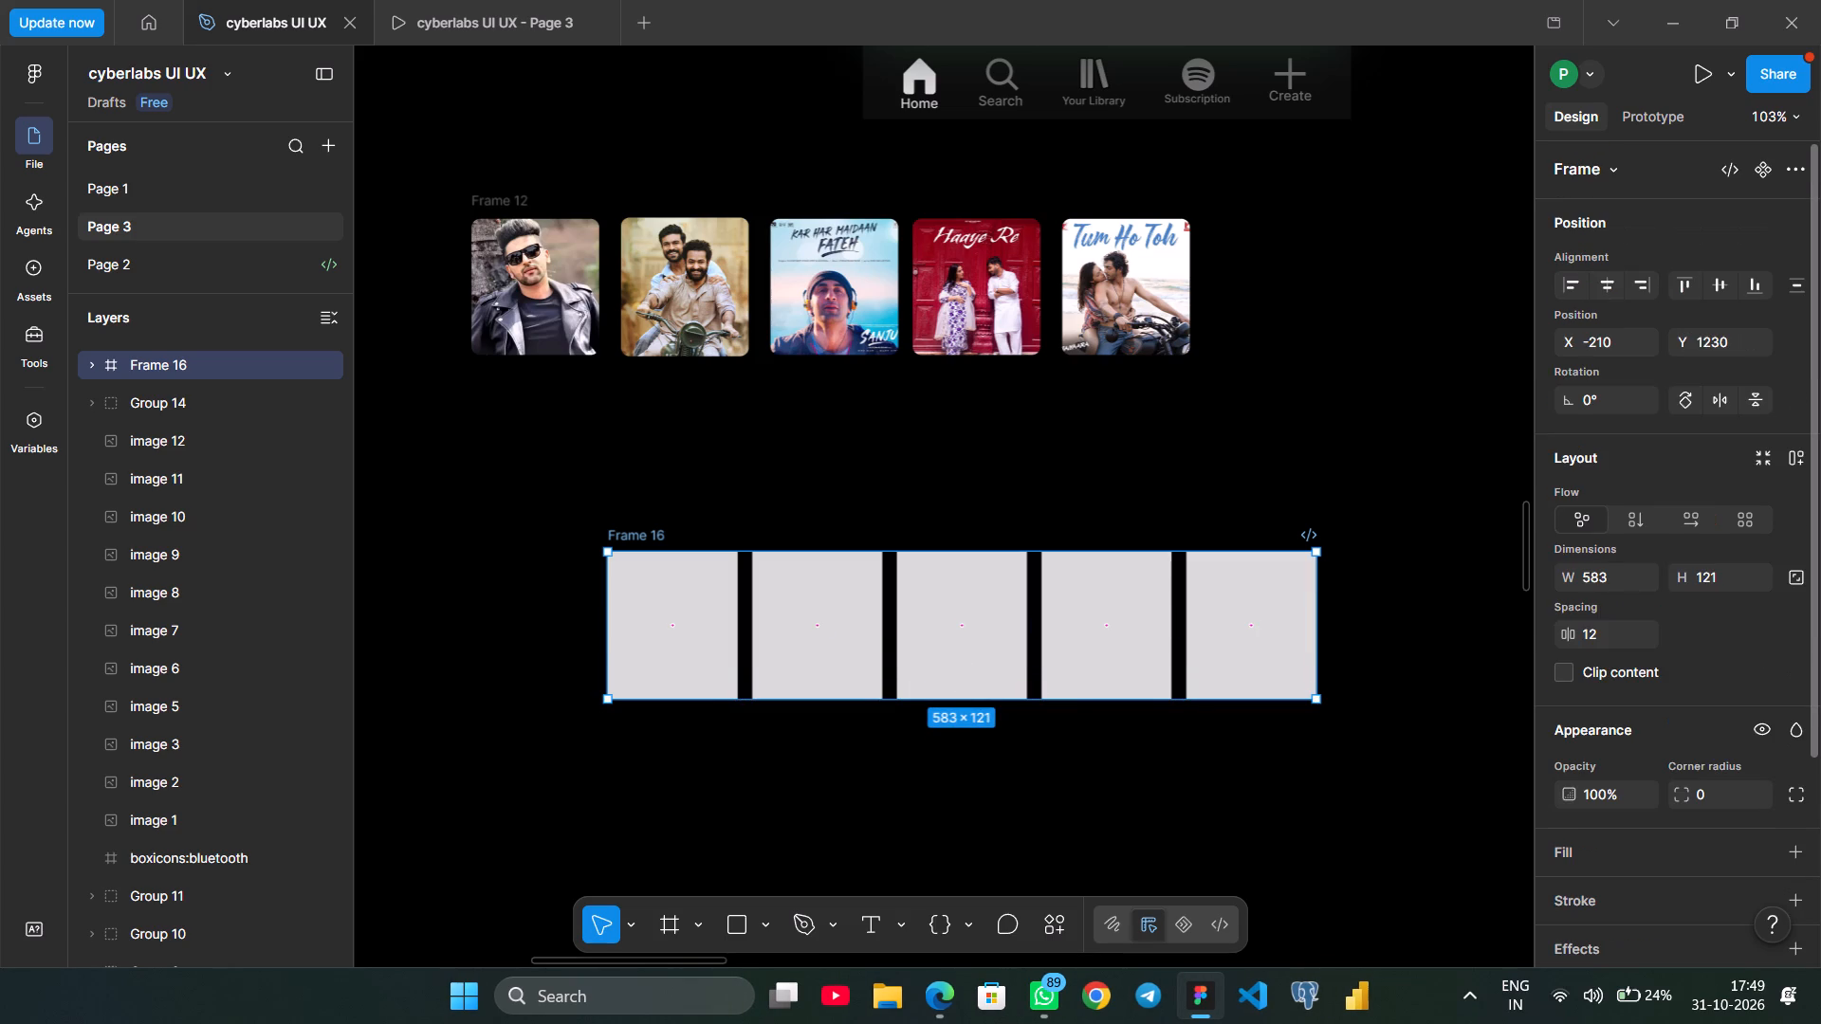
click(1576, 673)
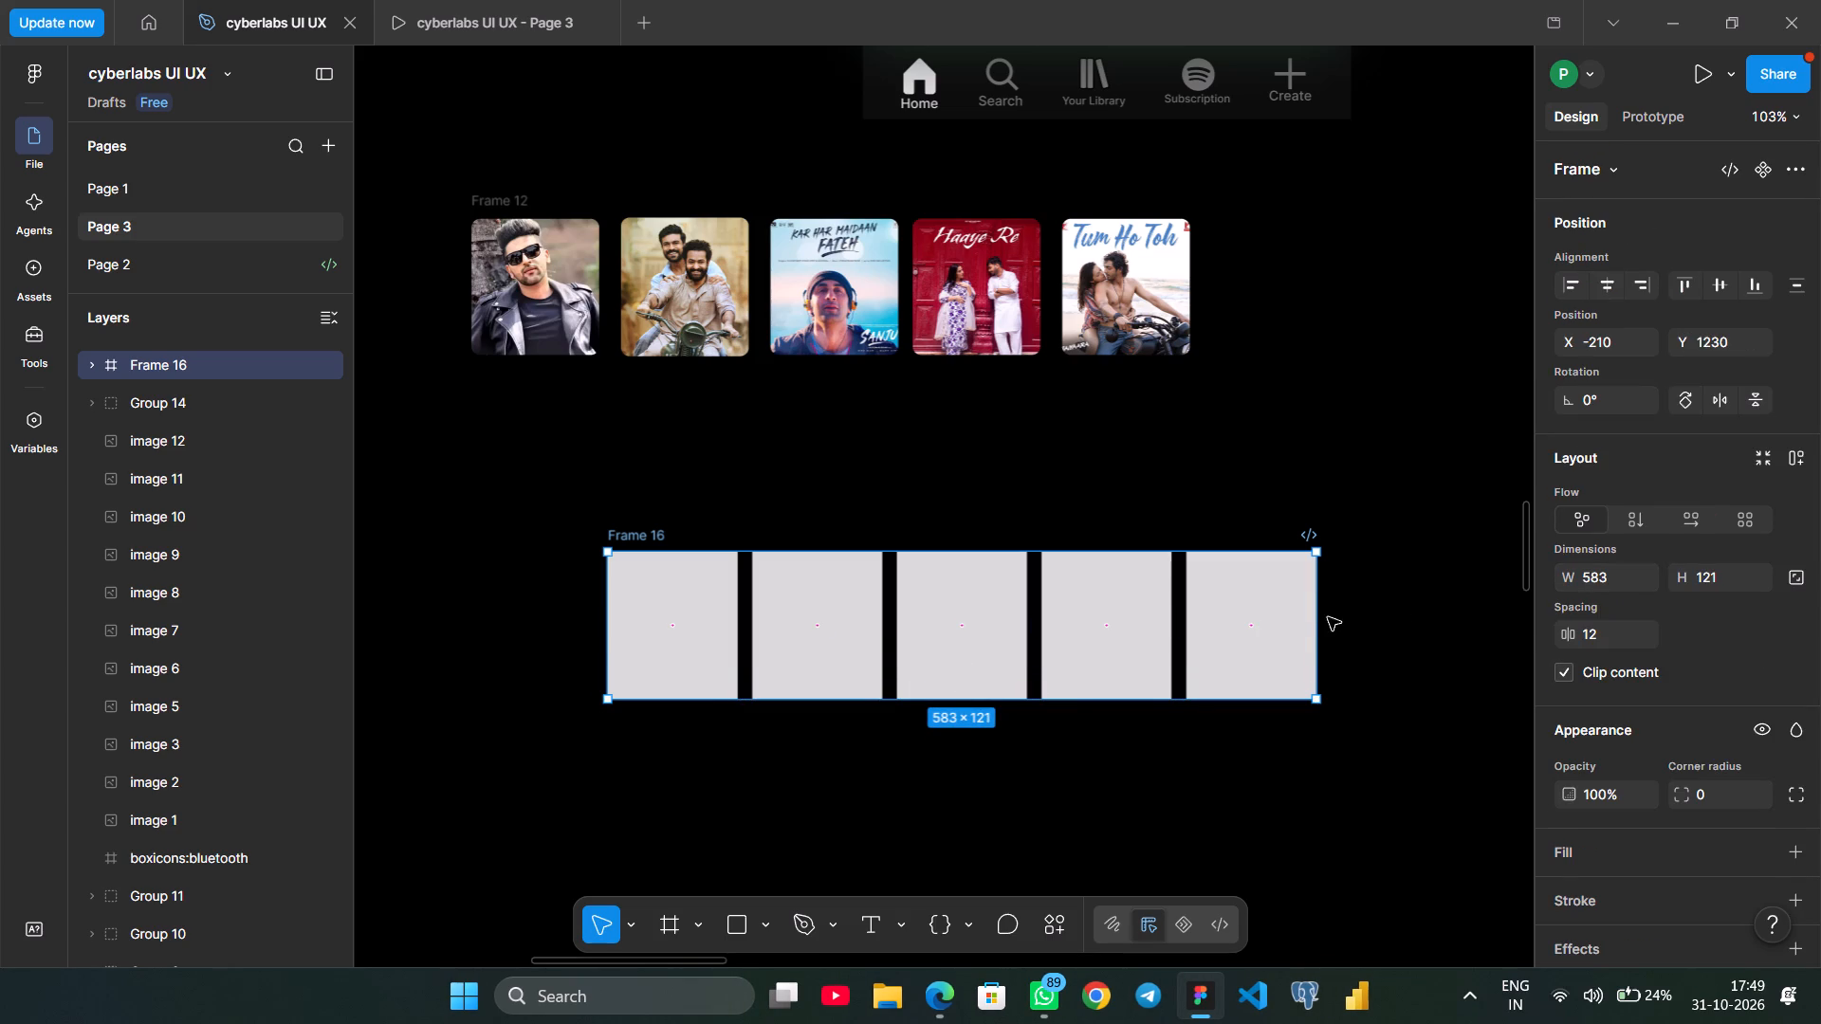
drag(1316, 621, 1037, 649)
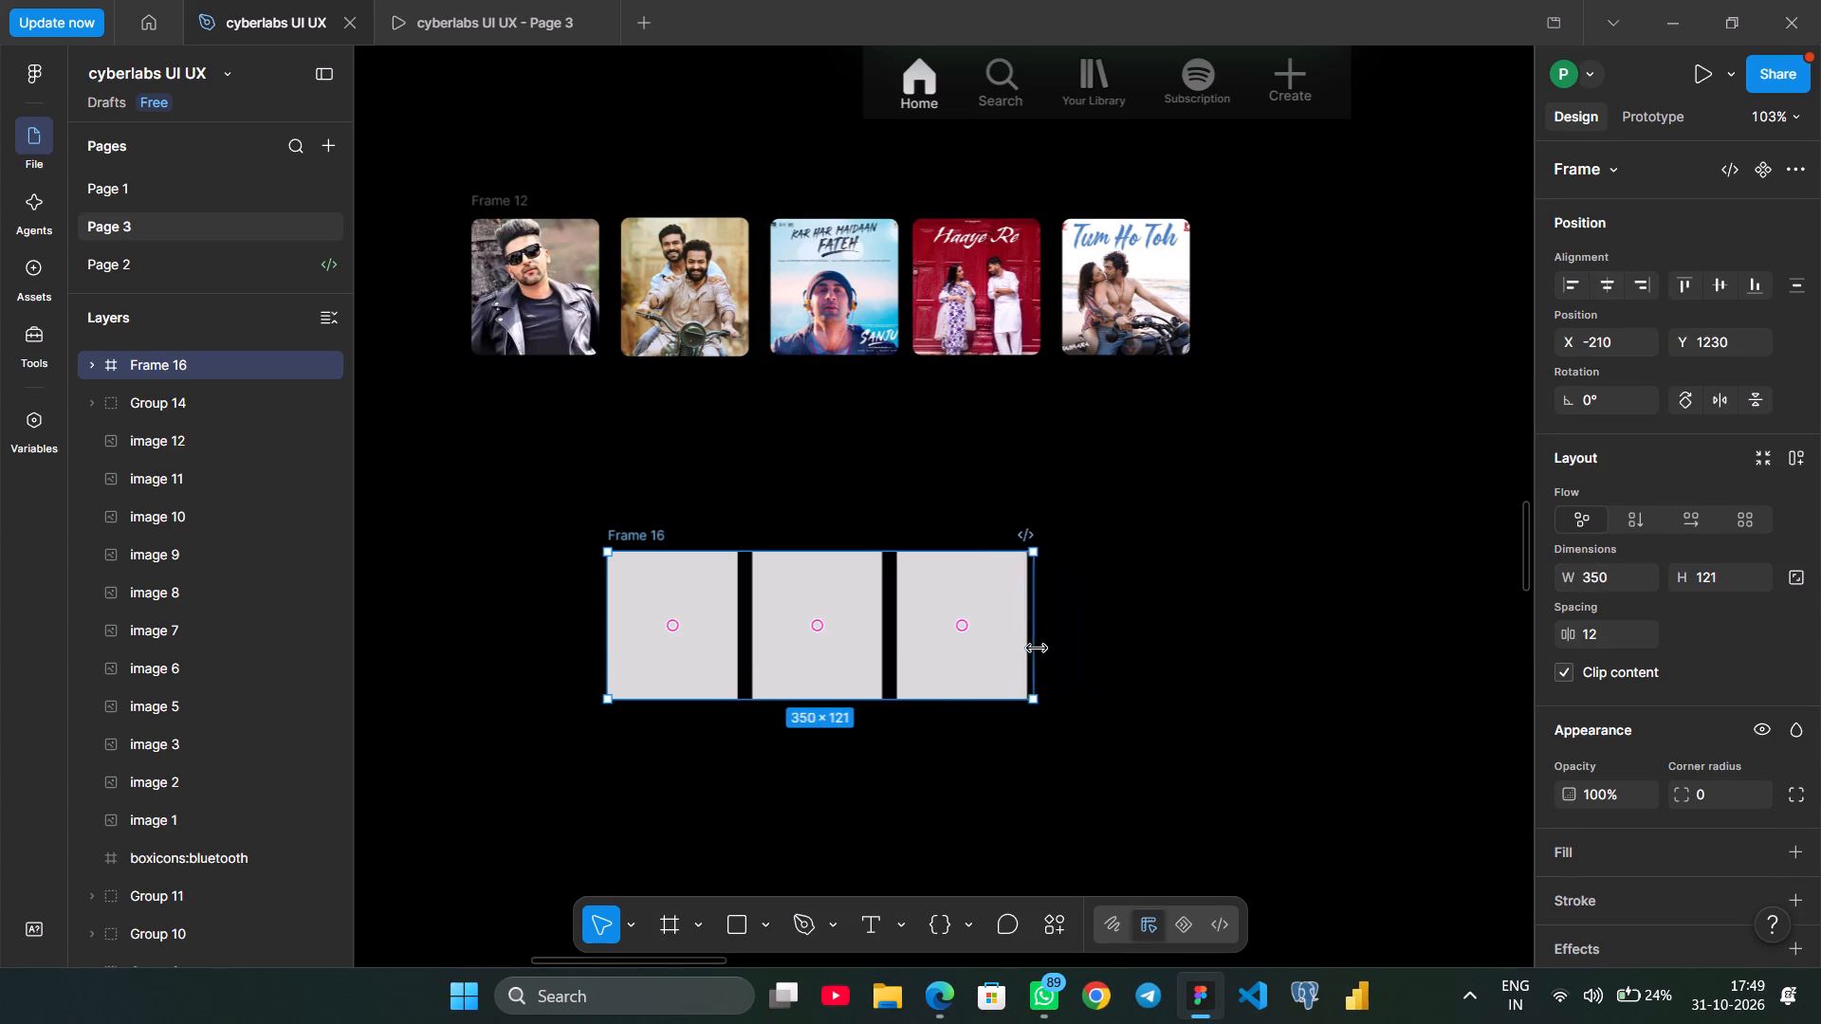
drag(1037, 649, 1039, 649)
Move the clipped frame into the iPhone 17 - 1 screen, directly below the Recents heading at about X 19, Y 699.
scroll(1039, 649, up, 2)
drag(849, 779, 1076, 237)
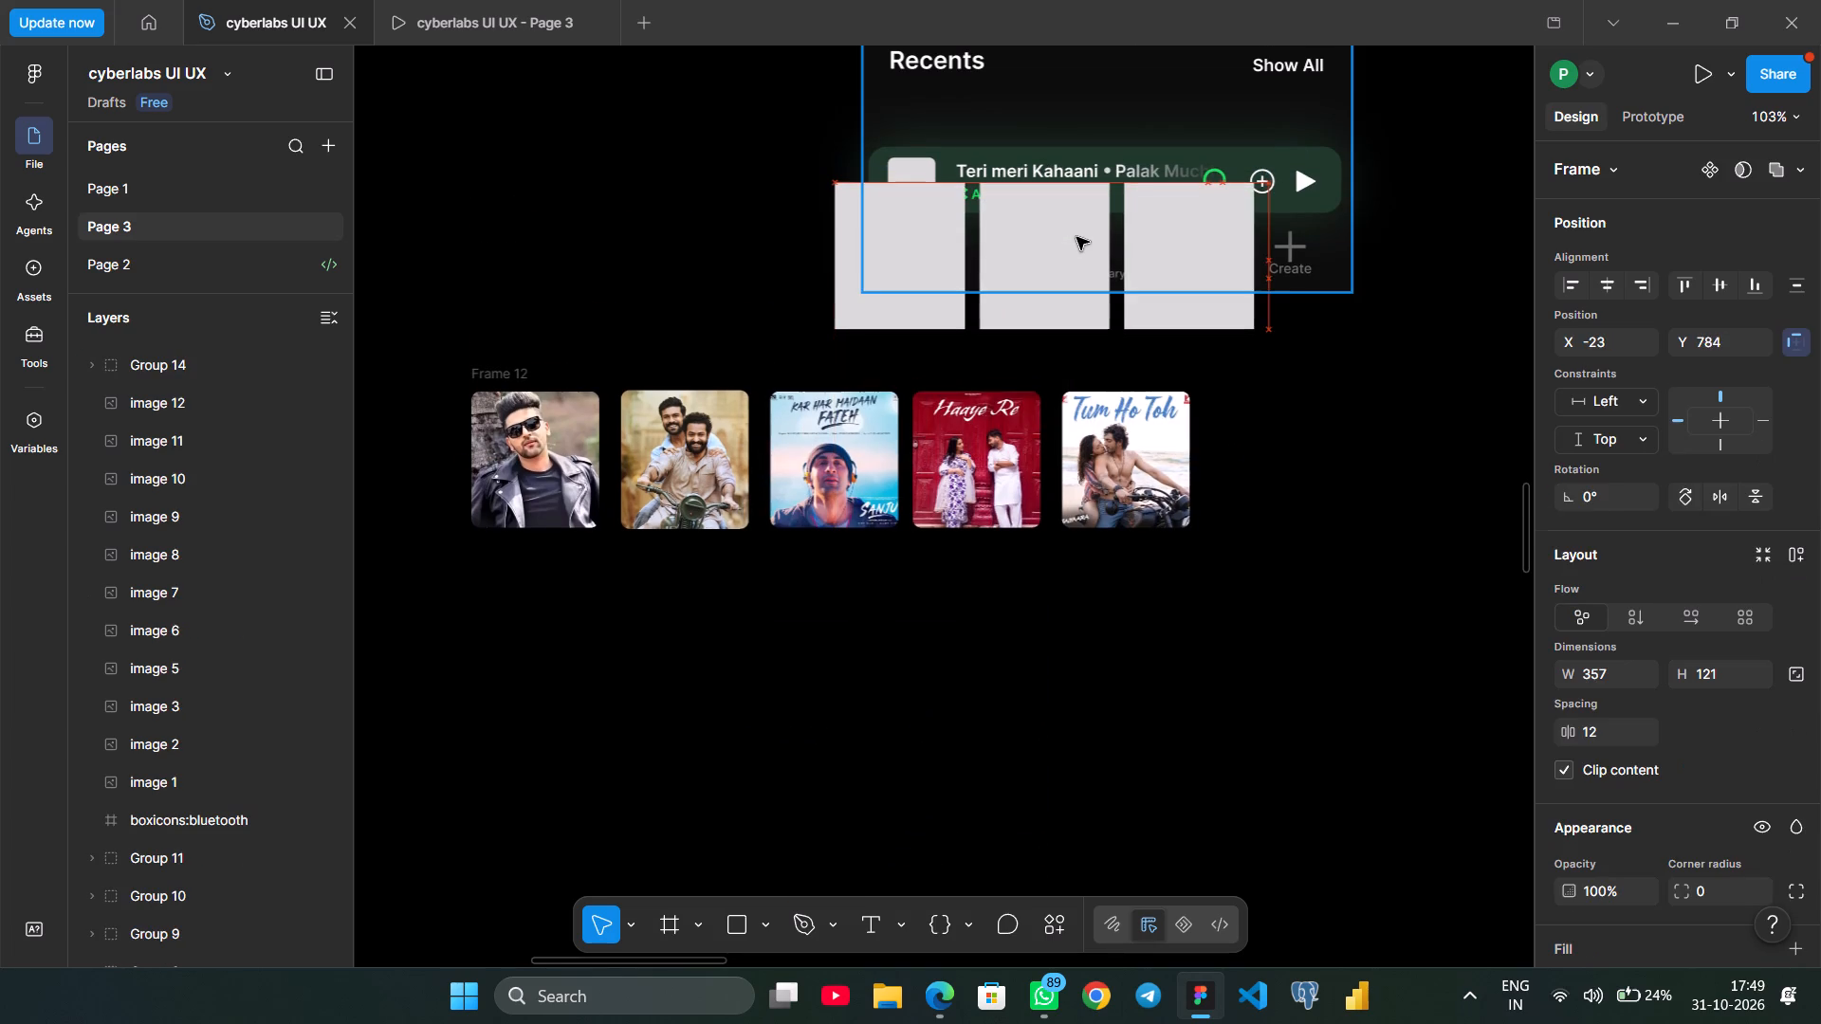
drag(1076, 237, 1128, 134)
scroll(1128, 134, up, 2)
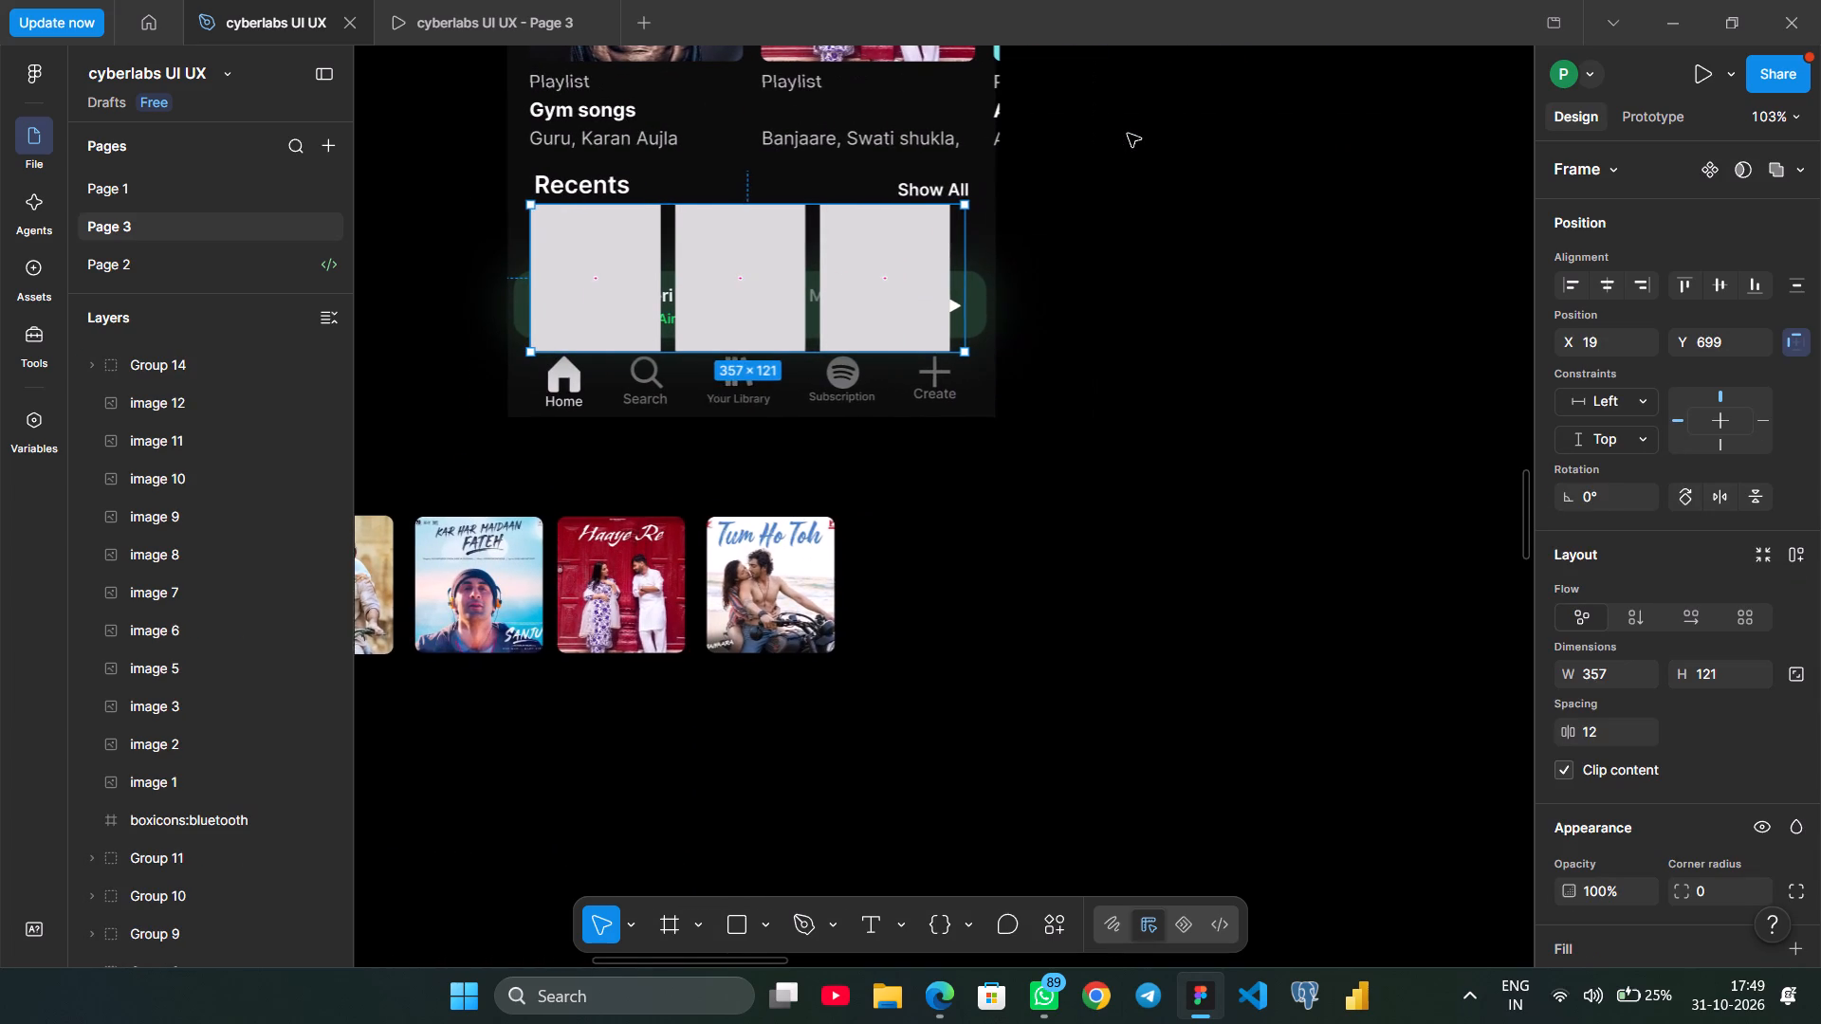
Widen the Recents frame to about 386 so it reaches the phone screen's right edge.
scroll(1128, 134, up, 1)
drag(965, 364, 972, 364)
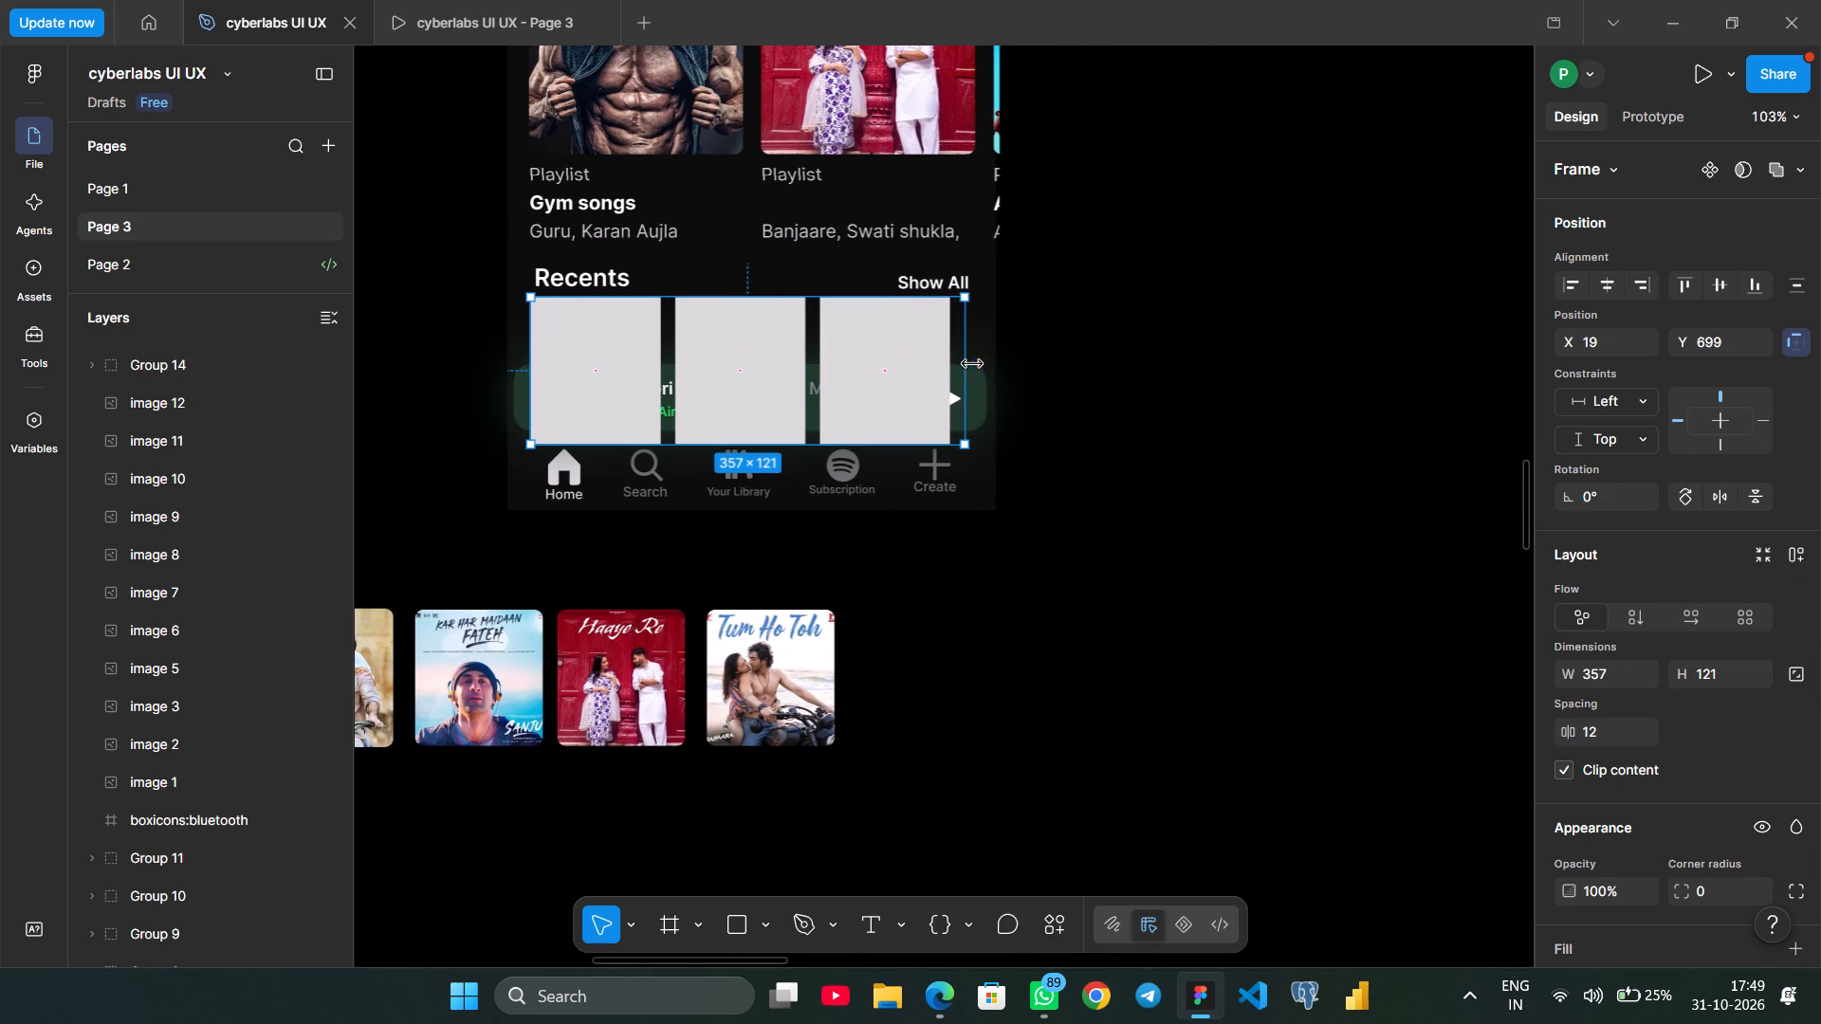
drag(972, 364, 1001, 359)
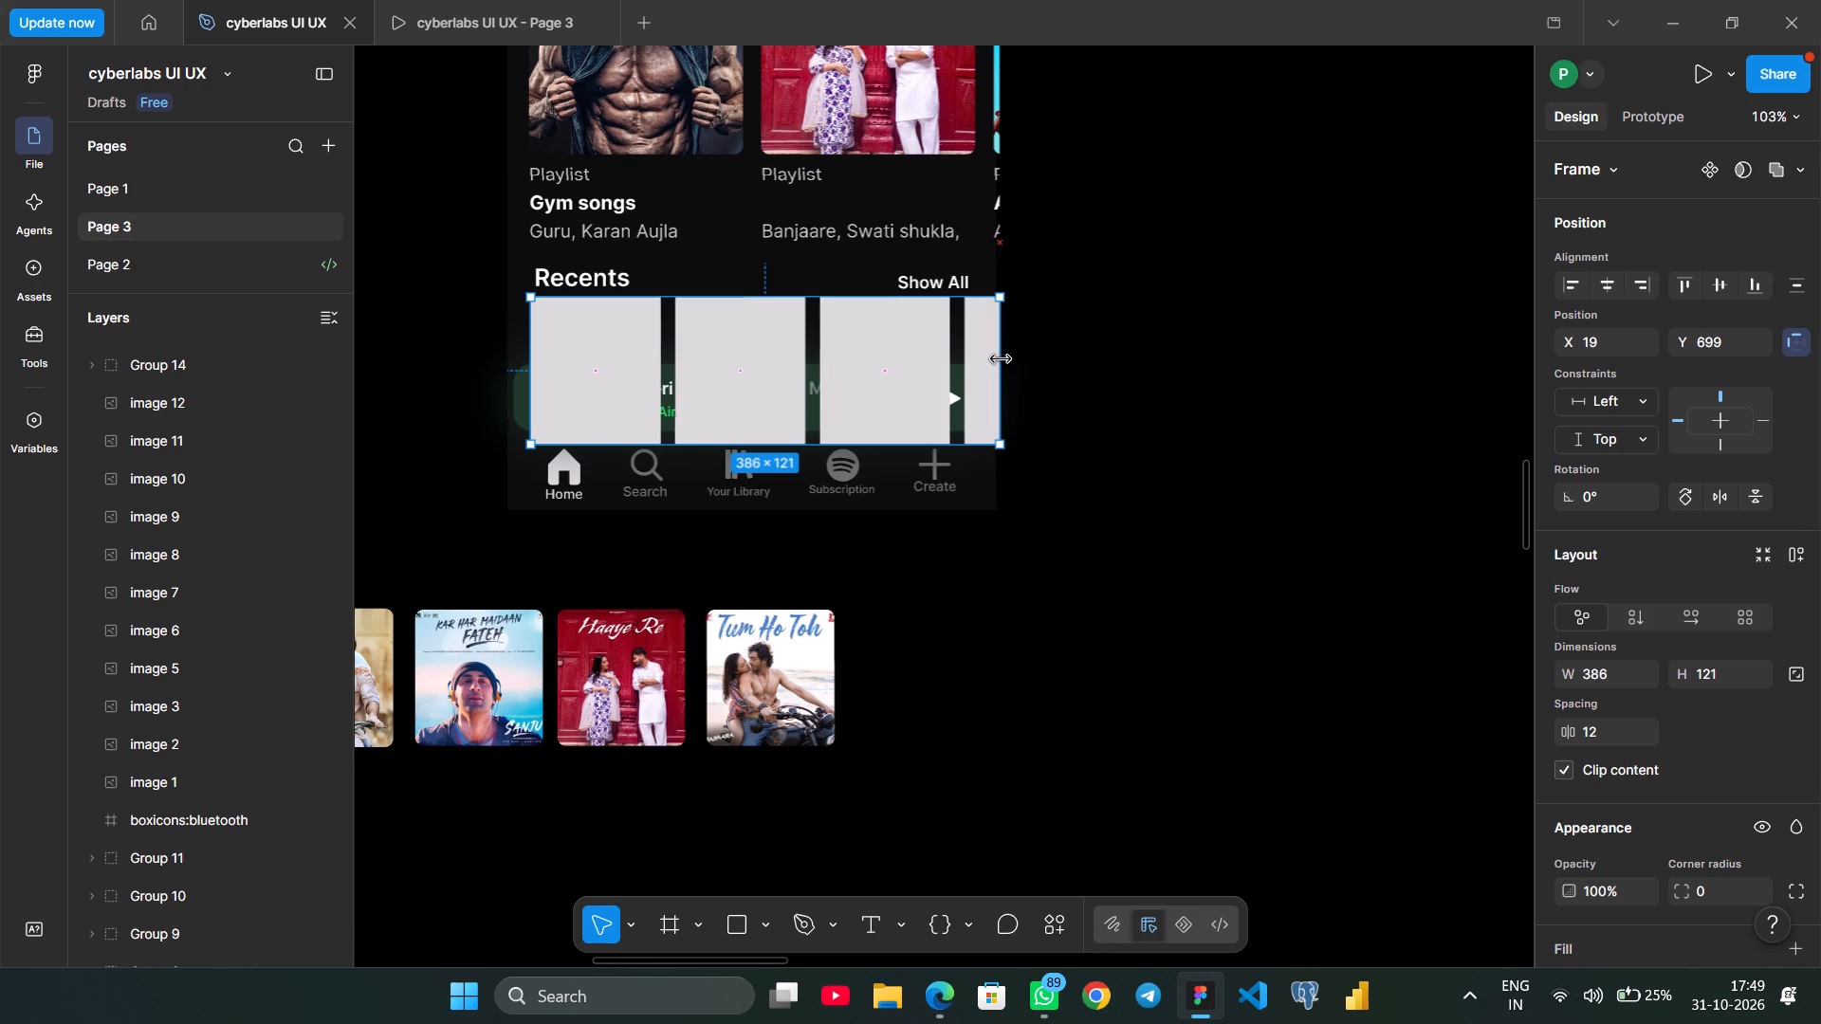
drag(1001, 359, 1000, 358)
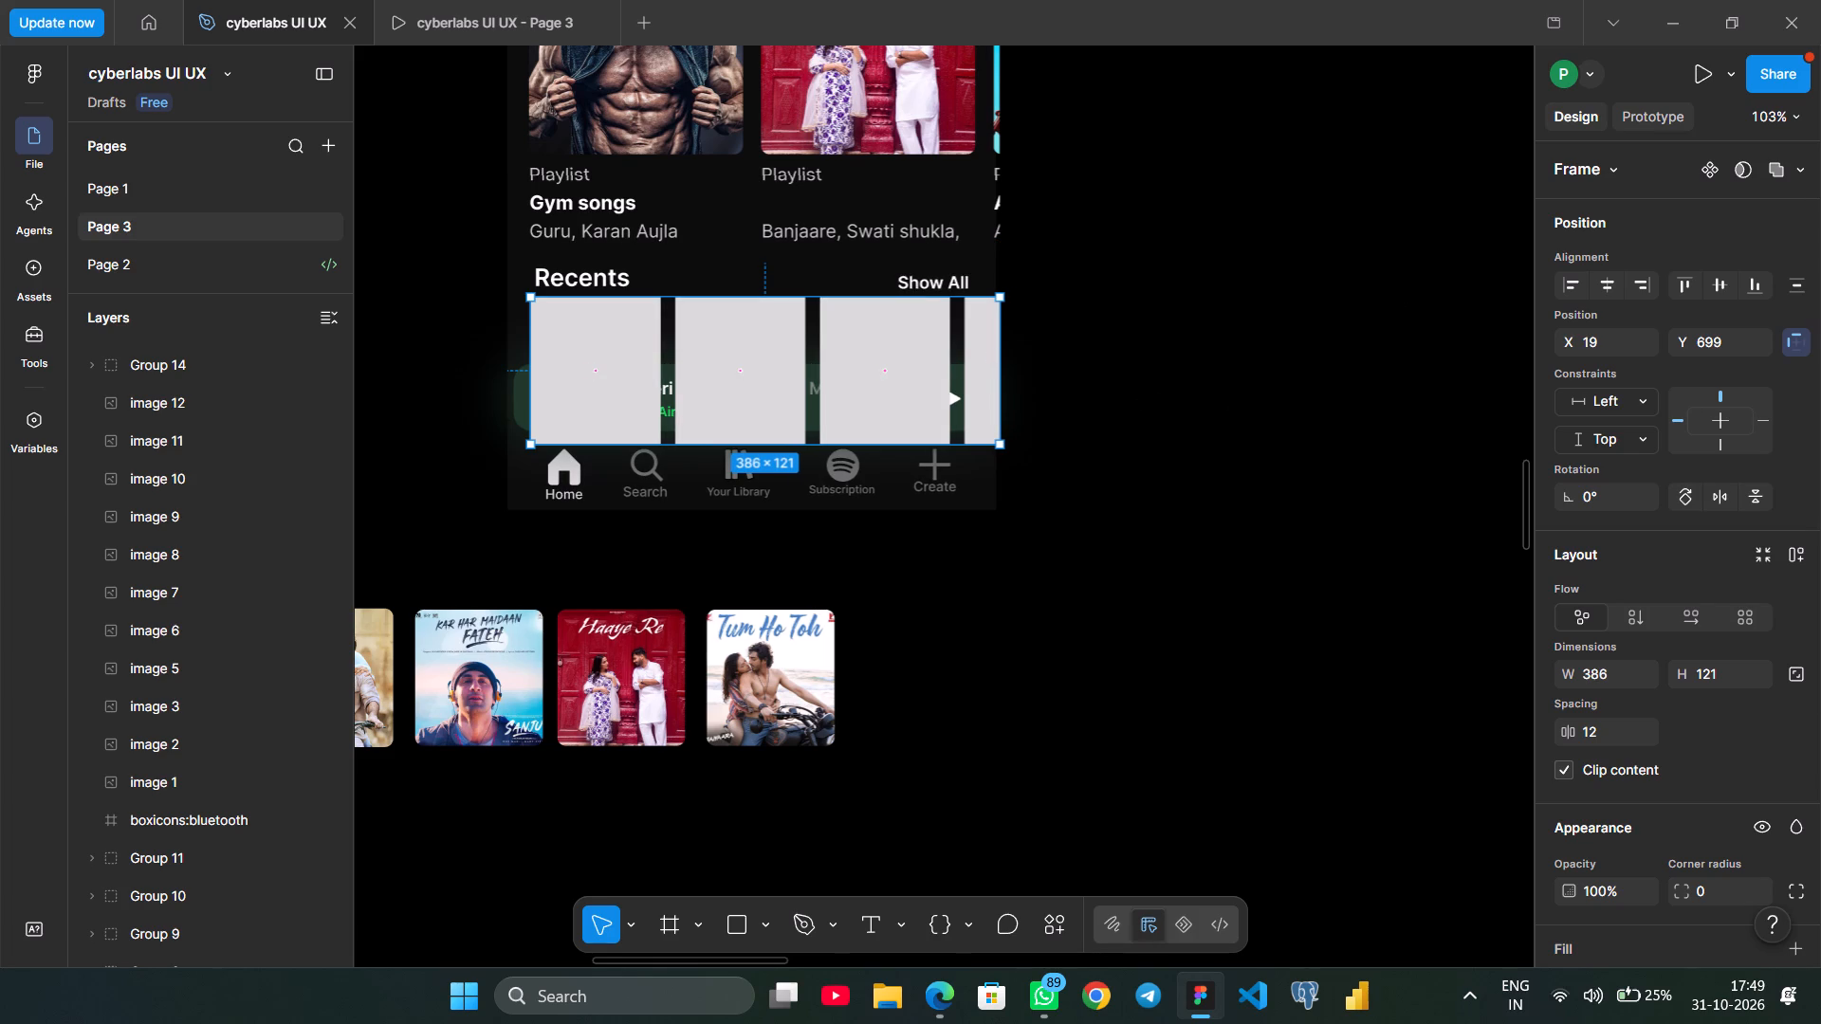
Set the Recents frame's scroll overflow to Horizontal.
click(1665, 123)
click(1735, 350)
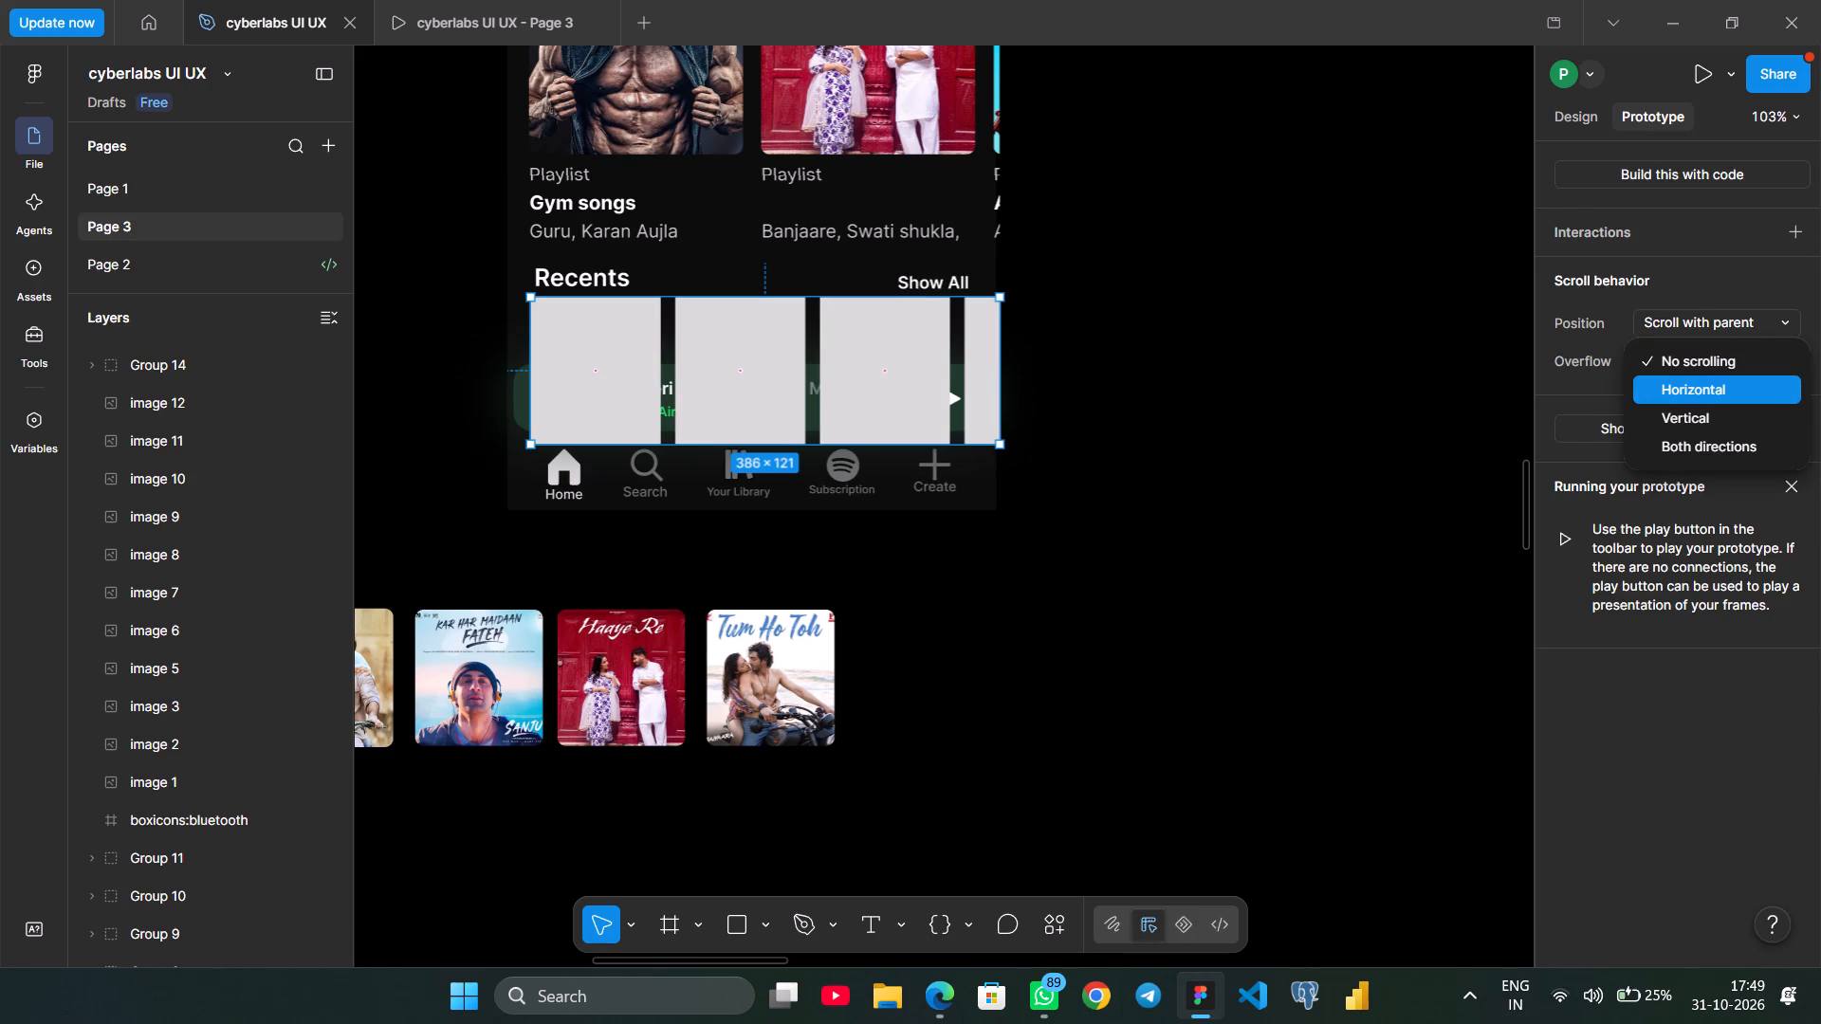
click(1710, 393)
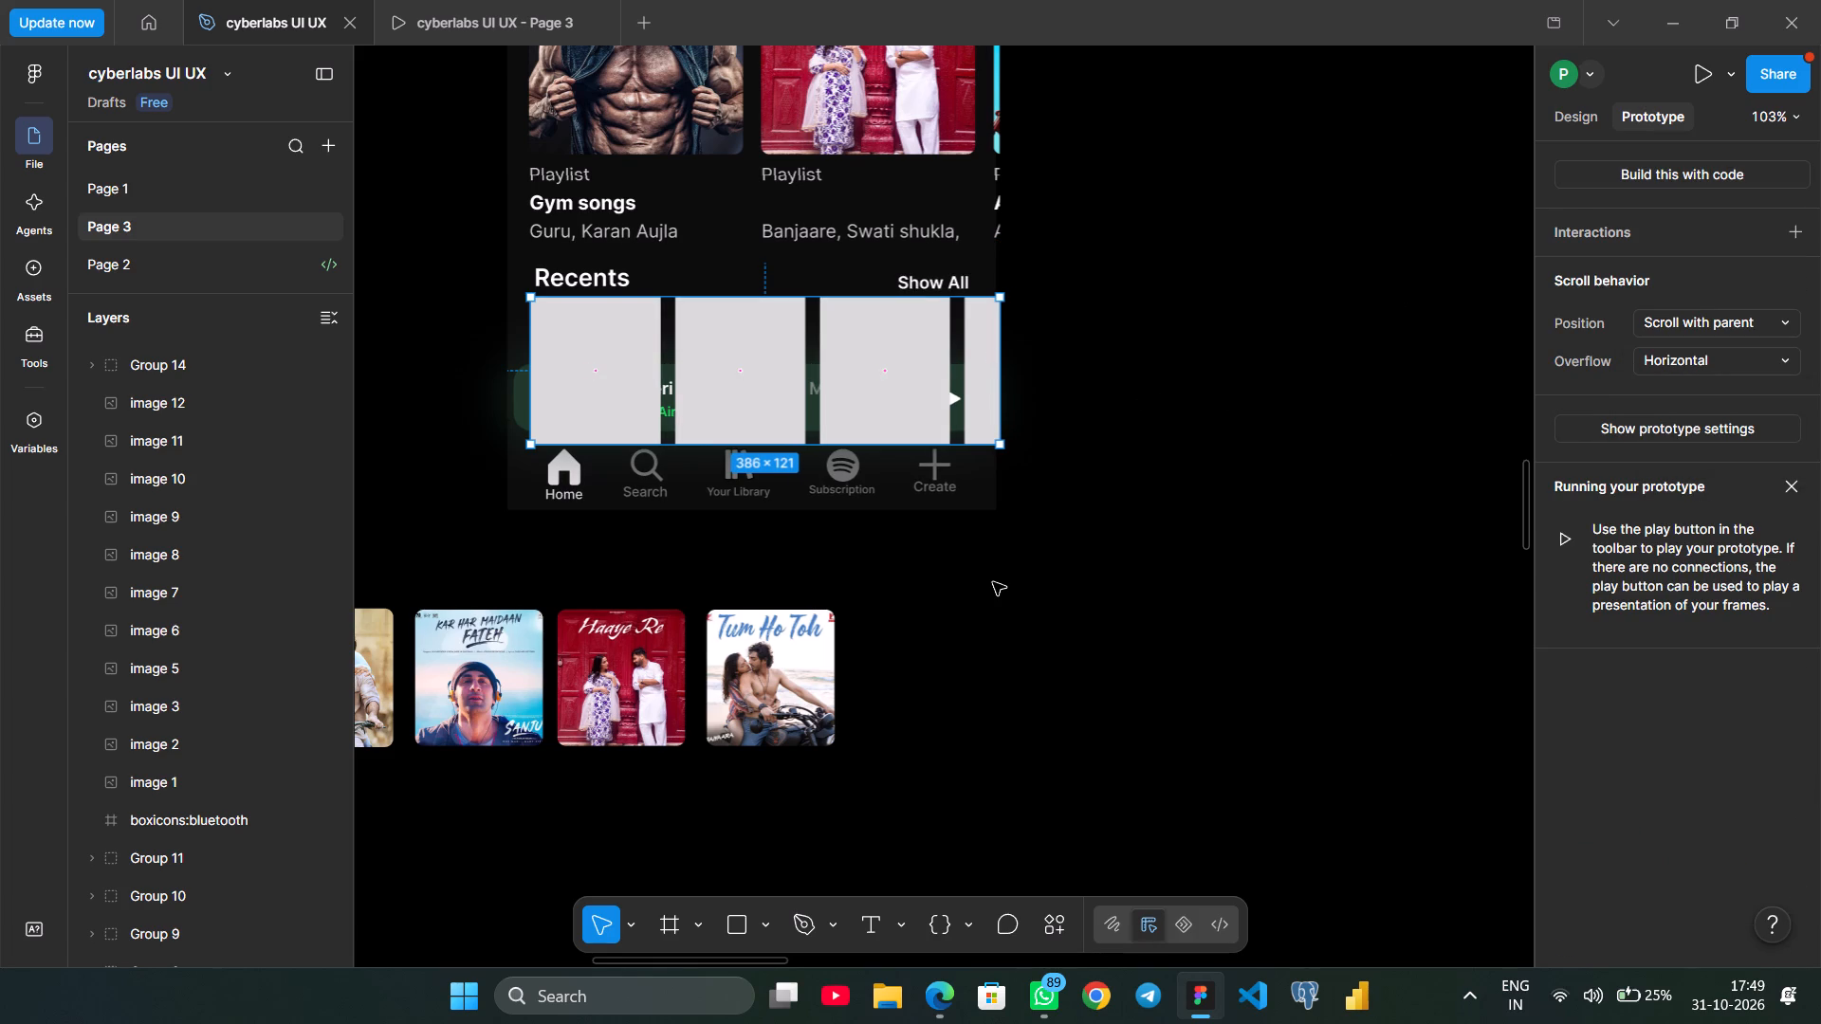
Preview the iPhone 17 - 1 prototype and test scrolling the Recents row sideways in both directions.
scroll(993, 582, up, 2)
scroll(1303, 179, up, 2)
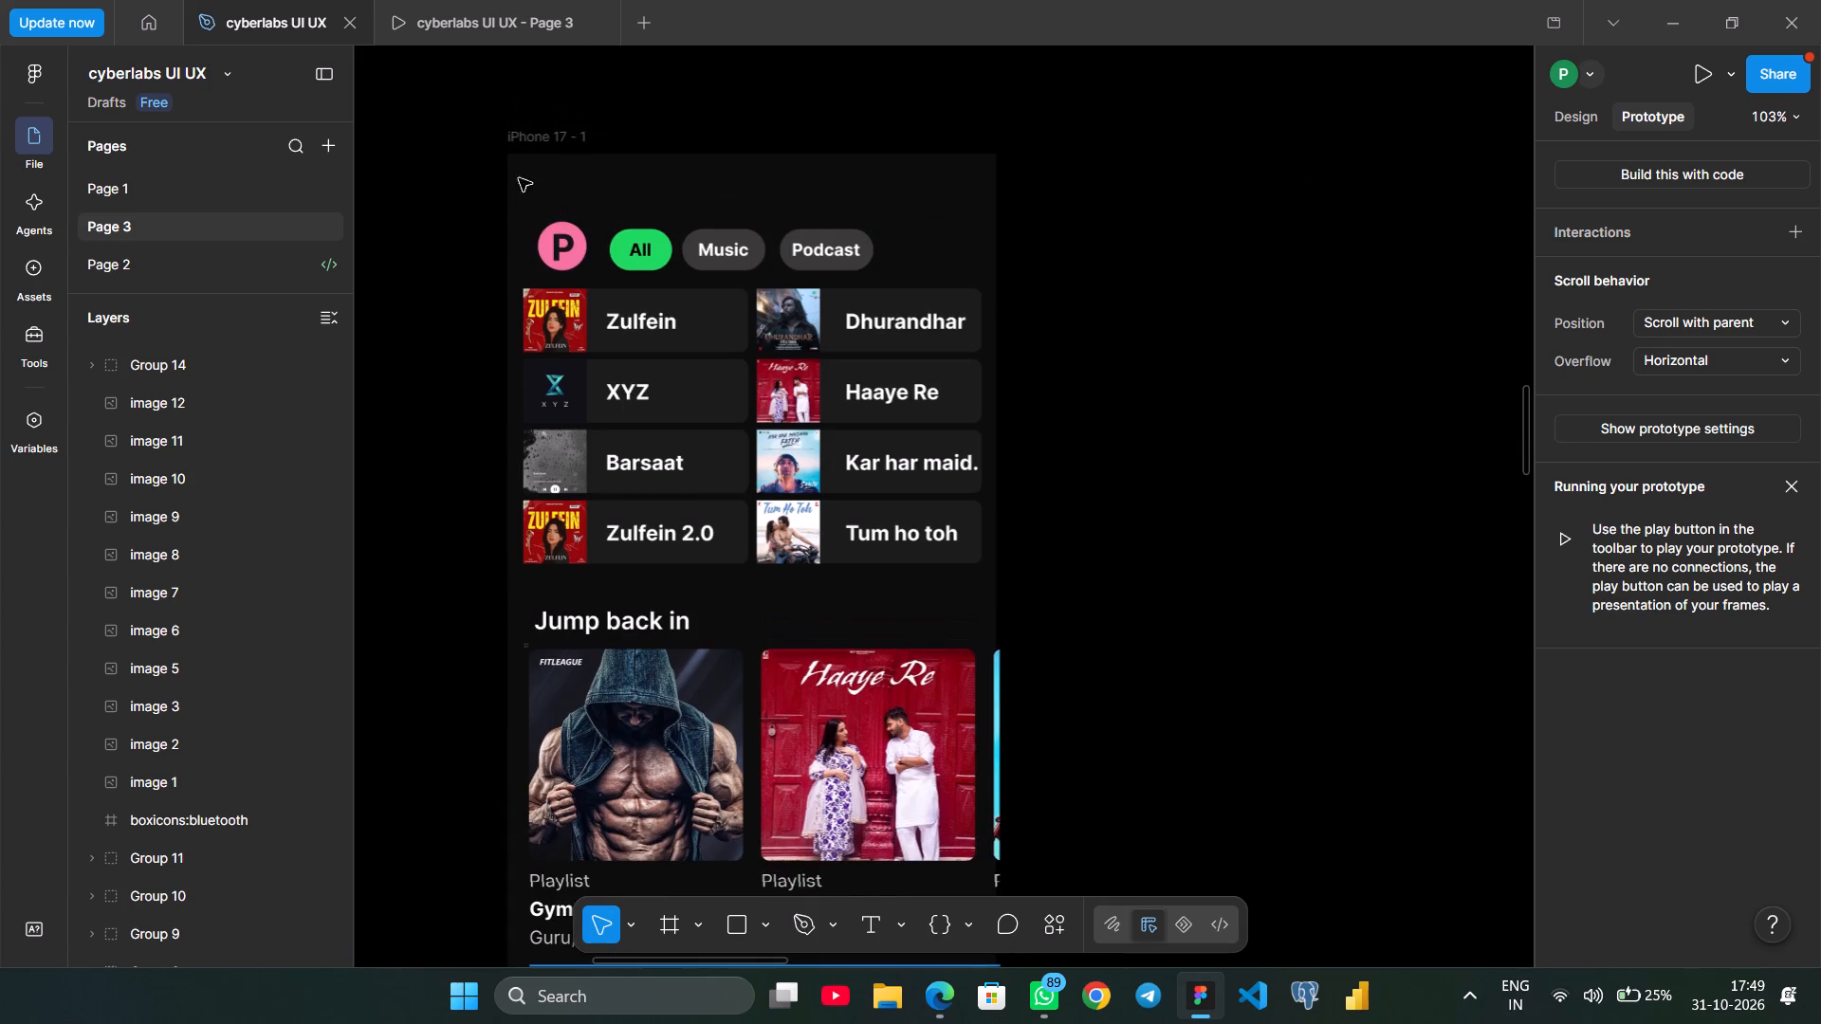
click(525, 140)
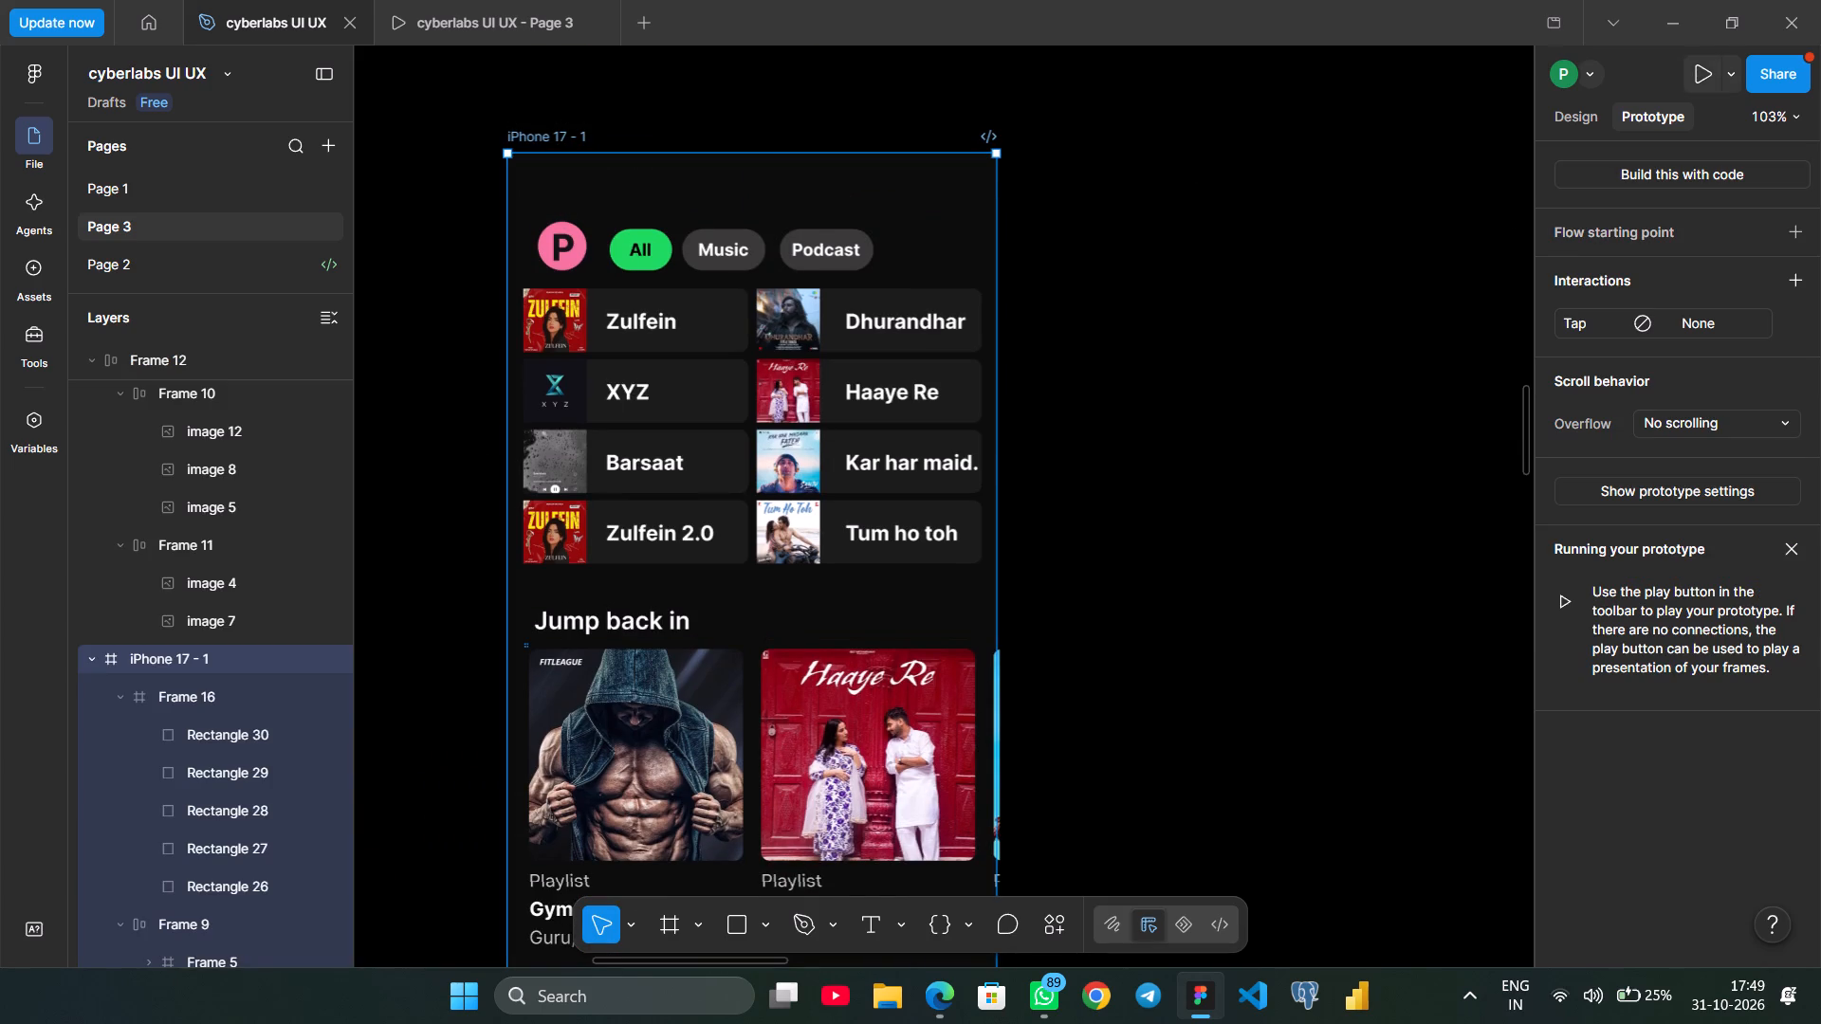
click(1683, 68)
drag(1021, 765, 759, 798)
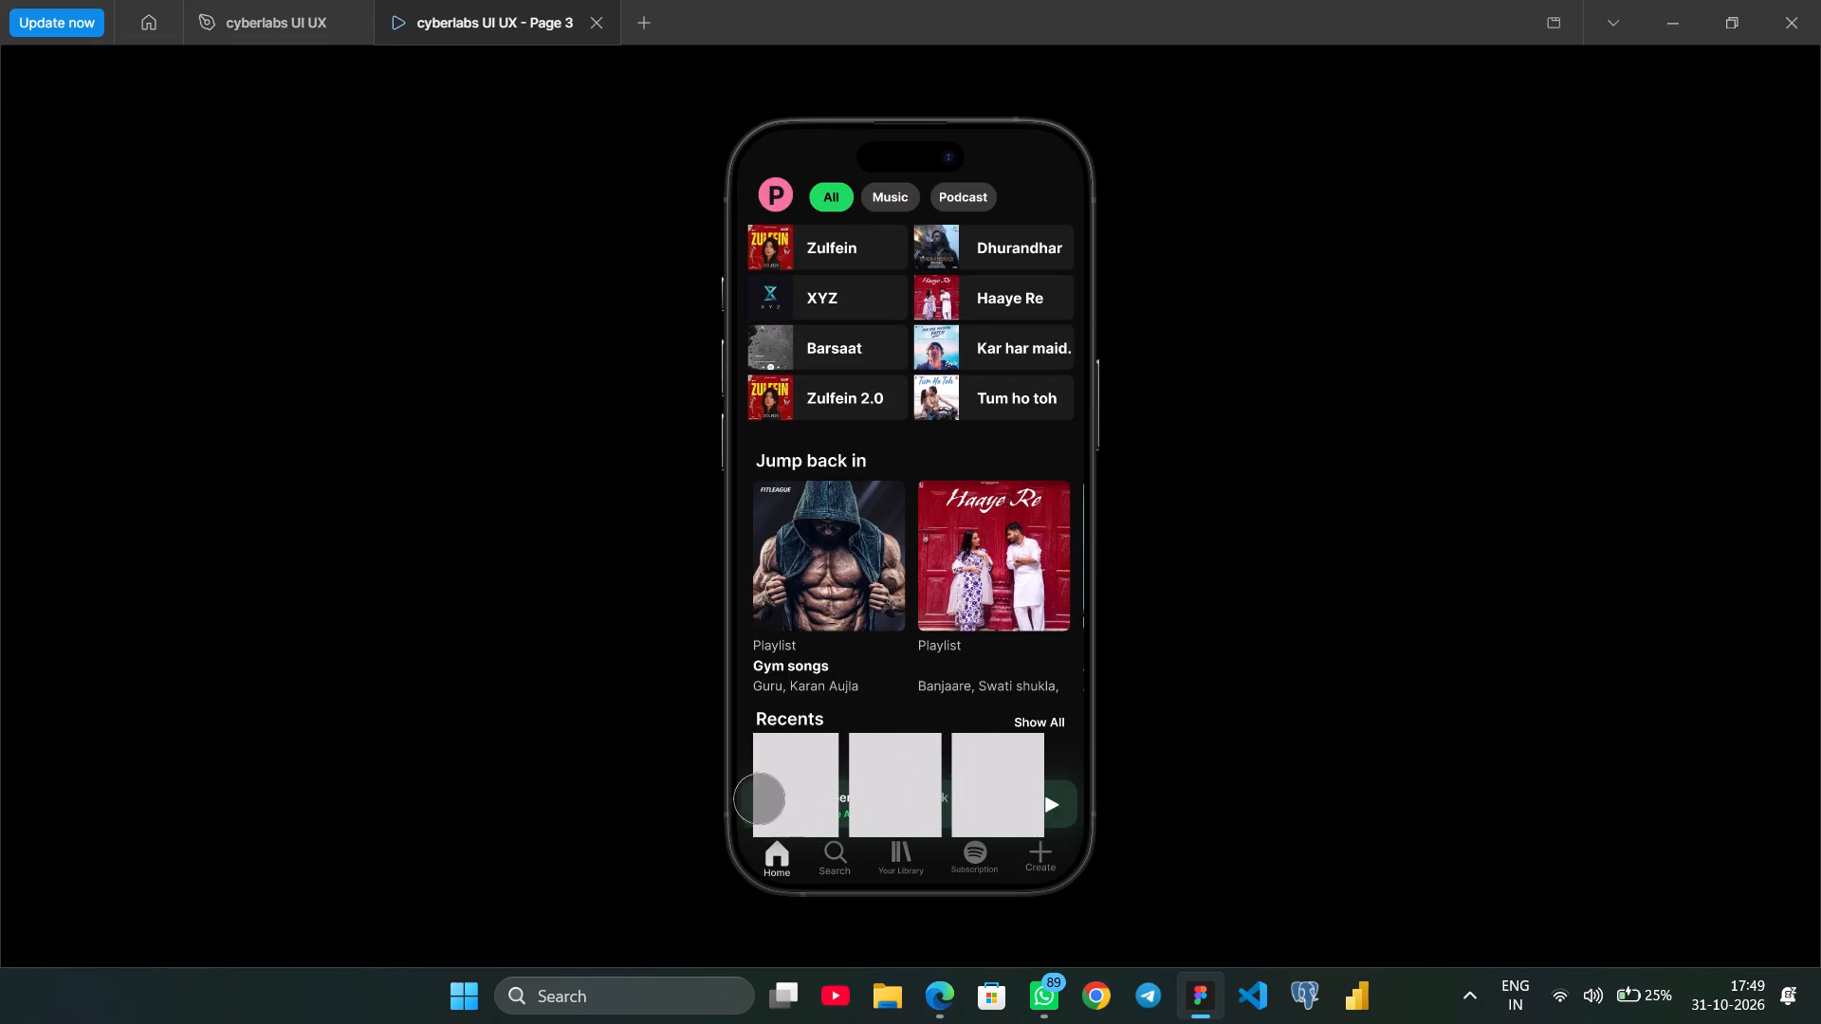
drag(759, 798, 1329, 804)
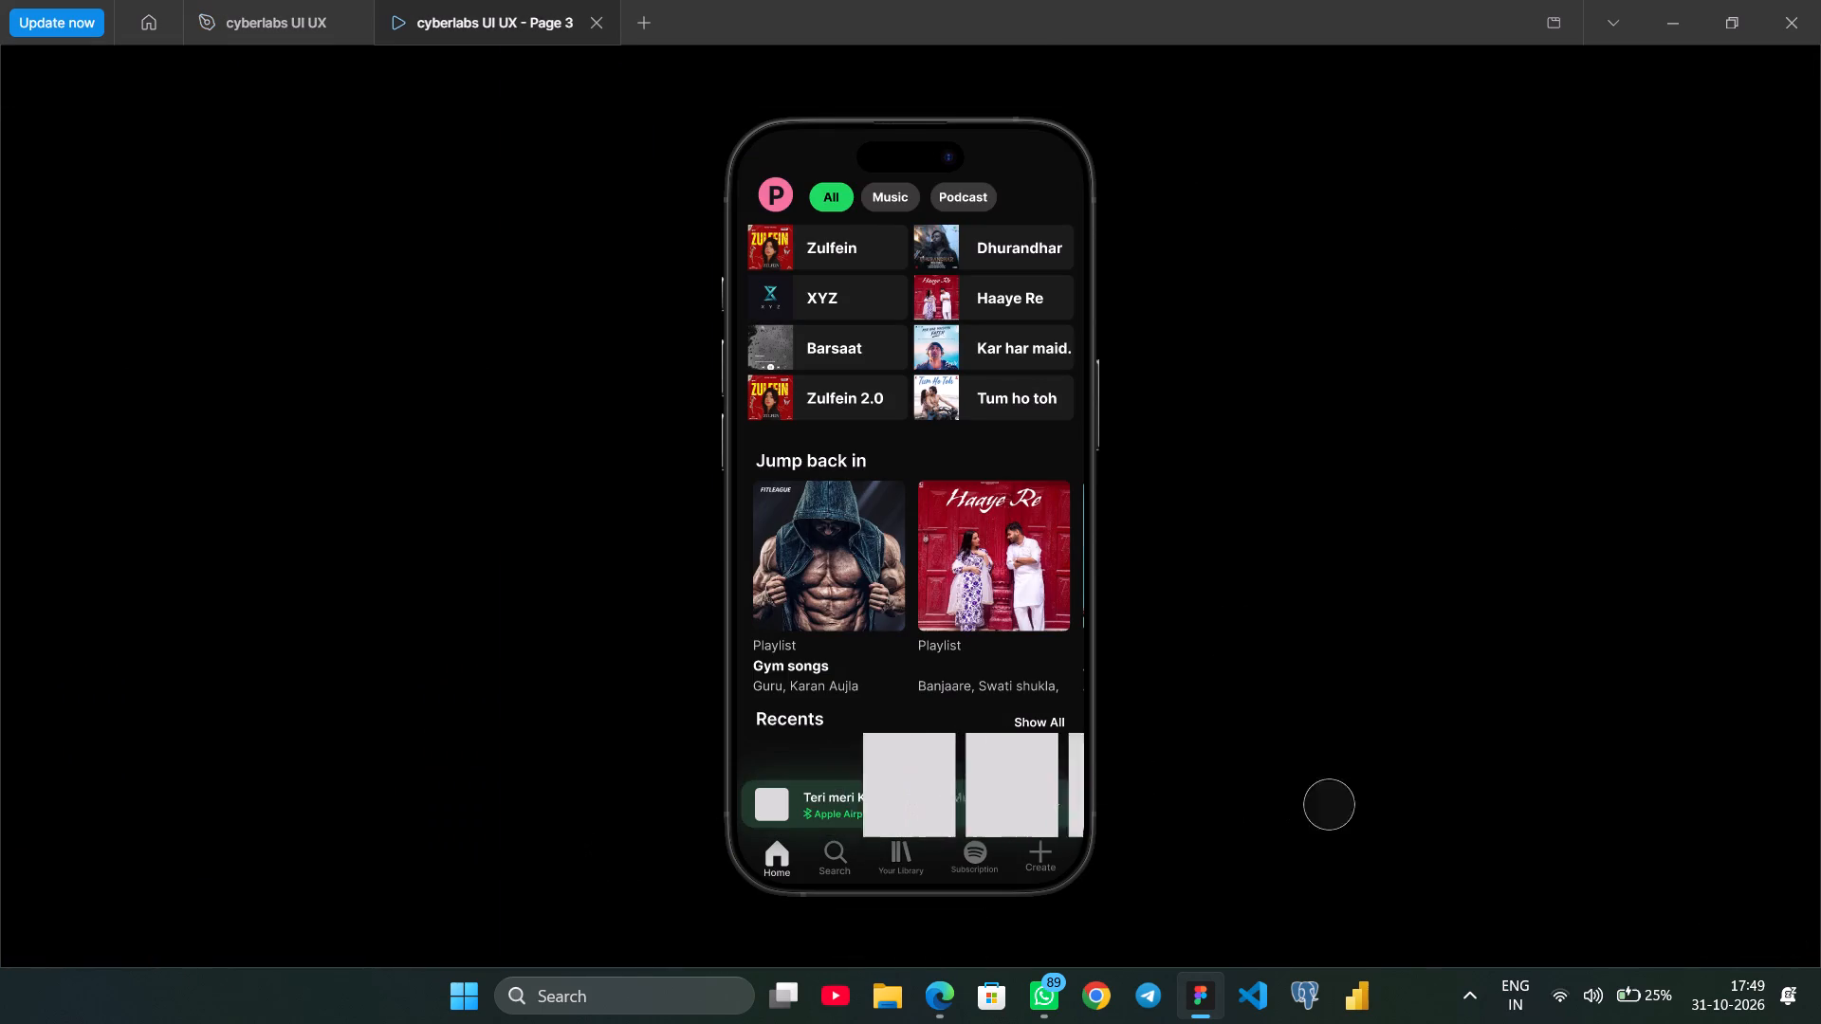
drag(1329, 804, 1433, 795)
drag(1035, 801, 898, 808)
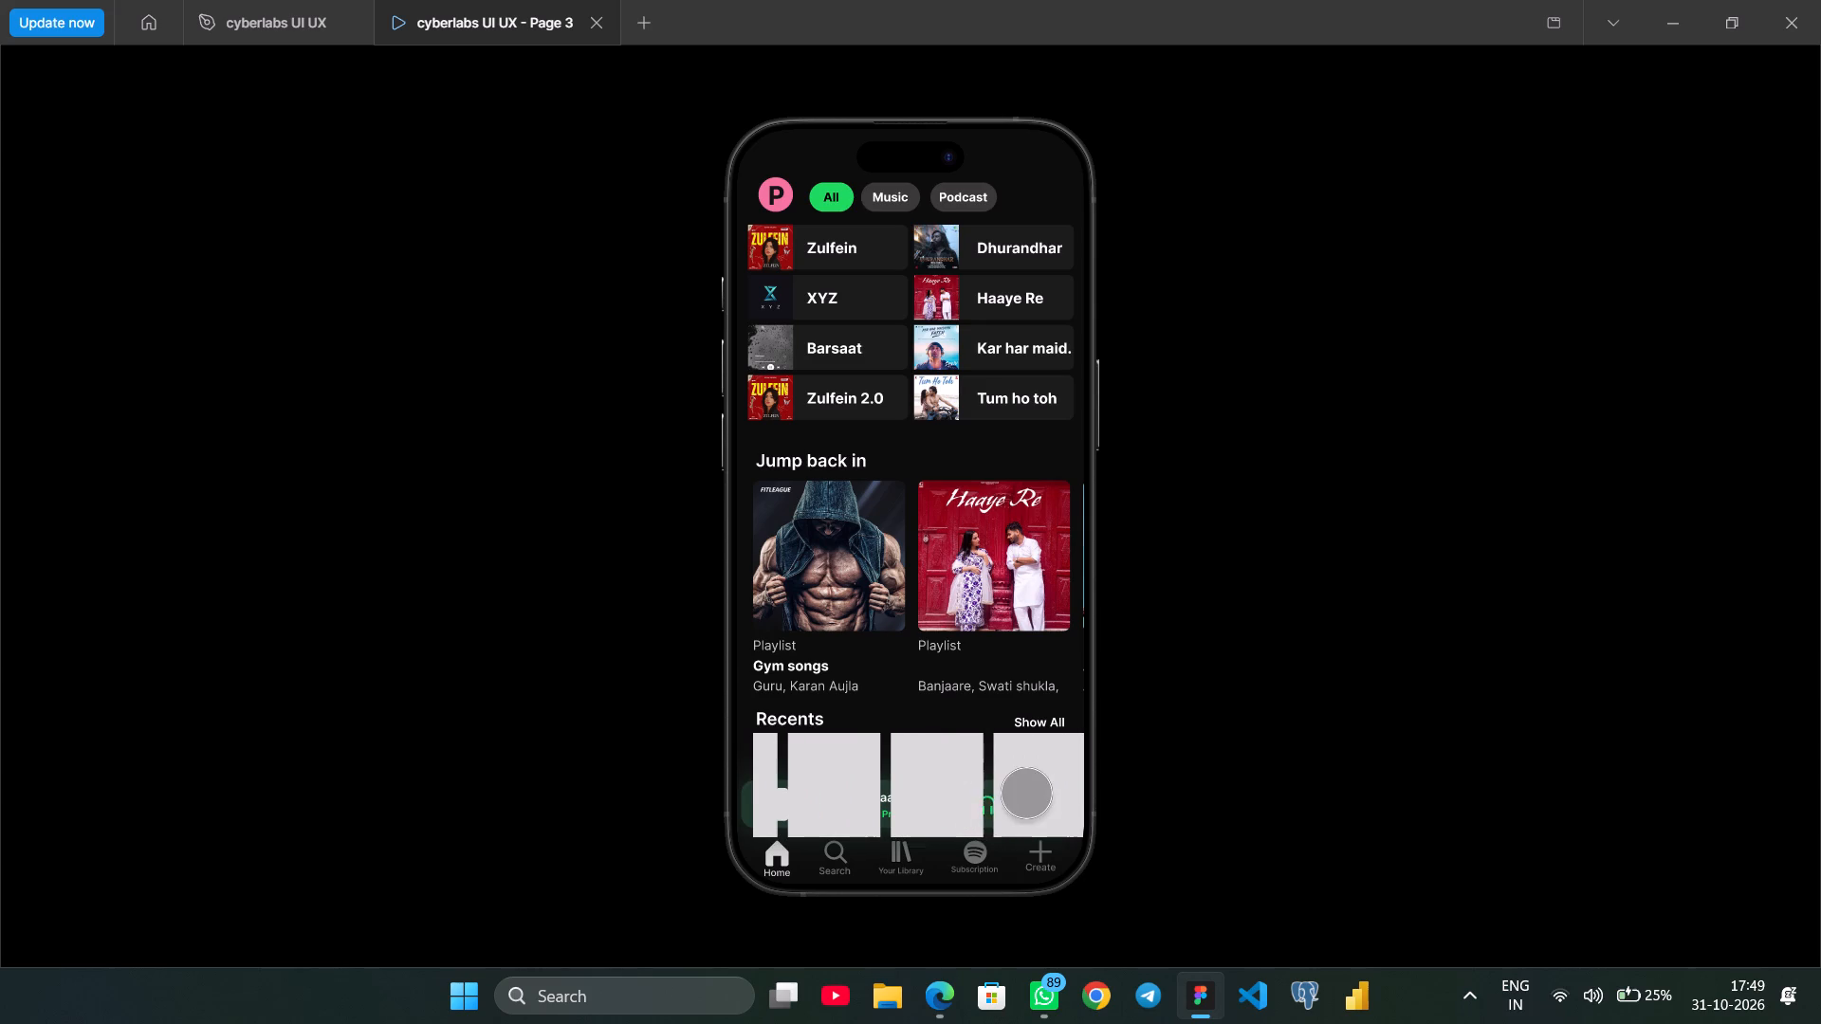
drag(759, 775, 1118, 783)
drag(1077, 783, 1000, 779)
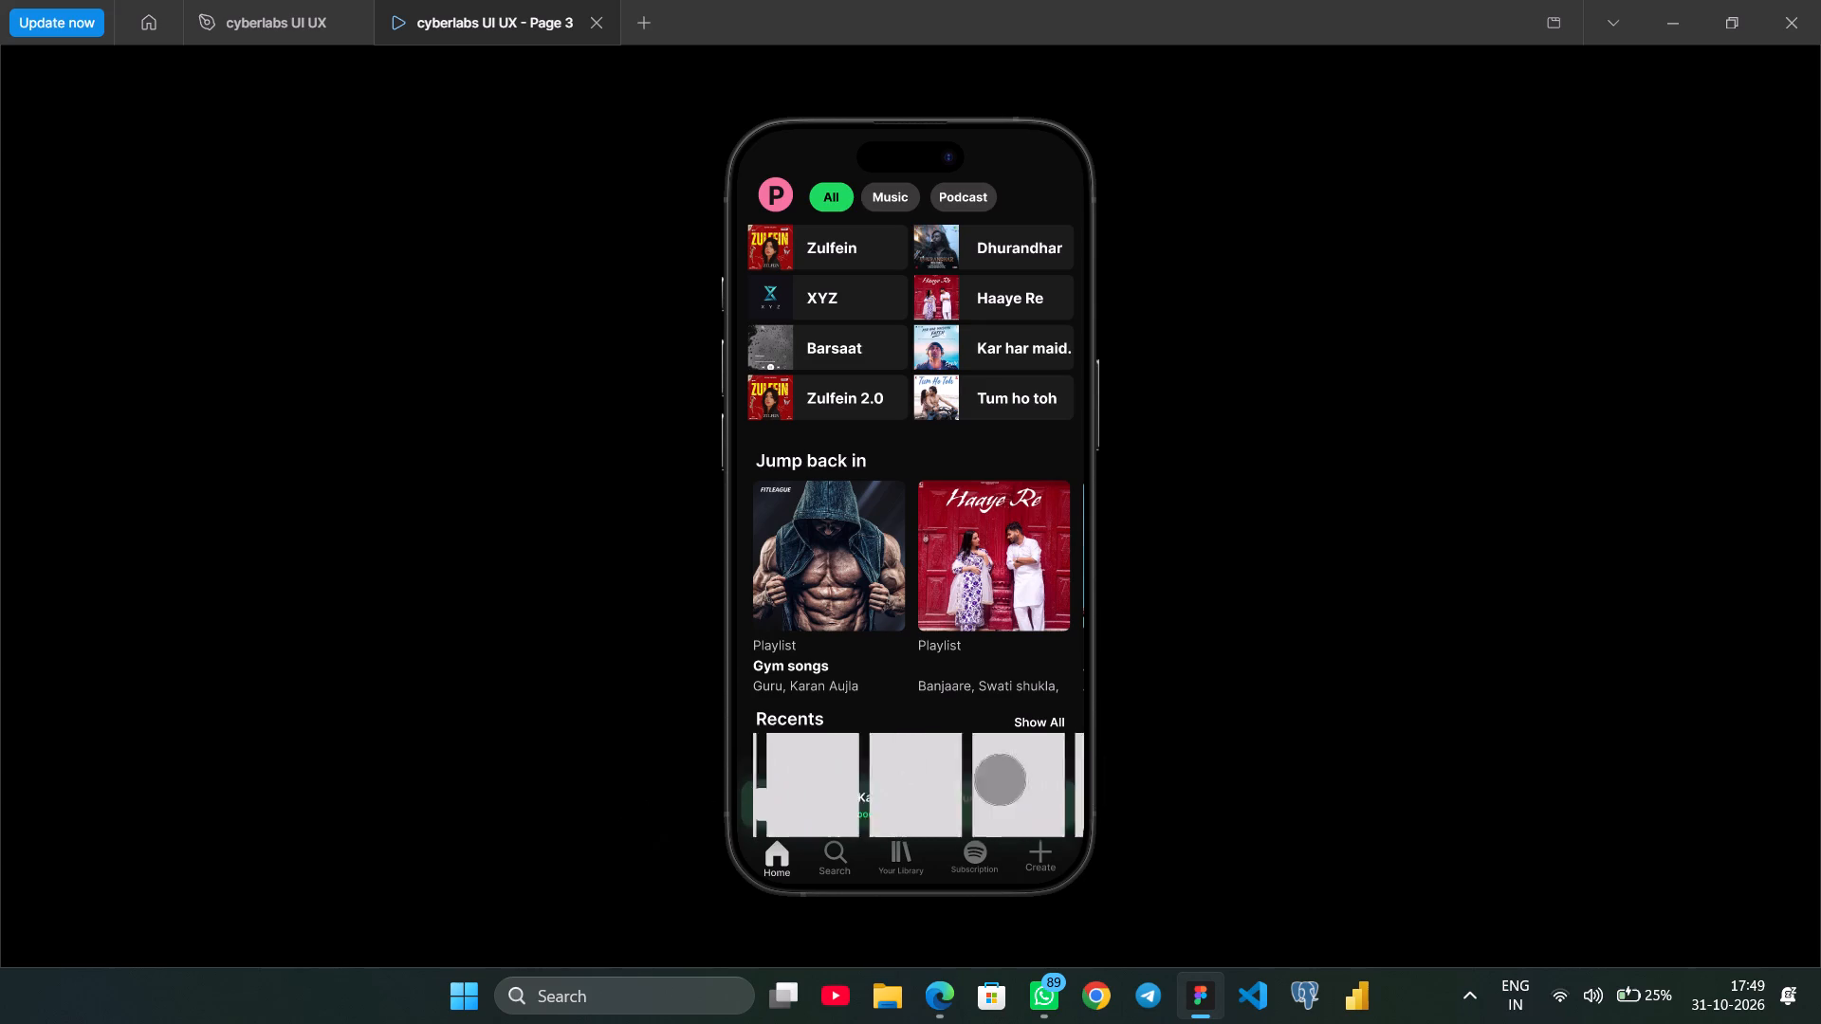
drag(1000, 779, 1536, 744)
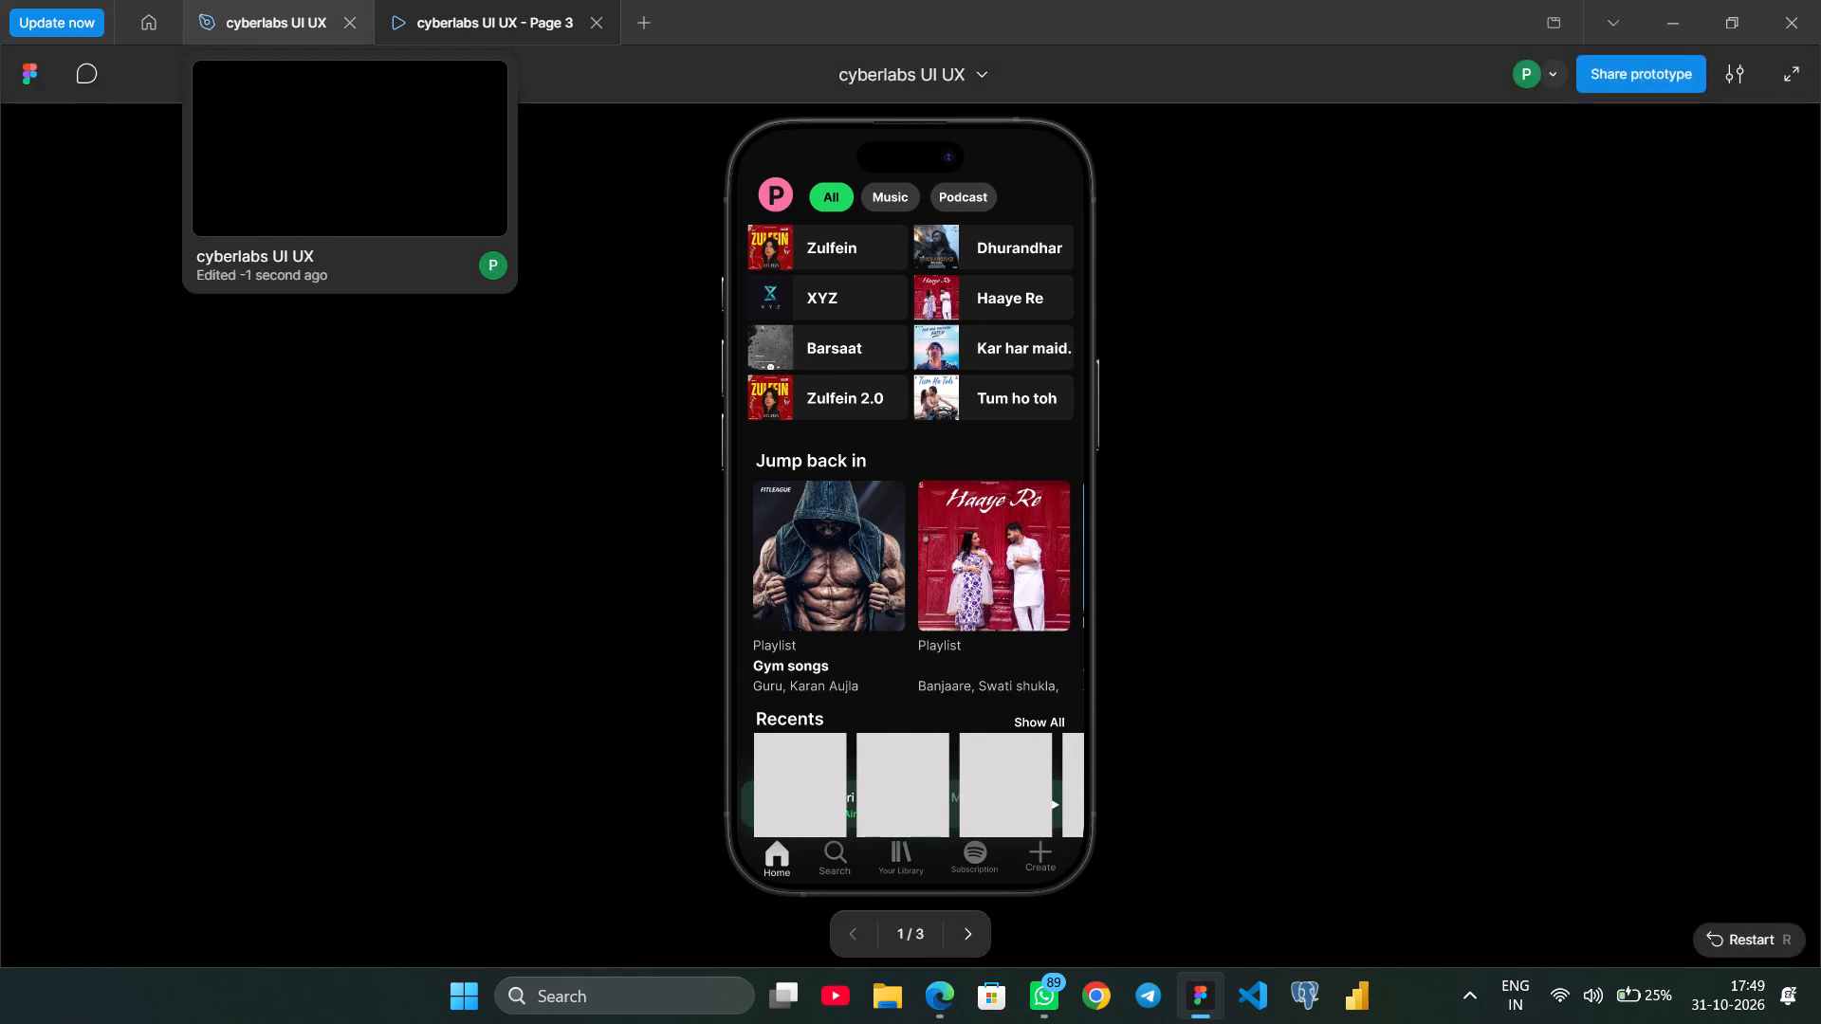
Return to the design file and select the frame of grey rectangles under Recents.
click(255, 0)
scroll(1153, 714, down, 3)
click(756, 384)
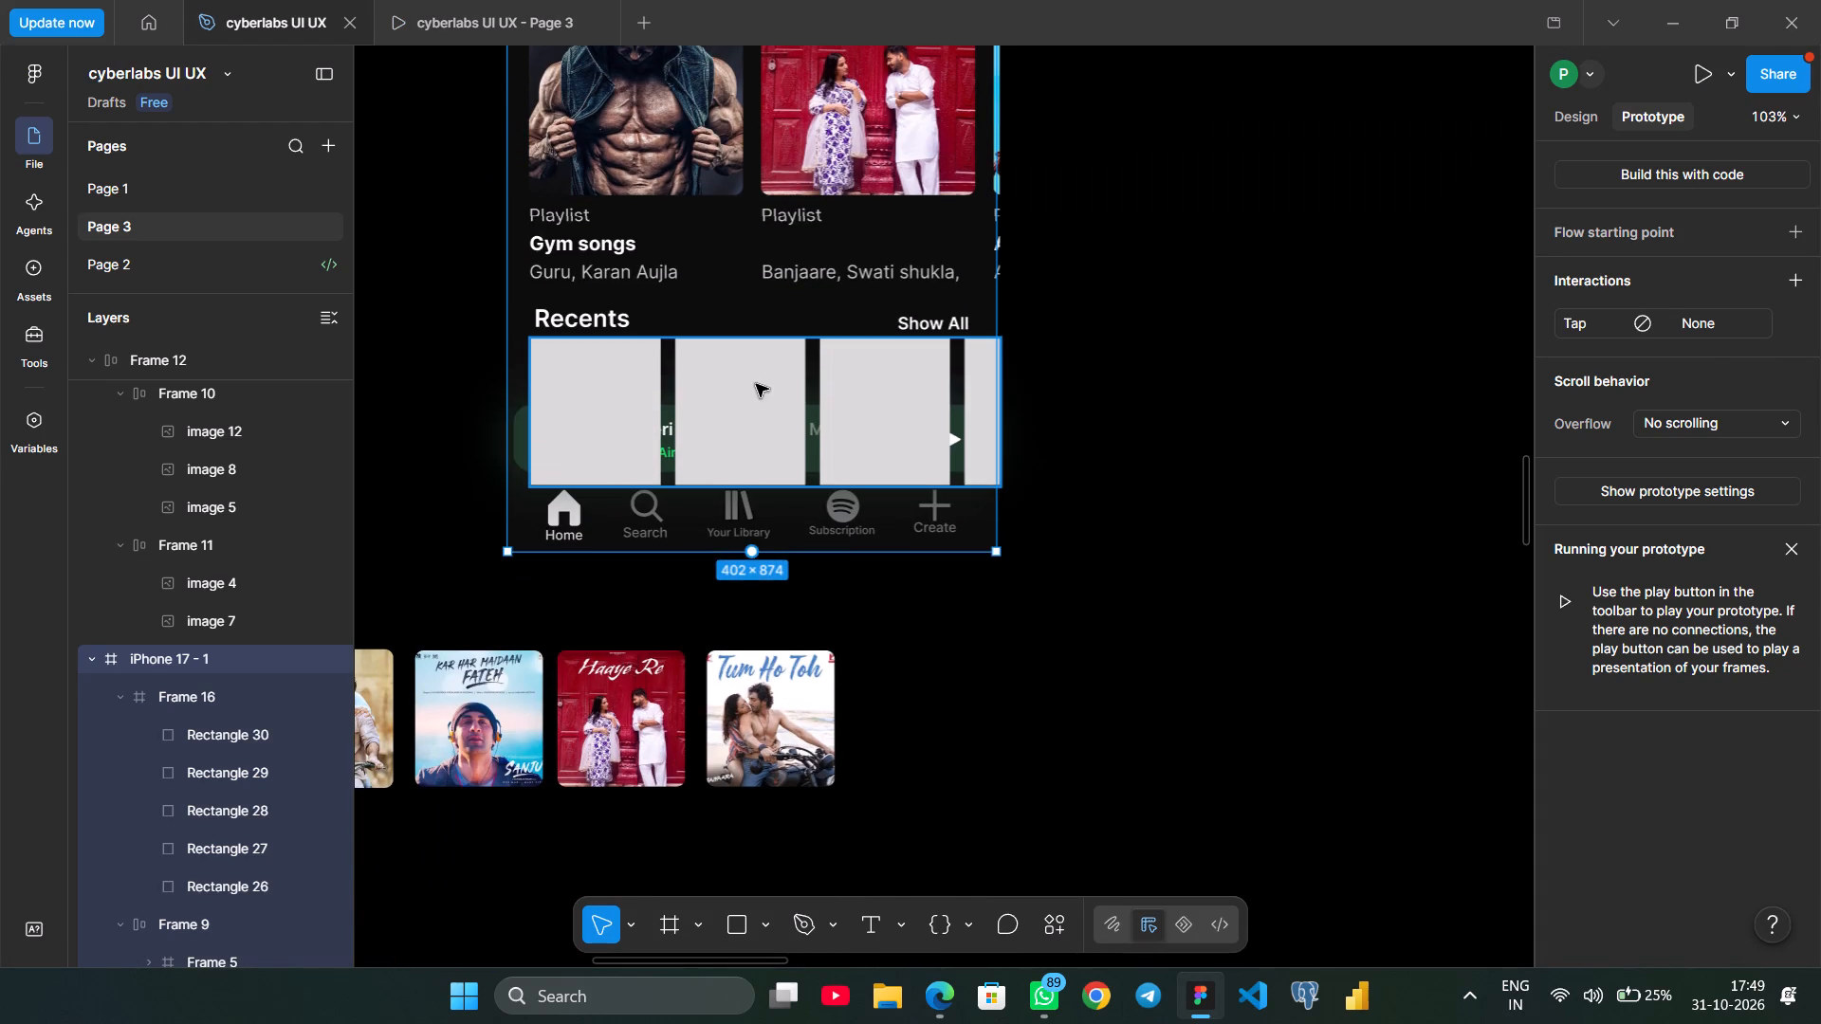
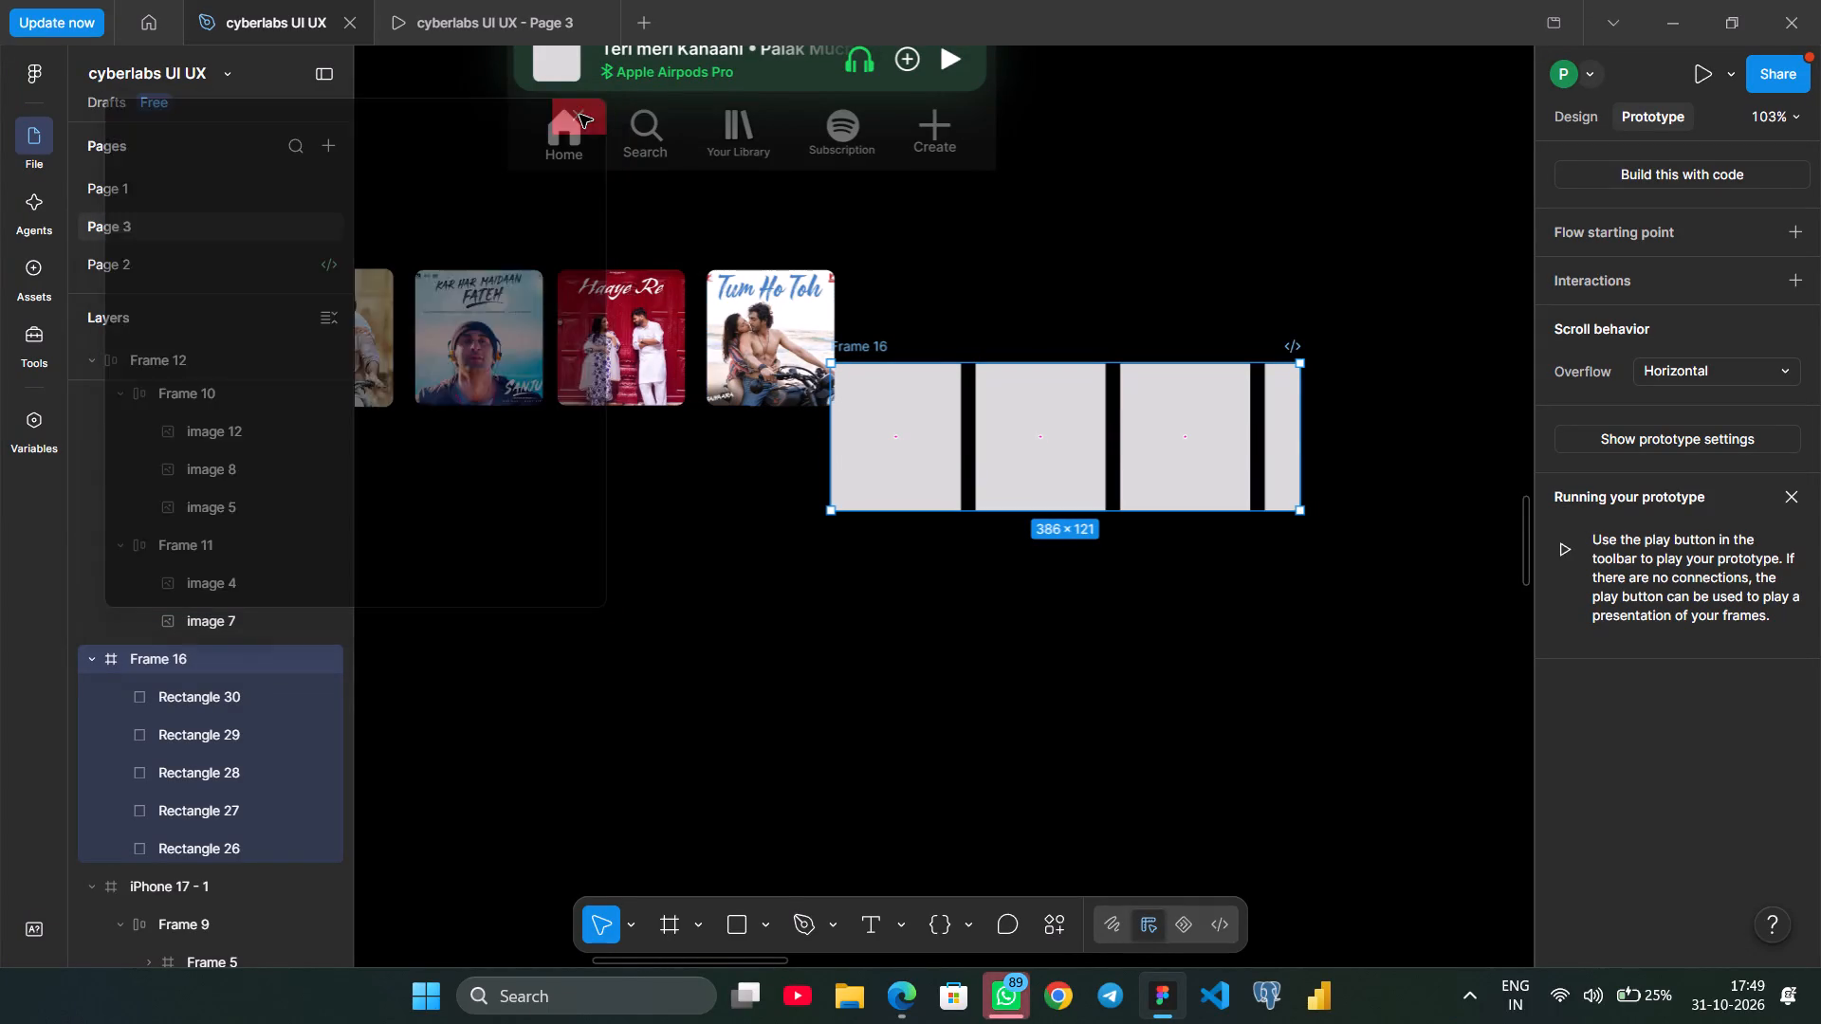
Move the frame of grey rectangles clear of the cover images and delete it.
drag(1044, 481, 631, 678)
scroll(631, 678, right, 1)
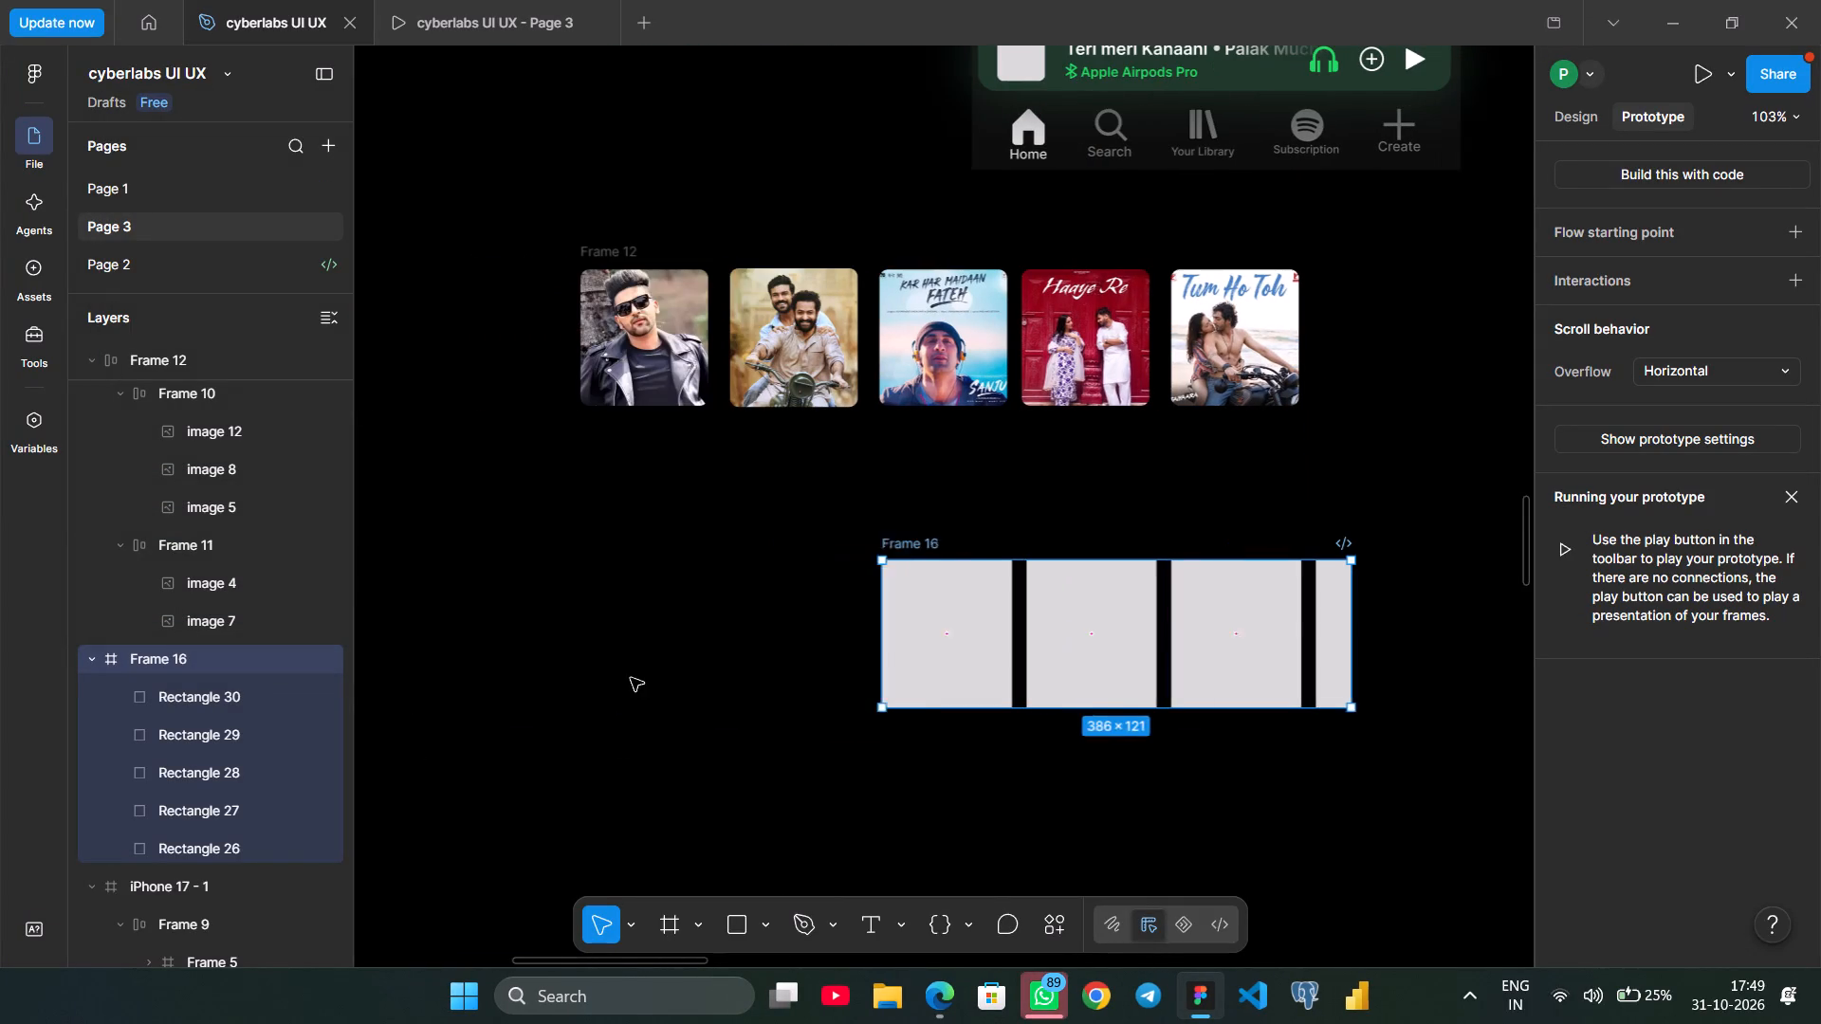
scroll(631, 678, right, 1)
drag(1046, 668, 687, 644)
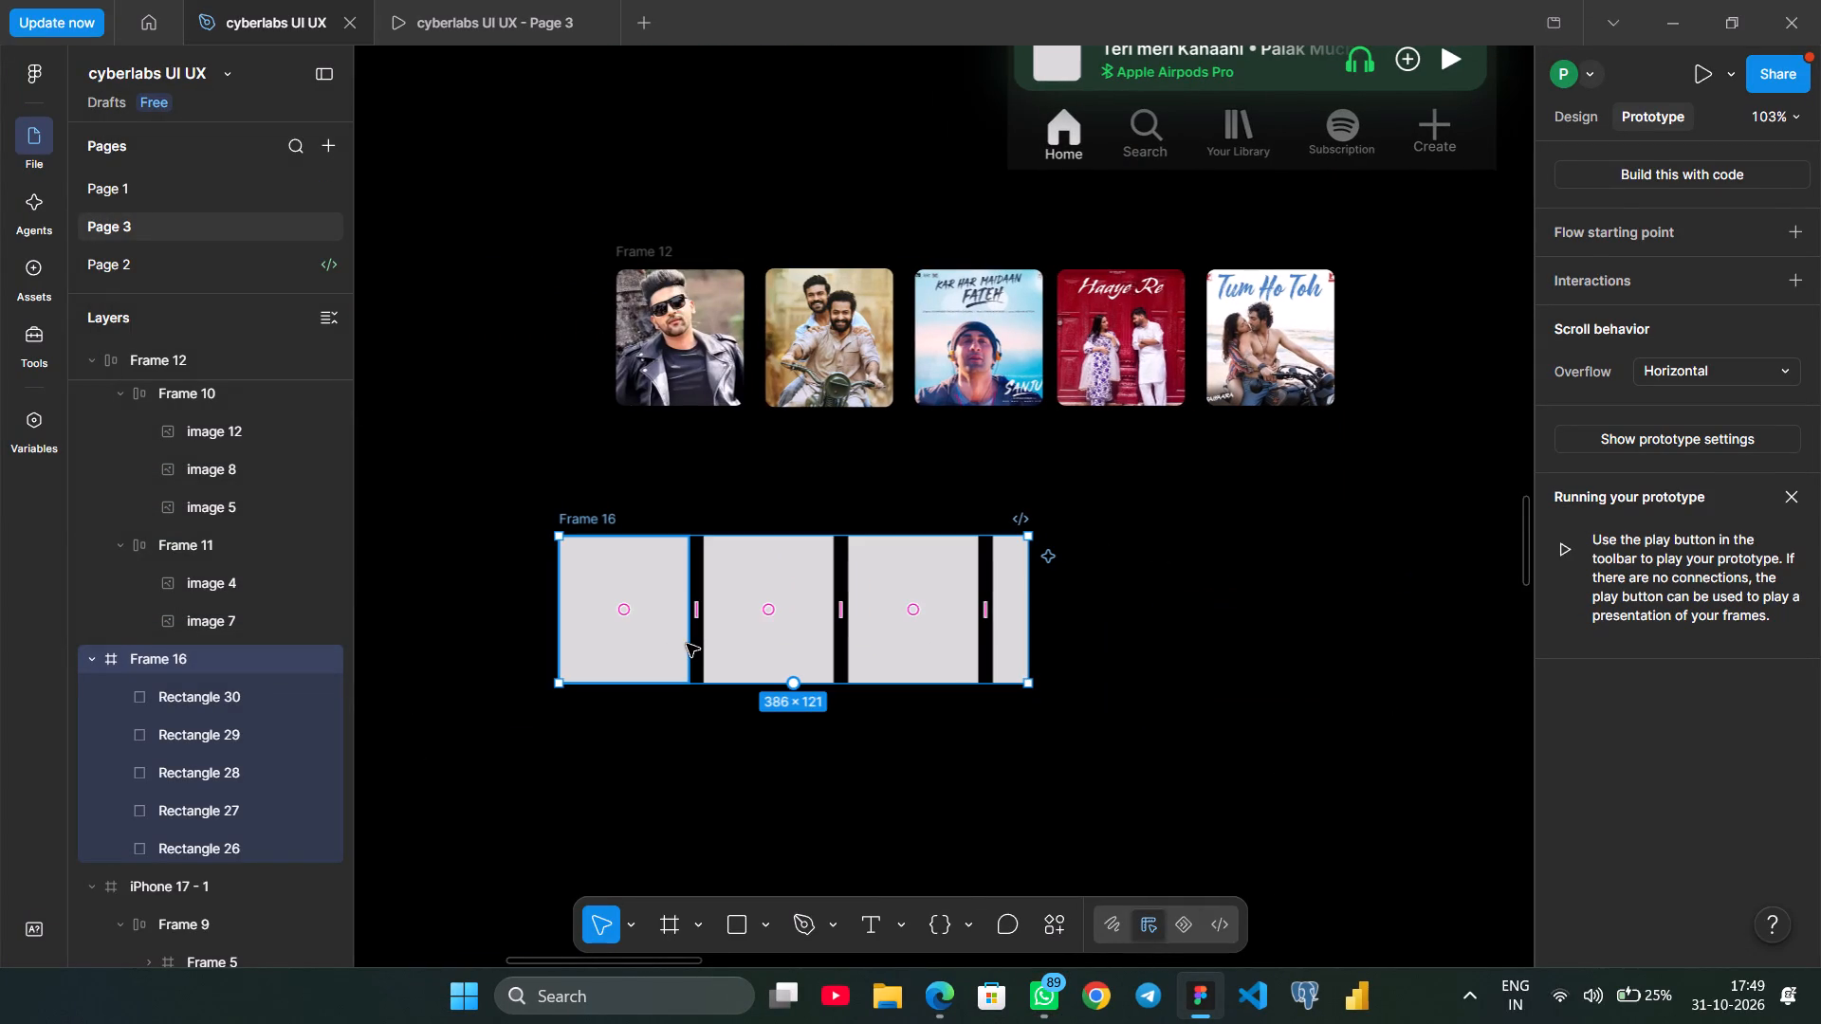
key(Delete)
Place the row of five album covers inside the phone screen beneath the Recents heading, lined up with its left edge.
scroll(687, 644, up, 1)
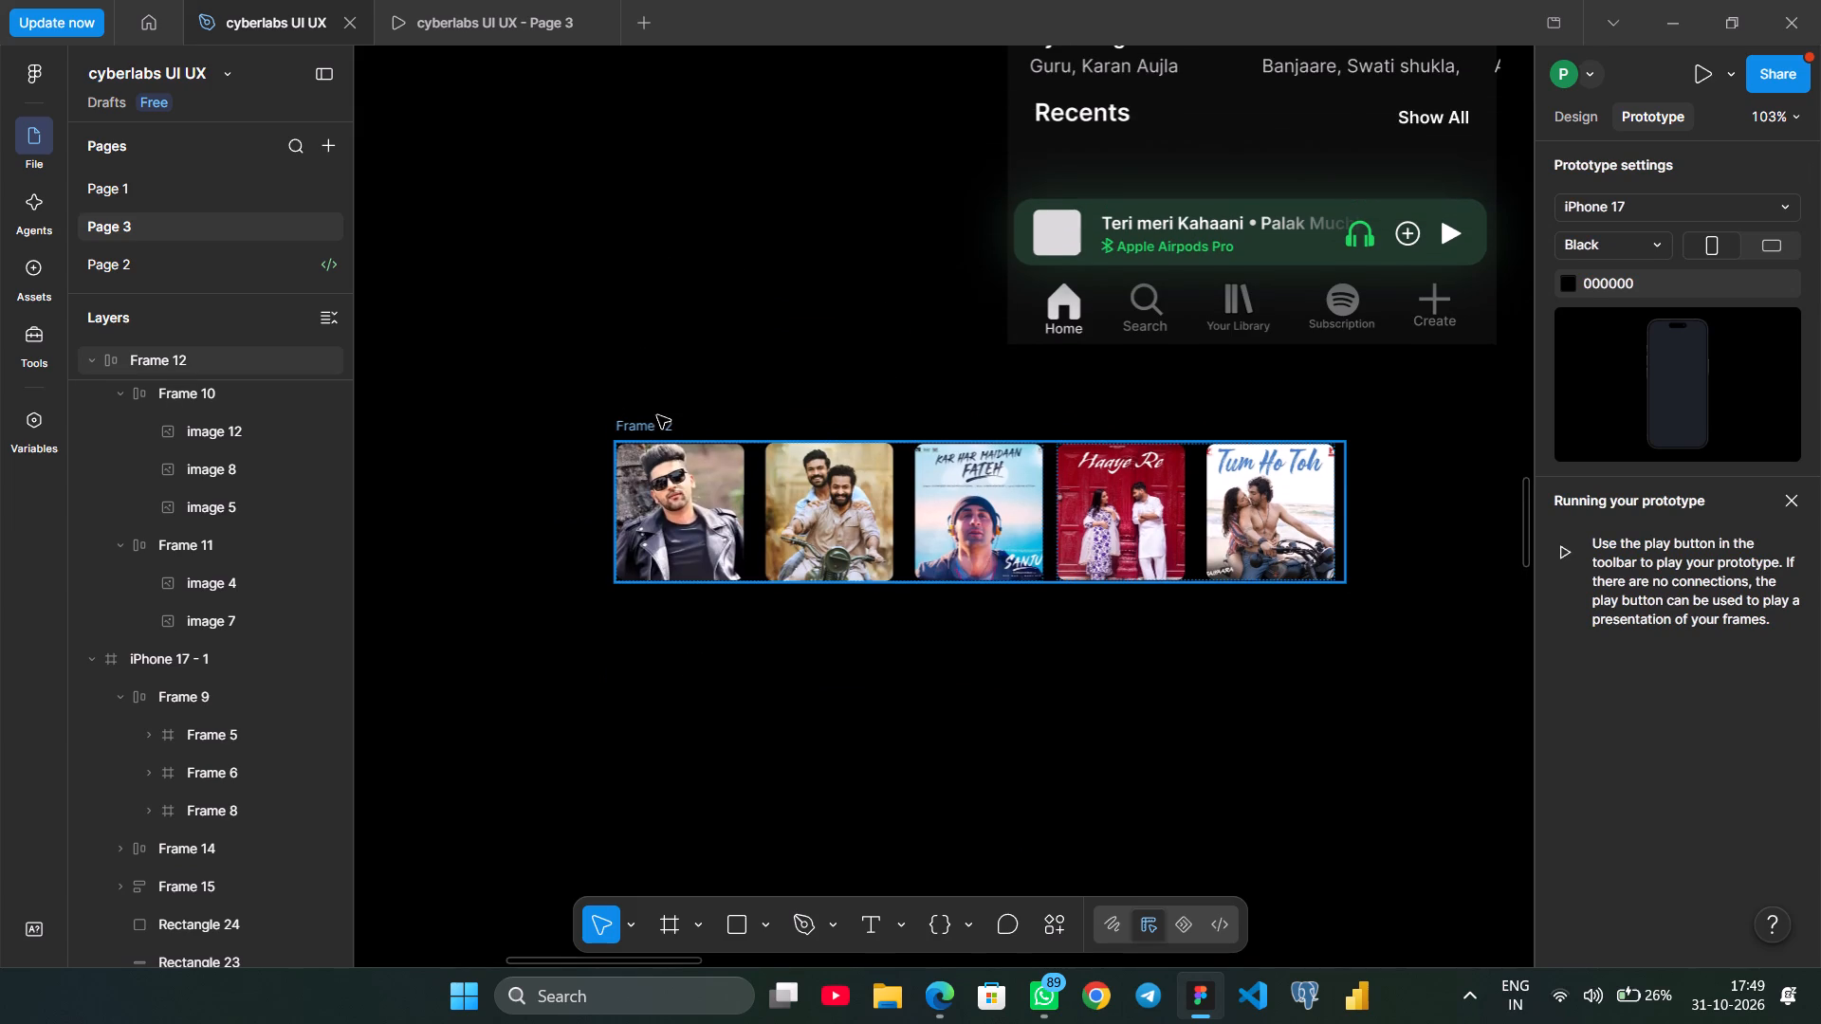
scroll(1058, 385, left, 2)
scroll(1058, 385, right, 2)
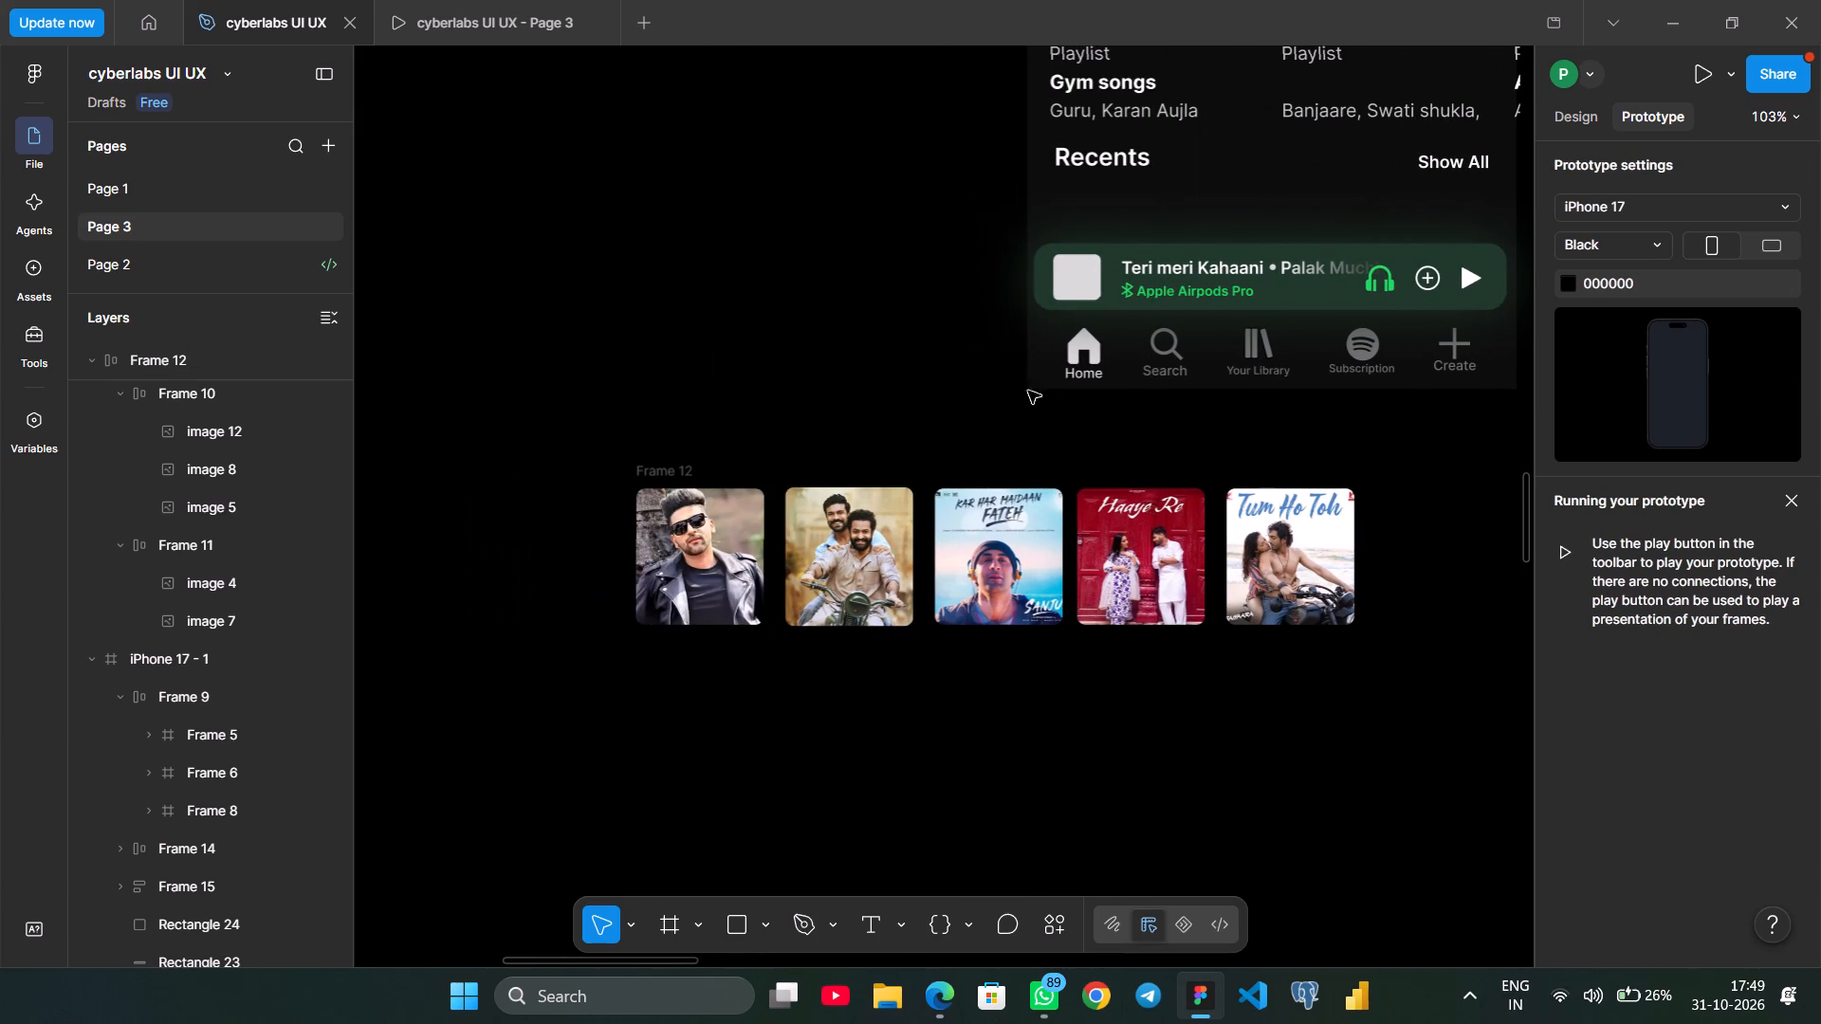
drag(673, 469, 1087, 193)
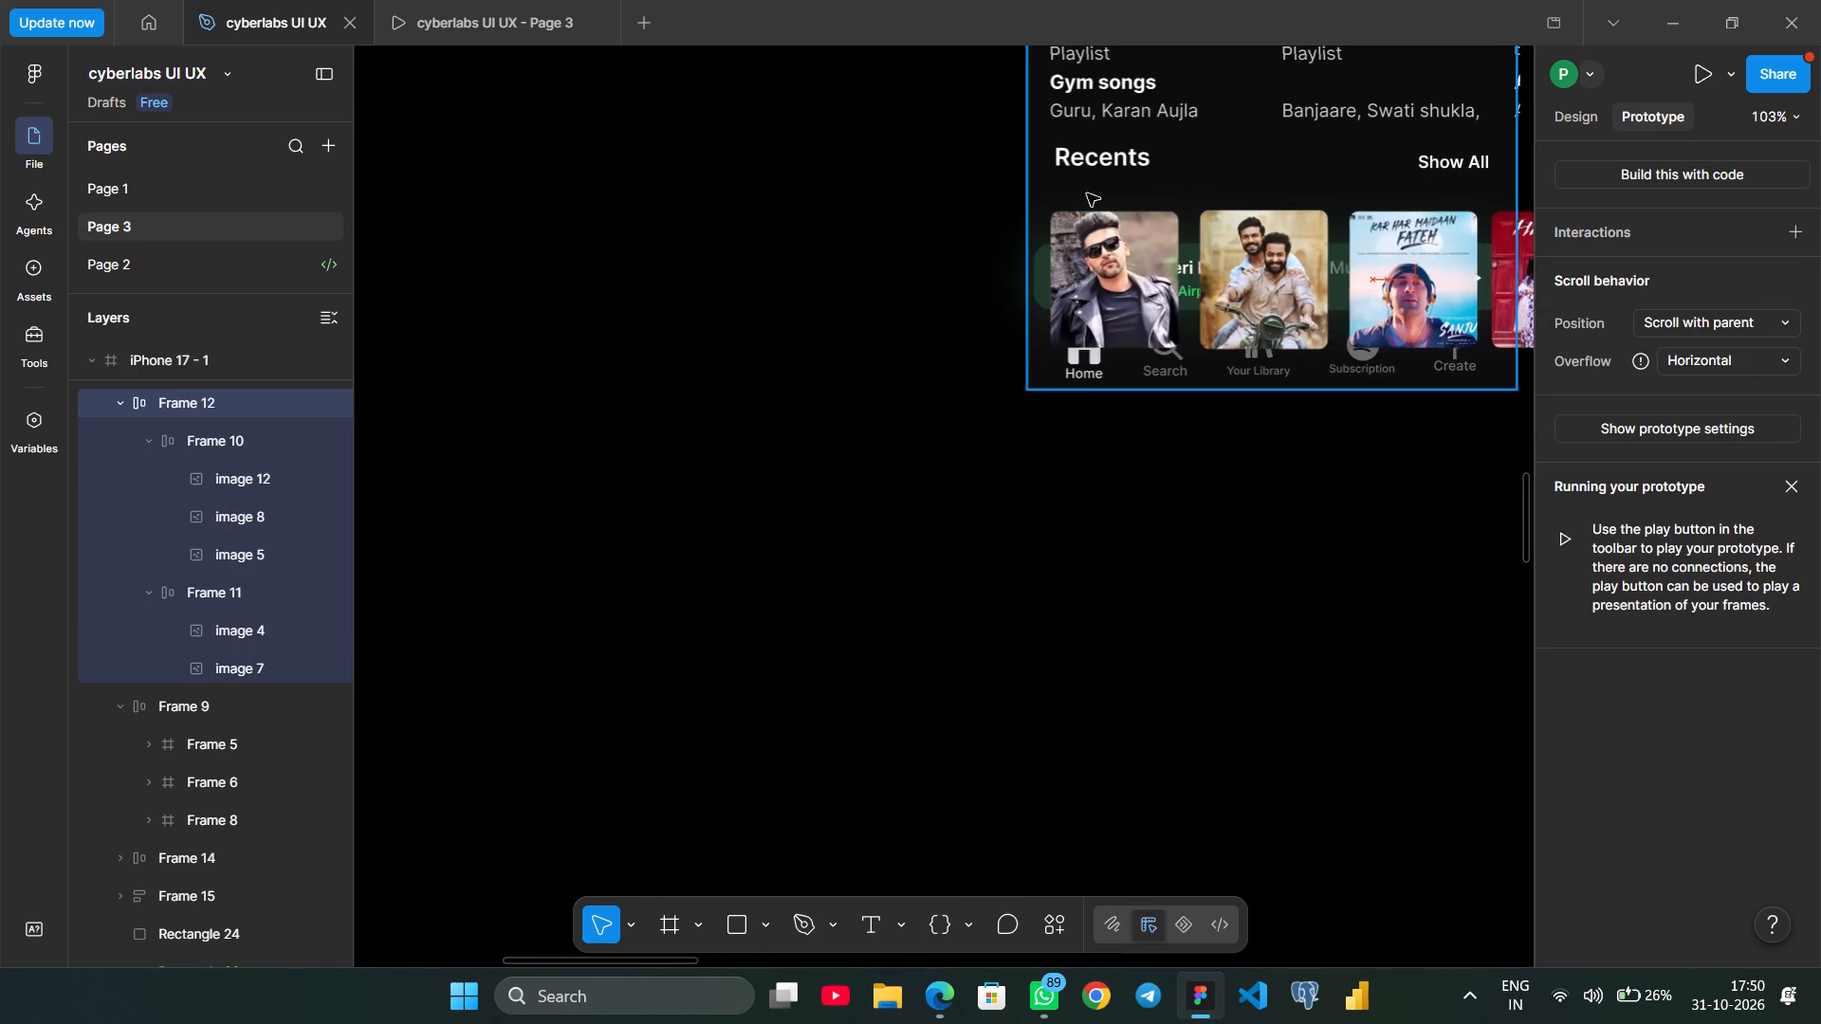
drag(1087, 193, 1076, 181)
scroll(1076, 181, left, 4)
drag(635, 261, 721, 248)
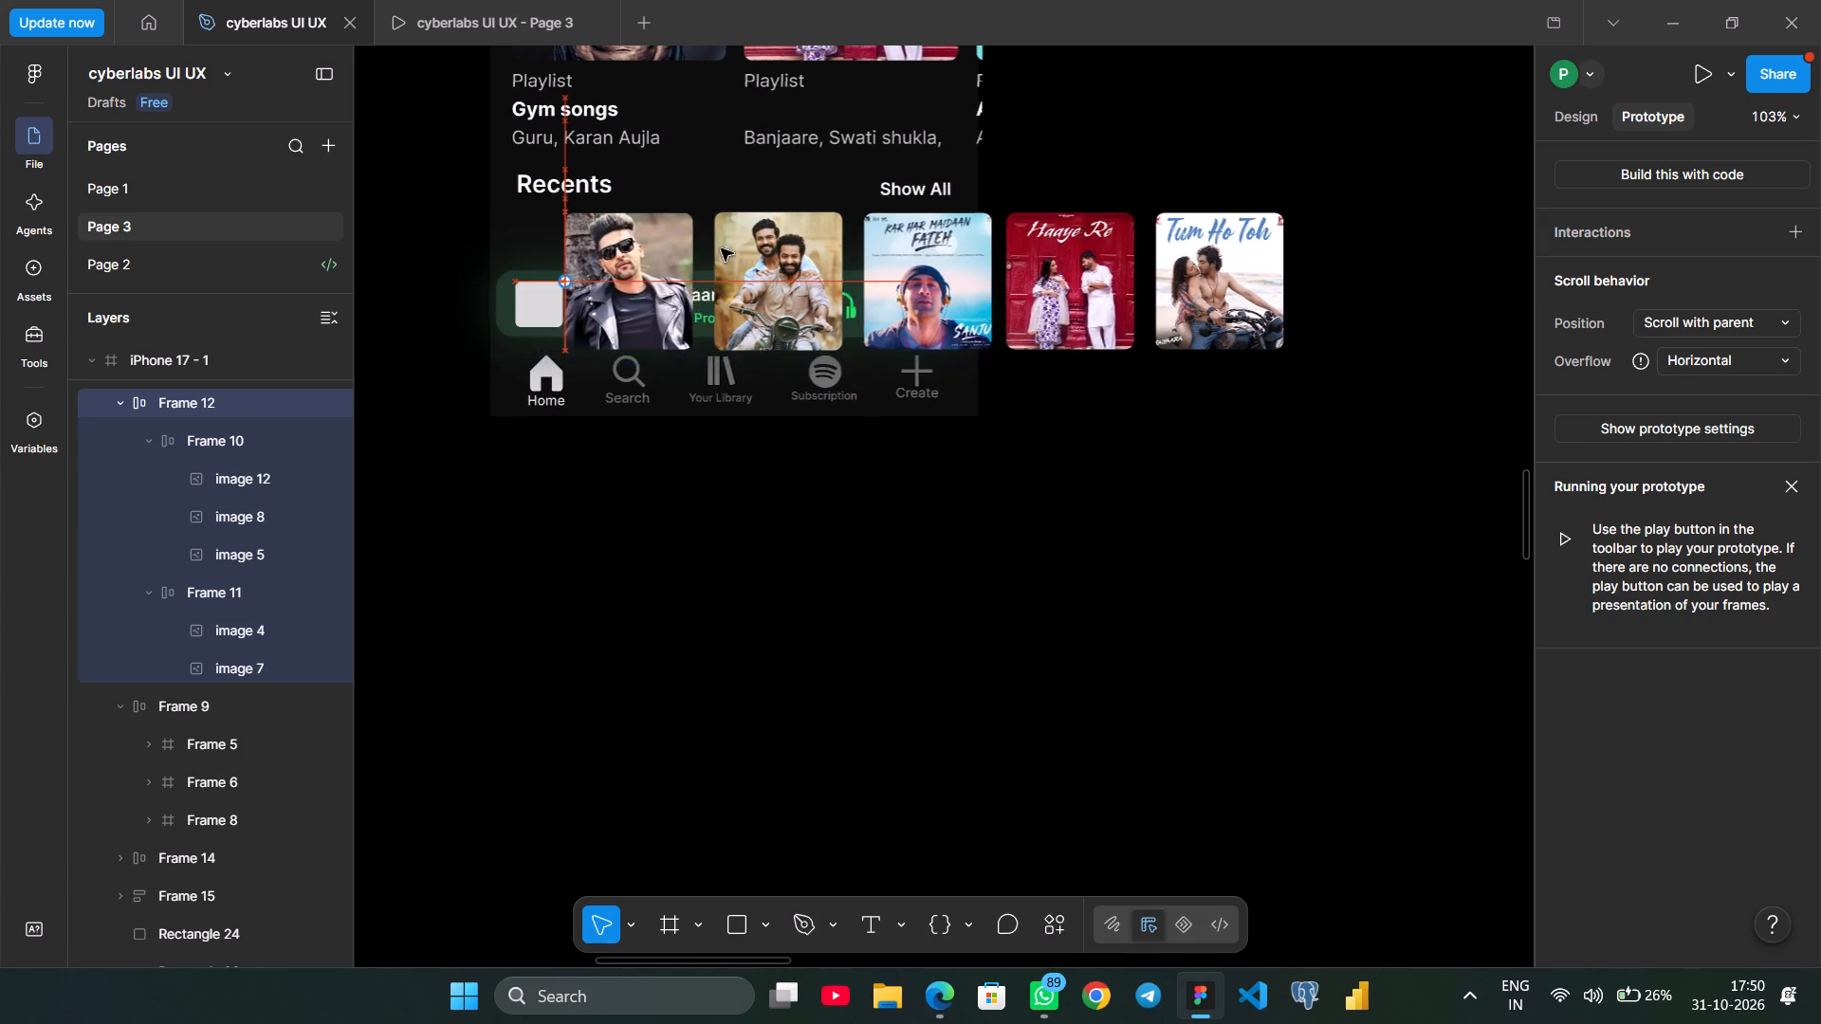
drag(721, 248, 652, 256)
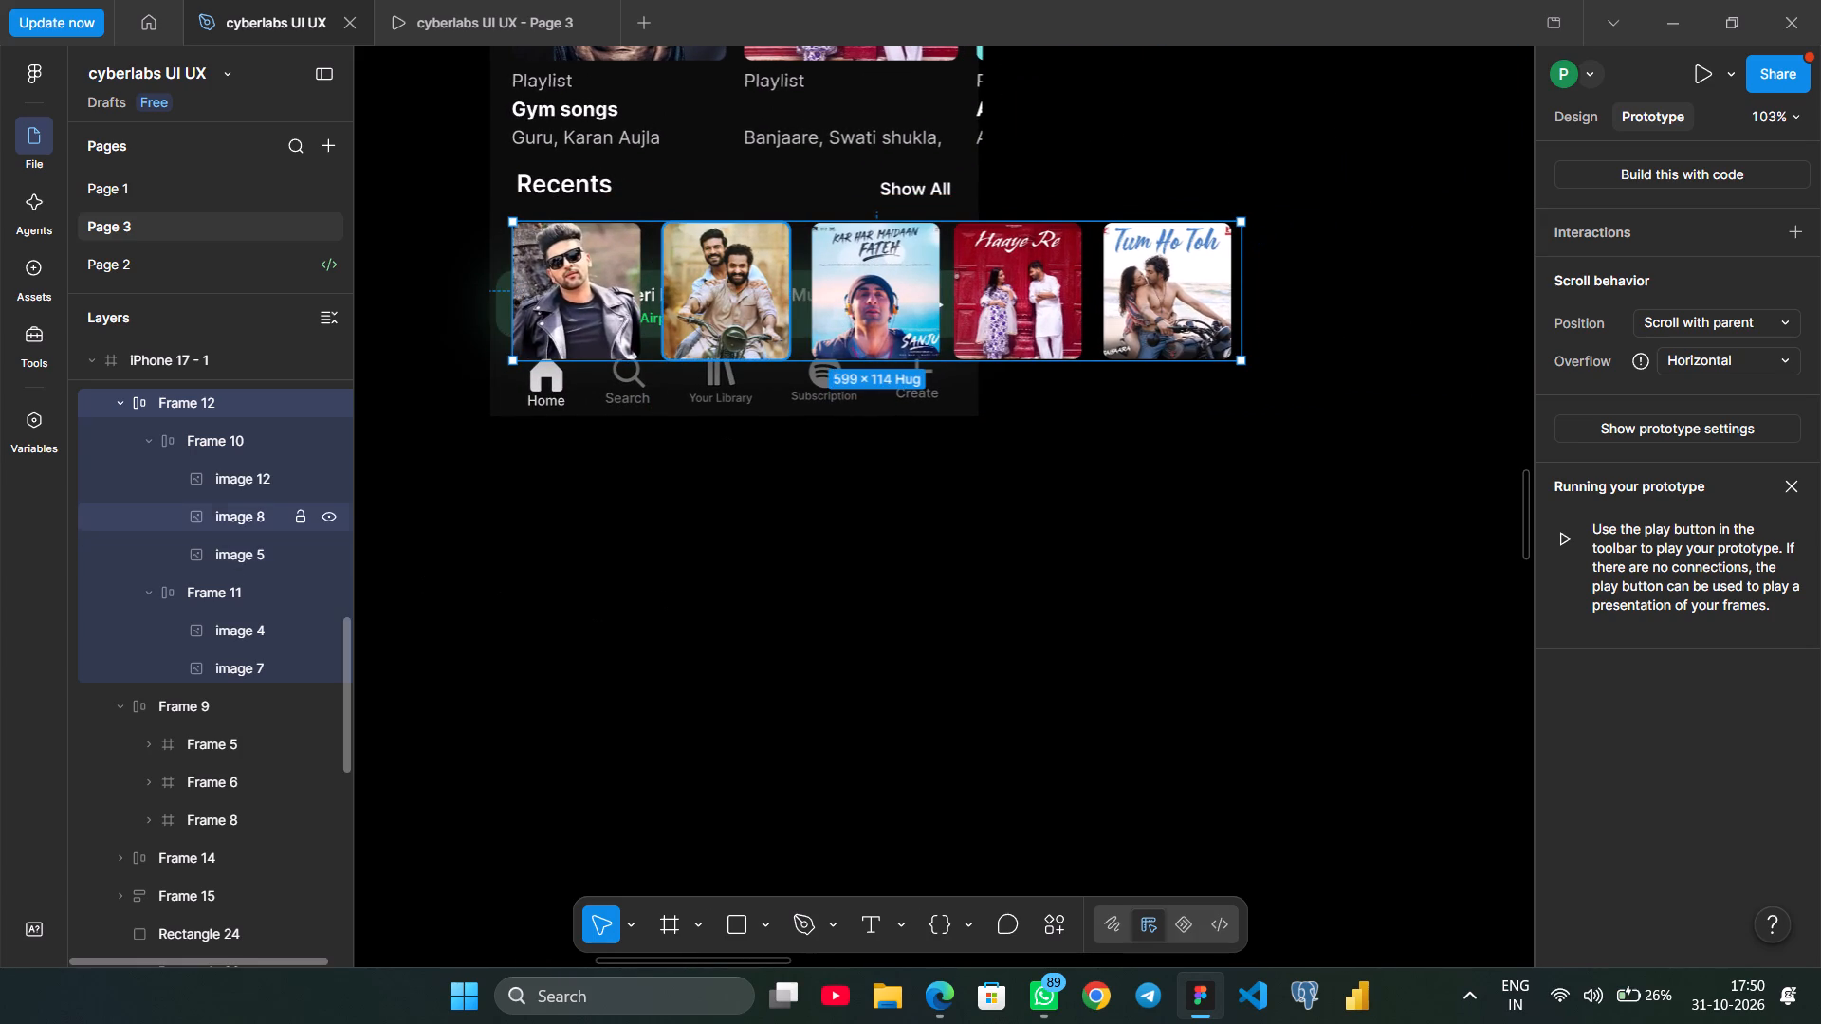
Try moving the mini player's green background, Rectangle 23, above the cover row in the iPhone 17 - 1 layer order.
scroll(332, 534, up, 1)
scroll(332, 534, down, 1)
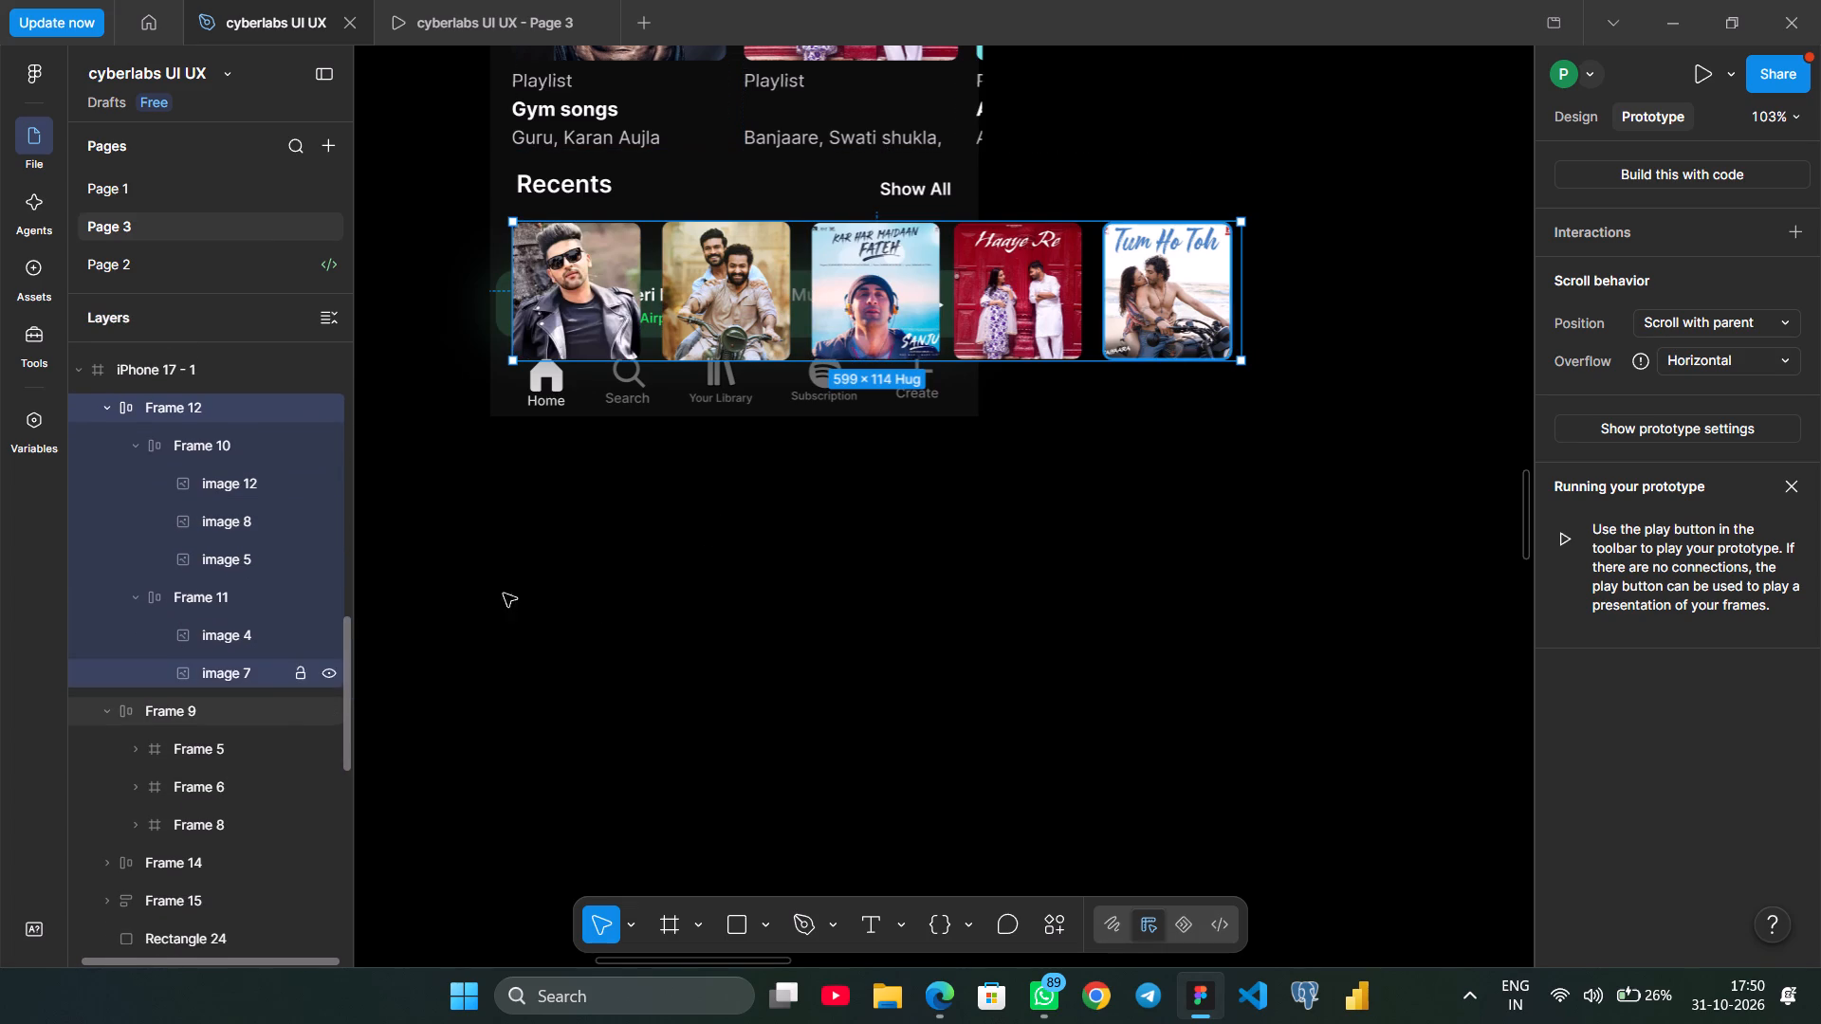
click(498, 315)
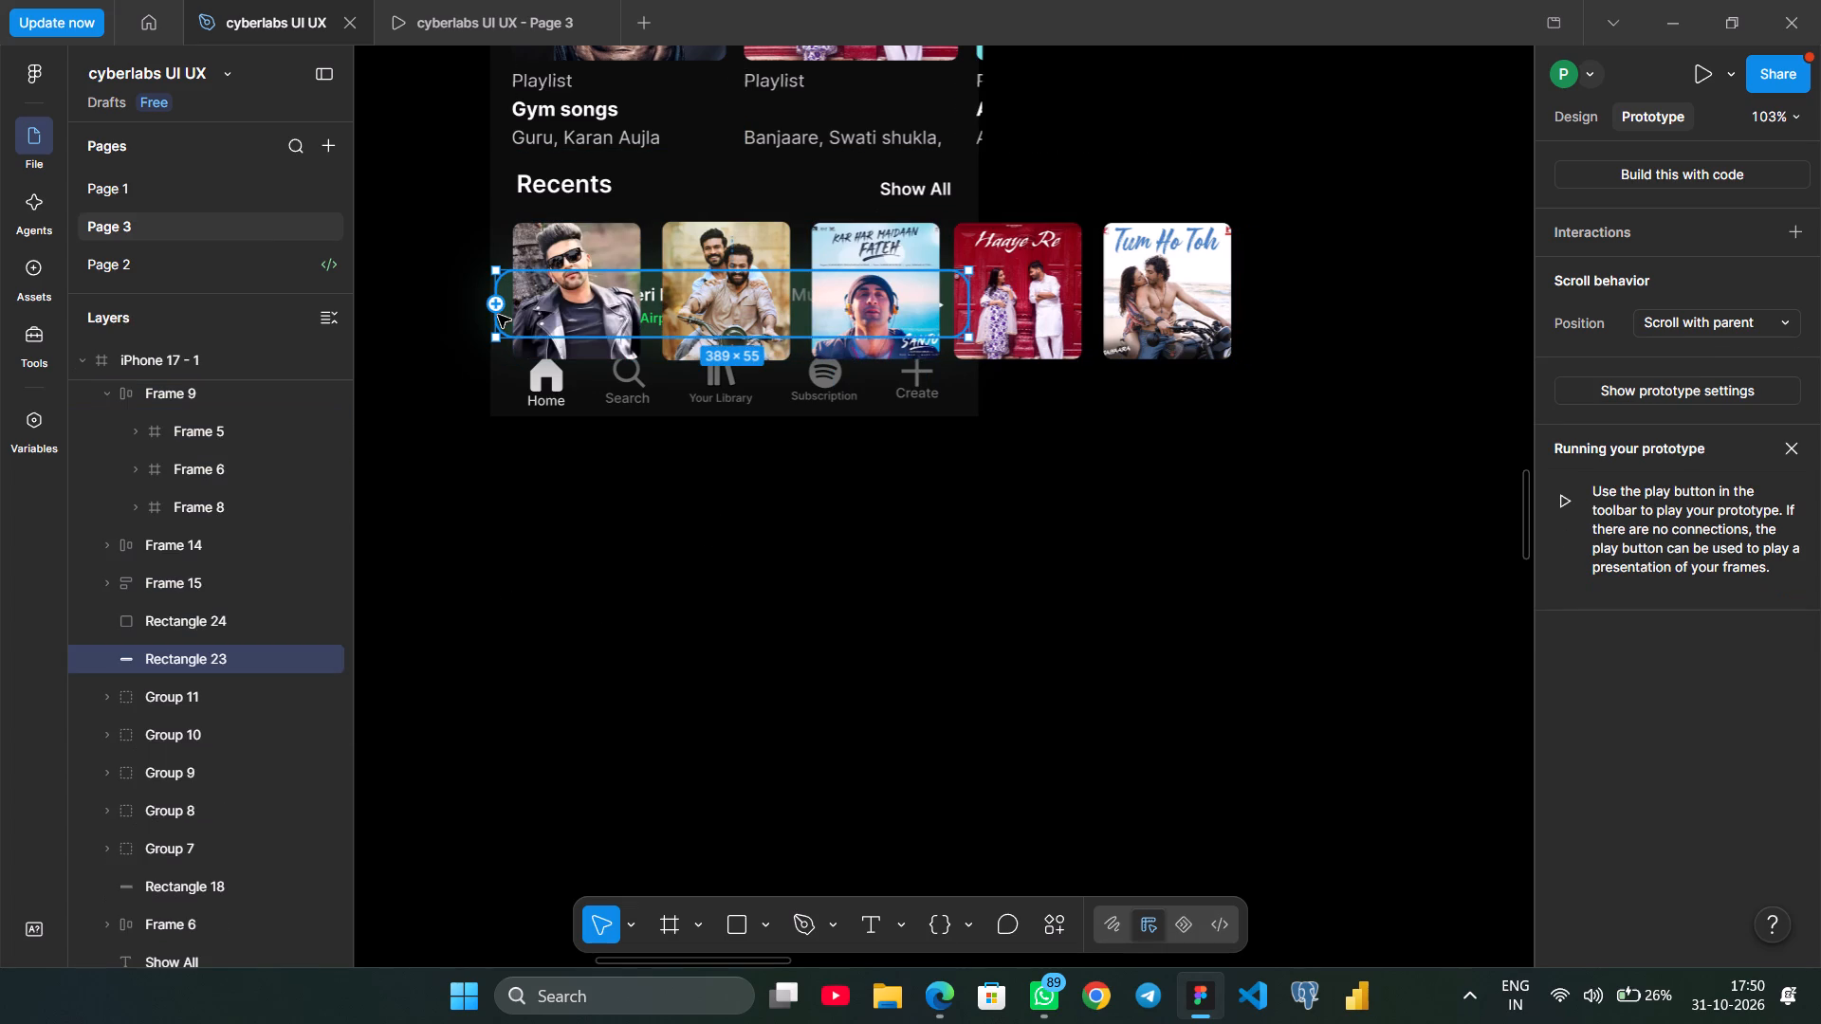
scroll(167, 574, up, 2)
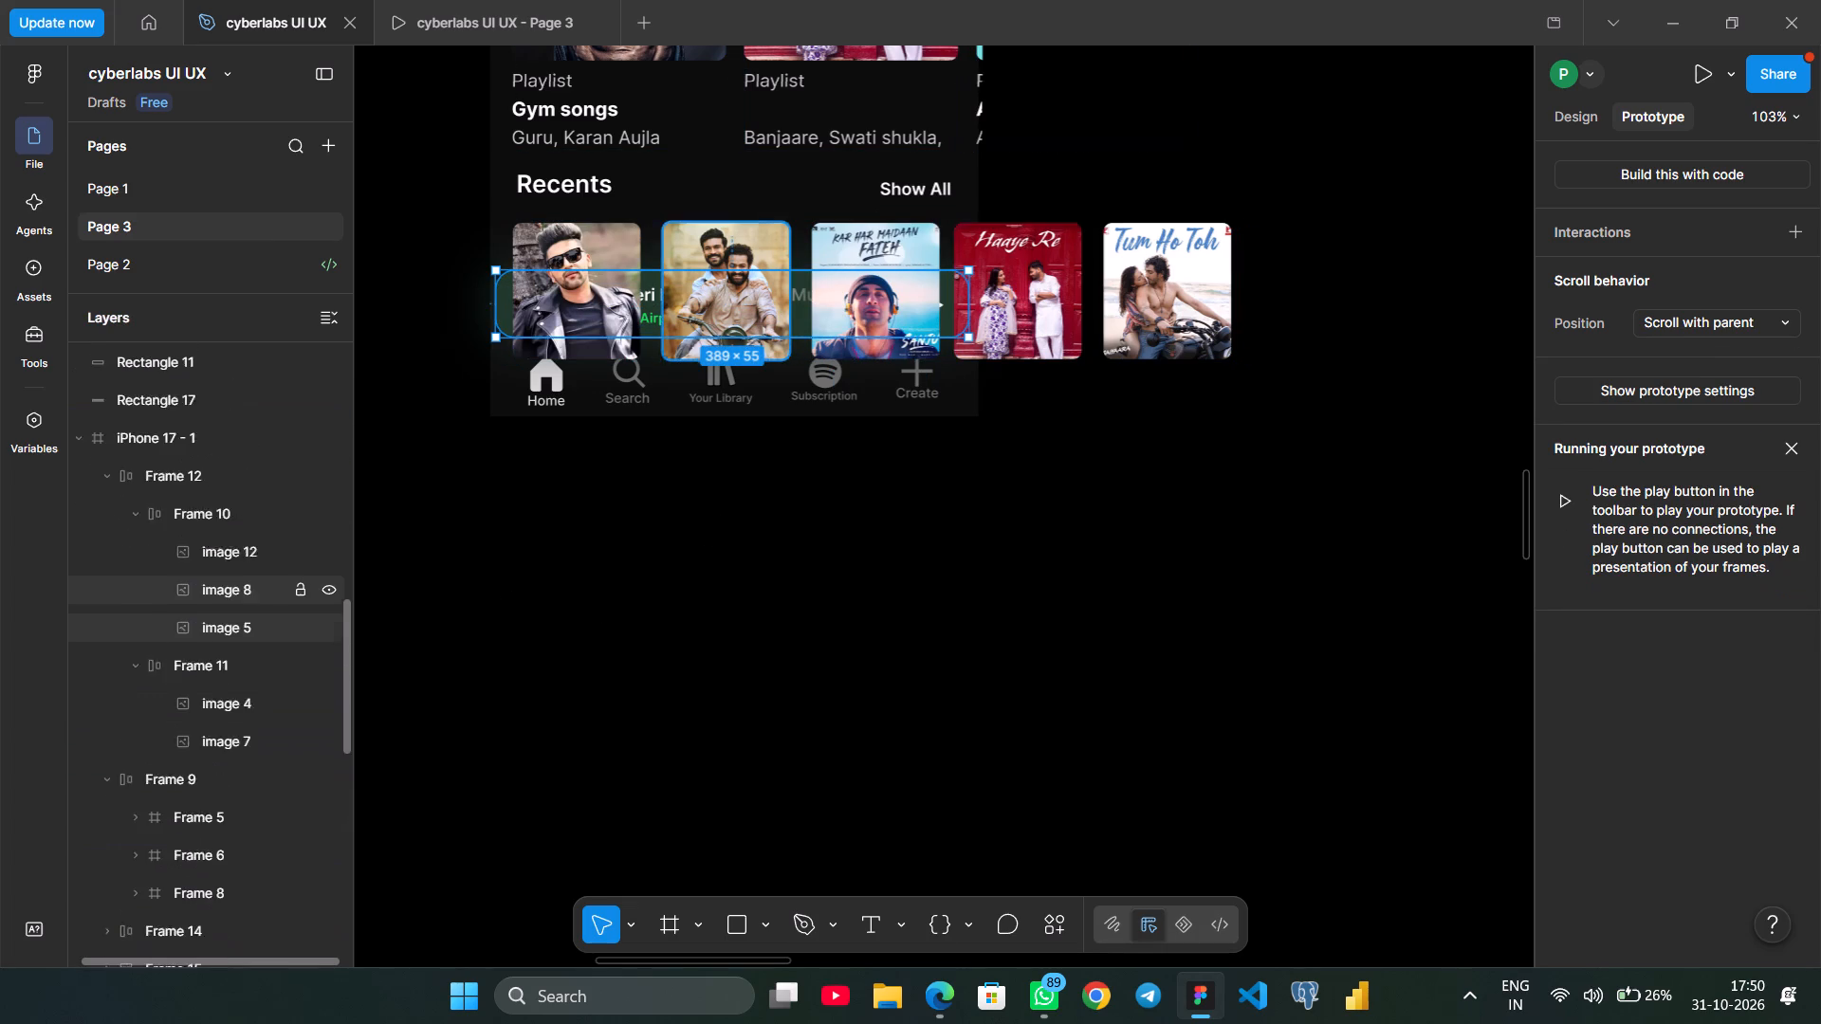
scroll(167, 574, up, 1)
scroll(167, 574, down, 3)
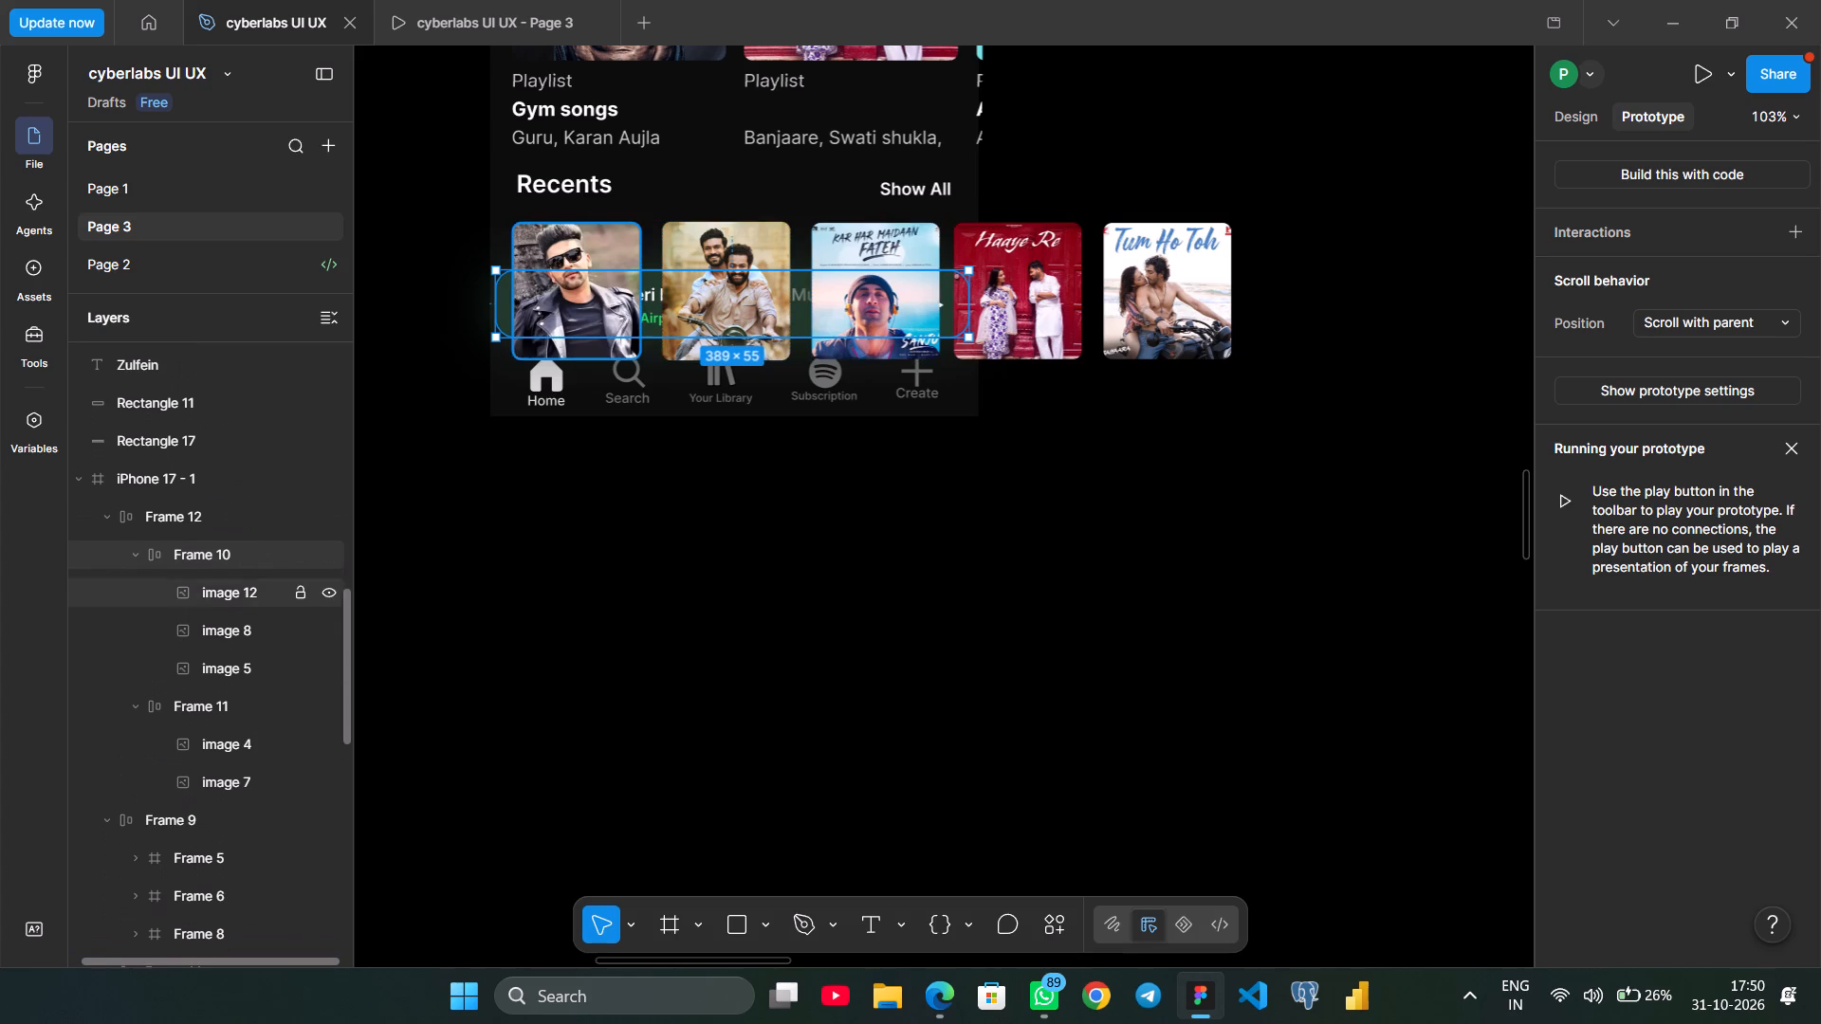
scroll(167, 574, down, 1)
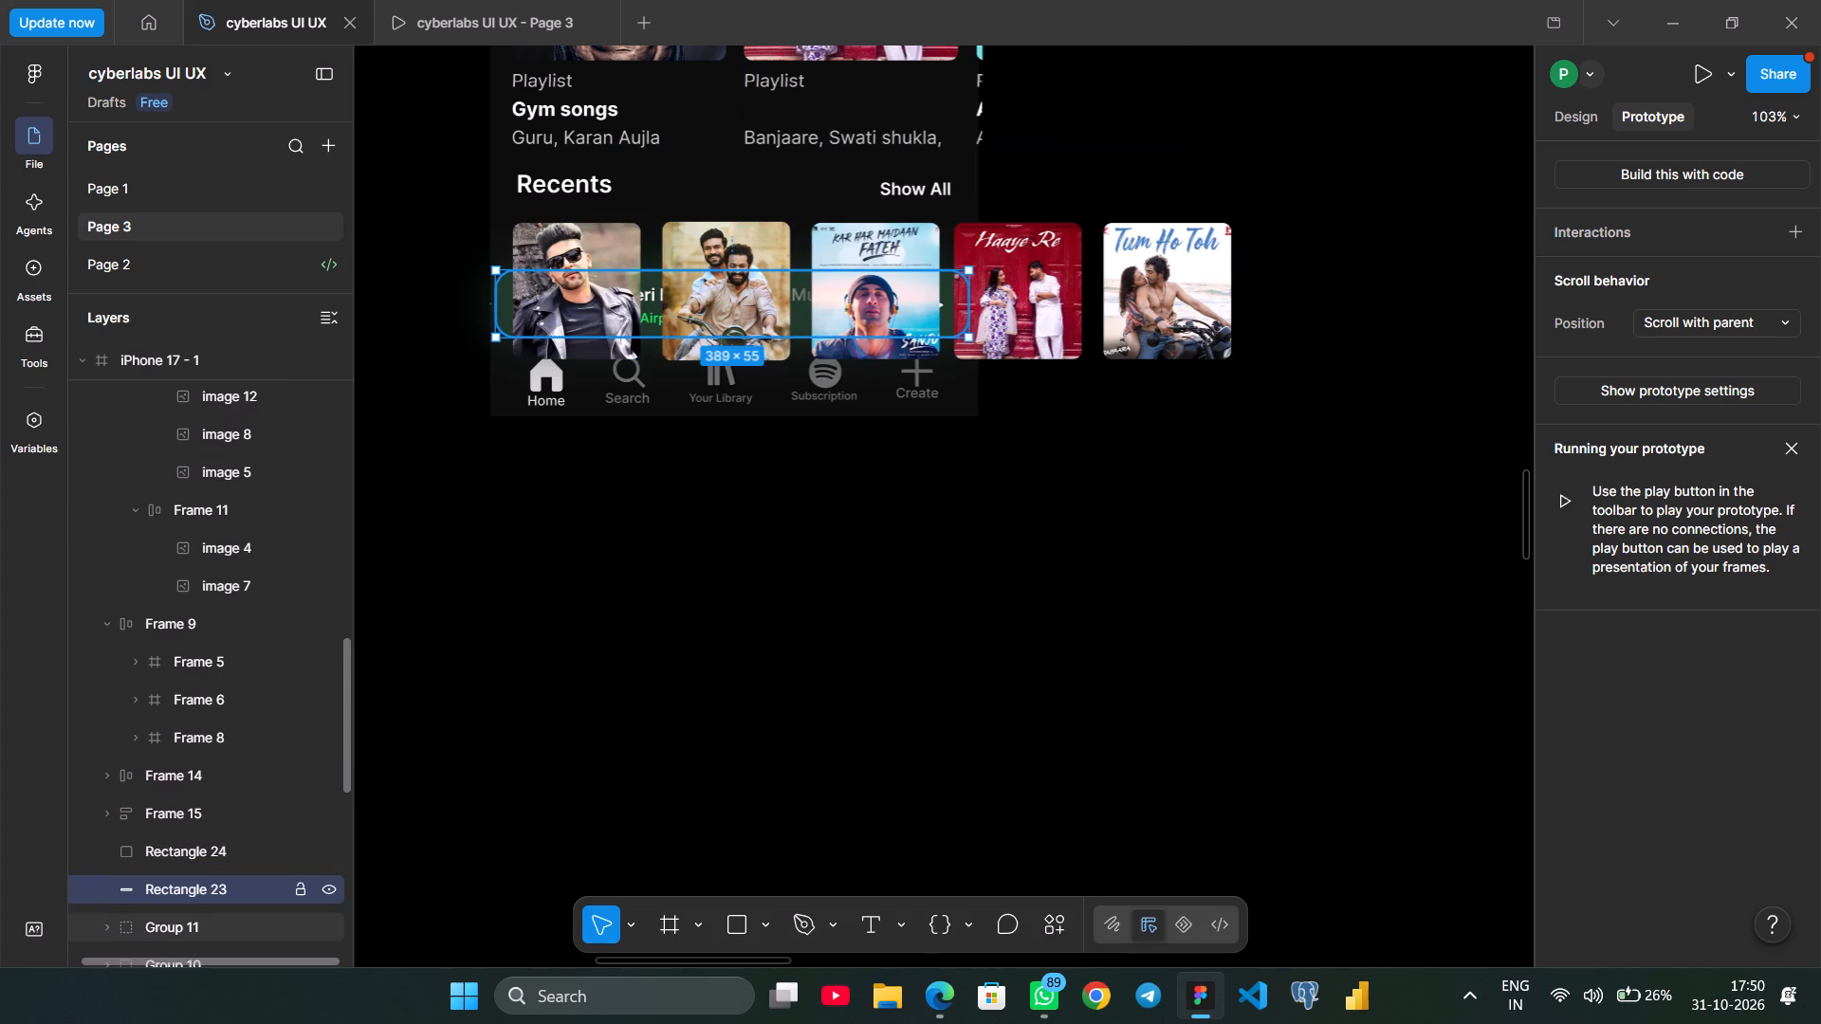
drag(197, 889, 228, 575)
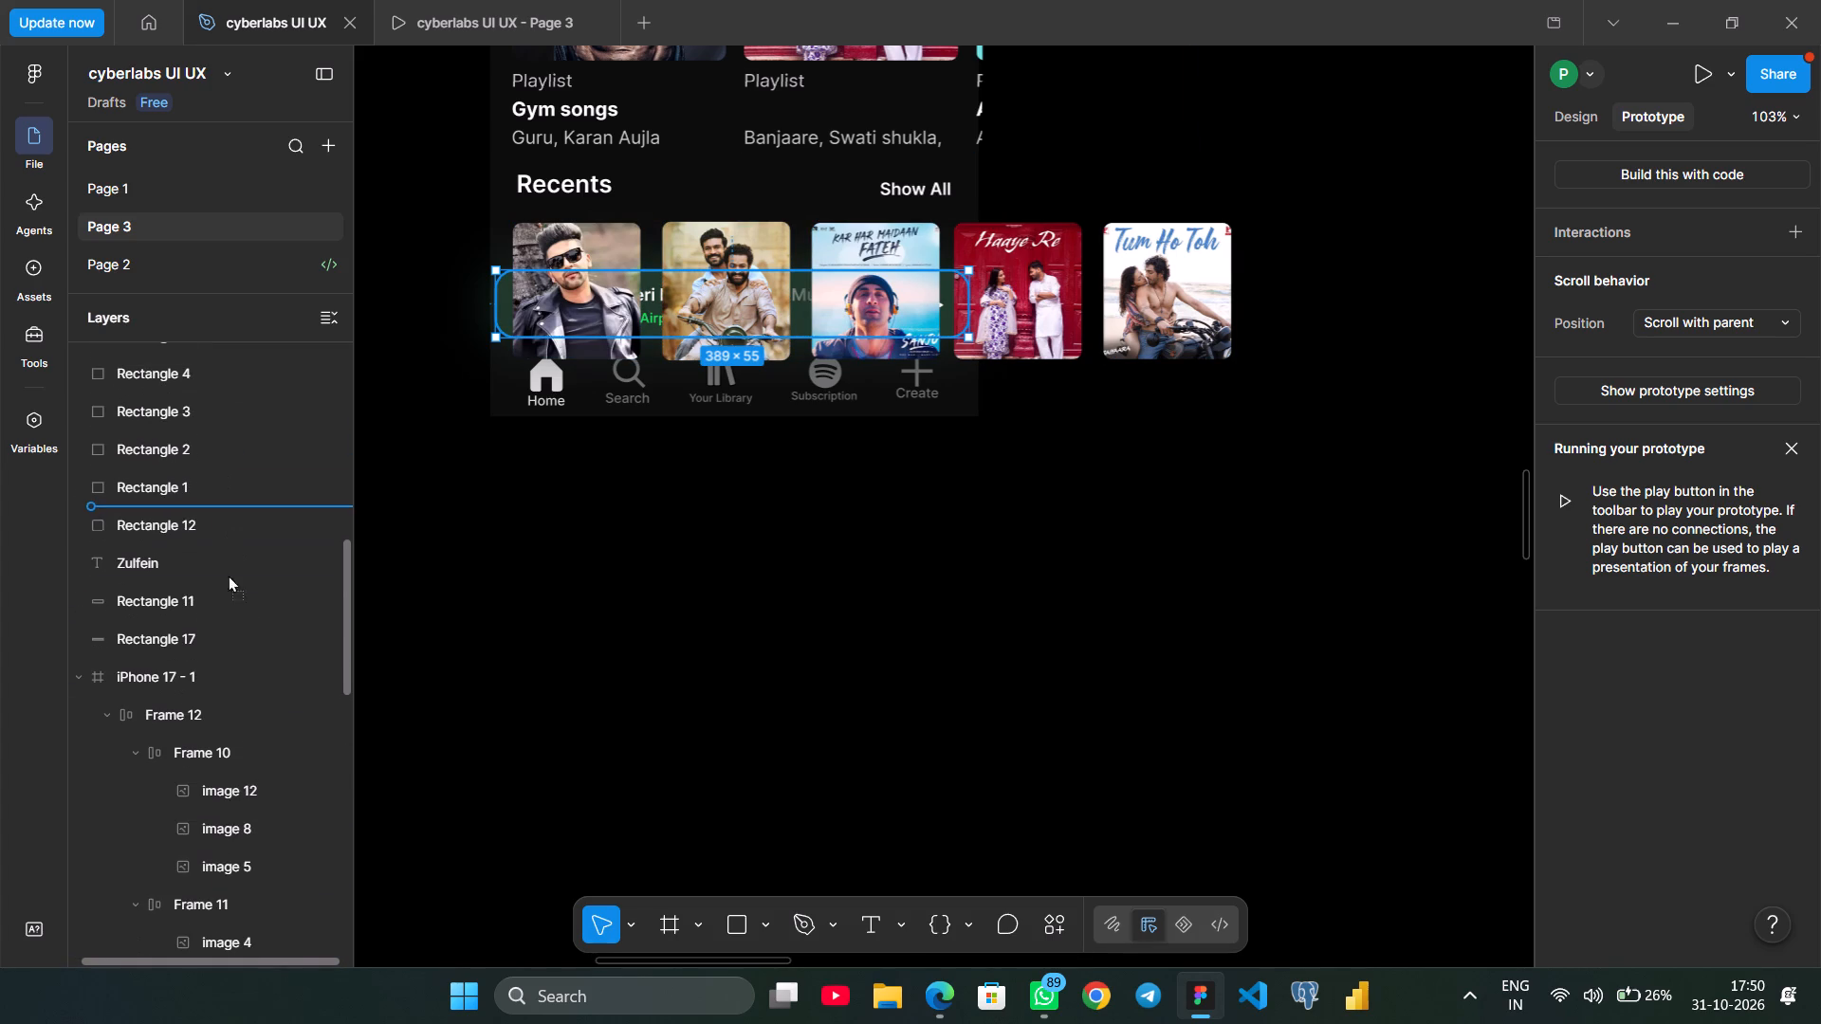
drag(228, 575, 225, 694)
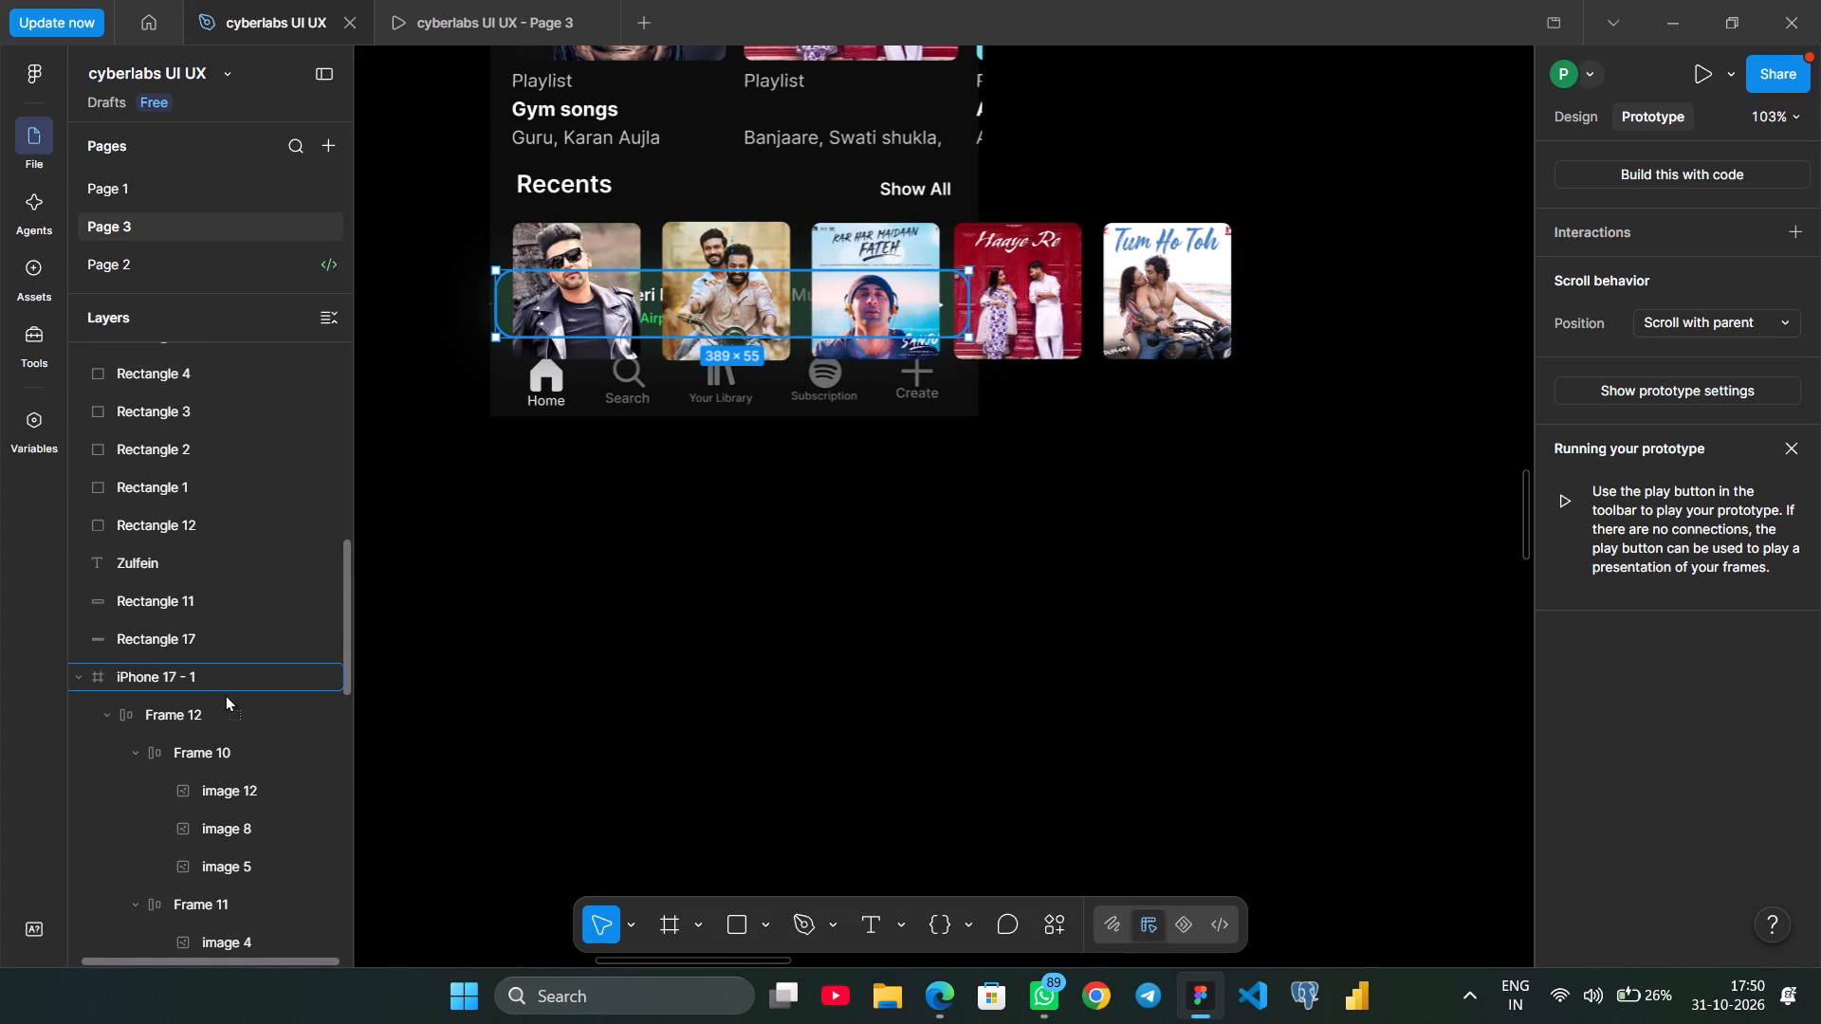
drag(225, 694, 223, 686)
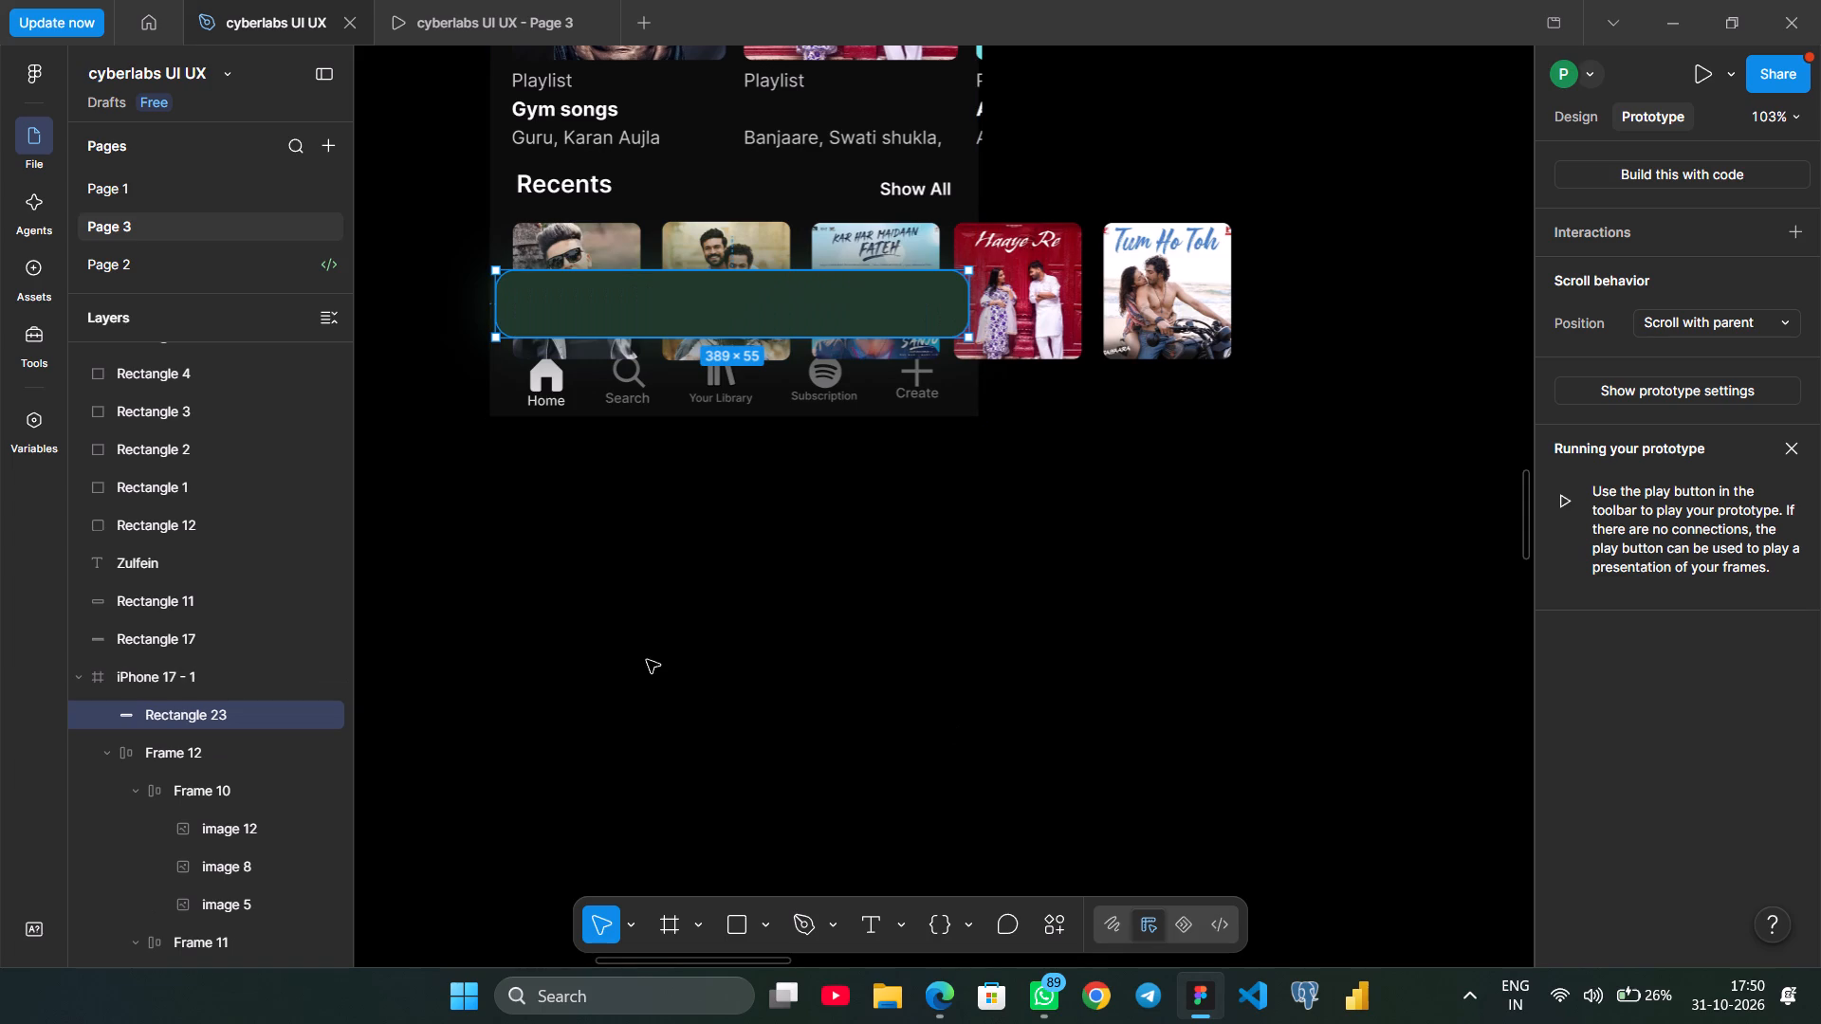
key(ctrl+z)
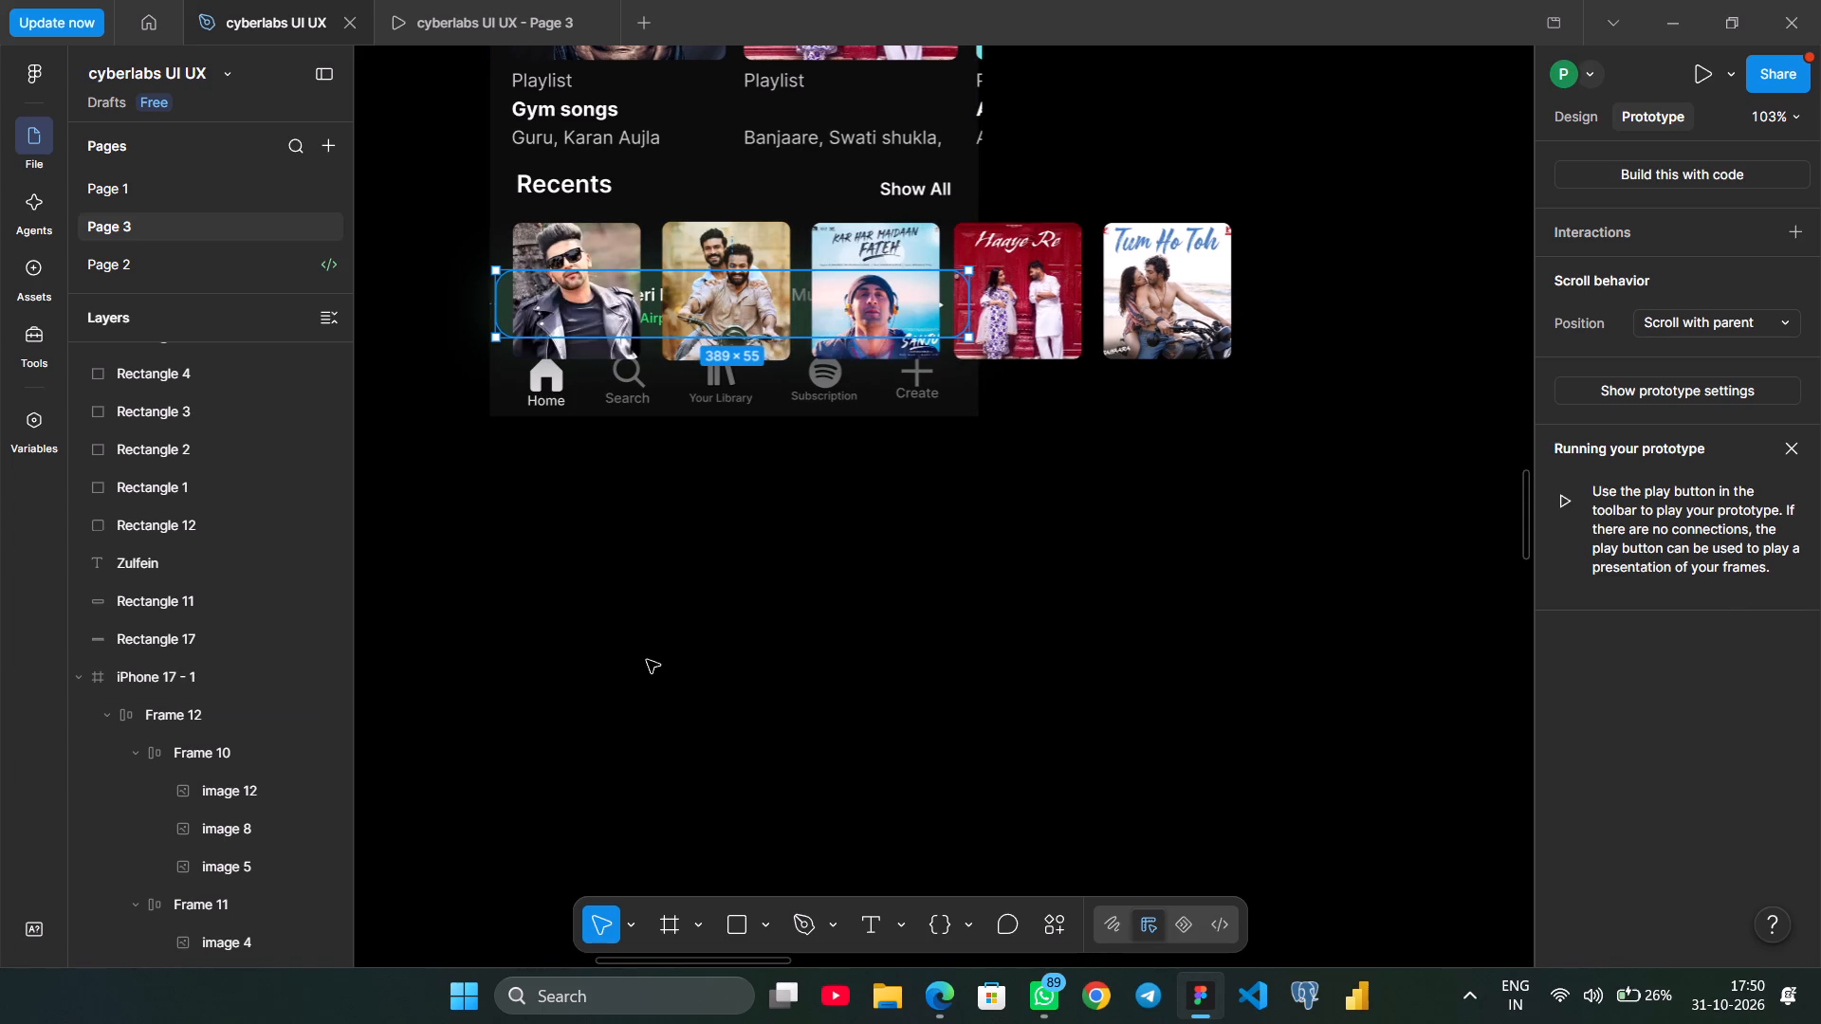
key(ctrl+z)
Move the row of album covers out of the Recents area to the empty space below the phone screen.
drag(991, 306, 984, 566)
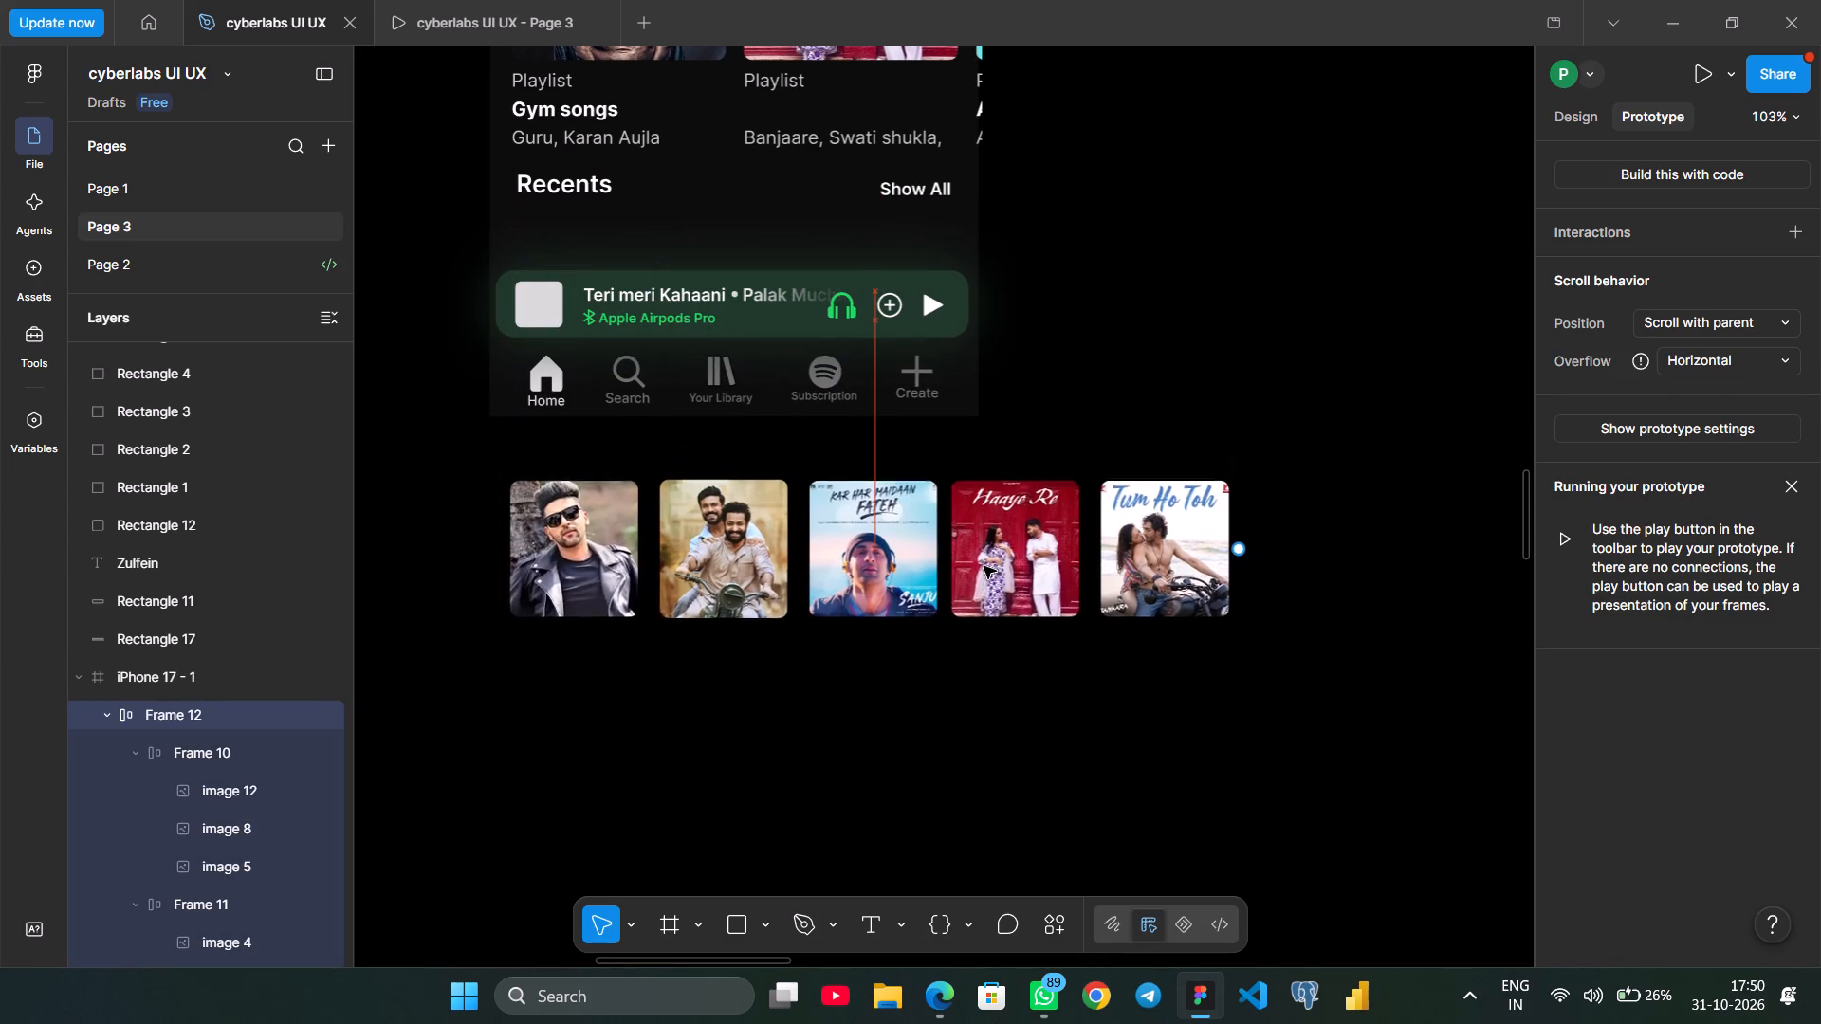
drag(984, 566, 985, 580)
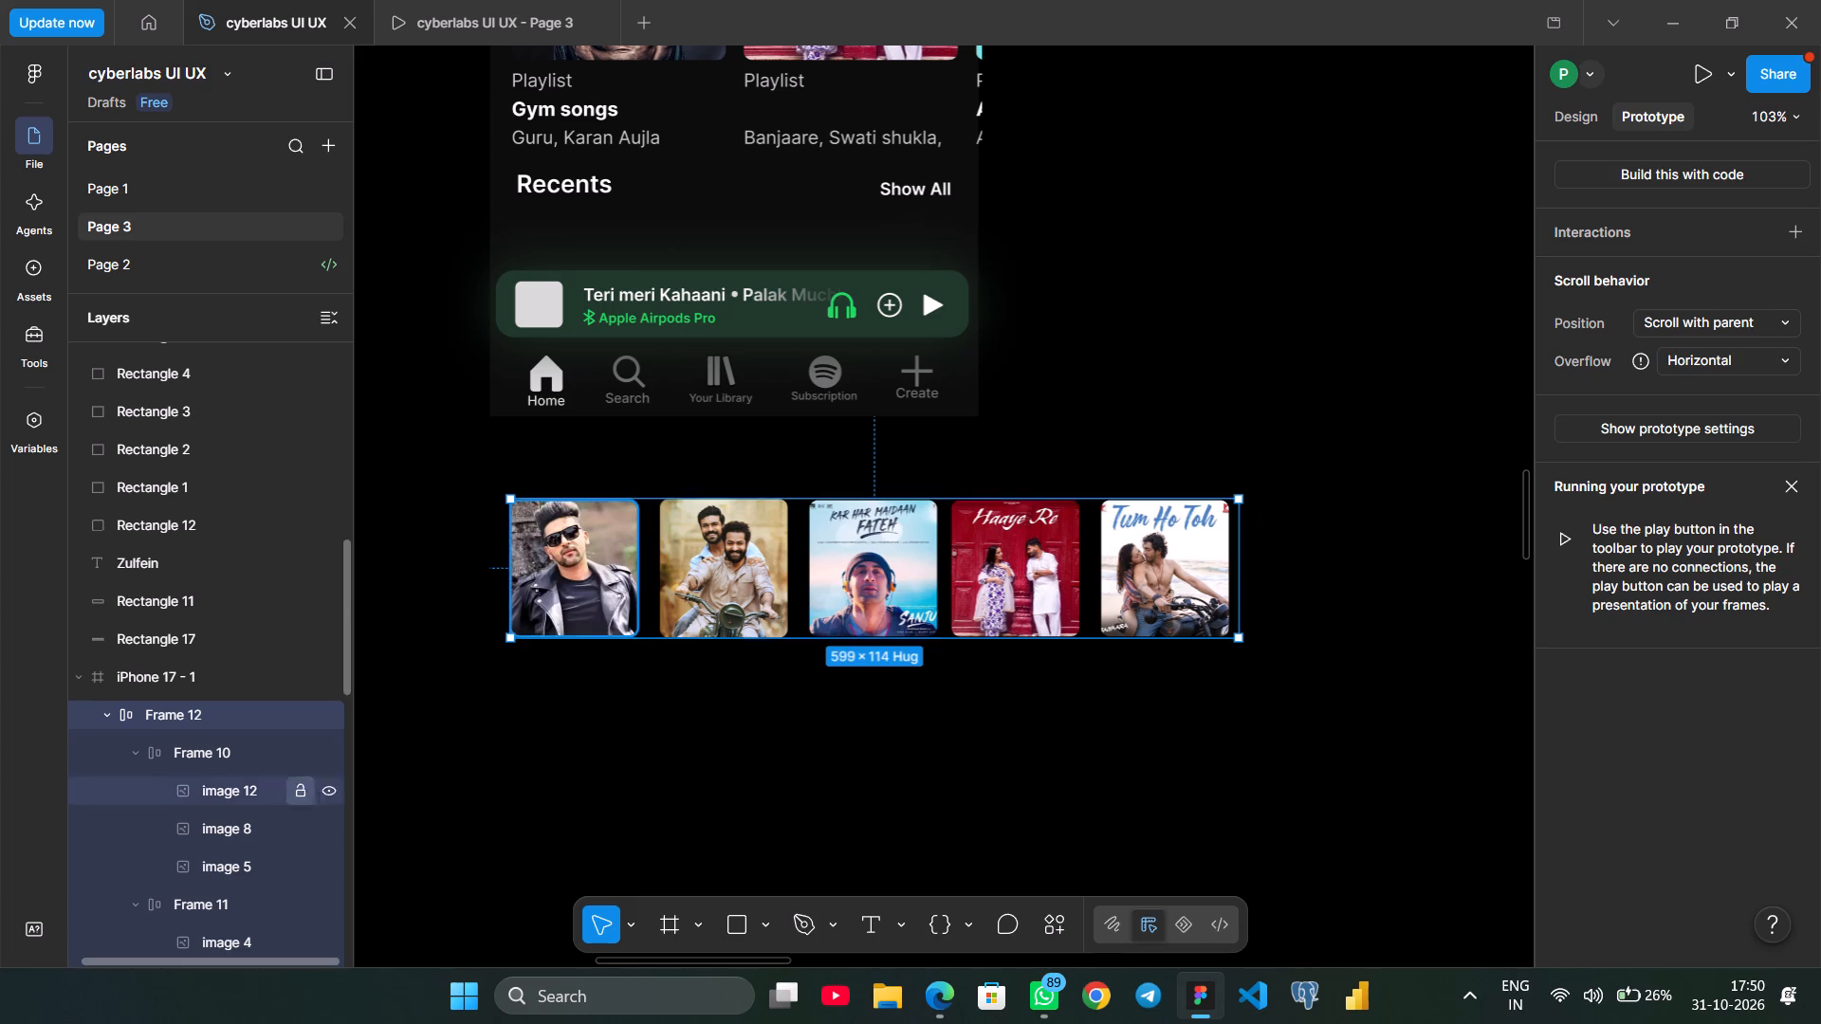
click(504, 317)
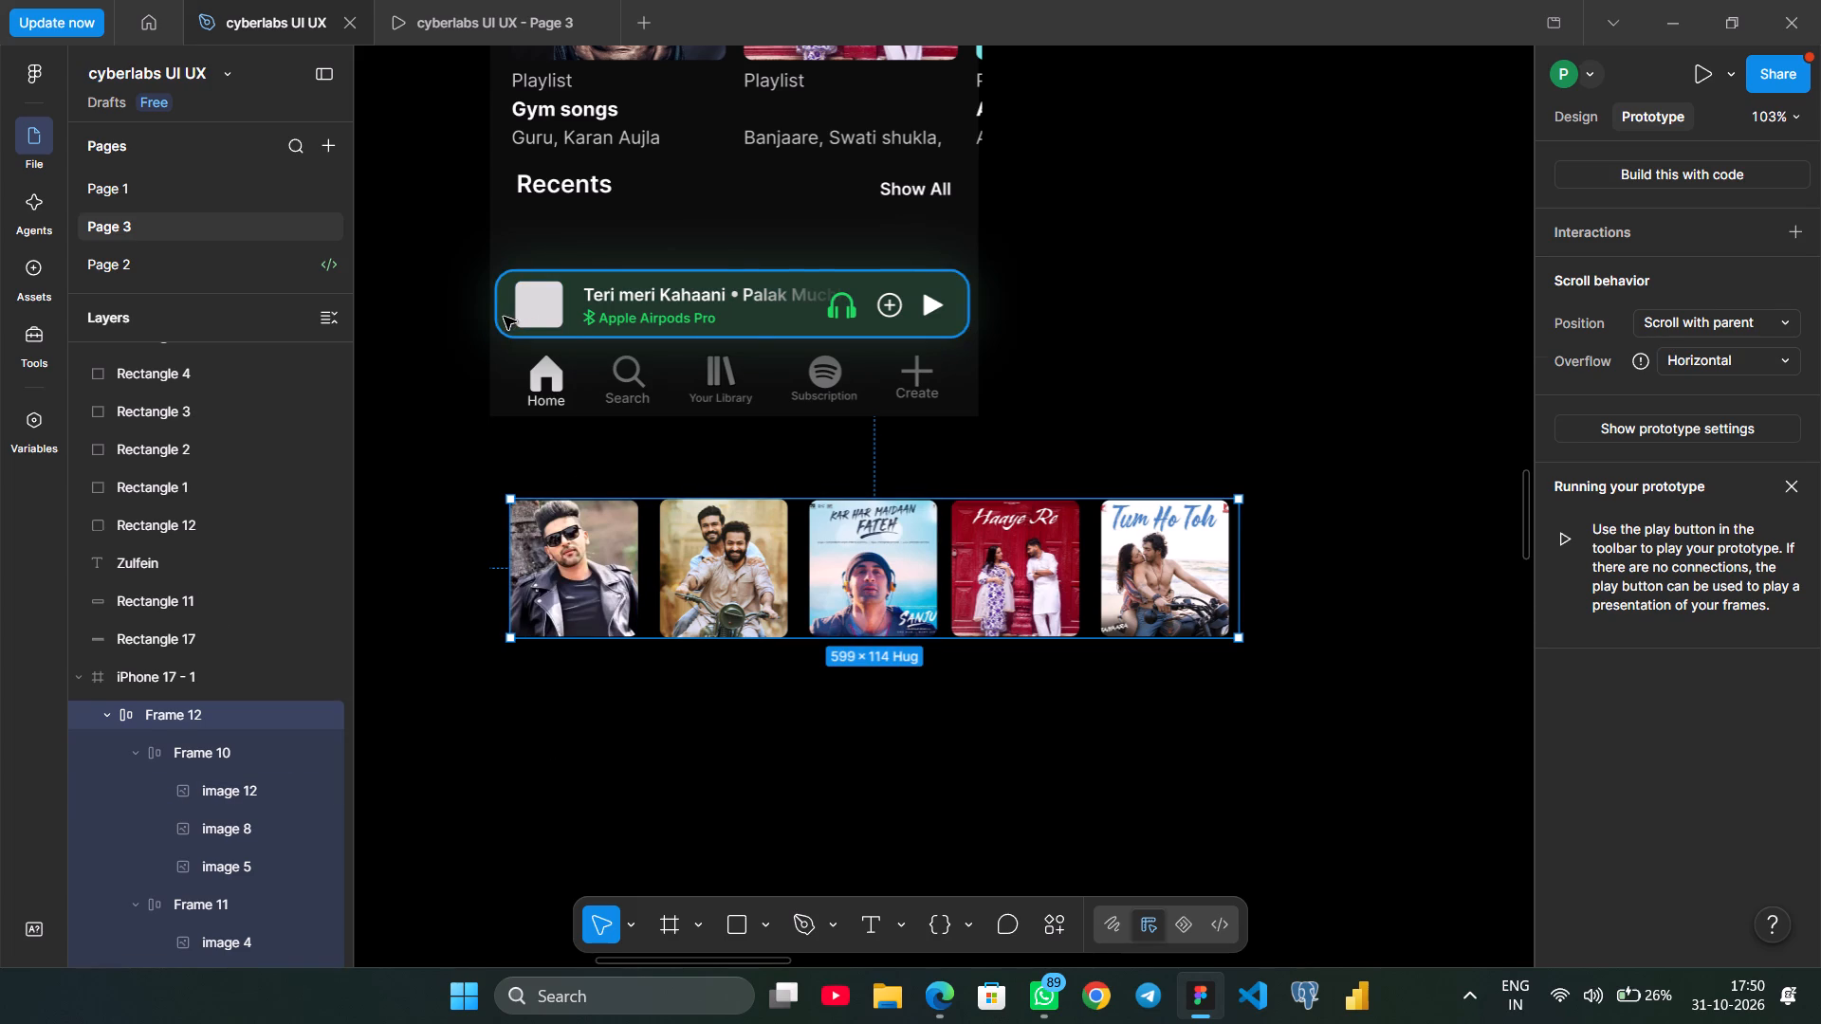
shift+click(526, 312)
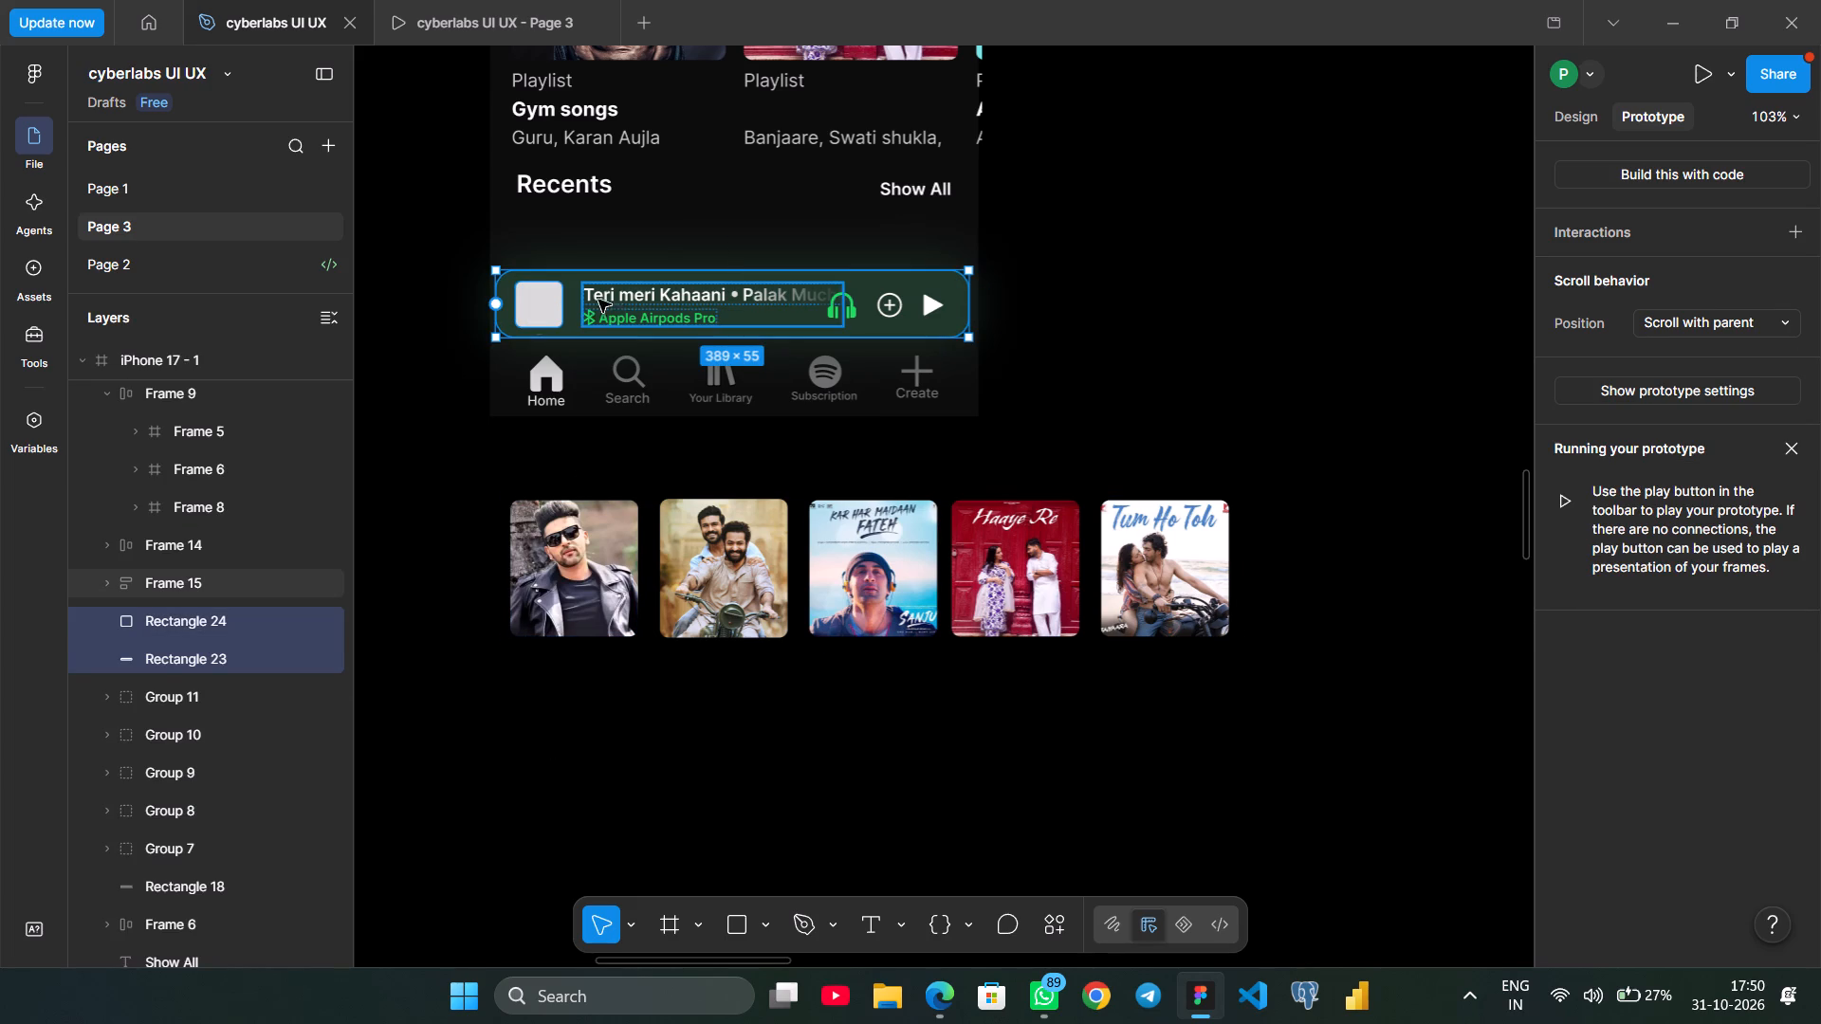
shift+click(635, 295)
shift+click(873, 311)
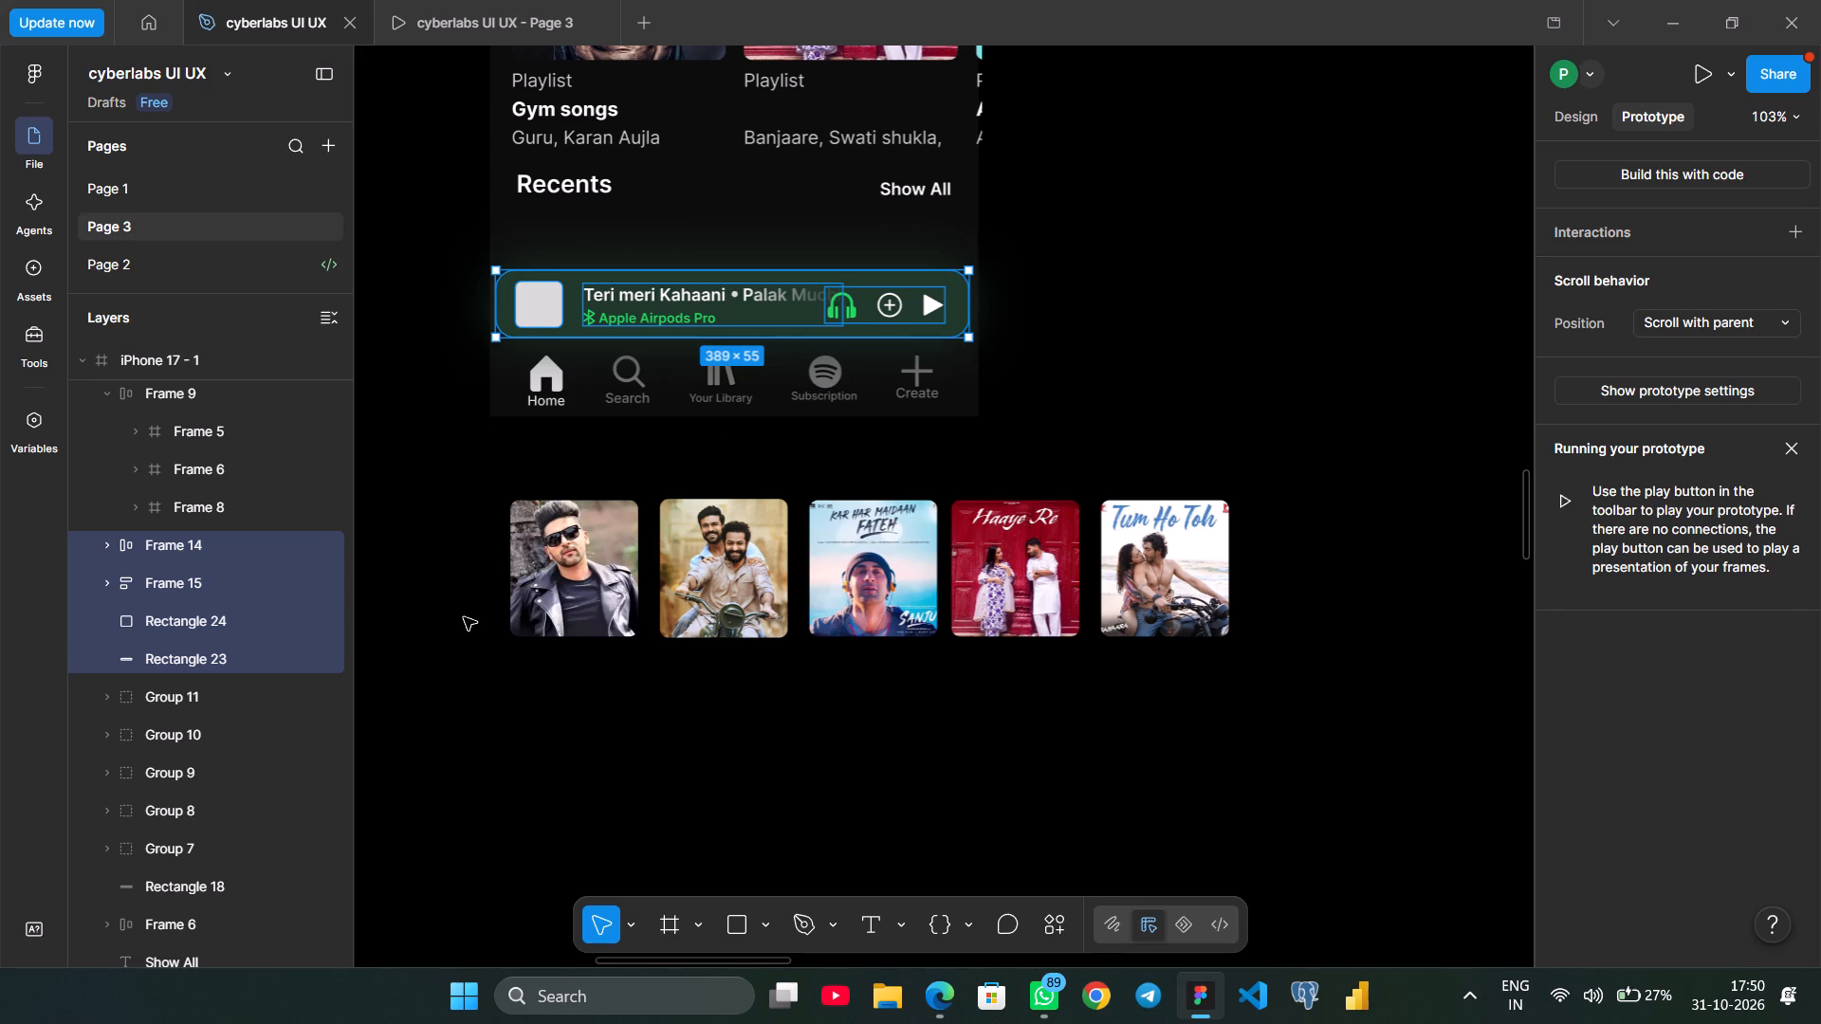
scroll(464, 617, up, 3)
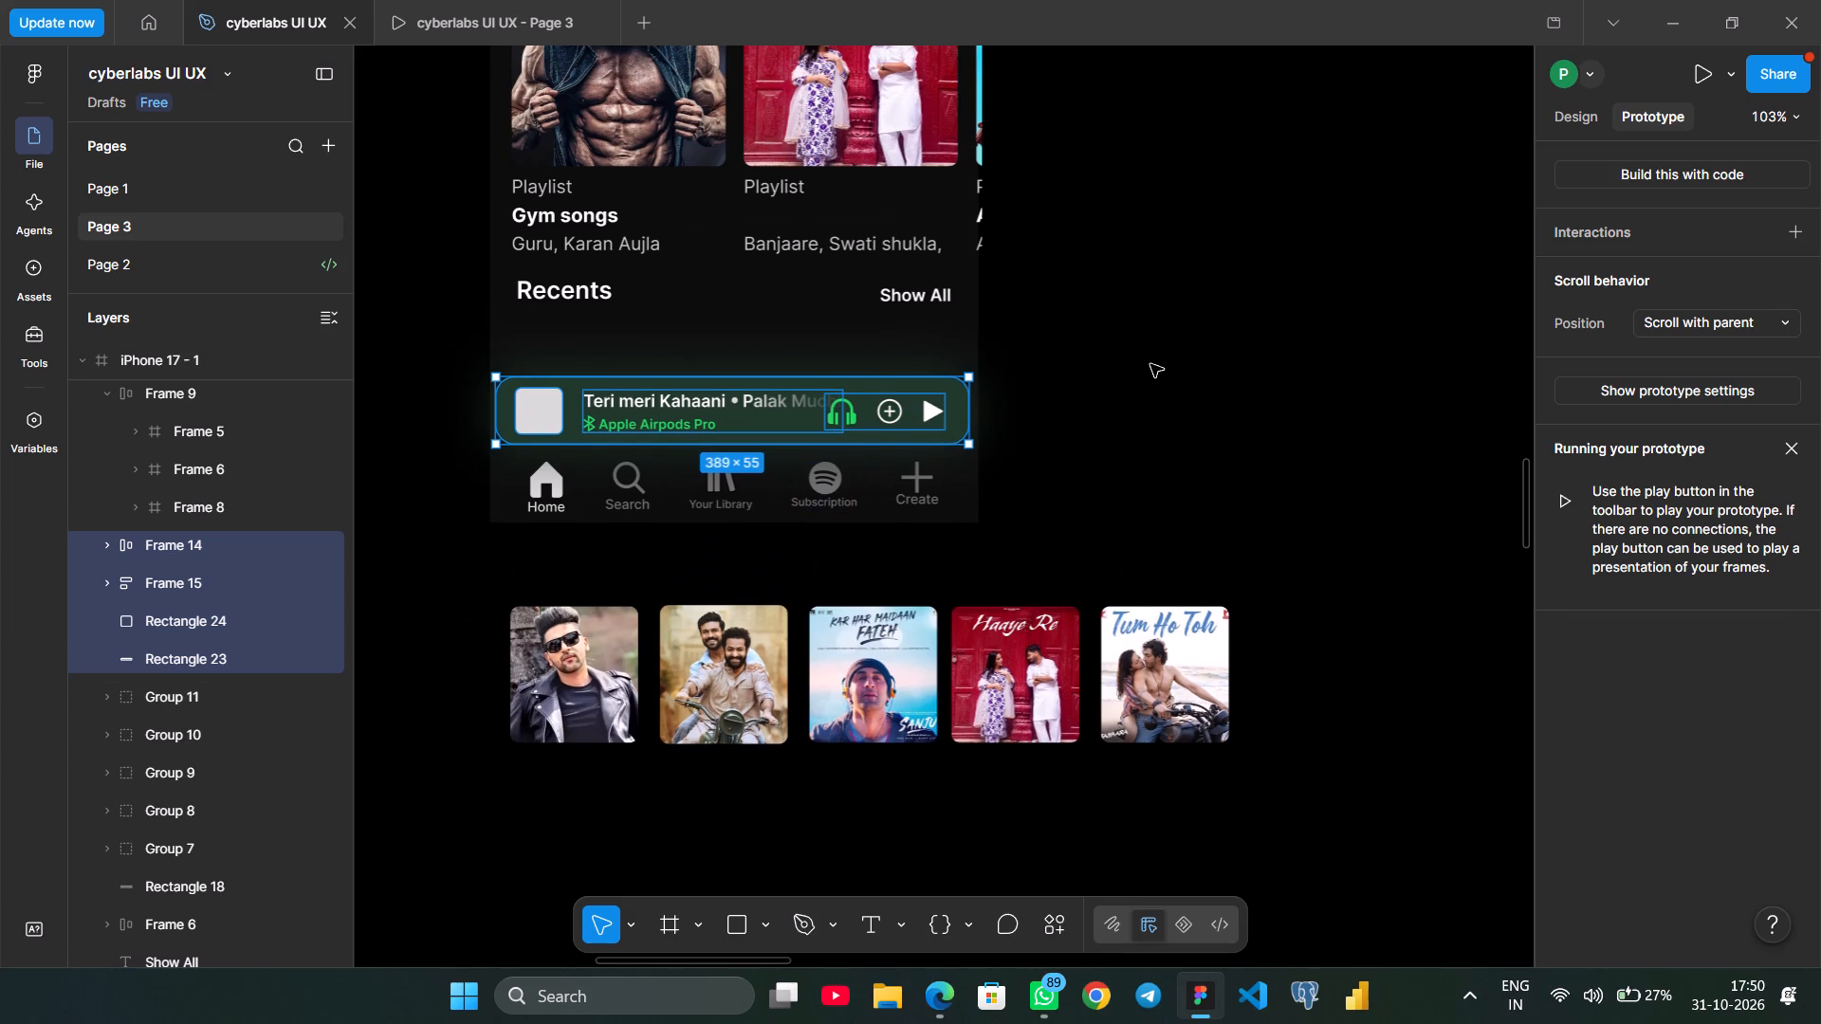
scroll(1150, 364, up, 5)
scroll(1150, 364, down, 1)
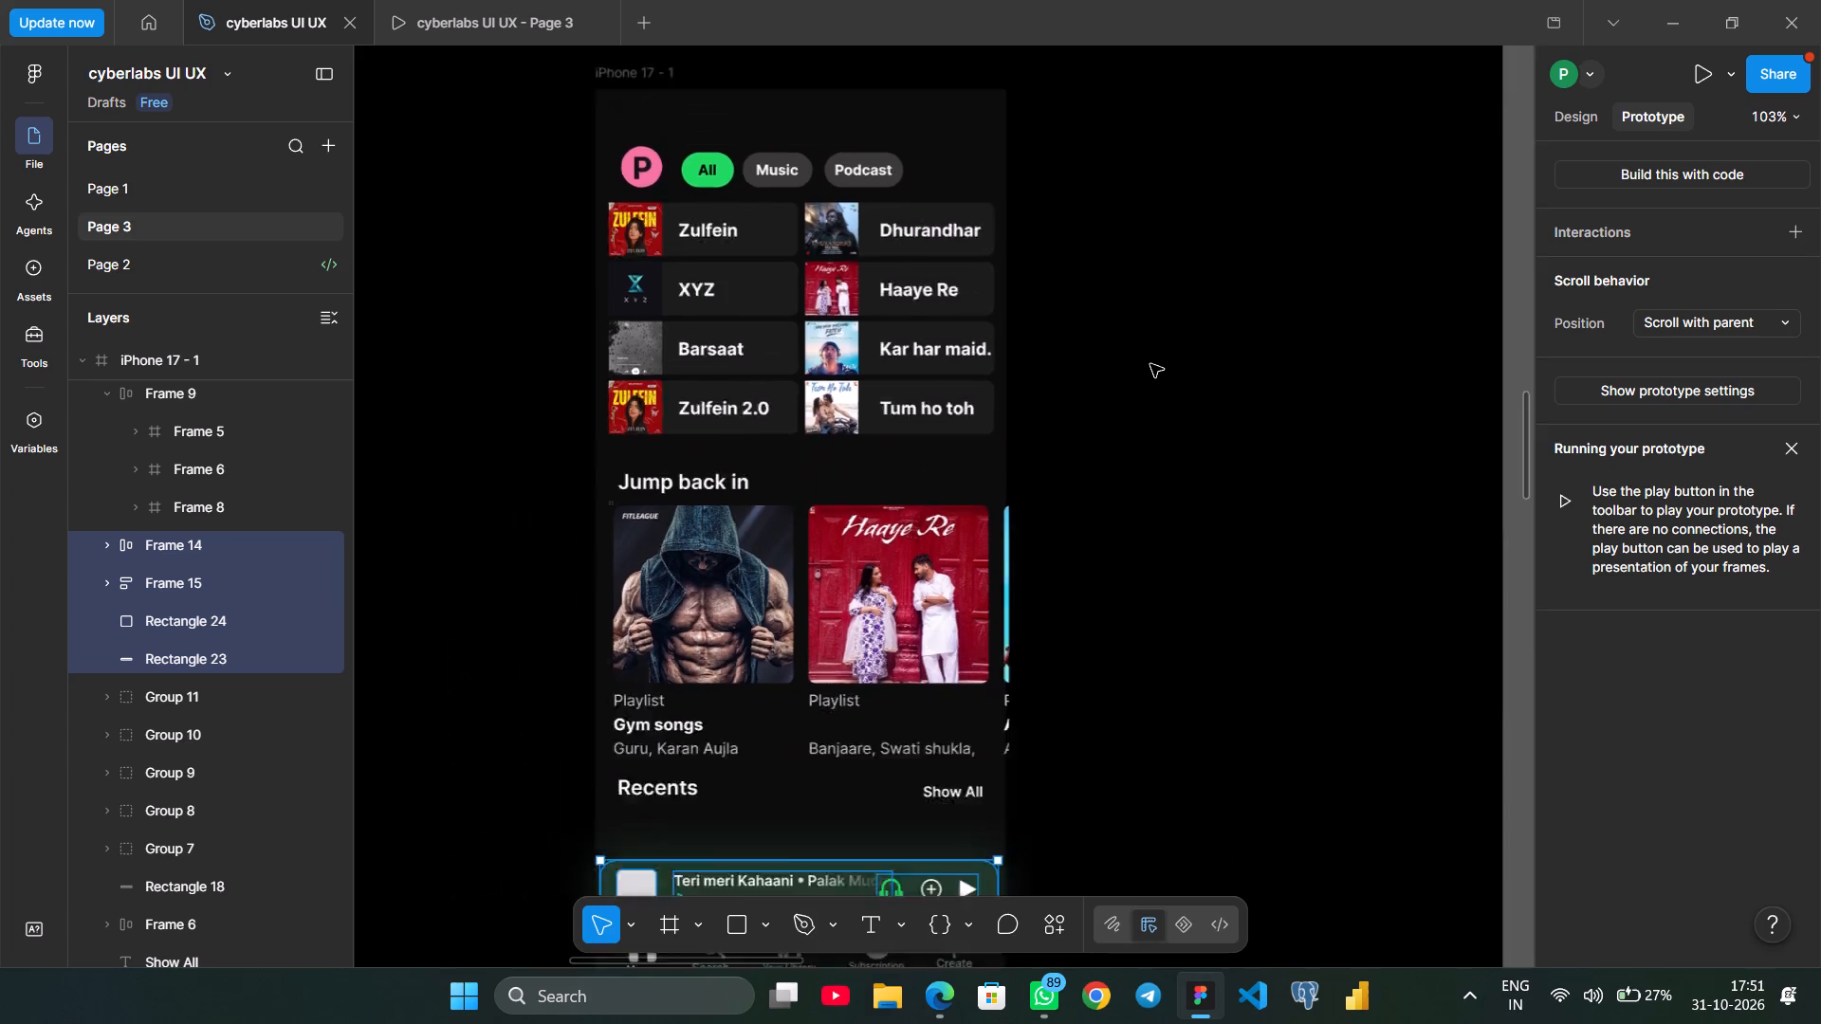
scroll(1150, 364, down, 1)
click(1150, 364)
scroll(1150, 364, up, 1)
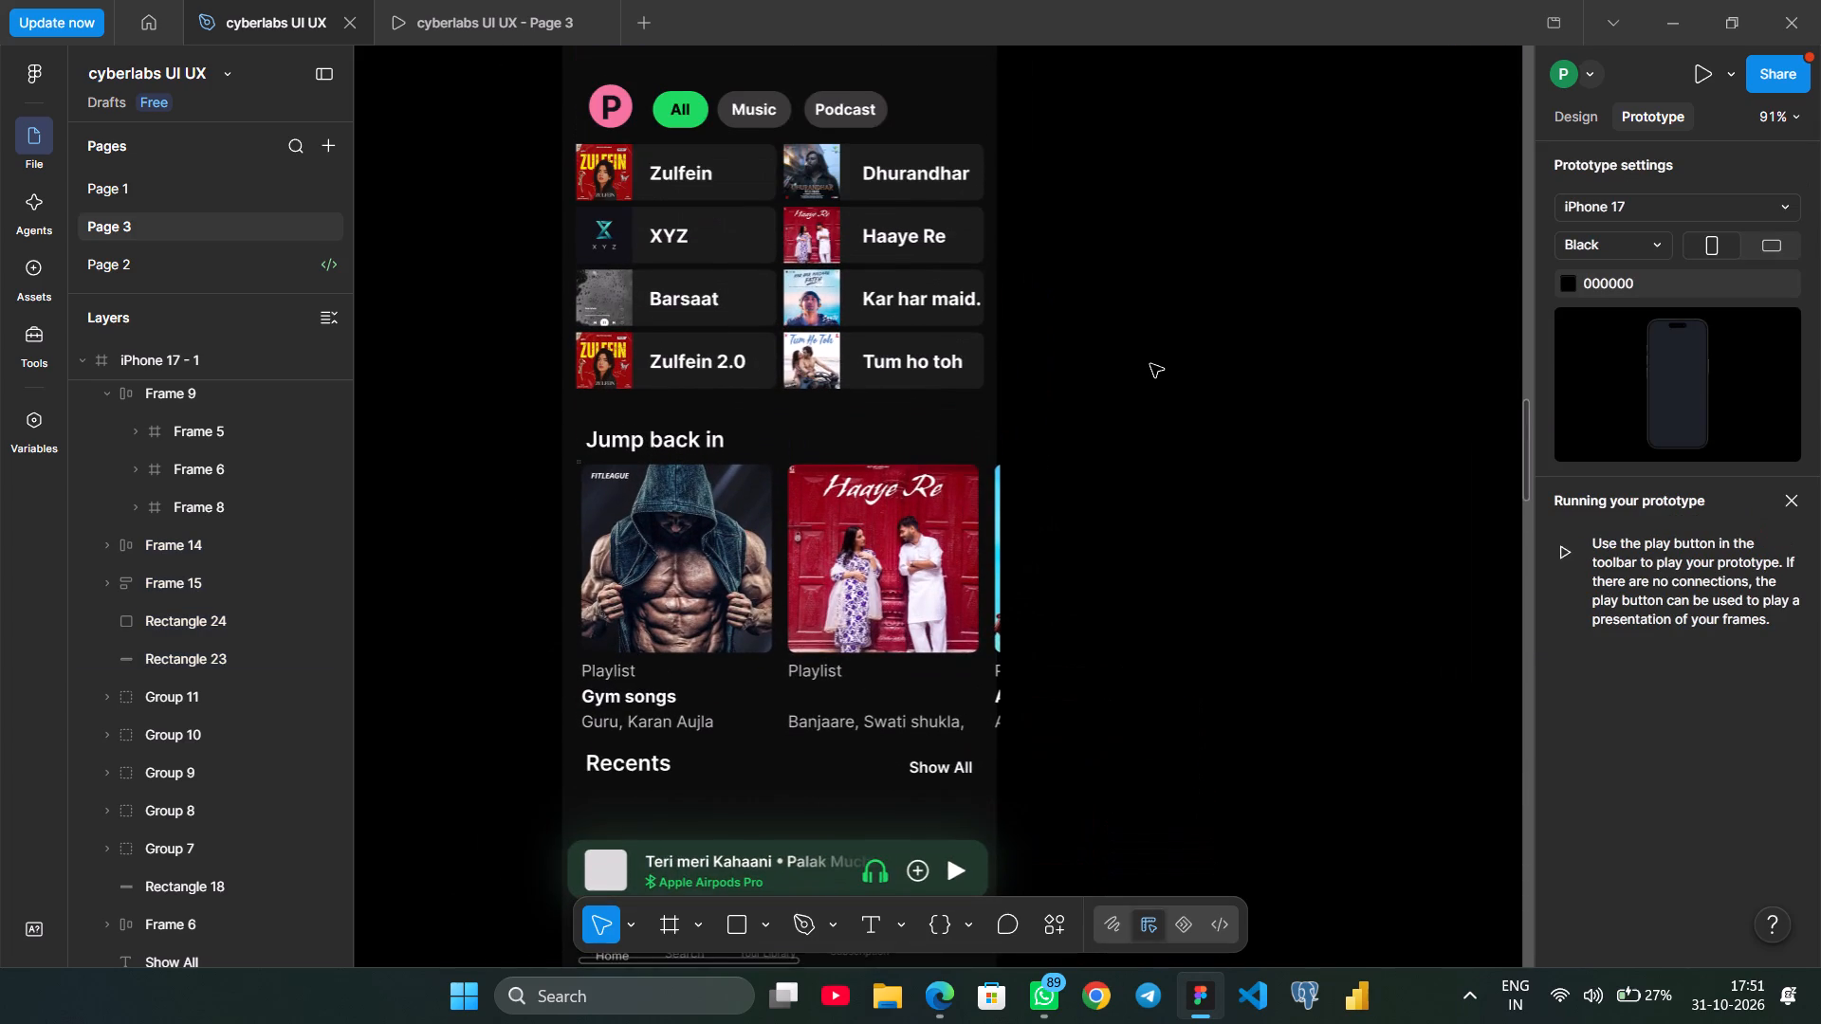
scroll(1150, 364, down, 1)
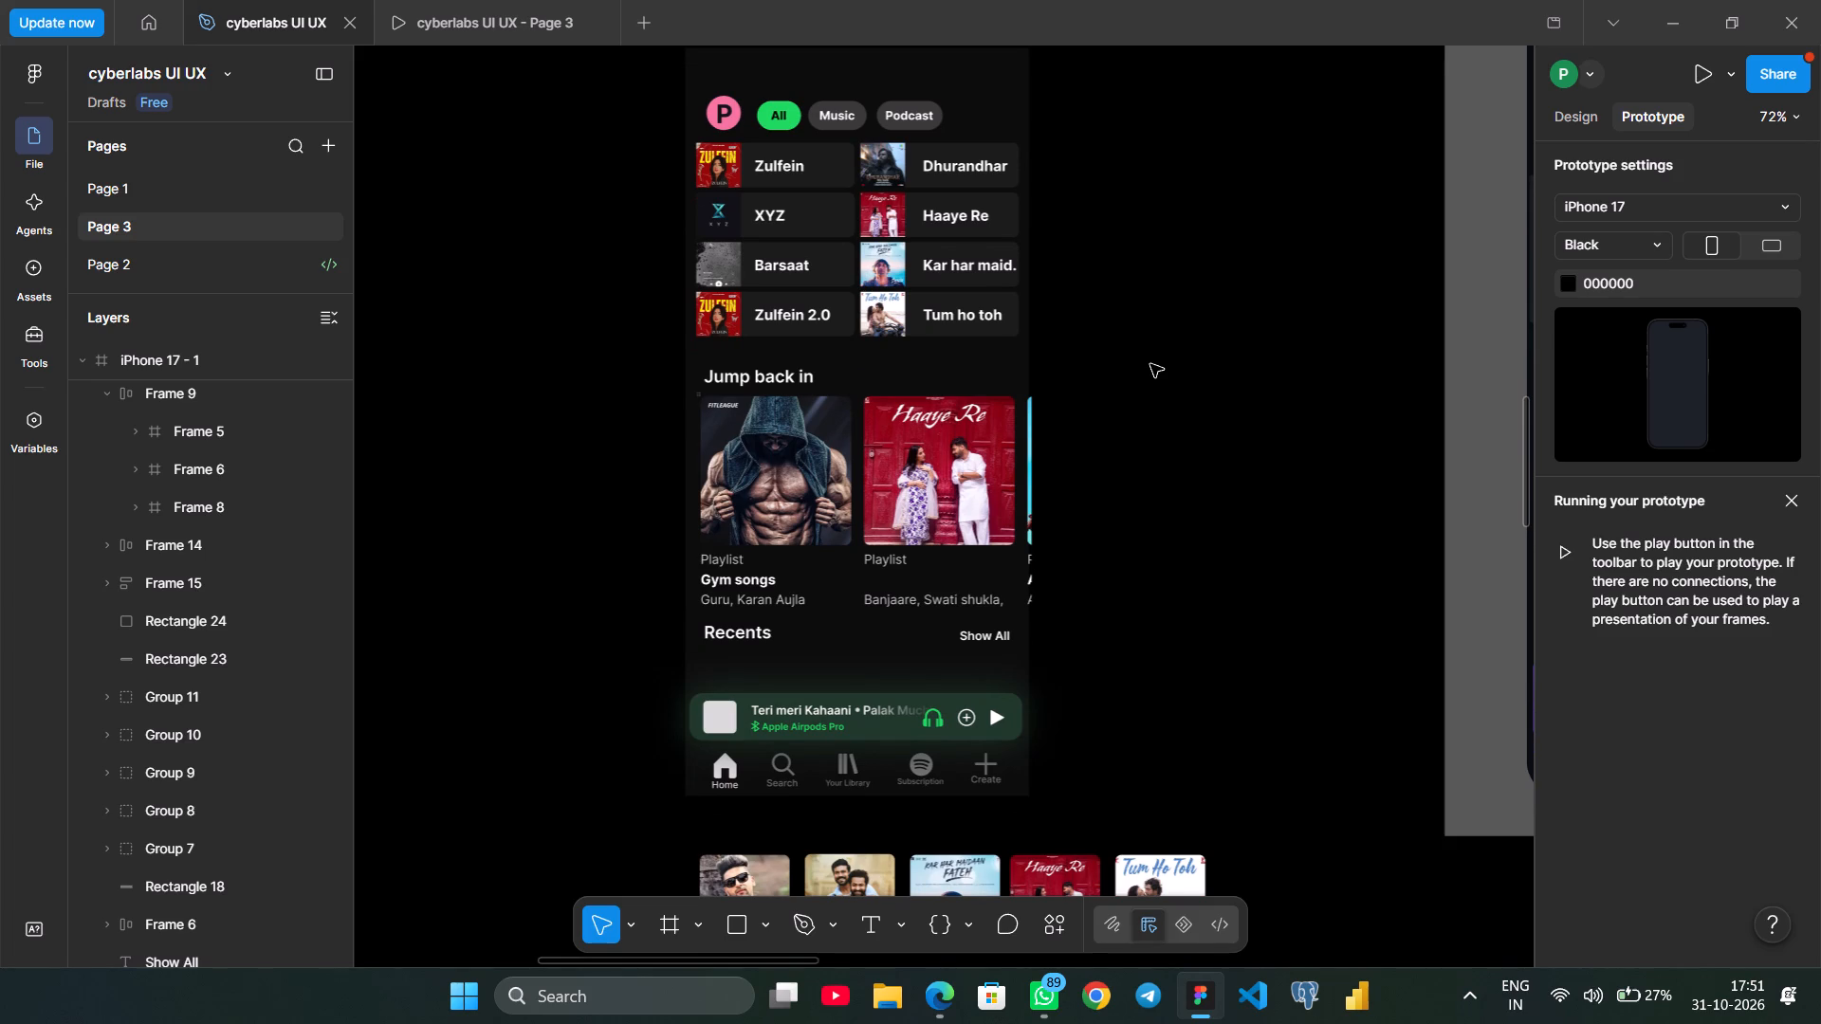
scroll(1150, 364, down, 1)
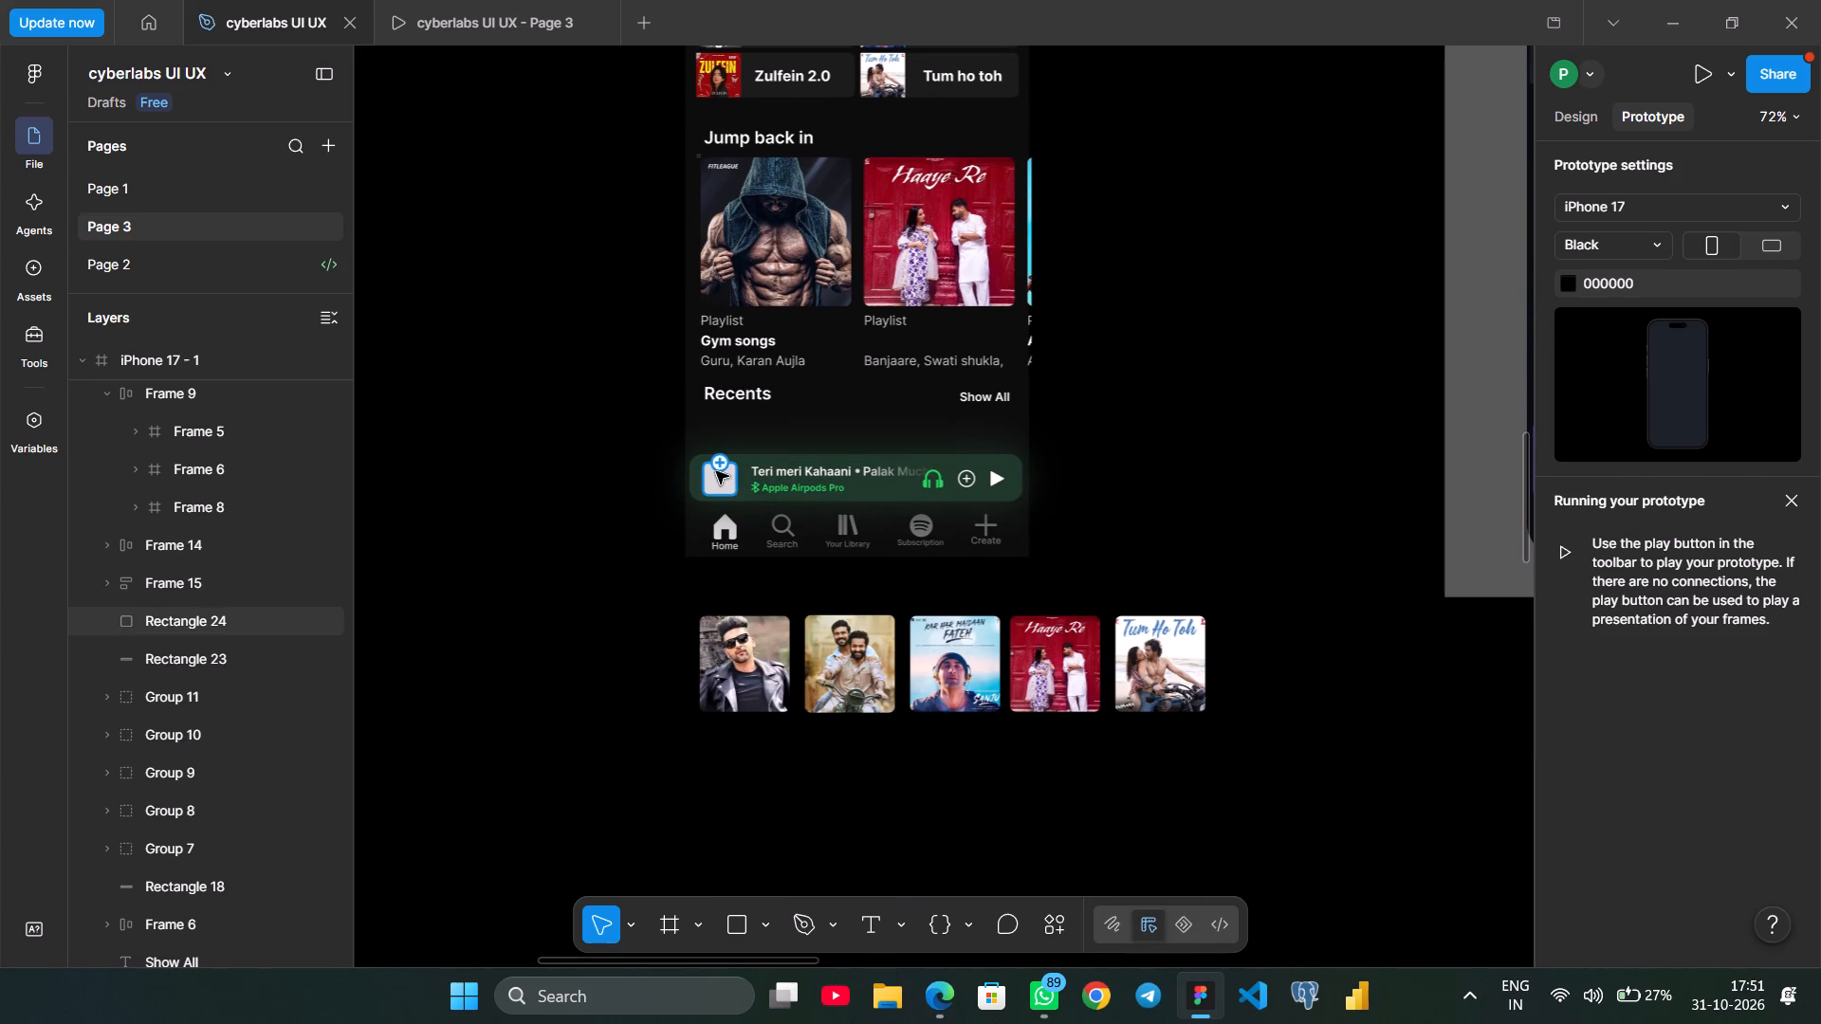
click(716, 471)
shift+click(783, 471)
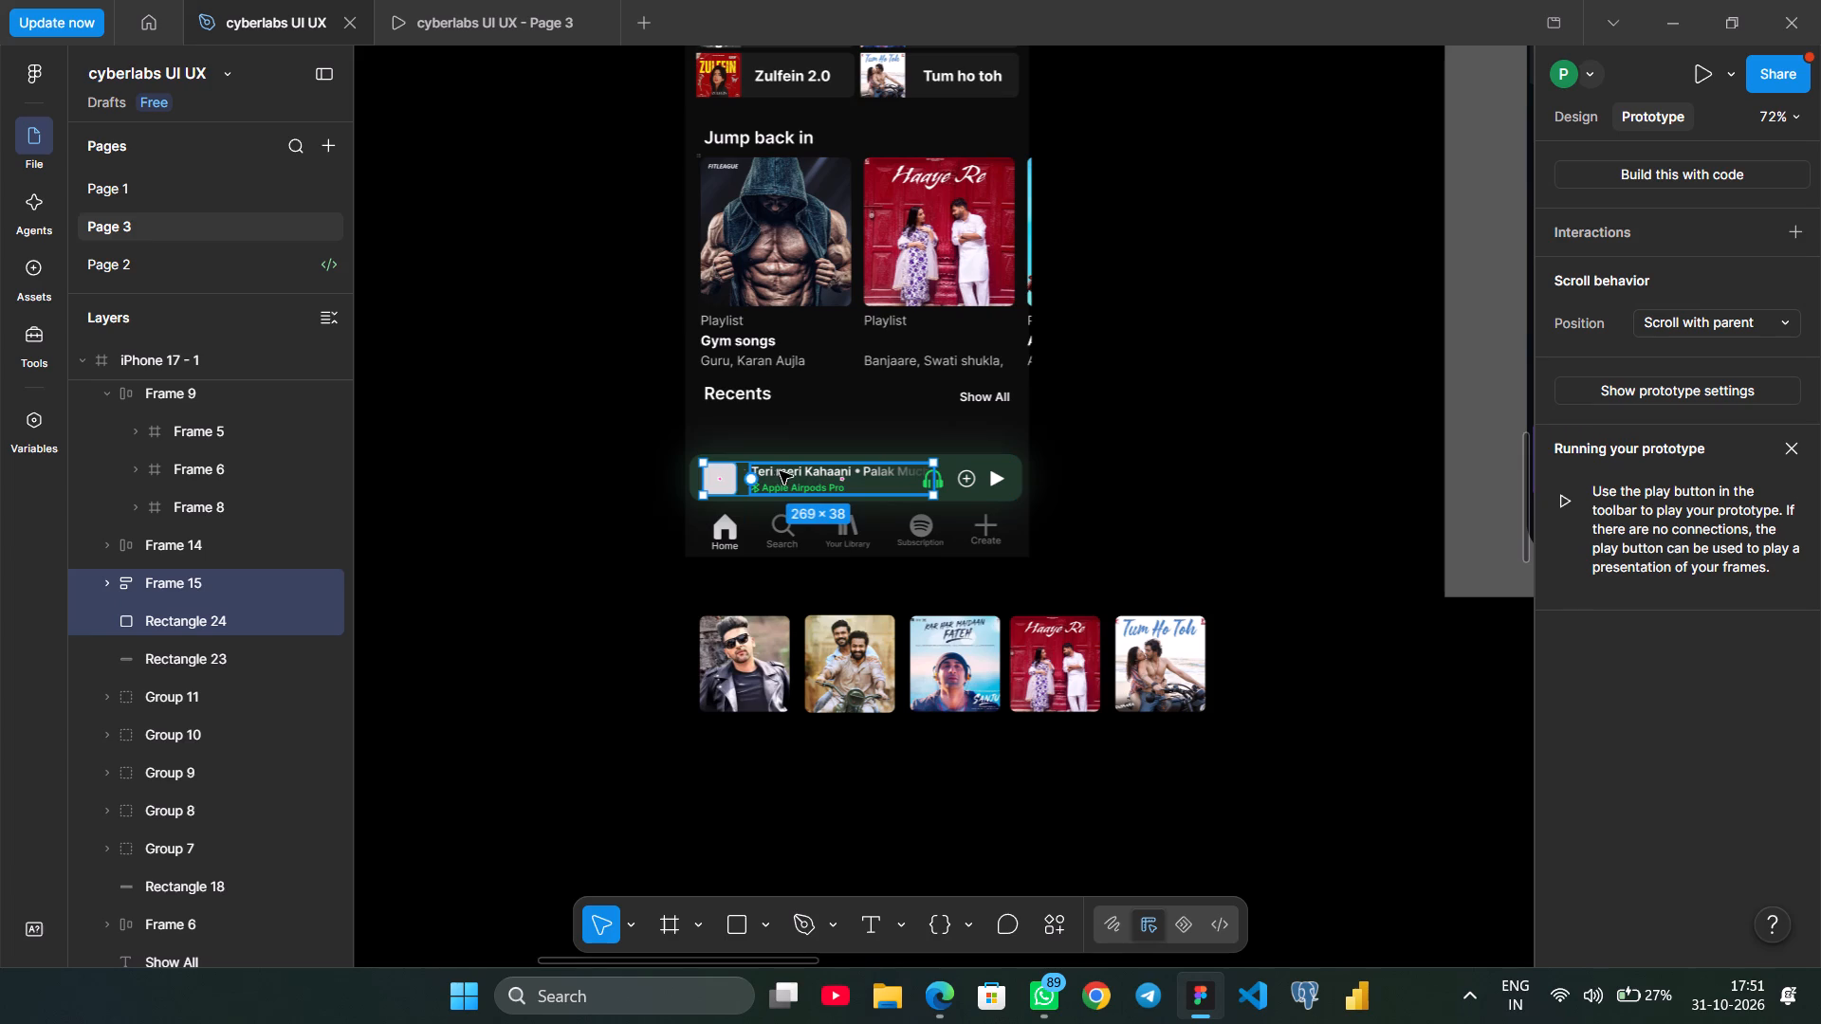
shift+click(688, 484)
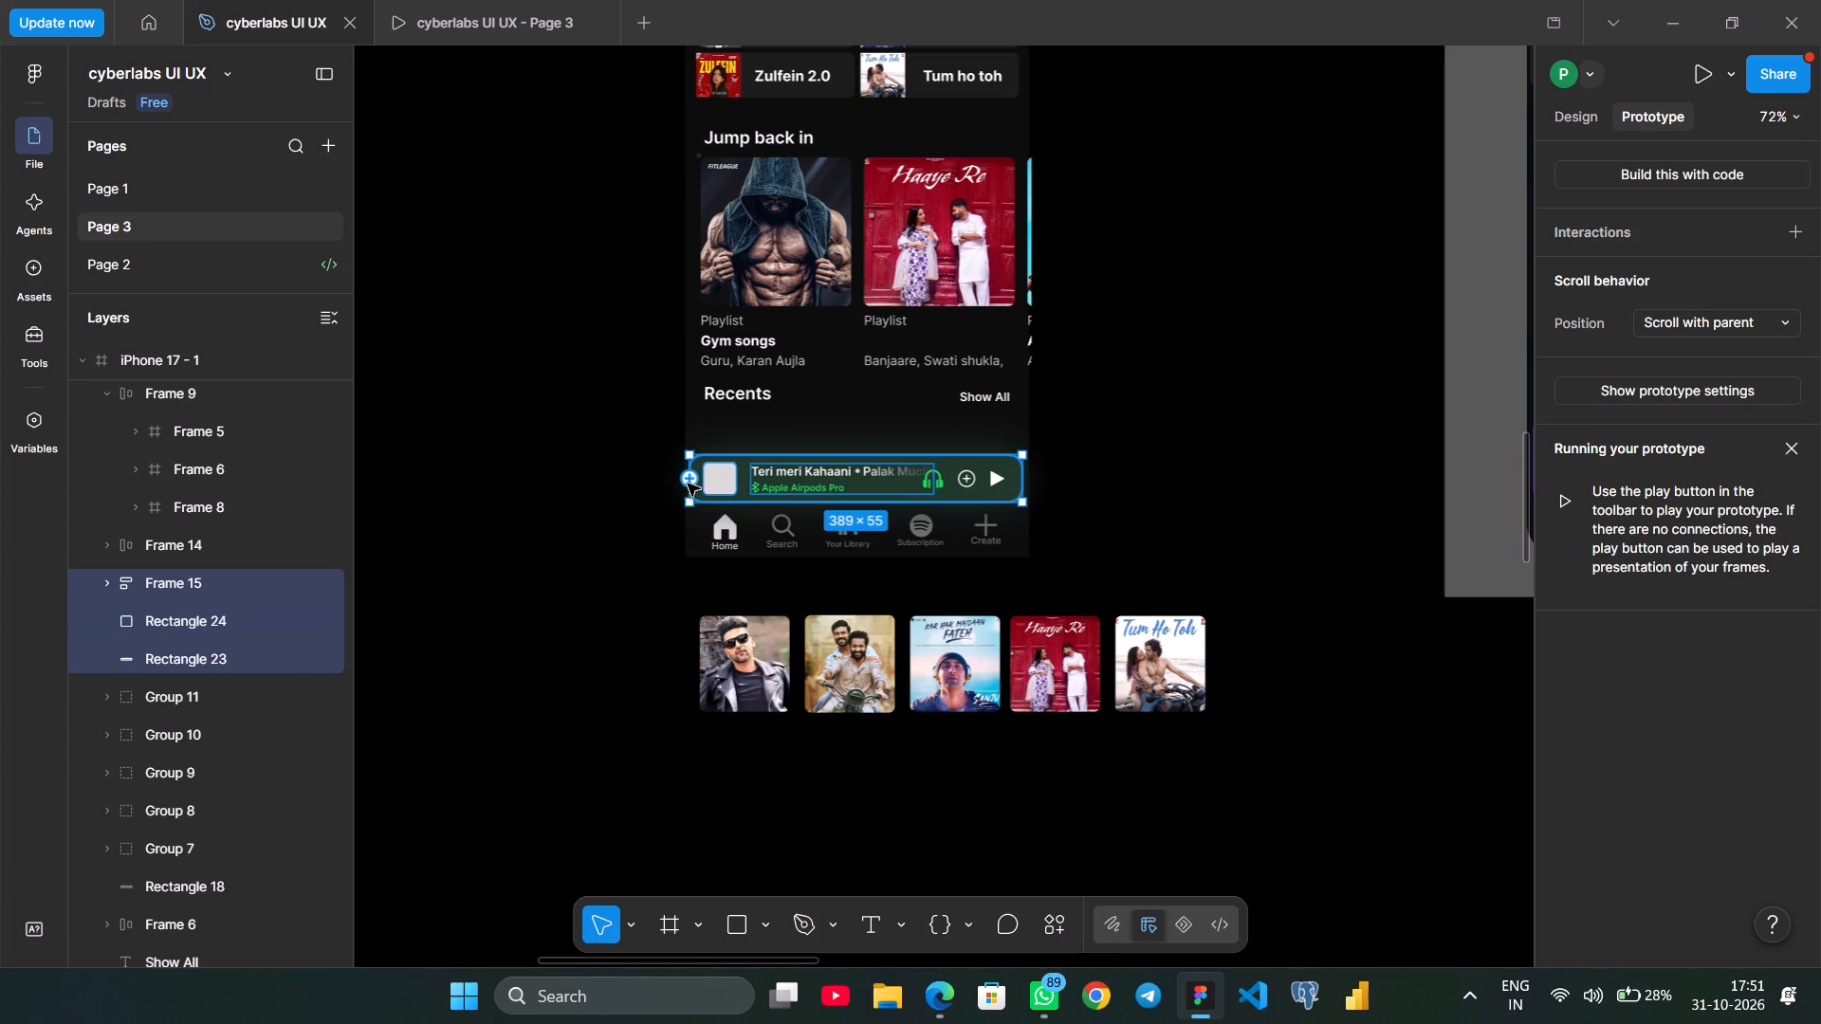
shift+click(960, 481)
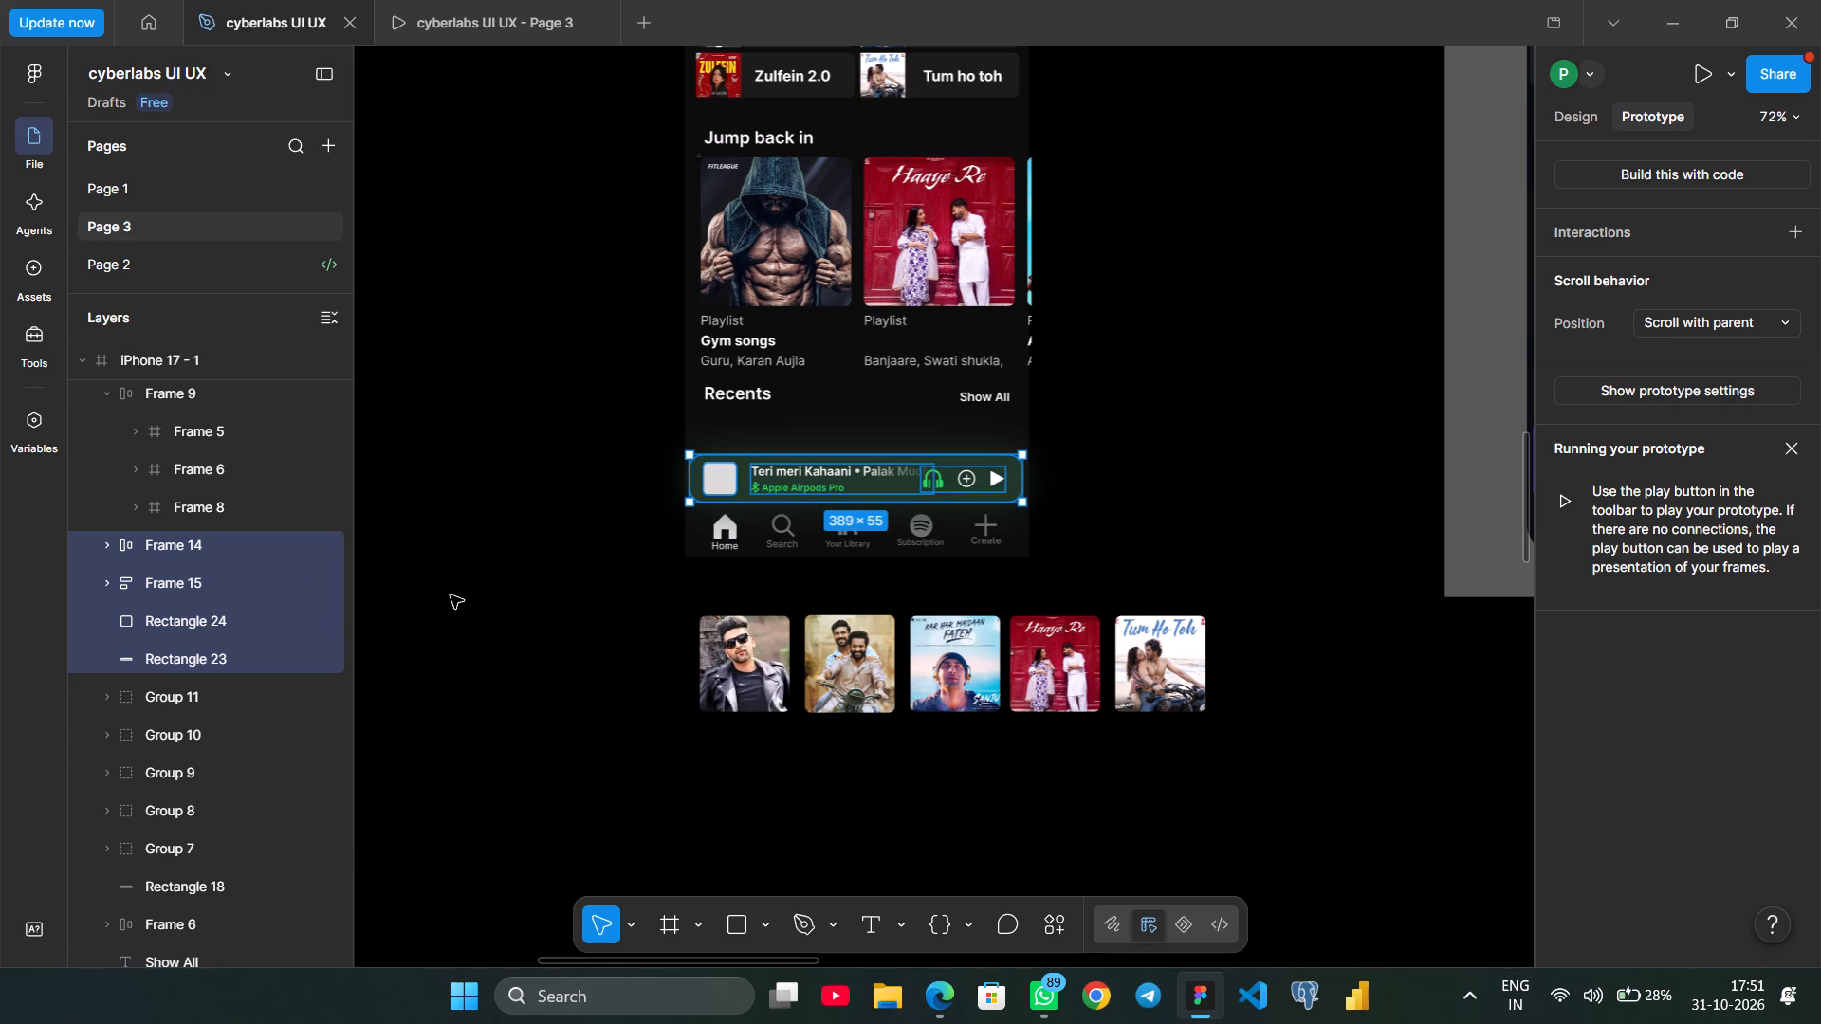
Move the album cover row back into the phone screen under the Recents heading, at about X 25, Y 704.
click(908, 635)
drag(925, 665, 913, 449)
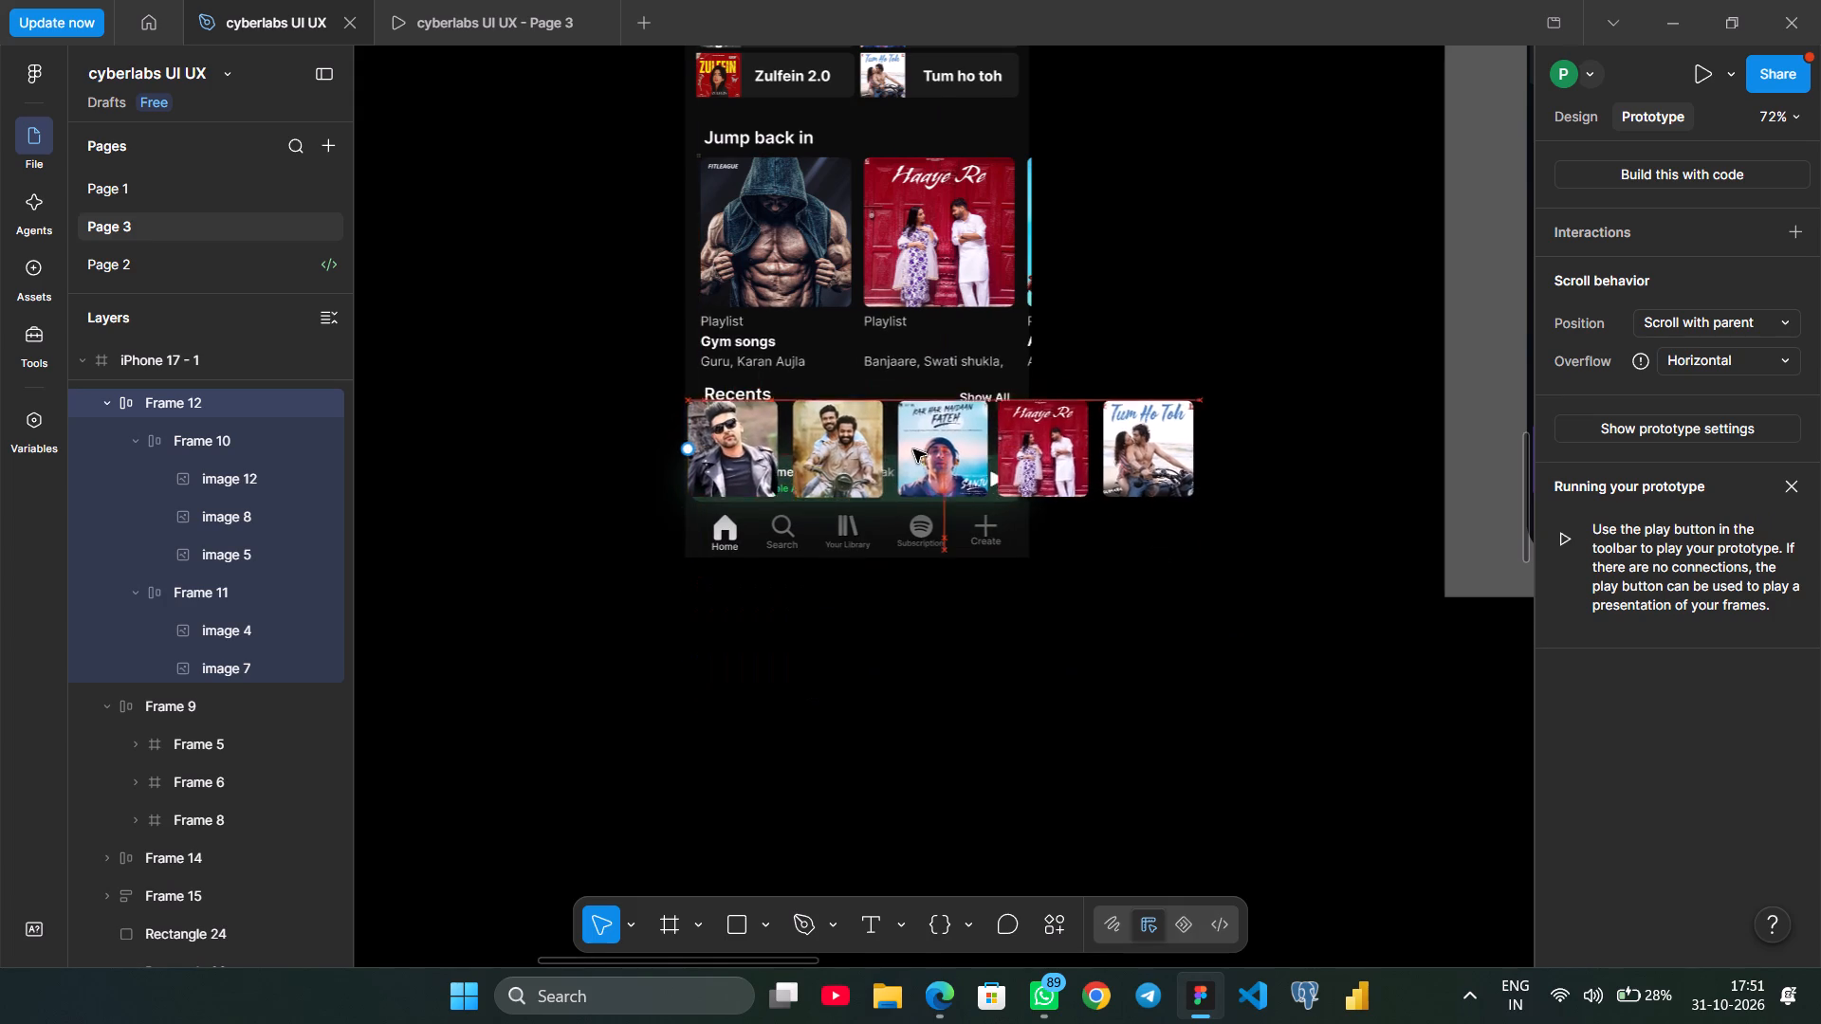
drag(913, 449, 928, 461)
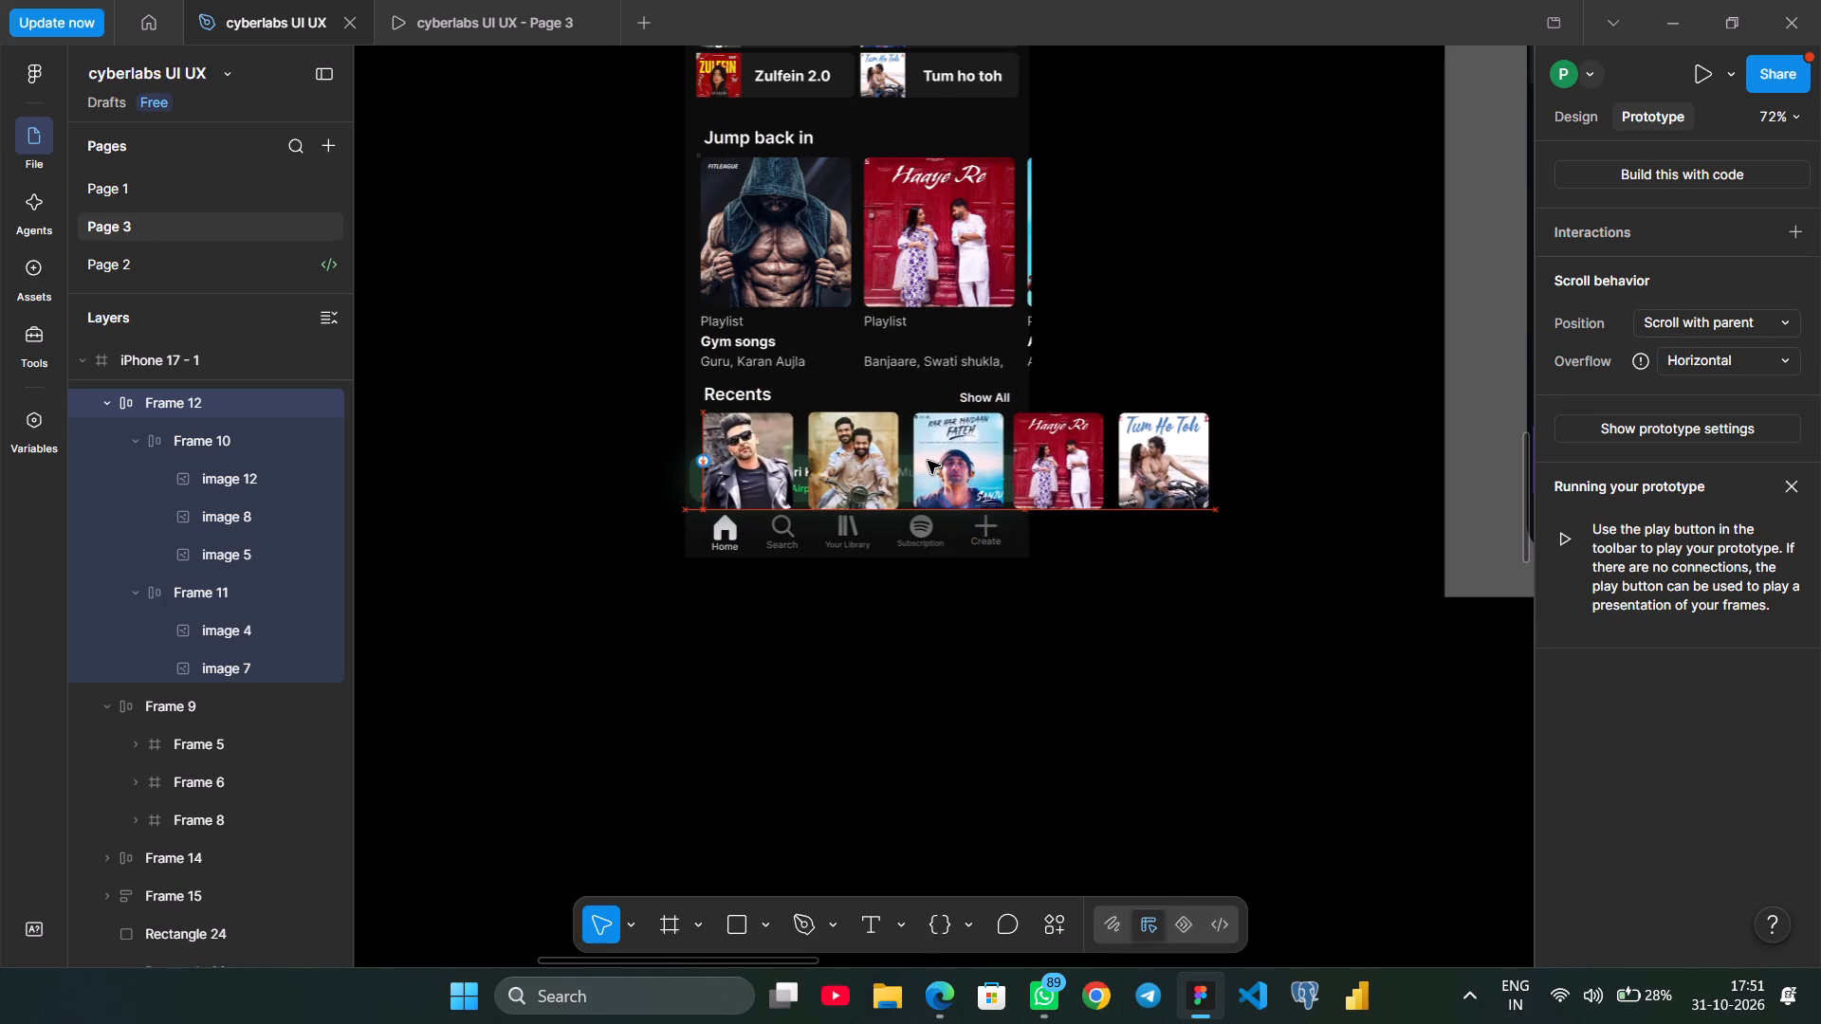
drag(928, 461, 930, 461)
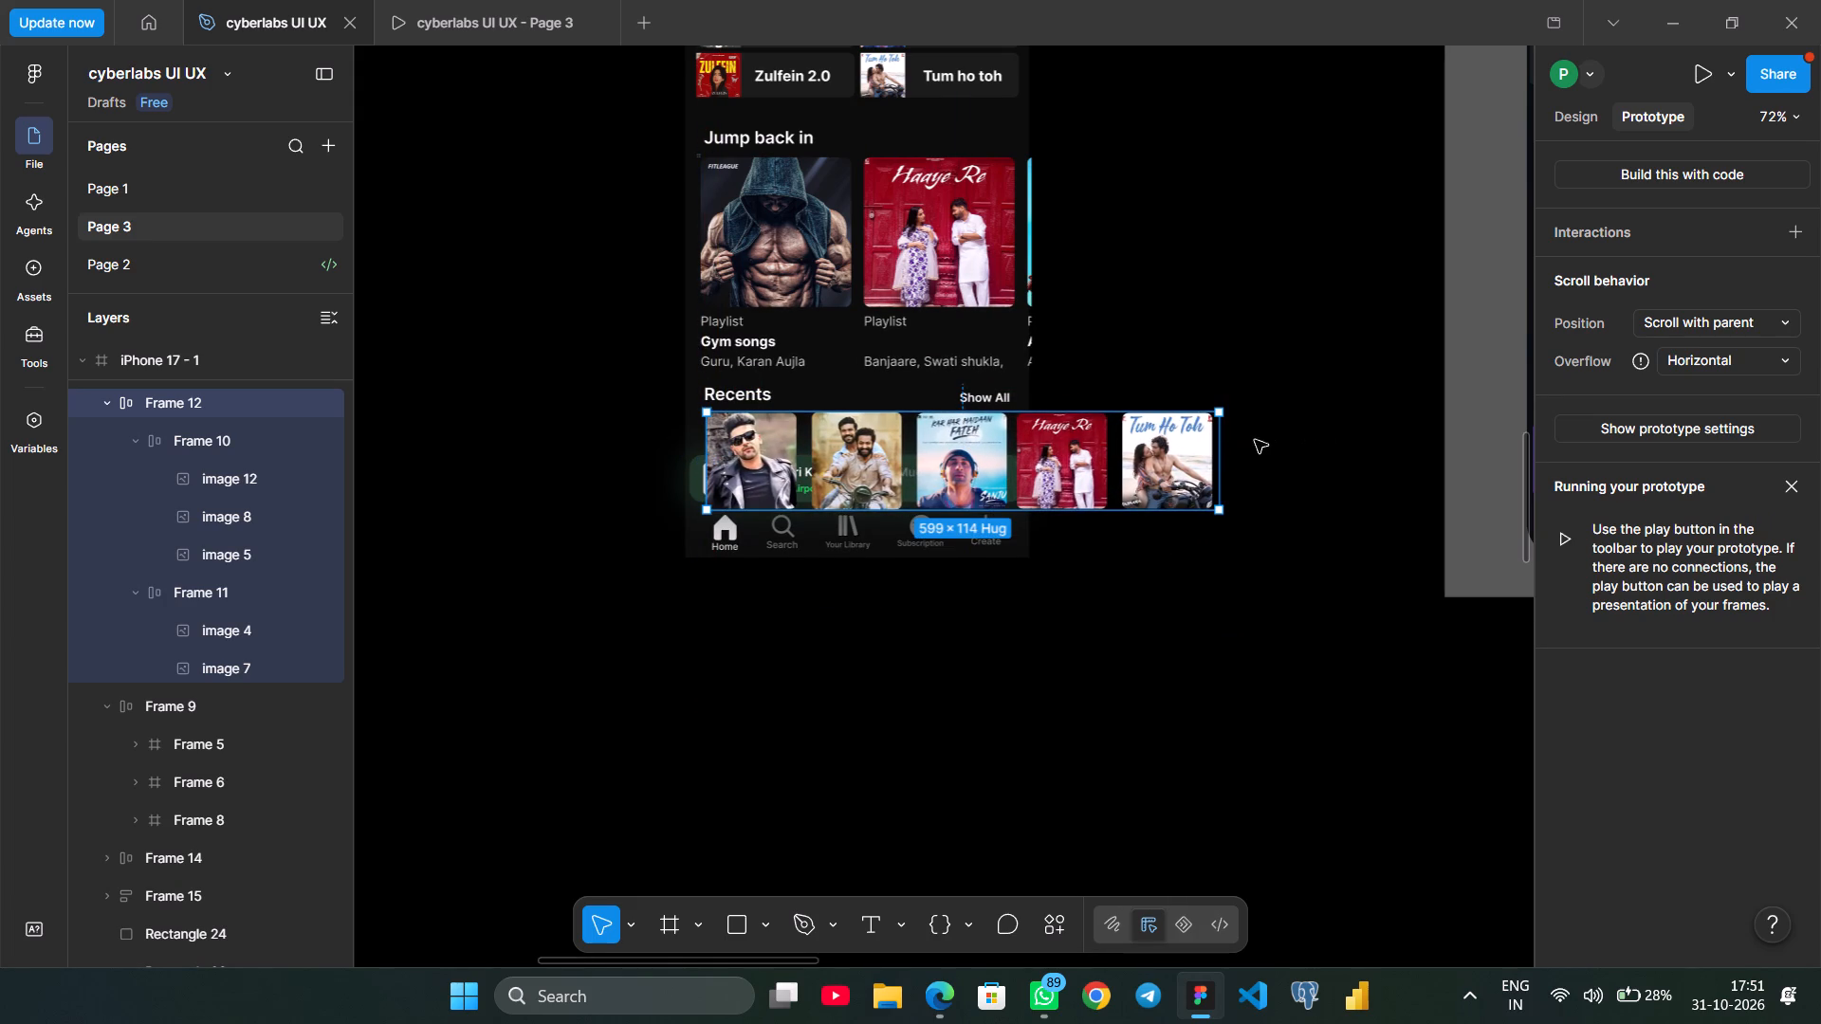
Narrow the album cover row to a width of about 380 so it ends at the phone screen's right edge.
click(1575, 123)
drag(1222, 466, 1058, 462)
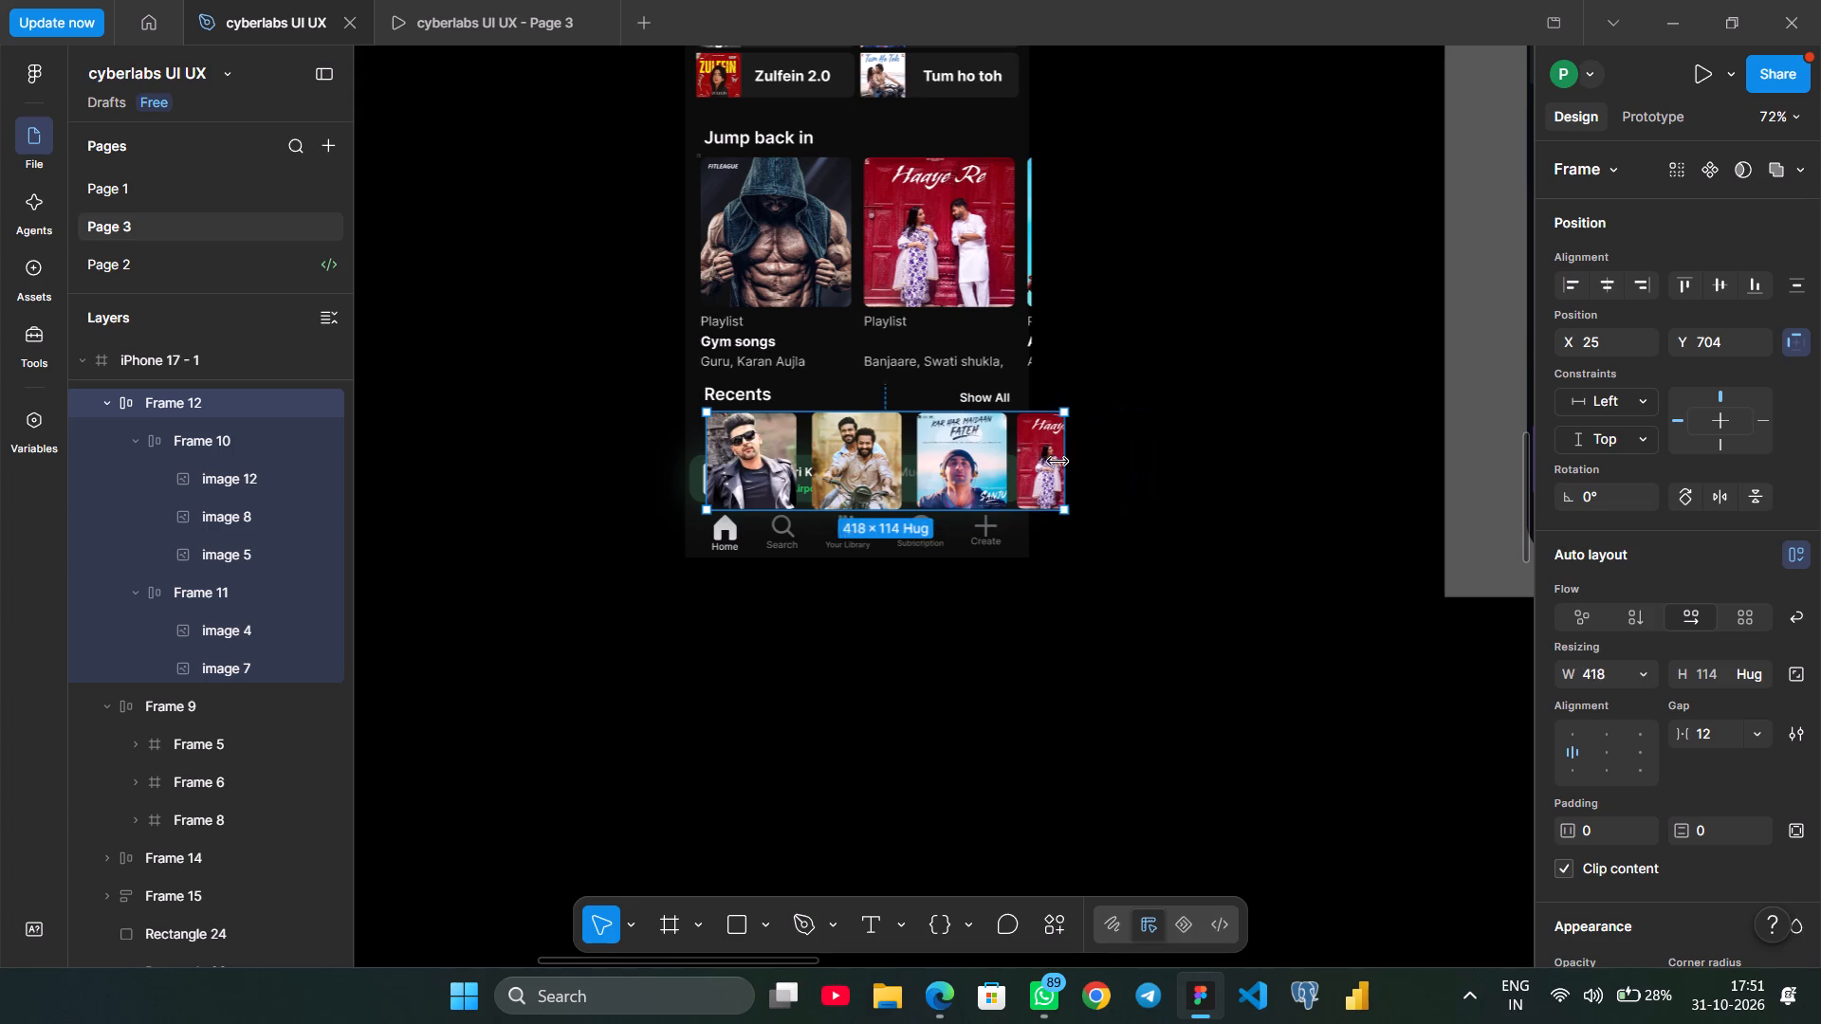
drag(1058, 462, 1037, 462)
Preview the iPhone 17 - 1 prototype and test horizontal scrolling of the Recents and Jump back in rows.
scroll(1050, 324, up, 3)
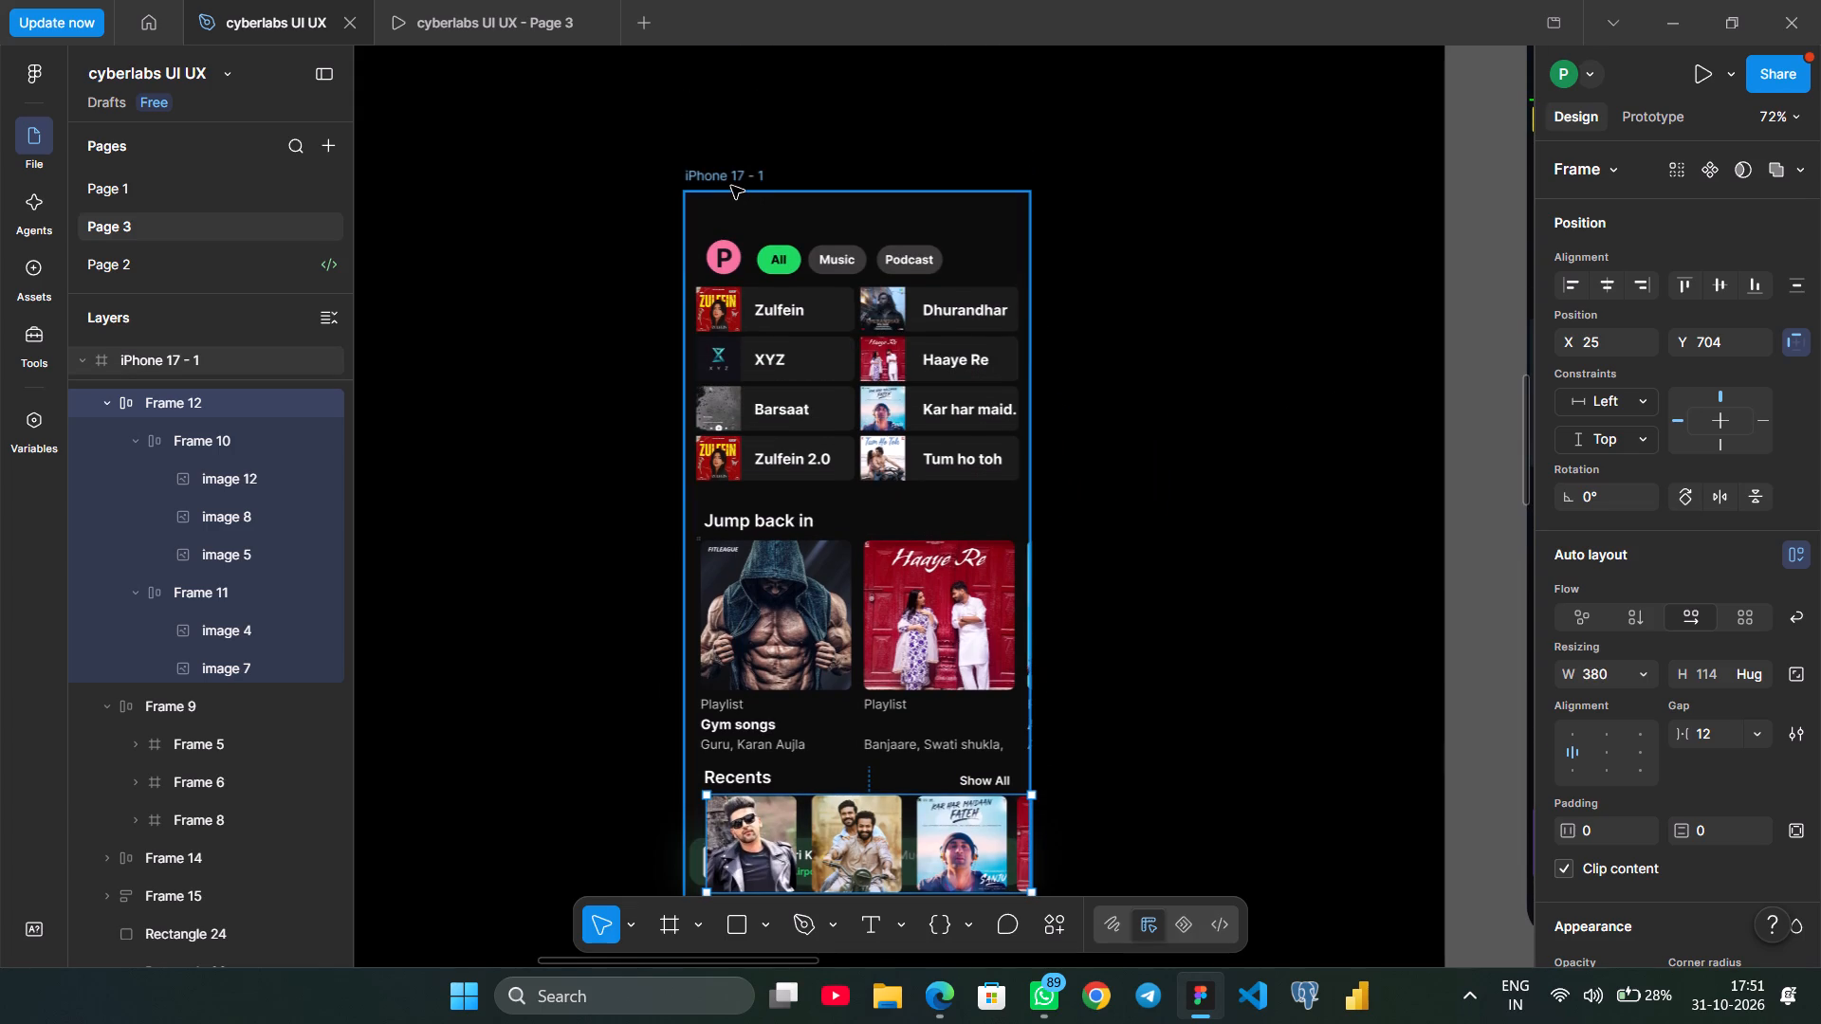
click(752, 175)
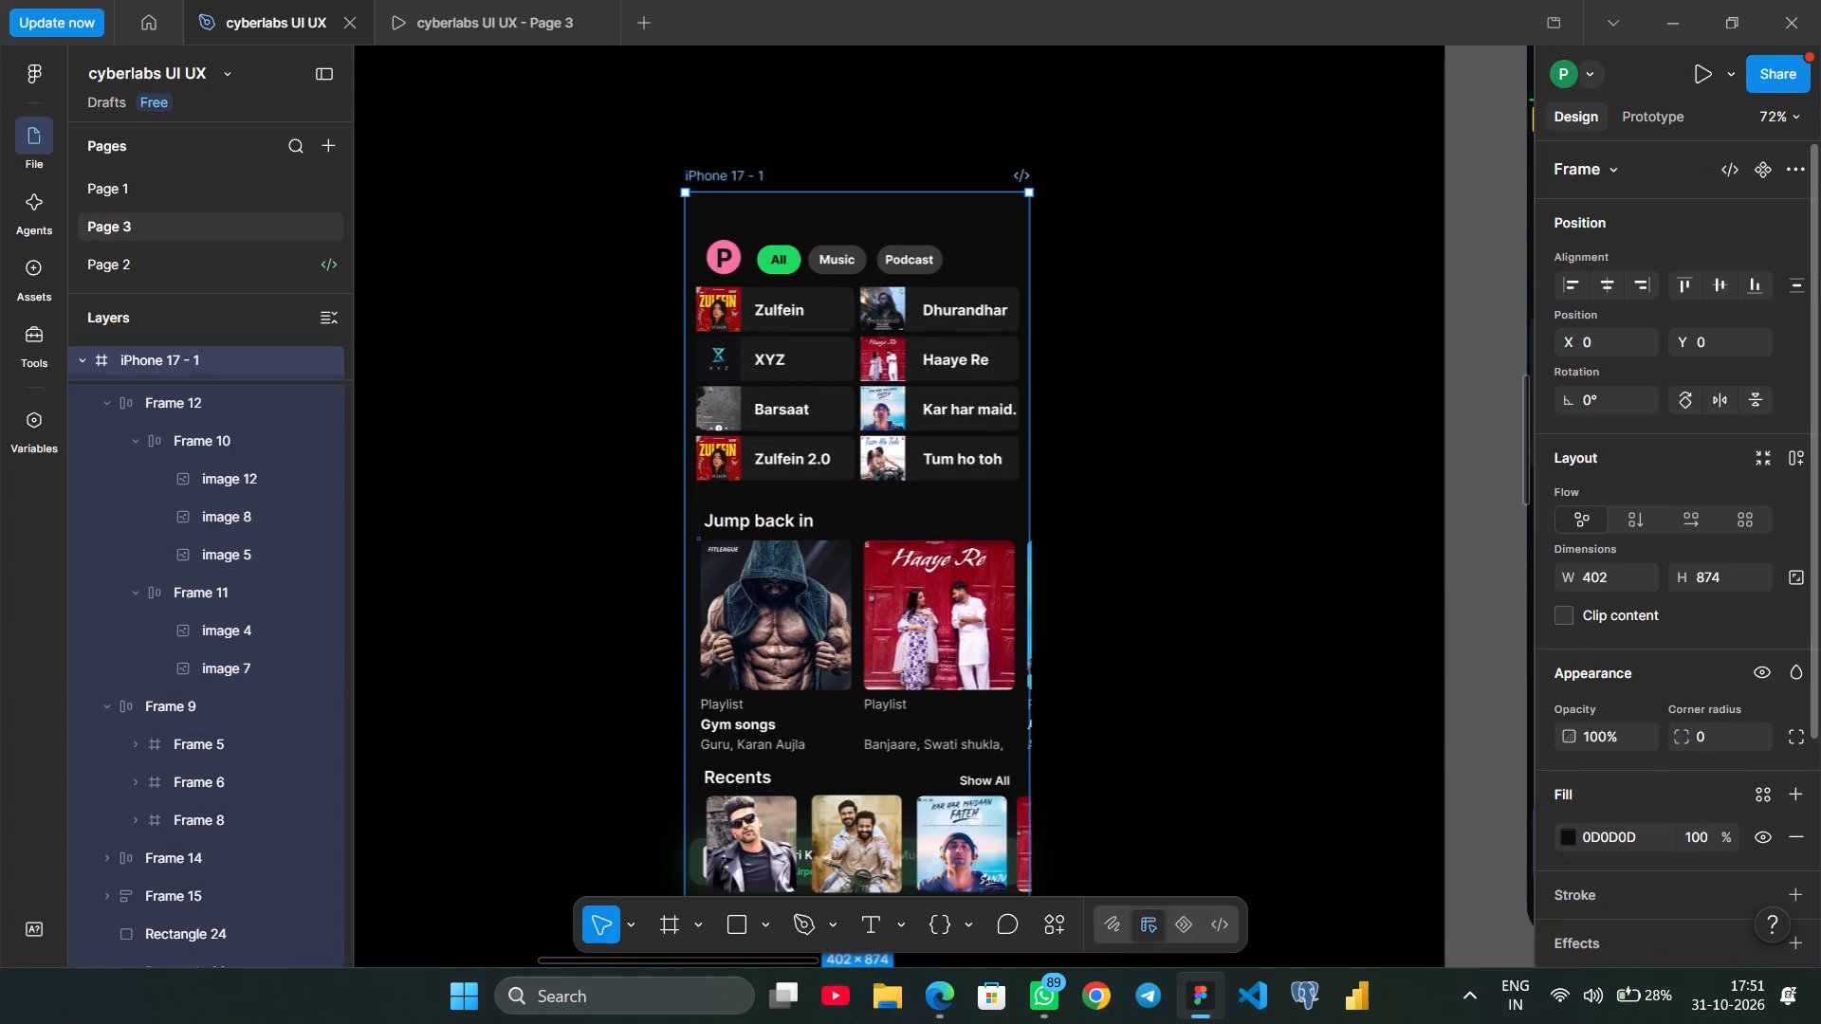
click(1694, 88)
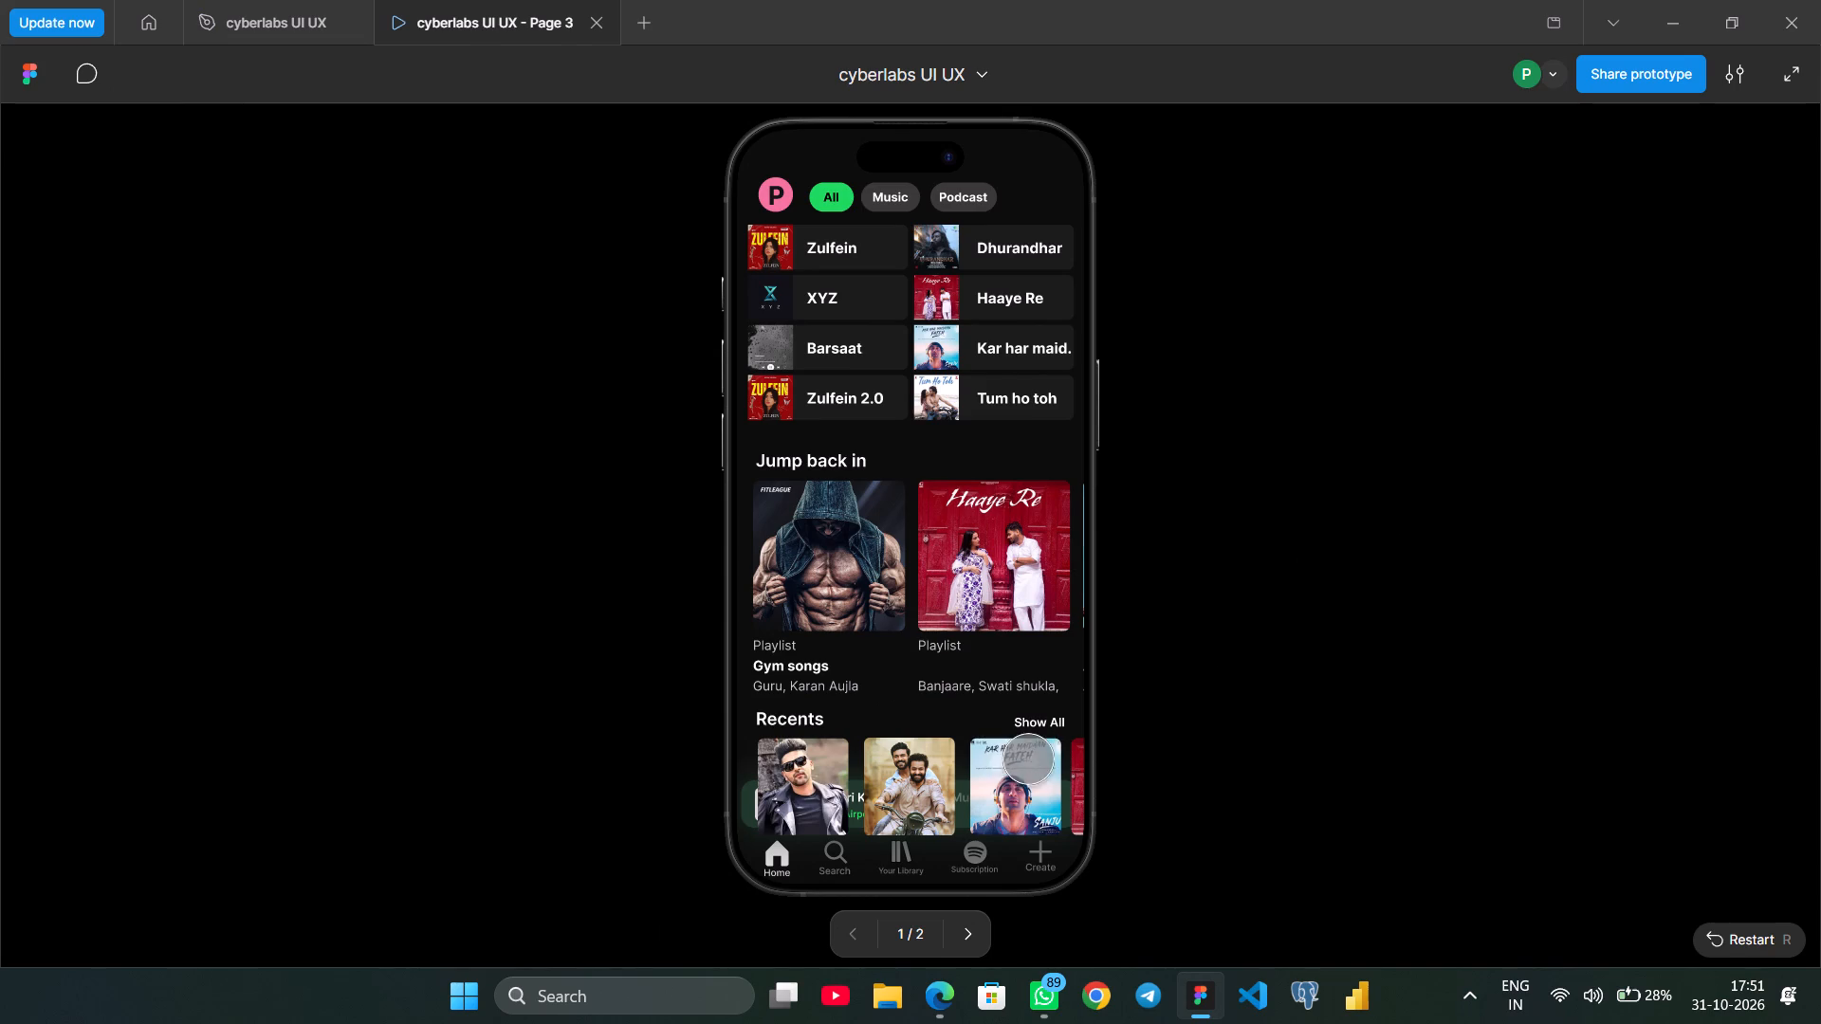
drag(1025, 763, 927, 815)
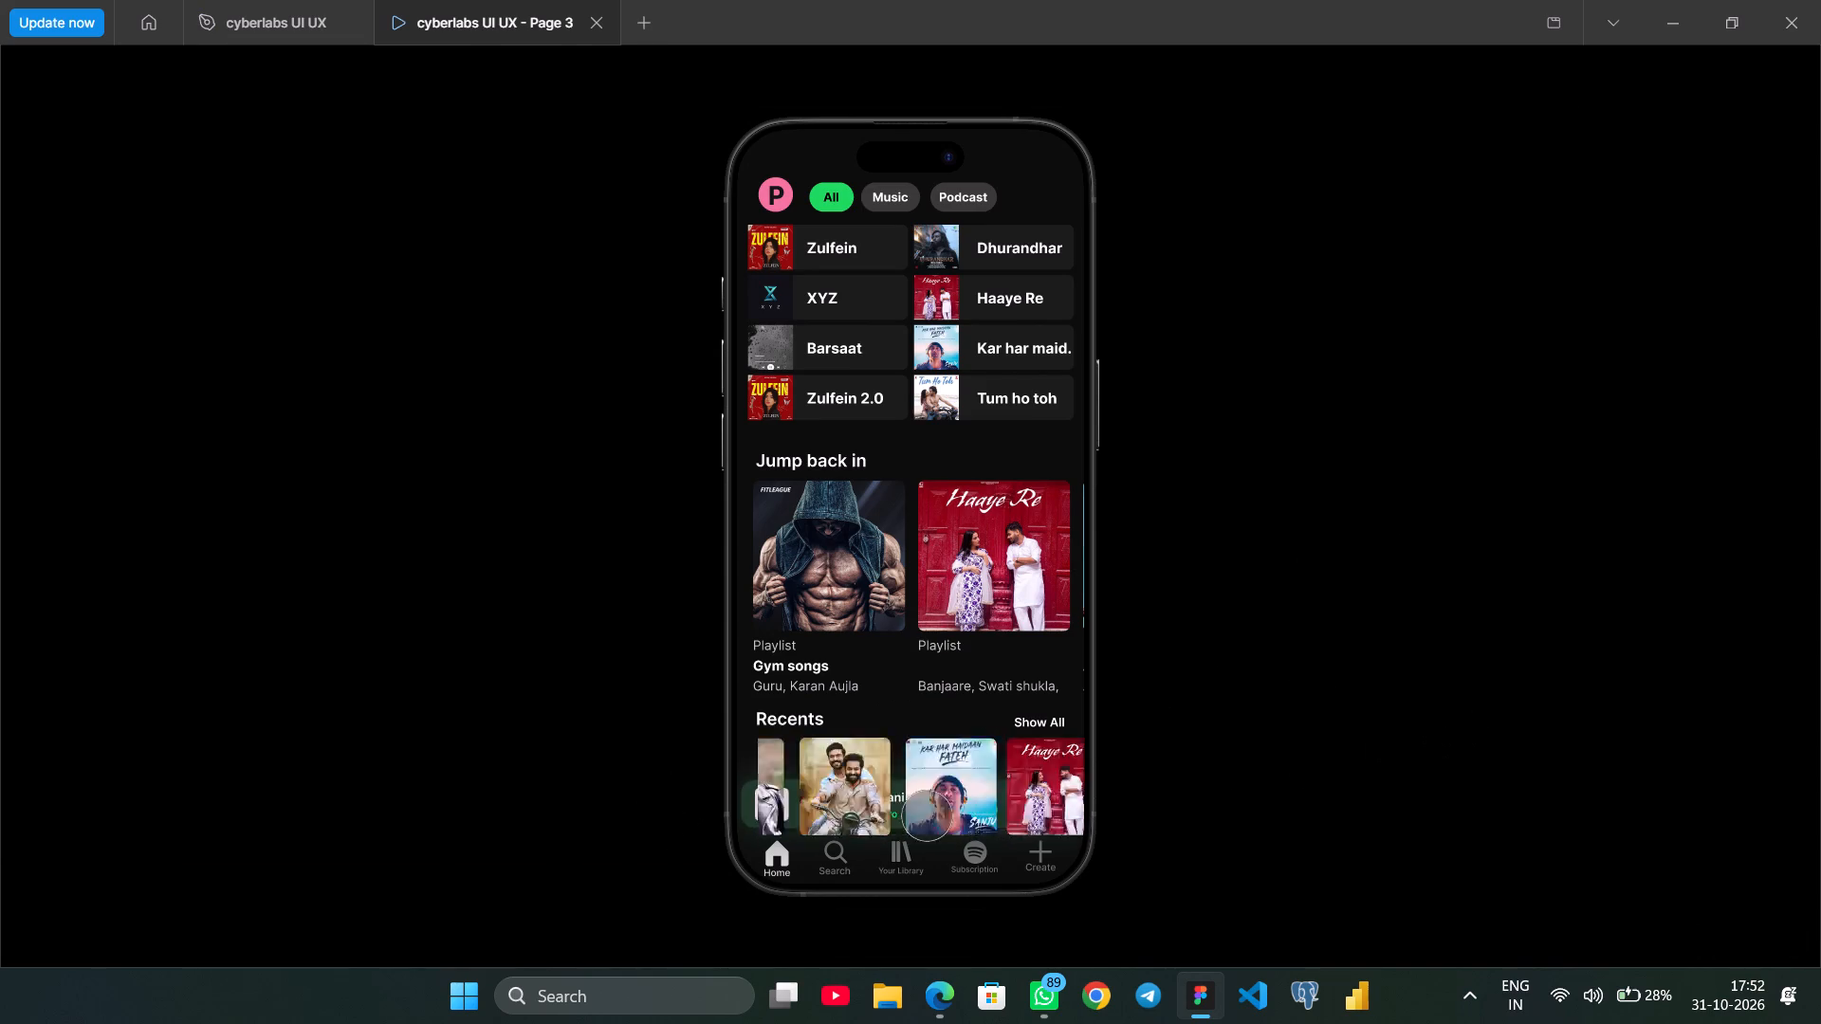
drag(927, 815, 689, 851)
drag(816, 795, 1186, 795)
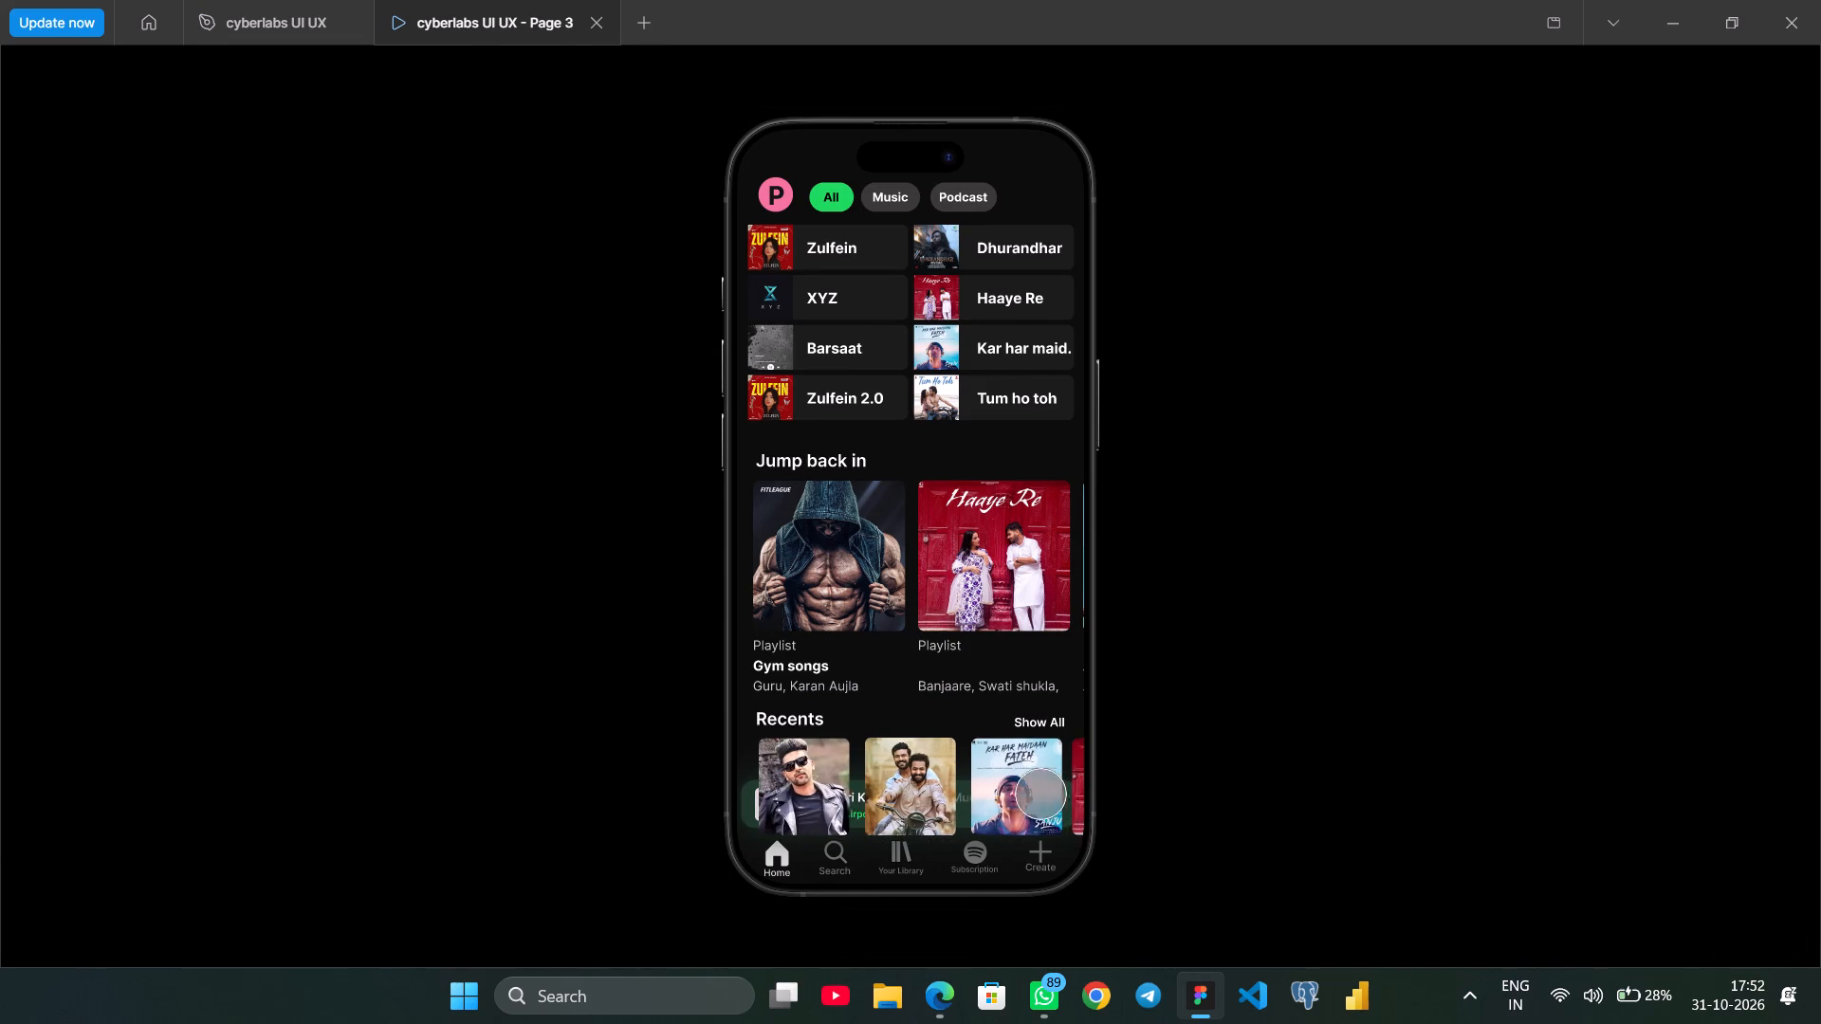
drag(1039, 794, 465, 862)
drag(806, 799, 1298, 805)
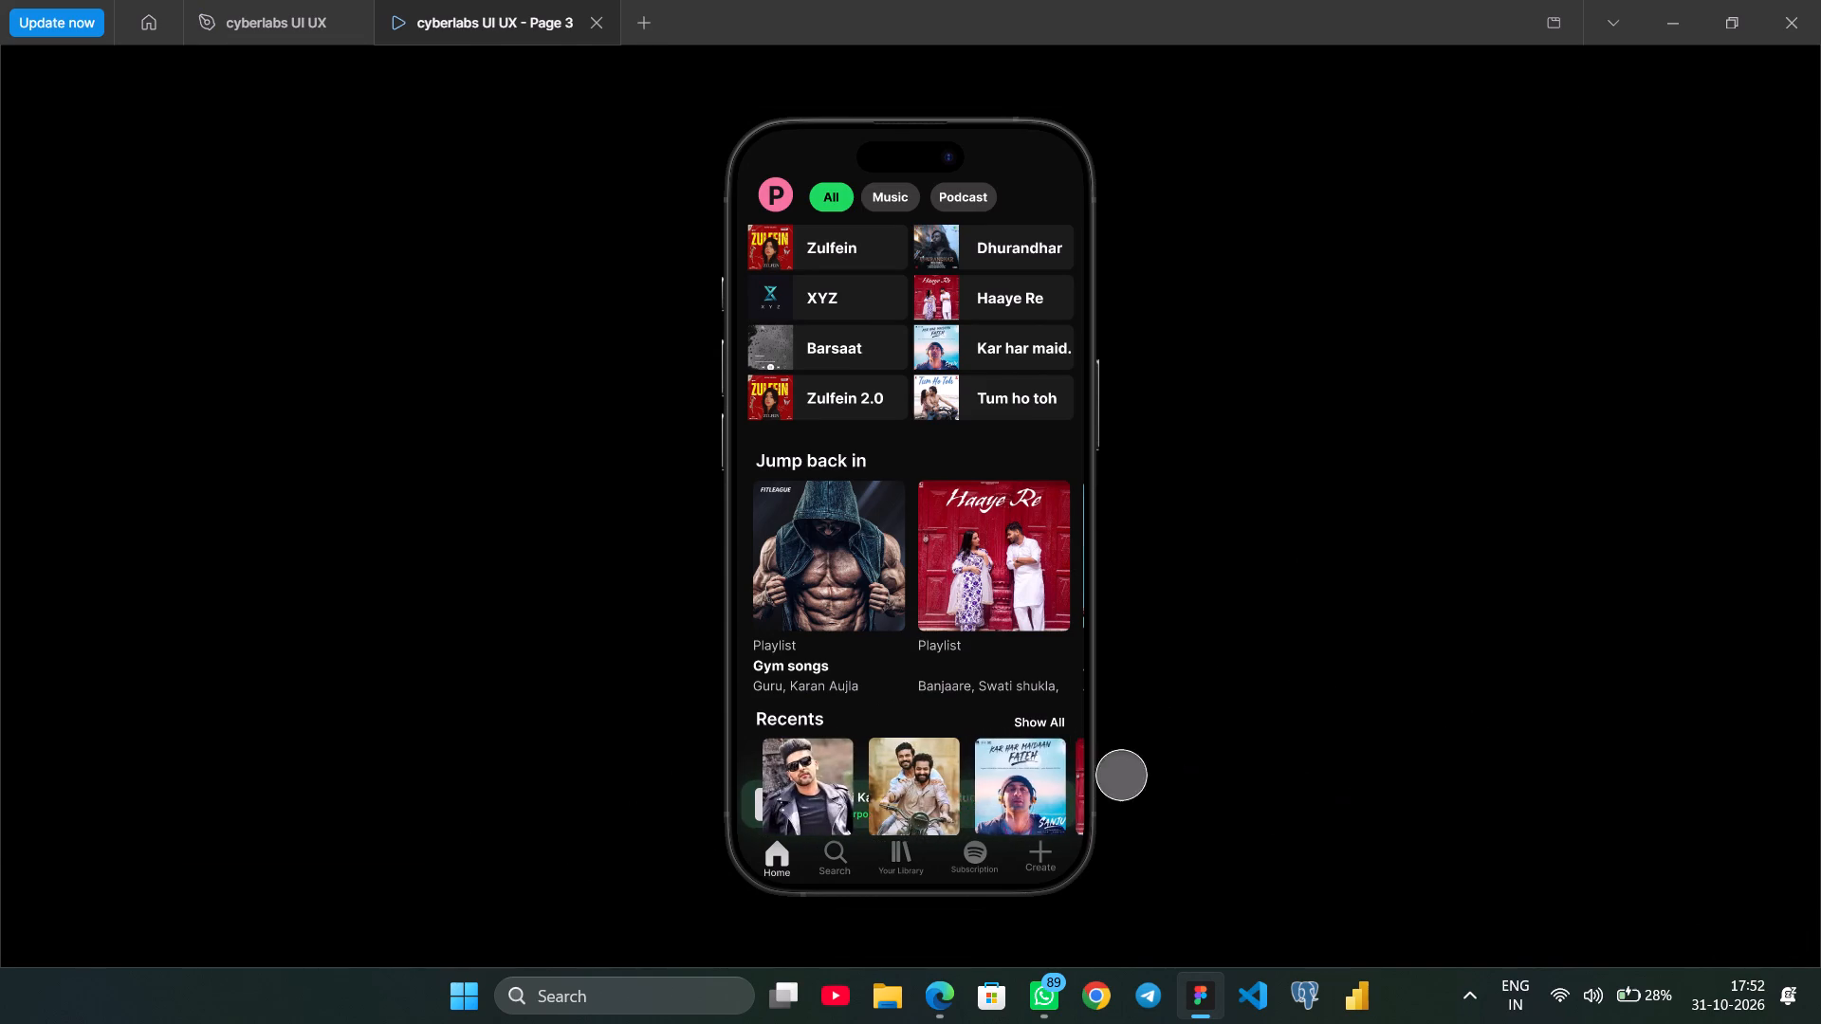
drag(969, 777, 453, 783)
drag(801, 802, 1300, 784)
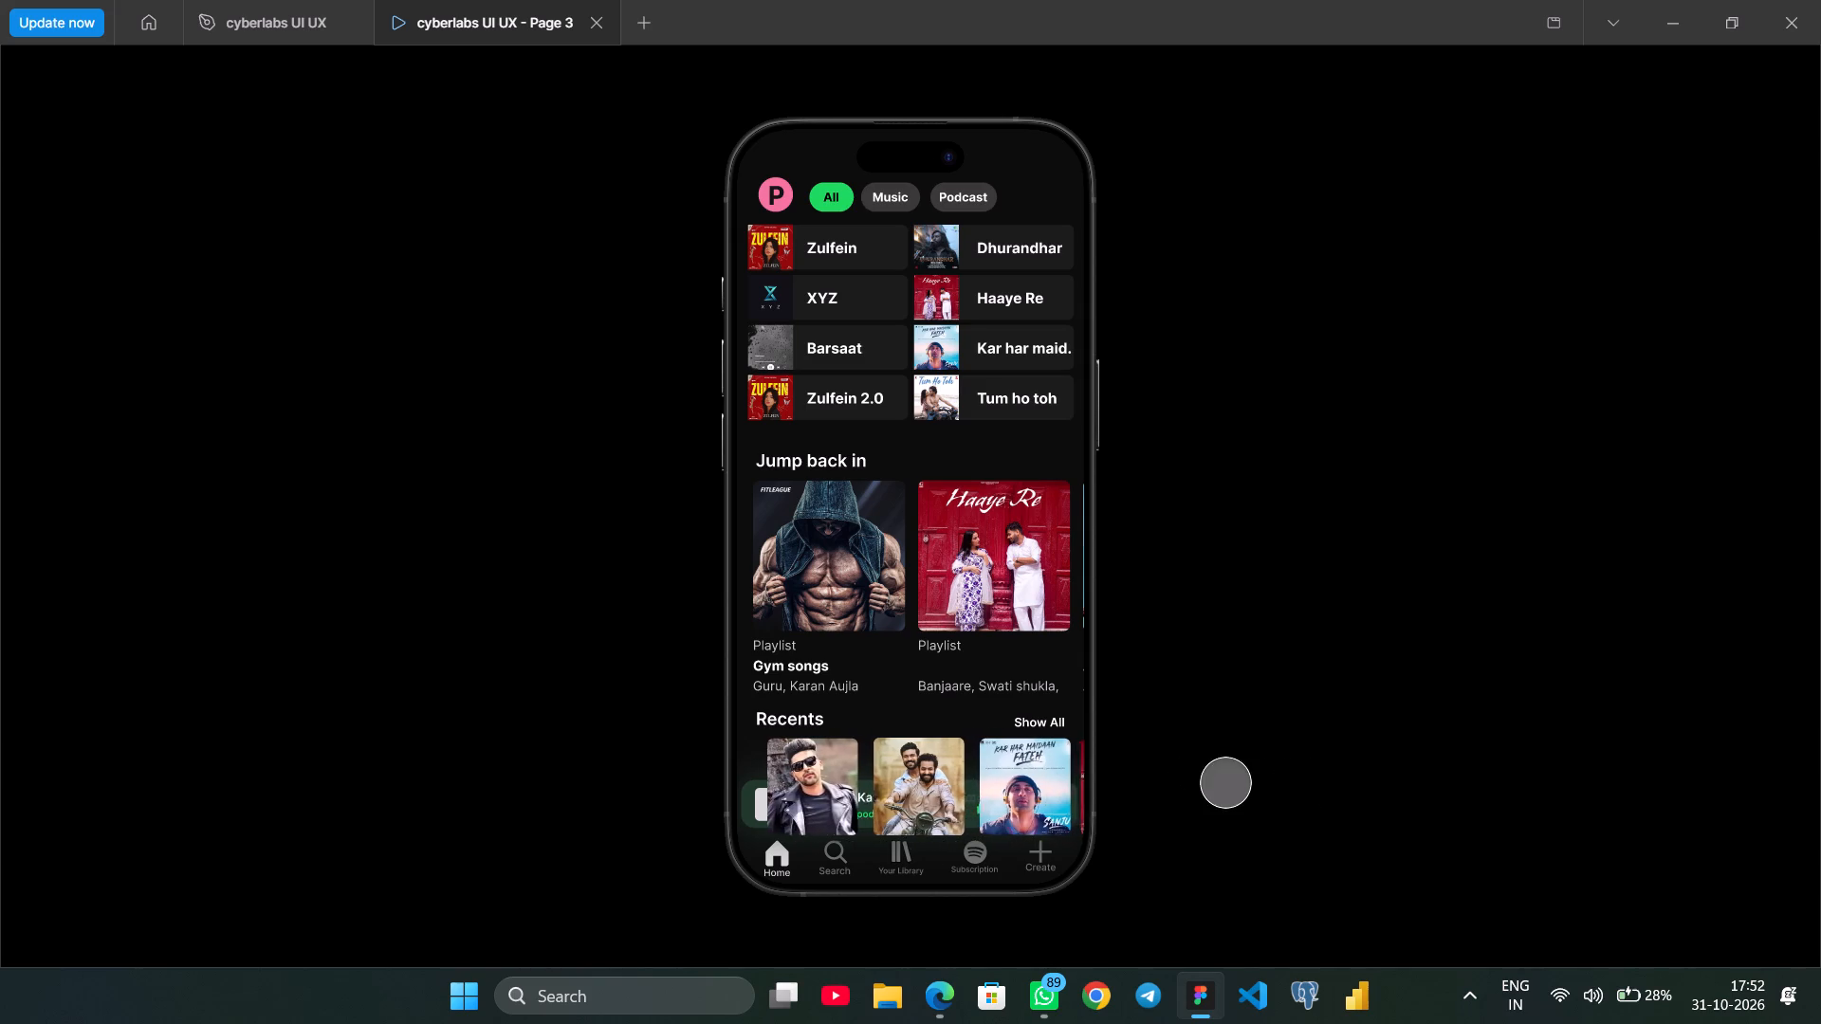
drag(1033, 785, 342, 772)
drag(971, 568, 141, 578)
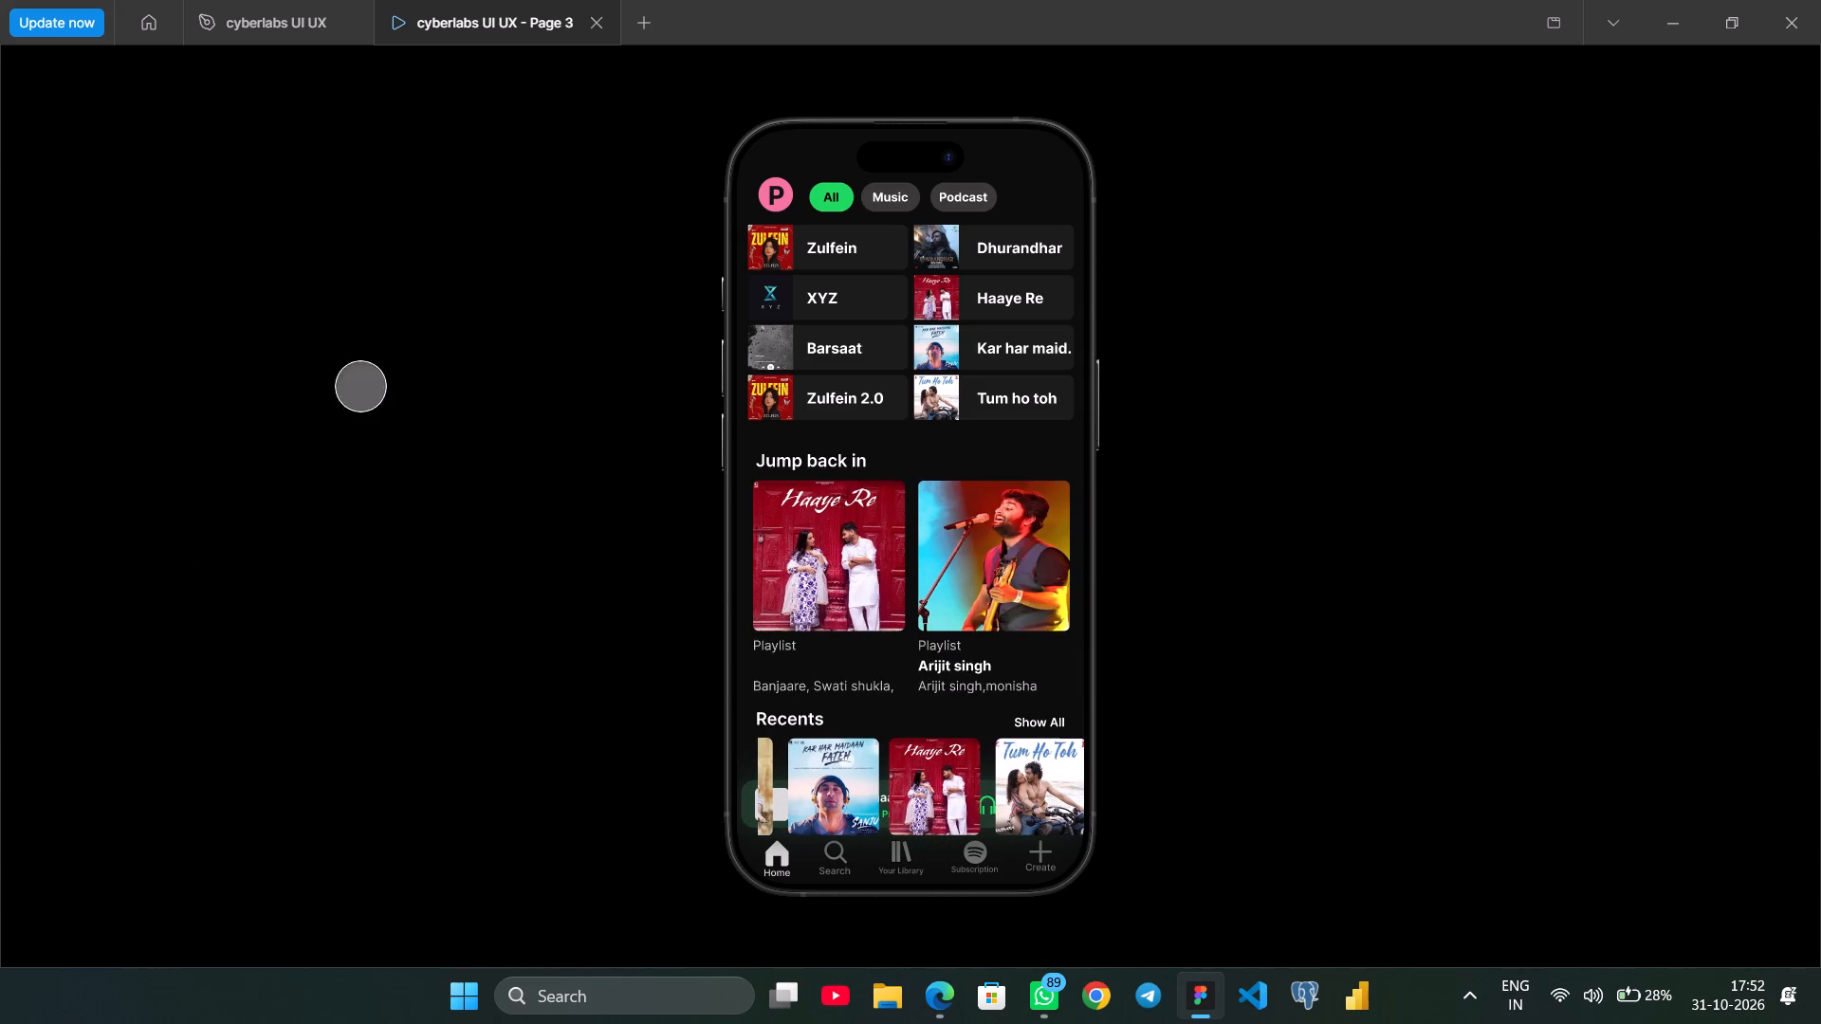
click(264, 33)
Undo the Recents rebuild back to the 387-wide cover row at X 15, Y 706, behind the mini player.
scroll(1045, 694, down, 2)
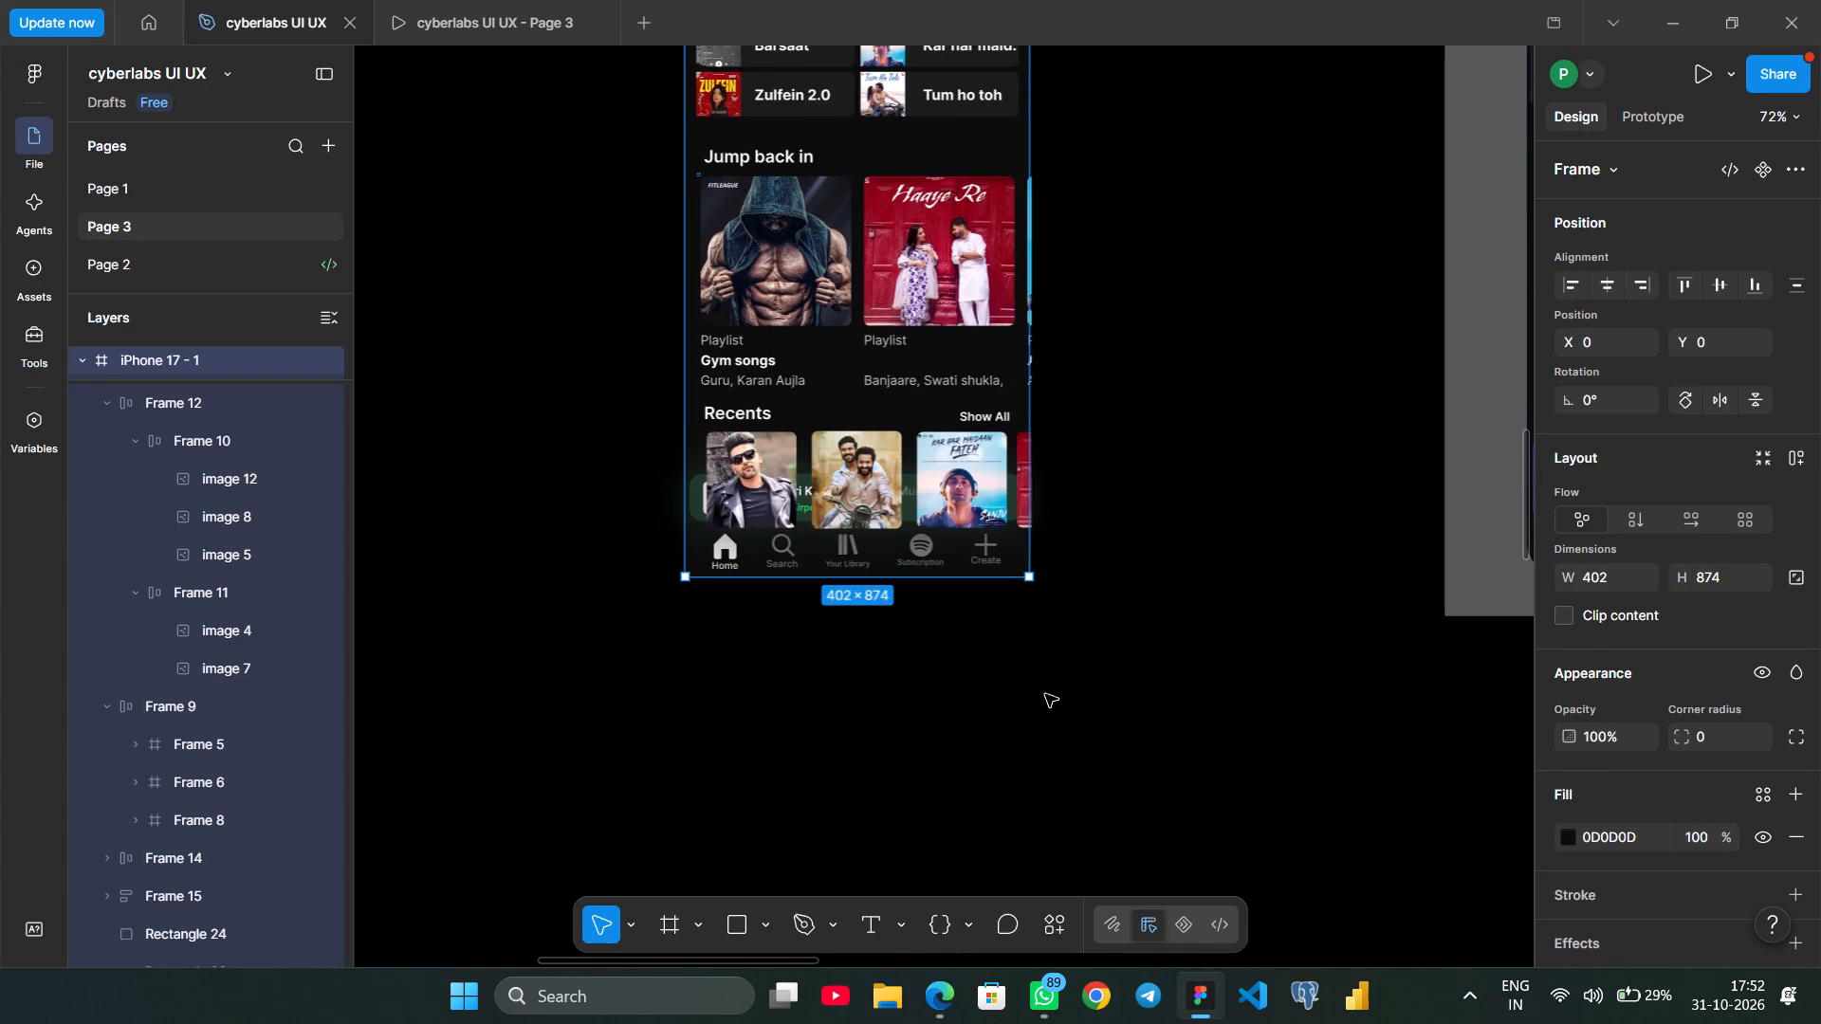
key(ctrl+z)
key(ctrl+z)
key(ctrl+z)
key(ctrl+z)
key(ctrl+z)
key(ctrl+z)
key(ctrl+z)
key(ctrl+z)
key(ctrl+z)
key(ctrl+z)
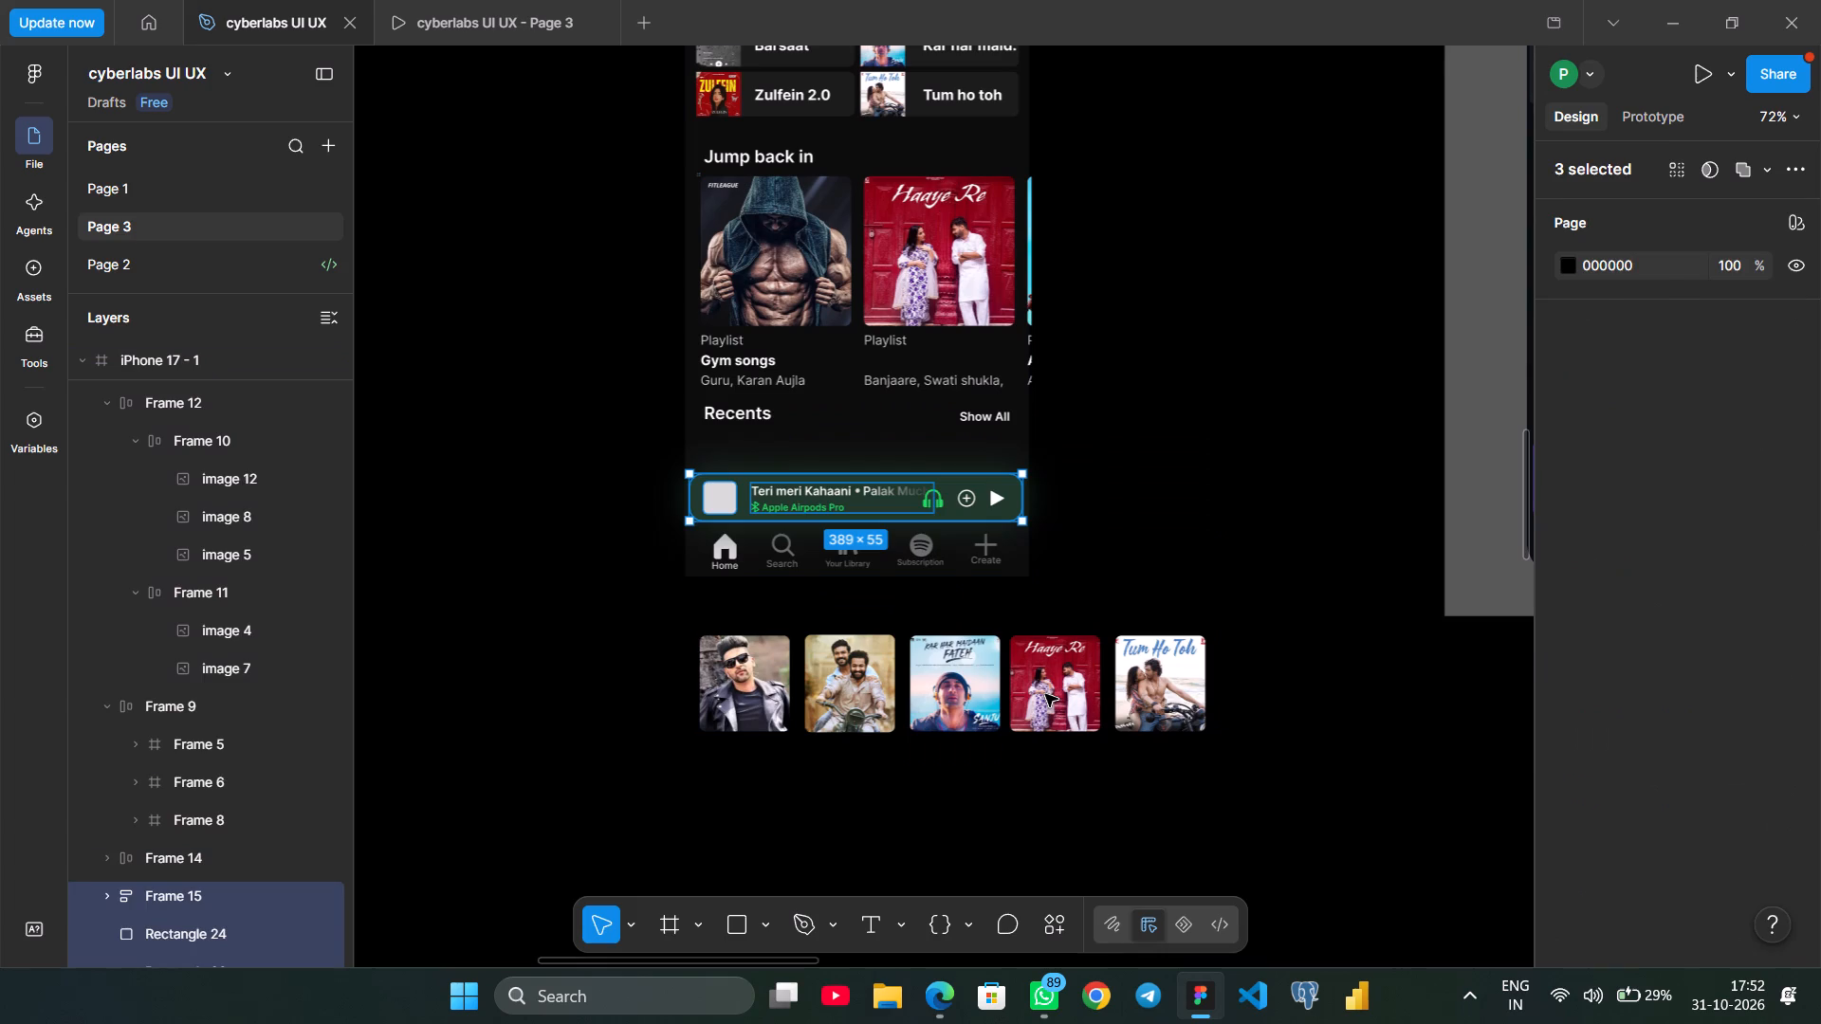
key(ctrl+z)
key(ctrl+z)
key(ctrl+z)
key(ctrl+z)
key(ctrl+z)
key(ctrl+z)
key(ctrl+z)
key(ctrl+z)
key(ctrl+z)
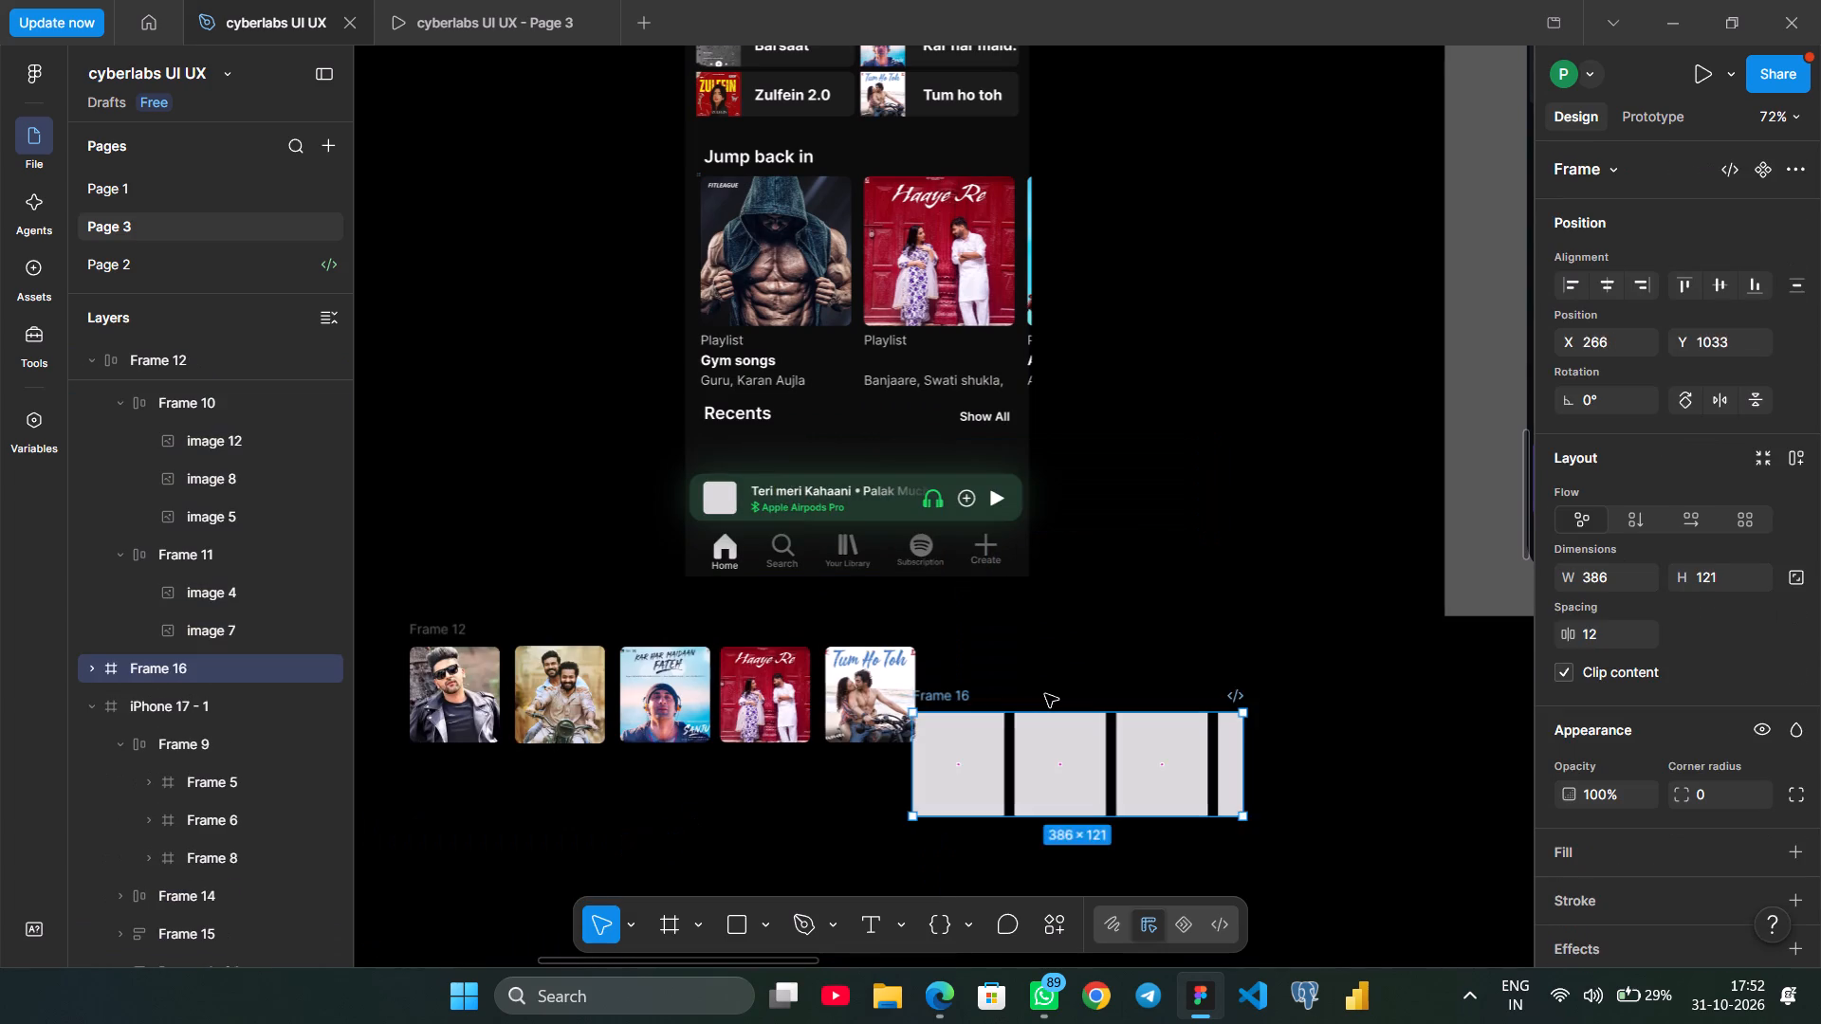
key(ctrl+z)
key(ctrl+z)
key(ctrl+z)
key(ctrl+z)
key(ctrl+z)
key(ctrl+z)
key(ctrl+z)
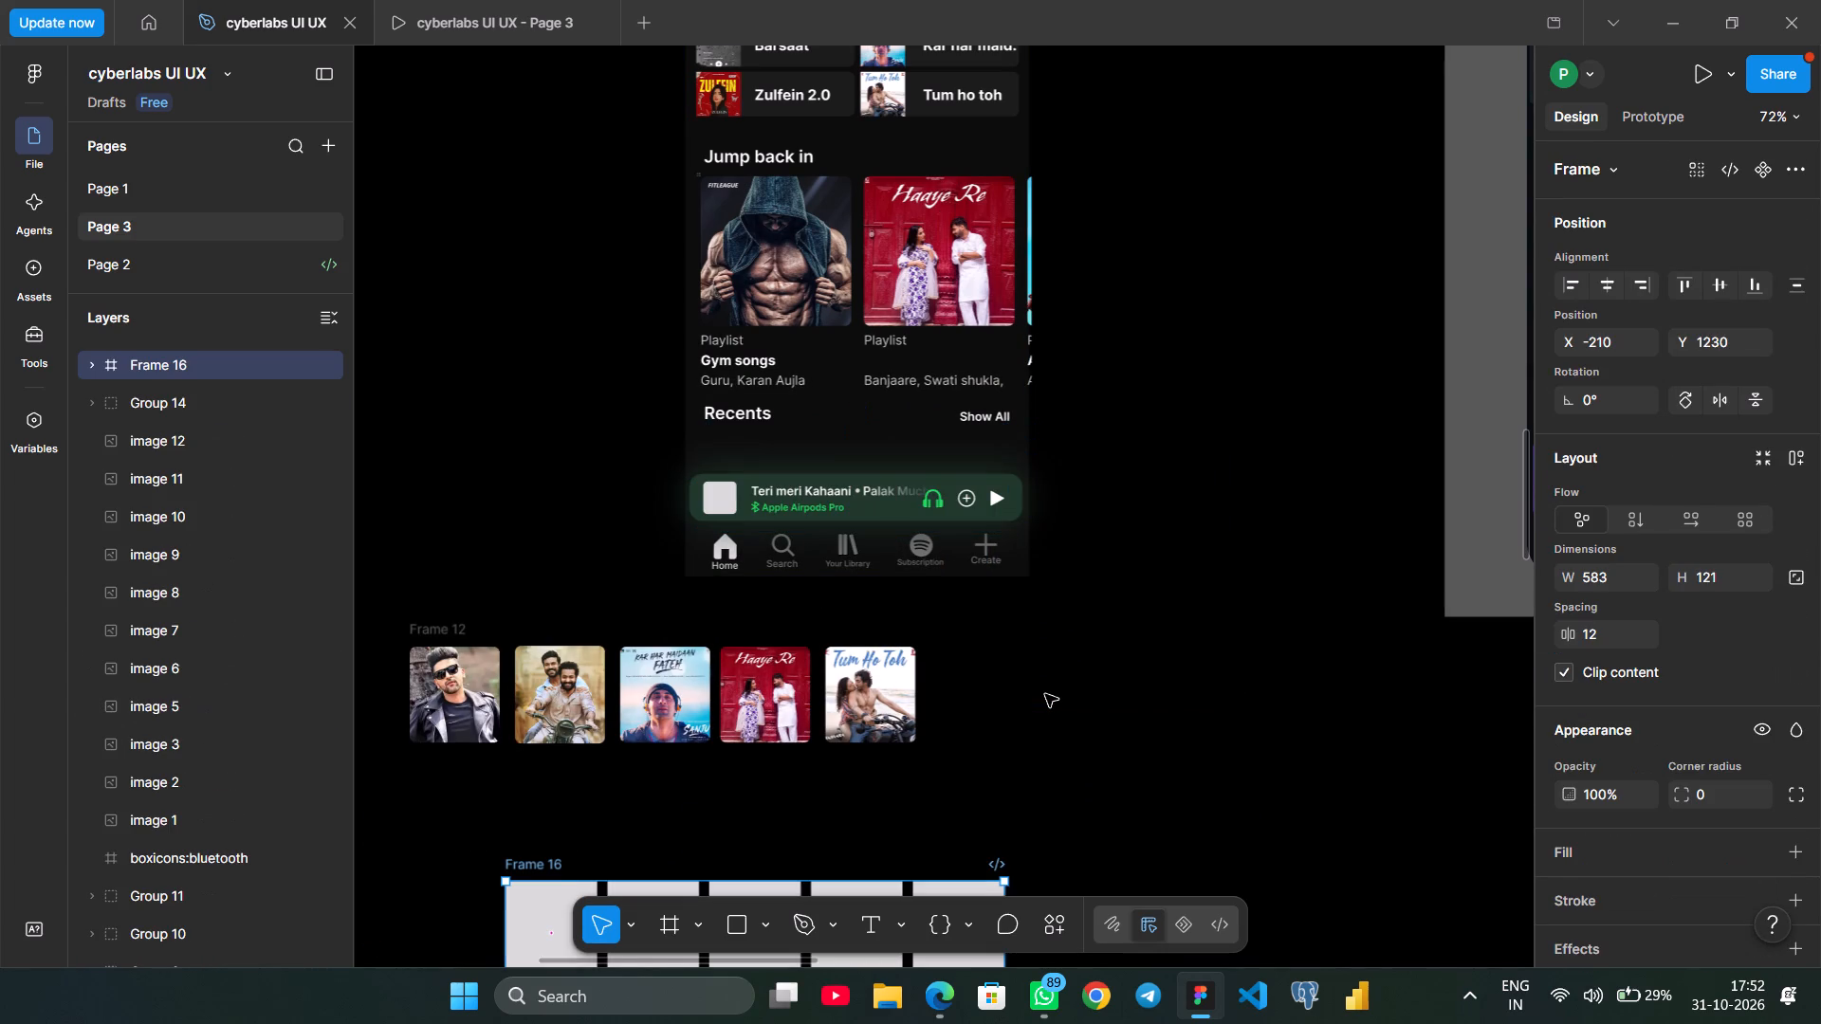
key(ctrl+z)
key(ctrl+z)
key(ctrl+z)
key(ctrl+z)
key(ctrl+z)
key(ctrl+z)
key(ctrl+z)
key(ctrl+z)
key(ctrl+z)
key(ctrl+z)
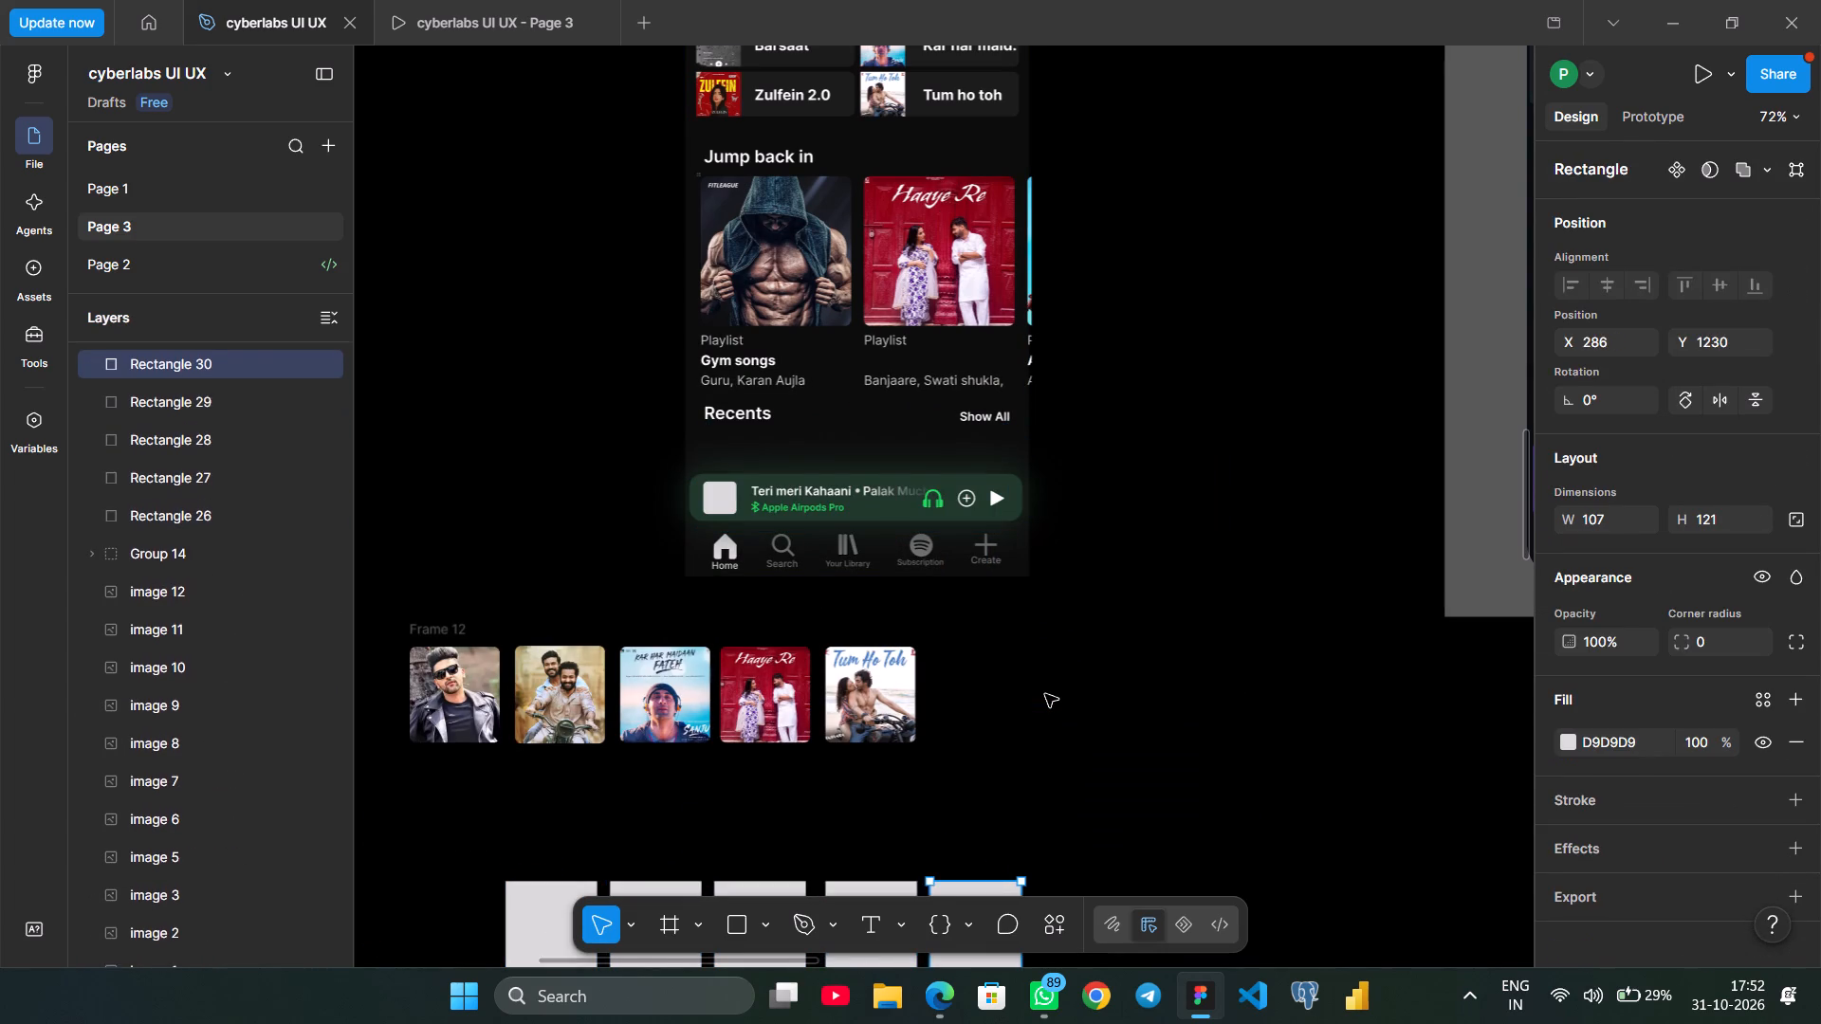
key(ctrl+z)
key(ctrl+z)
key(ctrl+z)
key(ctrl+z)
key(ctrl+z)
key(ctrl+z)
key(ctrl+z)
key(ctrl+z)
key(ctrl+z)
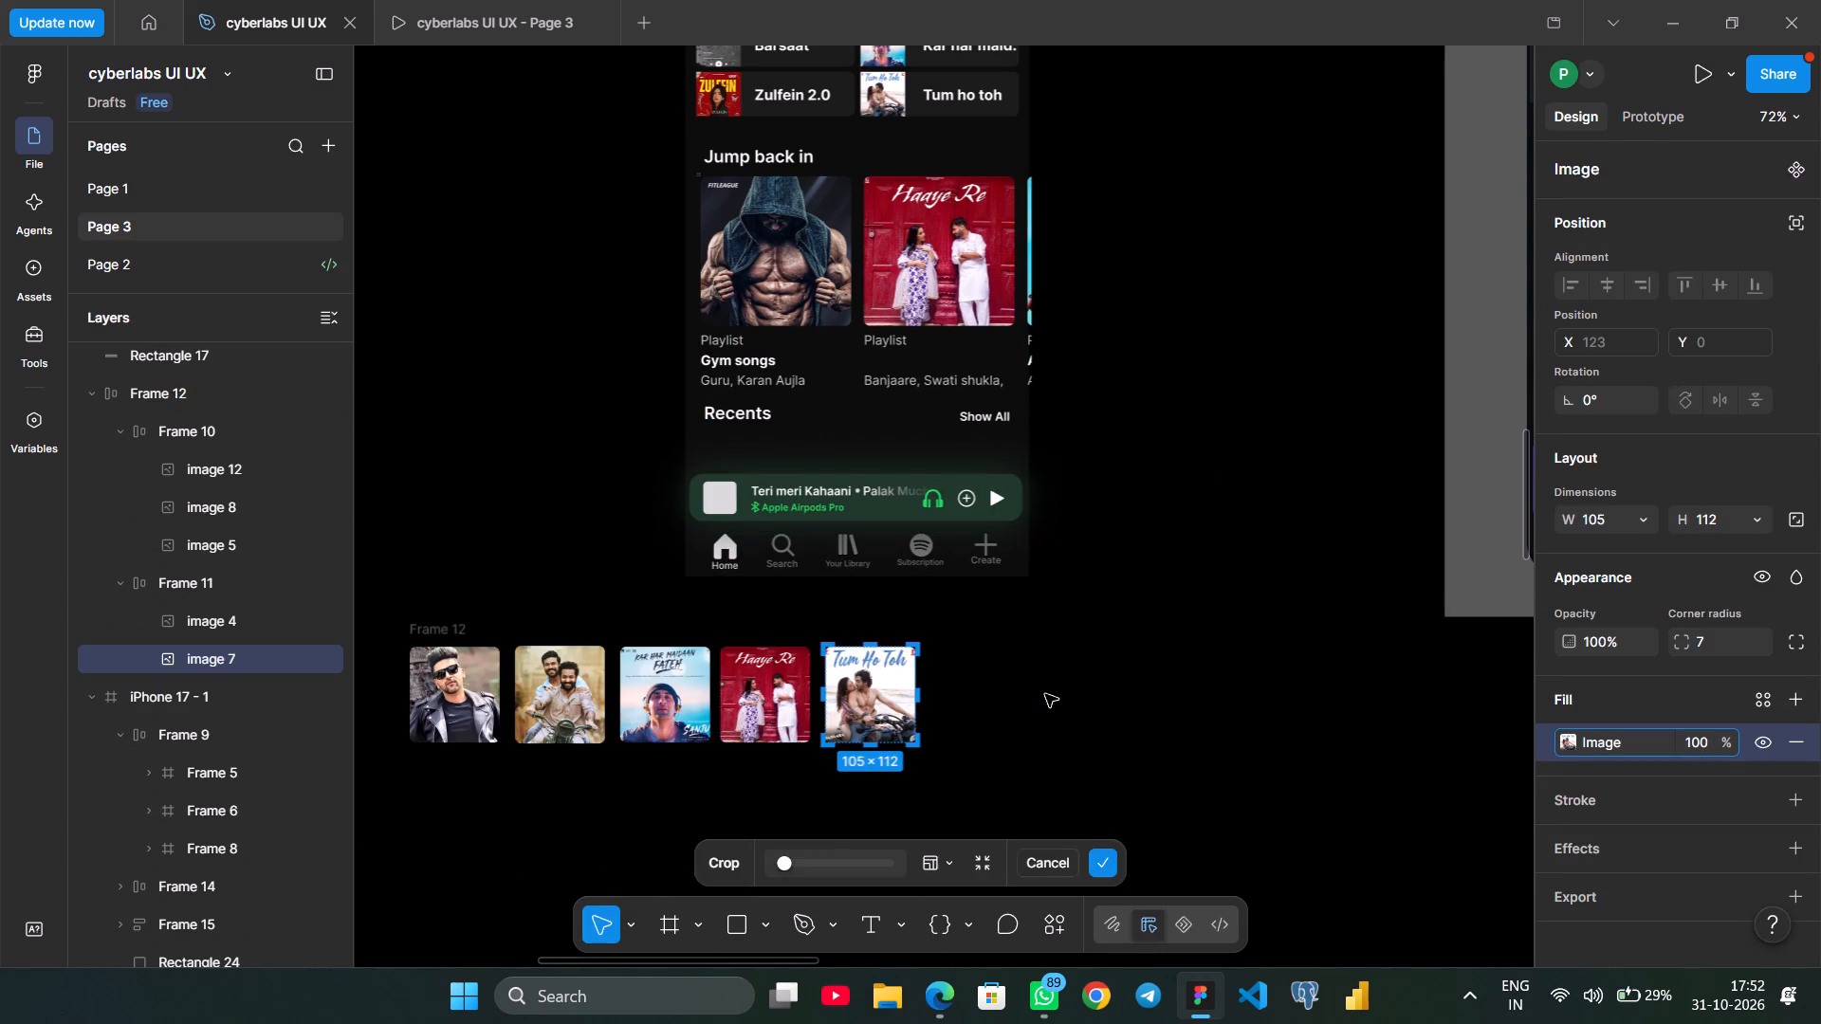
key(ctrl+z)
key(ctrl+z)
key(ctrl+z)
key(ctrl+z)
key(ctrl+z)
key(ctrl+z)
key(ctrl+z)
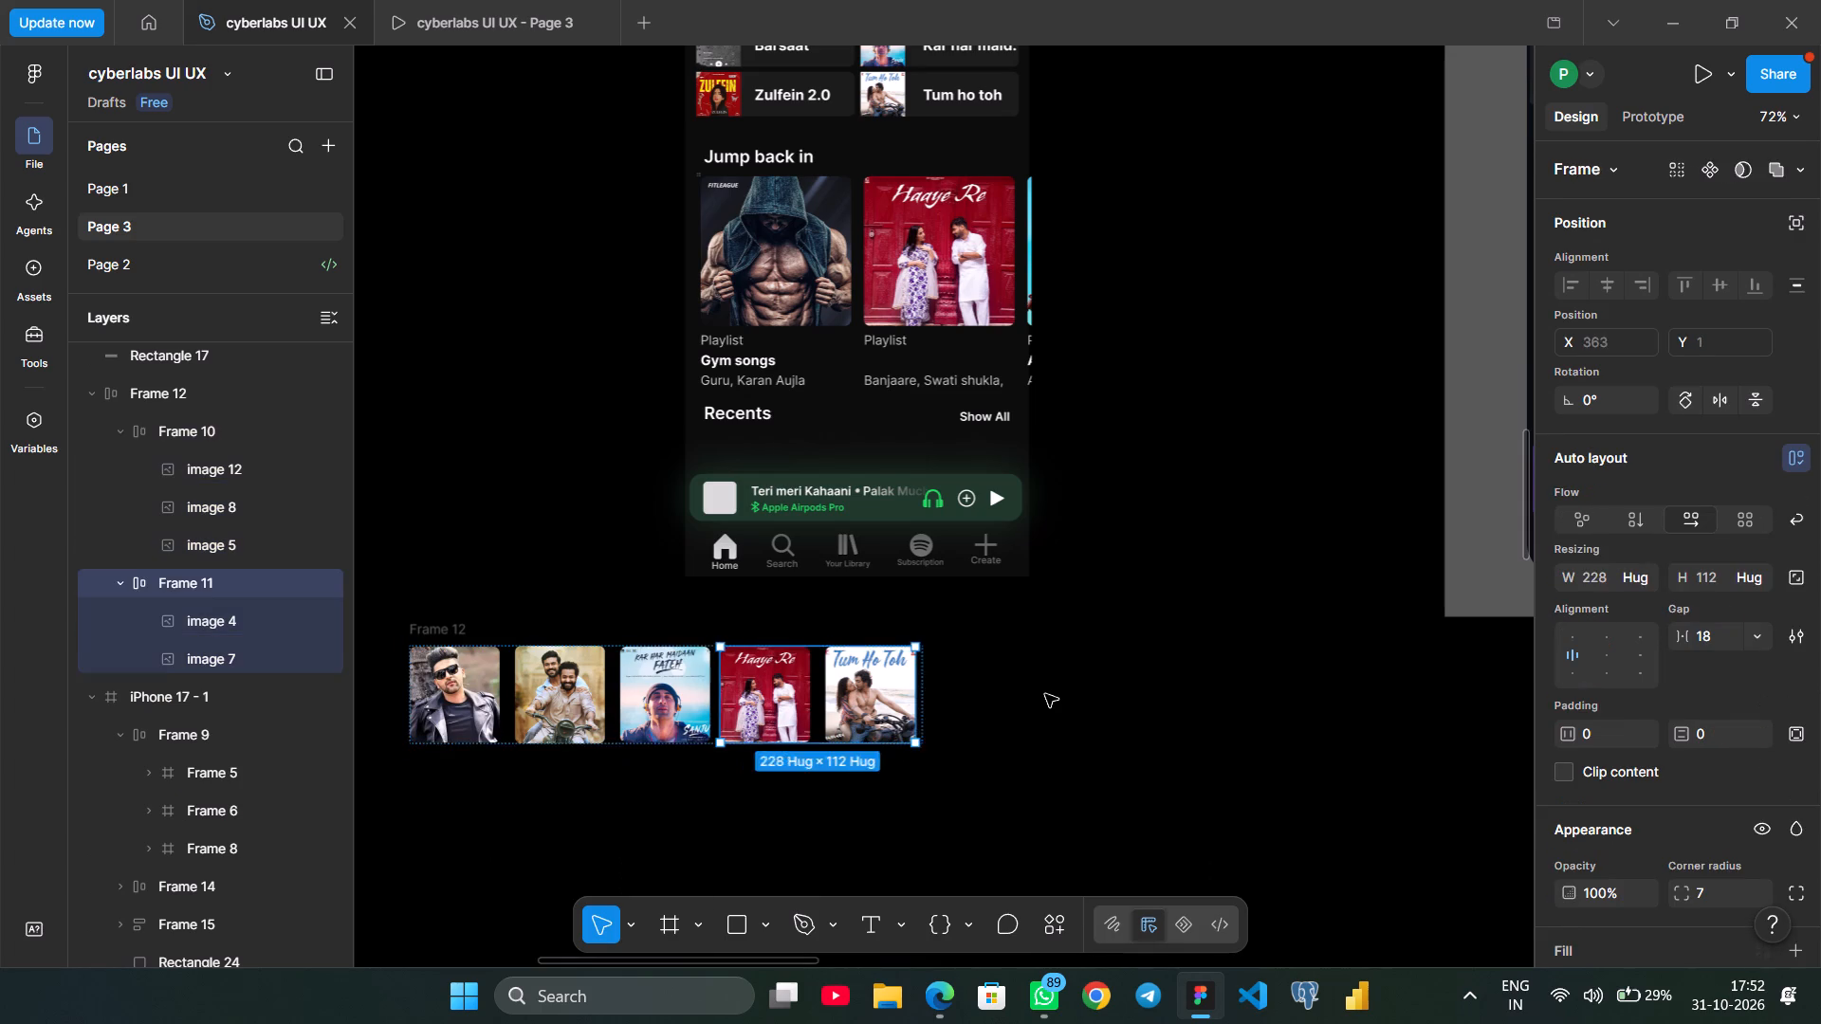
key(ctrl+z)
key(ctrl+z)
key(ctrl+z)
key(ctrl+z)
key(ctrl+z)
key(ctrl+z)
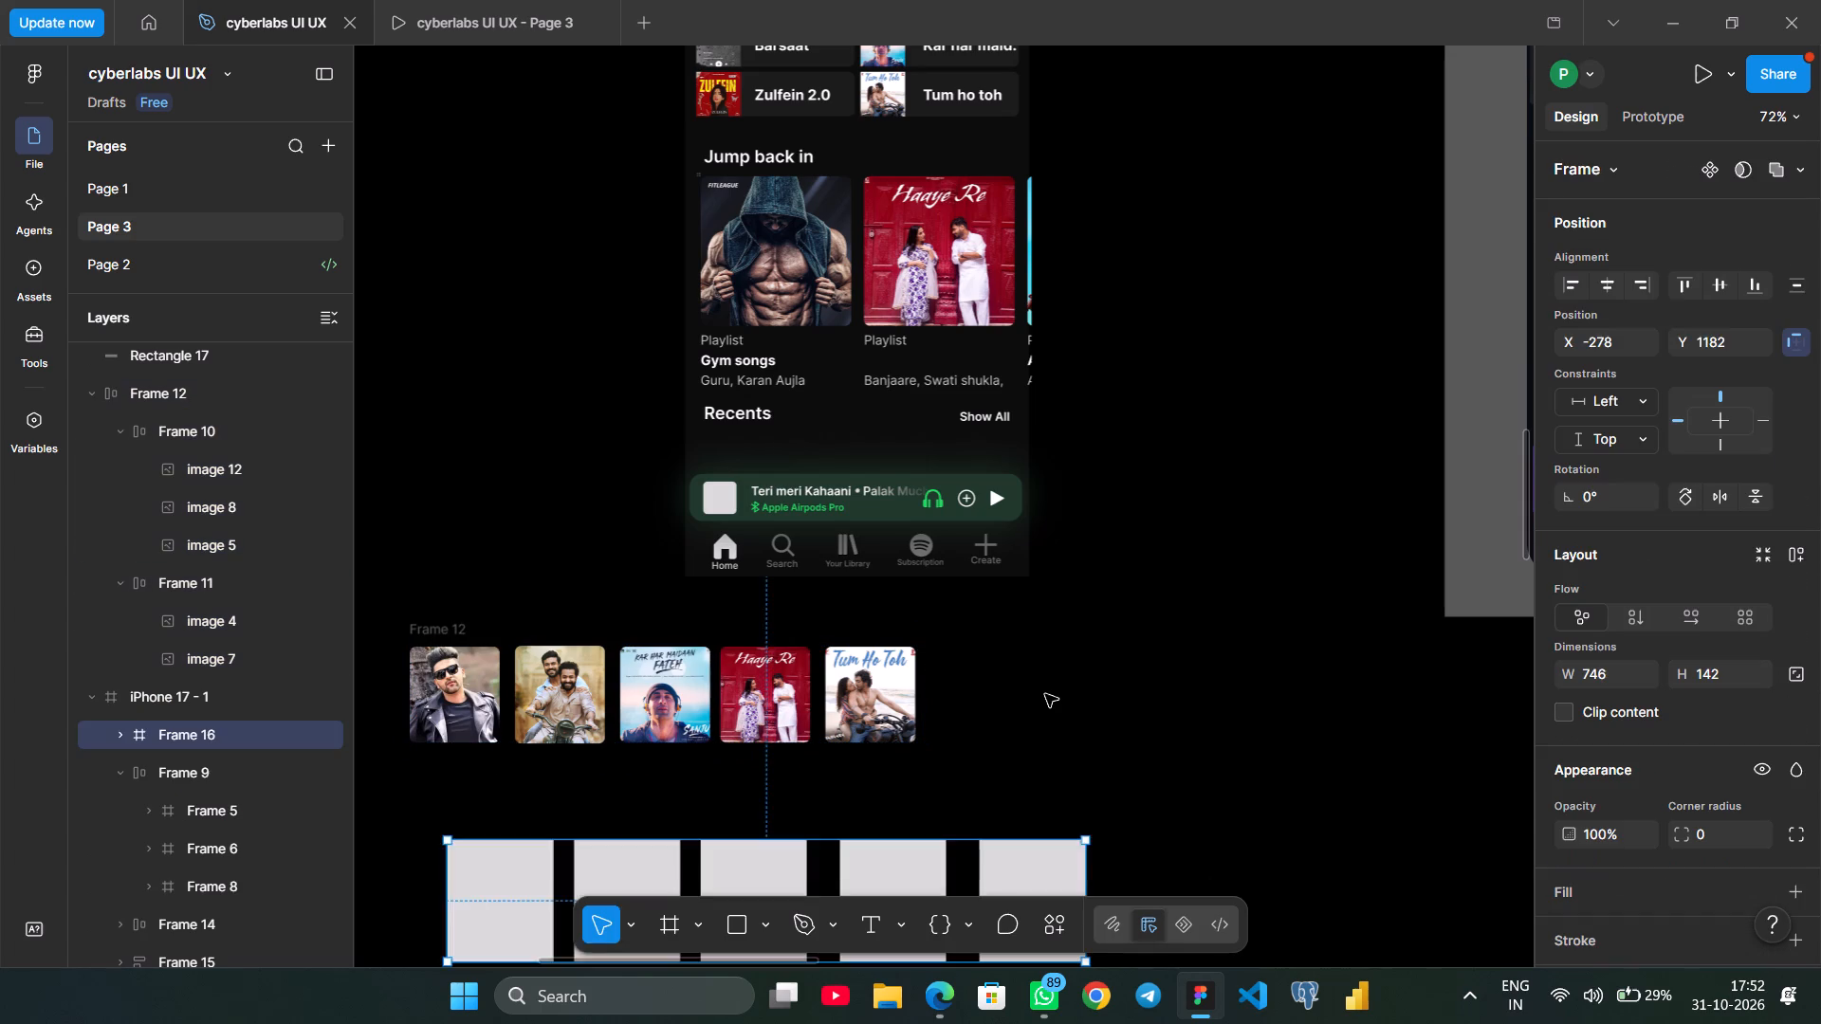
key(ctrl+z)
key(ctrl+z)
key(ctrl+z)
key(ctrl+z)
key(ctrl+z)
key(ctrl+z)
key(ctrl+z)
key(ctrl+z)
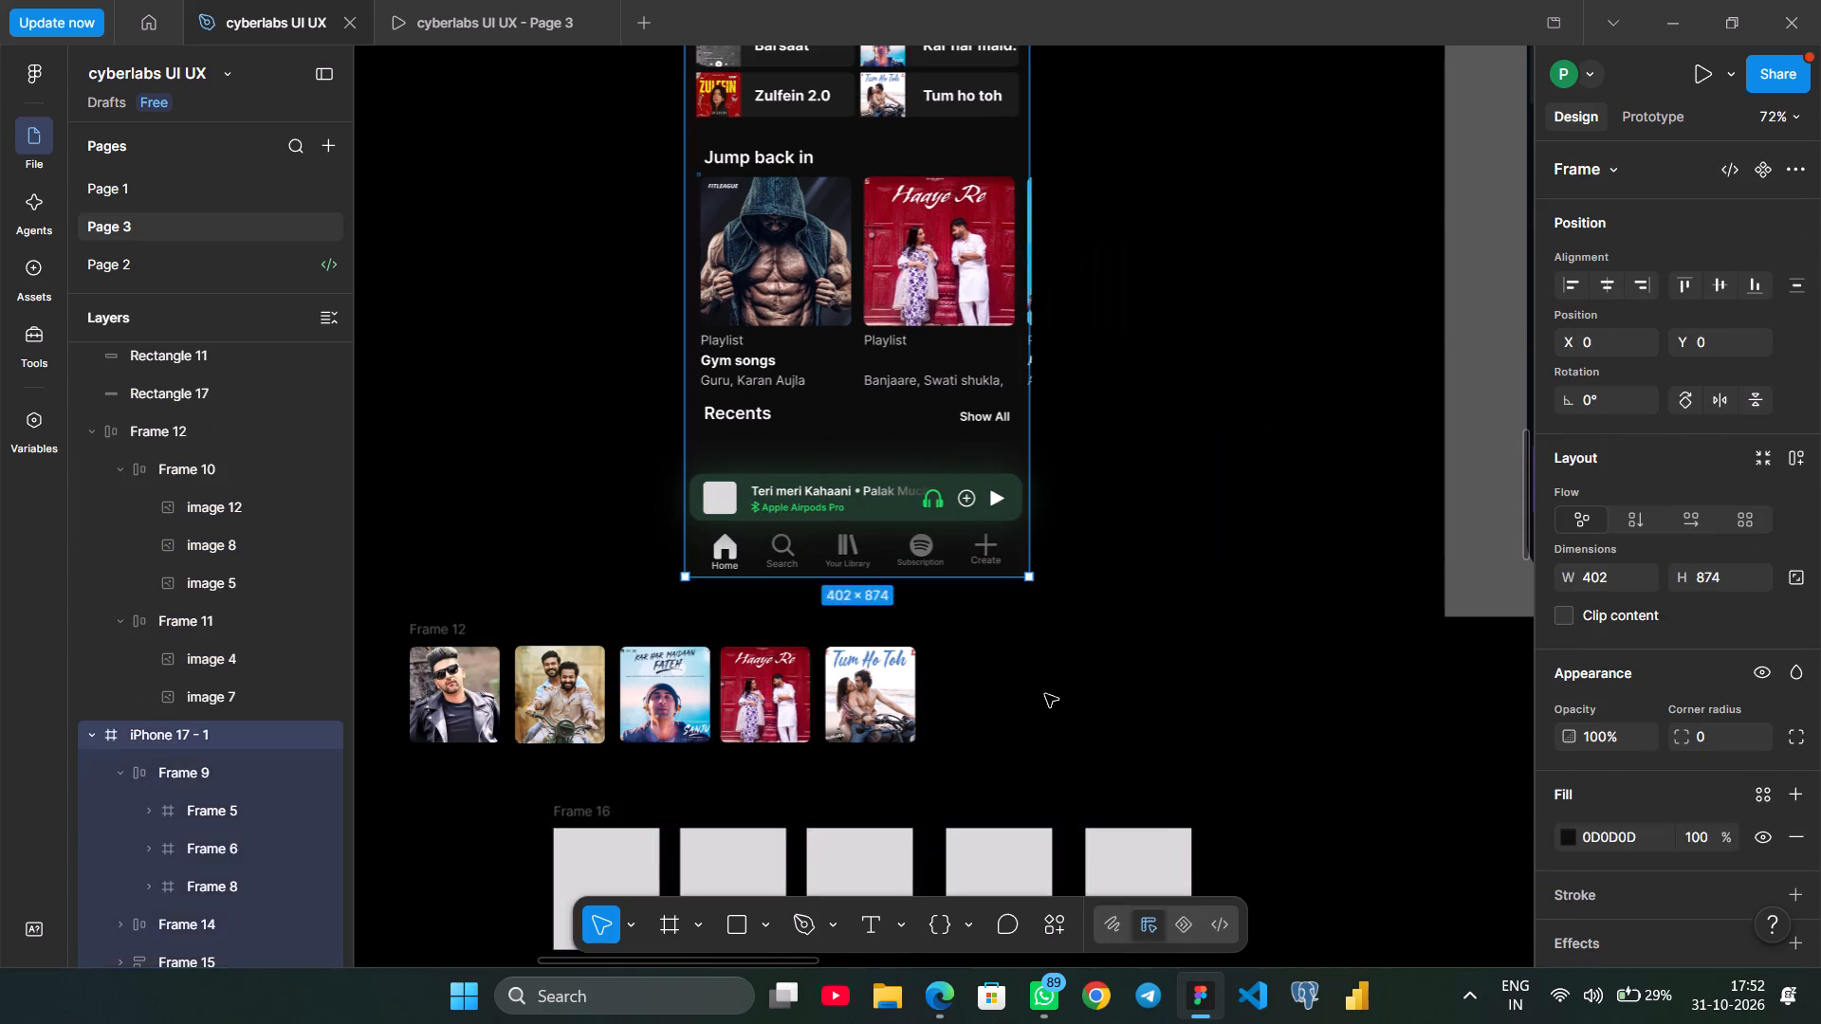
key(ctrl+z)
key(ctrl+z)
key(ctrl+z)
key(ctrl+z)
key(ctrl+z)
key(ctrl+z)
key(ctrl+z)
key(ctrl+z)
key(ctrl+z)
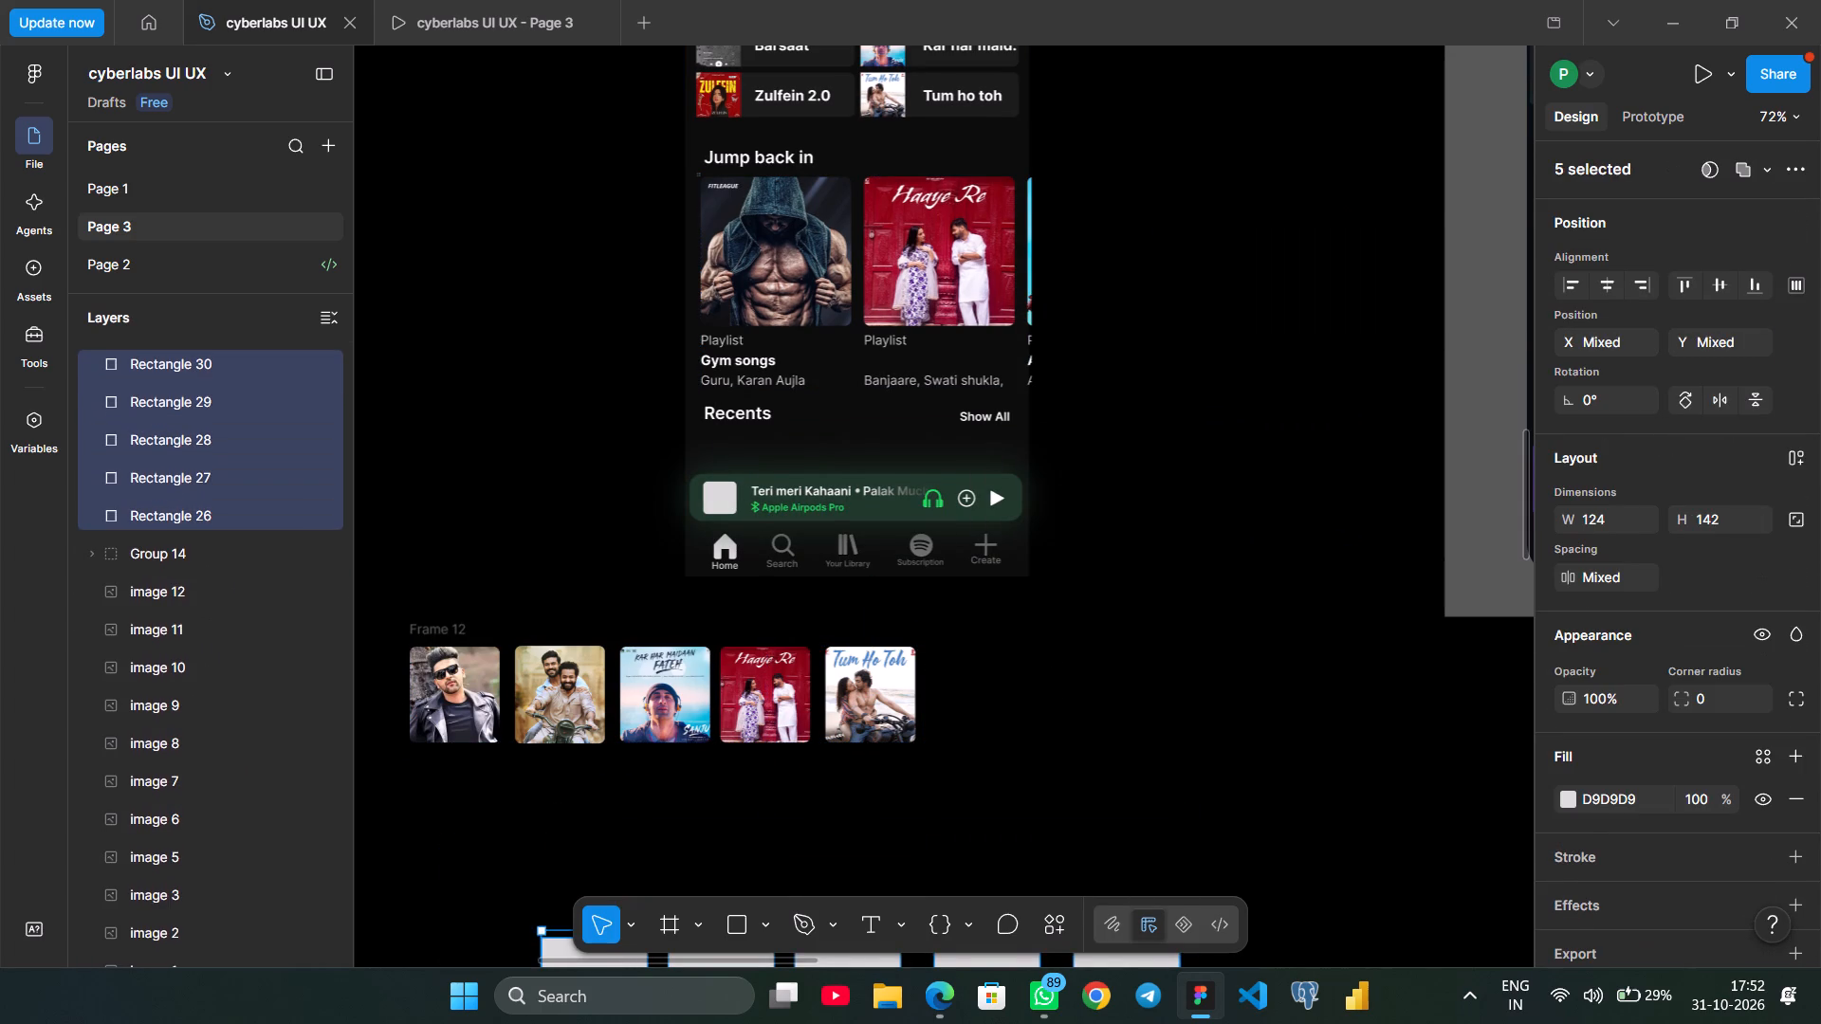
key(ctrl+z)
key(ctrl+z)
key(ctrl+z)
key(ctrl+z)
key(ctrl+z)
key(ctrl+z)
key(ctrl+z)
key(ctrl+z)
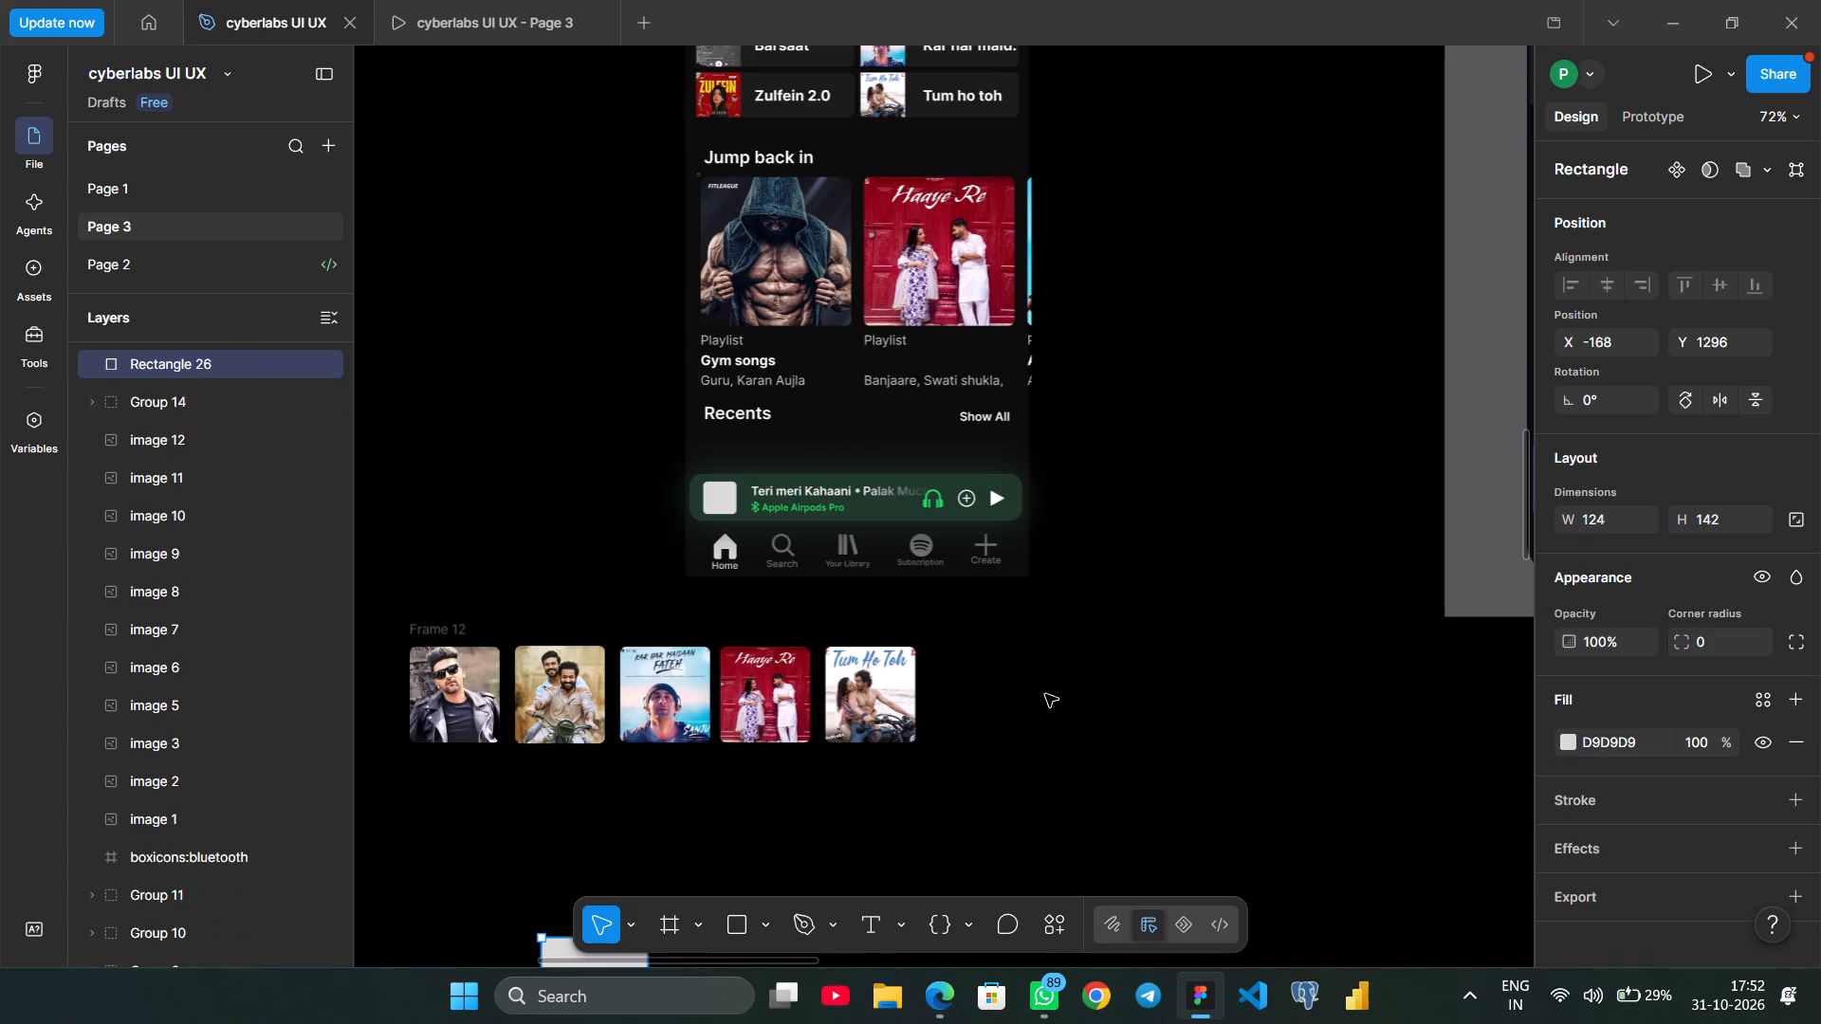
key(ctrl+z)
key(ctrl+z)
key(ctrl+z)
key(ctrl+z)
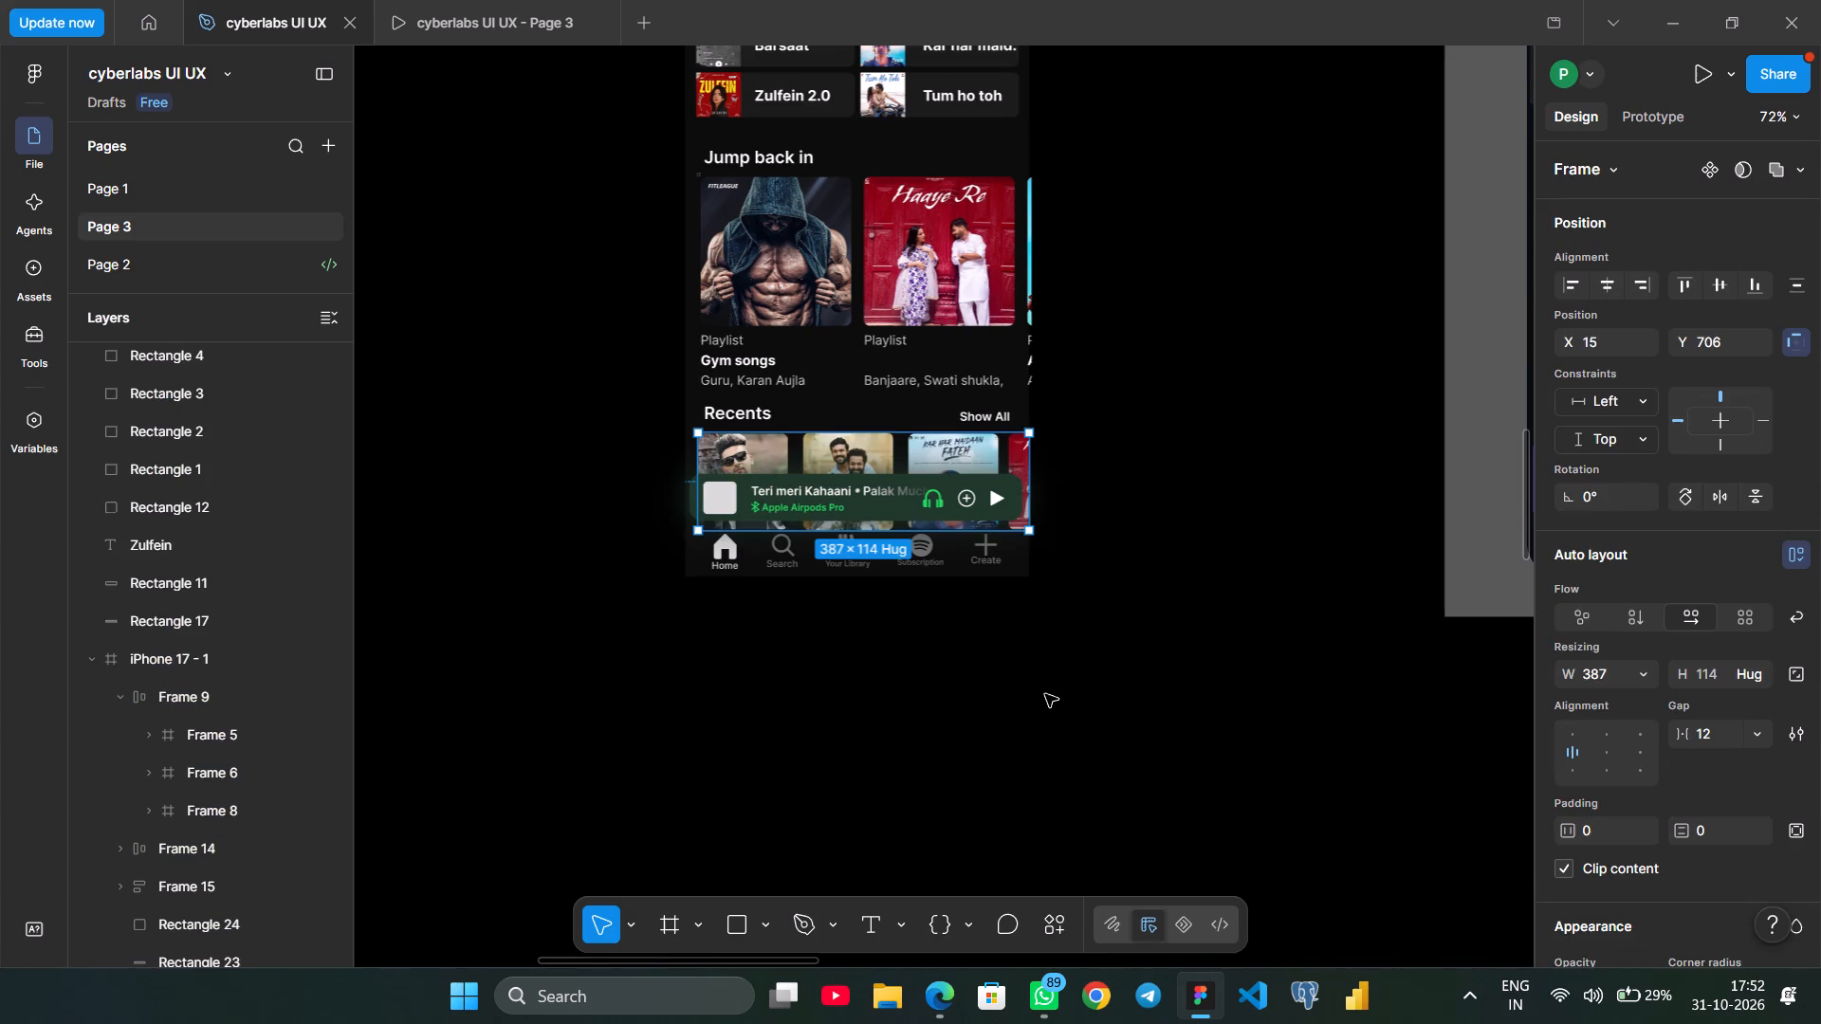
Move the iPhone 17 - 1 frame to the empty canvas below the colour swatches, at about X -1185, Y 627.
click(1045, 694)
scroll(1045, 694, up, 1)
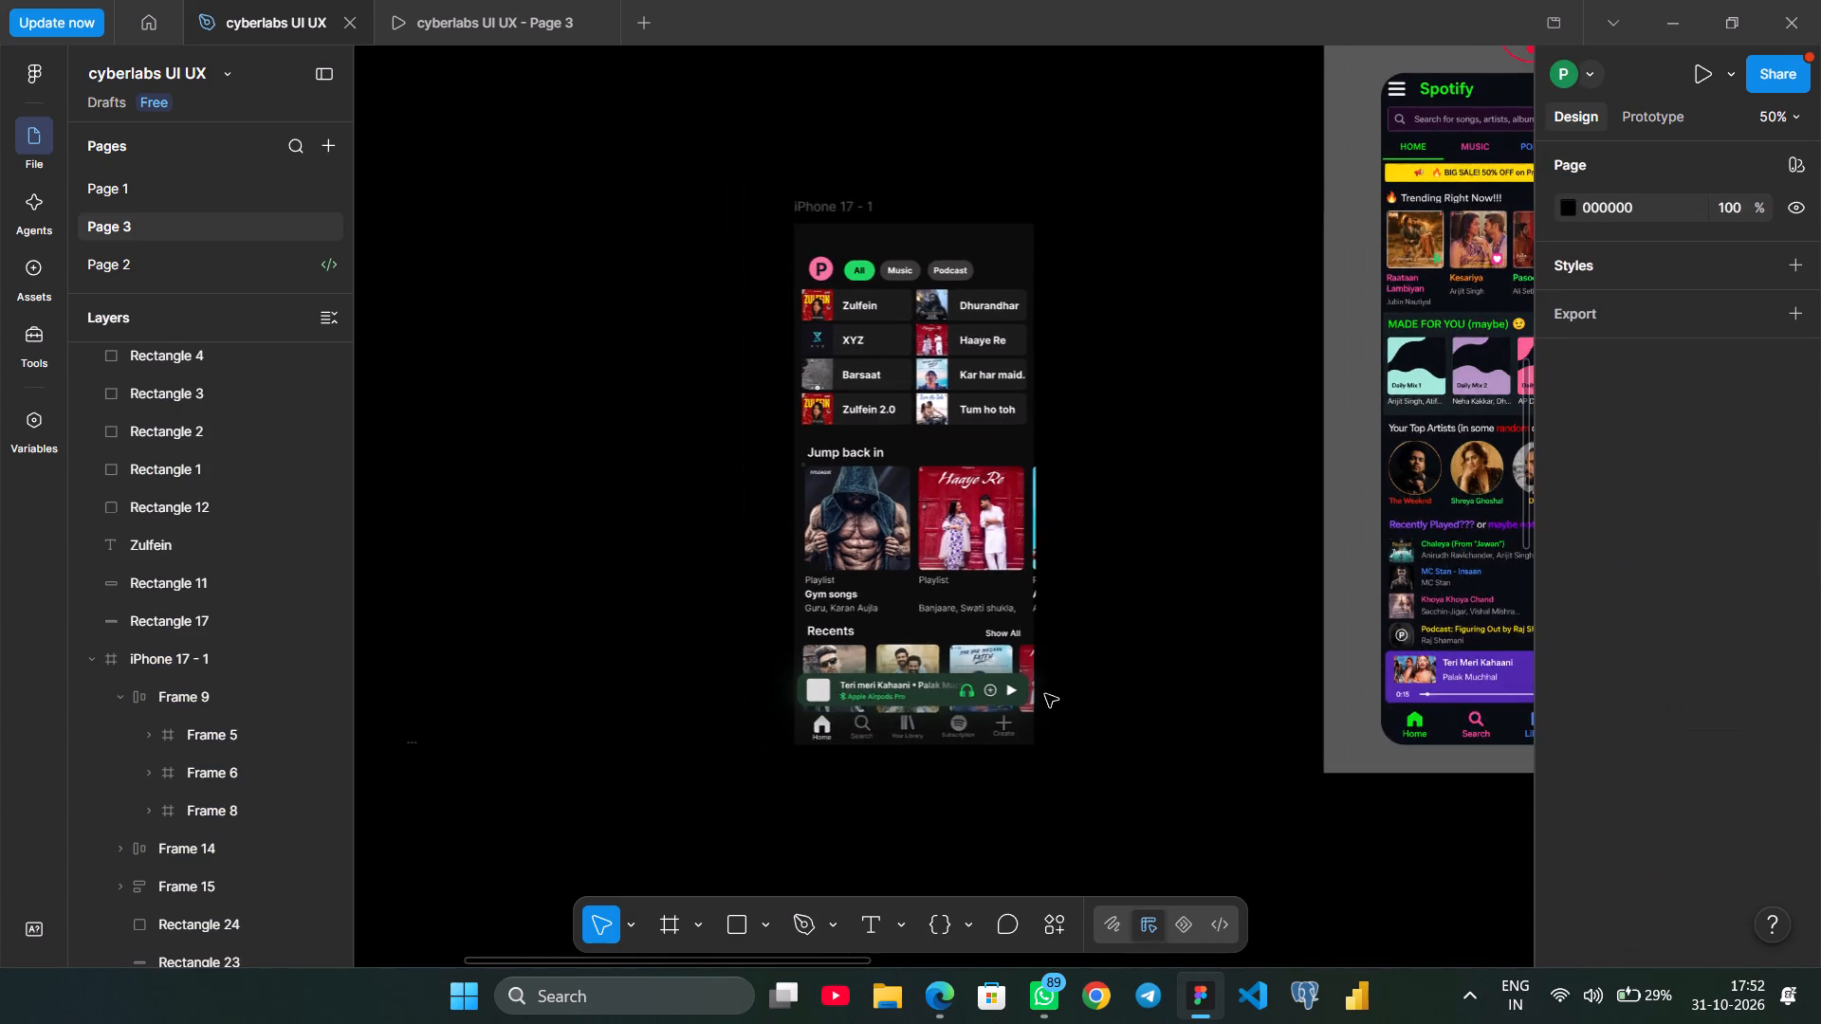
scroll(1045, 694, left, 1)
scroll(1045, 694, right, 3)
scroll(1045, 694, up, 1)
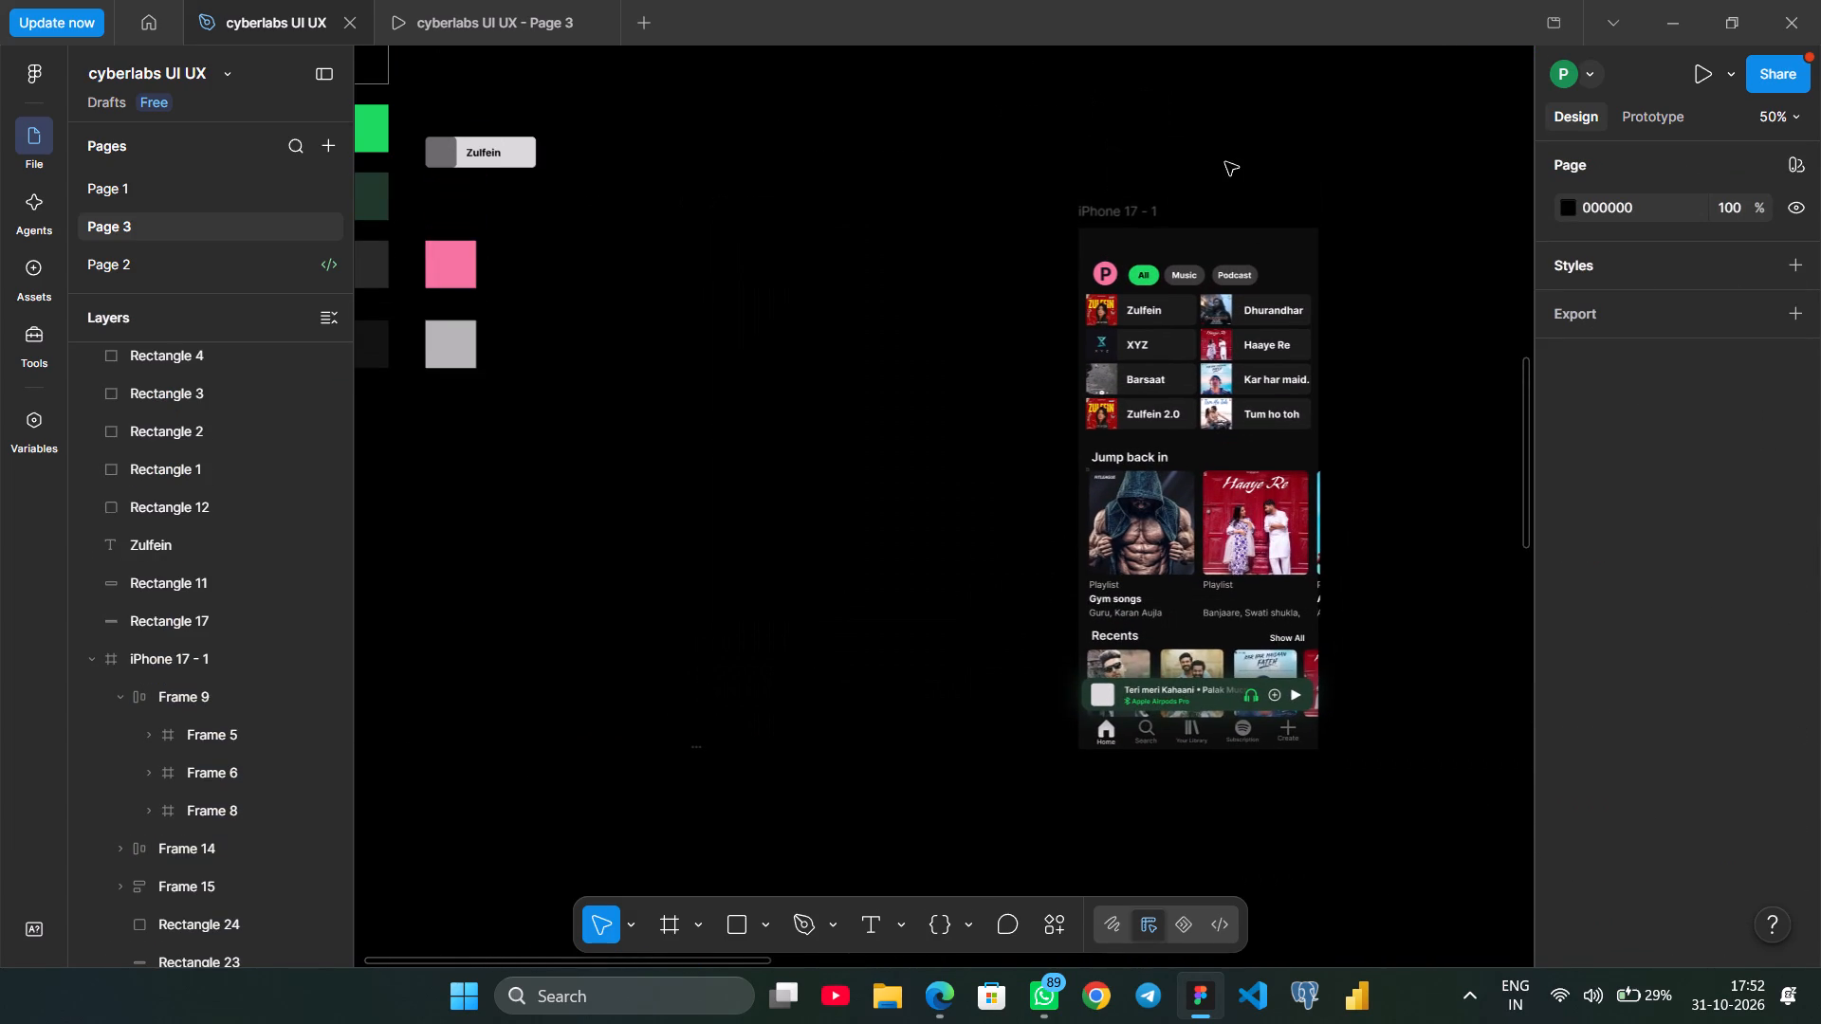
drag(1122, 204, 549, 518)
scroll(549, 518, down, 1)
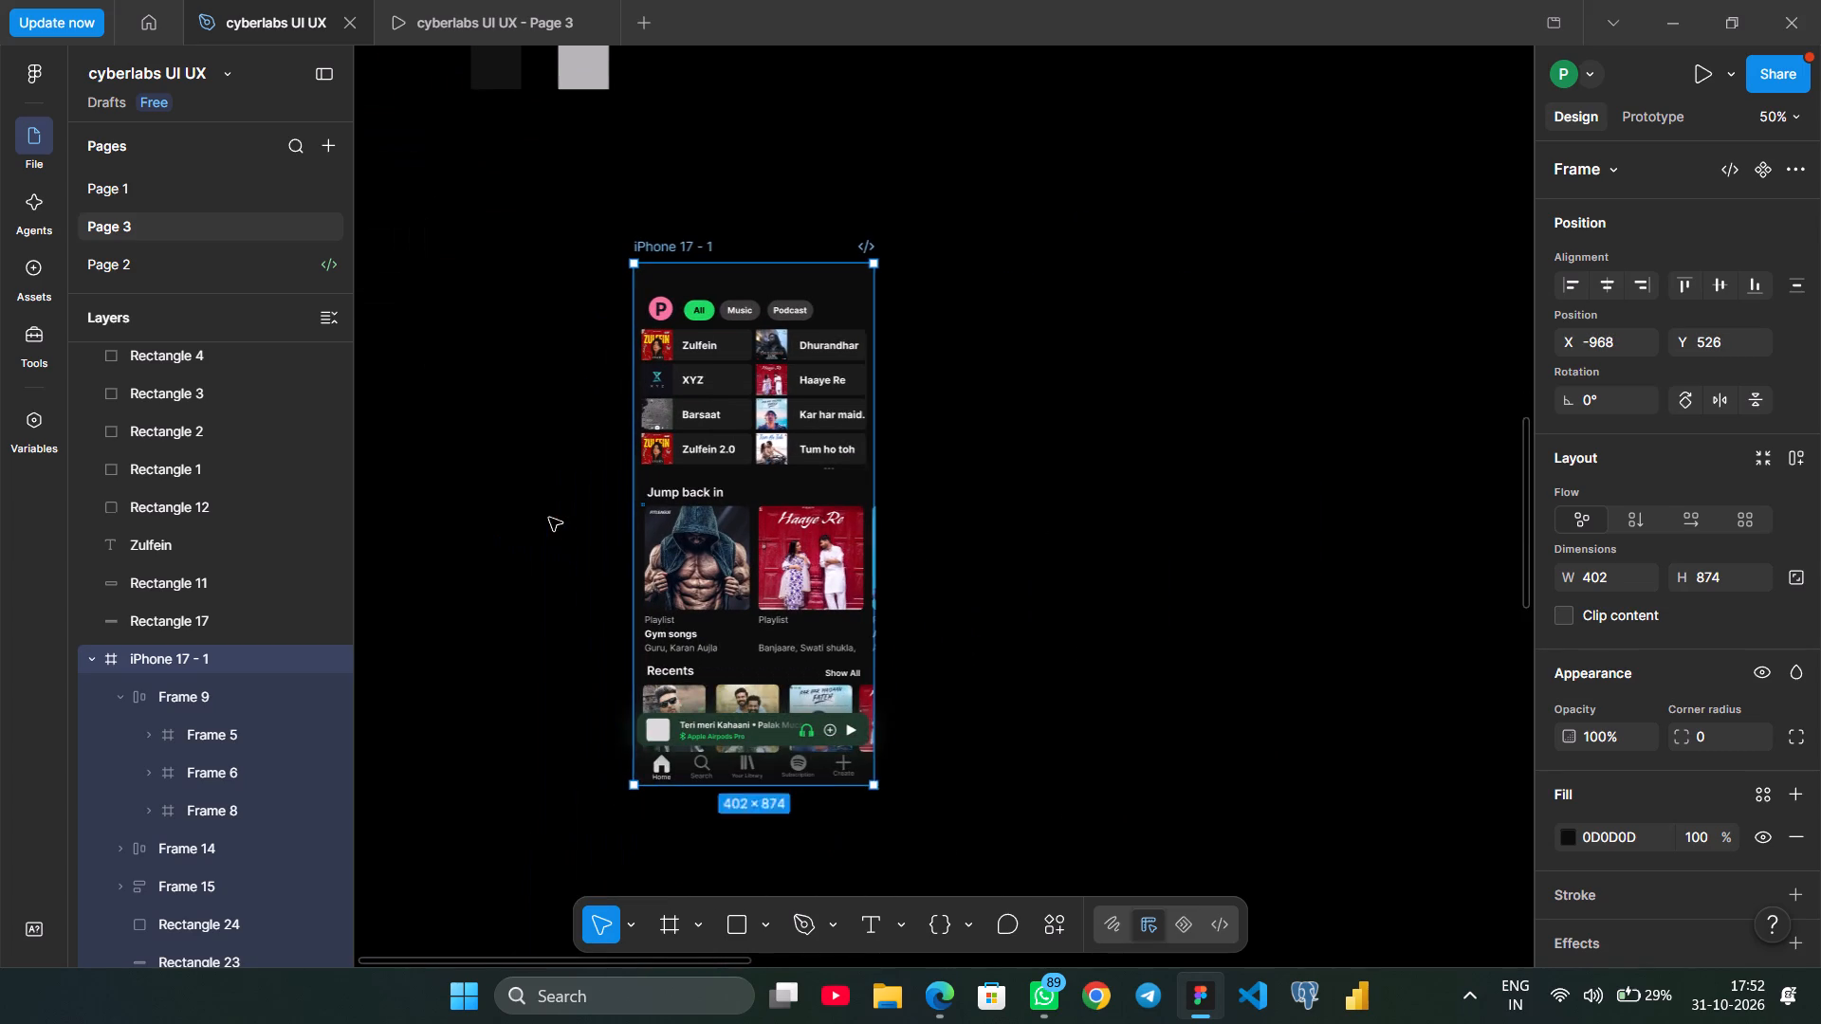
scroll(549, 518, down, 1)
drag(712, 196, 583, 265)
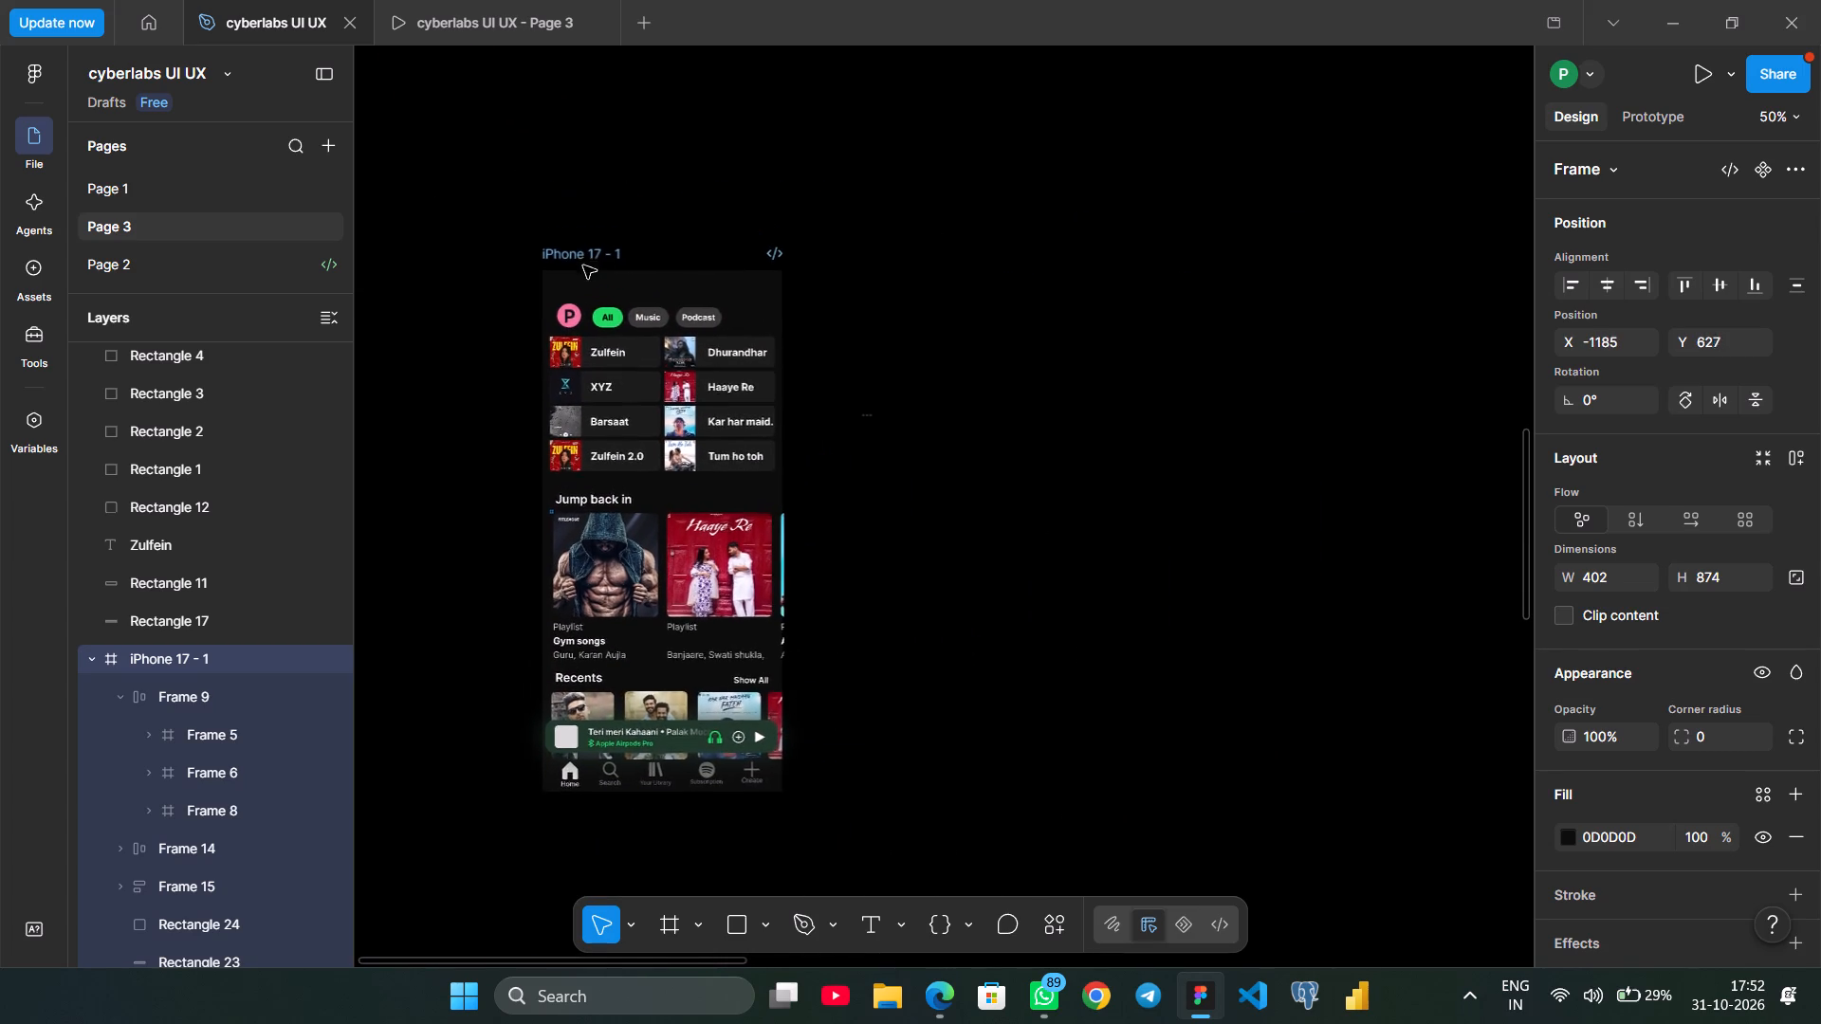
drag(583, 265, 569, 249)
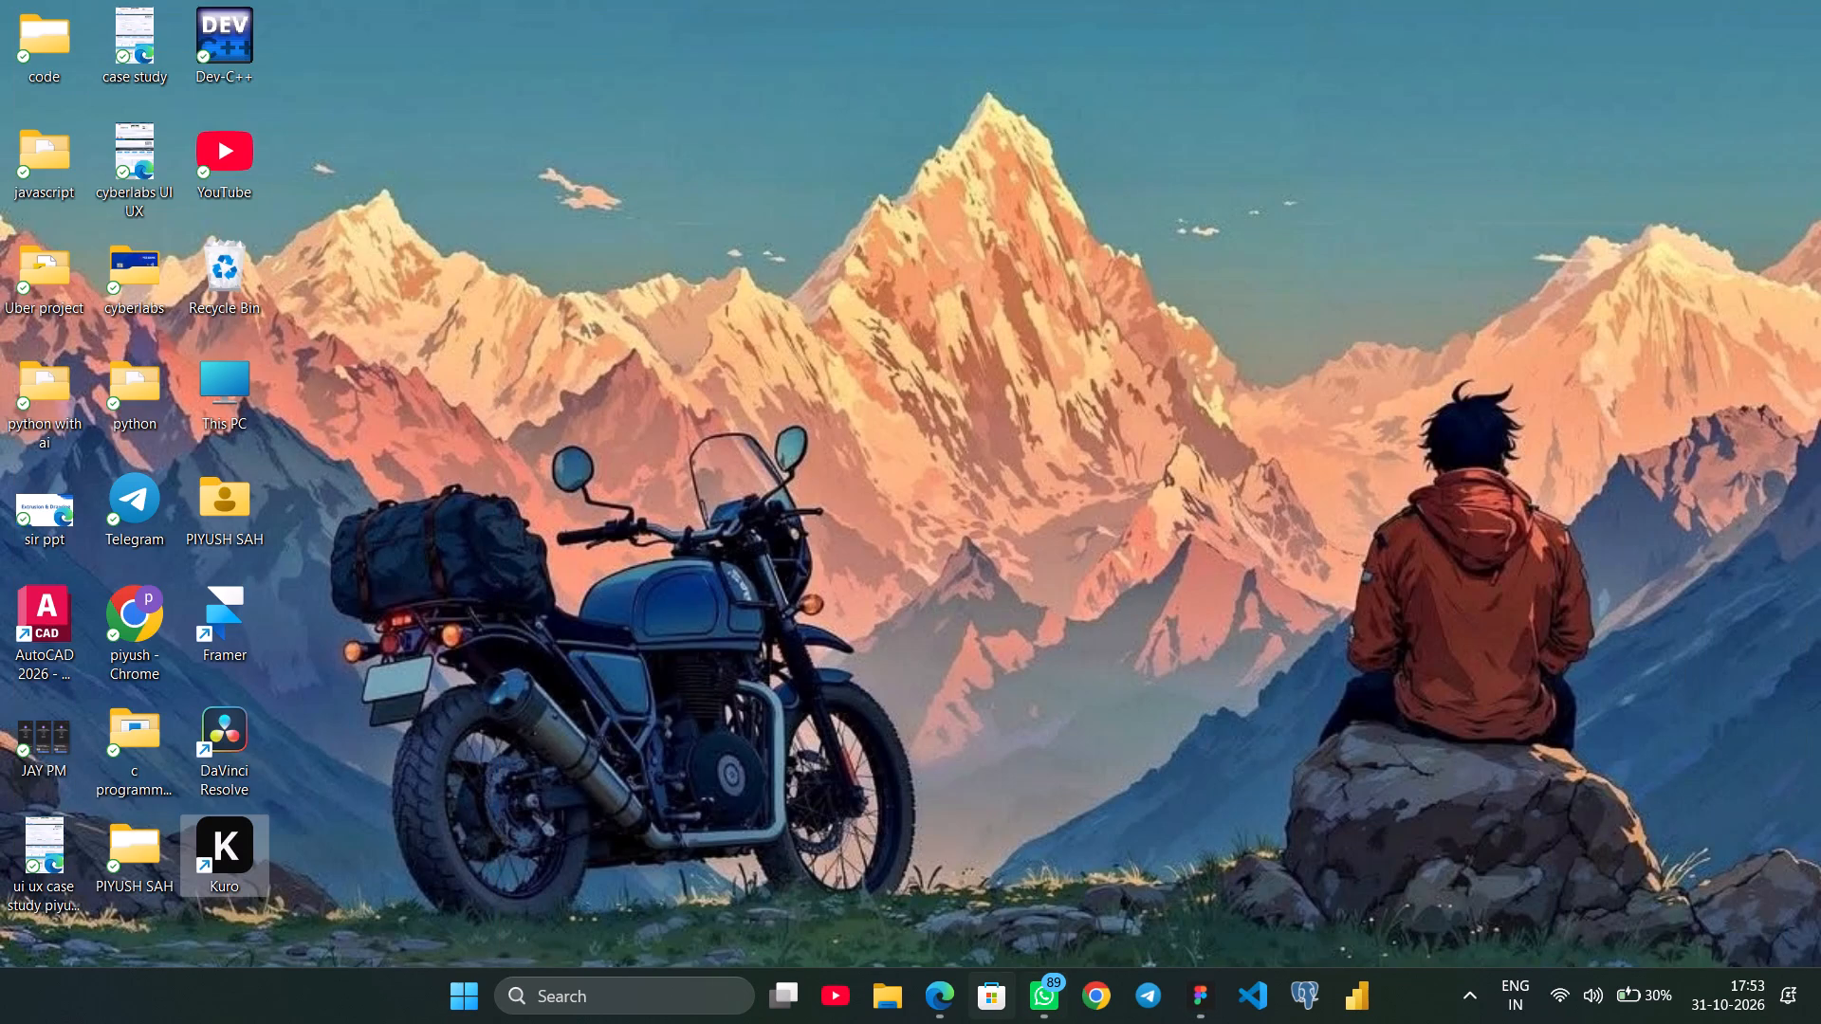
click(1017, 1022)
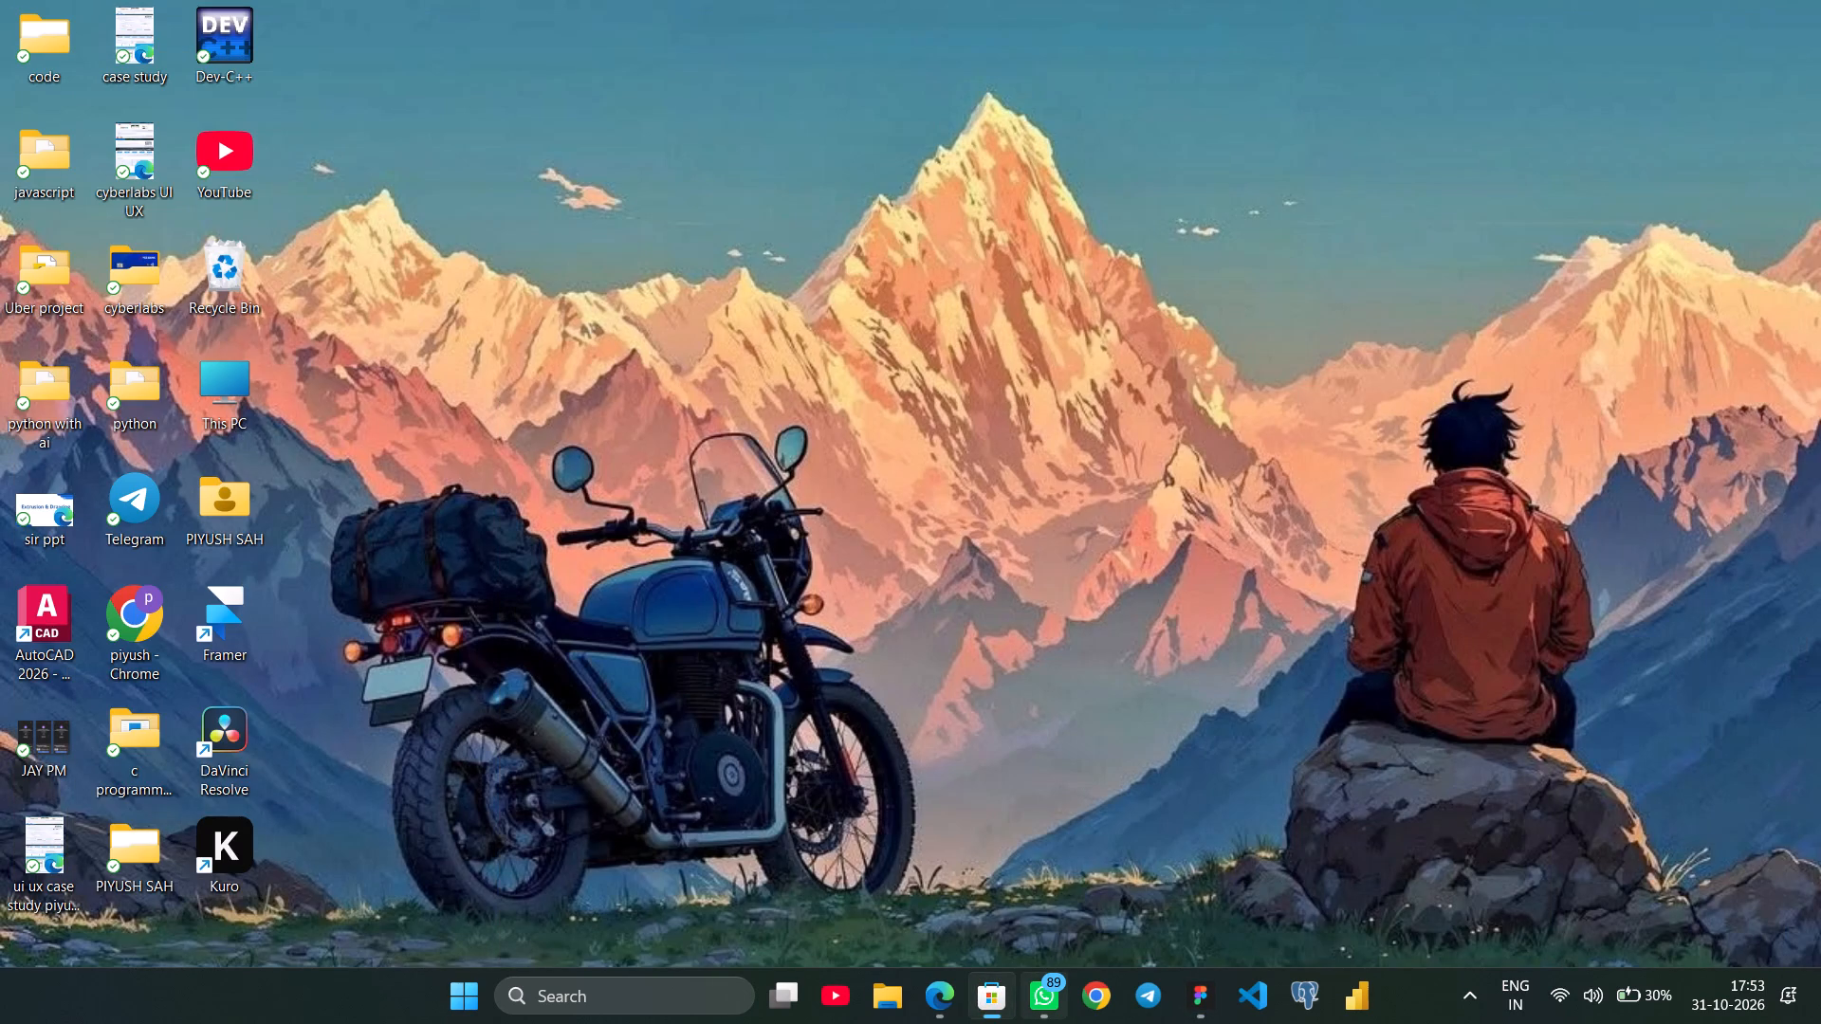
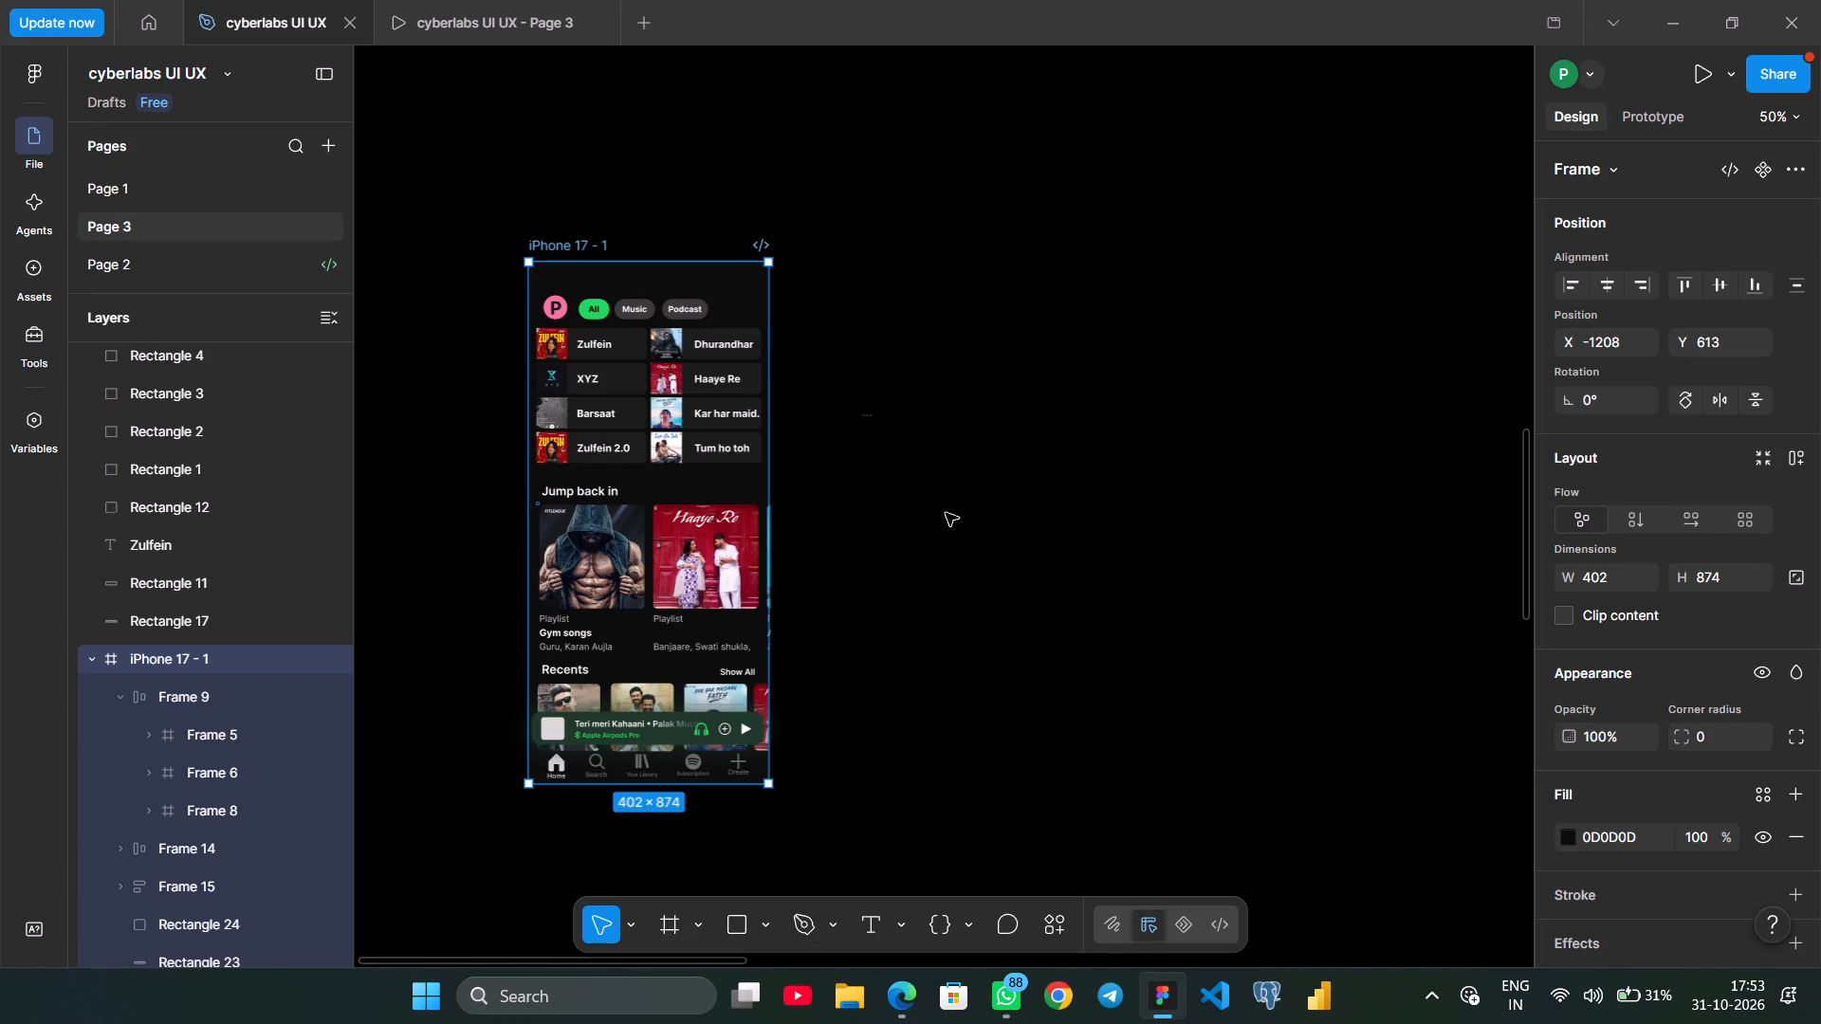
Duplicate the iPhone 17 - 1 frame and place the copy directly to its right, top-aligned with a small gap between them.
click(834, 587)
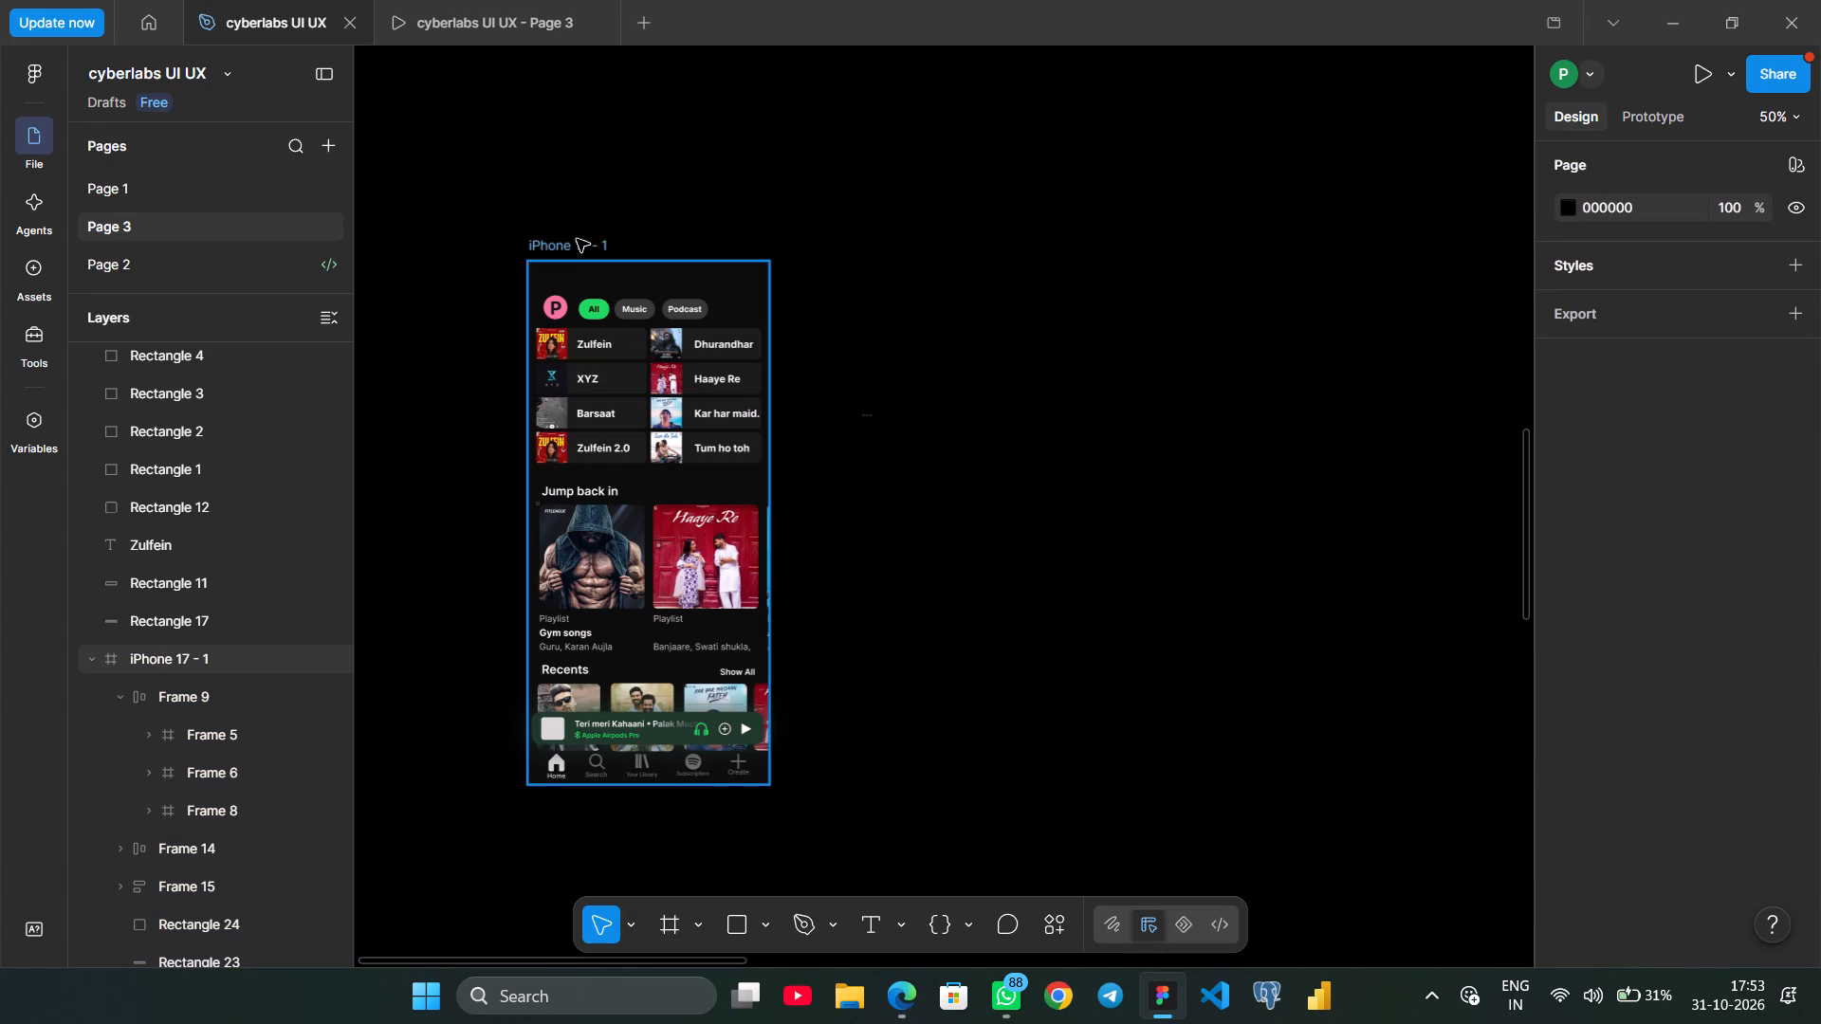
alt+drag(579, 248, 713, 228)
drag(714, 228, 866, 251)
click(1210, 407)
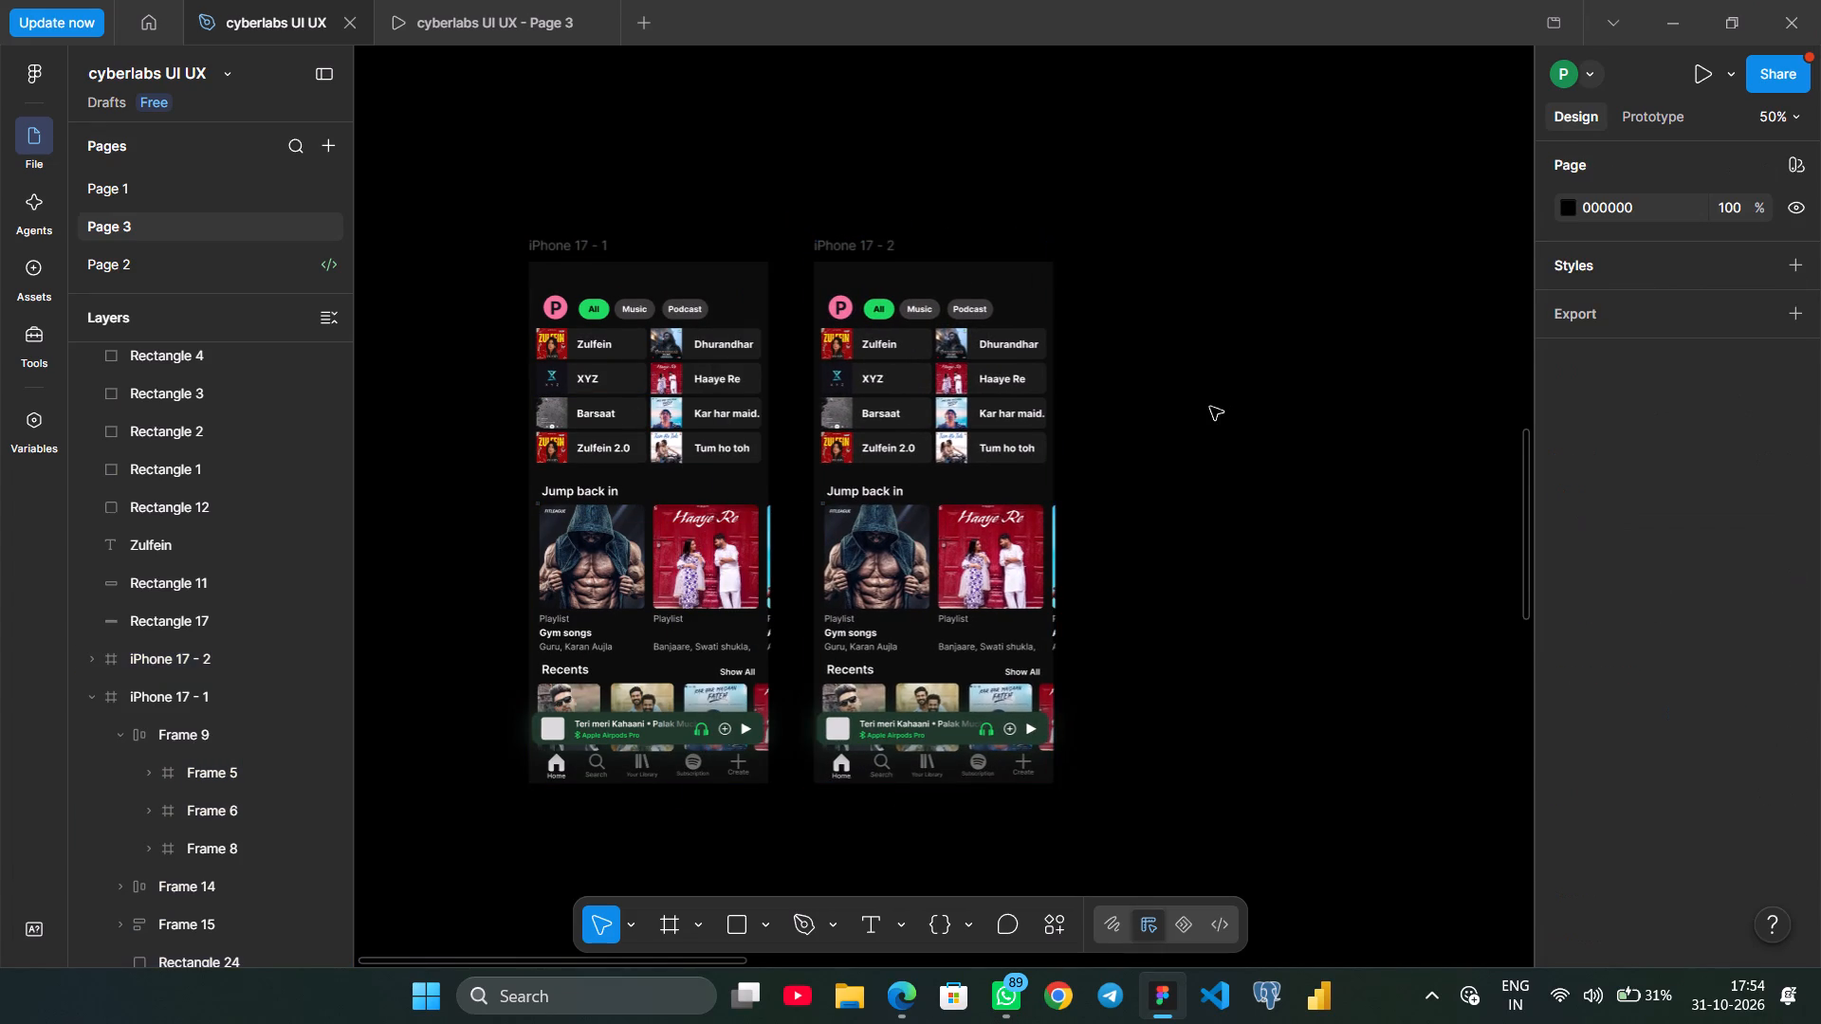
scroll(1210, 407, down, 1)
scroll(1210, 407, up, 1)
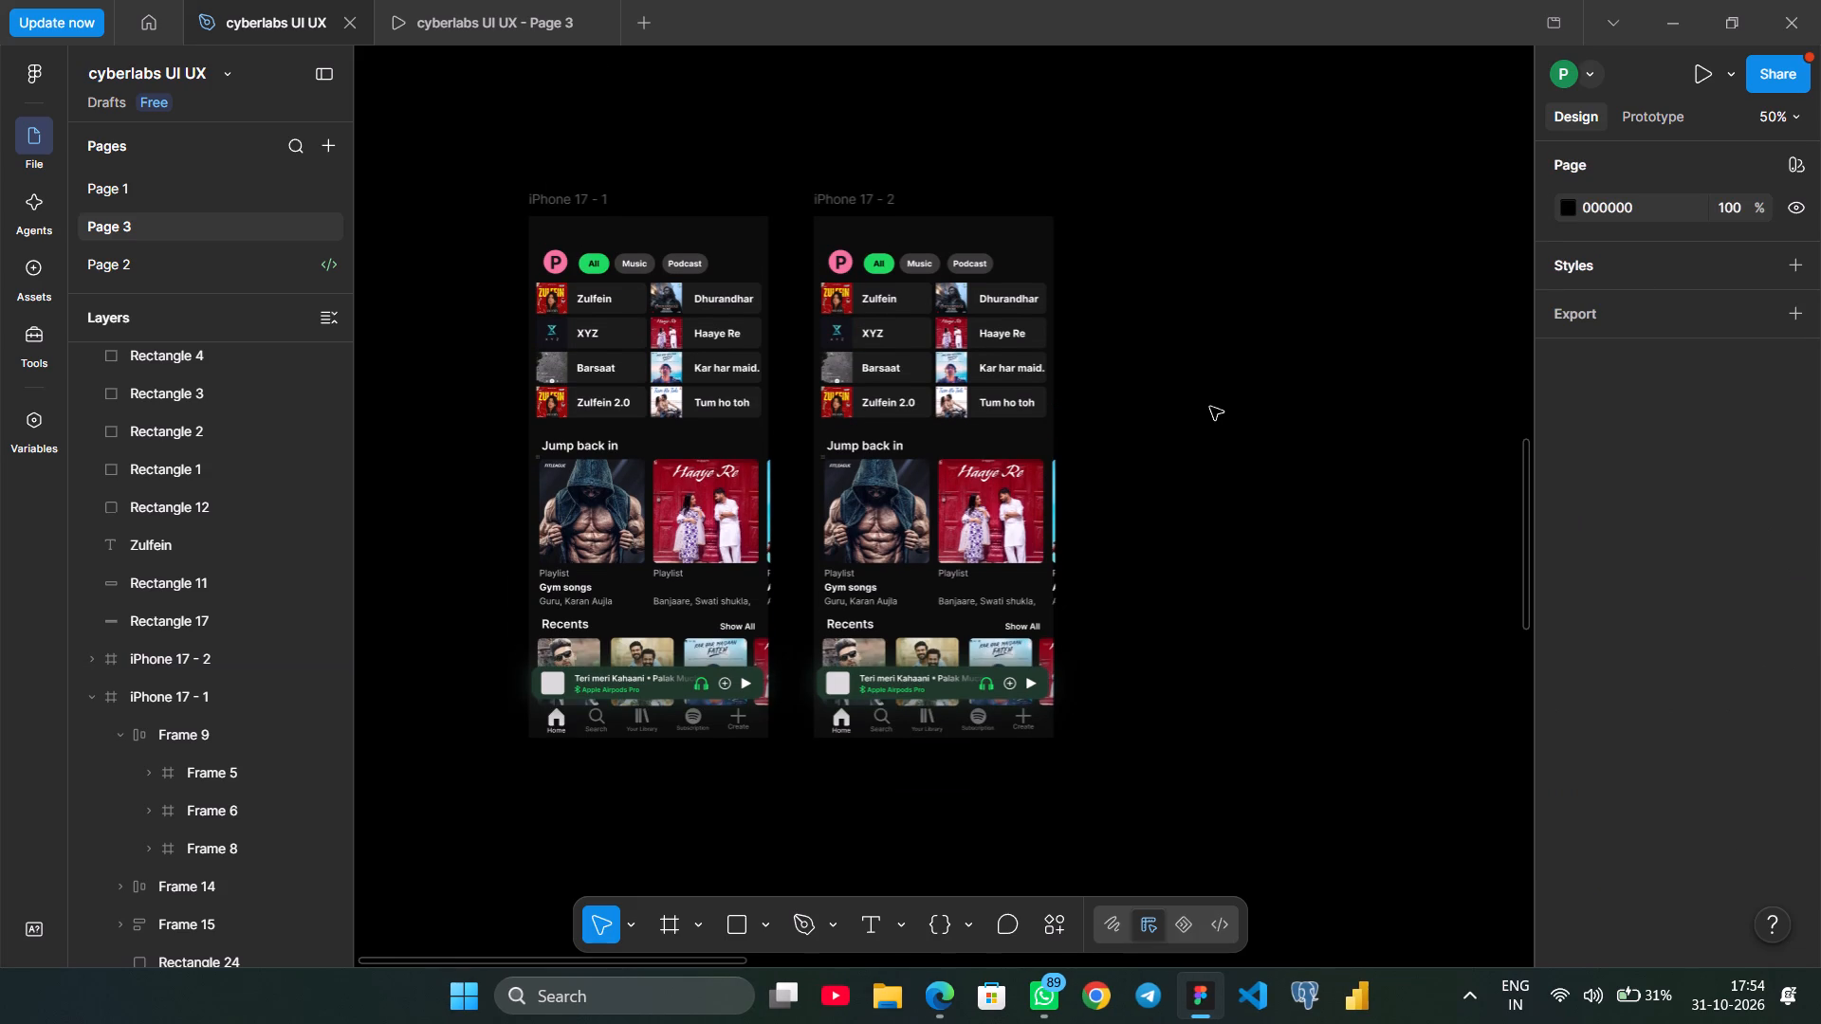
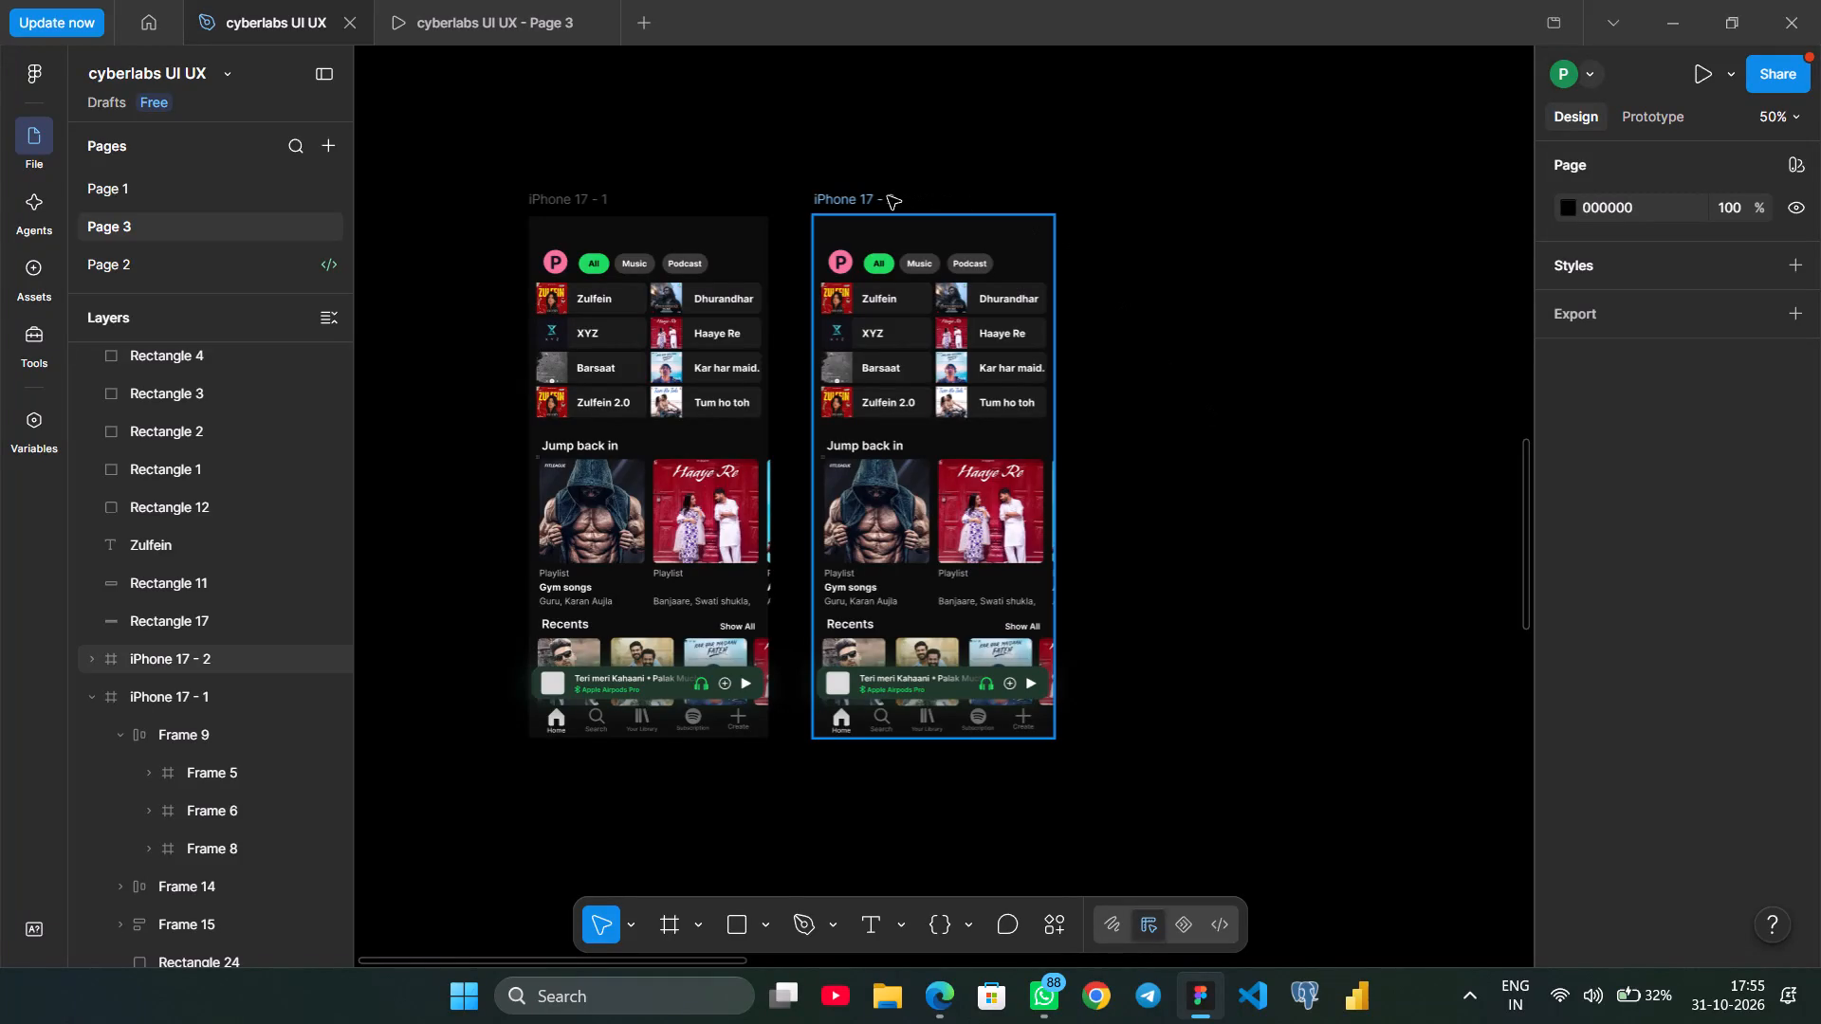
Delete the duplicated iPhone 17 - 2 frame beside the original music screen.
click(888, 196)
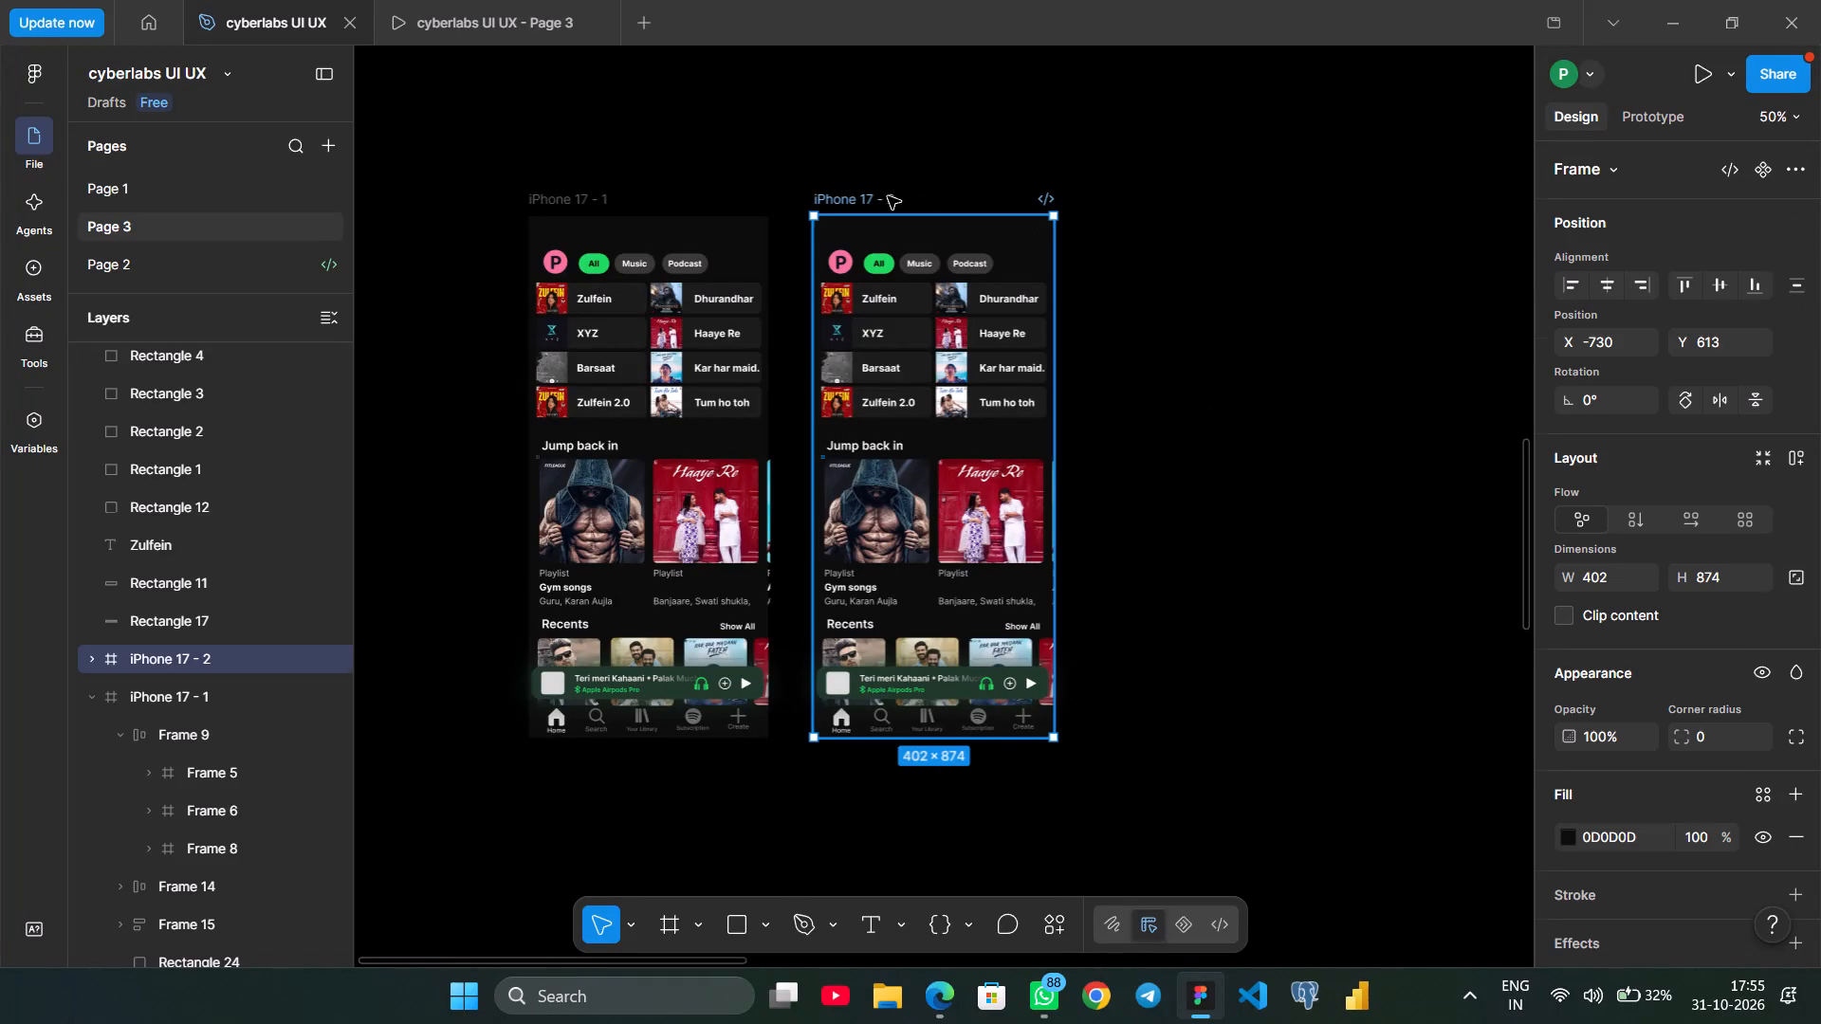
key(Delete)
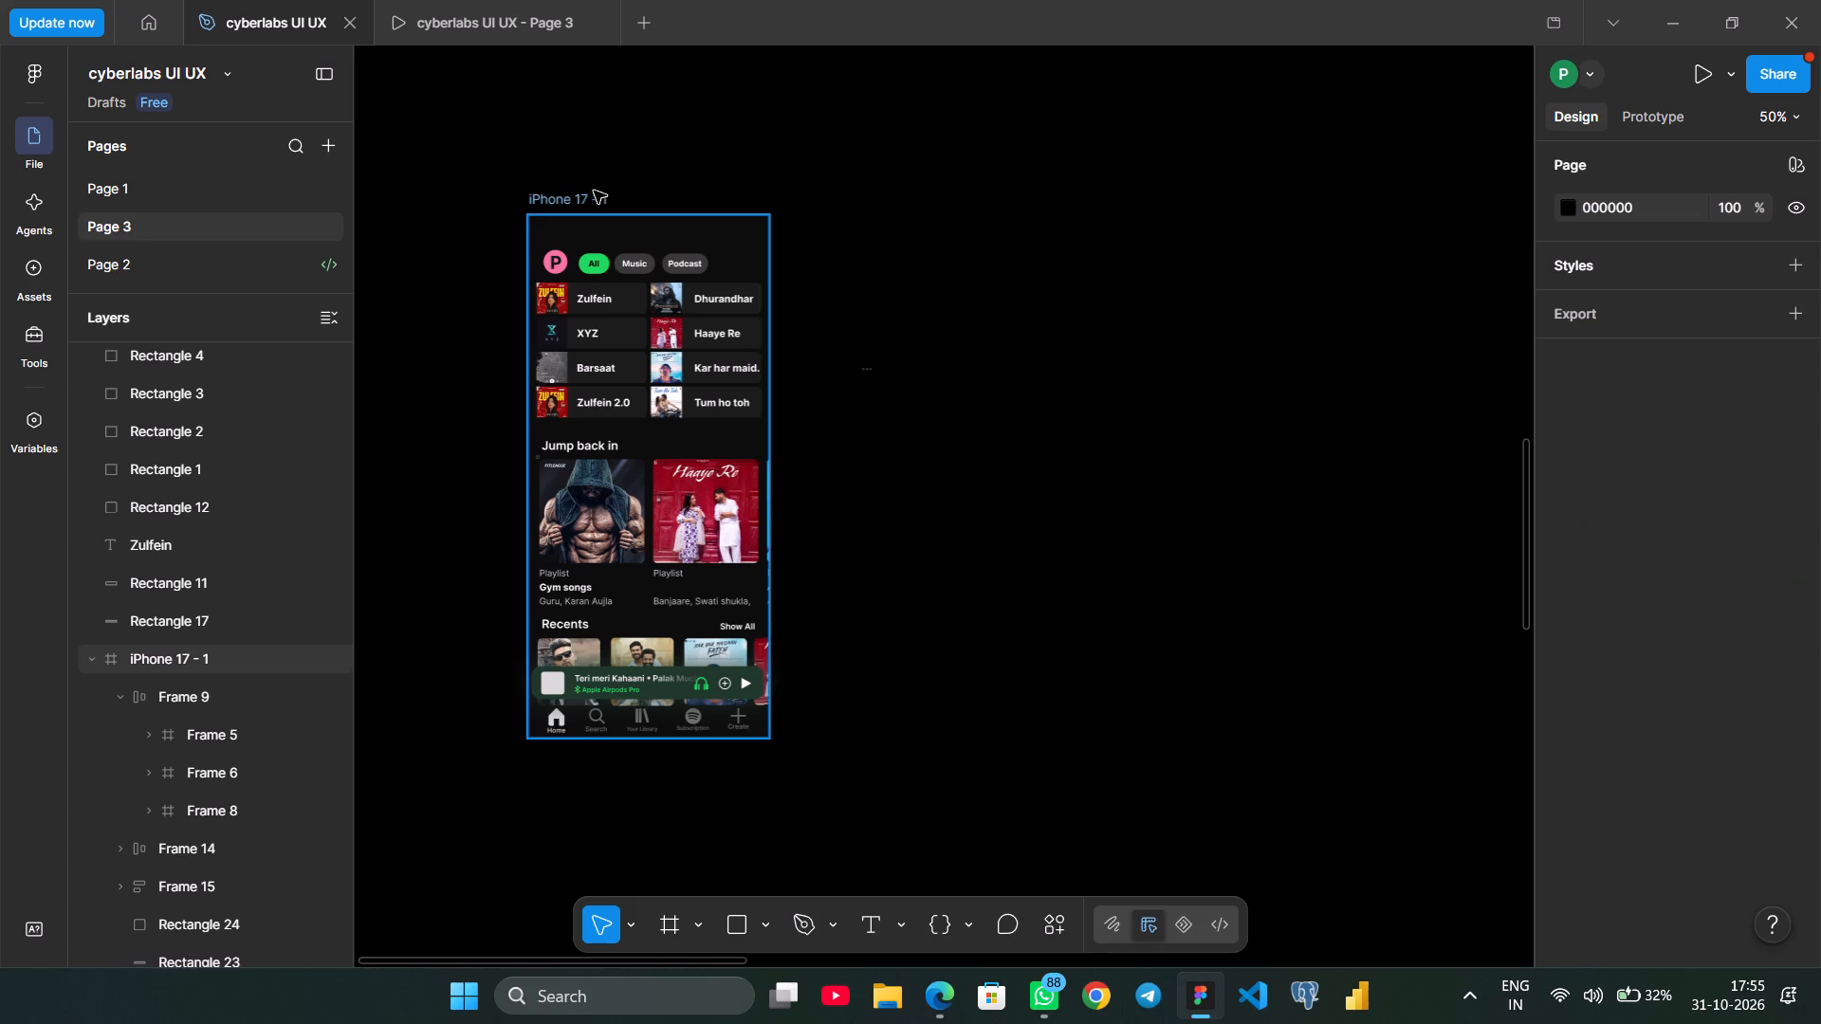
Add an empty iPhone 17 preset frame to the right of iPhone 17 - 1, top-aligned with it at about X -626, Y 613.
click(681, 930)
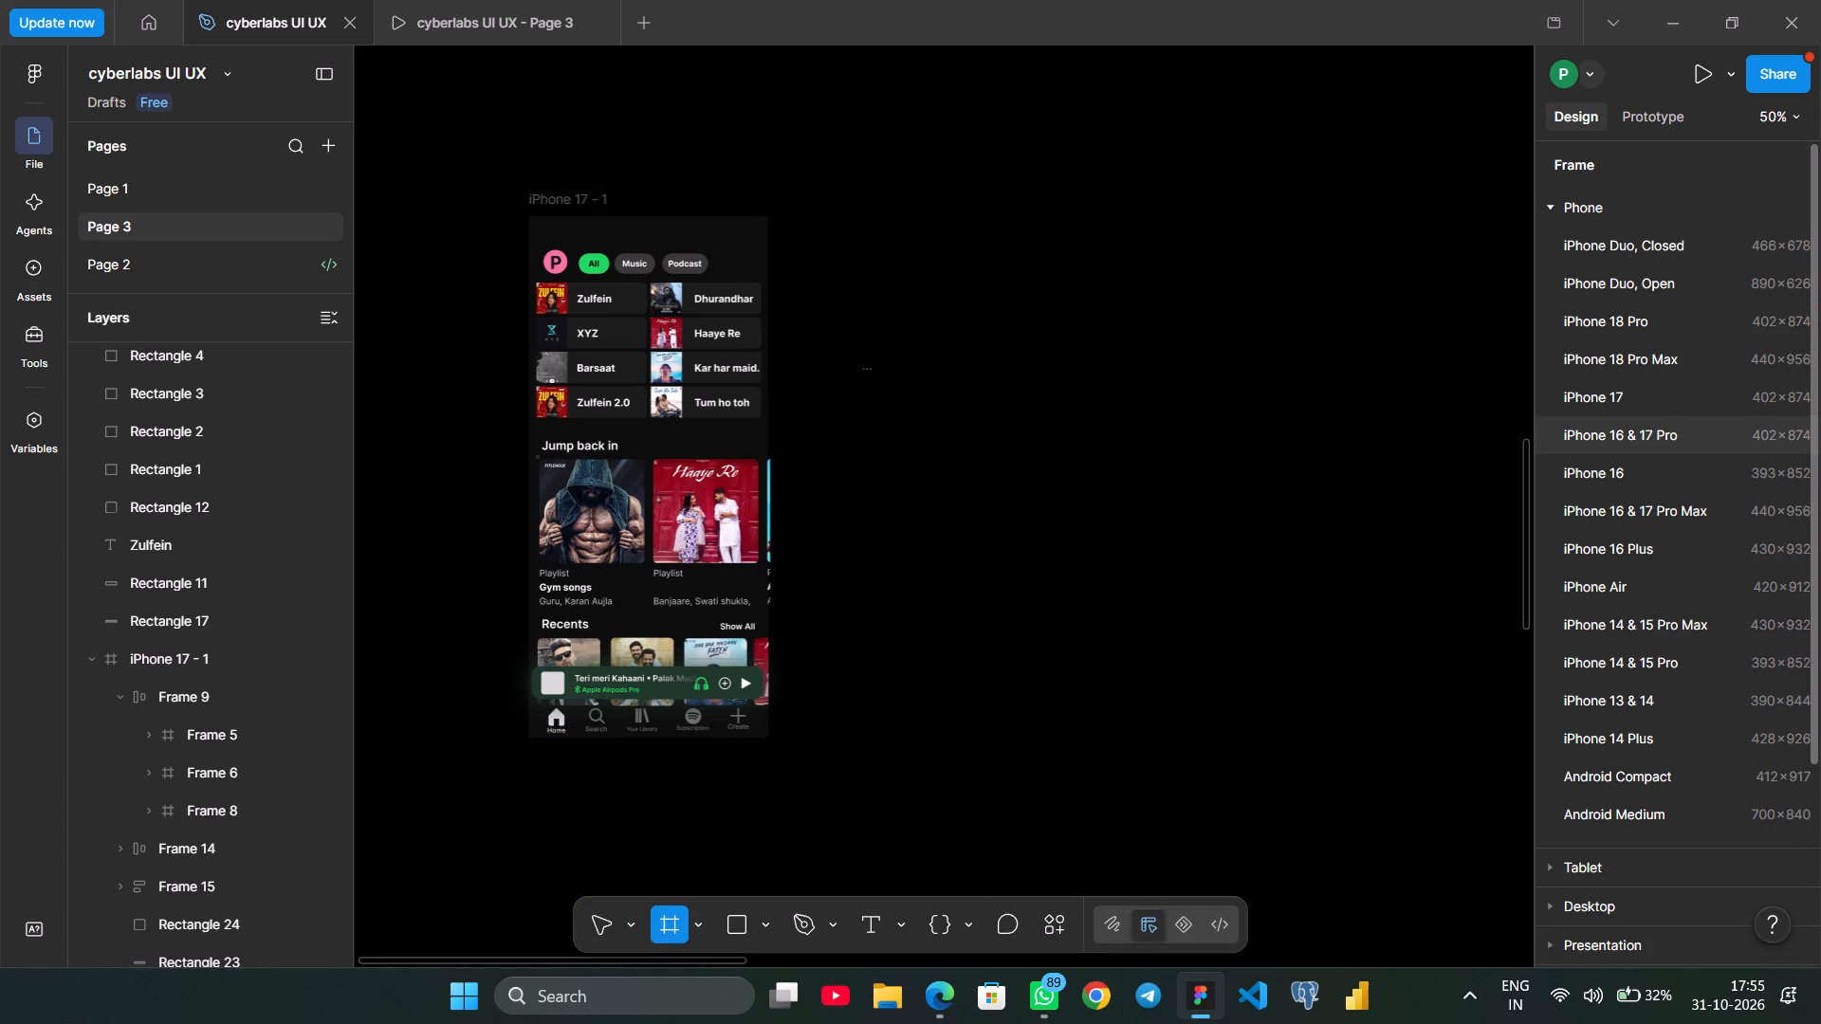
click(1652, 402)
drag(1081, 482, 1016, 458)
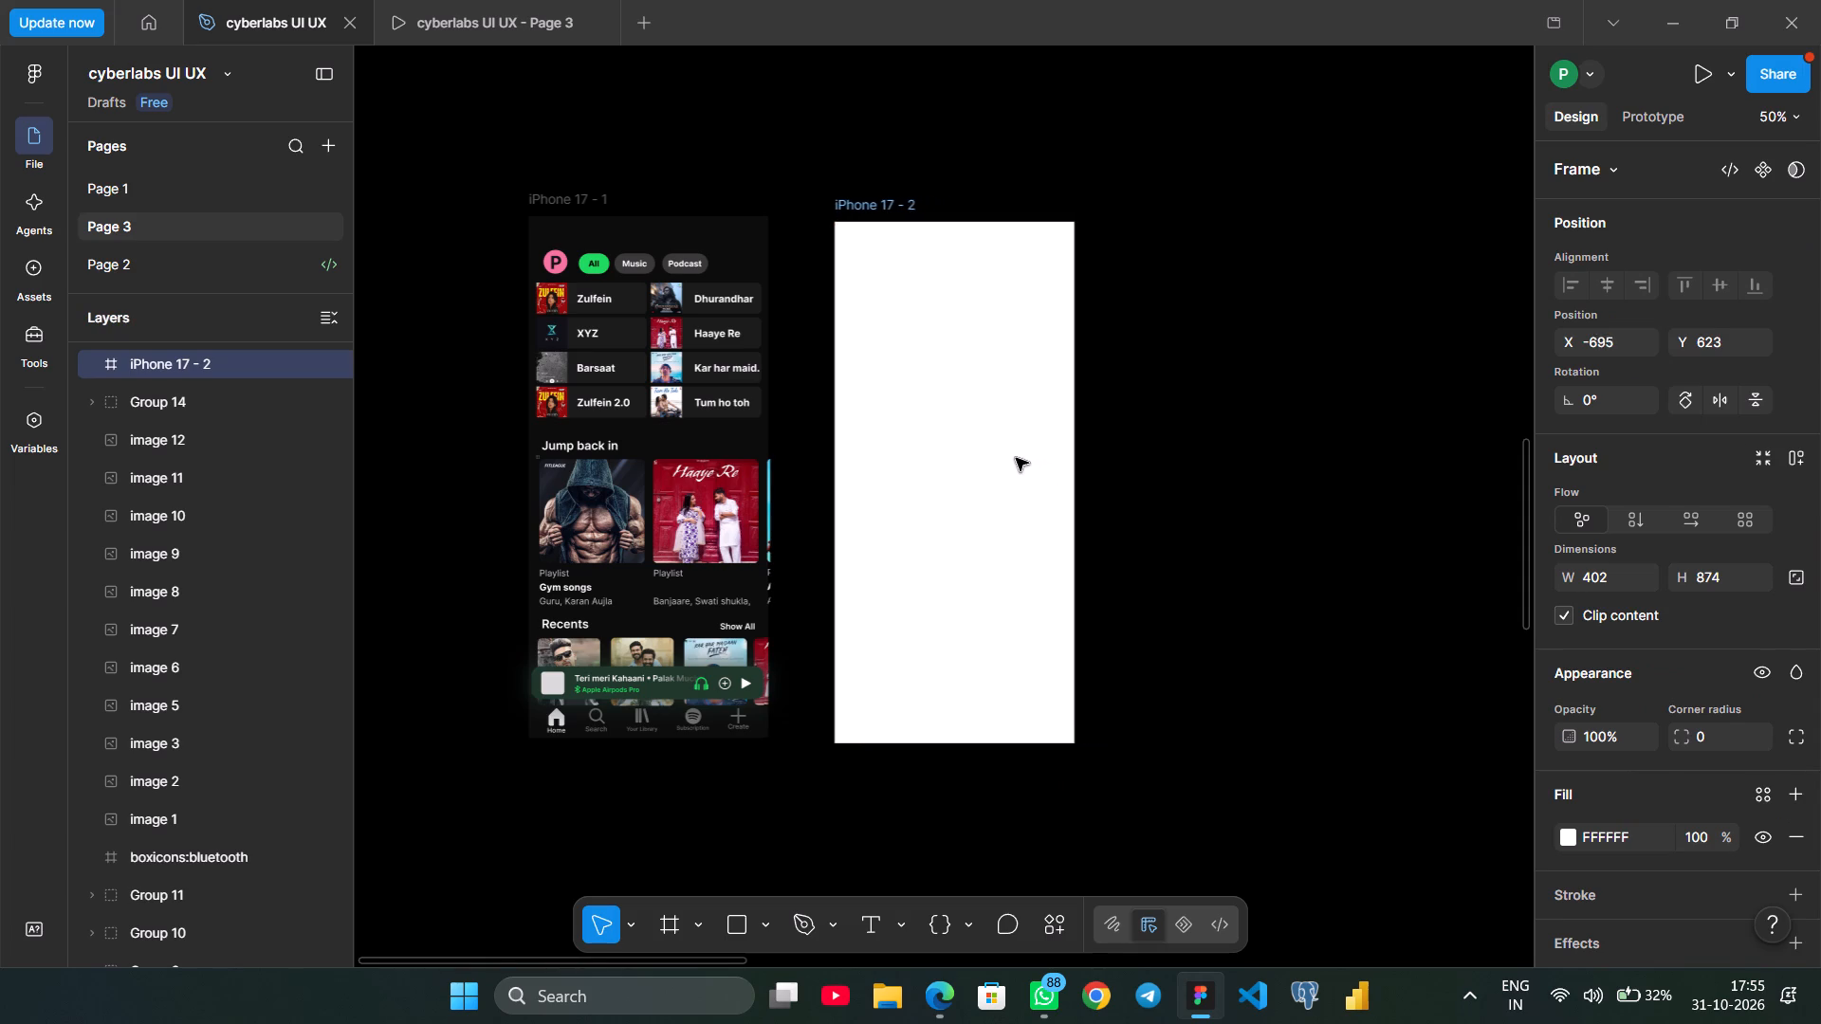
drag(1016, 458, 1056, 449)
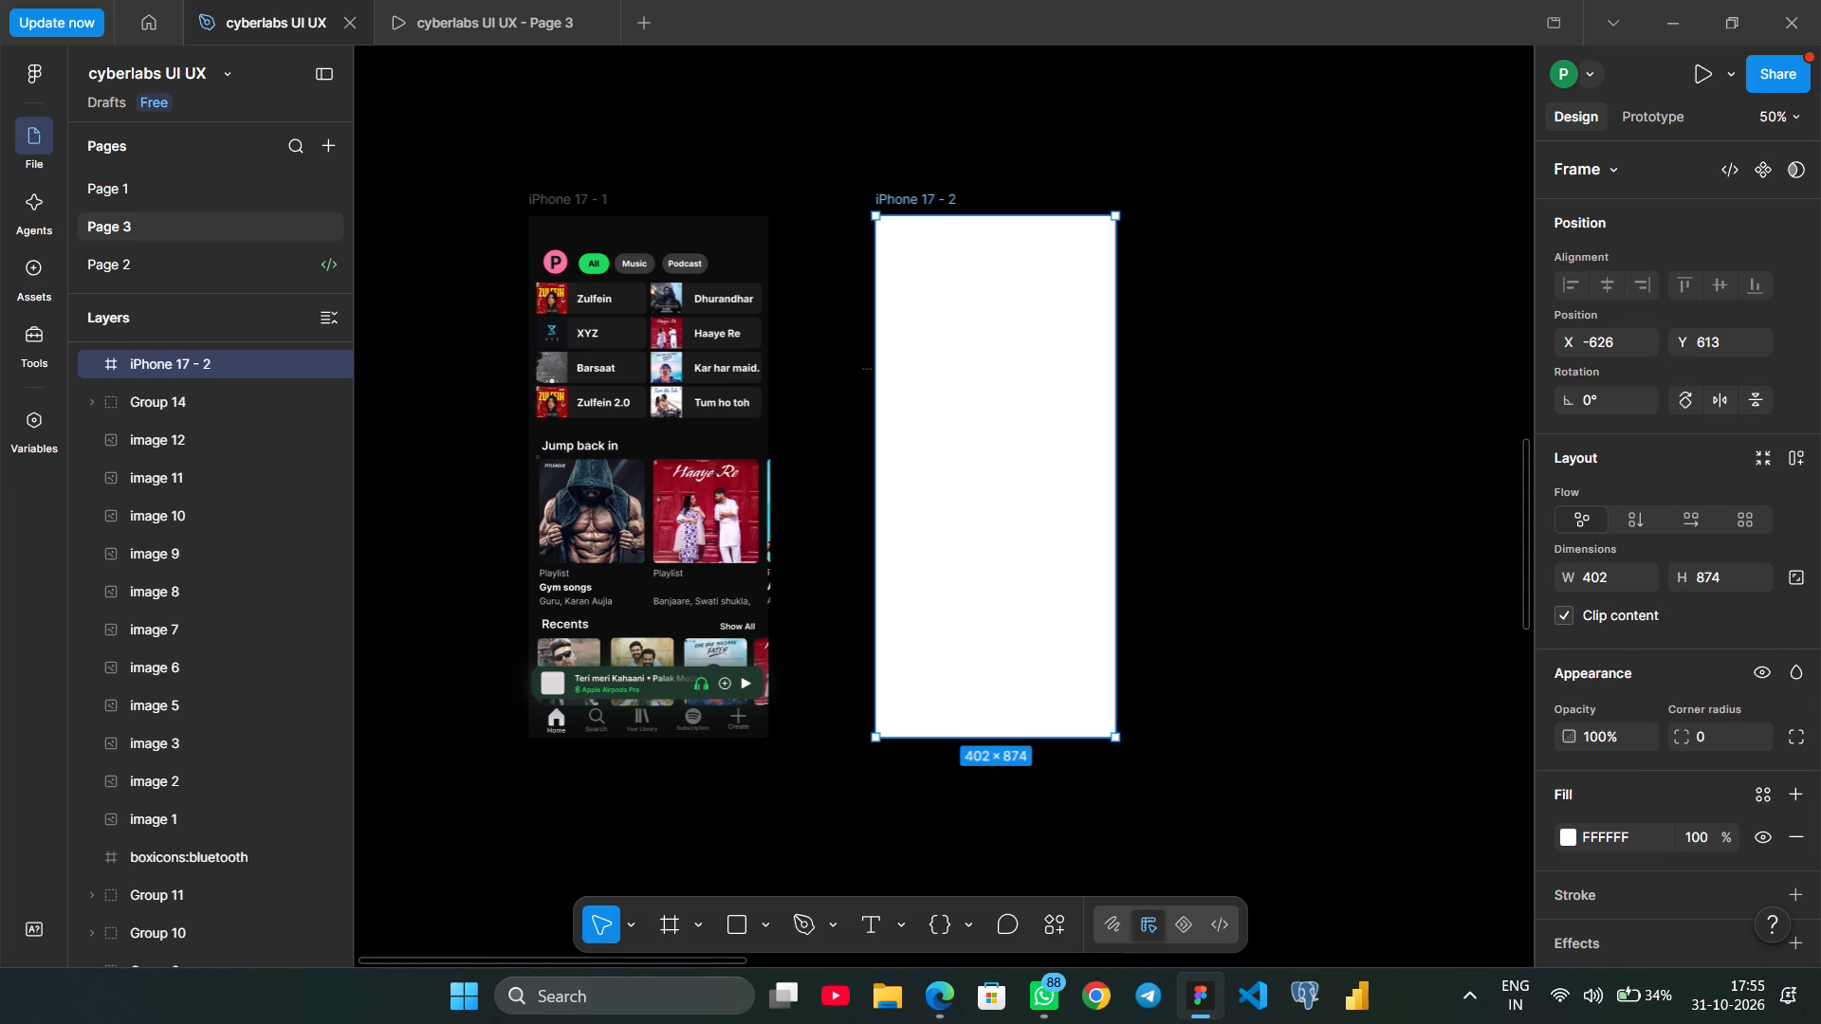
Fill the new empty frame with the dark background colour 0D0D0D sampled from the iPhone 17 - 1 screen.
scroll(1683, 227, up, 6)
scroll(1628, 557, down, 1)
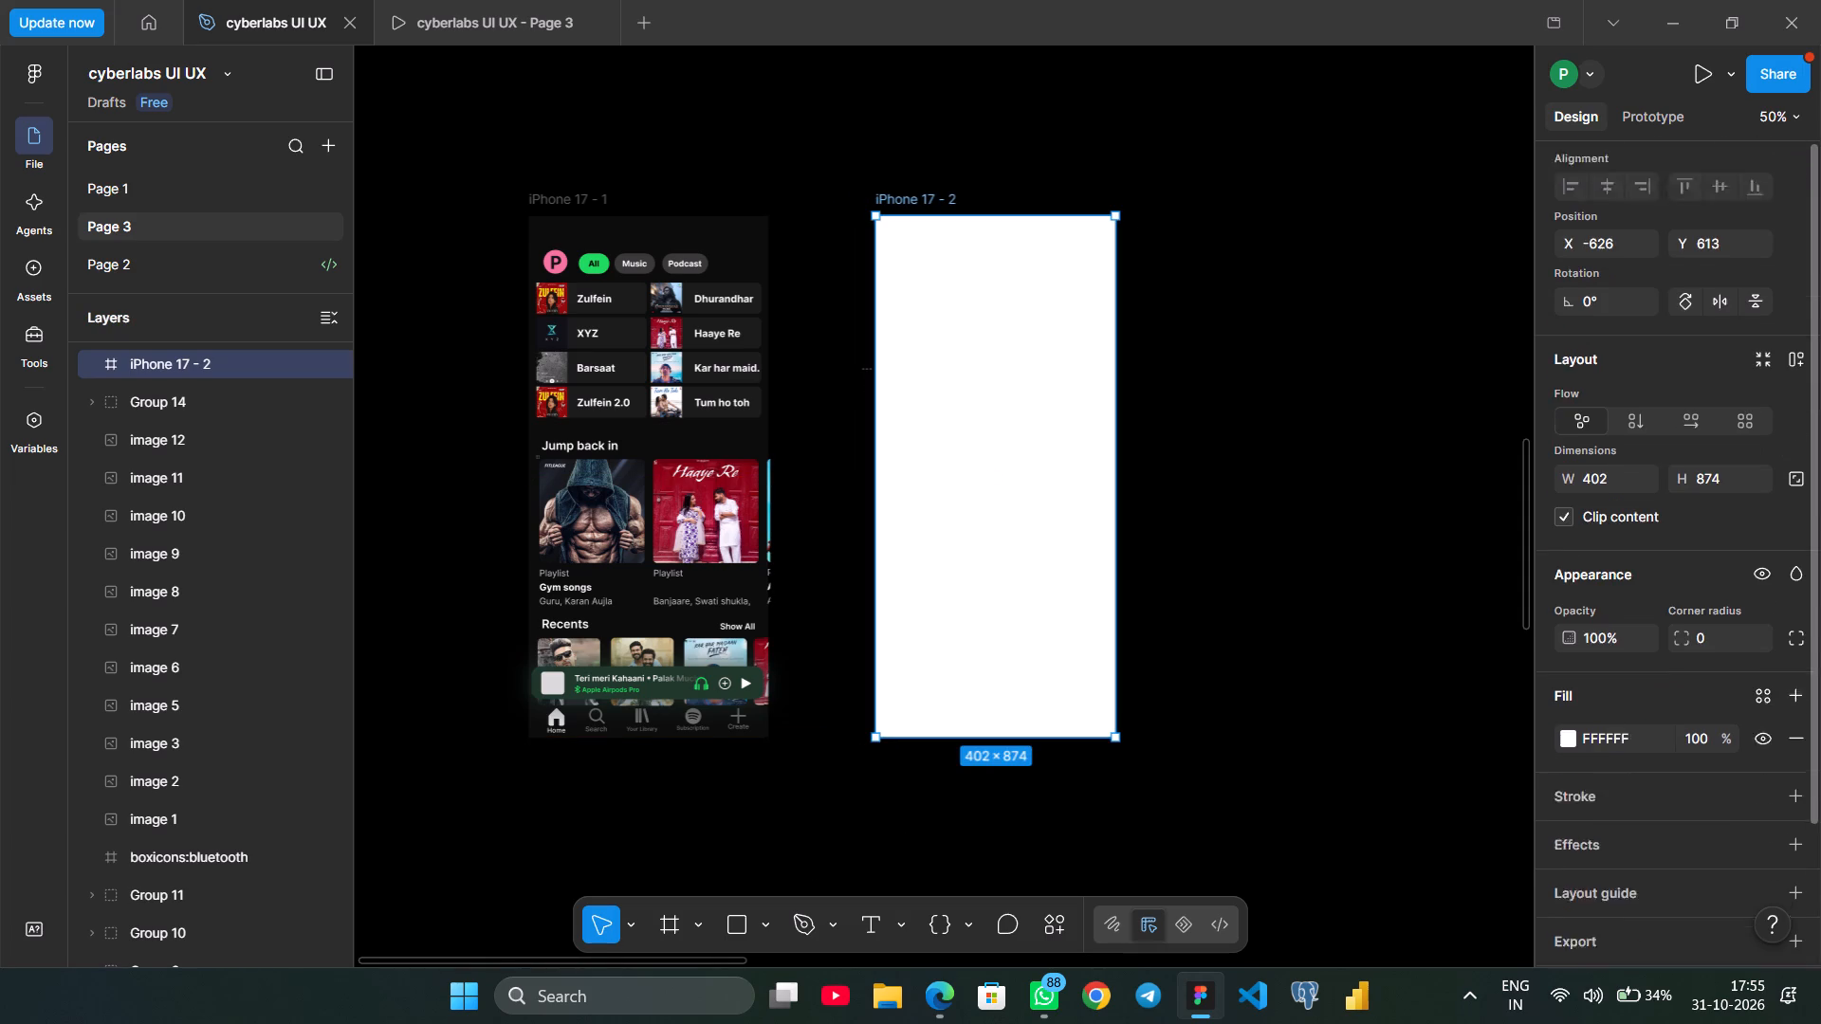
scroll(1628, 557, down, 1)
click(1566, 684)
click(1283, 712)
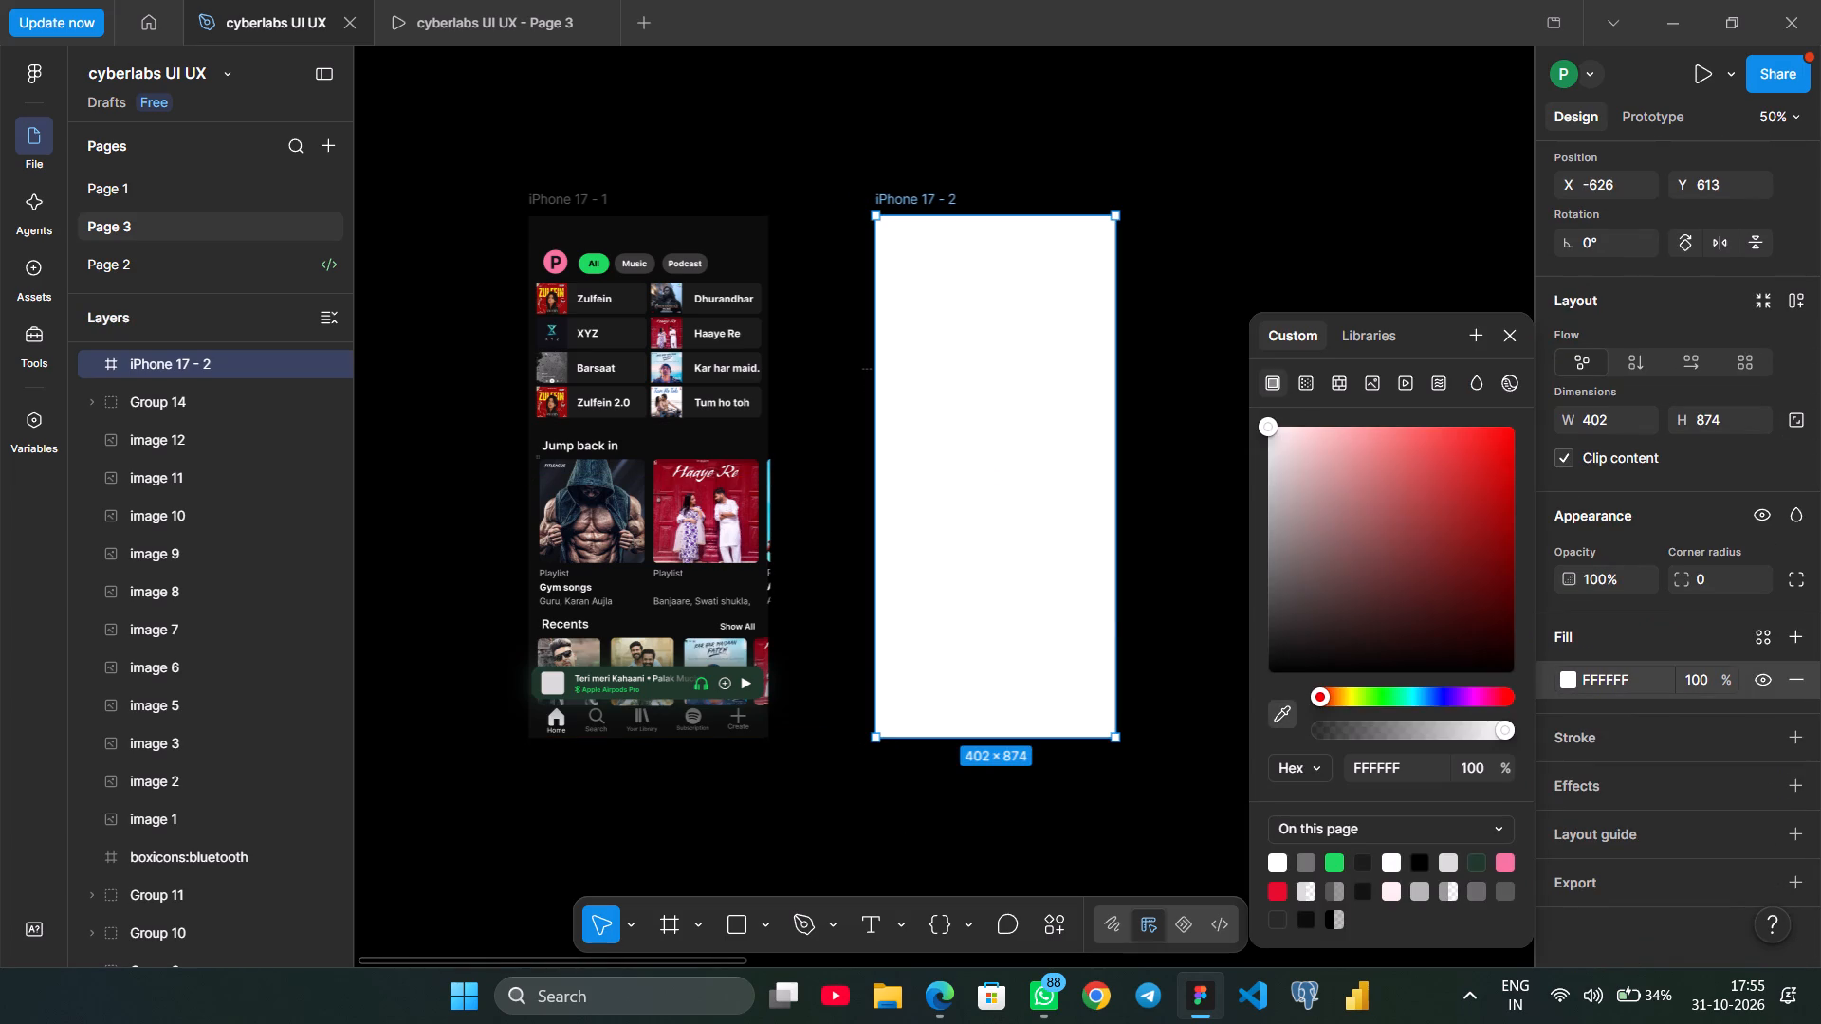
click(717, 426)
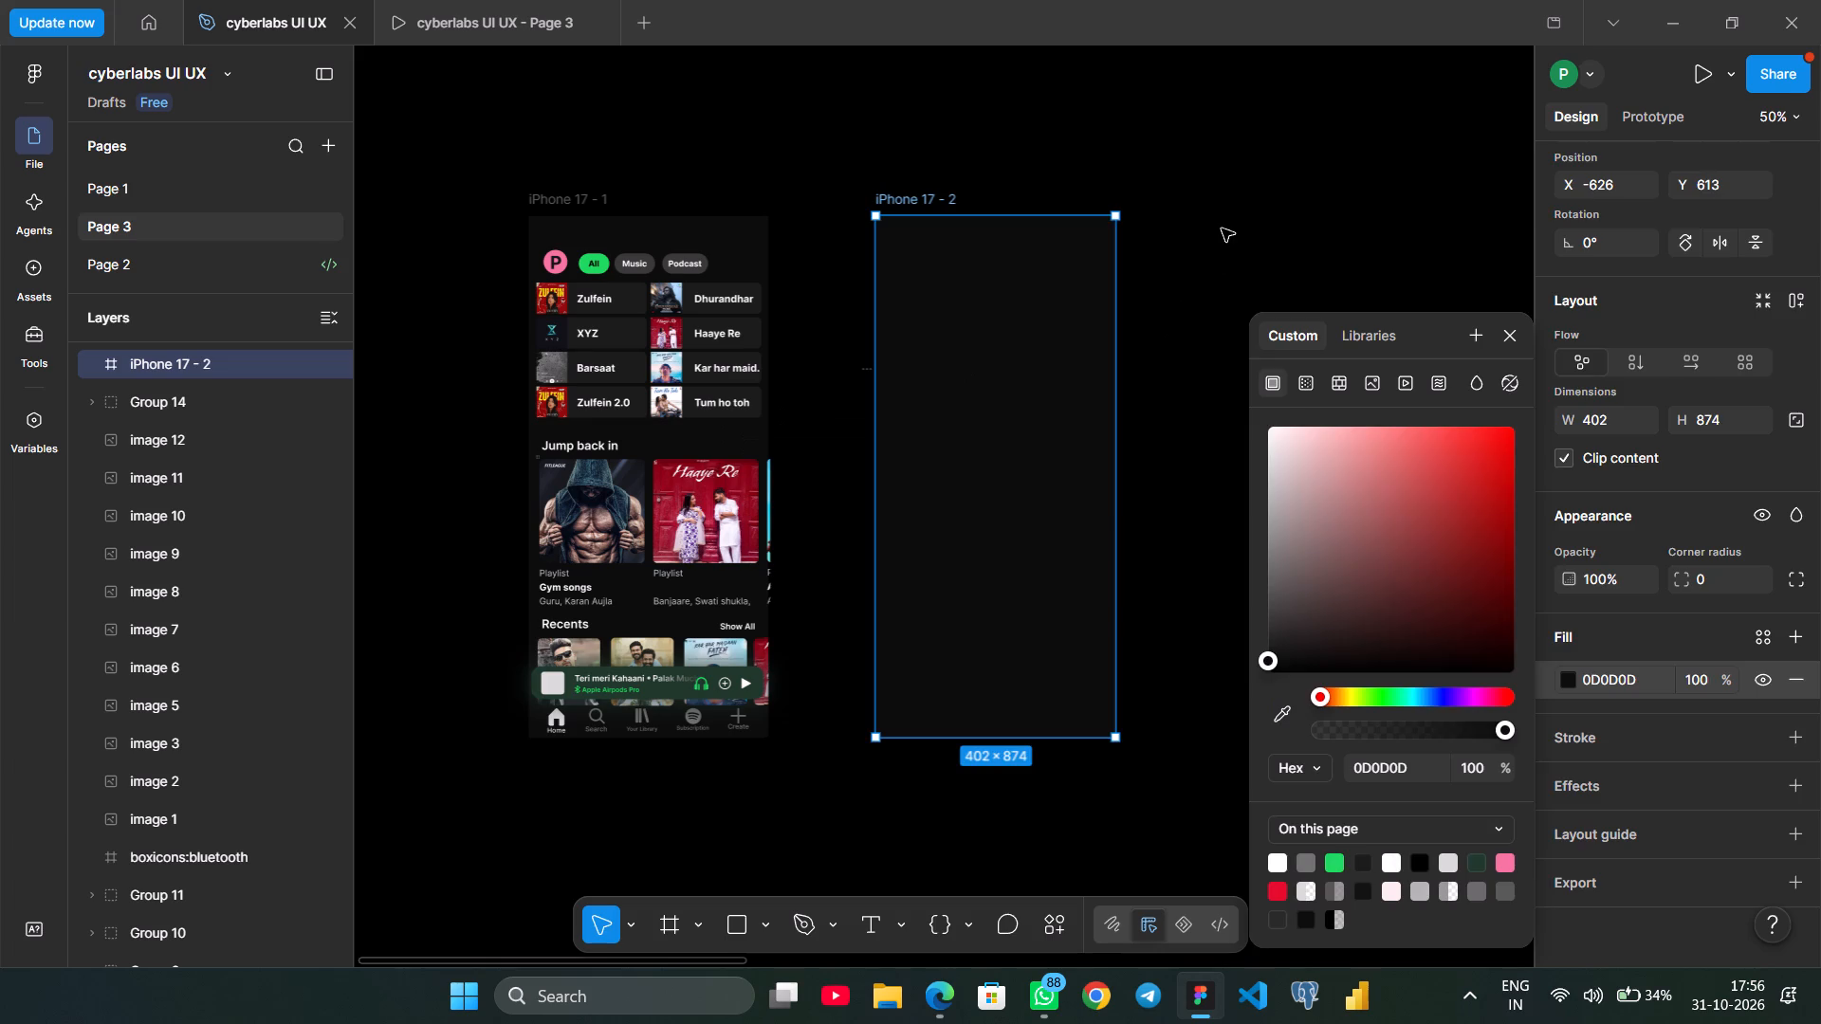
click(1222, 229)
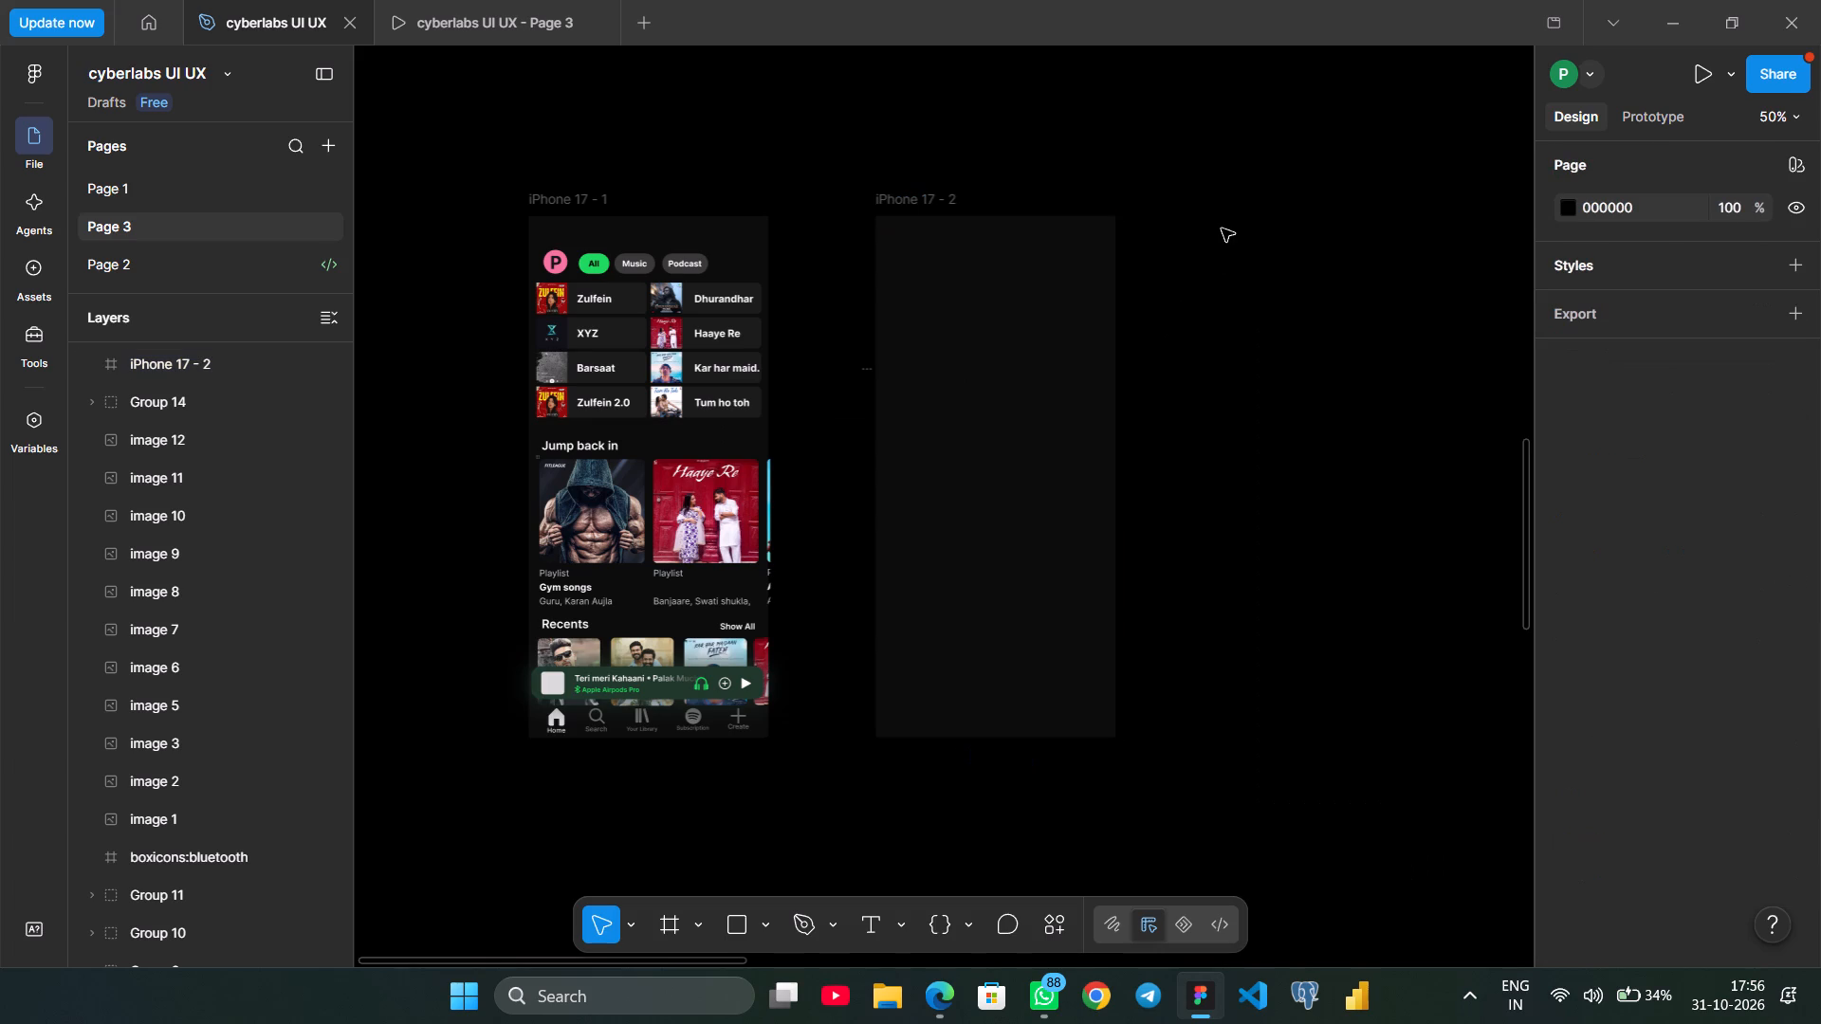
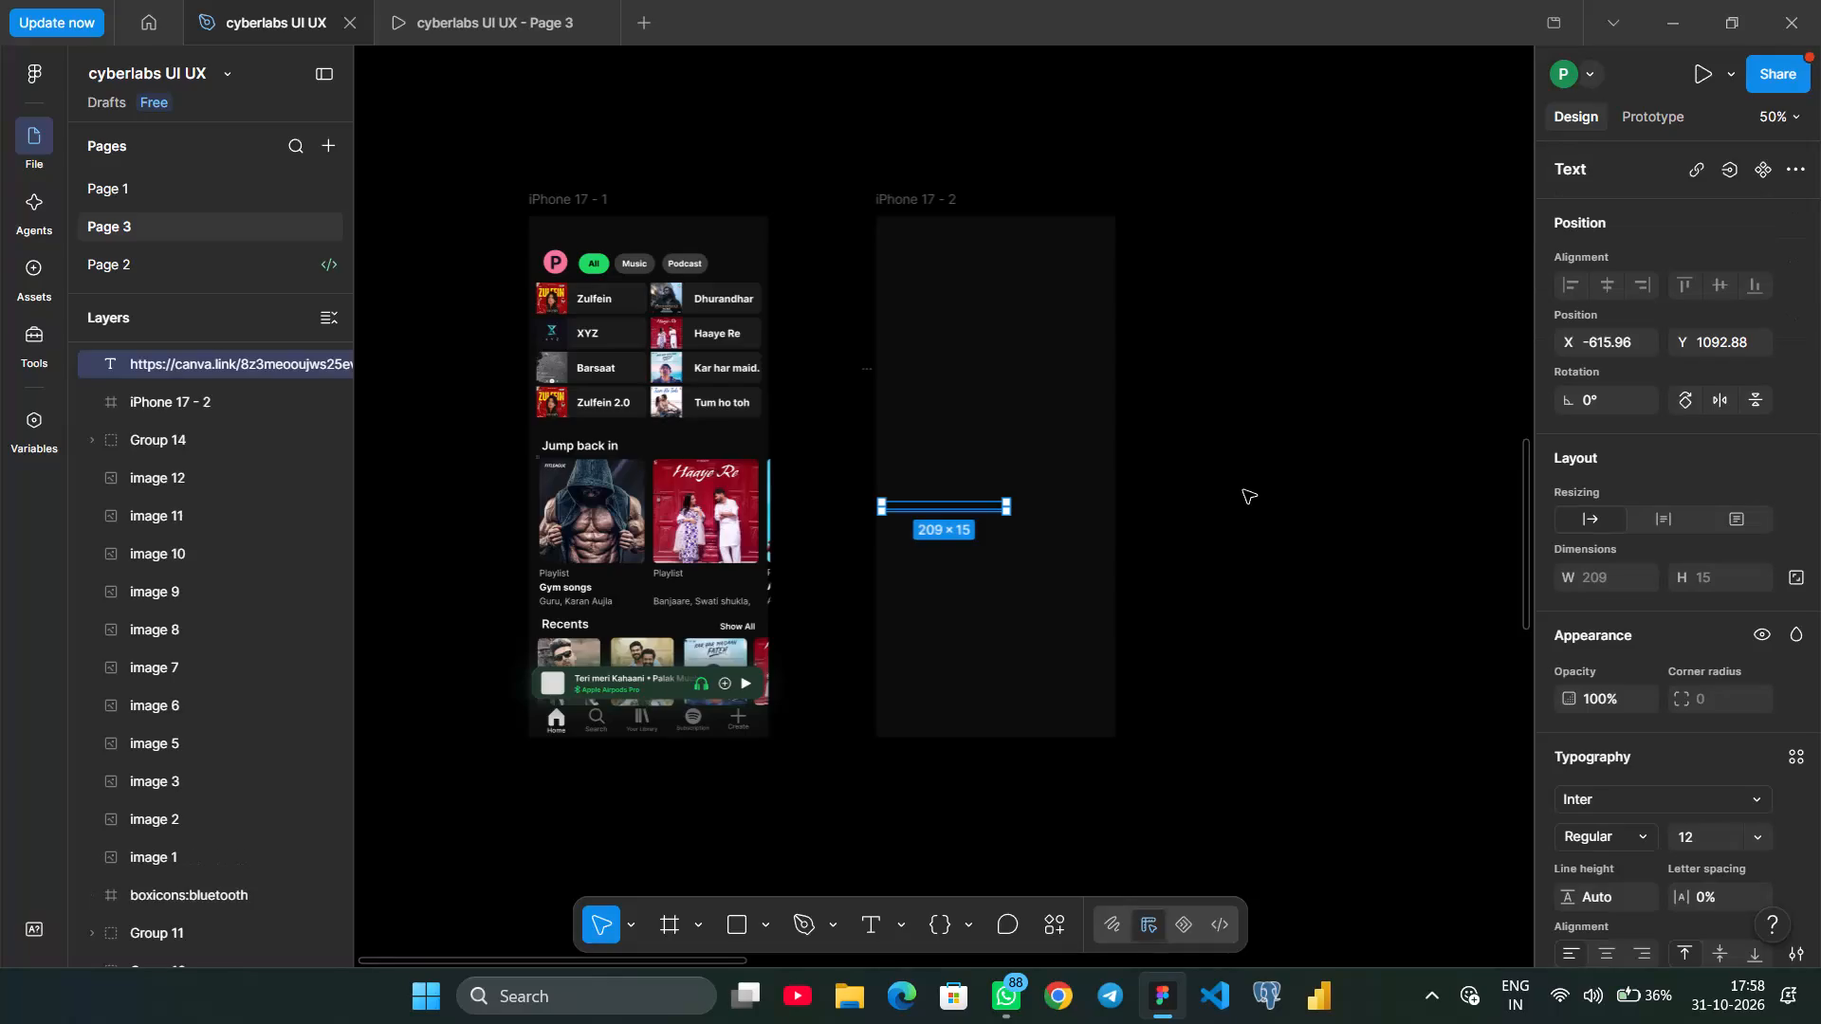
Undo the pasted Canva link text placed over the empty iPhone 17 - 2 frame.
key(ctrl+z)
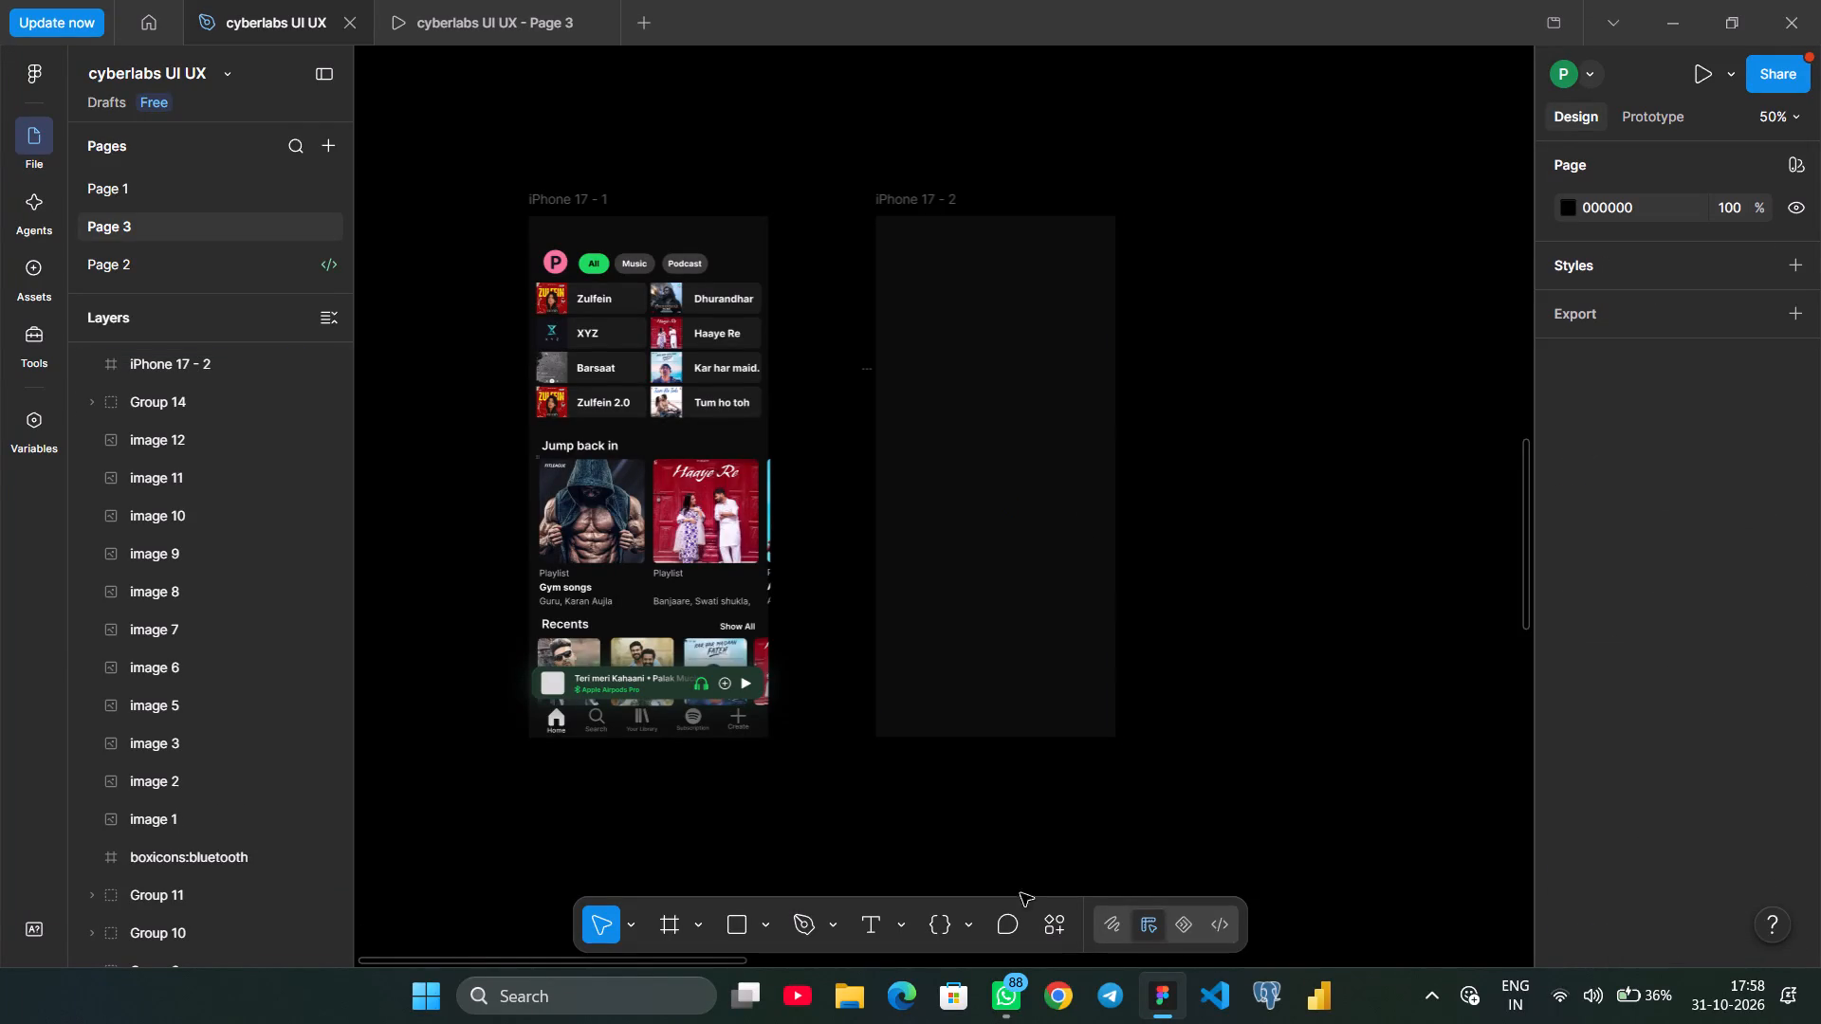
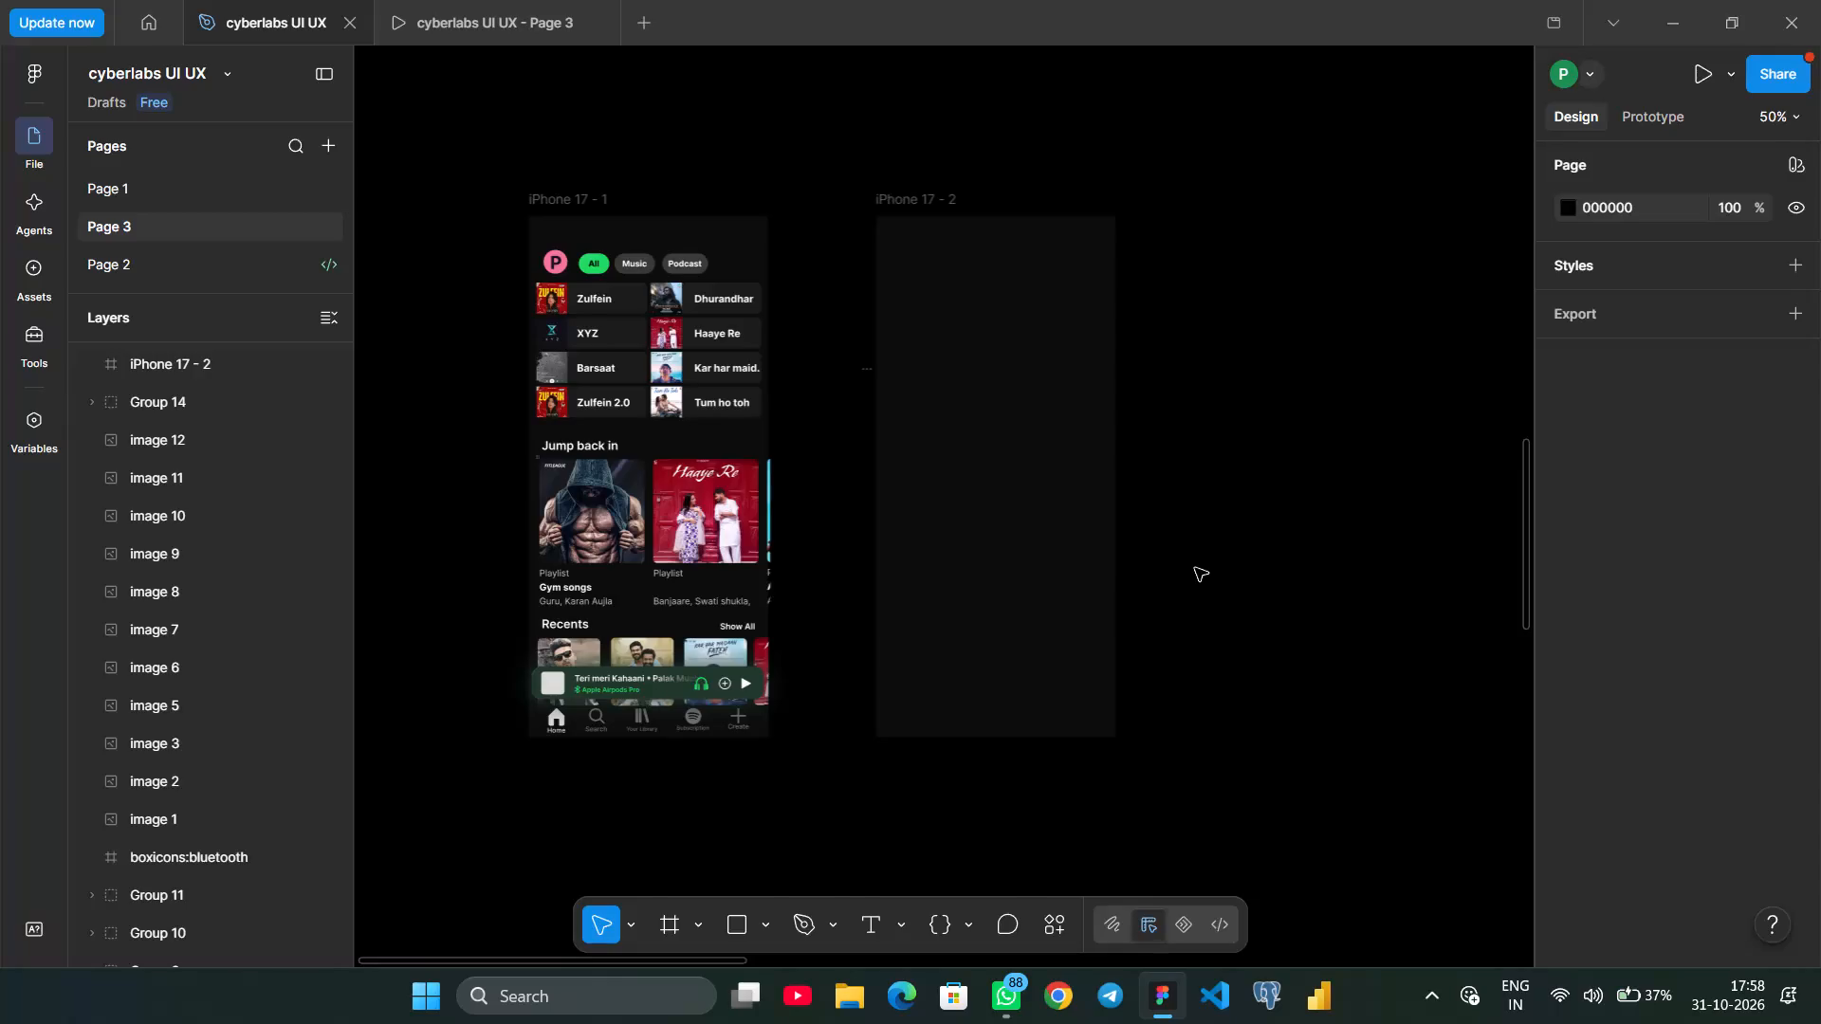
Place the WhatsApp player reference image beside the iPhone 17 - 2 frame, aligned with its top at X -119, Y 613.
drag(1010, 498, 1407, 533)
scroll(1407, 533, left, 1)
drag(1338, 777, 1248, 588)
drag(1213, 499, 1224, 540)
Change the iPhone 17 - 2 frame's fill to a linear gradient, with the 0% stop sampled as 66160B from the reference image's upper background.
scroll(1224, 540, up, 1)
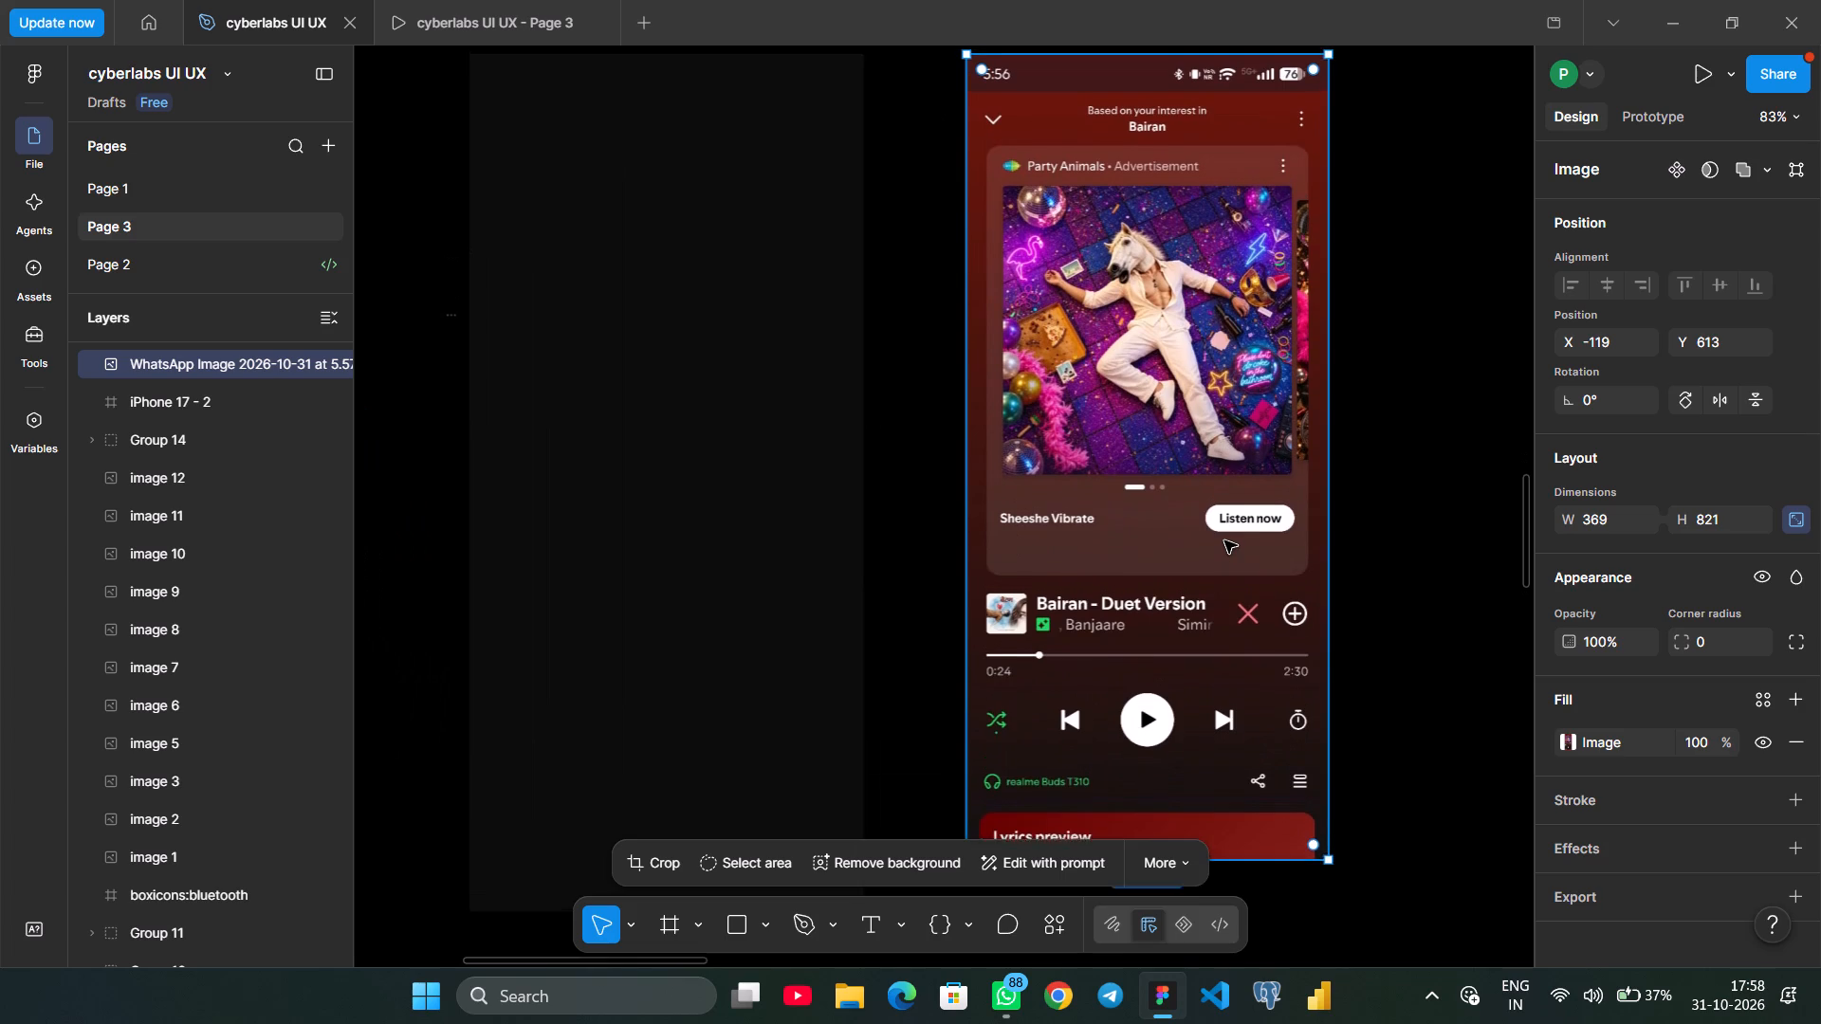
scroll(1224, 540, up, 2)
scroll(1224, 540, right, 1)
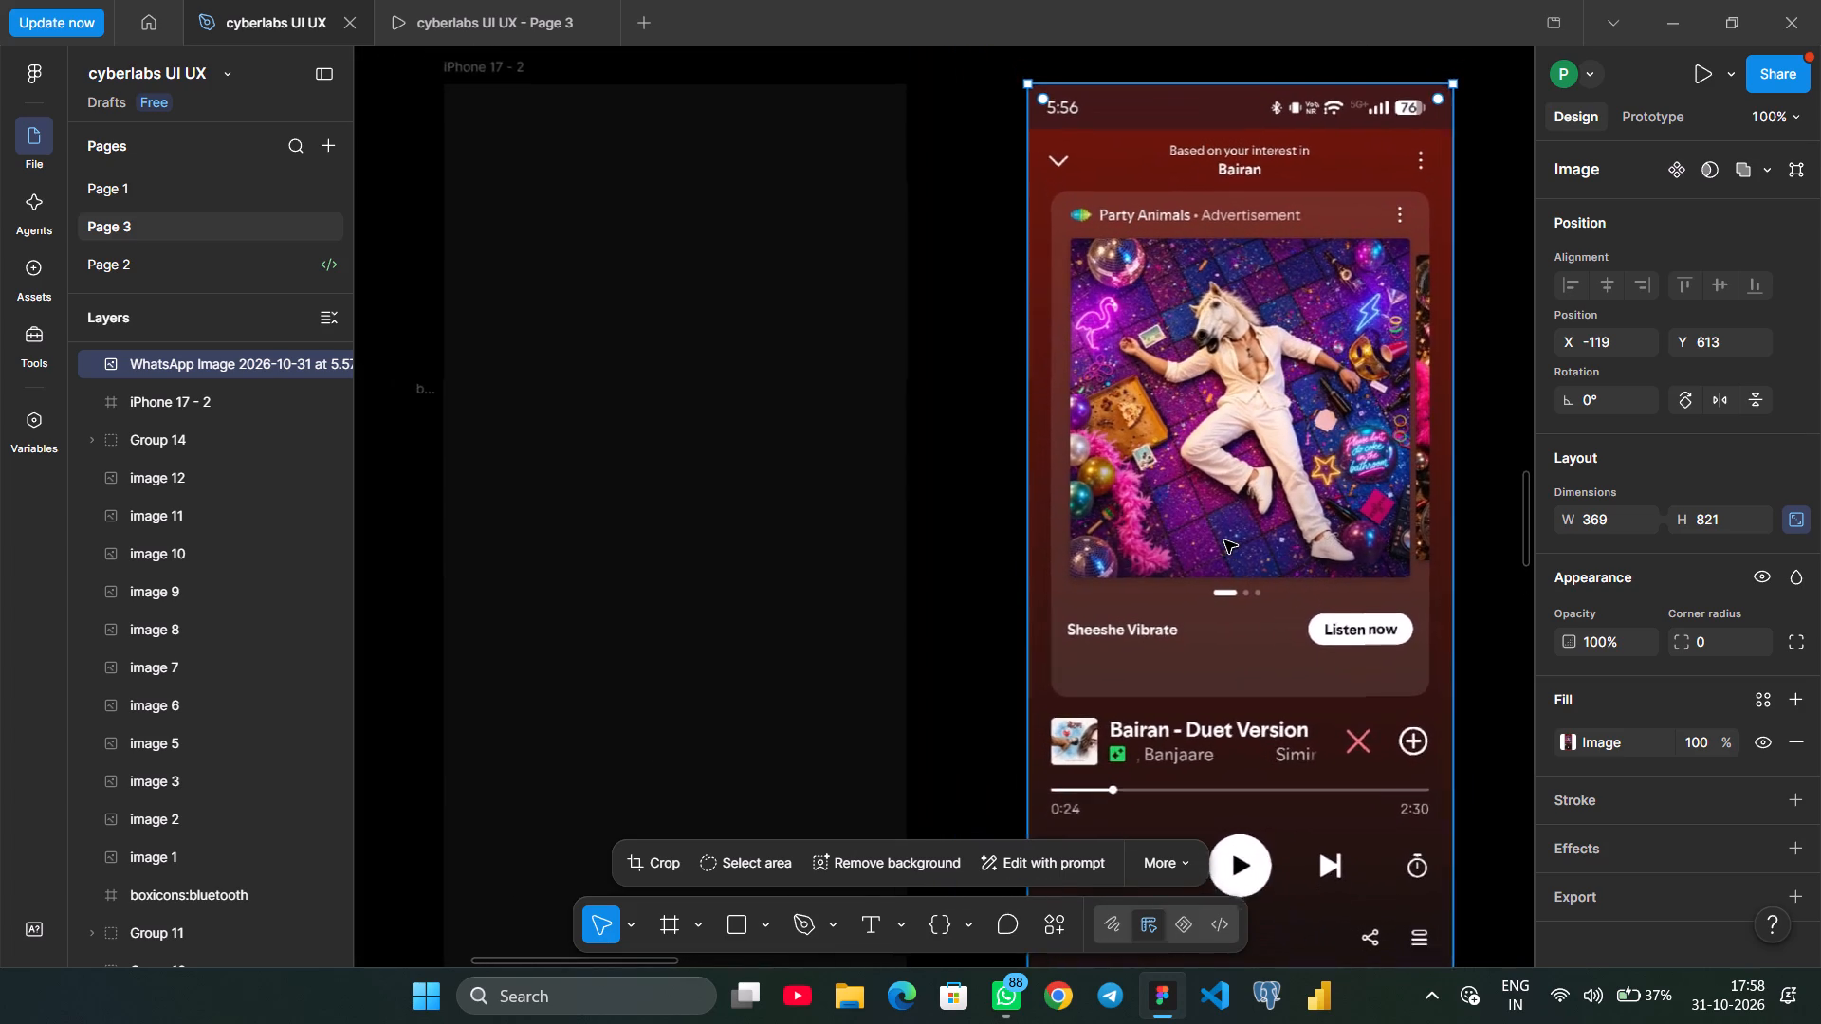
scroll(1224, 540, up, 1)
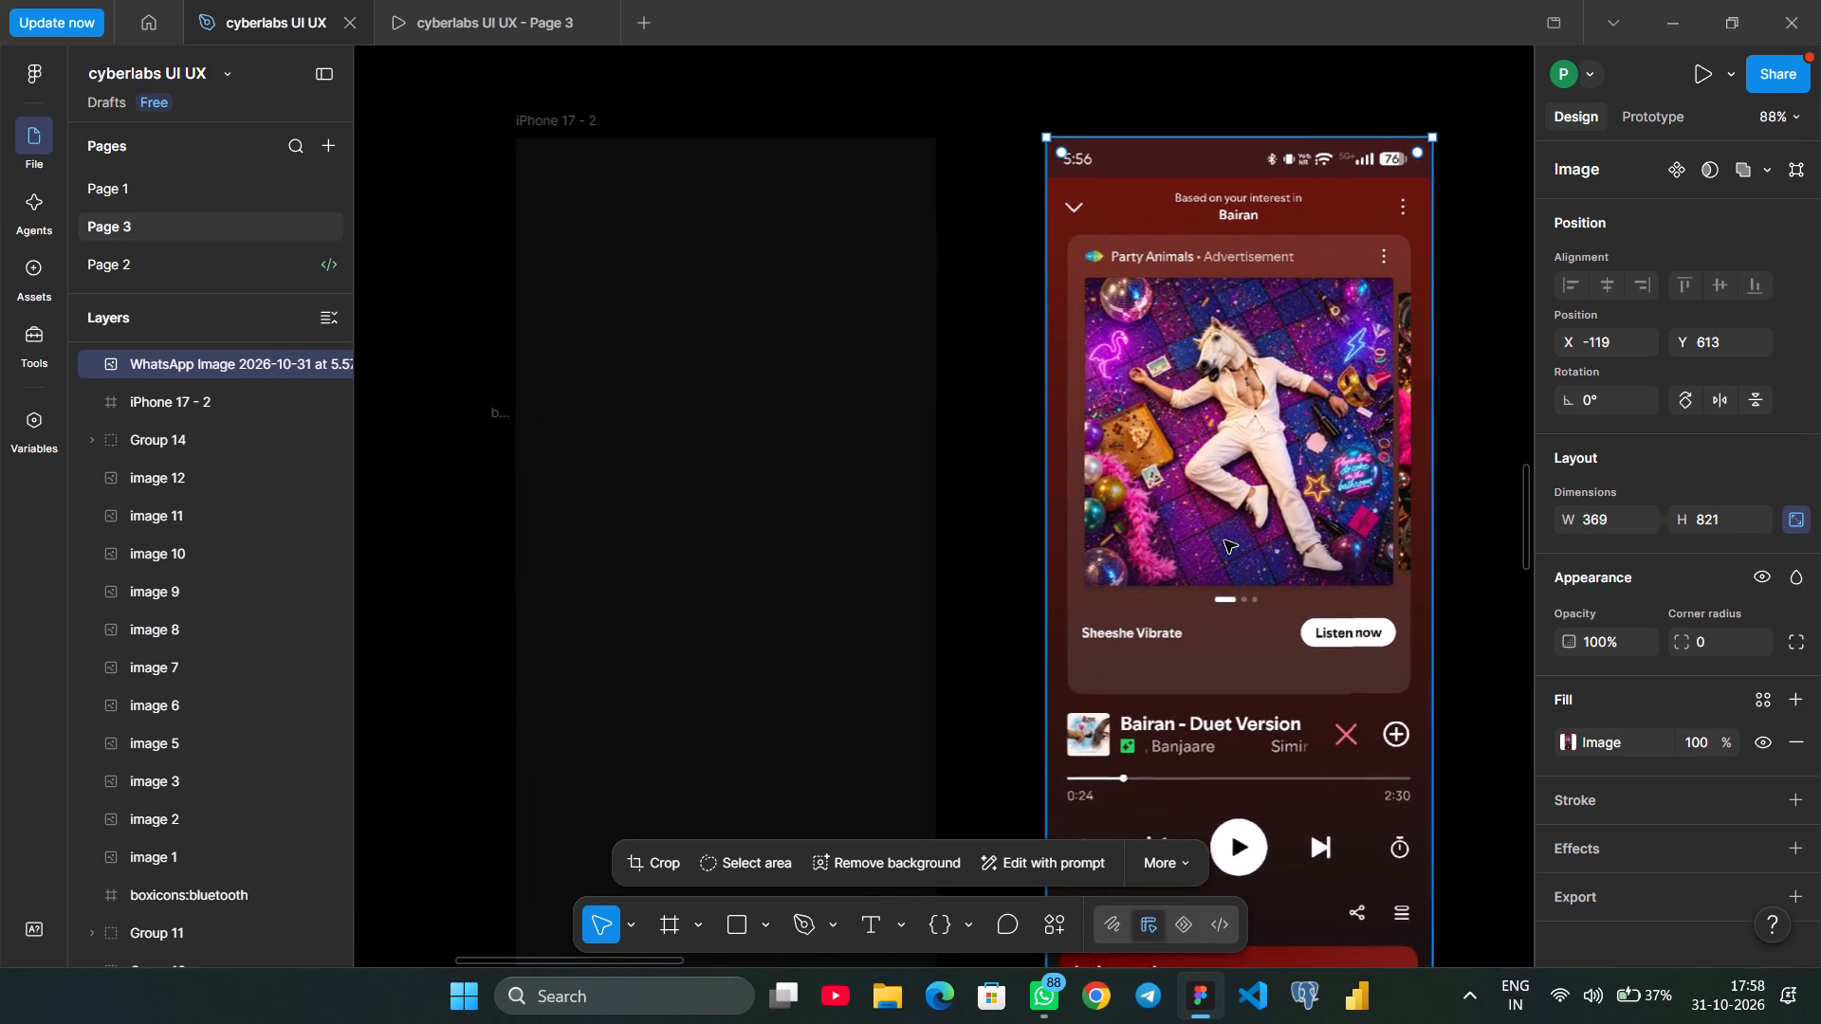
scroll(1224, 540, down, 1)
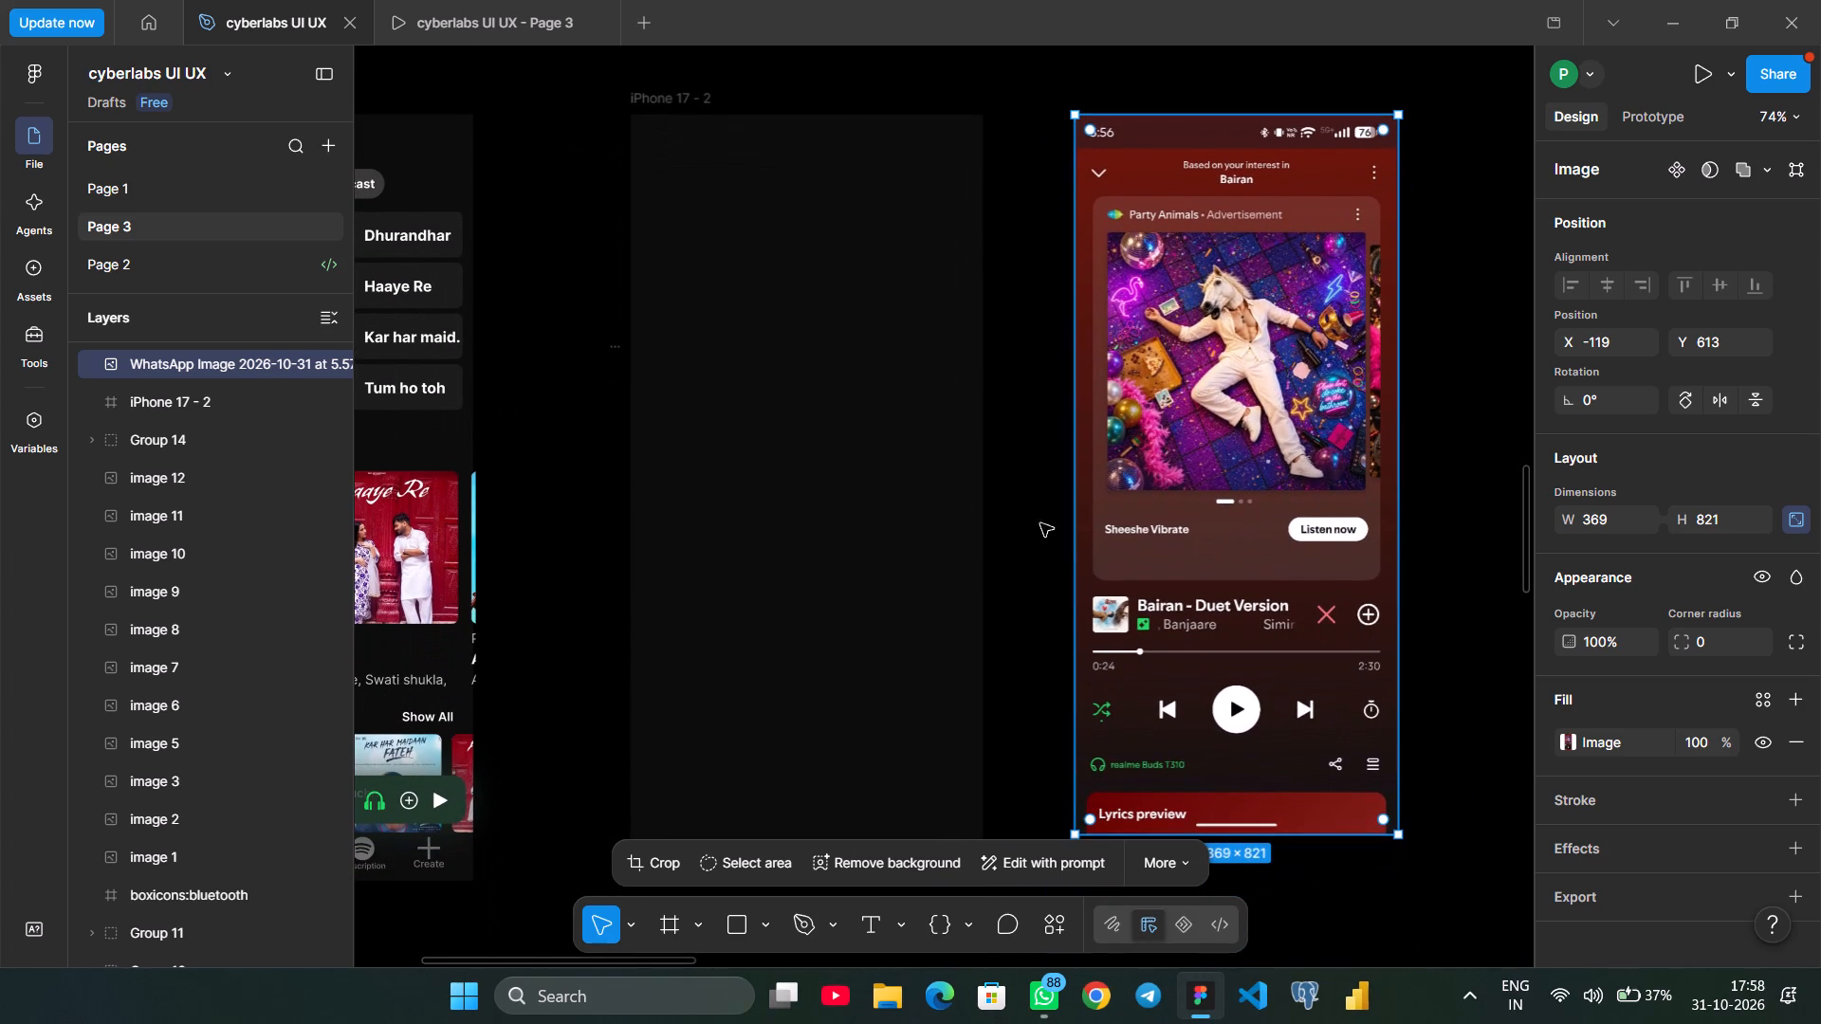
click(684, 114)
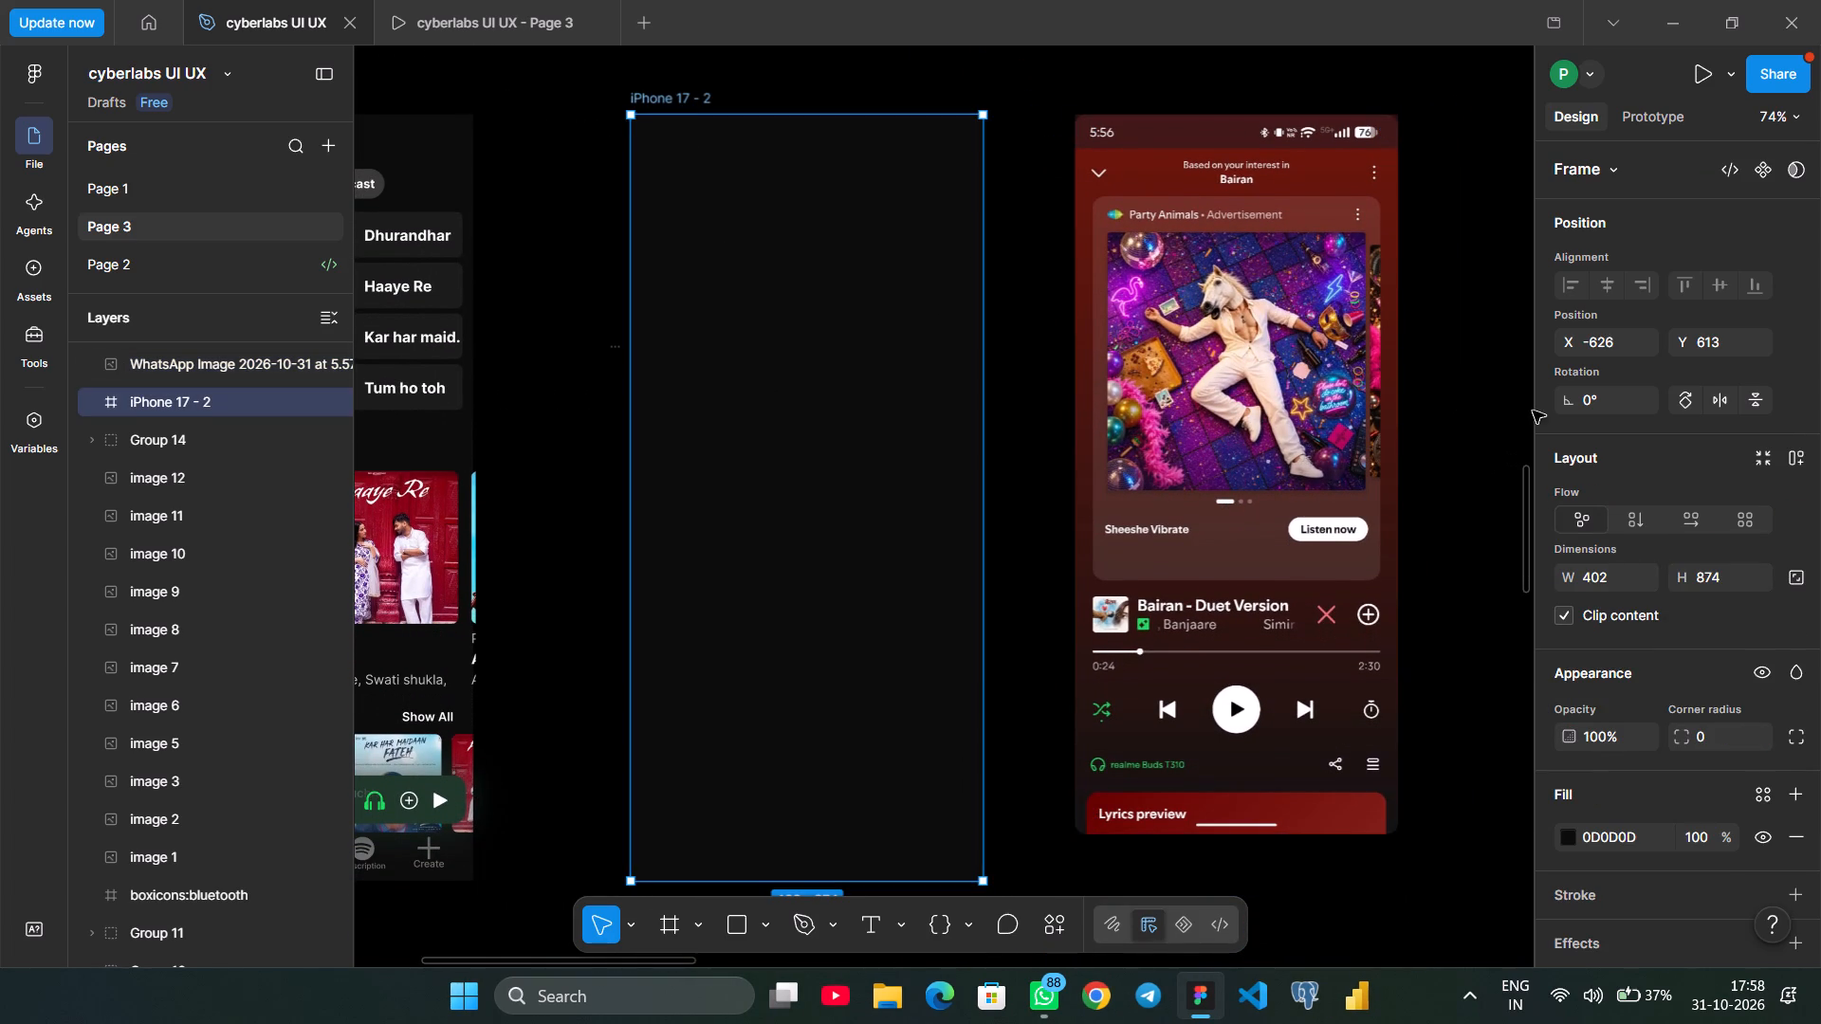
scroll(1685, 608, down, 2)
click(1566, 685)
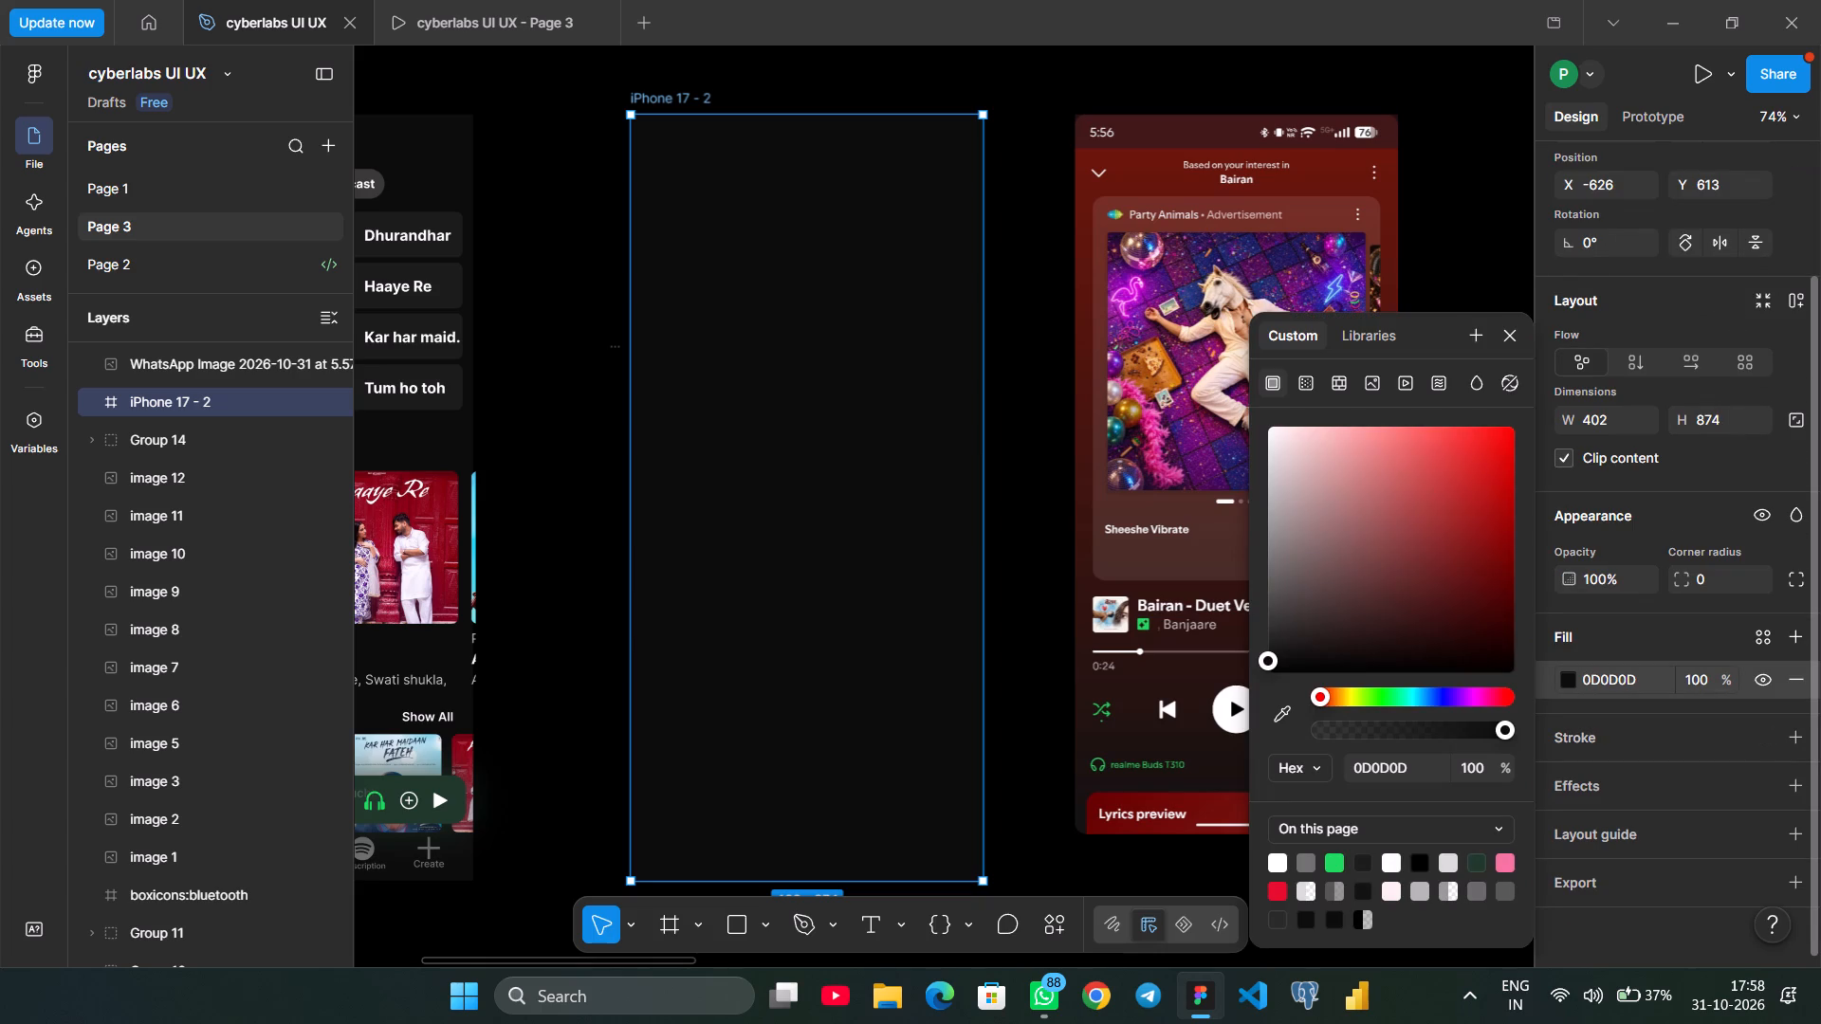
click(1300, 380)
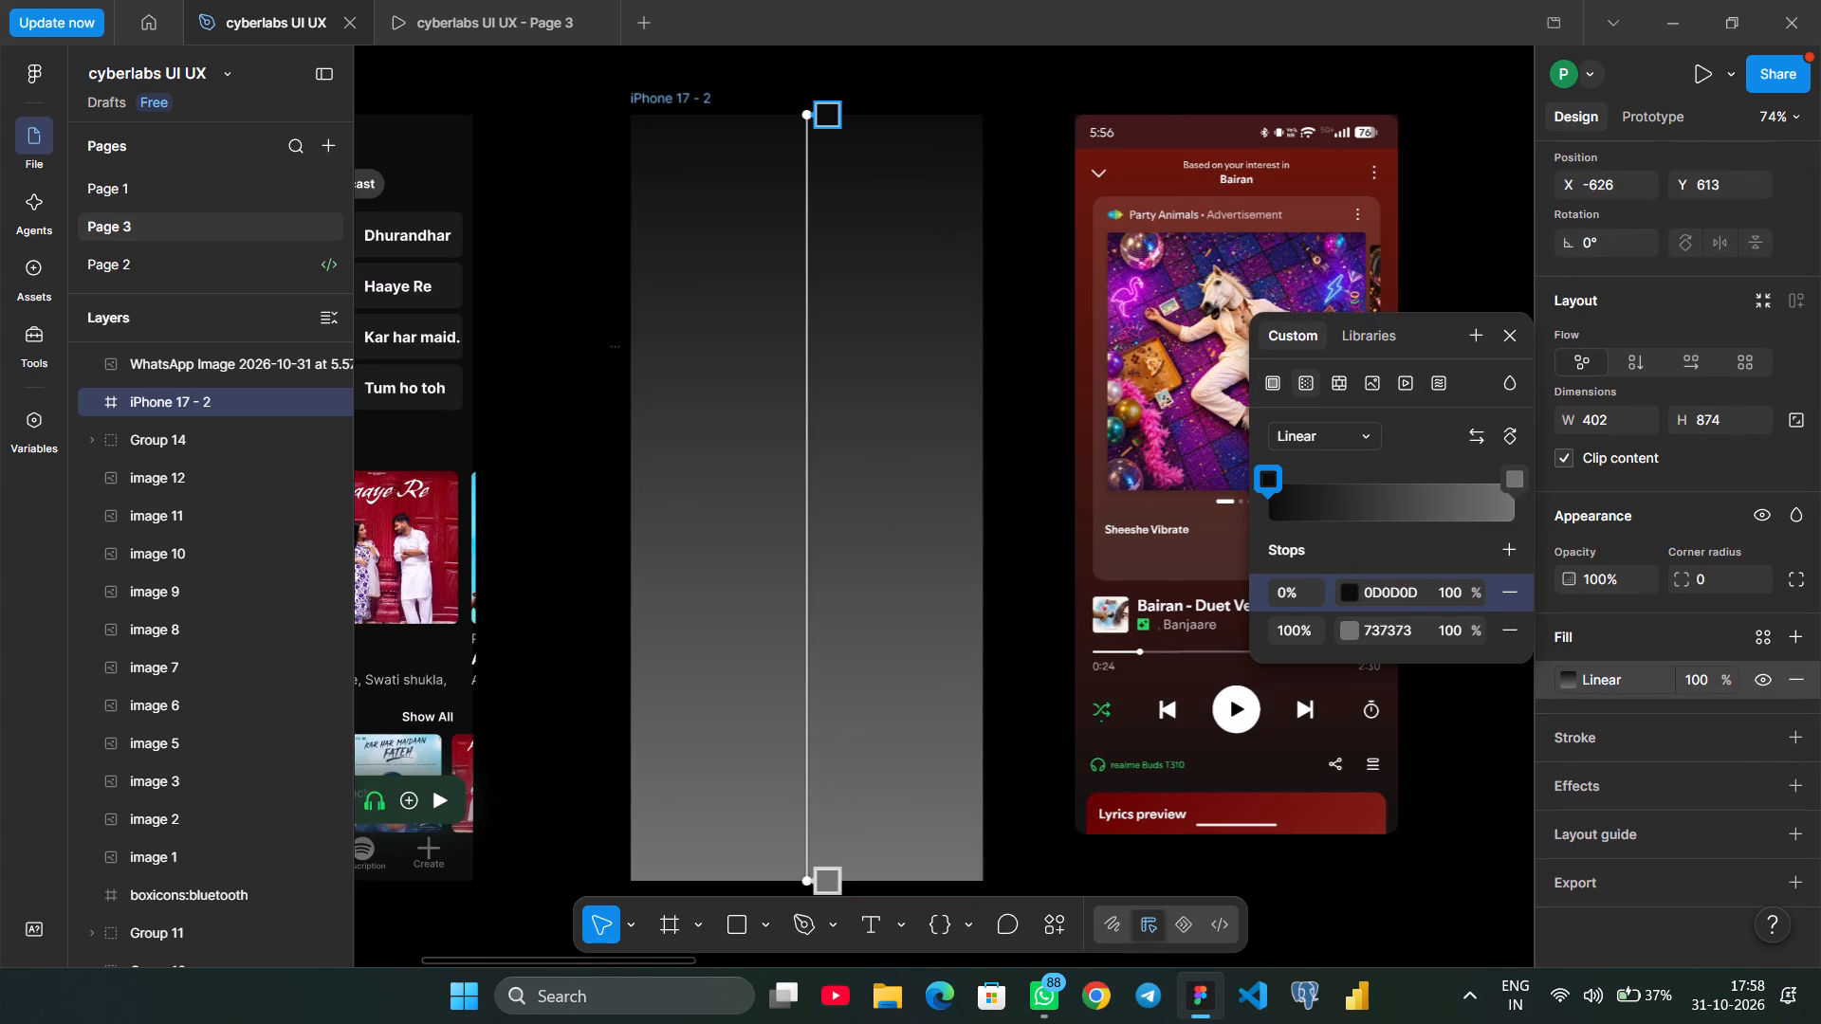
triple_click(1355, 600)
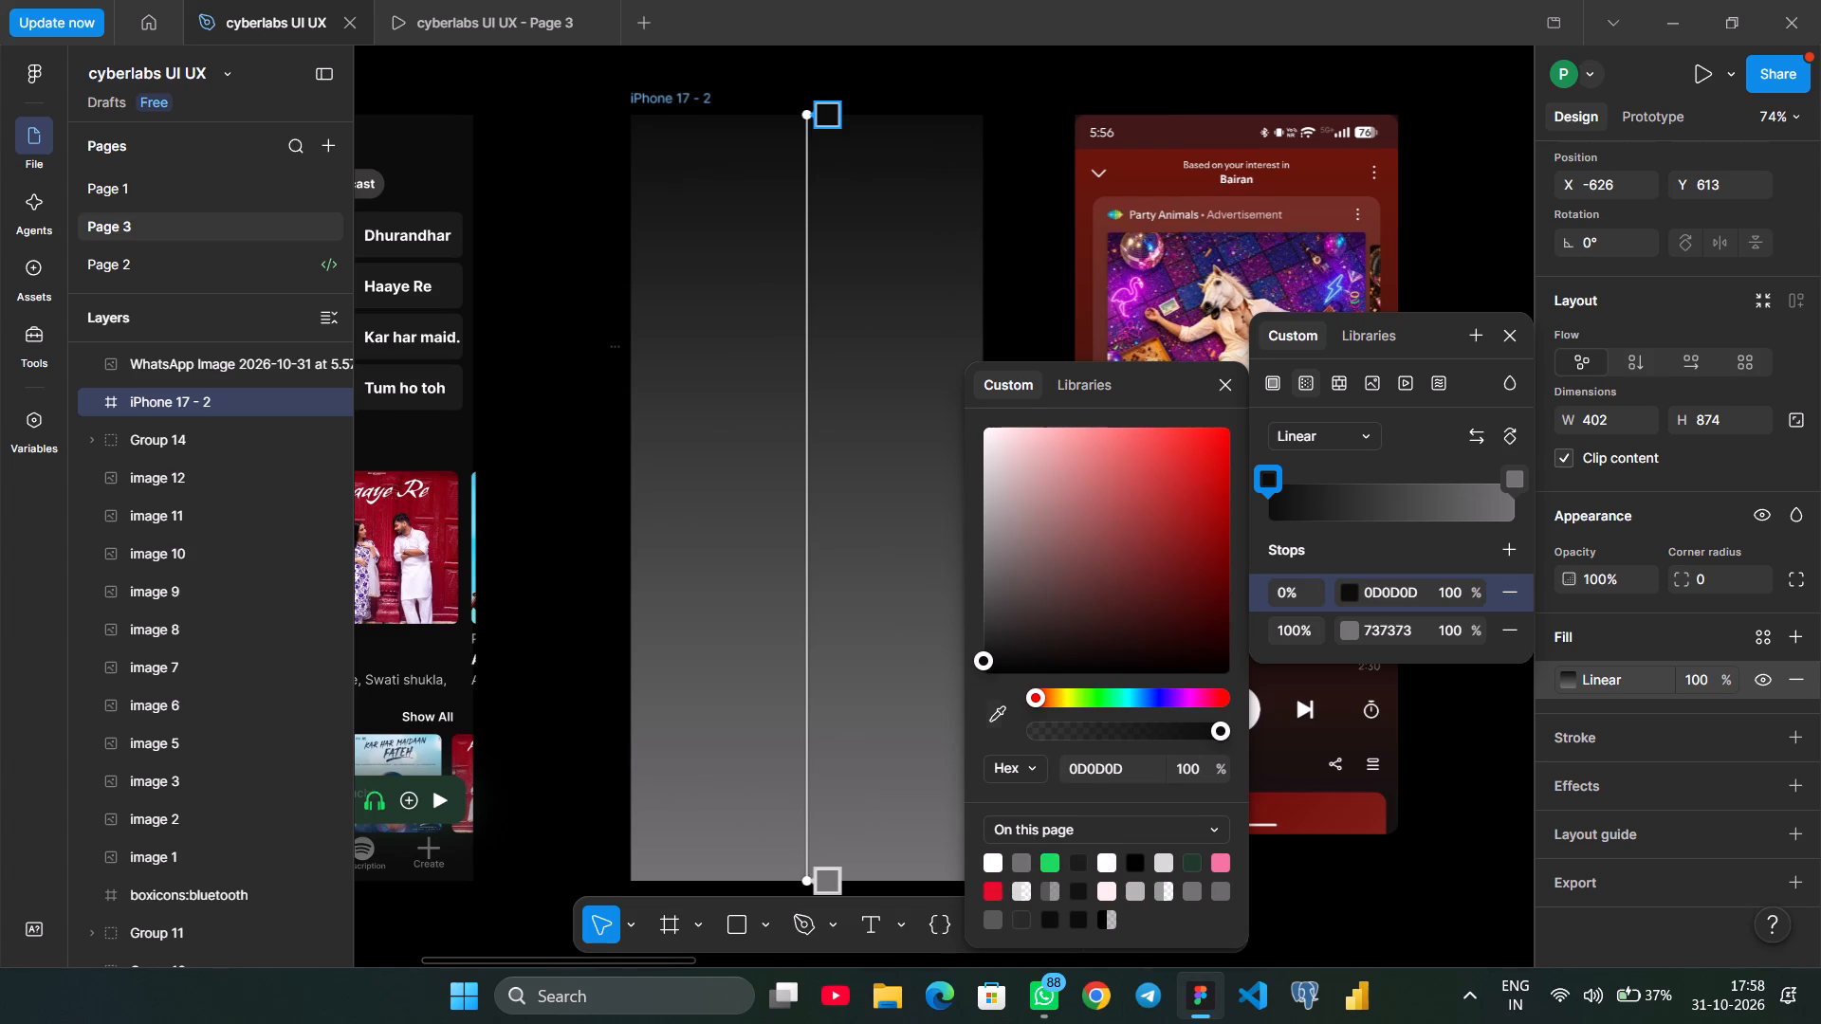
drag(1006, 717, 812, 419)
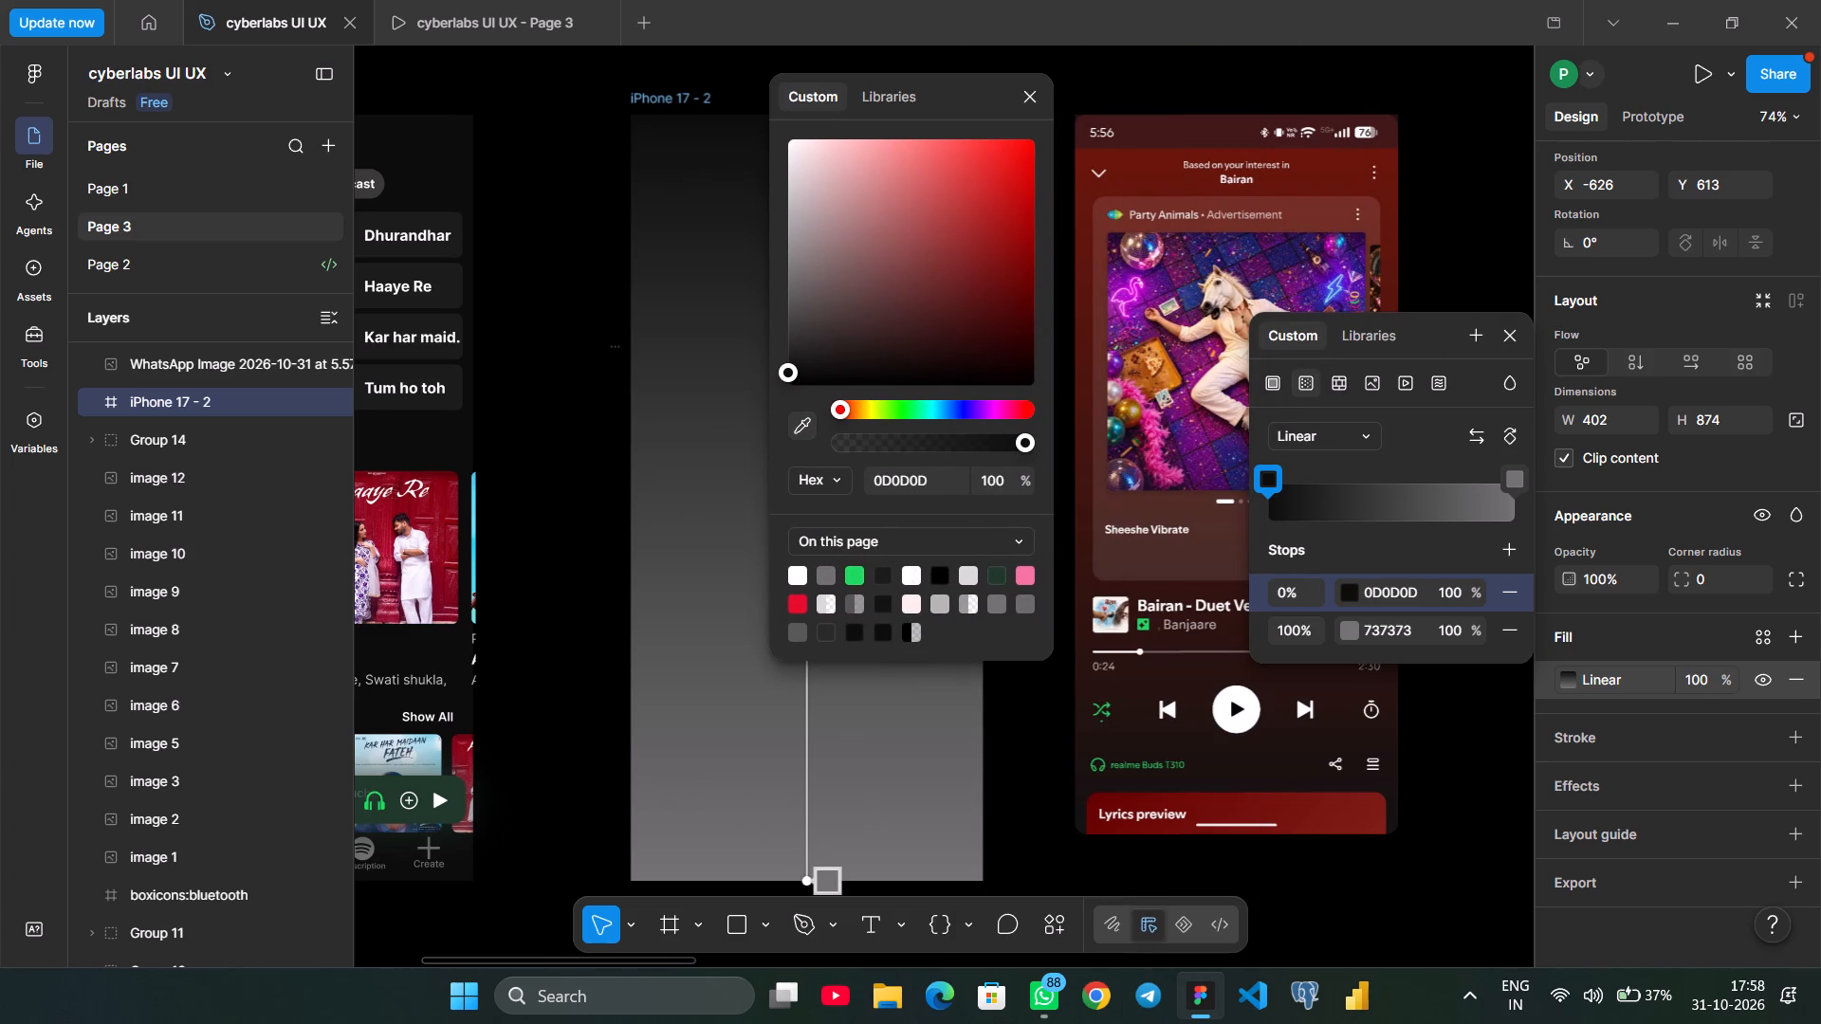
click(803, 429)
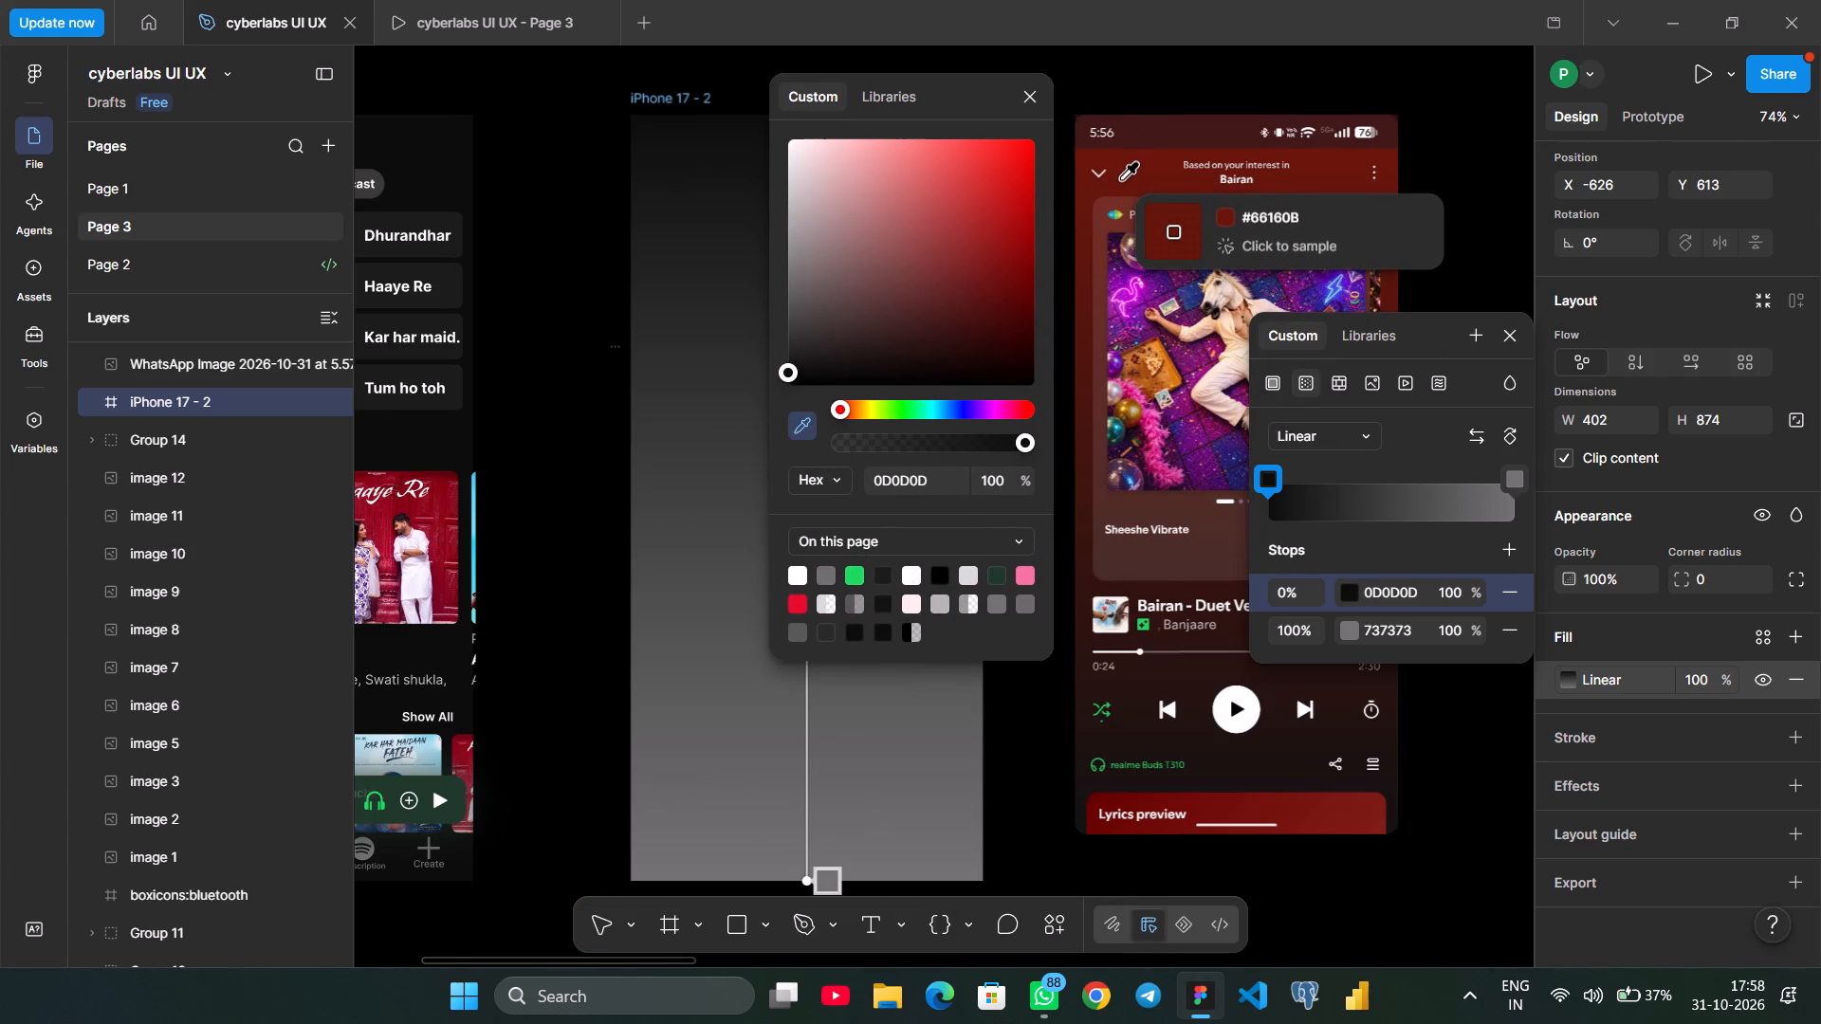
click(1122, 179)
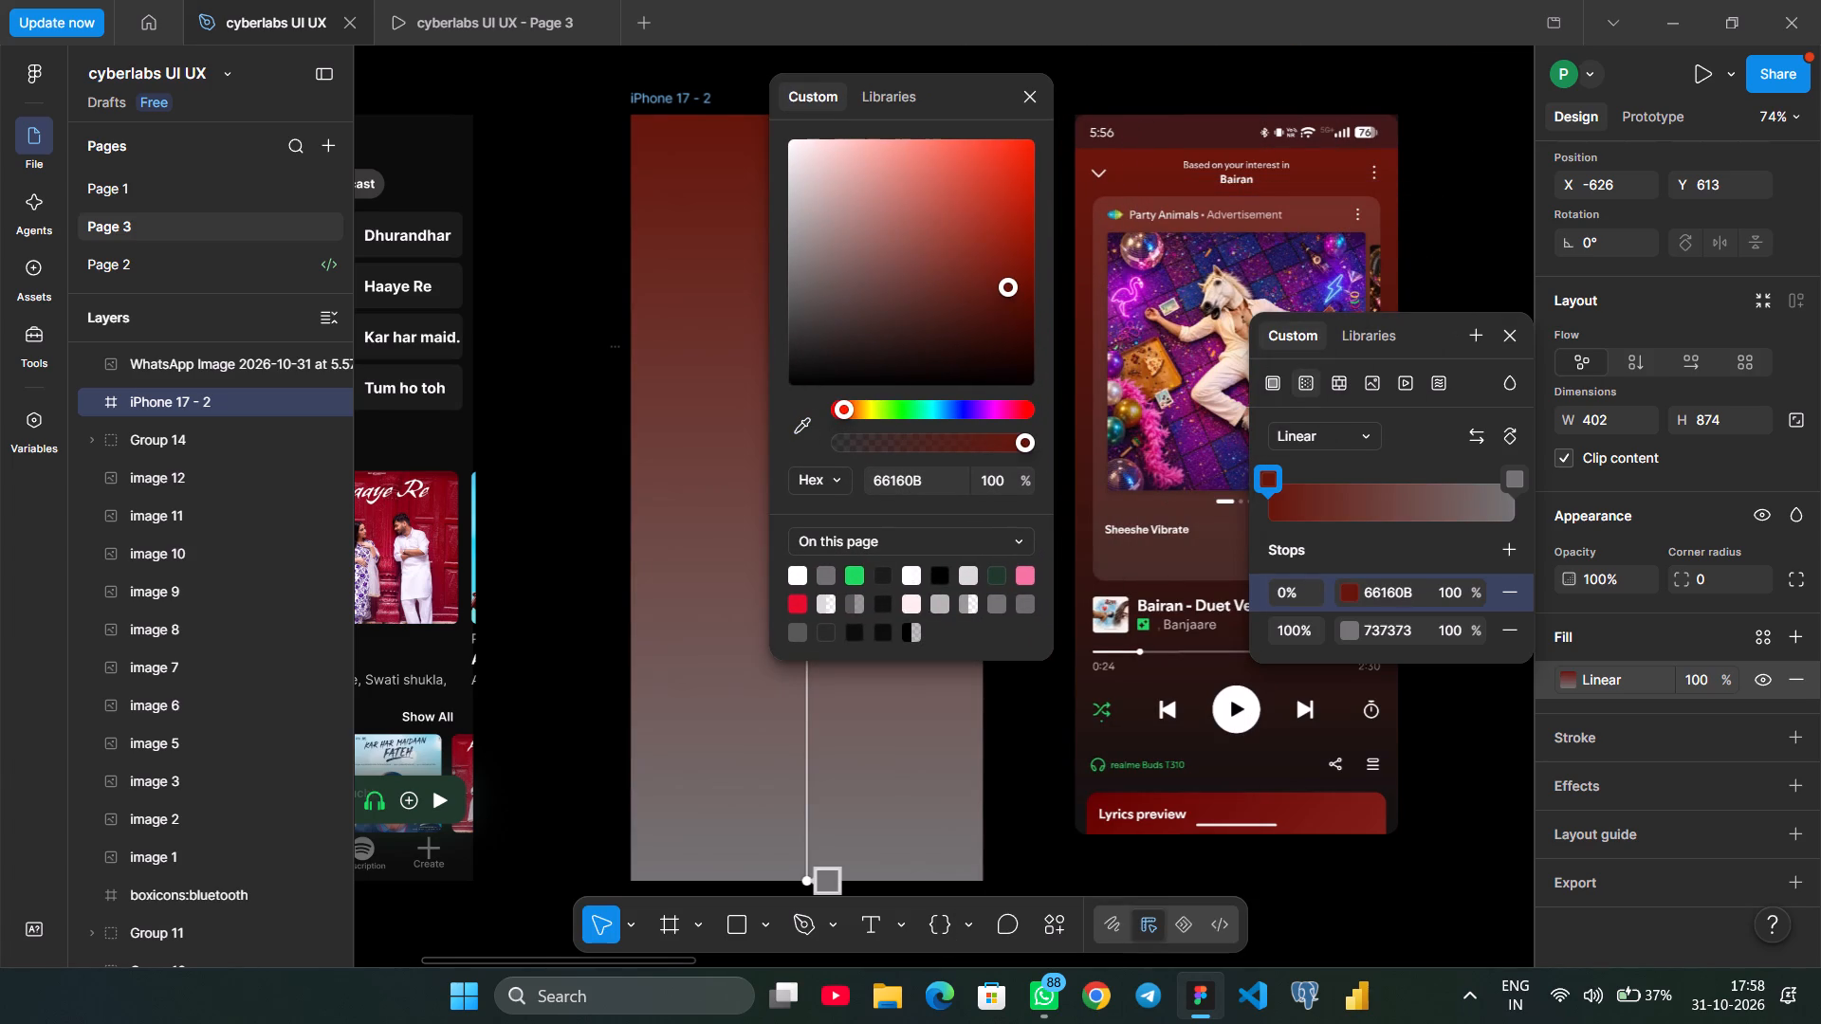
Set the gradient's 100% stop to 1C1211, sampled from the dark background below the play controls in the reference image.
click(1349, 631)
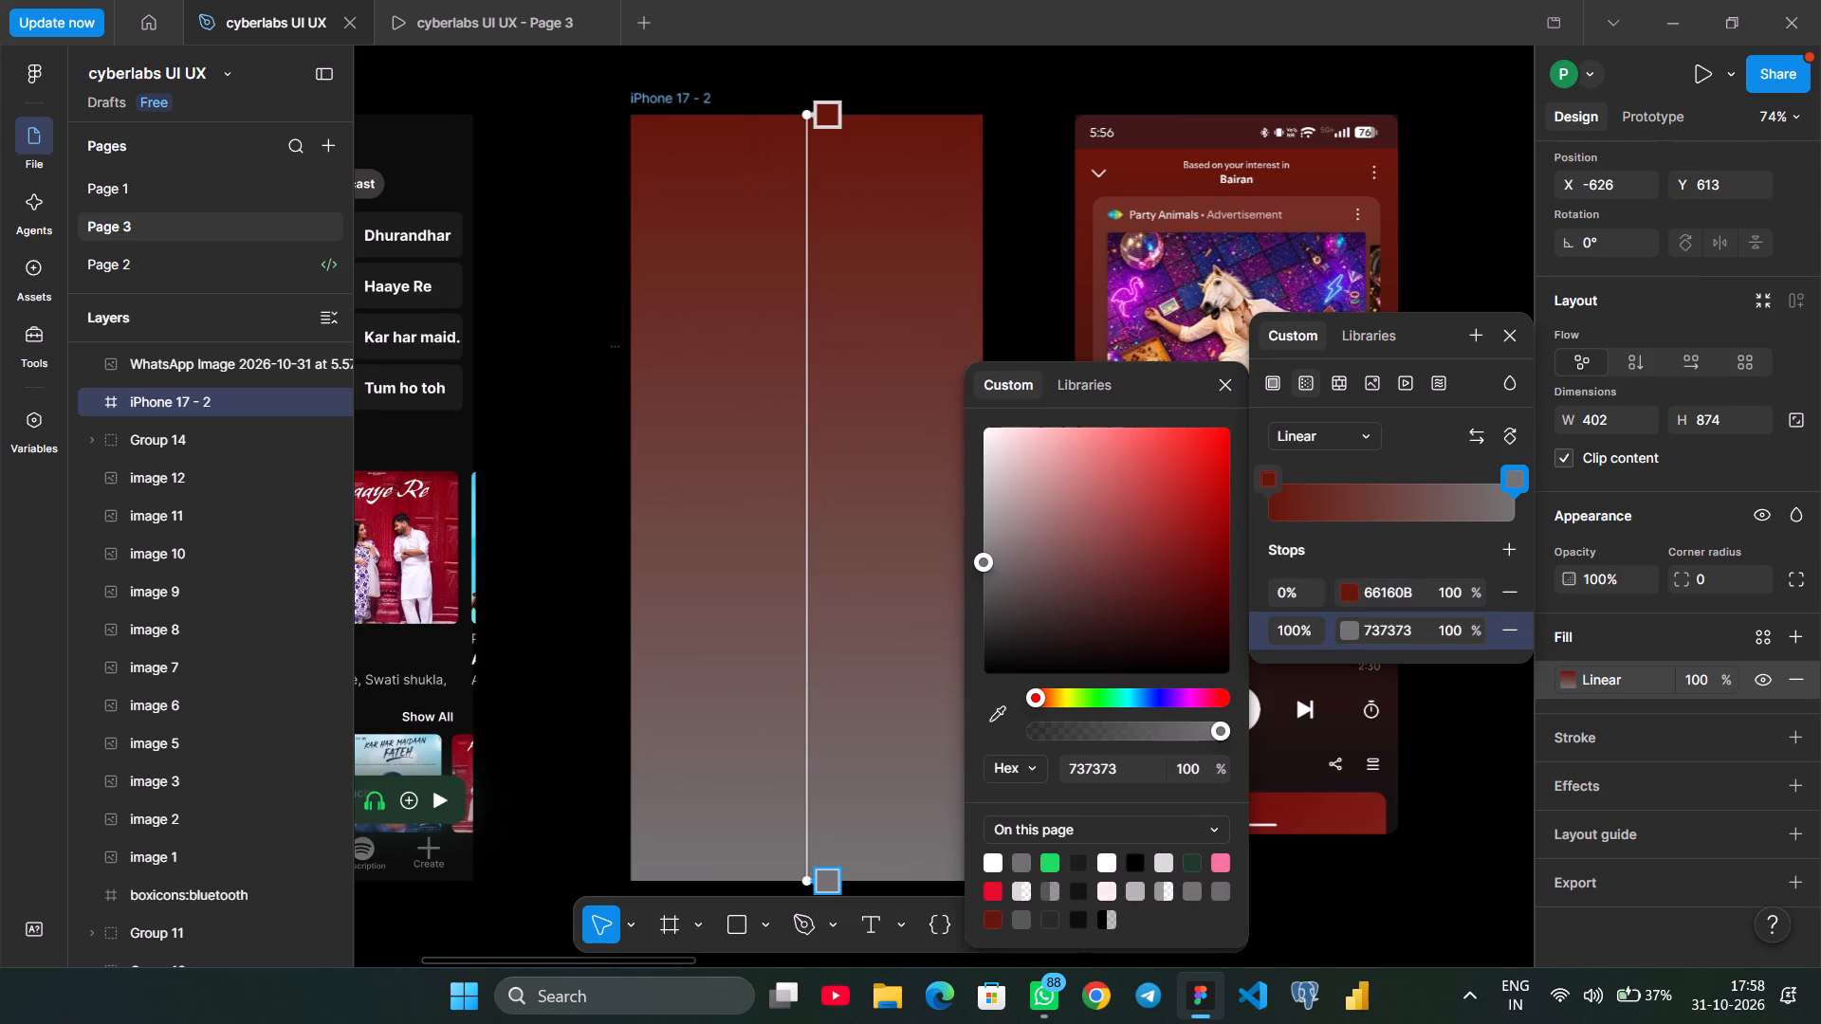
drag(996, 722, 716, 436)
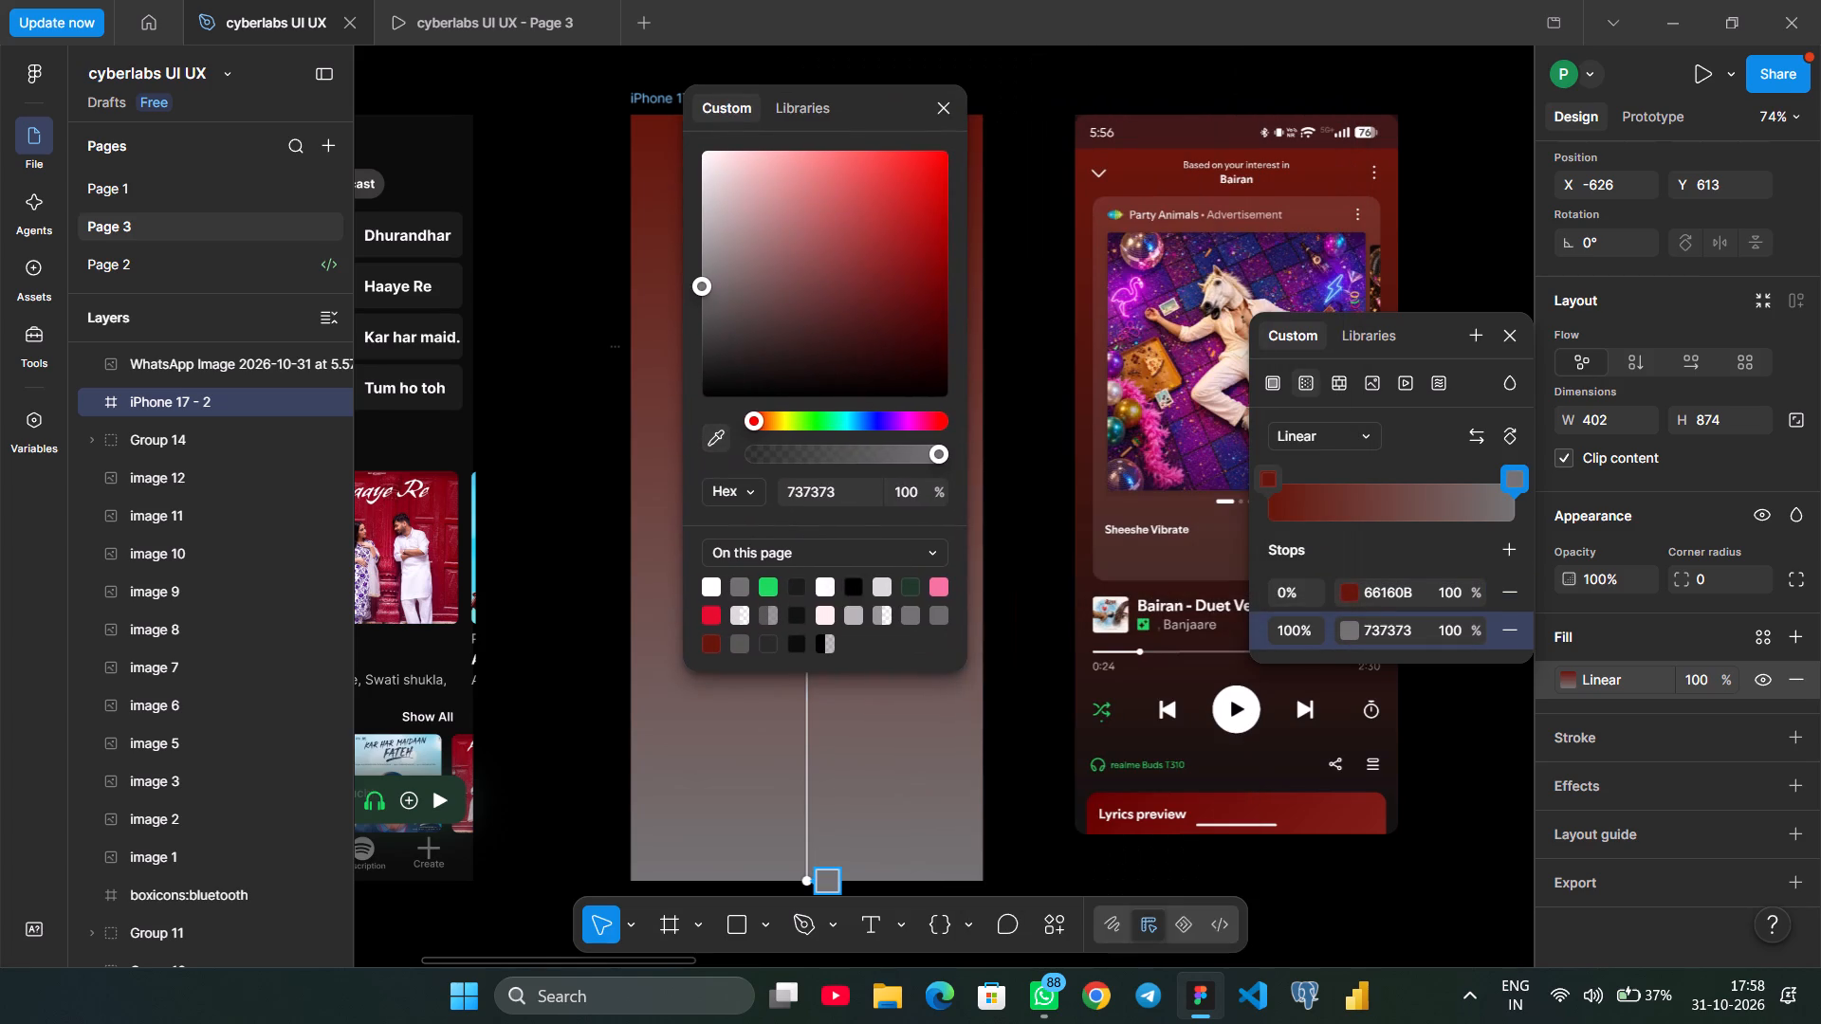
click(716, 433)
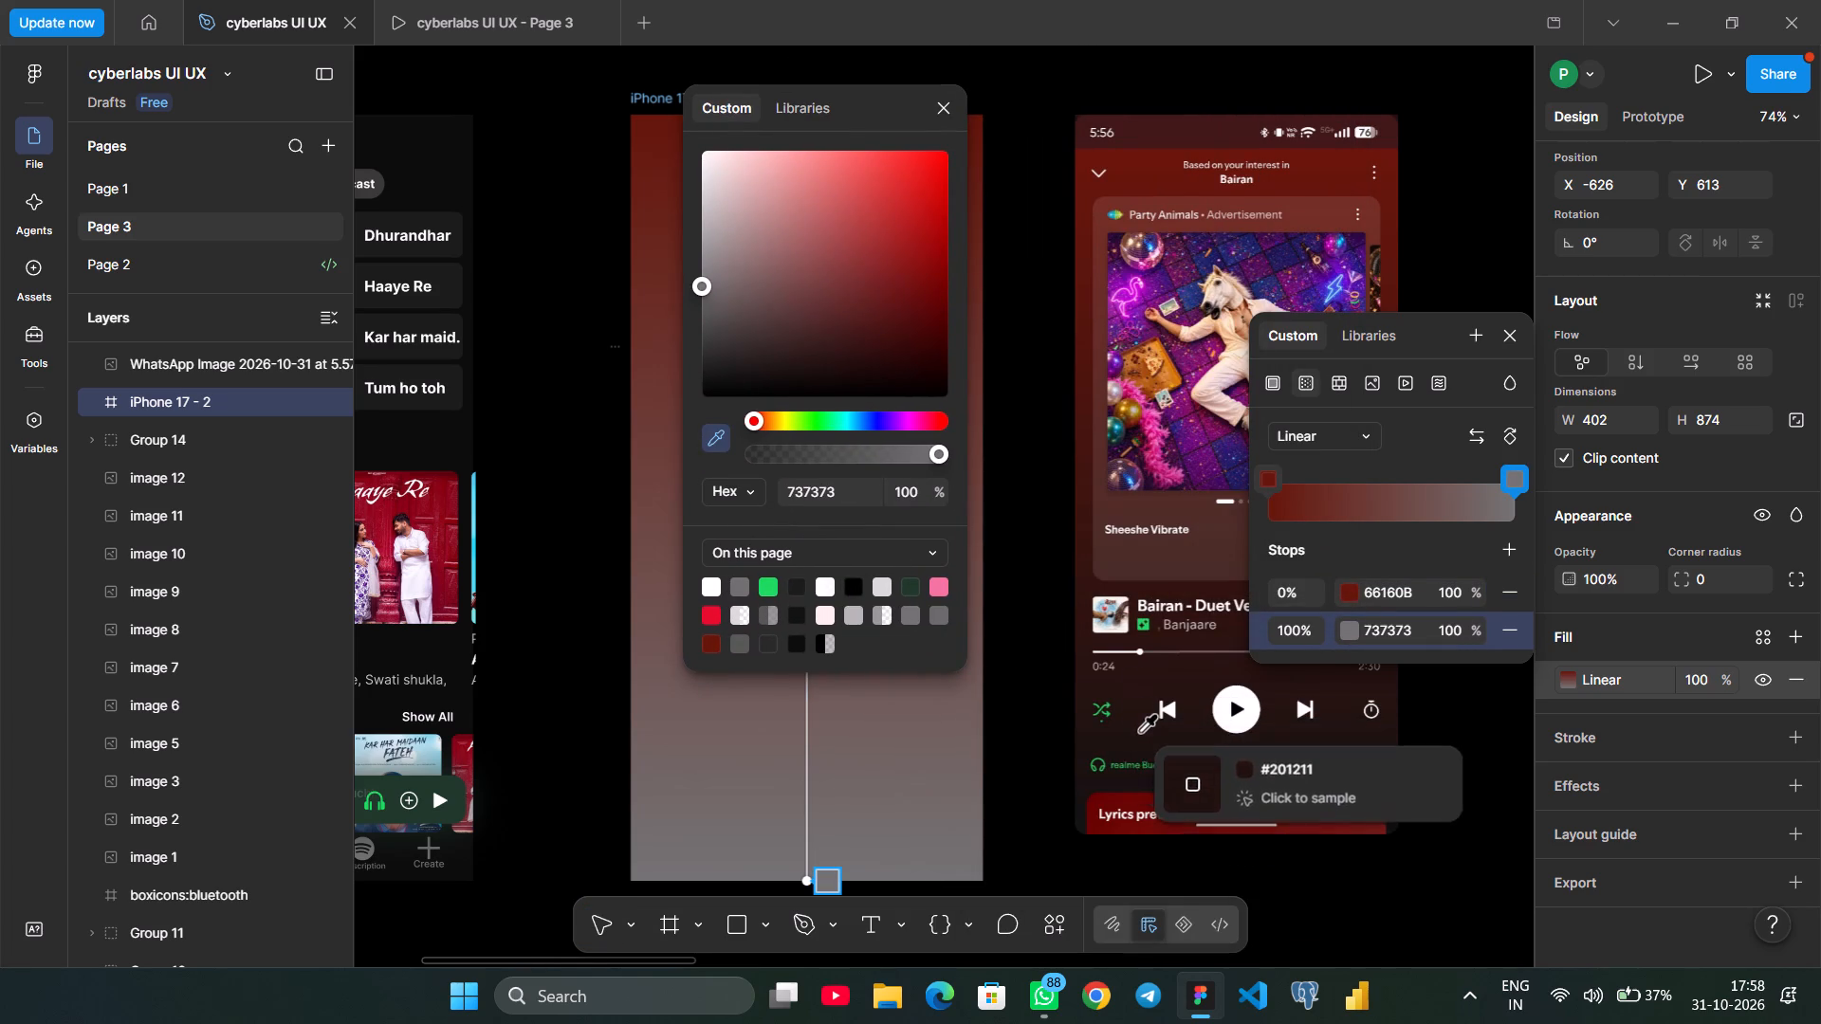
click(1245, 753)
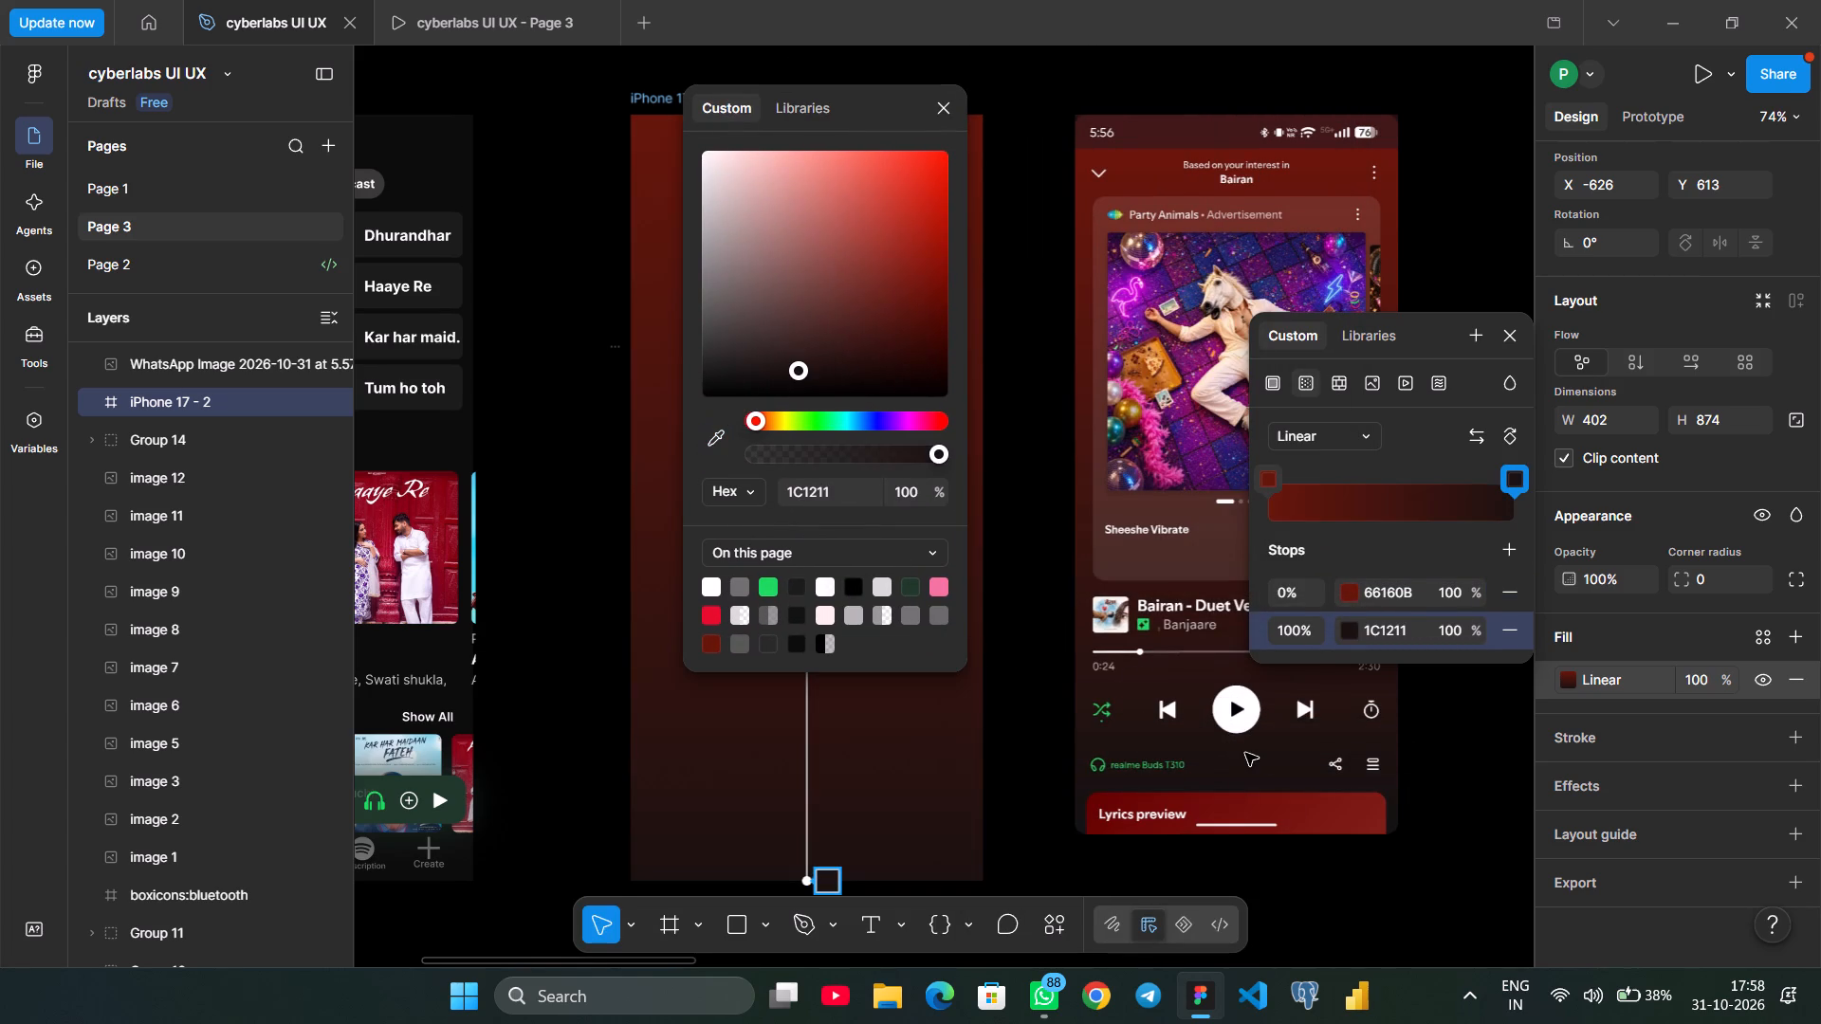
click(1468, 733)
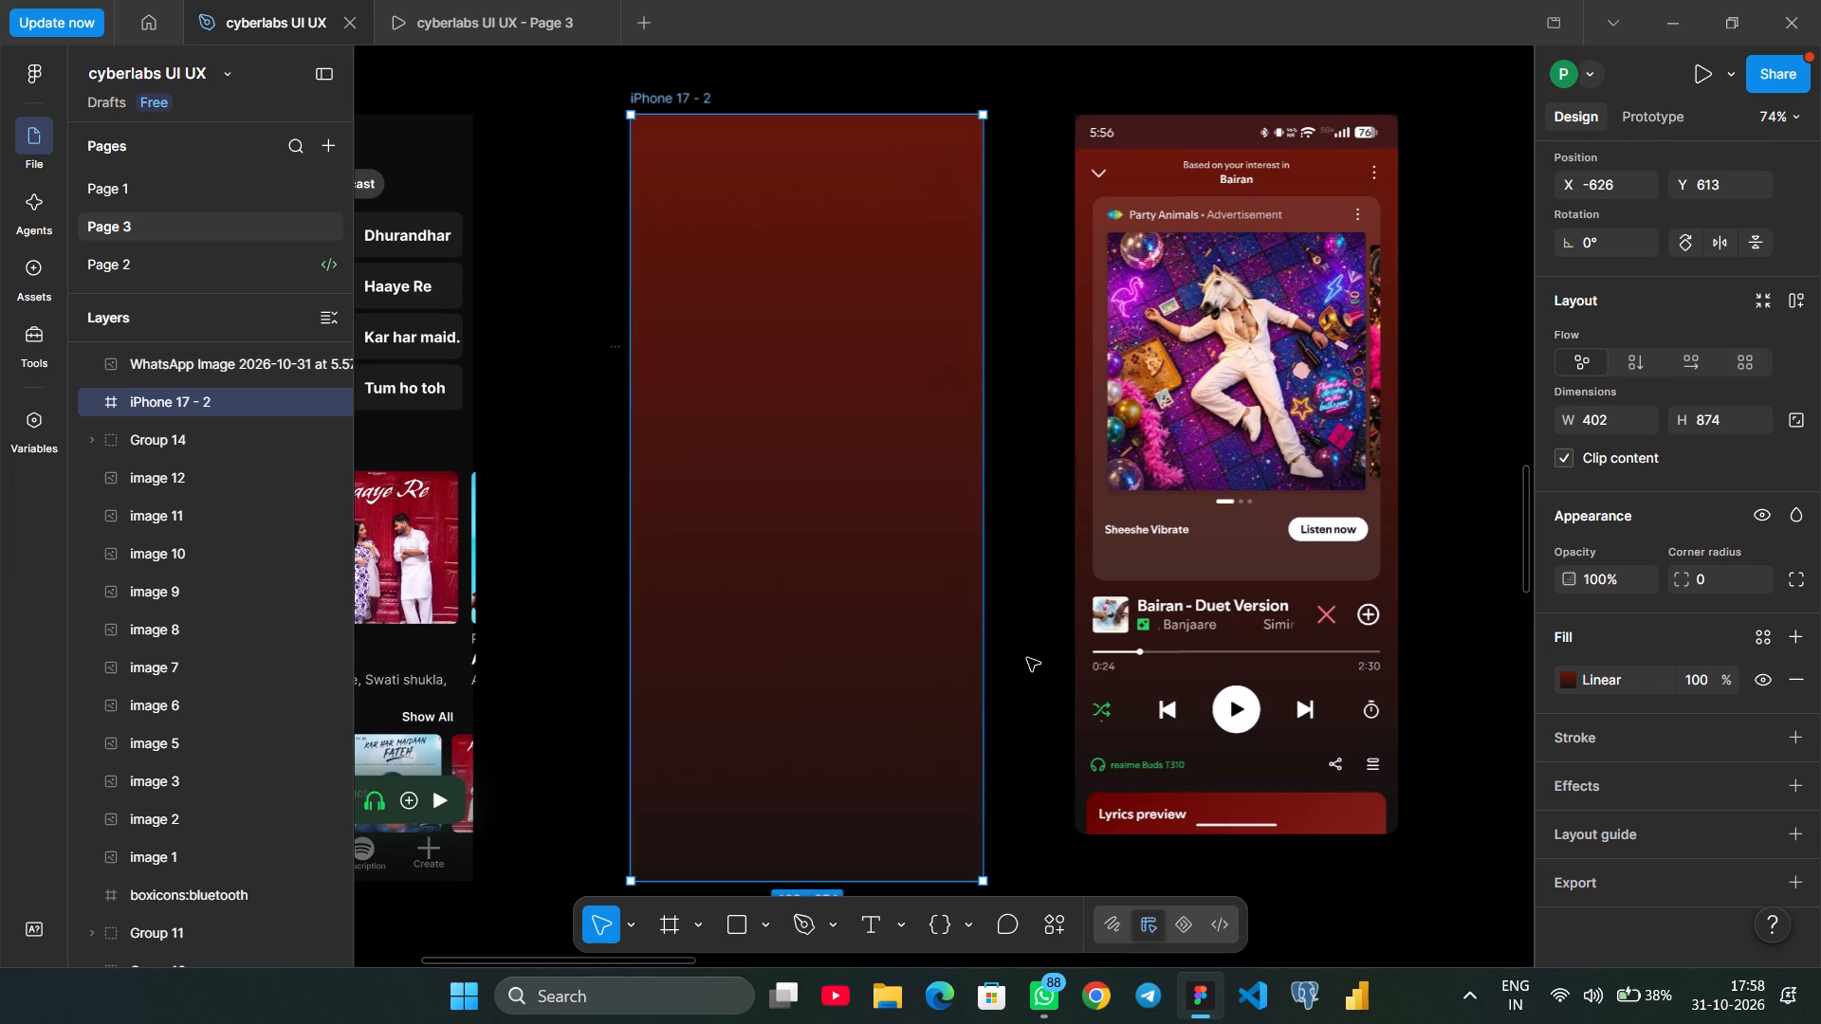
Look over the Page 3 canvas around the phone frames, colour swatches and reference images.
scroll(1027, 658, right, 2)
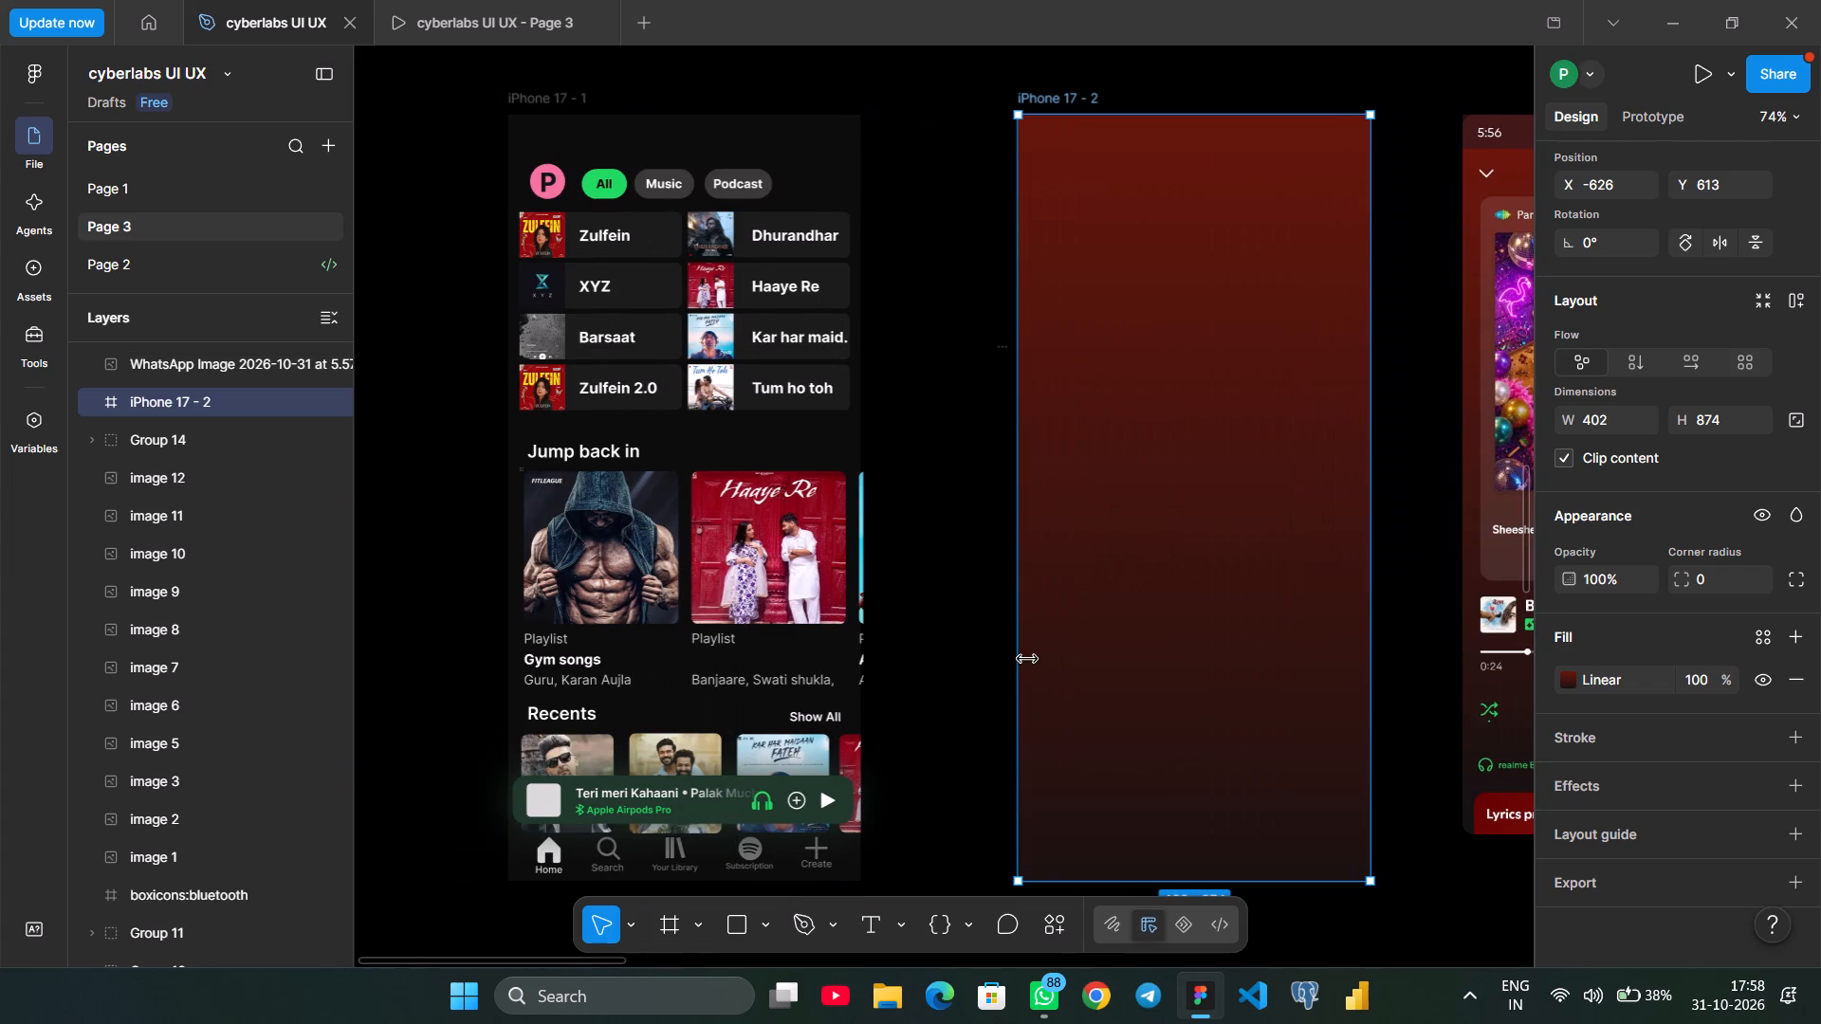
scroll(1027, 658, left, 1)
scroll(1027, 658, up, 3)
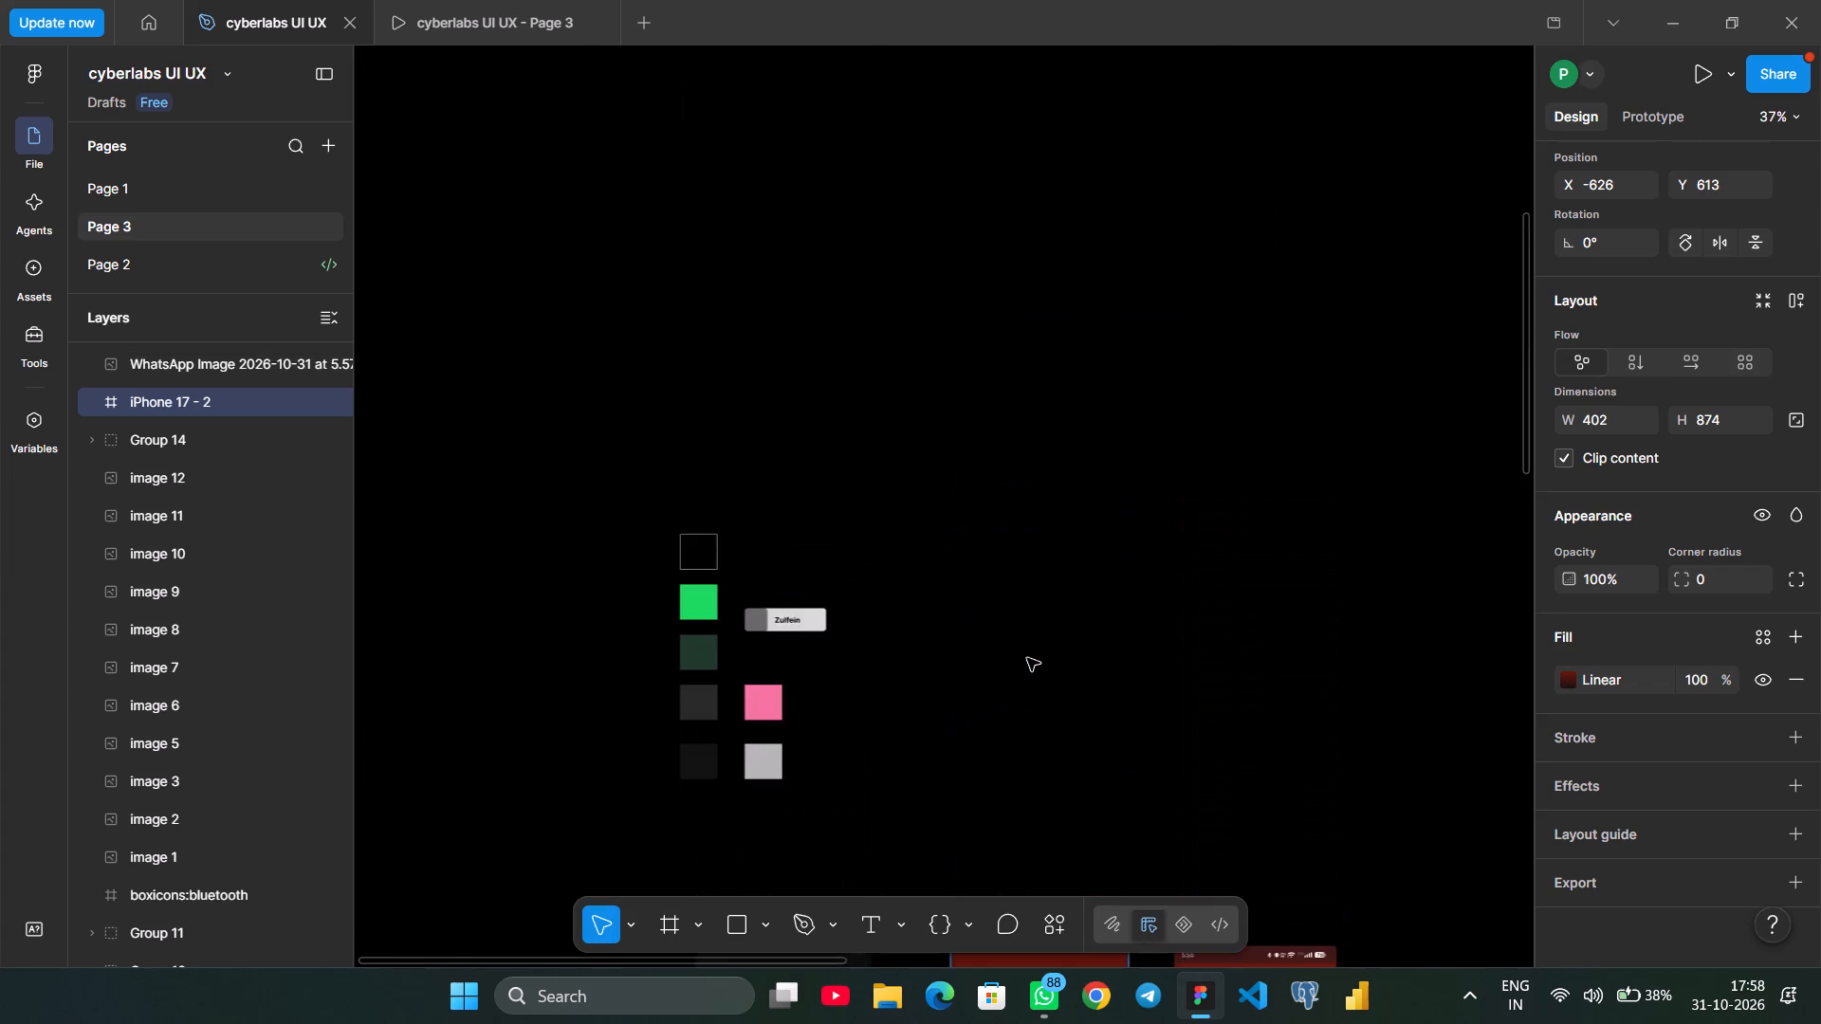
scroll(1027, 658, up, 2)
scroll(1027, 658, left, 1)
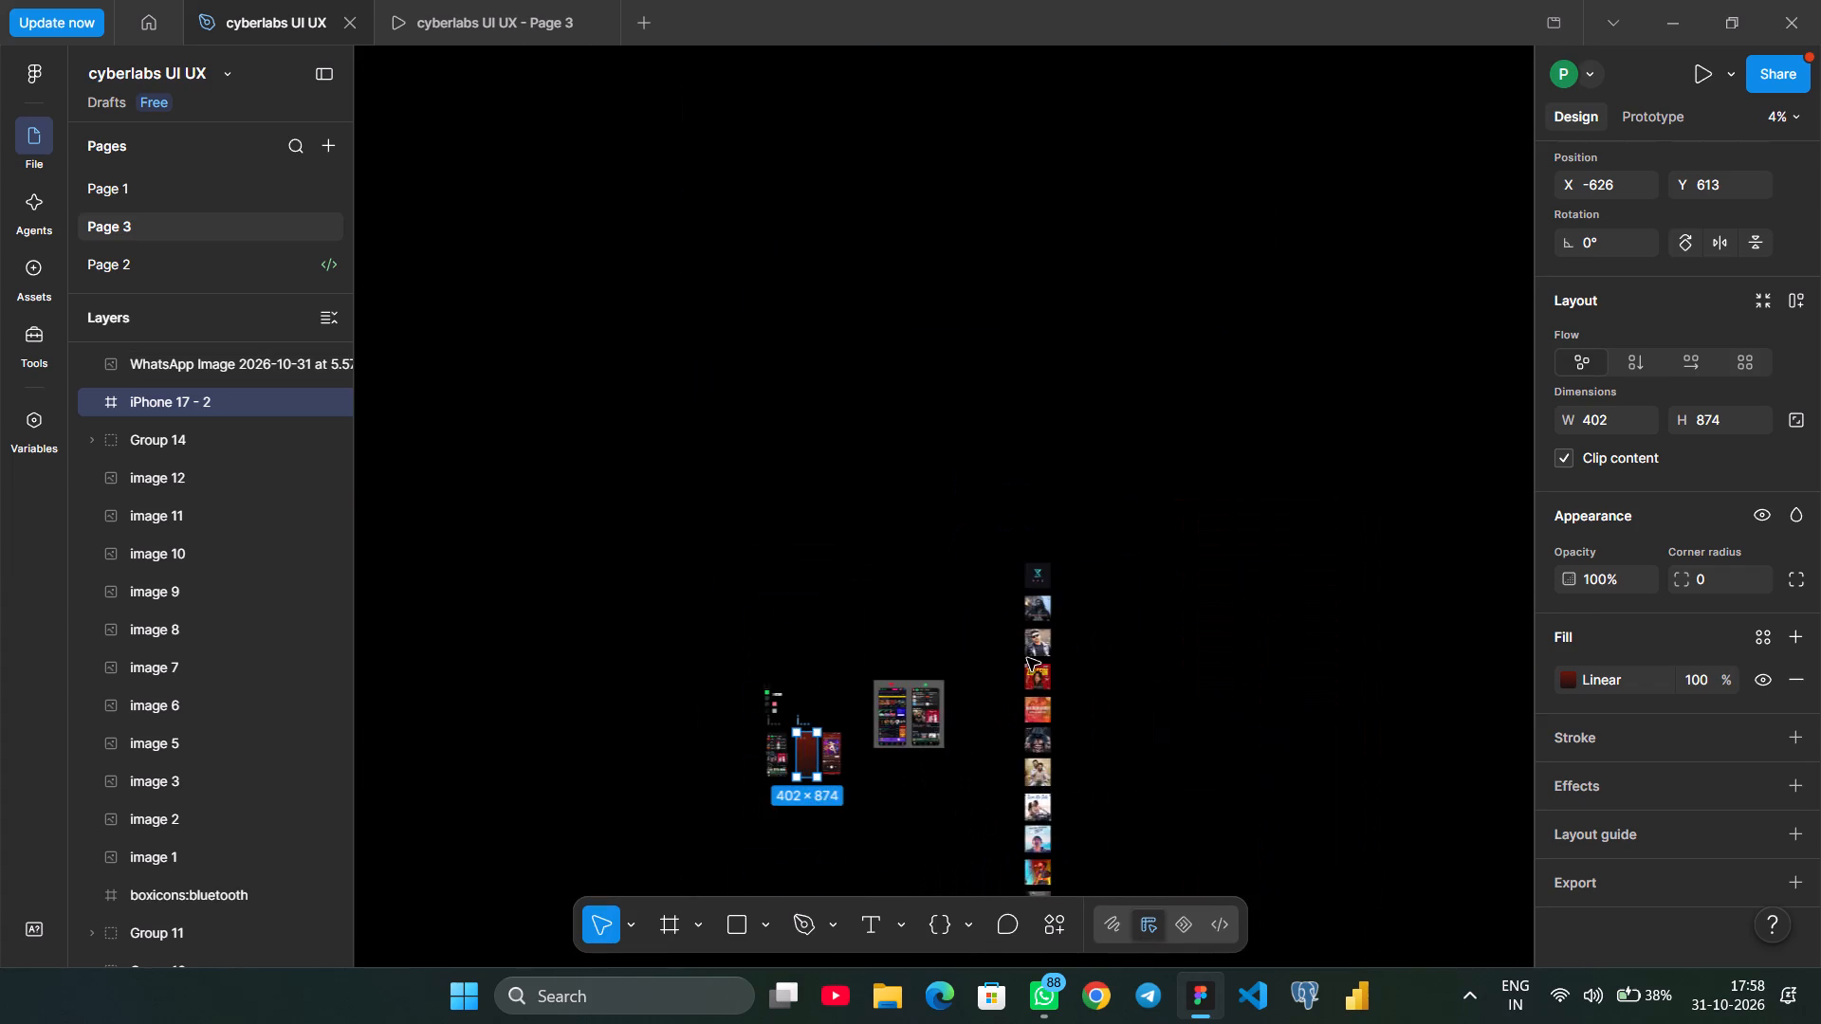
scroll(1027, 658, right, 1)
scroll(1027, 658, left, 1)
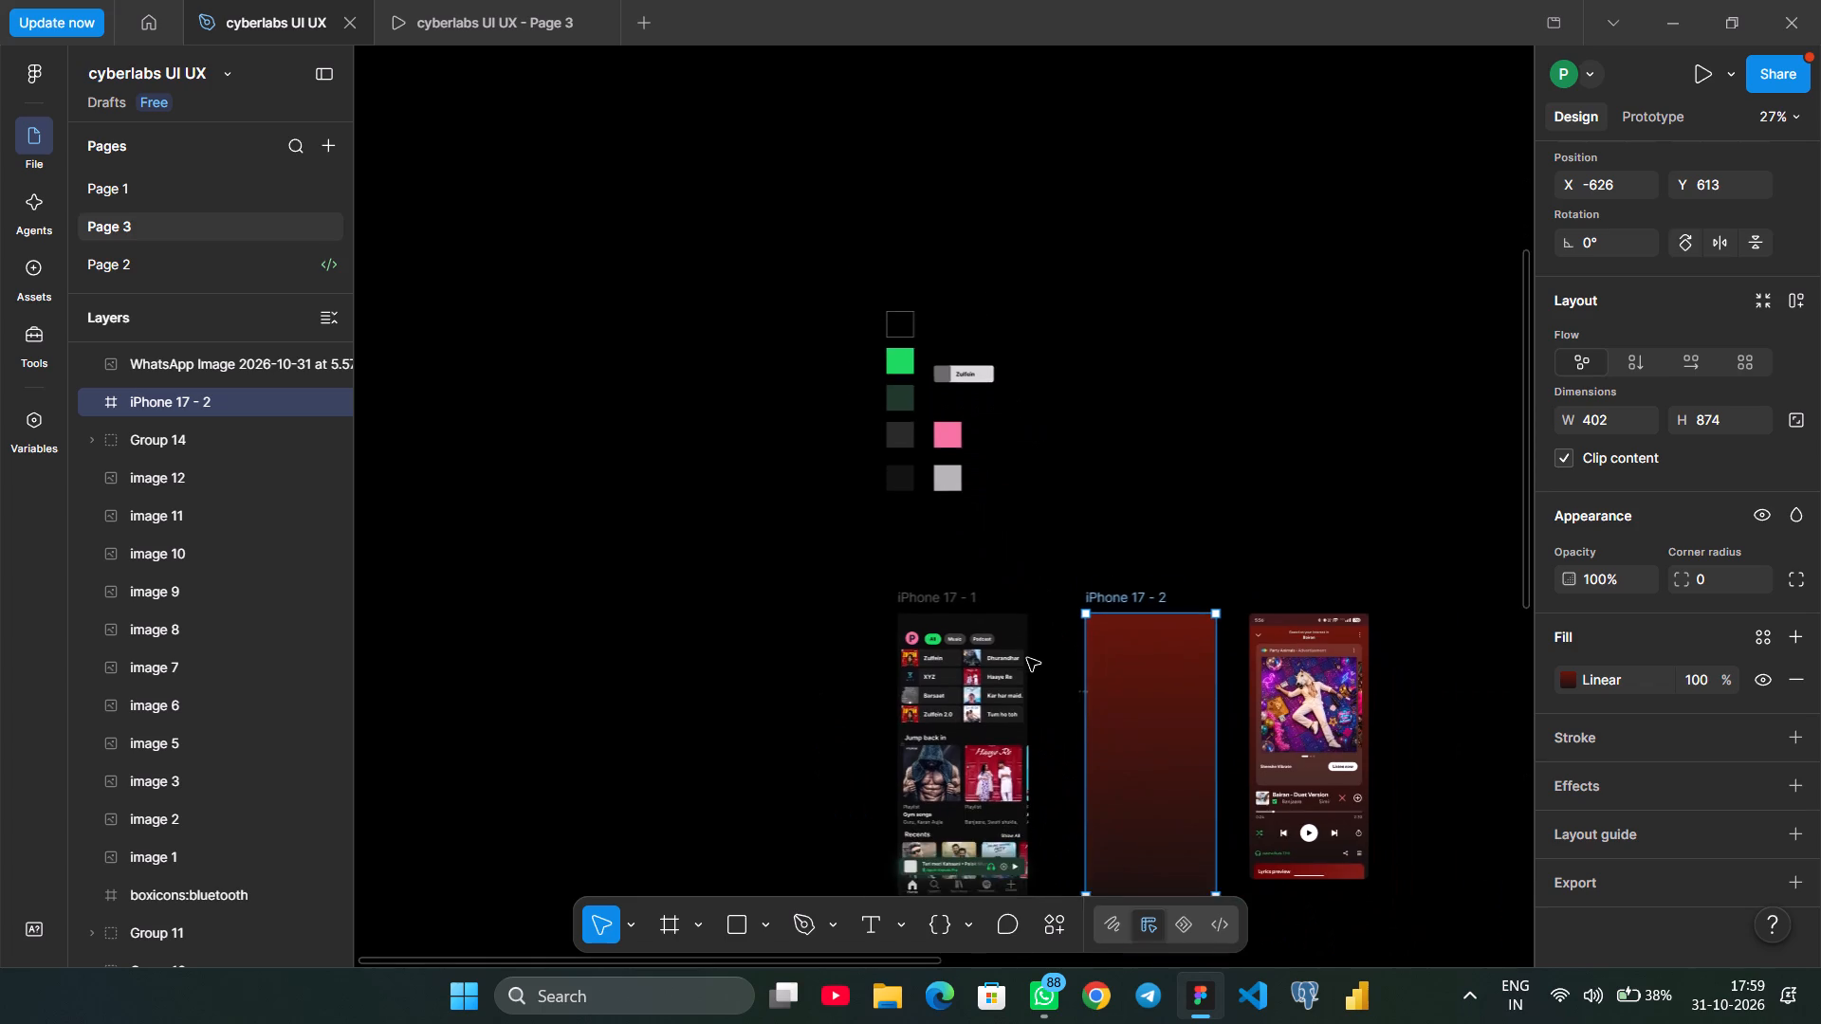
scroll(1027, 658, left, 1)
scroll(1027, 658, down, 1)
Copy the back caret icon from the Start for free screen on Page 1 into the iPhone 17 - 2 frame on Page 3.
click(177, 176)
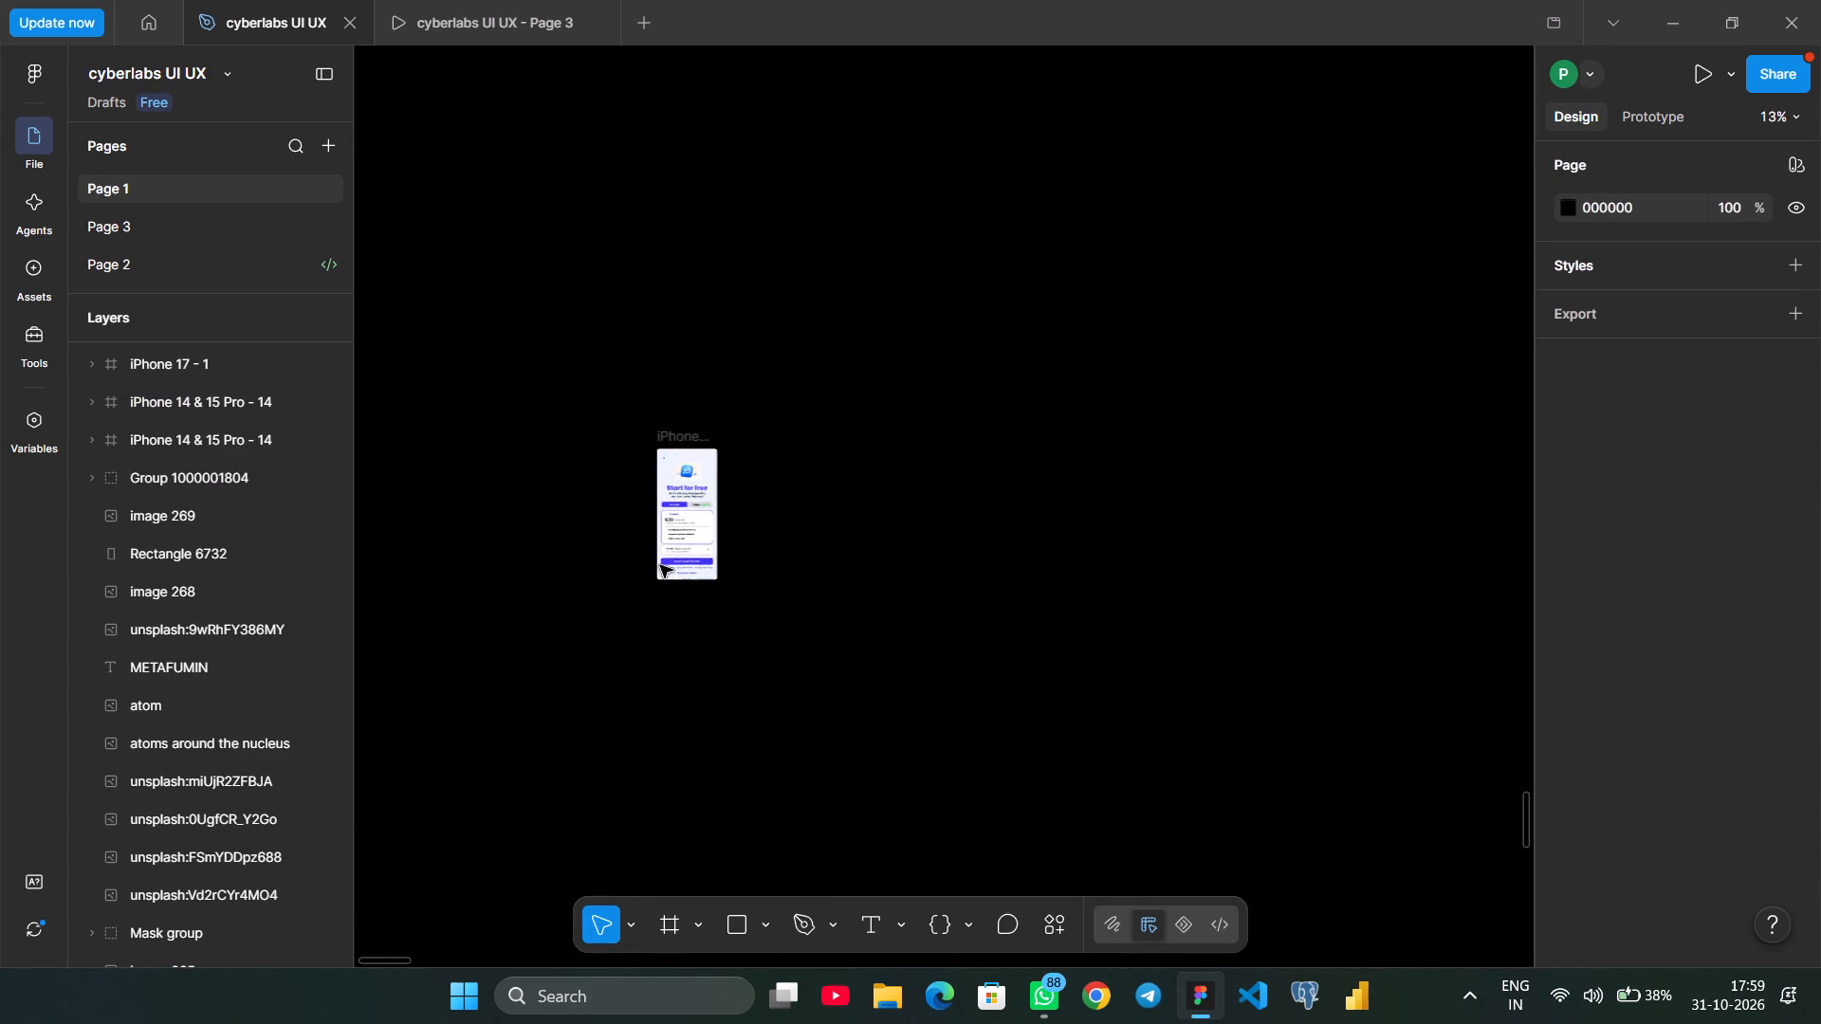
scroll(660, 565, up, 2)
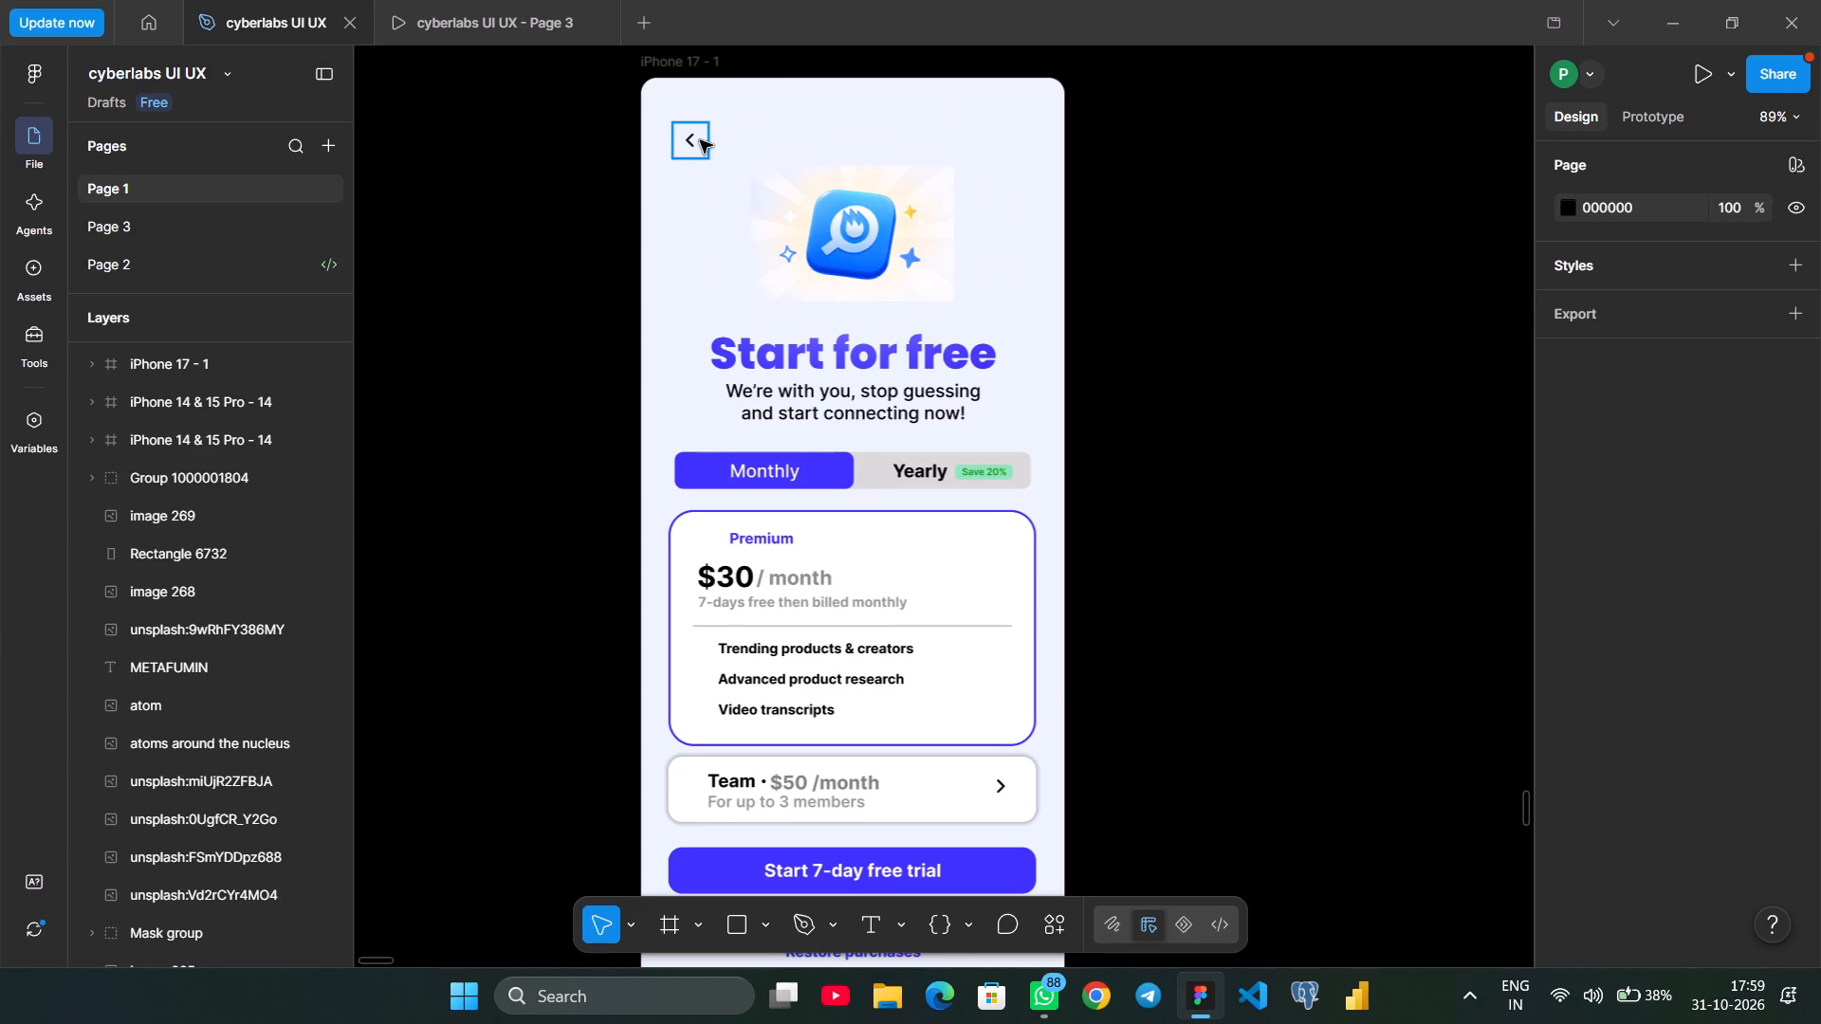
click(700, 140)
key(ctrl+c)
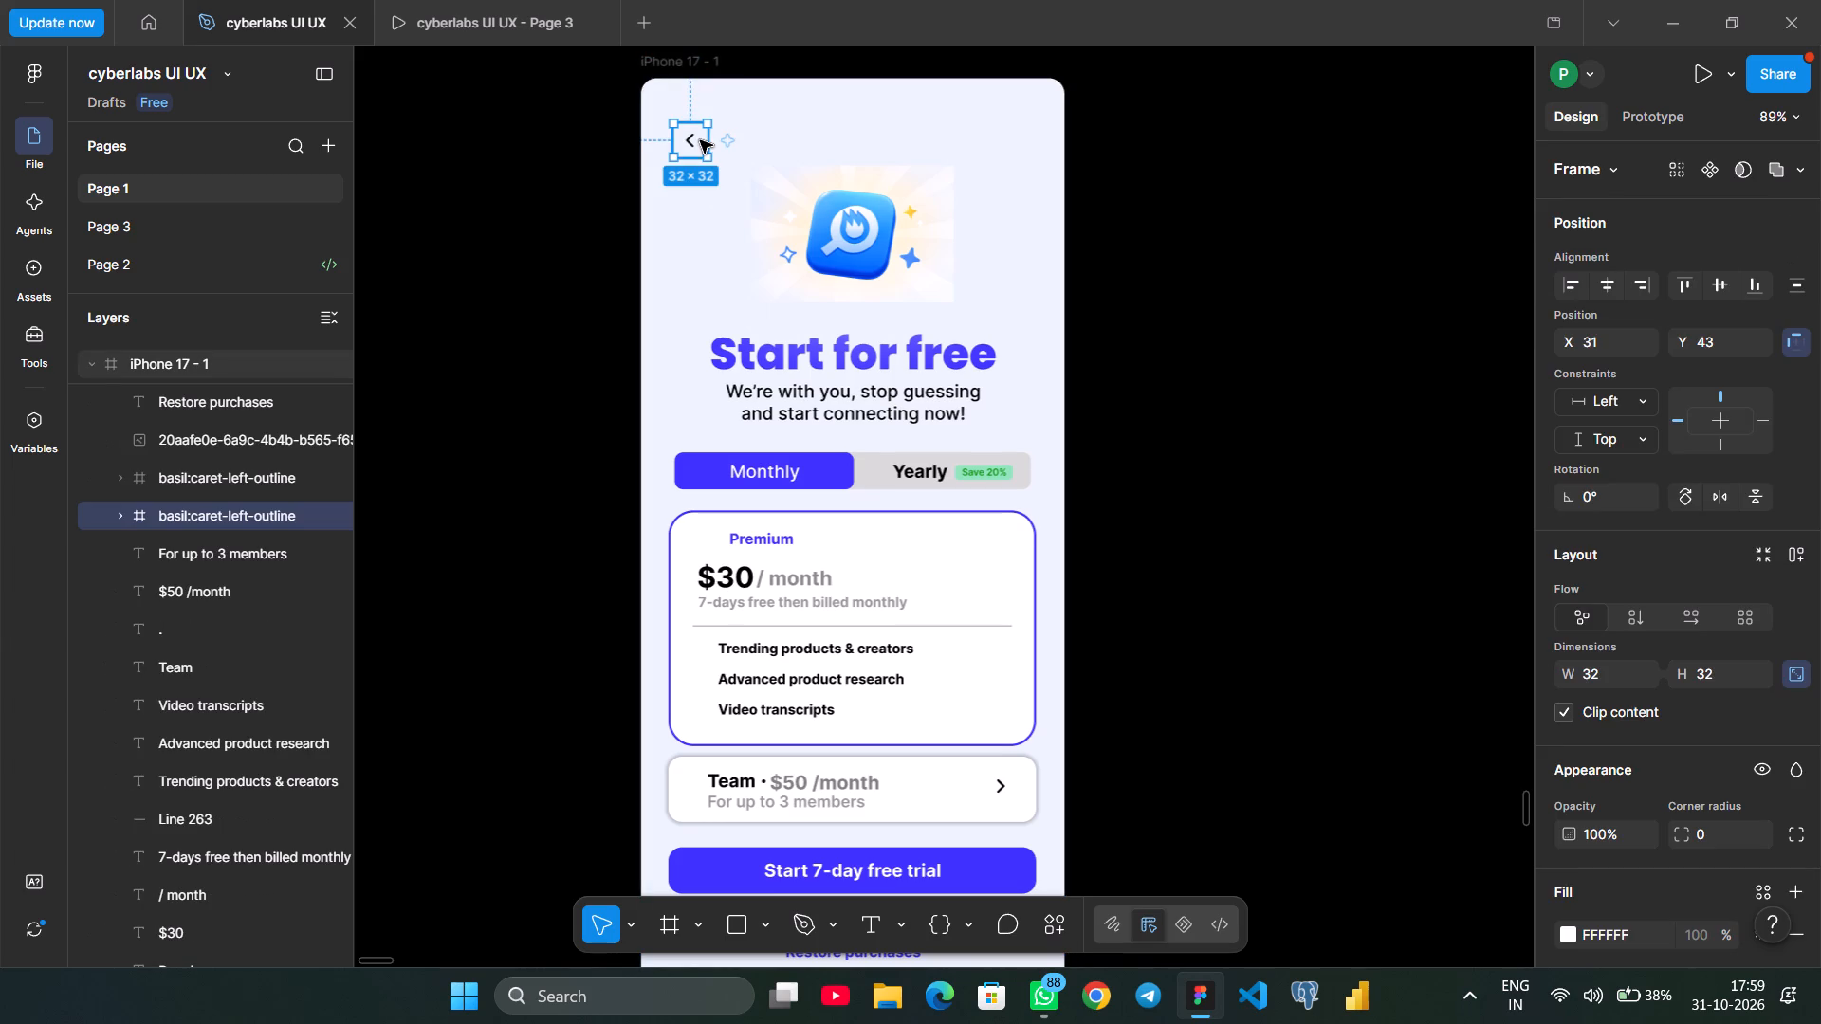
click(698, 140)
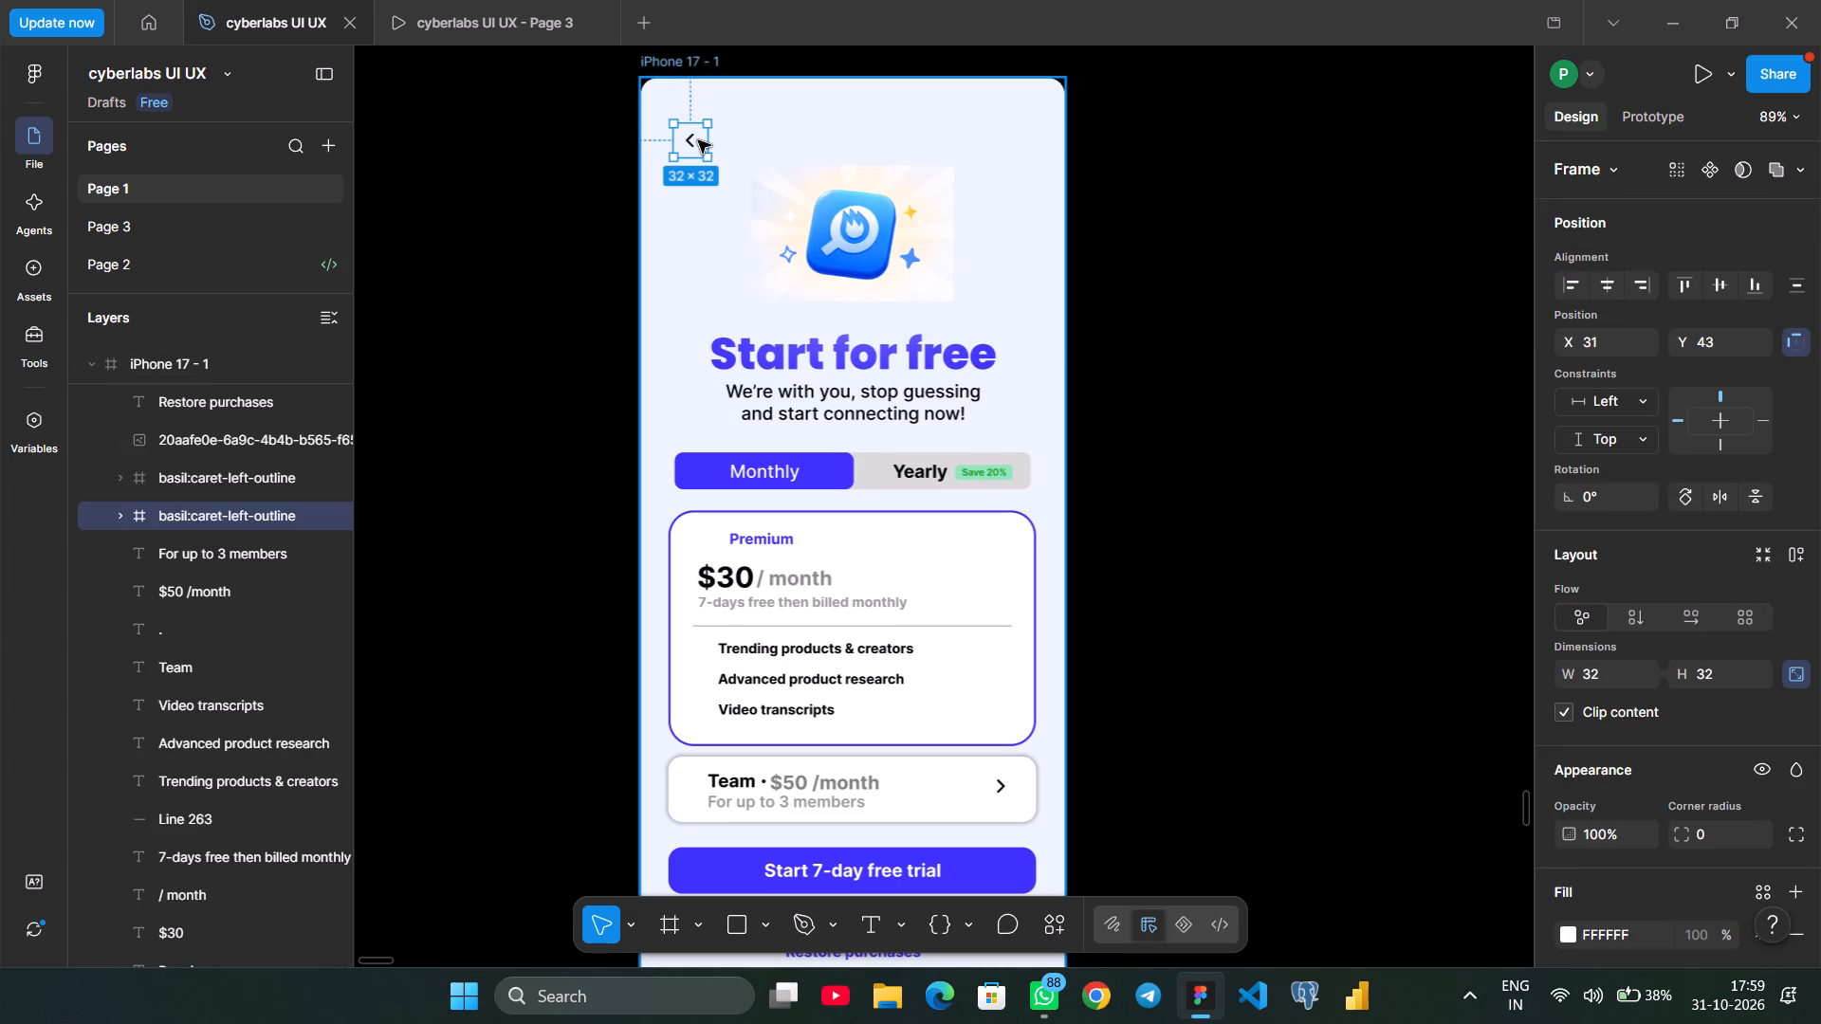
key(ctrl+c)
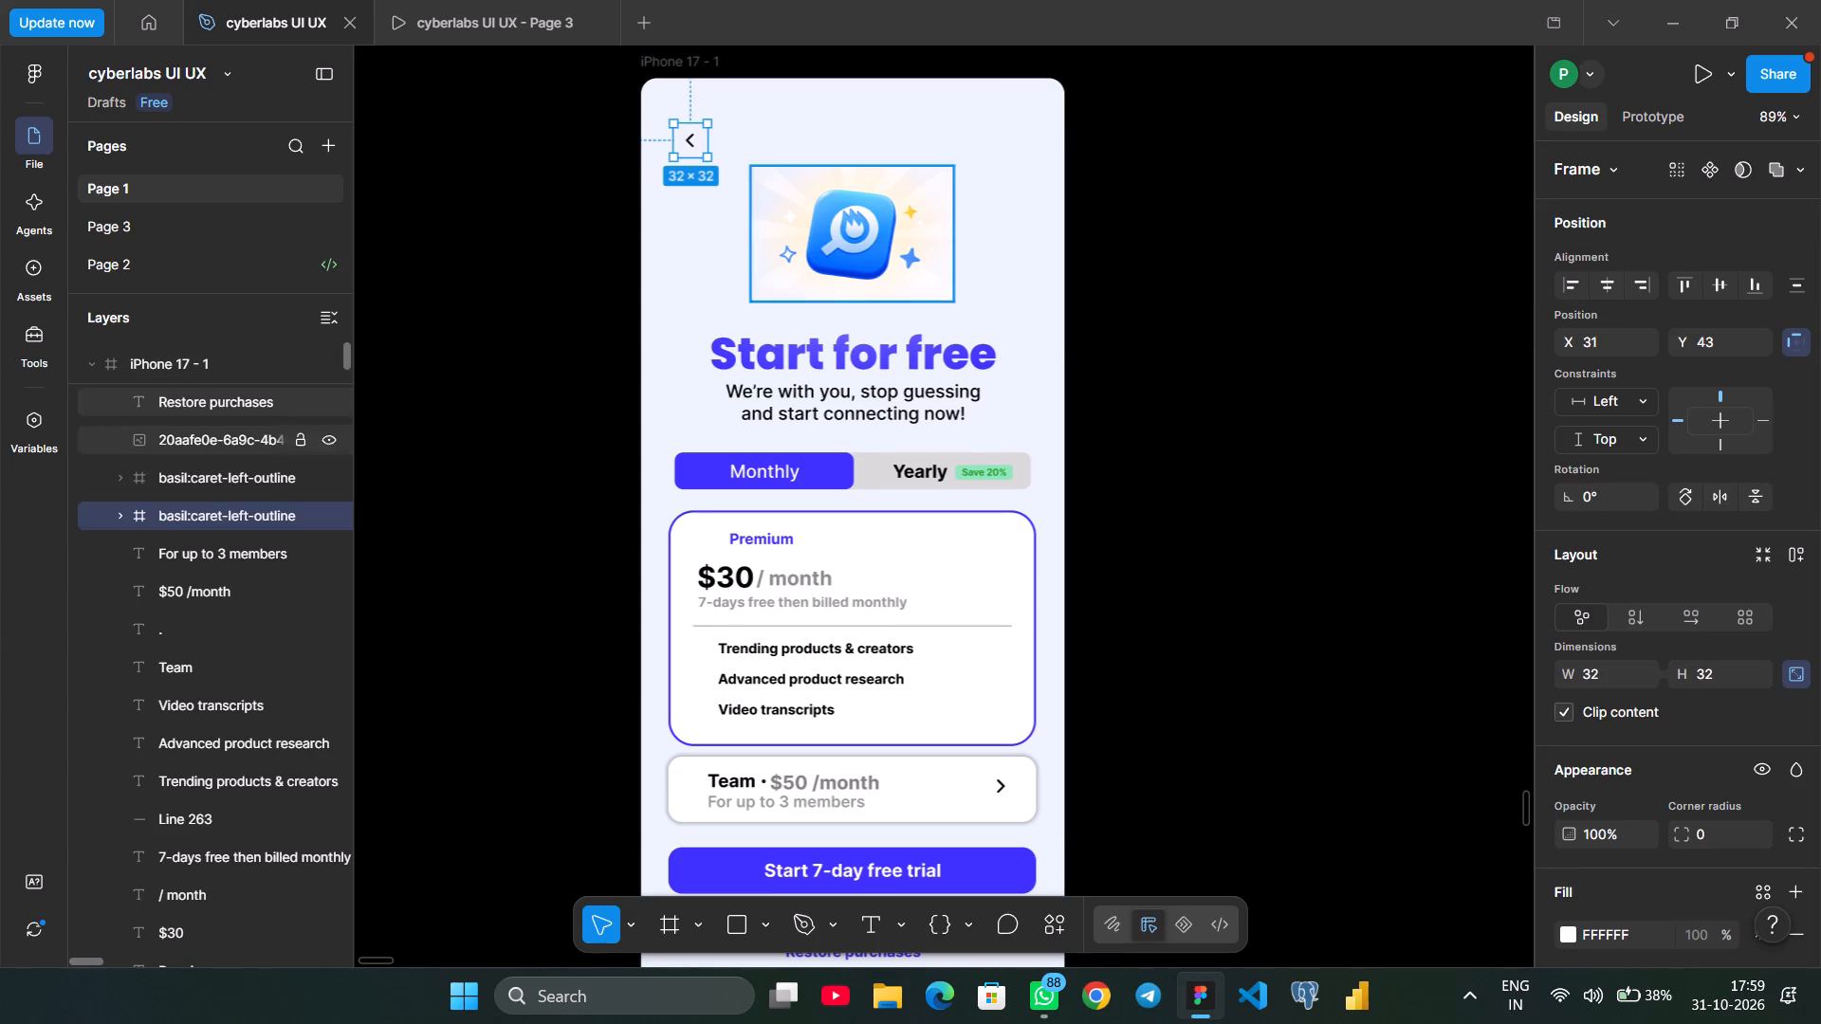
click(156, 260)
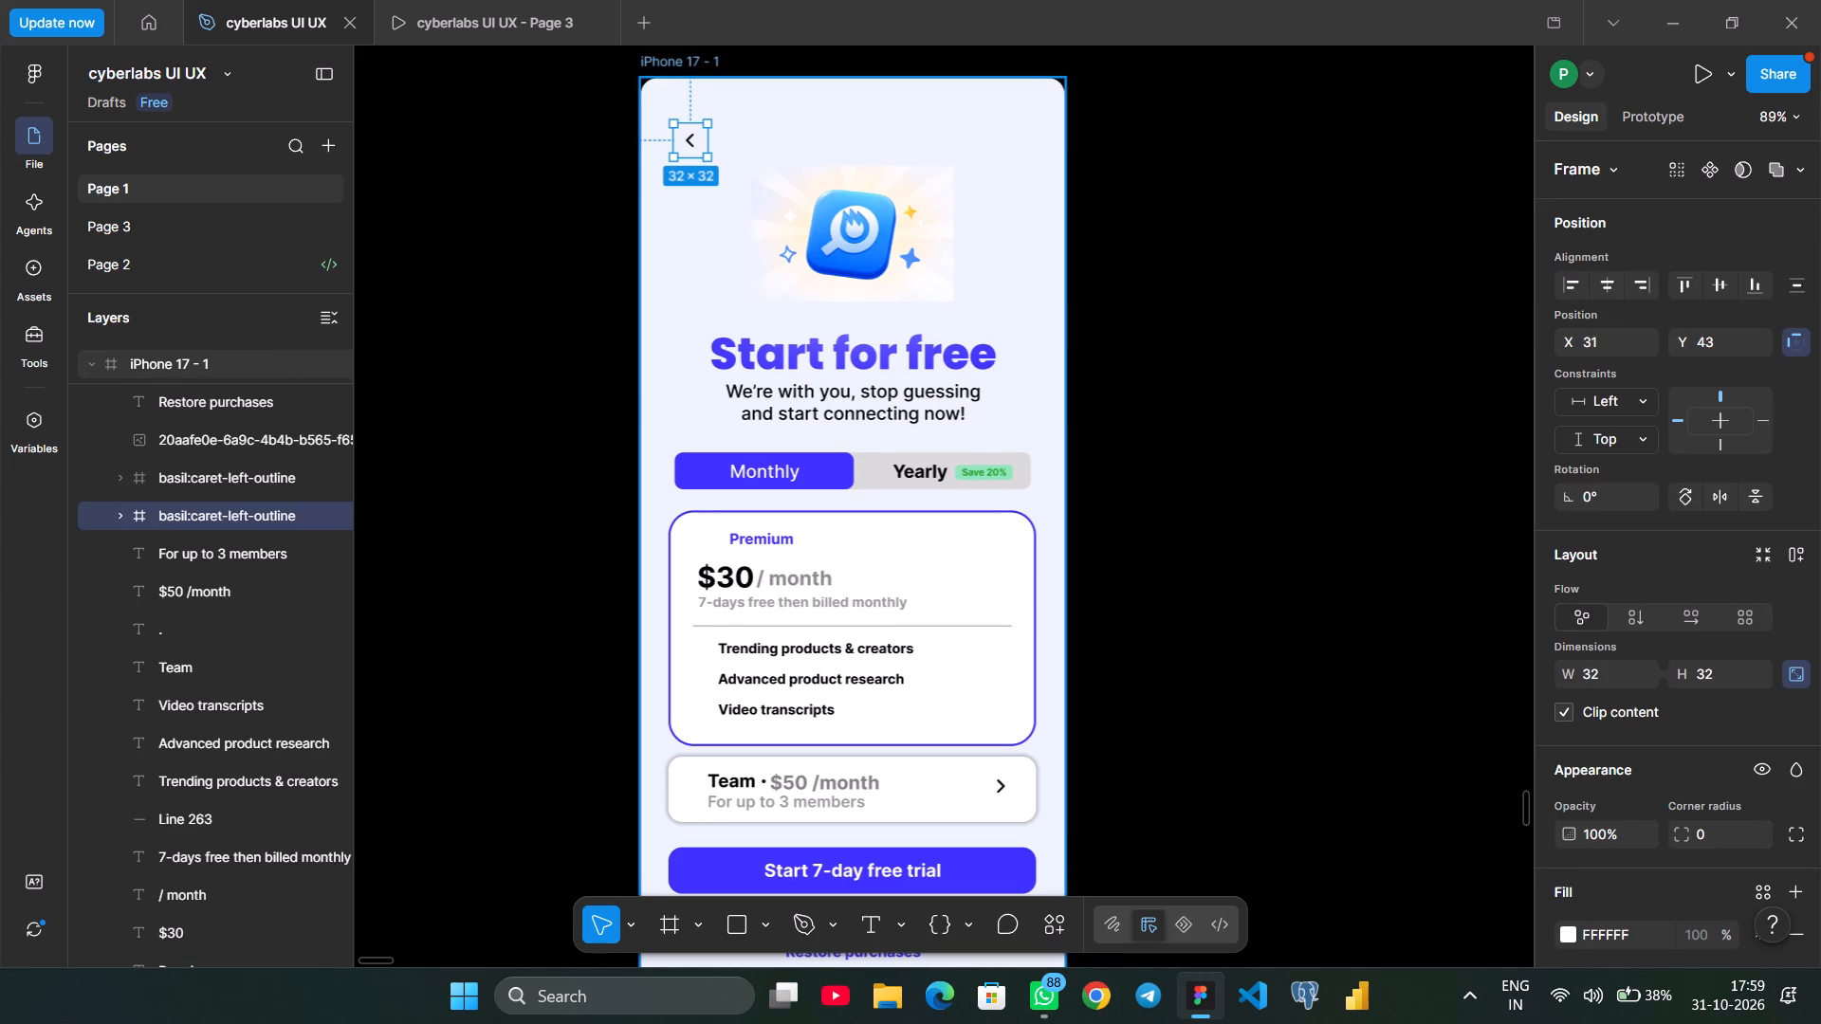
click(195, 222)
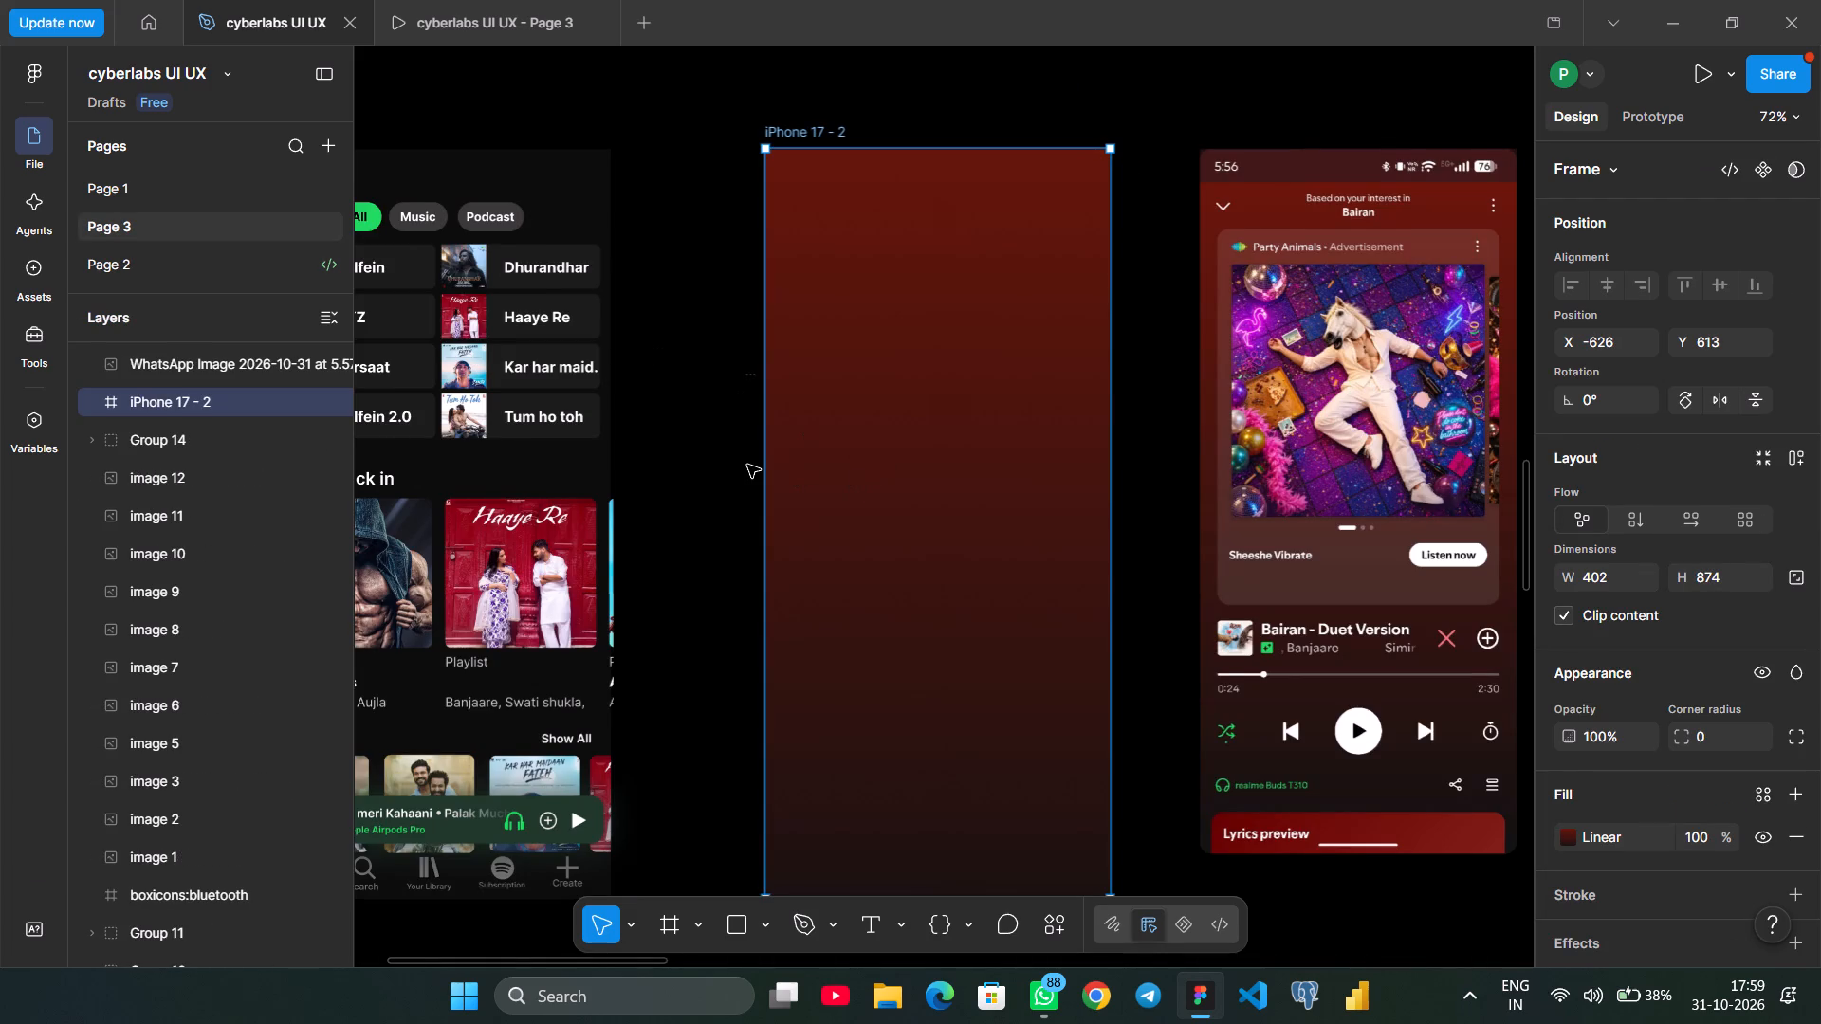
scroll(747, 465, up, 1)
scroll(747, 465, right, 1)
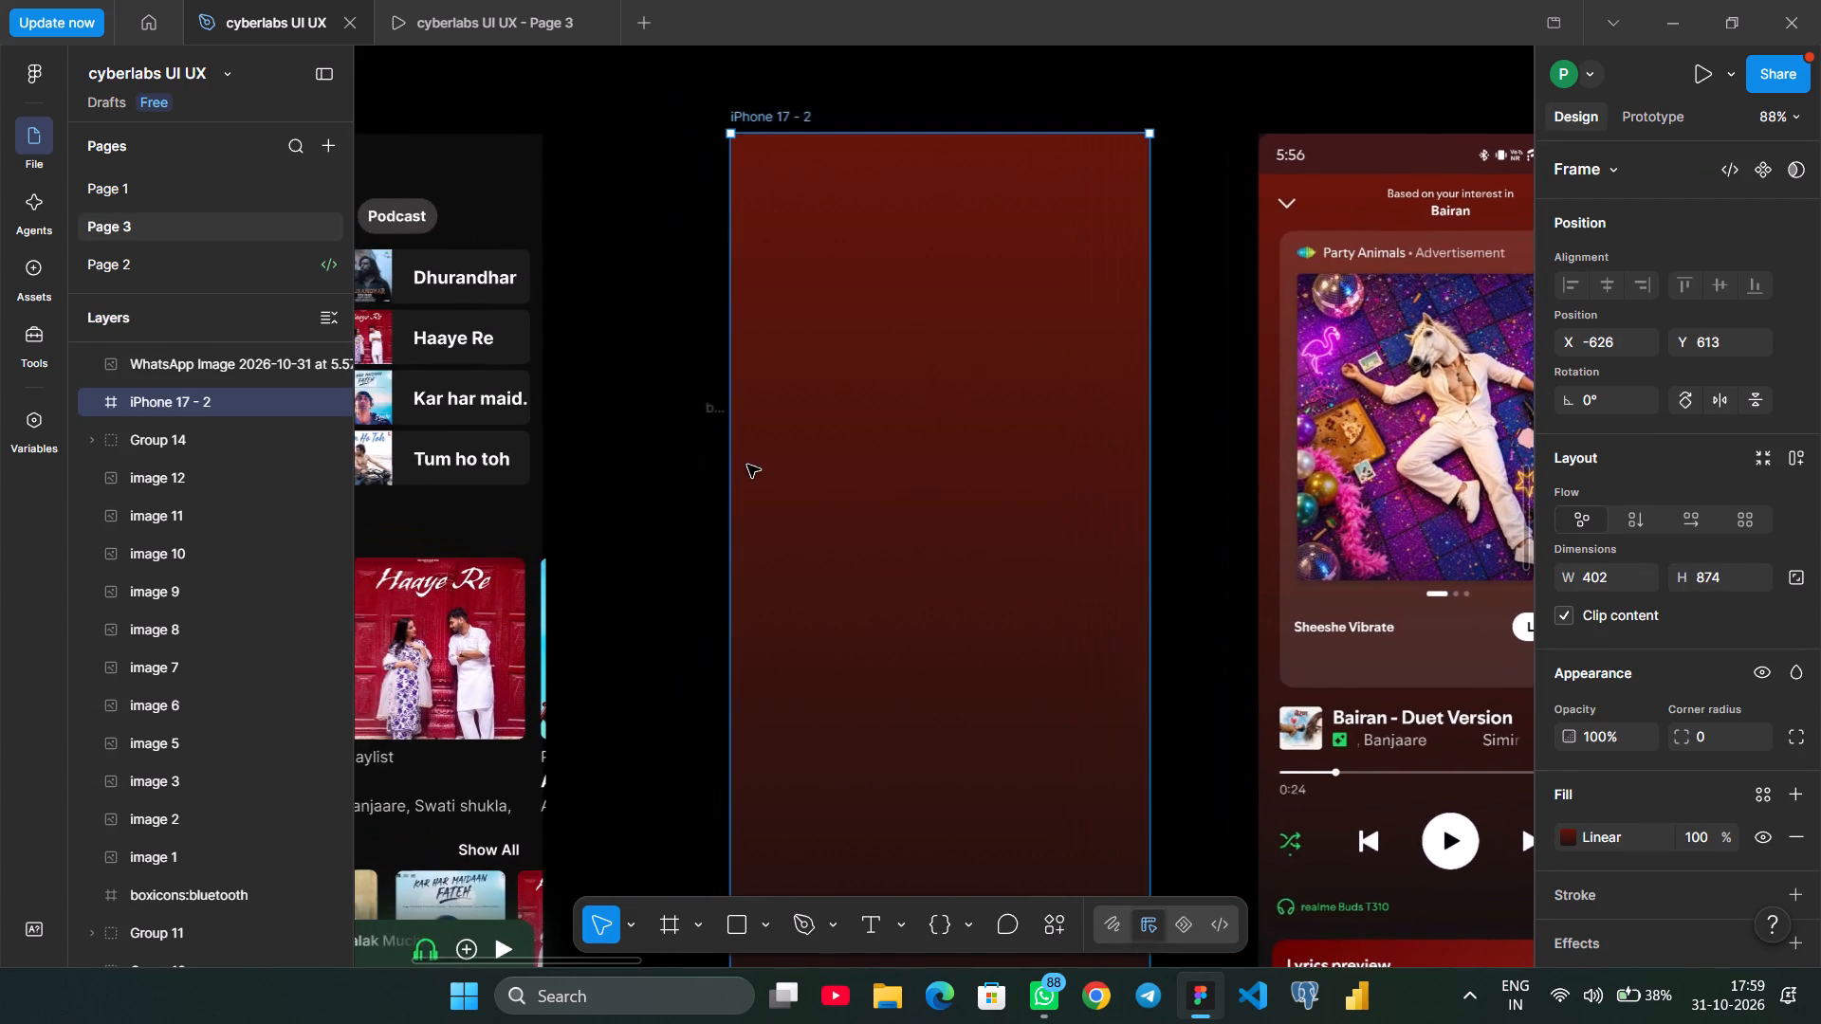
scroll(747, 465, left, 2)
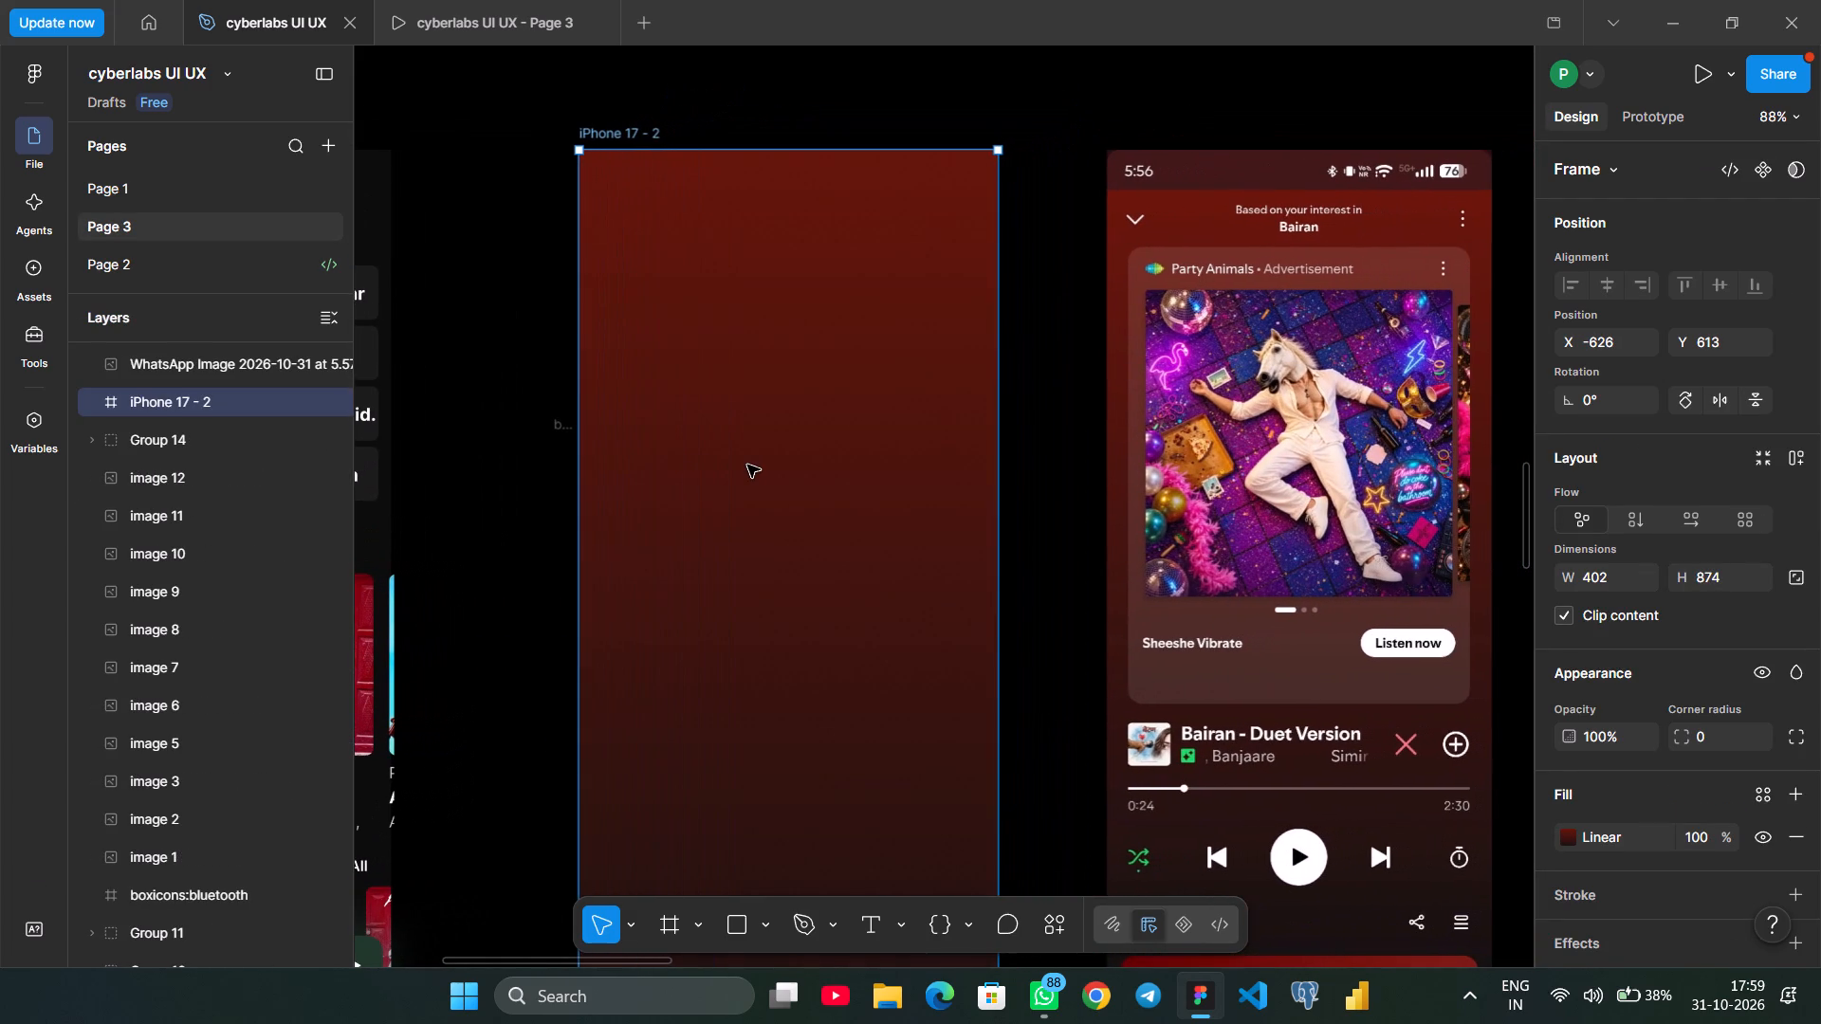
click(670, 448)
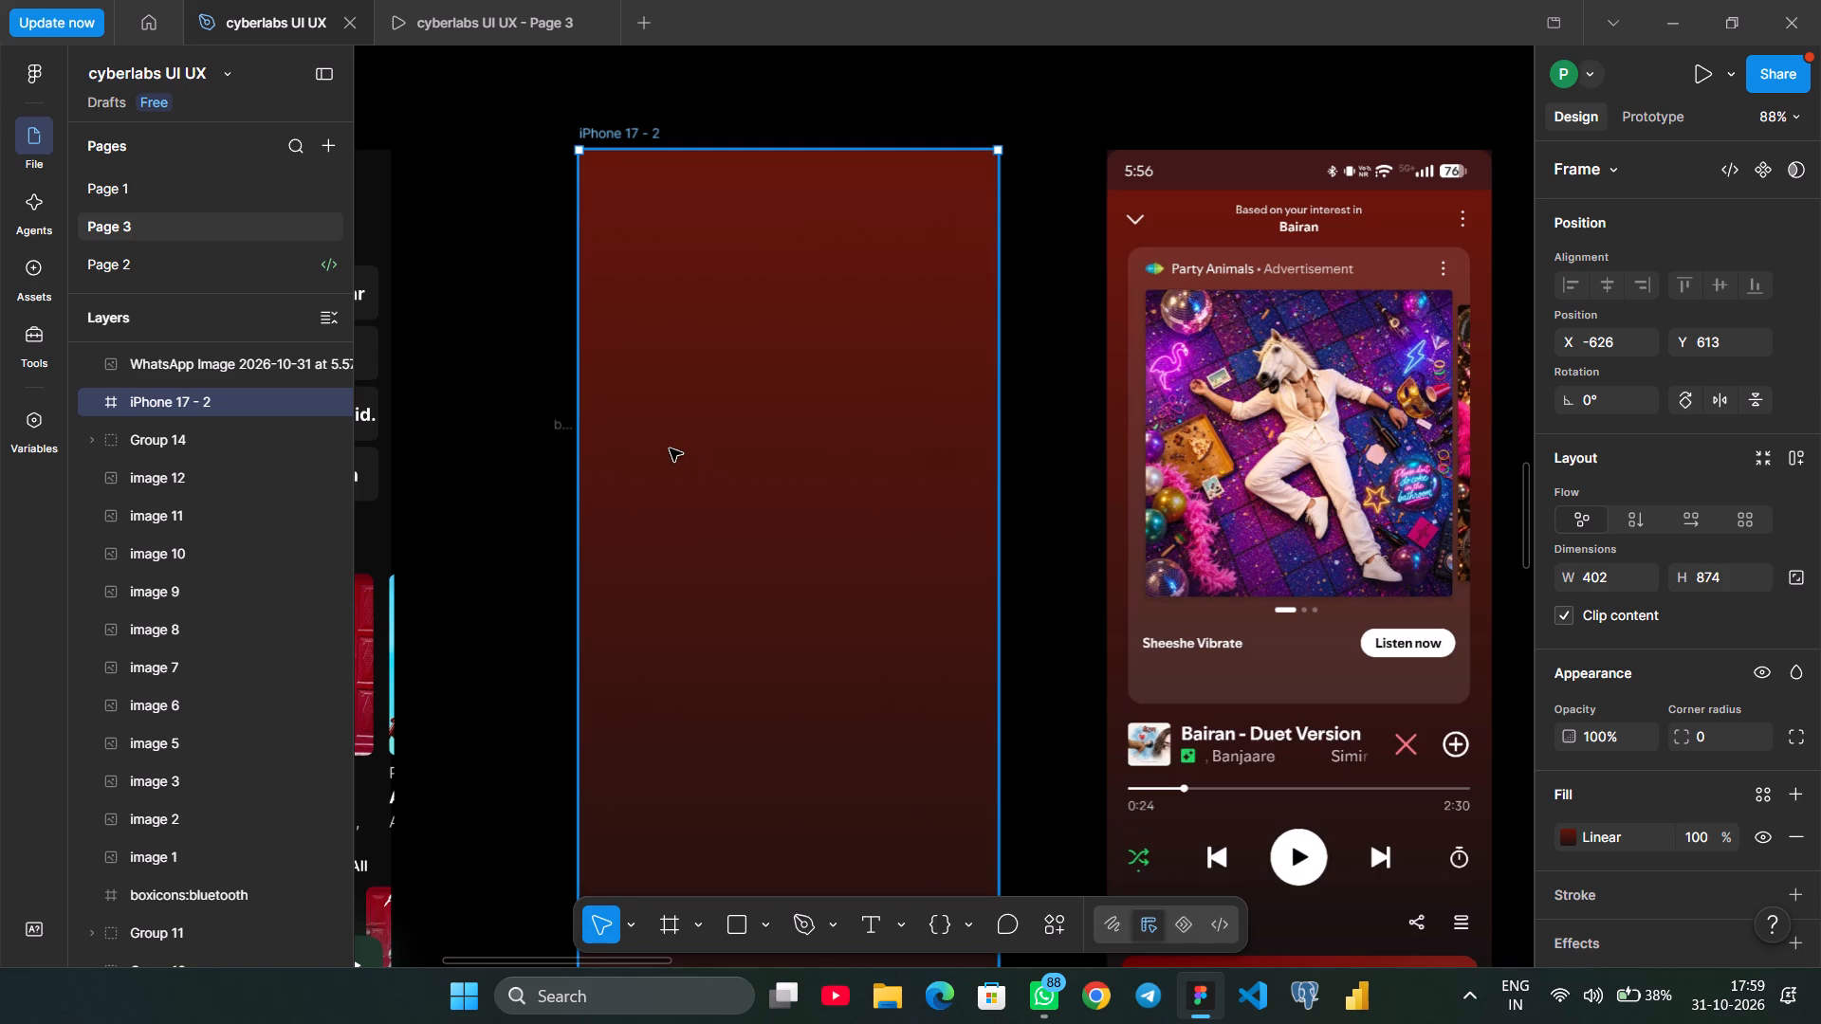
key(ctrl+v)
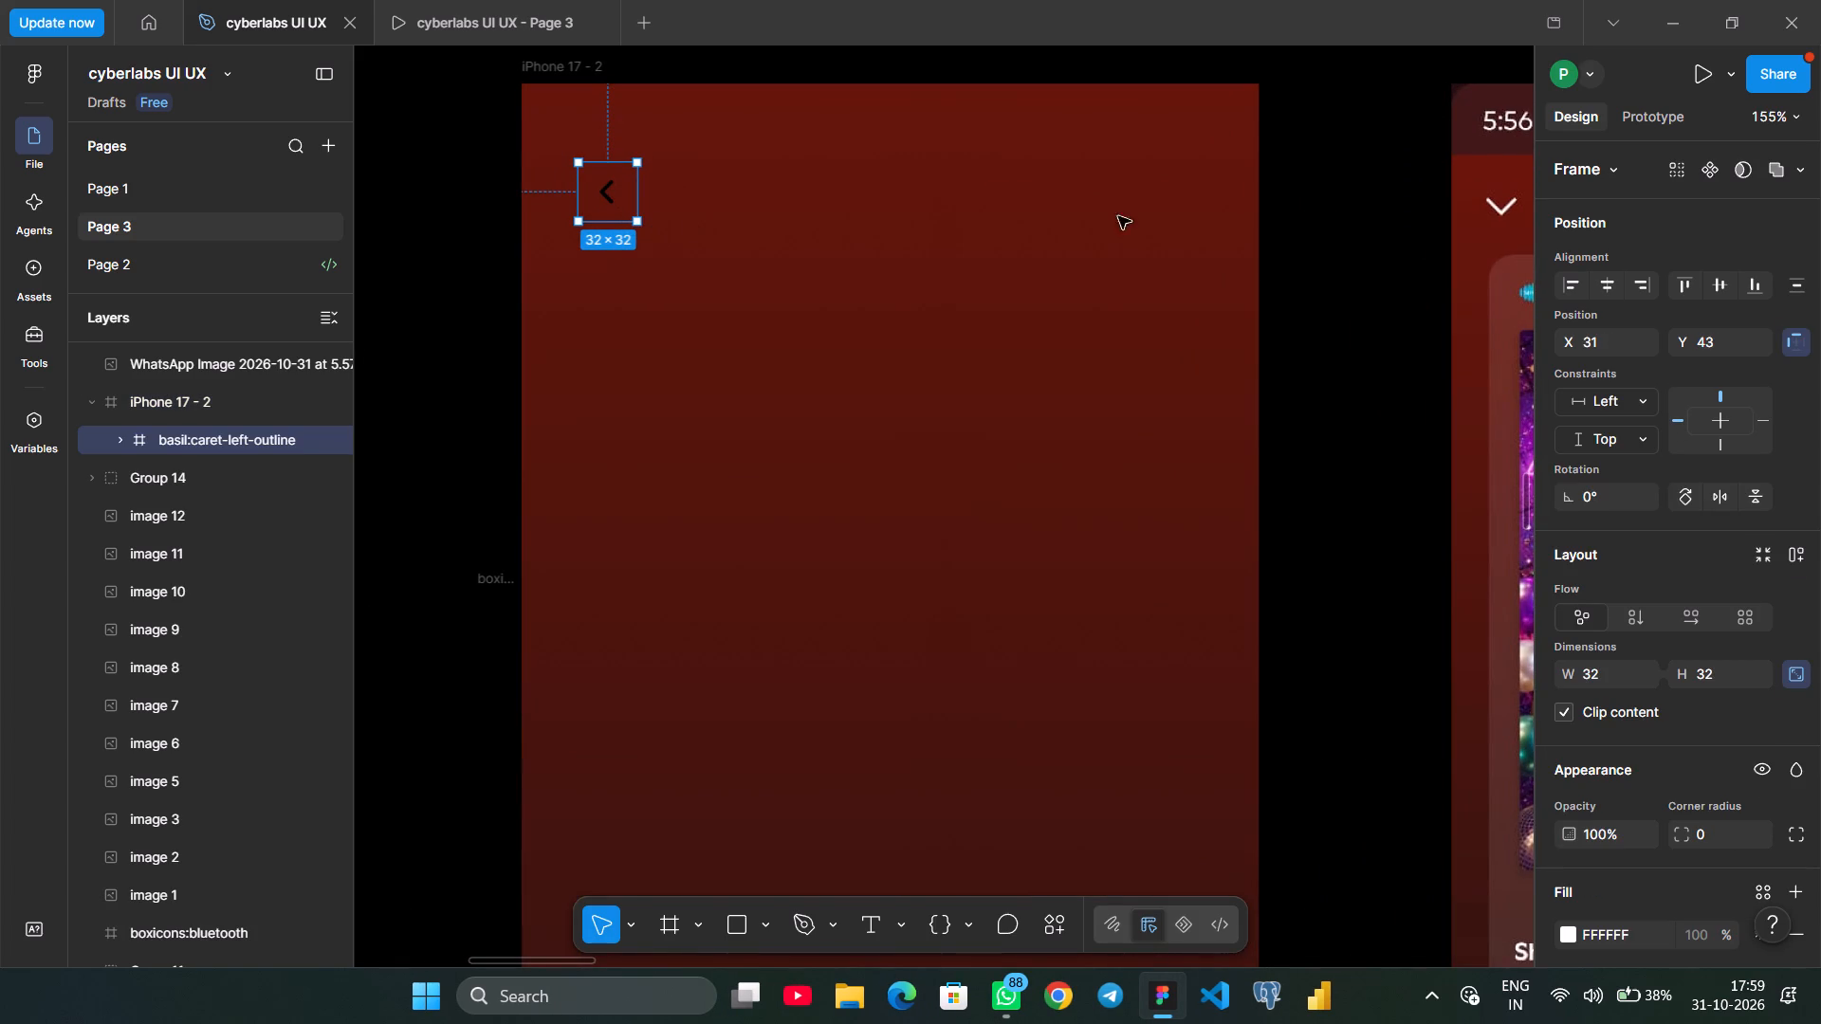
Rotate the pasted caret icon to 90° so it points down.
click(1602, 490)
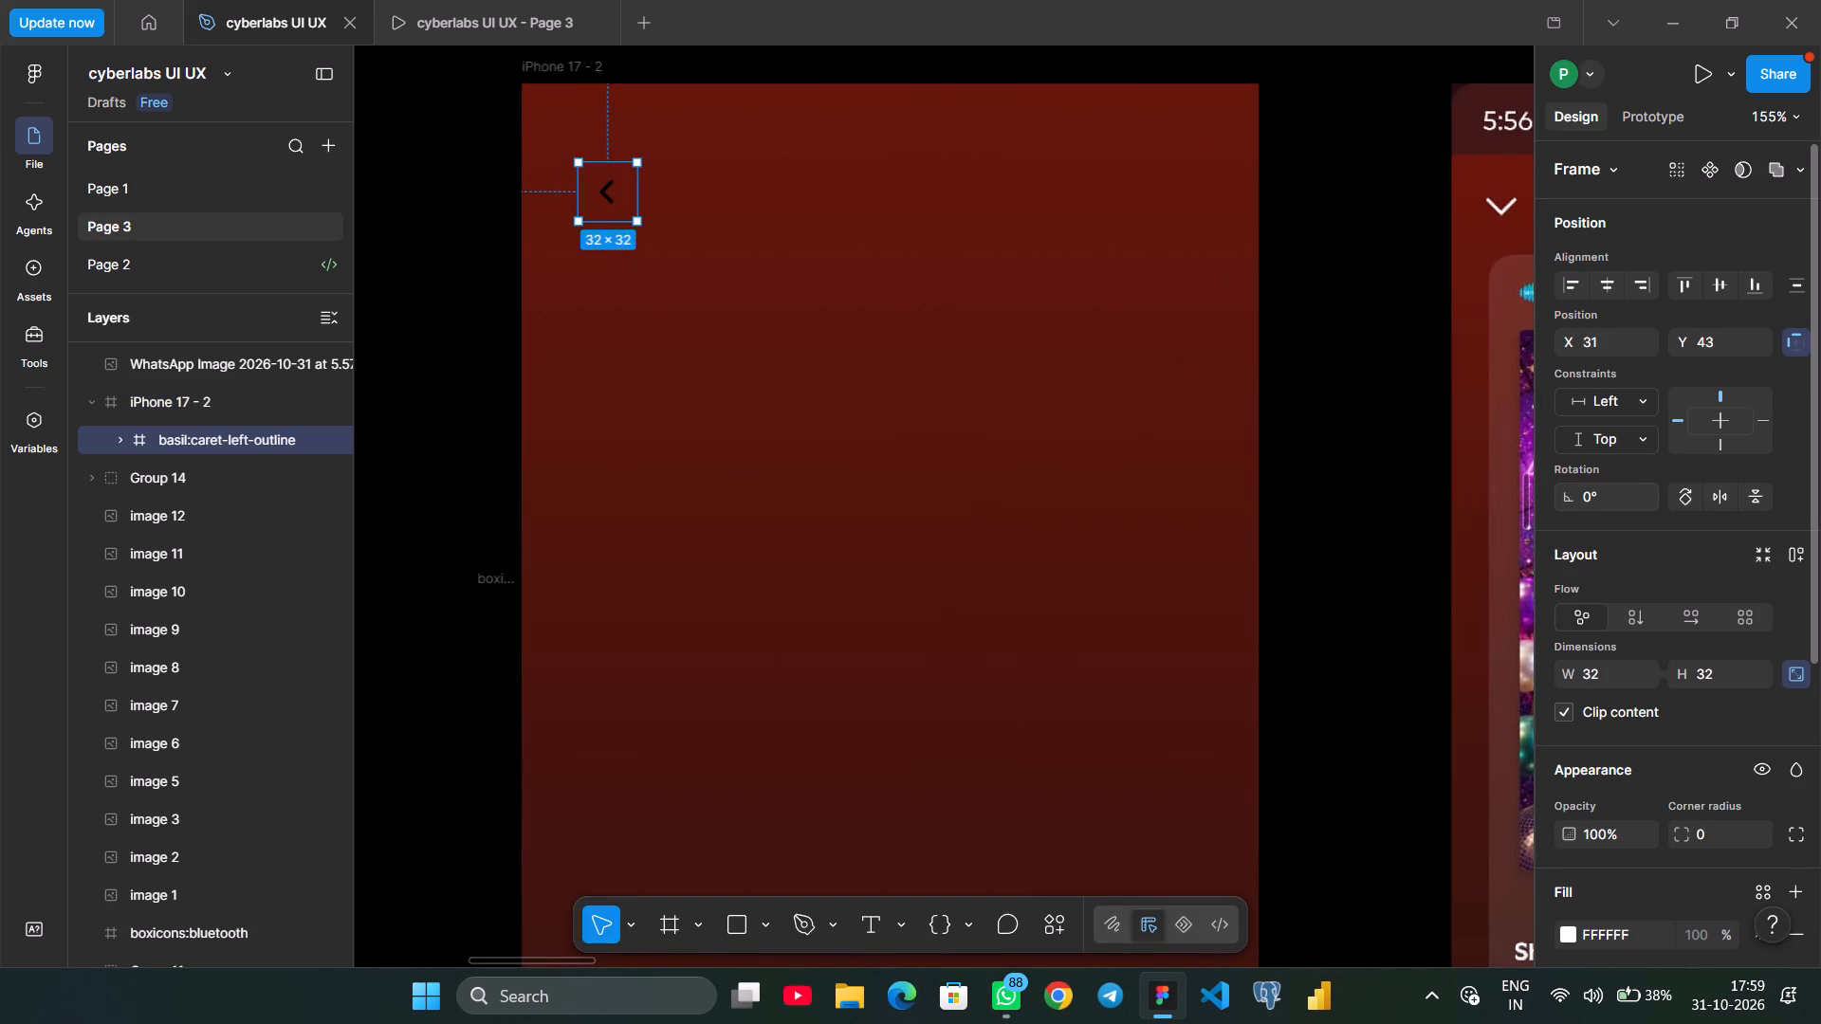
text(90)
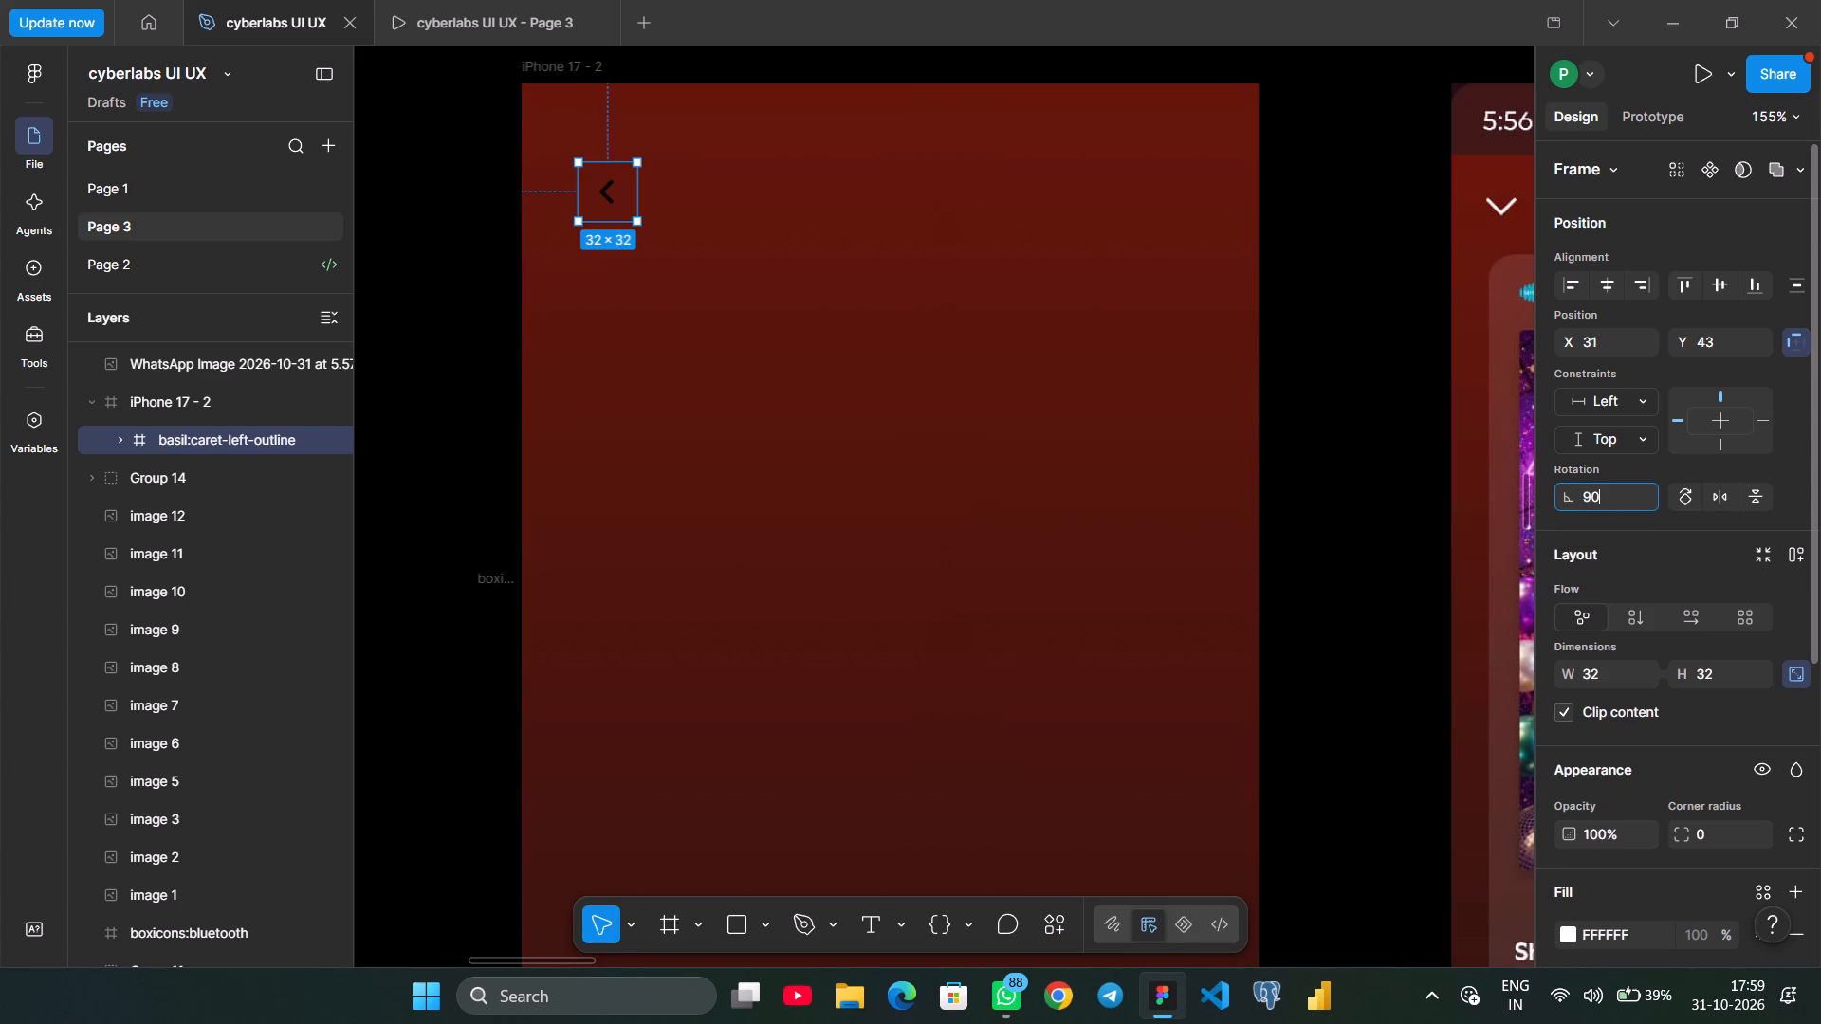
key(Return)
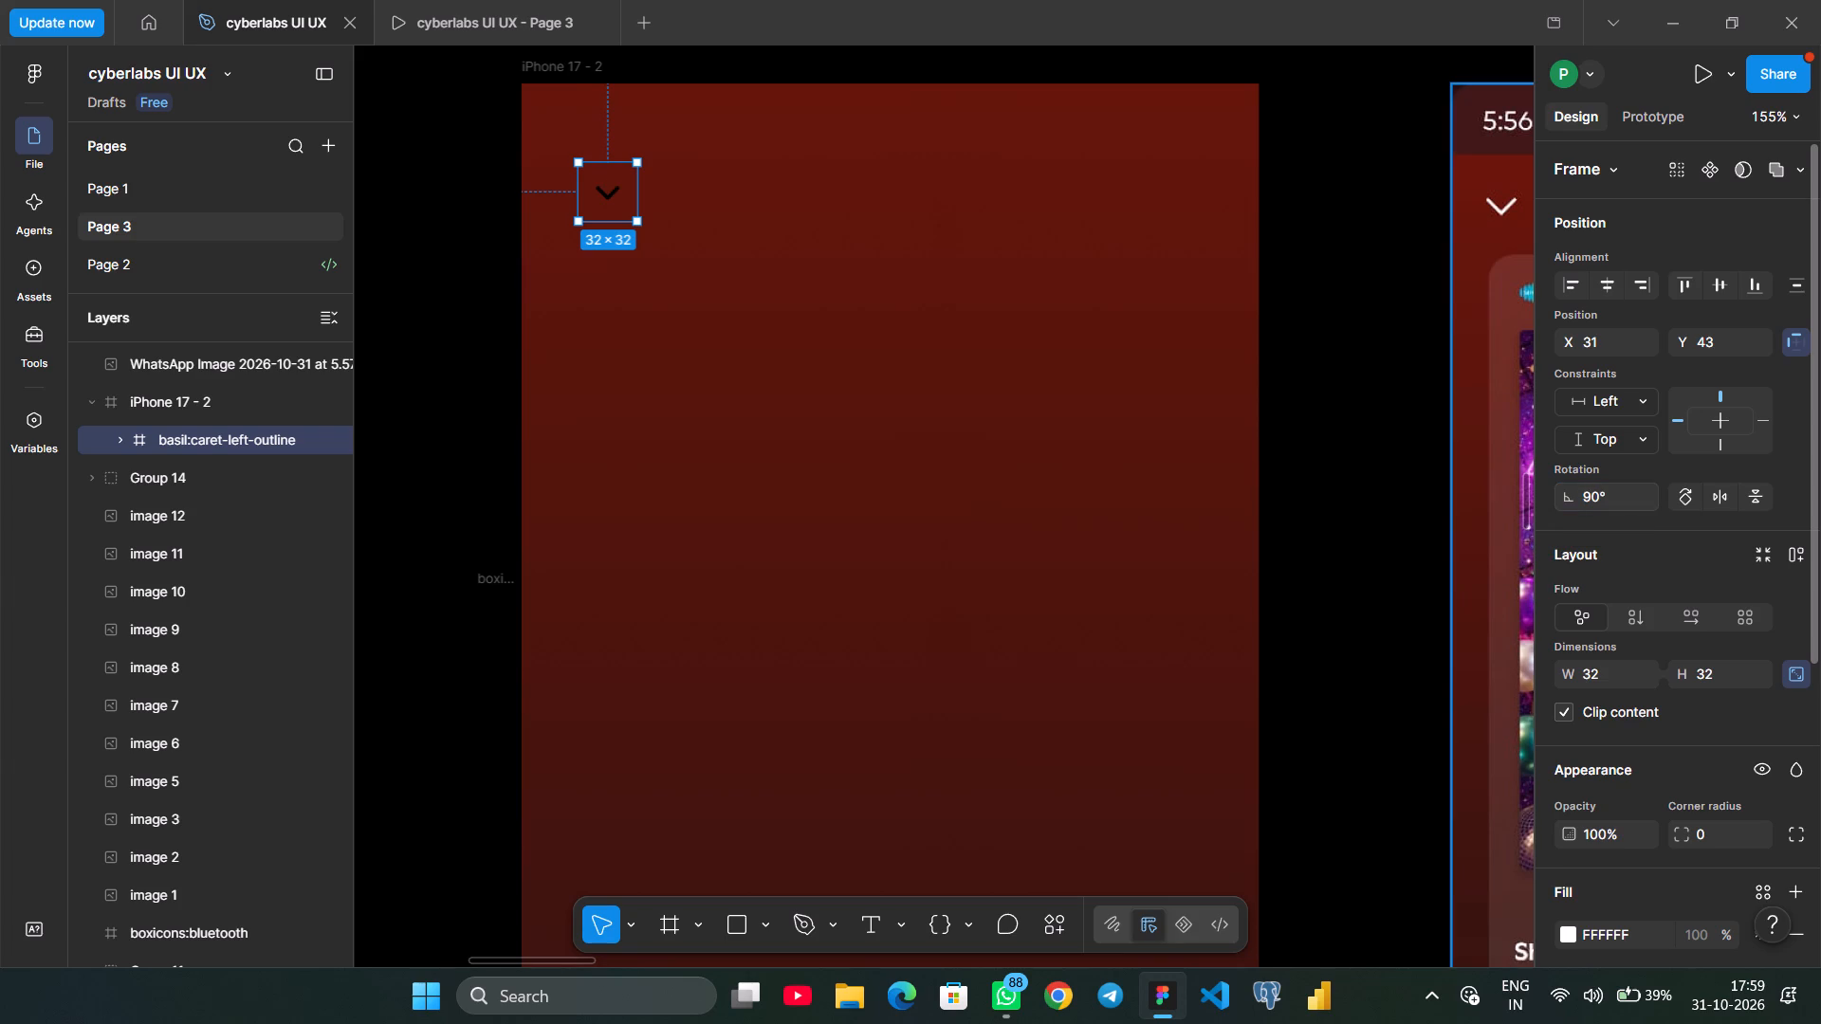
scroll(1569, 846, down, 1)
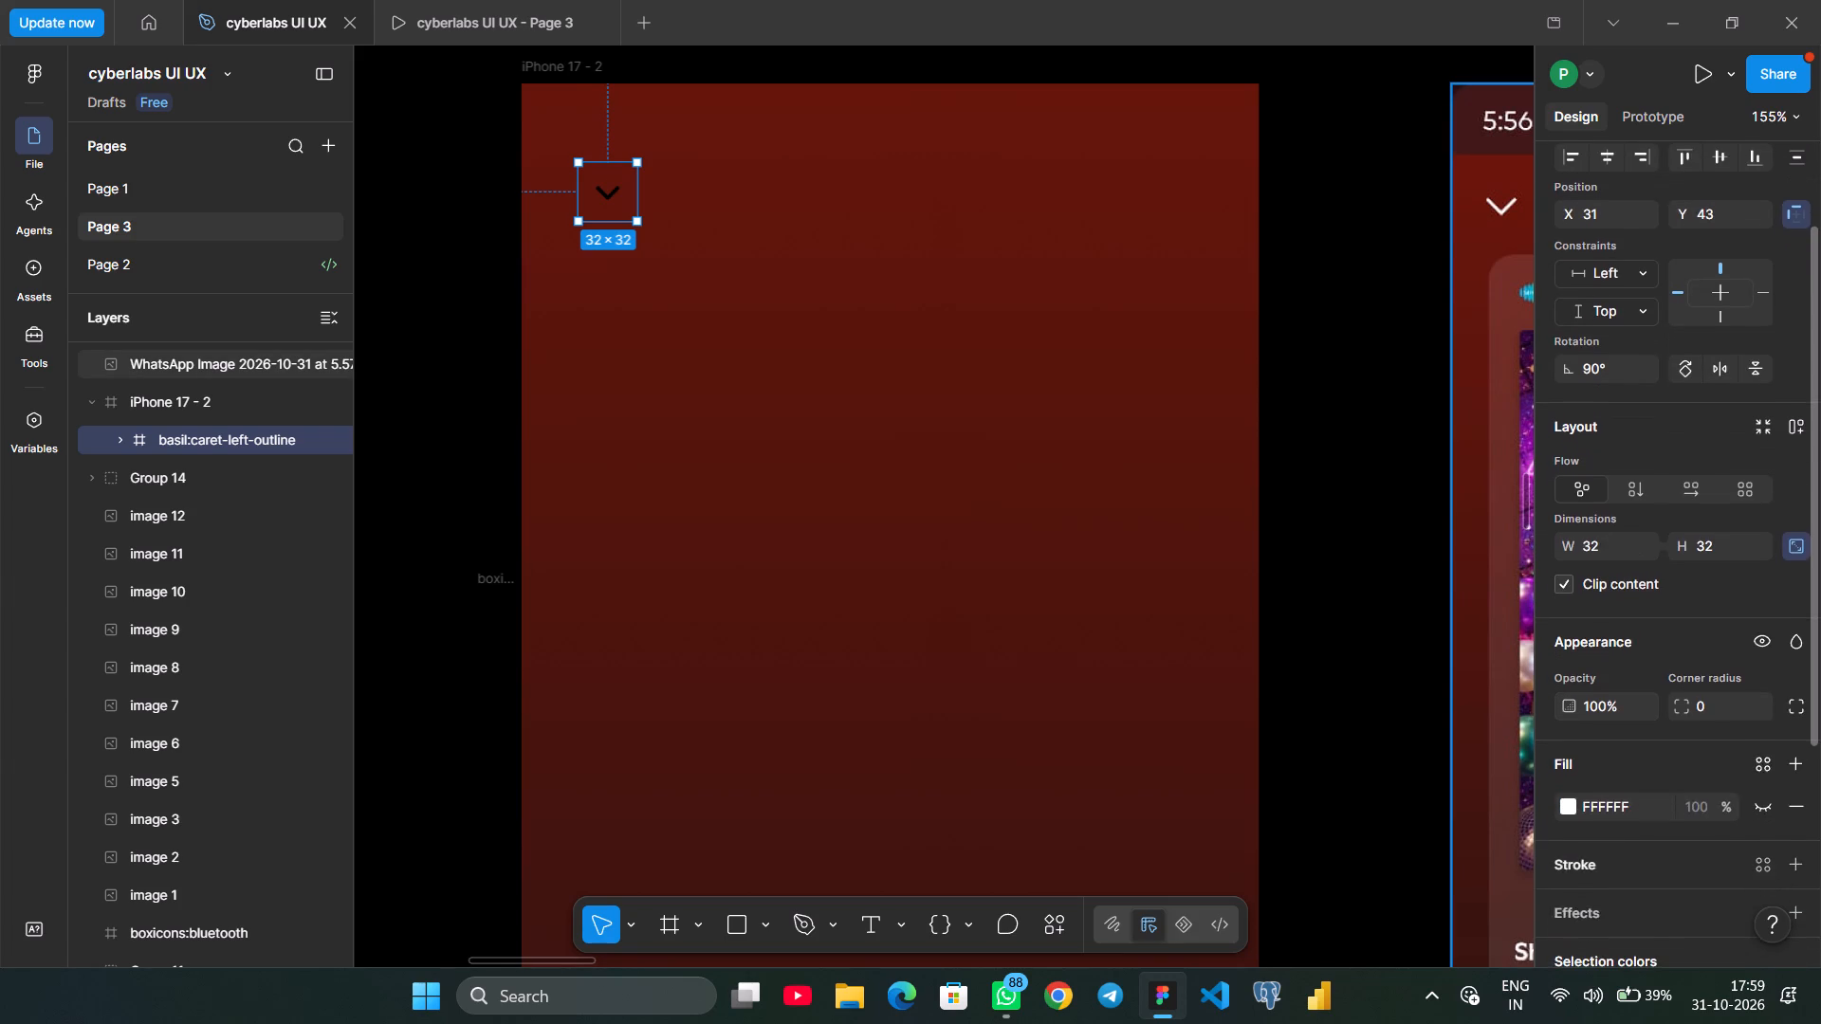
Recolour the downward caret icon in the iPhone 17 - 2 frame to white, FFFFFF.
scroll(1589, 826, down, 3)
click(1573, 676)
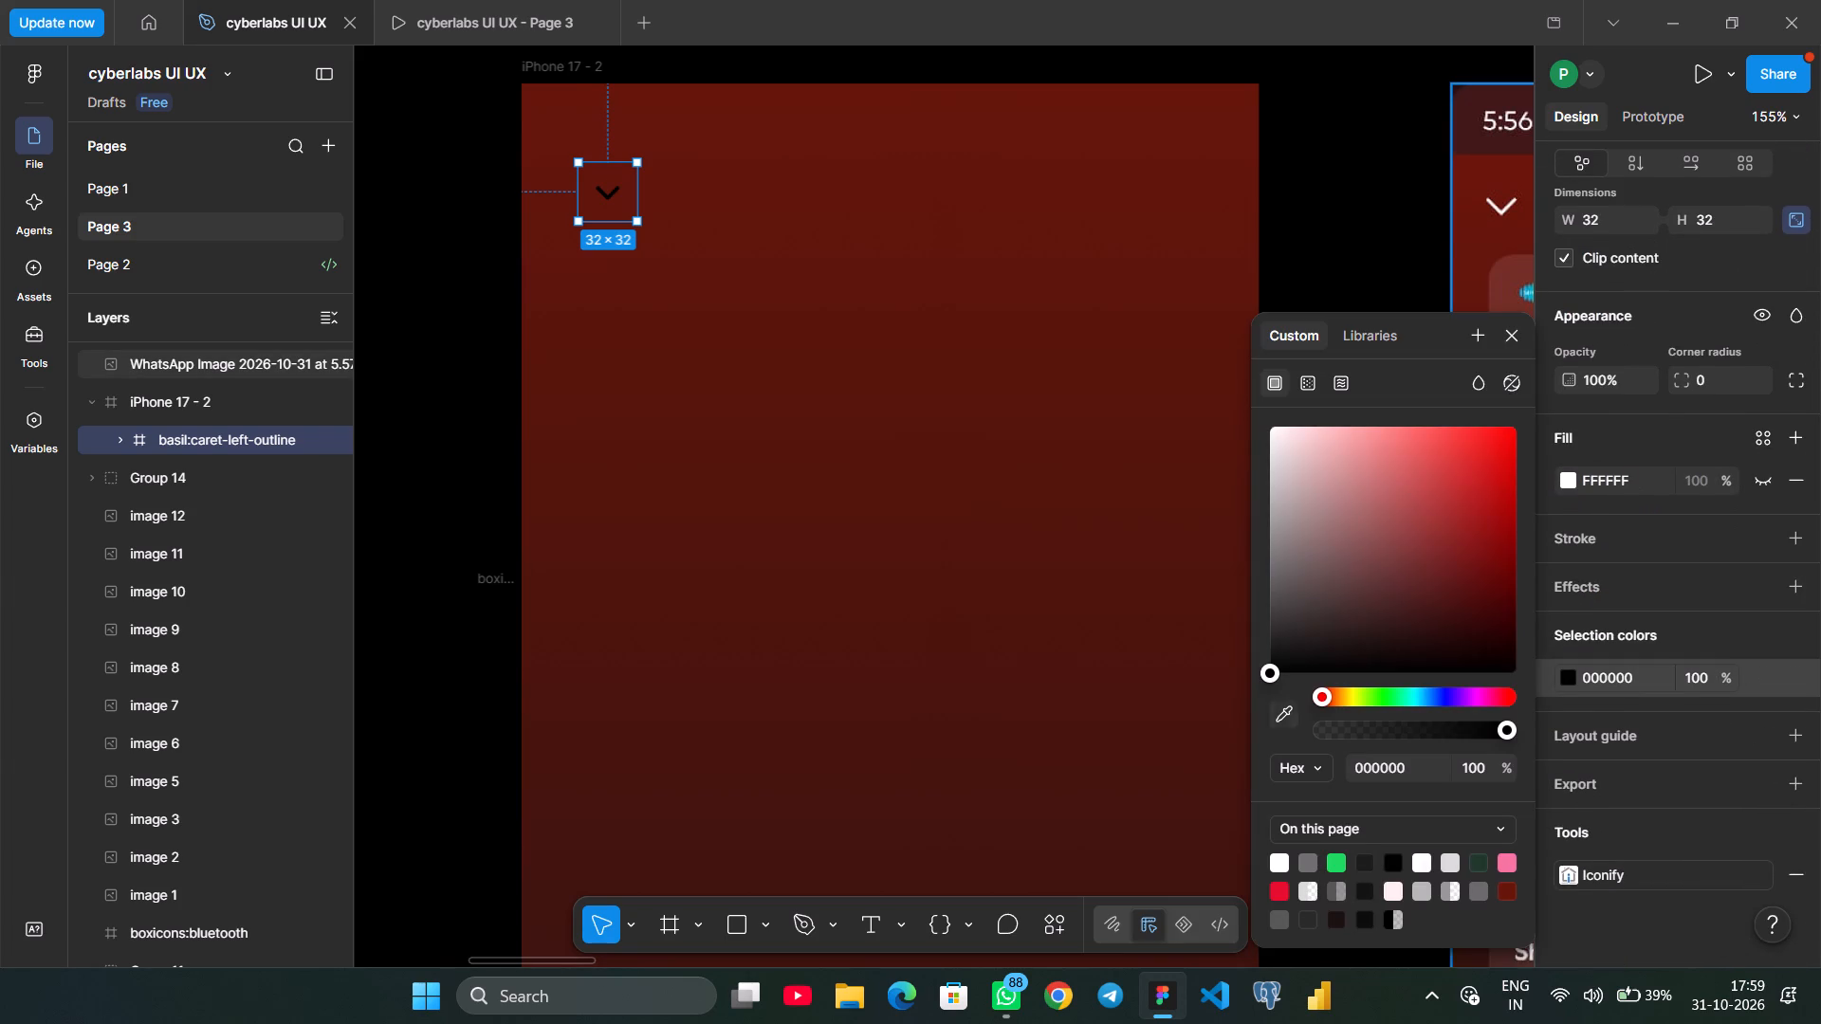
click(1279, 868)
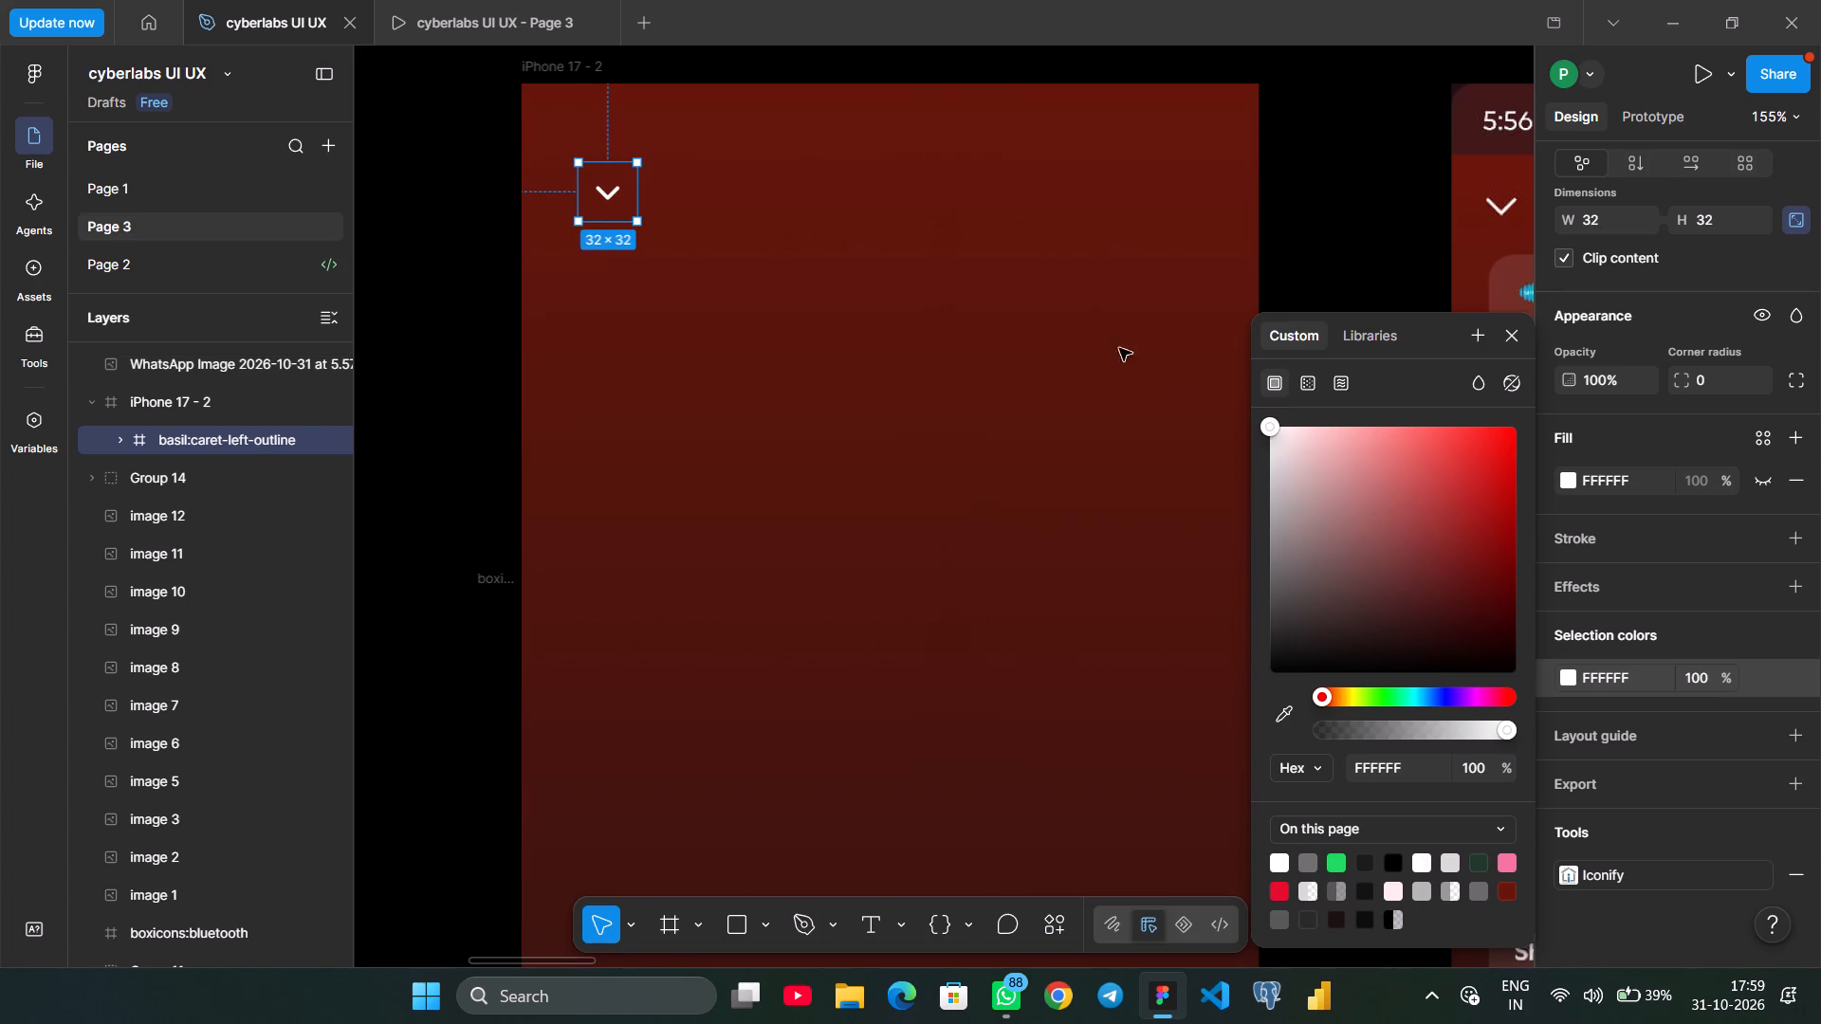
click(1345, 207)
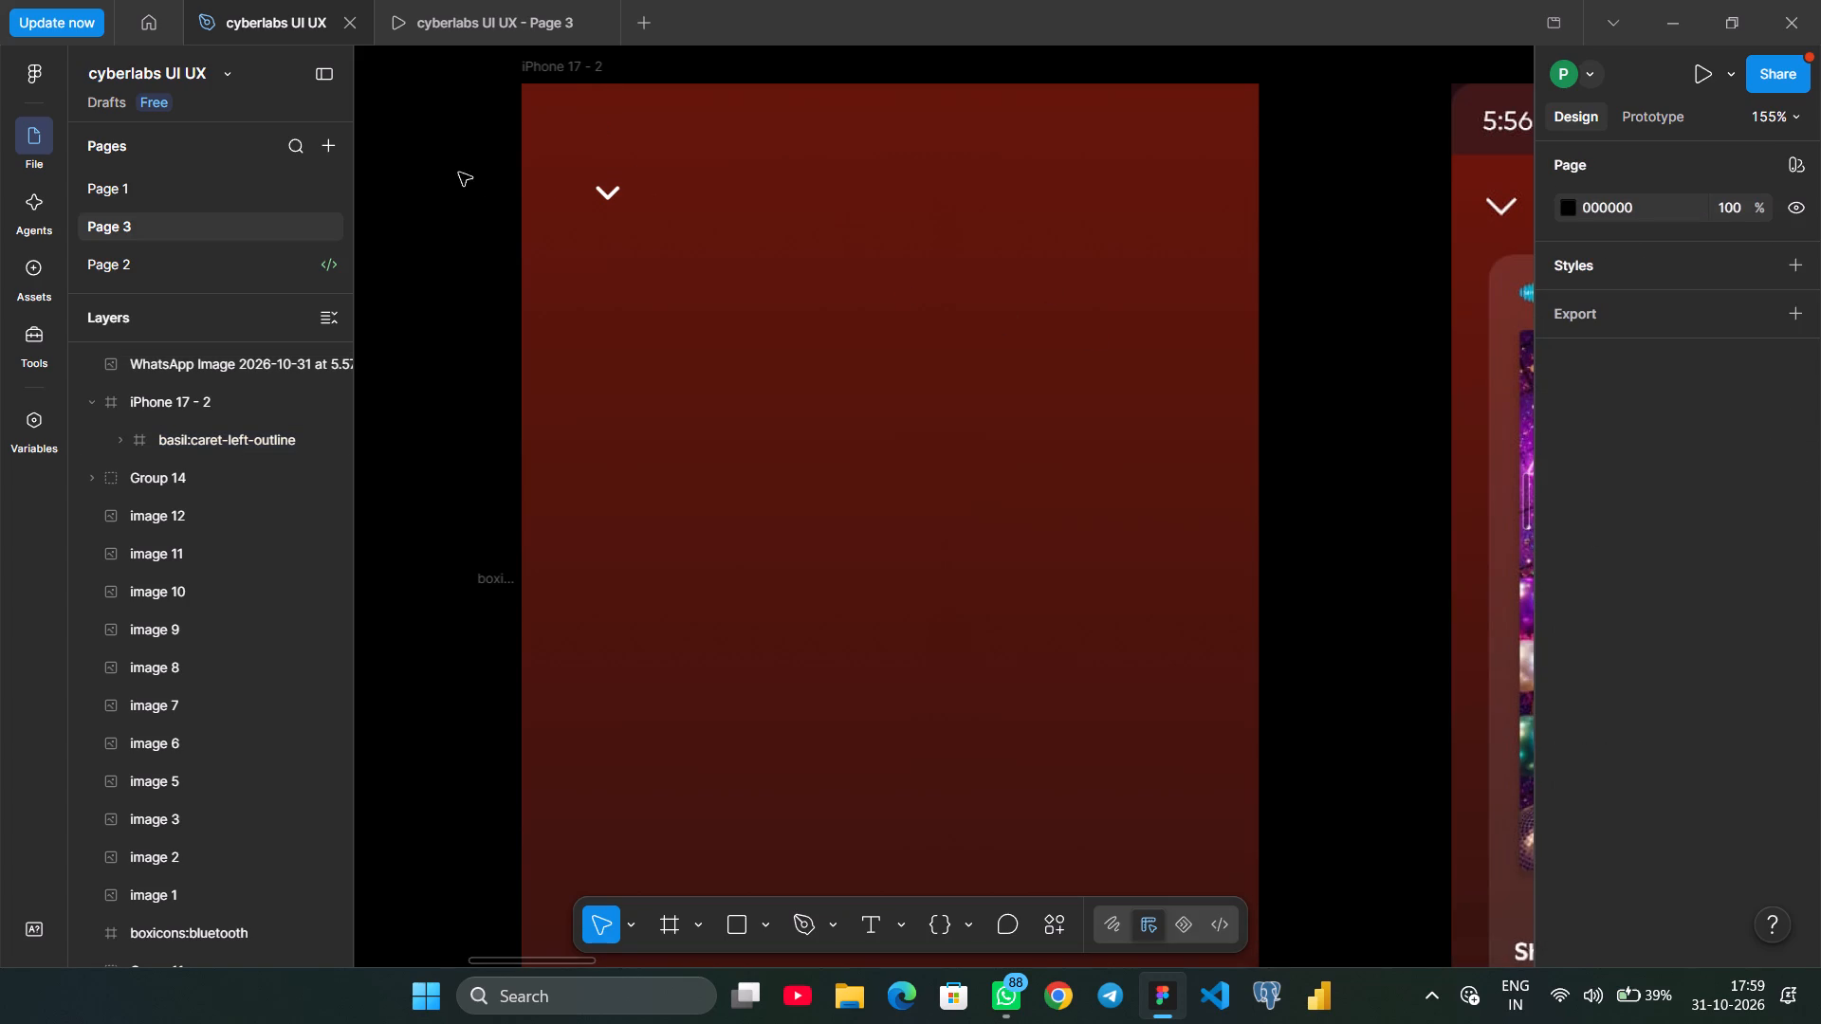
Enlarge the caret icon to 45 × 45.
click(607, 203)
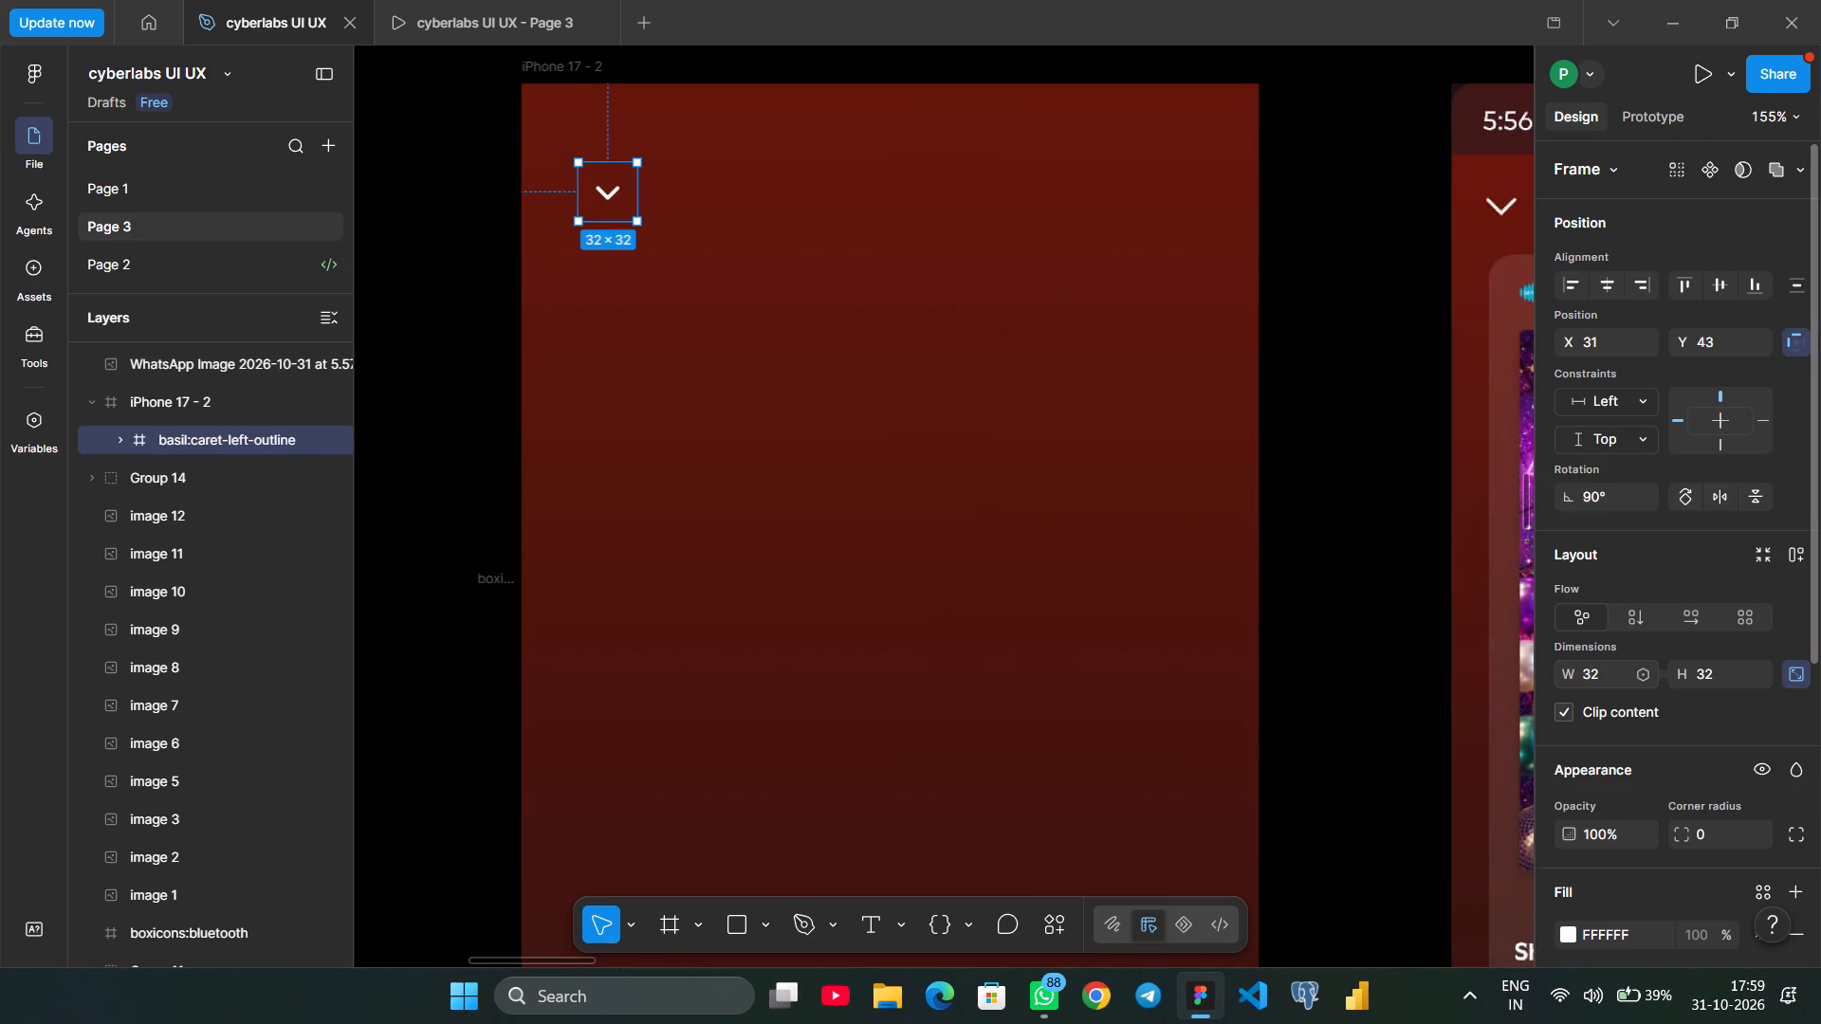
click(1624, 671)
key(Up)
key(Up)
key(Up)
key(Up)
key(Up)
key(Up)
key(Up)
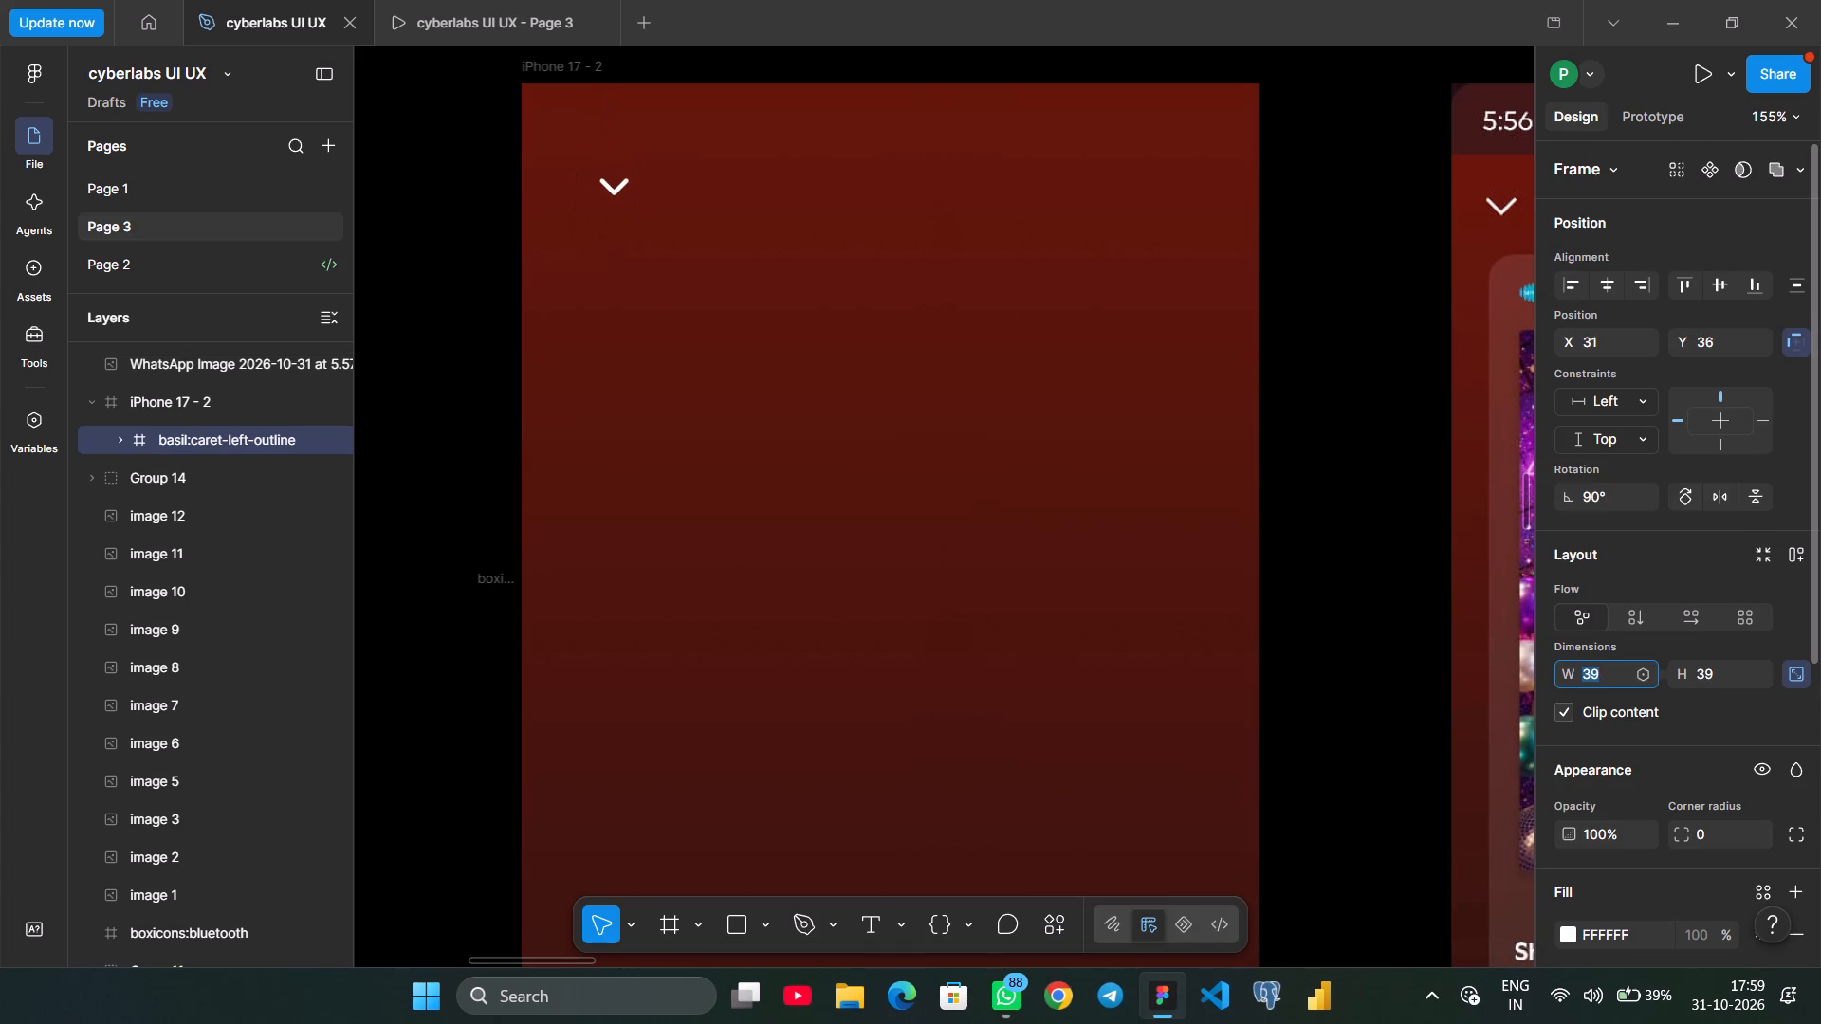
key(Up)
key(Up)
key(Up)
key(Up)
key(Up)
key(Up)
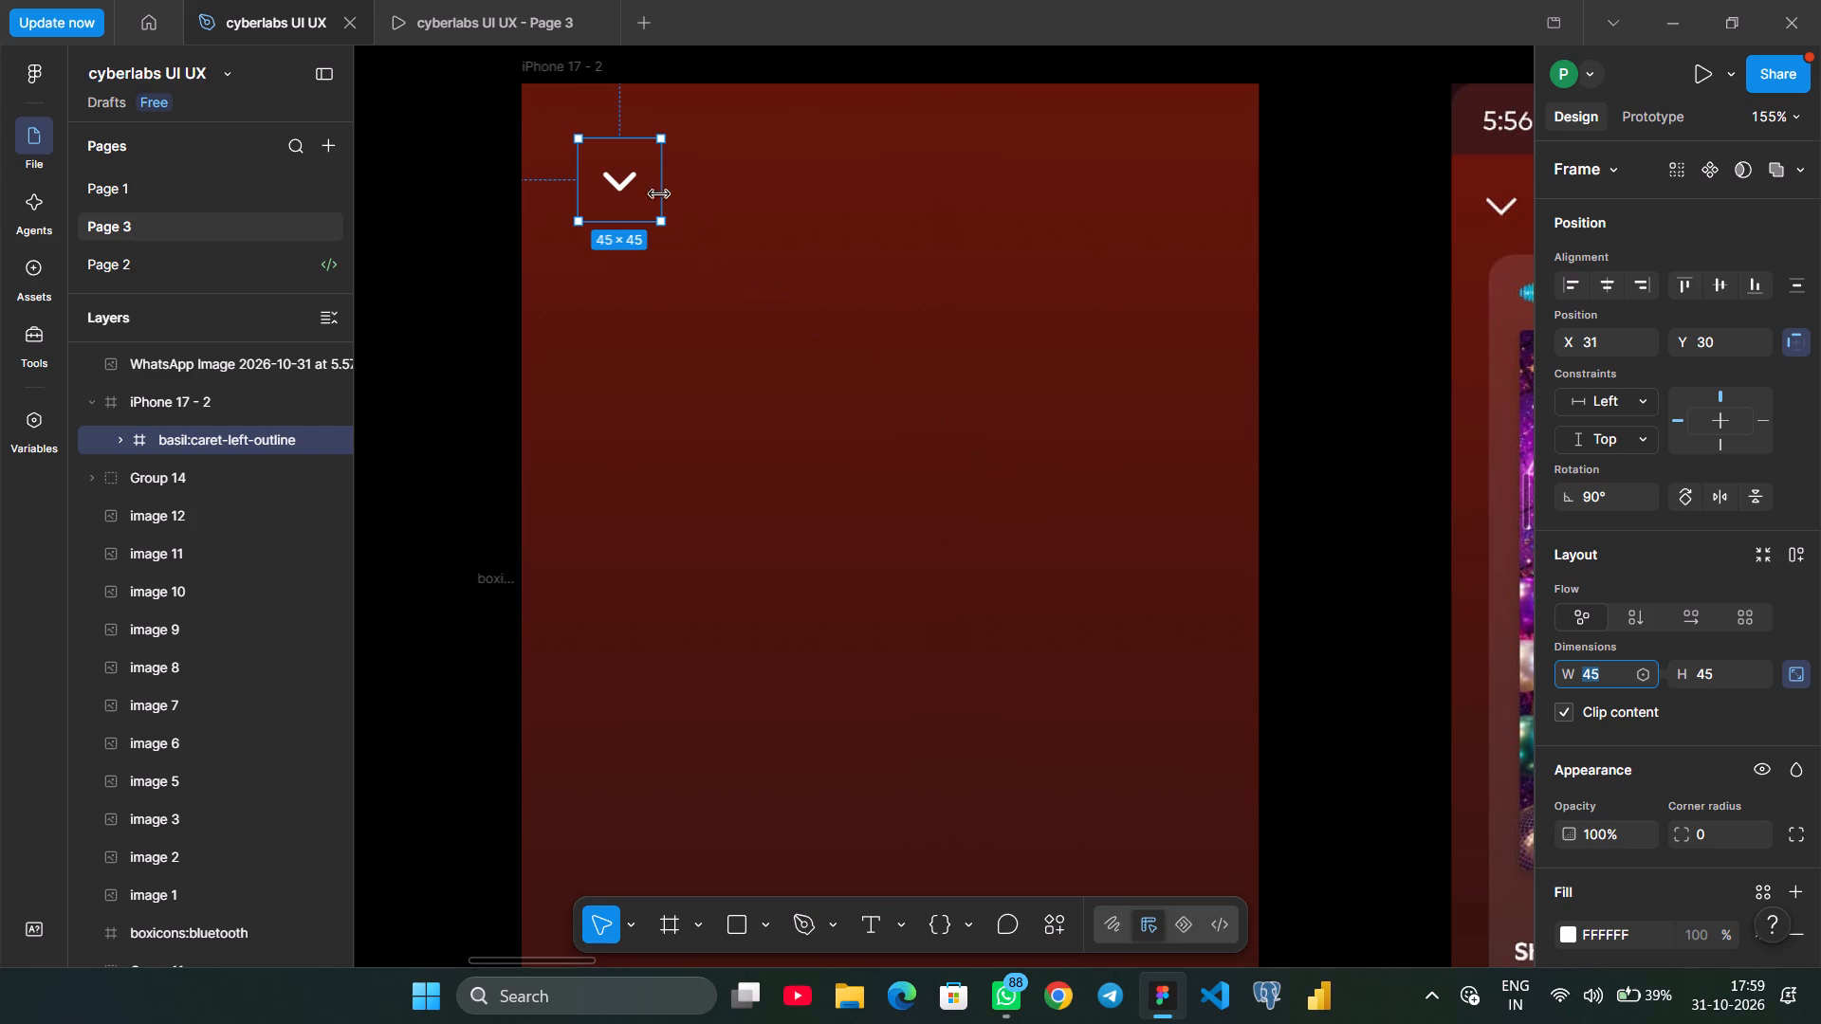
Move the caret icon closer to the frame's upper-left corner, at about X 13, Y 33.
drag(613, 183, 579, 191)
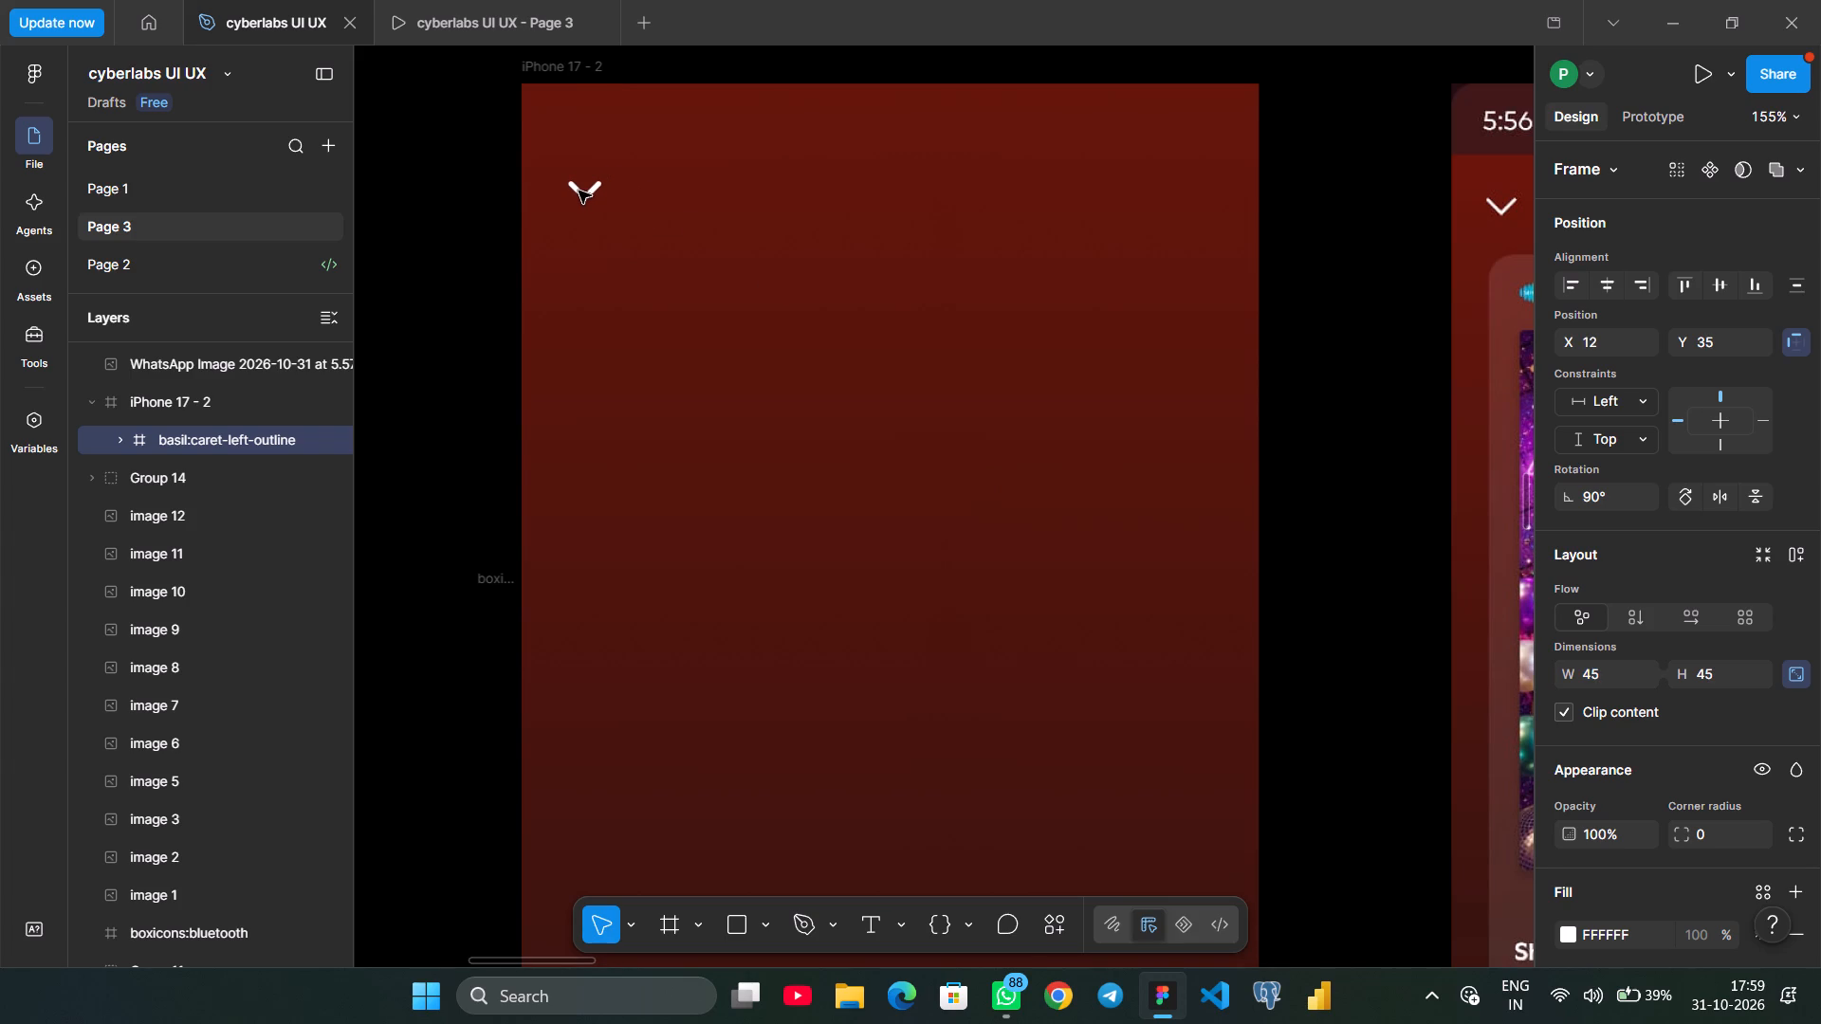
drag(579, 191, 579, 188)
click(1324, 337)
Add the text "Bairan" in the header area of the iPhone 17 - 2 frame, centred horizontally at about Y 47.
scroll(1324, 337, left, 1)
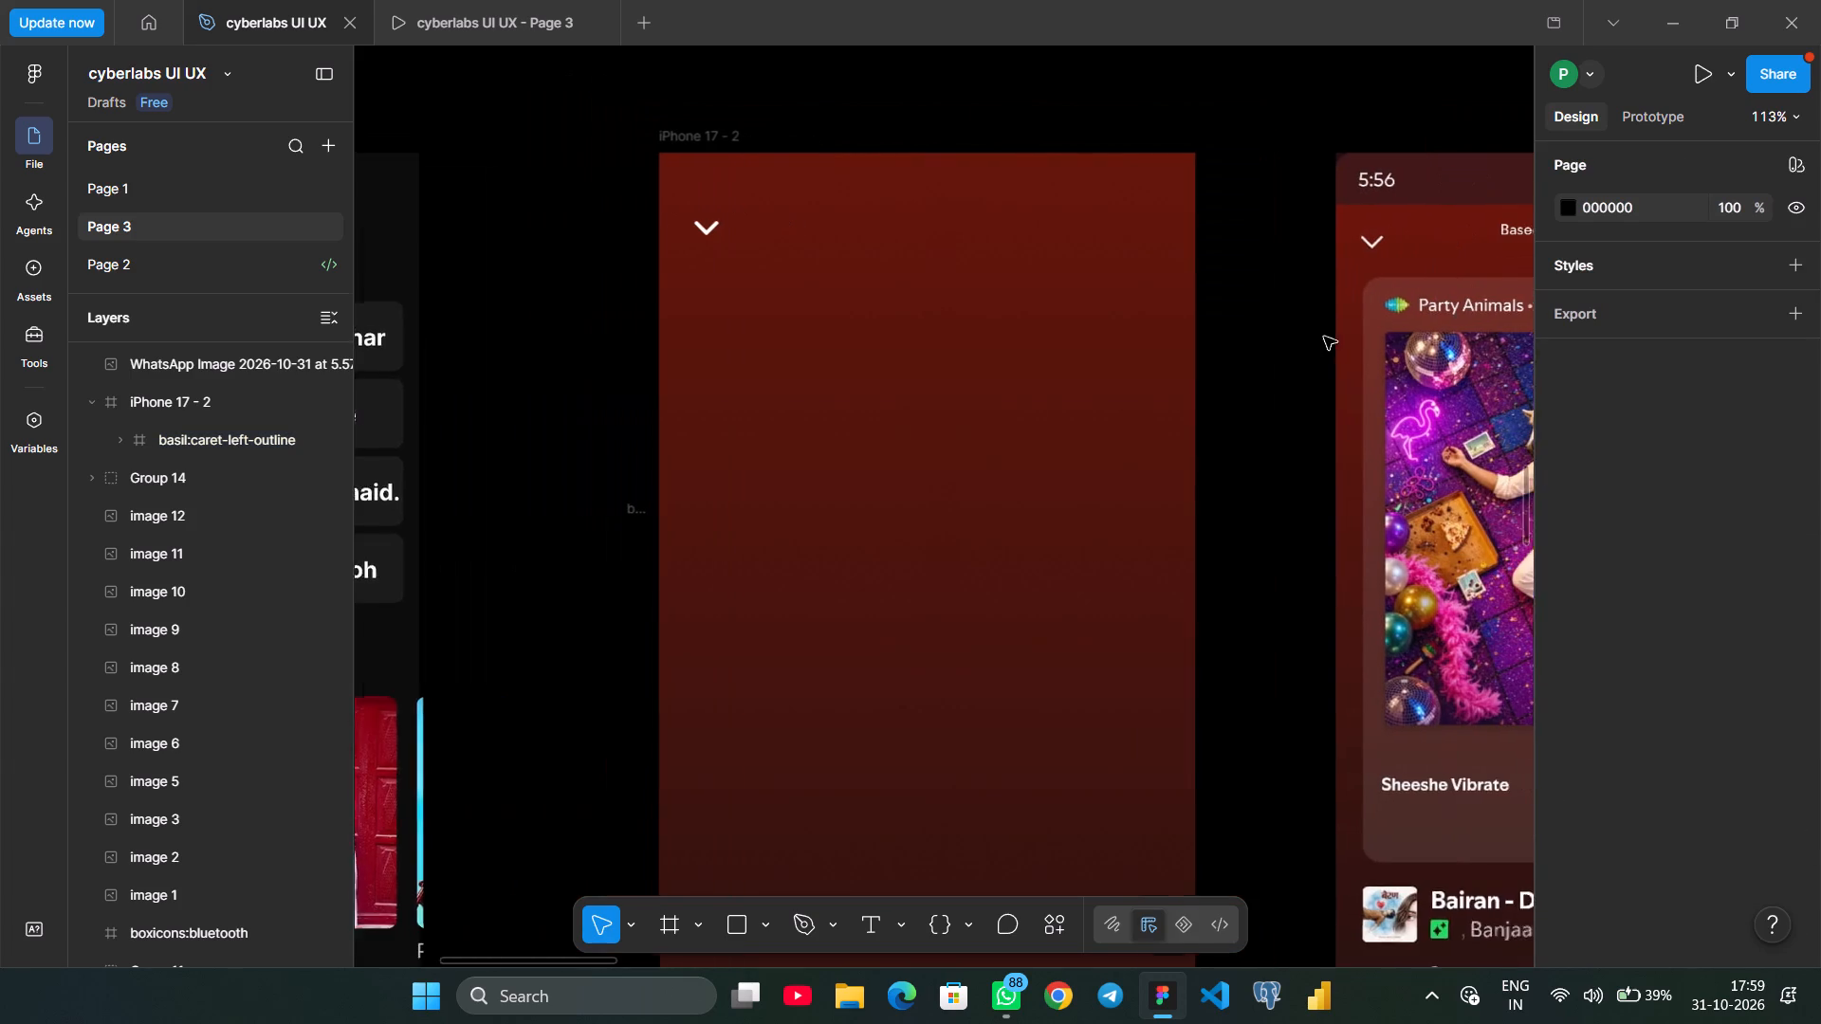
scroll(1324, 337, left, 3)
scroll(1324, 337, right, 1)
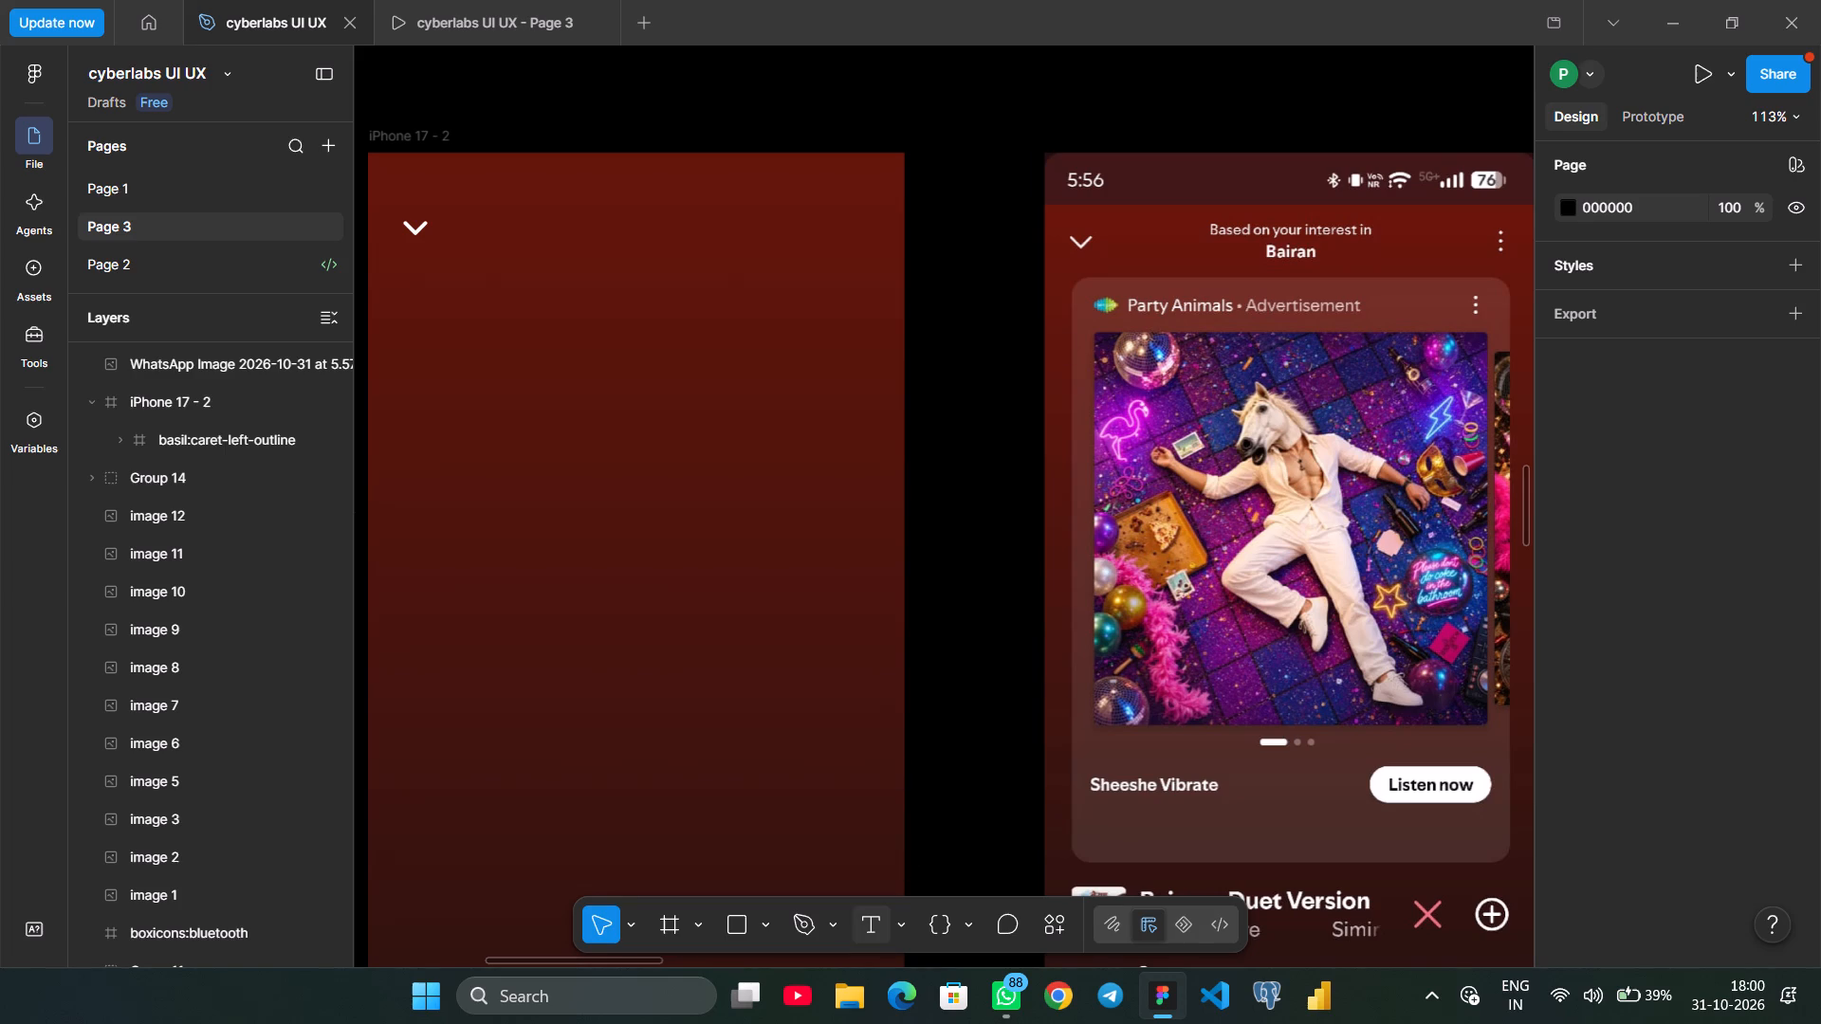
click(412, 241)
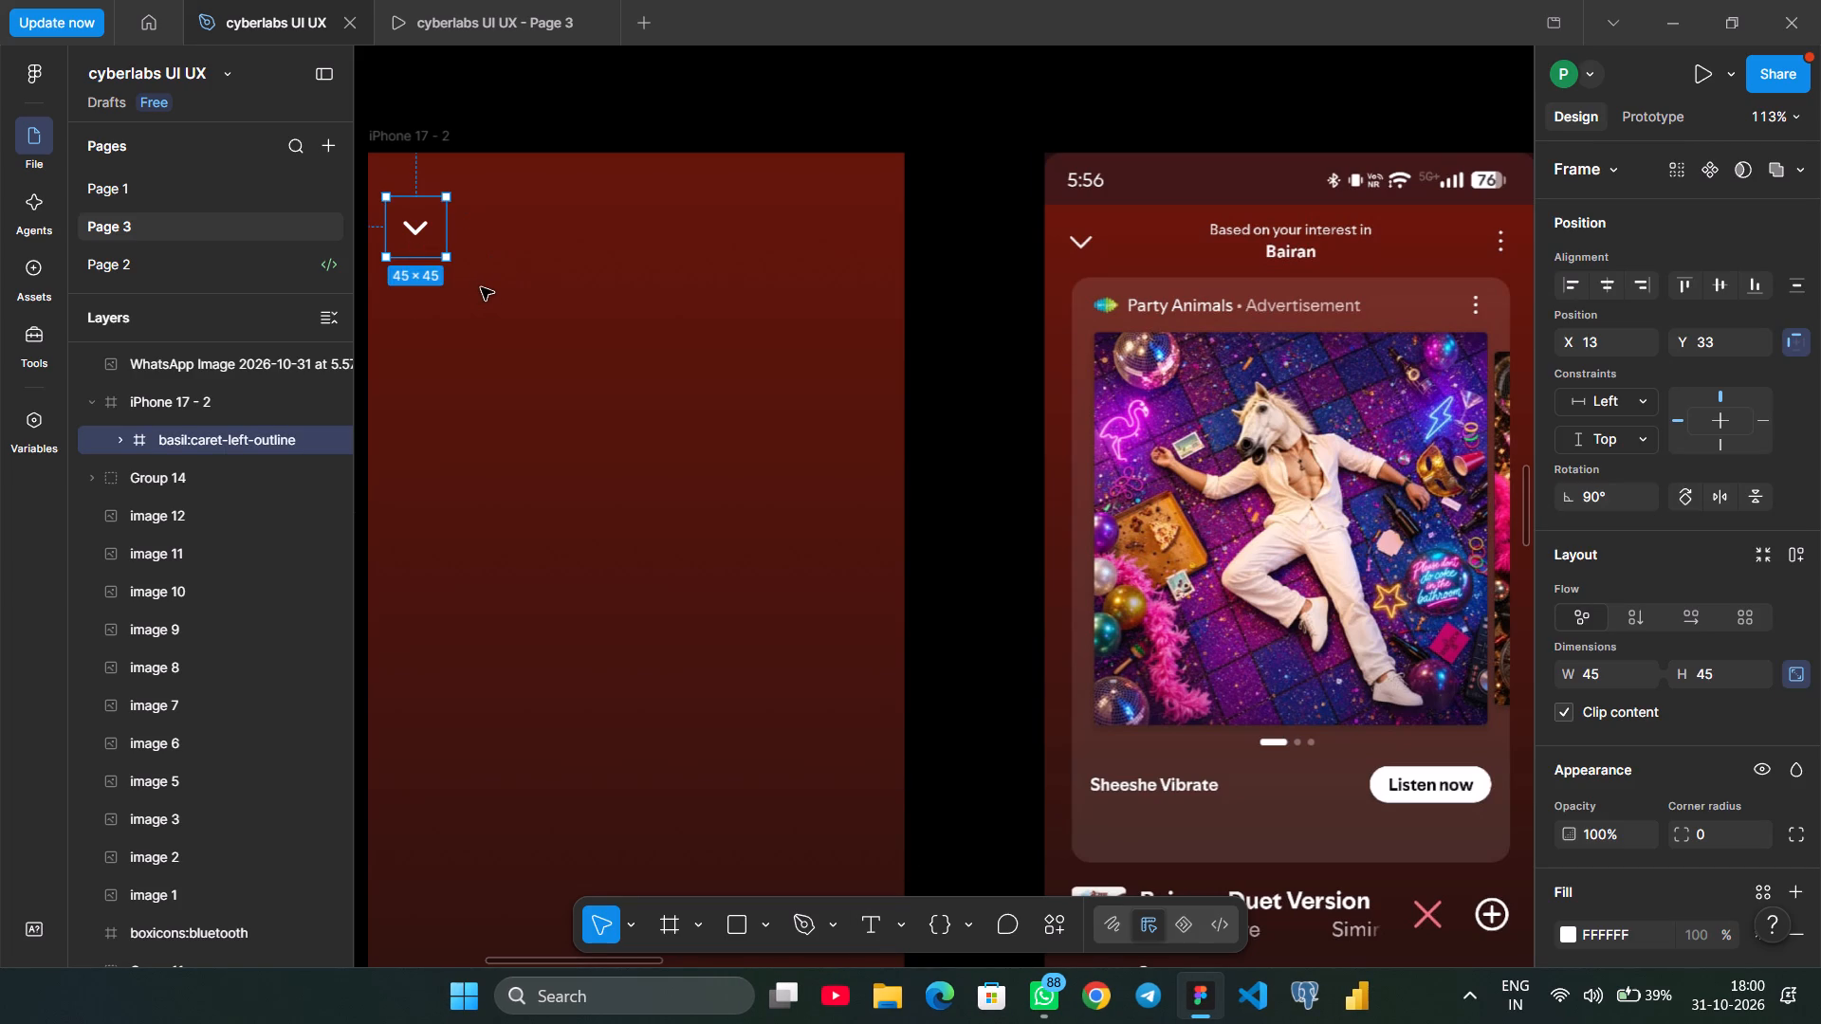
click(869, 927)
click(625, 573)
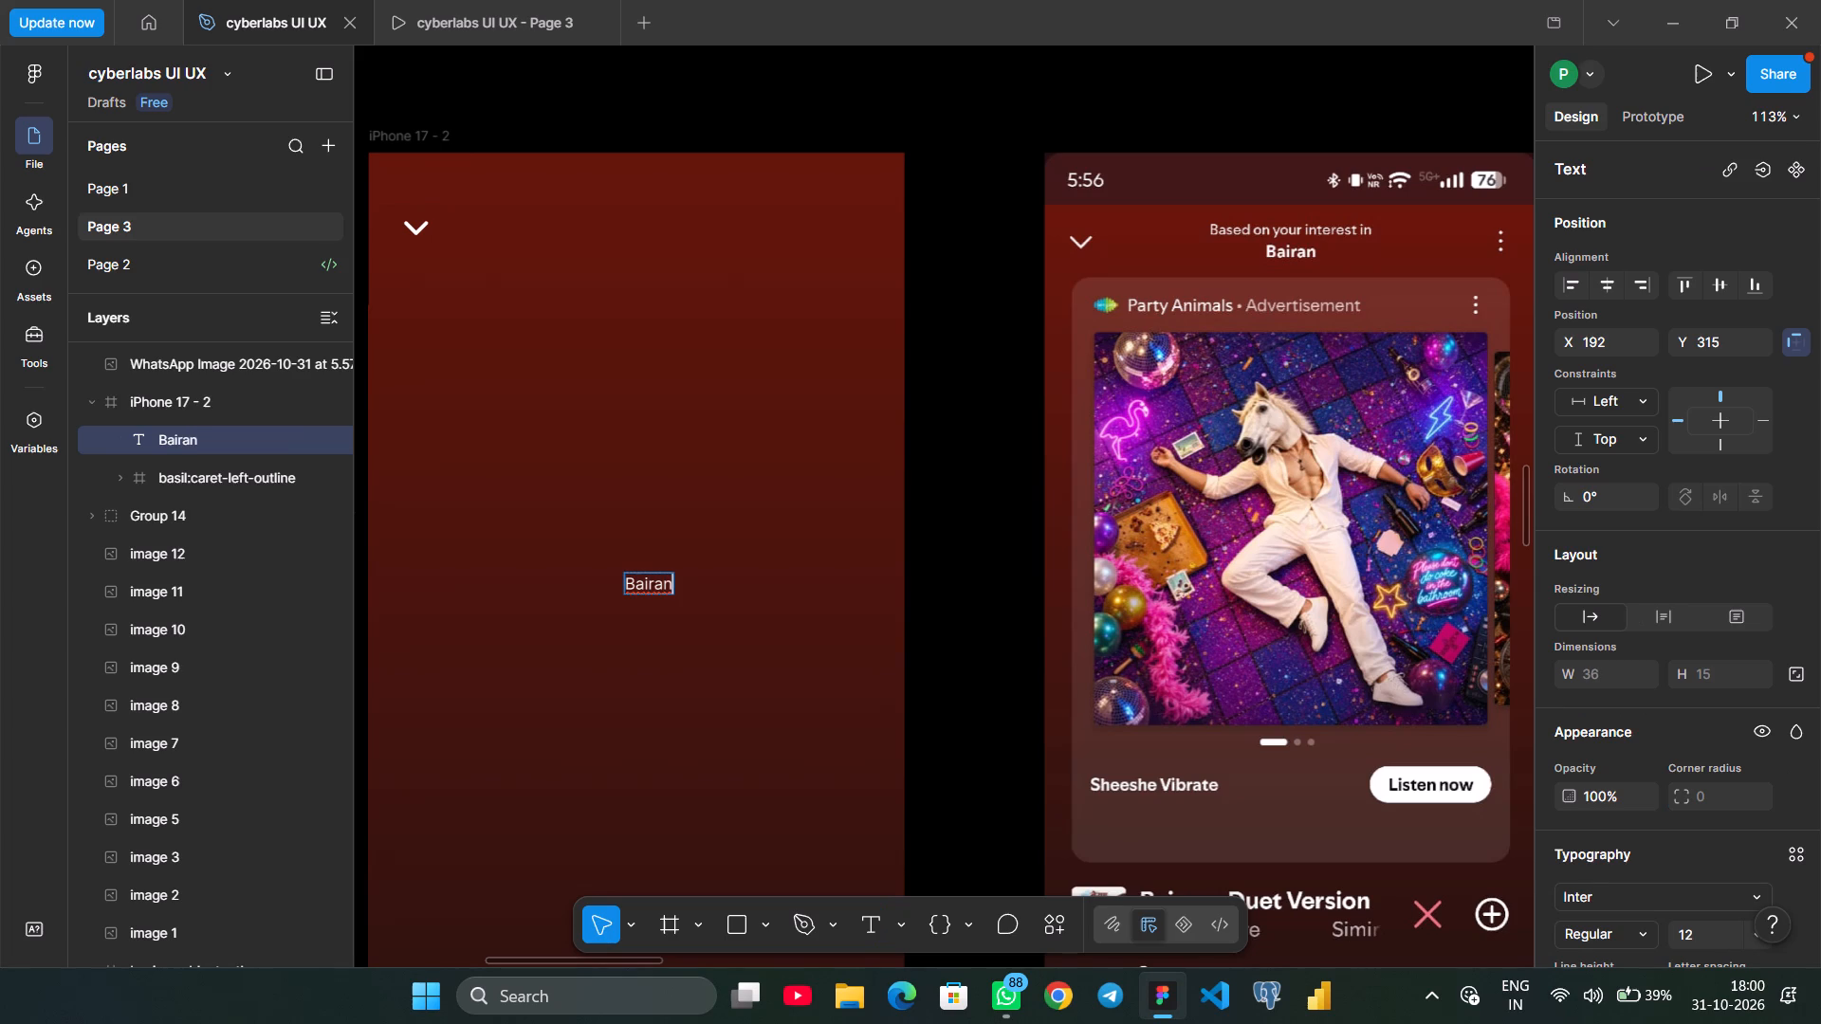
click(984, 629)
drag(649, 584, 602, 428)
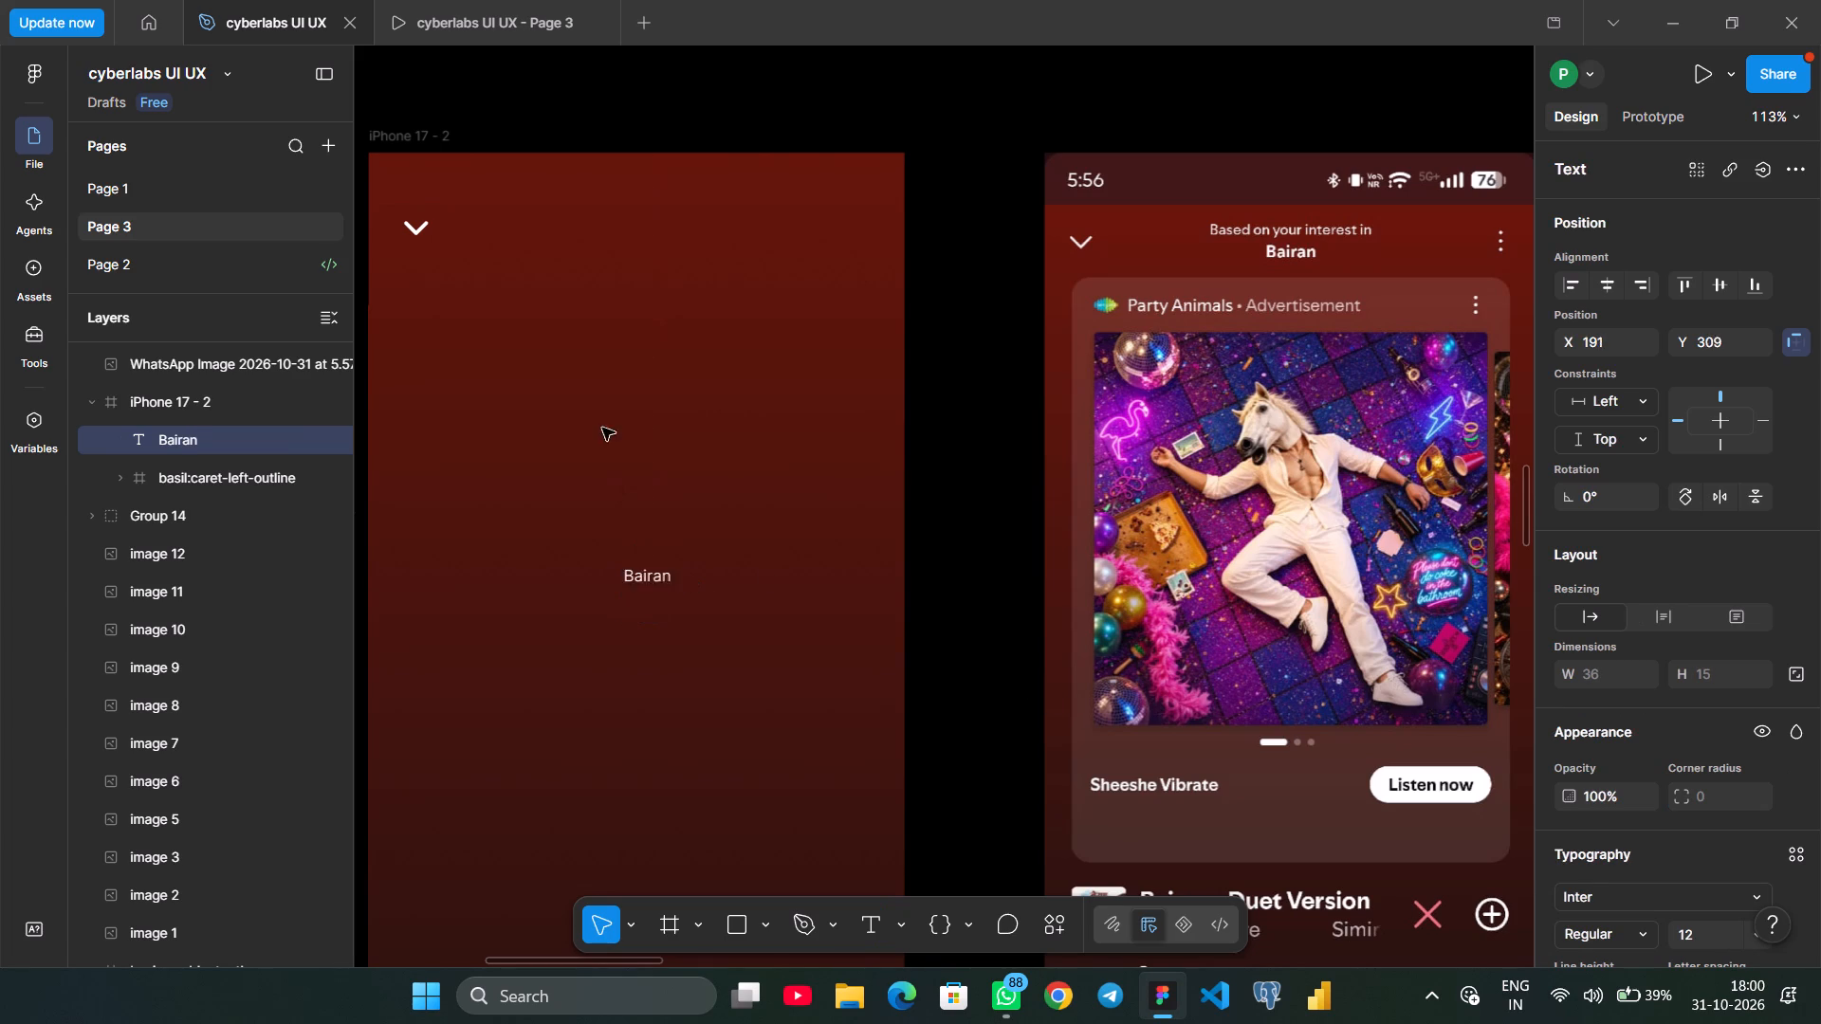
drag(602, 428, 603, 226)
click(1608, 287)
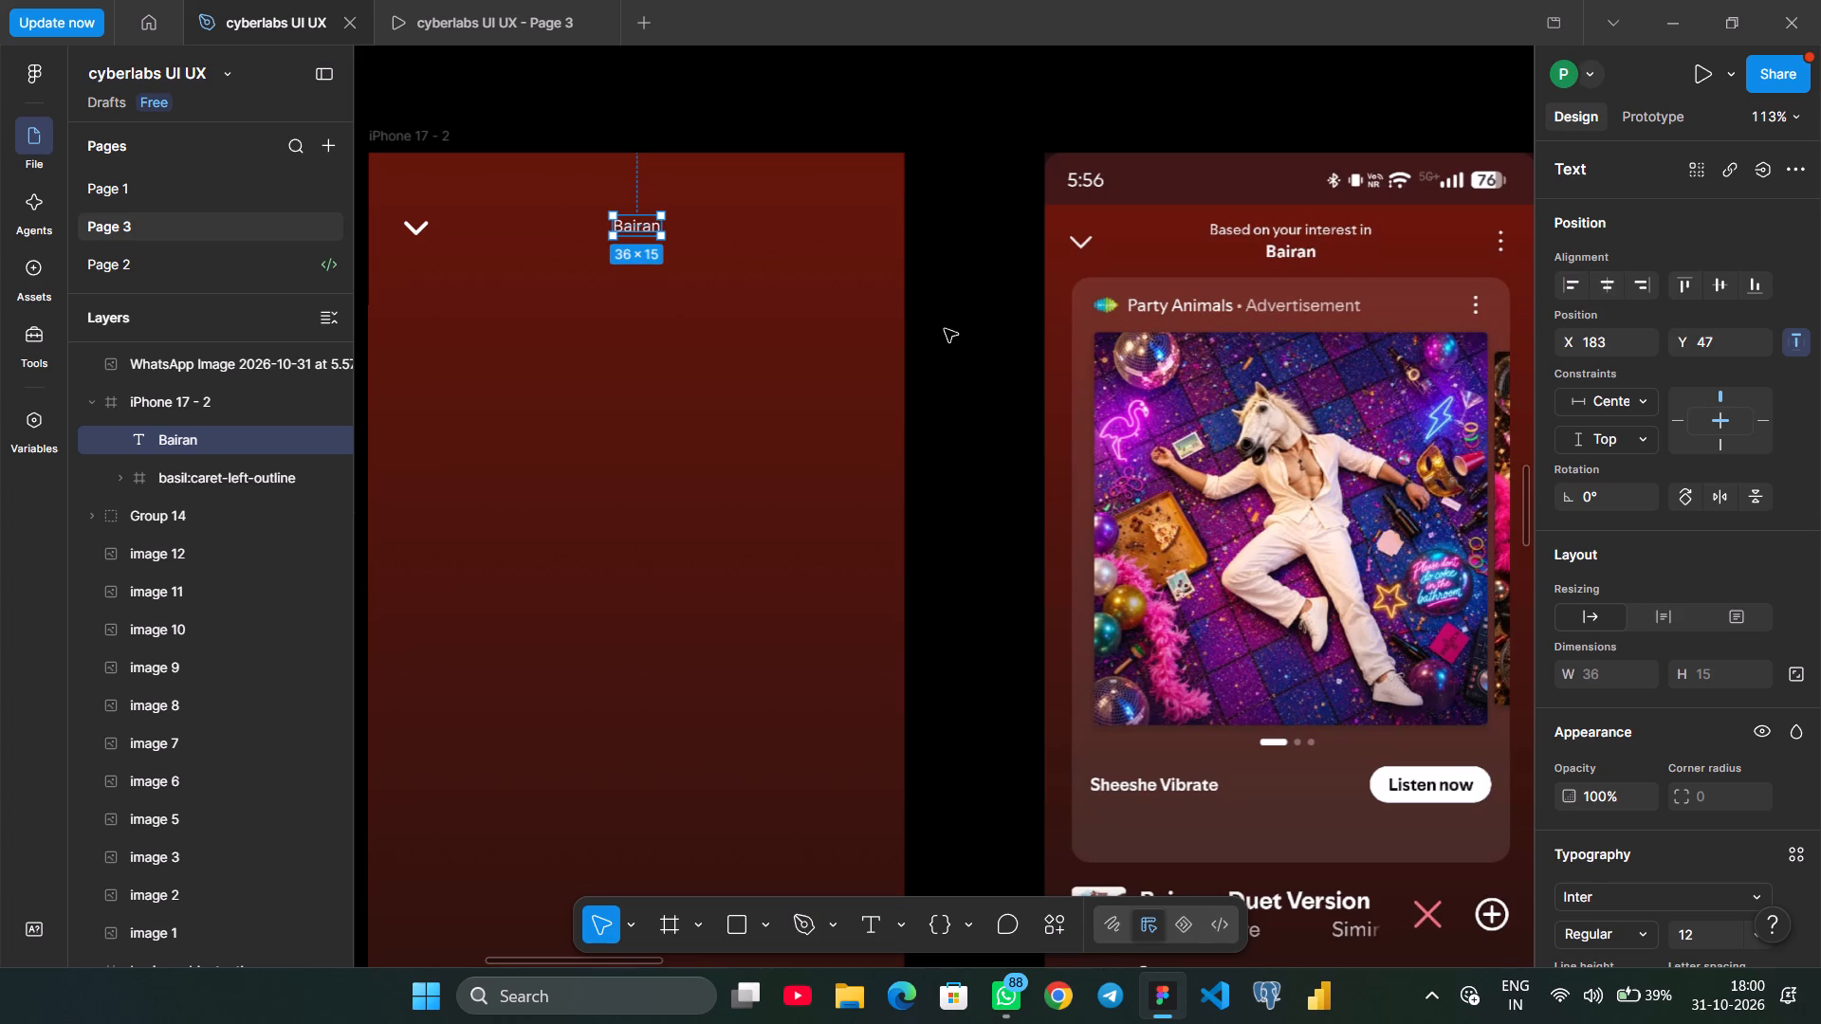
Set the "Bairan" text's font size to 16.
scroll(1595, 922, down, 1)
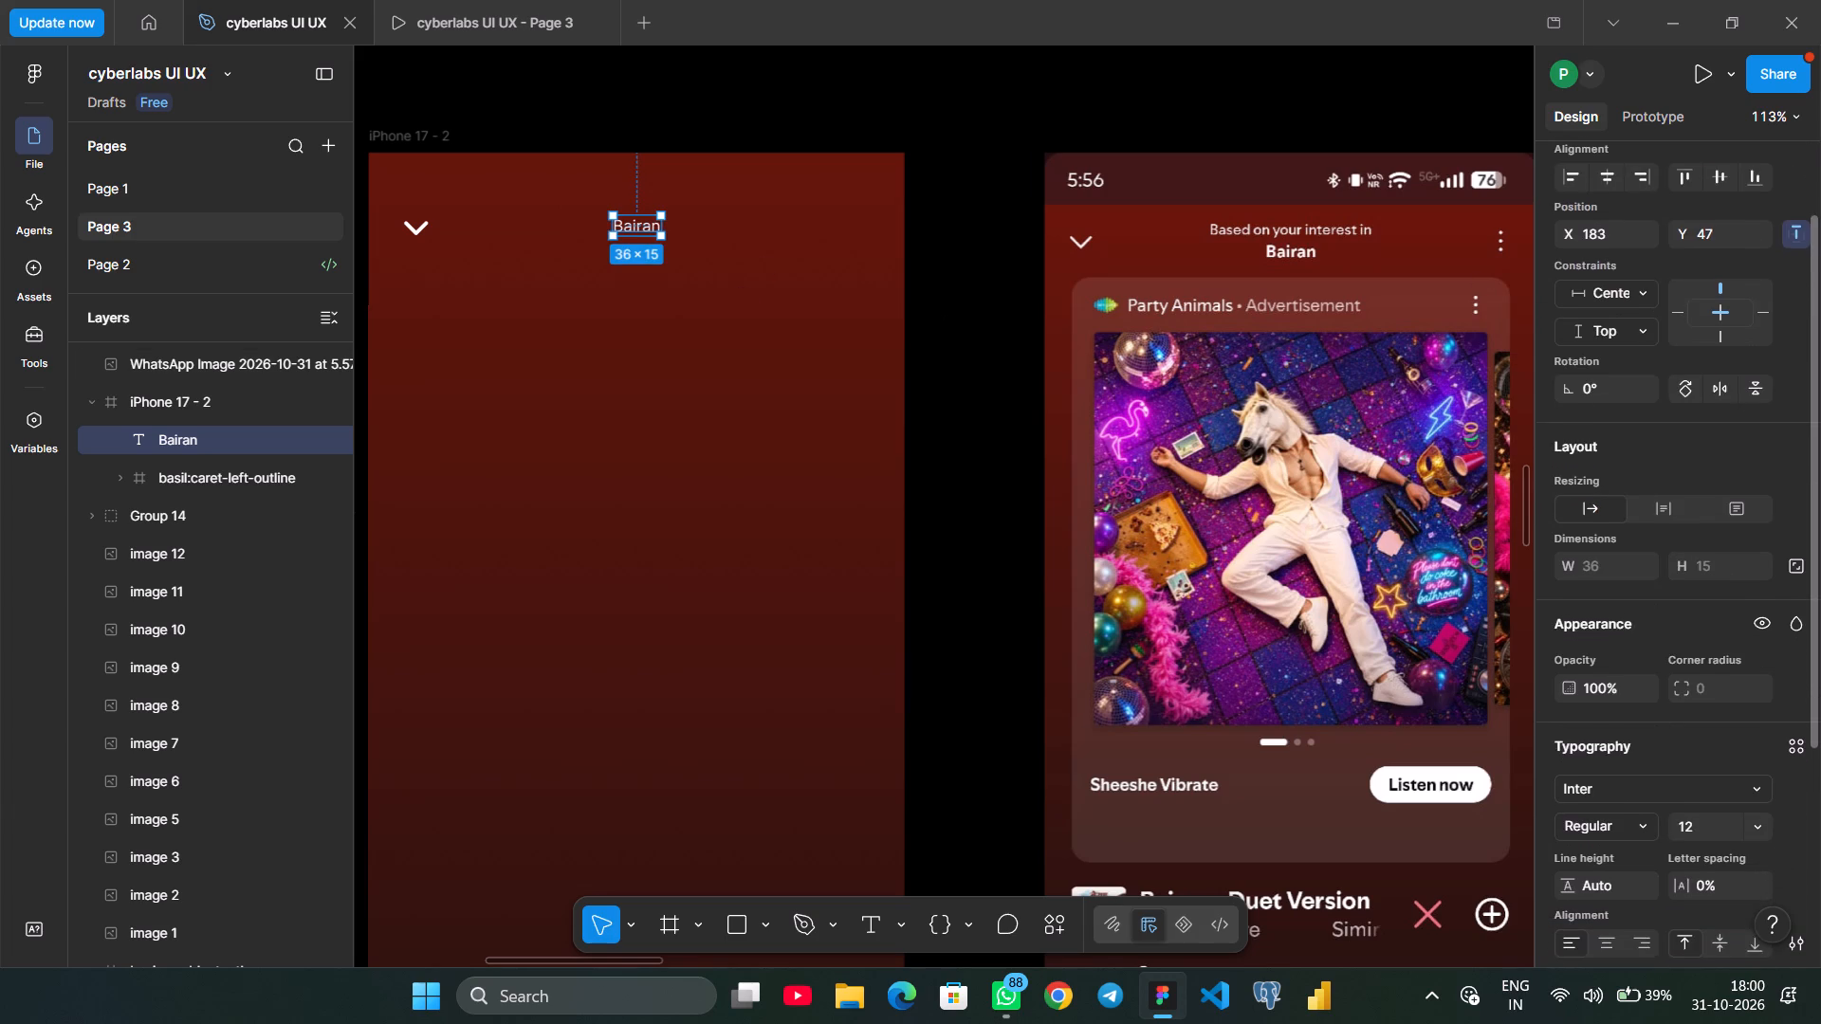
scroll(1635, 872, down, 2)
scroll(1635, 872, up, 2)
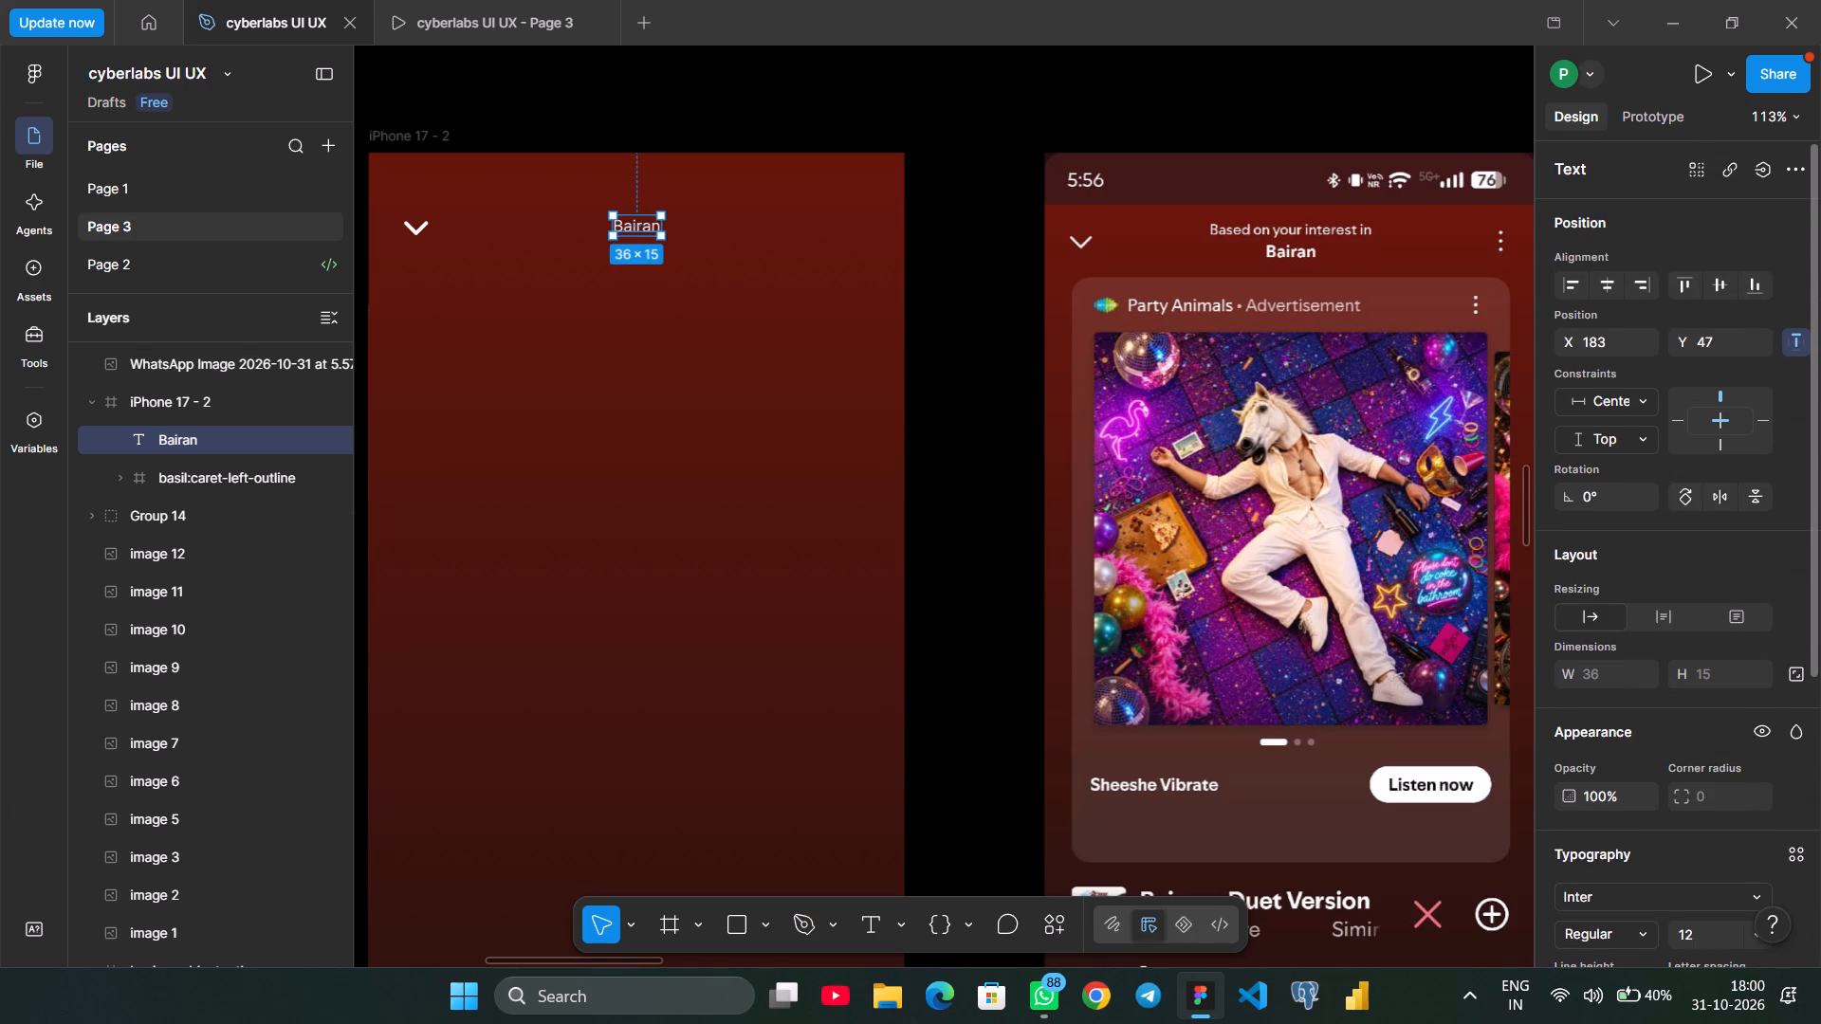
scroll(1609, 650, up, 1)
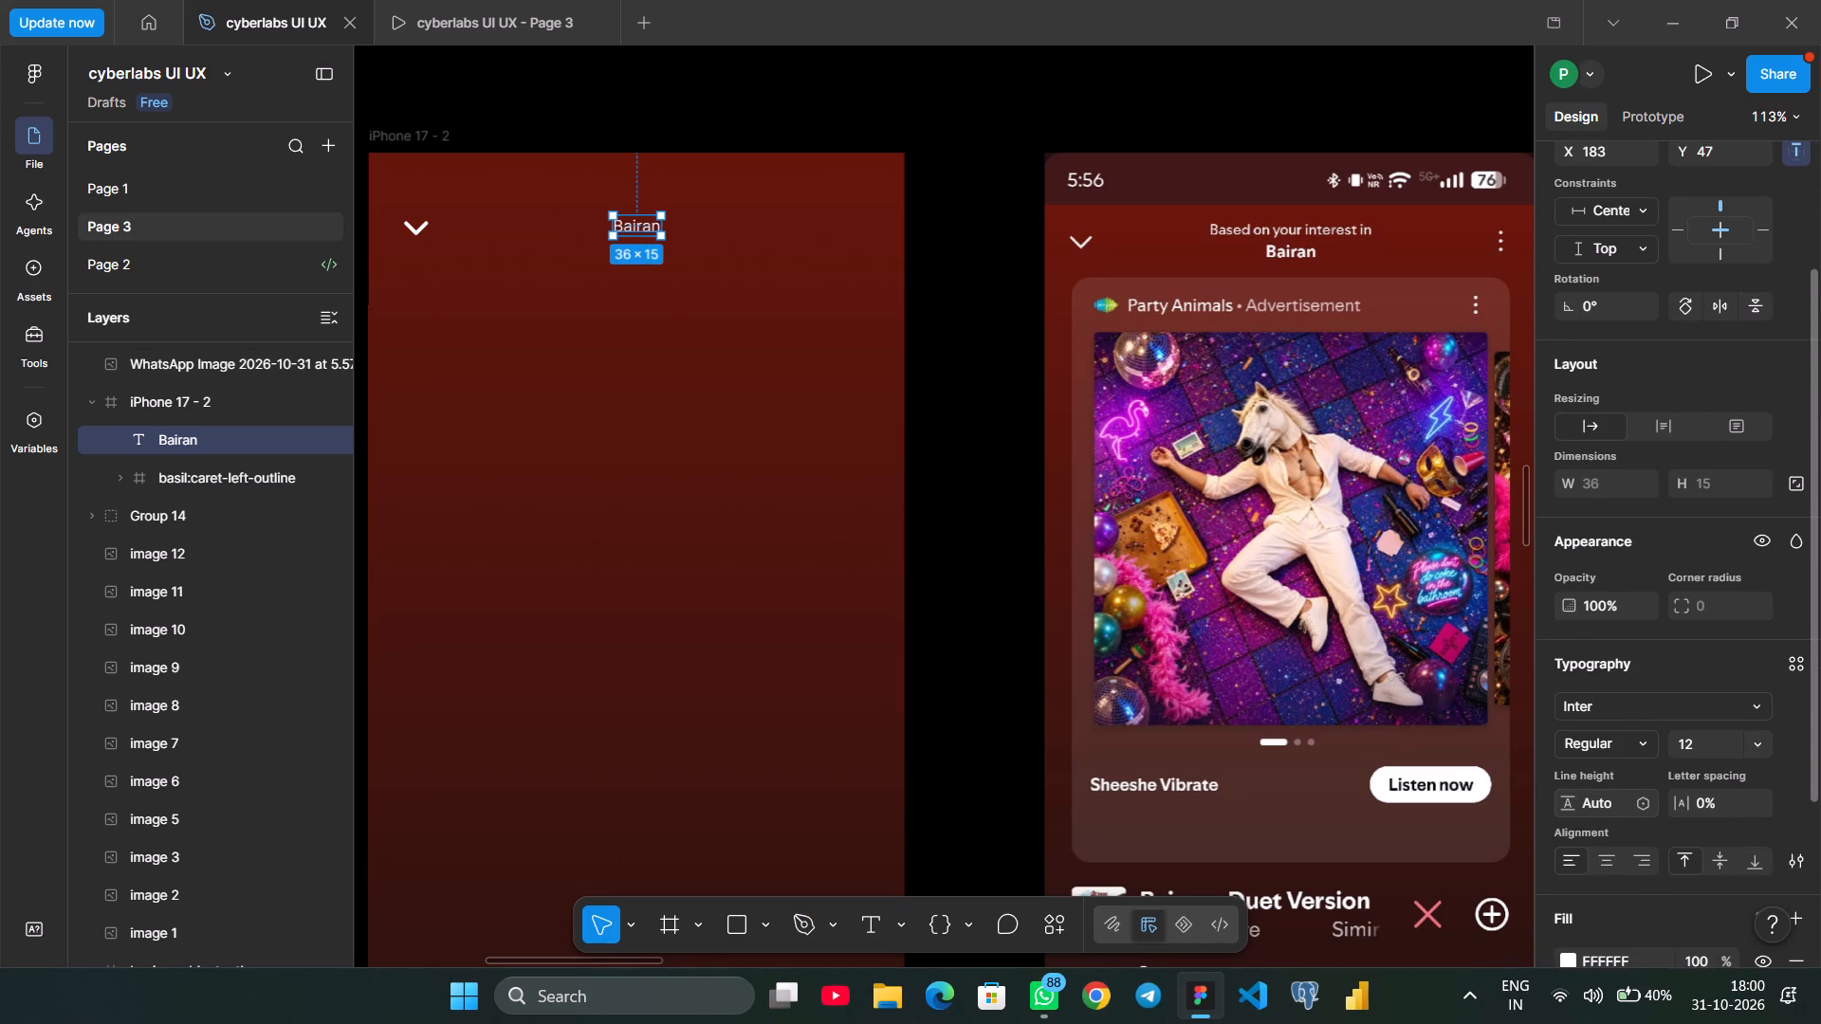
scroll(1621, 759, down, 3)
scroll(1621, 759, up, 4)
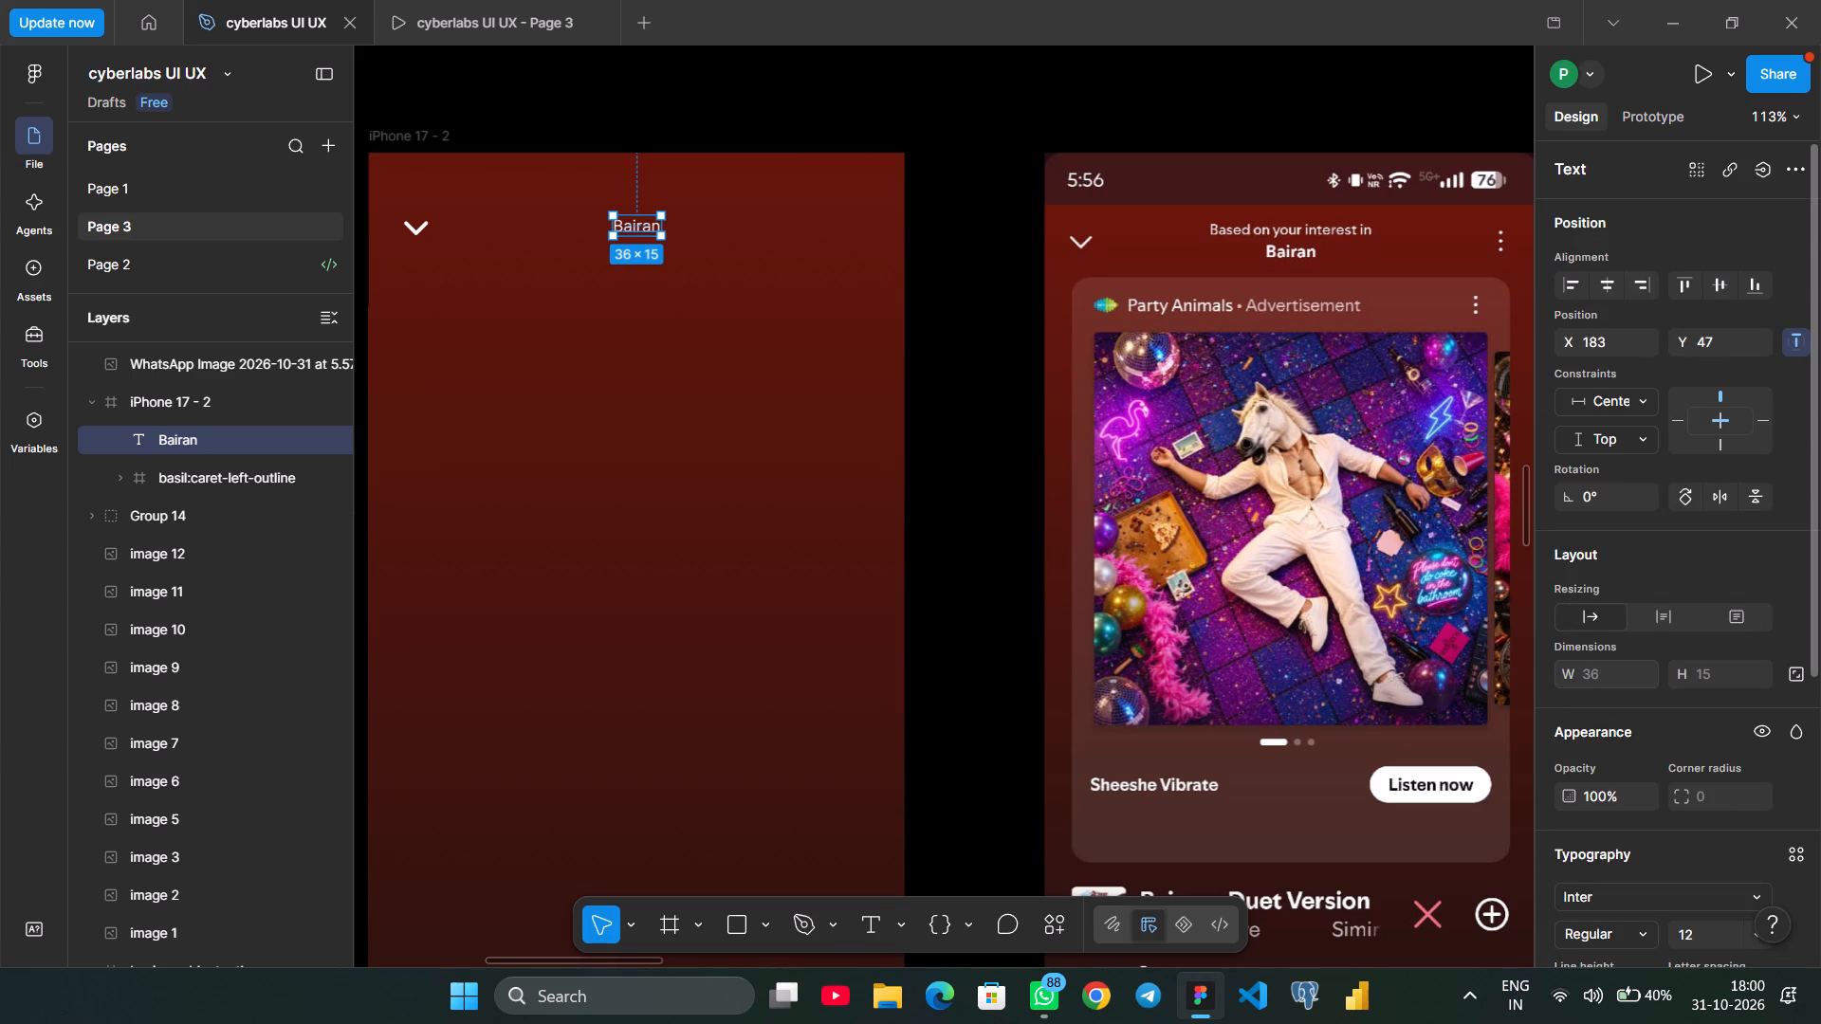
click(1703, 759)
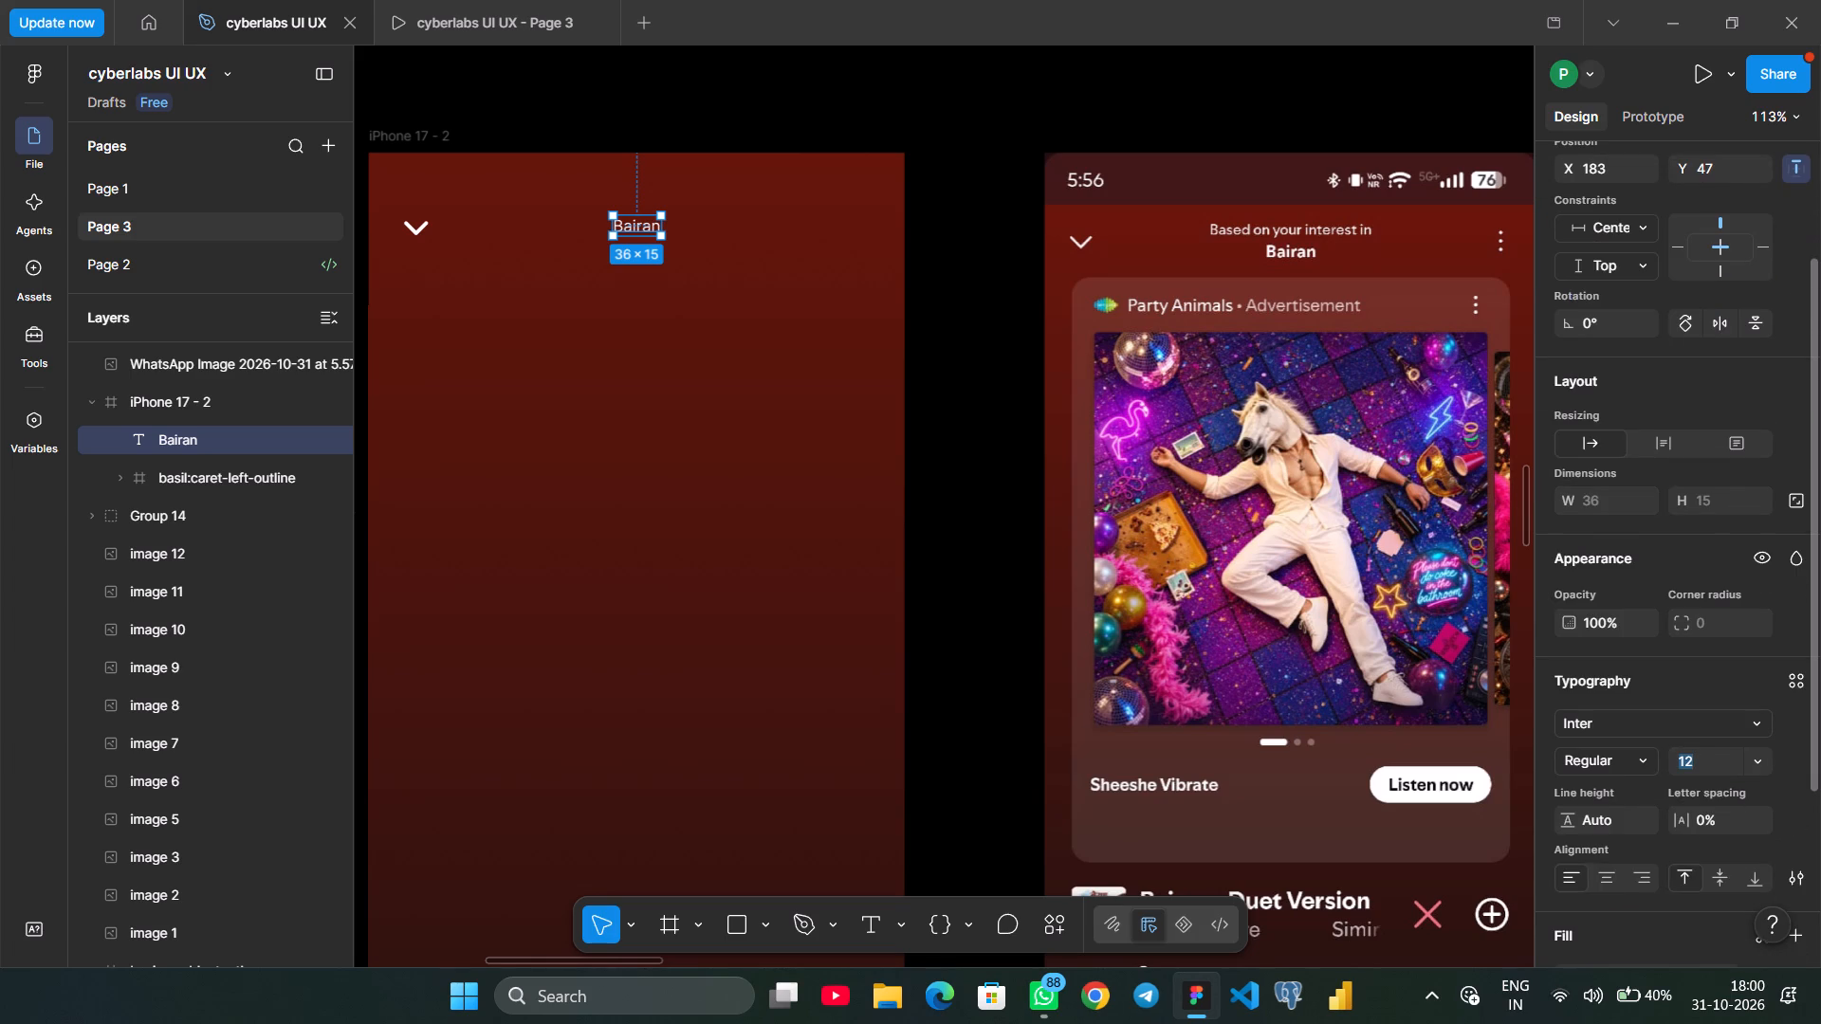
key(Up)
key(Up)
key(Up)
key(Up)
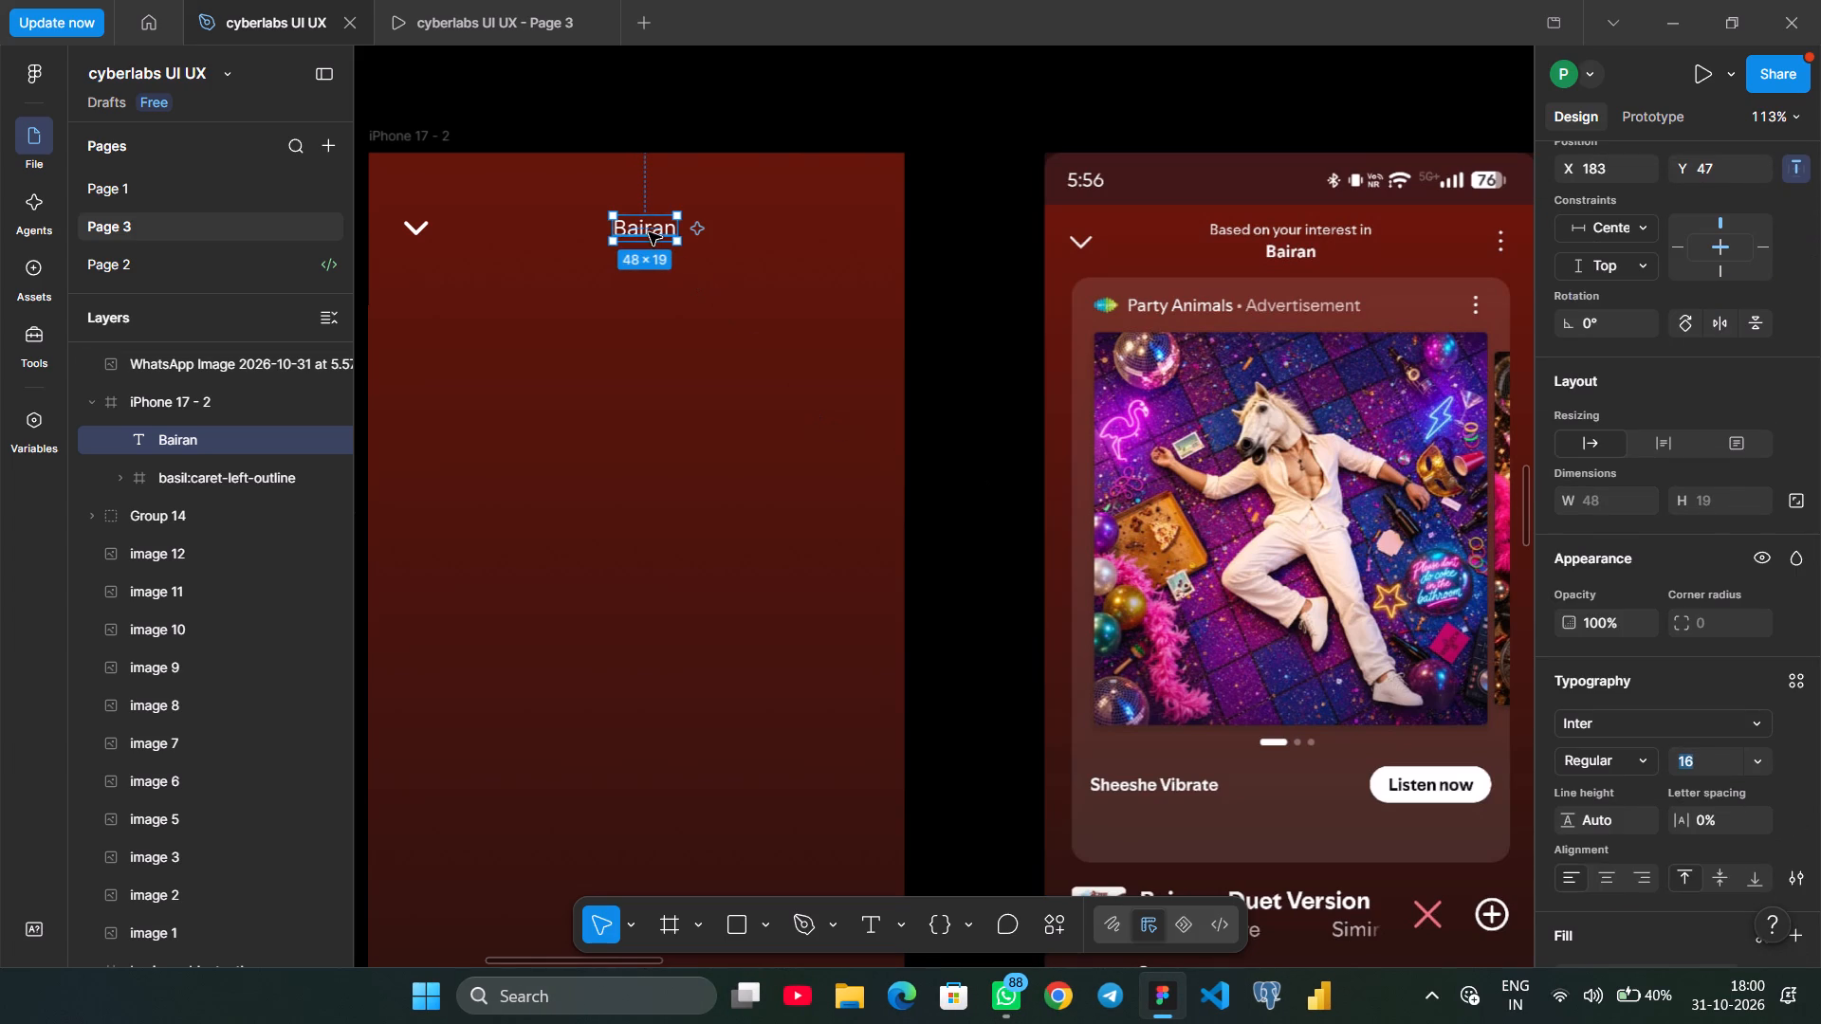
Lower the "Bairan" text to Y 58 and centre it horizontally in the frame.
drag(649, 232, 630, 239)
scroll(1663, 364, up, 2)
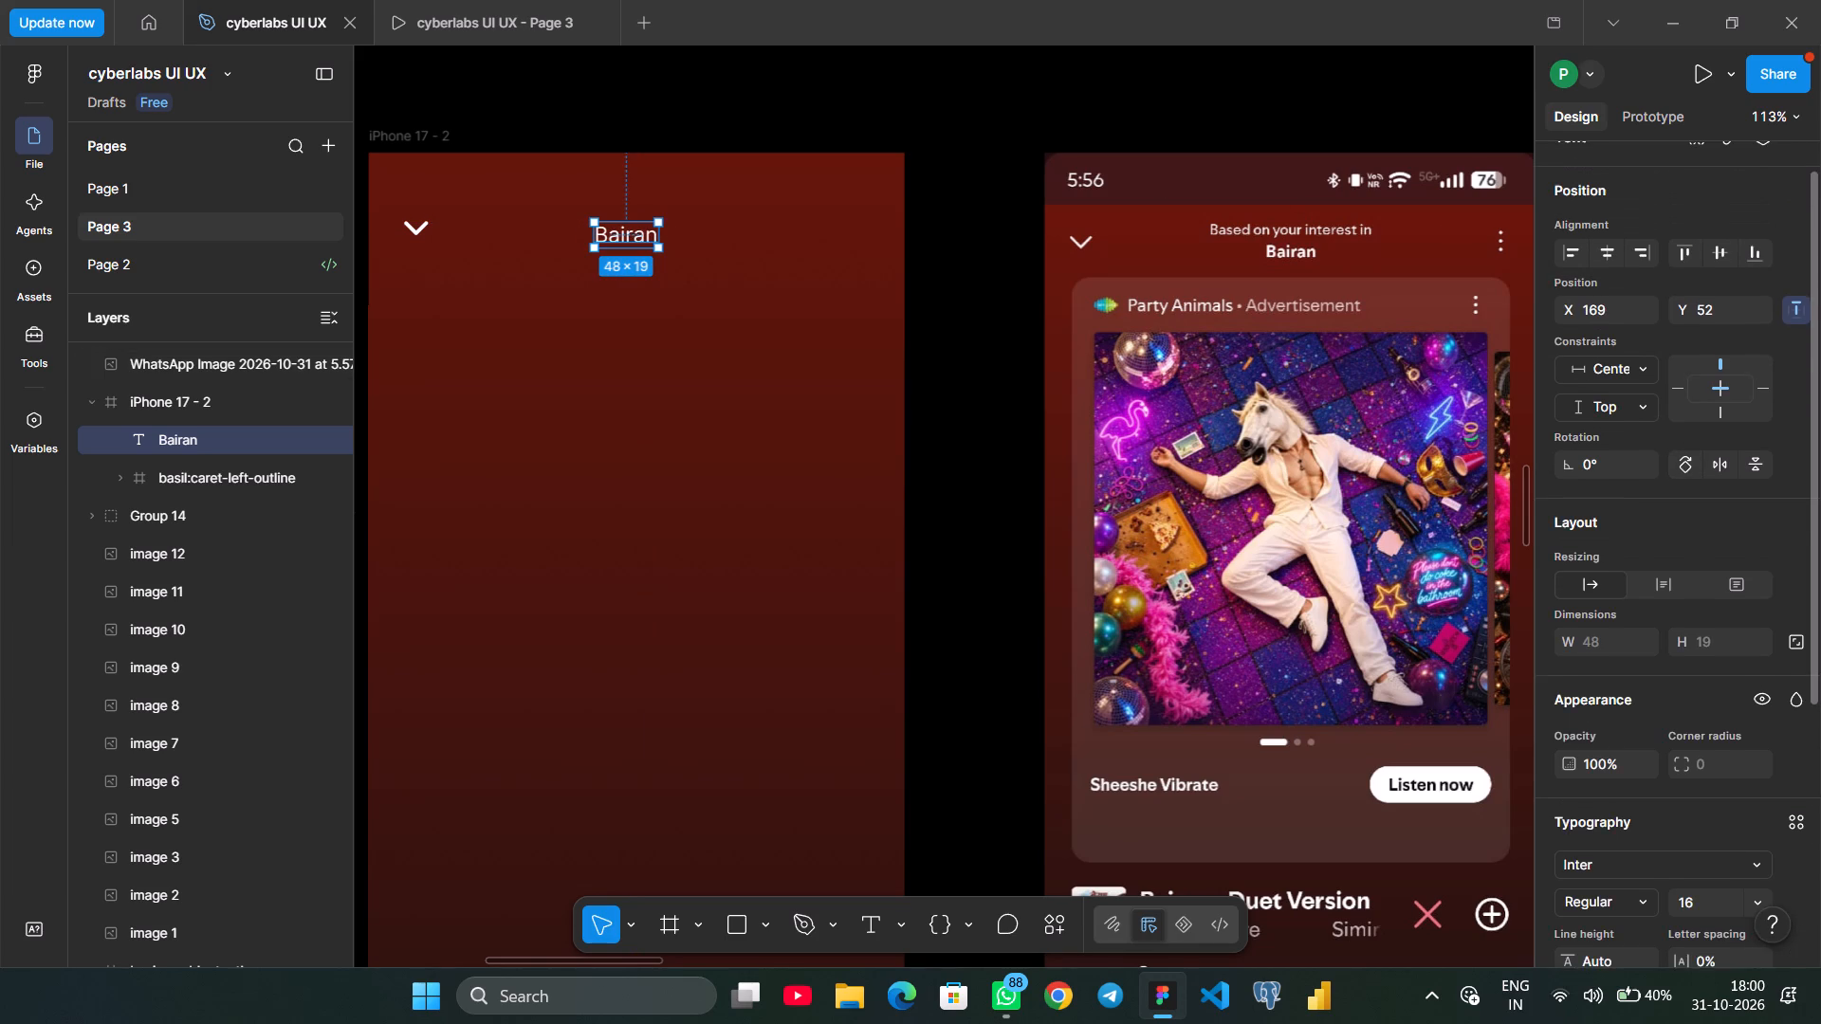
click(1605, 290)
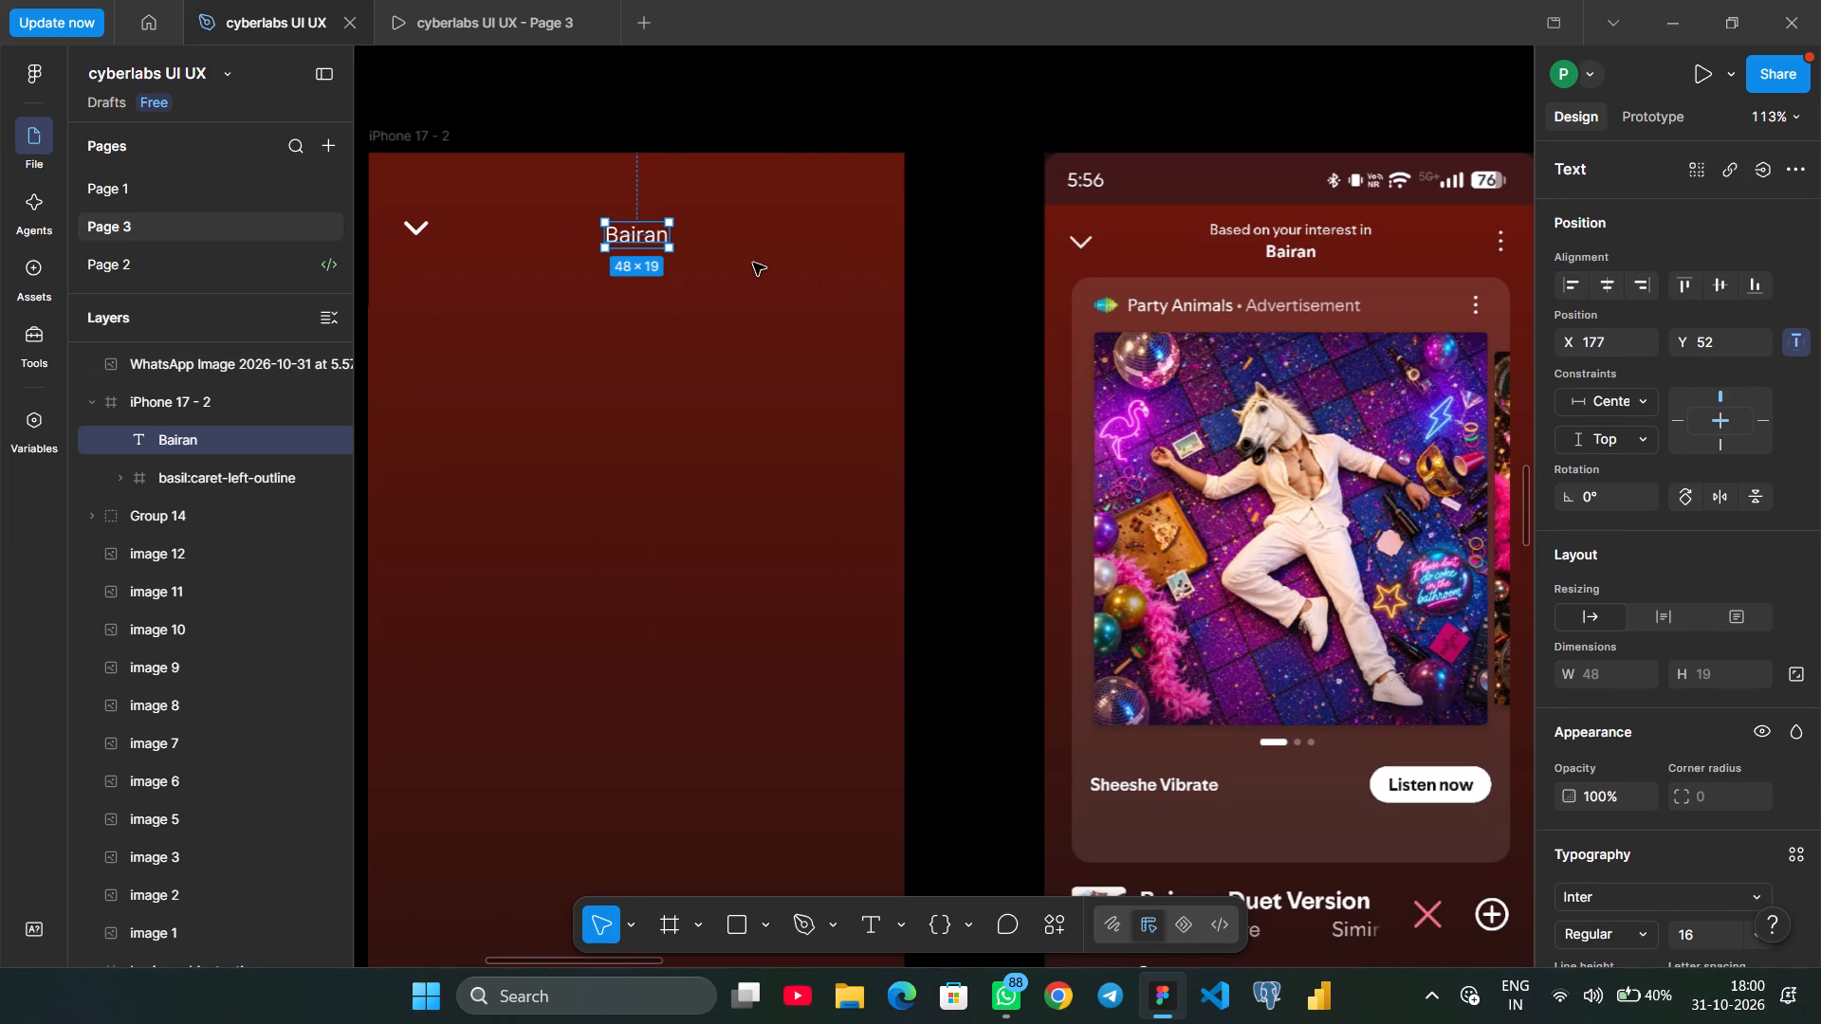
key(Down)
key(Down)
key(Down)
key(Down)
key(Down)
key(Down)
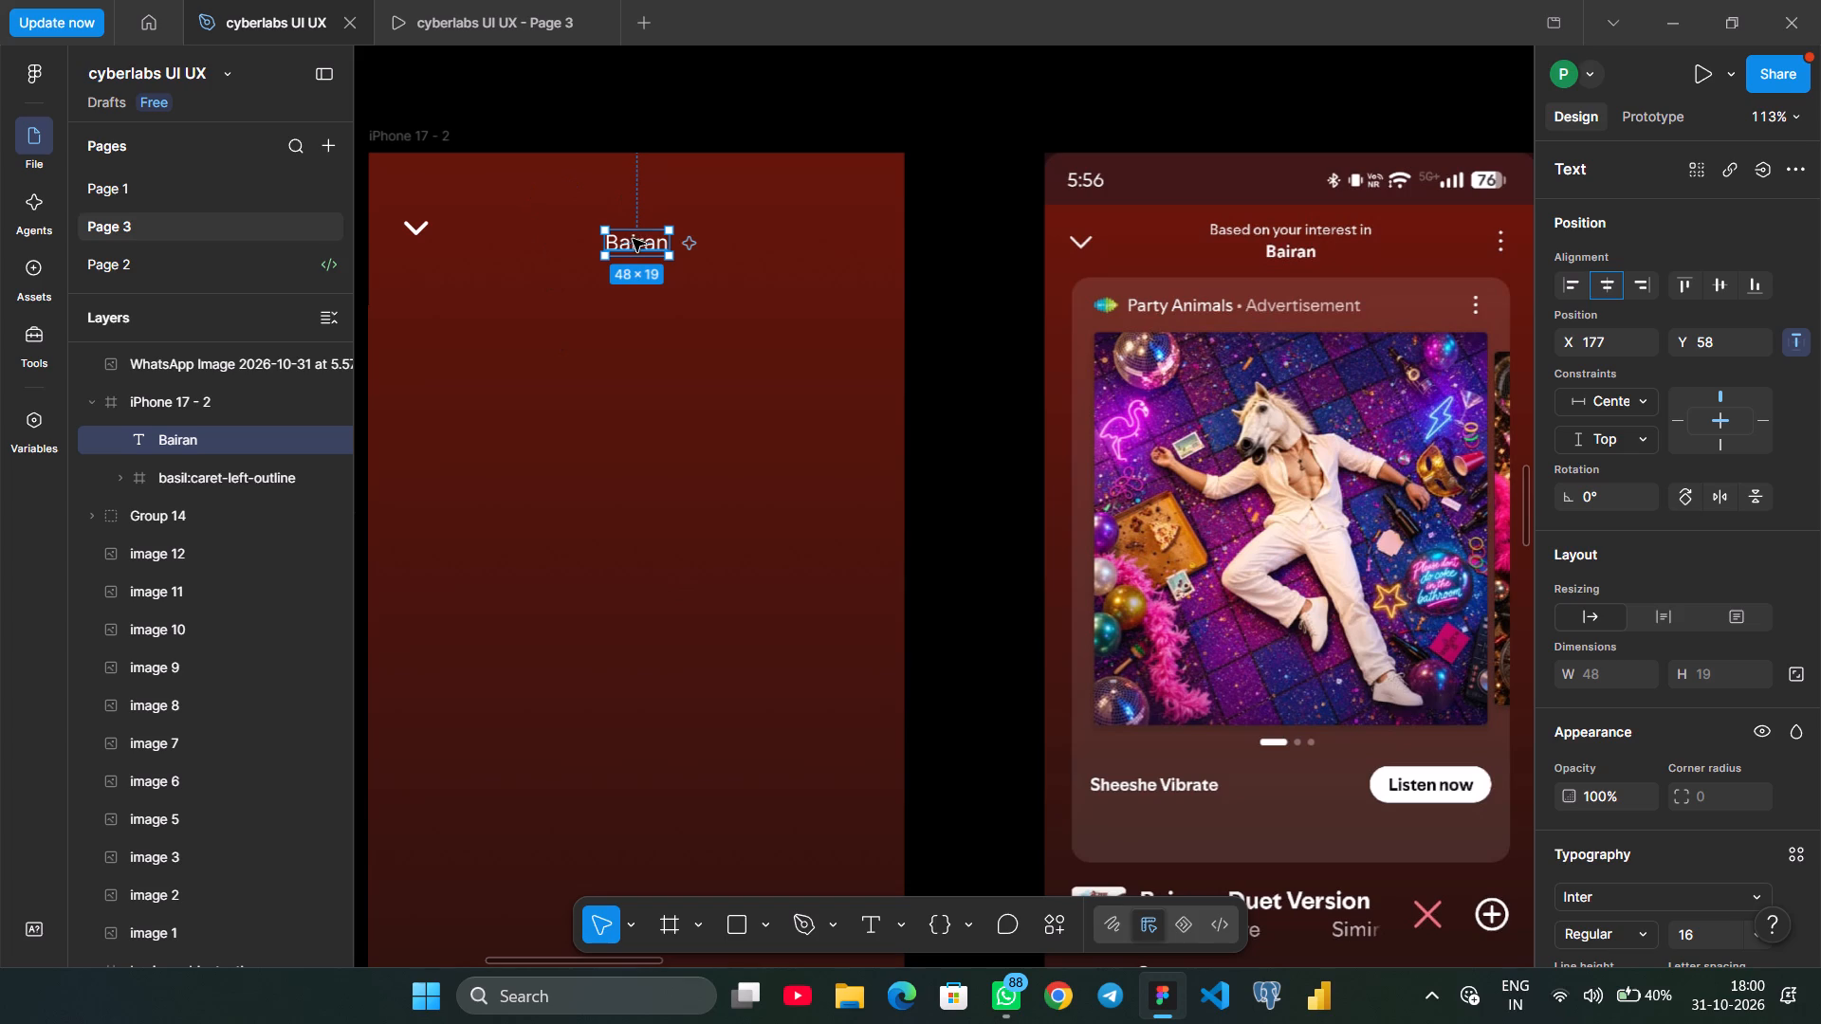
Duplicate the "Bairan" text directly above the original, aligned with it at about Y 37.
drag(633, 239, 631, 210)
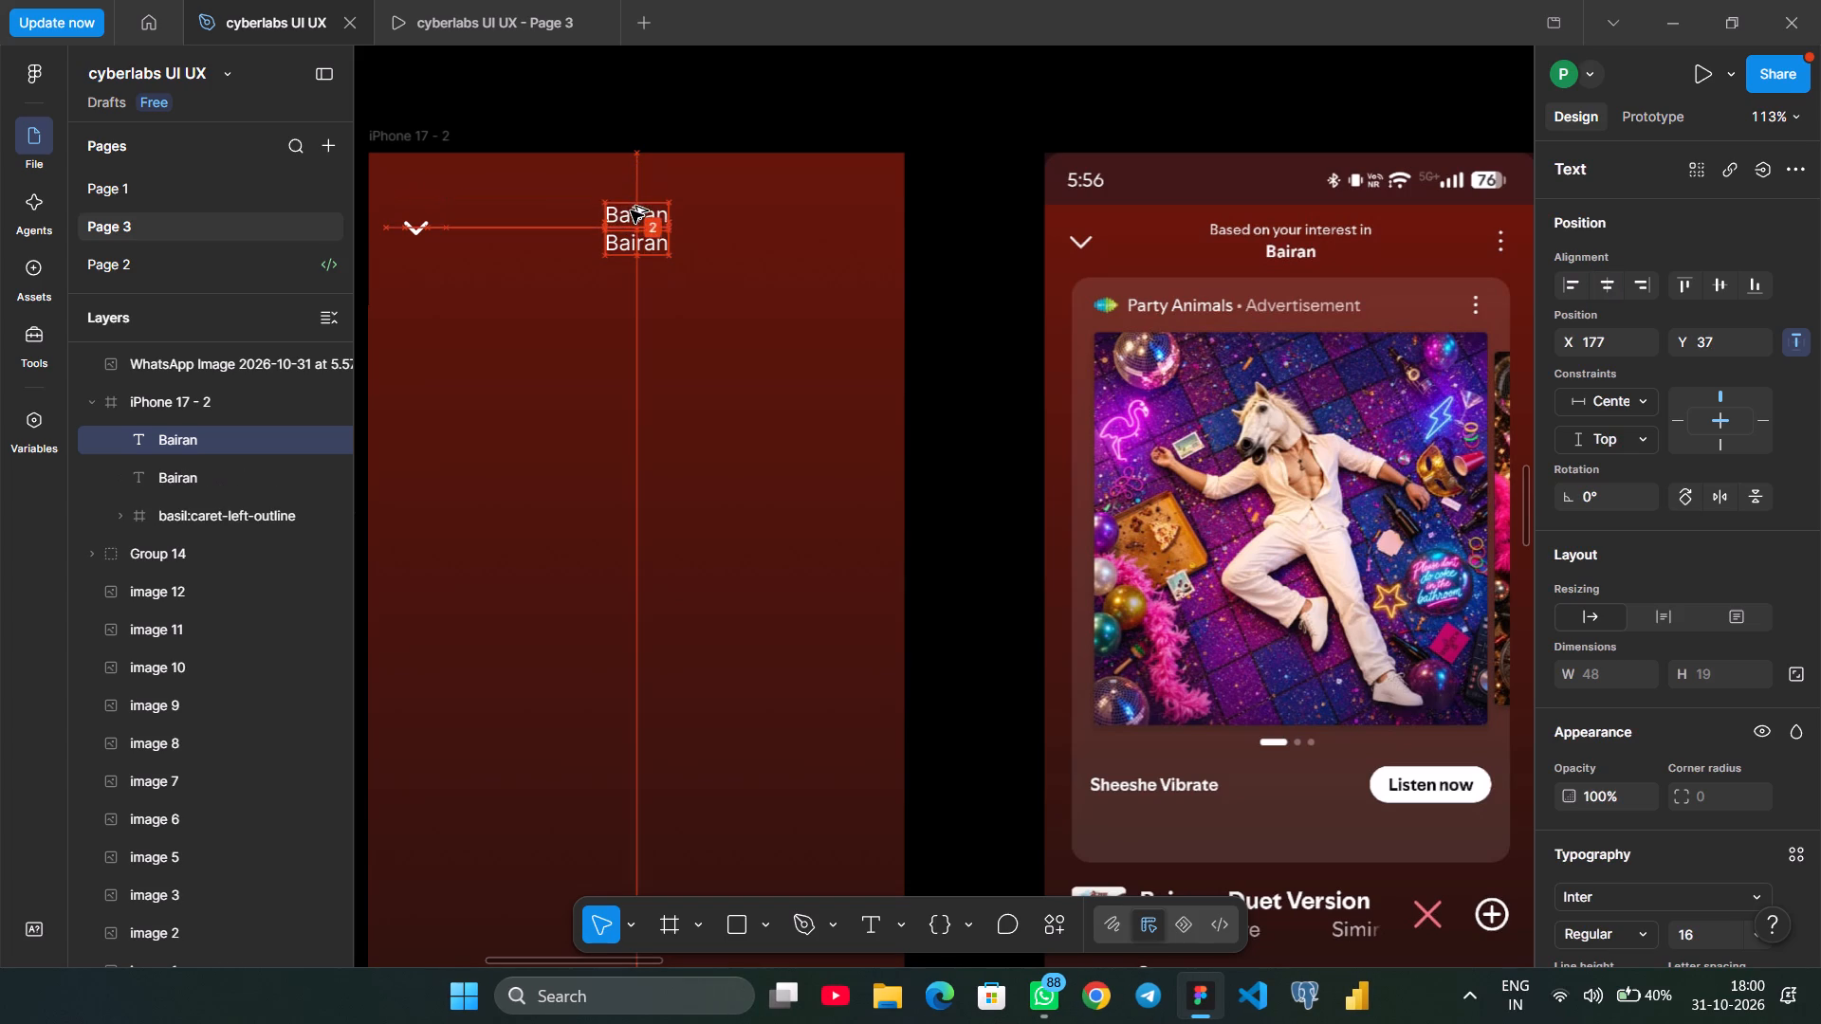
drag(631, 210, 631, 212)
Change the upper copy's text to "Based on your interest in".
double_click(631, 212)
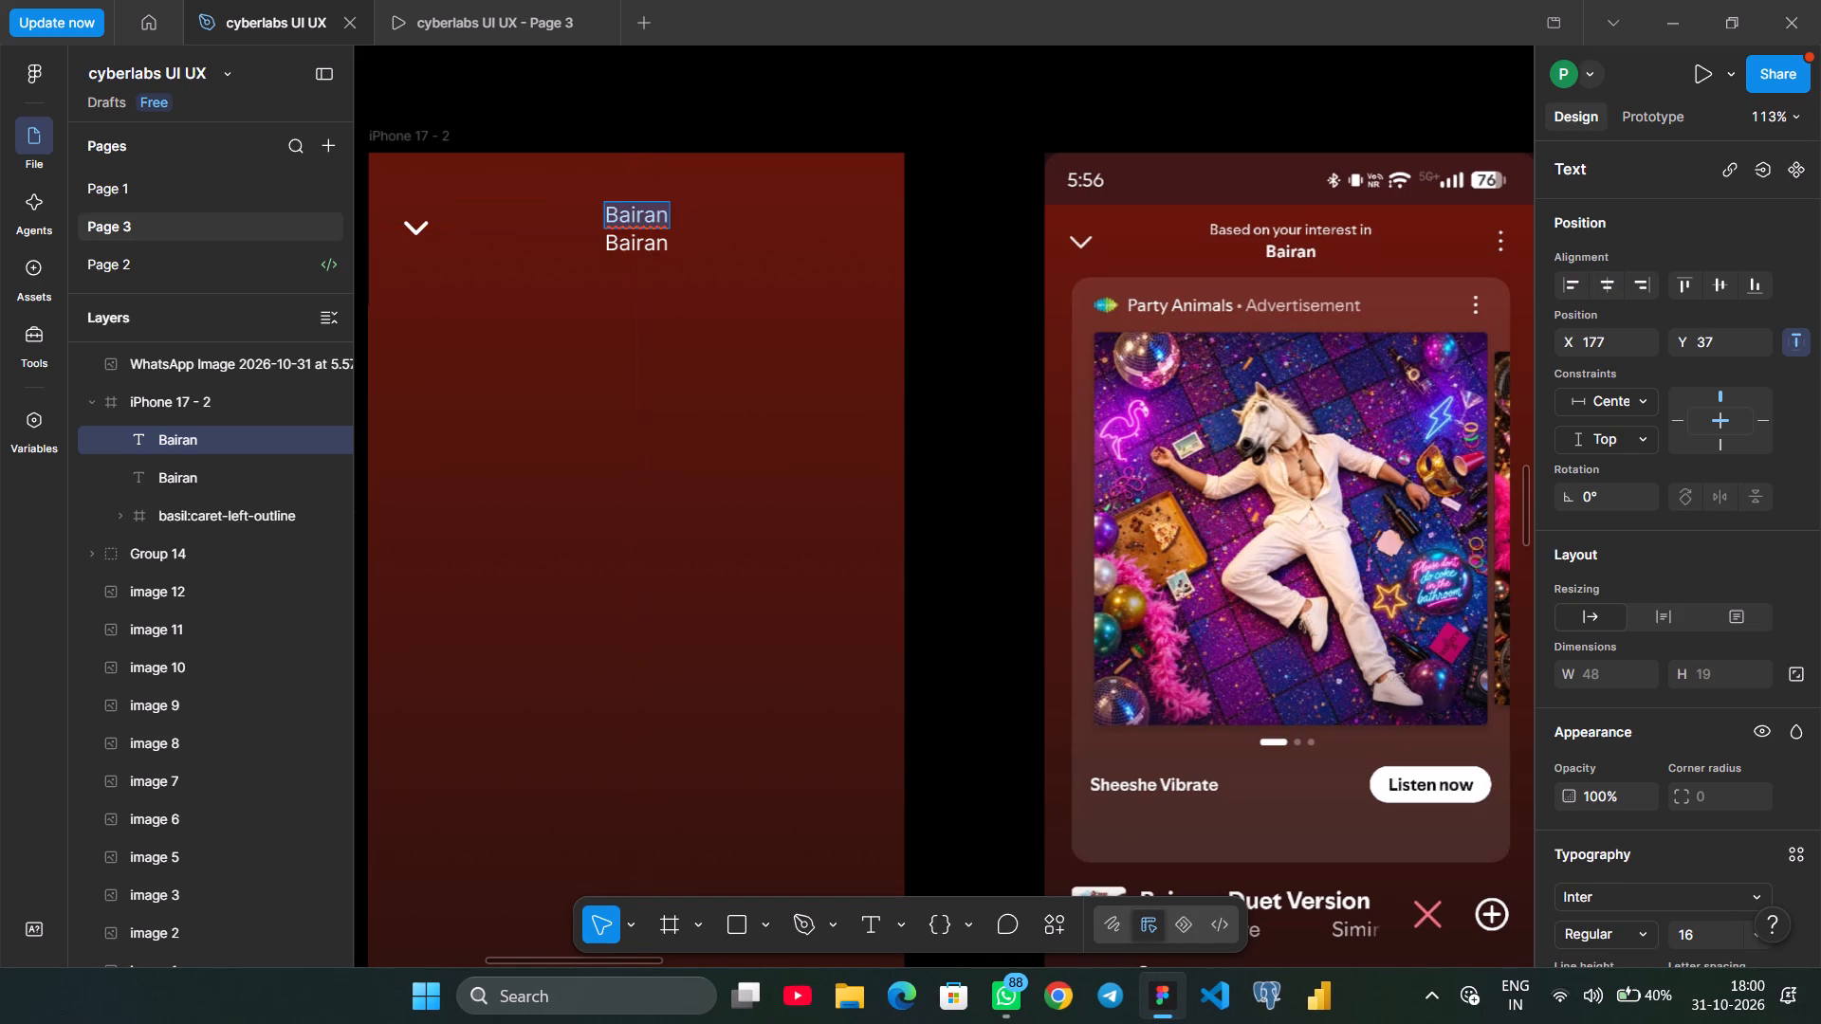
text(sed)
key(BackSpace)
key(BackSpace)
key(BackSpace)
text(ased)
key(space)
text(on your)
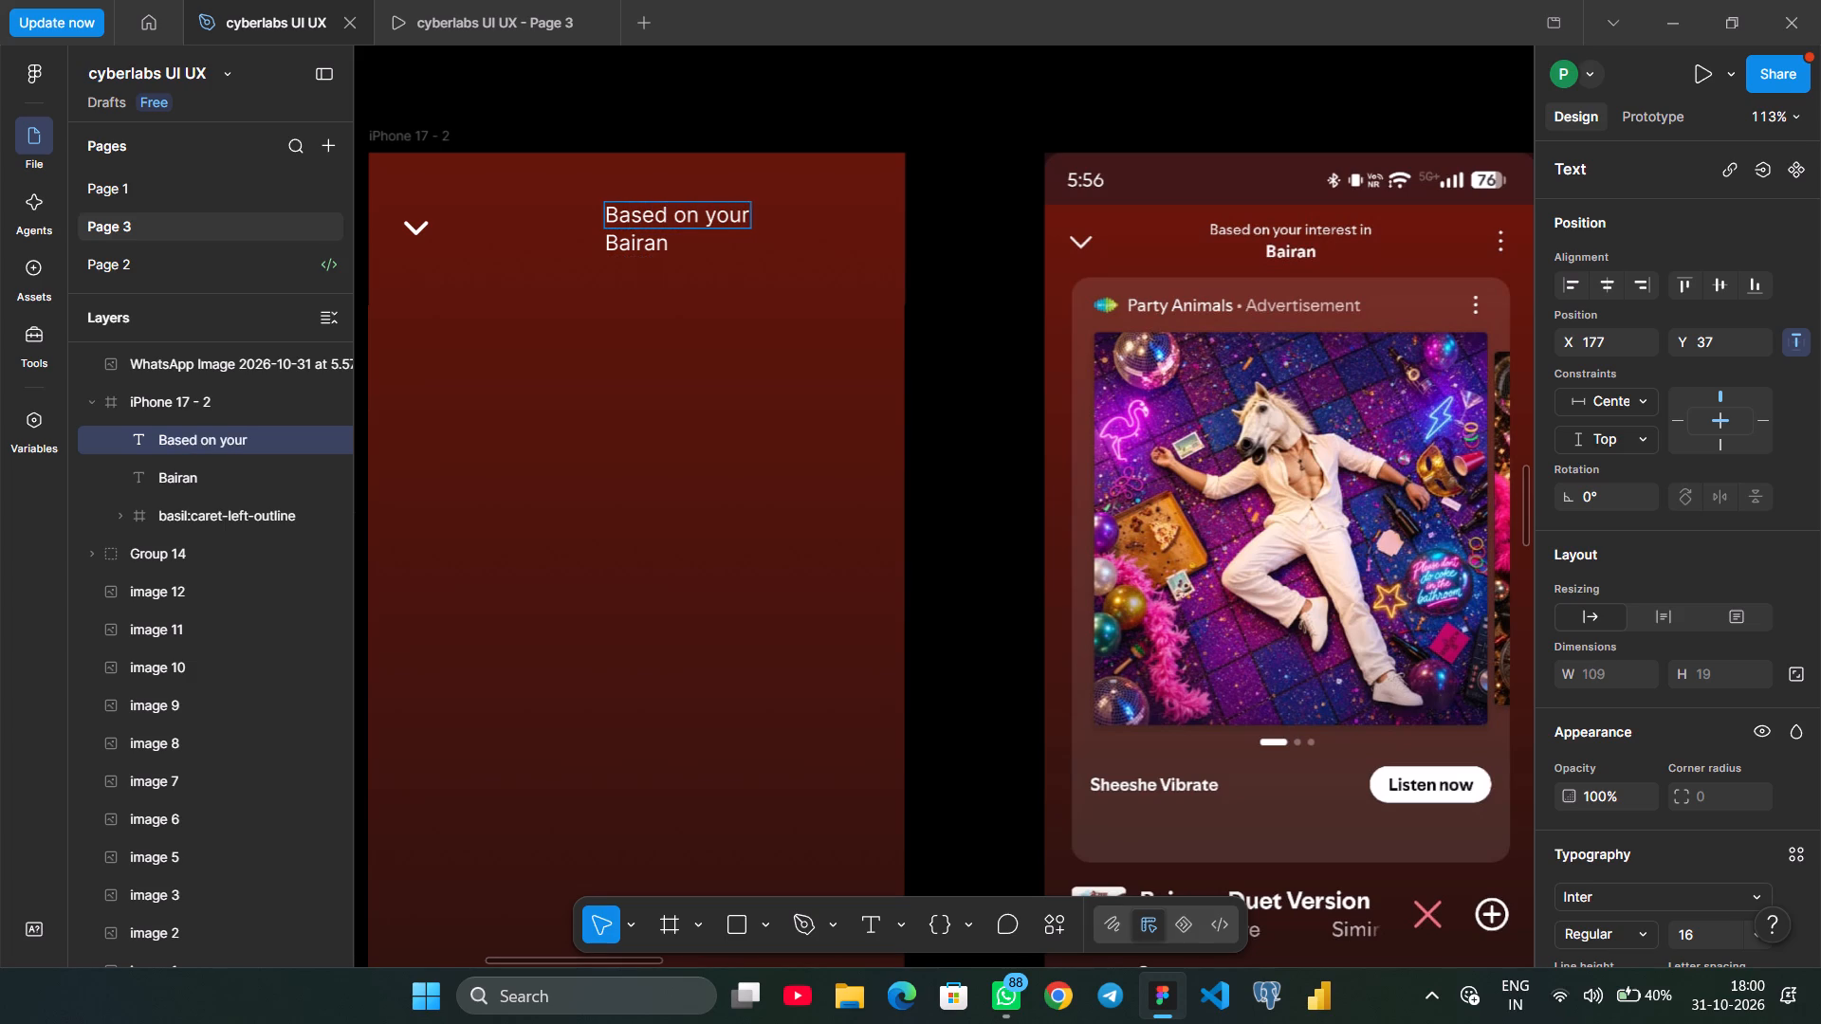
key(space)
text(in)
text(terest)
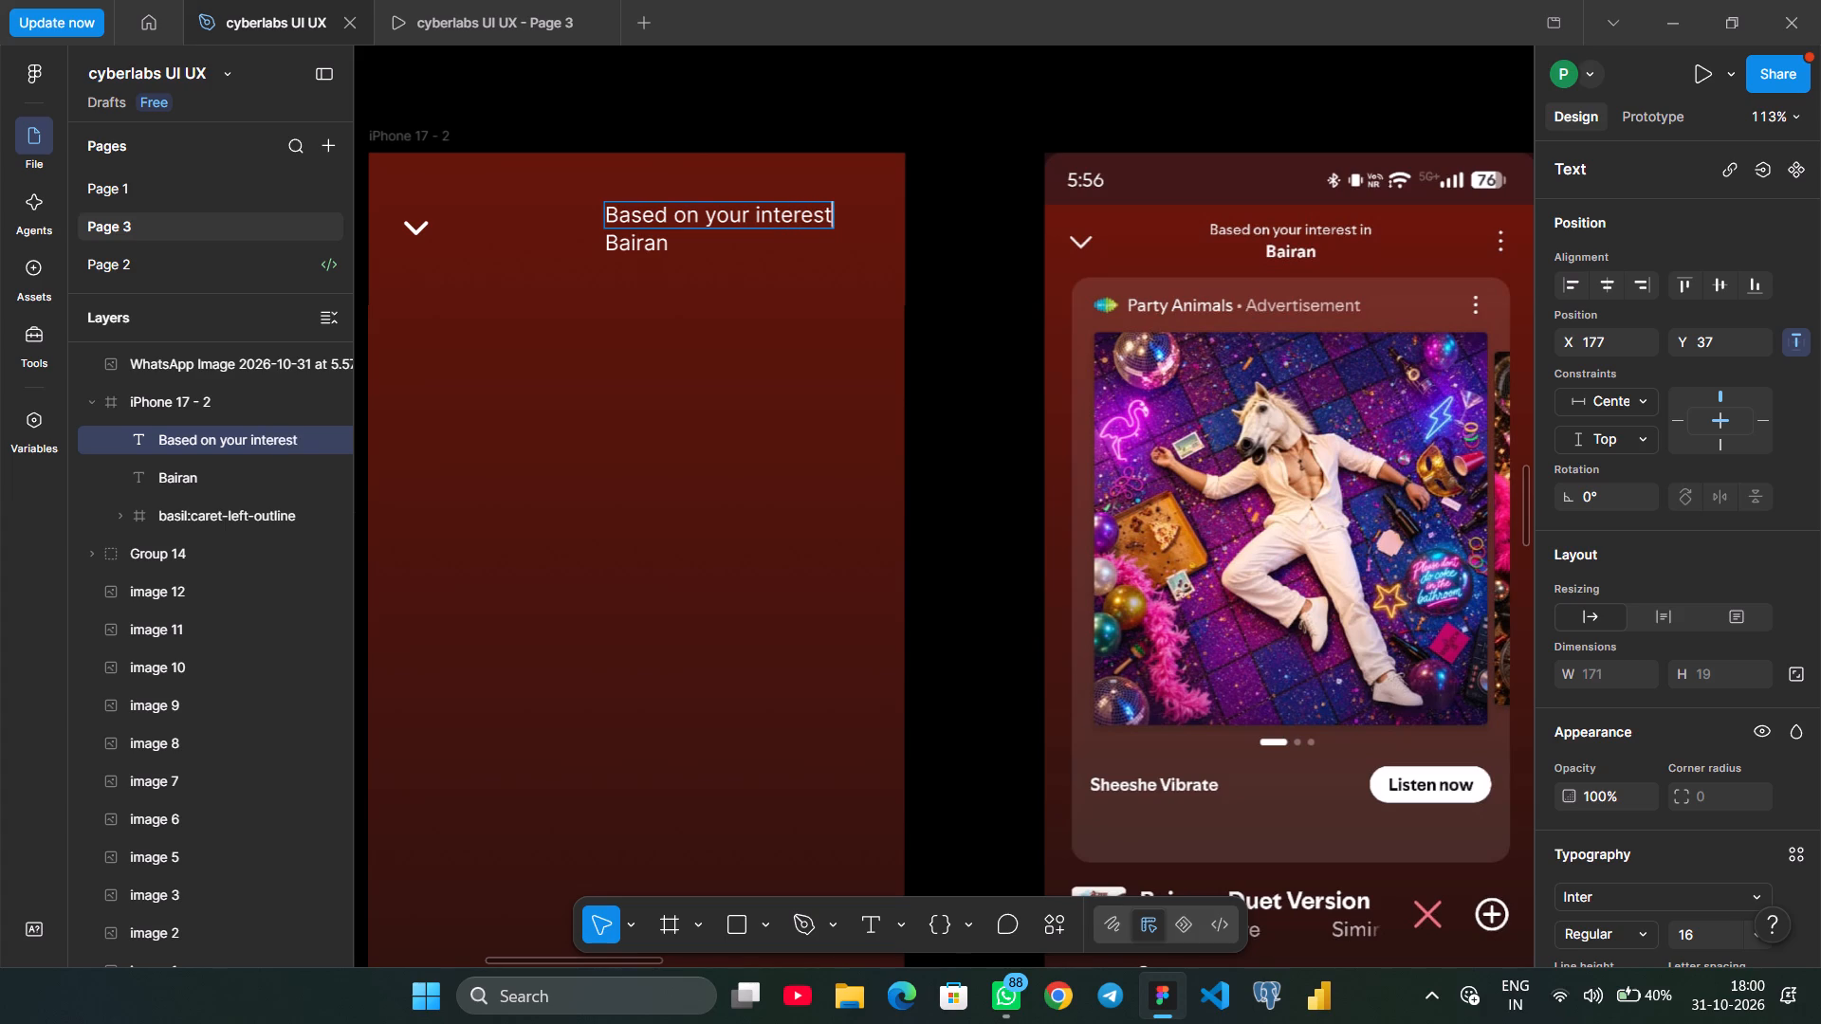
key(space)
text(ijn)
key(BackSpace)
key(BackSpace)
key(BackSpace)
text(in)
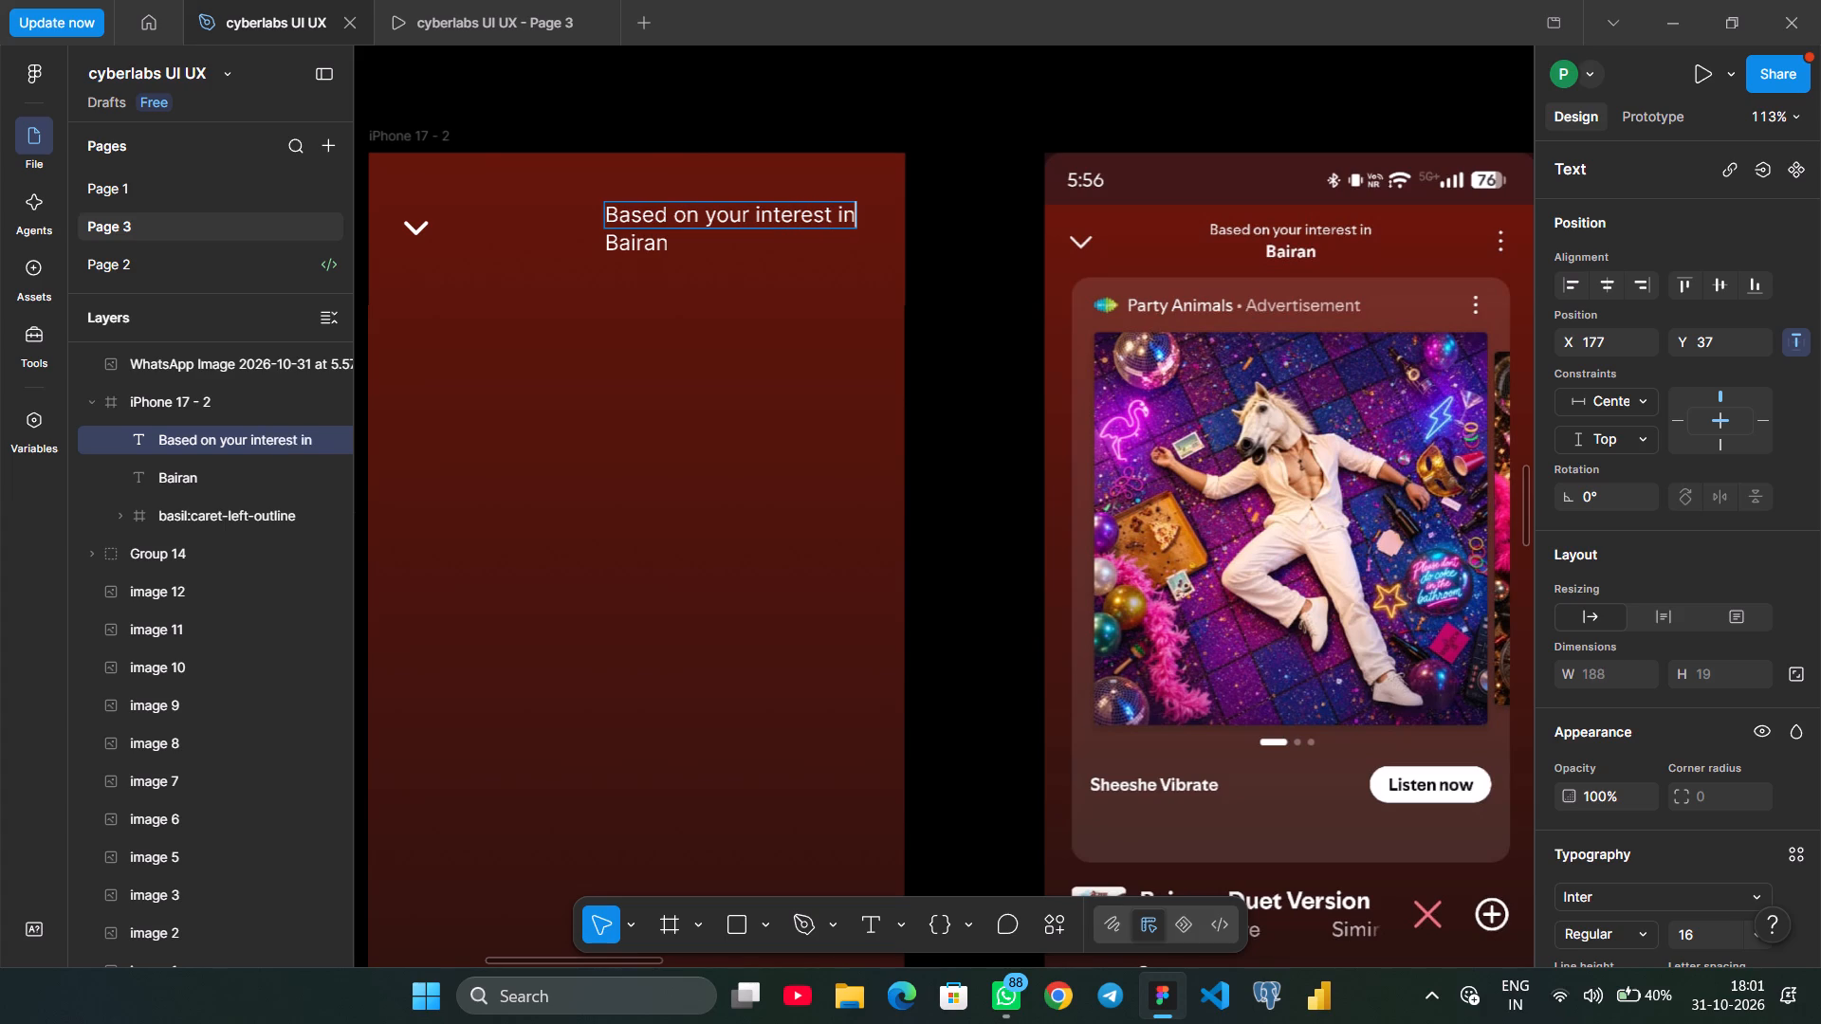
click(1022, 367)
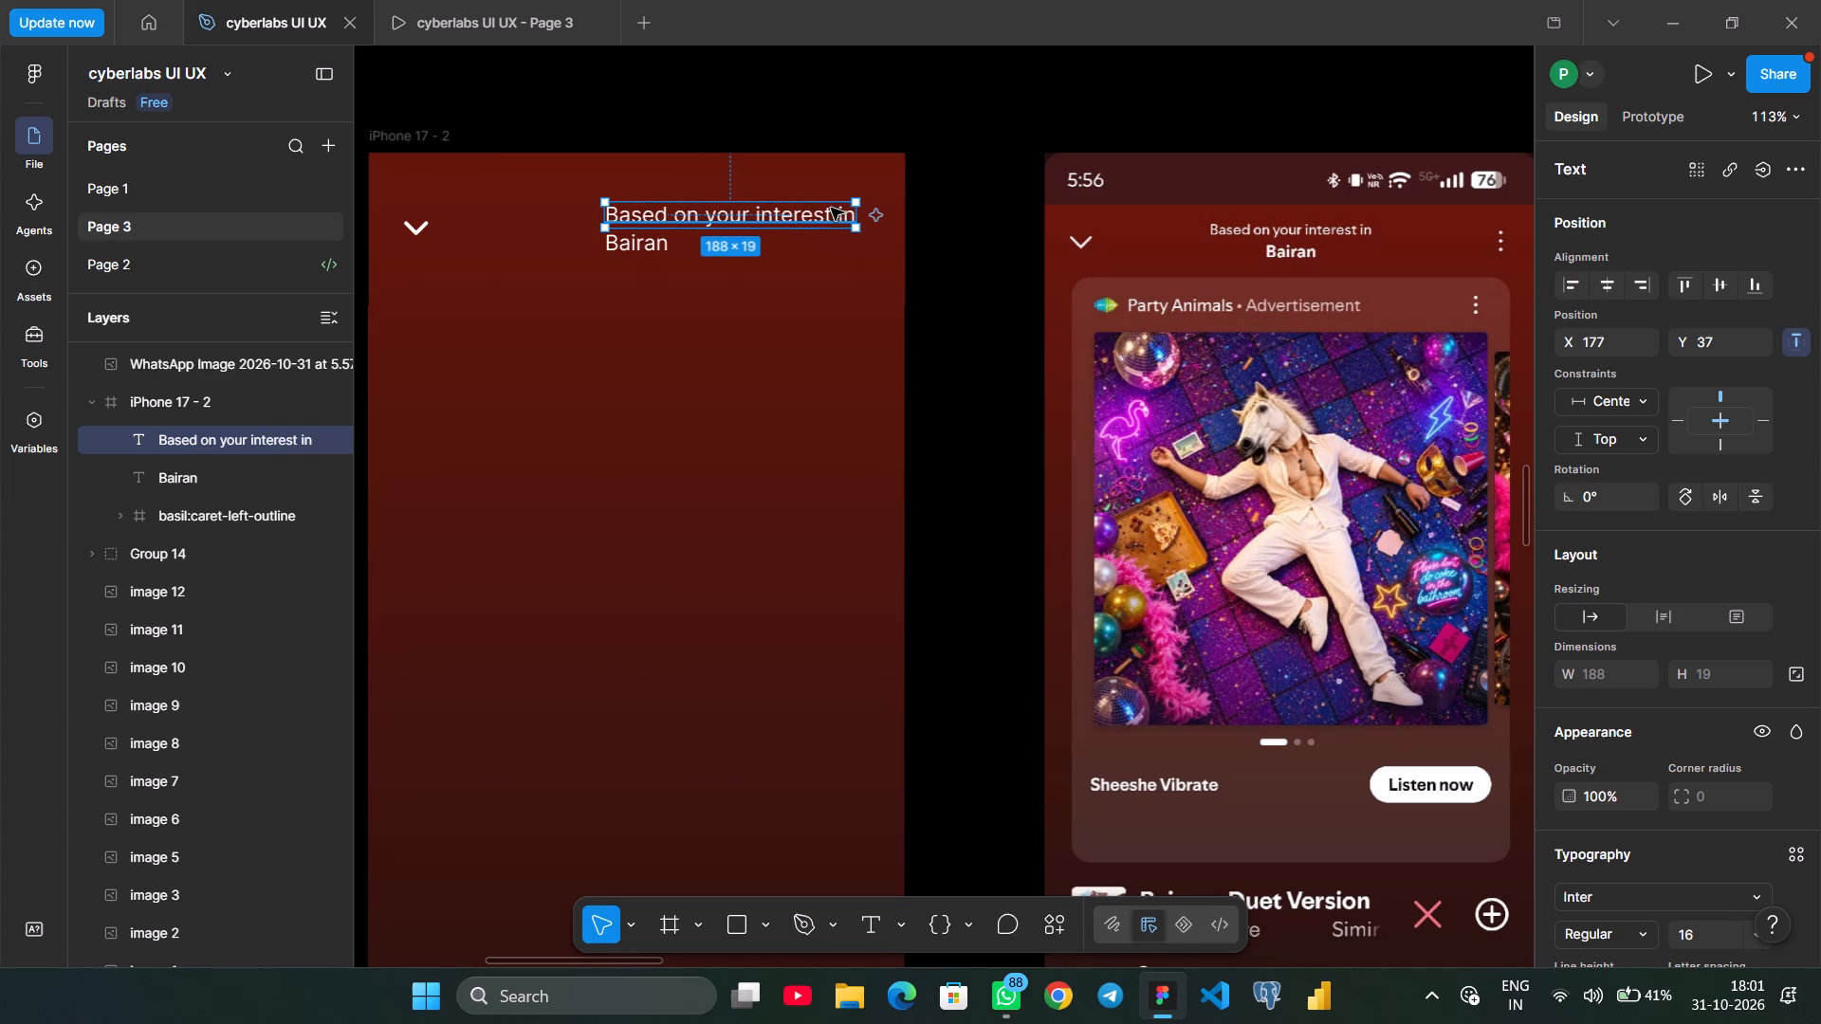
Set the font size of the "Based on your interest in" text to 13.
scroll(1643, 733, down, 2)
click(1702, 625)
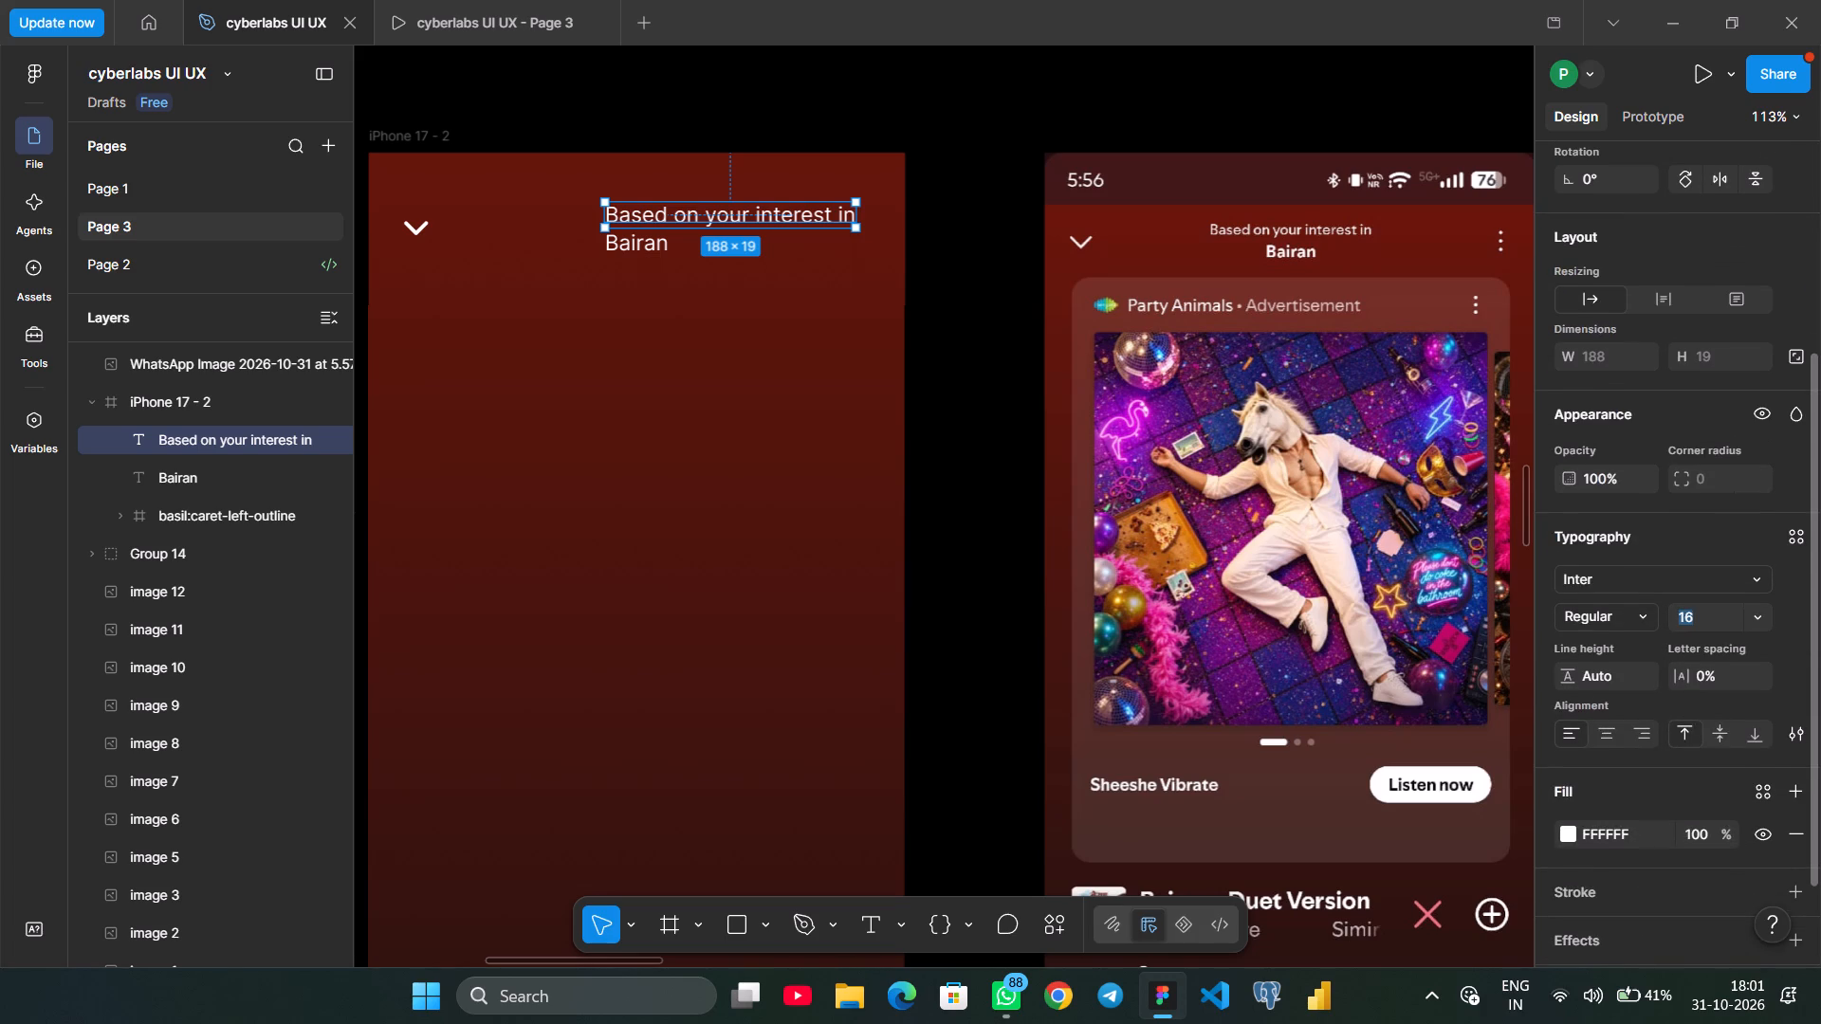
text(15)
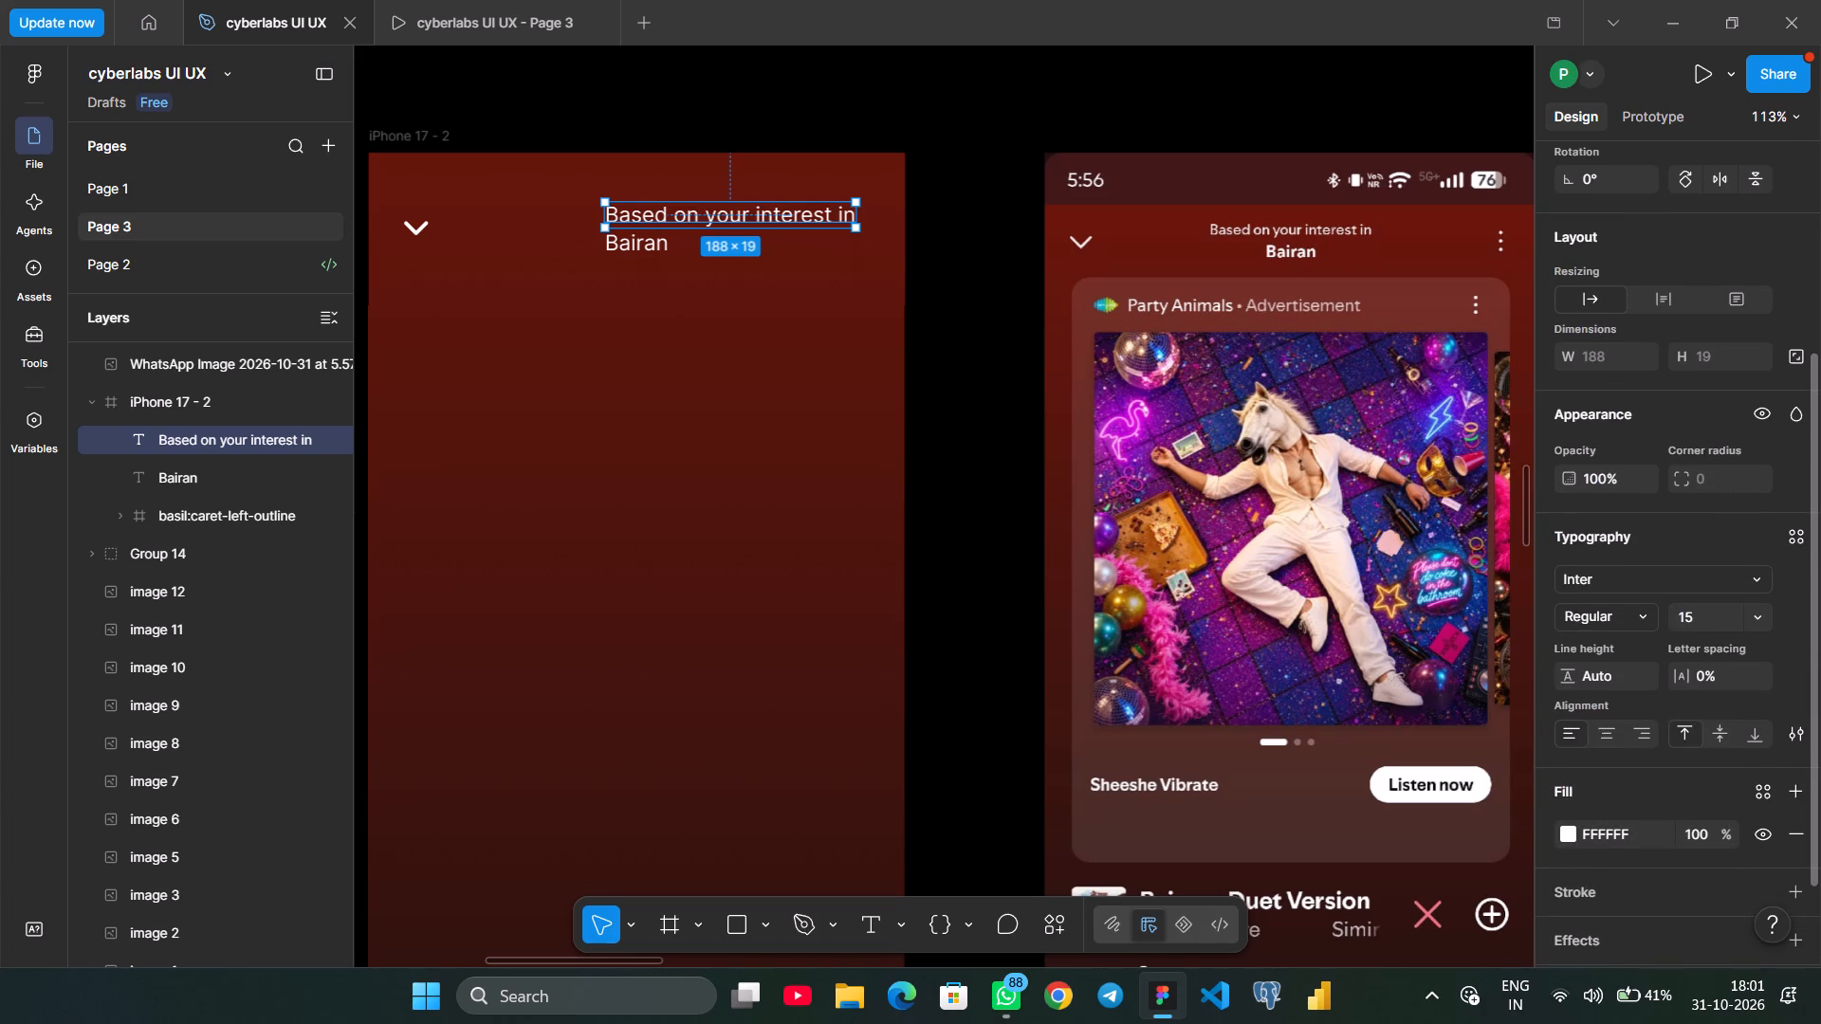
key(Return)
click(1696, 618)
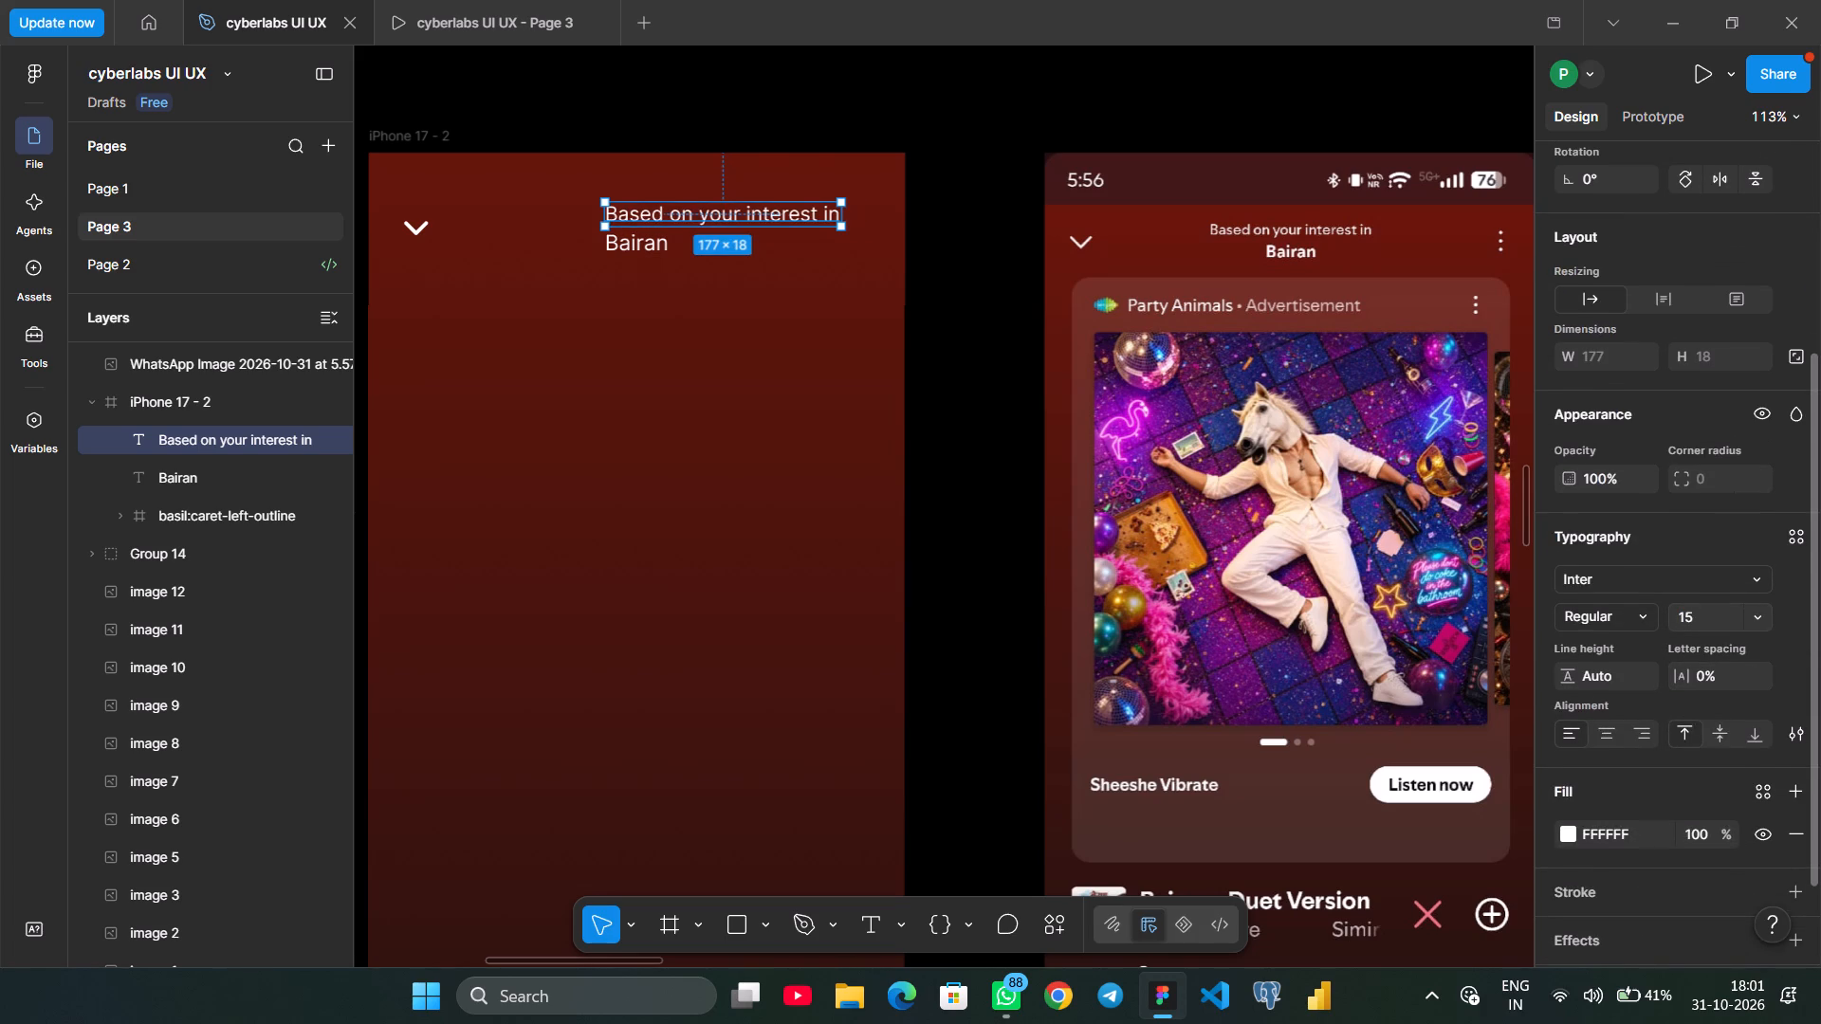
key(Down)
key(Down)
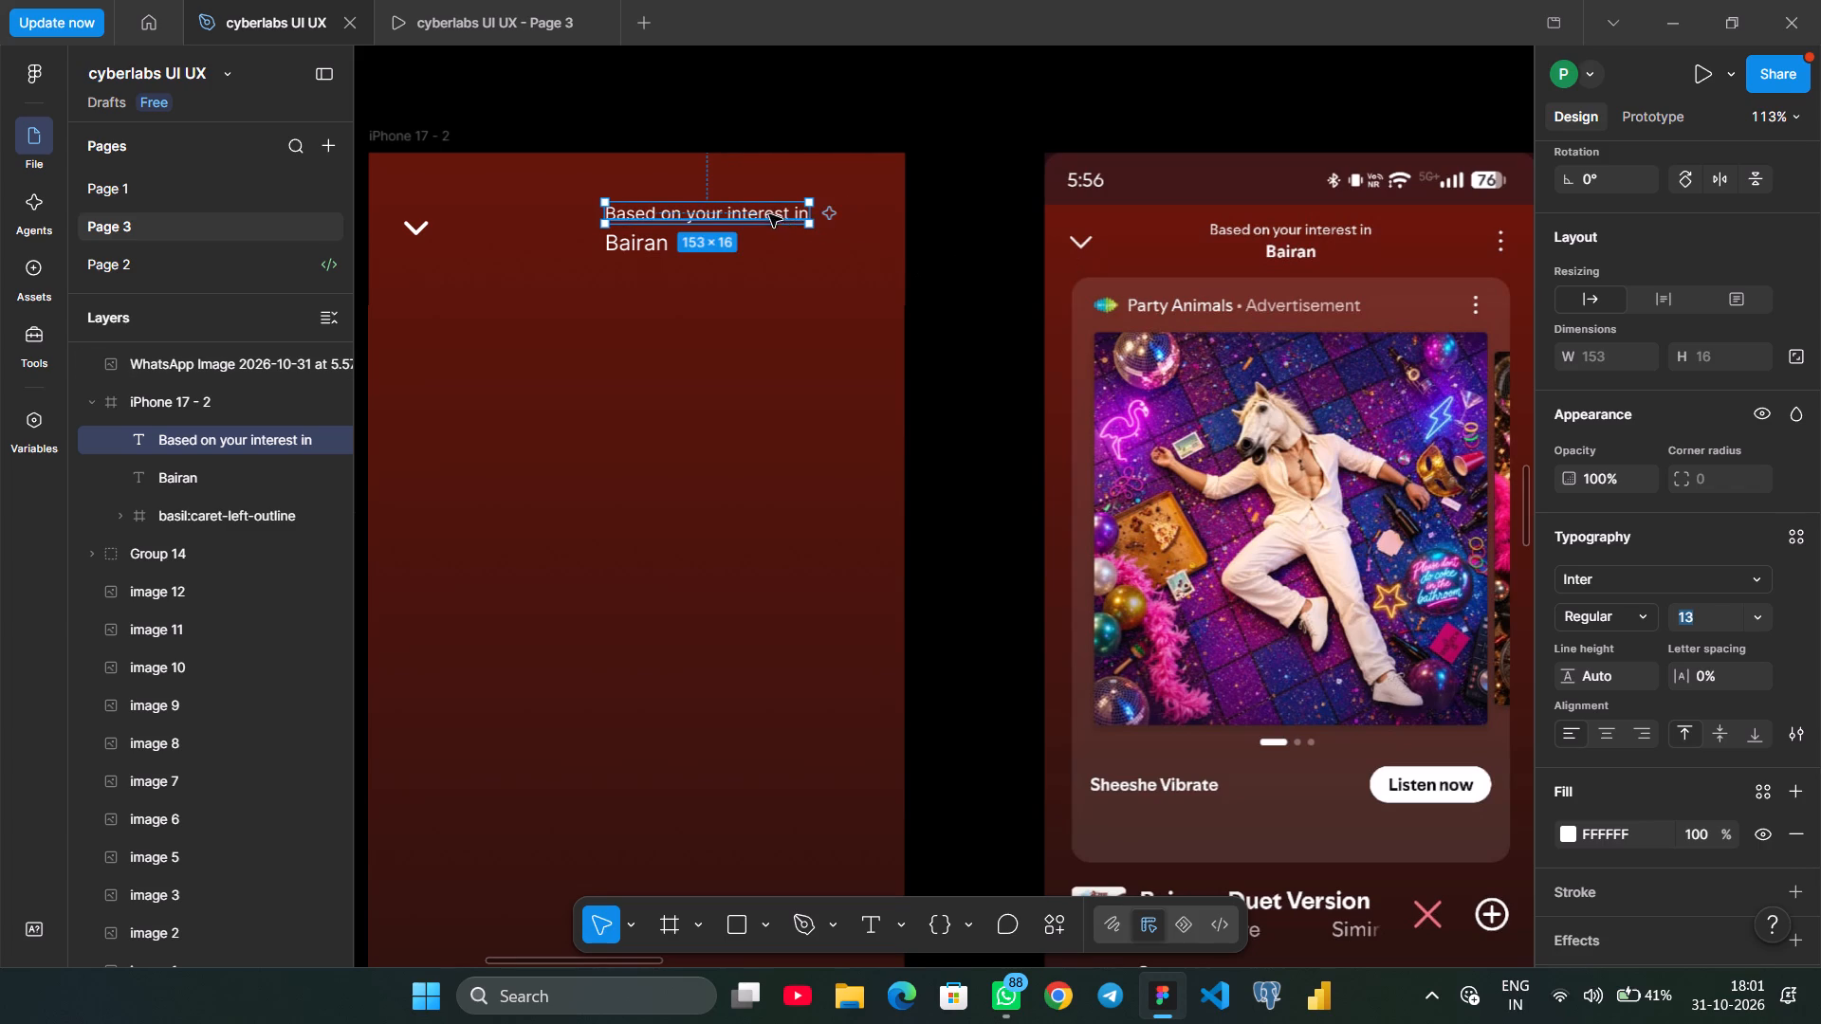
Move the "Based on your interest in" text so it is centred horizontally above the "Bairan" text.
drag(765, 210, 686, 212)
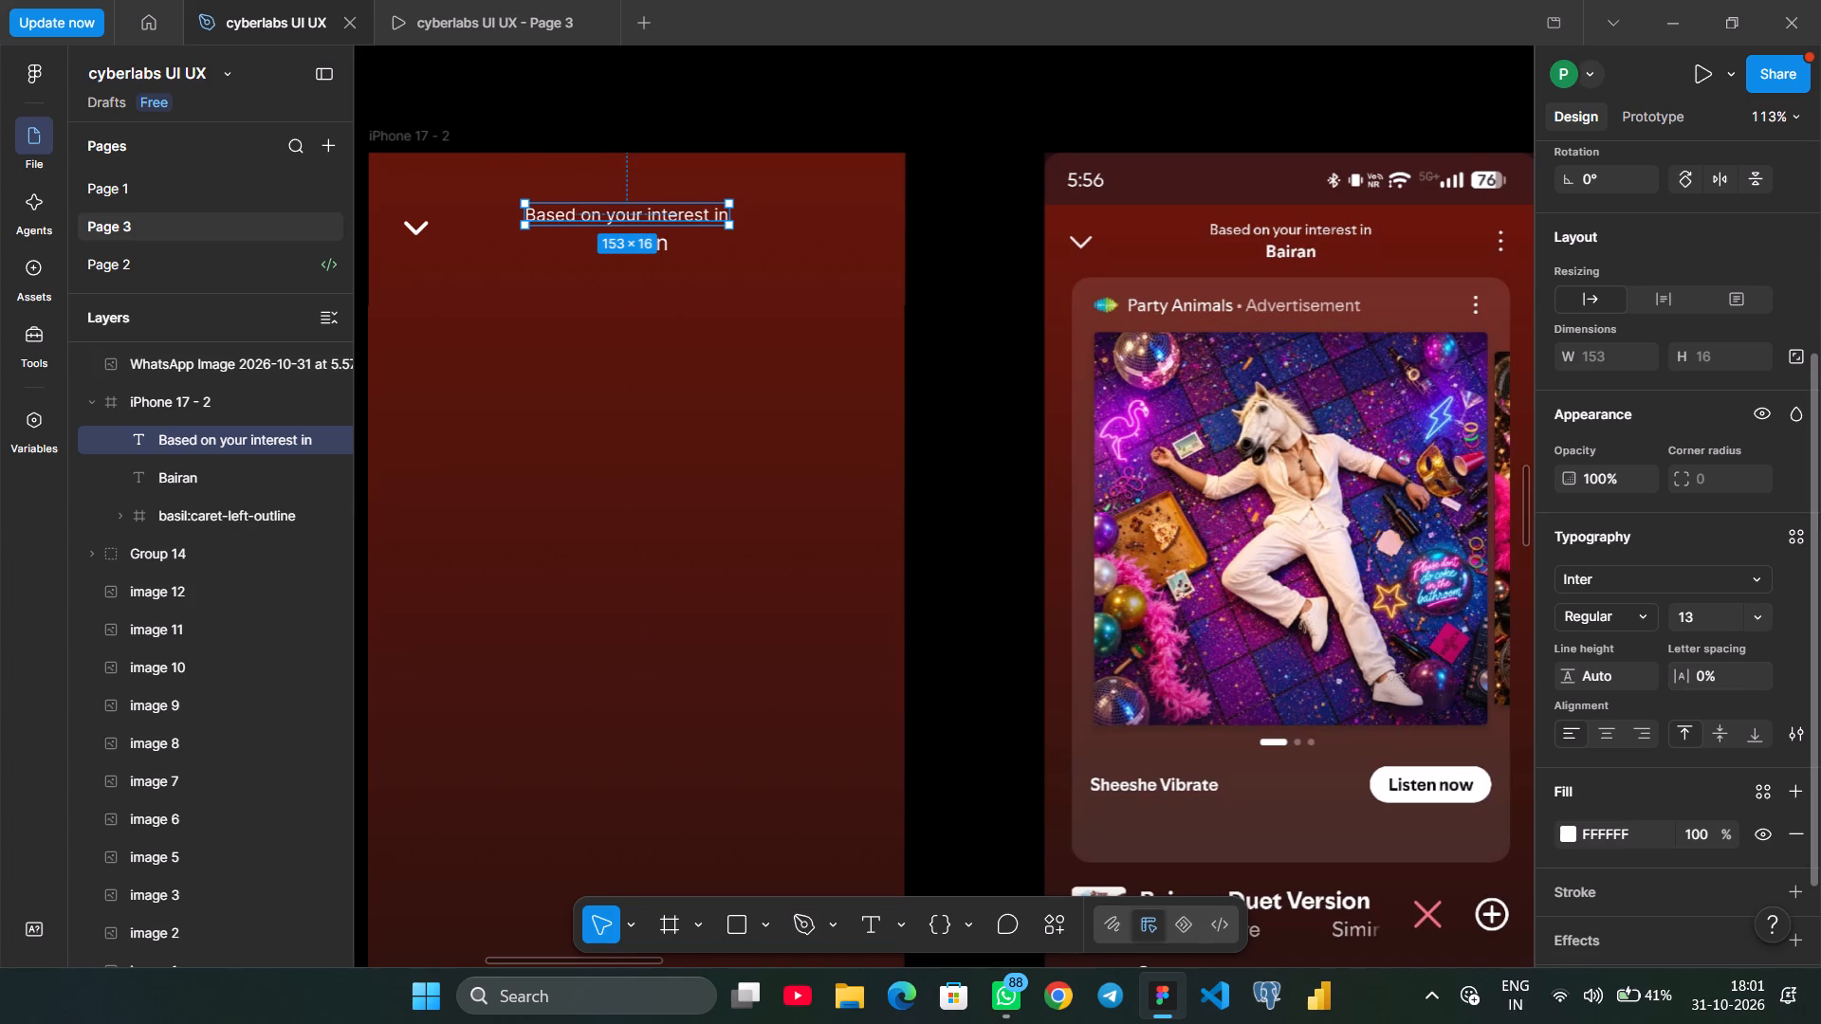
Set the font size of the "Based on your interest in" text to 12.
click(1695, 618)
key(Down)
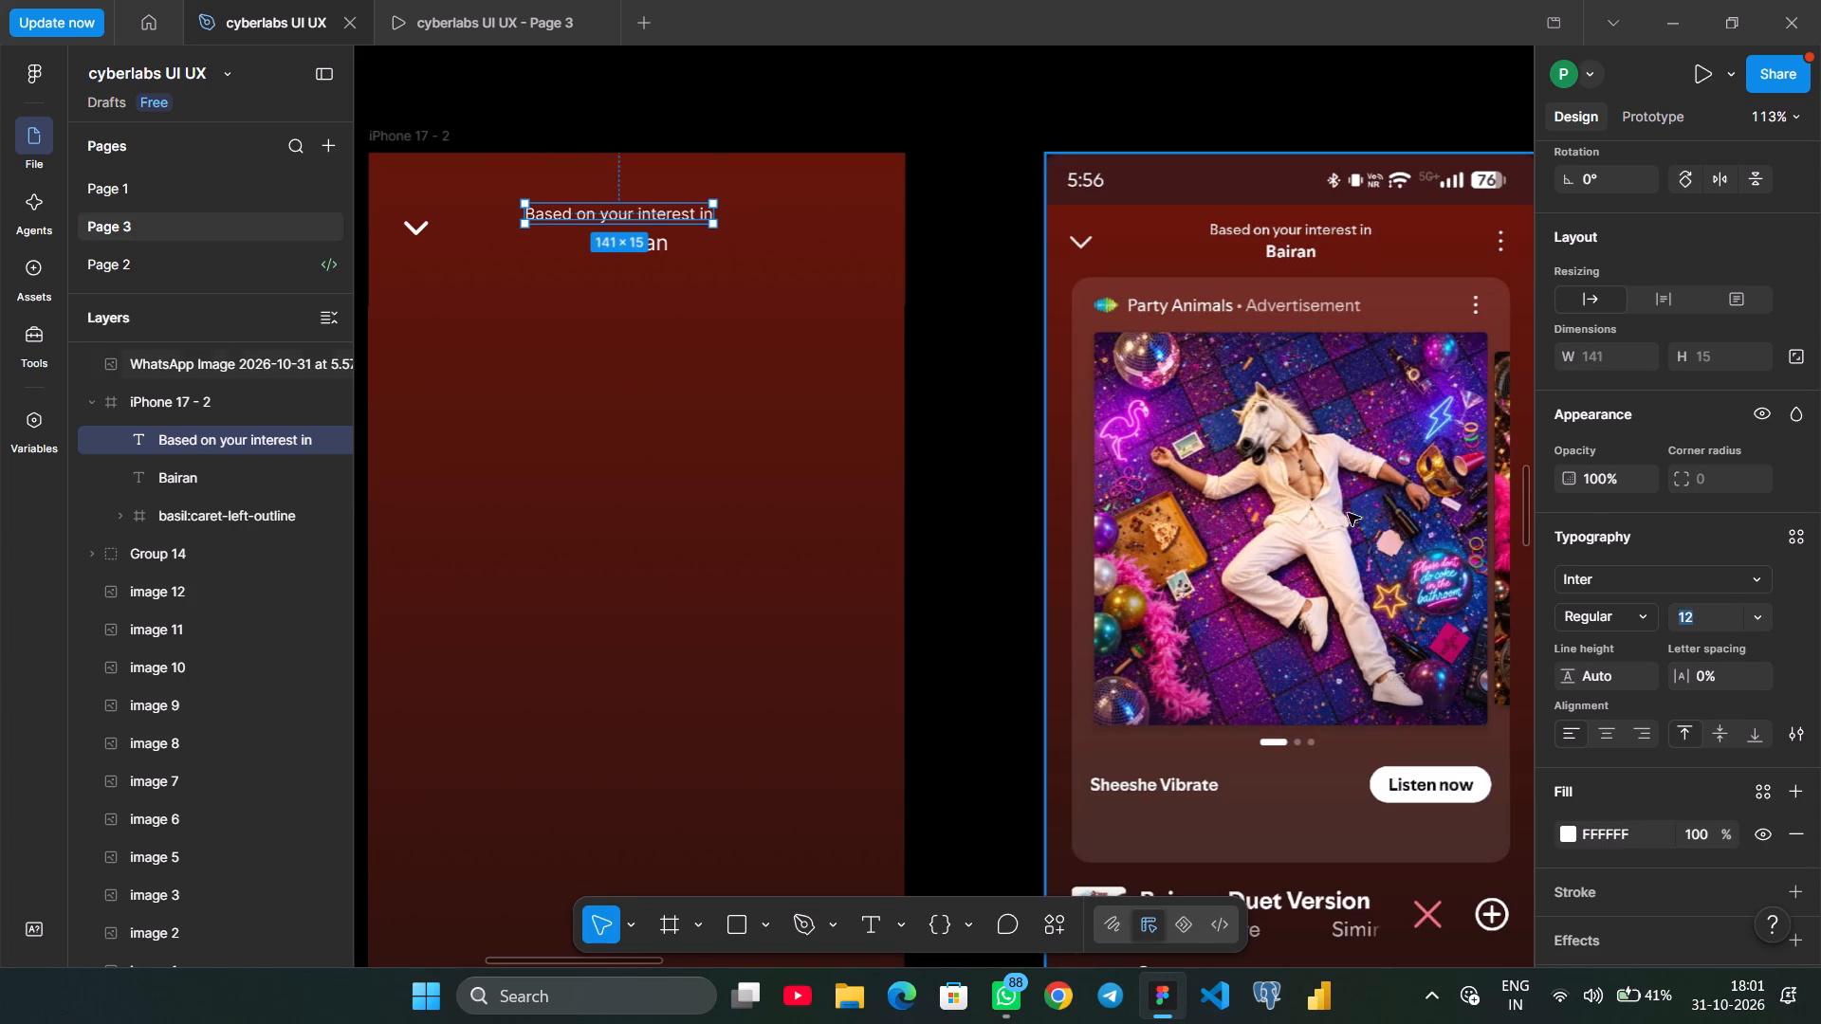
click(974, 424)
Align the "Based on your interest in" text to the horizontal centre of the iPhone 17 - 2 frame.
click(663, 217)
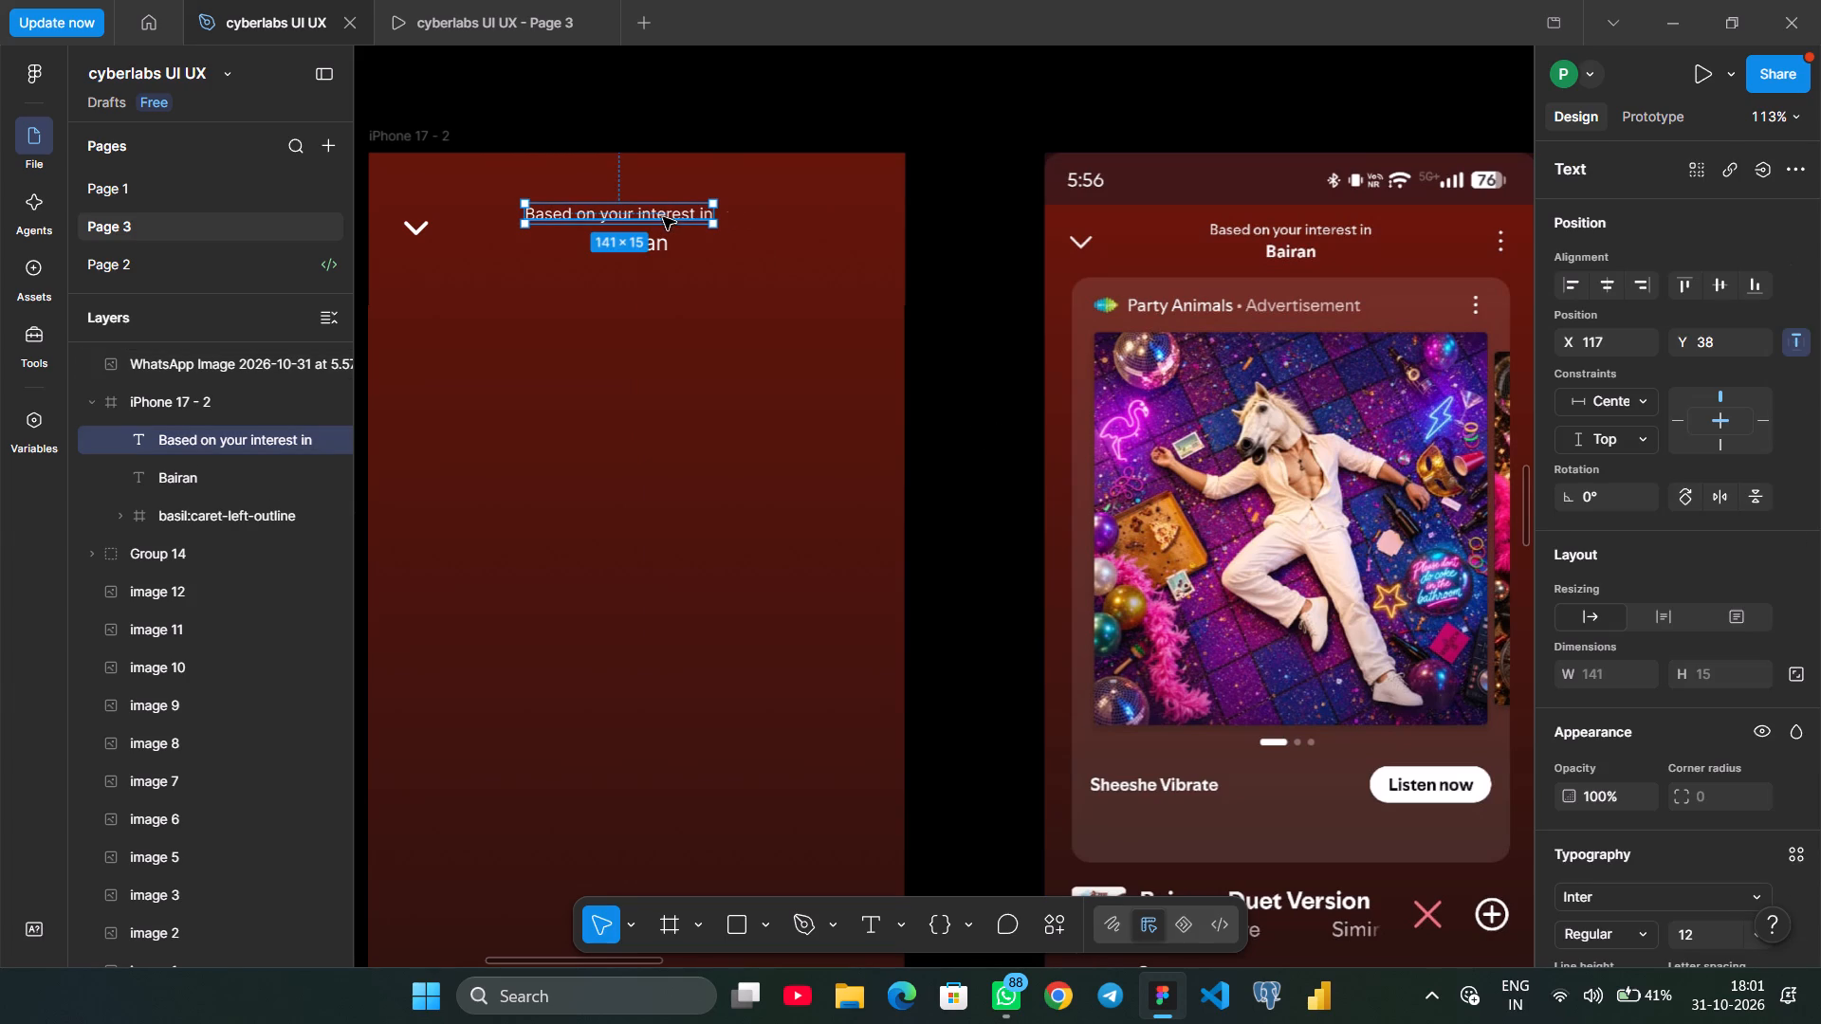
click(1605, 275)
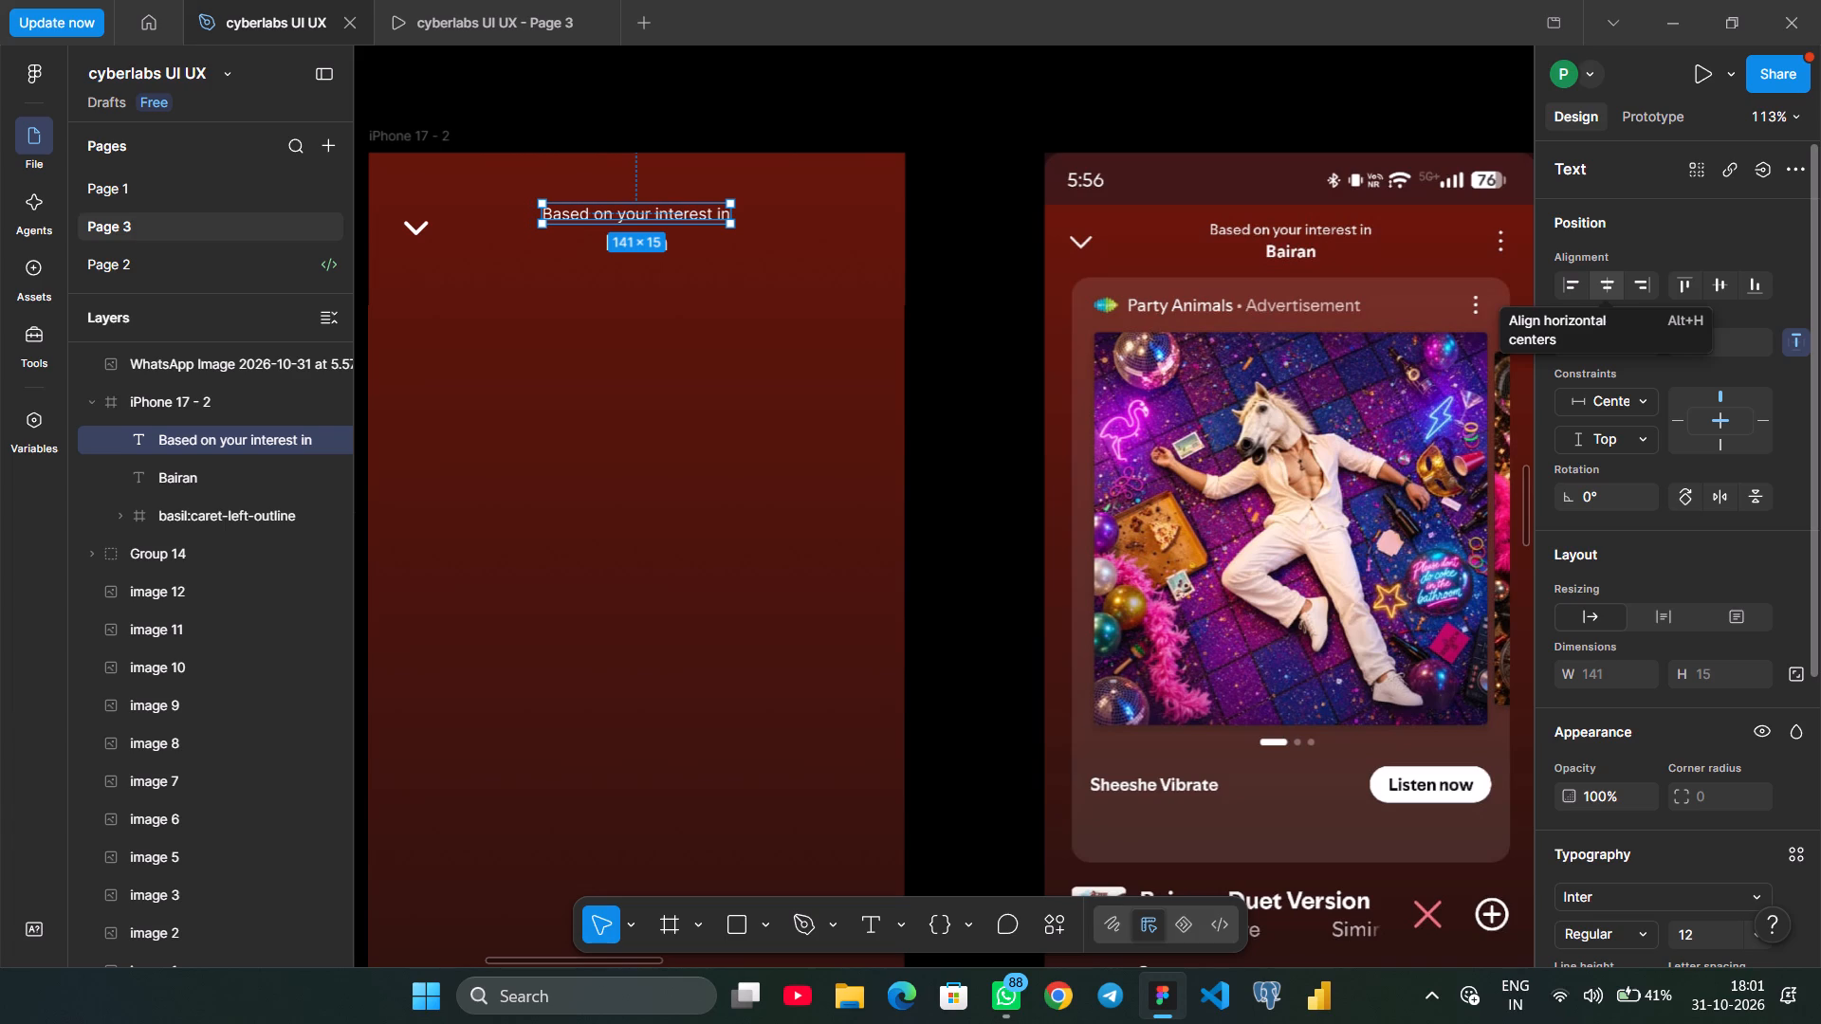
click(994, 393)
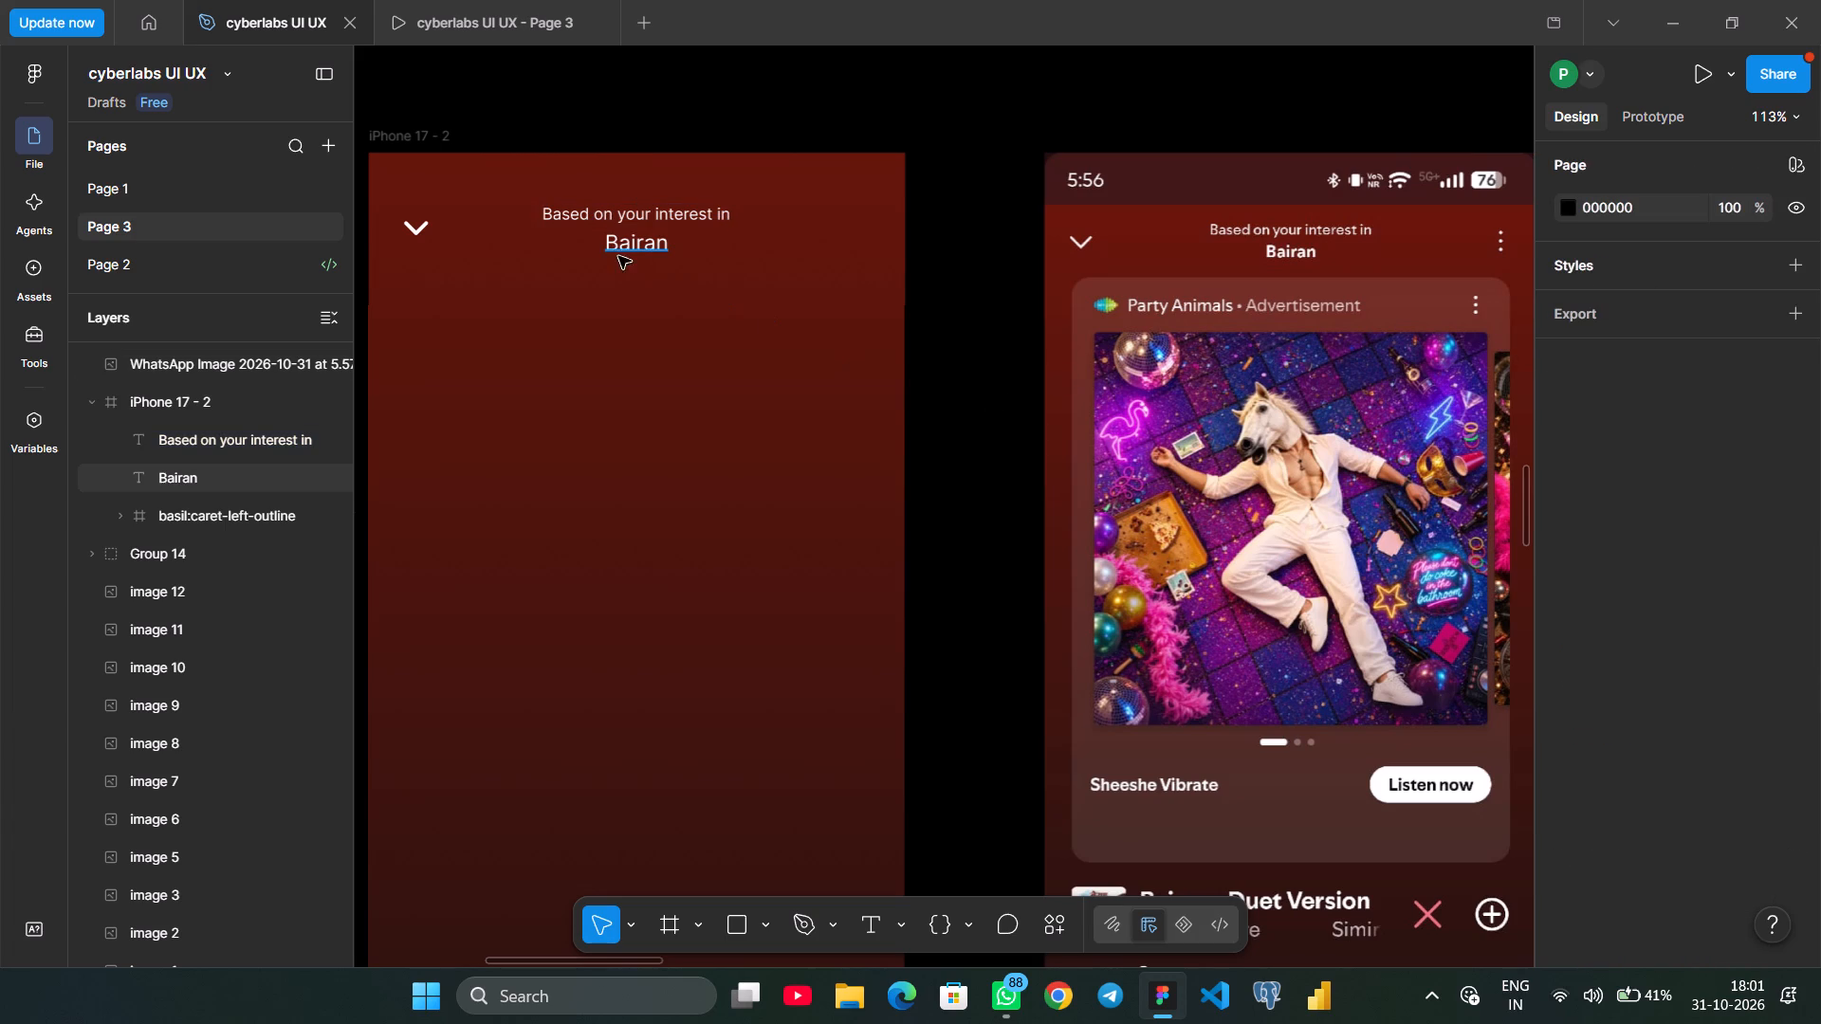
Nudge the "Bairan" text slightly up to Y 57, closer beneath the "Based on your interest in" line.
click(620, 254)
key(Up)
key(Up)
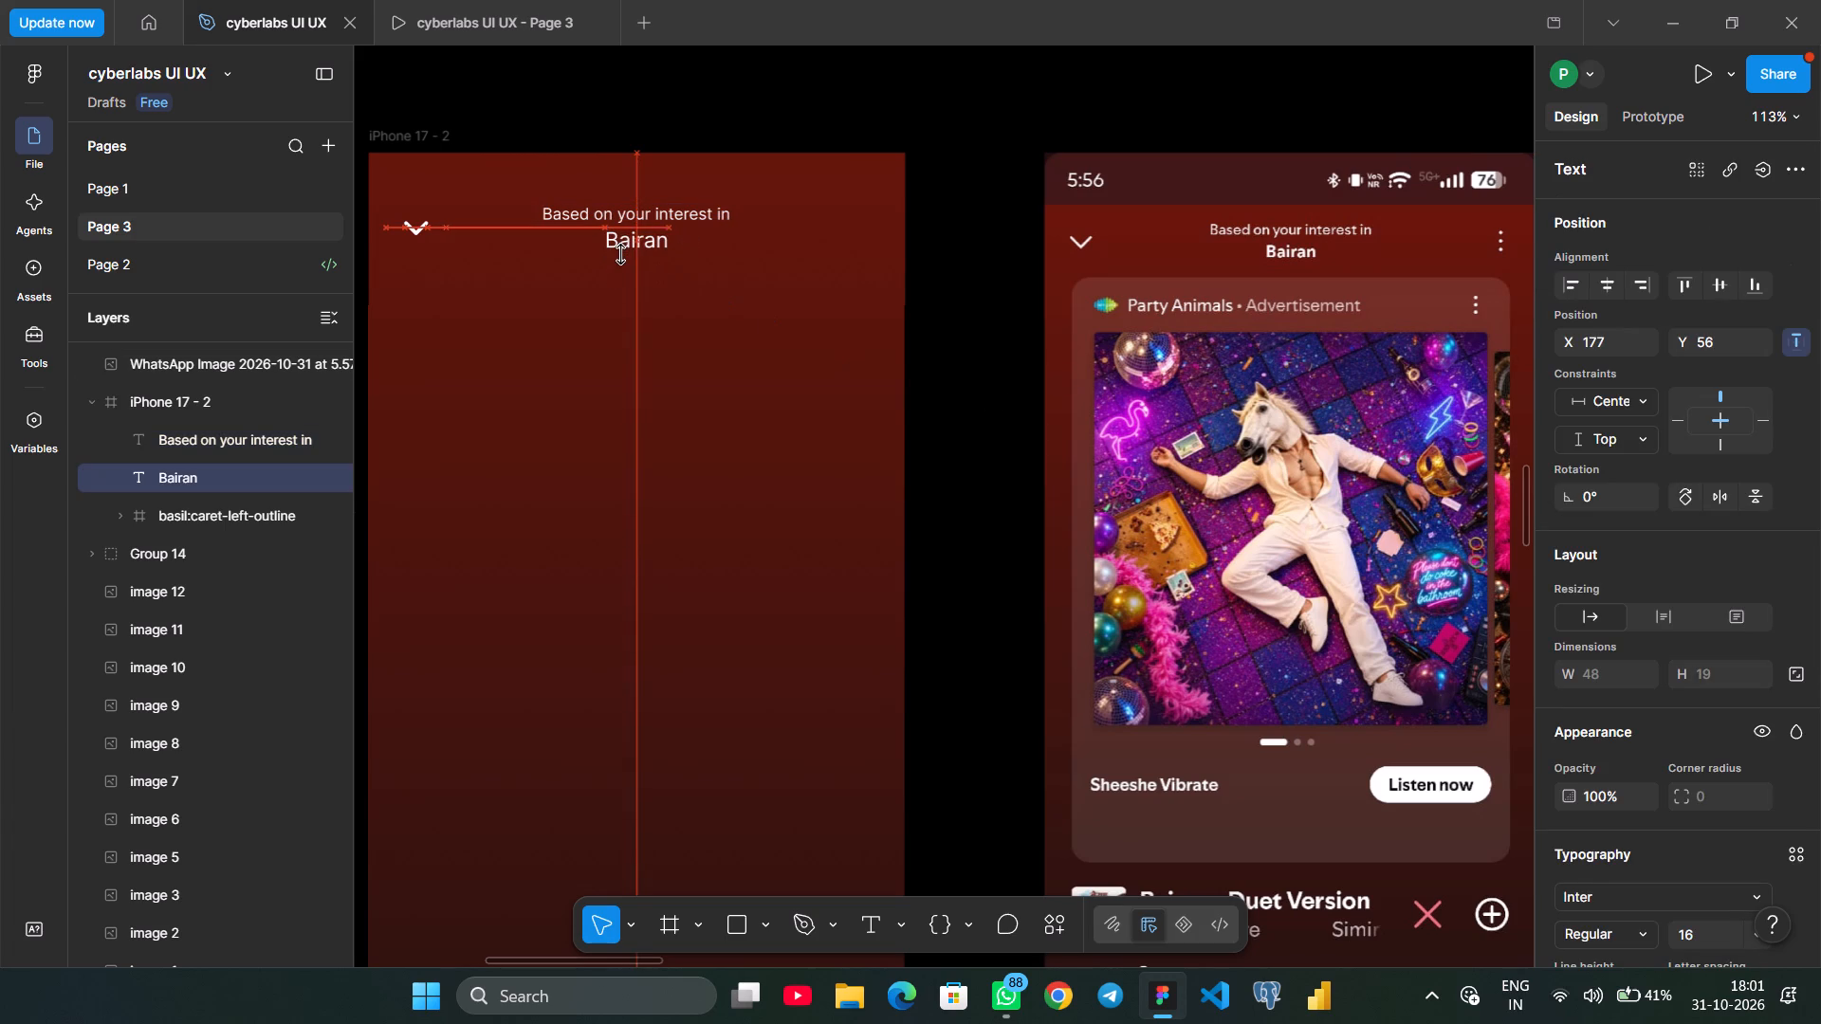
key(Down)
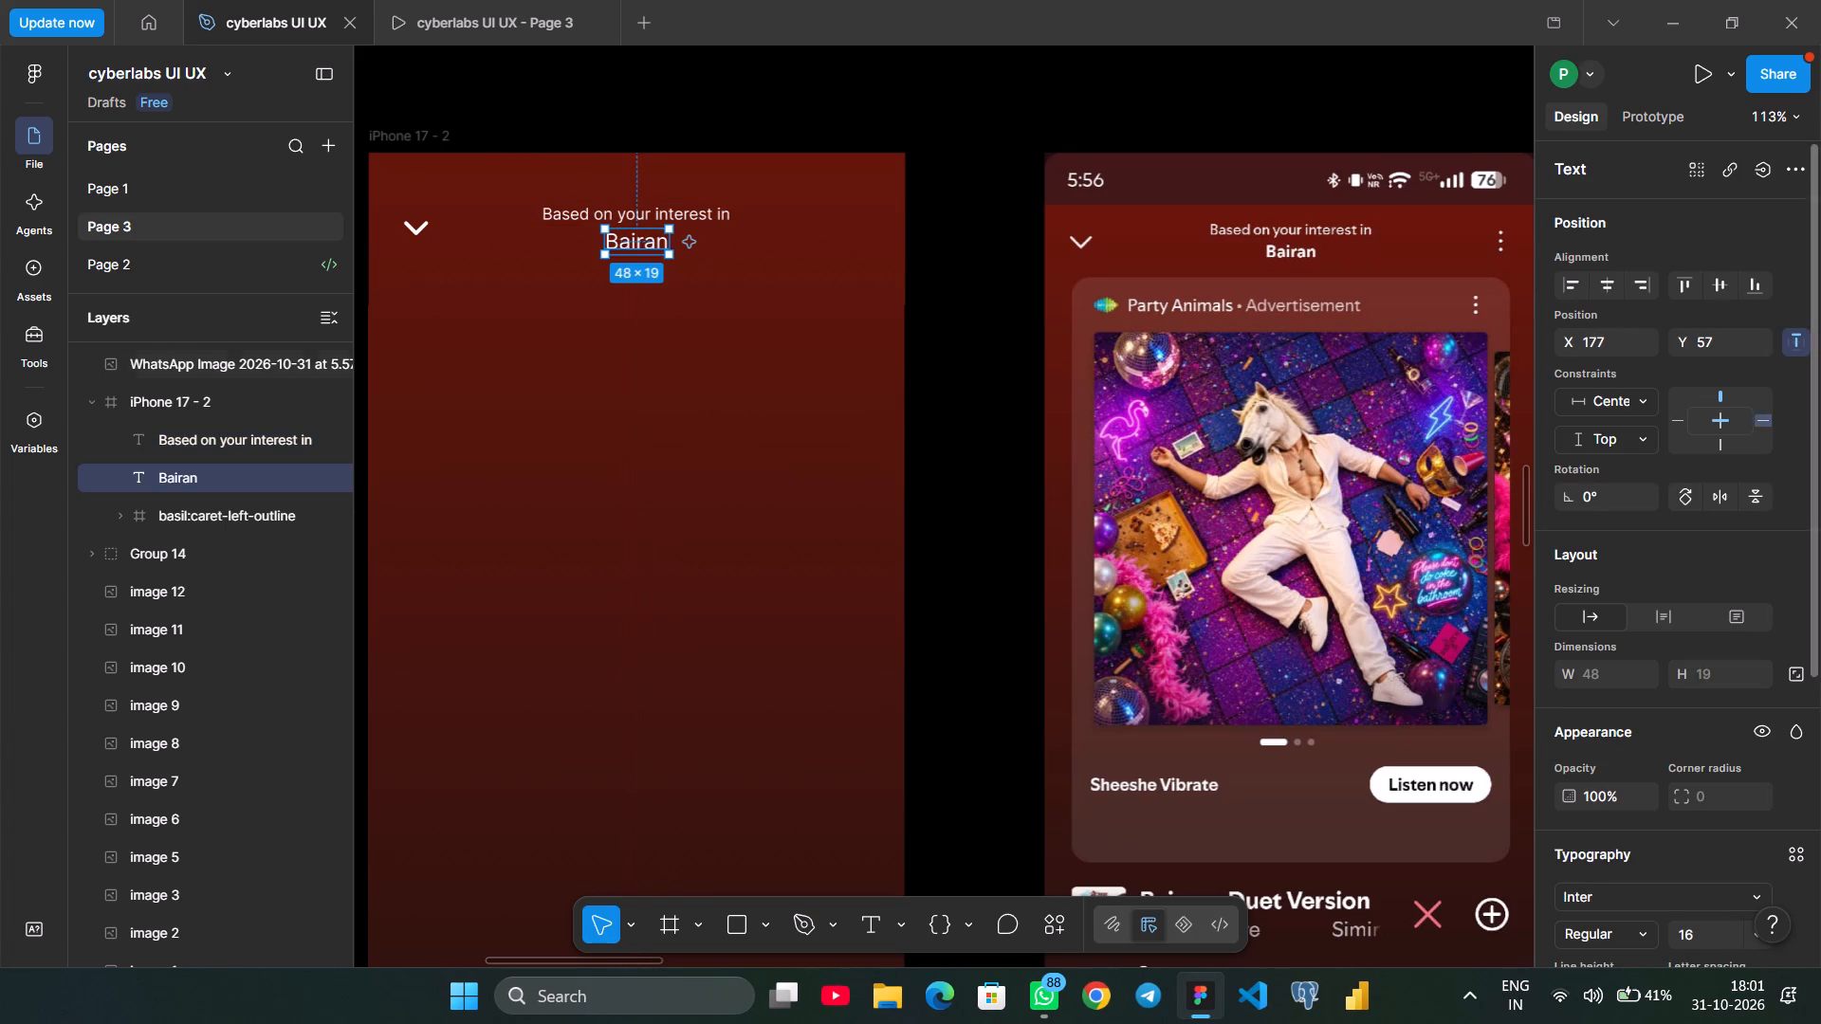
click(1043, 462)
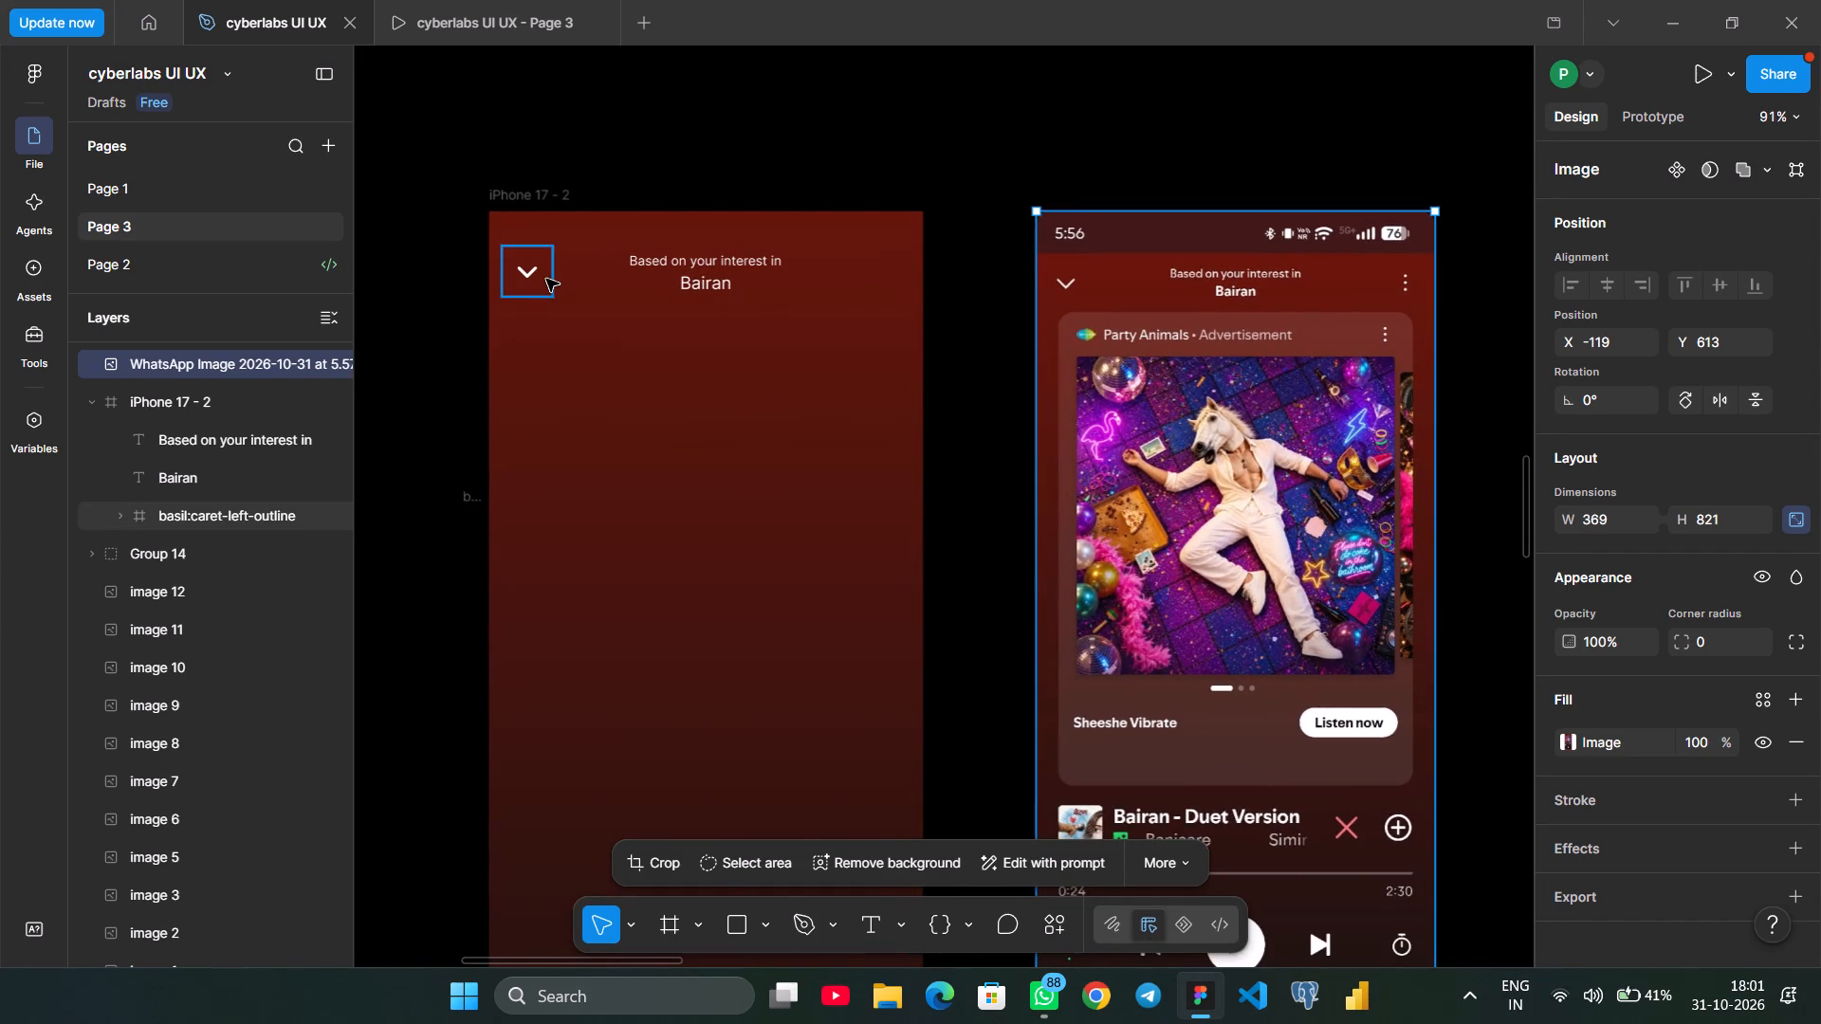
Nudge the white down-caret icon in the iPhone 17 - 2 frame's header up to Y 31.
click(546, 279)
key(Up)
key(Up)
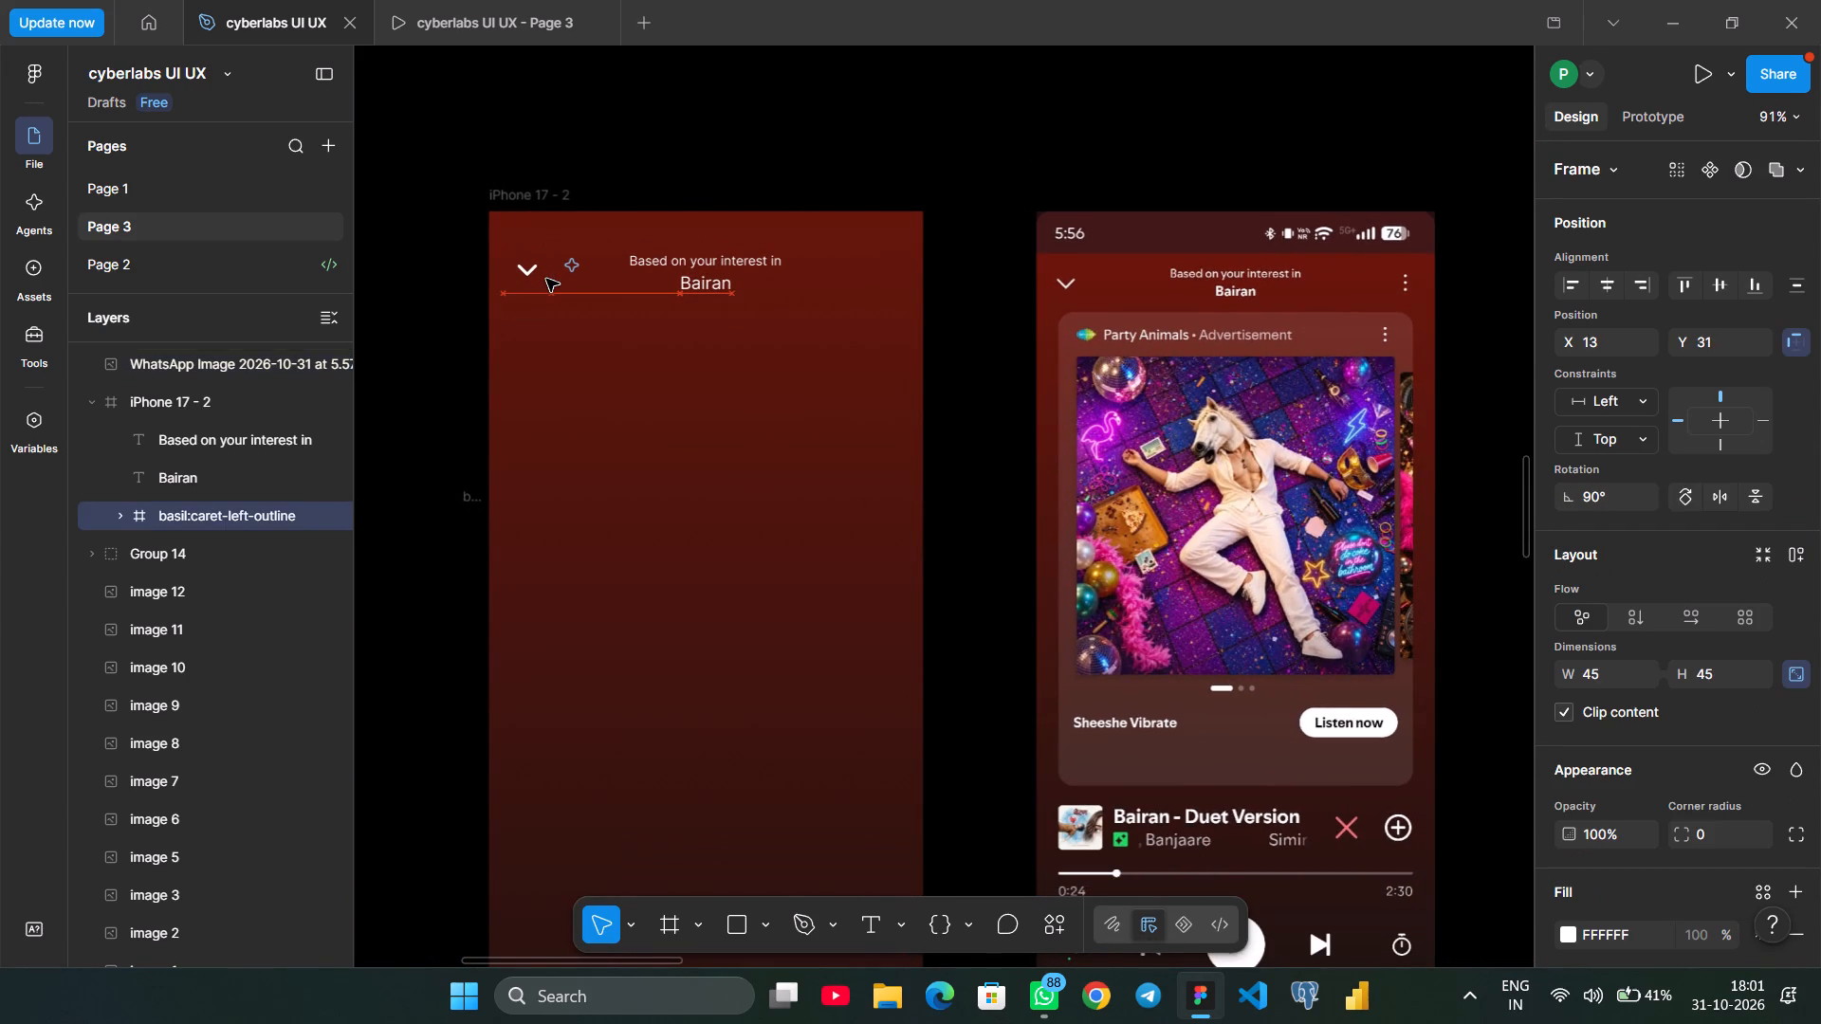
click(952, 393)
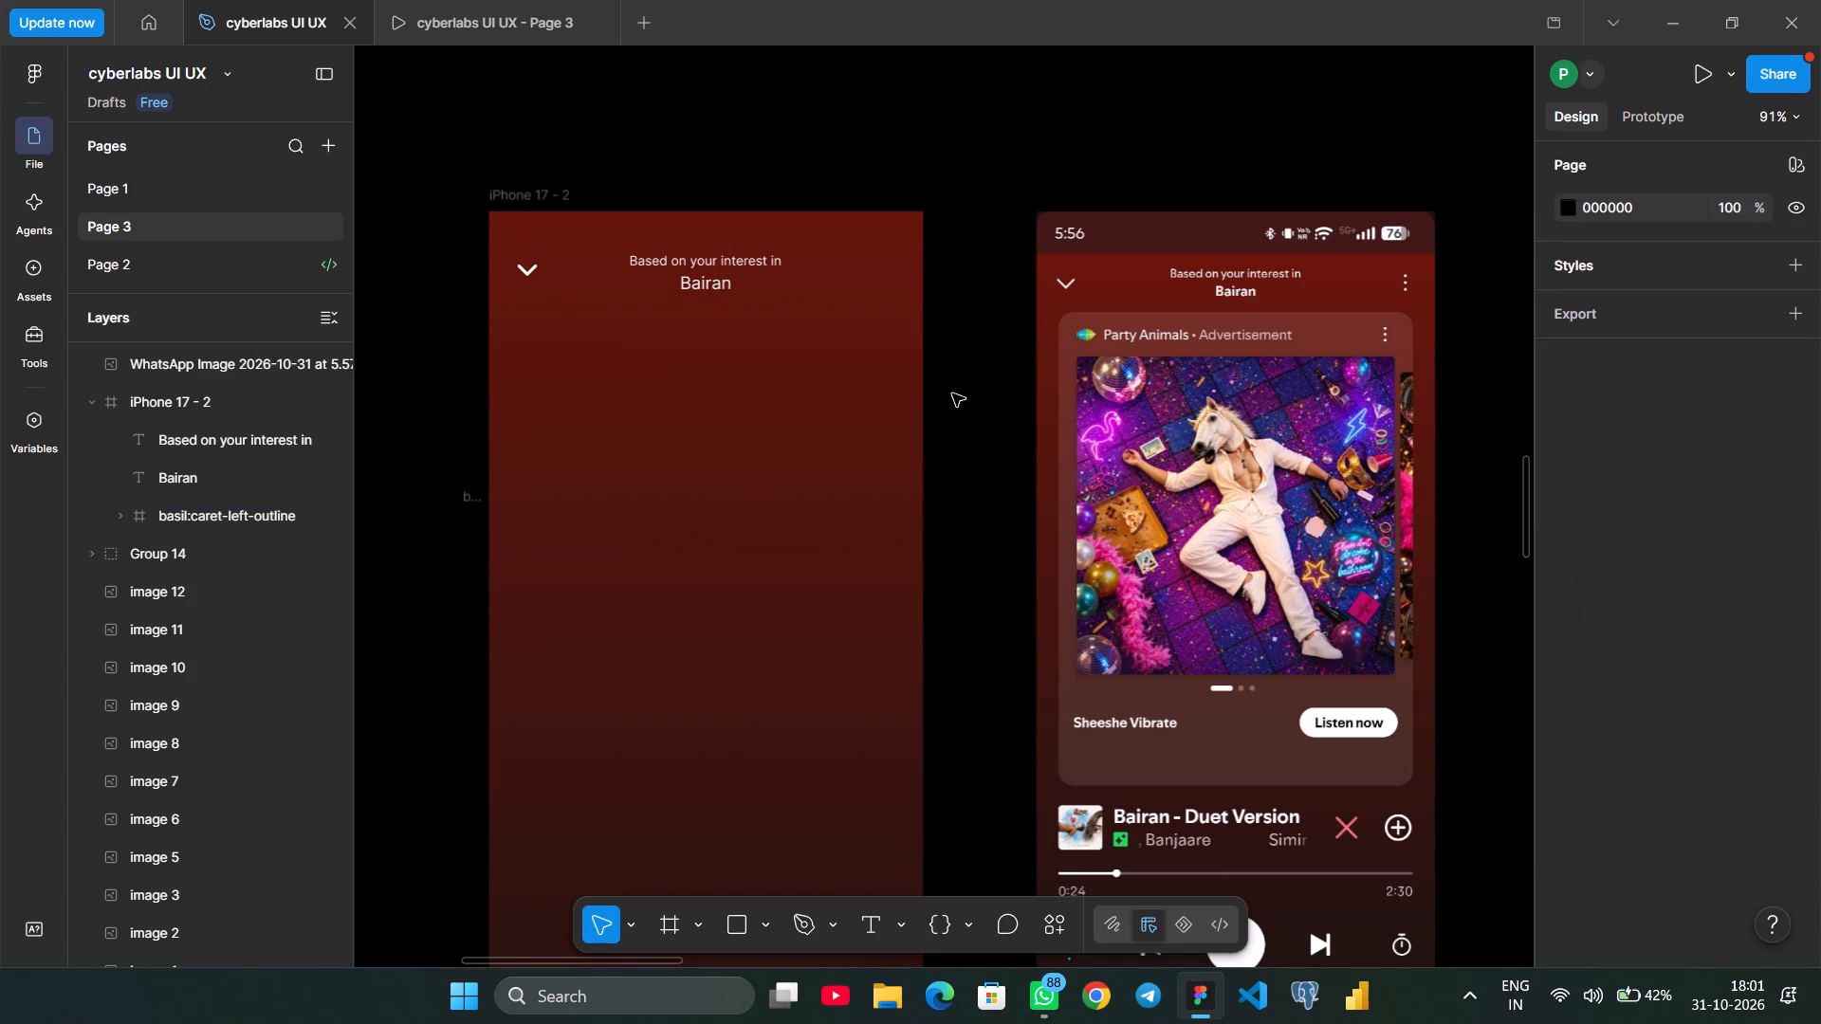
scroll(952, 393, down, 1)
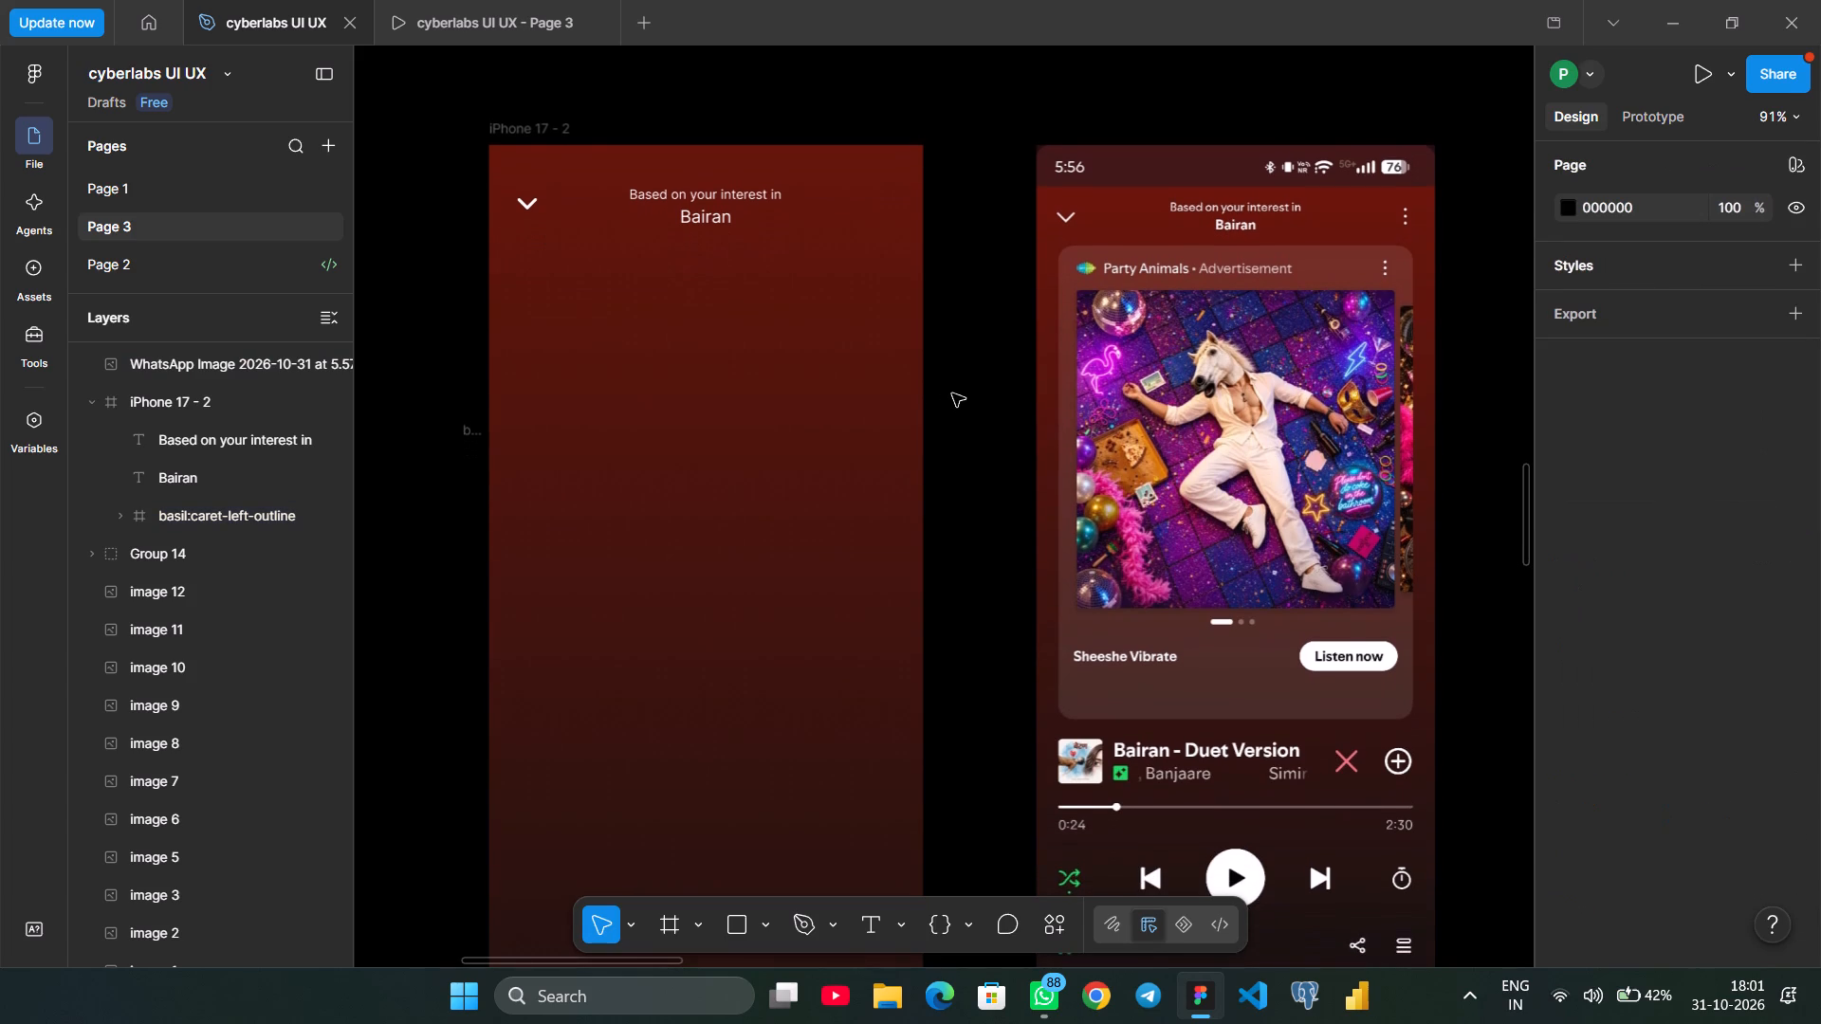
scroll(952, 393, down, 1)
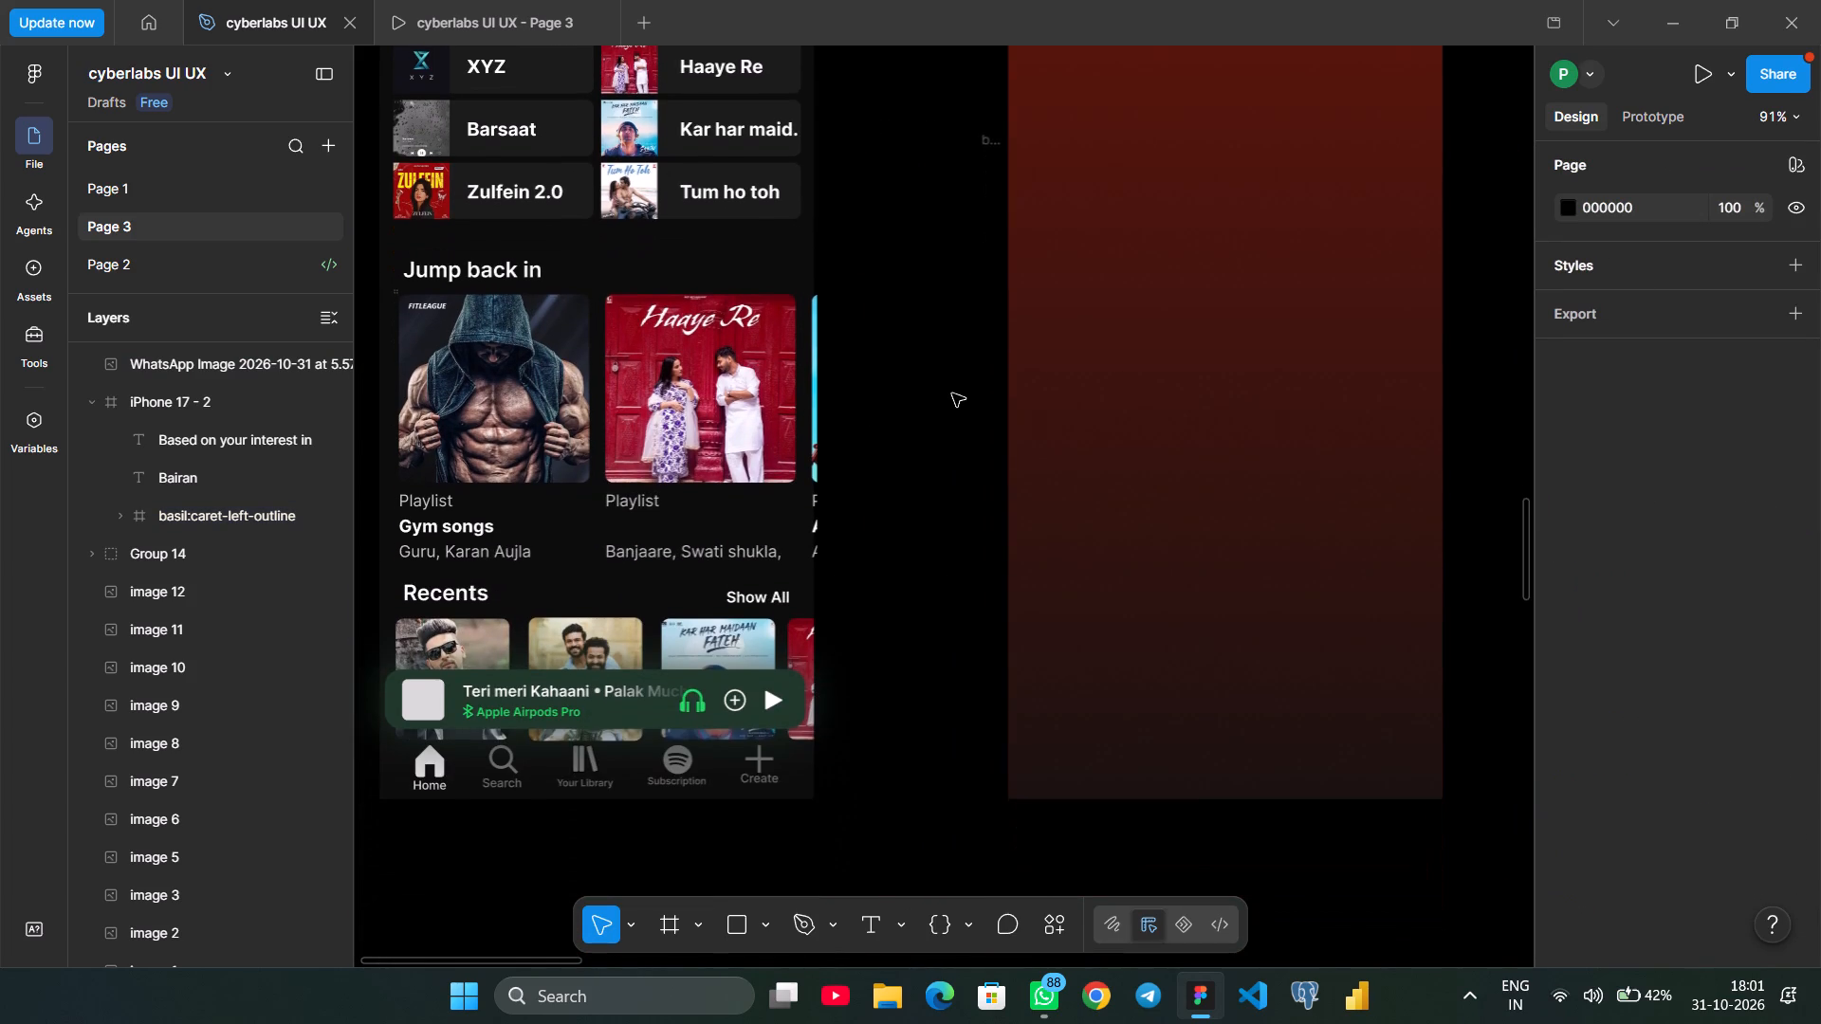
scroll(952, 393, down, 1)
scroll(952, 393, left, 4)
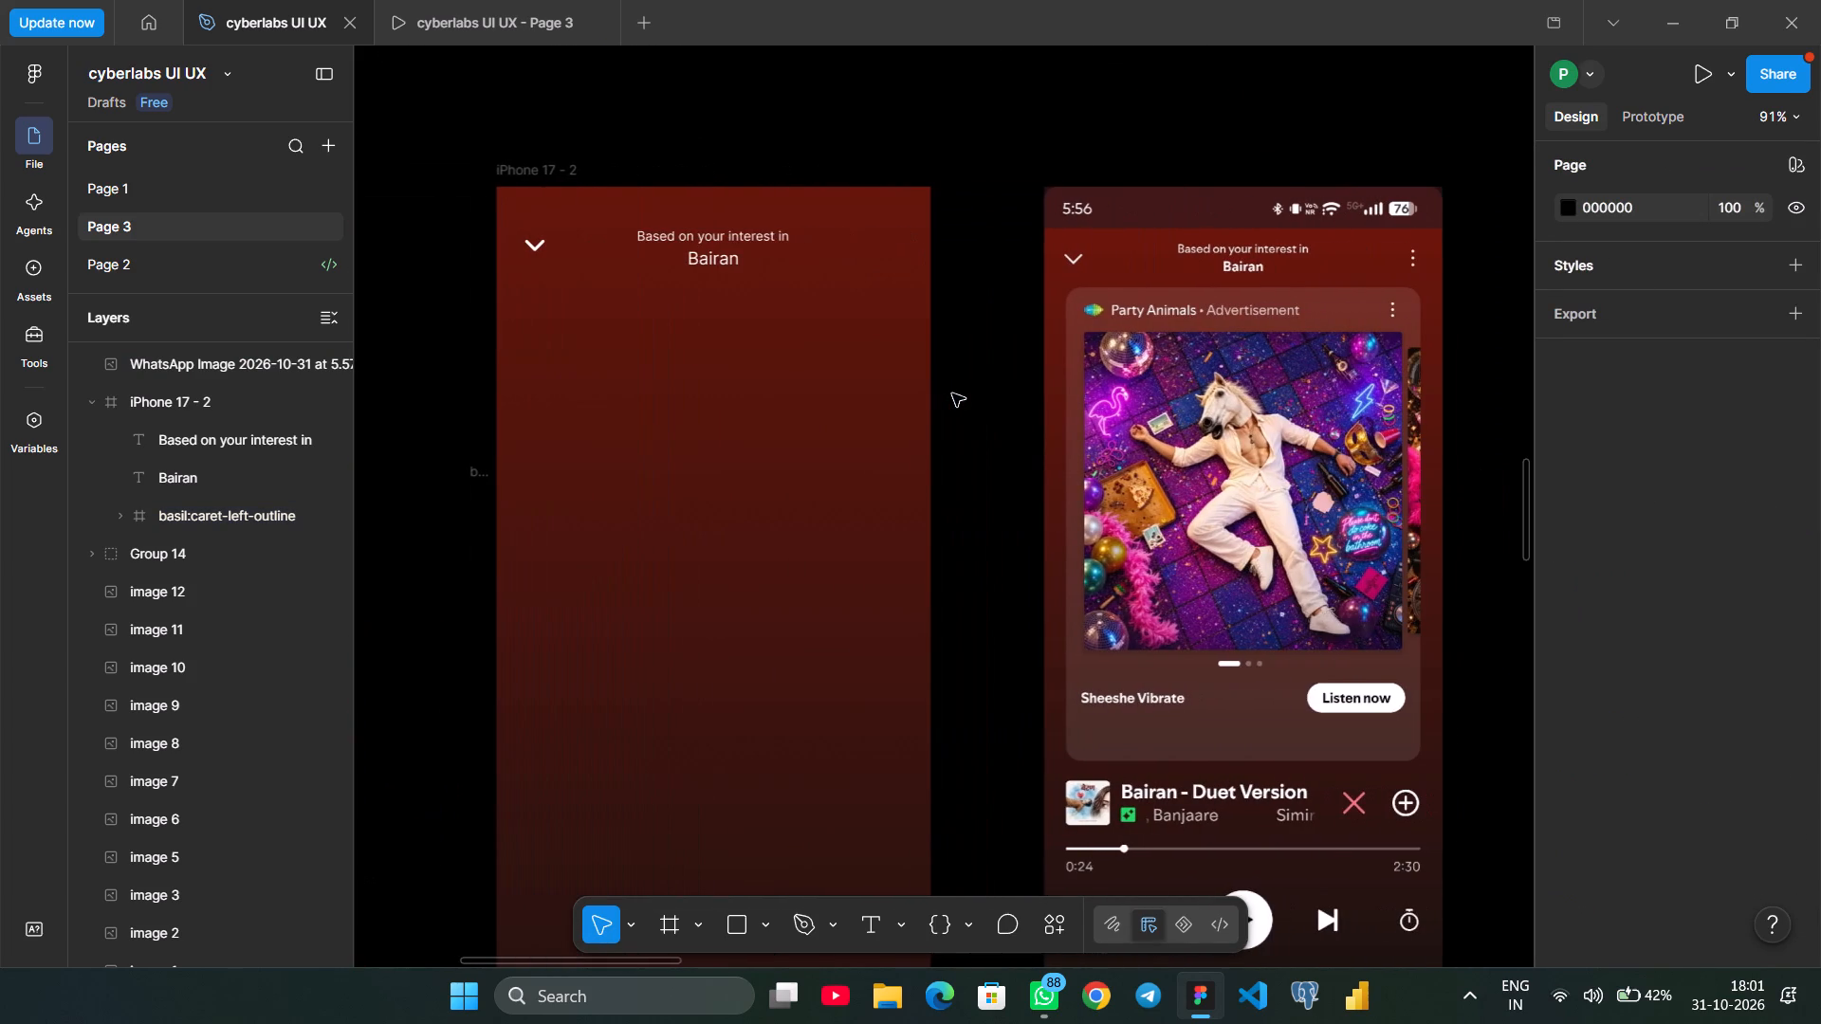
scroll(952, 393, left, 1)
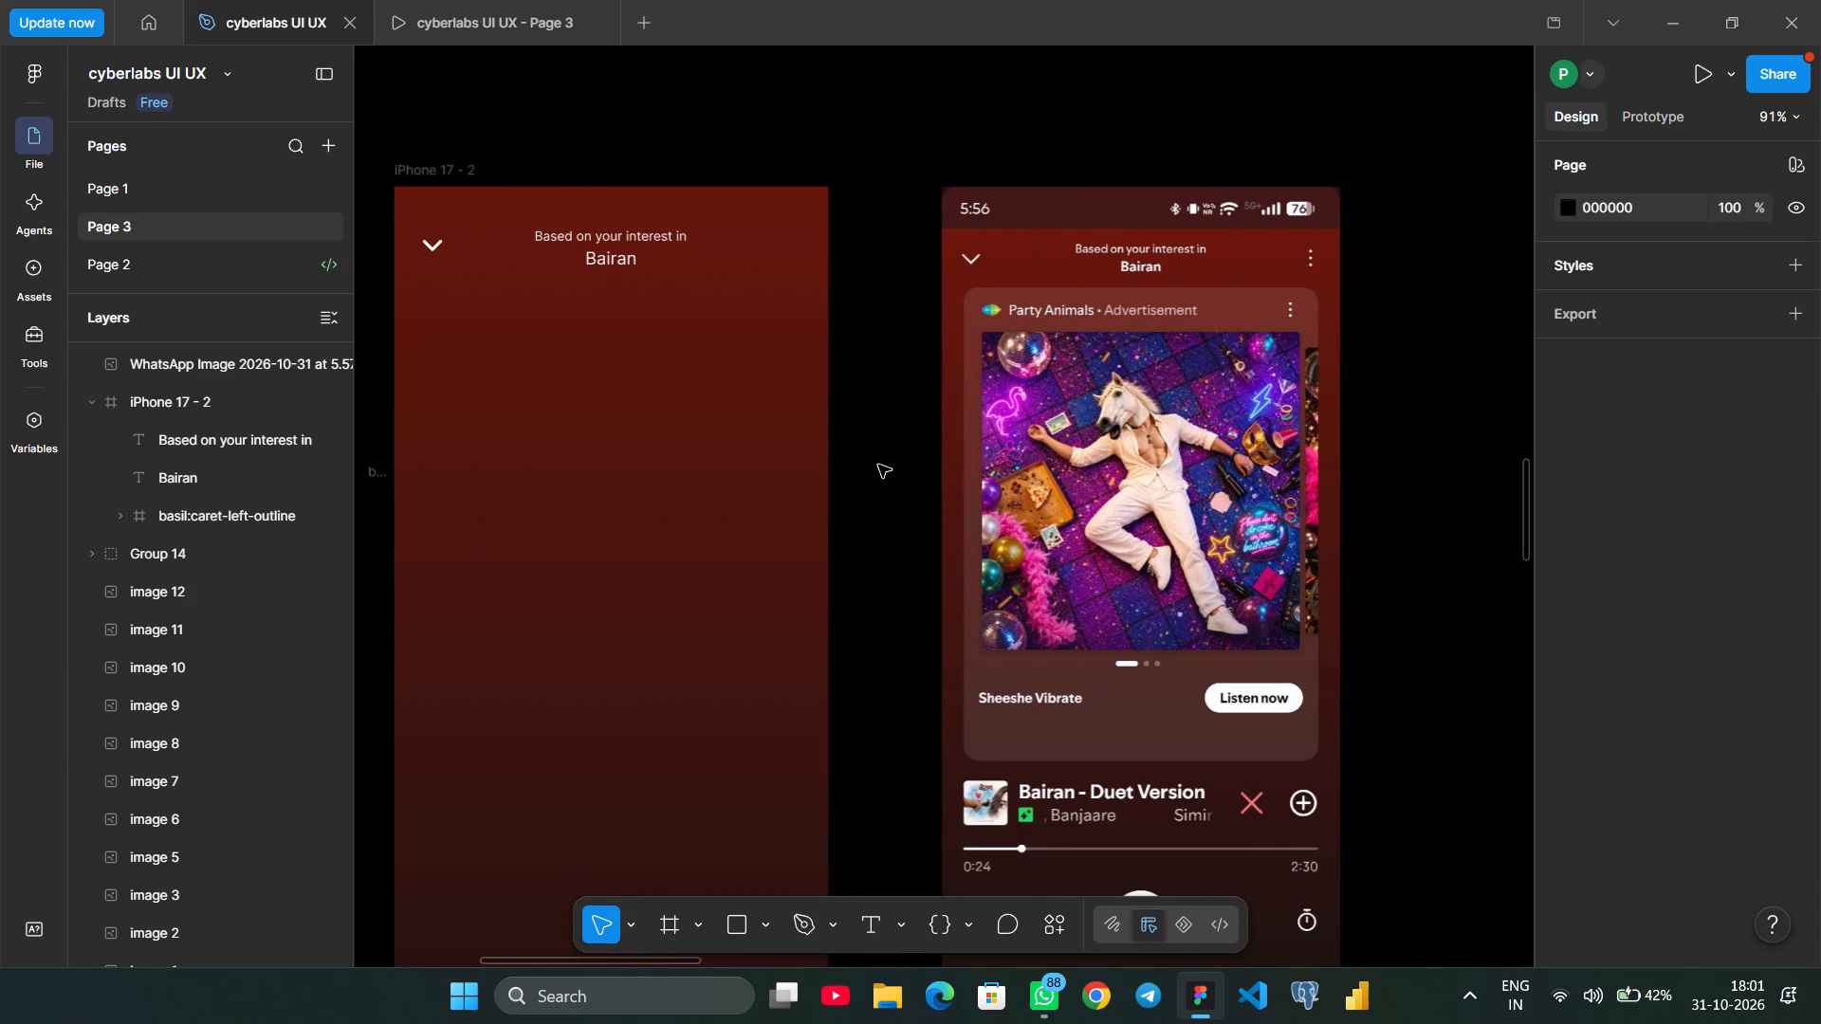
Look through the existing app screens on Page 1 and Page 2, including their layout column guides, and return to Page 3.
click(169, 196)
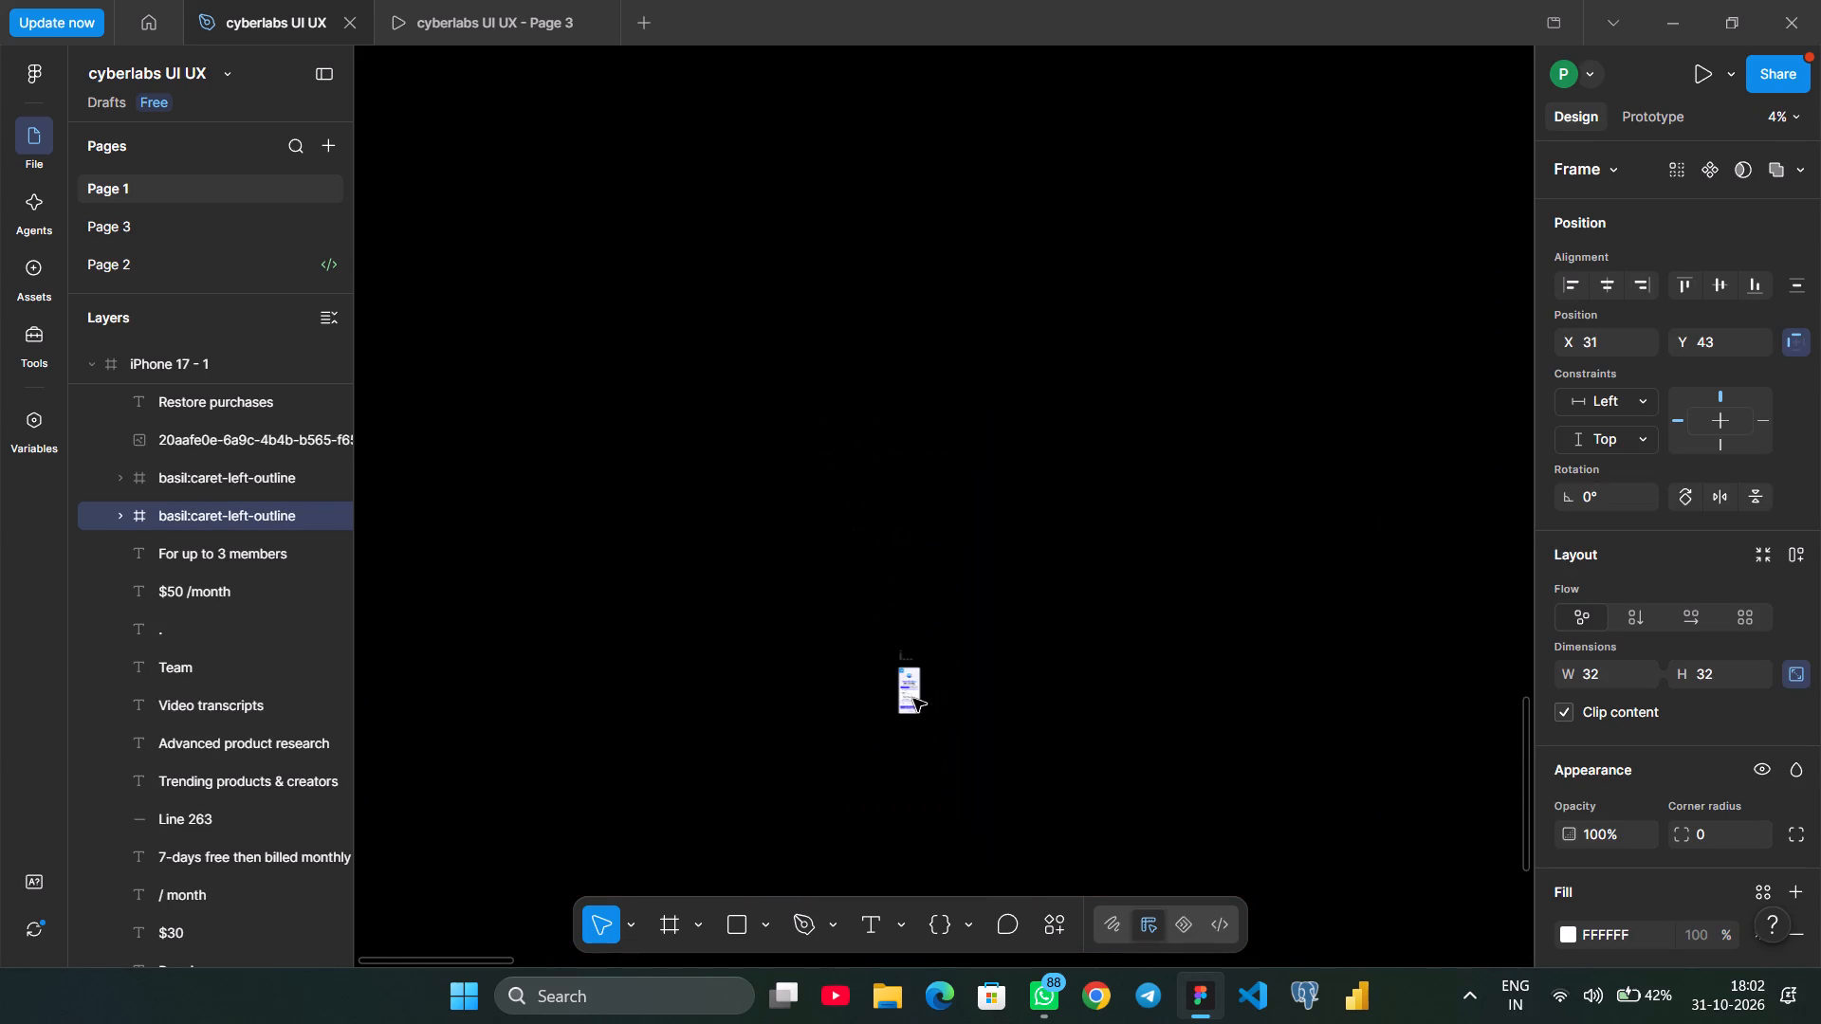
click(163, 267)
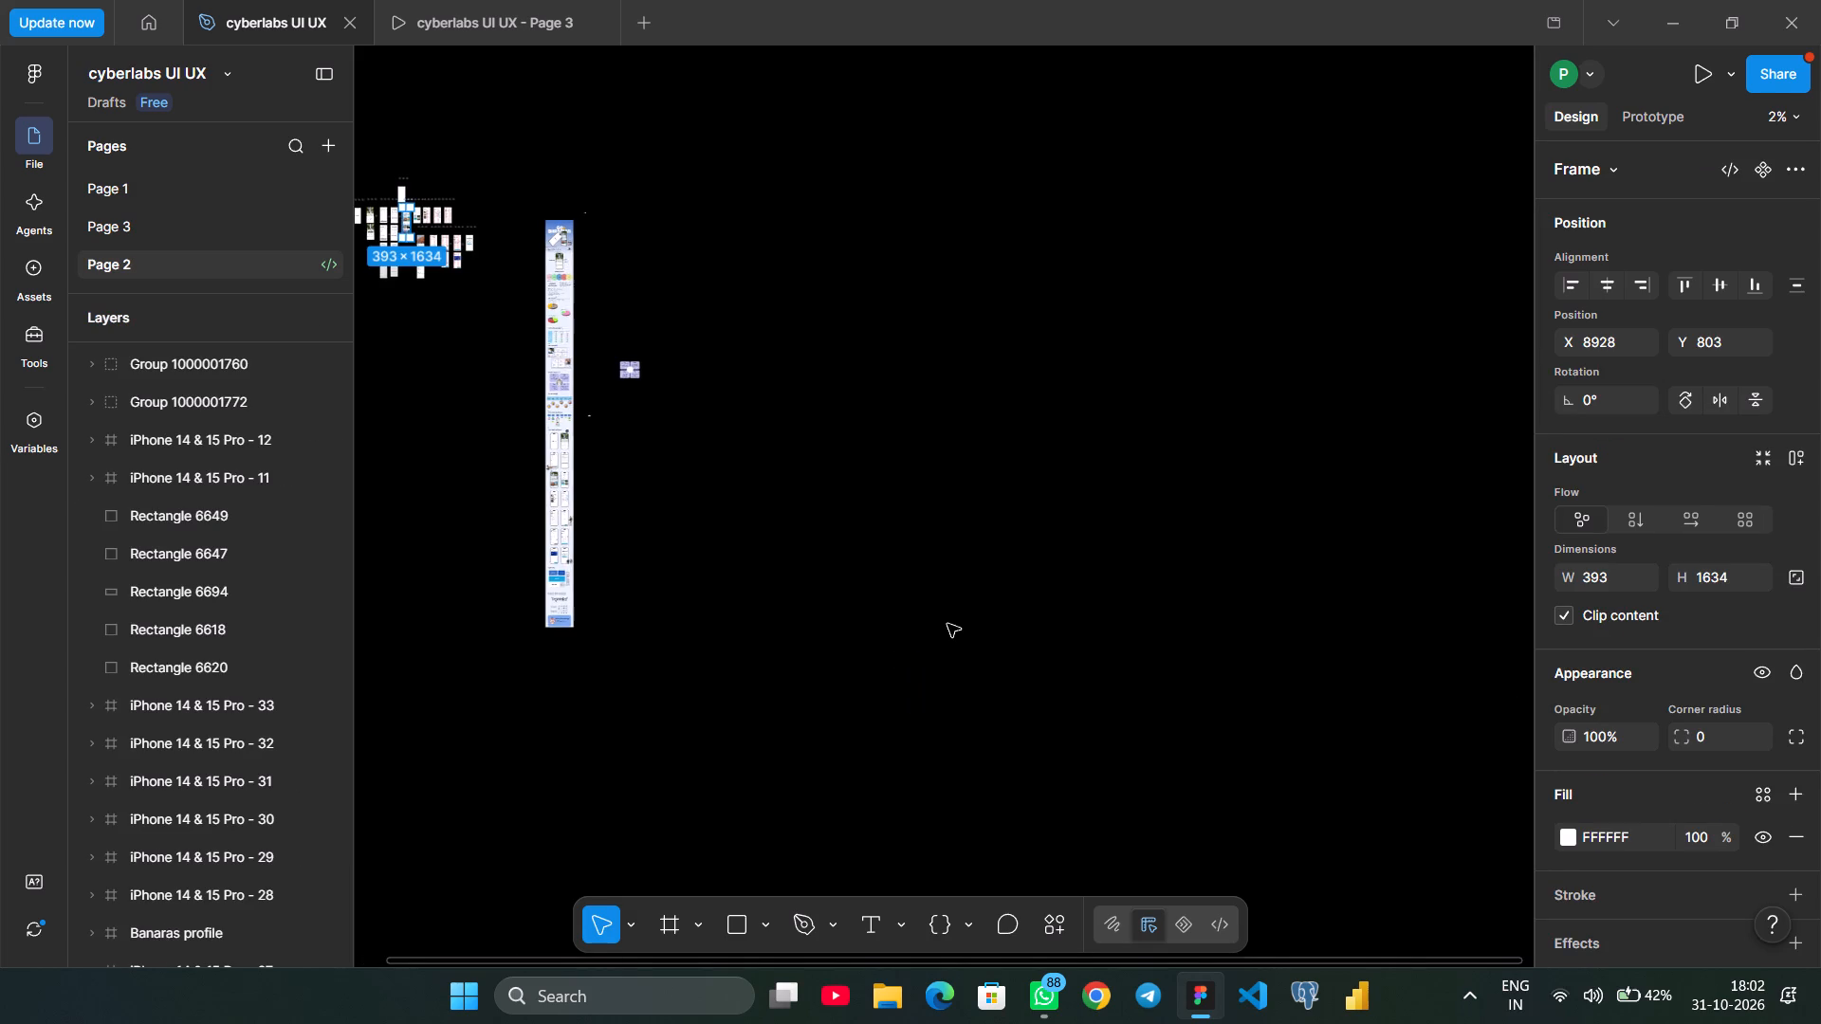
scroll(947, 624, right, 3)
scroll(947, 624, up, 5)
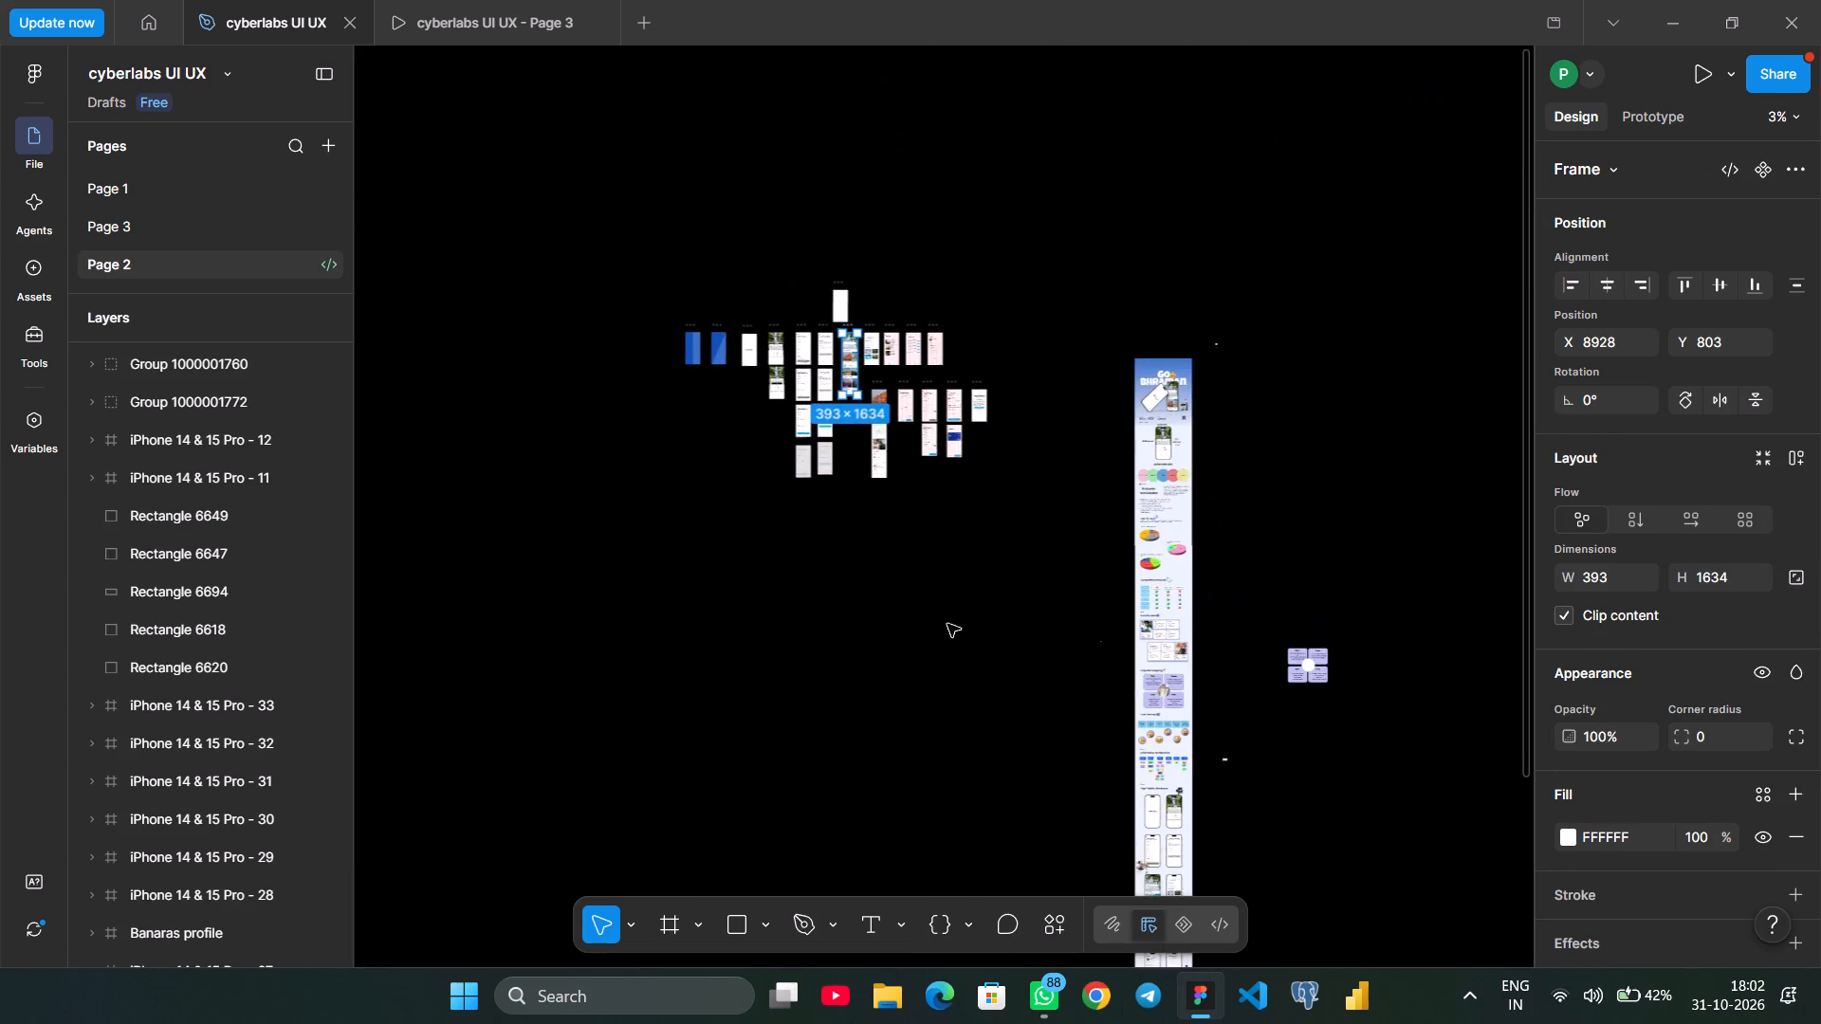
scroll(947, 624, up, 7)
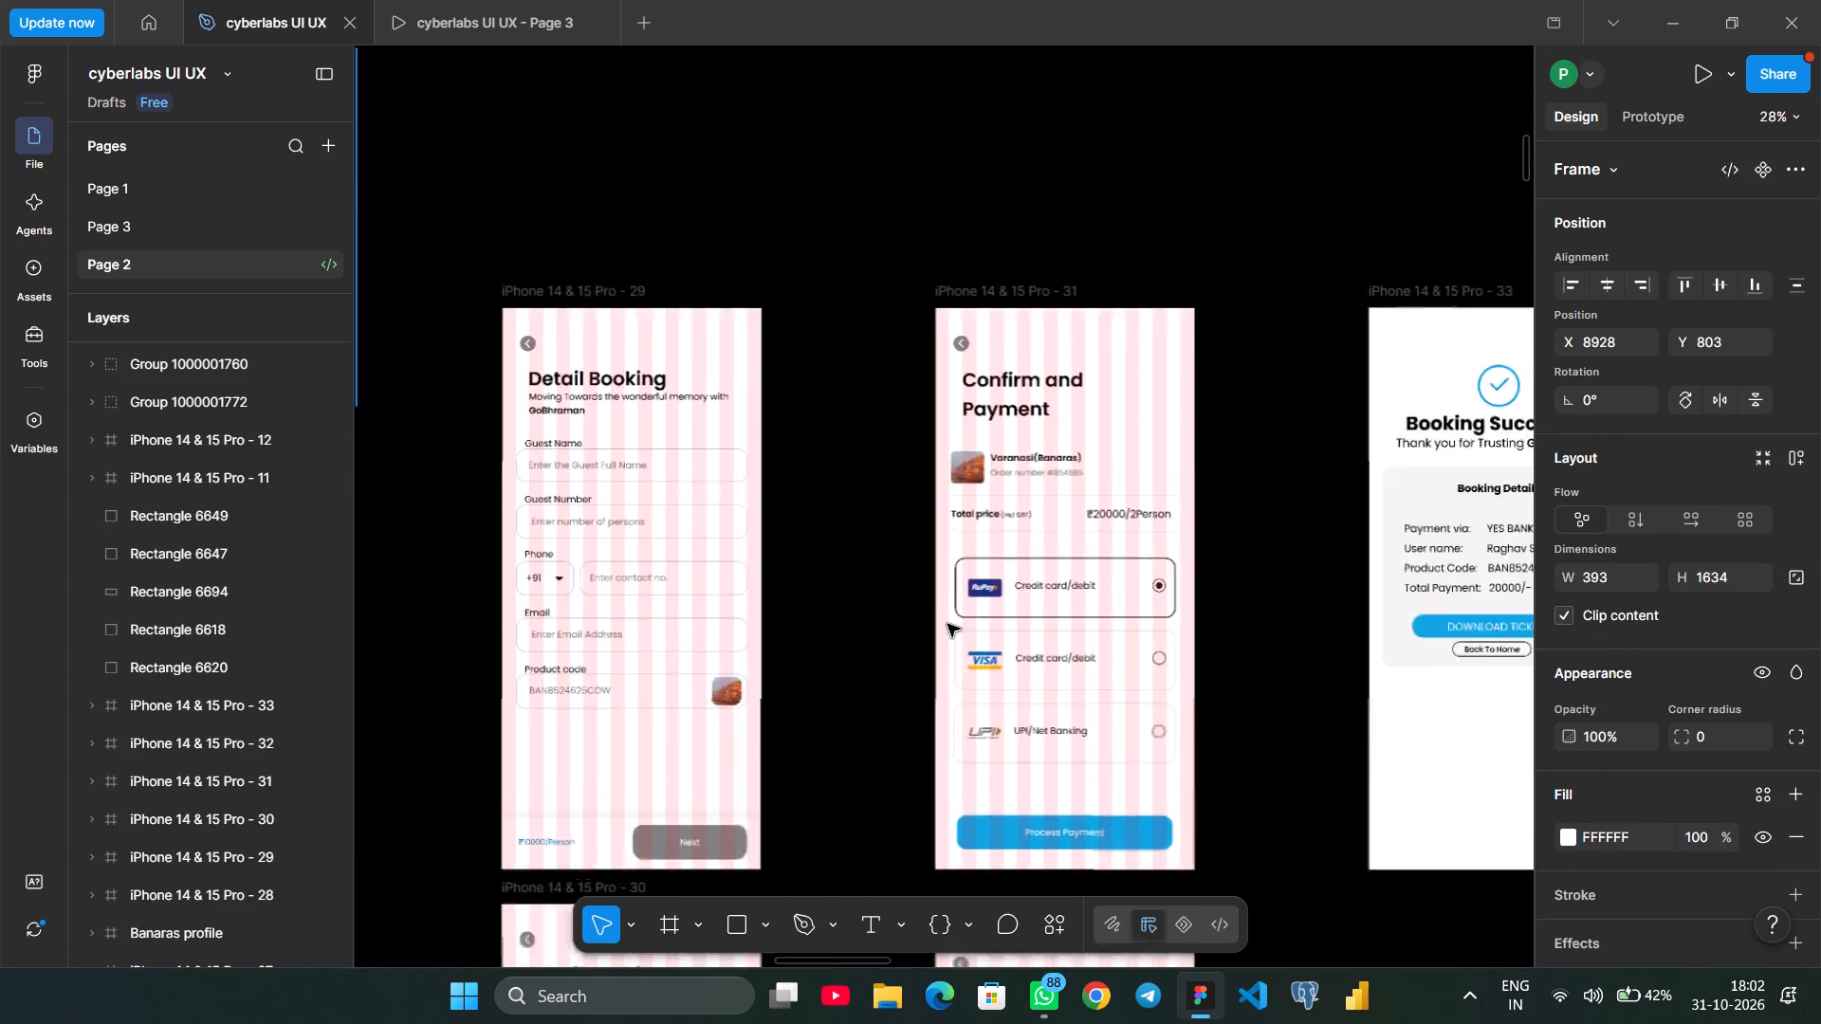
scroll(947, 624, right, 6)
scroll(947, 624, up, 2)
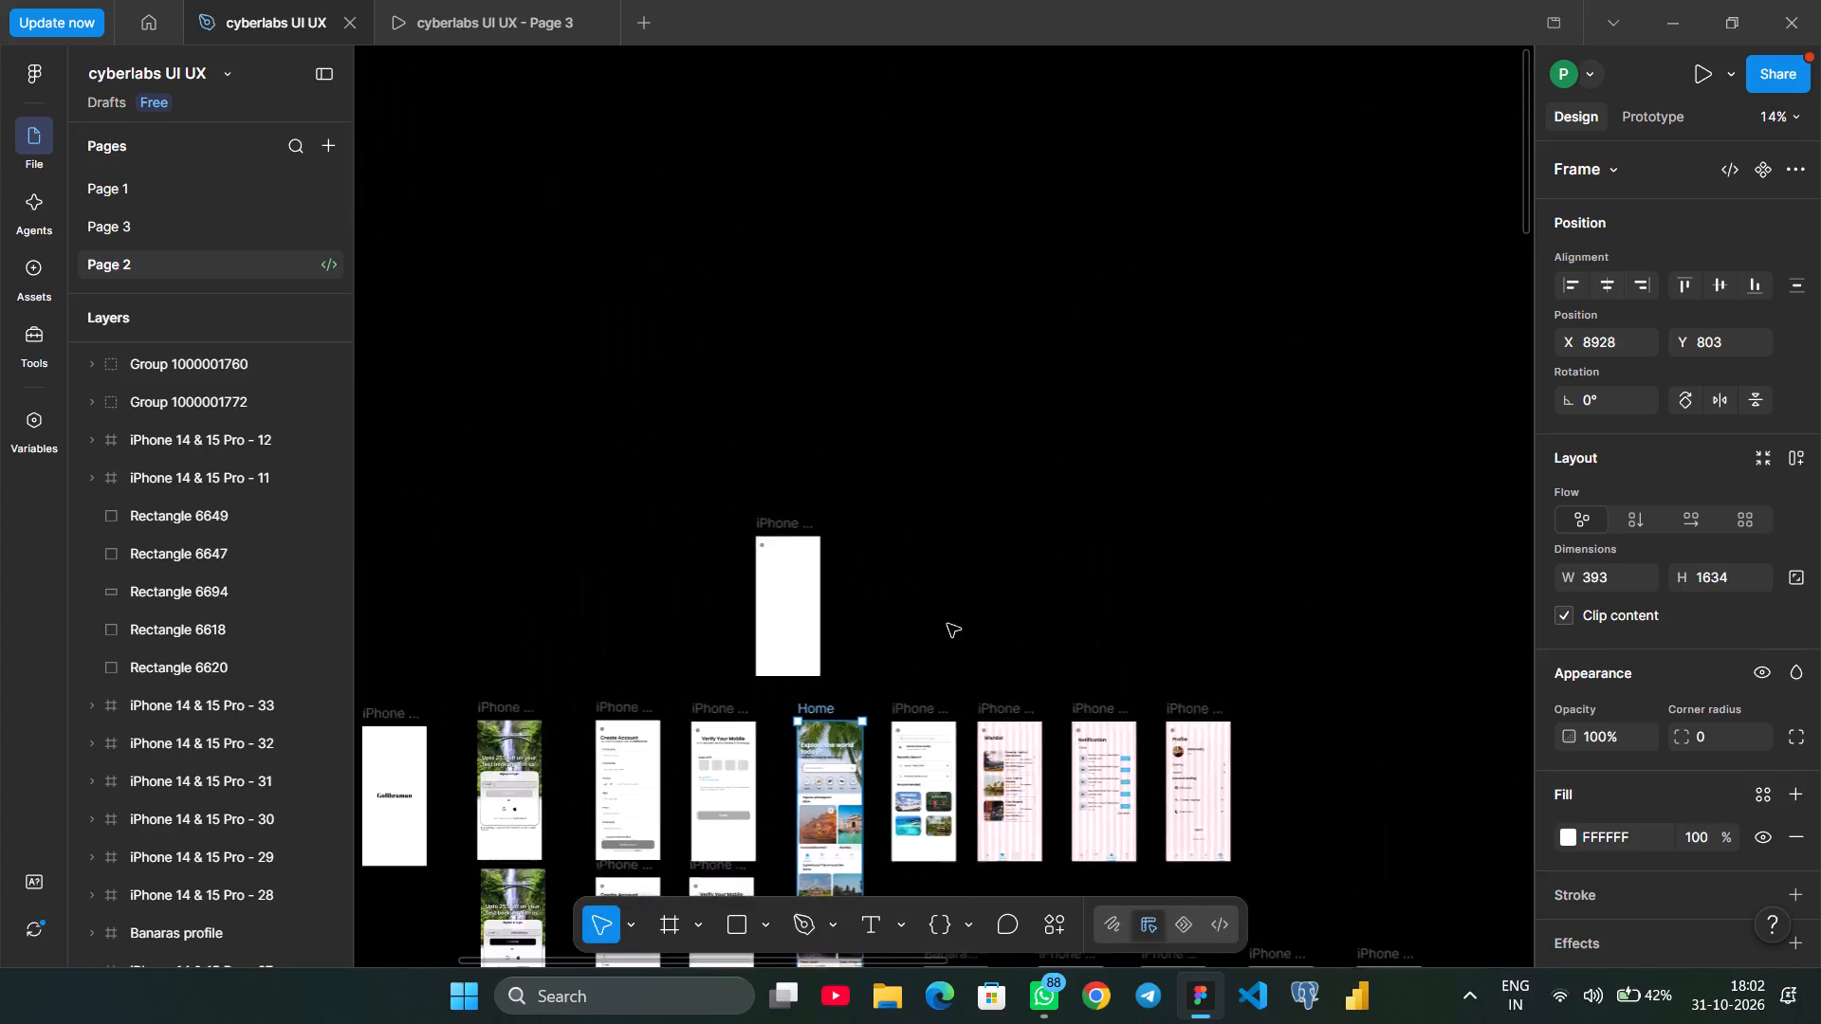
scroll(947, 624, down, 2)
scroll(947, 624, left, 4)
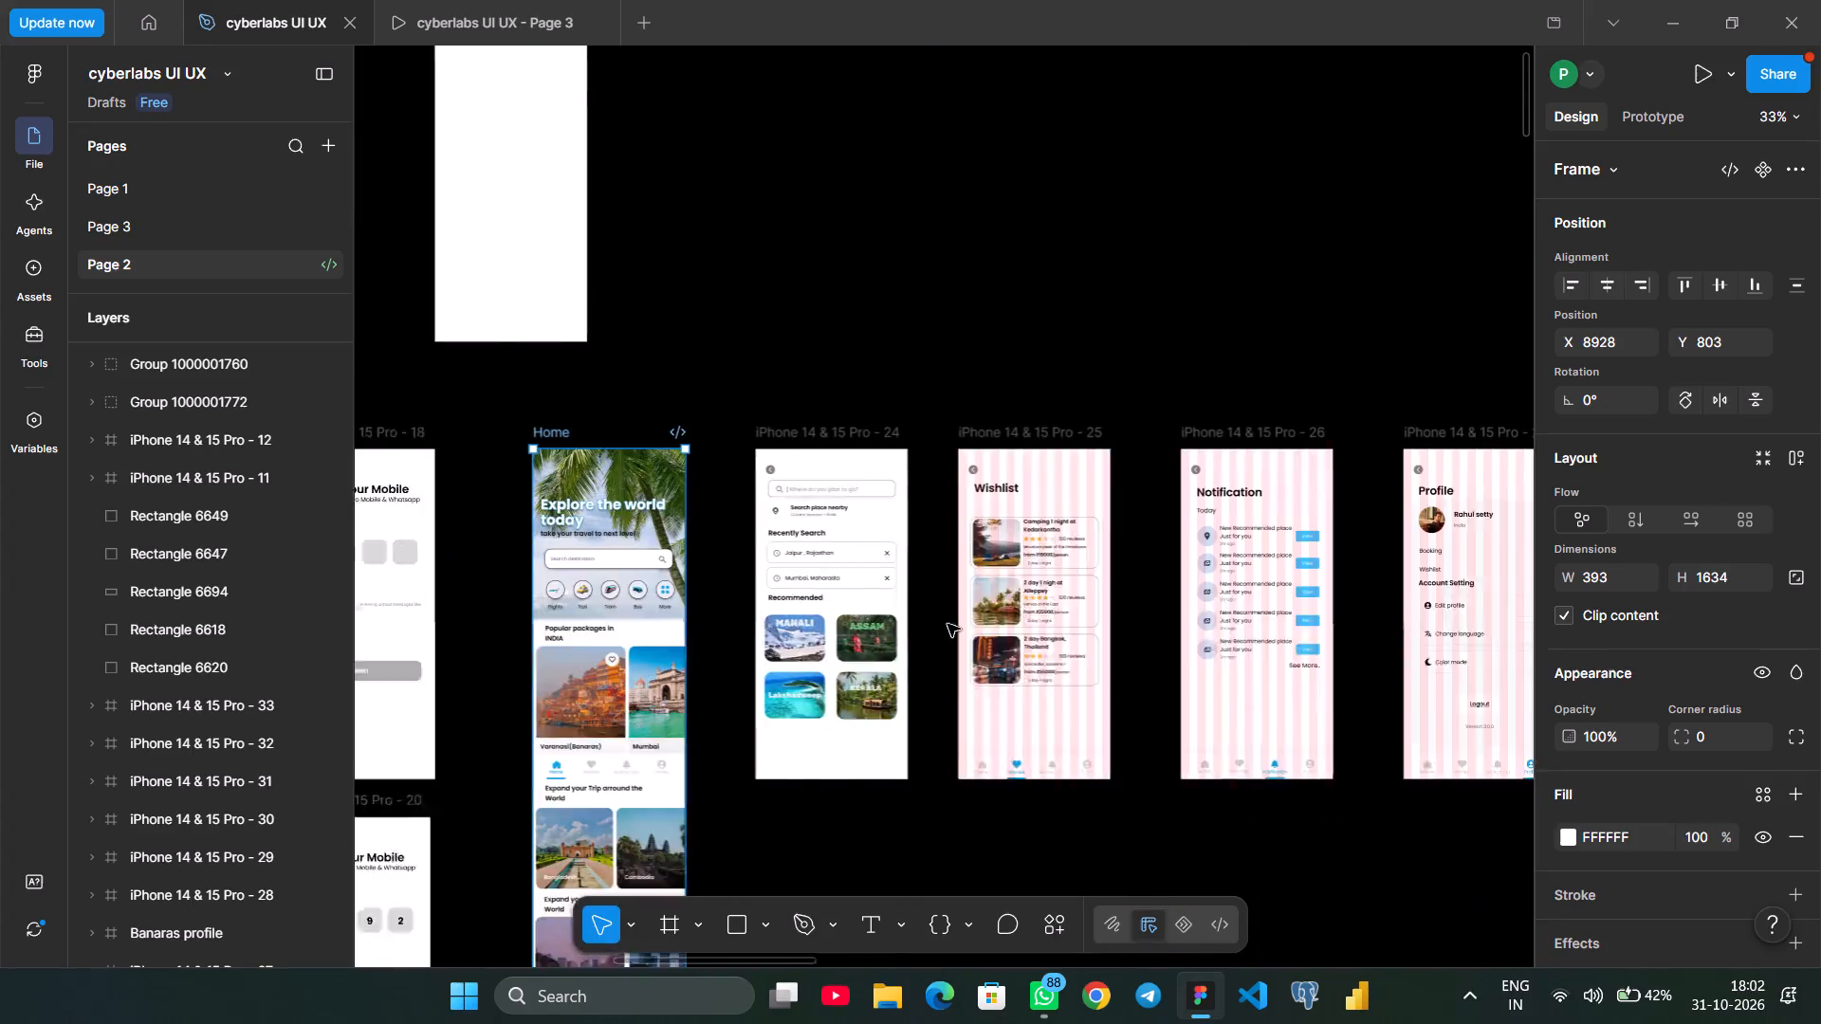
scroll(947, 624, left, 4)
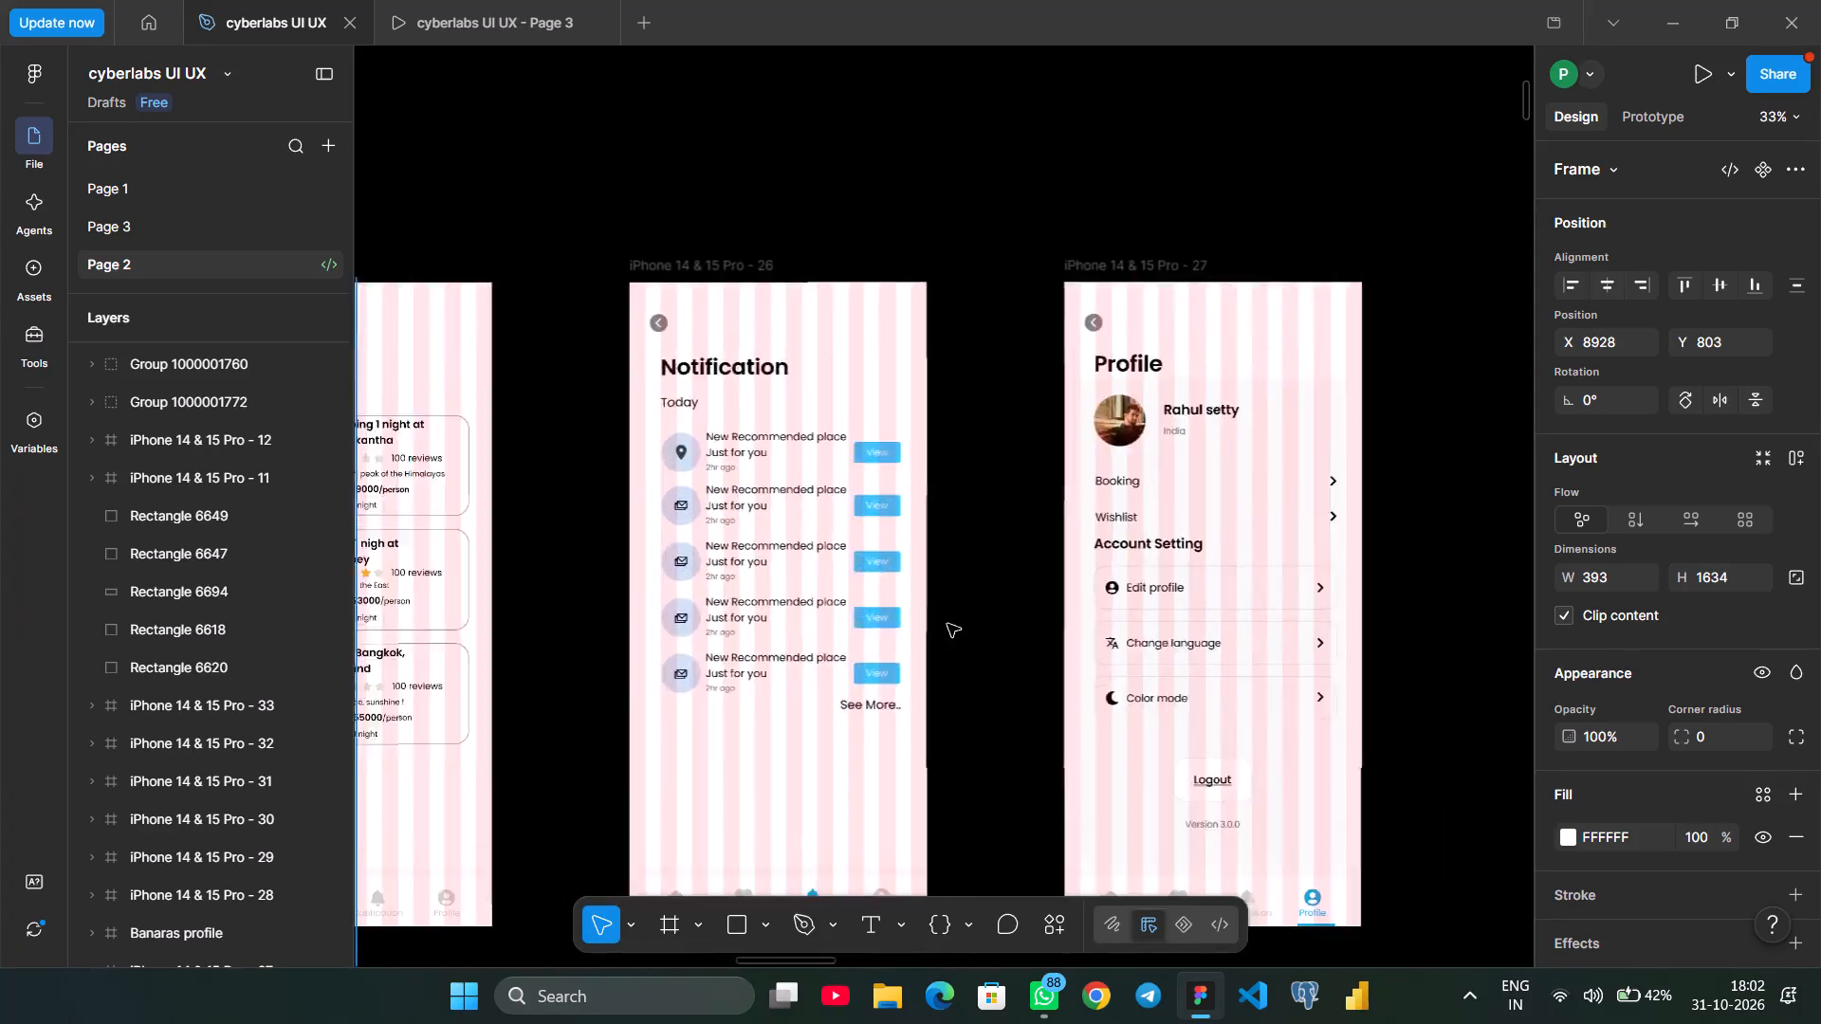
scroll(947, 624, down, 2)
scroll(947, 624, right, 5)
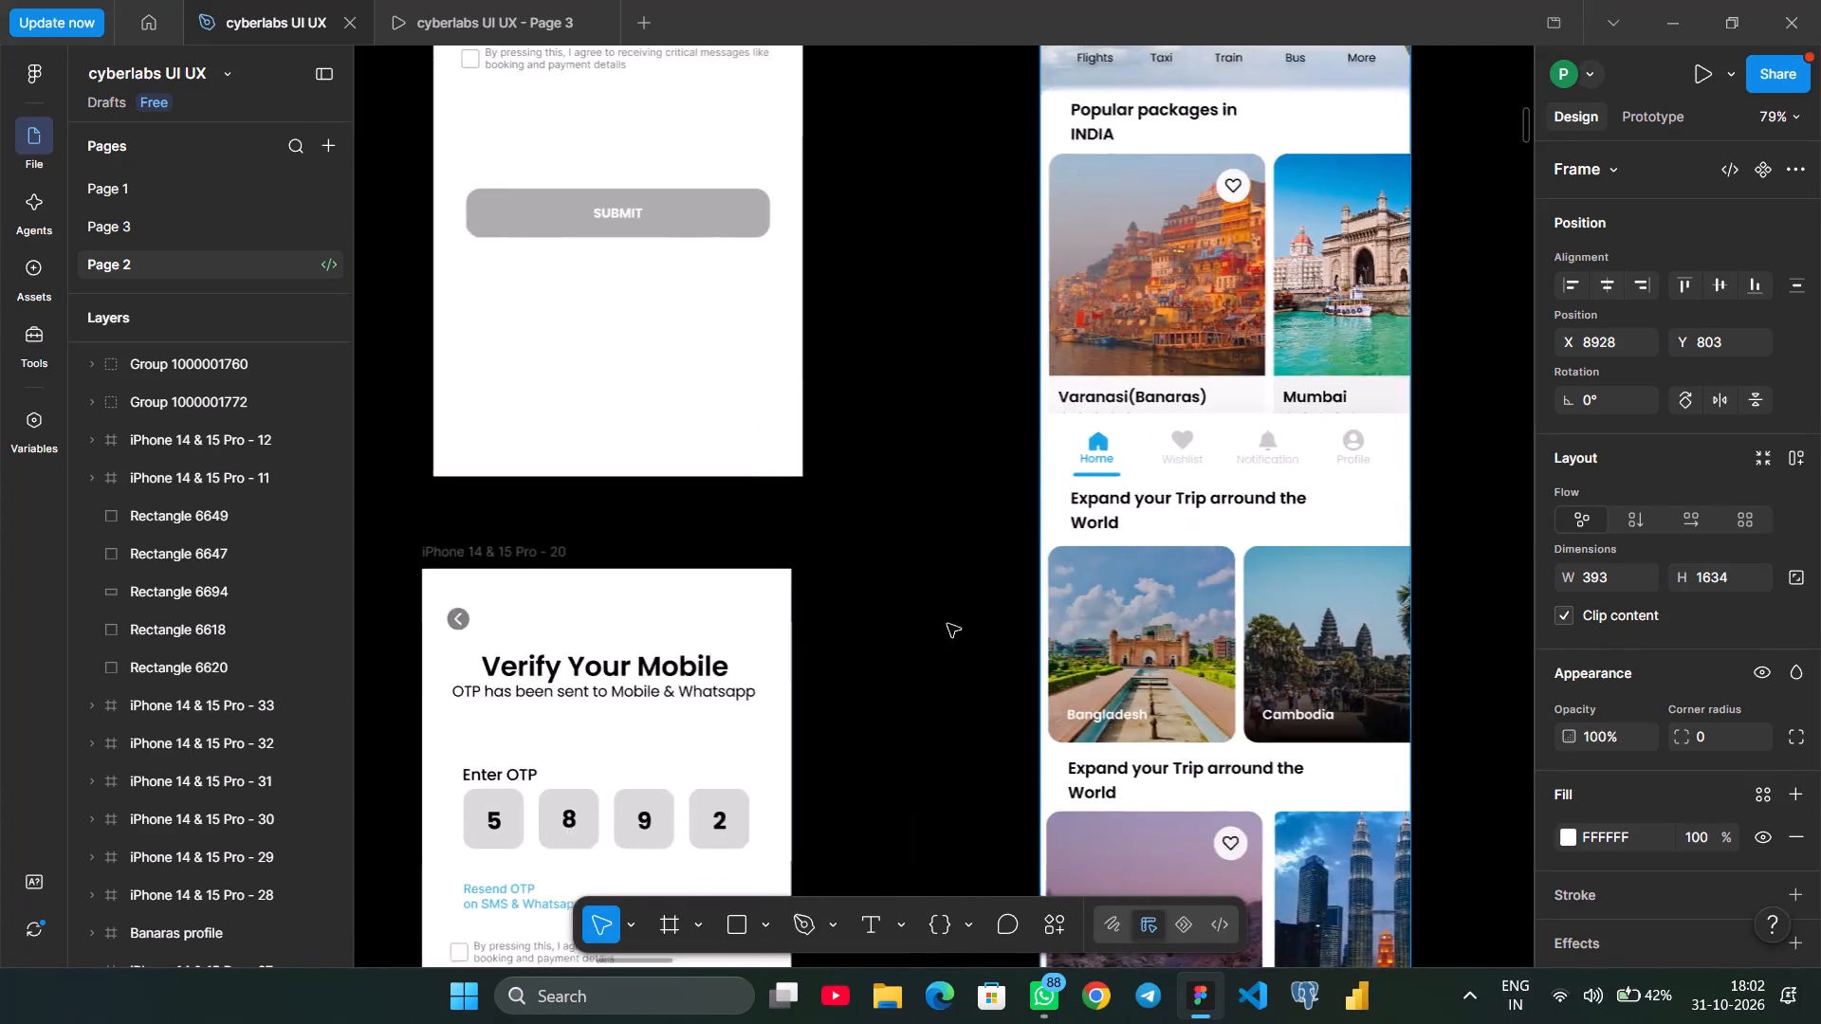
scroll(947, 624, right, 1)
scroll(947, 624, down, 1)
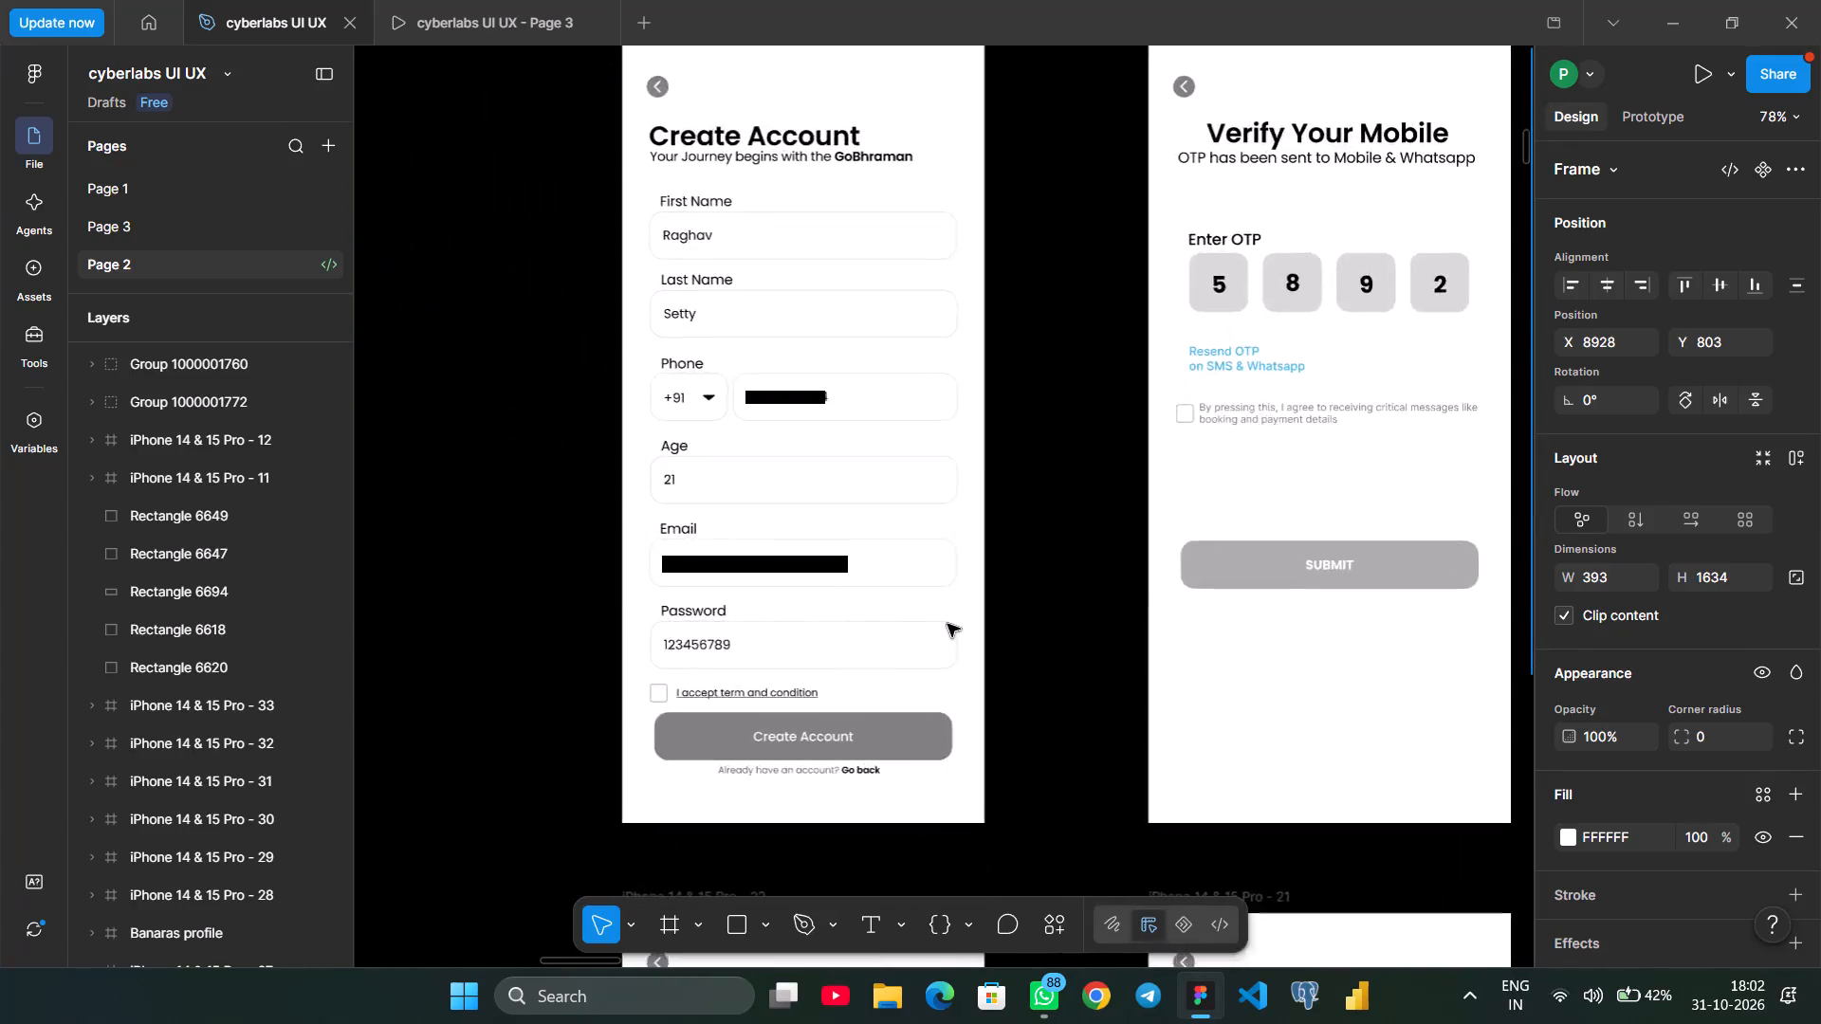
scroll(947, 624, down, 3)
scroll(947, 624, right, 1)
scroll(947, 624, up, 5)
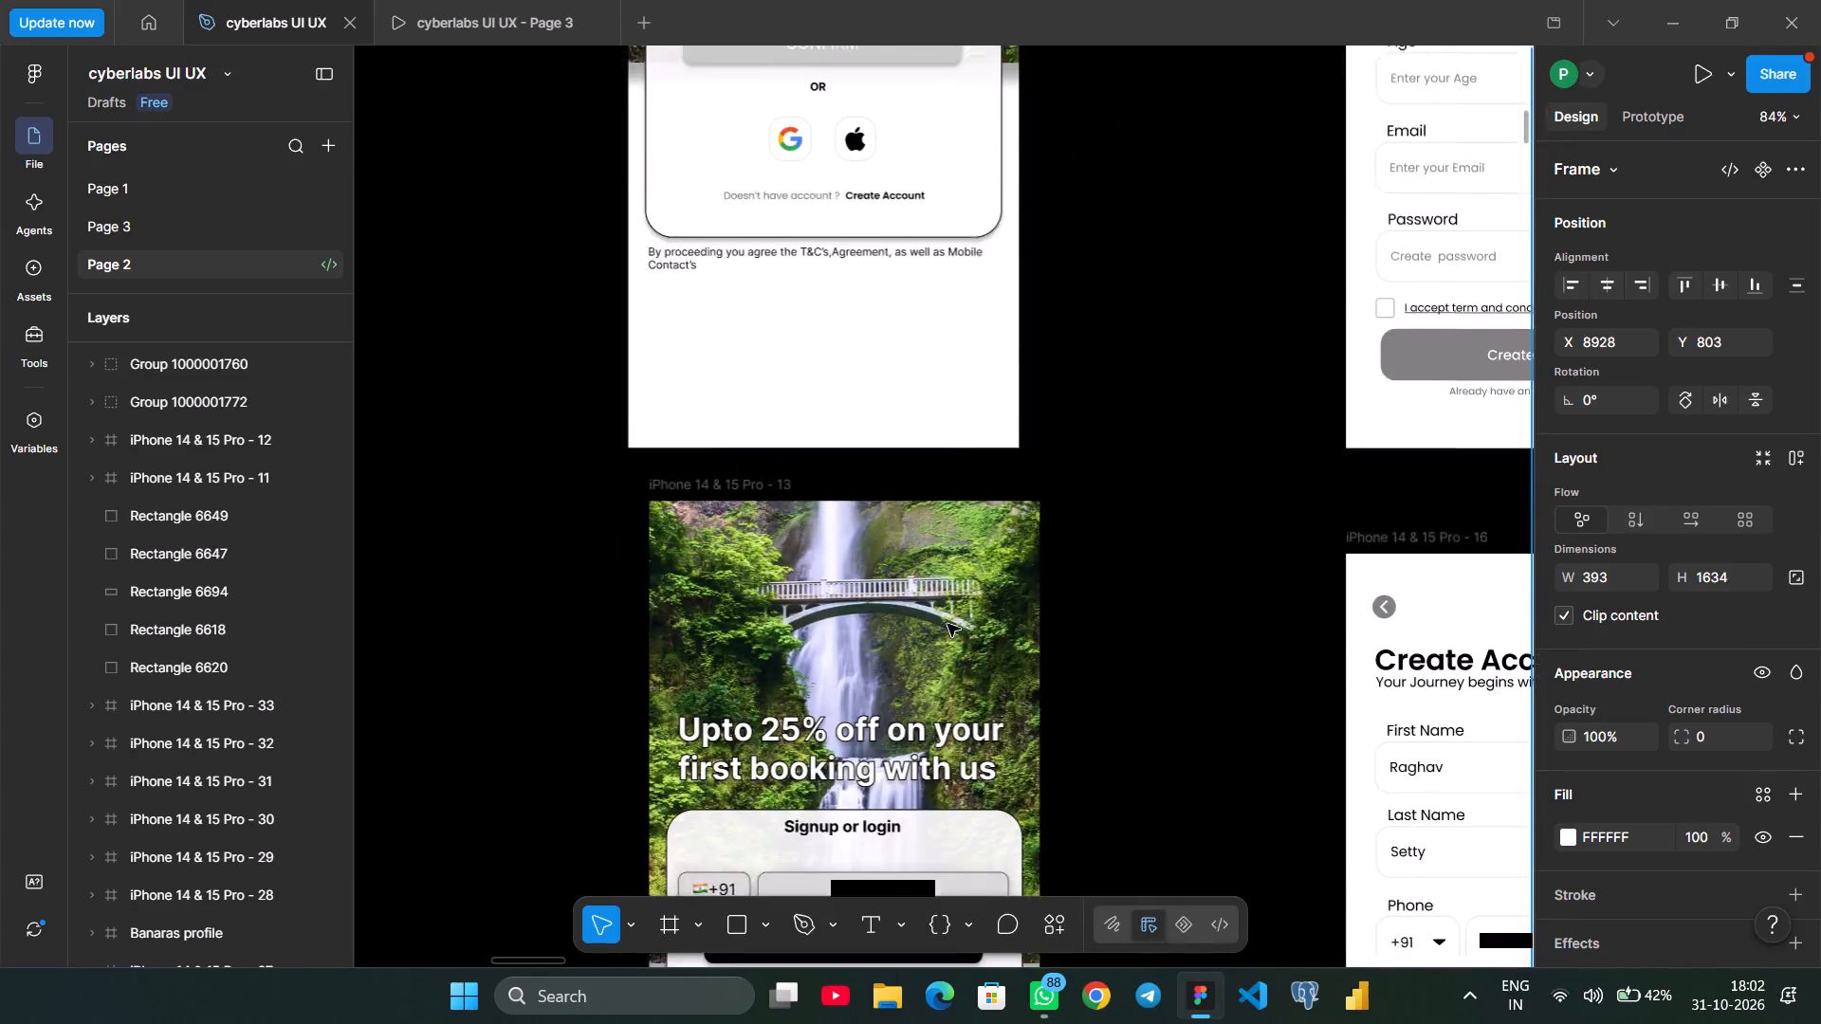
scroll(947, 624, right, 2)
scroll(947, 624, up, 3)
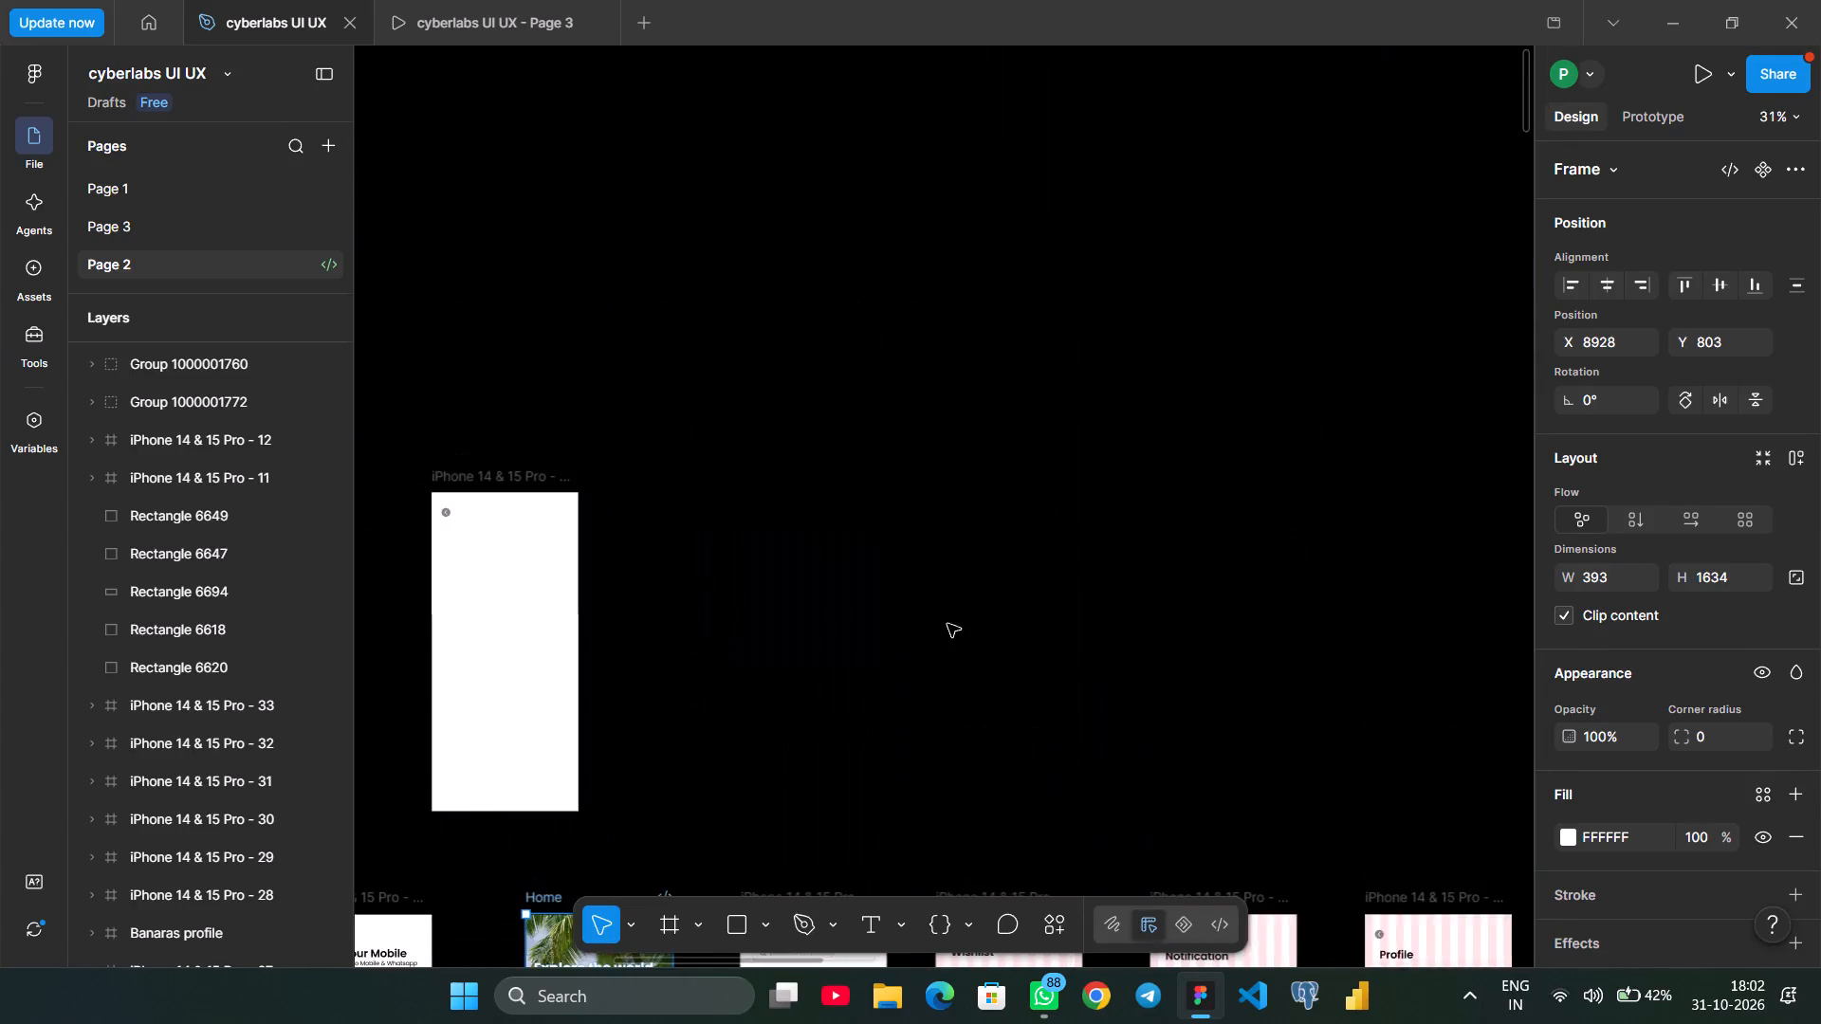
click(188, 225)
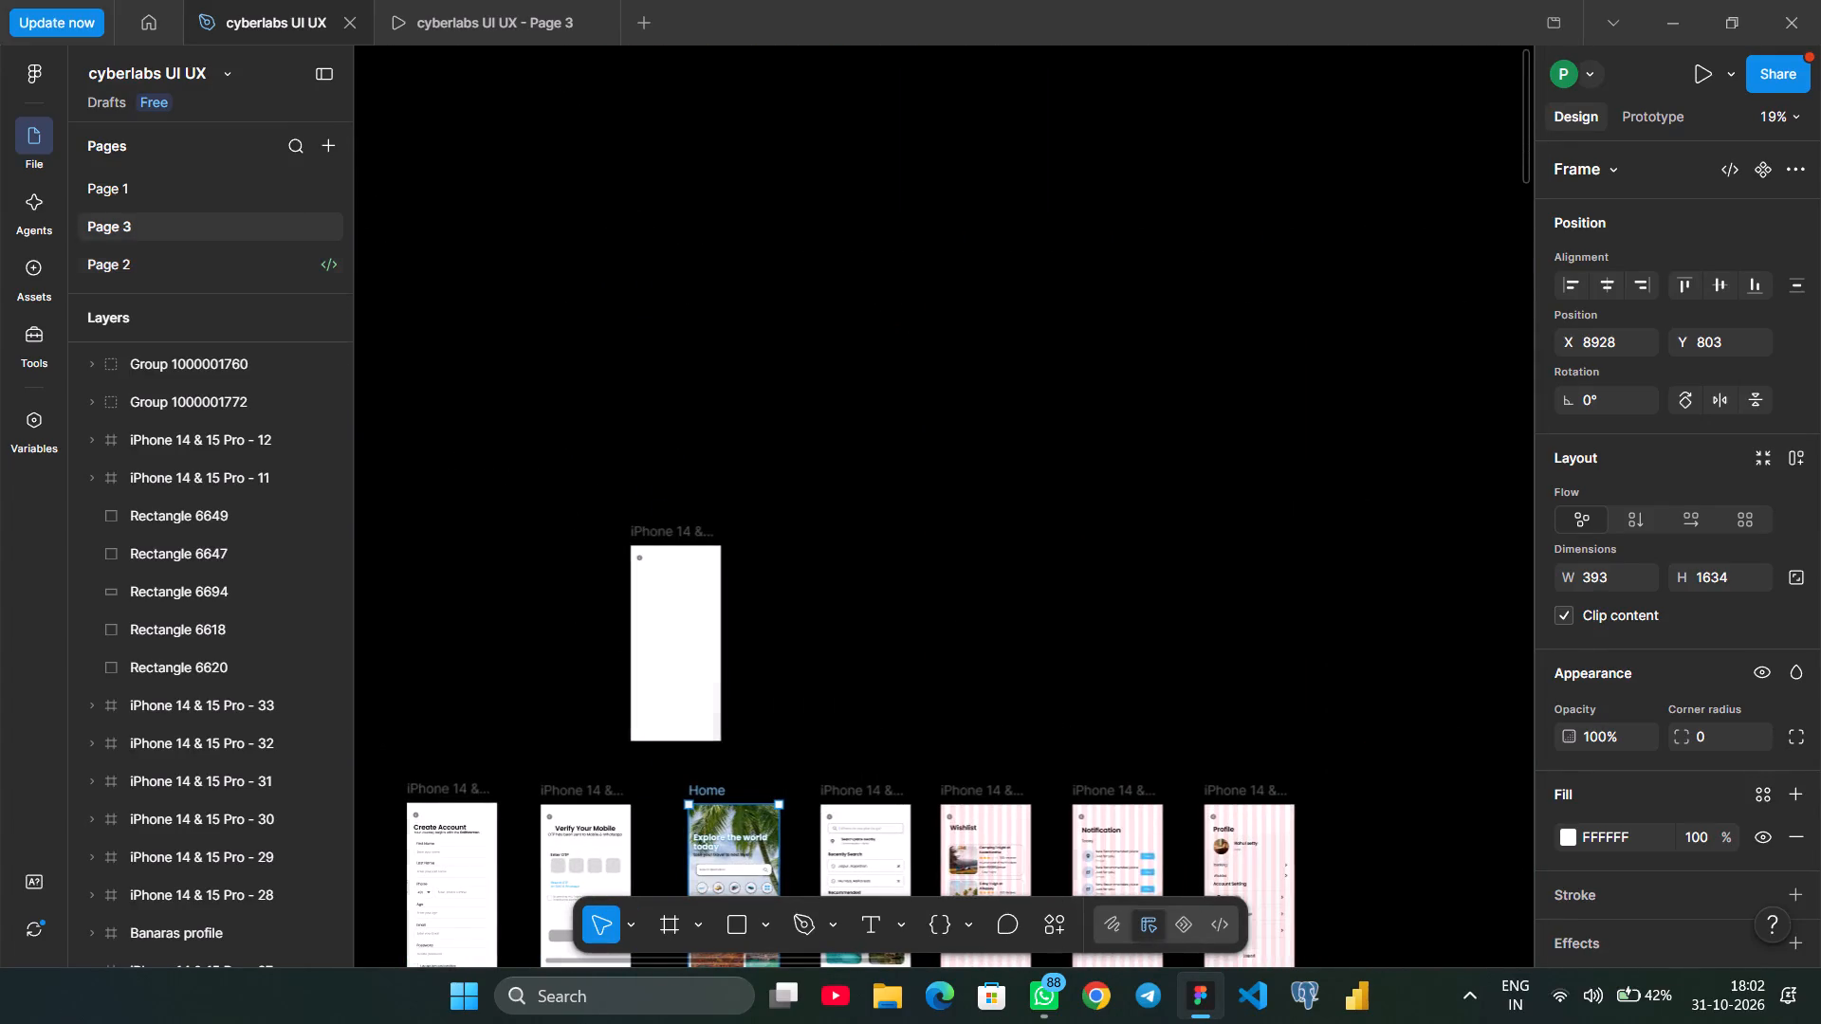
Find a vertical "three dot" icon with the Iconify plugin and place it in the iPhone 17 - 2 frame at about X 336, Y 97.
right_click(855, 391)
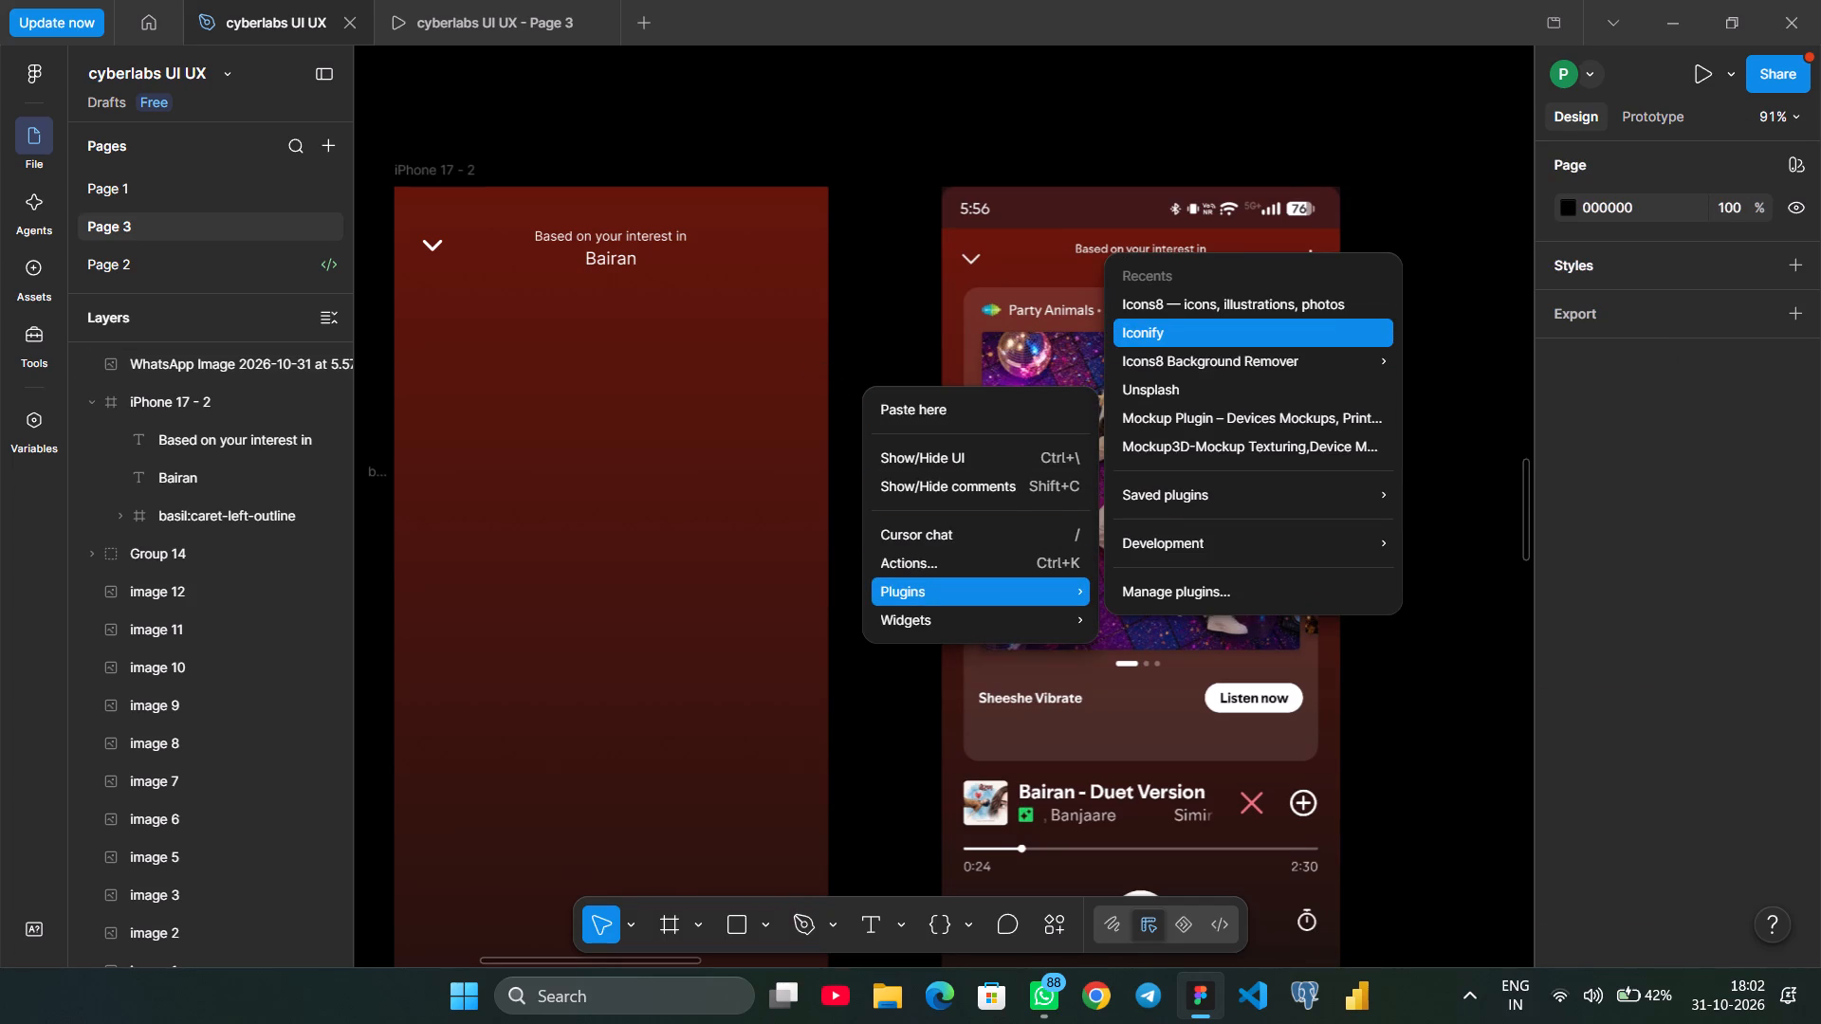
click(1275, 327)
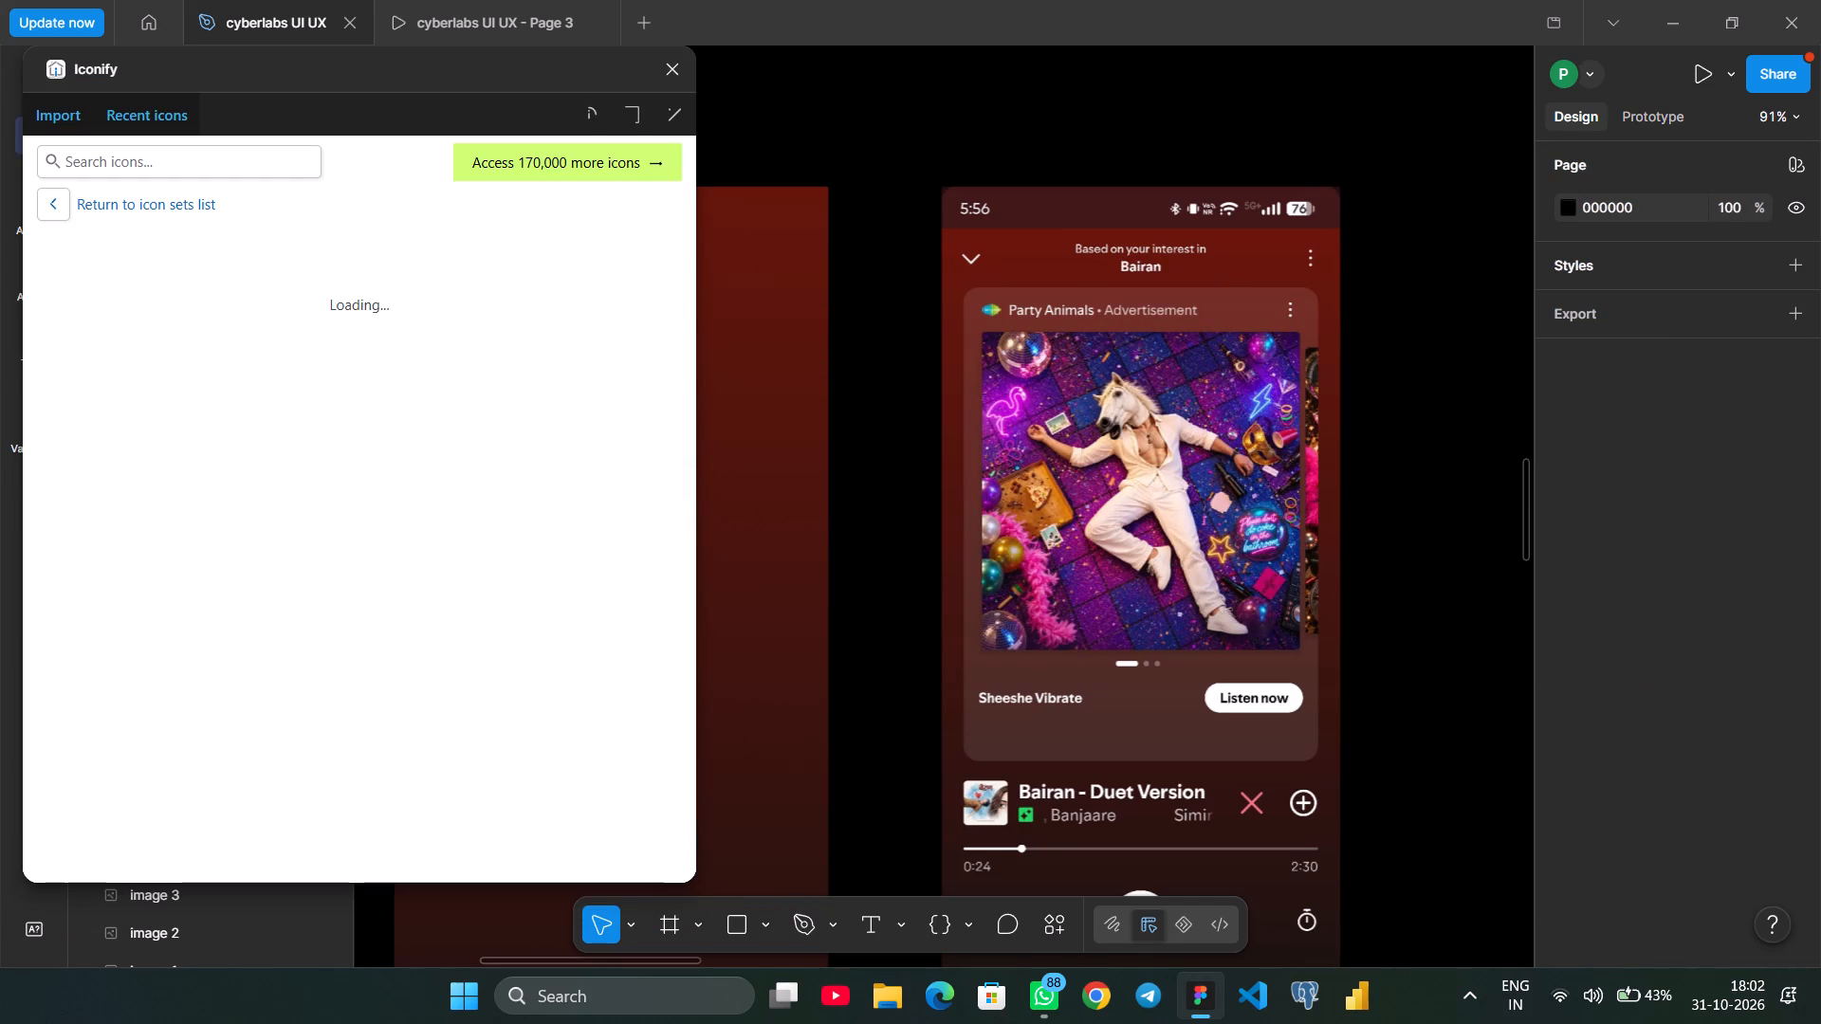
click(121, 161)
text(three dot)
key(Return)
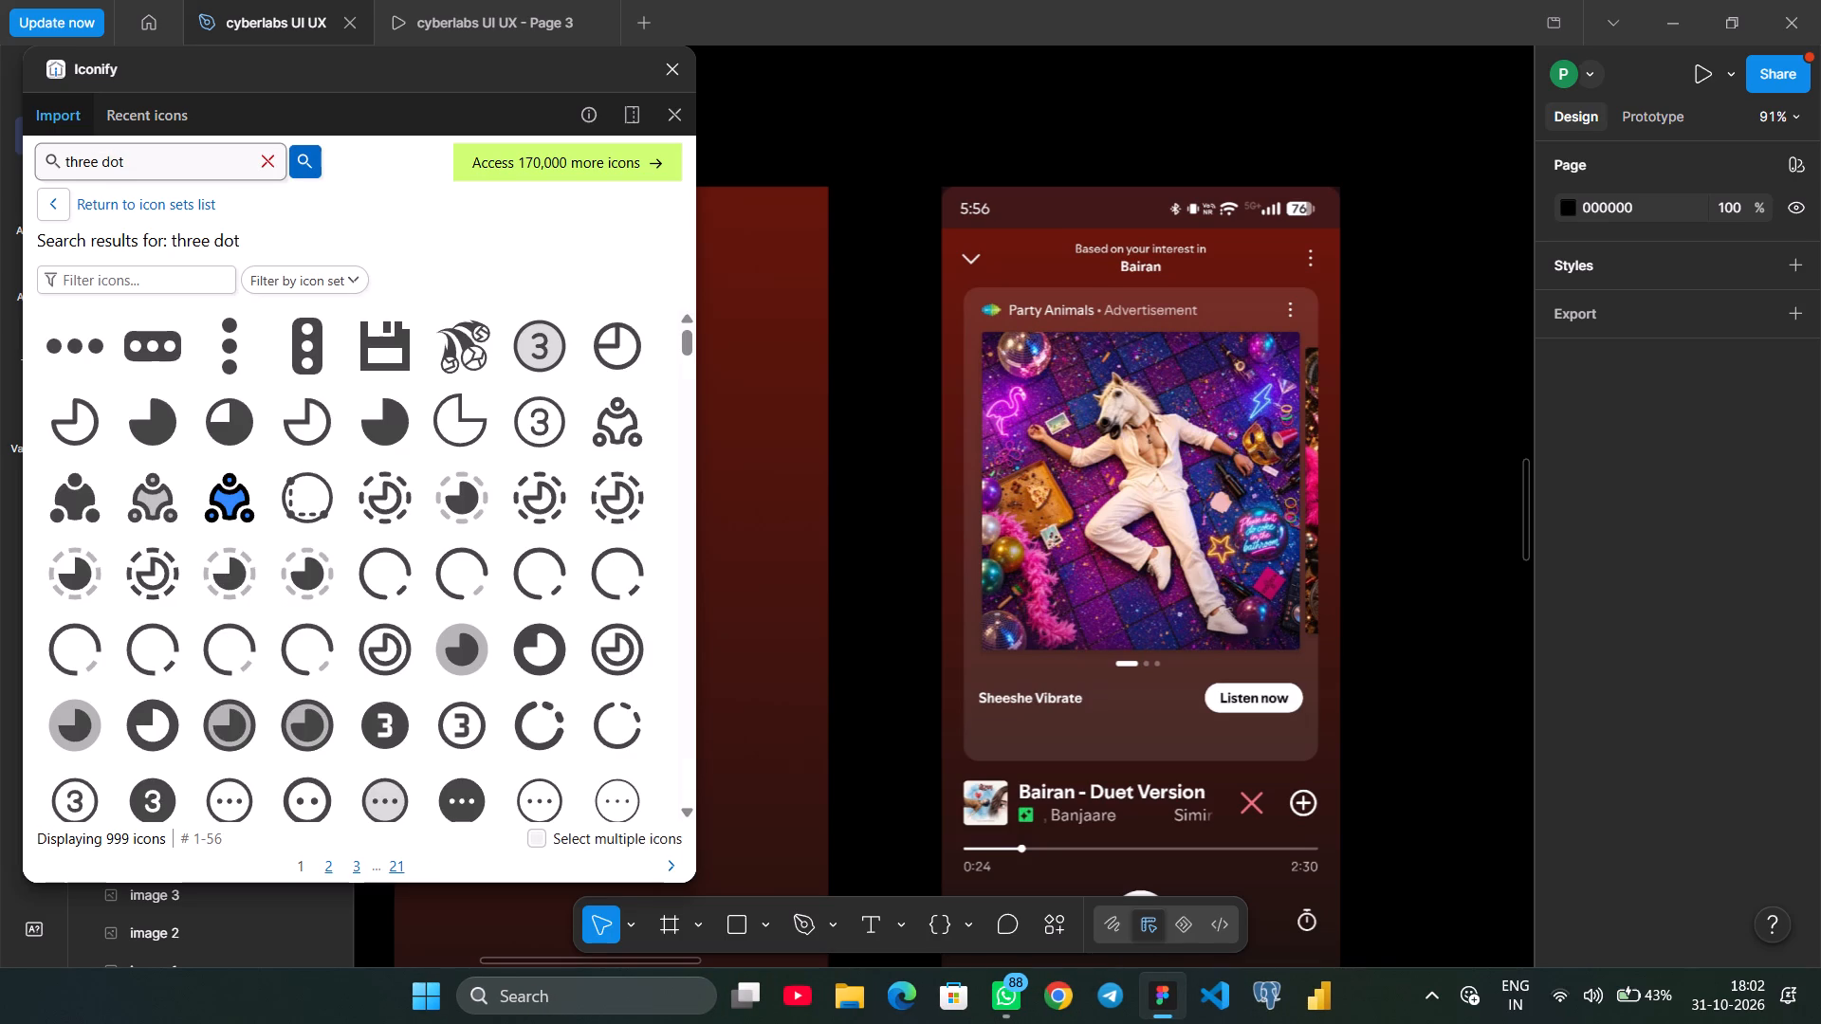
drag(231, 326, 765, 300)
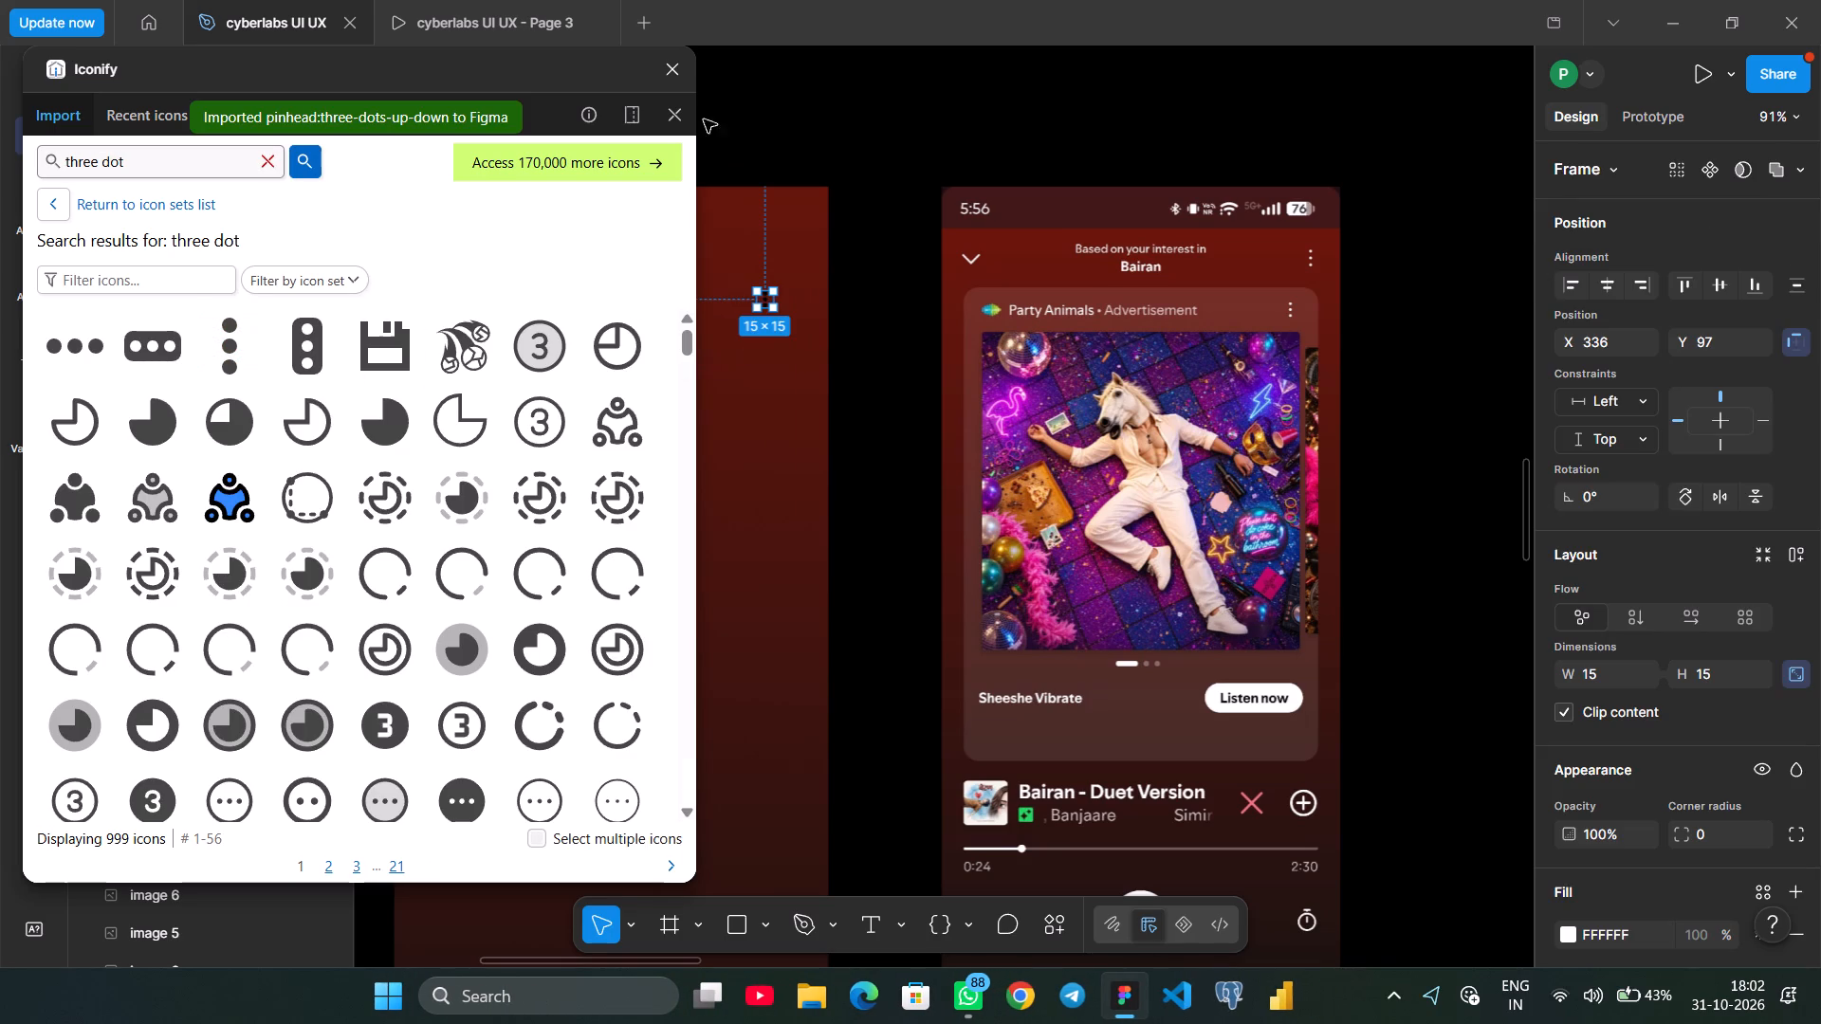
click(674, 73)
Change the three-dot icon's colour to white, FFFFFF.
scroll(1617, 783, down, 1)
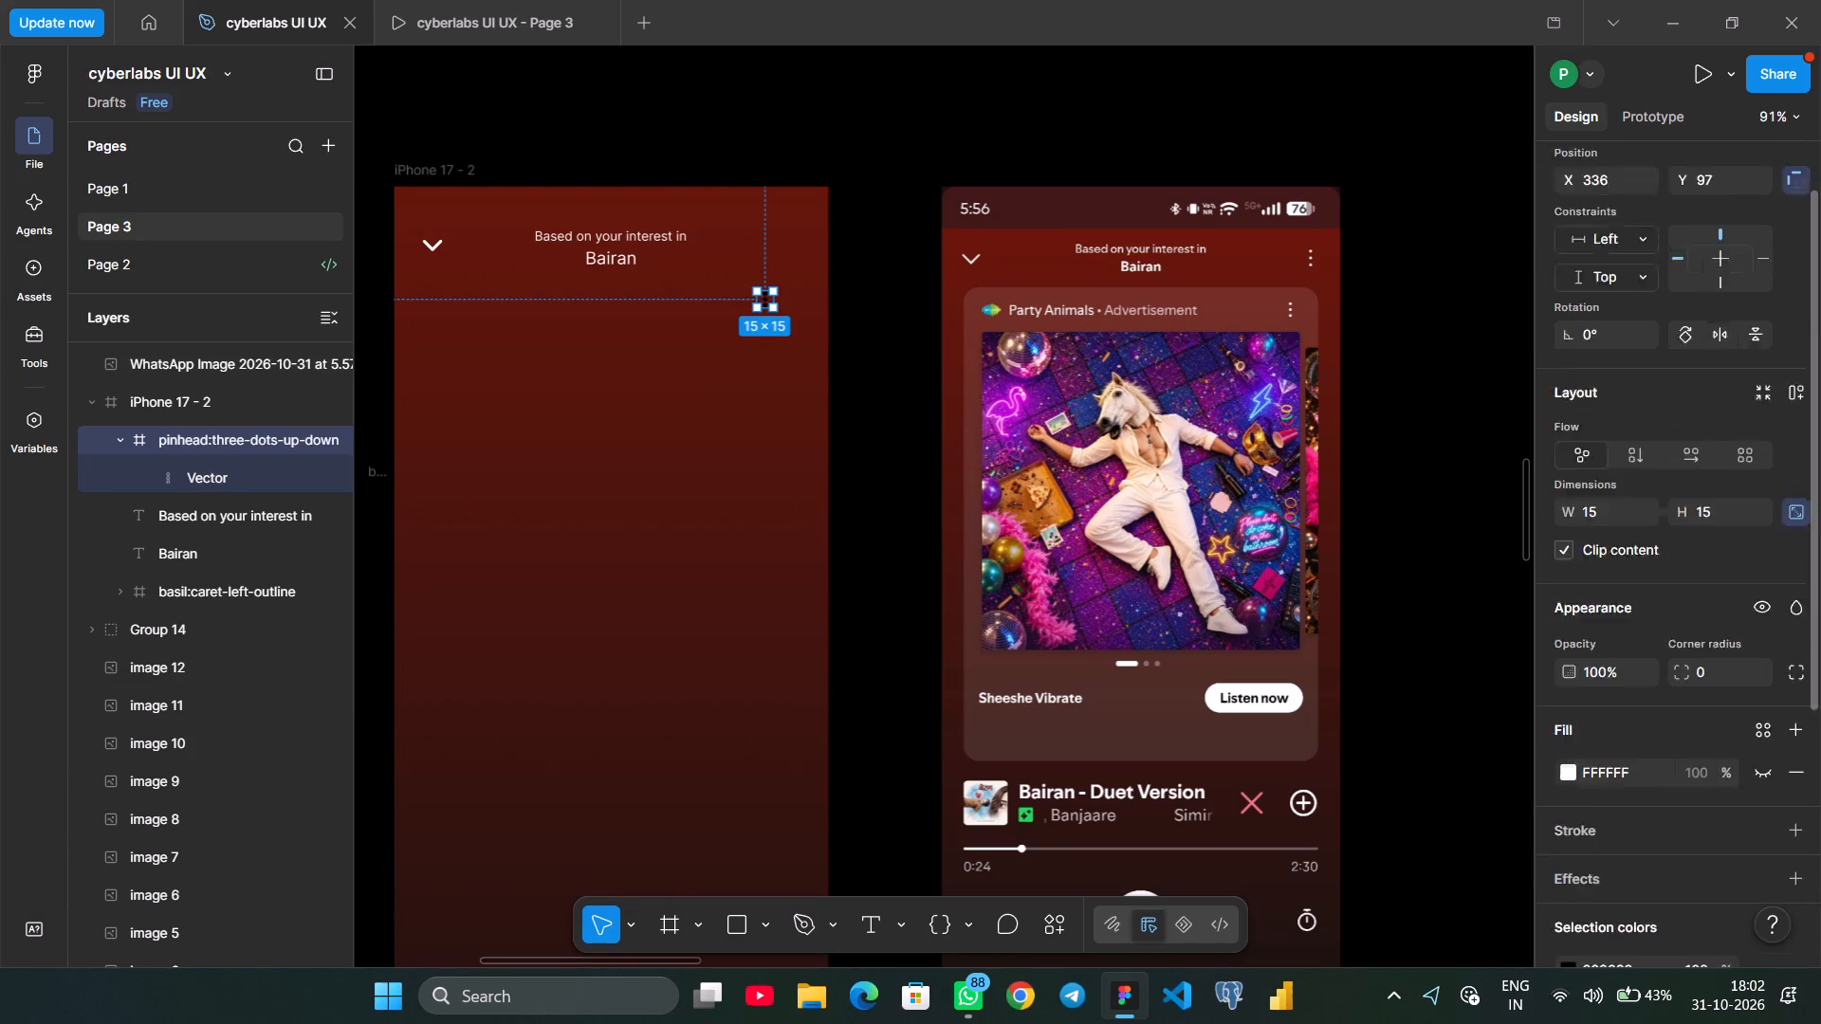
scroll(1617, 783, down, 1)
click(1571, 857)
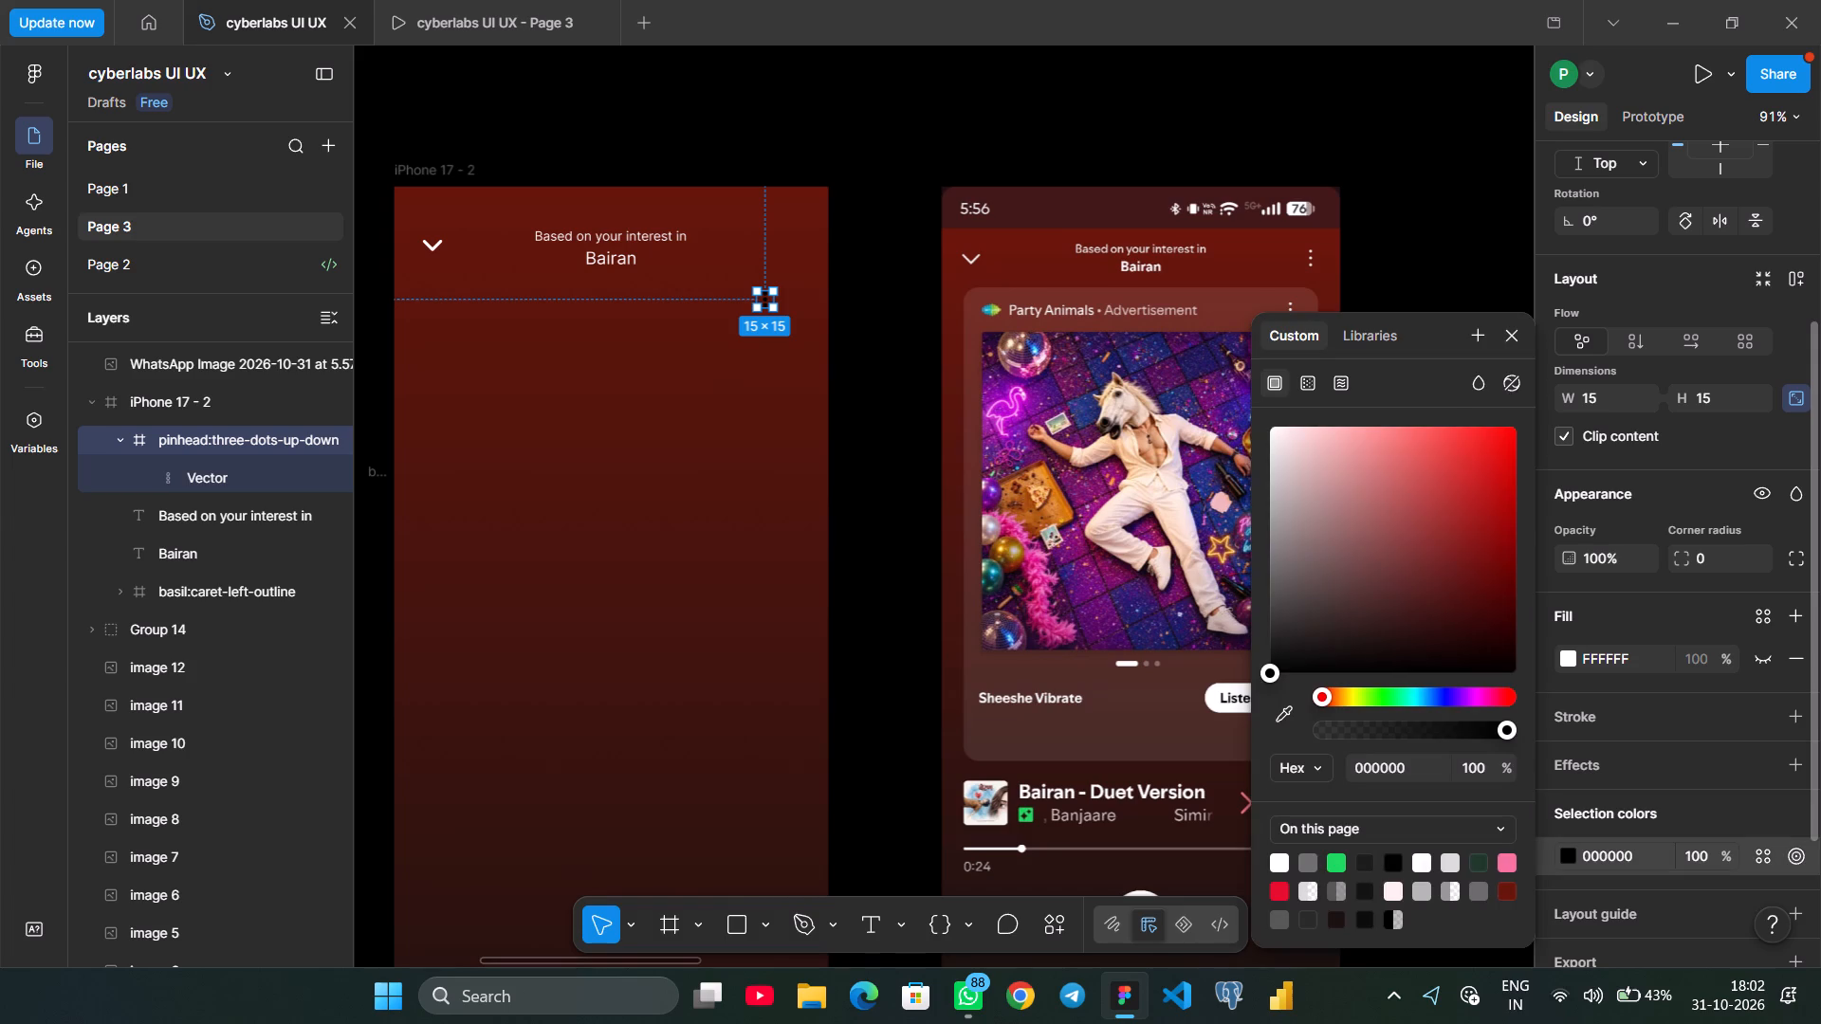
click(1281, 854)
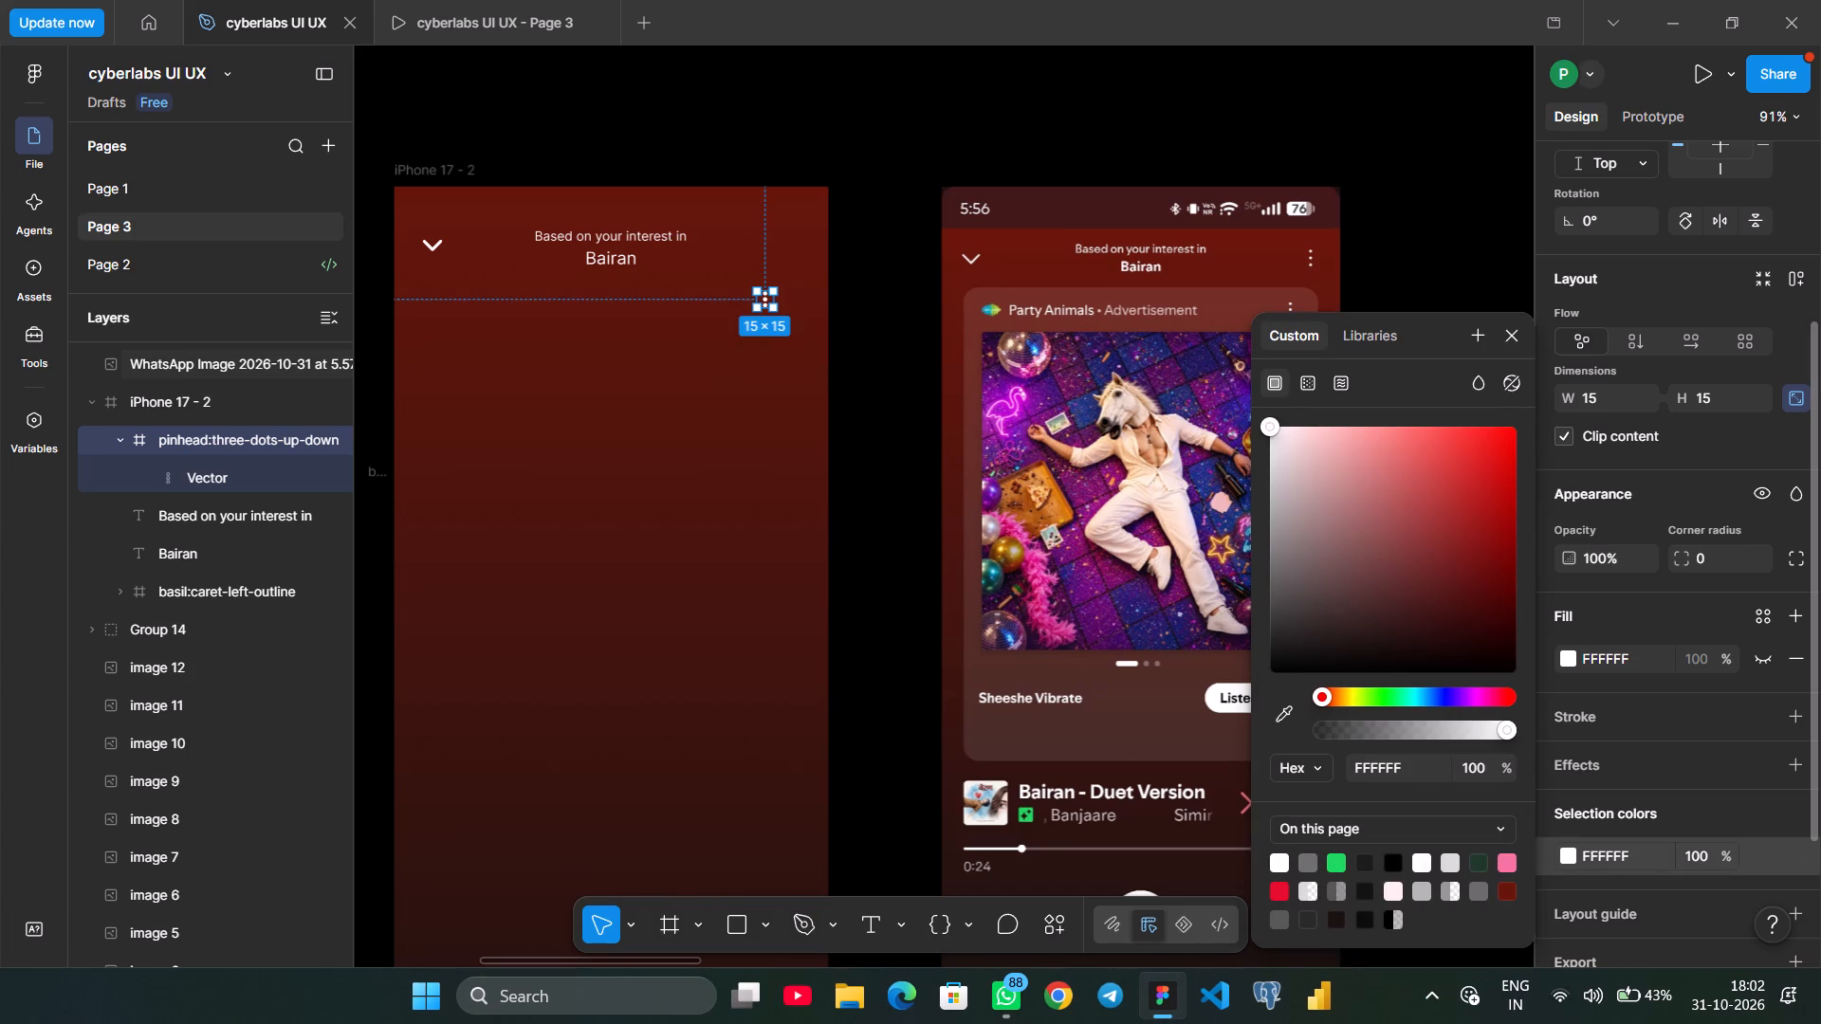
Resize the three-dot icon to 18 × 18.
click(1591, 397)
key(Up)
key(Up)
key(Up)
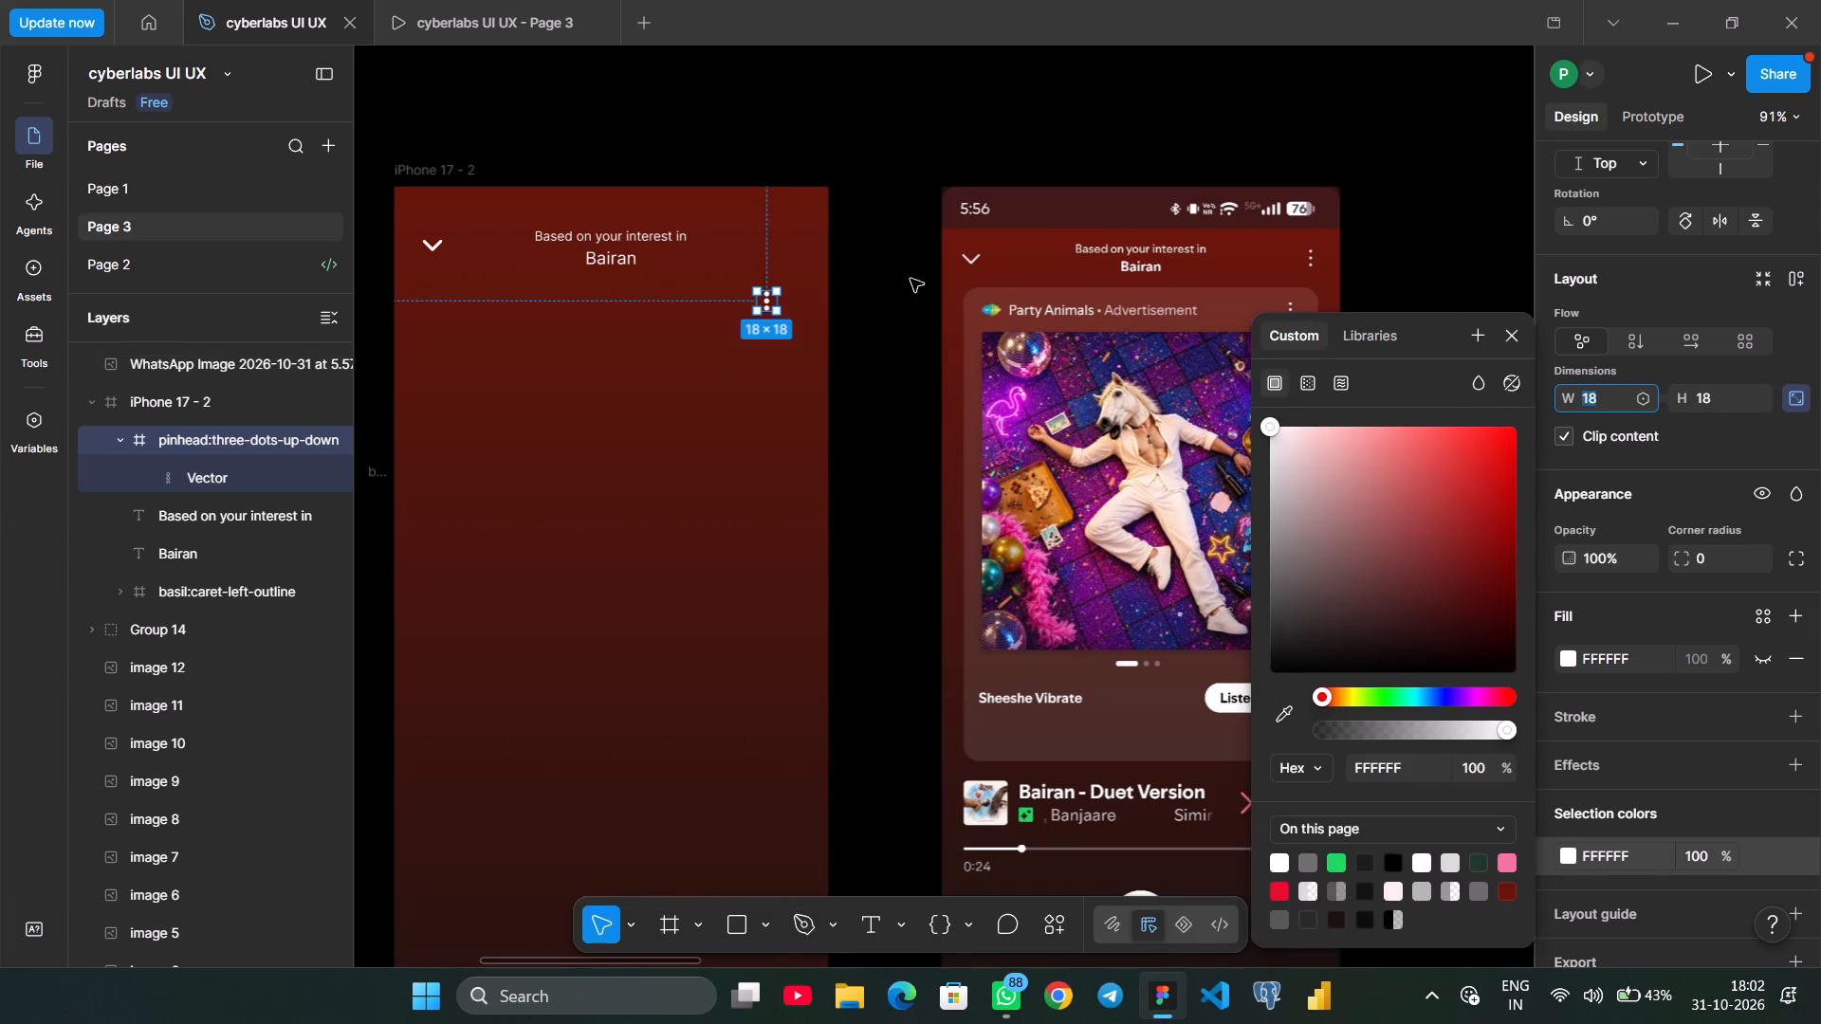
Move the three-dot icon up into the header near the frame's right edge, level with the title texts.
scroll(910, 279, up, 1)
drag(680, 425, 686, 400)
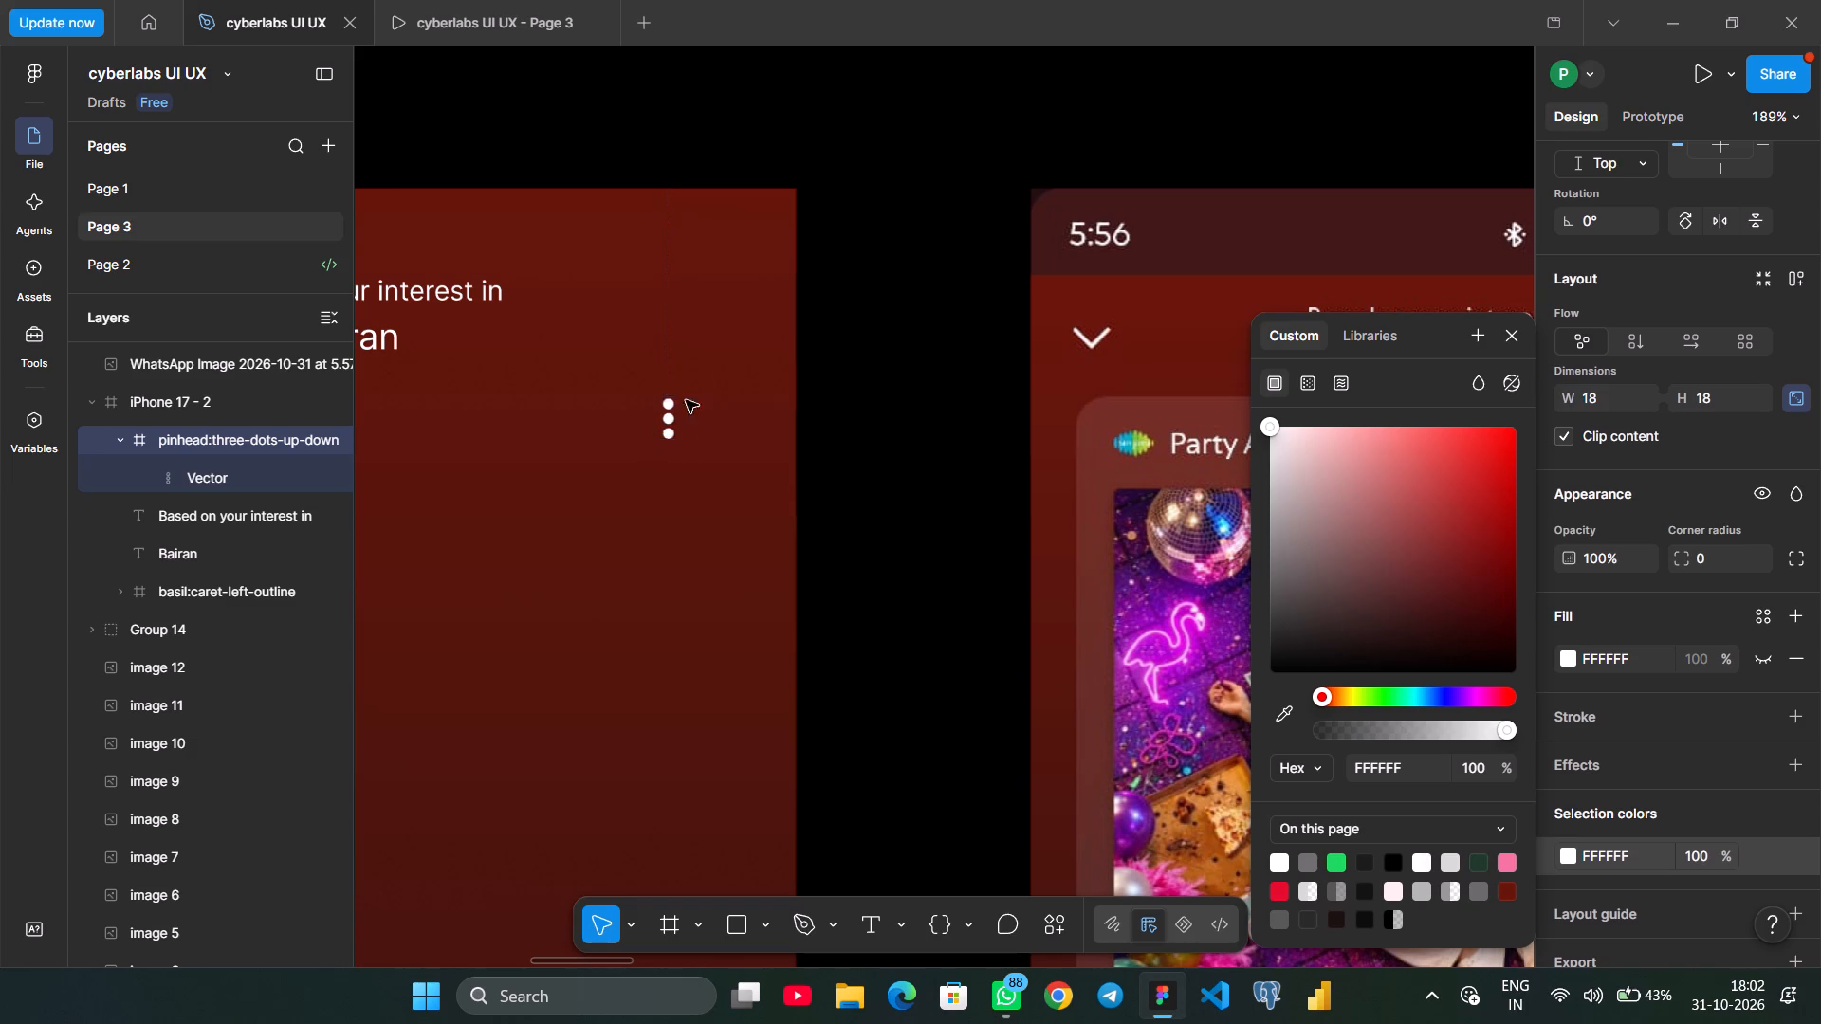
drag(686, 400, 728, 310)
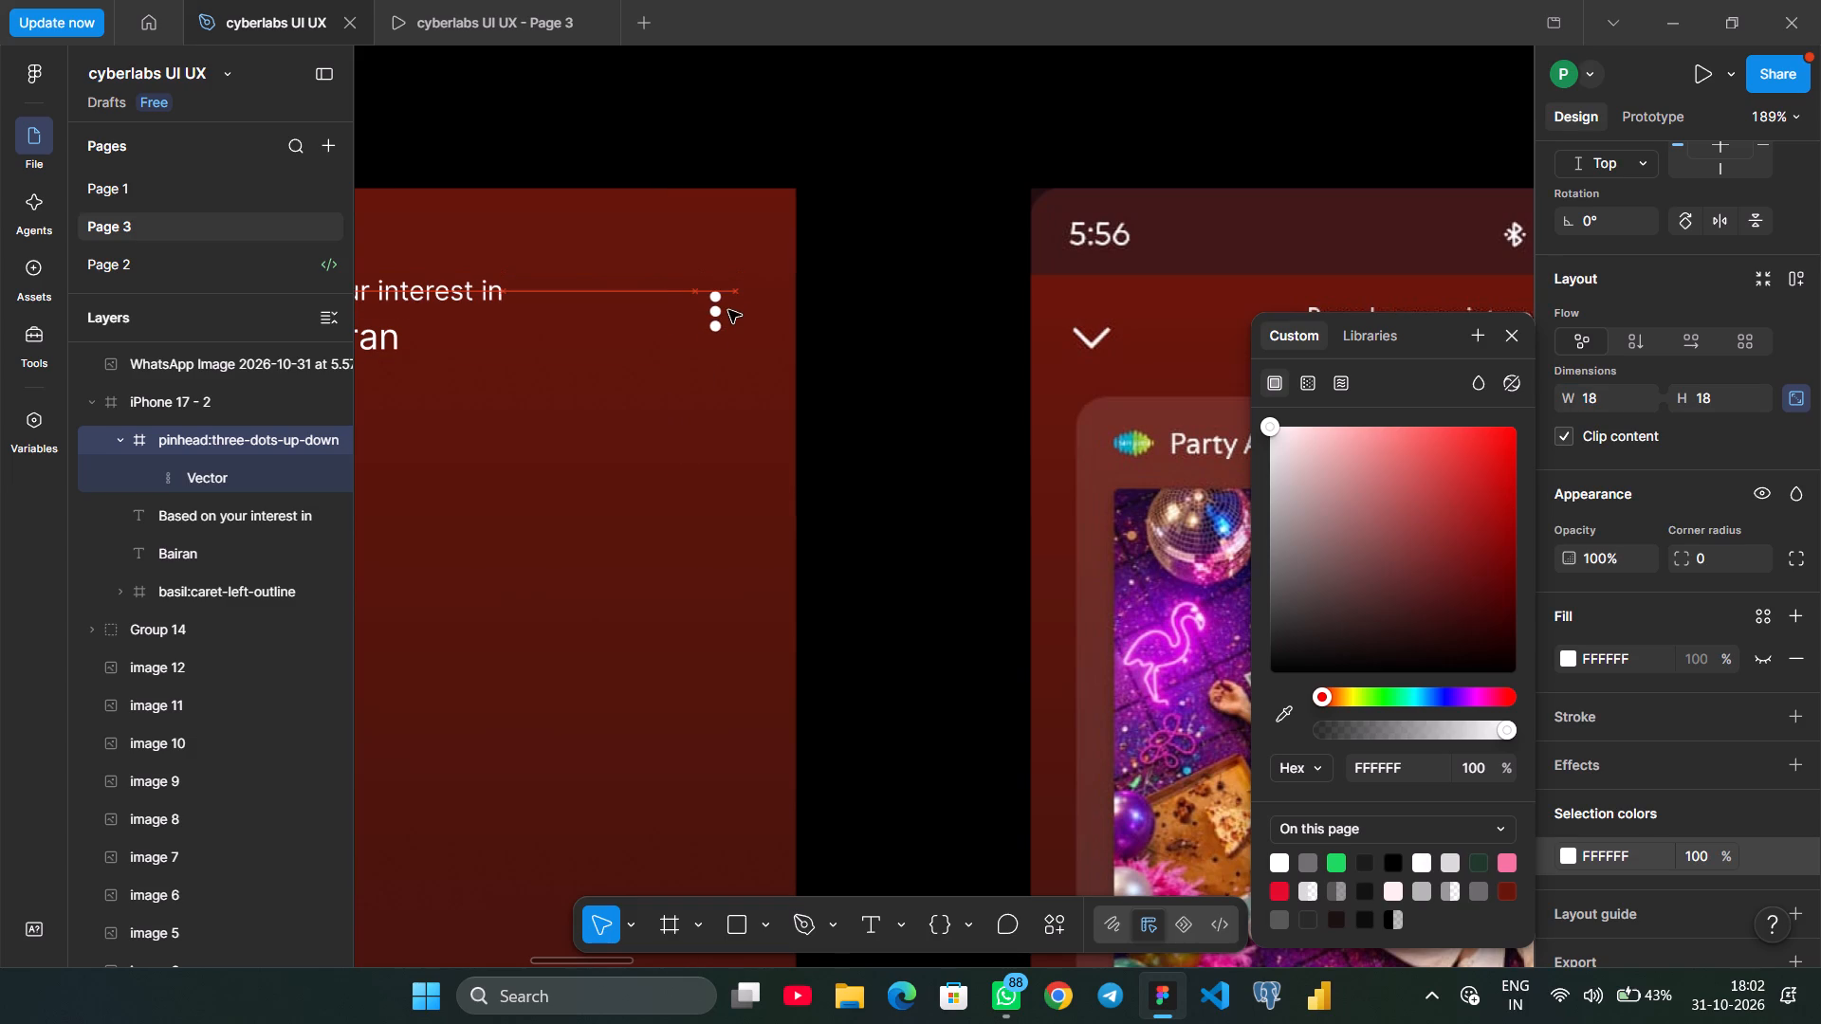
drag(728, 310, 719, 310)
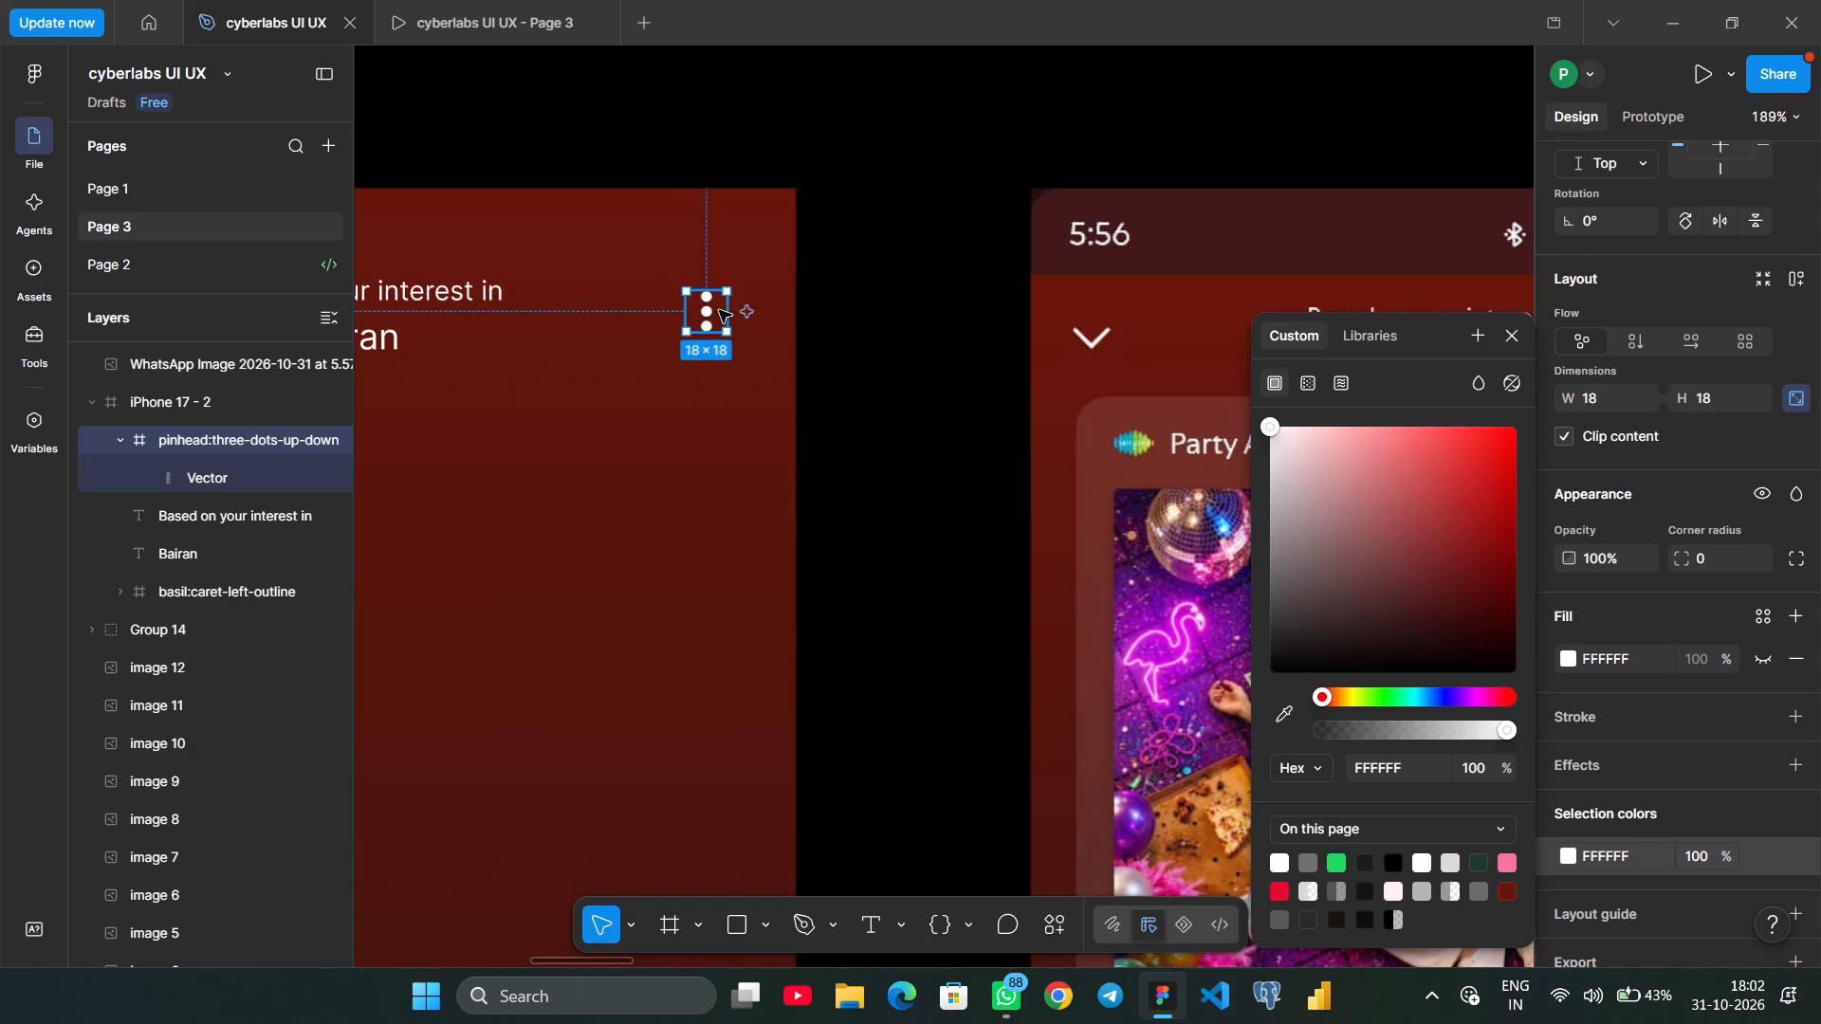
click(941, 316)
Add a layout guide with 10 columns to the iPhone 17 - 2 frame.
scroll(941, 316, right, 1)
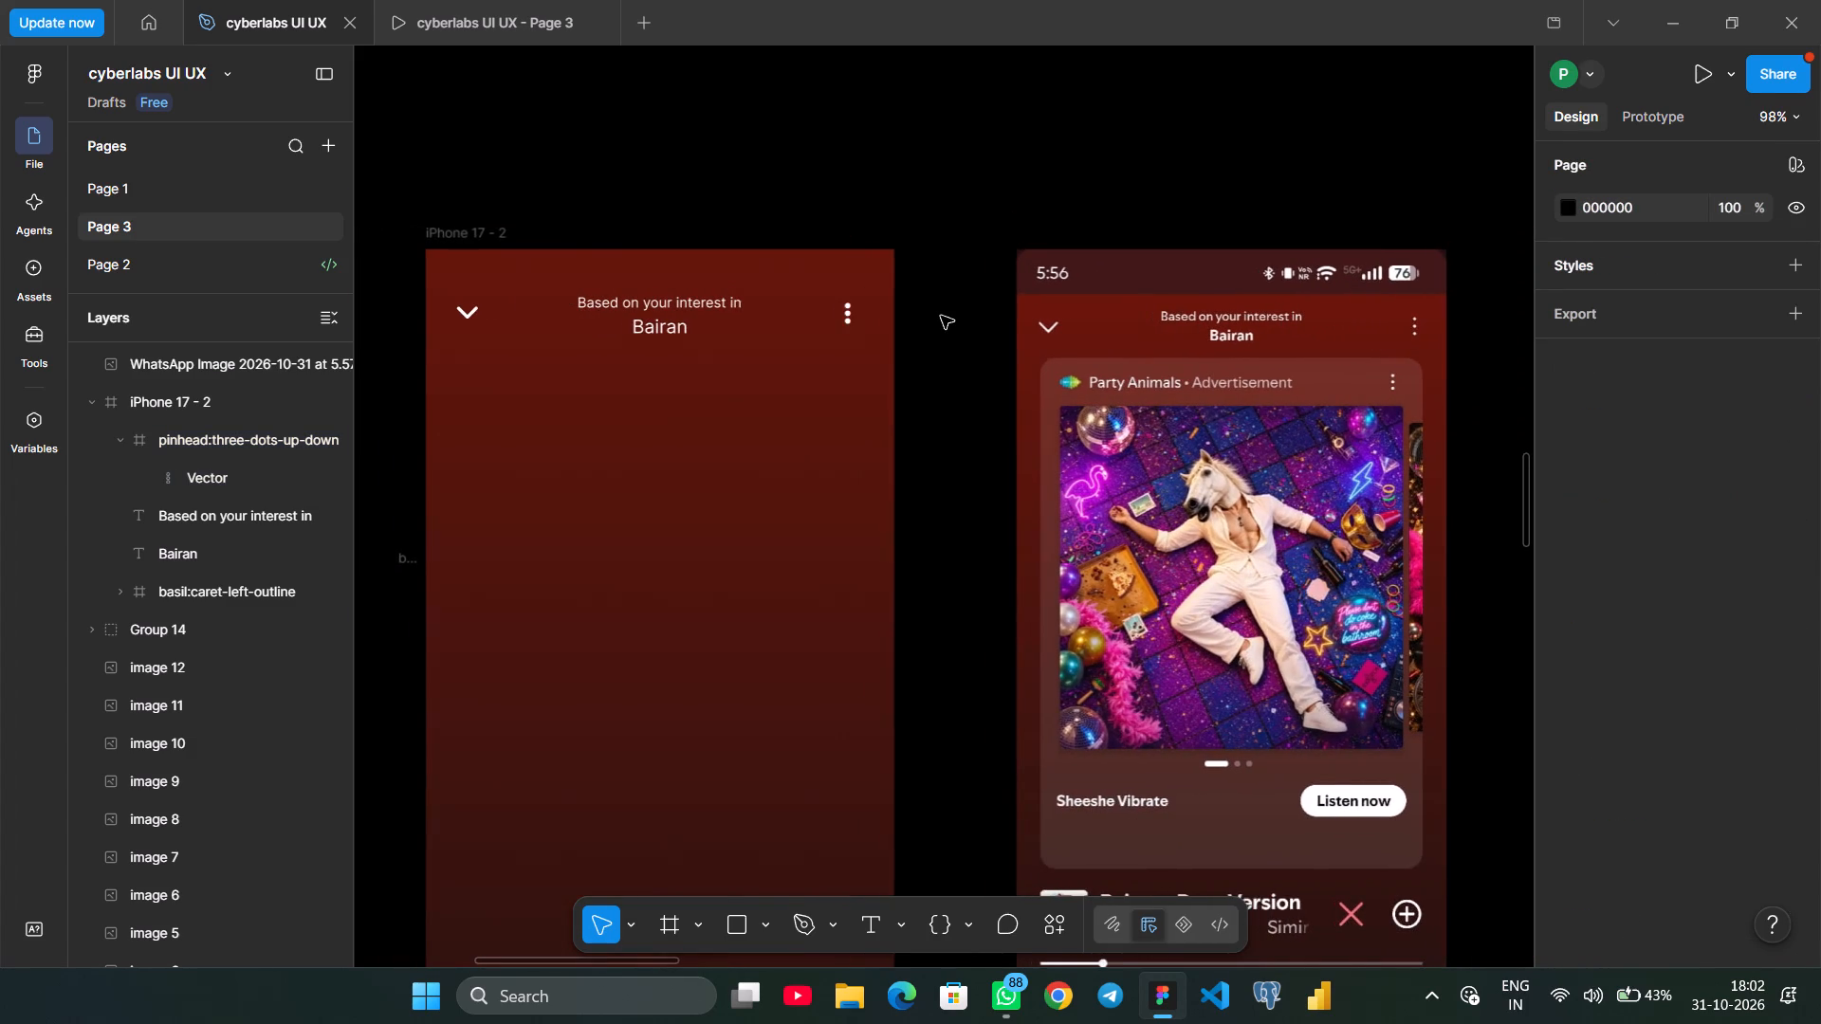
scroll(941, 316, right, 1)
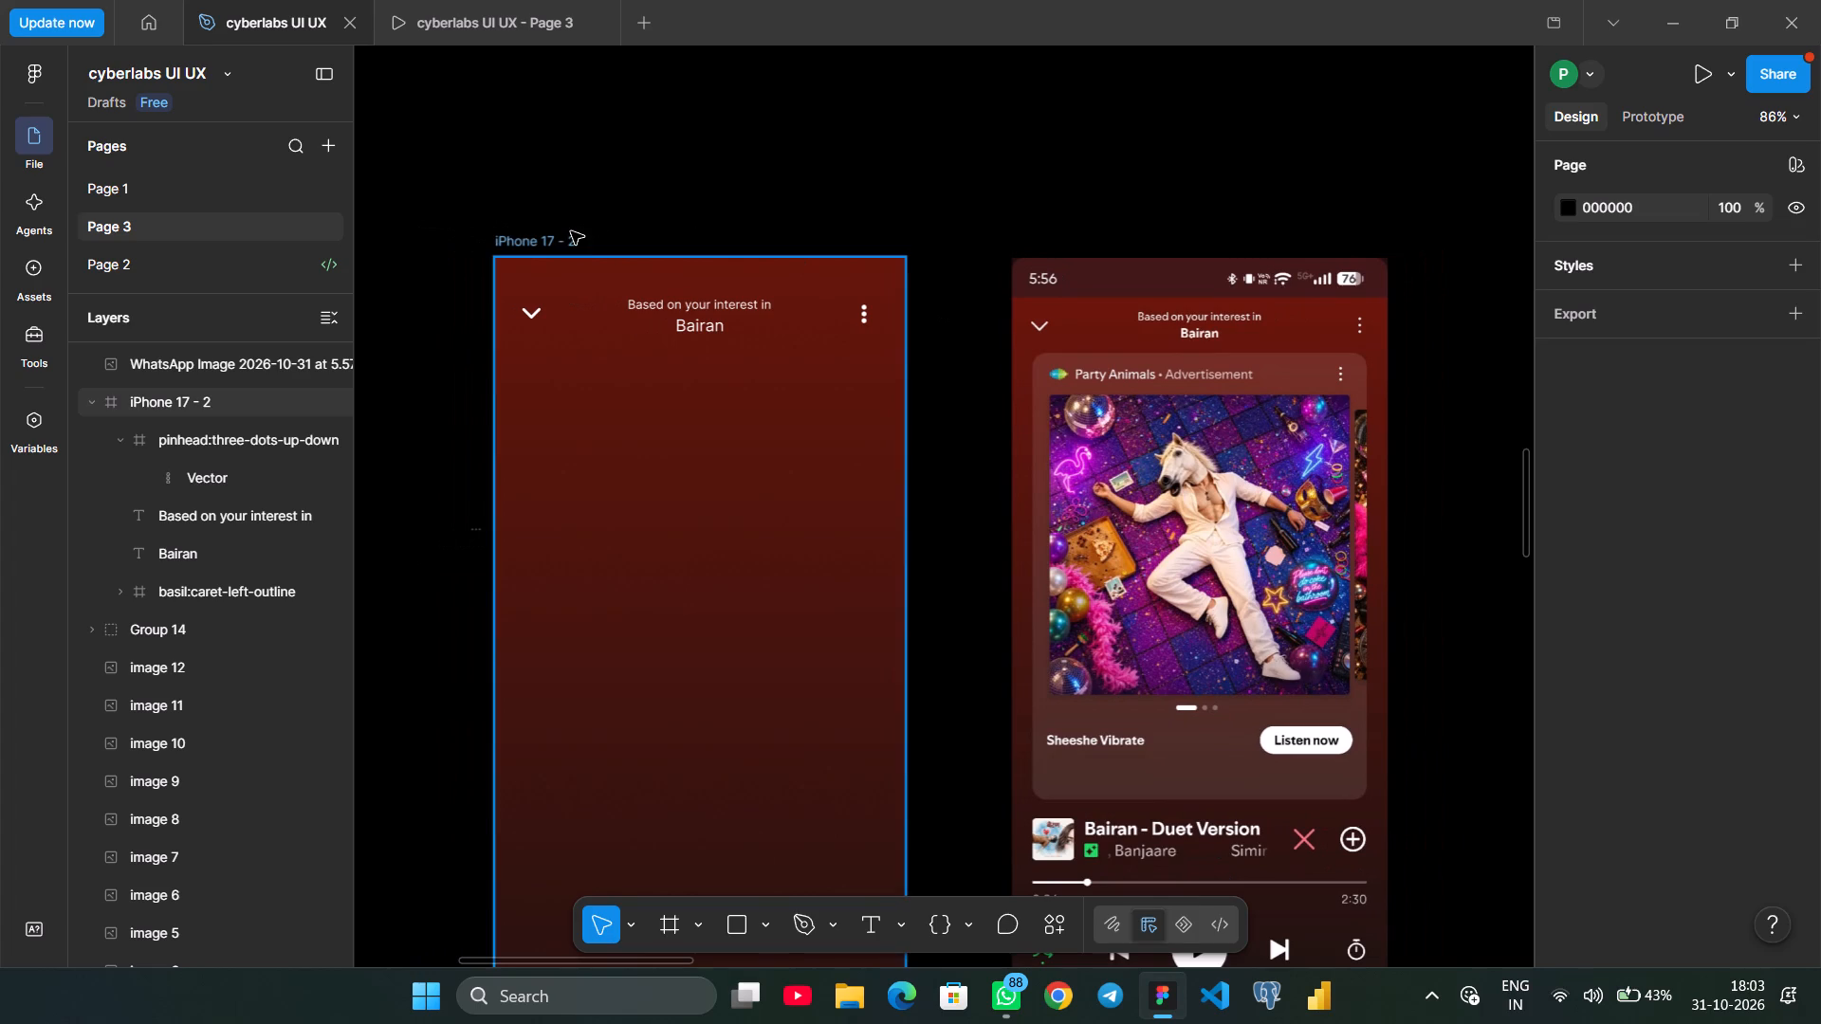
click(565, 233)
scroll(1616, 653, down, 7)
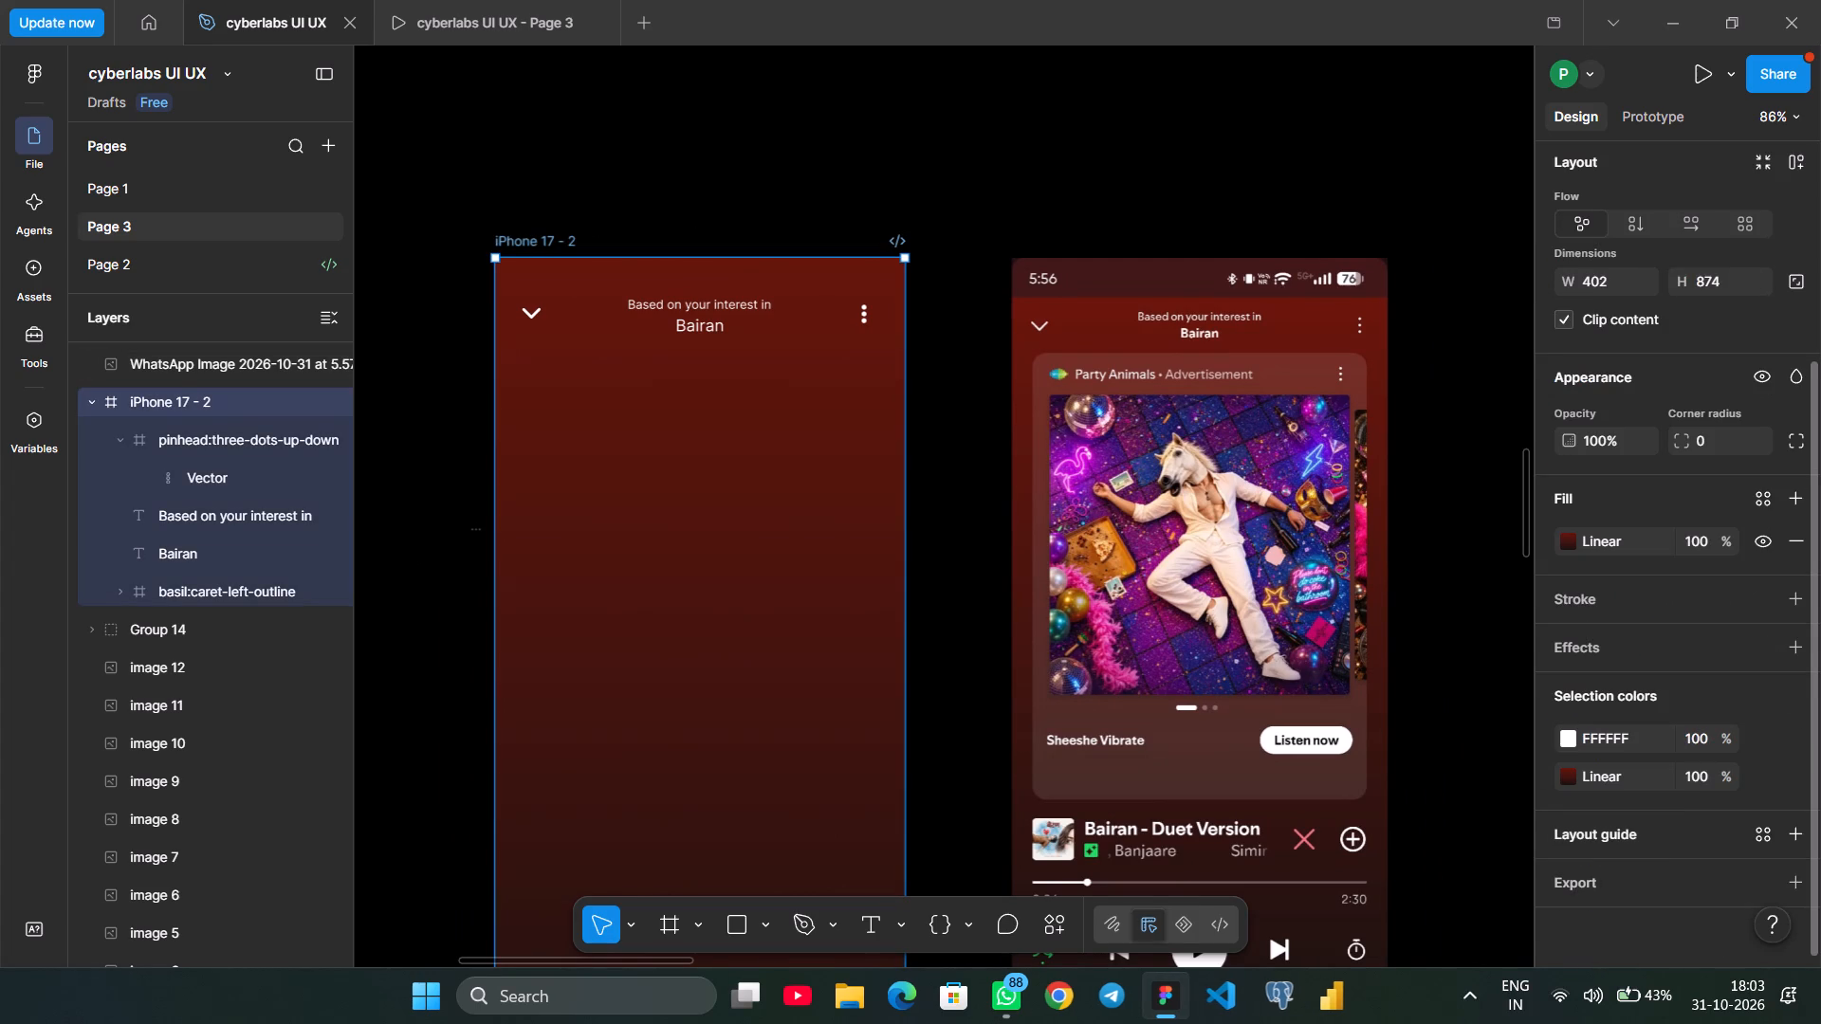
click(1609, 838)
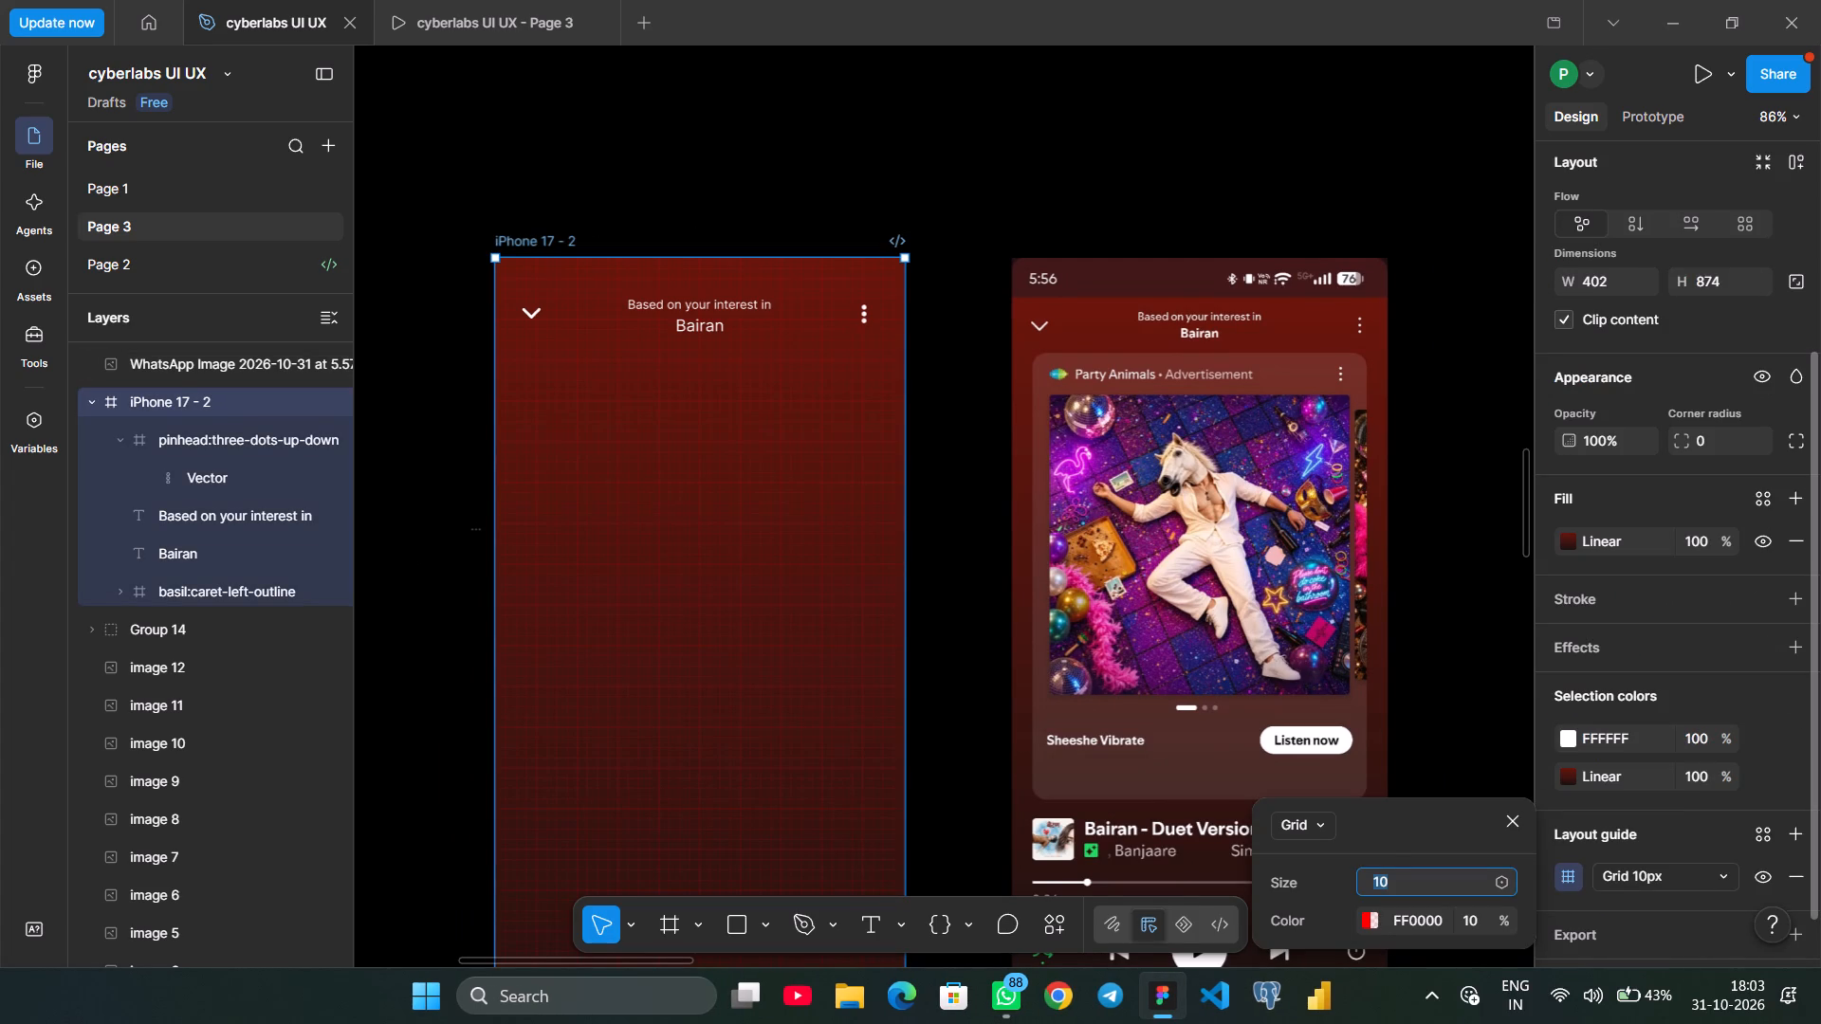
click(1297, 838)
click(1352, 894)
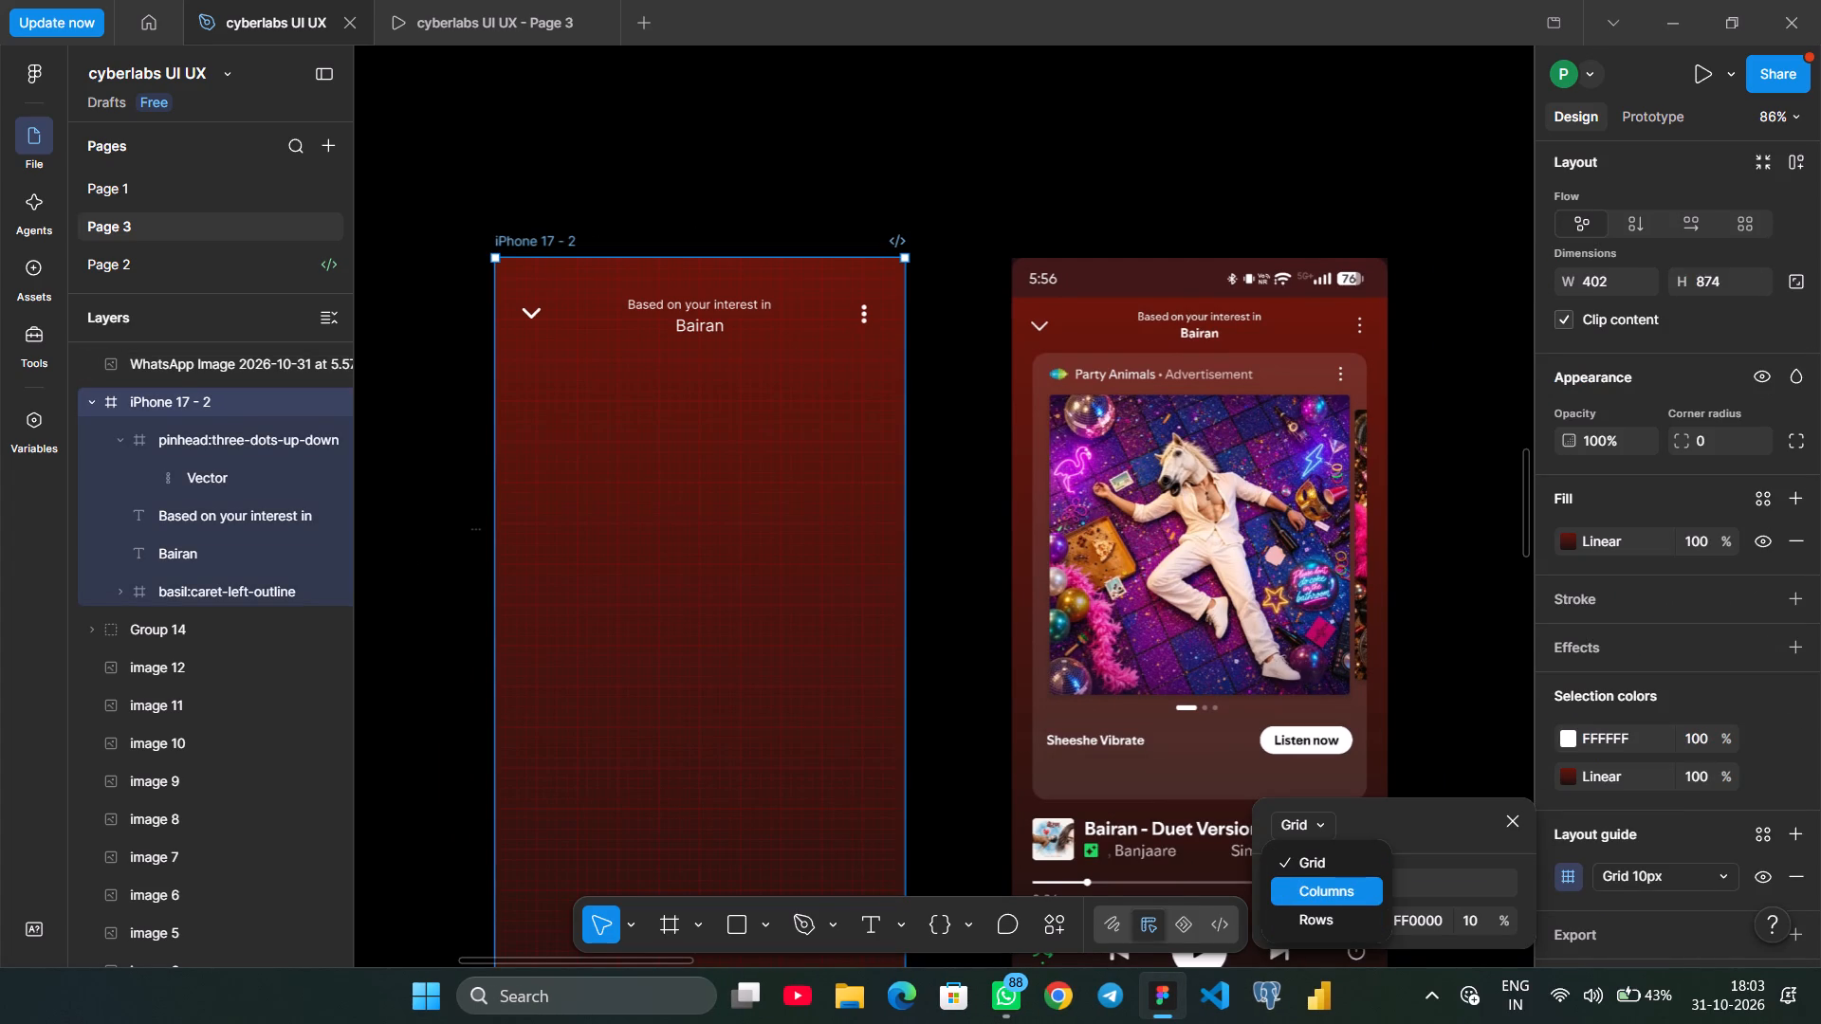
text(10)
key(Return)
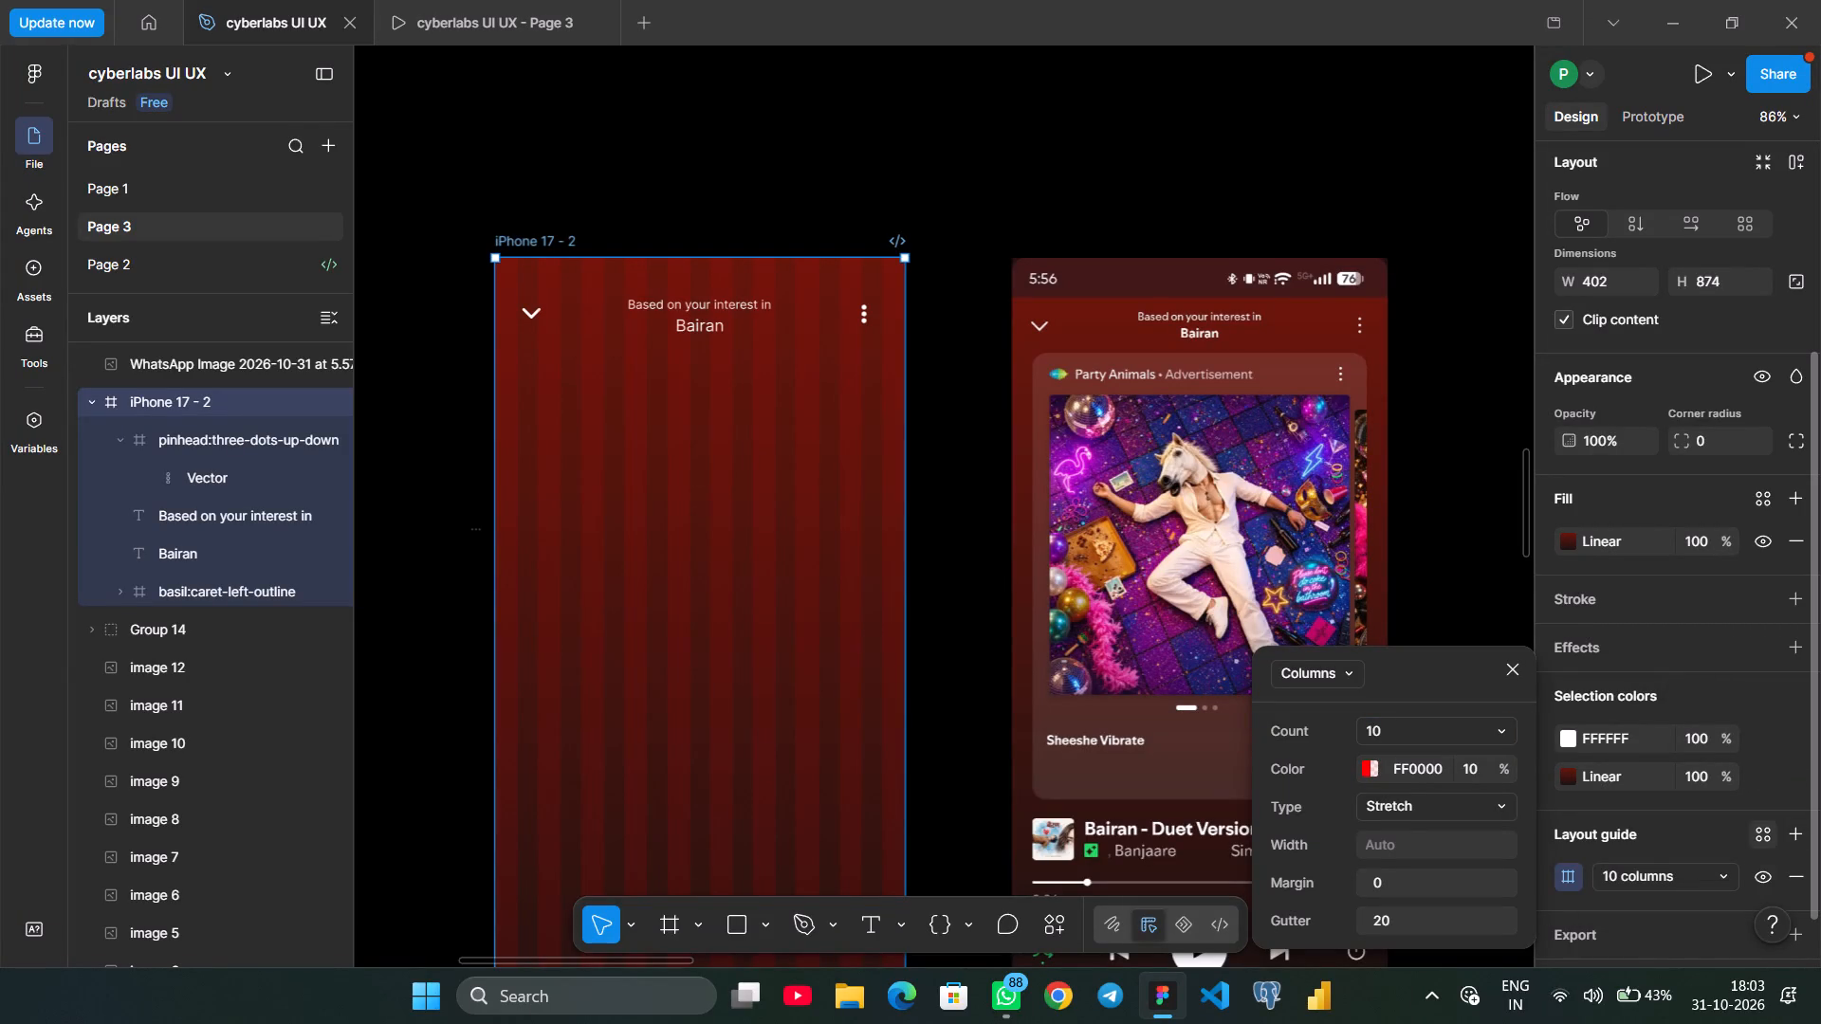
Add a second layout guide with 15 rows to the iPhone 17 - 2 frame.
click(1787, 843)
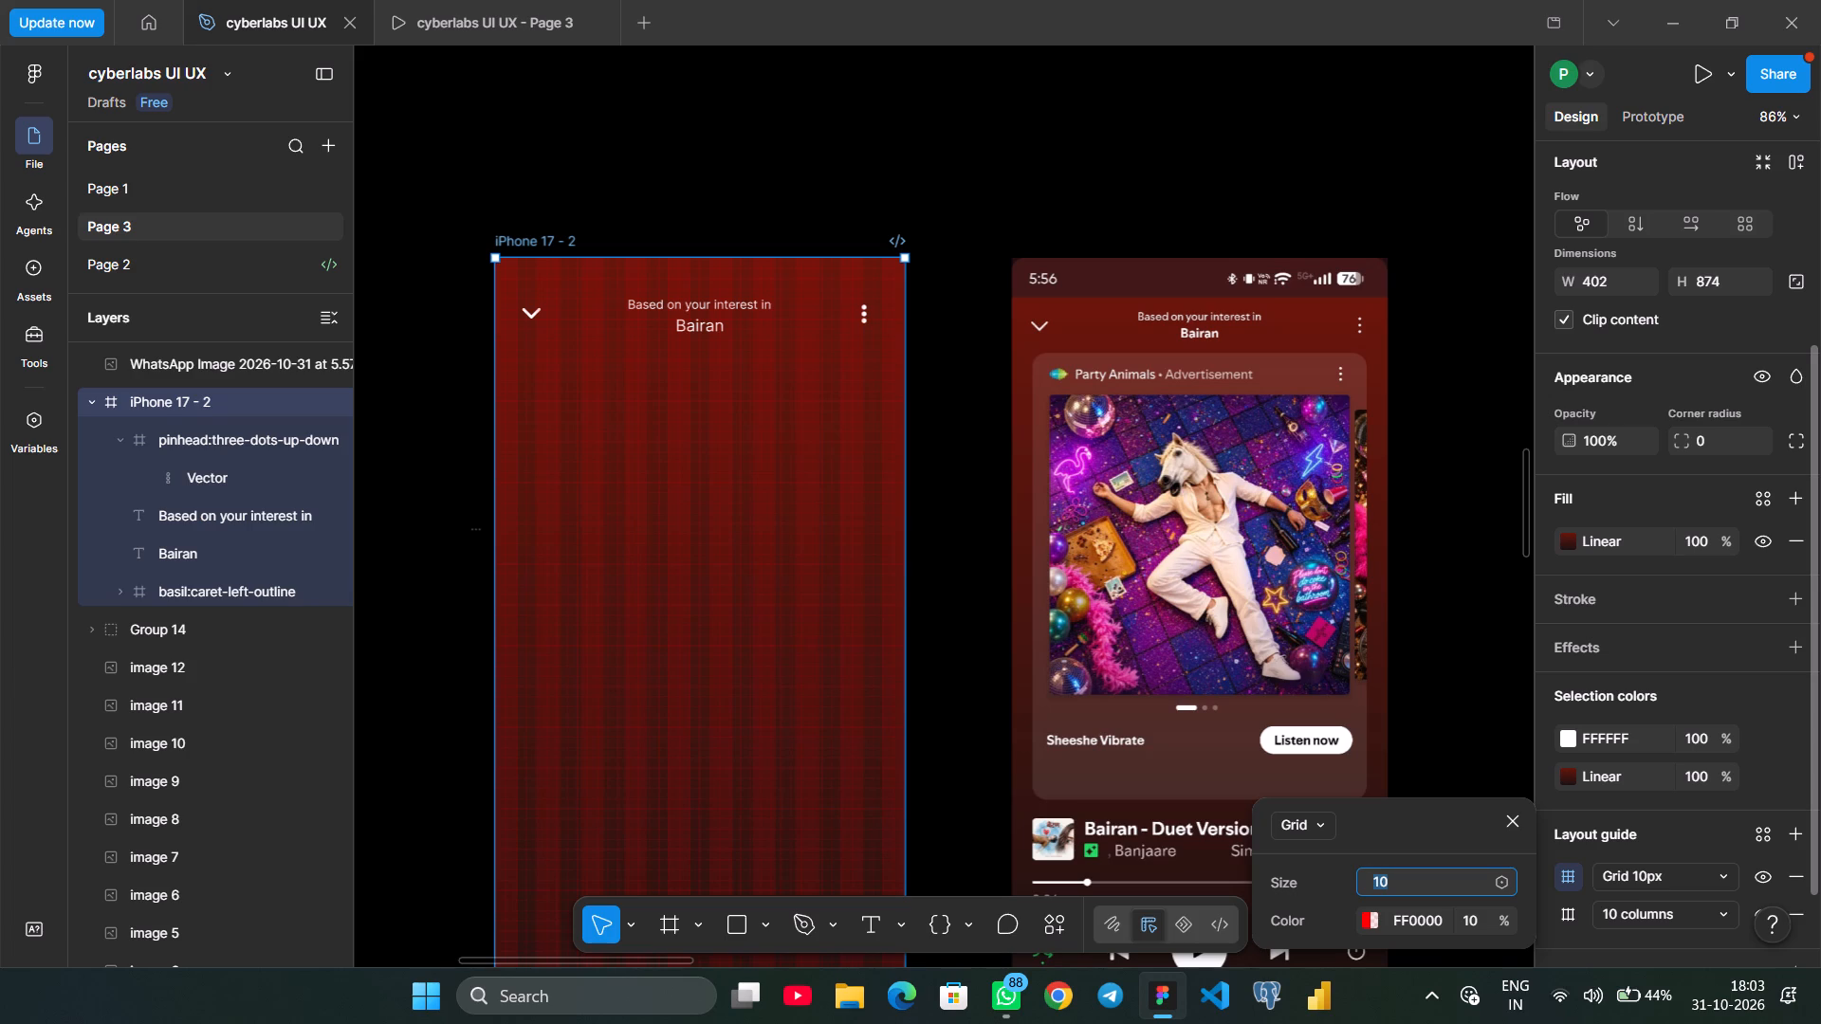
click(1312, 832)
click(1300, 916)
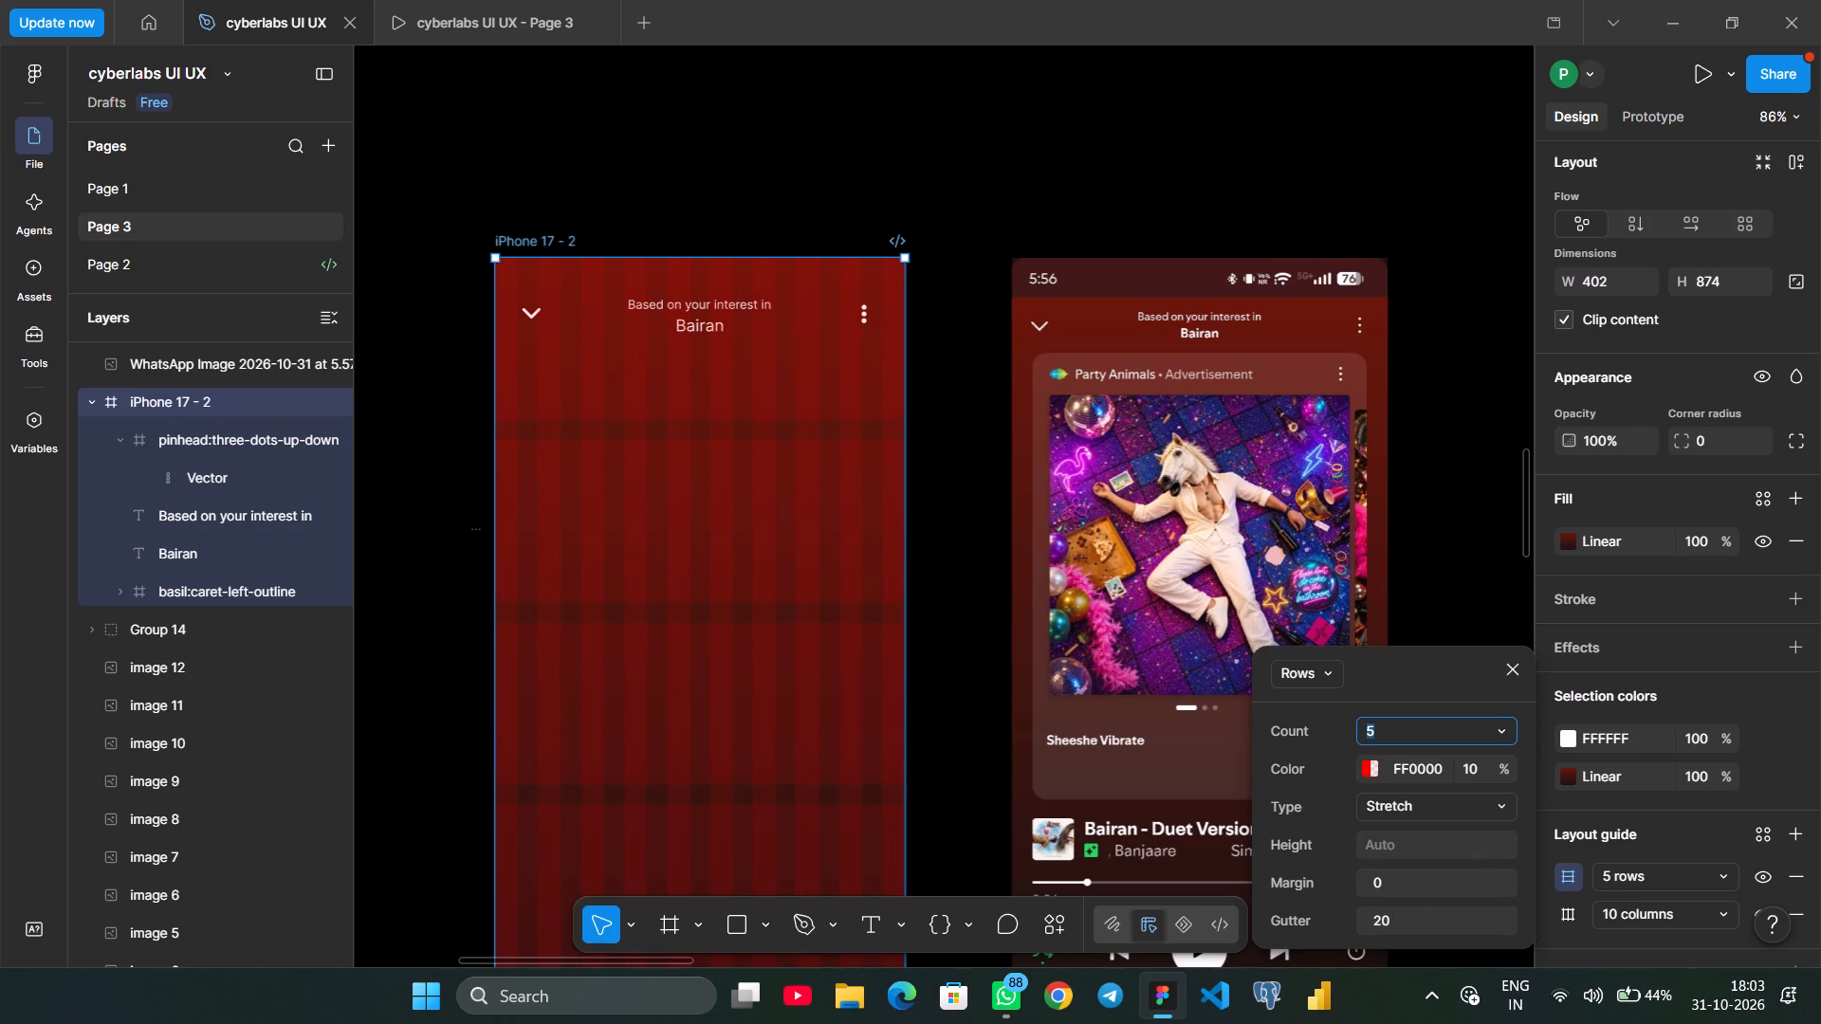
click(1375, 733)
key(Up)
key(Up)
key(Up)
key(Up)
key(Up)
key(Up)
key(Up)
key(Up)
key(Up)
key(Up)
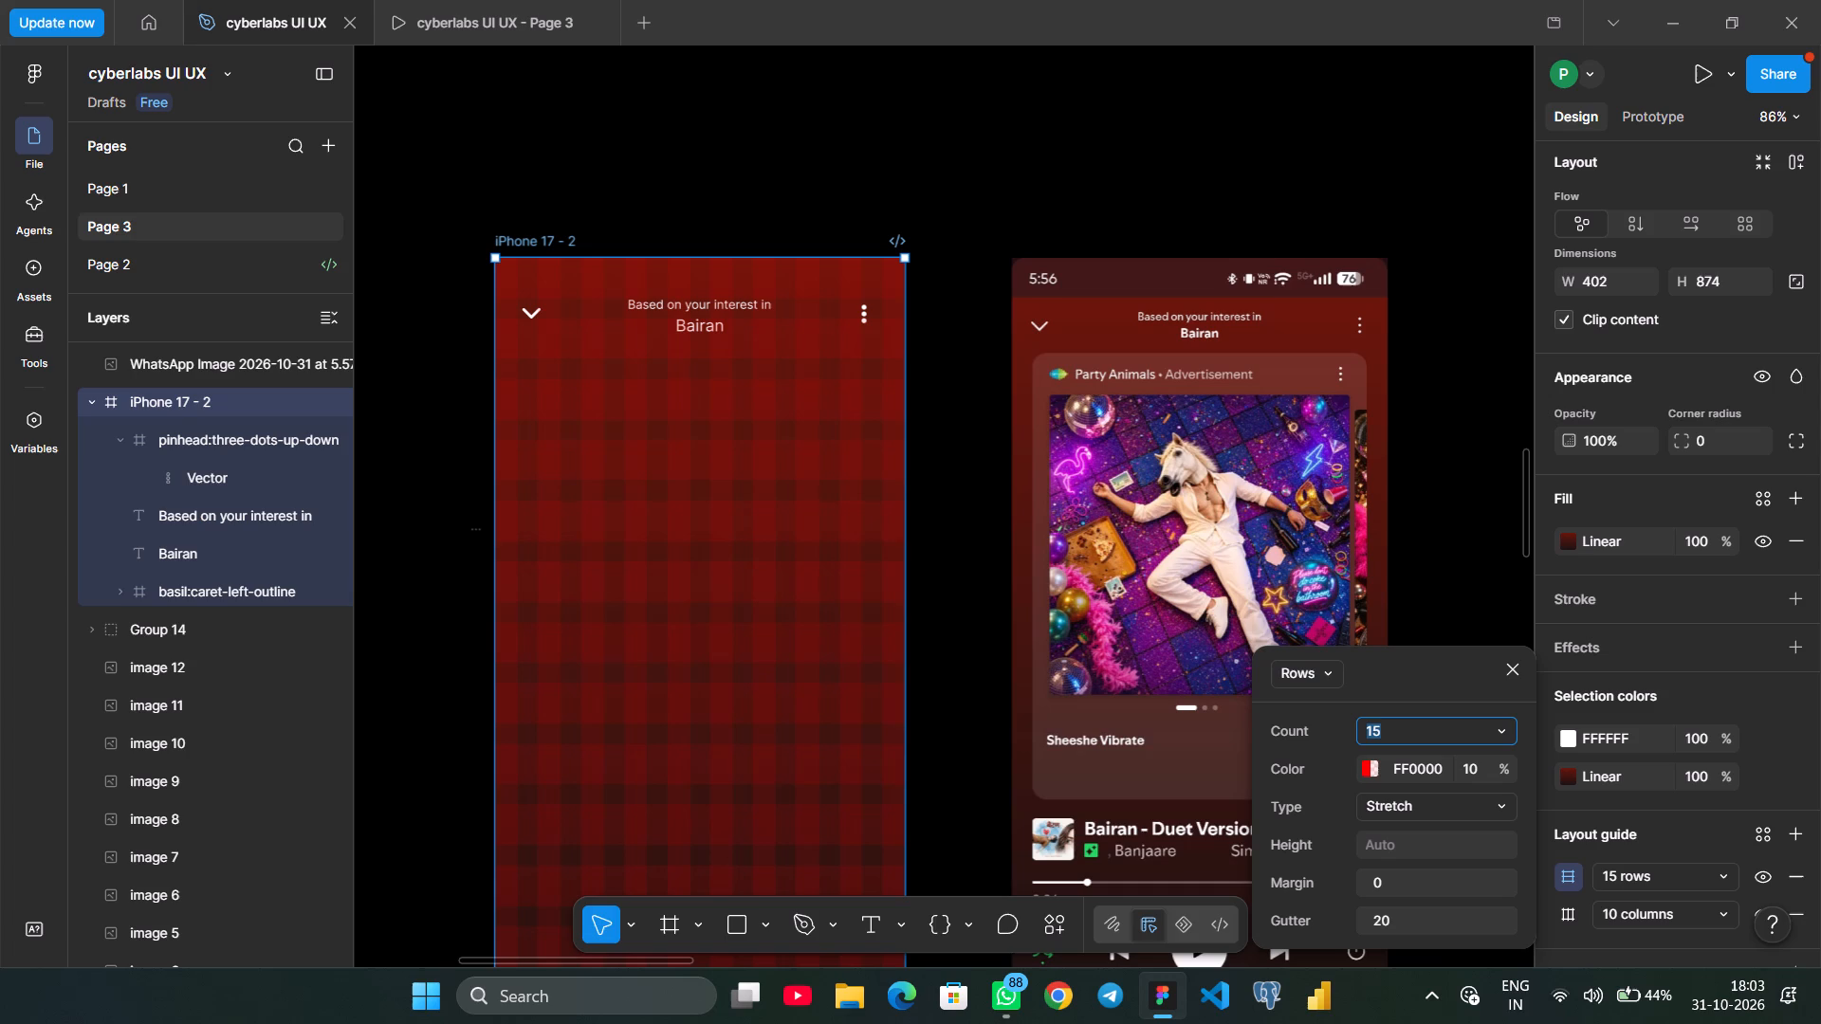
click(1499, 657)
click(1426, 585)
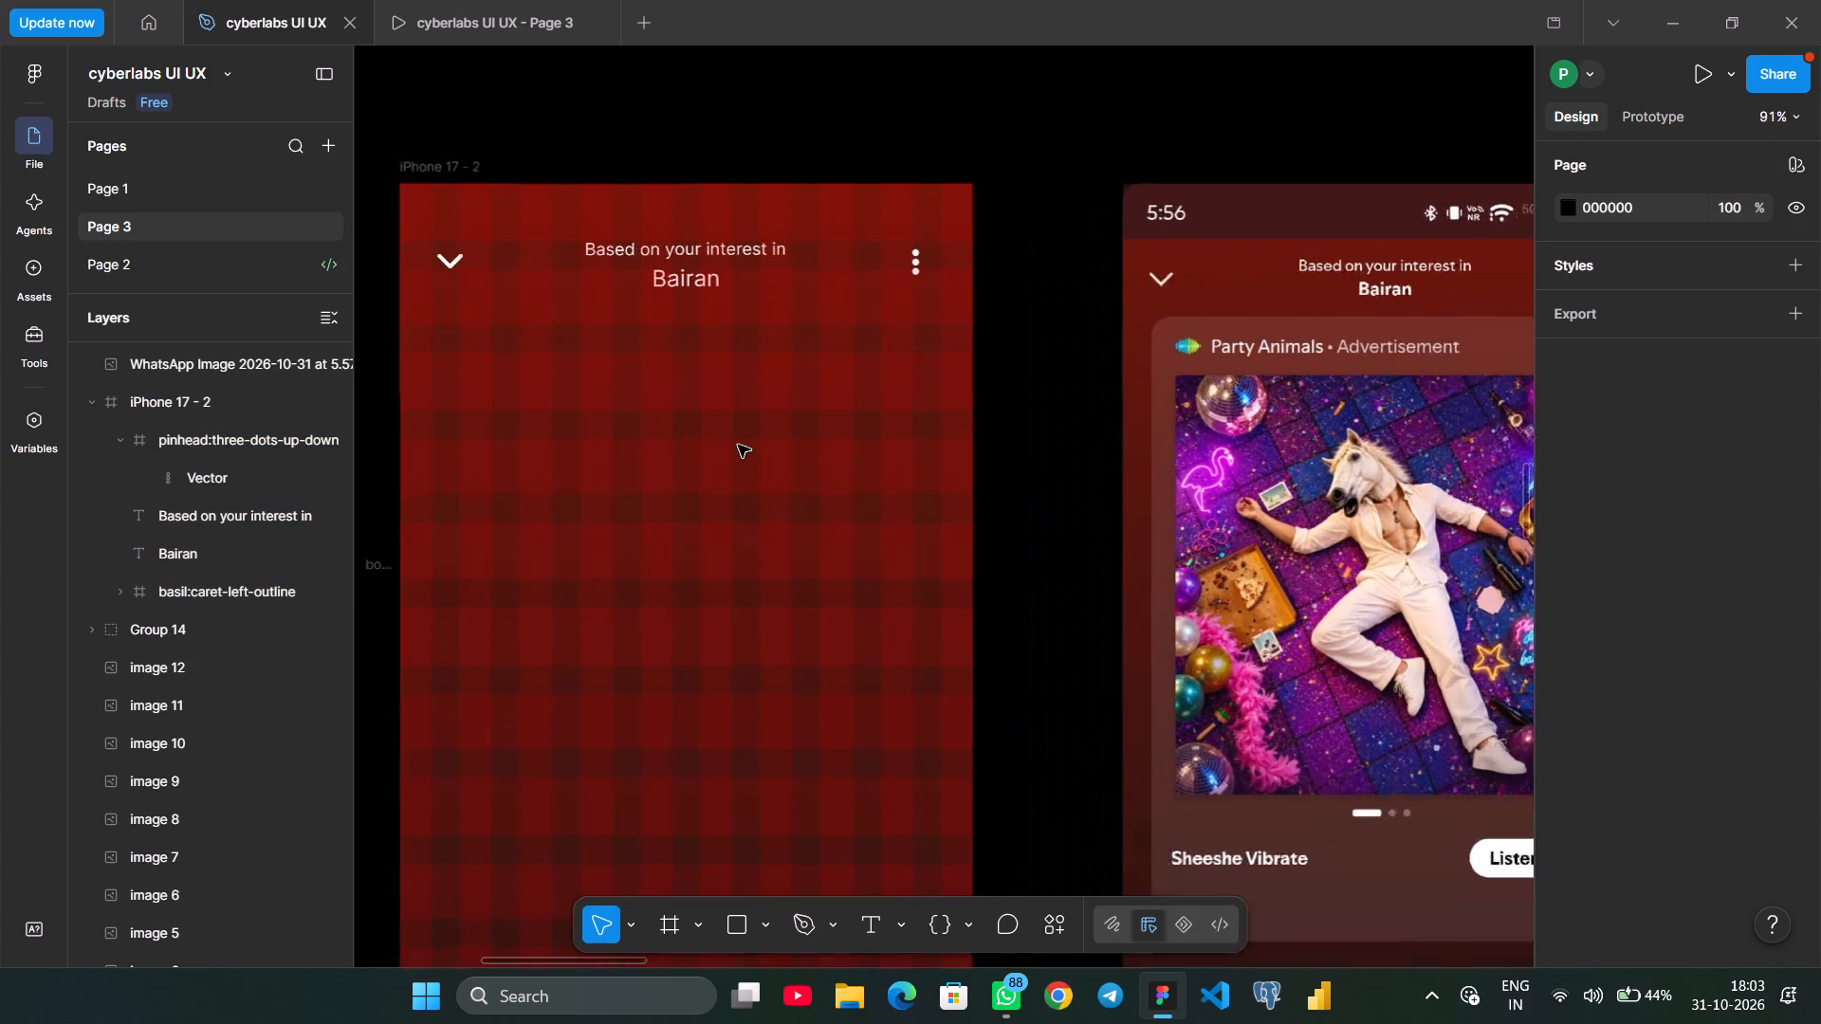
Nudge the header's caret icon left to X 10 in the iPhone 17 - 2 frame.
scroll(738, 445, up, 1)
scroll(738, 445, right, 1)
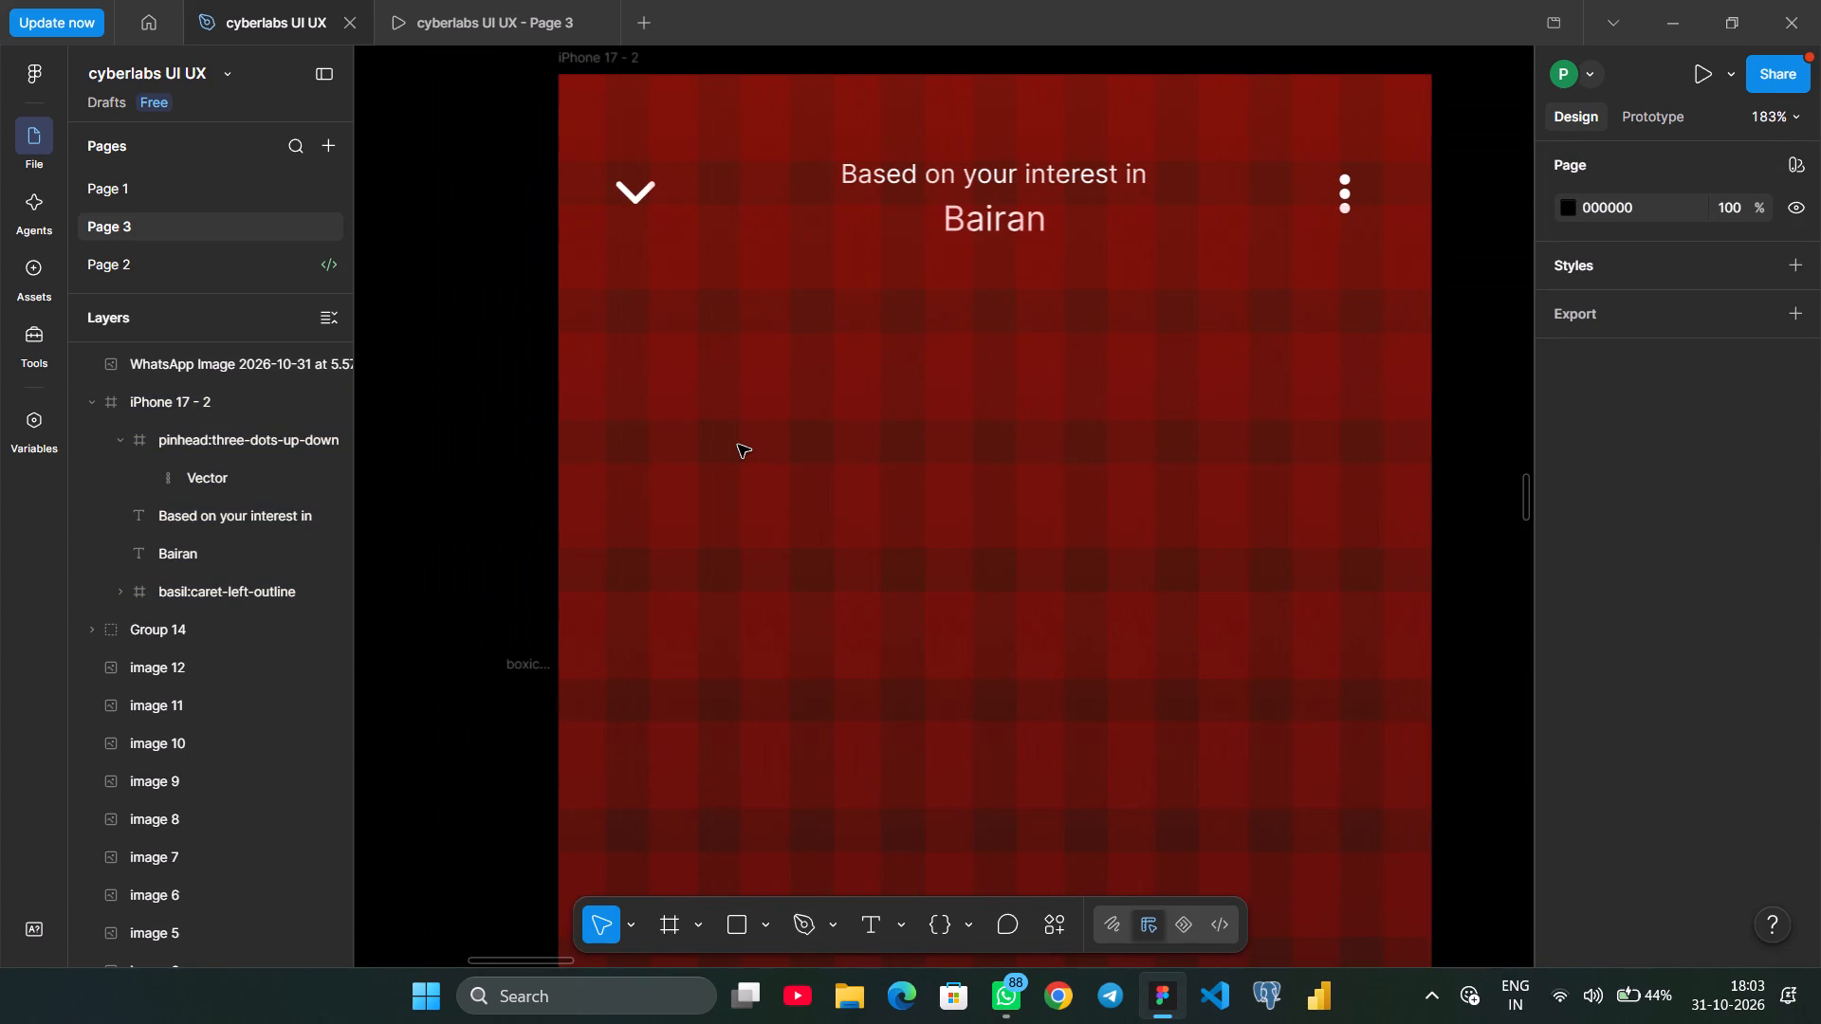
scroll(738, 445, left, 1)
click(557, 190)
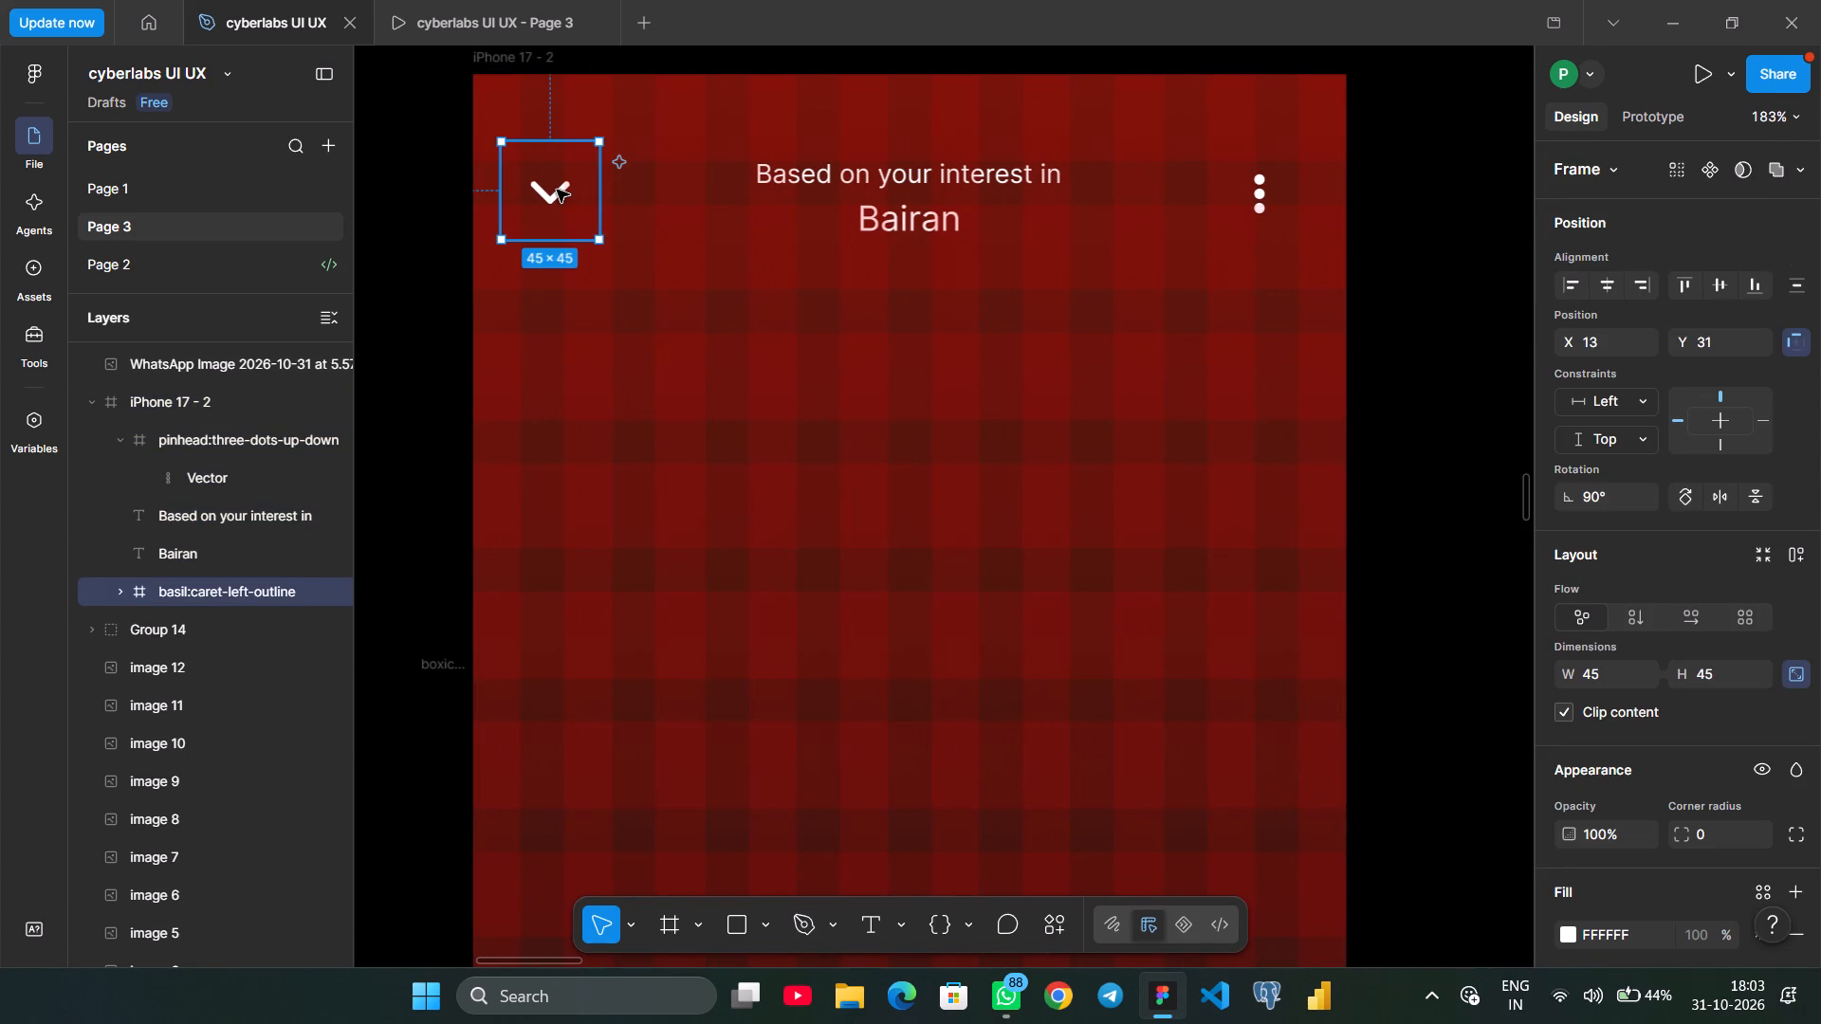
key(Left)
key(Left)
key(Left)
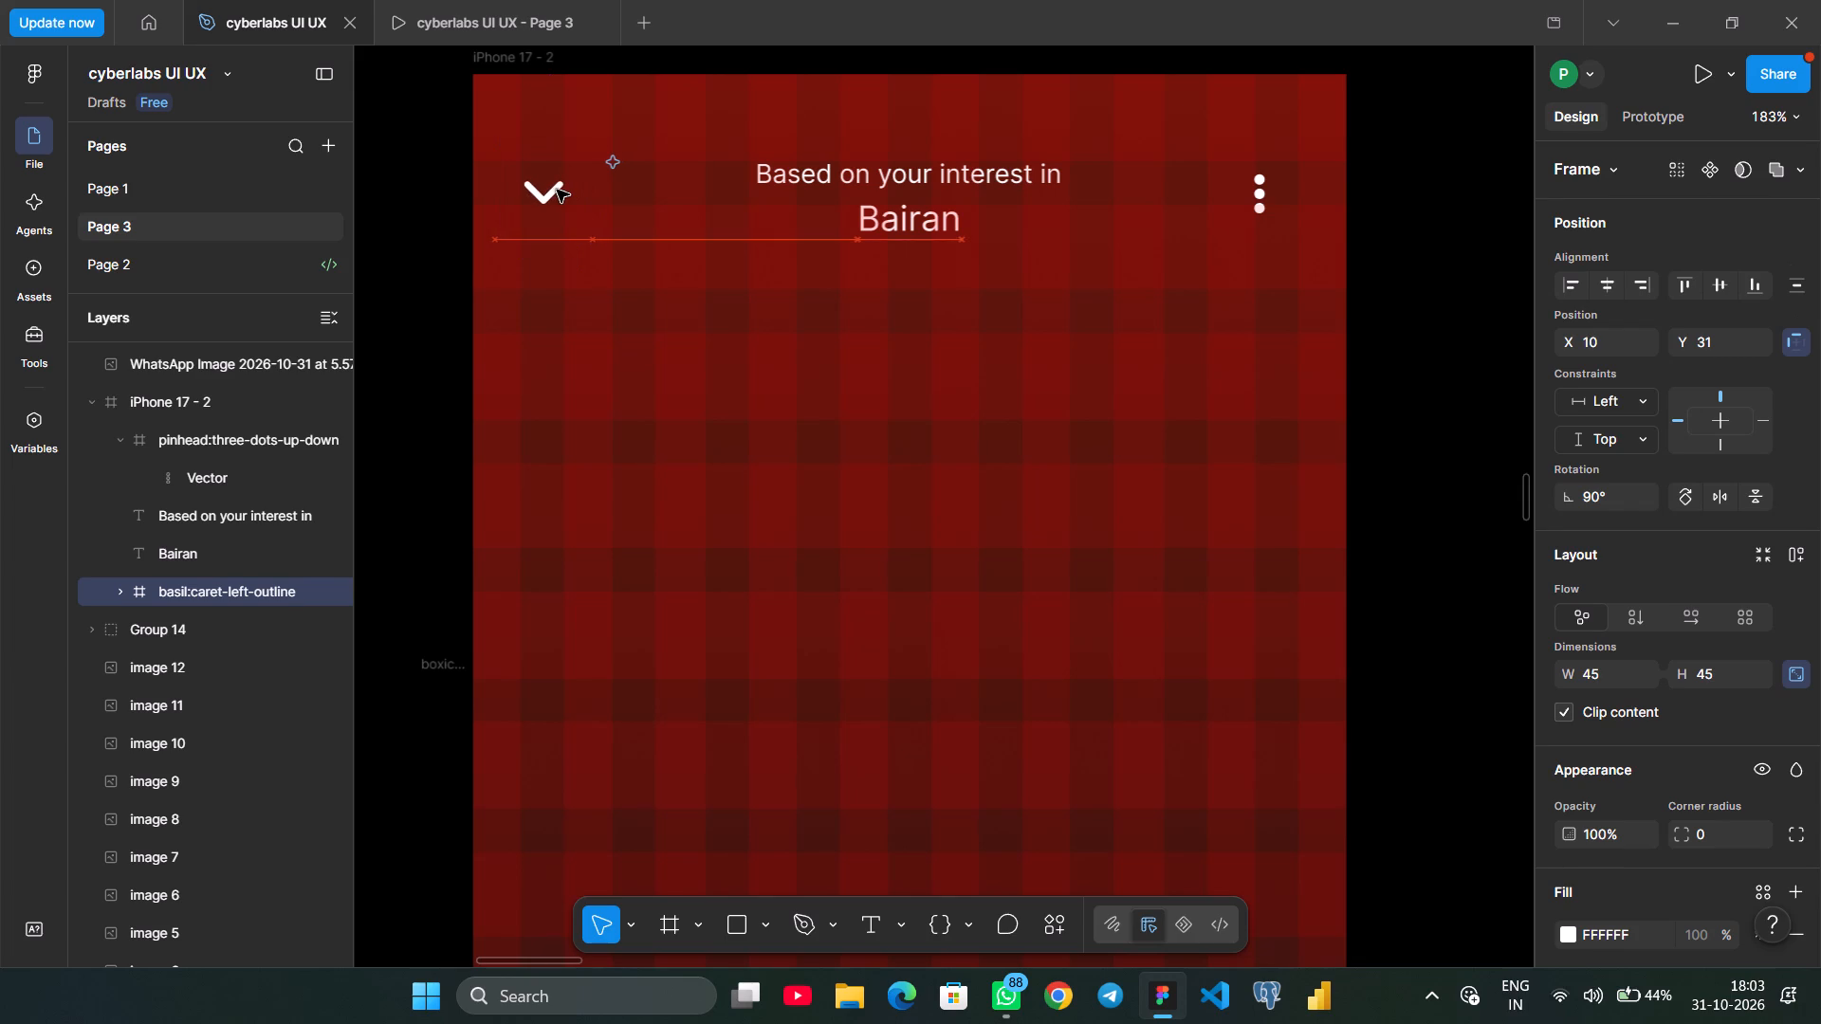
Nudge the header's three-dot icon right to X 360.
click(1269, 195)
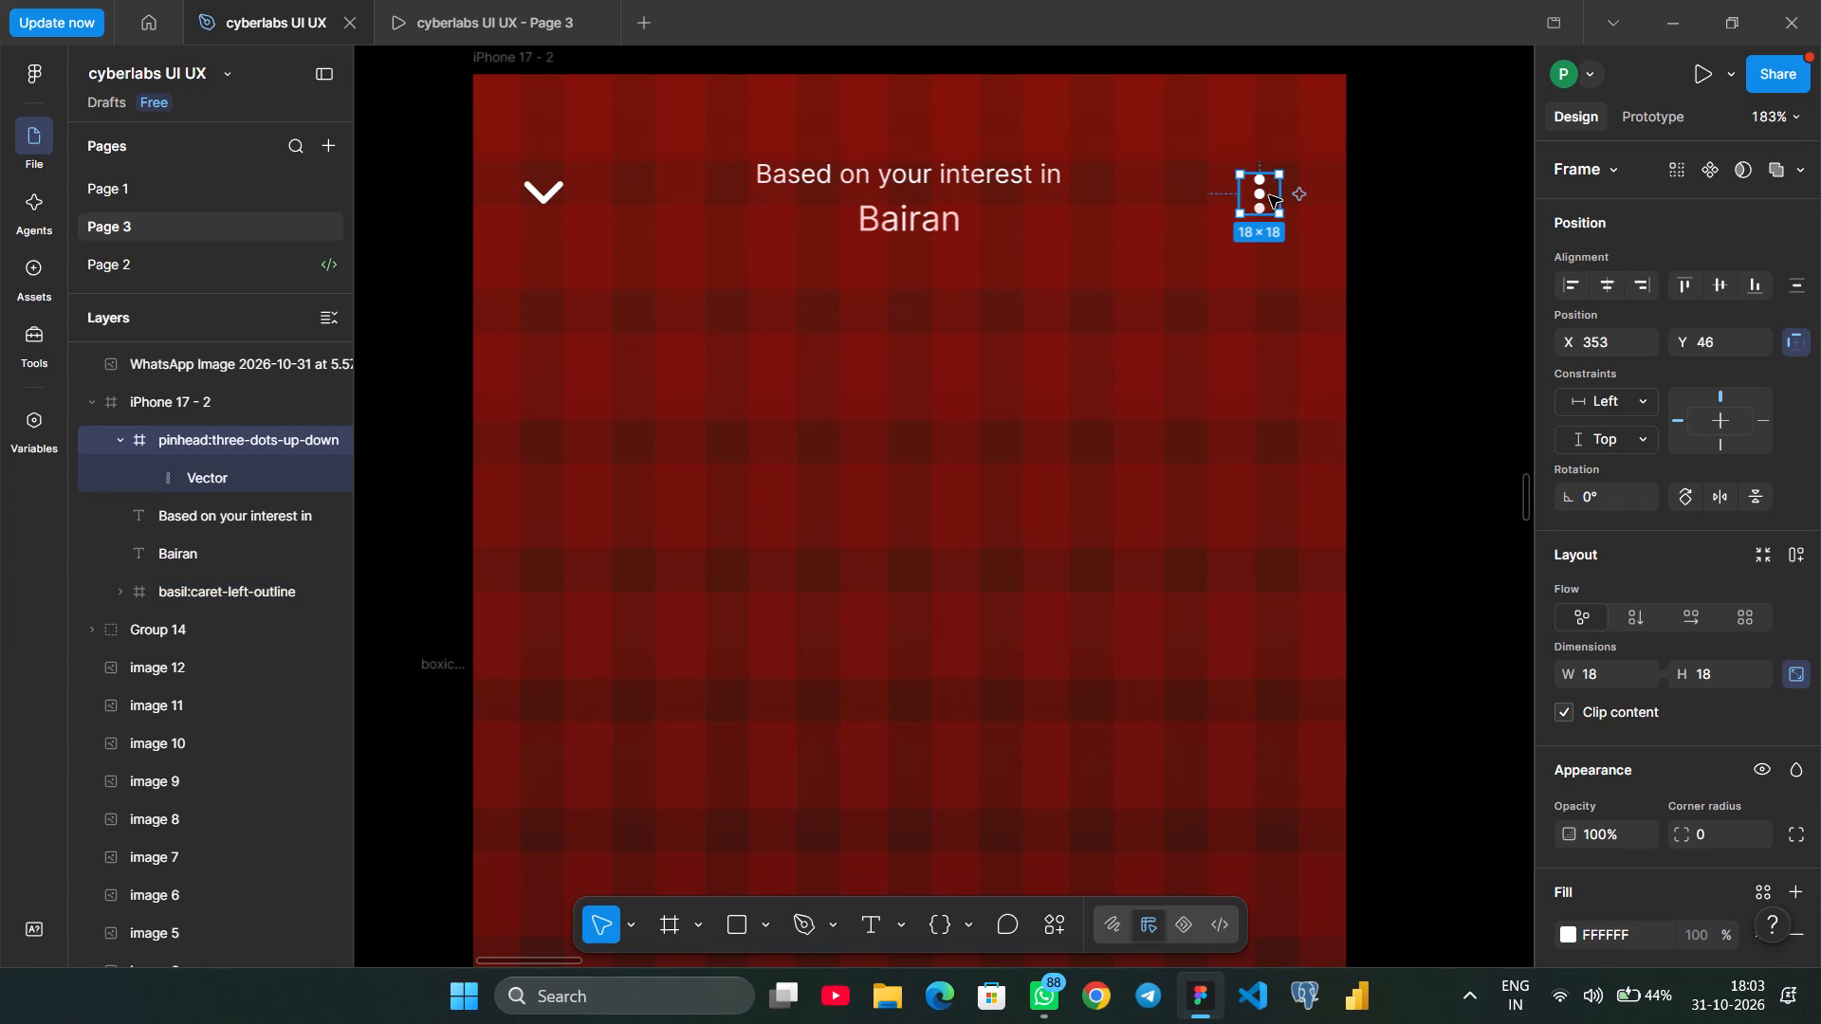
key(Right)
key(Right)
key(Right)
key(Right)
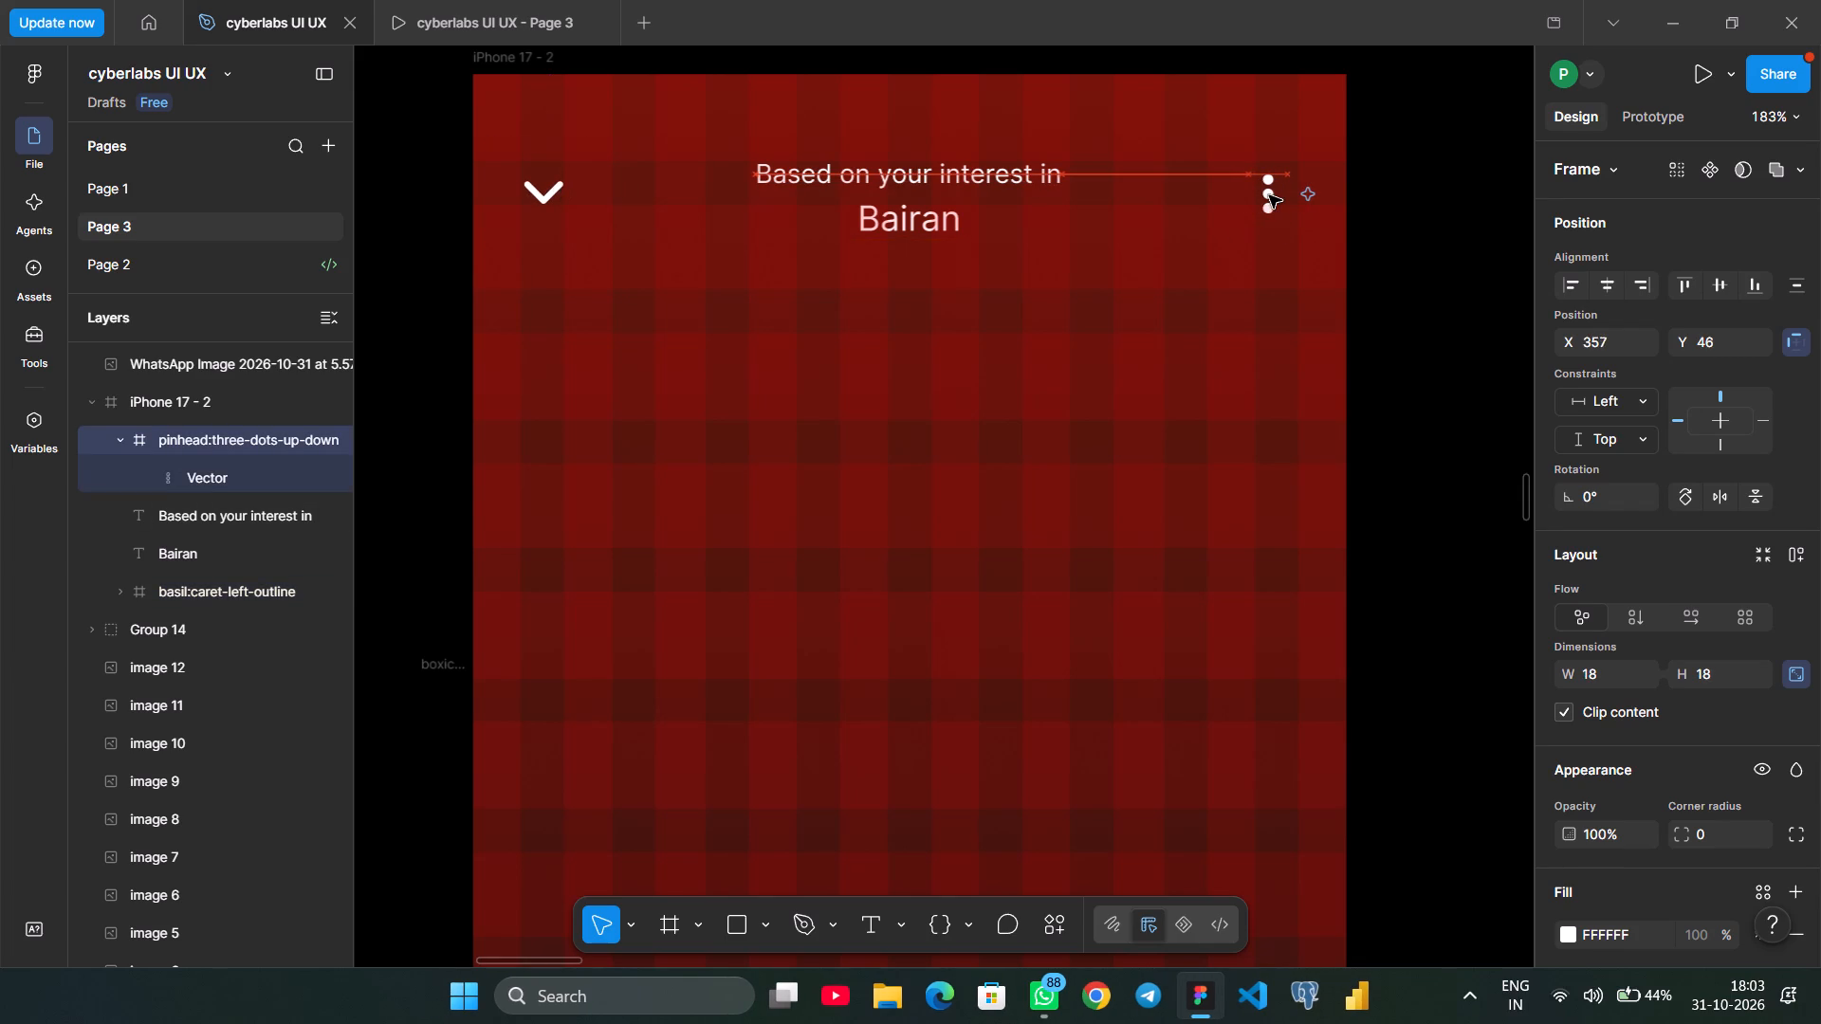
key(Right)
key(Right)
key(Right)
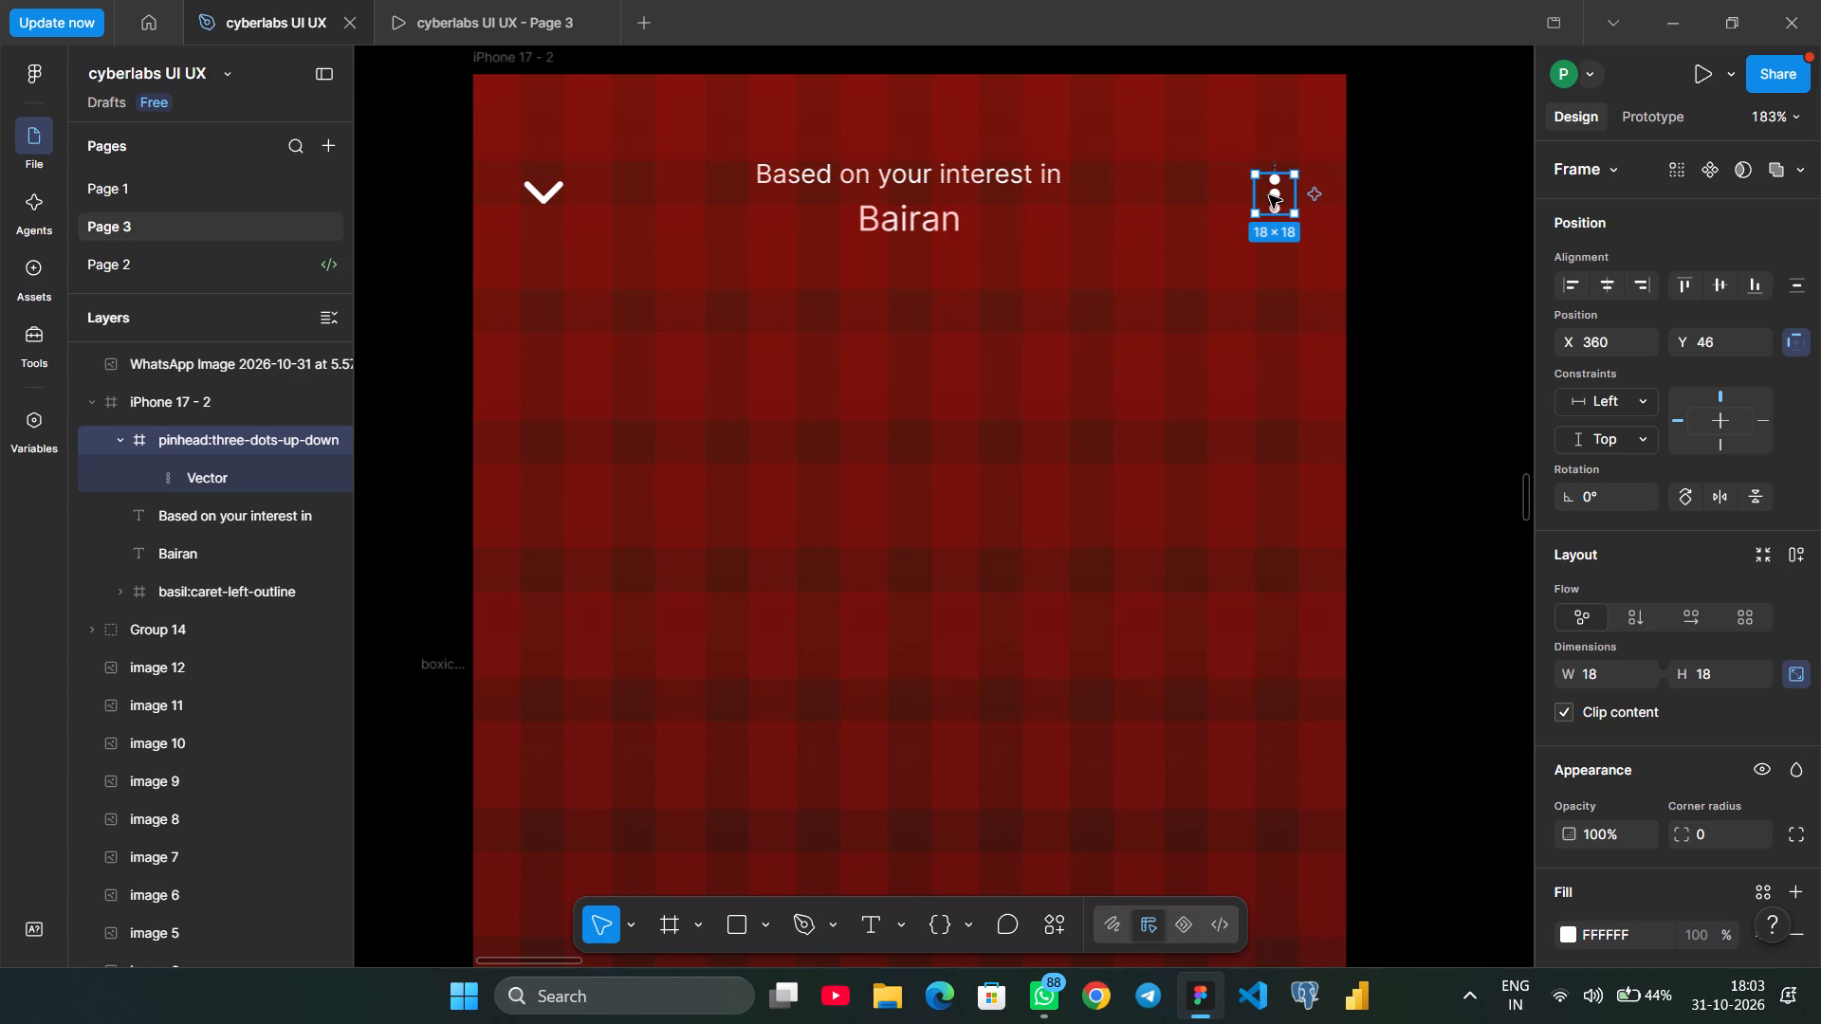
Examine the now-playing reference, the finished home screen and the column of cover images for usable artwork.
scroll(1269, 195, left, 1)
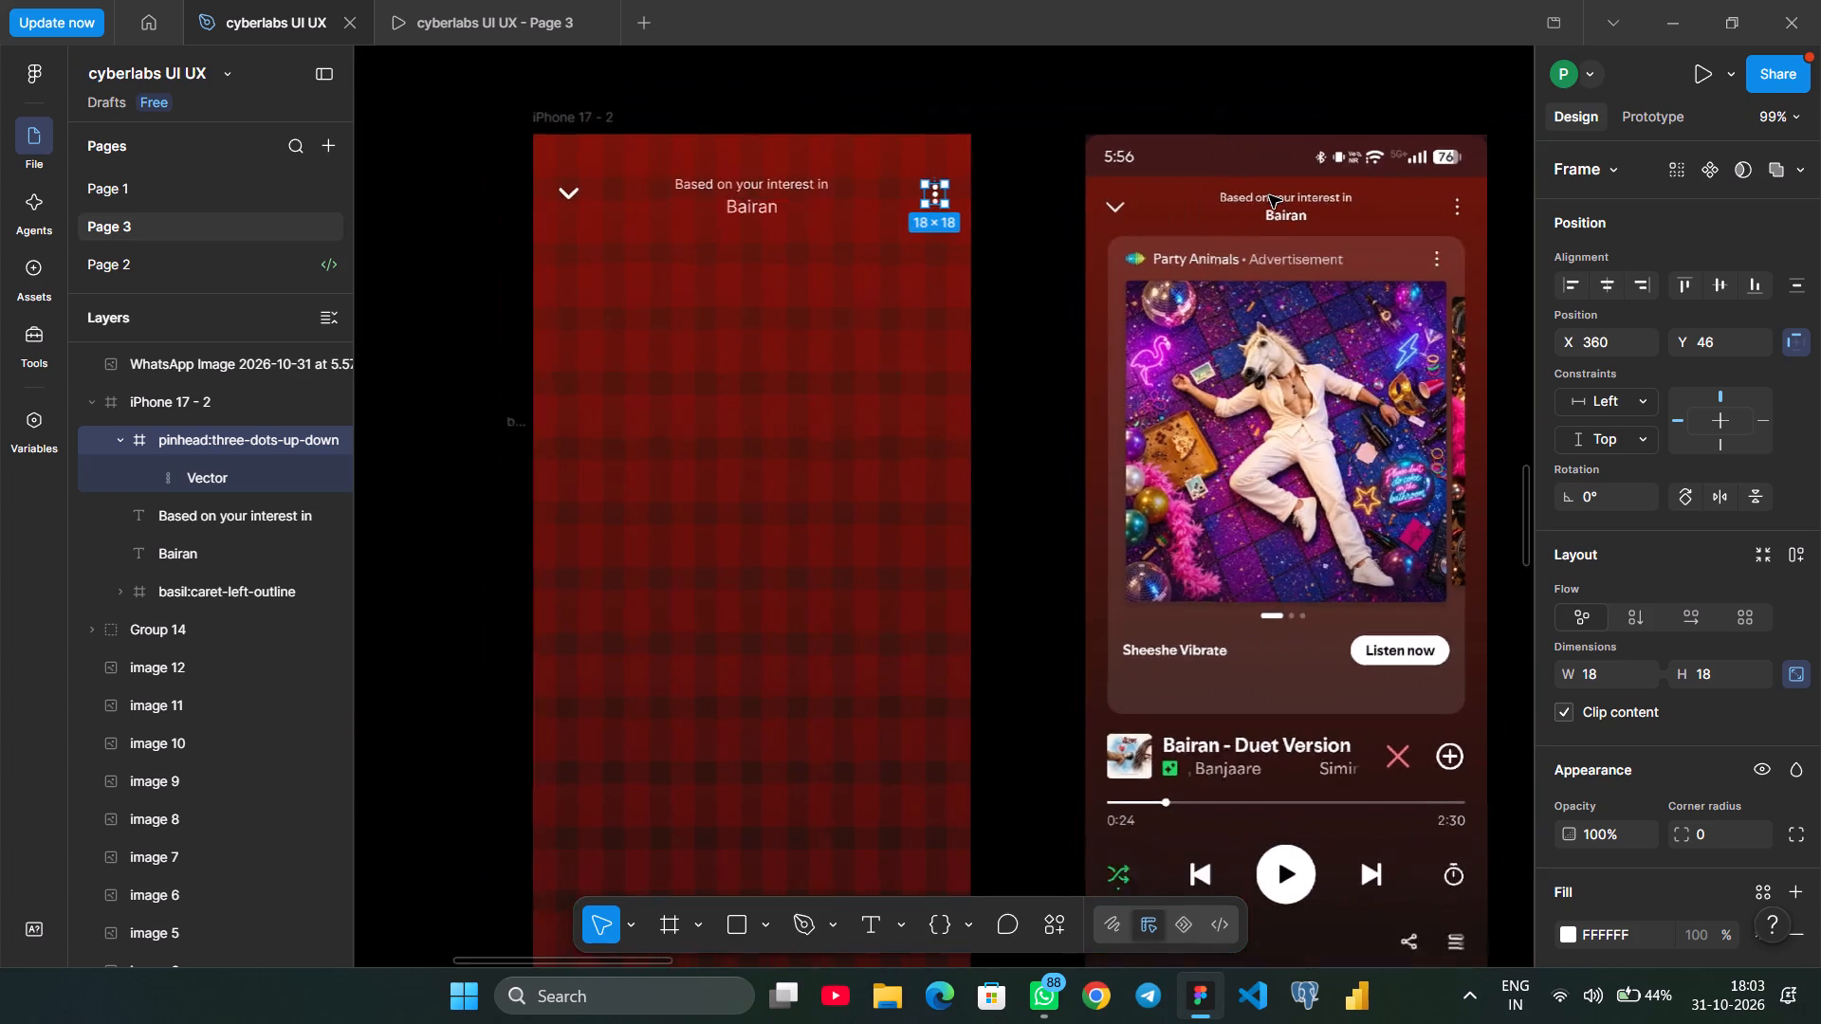
scroll(1269, 195, right, 2)
scroll(964, 665, left, 5)
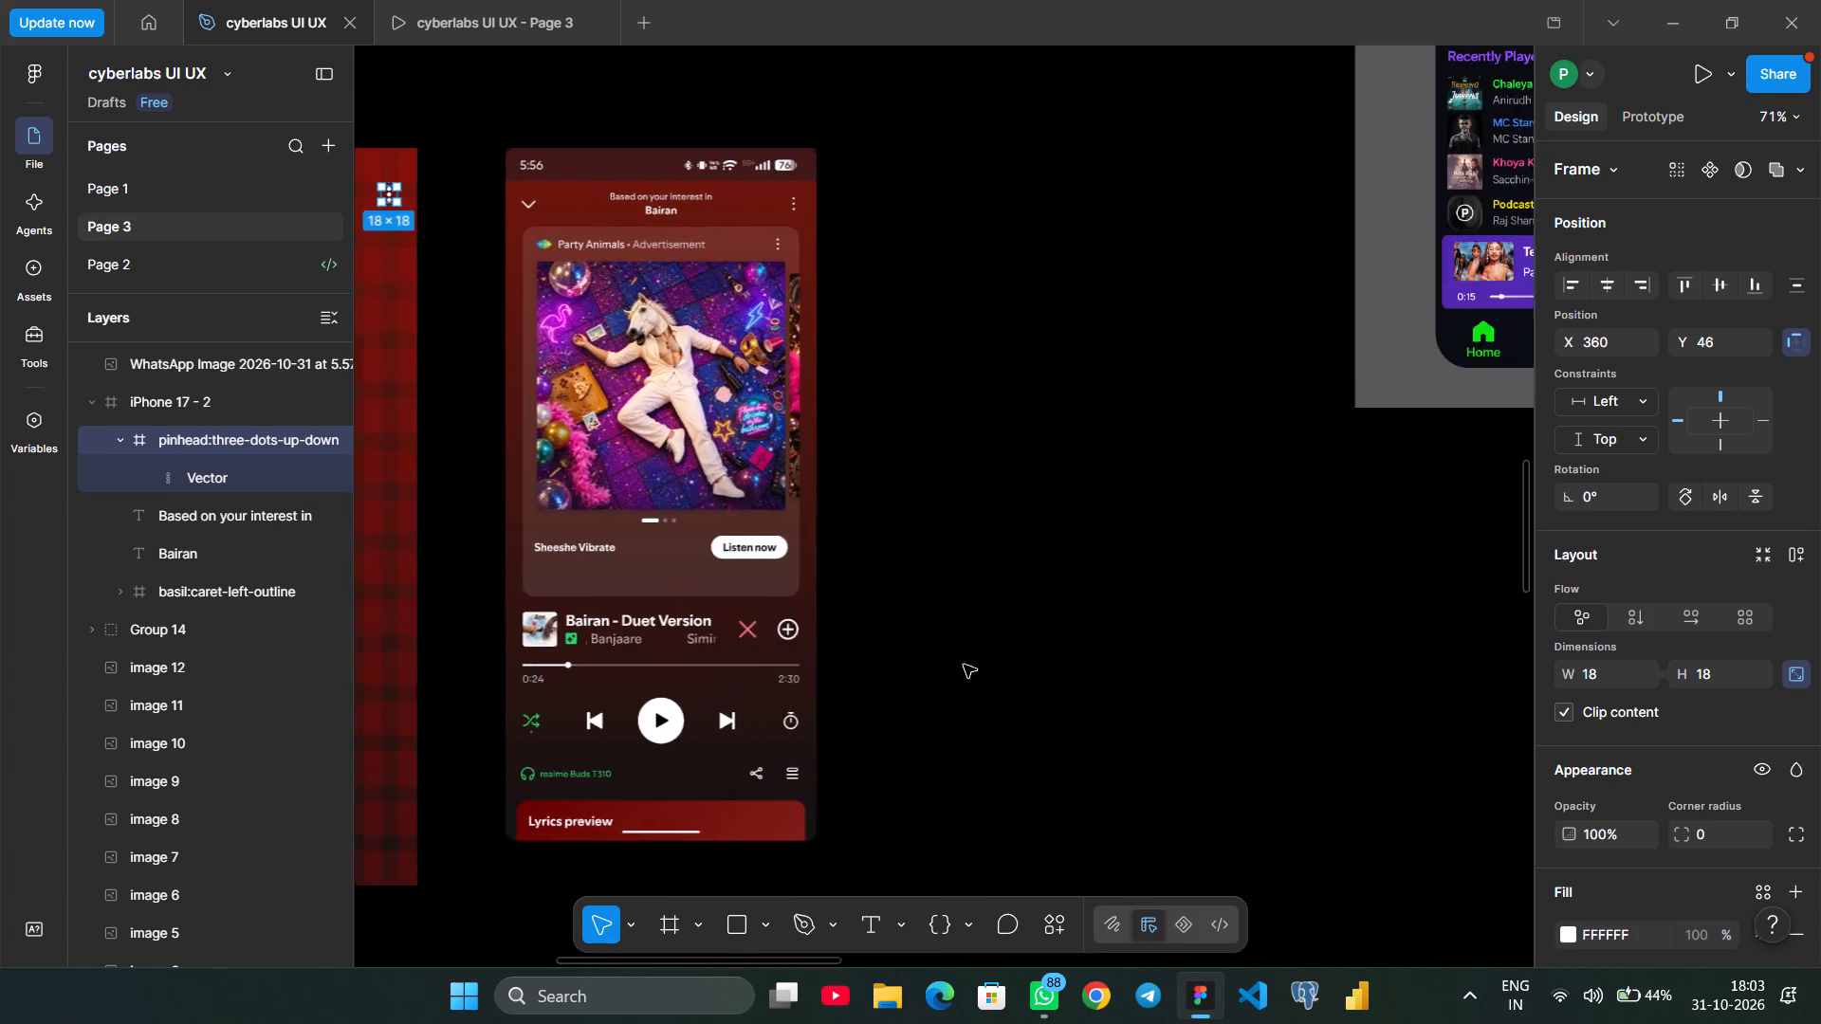
scroll(964, 665, left, 2)
scroll(964, 665, up, 2)
scroll(964, 665, left, 5)
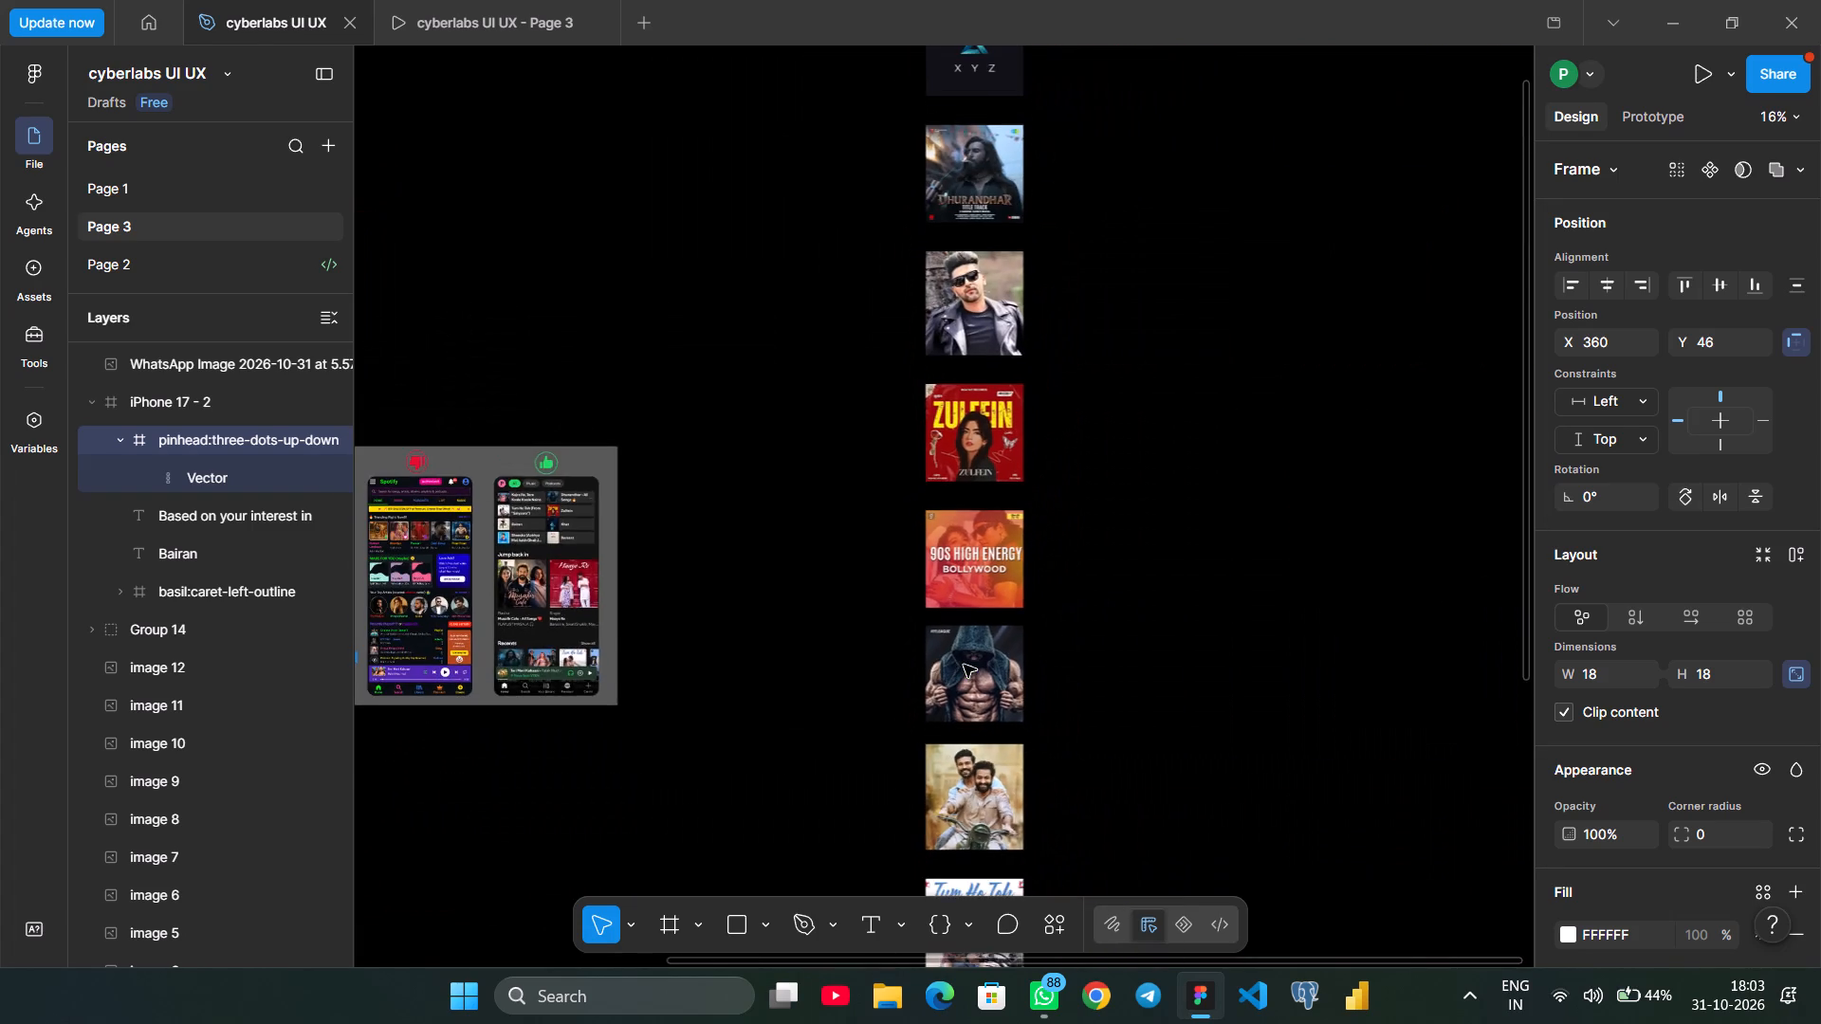
scroll(964, 665, up, 2)
scroll(964, 665, down, 5)
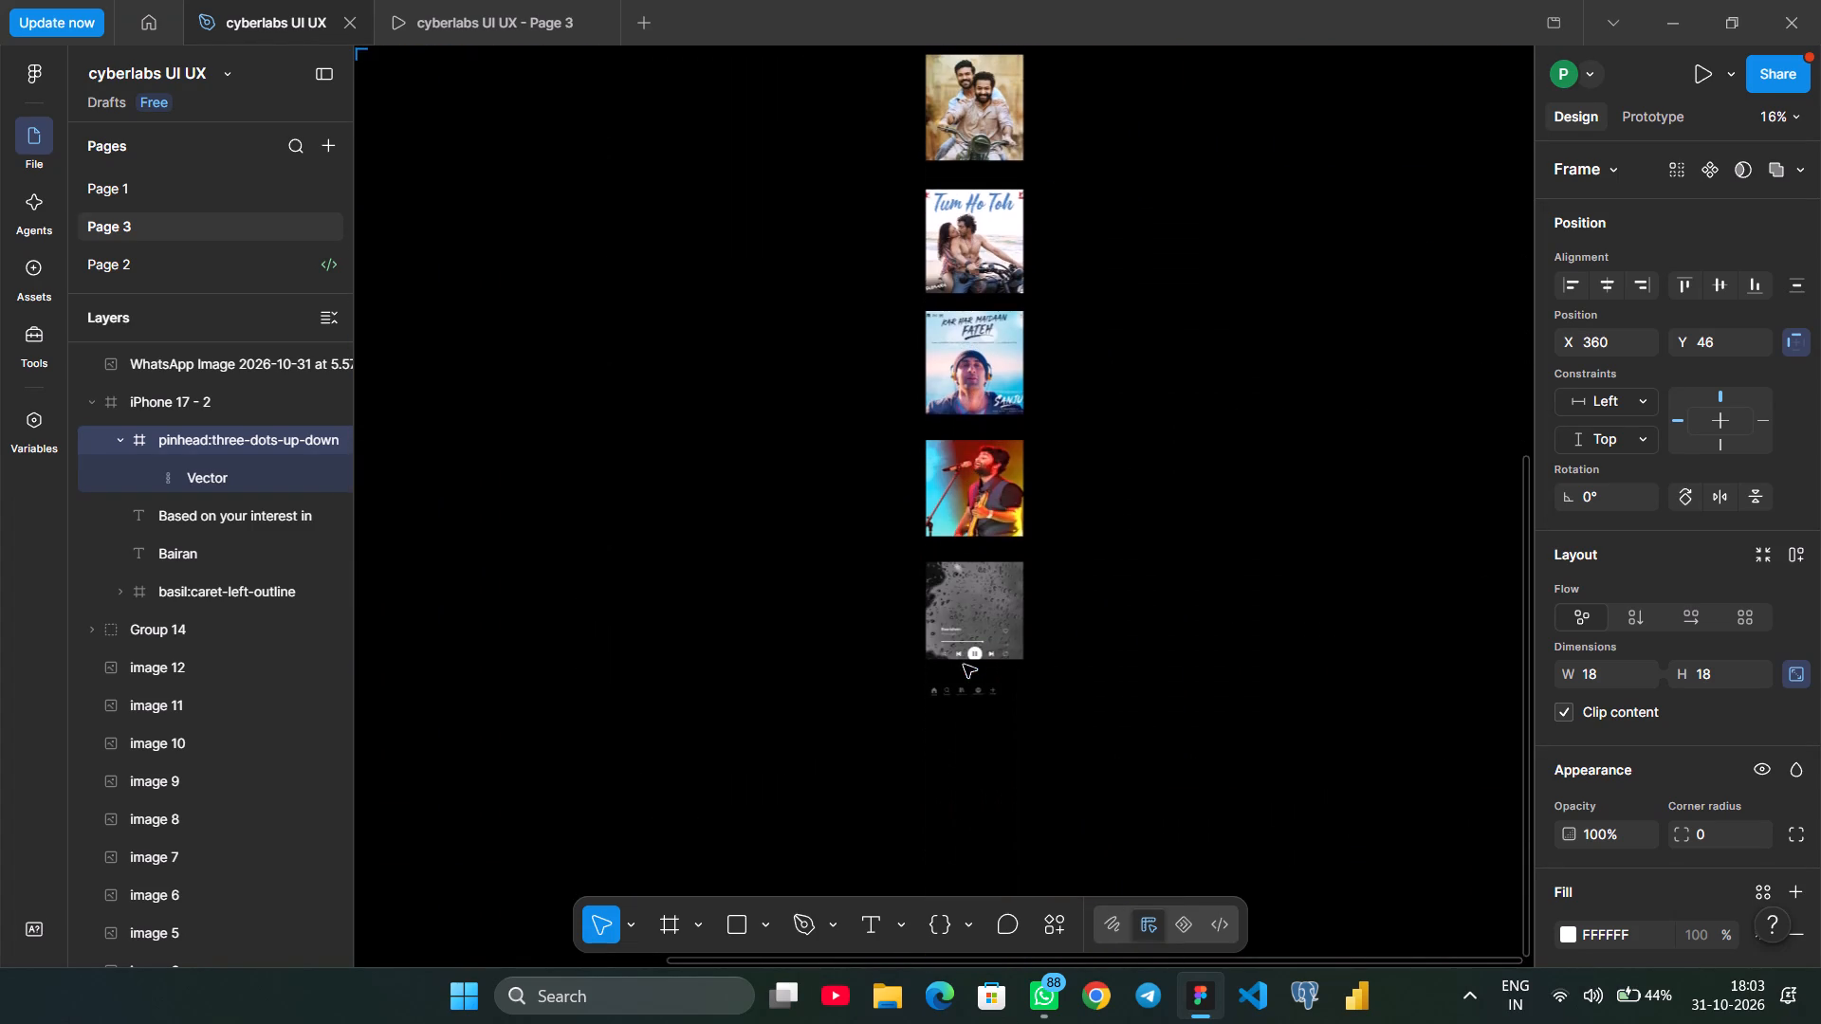
scroll(964, 665, up, 5)
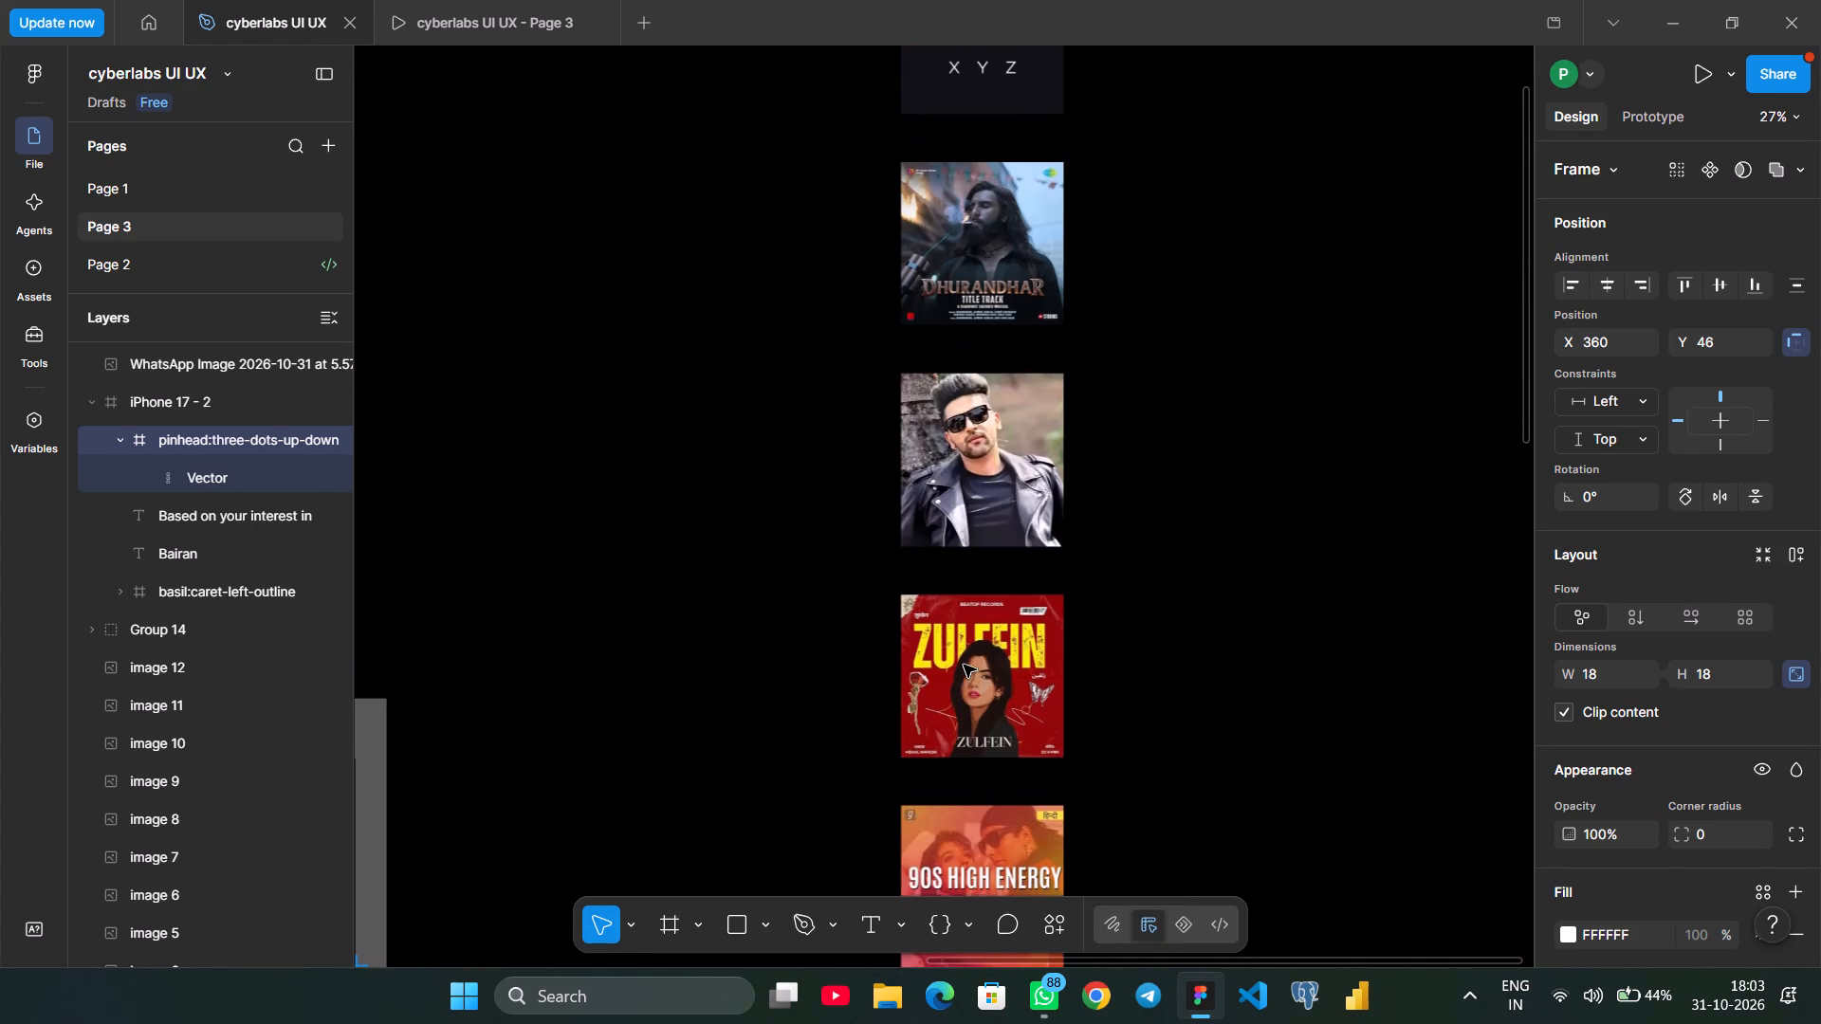
scroll(964, 665, up, 3)
scroll(964, 665, down, 3)
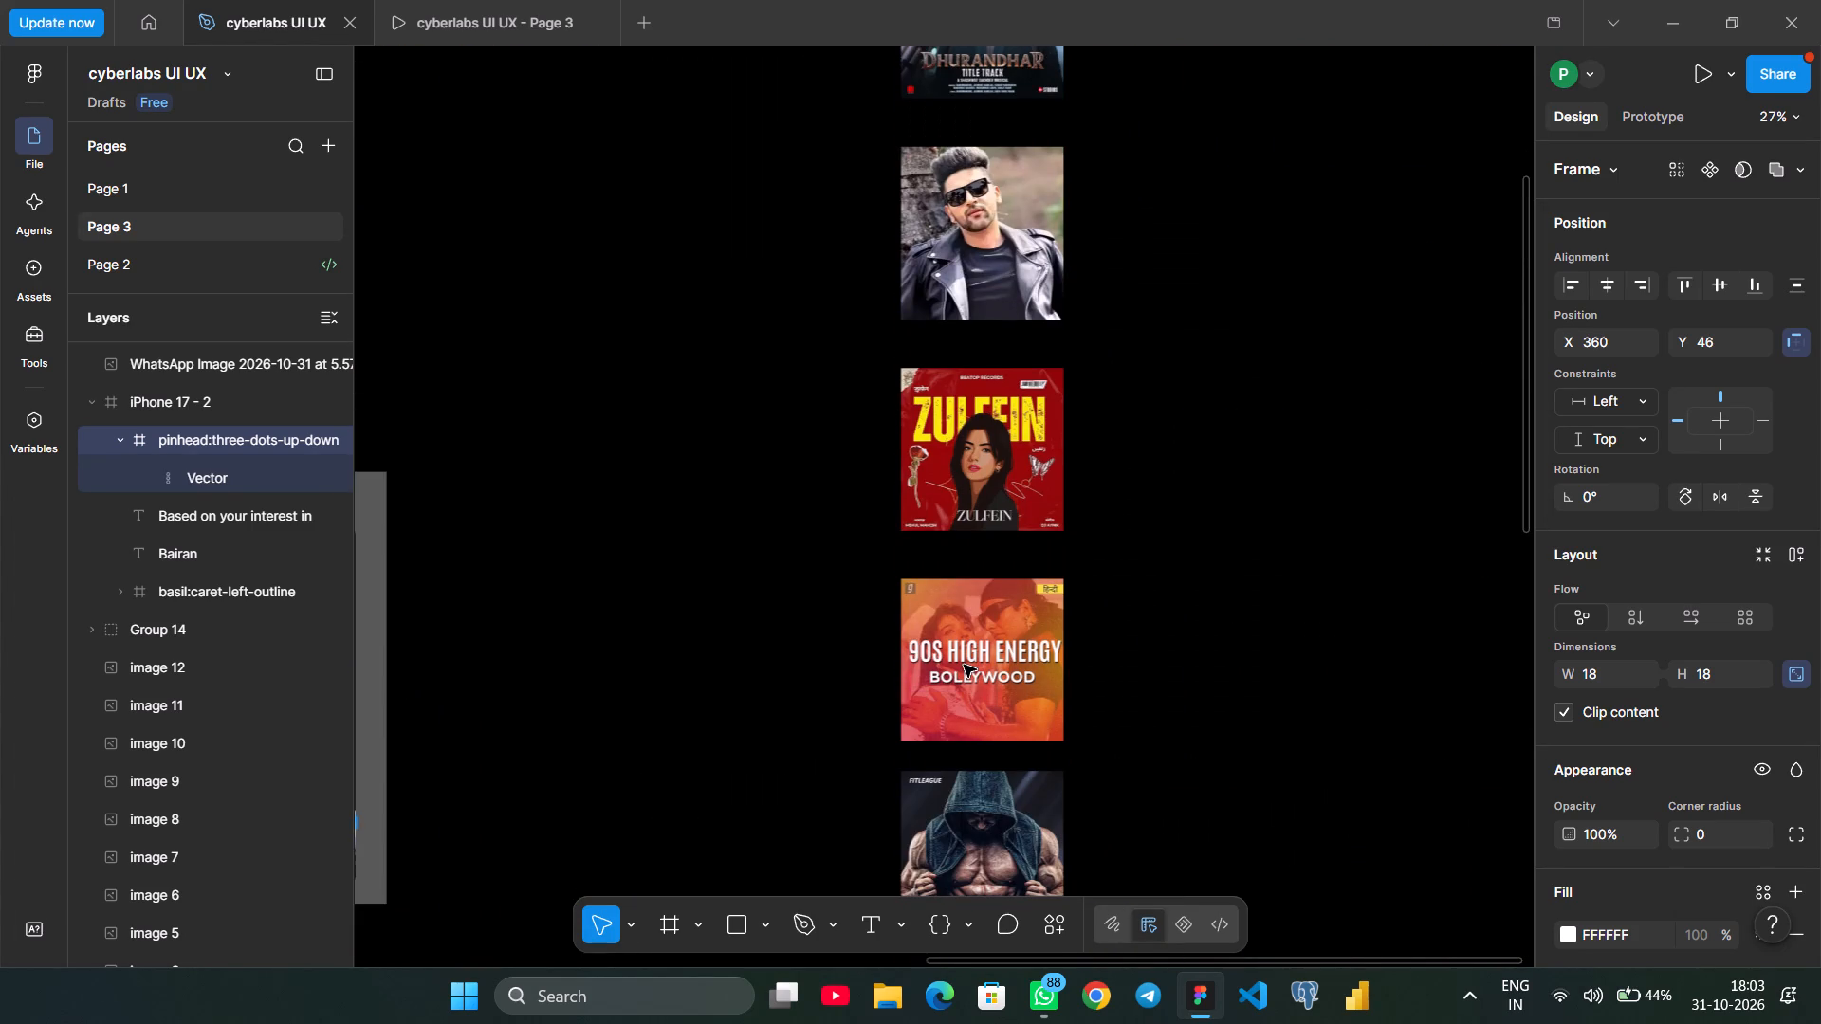
scroll(964, 665, right, 9)
scroll(964, 665, left, 3)
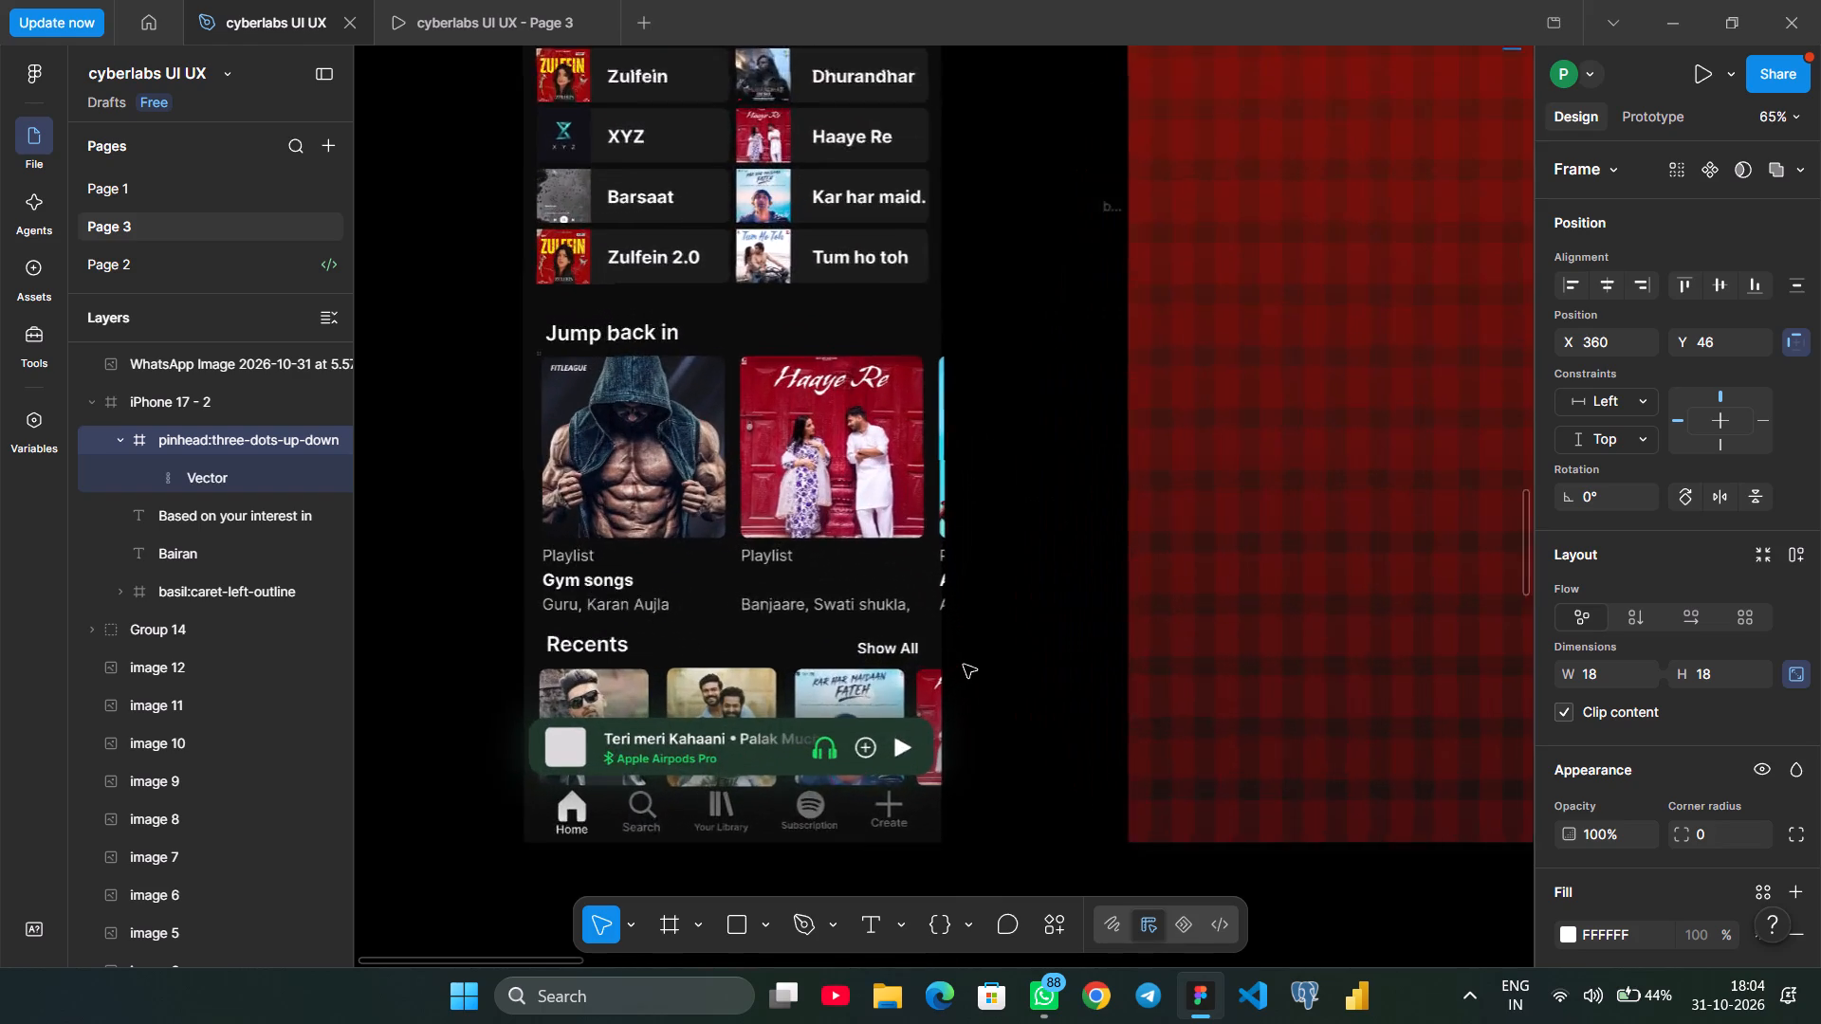
scroll(964, 665, up, 2)
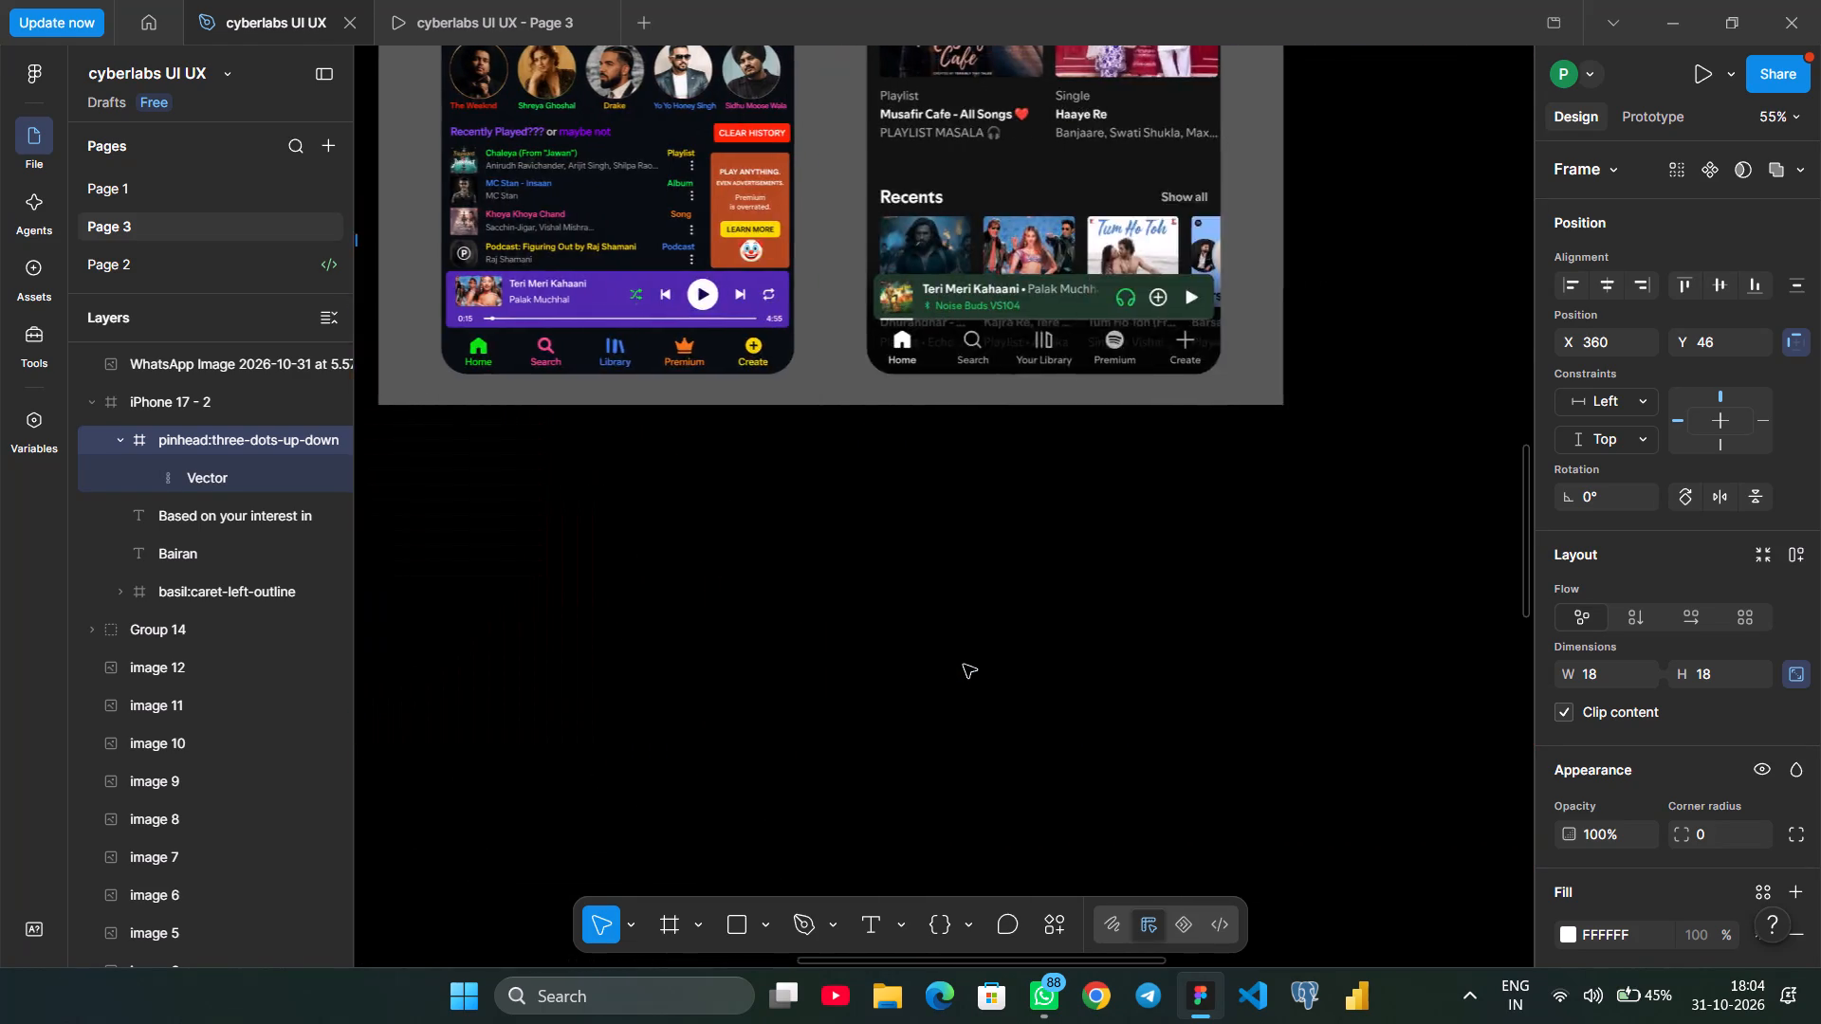
scroll(964, 665, up, 3)
scroll(964, 665, down, 1)
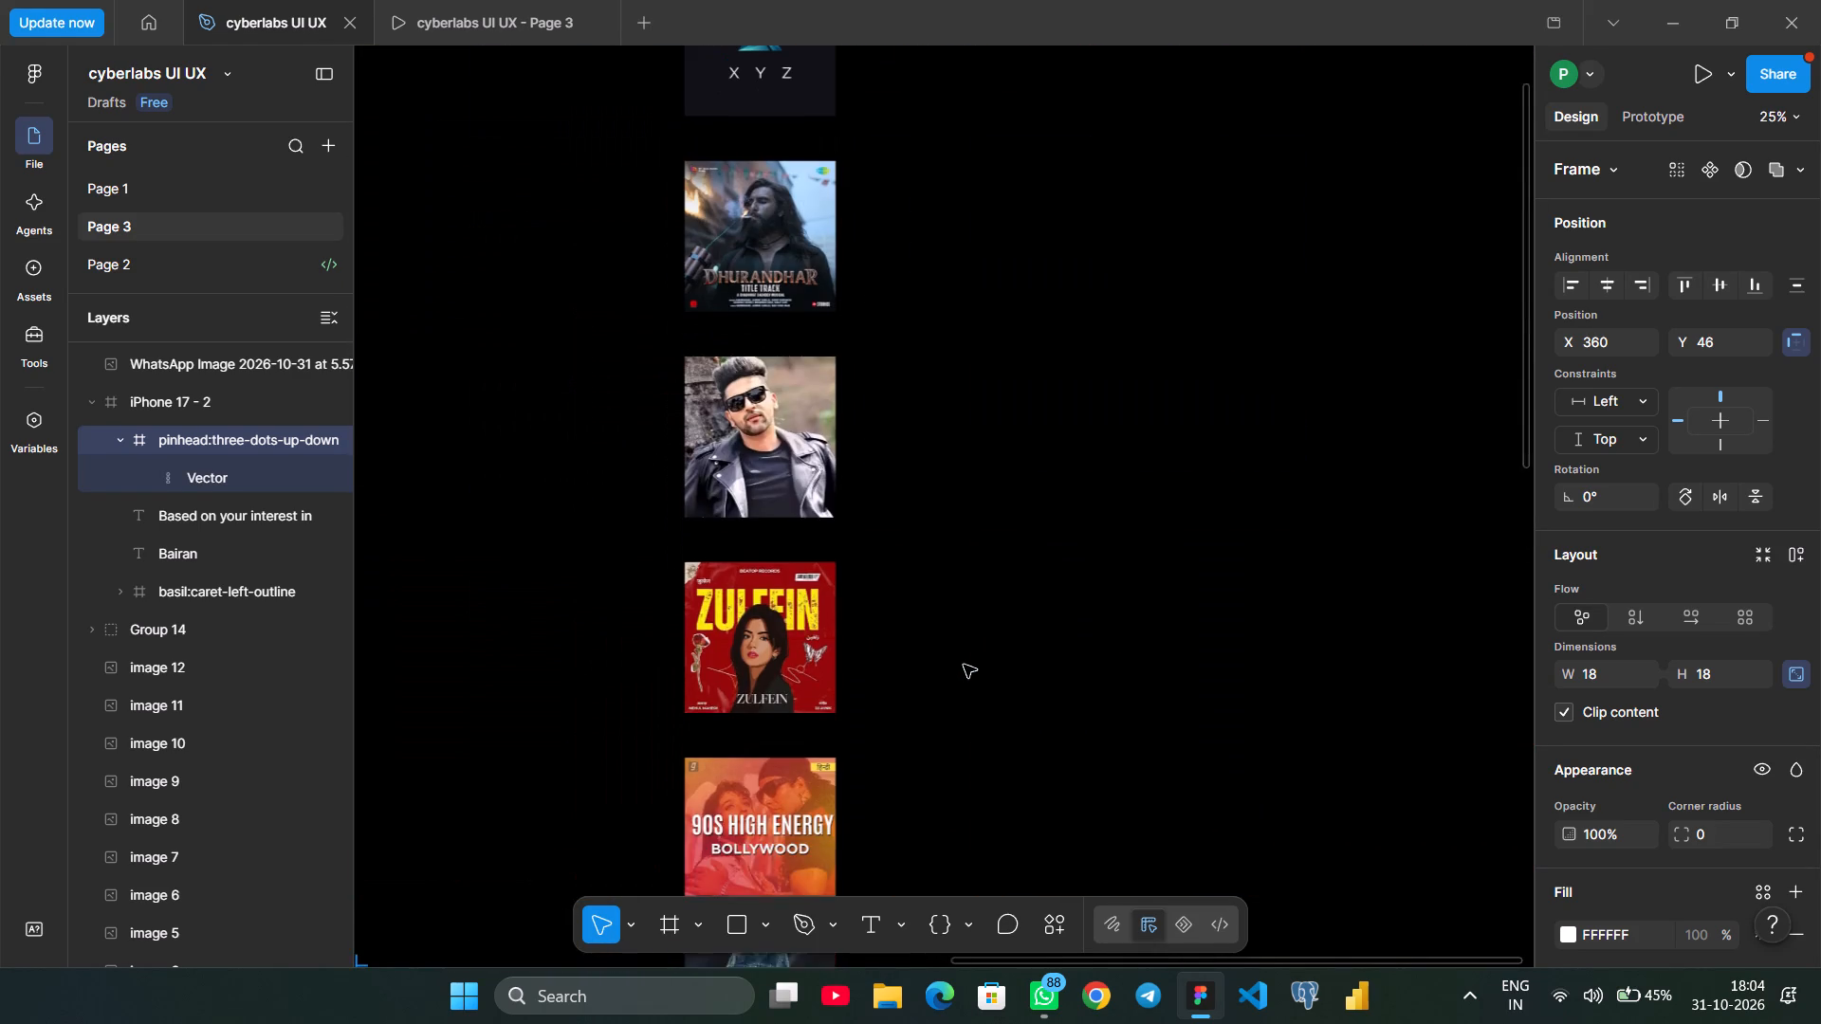
scroll(964, 665, down, 3)
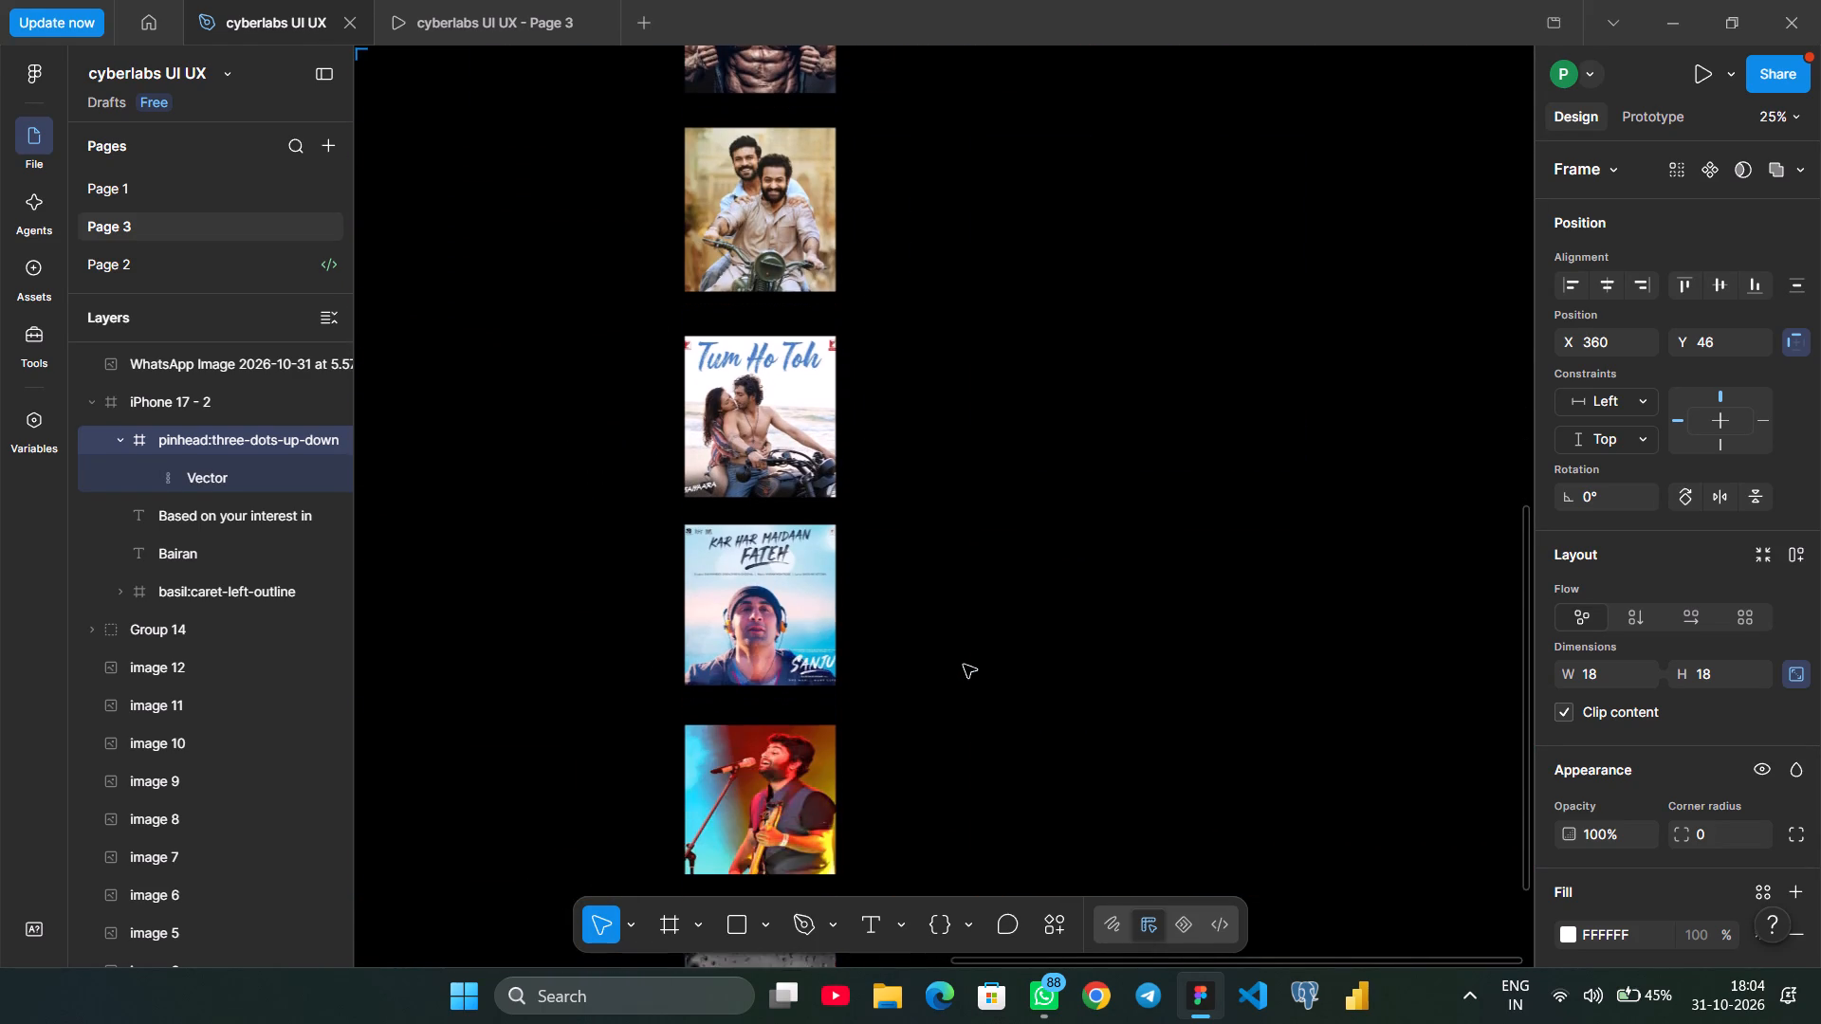
scroll(964, 665, down, 3)
scroll(964, 665, right, 1)
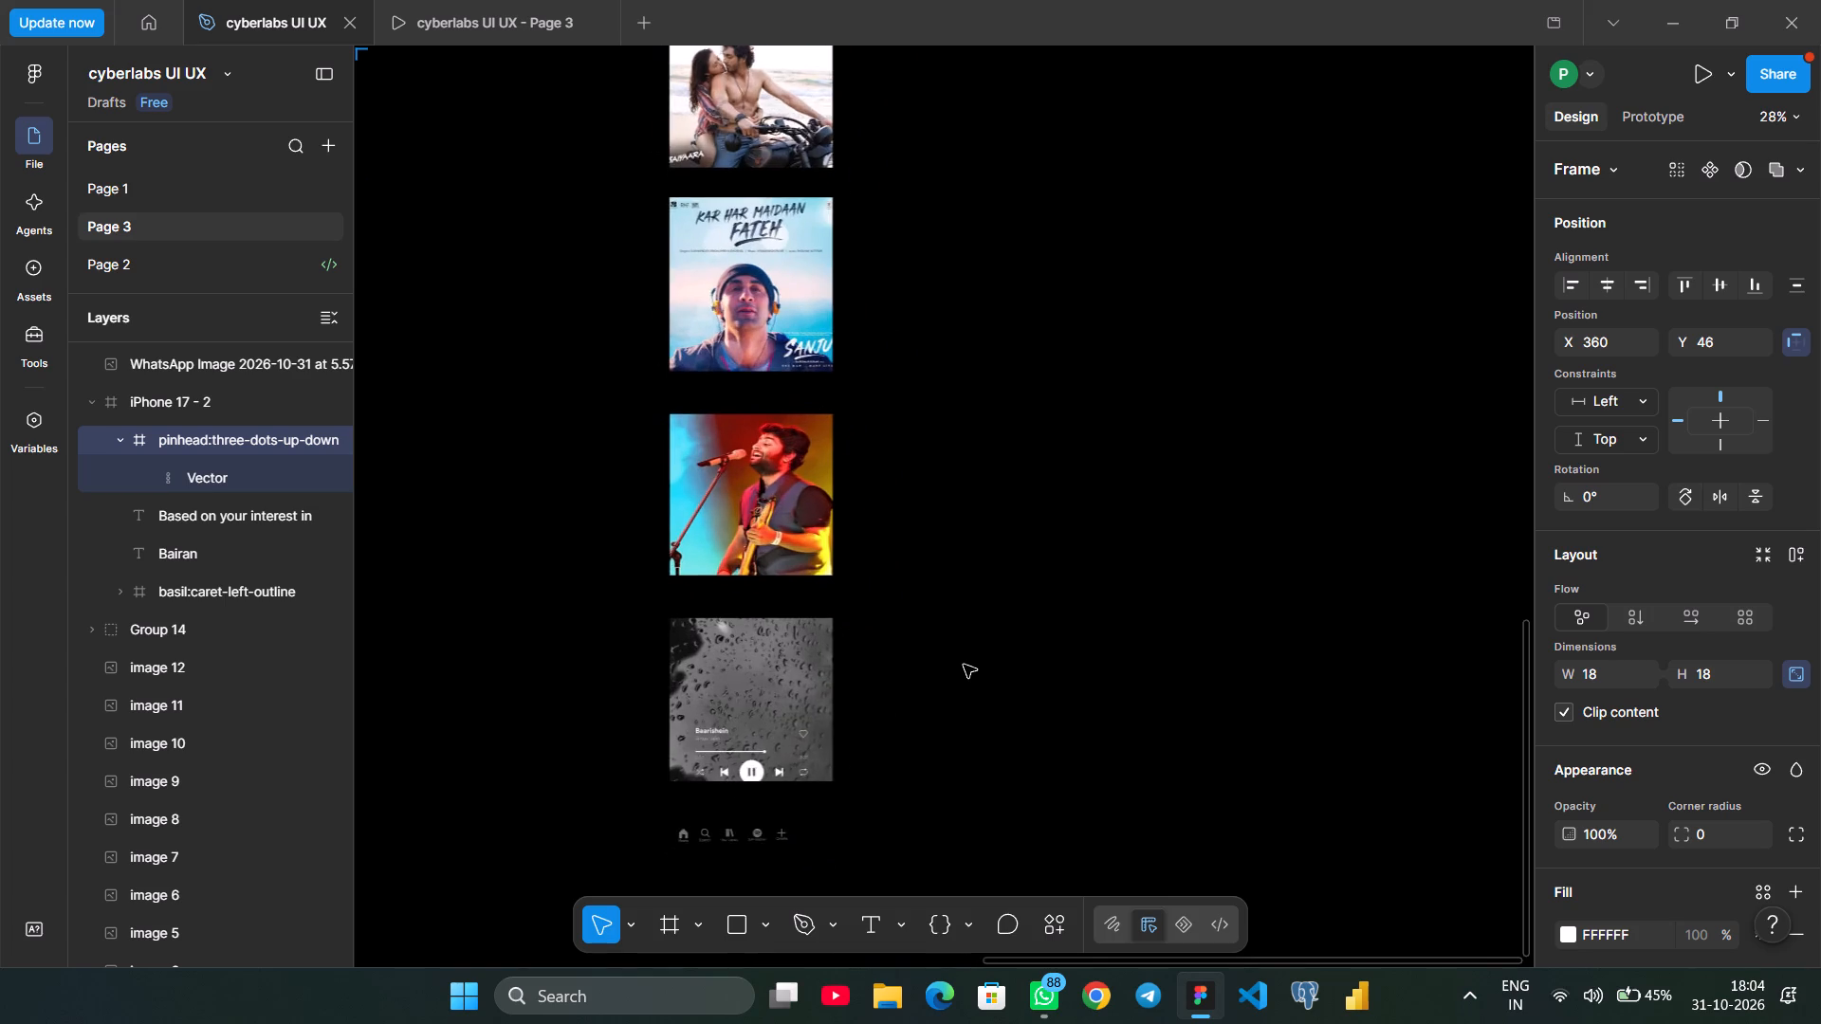
Pull the raindrop Baarishein cover out of the image column and reduce it to about 394 × 237.
scroll(964, 665, right, 1)
scroll(964, 665, up, 1)
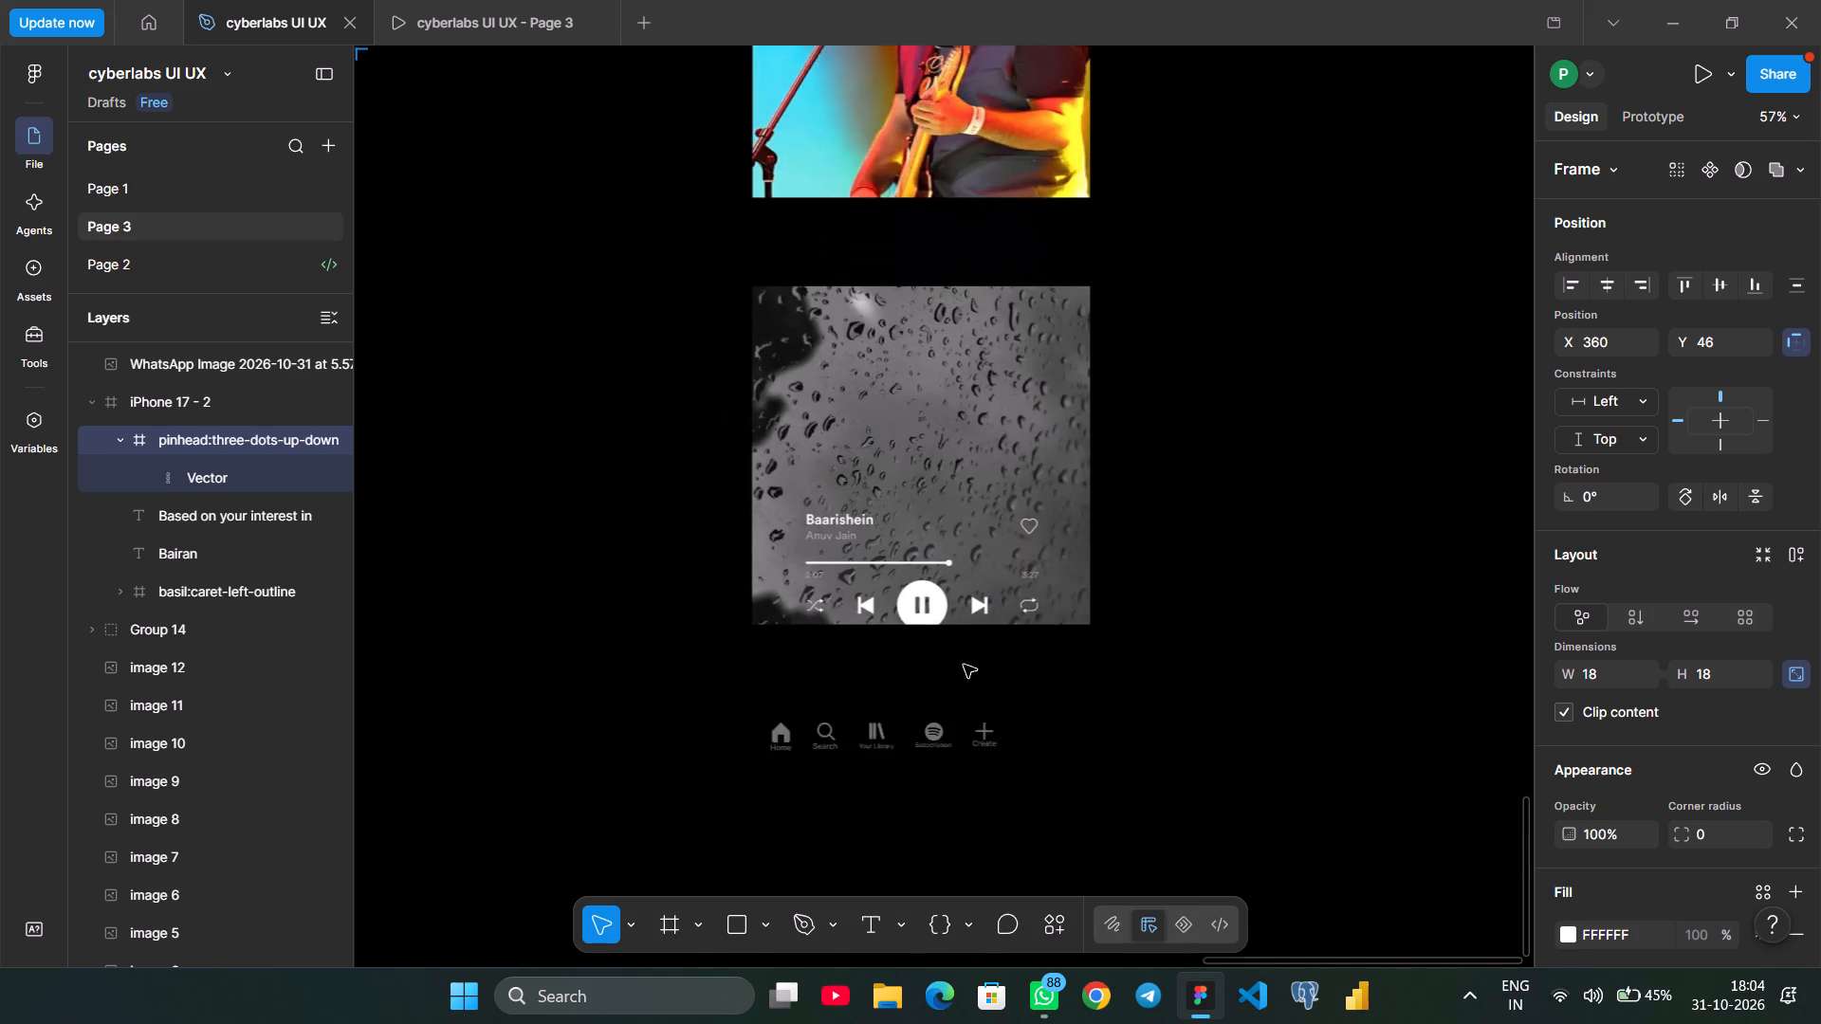
scroll(964, 665, up, 1)
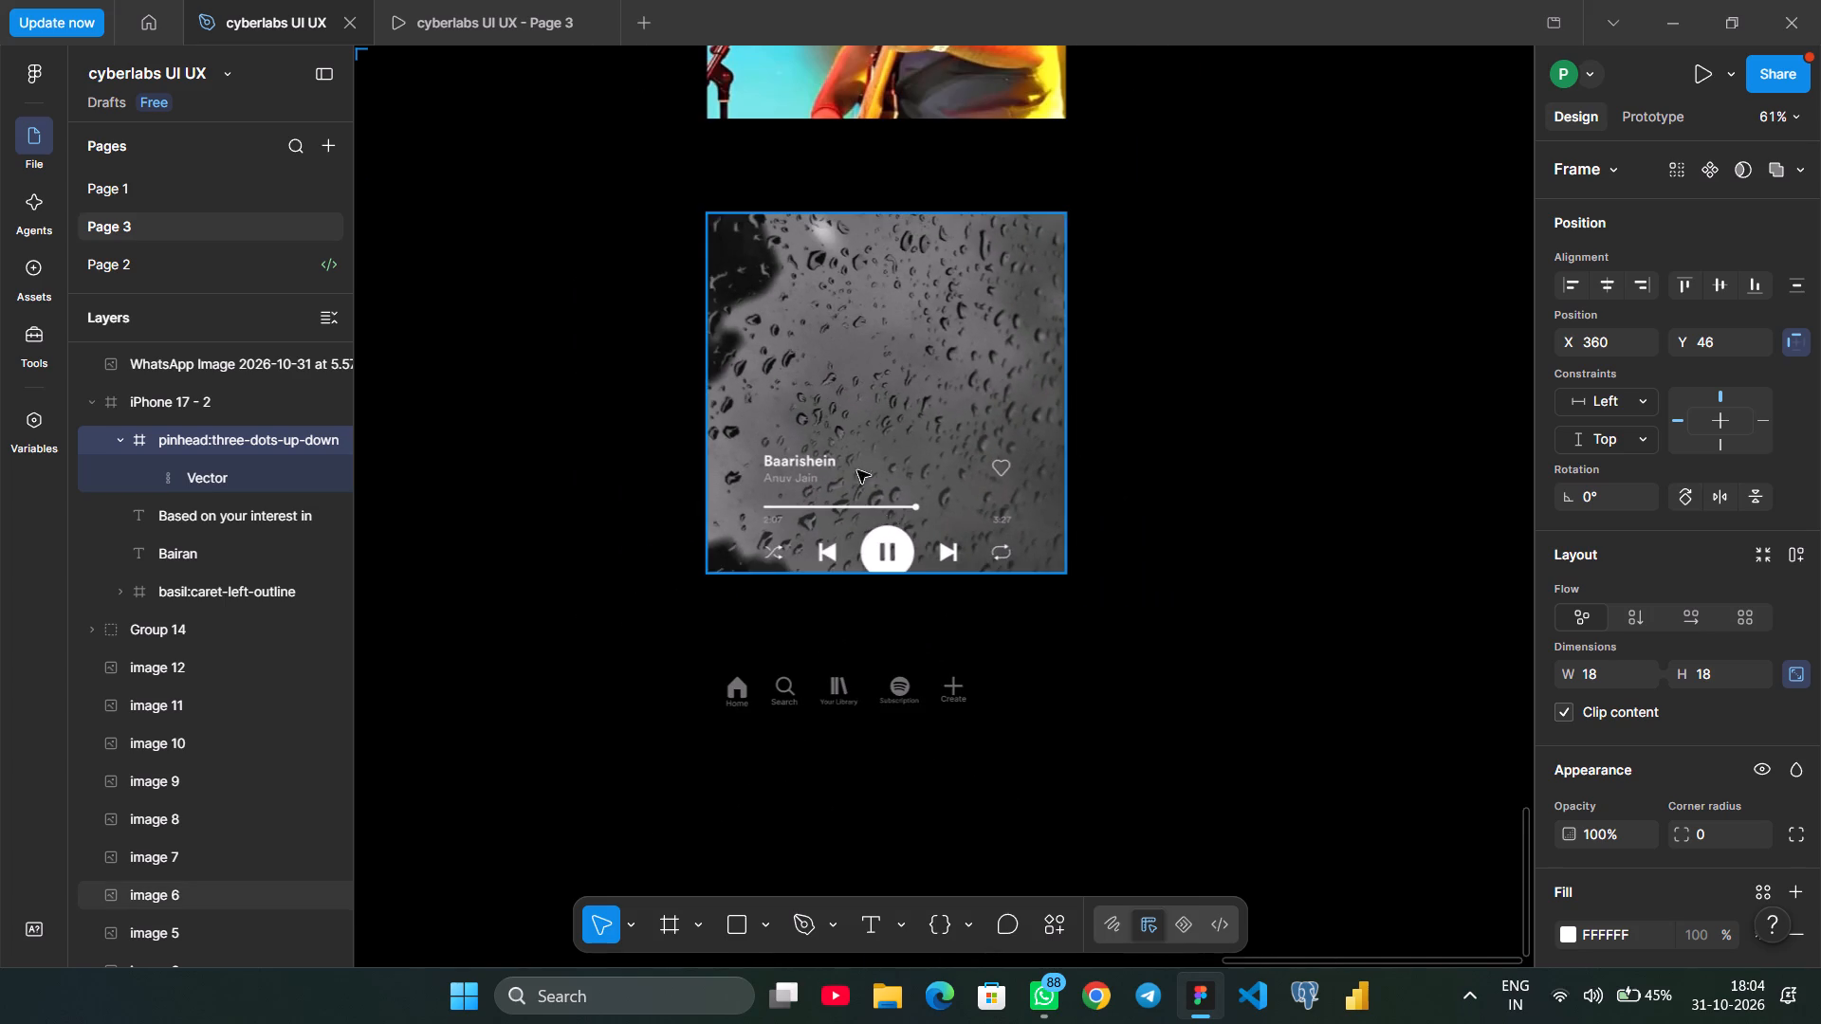
drag(857, 448, 1154, 440)
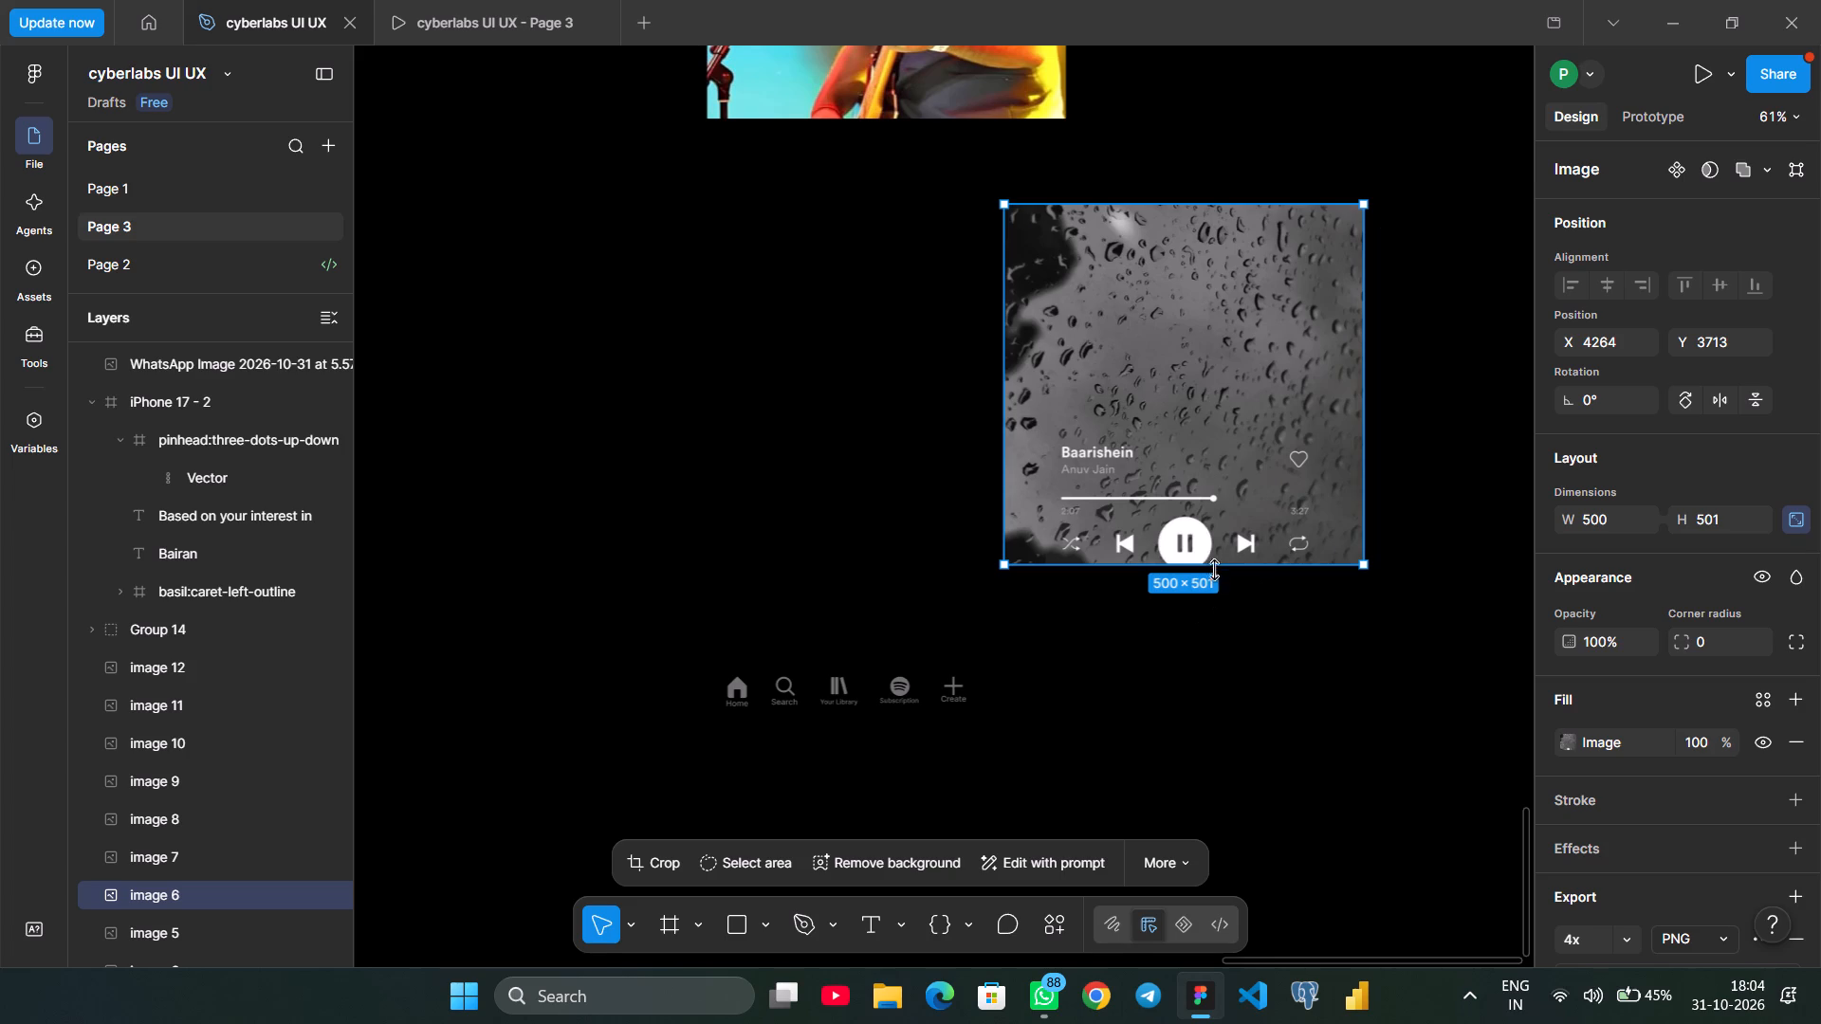
drag(1216, 573, 1199, 487)
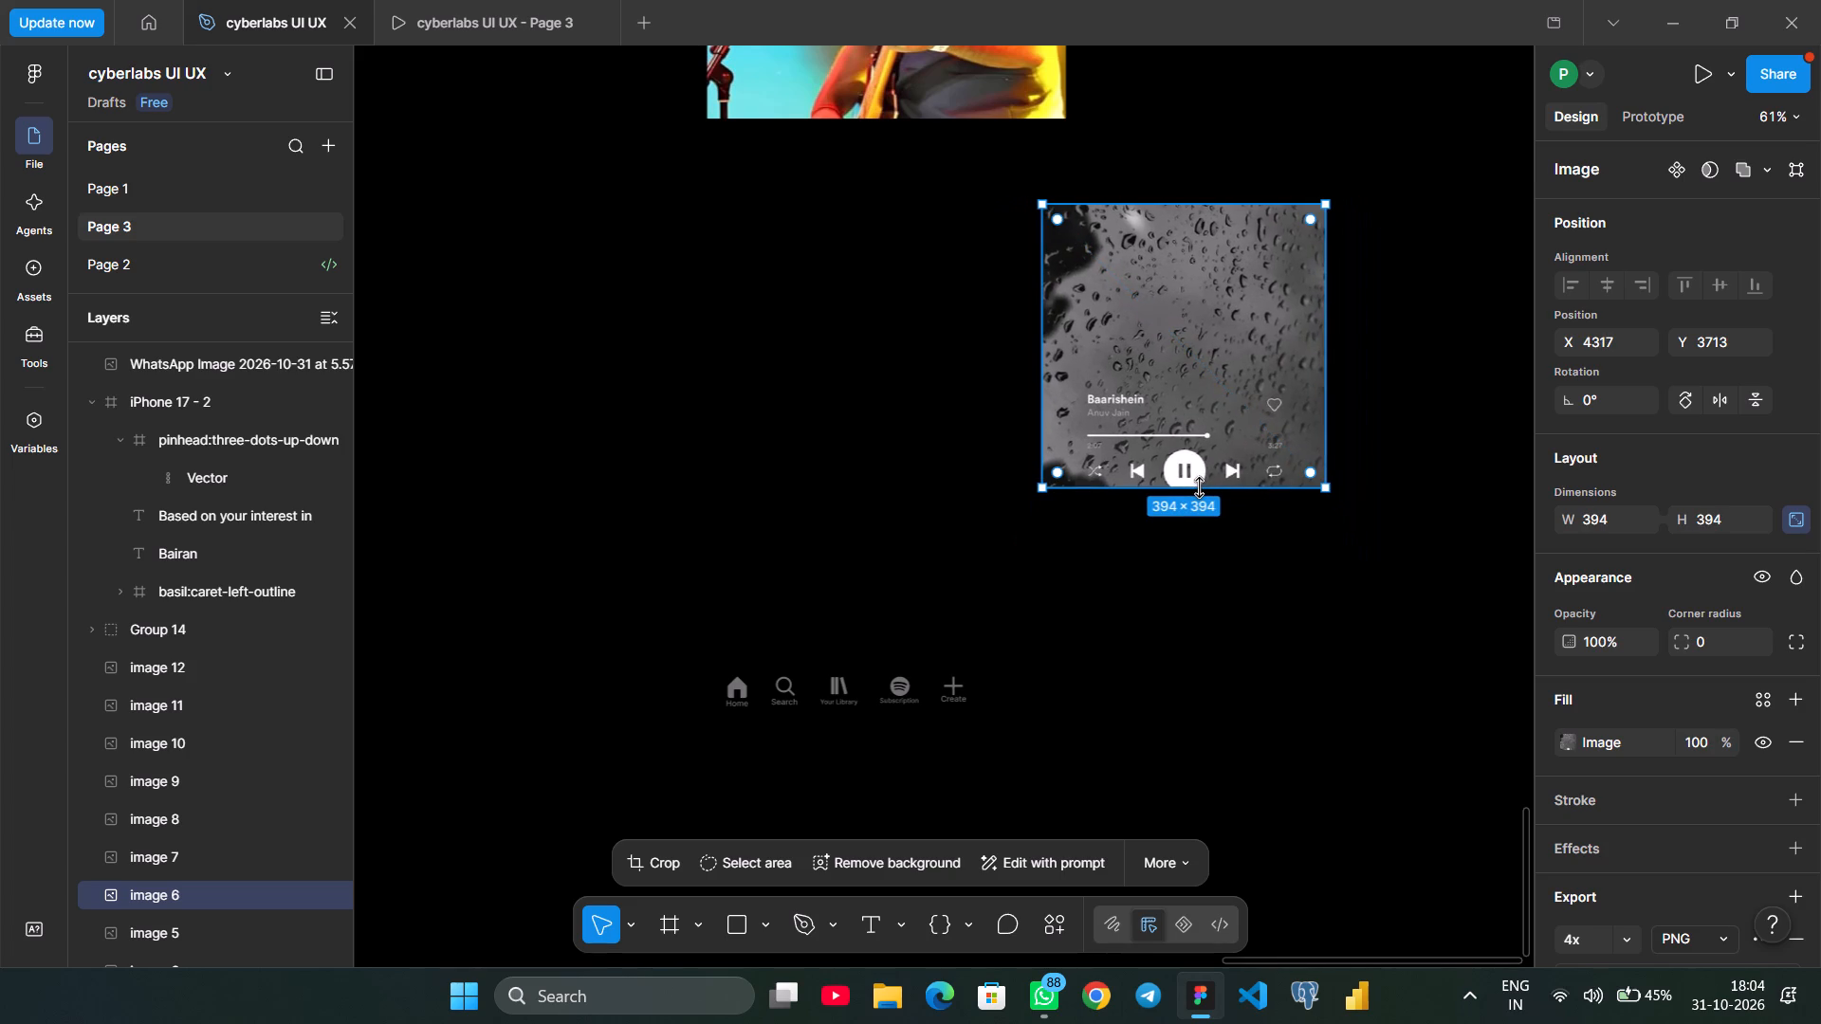
ctrl+drag(1201, 487, 1179, 387)
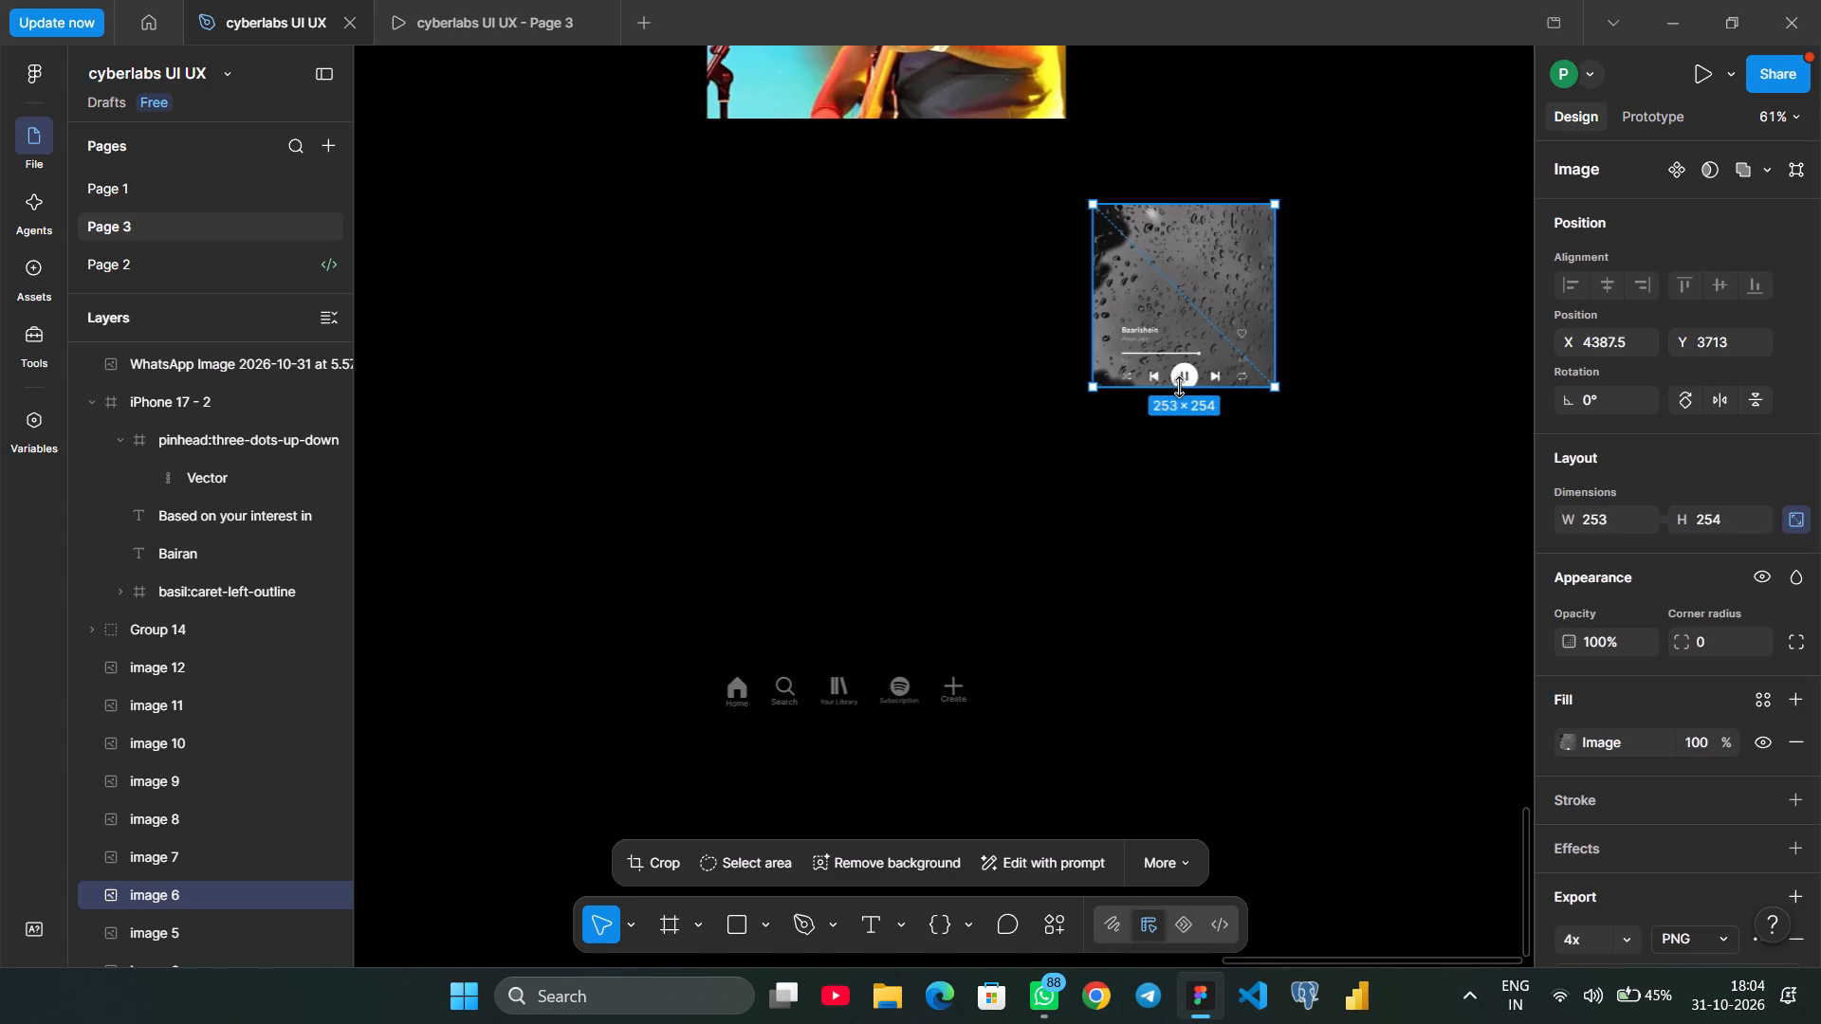
key(ctrl+z)
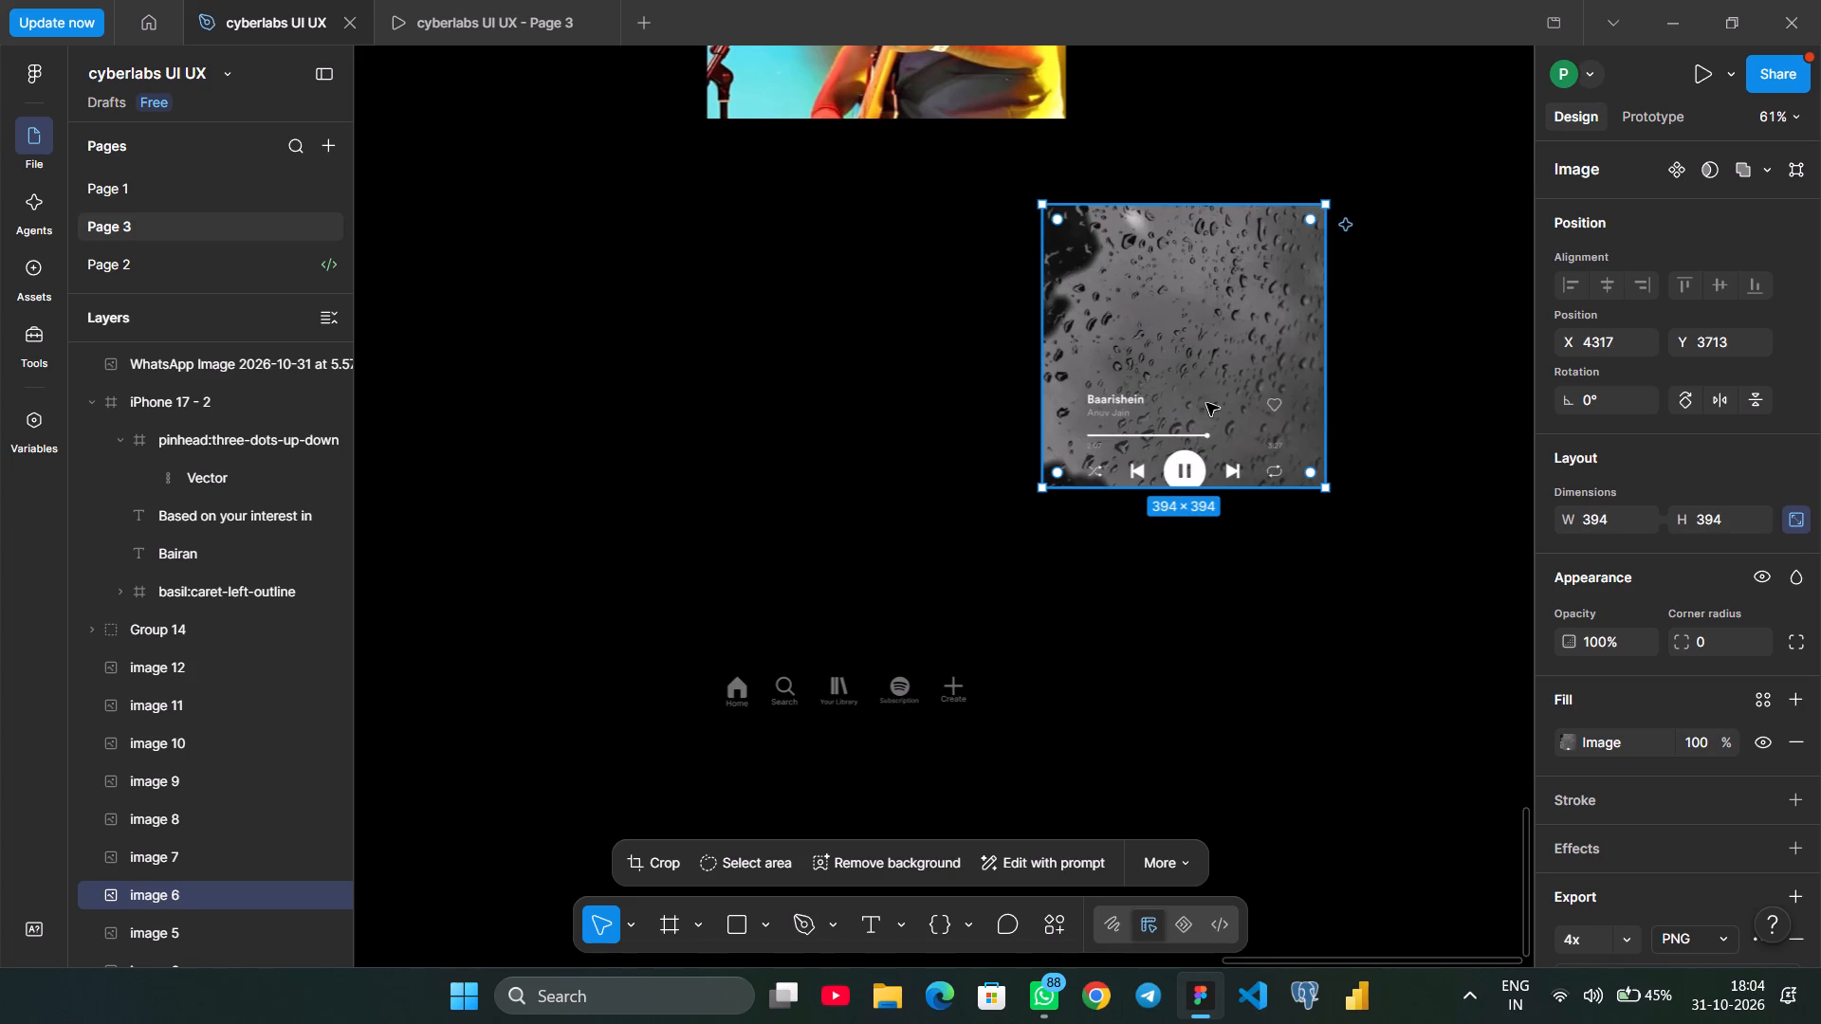
drag(1164, 486, 1155, 375)
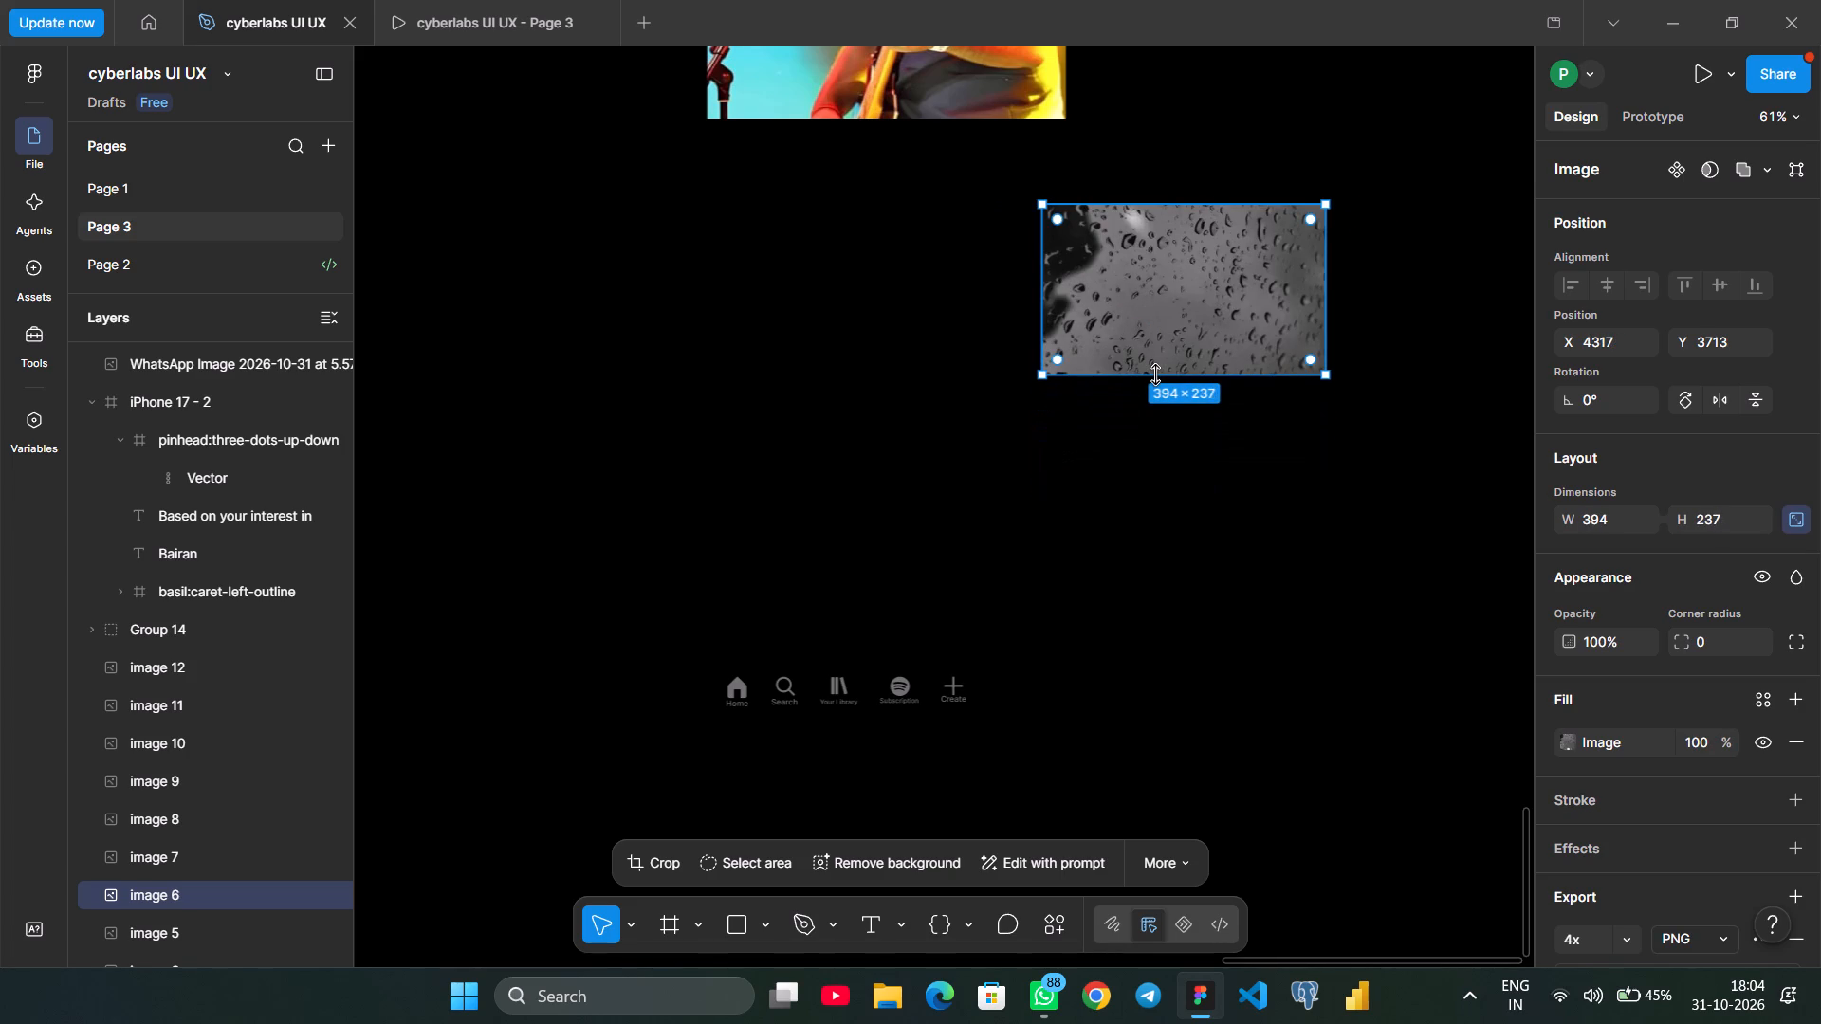
click(1165, 313)
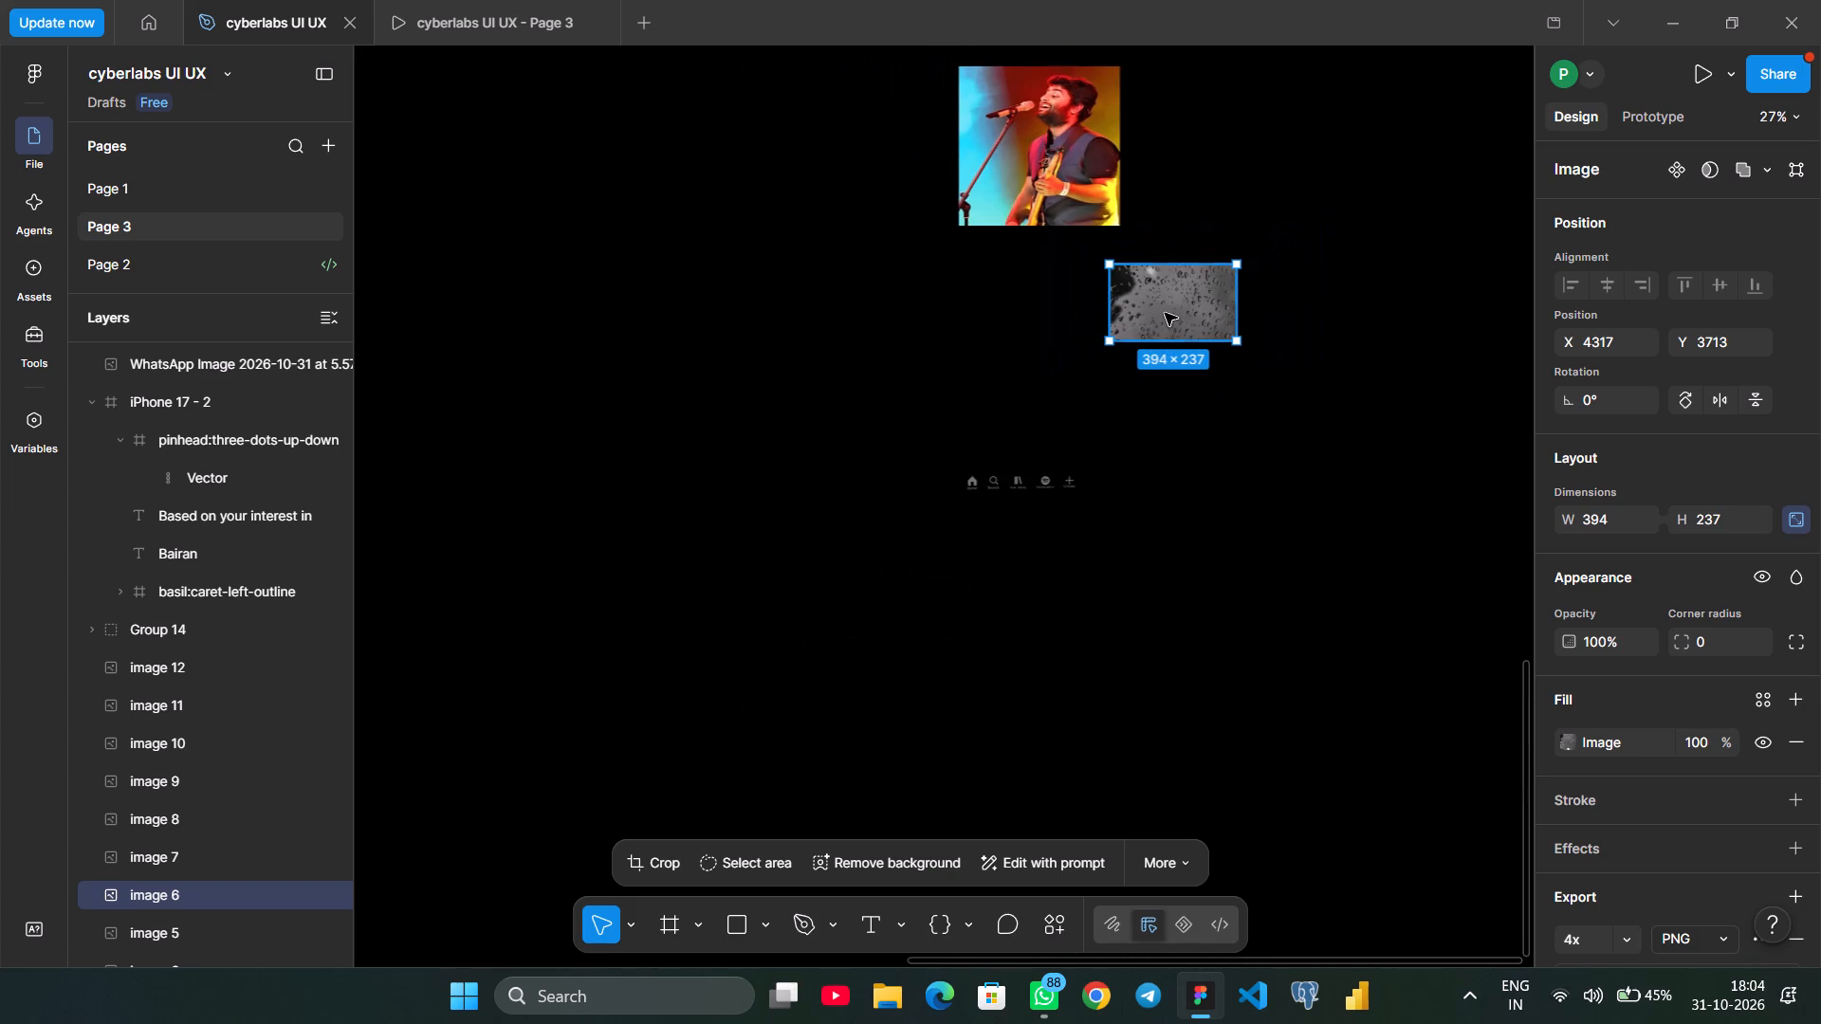
Return to the iPhone 17 - 2 frame and examine the now-playing reference beside it.
scroll(1165, 313, up, 4)
scroll(1165, 313, right, 1)
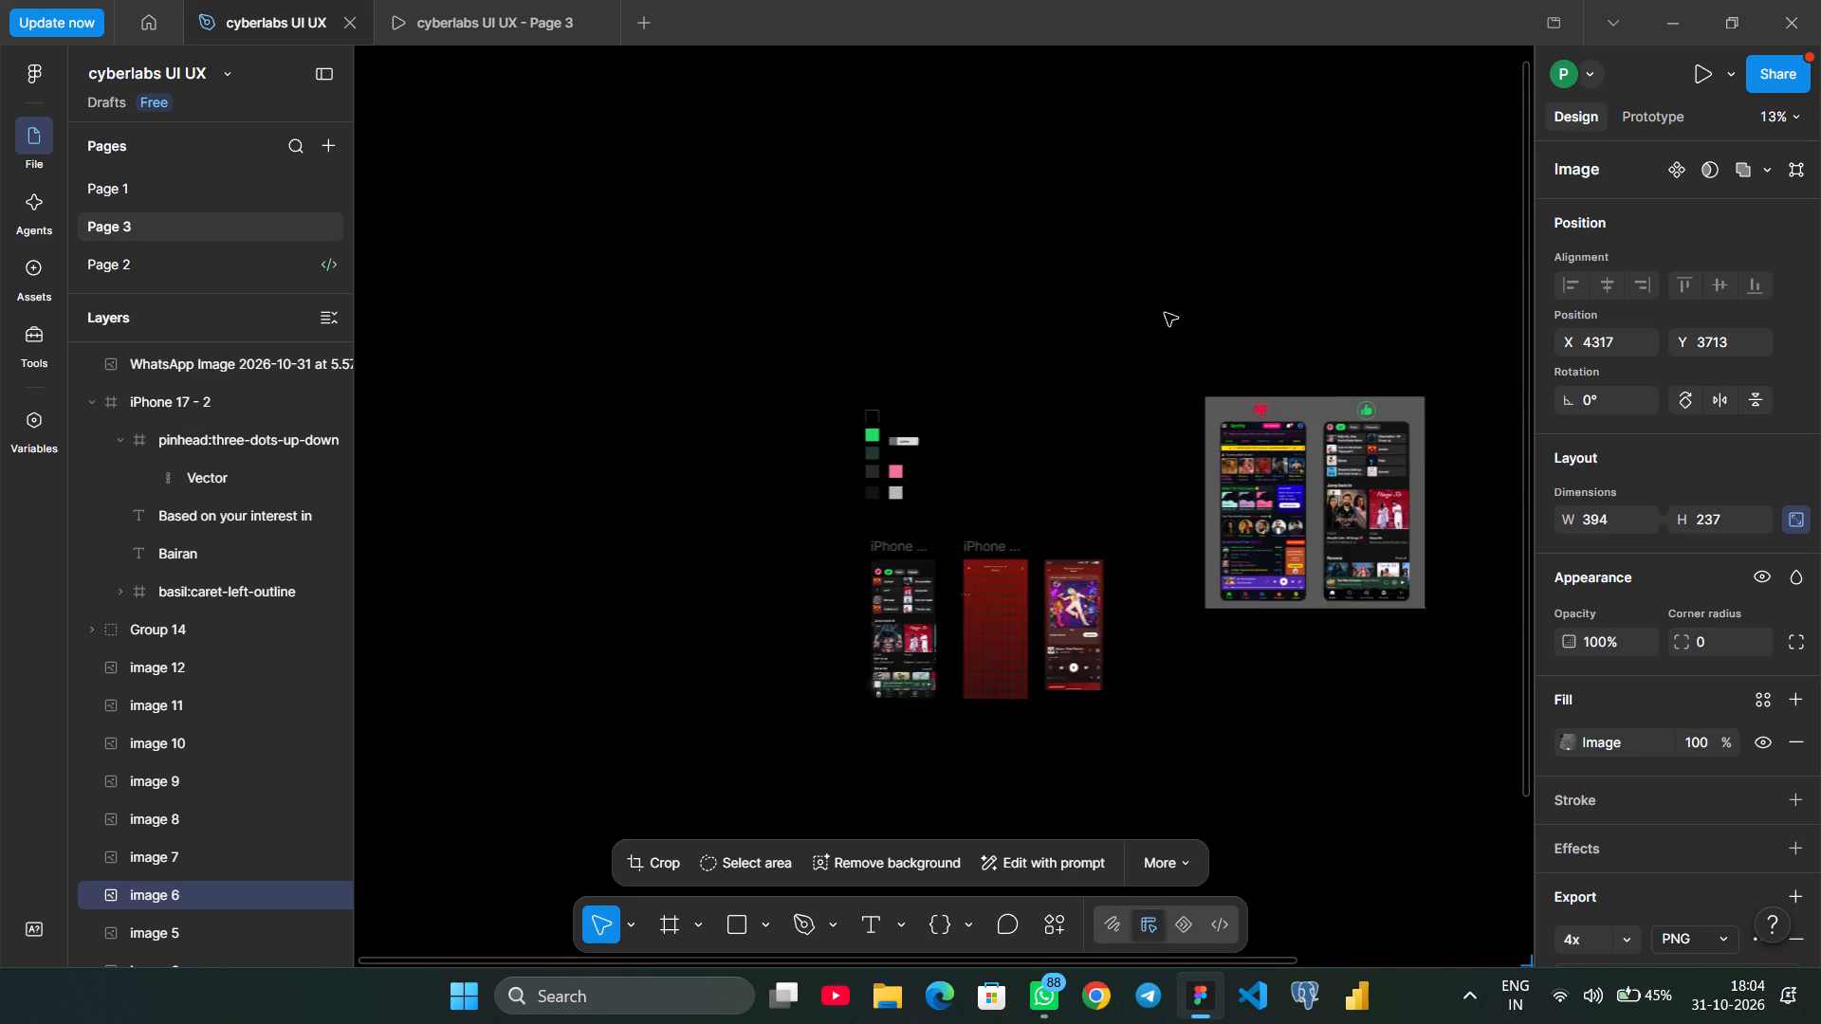
scroll(1165, 313, right, 1)
scroll(1165, 313, down, 4)
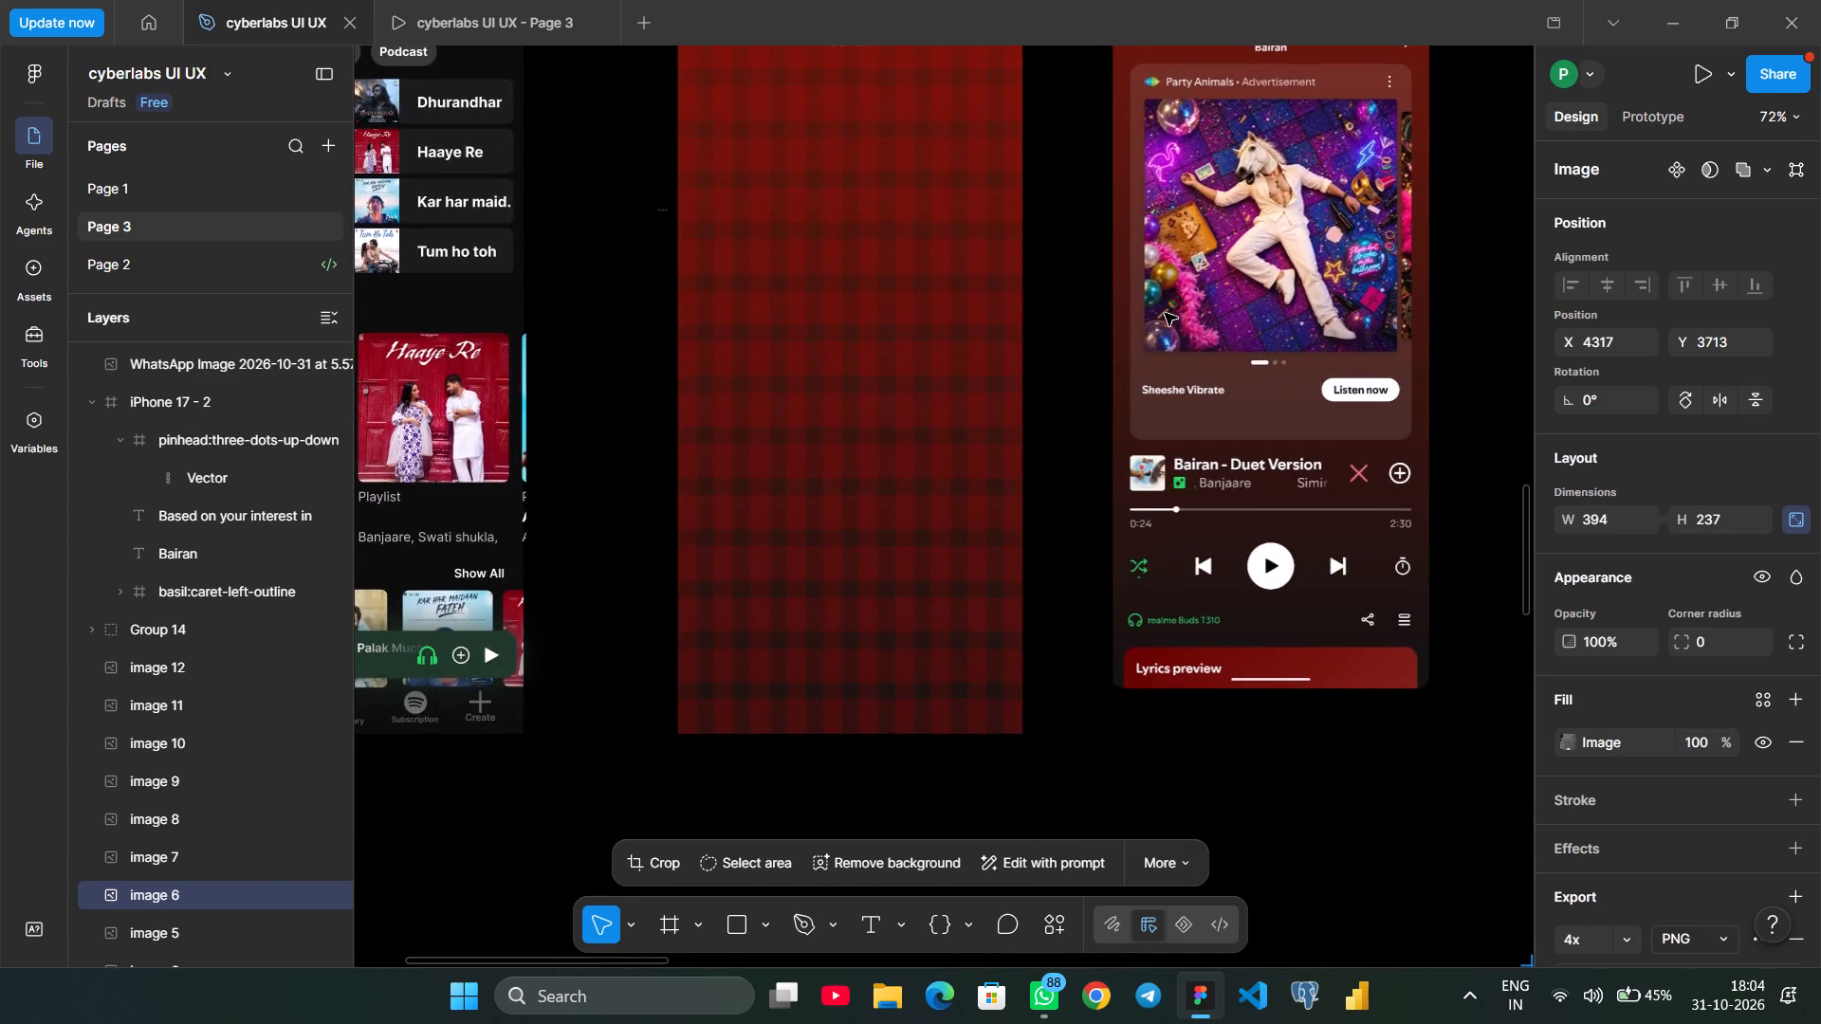
scroll(1165, 313, left, 1)
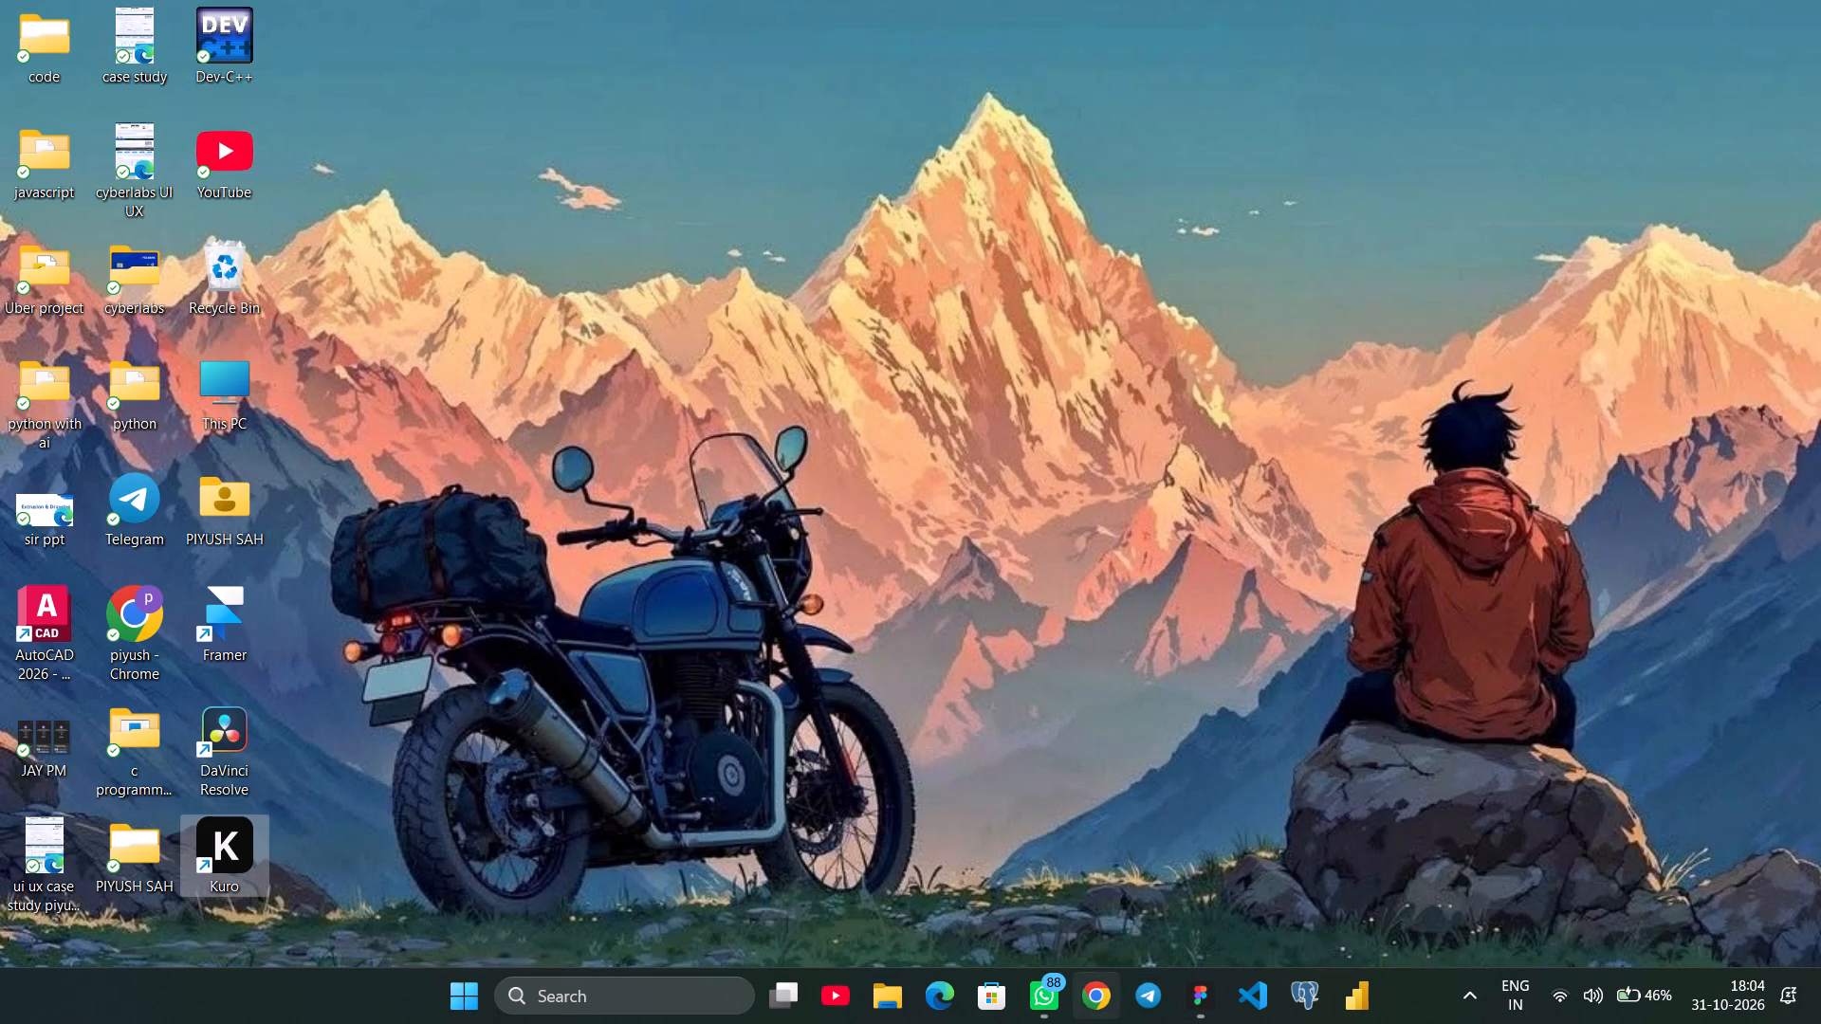
Switch to Chrome and search Google for "bairan".
click(1086, 993)
click(985, 585)
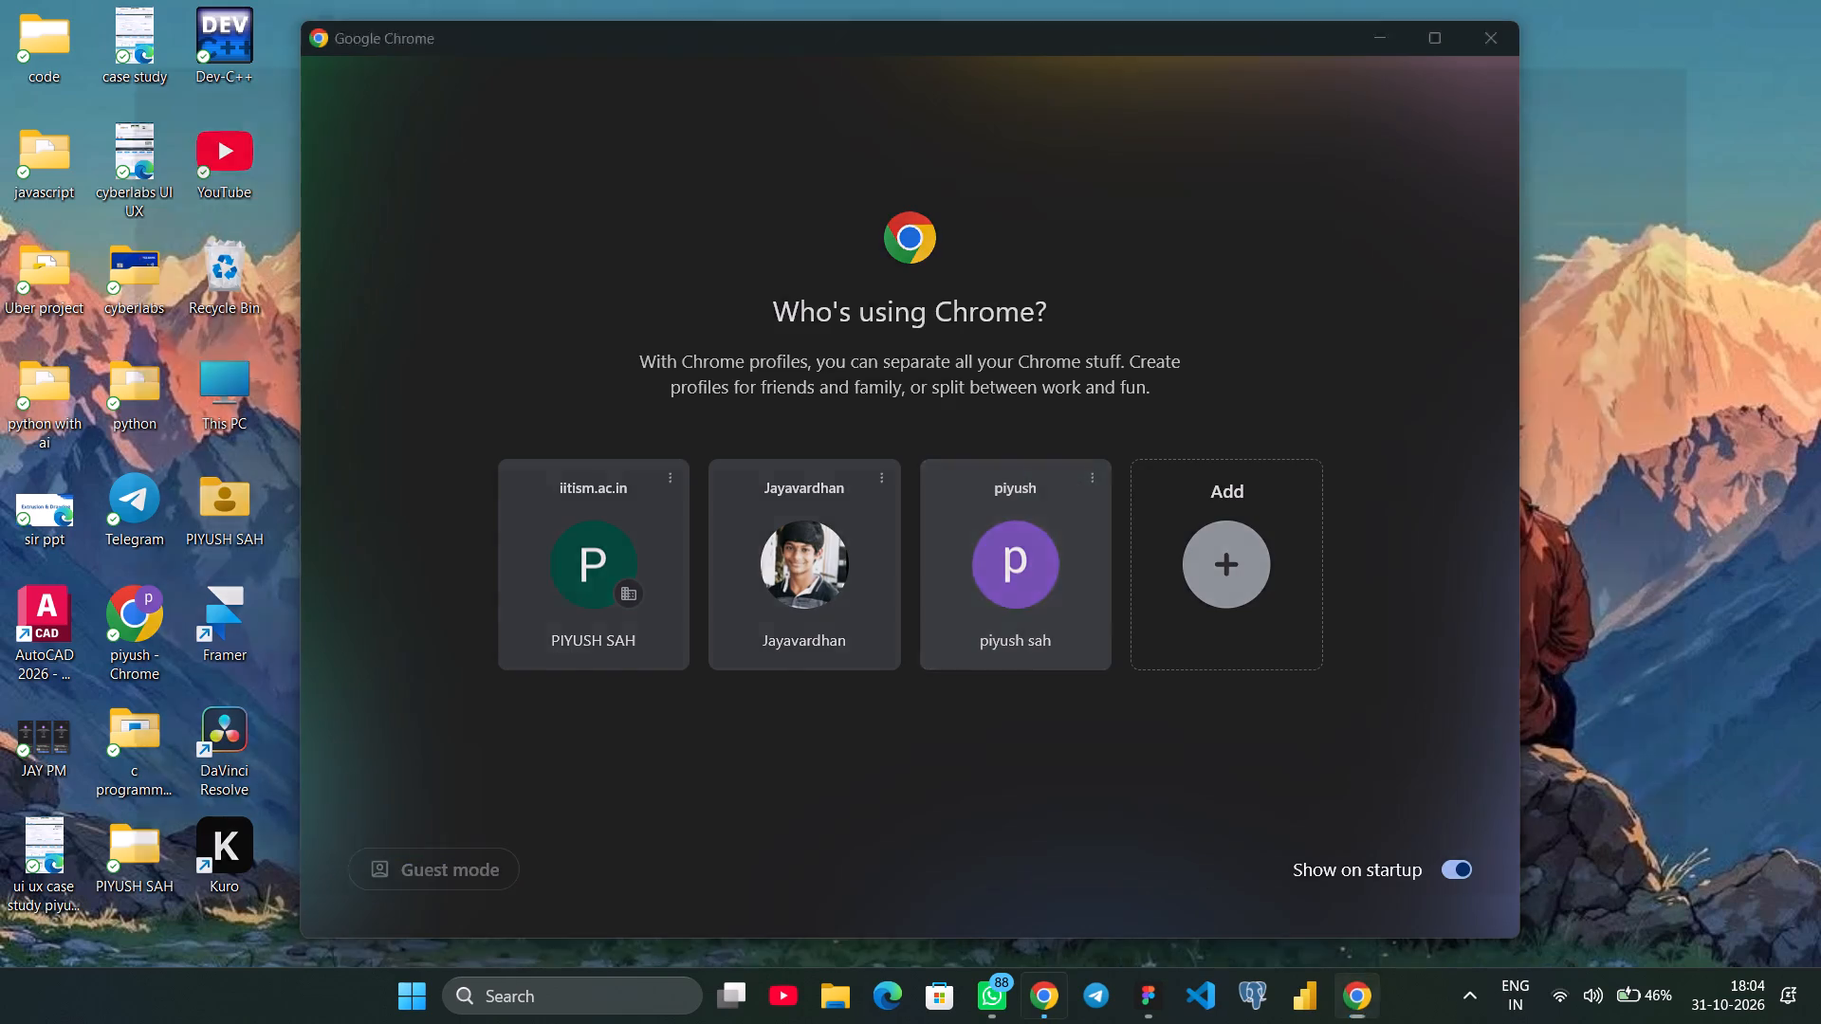
click(864, 490)
text(bairan)
key(Return)
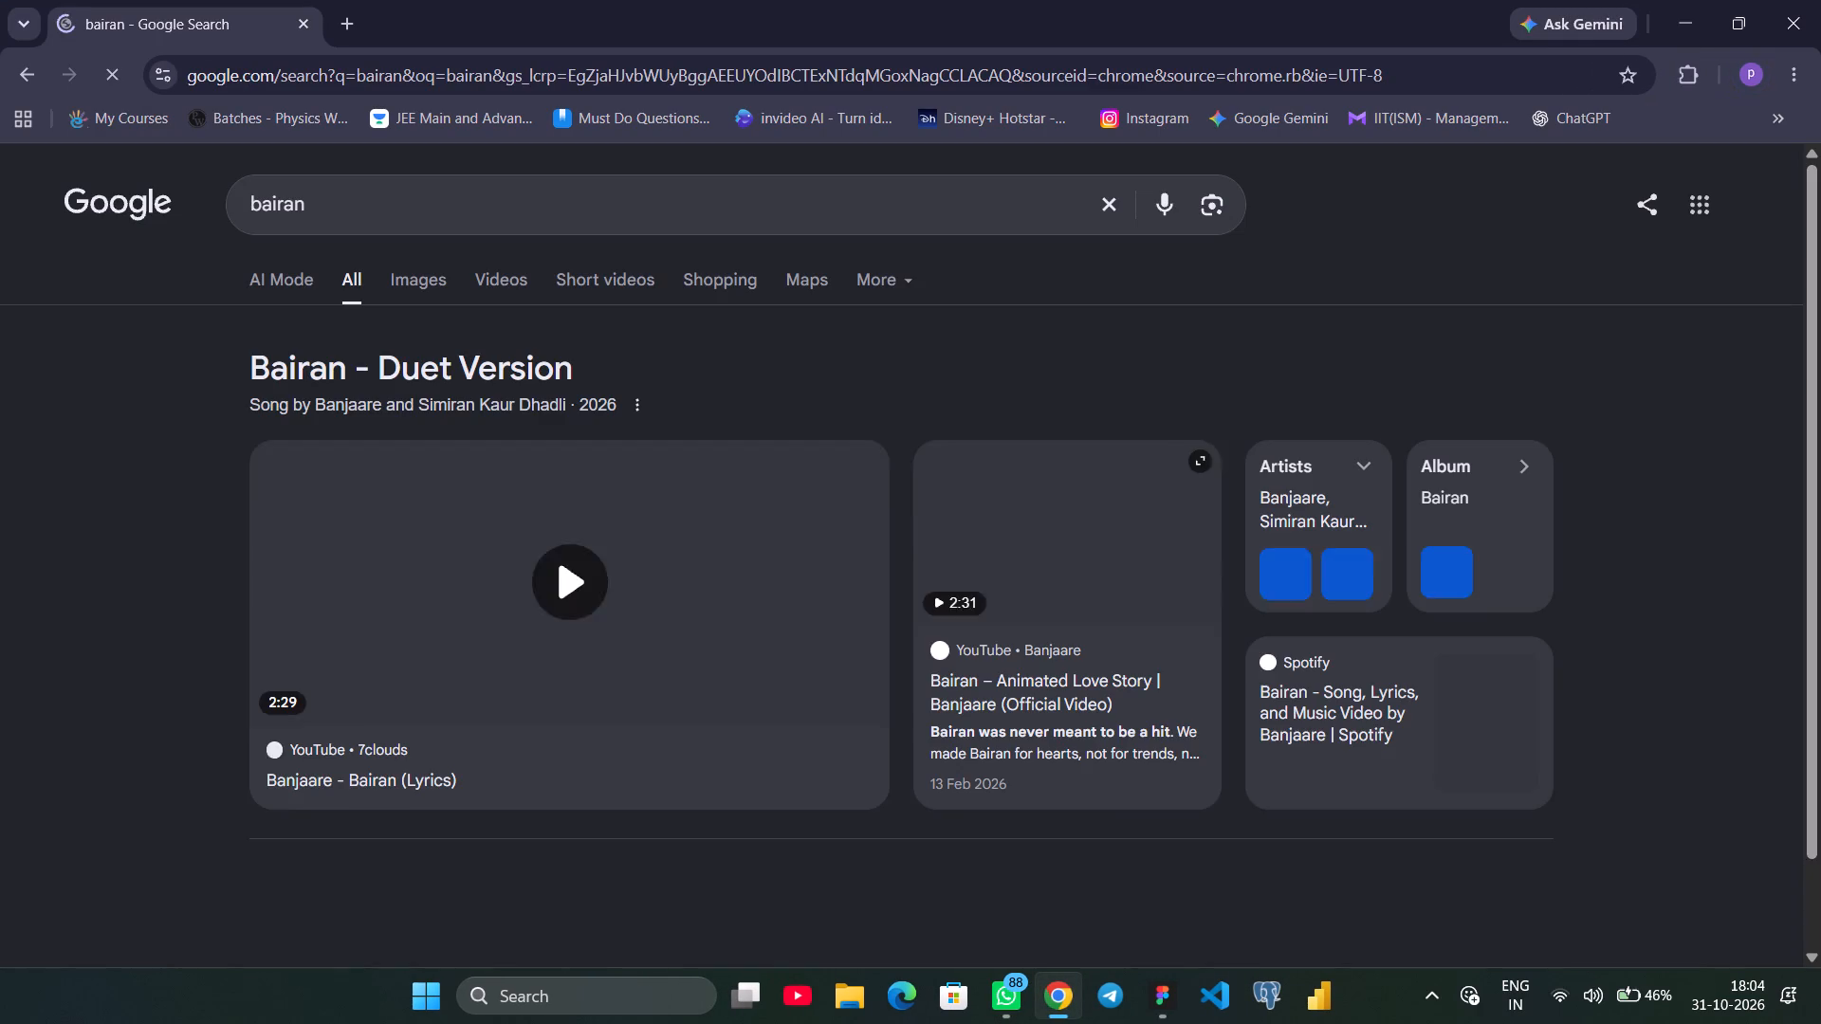
Open the image results for "bairan" and bring the JioSaavn square cover into the iPhone 17 - 2 frame below the header.
click(445, 283)
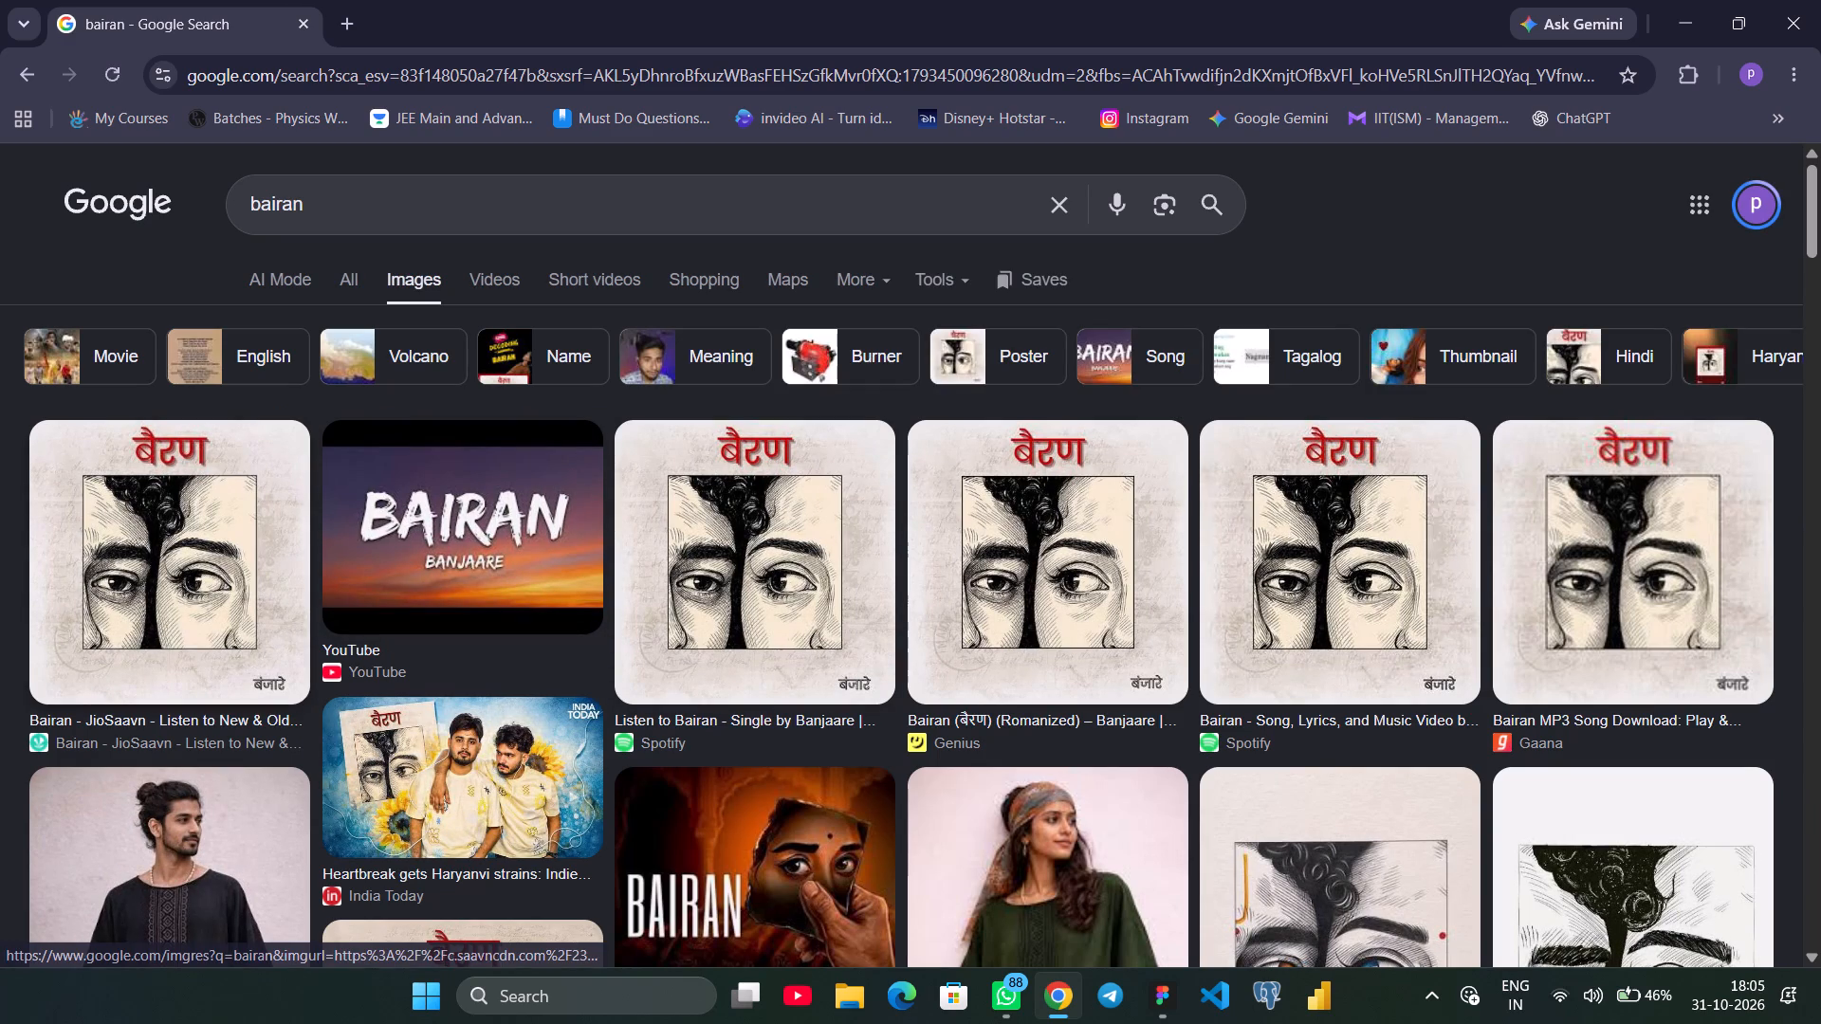
drag(208, 561, 1194, 972)
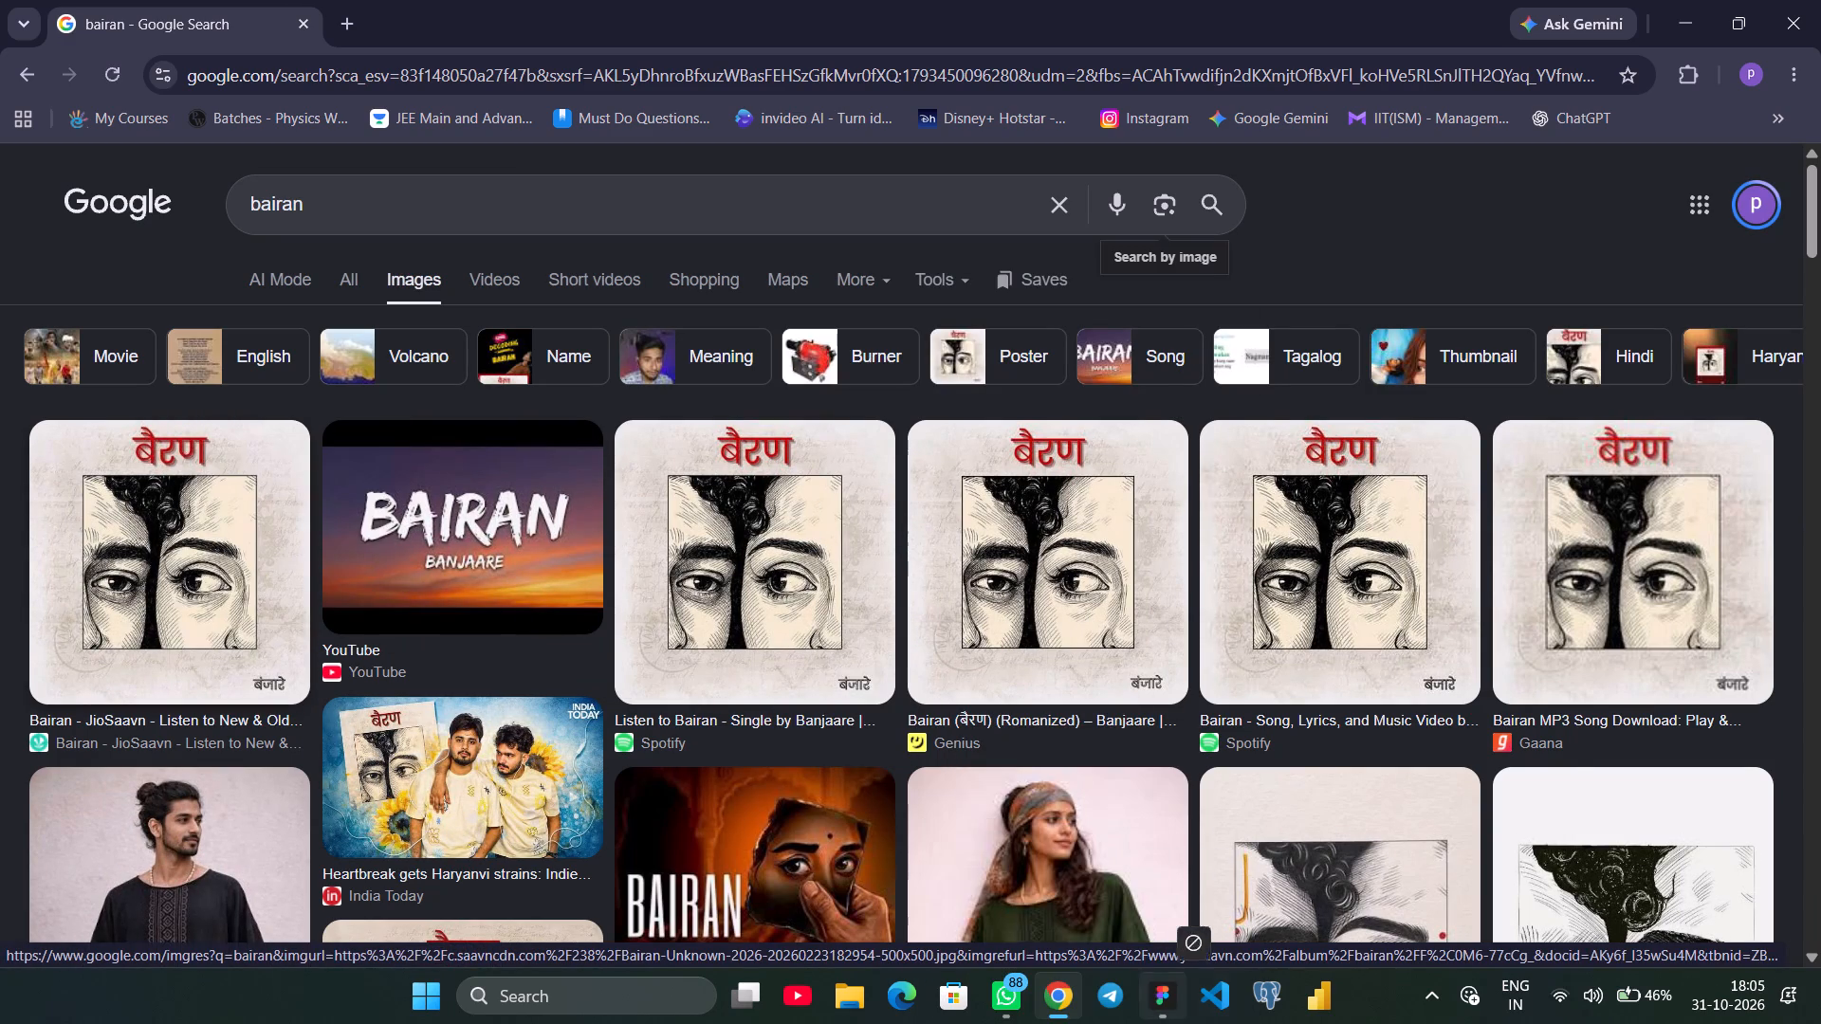
drag(1194, 972, 781, 348)
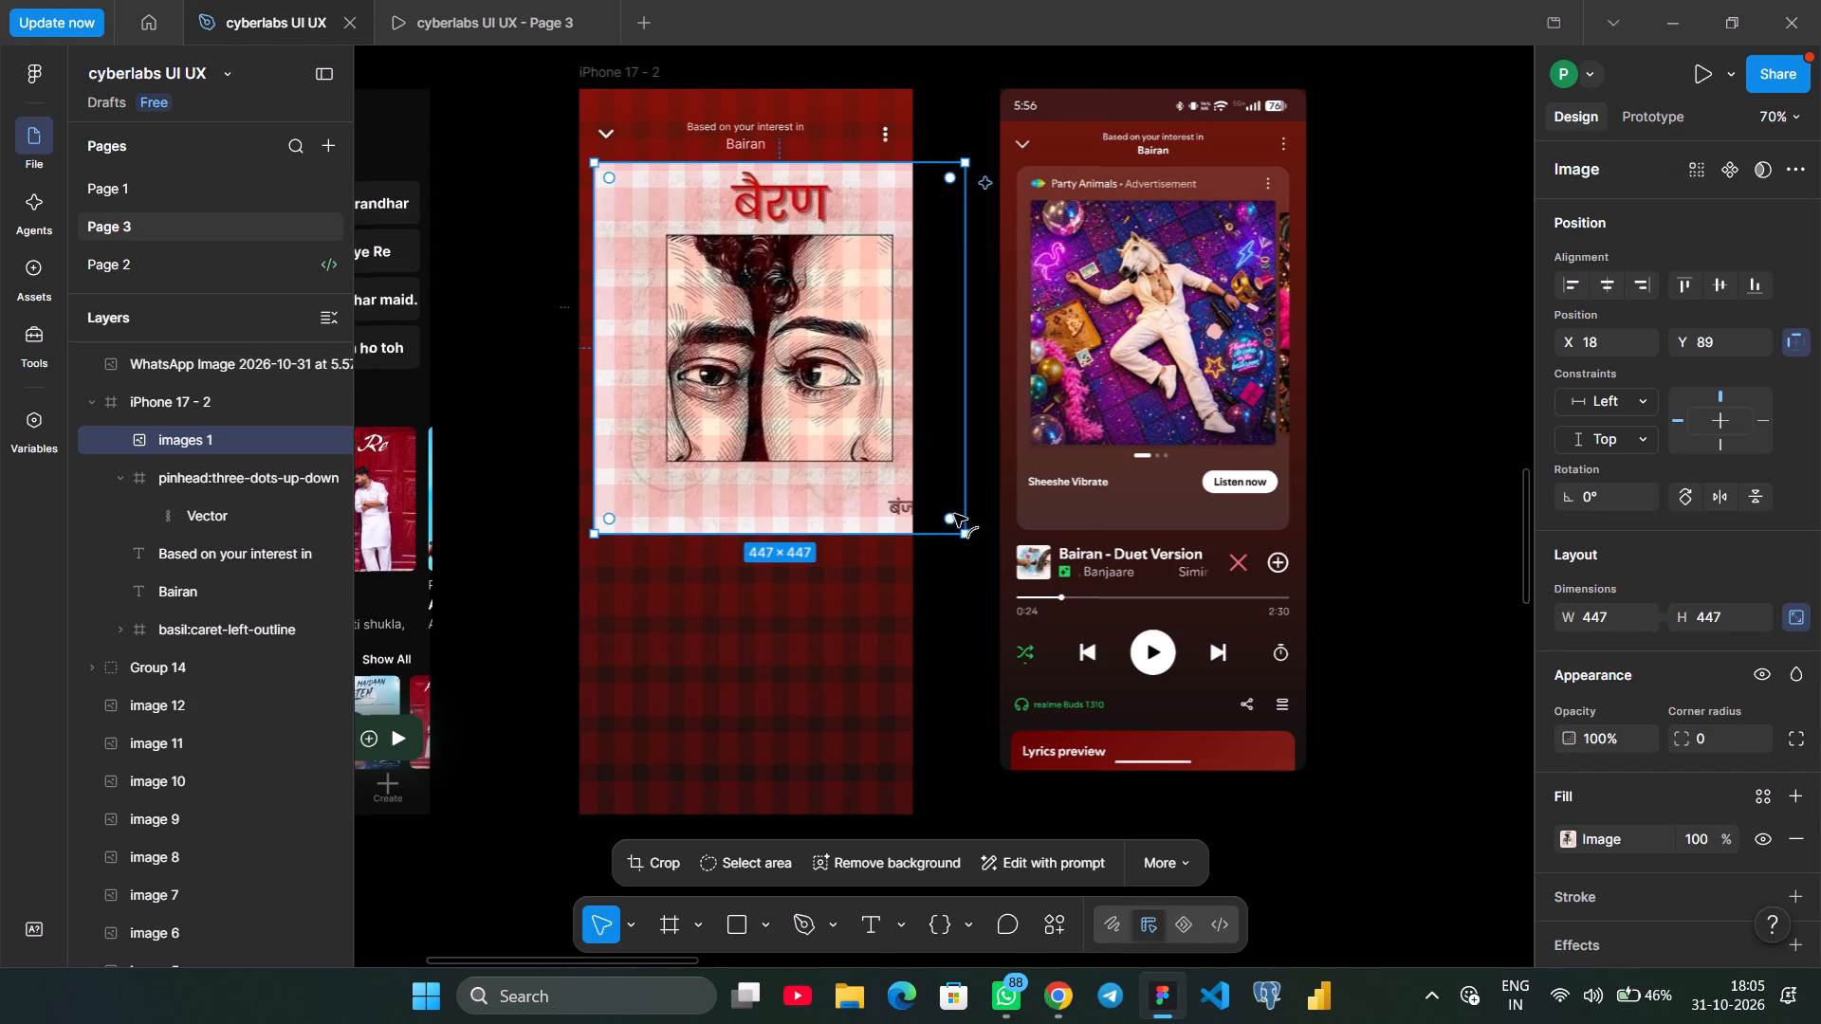
Reduce the Bairan cover to 328 × 328 and center it horizontally in the iPhone 17 - 2 frame.
drag(966, 532, 818, 433)
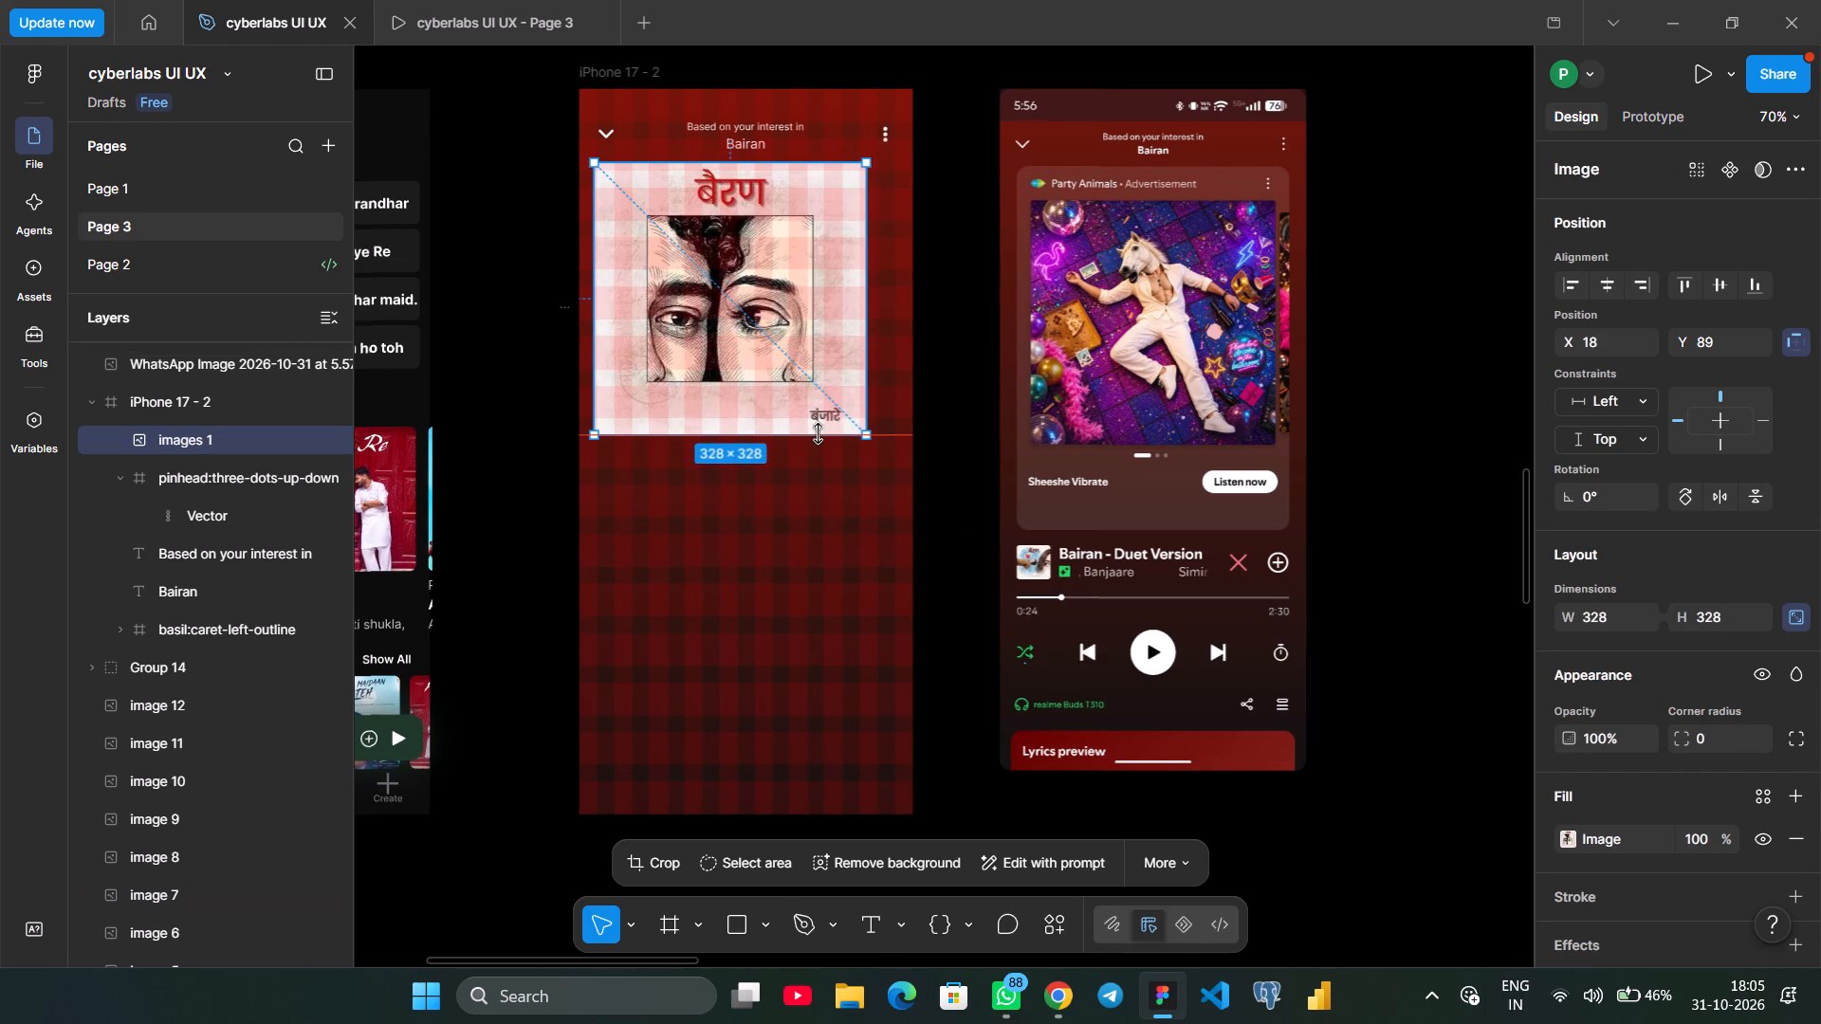
click(1600, 283)
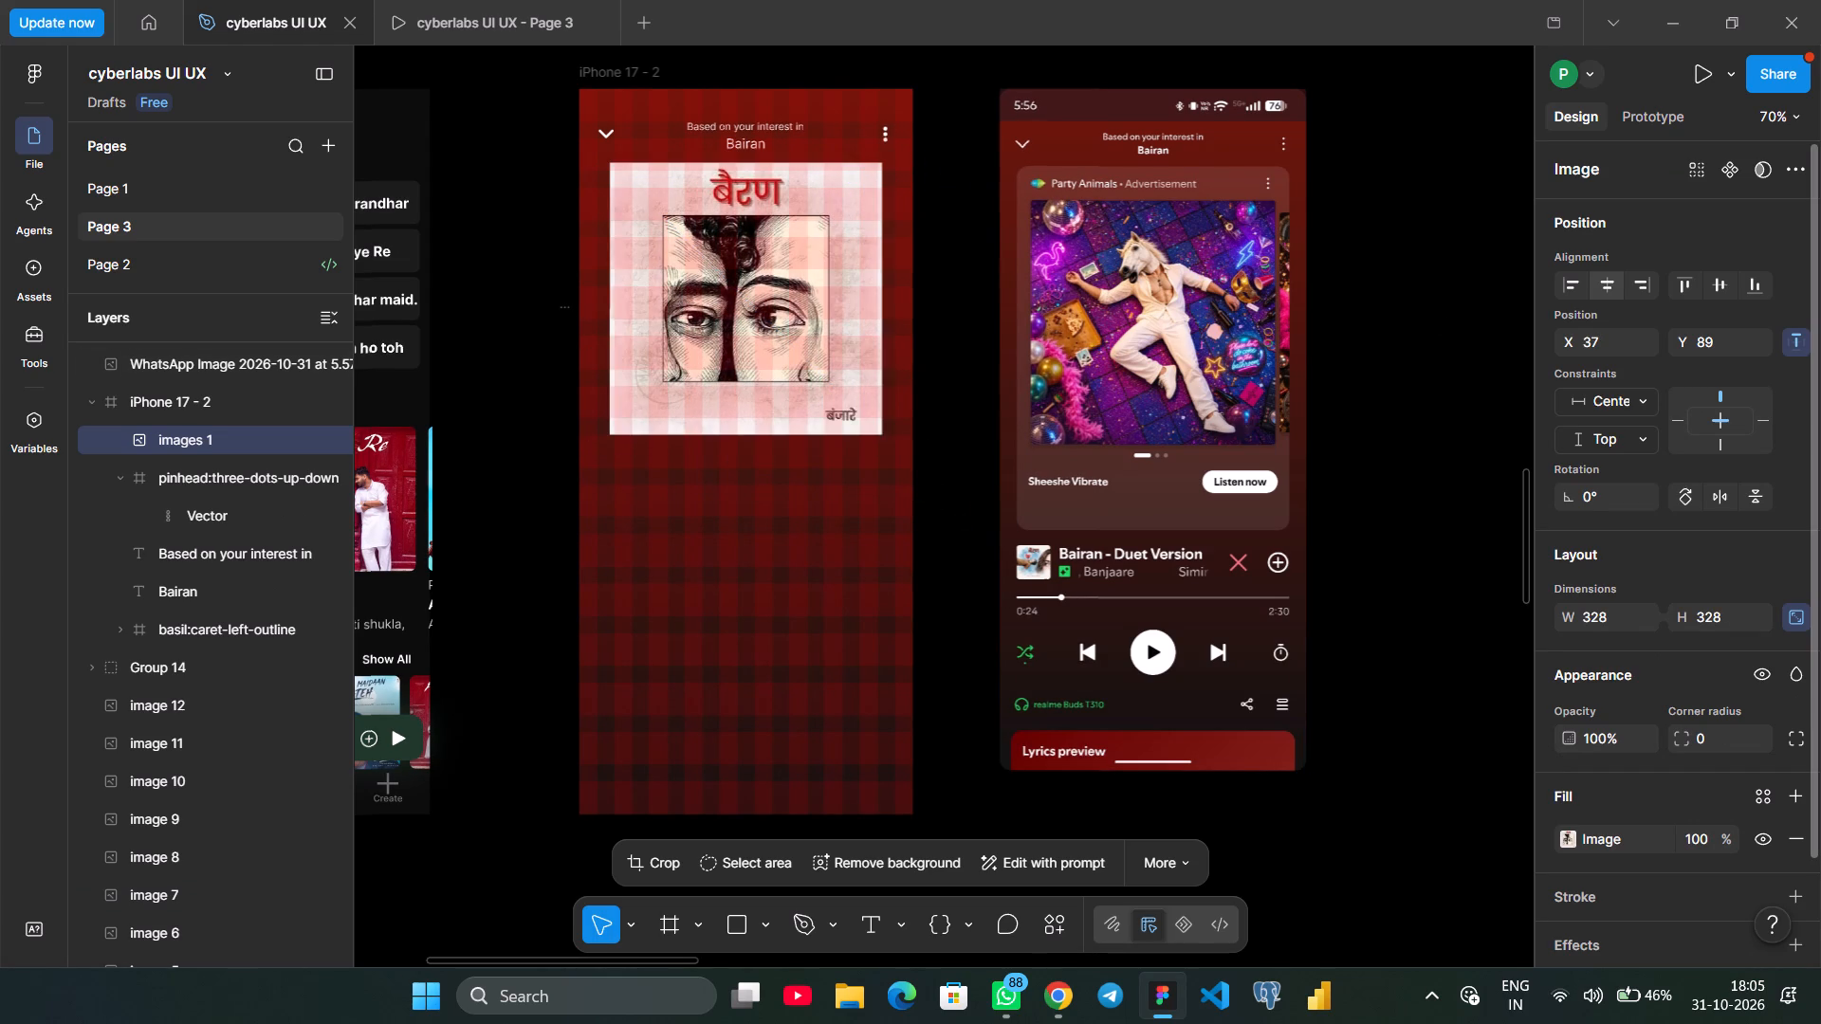
click(934, 326)
Move the Bairan cover down below the header to Y 108.
click(721, 331)
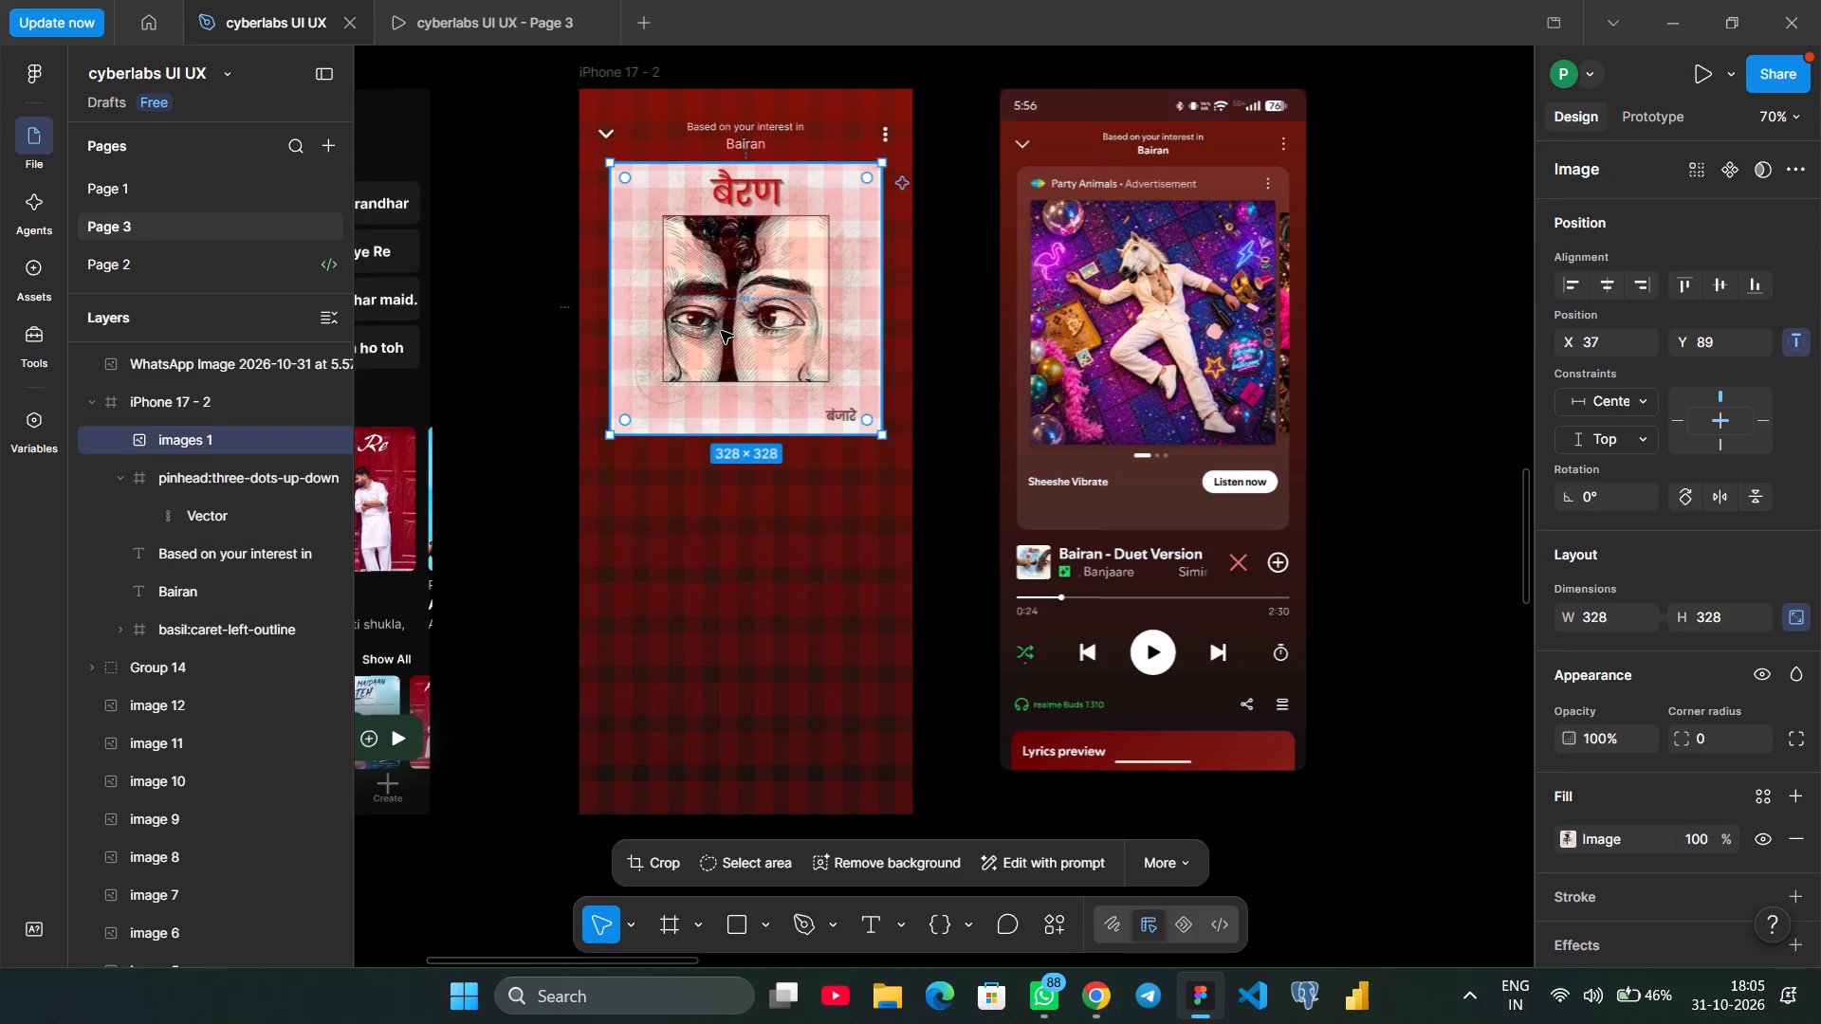
key(Down)
key(Down)
key(Down)
key(Down)
key(Down)
key(Down)
key(Down)
key(Down)
key(Down)
key(Down)
key(Down)
key(Down)
key(Down)
key(Down)
key(Down)
key(Down)
key(Down)
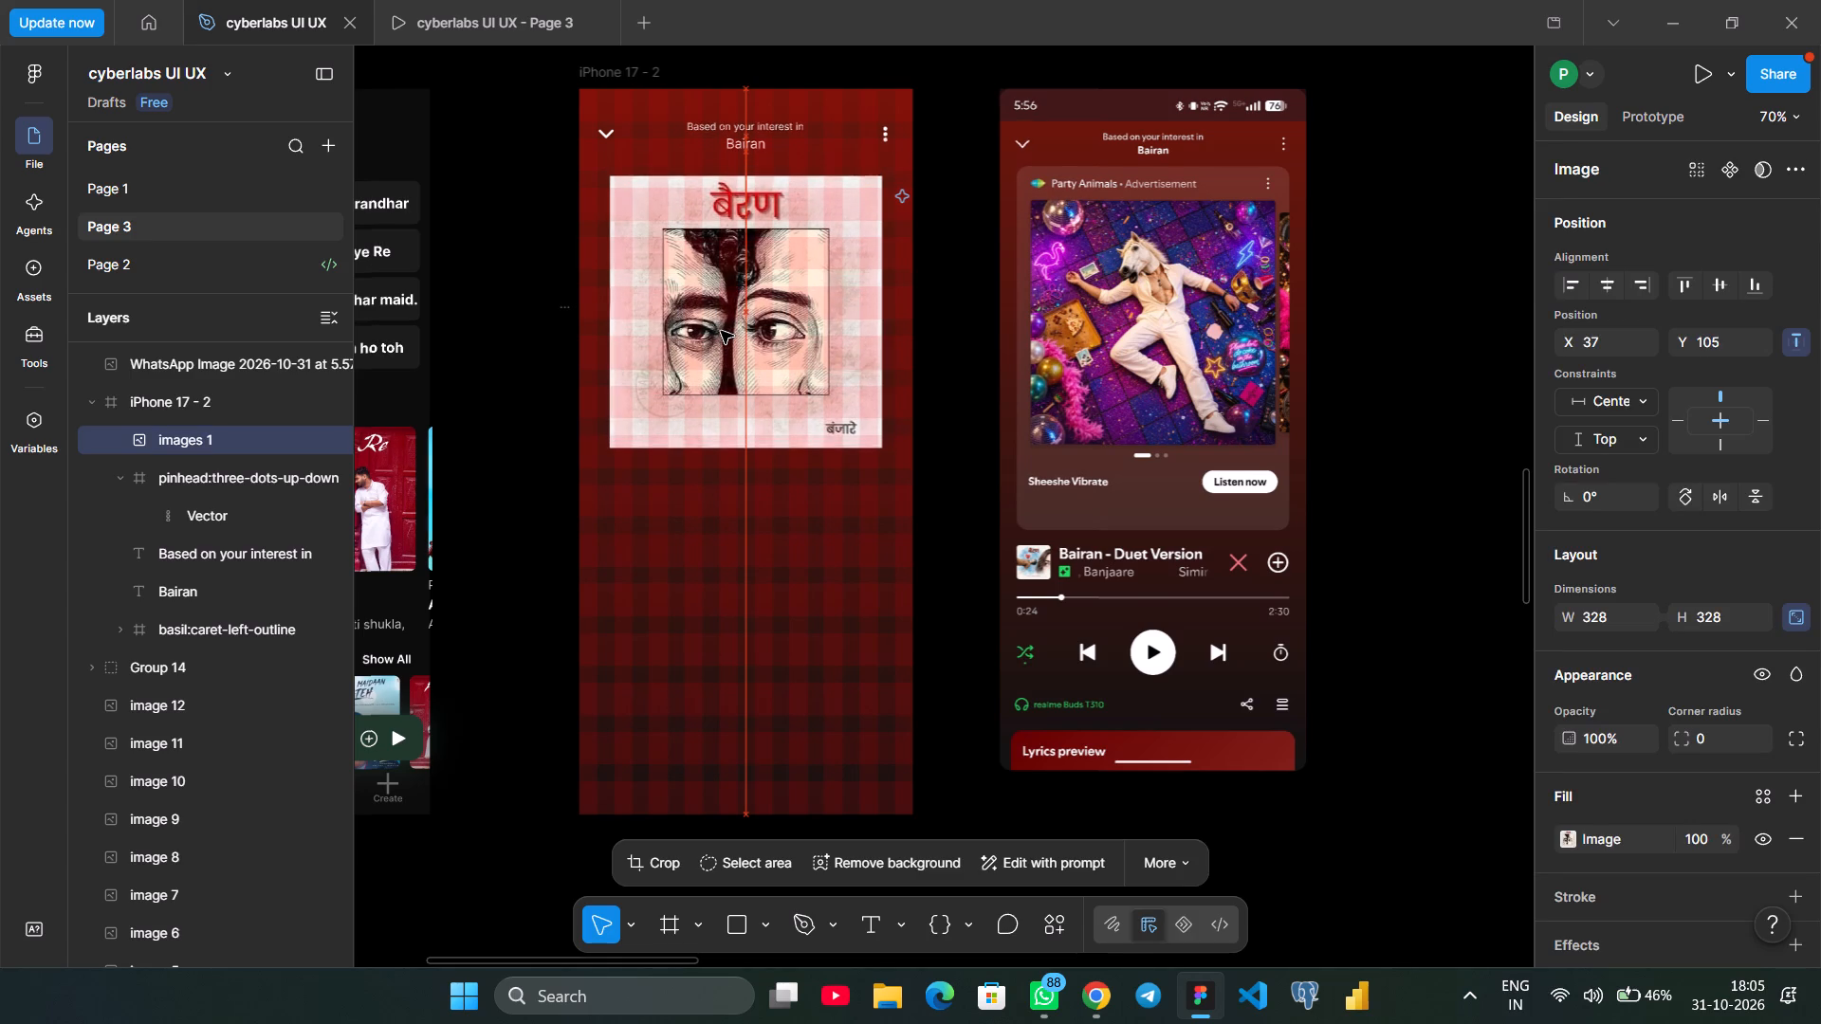
key(Down)
key(Down)
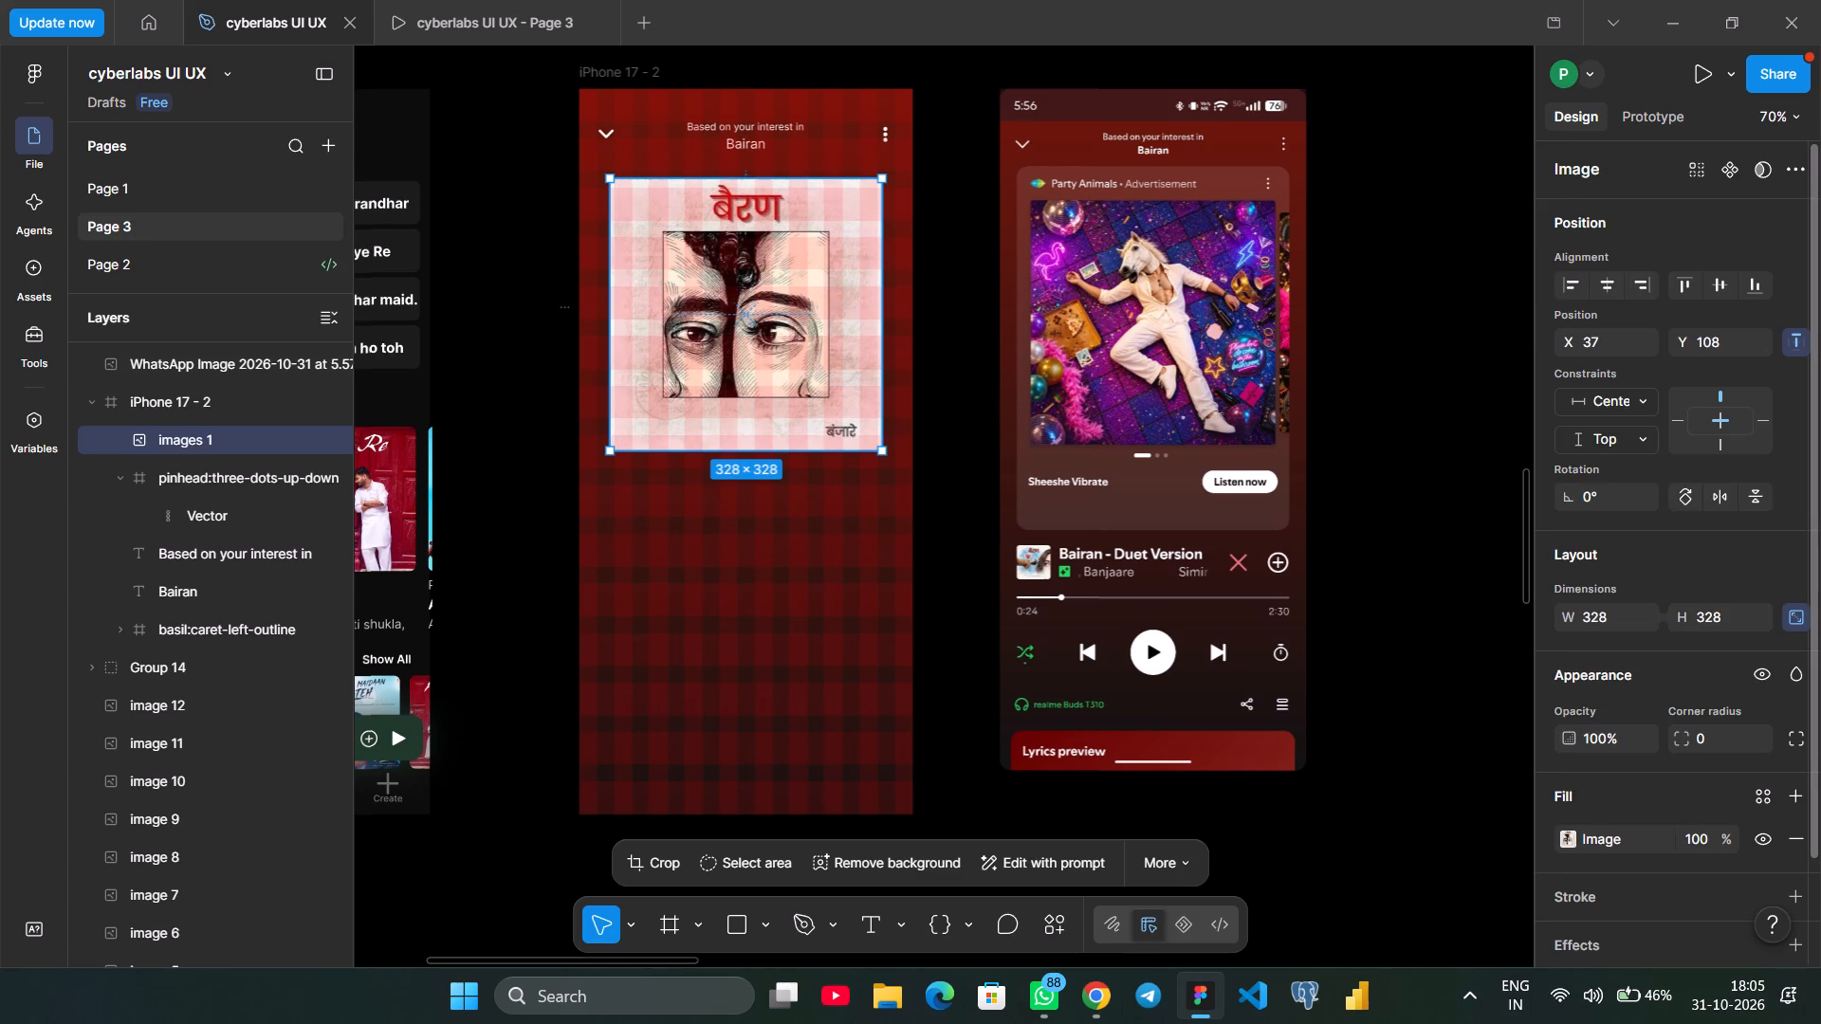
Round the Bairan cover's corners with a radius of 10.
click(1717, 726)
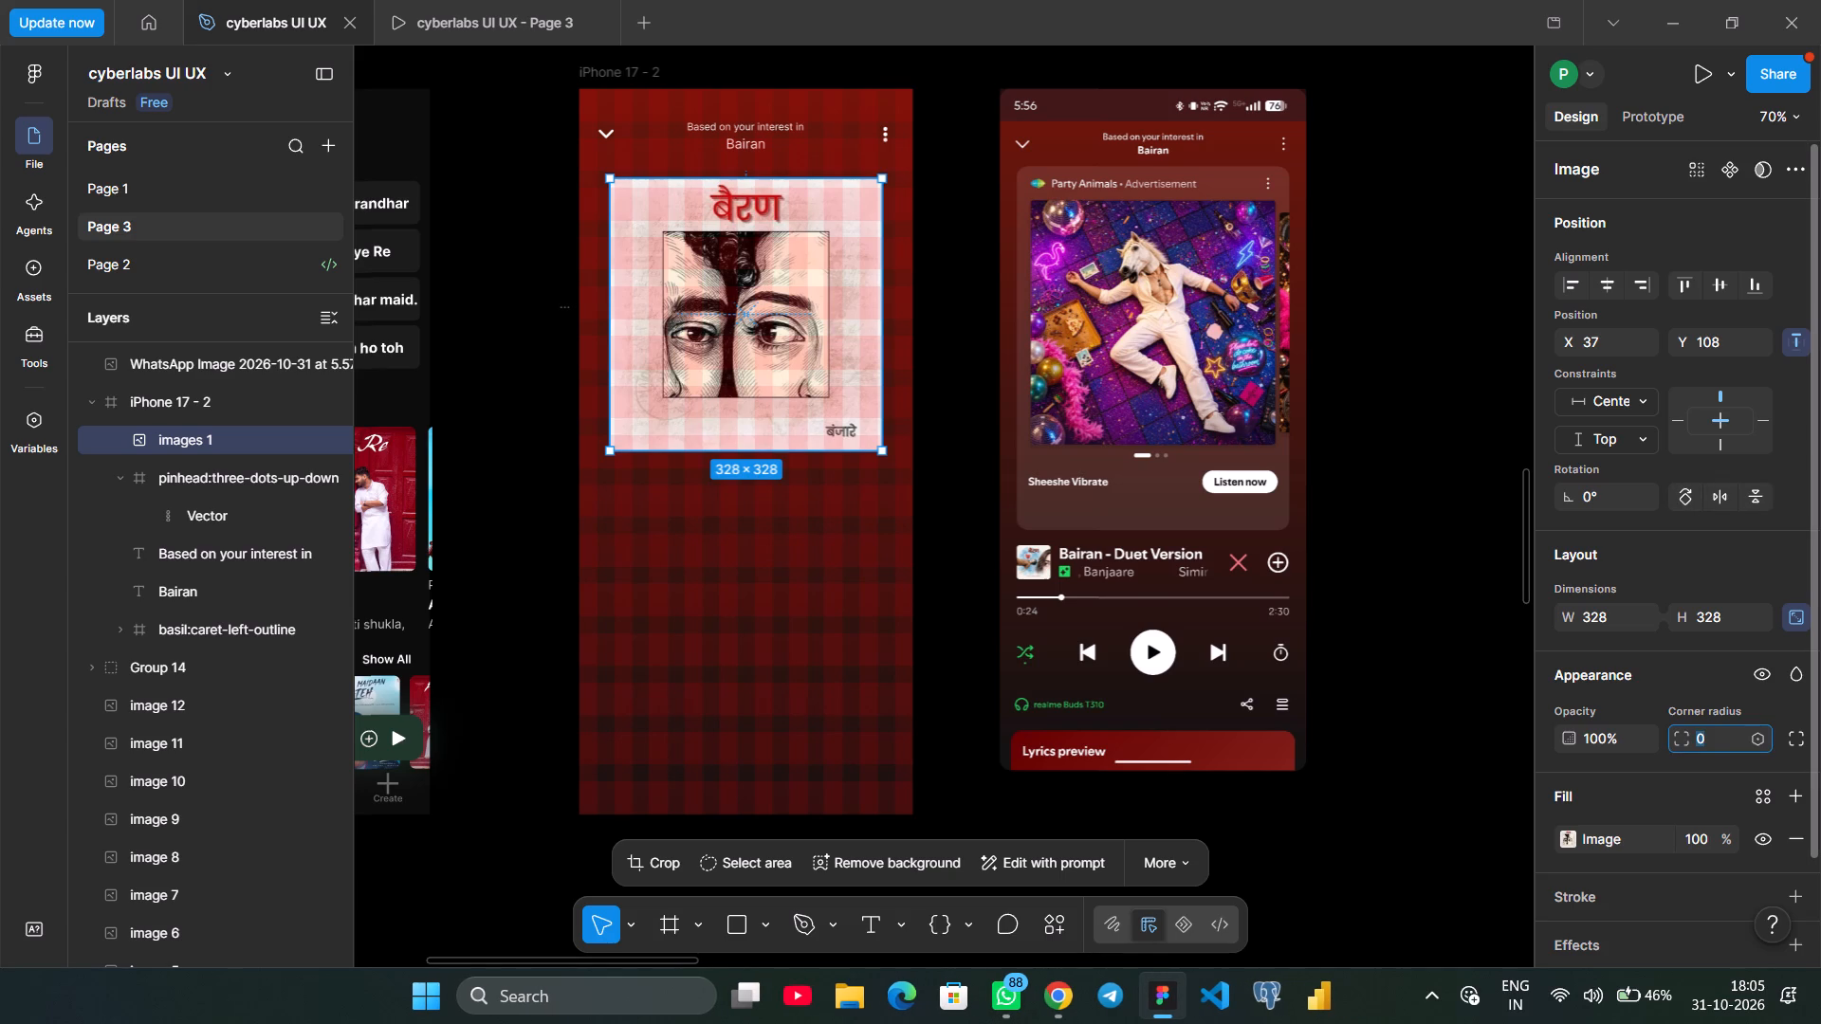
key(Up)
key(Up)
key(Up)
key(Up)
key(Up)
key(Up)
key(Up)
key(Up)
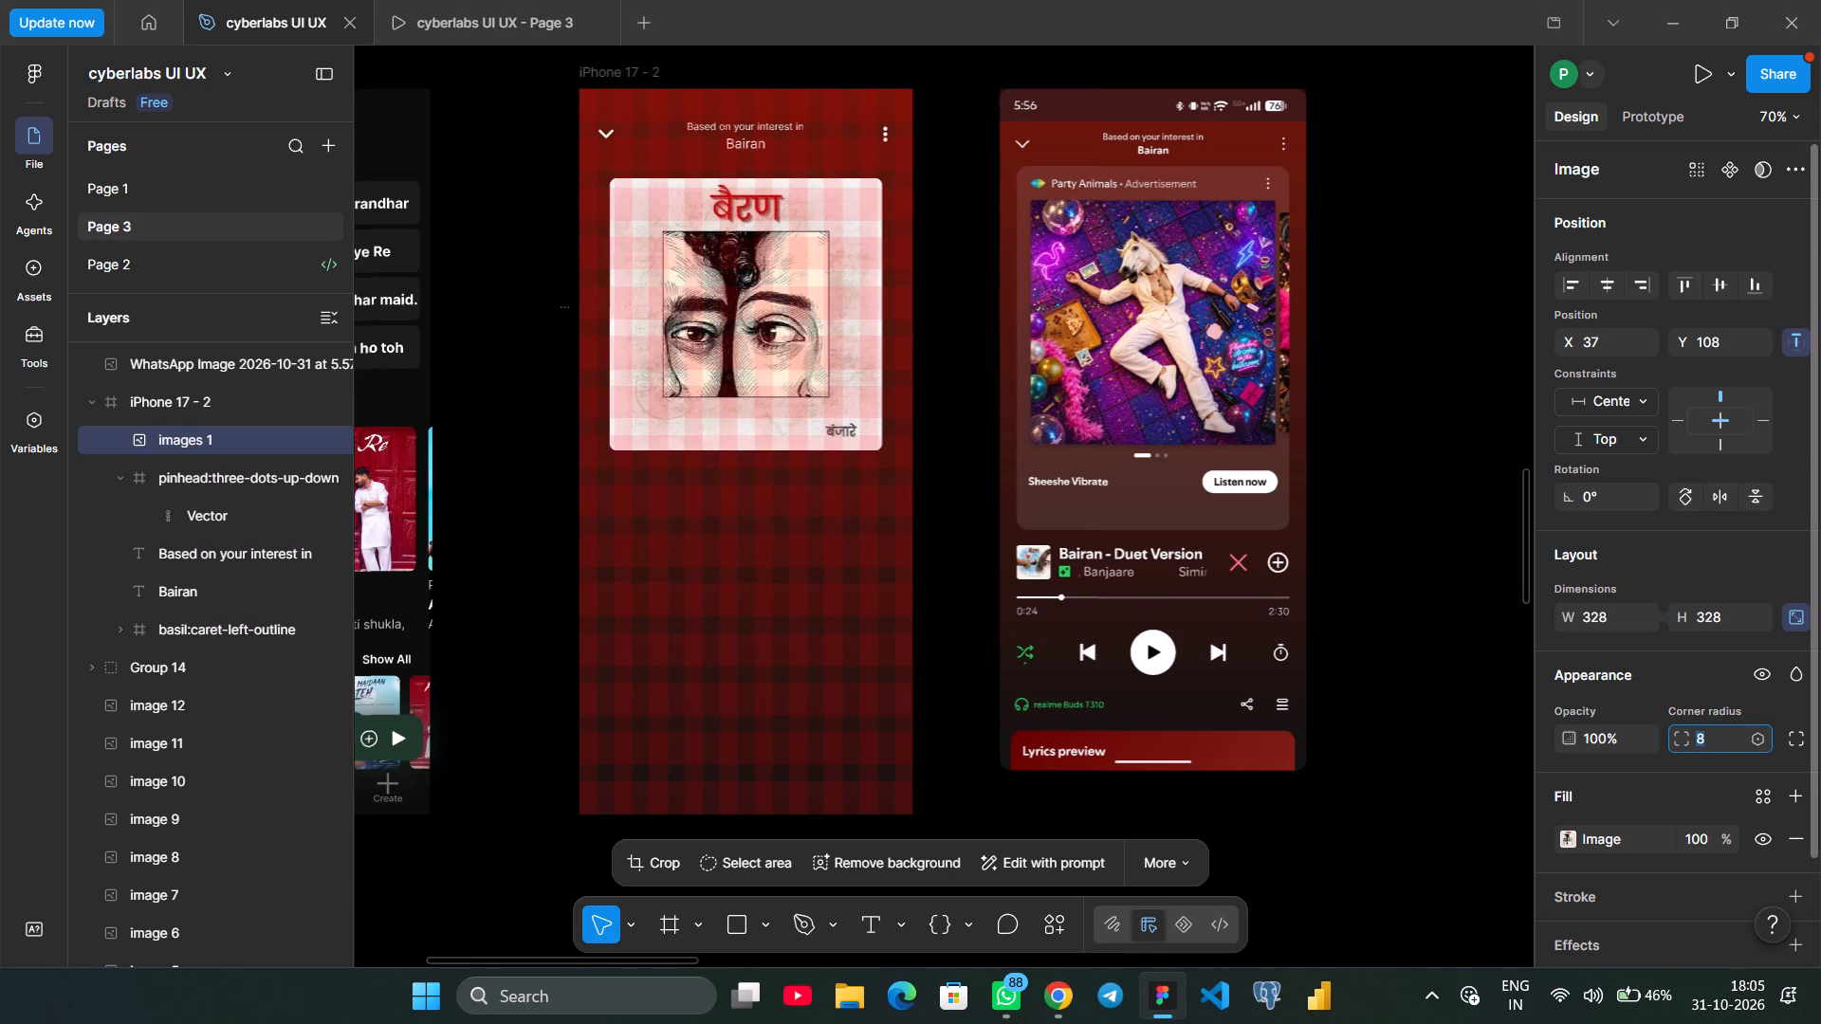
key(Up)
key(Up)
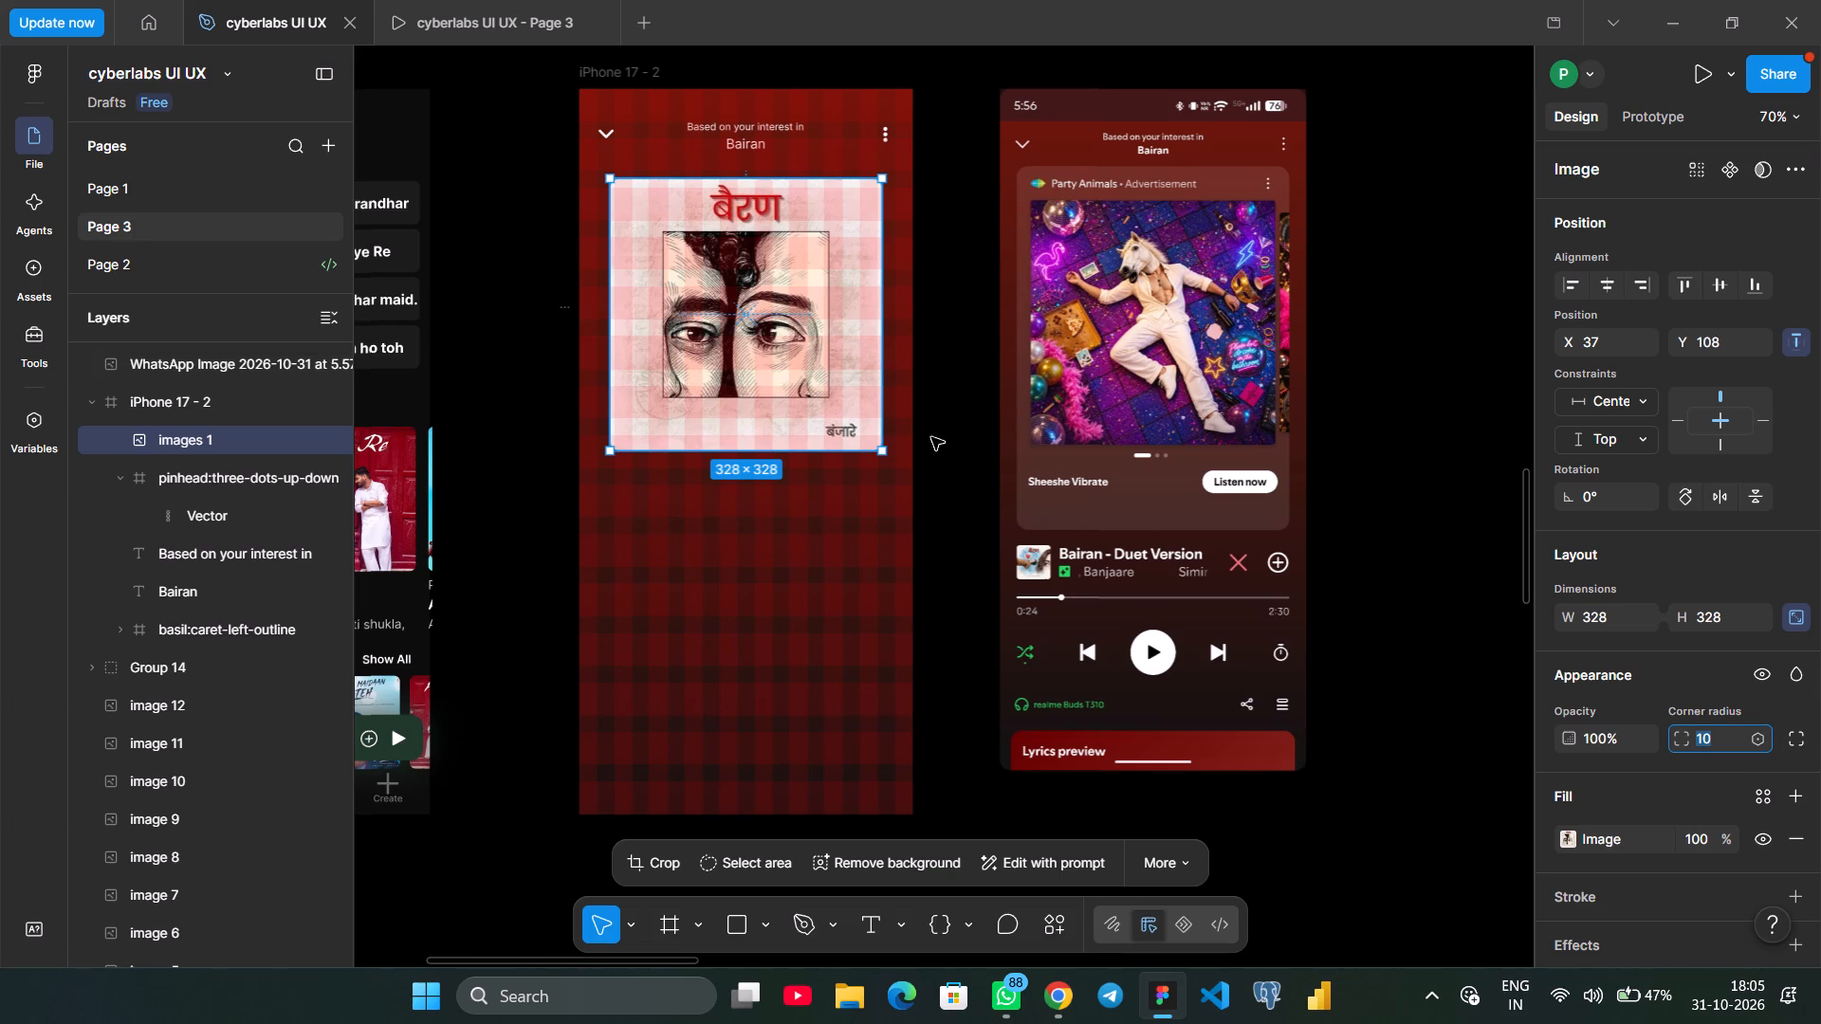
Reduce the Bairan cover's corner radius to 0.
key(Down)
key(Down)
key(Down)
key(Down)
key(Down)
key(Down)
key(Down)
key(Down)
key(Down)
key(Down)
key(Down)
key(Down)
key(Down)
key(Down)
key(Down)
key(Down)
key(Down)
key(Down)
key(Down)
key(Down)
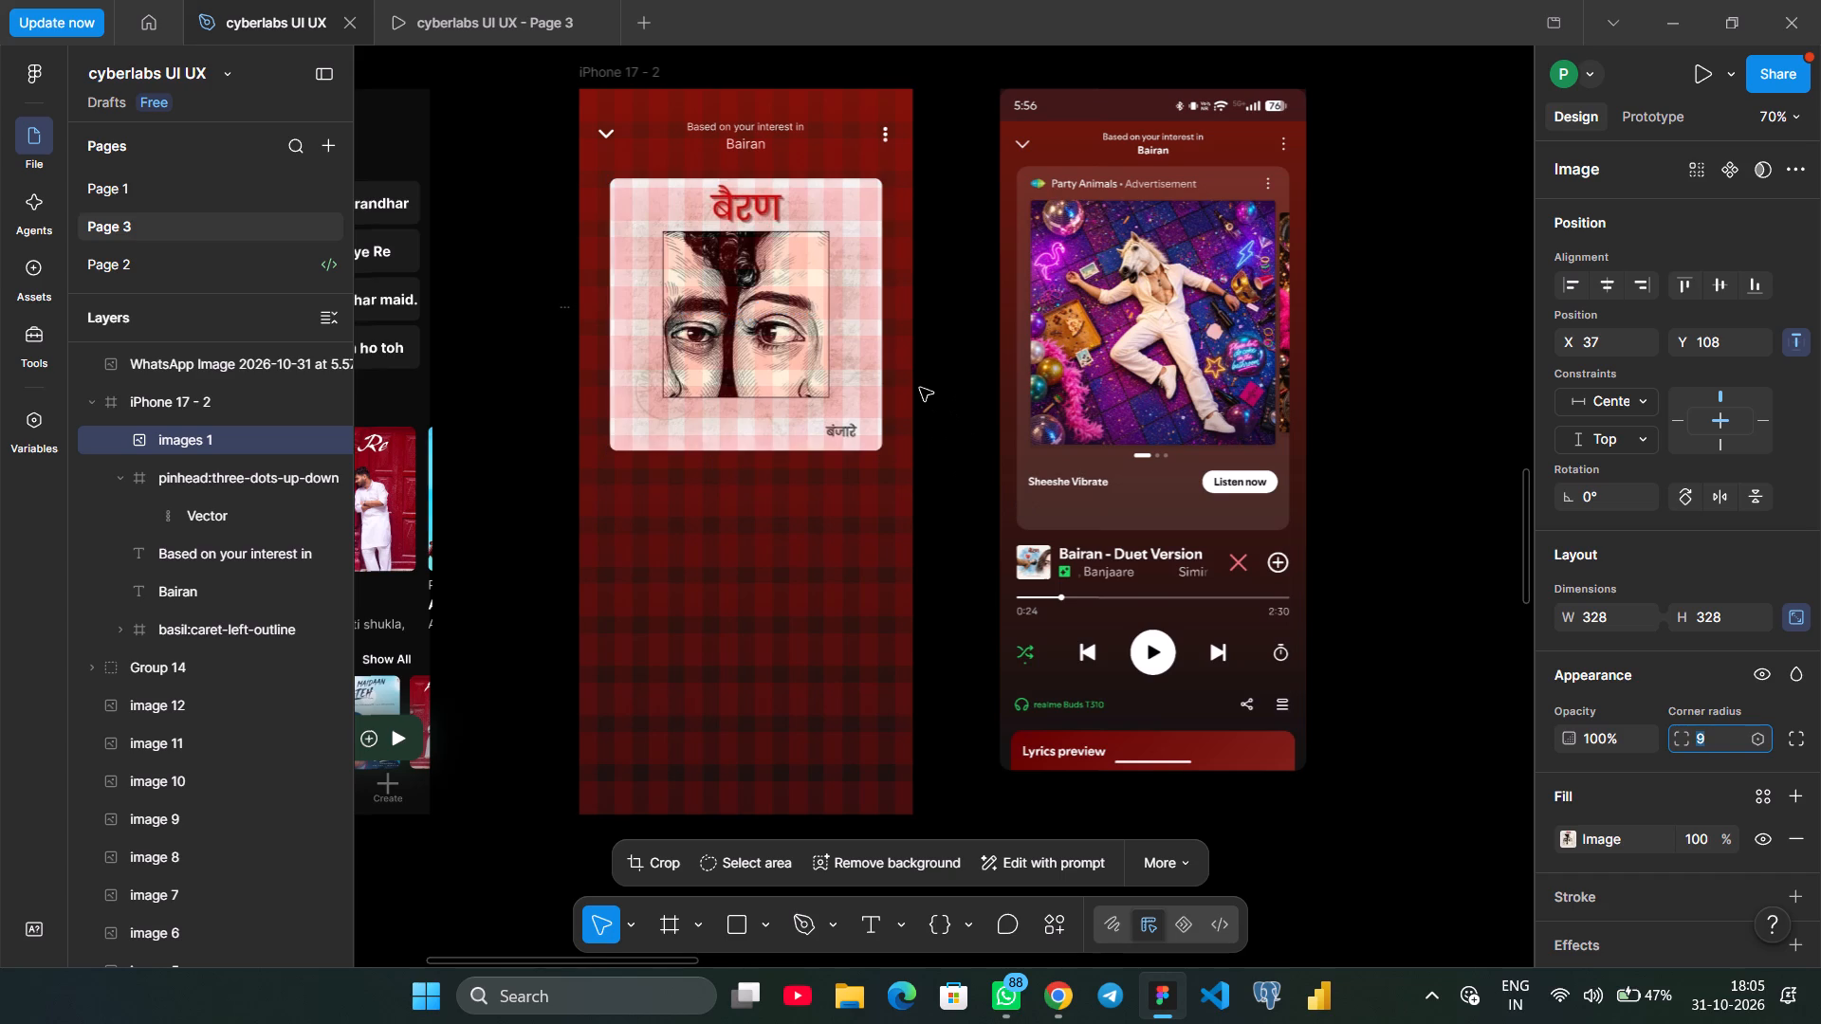
Move the Bairan cover further down in the iPhone 17 - 2 frame to Y 125.
click(837, 318)
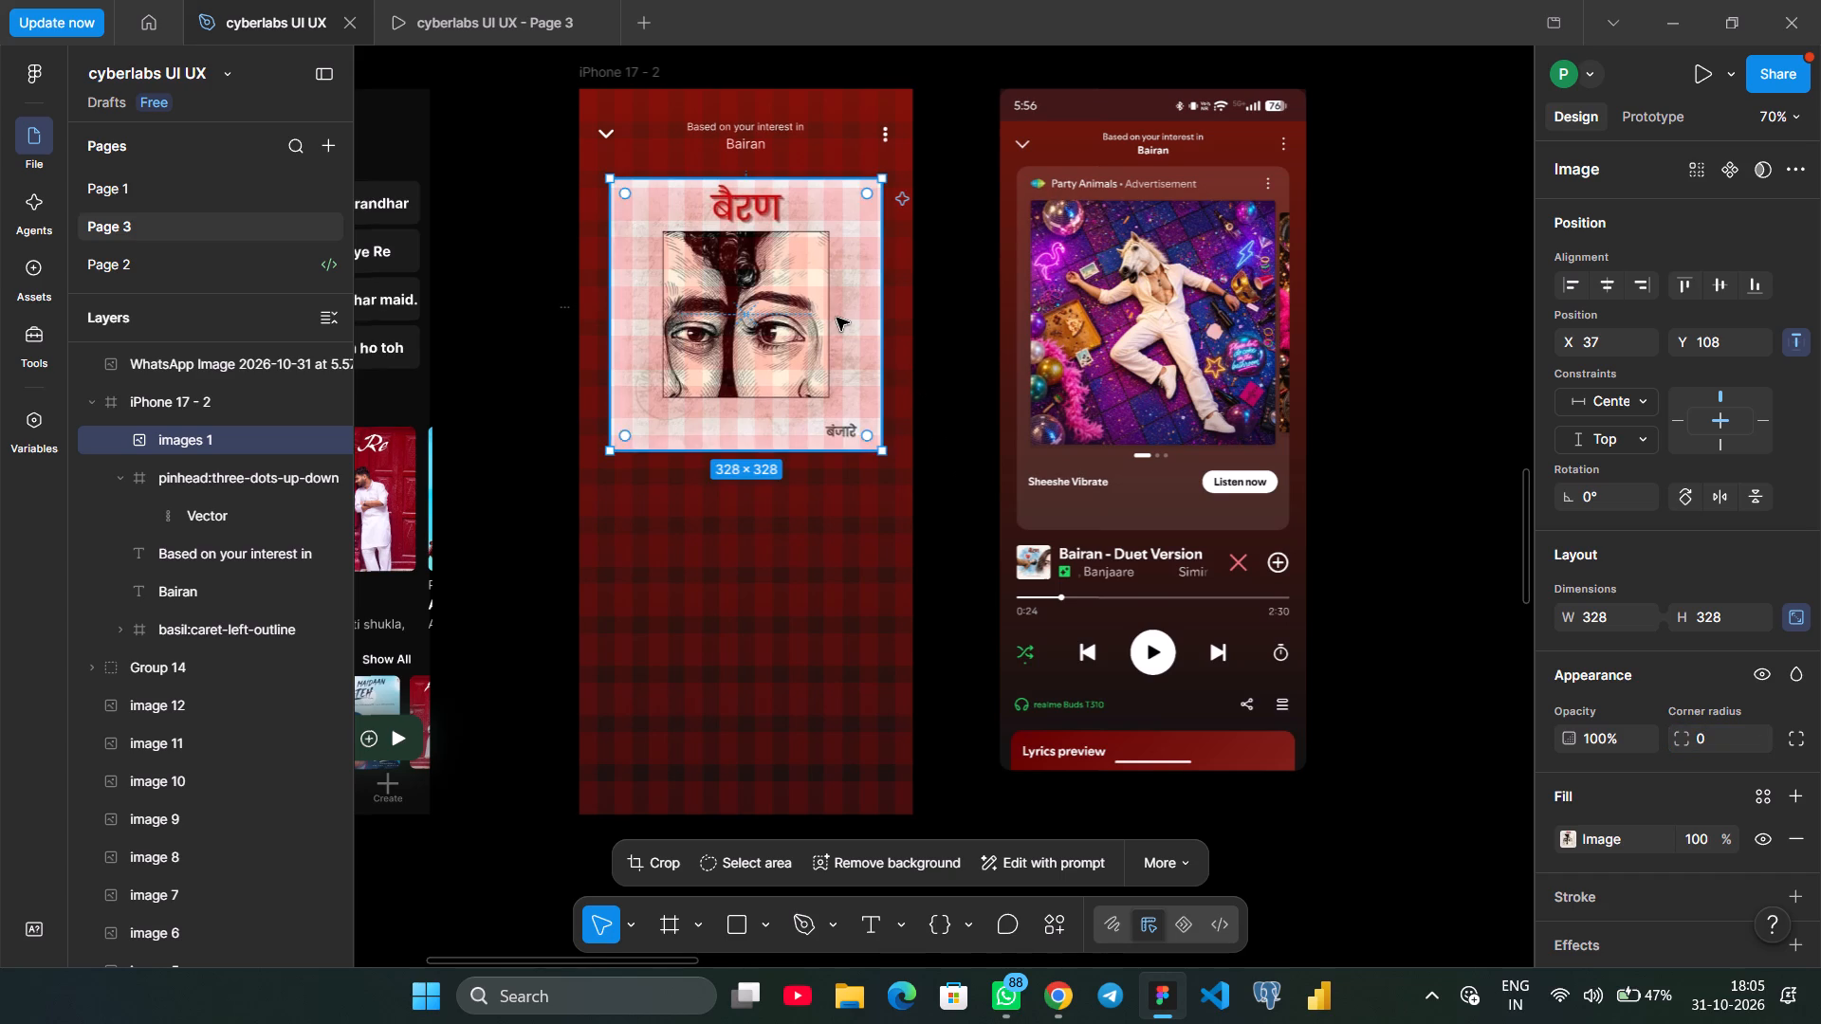
key(Down)
key(Down)
key(Down)
key(Down)
key(Down)
key(Down)
key(Down)
key(Down)
key(Down)
key(Down)
key(Down)
key(Down)
key(Down)
key(Down)
key(Down)
key(Down)
key(Down)
key(Down)
key(Down)
key(Down)
key(Down)
key(Down)
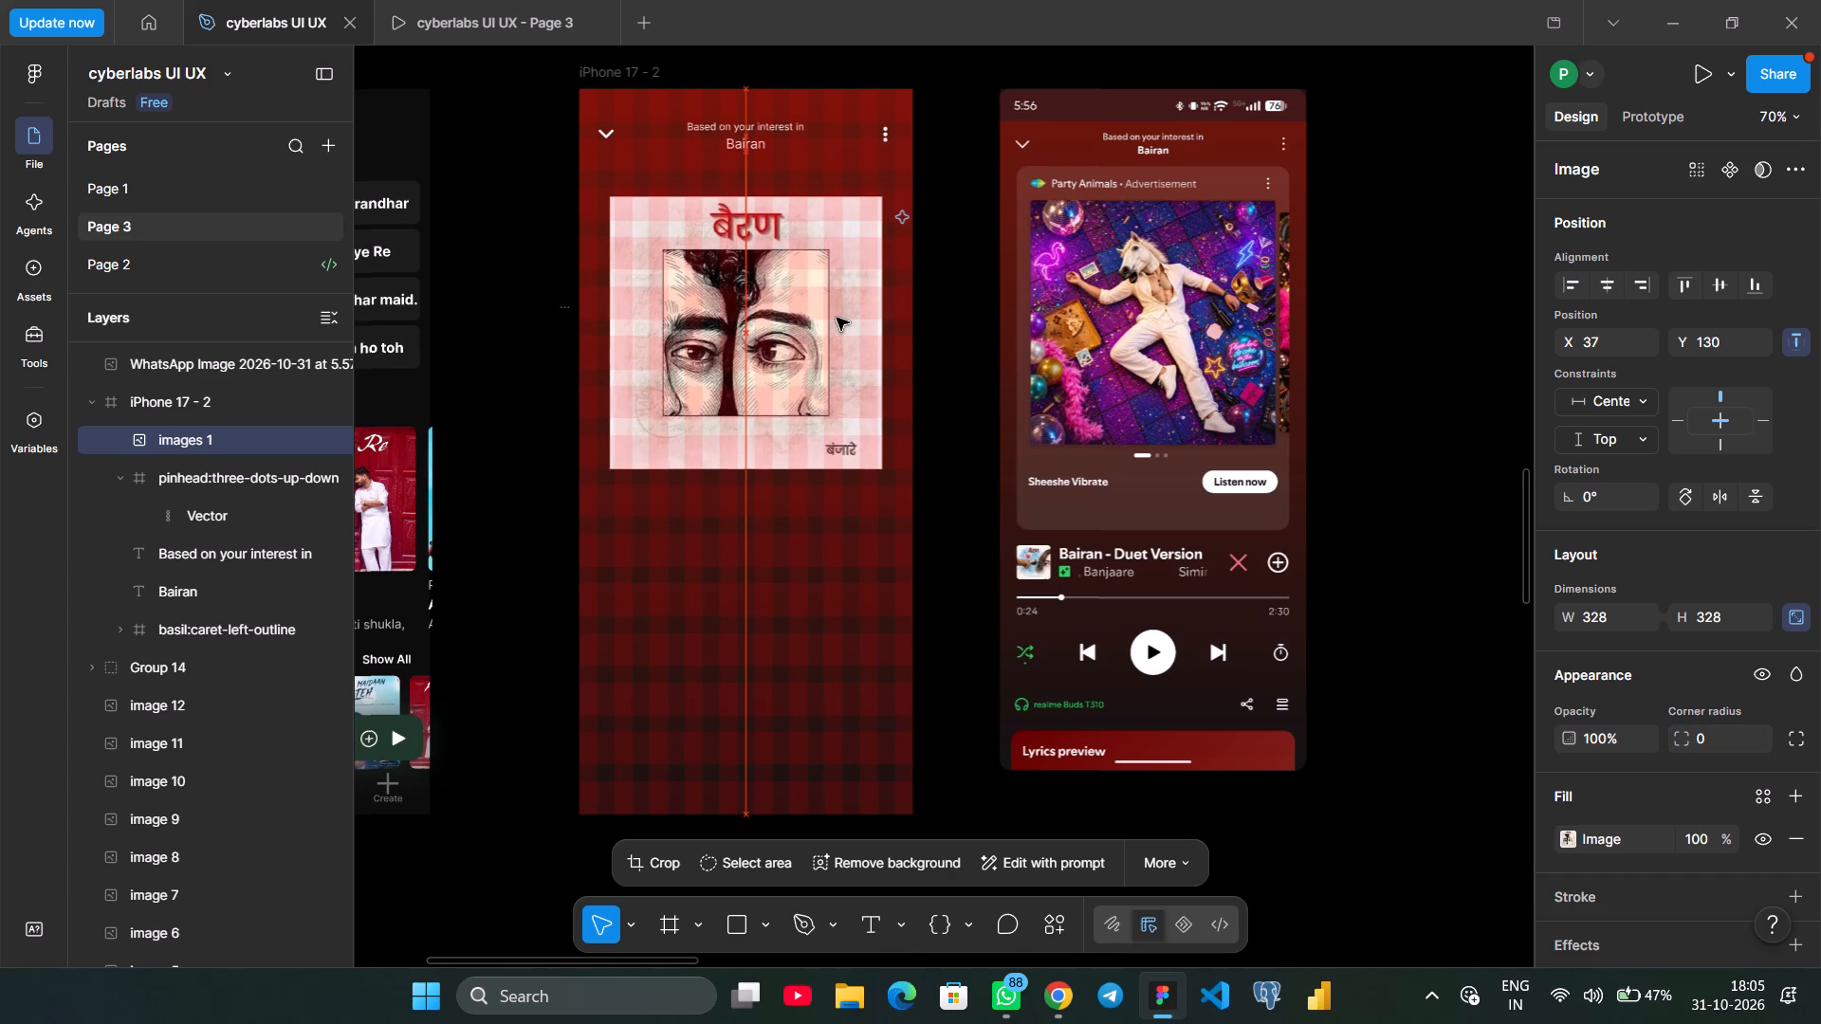
key(Down)
key(Down)
key(Up)
key(Up)
key(Up)
key(Up)
key(Up)
key(Up)
key(Up)
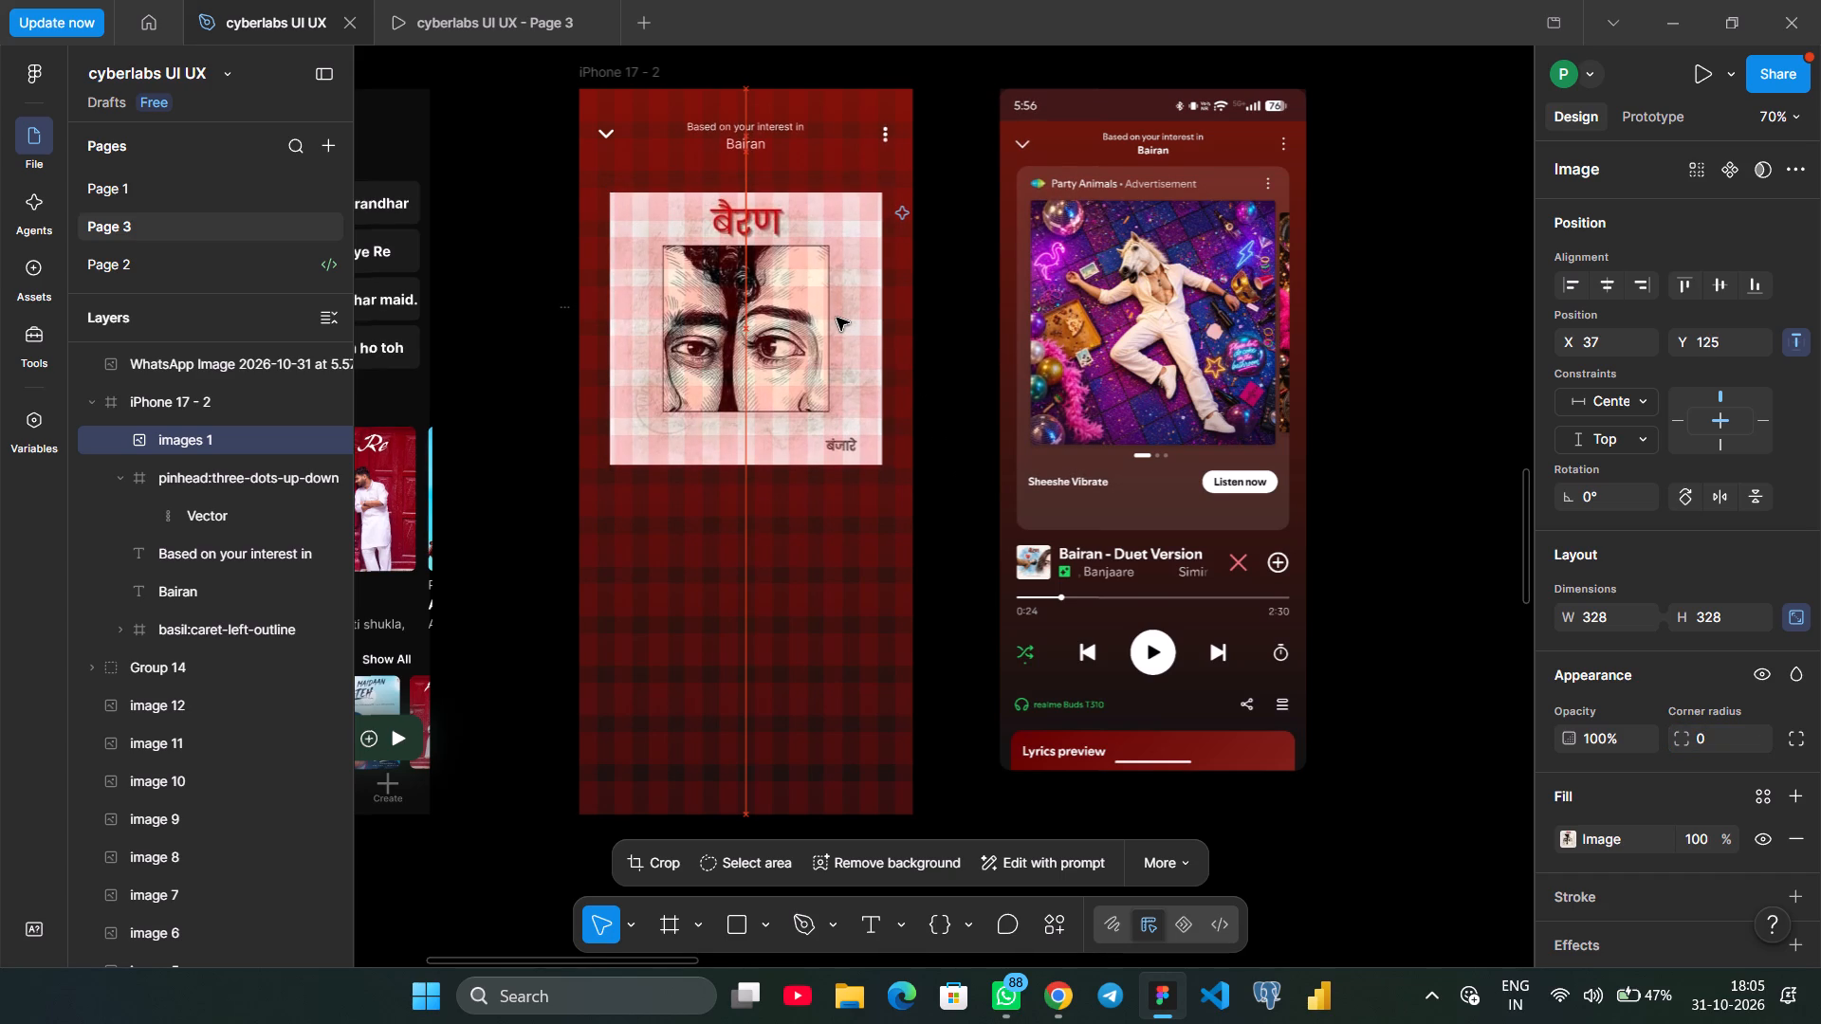
click(962, 491)
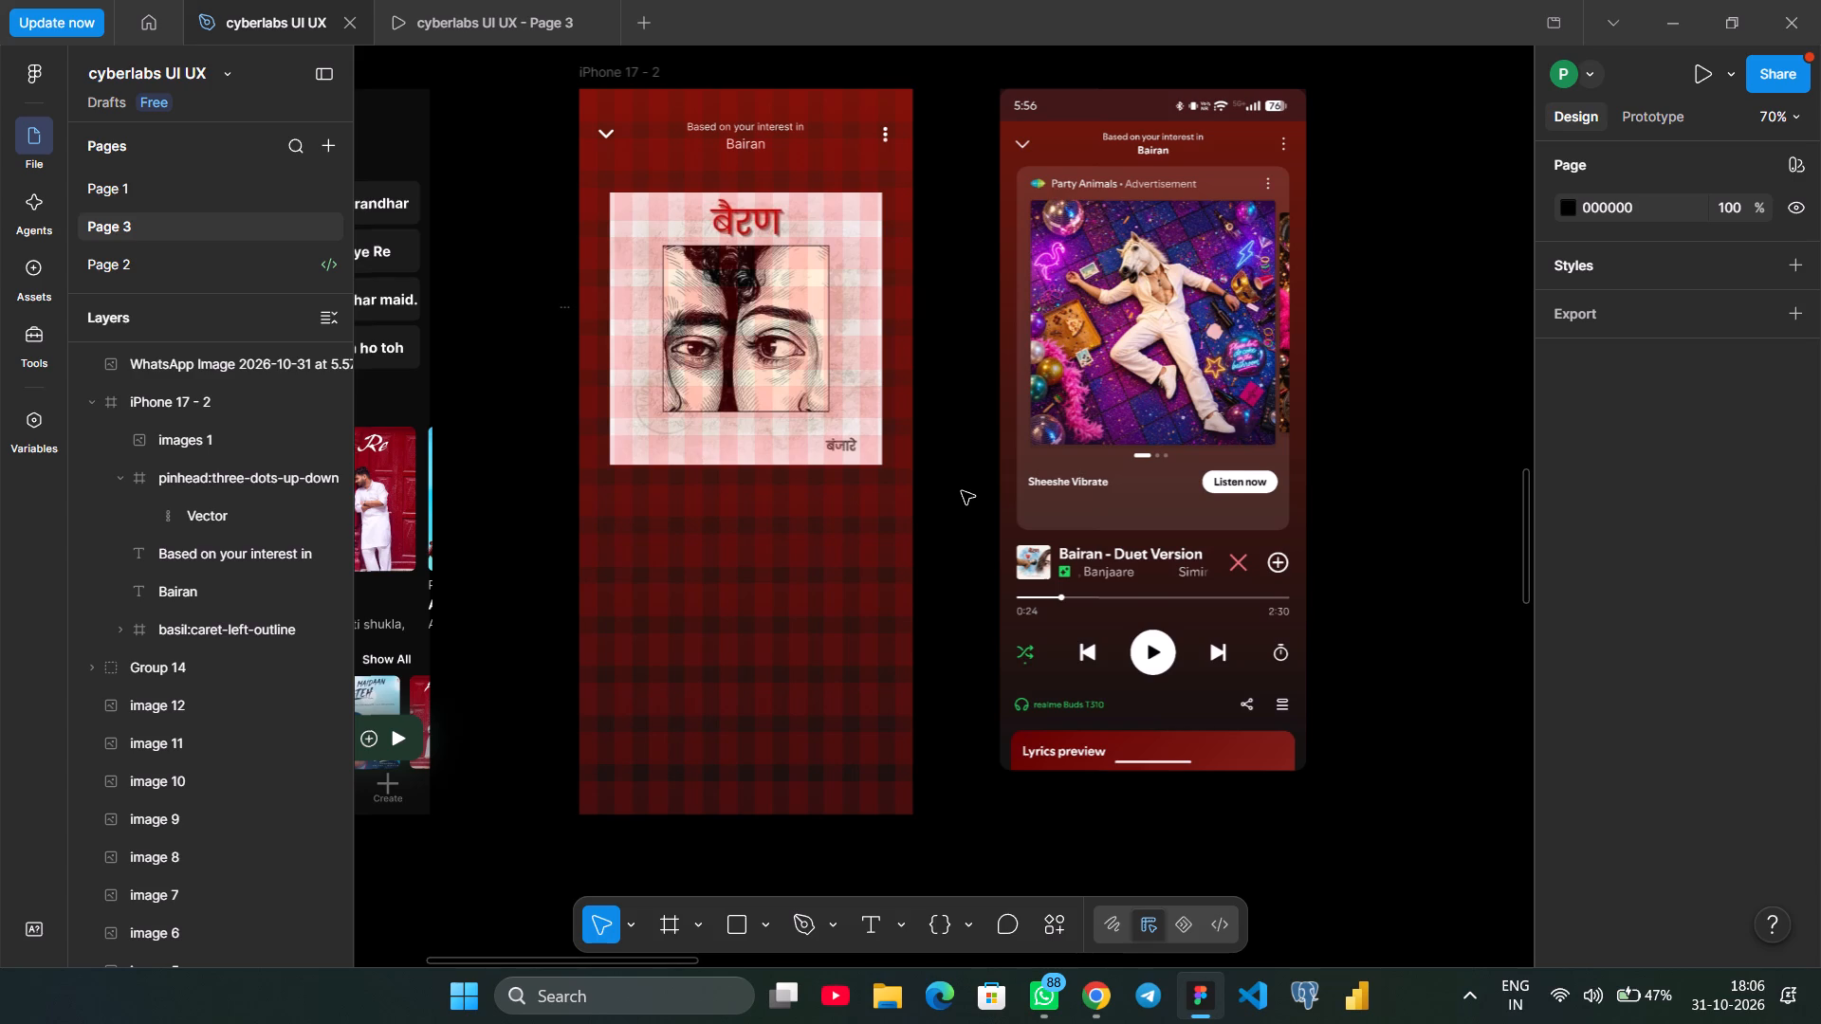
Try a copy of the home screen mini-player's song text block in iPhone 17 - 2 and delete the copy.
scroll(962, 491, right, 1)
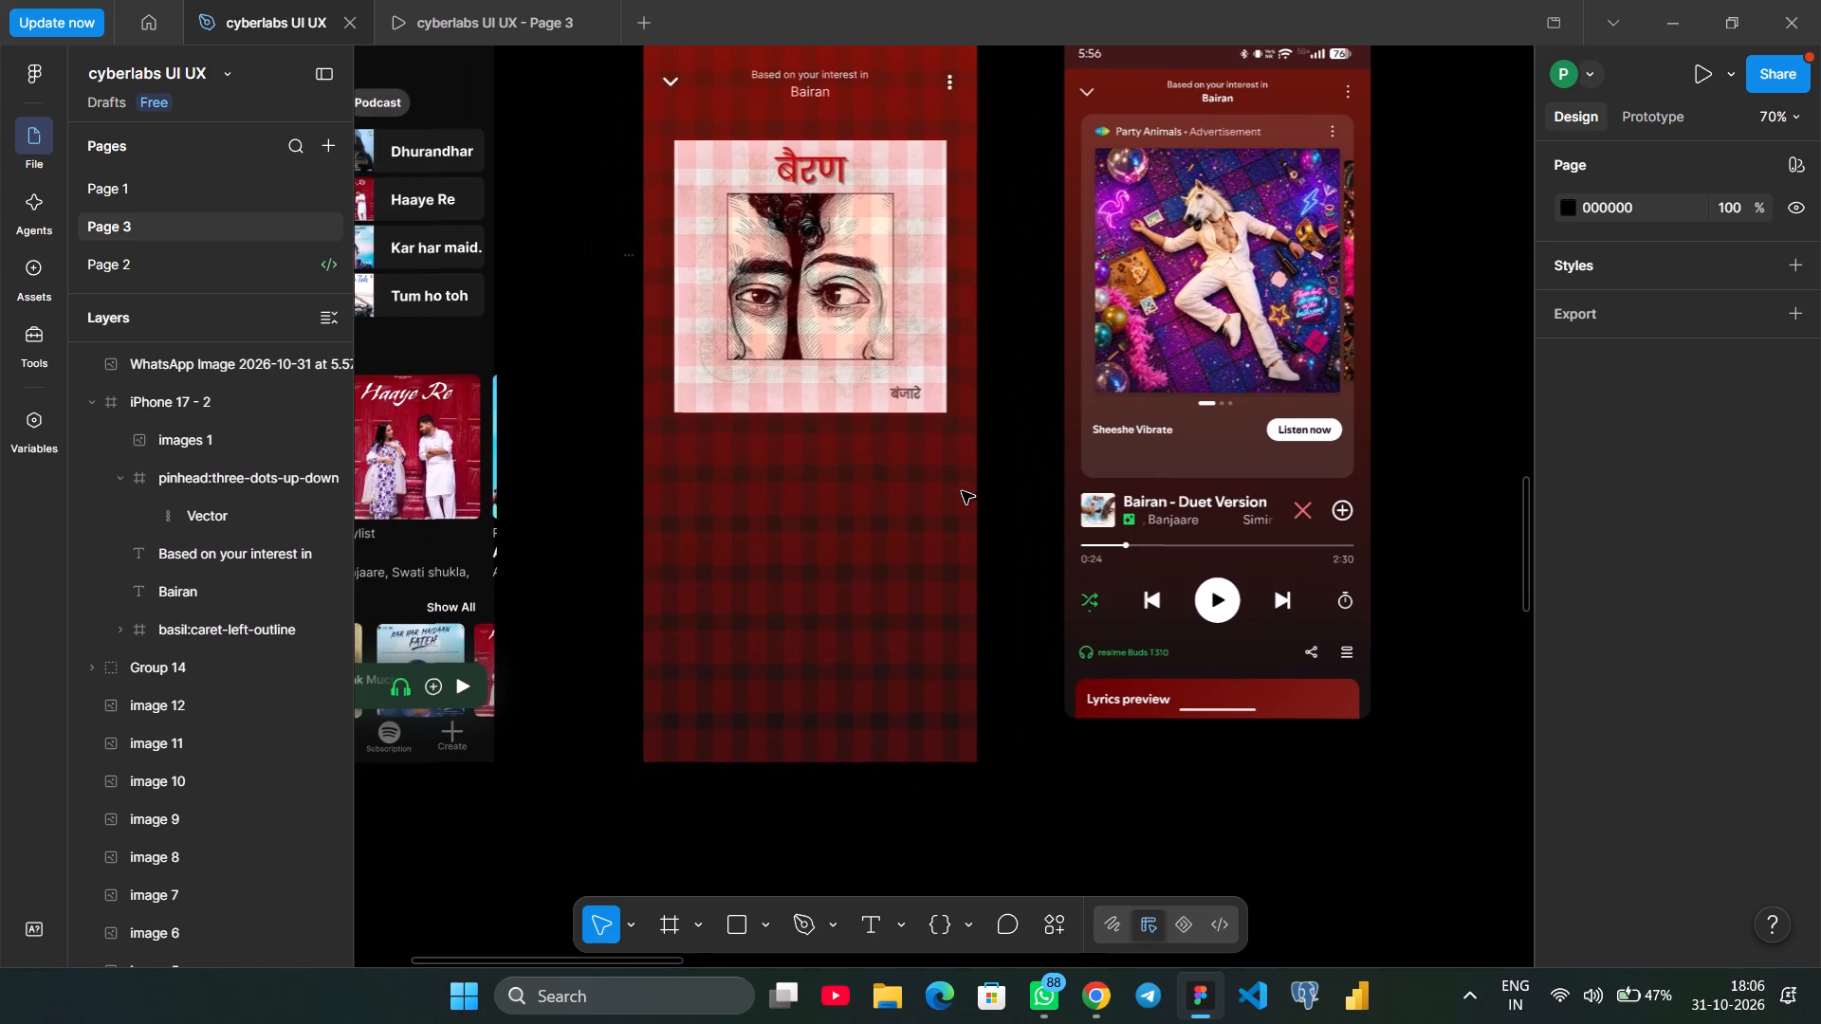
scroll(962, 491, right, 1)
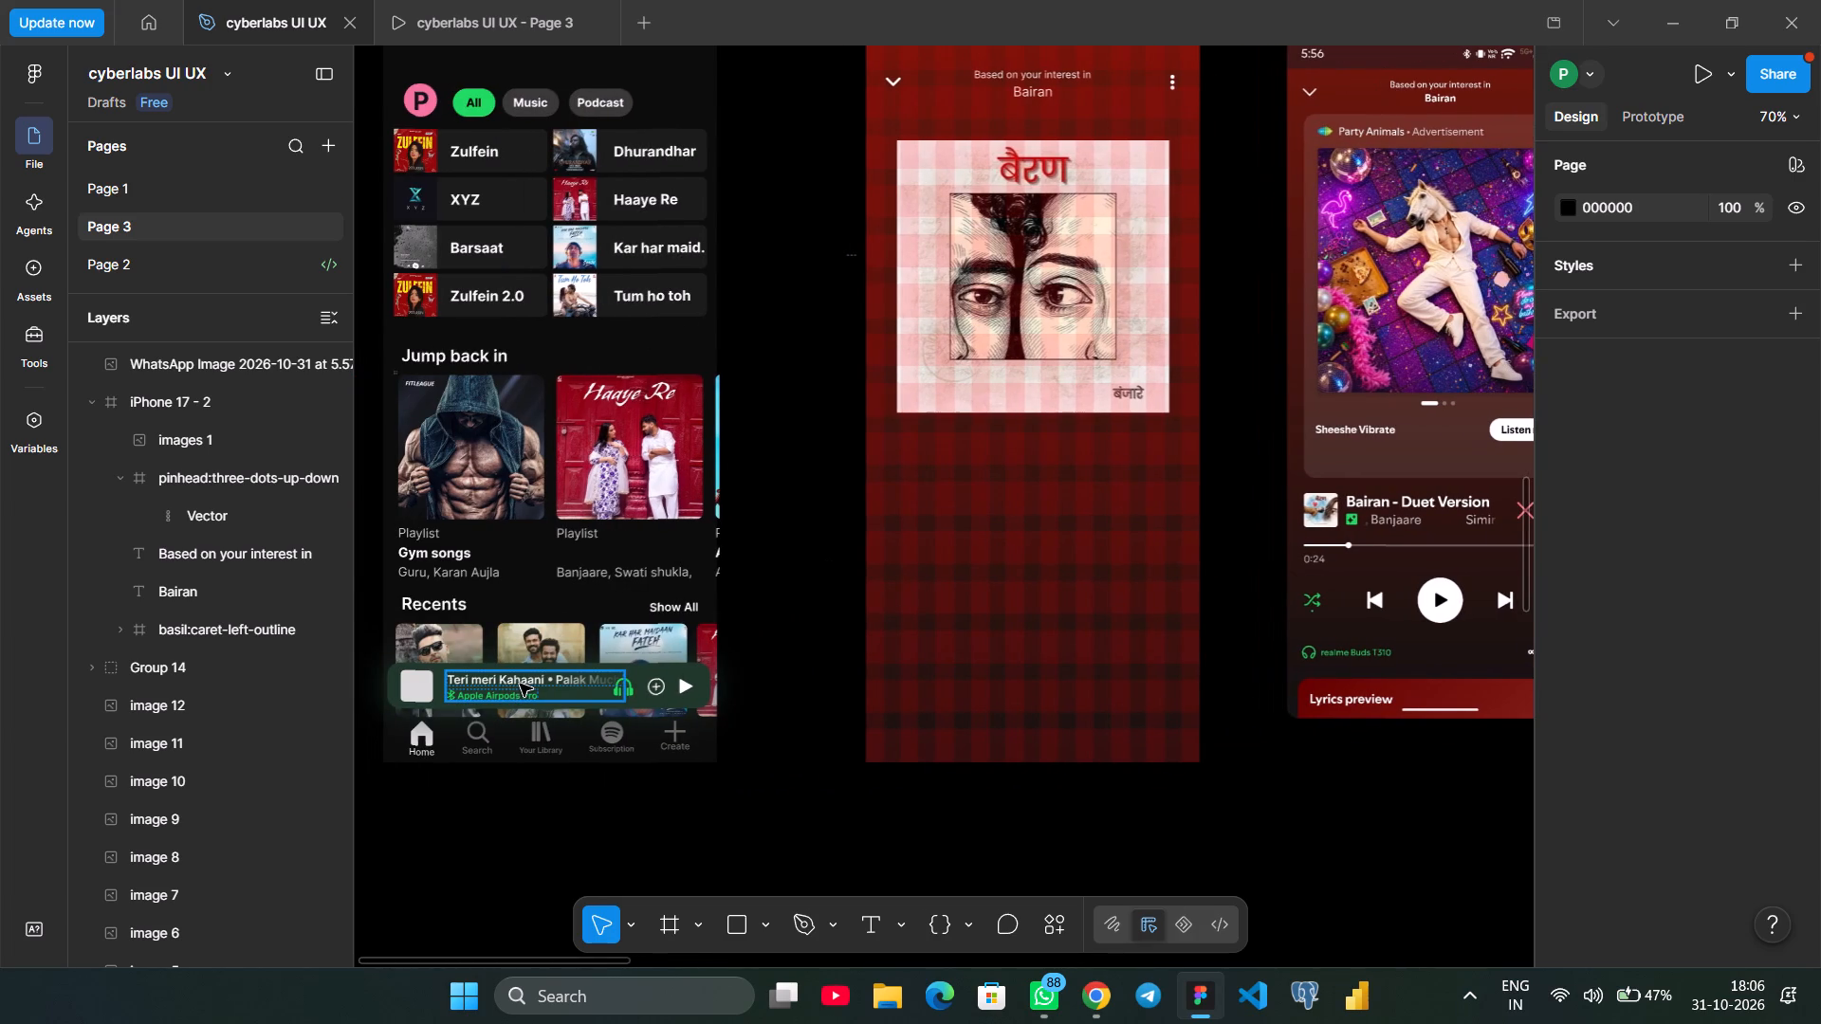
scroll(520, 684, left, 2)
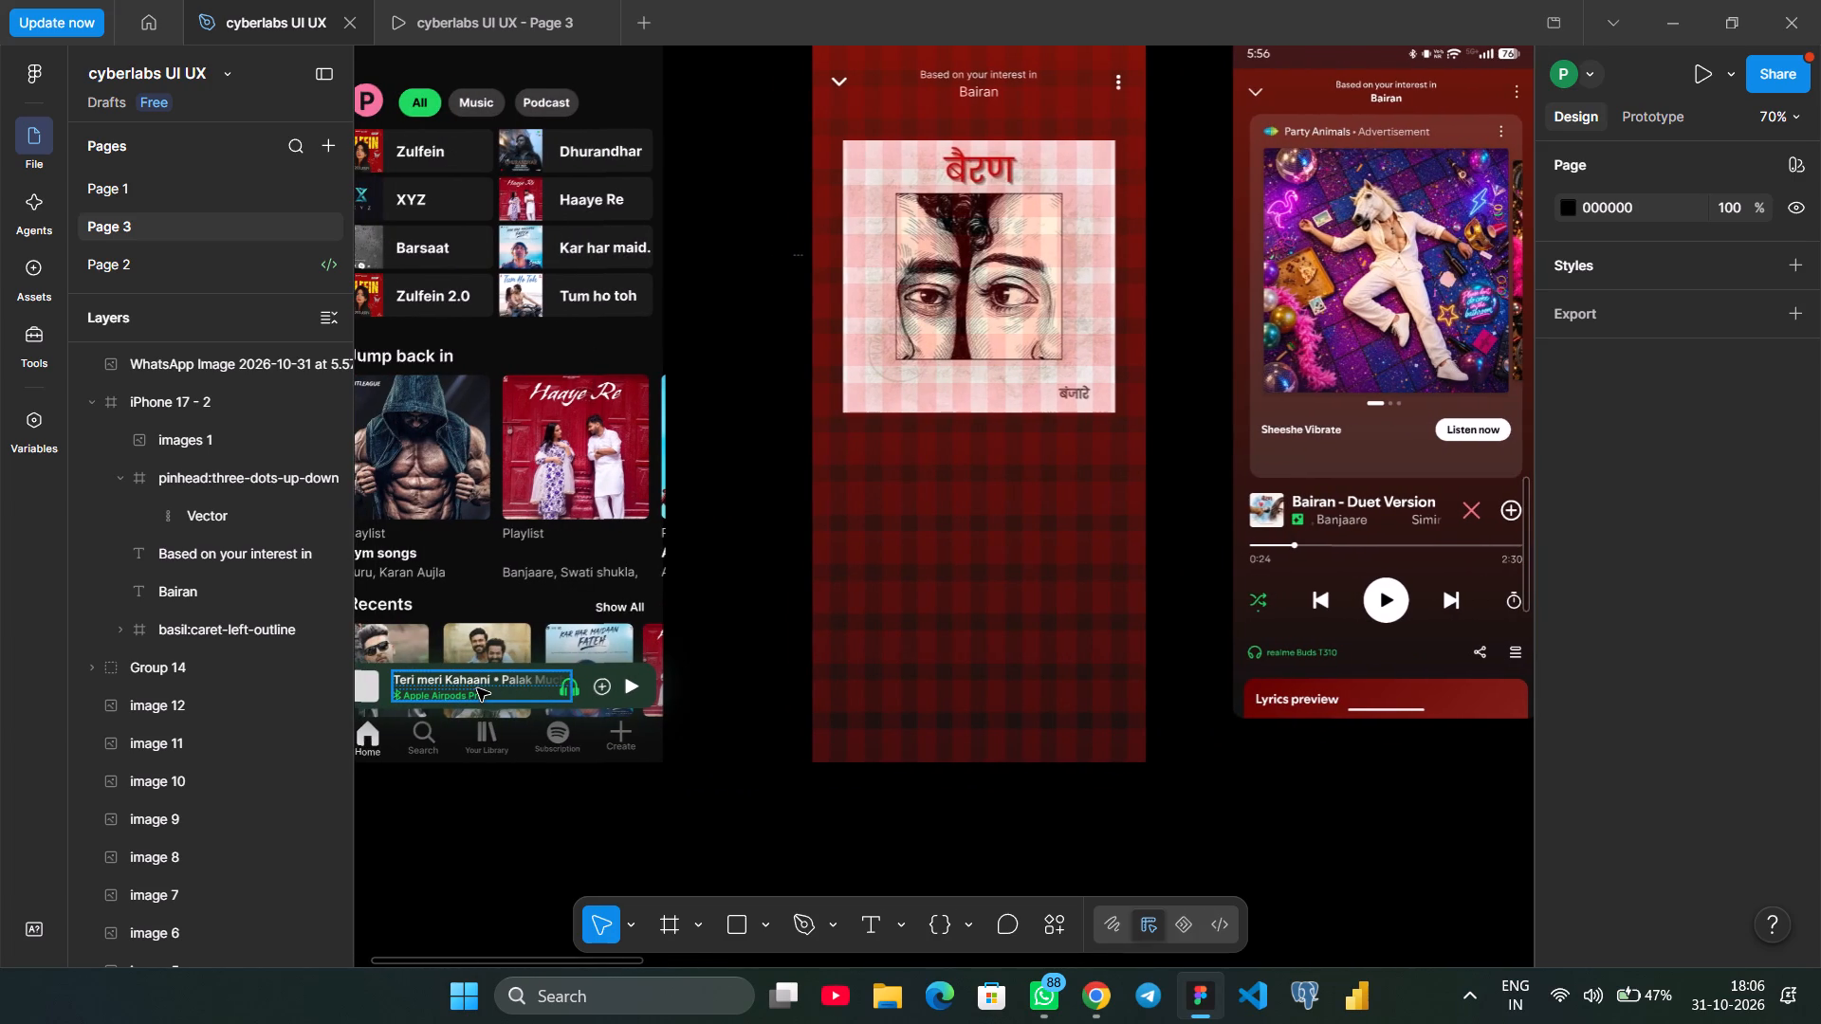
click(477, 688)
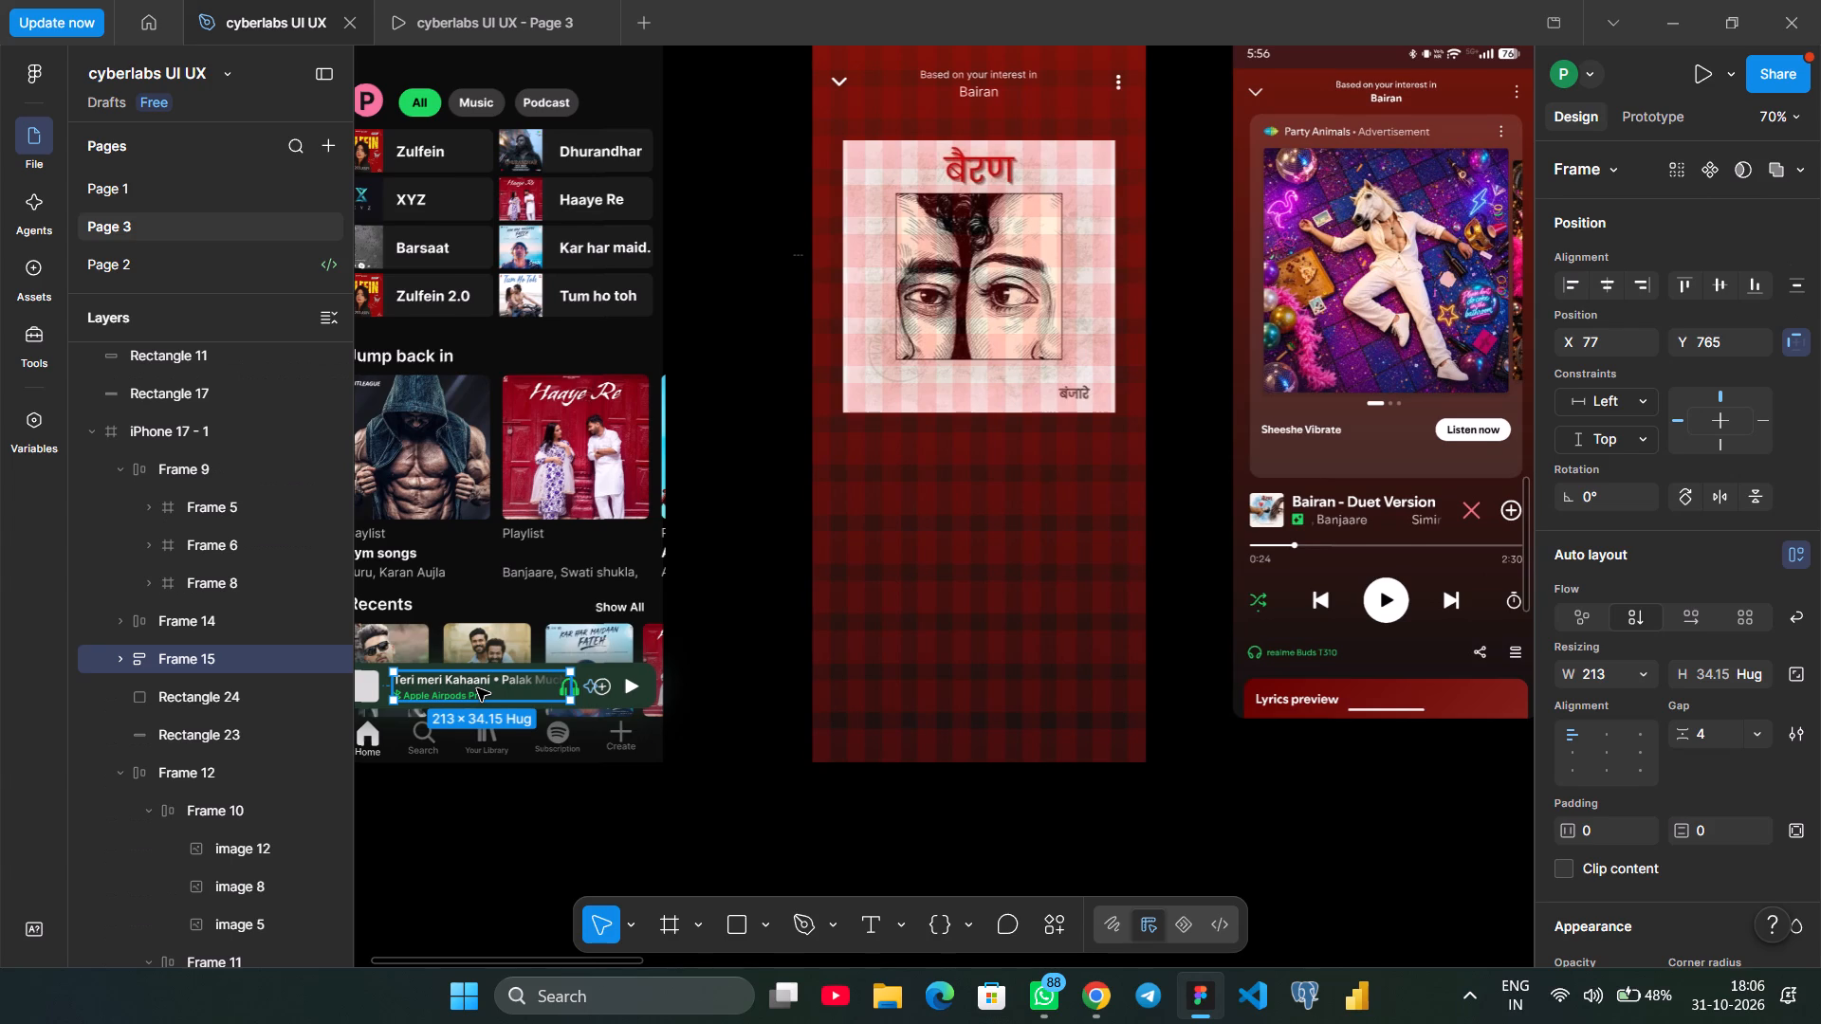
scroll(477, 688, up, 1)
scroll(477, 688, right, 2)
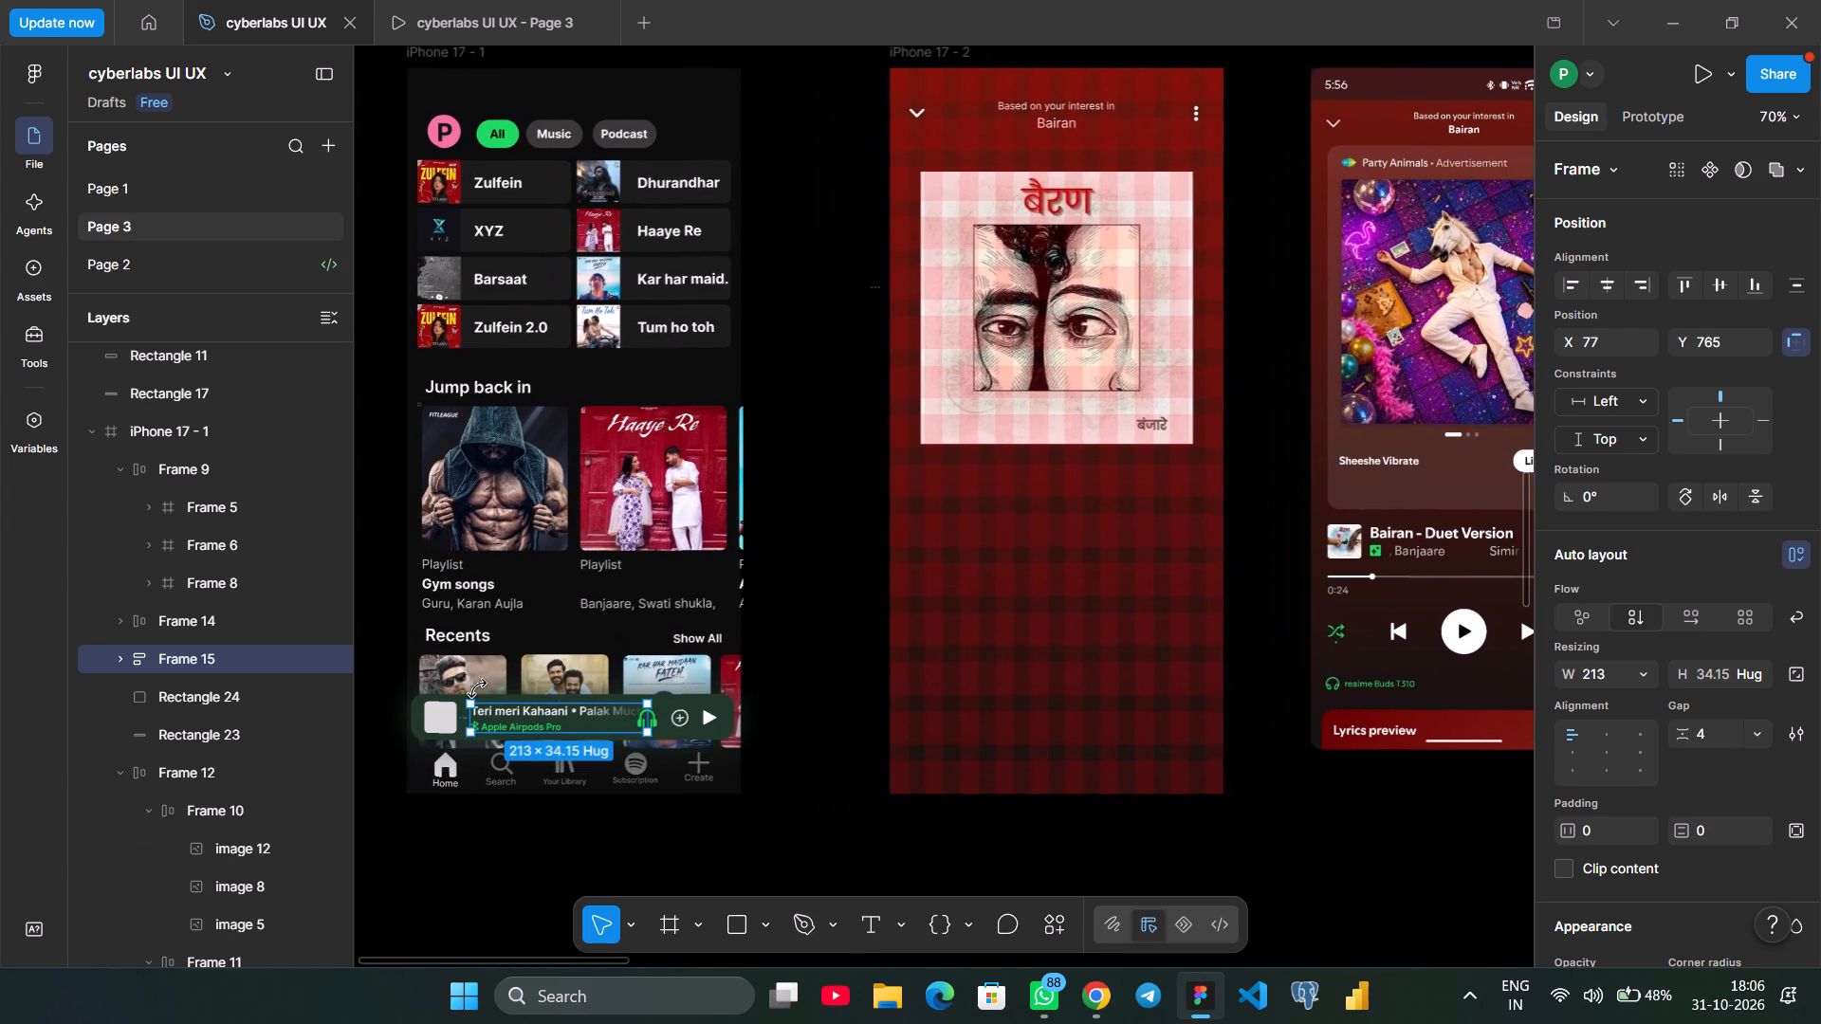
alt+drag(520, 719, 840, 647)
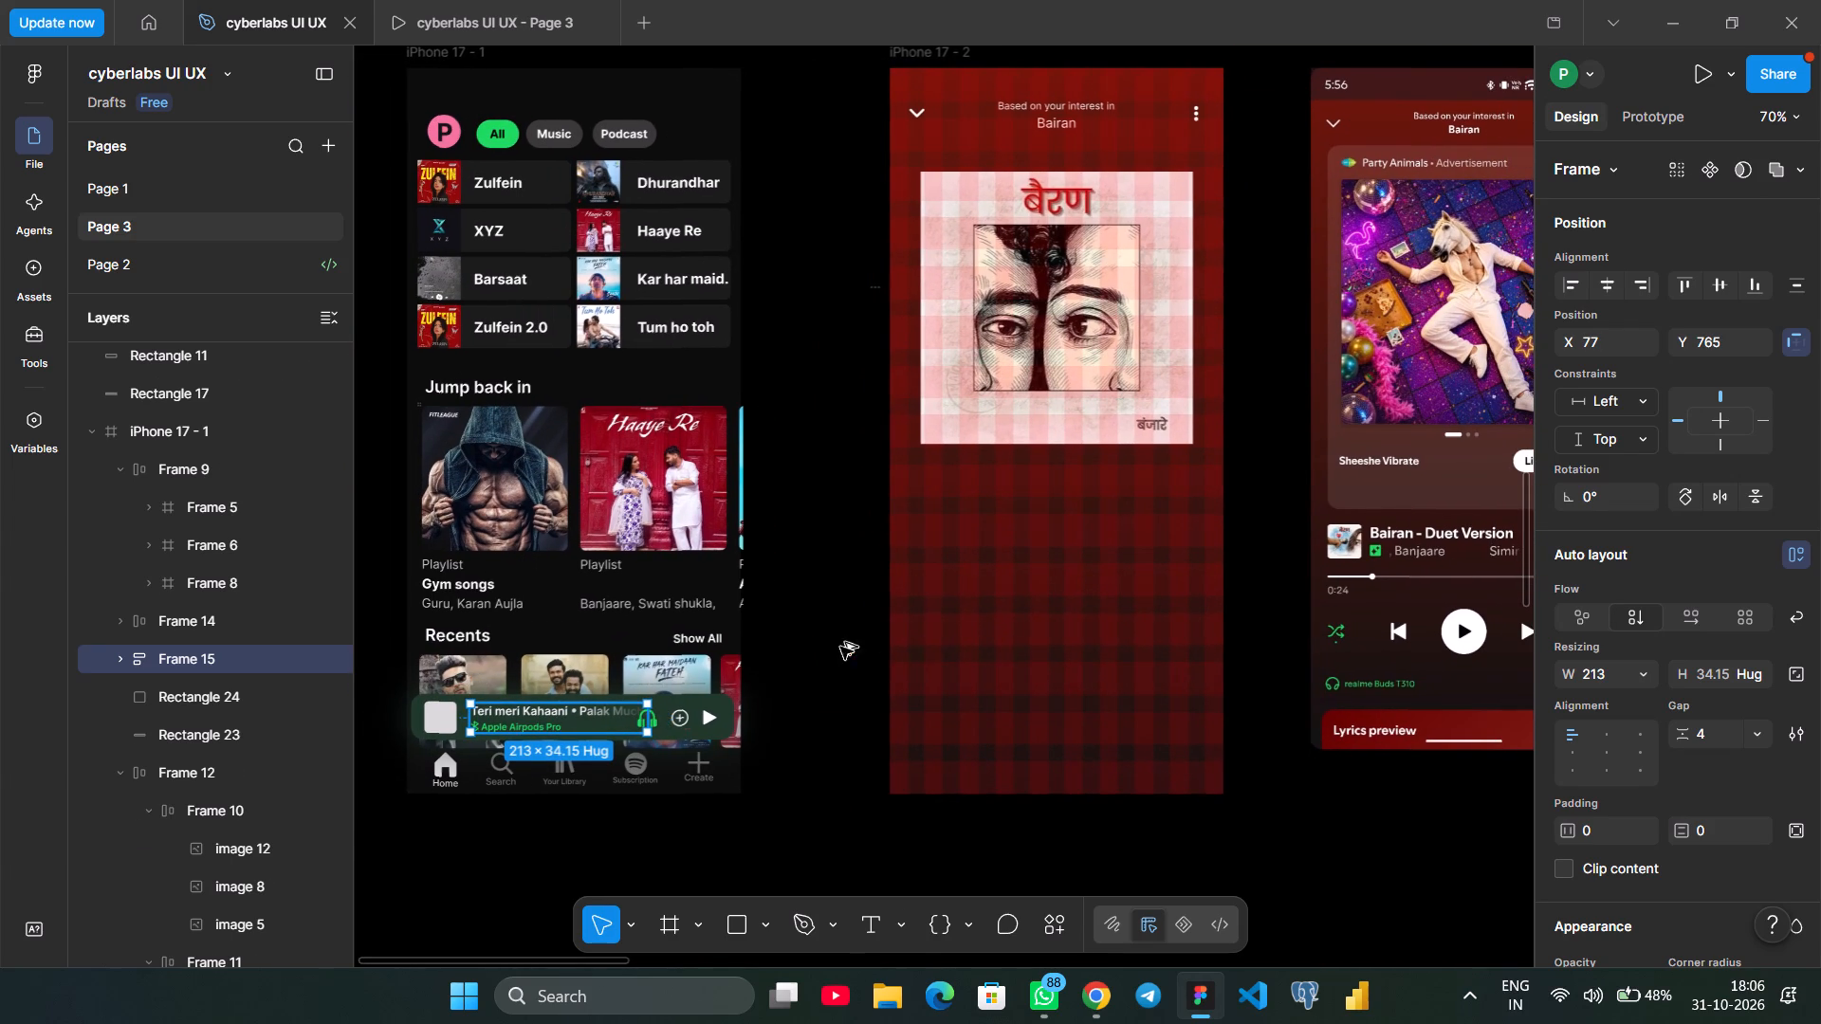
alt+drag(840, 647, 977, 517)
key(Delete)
Duplicate the Bairan cover as a 53 × 53 thumbnail below it, aligned to its left edge at X 37, Y 516.
scroll(977, 517, left, 2)
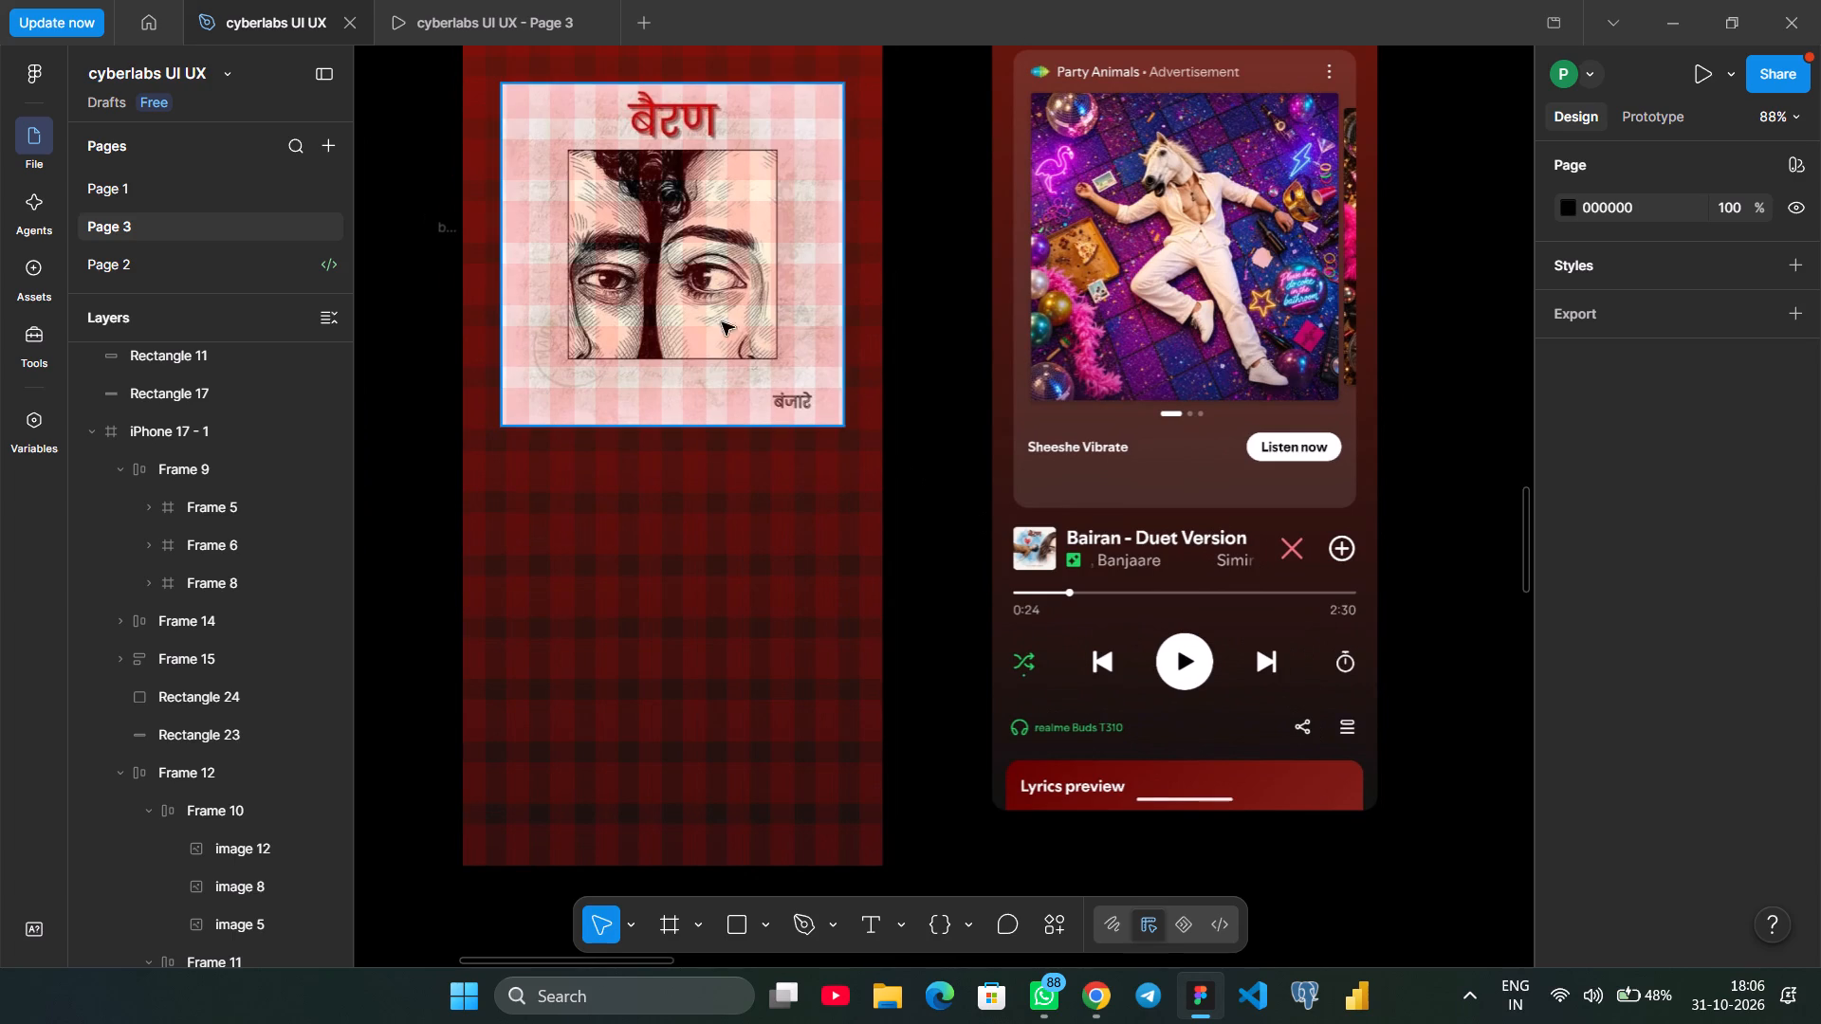
click(630, 234)
drag(656, 226, 640, 491)
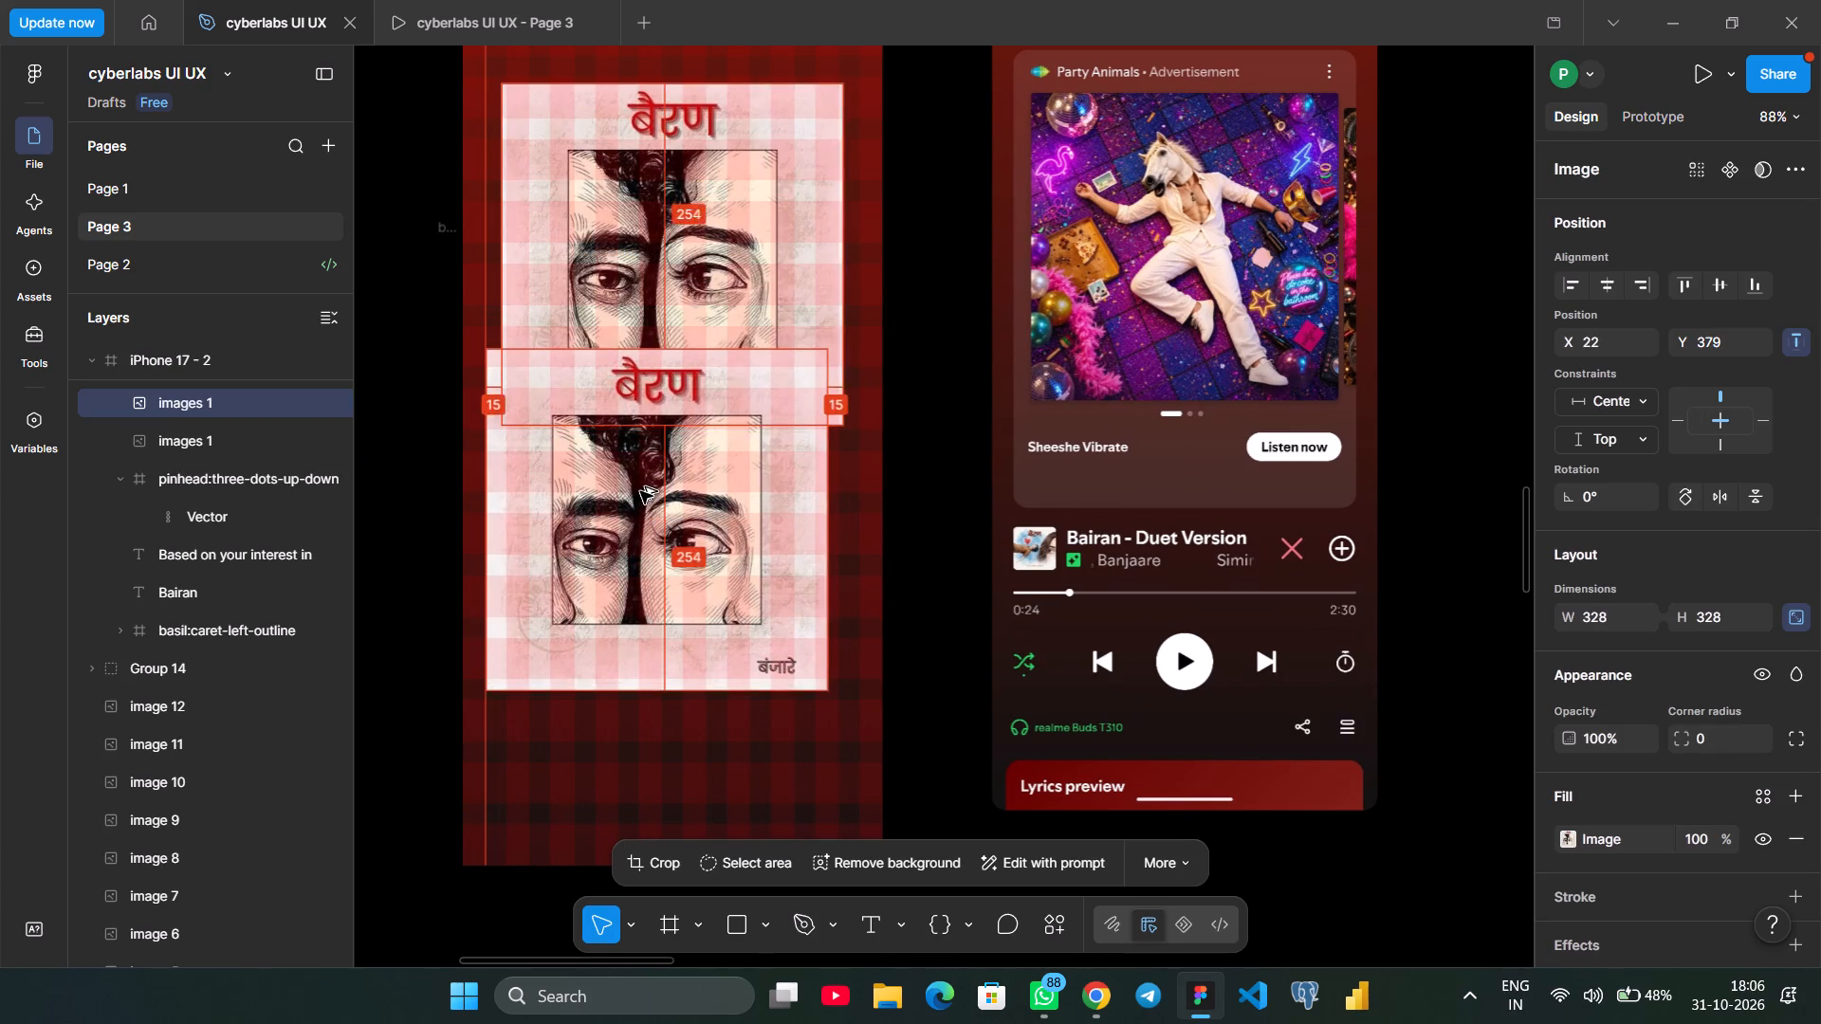
drag(640, 491, 640, 489)
drag(829, 689, 577, 427)
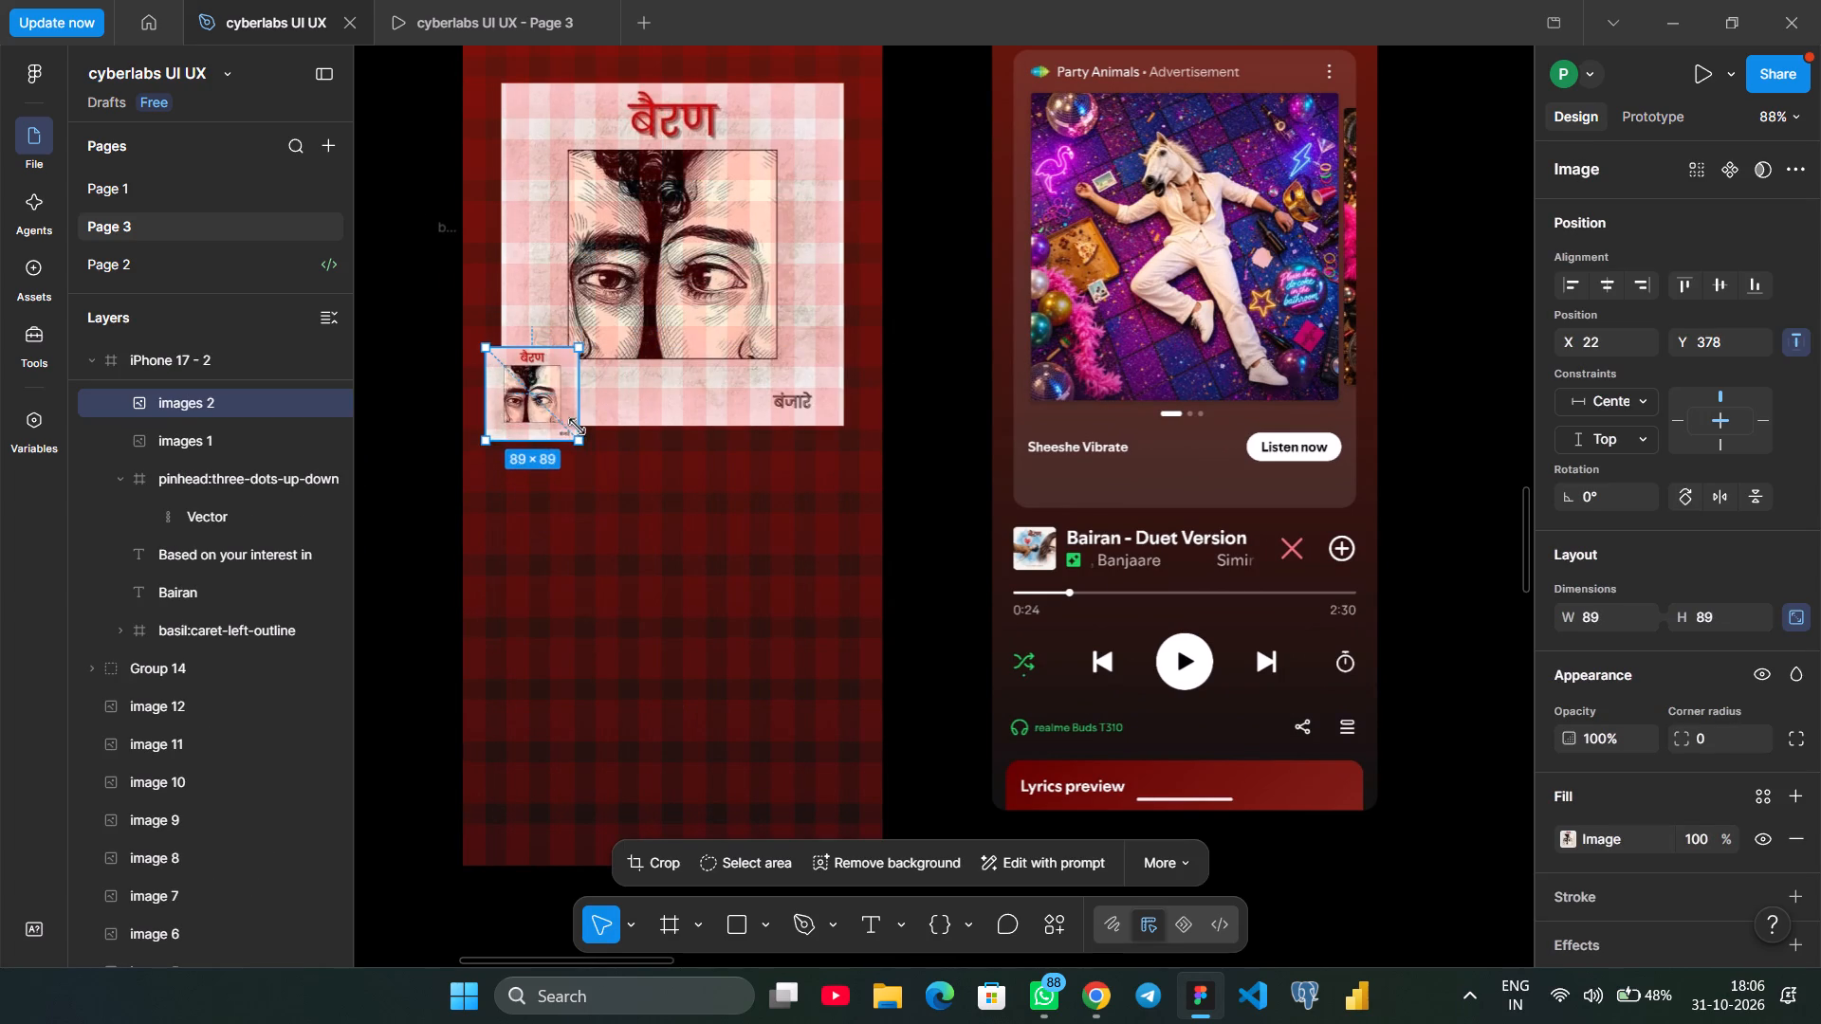
drag(577, 427, 549, 411)
drag(511, 375, 516, 514)
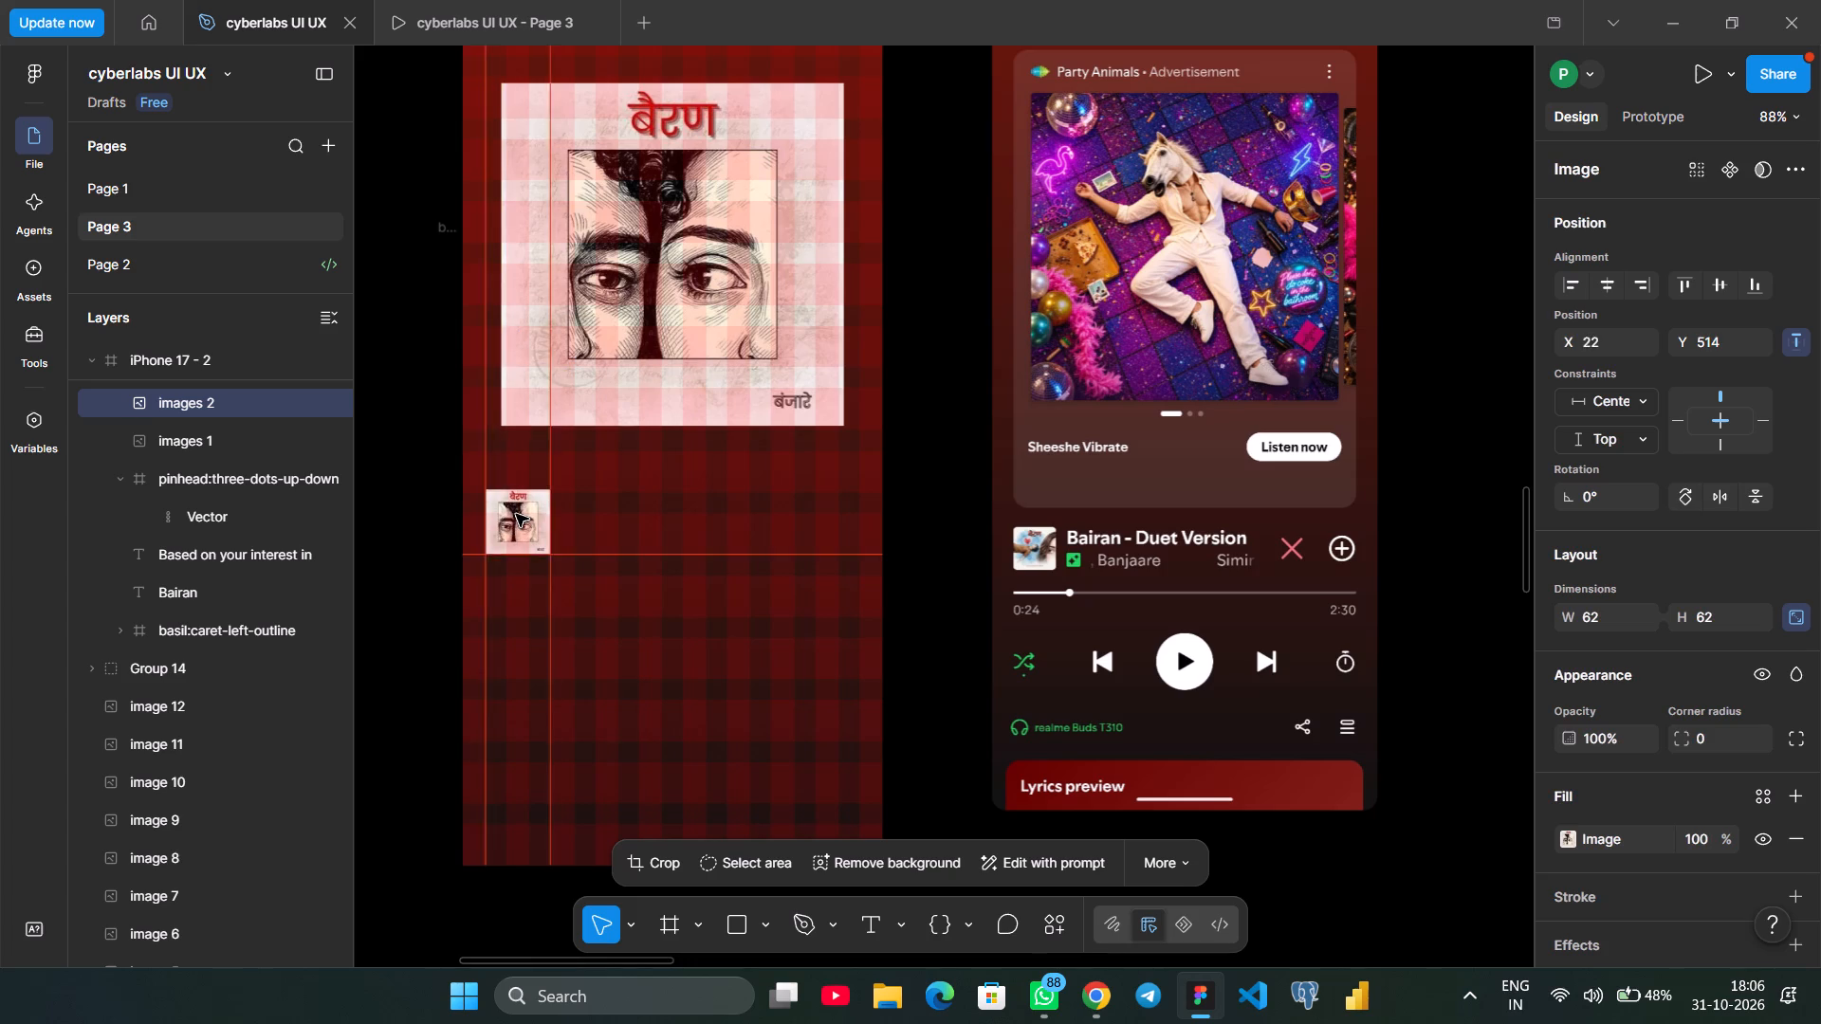
drag(516, 514, 522, 510)
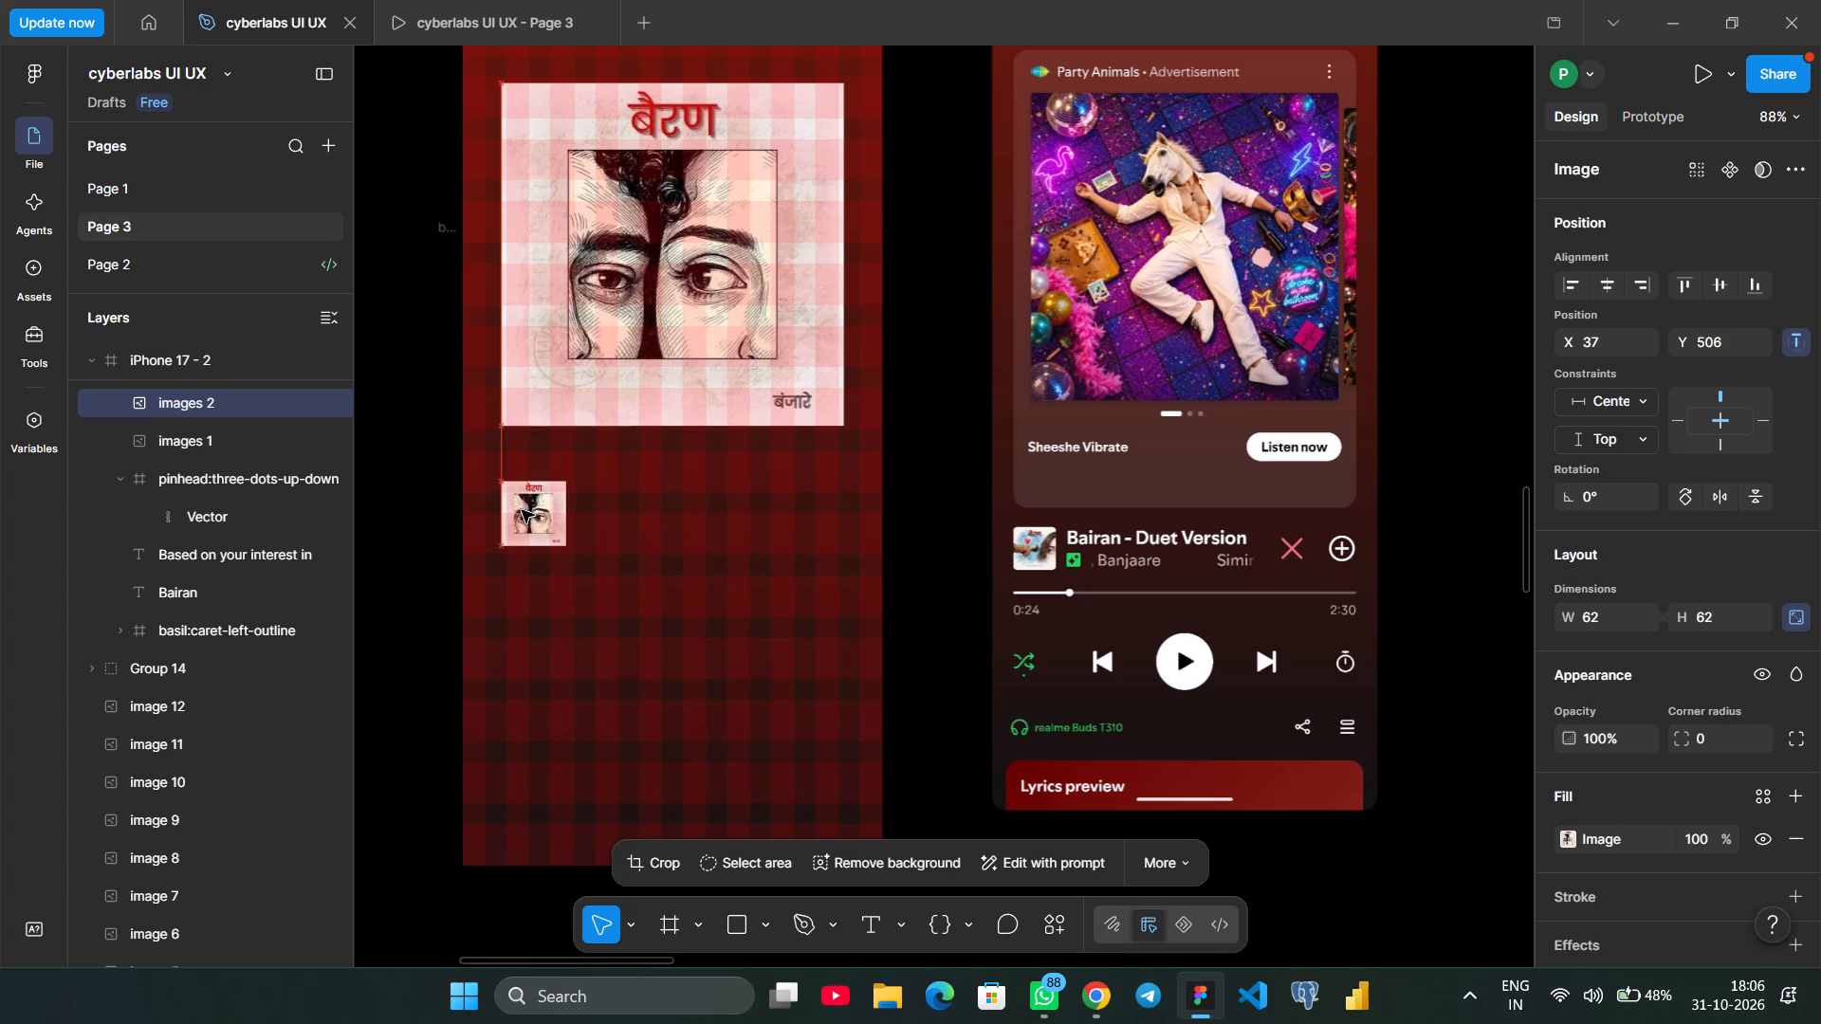
drag(522, 510, 525, 522)
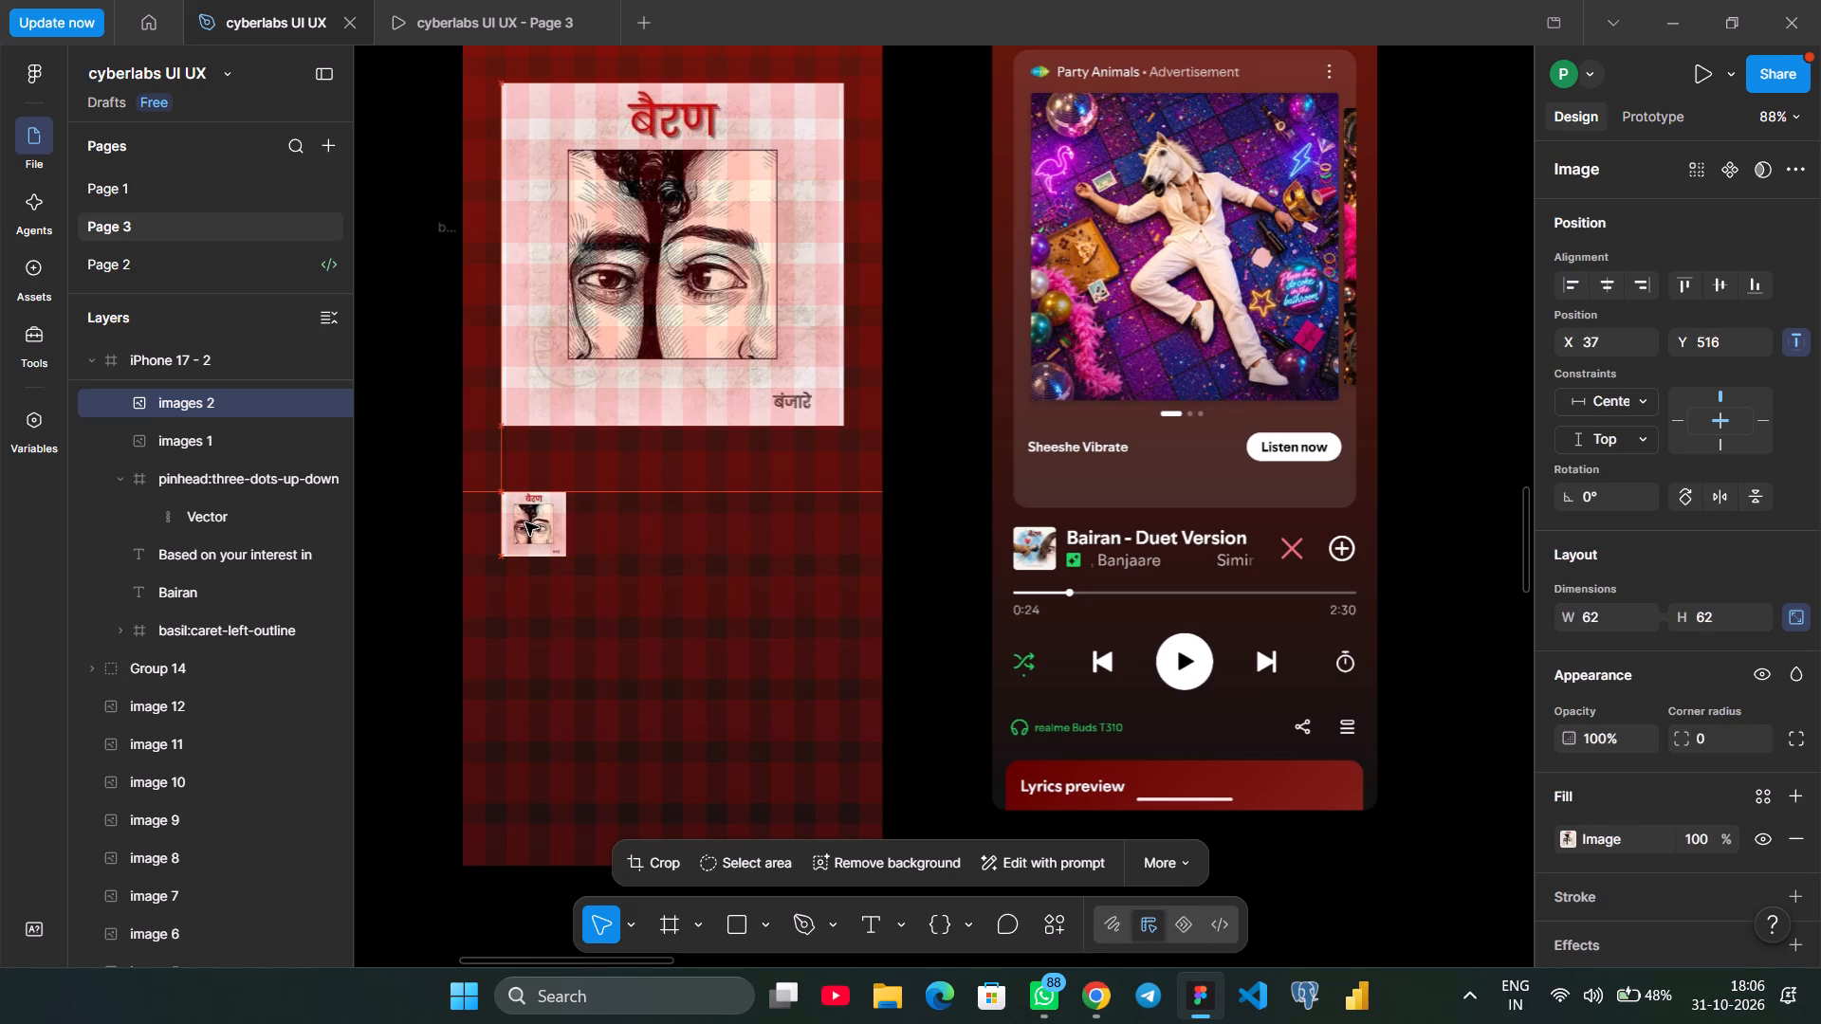
drag(525, 522, 525, 520)
drag(564, 558, 559, 549)
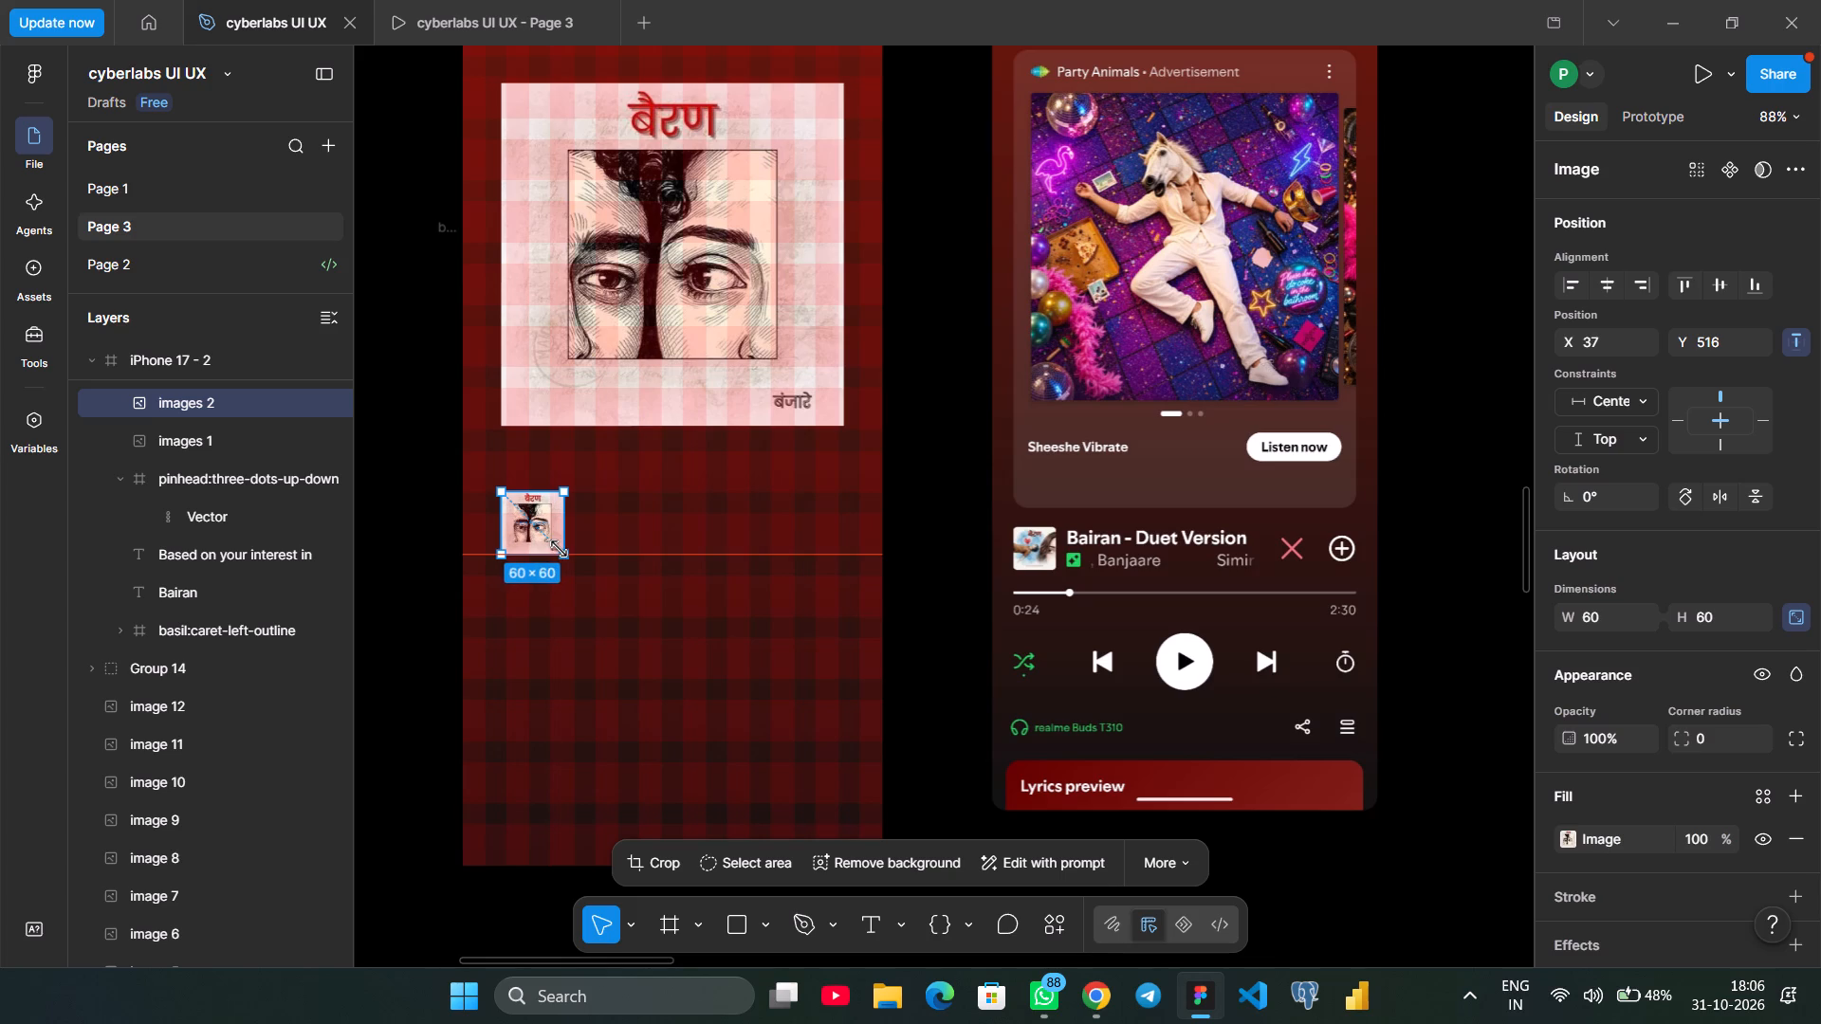
drag(559, 549, 555, 546)
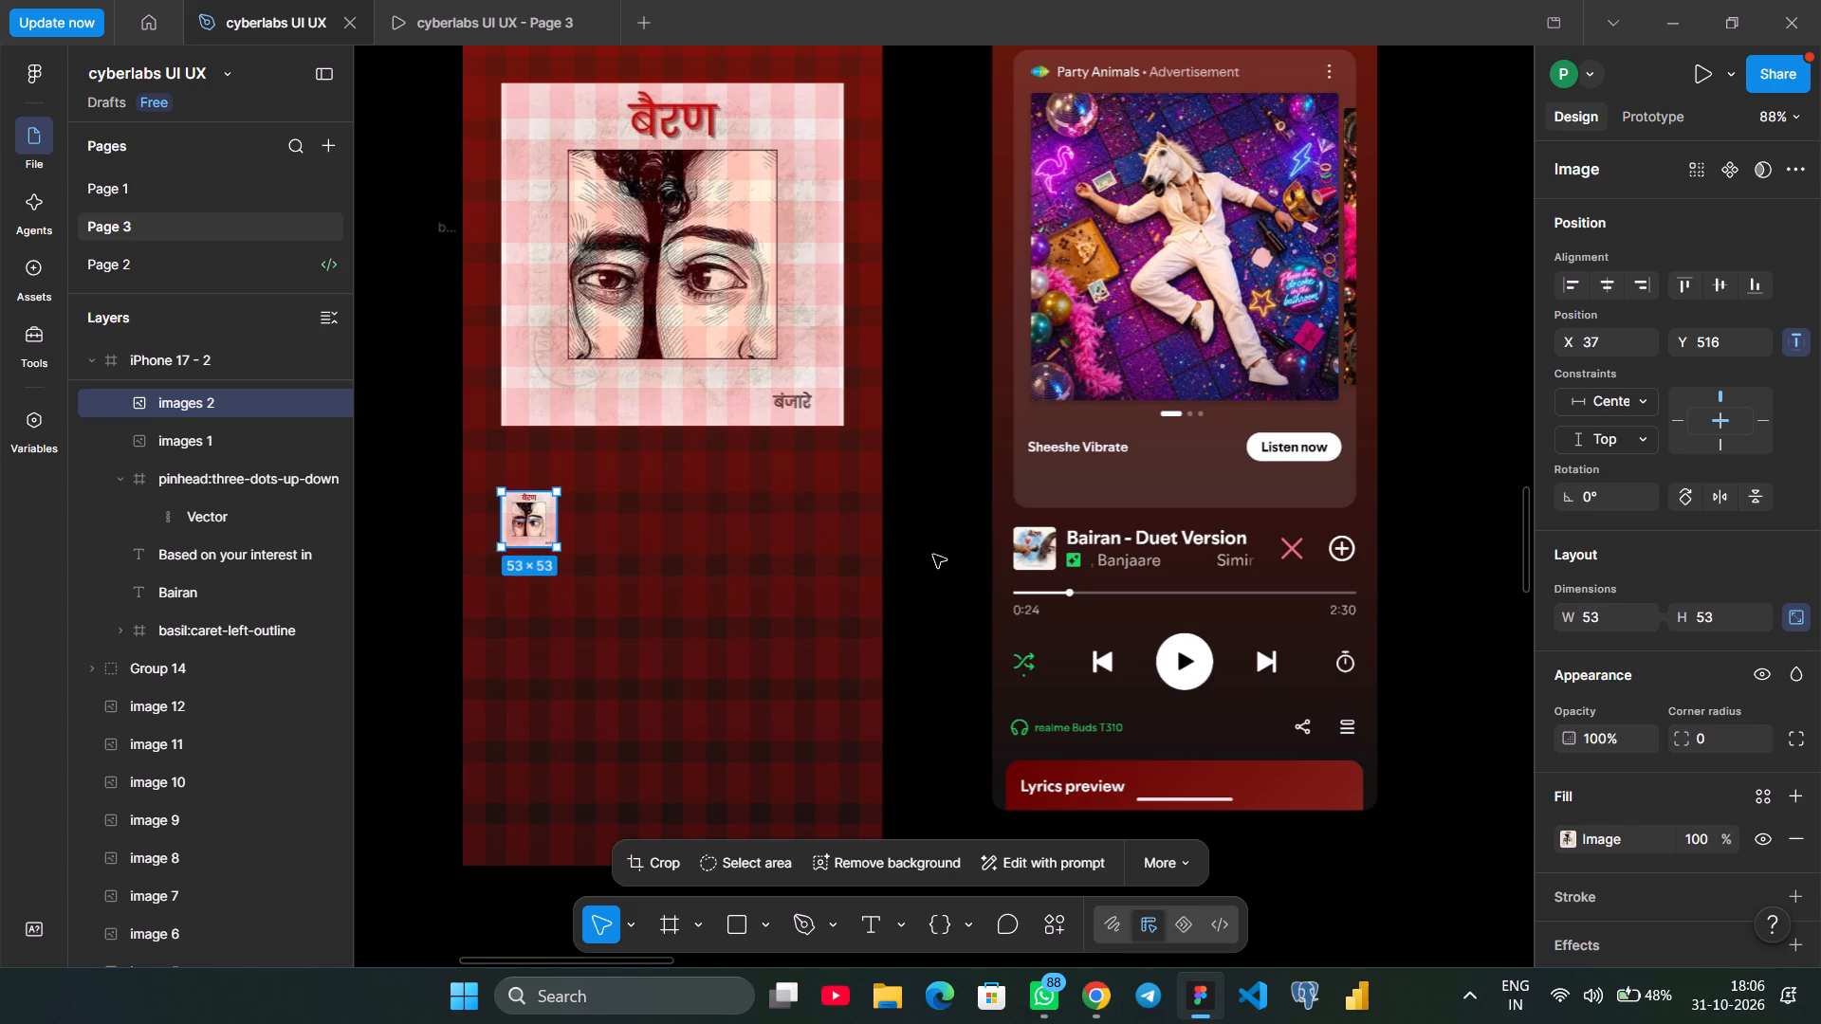
click(933, 555)
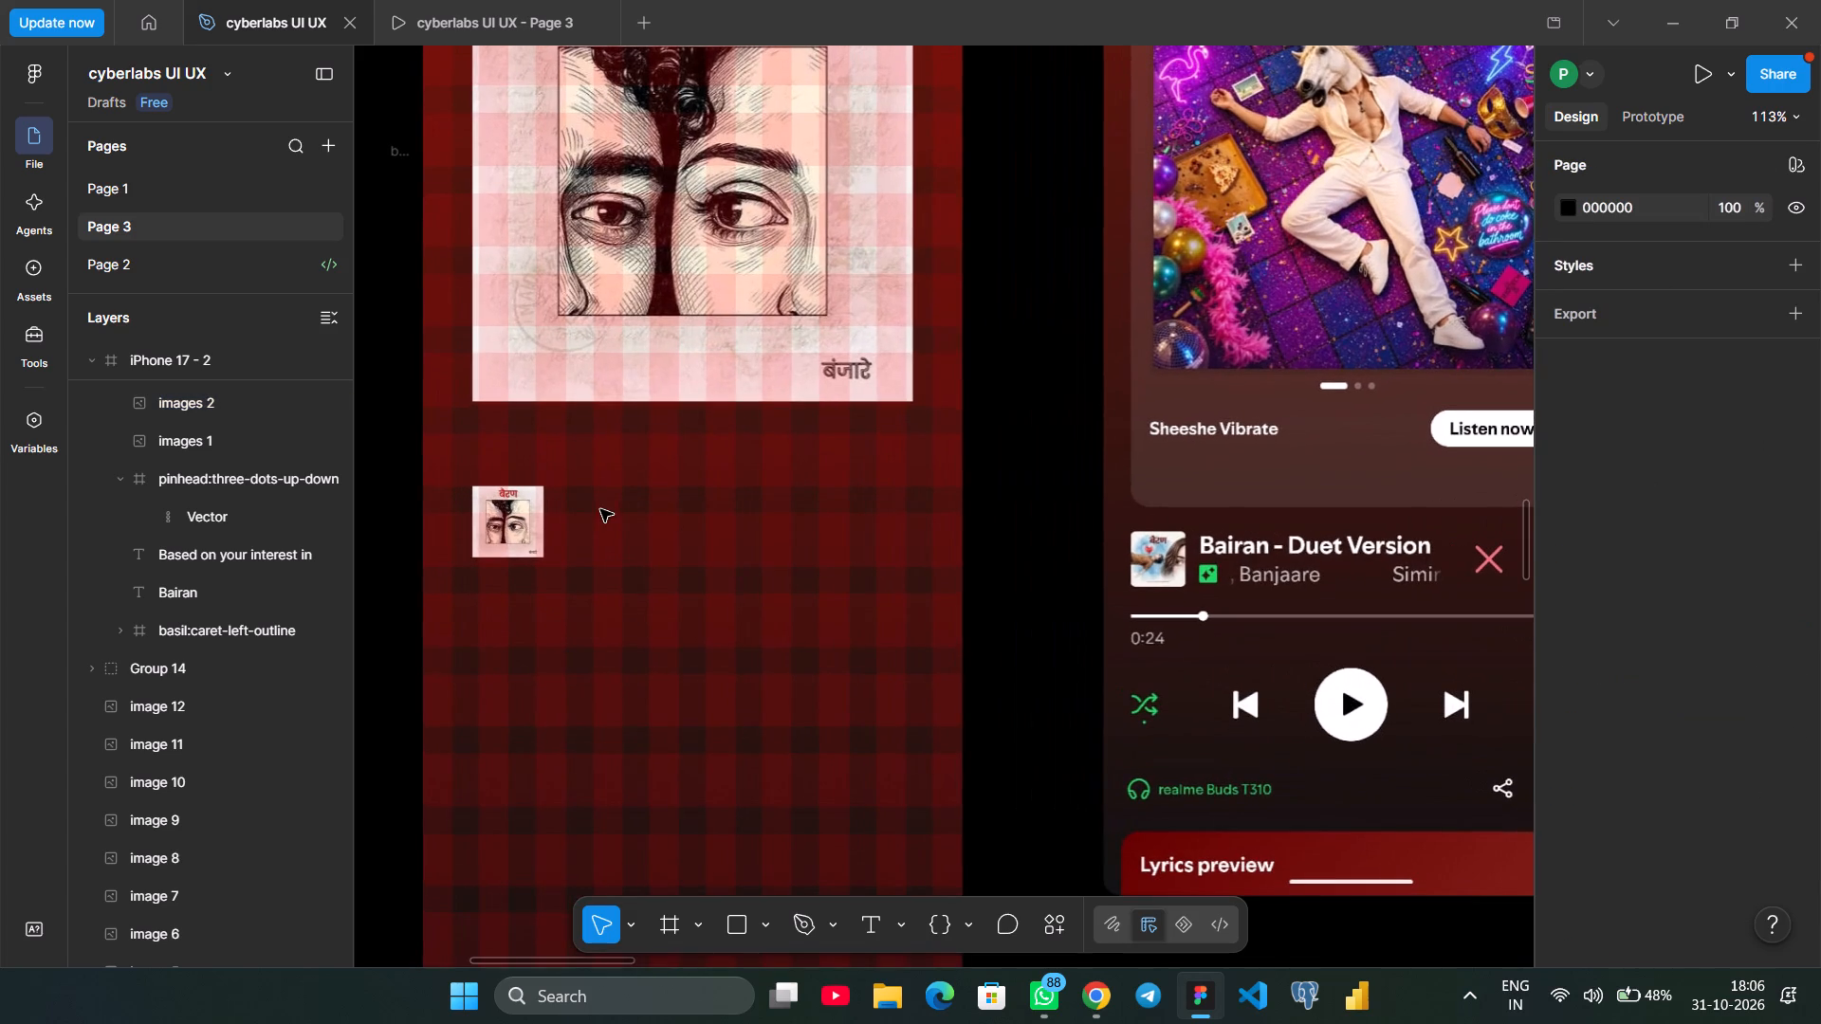
Round the small Bairan thumbnail's corners with a radius of 6.
click(476, 535)
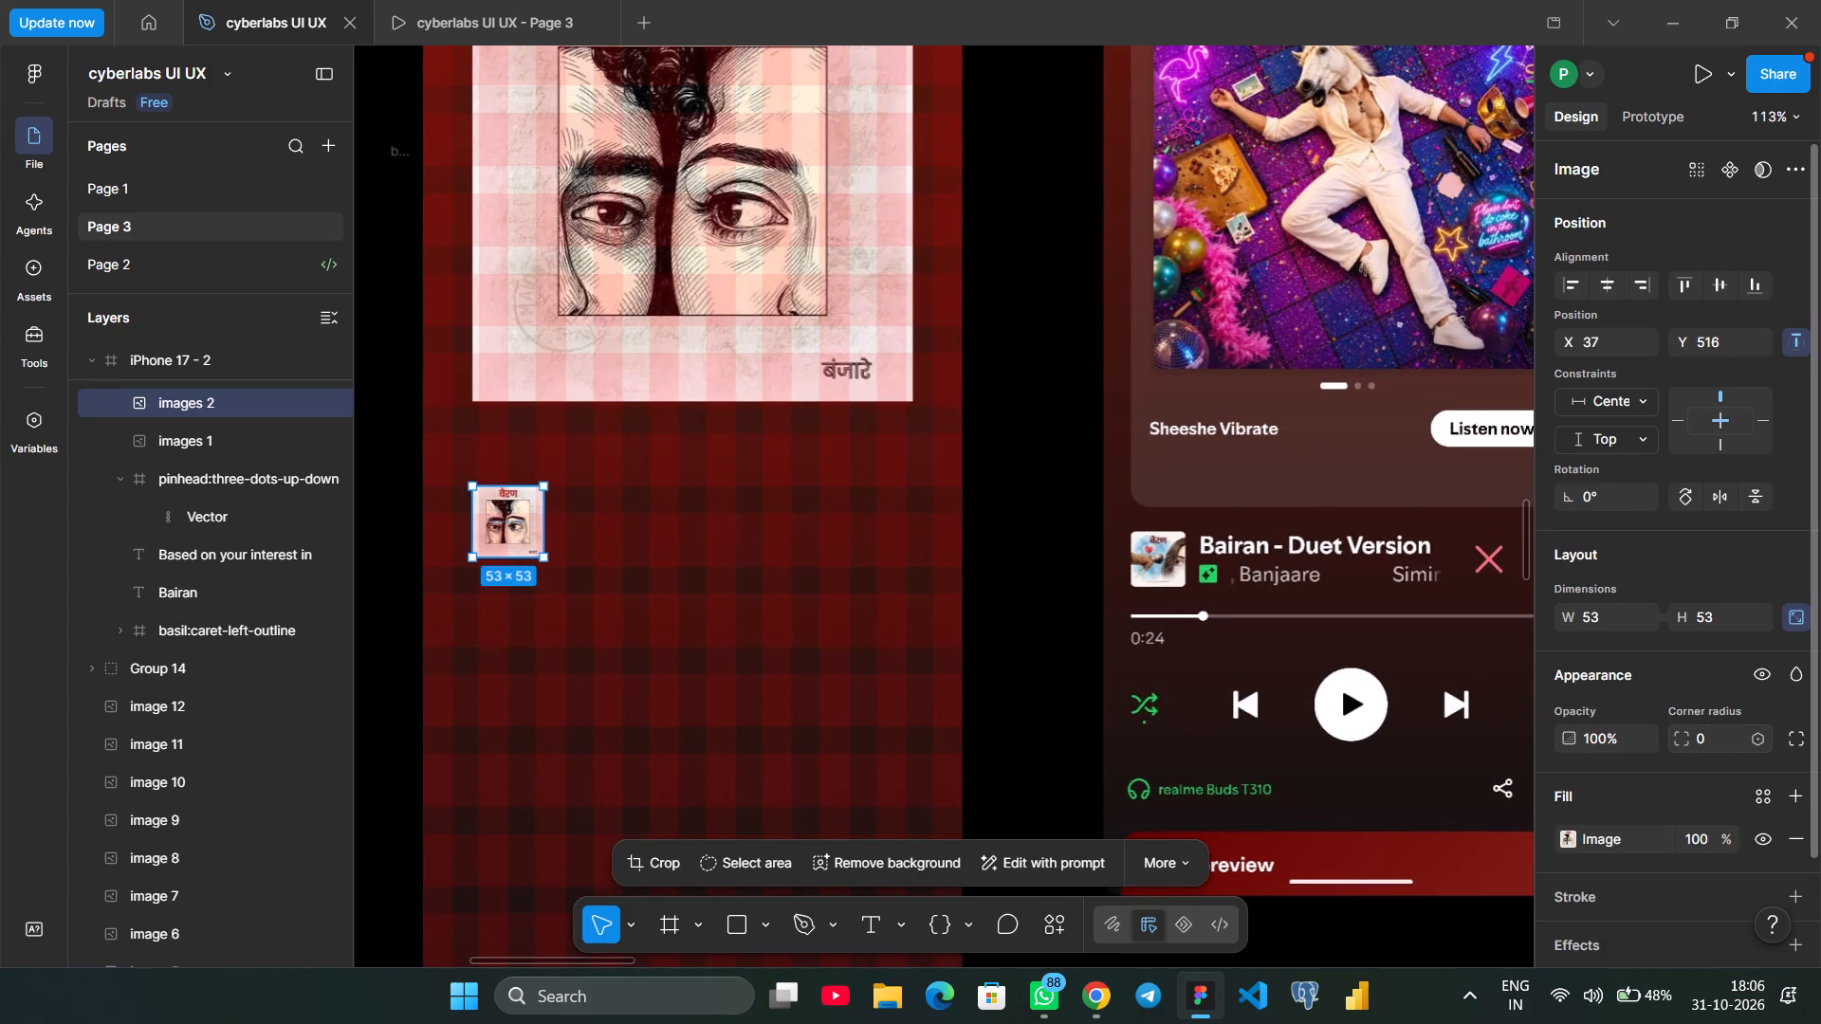
click(1700, 751)
key(Up)
key(Up)
key(Up)
key(Up)
key(Up)
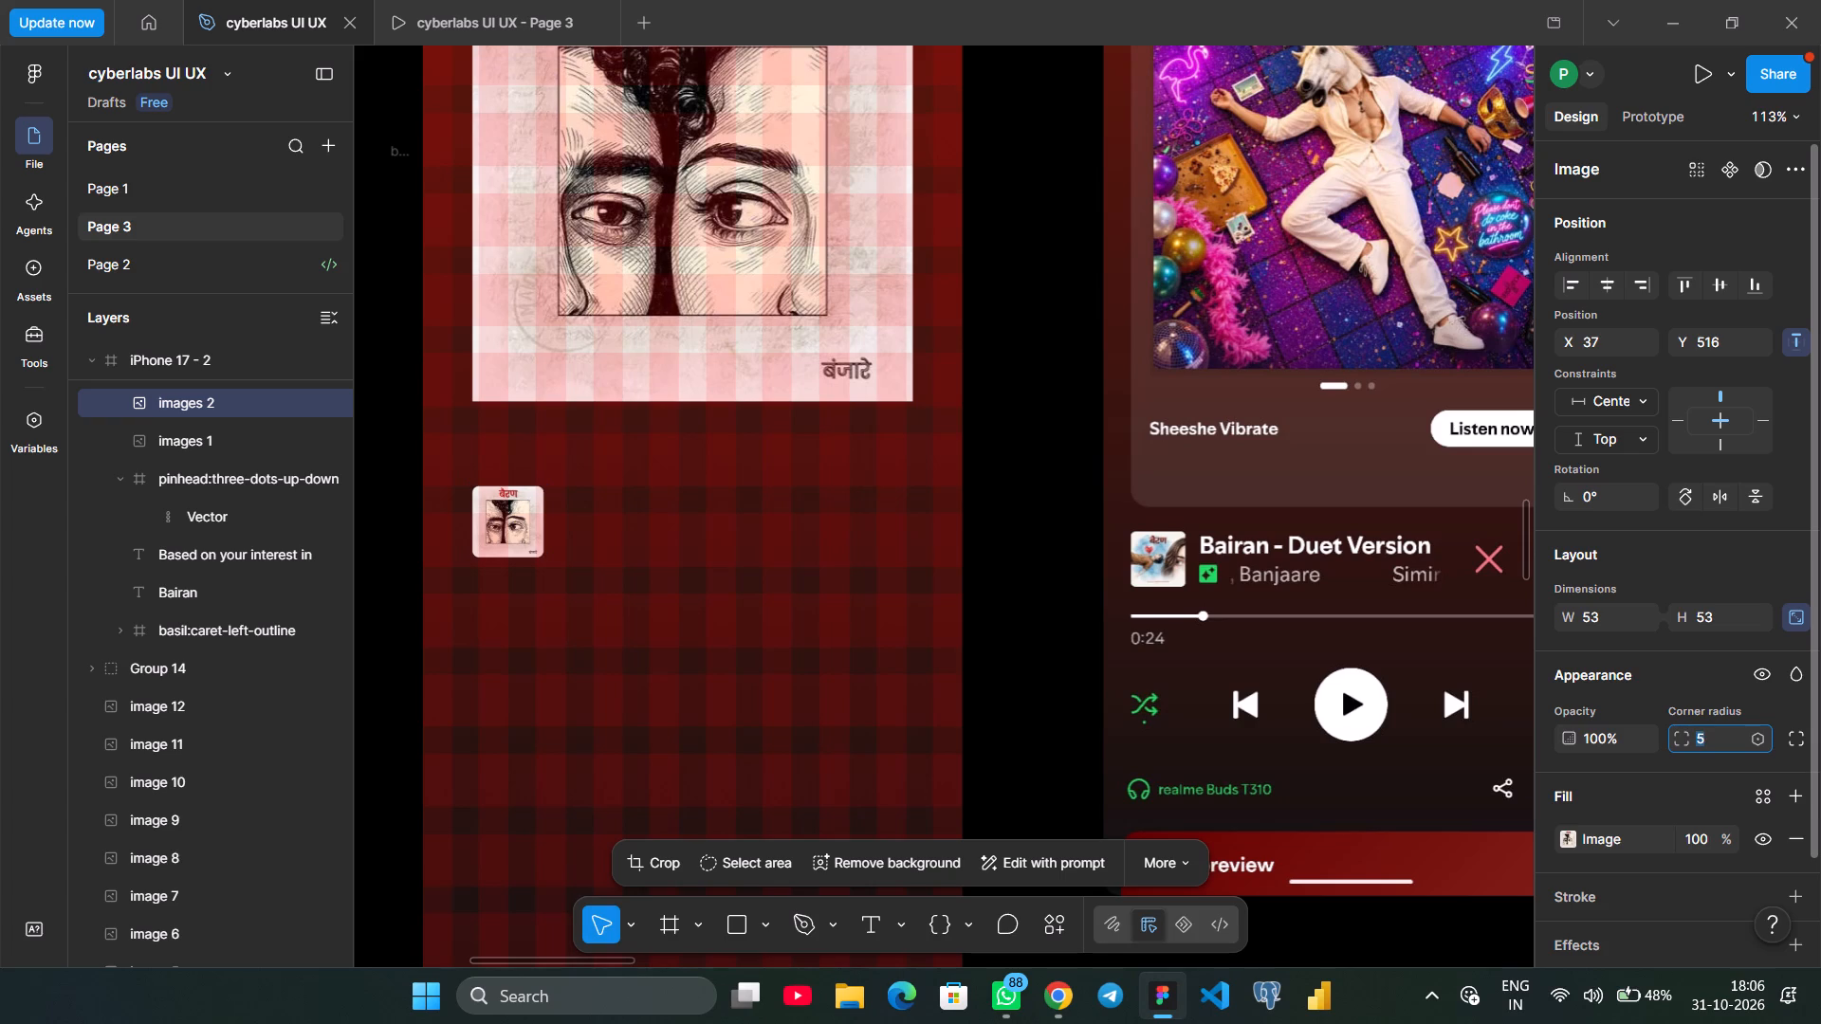
key(Up)
Round the large Bairan cover's corners in the iPhone 17 - 2 frame with a radius of 8.
click(832, 323)
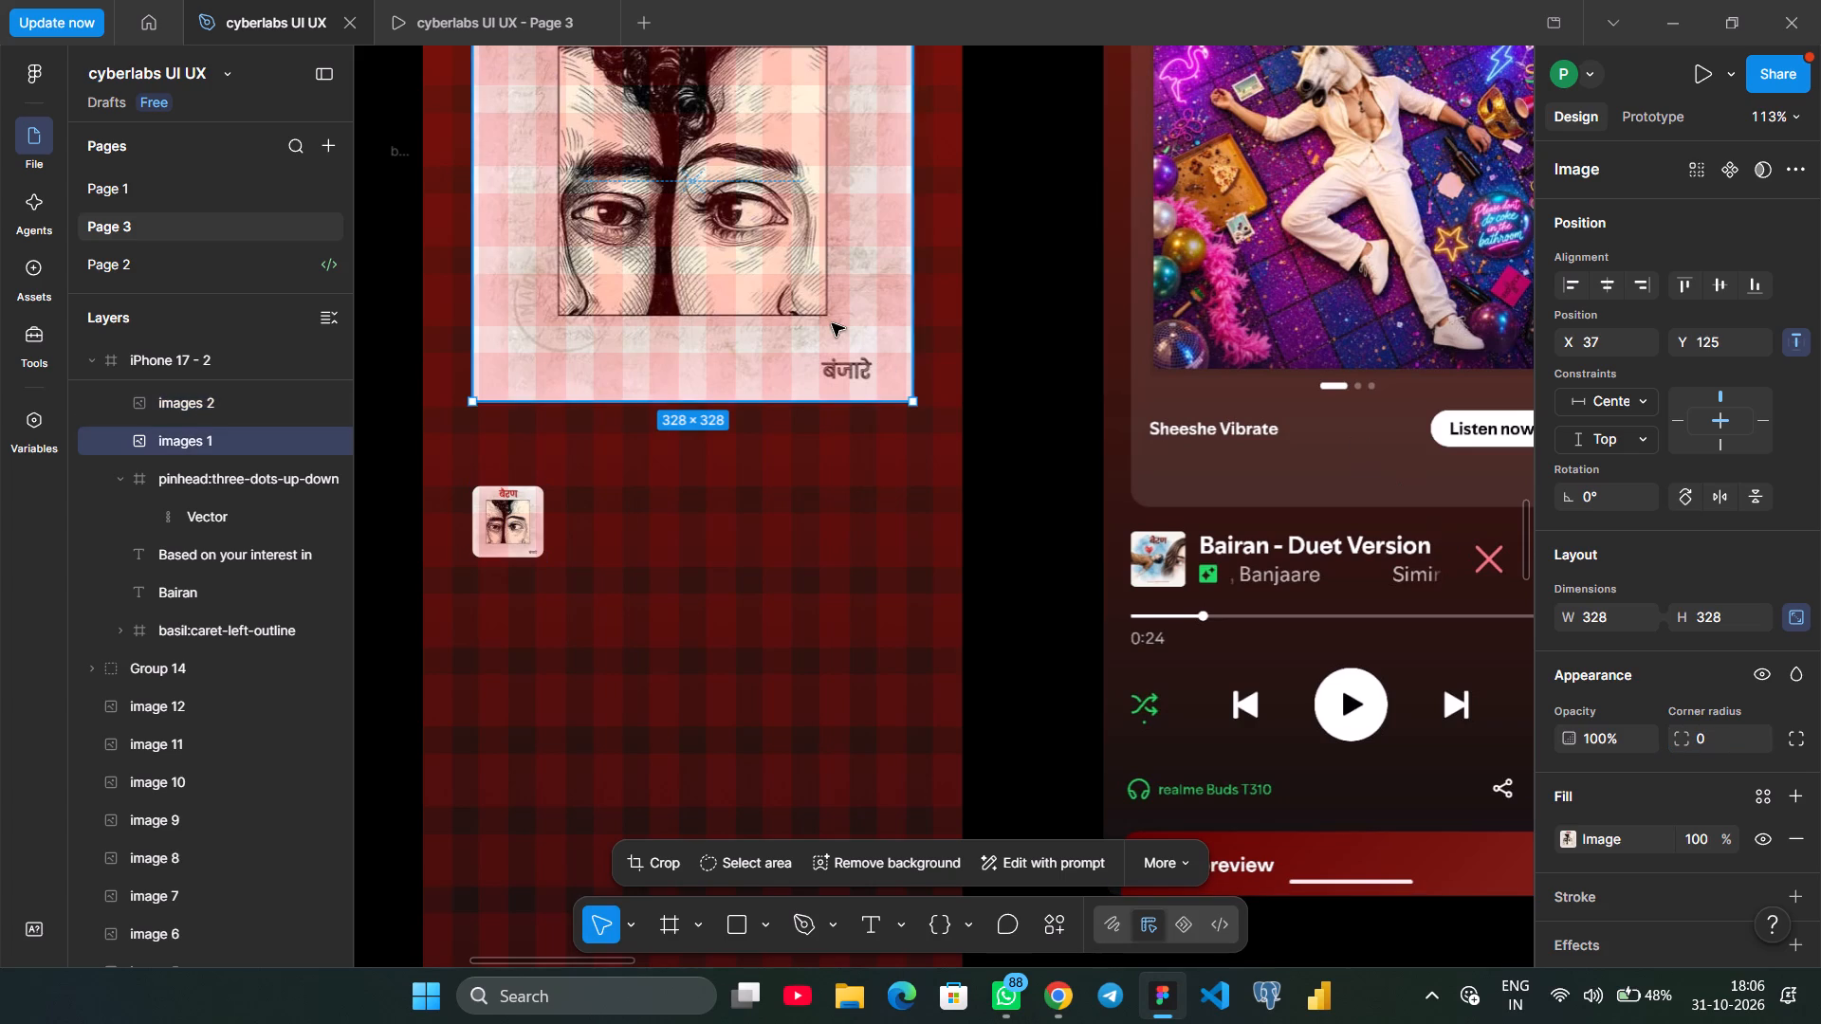
click(1714, 724)
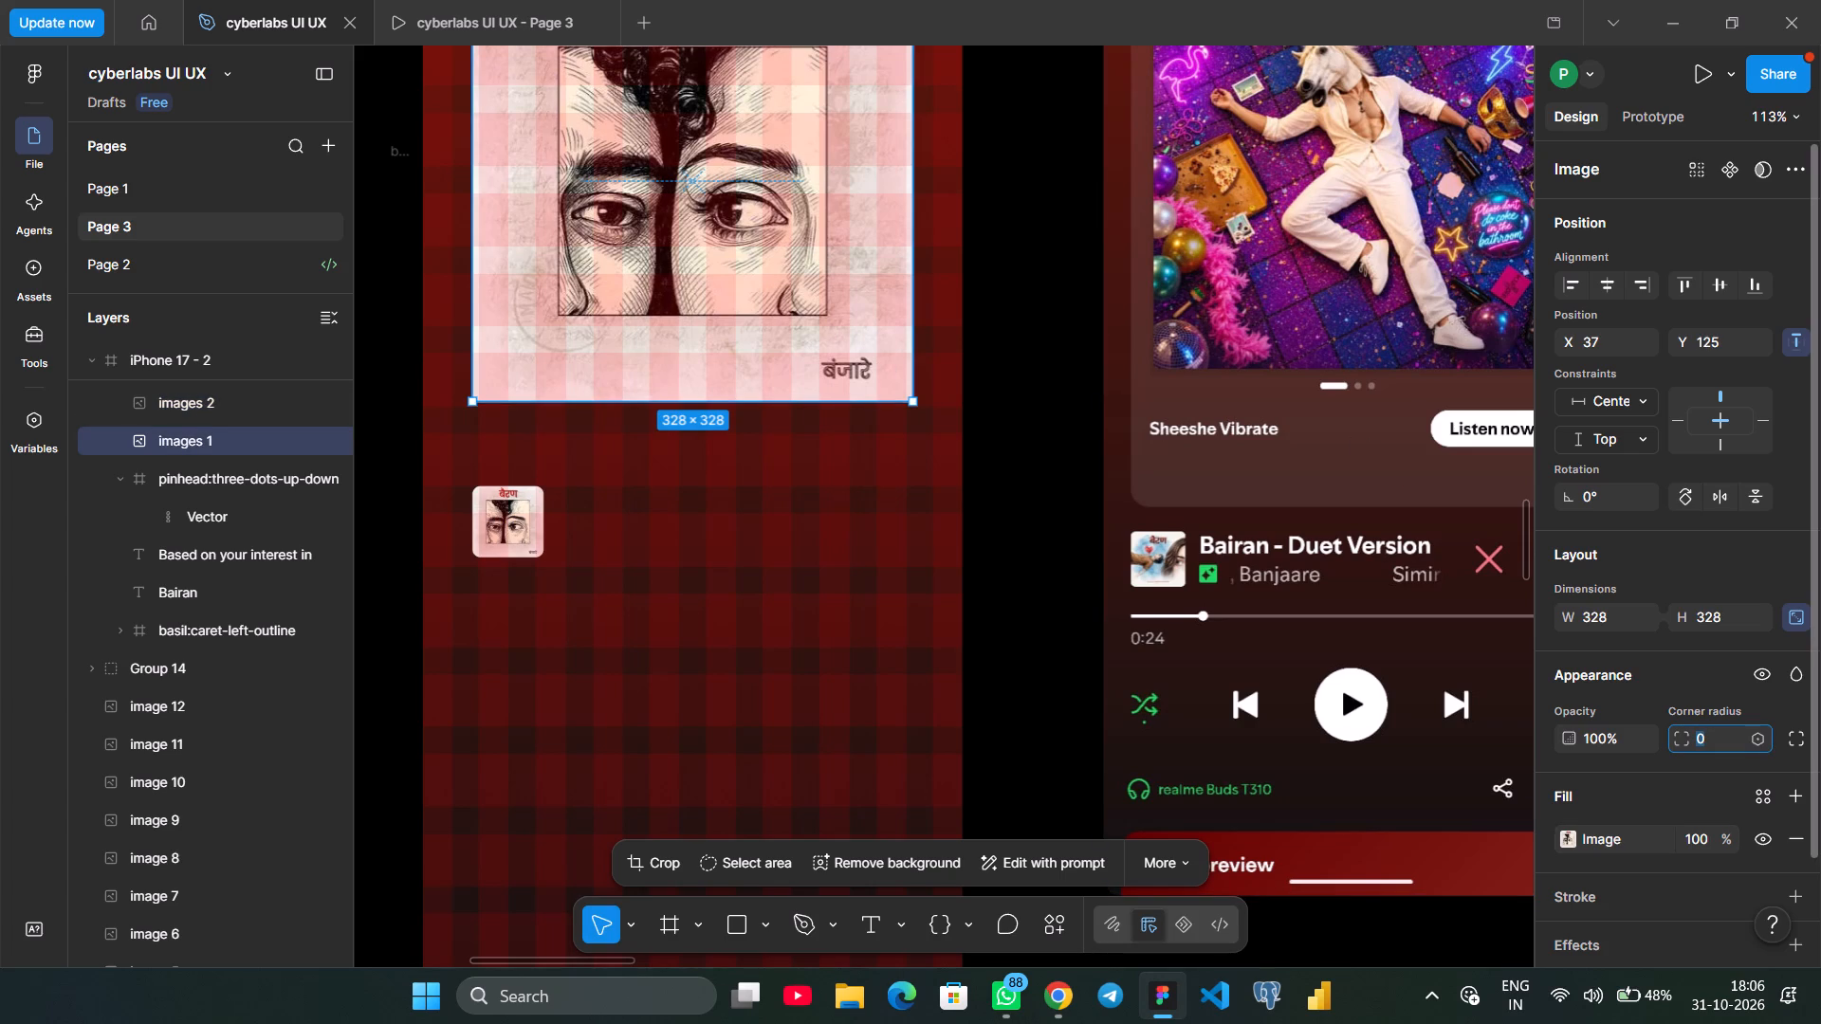
key(8)
key(Return)
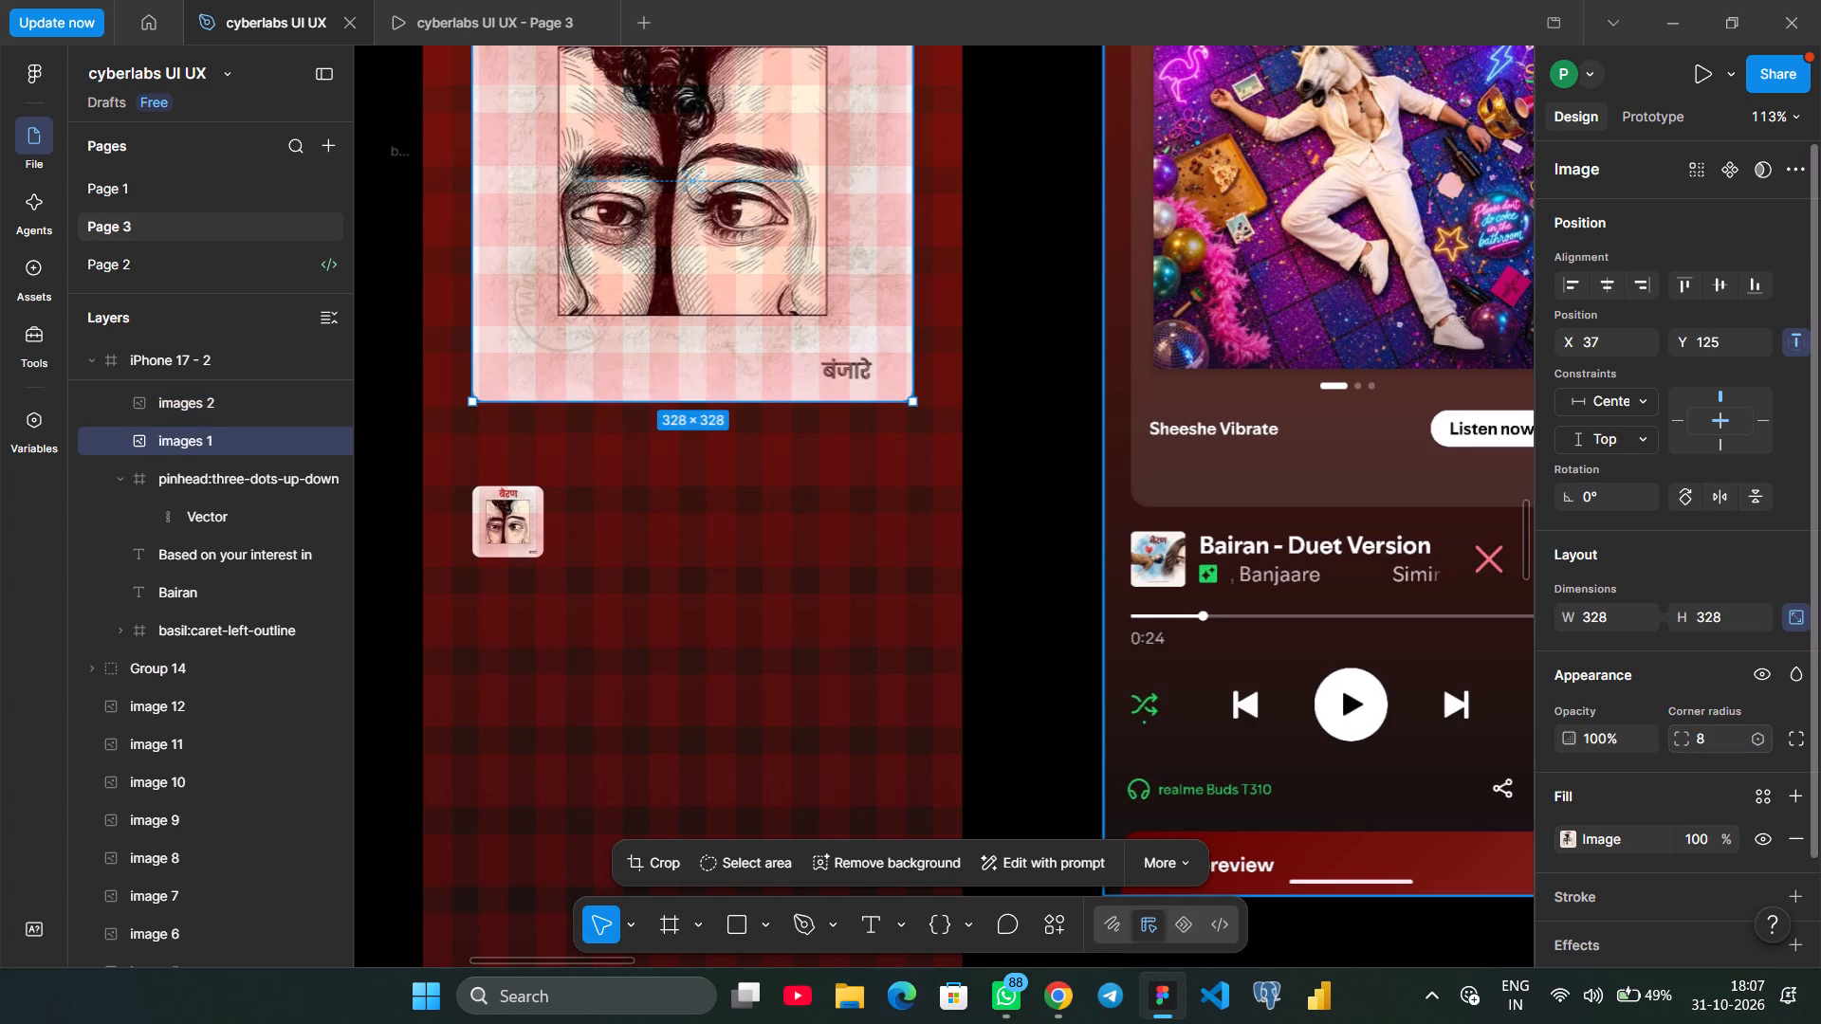
click(1024, 611)
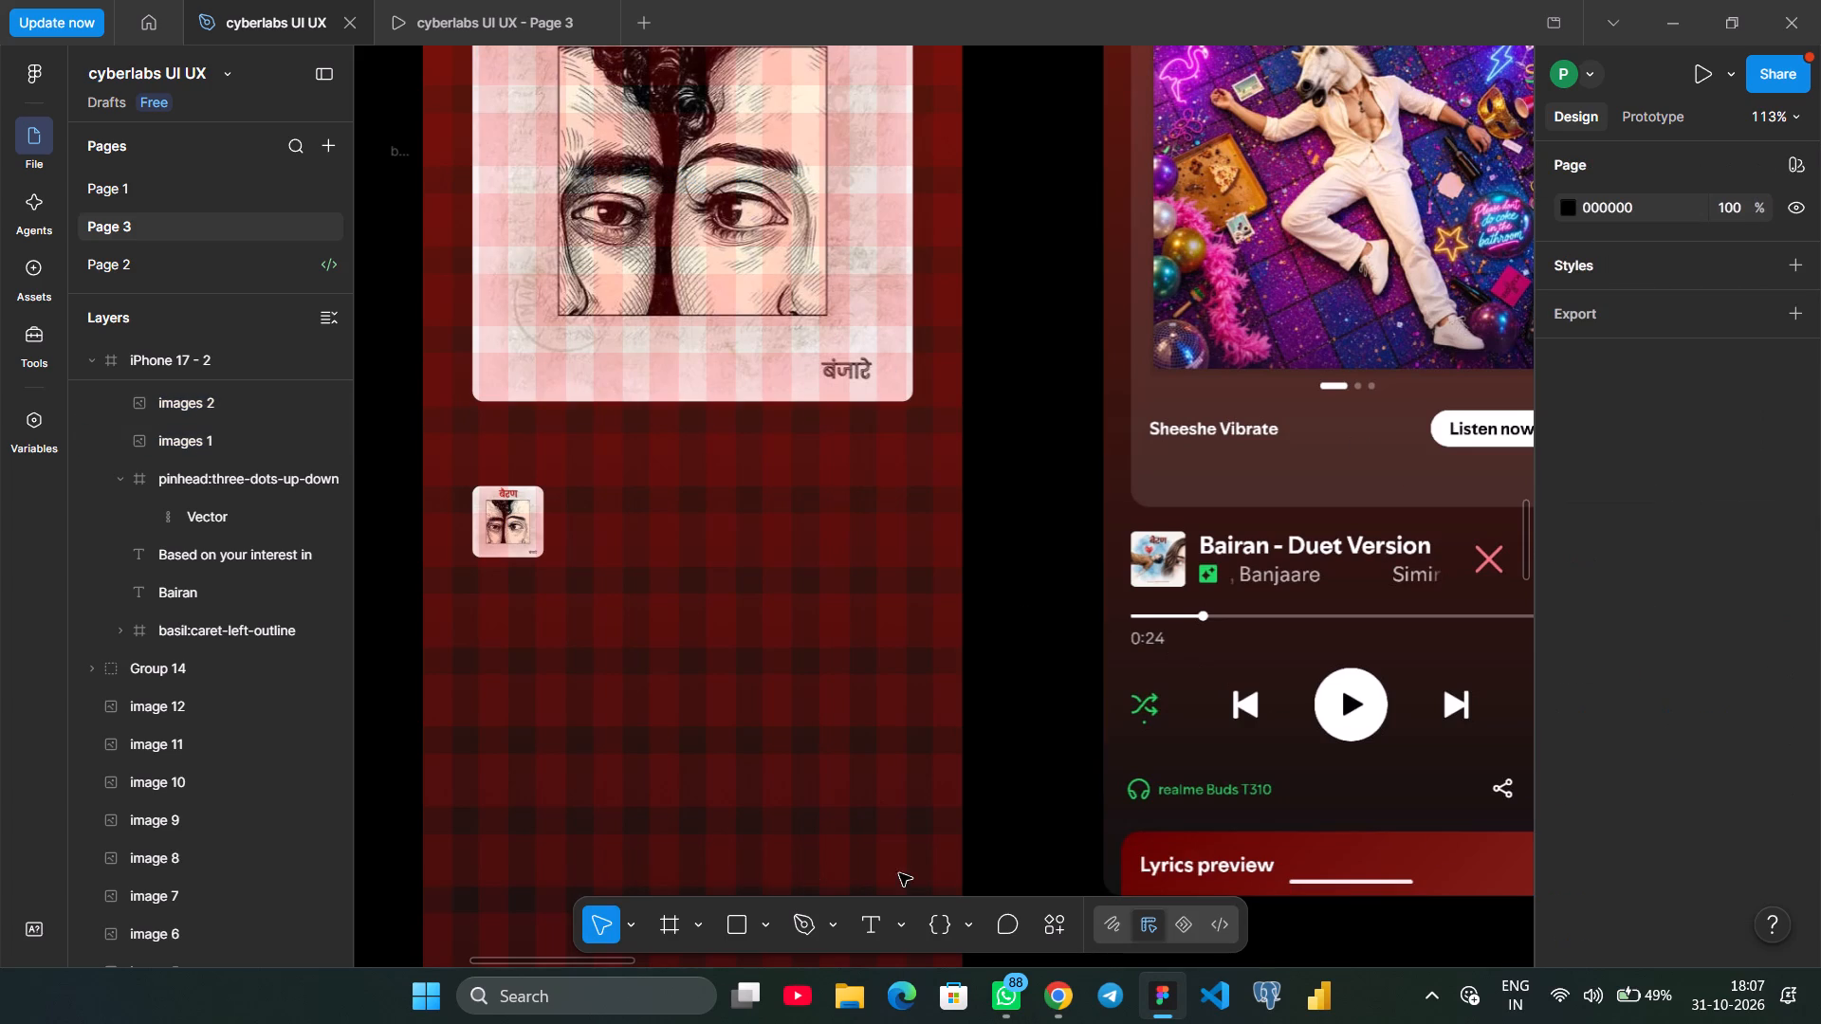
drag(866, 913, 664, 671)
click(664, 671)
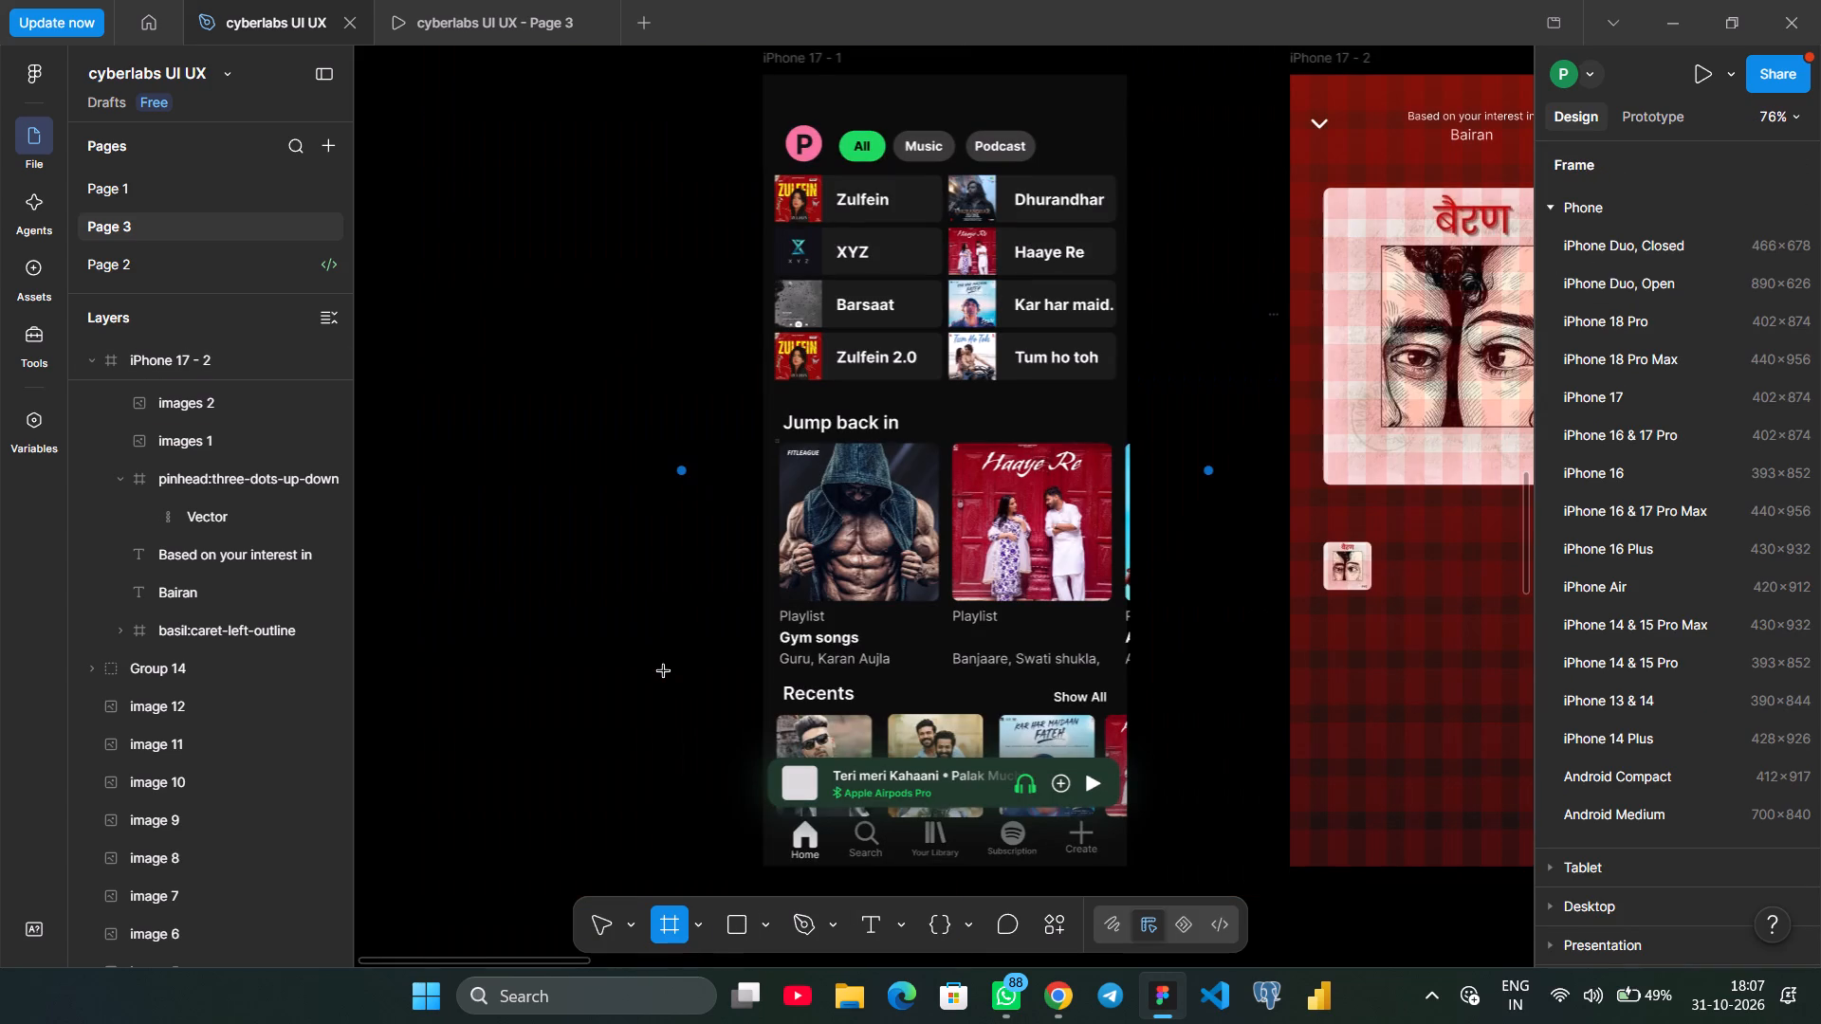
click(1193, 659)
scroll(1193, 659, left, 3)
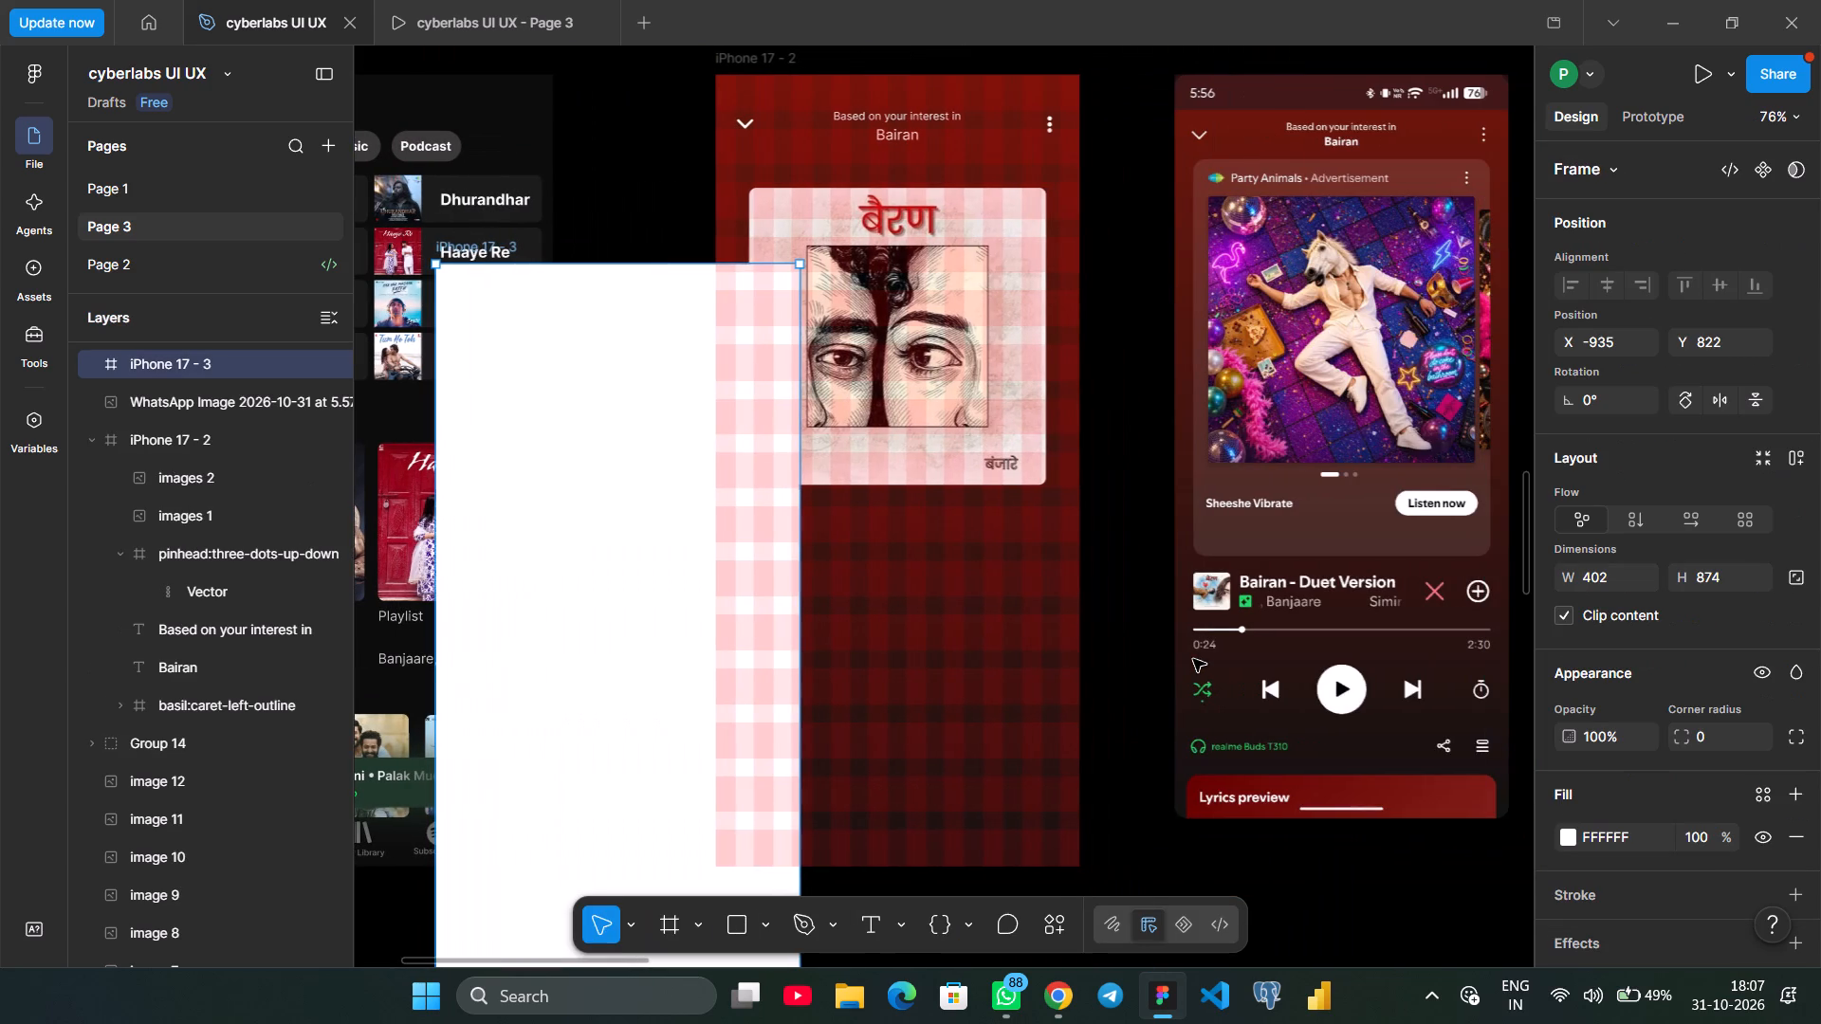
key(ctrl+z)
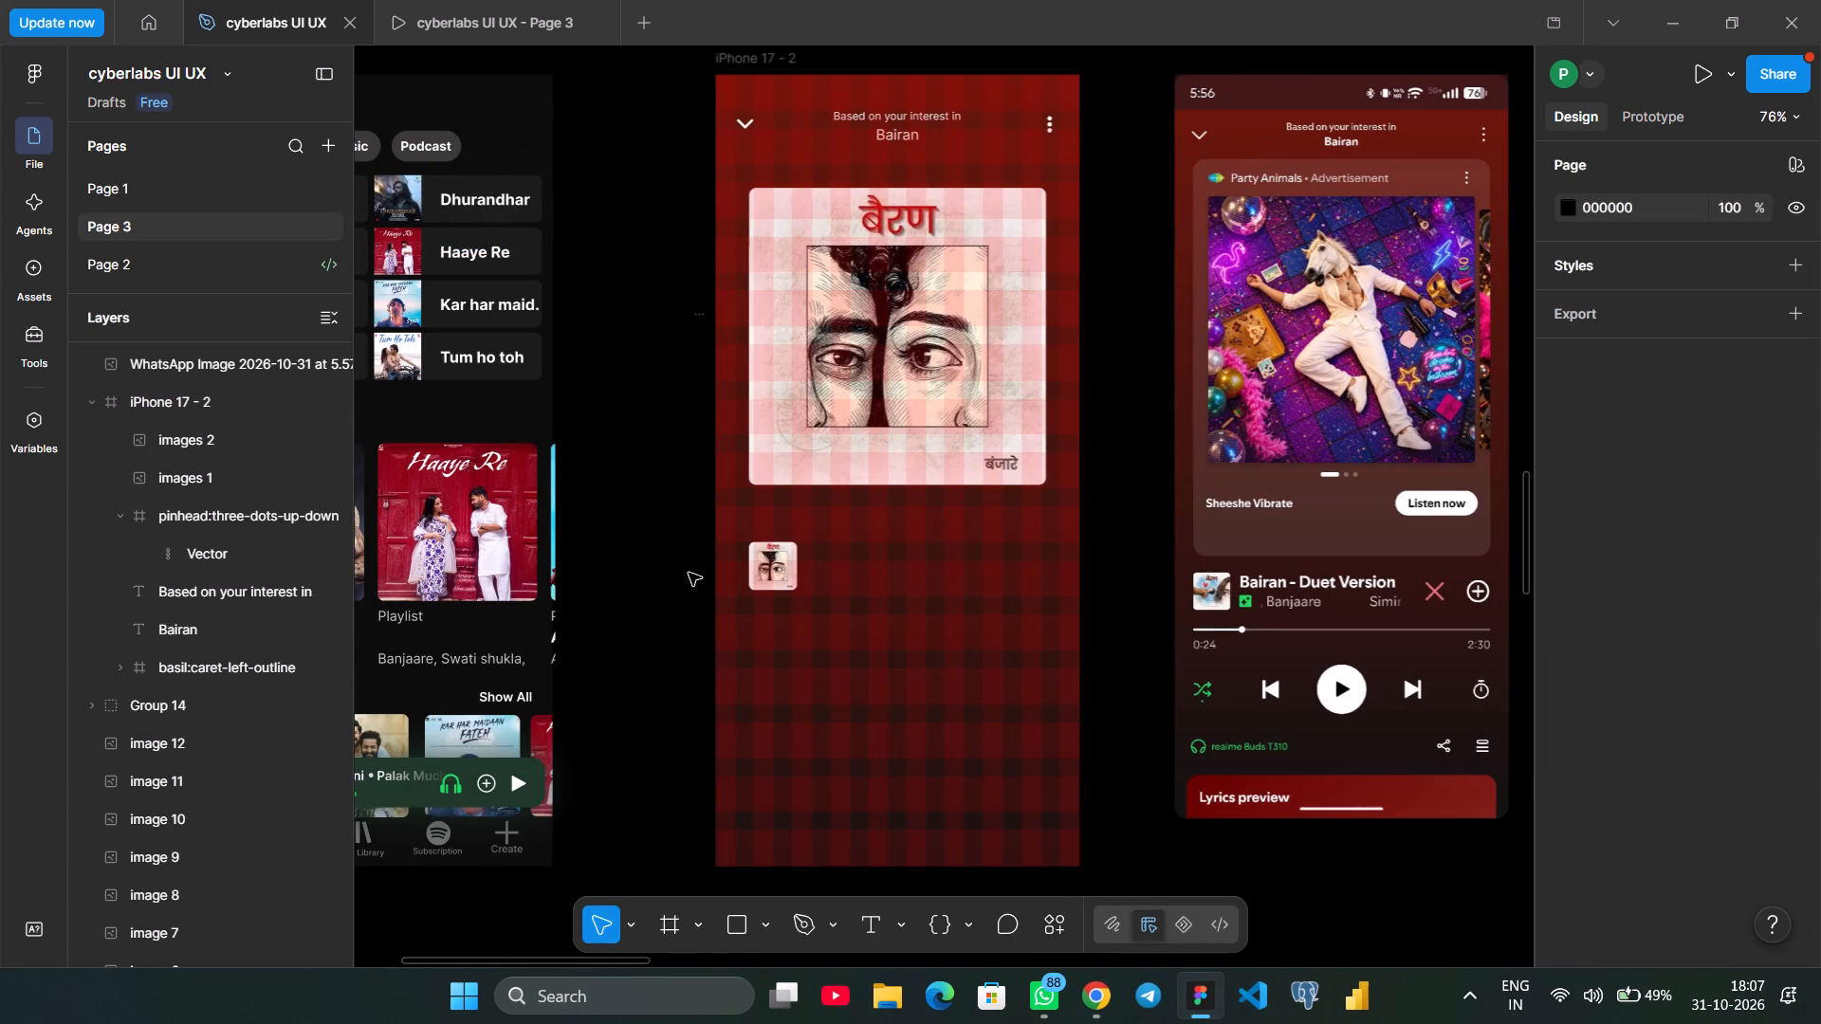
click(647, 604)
Add the text "Bairan - Duet Version" in the lower part of the iPhone 17 - 2 frame.
scroll(758, 566, left, 1)
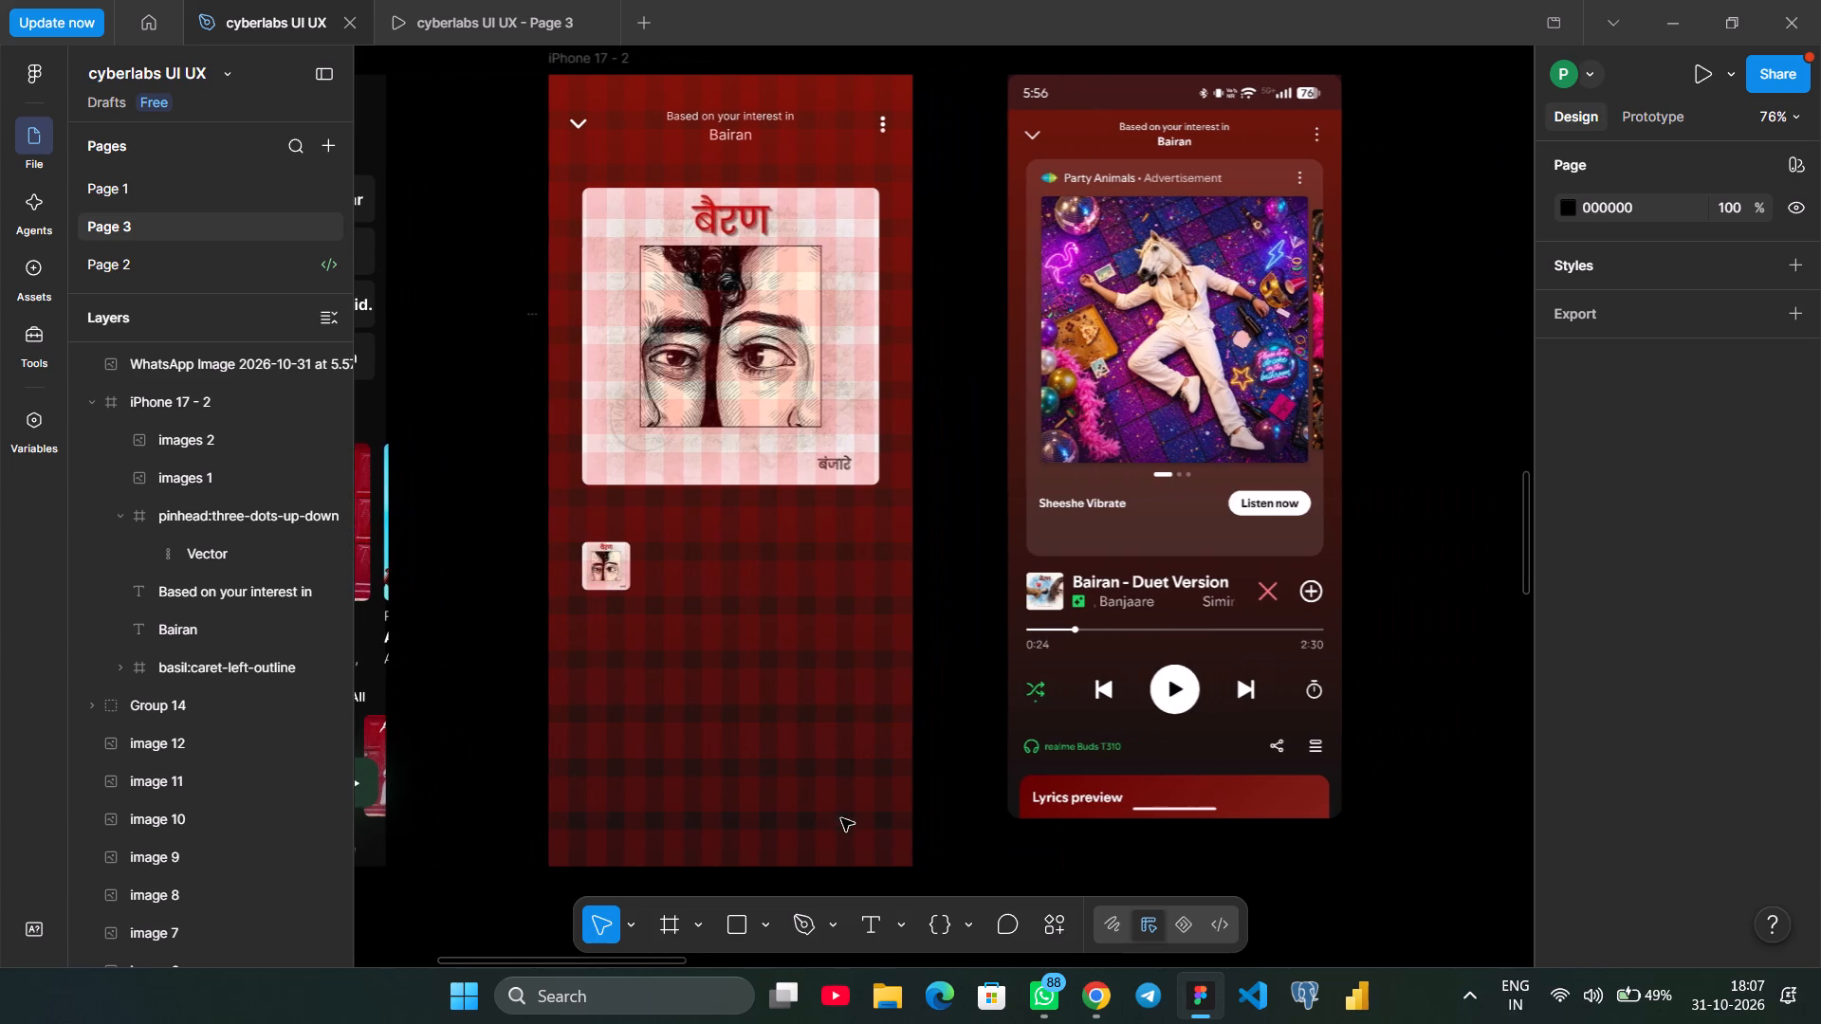
click(874, 910)
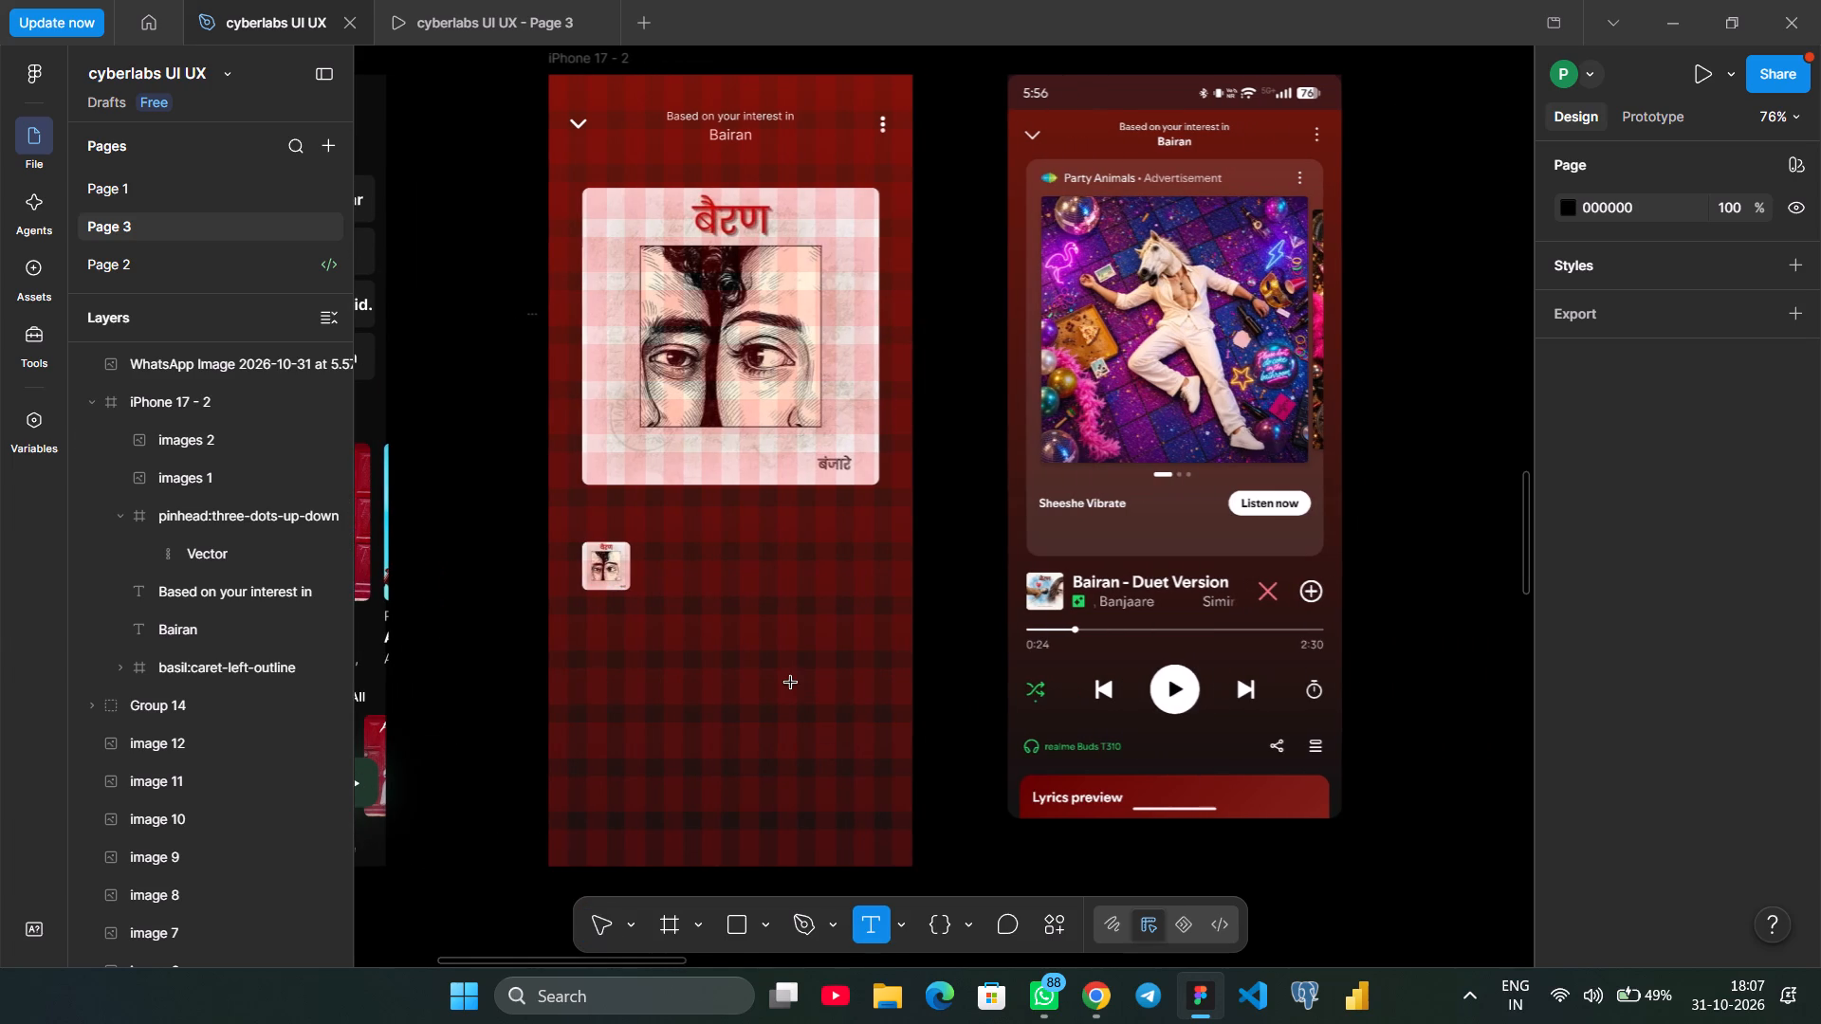
click(791, 683)
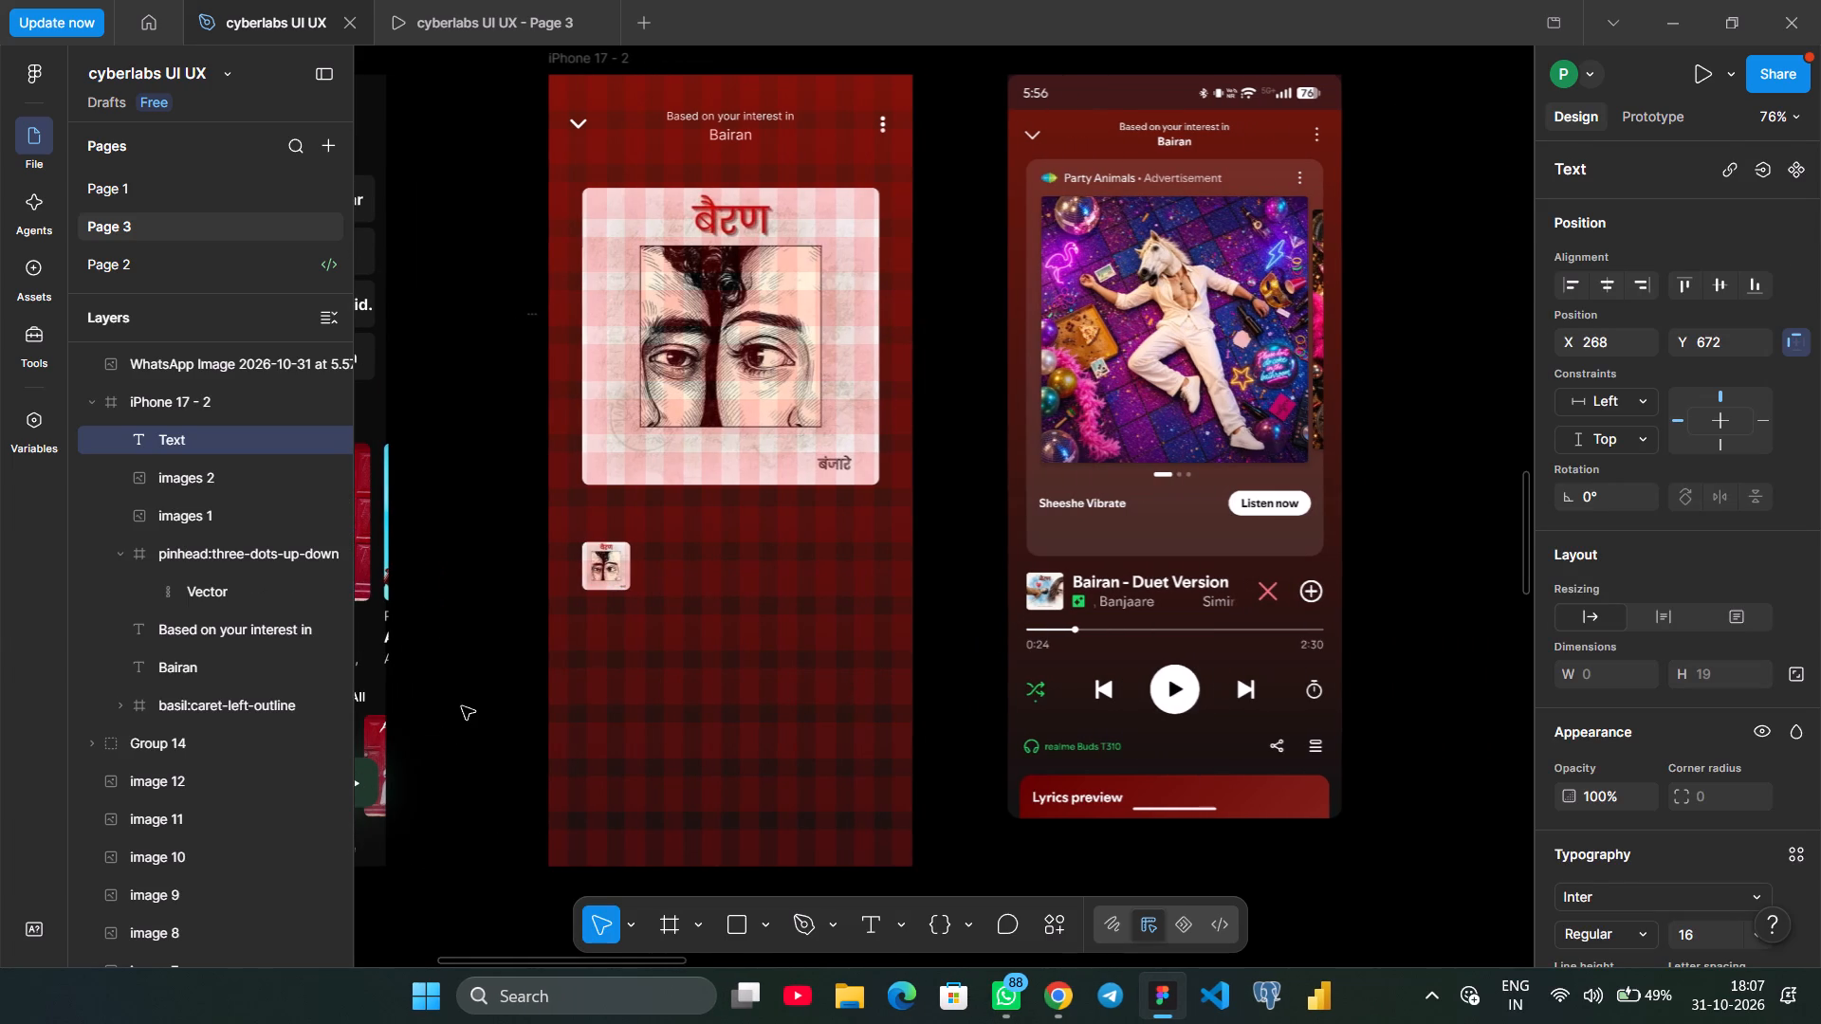
scroll(462, 706, right, 3)
scroll(462, 706, left, 2)
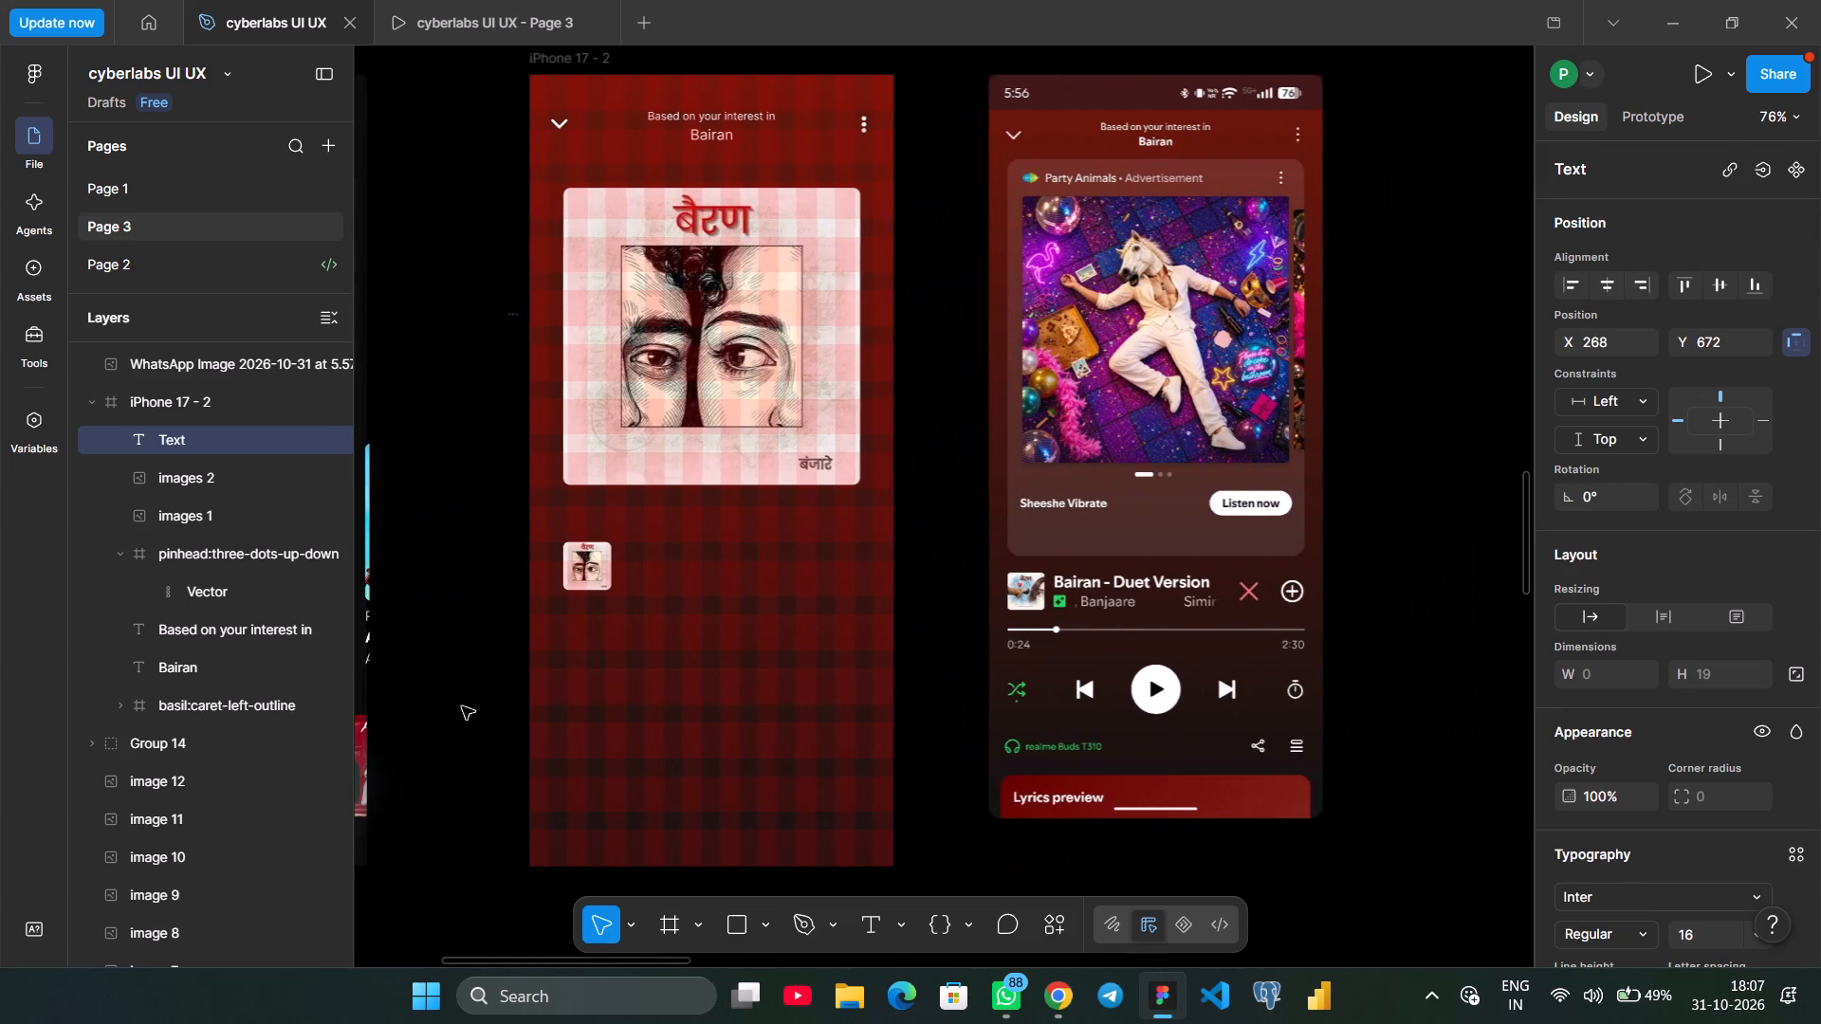
scroll(462, 706, left, 2)
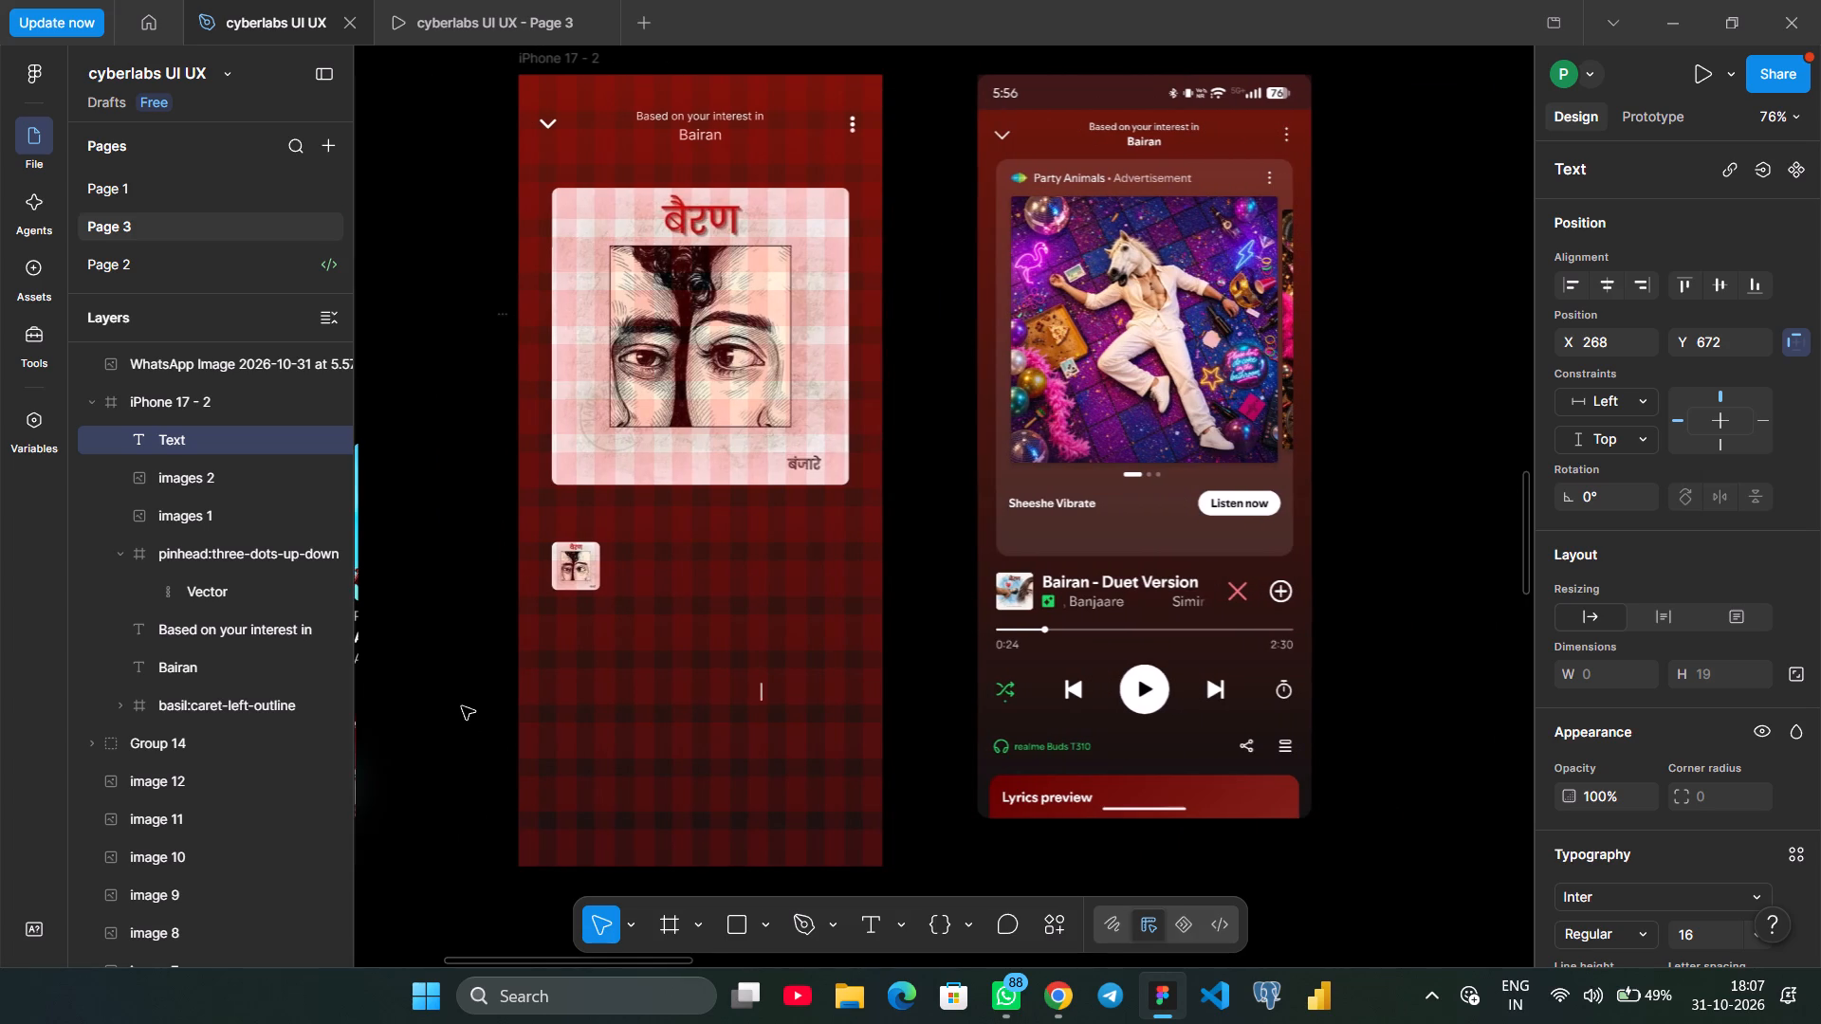
text(airan)
key(space)
text(-)
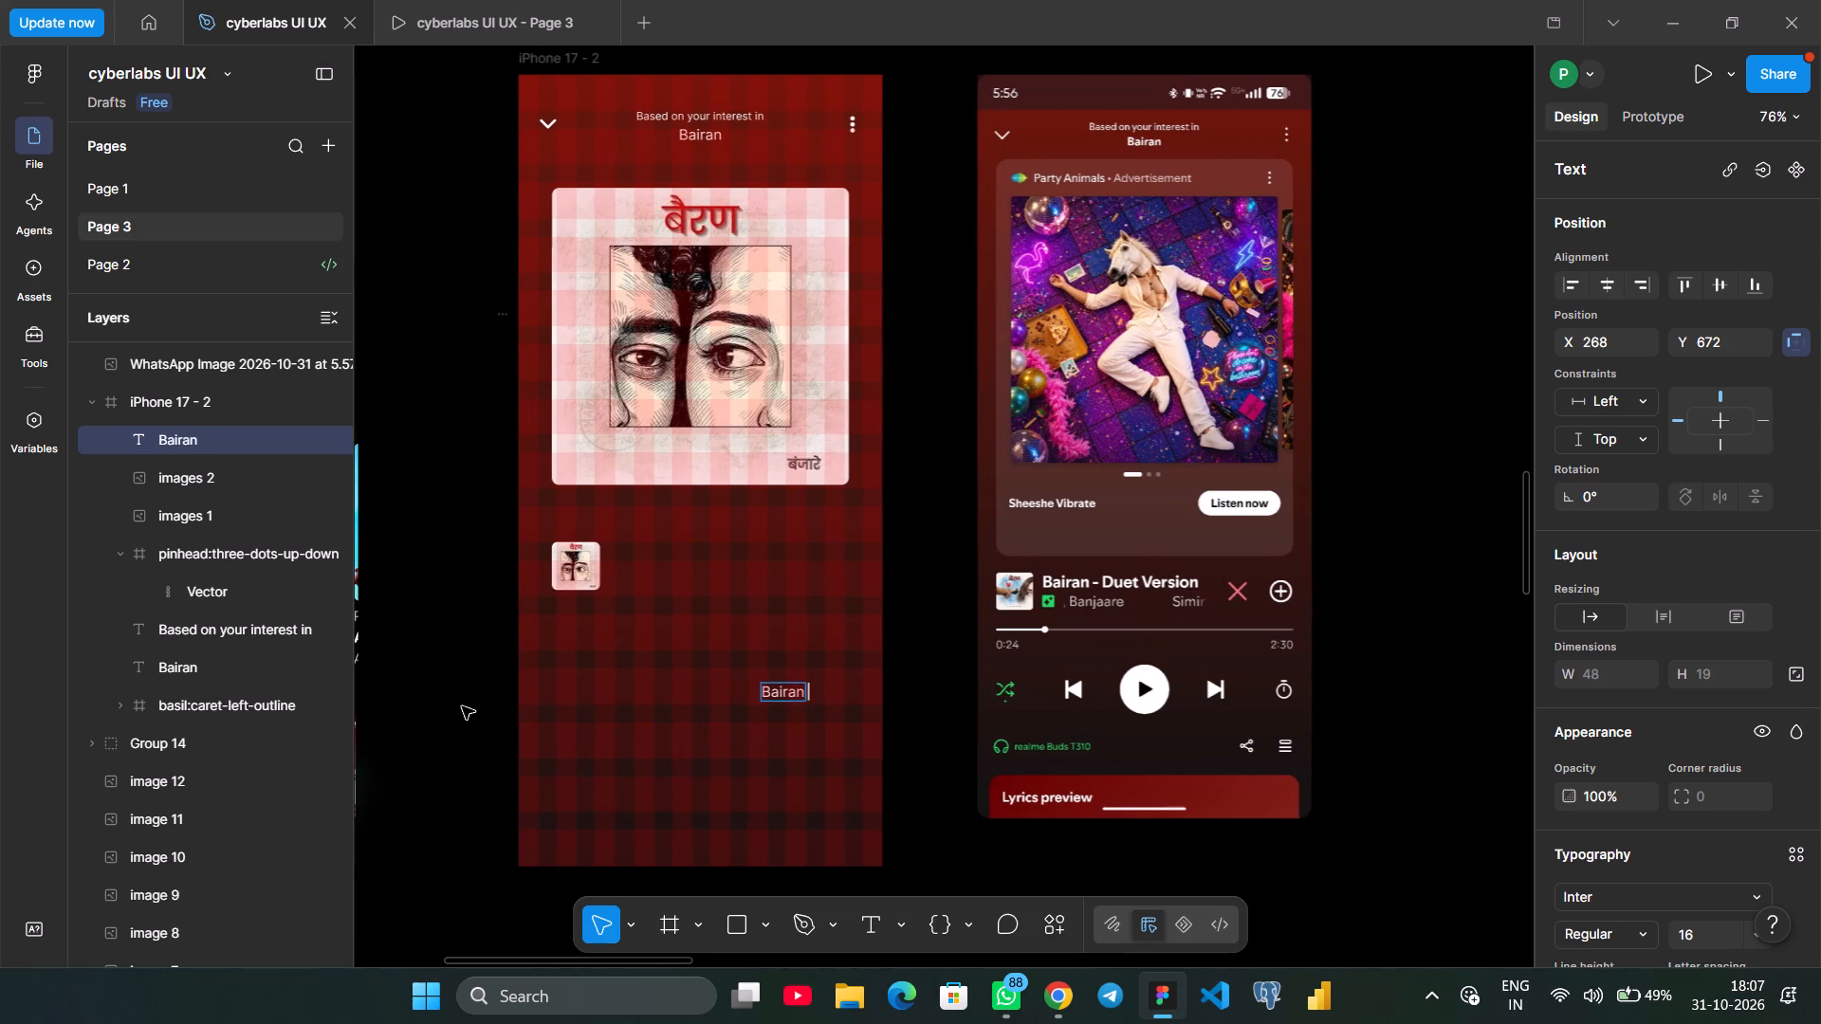
key(space)
key(d)
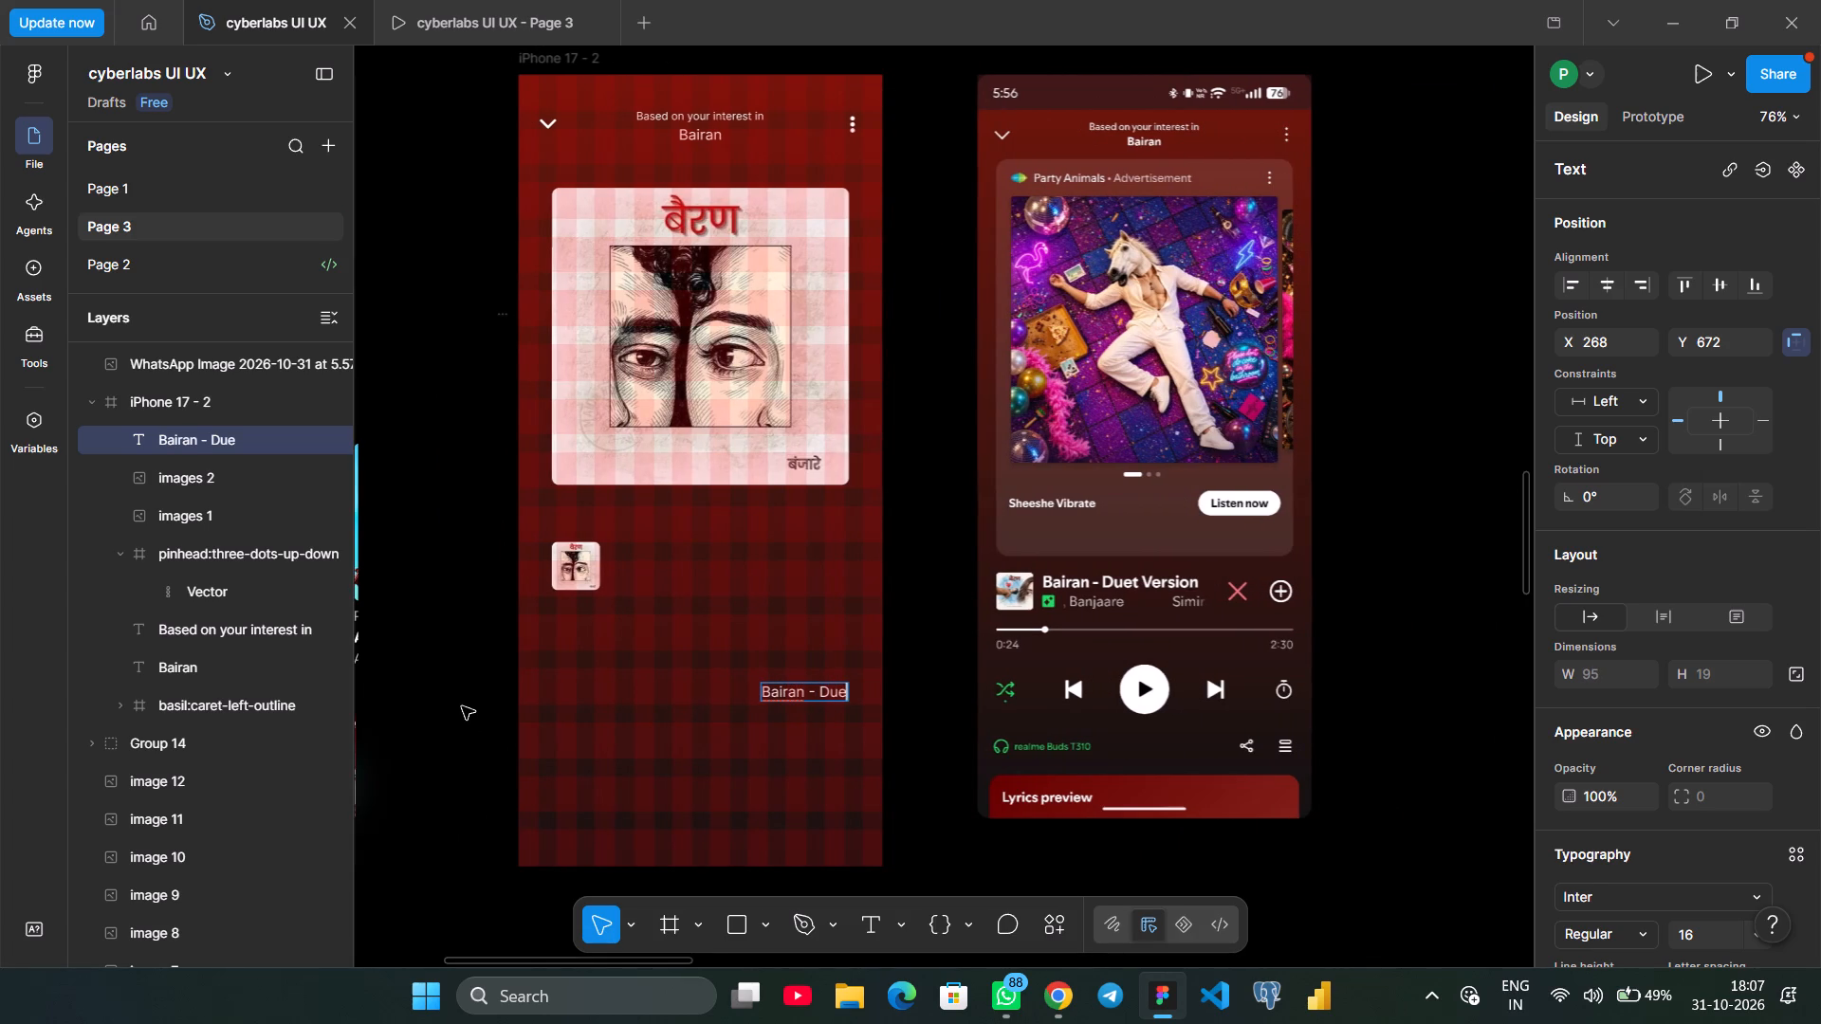
key(s)
key(BackSpace)
text(t)
key(space)
text(ersion)
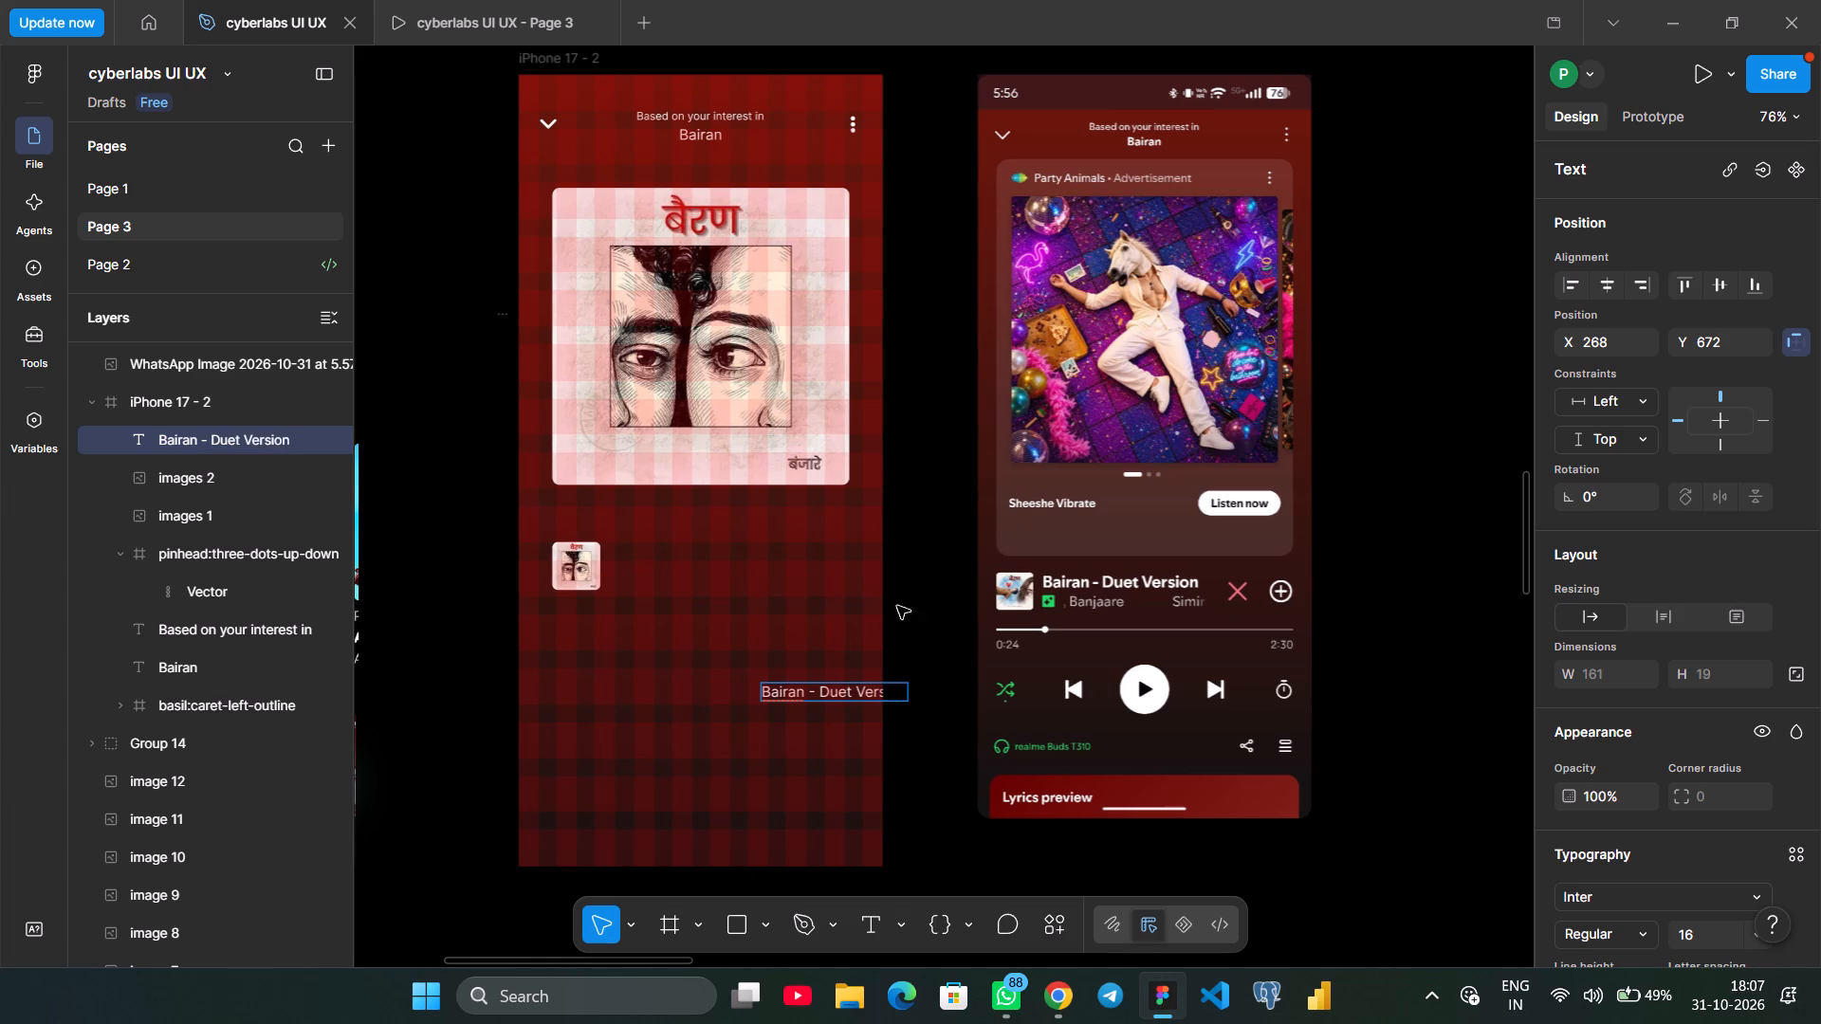
click(913, 597)
Move the "Bairan - Duet Version" text beside the small thumbnail, top-aligned with it at X 107, Y 516.
drag(840, 696, 740, 551)
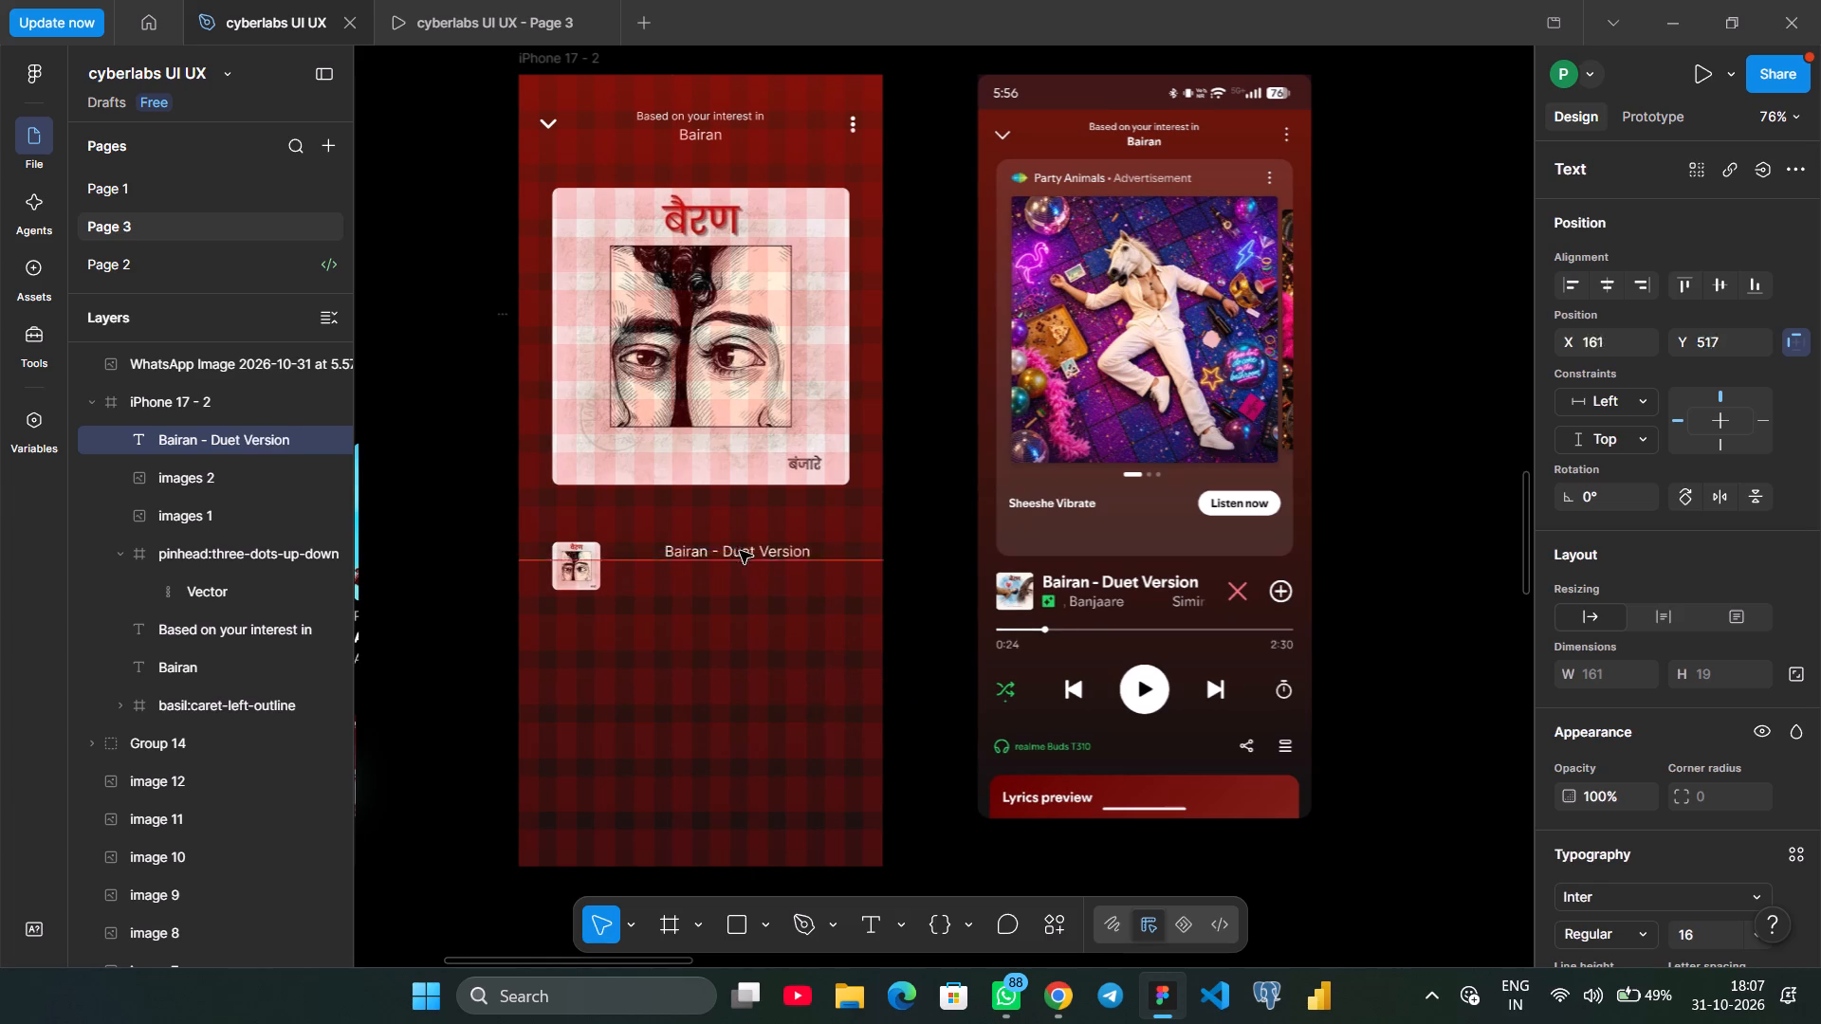
drag(740, 551, 698, 552)
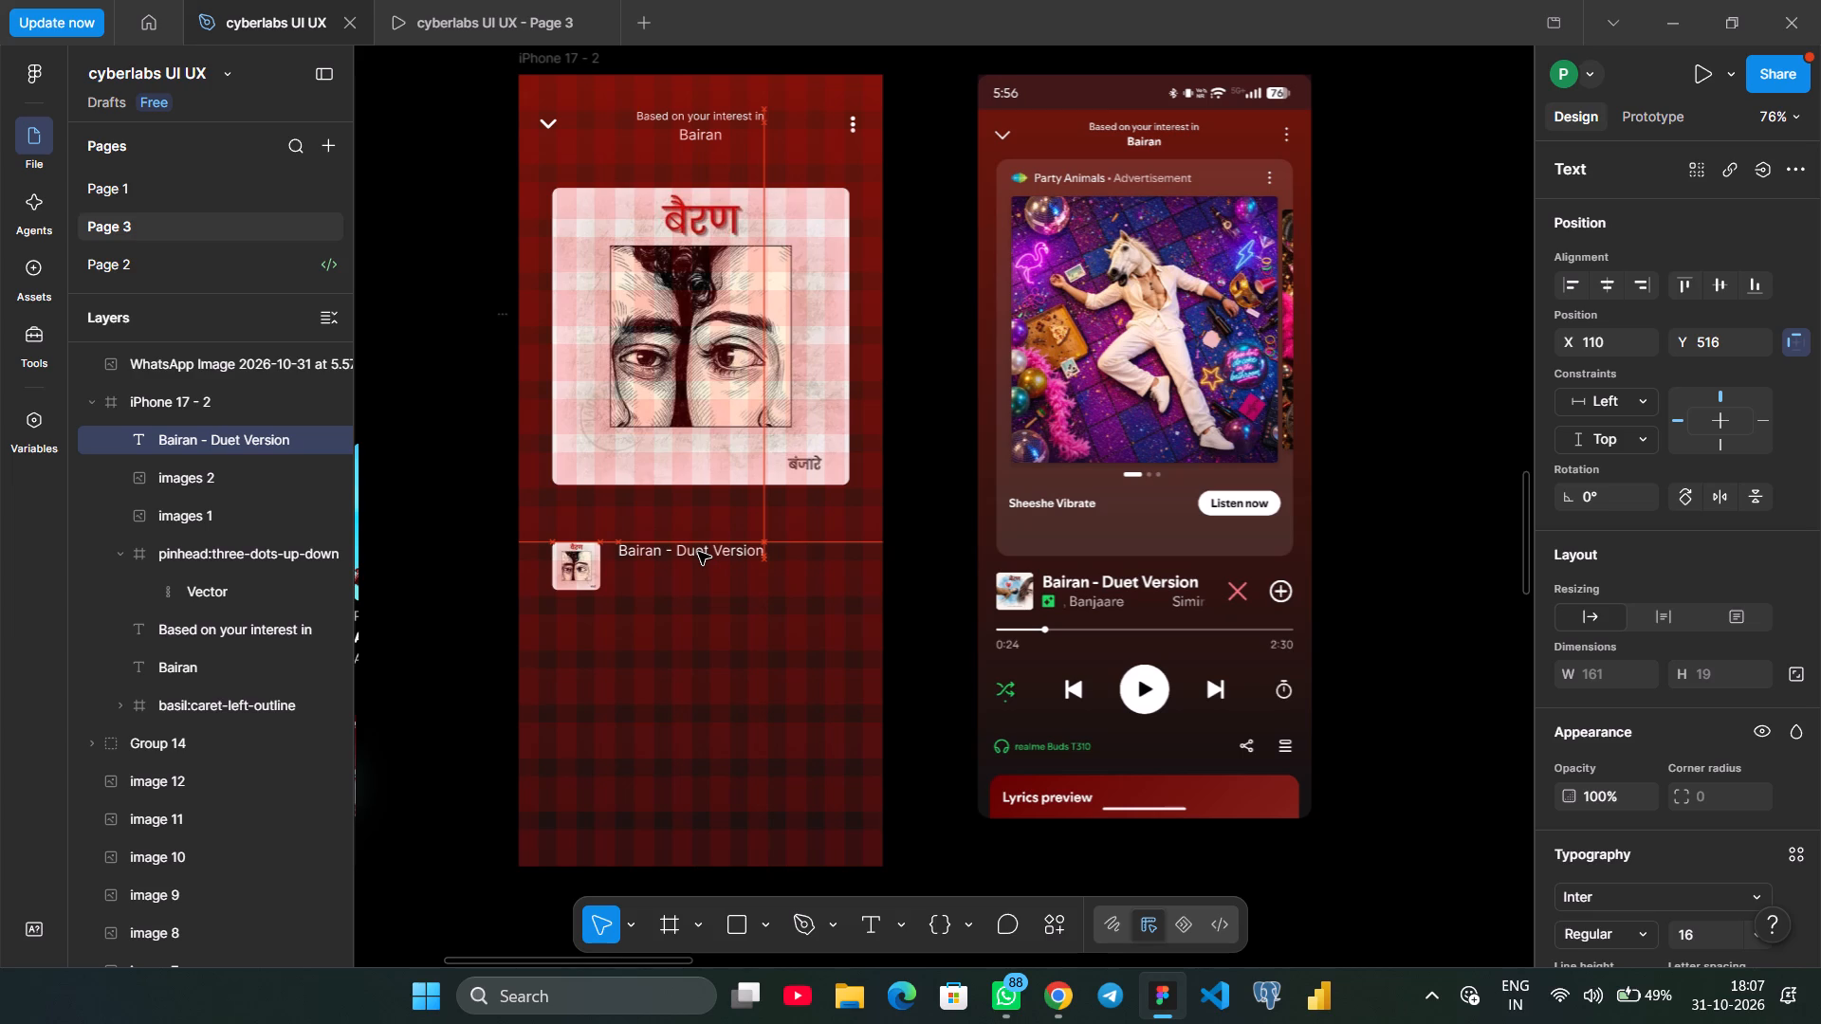
drag(698, 552, 696, 552)
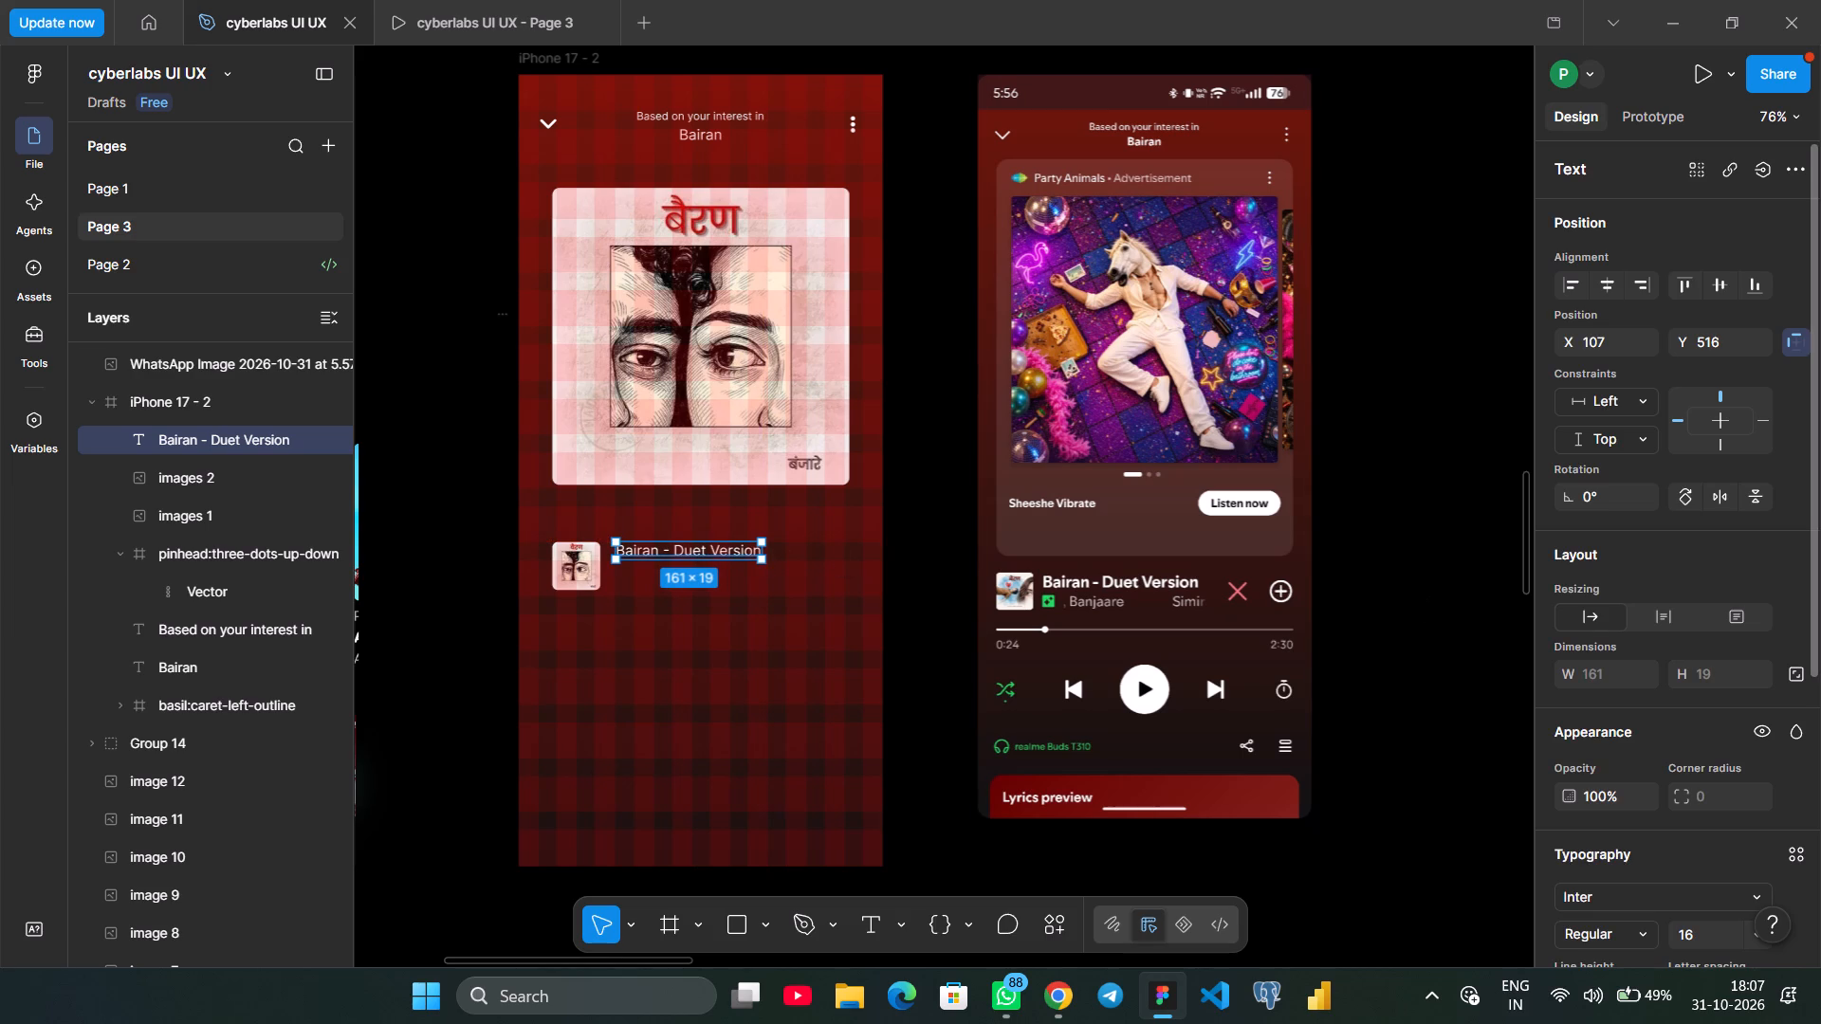
Set the "Bairan - Duet Version" text to size 18 and Semi Bold weight.
scroll(1642, 779, down, 1)
click(1690, 826)
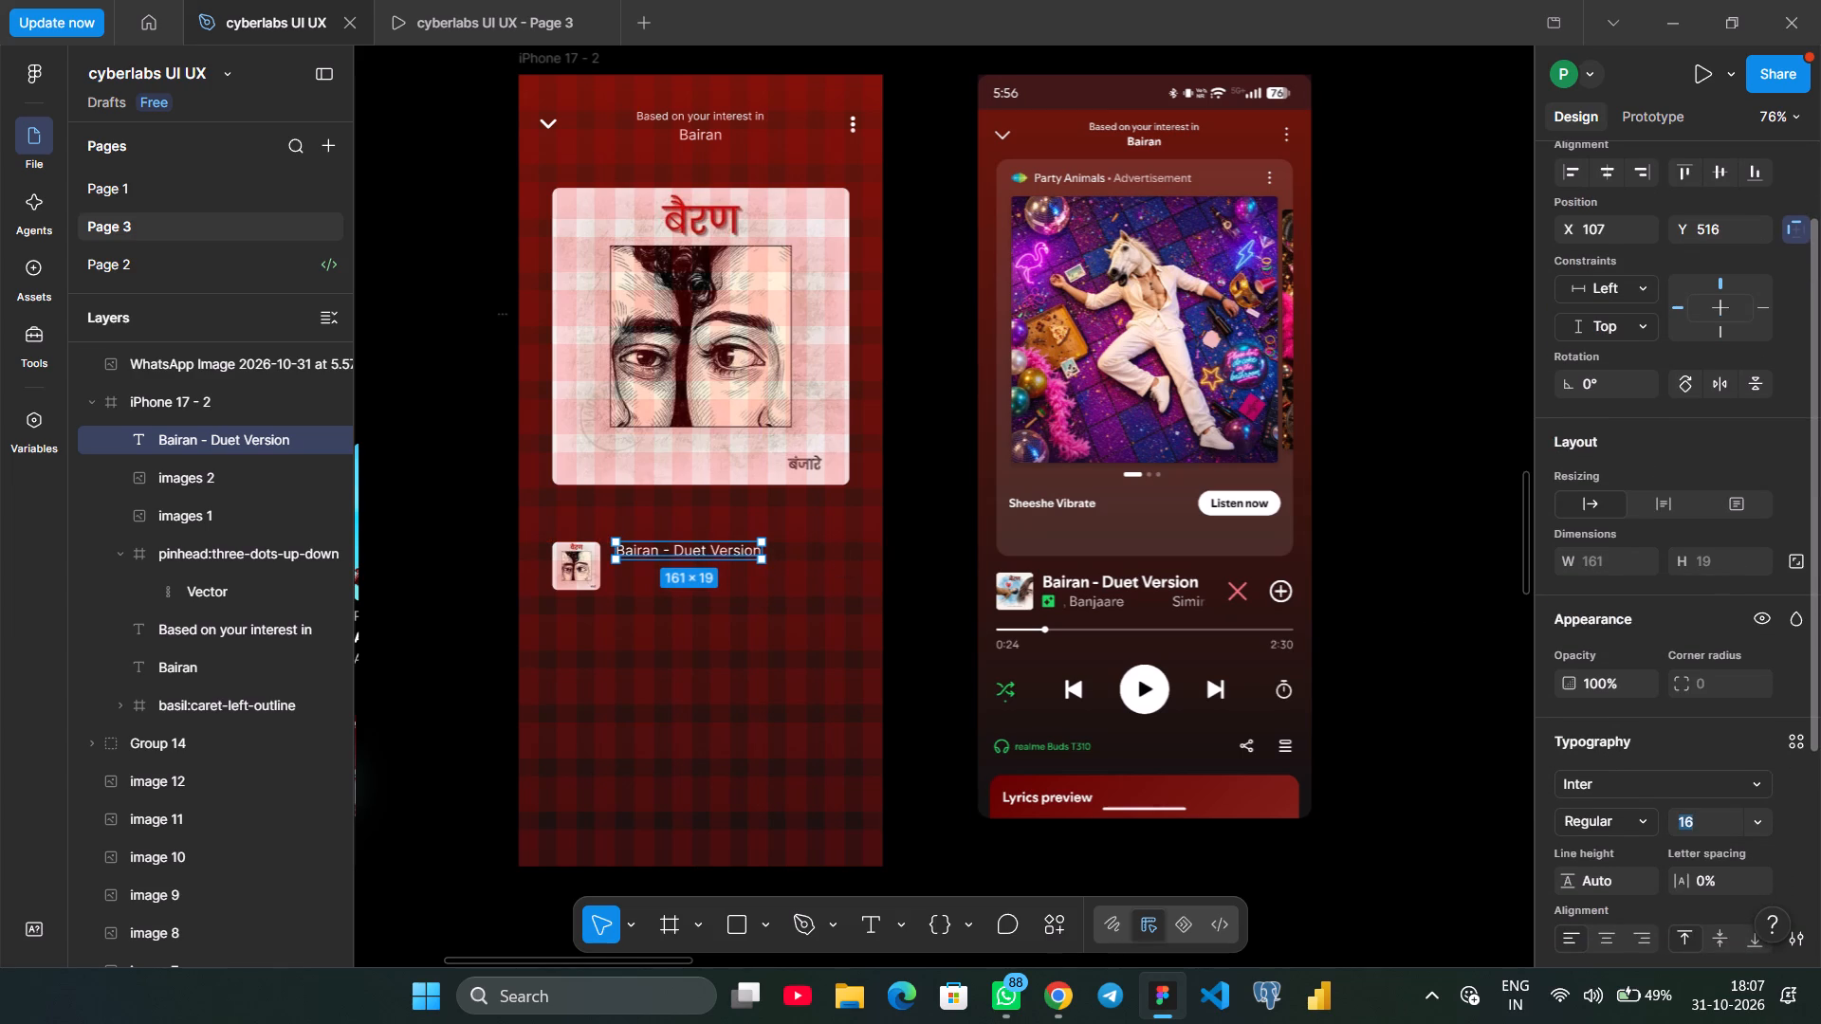
key(Up)
key(Up)
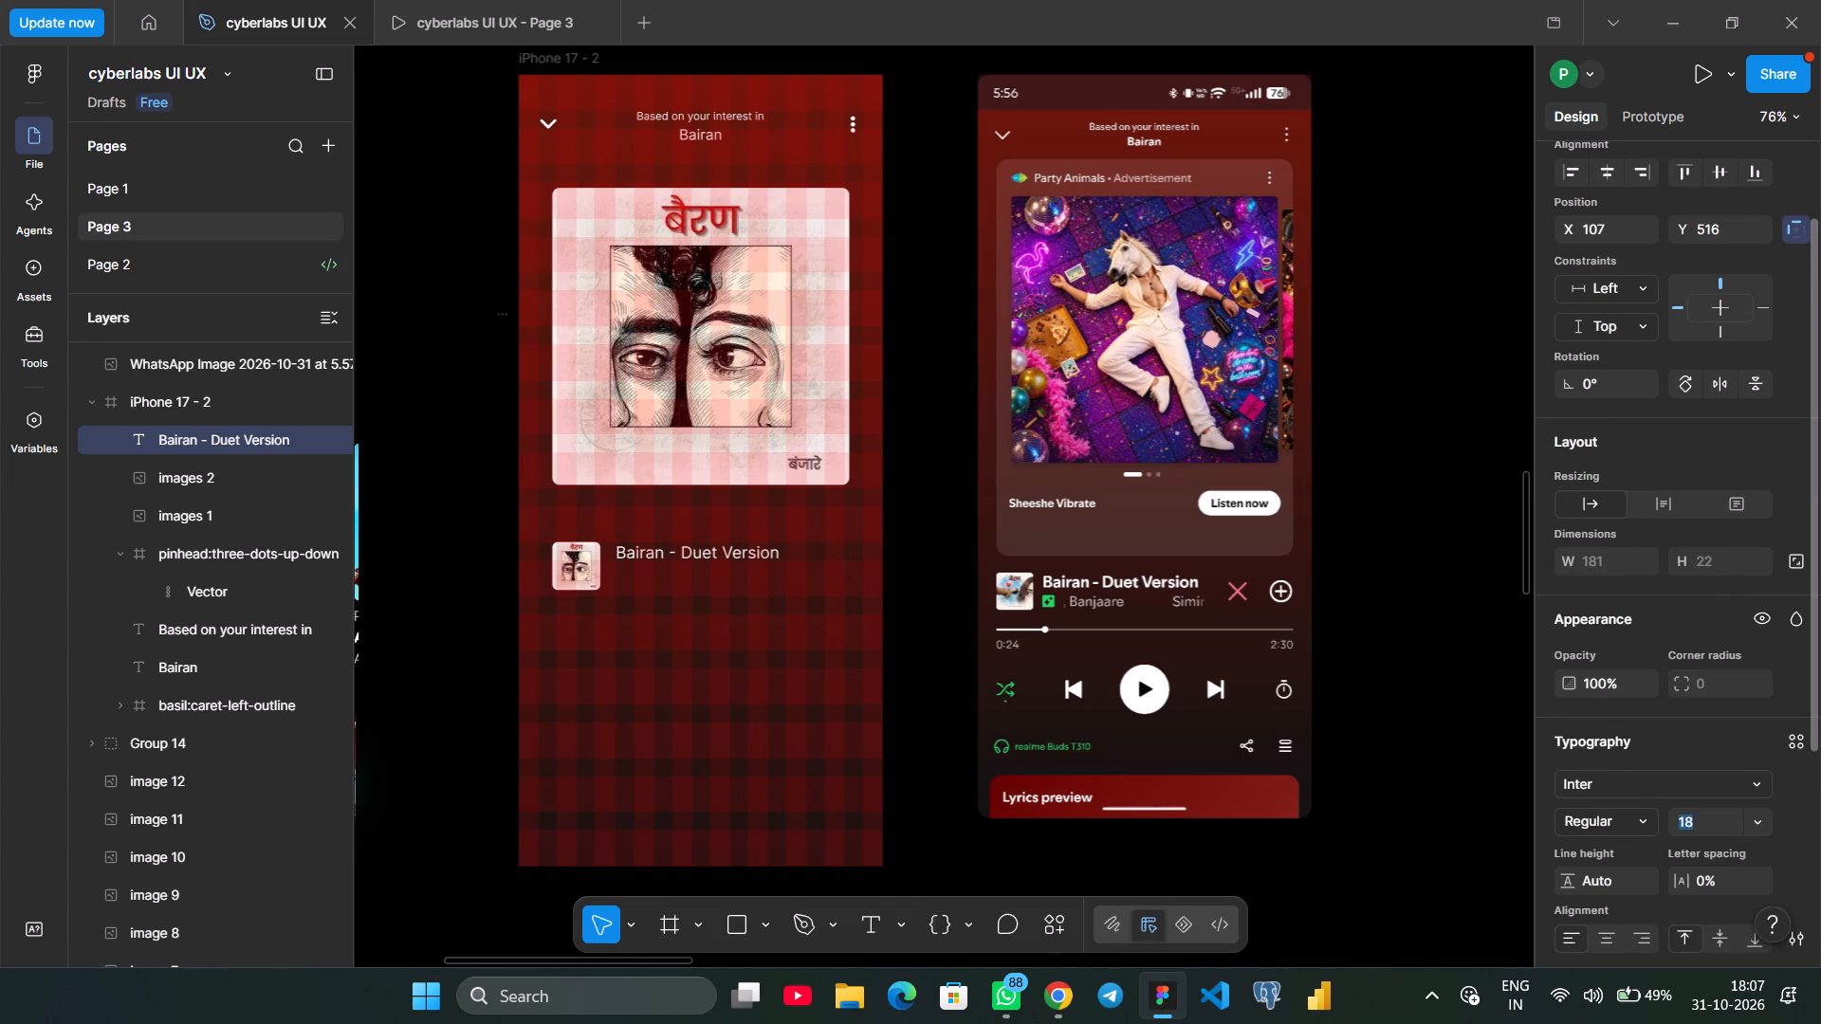
click(1596, 817)
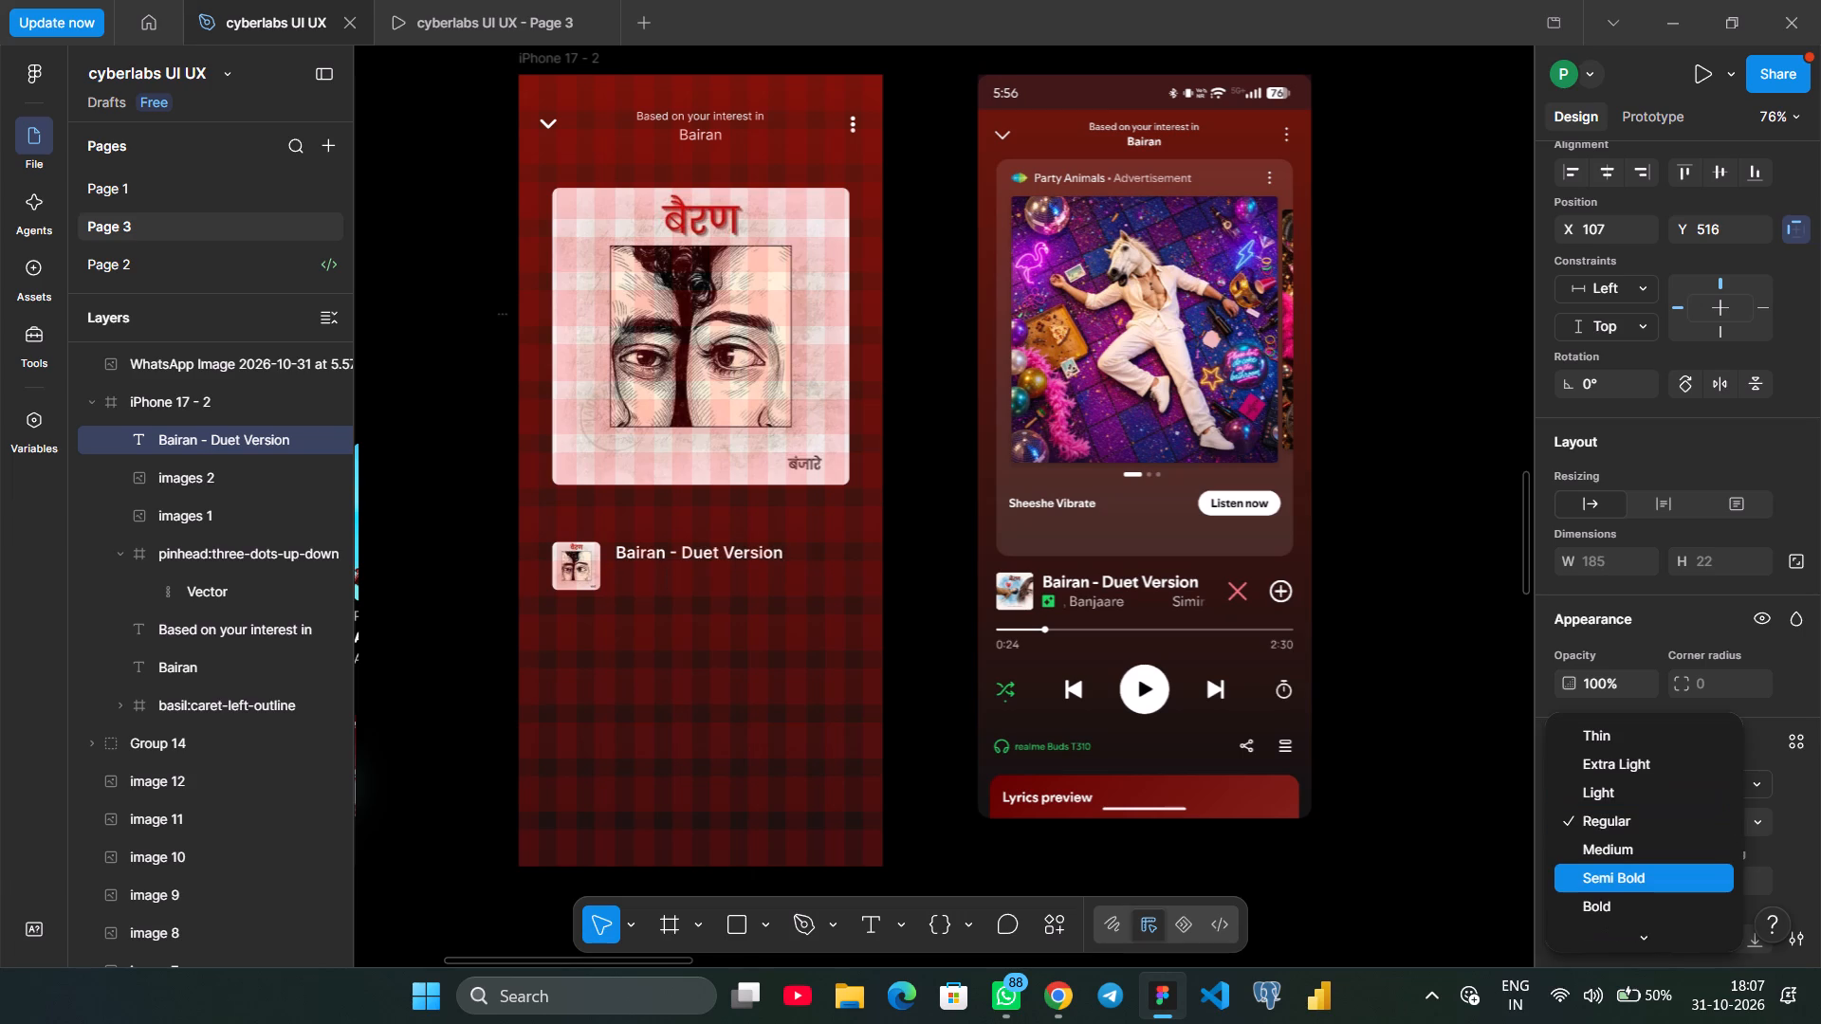
click(1592, 887)
click(789, 679)
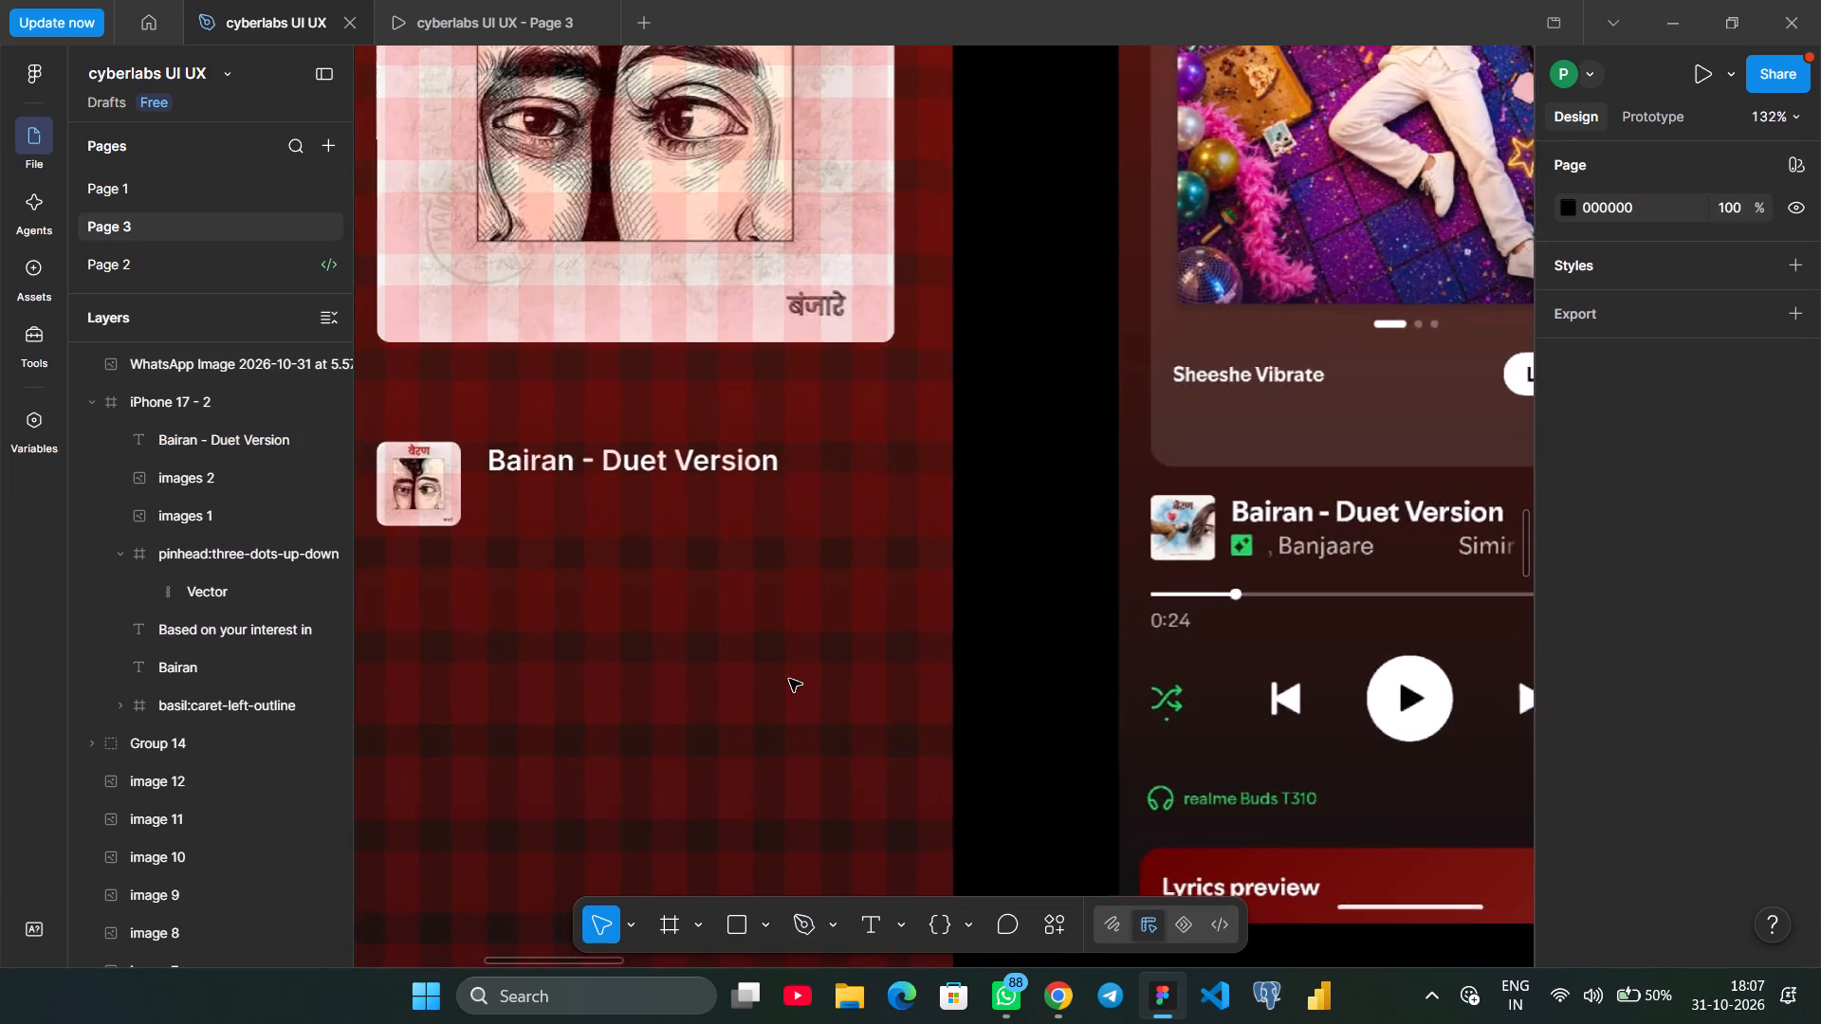
Nudge the "Bairan - Duet Version" title closer to the thumbnail, to X 101.
scroll(789, 679, right, 1)
click(725, 452)
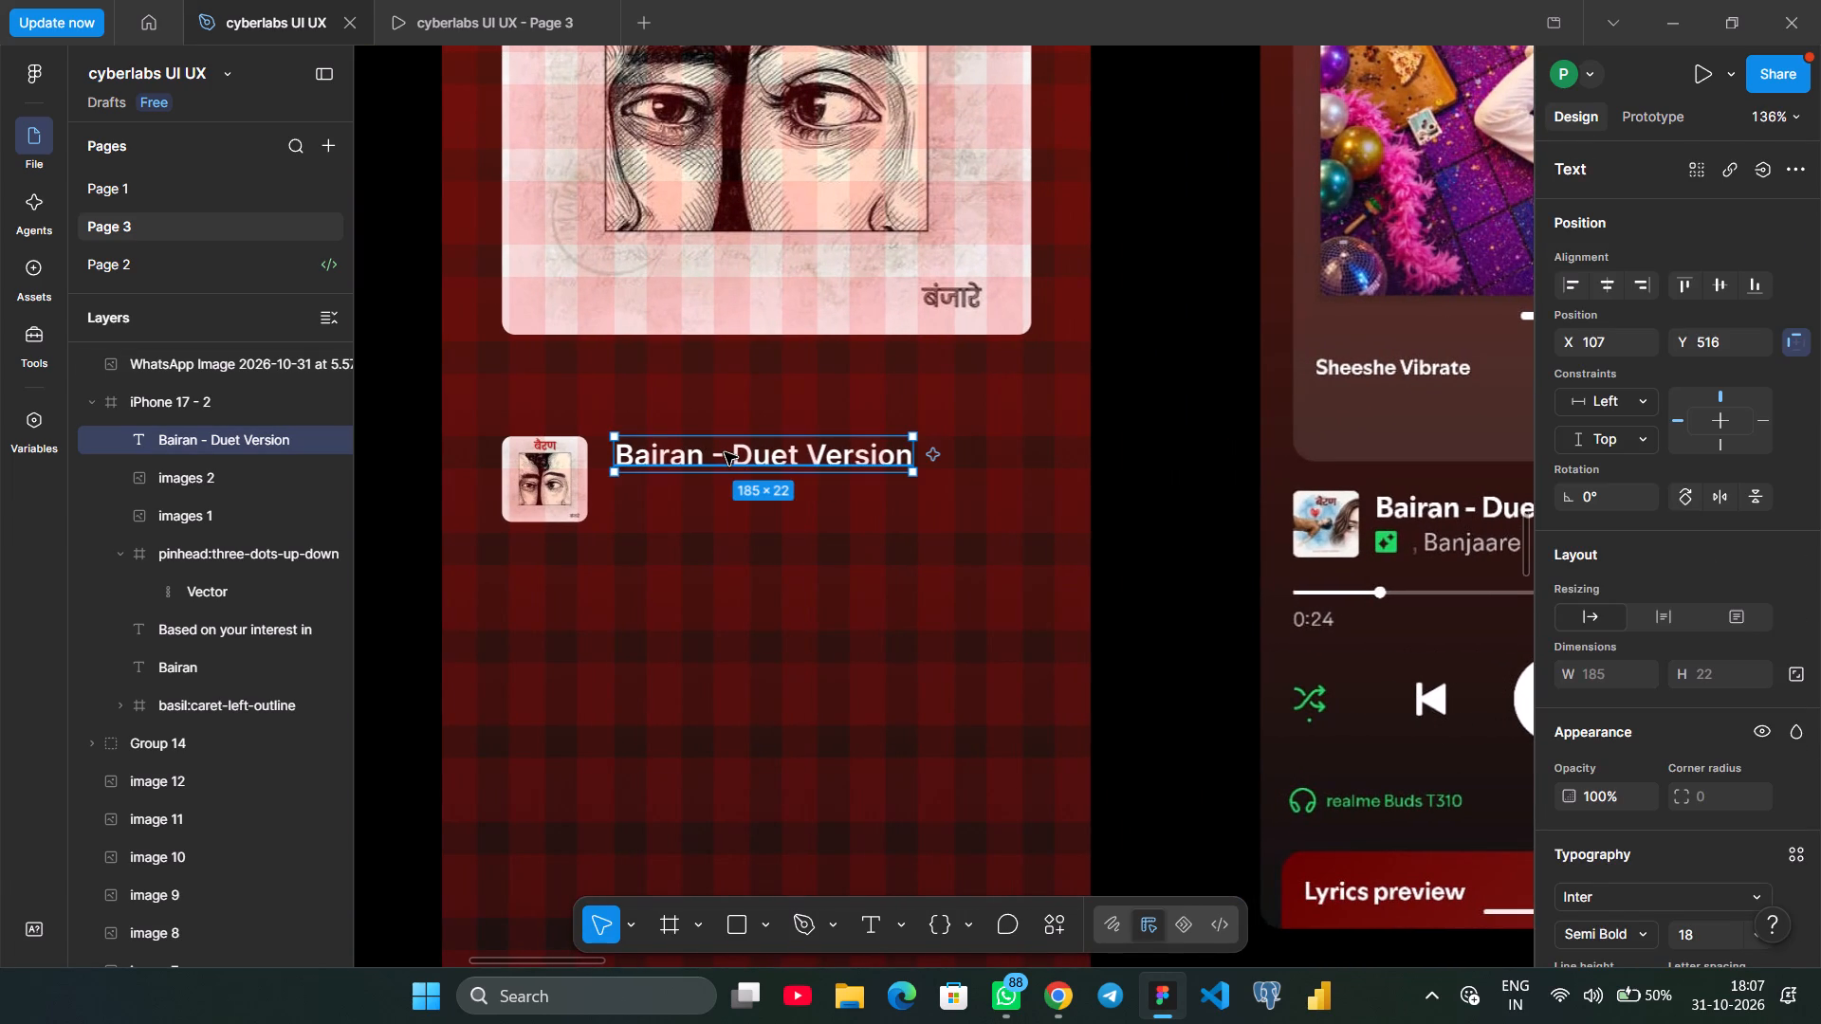
key(Left)
key(Left)
key(Left)
key(Left)
key(Left)
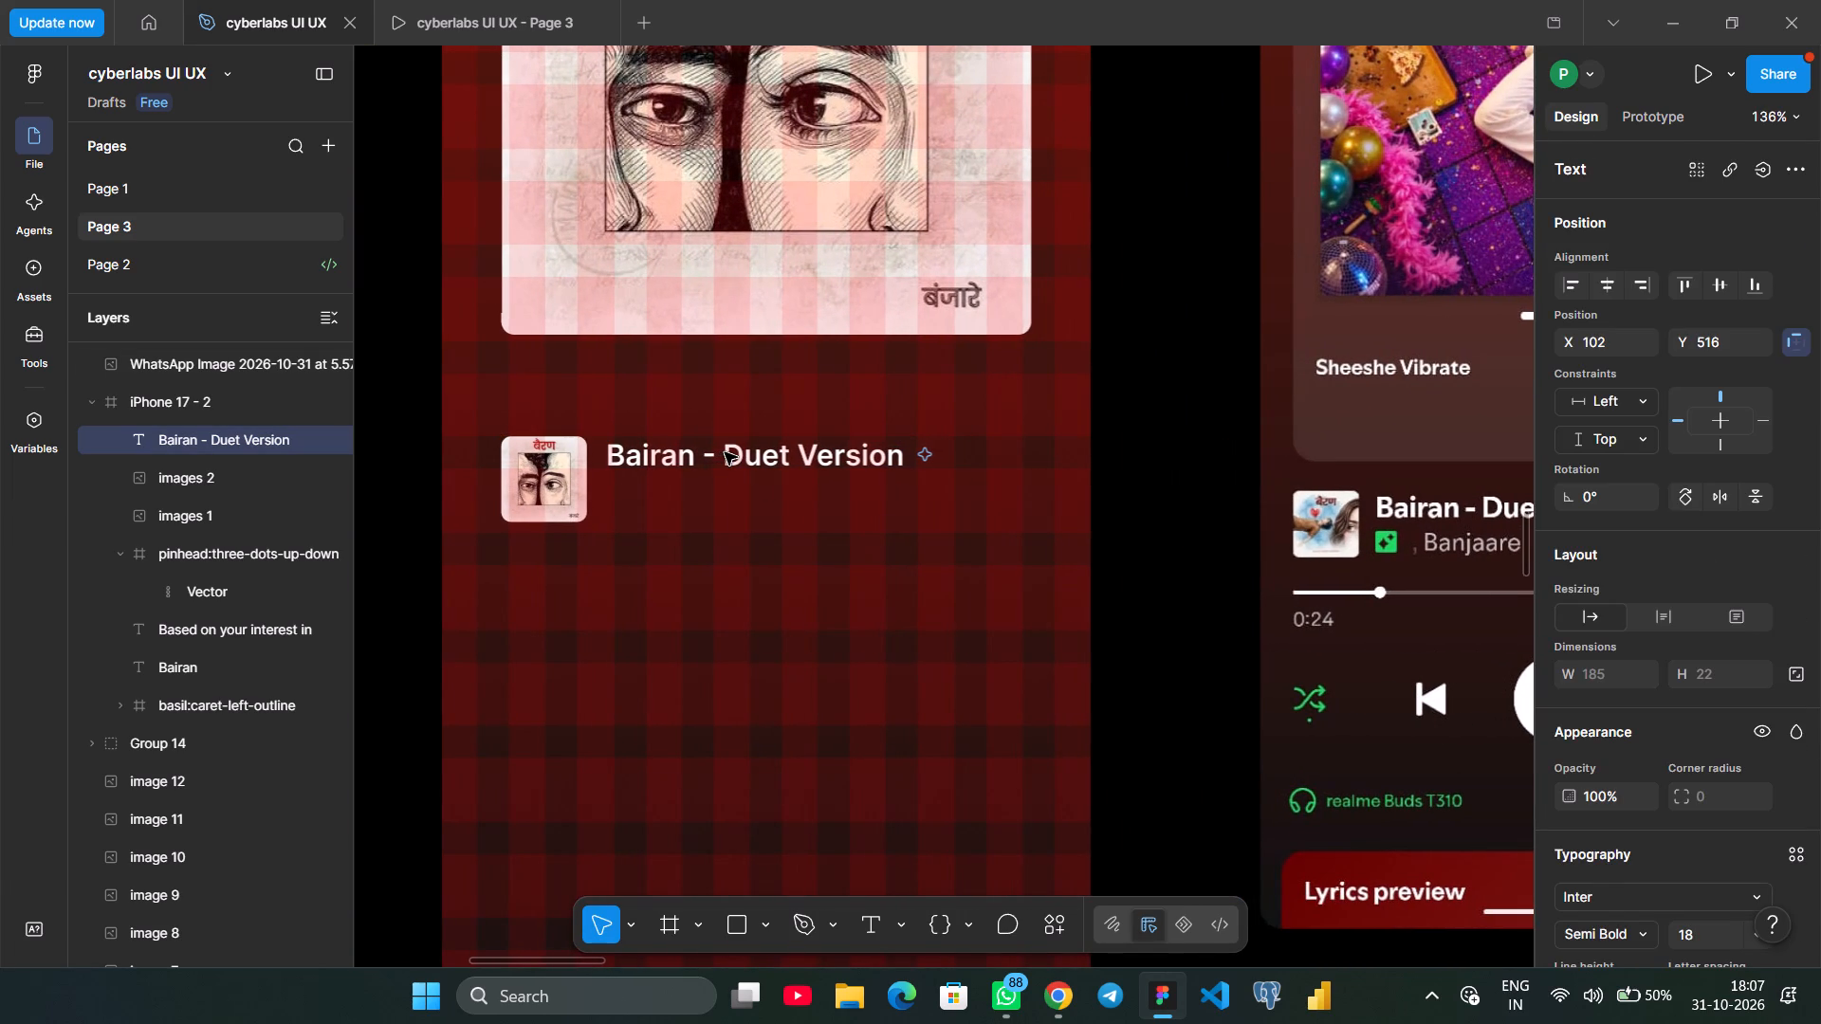
key(Right)
key(Right)
key(Left)
key(Left)
key(Left)
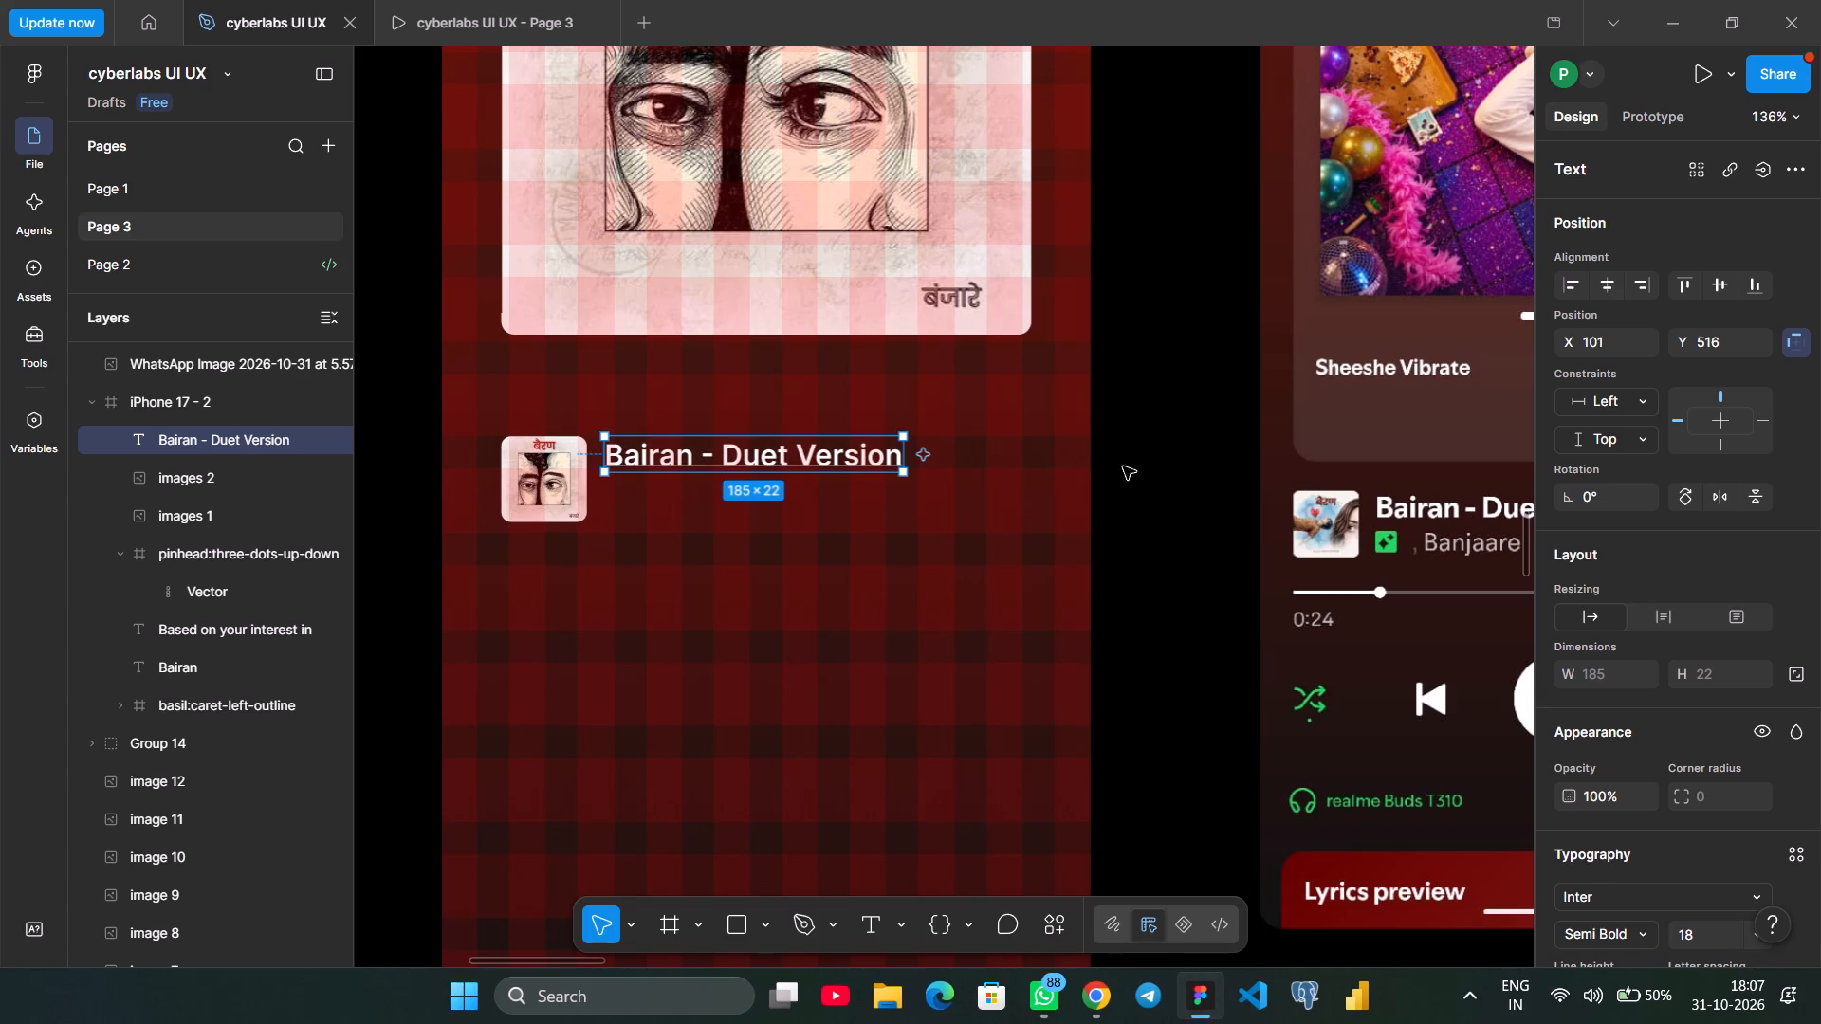
click(1150, 466)
Draw a 22 × 22 square below the "Bairan - Duet Version" title, aligned to its left edge at X 101, Y 541.
scroll(1150, 466, right, 2)
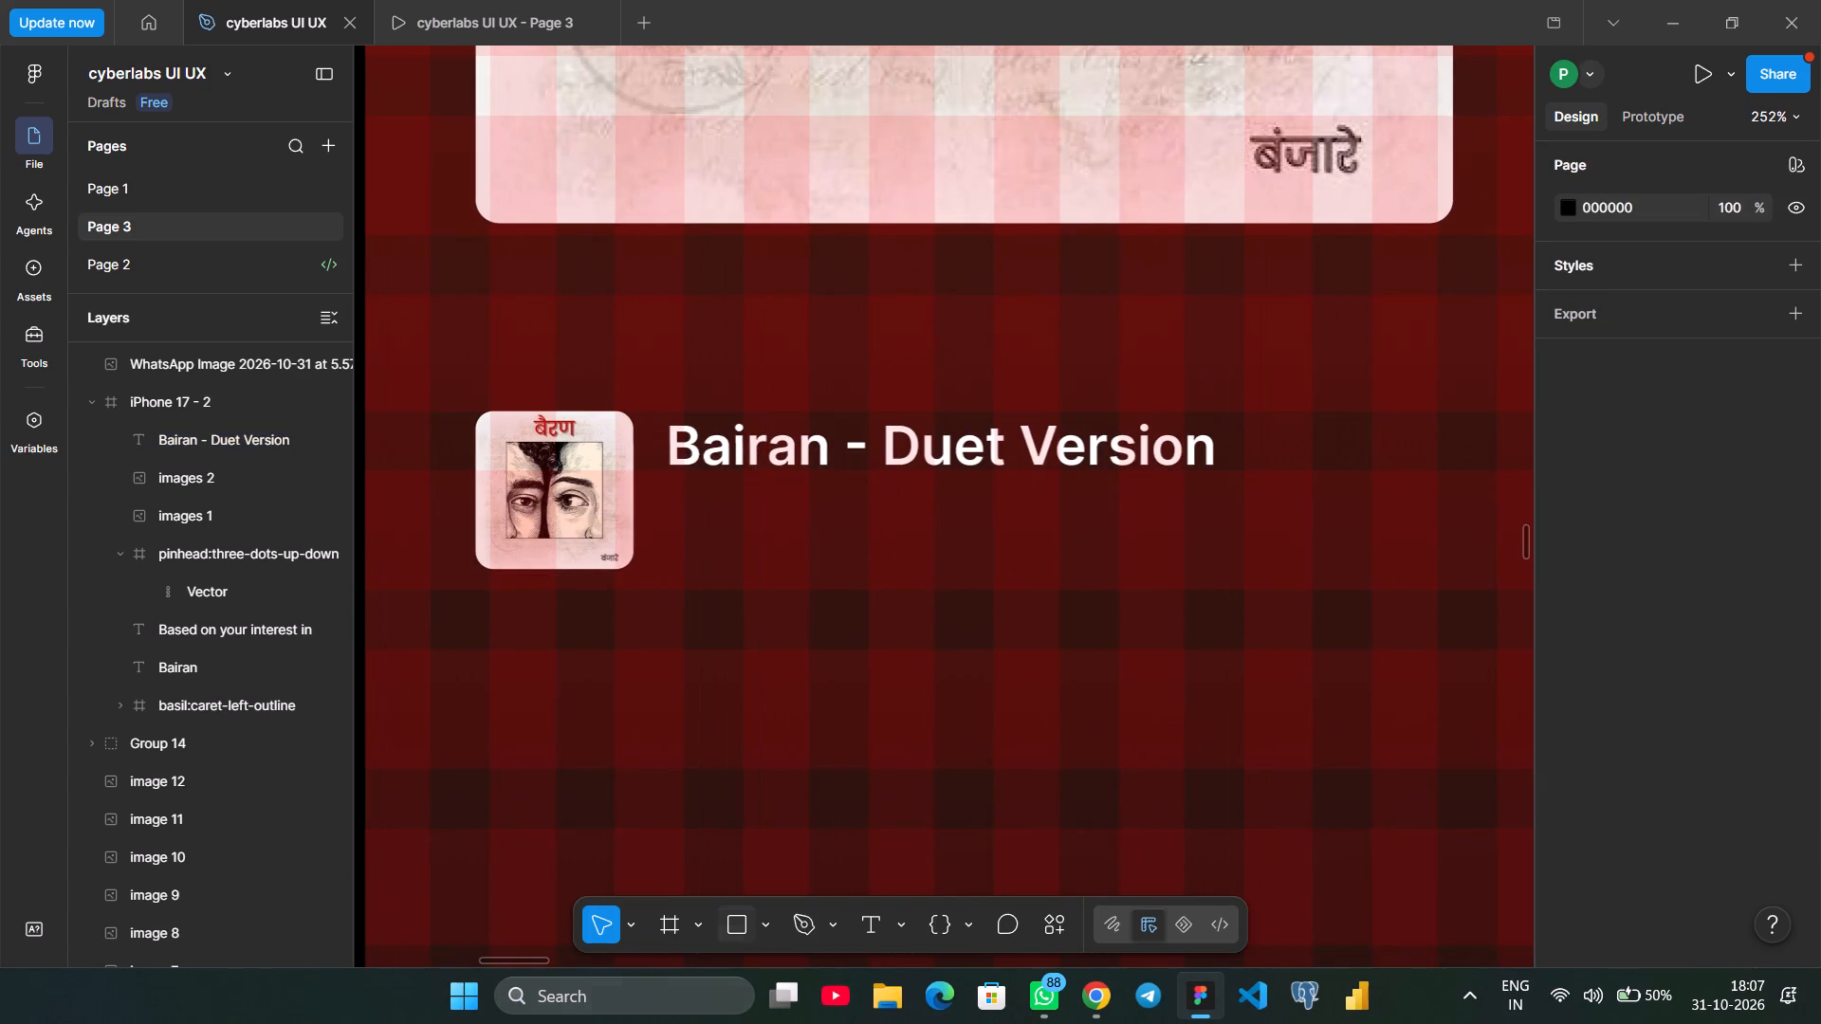
click(733, 936)
drag(668, 485, 711, 538)
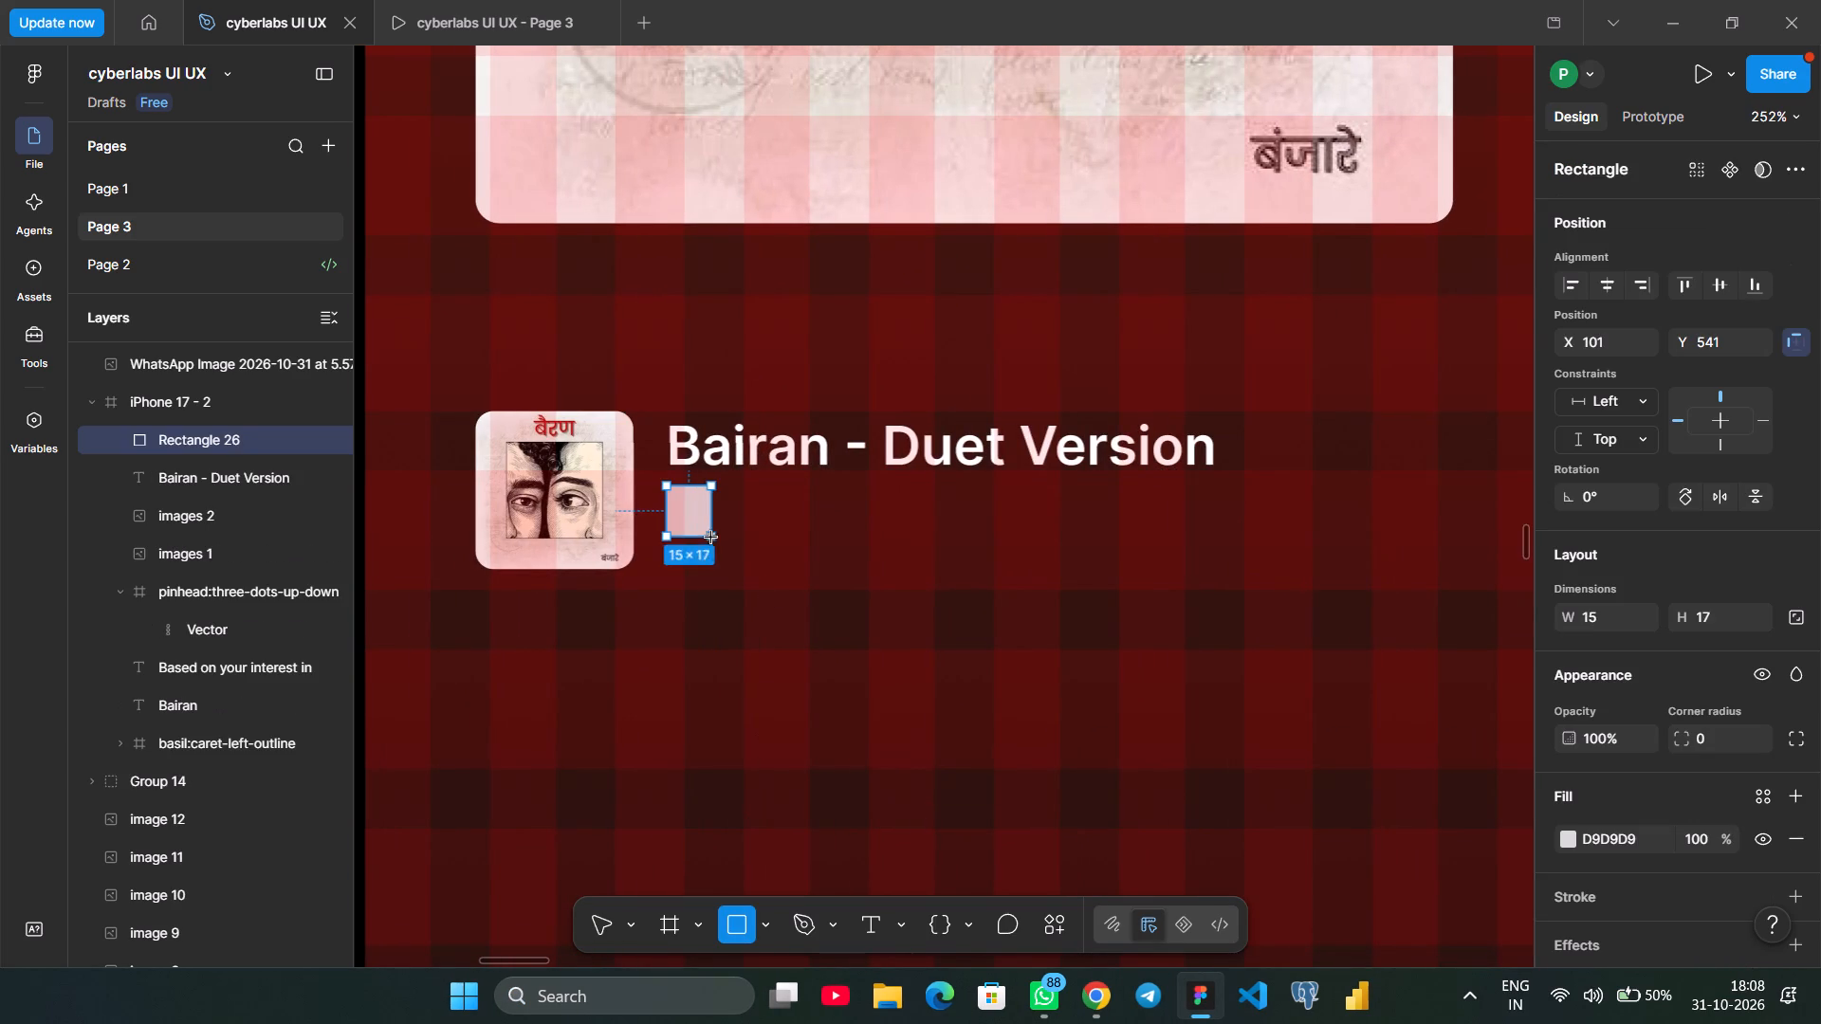
drag(711, 538, 732, 551)
click(689, 528)
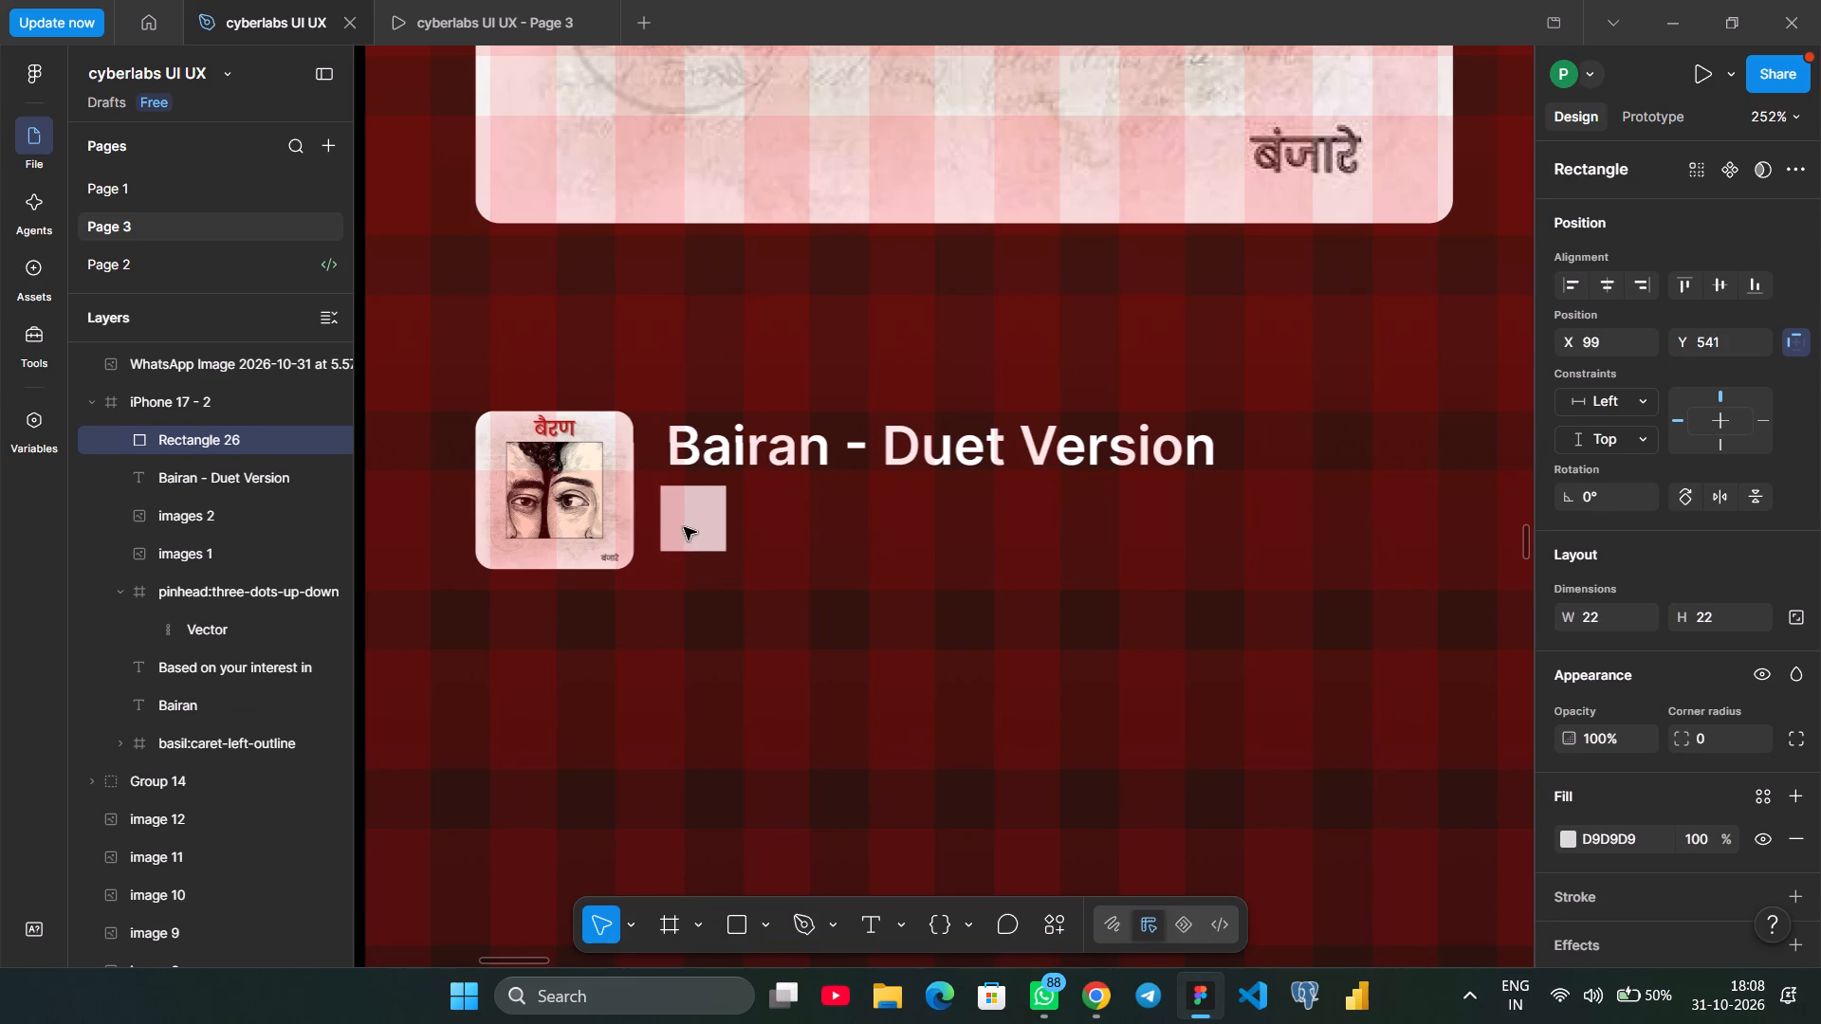
click(693, 523)
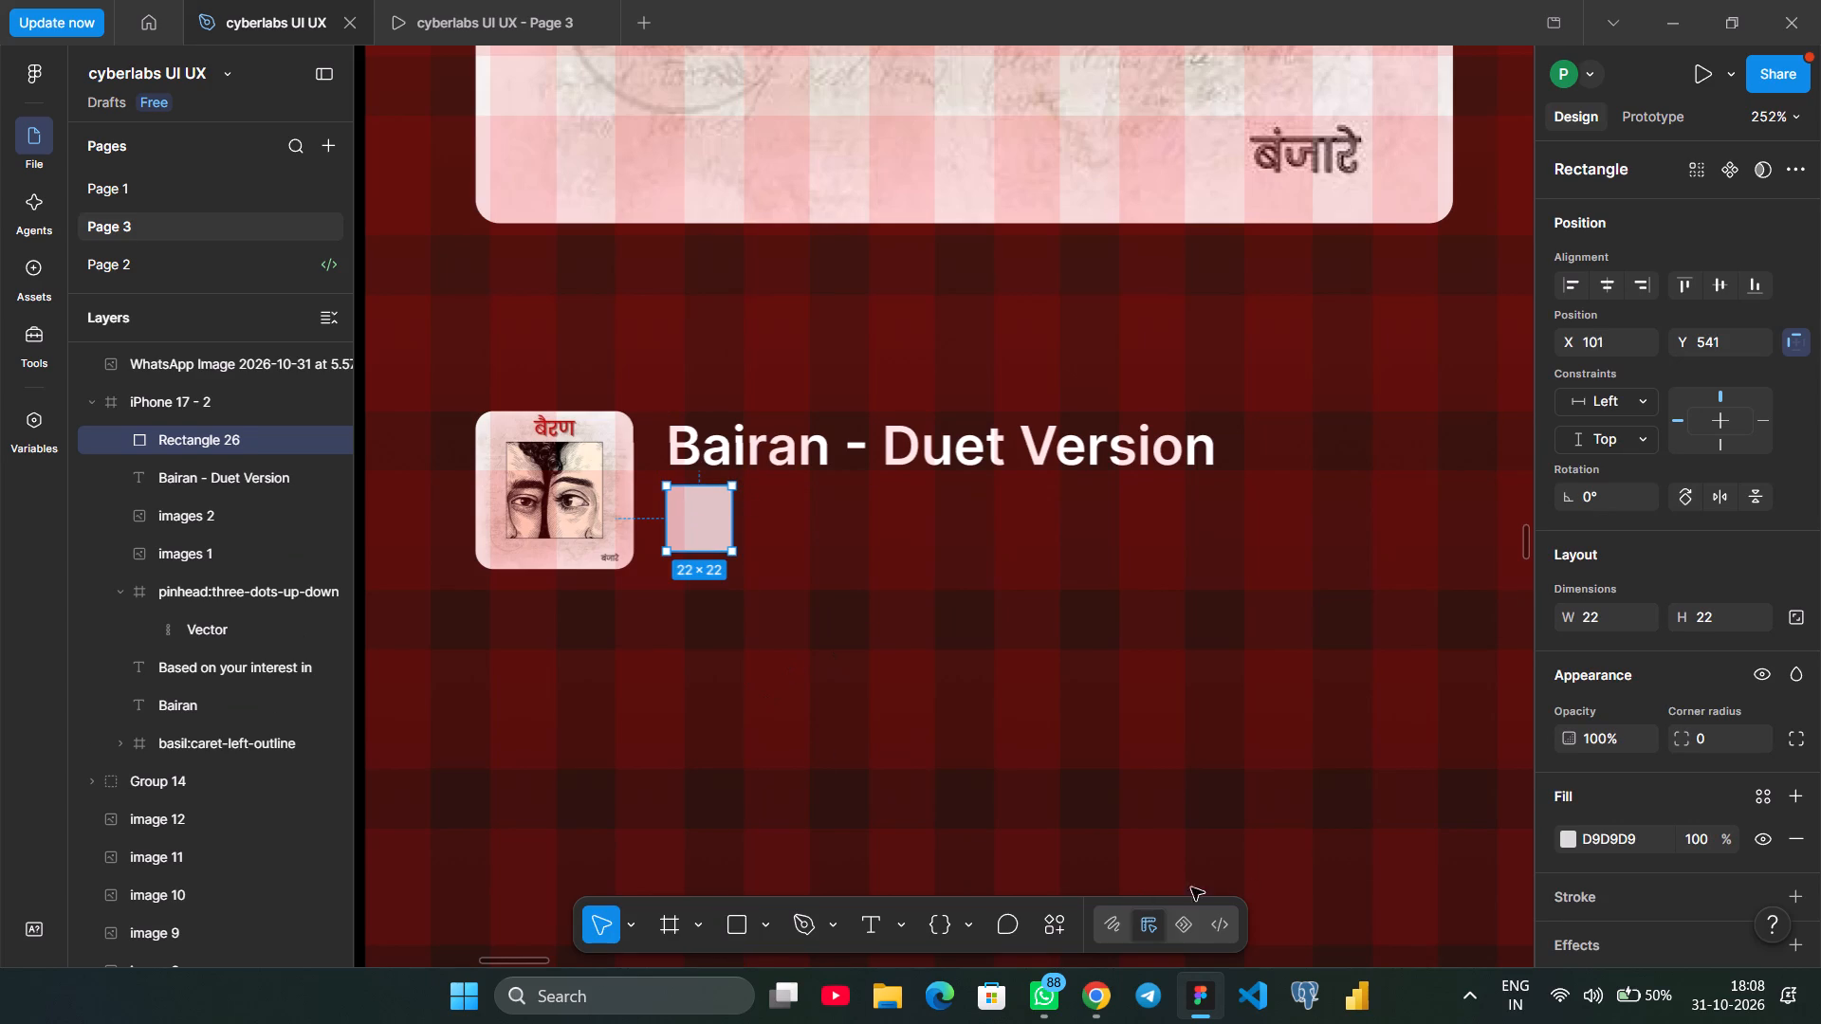
Fill the small square below the song title with the page's green, 1DD85F.
scroll(1457, 855, left, 2)
click(1567, 844)
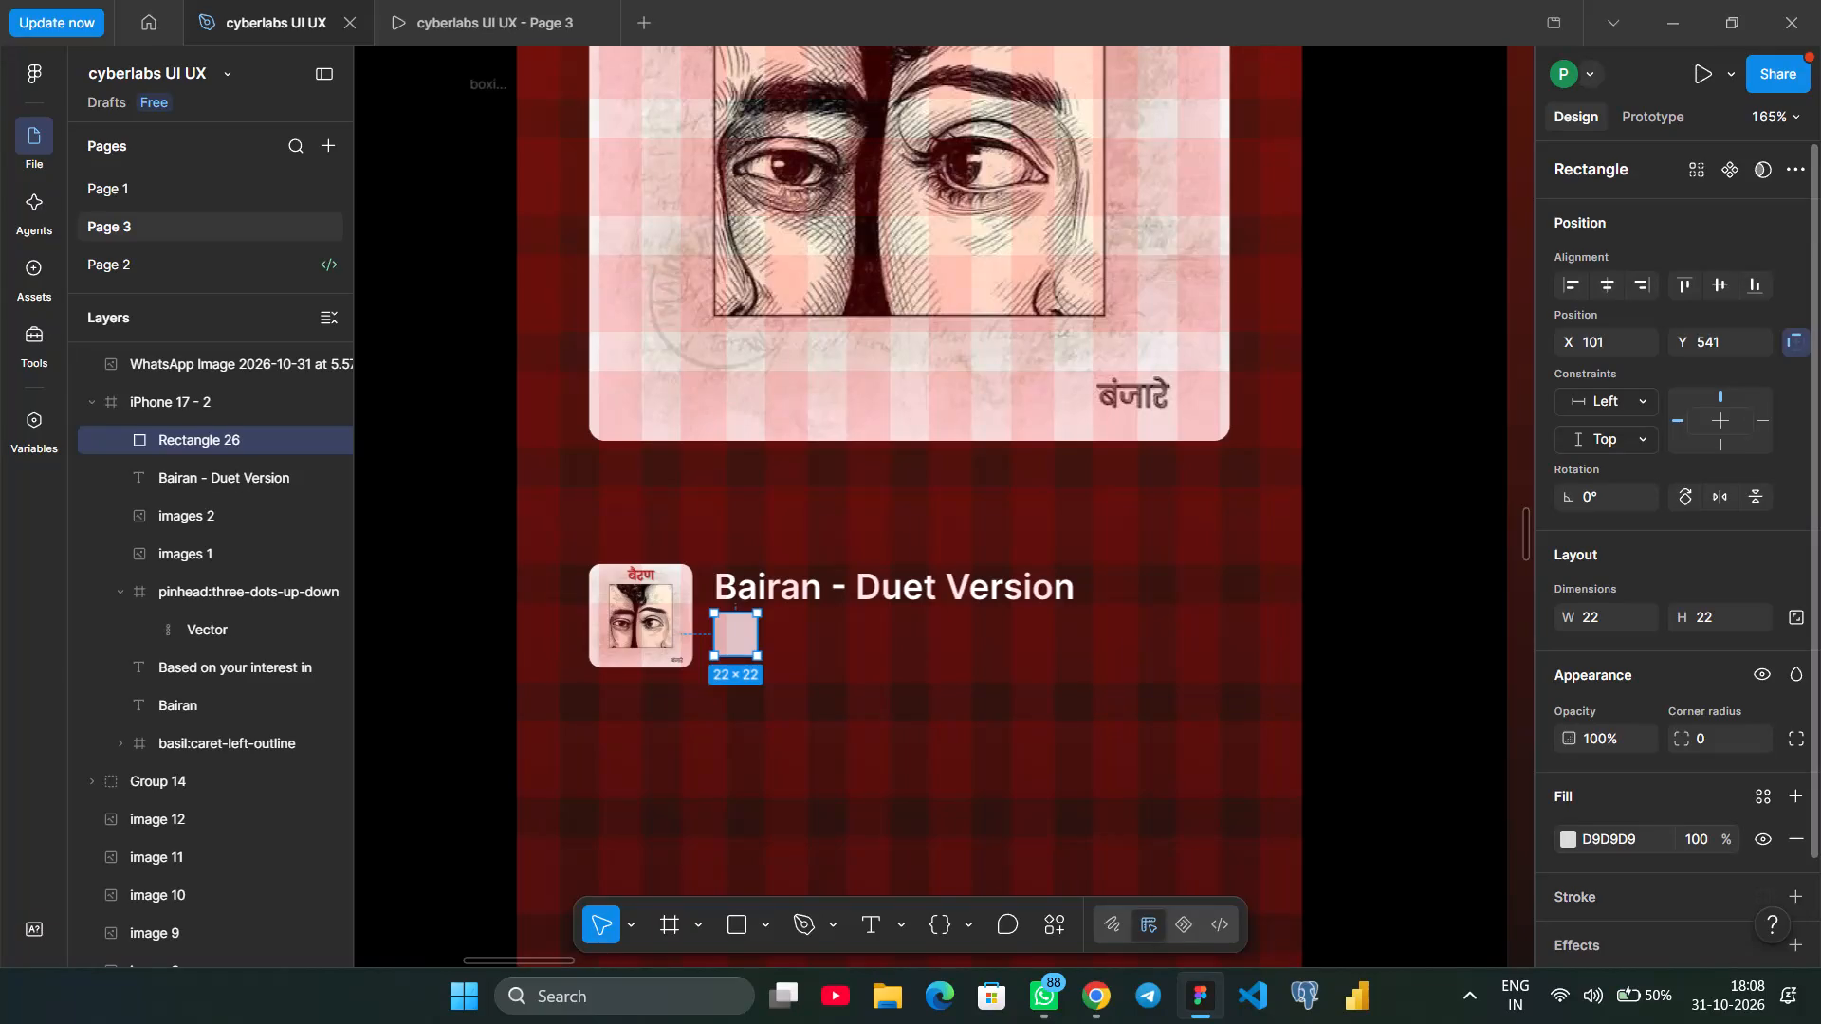
click(1338, 855)
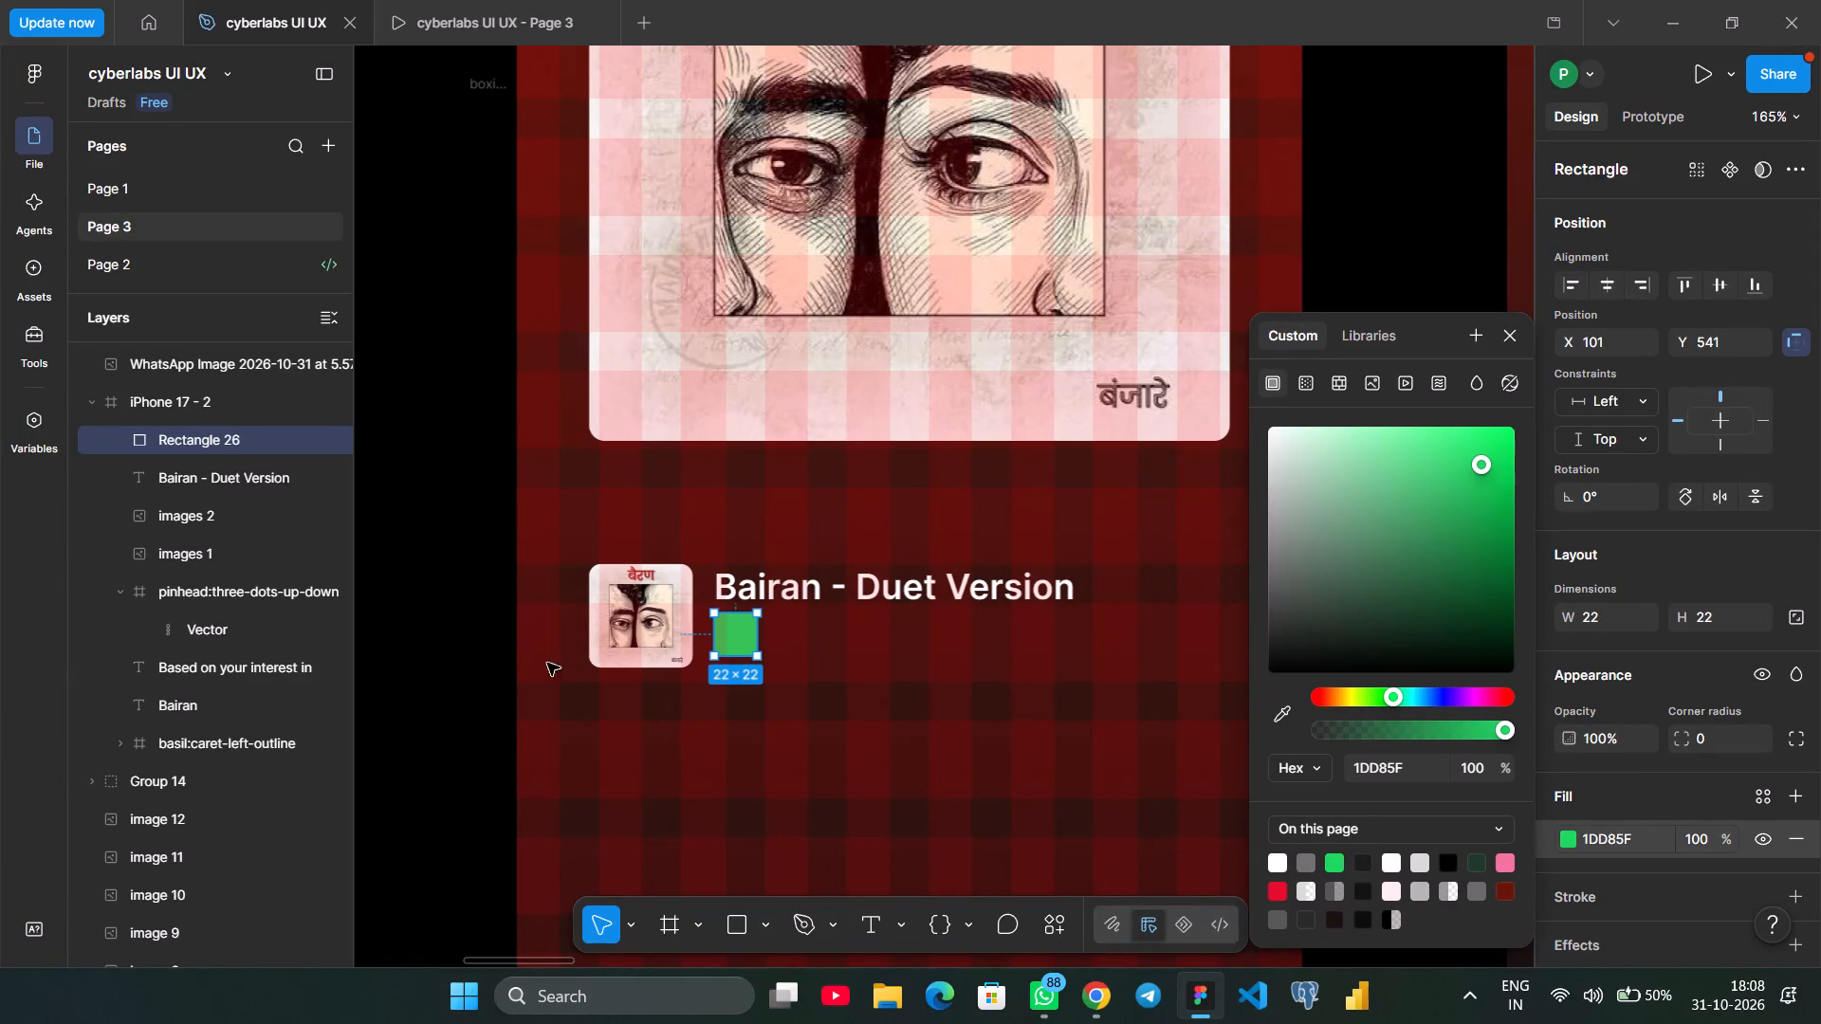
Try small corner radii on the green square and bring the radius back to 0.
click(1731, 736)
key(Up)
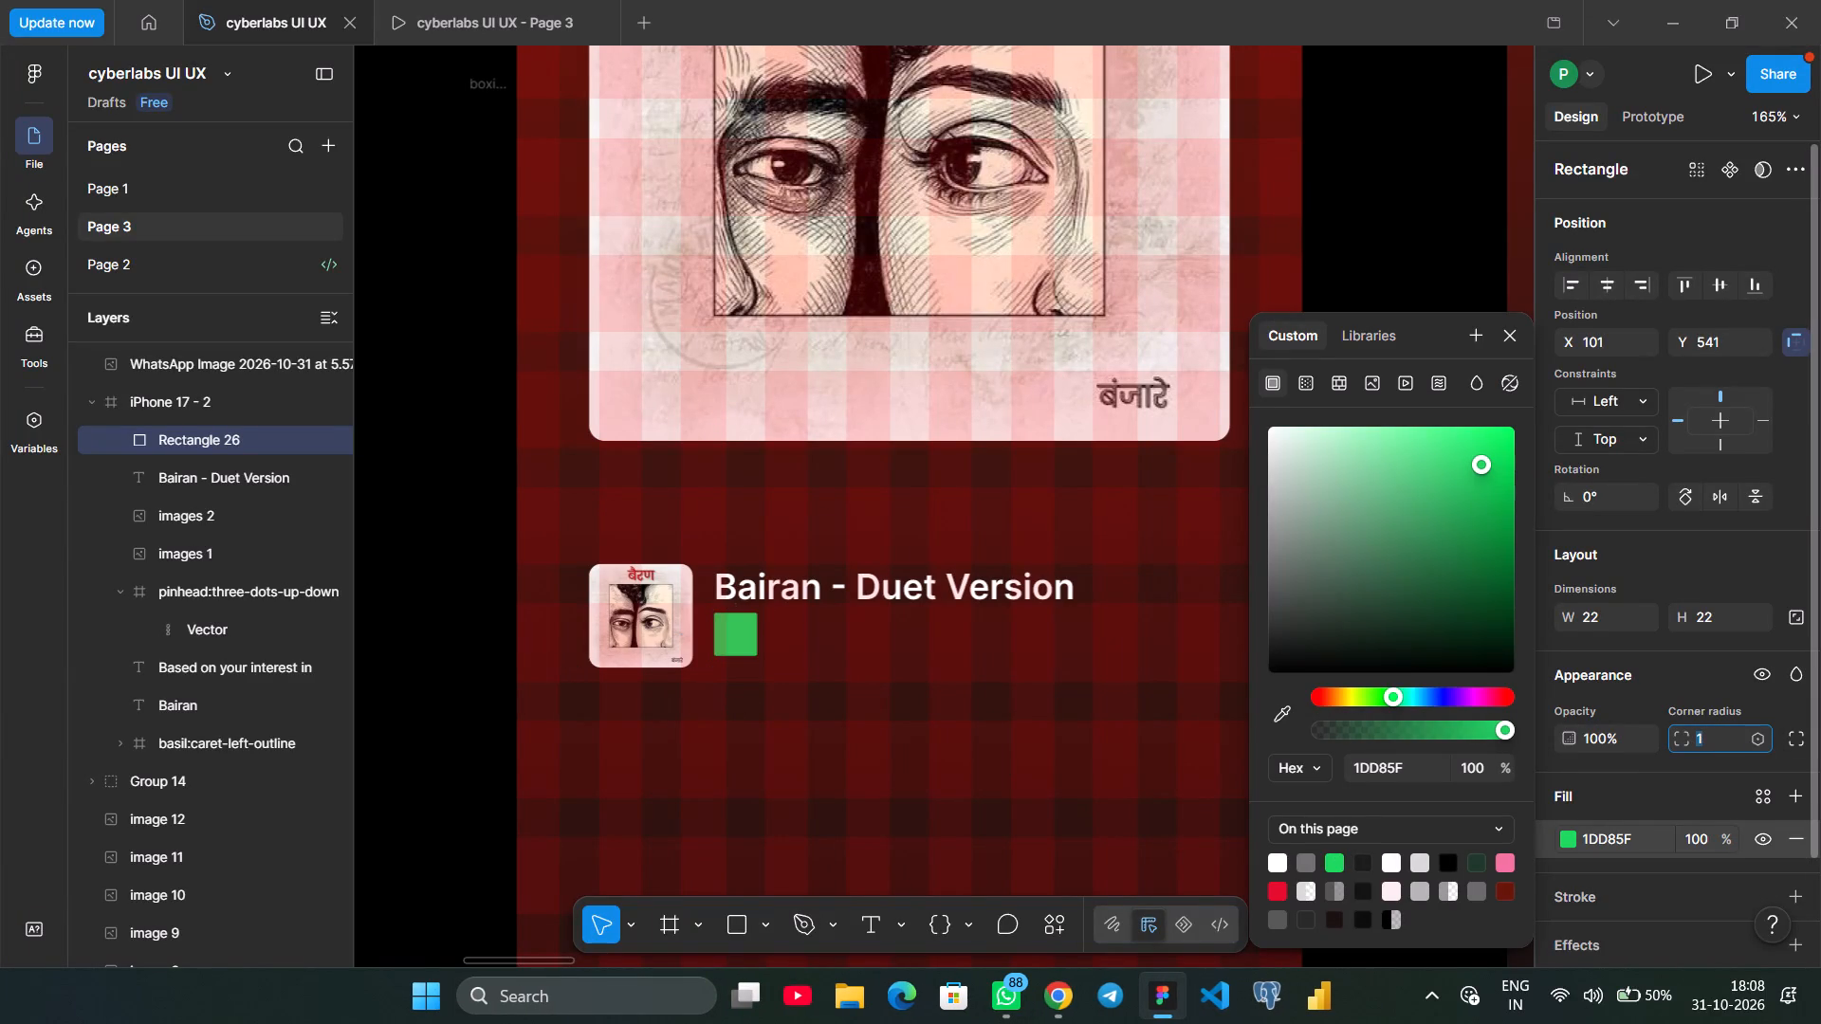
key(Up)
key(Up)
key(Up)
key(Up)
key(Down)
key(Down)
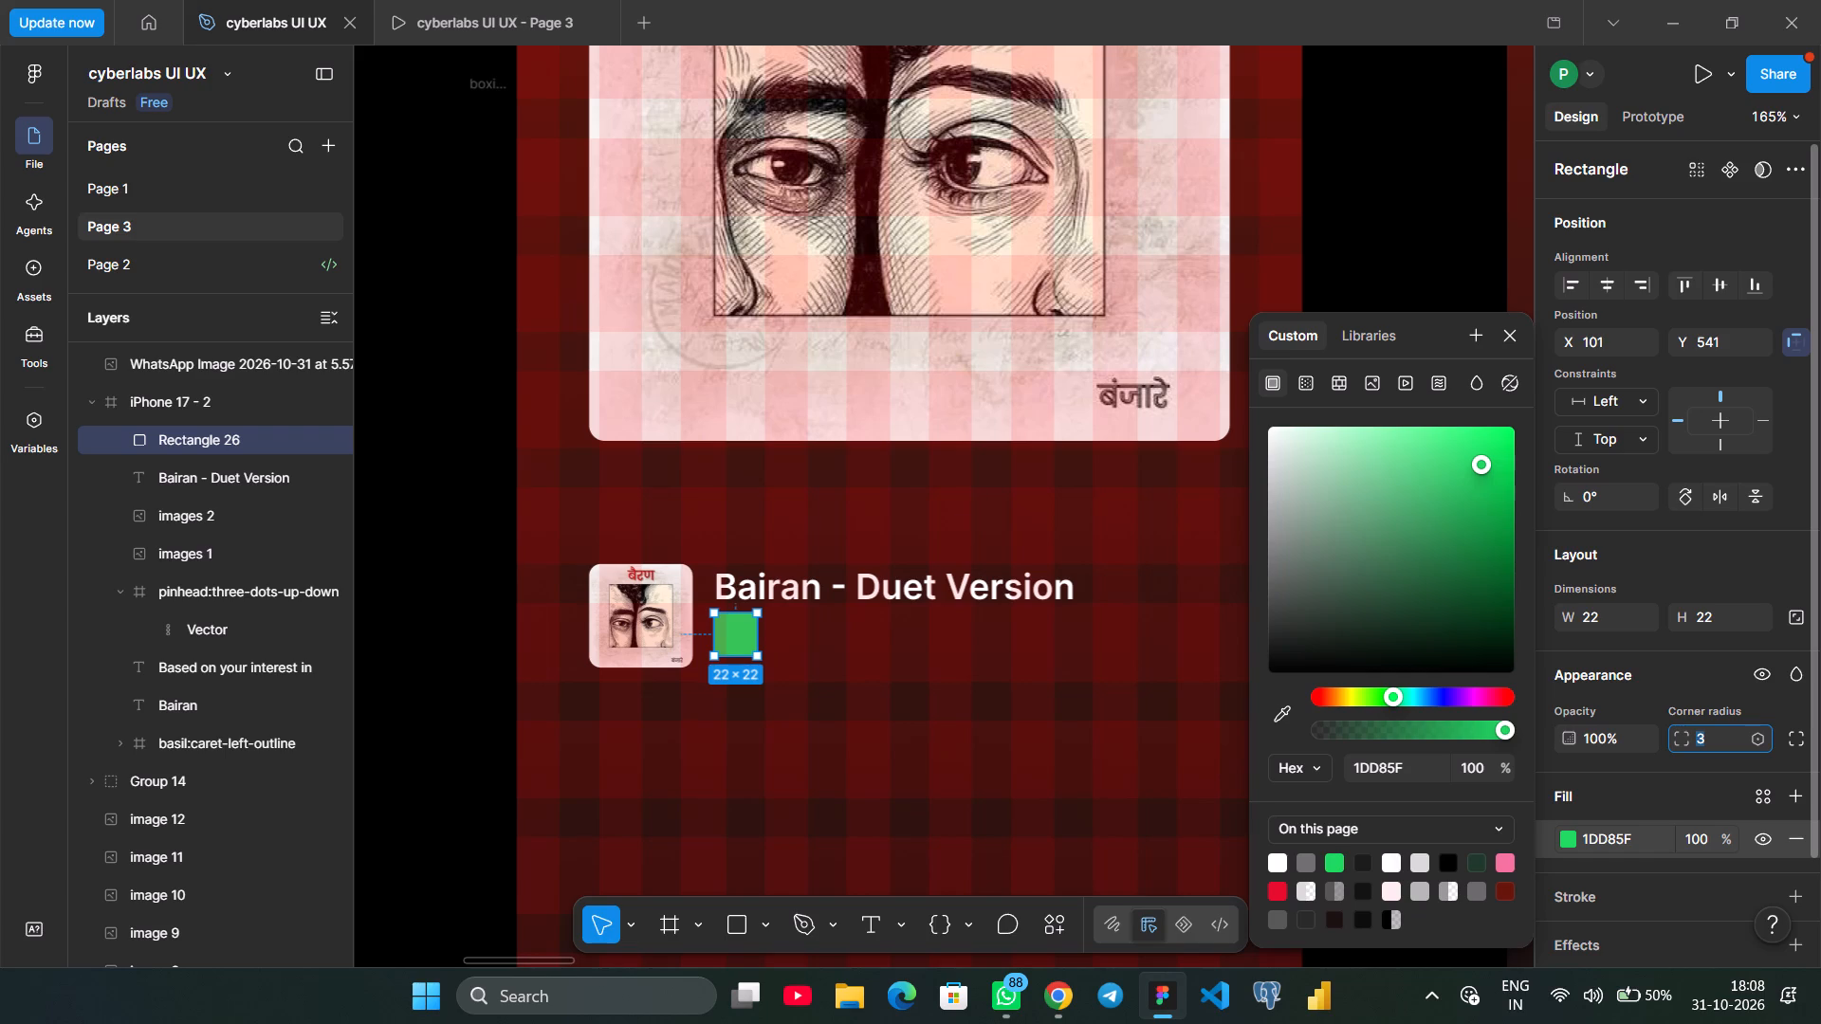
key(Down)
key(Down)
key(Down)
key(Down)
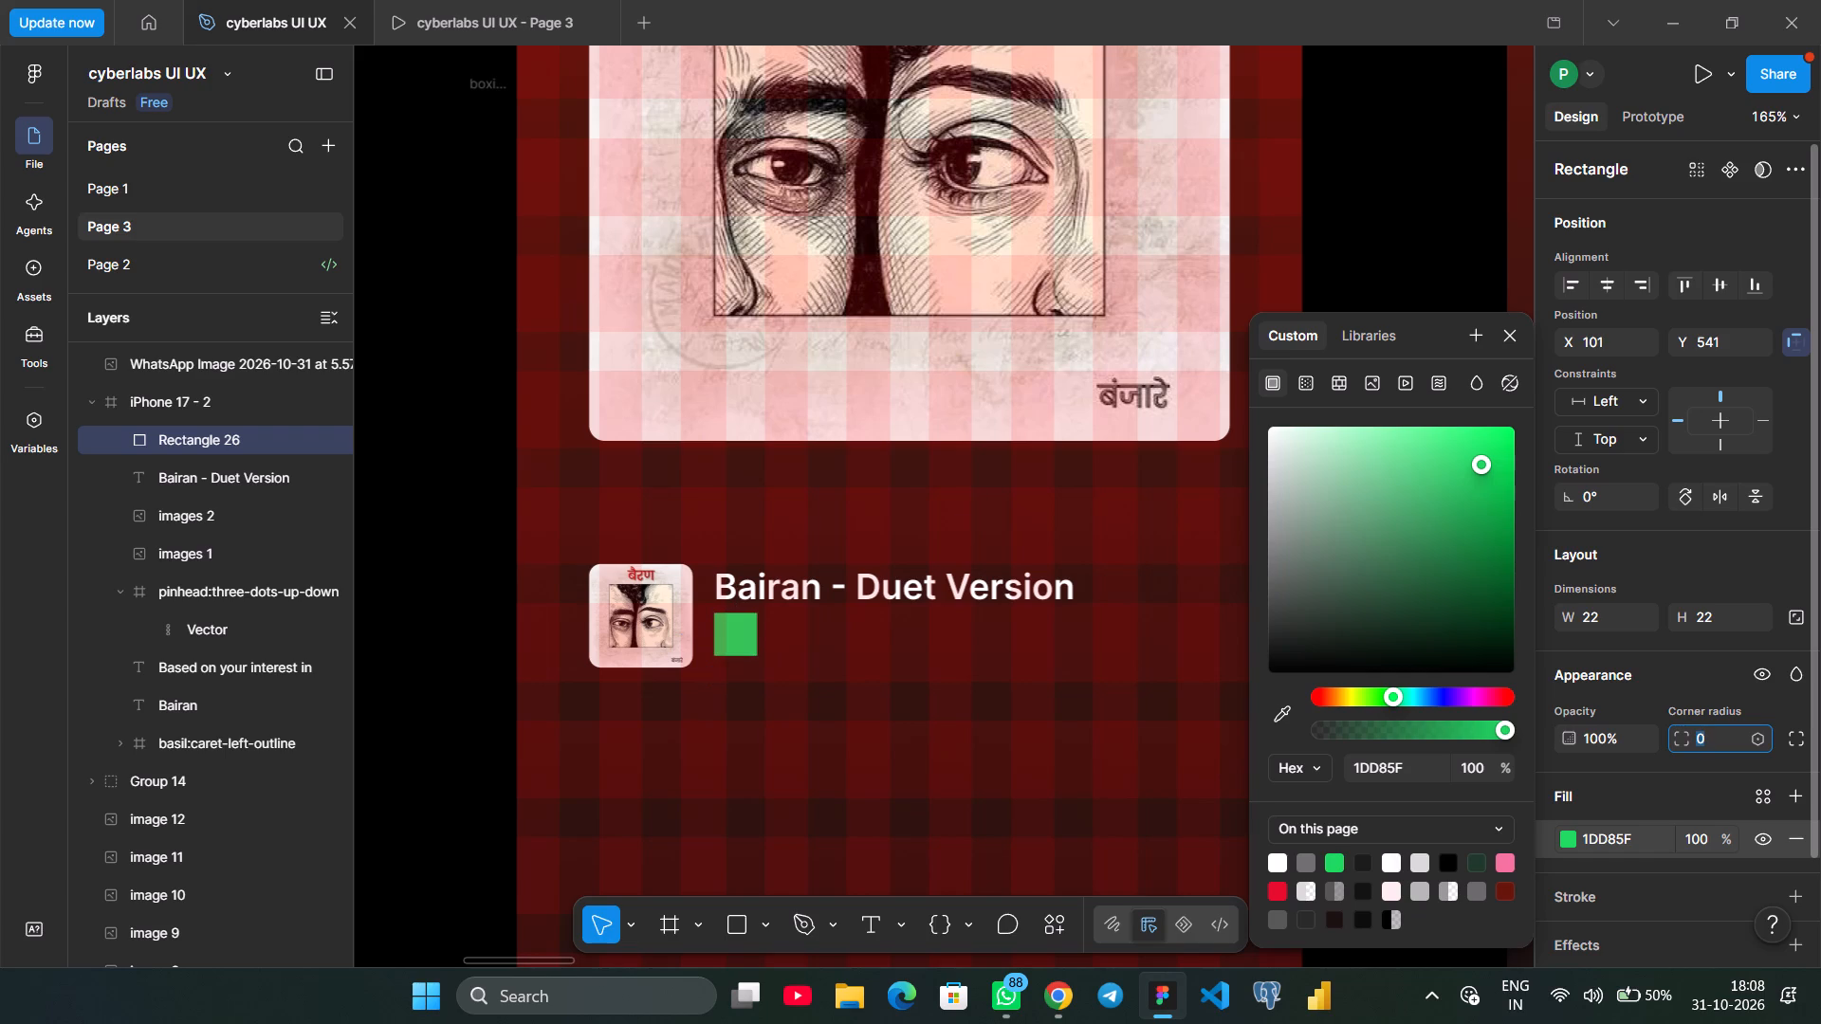
Set the corner radius of the green square below the song title to 4.
key(Down)
key(Down)
key(Down)
key(Down)
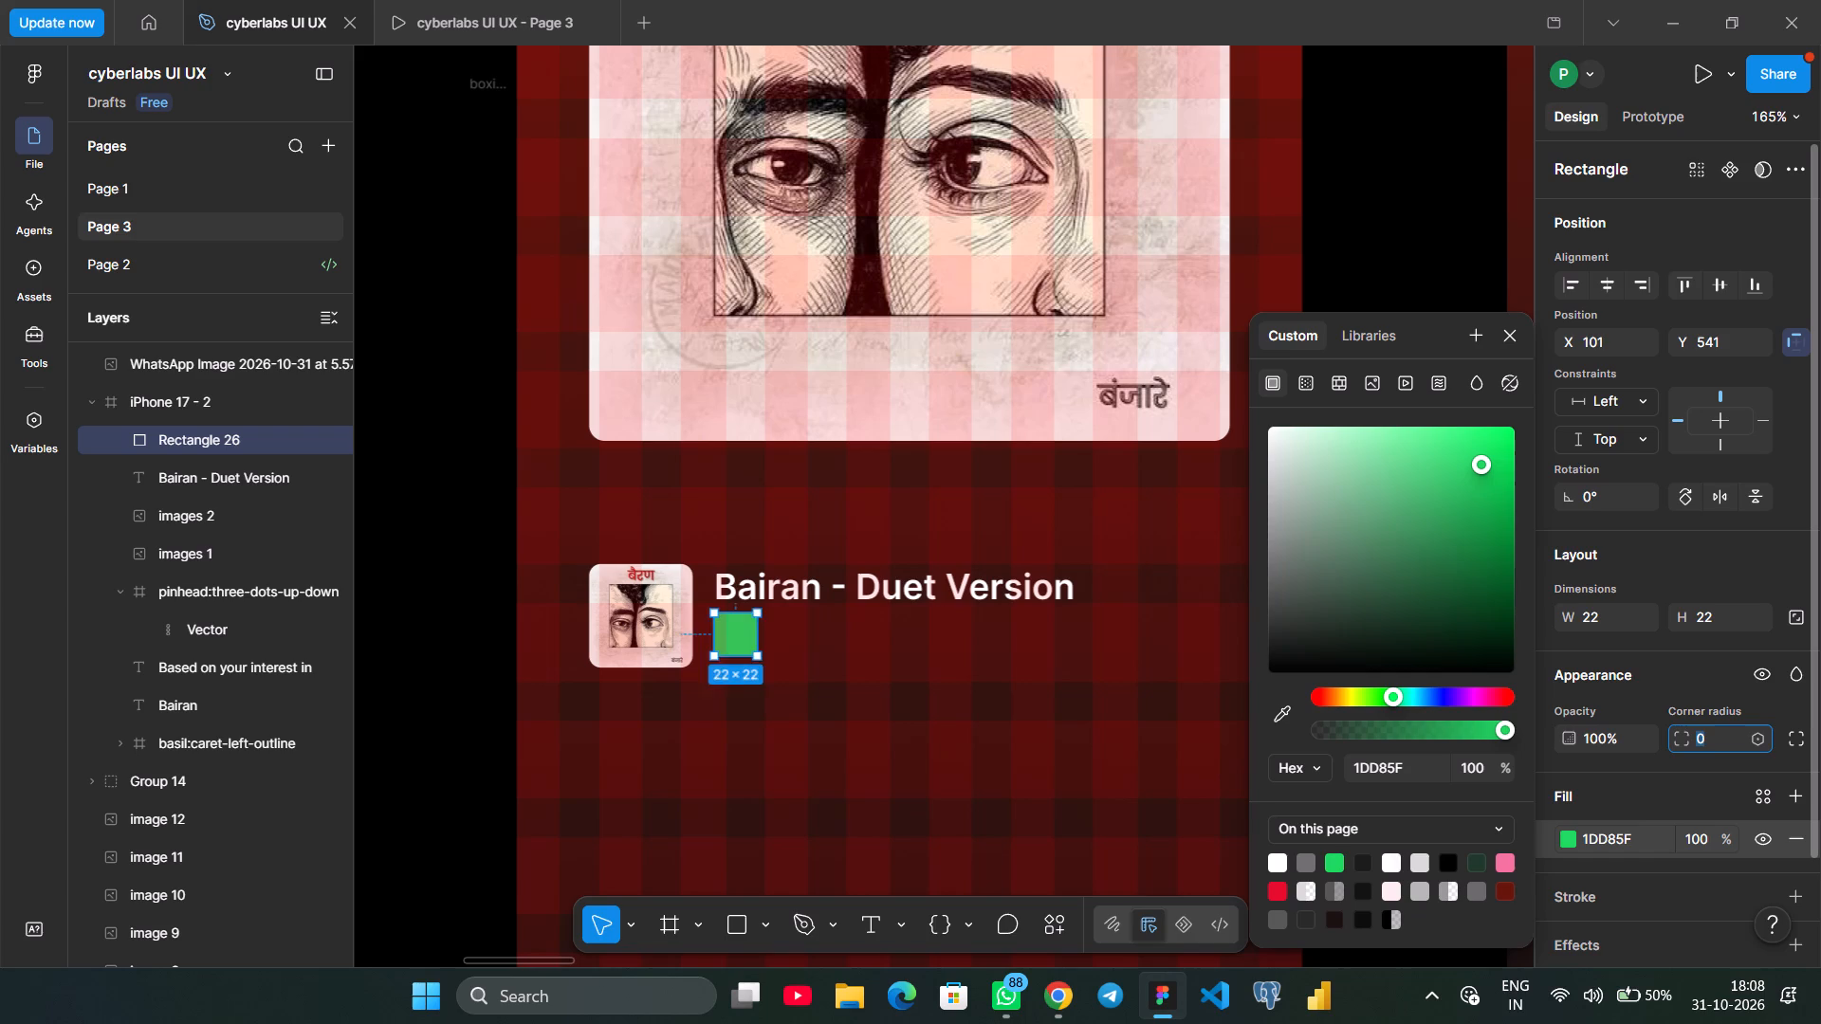
key(Up)
key(Up)
key(Up)
key(Up)
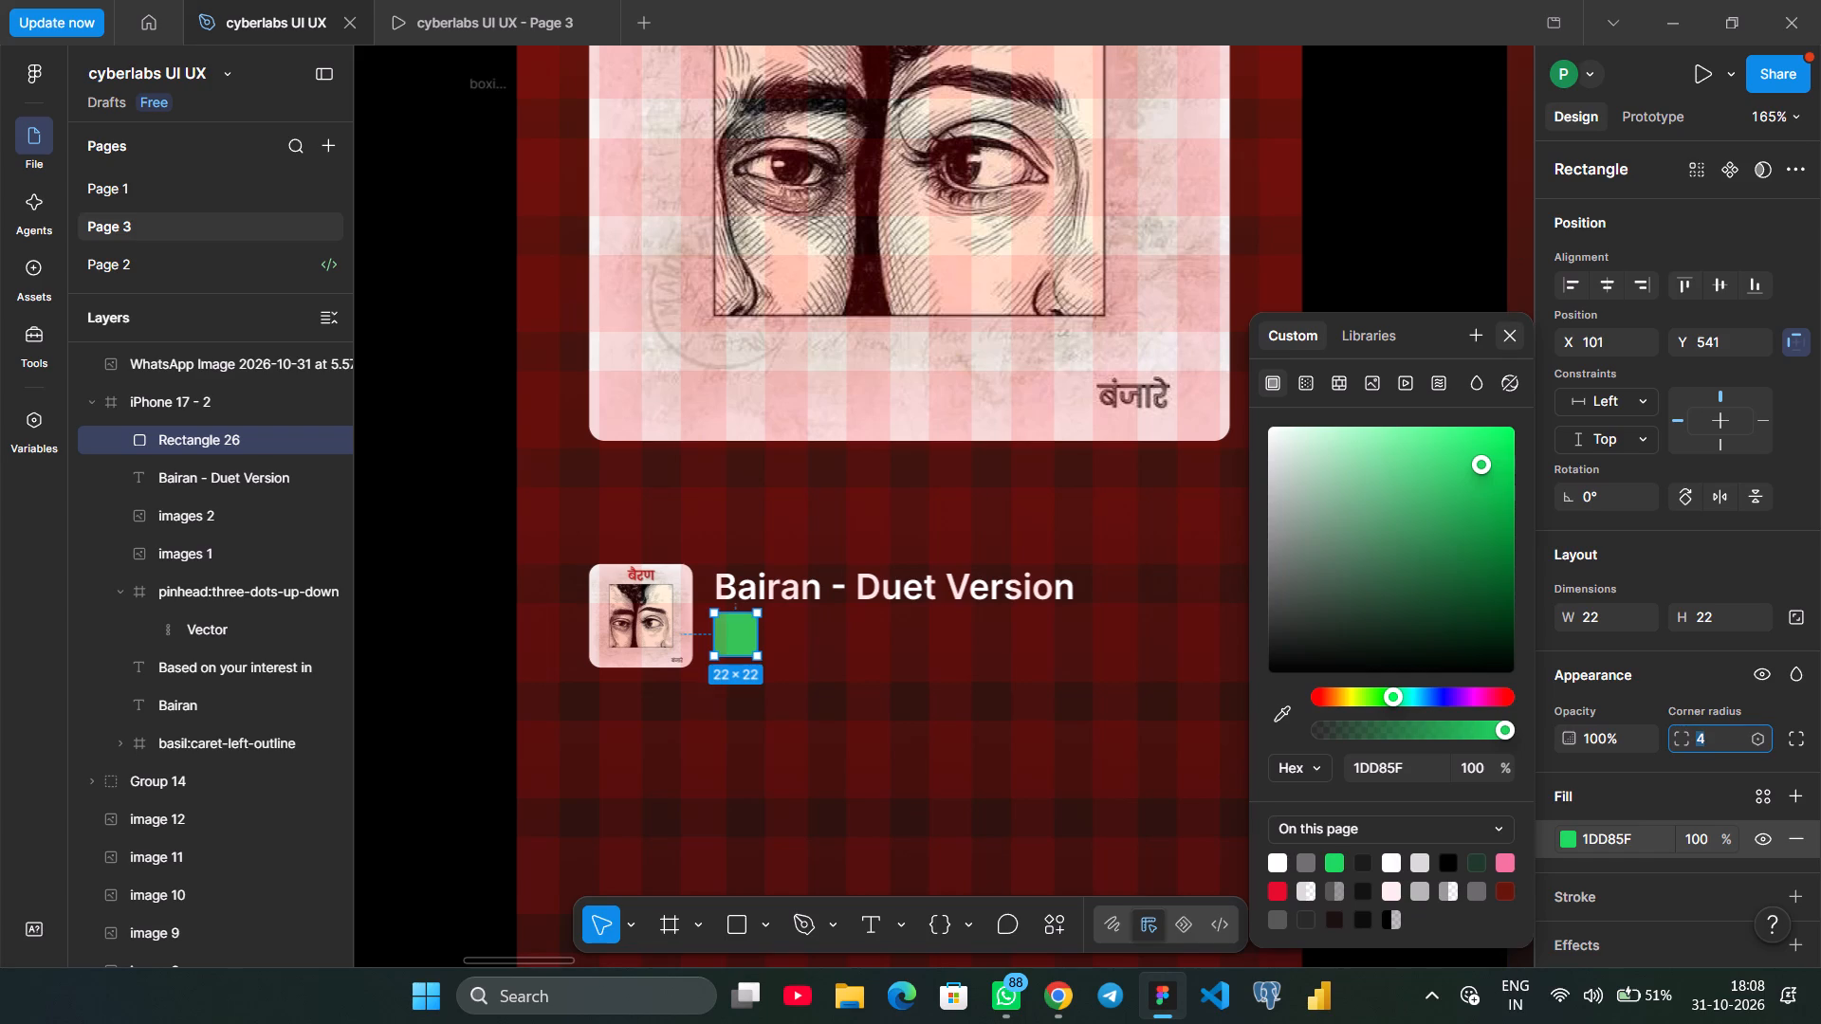
click(1351, 171)
Search Iconify for "sparkle" and import the filled two-star icon, codicon:sparkle-filled, beside the green square.
scroll(1351, 171, left, 2)
scroll(1351, 171, right, 1)
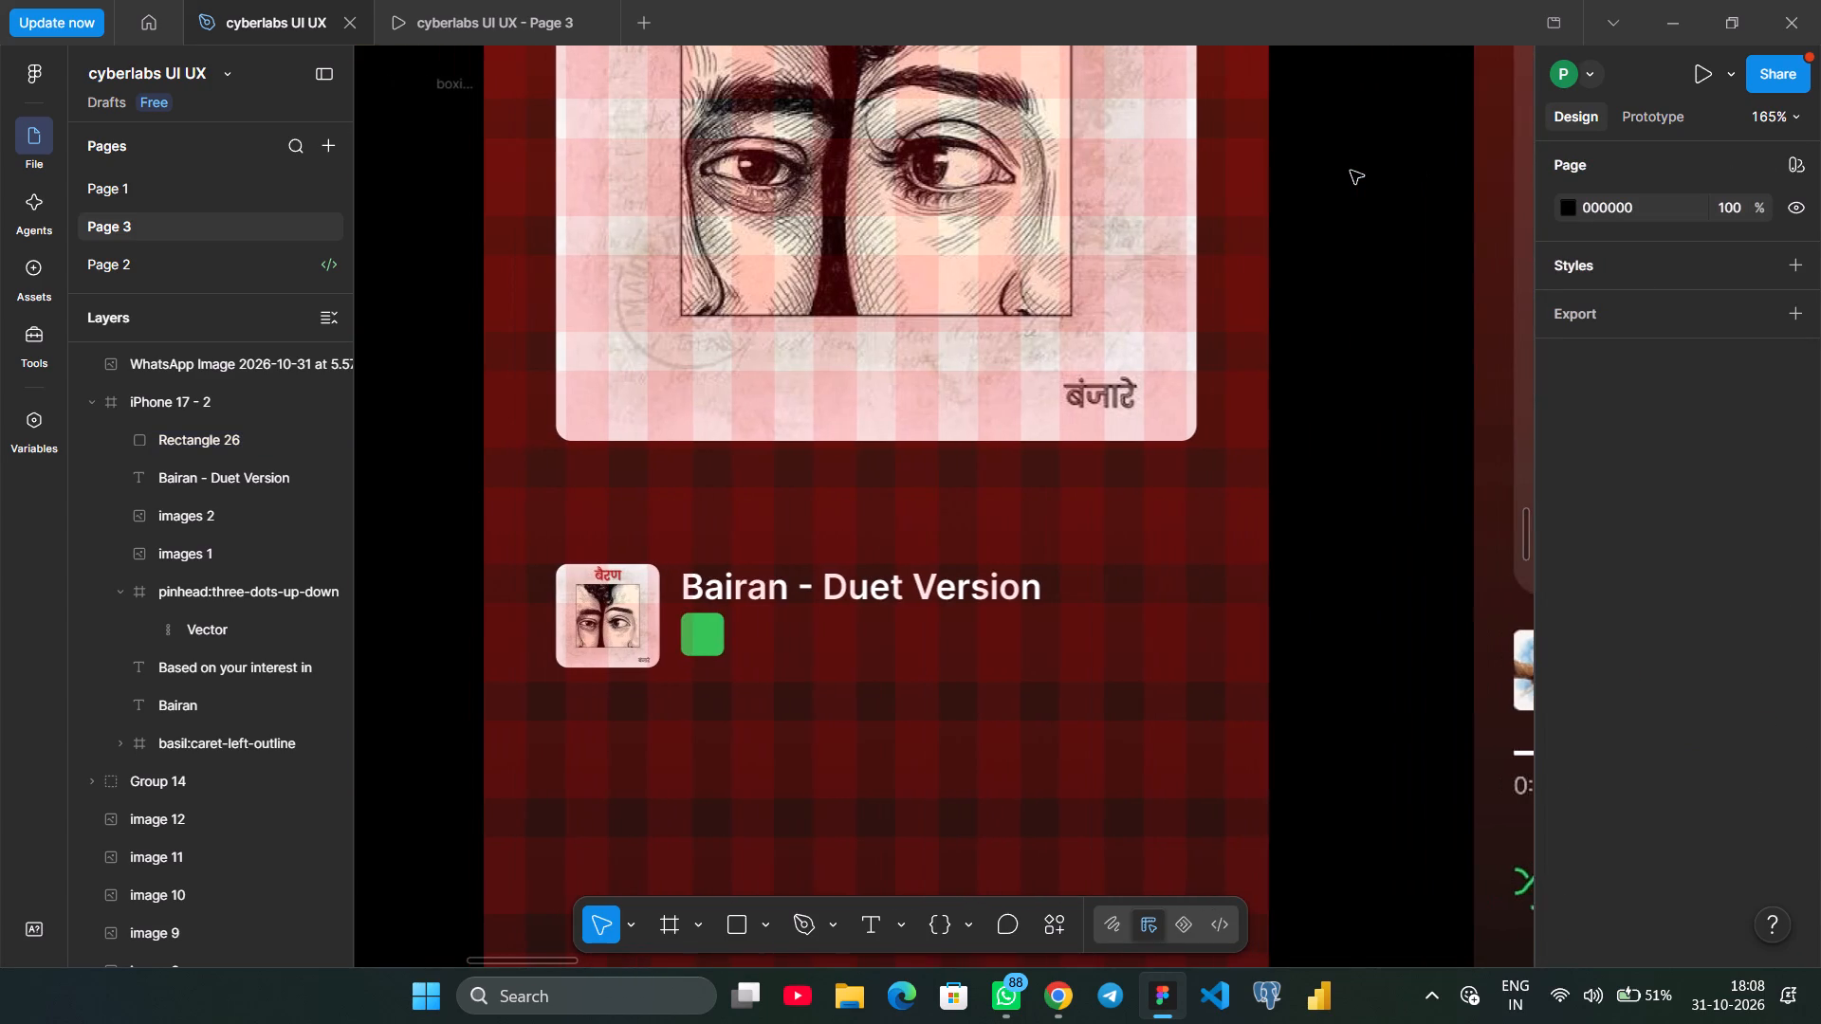
scroll(1351, 171, right, 1)
right_click(1351, 171)
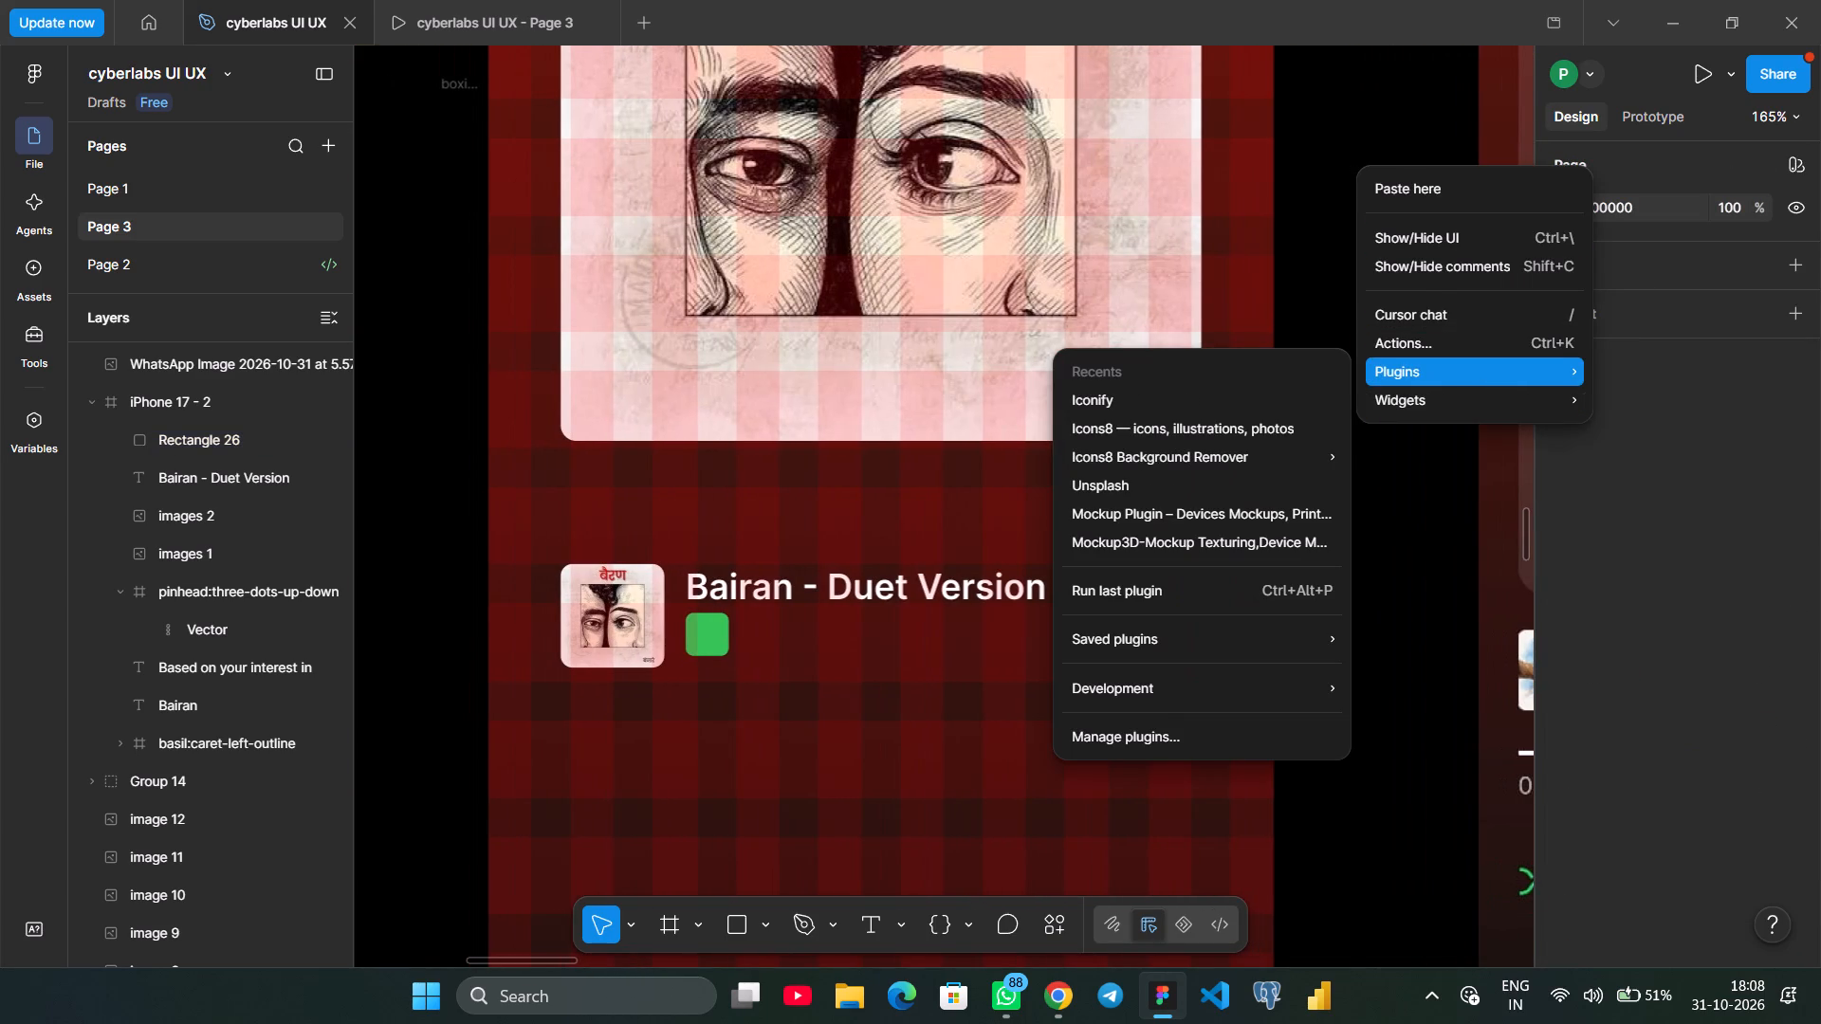
click(1157, 401)
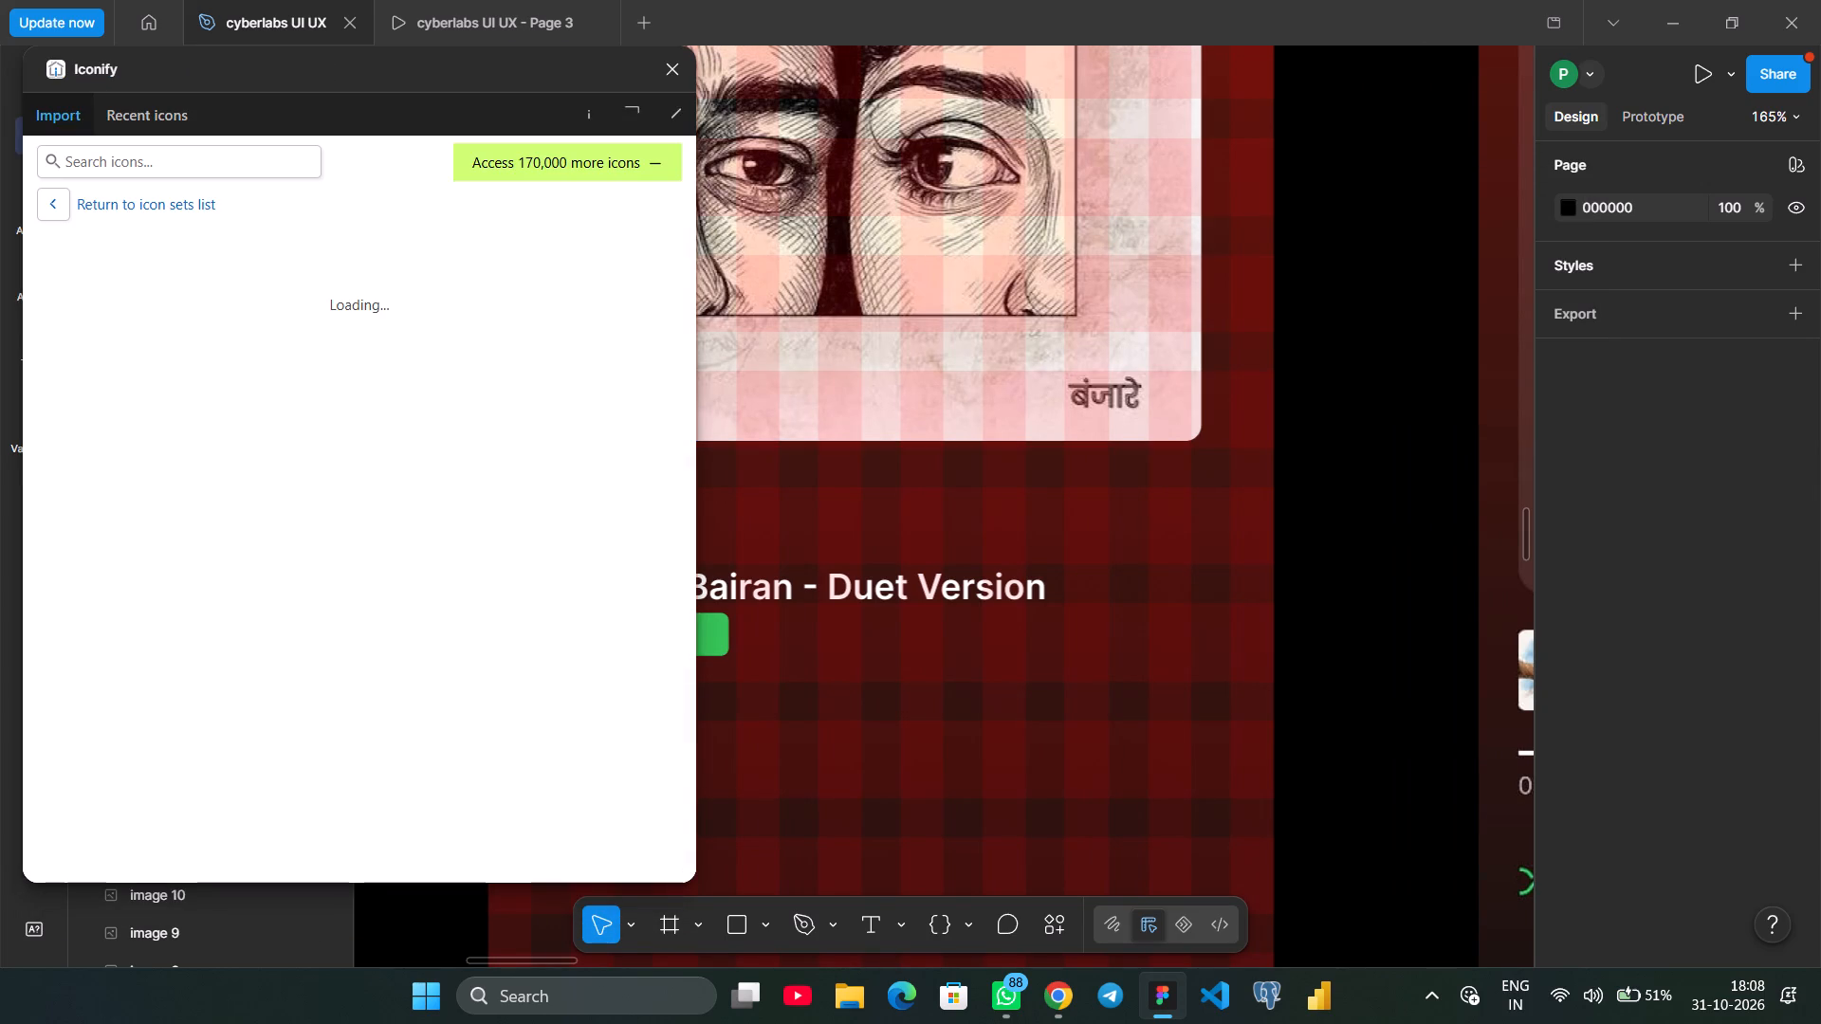
click(143, 161)
text(sparkle)
key(Return)
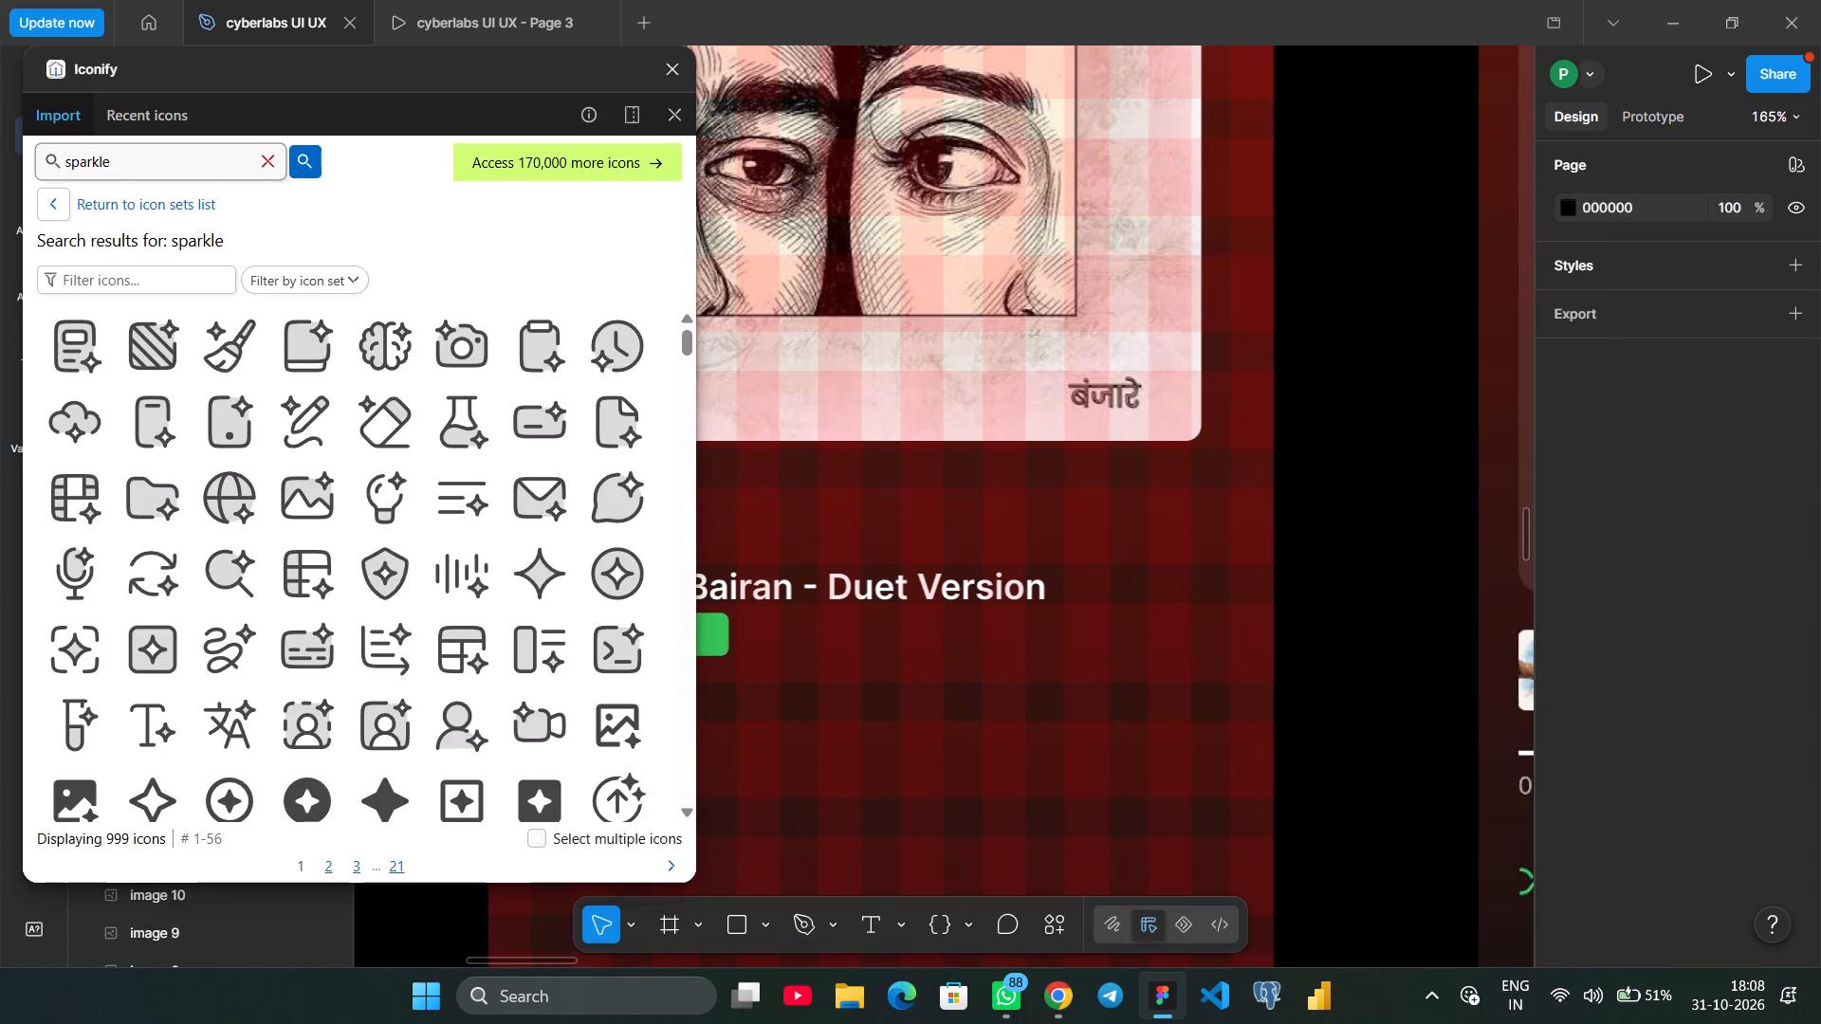
scroll(205, 695, down, 2)
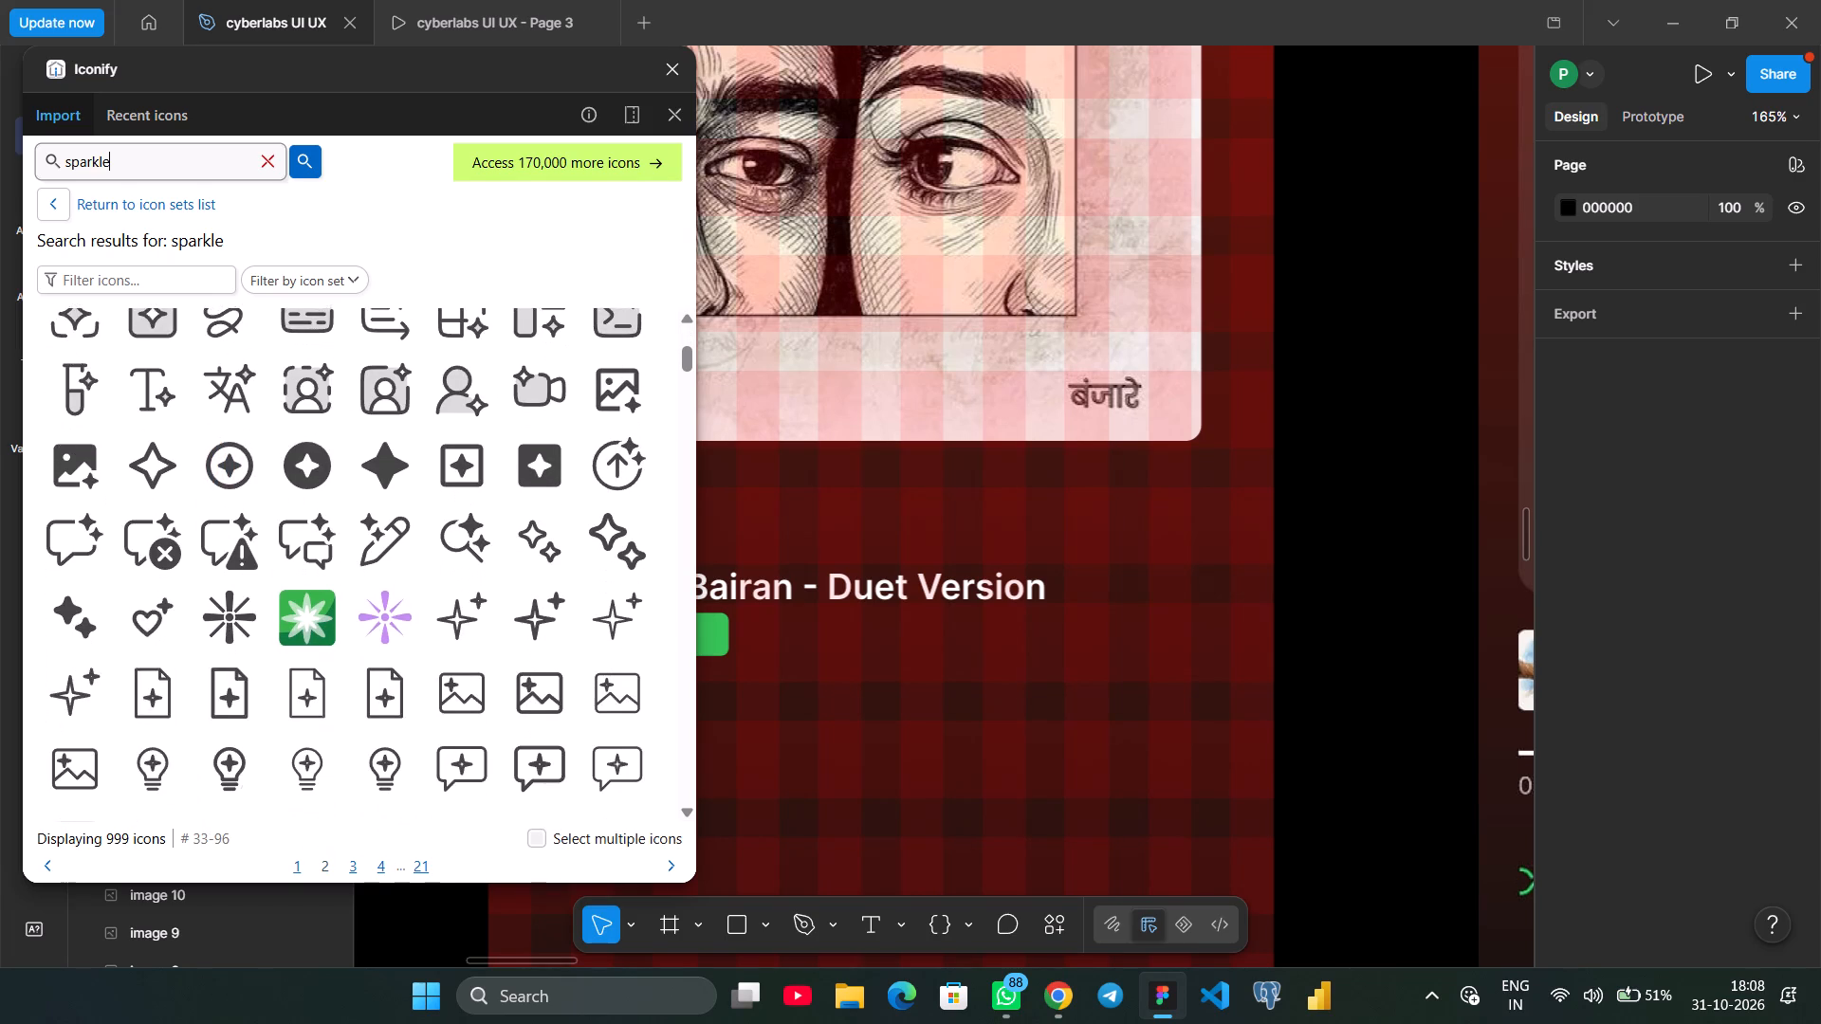
scroll(267, 737, down, 1)
drag(73, 541, 804, 652)
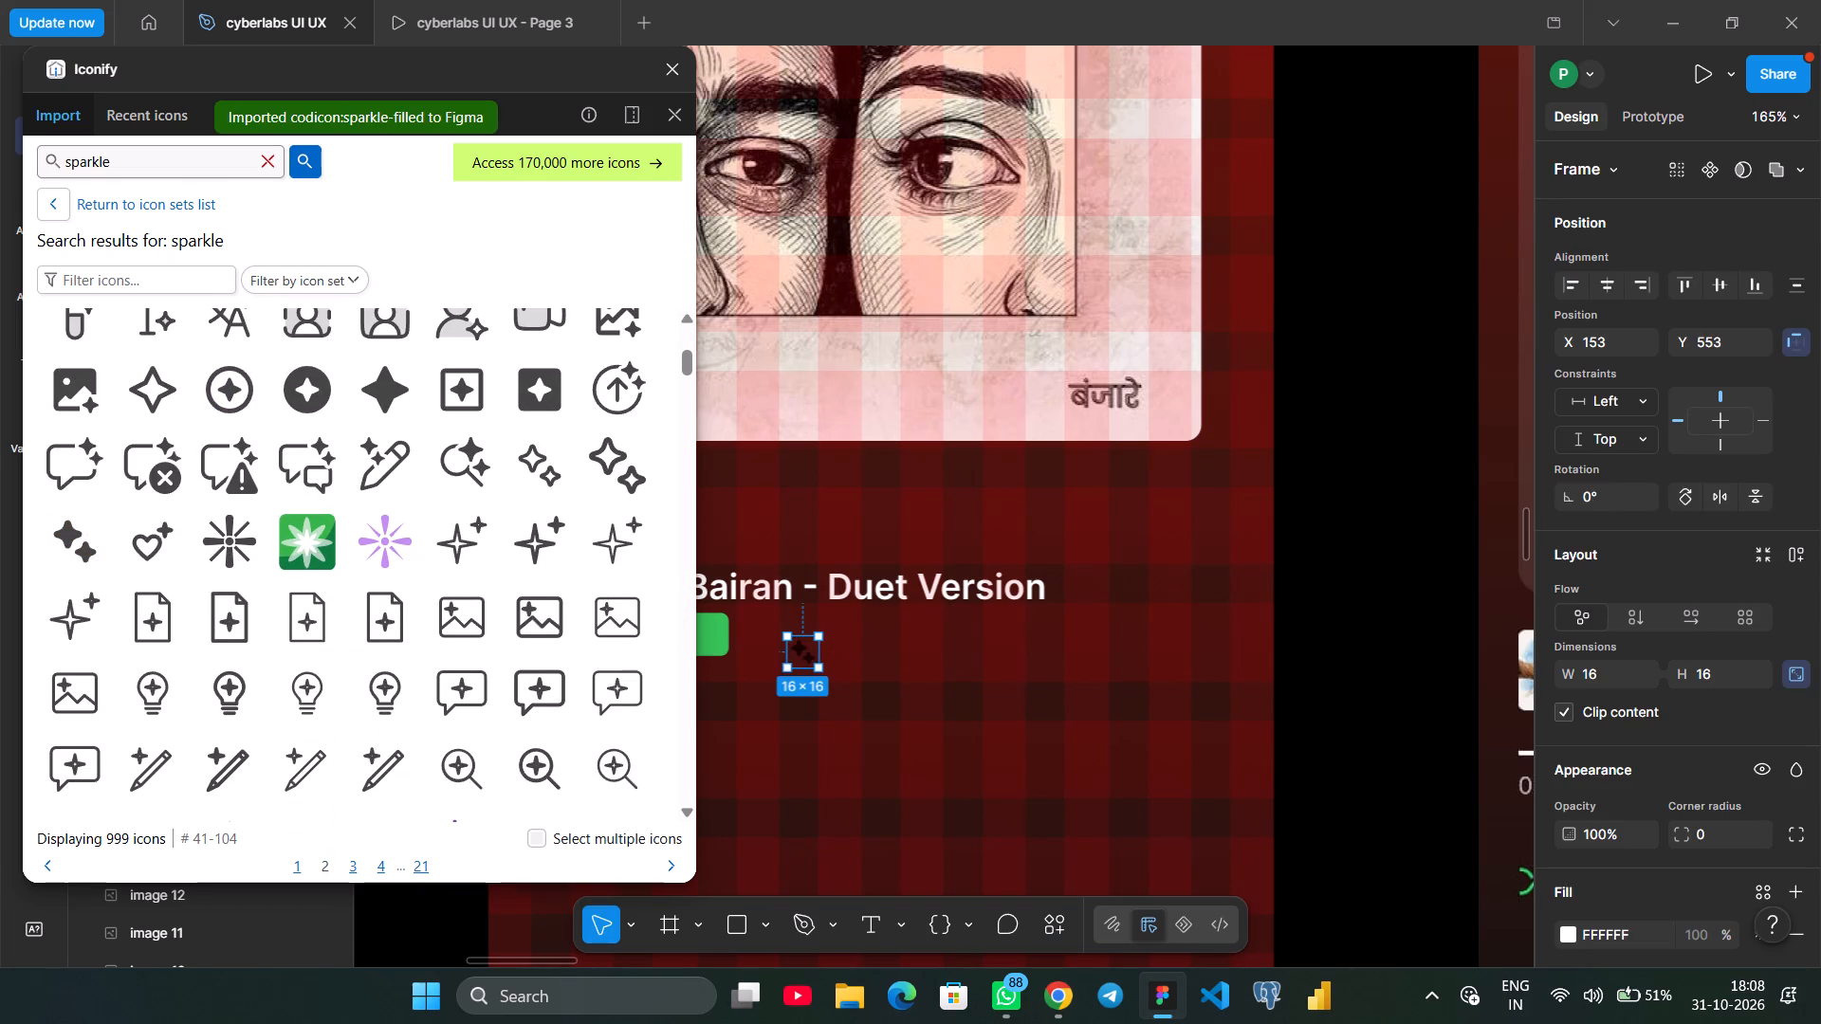
click(672, 67)
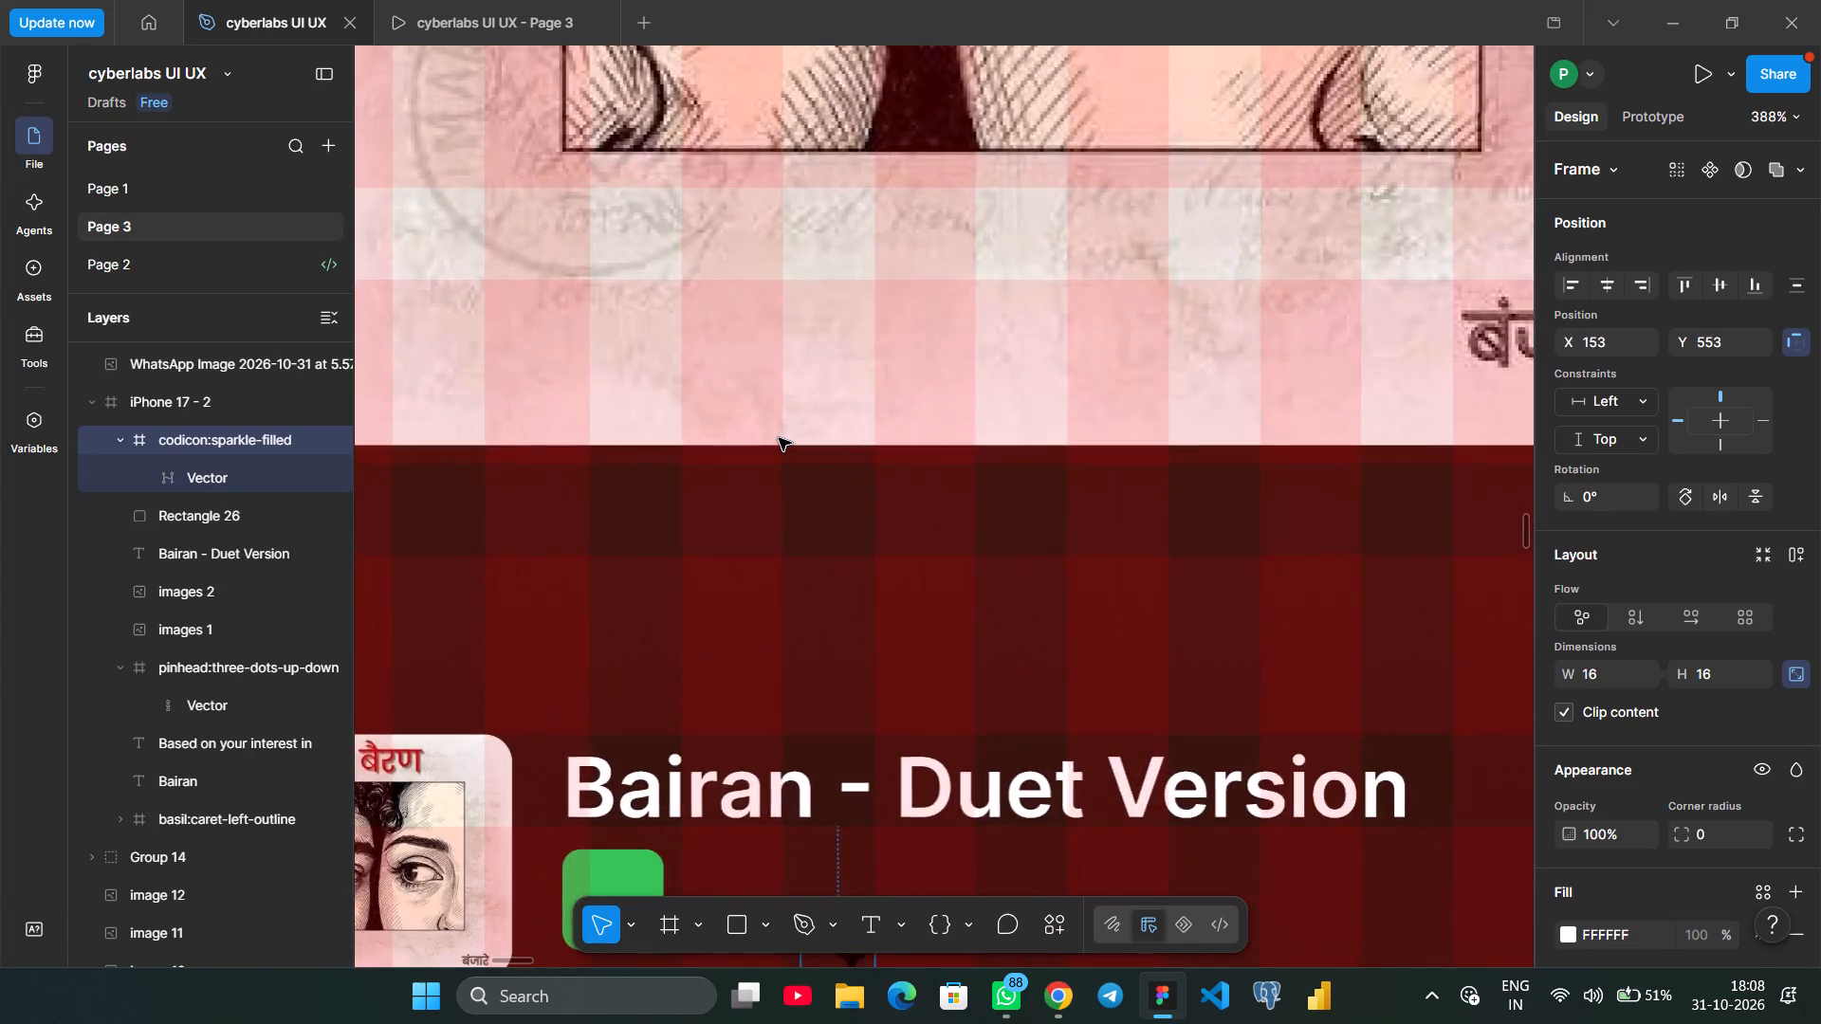
Move the sparkle icon onto the green square, to X 104, Y 544.
scroll(779, 438, down, 2)
drag(833, 449, 605, 403)
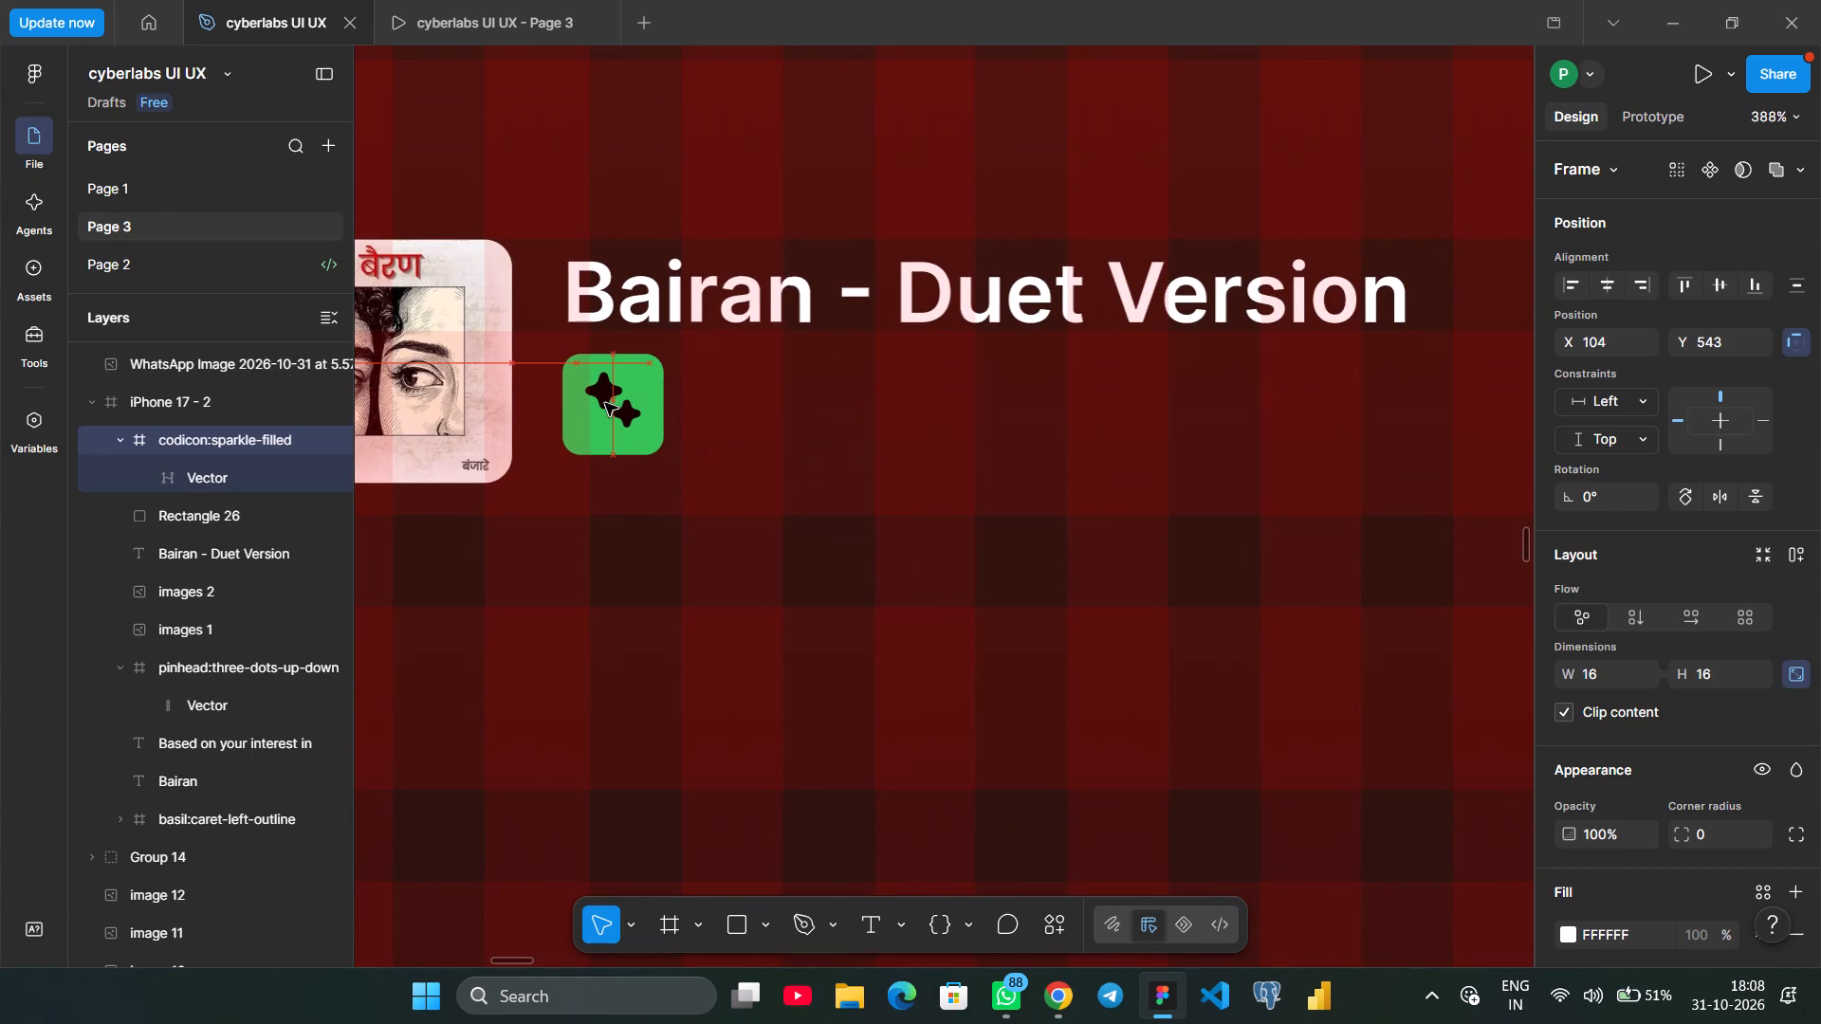
drag(605, 403, 603, 409)
click(775, 536)
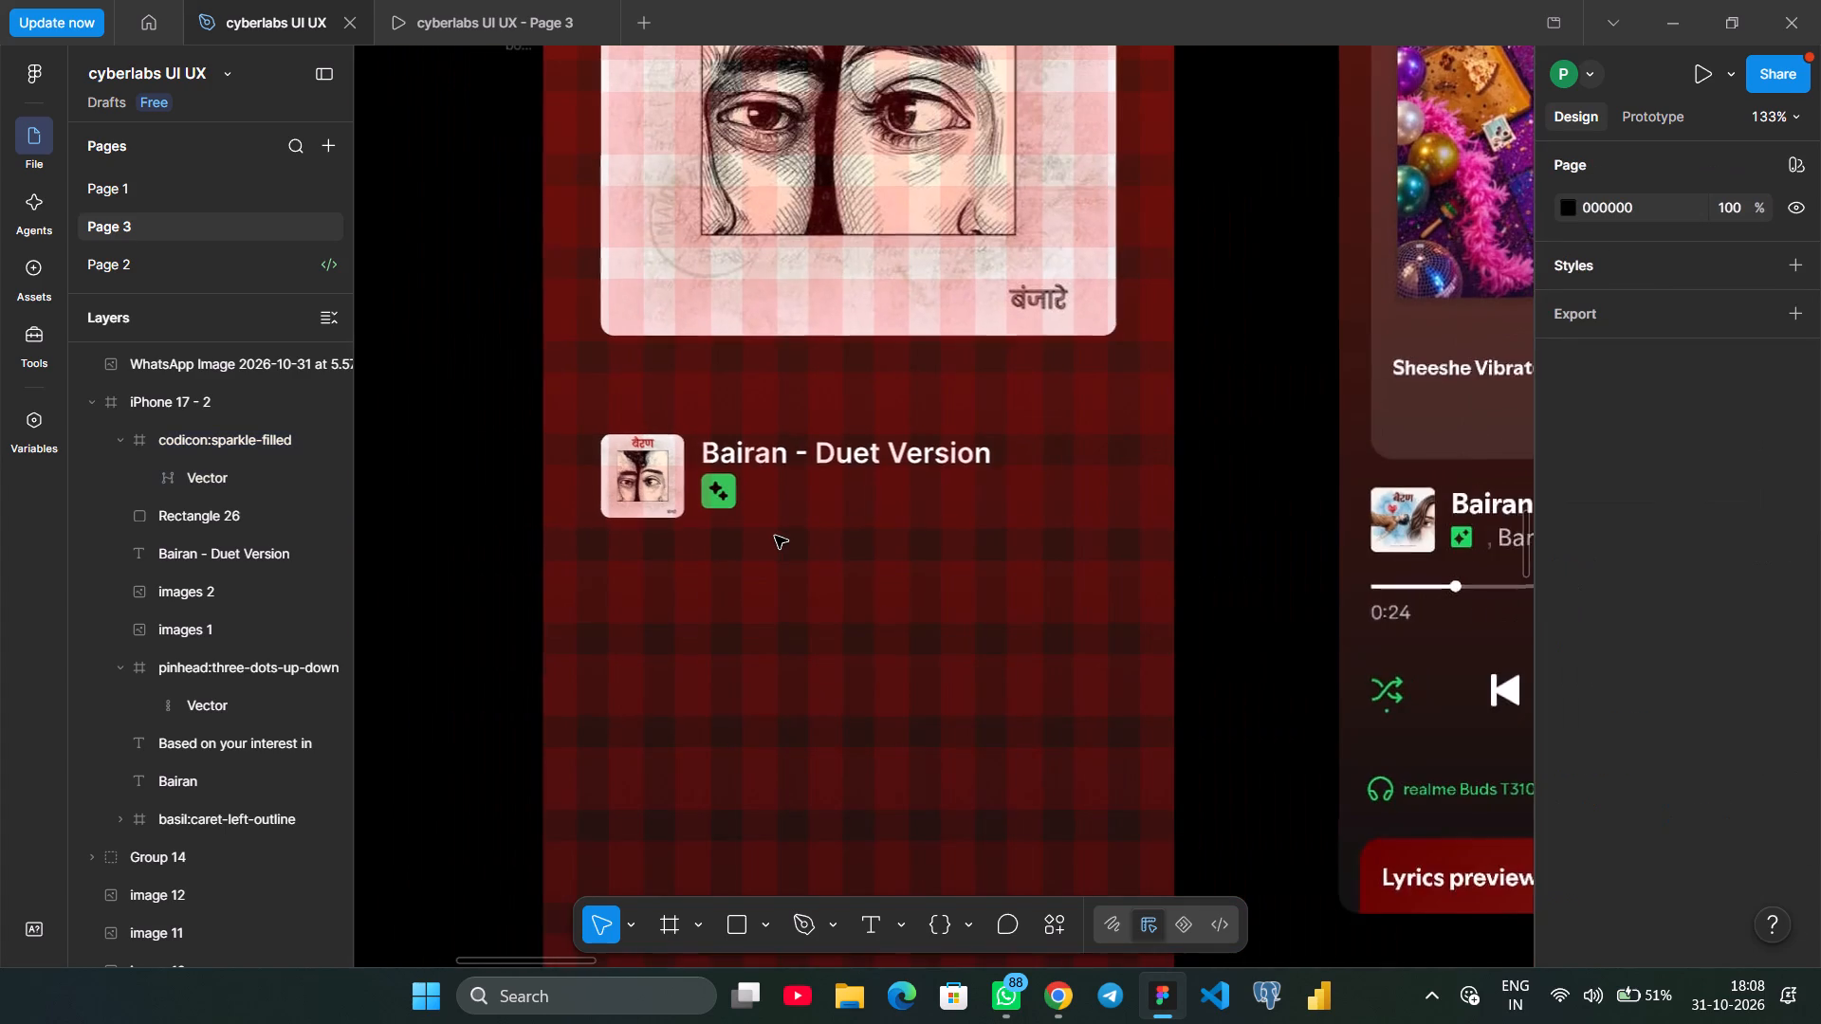
Scale the sparkle icon and its green square down together to about 16 × 17.
scroll(775, 536, left, 1)
scroll(775, 536, right, 2)
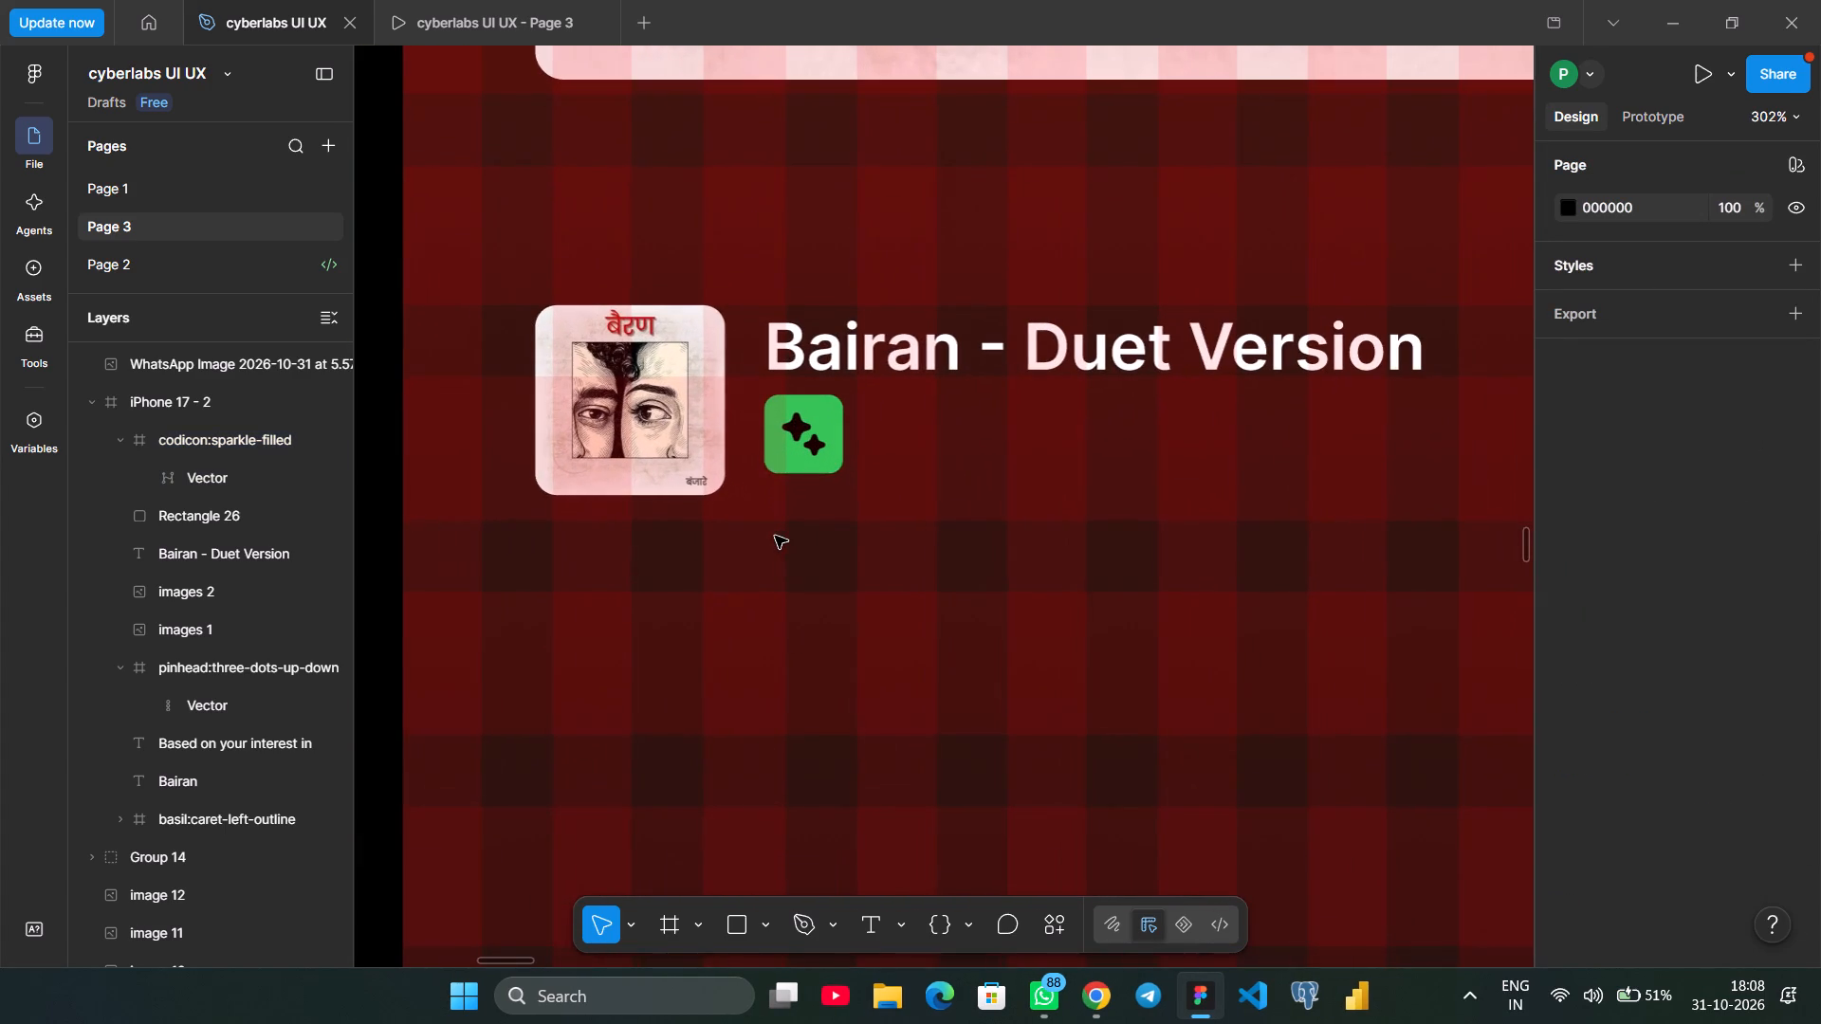
click(804, 467)
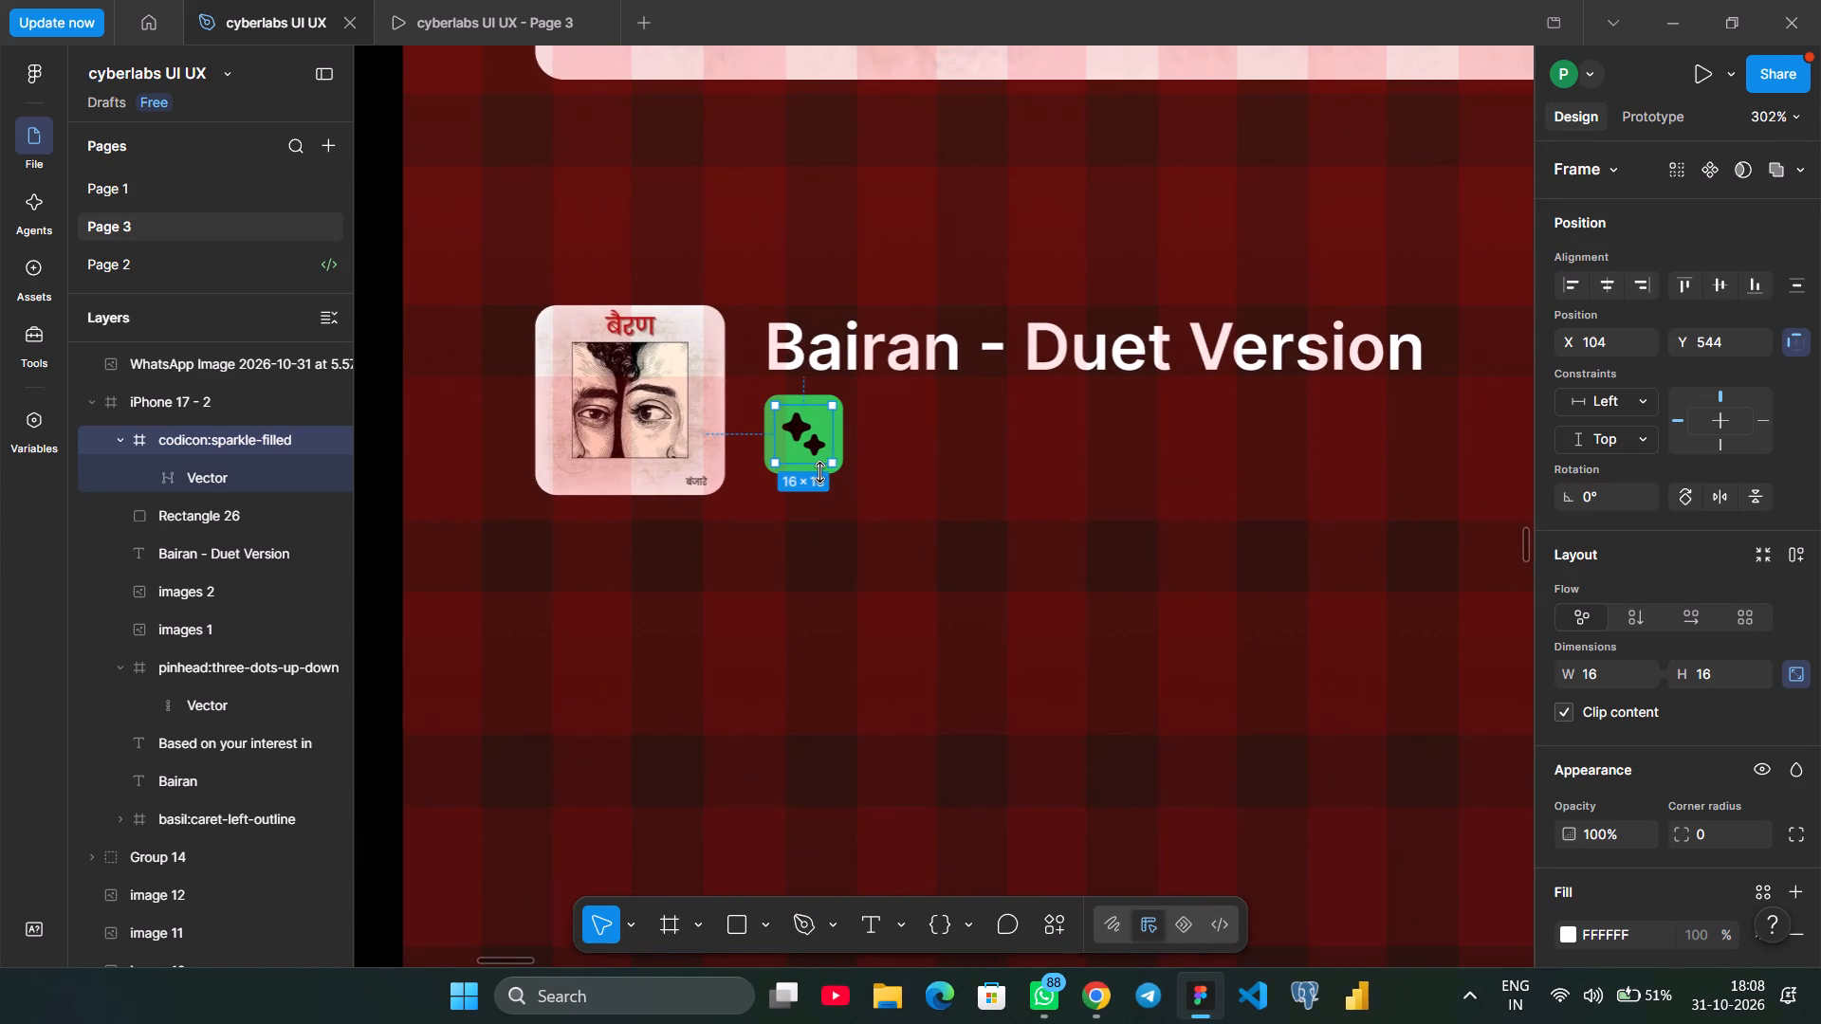
shift+click(841, 470)
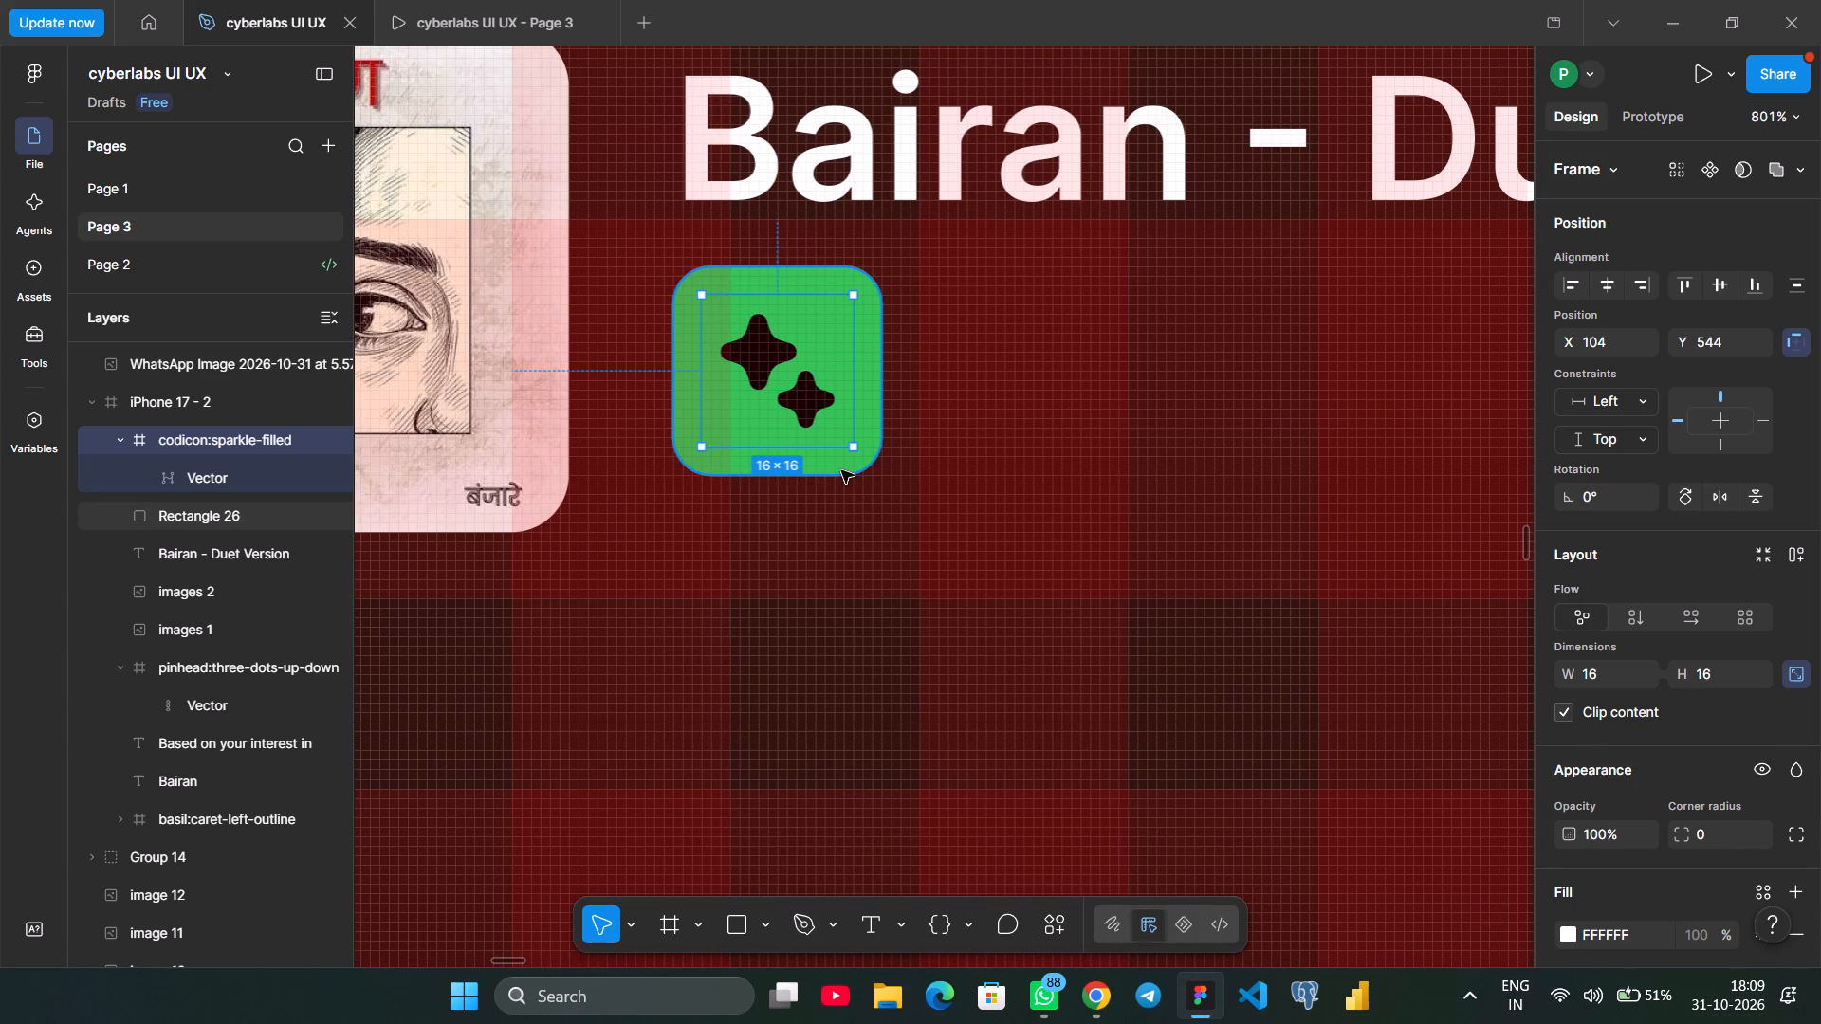
drag(882, 477, 826, 424)
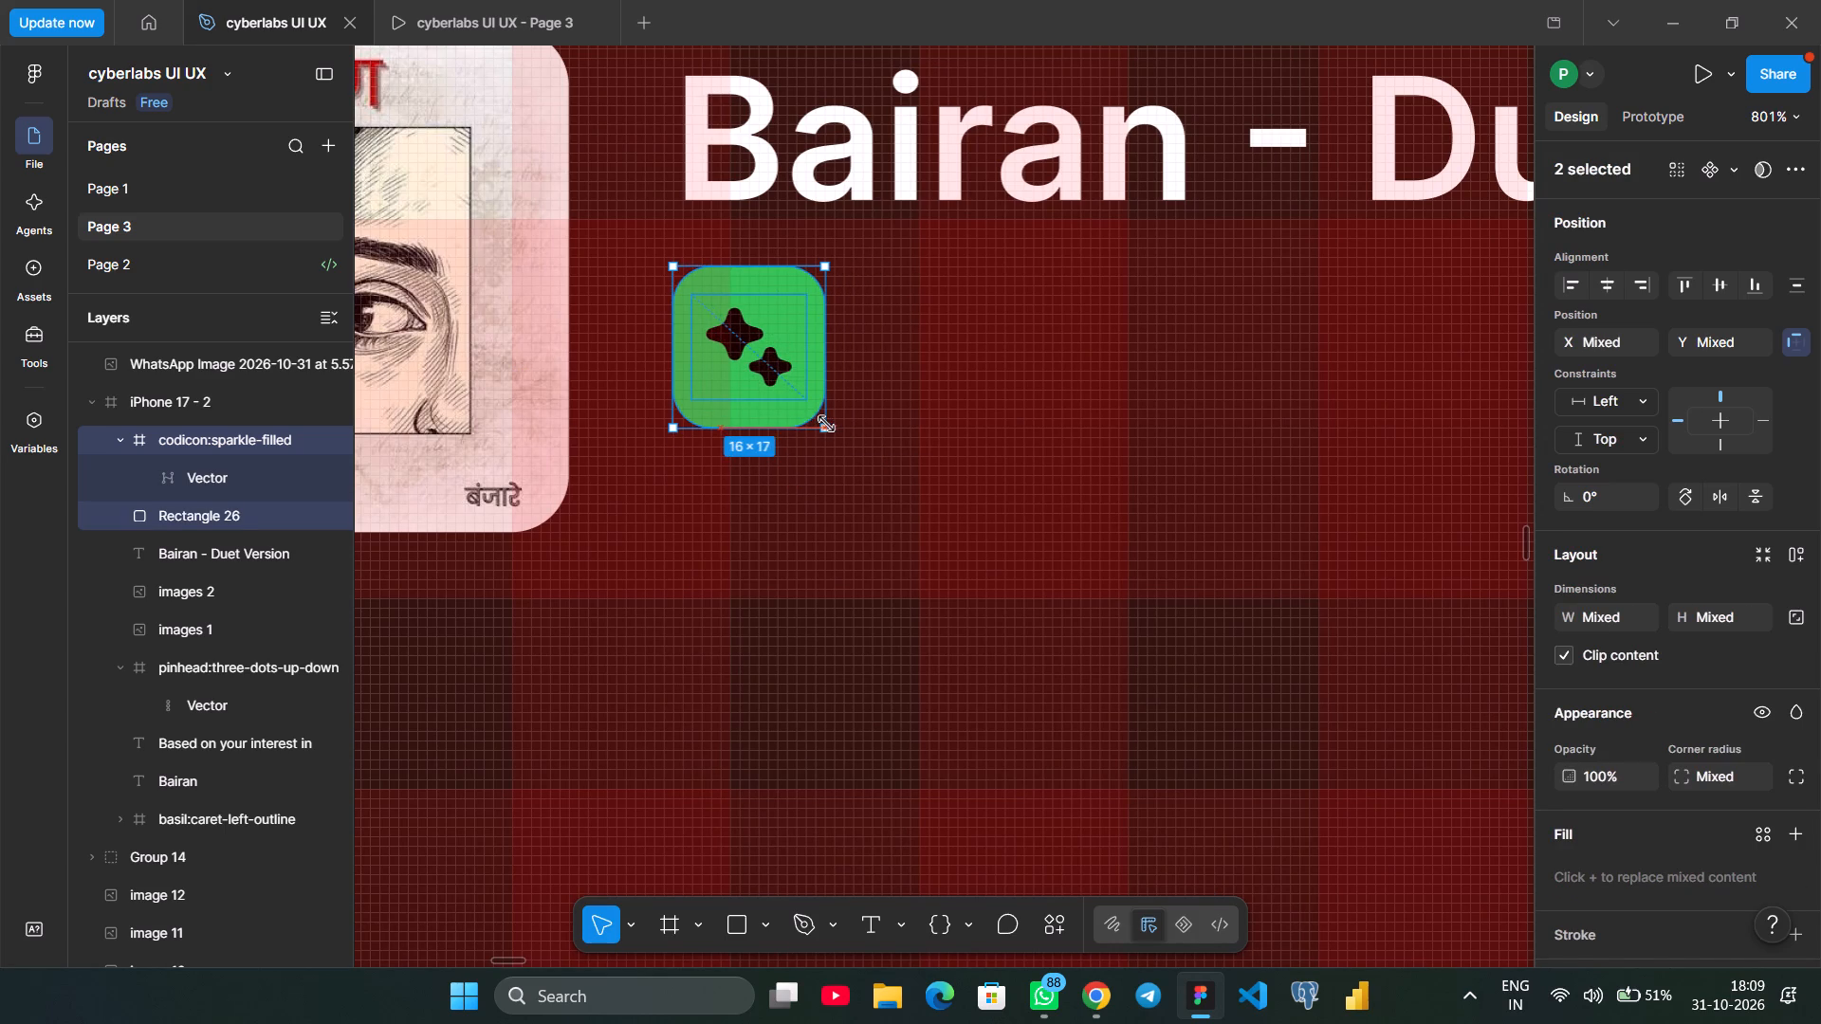
drag(826, 424, 826, 426)
click(924, 448)
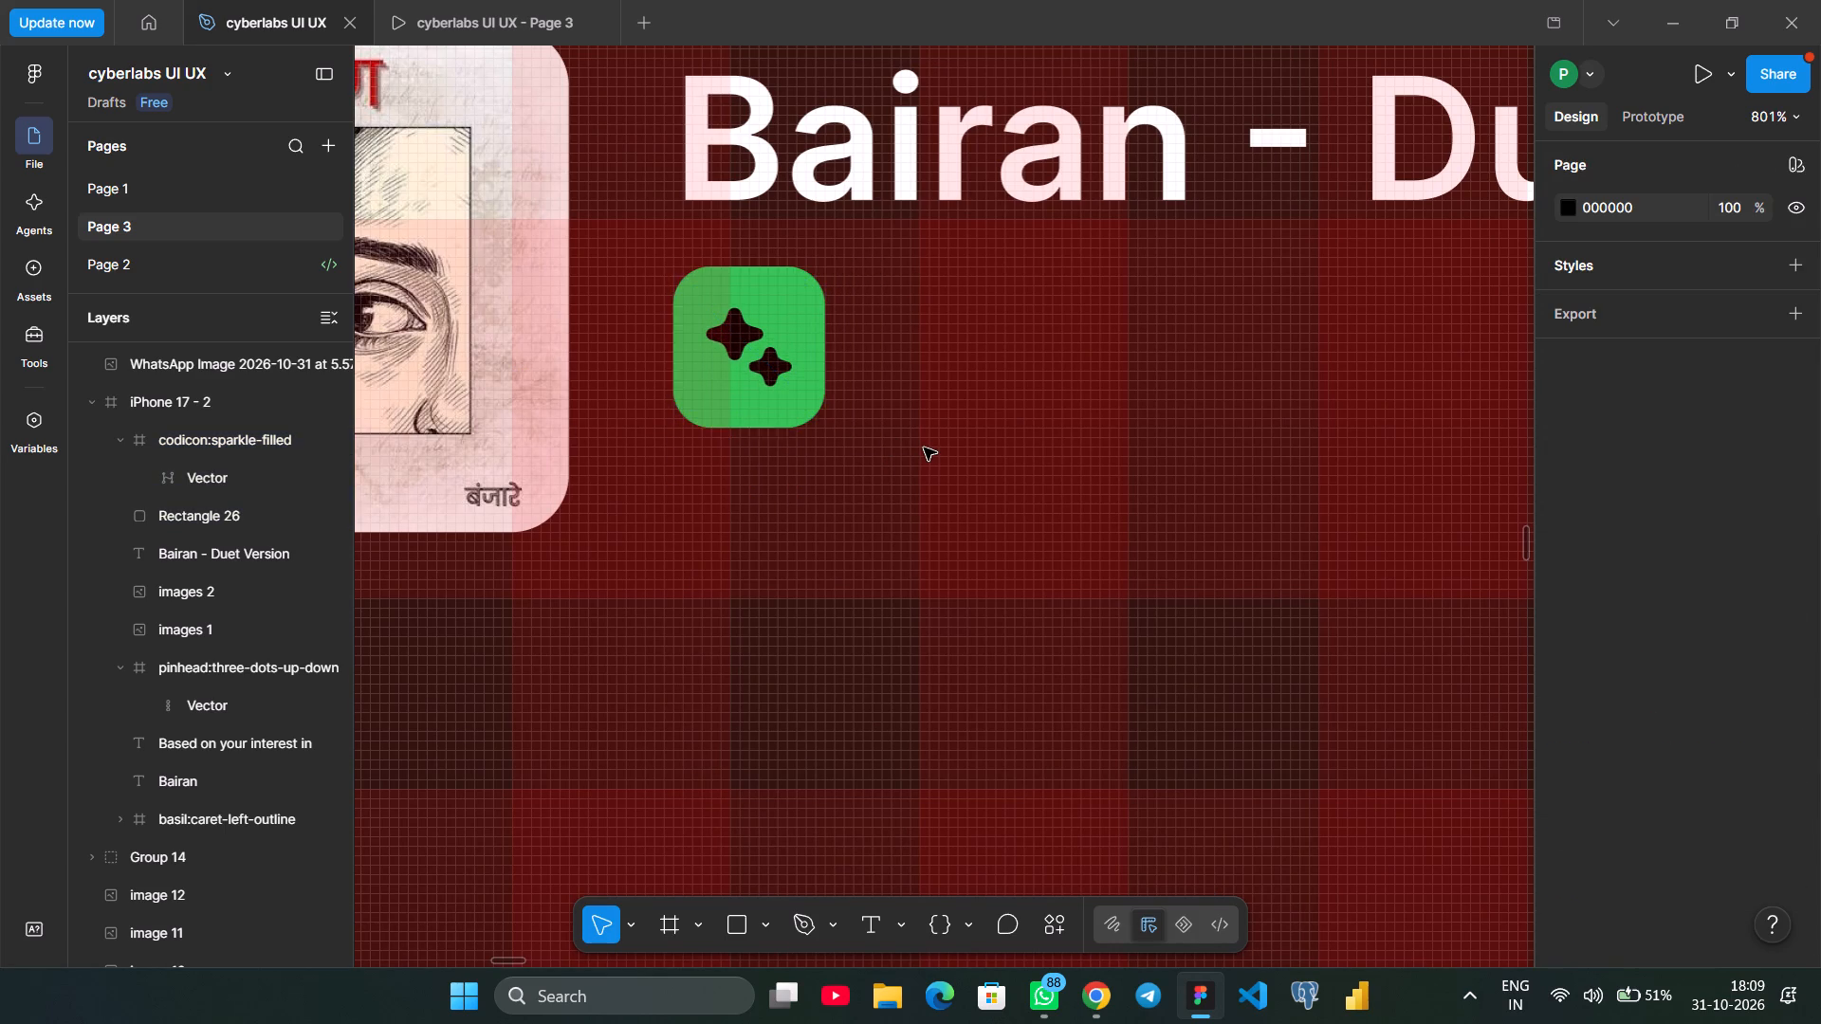
Add the artist text "Banjaree" and place it beside the green badge, at X 125, Y 539.
scroll(924, 448, up, 1)
scroll(924, 448, left, 4)
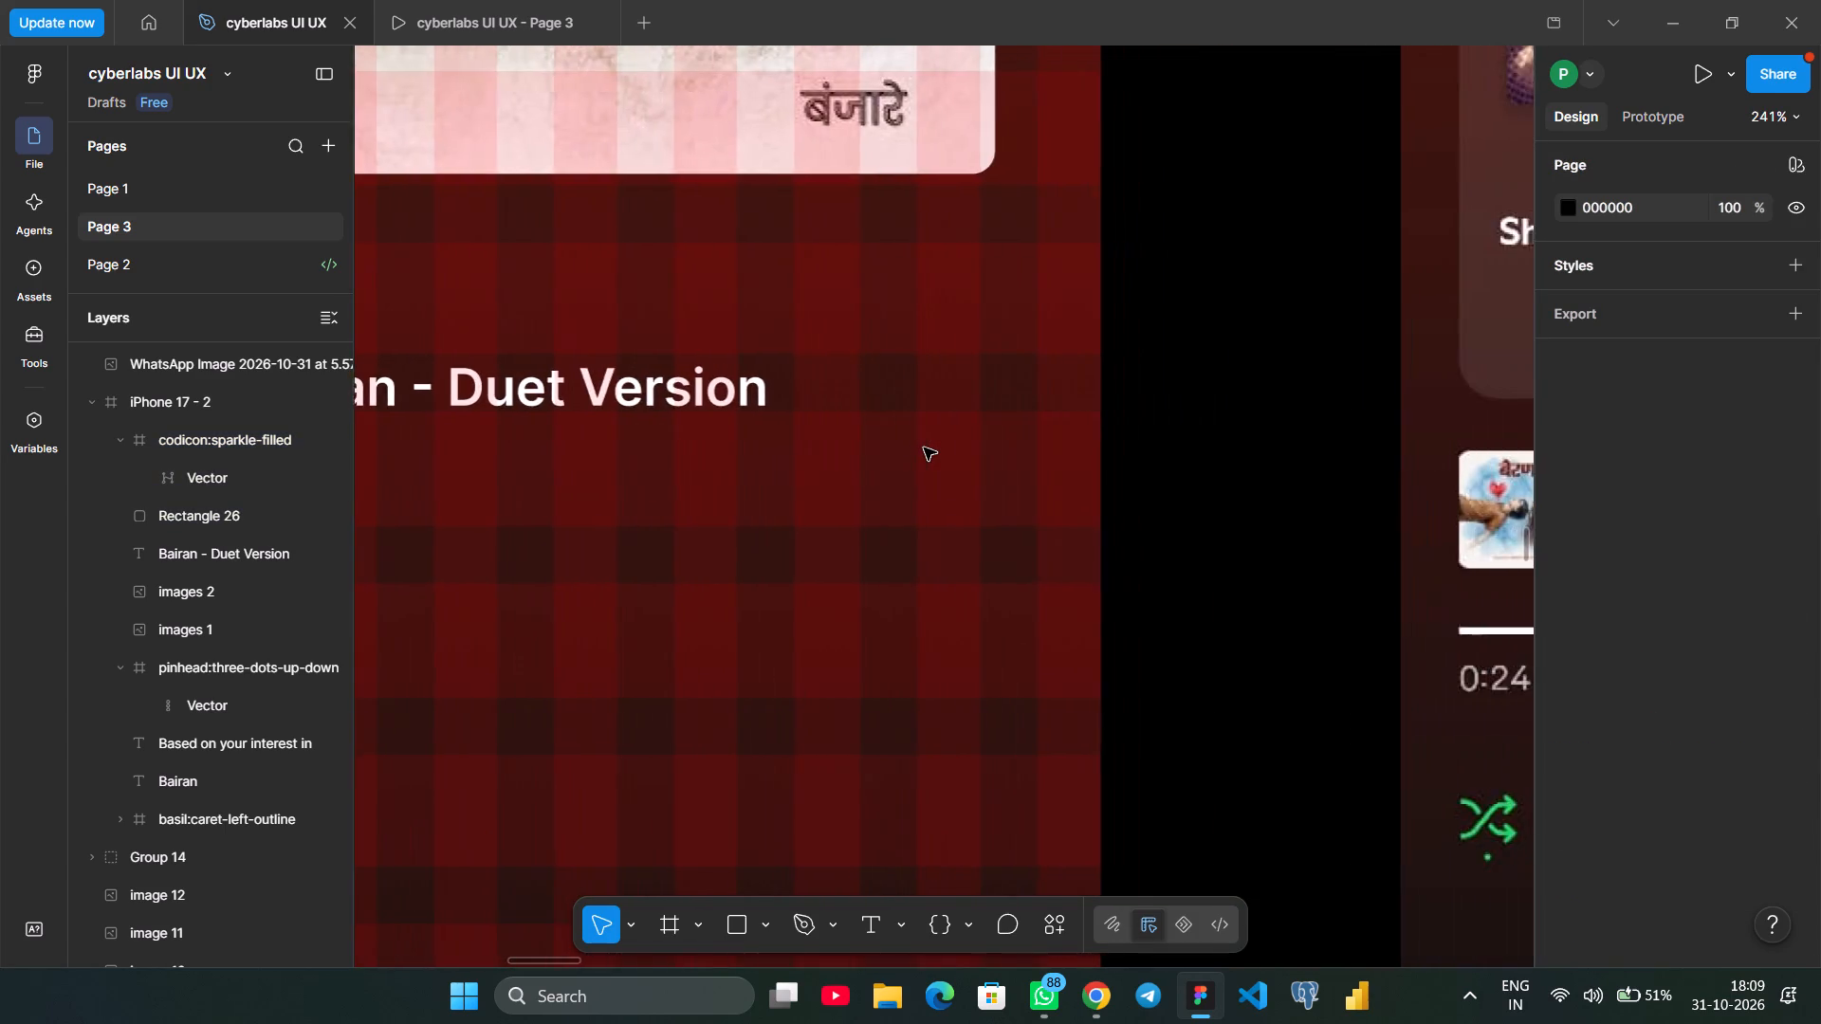
scroll(924, 448, left, 1)
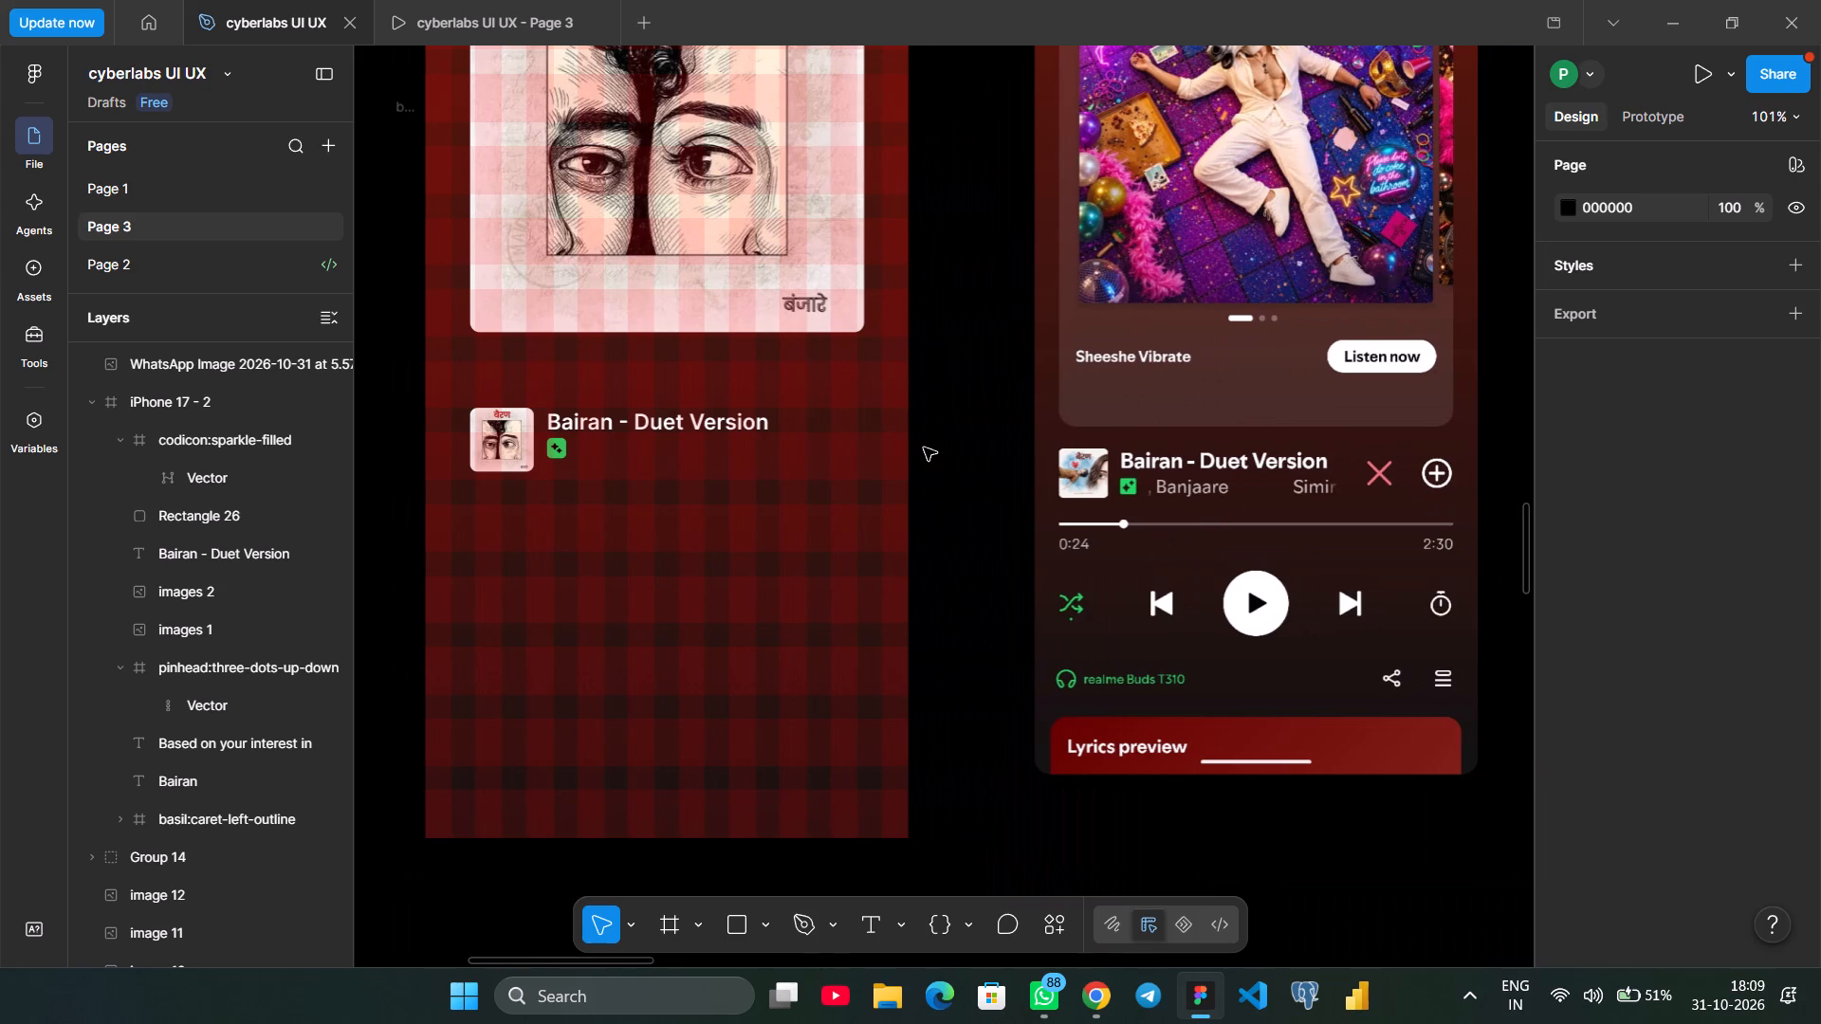
scroll(924, 448, right, 1)
click(858, 922)
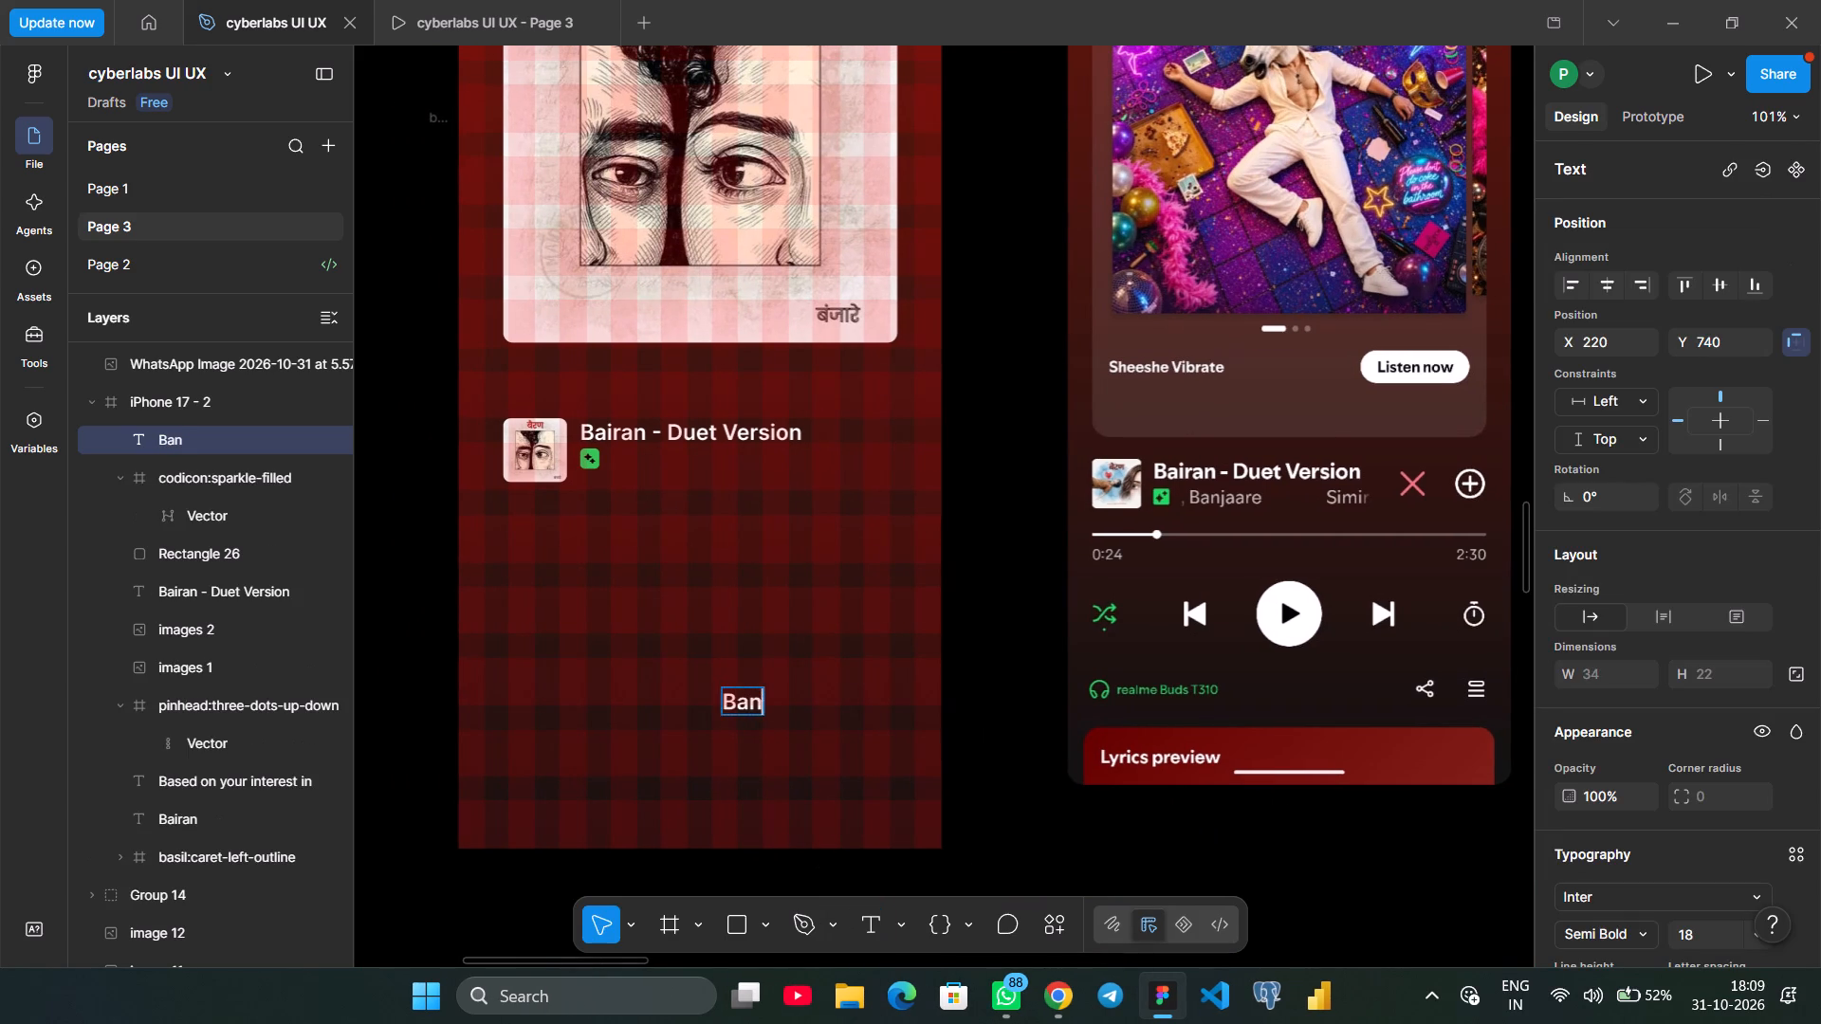
key(BackSpace)
text(jaree)
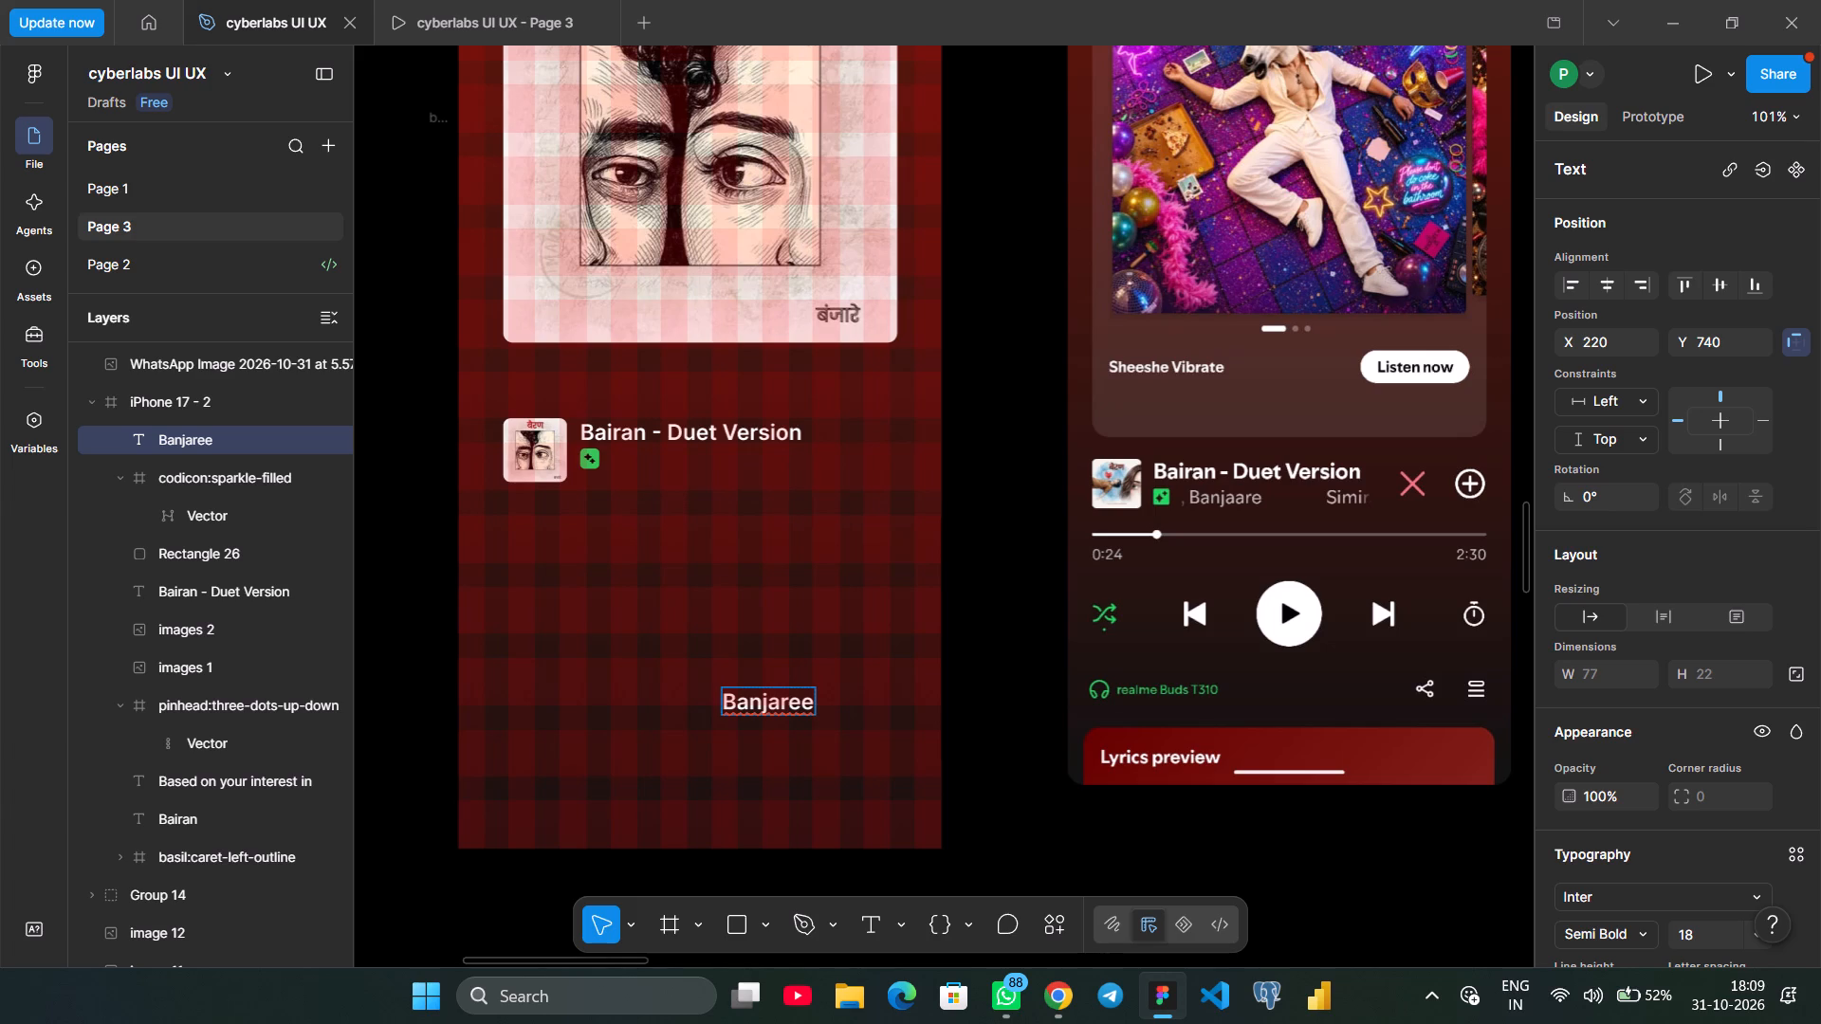
click(966, 680)
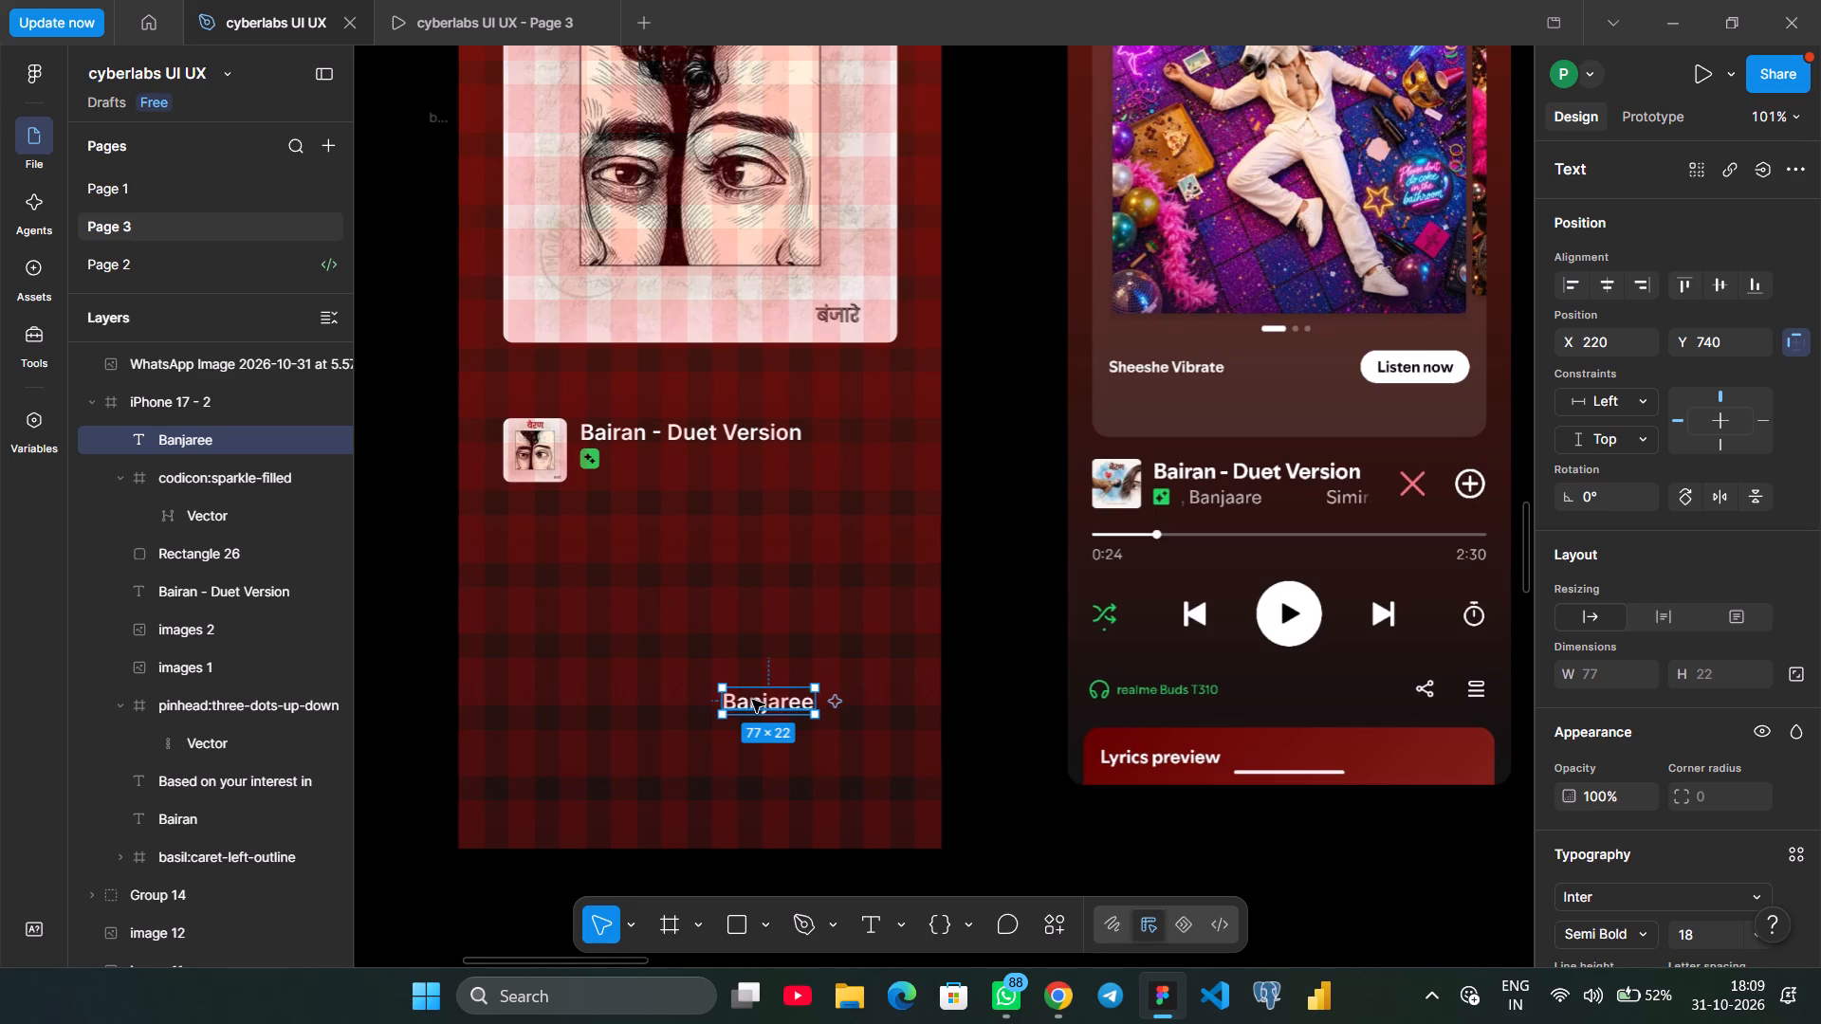
drag(752, 700, 639, 457)
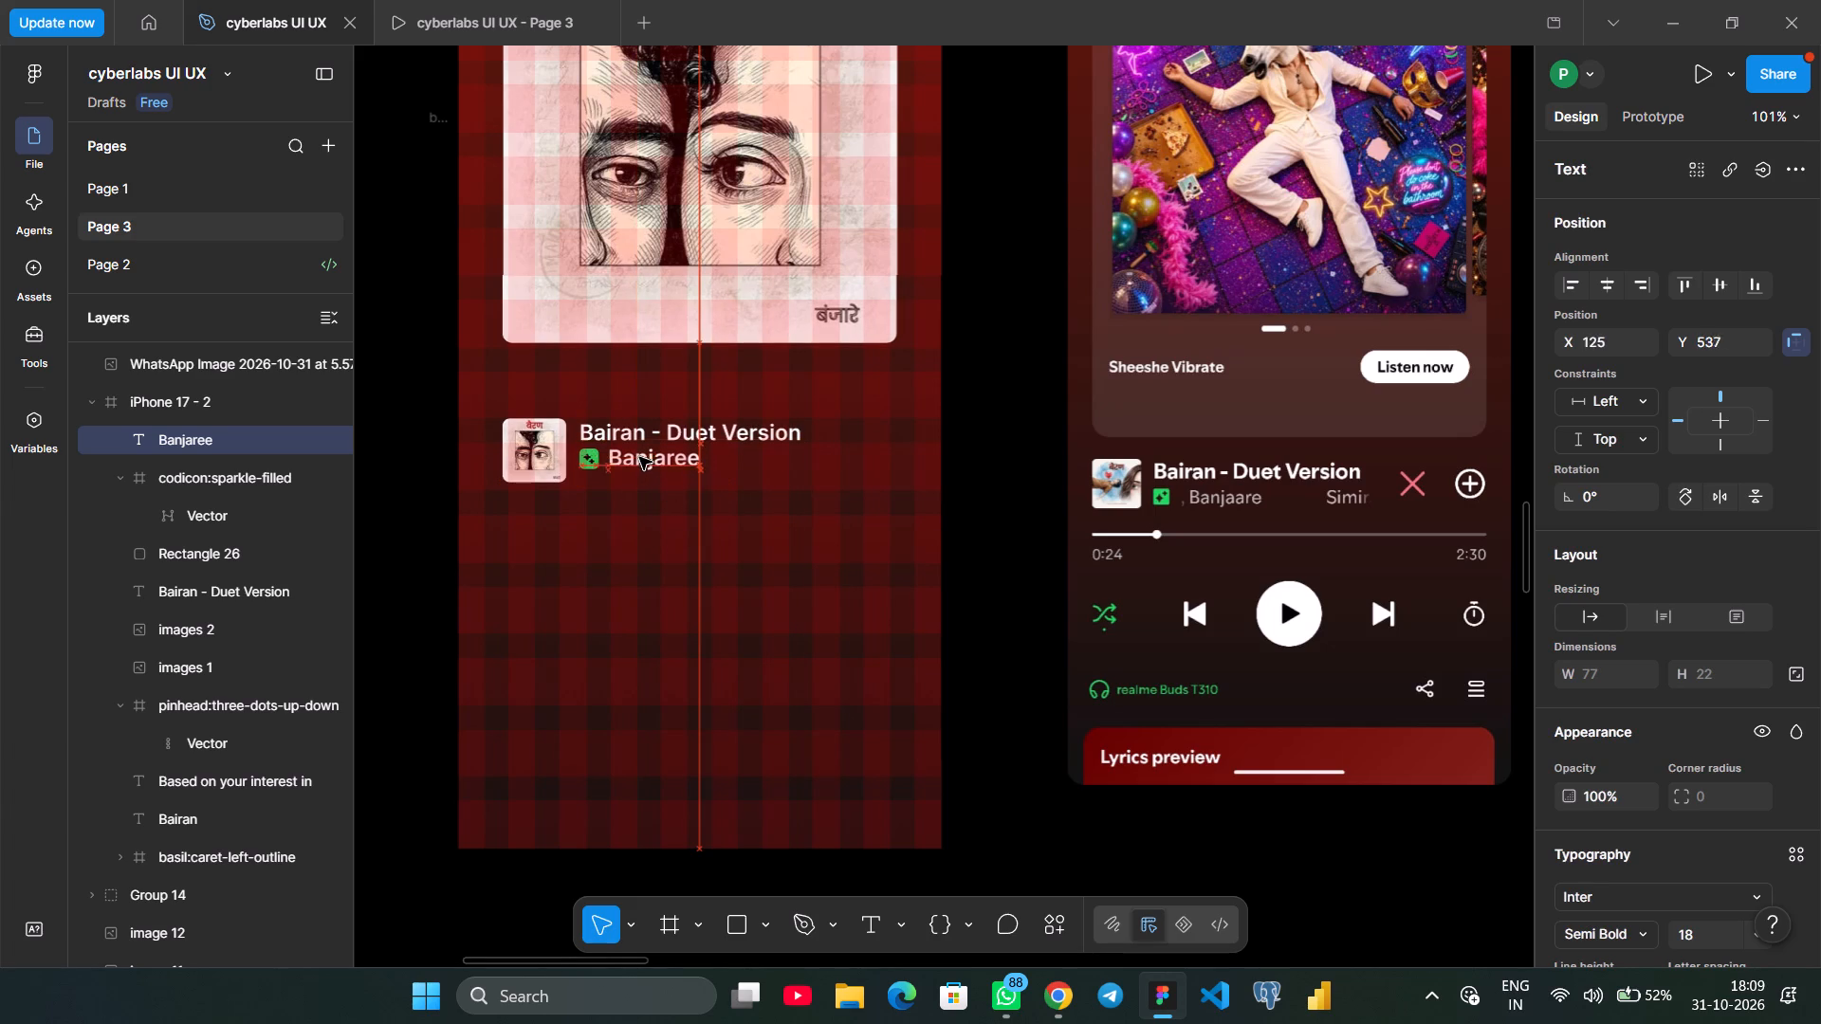
drag(639, 457, 638, 458)
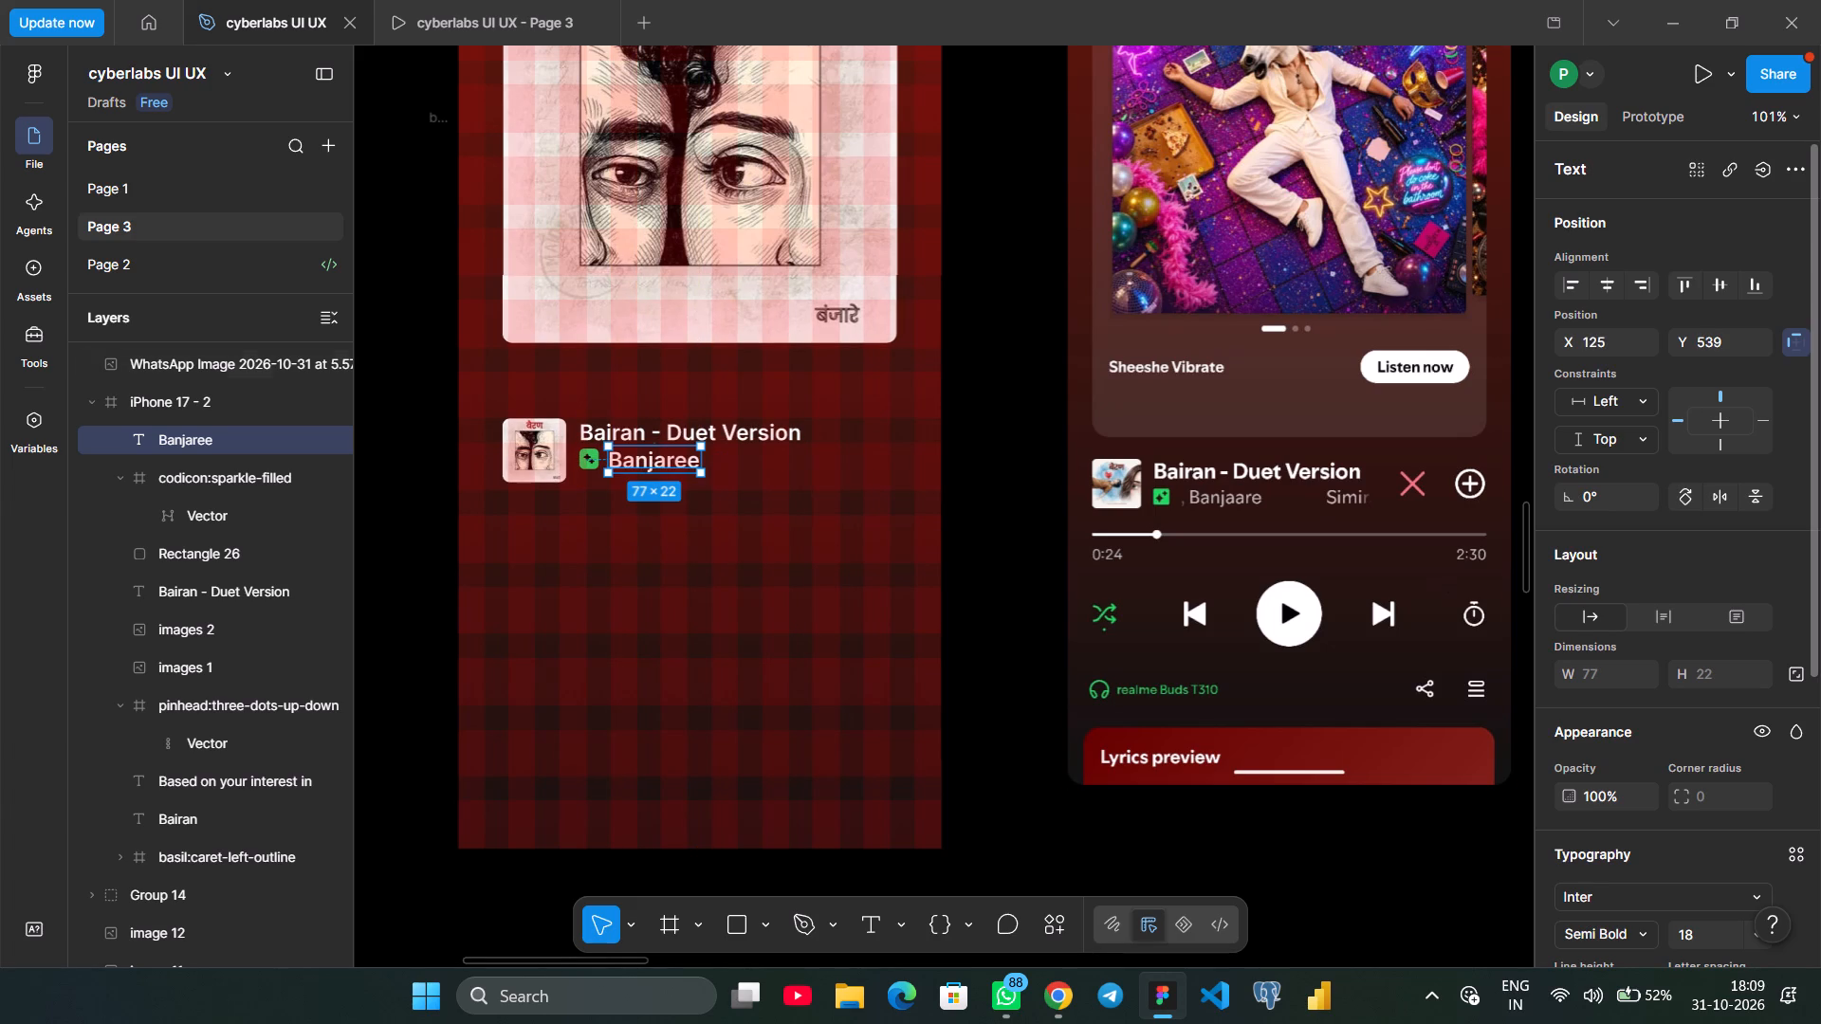
Set the "Banjaree" text's font size to 15.
click(1689, 930)
key(Down)
key(Down)
key(Down)
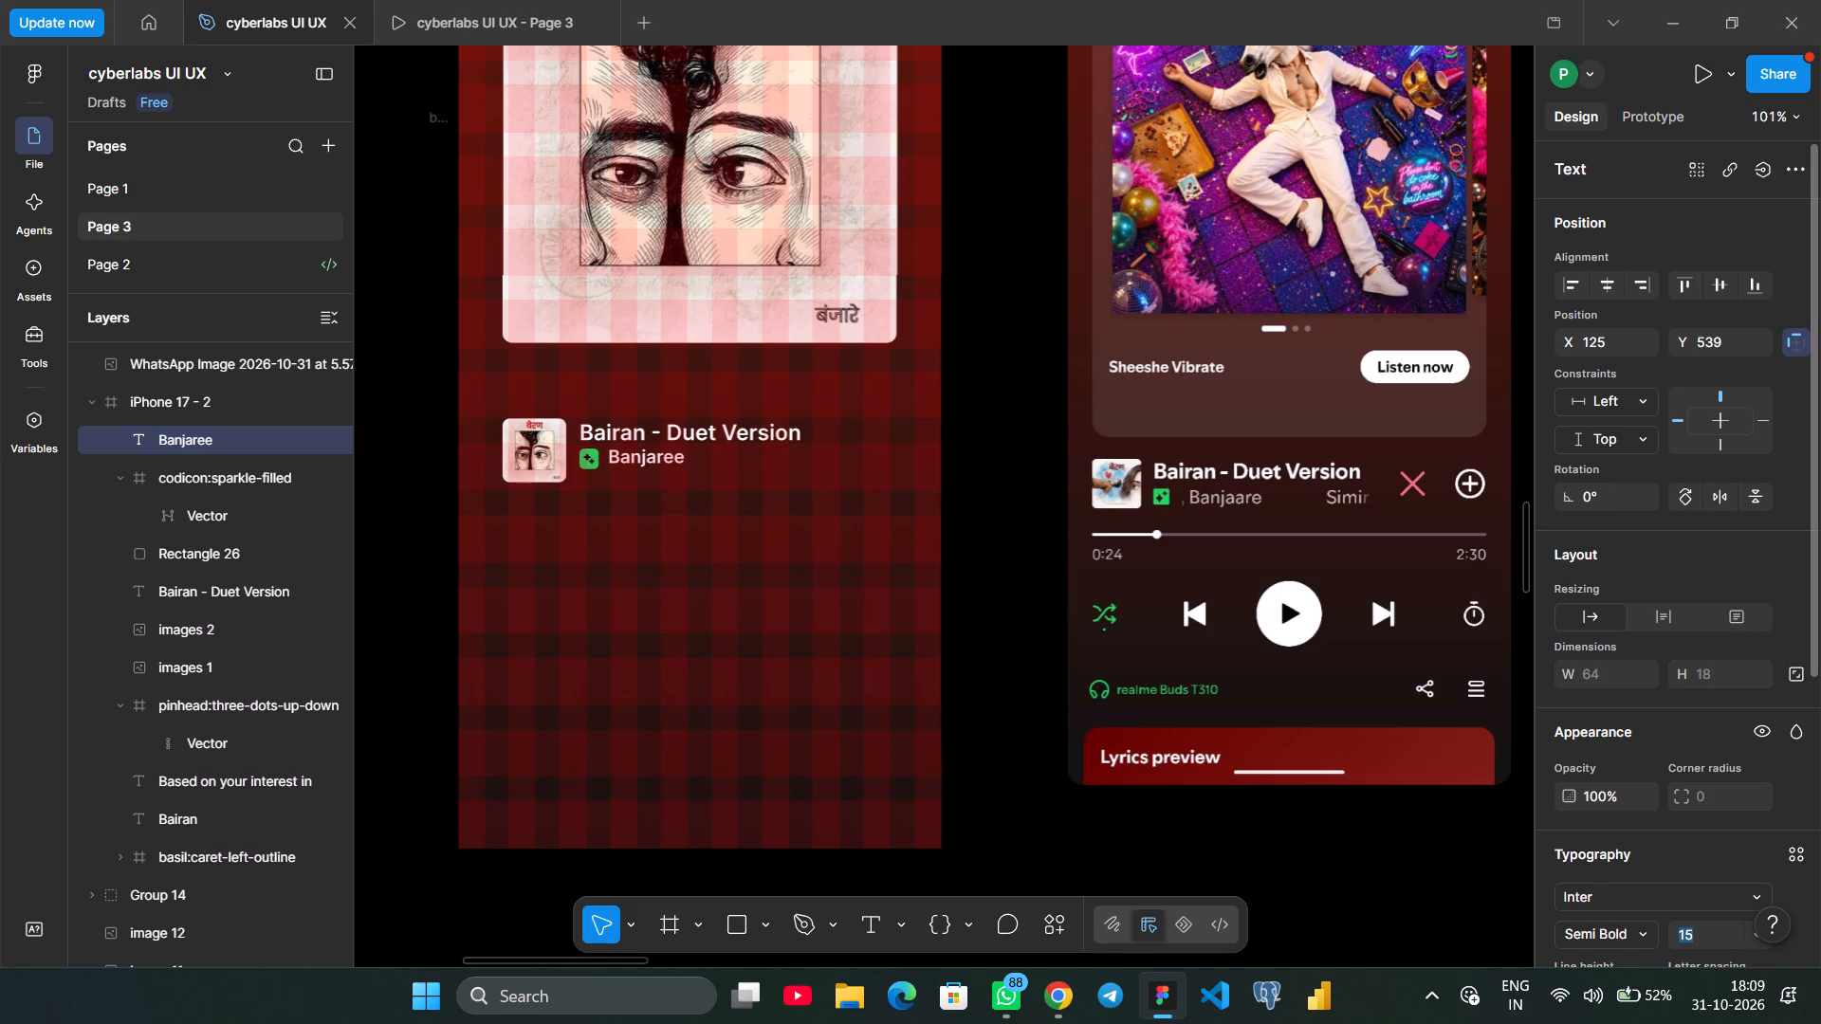
Shift the "Banjaree" text slightly down so it sits level with the green sparkle badge.
scroll(1689, 930, right, 1)
scroll(724, 602, right, 1)
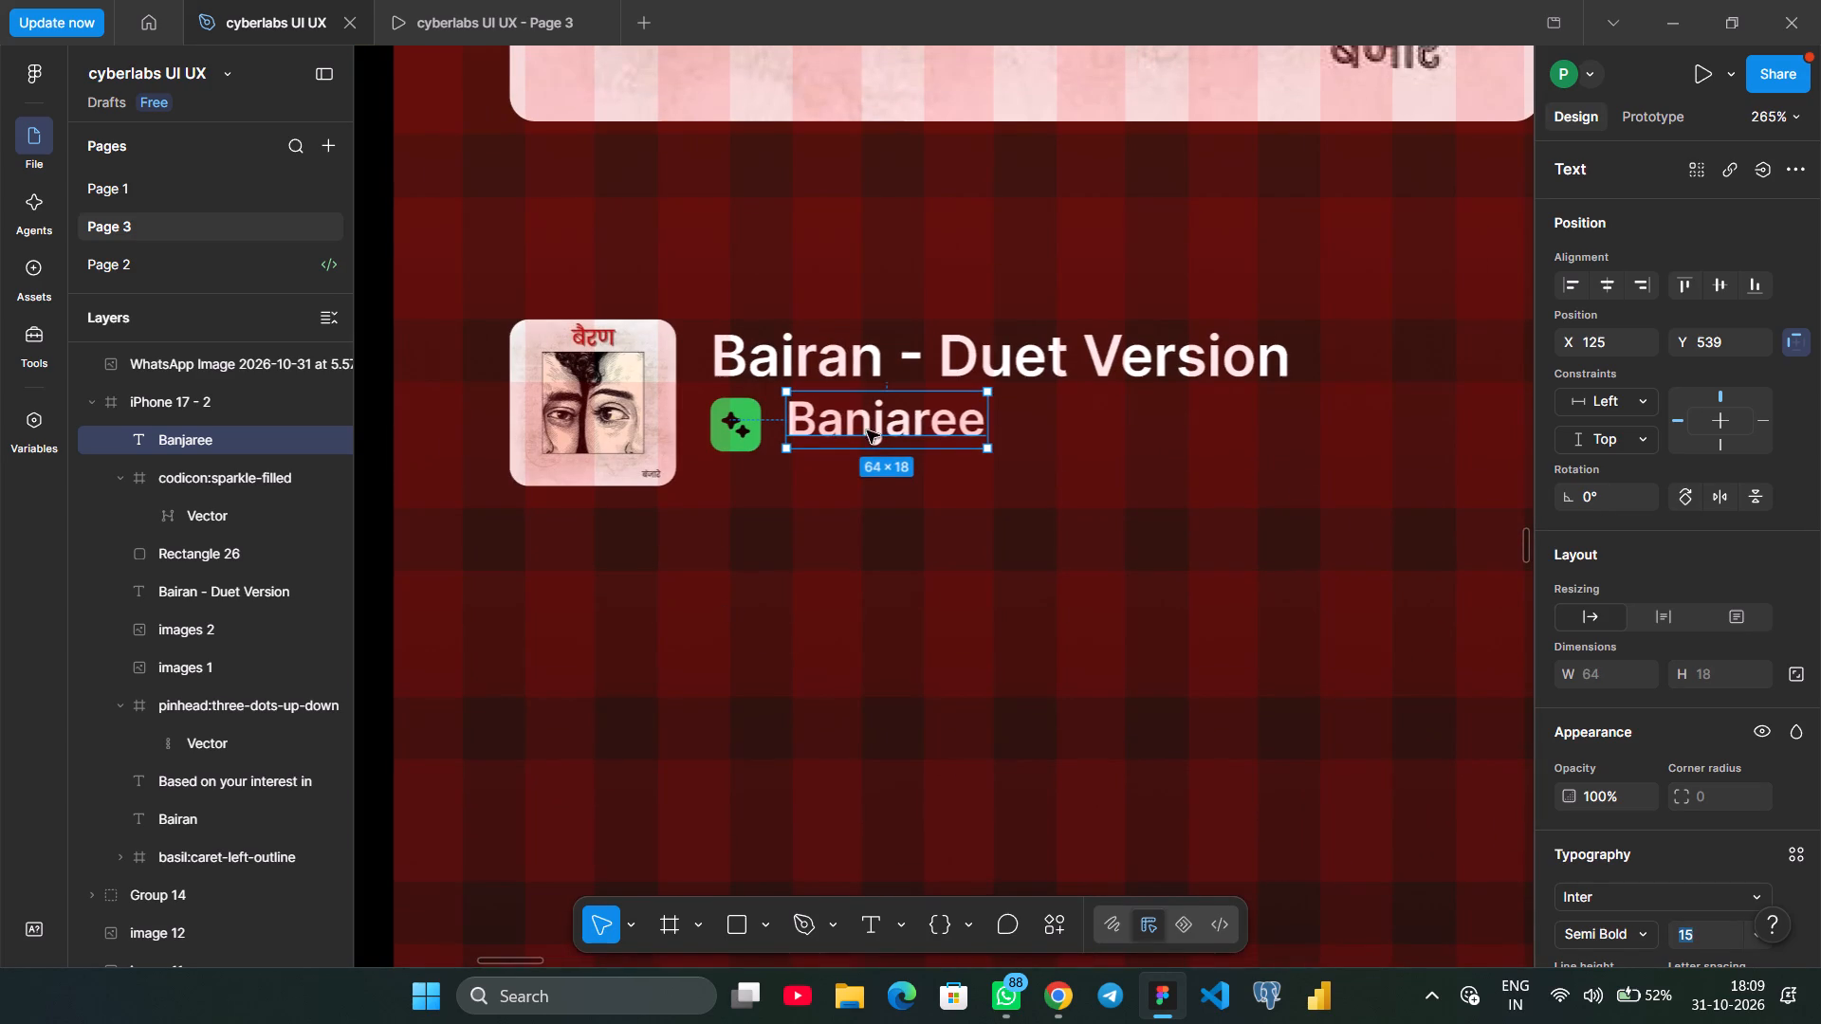
click(852, 428)
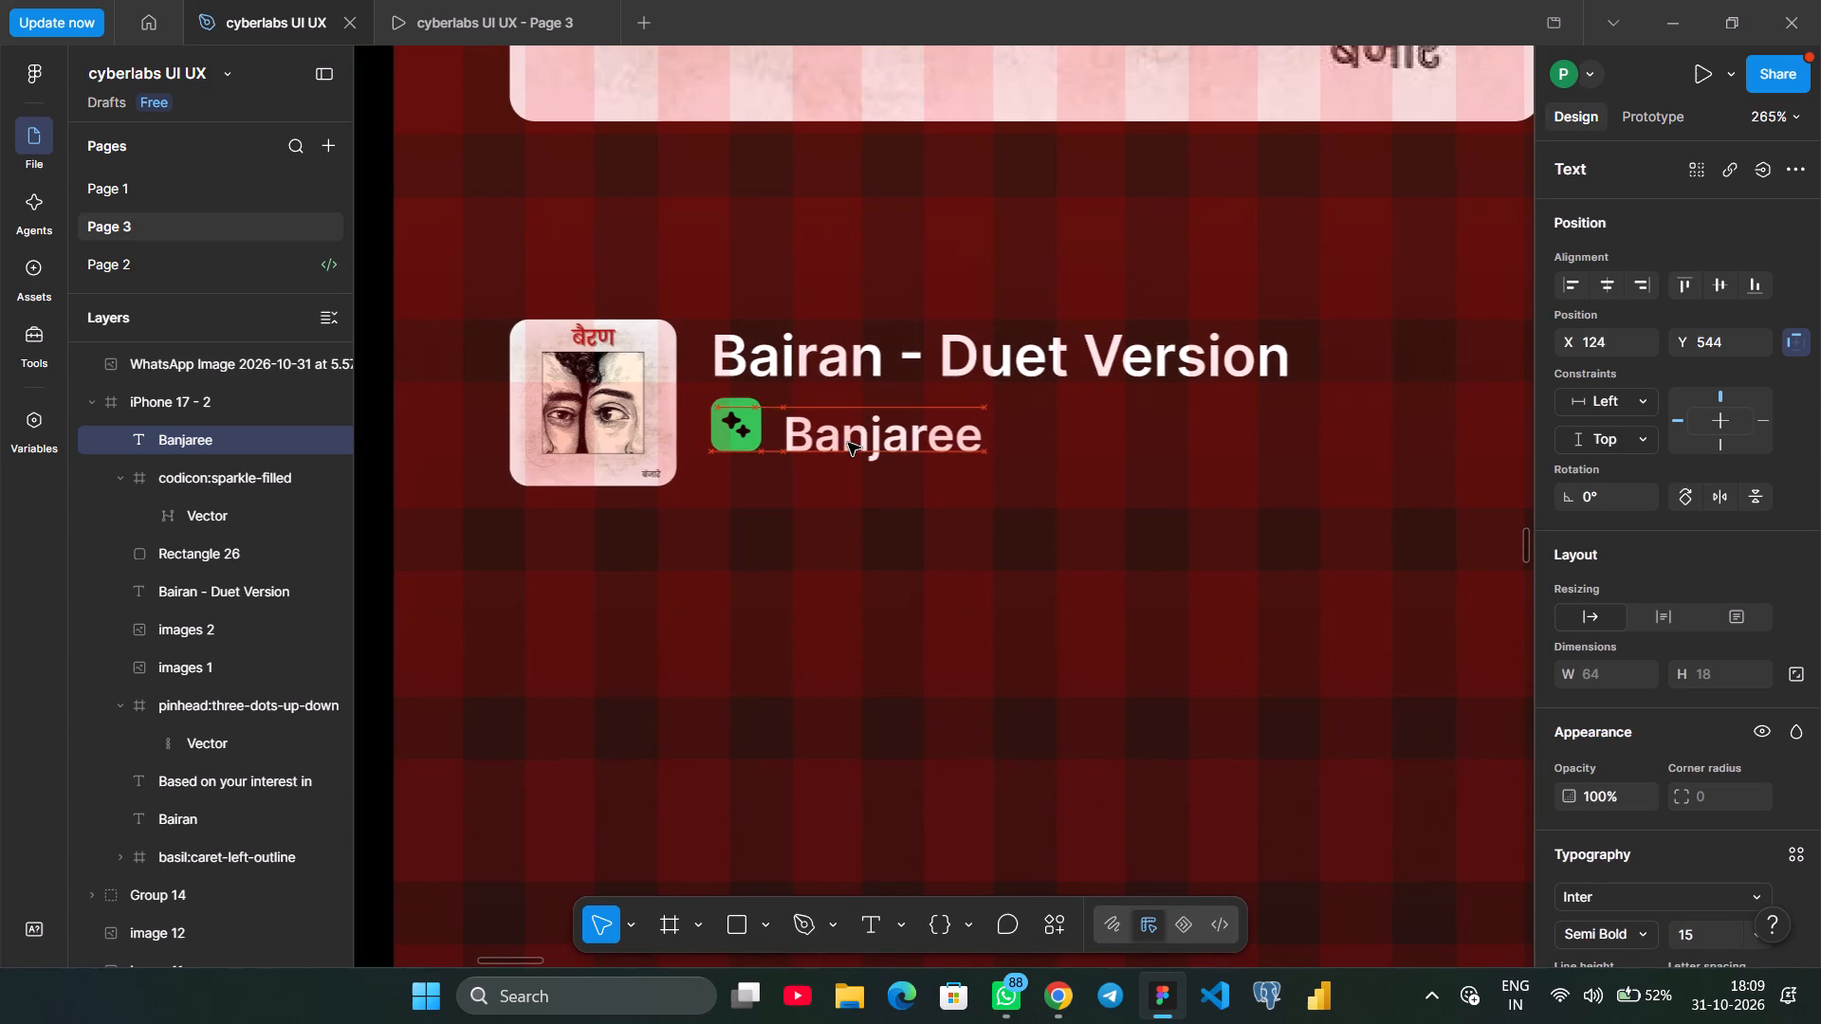
click(1054, 519)
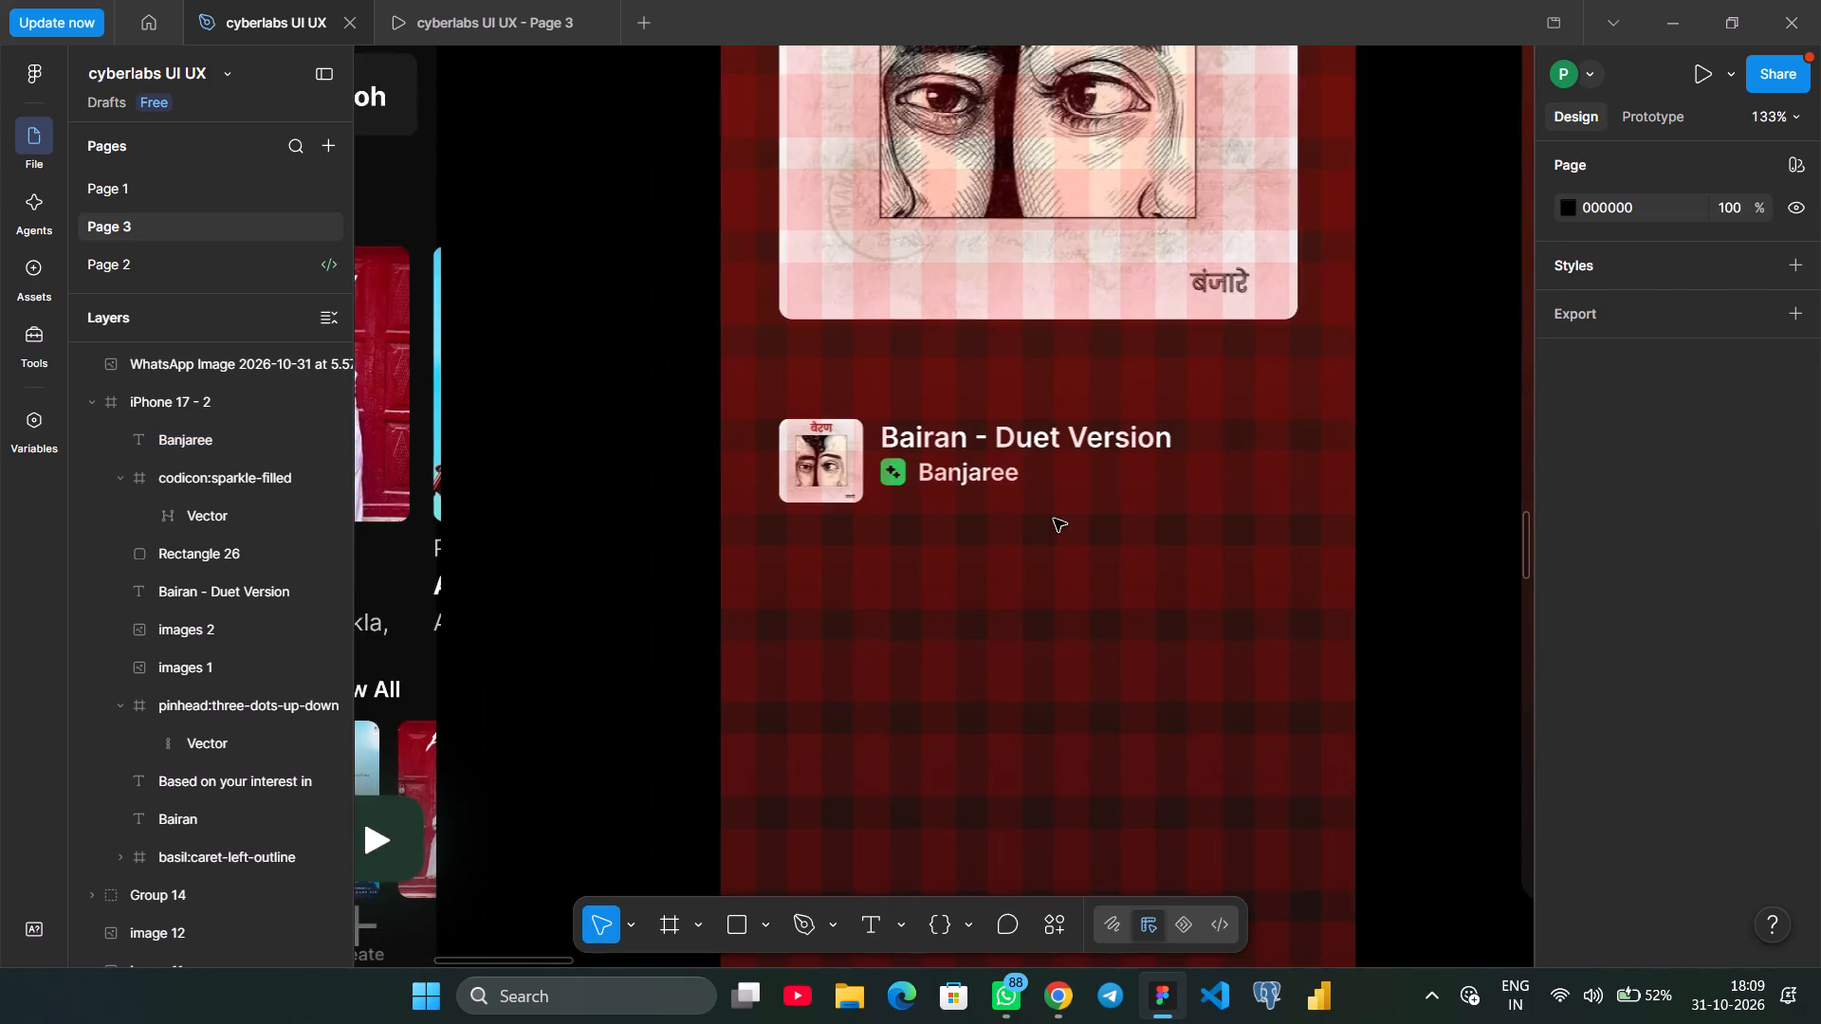
Search Iconify for "cross" and import the at-icons:cross icon below the song title's end, at about X 285, Y 585.
scroll(1054, 519, left, 2)
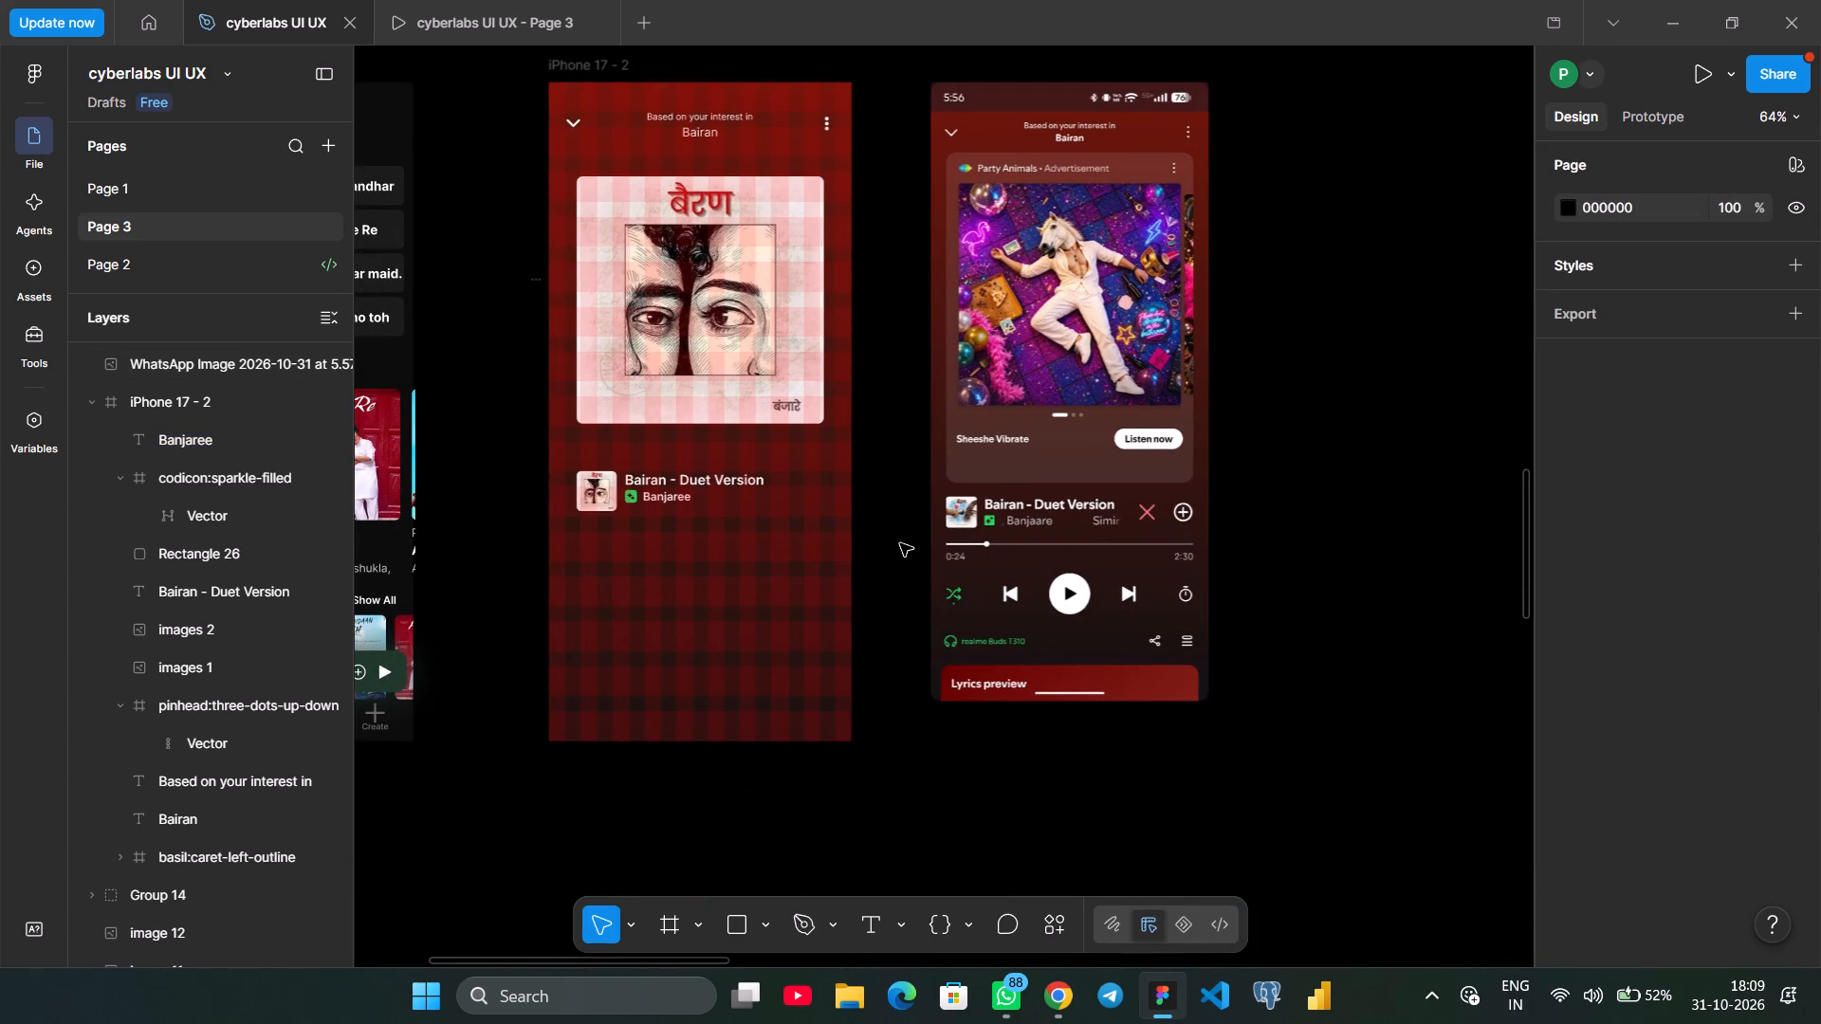
right_click(900, 543)
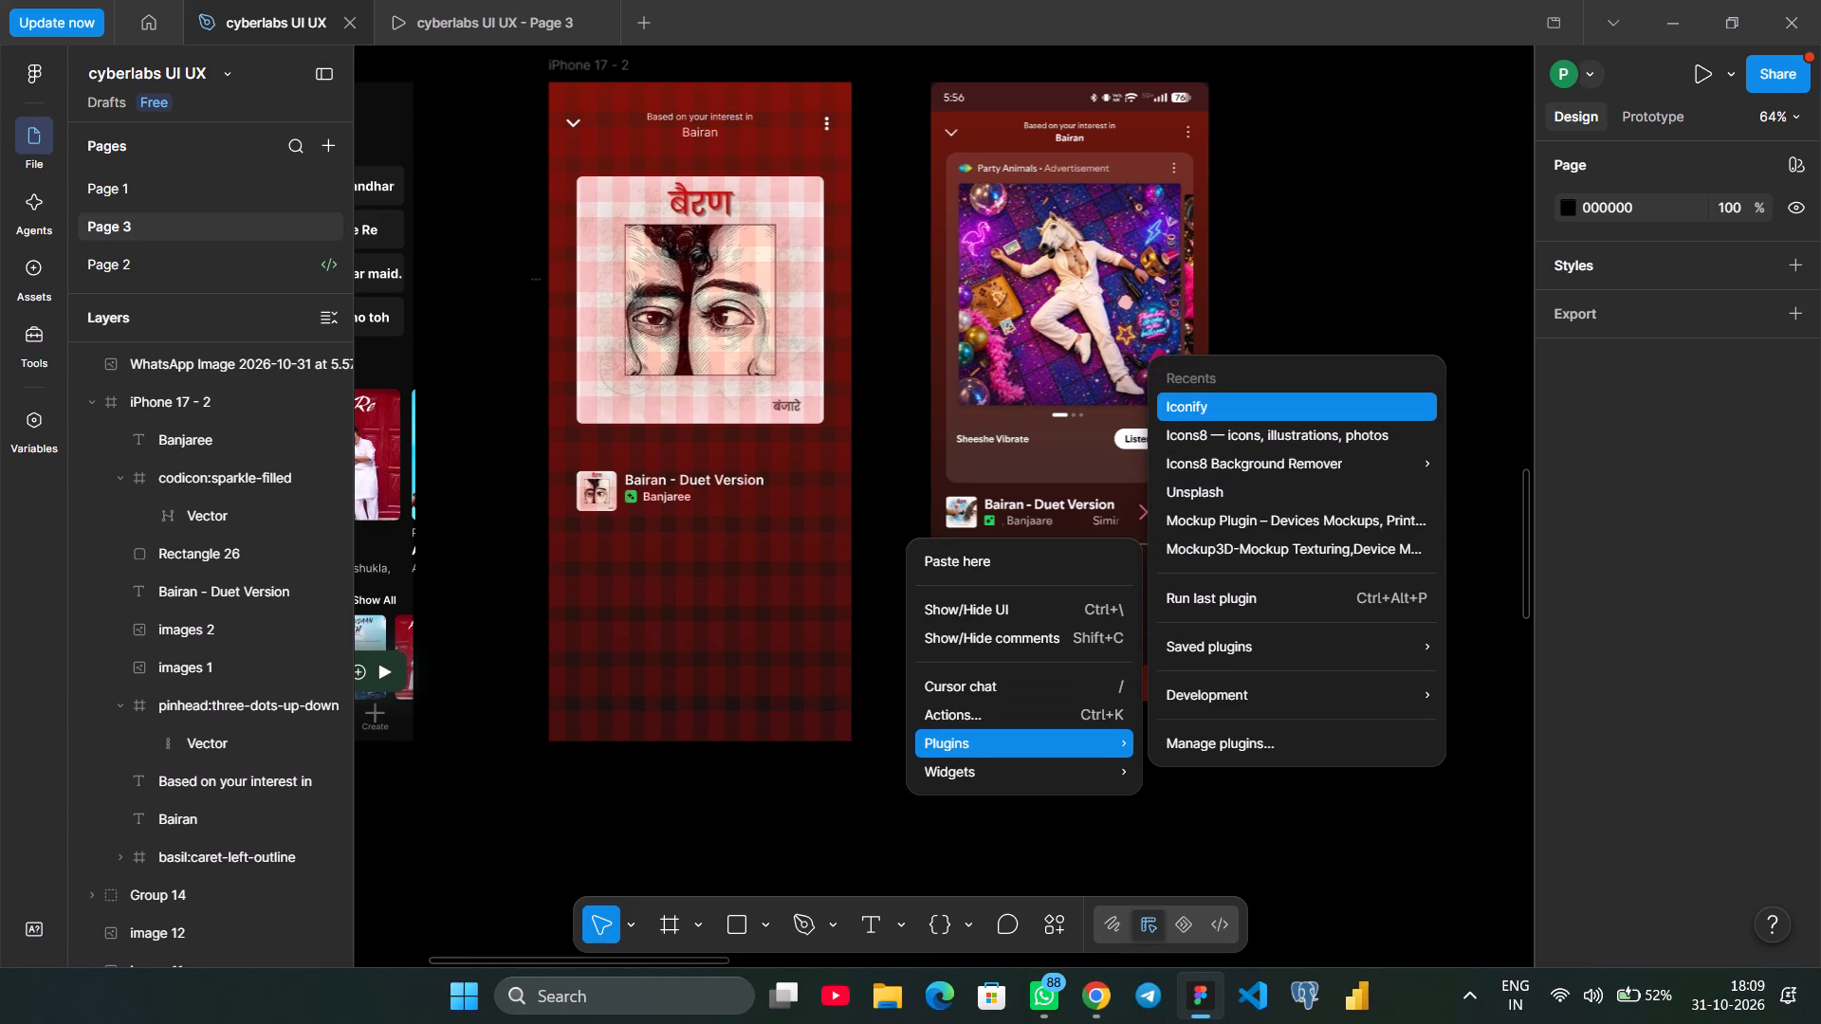
click(1234, 419)
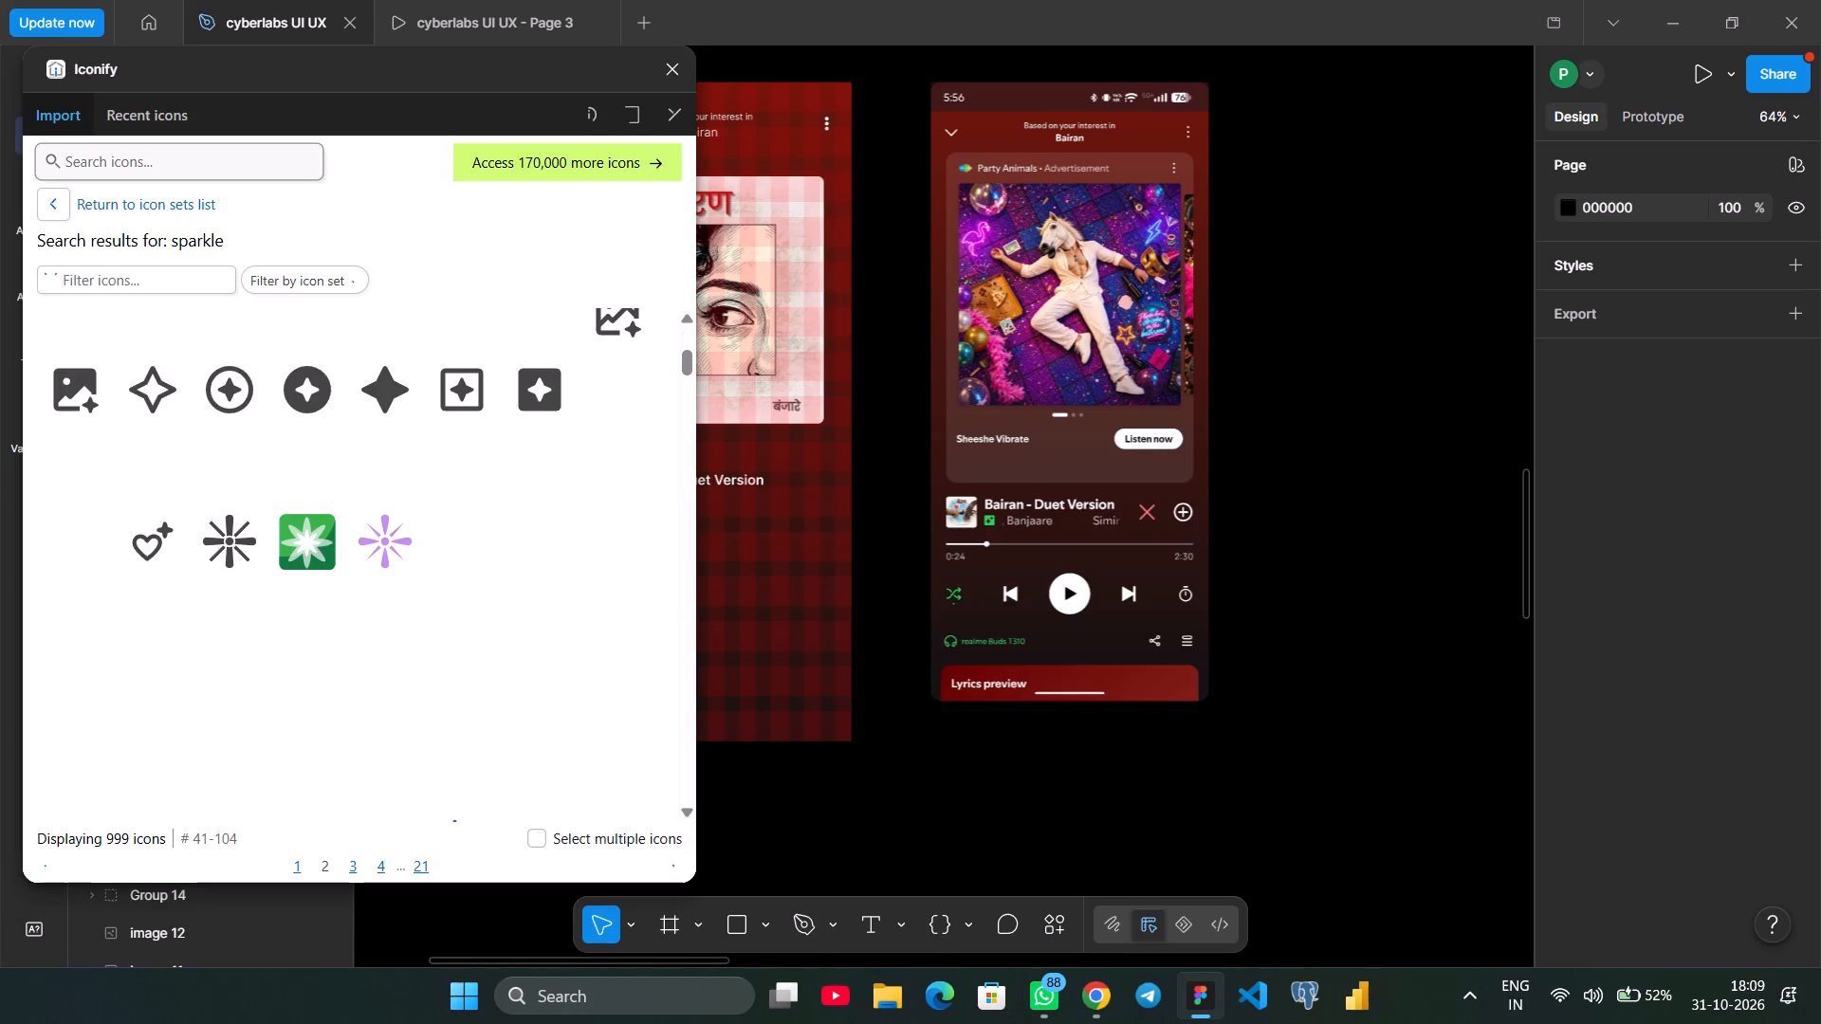
click(235, 164)
text(cross)
key(Return)
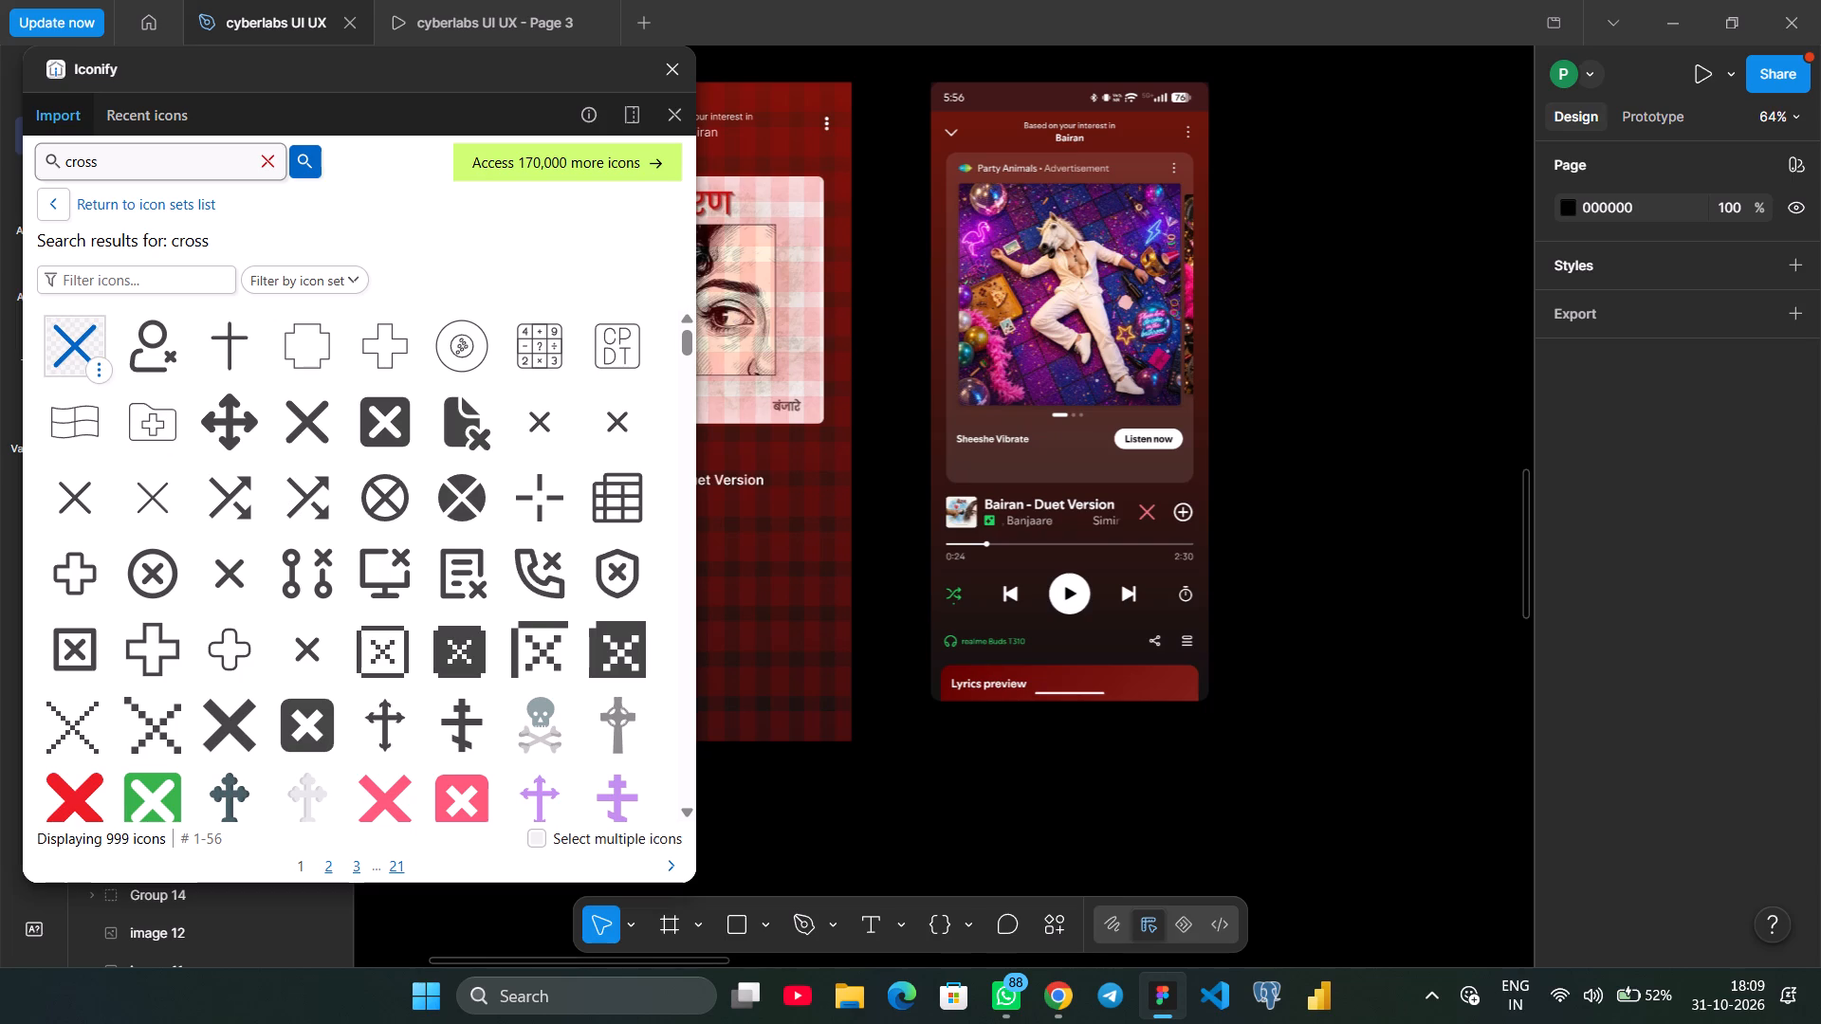
drag(306, 418, 772, 513)
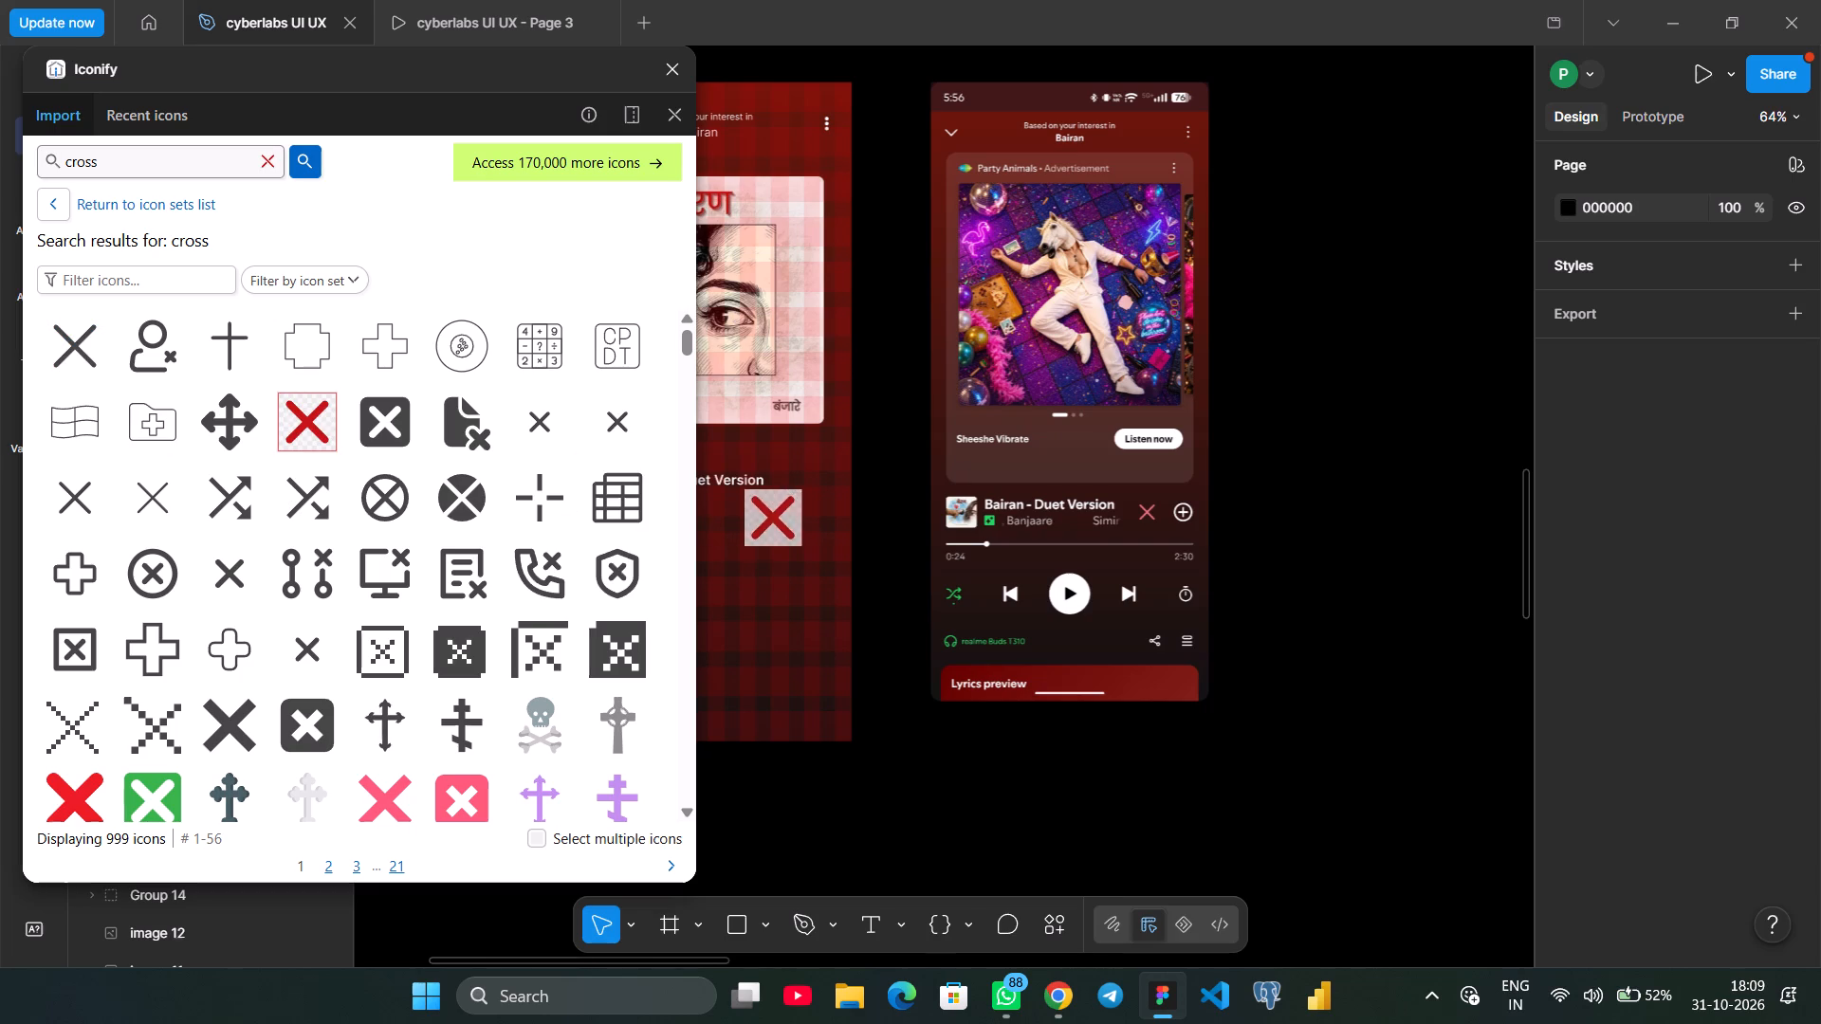
drag(772, 513, 770, 529)
Search Iconify for "add" and import the carbon:add-alt icon below the cross icon, at about X 293, Y 707.
click(274, 159)
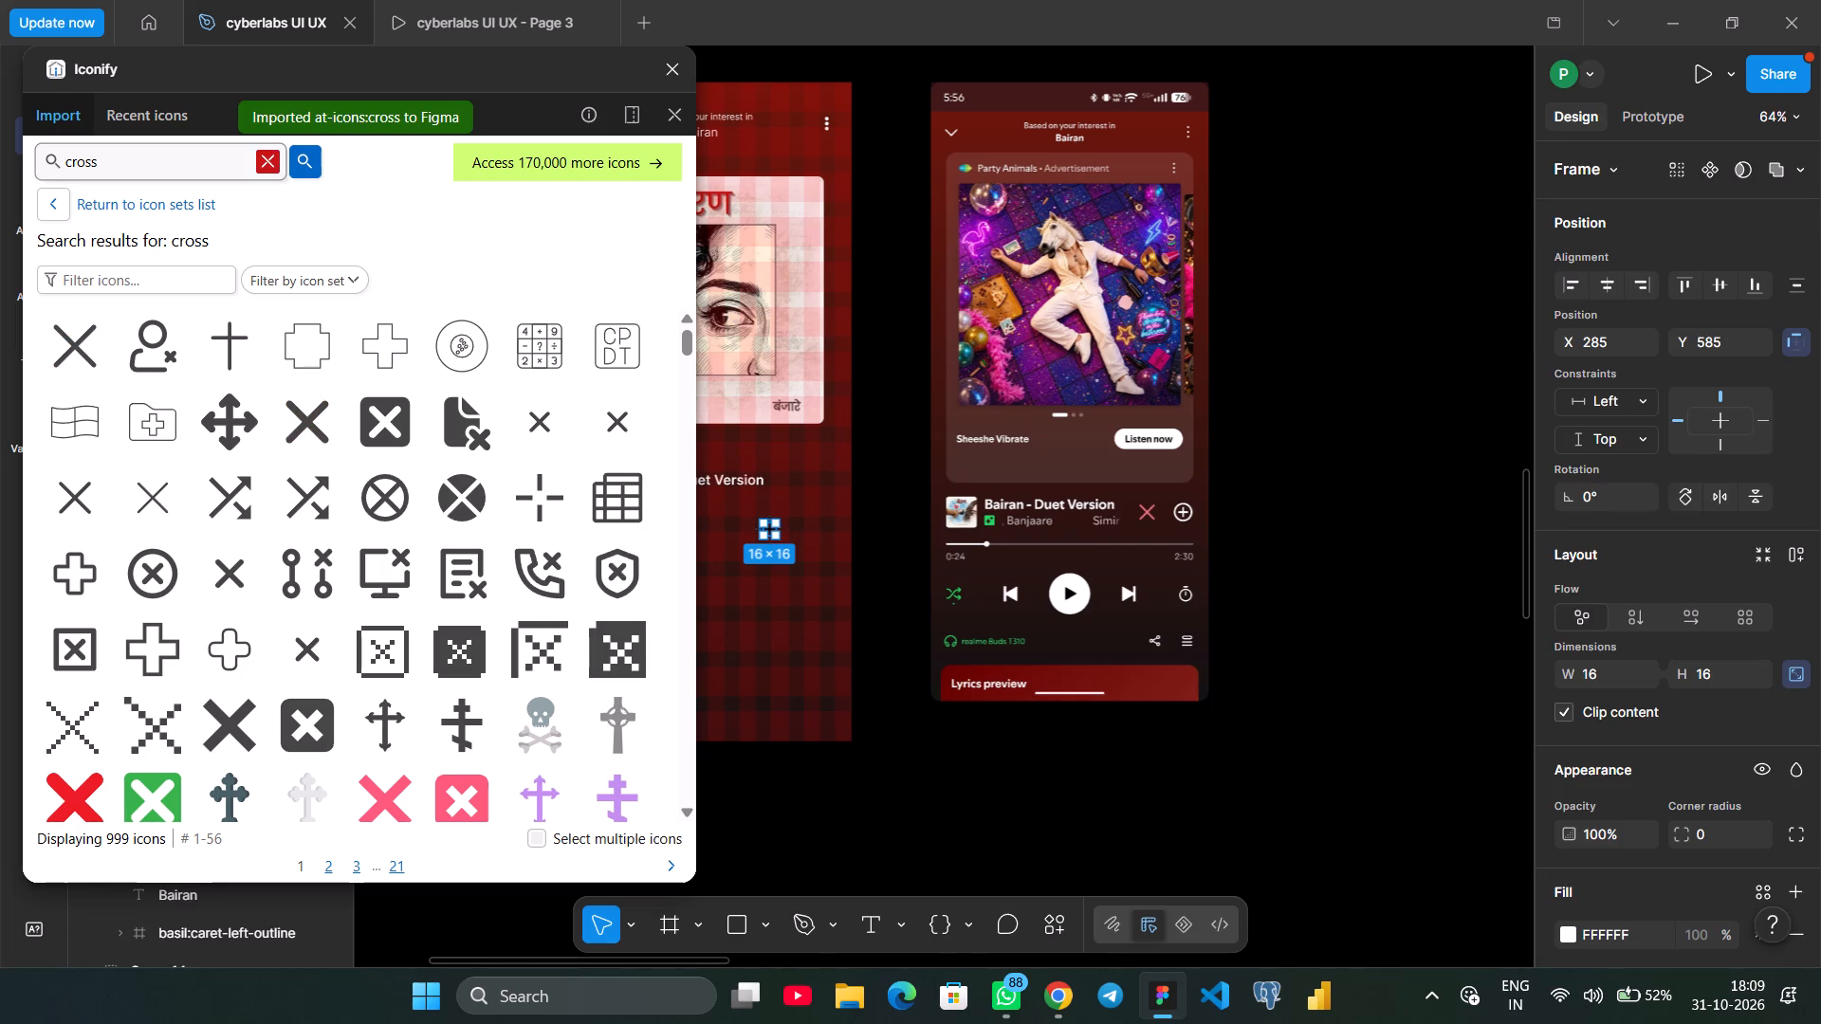
click(185, 156)
text(add)
key(Return)
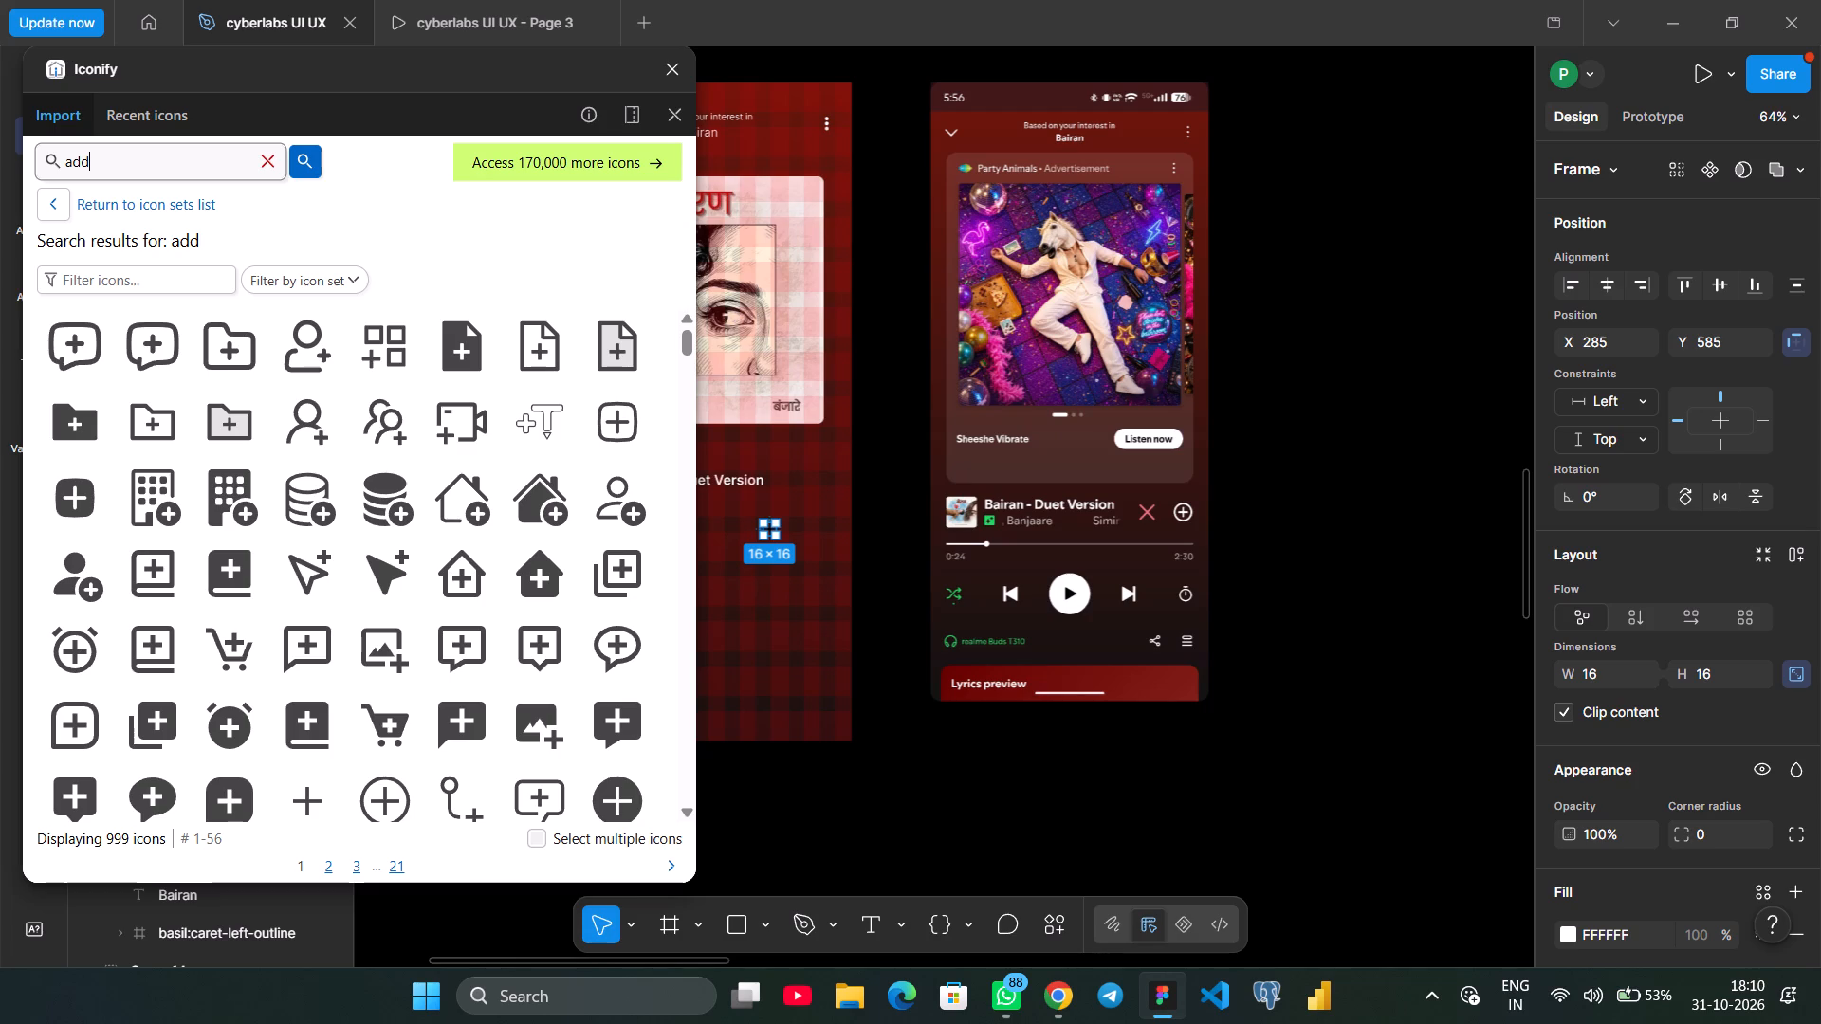
scroll(290, 668, down, 2)
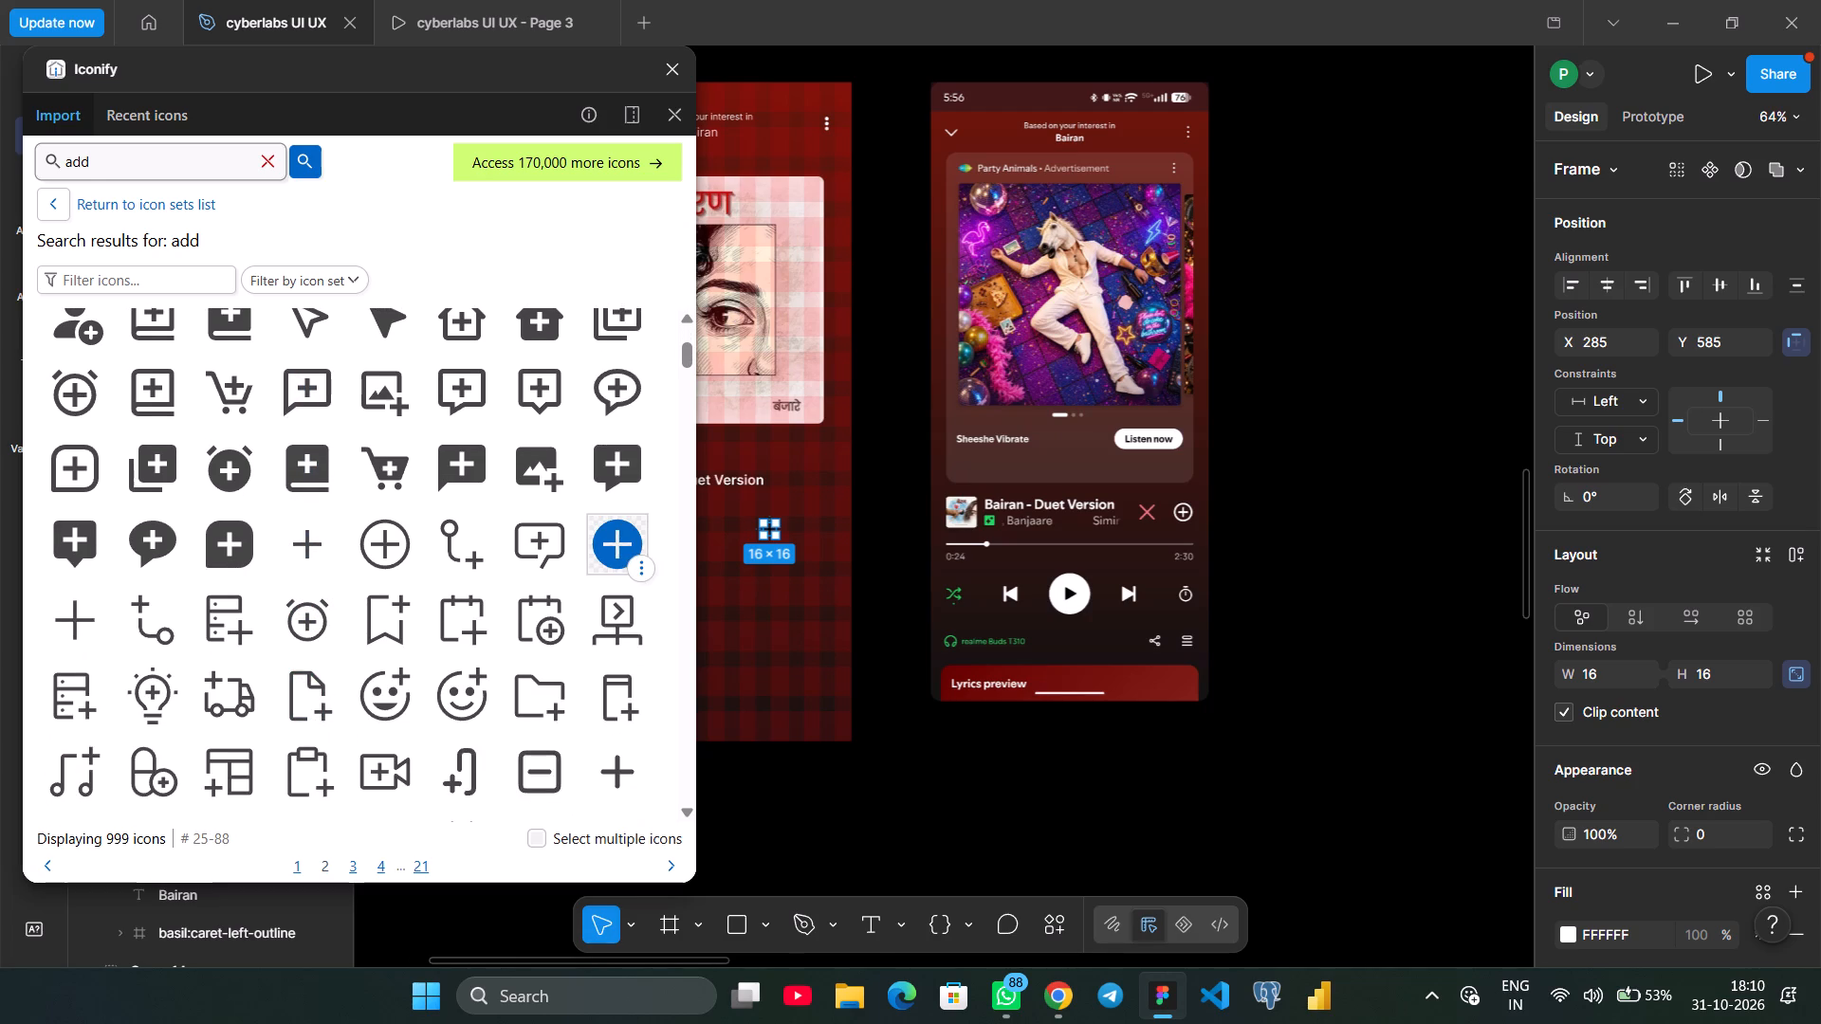
drag(386, 539, 782, 635)
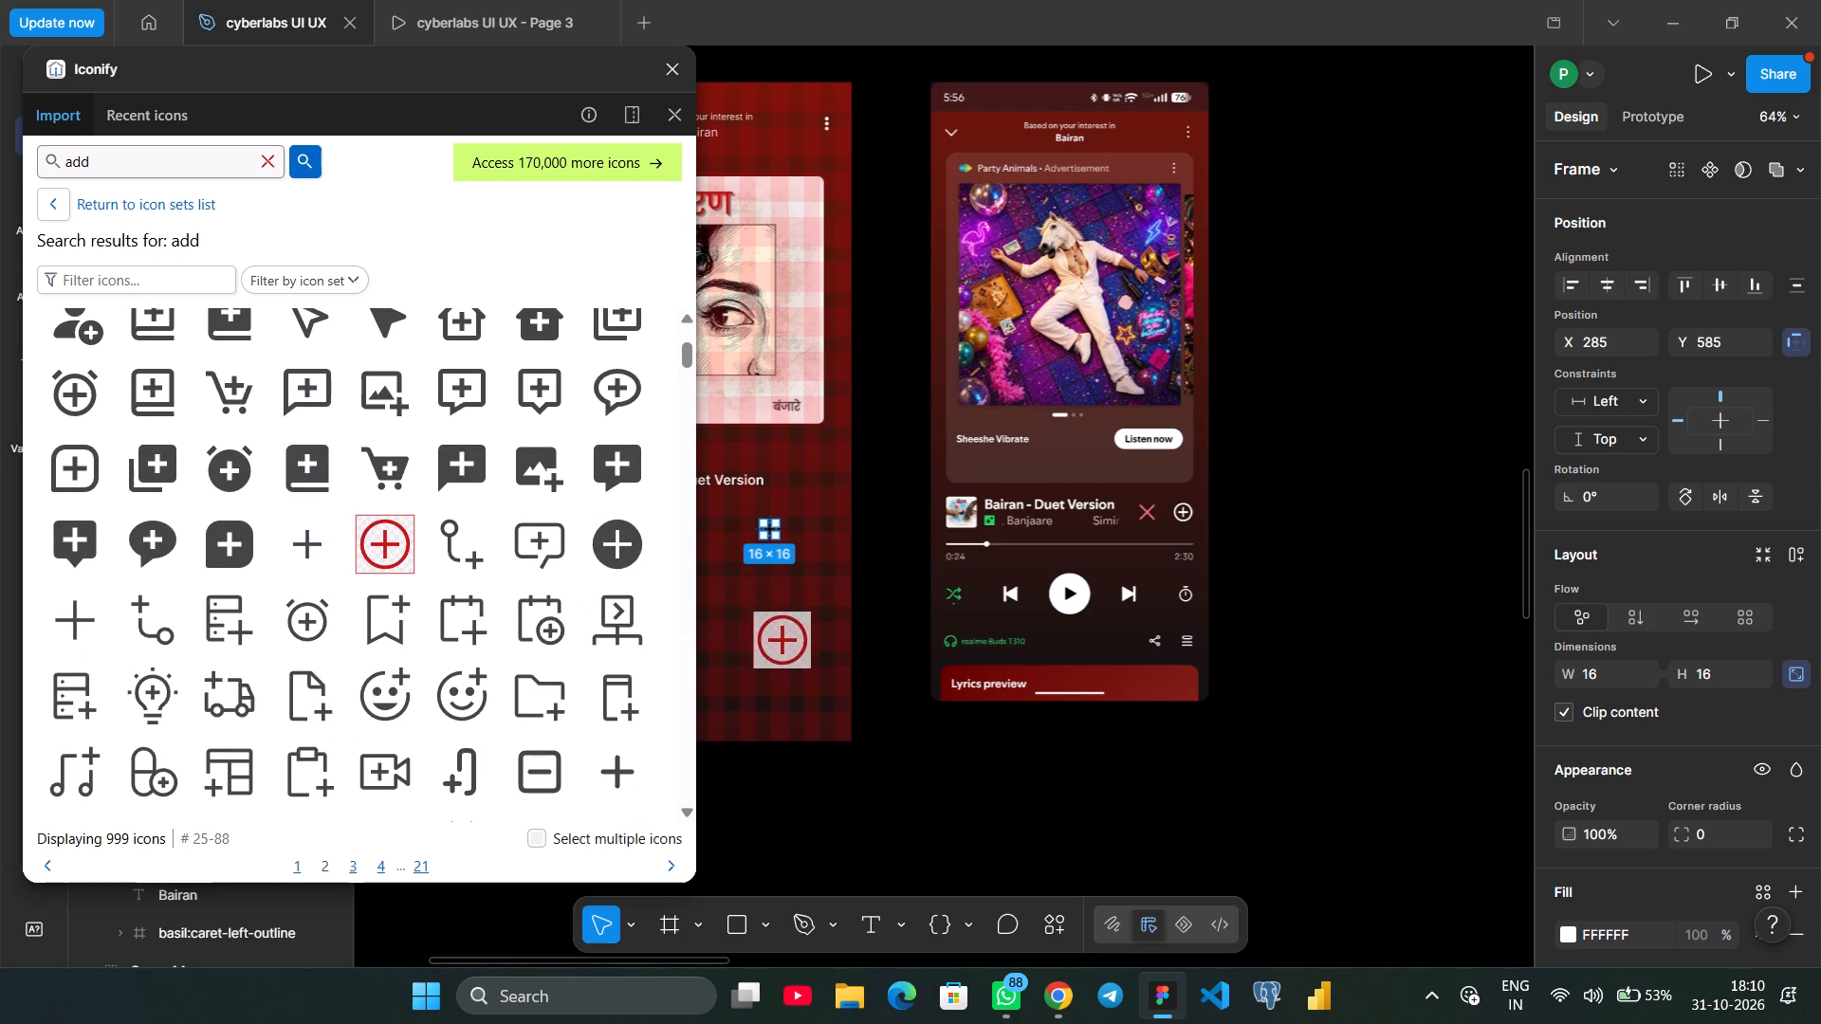
drag(782, 635, 776, 621)
click(670, 79)
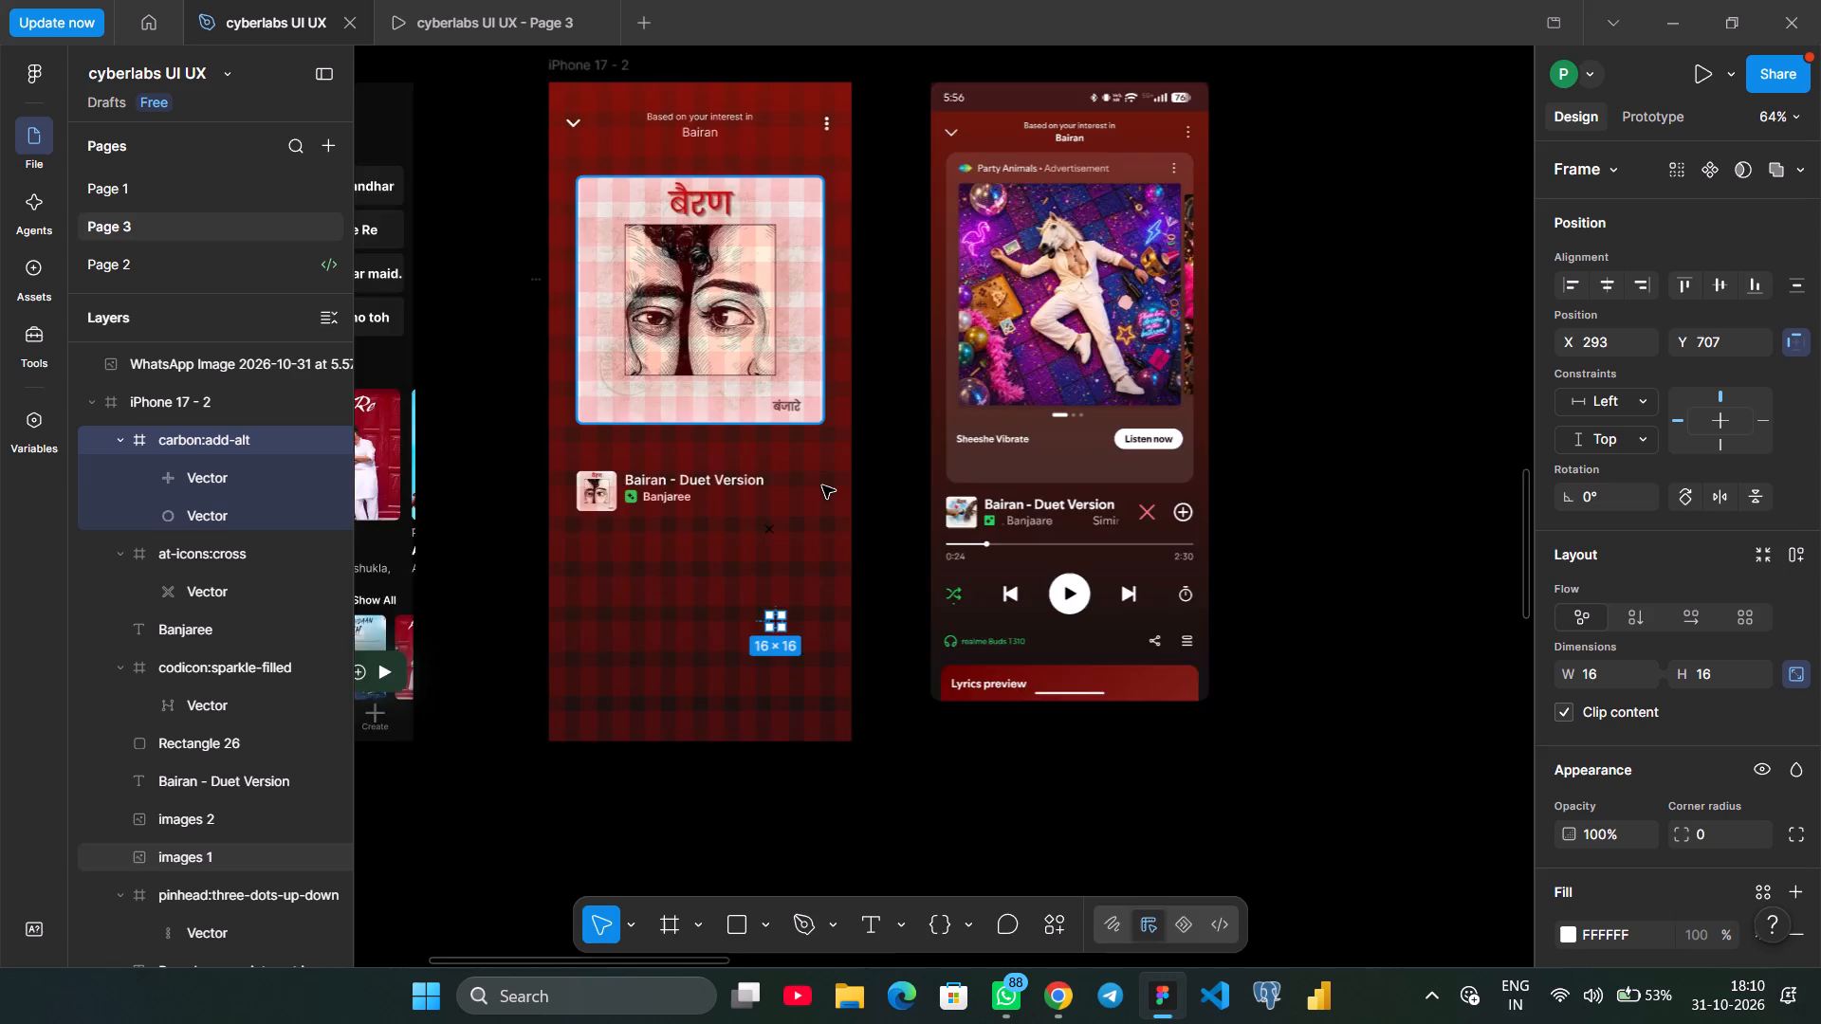
Recolour the at-icons:cross icon to the page's red, E60D2D.
scroll(822, 485, down, 1)
click(688, 385)
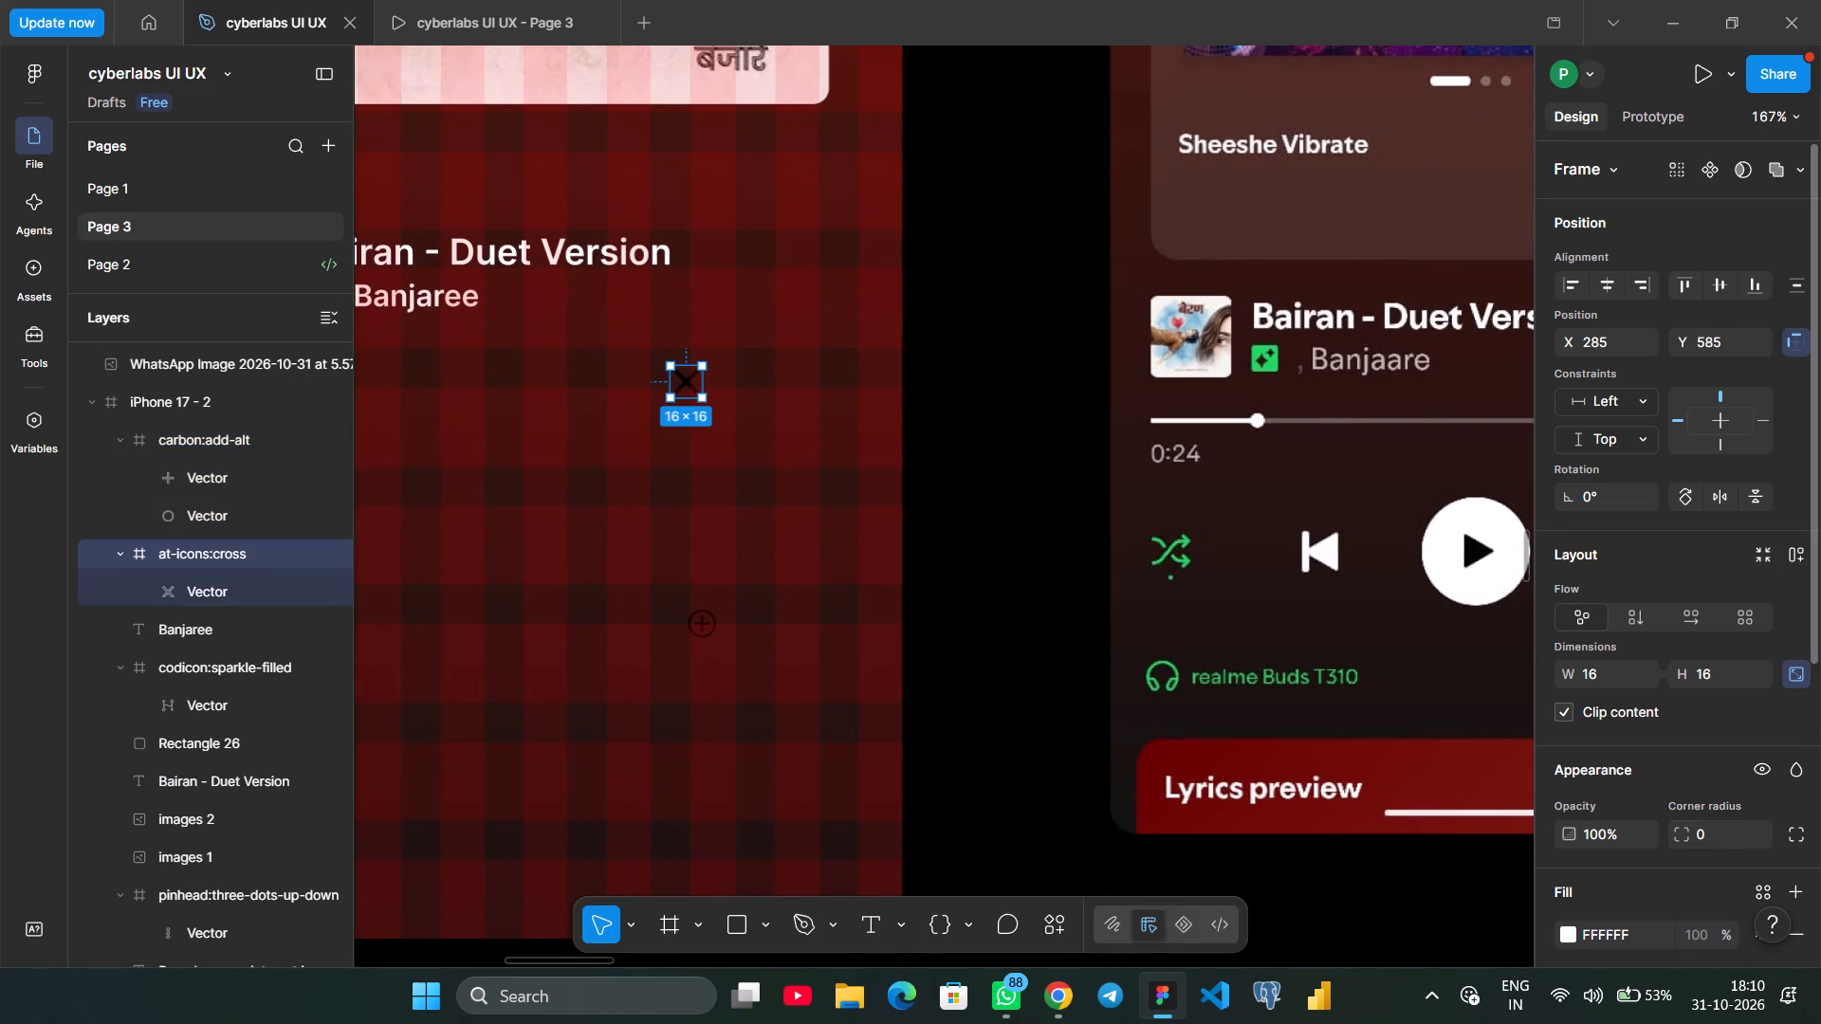
scroll(1556, 846, down, 2)
click(1569, 821)
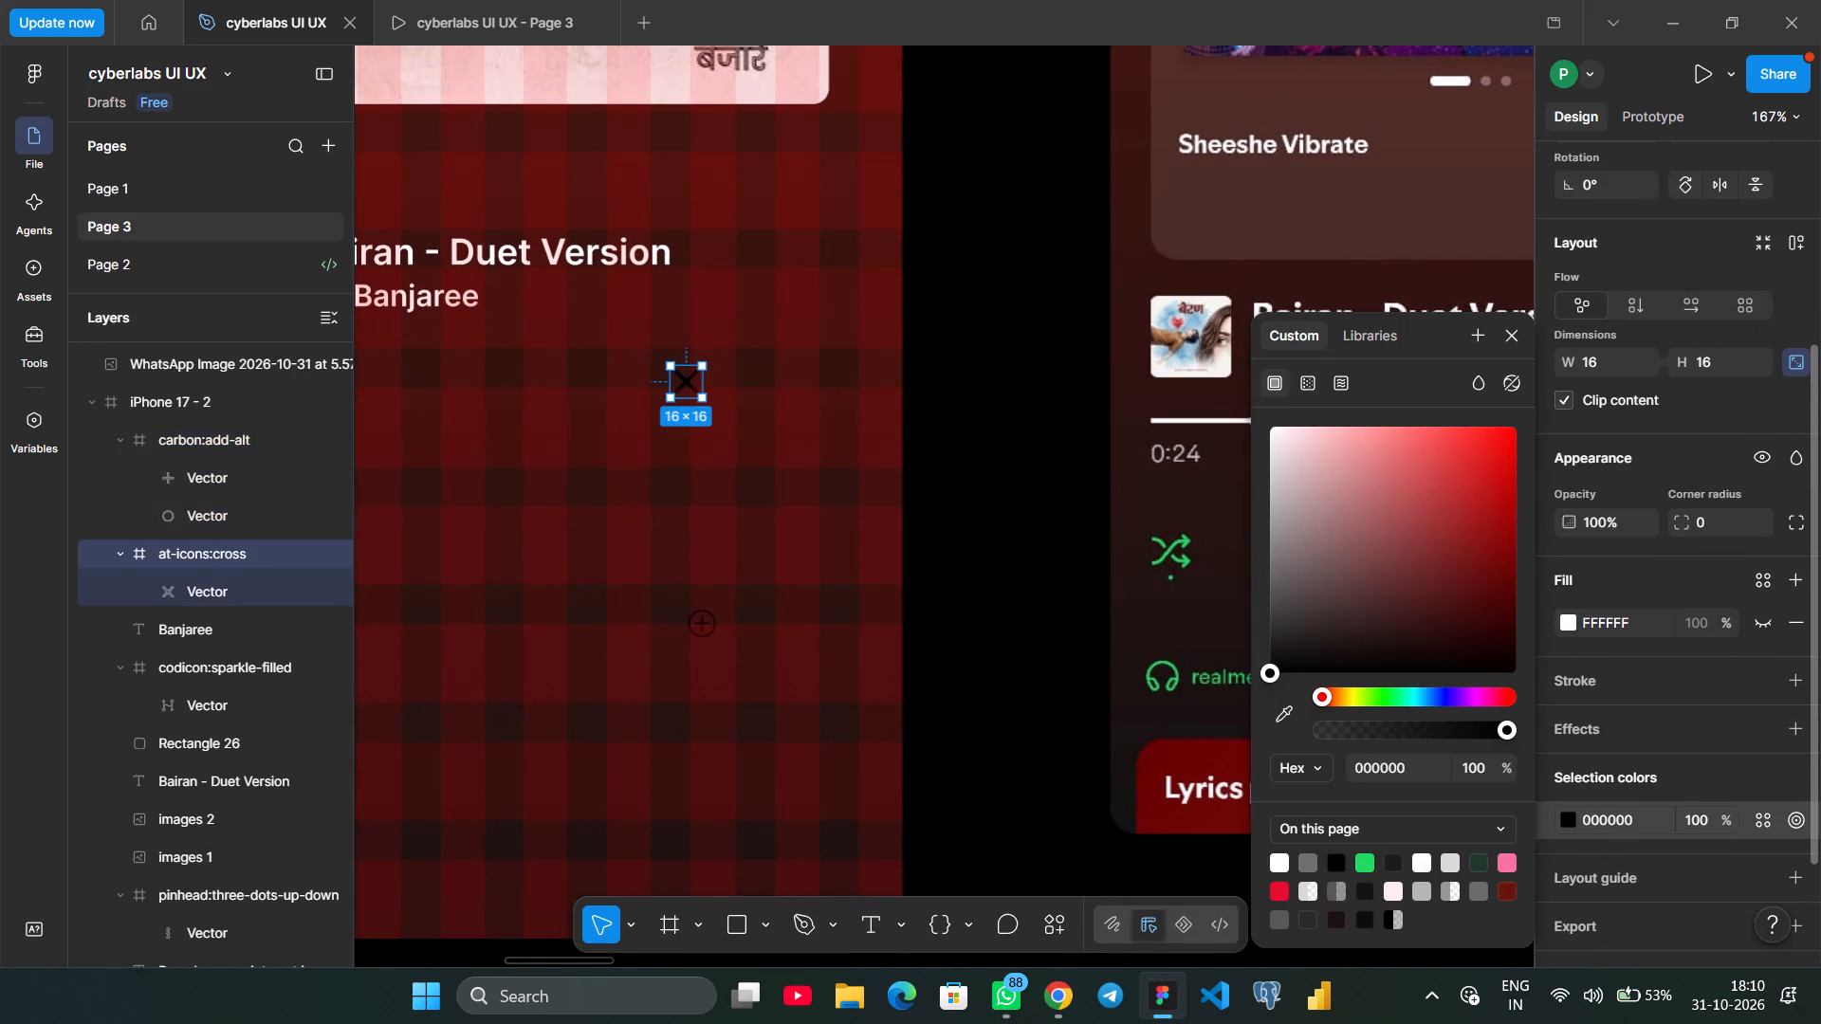
click(1287, 711)
scroll(1138, 714, left, 4)
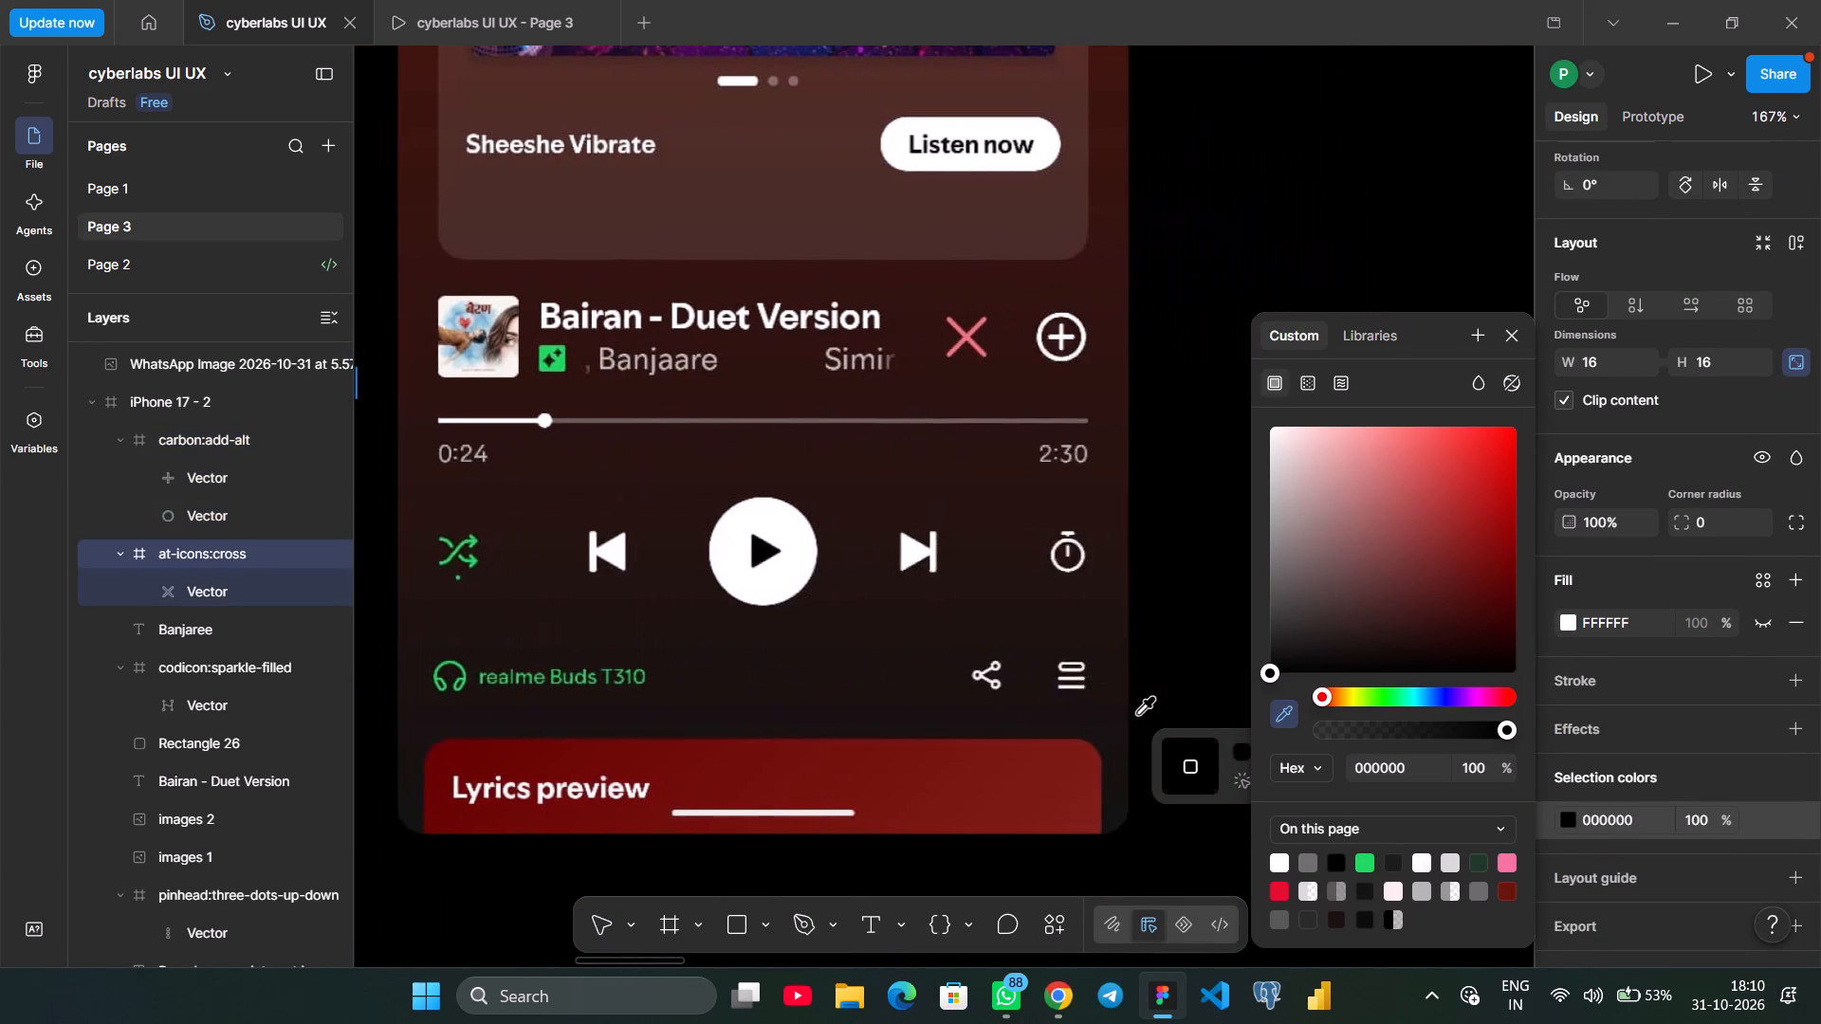
scroll(1138, 714, right, 1)
scroll(1138, 714, left, 1)
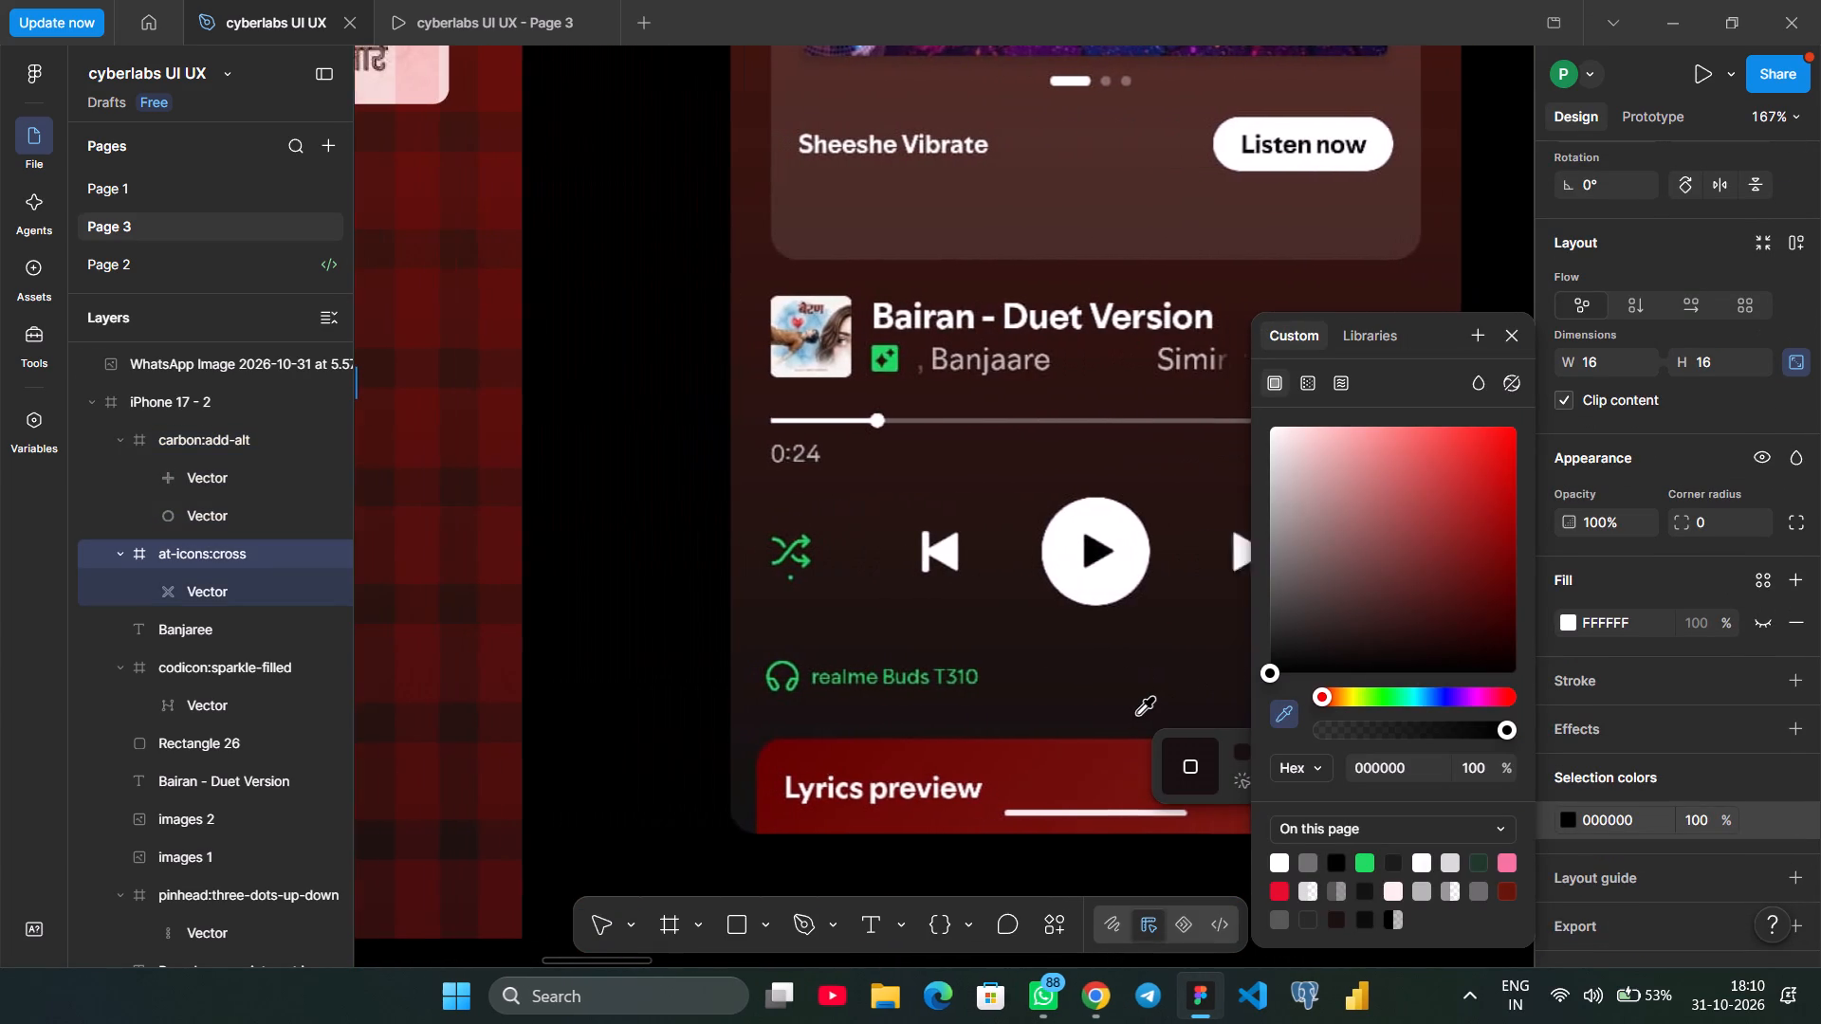
scroll(1138, 714, left, 1)
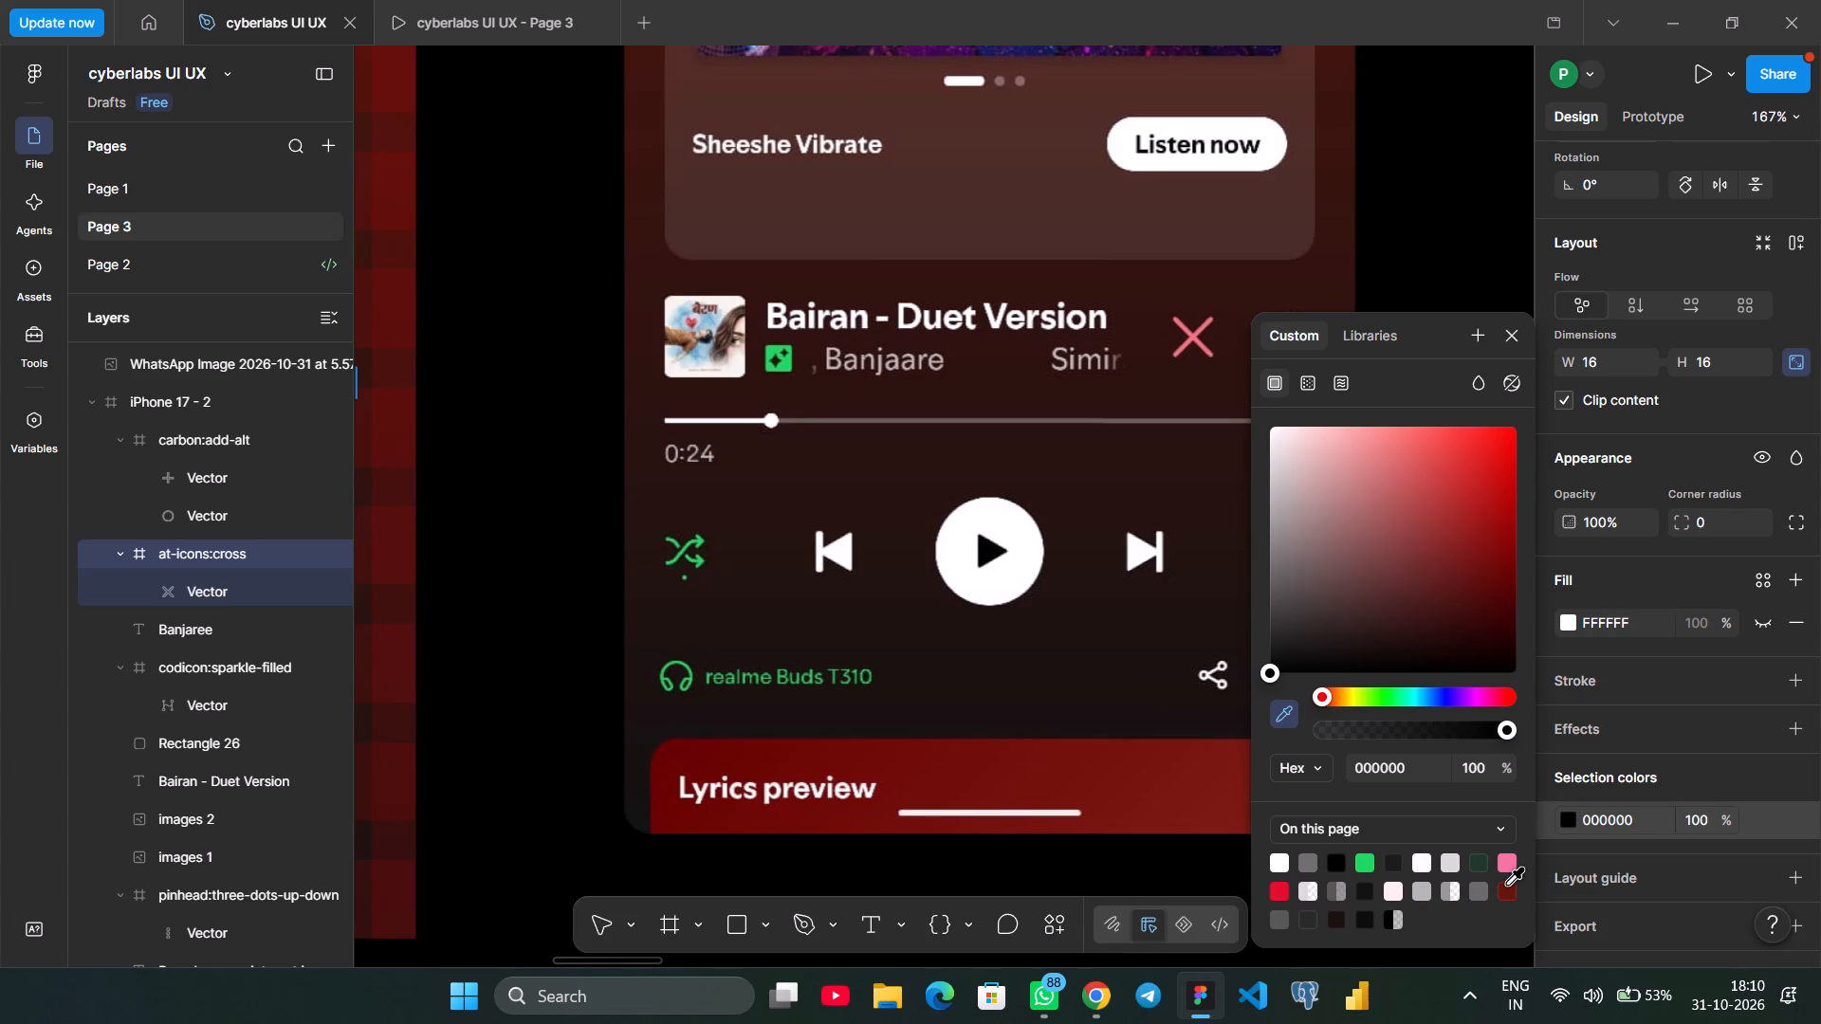
click(1279, 894)
scroll(443, 681, right, 1)
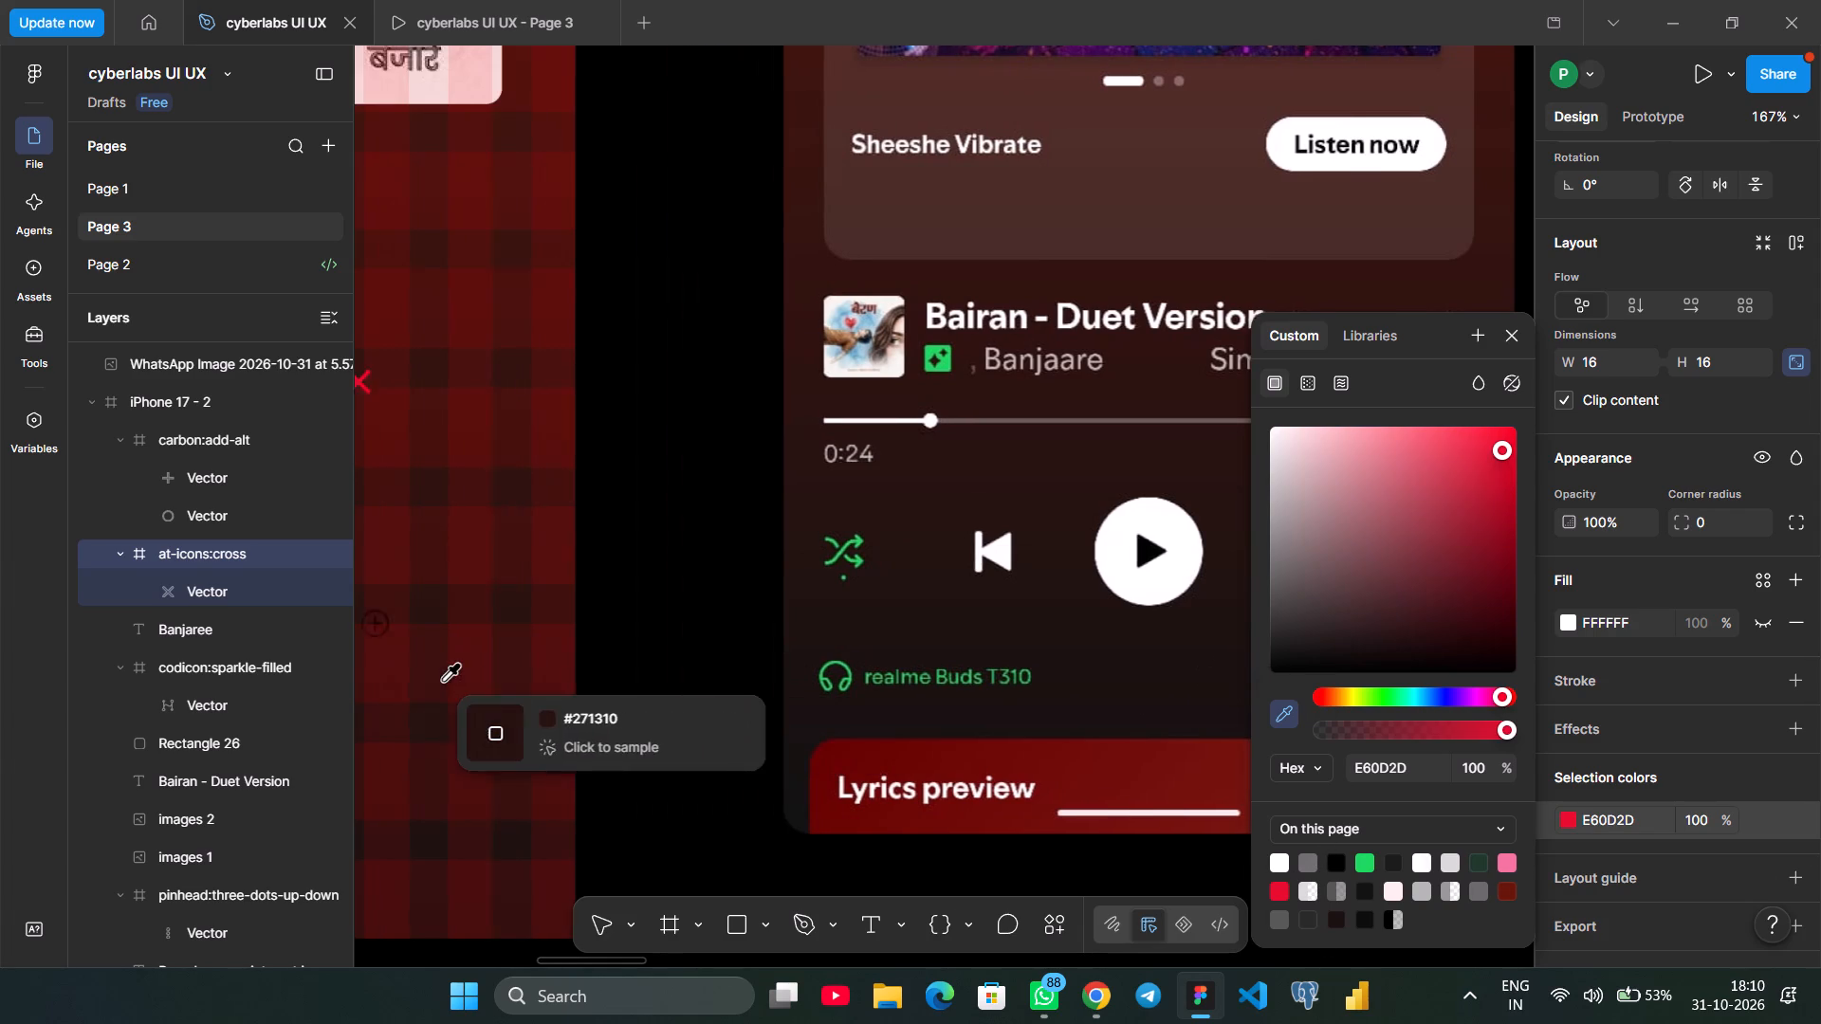
scroll(443, 681, right, 1)
click(793, 389)
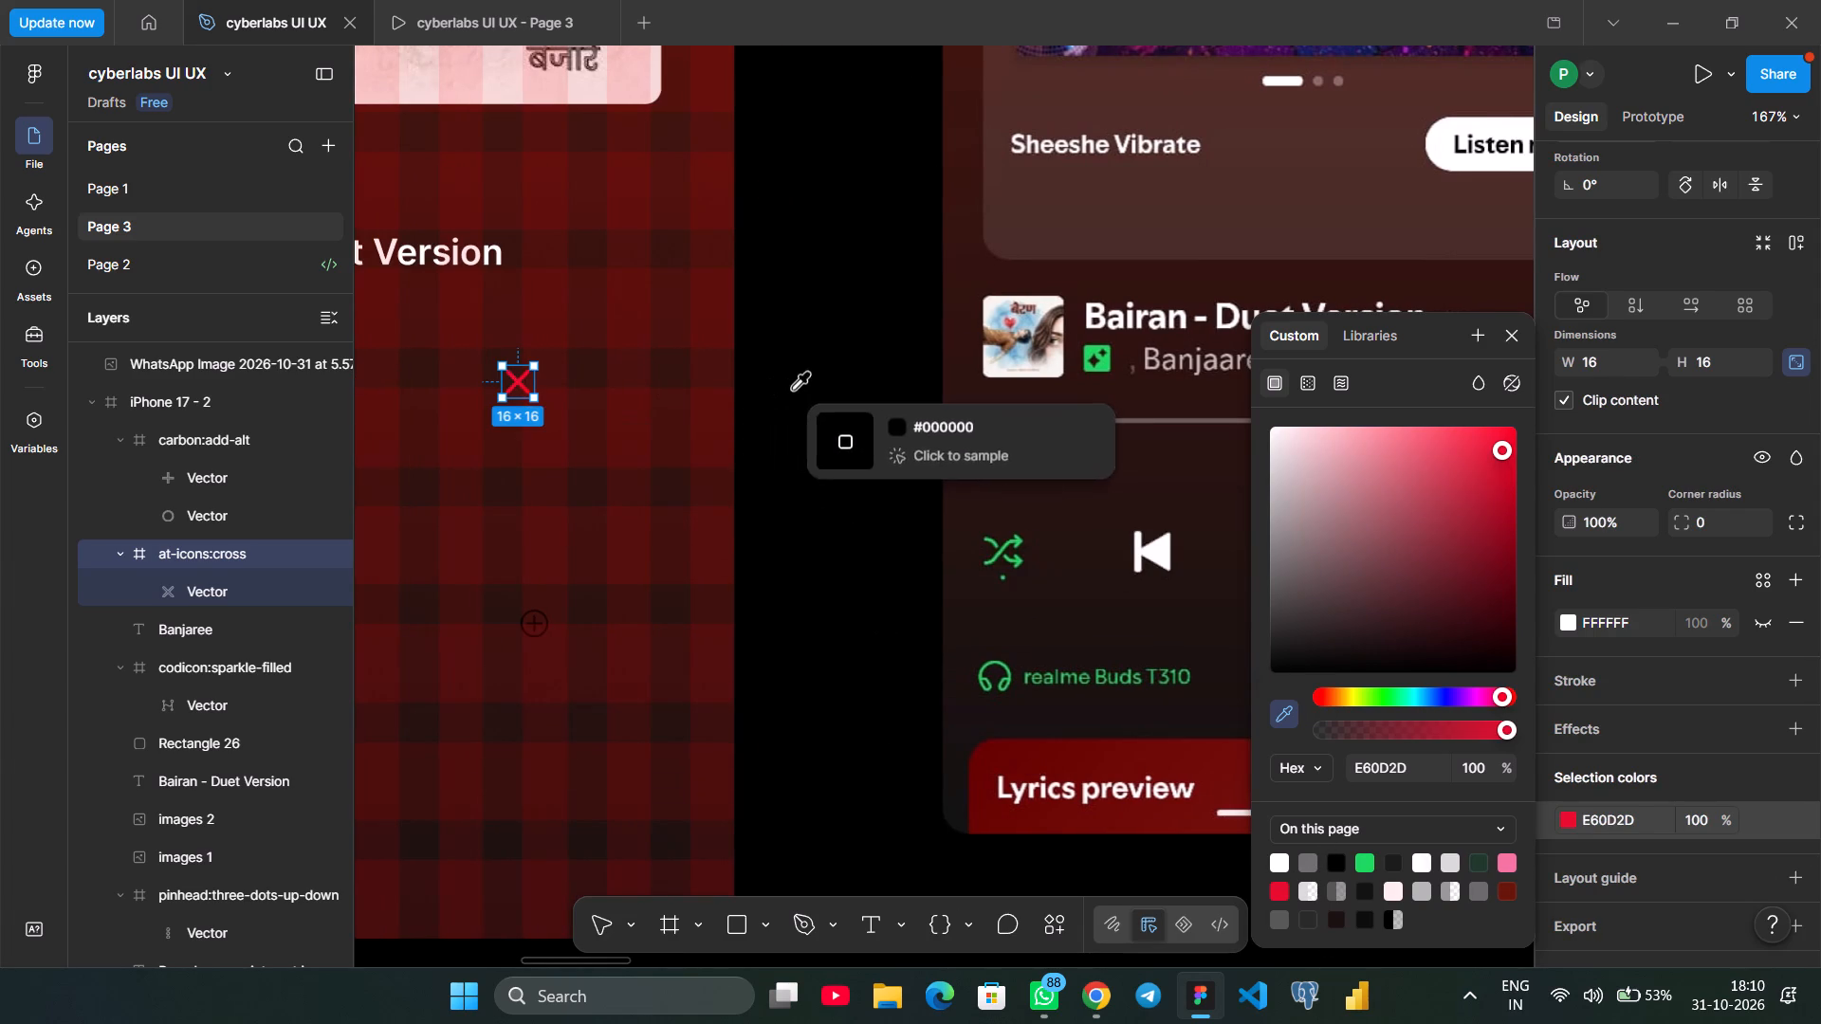
click(1285, 888)
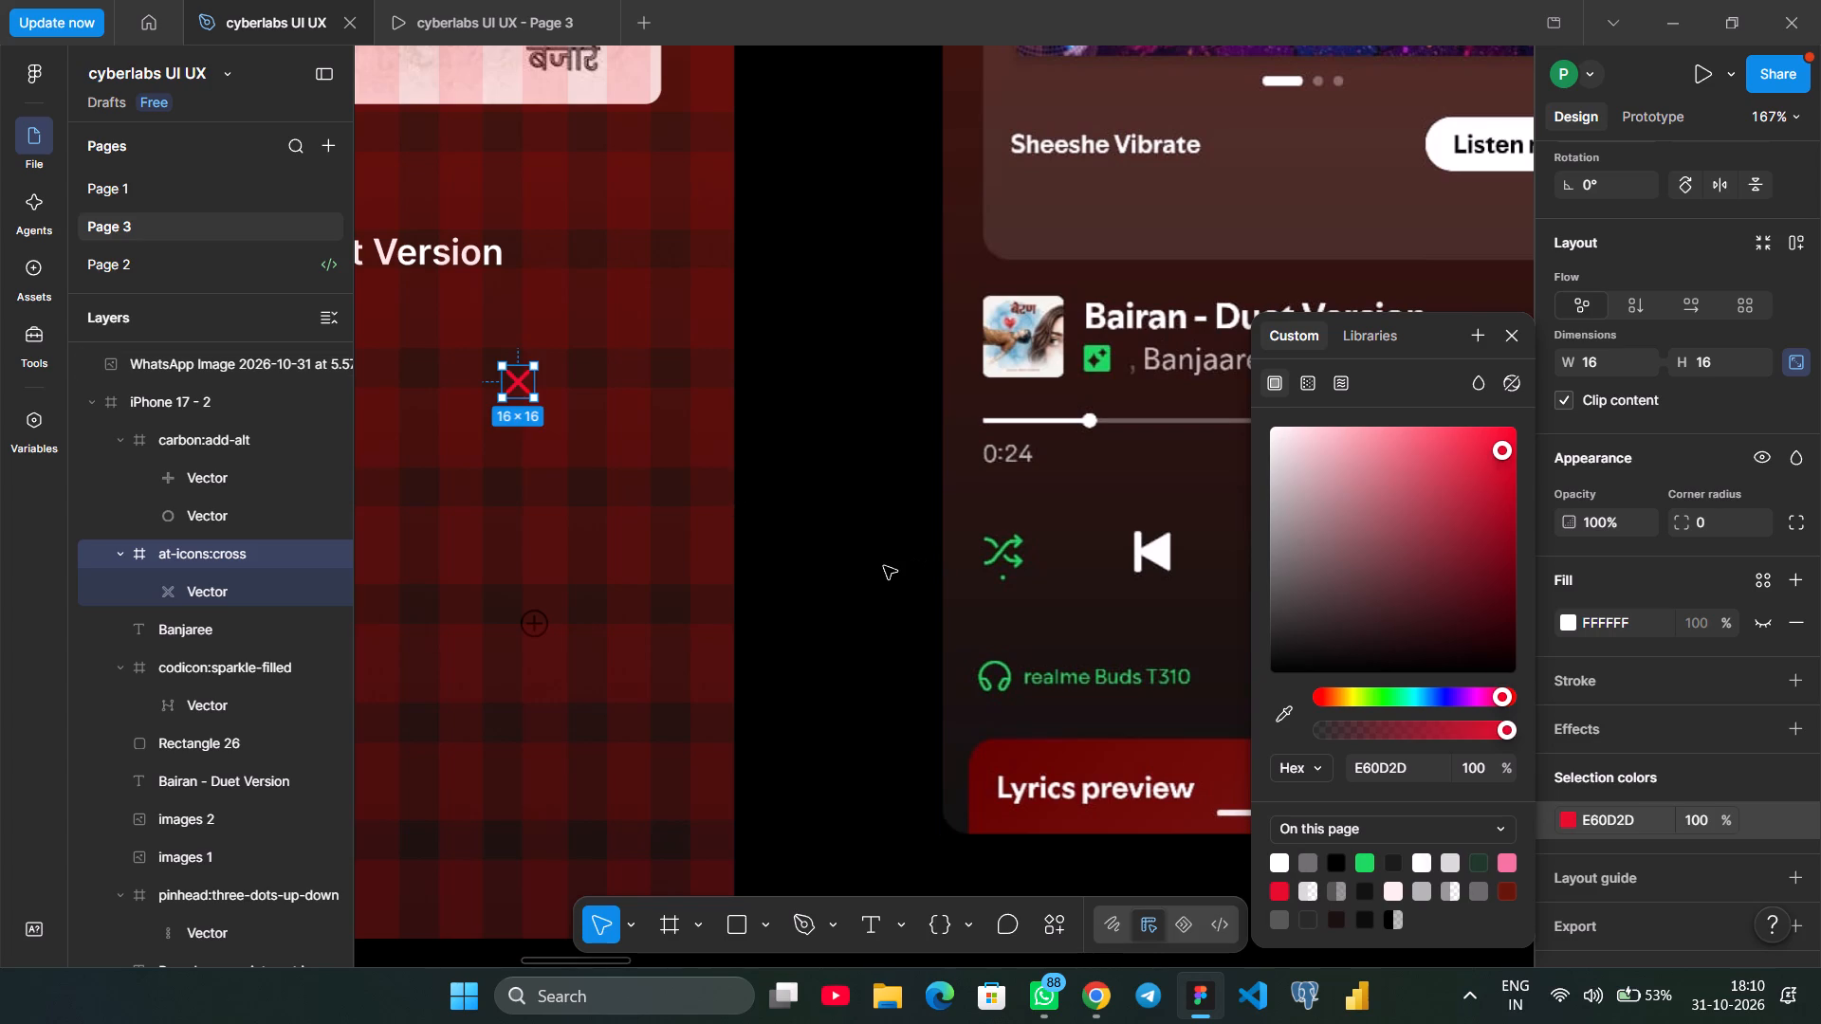
Place the red cross icon just after the "Bairan - Duet Version" title and enlarge it to 21 × 21.
drag(523, 385, 583, 289)
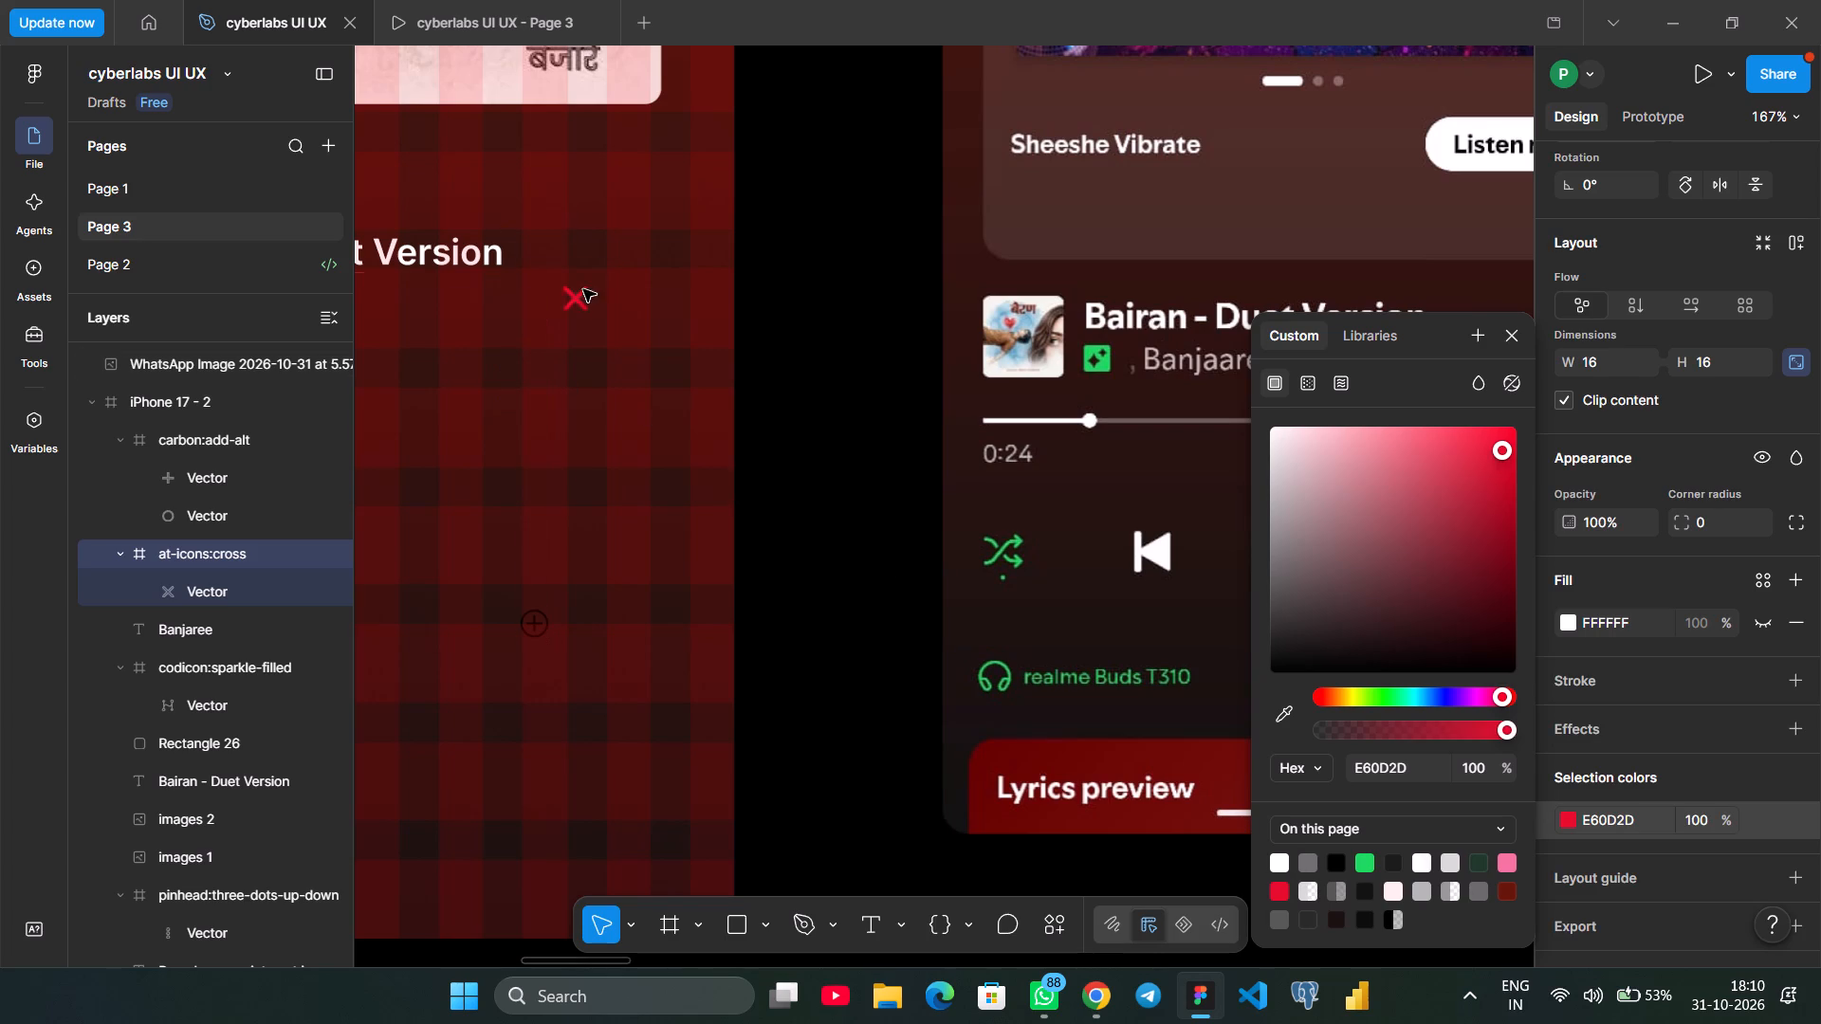
drag(583, 289, 589, 260)
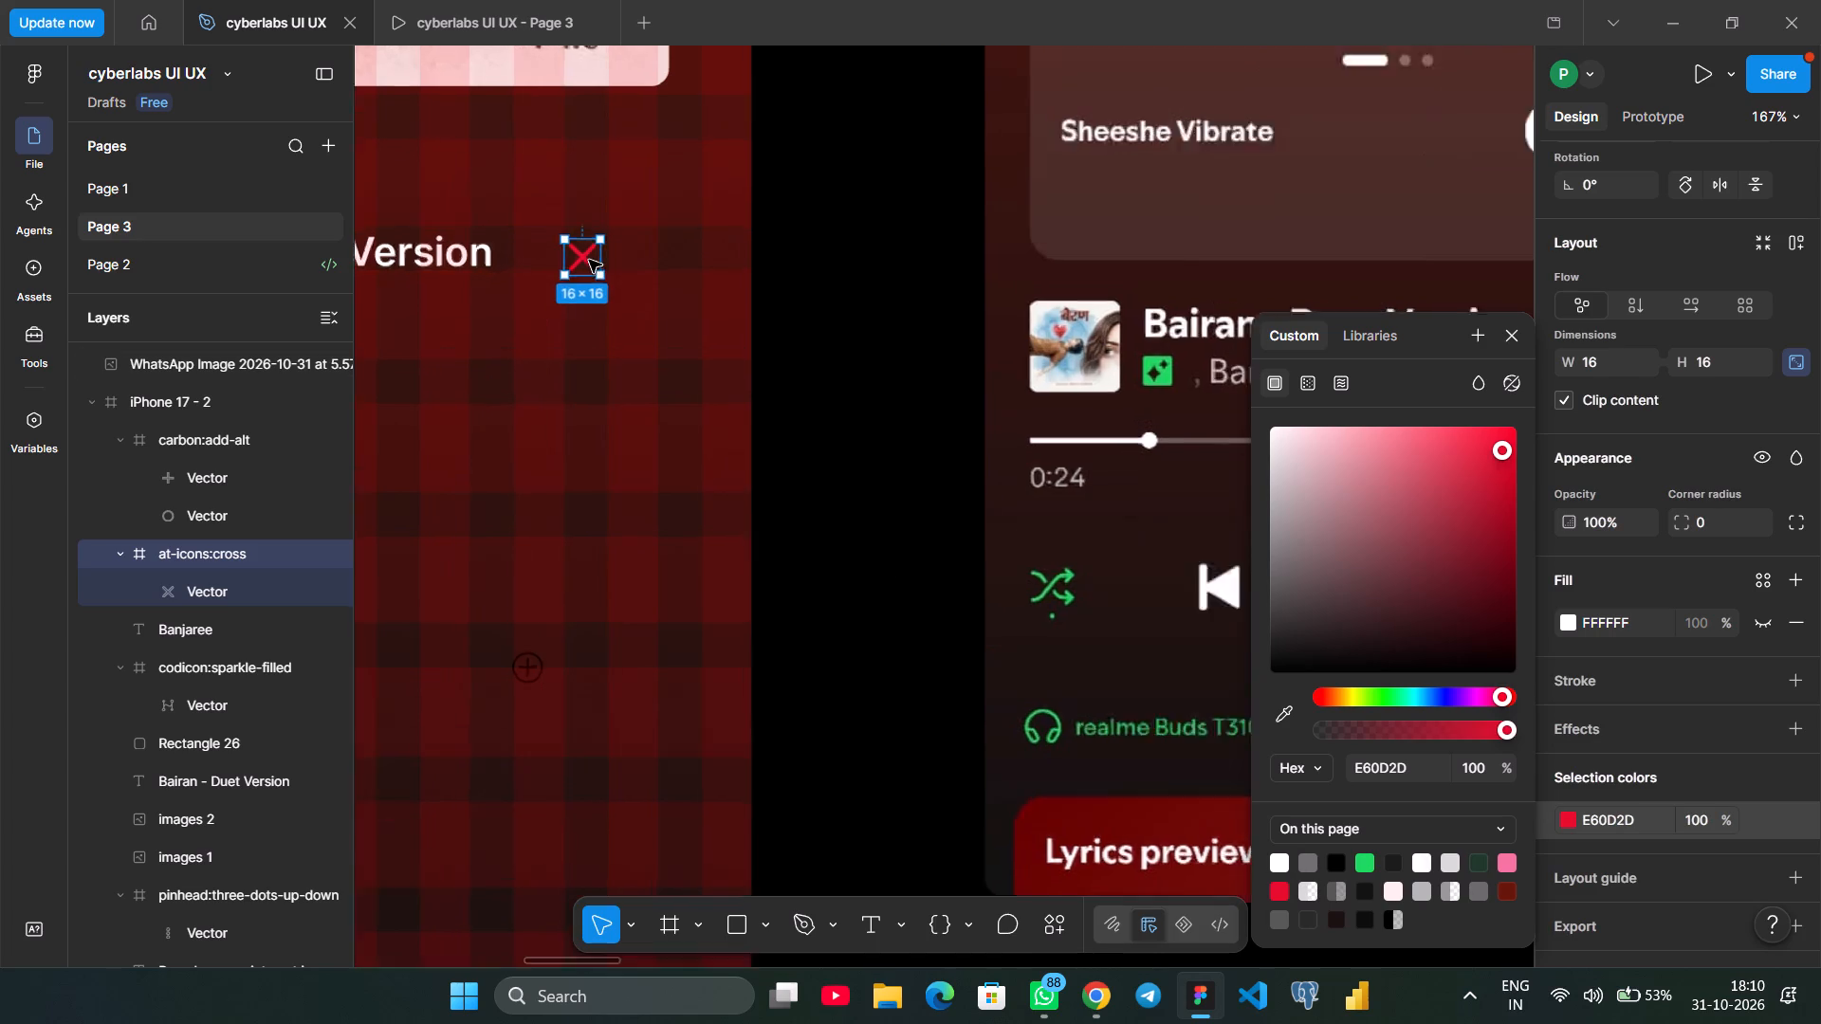
drag(624, 201, 664, 169)
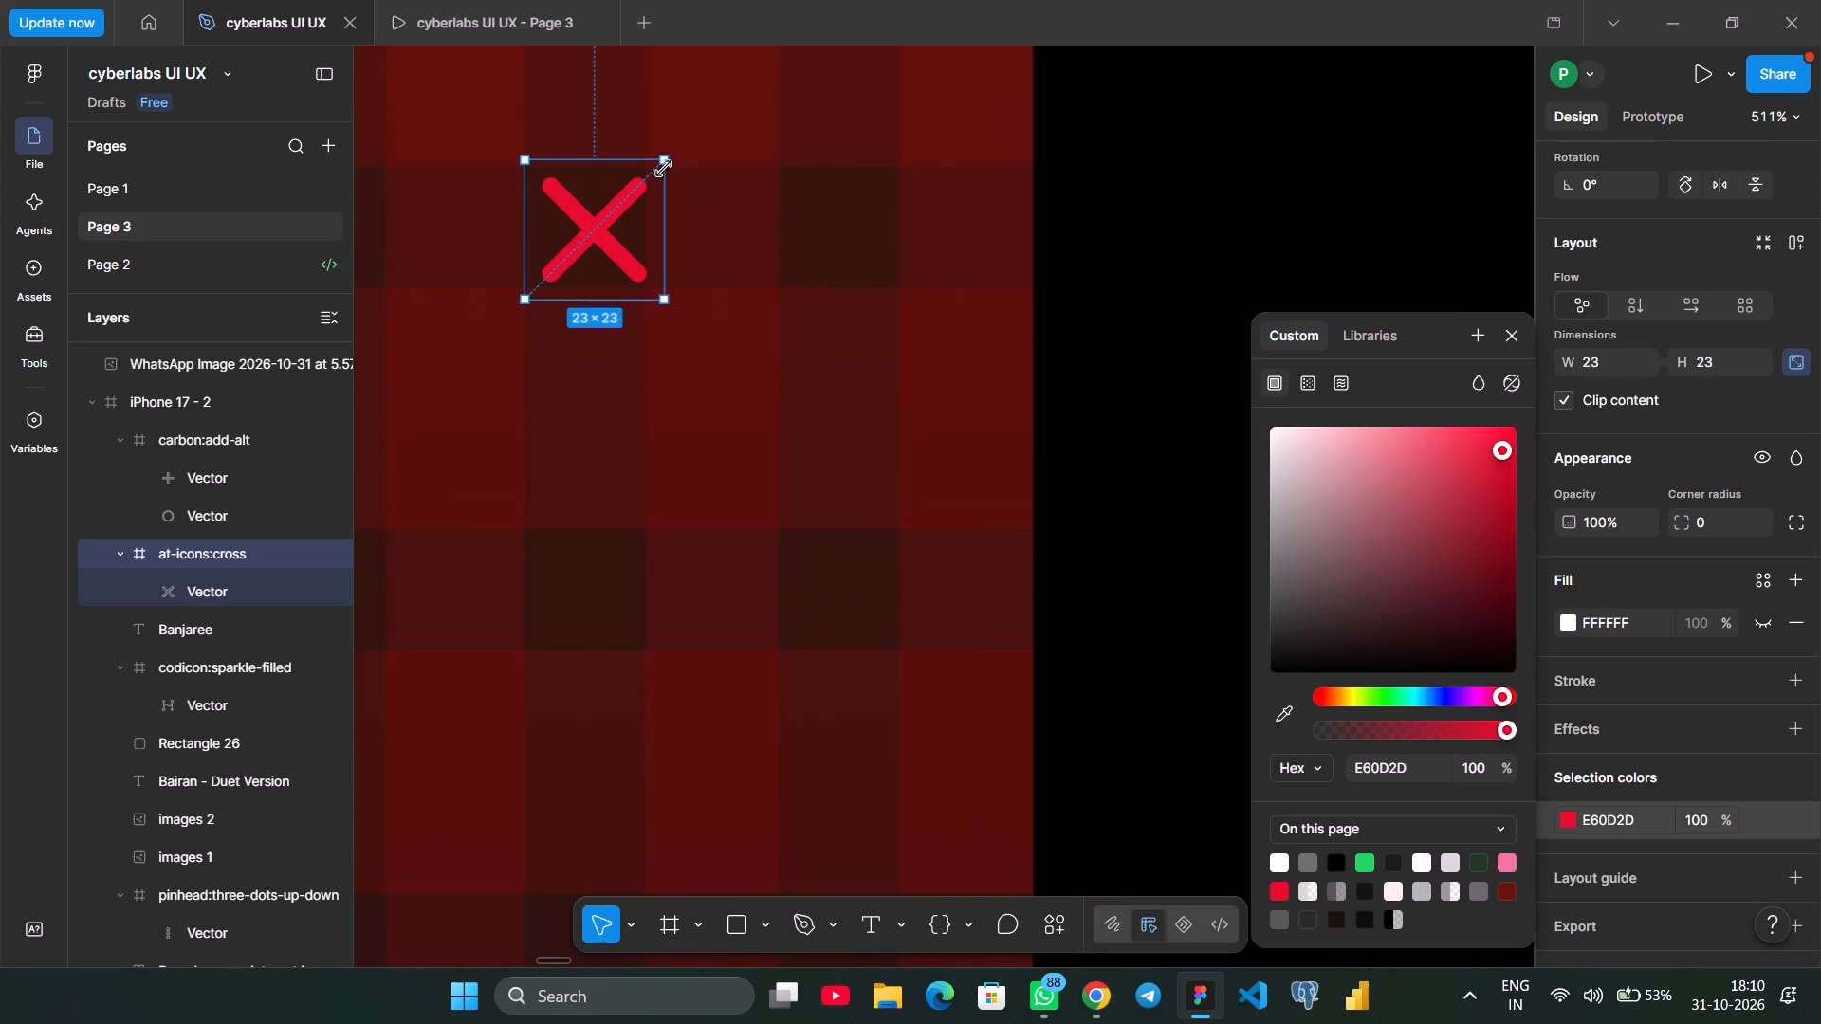
drag(664, 169, 654, 173)
click(587, 233)
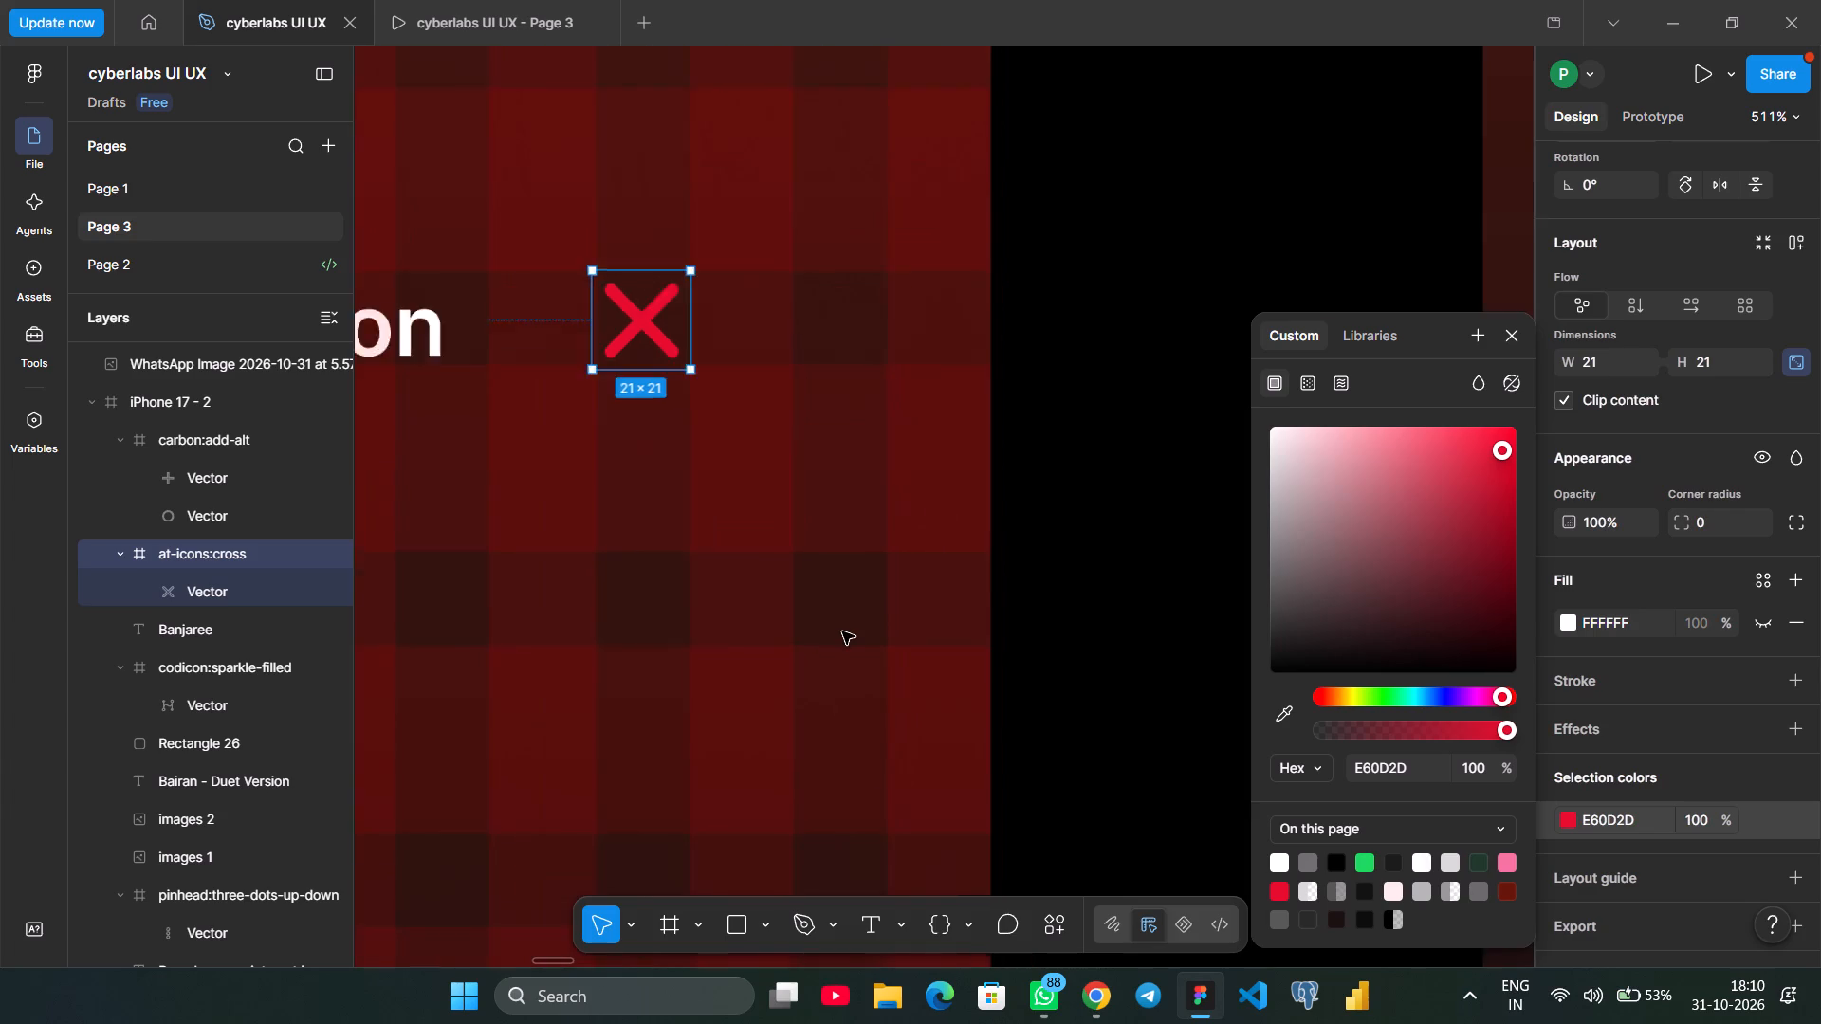
Move the carbon:add-alt icon up beside the red cross, in line with the three-dots icon at the screen's top.
scroll(842, 631, down, 2)
drag(621, 561, 747, 291)
scroll(747, 291, up, 1)
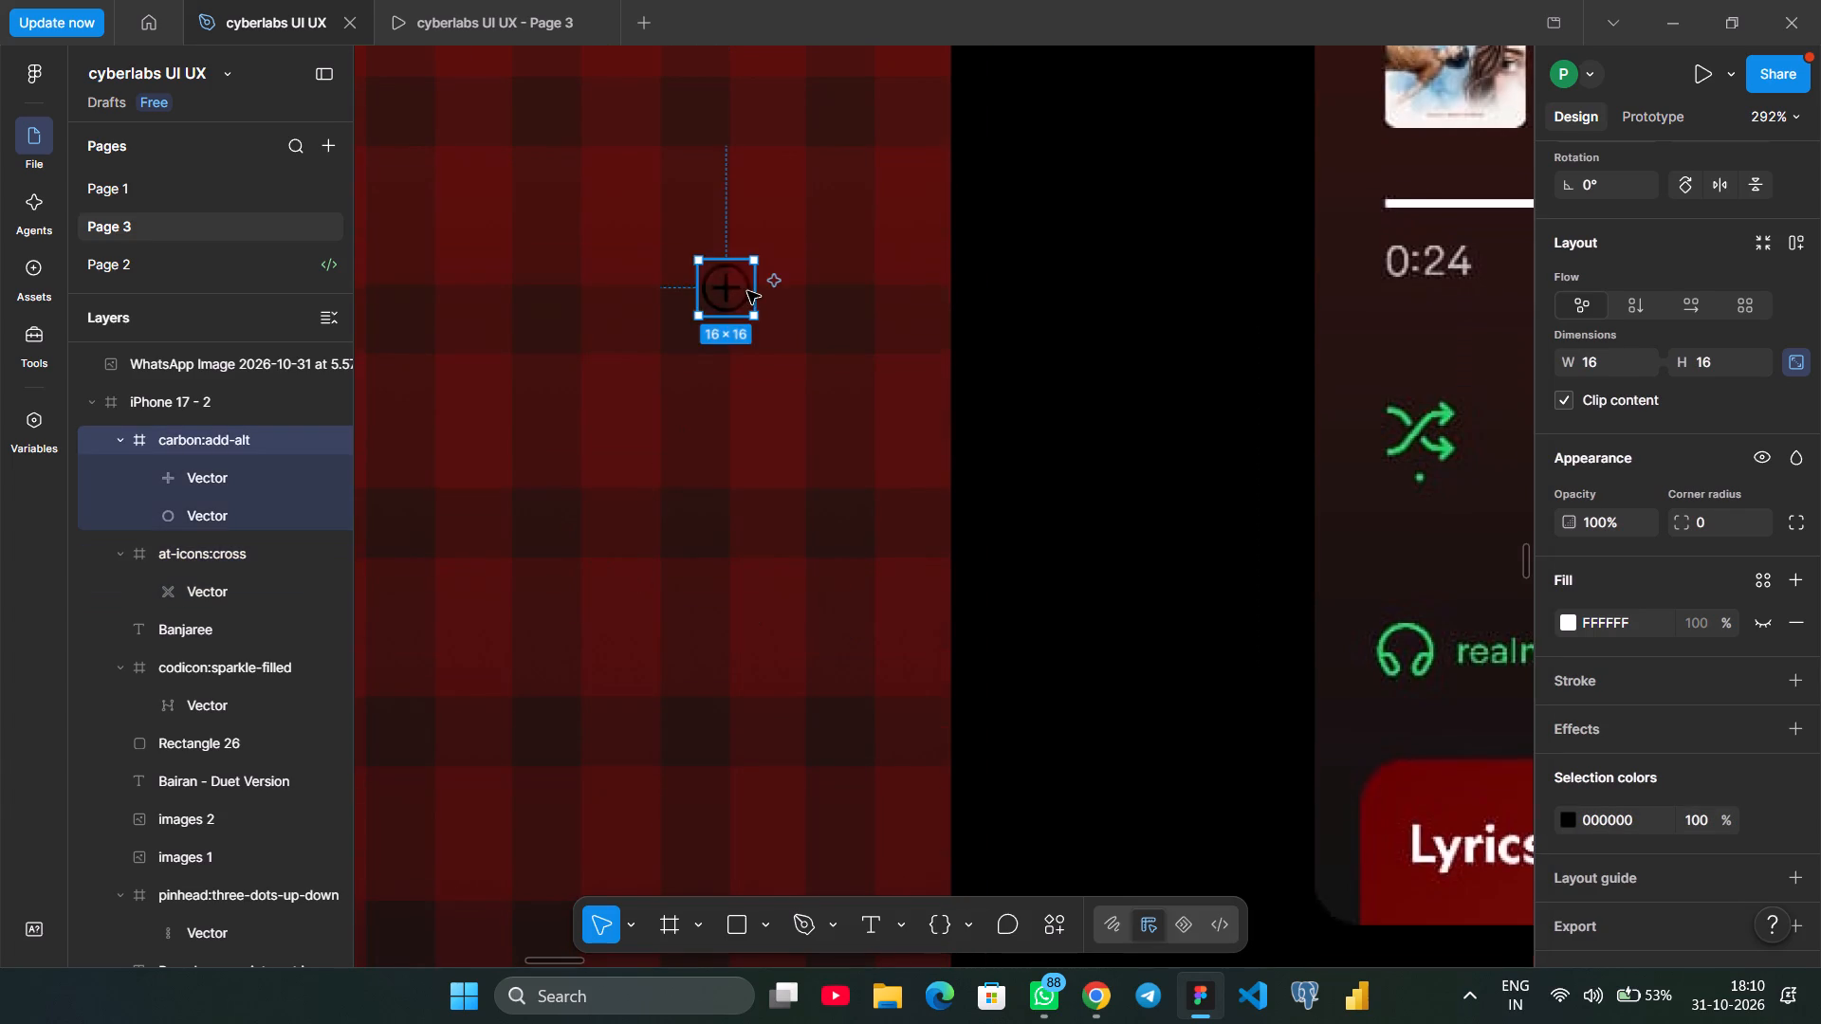
scroll(747, 291, up, 1)
drag(721, 508, 834, 130)
scroll(834, 130, up, 9)
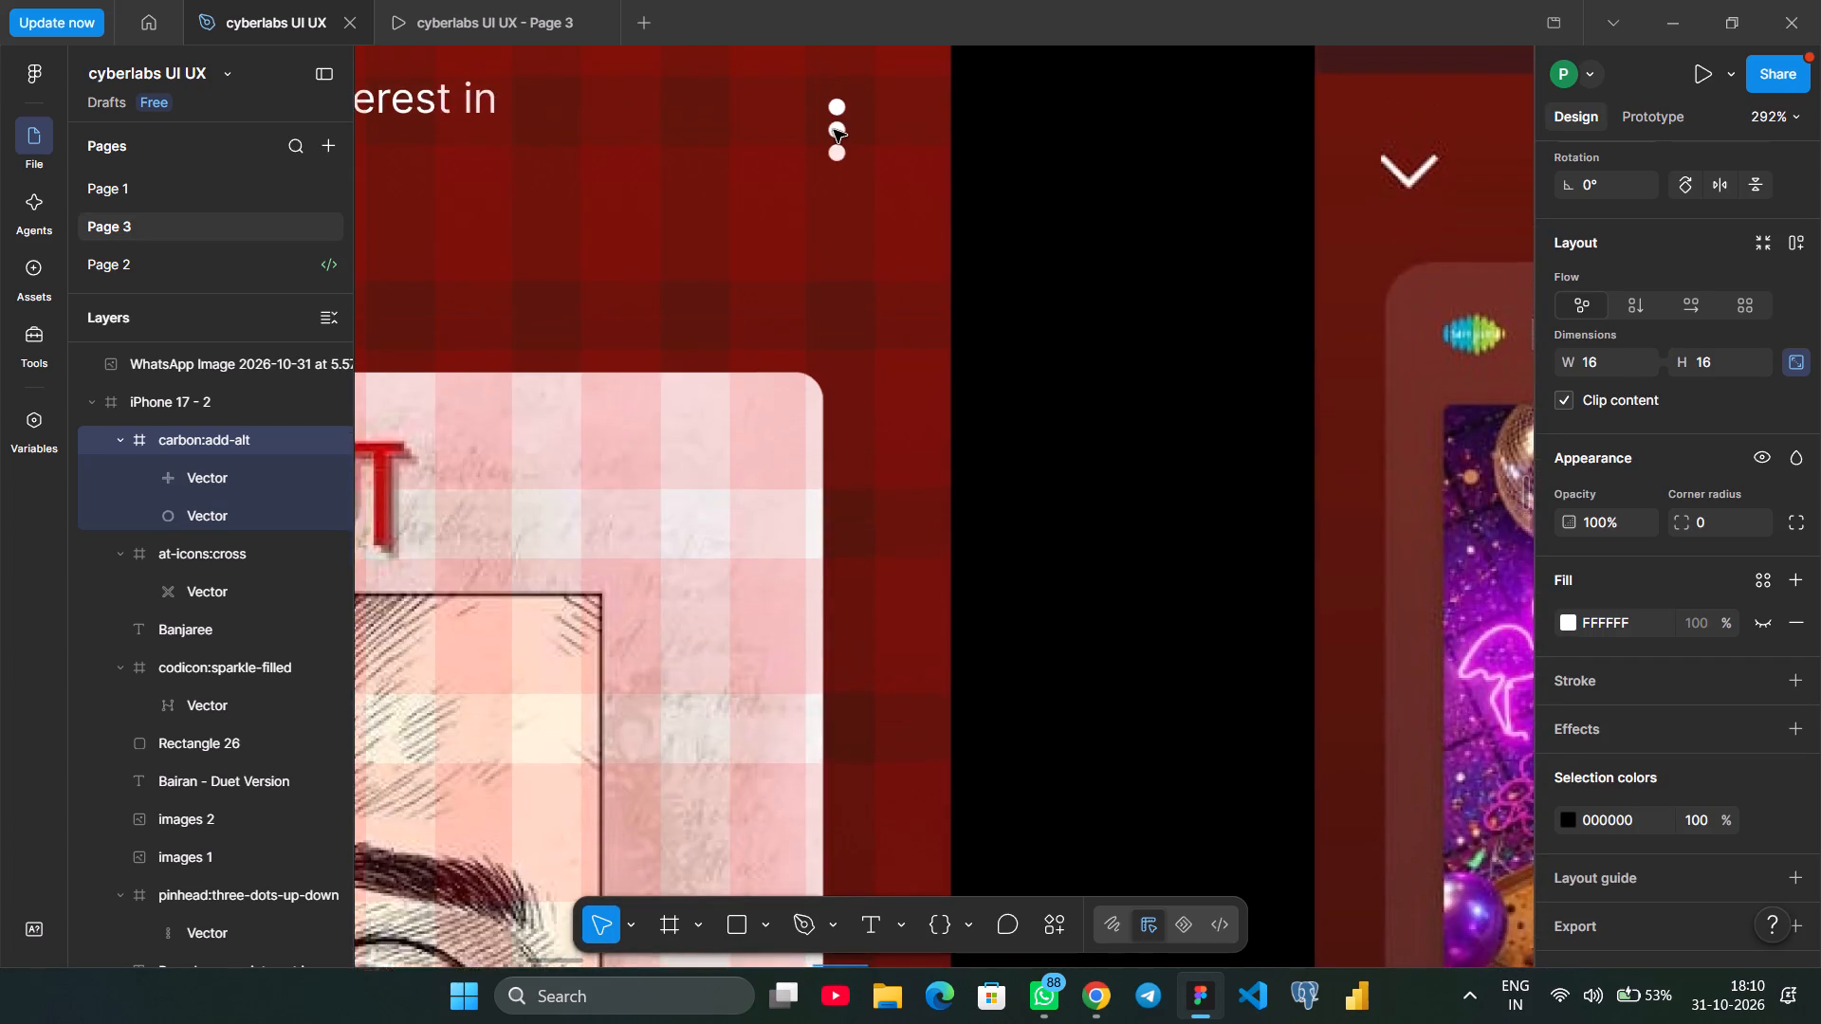
scroll(834, 130, down, 8)
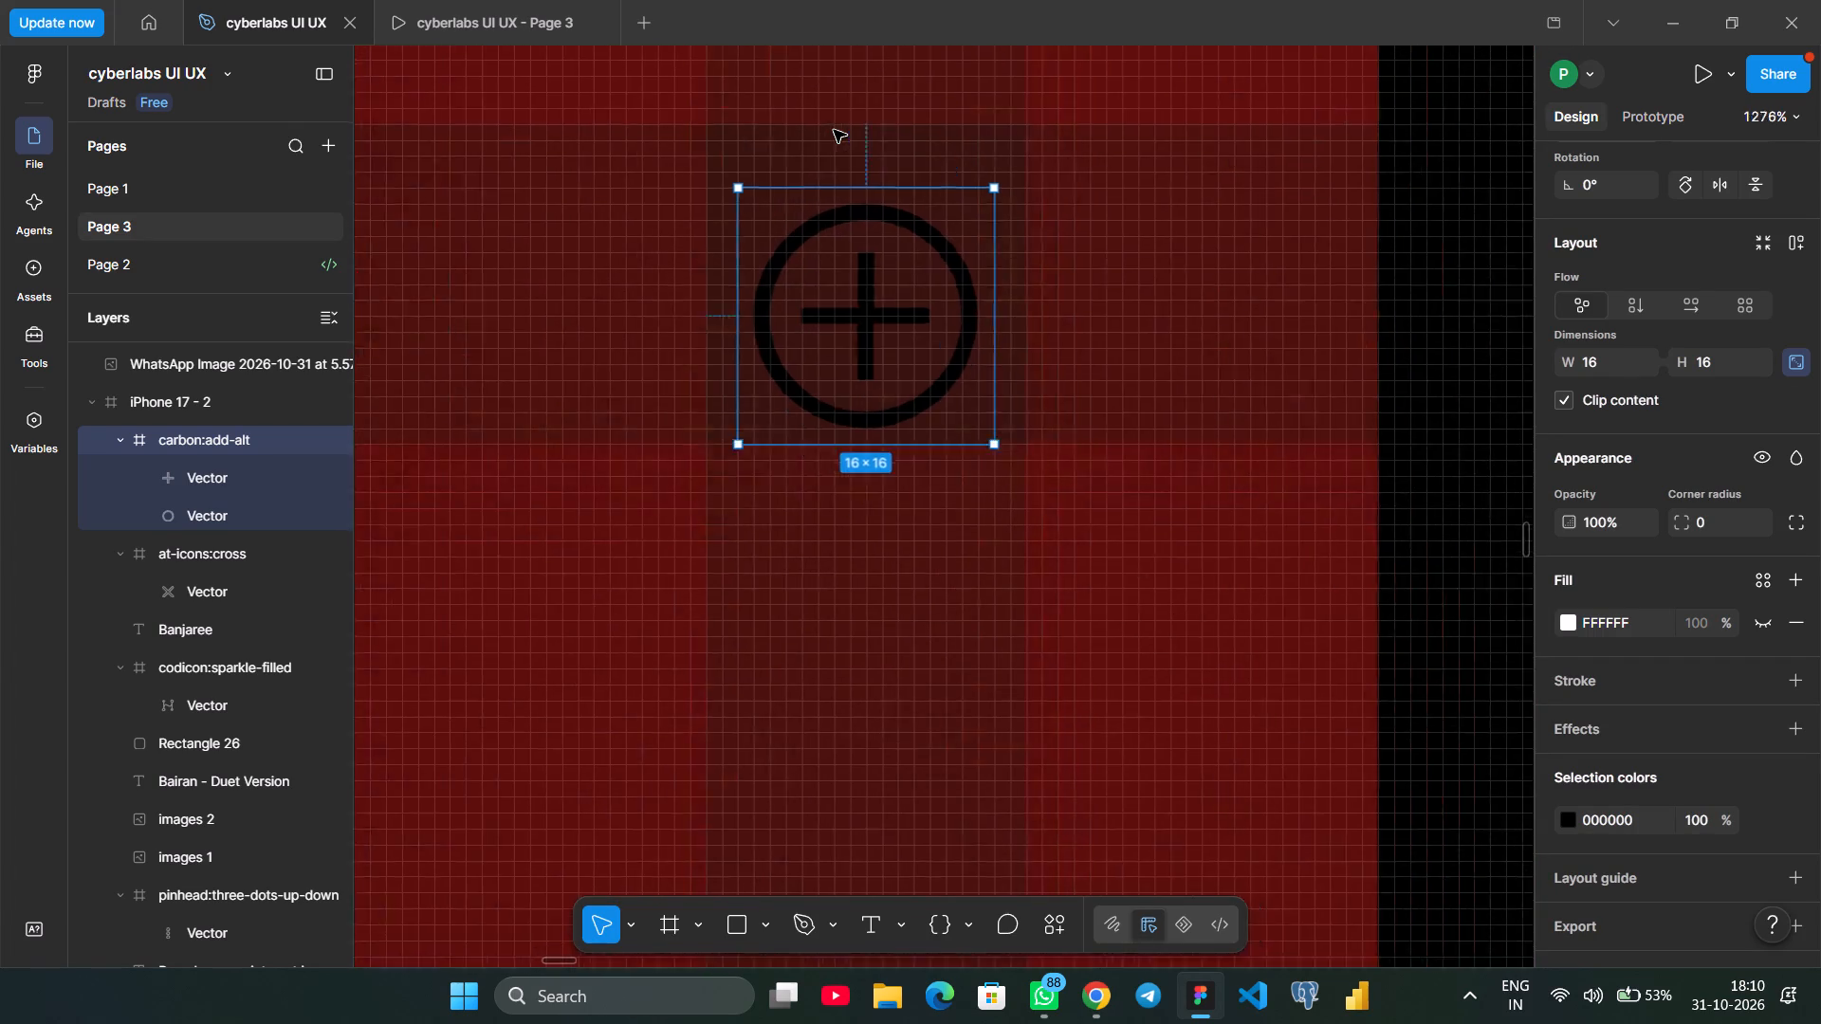
drag(912, 320, 914, 281)
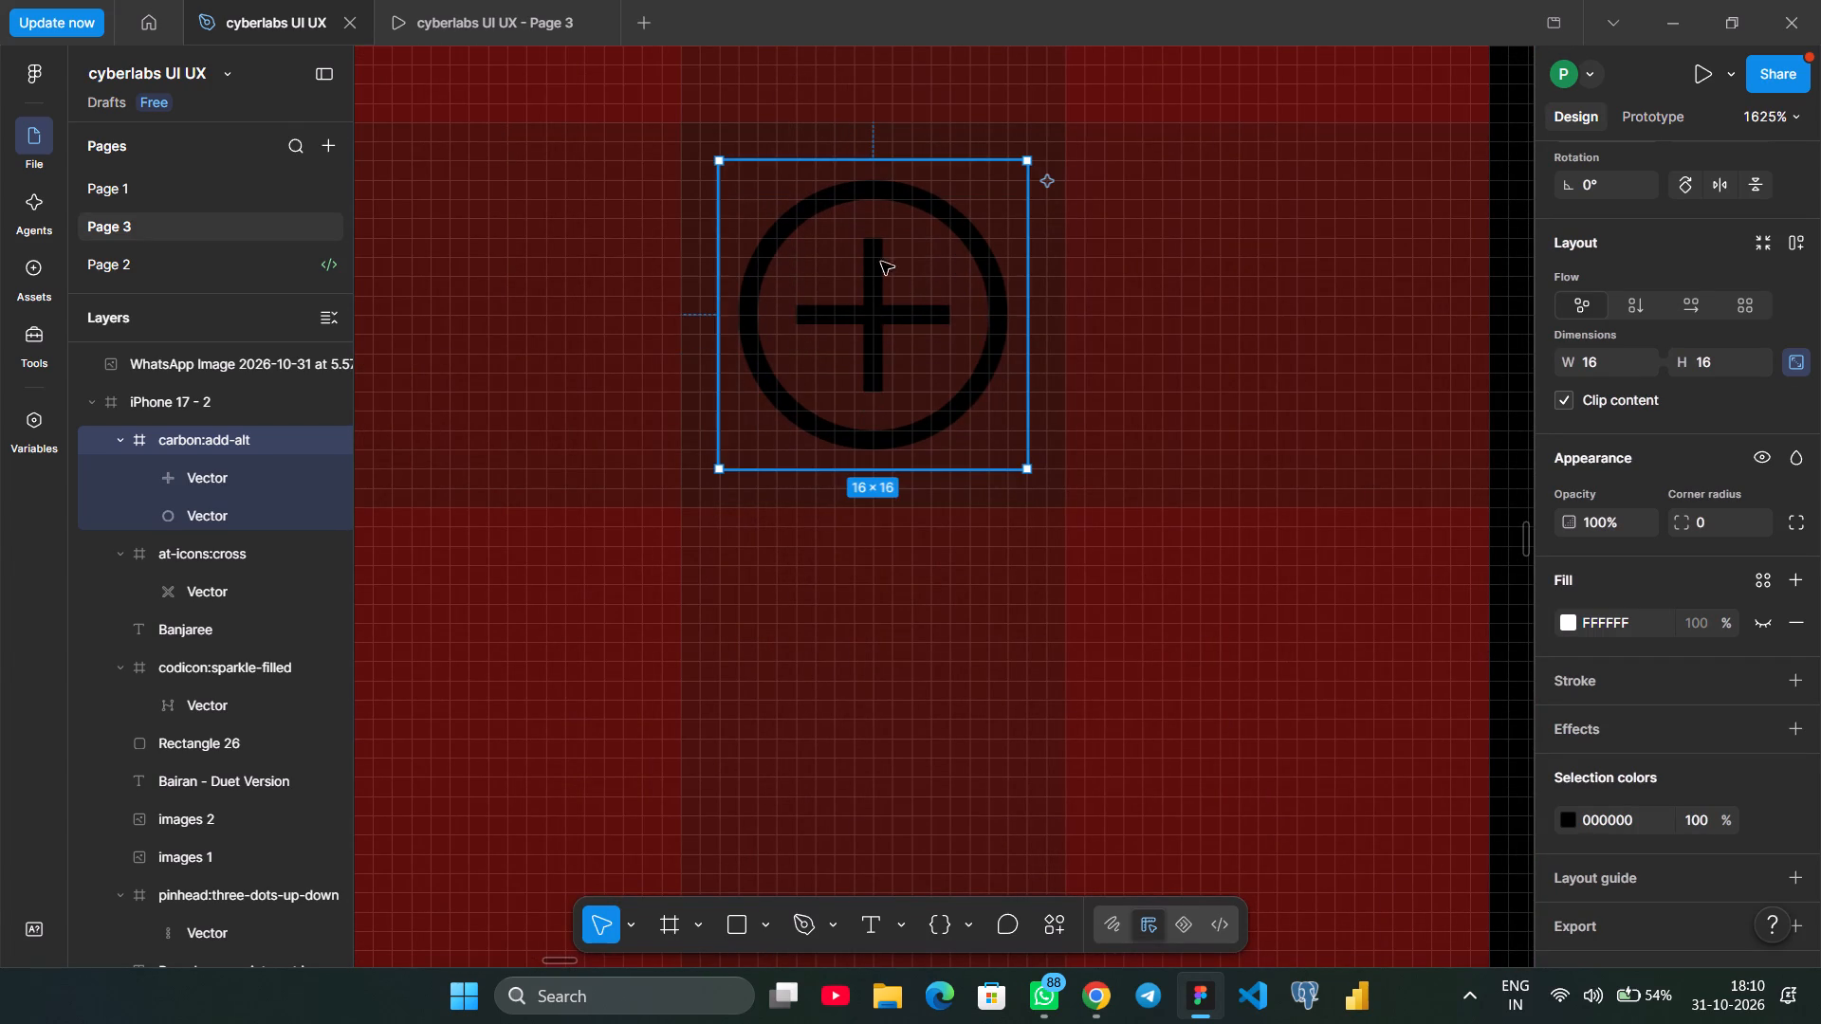
Enlarge the carbon:add-alt icon to 18 × 18.
drag(722, 165, 712, 154)
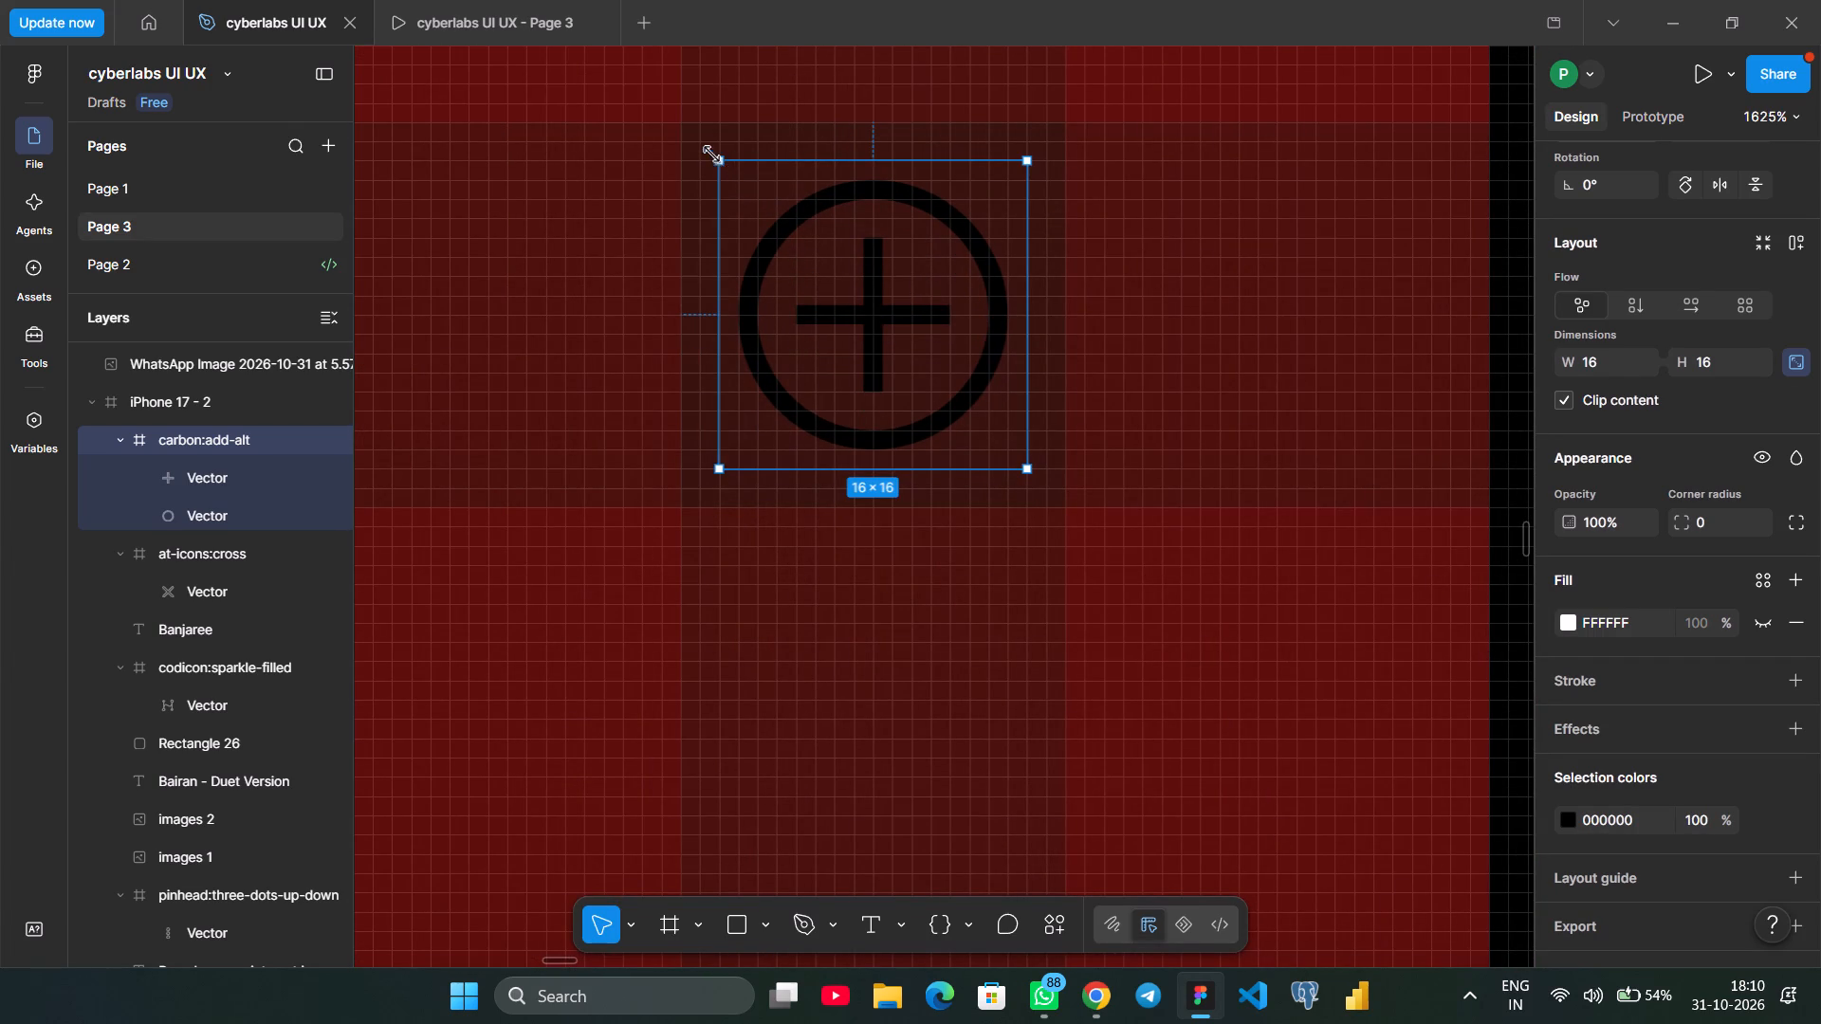
drag(712, 154, 692, 133)
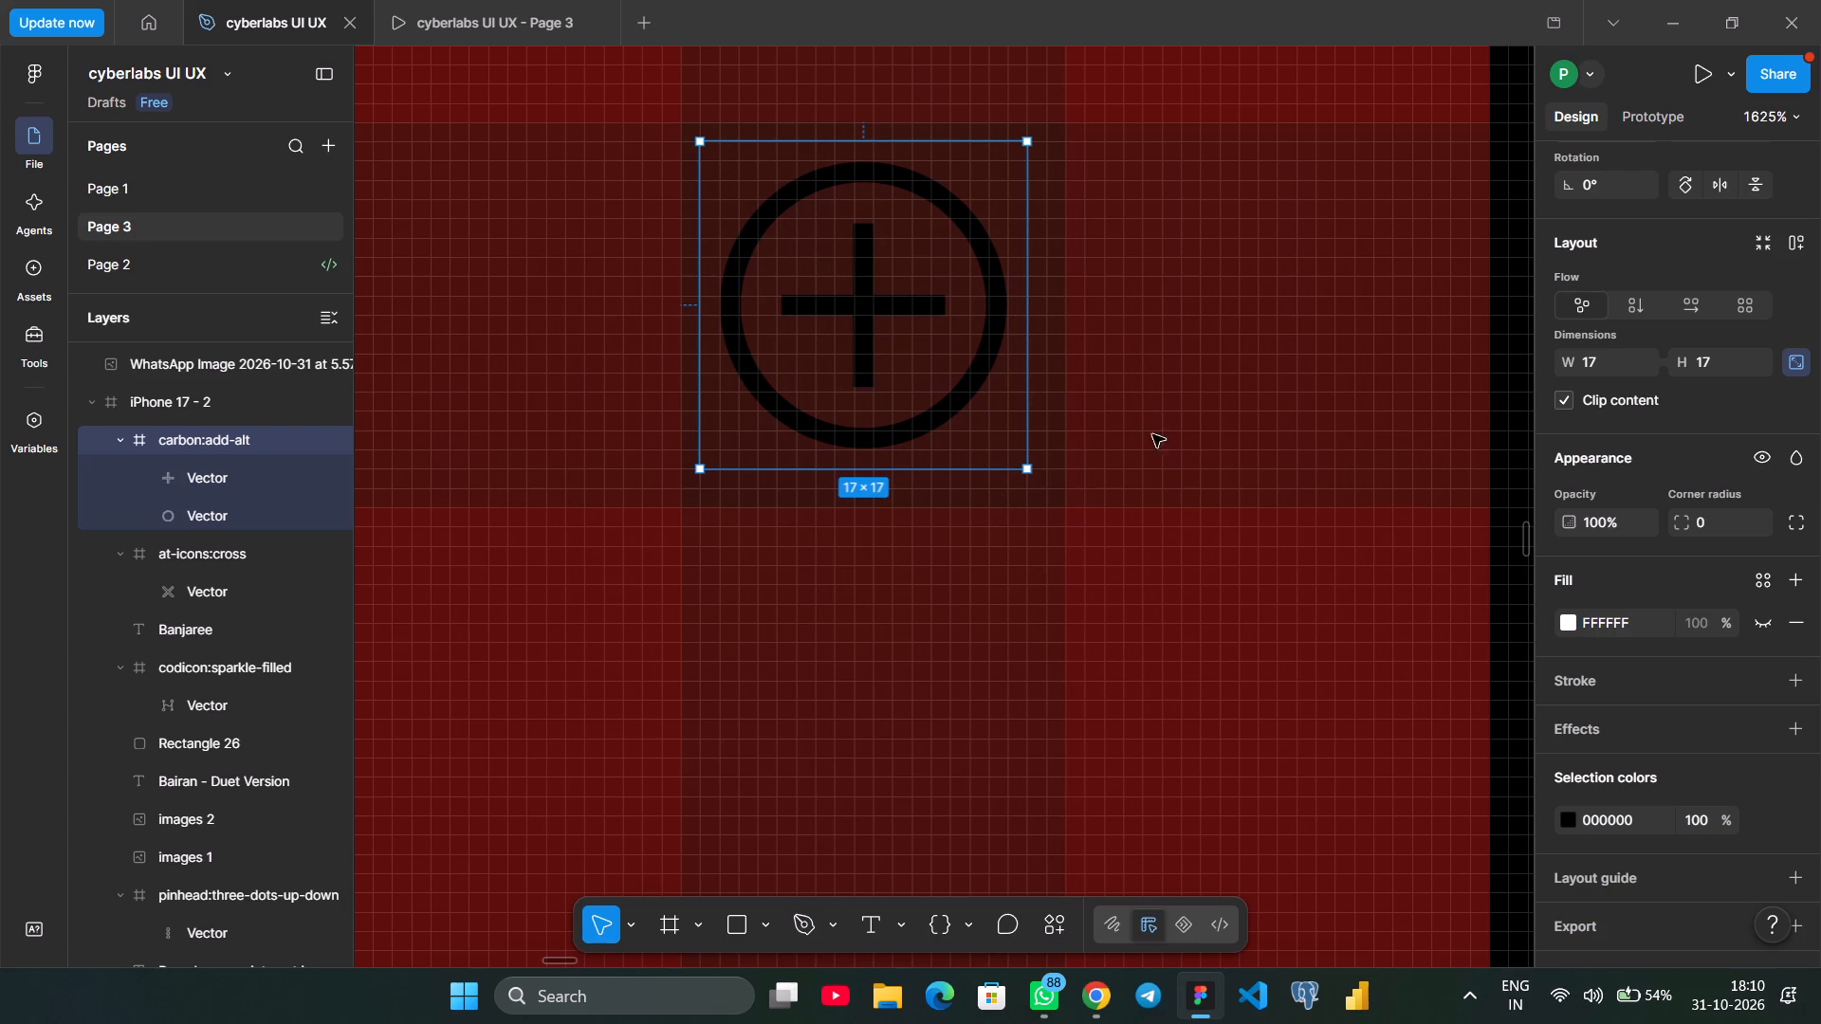
drag(1028, 468, 1054, 488)
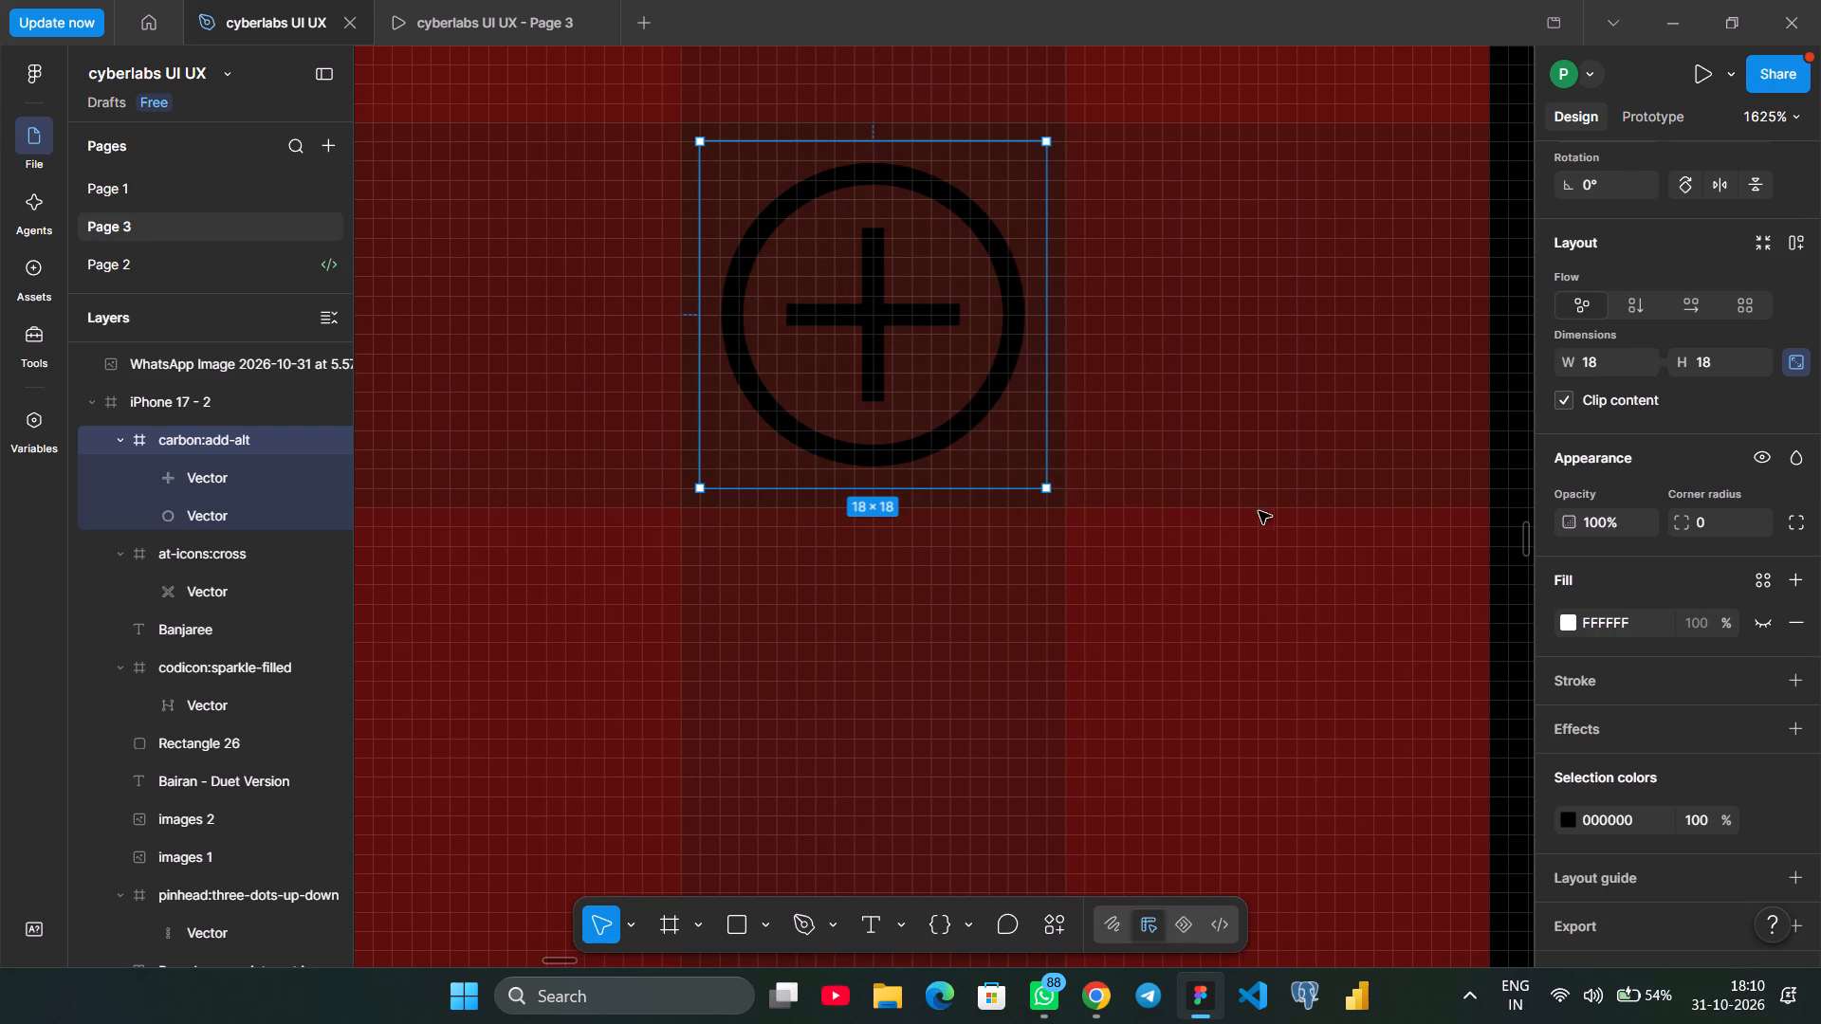
Recolour the carbon:add-alt icon to white, FFFFFF.
click(1561, 822)
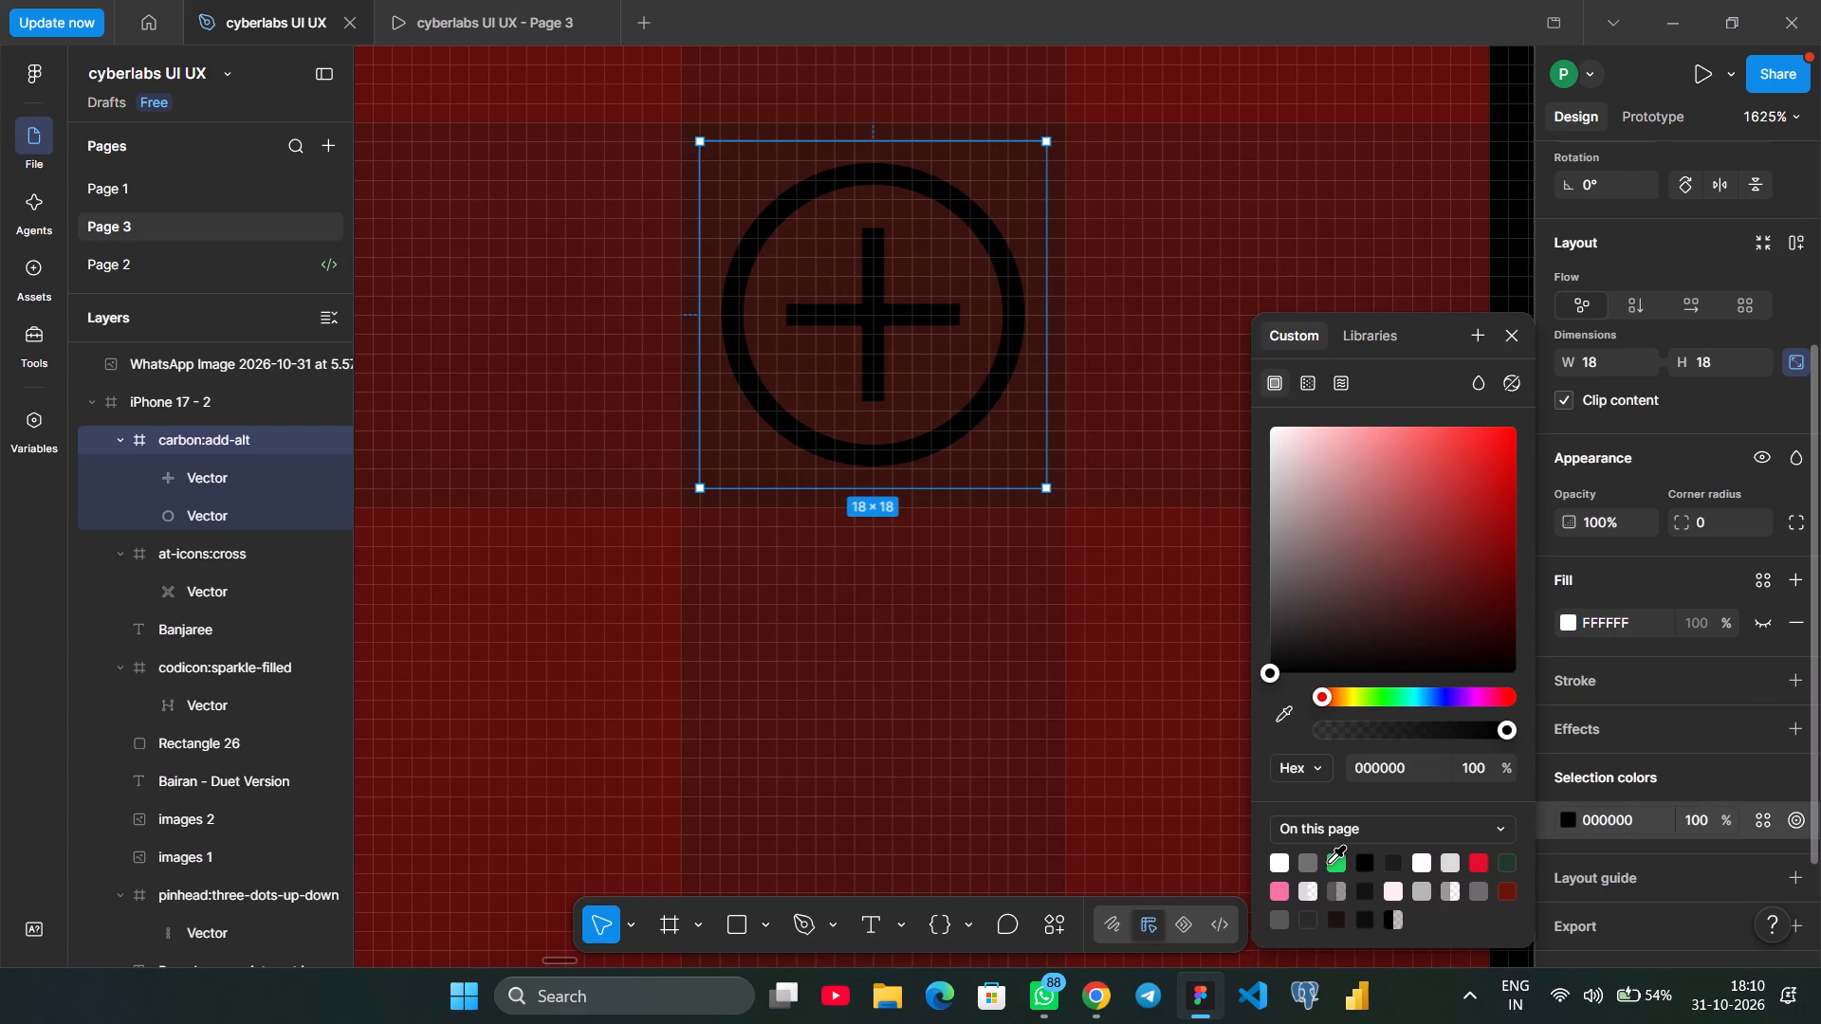
click(1278, 861)
right_click(880, 698)
click(880, 698)
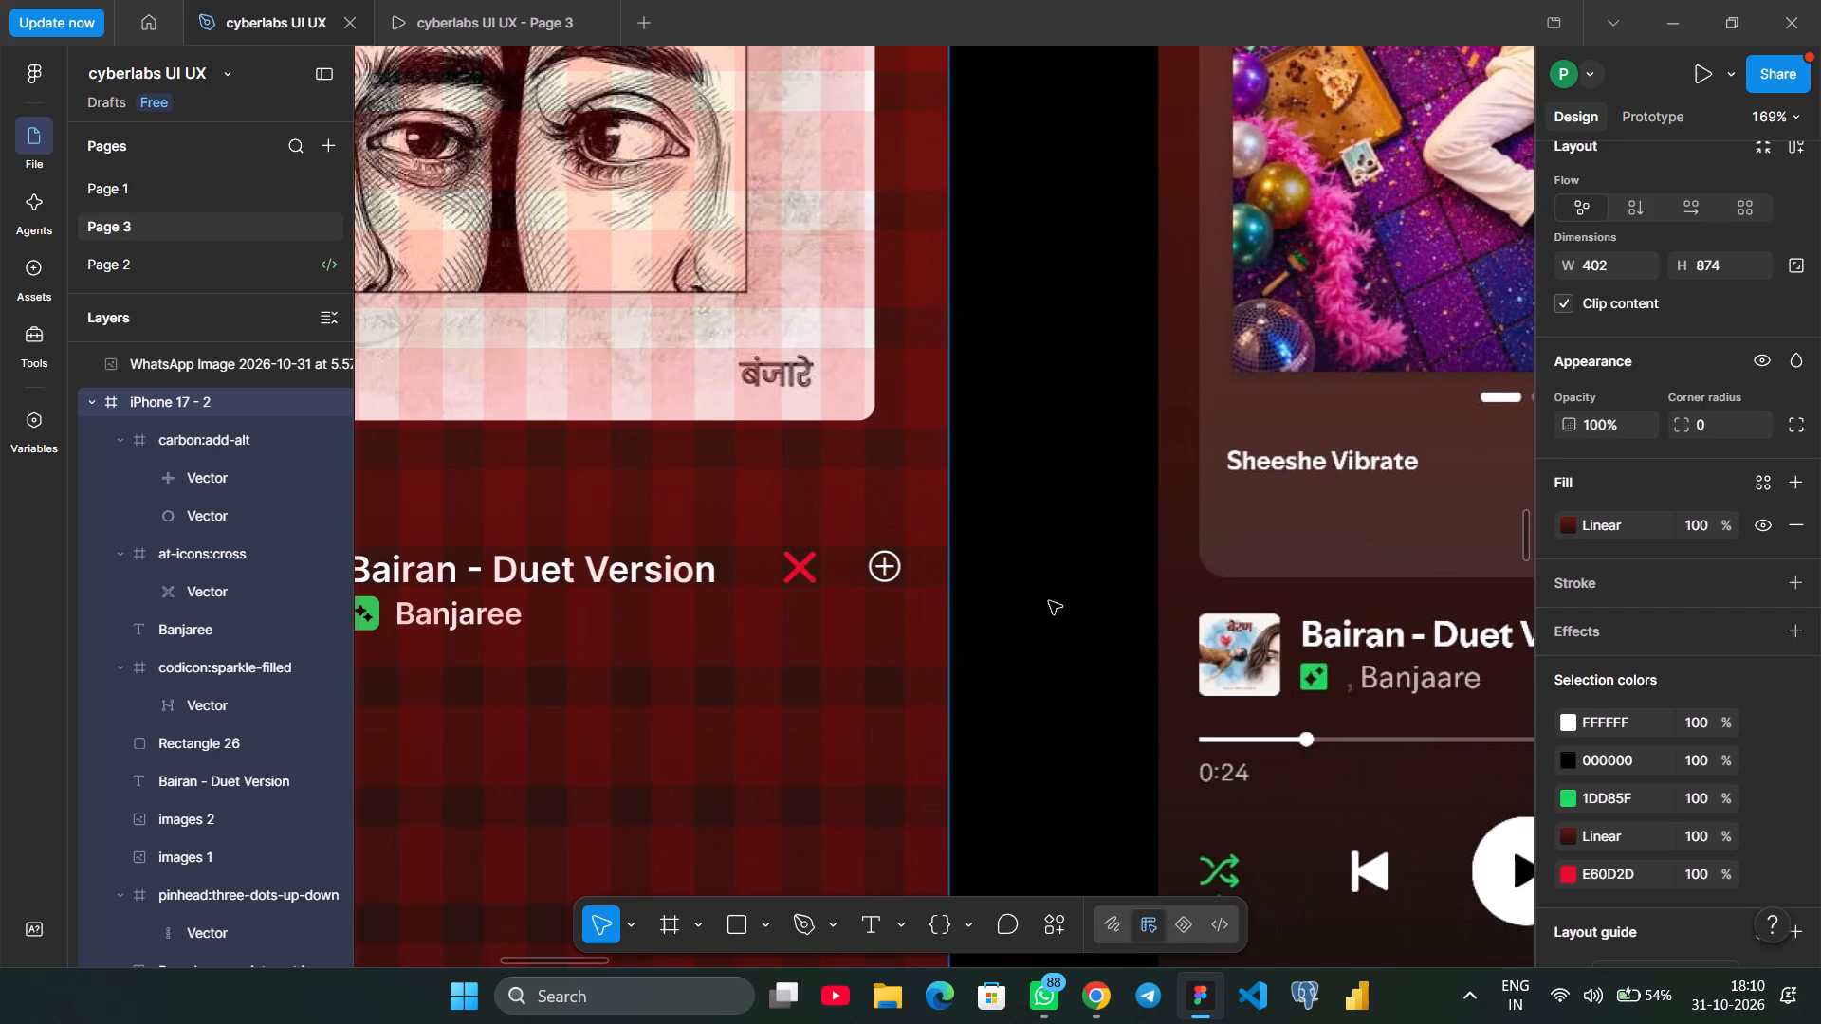
Draw a horizontal progress line 332 wide below the song title row, from the thumbnail across to the add icon.
scroll(966, 636, right, 1)
scroll(966, 636, down, 2)
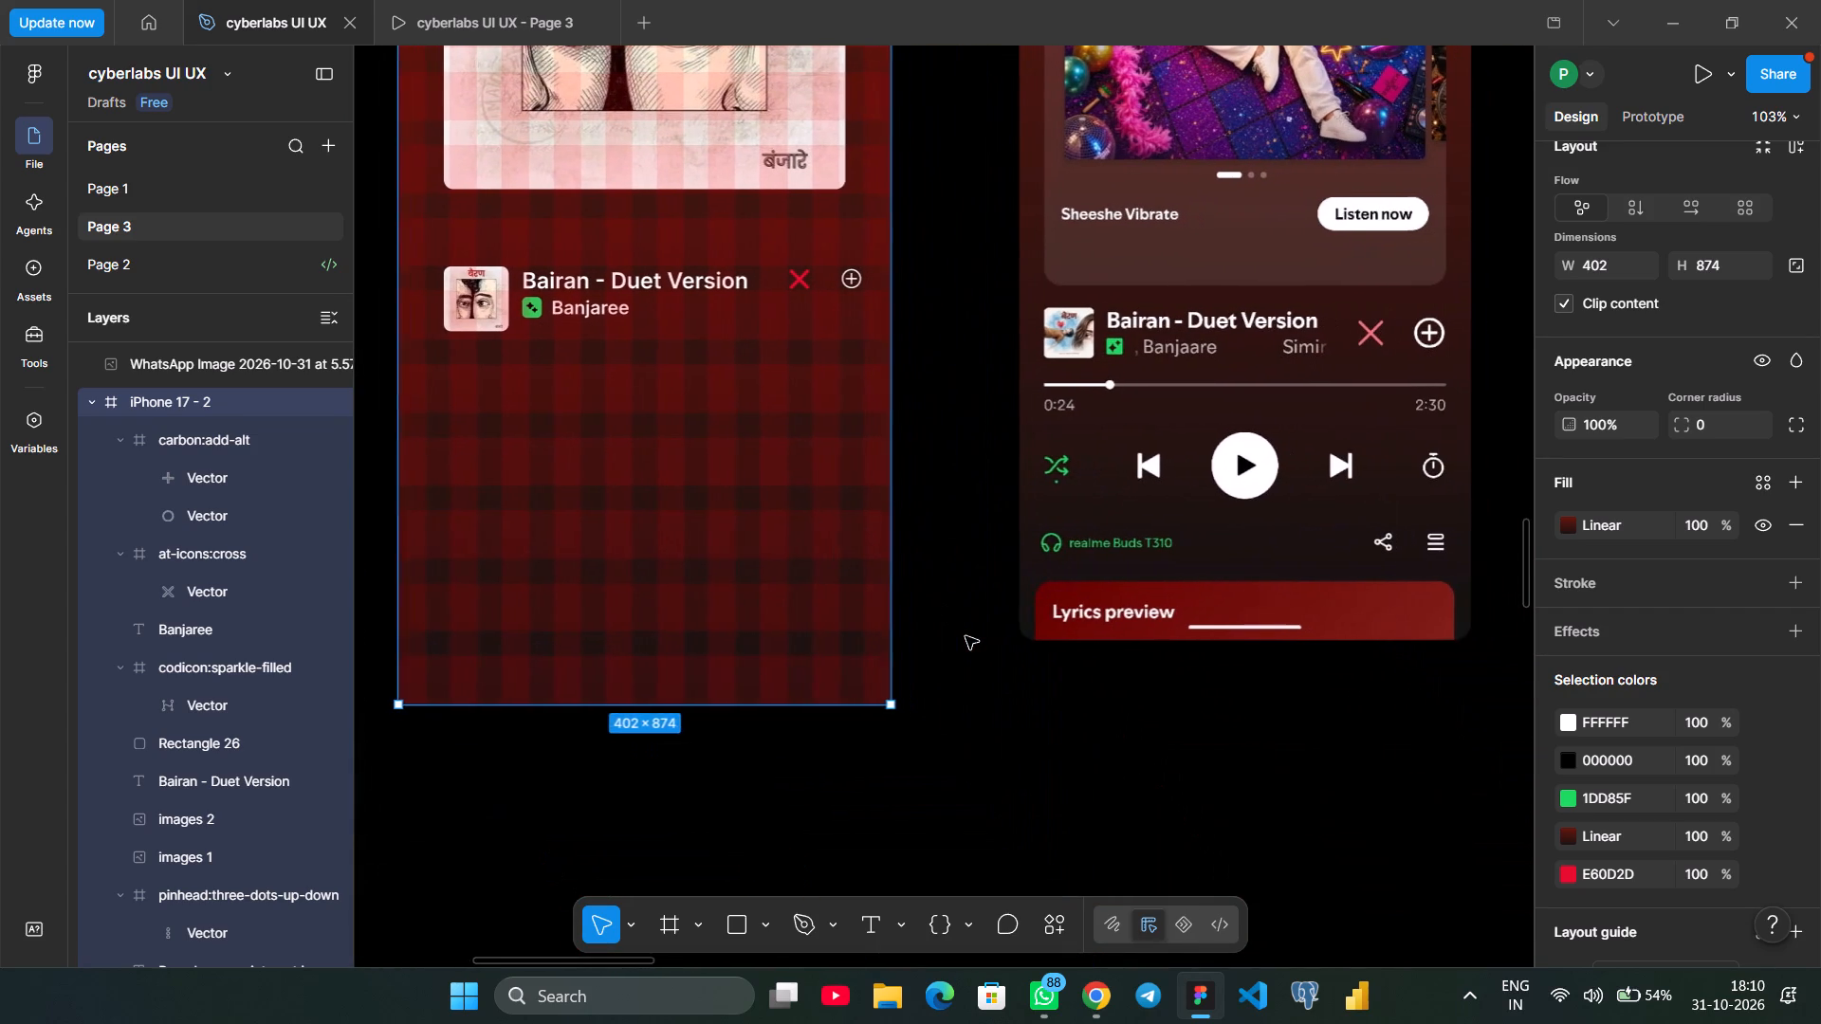
scroll(966, 636, up, 1)
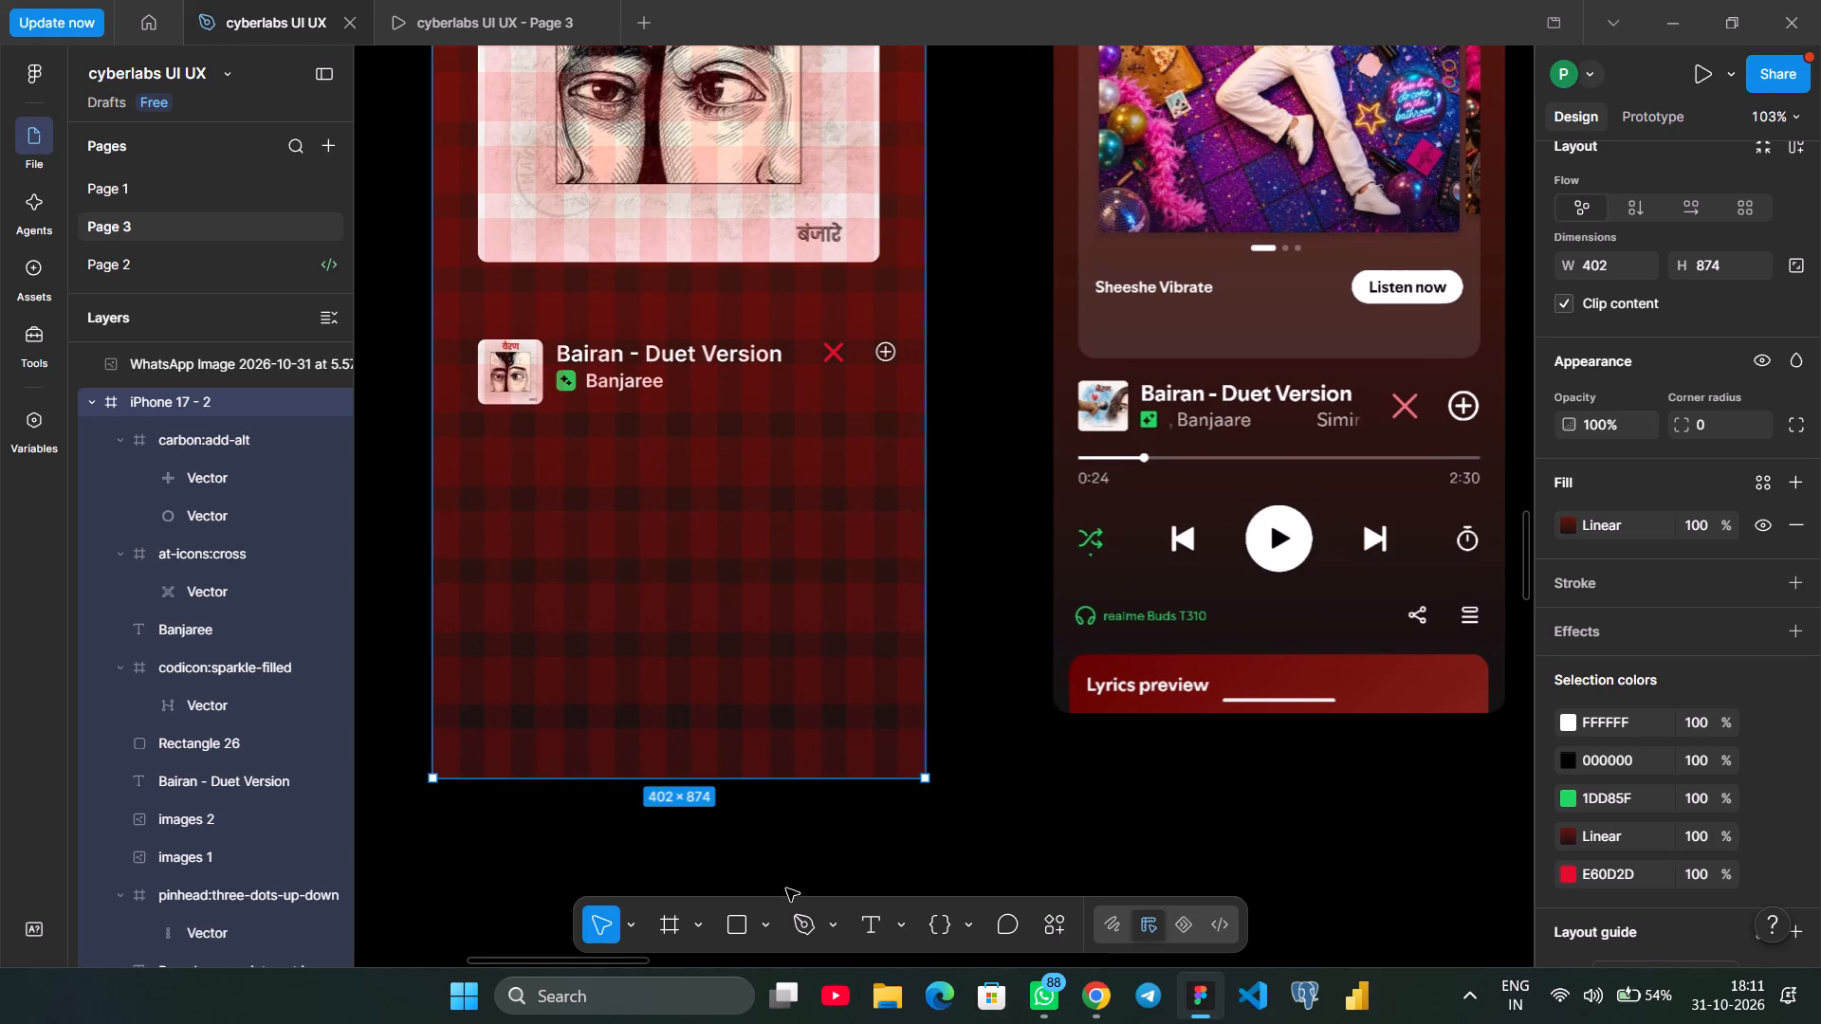
click(772, 927)
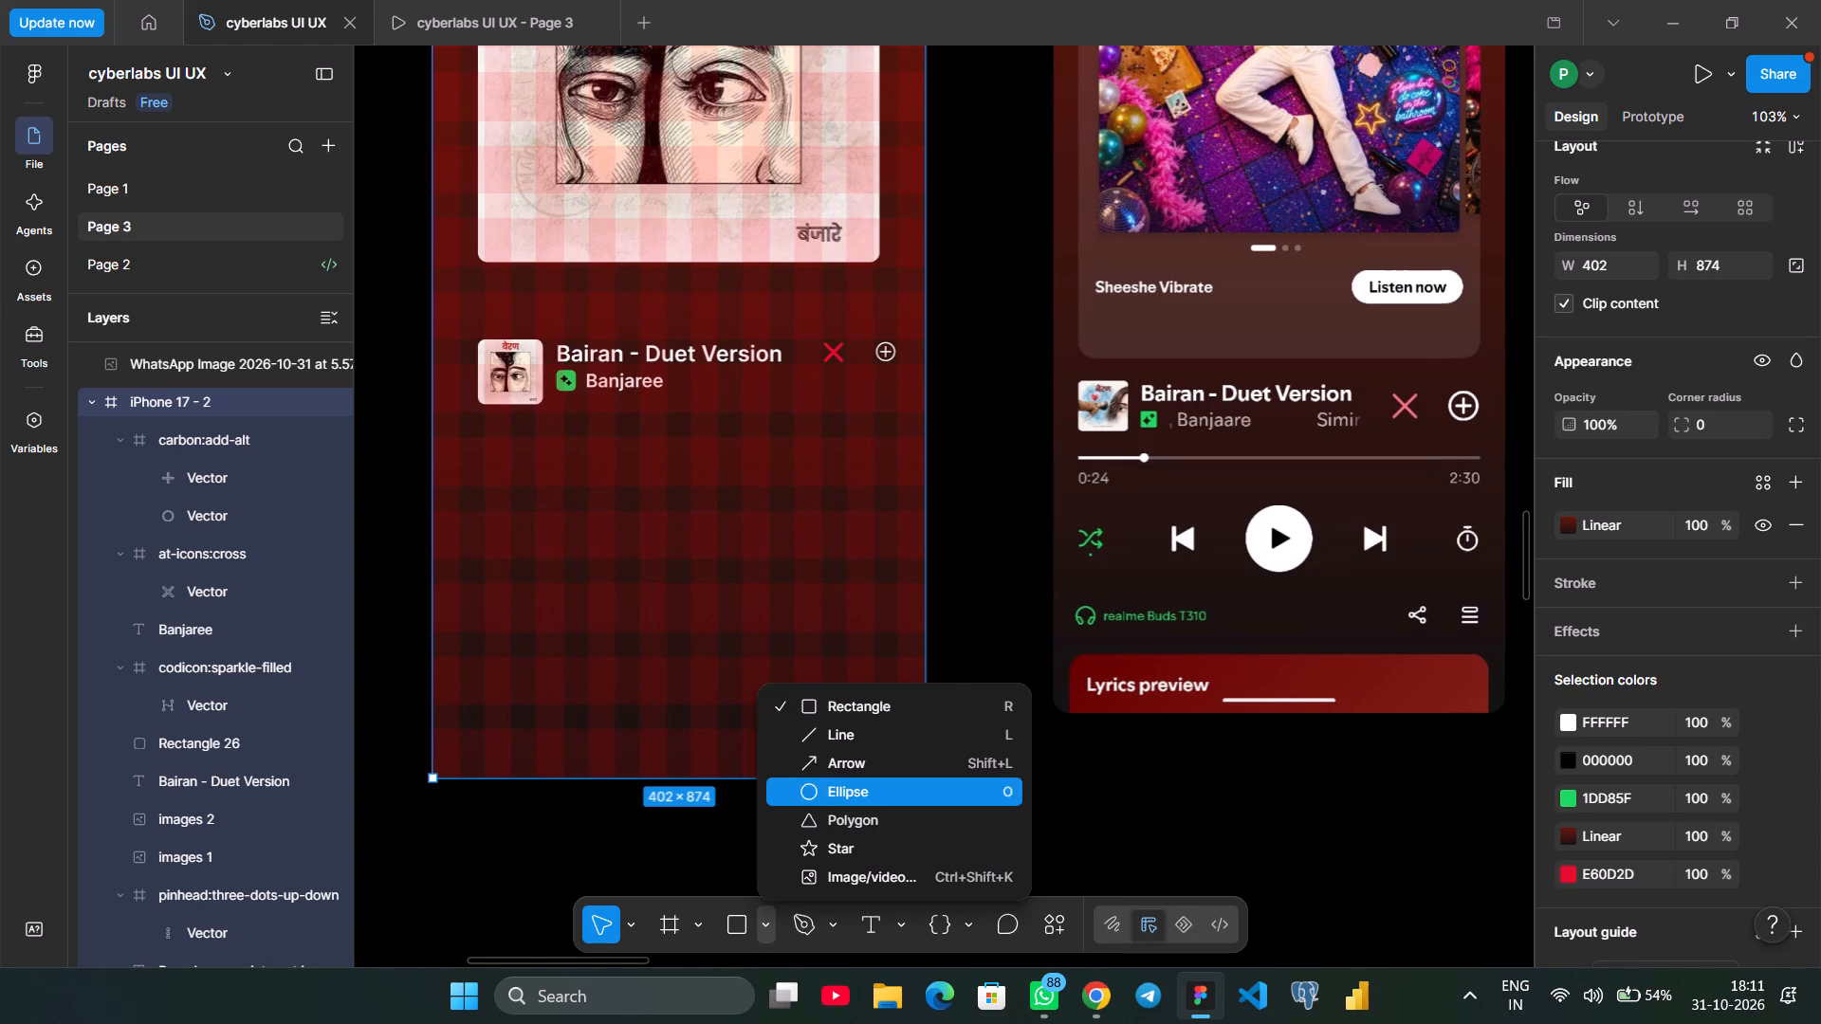
click(921, 740)
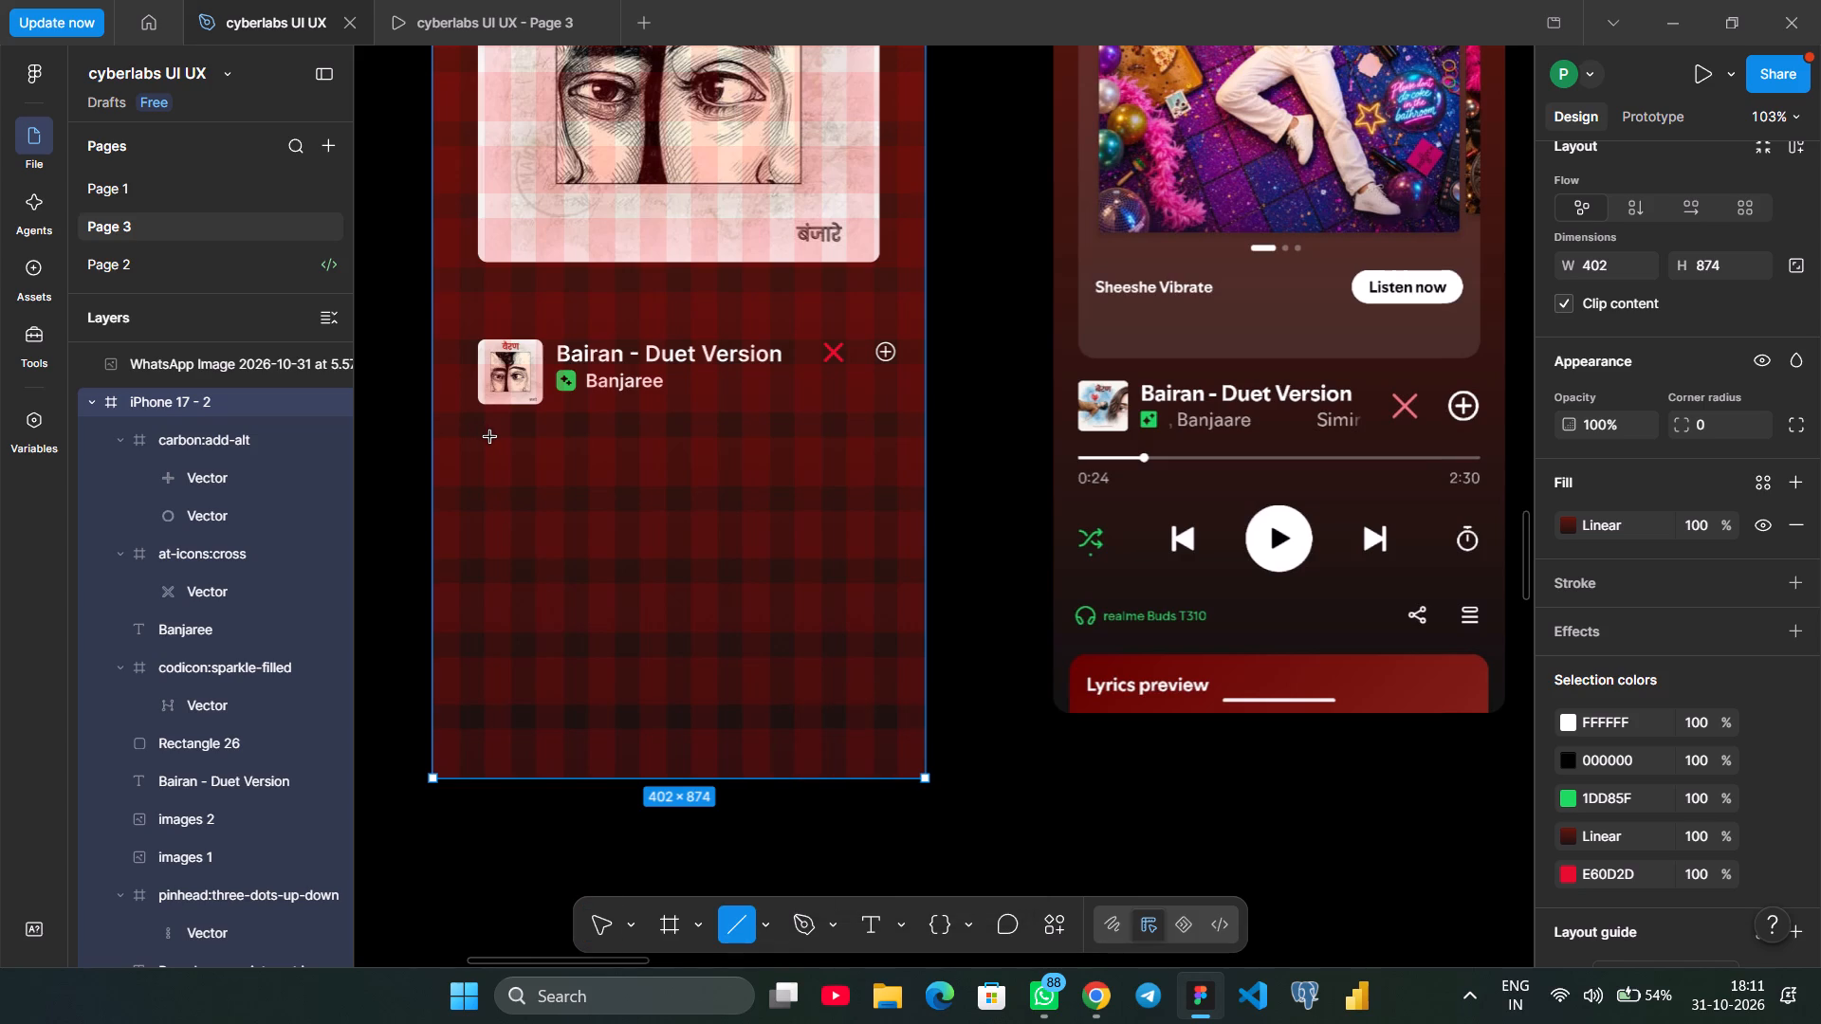
drag(481, 437, 671, 445)
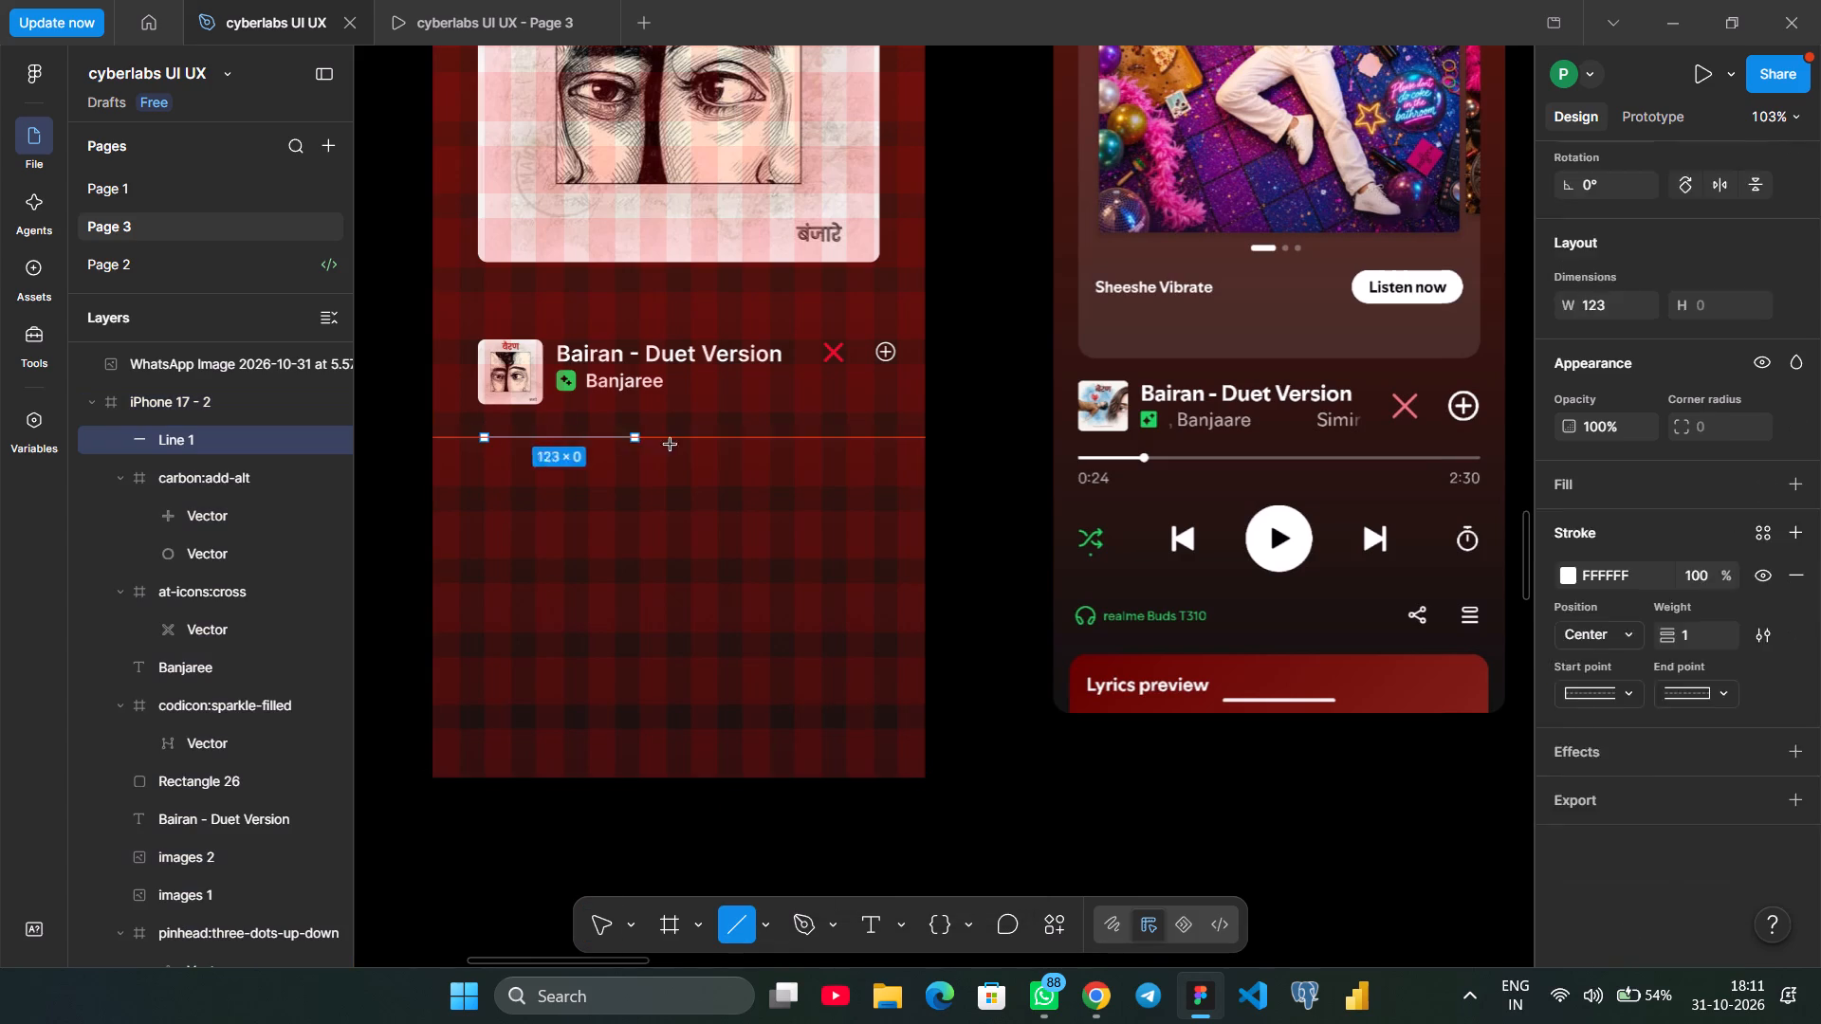
drag(671, 445, 872, 439)
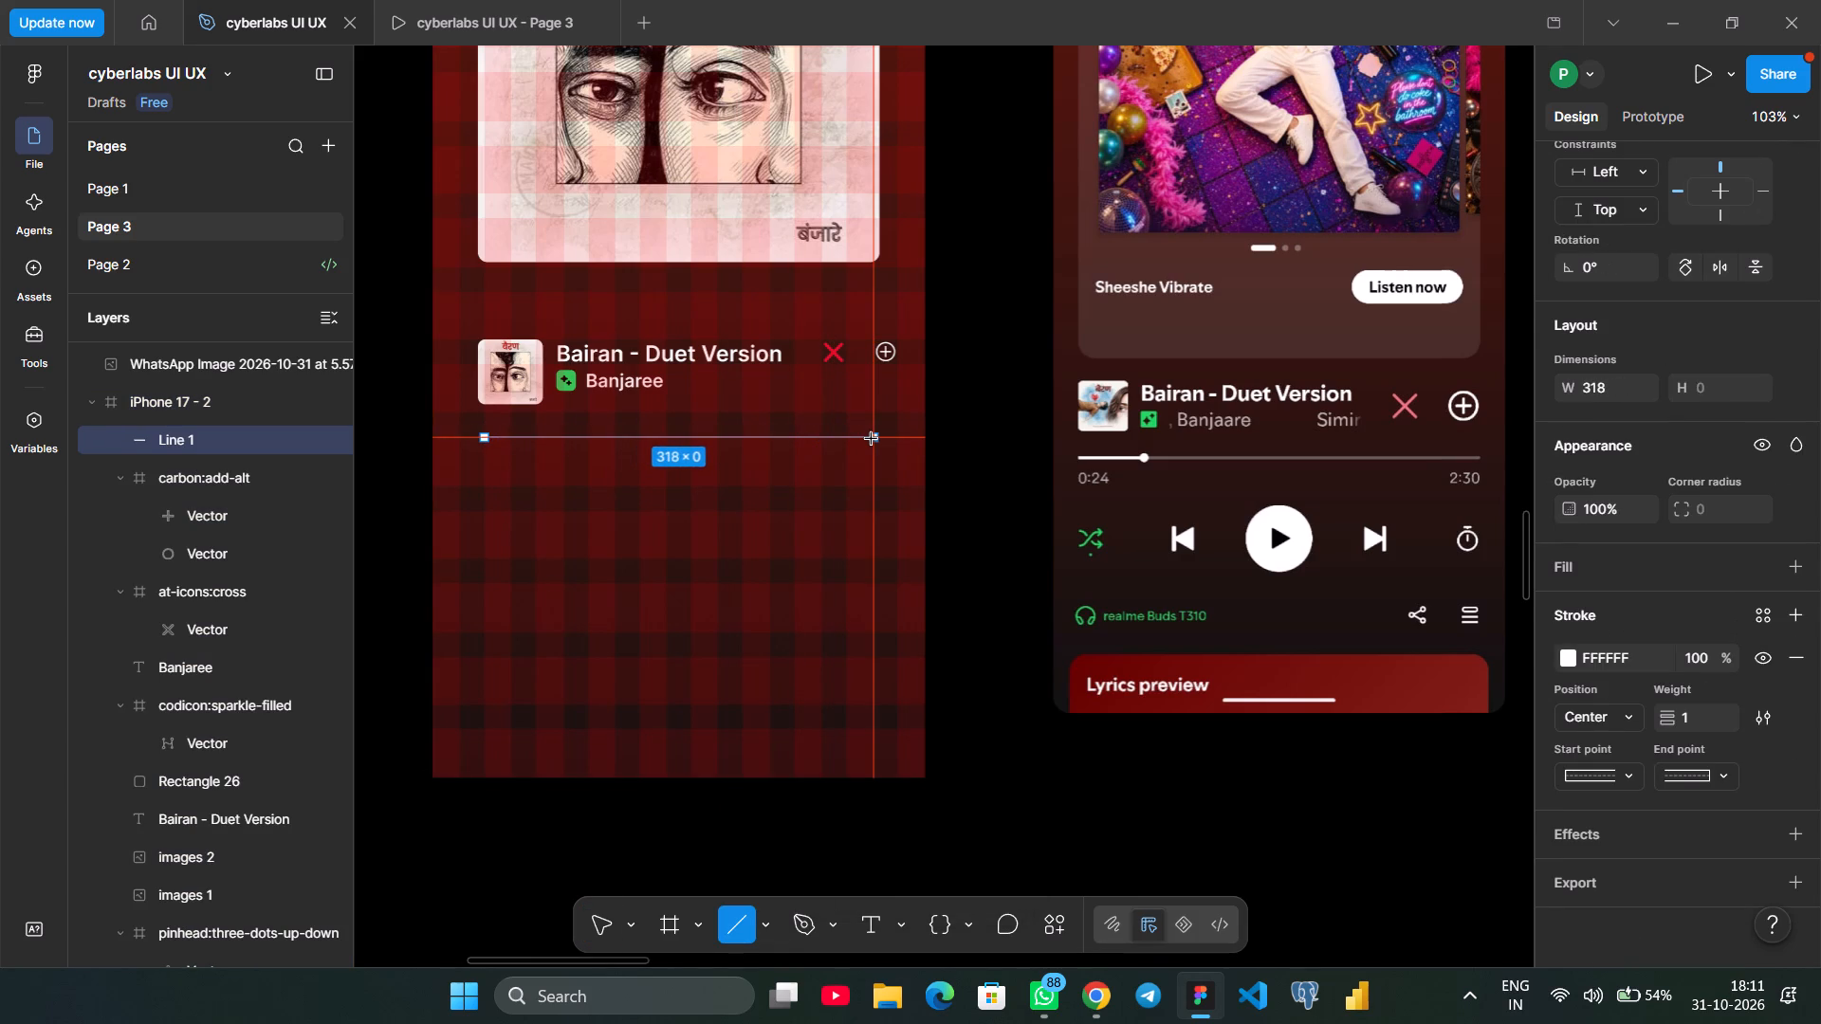
drag(872, 439, 888, 439)
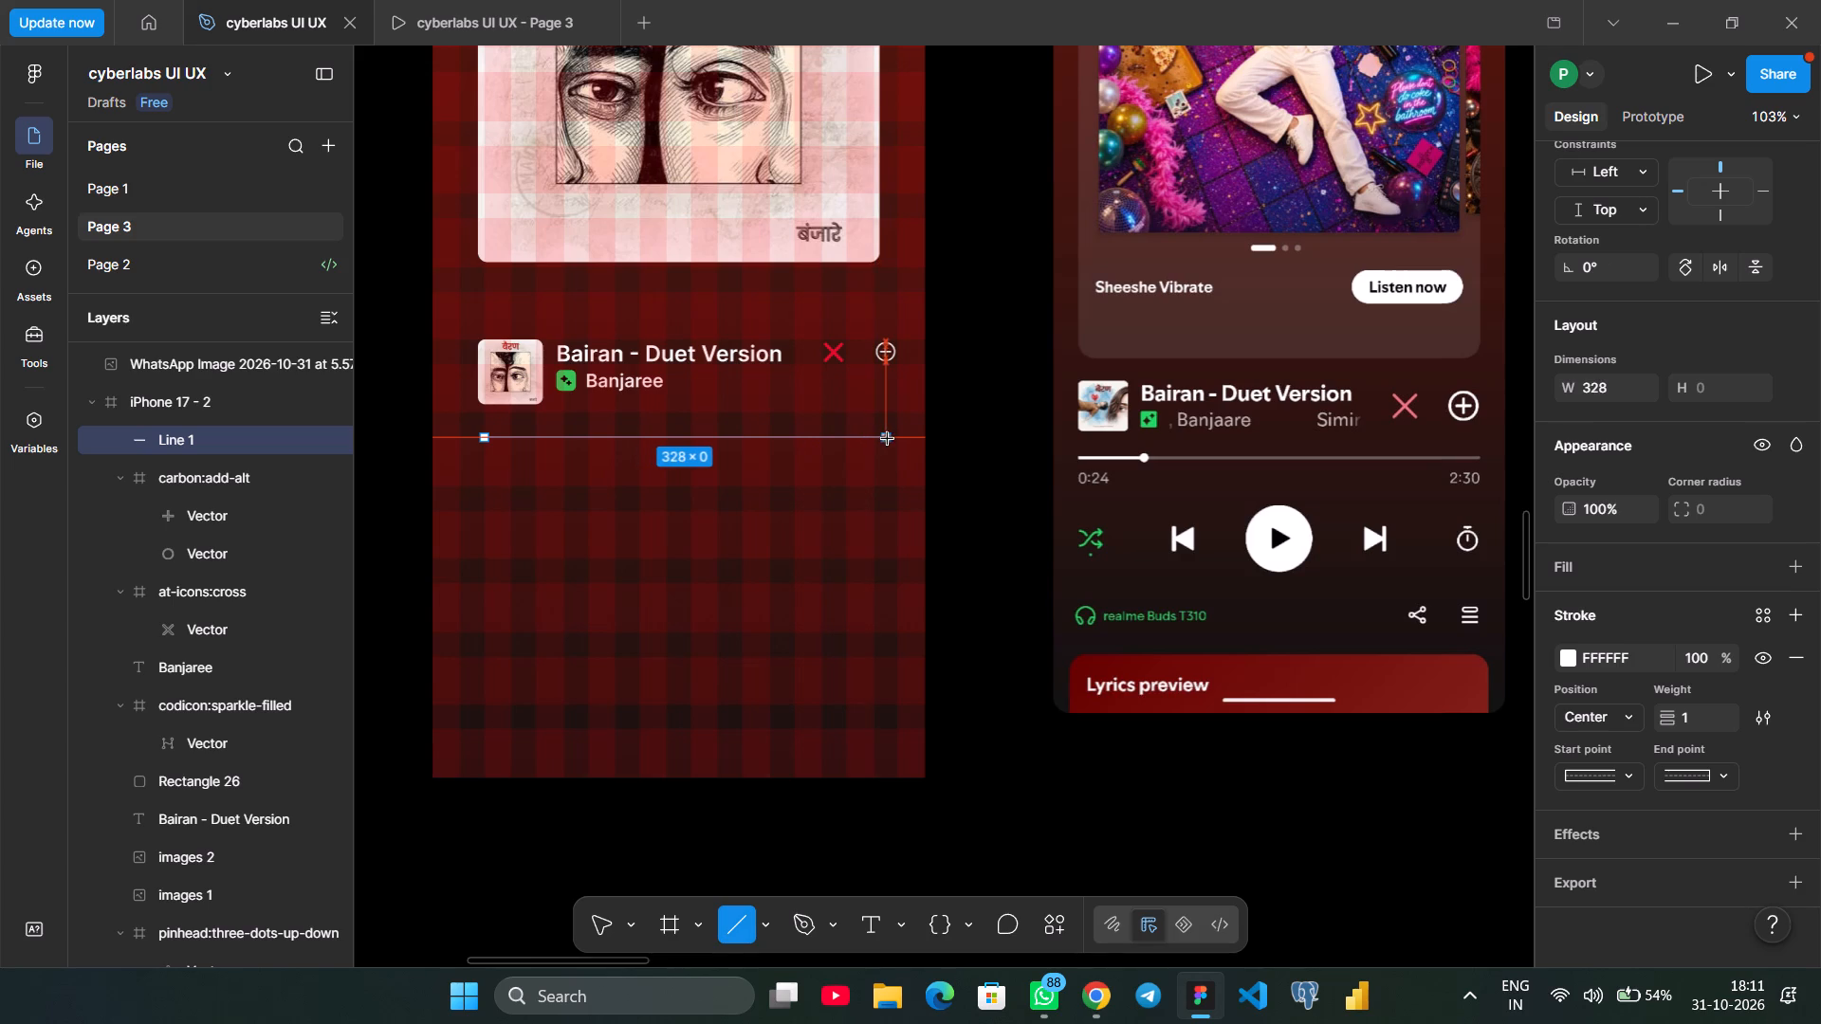
drag(888, 439, 894, 437)
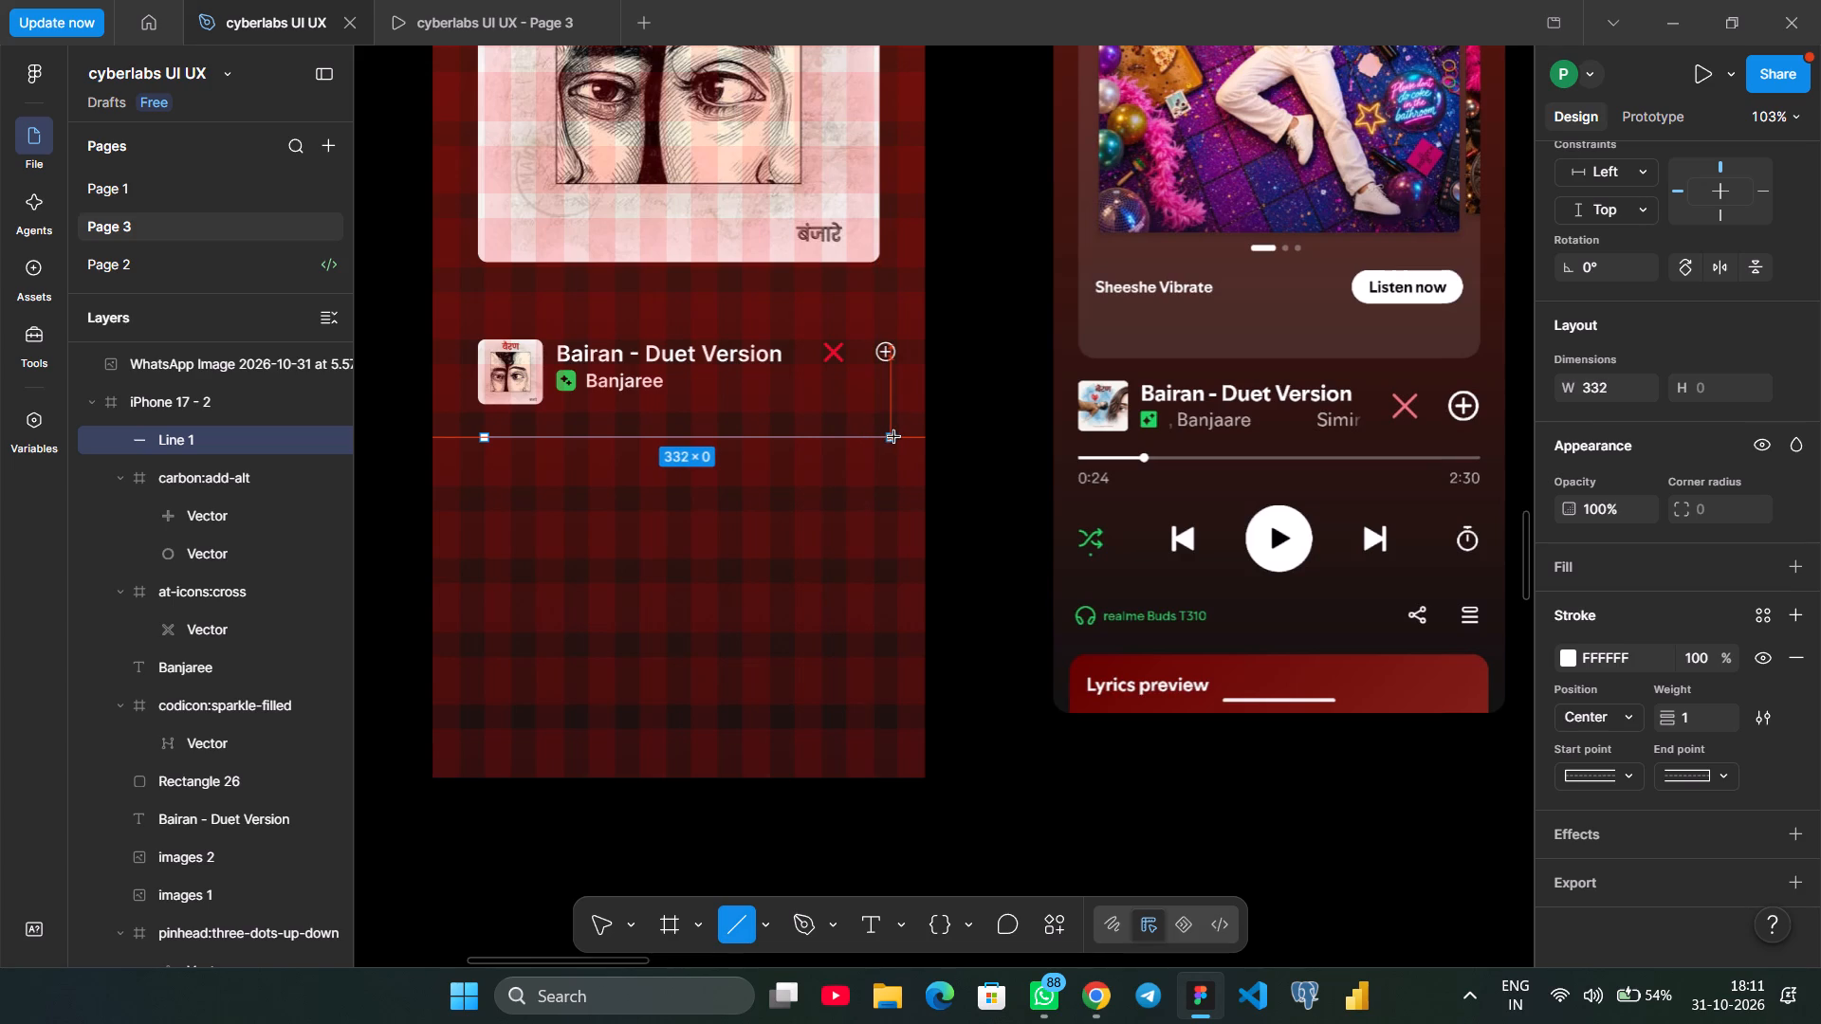
drag(894, 437, 893, 439)
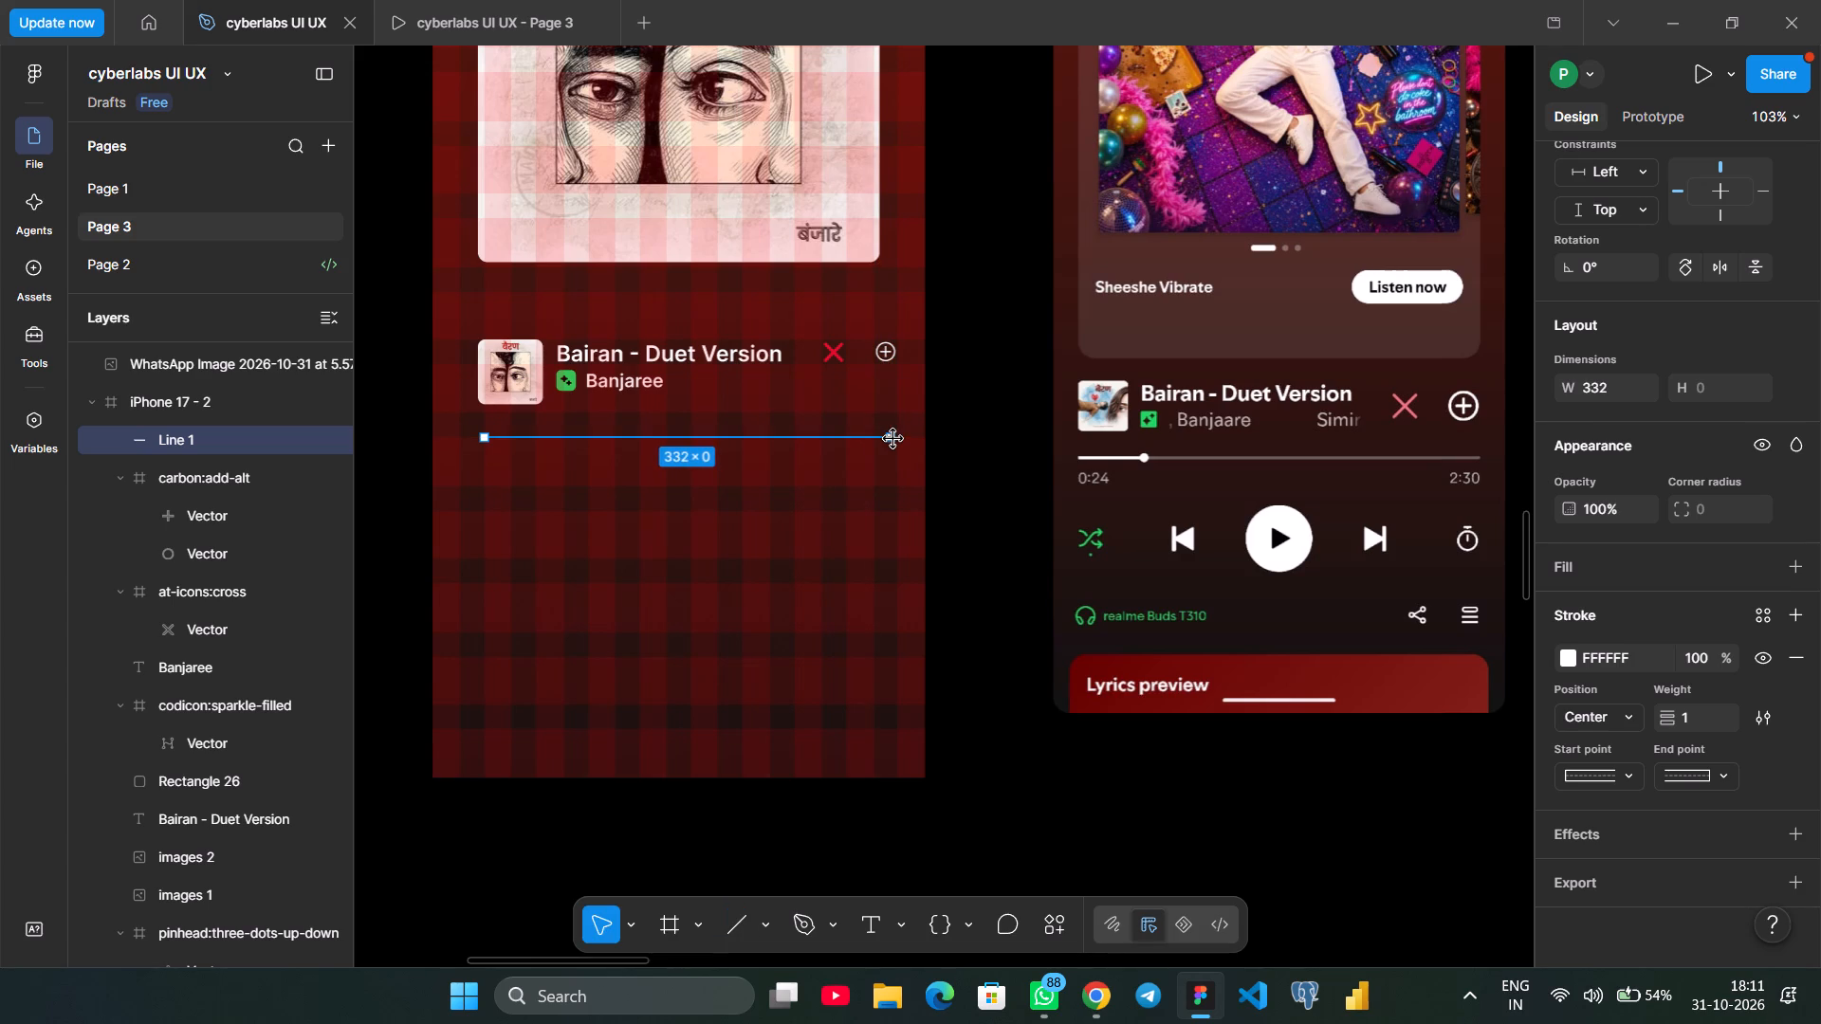
Extend the progress line below the song title row to 338 wide, keeping it horizontal.
click(893, 439)
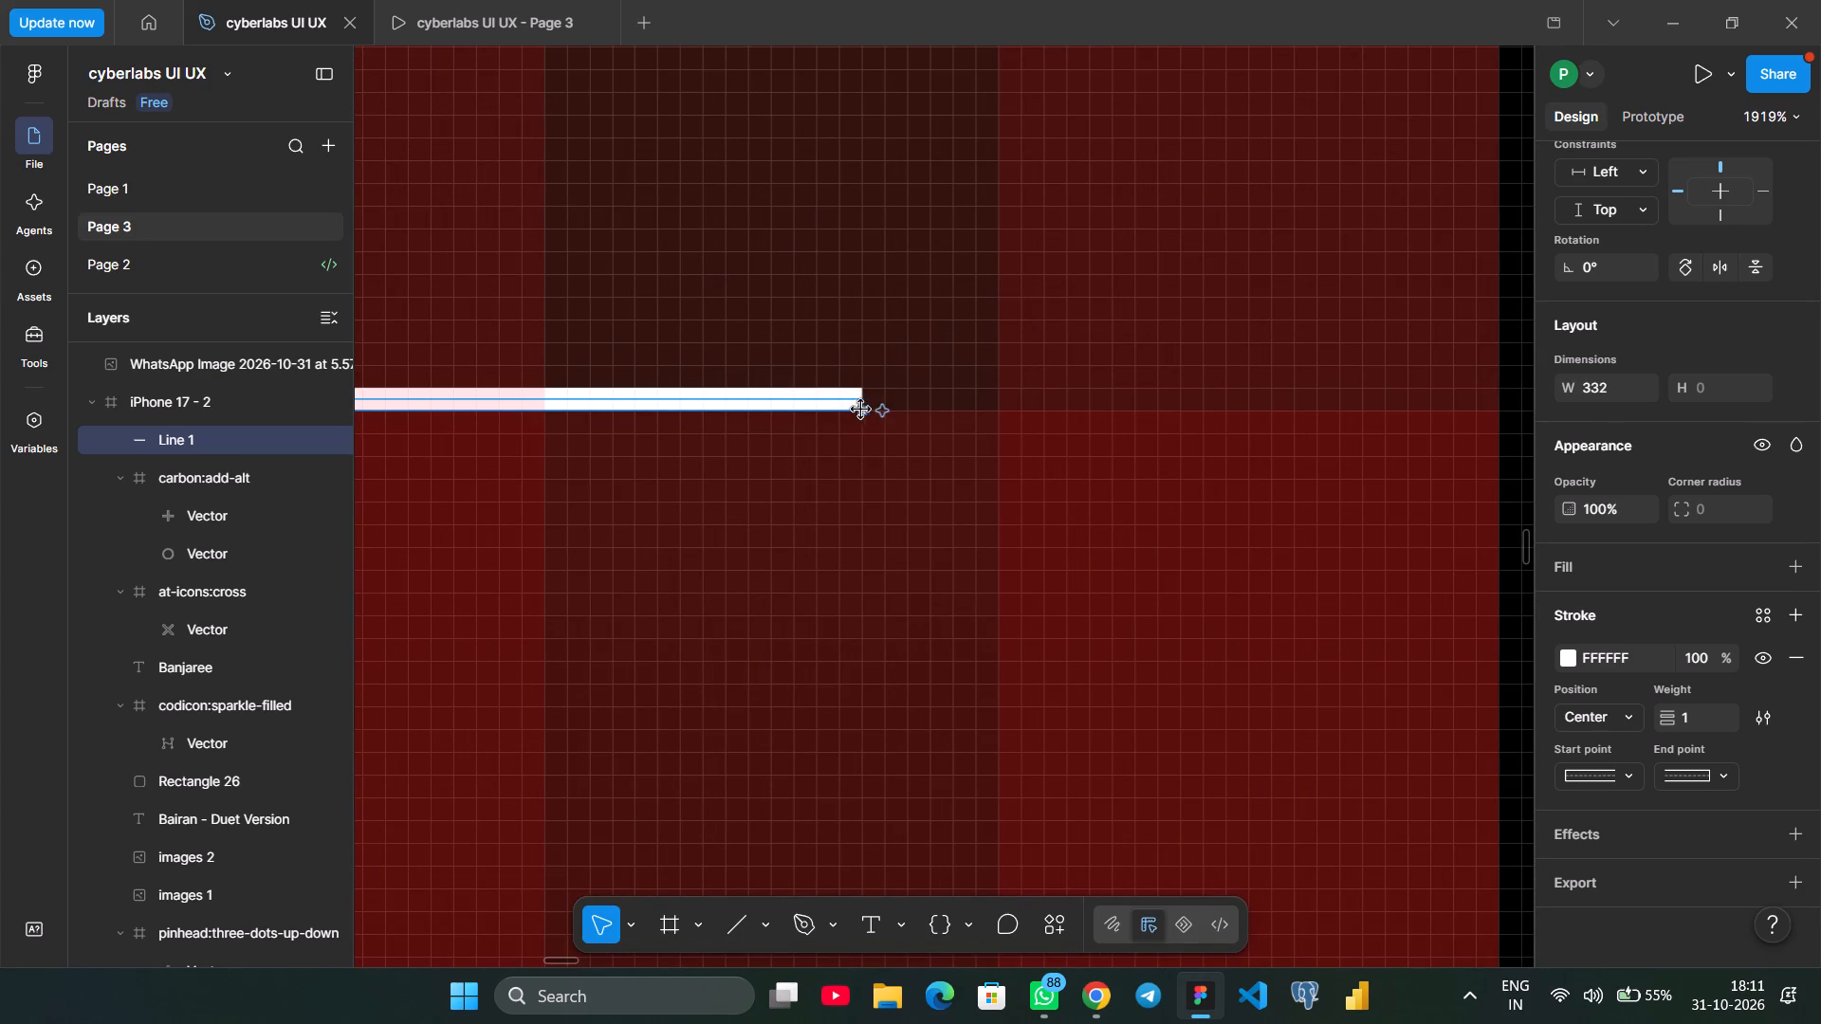
drag(866, 410, 1001, 414)
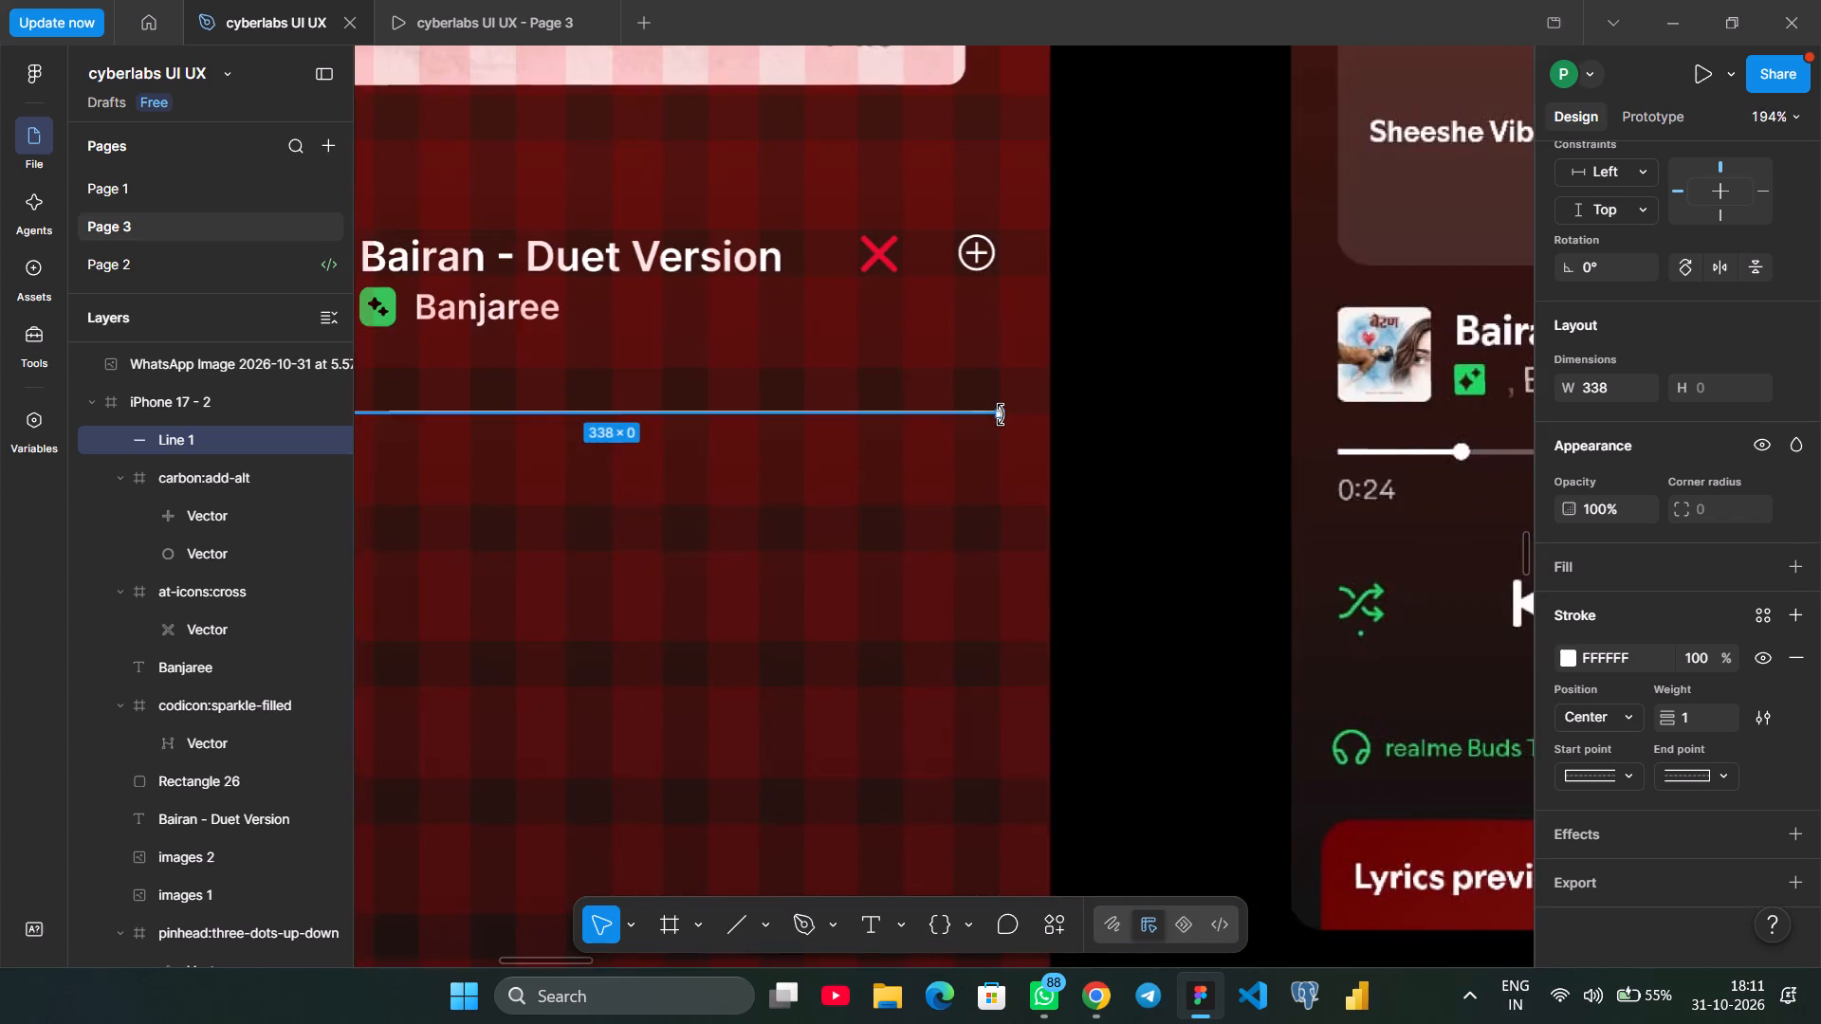
Set the progress line's stroke weight to 3.
scroll(1001, 414, right, 3)
scroll(1001, 414, left, 4)
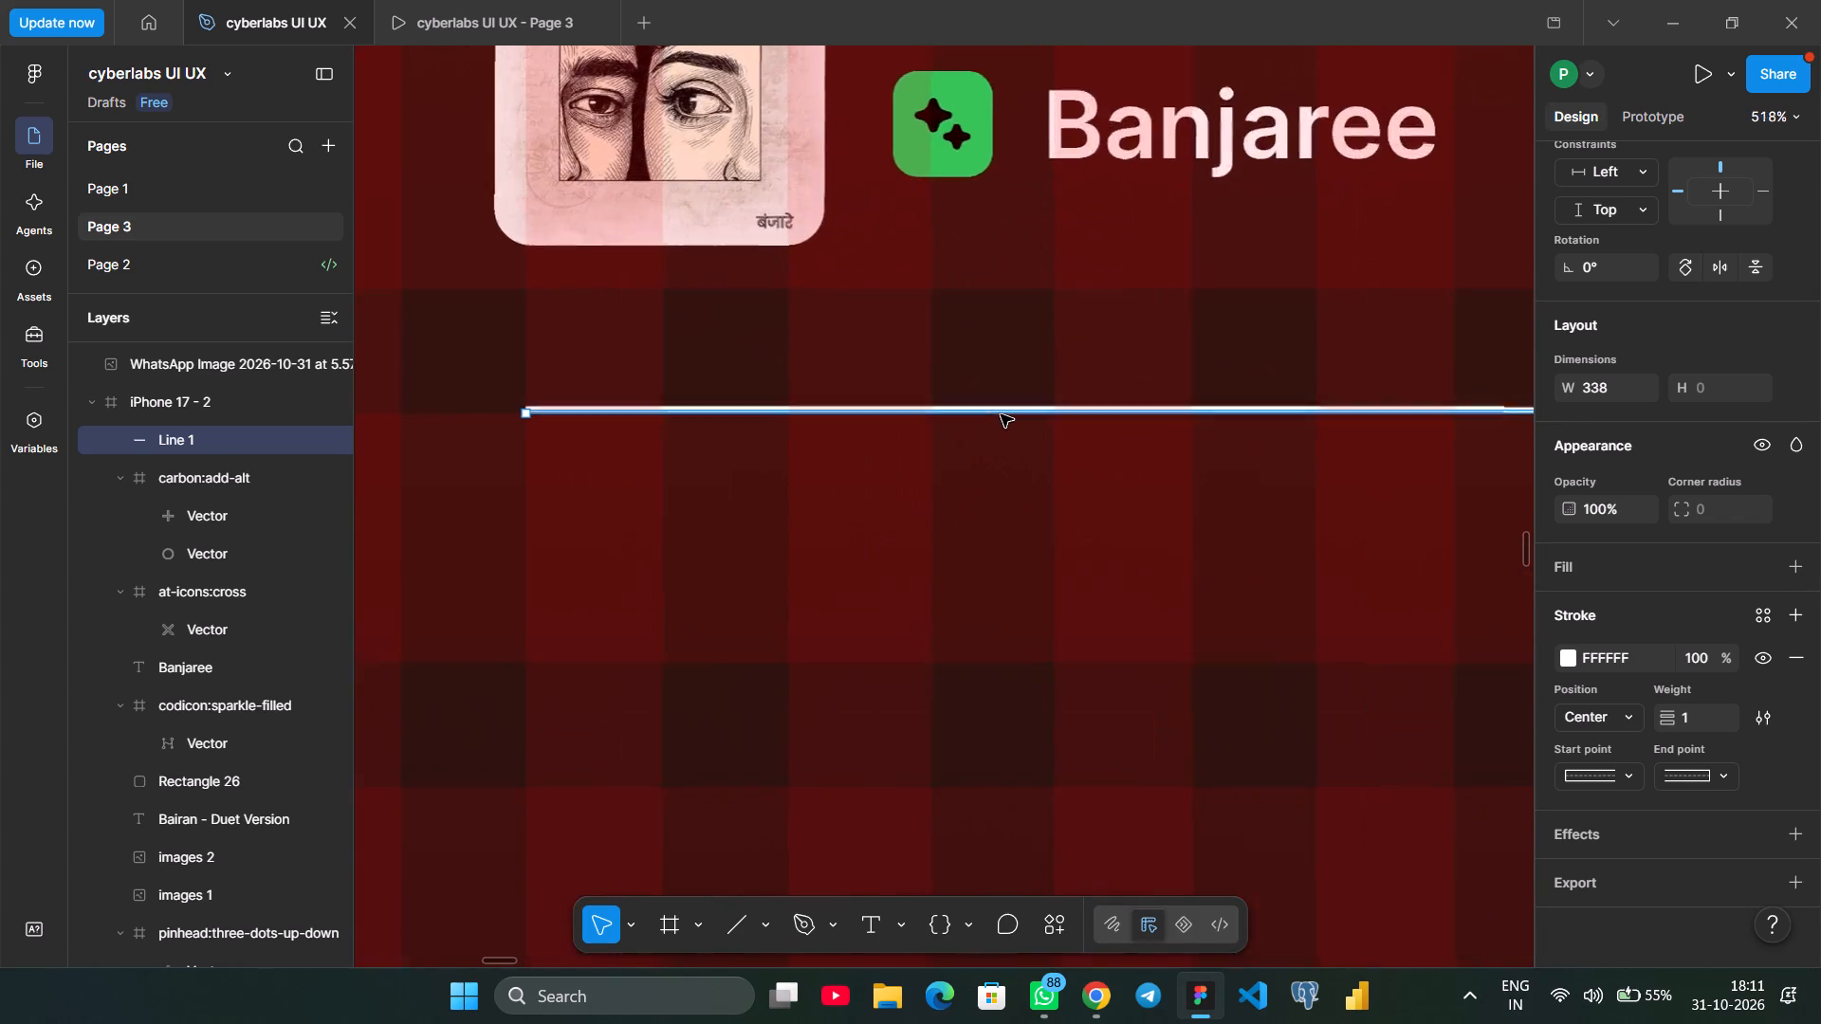
scroll(1001, 414, right, 8)
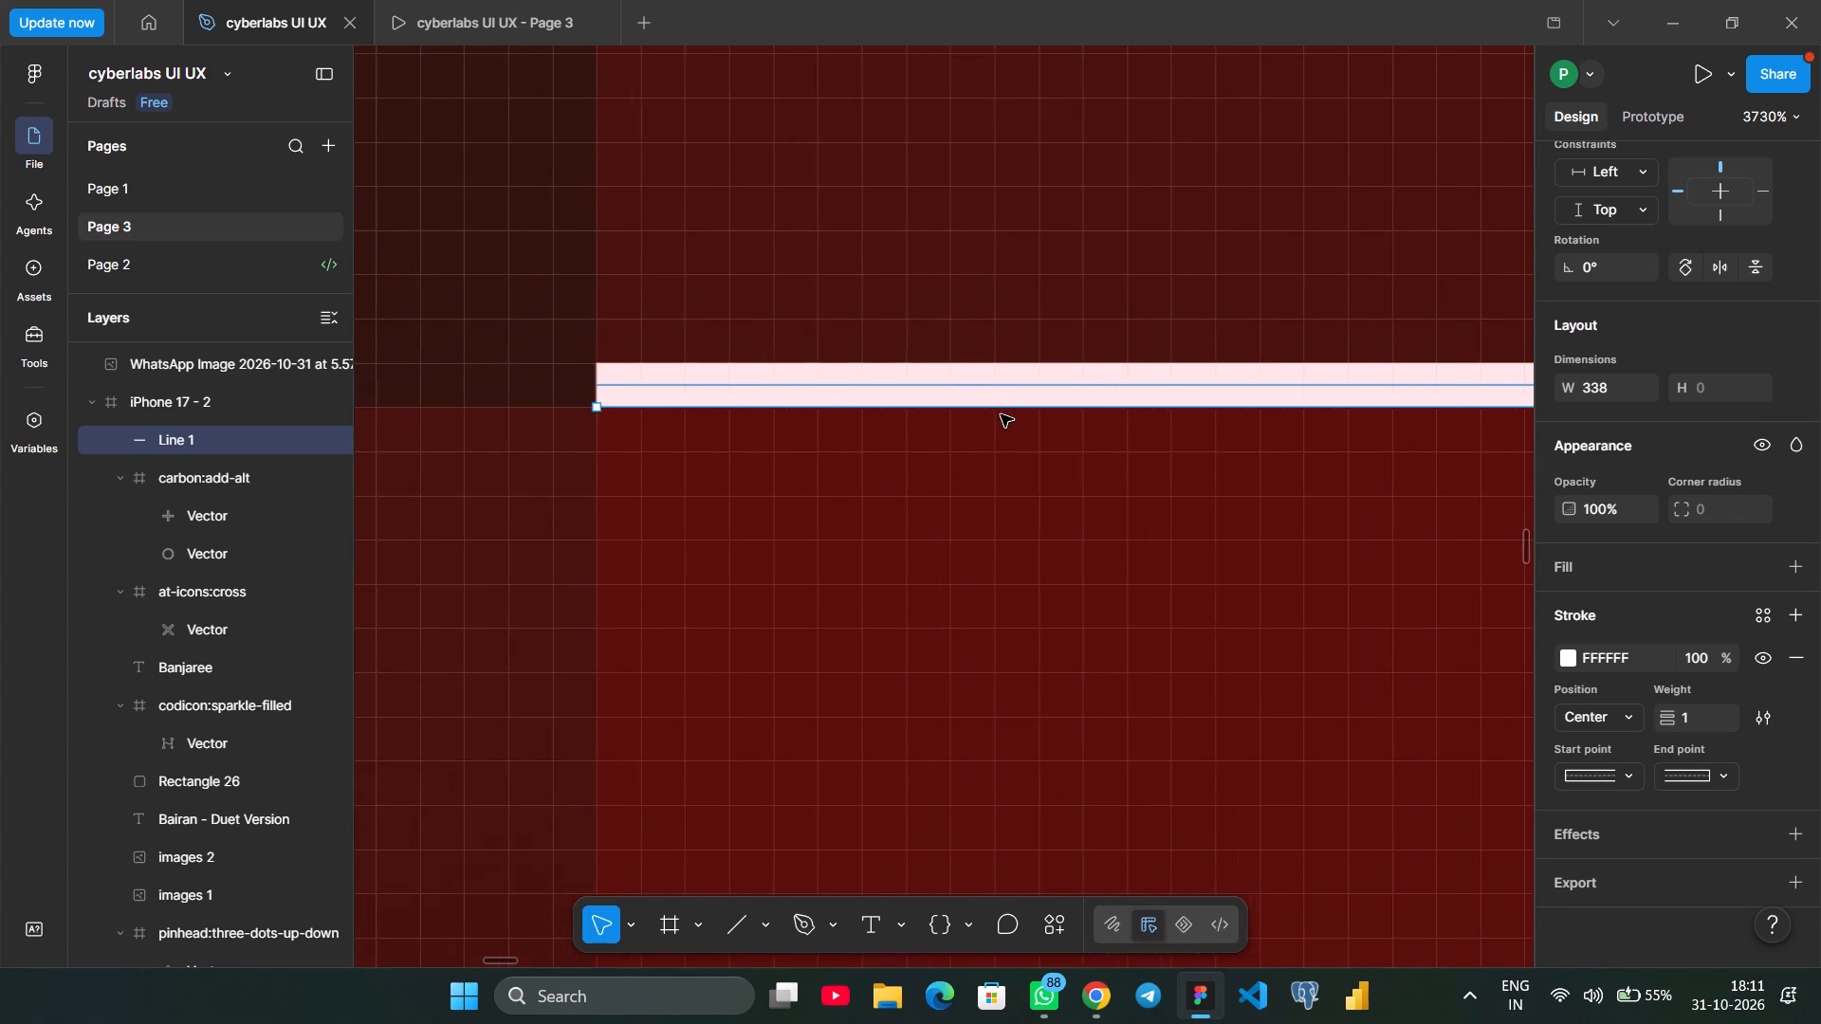
scroll(1001, 414, right, 1)
scroll(1001, 414, left, 11)
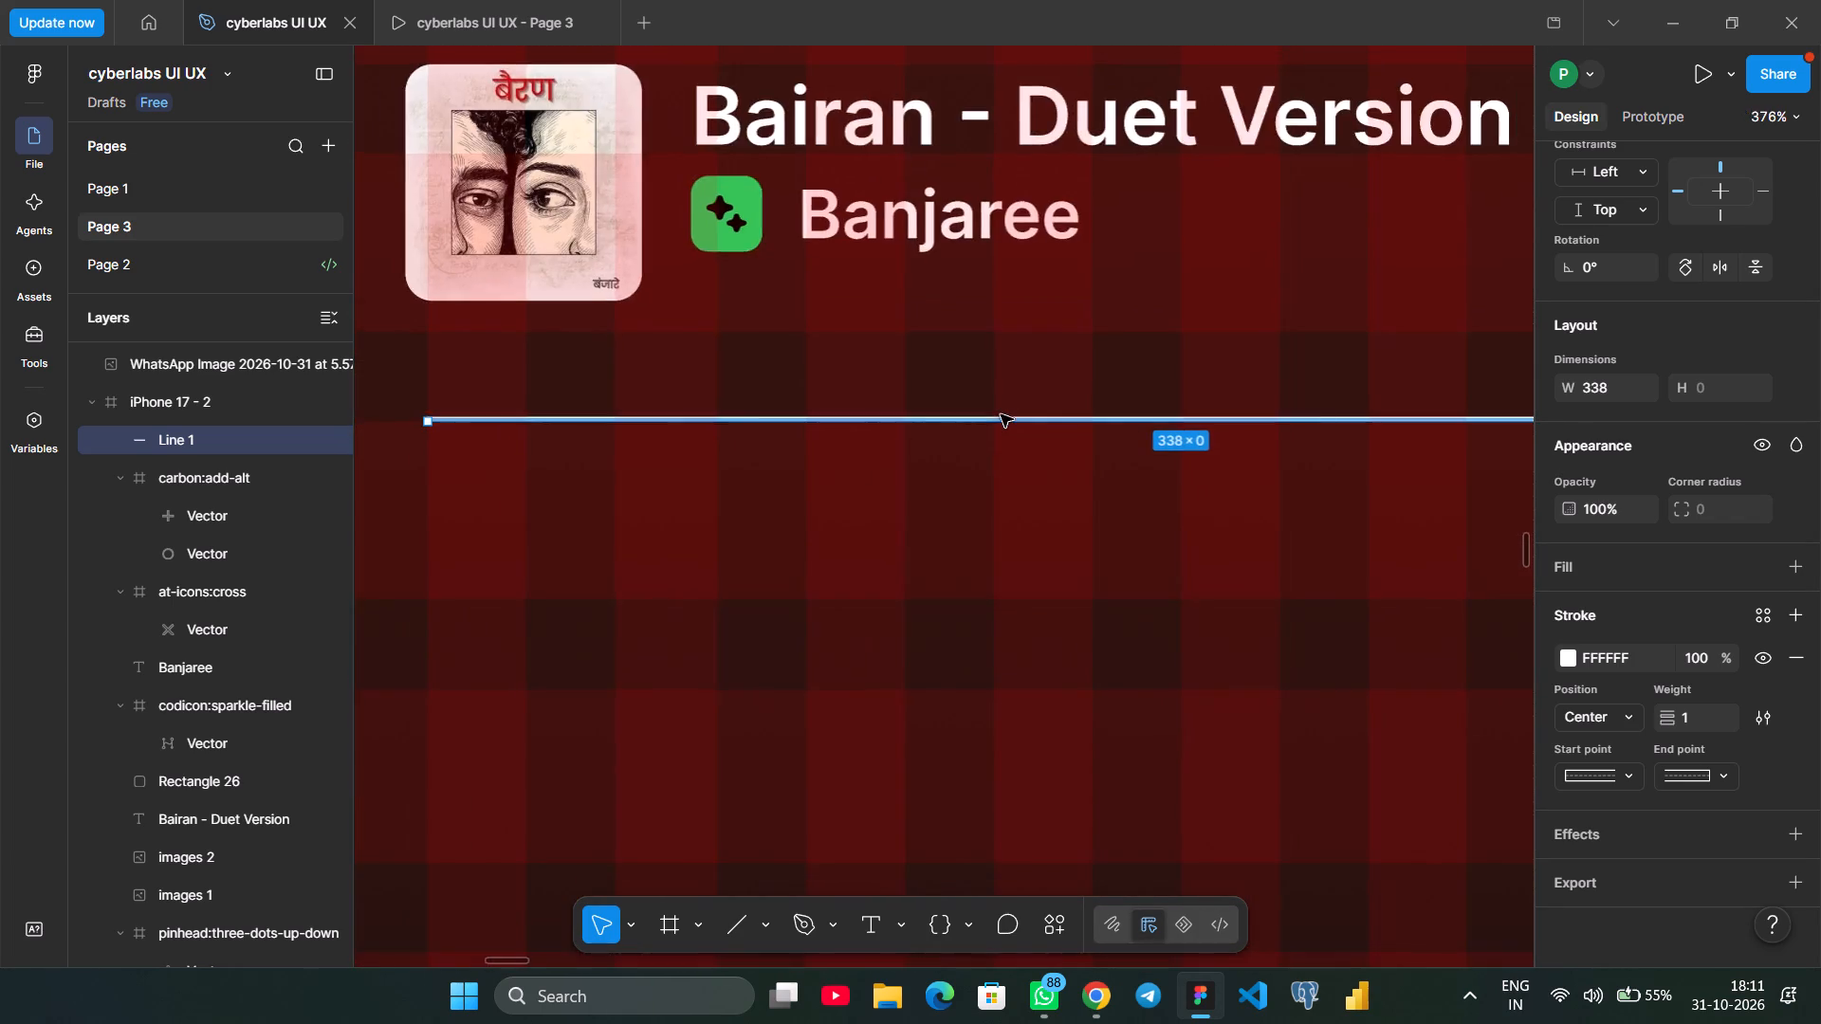
click(1698, 718)
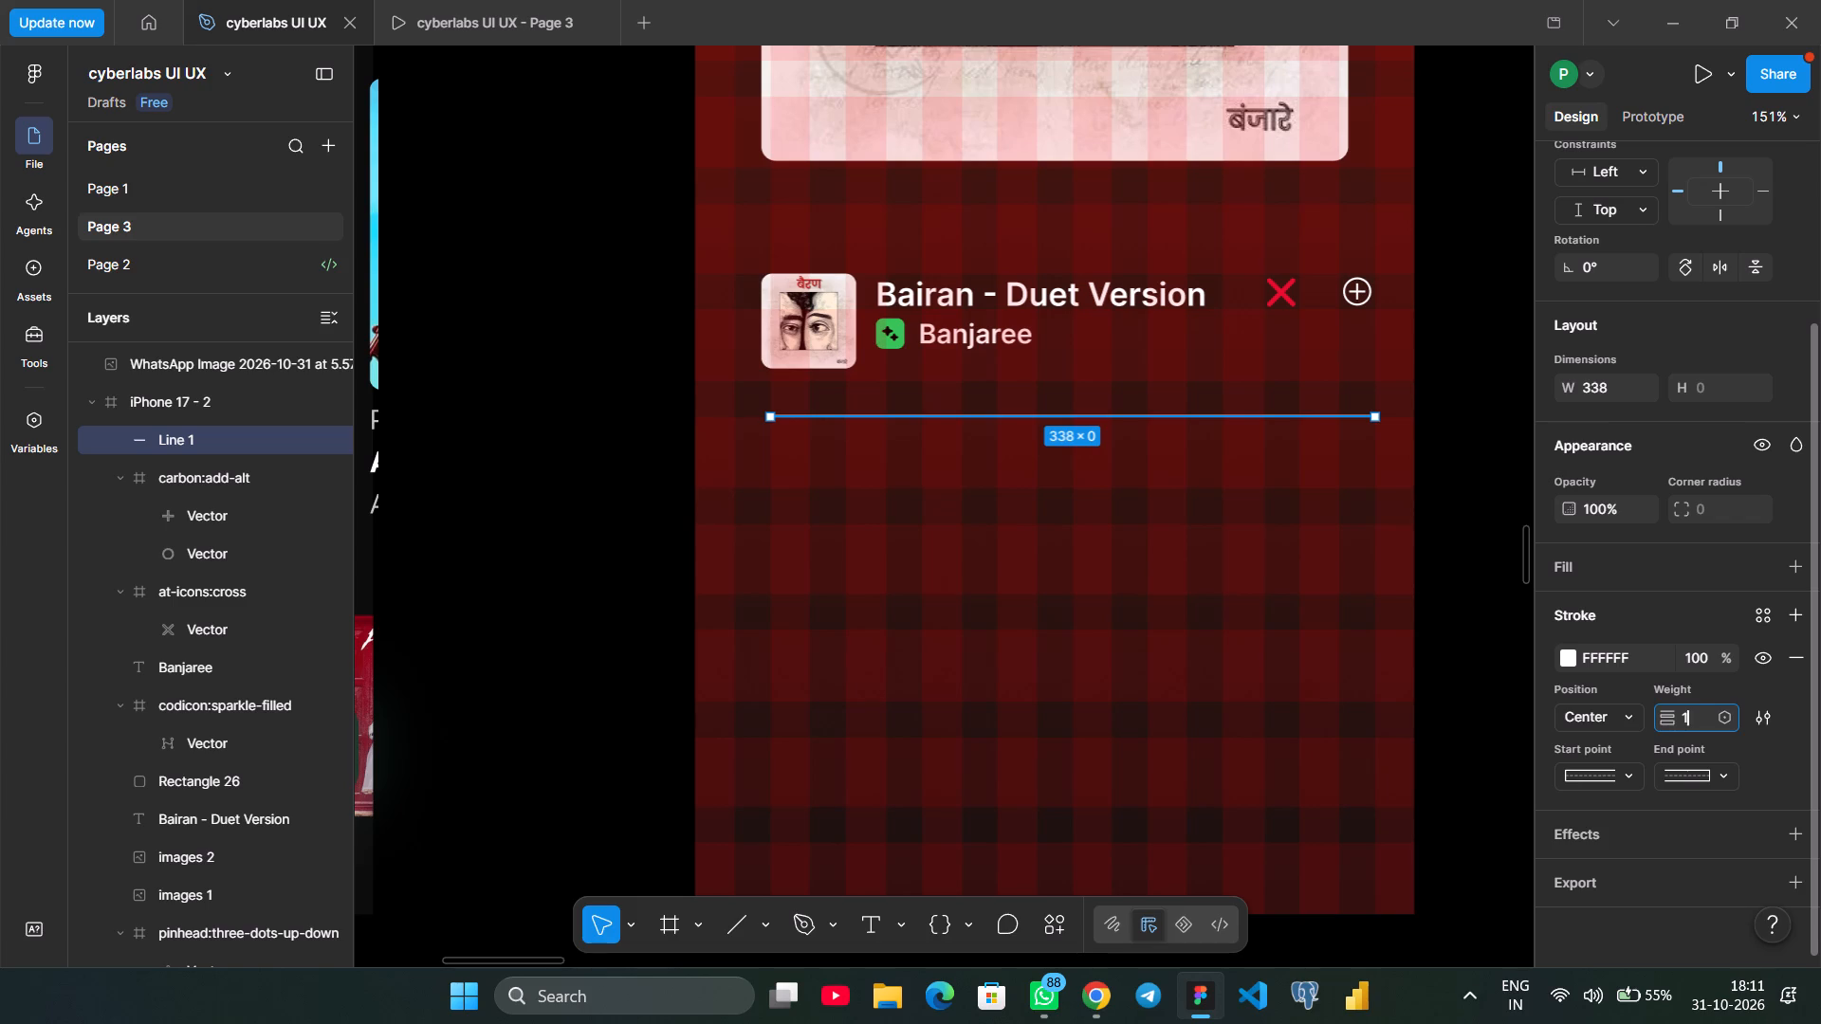
key(Up)
key(Up)
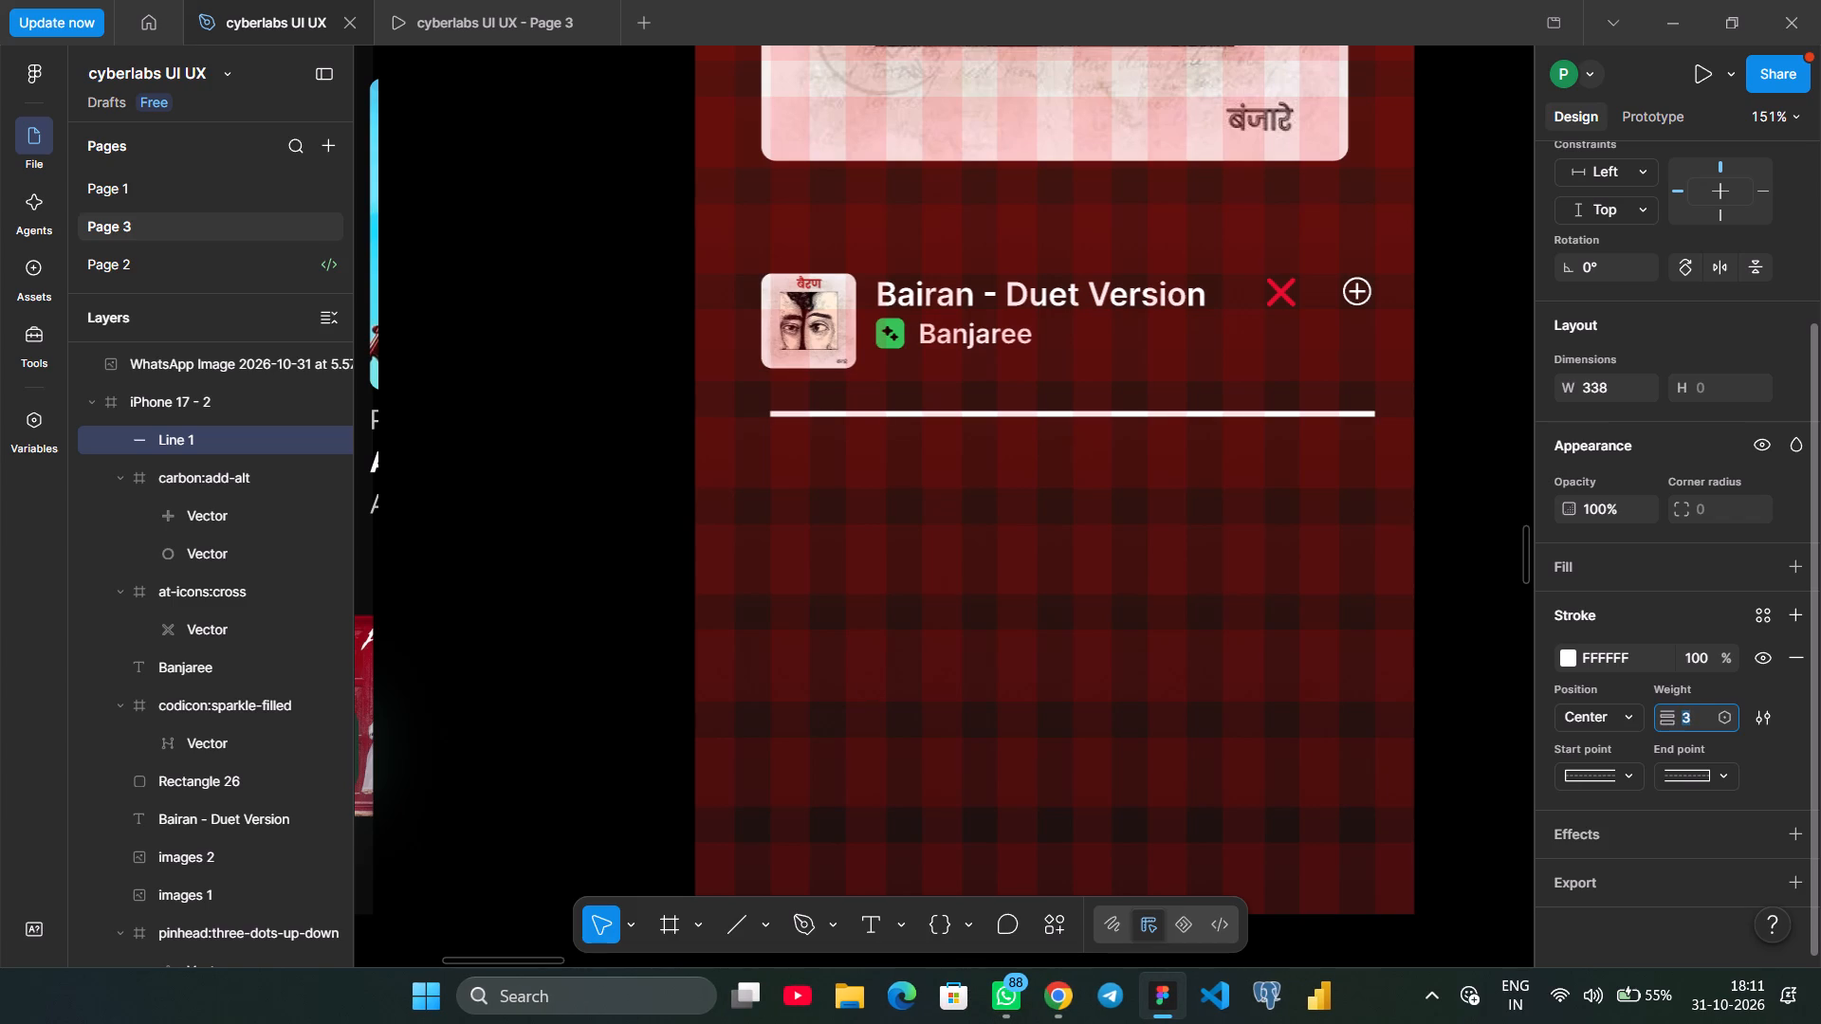
Give the progress line round caps at its start and end points.
scroll(1698, 718, left, 3)
scroll(1387, 740, left, 3)
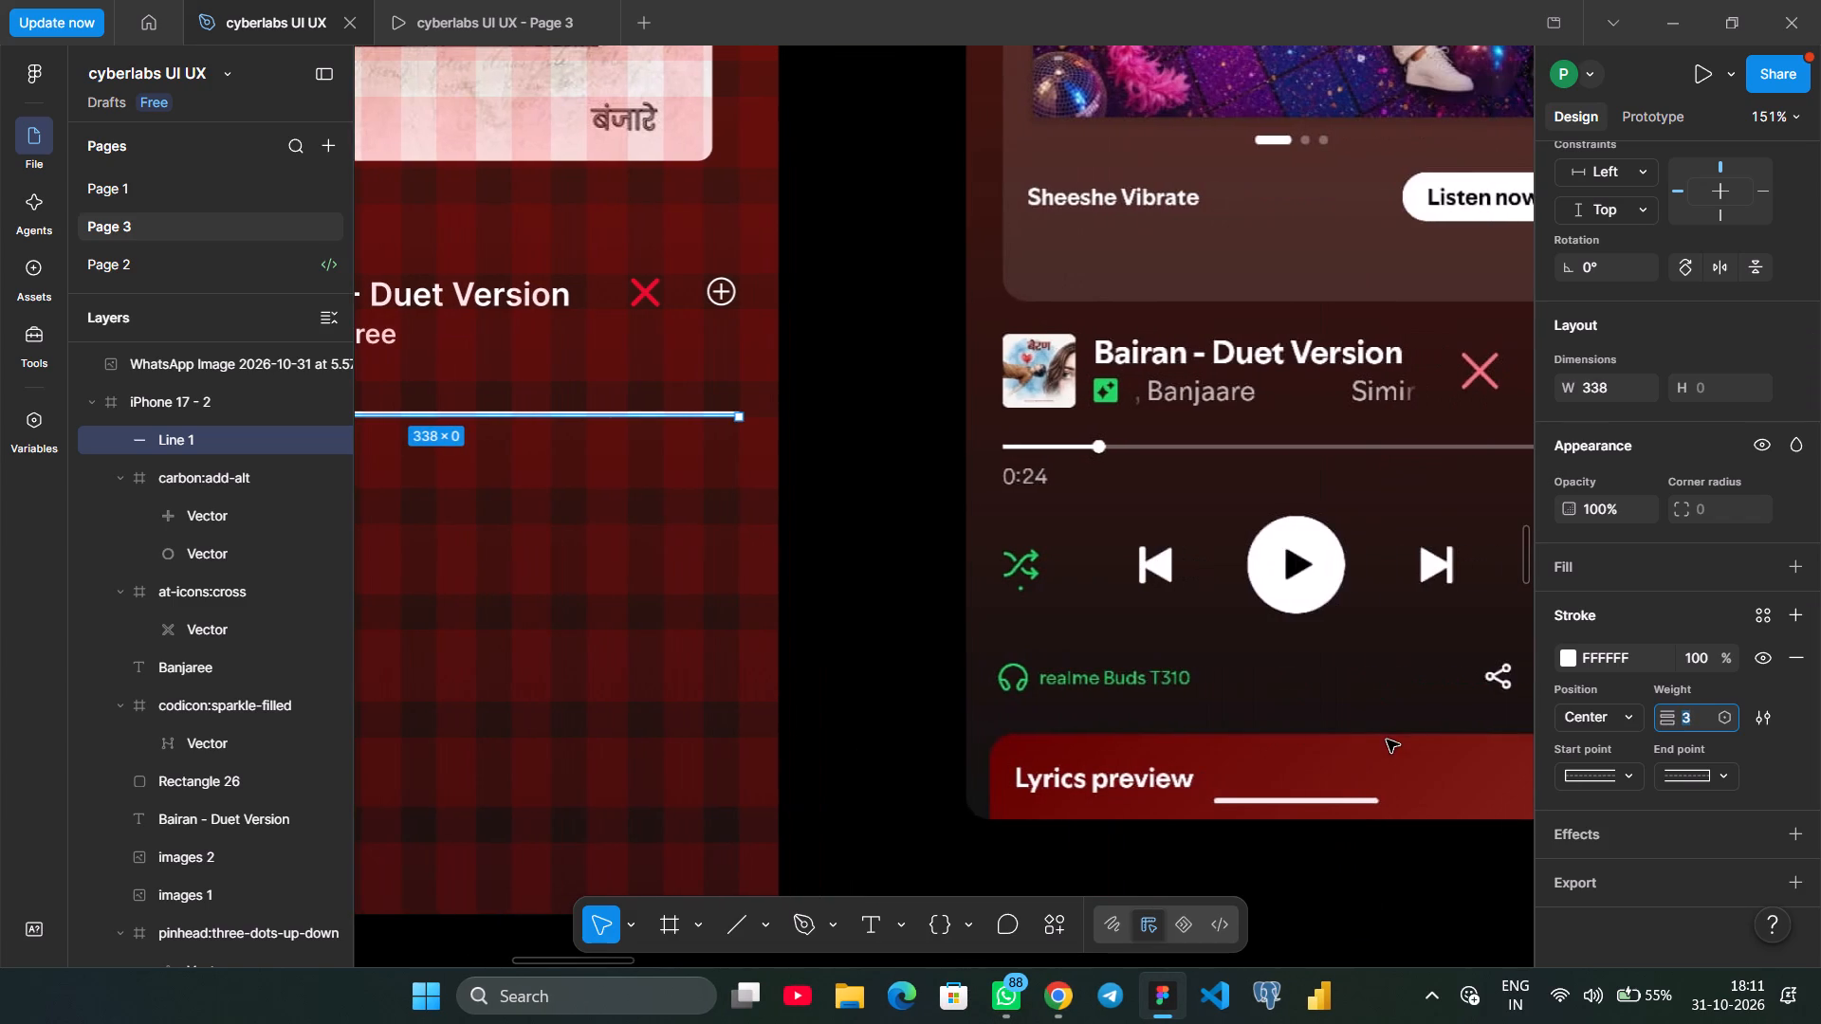
scroll(1387, 740, right, 2)
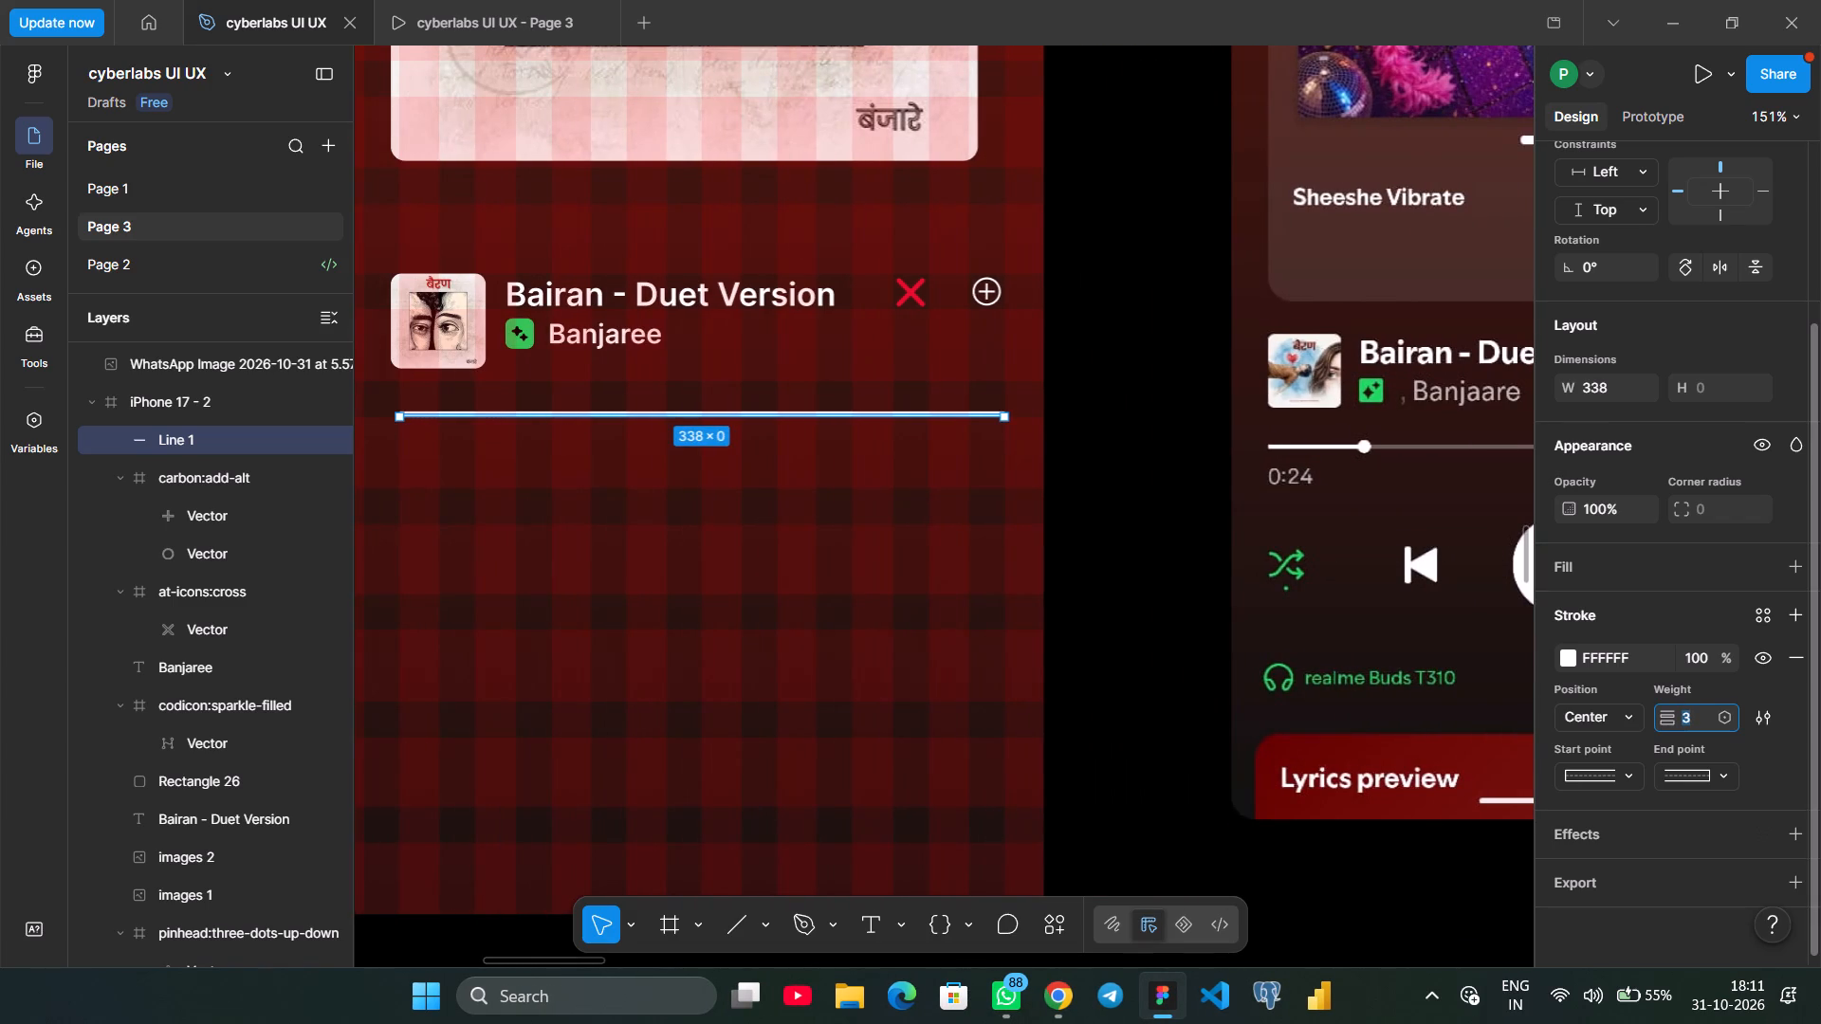
click(1625, 781)
click(1612, 805)
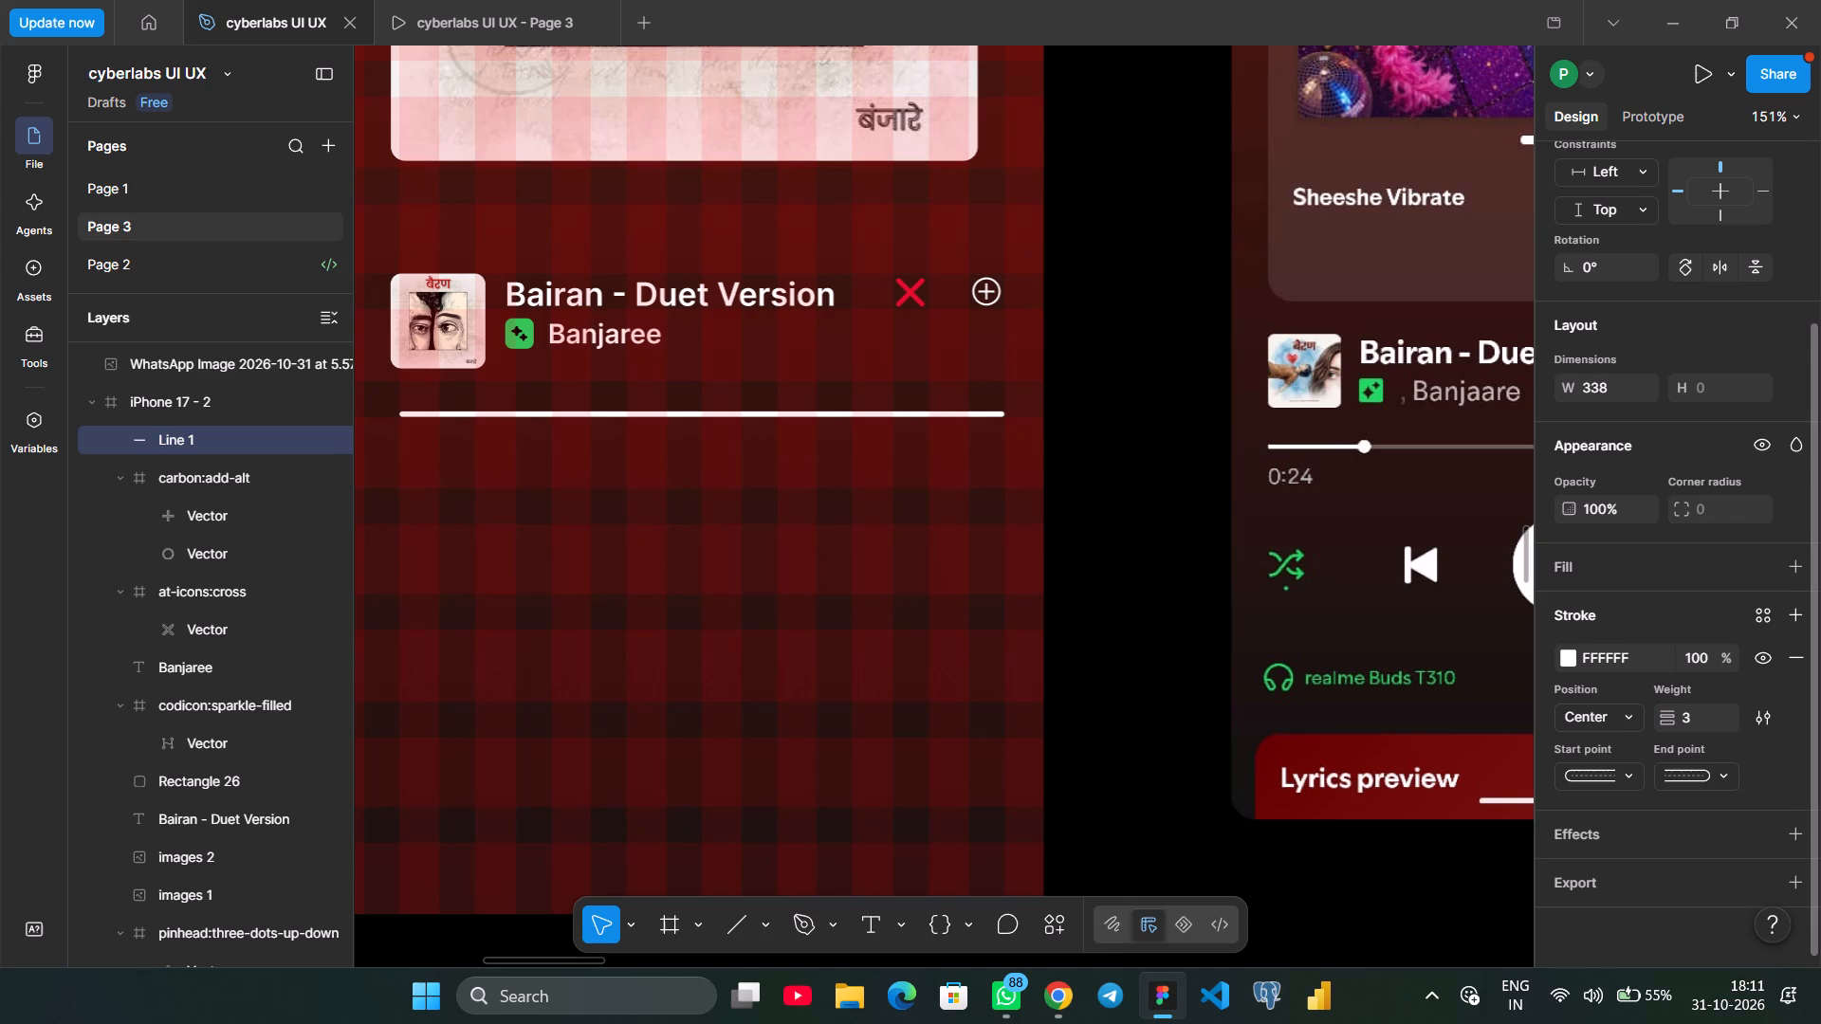
Lower the progress line's stroke opacity to 44%.
click(1683, 663)
key(Down)
key(Down)
key(Down)
key(Down)
key(Down)
key(Down)
key(Down)
key(Down)
key(Down)
key(Down)
key(Down)
key(Down)
key(Down)
key(Down)
key(Down)
key(Down)
key(Down)
key(Down)
key(Down)
key(Down)
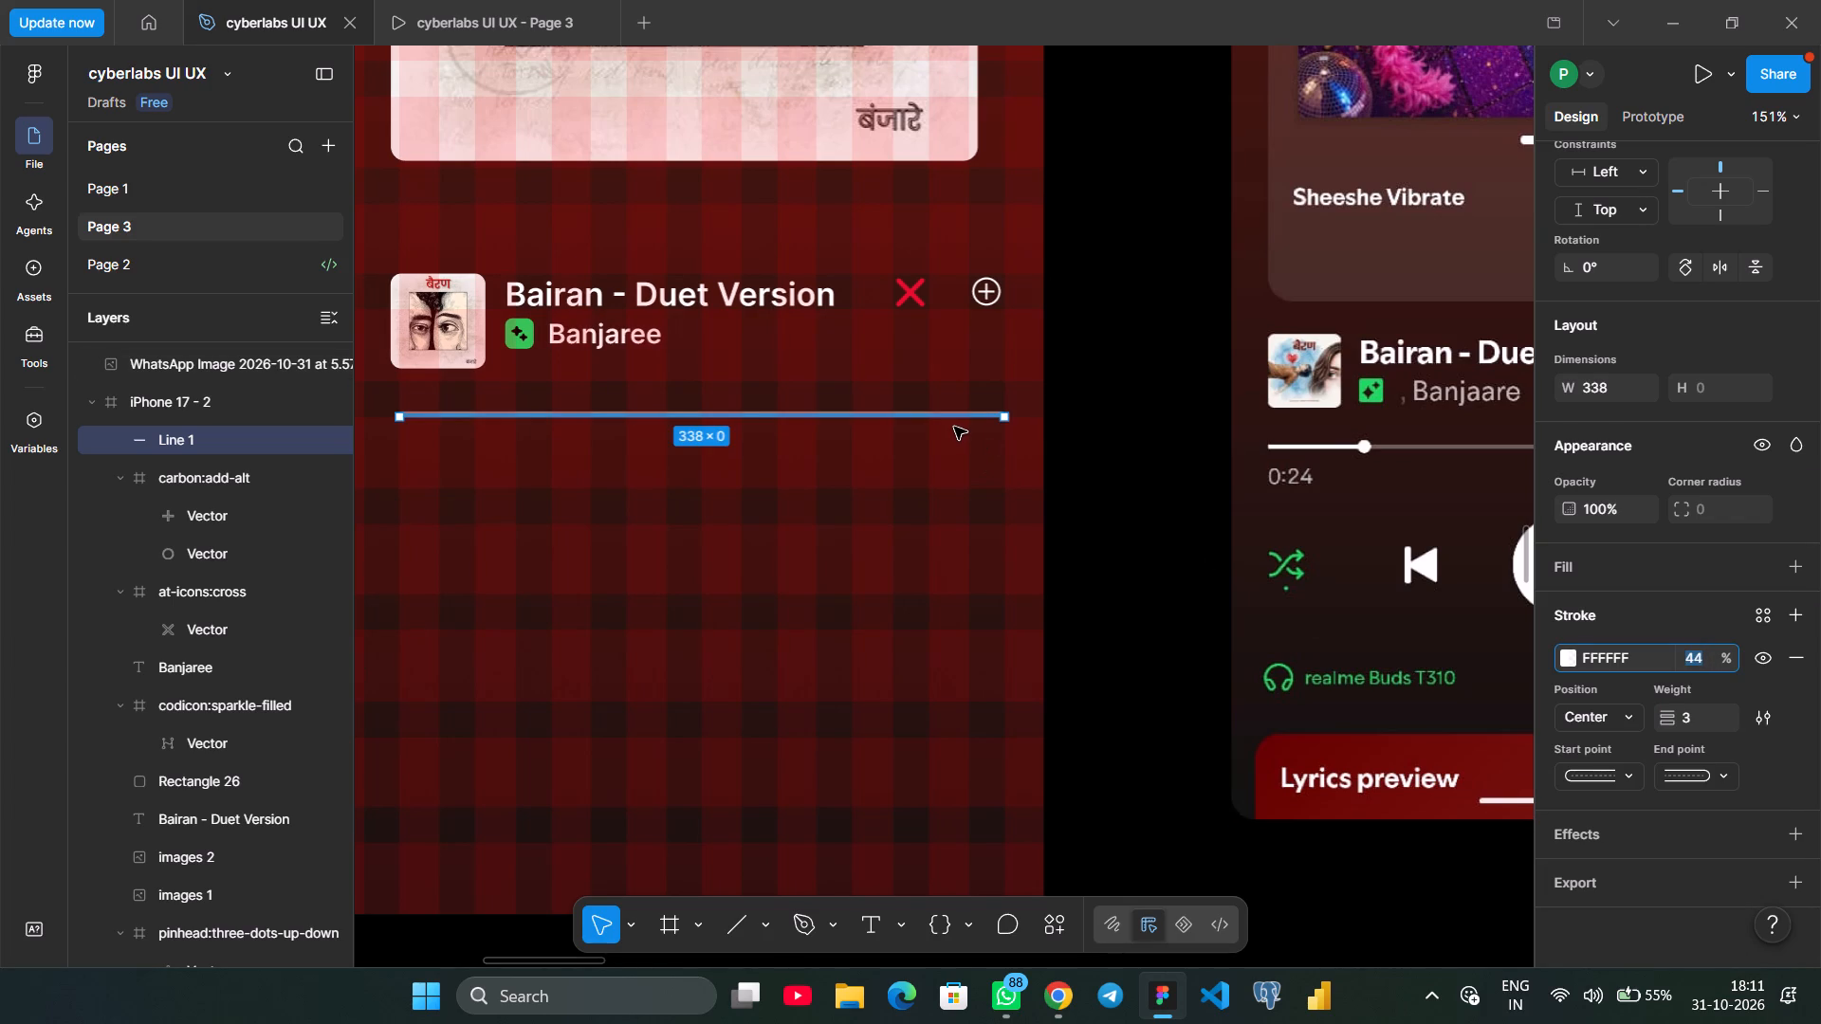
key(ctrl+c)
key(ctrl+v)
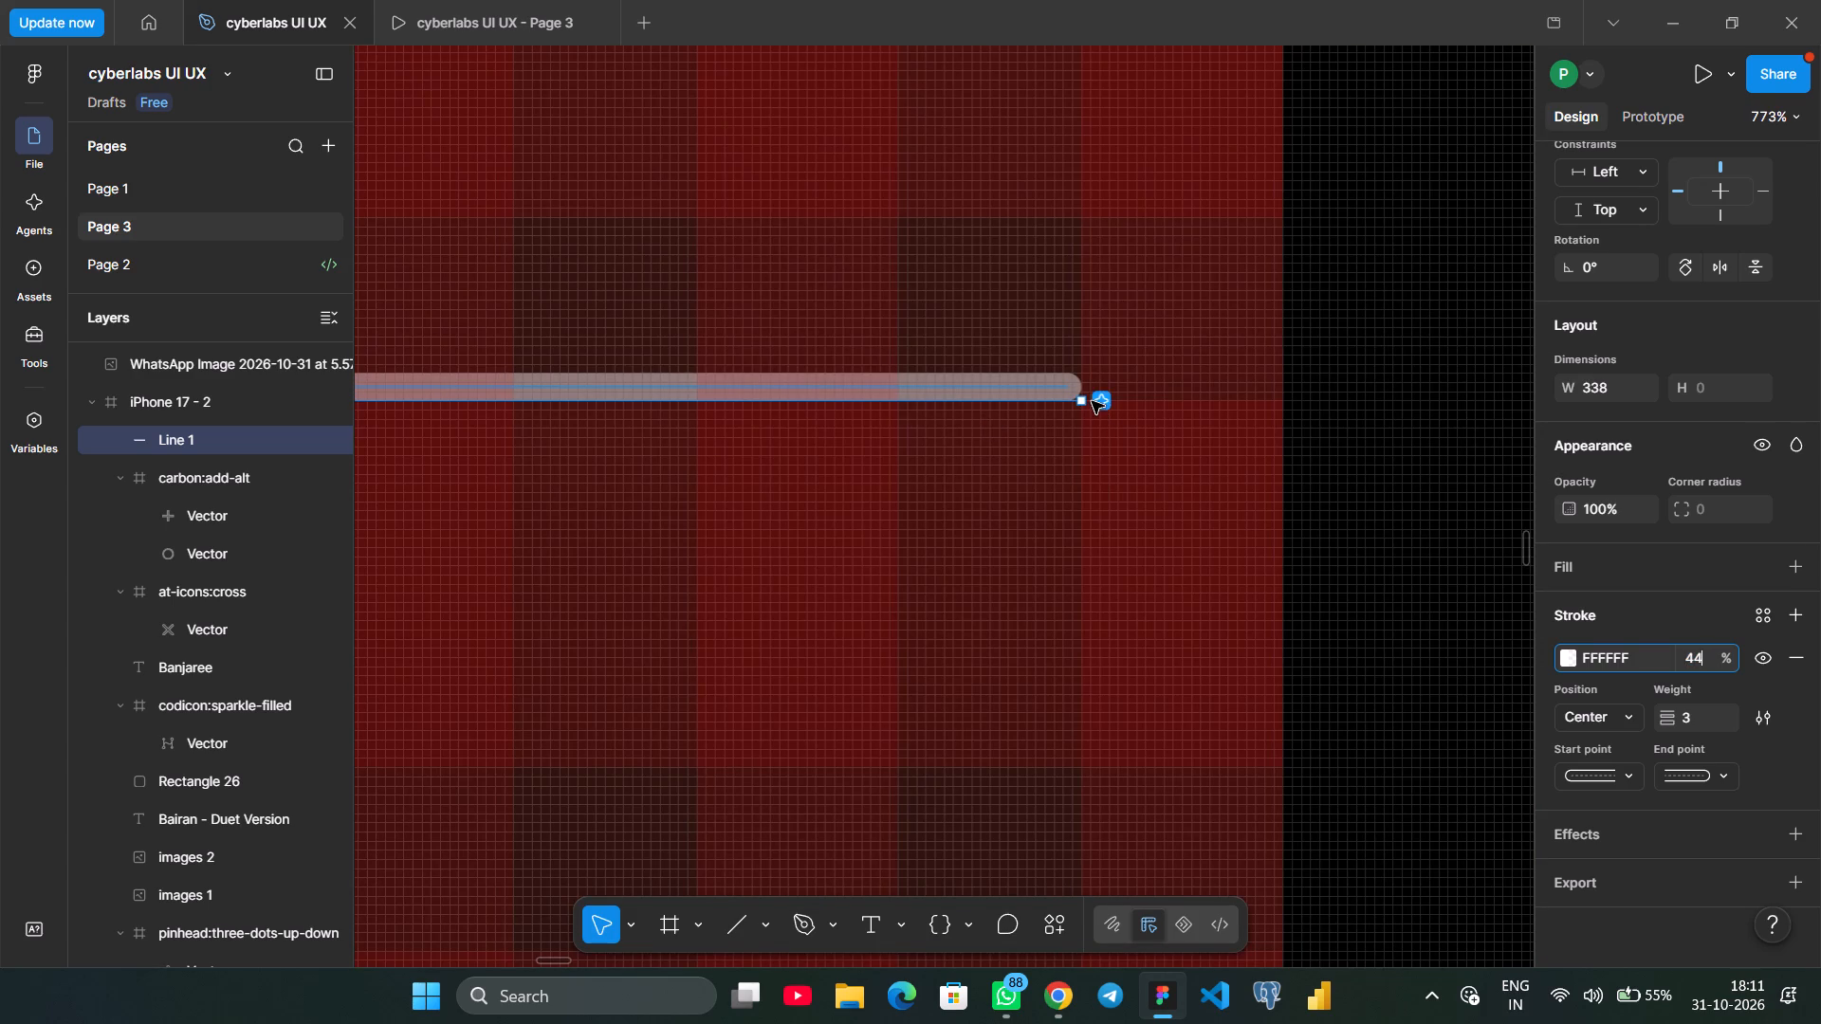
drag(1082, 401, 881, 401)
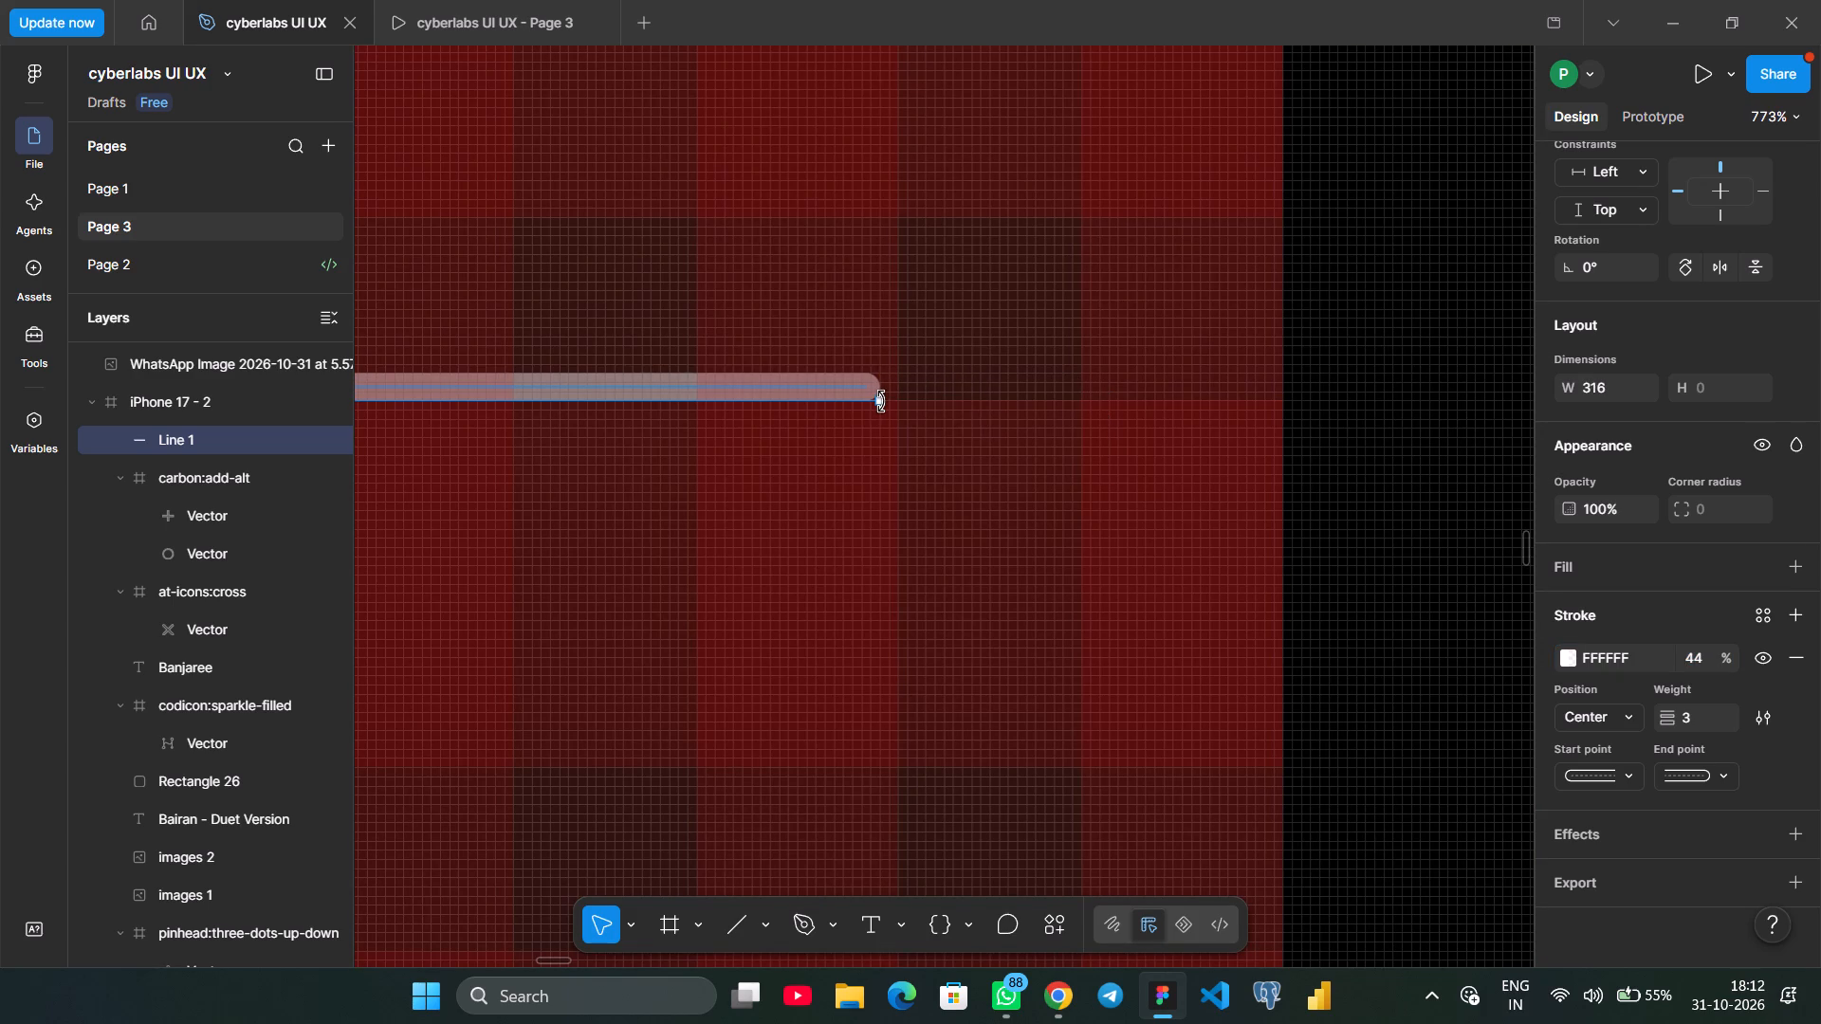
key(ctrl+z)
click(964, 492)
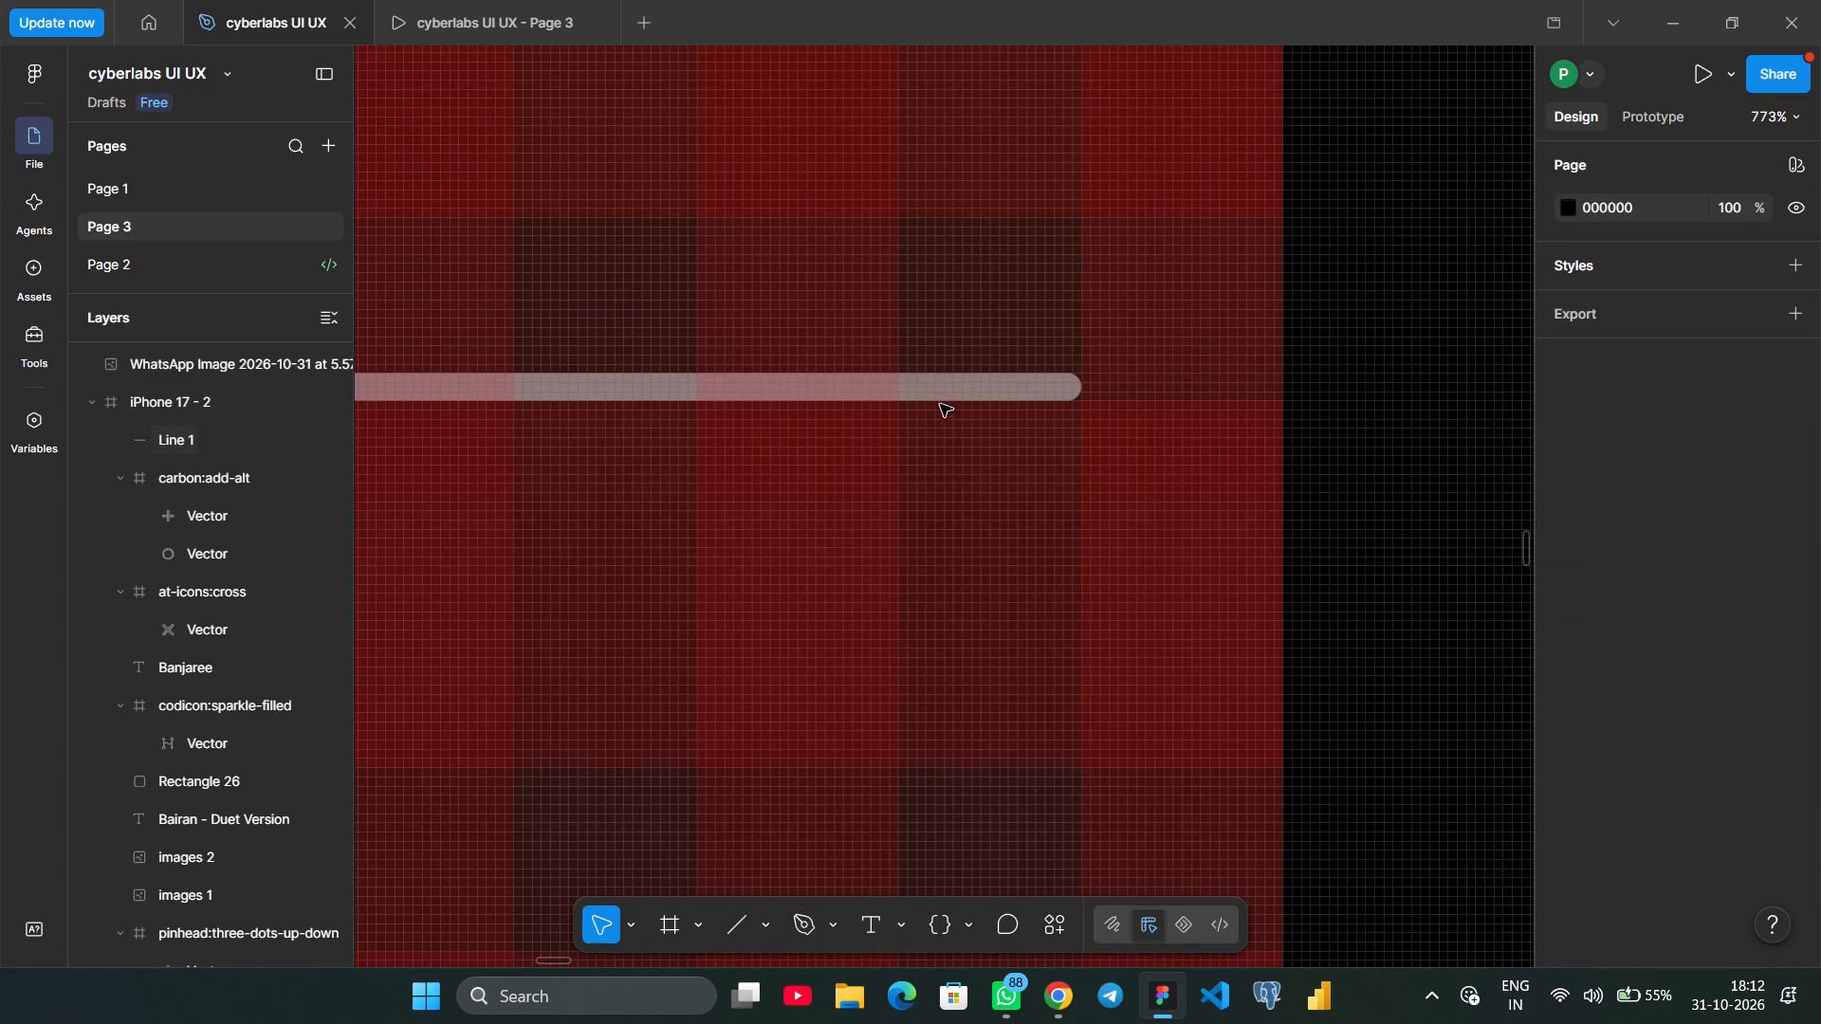
Duplicate the progress line in place and shorten the copy to 85 wide, keeping its start under the thumbnail.
click(926, 393)
key(ctrl+c)
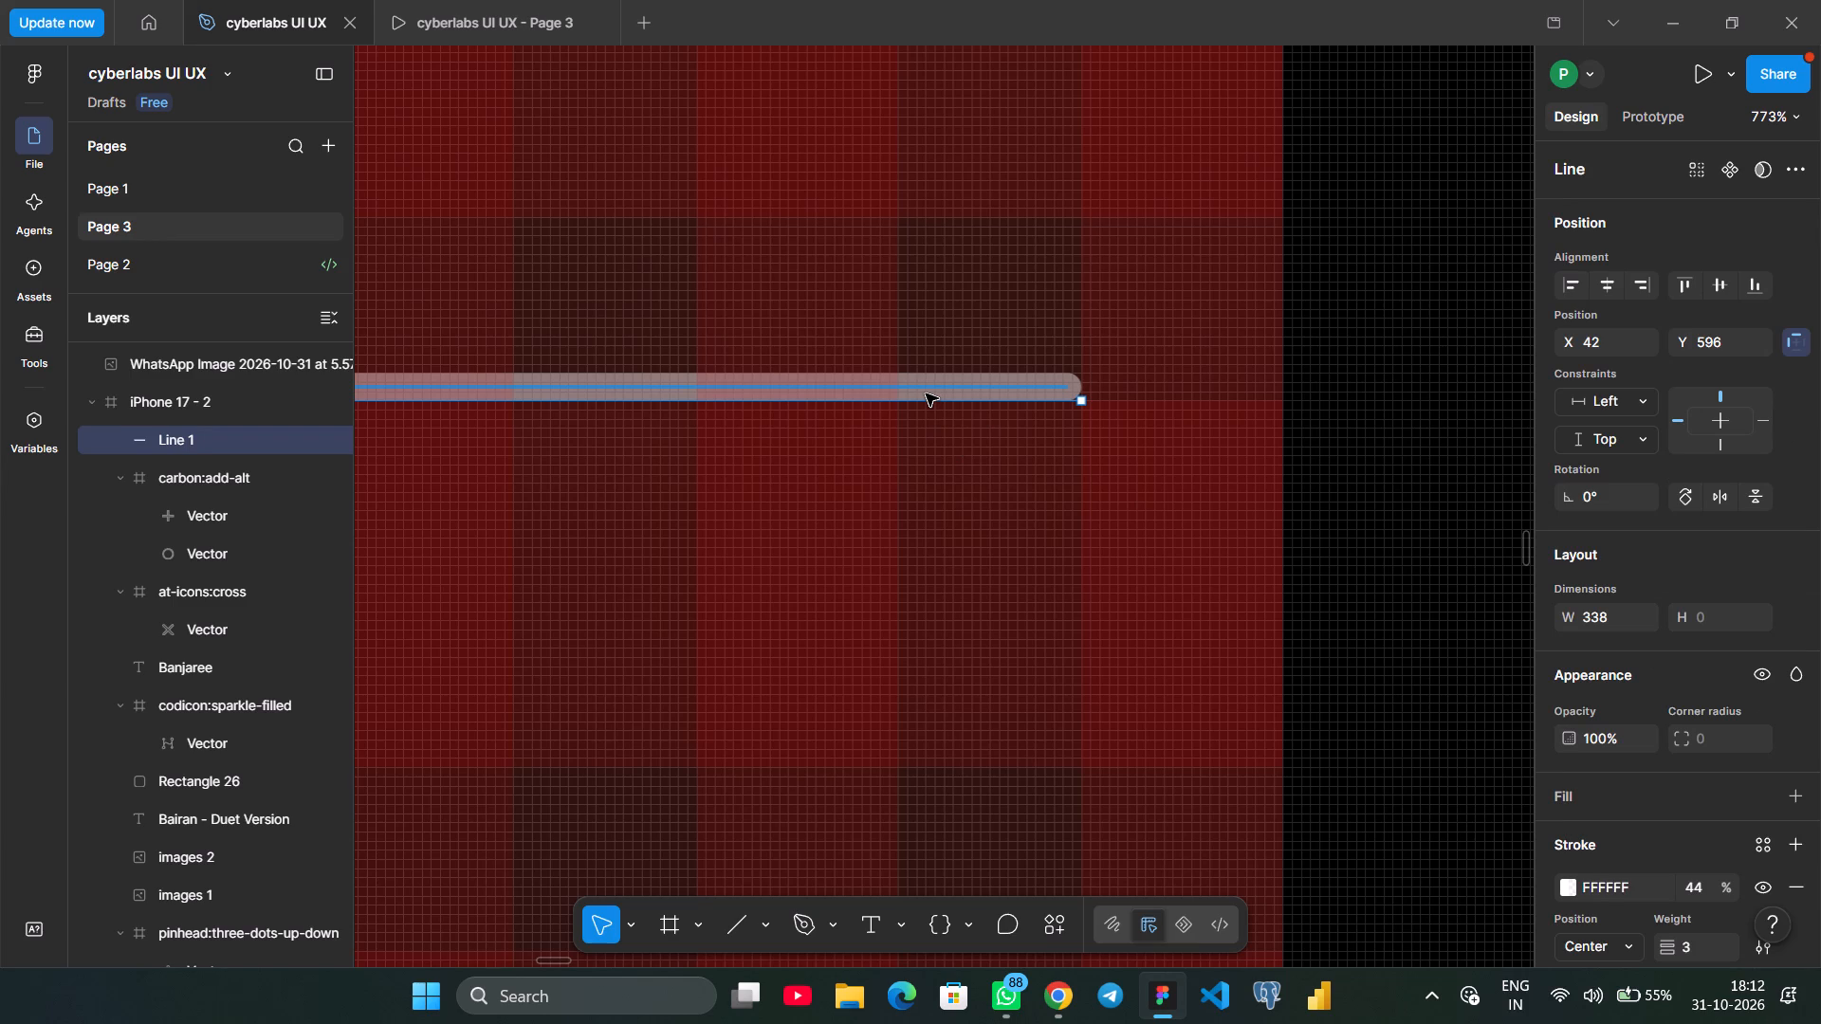
key(ctrl+v)
drag(1080, 395, 607, 404)
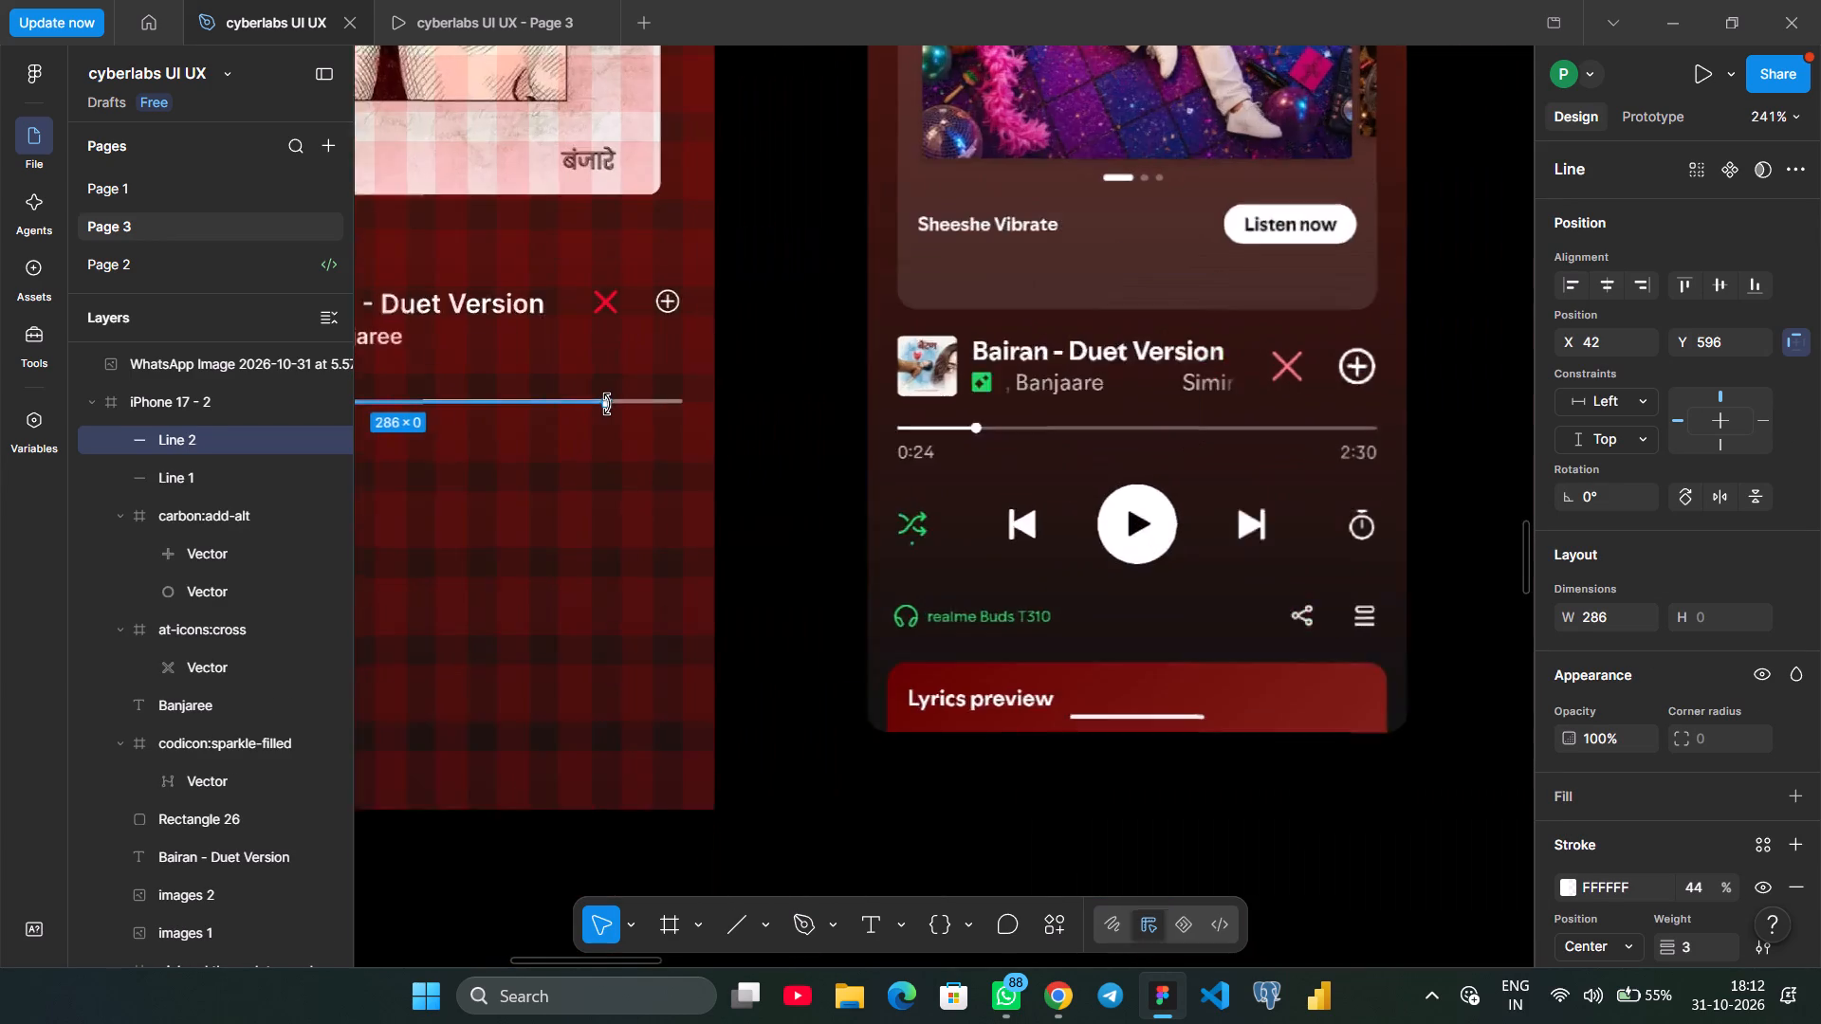
scroll(607, 404, right, 2)
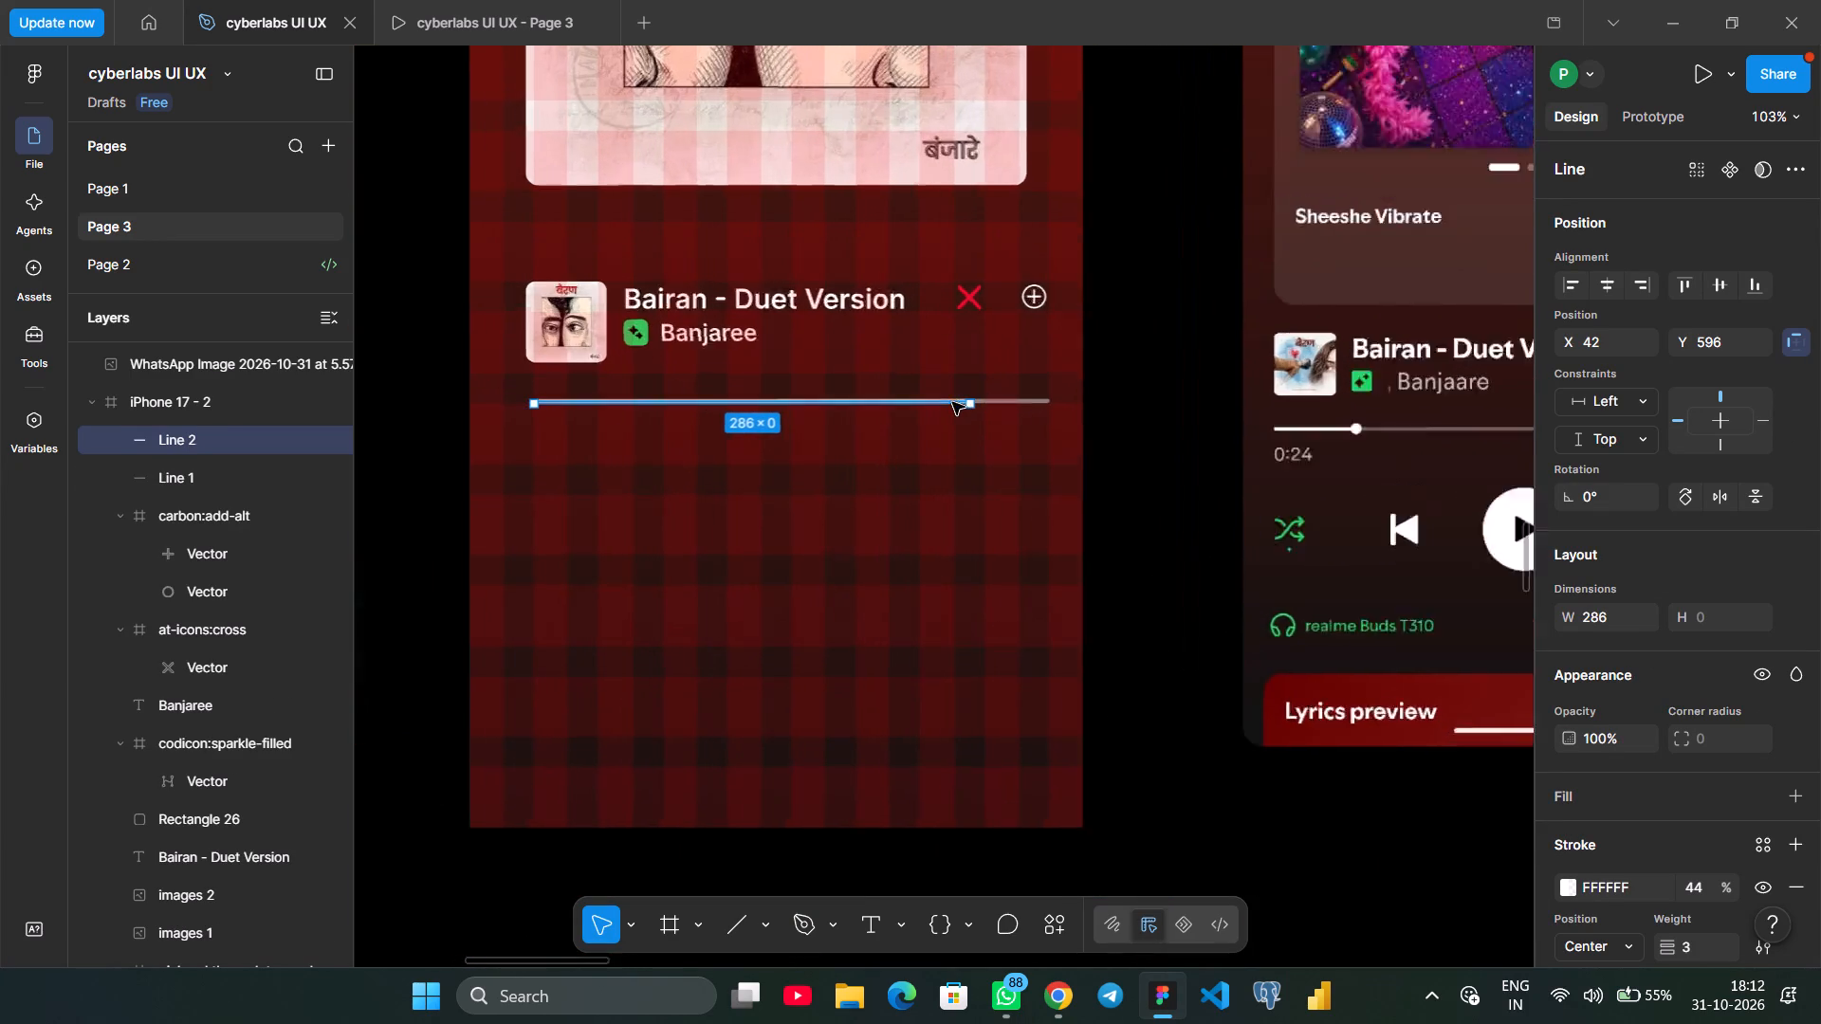
drag(998, 405, 478, 400)
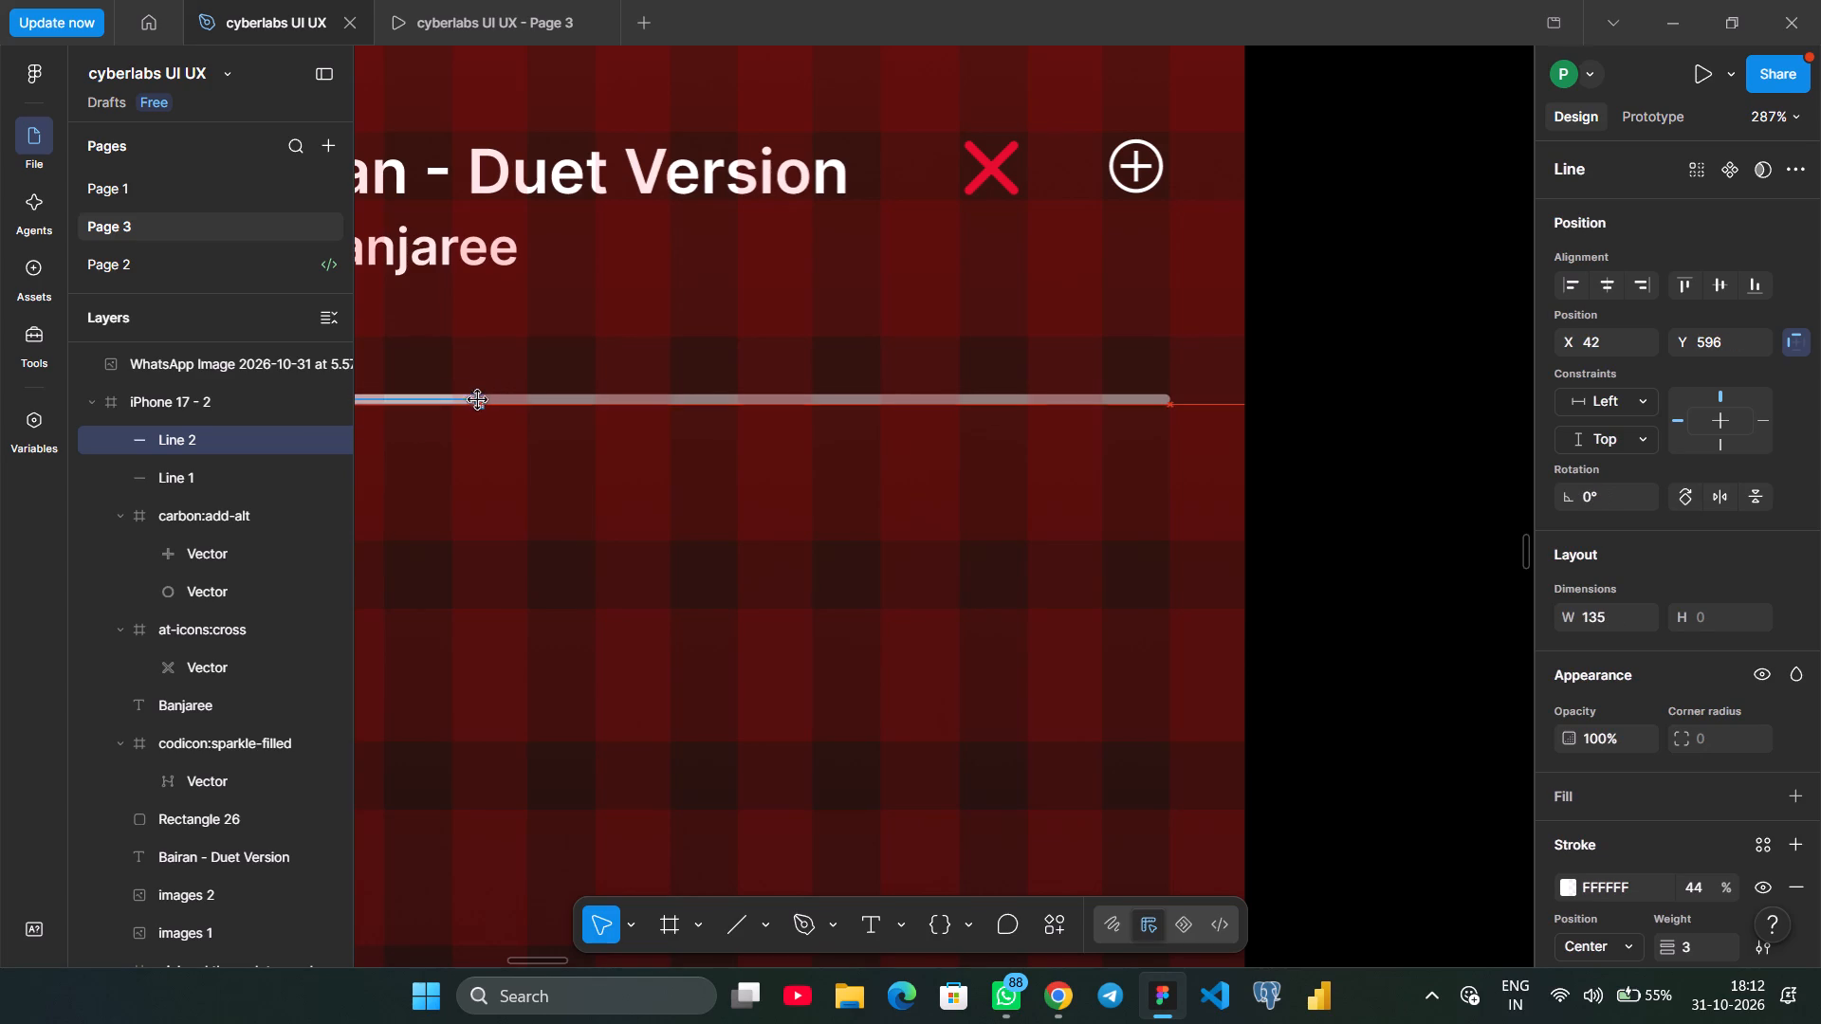
drag(478, 400, 478, 403)
scroll(478, 403, right, 2)
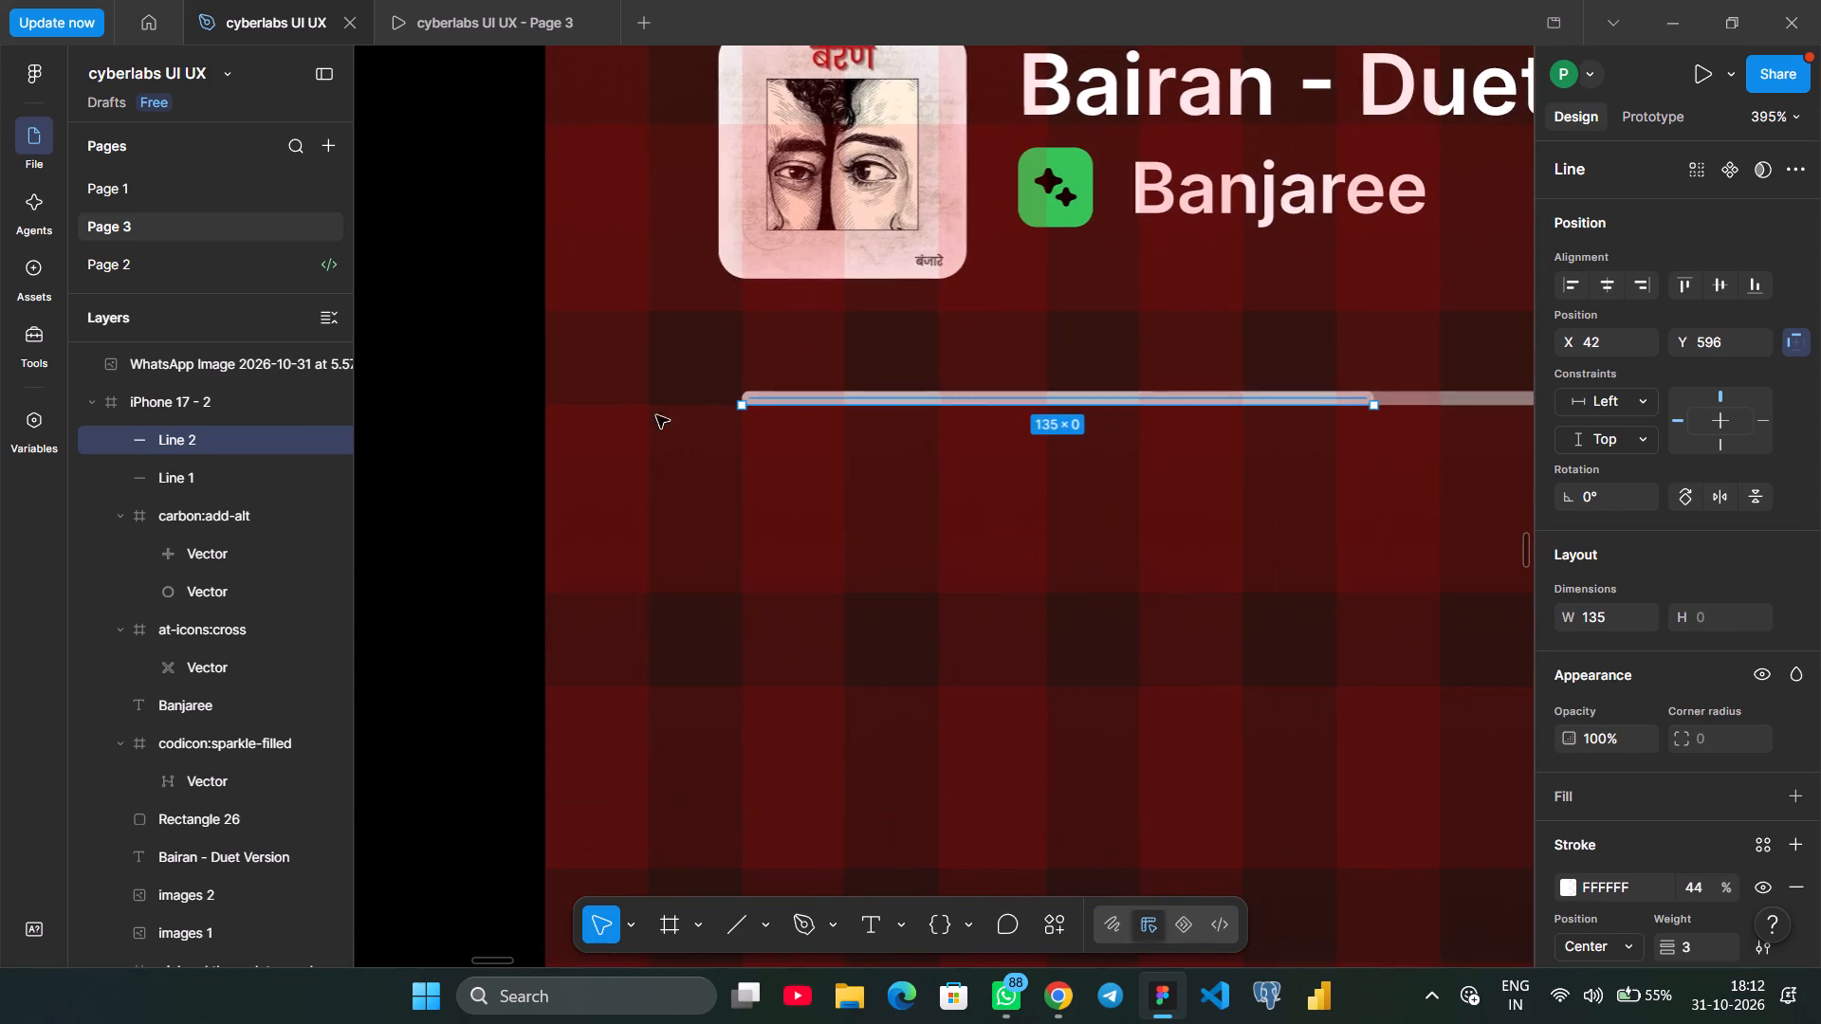
drag(1377, 405, 1163, 402)
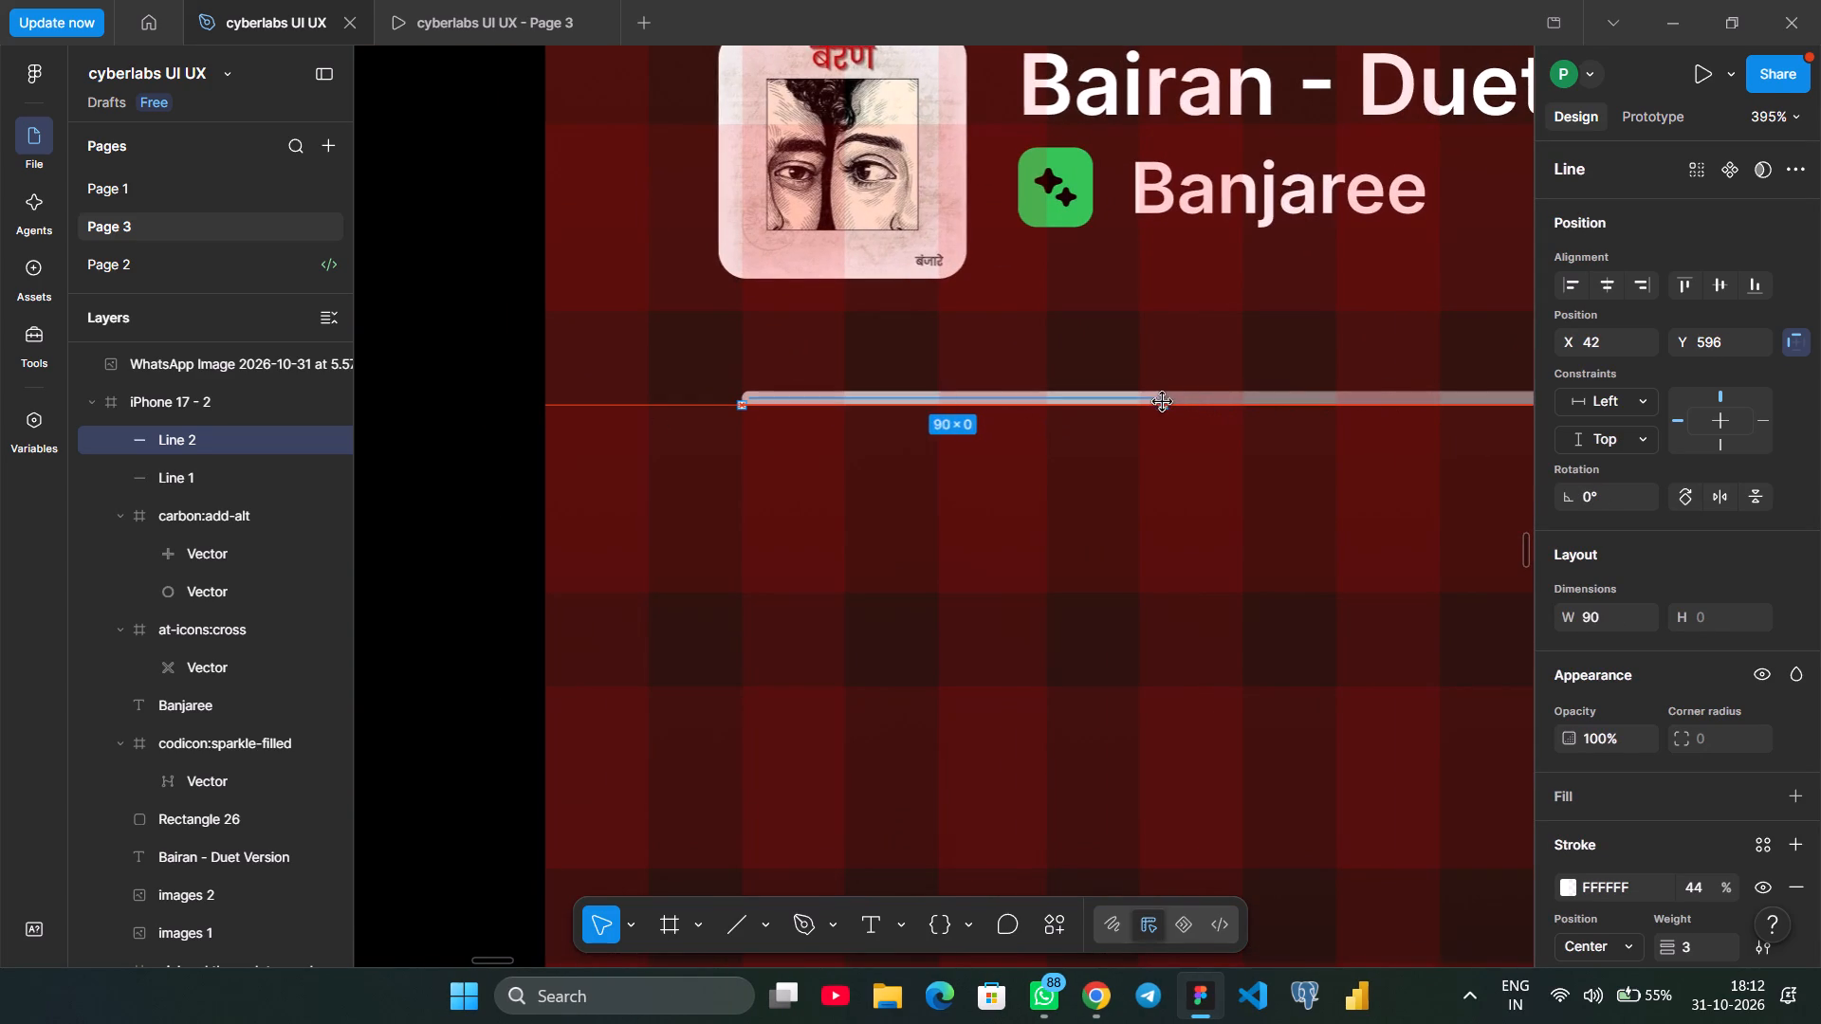
drag(1163, 402, 1139, 402)
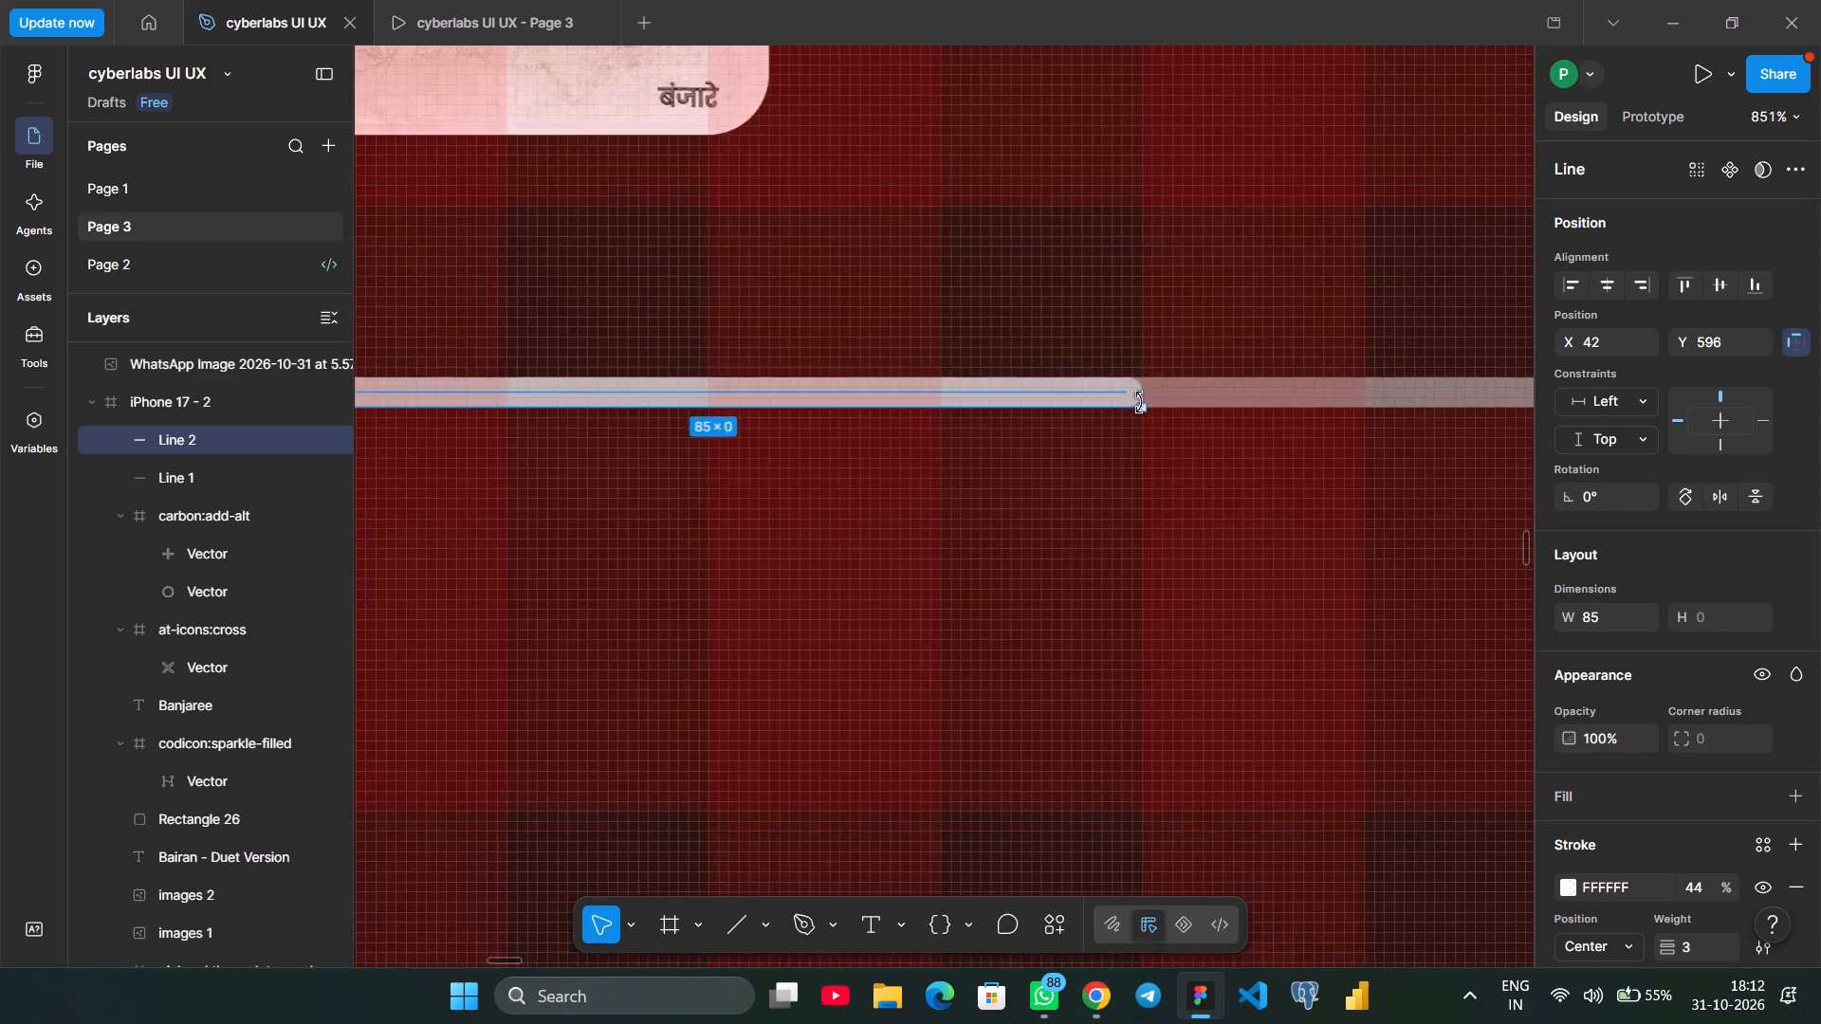
Draw a 3 × 3 circle and place it over the end of the shorter line at X 125, Y 593.
scroll(1139, 402, left, 1)
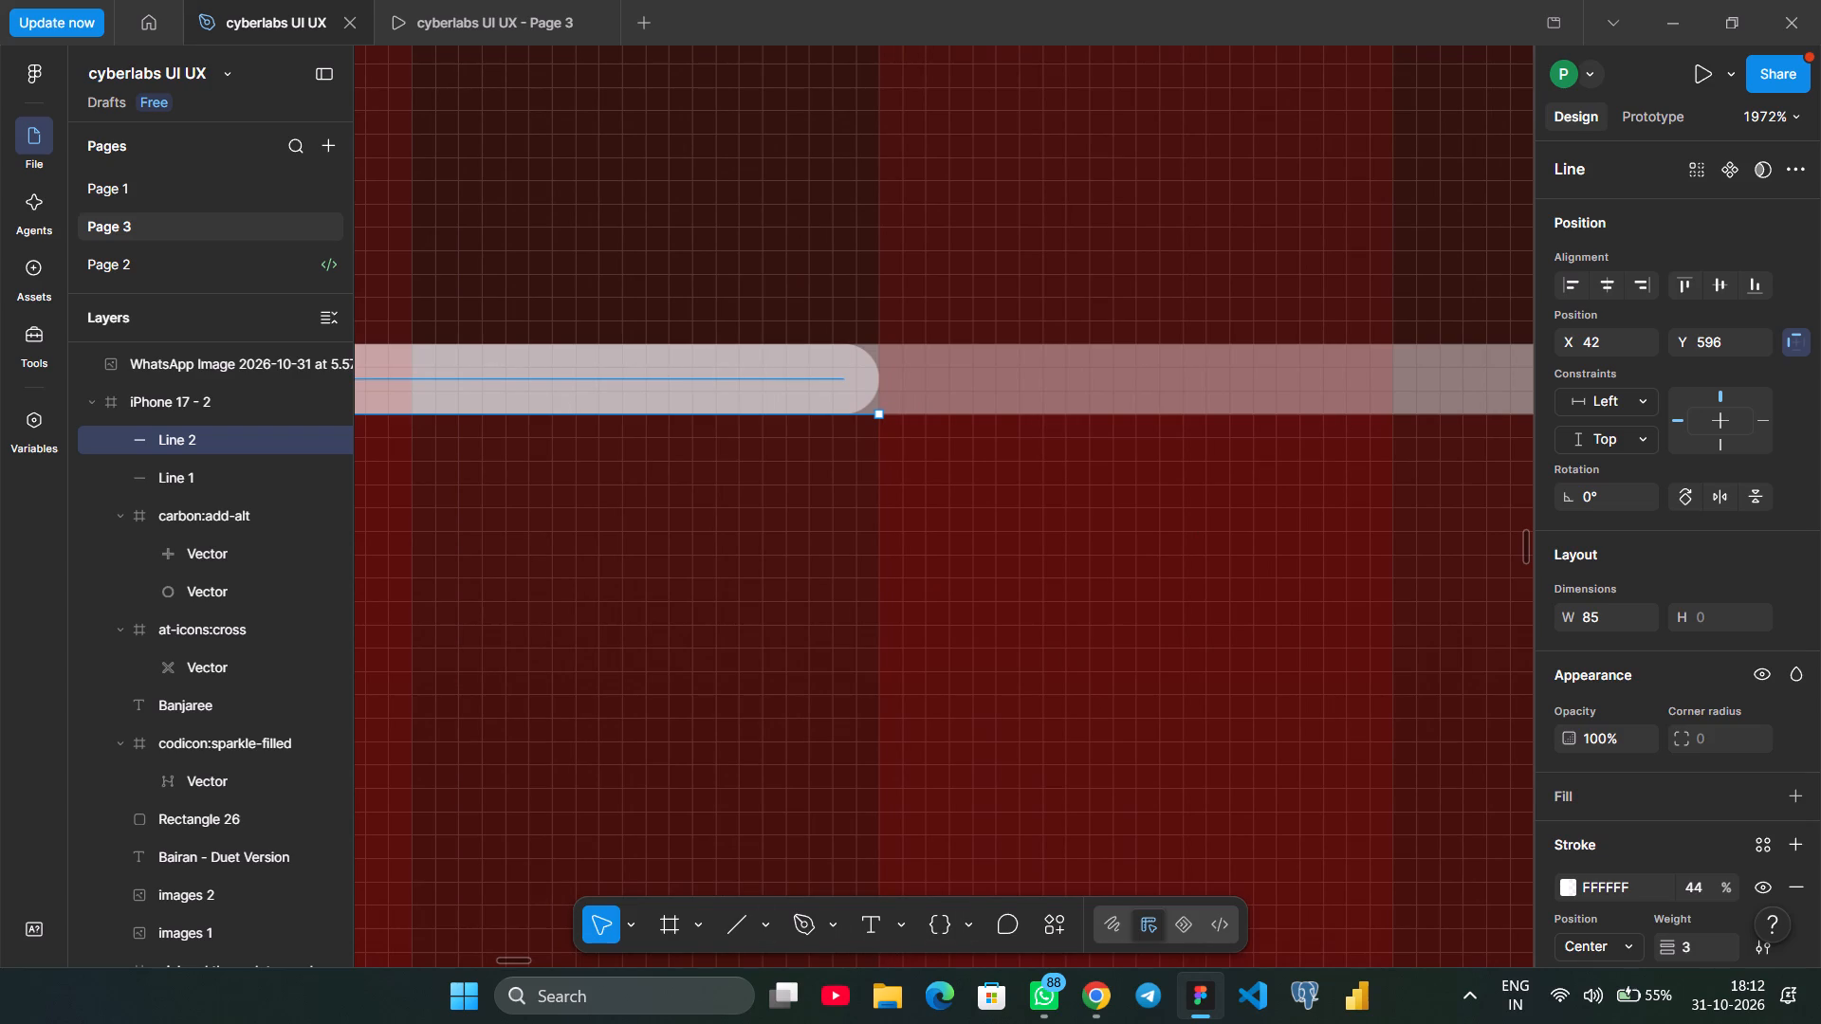
click(763, 921)
click(869, 803)
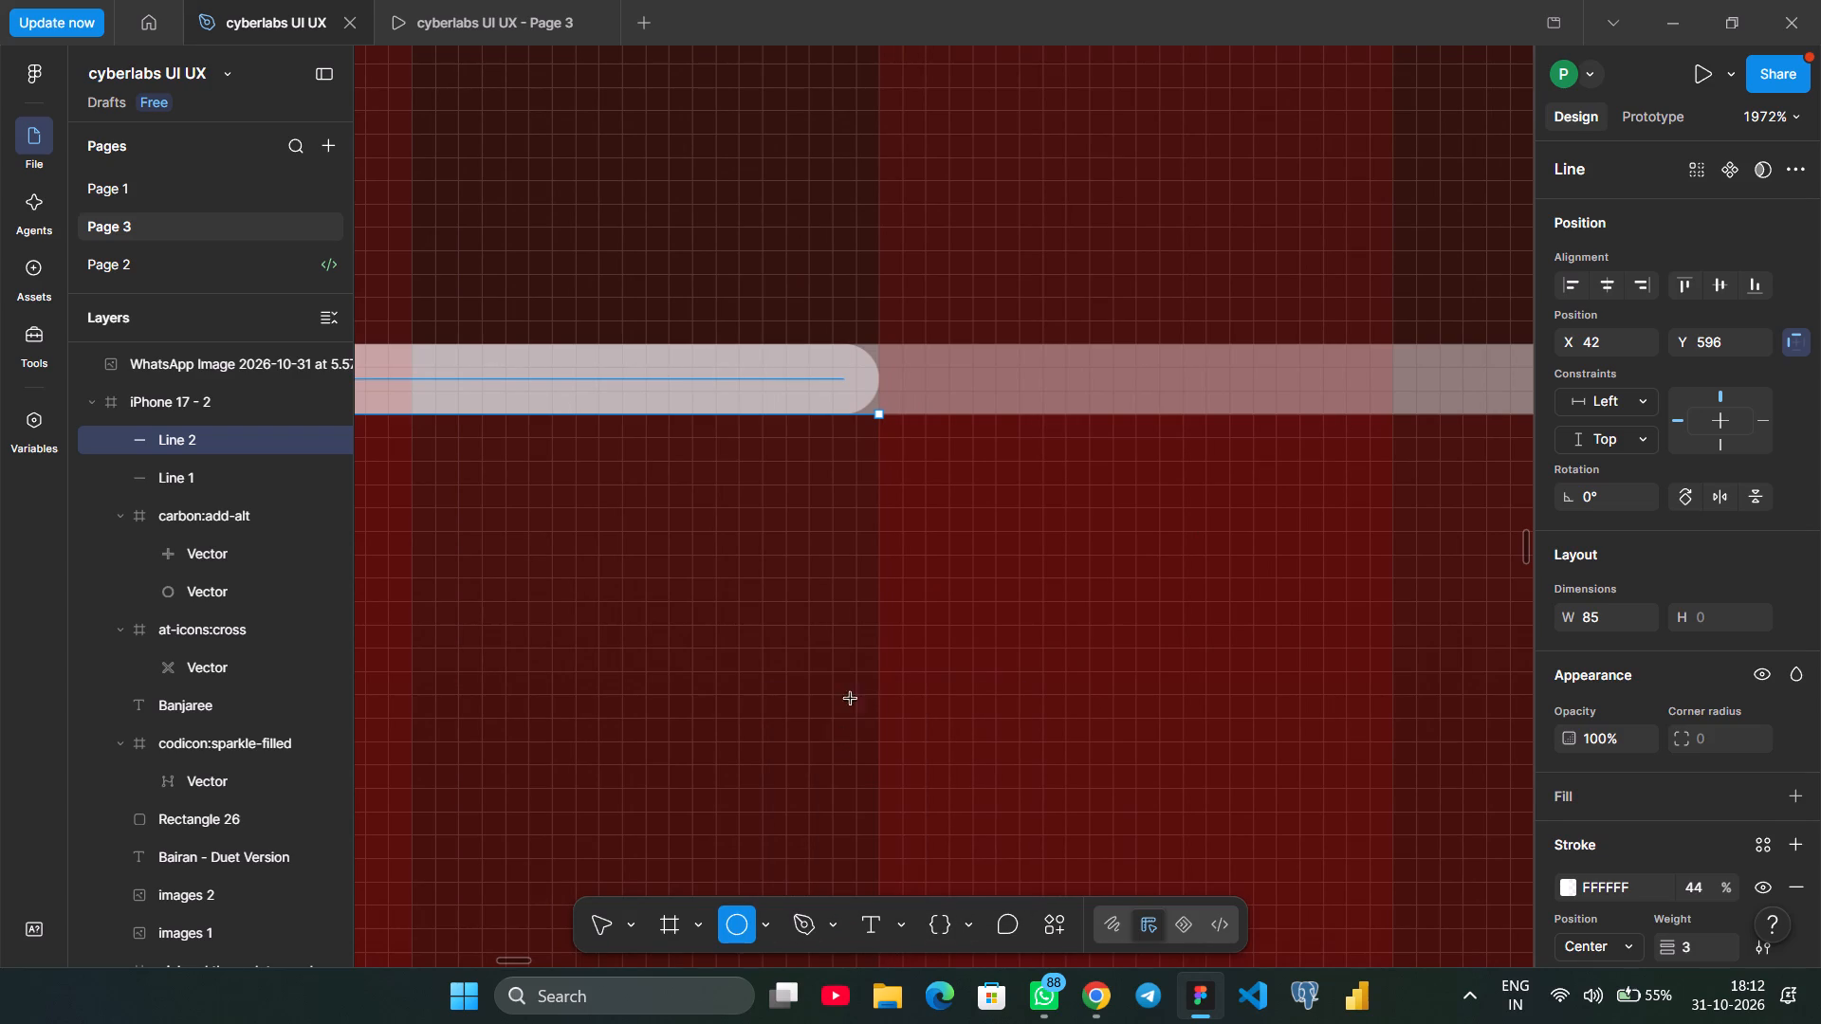
drag(790, 644, 855, 717)
drag(821, 679, 888, 392)
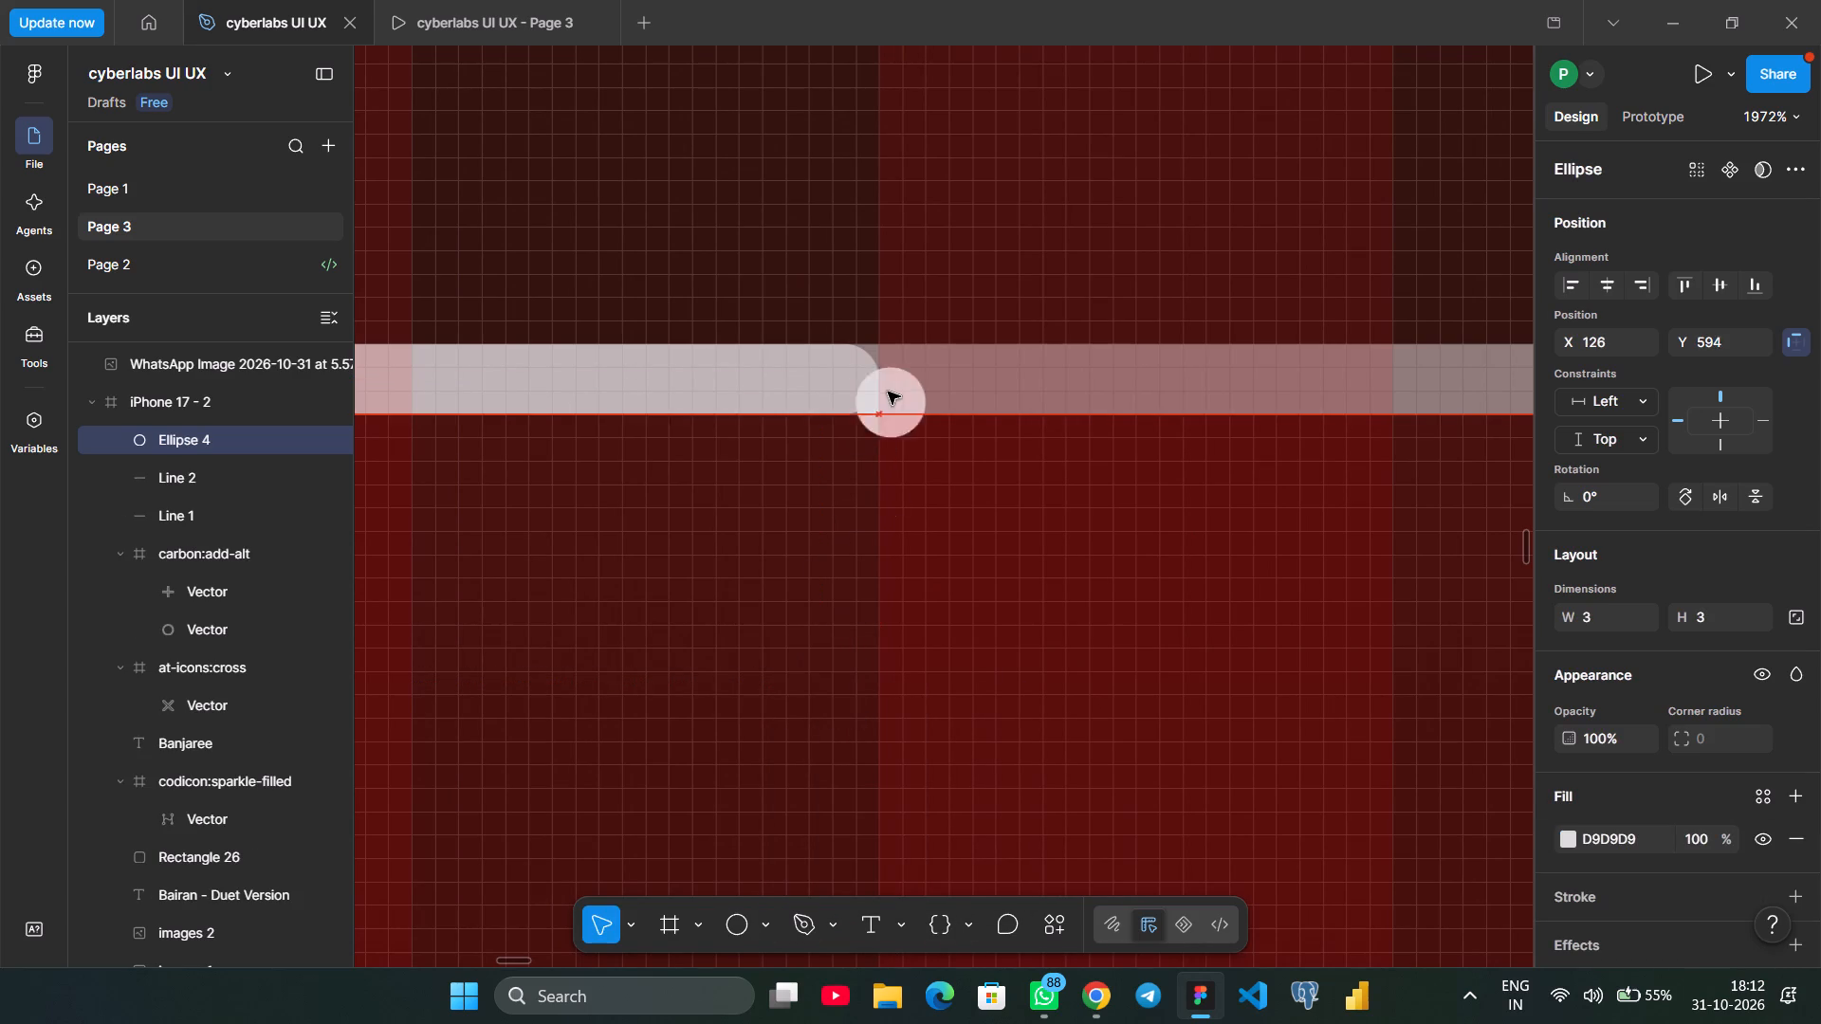
drag(888, 392, 878, 379)
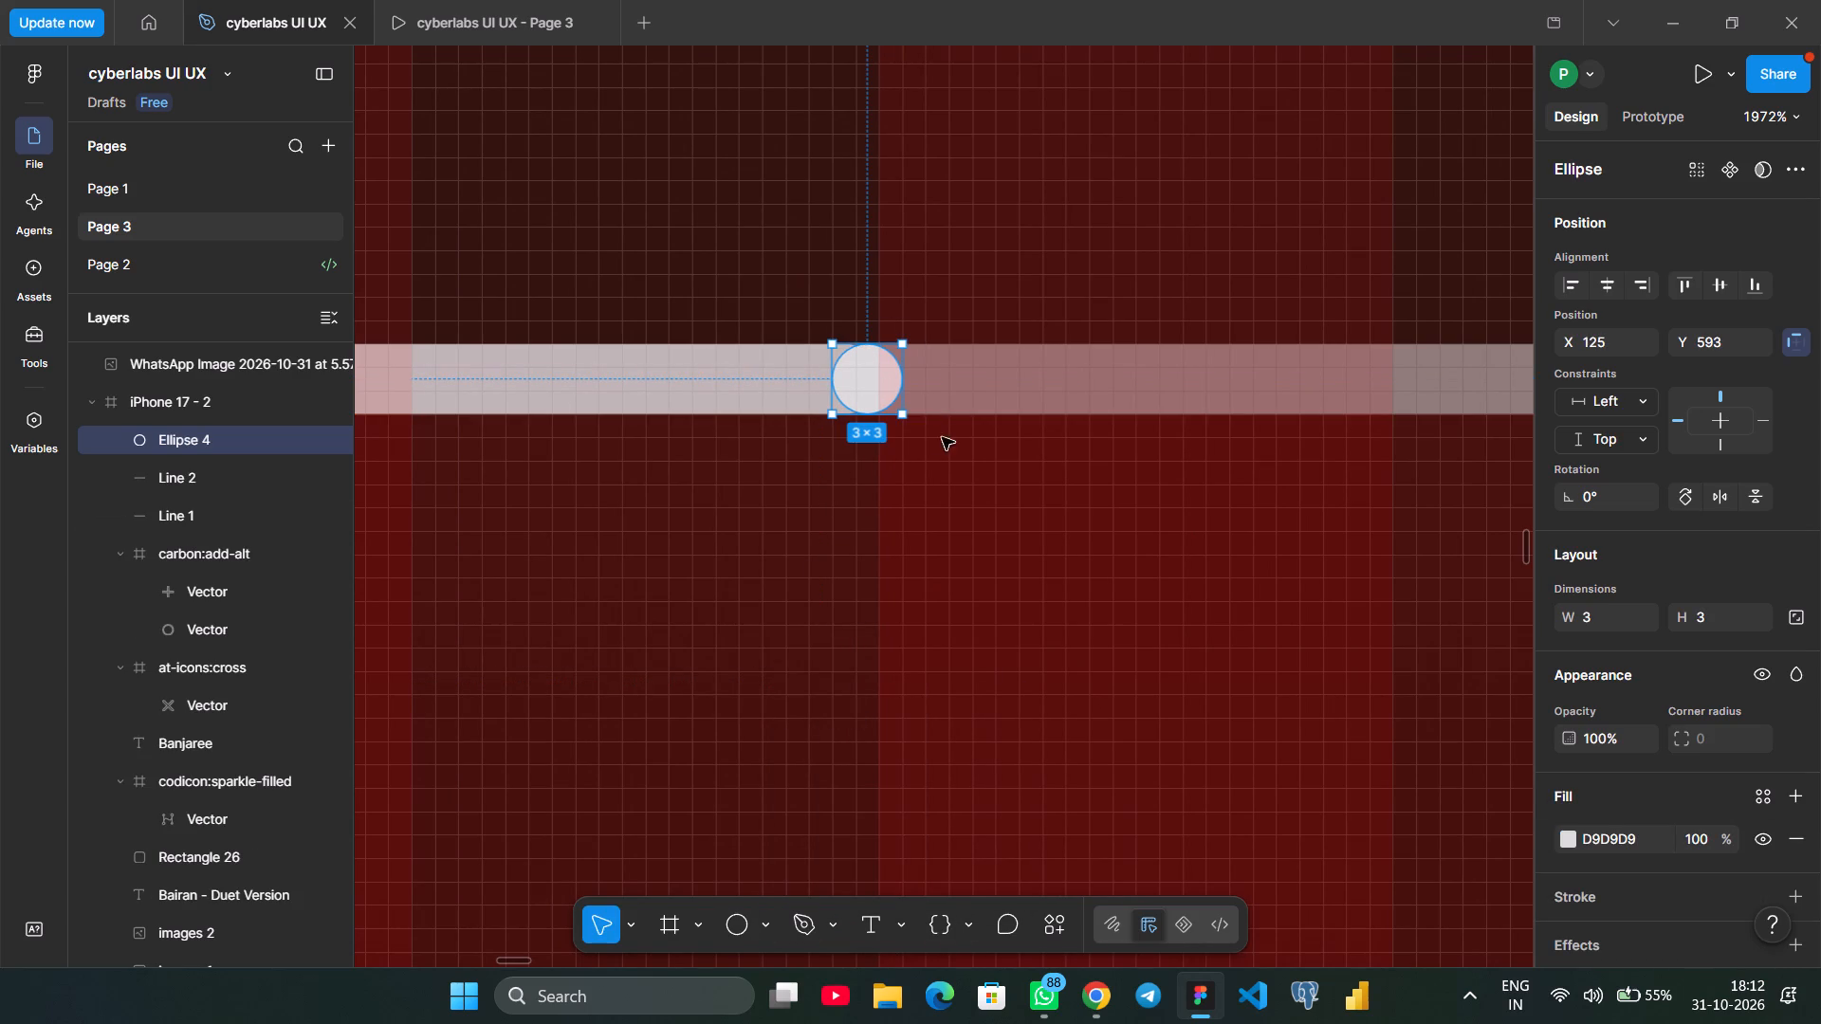
Enlarge the circle to 5 × 5 and centre it vertically on the progress line at Y 592.
drag(898, 412, 922, 439)
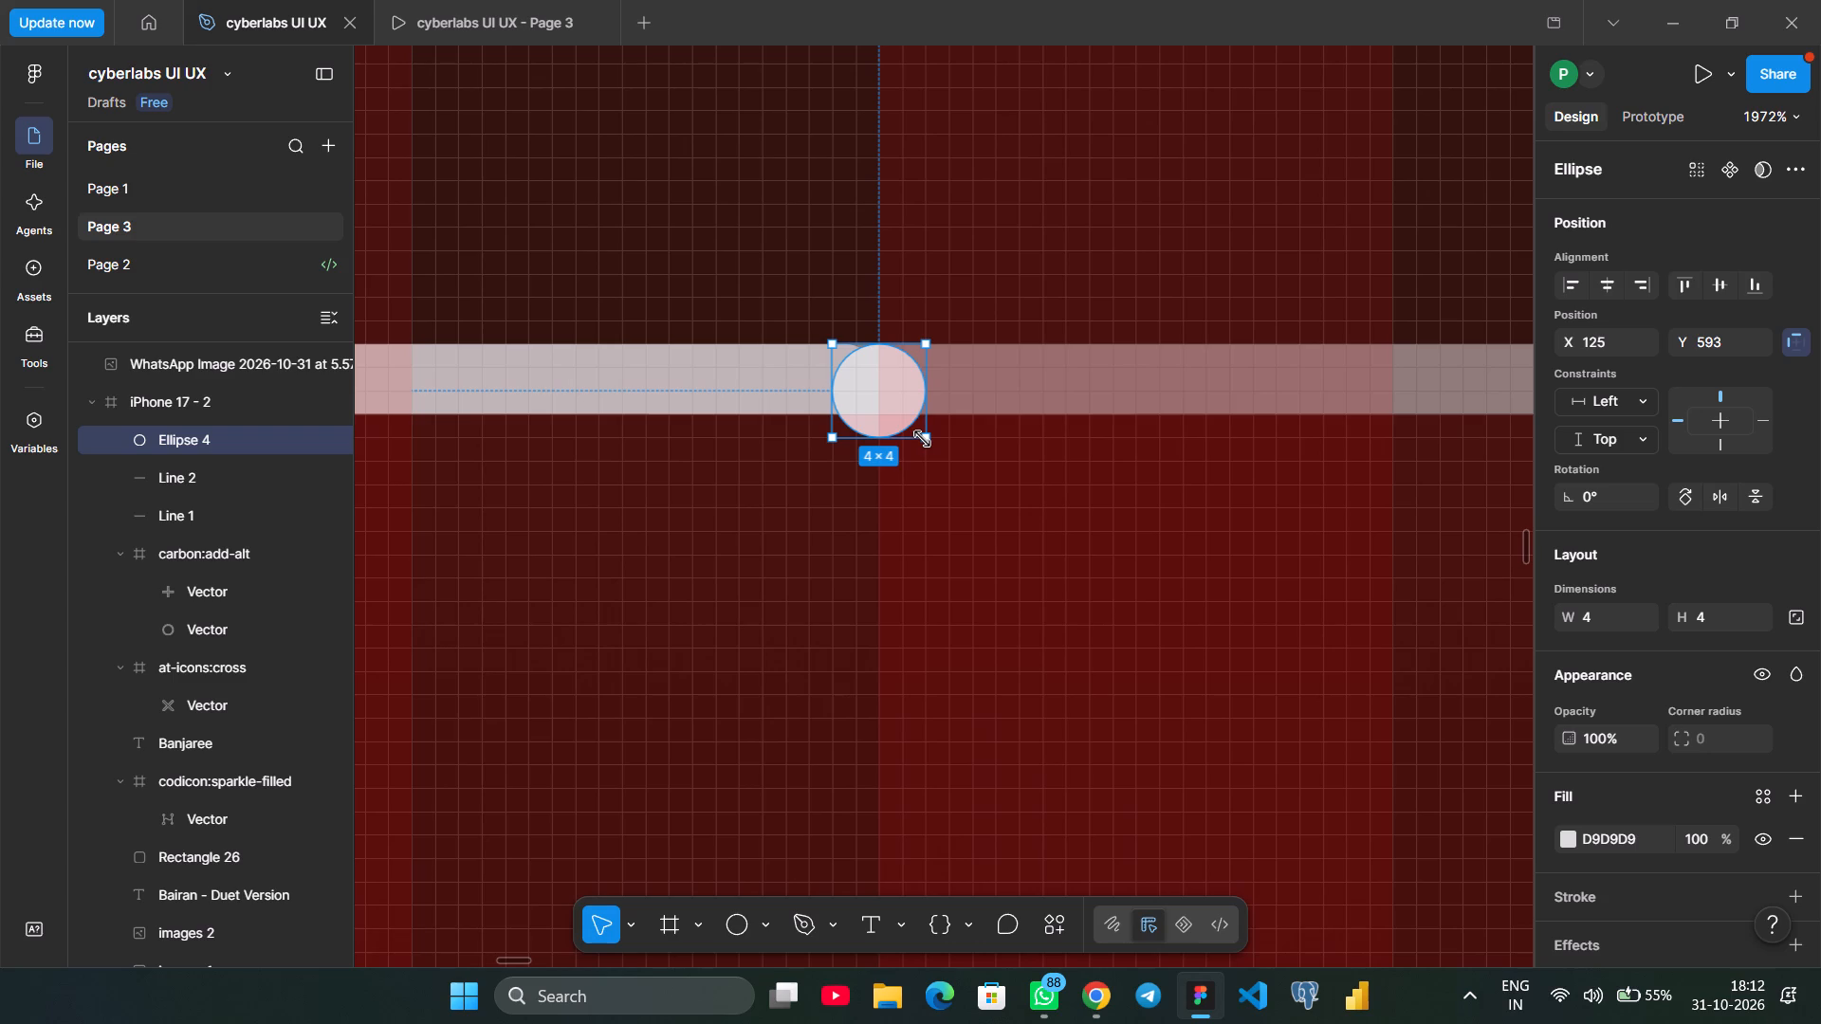
drag(922, 439, 925, 446)
drag(925, 446, 935, 455)
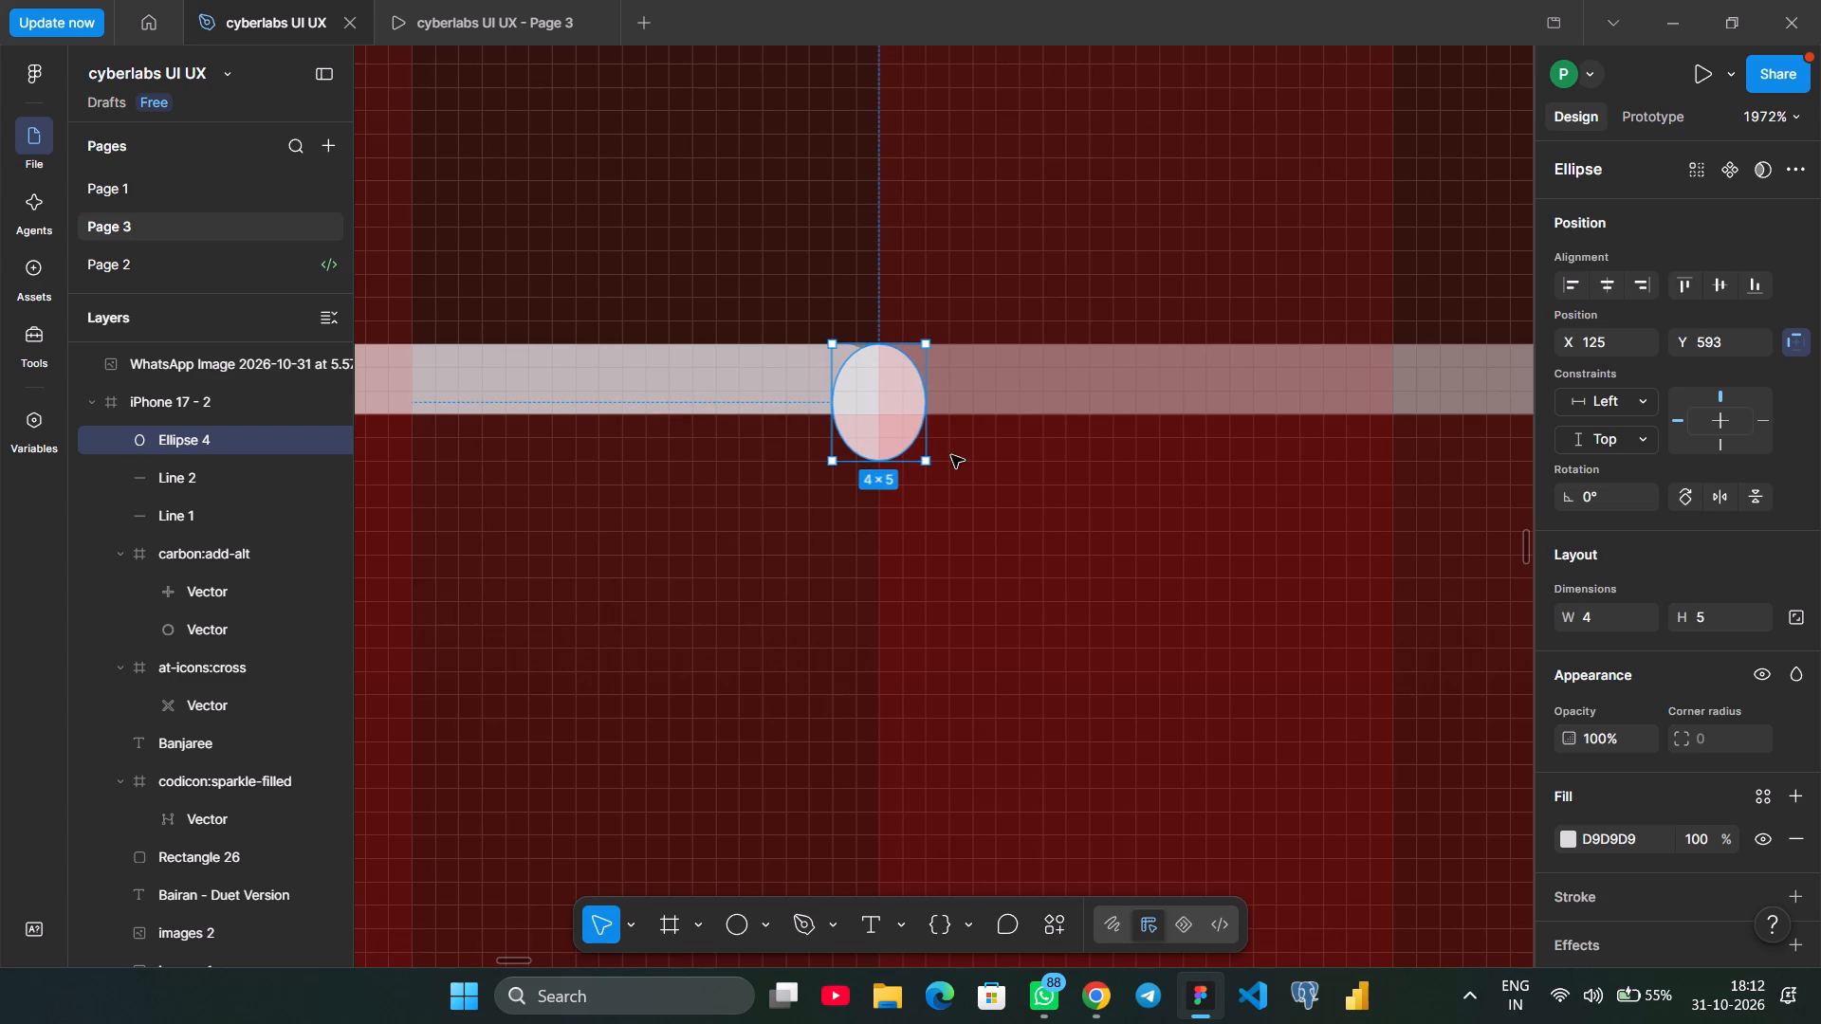
click(1609, 621)
key(5)
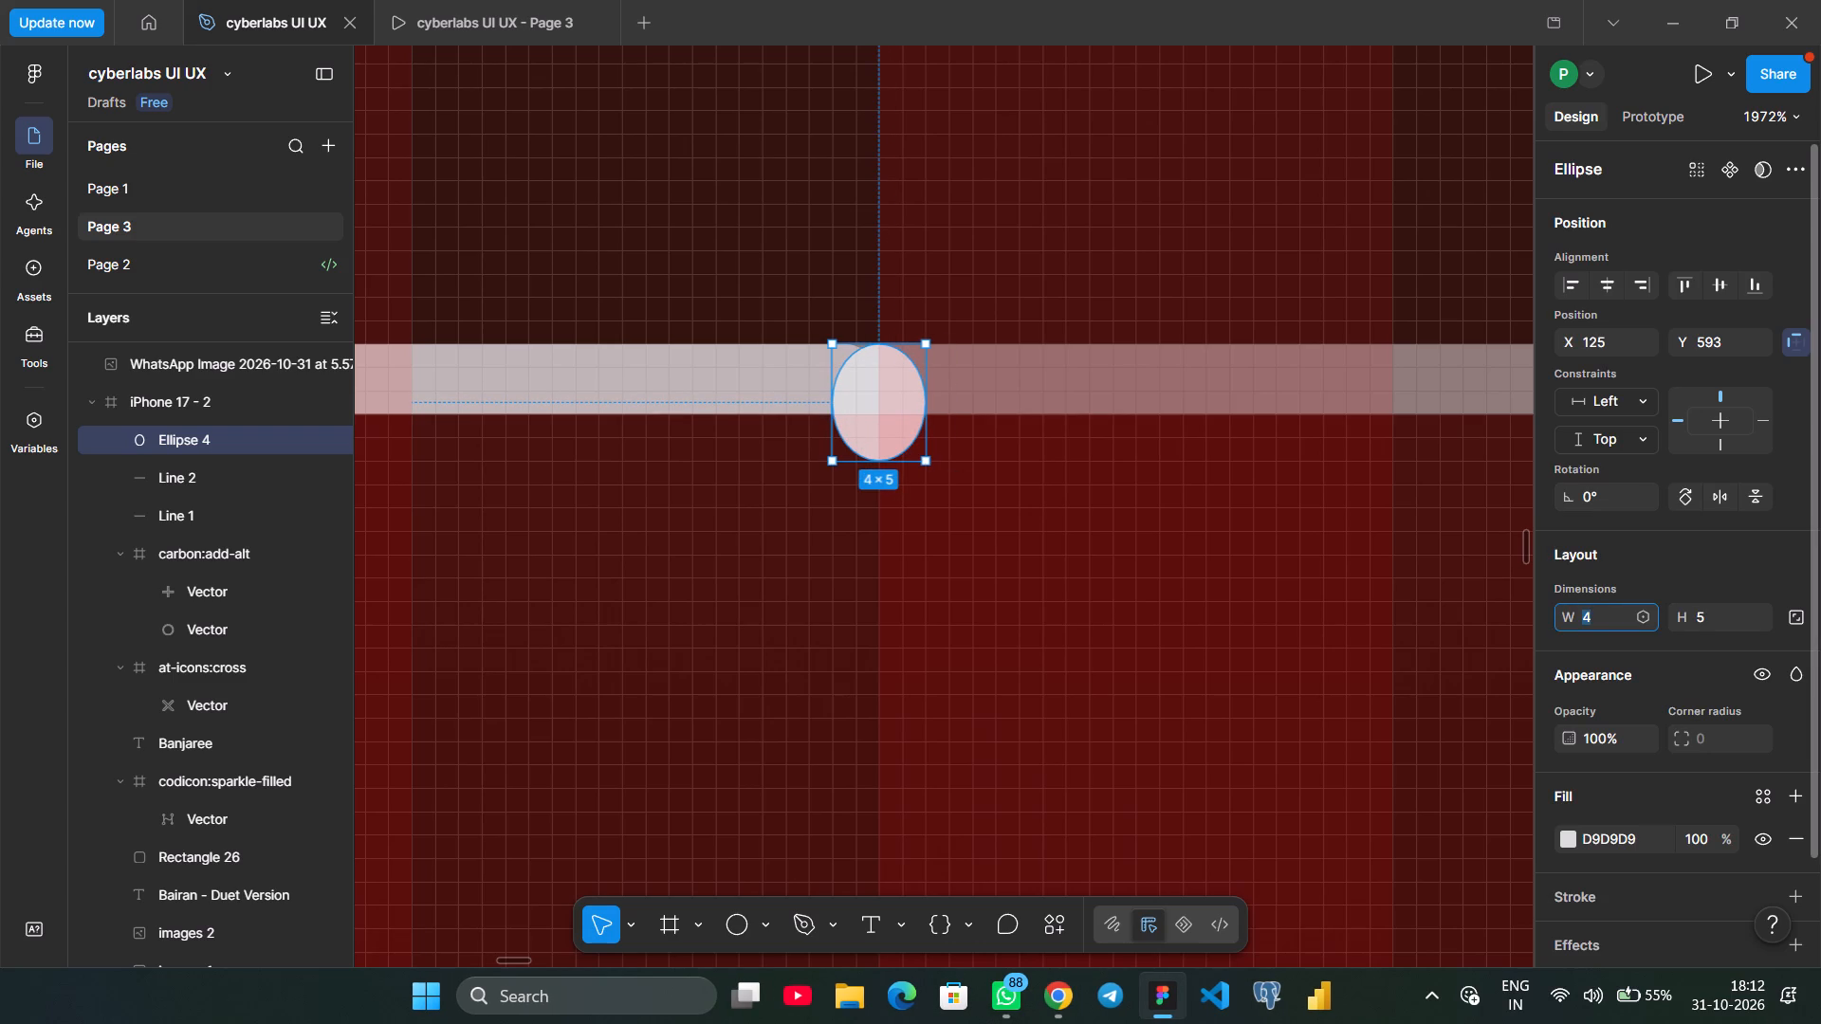
key(Return)
drag(922, 407, 918, 387)
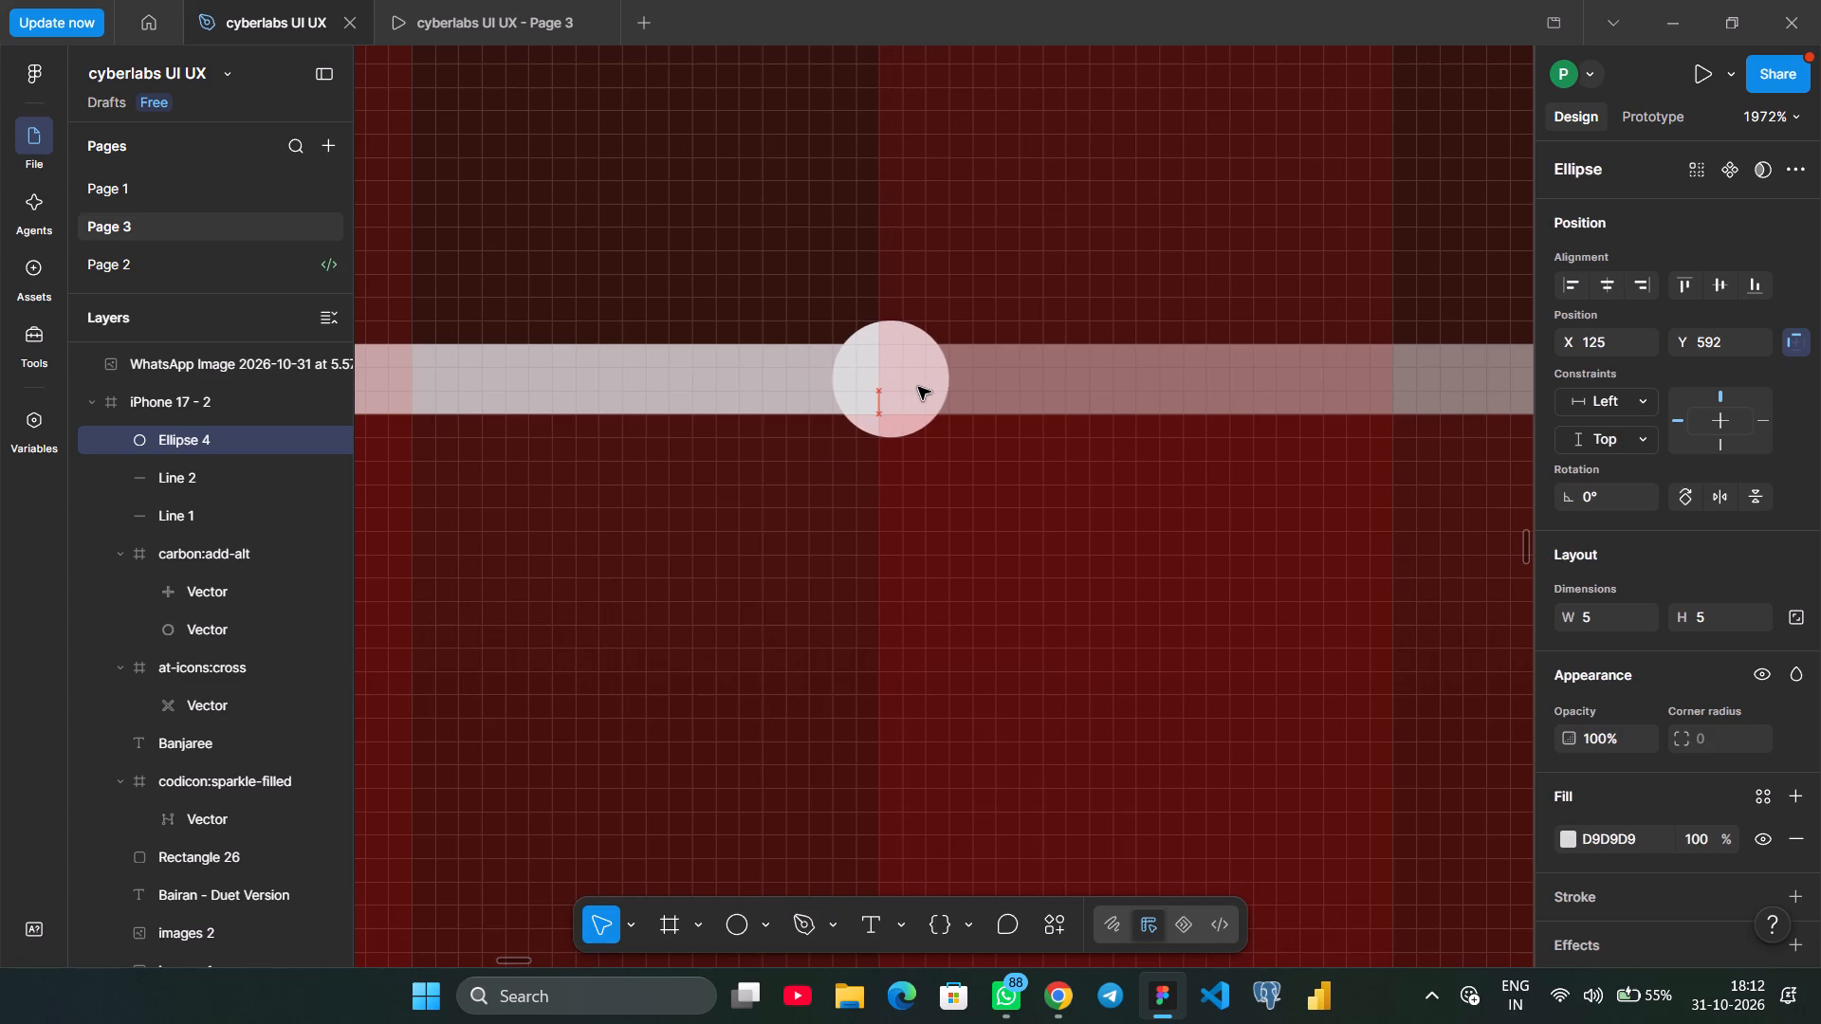
drag(918, 387, 918, 390)
Recolour the shorter progress line's stroke to solid white, FFFFFF at 100%.
click(763, 390)
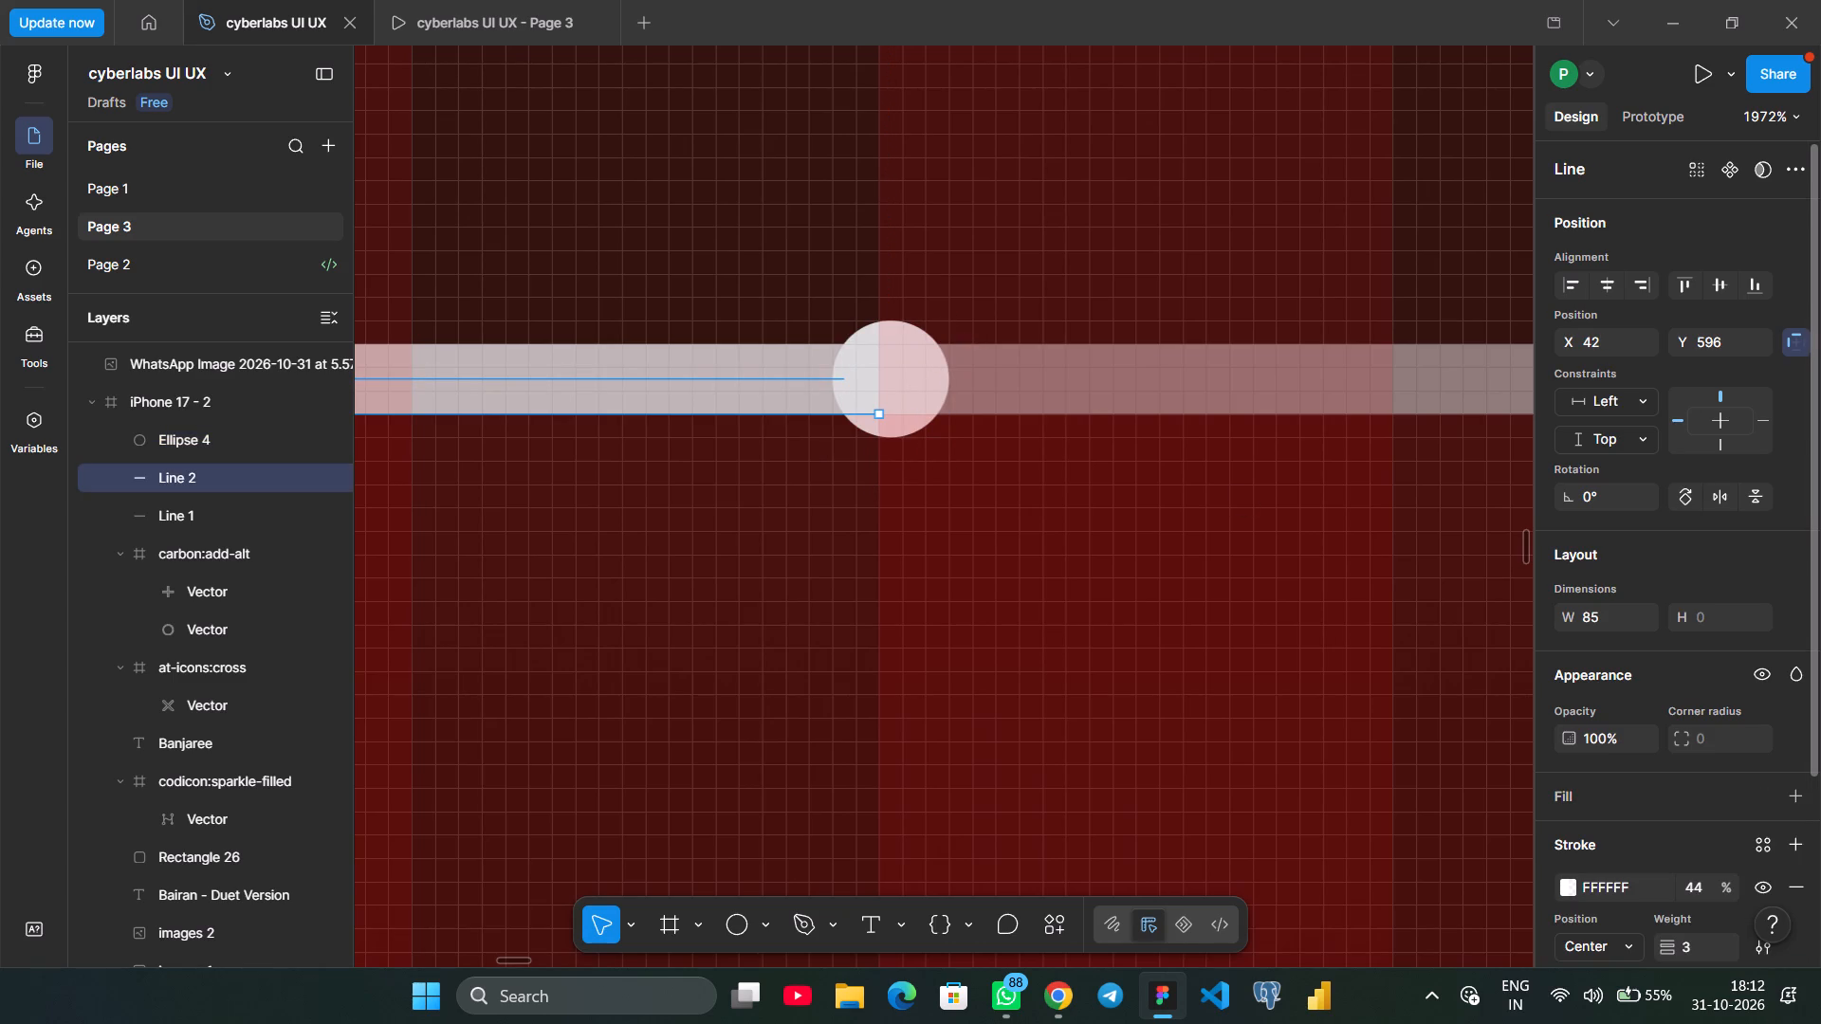
click(1565, 885)
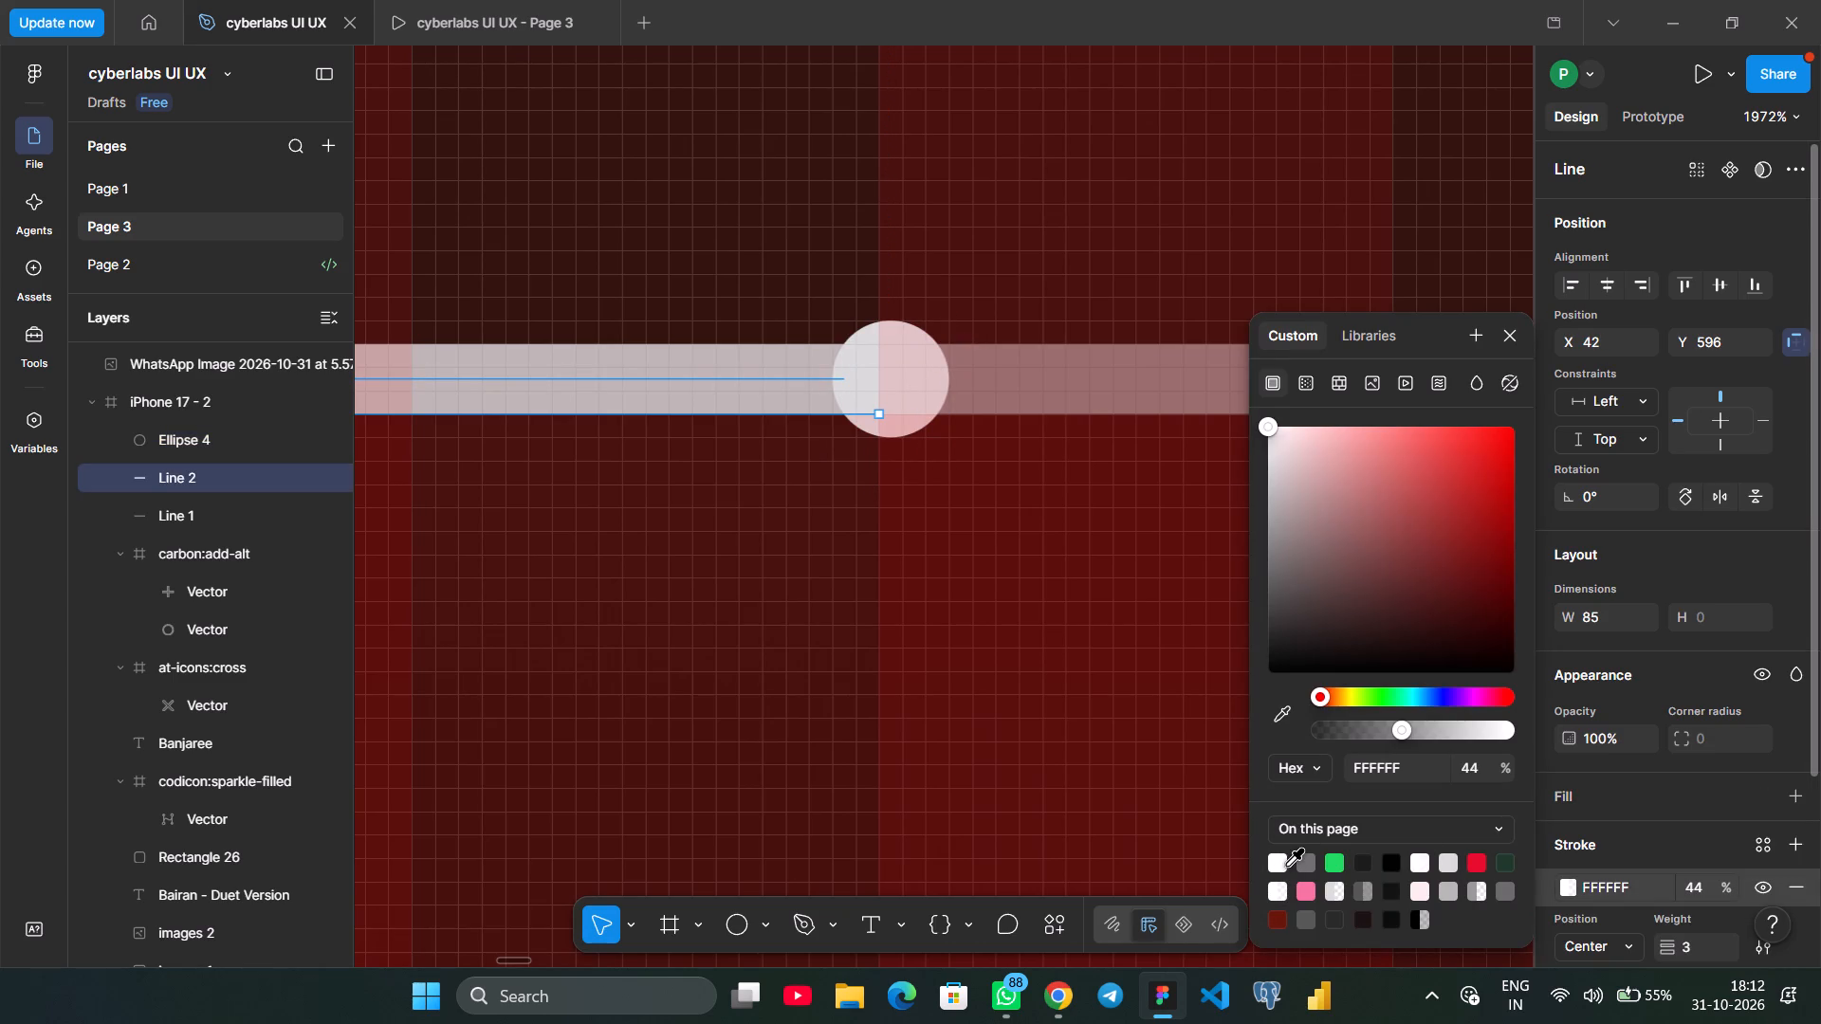
click(1287, 866)
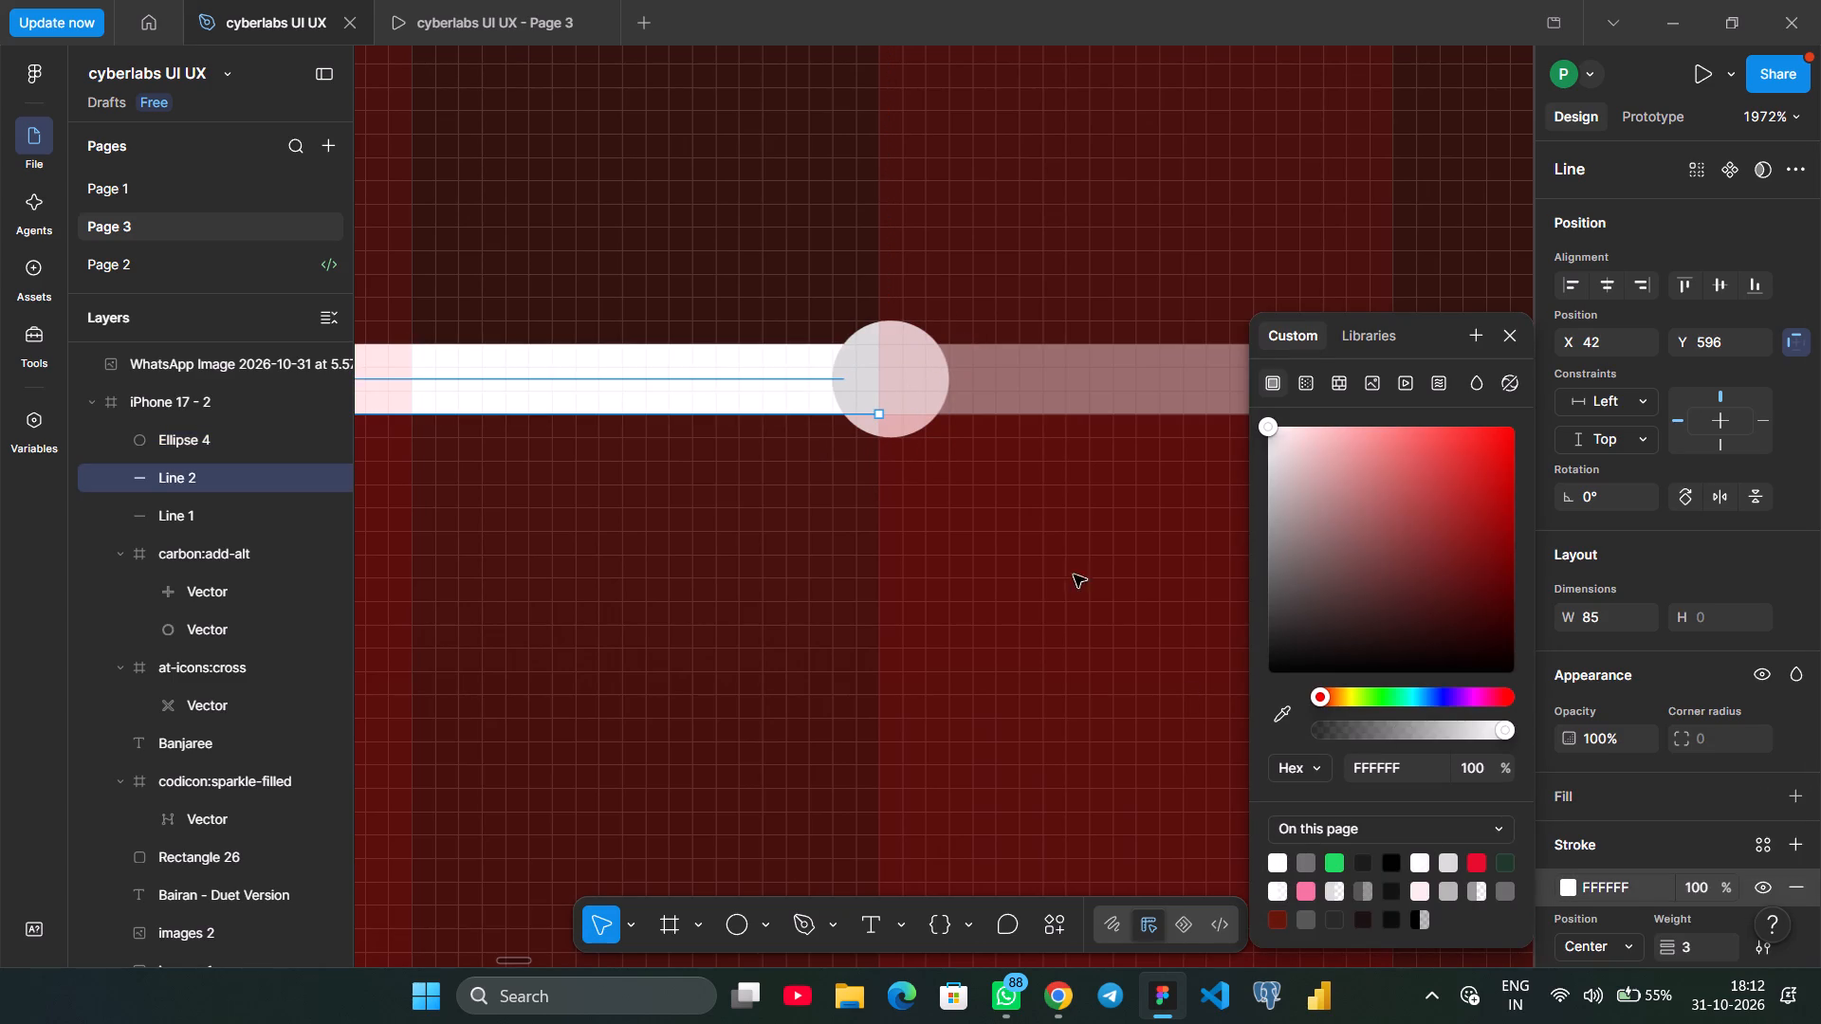
Recolour the circle at the end of the shorter line to white, FFFFFF.
click(922, 392)
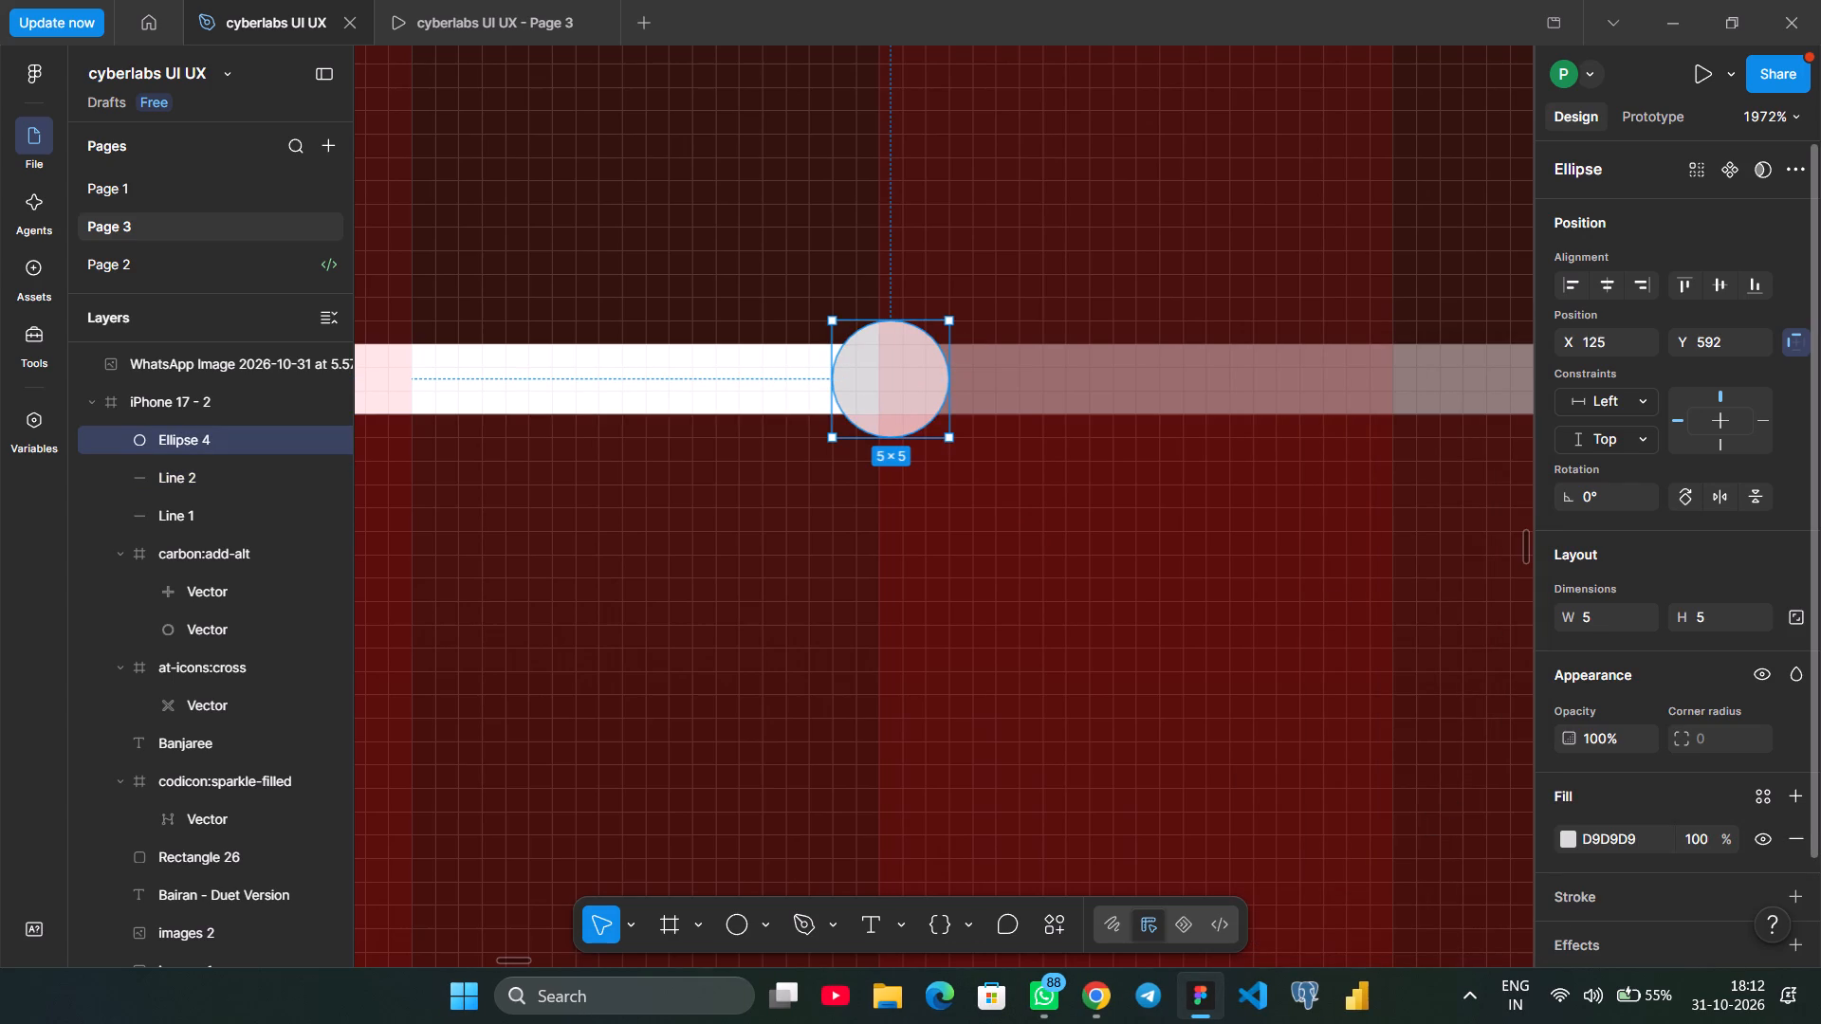
click(1565, 835)
click(1280, 867)
click(837, 633)
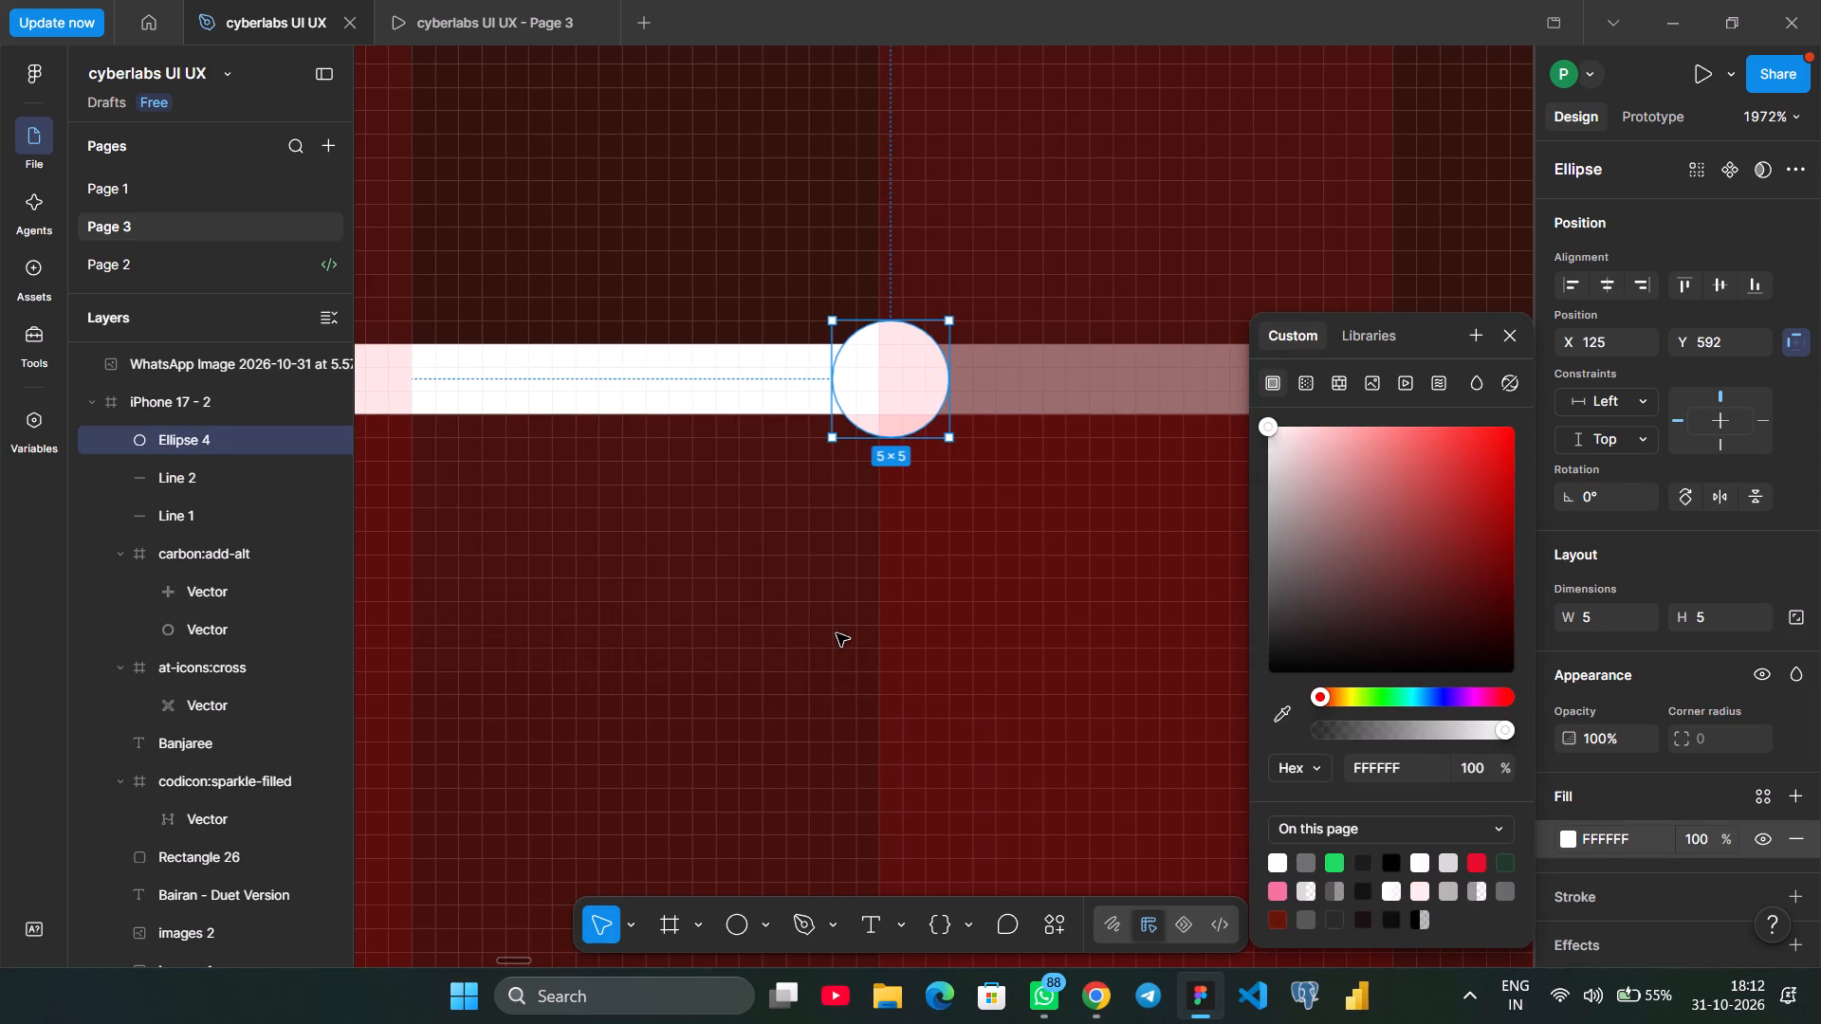
Group the long progress line, the shorter played line and the knob circle into one progress bar group.
scroll(837, 633, down, 1)
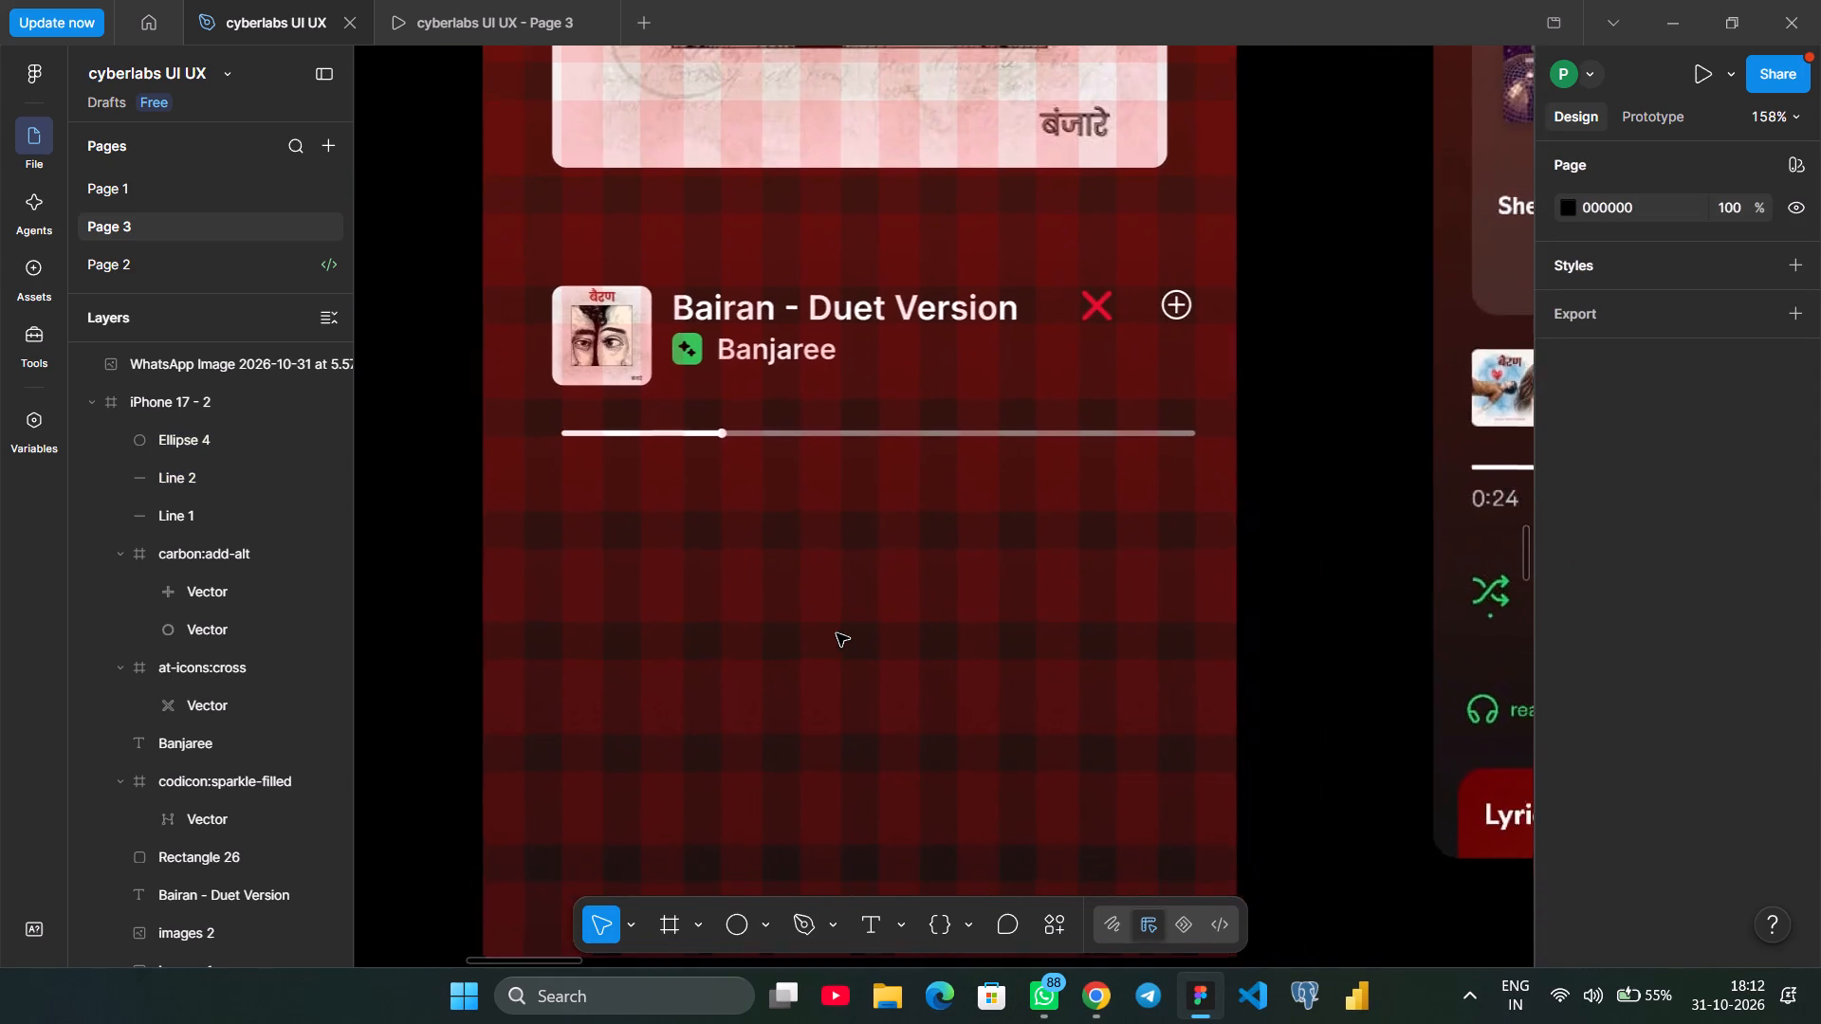
scroll(837, 633, left, 1)
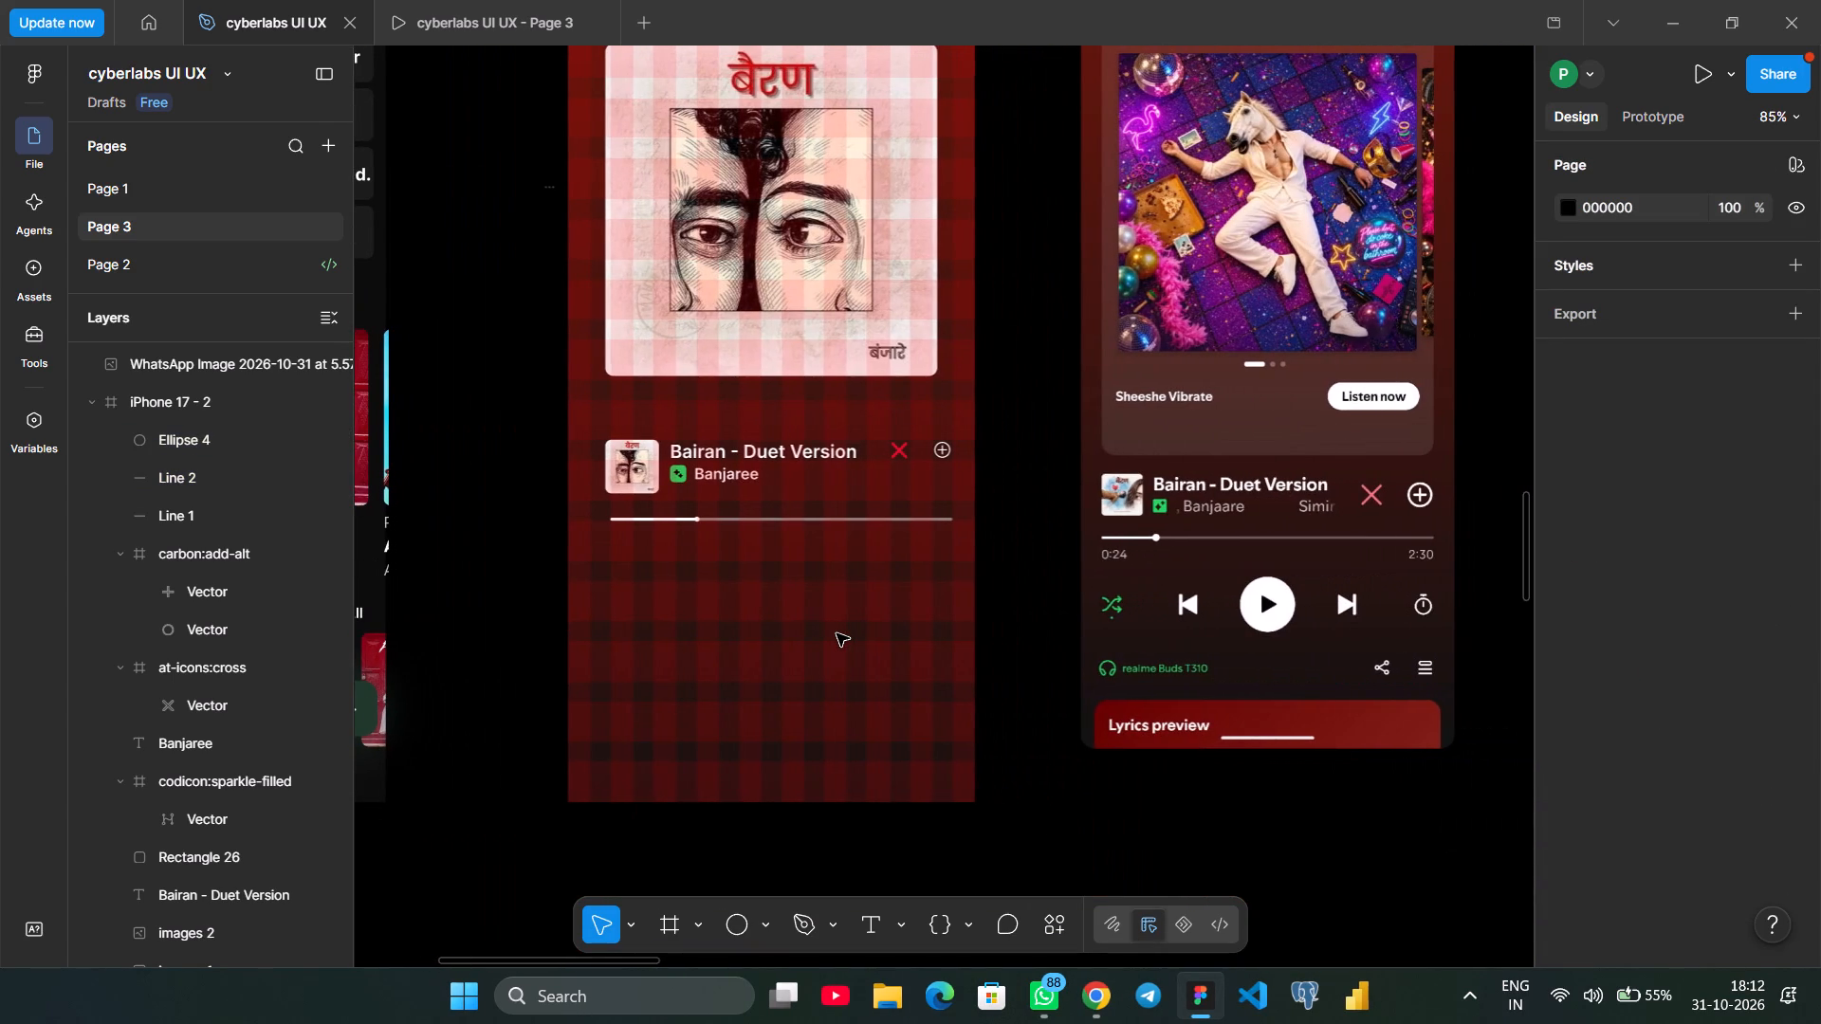
scroll(837, 633, right, 2)
click(938, 416)
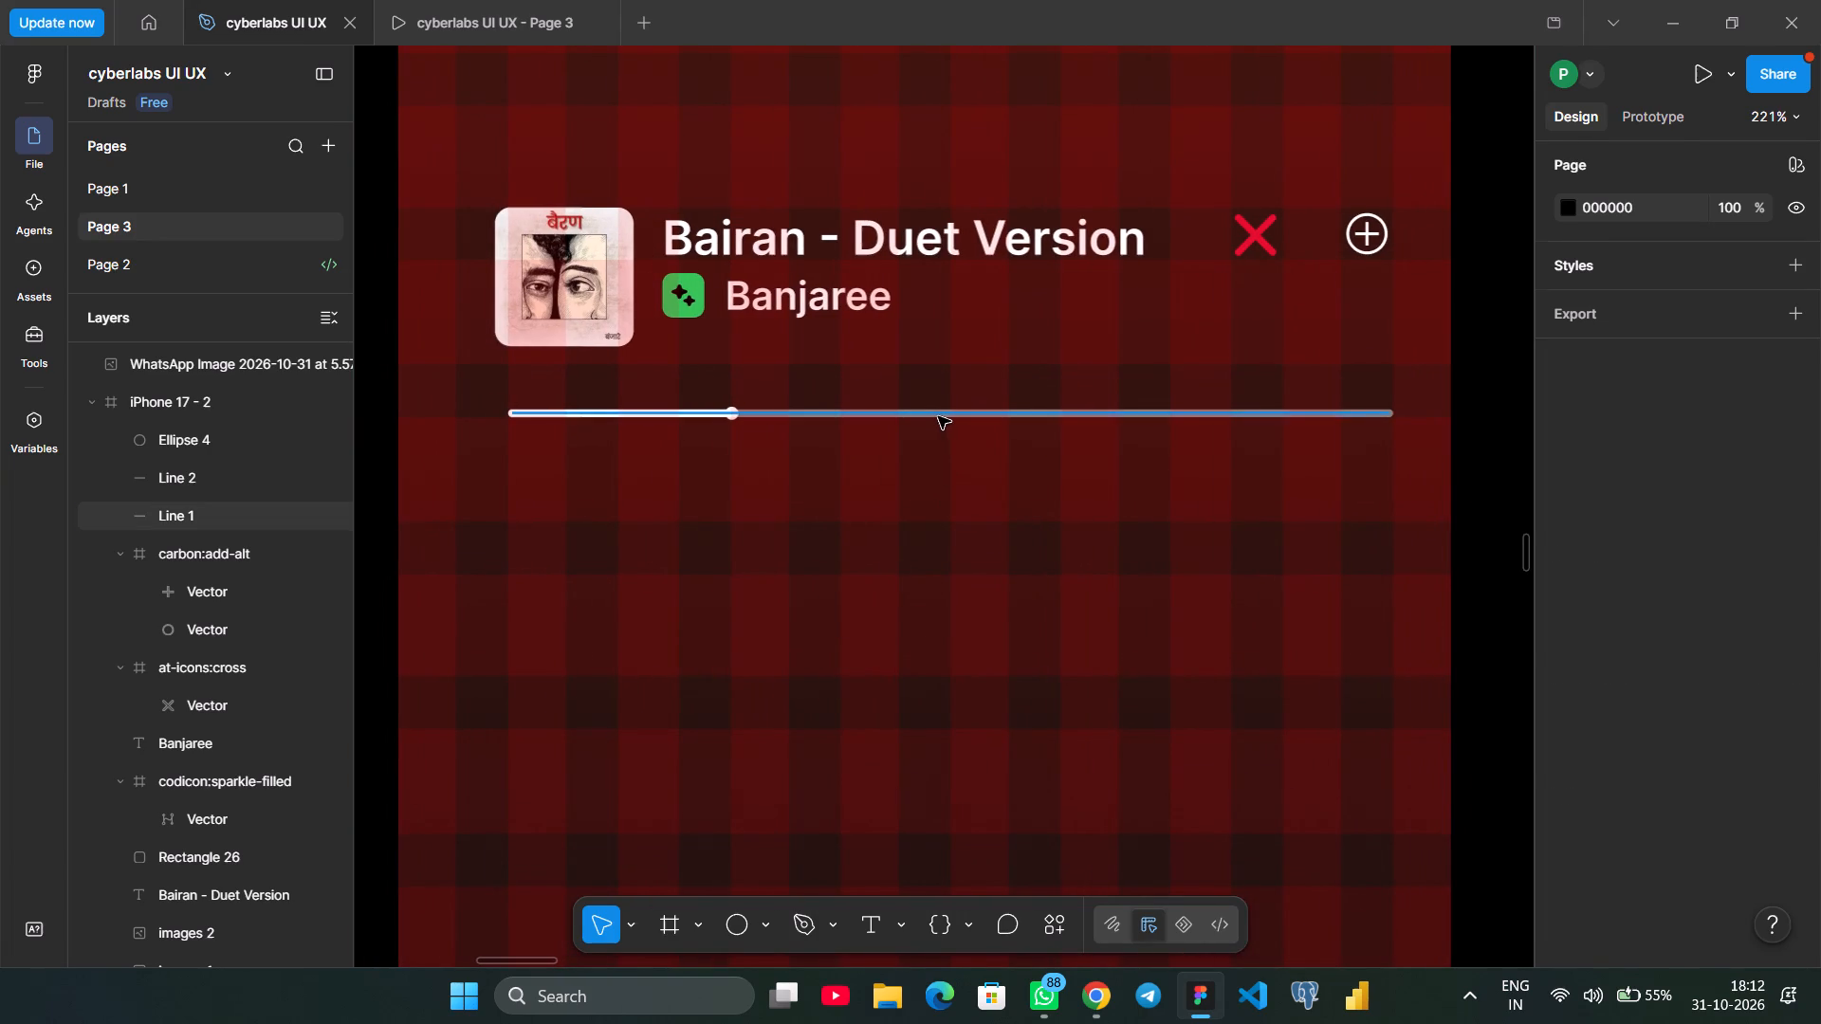
shift+click(662, 411)
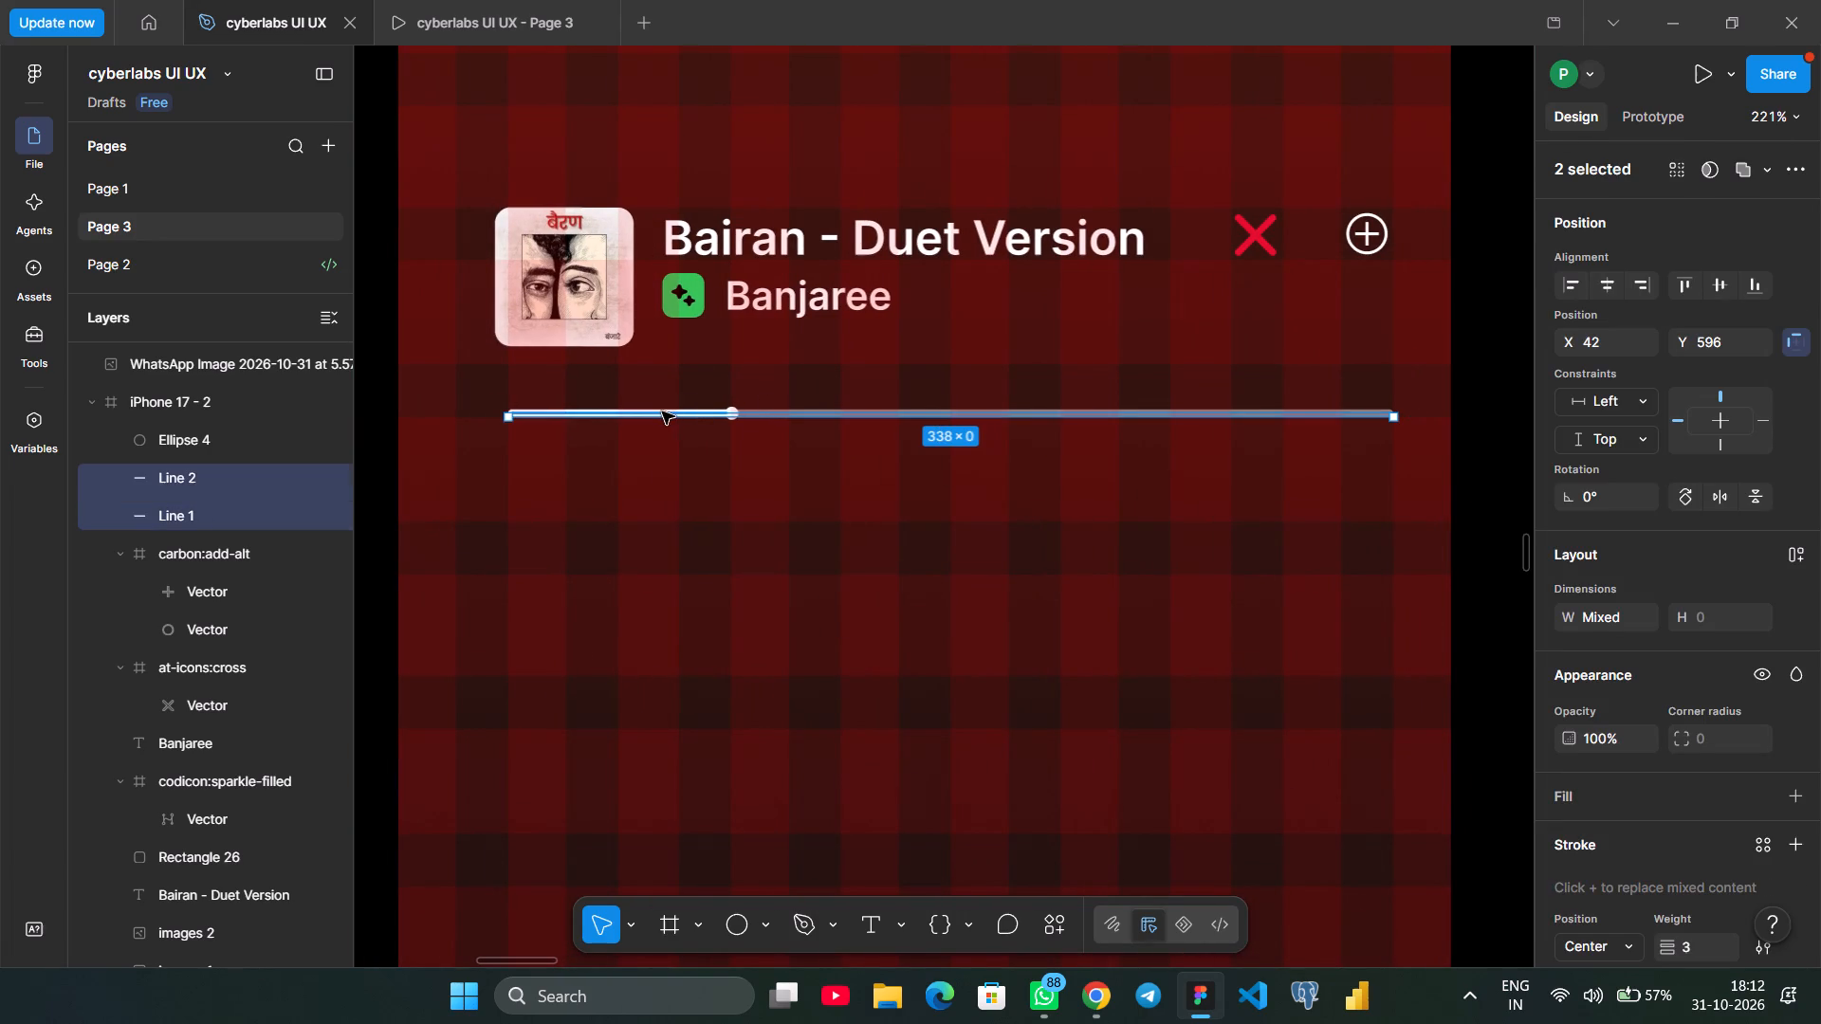
shift+click(734, 410)
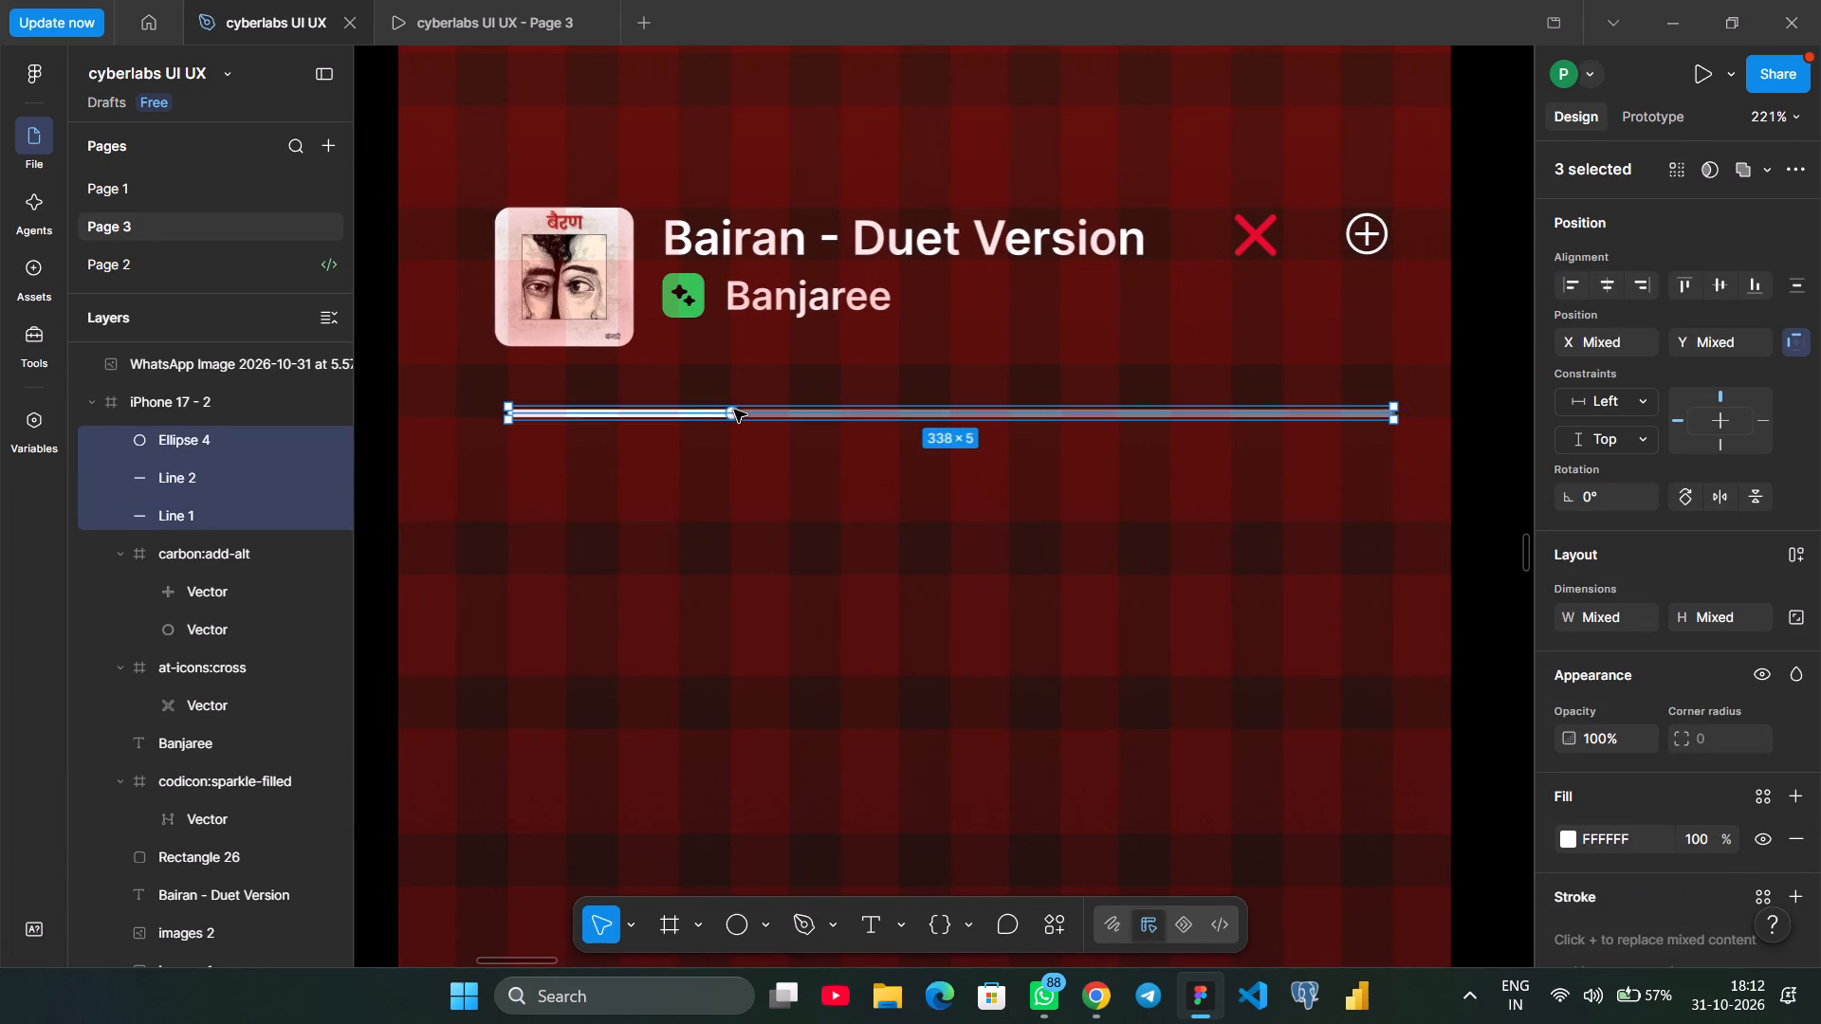
key(ctrl+g)
Nudge the progress bar group up closer to the song details, to Y 589.
key(Up)
key(Up)
key(Up)
key(Up)
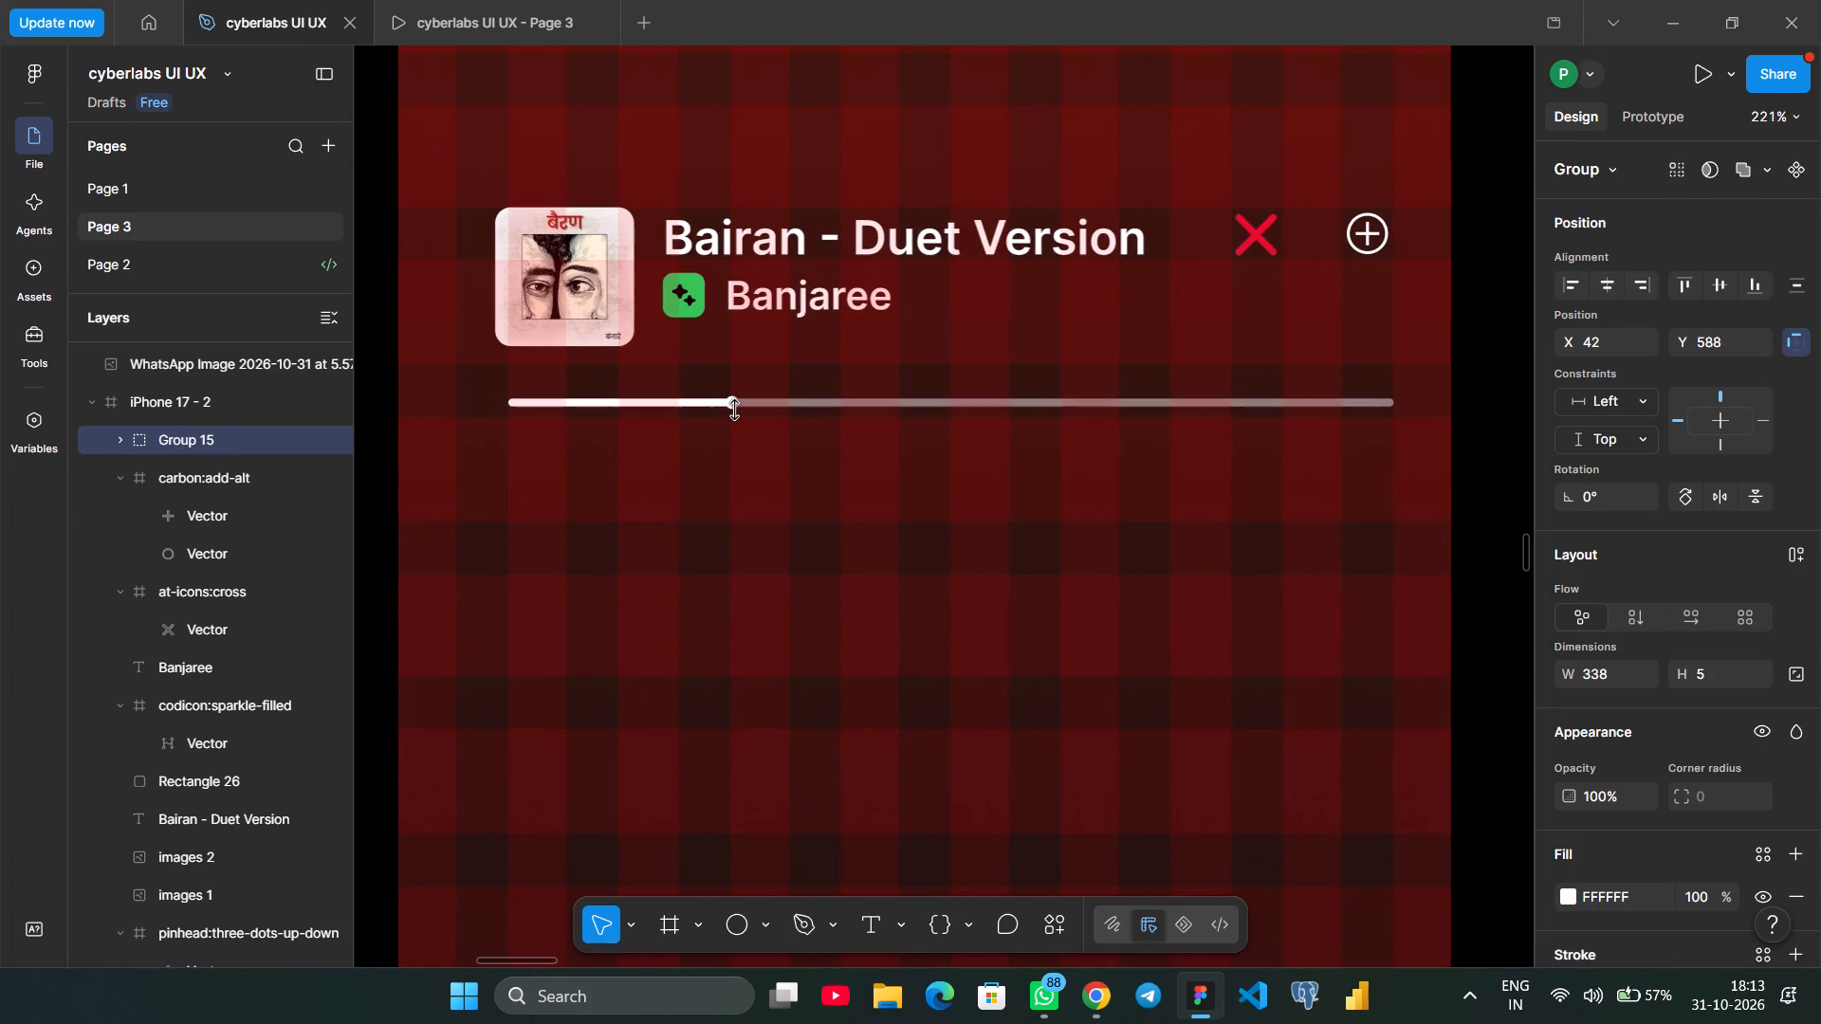
key(Down)
key(Down)
key(Up)
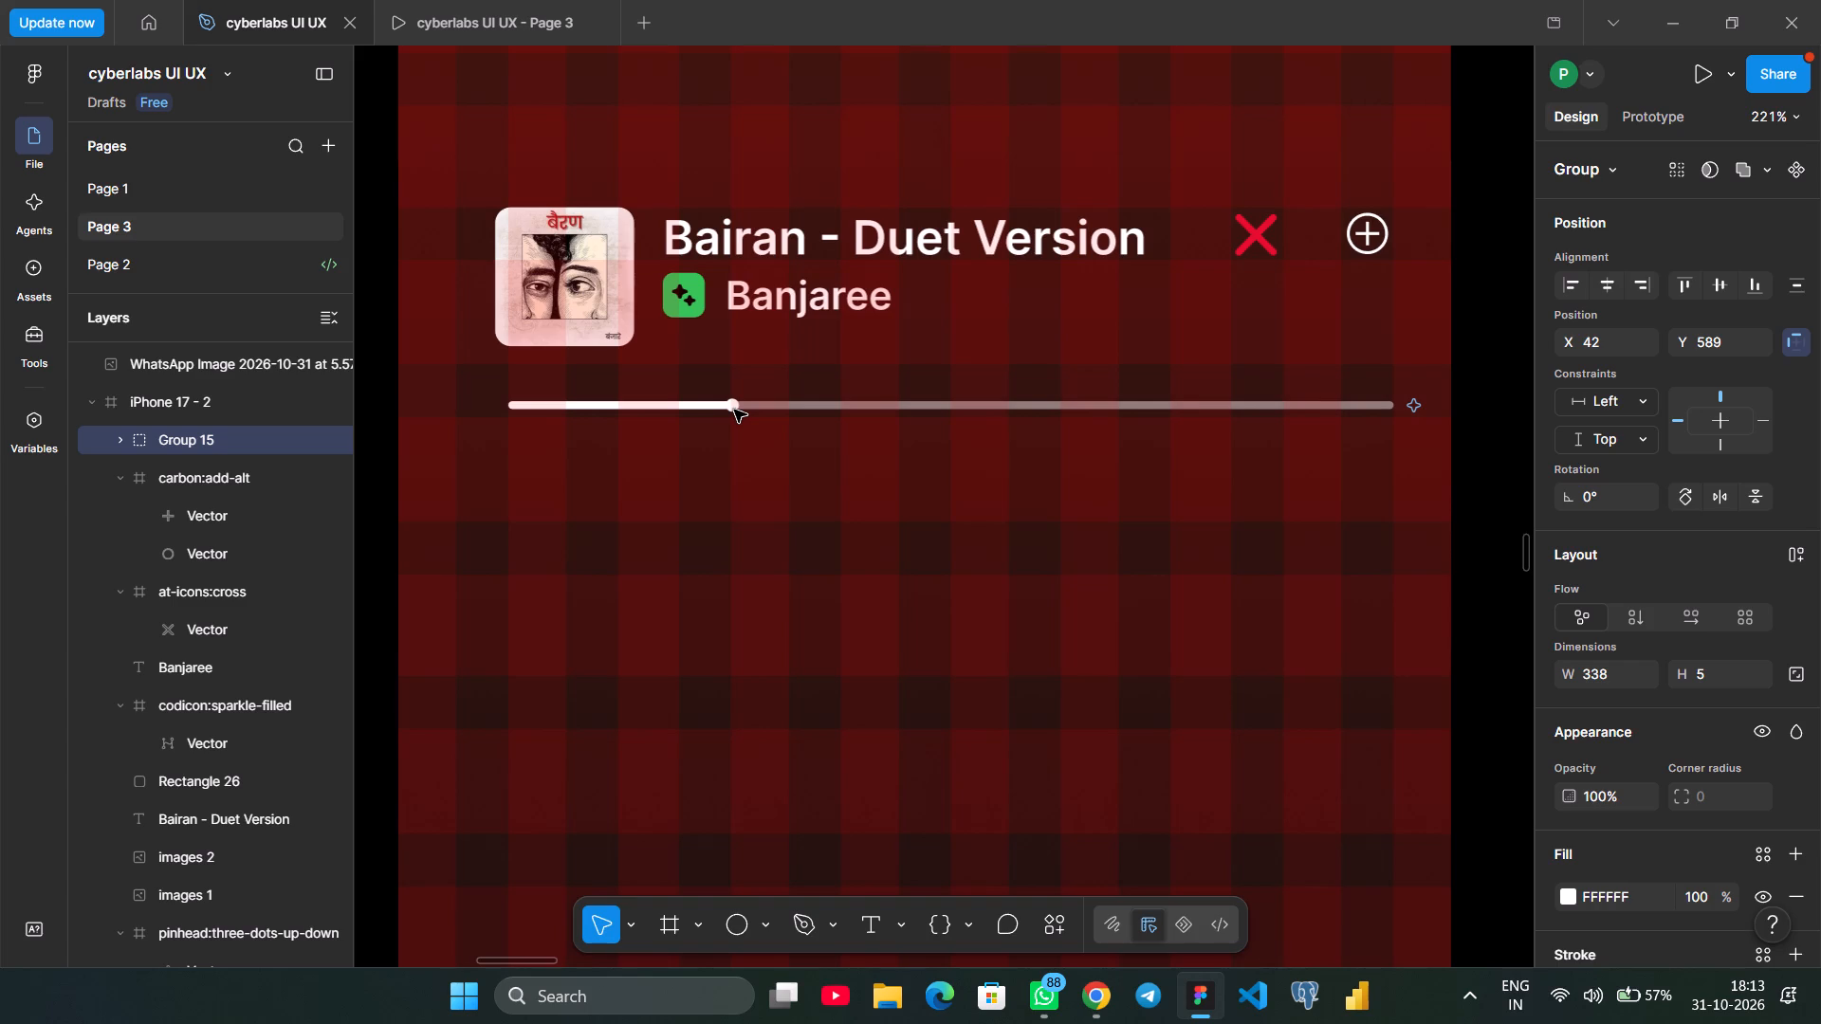
Stretch the progress bar group's left end outward to X 38, making it 342 wide, to line up with the album thumbnail.
scroll(734, 410, right, 4)
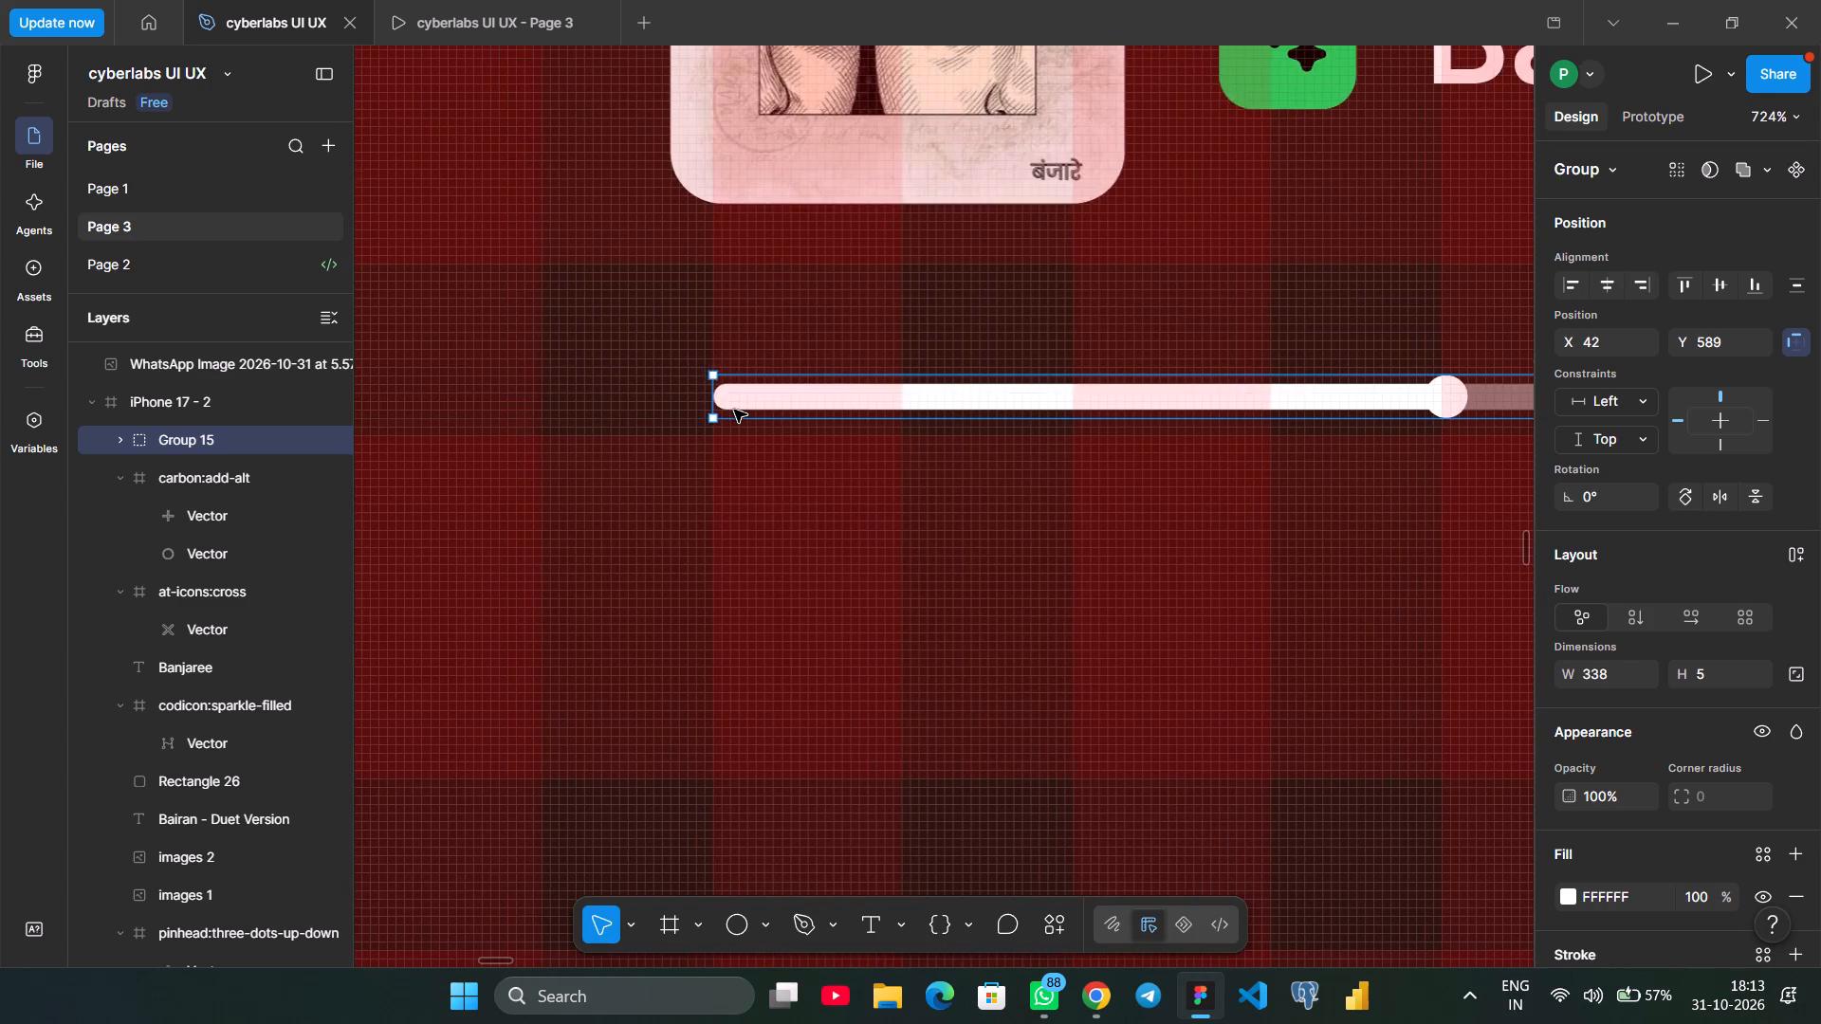
scroll(734, 410, up, 2)
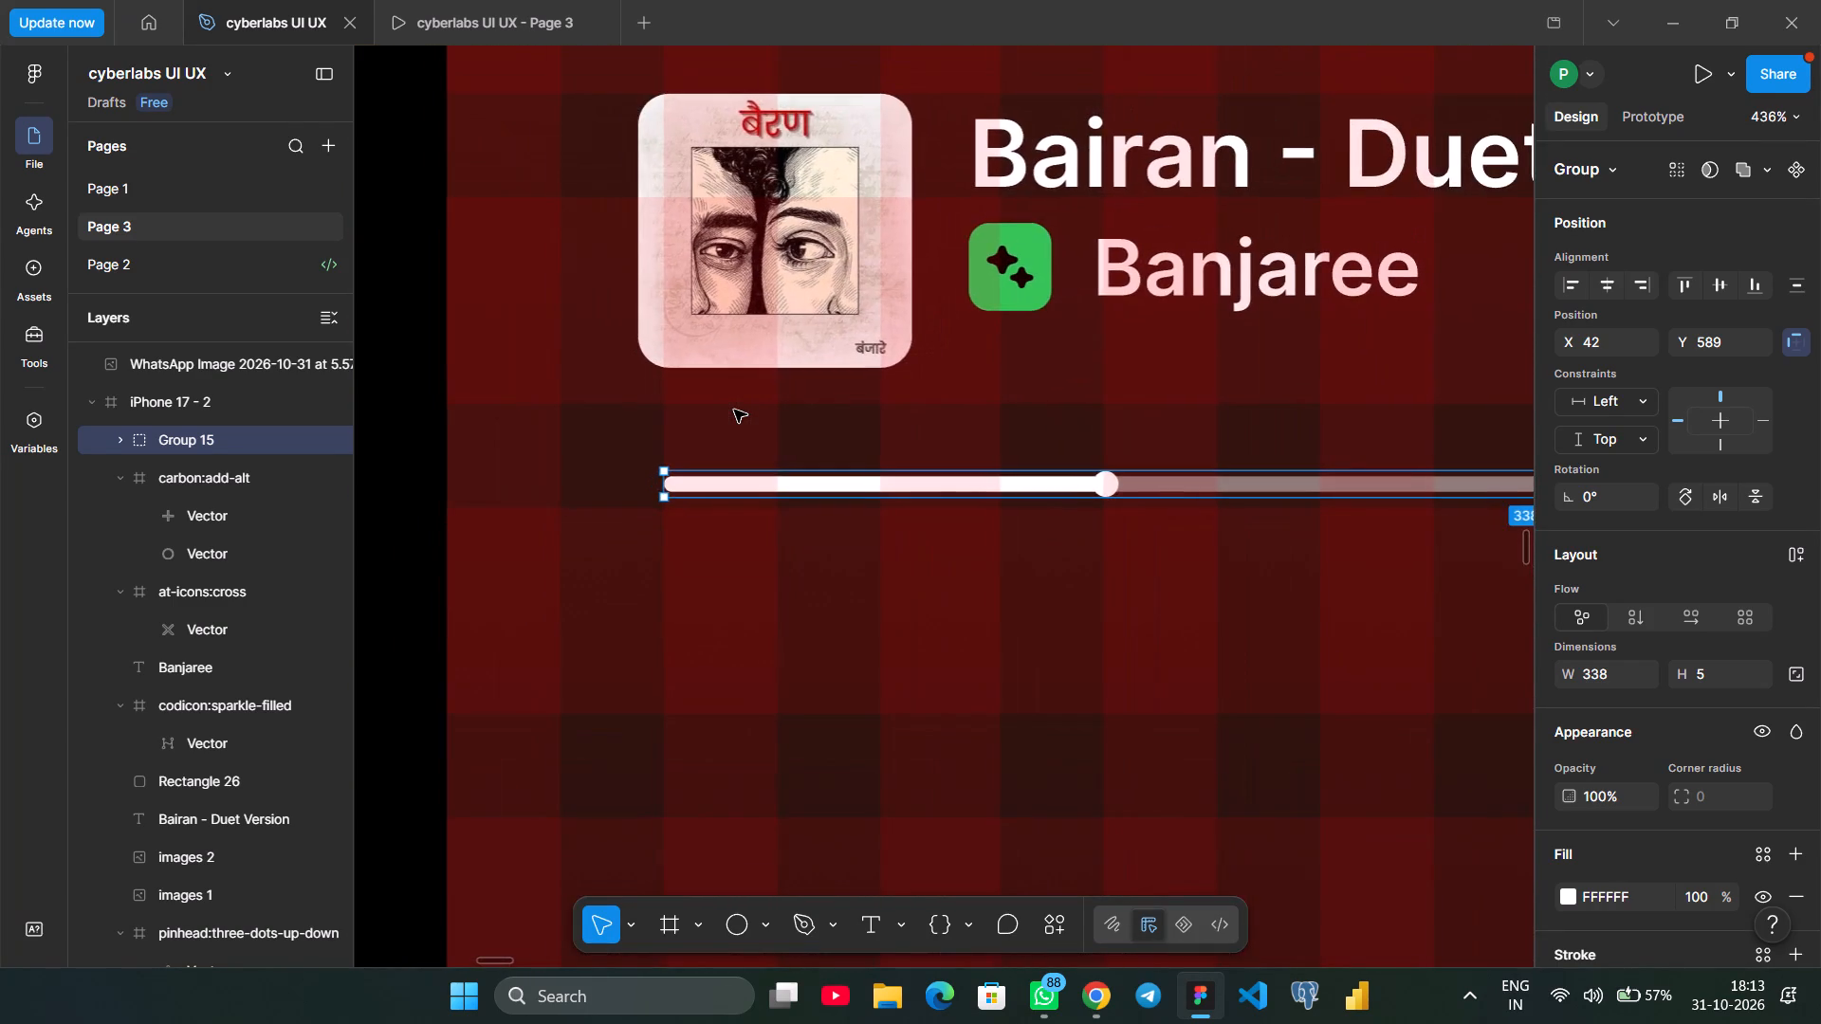
scroll(734, 410, left, 1)
scroll(734, 410, right, 3)
scroll(734, 410, left, 1)
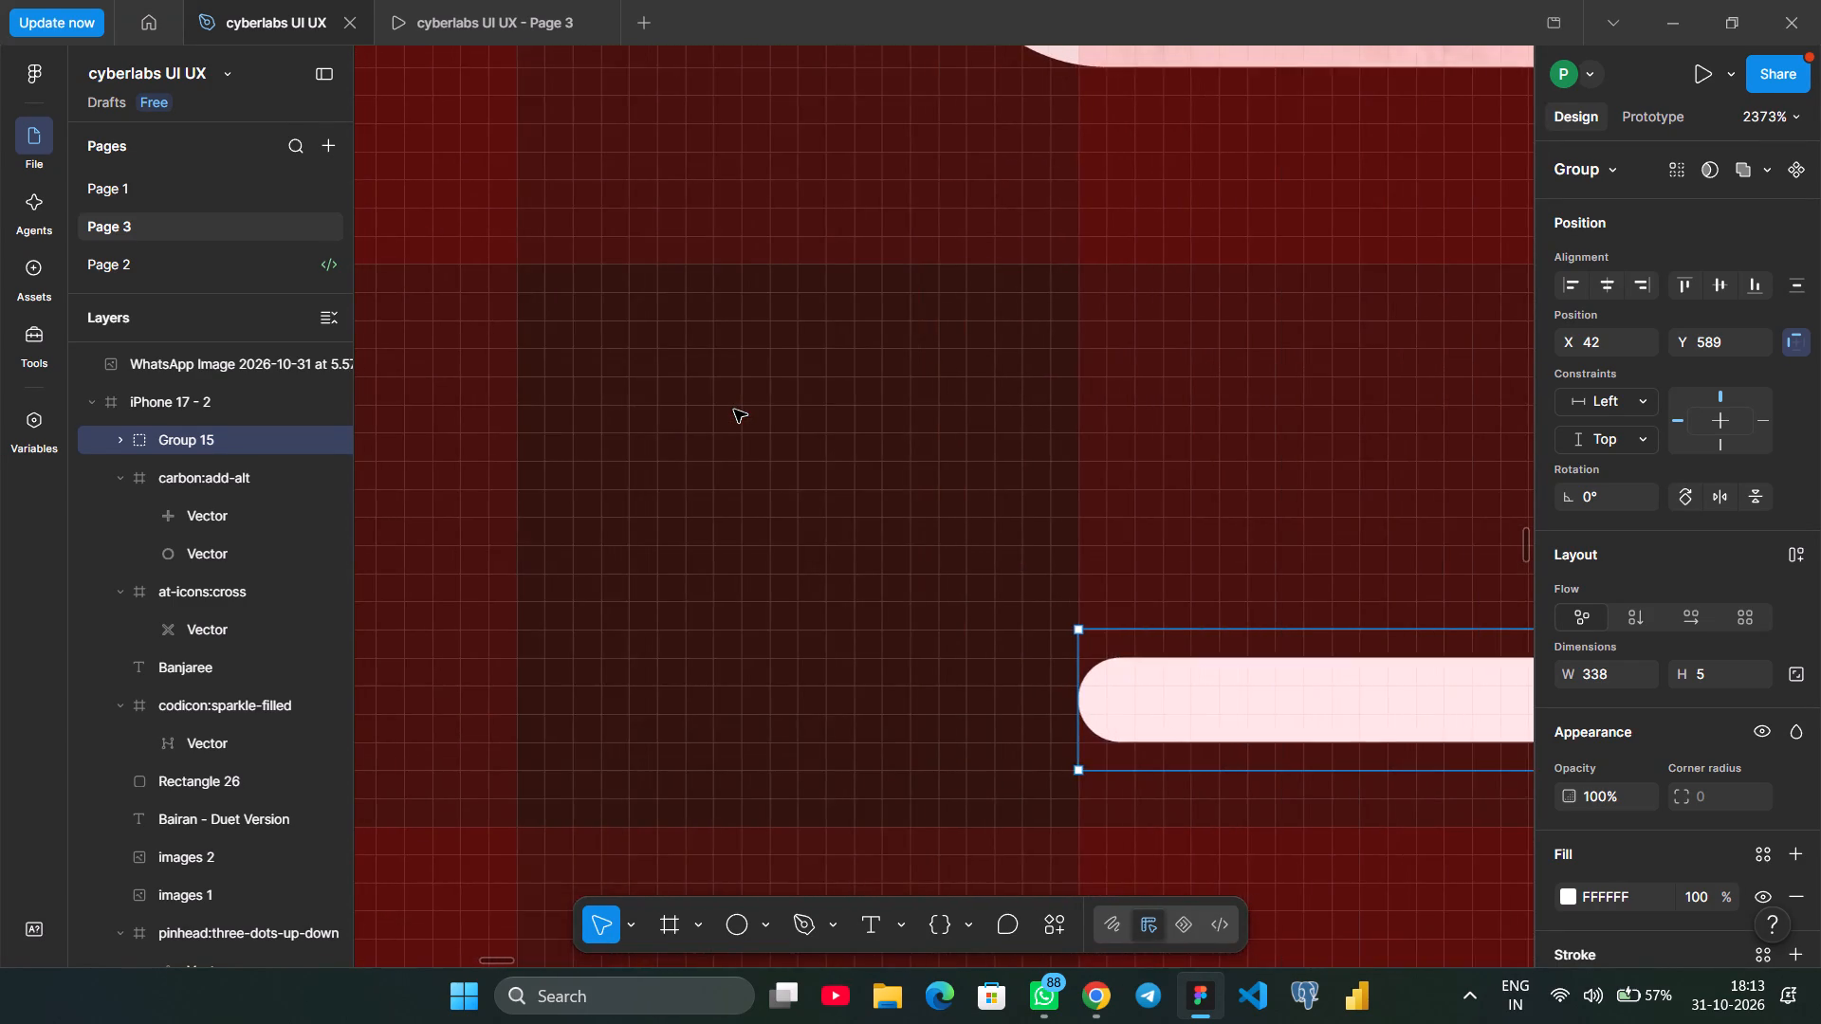
scroll(734, 410, left, 2)
drag(973, 735, 889, 749)
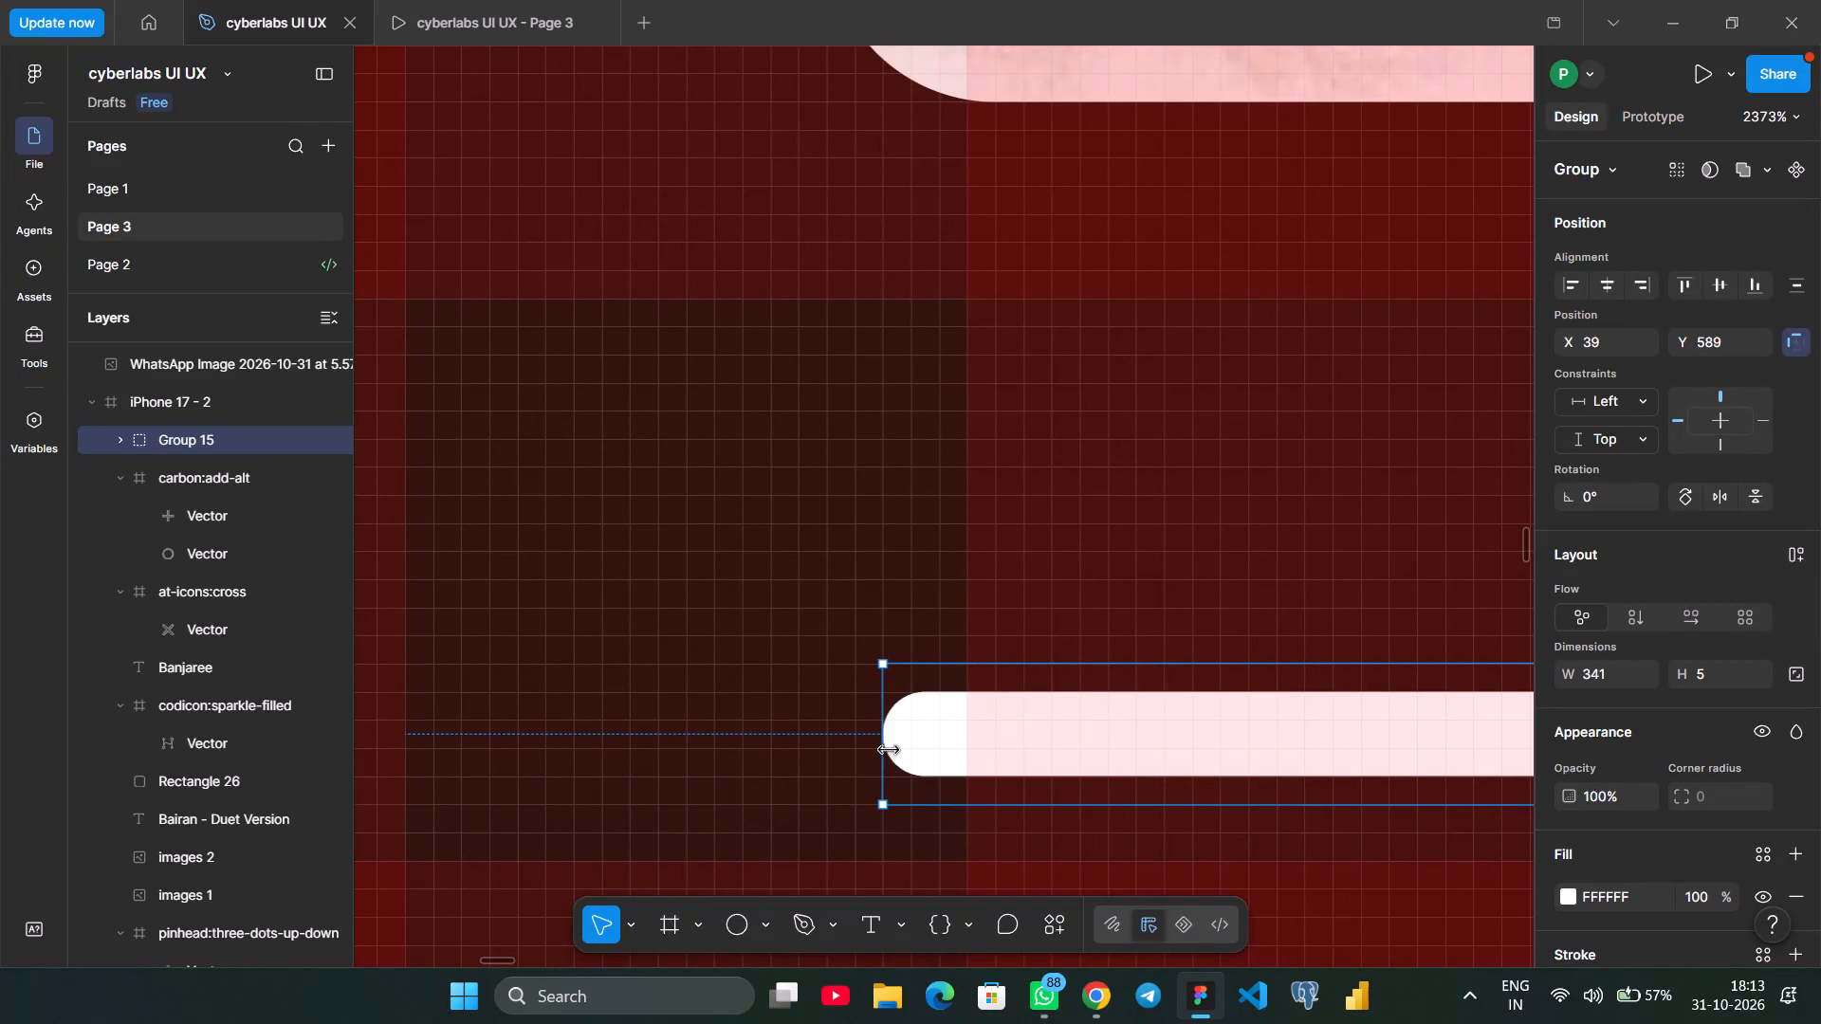
drag(889, 749, 872, 752)
drag(872, 752, 864, 752)
scroll(864, 752, left, 3)
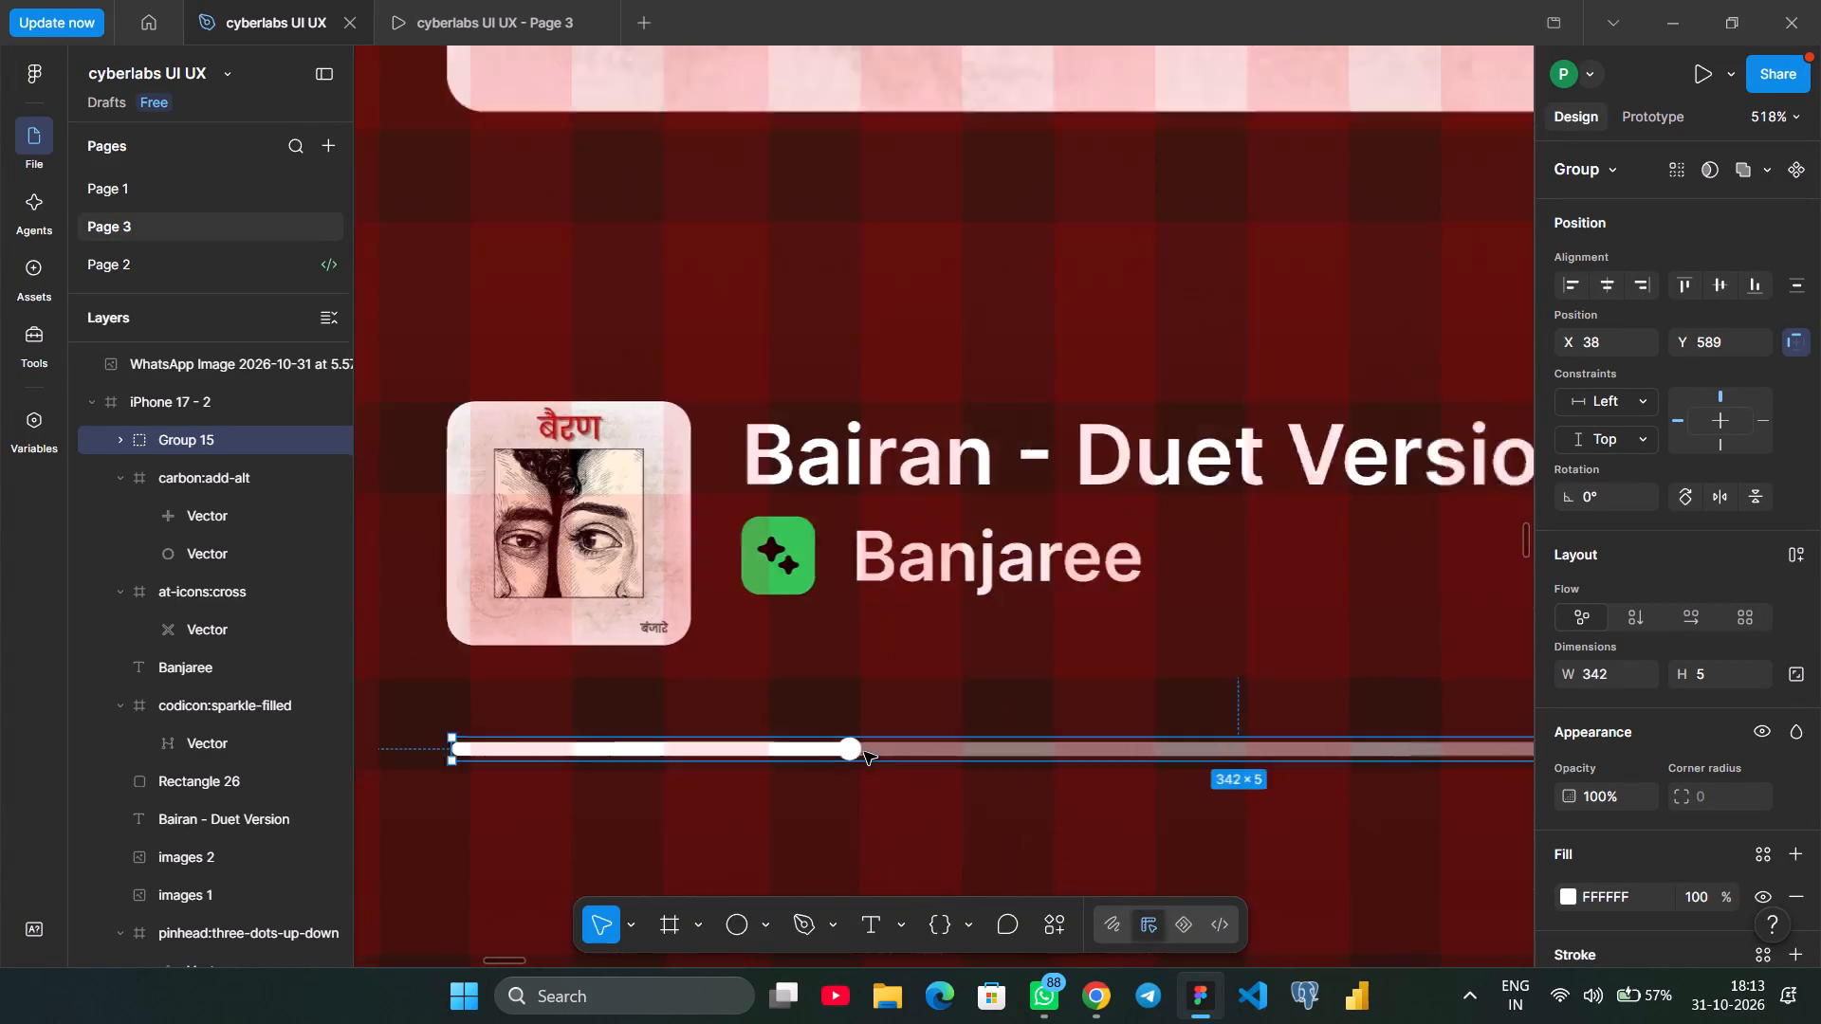
scroll(864, 752, left, 1)
scroll(864, 752, down, 2)
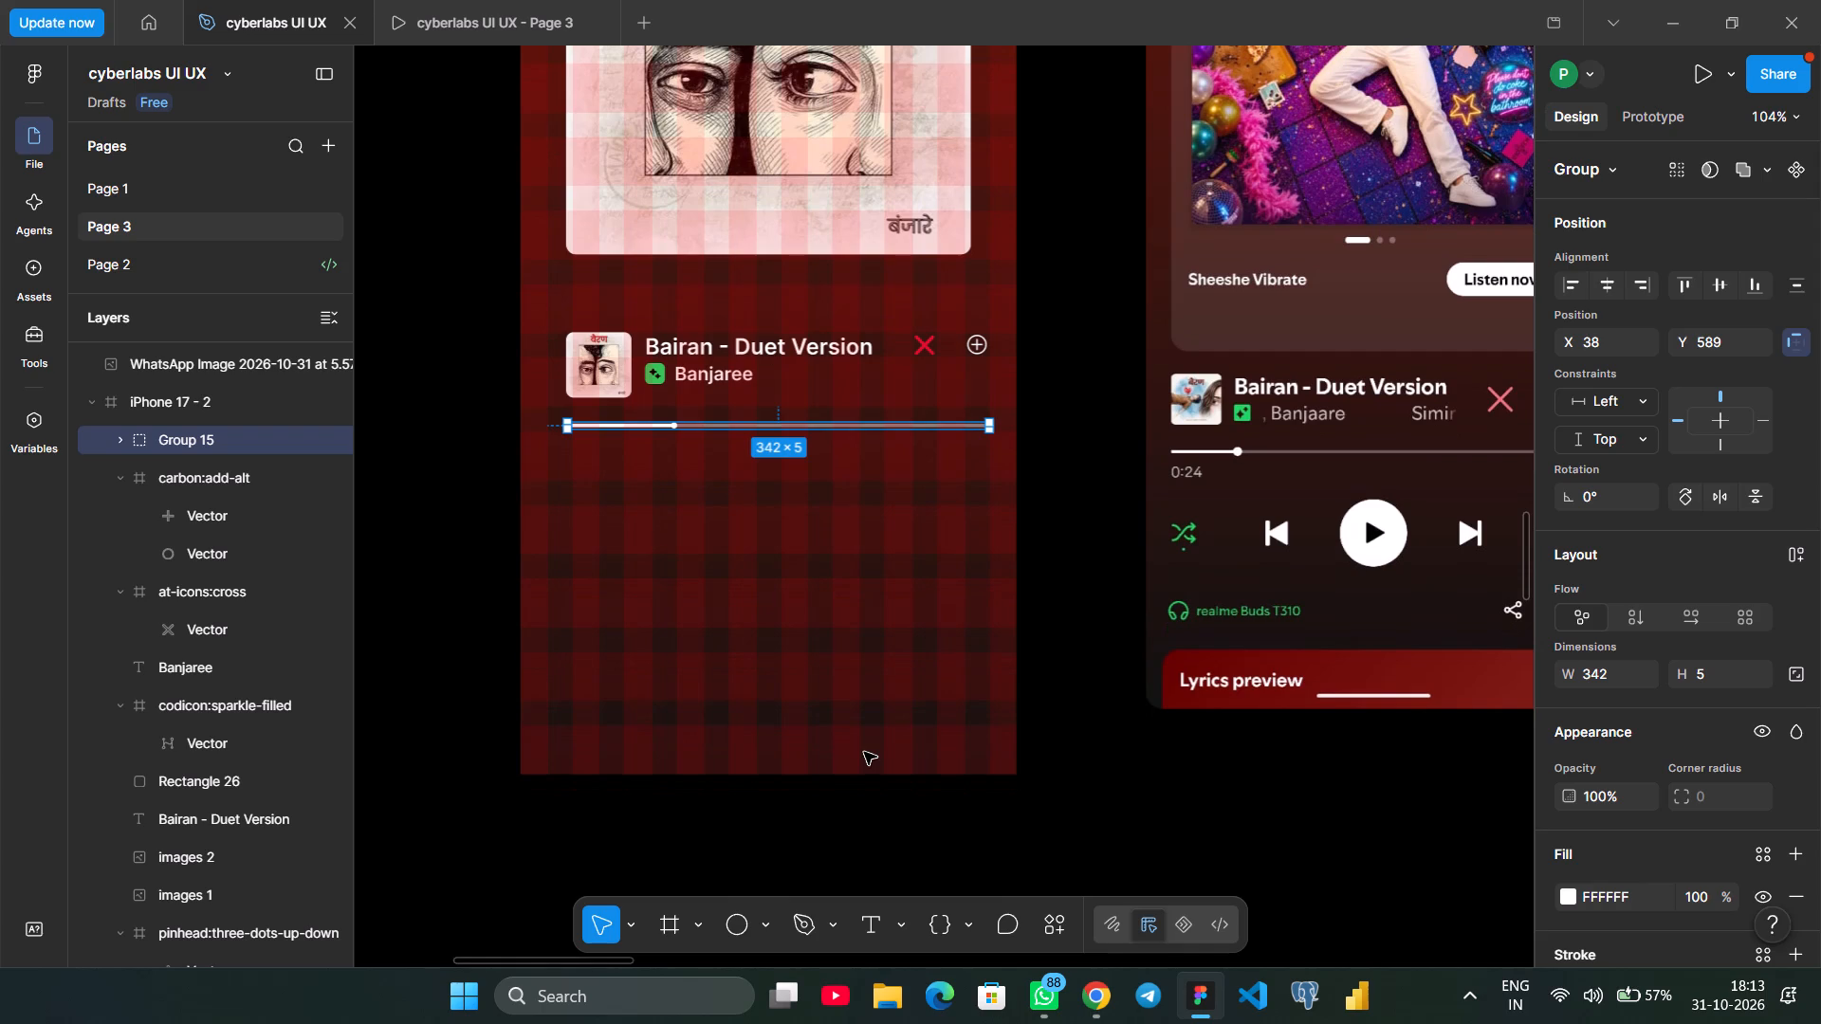
click(1060, 634)
Add the elapsed time text 0:26 and place it beneath the start of the progress bar at X 38, Y 608.
scroll(1060, 634, right, 1)
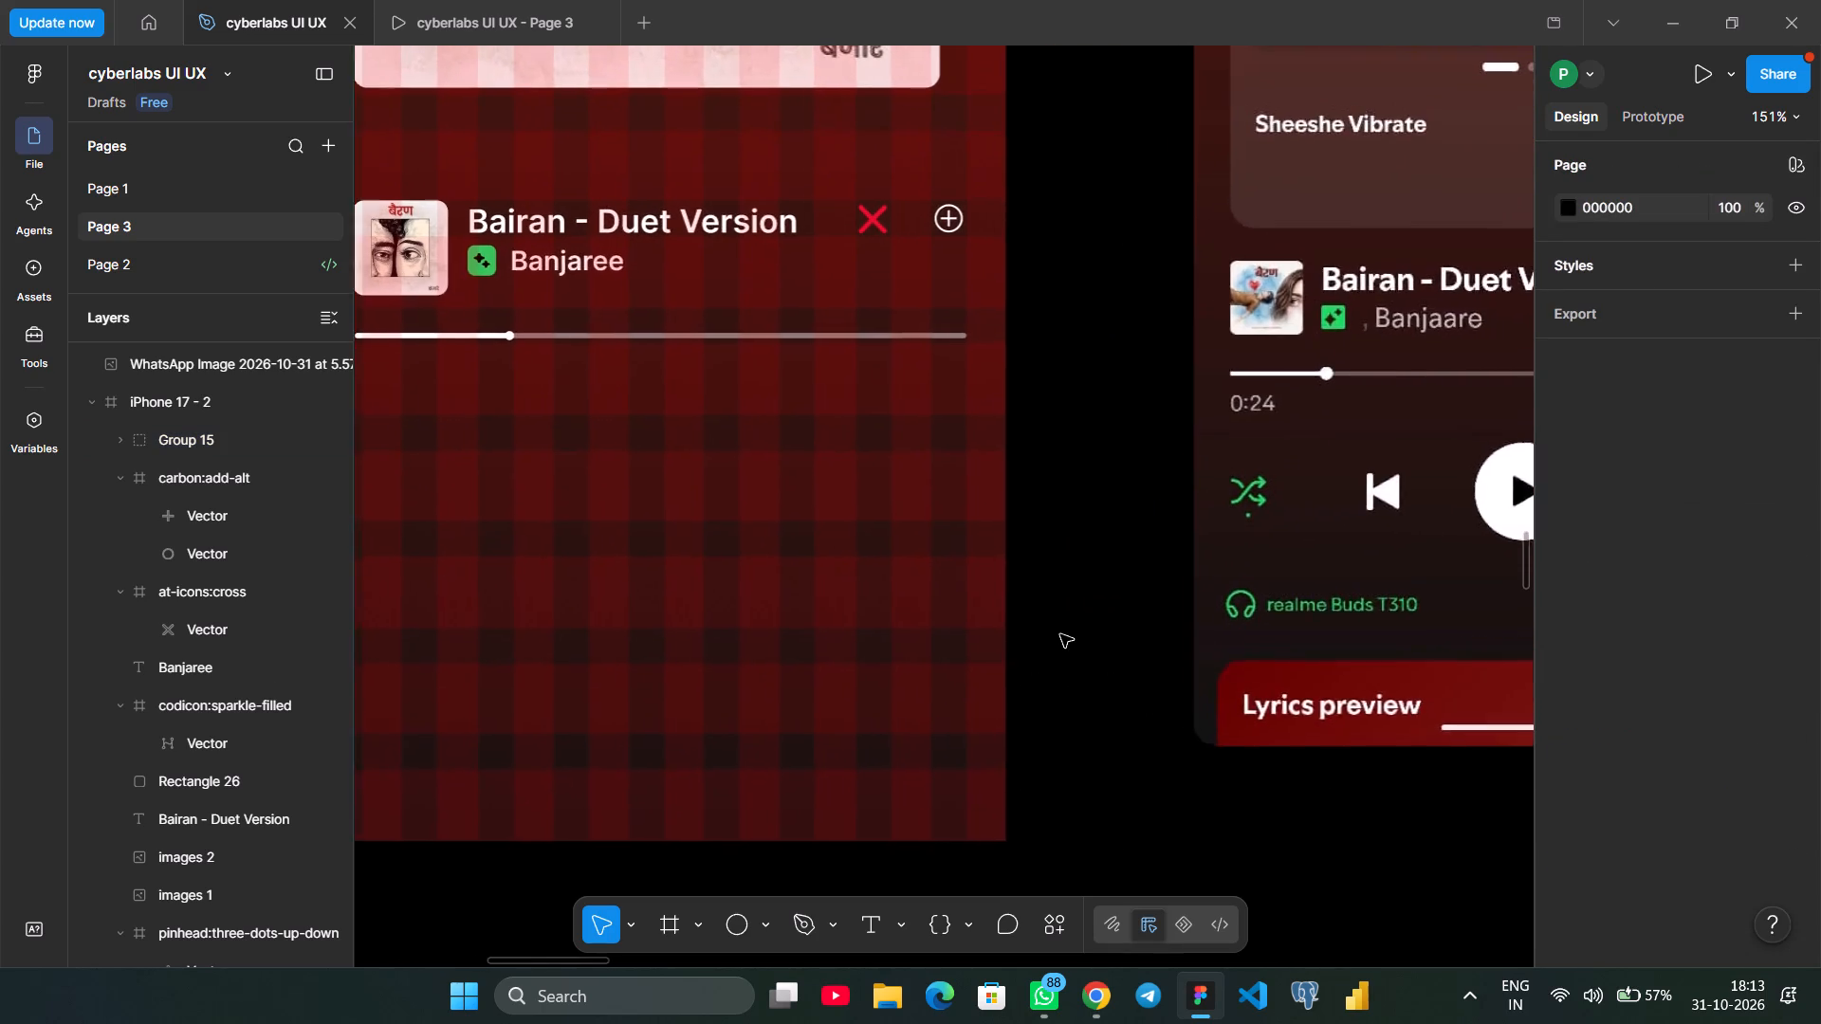
scroll(1060, 634, right, 1)
click(879, 920)
click(748, 604)
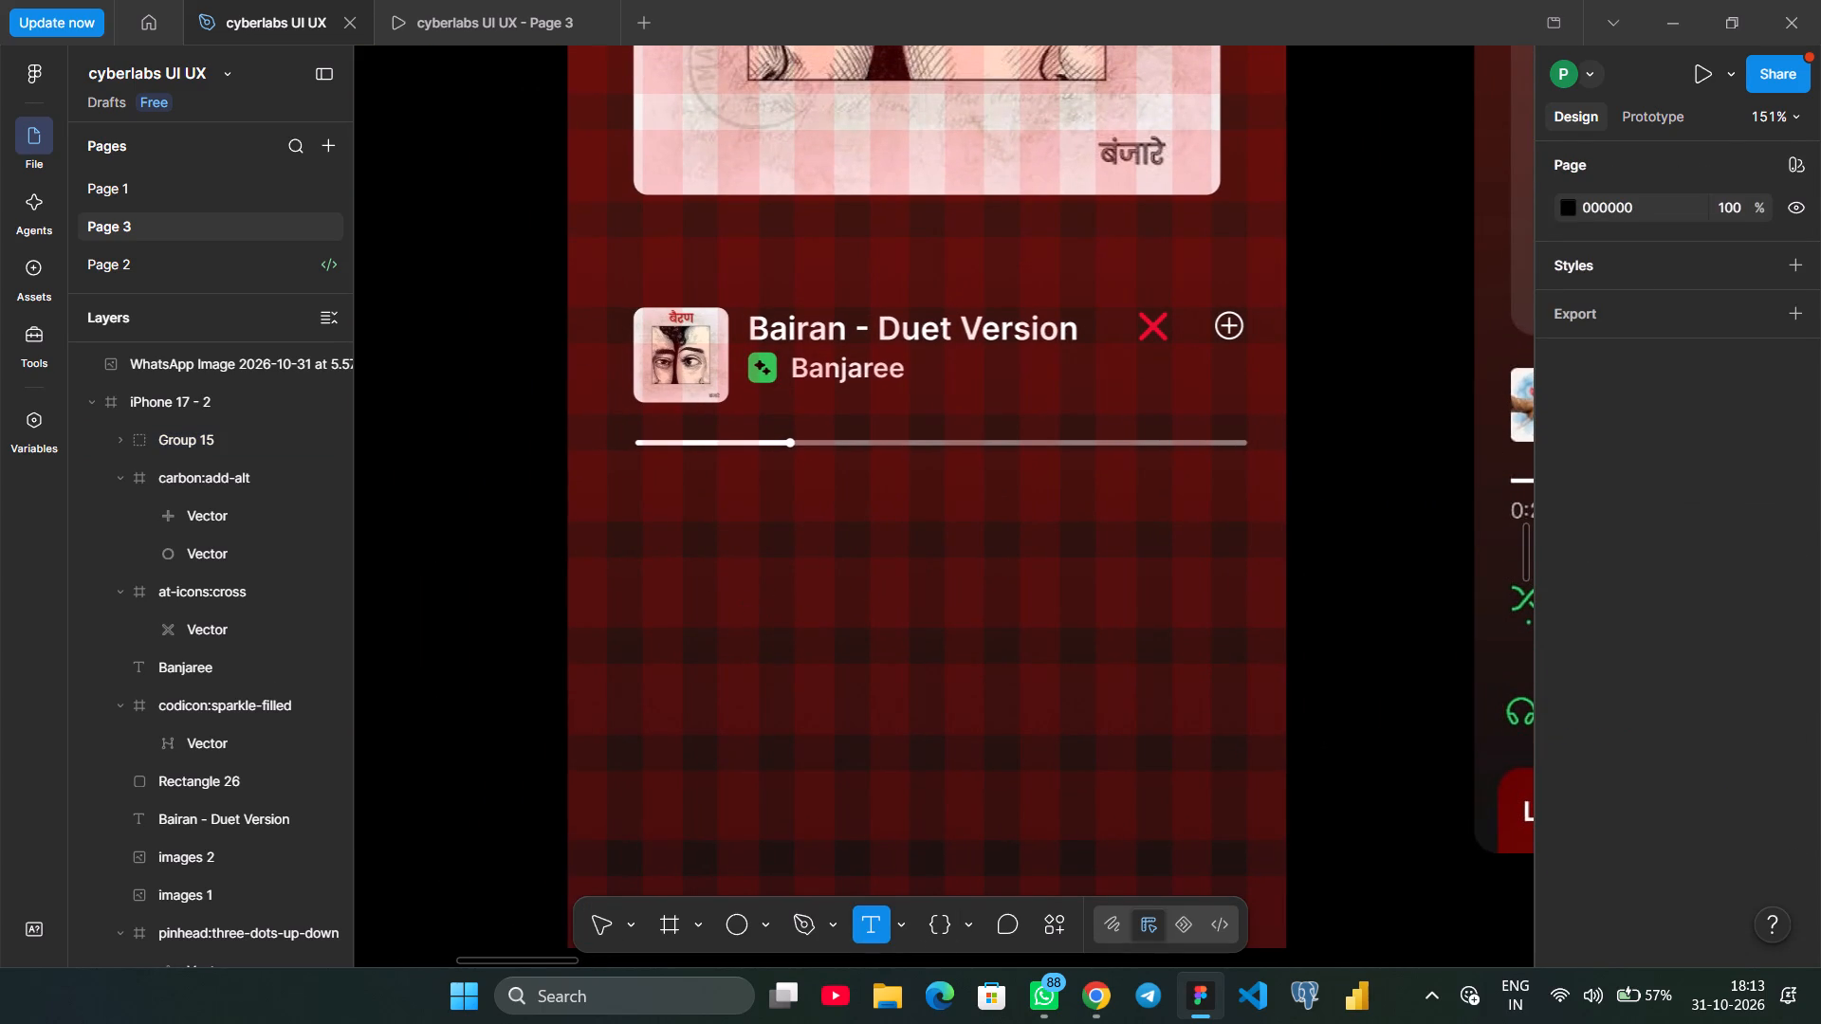
scroll(748, 604, left, 1)
text(0:)
text(26)
click(1246, 657)
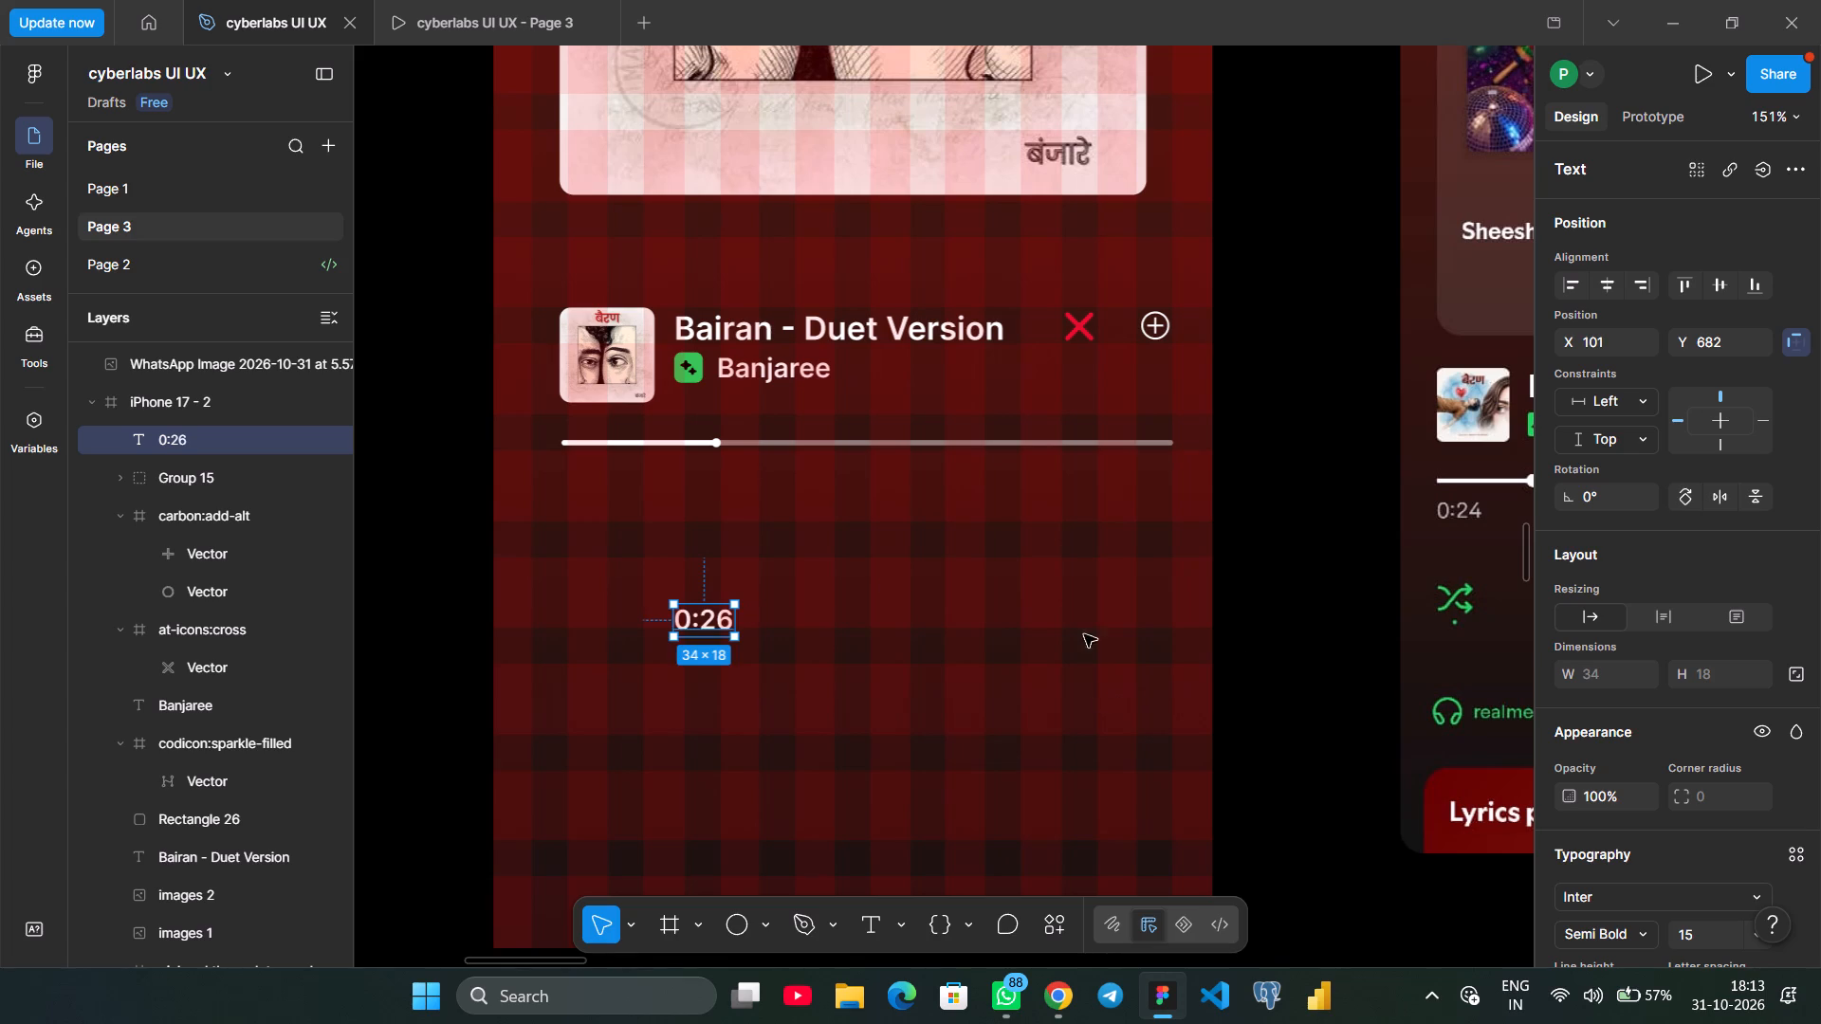
drag(709, 616, 602, 484)
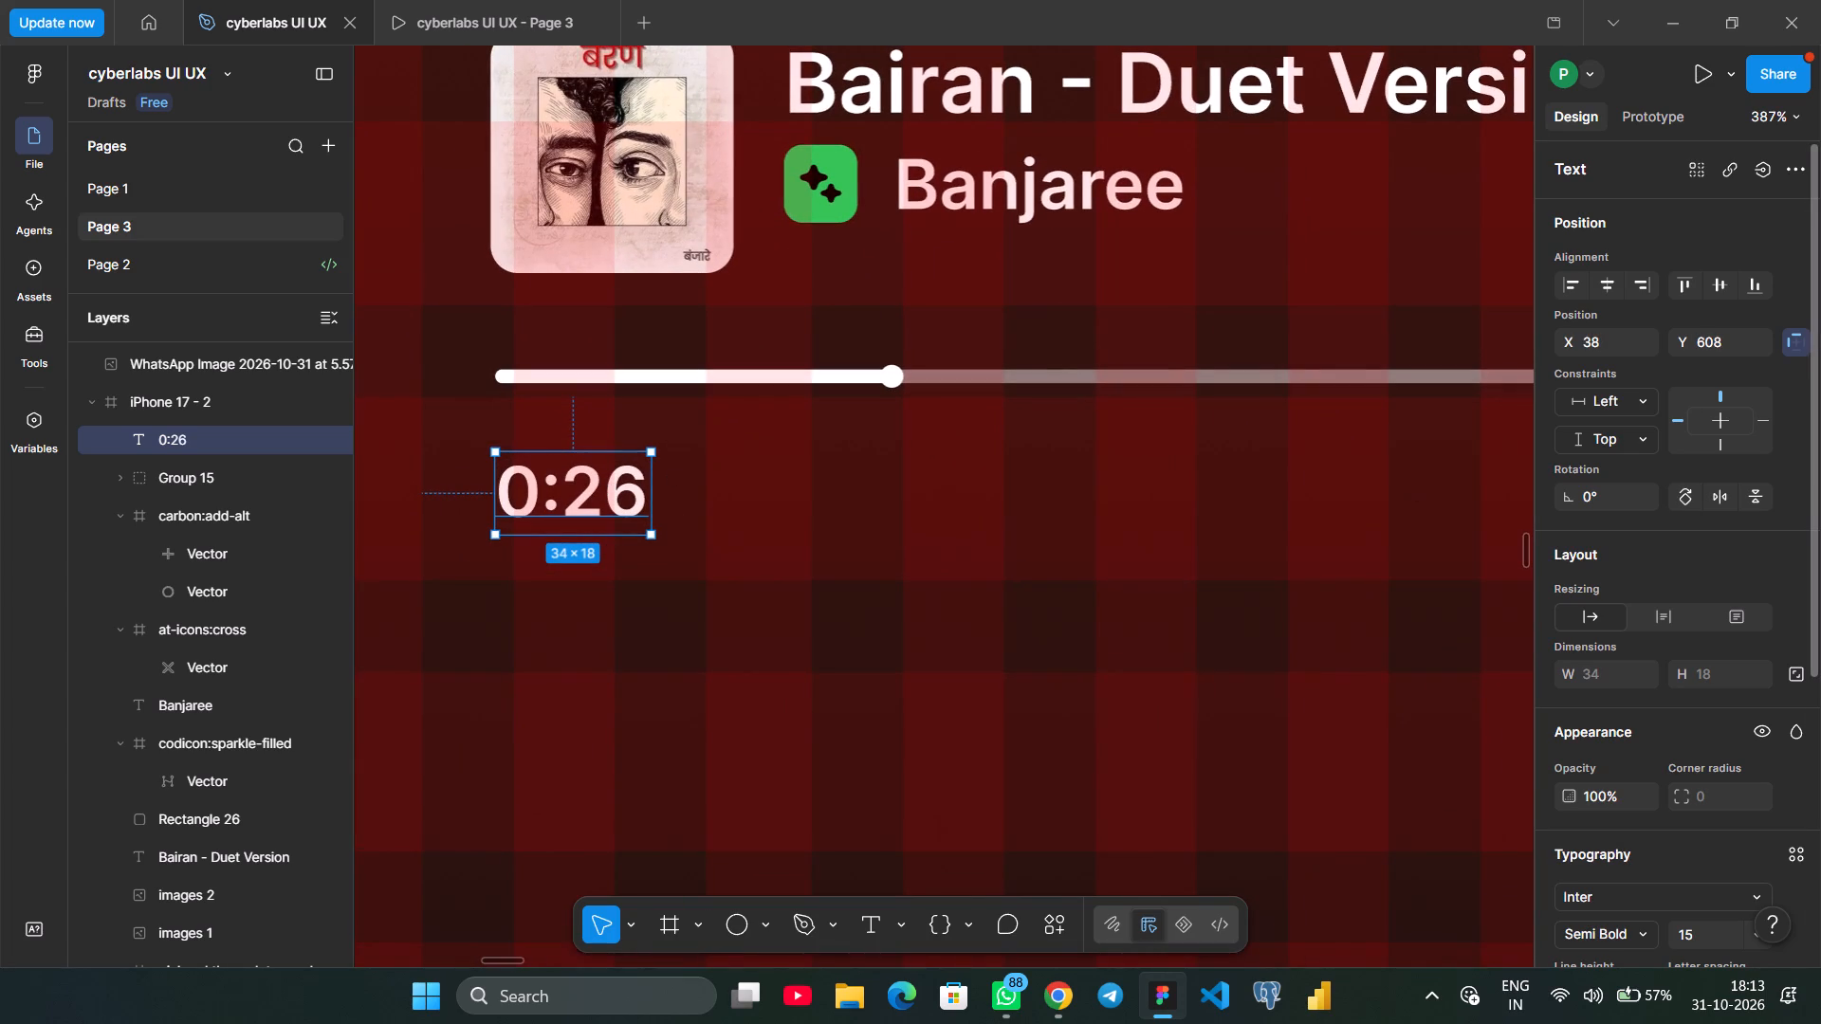
Reduce the 0:26 text to font size 14 and move it up to Y 605.
click(1684, 928)
key(Down)
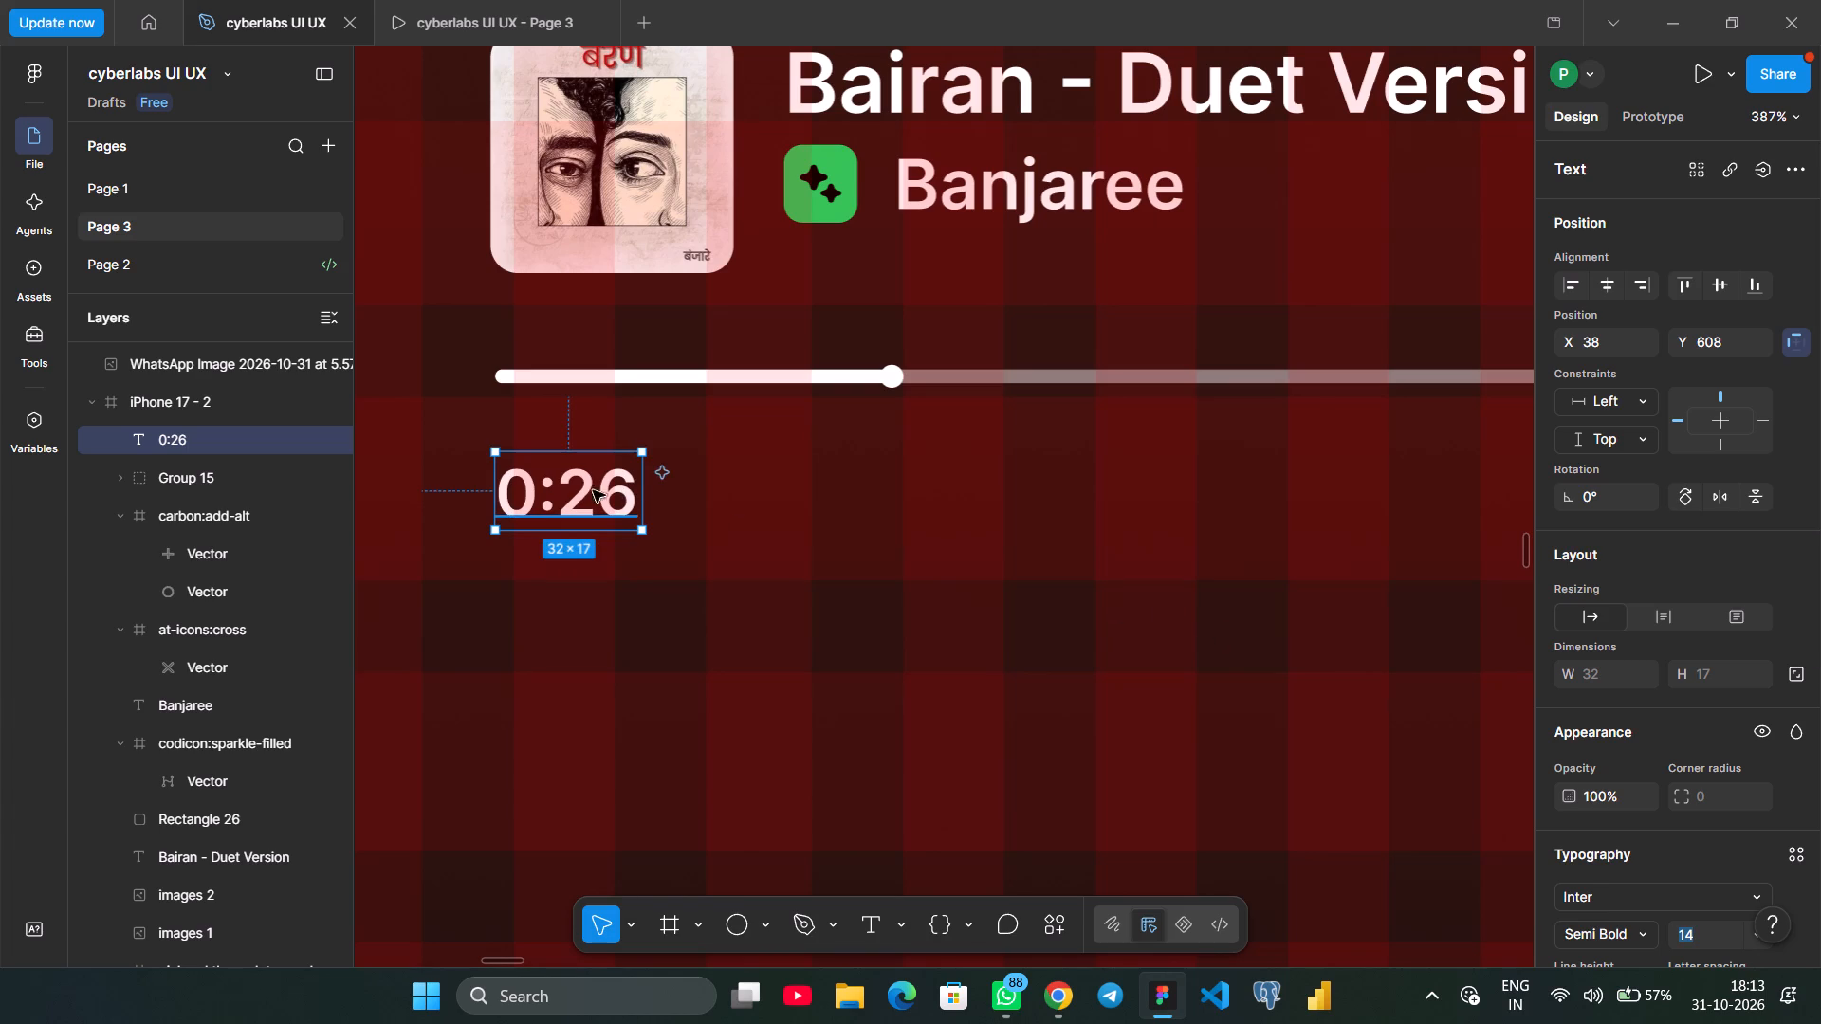
drag(570, 494, 569, 483)
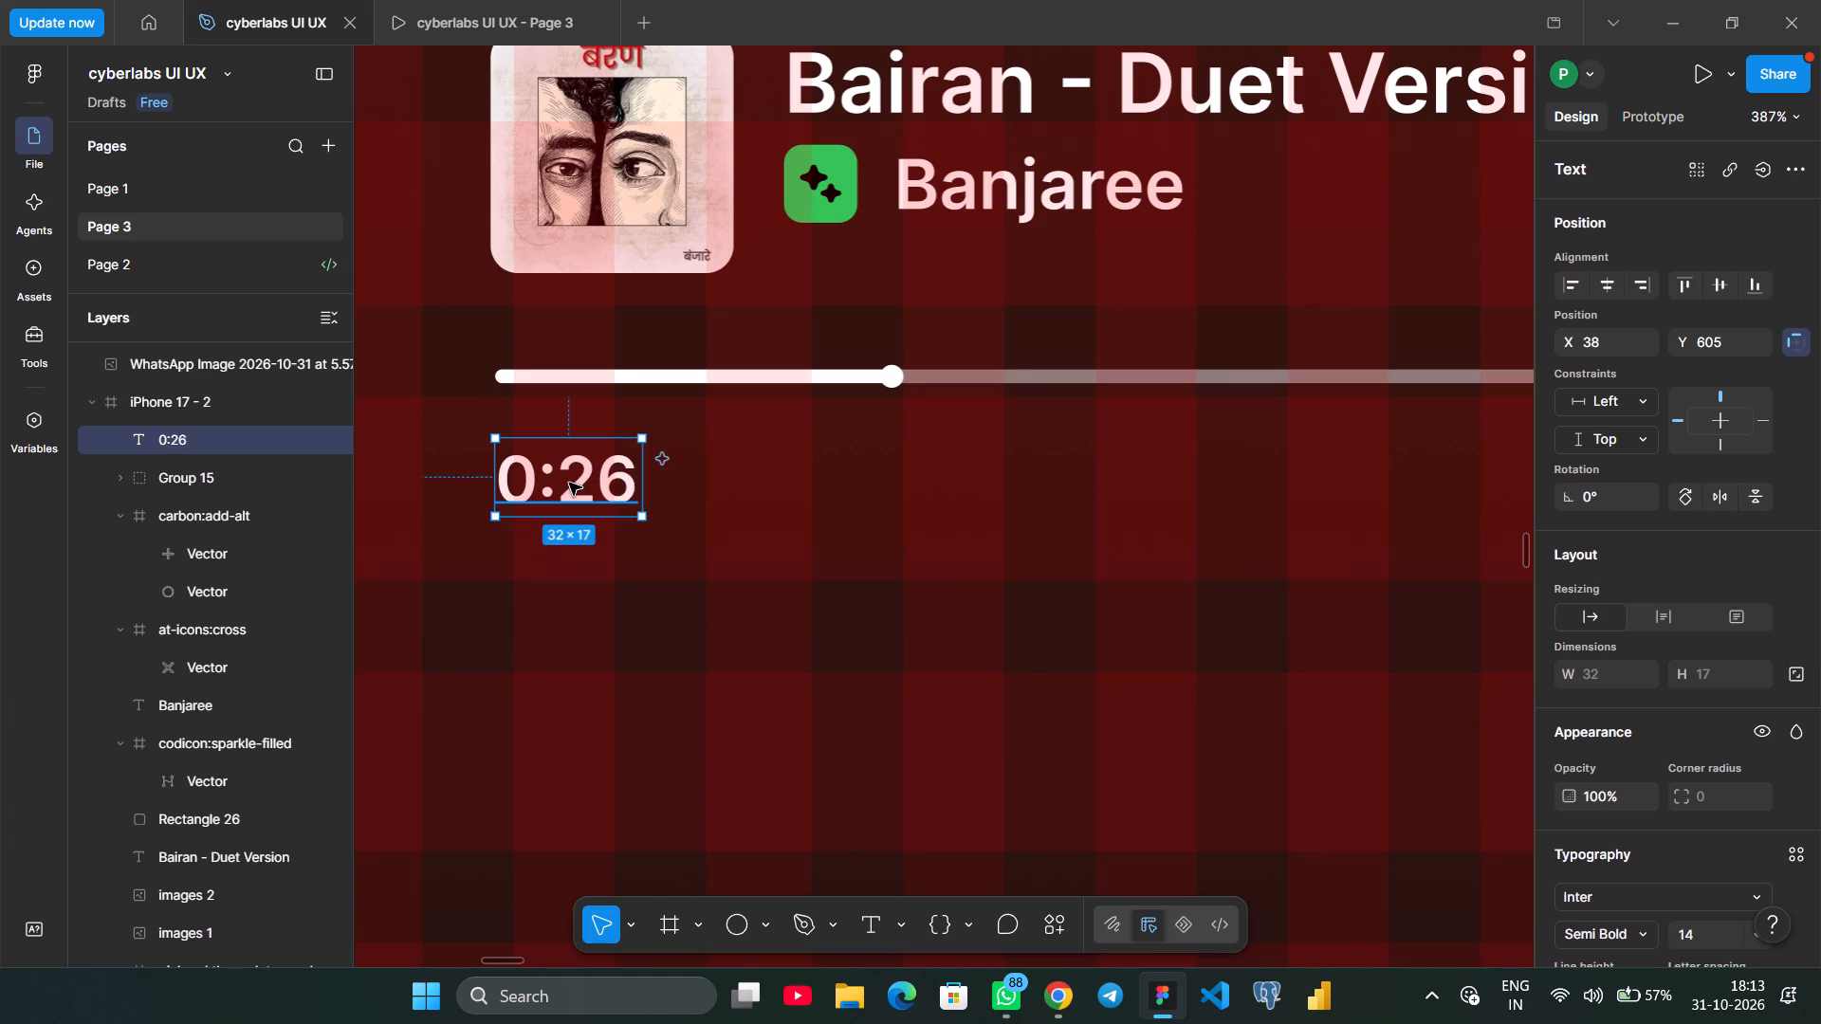
Lower the 0:26 text's white fill opacity to 94%.
scroll(1740, 863, down, 1)
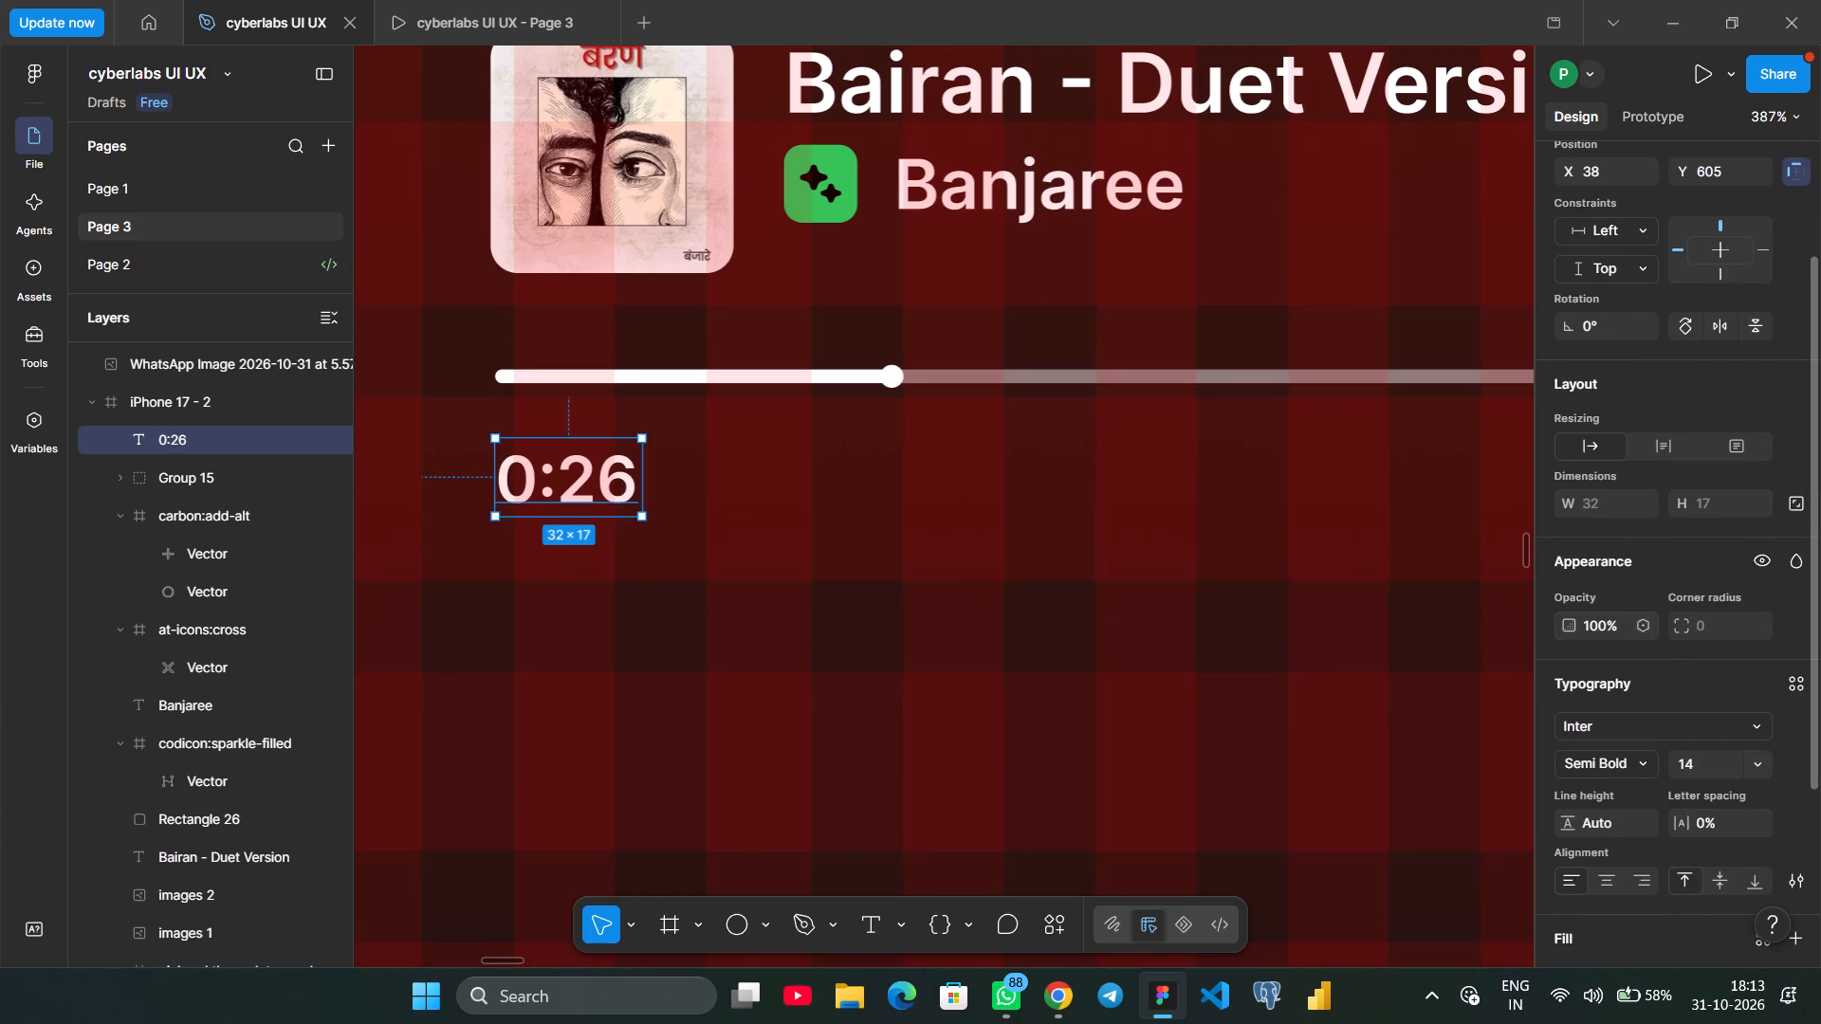
scroll(1695, 820, down, 1)
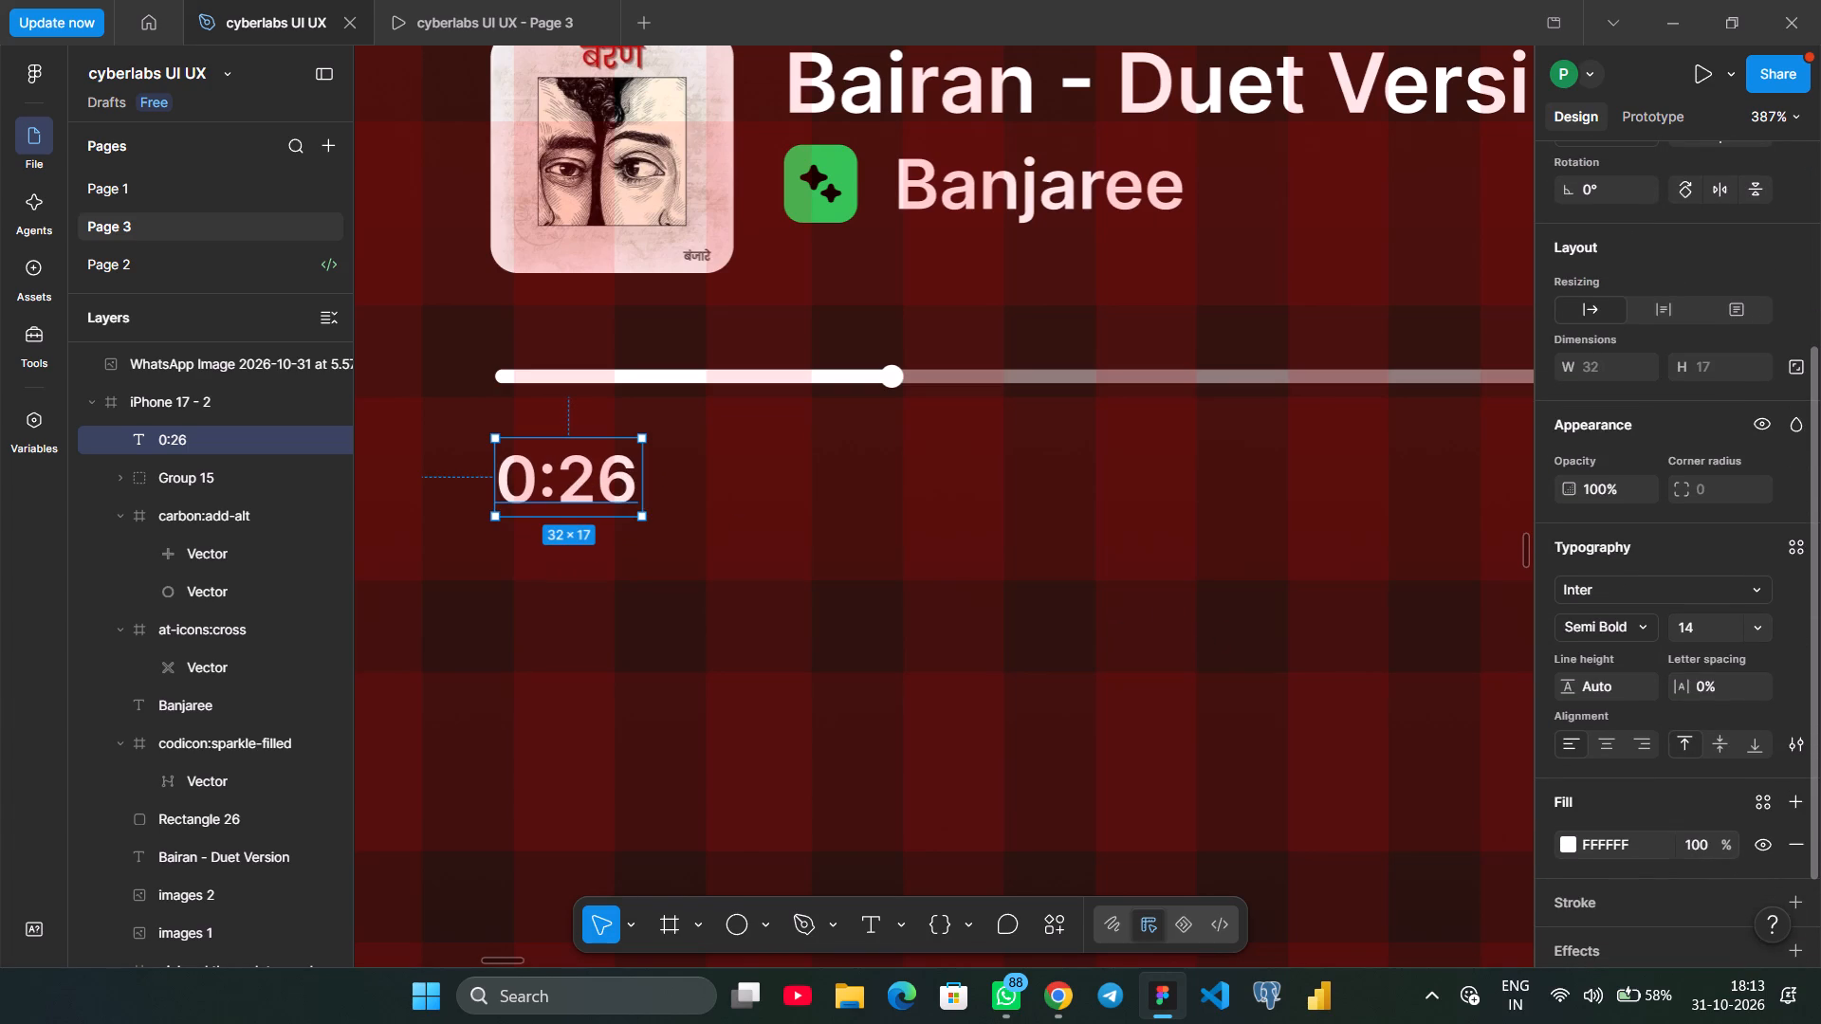
click(1689, 844)
key(Down)
key(Down)
key(Down)
key(Down)
key(Down)
key(Down)
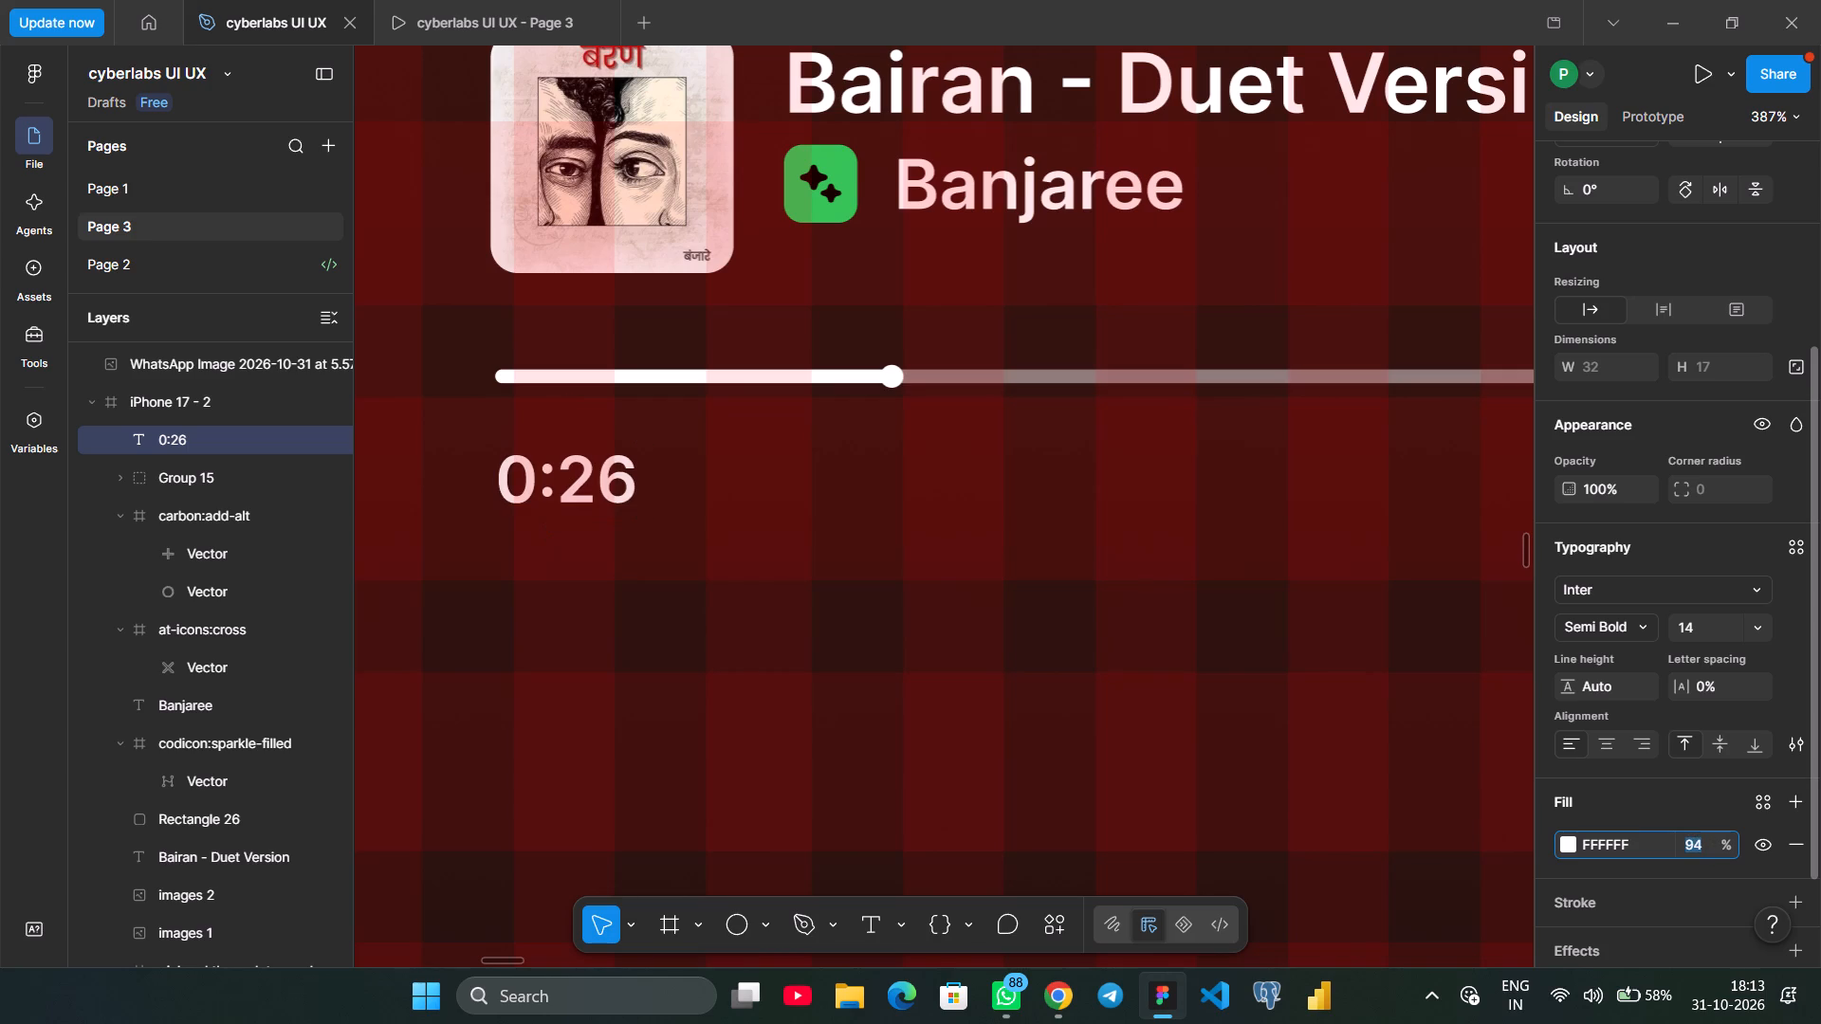
scroll(1204, 725, left, 1)
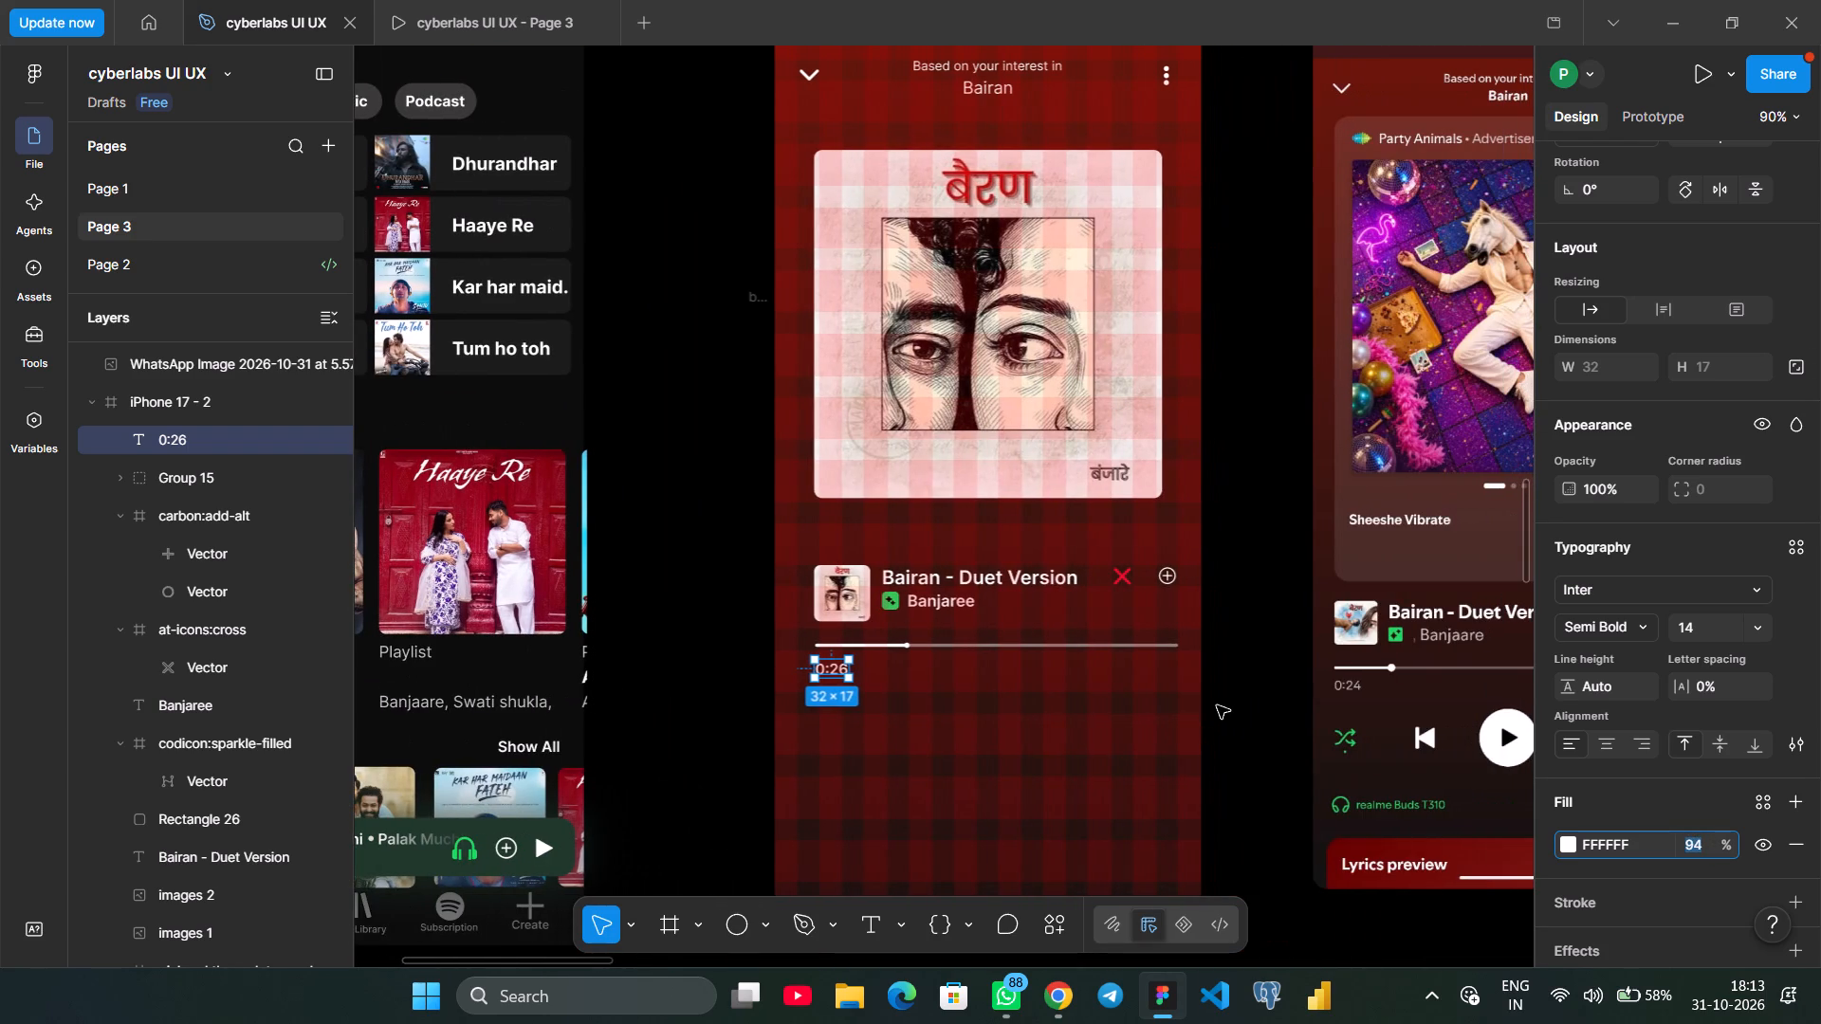
click(1217, 705)
Reduce the 0:26 text's font size to 13.
scroll(1217, 705, down, 1)
scroll(1217, 705, right, 2)
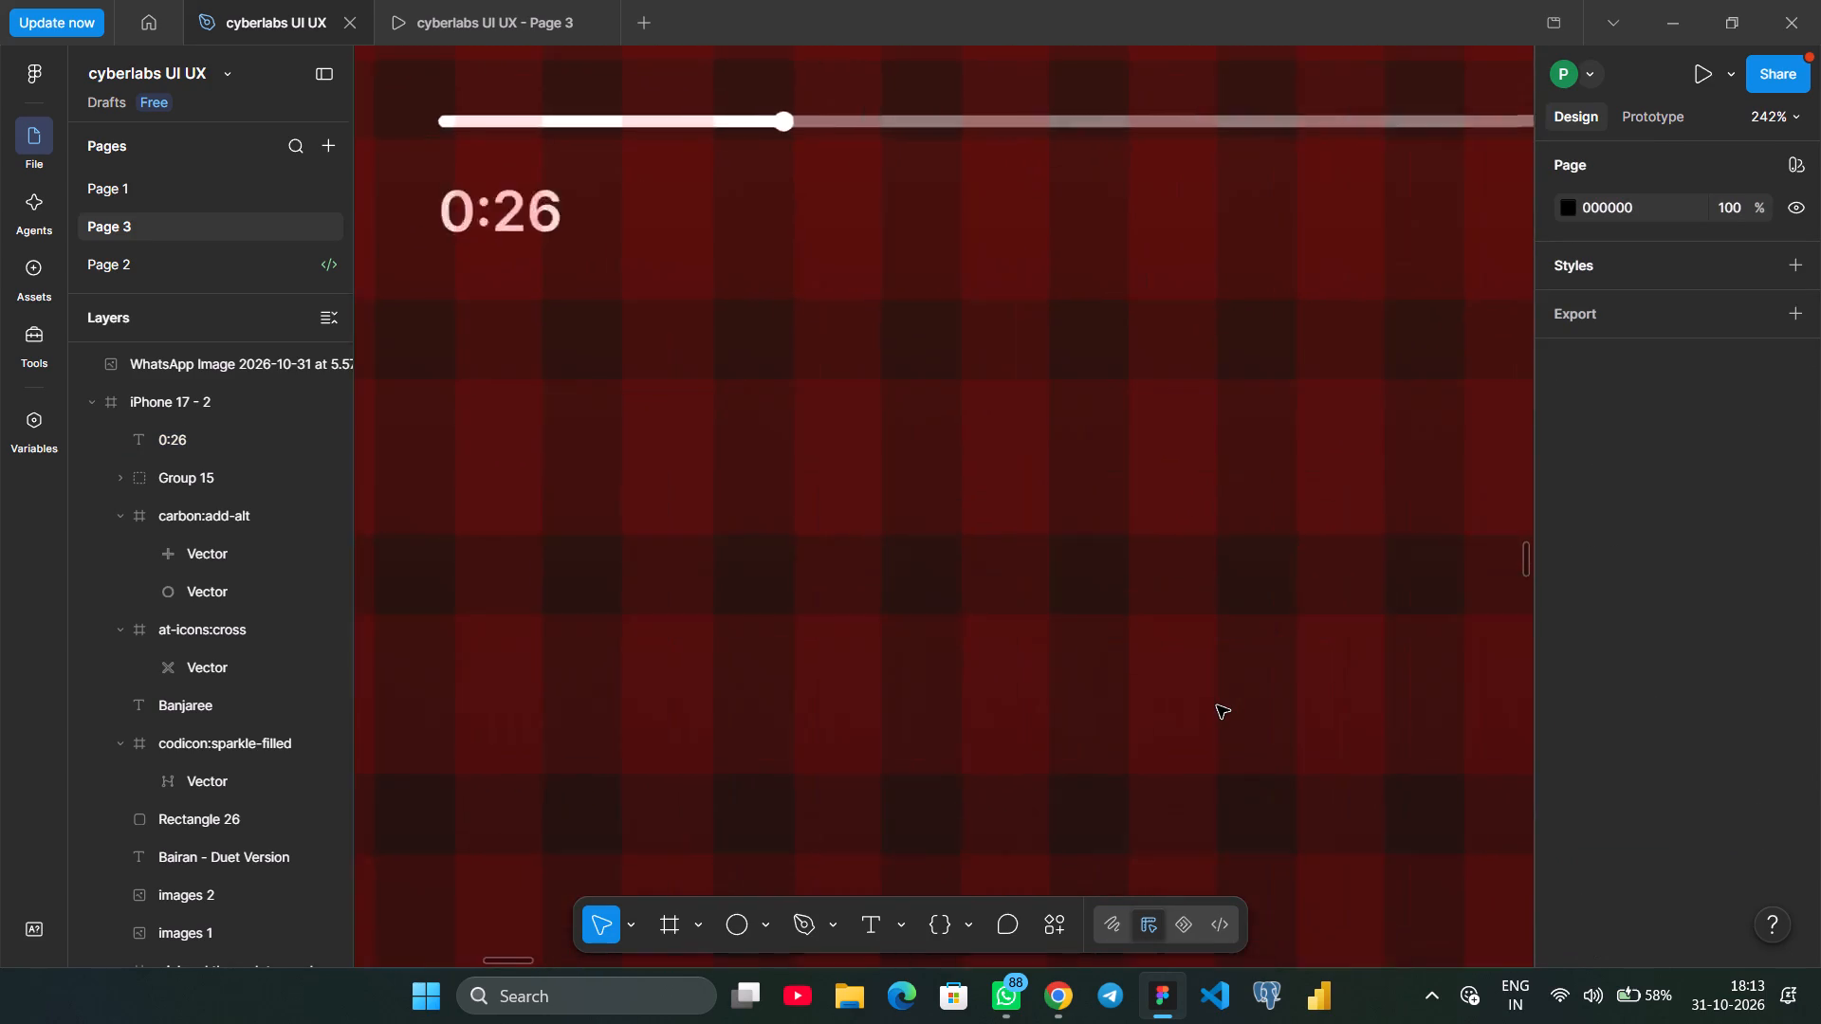
scroll(1217, 705, right, 2)
click(619, 261)
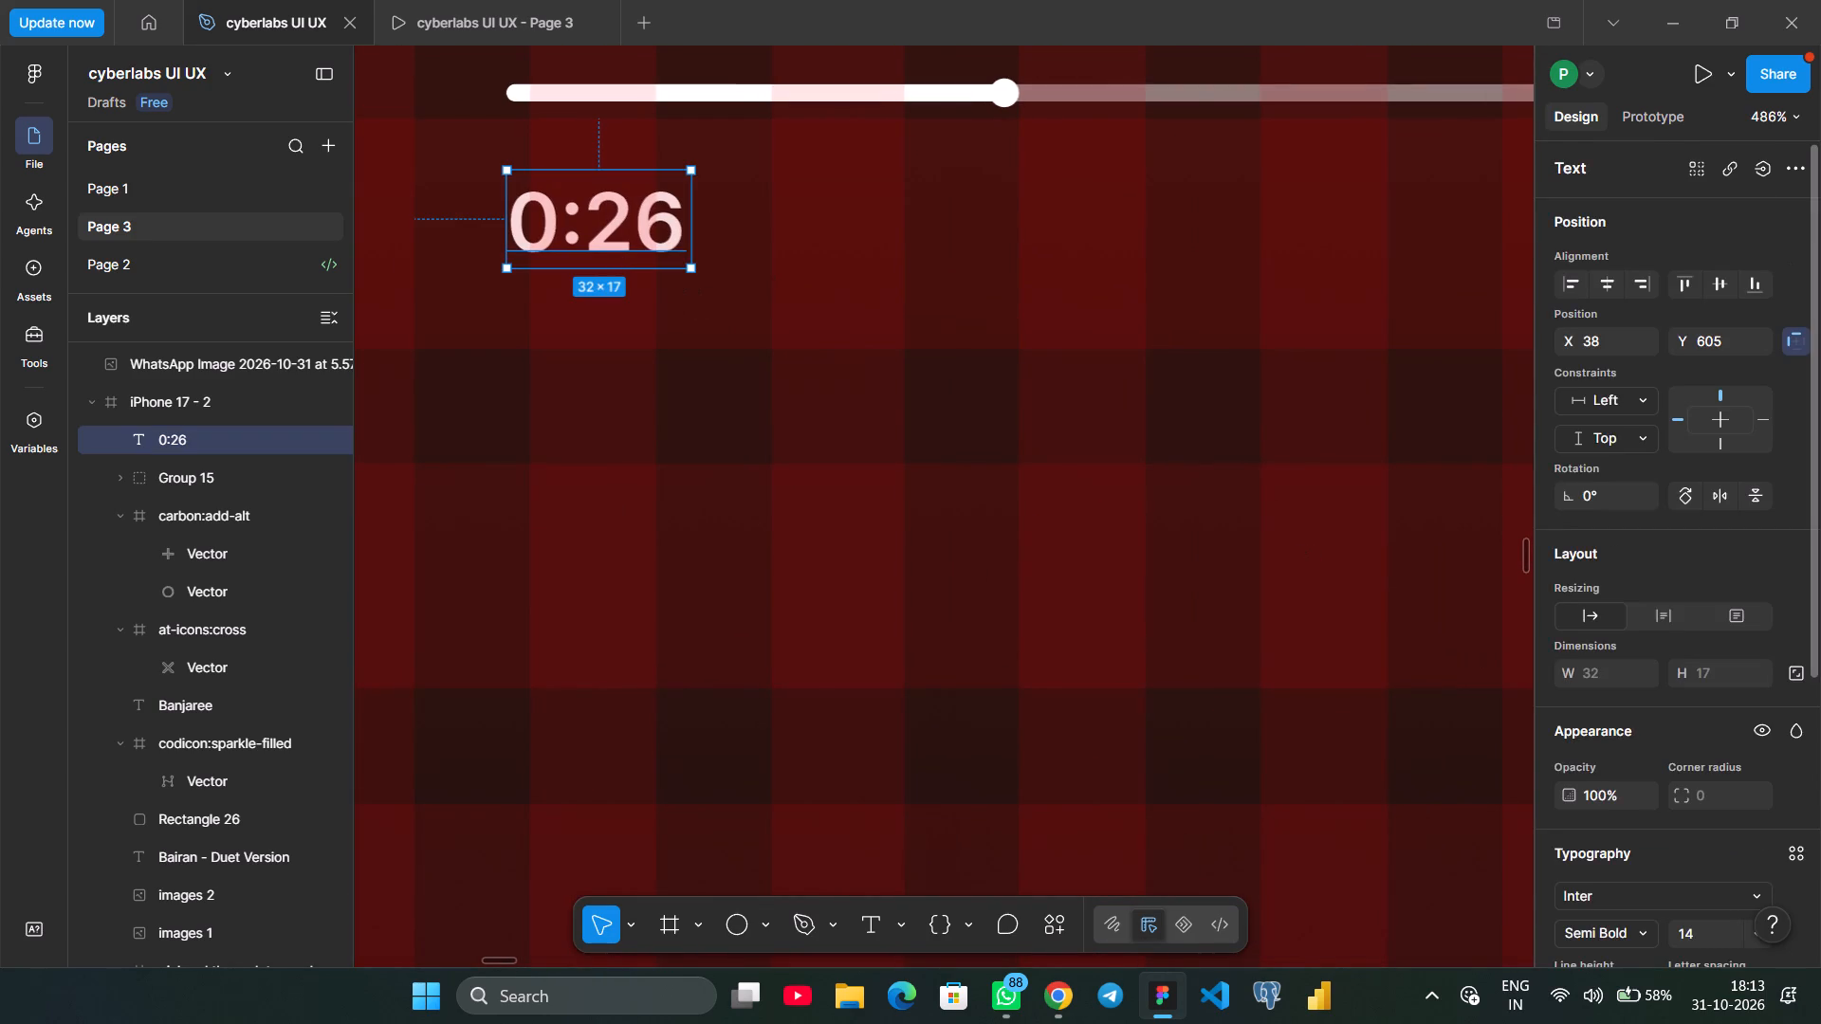
scroll(1584, 776, down, 2)
click(1687, 590)
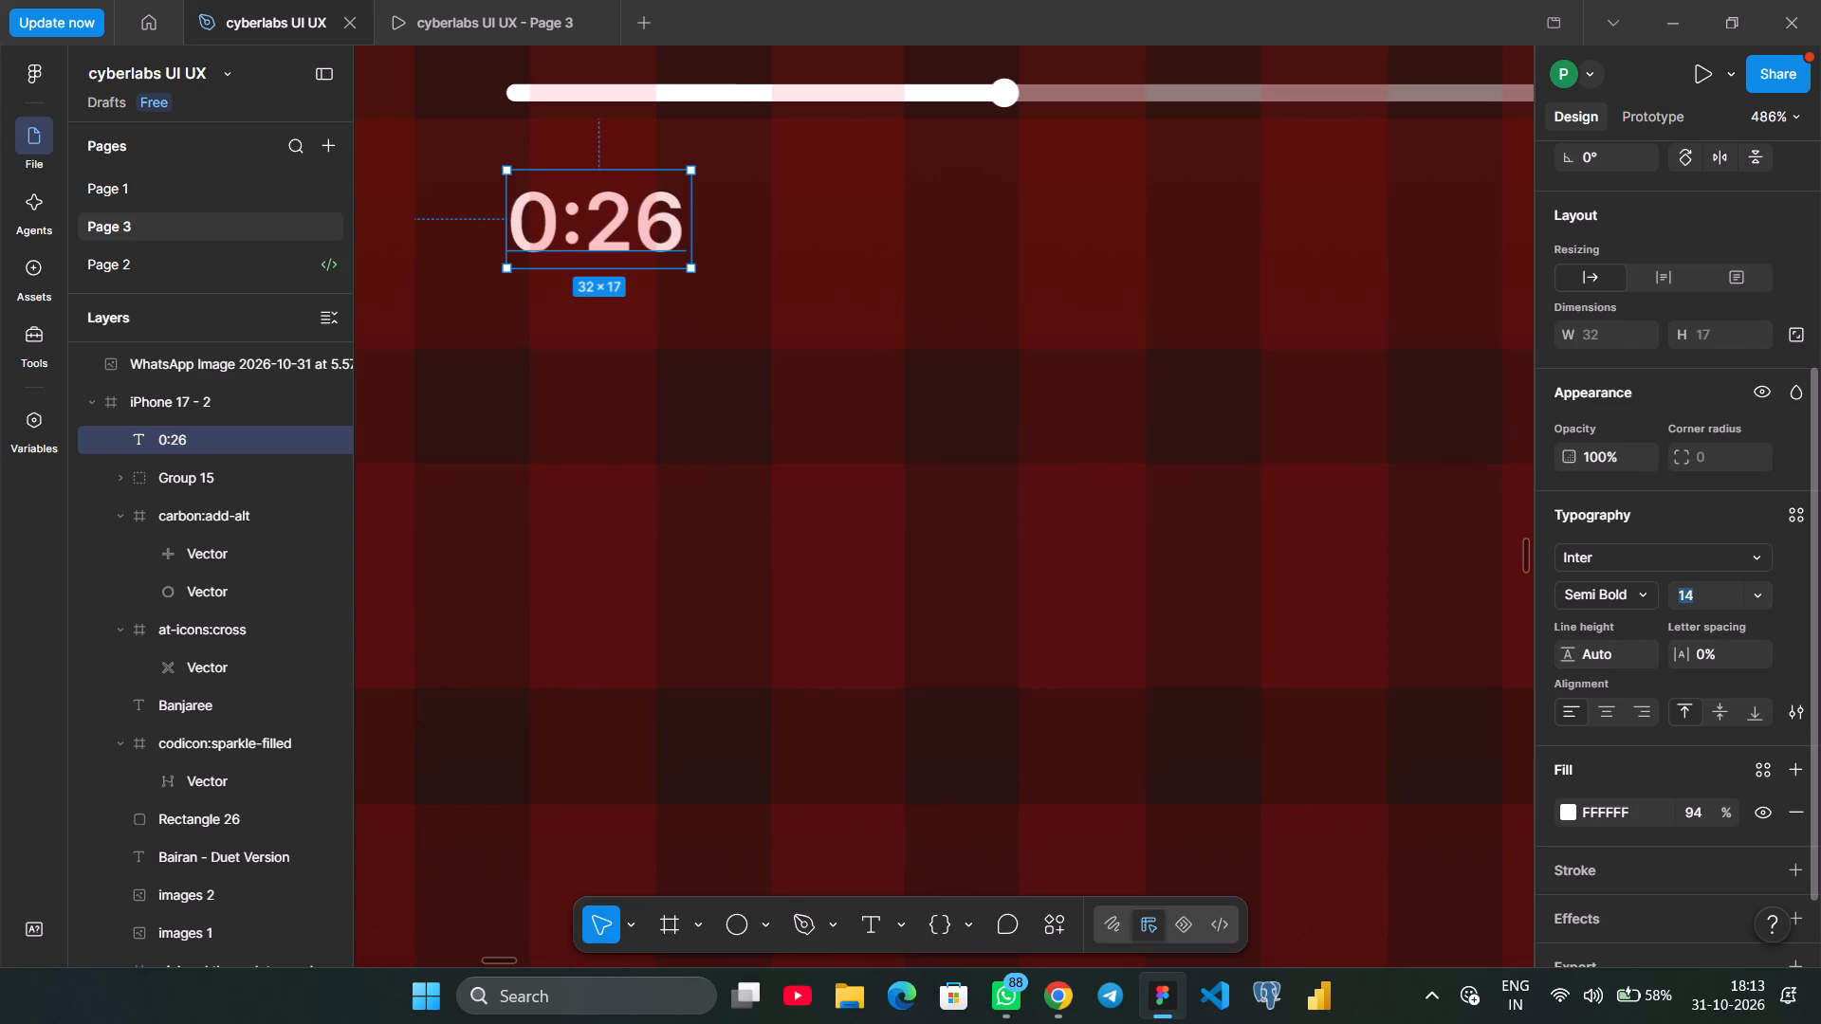
key(Down)
click(1223, 542)
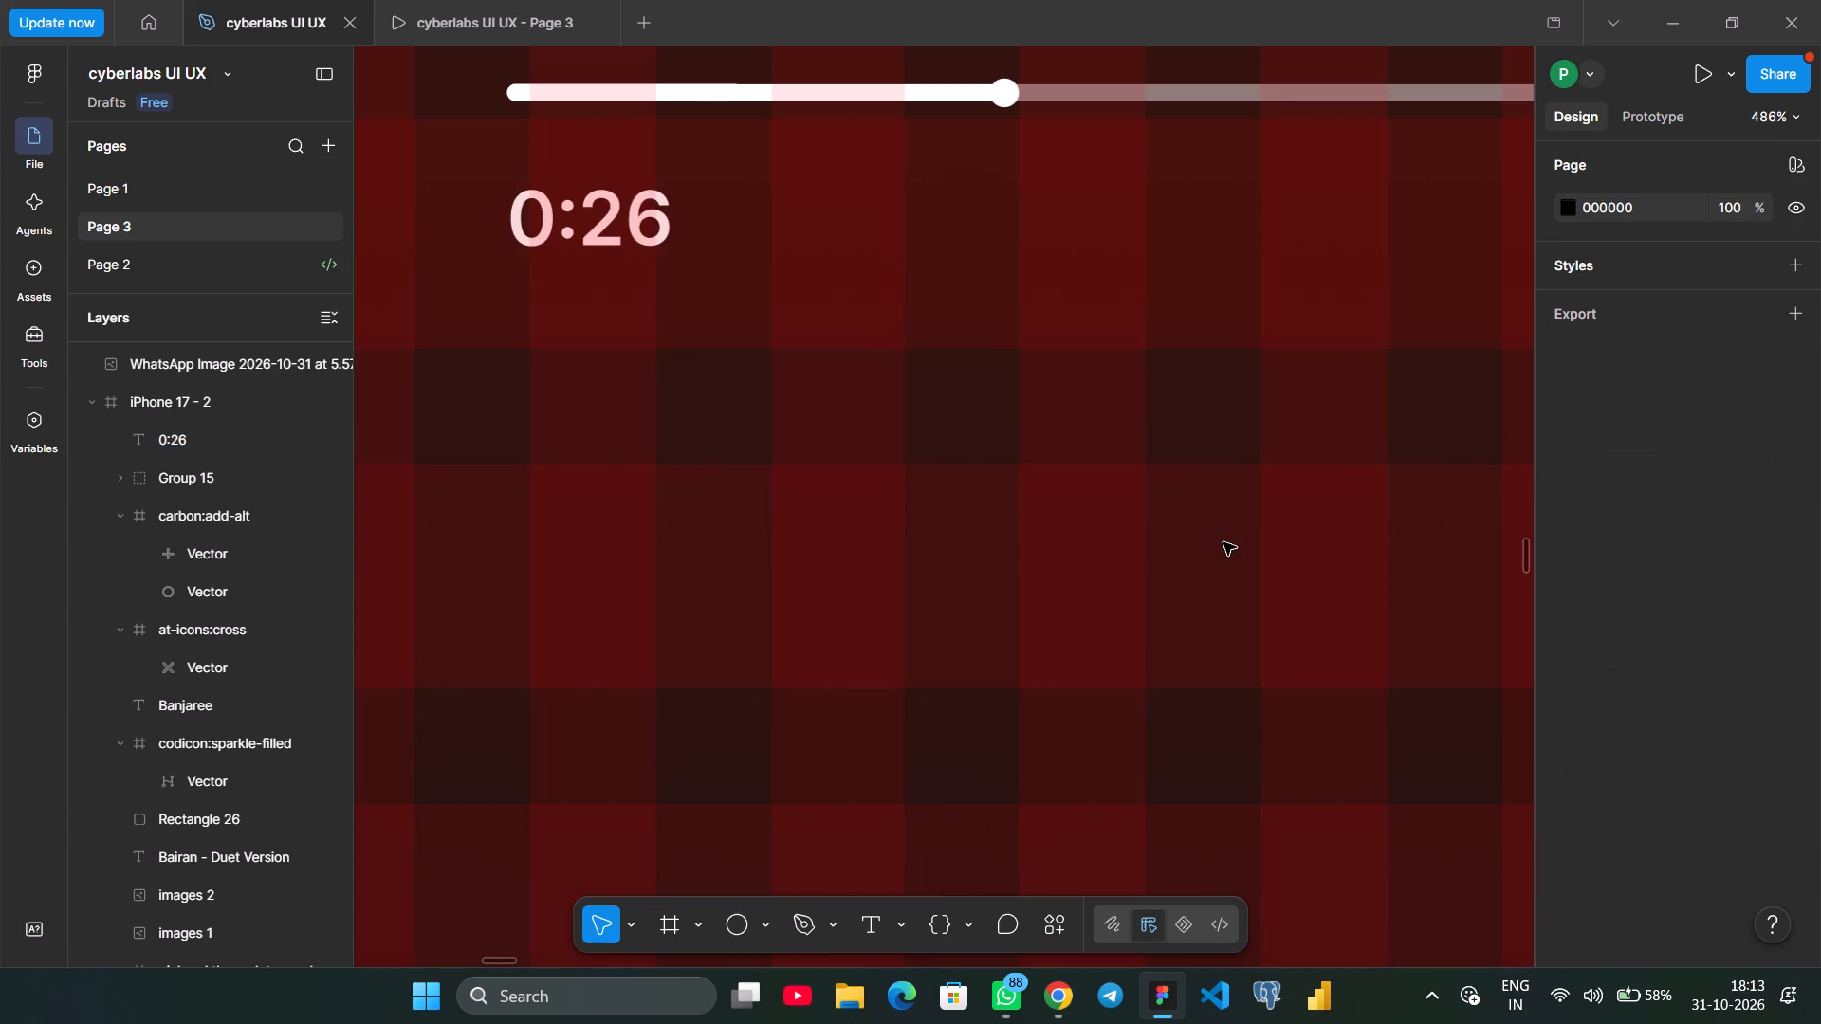
Nudge the 0:26 text left and up to X 37, Y 603, just beneath the progress bar.
click(624, 243)
key(Left)
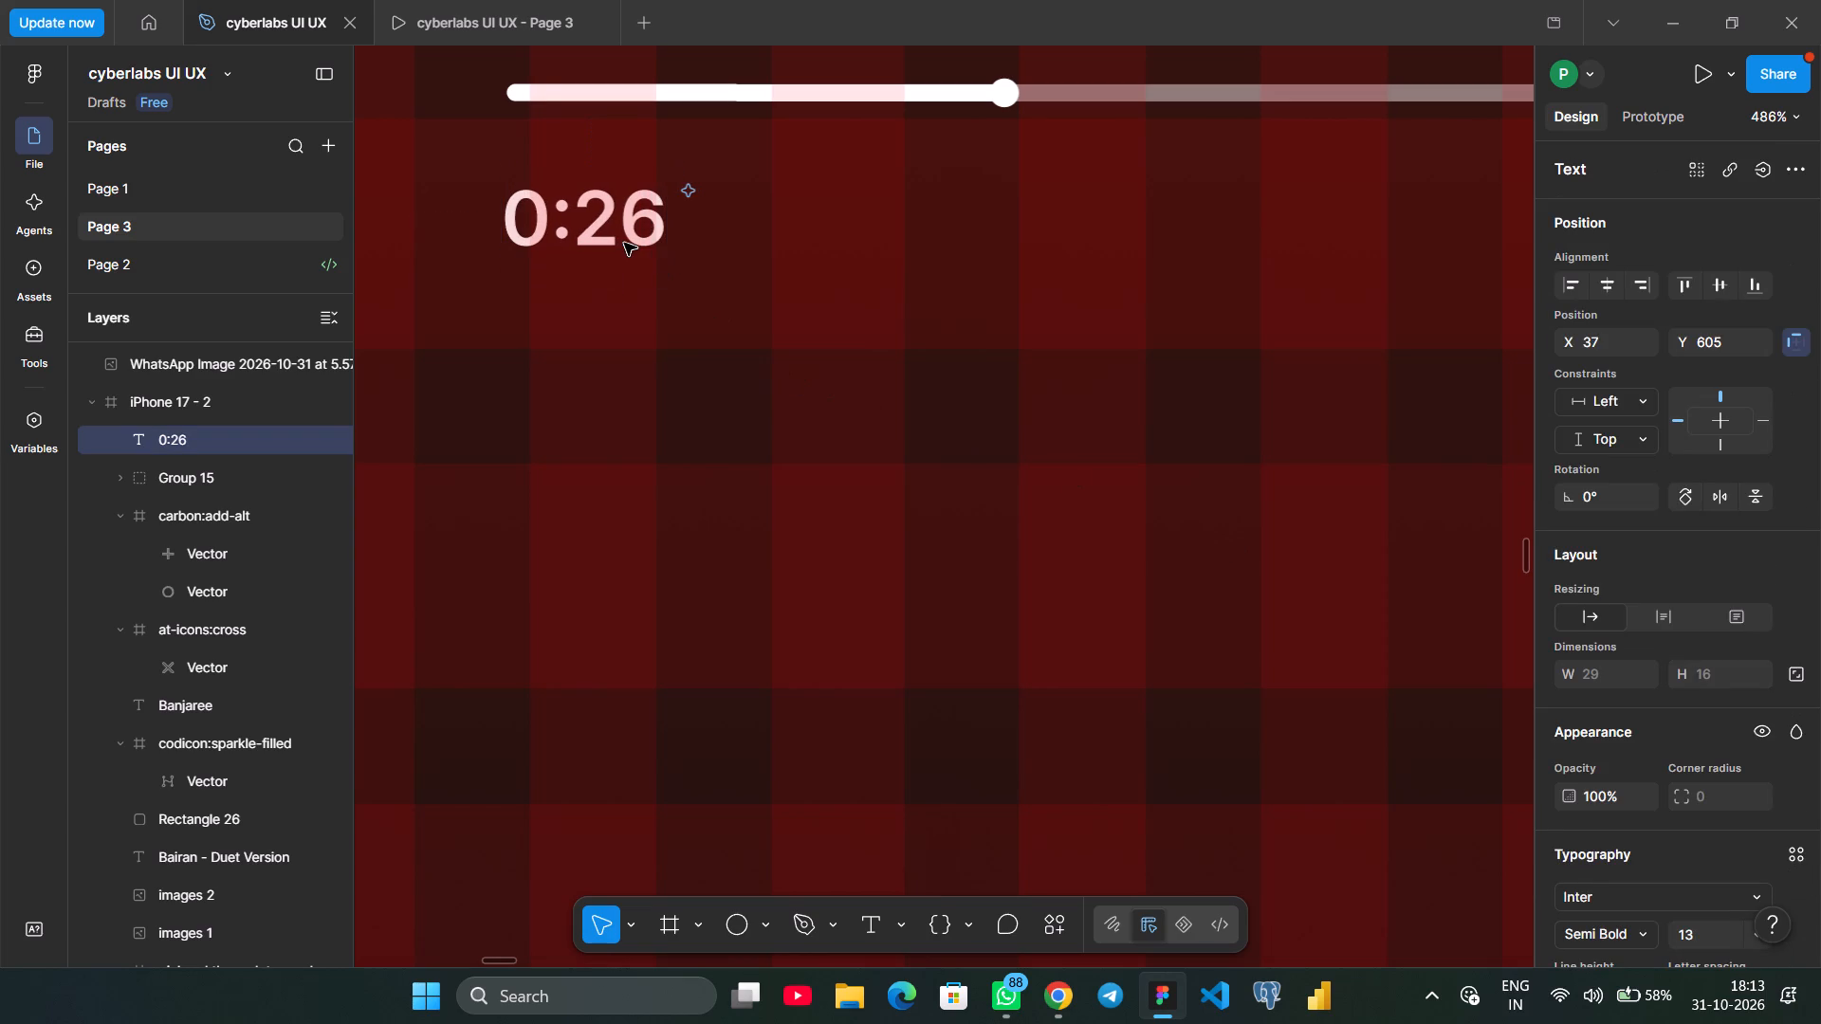
scroll(624, 243, down, 1)
key(Up)
key(Up)
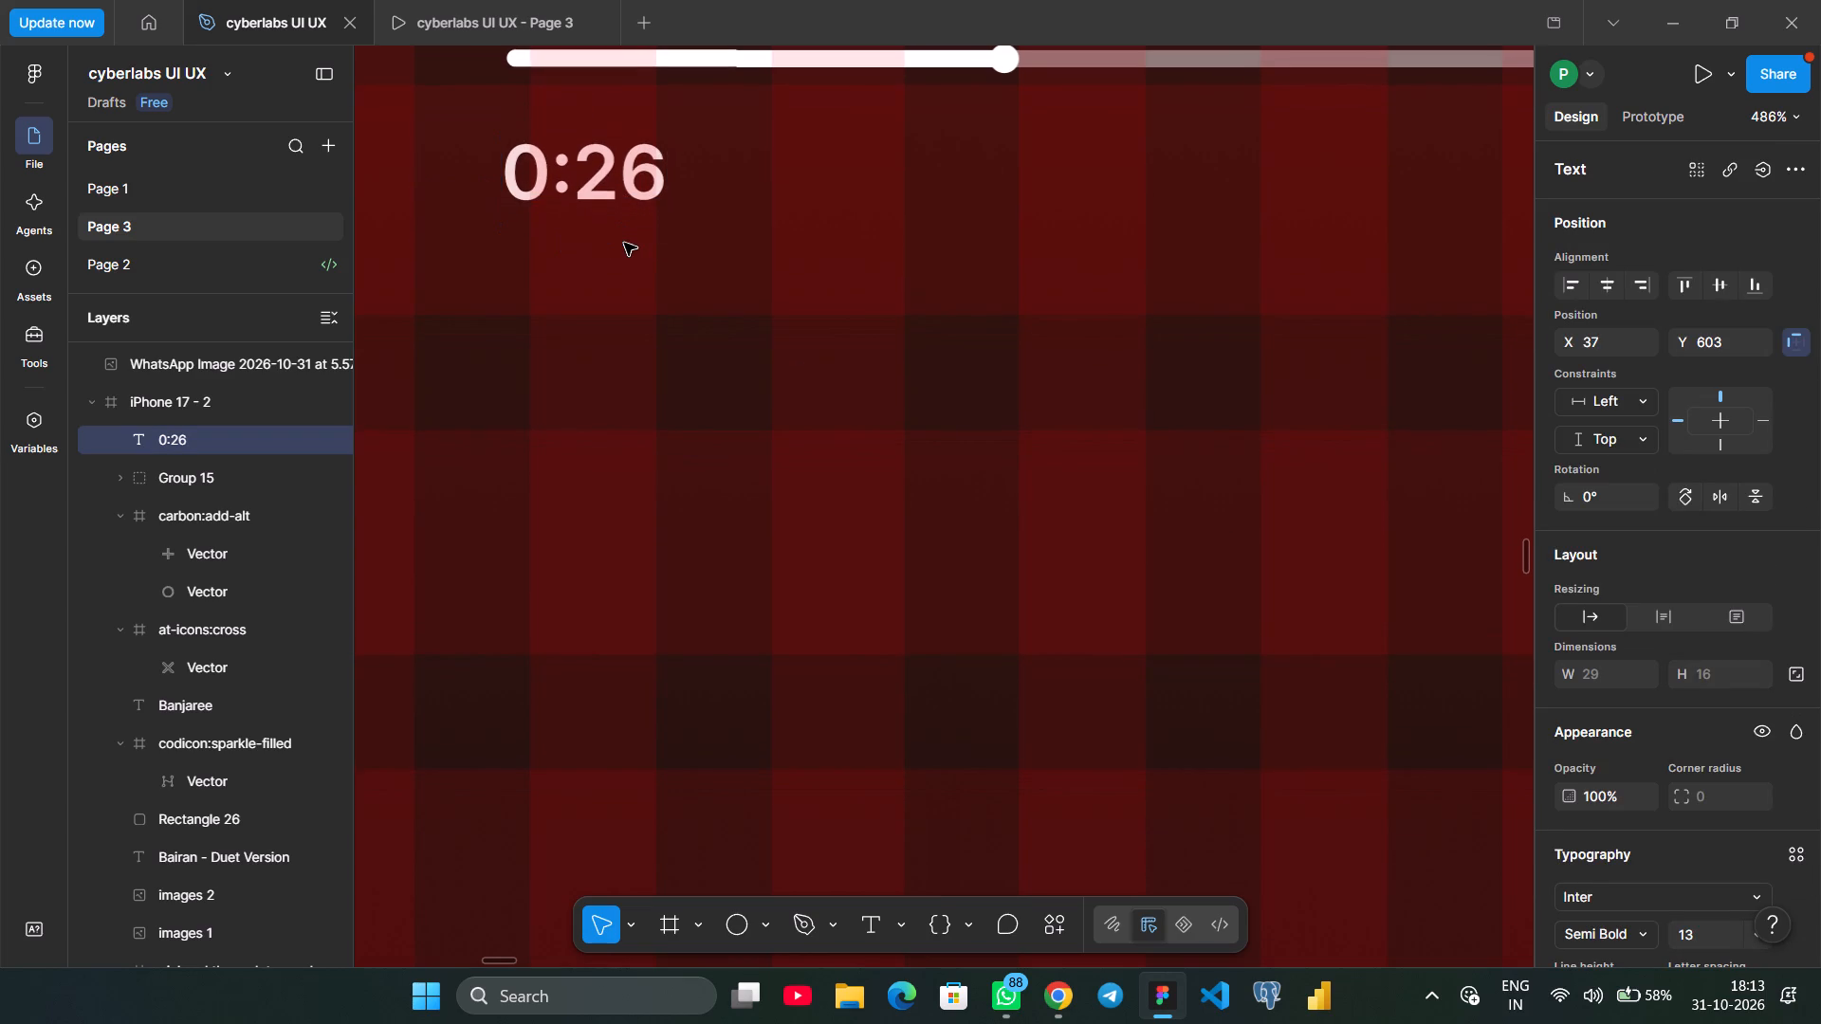
Duplicate the 0:26 text on the same row beneath the progress bar's far end, at X 351, Y 603.
scroll(624, 243, up, 1)
scroll(624, 243, right, 2)
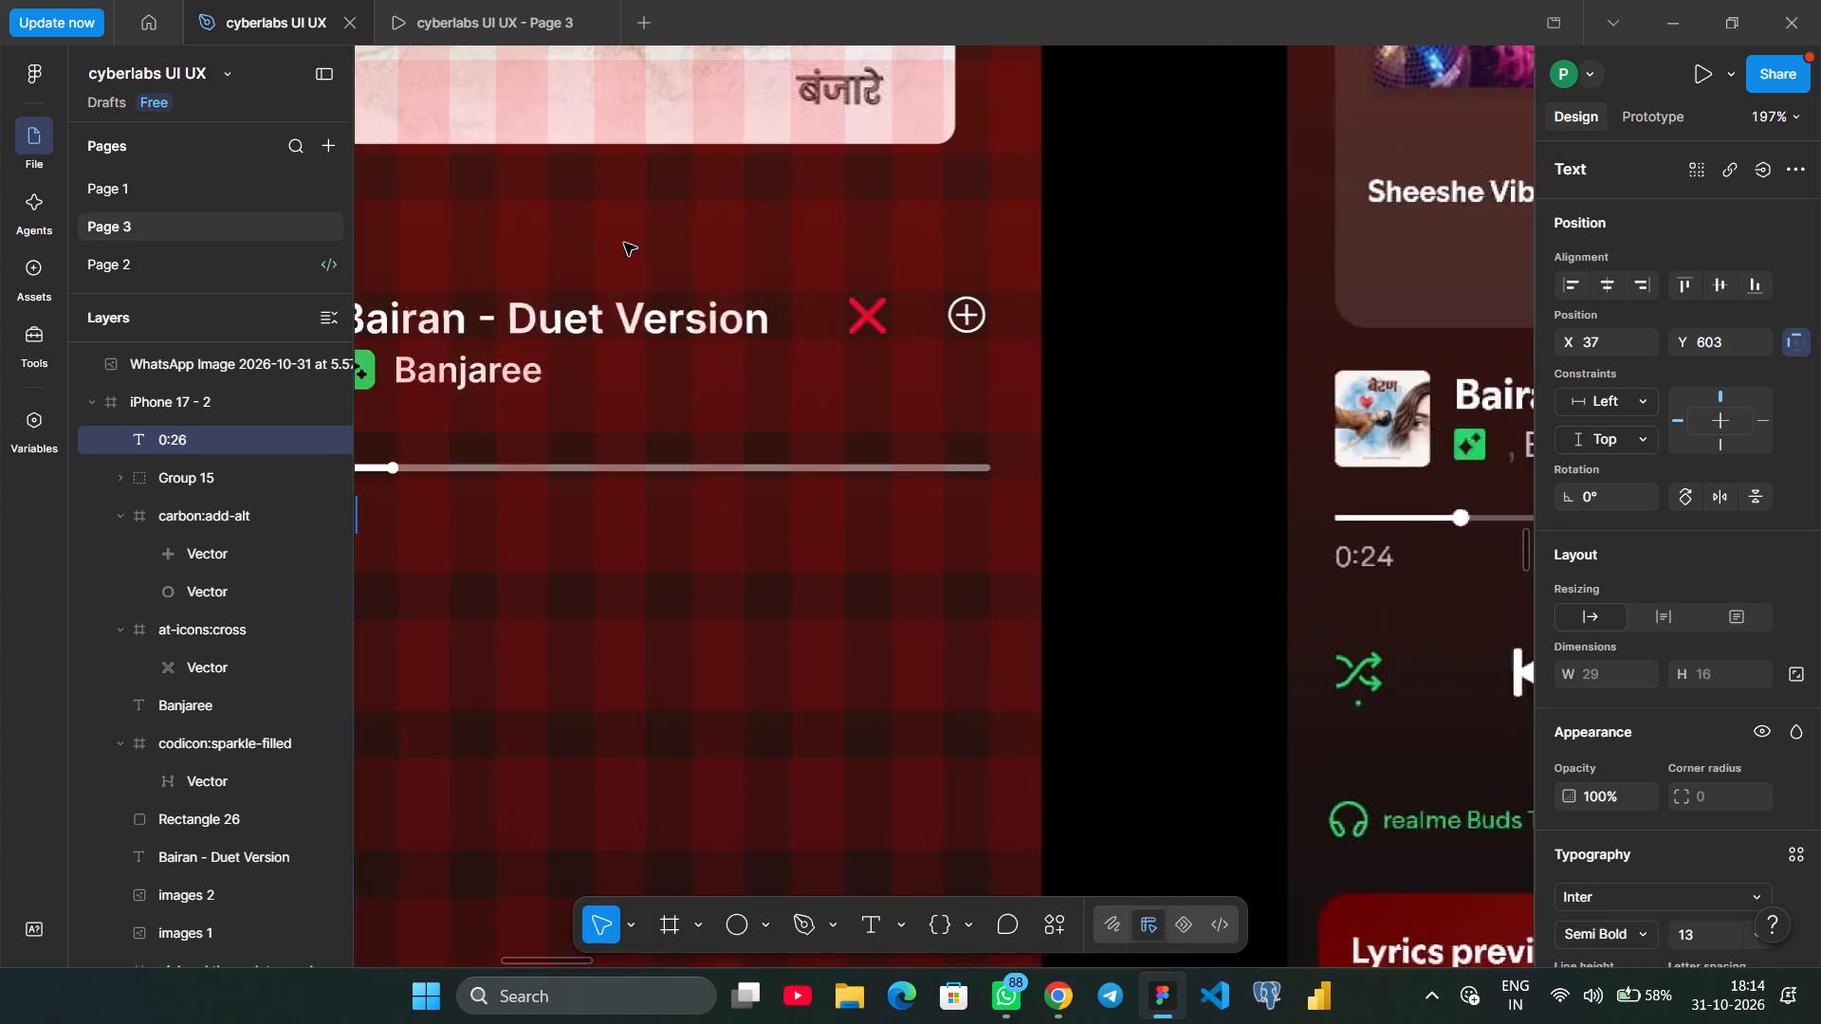
scroll(624, 243, right, 3)
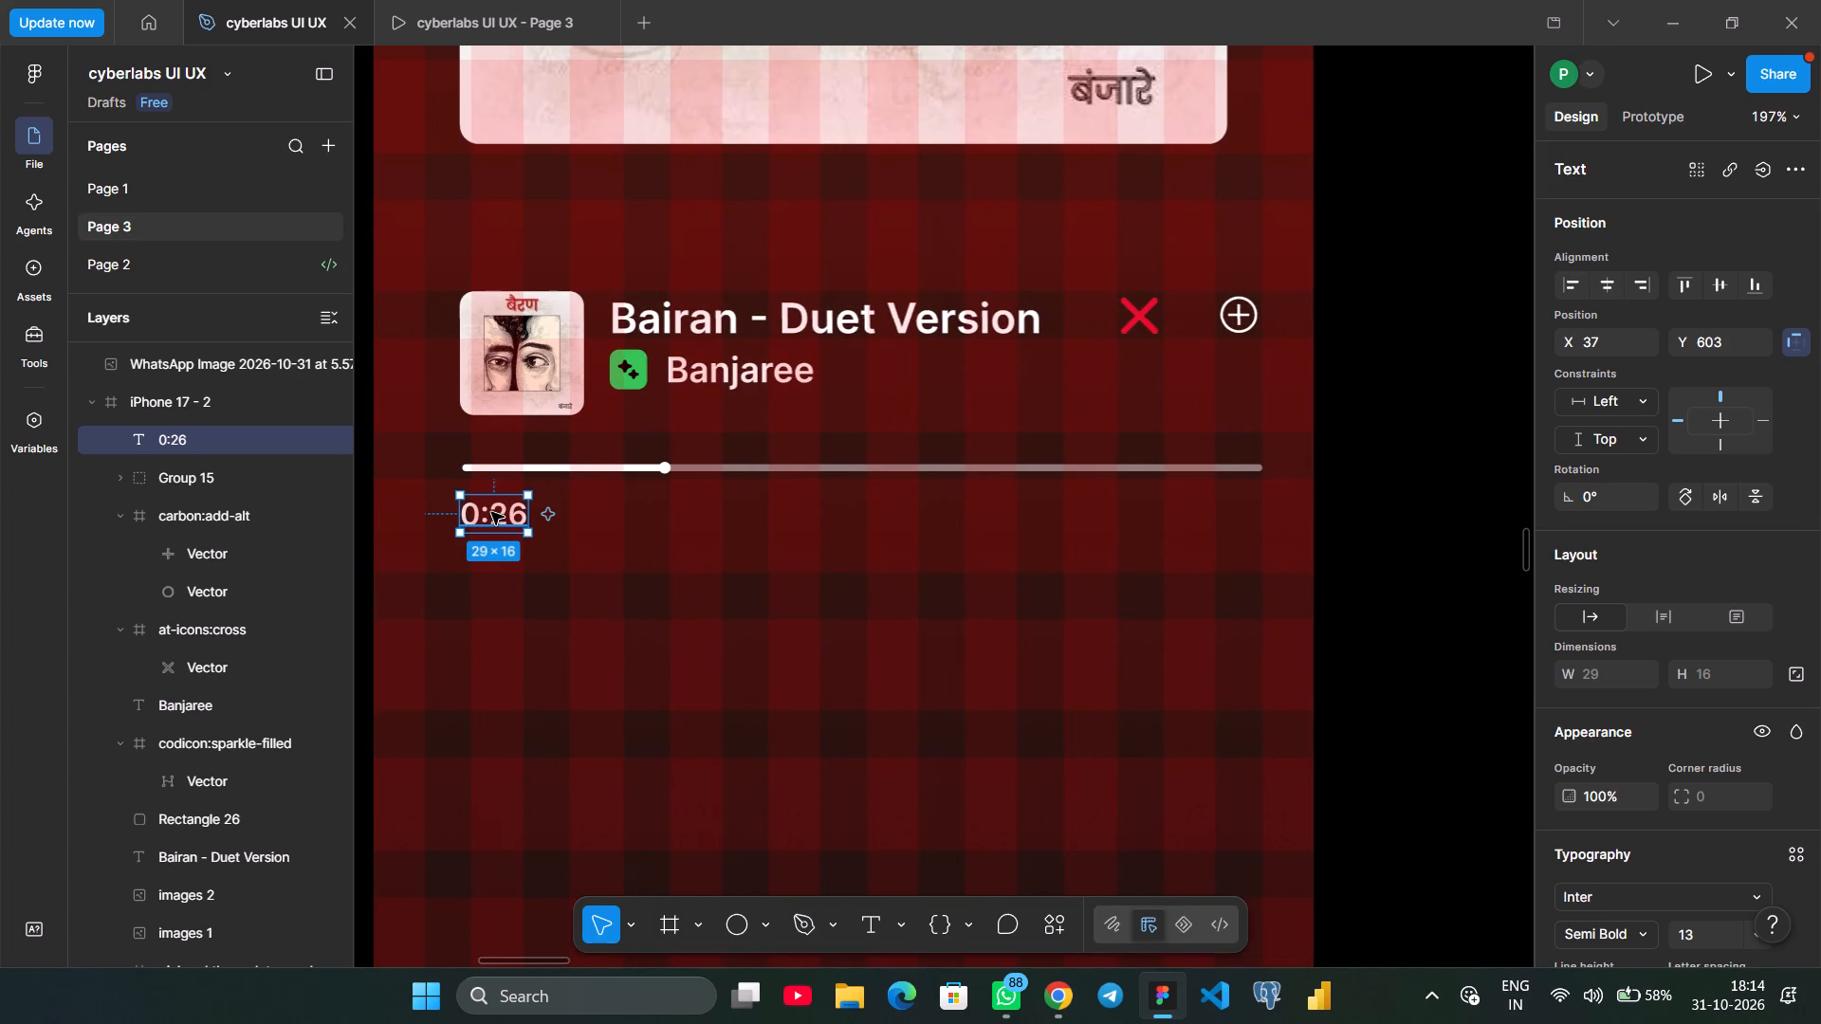
drag(491, 512, 1227, 514)
Change the duplicated time label beneath the progress bar's far end to read 2:30.
click(1227, 514)
drag(1227, 514, 1217, 514)
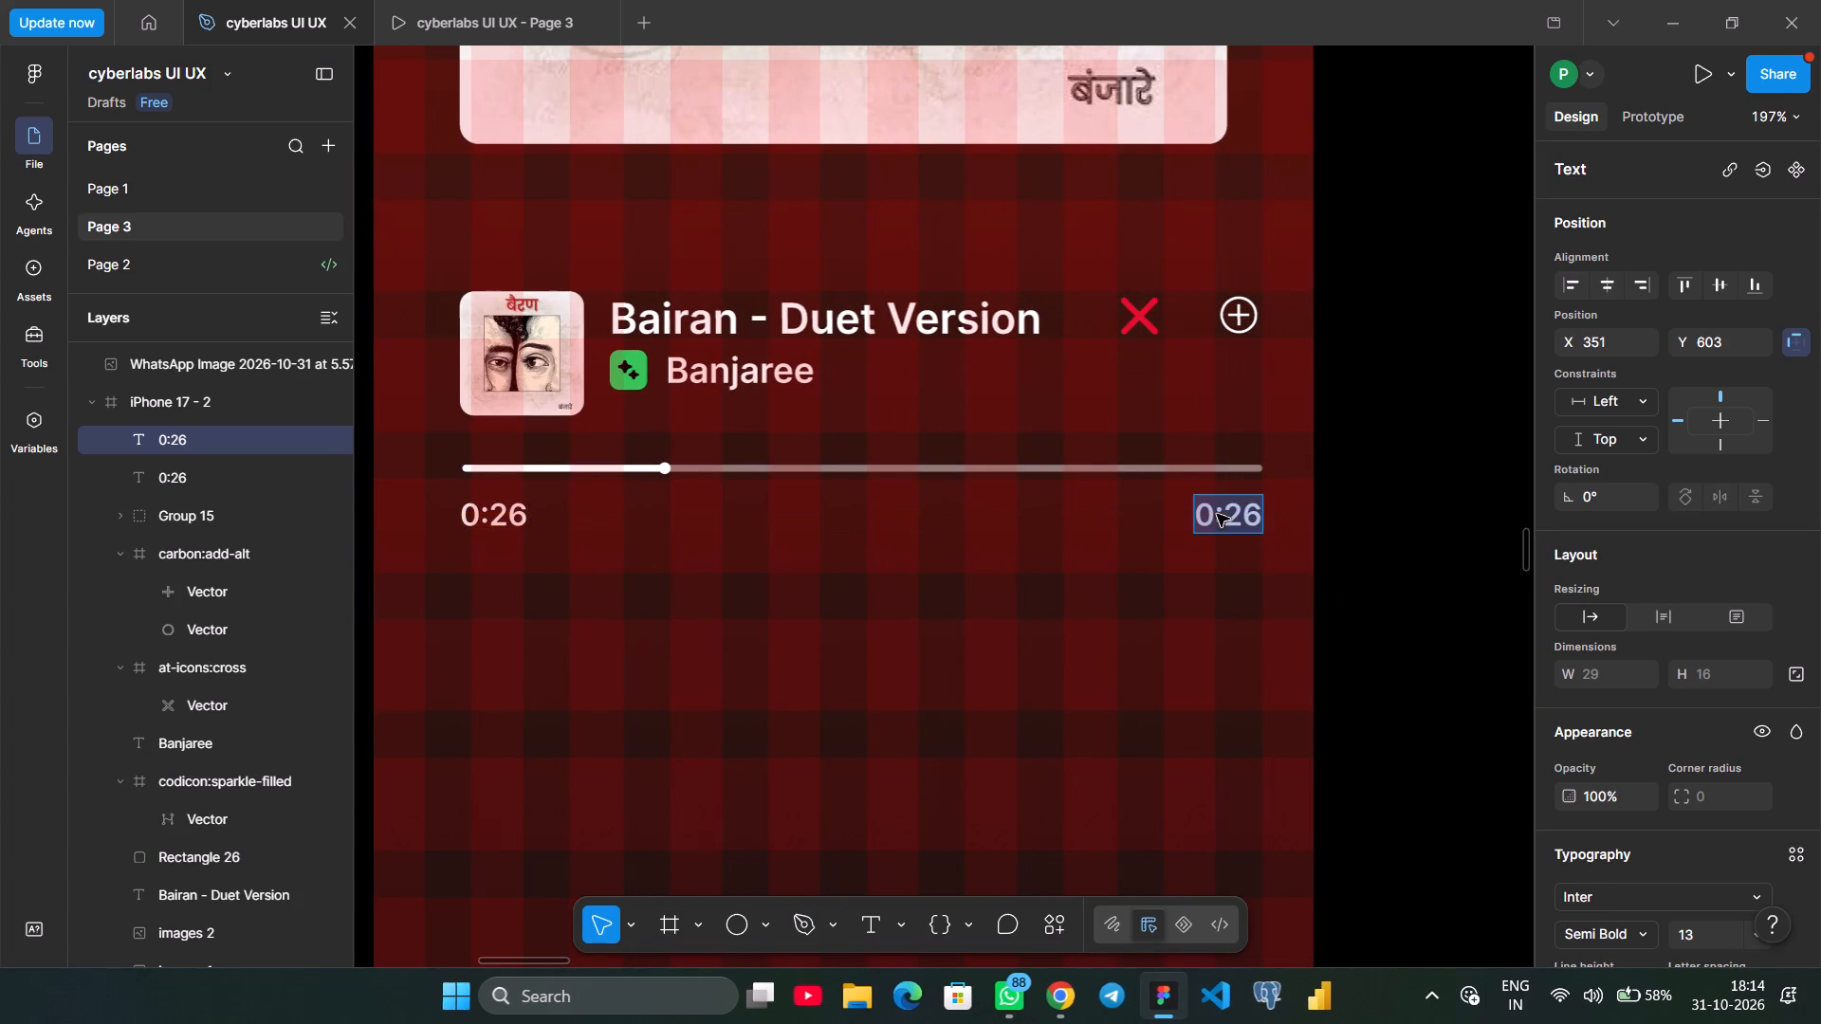
drag(1217, 514, 1215, 514)
click(1215, 514)
scroll(1215, 514, left, 6)
scroll(1215, 514, right, 1)
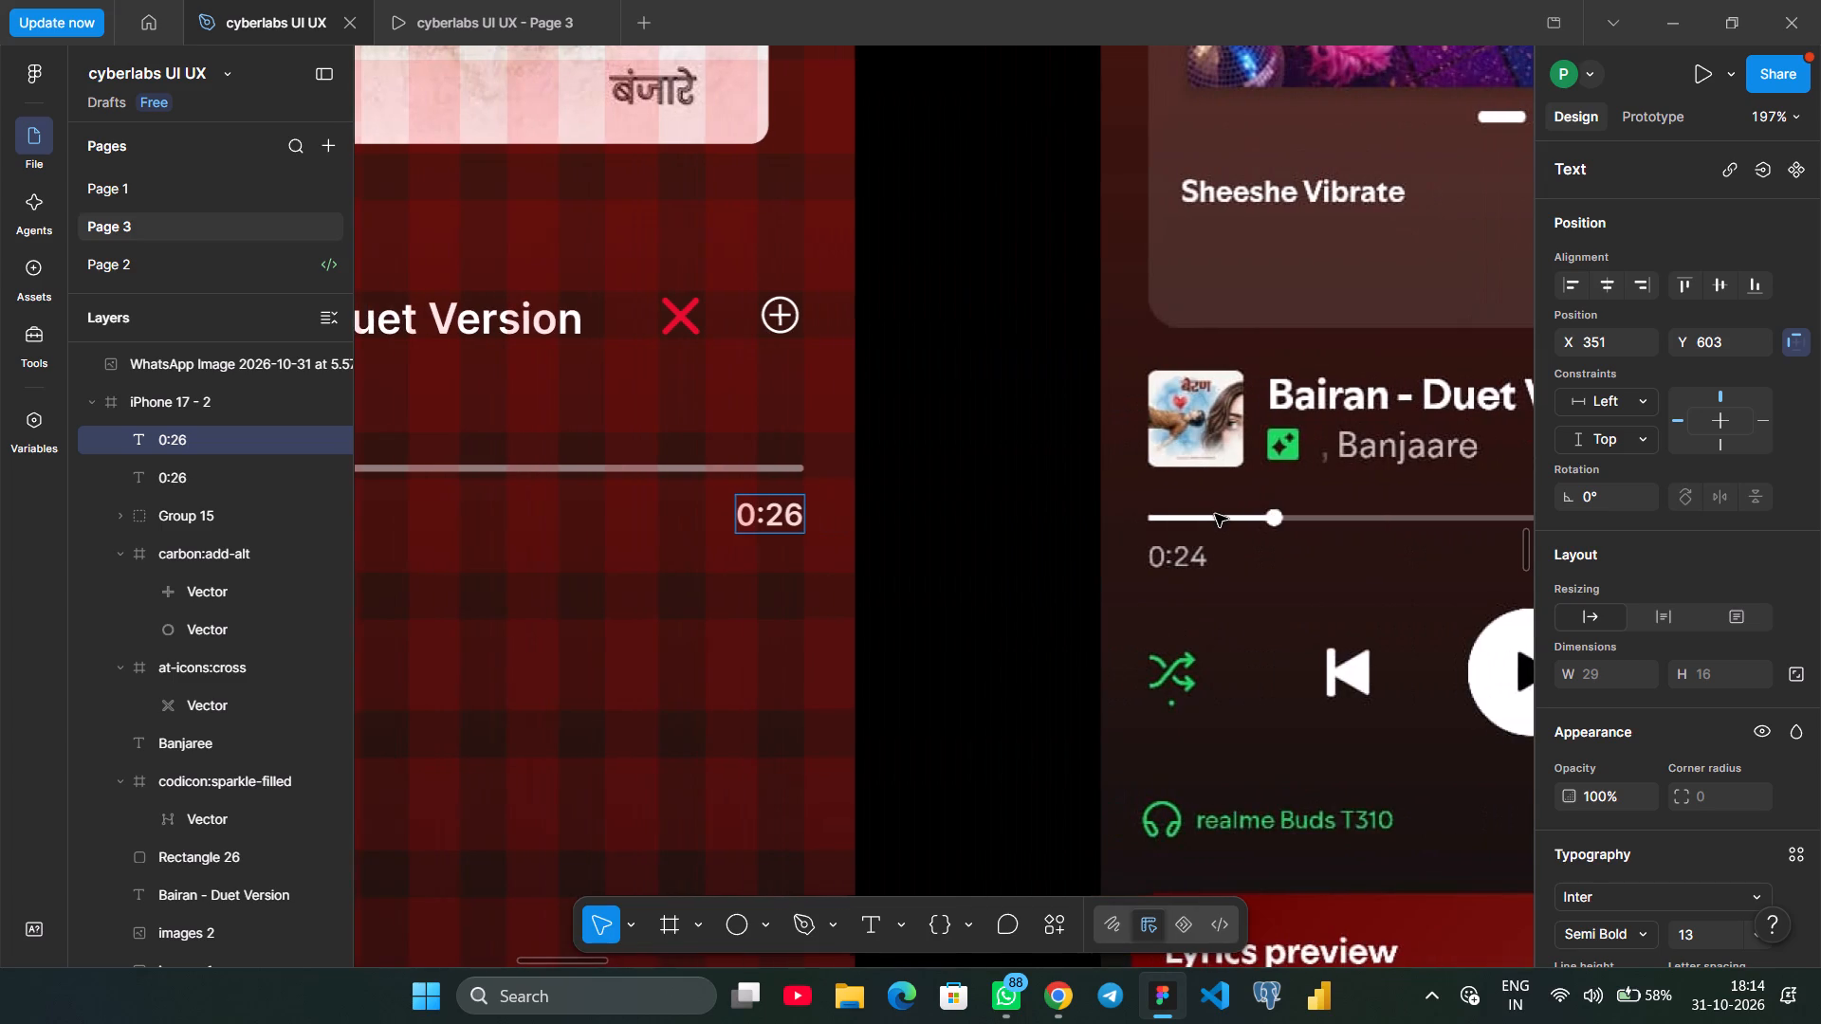
key(BackSpace)
key(2)
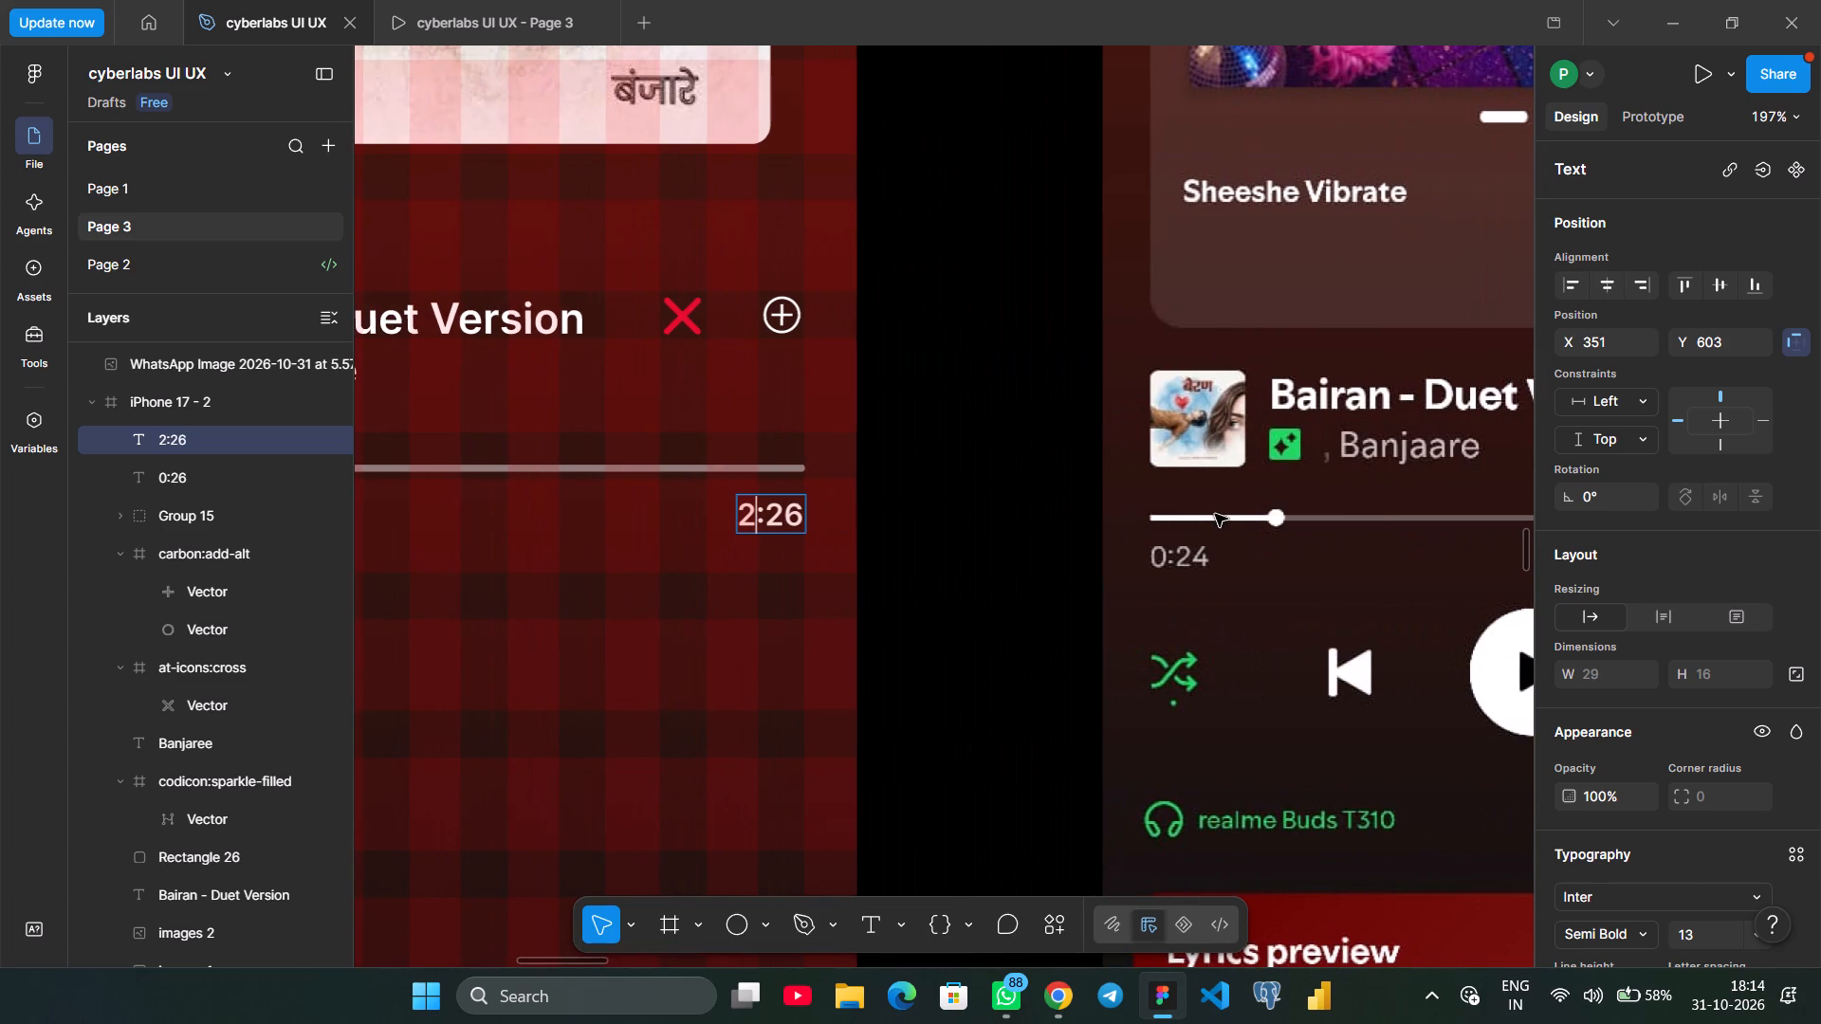
key(Right)
key(Right)
key(Right)
key(BackSpace)
key(BackSpace)
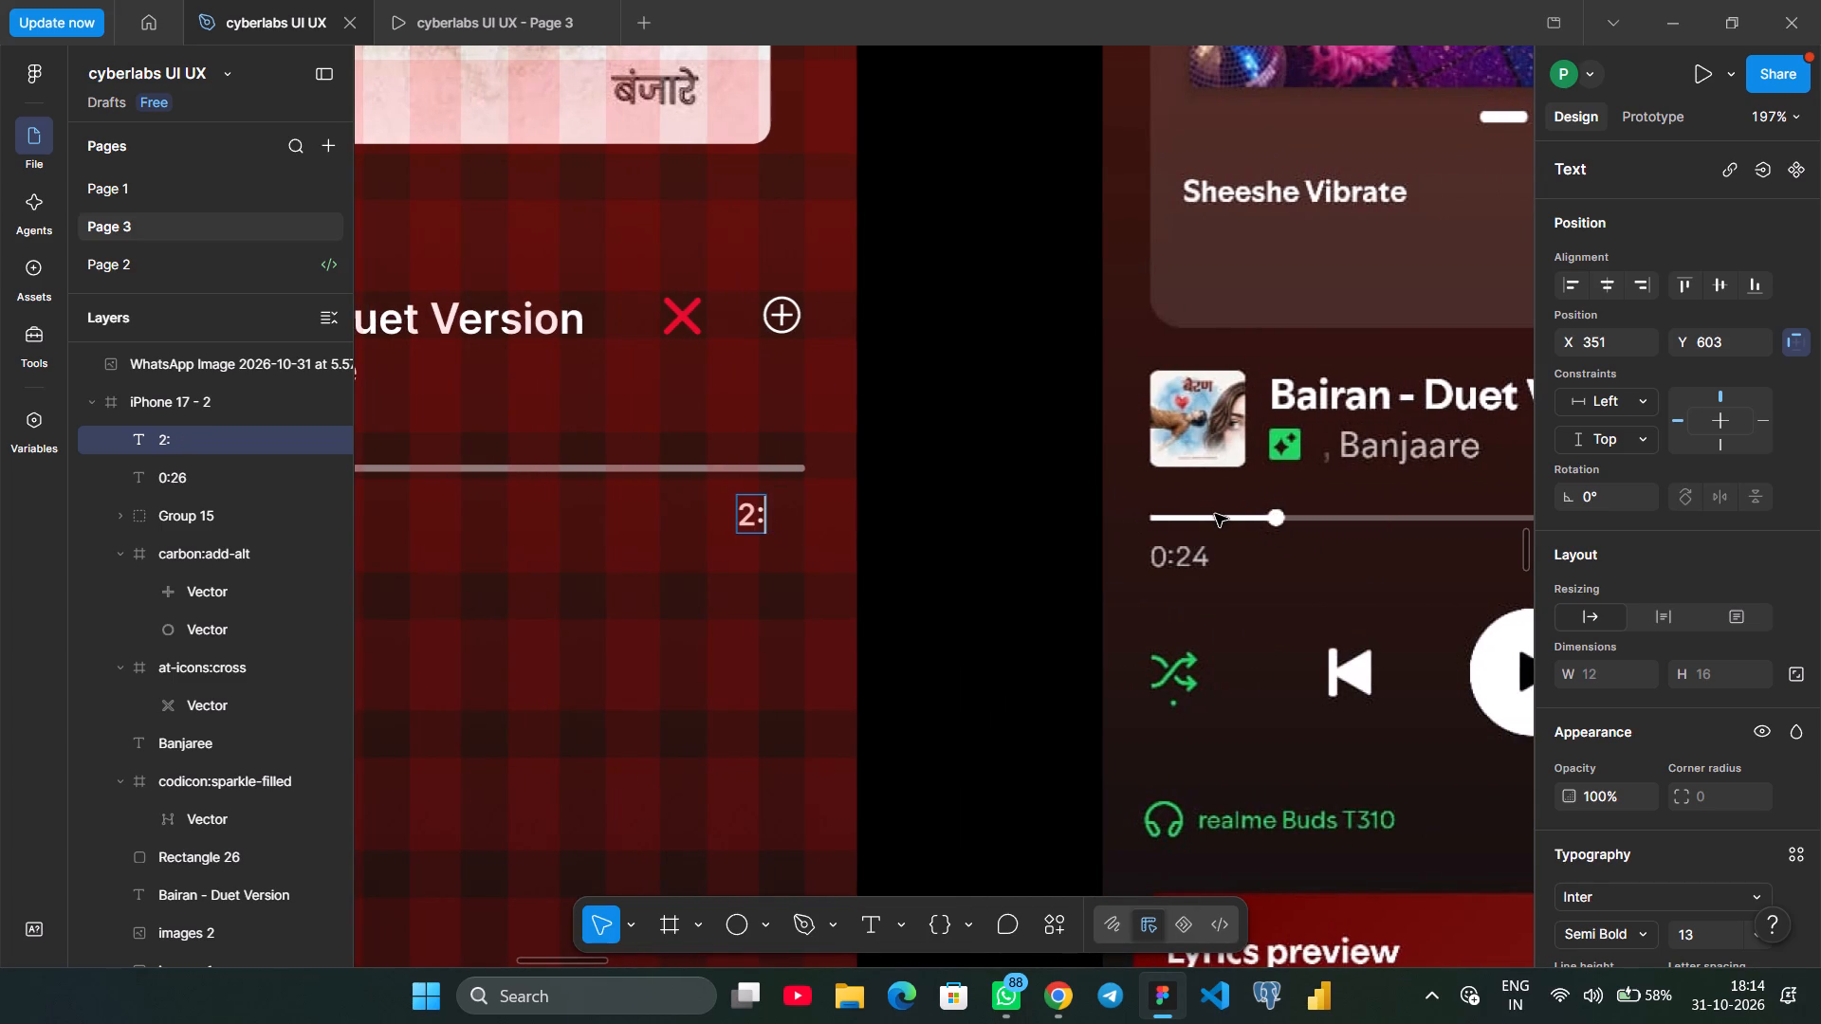
text(30)
click(916, 556)
scroll(916, 556, right, 1)
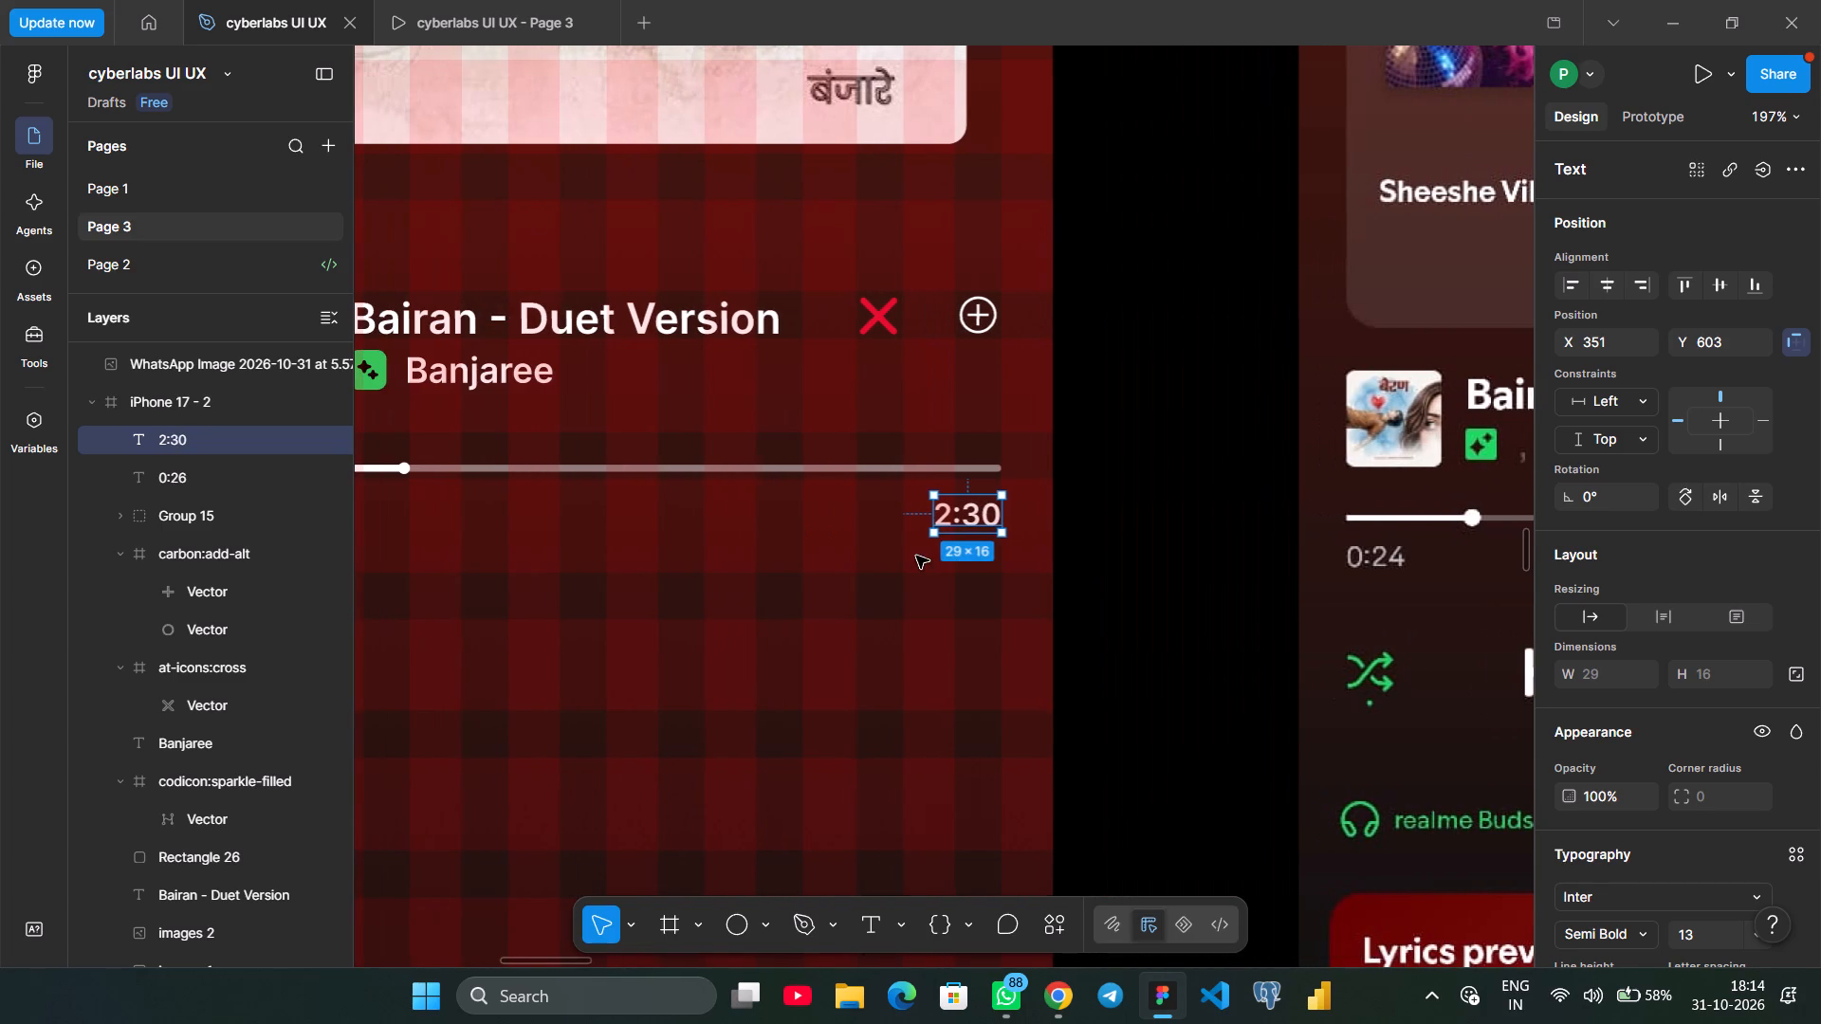
click(1200, 528)
Run the Iconify plugin to source the playback control icons shown in the reference screen.
scroll(1200, 528, right, 1)
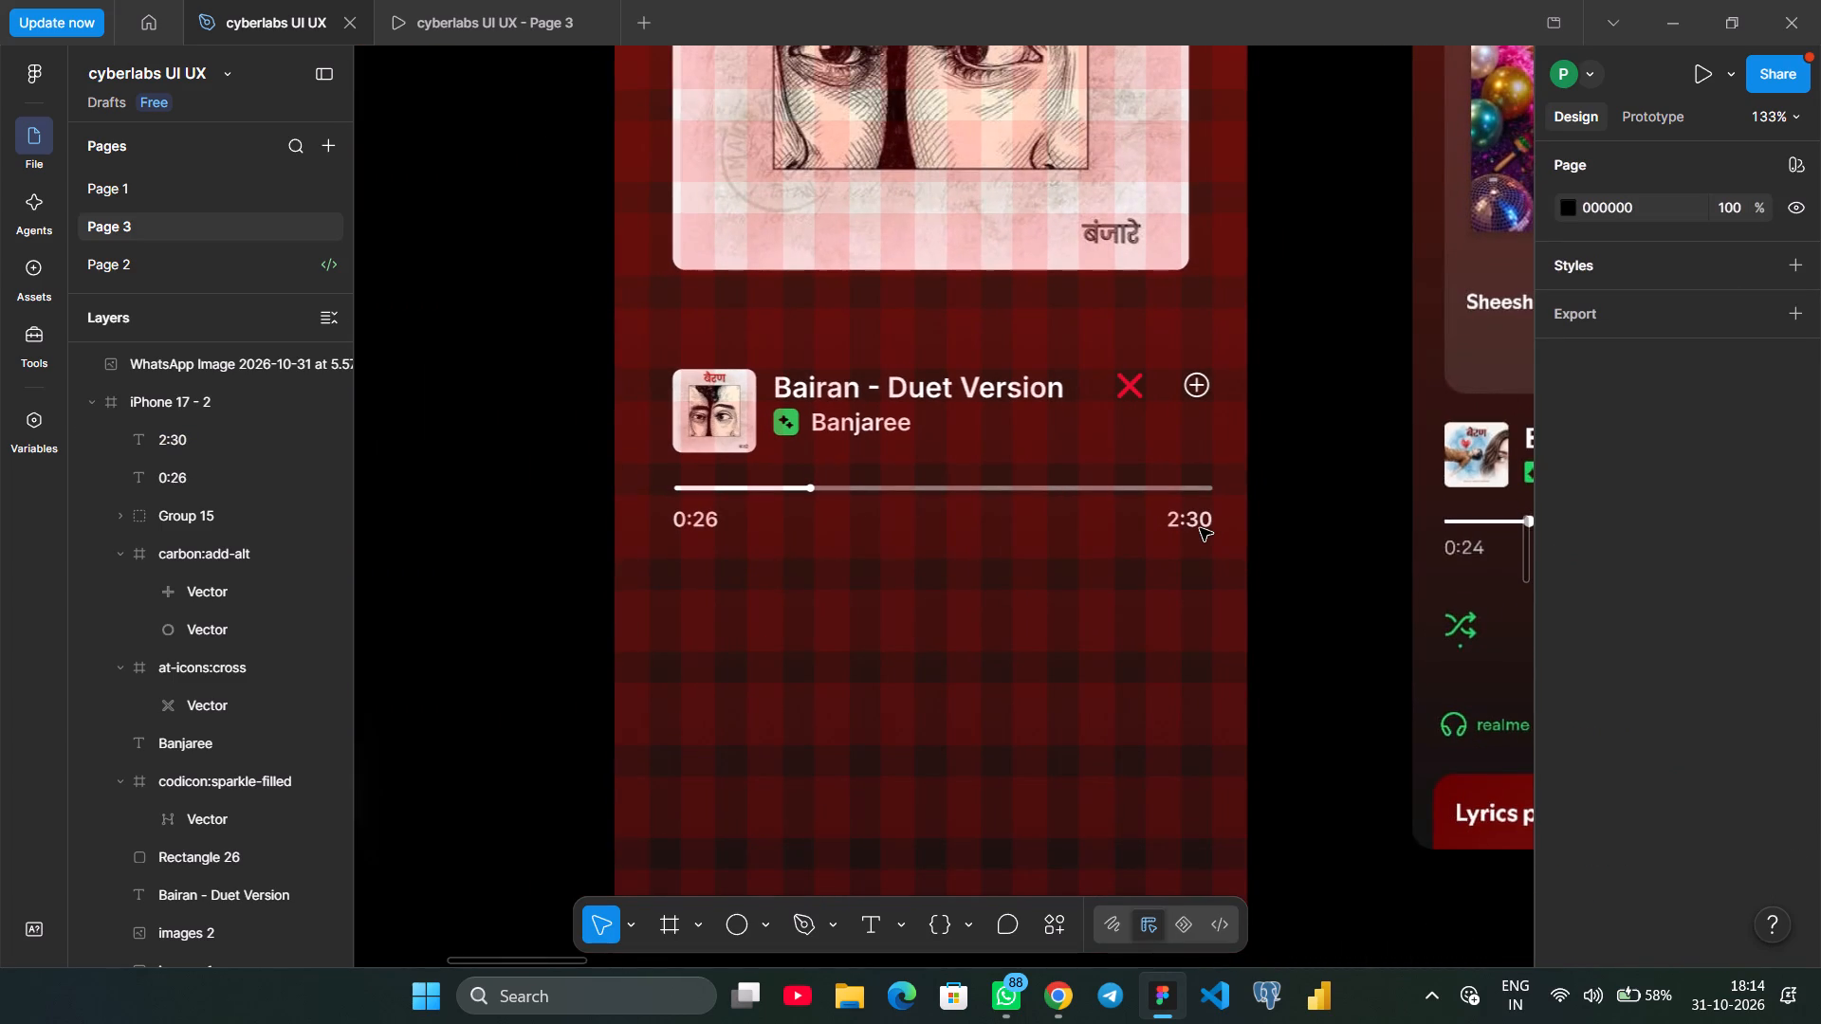
scroll(1200, 528, left, 2)
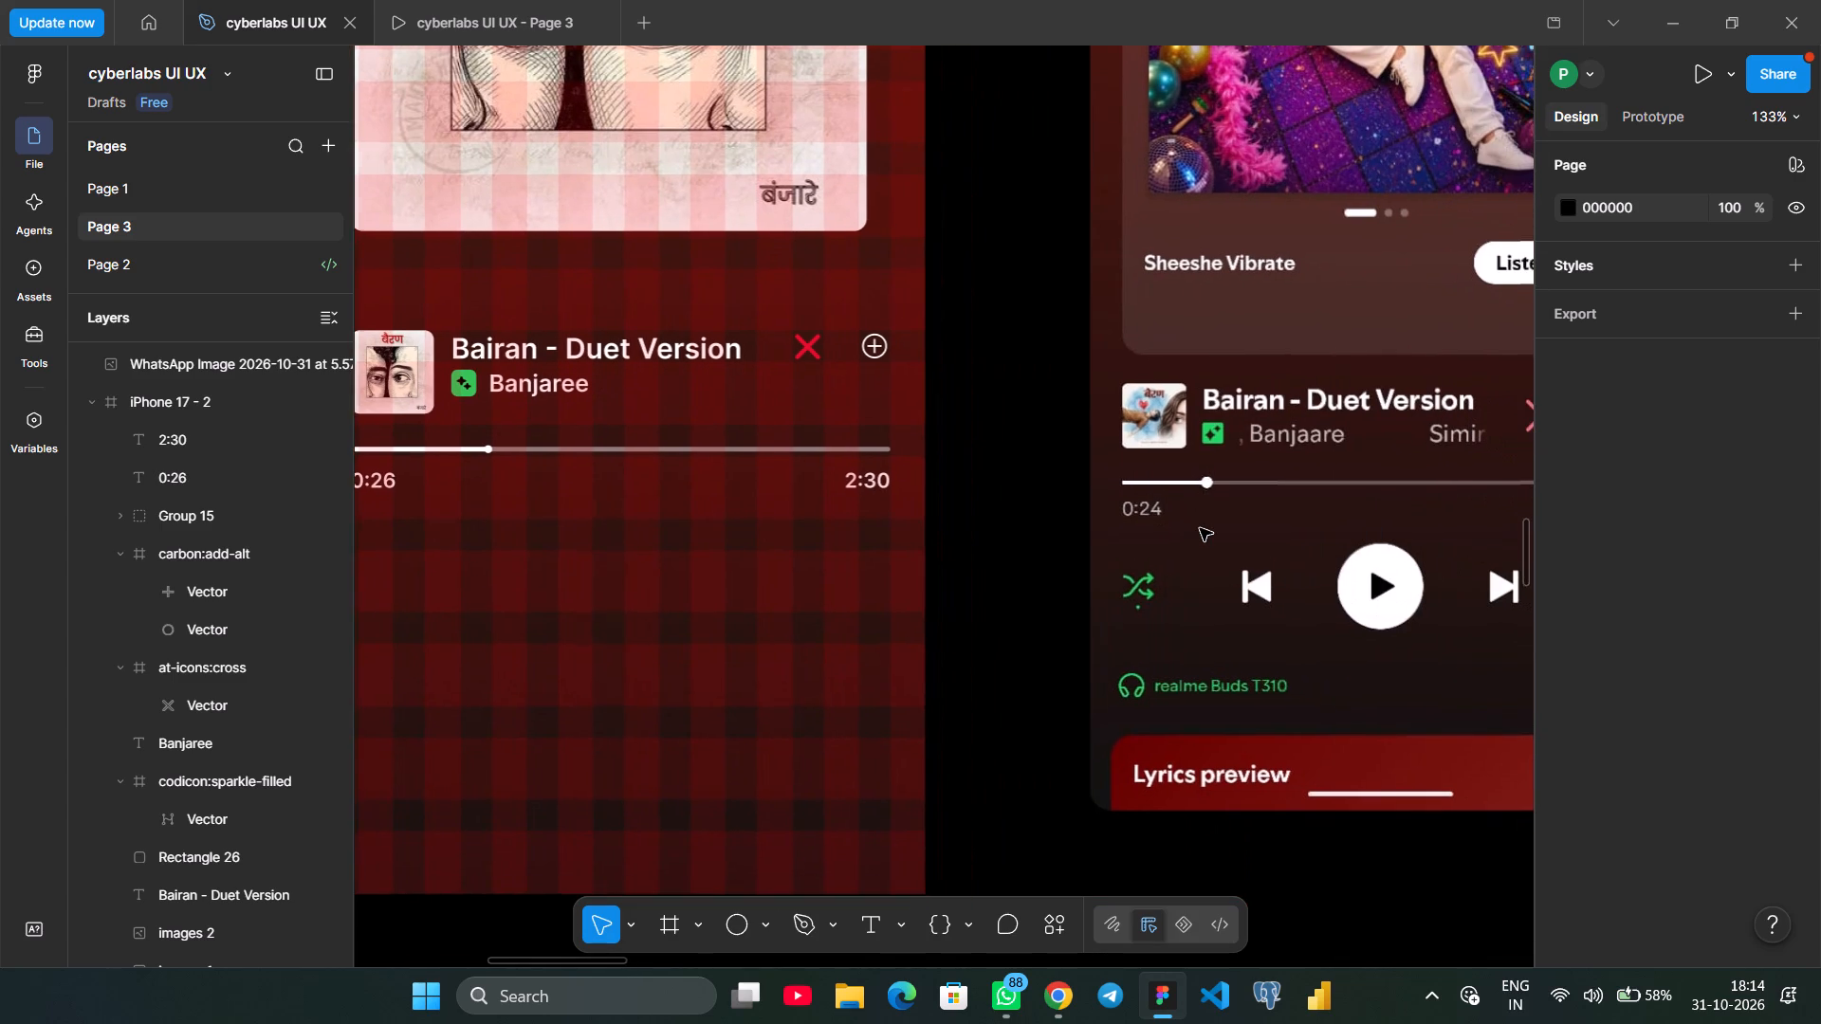
scroll(1200, 528, down, 1)
scroll(1200, 528, right, 3)
scroll(1200, 528, left, 3)
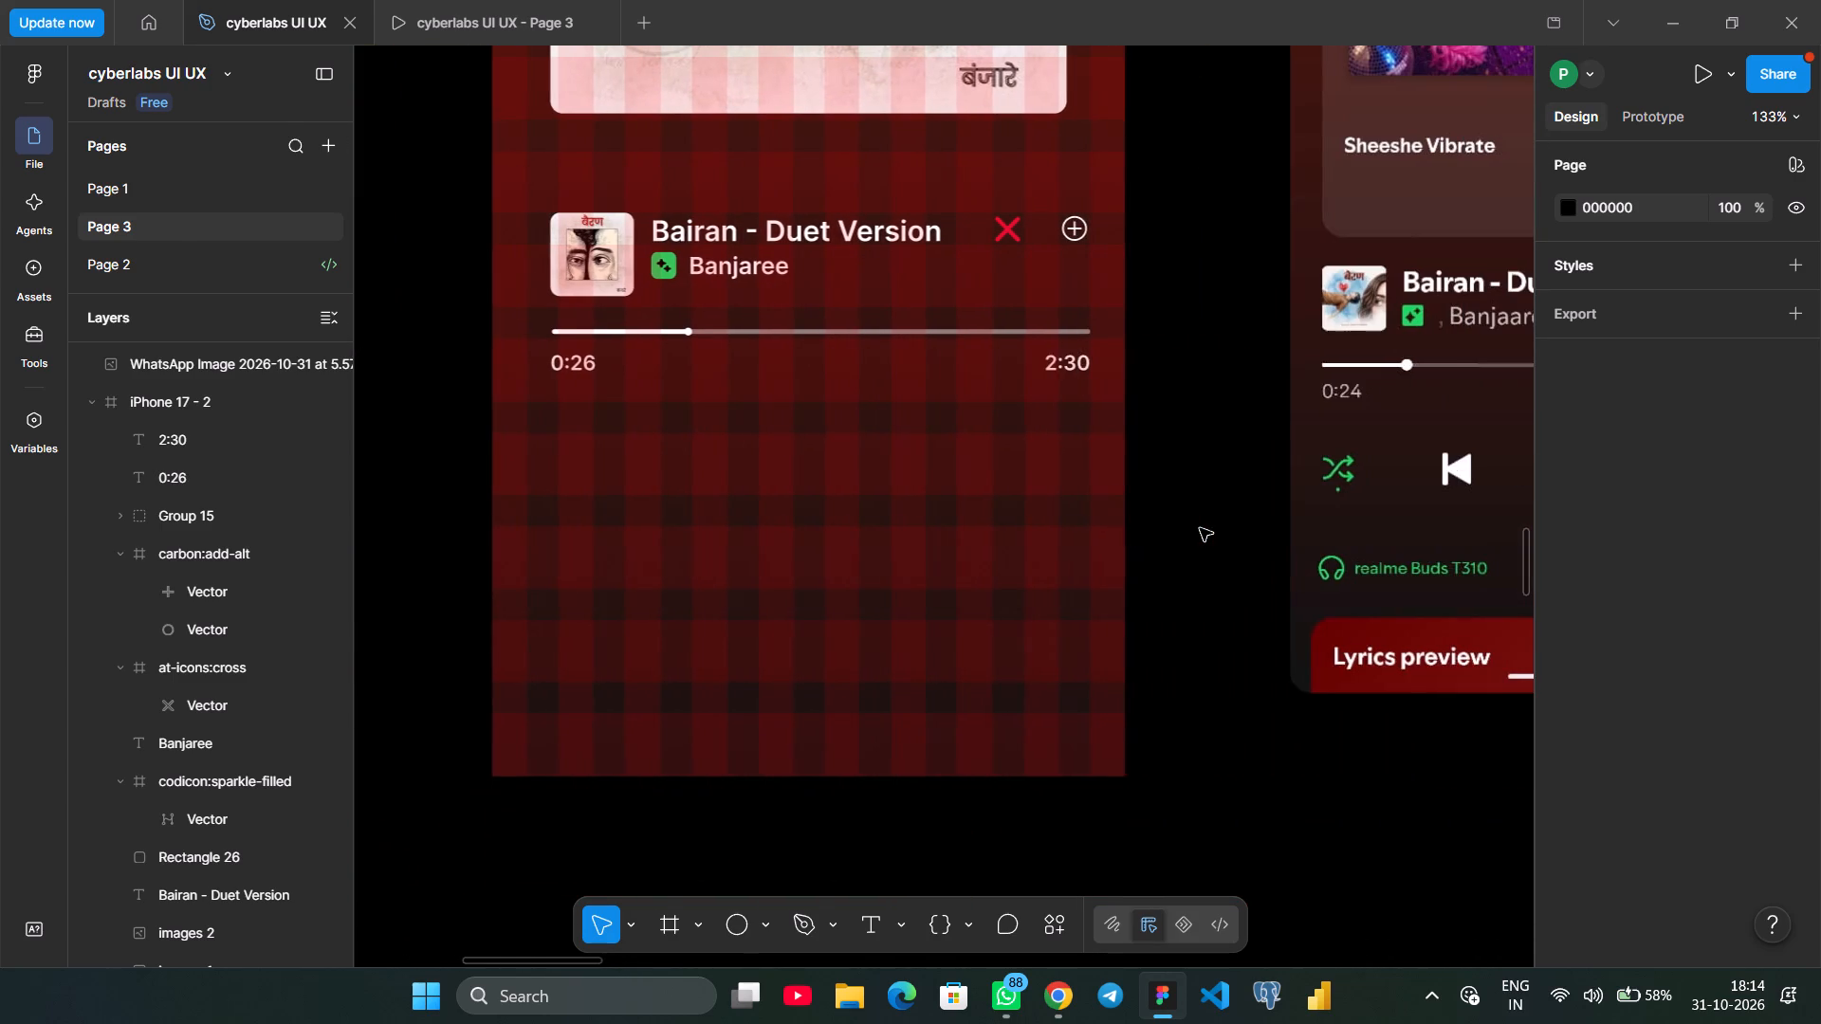
scroll(1200, 528, left, 2)
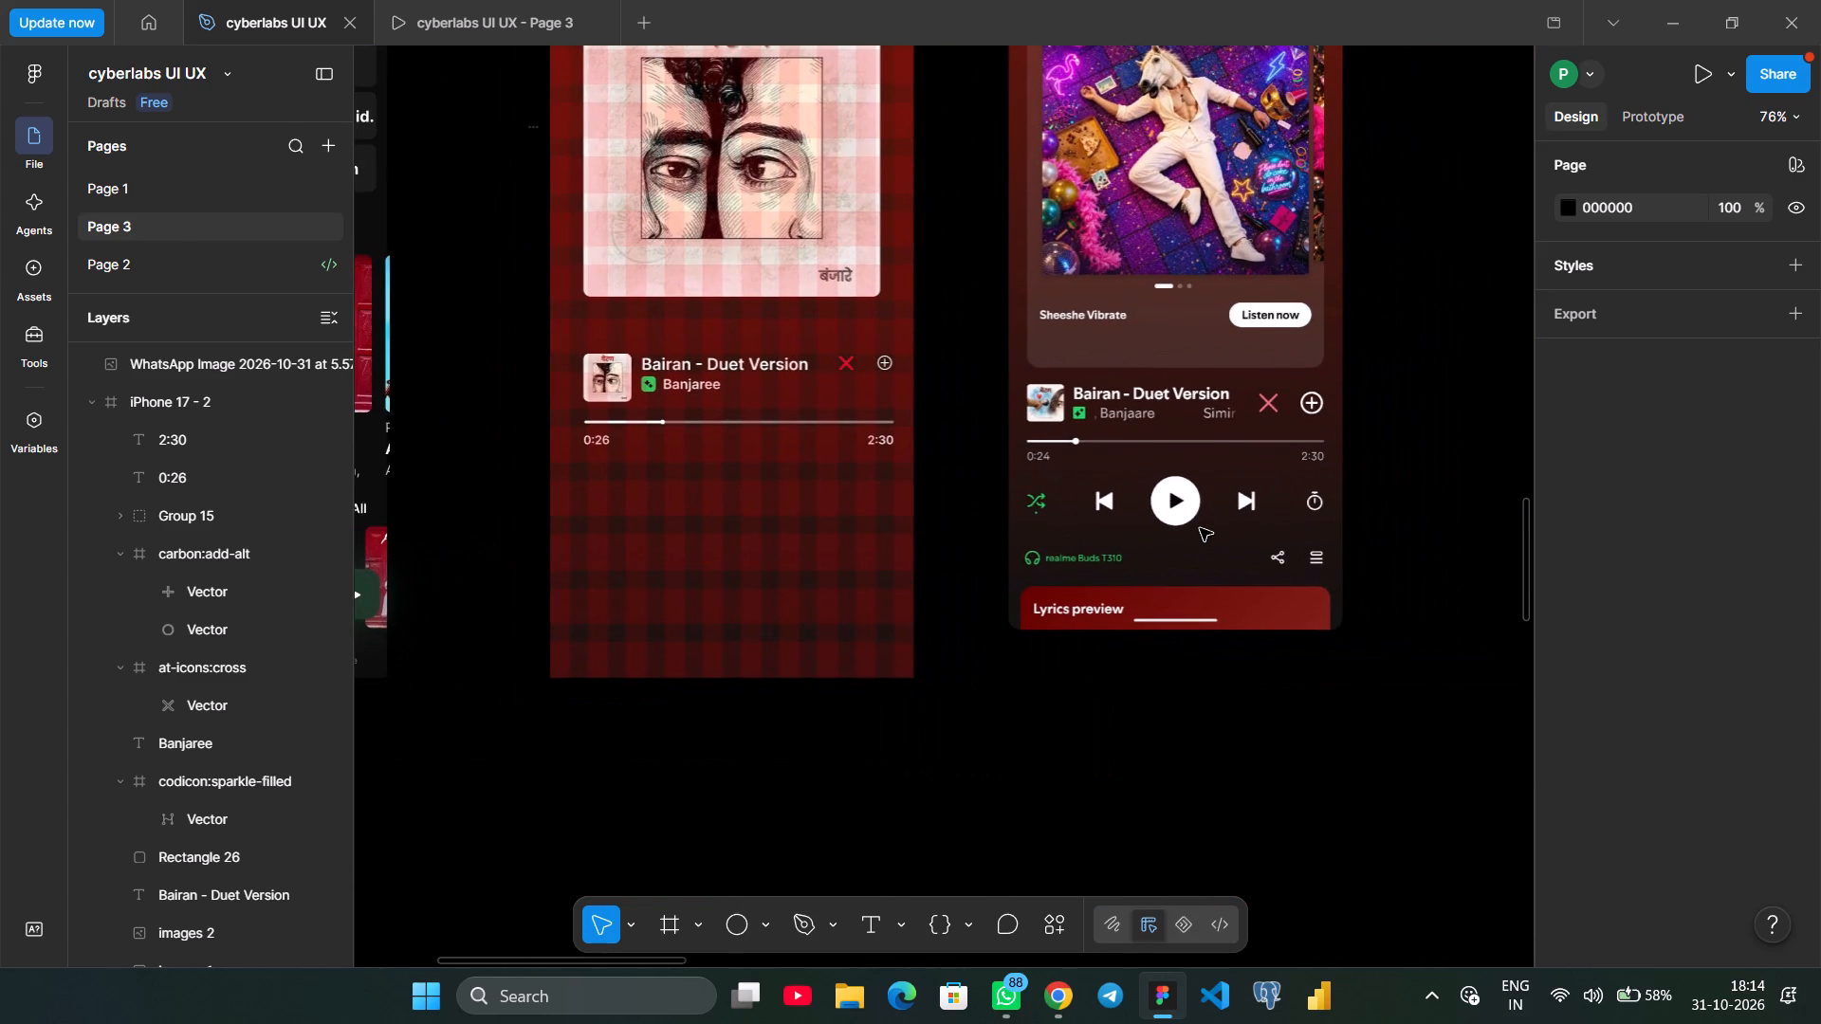
scroll(1200, 528, left, 1)
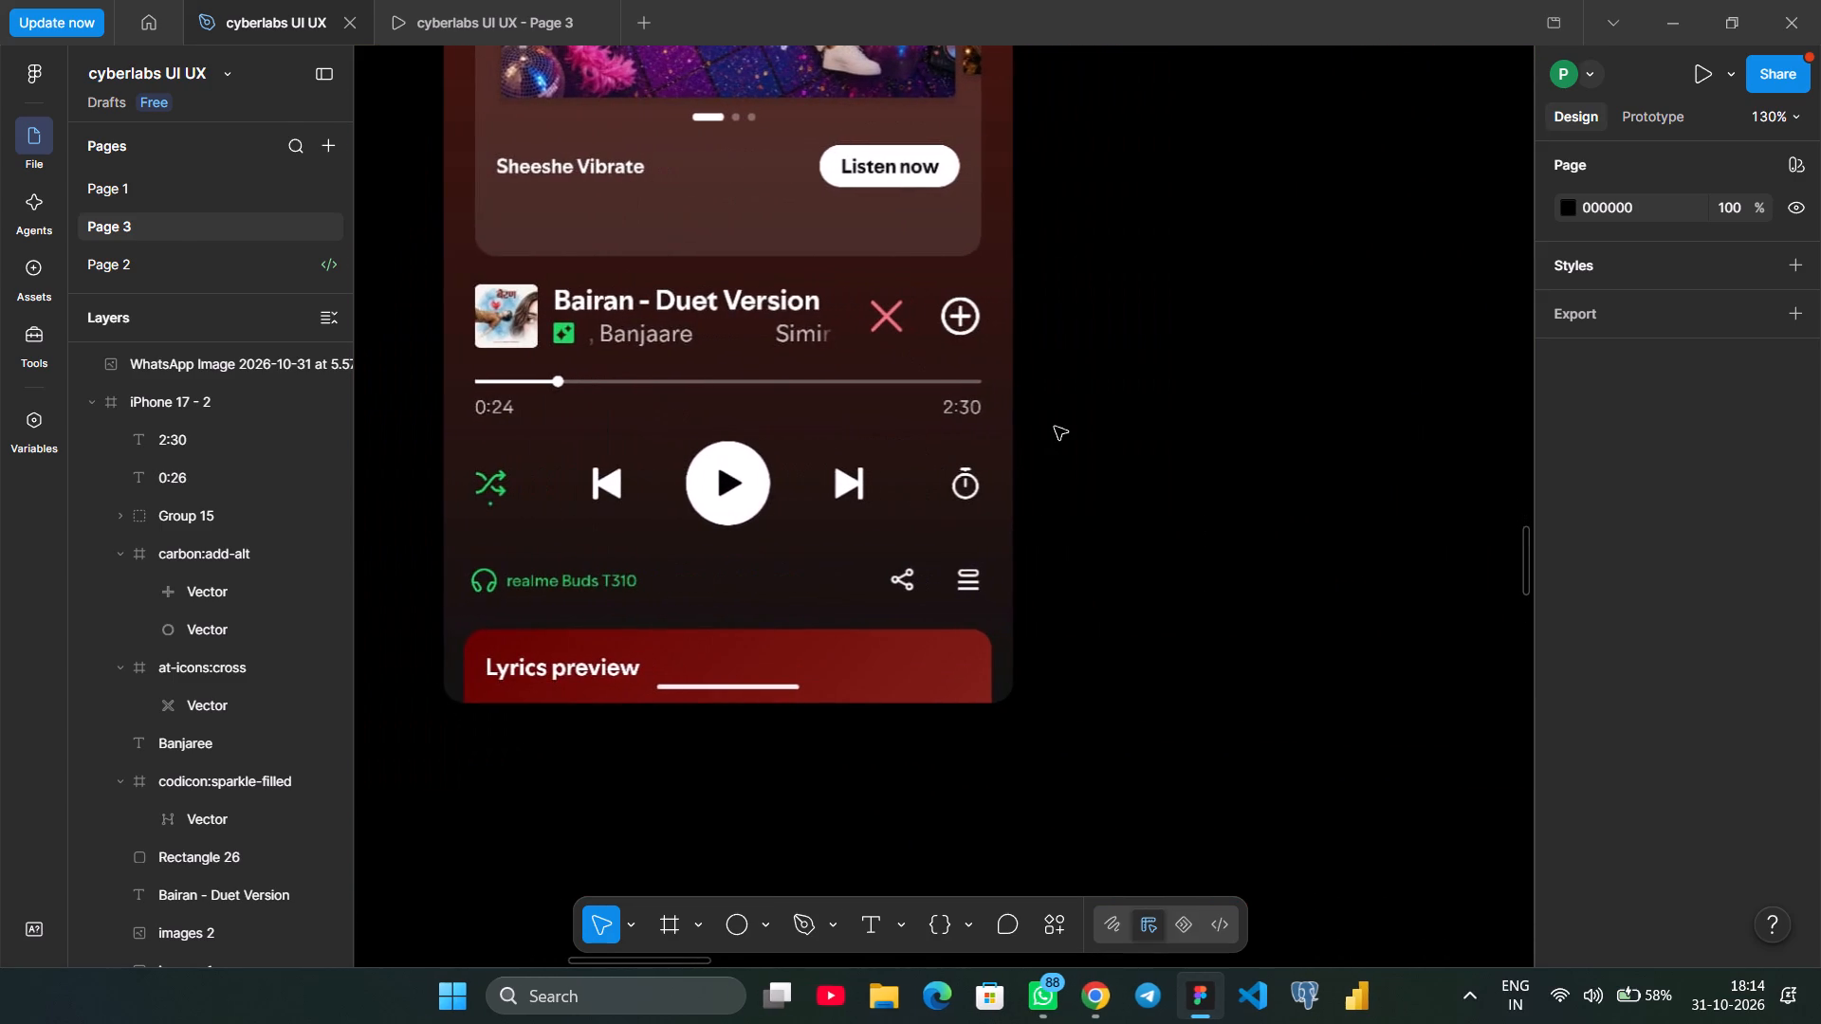
right_click(1055, 427)
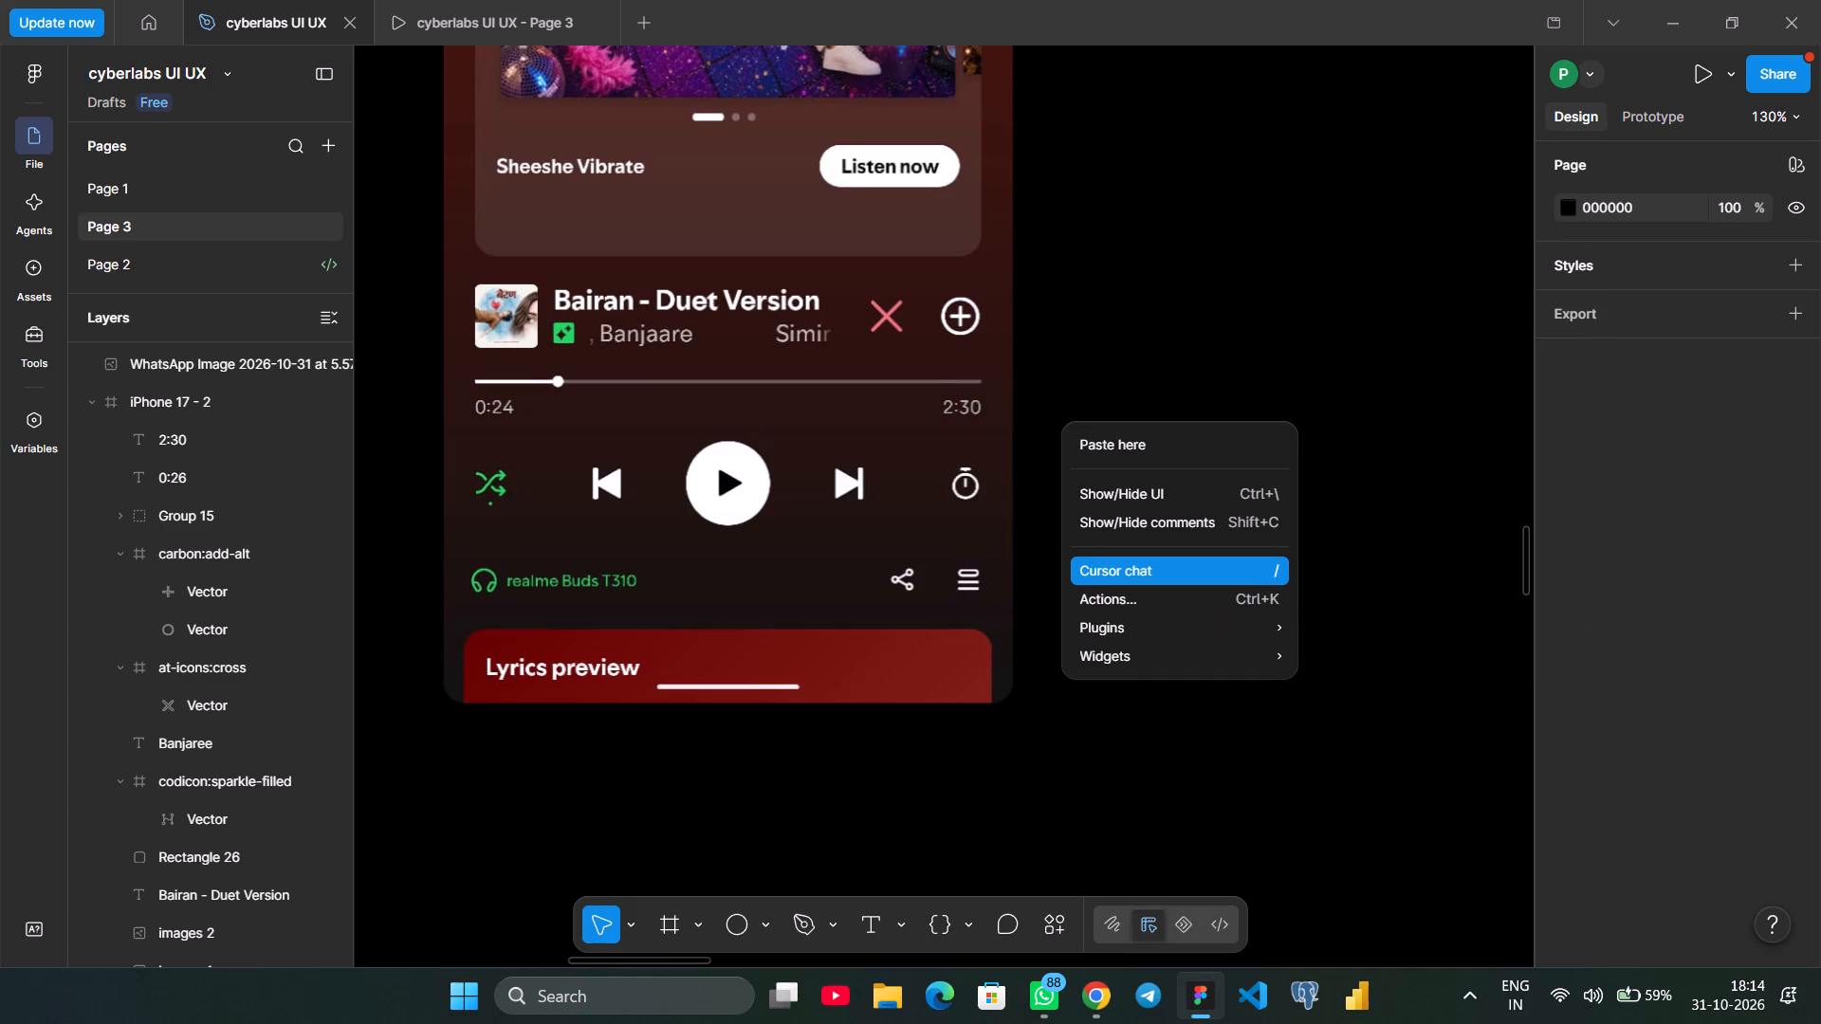
click(1105, 628)
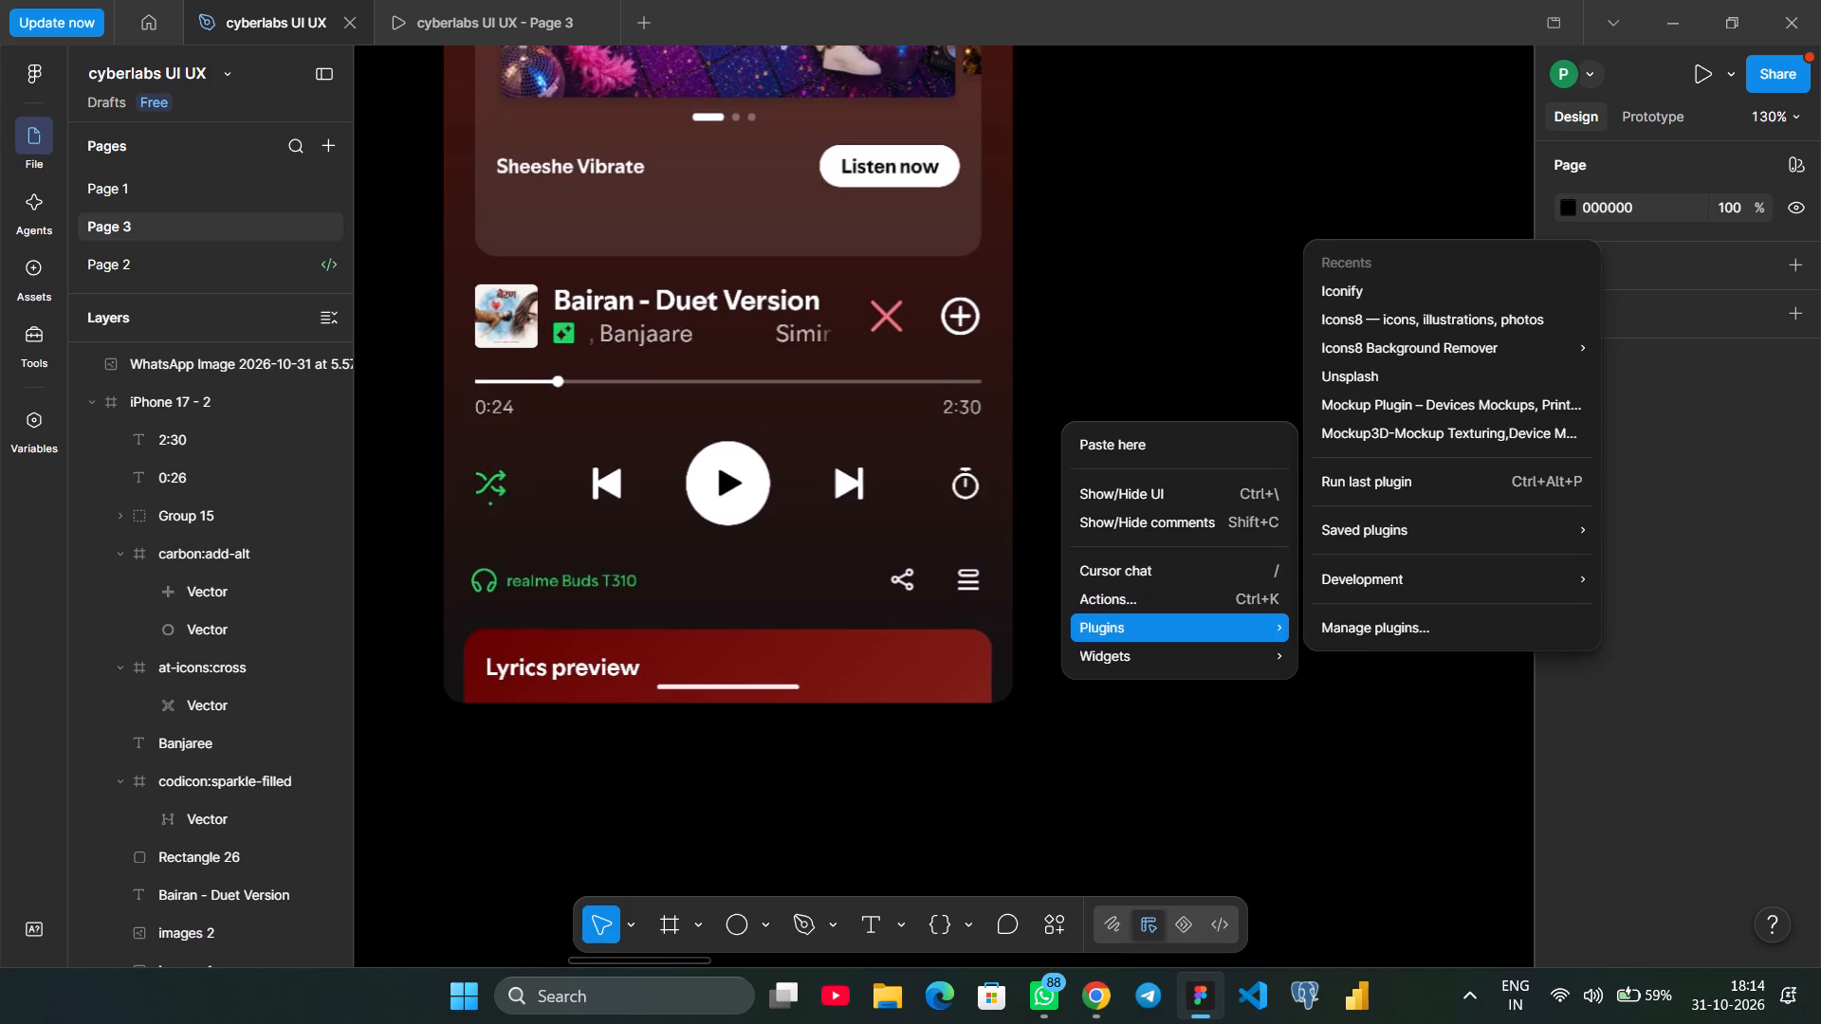
click(1329, 298)
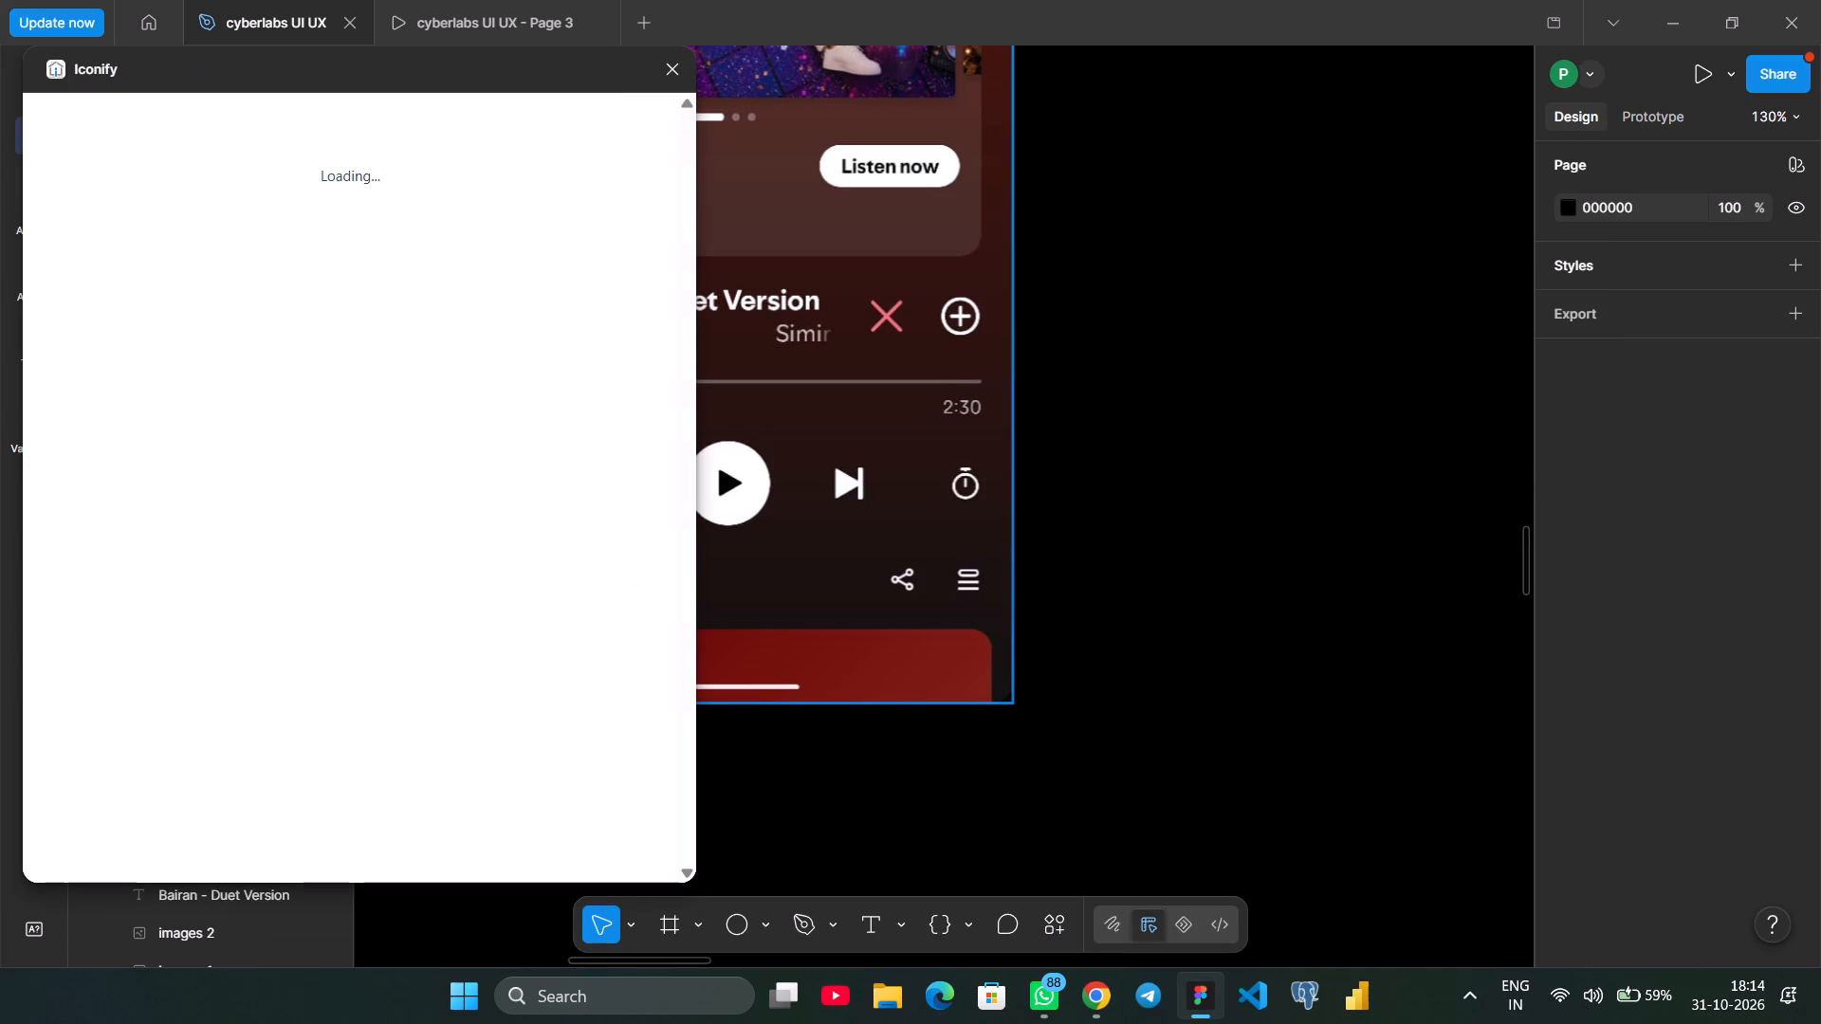
Search Iconify for "play" and place the ant-design:play-circle-filled icon beneath the progress bar, at about X 208, Y 676.
scroll(1030, 236, right, 3)
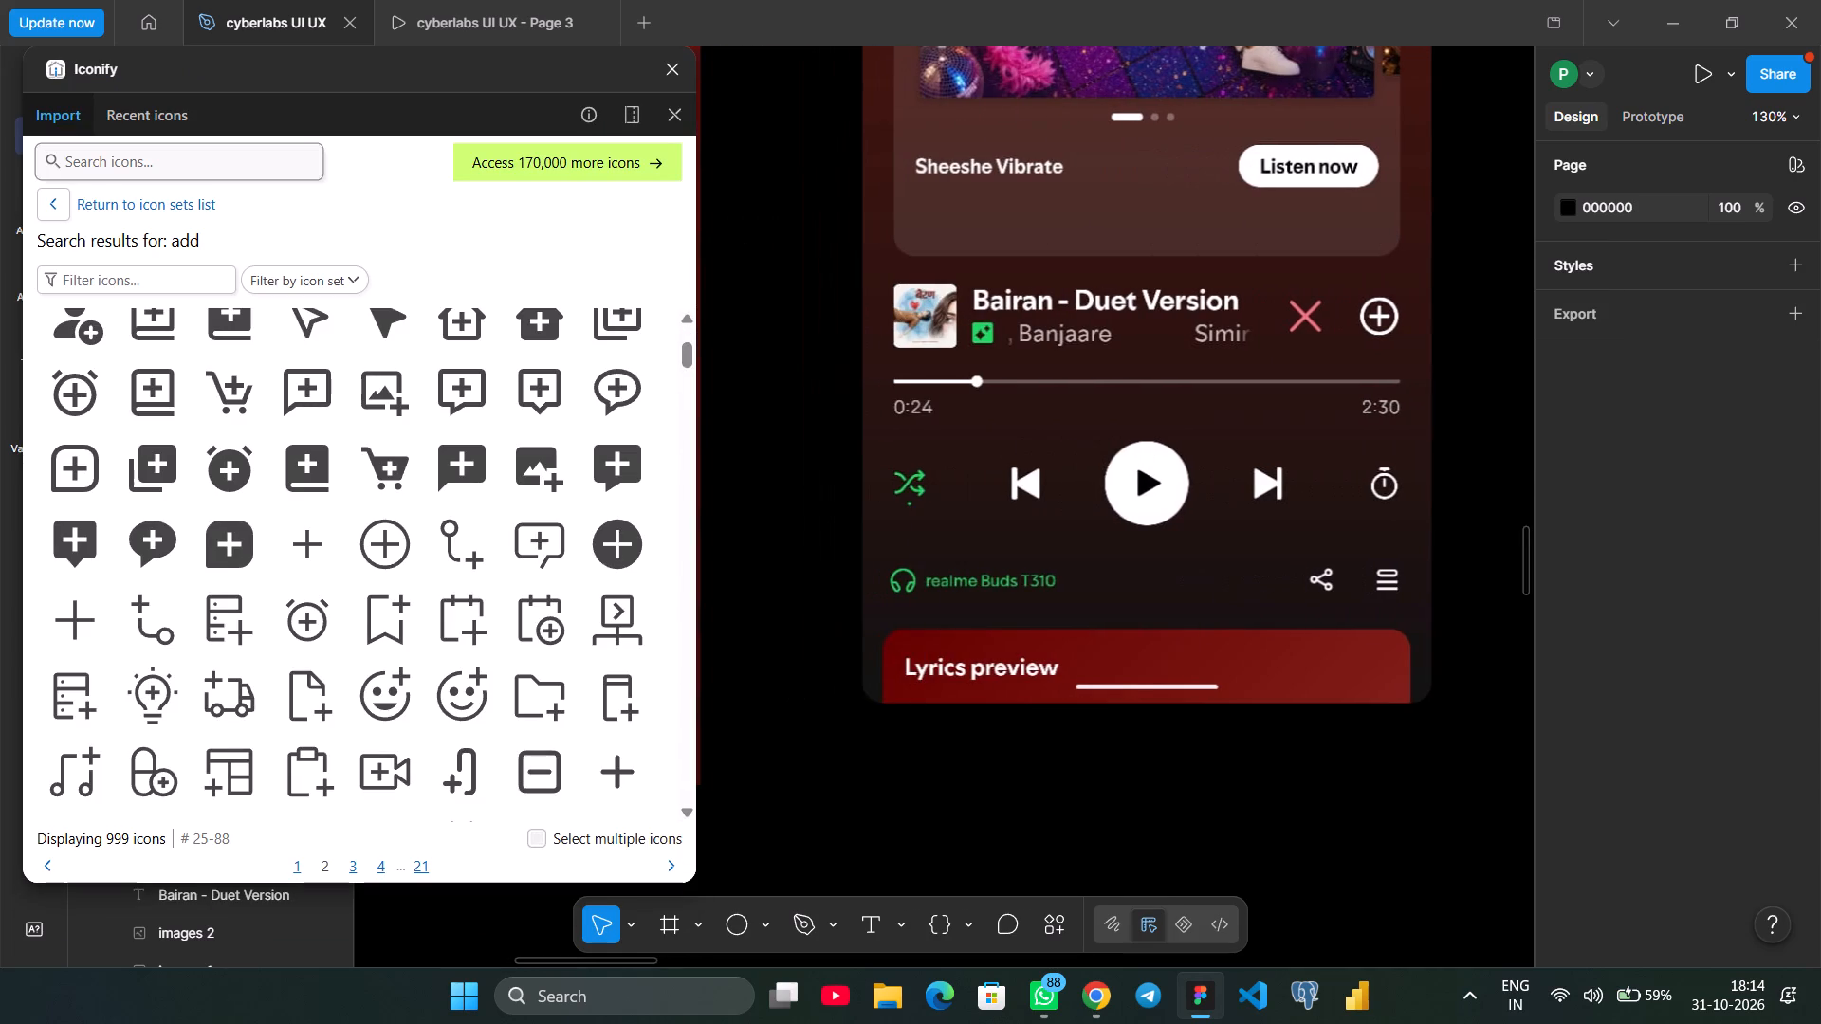
click(188, 152)
text(play)
key(Return)
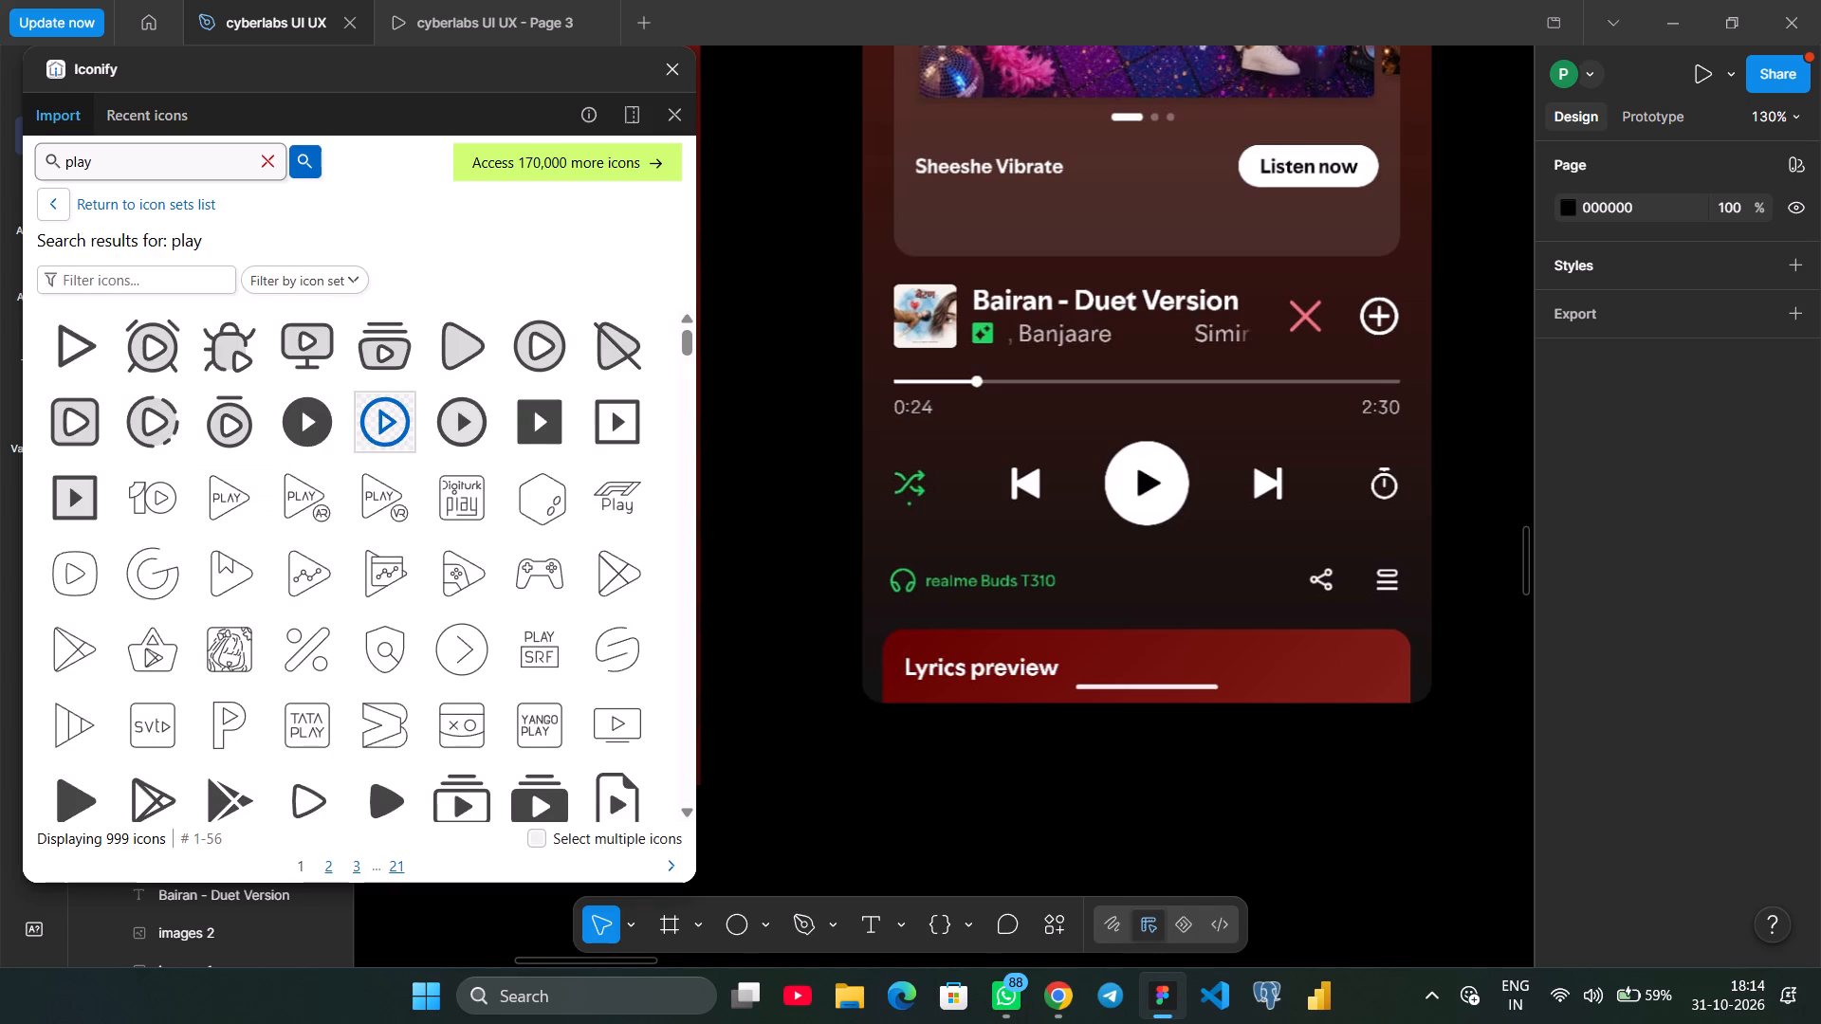
scroll(634, 491, right, 2)
scroll(927, 454, right, 2)
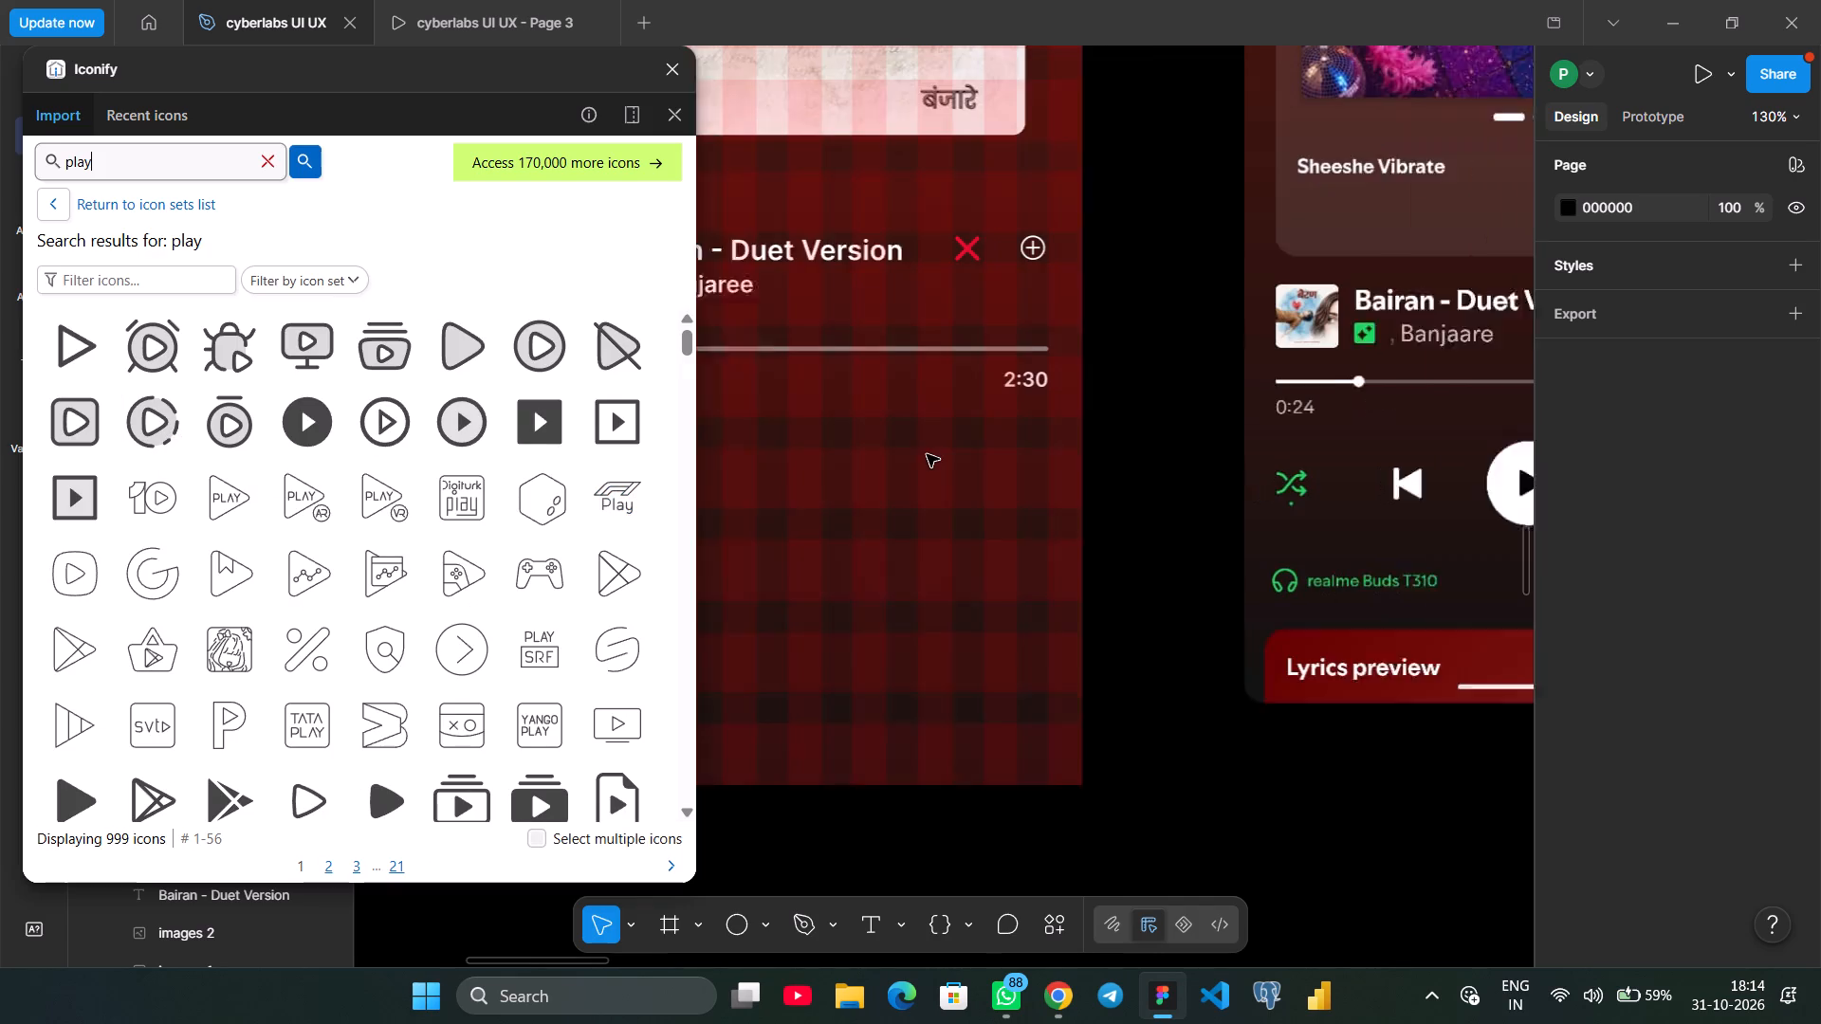
scroll(927, 454, right, 1)
drag(298, 410, 984, 491)
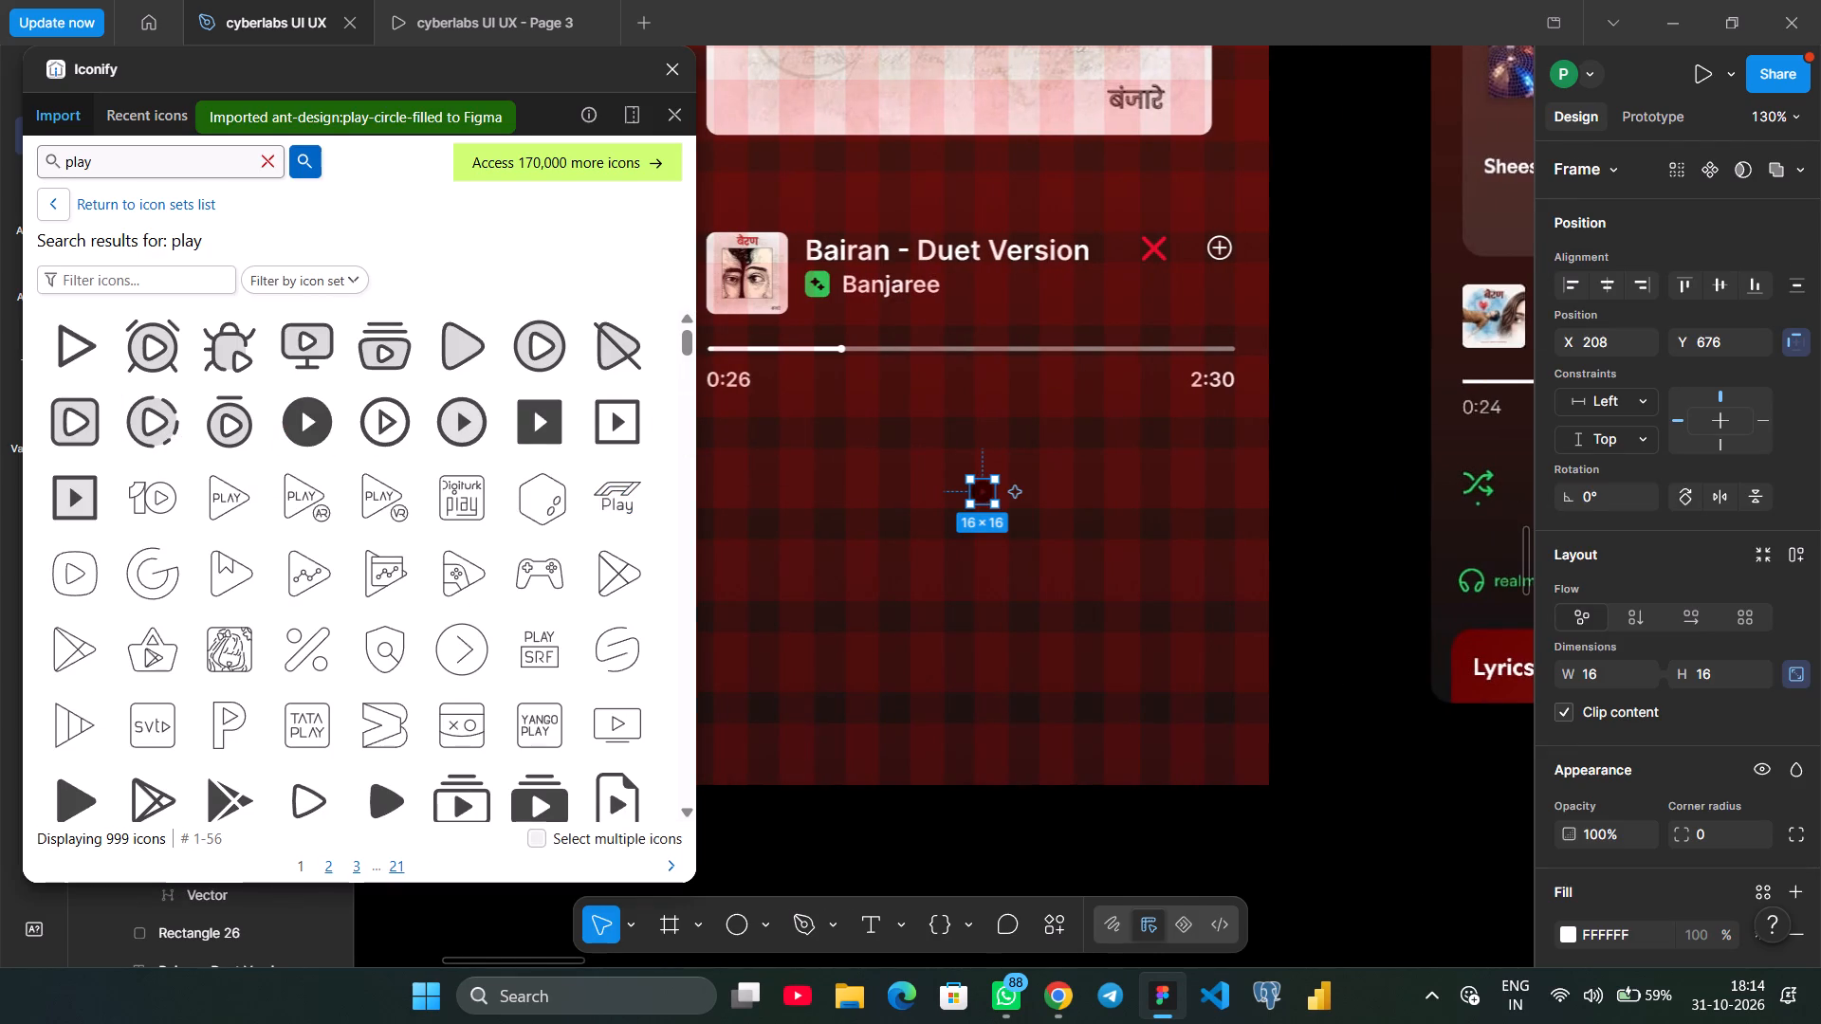
Search Iconify for "previous" and place the solid at-icons:previous icon beneath the progress bar, at about X 300, Y 672.
scroll(1061, 377, left, 3)
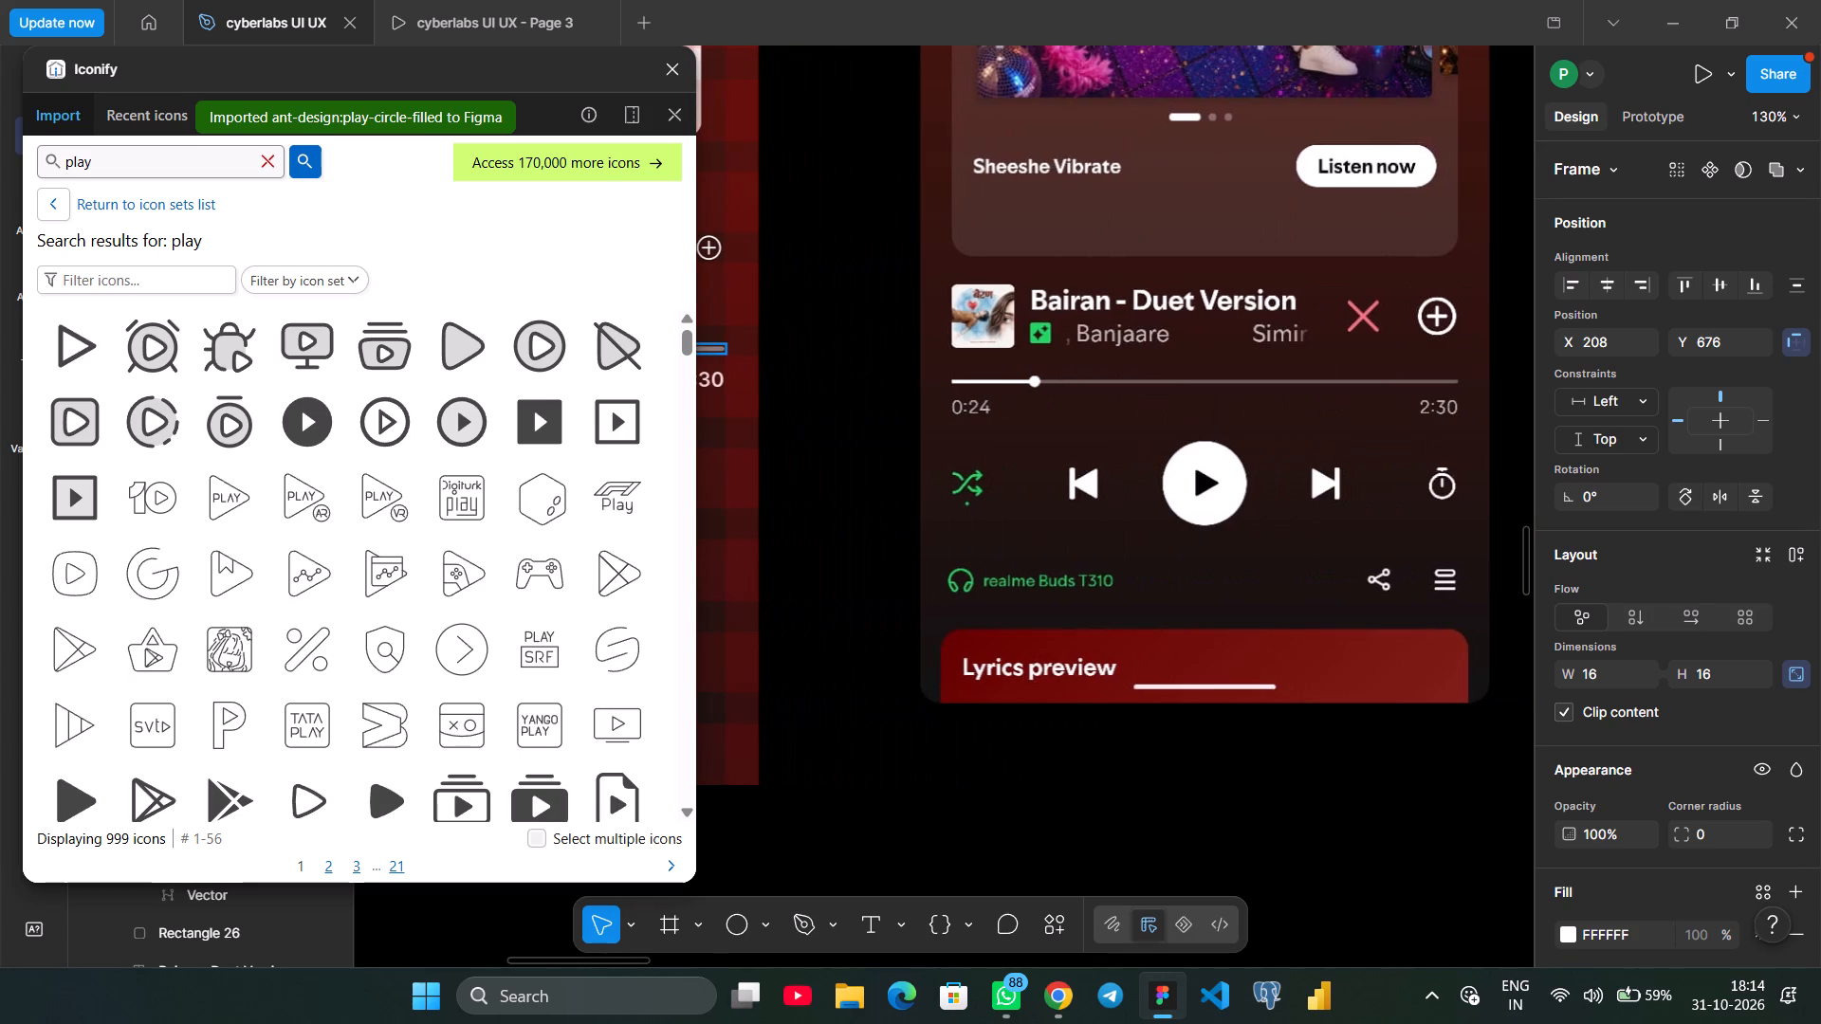
click(260, 163)
text(re)
key(BackSpace)
key(BackSpace)
key(BackSpace)
text(previous)
key(Return)
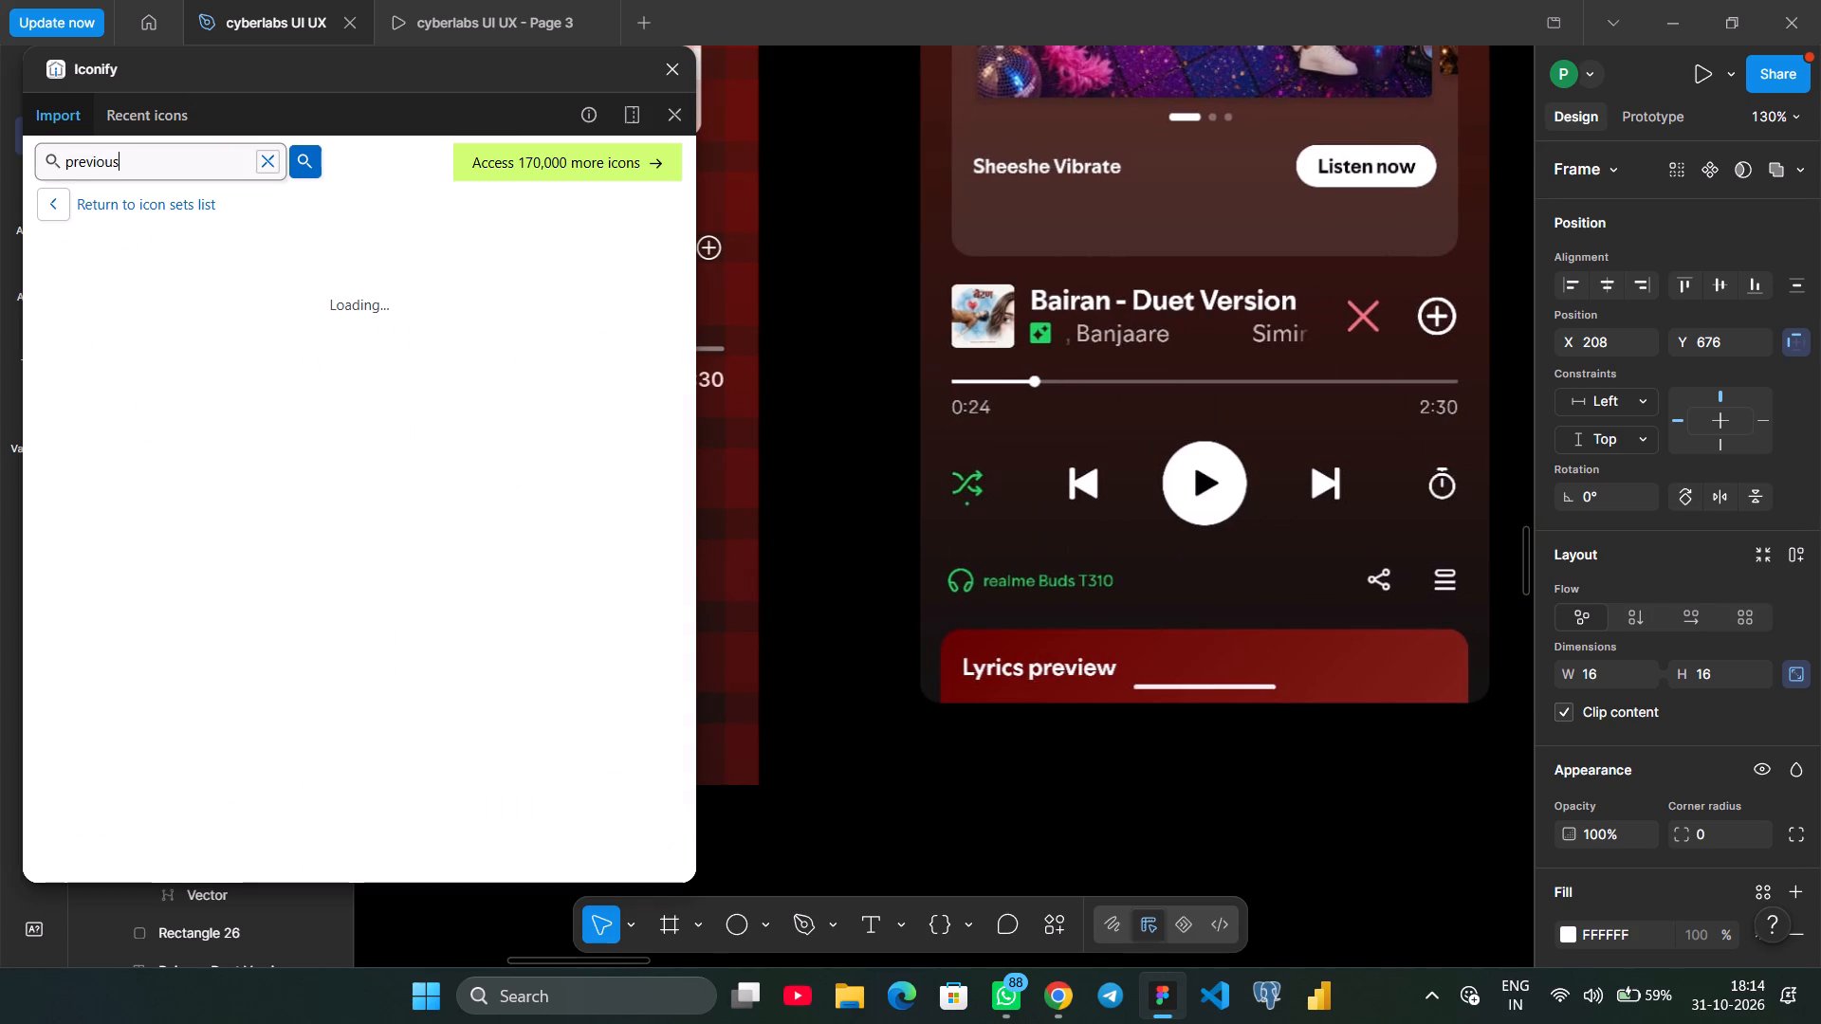
scroll(796, 558, right, 2)
drag(60, 346, 943, 486)
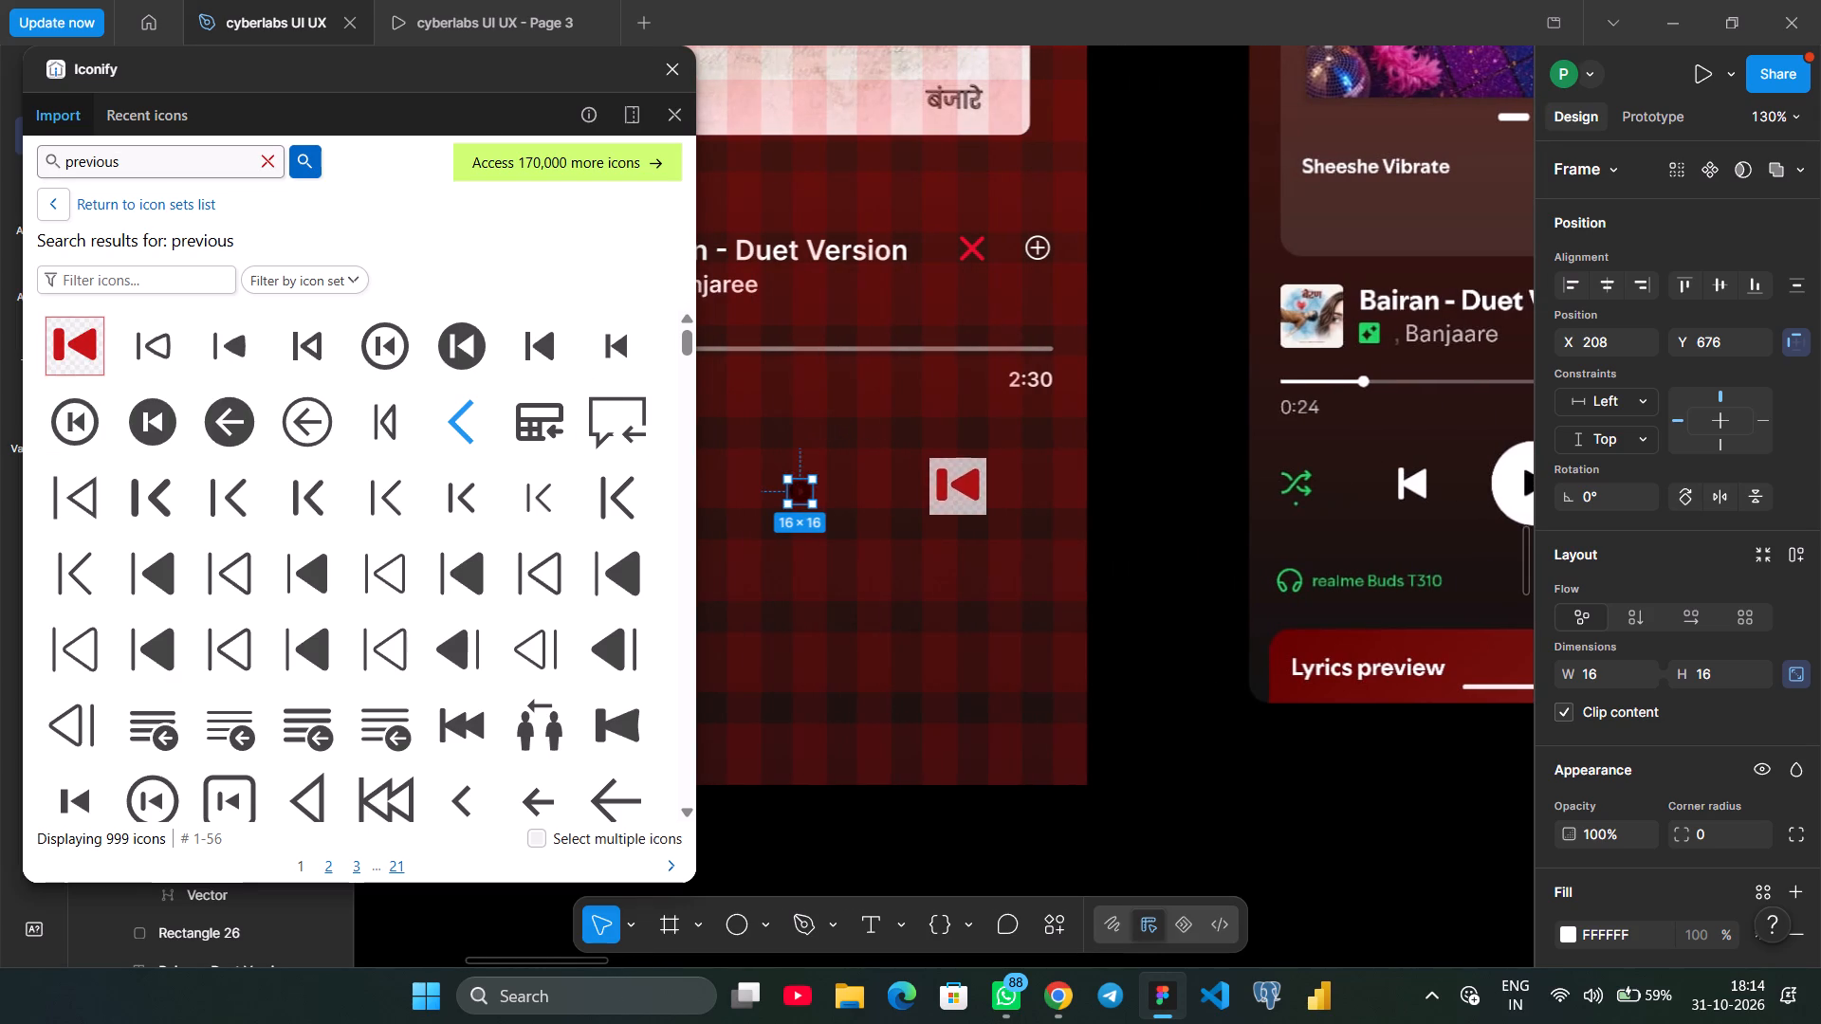
drag(943, 486, 943, 485)
Search Iconify for "next" and place the solid skip-next icon below the play and previous icons, at about X 247, Y 745.
click(269, 162)
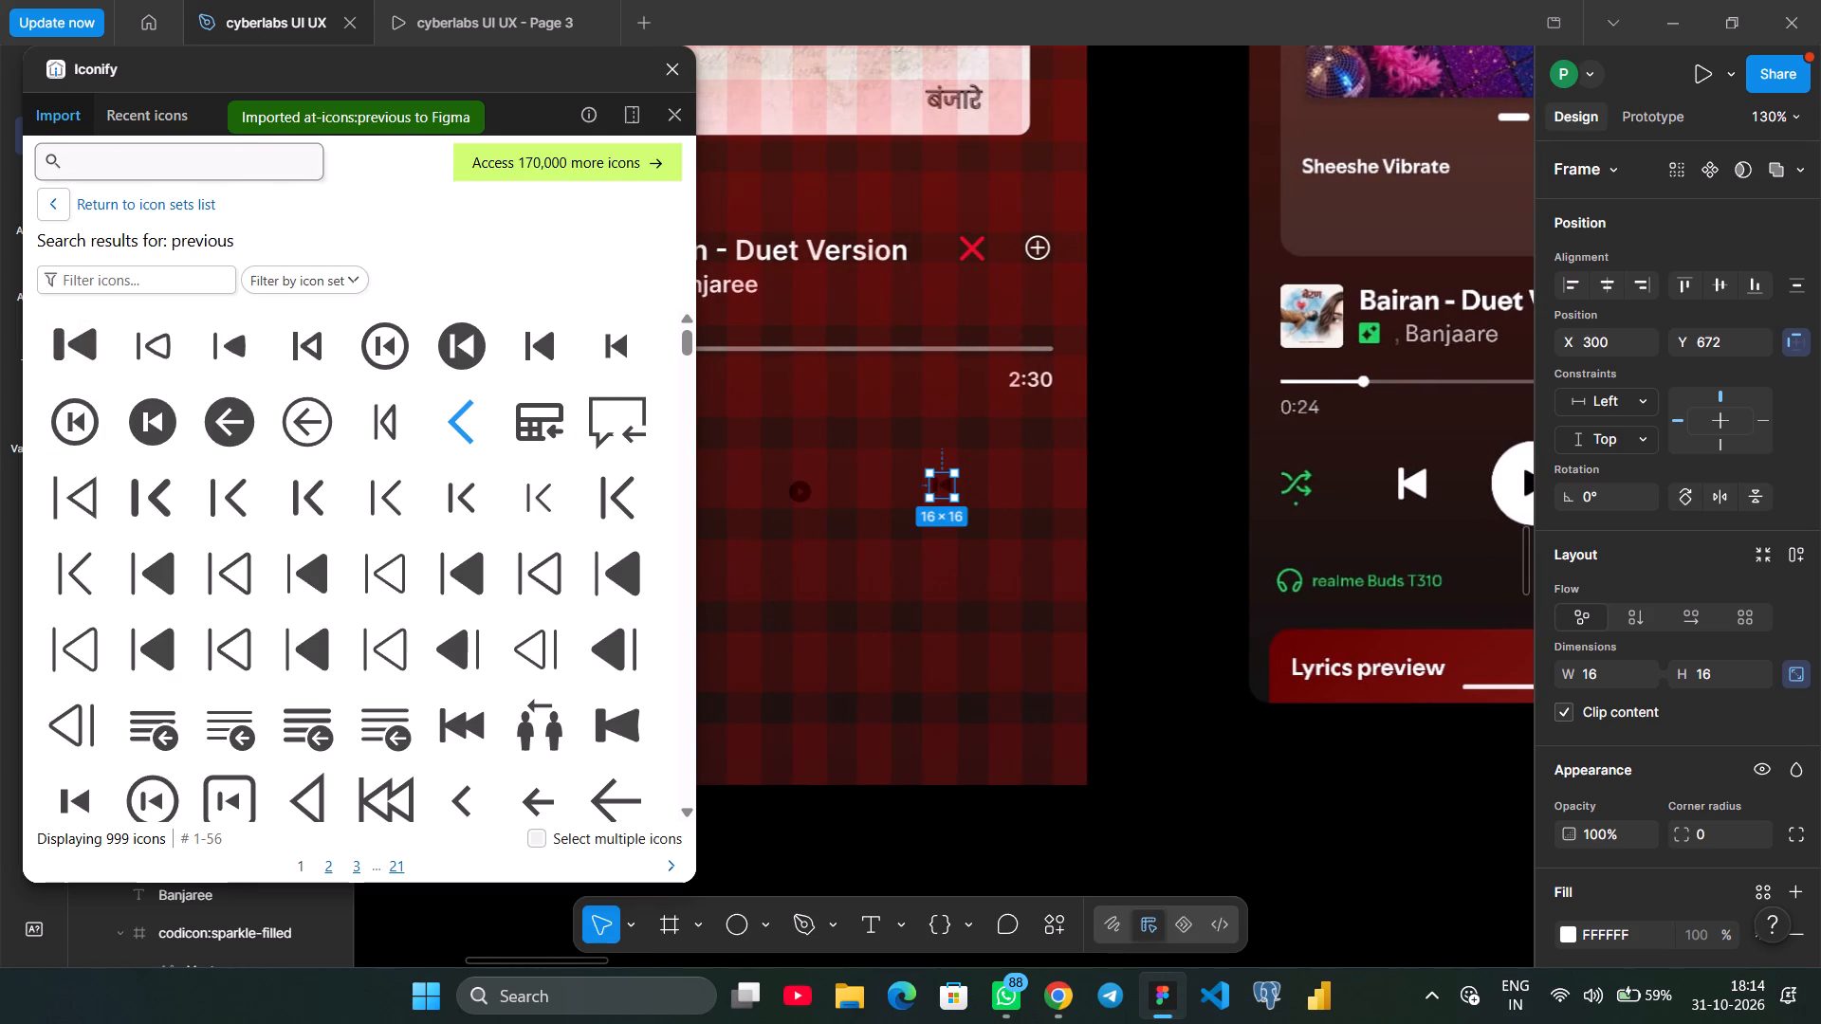
text(netx)
key(BackSpace)
key(BackSpace)
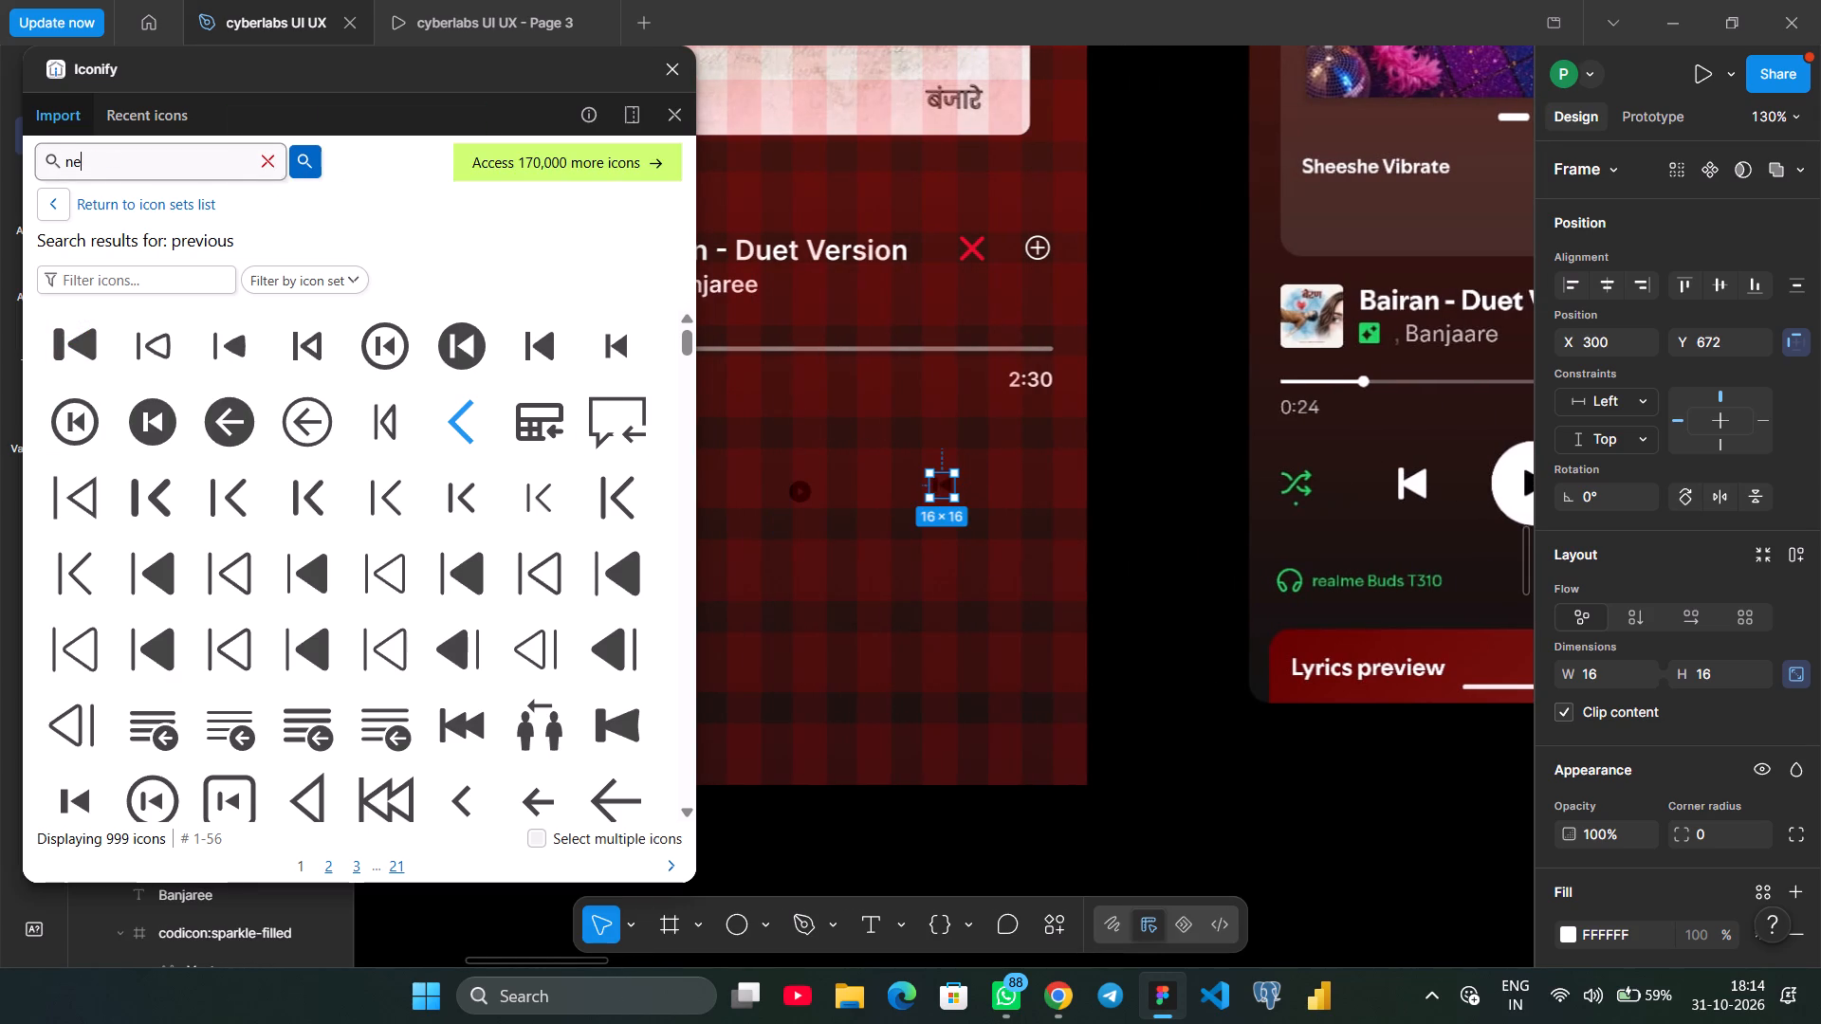
text(xt)
key(Return)
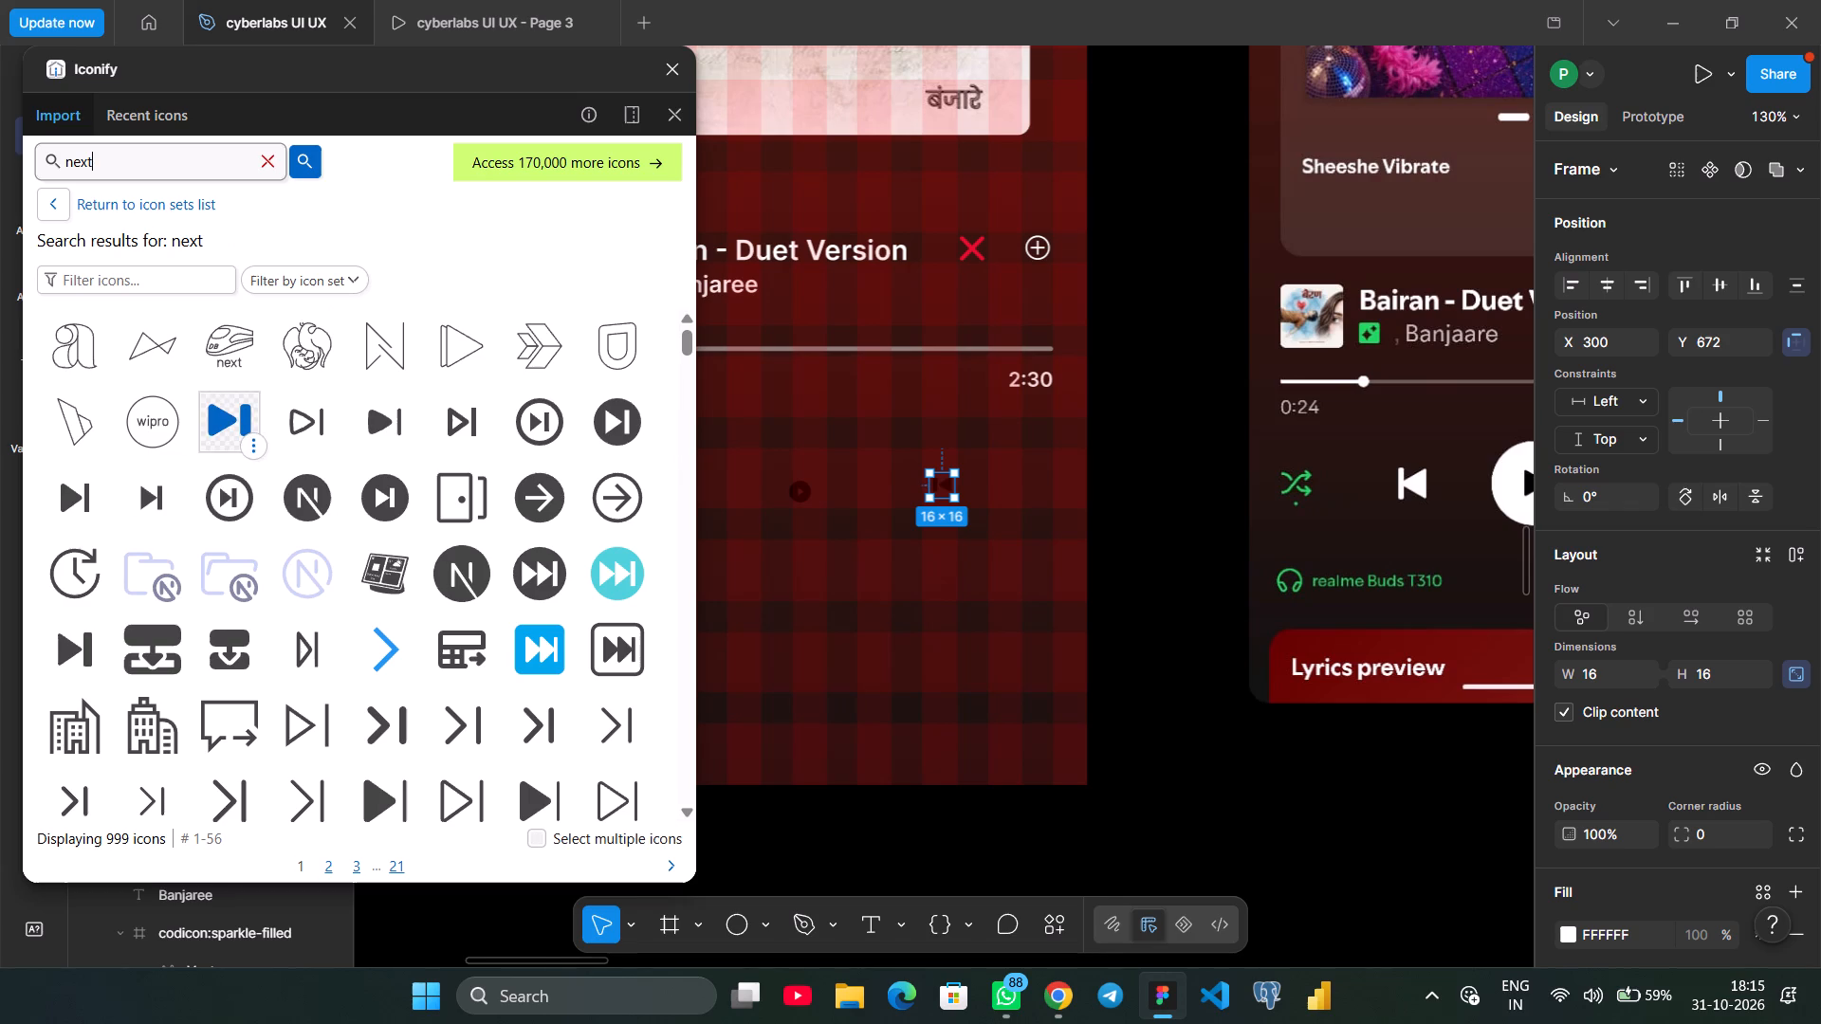
drag(211, 424, 861, 598)
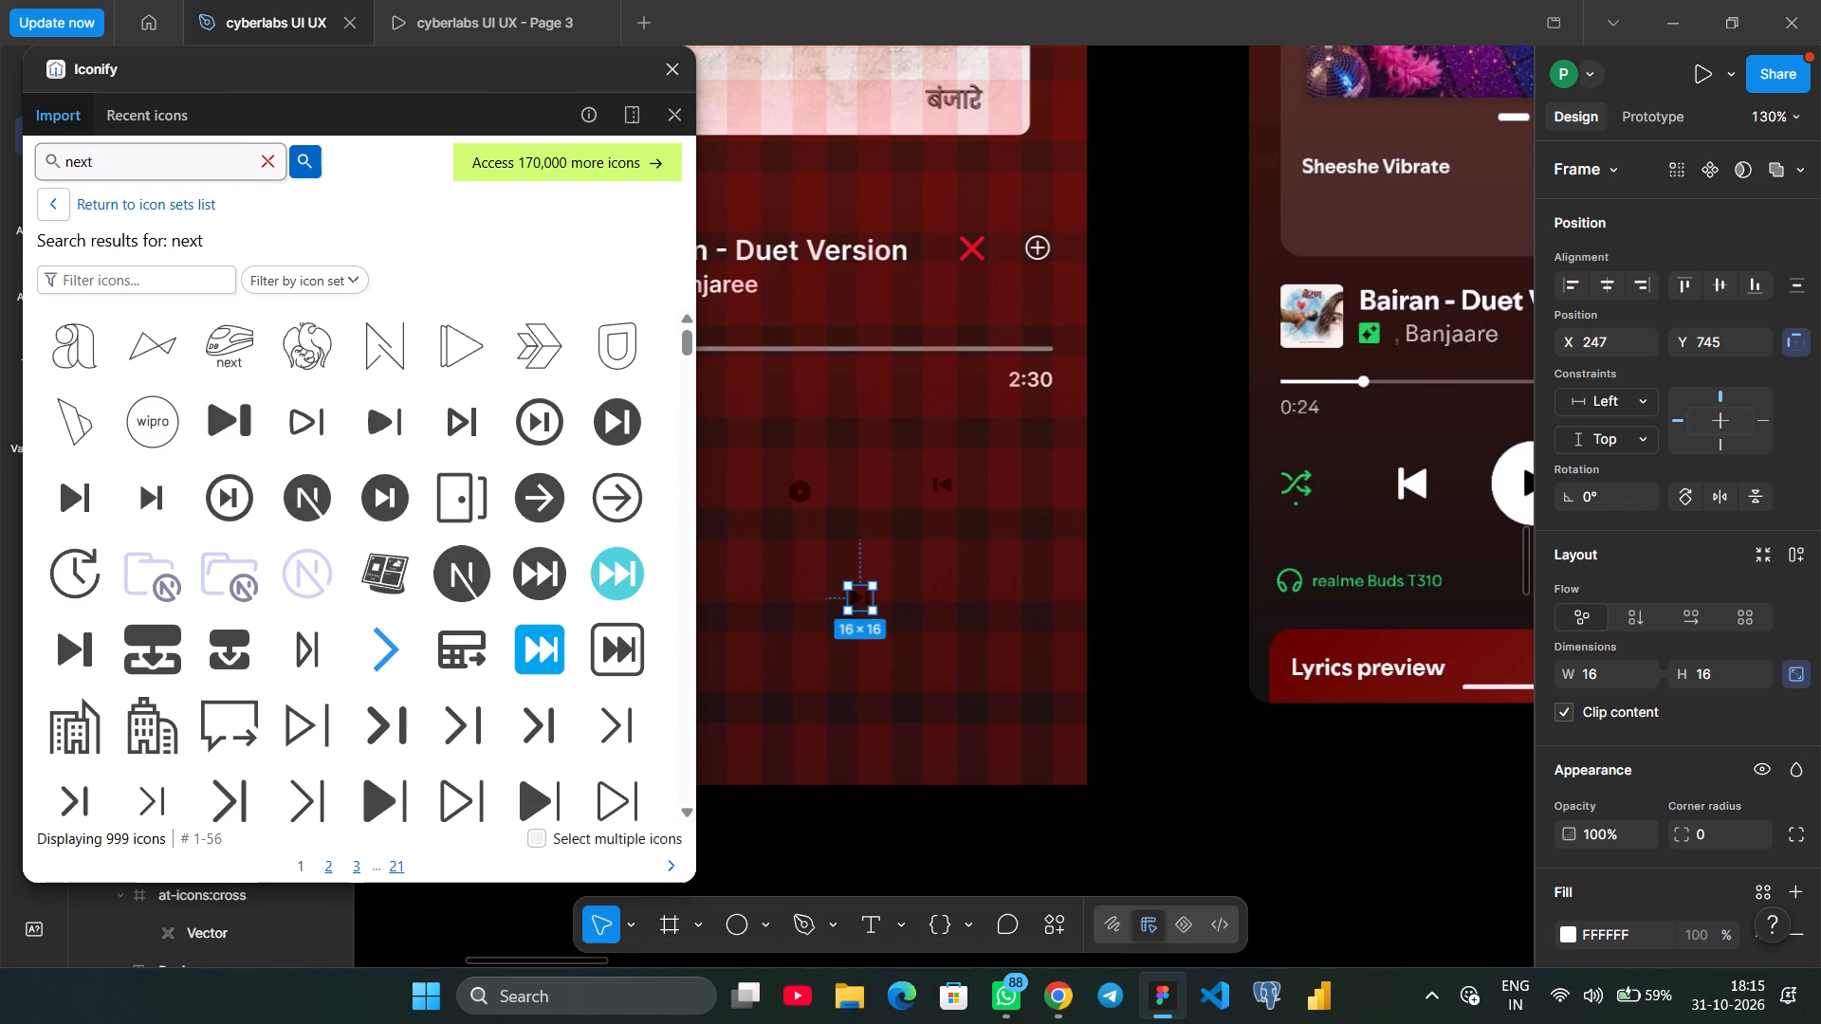
Search Iconify for "timer" and place the ci:timer stopwatch icon beside the next icon, at about X 295, Y 732.
click(261, 156)
scroll(1210, 457, left, 4)
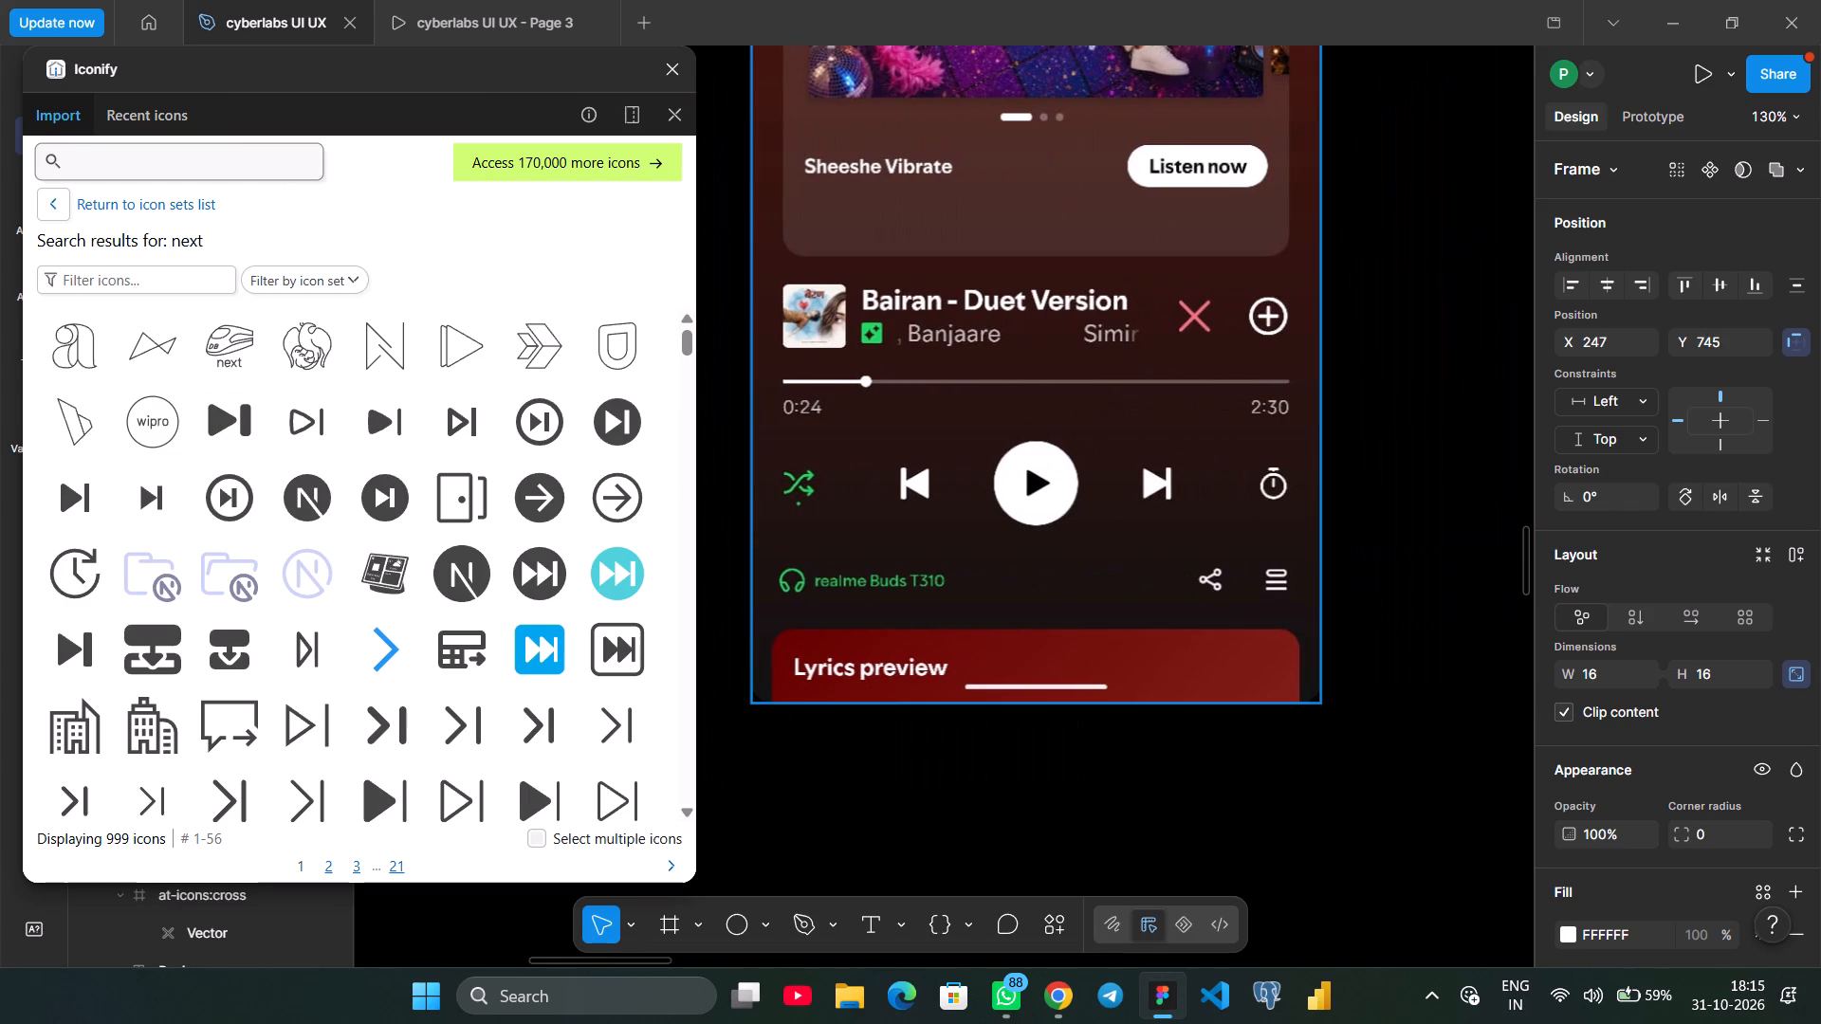
click(249, 172)
text(timer)
key(Return)
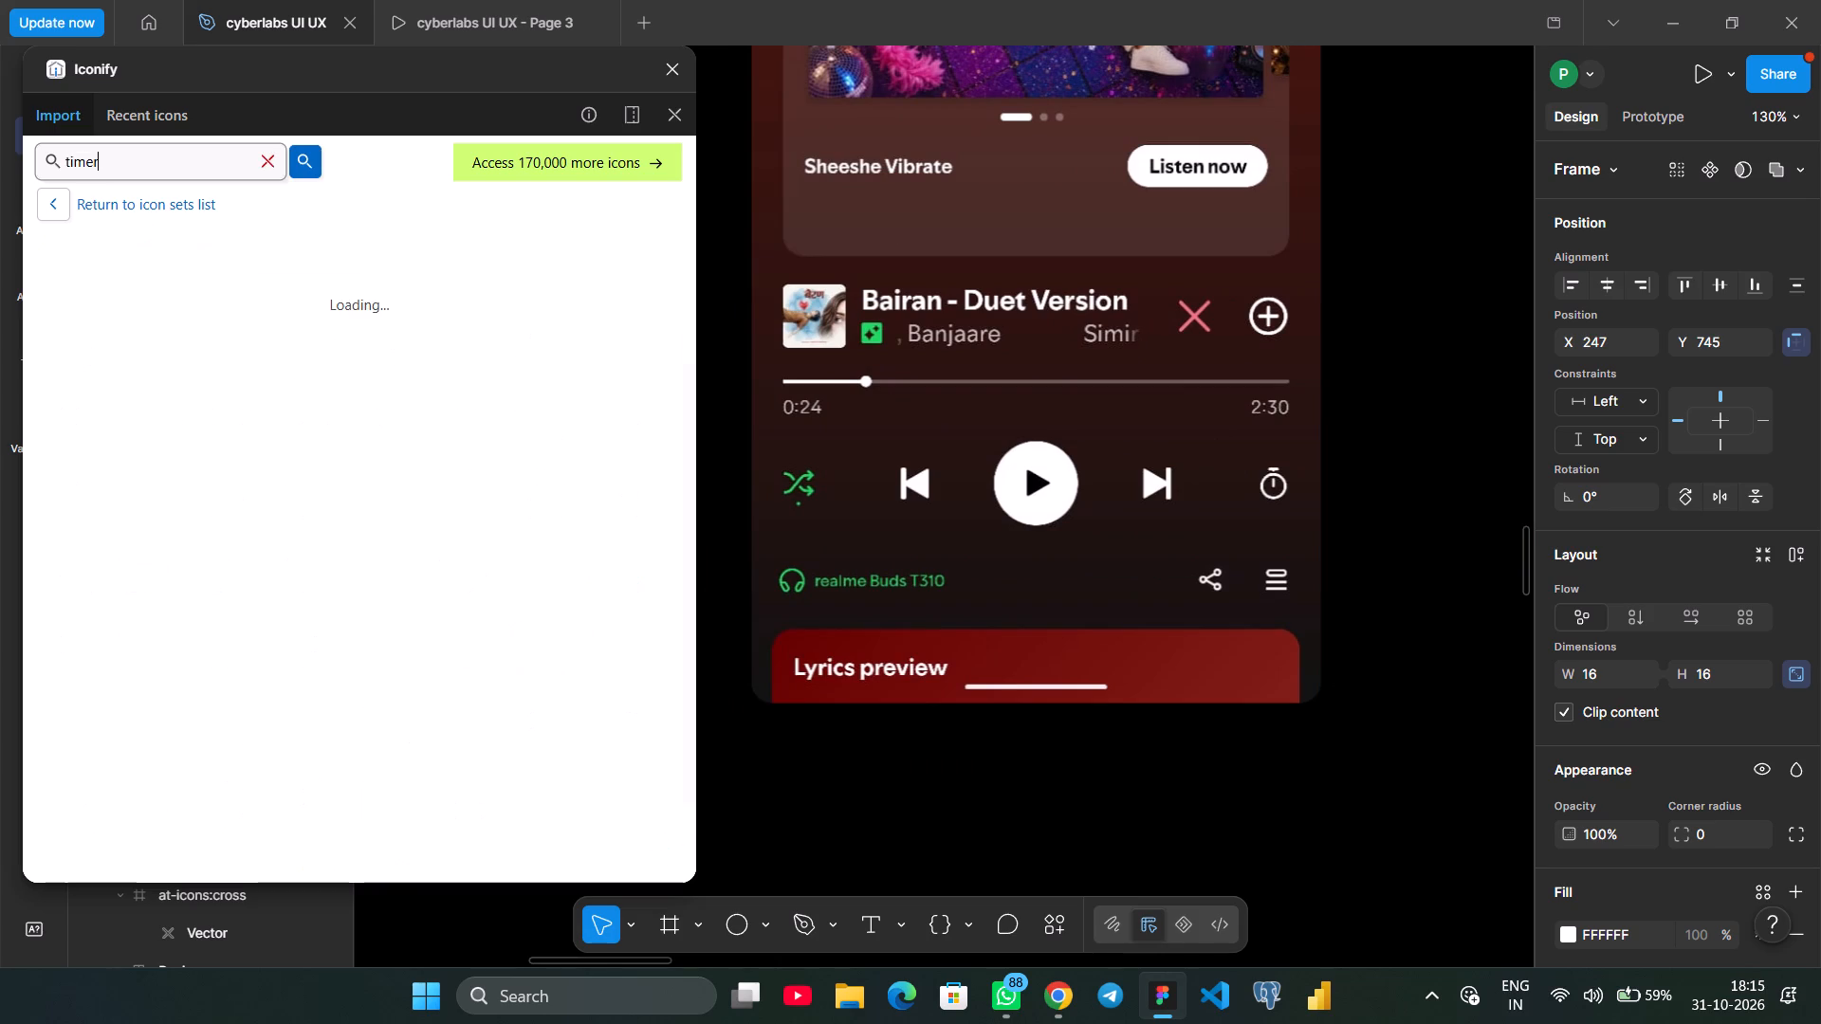
scroll(809, 399, right, 1)
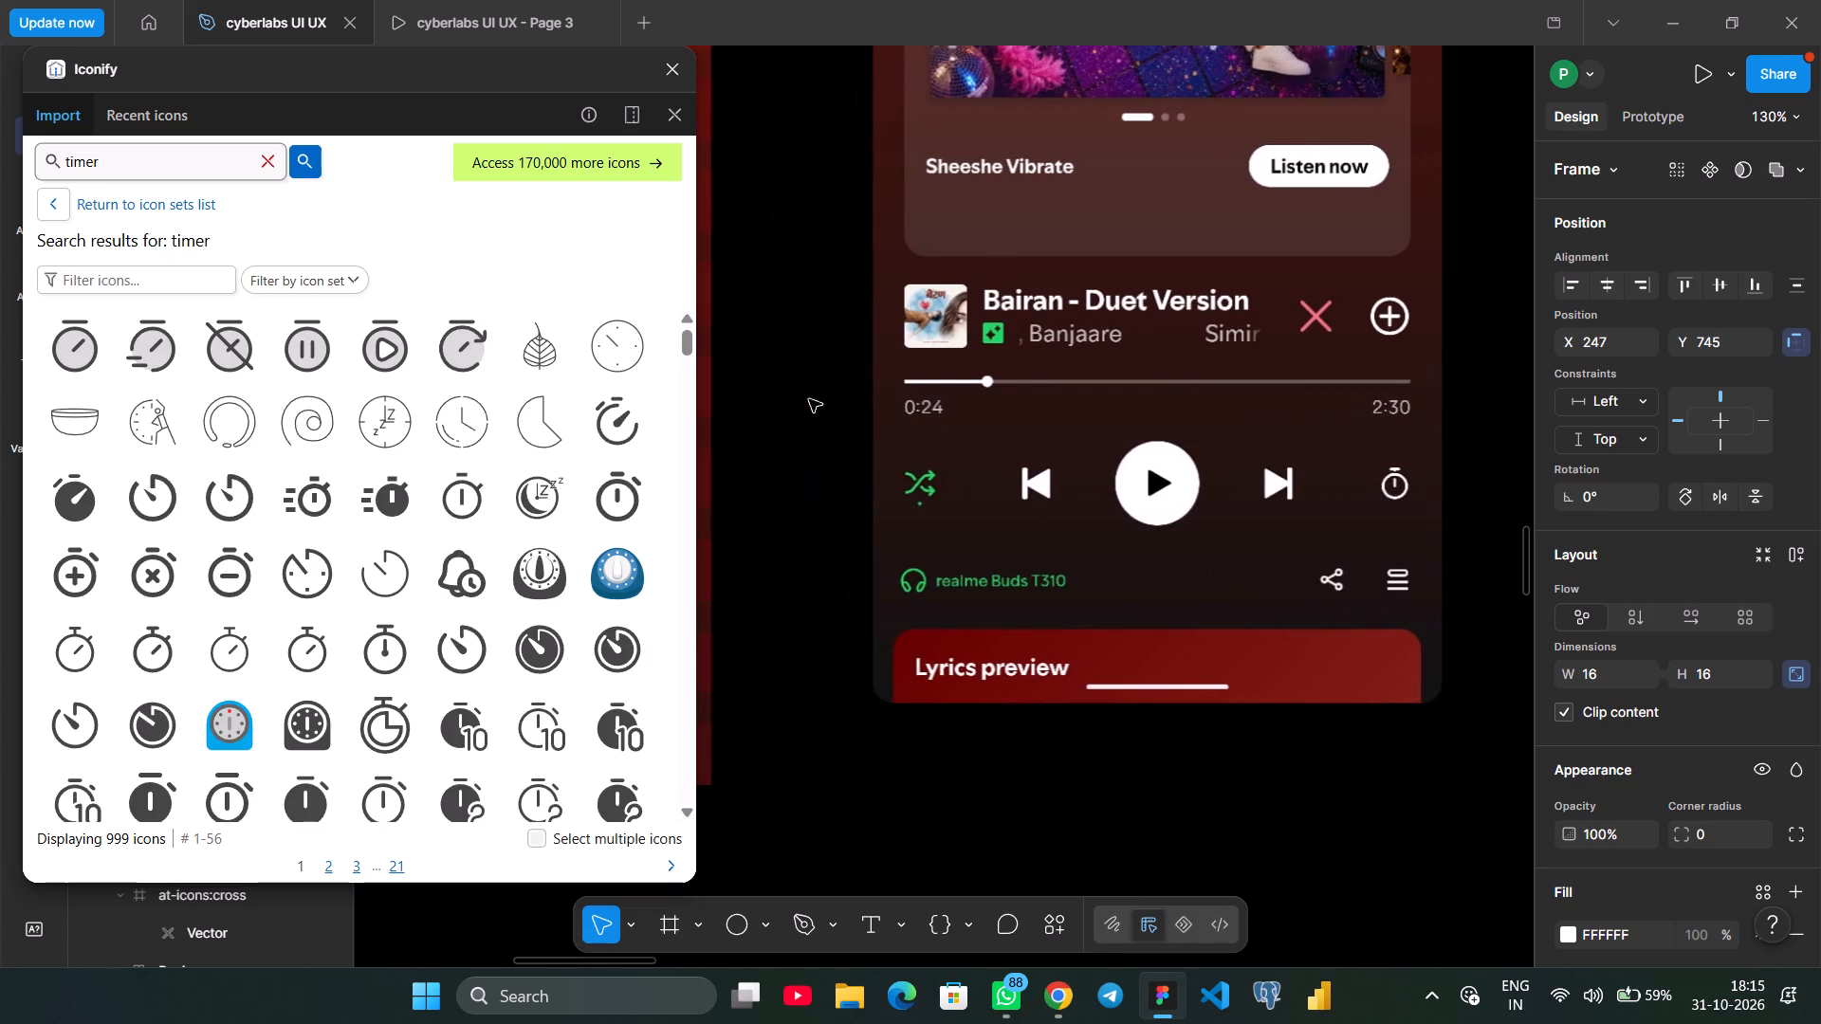
scroll(809, 399, right, 1)
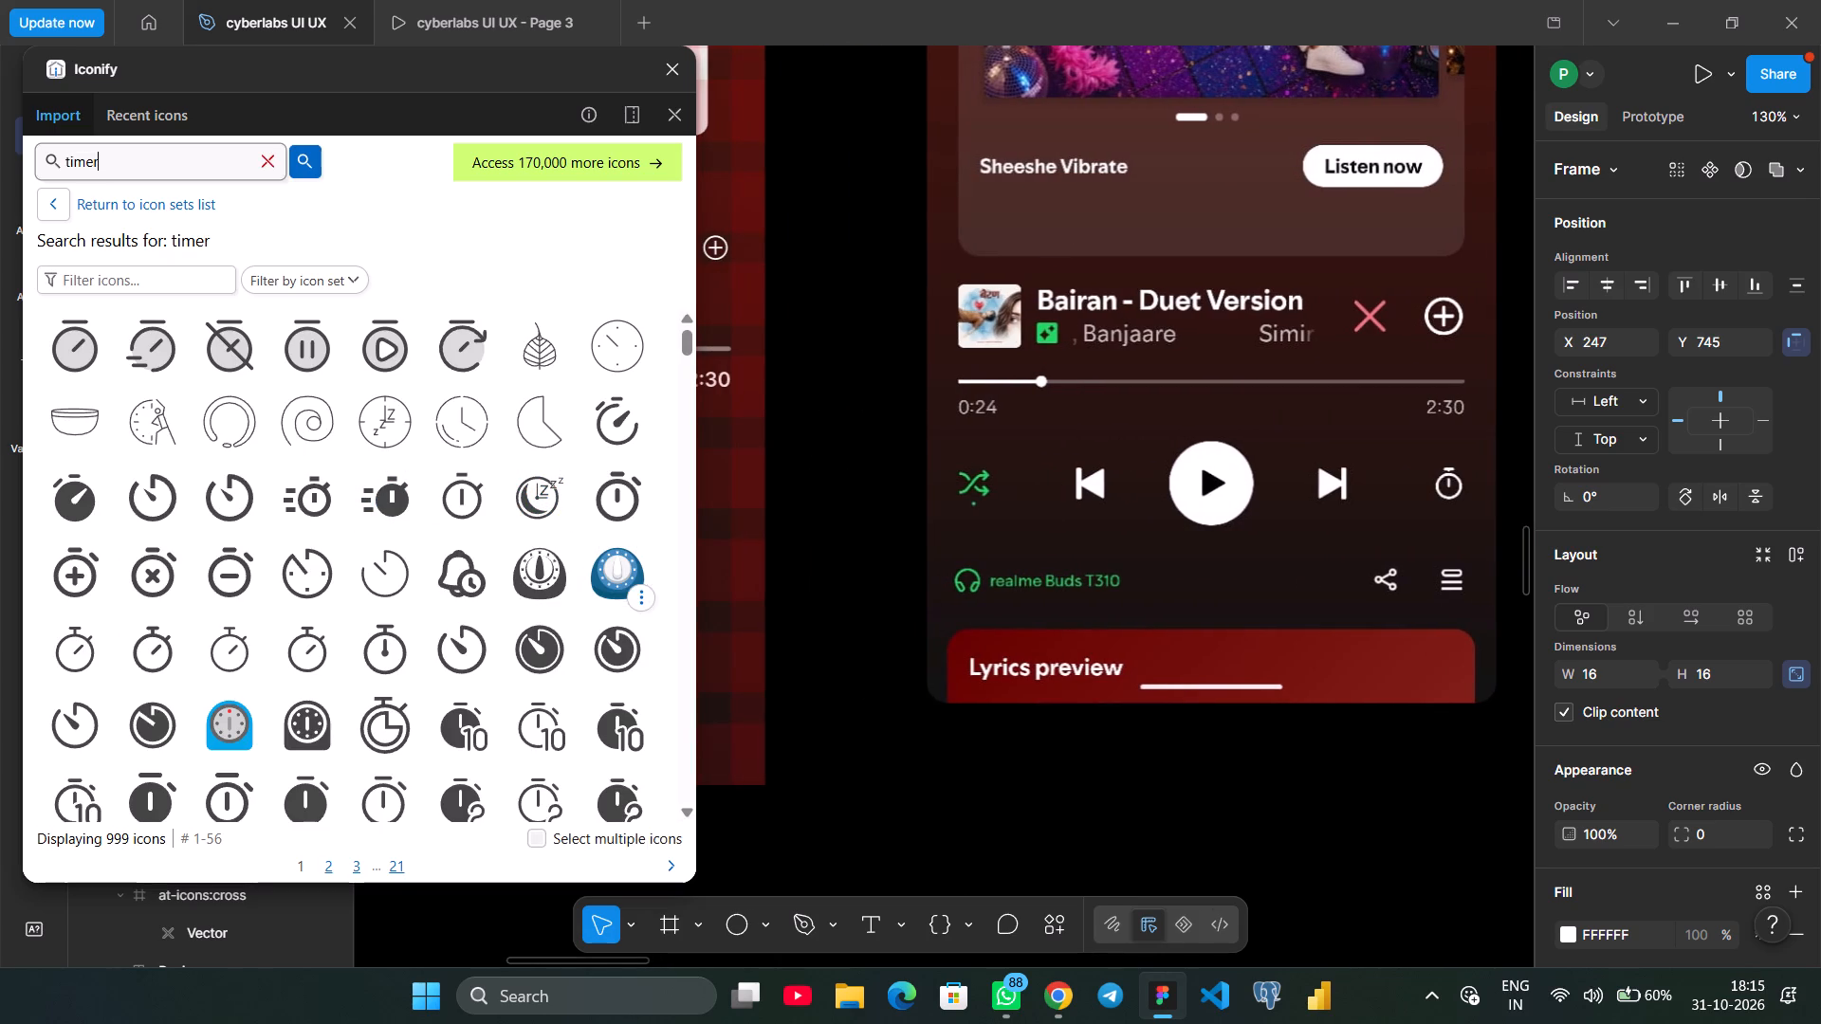
scroll(727, 506, right, 2)
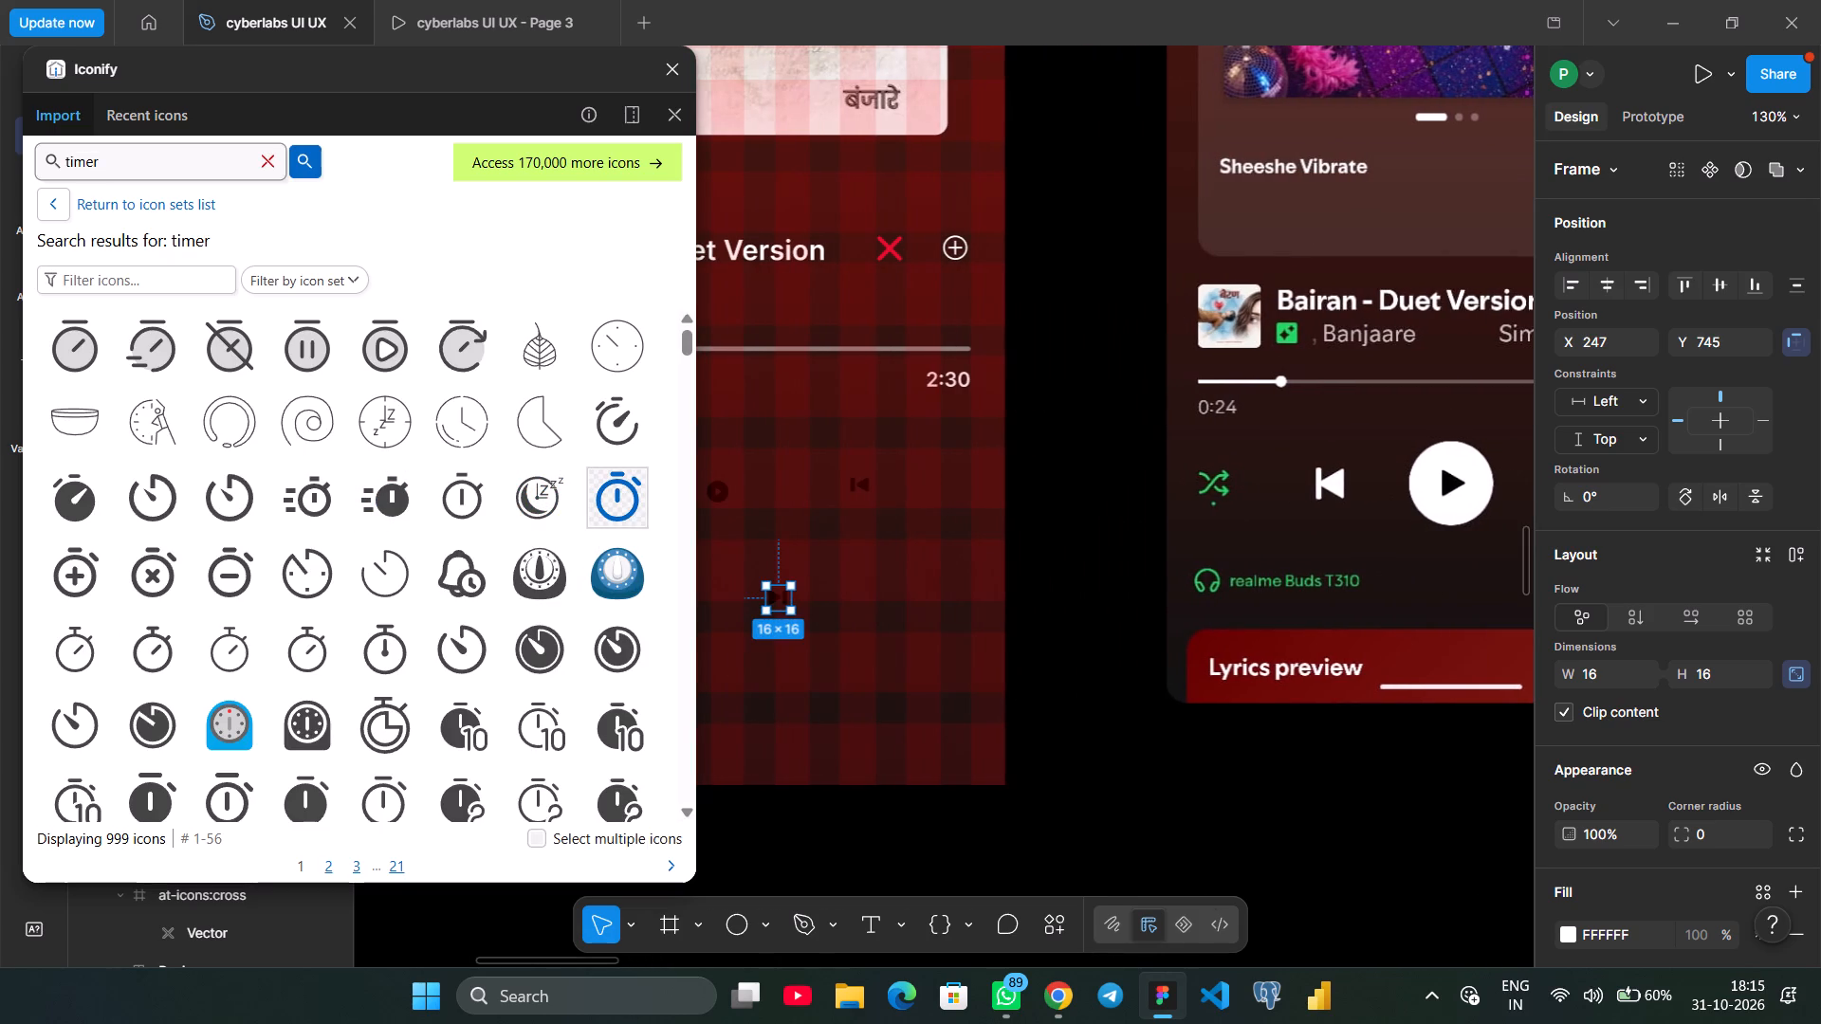
drag(601, 491, 858, 583)
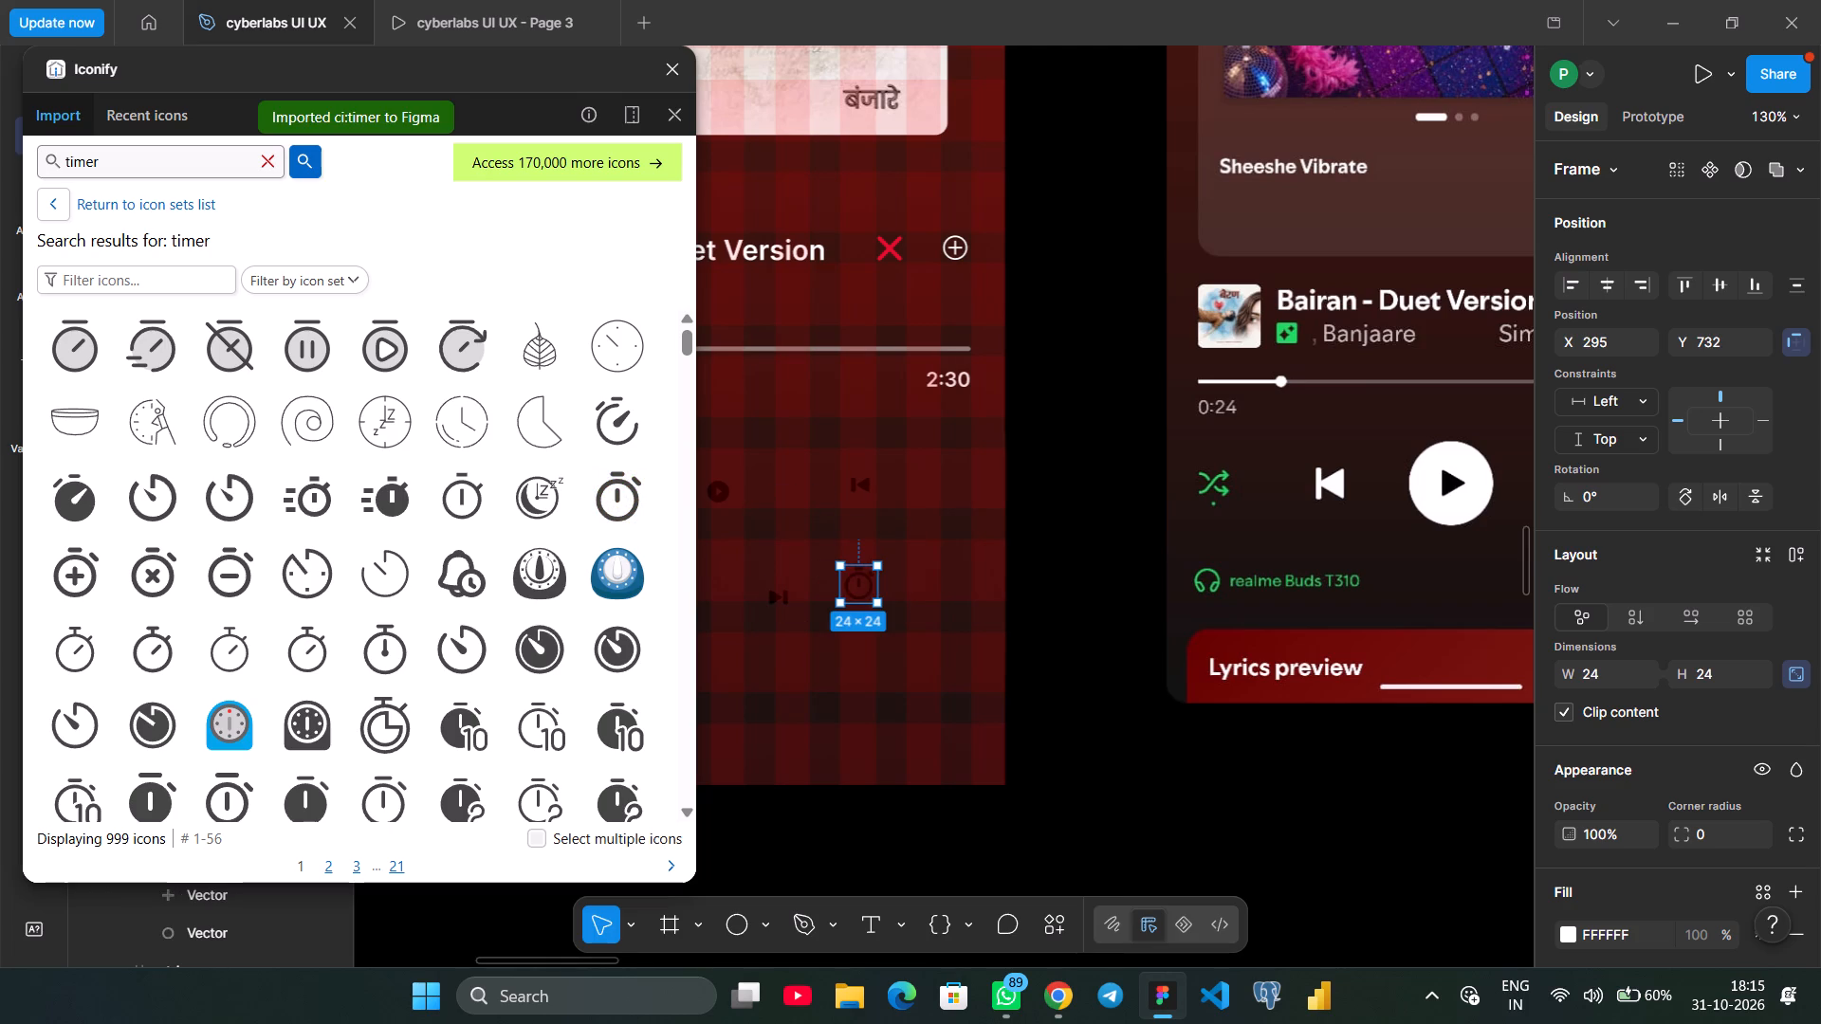
Search Iconify for "suffle".
click(267, 162)
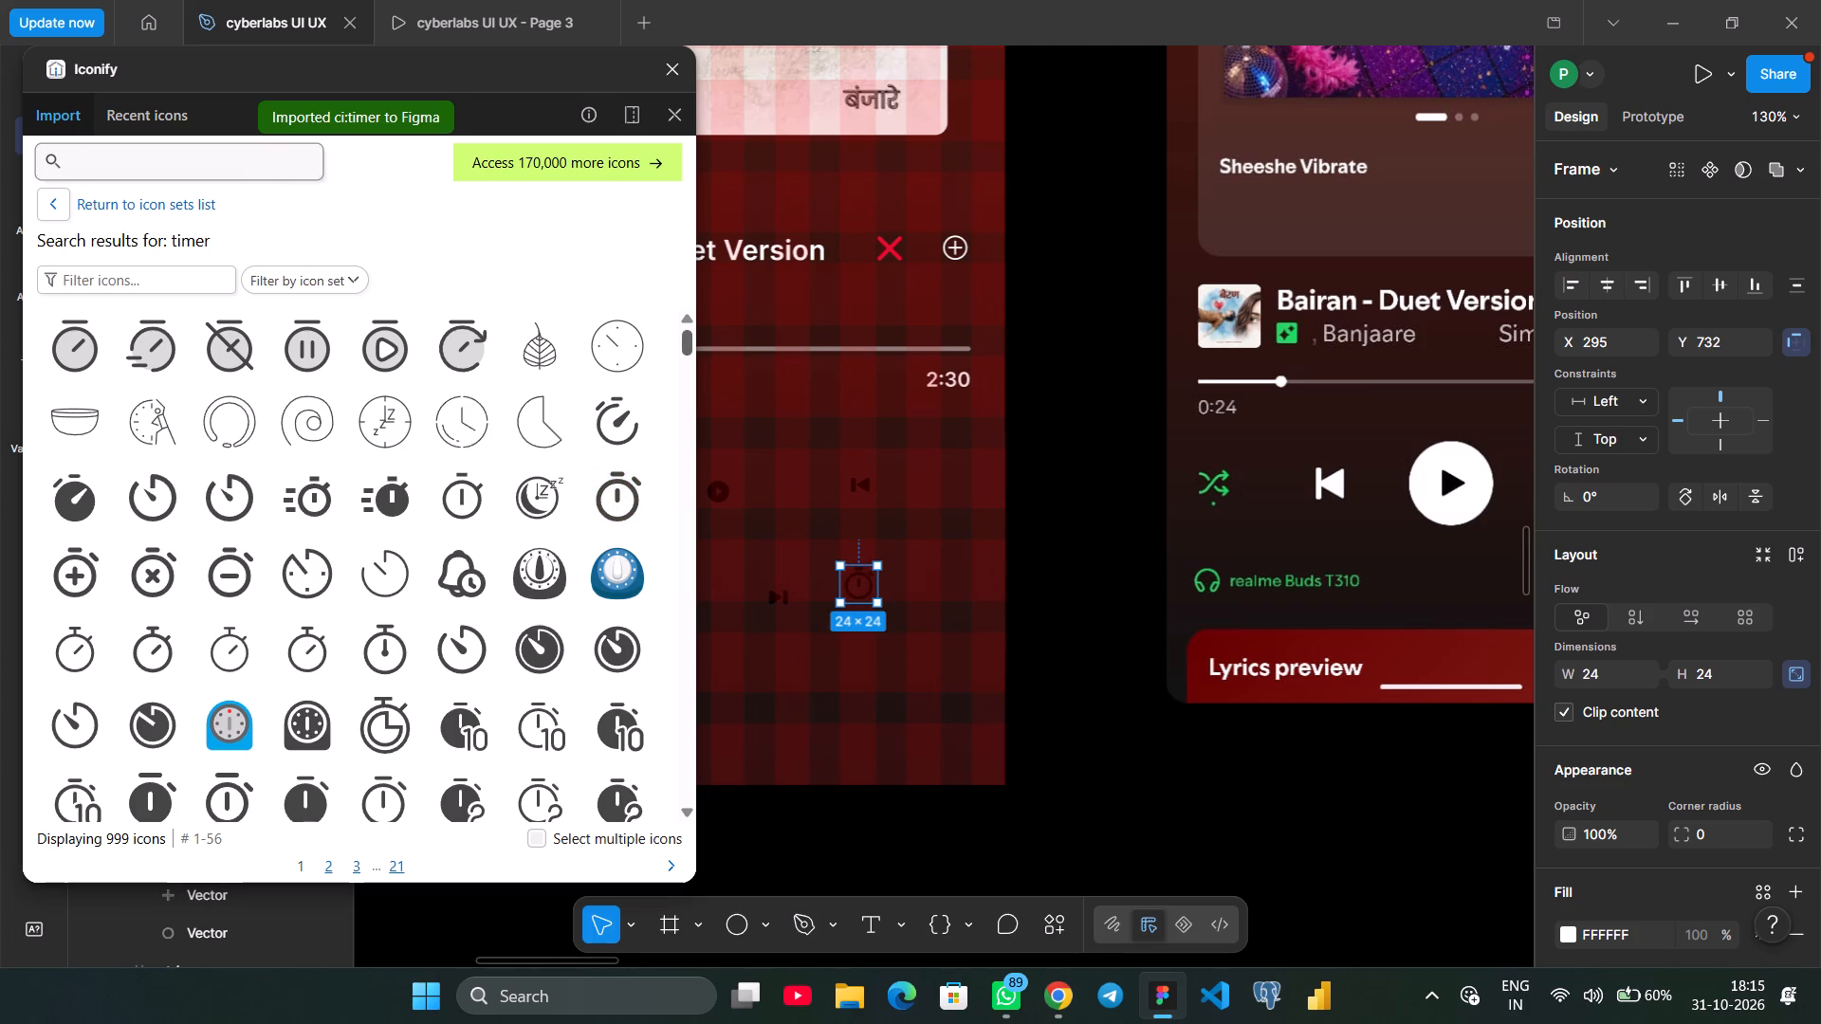
click(152, 152)
text(suffle)
key(Return)
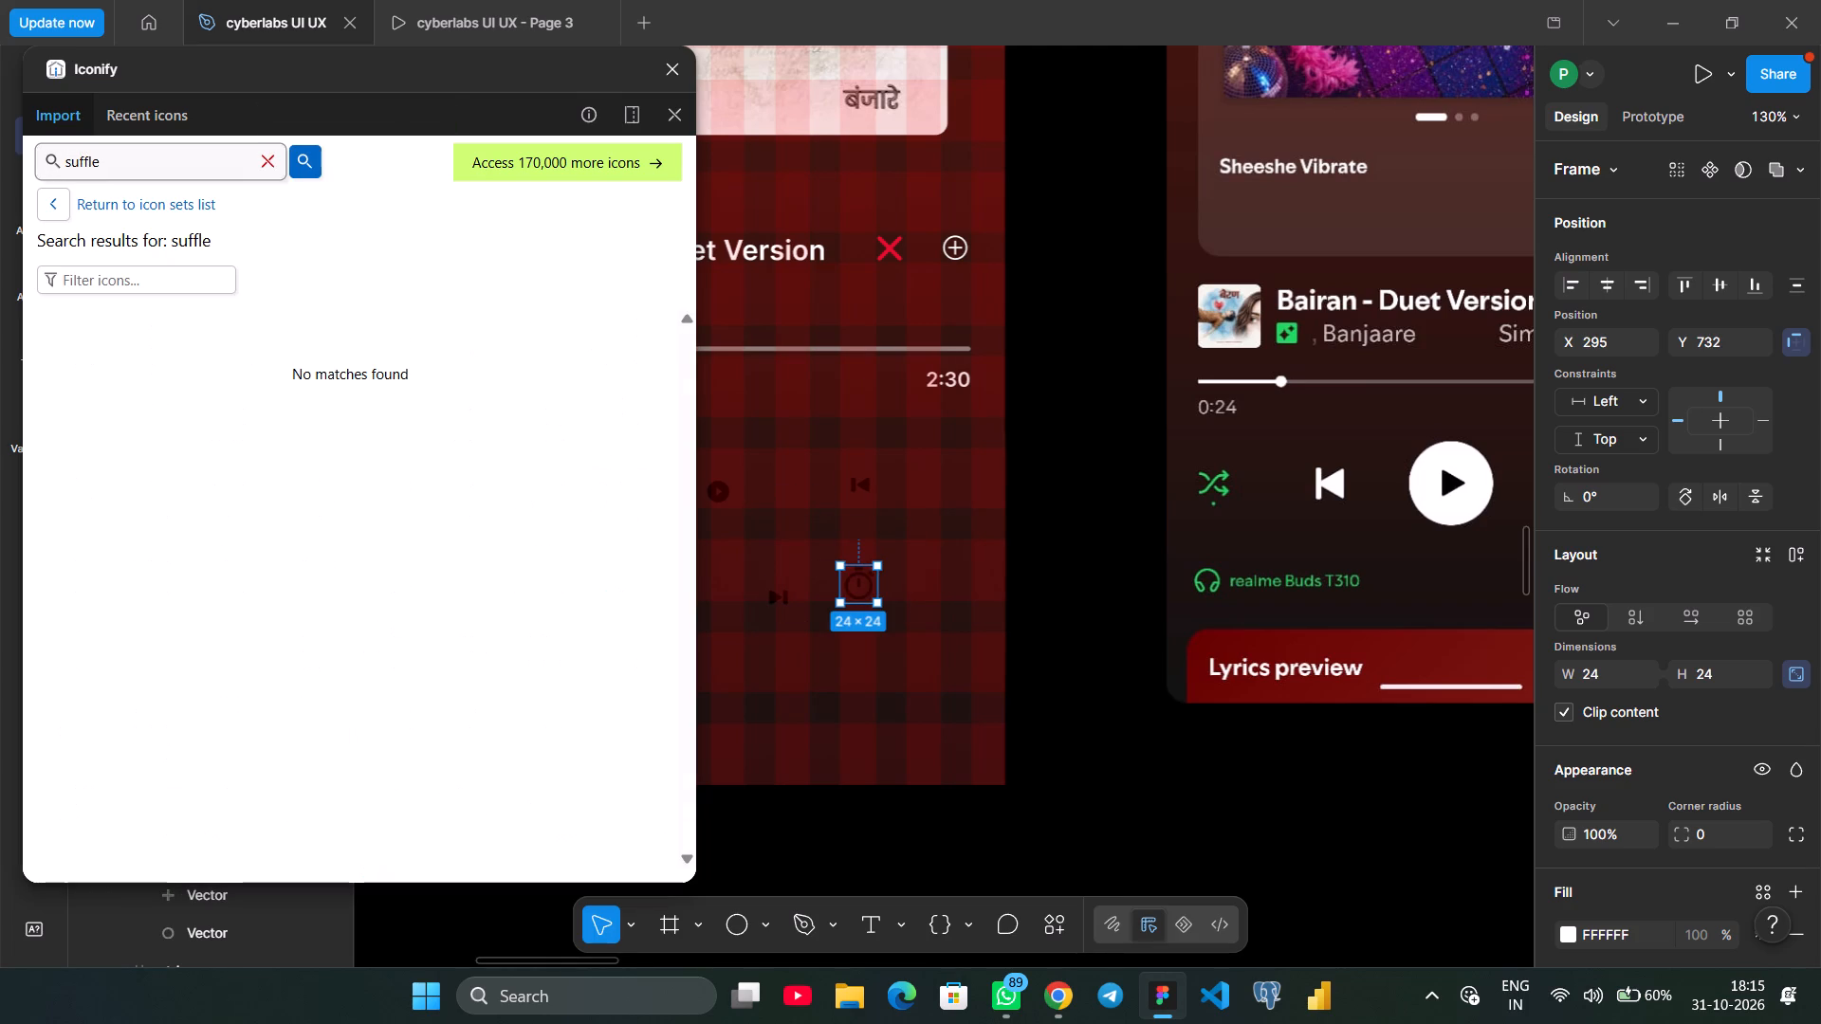
Search Iconify for "loop", place the icomoon-free:loop icon below the timer icon at about X 273, Y 804, and delete the duplicate copy.
click(274, 158)
click(227, 164)
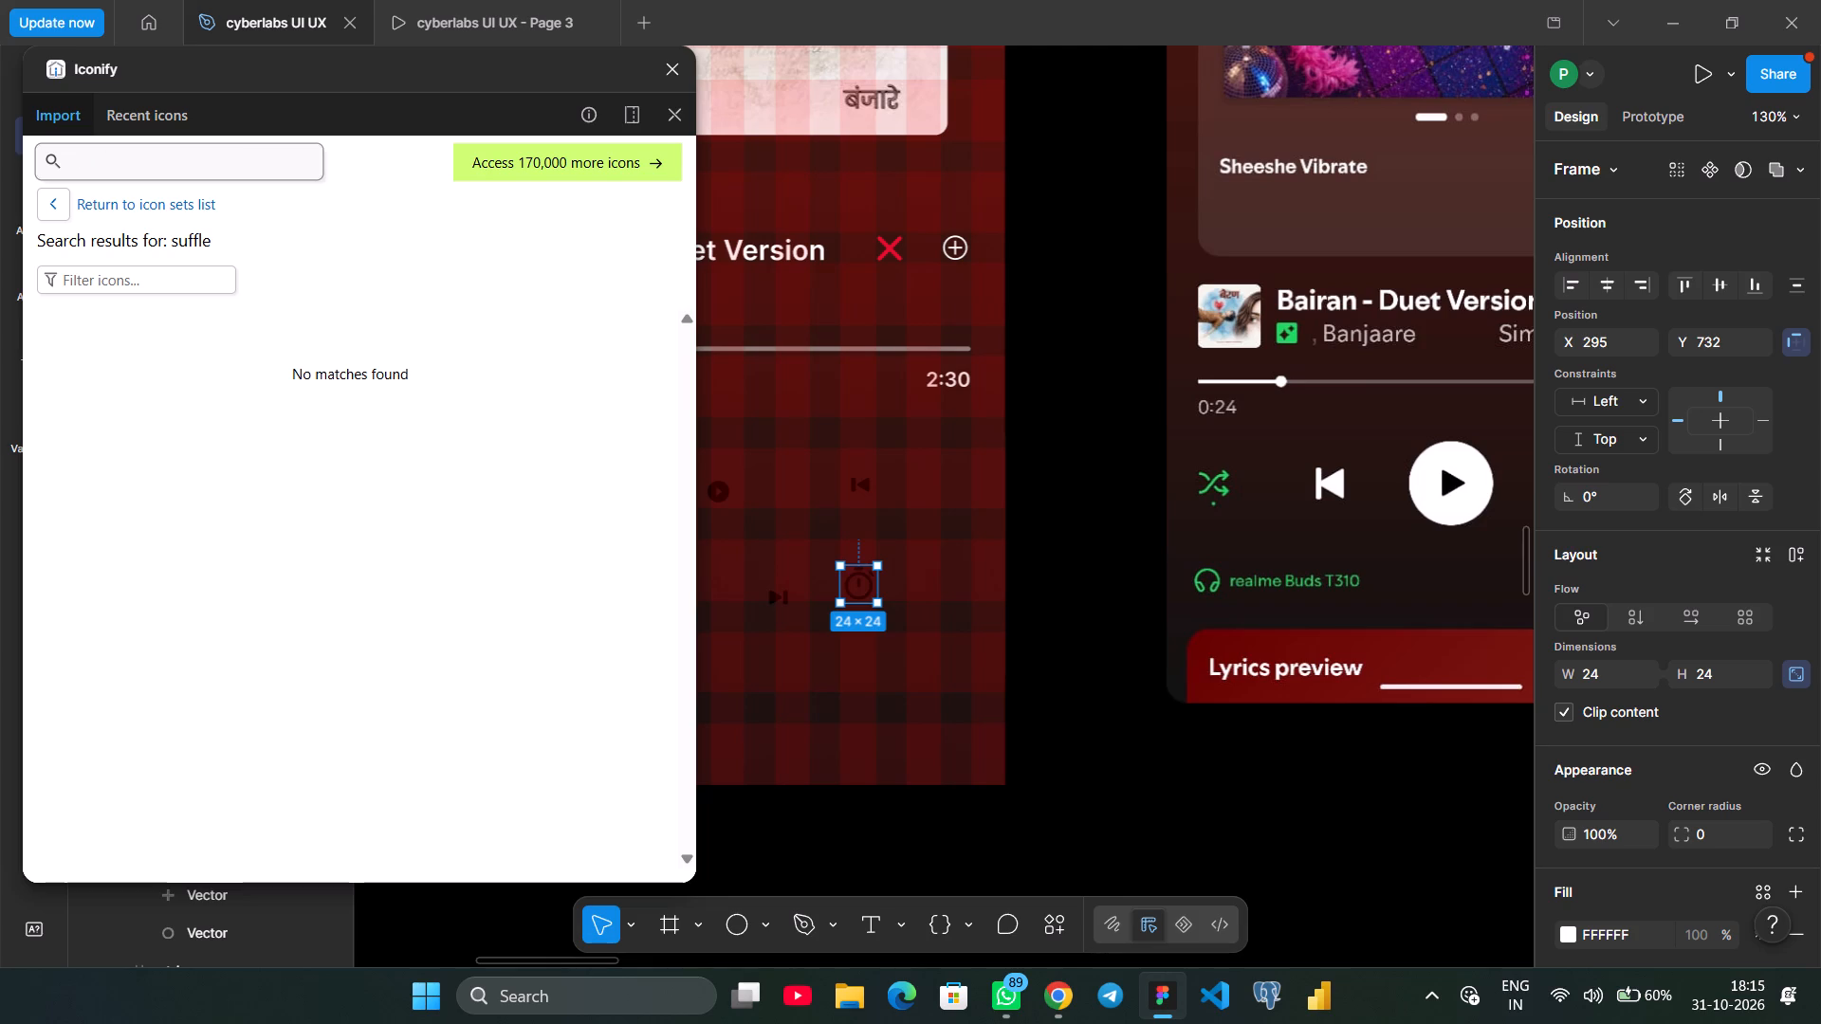
text(loop)
key(Return)
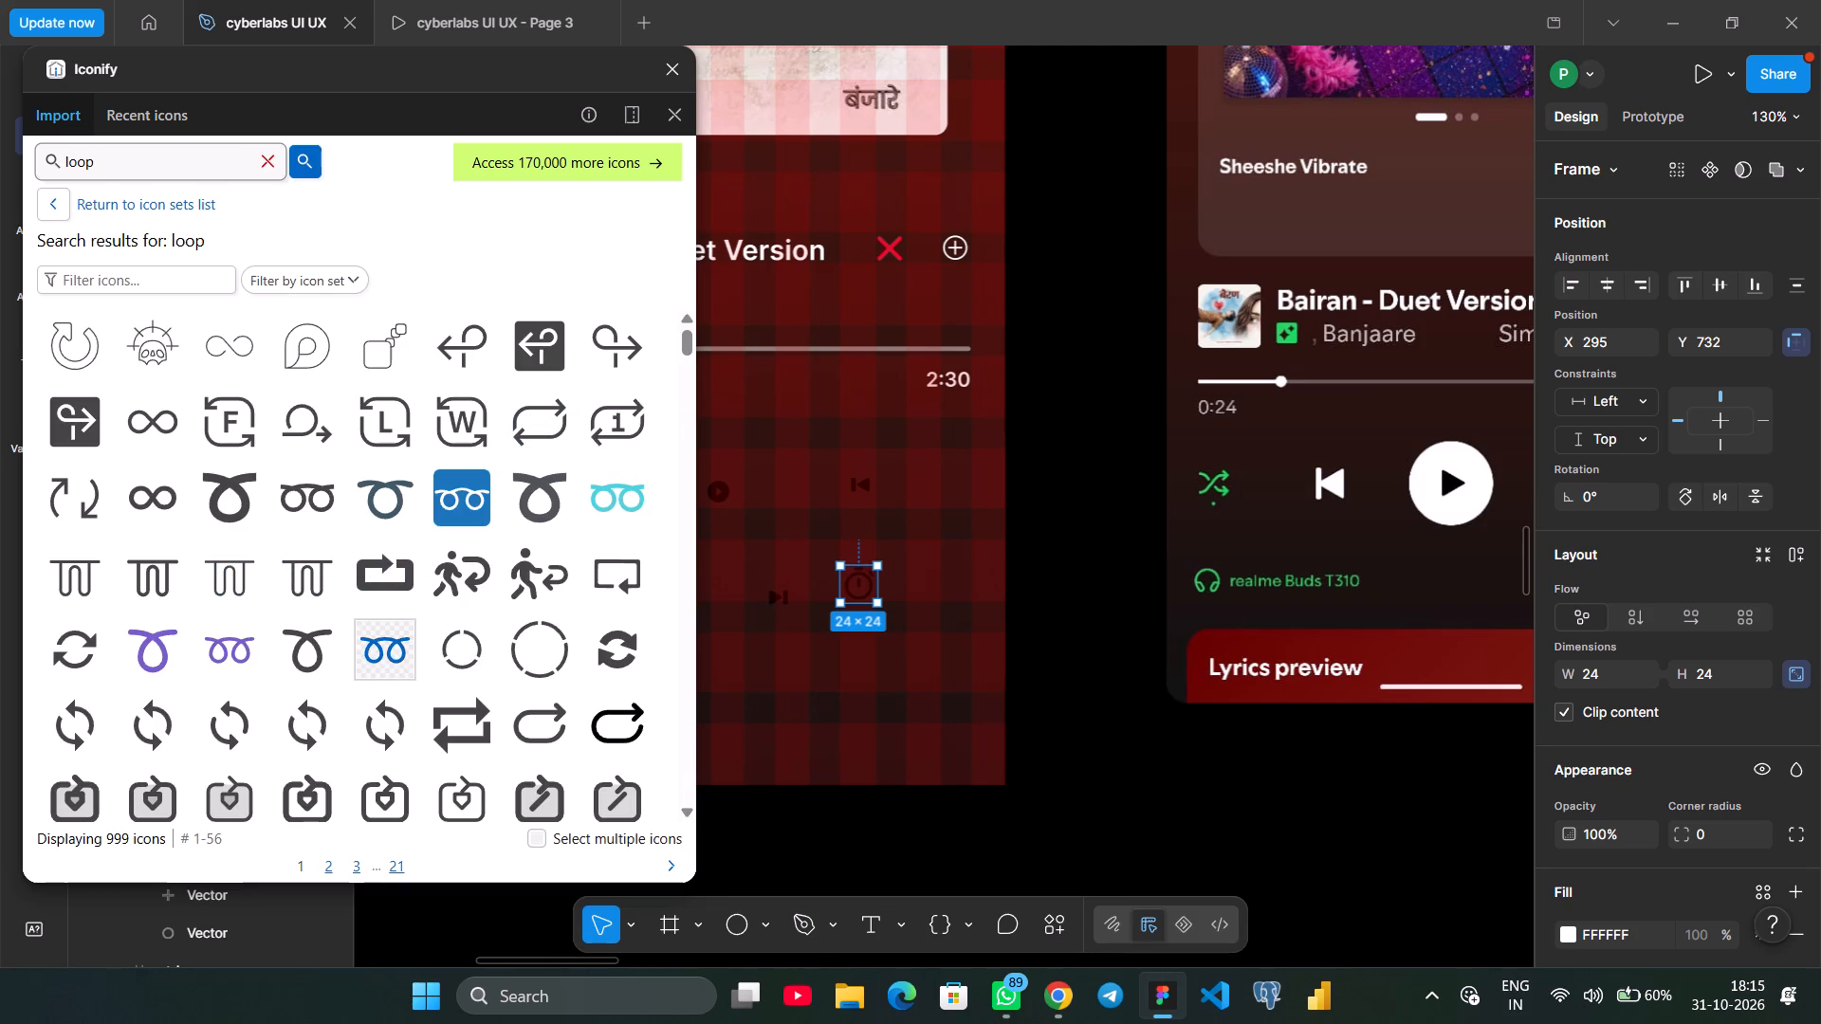
scroll(551, 704, down, 1)
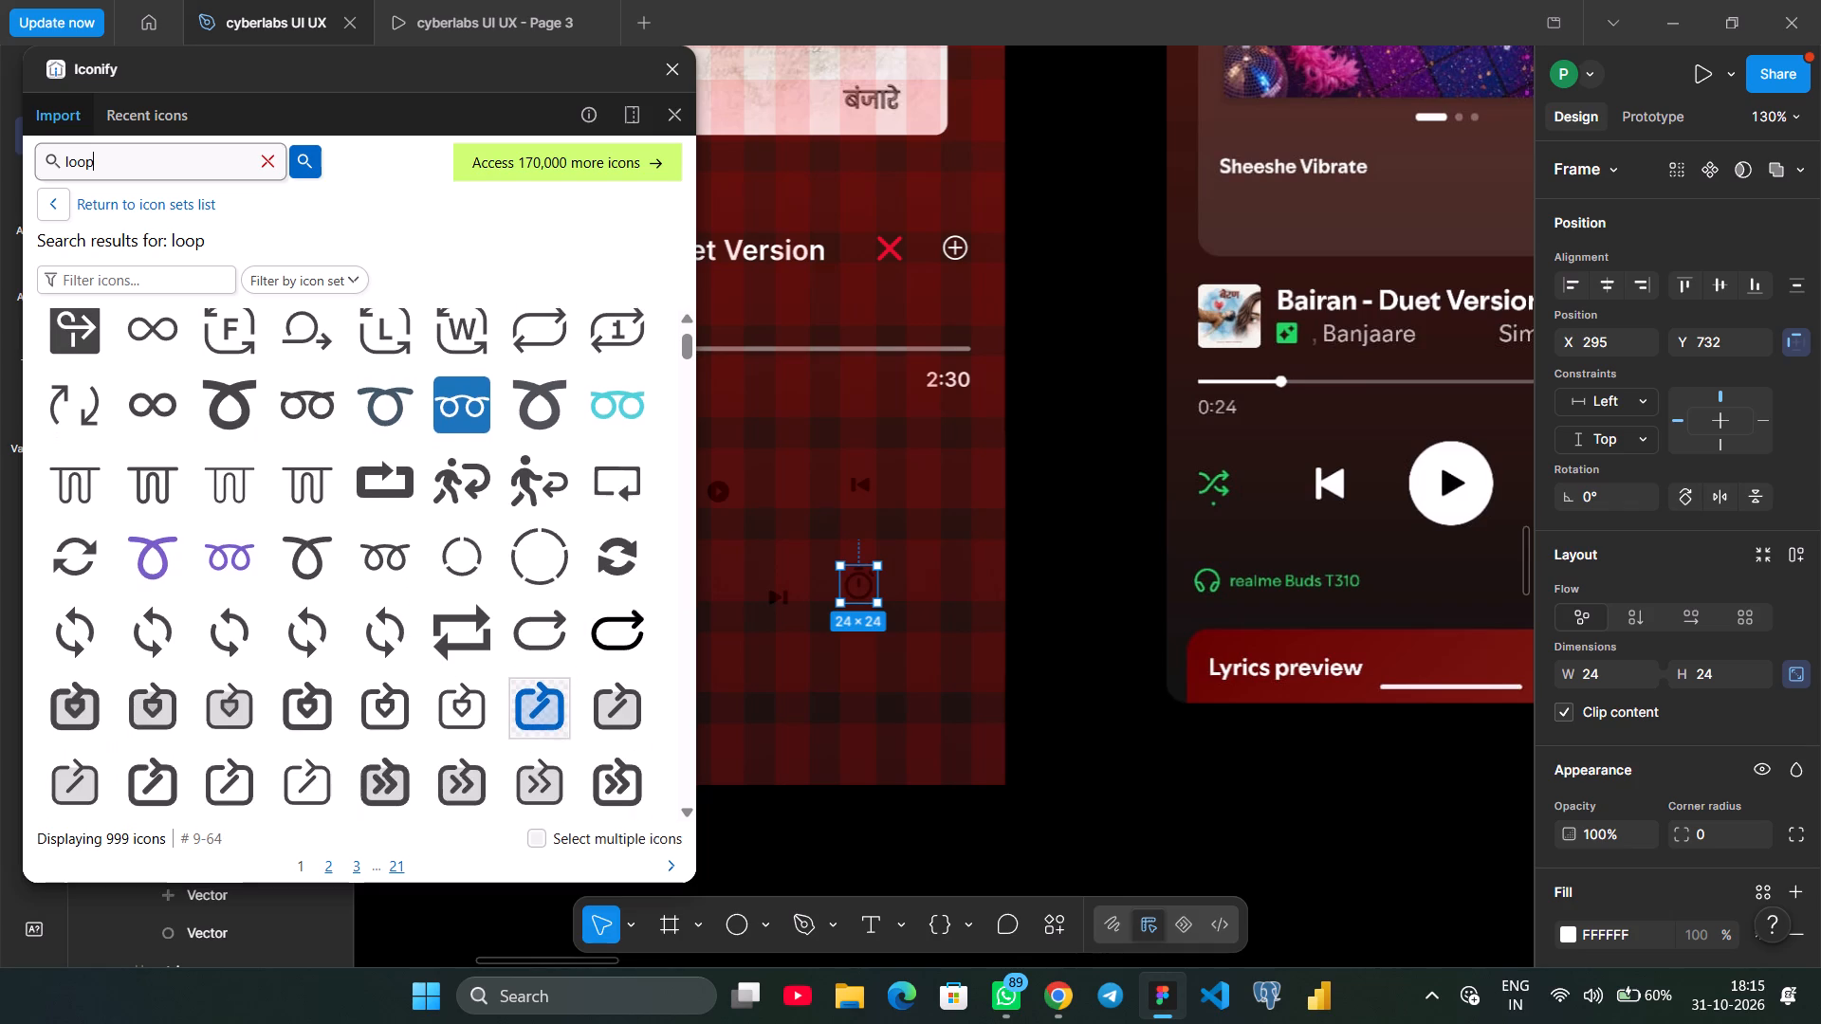
drag(472, 642, 882, 708)
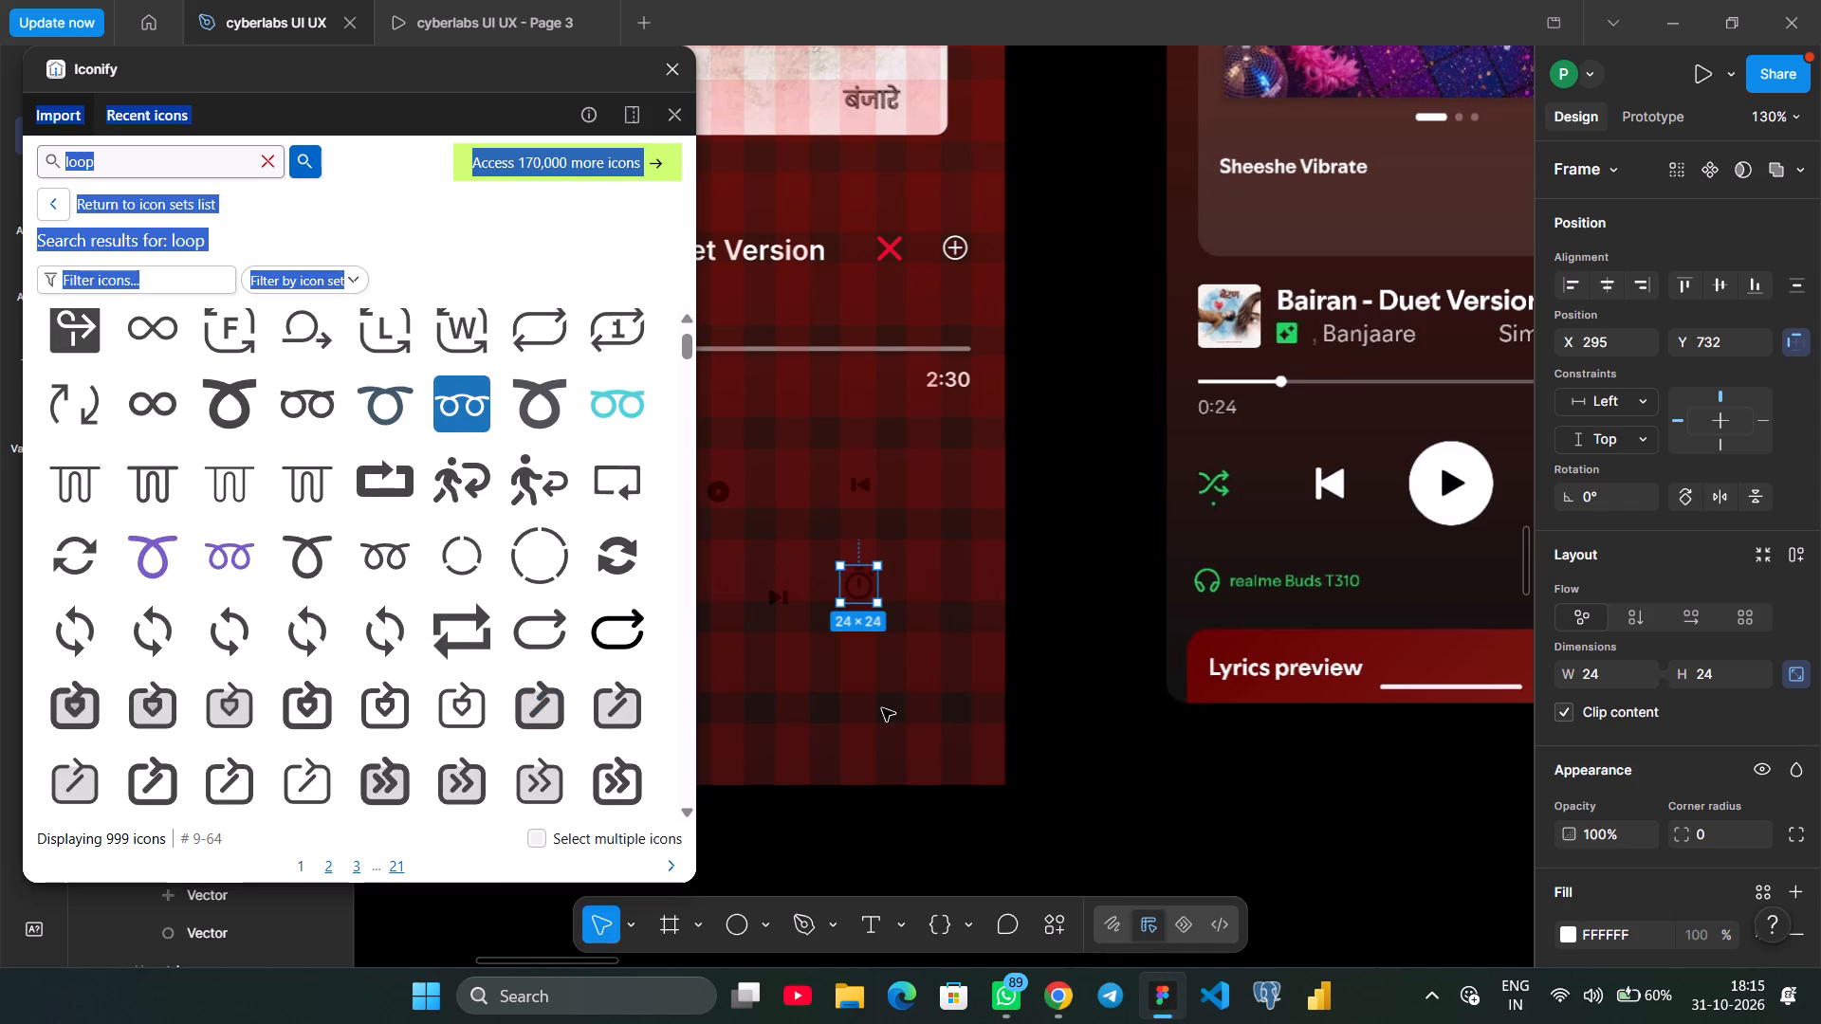
drag(462, 630, 819, 689)
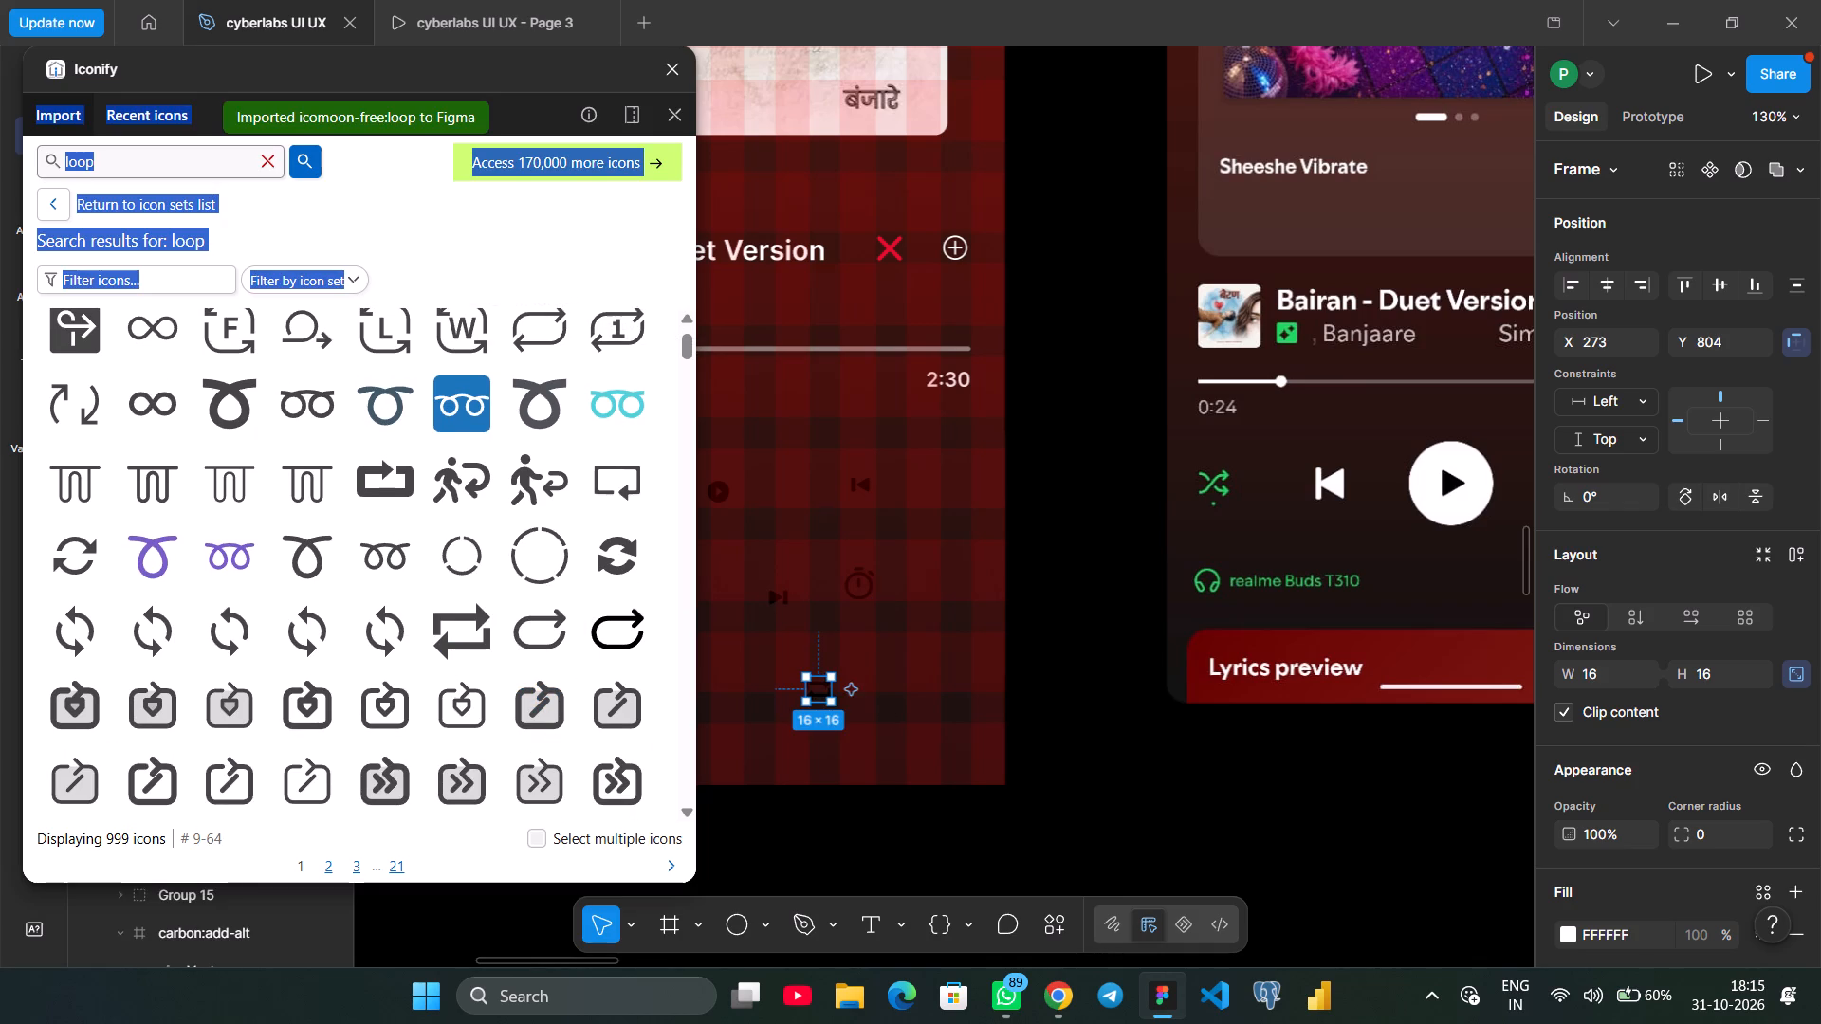
drag(460, 615, 881, 655)
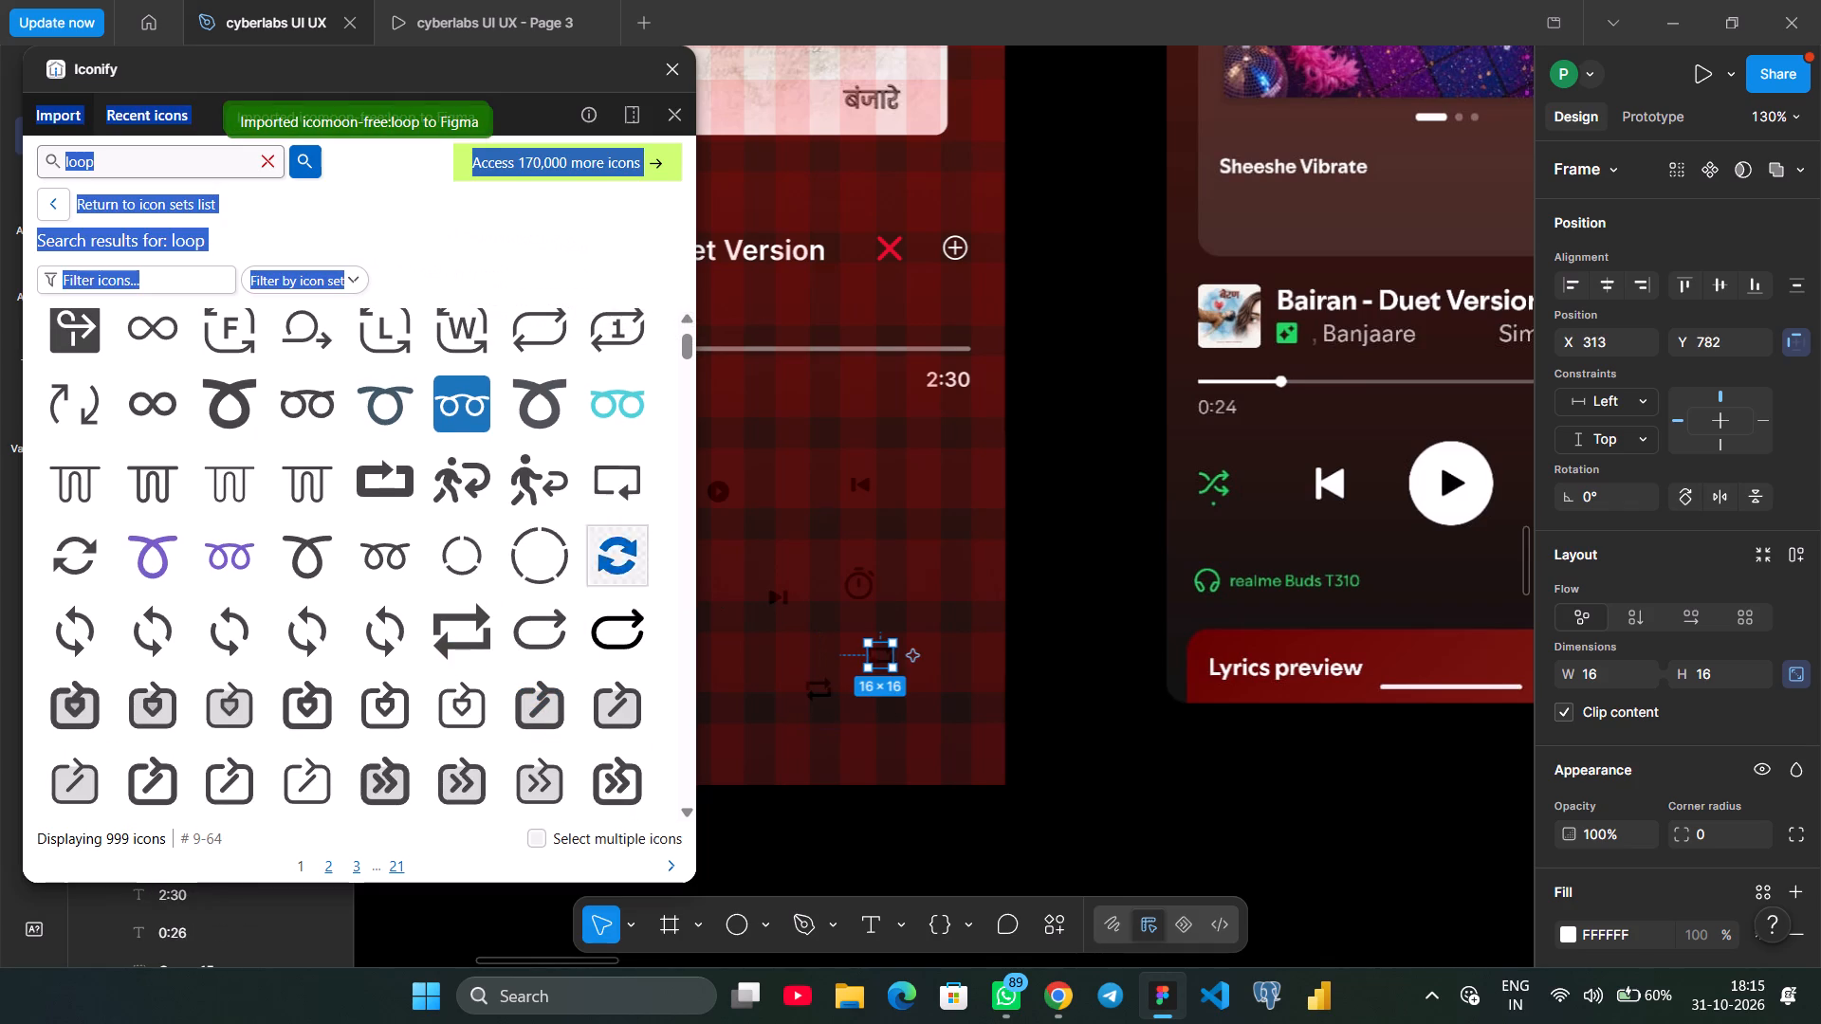
click(656, 75)
click(668, 72)
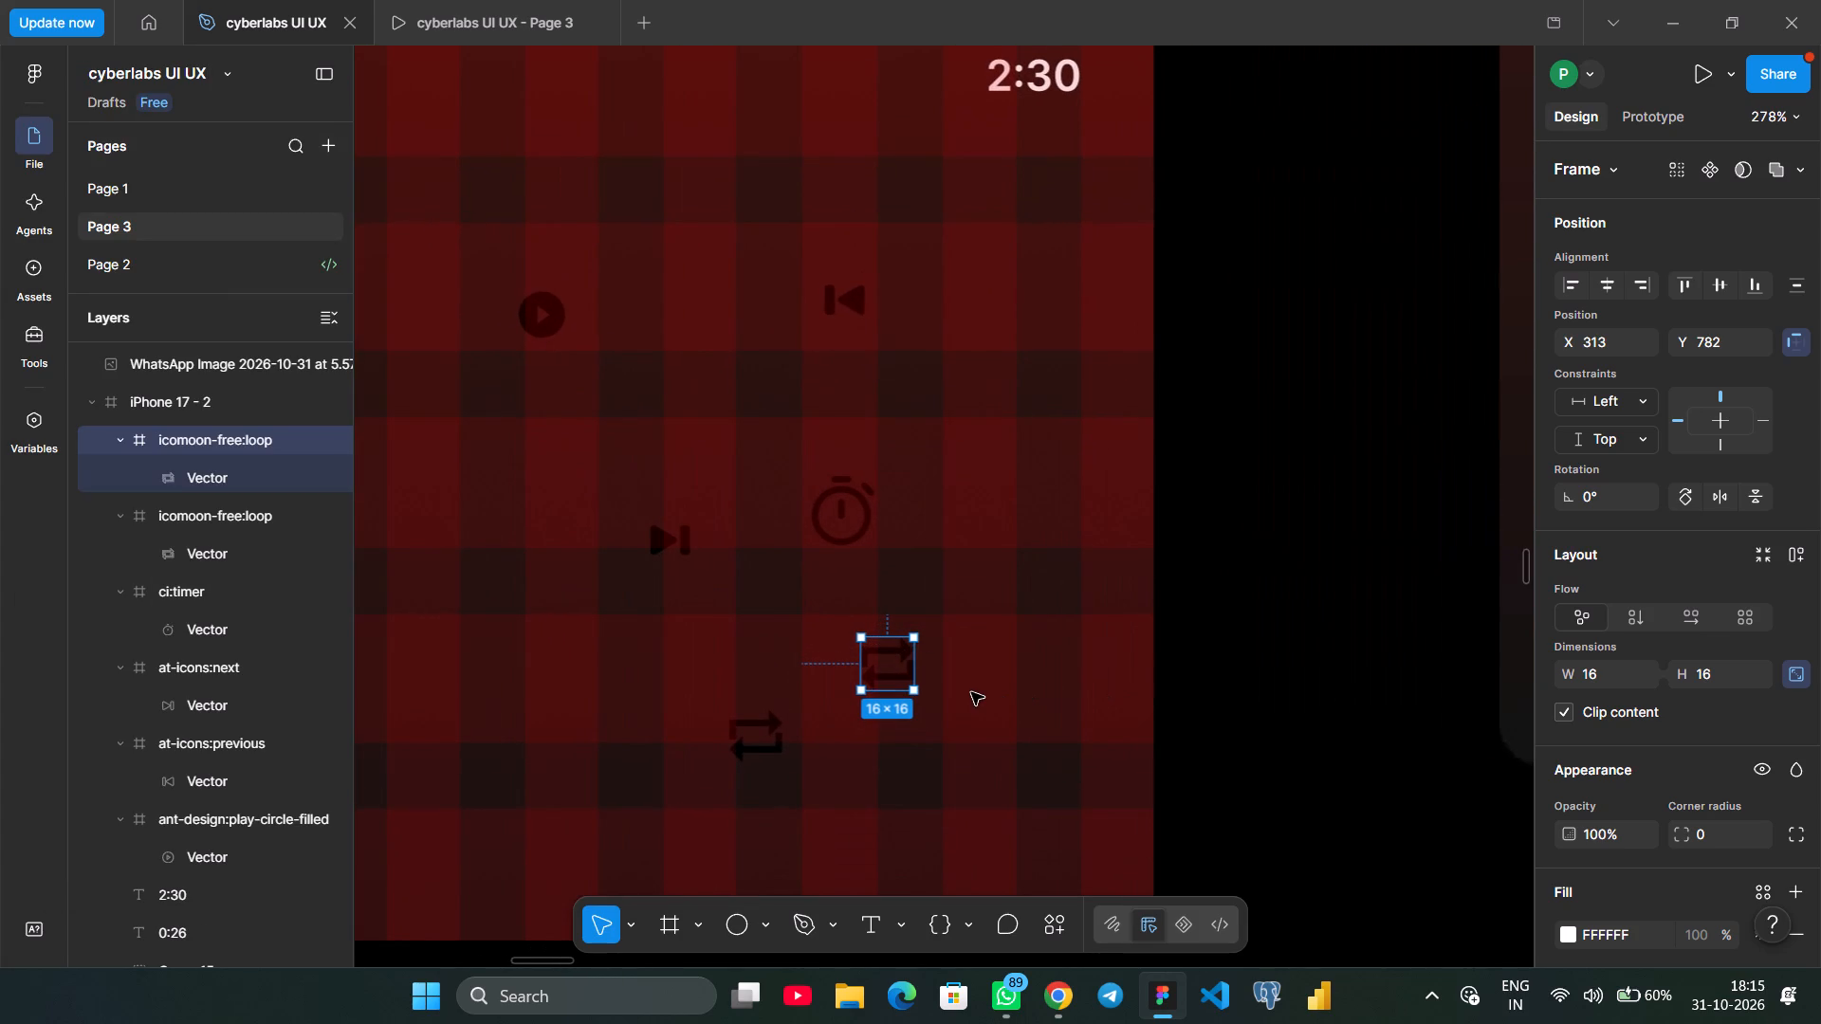
key(Delete)
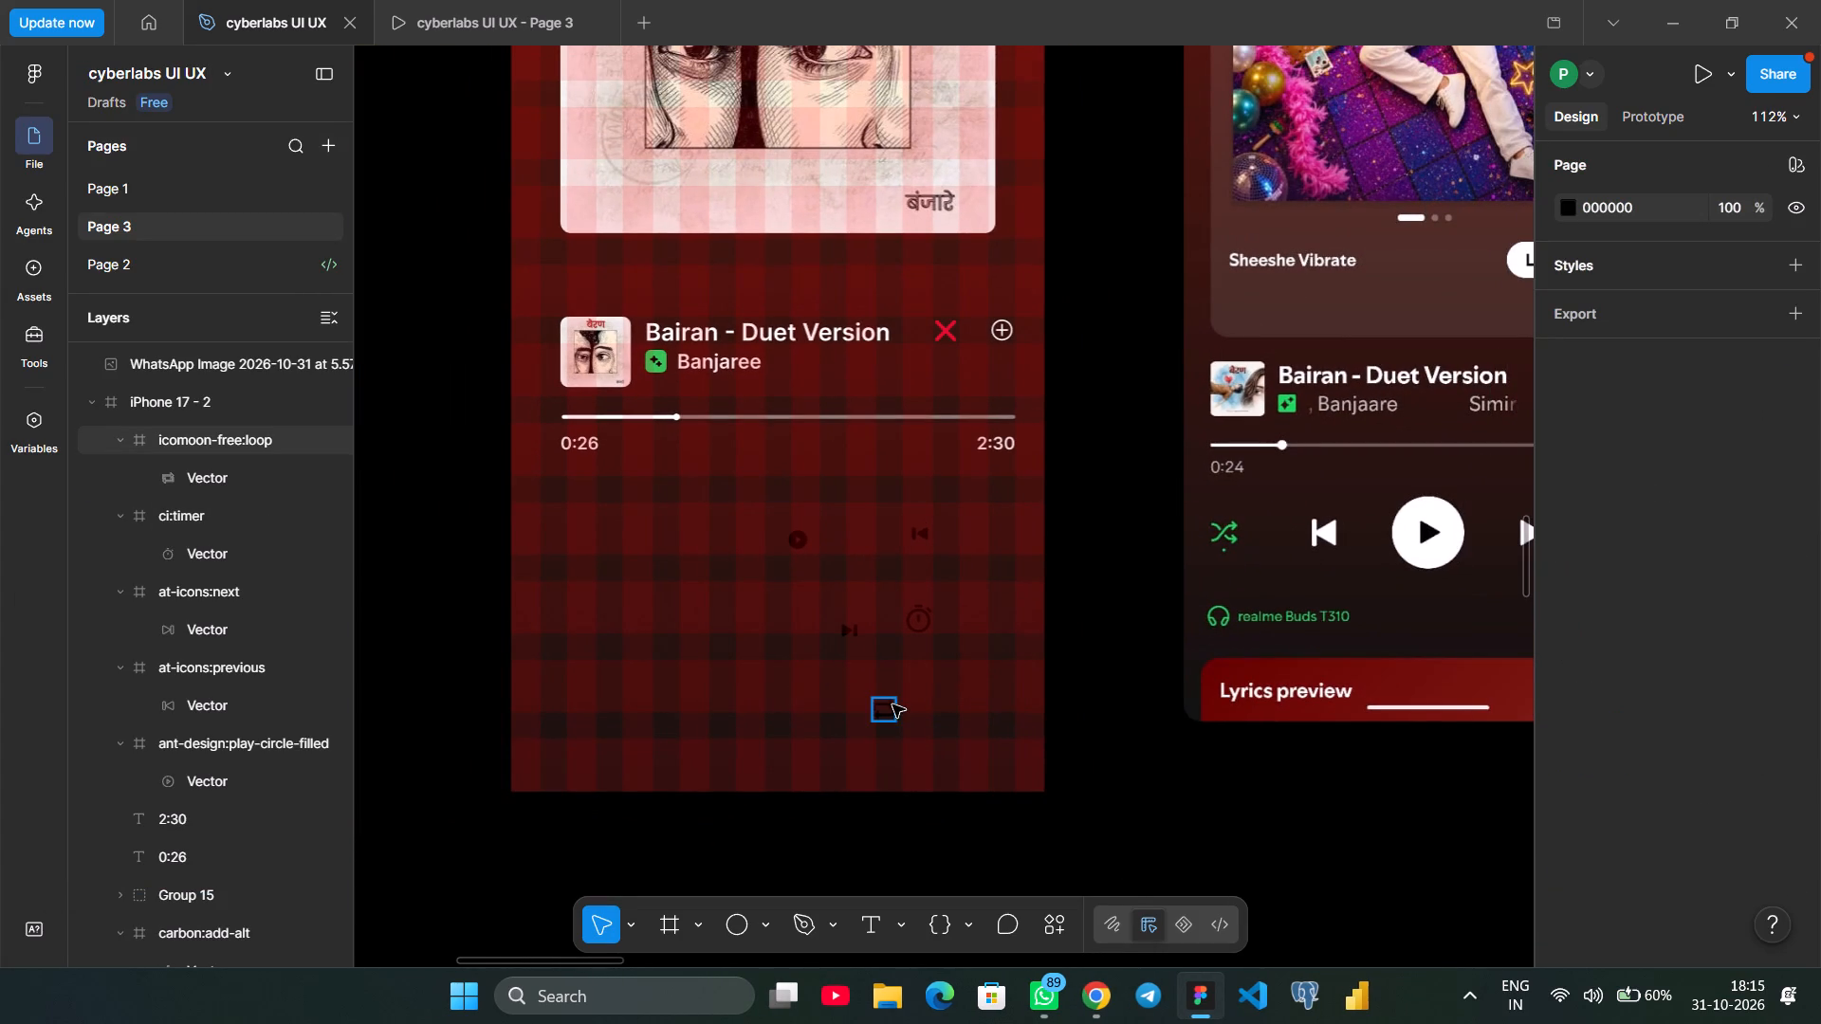
Move the loop icon beneath the 0:26 label at about X 37, Y 658 and enlarge it to 26 × 26.
click(892, 704)
drag(887, 710, 612, 519)
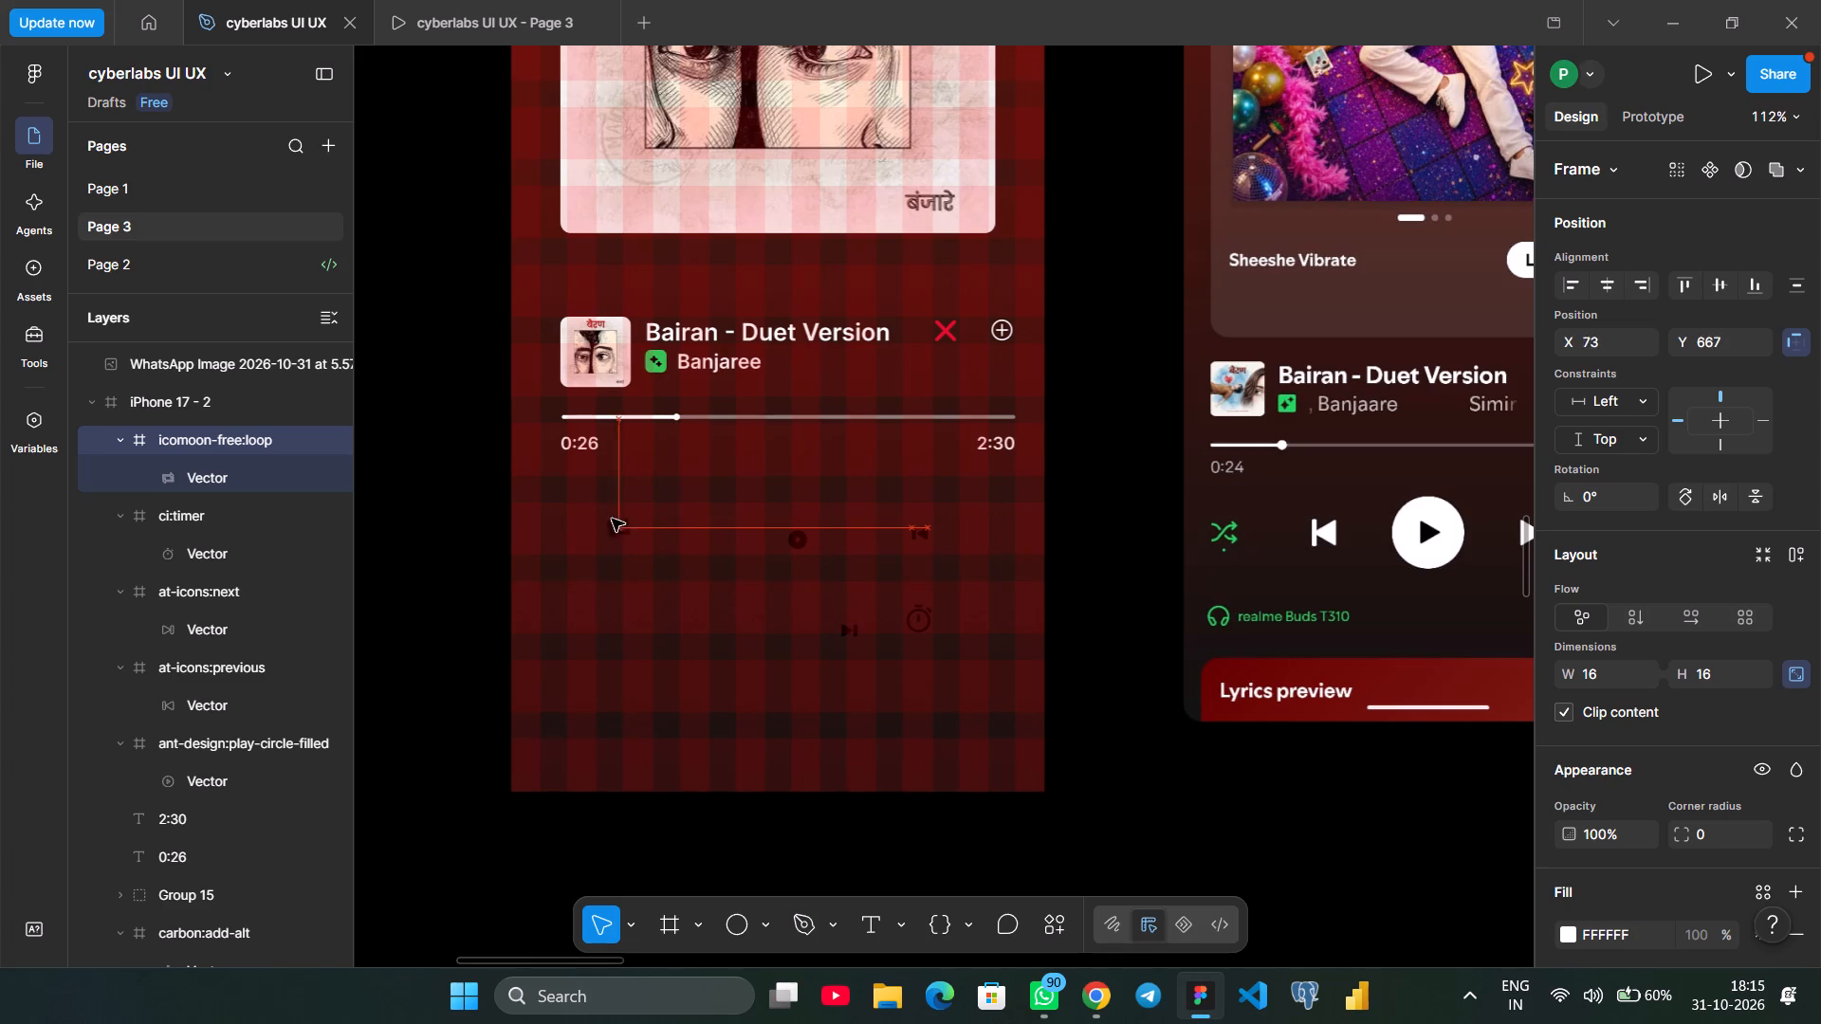
drag(612, 519, 571, 517)
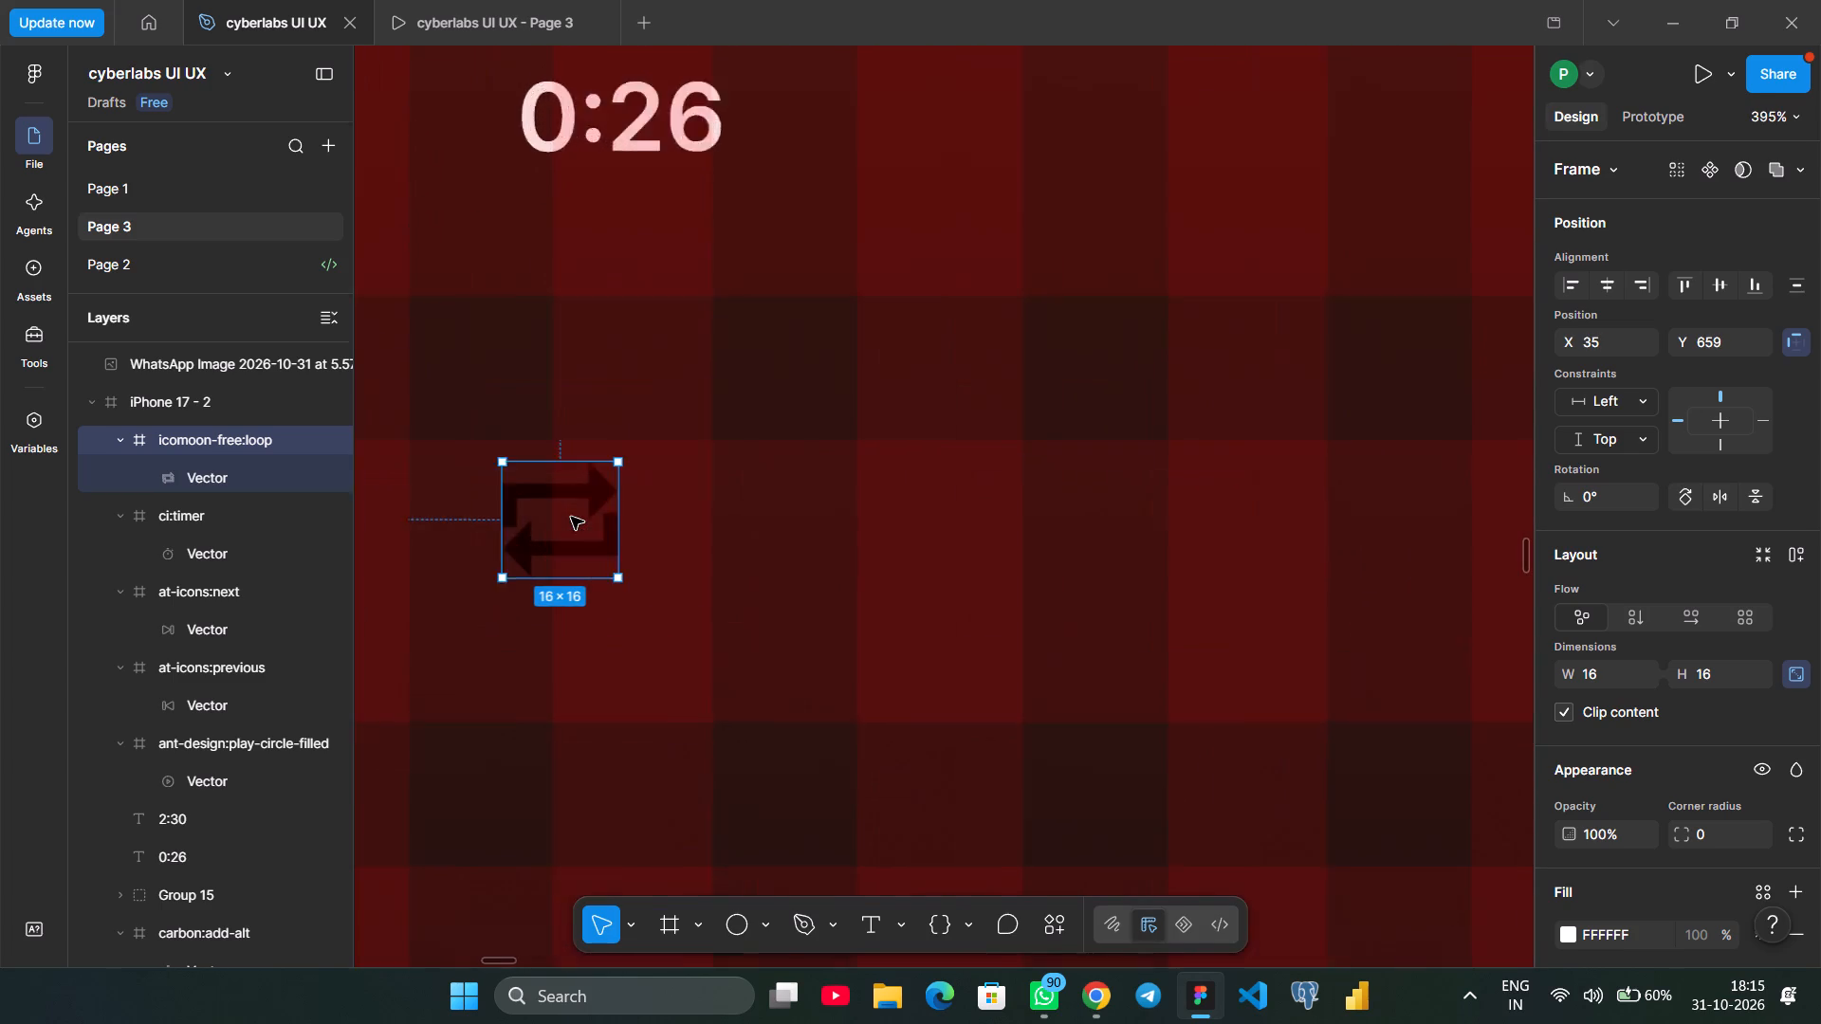
drag(542, 509, 619, 501)
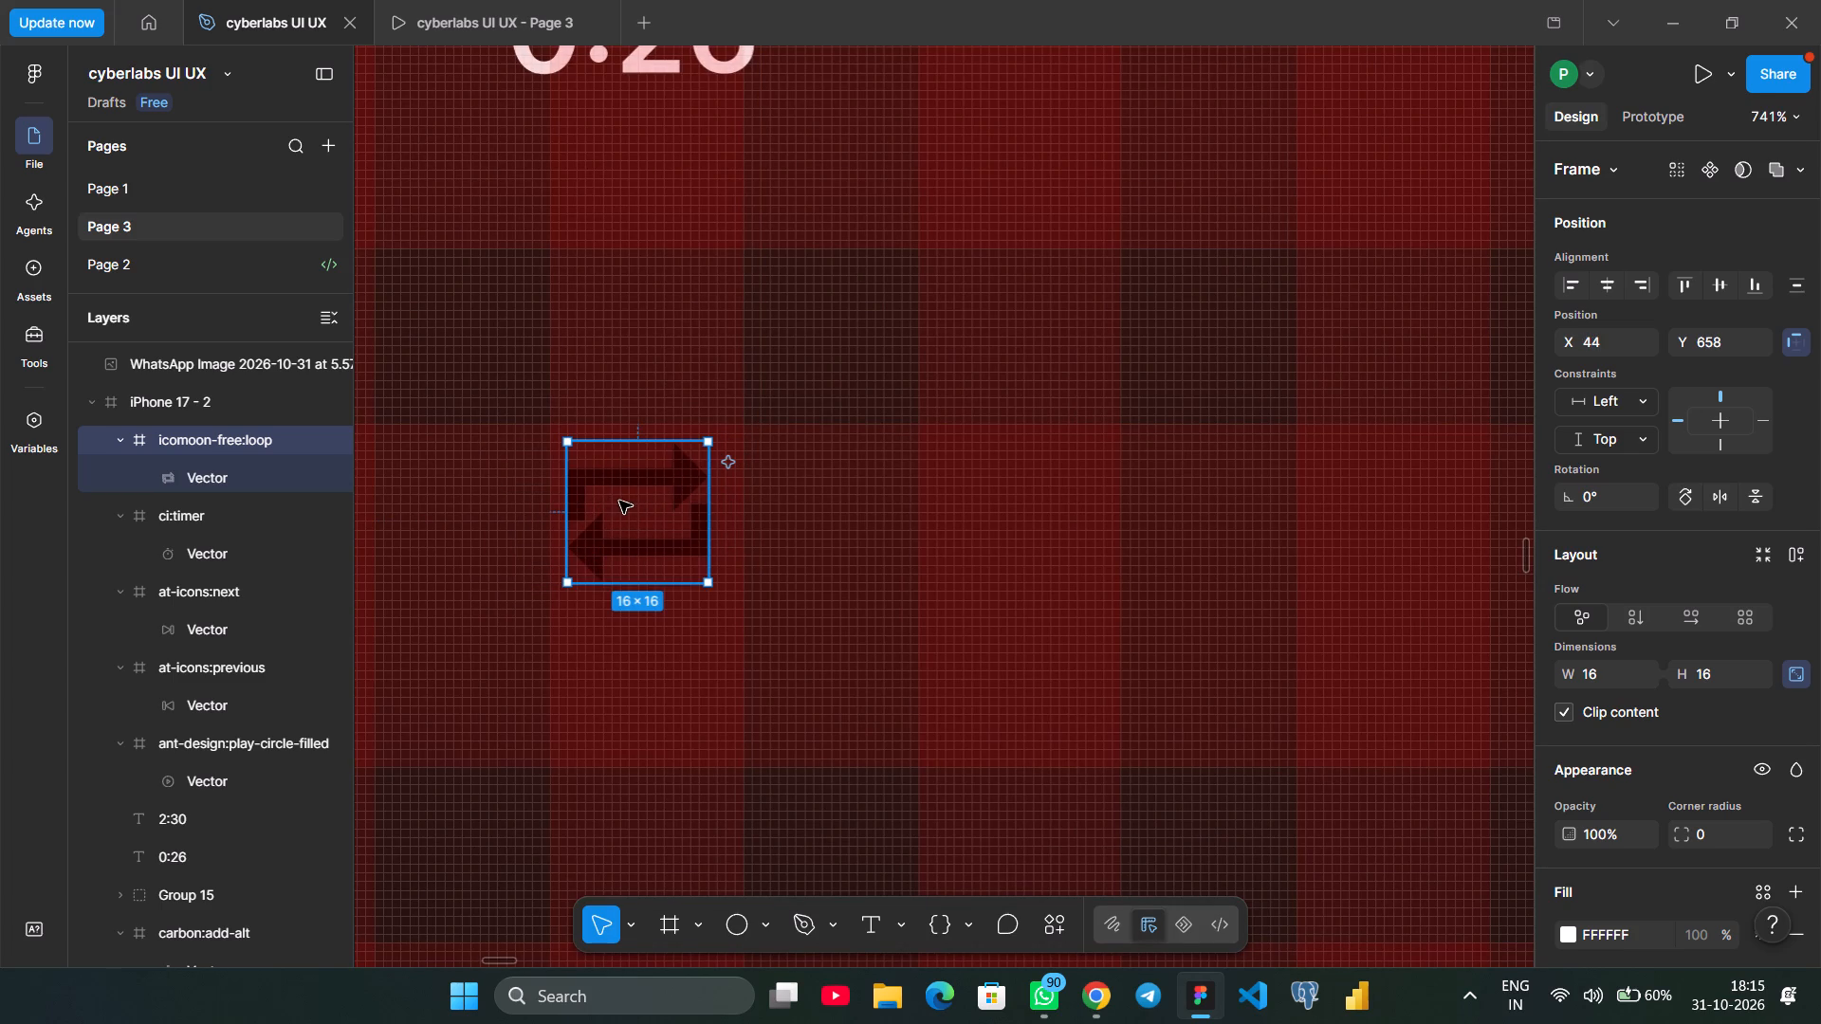
drag(713, 582, 834, 679)
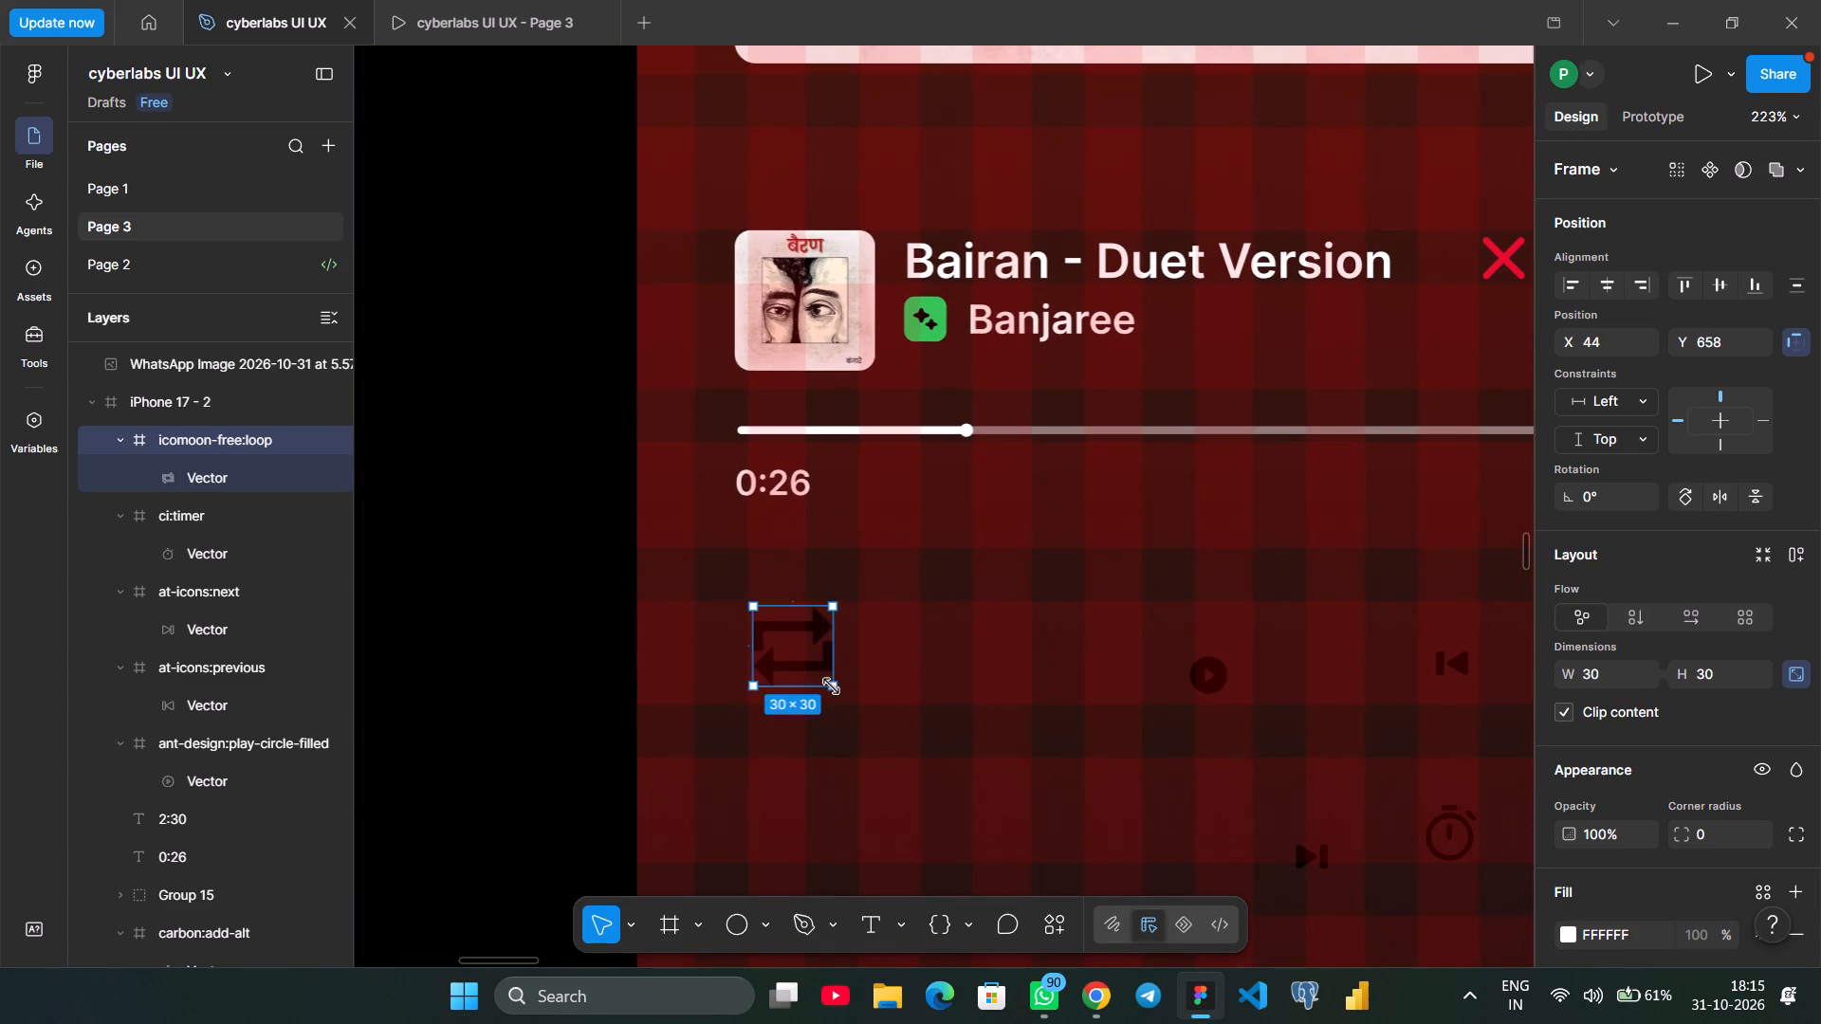
drag(831, 686, 806, 674)
drag(774, 619, 756, 617)
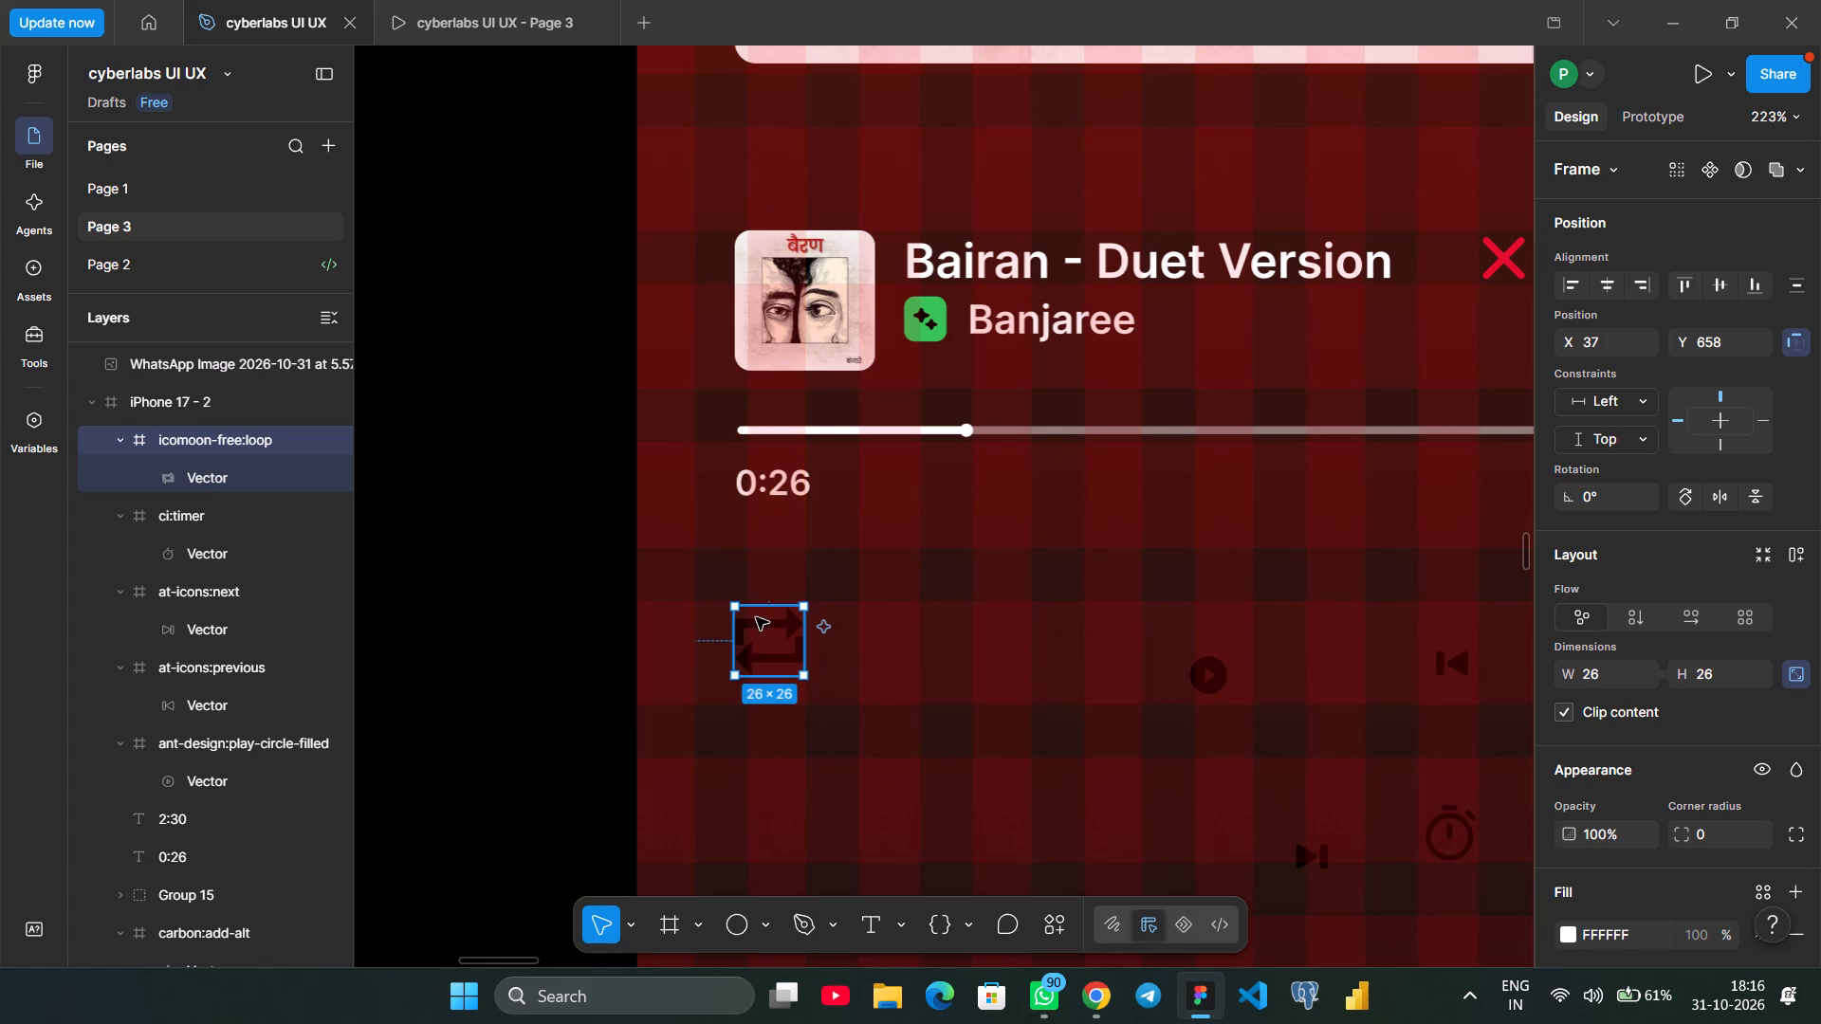
Move the previous icon beside the loop icon at about X 106, Y 656 and set its size to 26 × 26.
scroll(756, 617, left, 3)
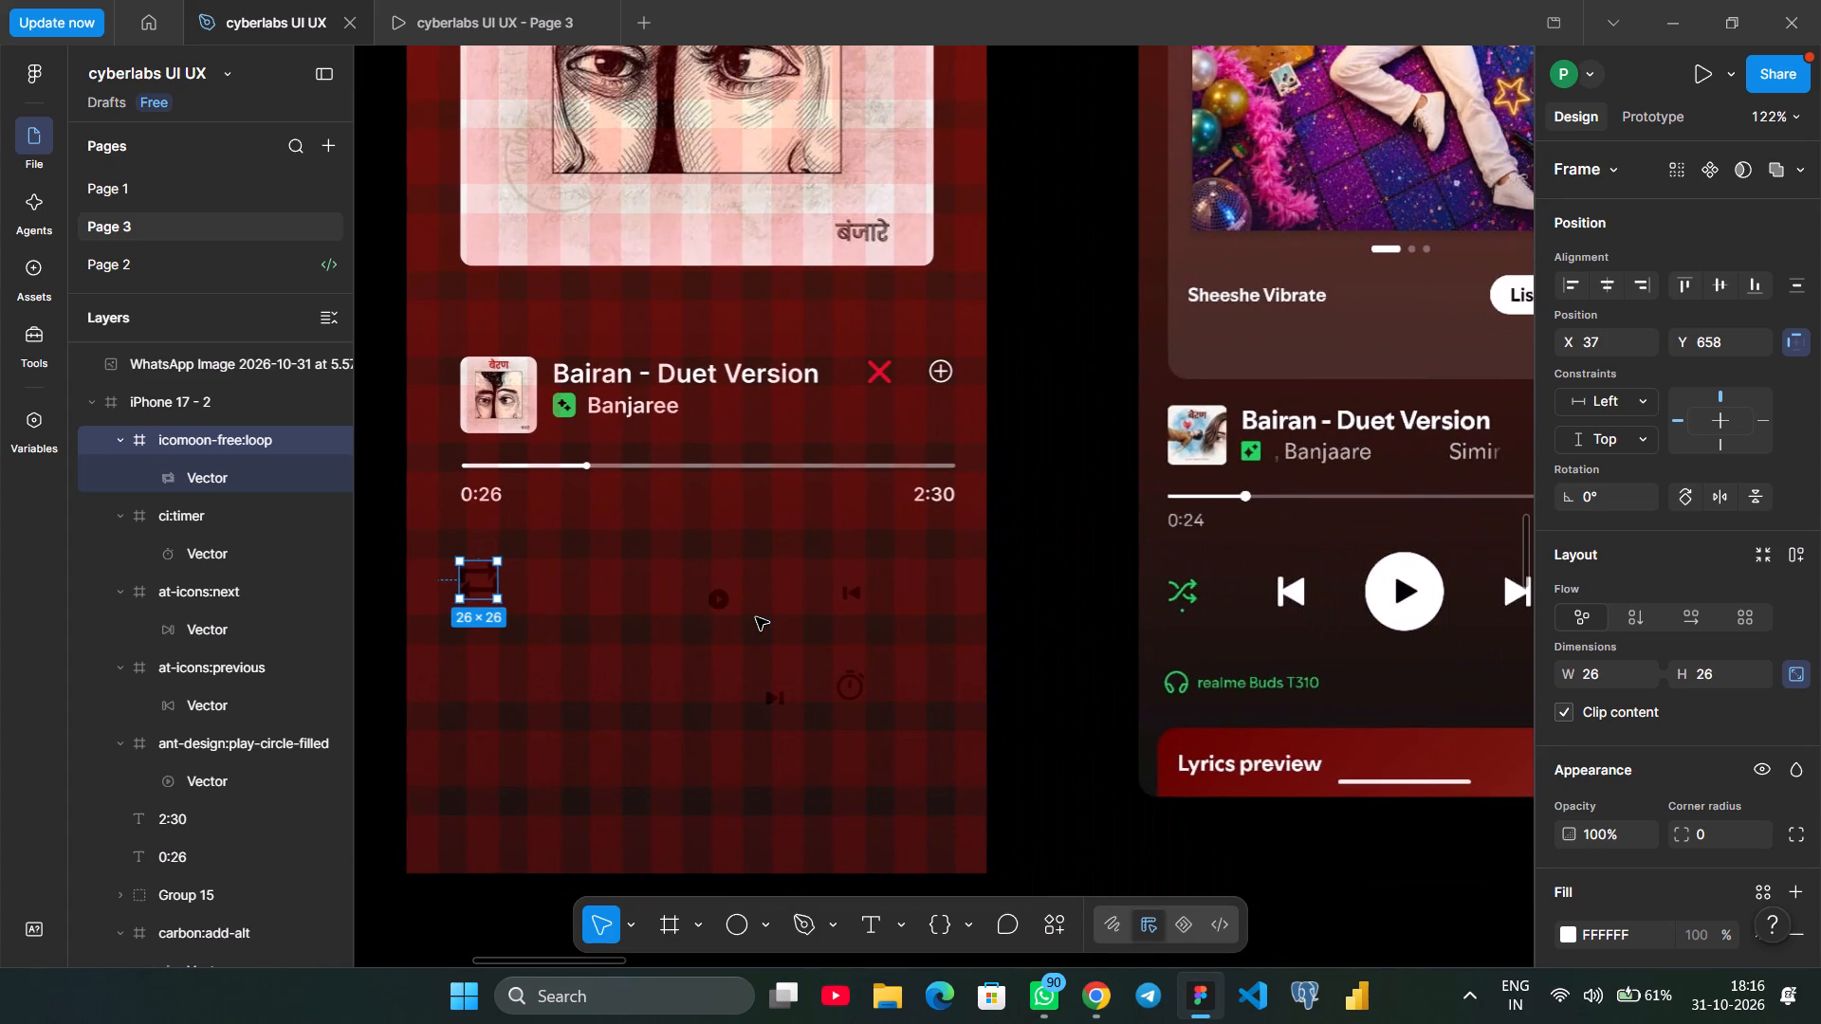
drag(850, 599, 594, 577)
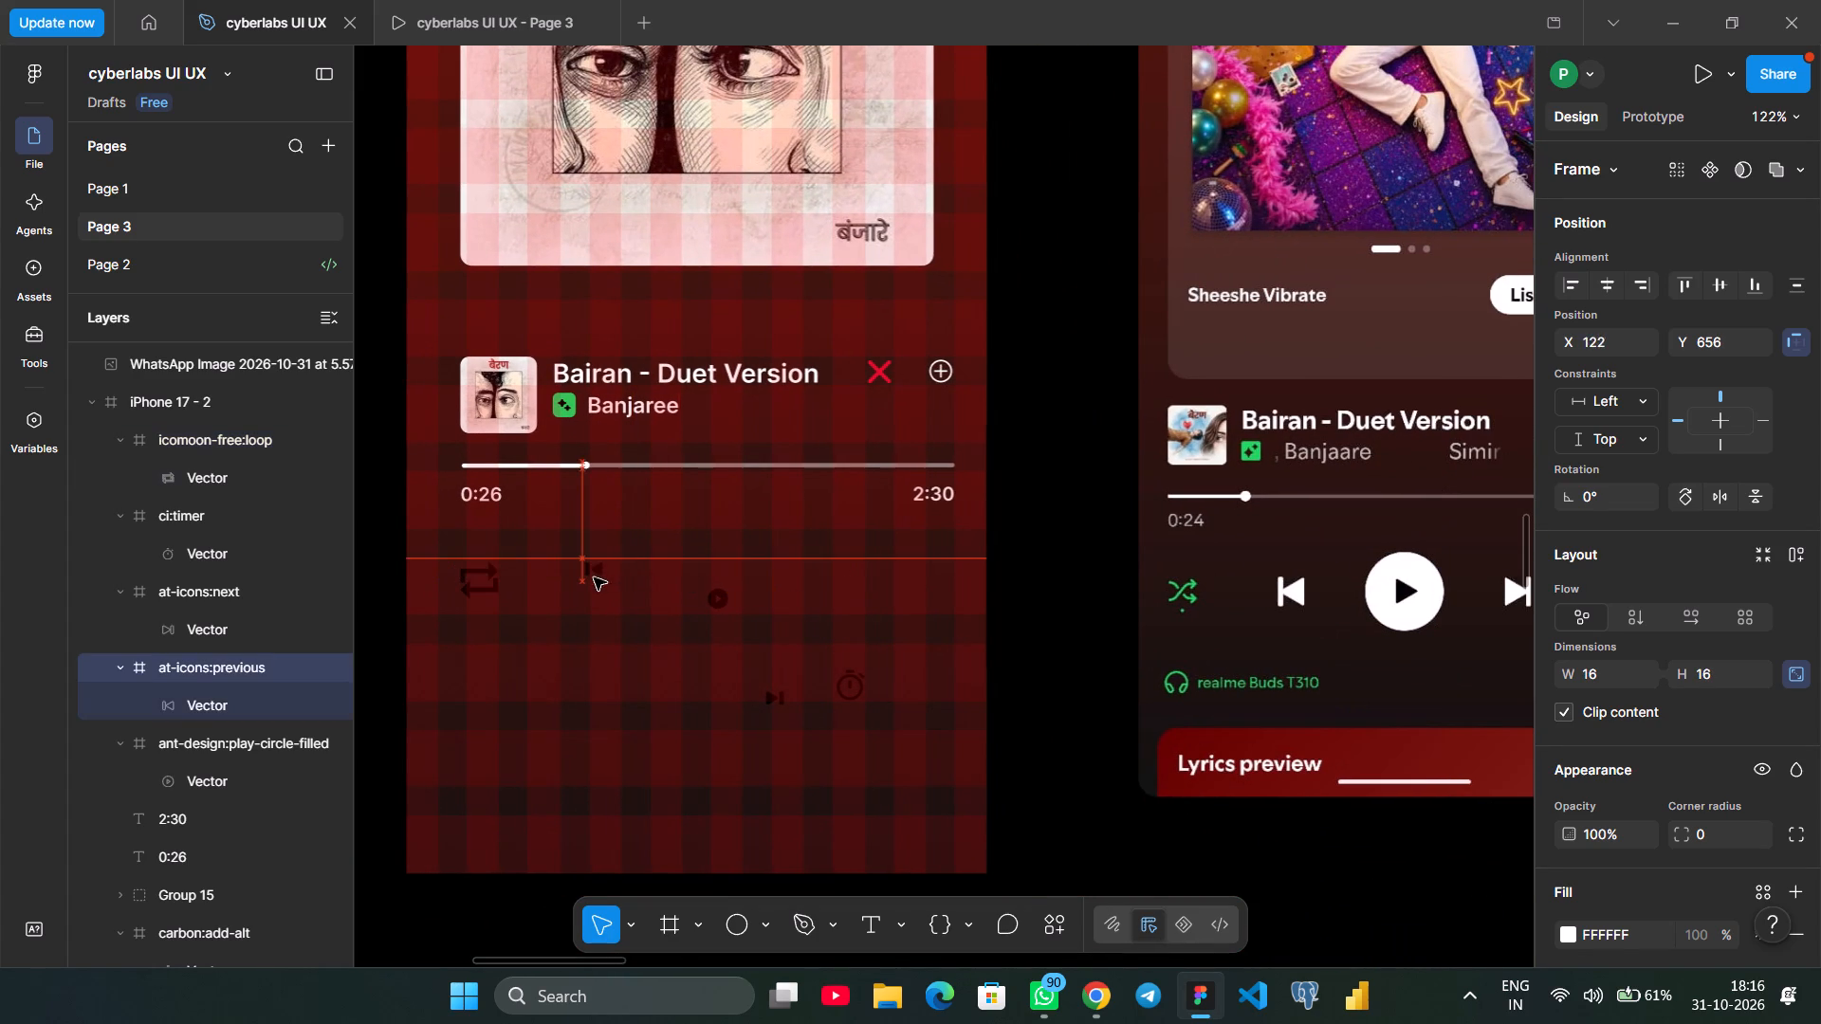
drag(594, 577, 570, 577)
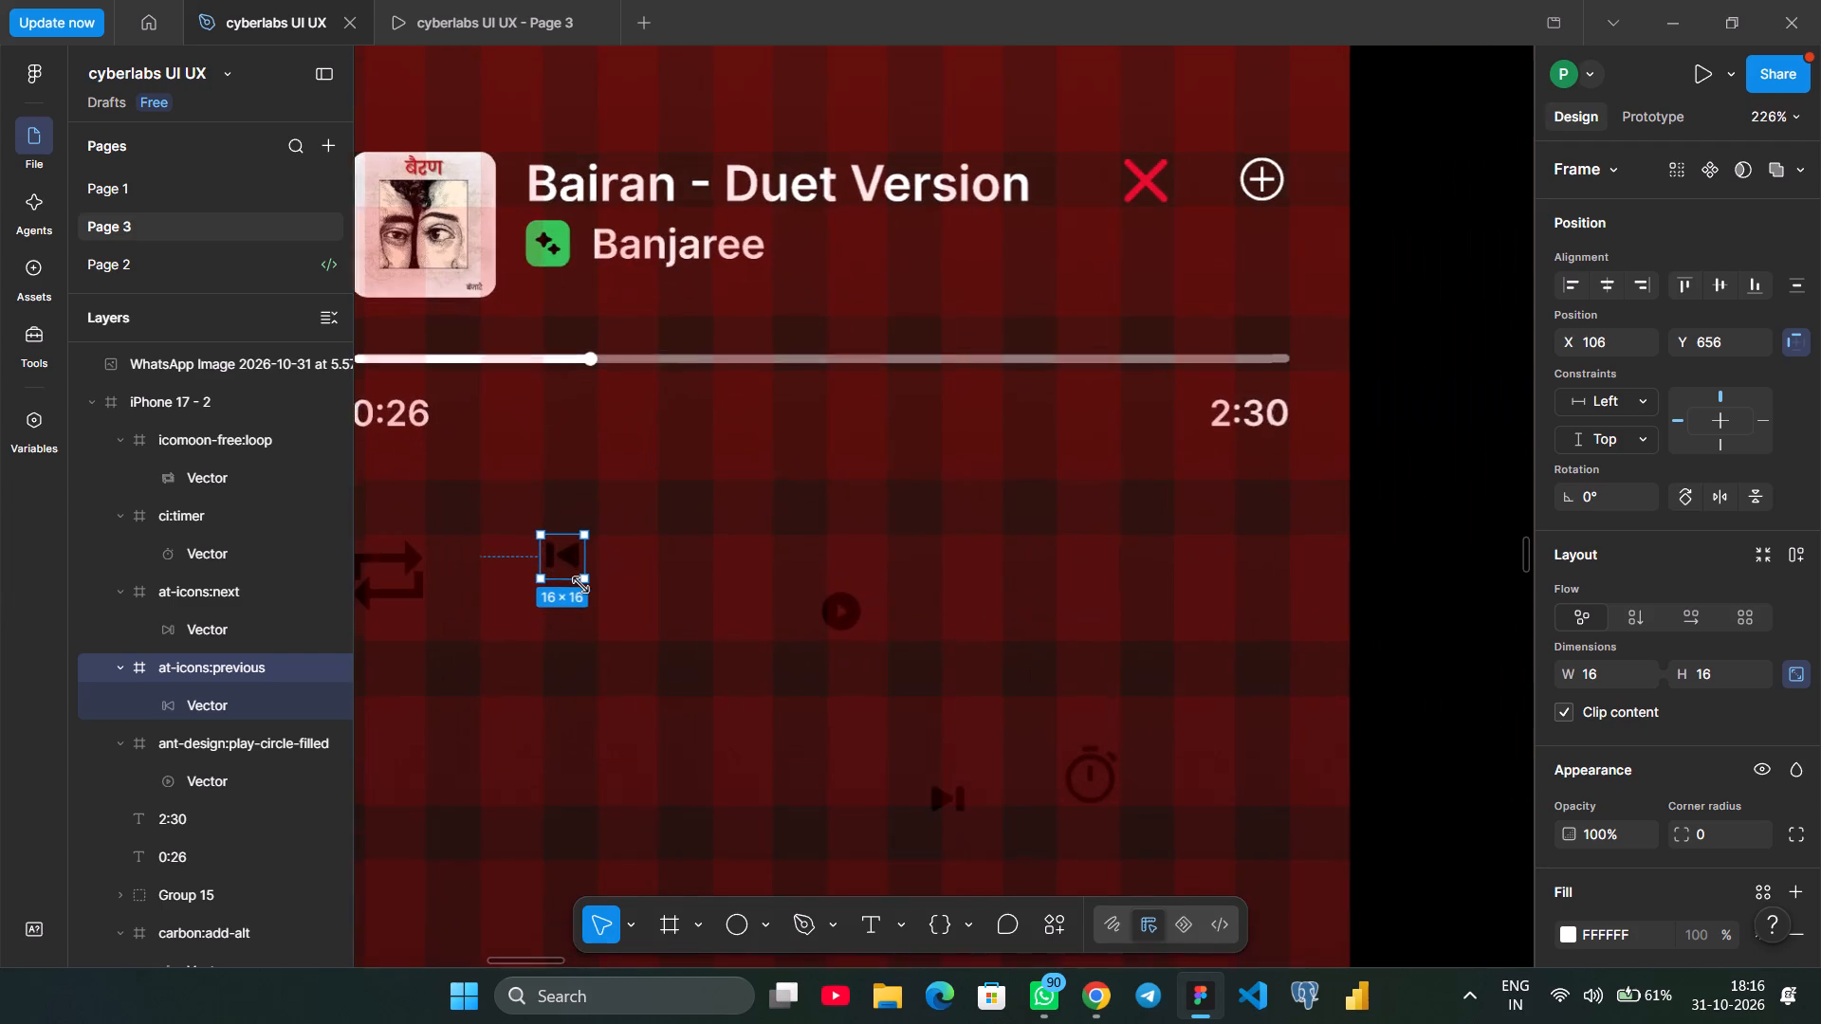
scroll(630, 582, left, 6)
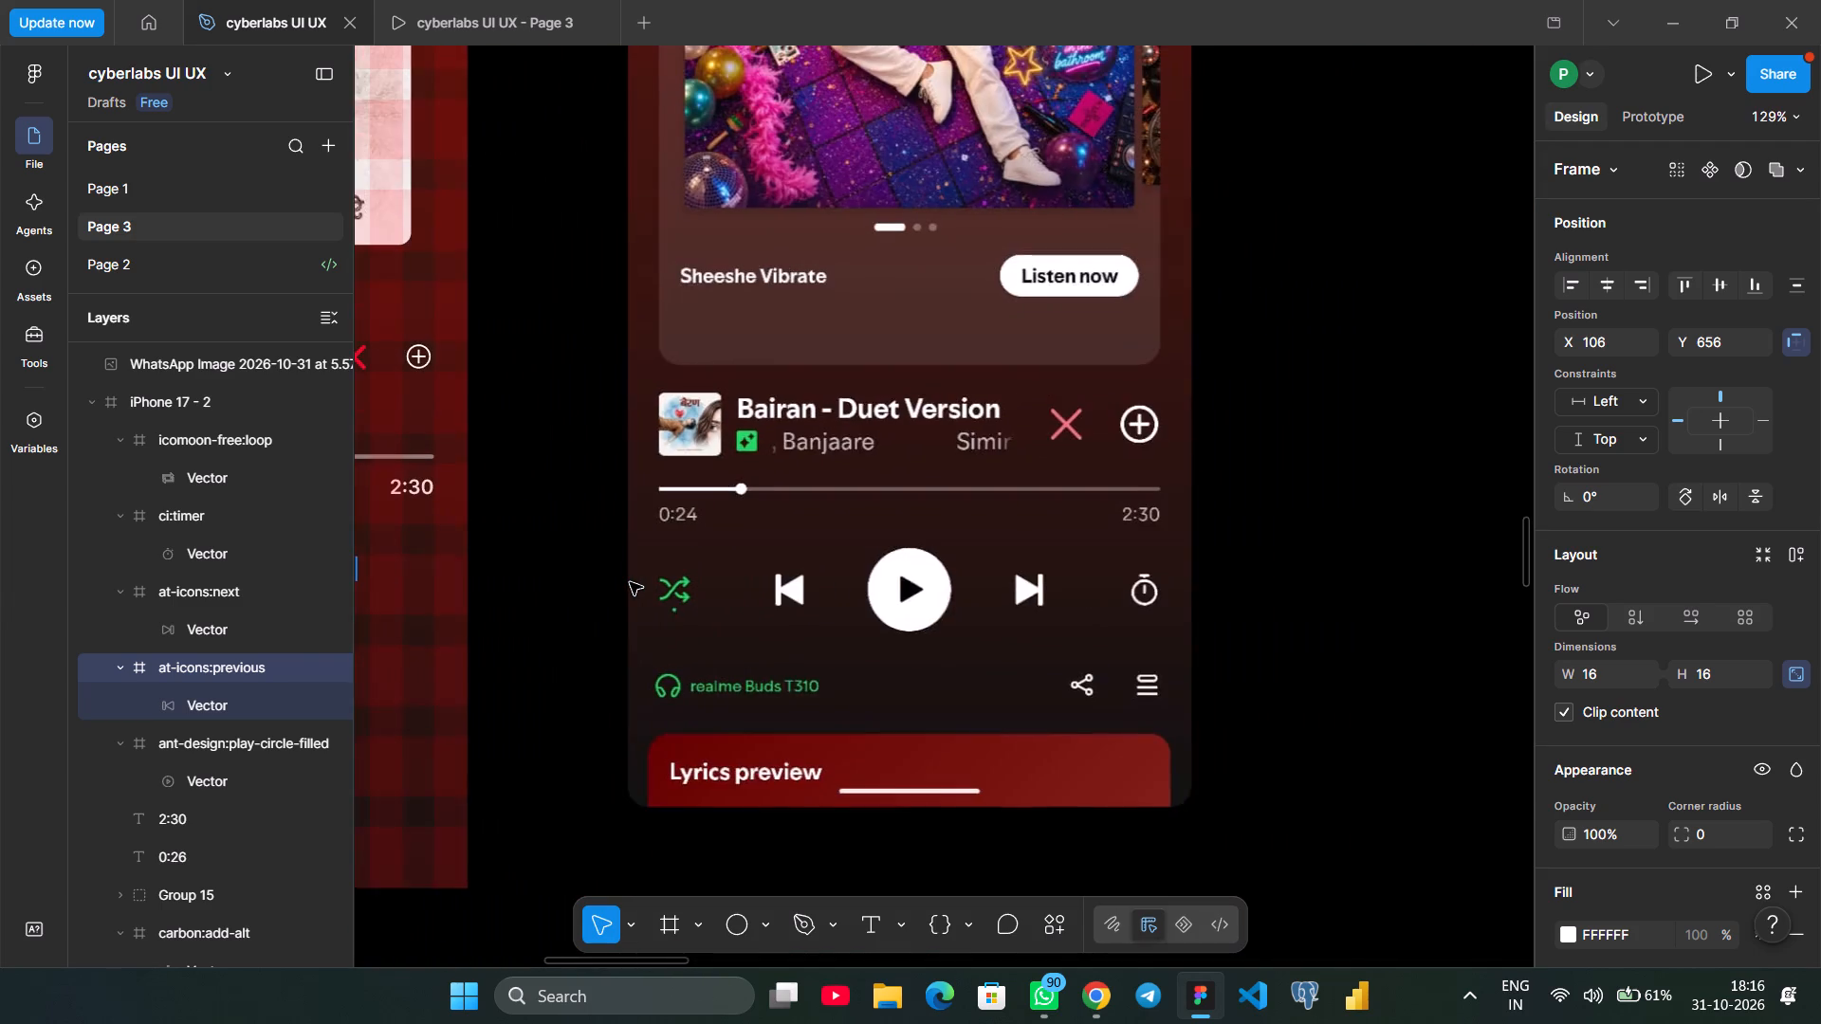
scroll(630, 582, right, 4)
click(819, 577)
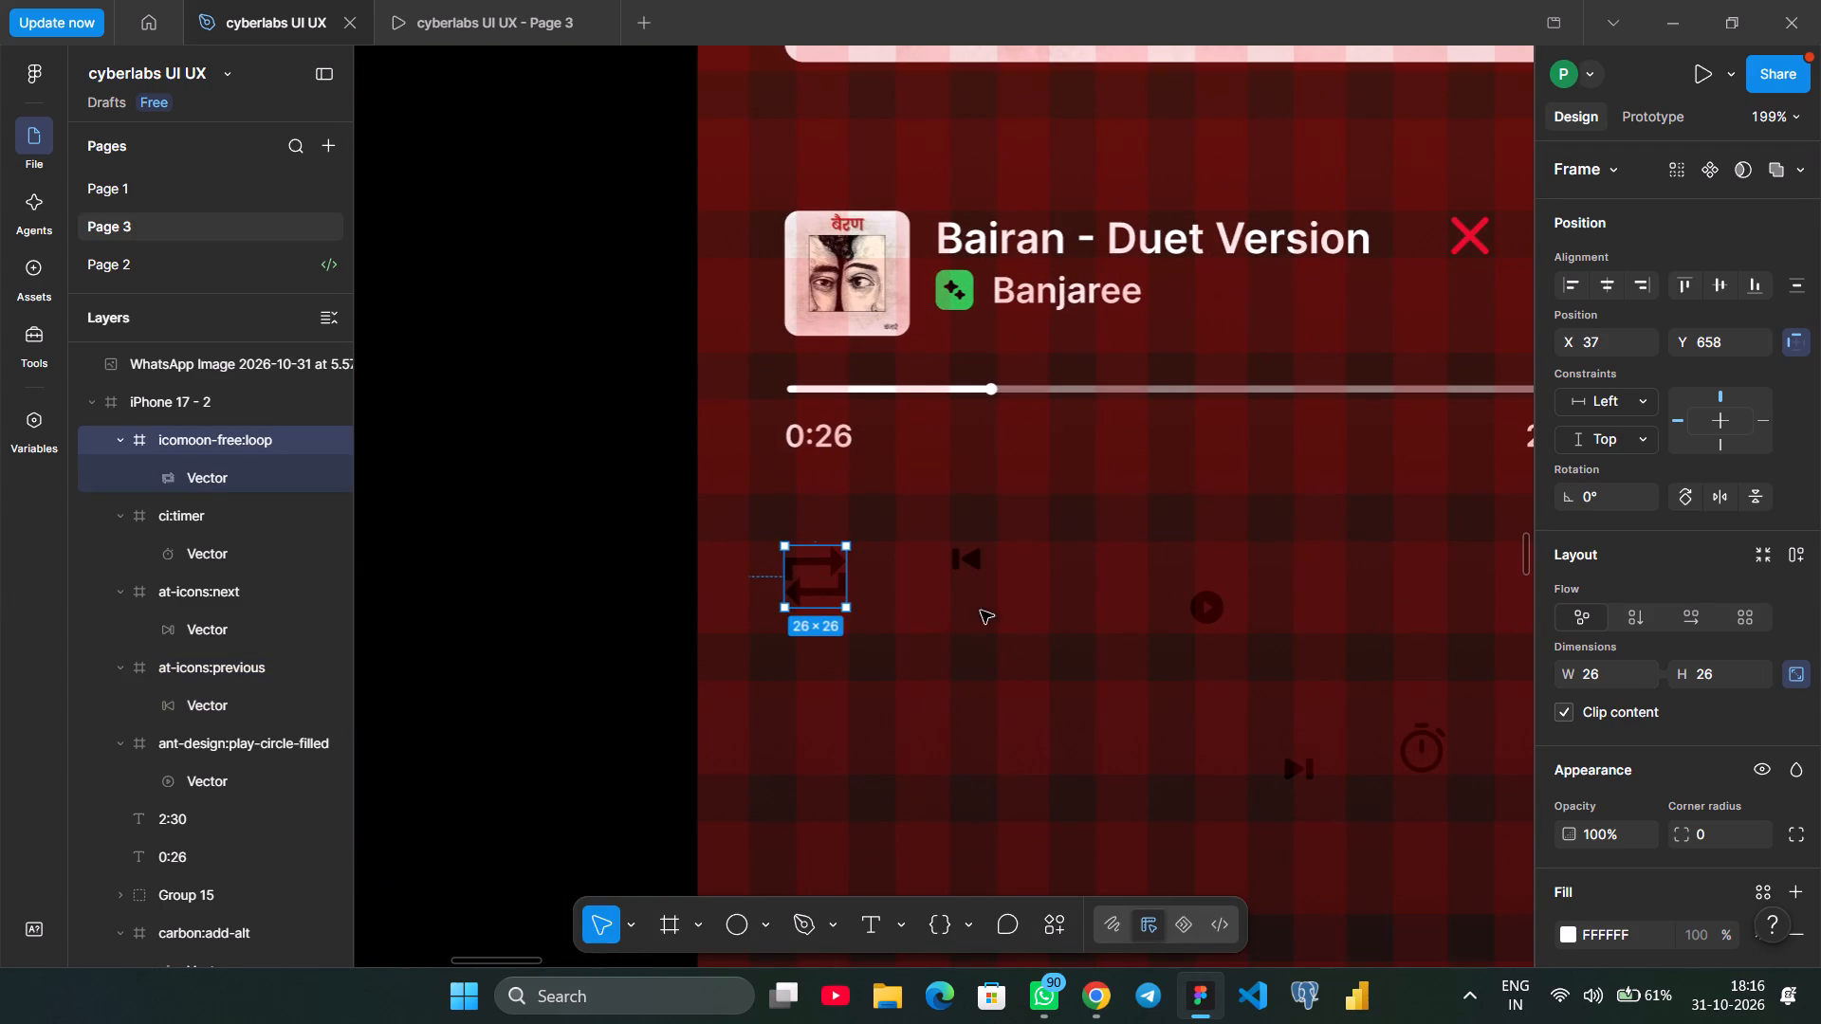
click(974, 555)
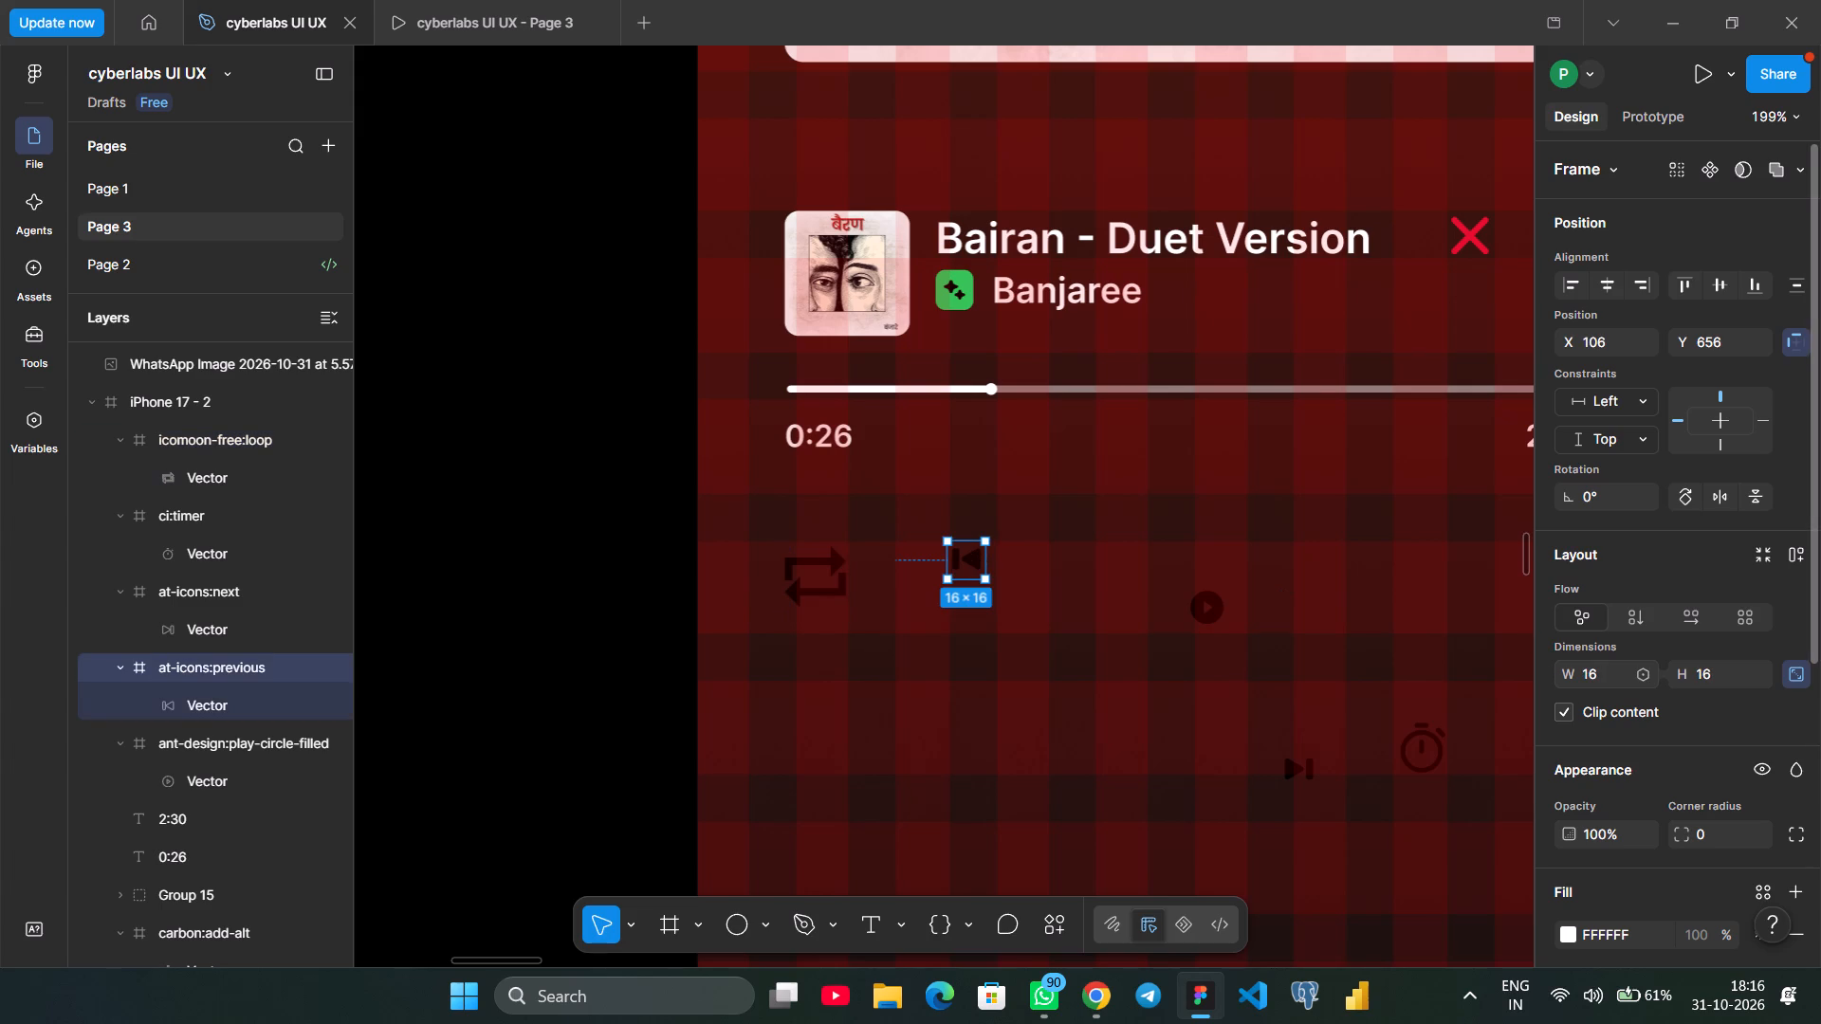
click(1614, 675)
text(26)
key(Return)
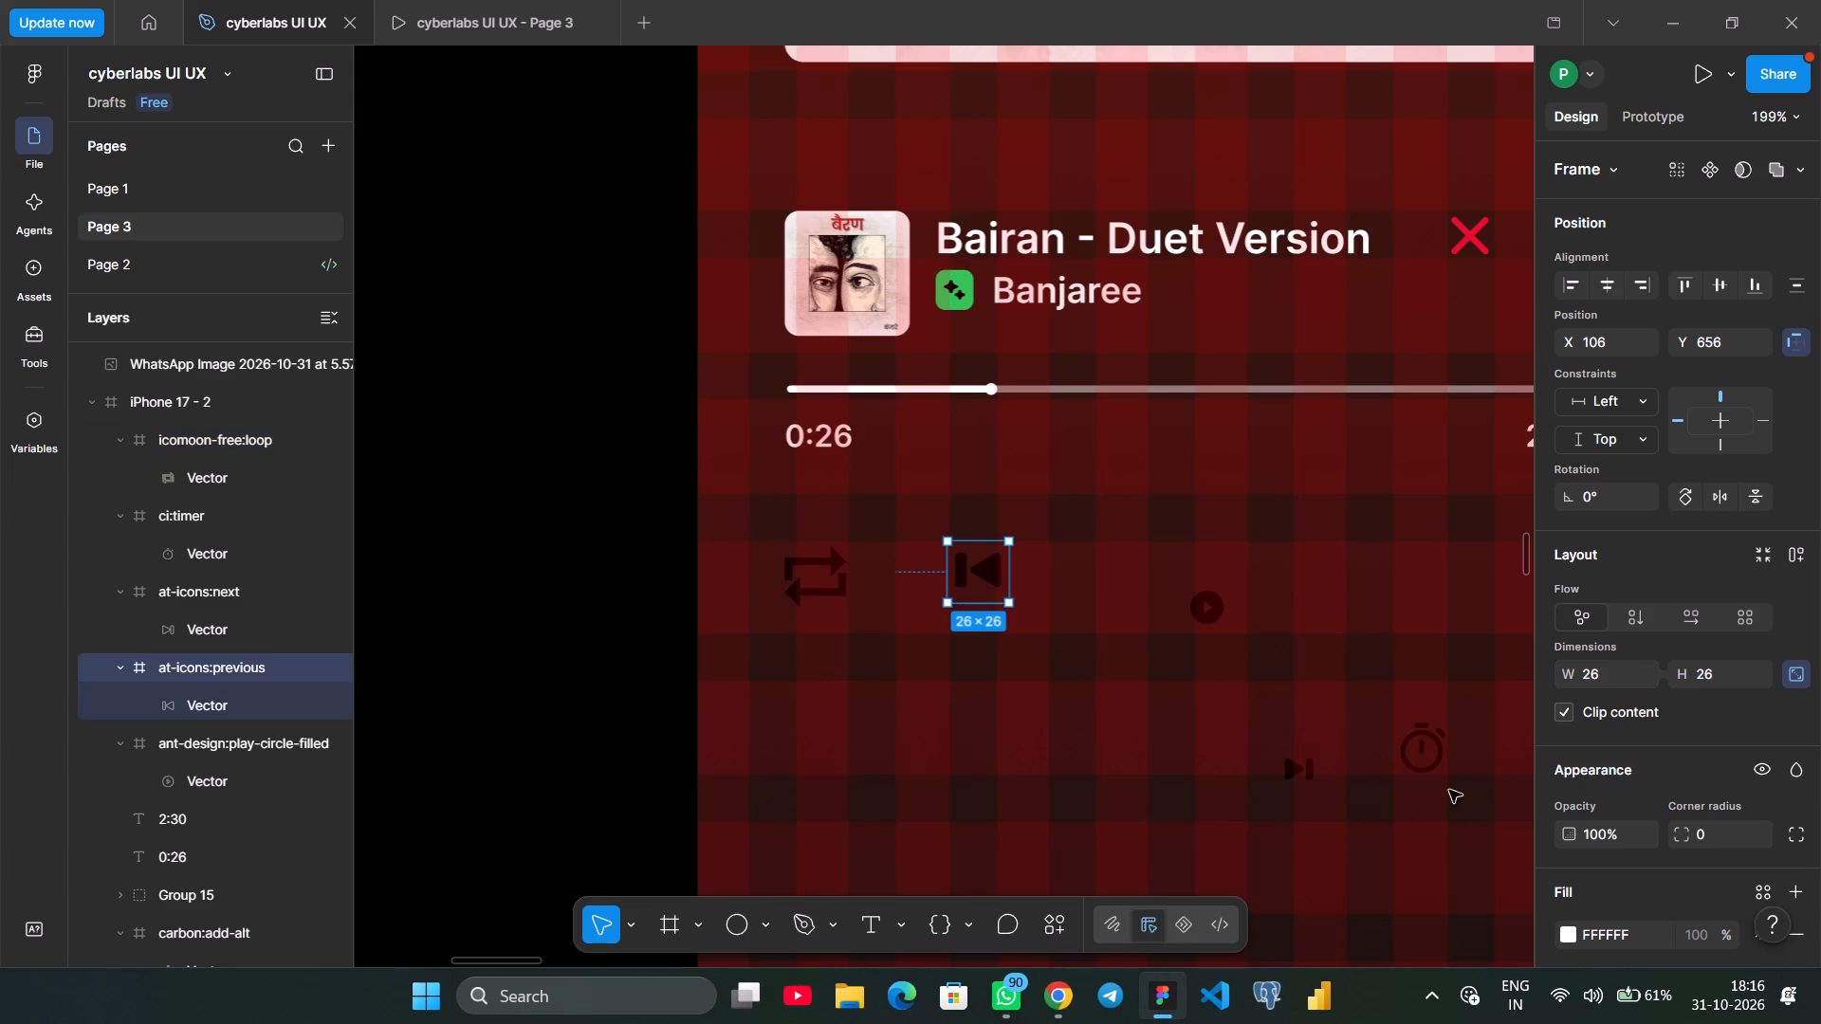
Set the next icon's size to 26 × 26.
scroll(1114, 690, left, 1)
click(1096, 755)
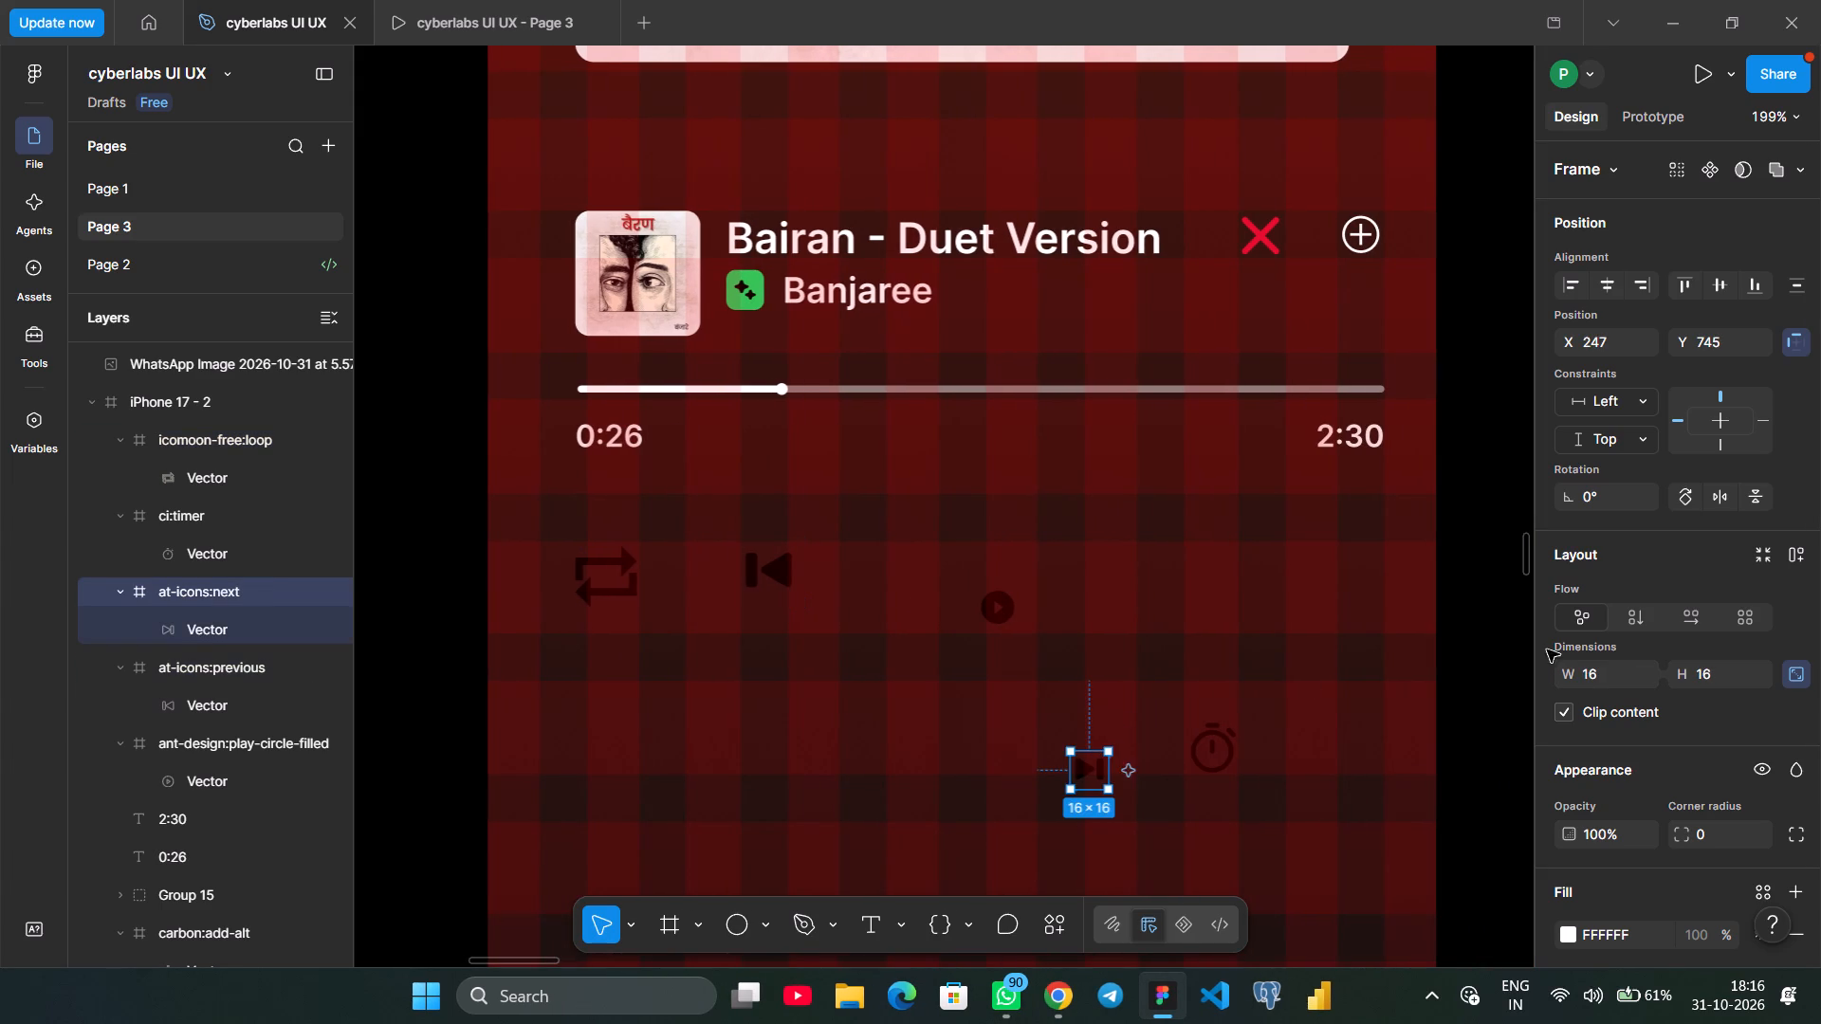
click(1621, 681)
text(26)
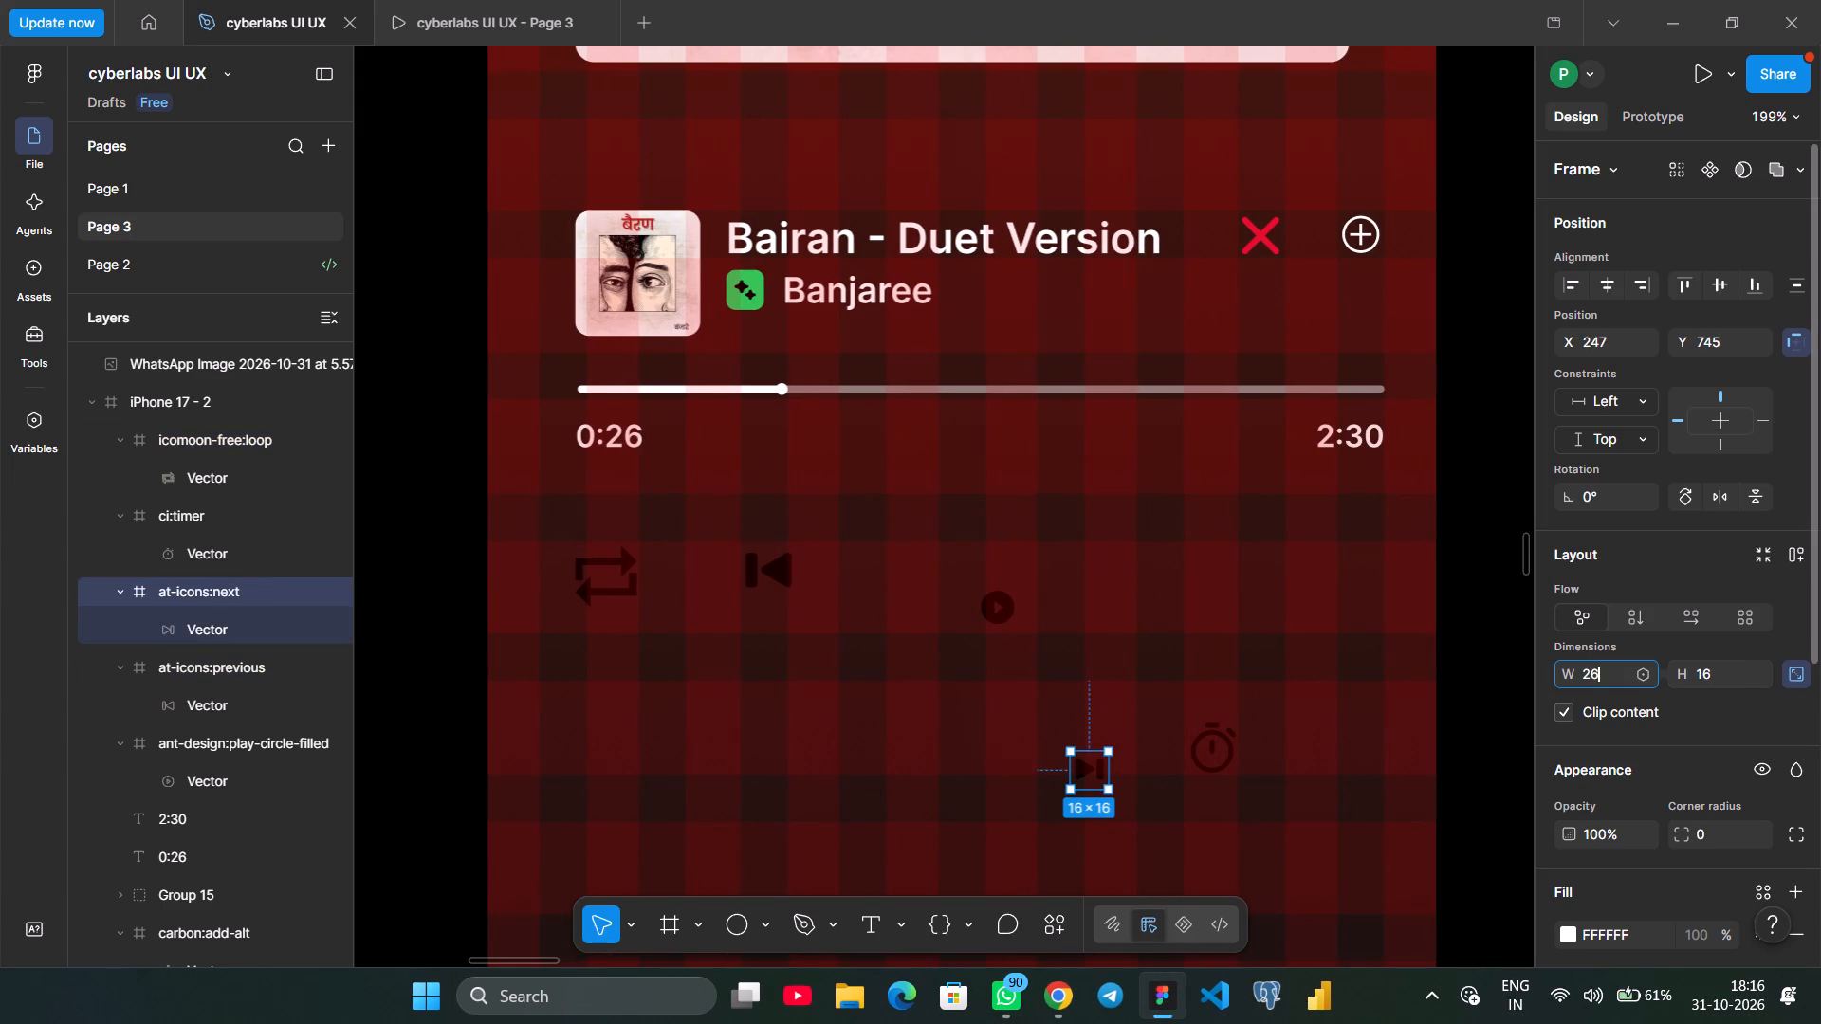
key(Return)
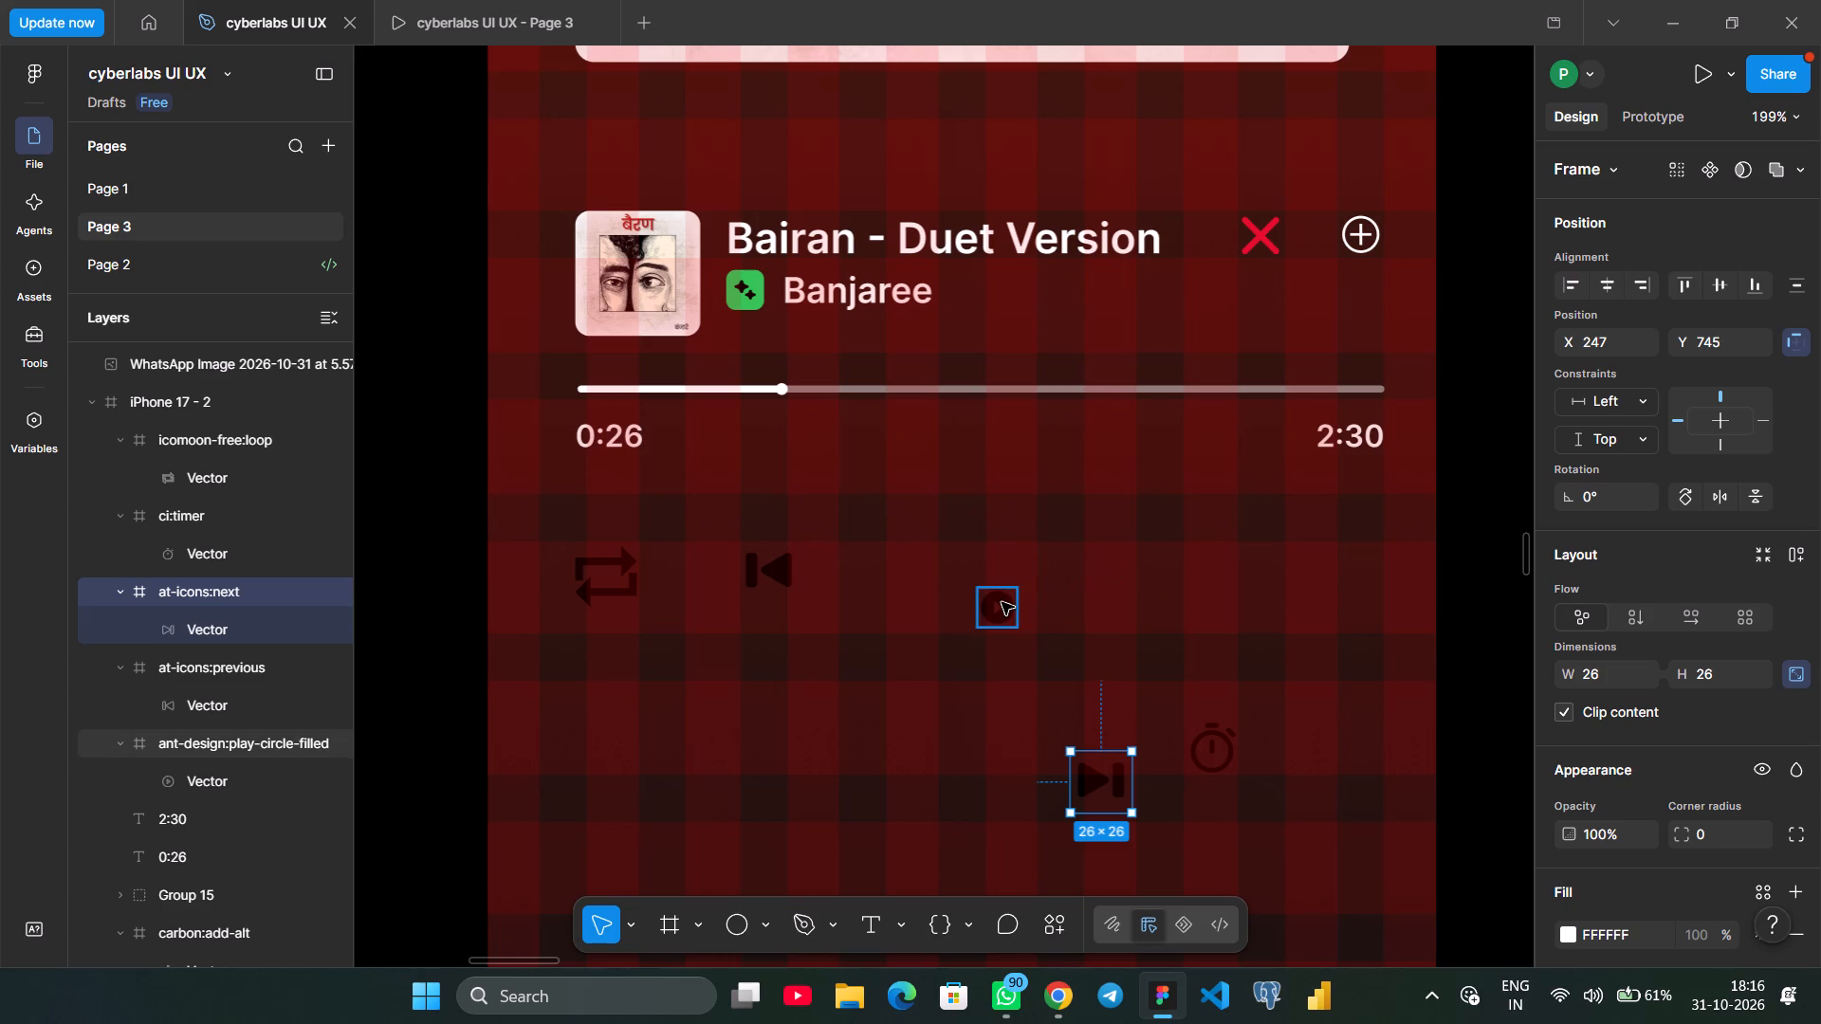
Enlarge the play icon to about 56 × 56 and centre it in the control row at about X 175, Y 645.
click(1002, 602)
drag(1017, 621, 1111, 676)
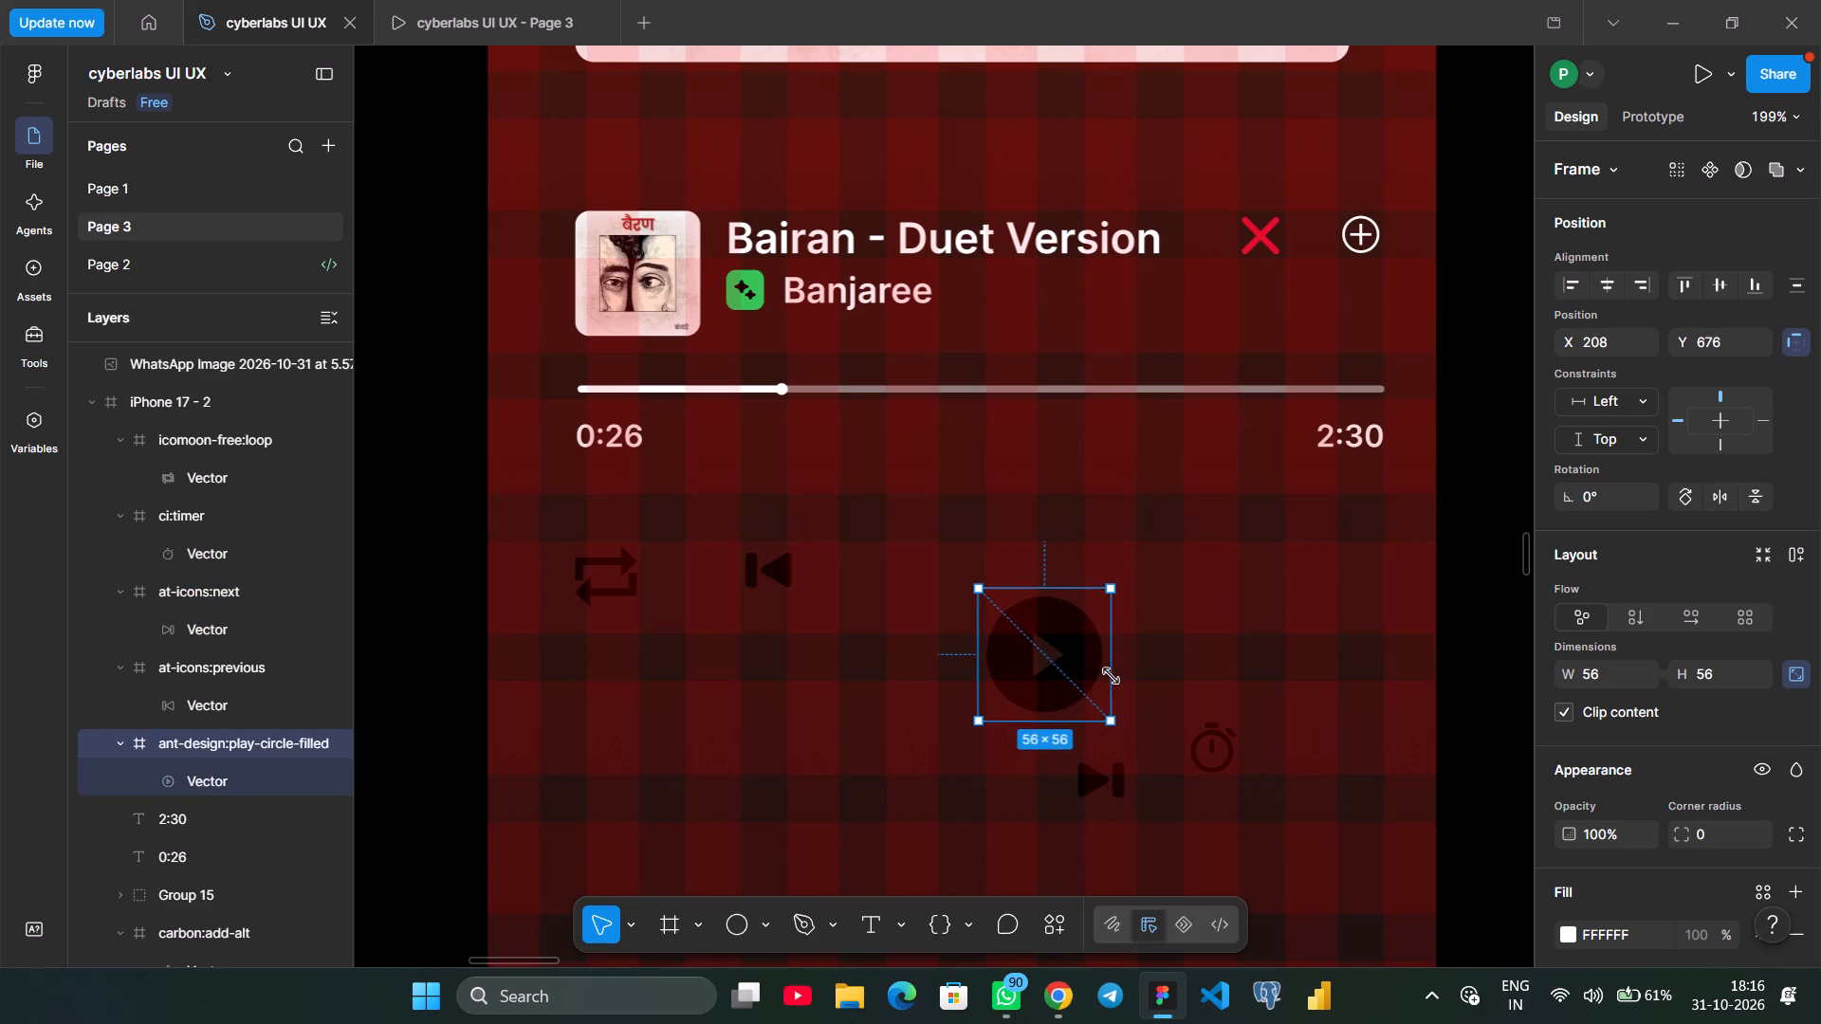
drag(1111, 676, 1111, 677)
drag(1058, 677, 983, 606)
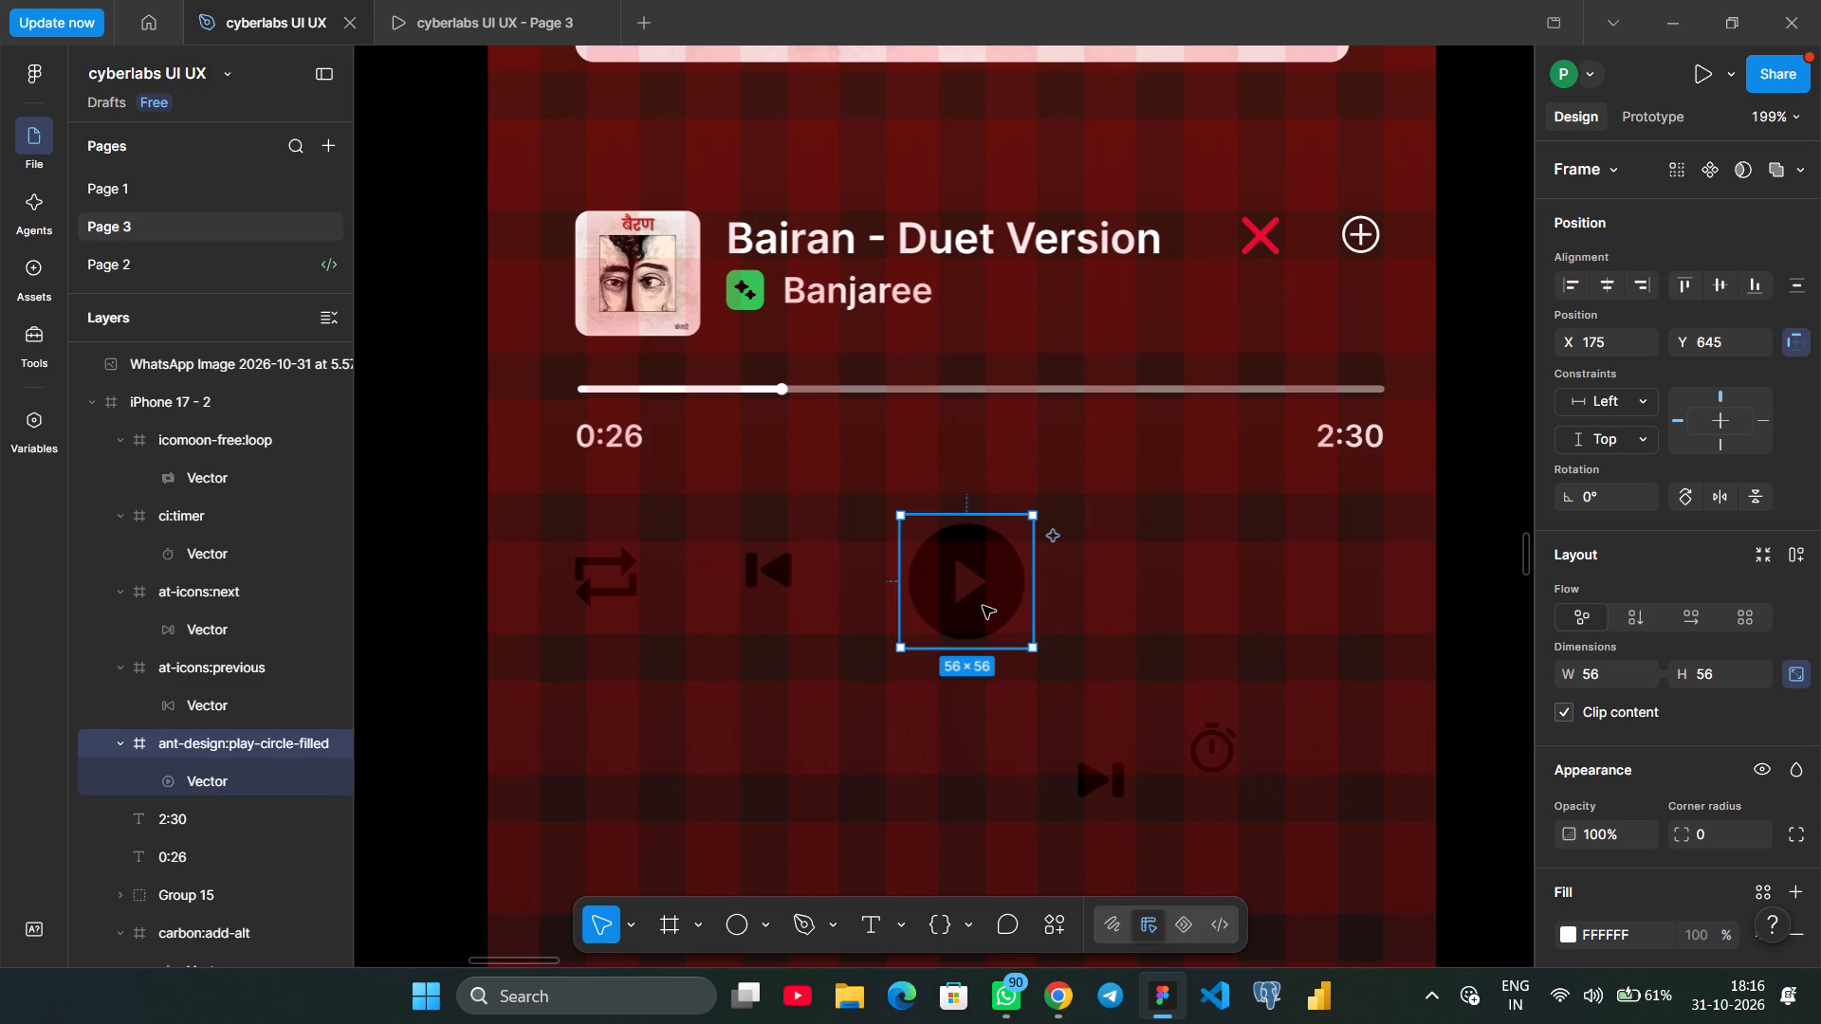
Move the next icon to about X 274, Y 663 and the timer icon beneath the 2:30 label at about X 351, Y 661.
drag(1109, 782, 1172, 589)
scroll(1268, 750, left, 5)
scroll(1268, 750, right, 1)
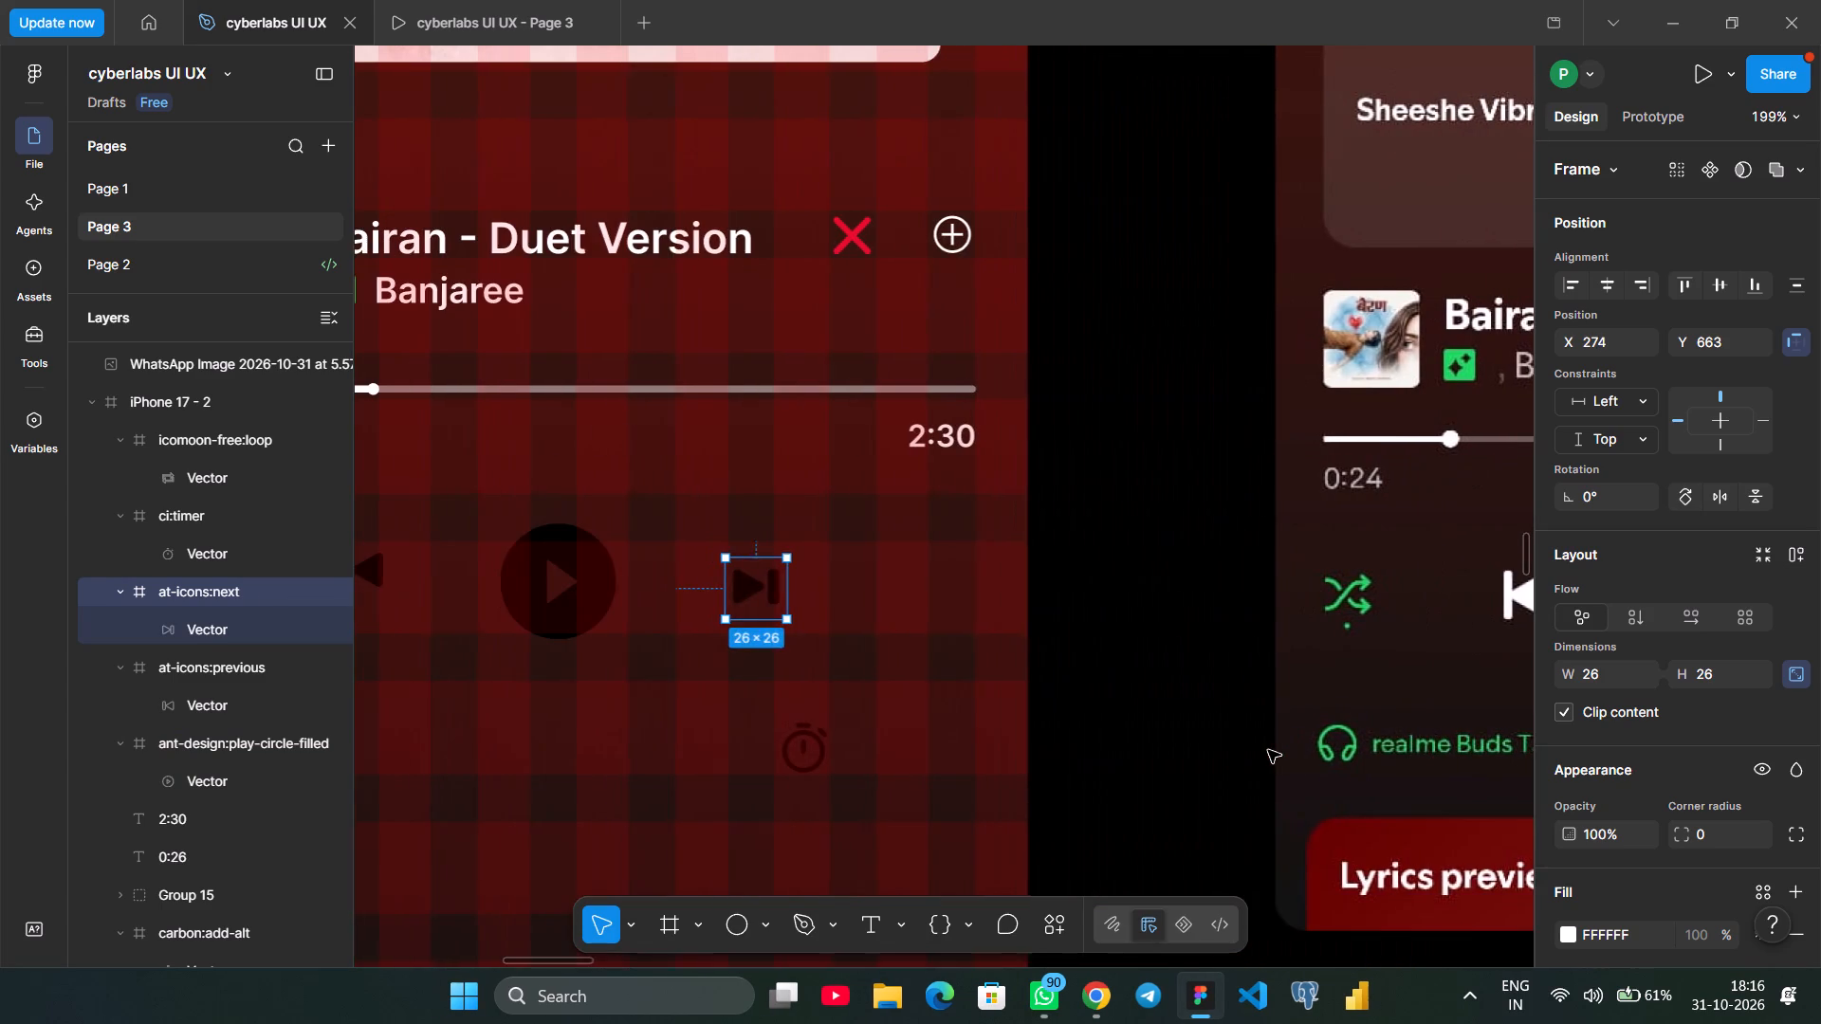
scroll(1268, 750, right, 1)
drag(800, 751, 934, 586)
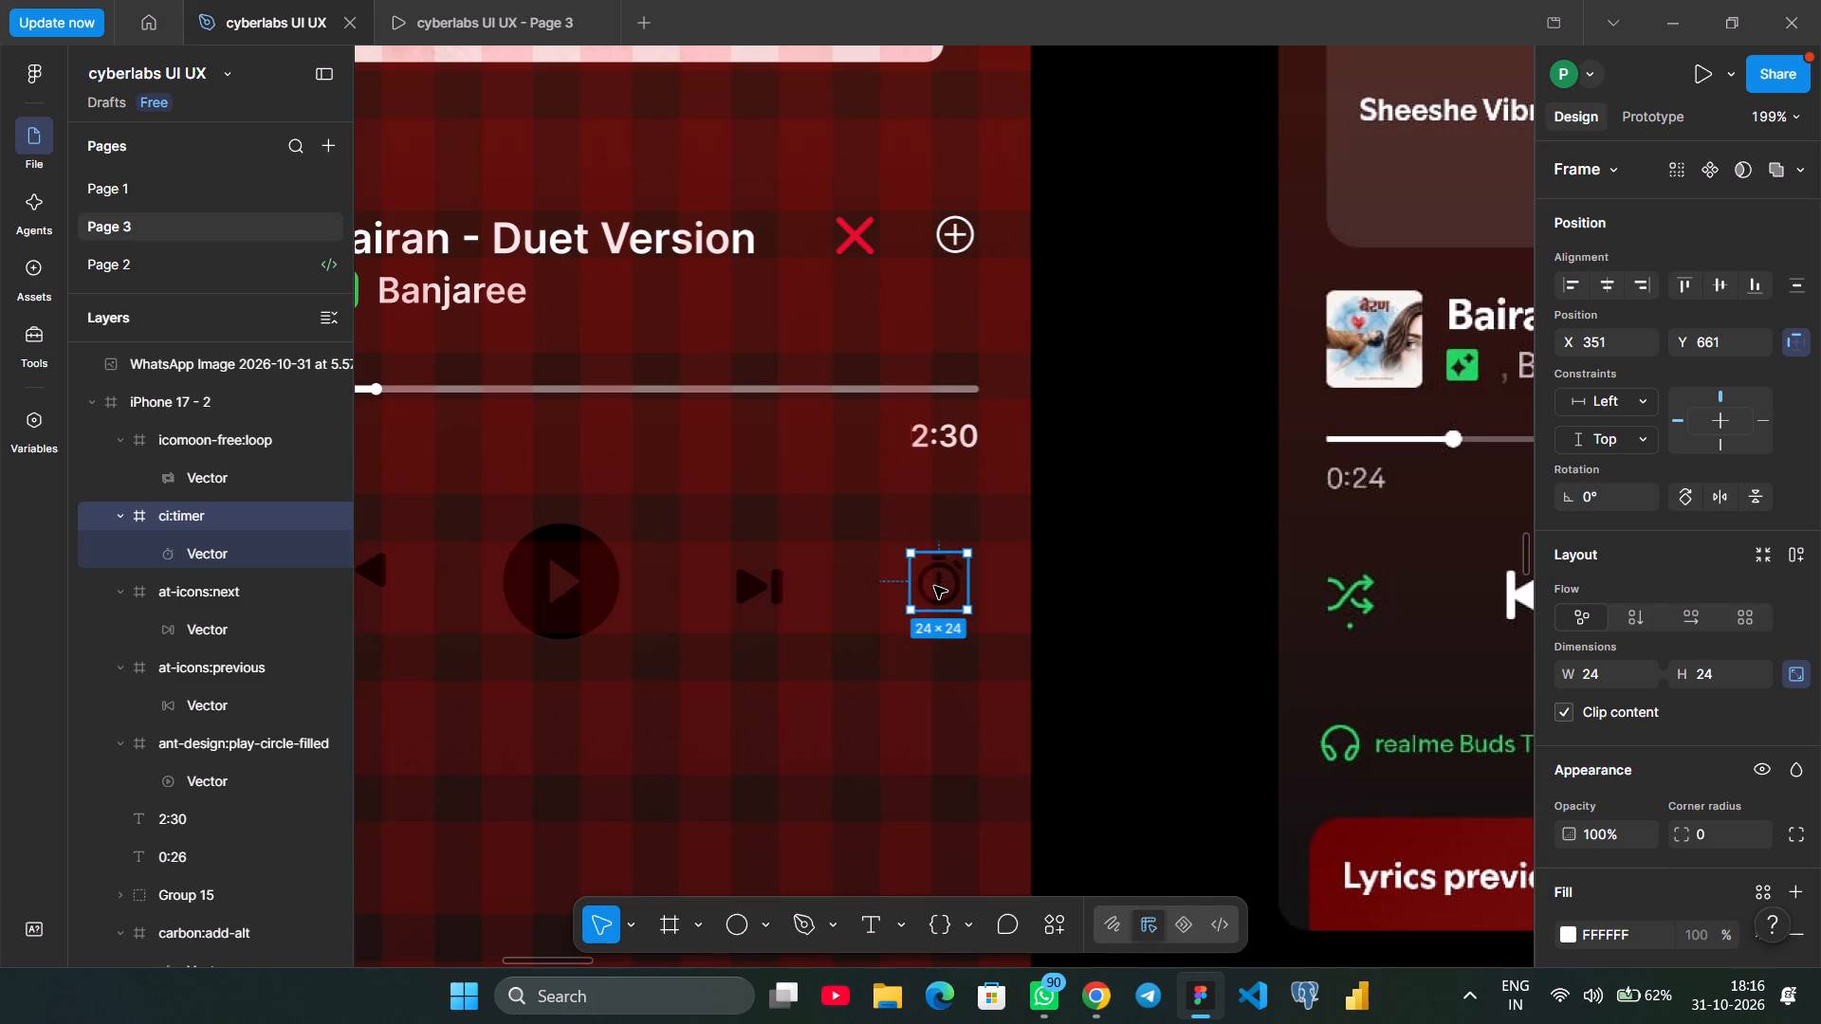
Align the loop, previous, play, next and timer icons to their common vertical centre.
scroll(934, 586, right, 1)
click(564, 574)
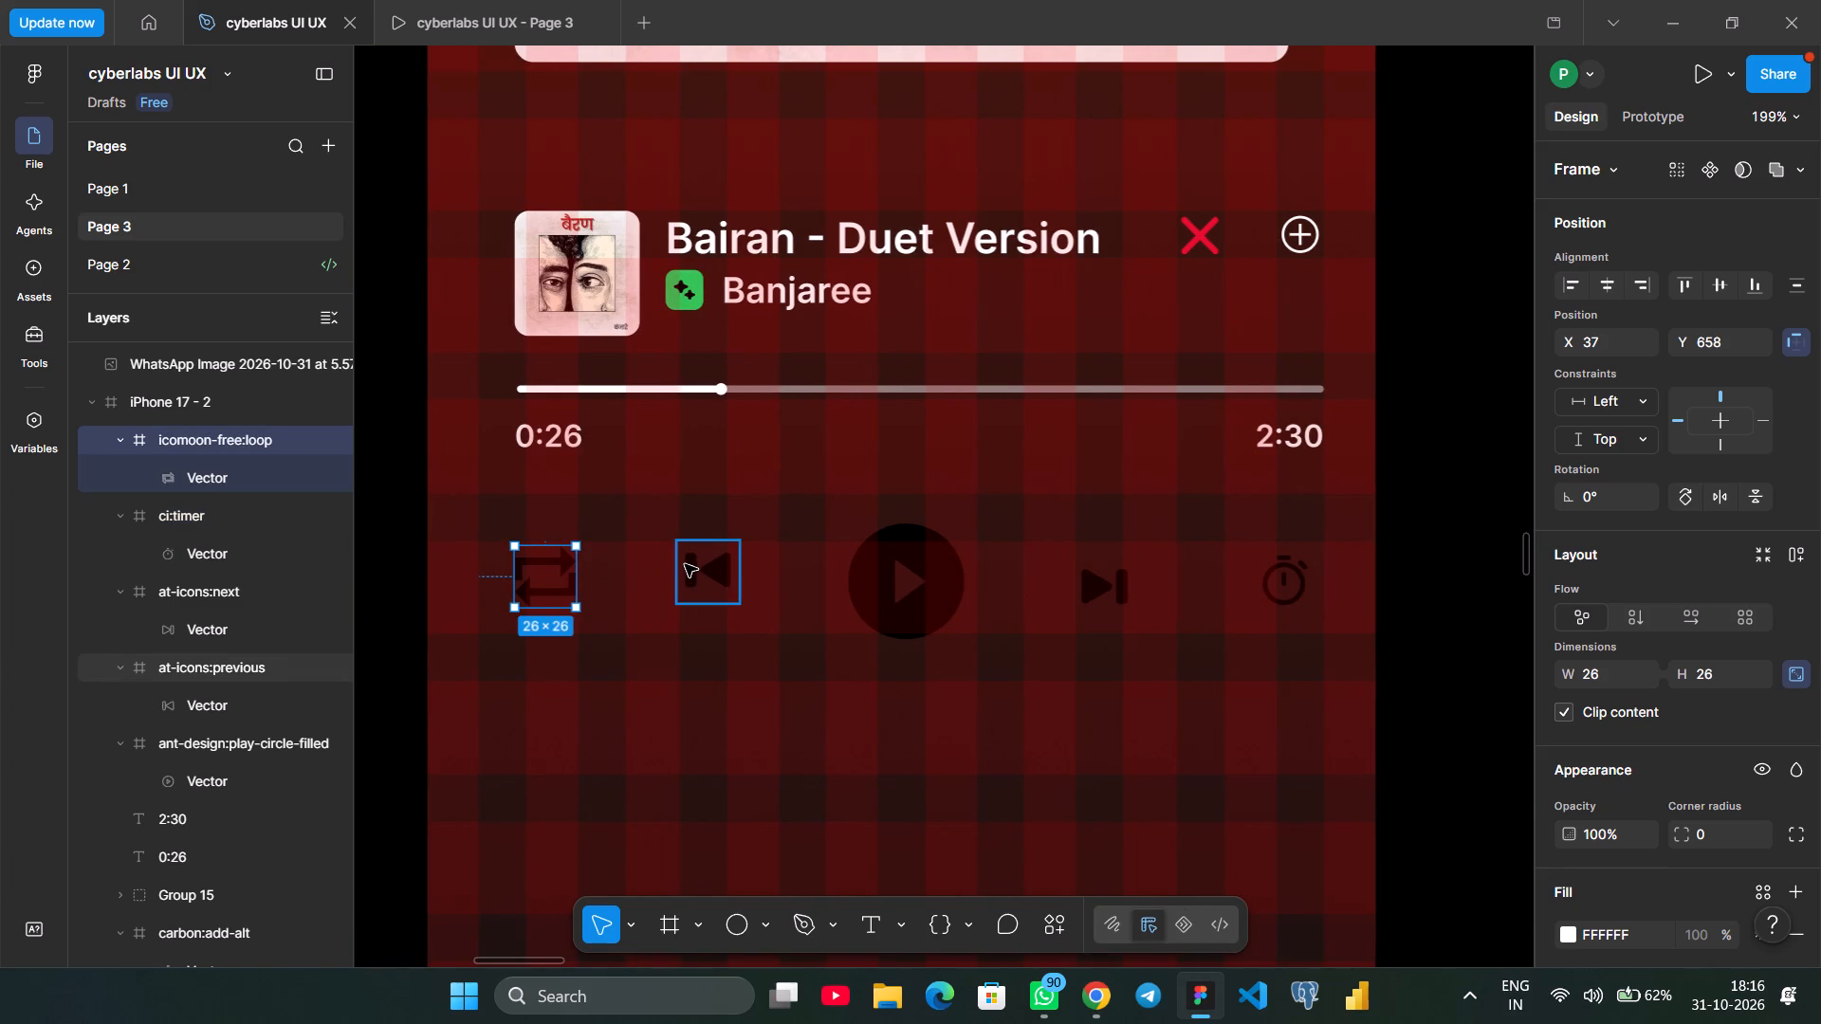
shift+click(685, 564)
shift+click(965, 589)
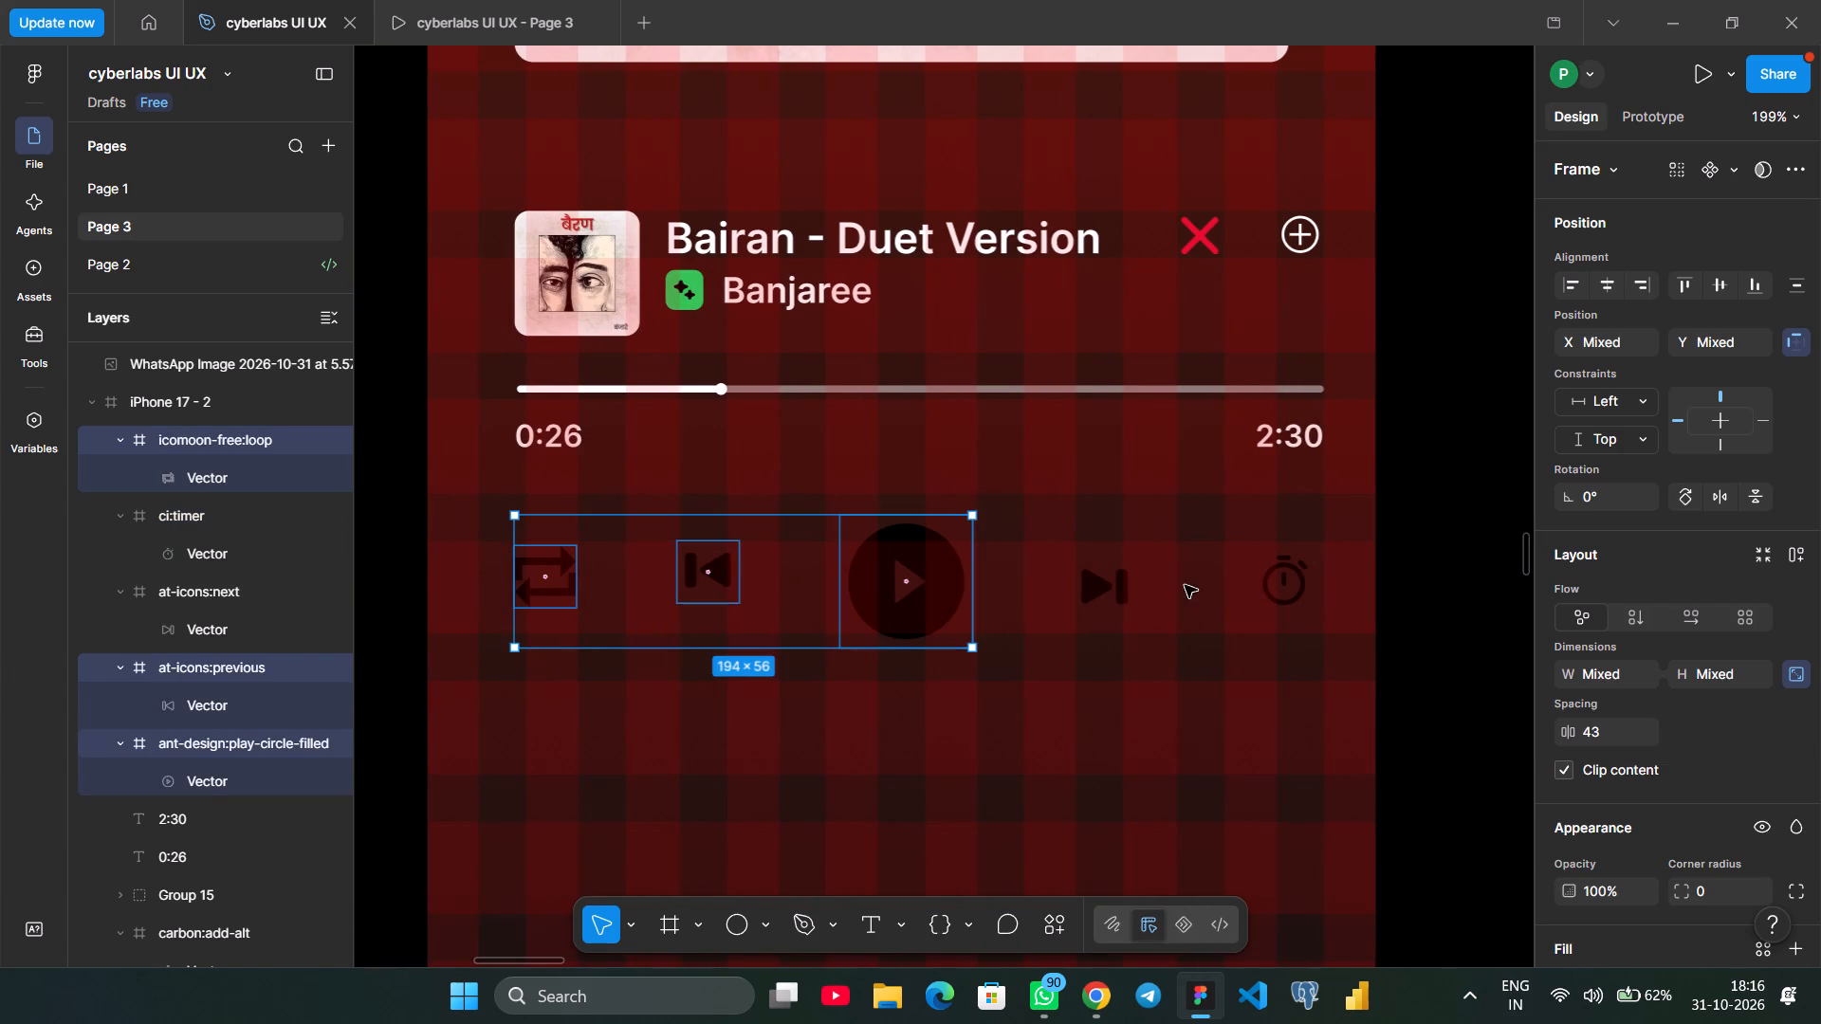
shift+click(1095, 593)
shift+click(1274, 585)
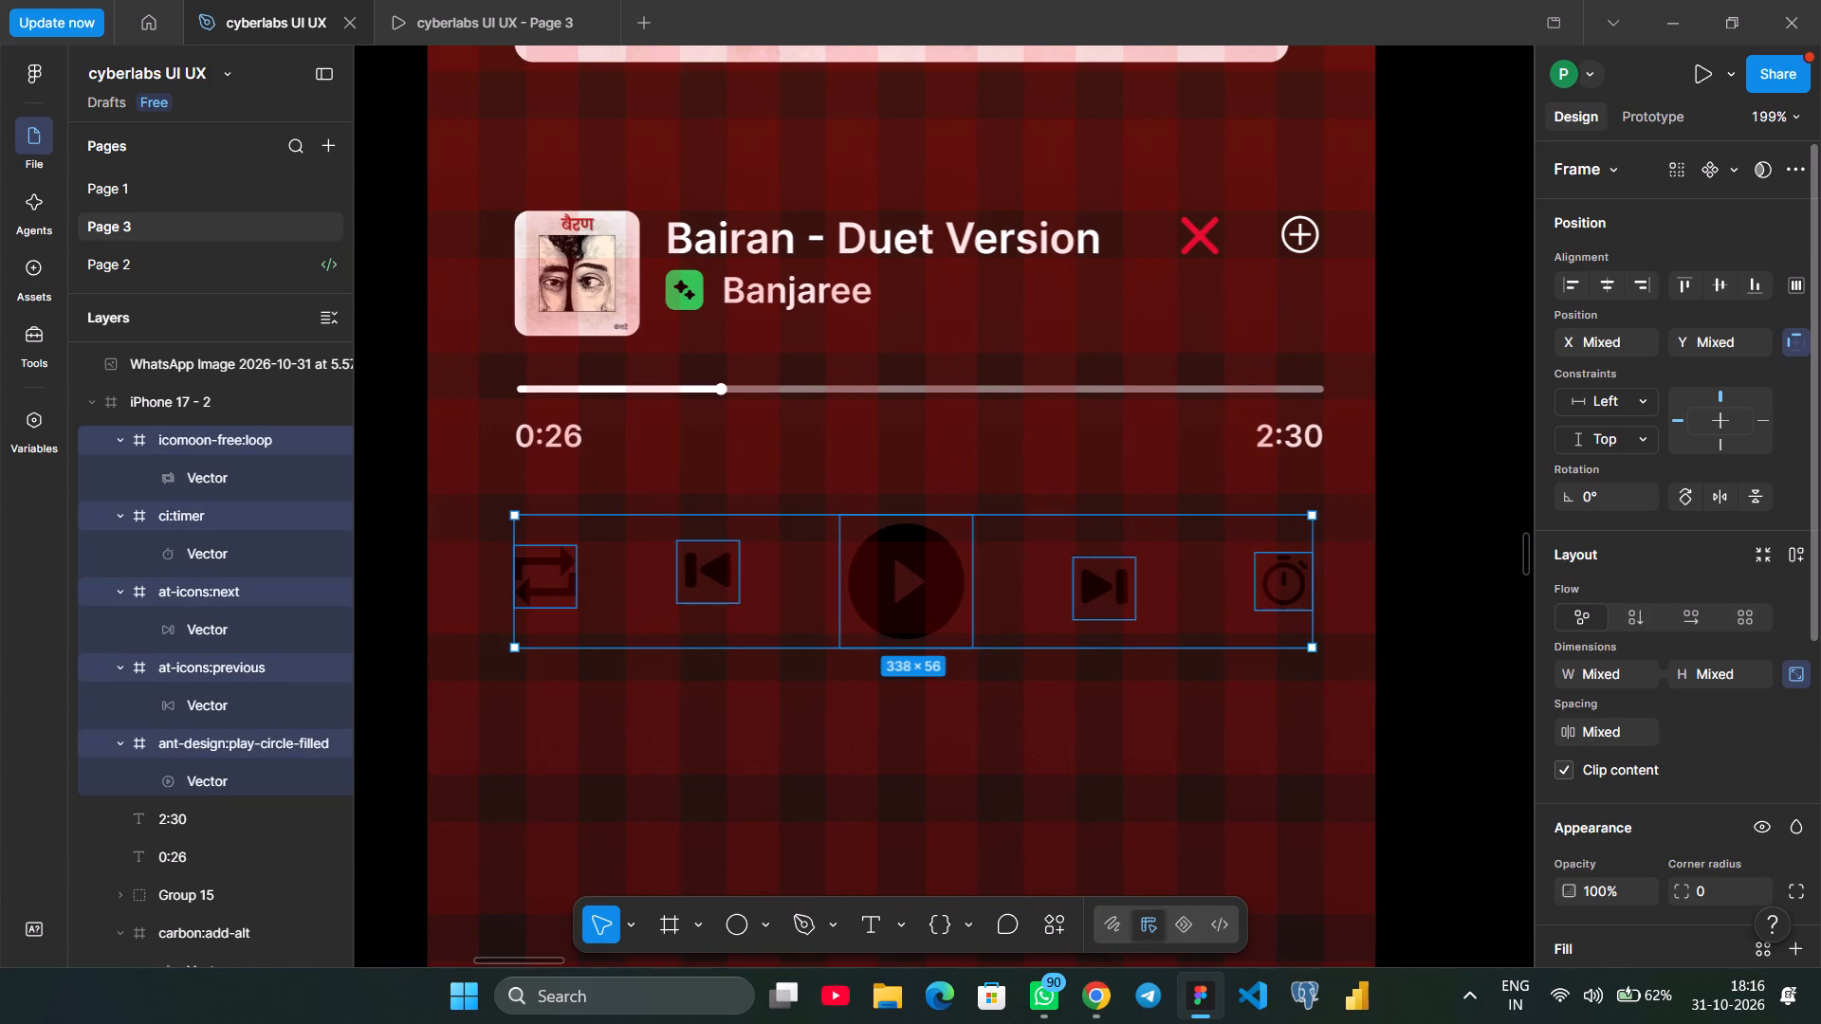
click(1713, 278)
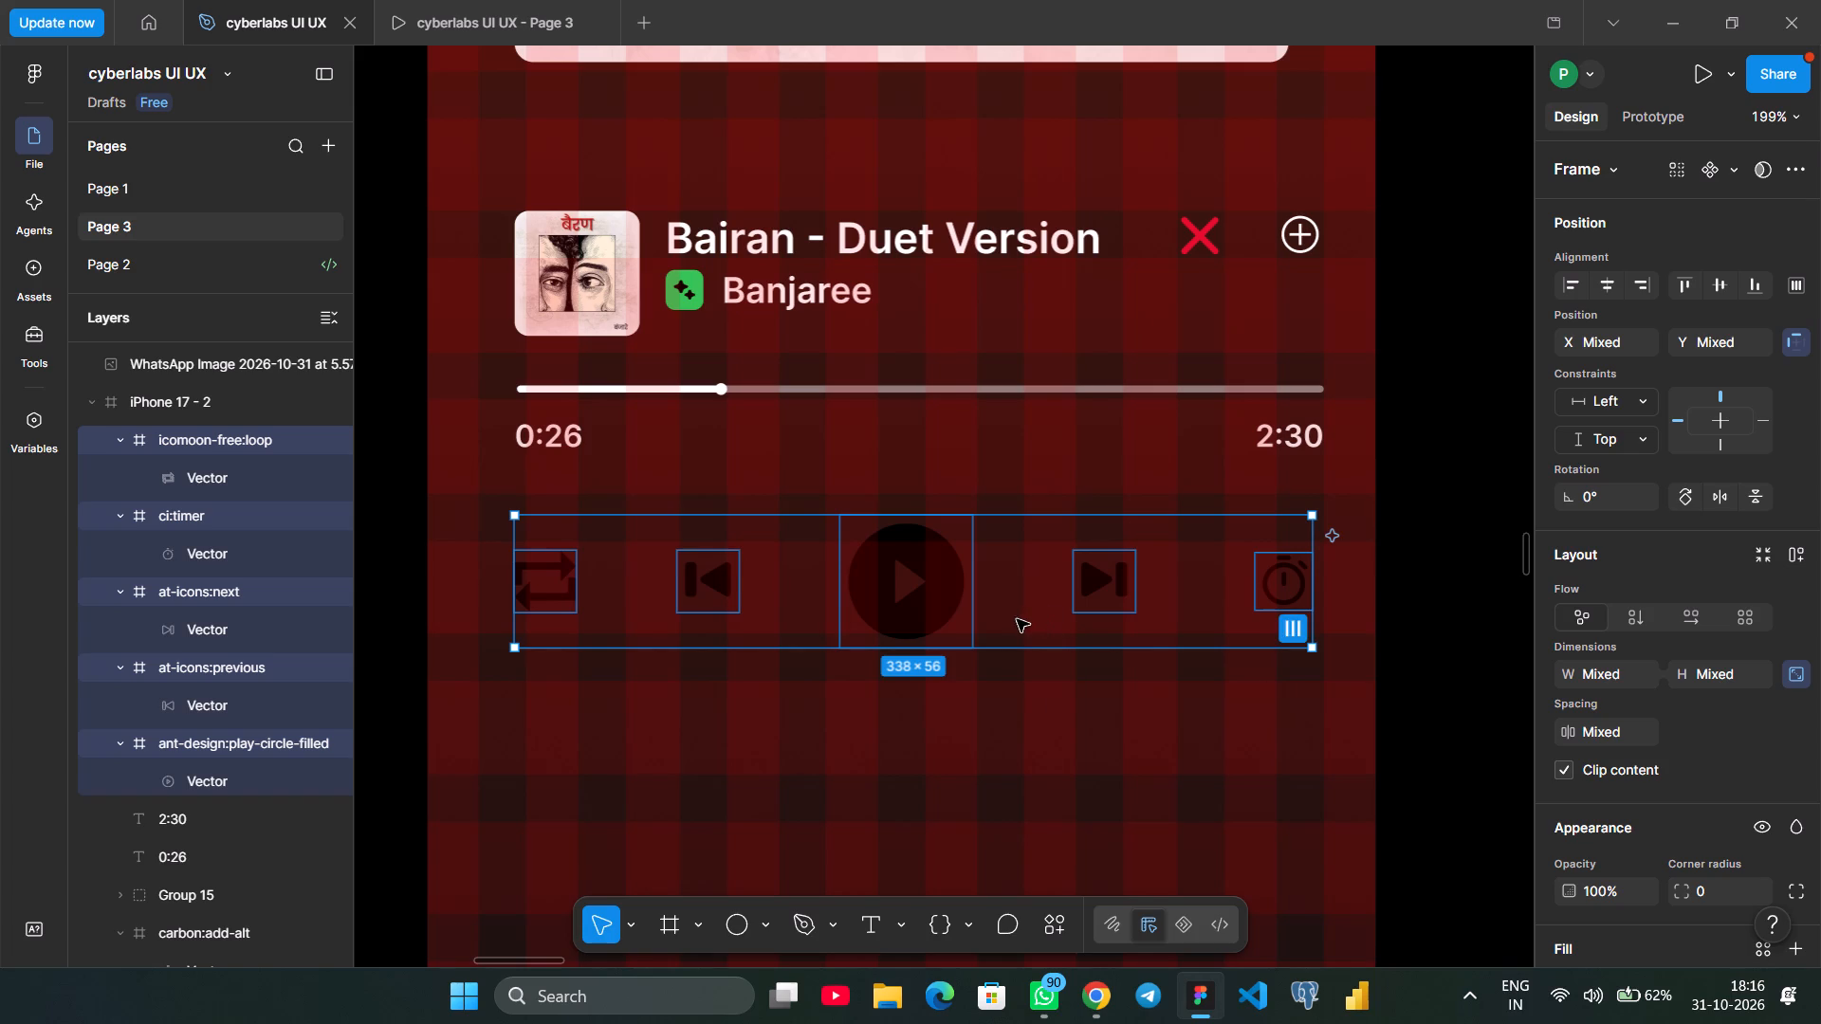
Recolour the five selected playback control icons from black to white, FFFFFF.
scroll(1525, 853, down, 2)
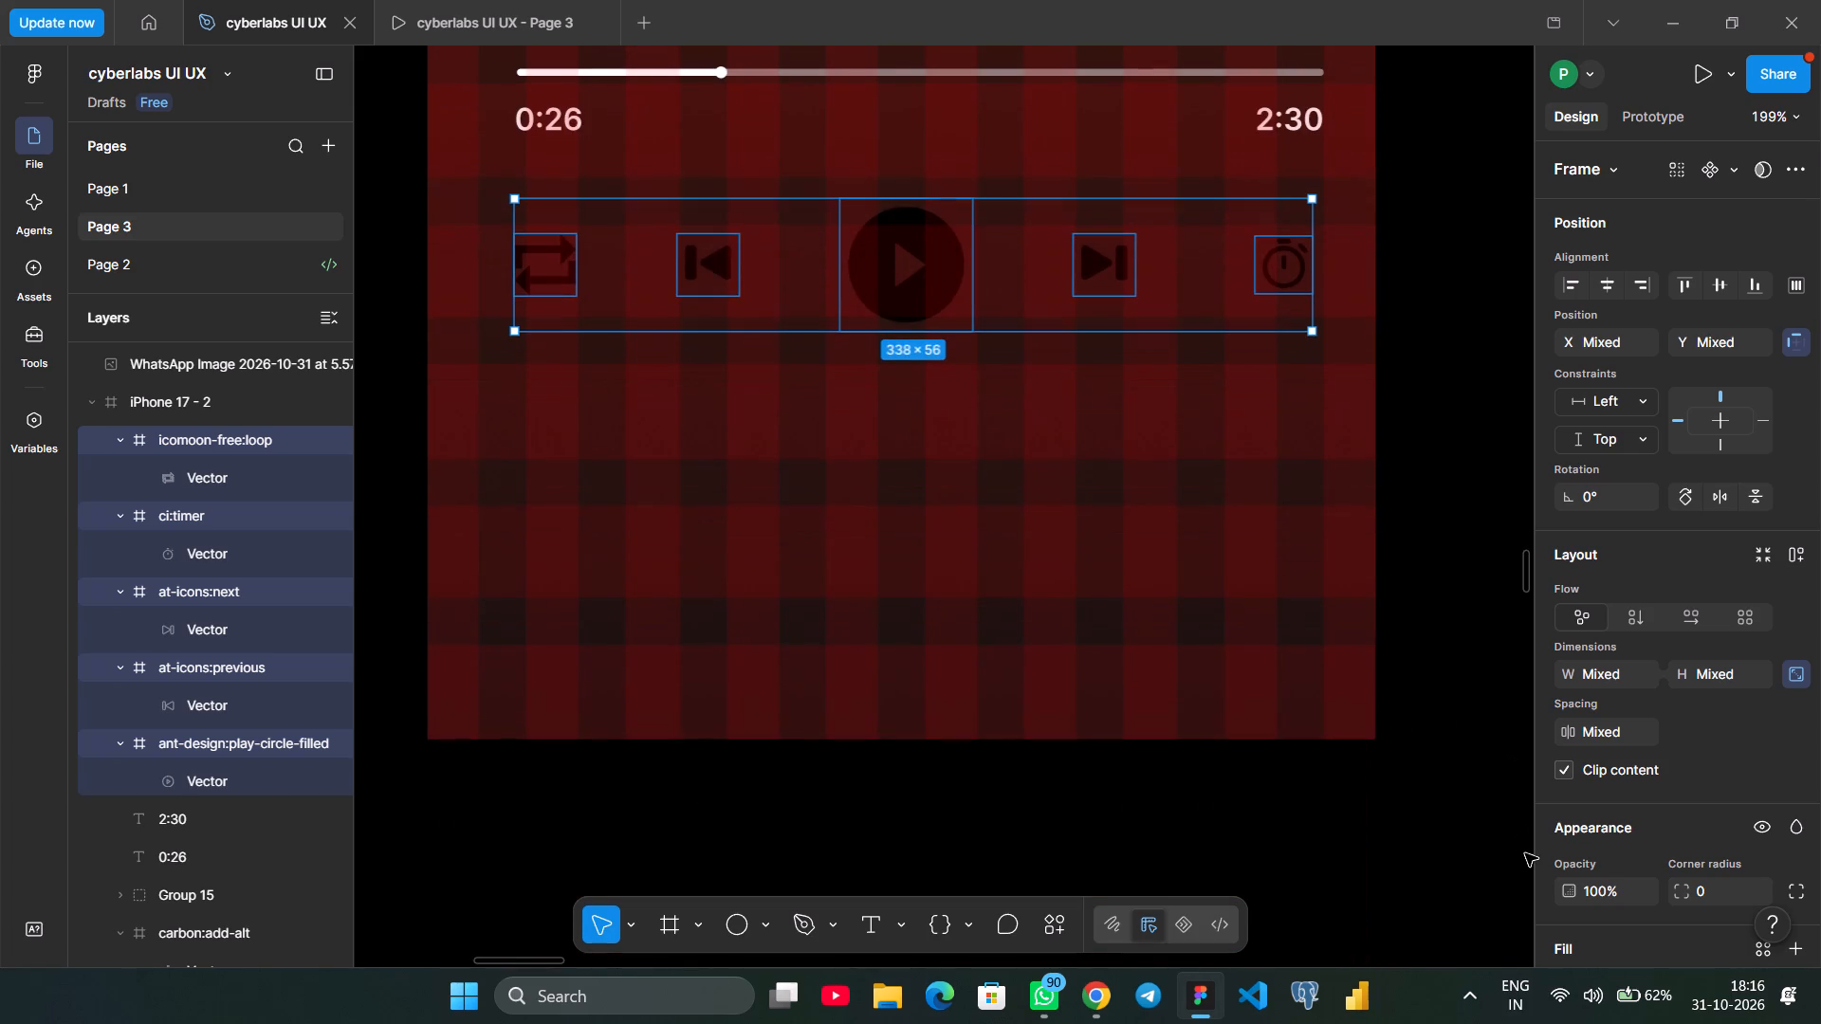
scroll(1755, 841, down, 3)
click(1571, 794)
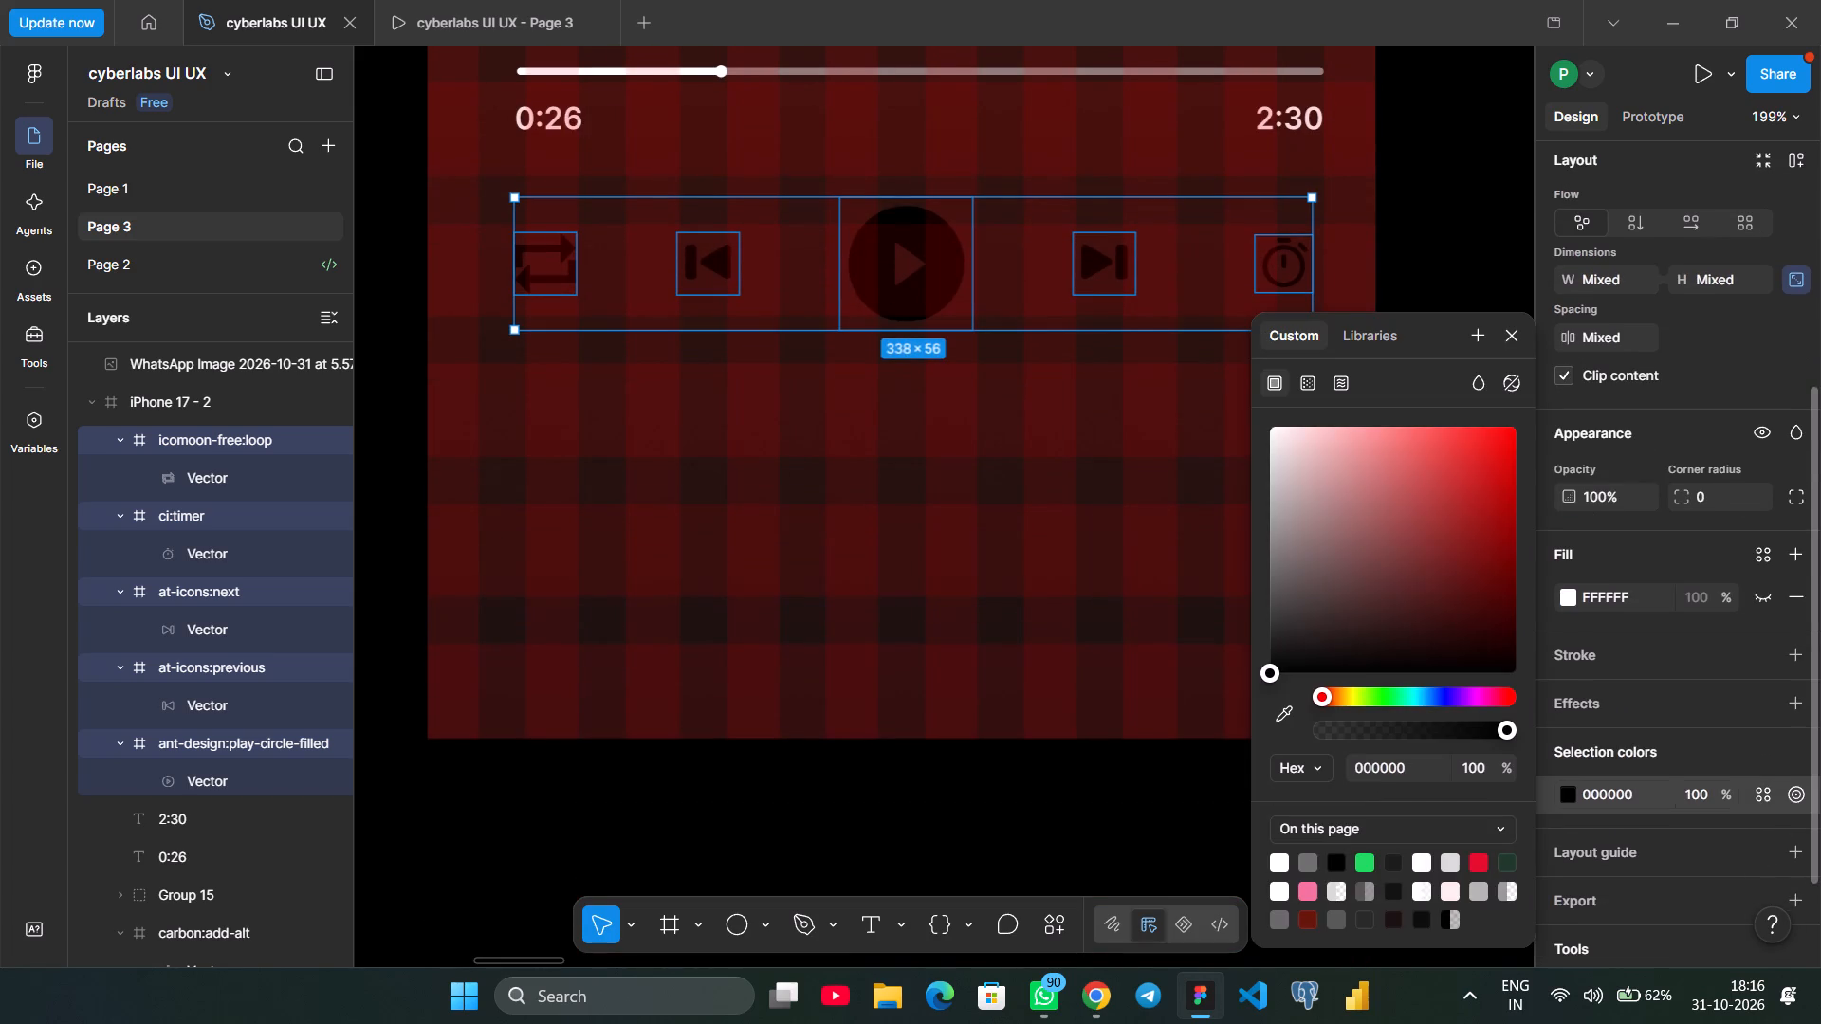
click(1282, 861)
click(1057, 814)
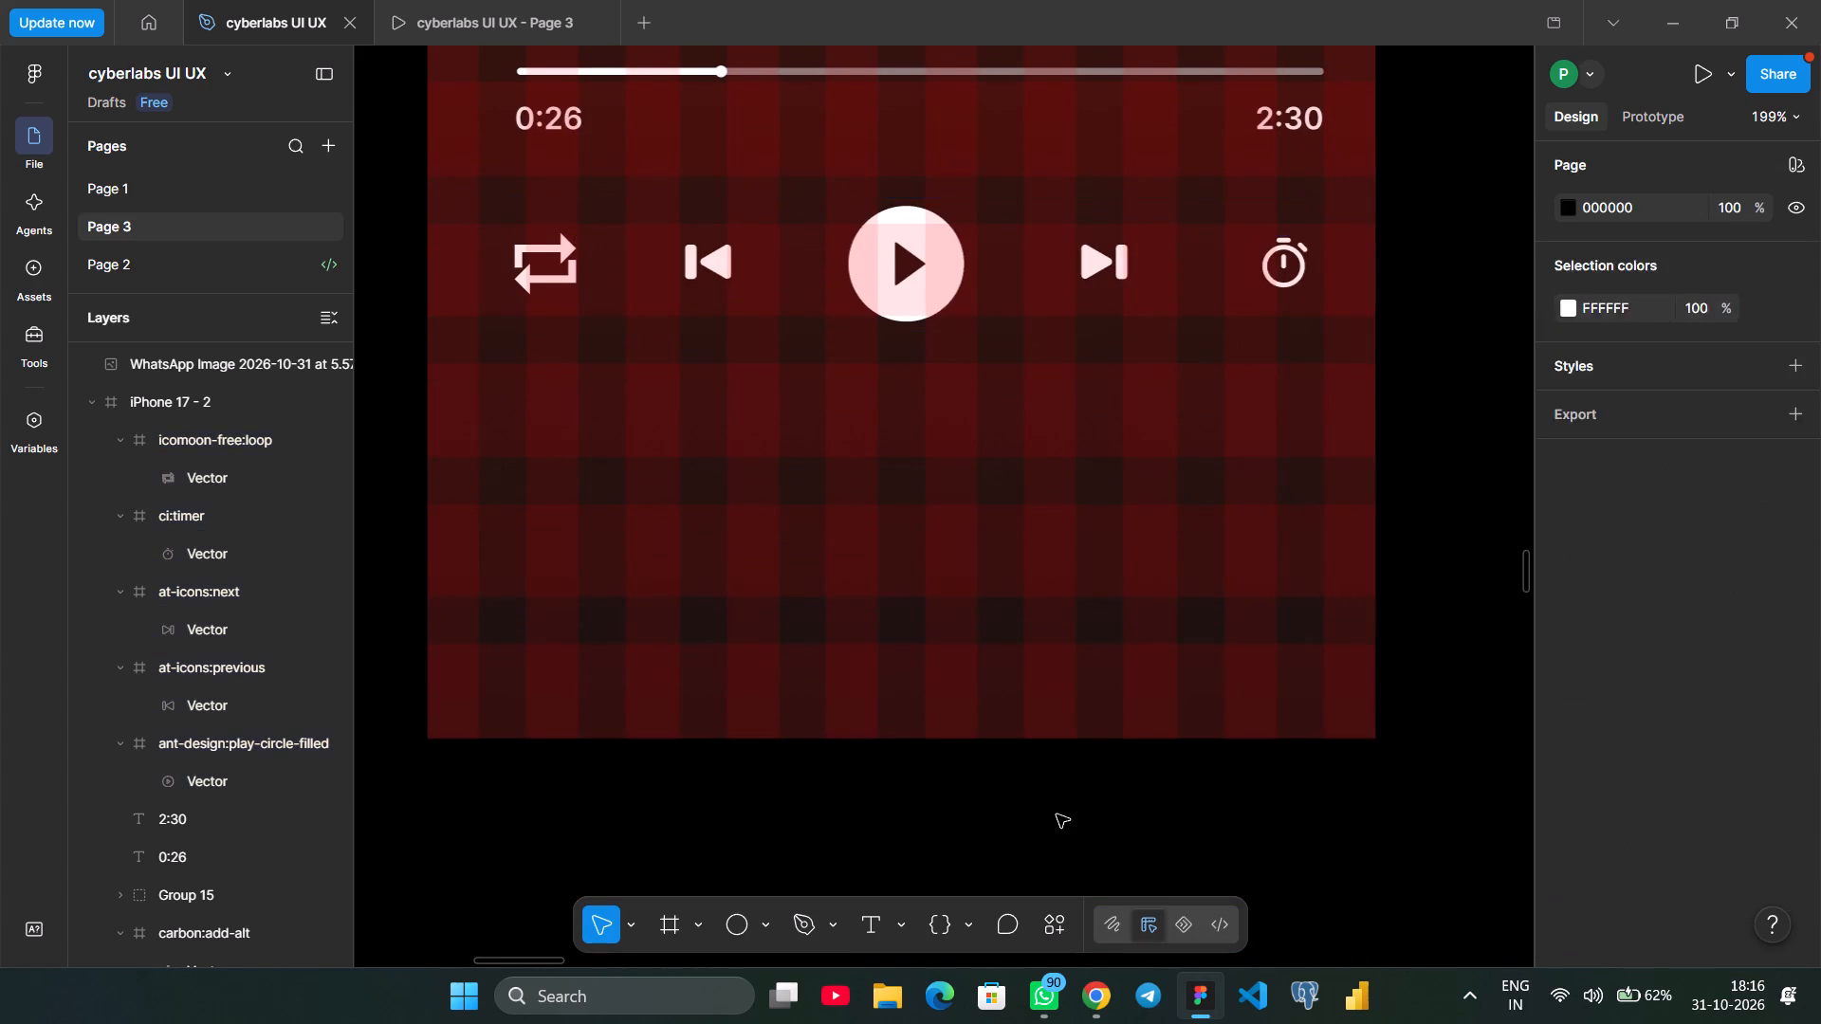
scroll(1057, 814, up, 1)
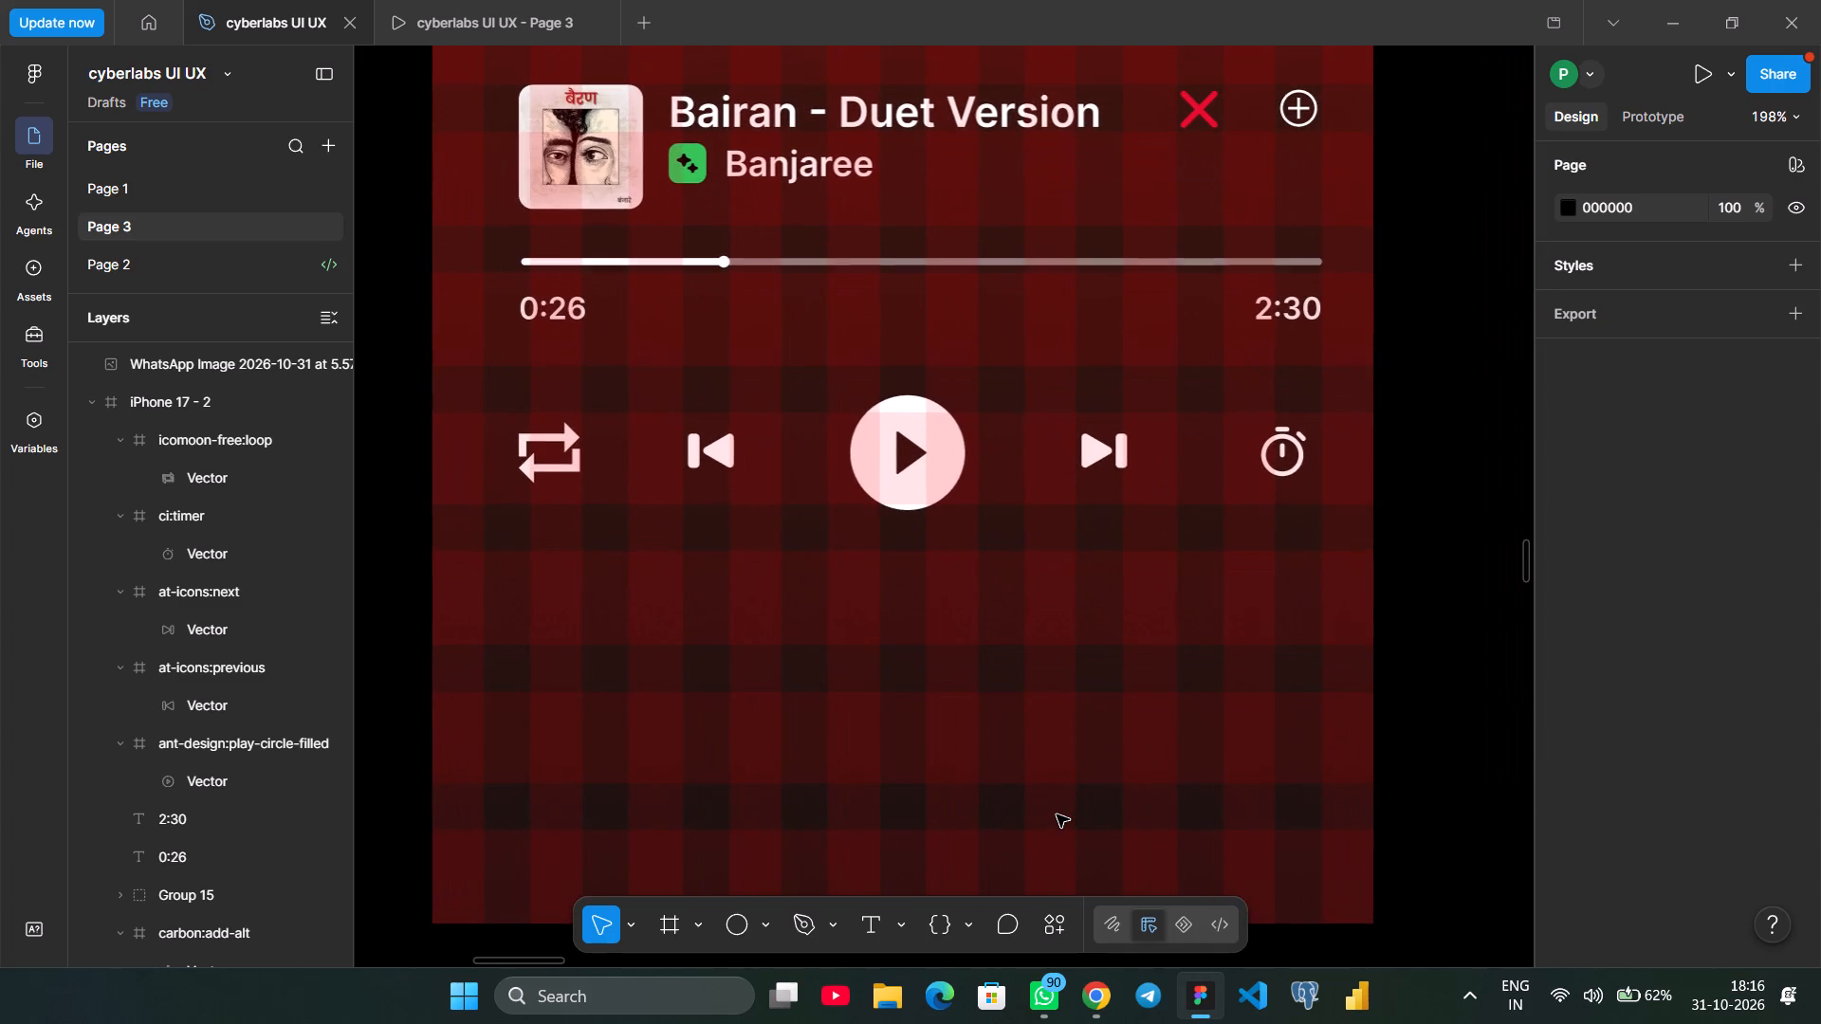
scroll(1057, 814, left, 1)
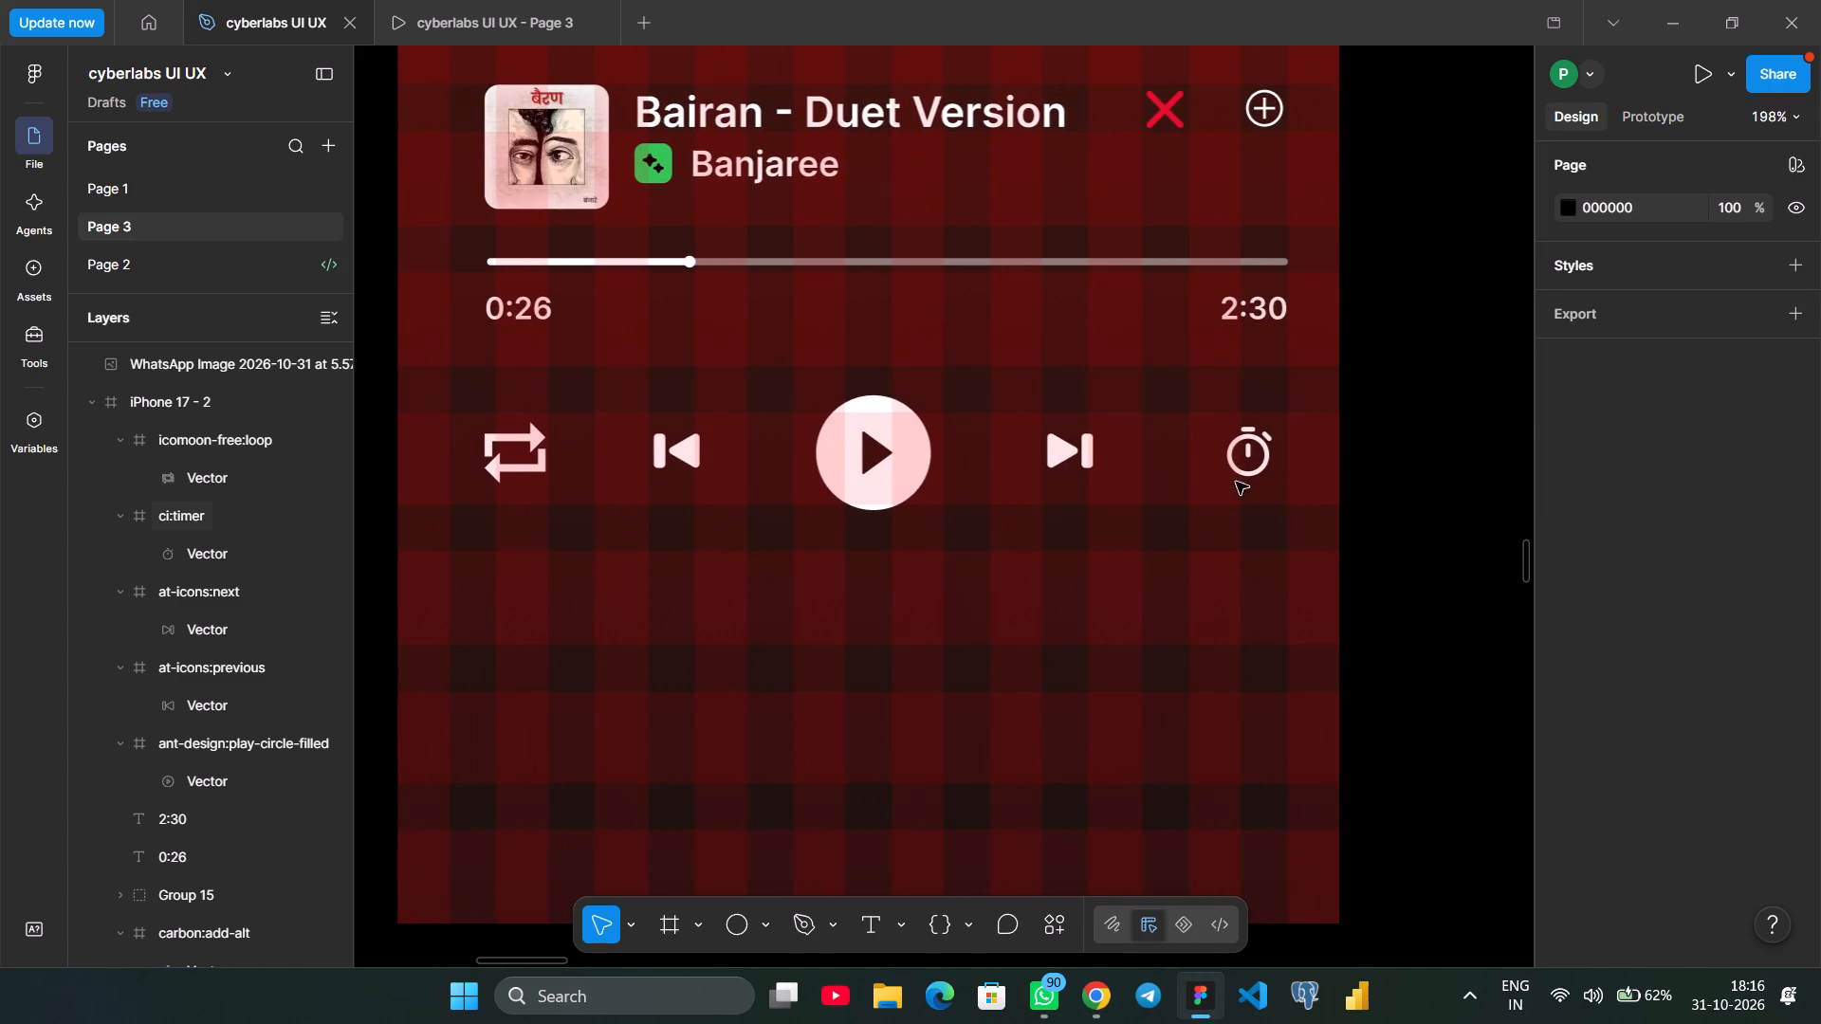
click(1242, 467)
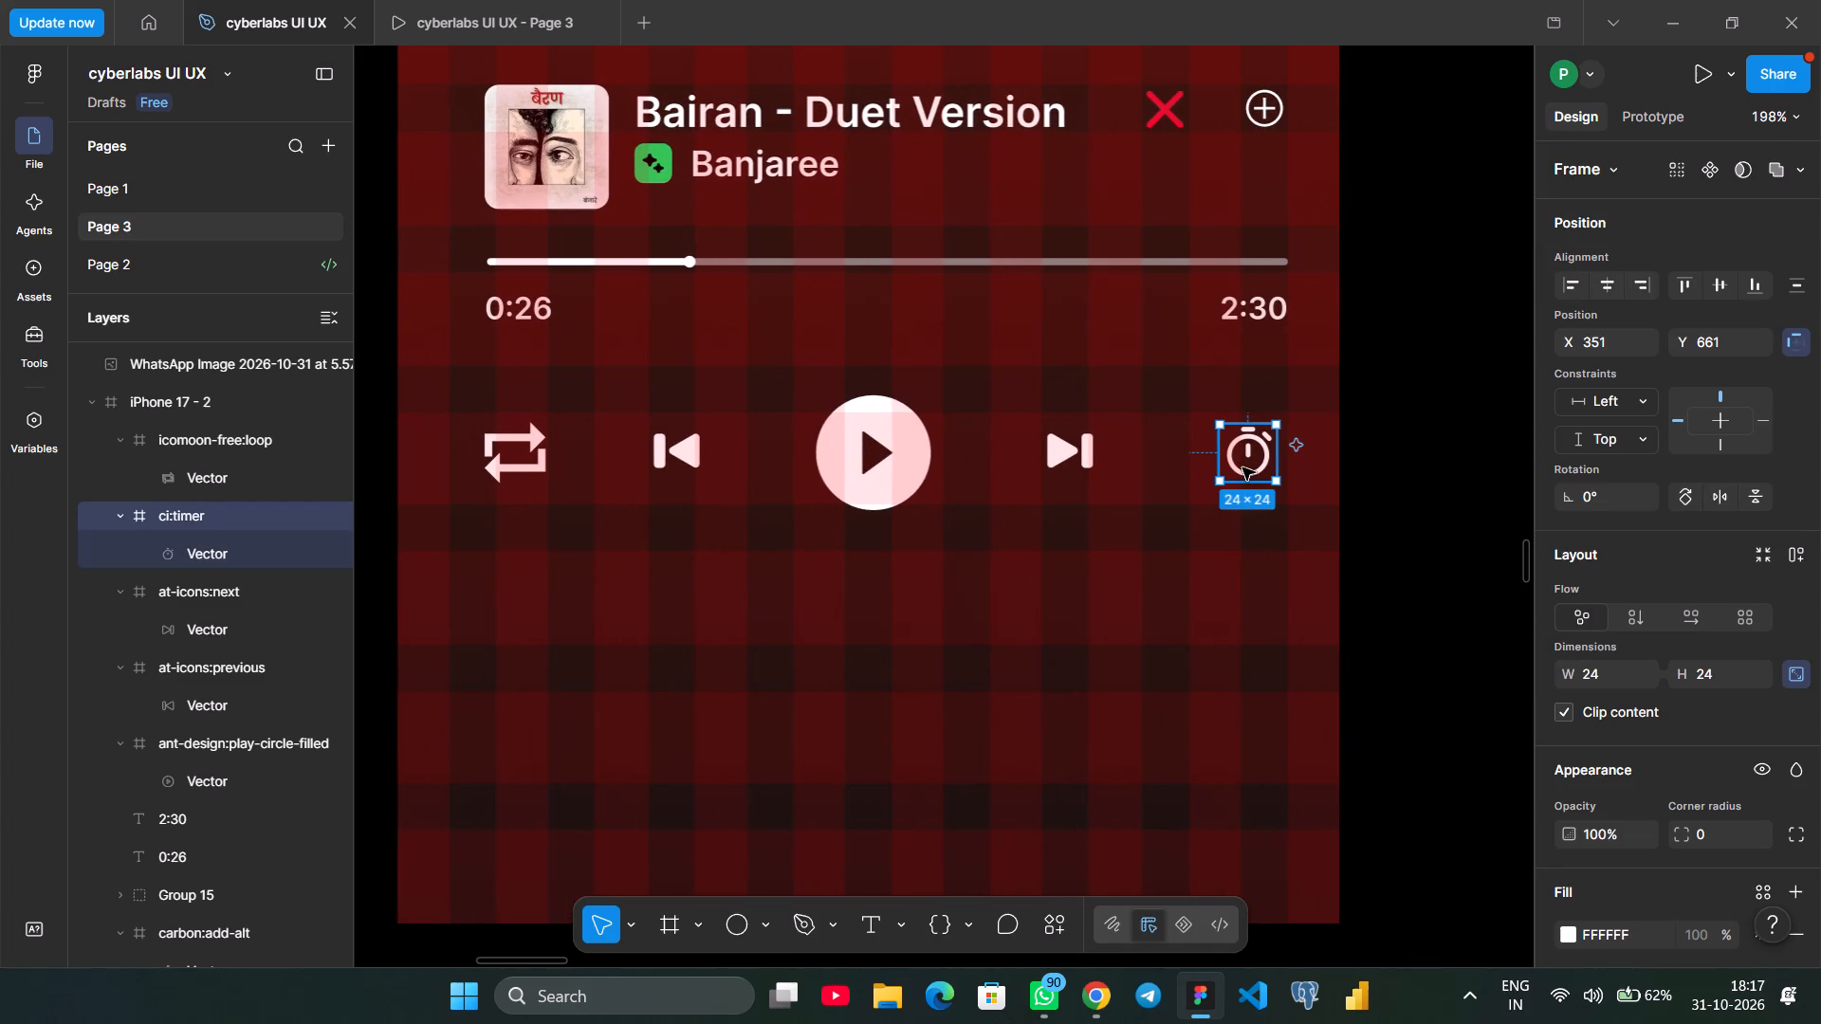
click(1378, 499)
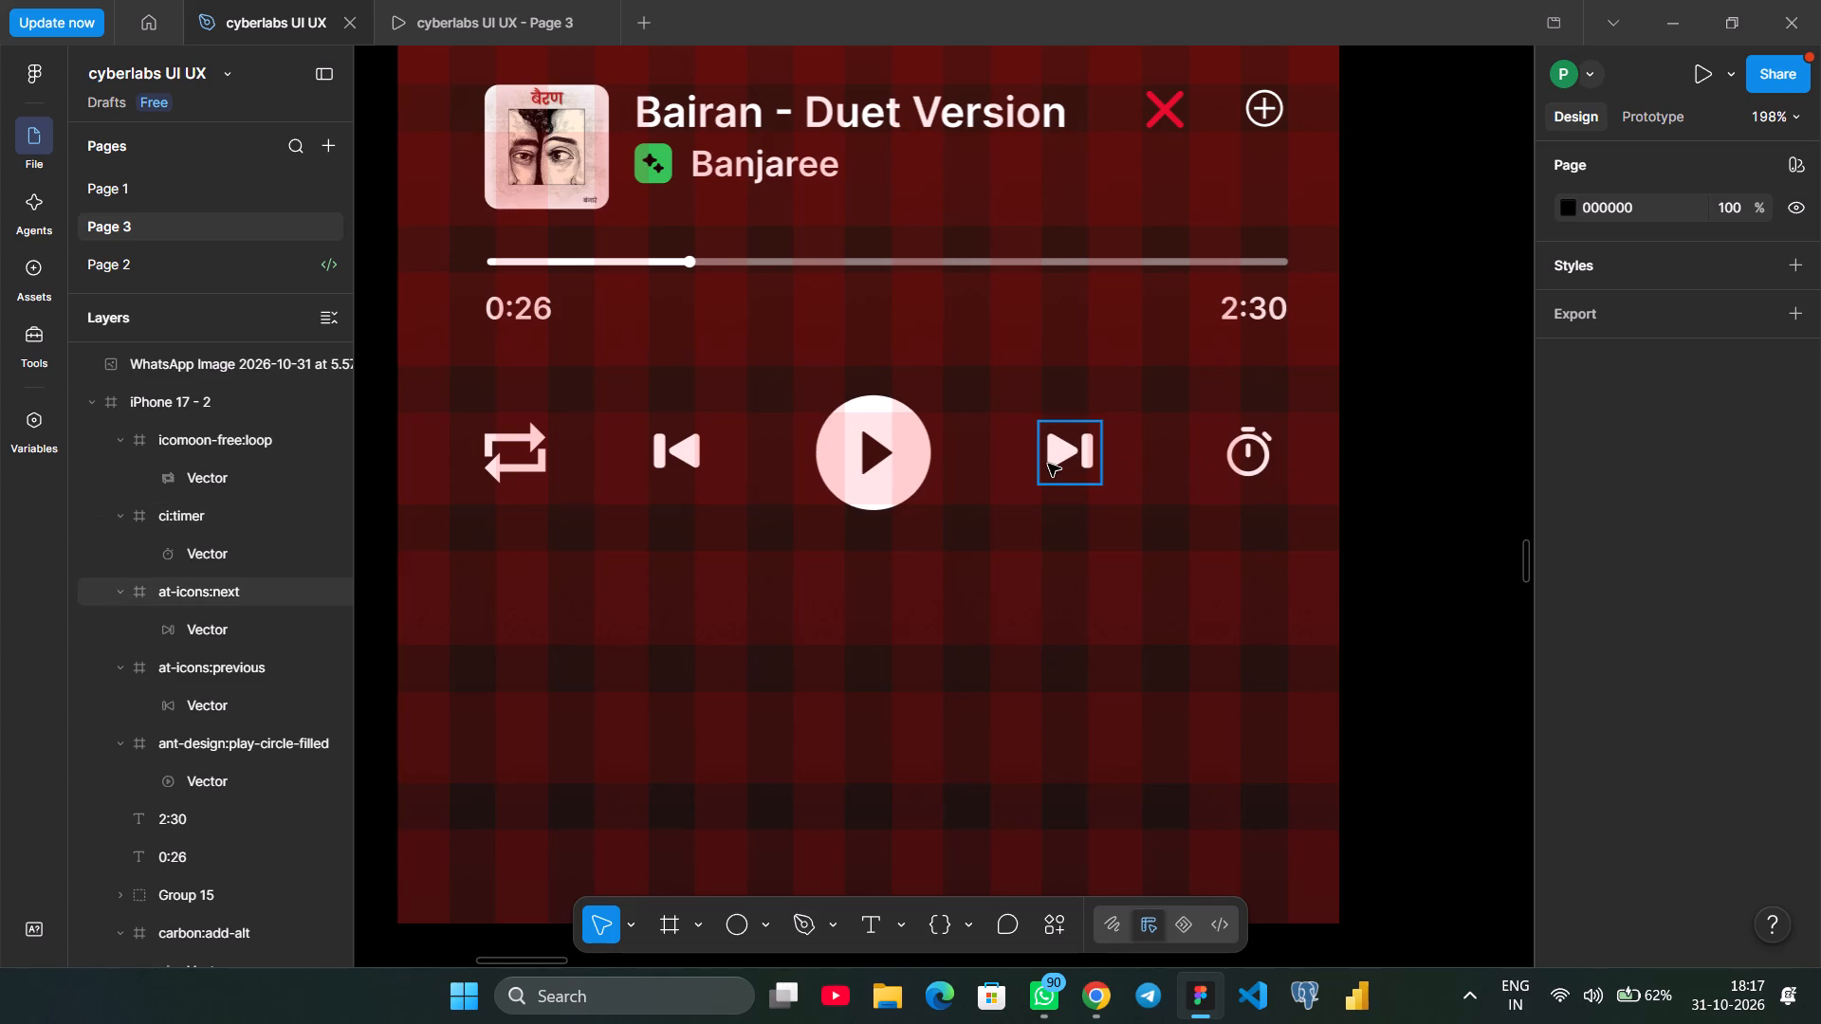
Recolour the loop icon in the iPhone 17 - 2 playback row to the page's green, 1DD85F.
scroll(1048, 464, left, 2)
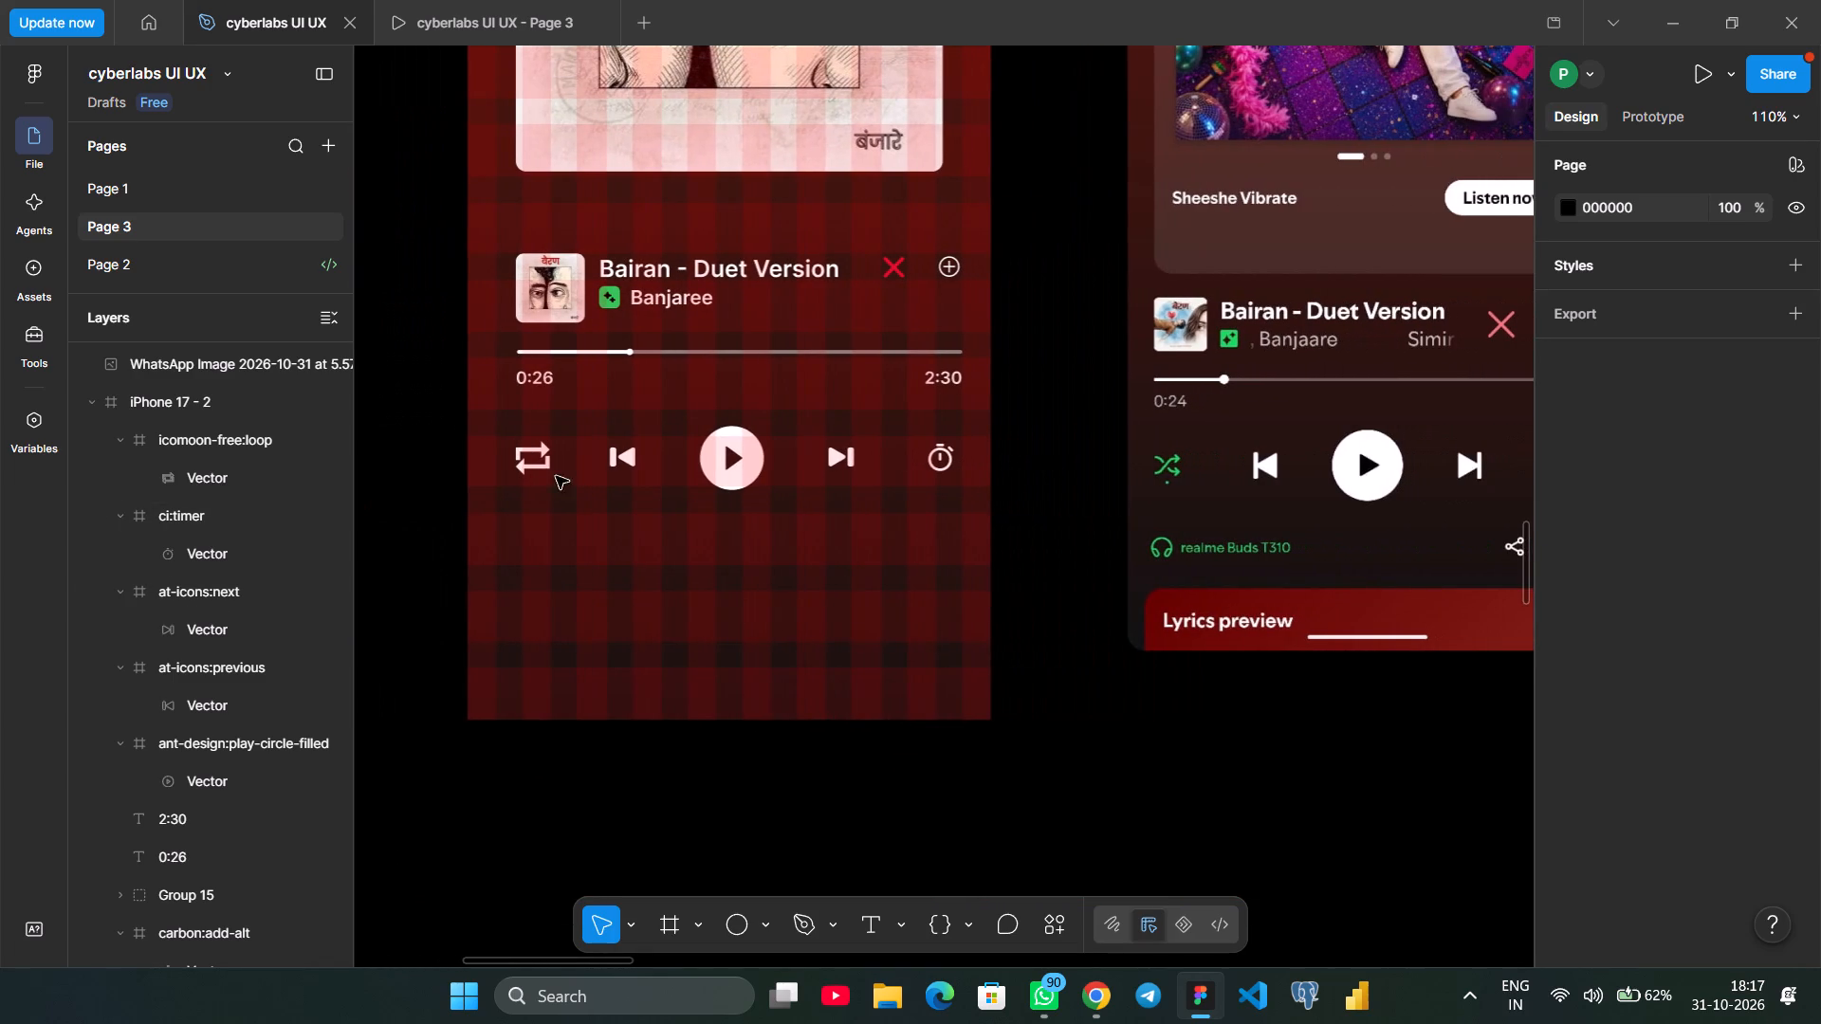
click(543, 457)
scroll(1641, 821, down, 2)
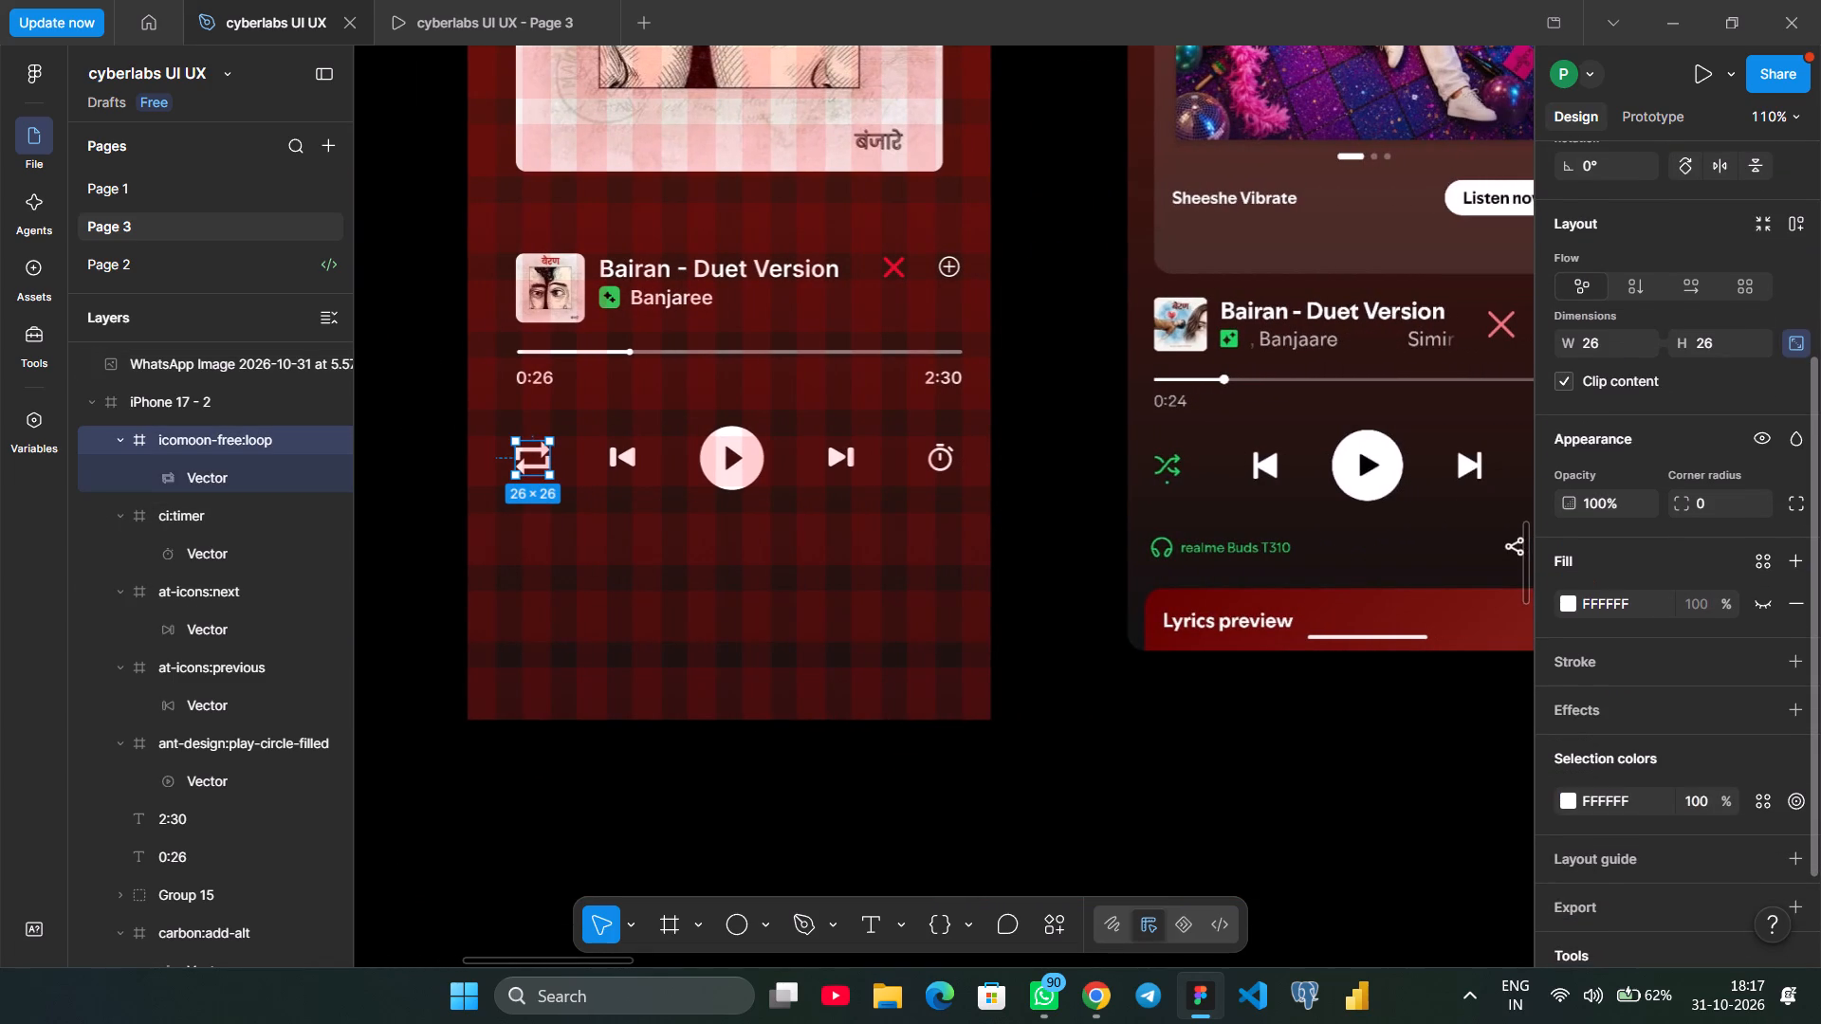
click(1578, 807)
click(1571, 805)
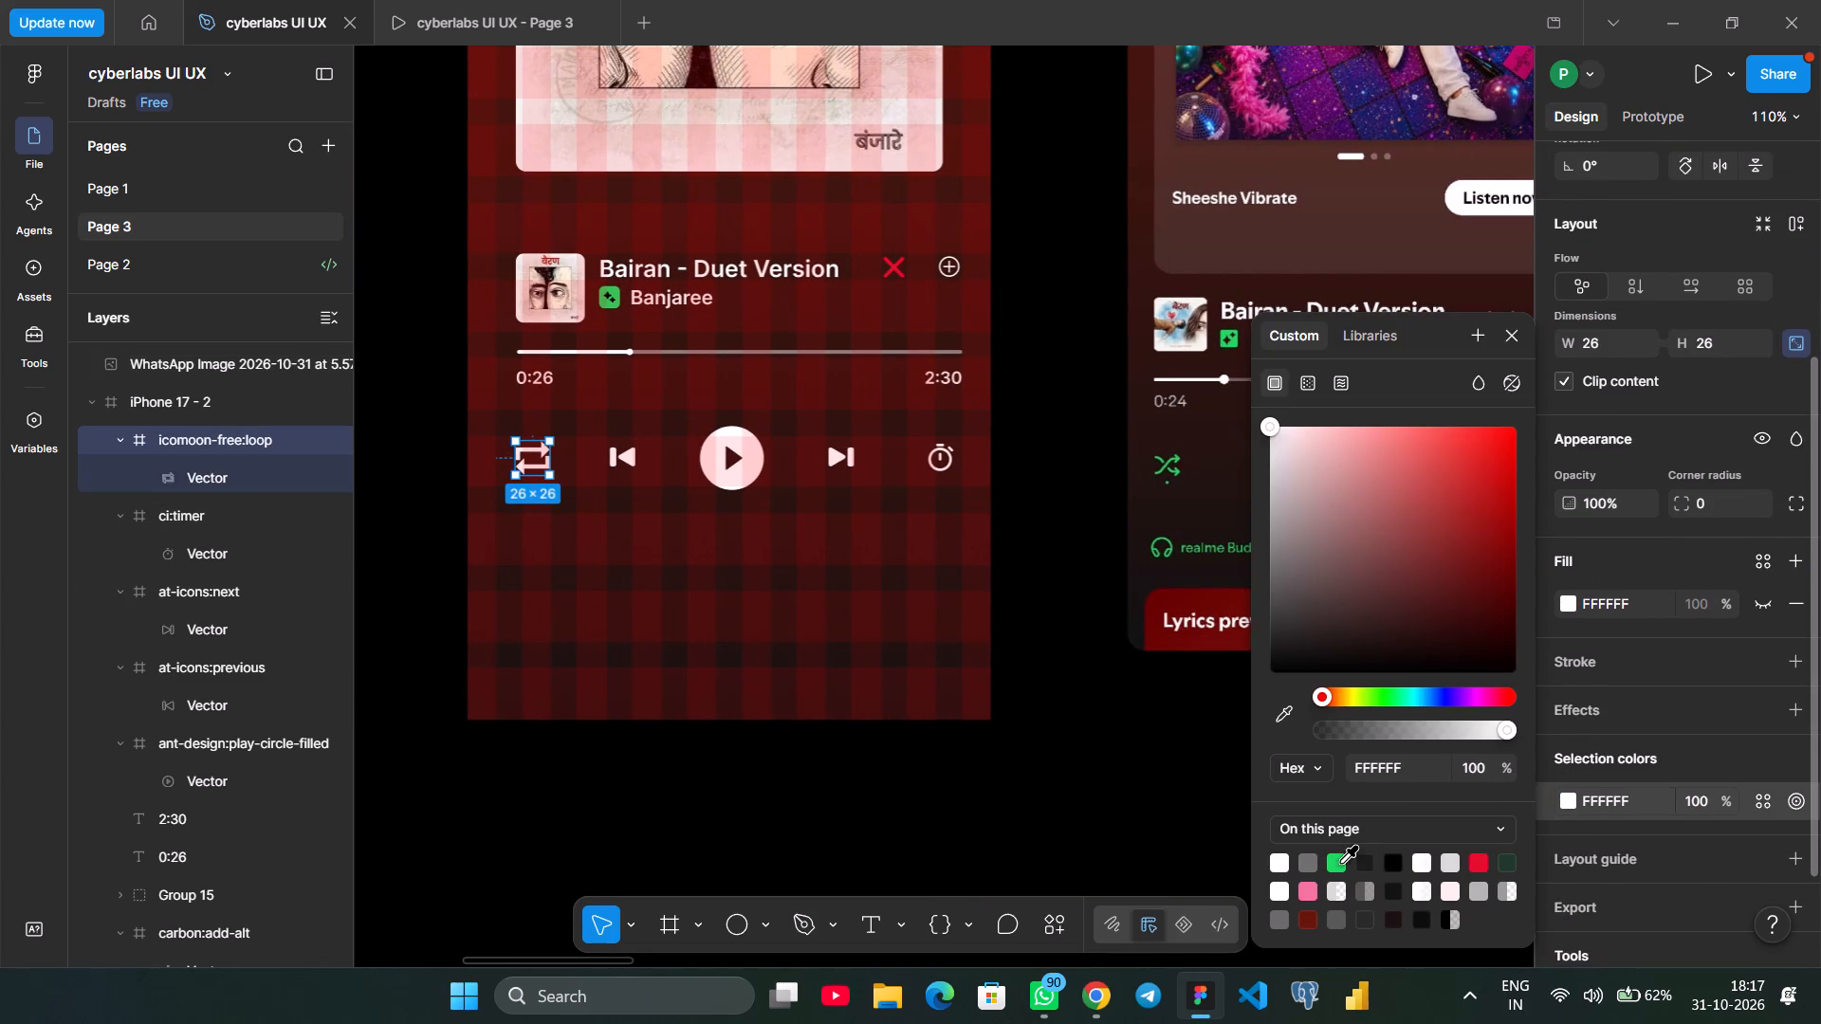
click(1341, 863)
click(1138, 850)
View the iPhone 17 - 2 frame in full presentation mode and return to the design file.
scroll(1138, 850, left, 3)
scroll(1138, 850, right, 4)
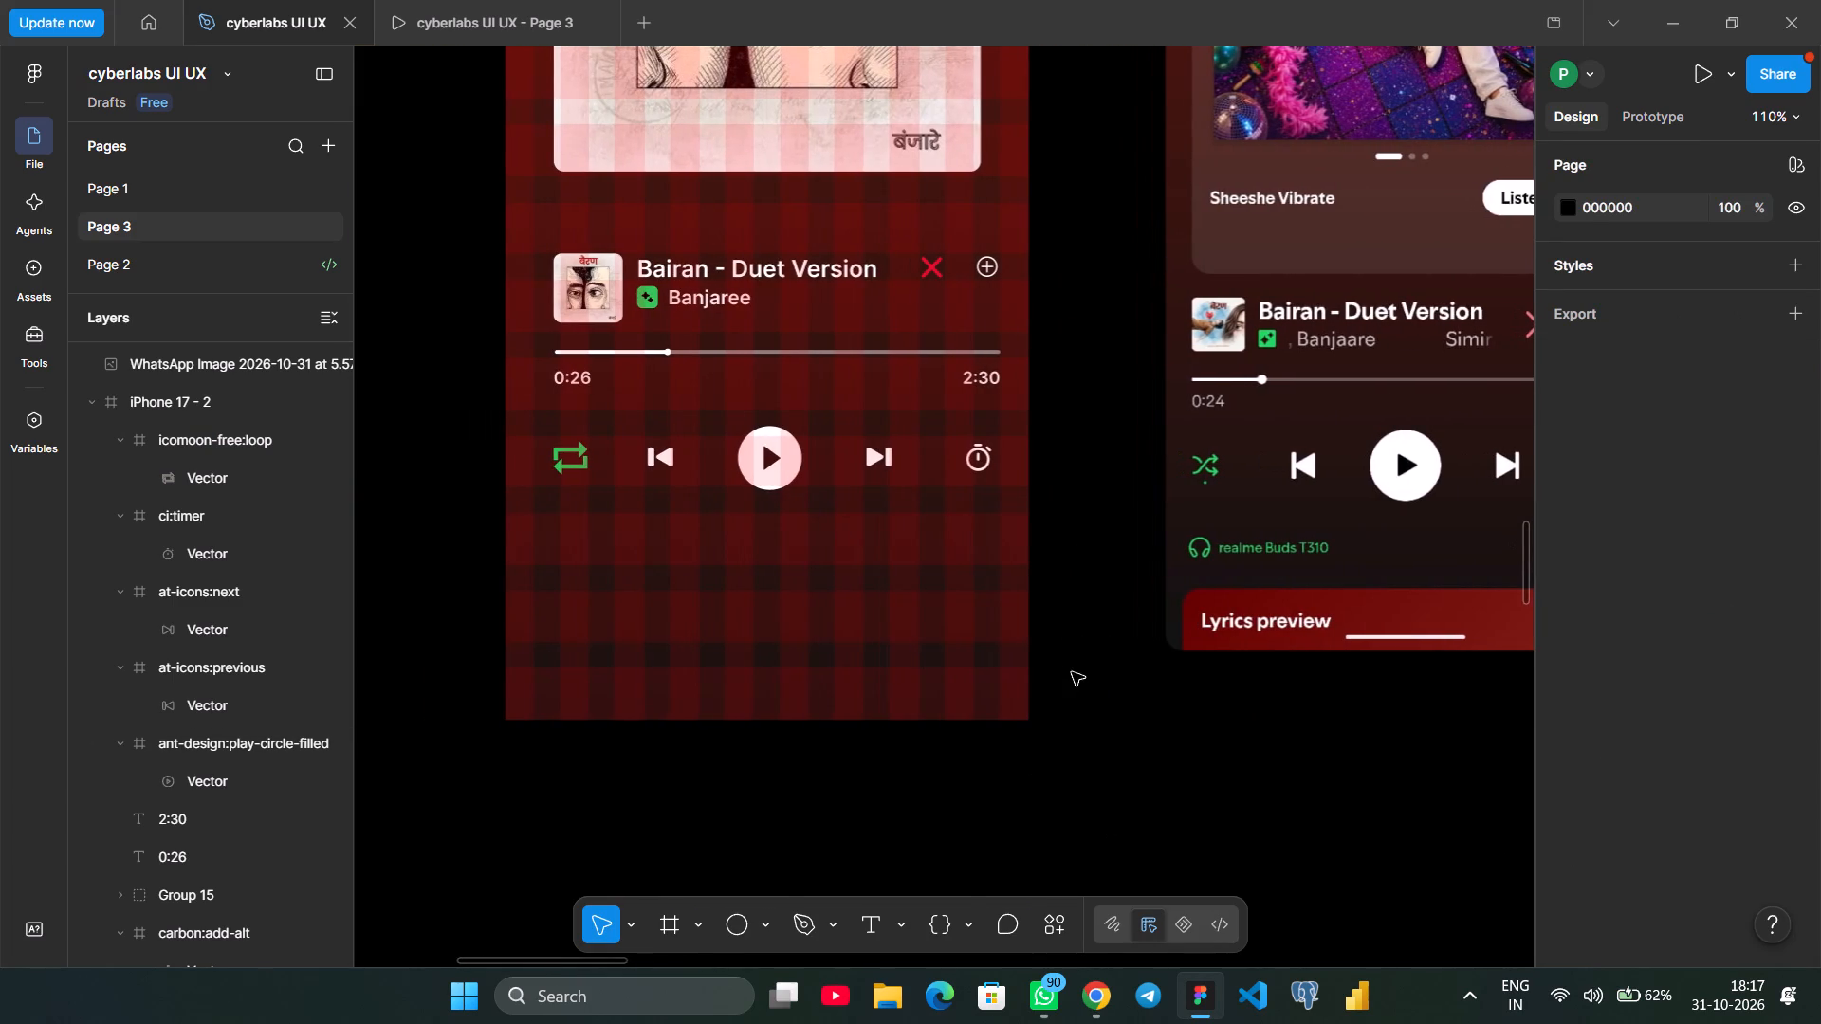
scroll(1072, 672, up, 2)
click(715, 137)
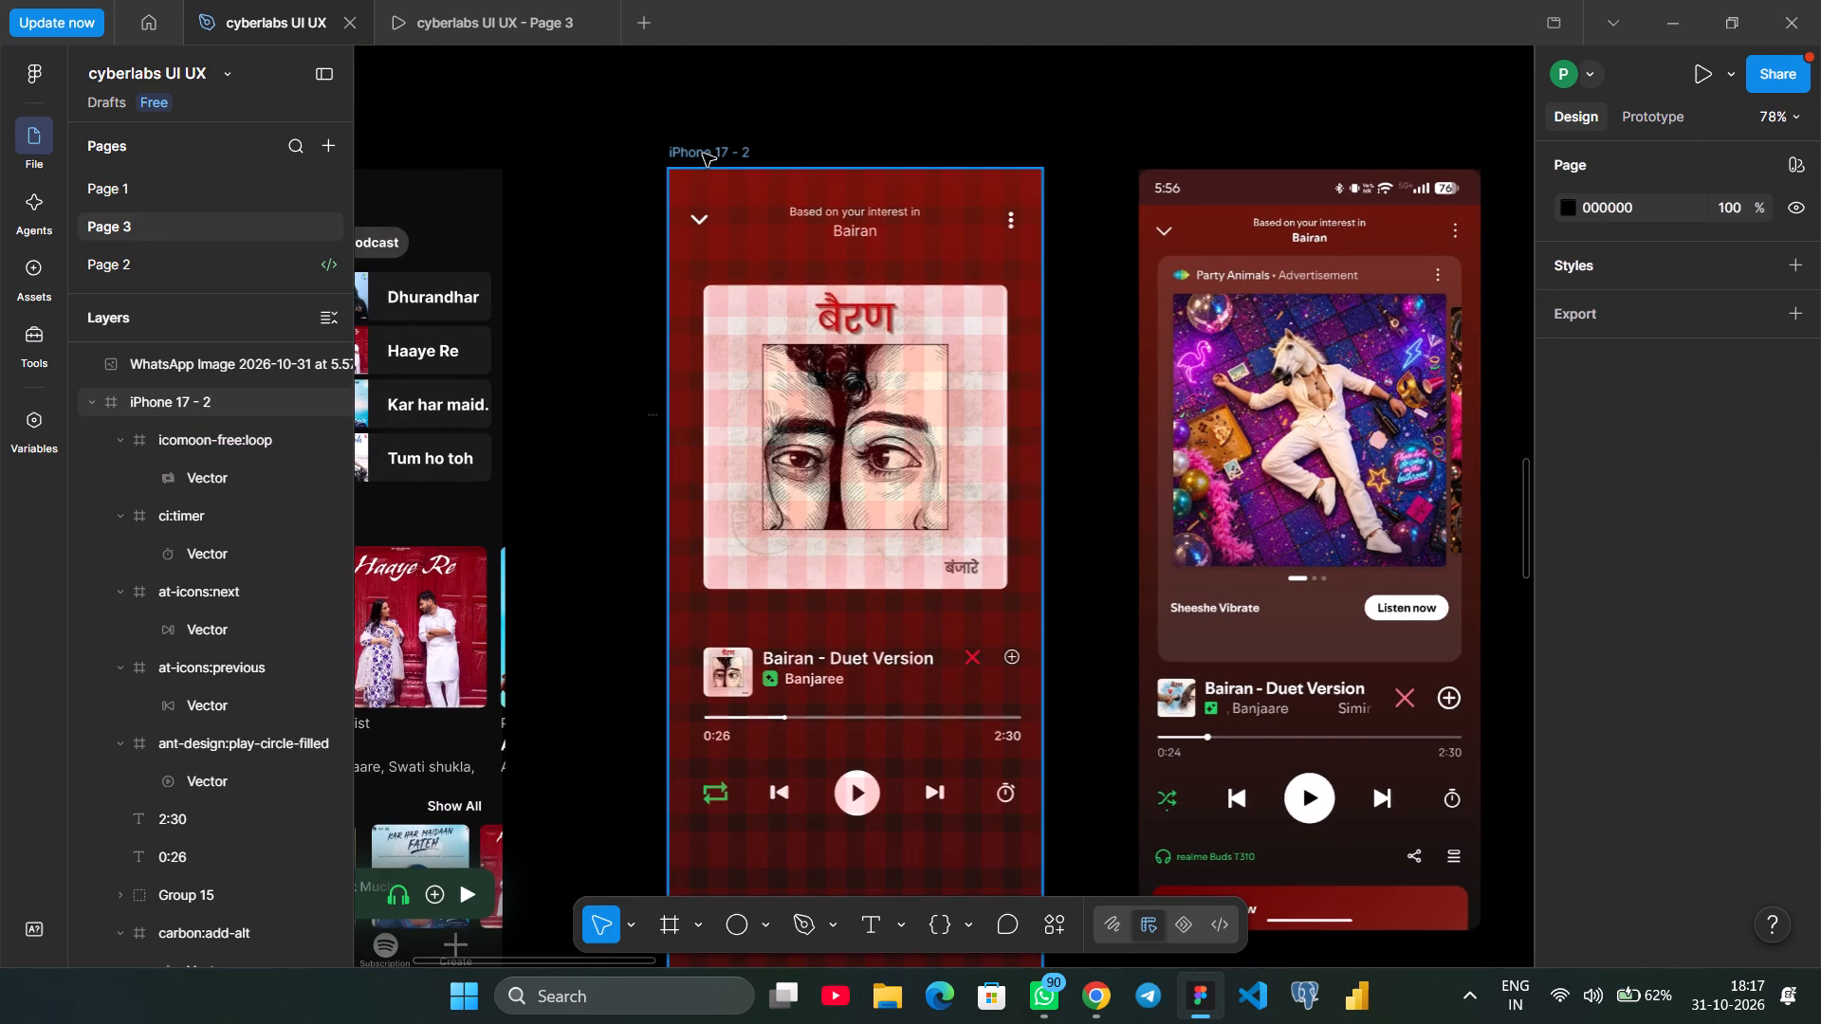
click(703, 154)
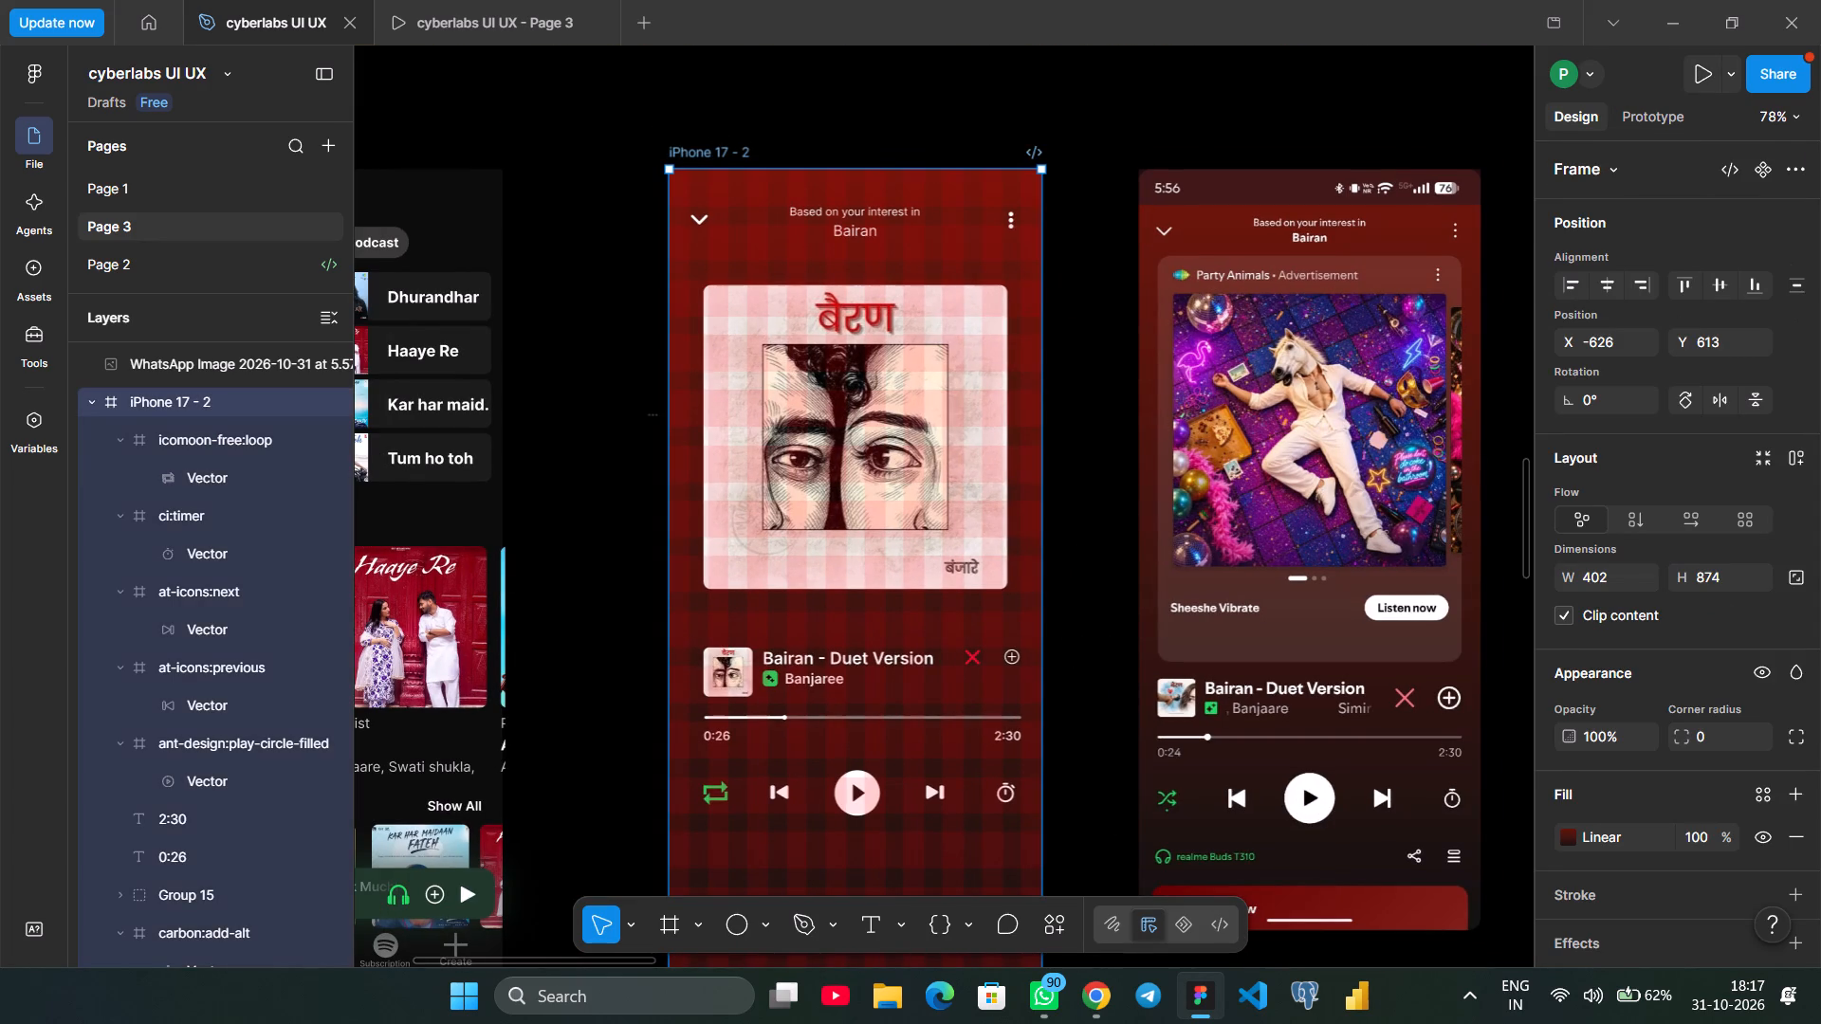
click(1691, 88)
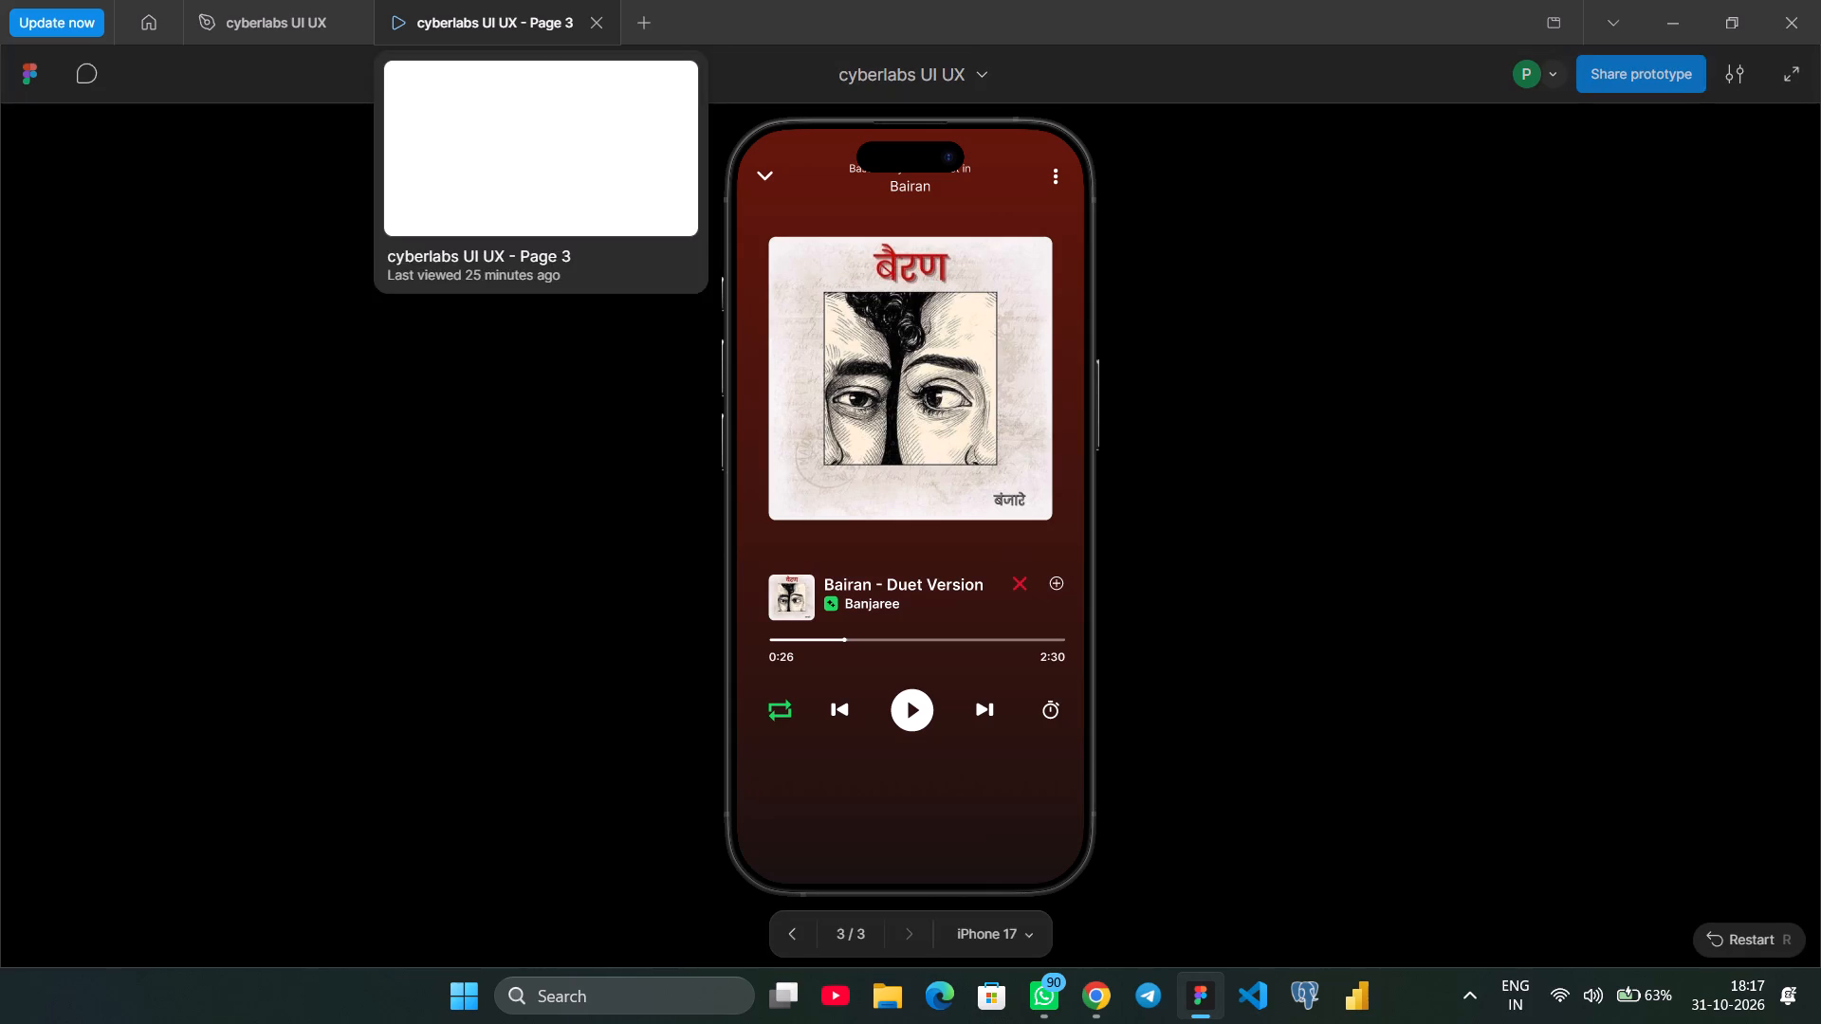
click(285, 19)
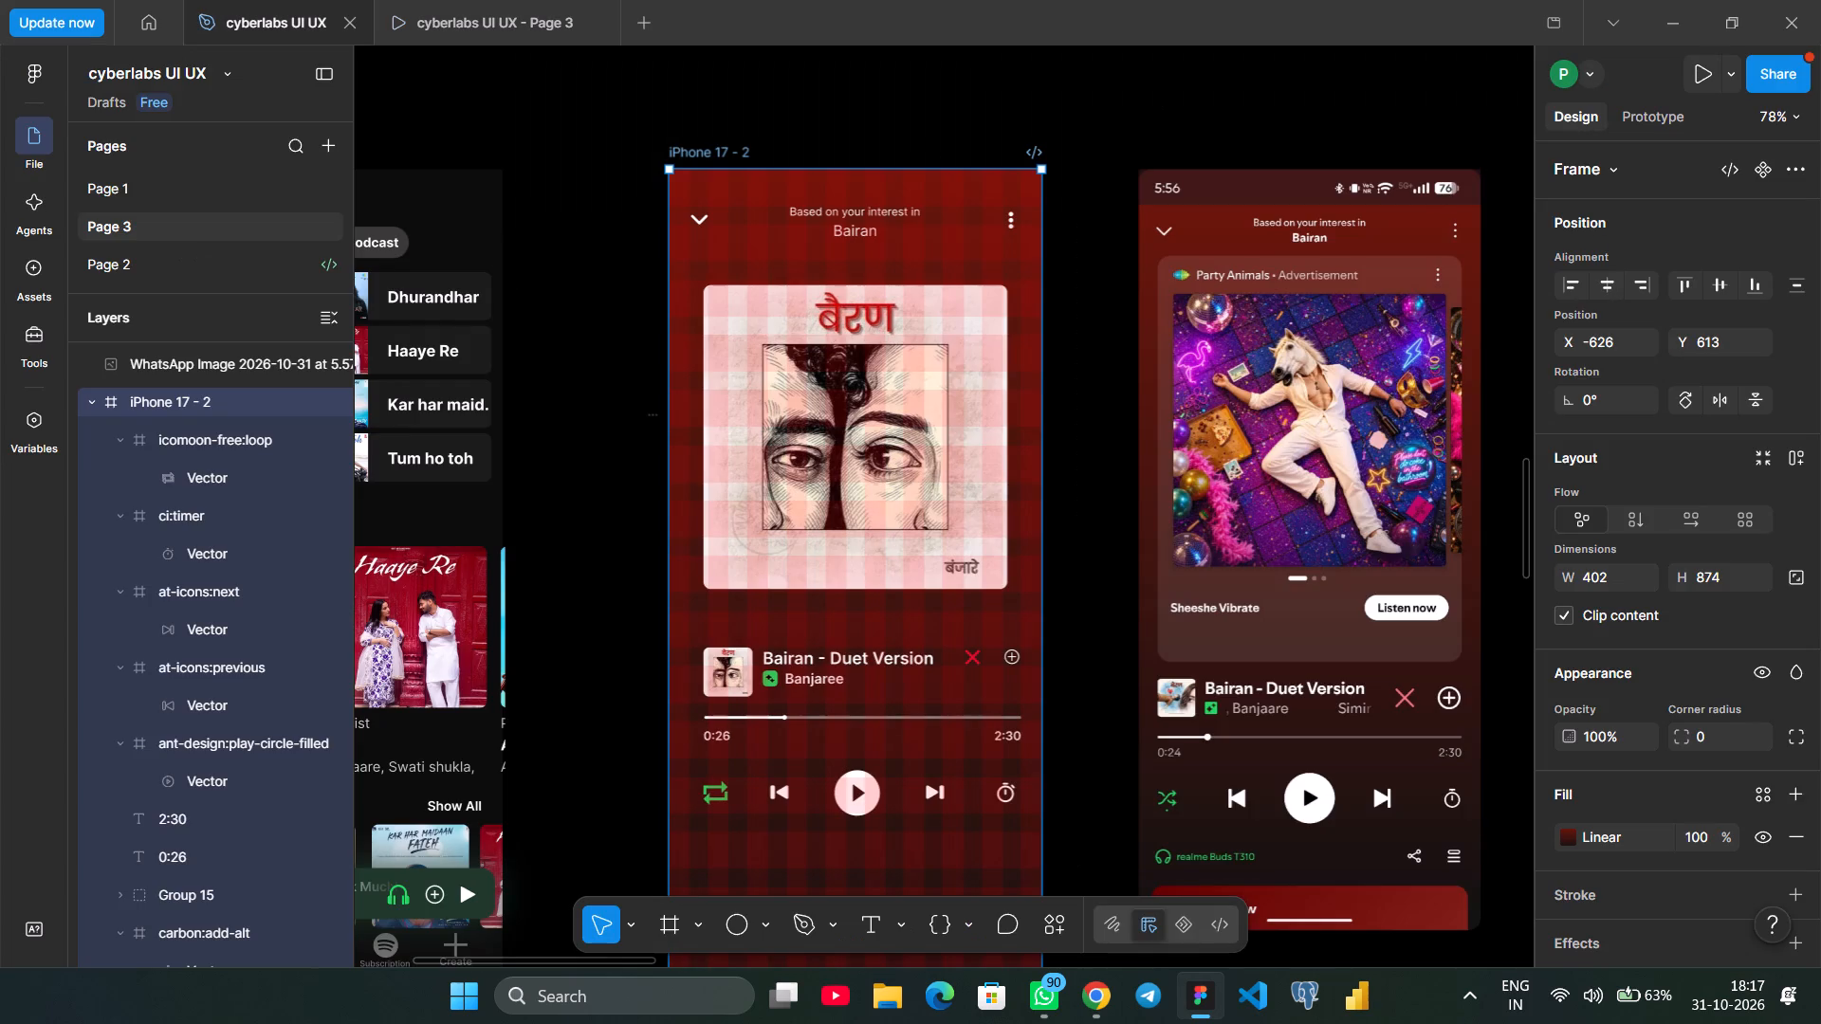
Open a floating preview of iPhone 17 - 2 and move it clear of the frame being edited.
click(1734, 71)
click(1585, 162)
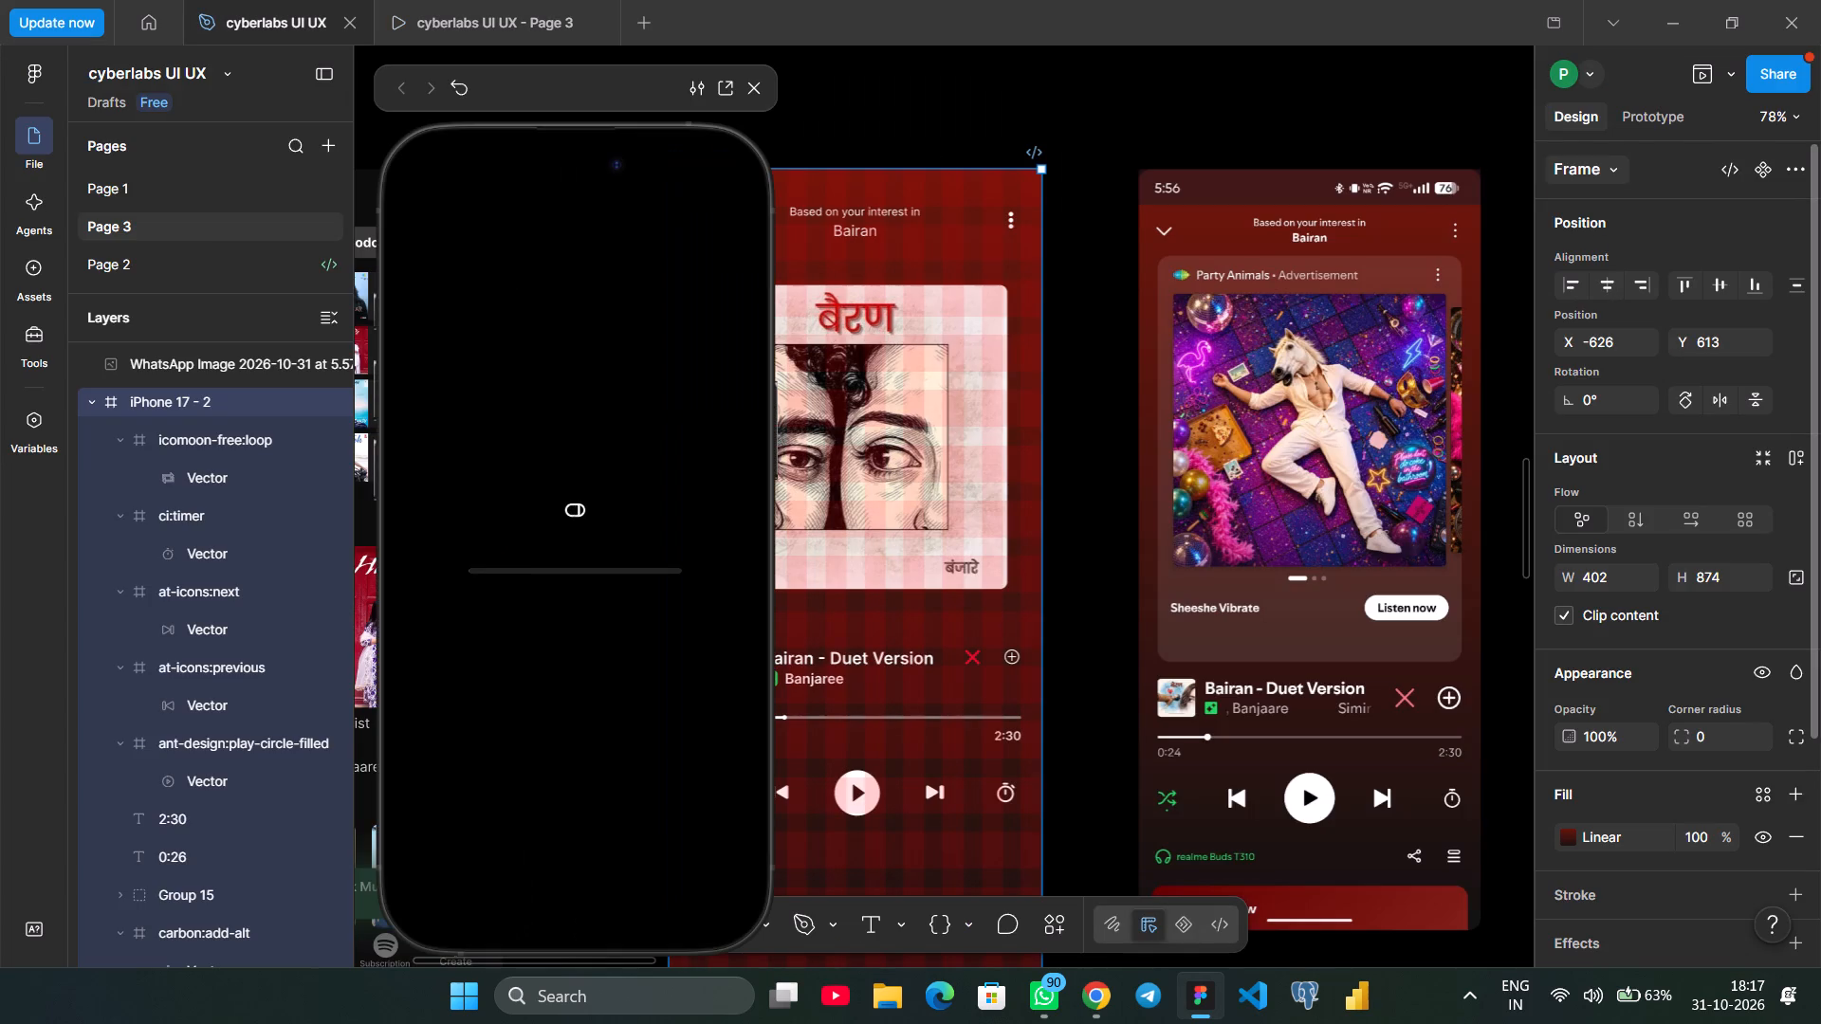
drag(542, 87, 267, 82)
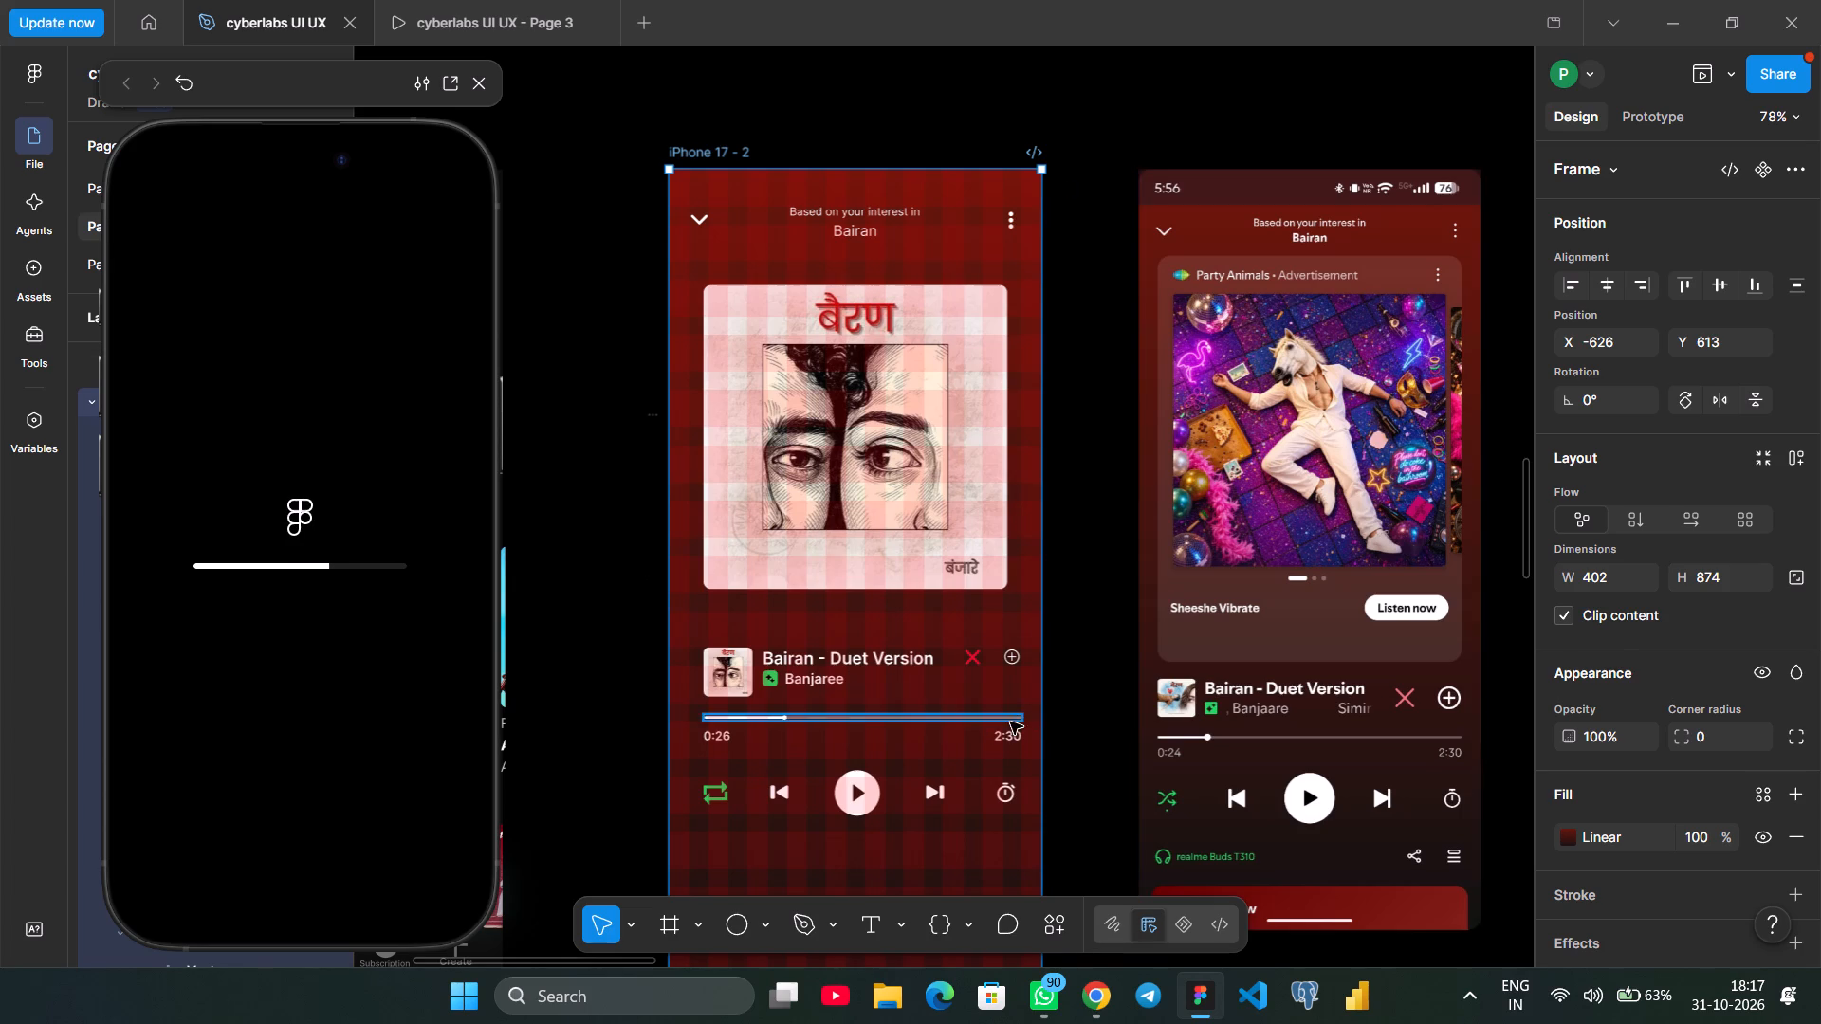
Enlarge the play icon to about 78 × 78 and recentre it in the control row at about X 162, Y 633.
scroll(1010, 722, down, 2)
click(845, 515)
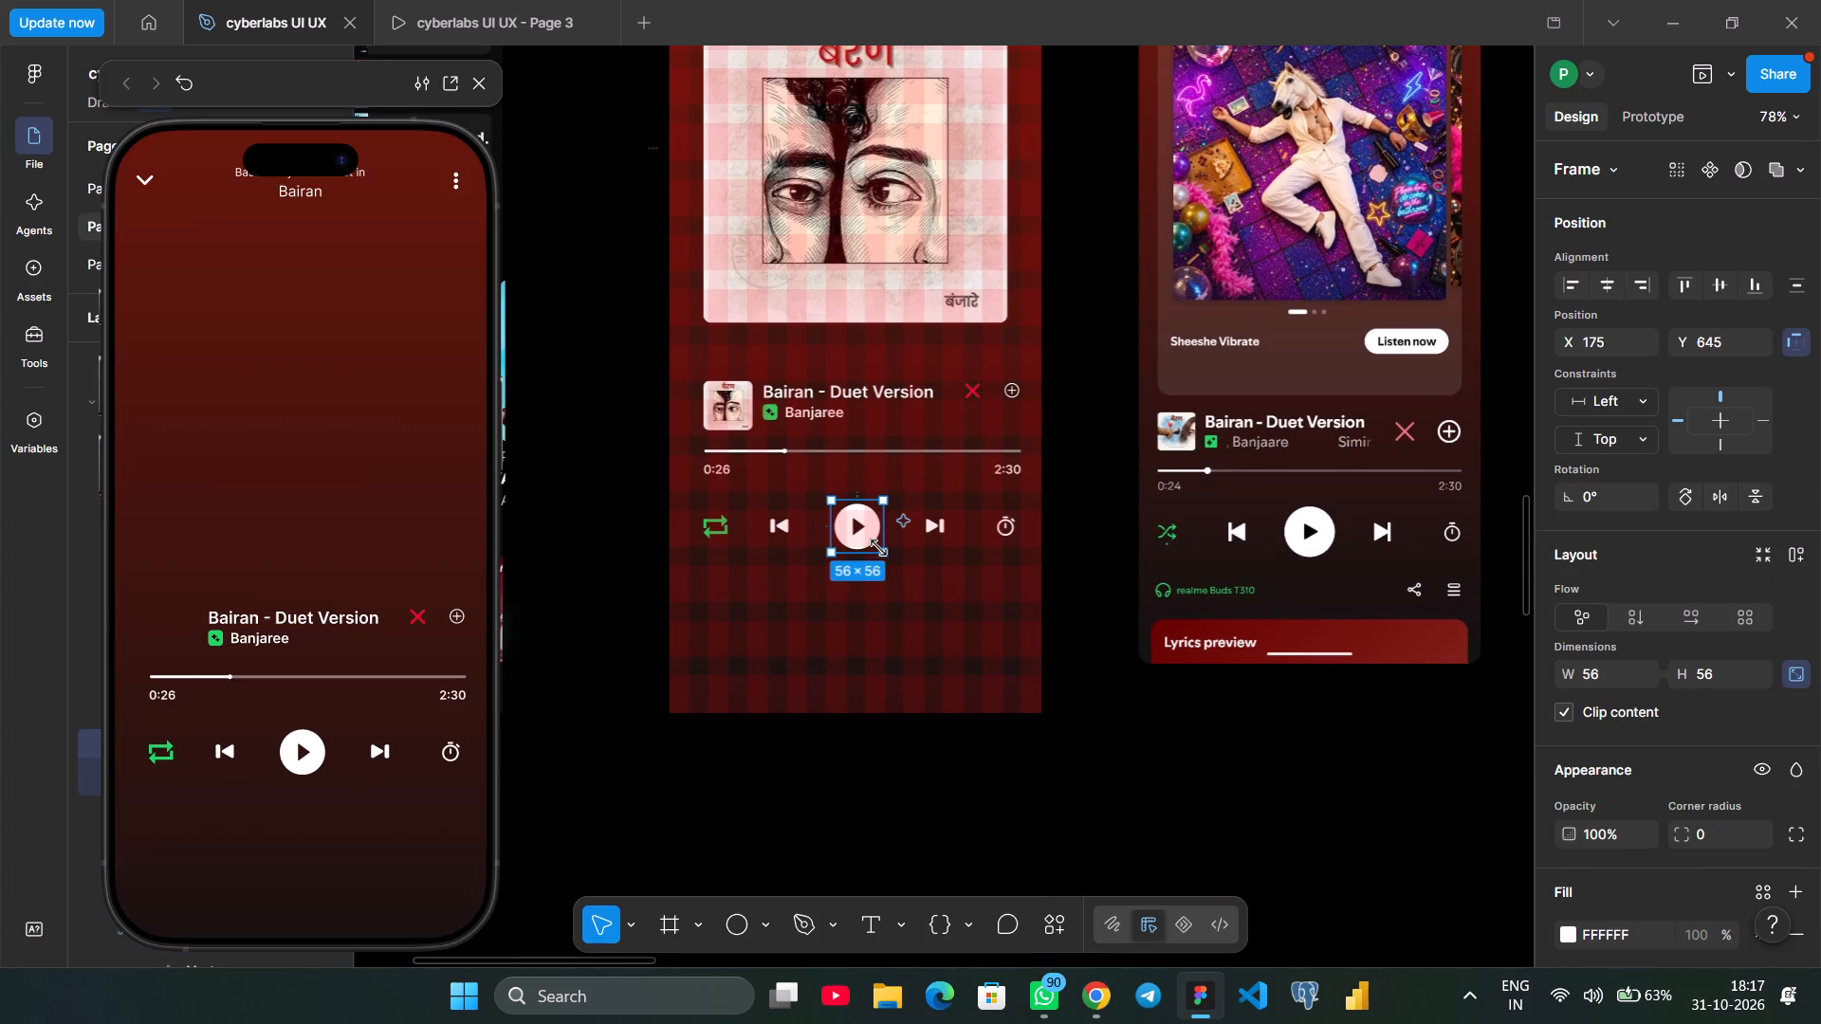
drag(878, 548, 902, 562)
drag(864, 538, 852, 527)
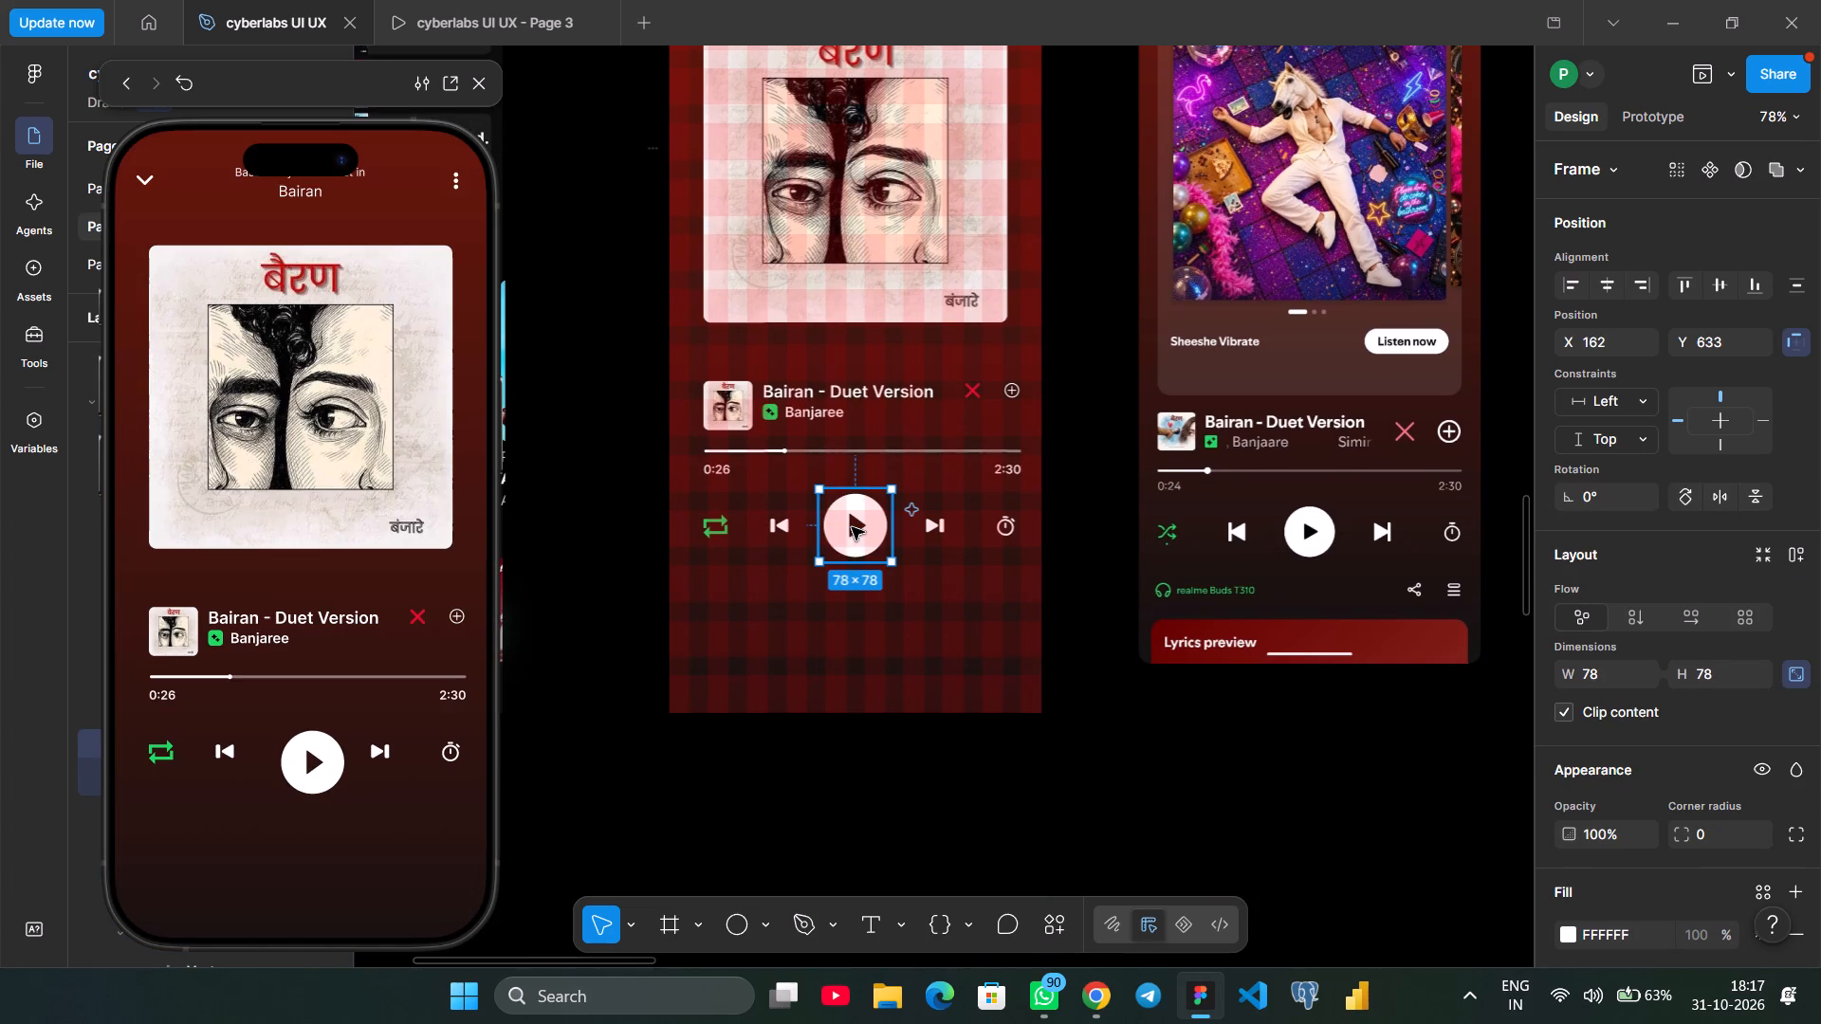
Align the loop, previous, play, next and timer icons to their common vertical centre.
click(708, 529)
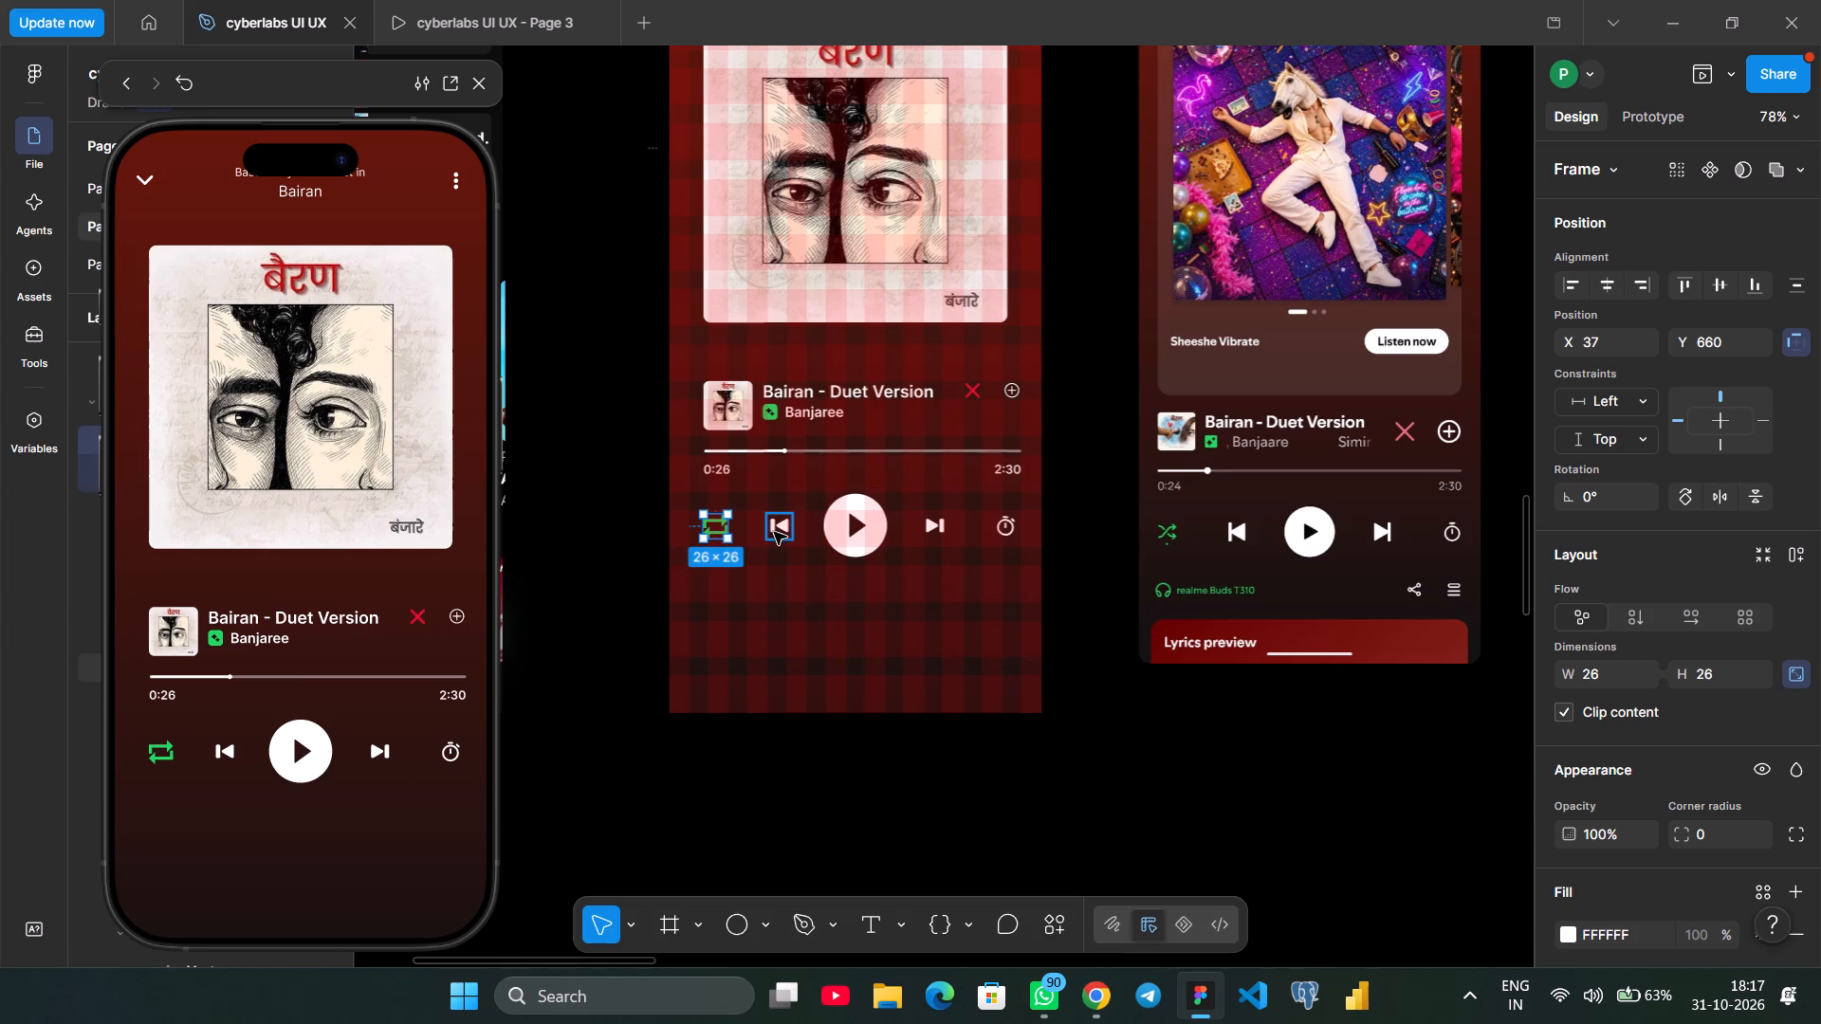
shift+click(774, 532)
shift+click(837, 526)
shift+click(934, 527)
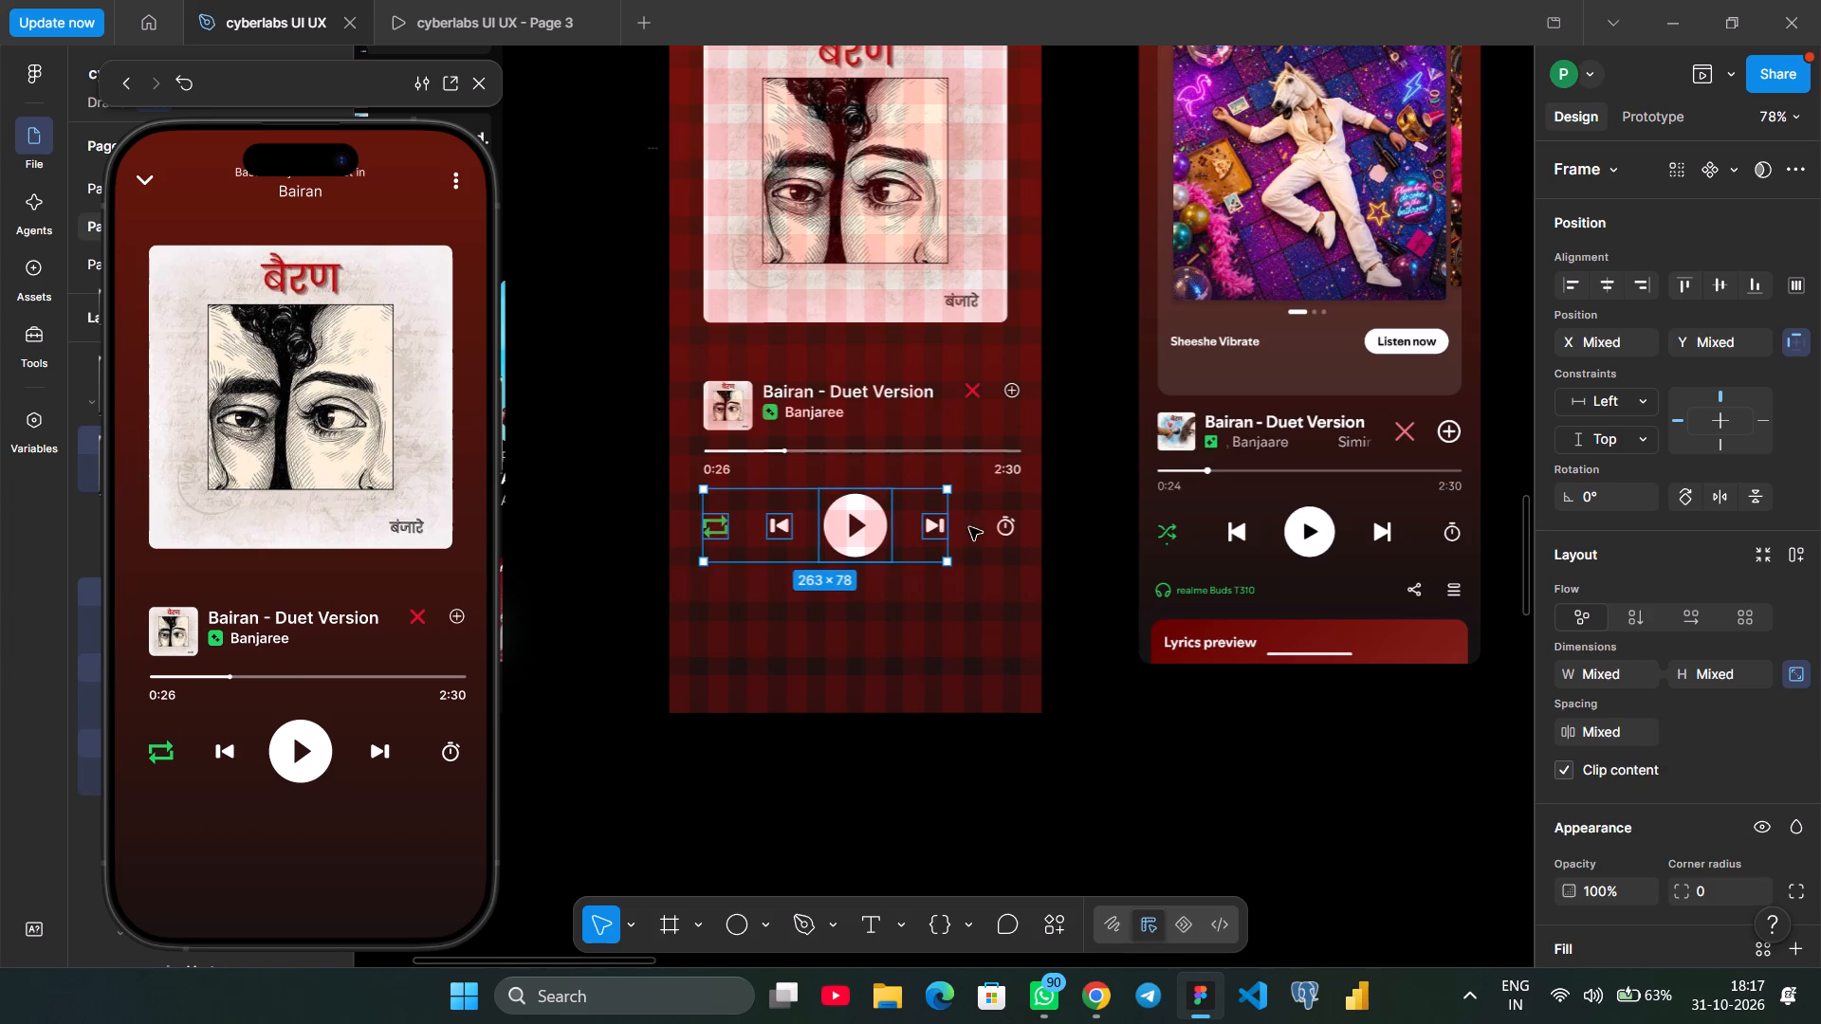
shift+click(1003, 520)
click(1720, 280)
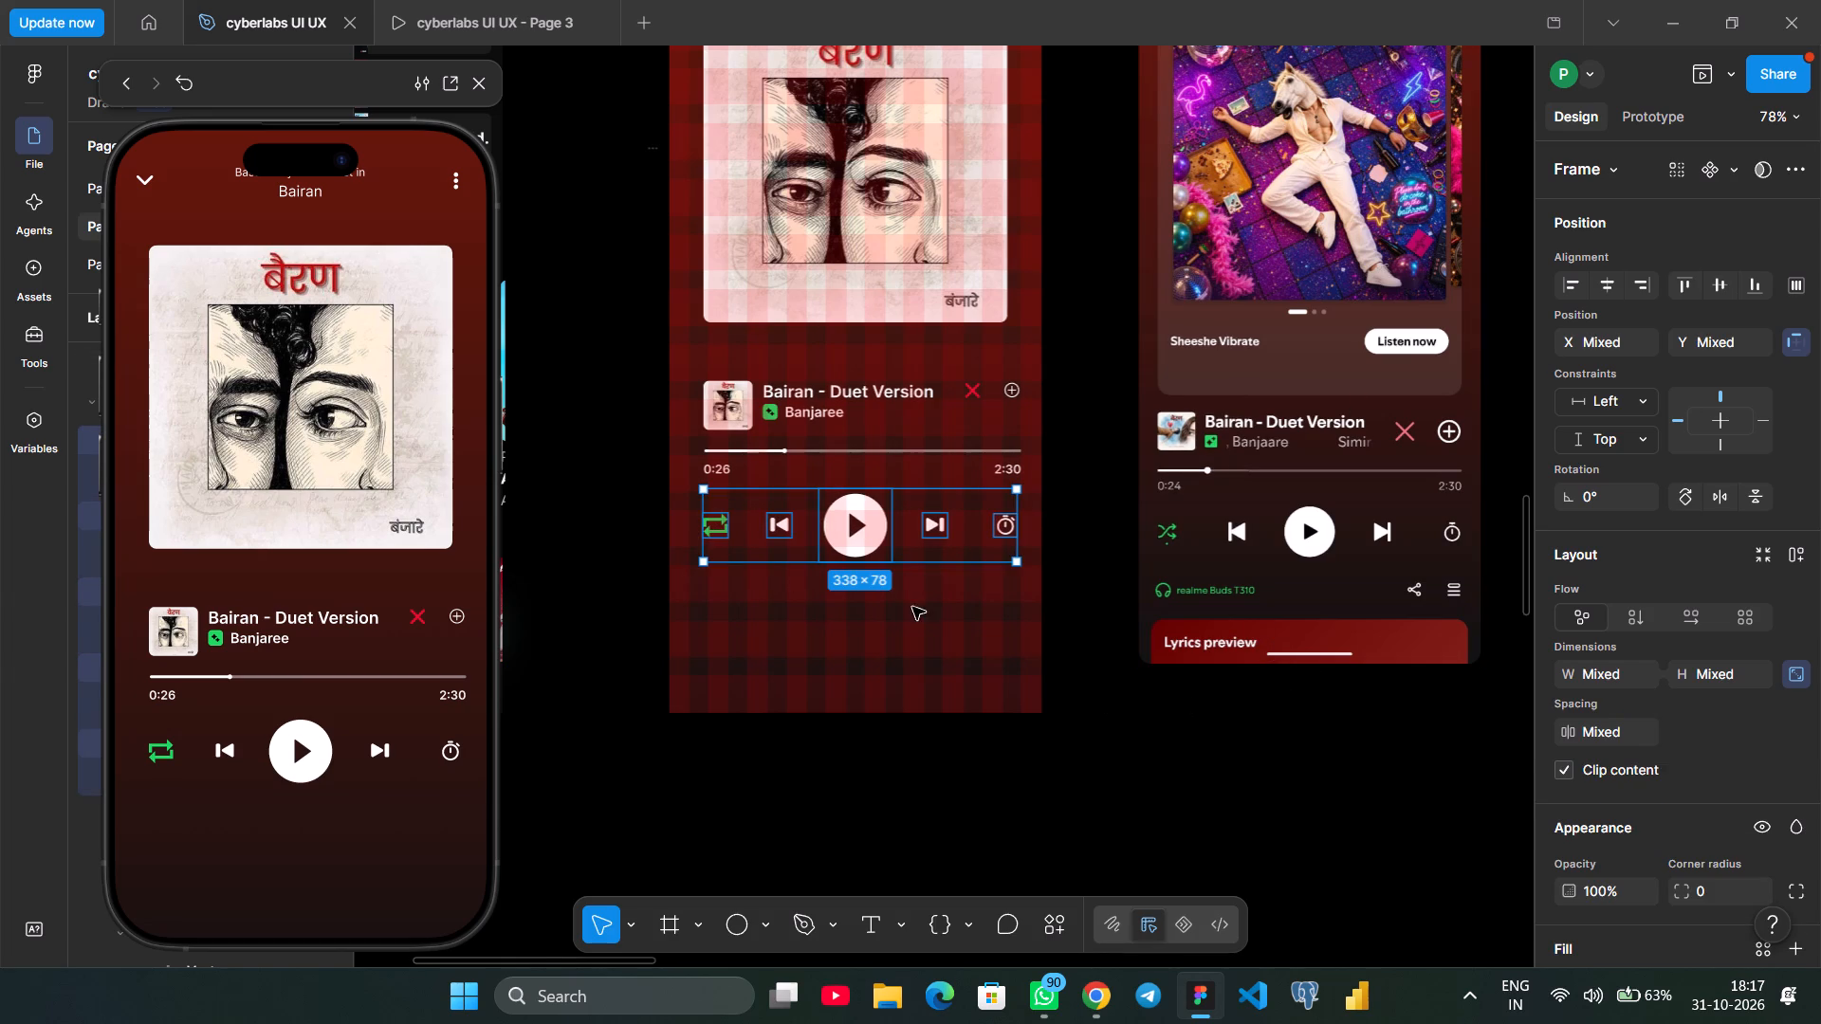
Nudge the five selected playback icons up by 6 px, closer to the progress bar.
key(Up)
key(Up)
key(Up)
key(Up)
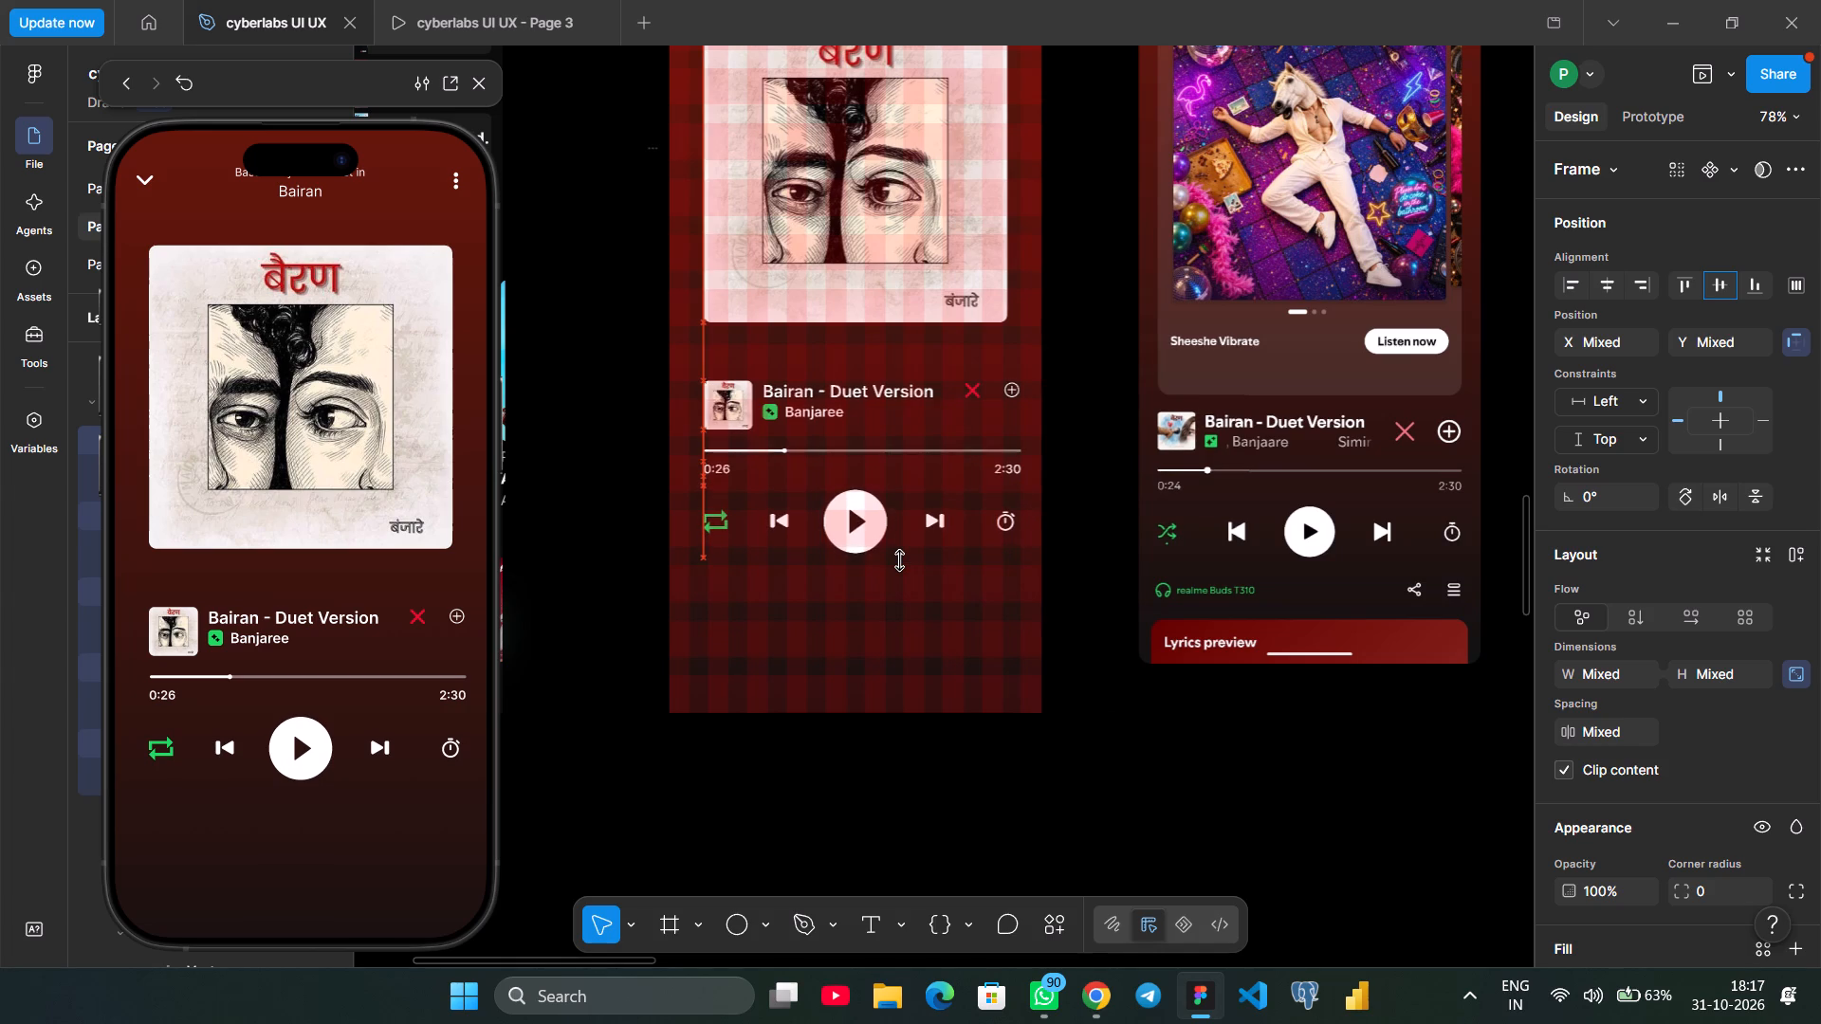
key(Up)
key(Up)
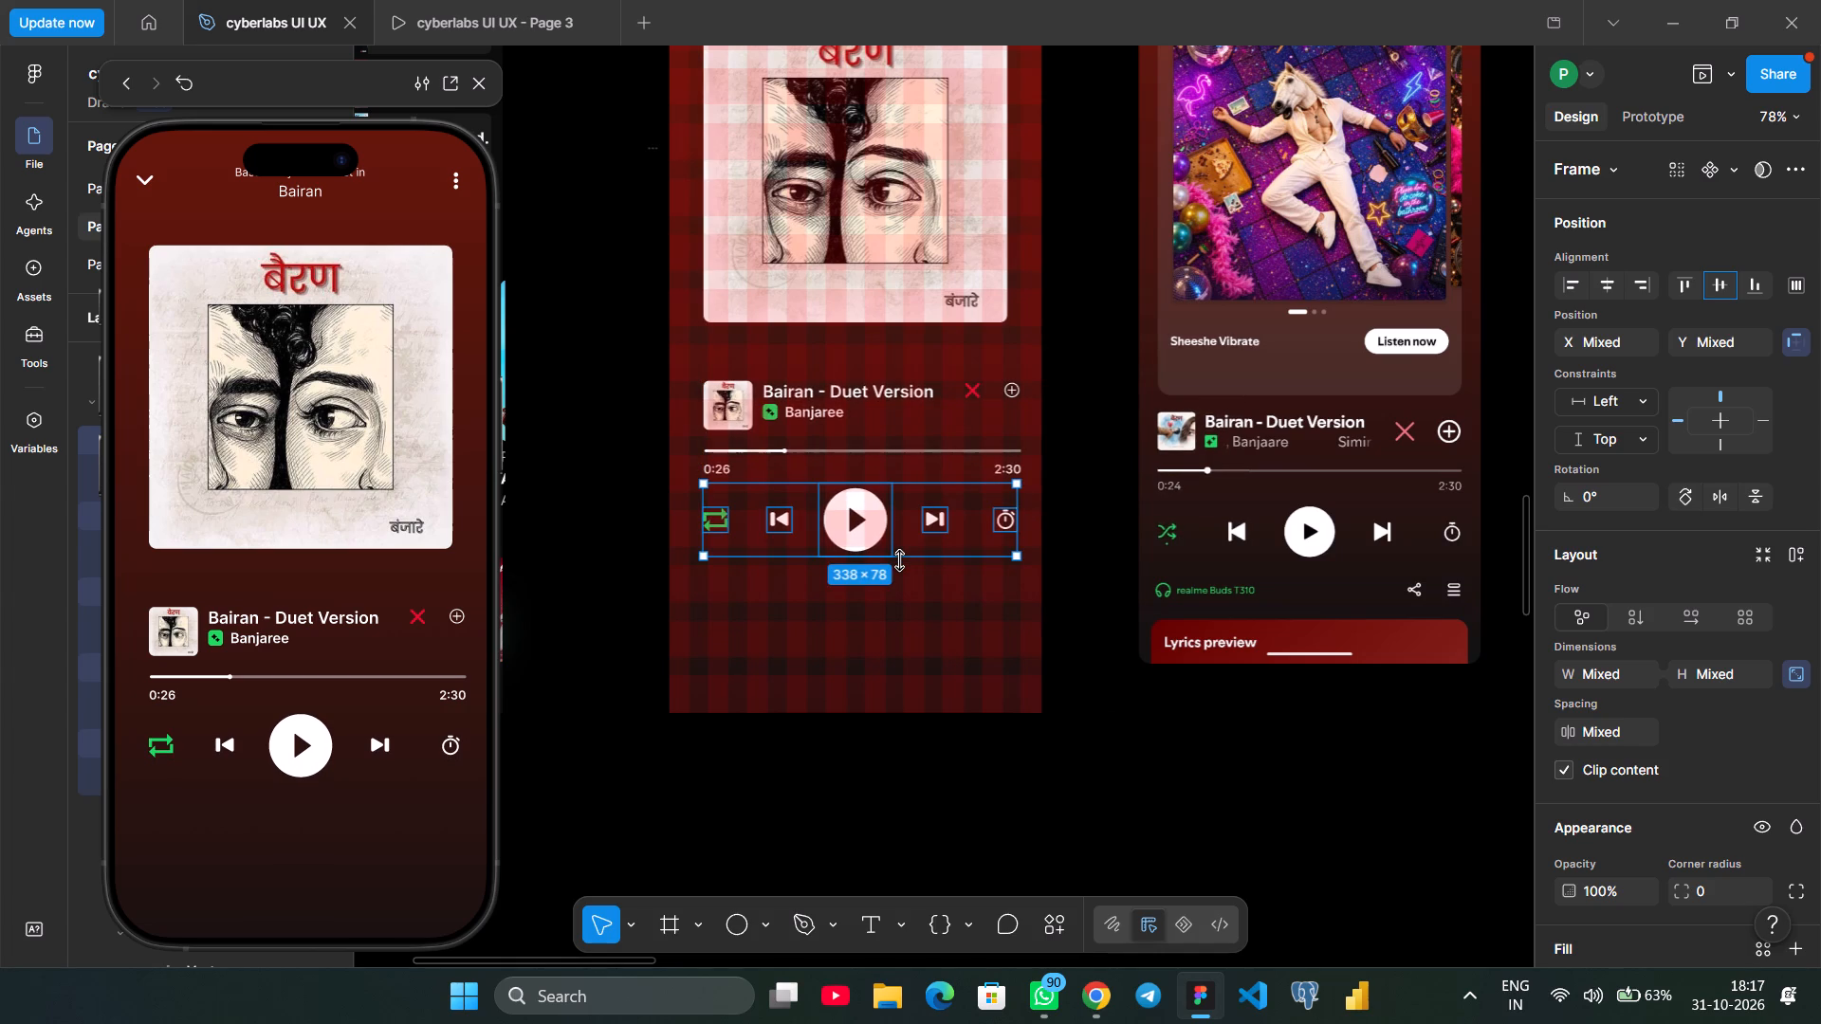
click(1091, 696)
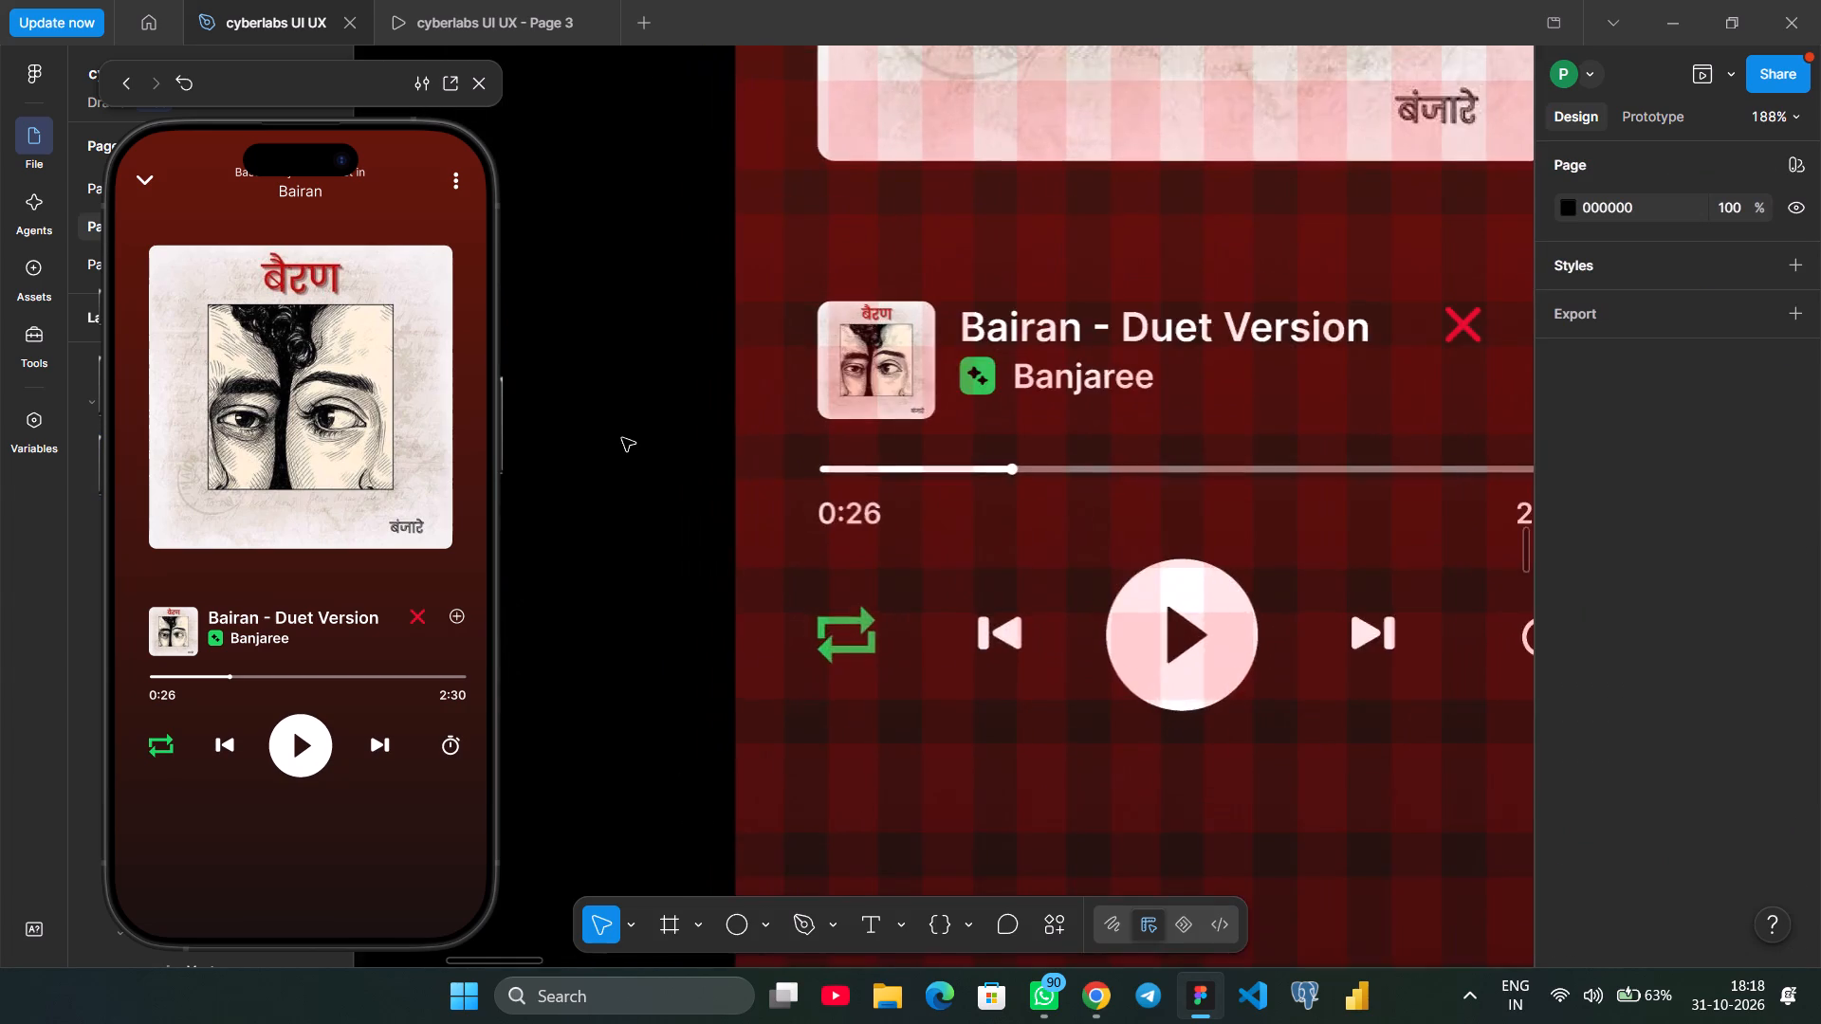
Add a small rectangle beneath the loop icon, sized about 12 × 3 at about X 42, Y 680.
scroll(622, 438, down, 1)
click(758, 927)
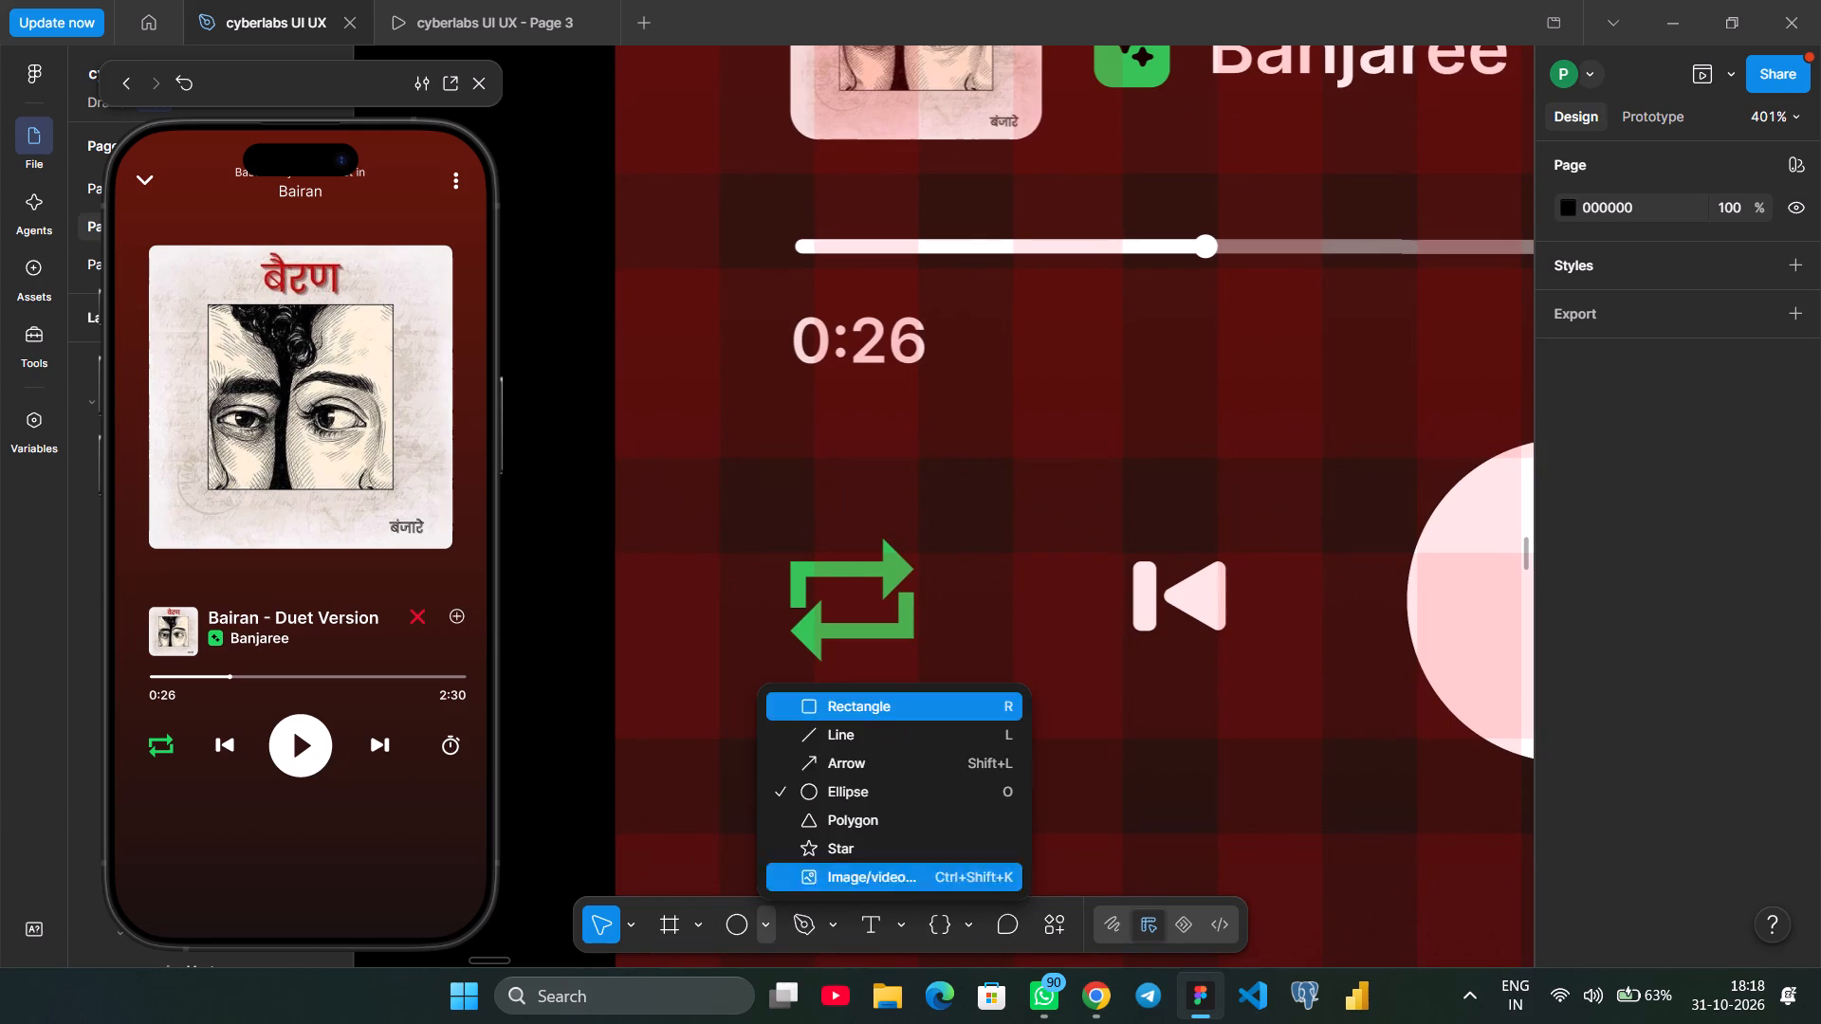
drag(845, 717, 829, 706)
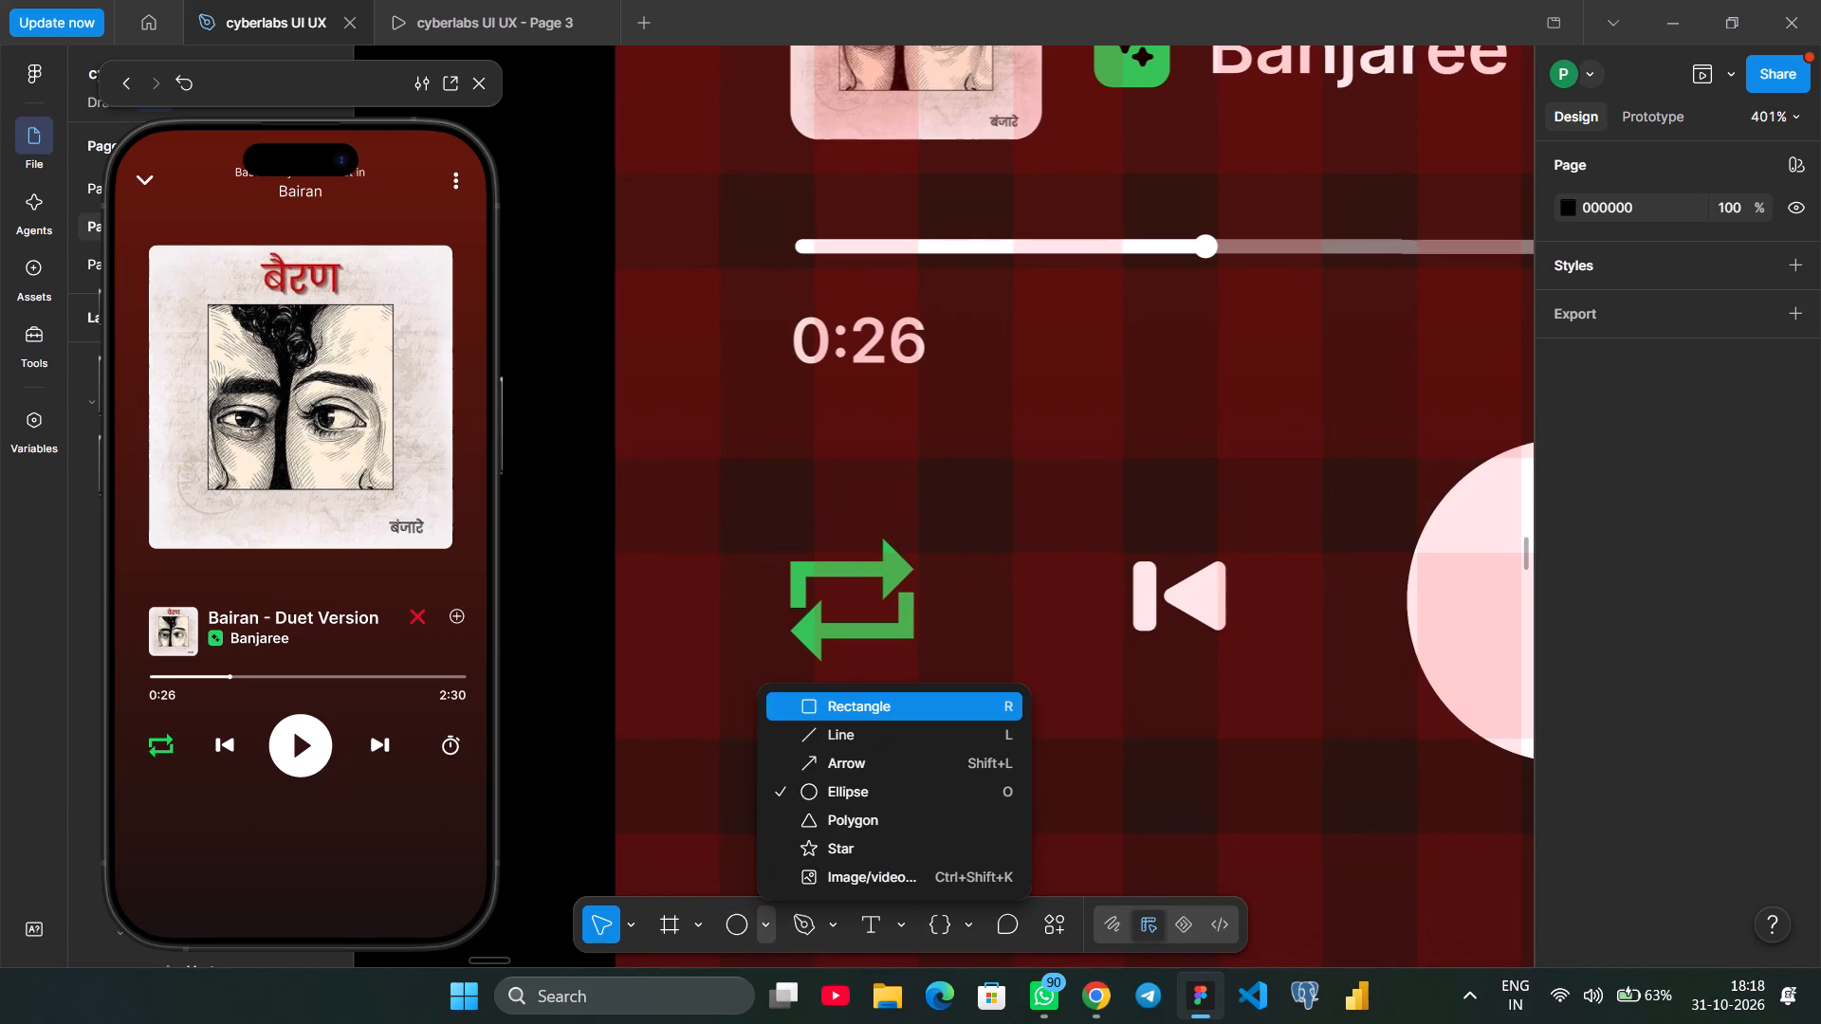
drag(829, 706, 829, 704)
click(829, 704)
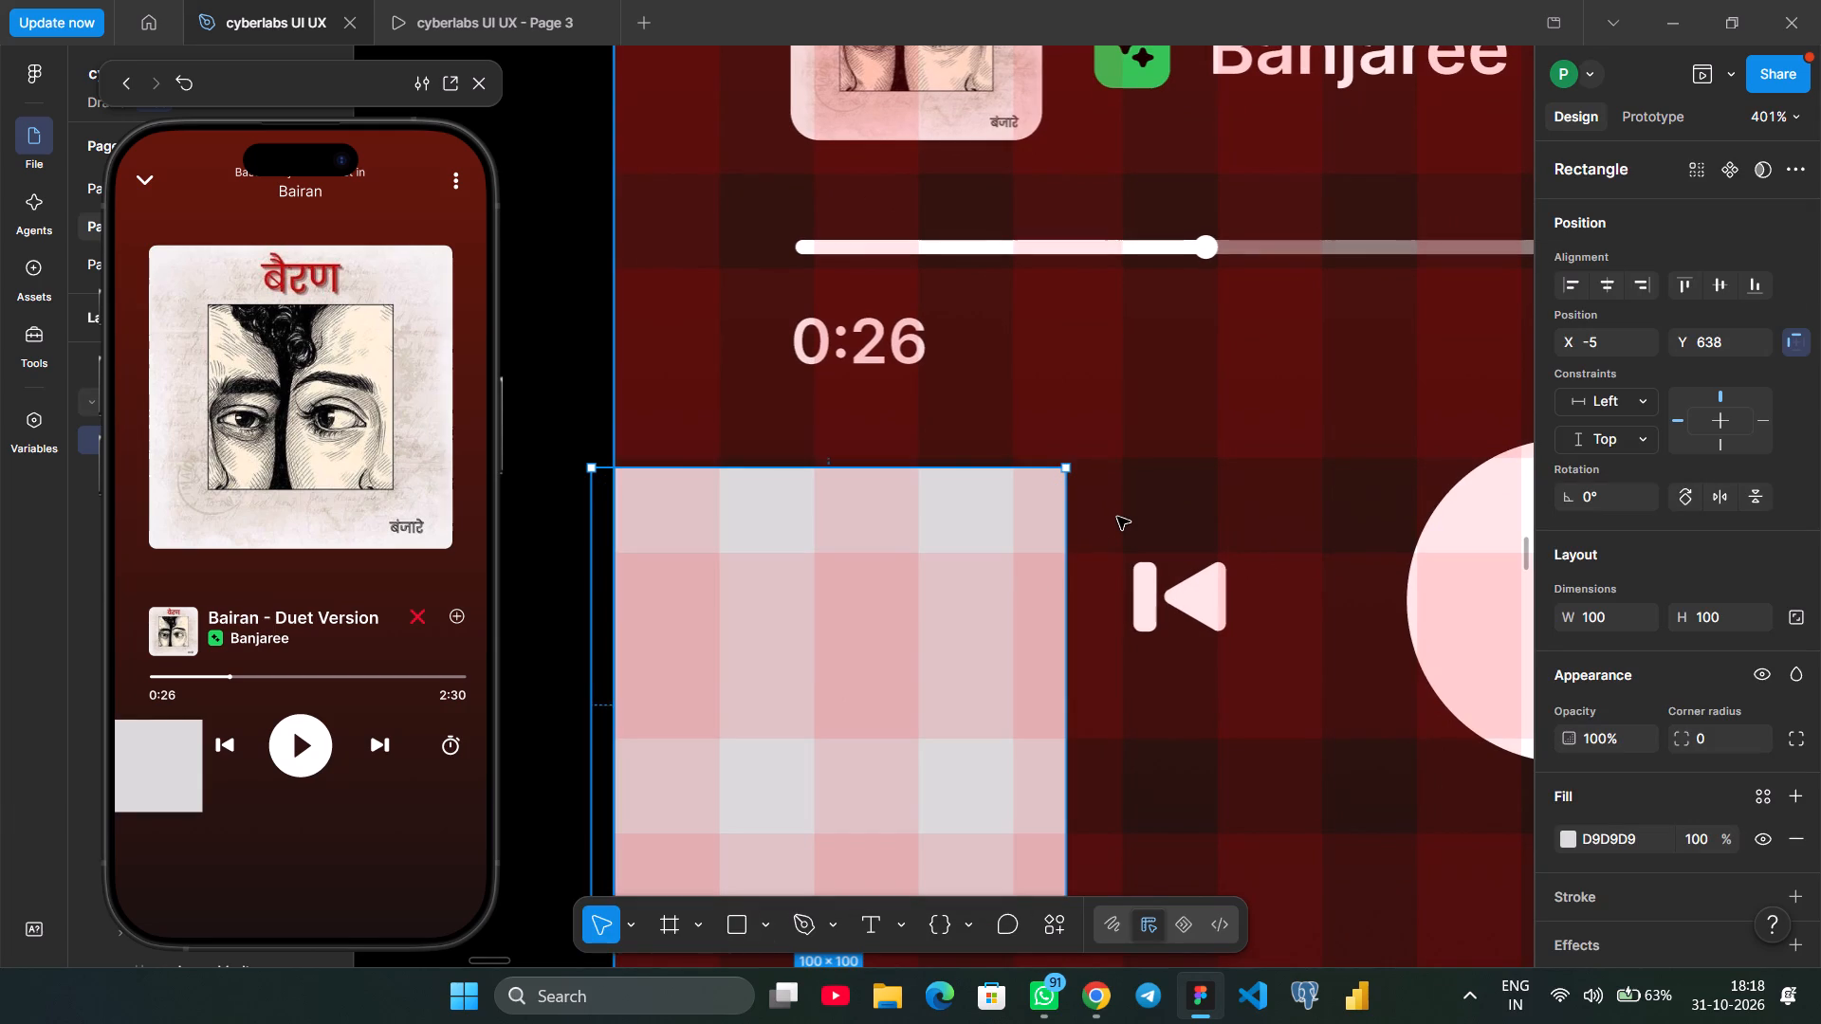
key(z)
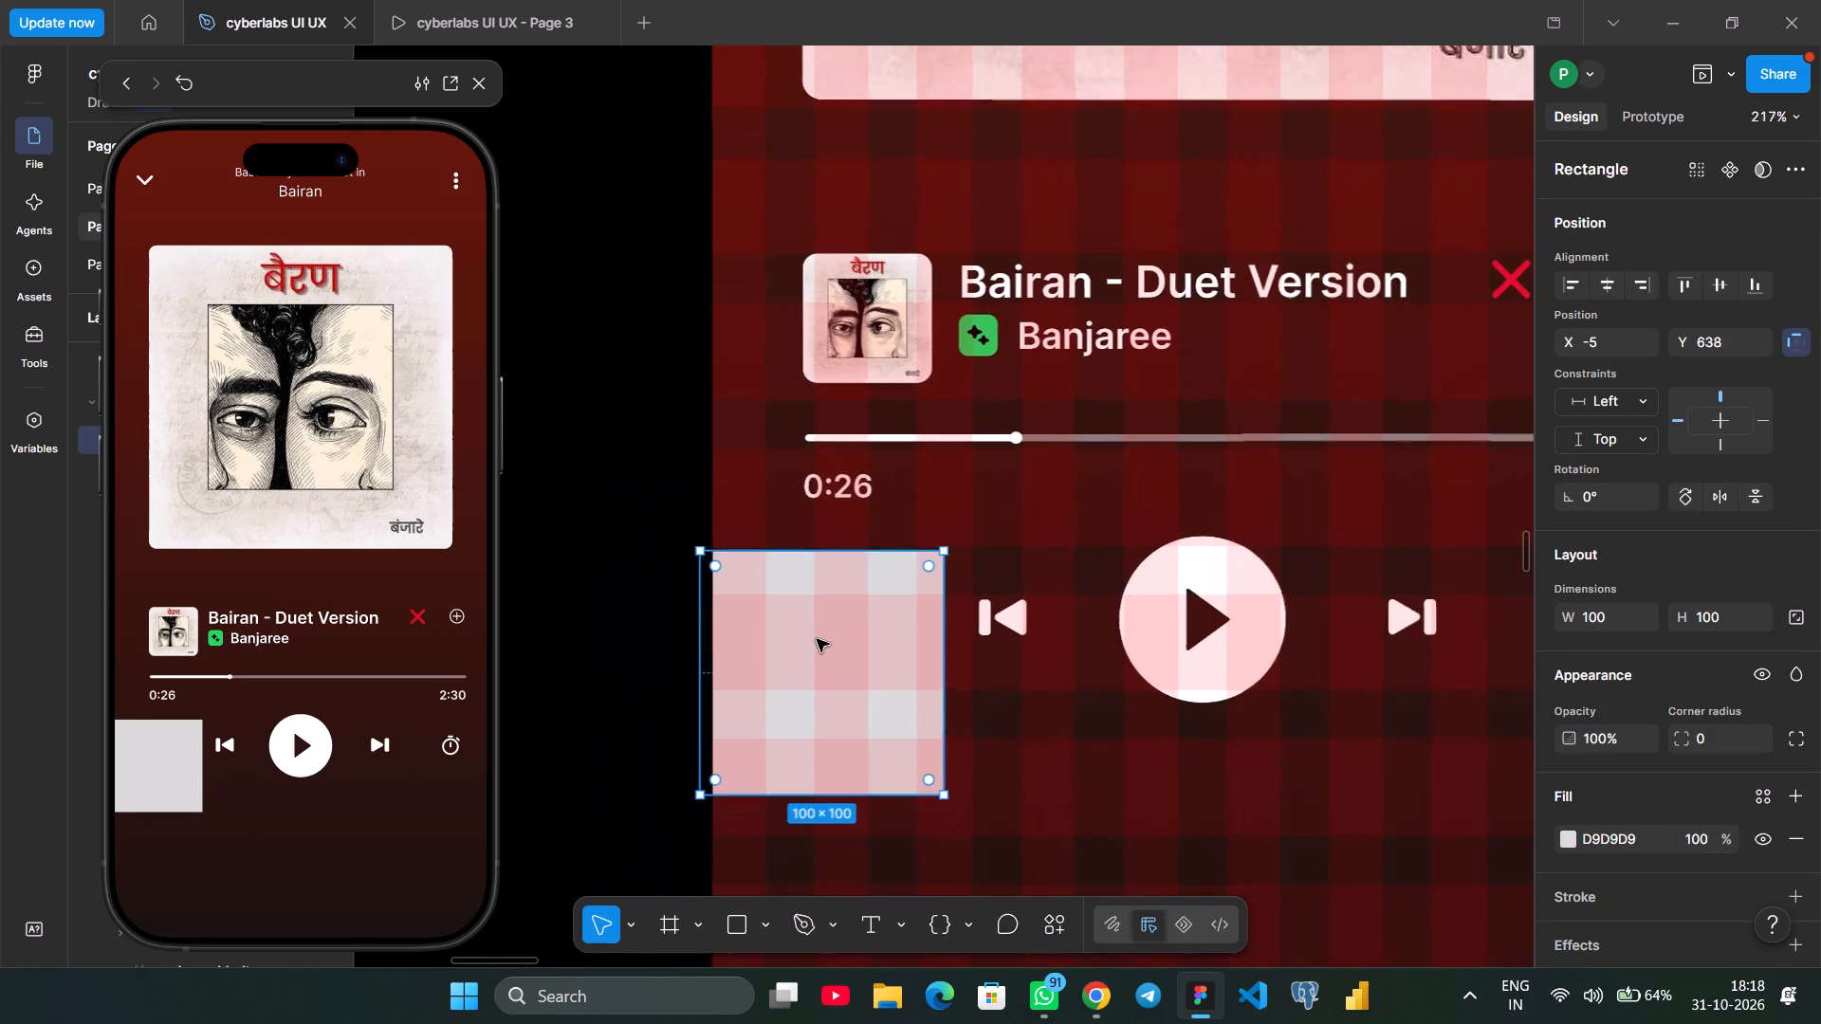
drag(937, 794, 757, 589)
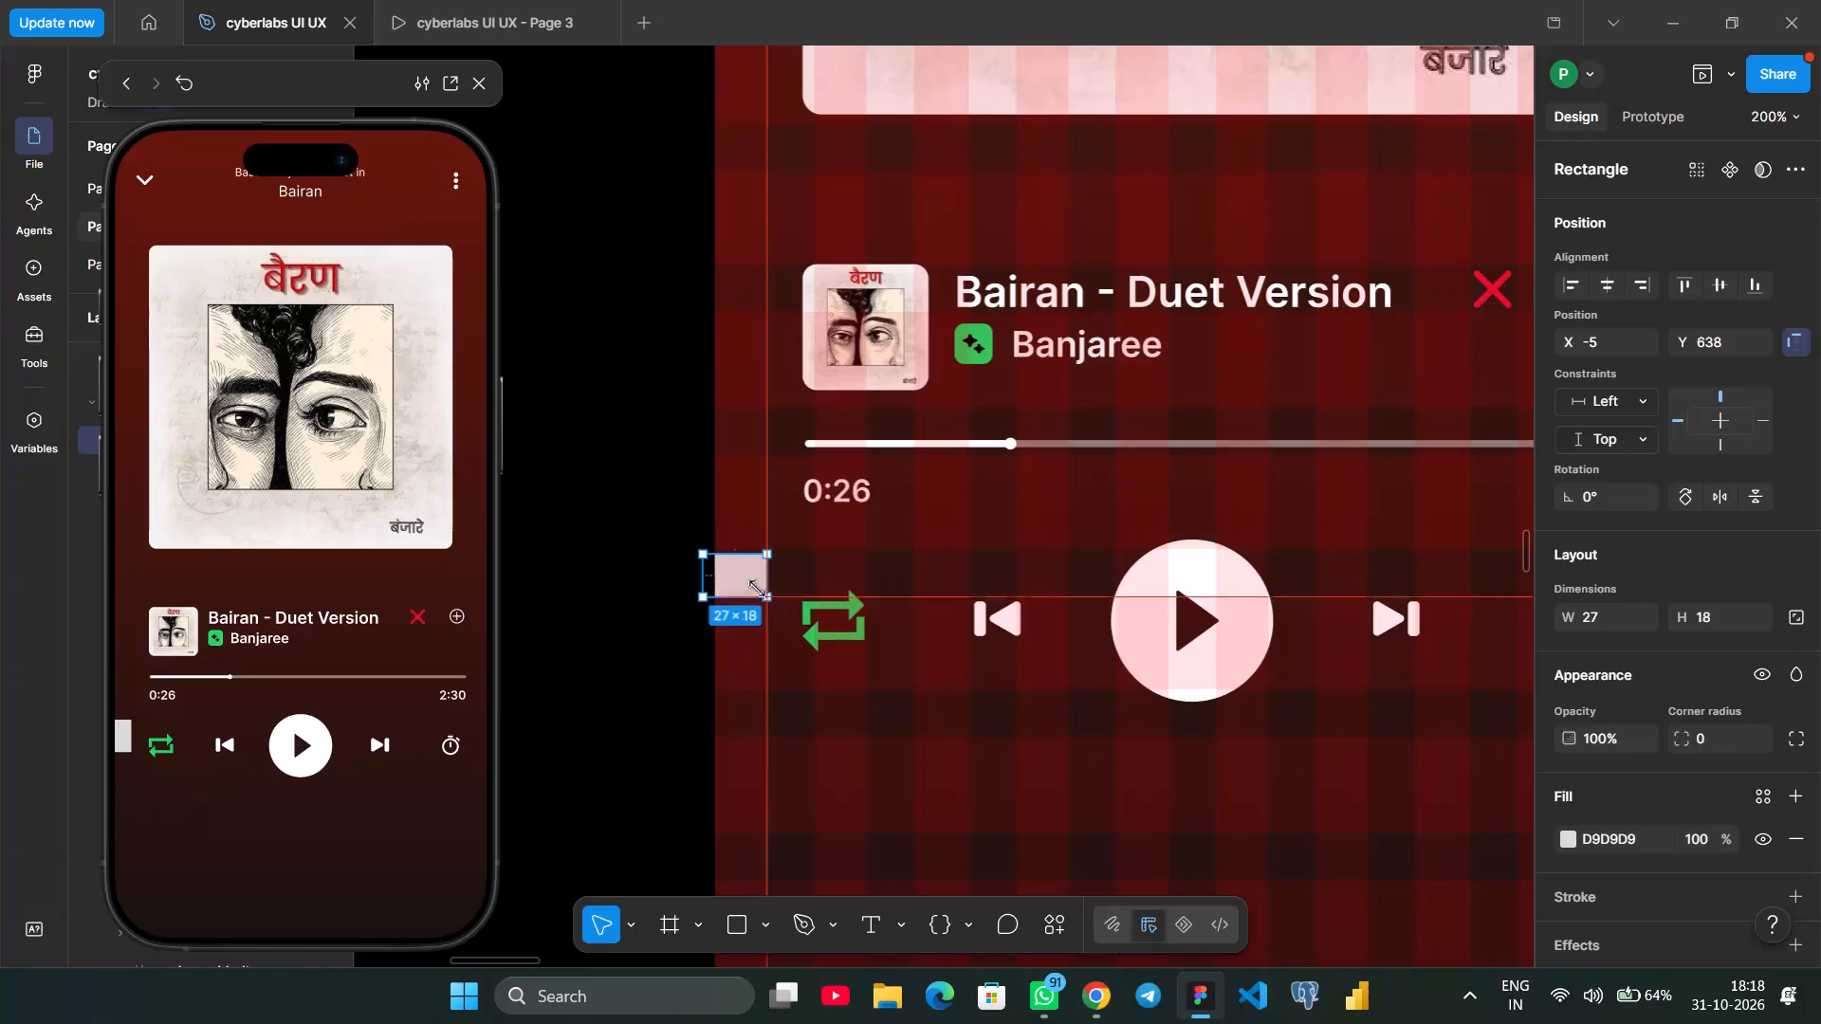
drag(757, 589, 746, 589)
drag(725, 565, 837, 665)
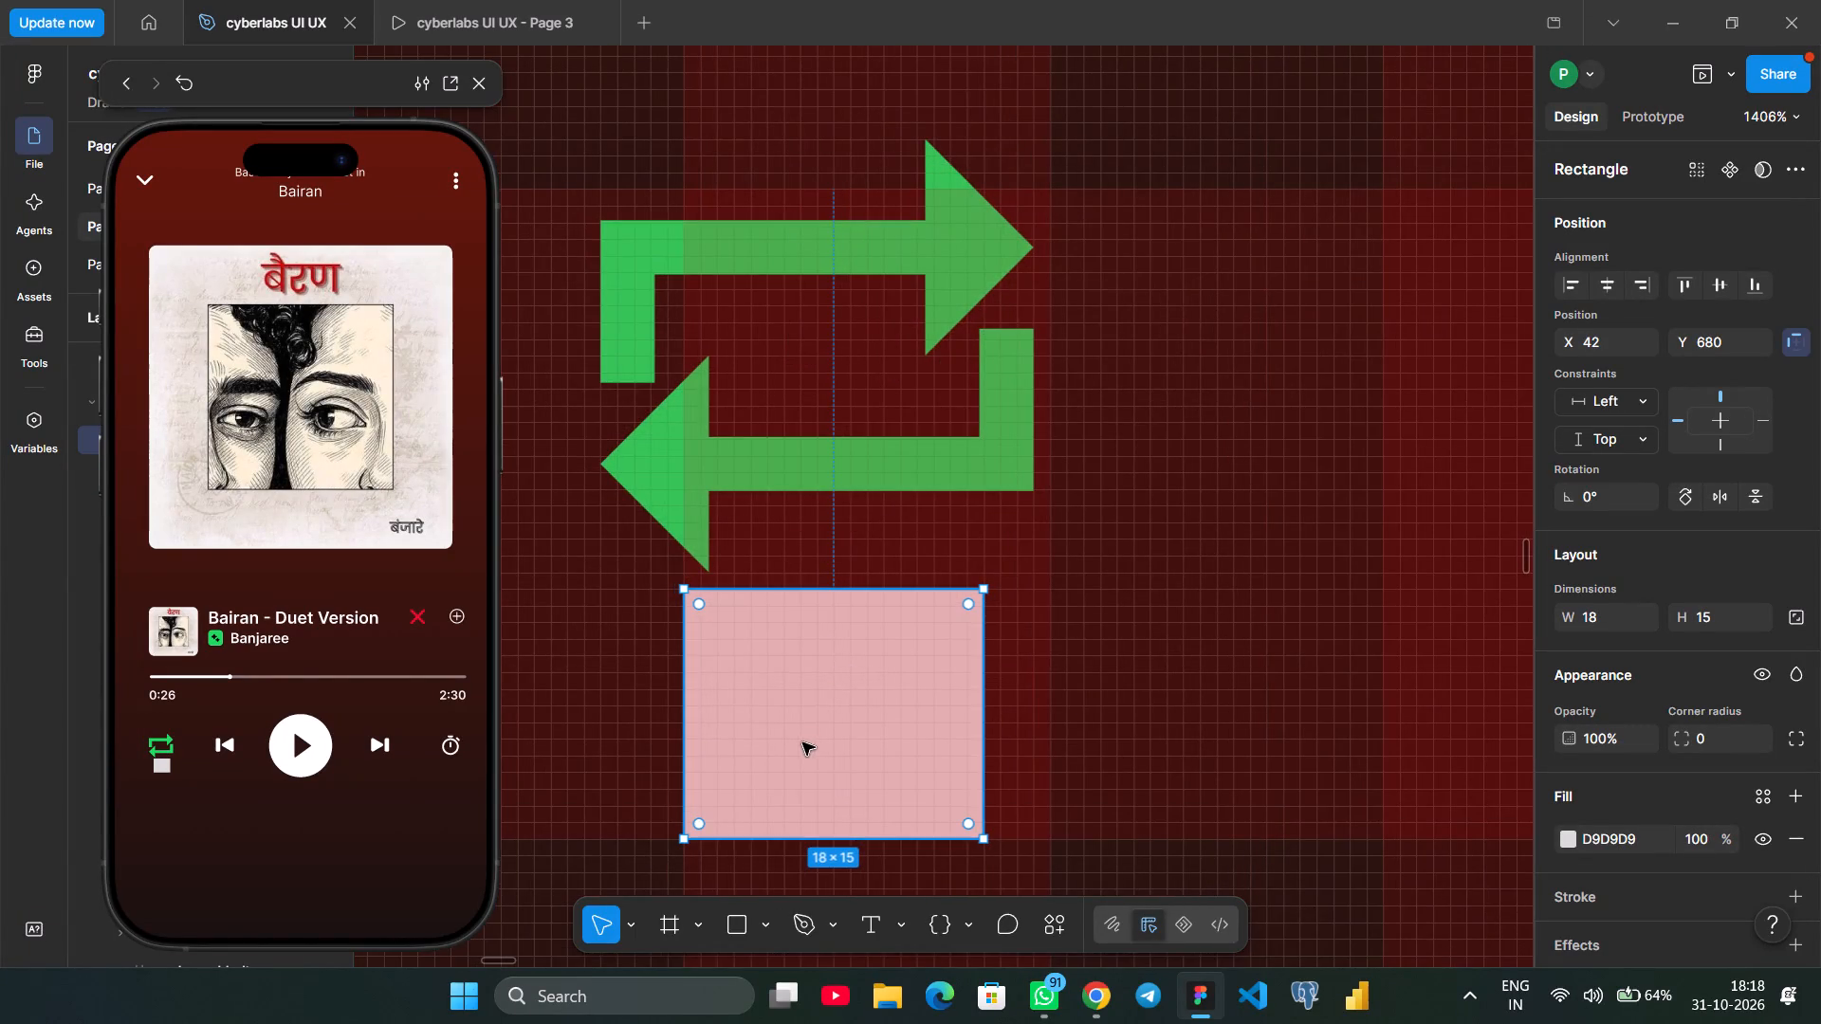
drag(823, 846, 820, 634)
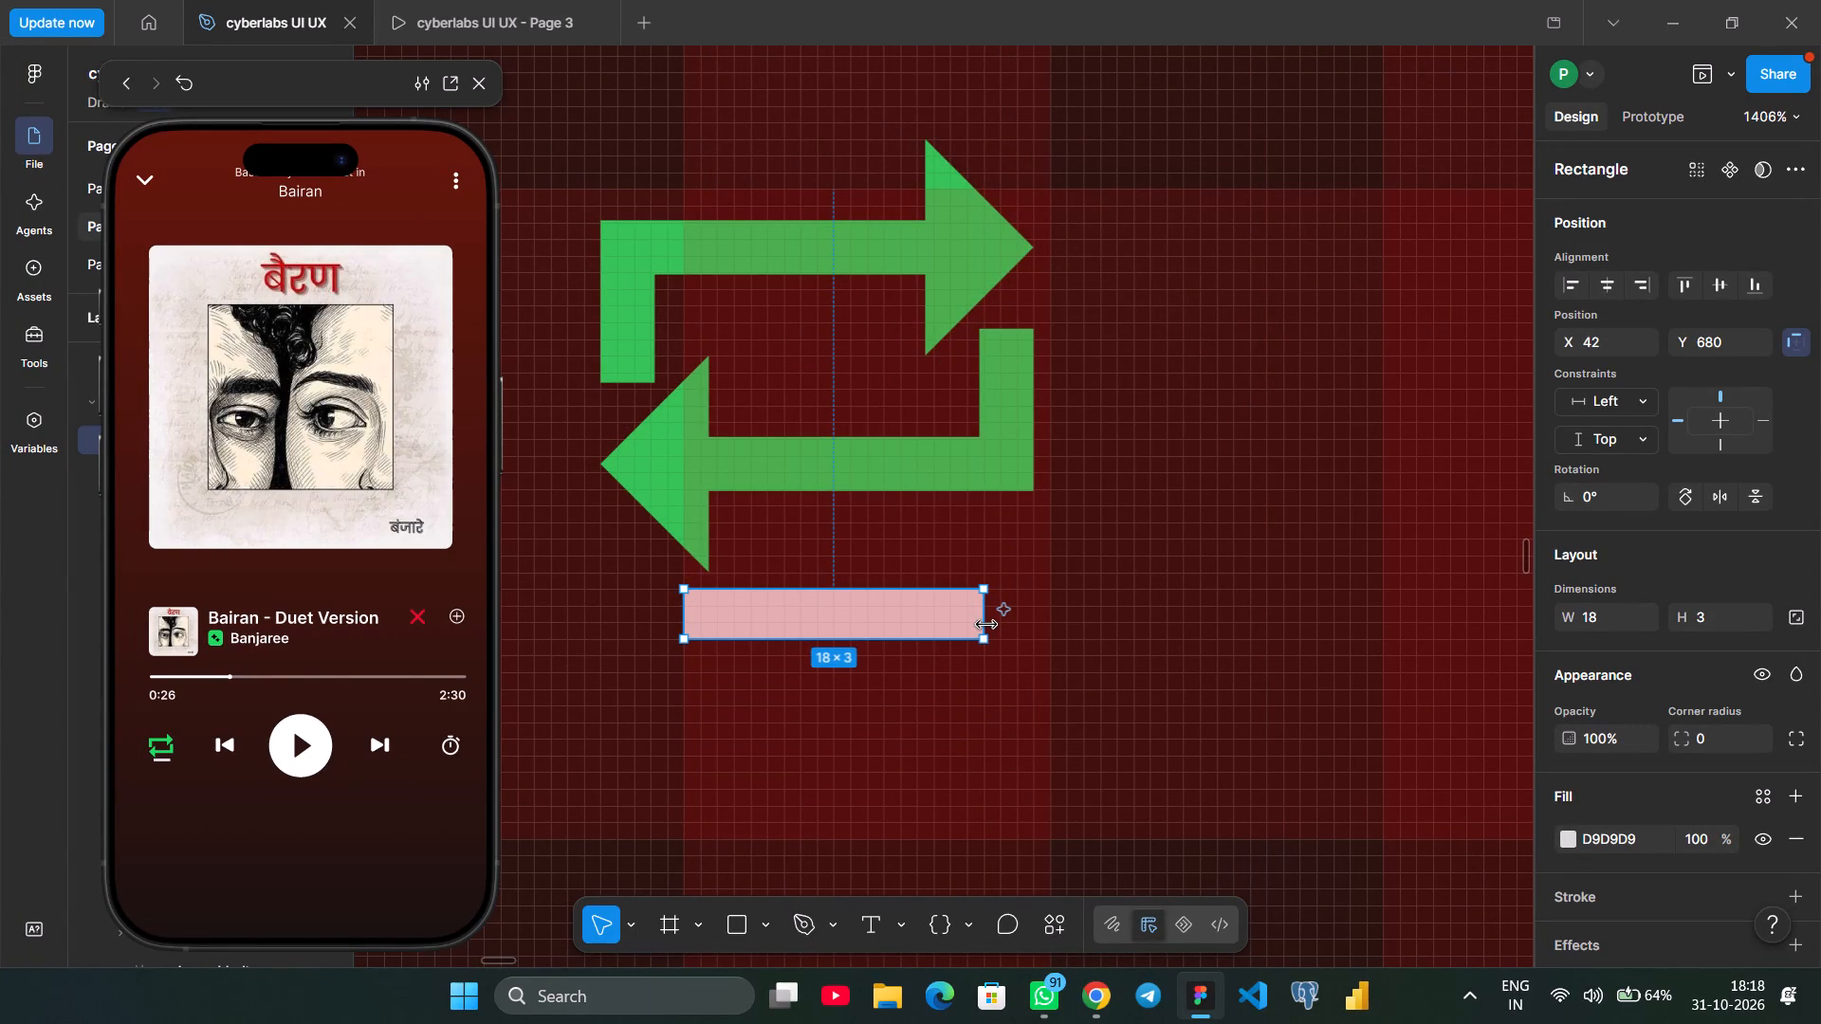
drag(986, 625, 878, 619)
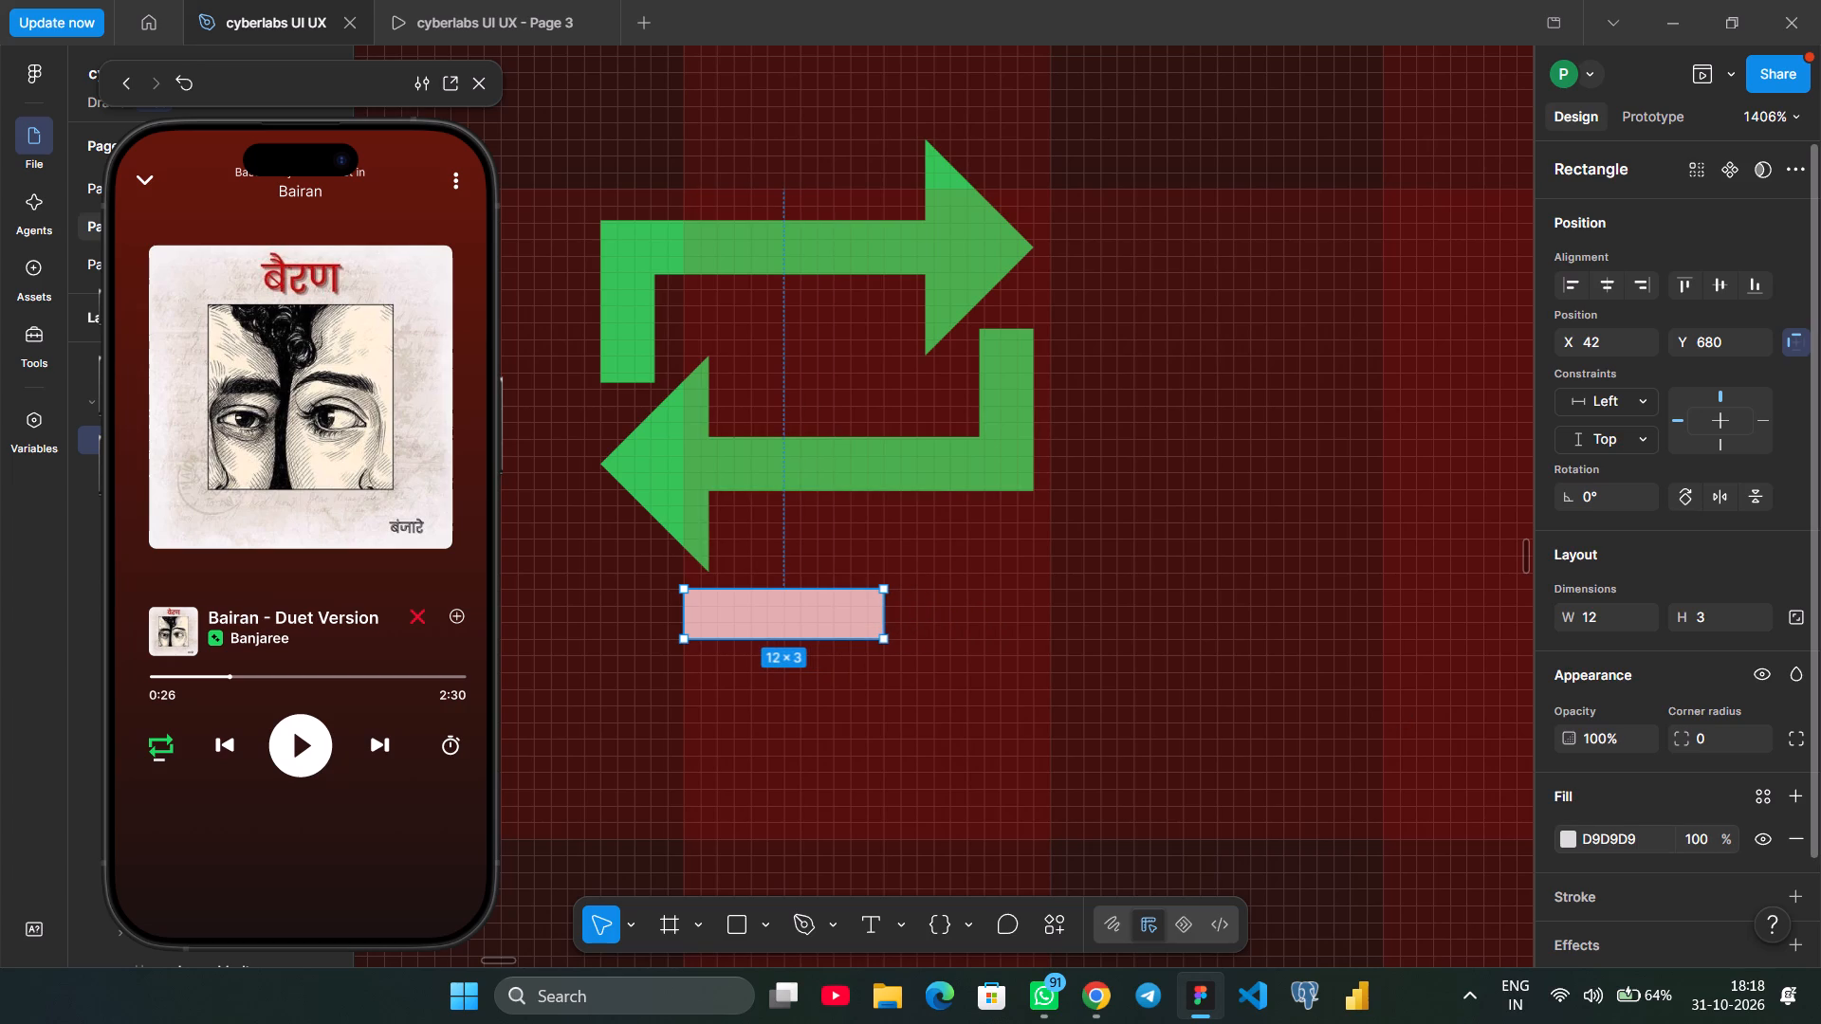
Fill the small bar beneath the loop icon with green 1DD85F and set its corner radius to 8.
click(1570, 841)
click(1340, 859)
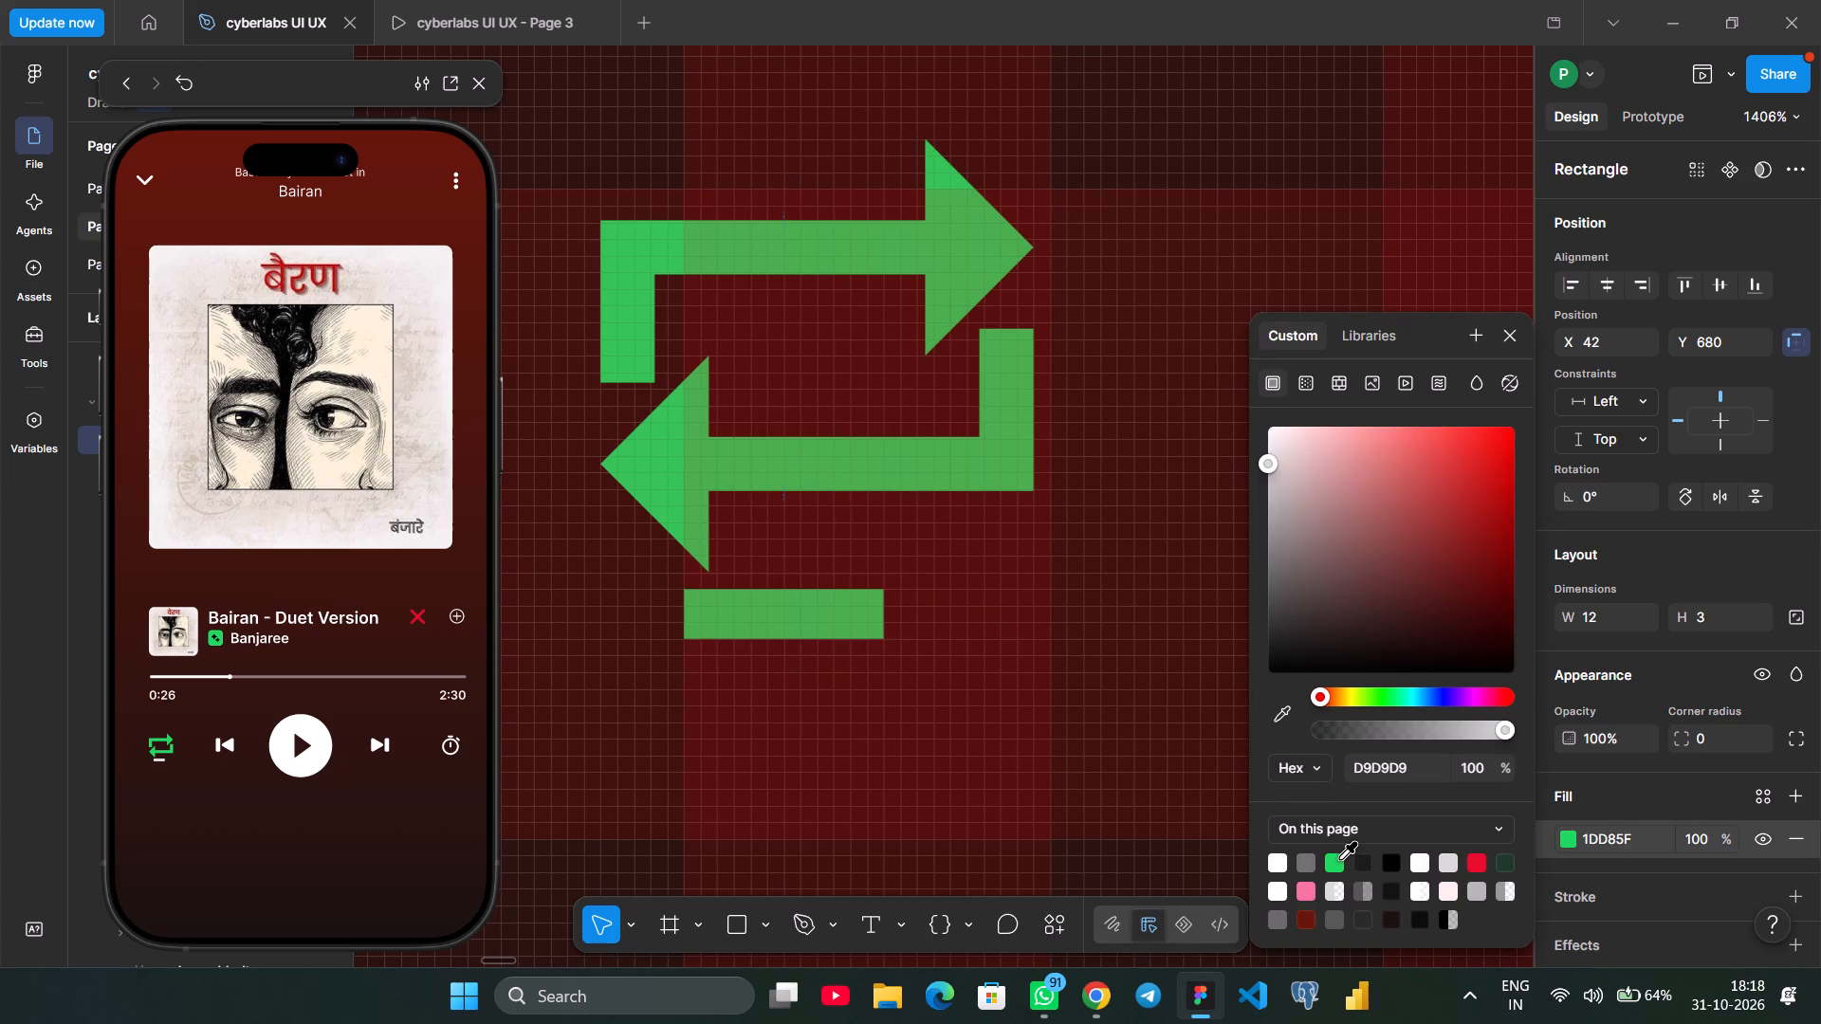
scroll(1552, 904, down, 3)
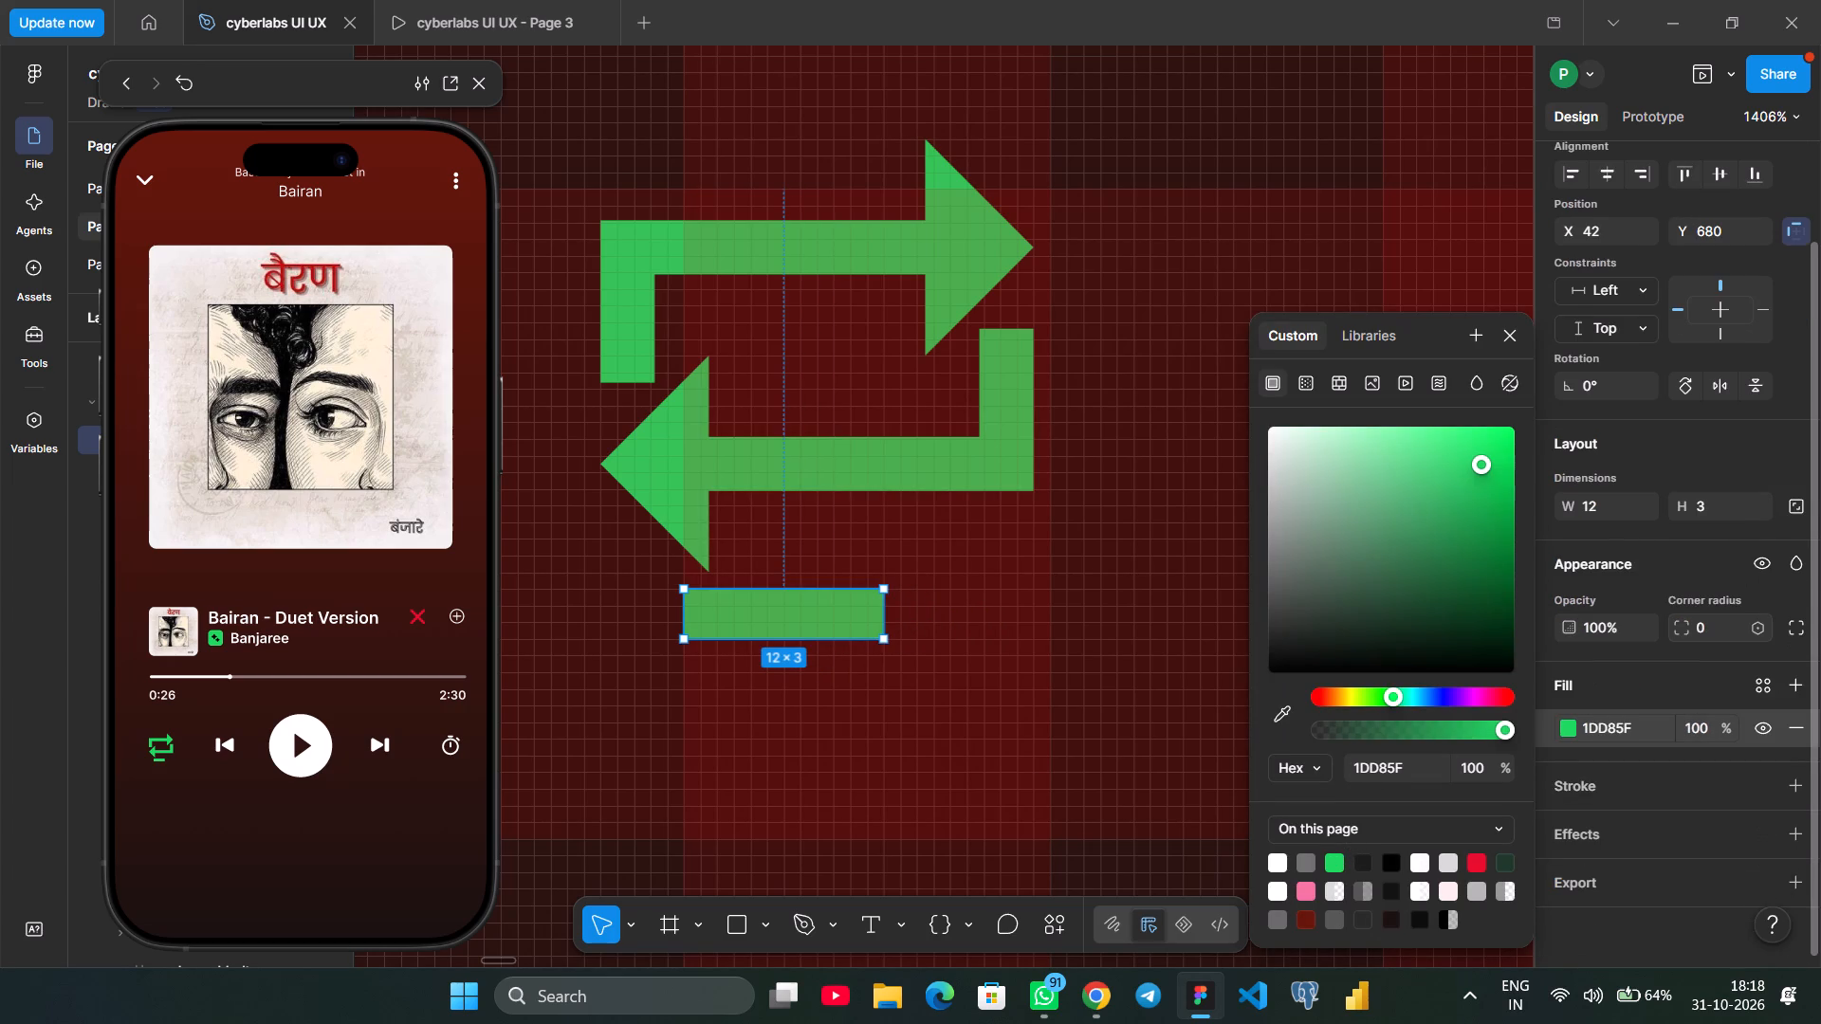
click(1726, 630)
key(Up)
key(Up)
key(Up)
key(Up)
key(Up)
key(Up)
key(Up)
key(Up)
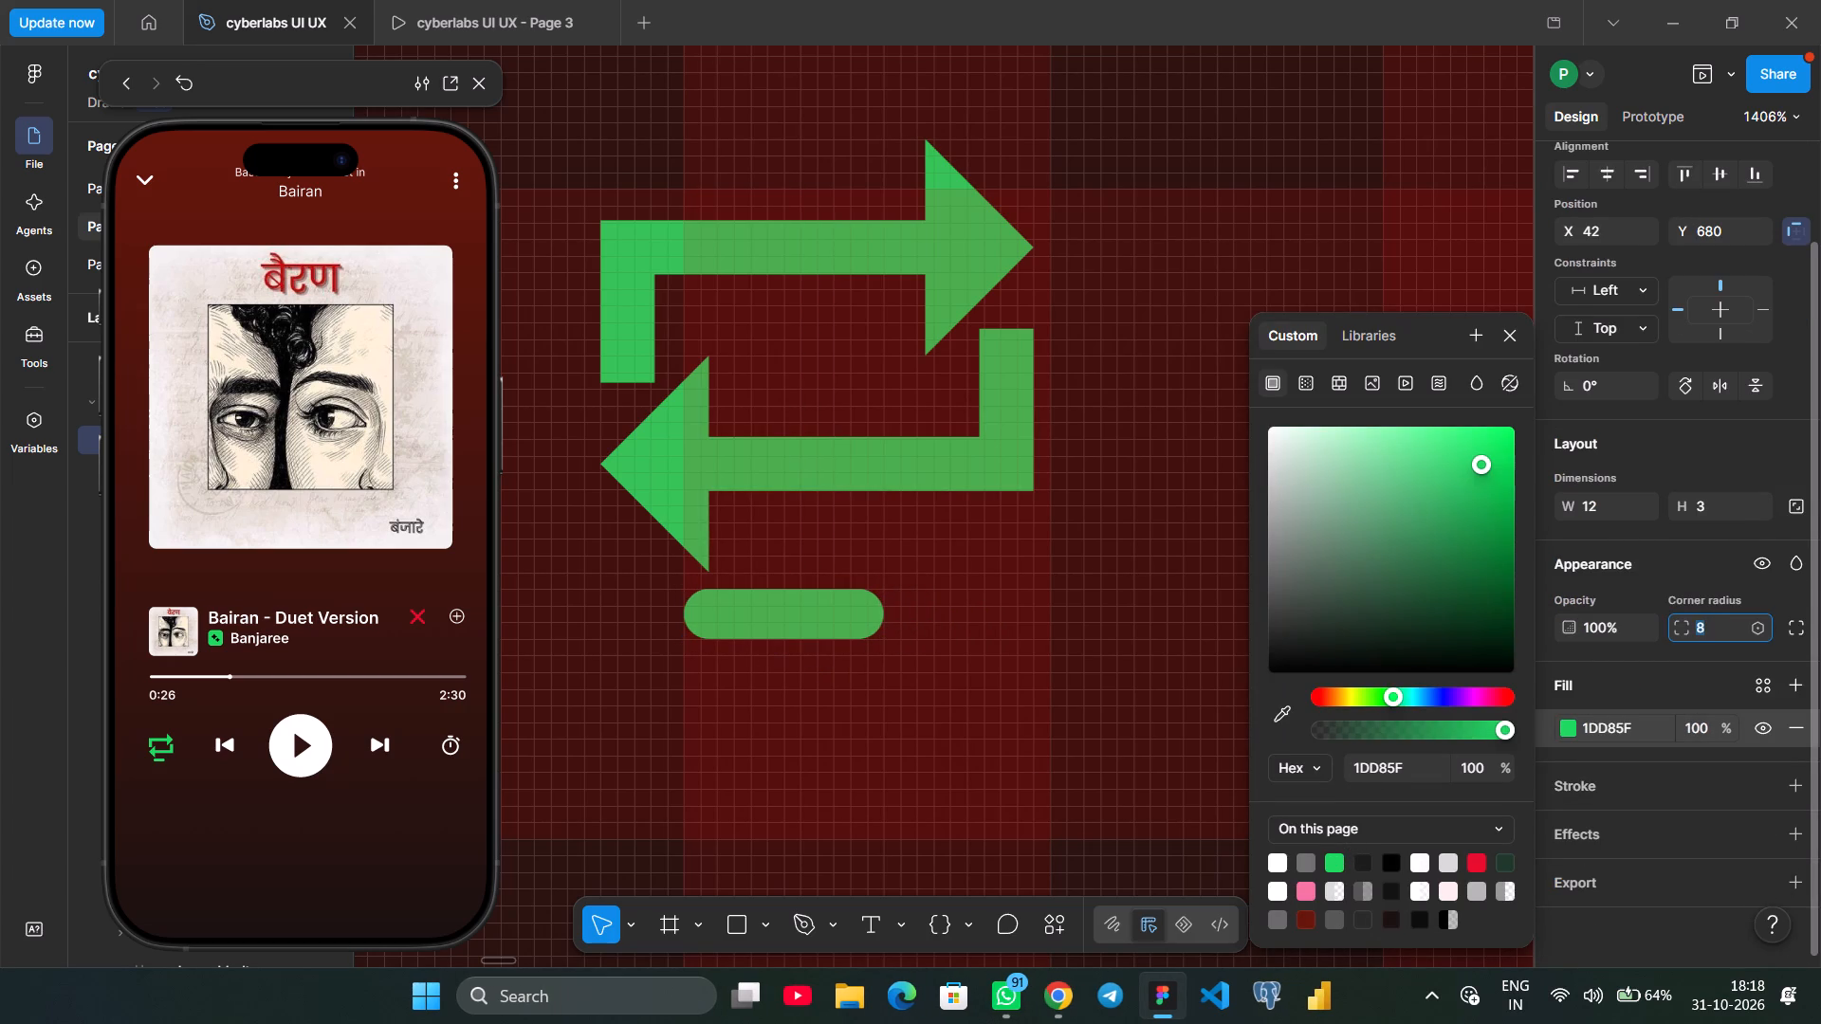
Centre the green bar horizontally under the loop icon at about X 44, Y 681.
drag(787, 605, 826, 613)
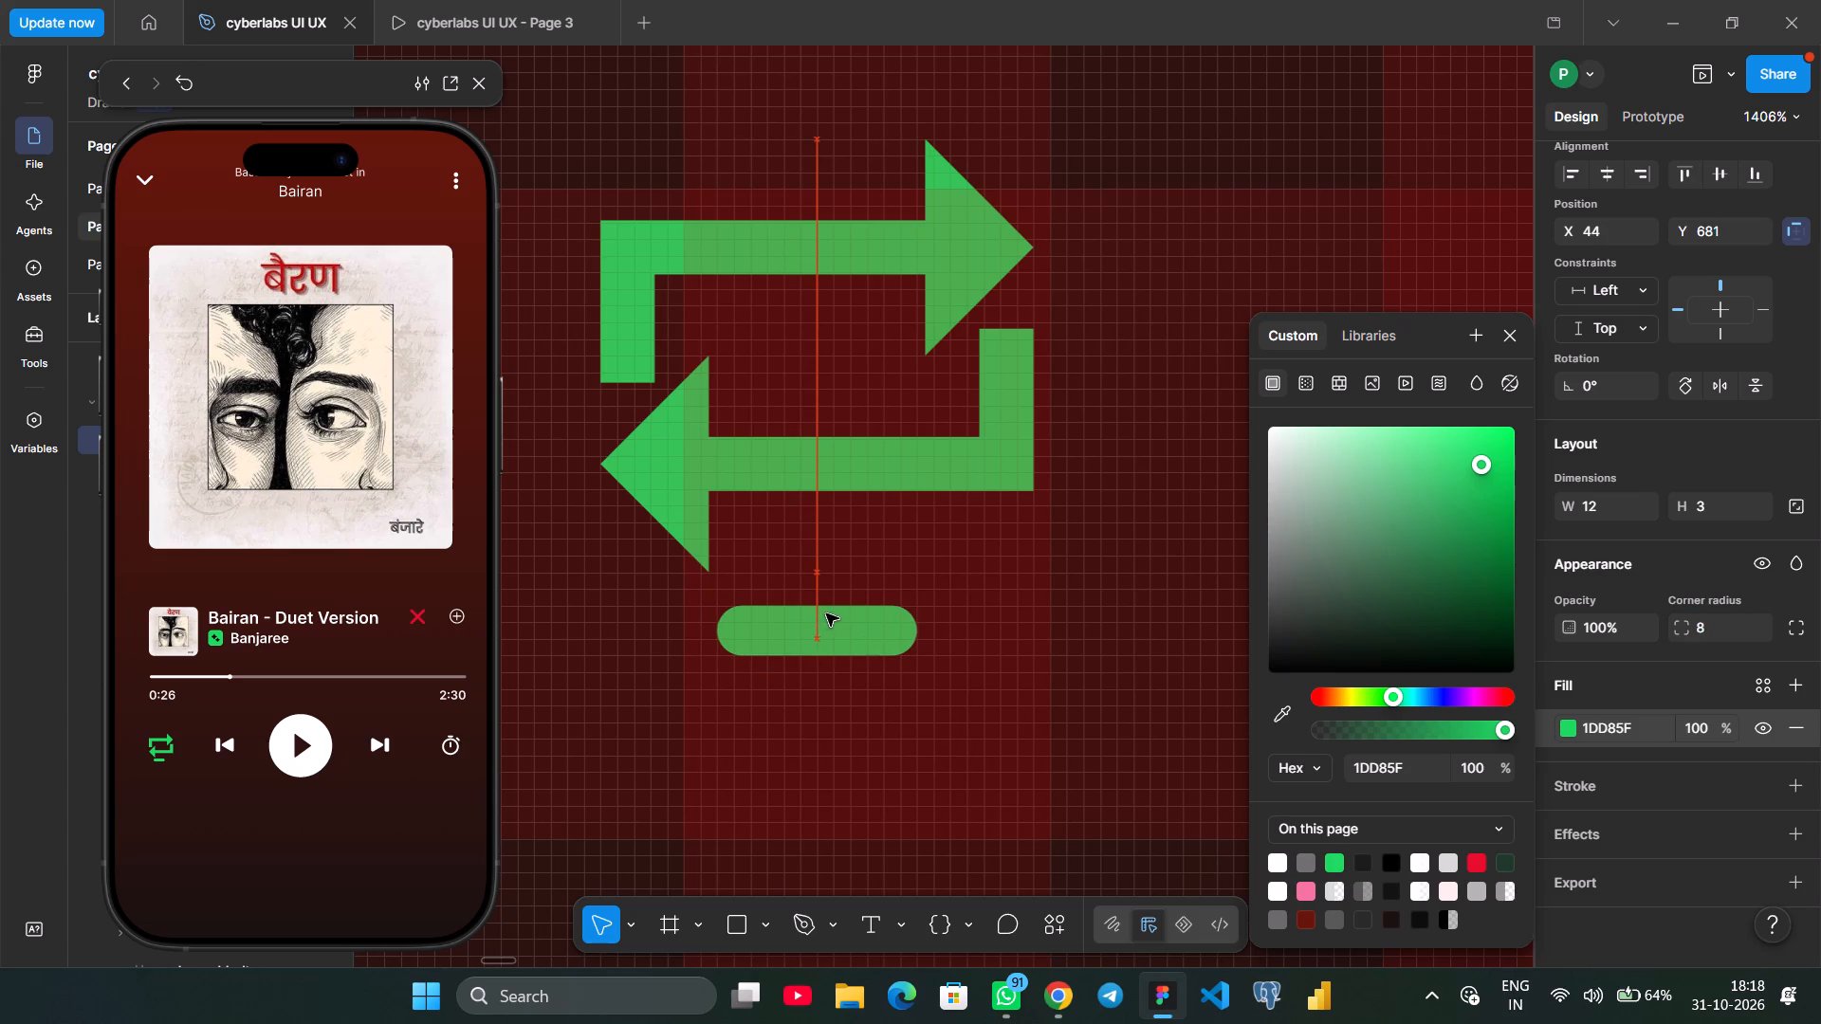
drag(826, 613, 820, 617)
click(1037, 671)
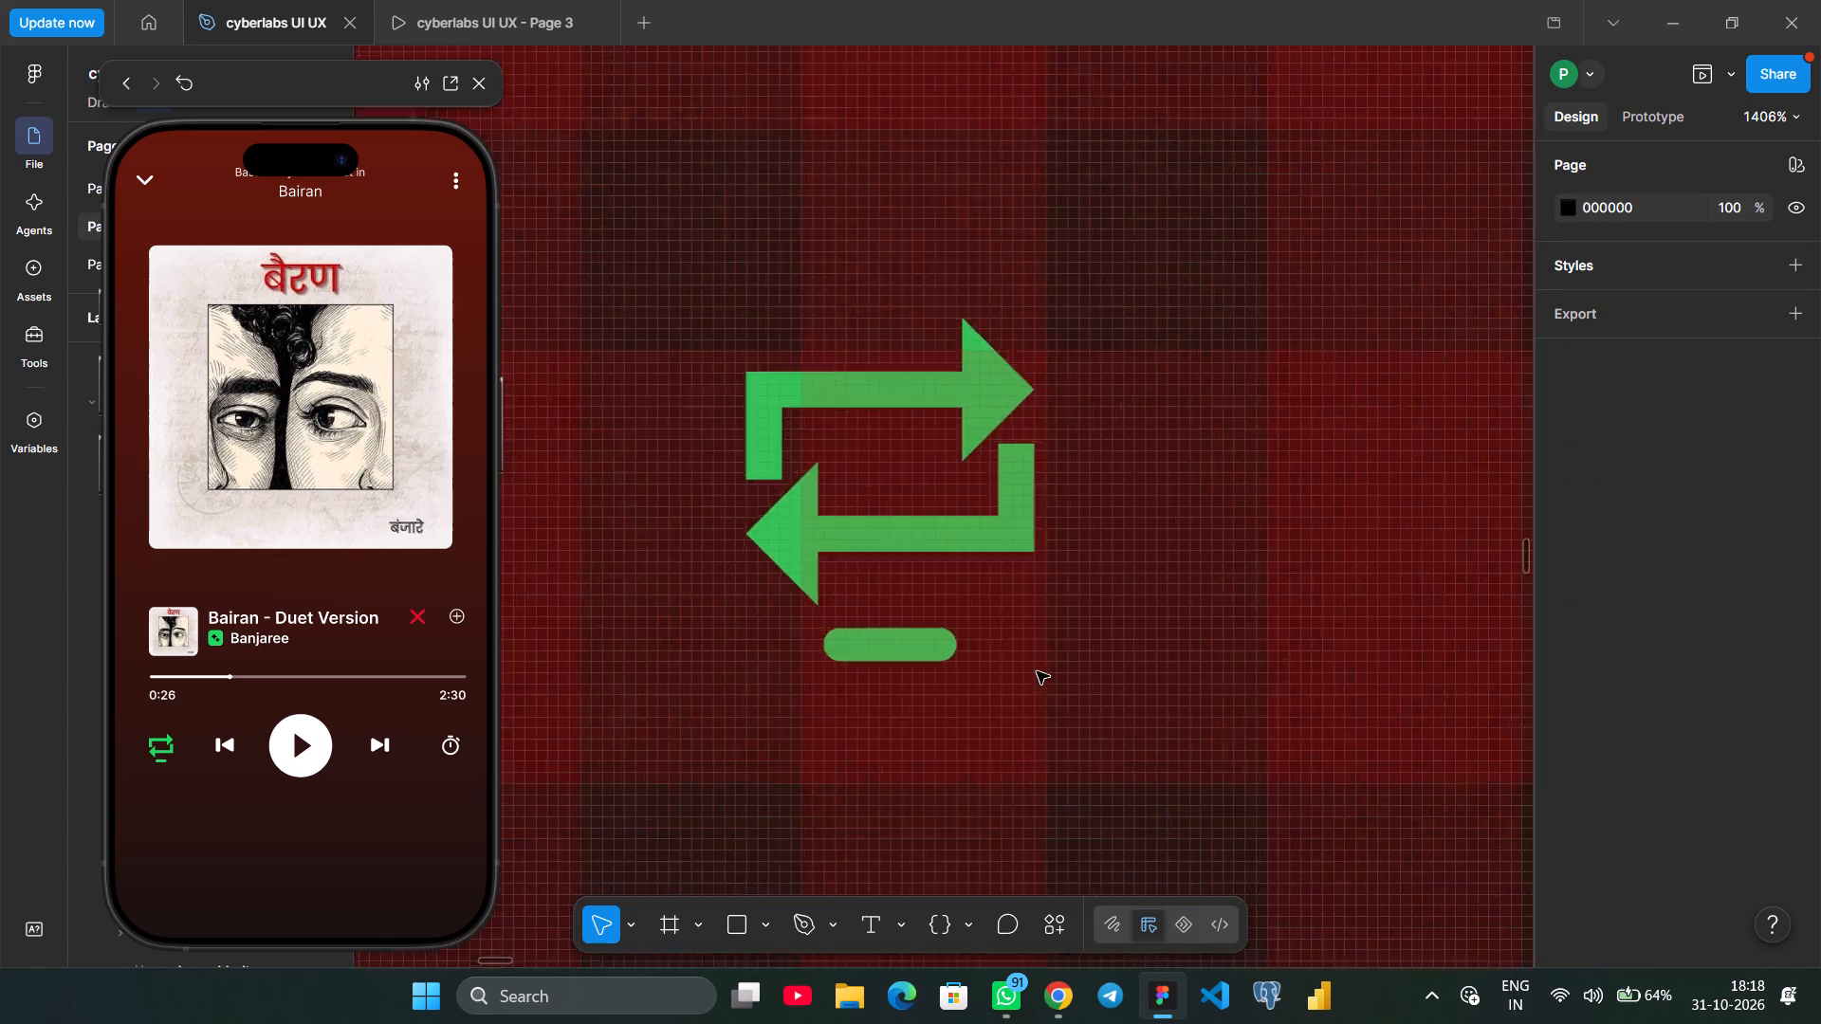
scroll(1037, 671, left, 2)
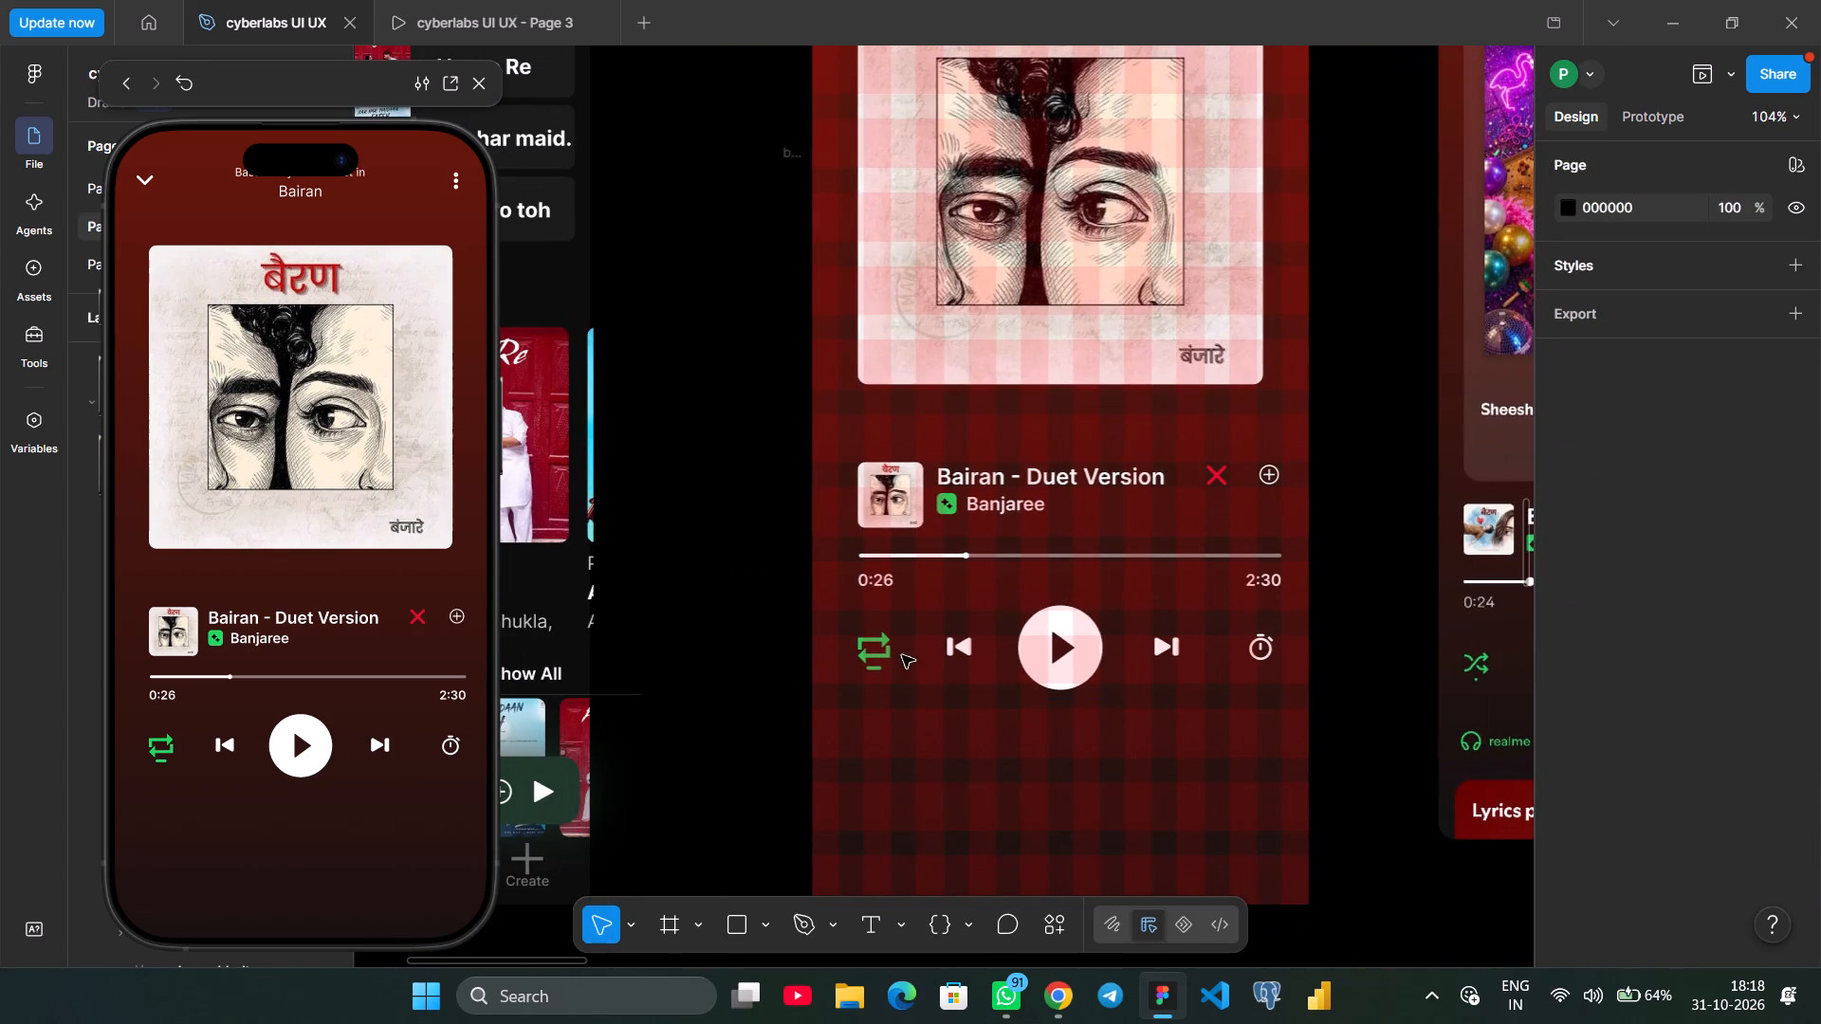
Resize the previous-track and next-track icons to 30 × 30 in iPhone 17 - 2.
click(958, 638)
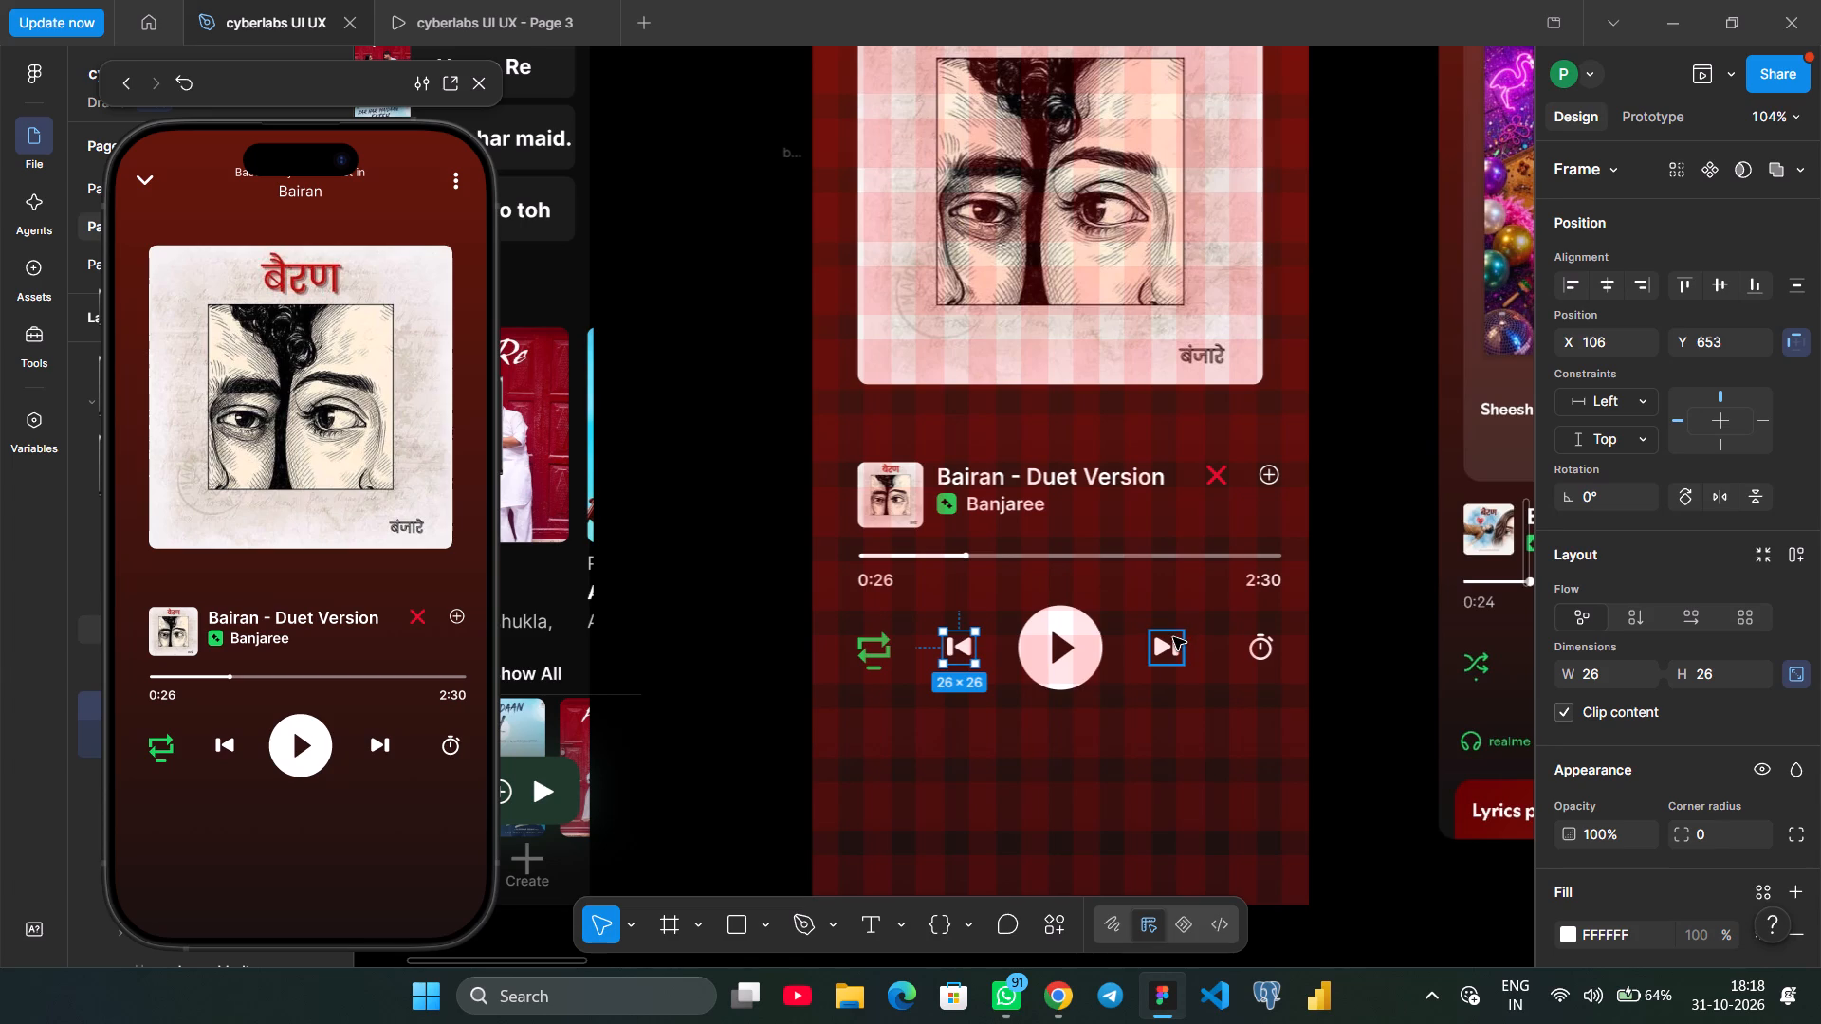
shift+click(1173, 637)
click(1605, 680)
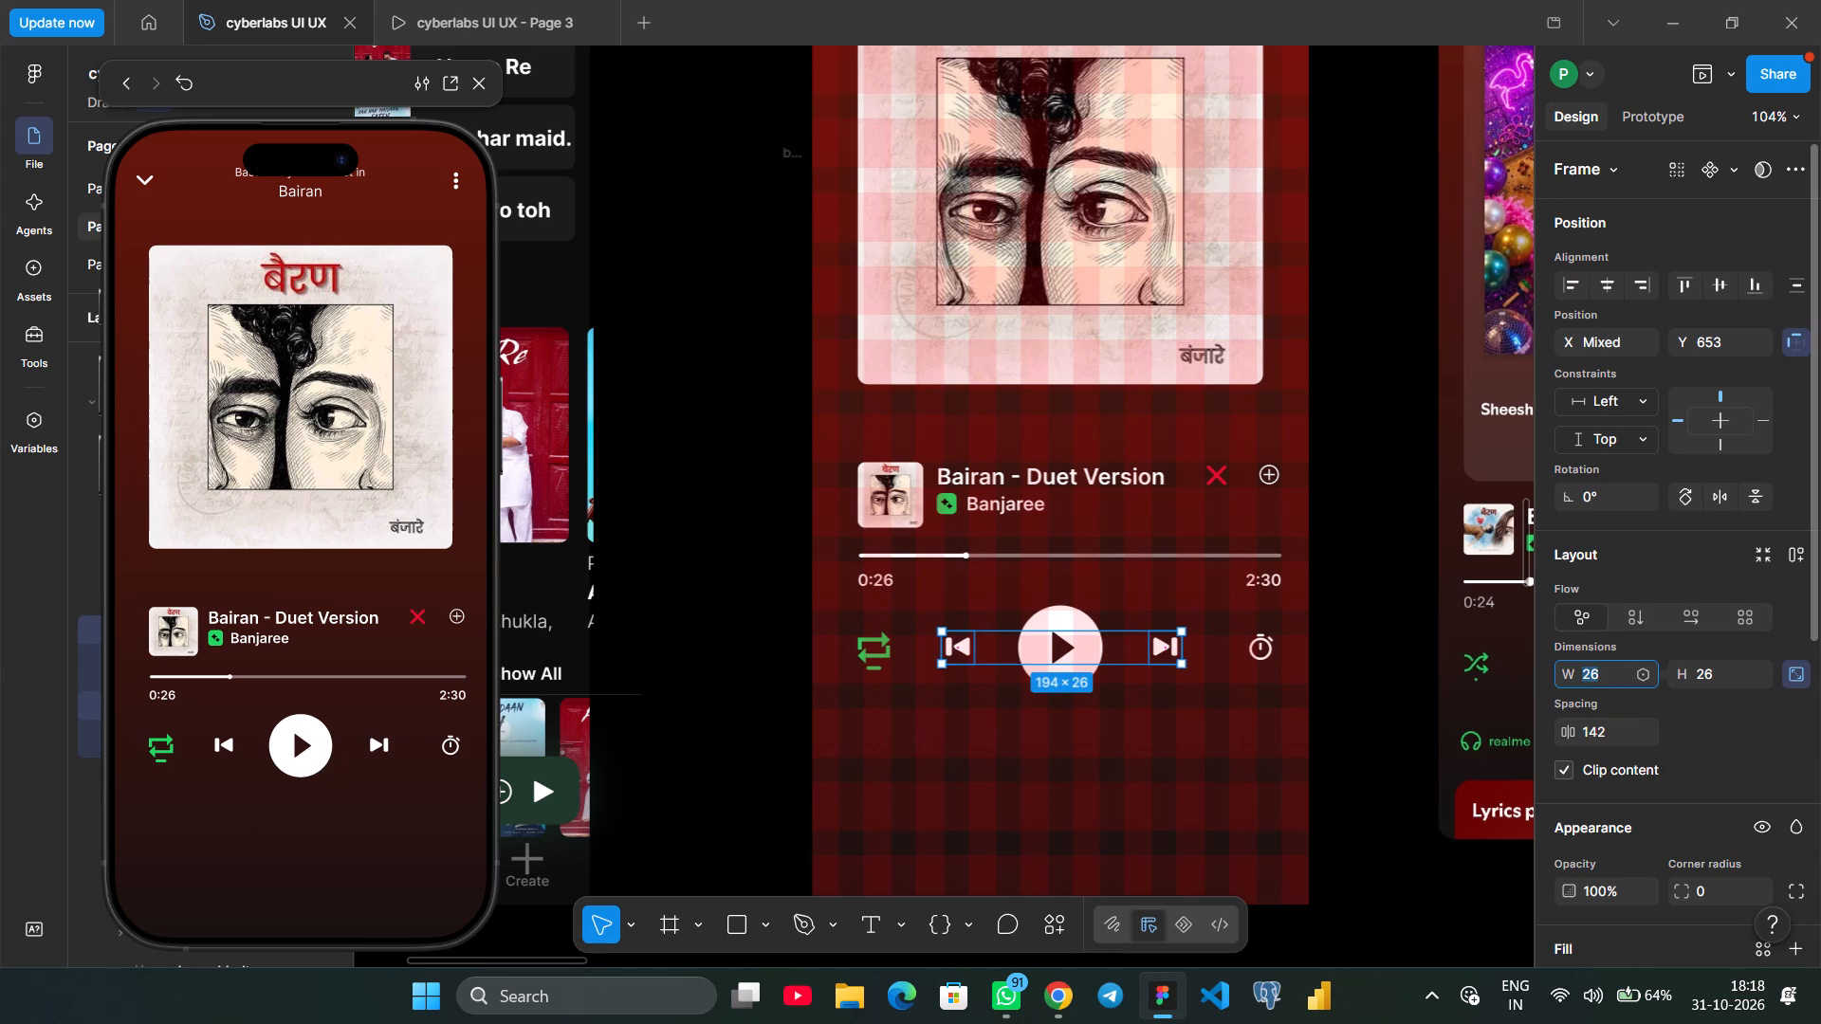
key(Up)
key(Up)
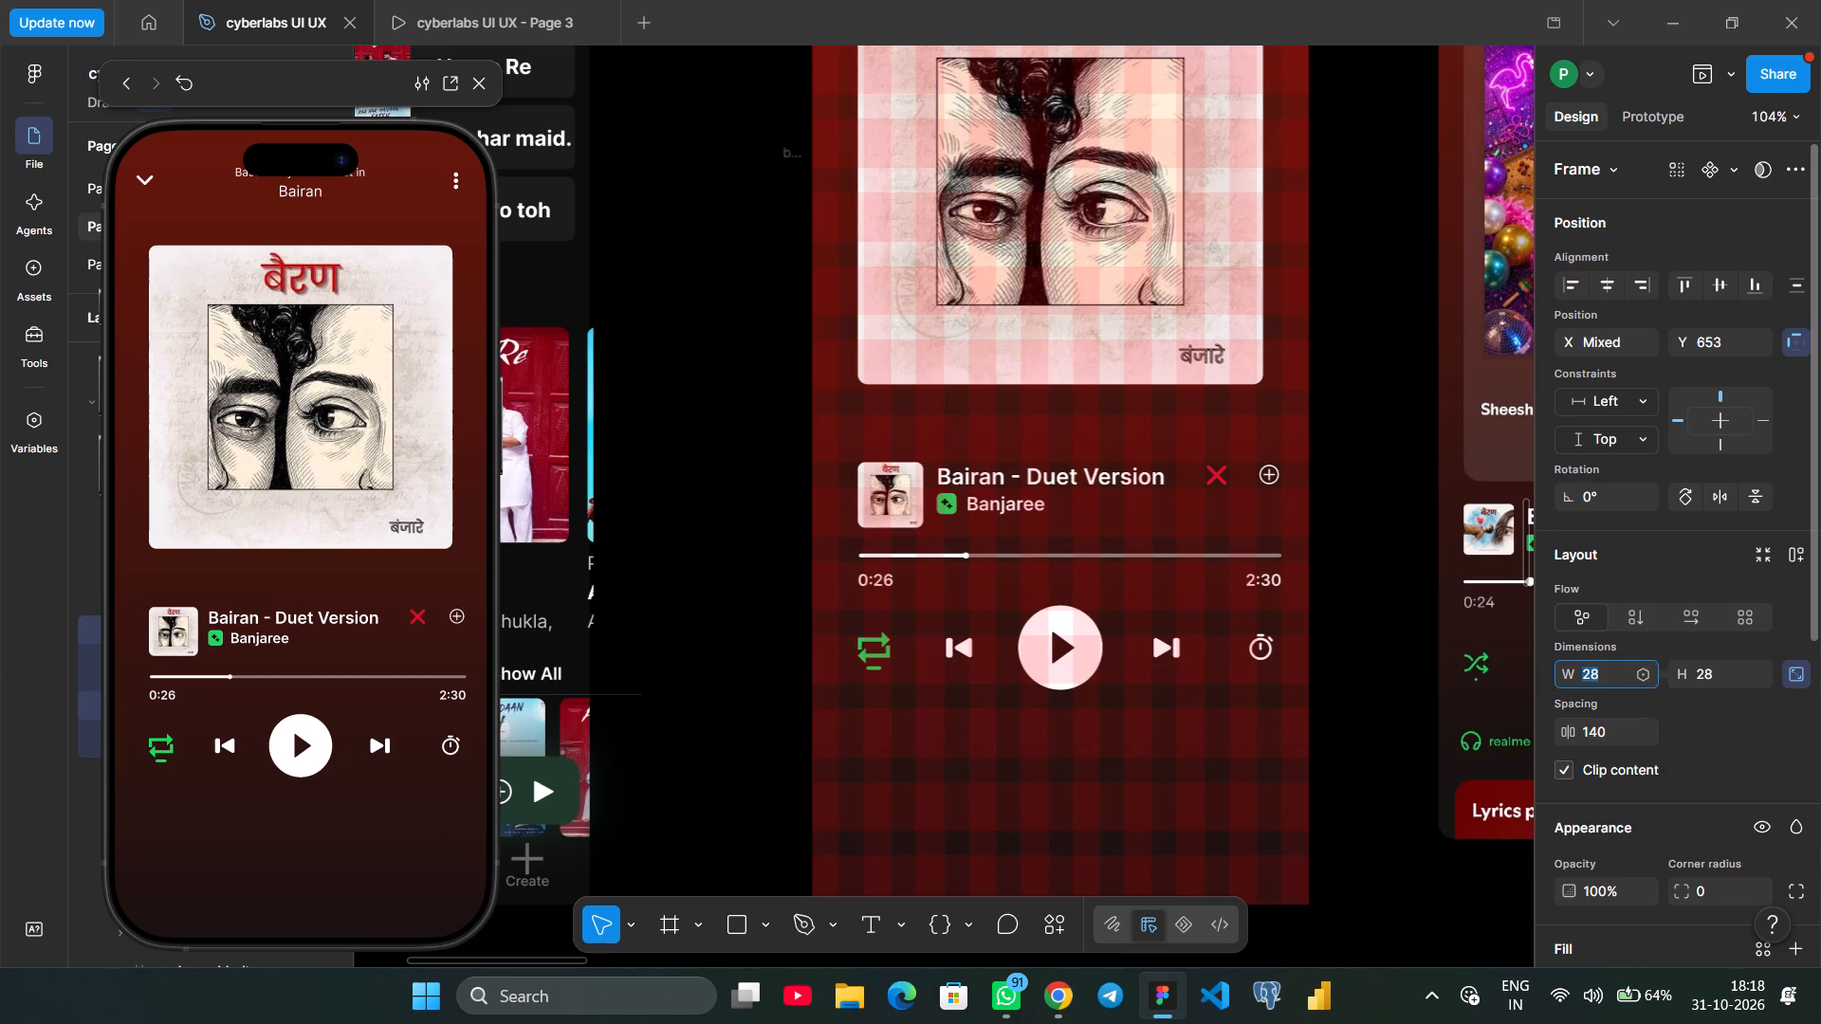
key(Up)
key(Up)
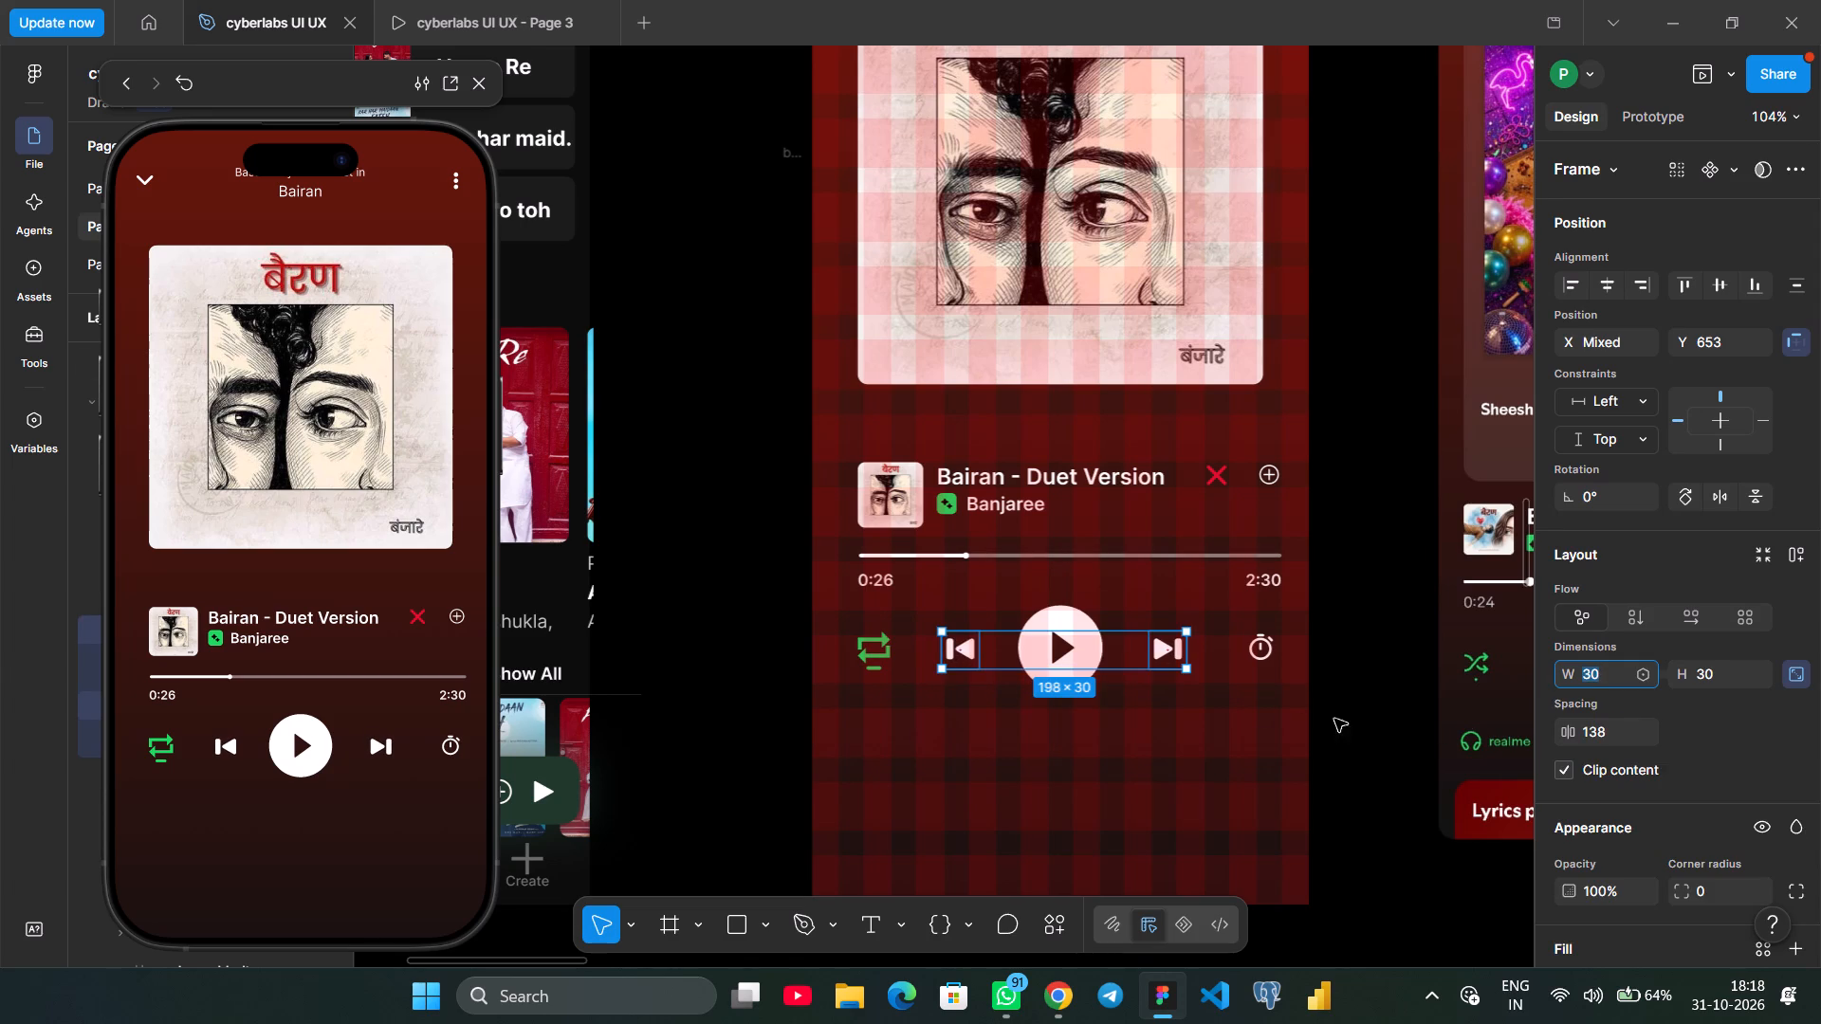
Nudge the previous-track and next-track icons together 3 px to the left.
key(Left)
key(Left)
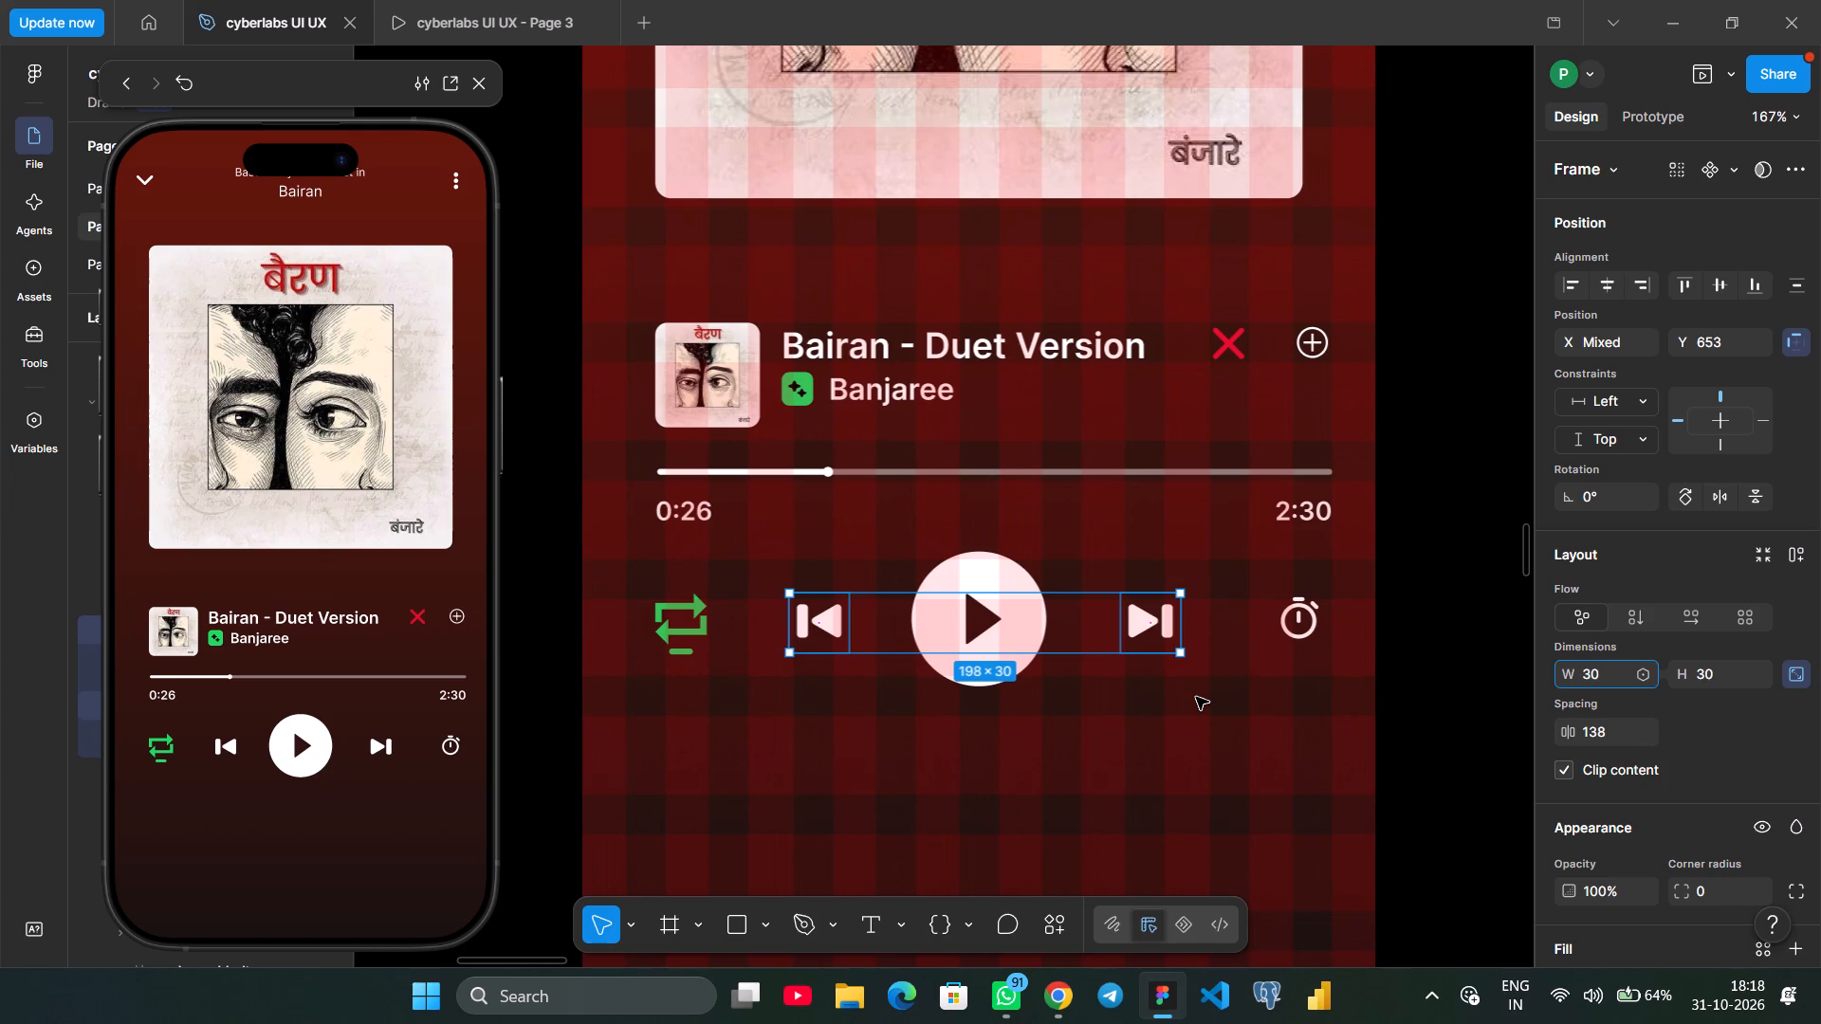
key(Left)
key(Left)
key(Left)
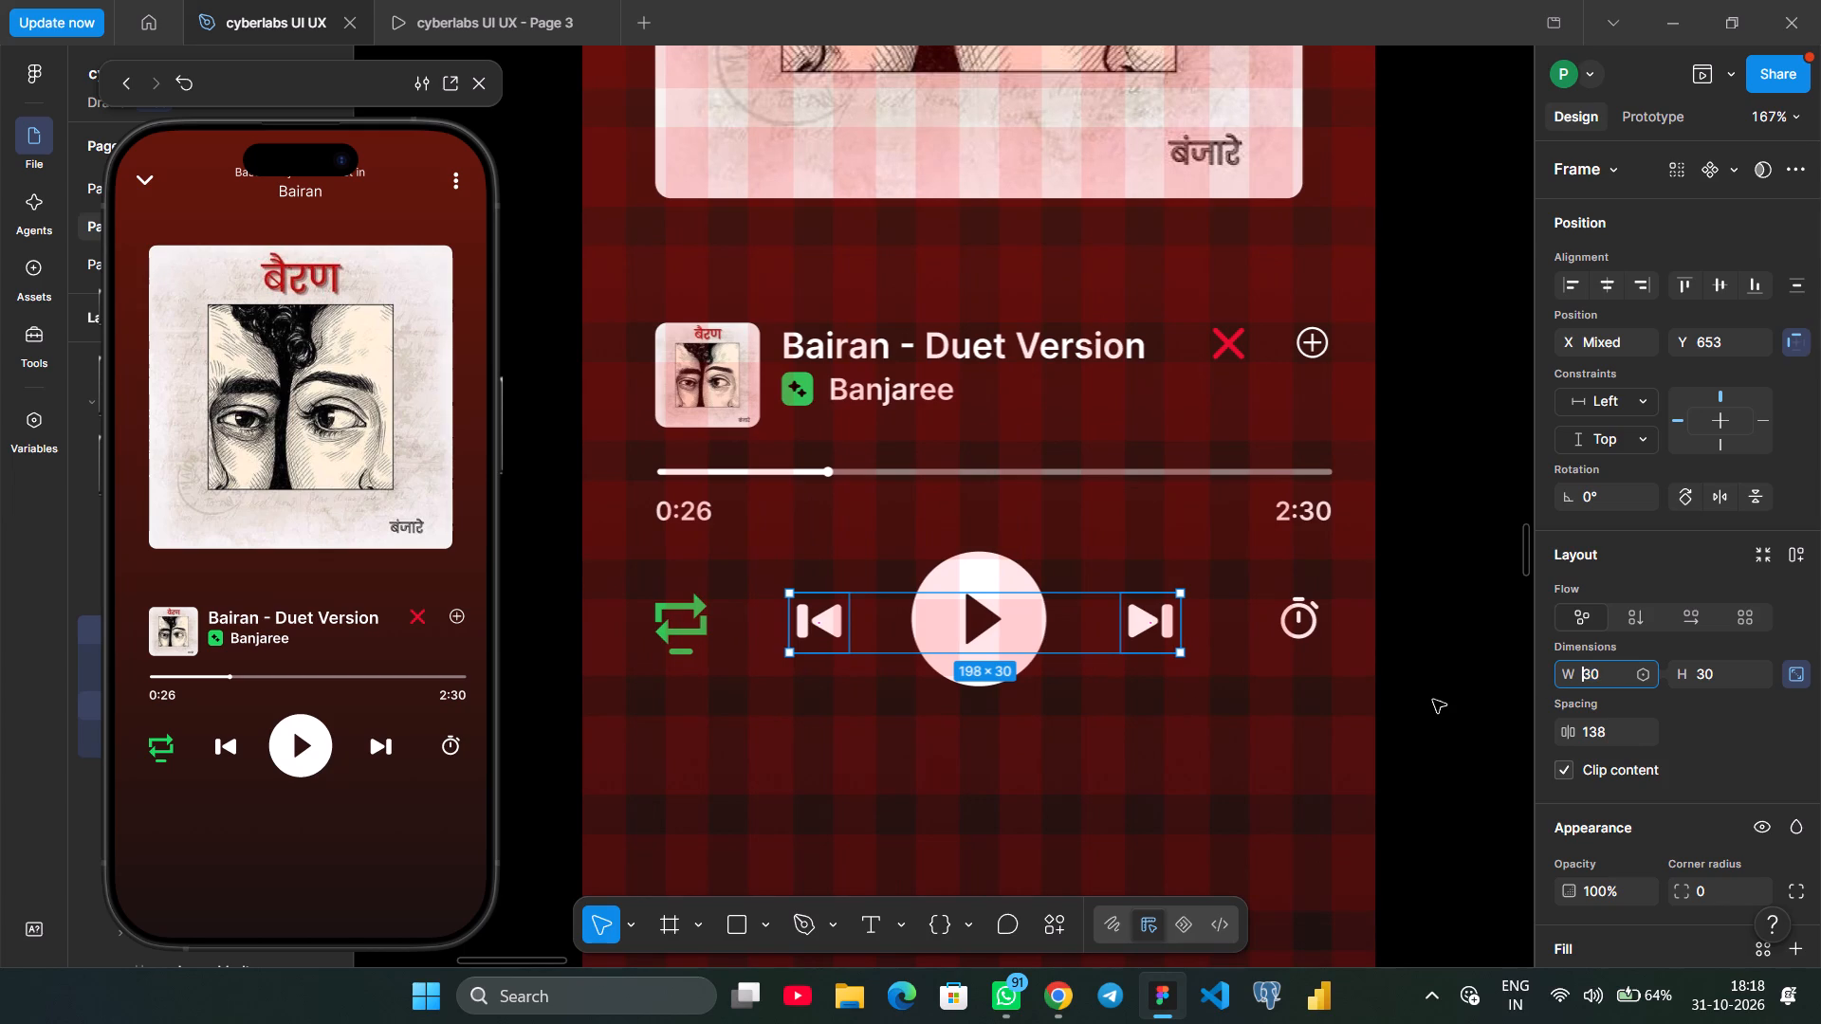
click(1433, 700)
click(1159, 622)
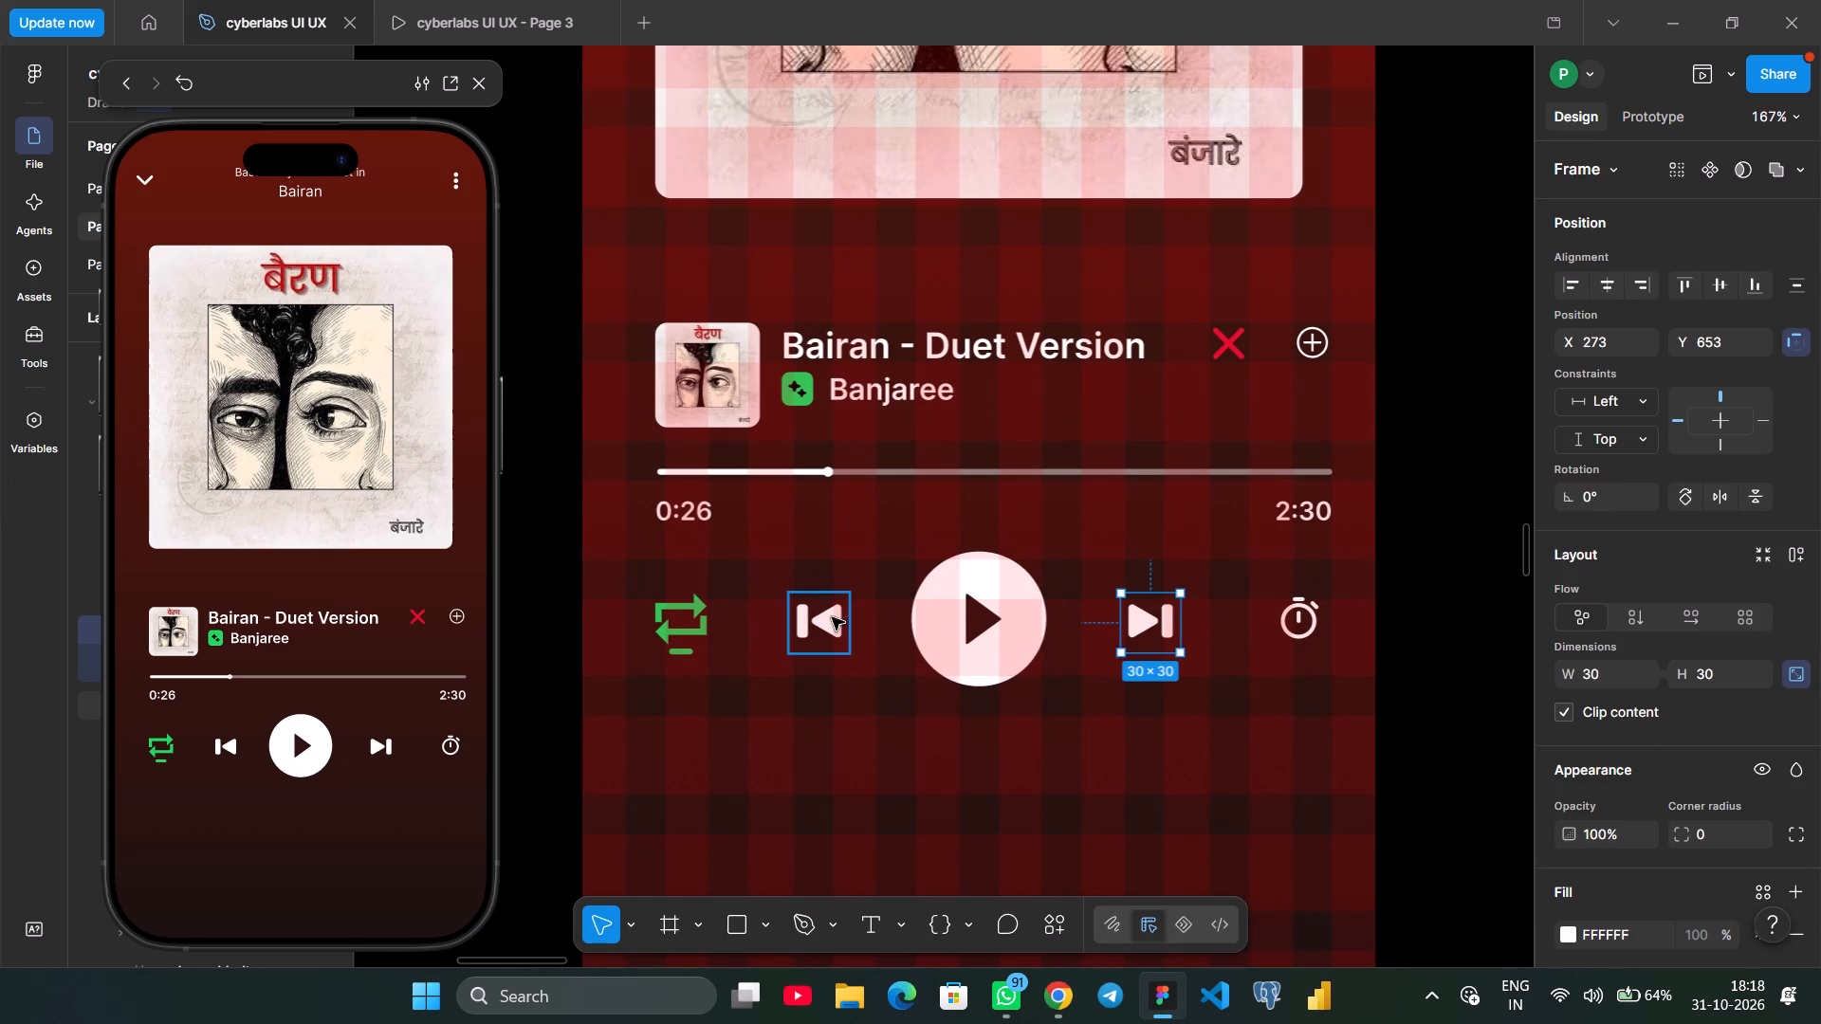
shift+click(832, 617)
key(Left)
key(Left)
key(Left)
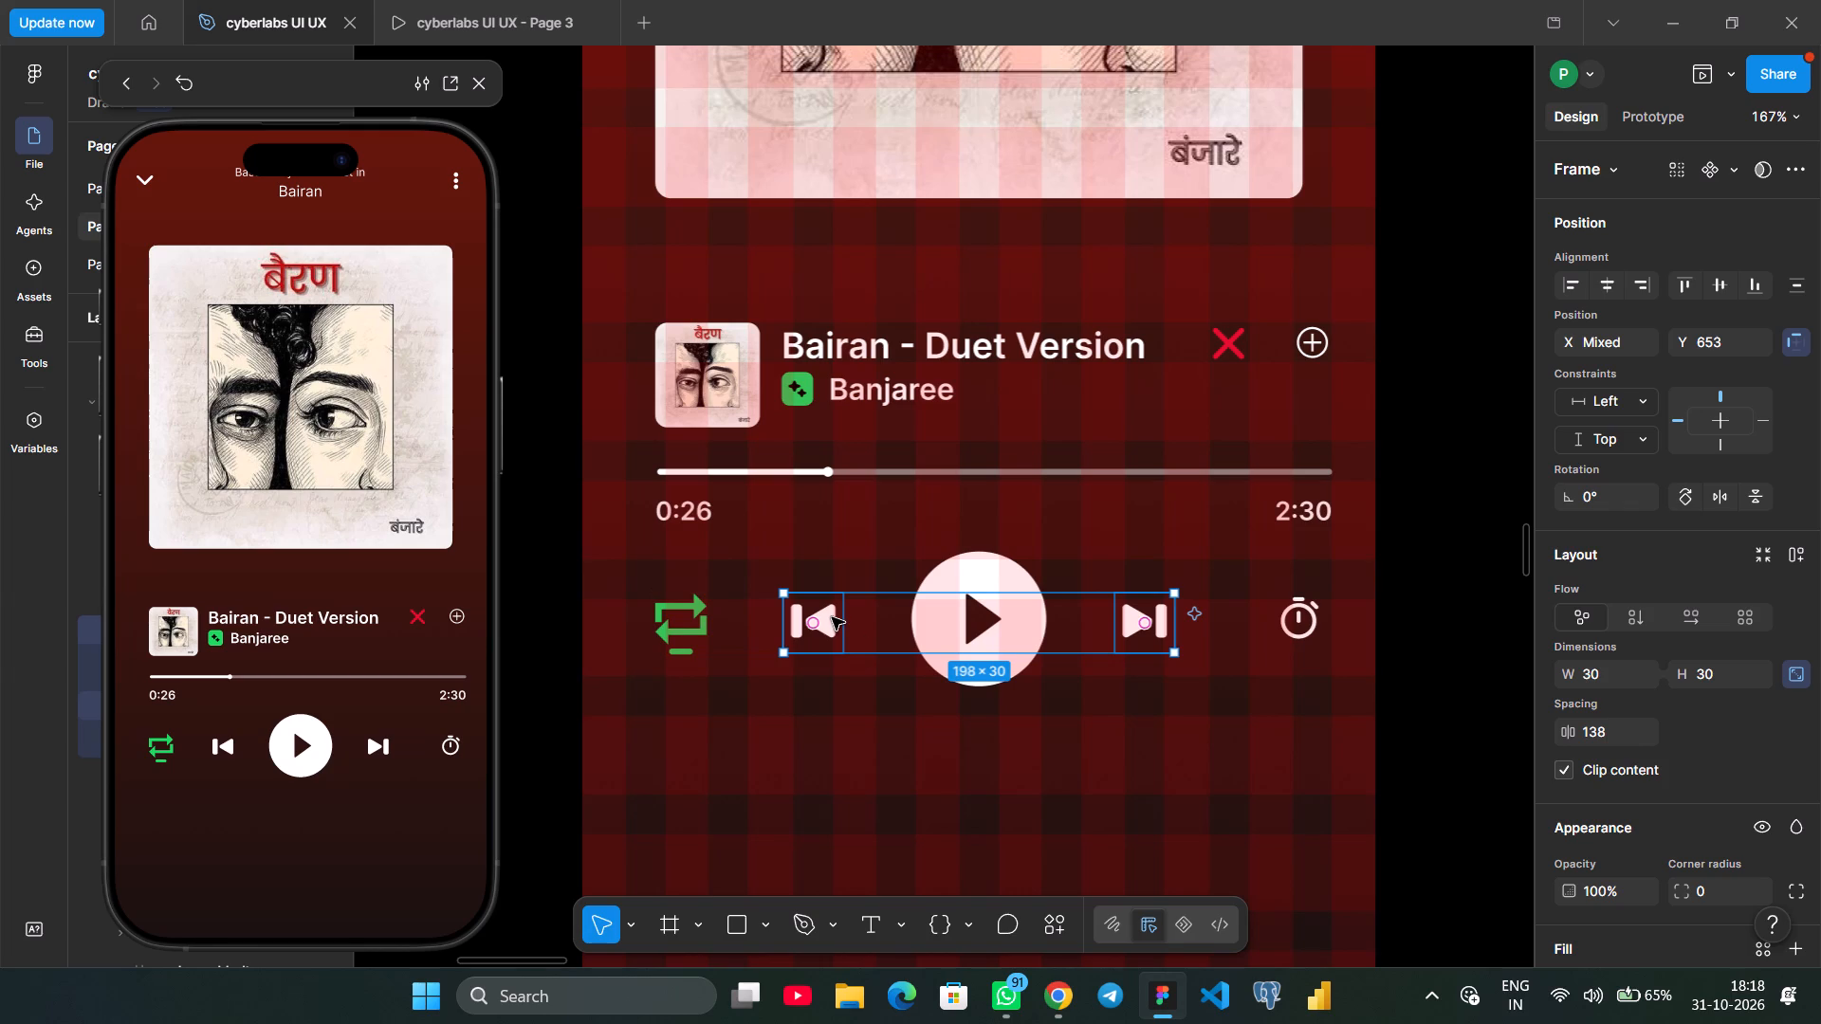
click(997, 777)
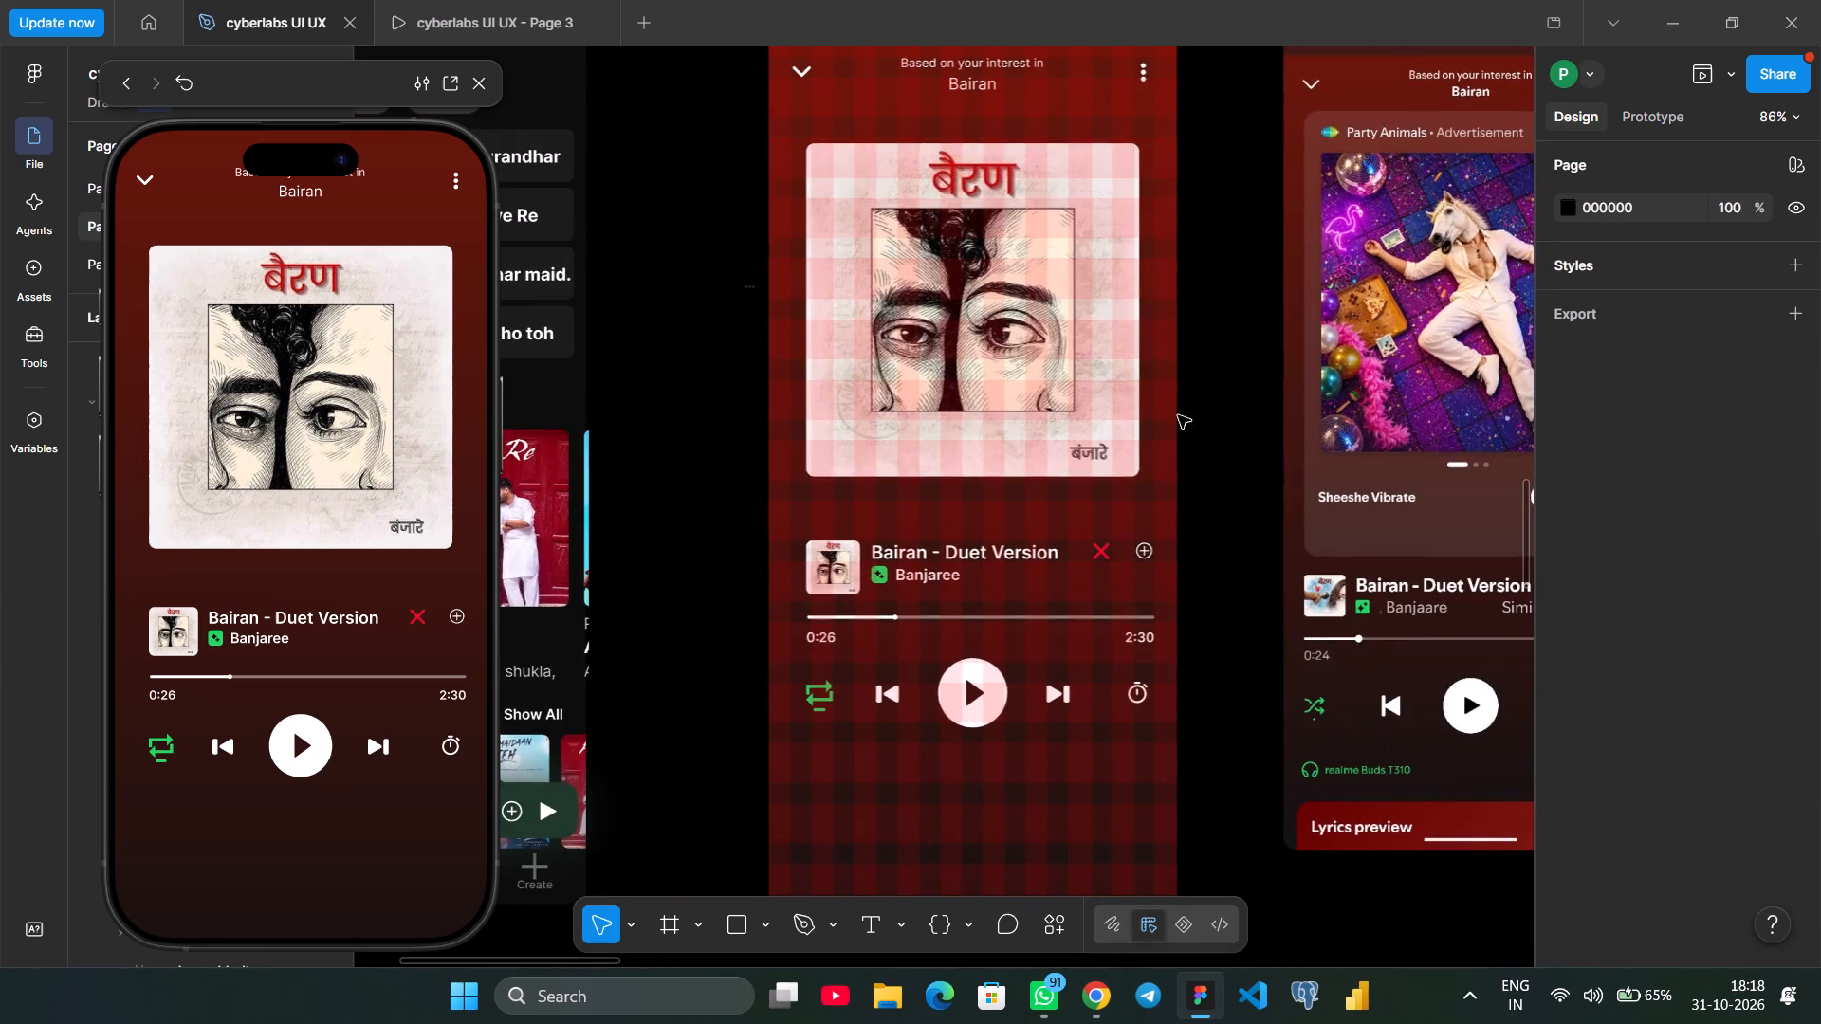
Move the large Bairan cover image straight down to Y 146.
scroll(1126, 366, up, 1)
scroll(1126, 366, right, 1)
scroll(1126, 366, up, 1)
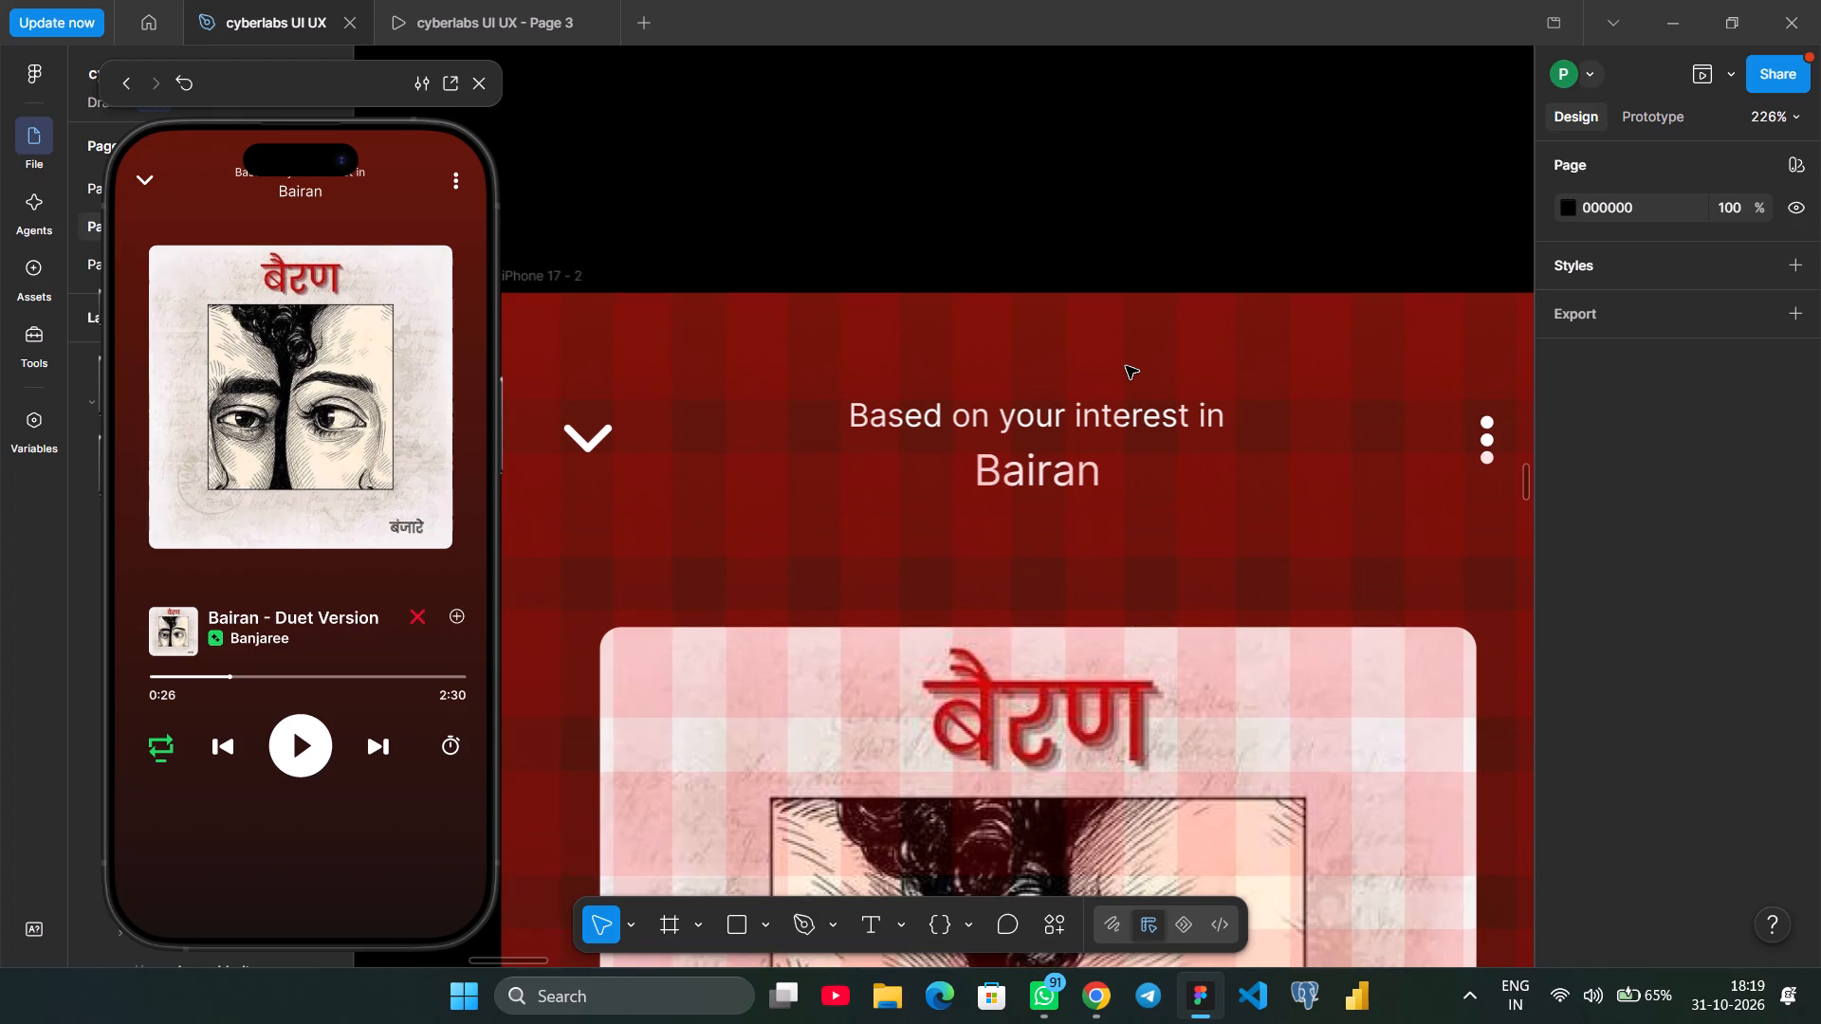
scroll(1126, 366, up, 1)
scroll(1121, 630, down, 4)
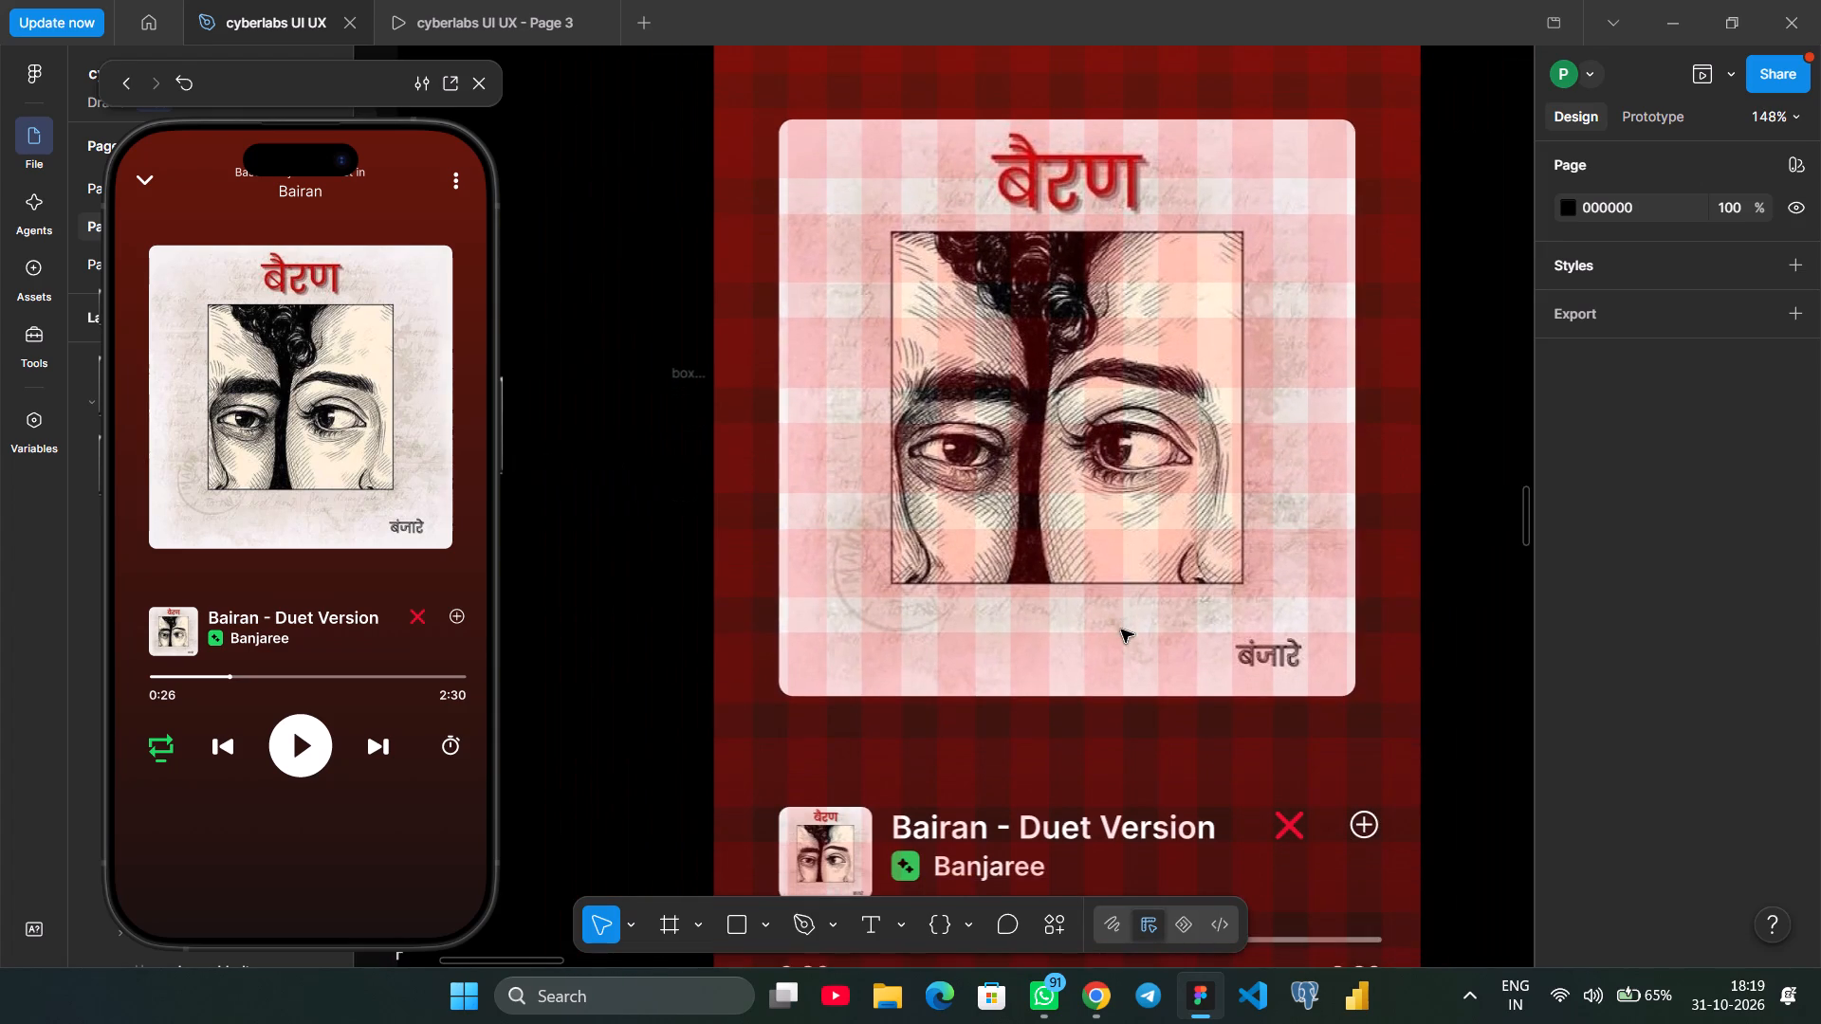
click(1061, 489)
key(Down)
key(Down)
key(Down)
key(Down)
key(Down)
key(Down)
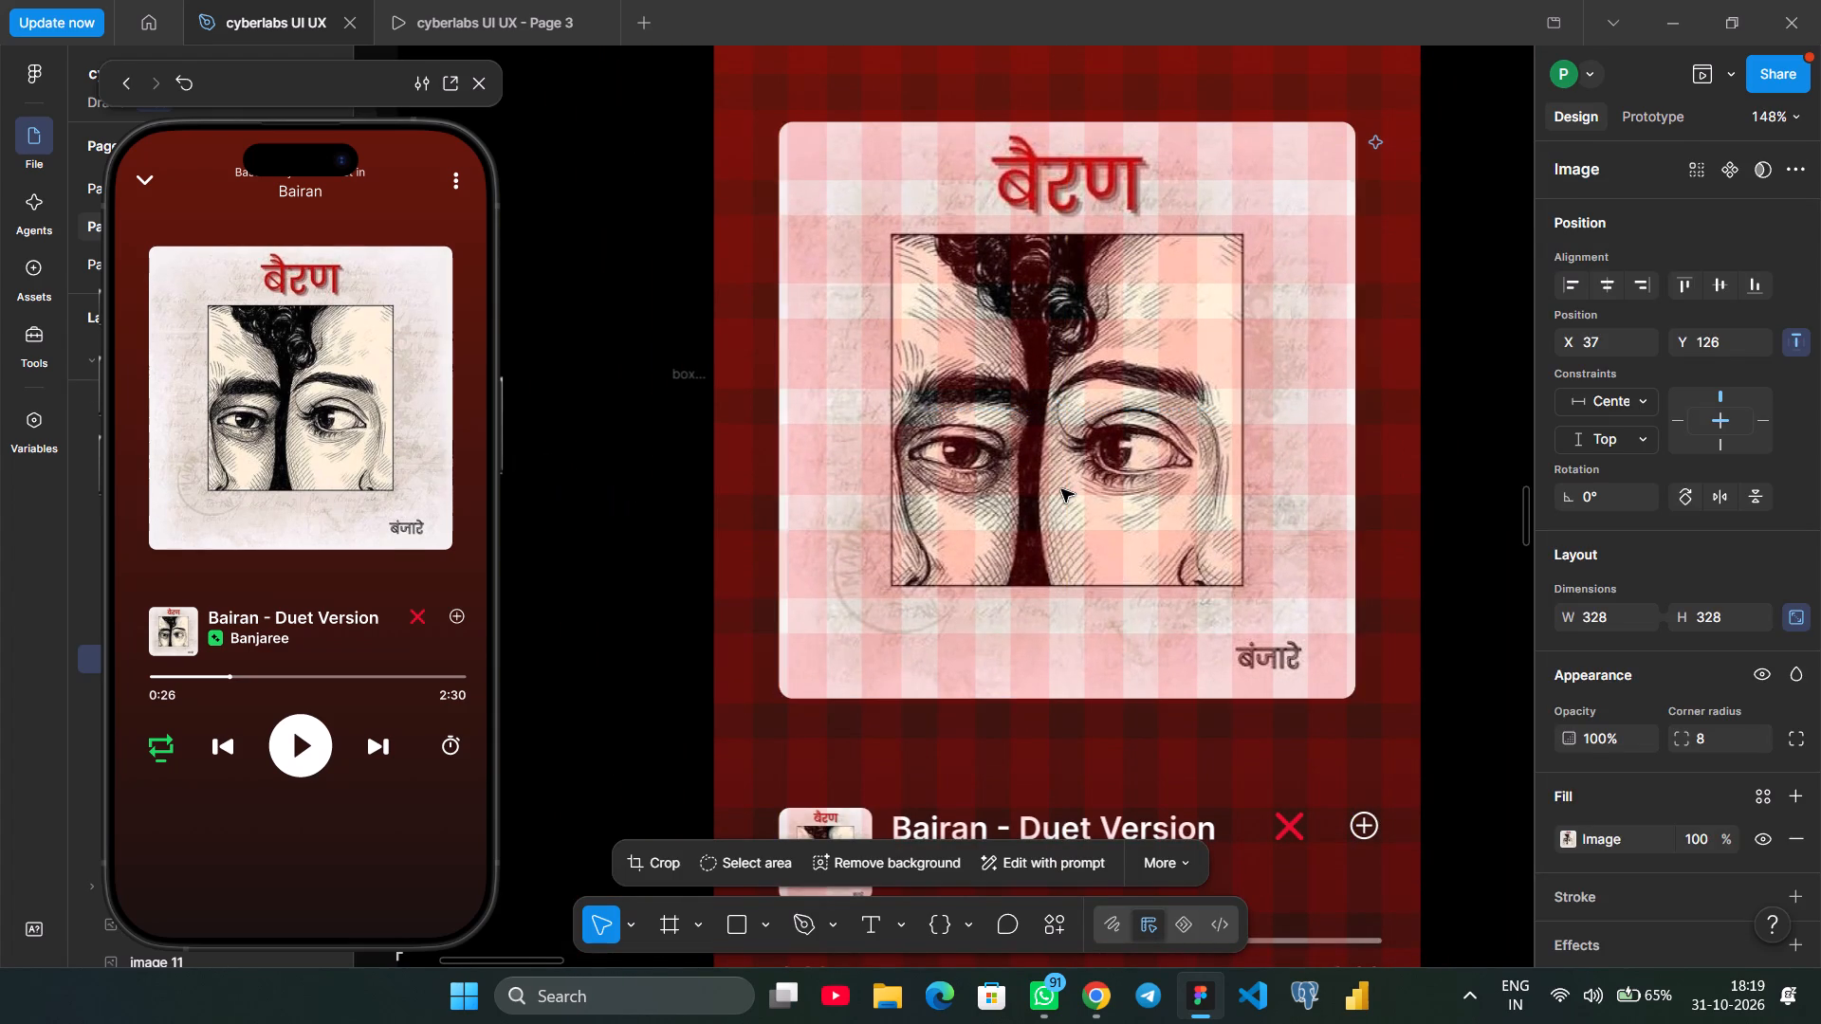
key(Down)
key(Down)
key(Down)
key(Down)
key(Down)
key(Down)
key(Down)
key(Down)
key(Down)
key(Down)
key(Down)
key(Down)
key(Down)
key(Down)
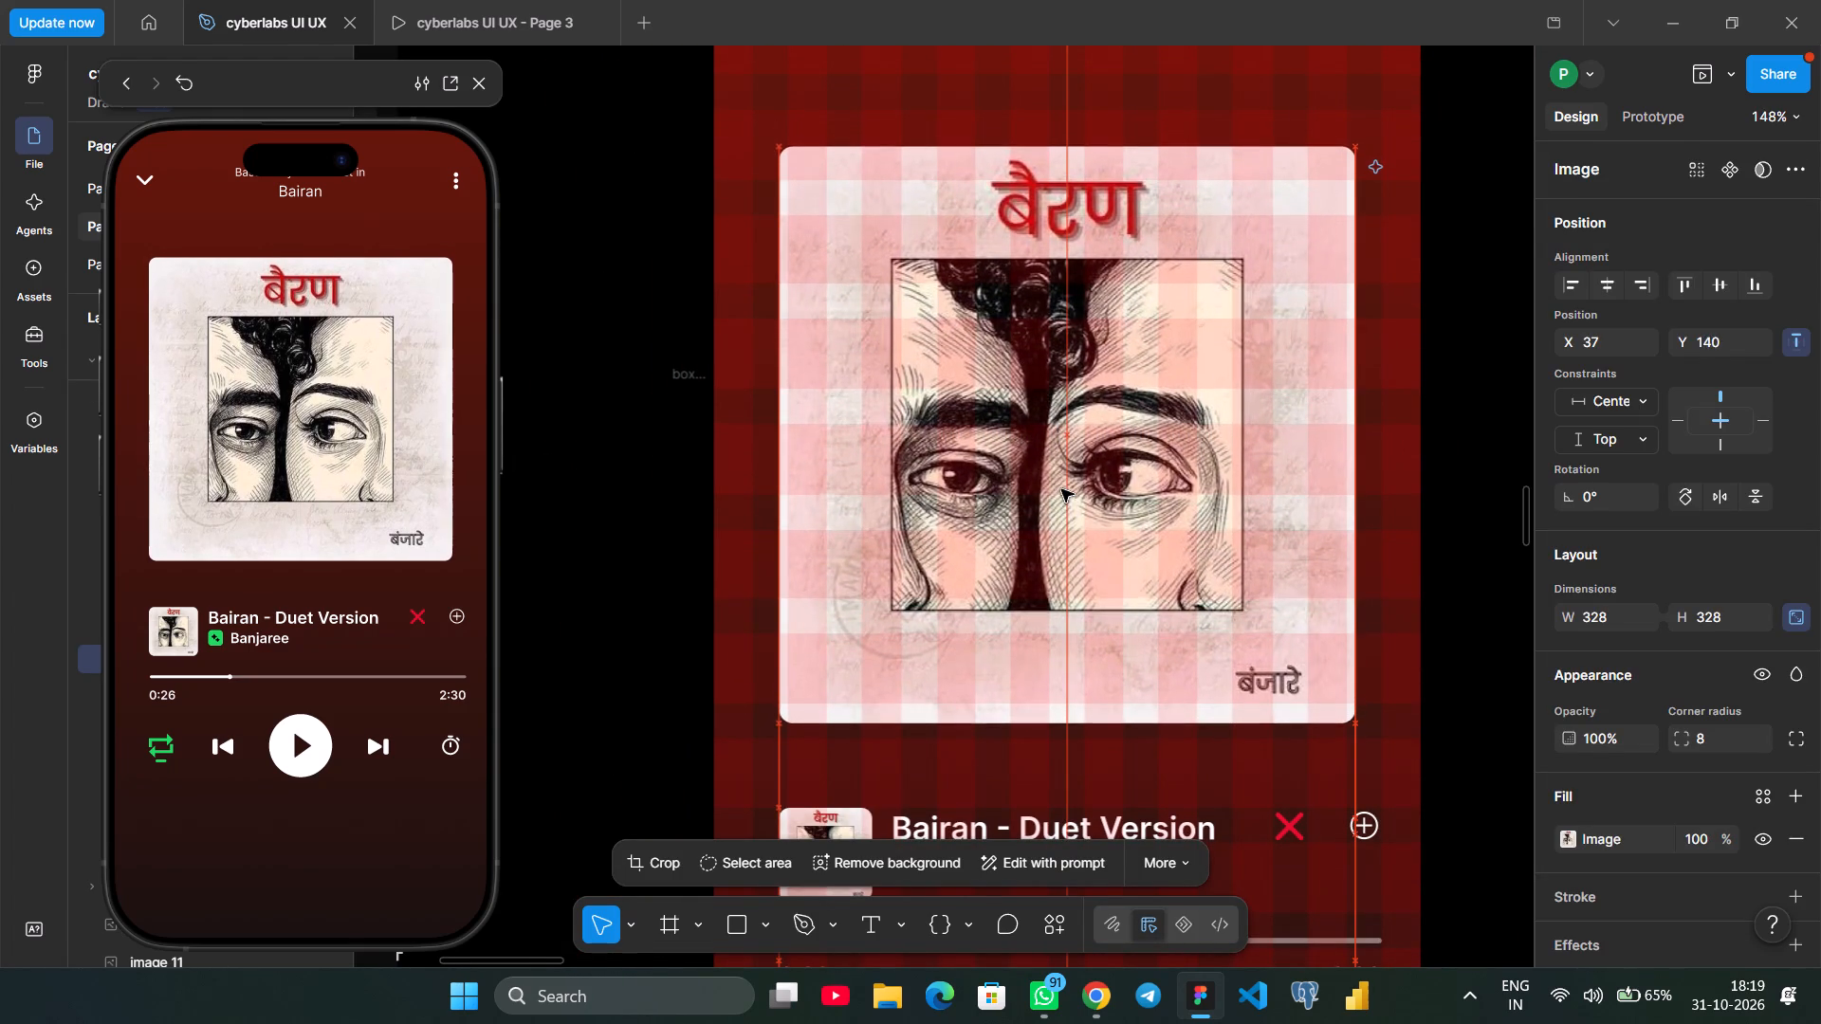
key(Down)
key(Down)
key(Down)
key(Down)
key(Down)
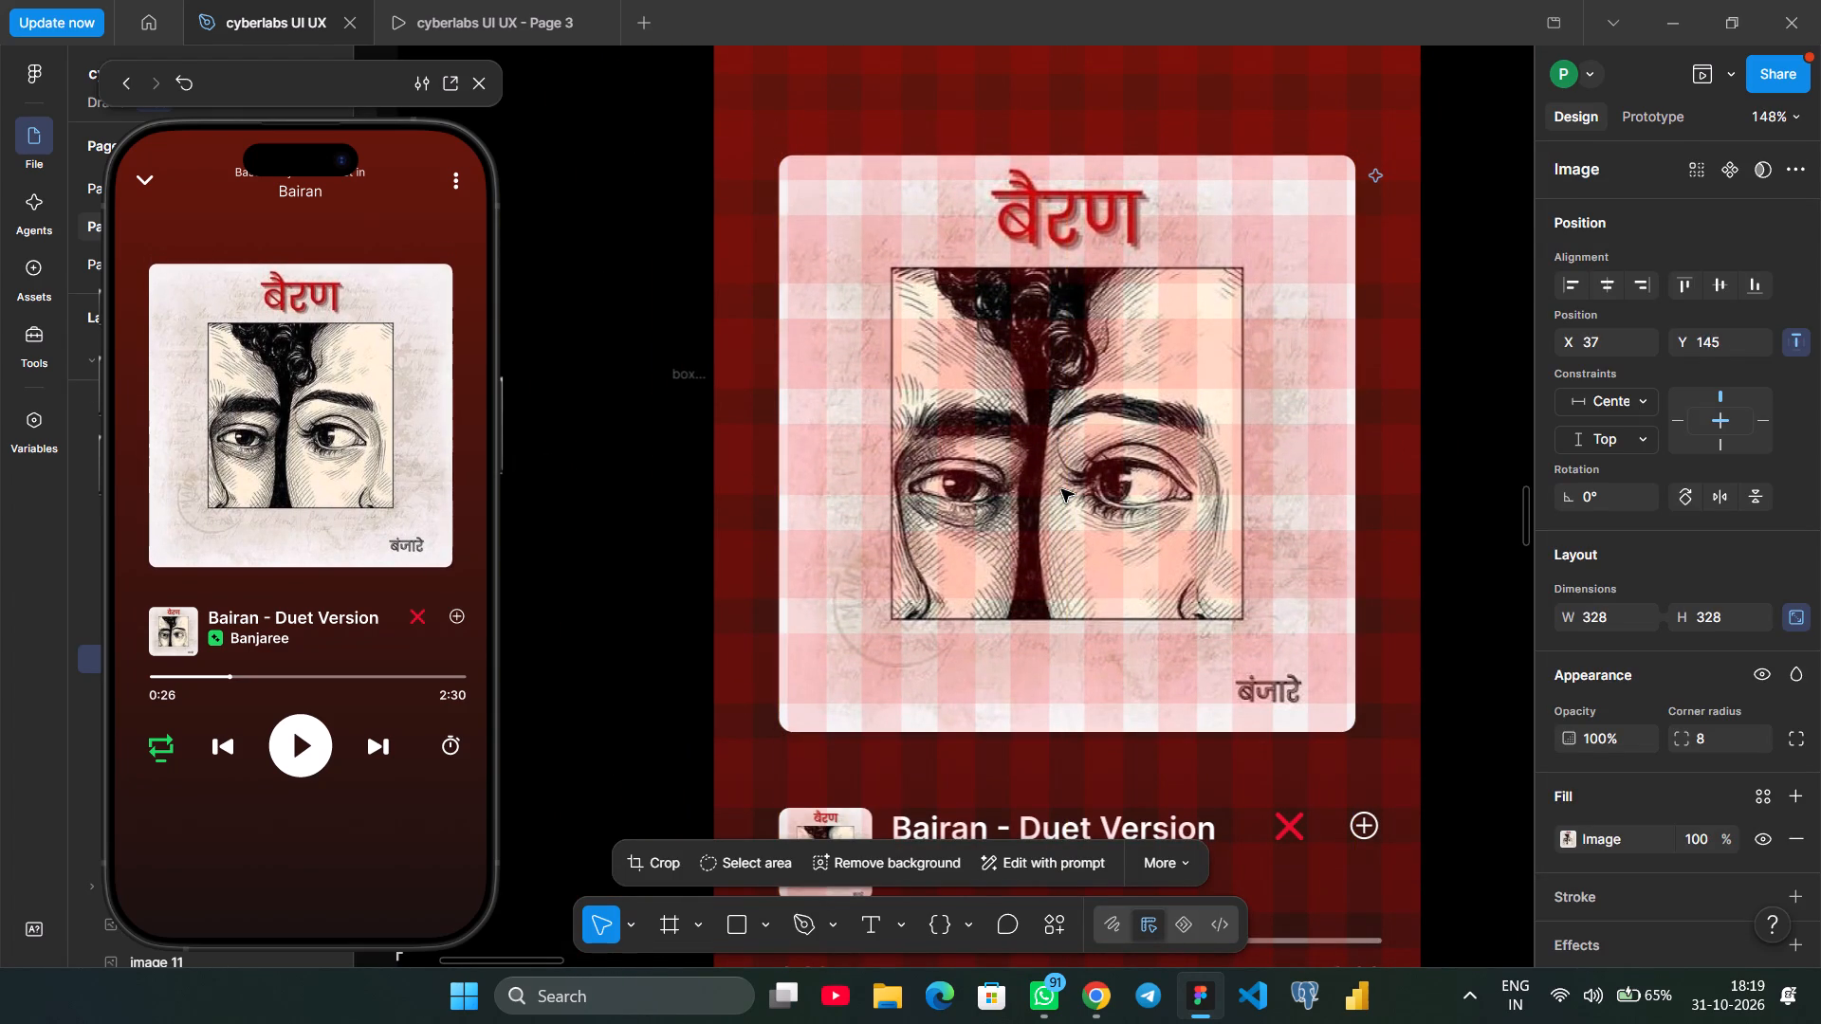
key(Down)
Move the header lines "Based on your interest in" and "Bairan" together down by about 25 px, clear of the phone's notch.
scroll(1061, 489, up, 2)
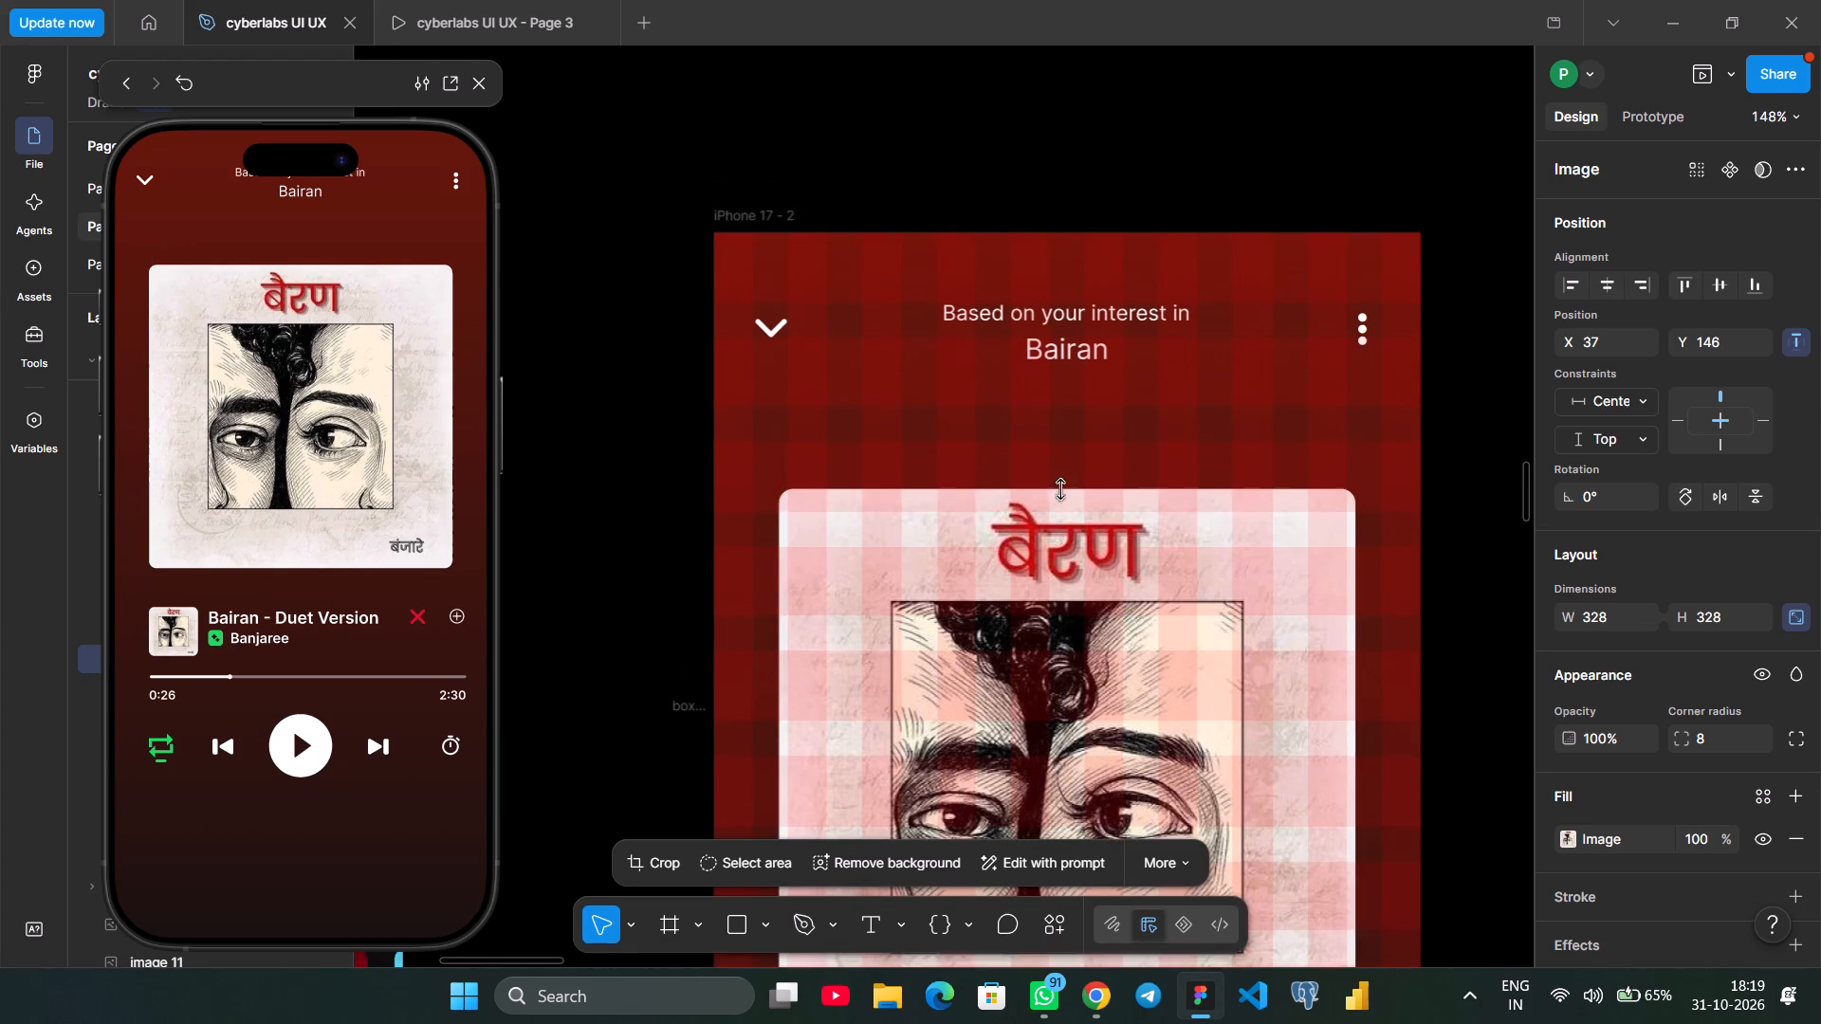
click(1052, 315)
shift+click(1058, 365)
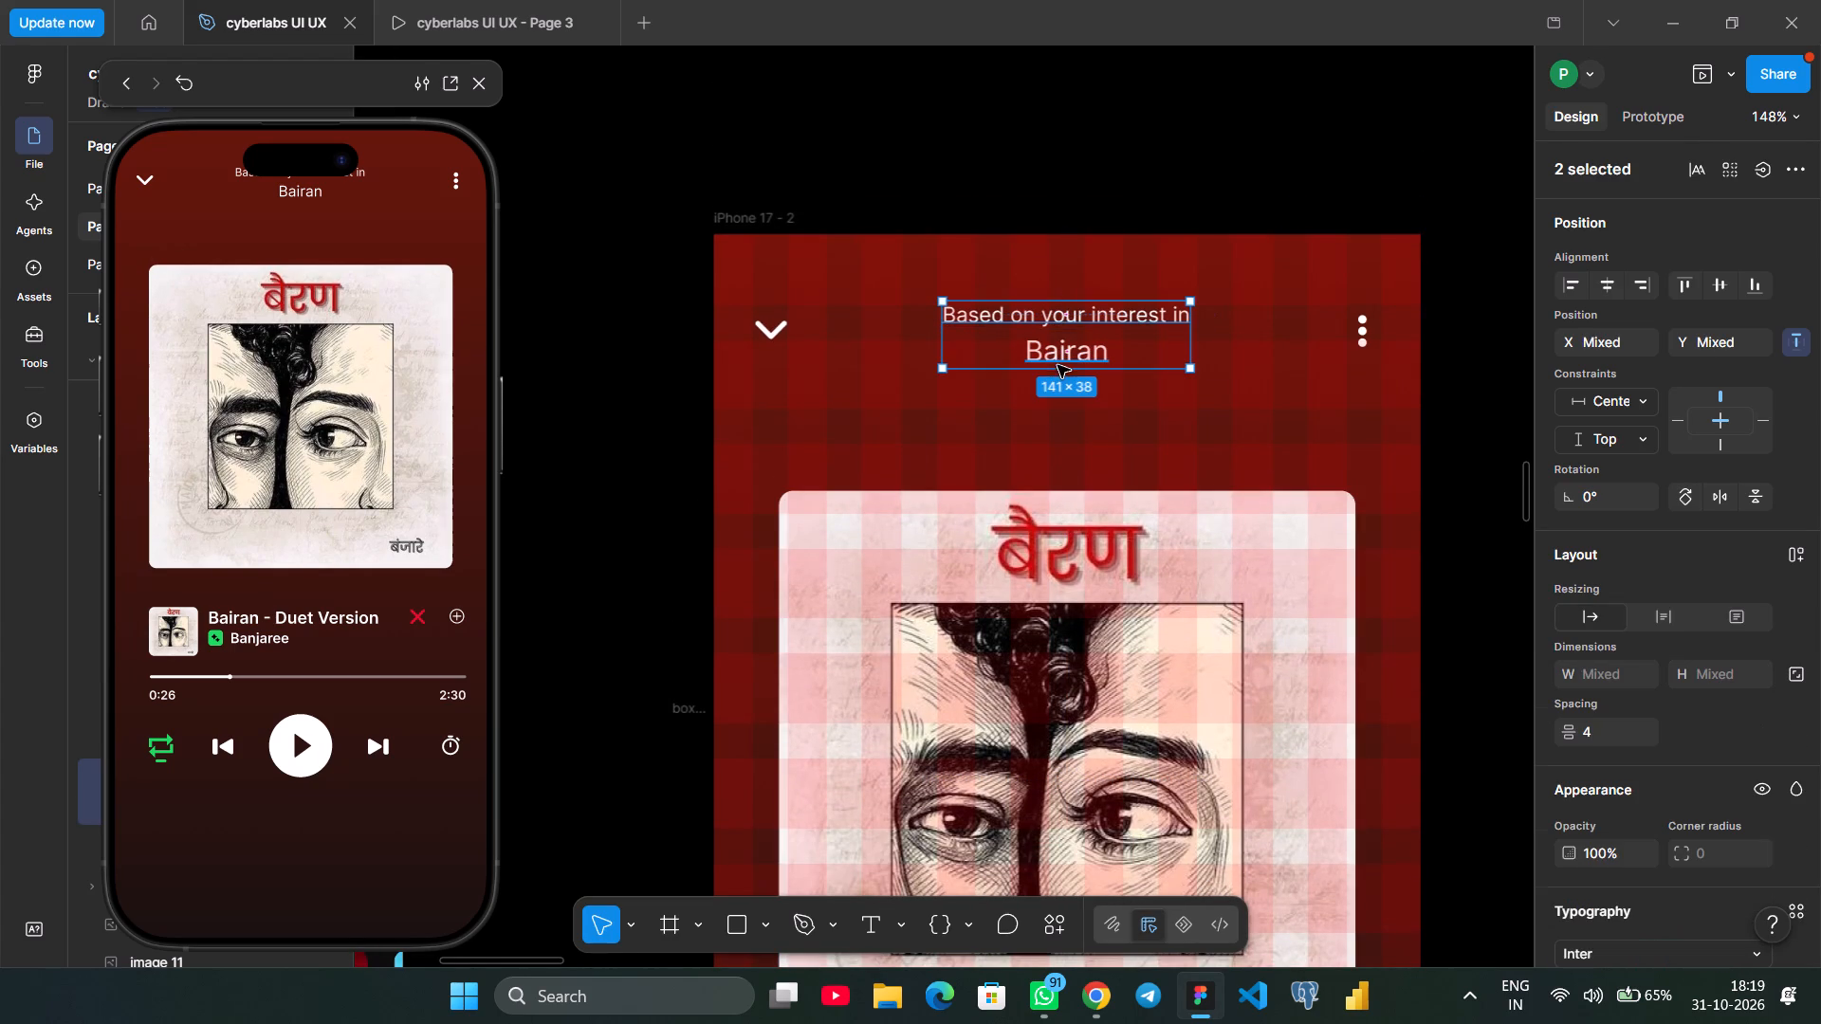
key(Down)
key(Down)
key(Down)
key(Down)
key(Down)
key(Down)
key(Down)
key(Down)
key(Down)
key(Down)
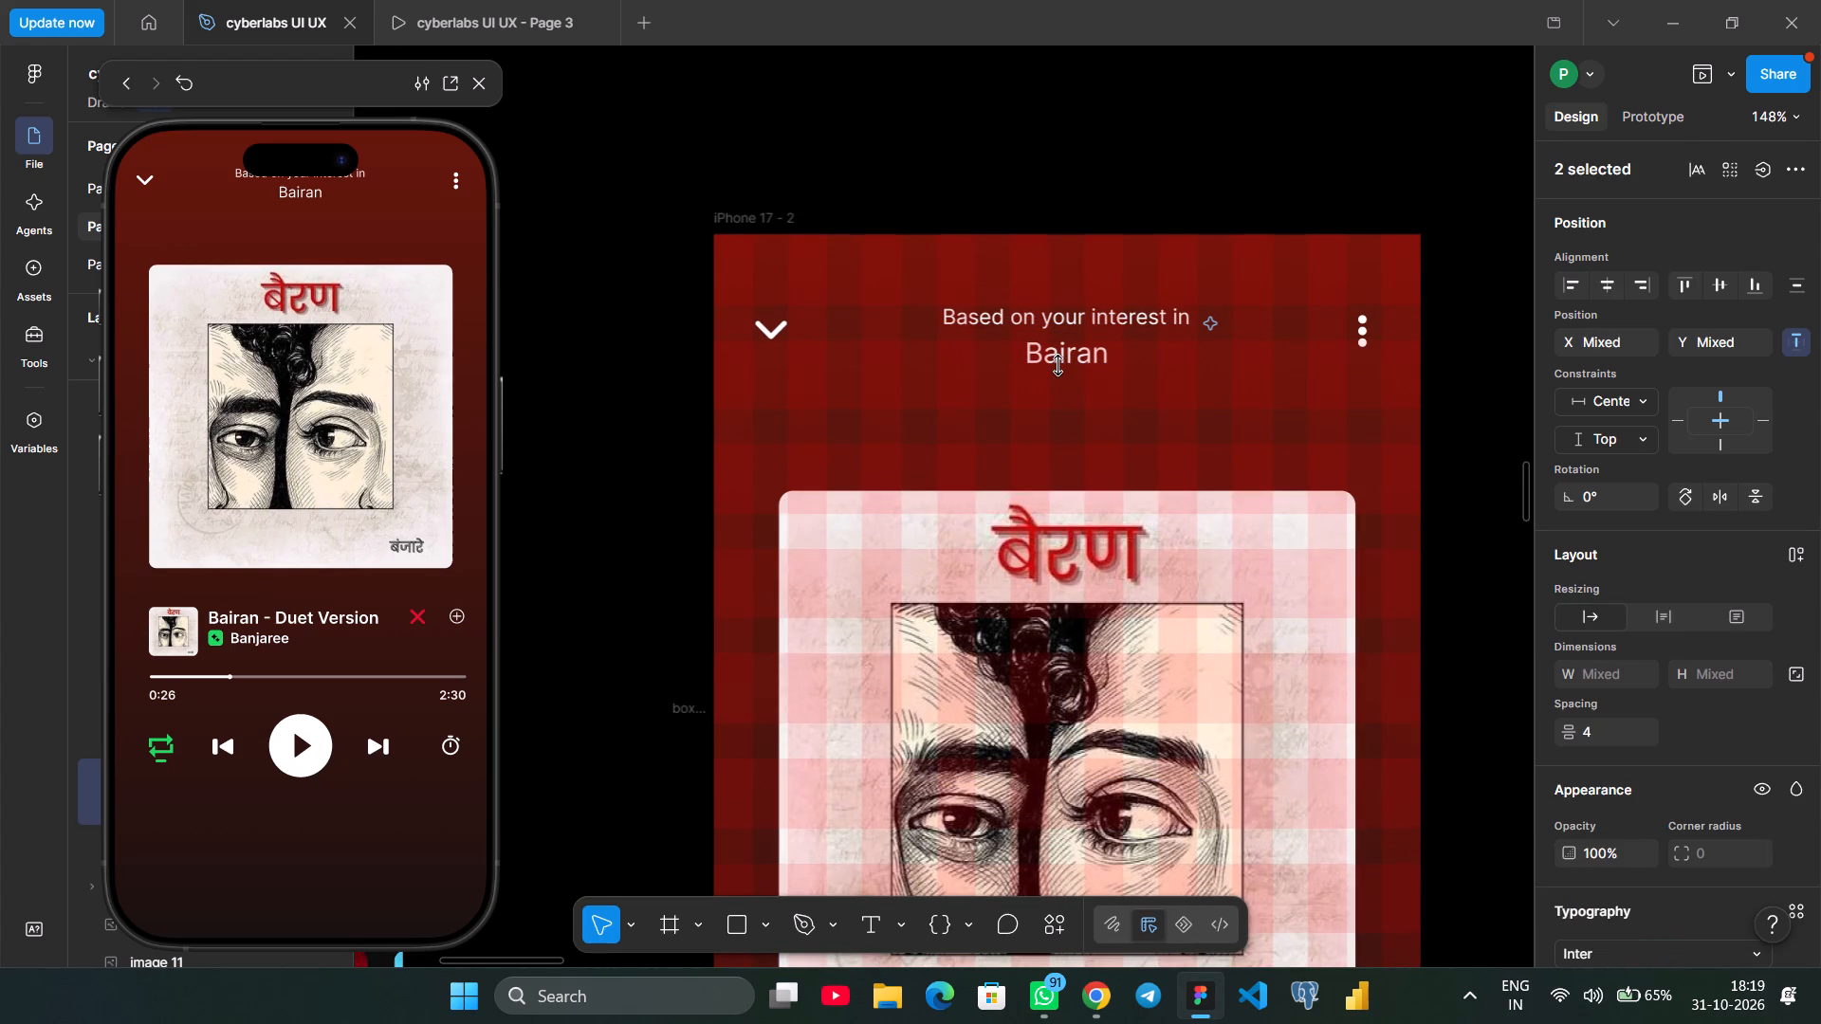
key(Down)
key(Down)
key(Down)
key(Down)
key(Down)
key(Down)
key(Down)
key(Down)
key(Down)
key(Down)
key(Down)
key(Down)
key(Down)
key(Down)
key(Down)
key(Down)
key(Down)
key(Down)
key(Down)
key(Down)
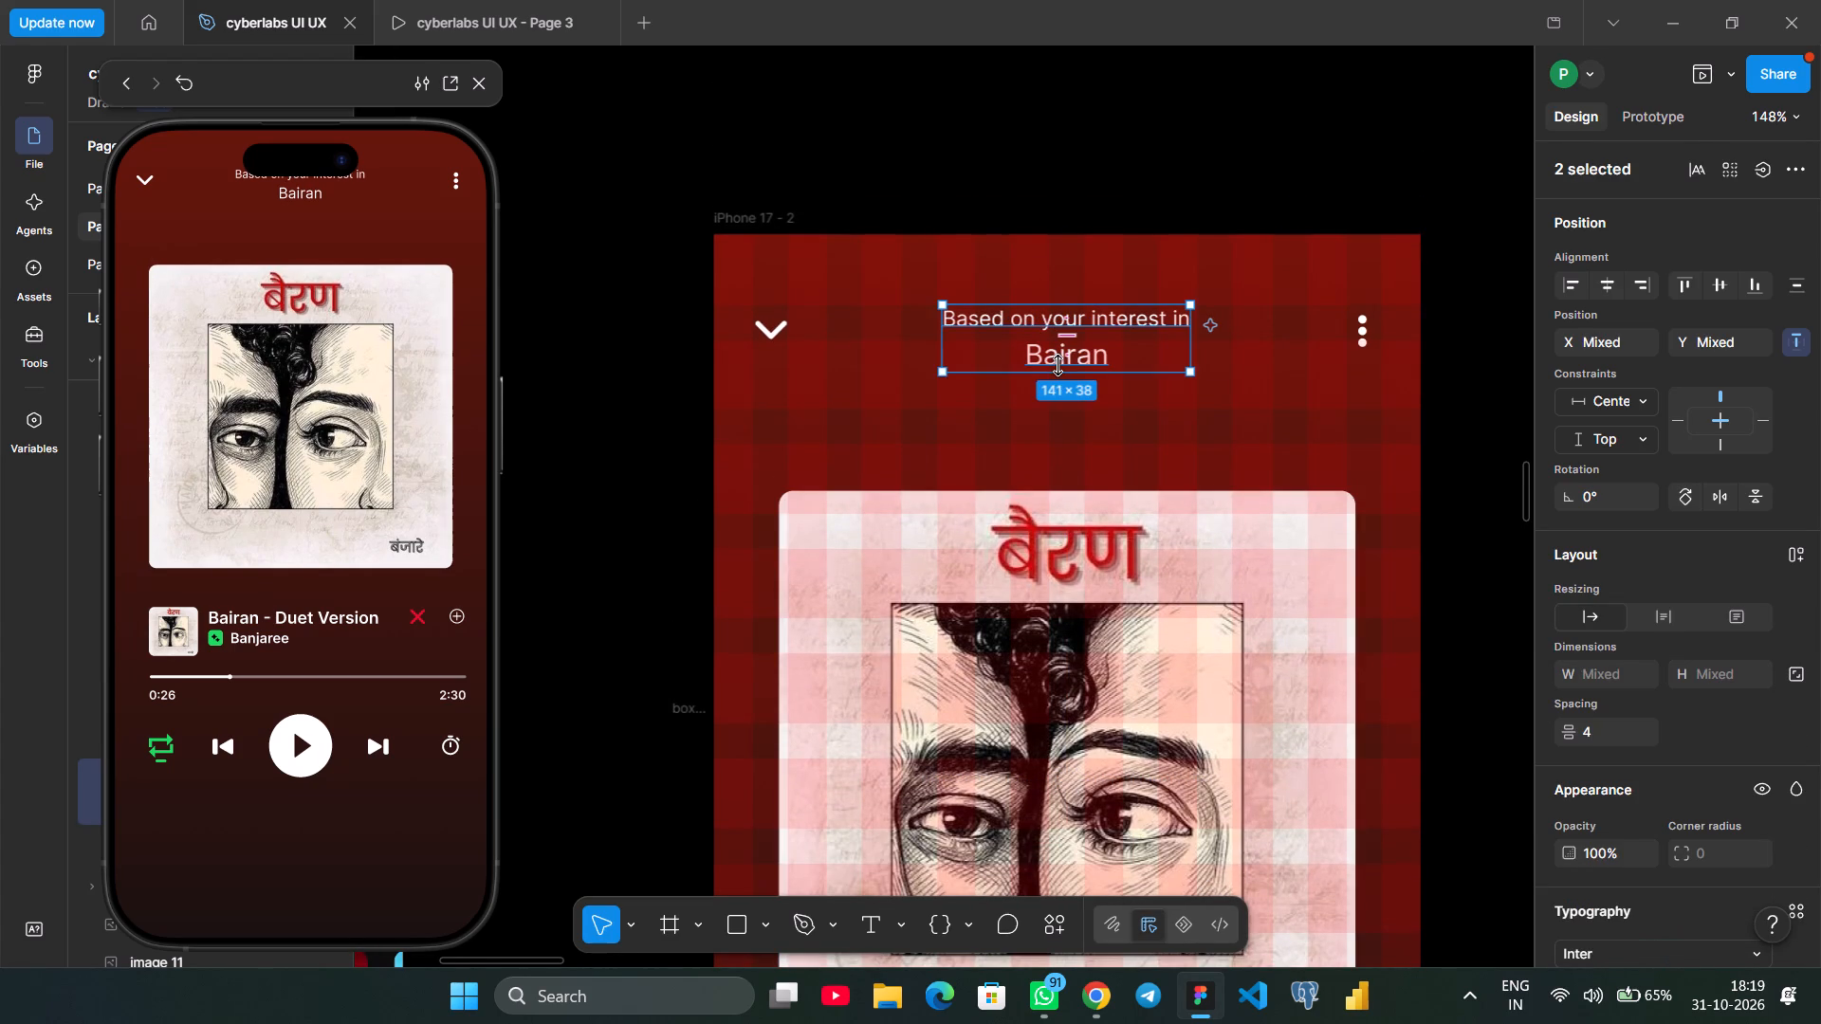
key(Down)
key(Down)
key(Down)
key(Down)
key(Down)
key(Down)
key(Down)
key(Down)
key(Down)
key(Down)
key(Down)
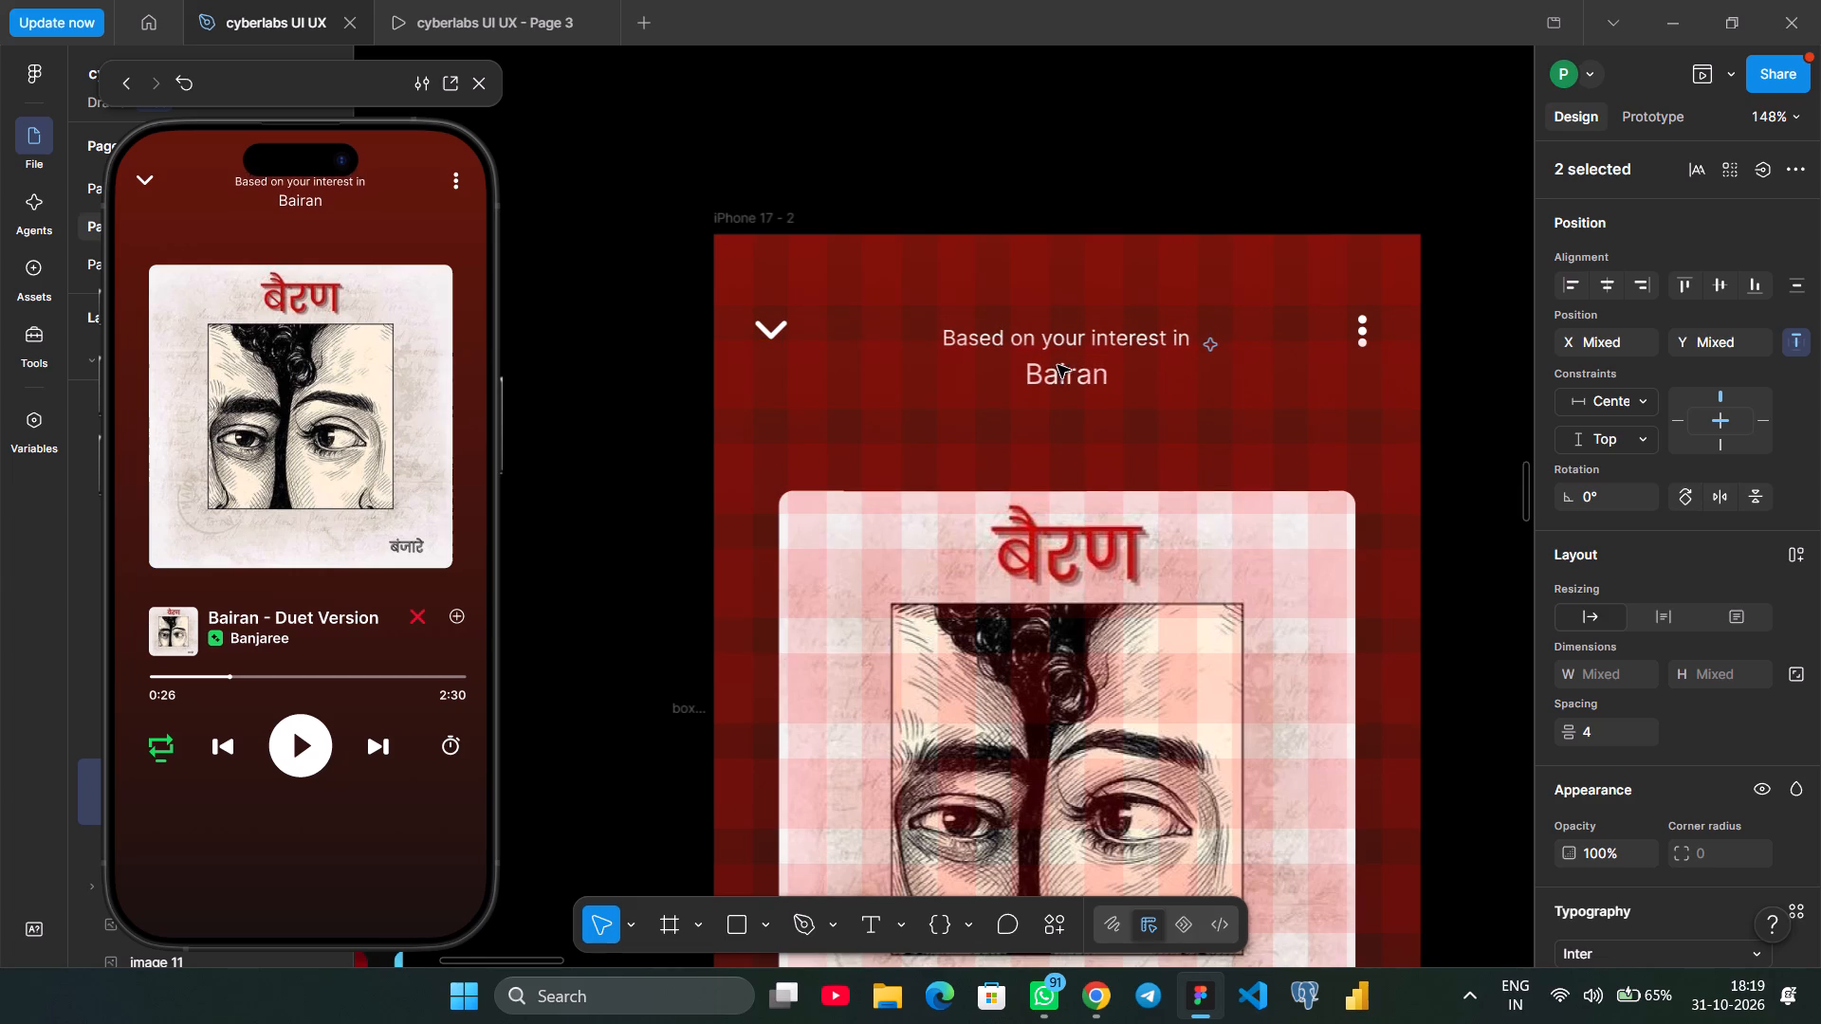
key(Down)
key(Down)
key(Down)
key(Down)
key(Down)
key(Down)
key(Down)
key(Down)
key(Down)
key(Down)
key(Down)
key(Down)
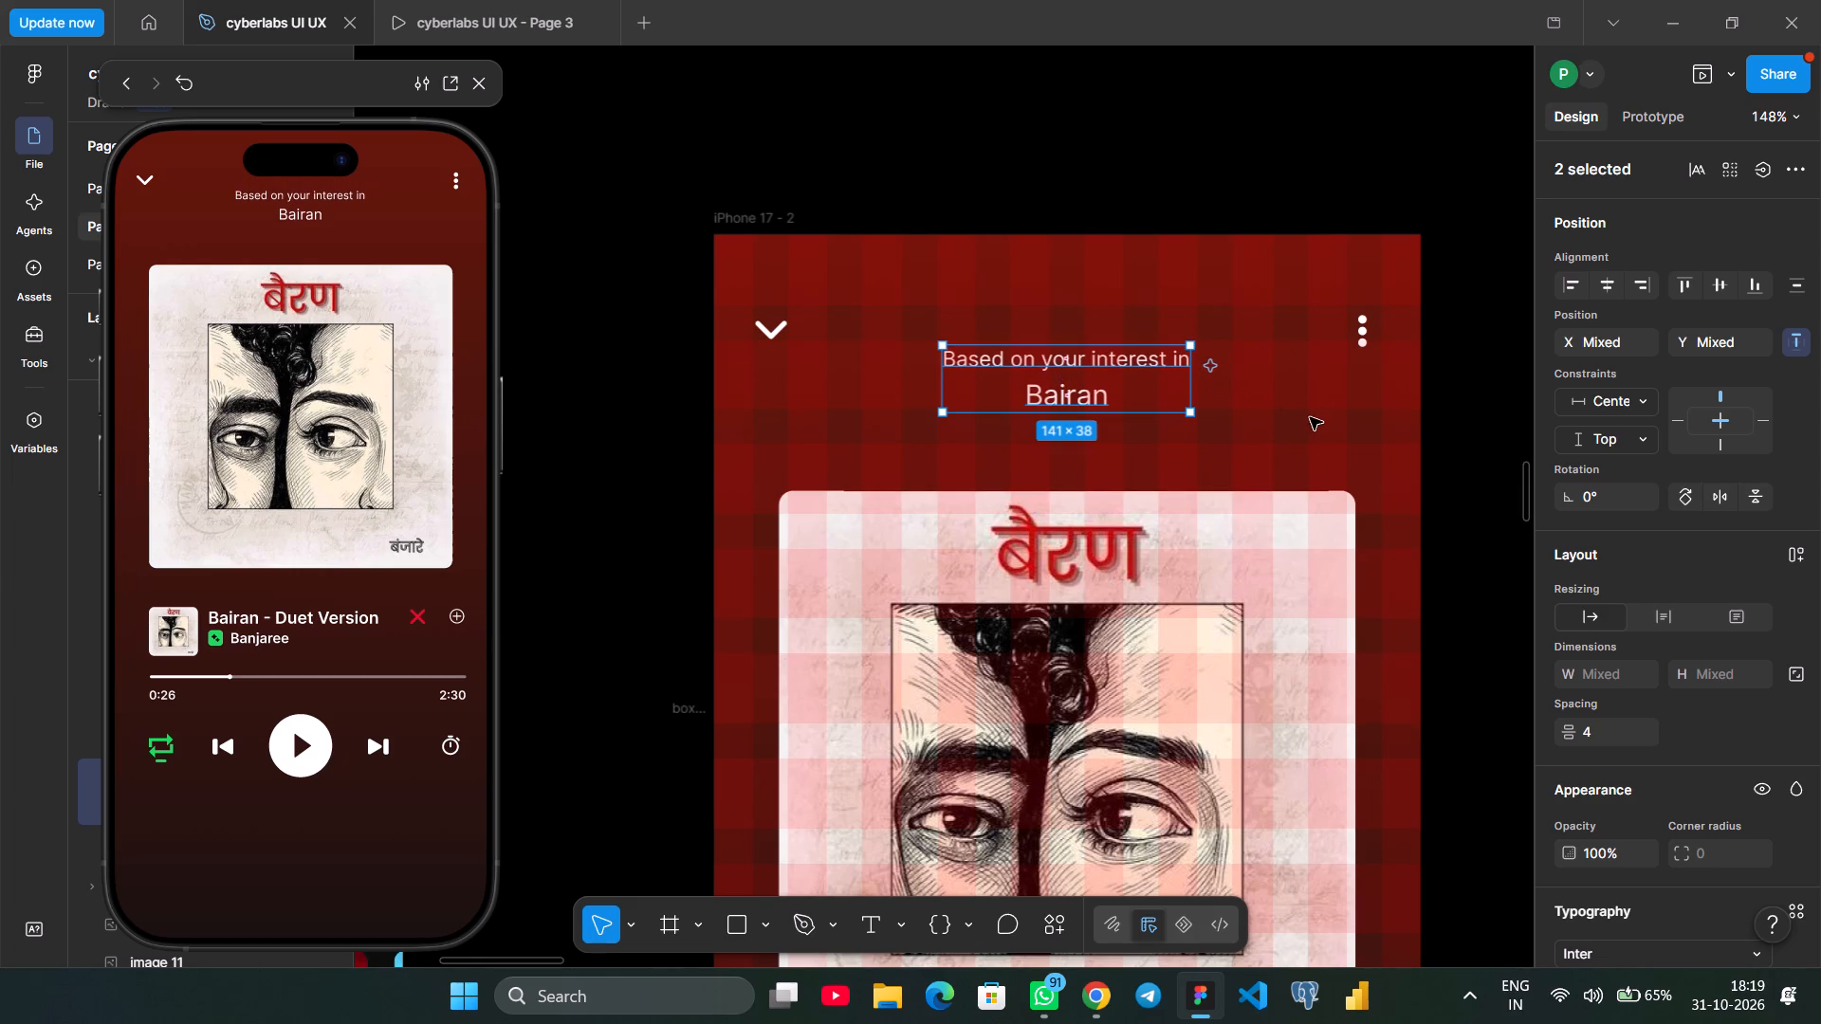
Resize the two selected header text lines slightly, to about 145 × 36 overall.
scroll(1609, 794, down, 3)
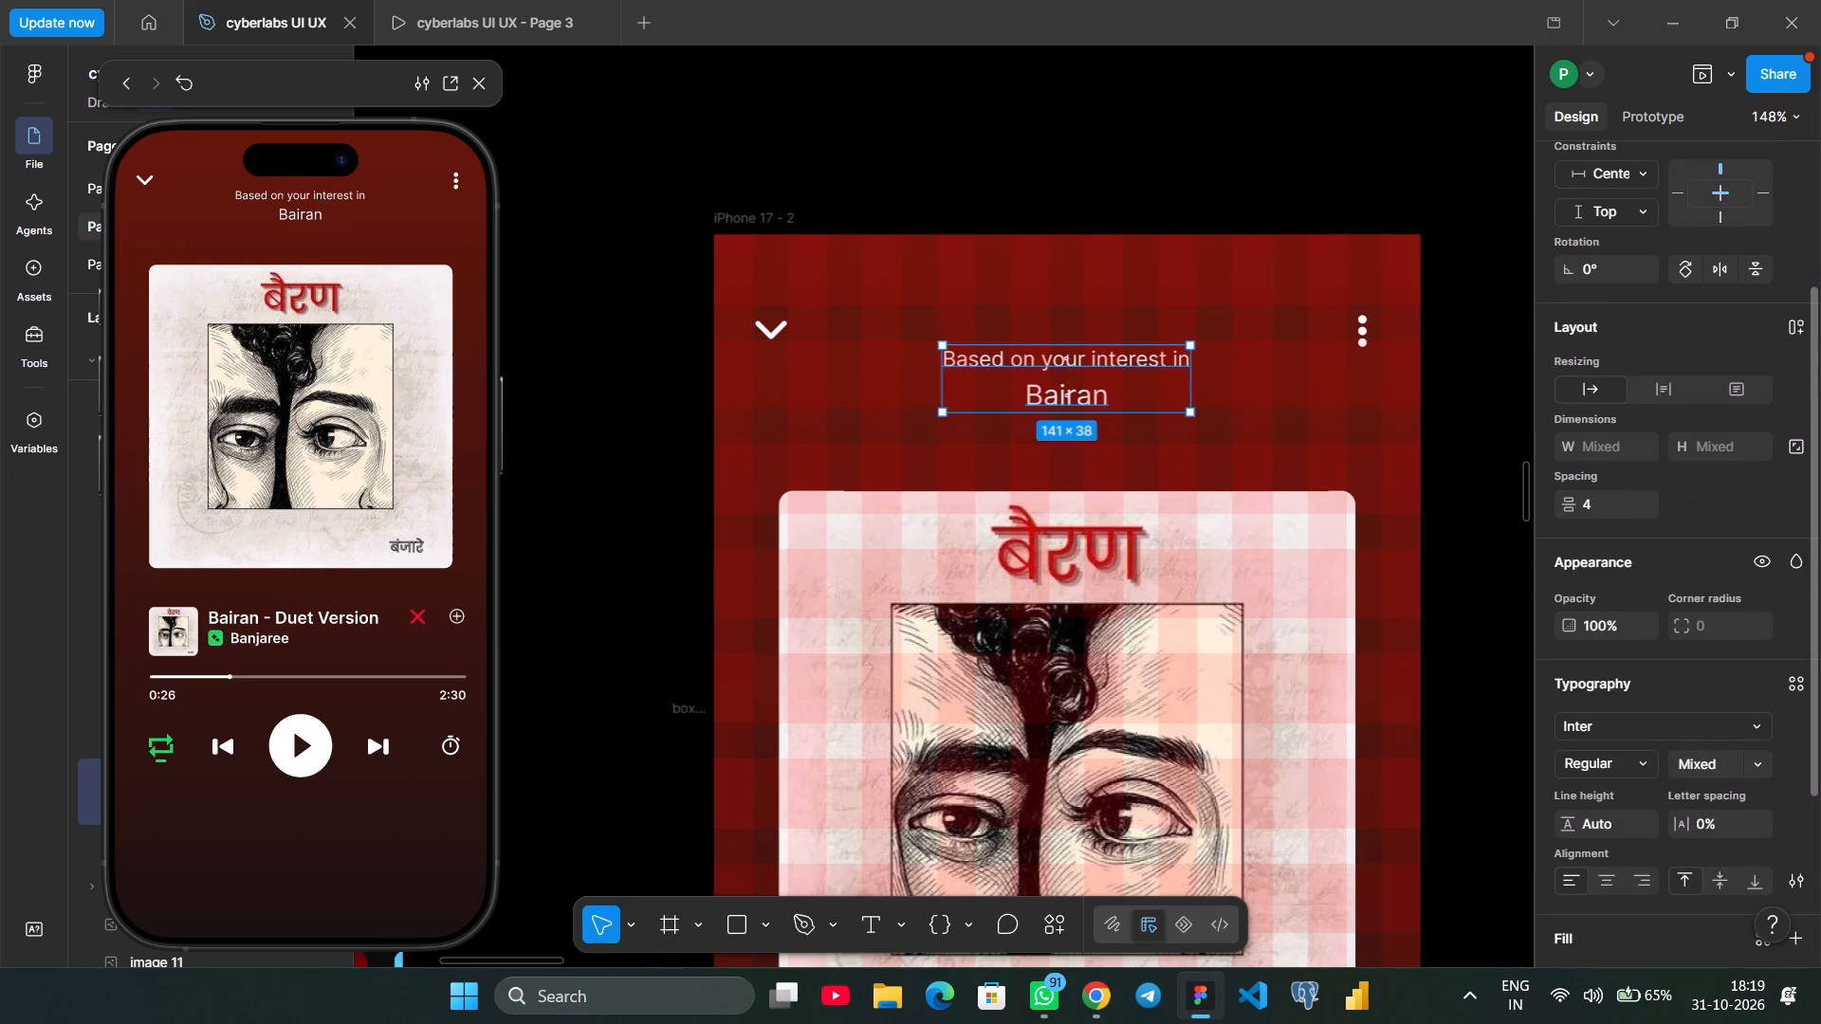
scroll(1599, 856, down, 2)
click(1188, 405)
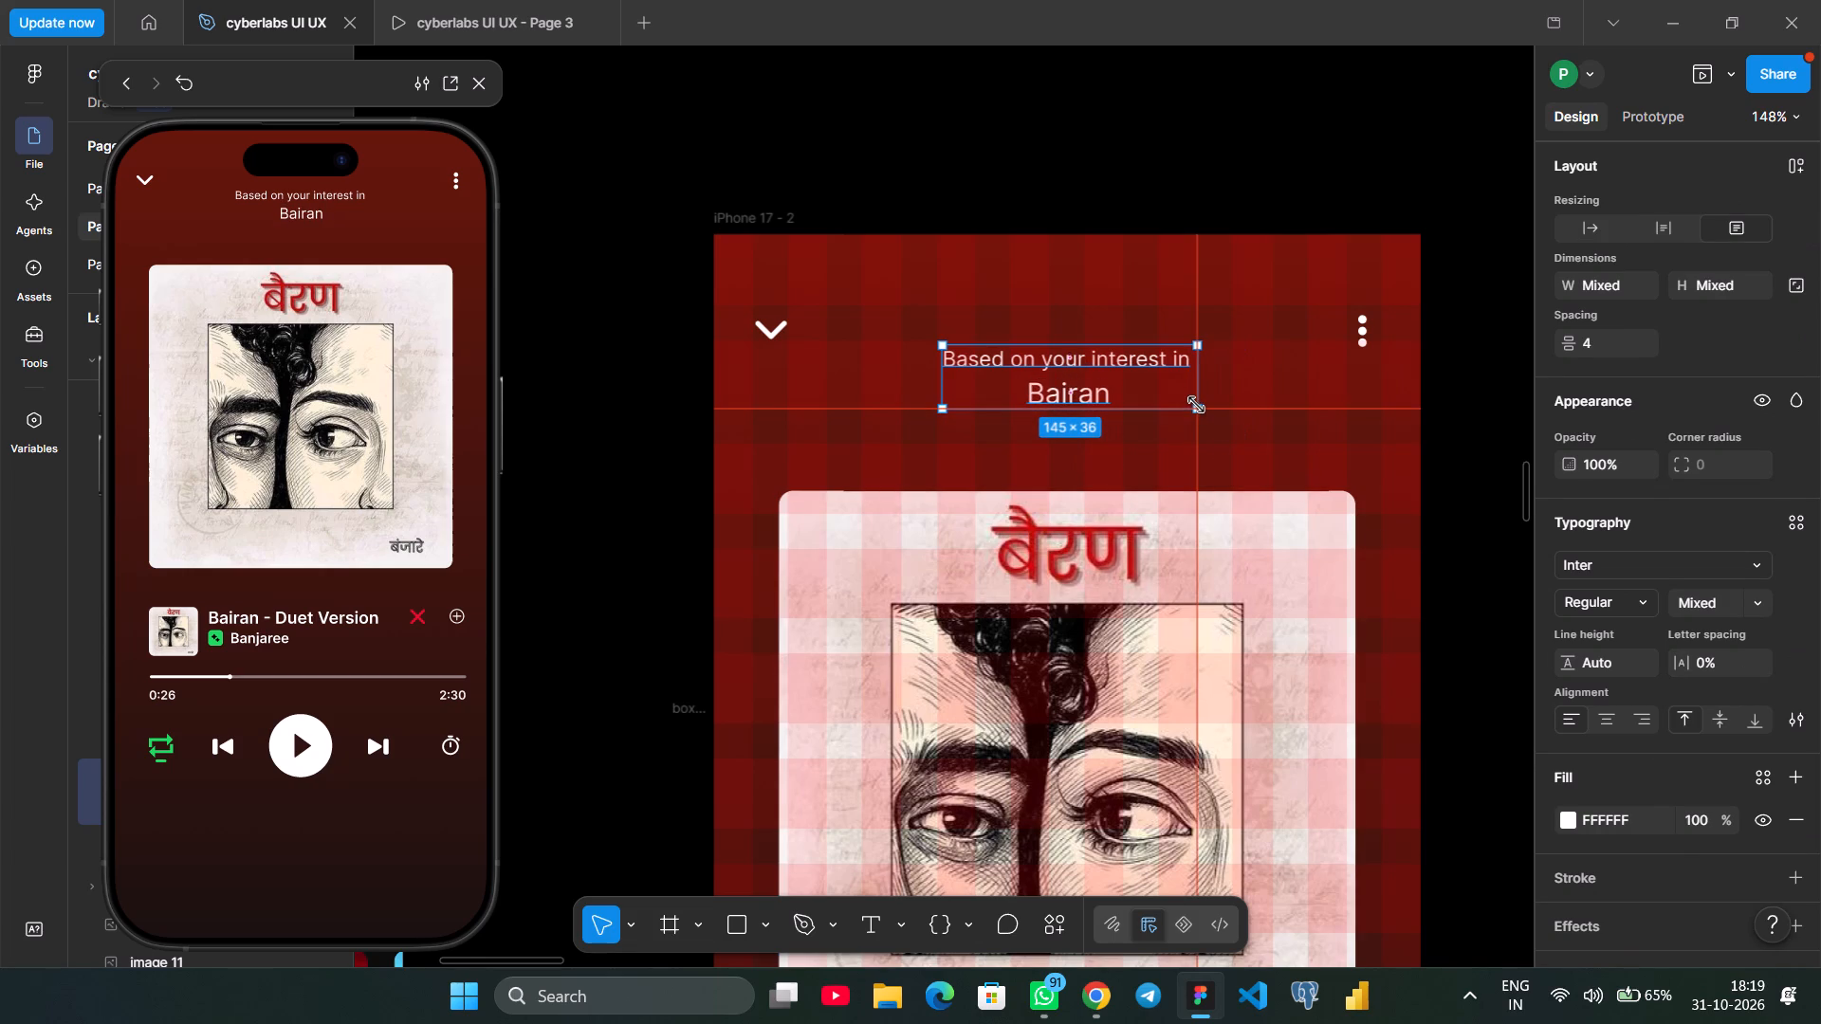
Set the "Based on your interest in" text to font size 14 and widen its box to 167 so it fits one line.
double_click(1066, 319)
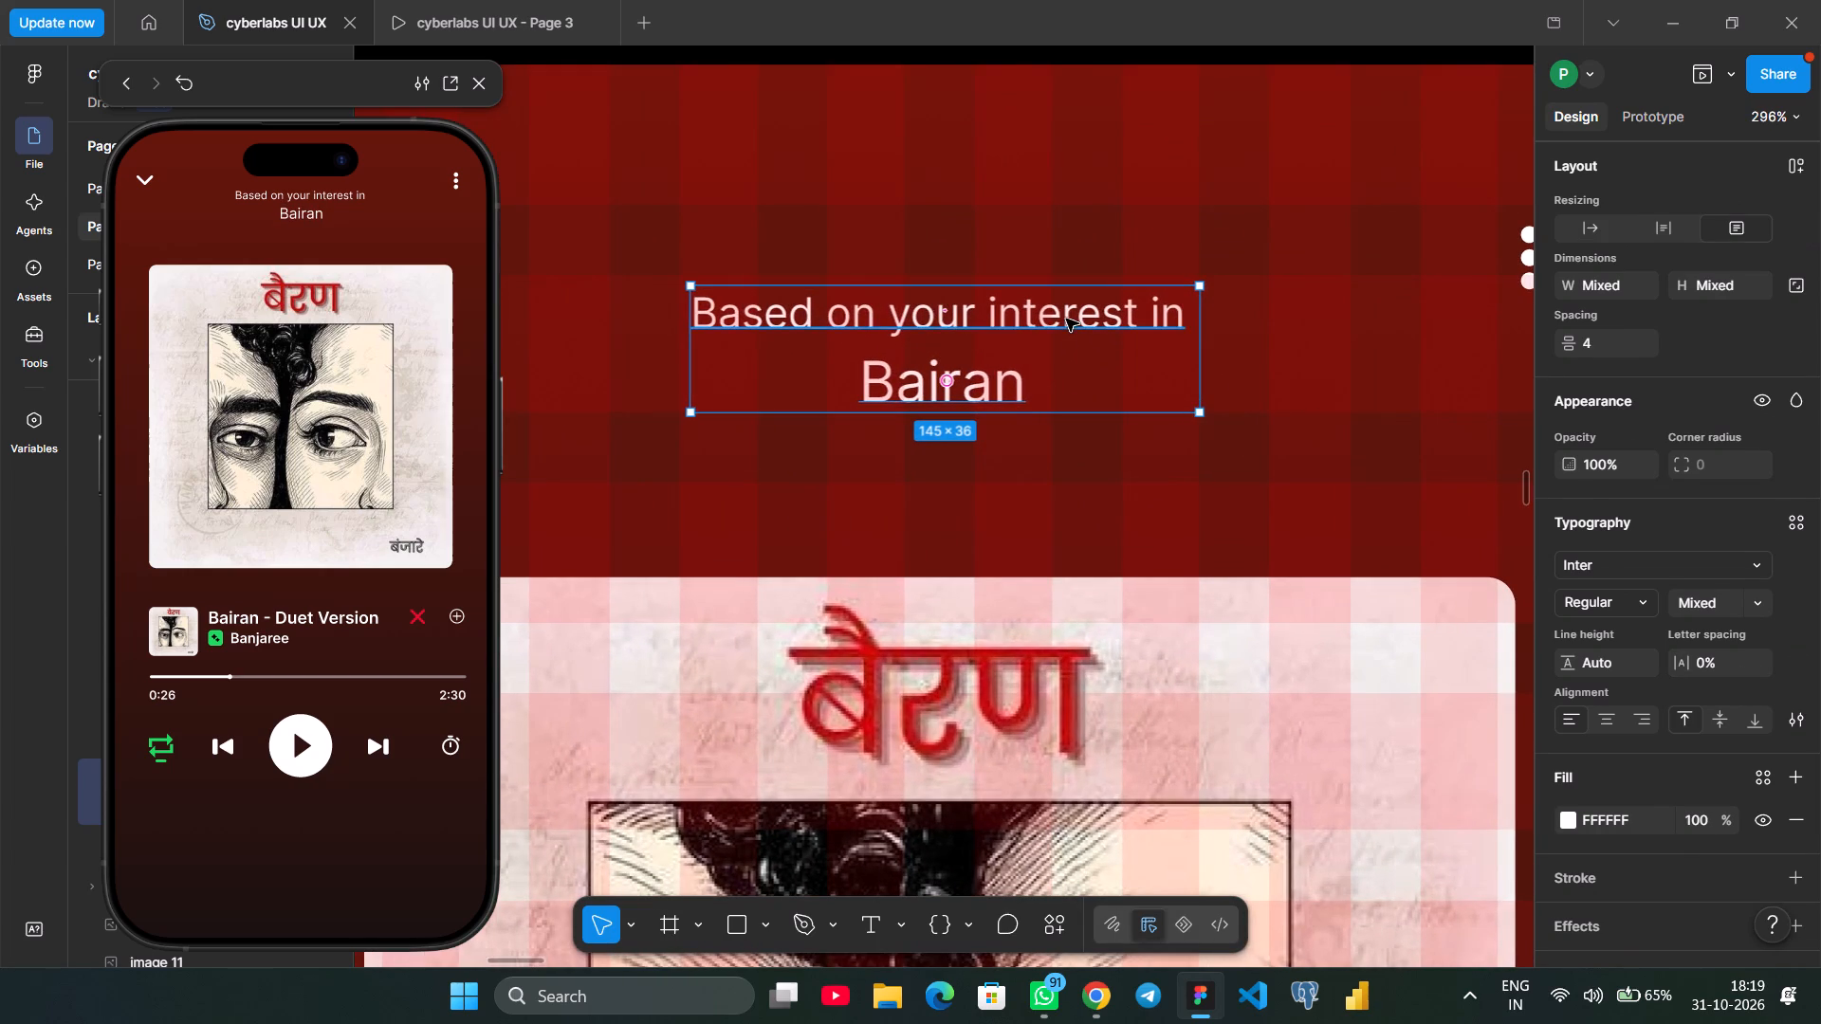
scroll(1756, 817, down, 1)
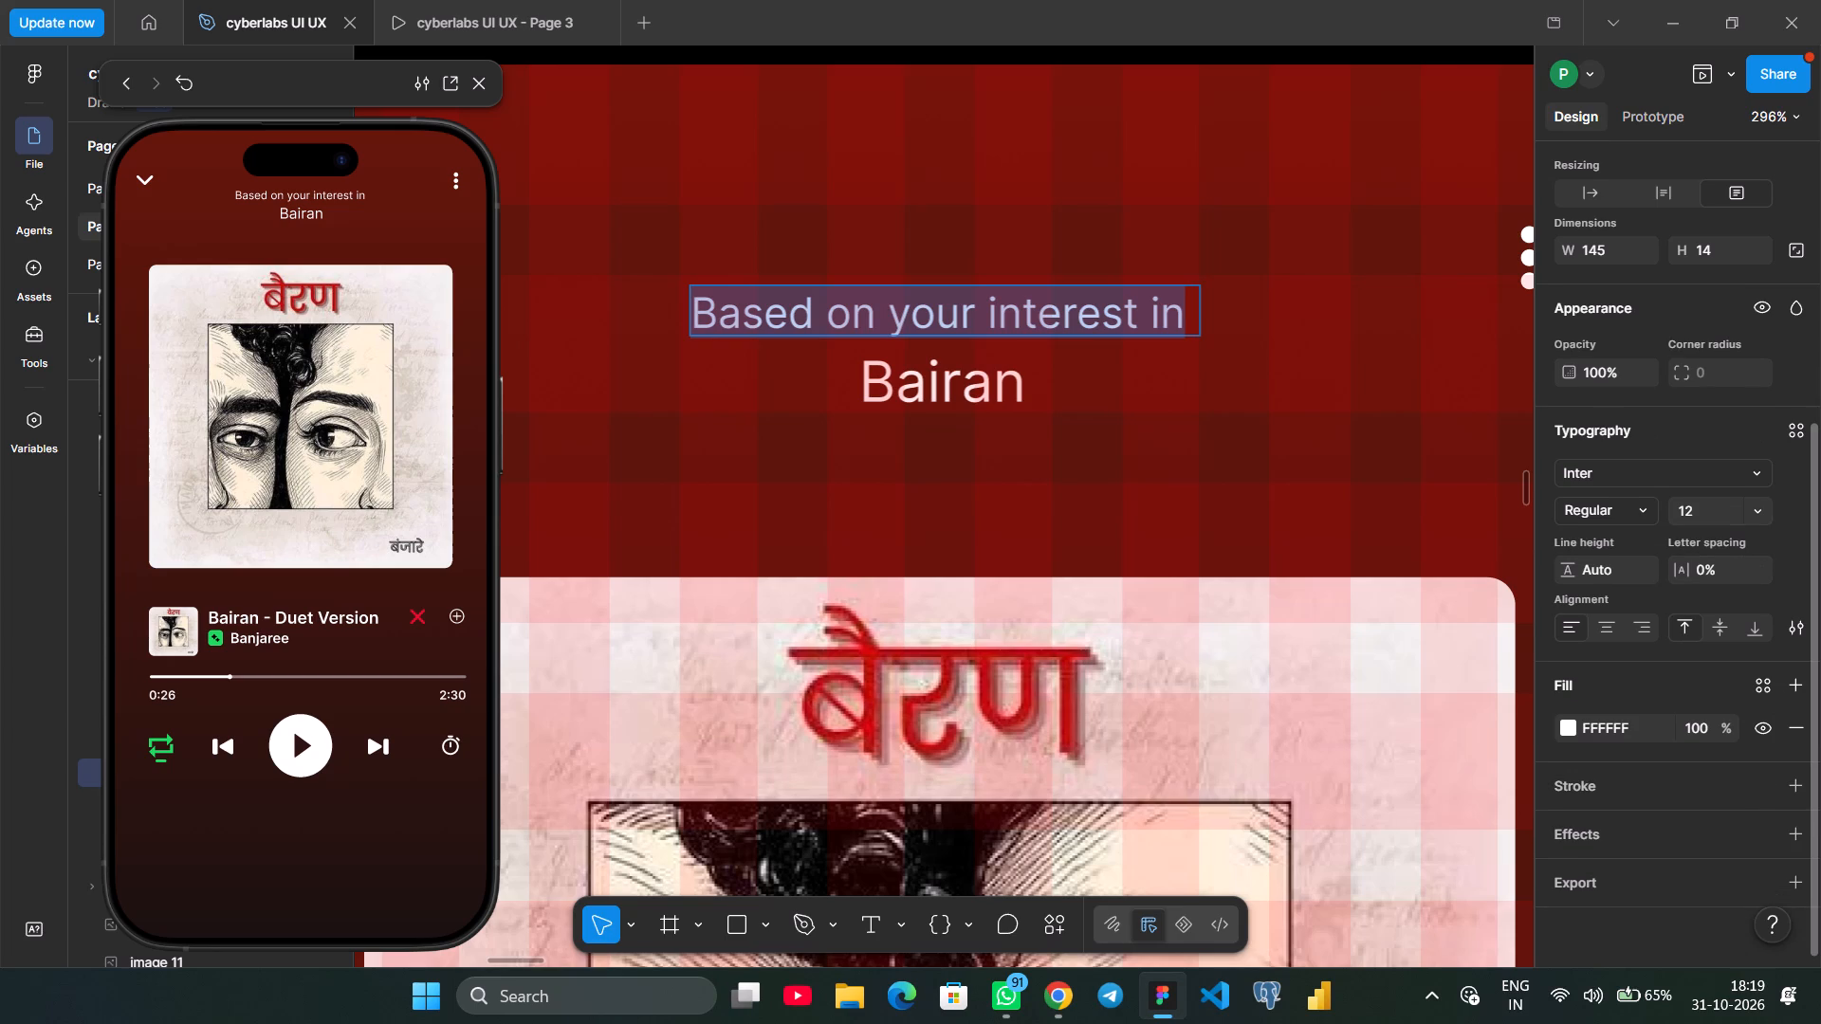
click(1700, 513)
key(Up)
key(Up)
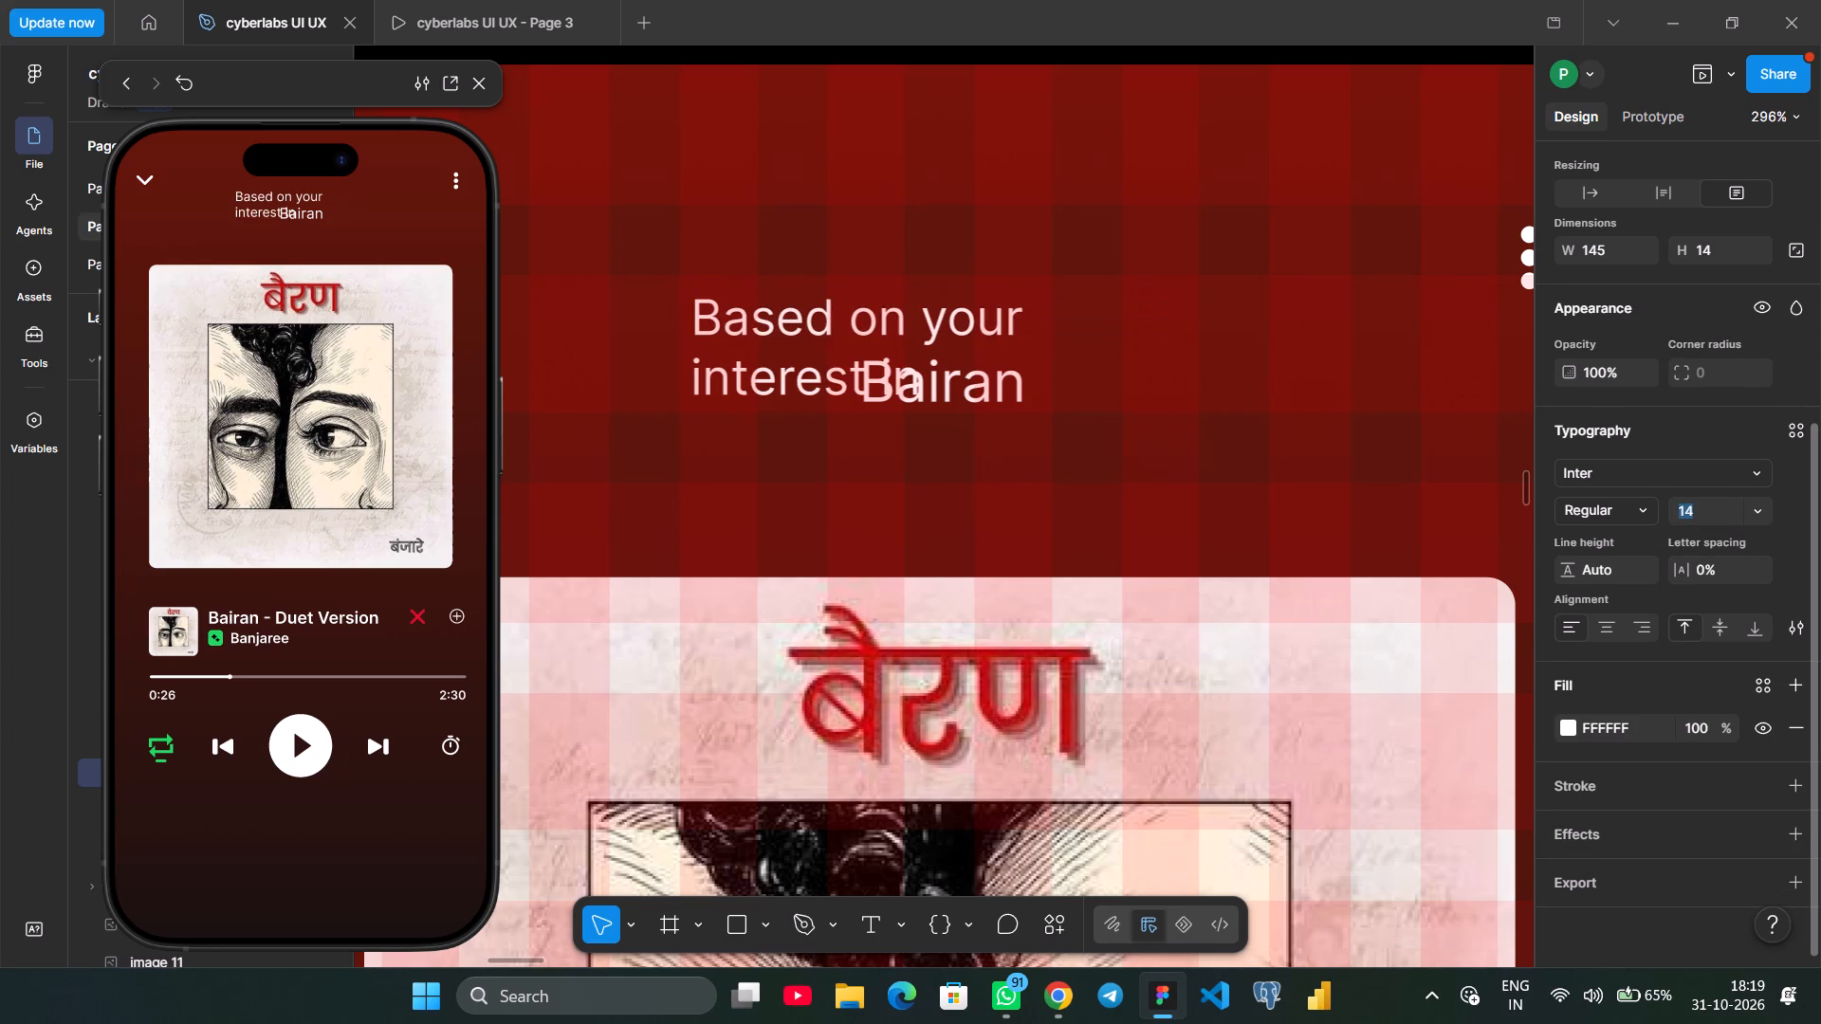
click(935, 315)
click(1100, 402)
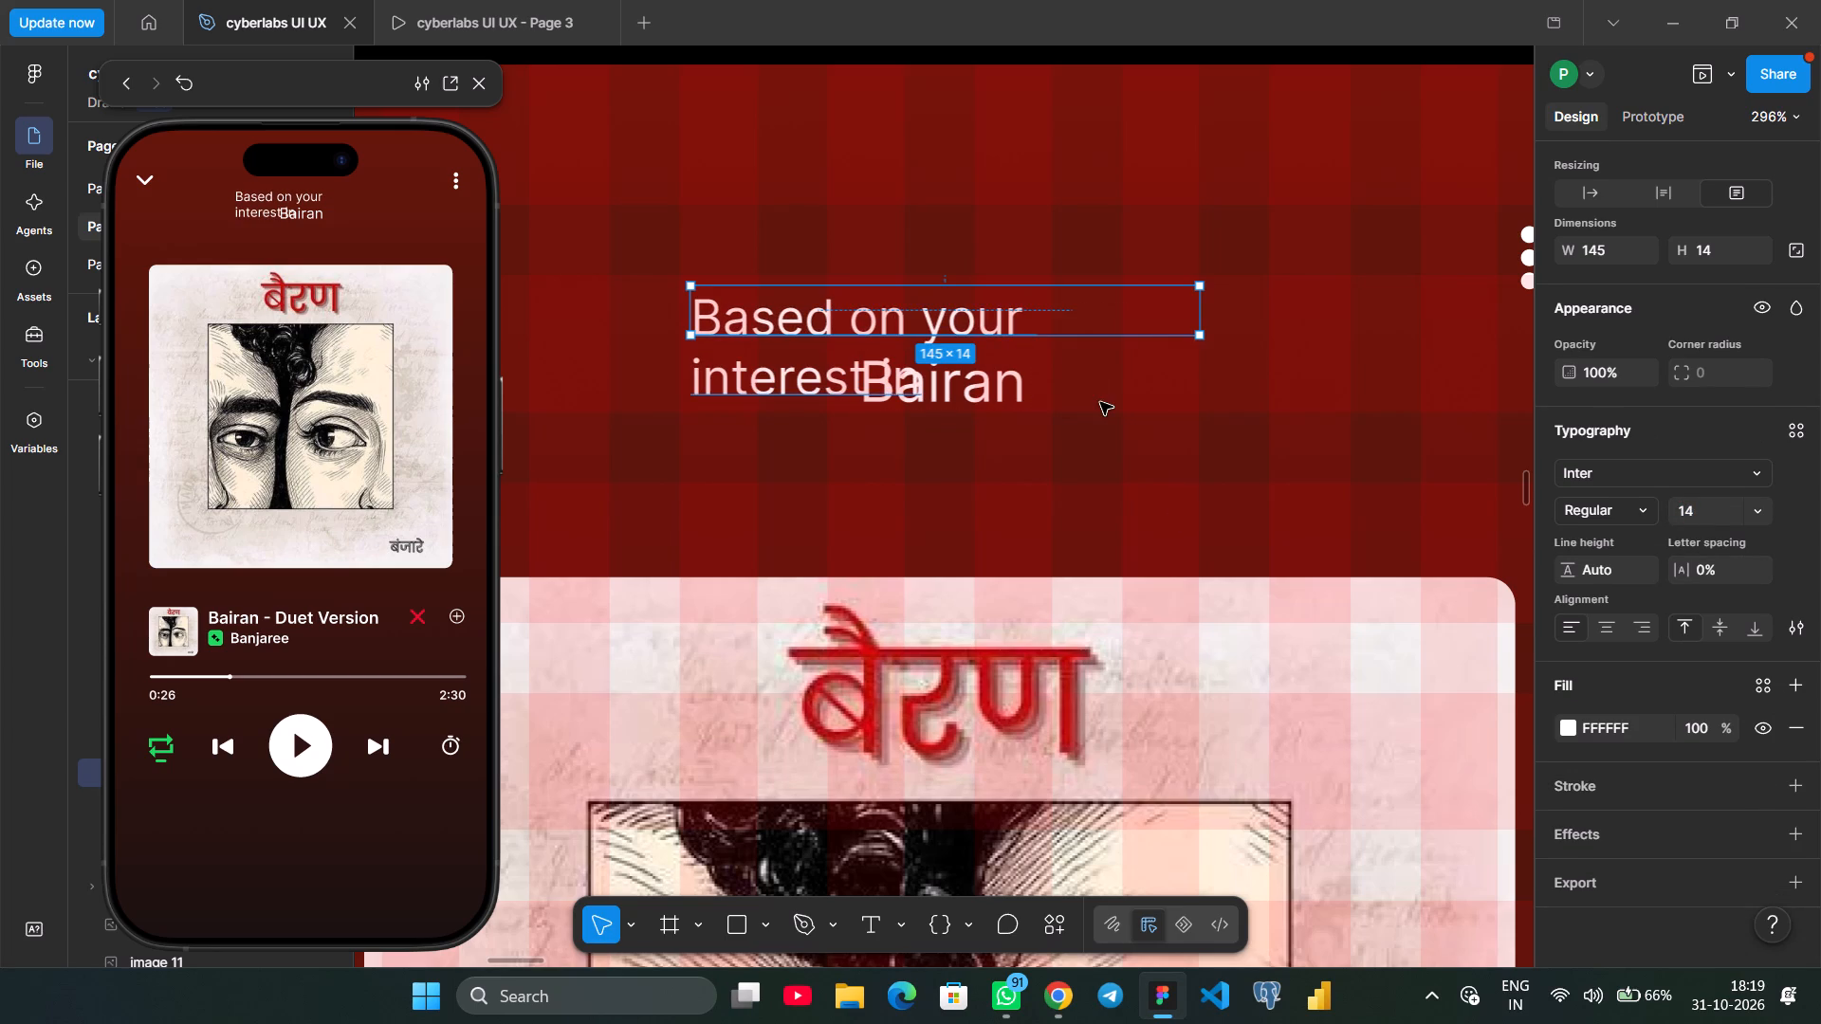
drag(1197, 312, 1265, 316)
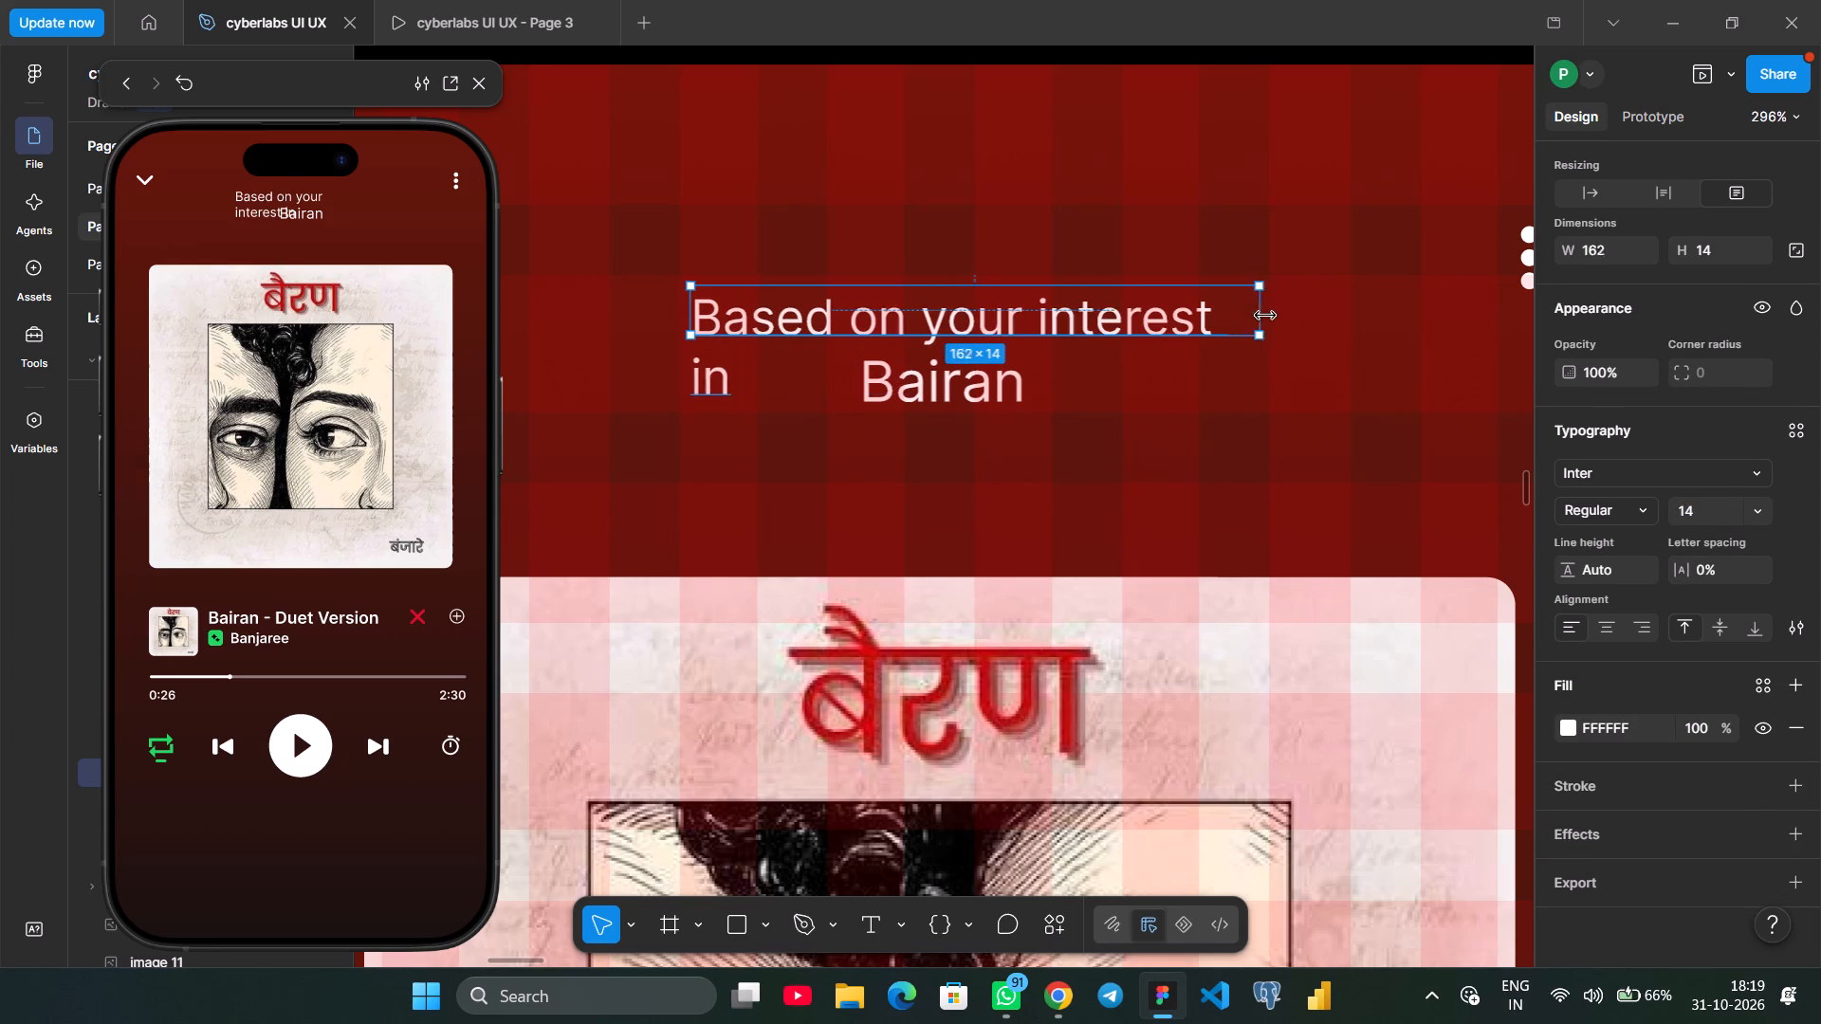
drag(1265, 316, 1278, 316)
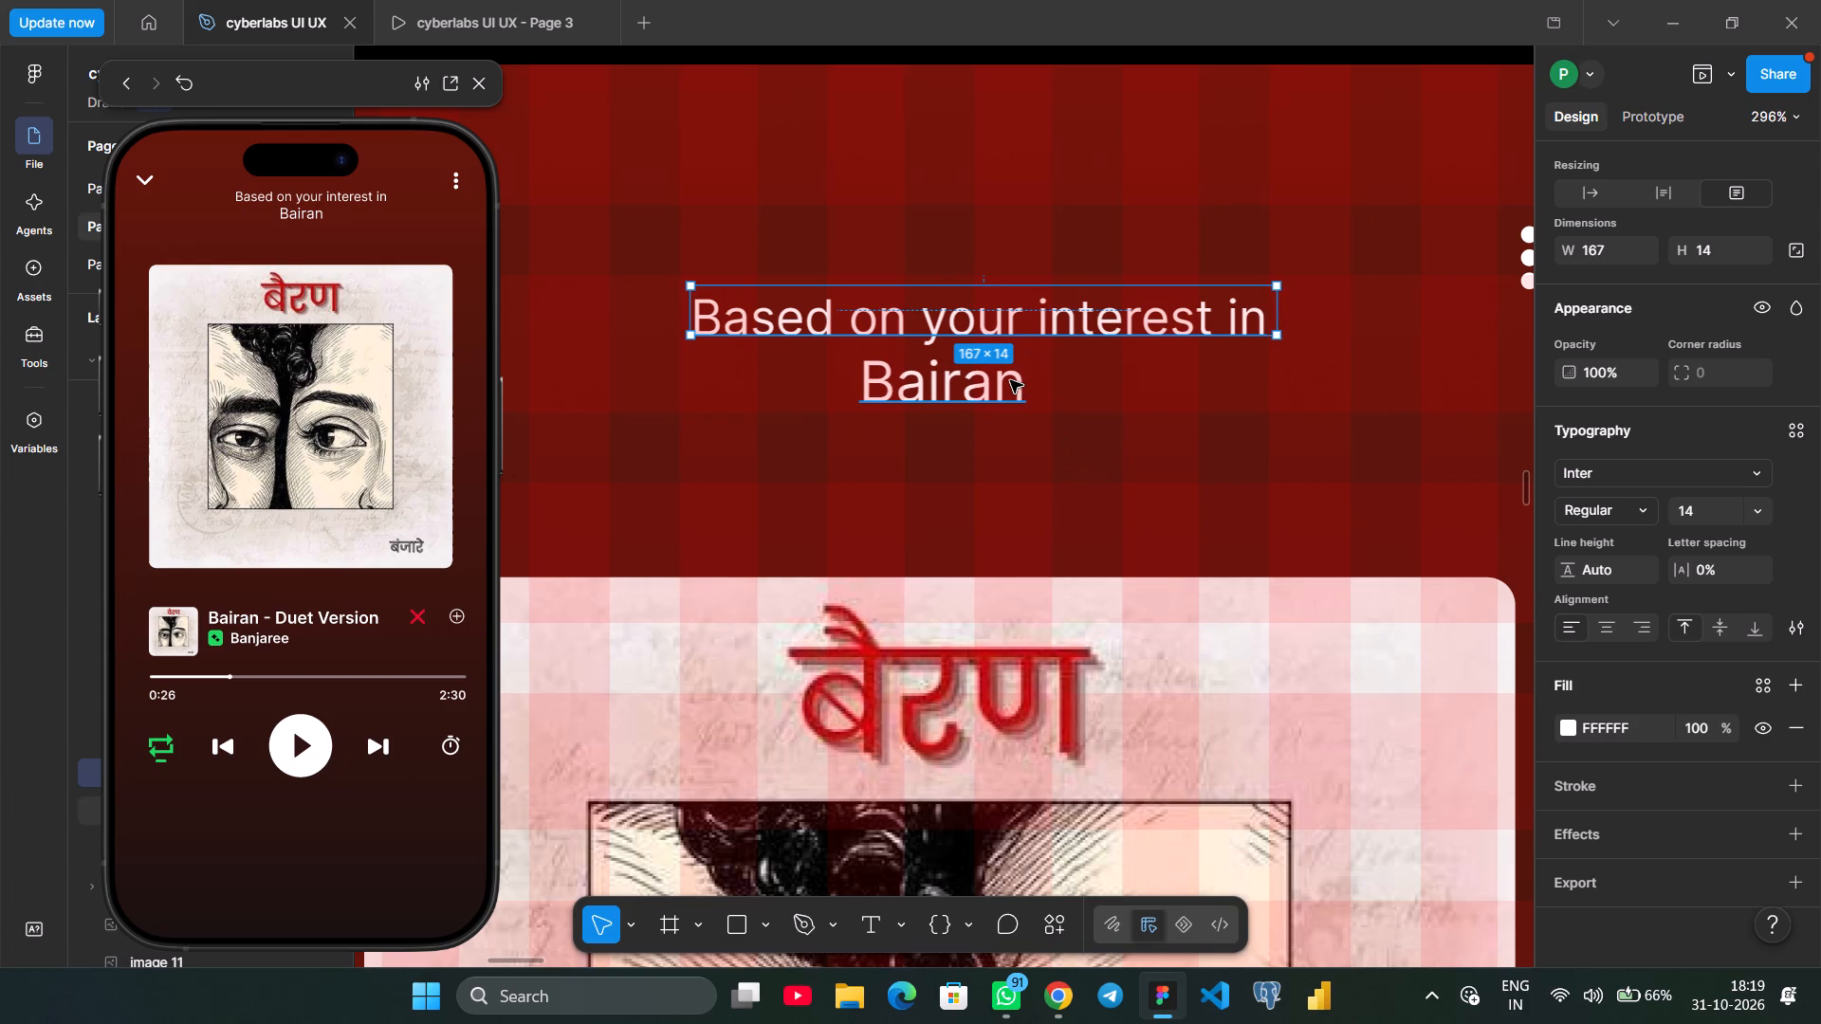
Align the horizontal centres of "Bairan" and "Based on your interest in" so the two lines are centred on each other.
shift+click(1010, 380)
click(1098, 457)
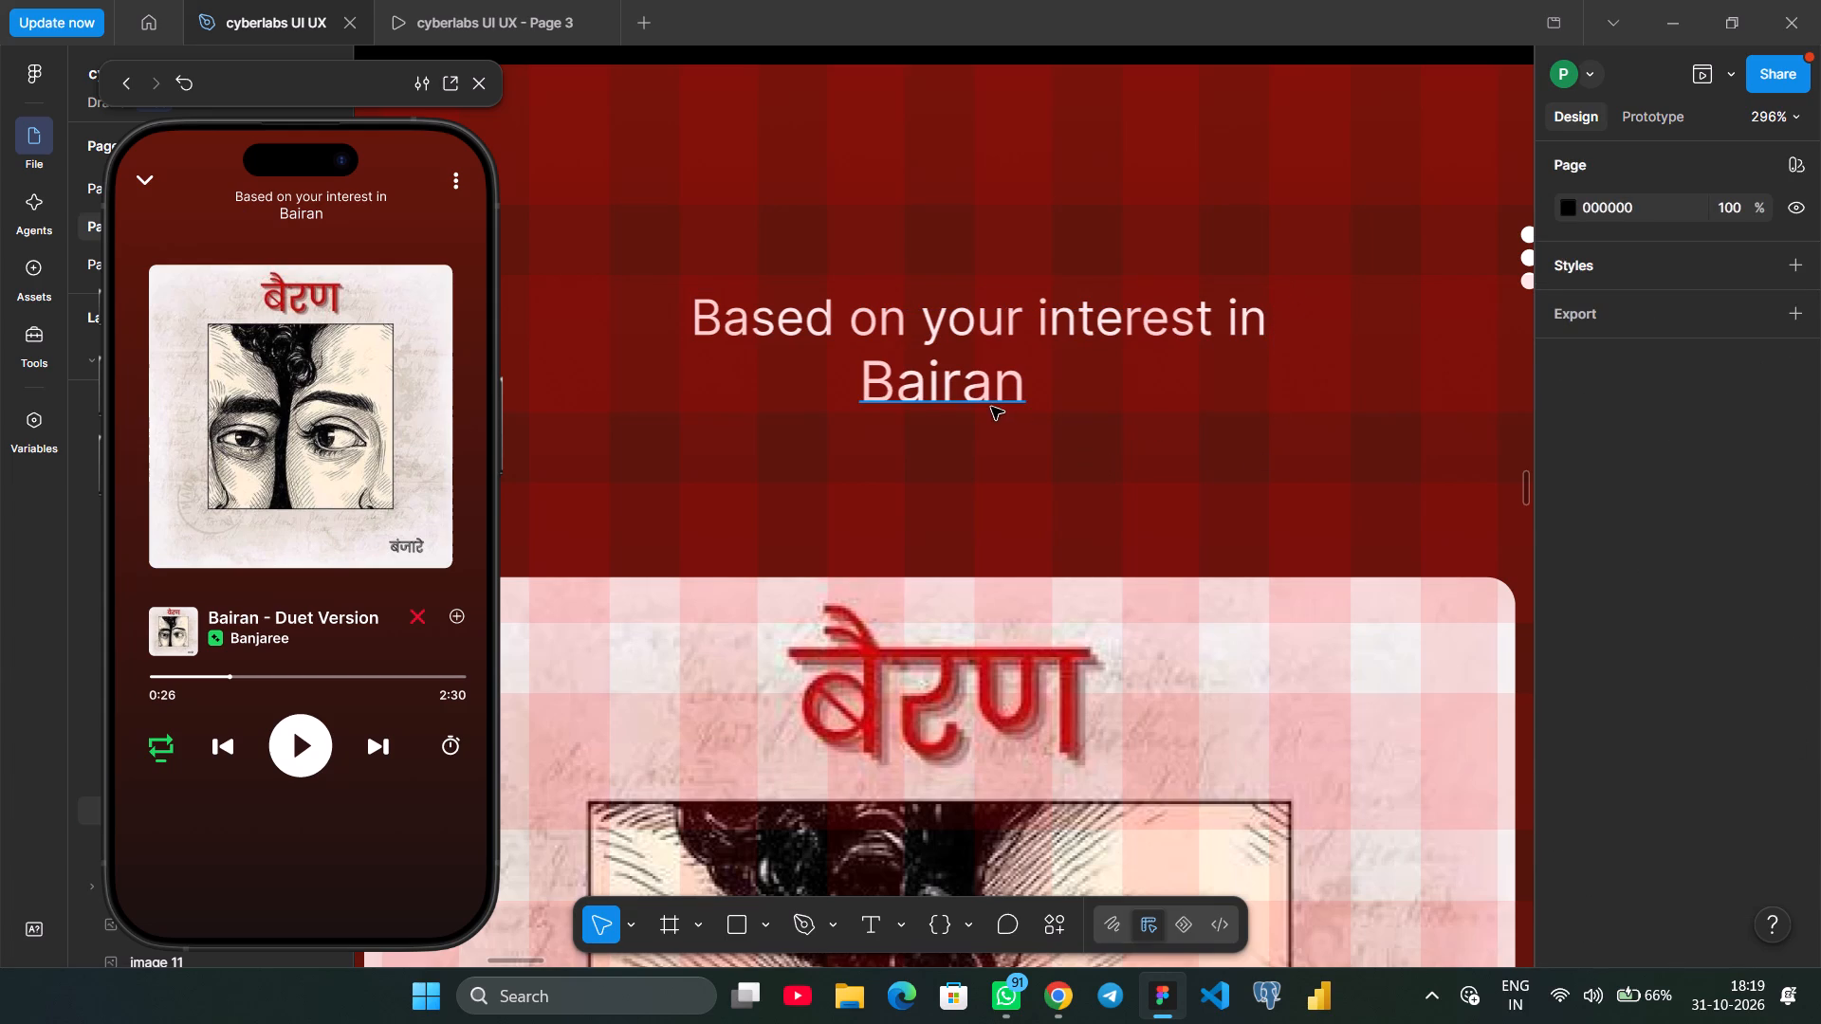
click(991, 407)
shift+click(1117, 320)
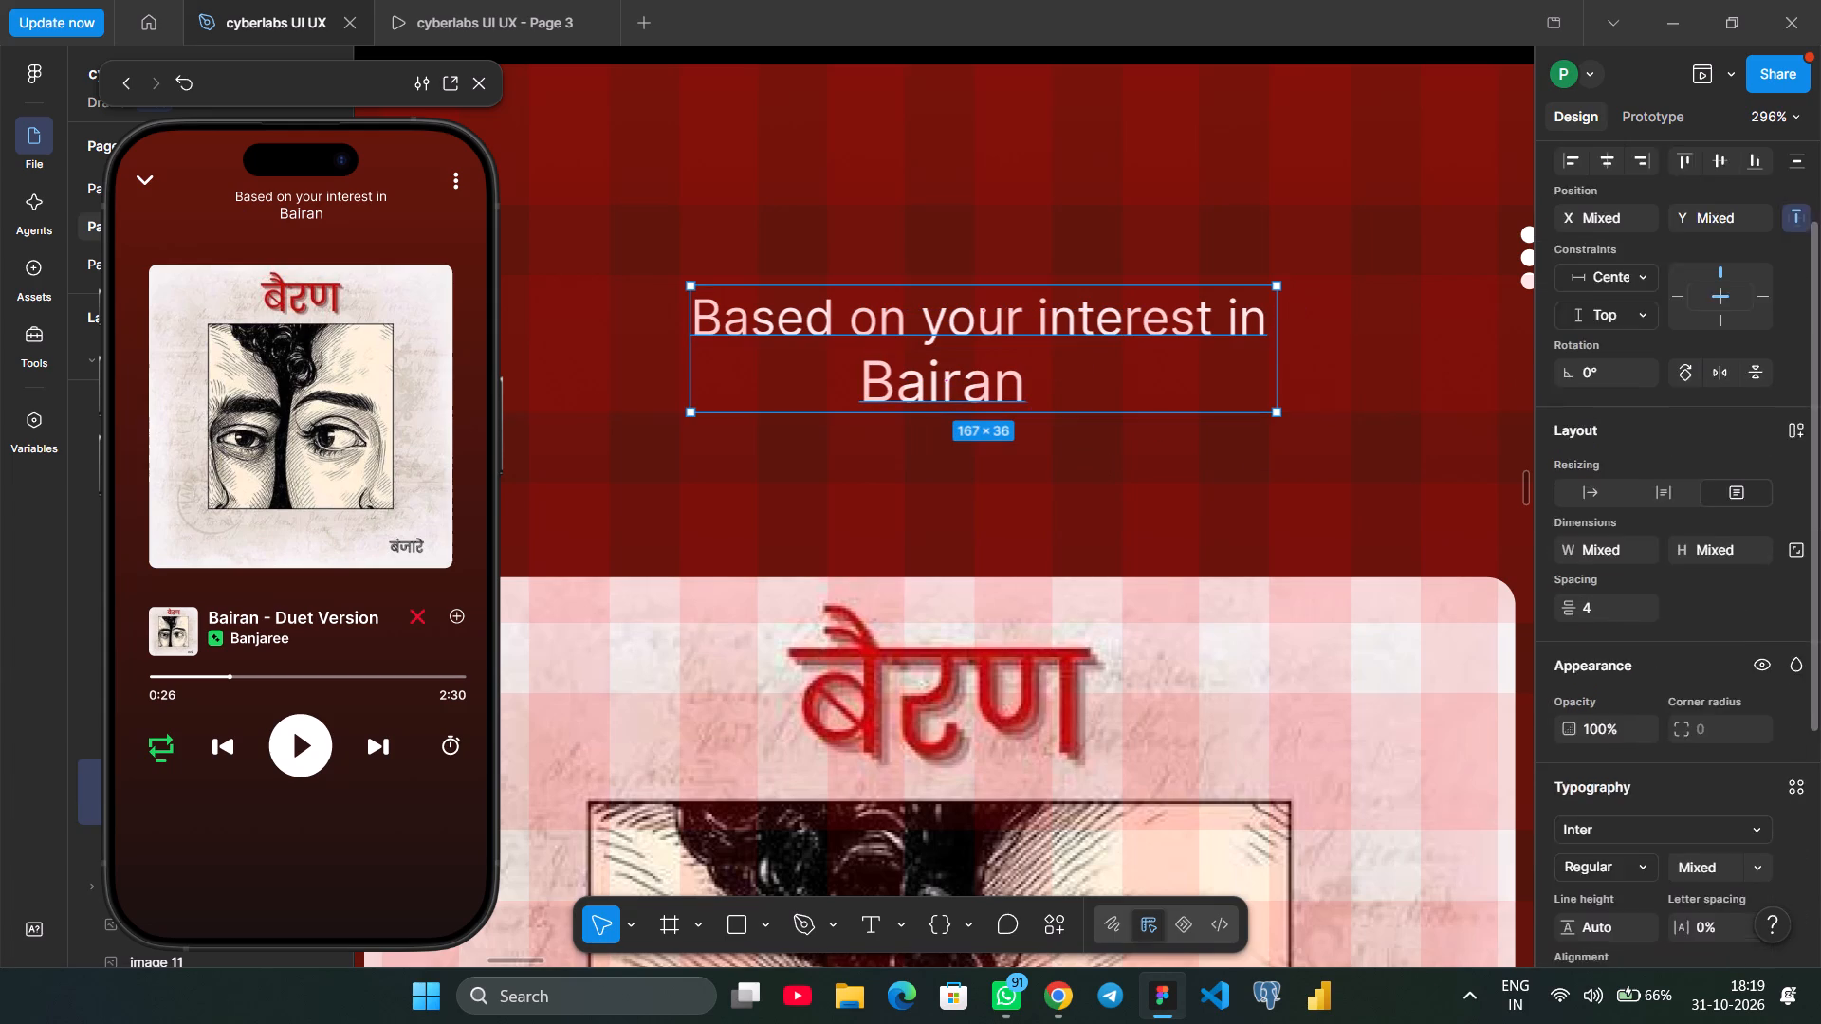
click(1607, 280)
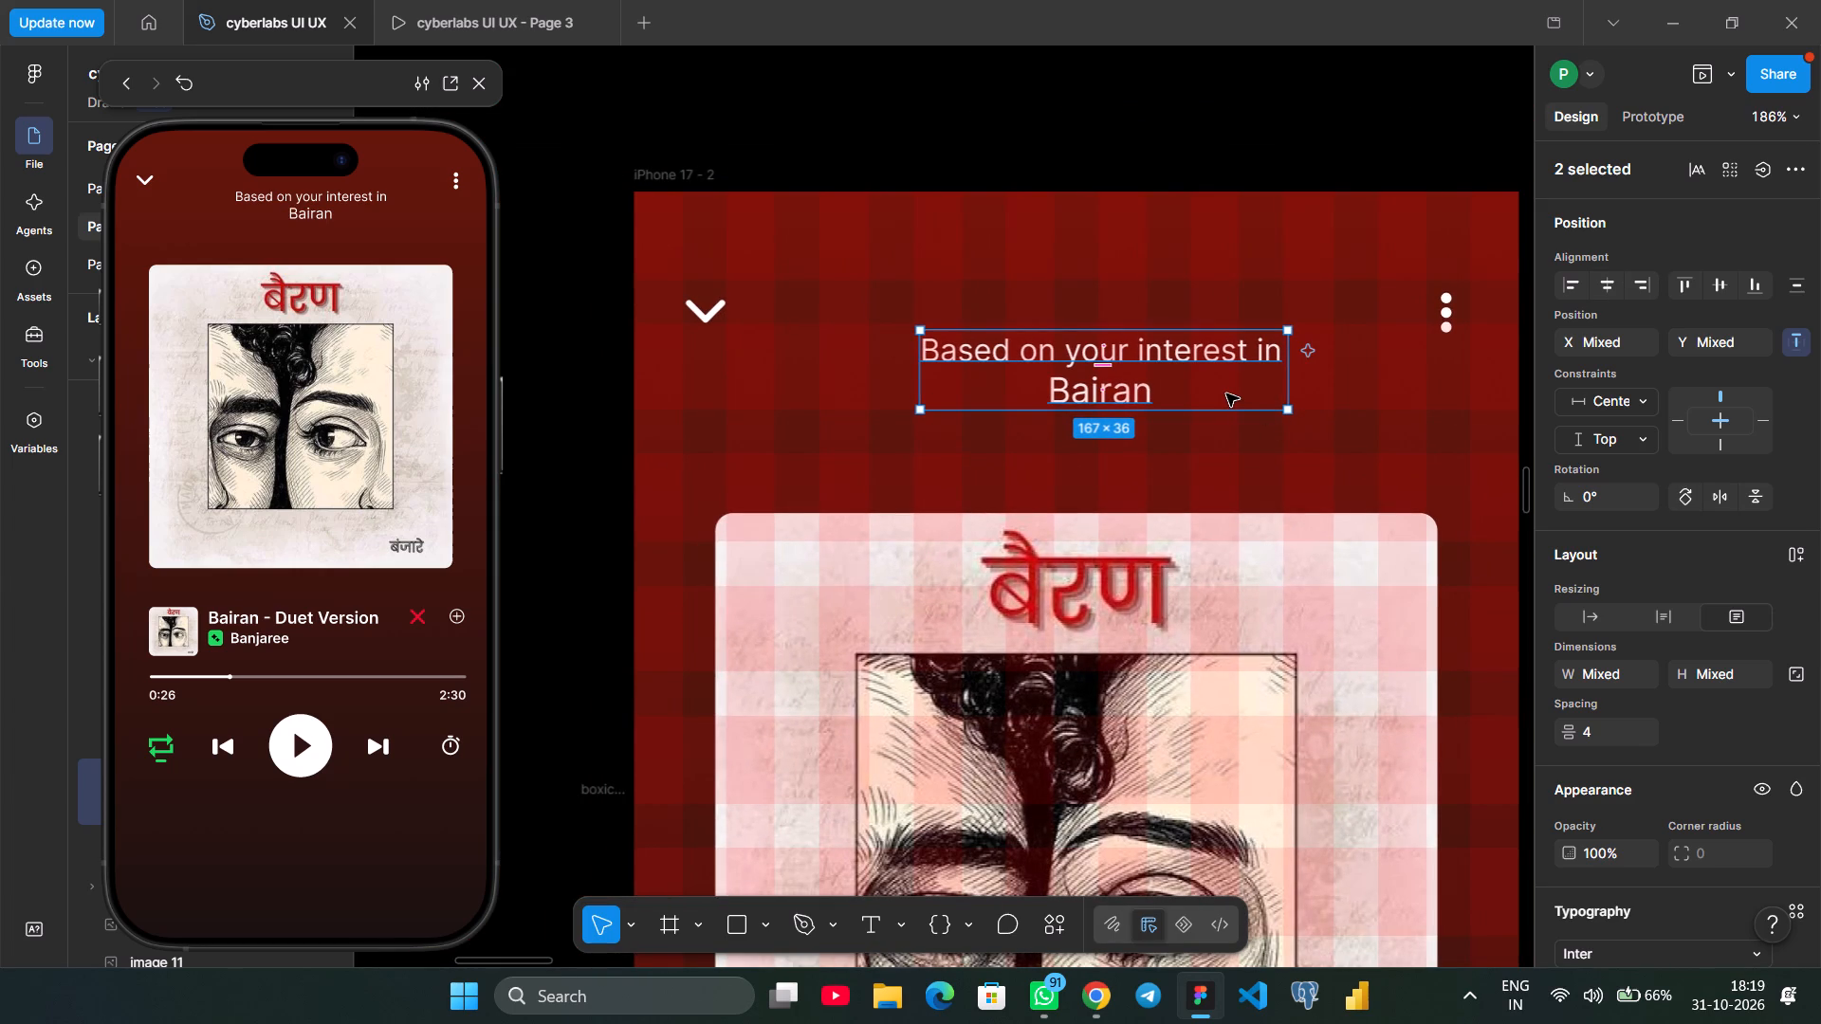
Shift the two header lines together slightly left so they sit horizontally centred in the iPhone 17 - 2 frame.
drag(1226, 393, 1205, 393)
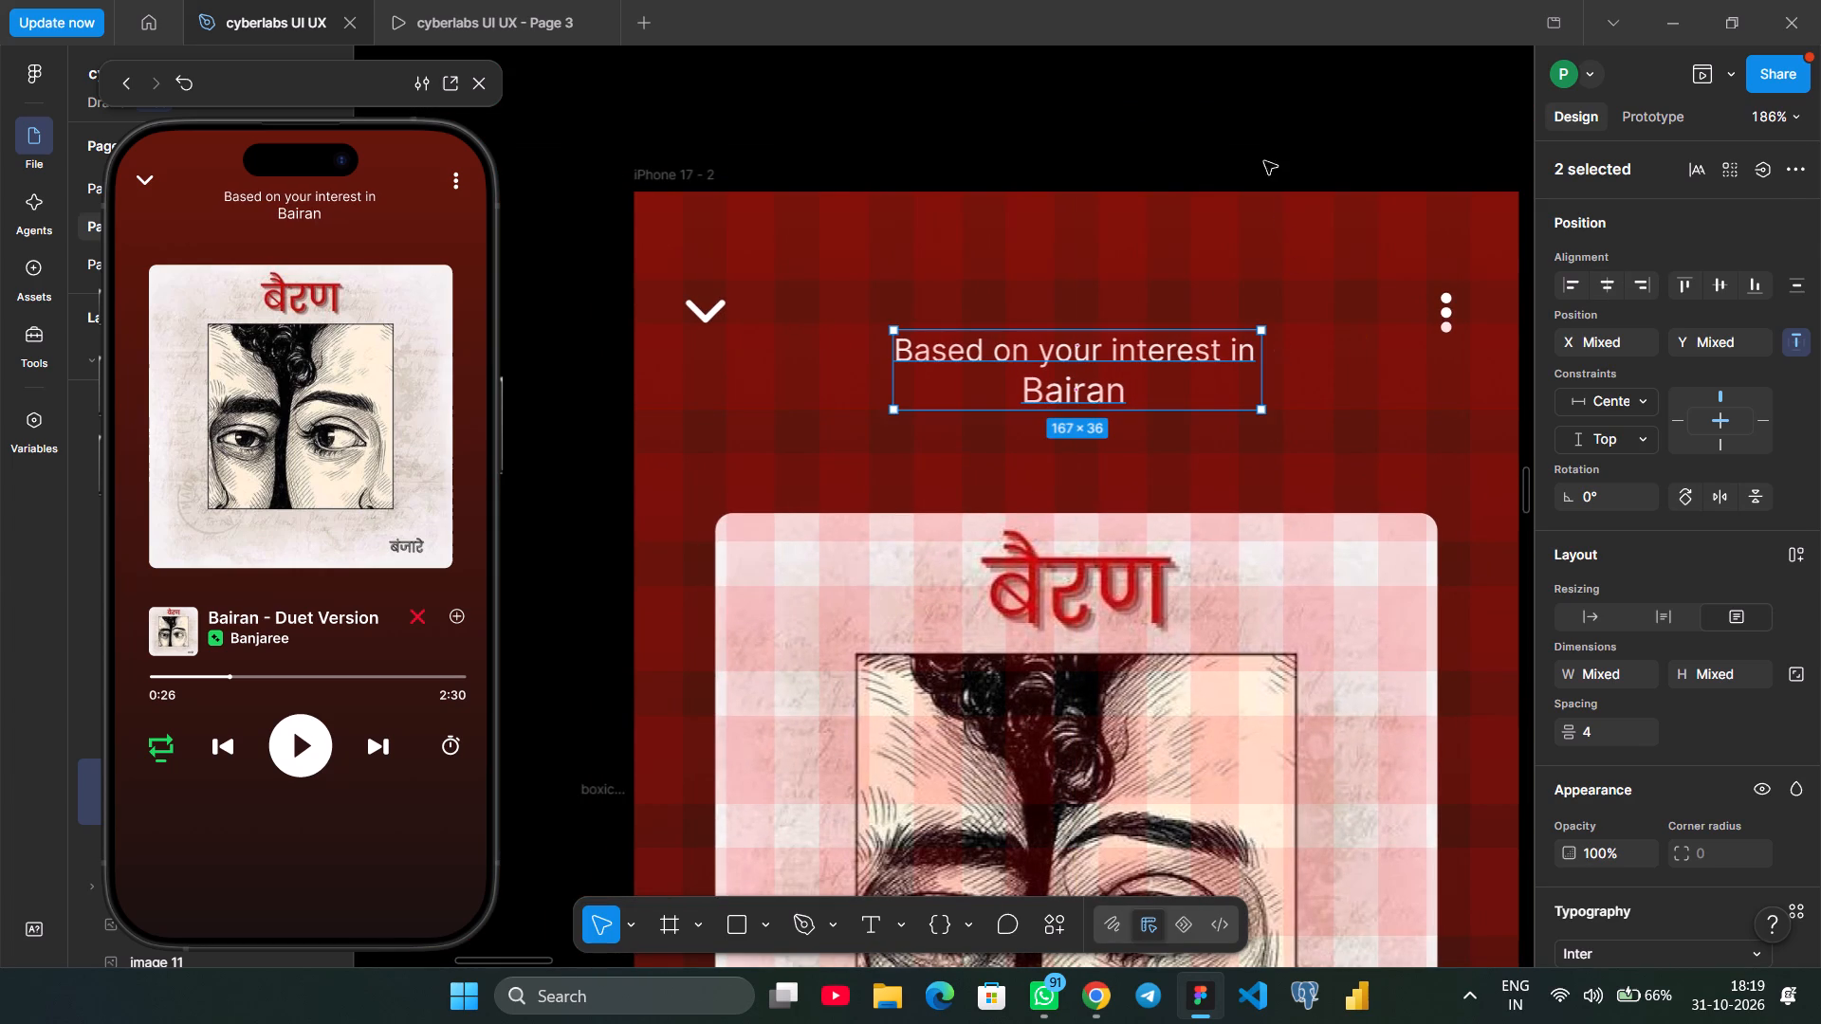
click(1242, 139)
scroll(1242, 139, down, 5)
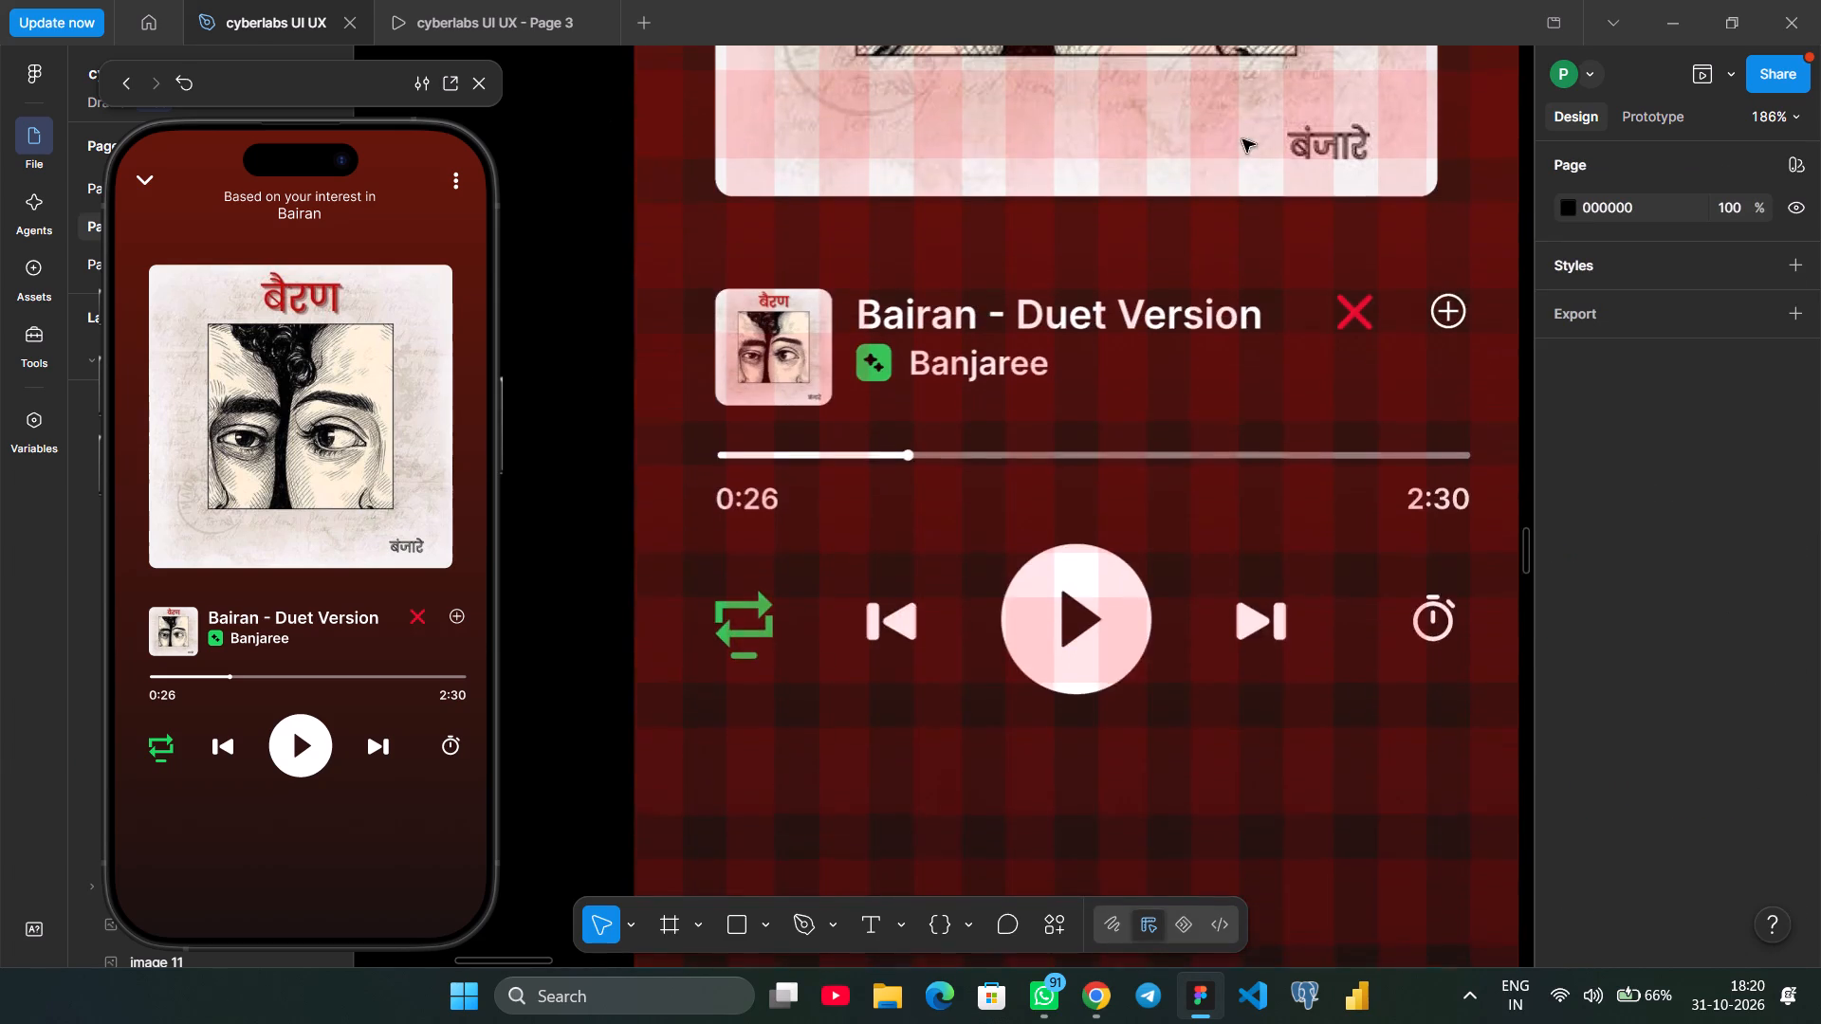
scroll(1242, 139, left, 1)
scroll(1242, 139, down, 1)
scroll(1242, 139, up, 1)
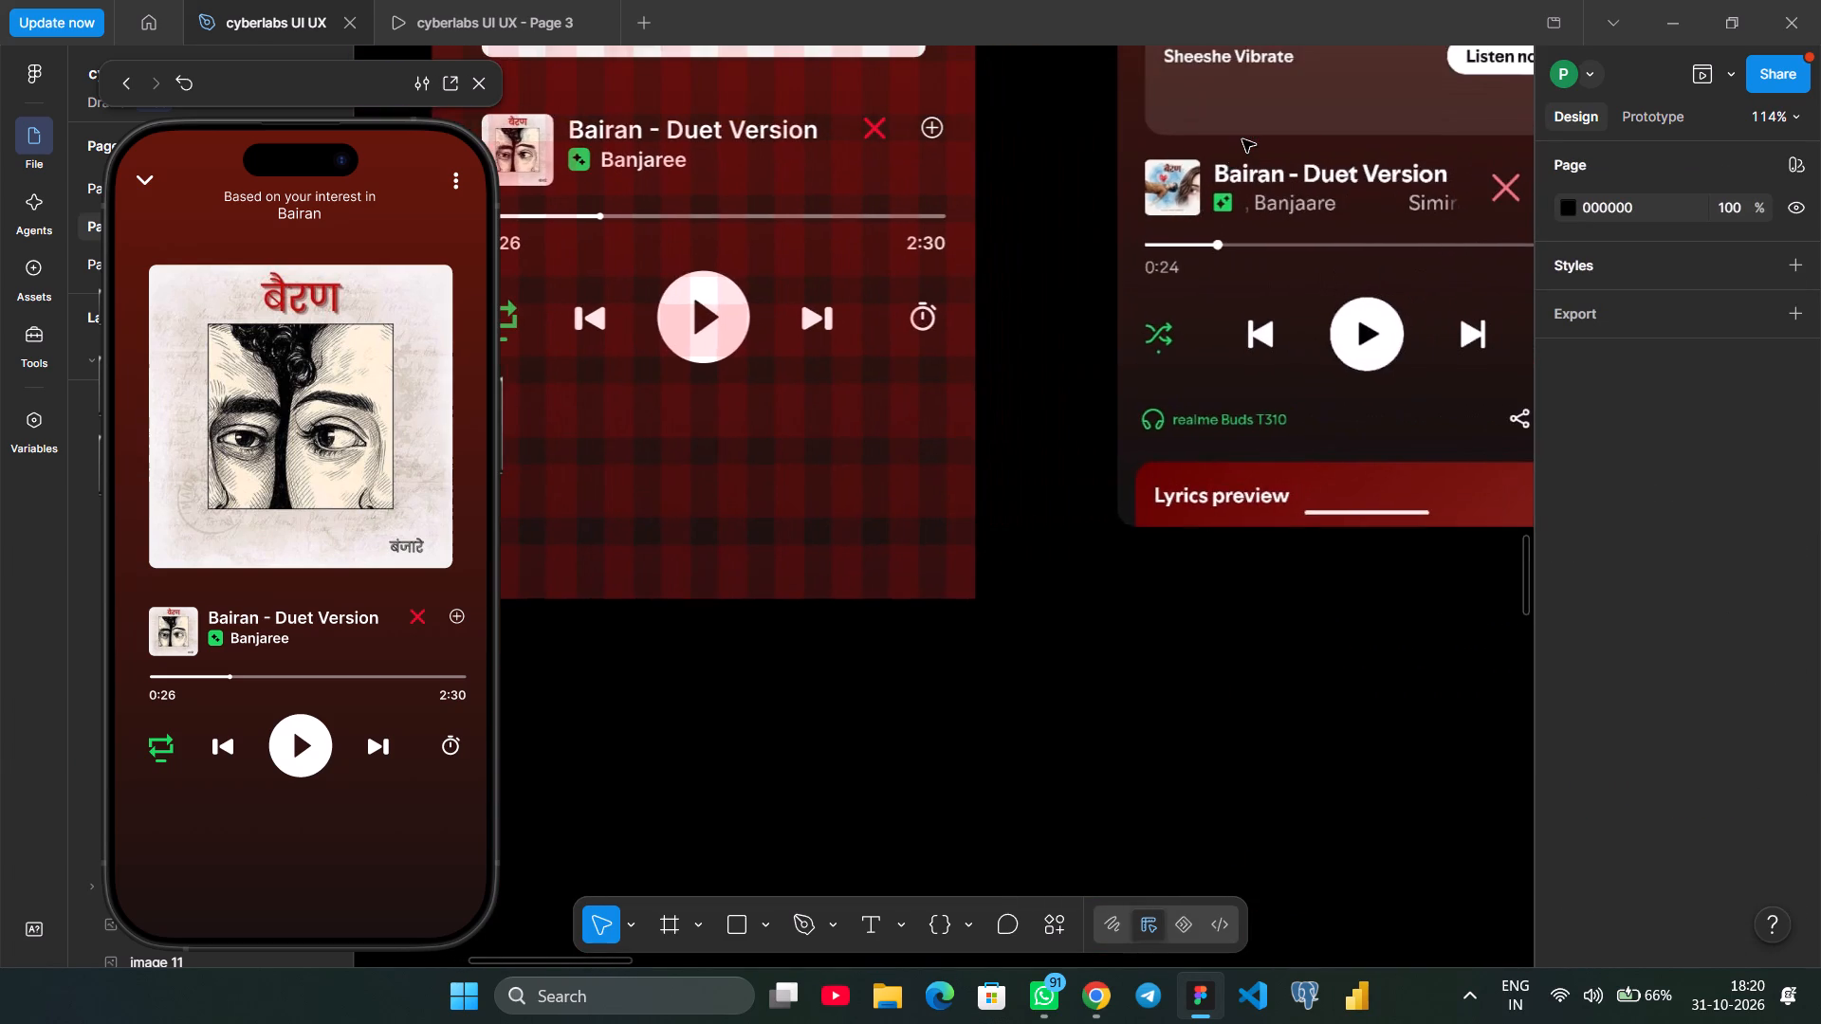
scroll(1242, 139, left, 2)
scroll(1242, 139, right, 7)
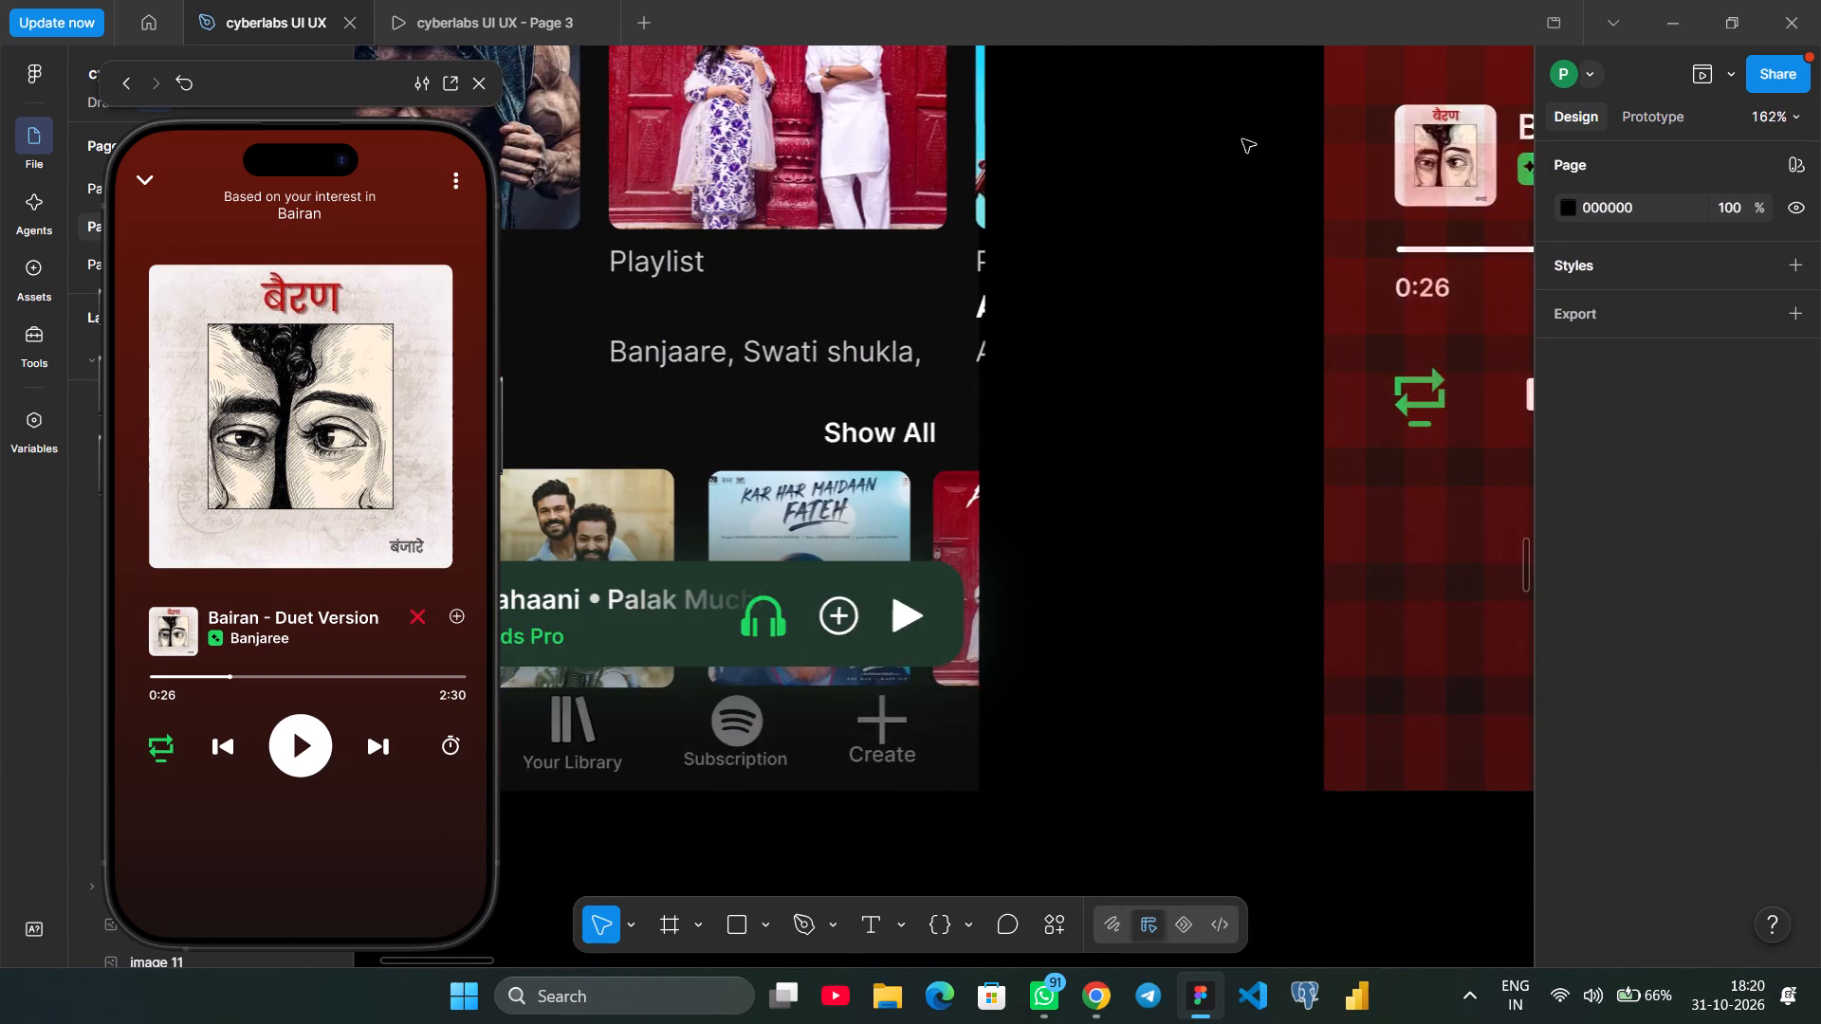
Copy the green Bluetooth "Apple Airpods Pro" label from the home screen's mini player and paste it into the iPhone 17 - 2 frame.
scroll(1242, 139, right, 2)
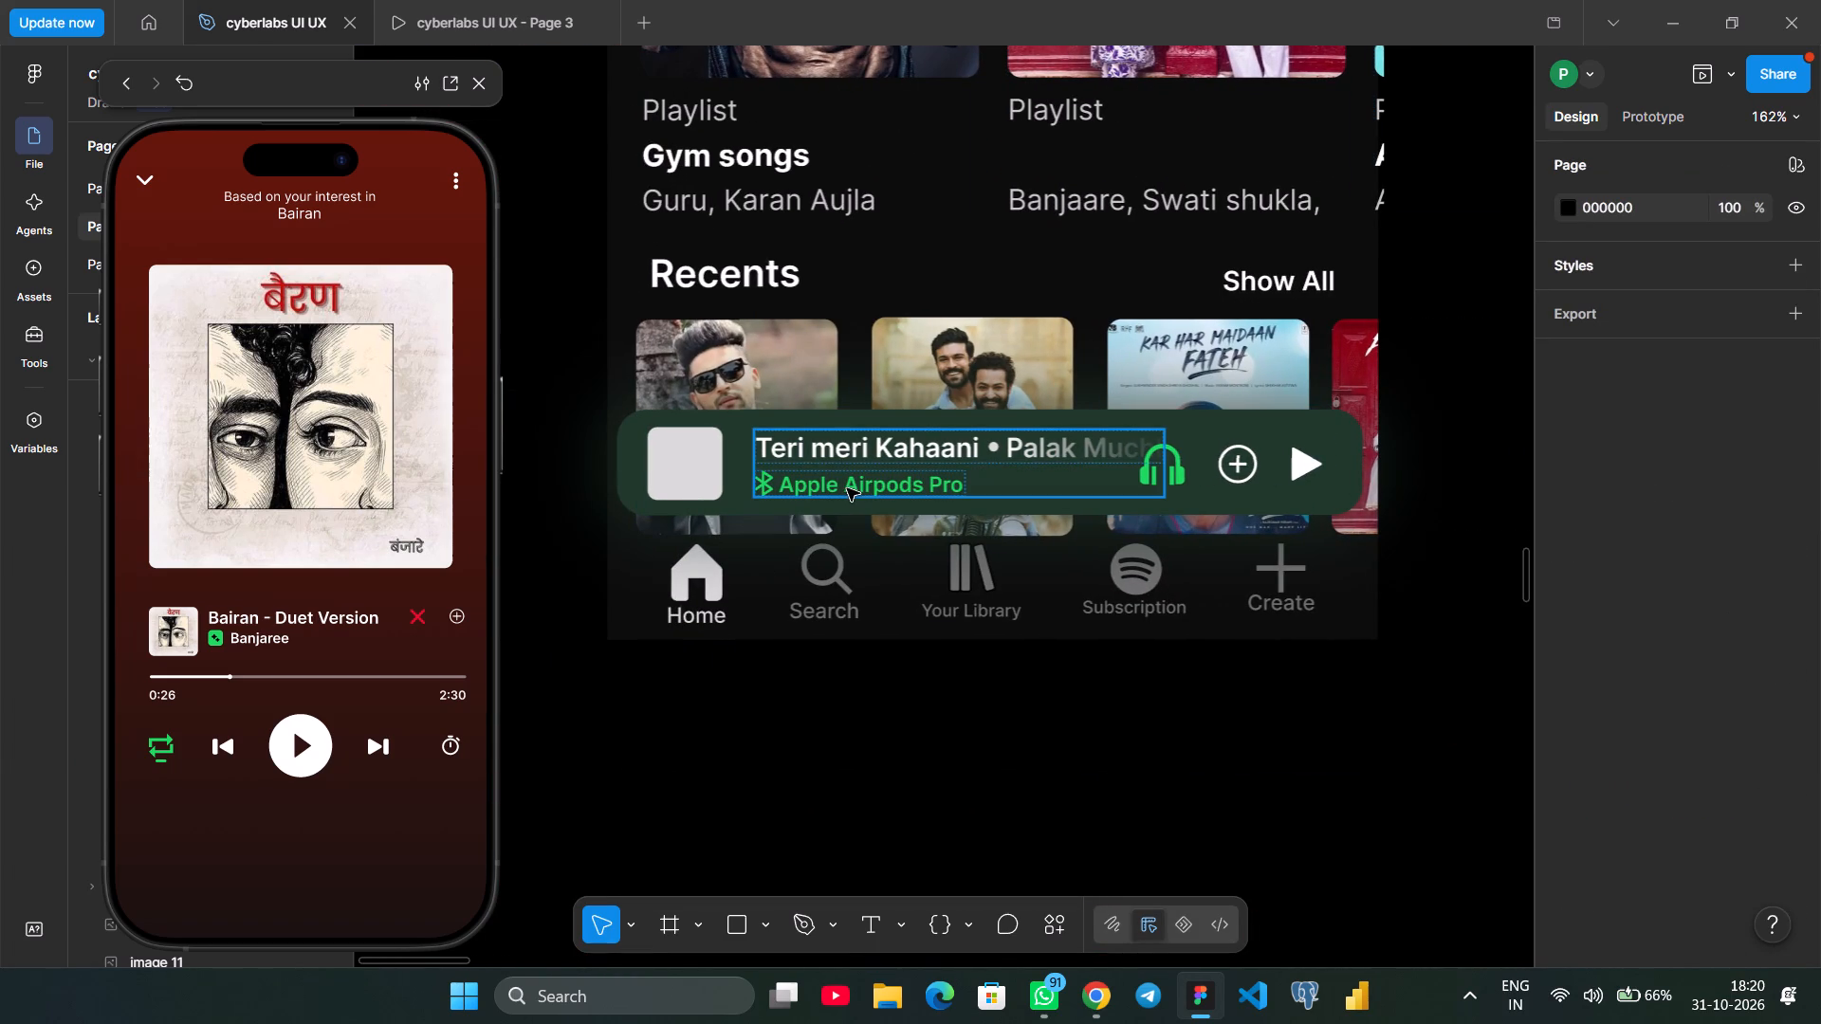
double_click(801, 491)
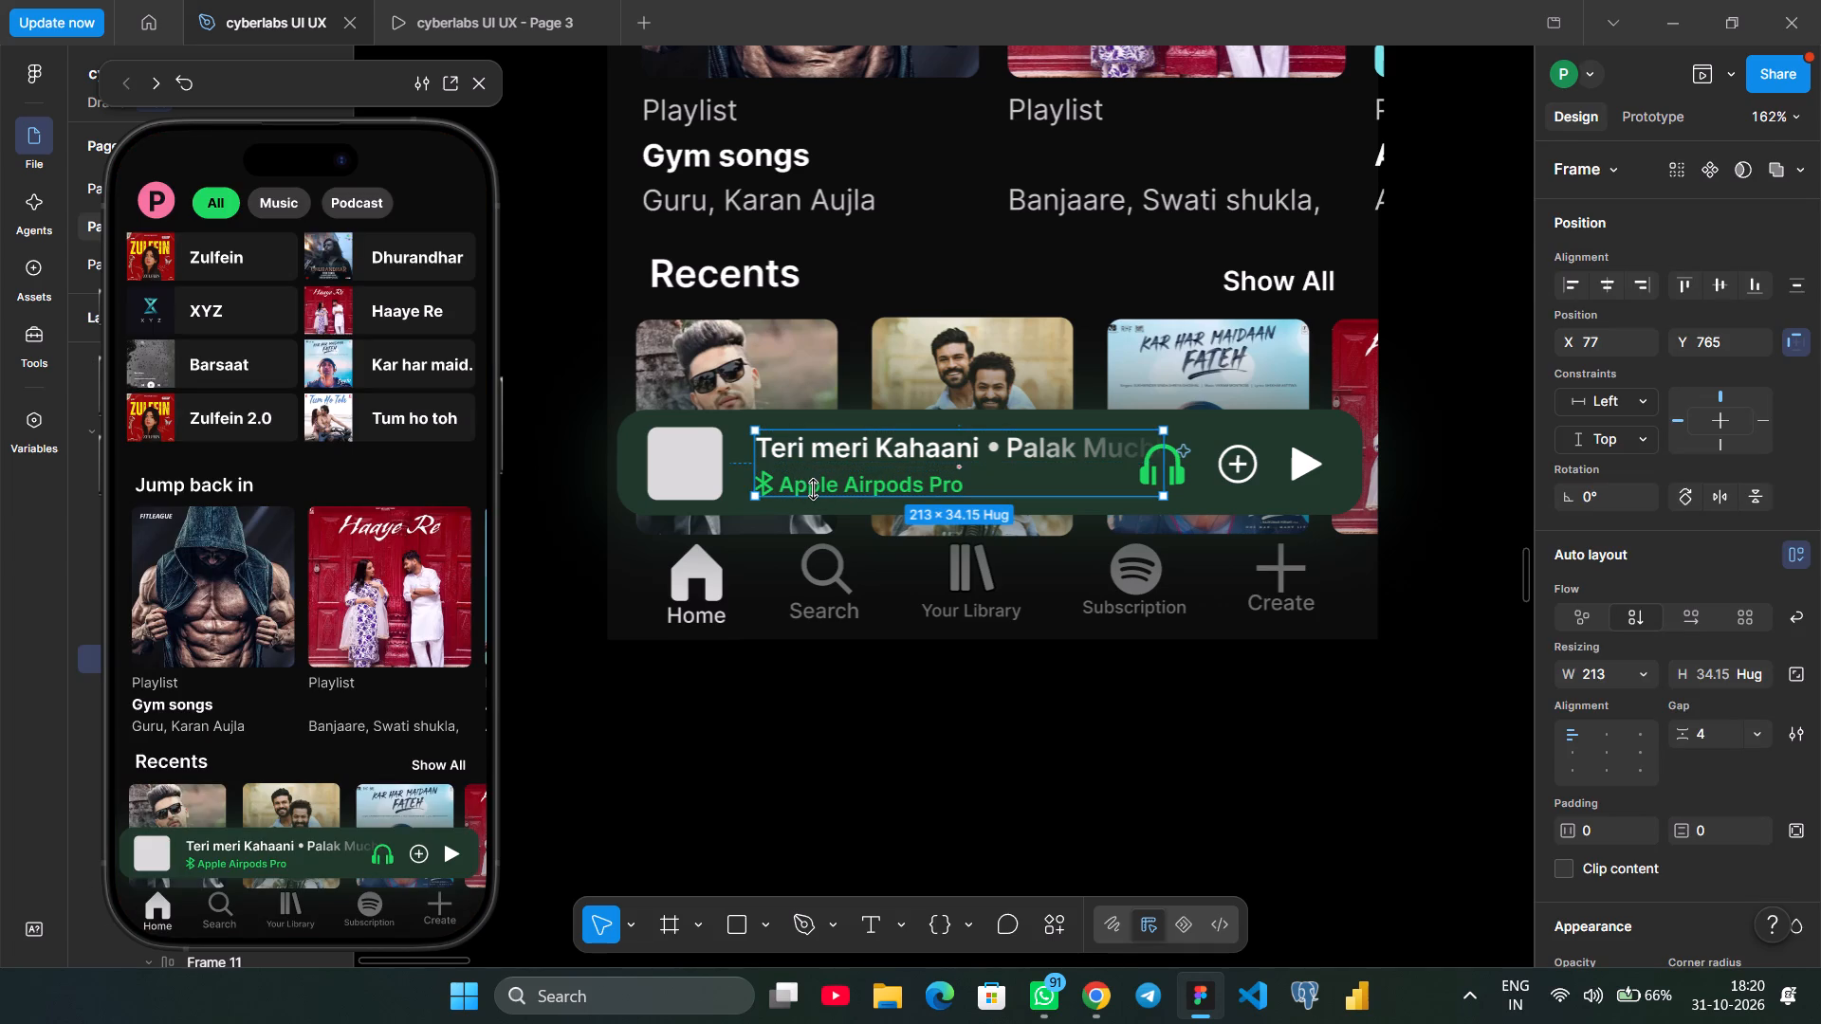
double_click(853, 485)
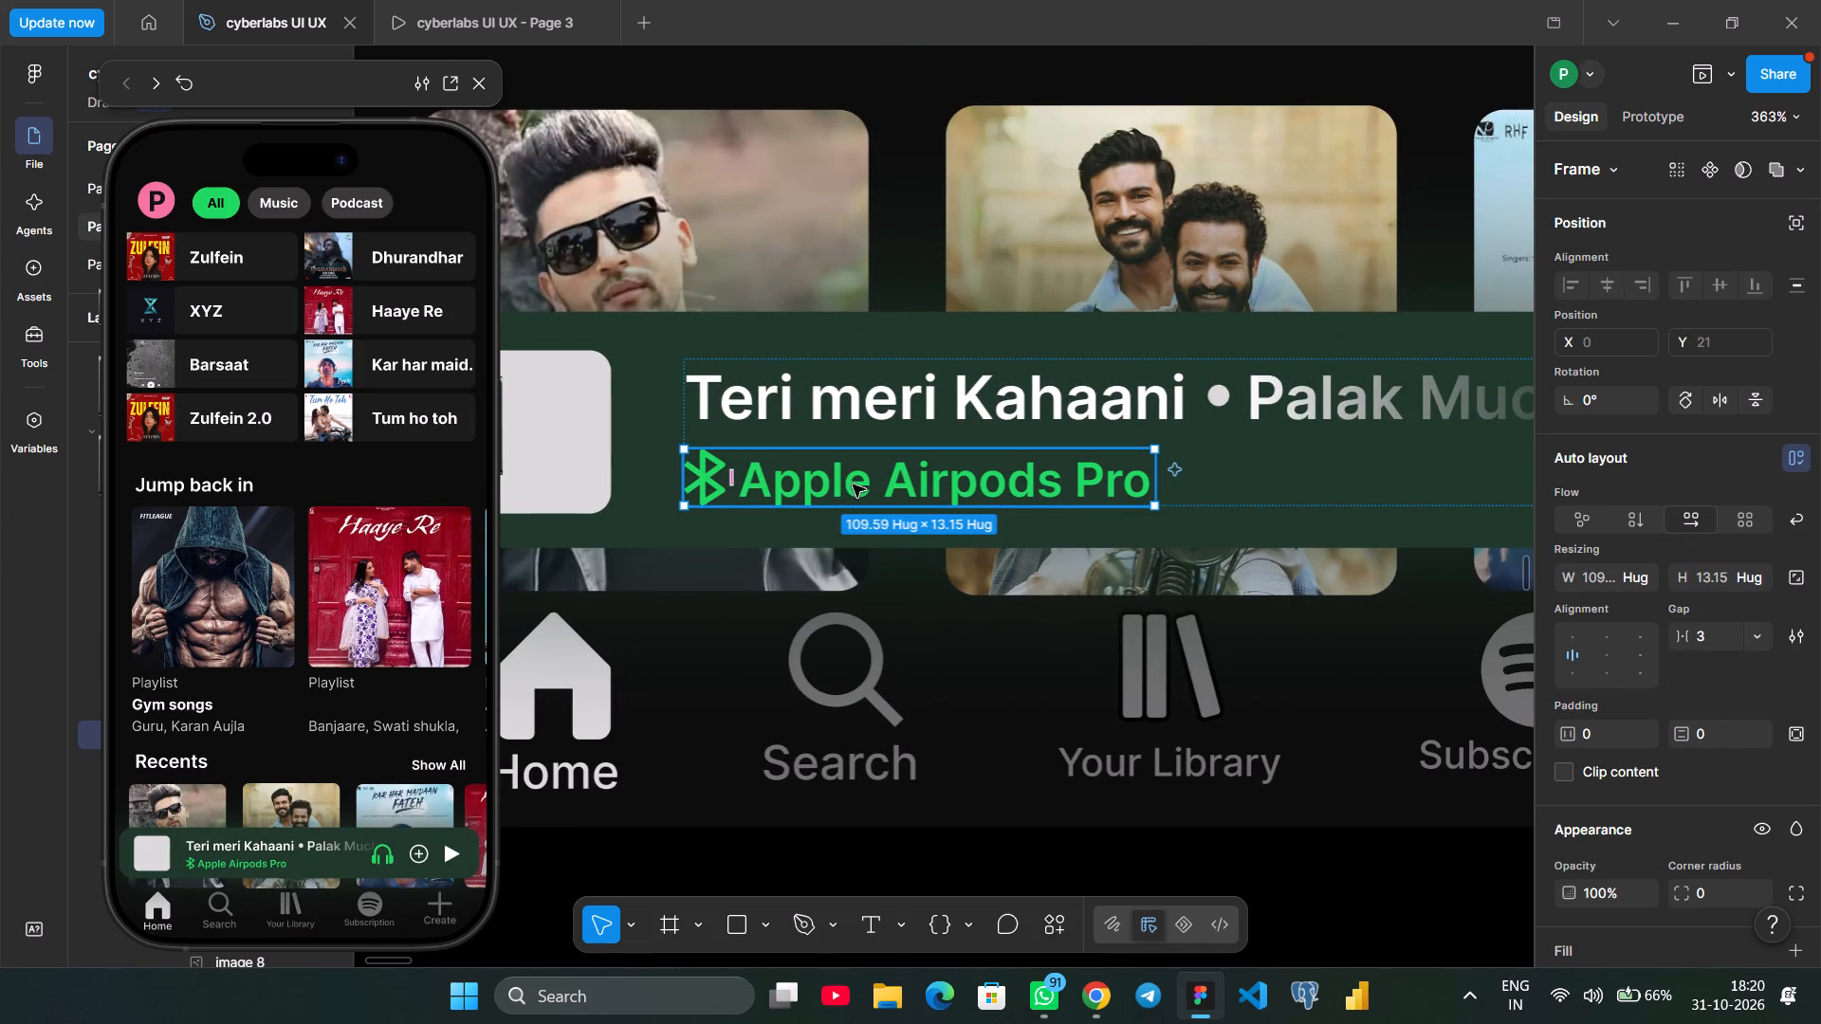
key(ctrl+c)
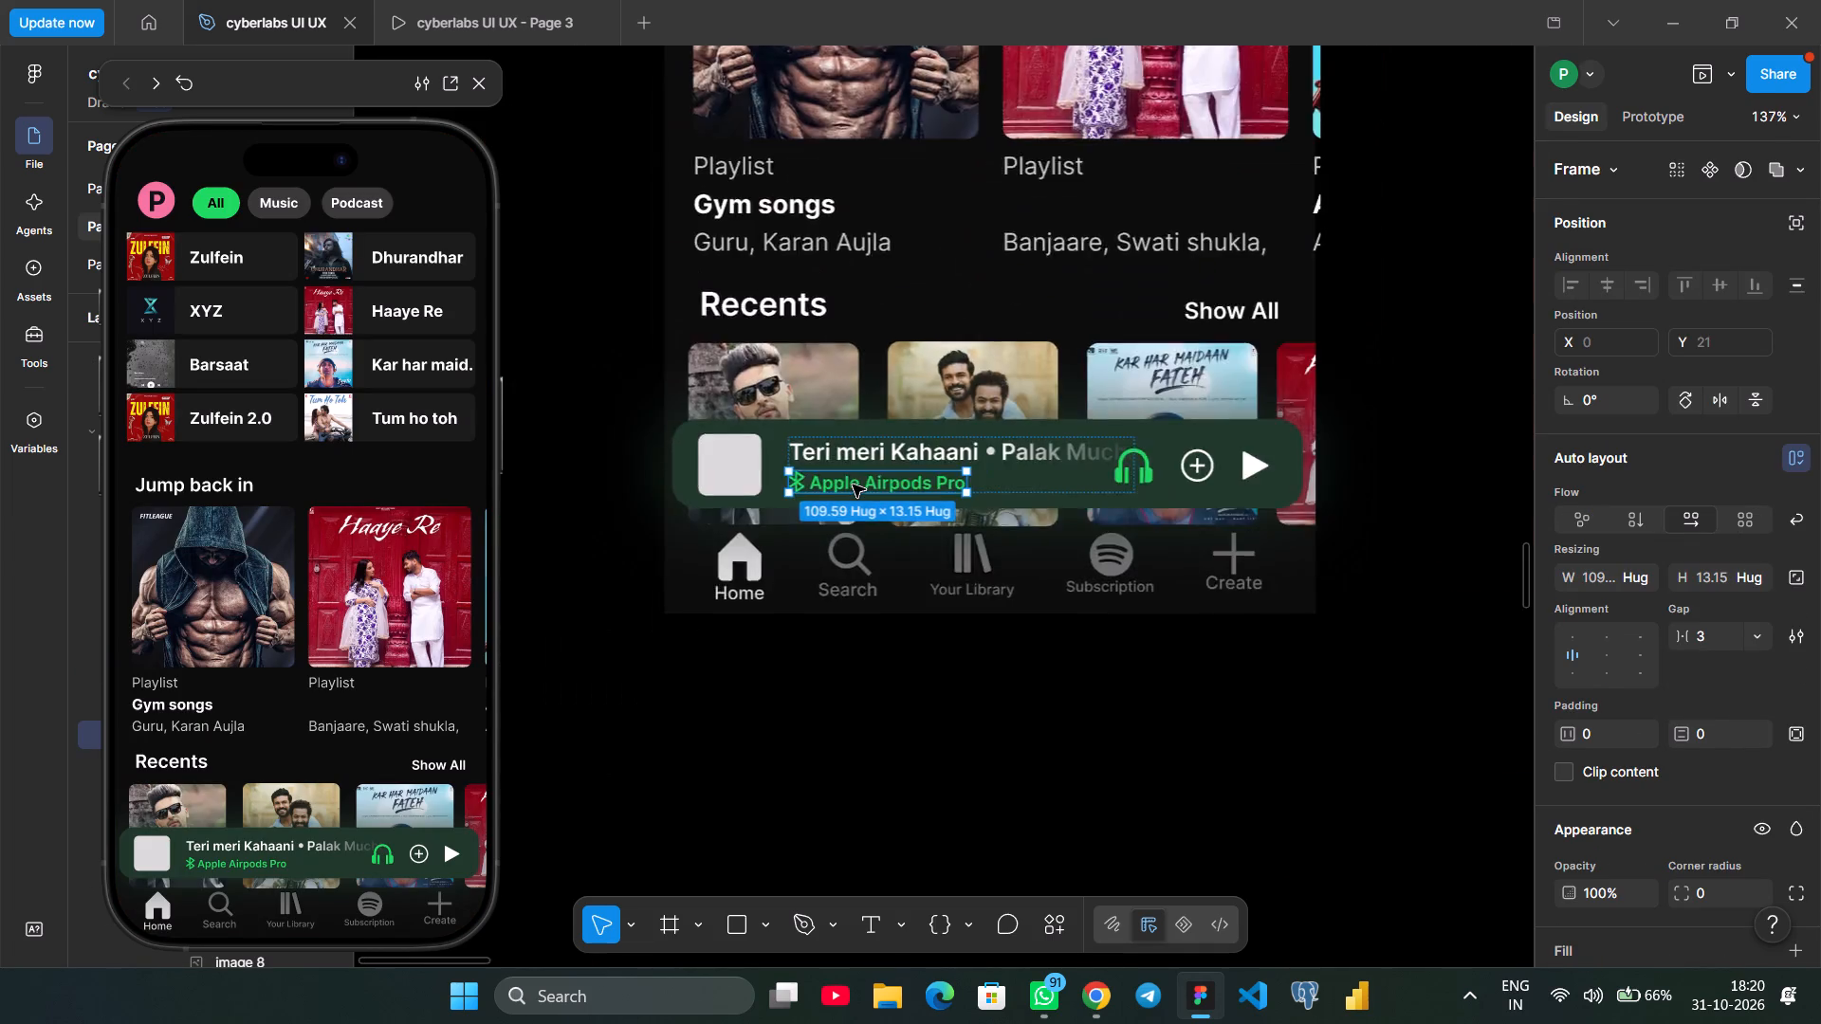
scroll(853, 485, left, 2)
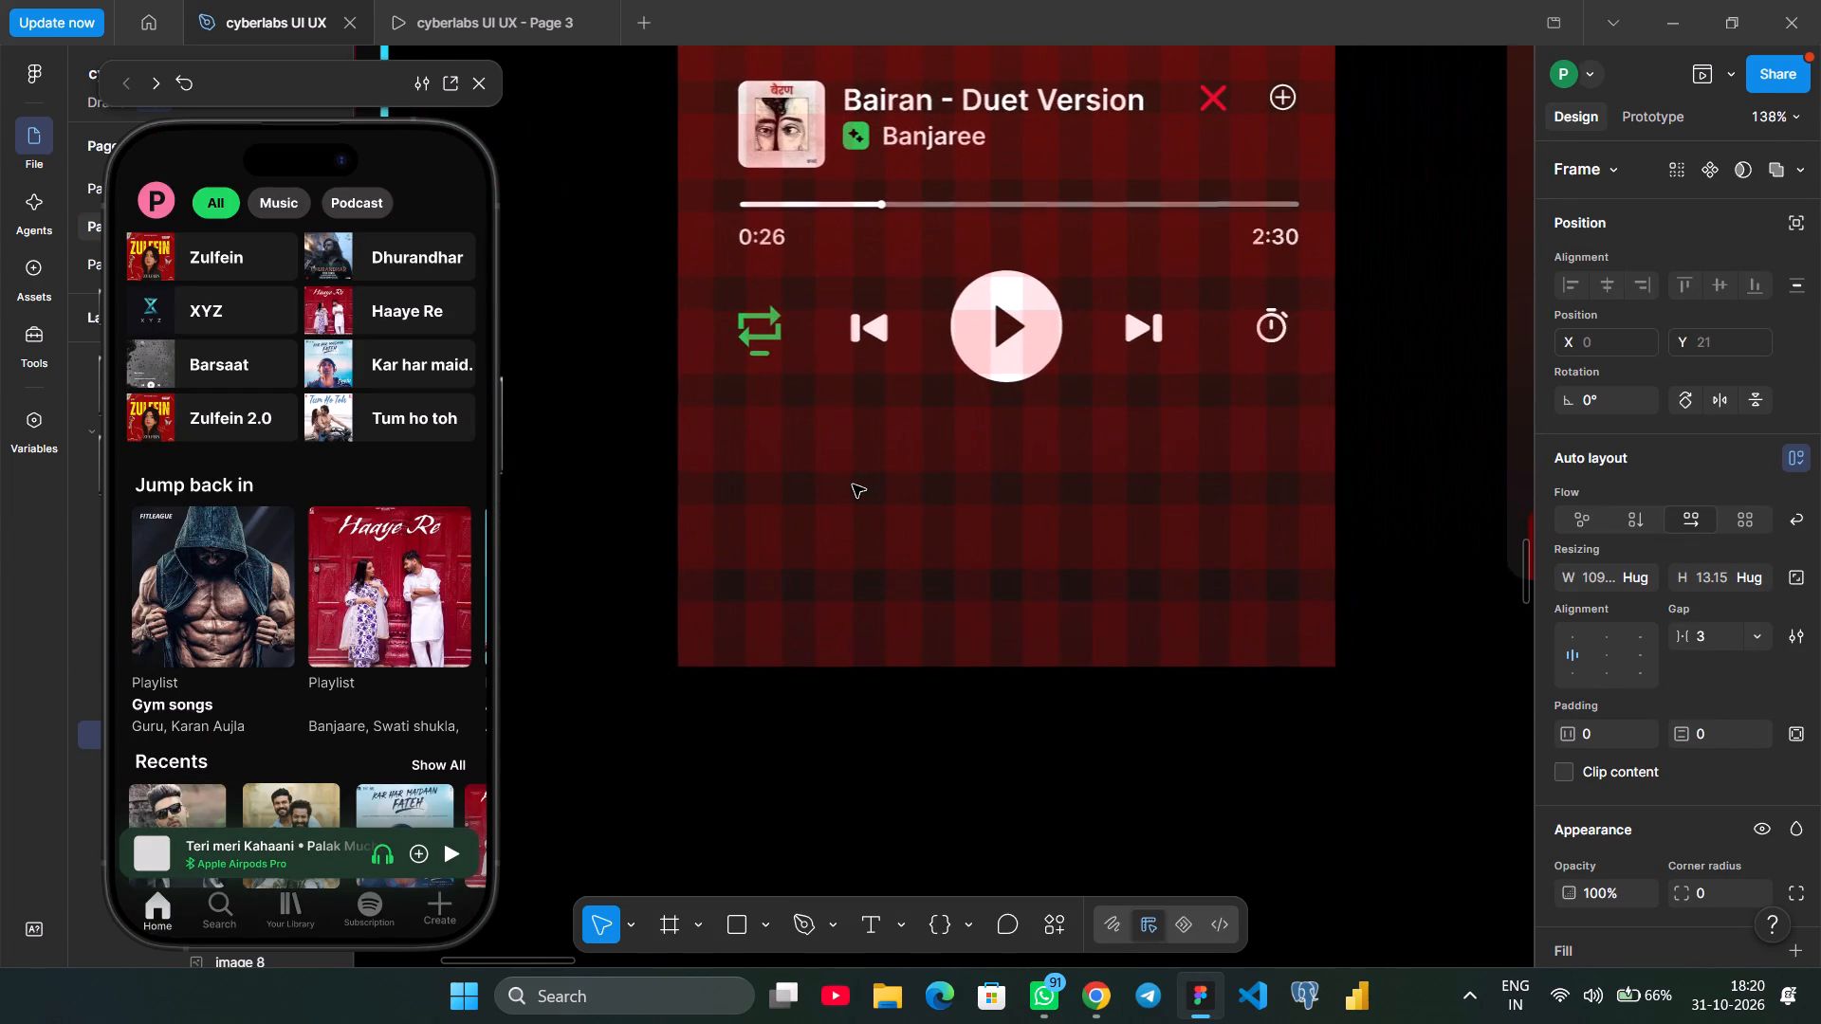
click(784, 546)
key(ctrl+v)
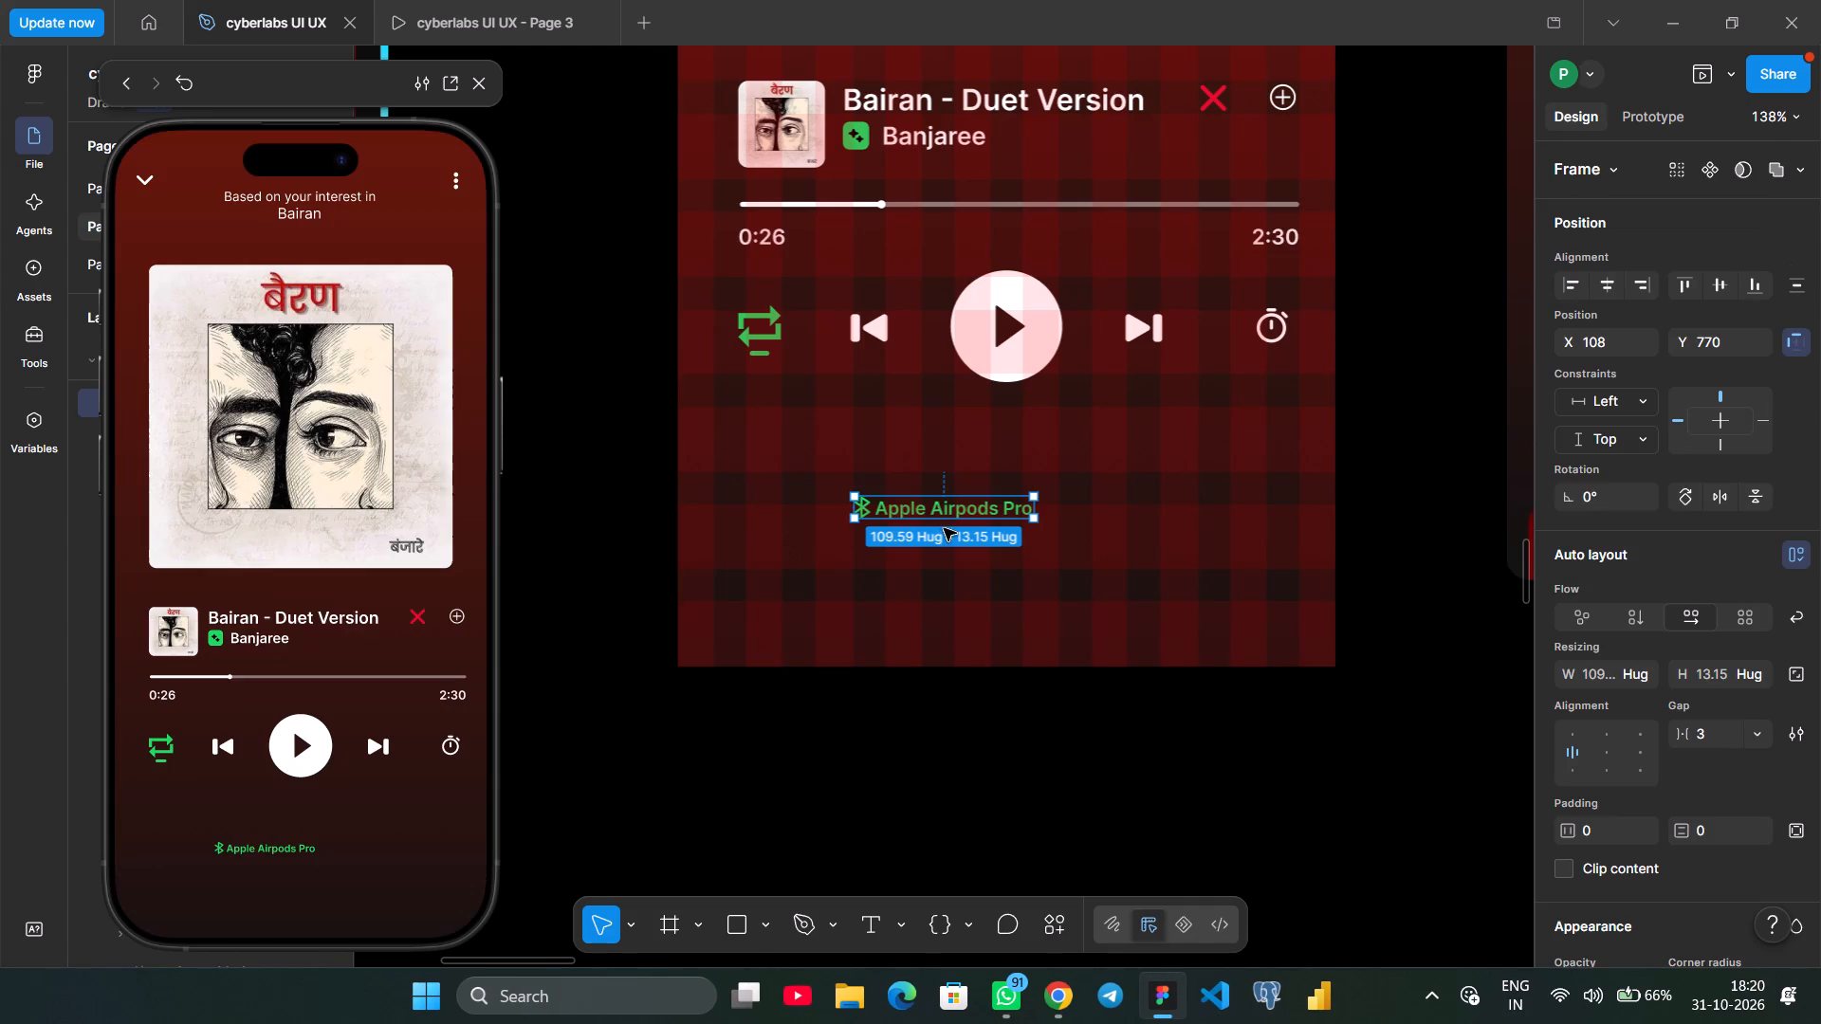
Position the pasted "Apple Airpods Pro" label below the loop icon, aligned with its left edge, at X 37, Y 724.
drag(929, 521, 856, 517)
drag(921, 510, 801, 475)
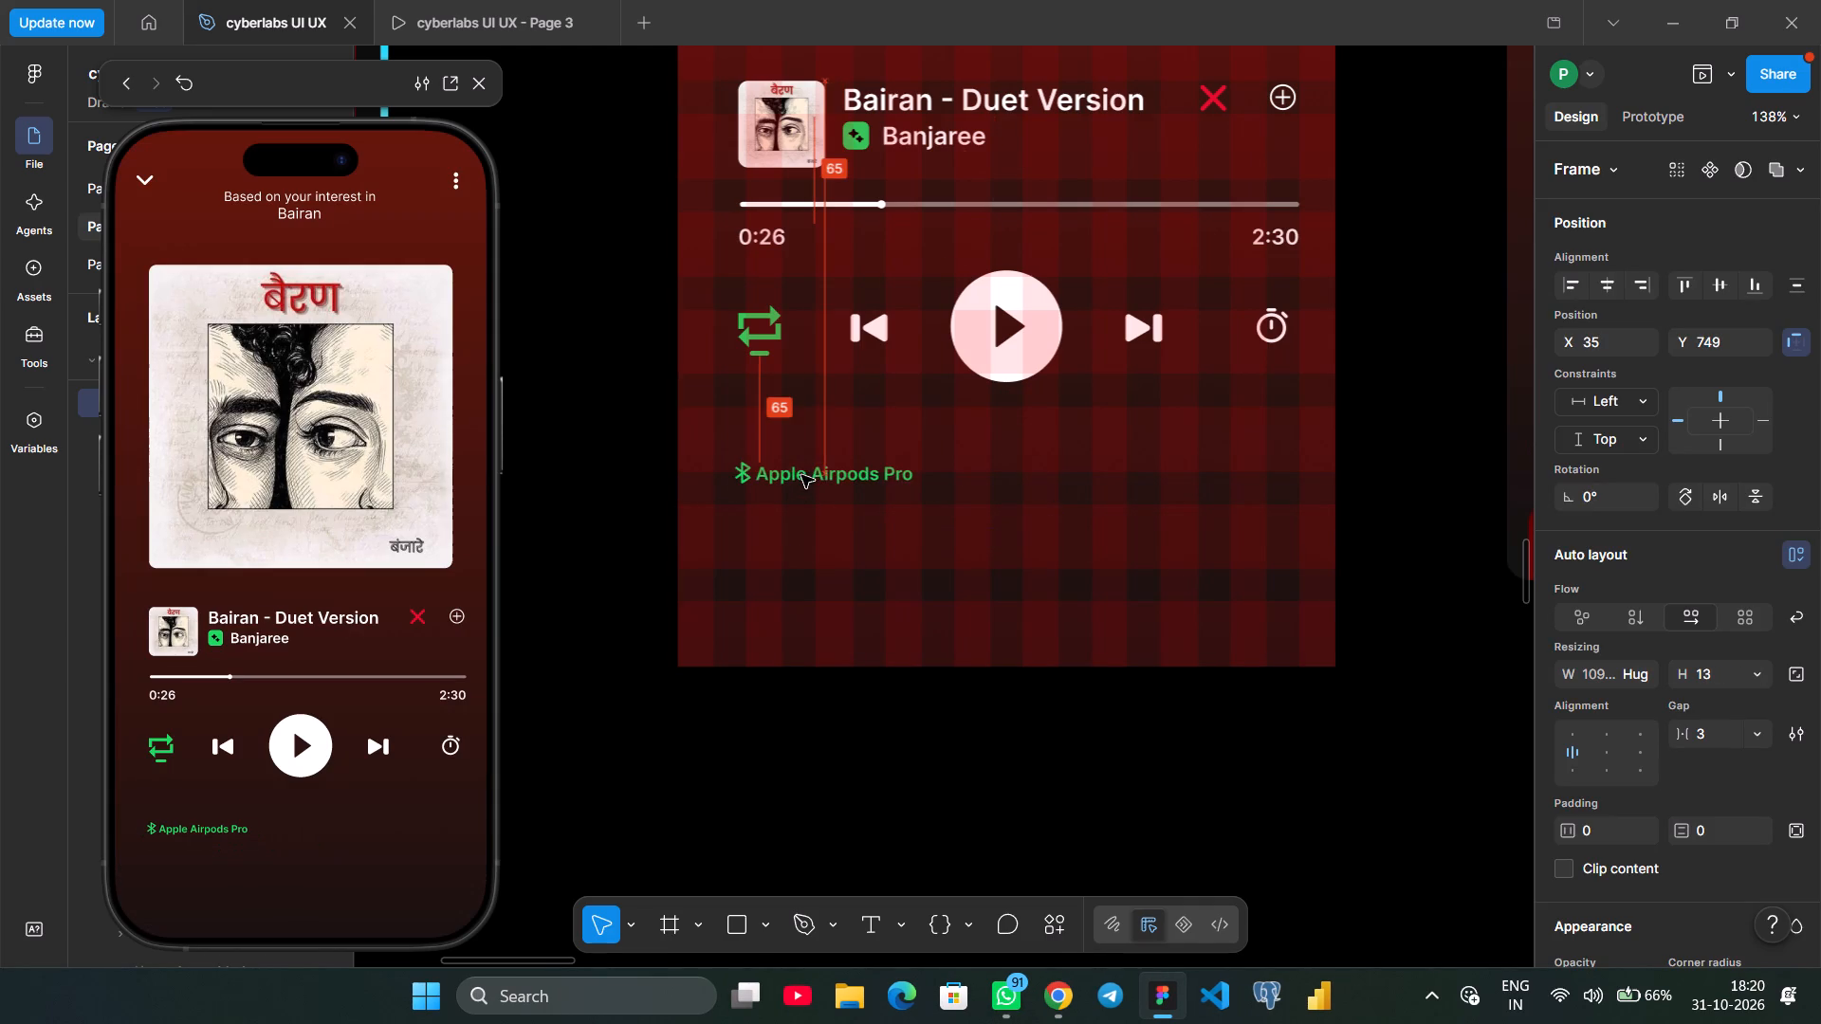
drag(801, 475, 802, 478)
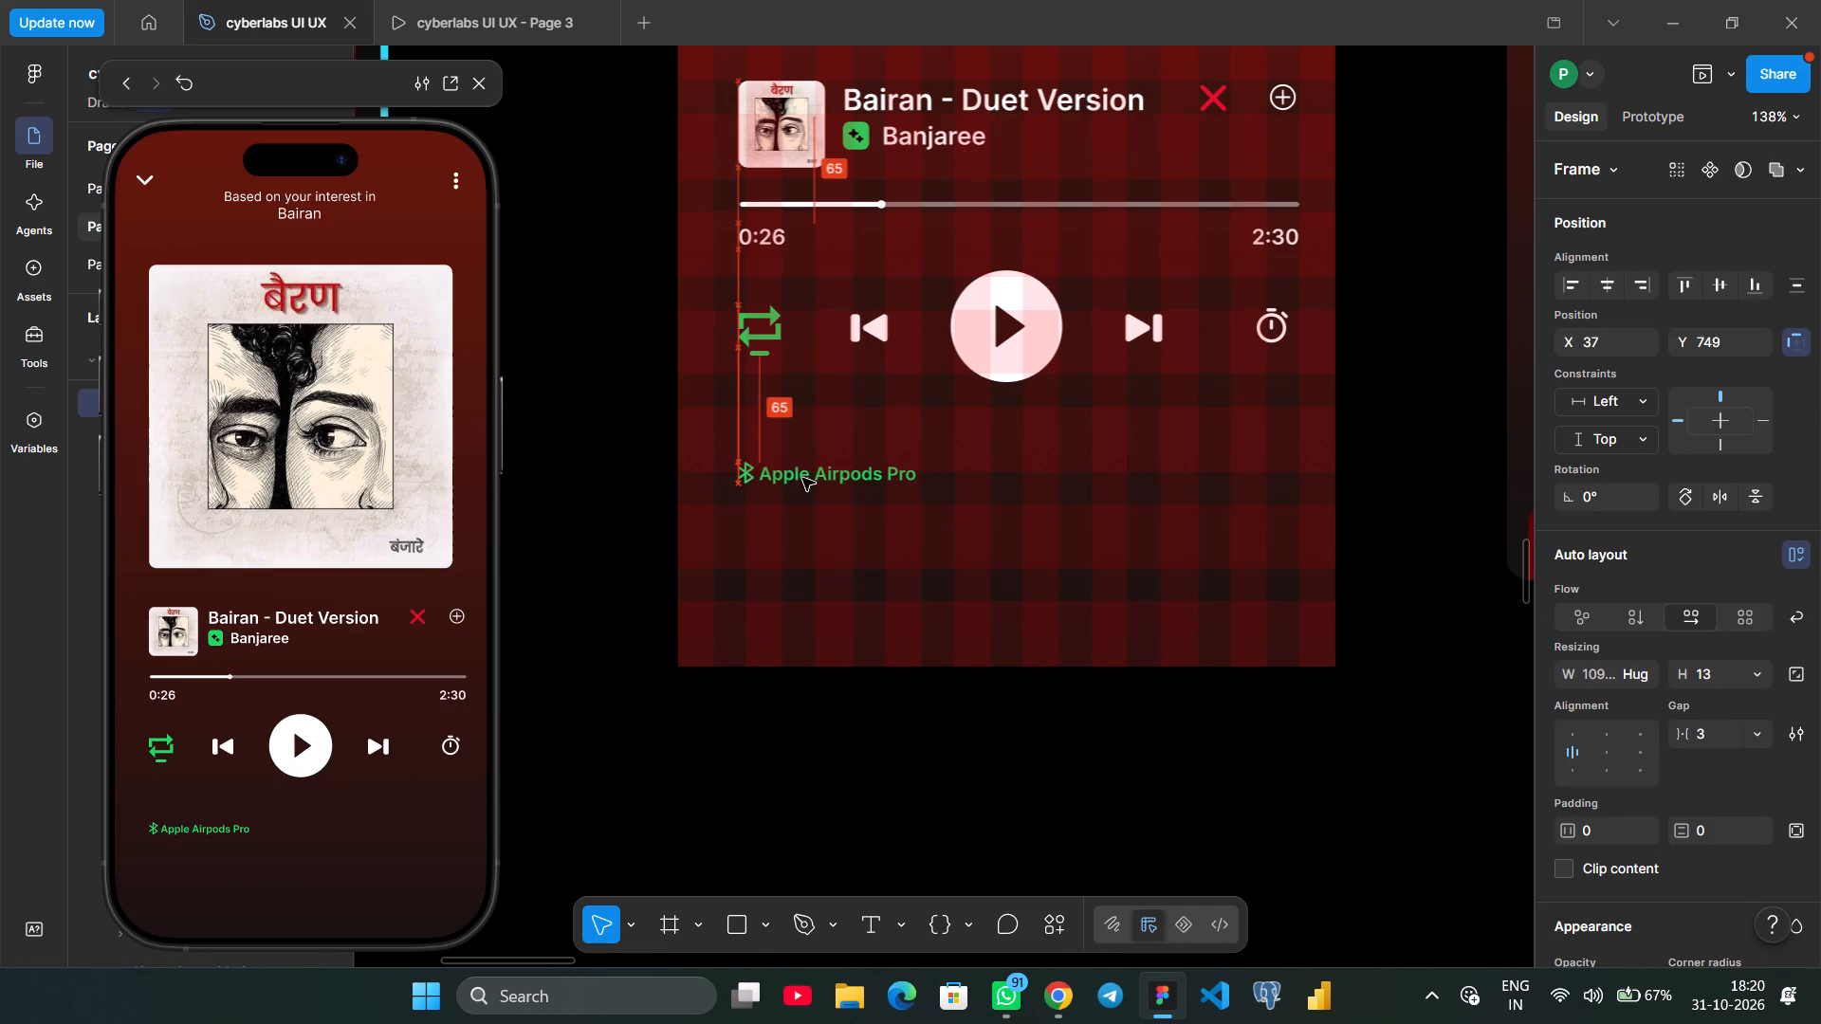
drag(802, 478, 802, 483)
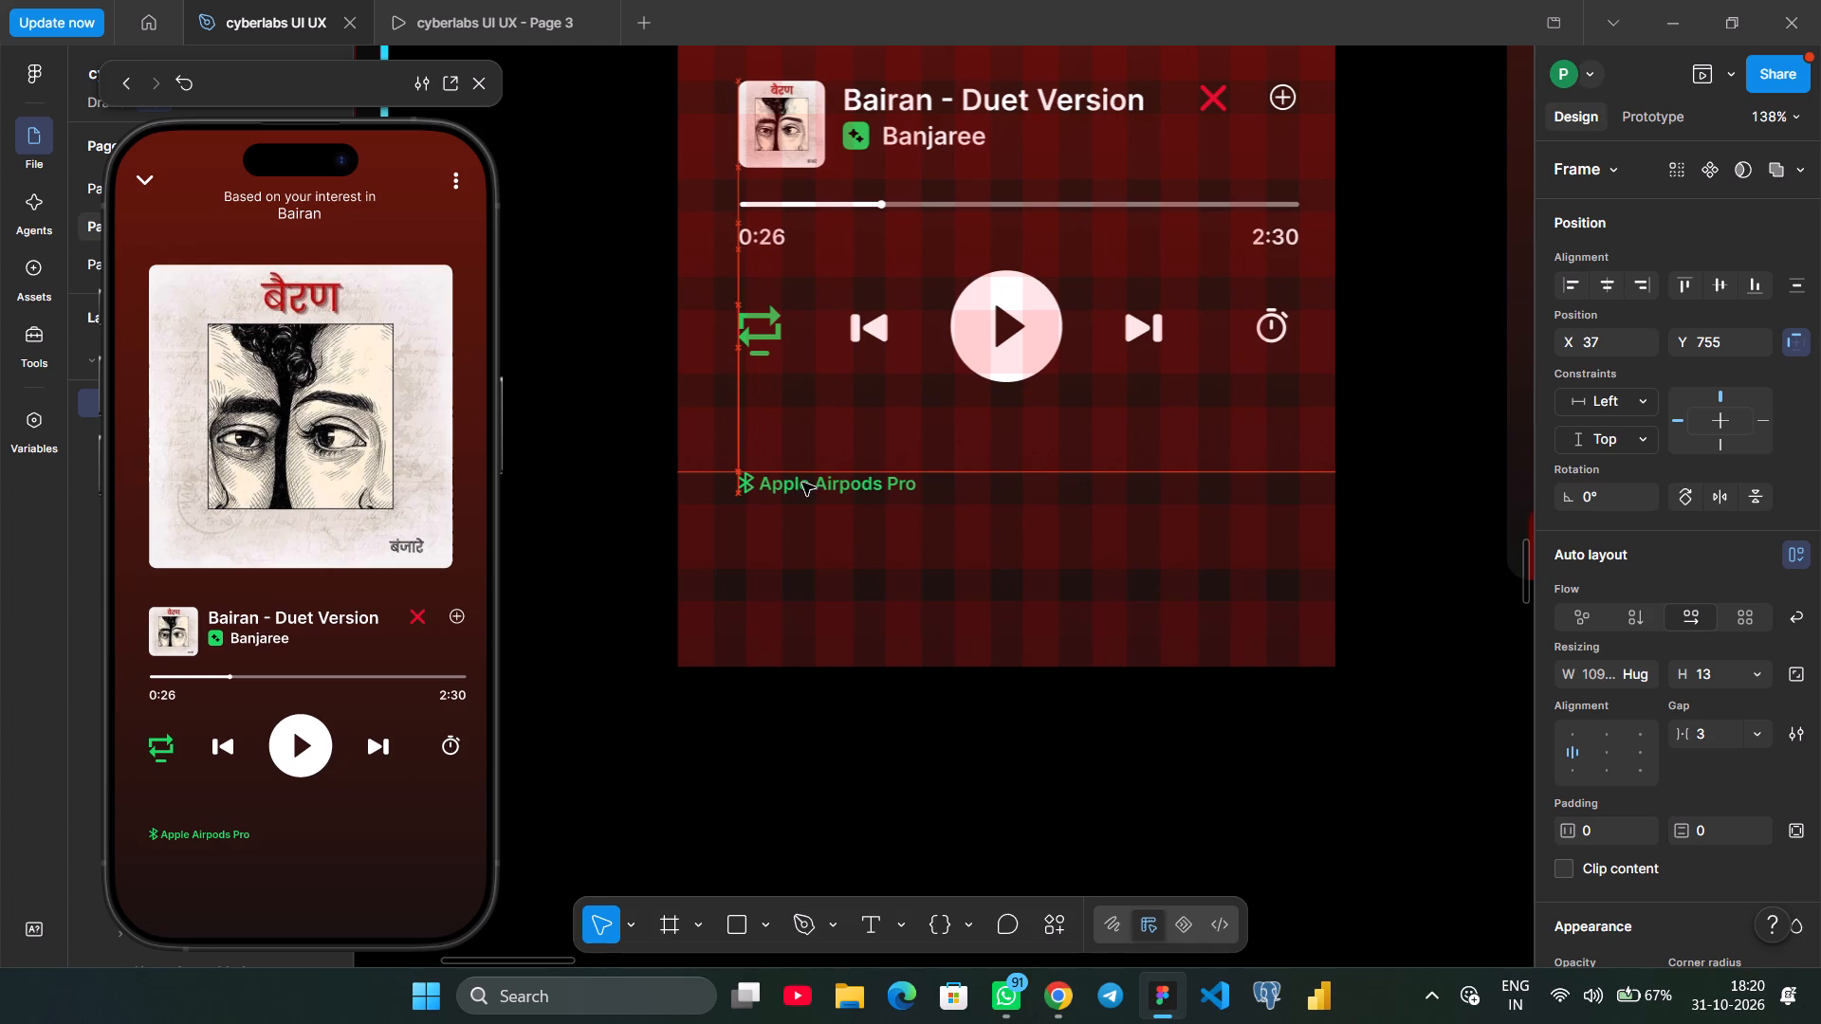
drag(802, 483, 806, 466)
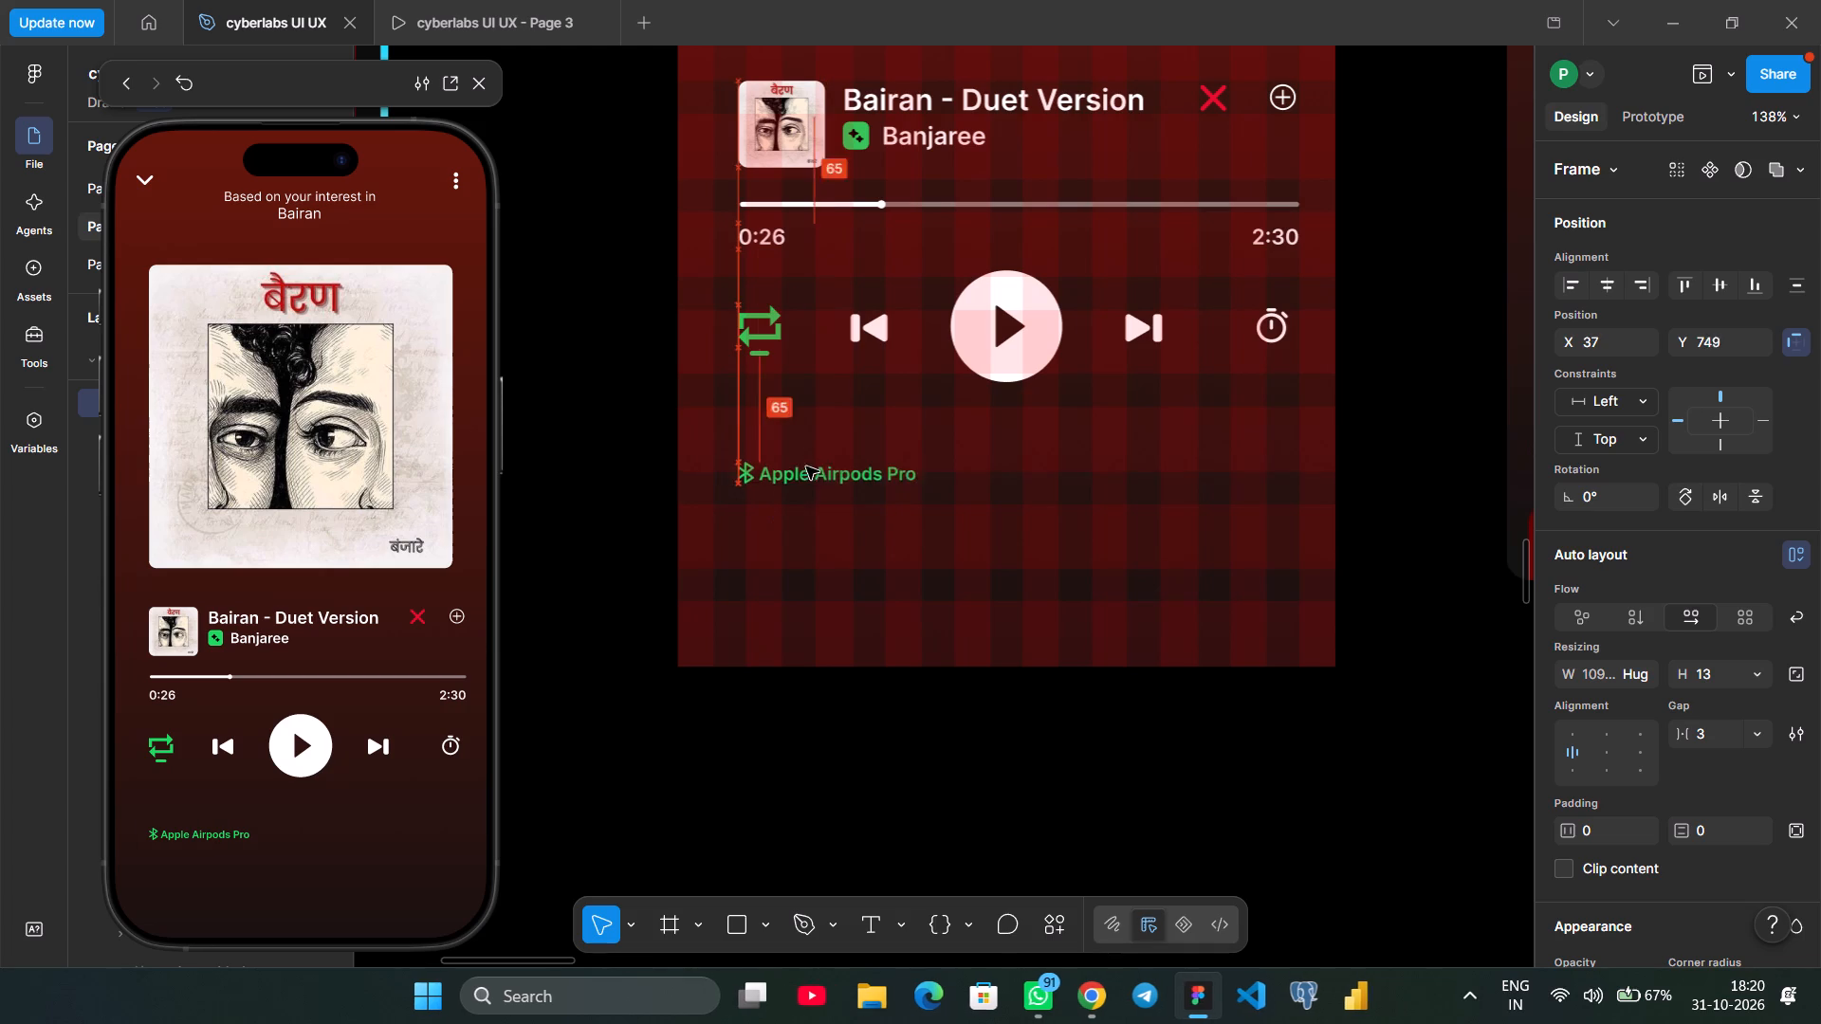
drag(806, 466, 807, 447)
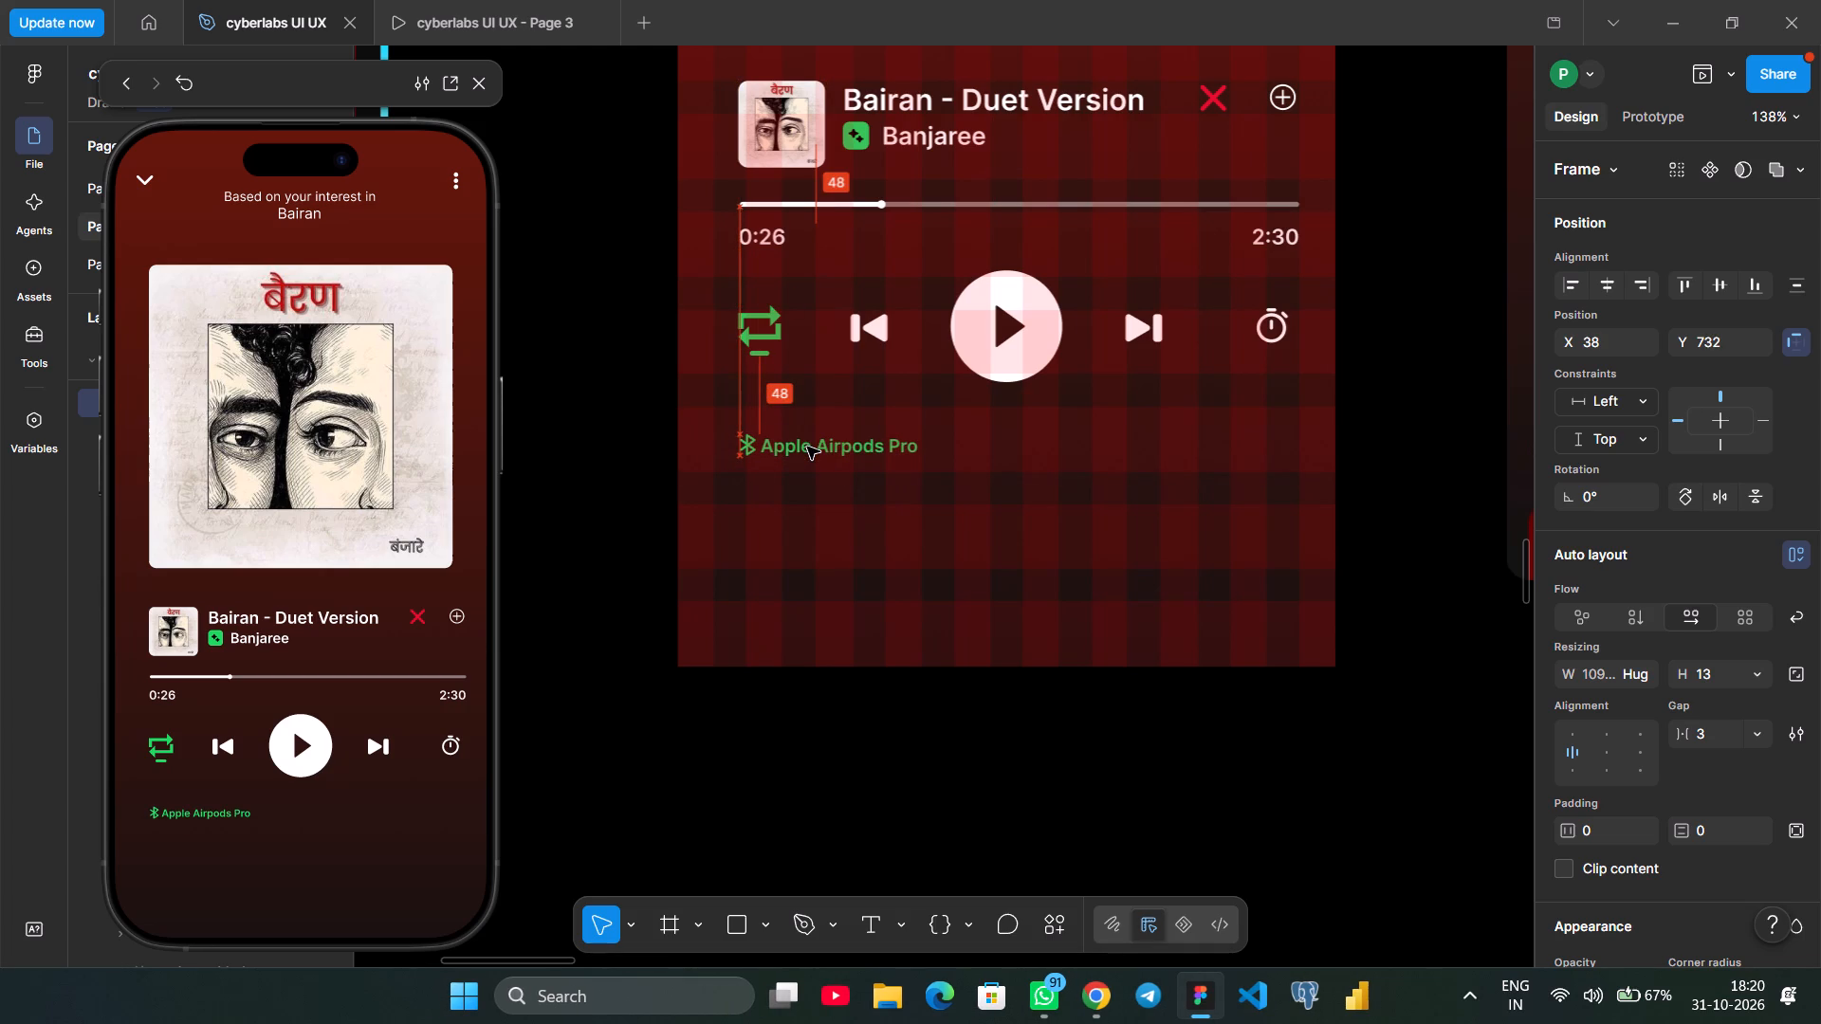
drag(807, 447, 803, 446)
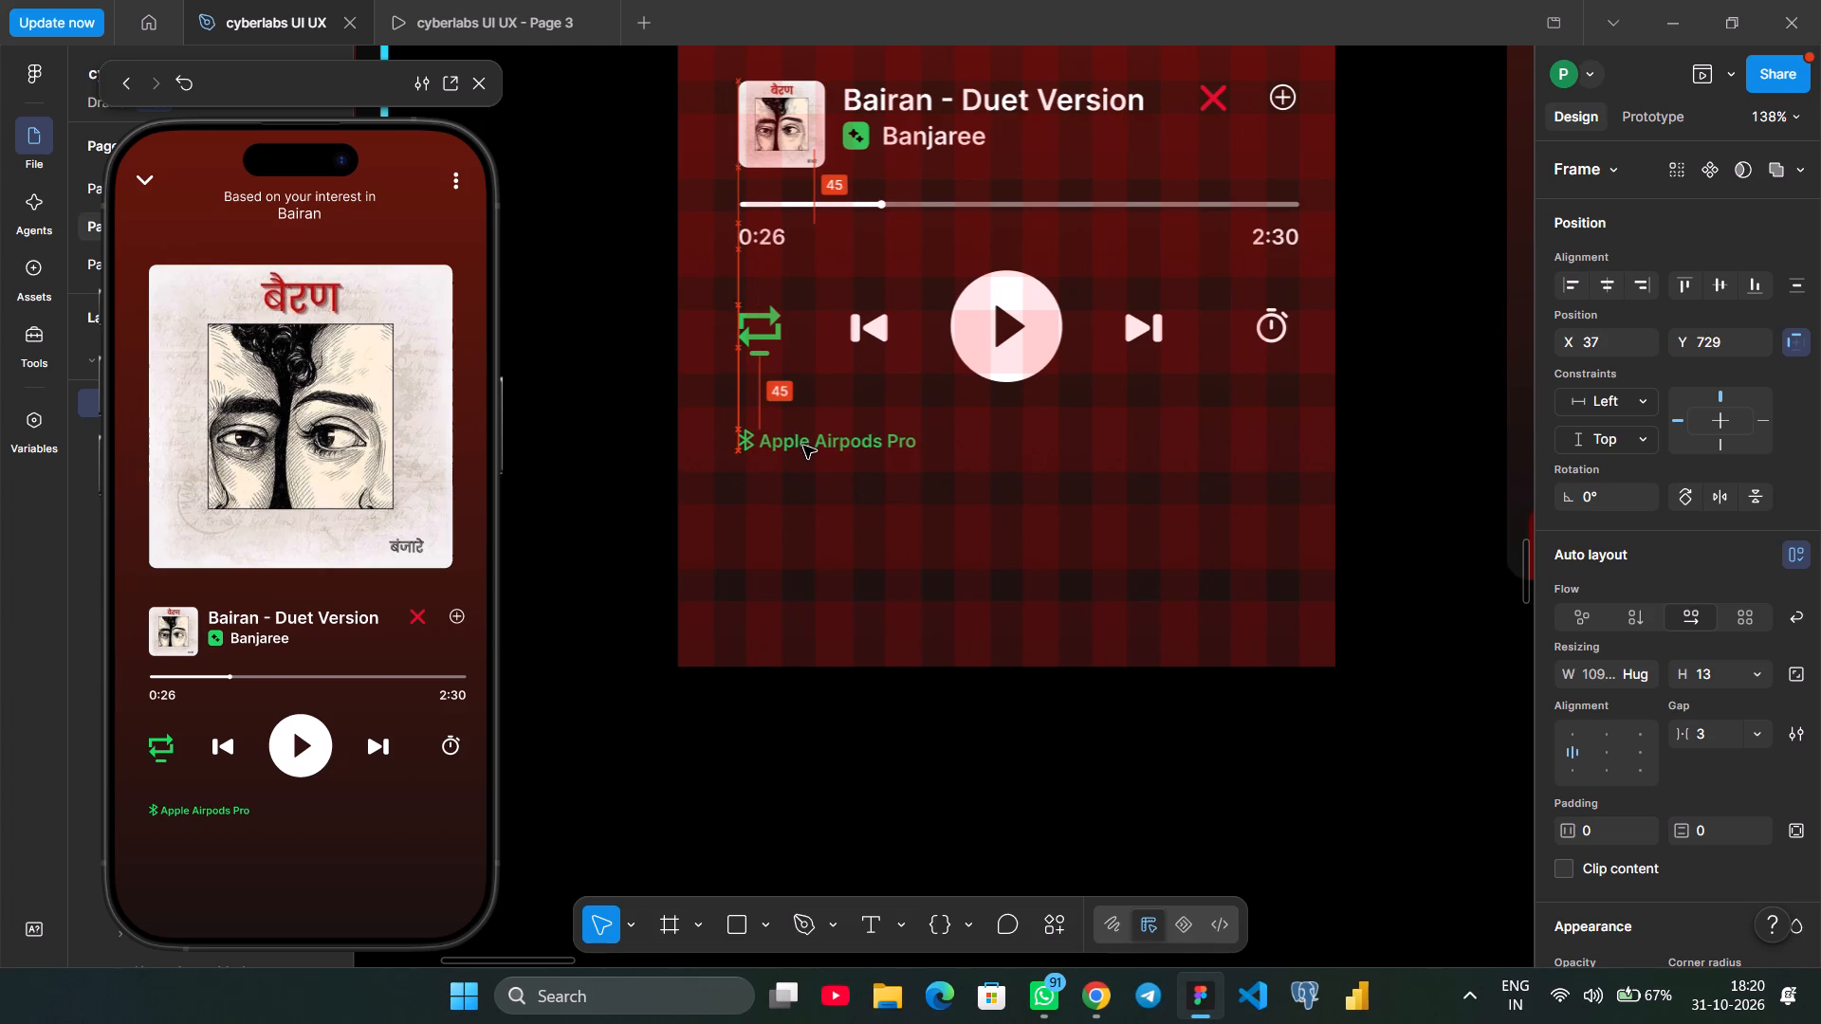
drag(803, 446, 807, 430)
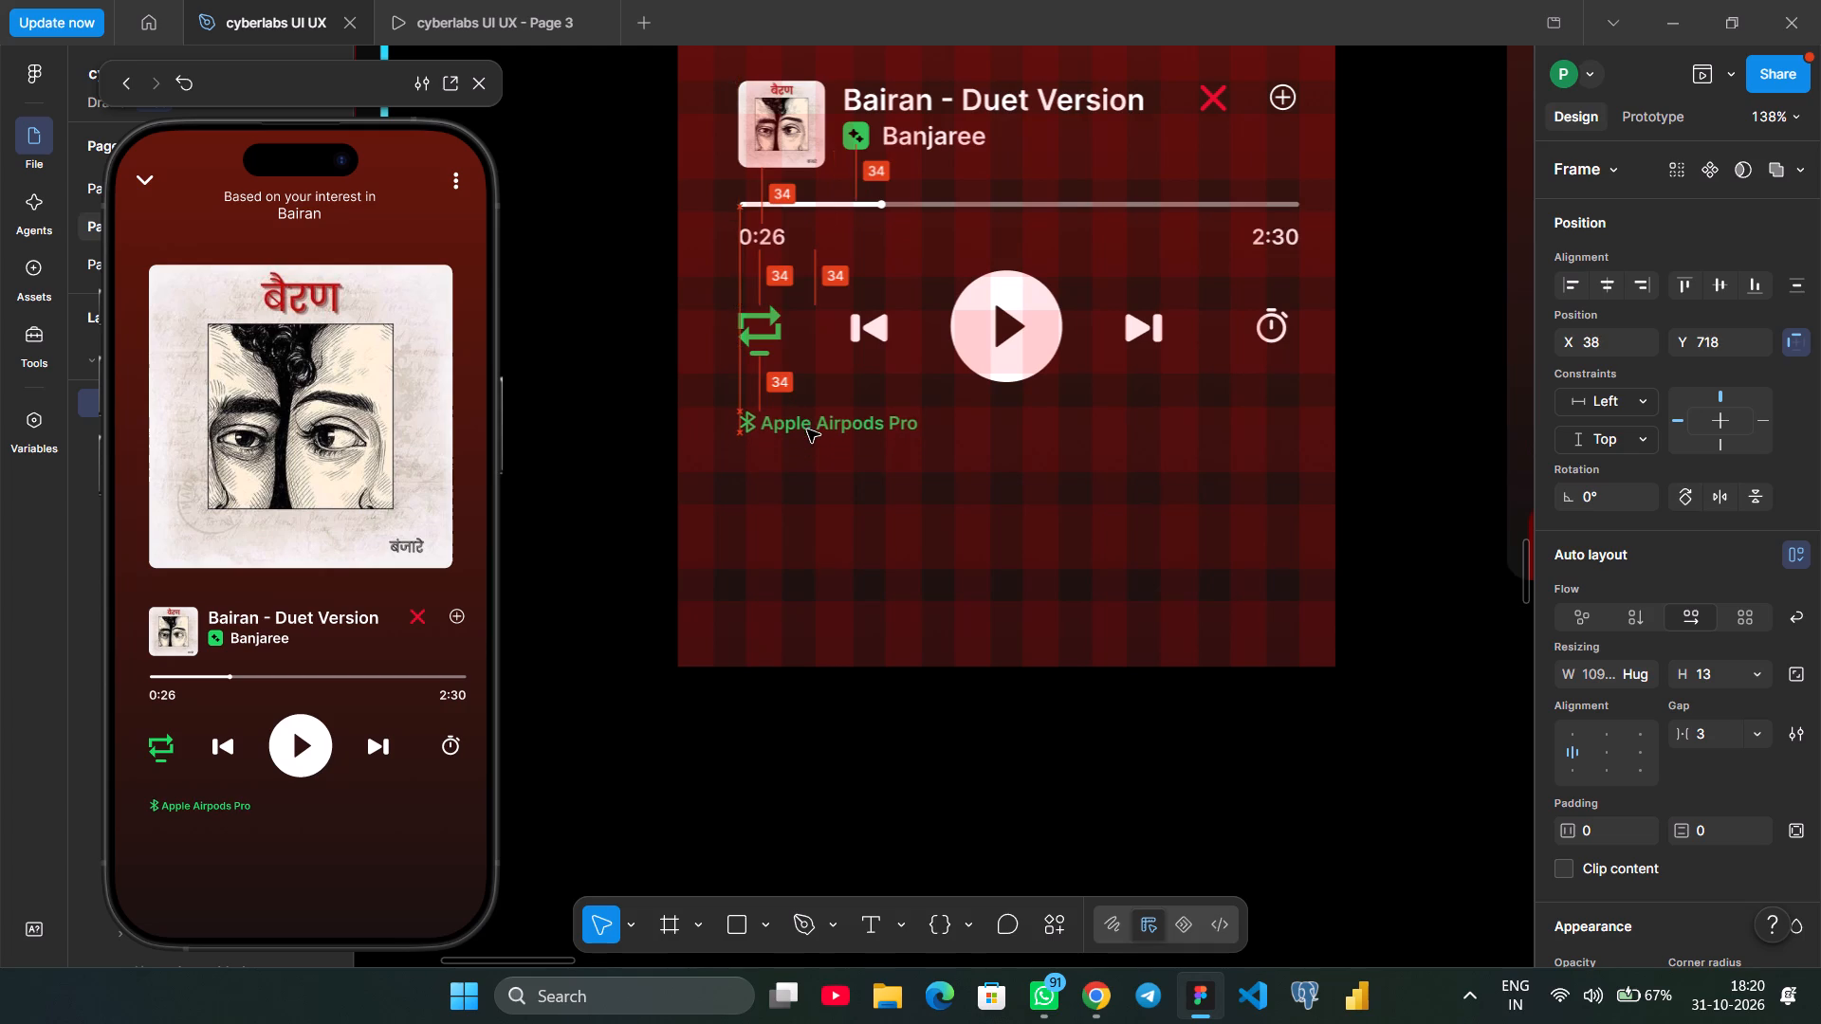
drag(807, 430, 802, 434)
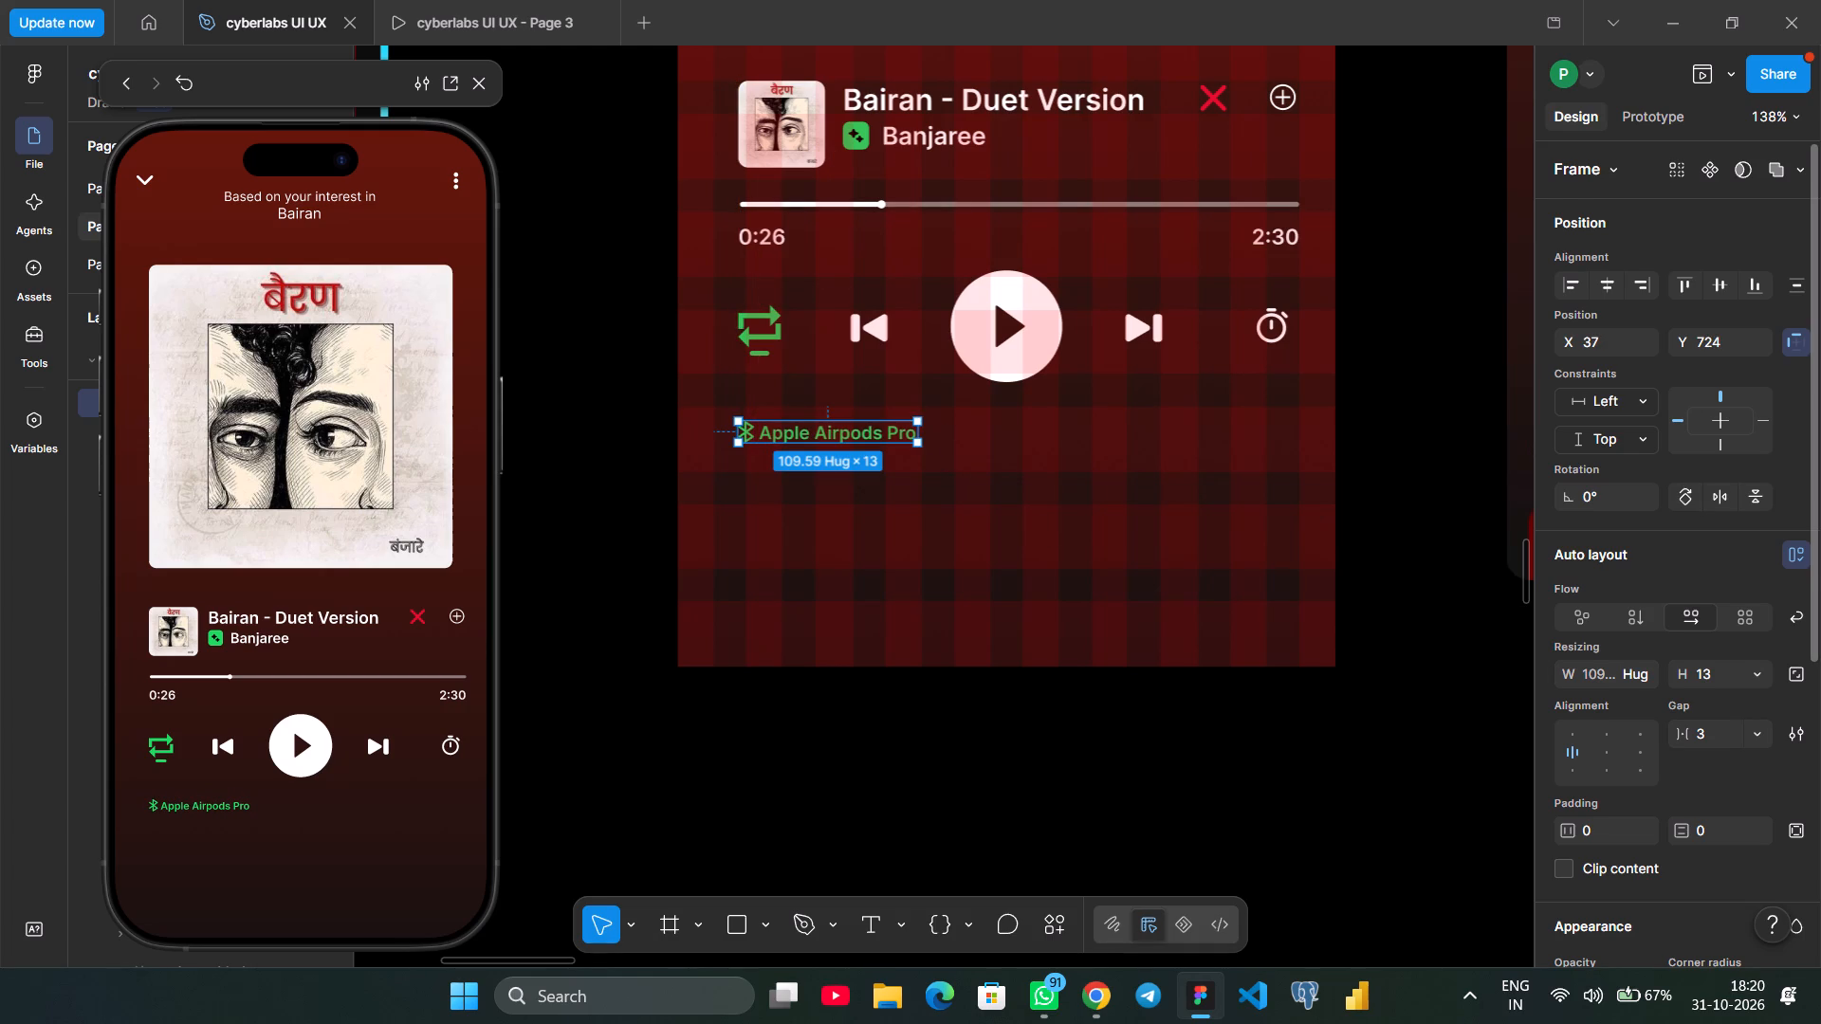
Resize the "Apple Airpods Pro" label frame to 112 × 20.
scroll(1738, 792, down, 1)
scroll(1708, 946, down, 1)
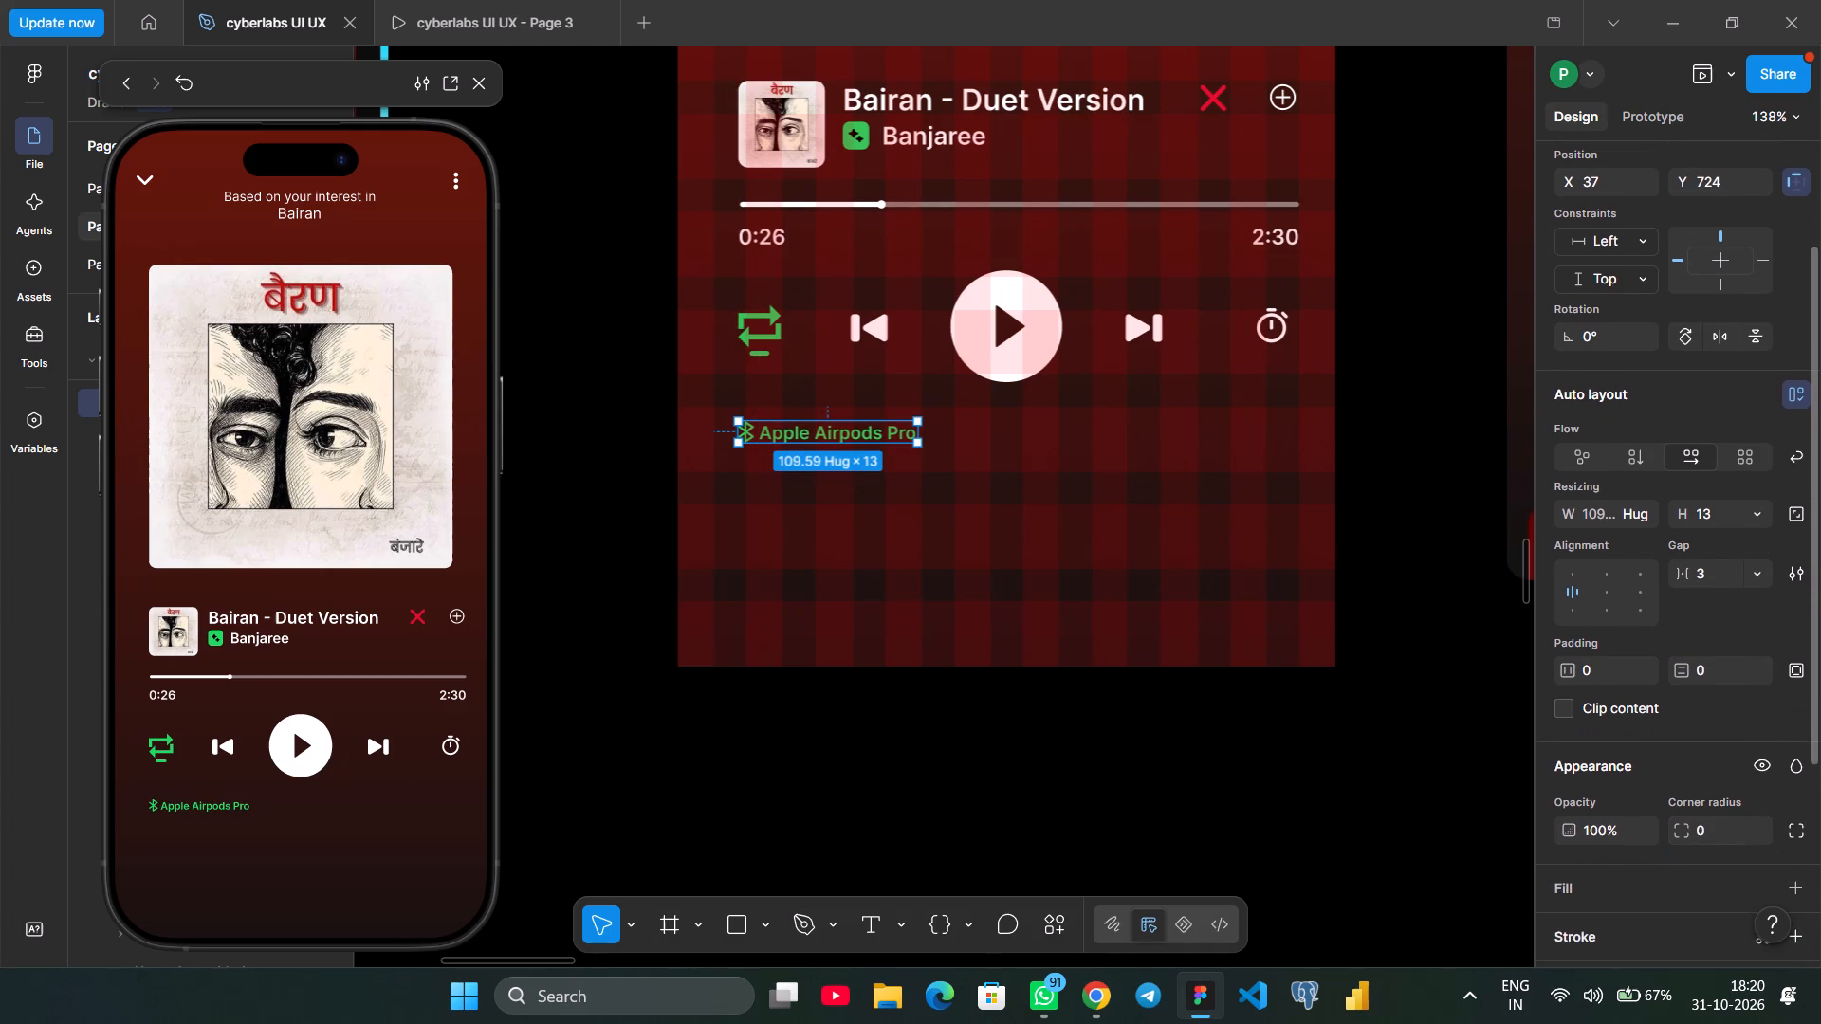
click(923, 448)
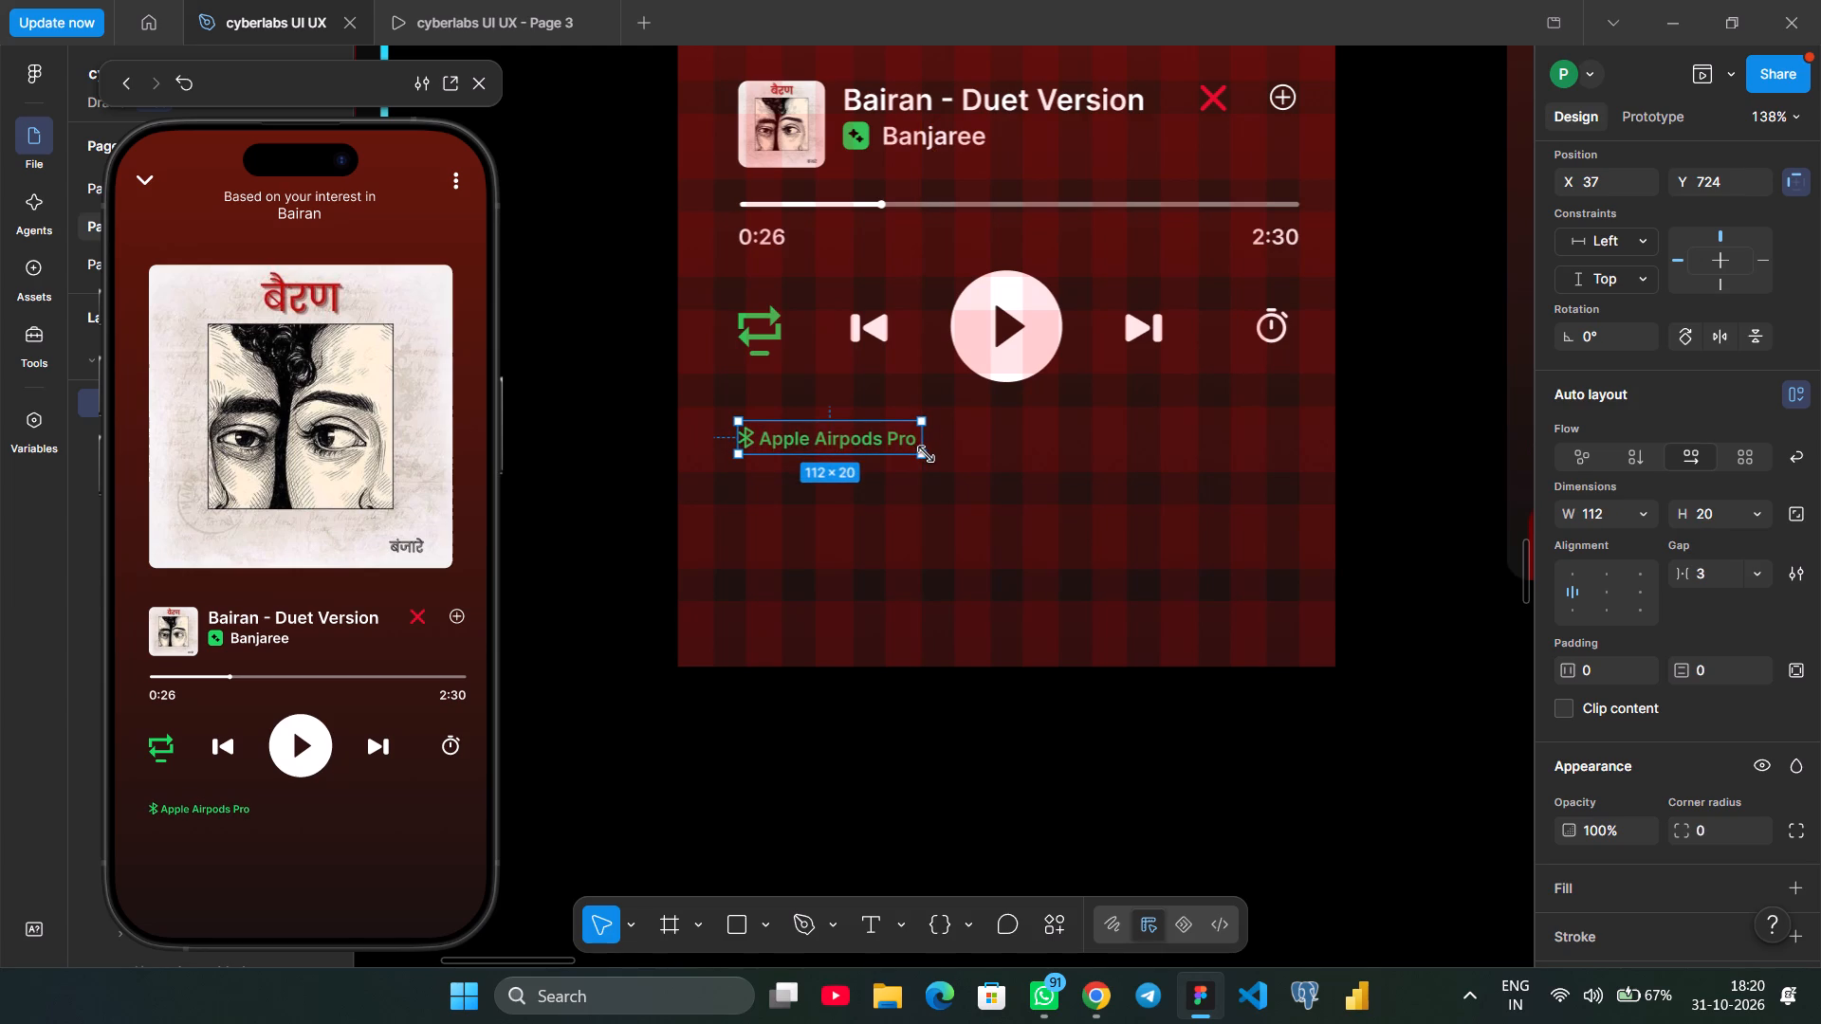
click(1397, 491)
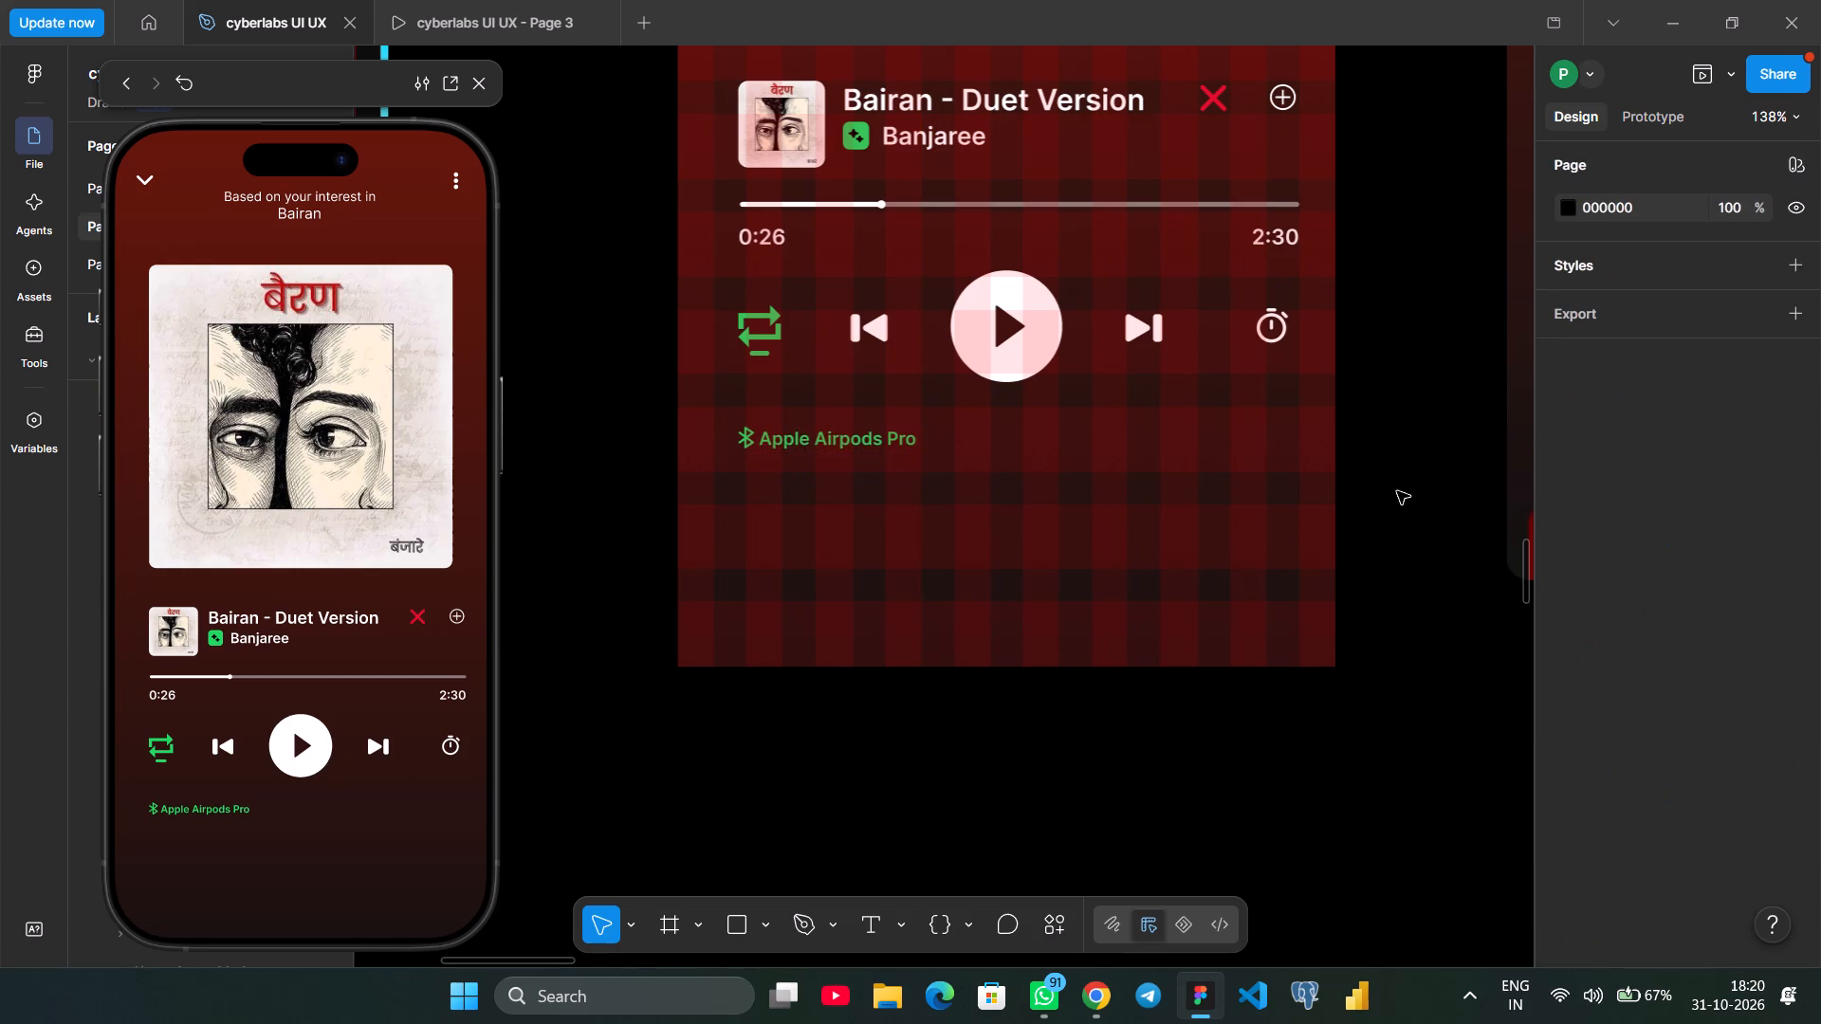
Set the "Apple Airpods Pro" text to font size 13.
double_click(856, 438)
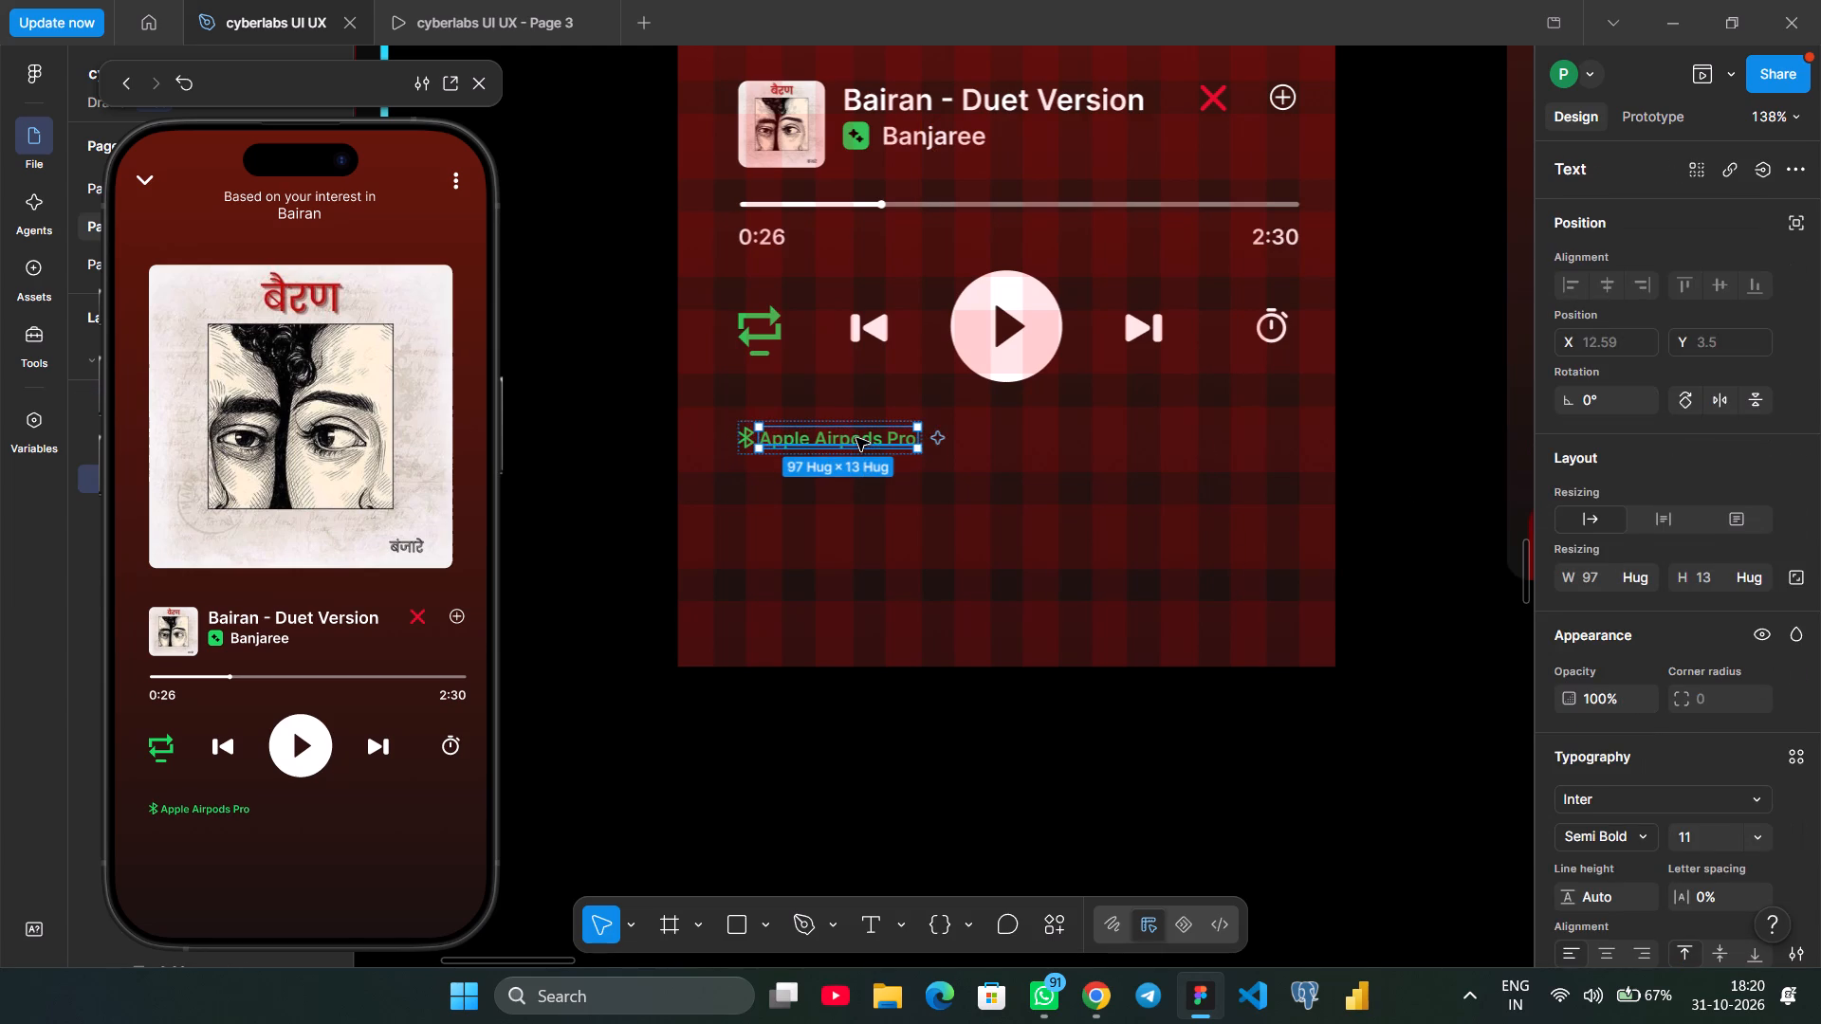
scroll(1672, 729, down, 1)
click(1694, 722)
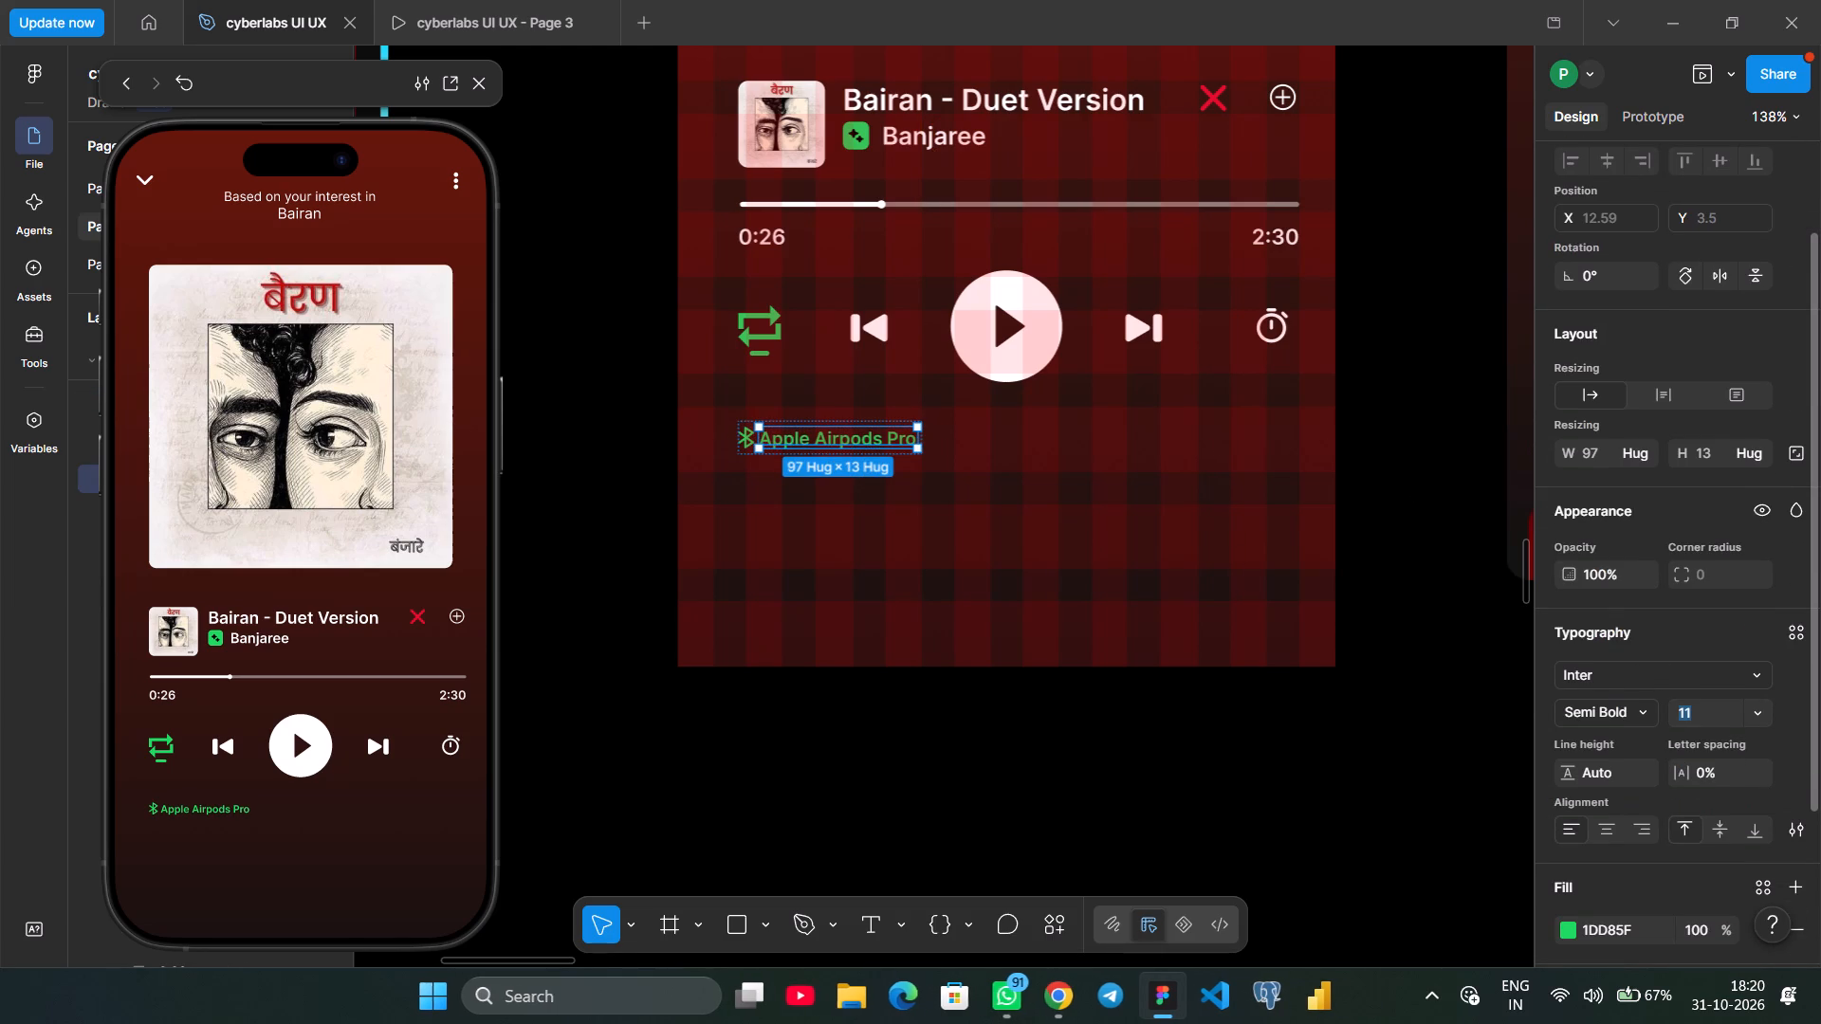
key(Up)
key(Up)
key(Up)
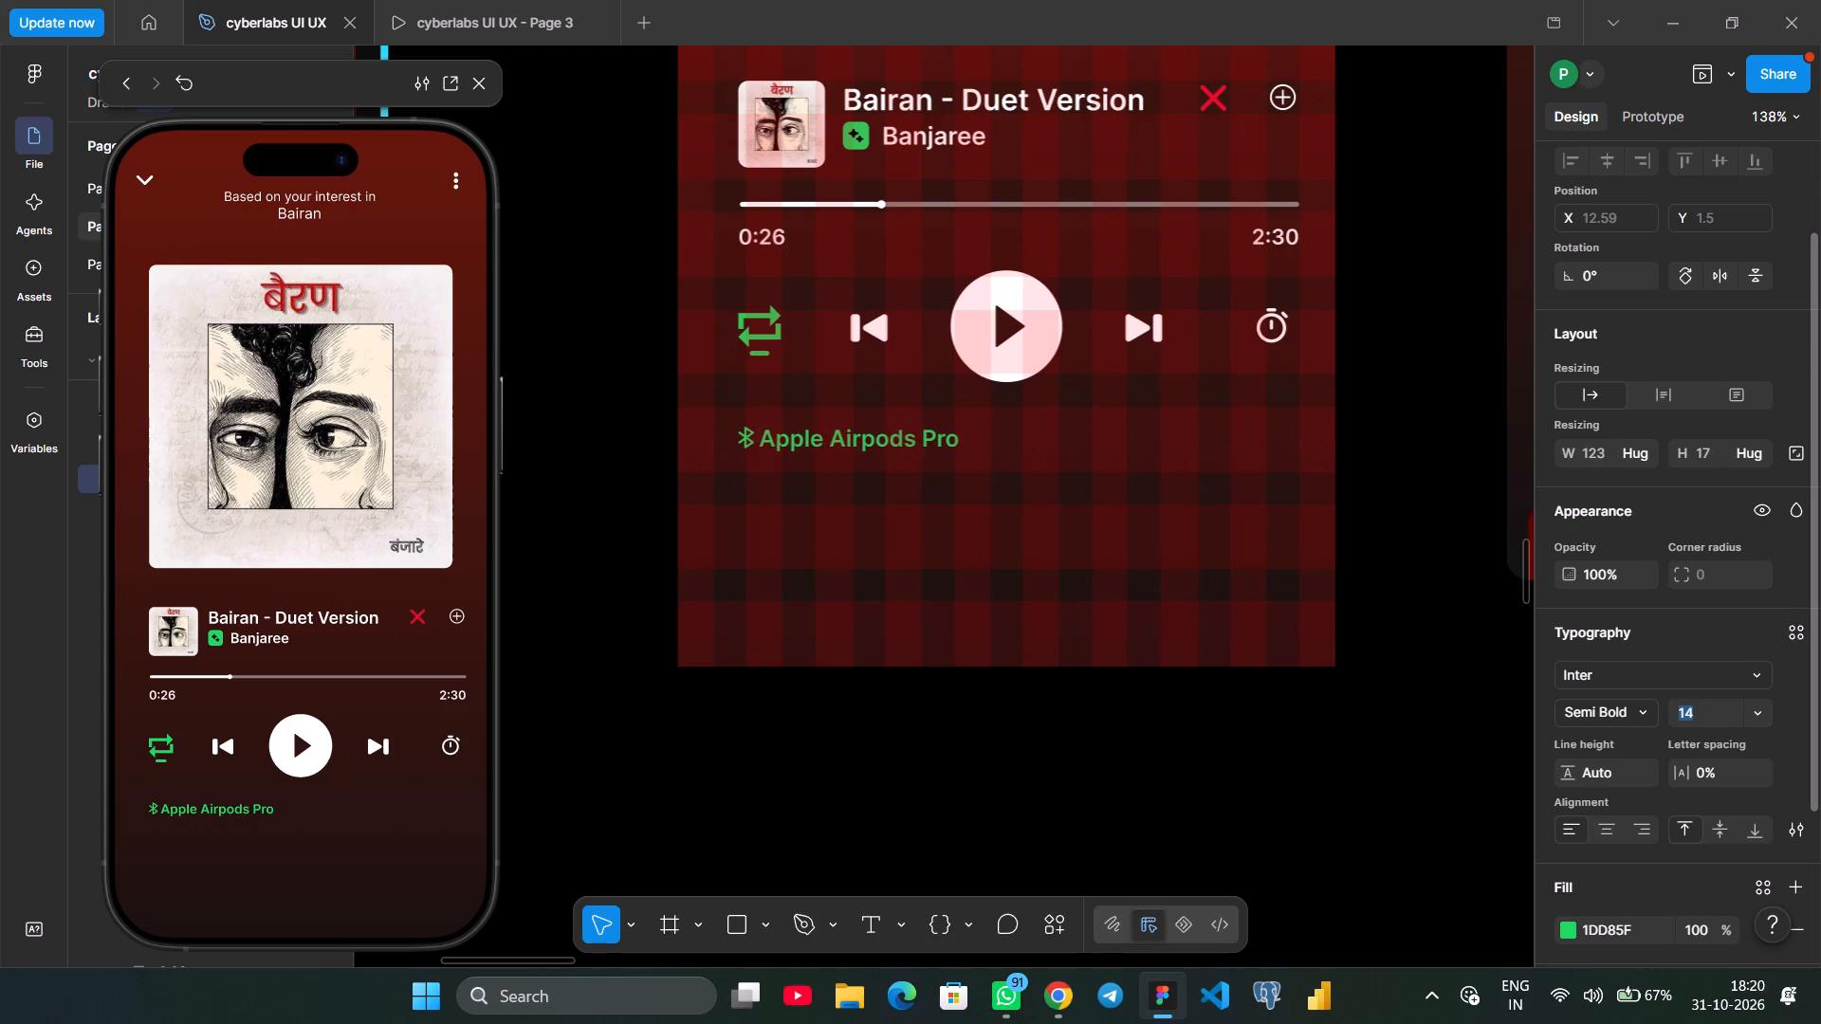
key(Down)
Enlarge the Bluetooth icon slightly so it matches the bigger "Apple Airpods Pro" text.
scroll(1001, 588, right, 1)
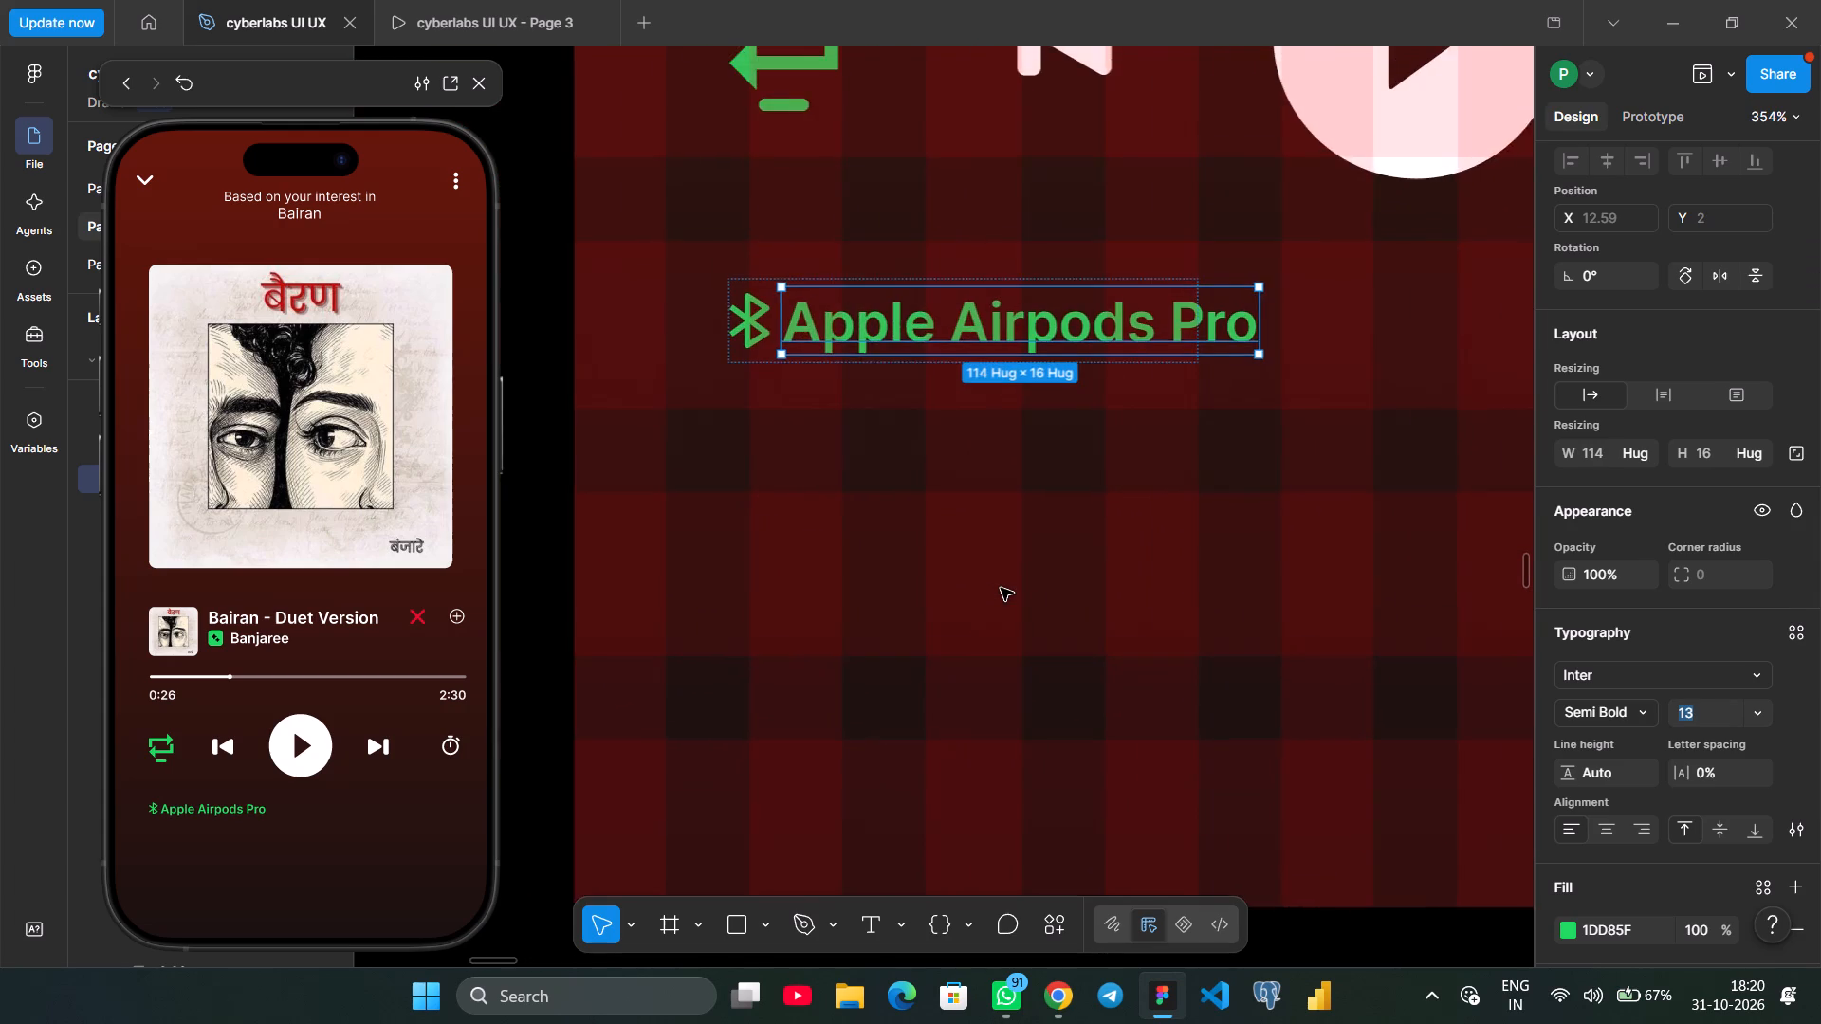
scroll(1001, 588, right, 2)
click(804, 248)
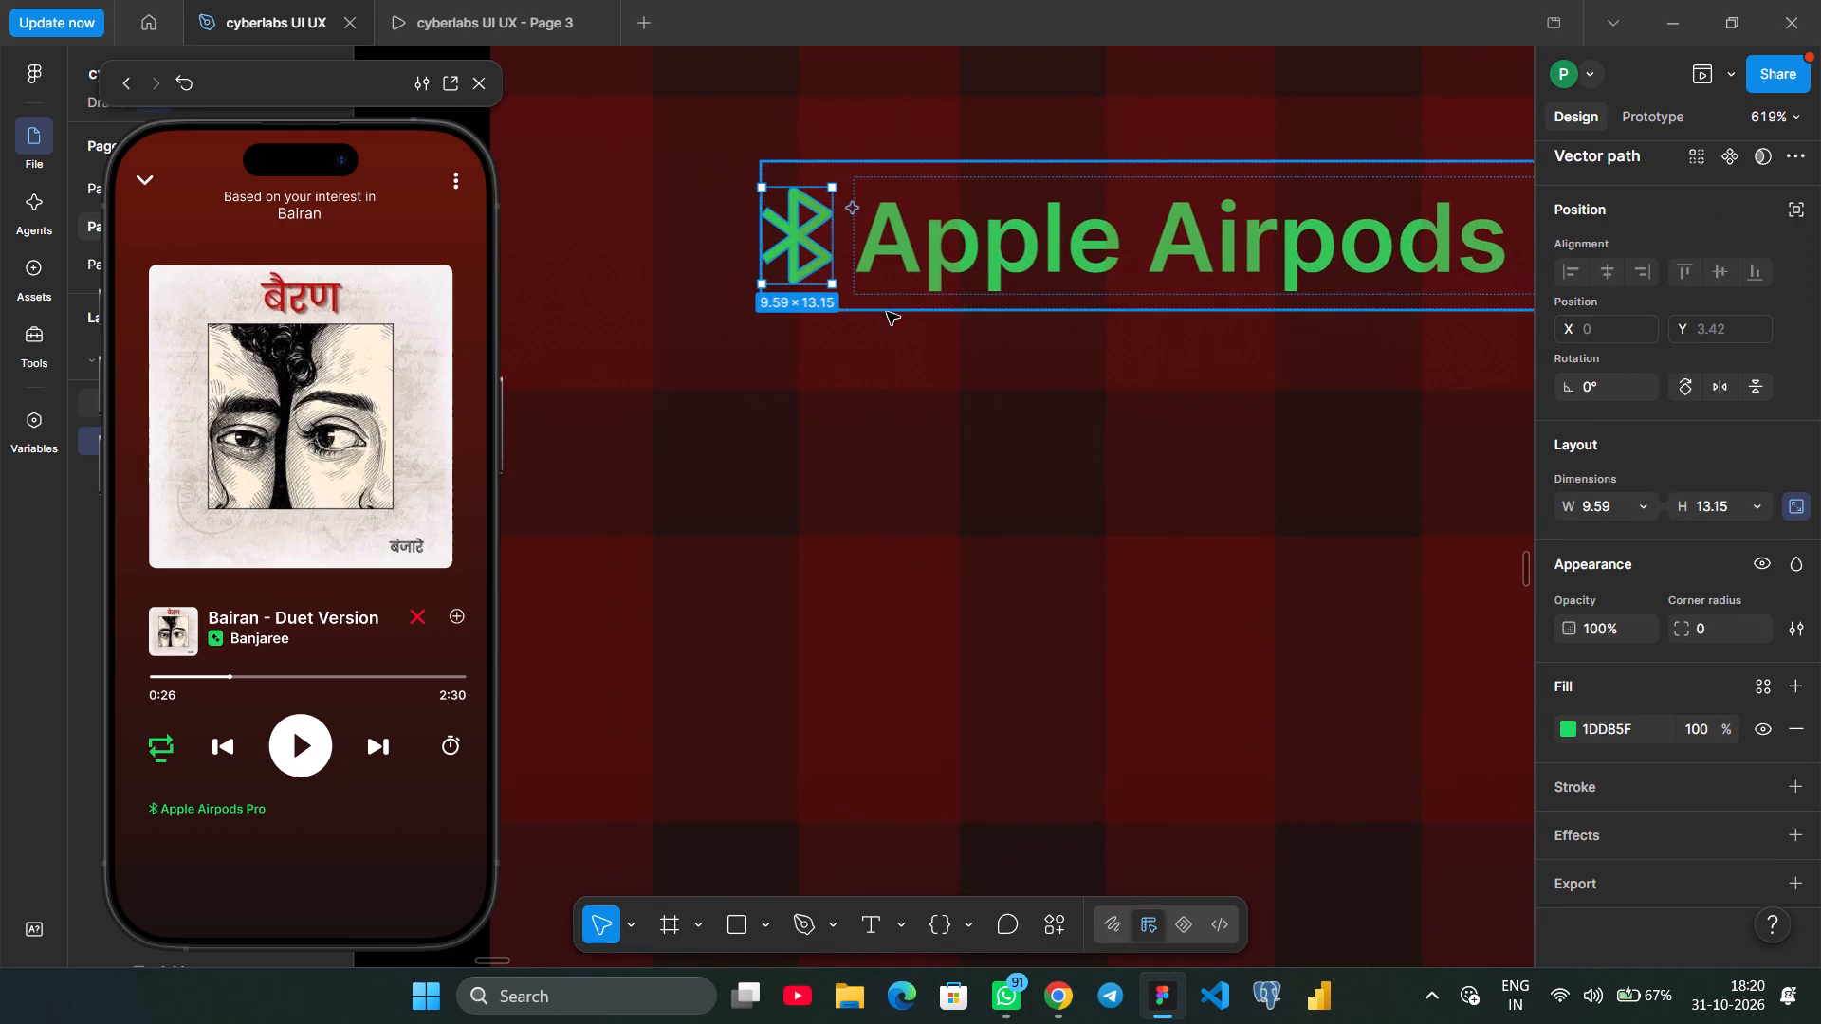
drag(835, 285, 847, 294)
click(1074, 530)
Widen the Bluetooth label frame to 132 so it encloses the whole "Apple Airpods Pro" text.
scroll(1074, 530, left, 2)
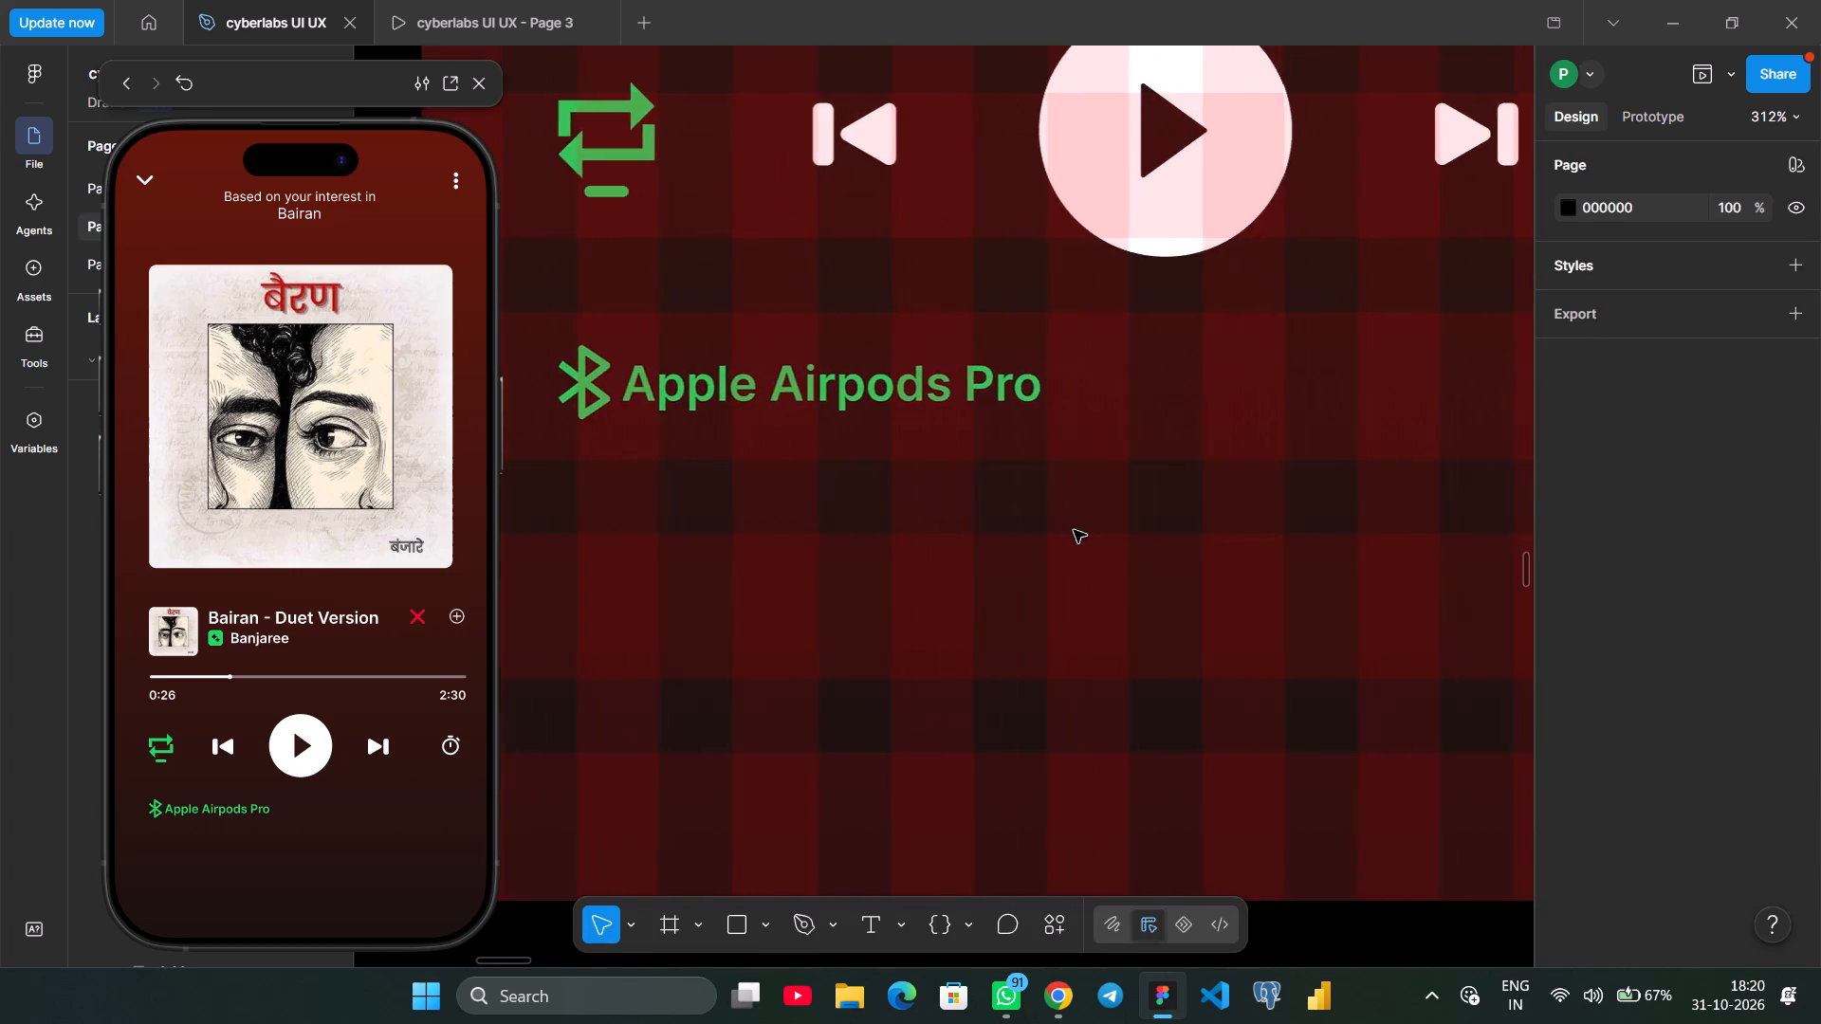
scroll(1074, 530, up, 1)
click(862, 533)
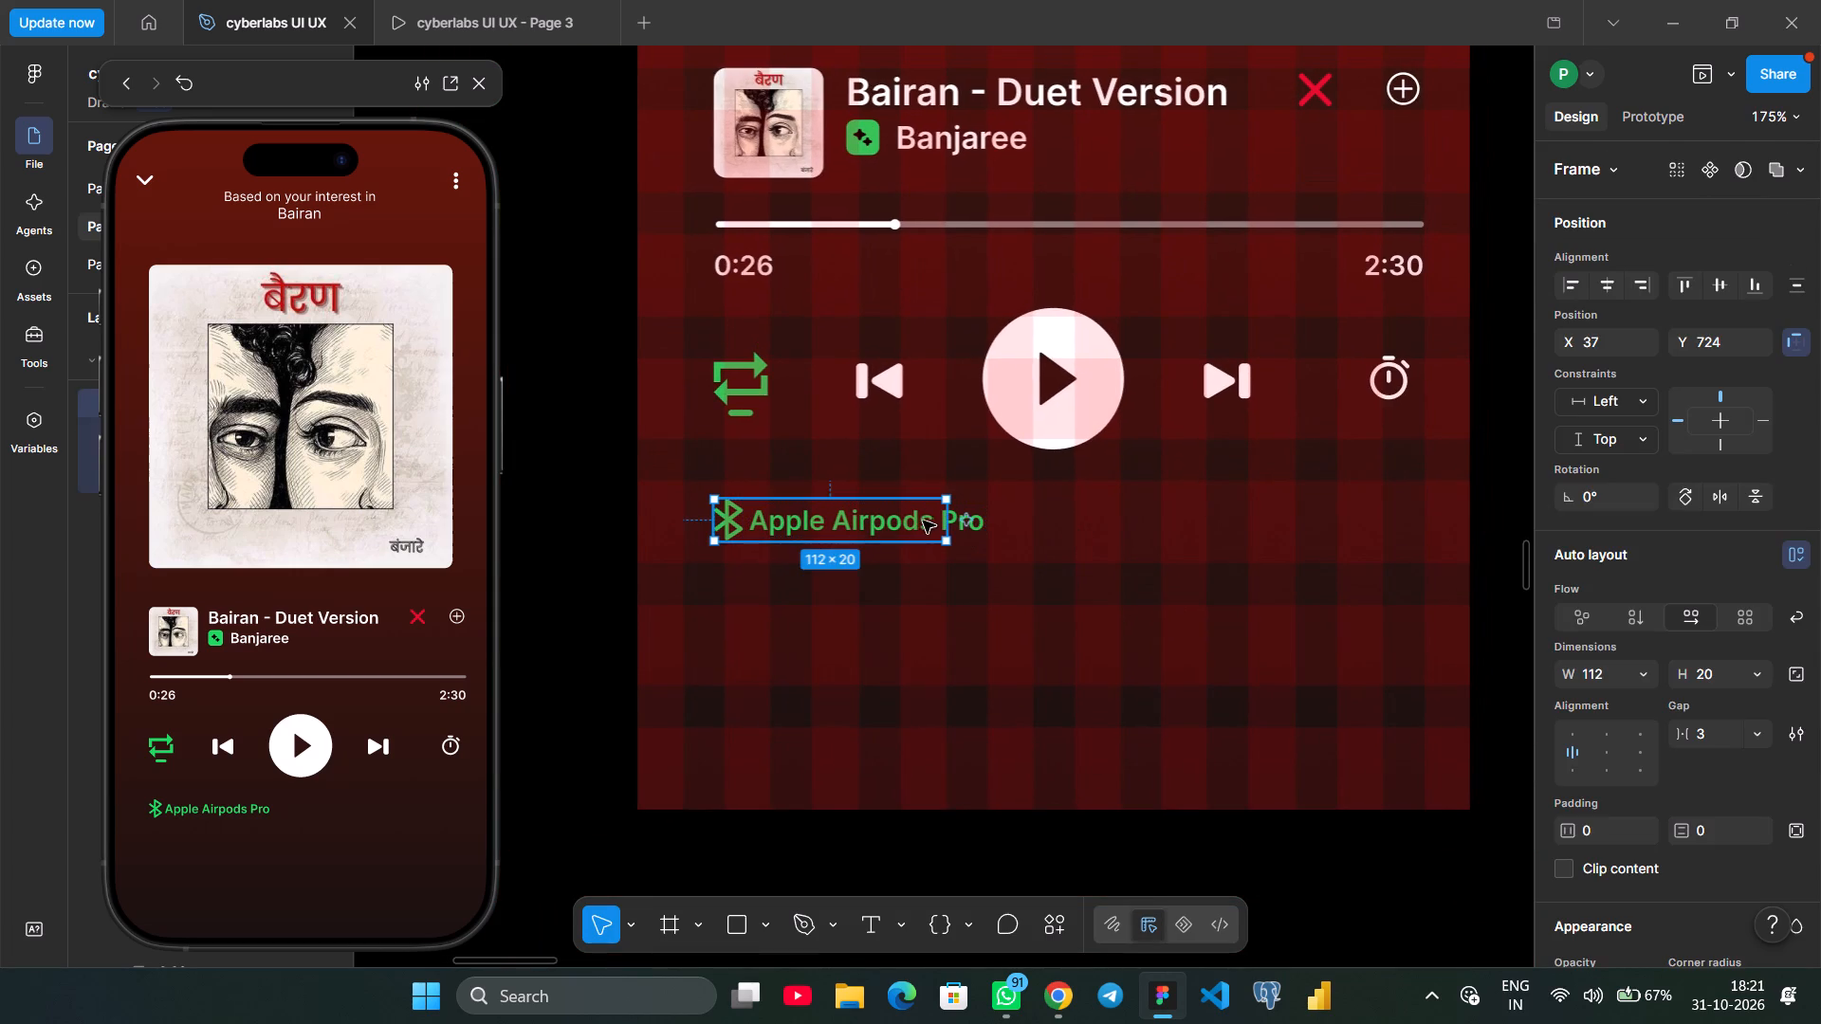
drag(945, 523, 987, 523)
click(1061, 660)
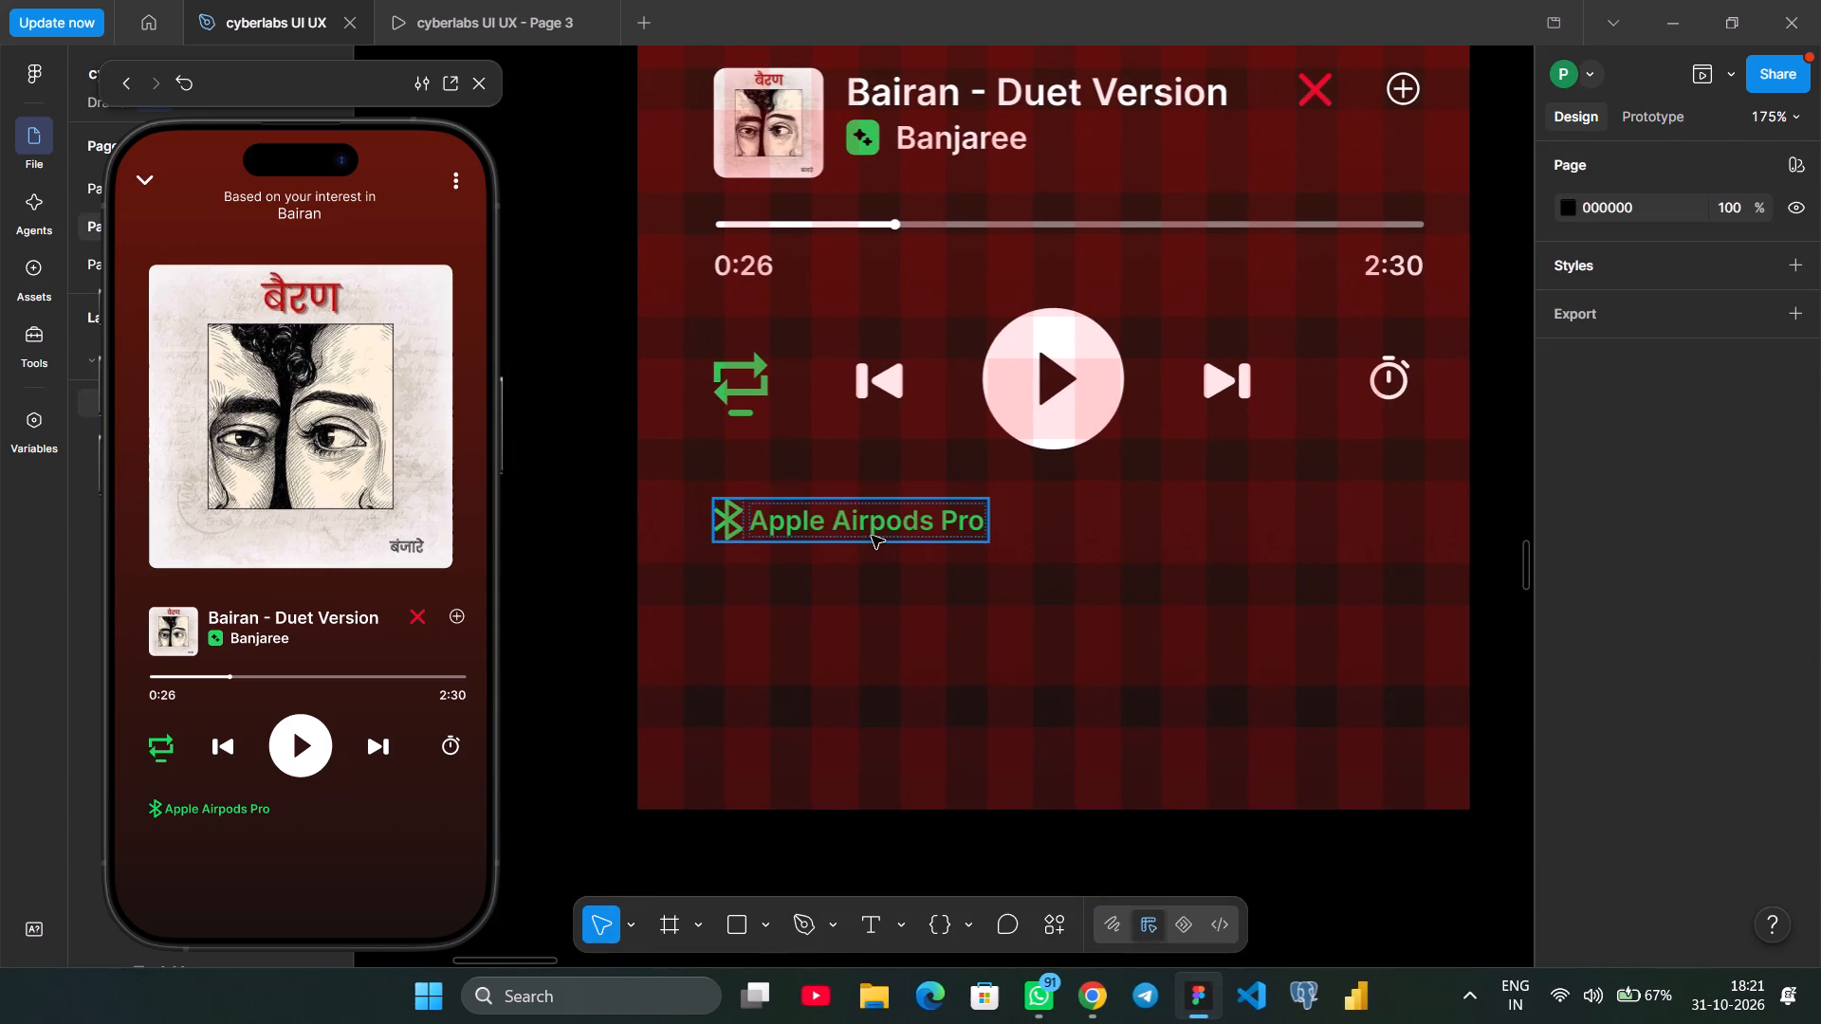
Nudge the "Apple Airpods Pro" label frame to X 37, Y 723 beneath the playback controls.
click(872, 536)
key(Left)
key(Left)
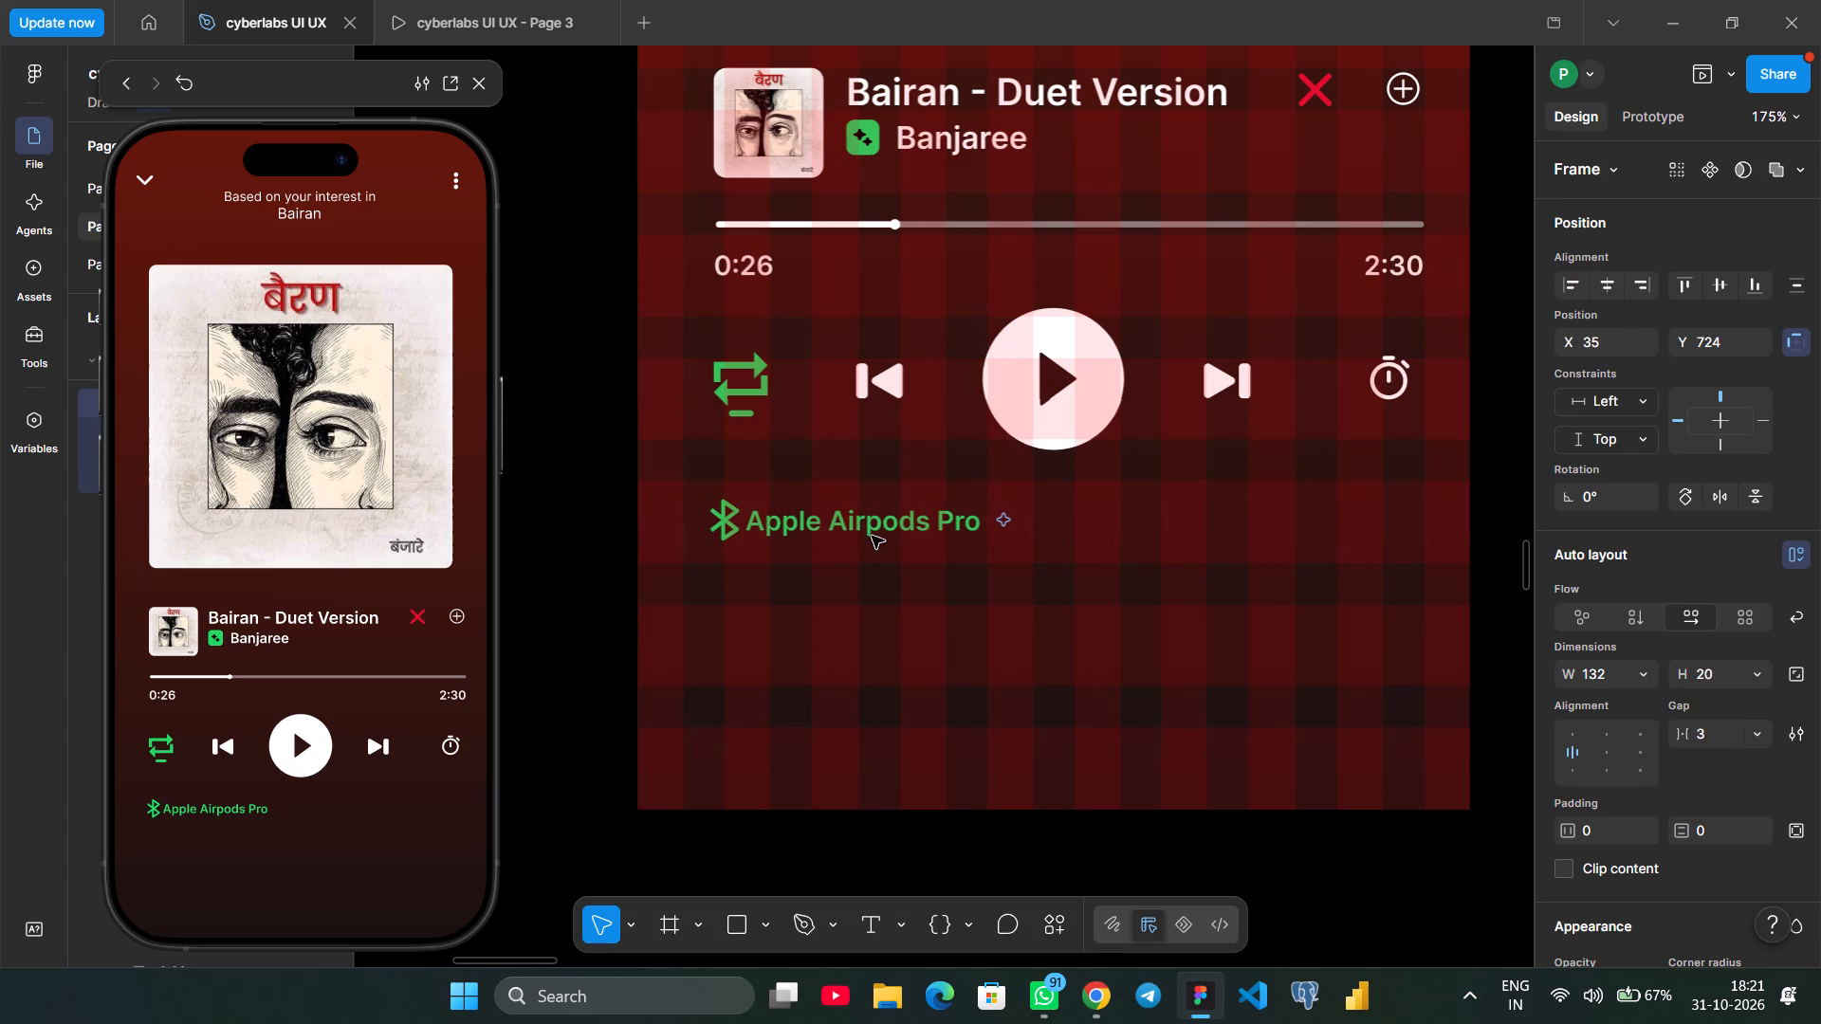
key(Up)
key(Up)
key(Right)
key(Right)
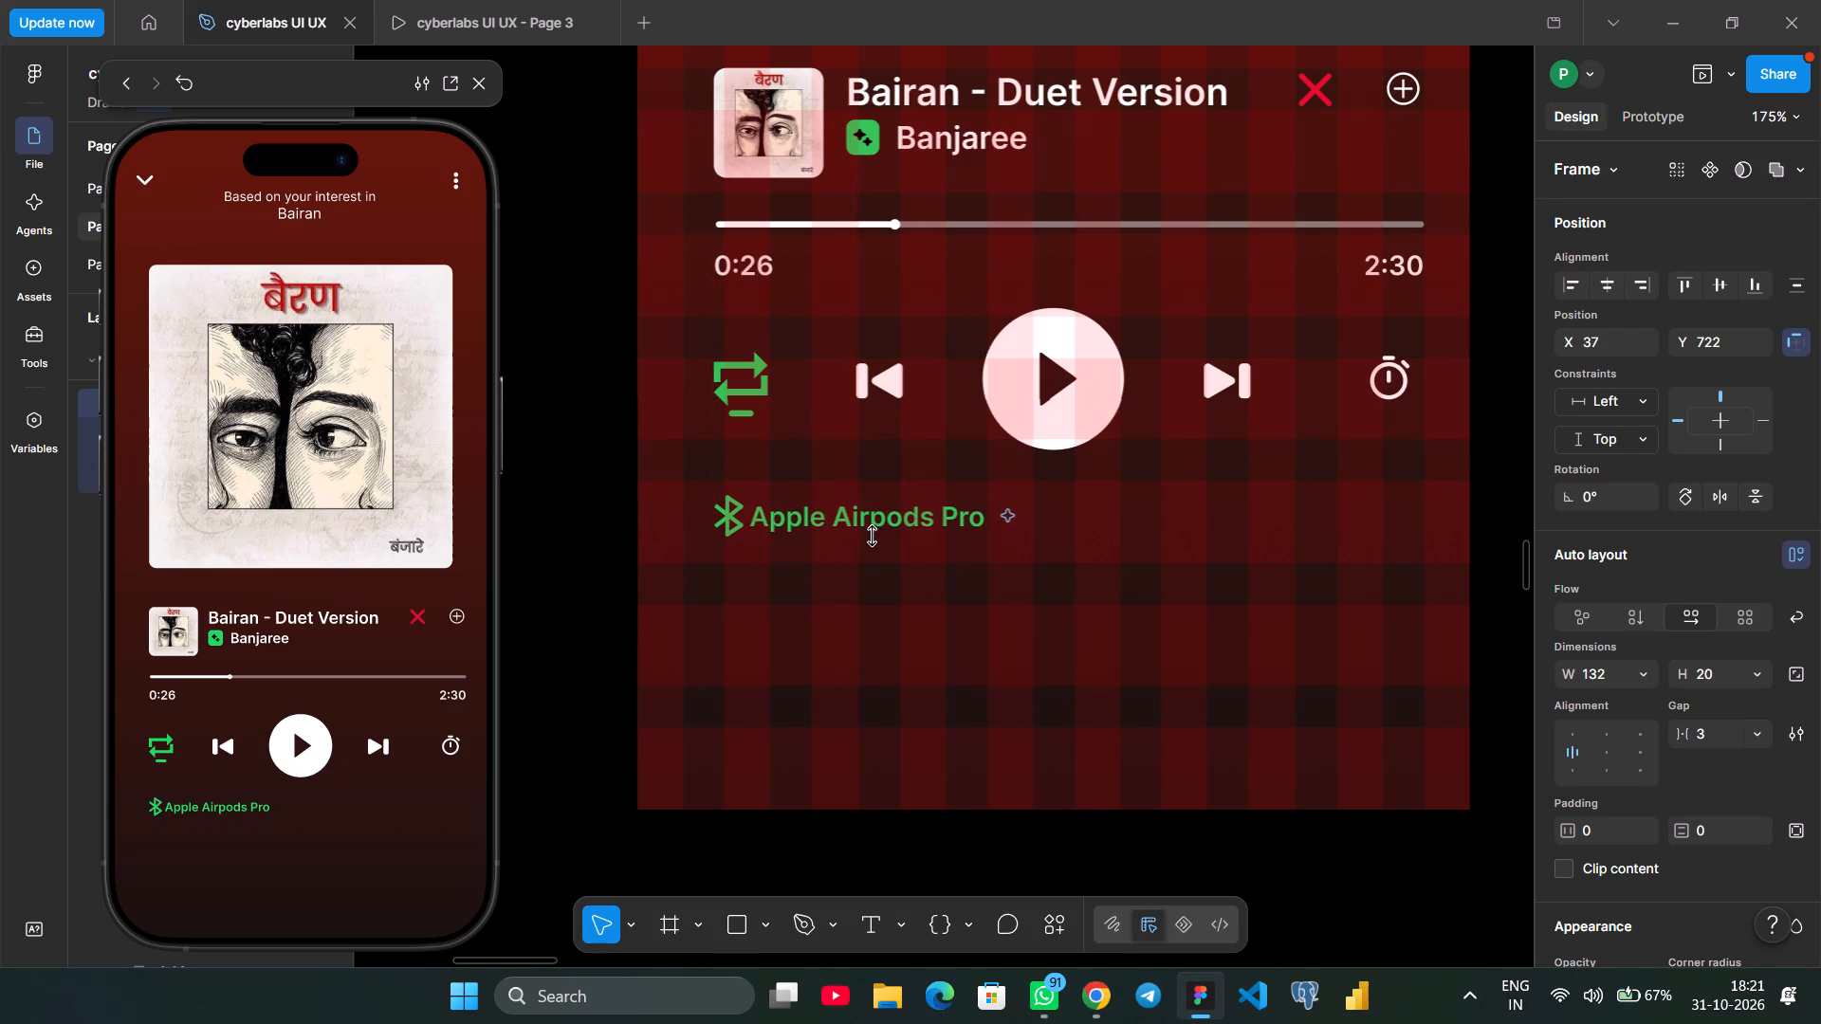
key(Up)
key(Up)
key(Down)
key(Down)
key(Down)
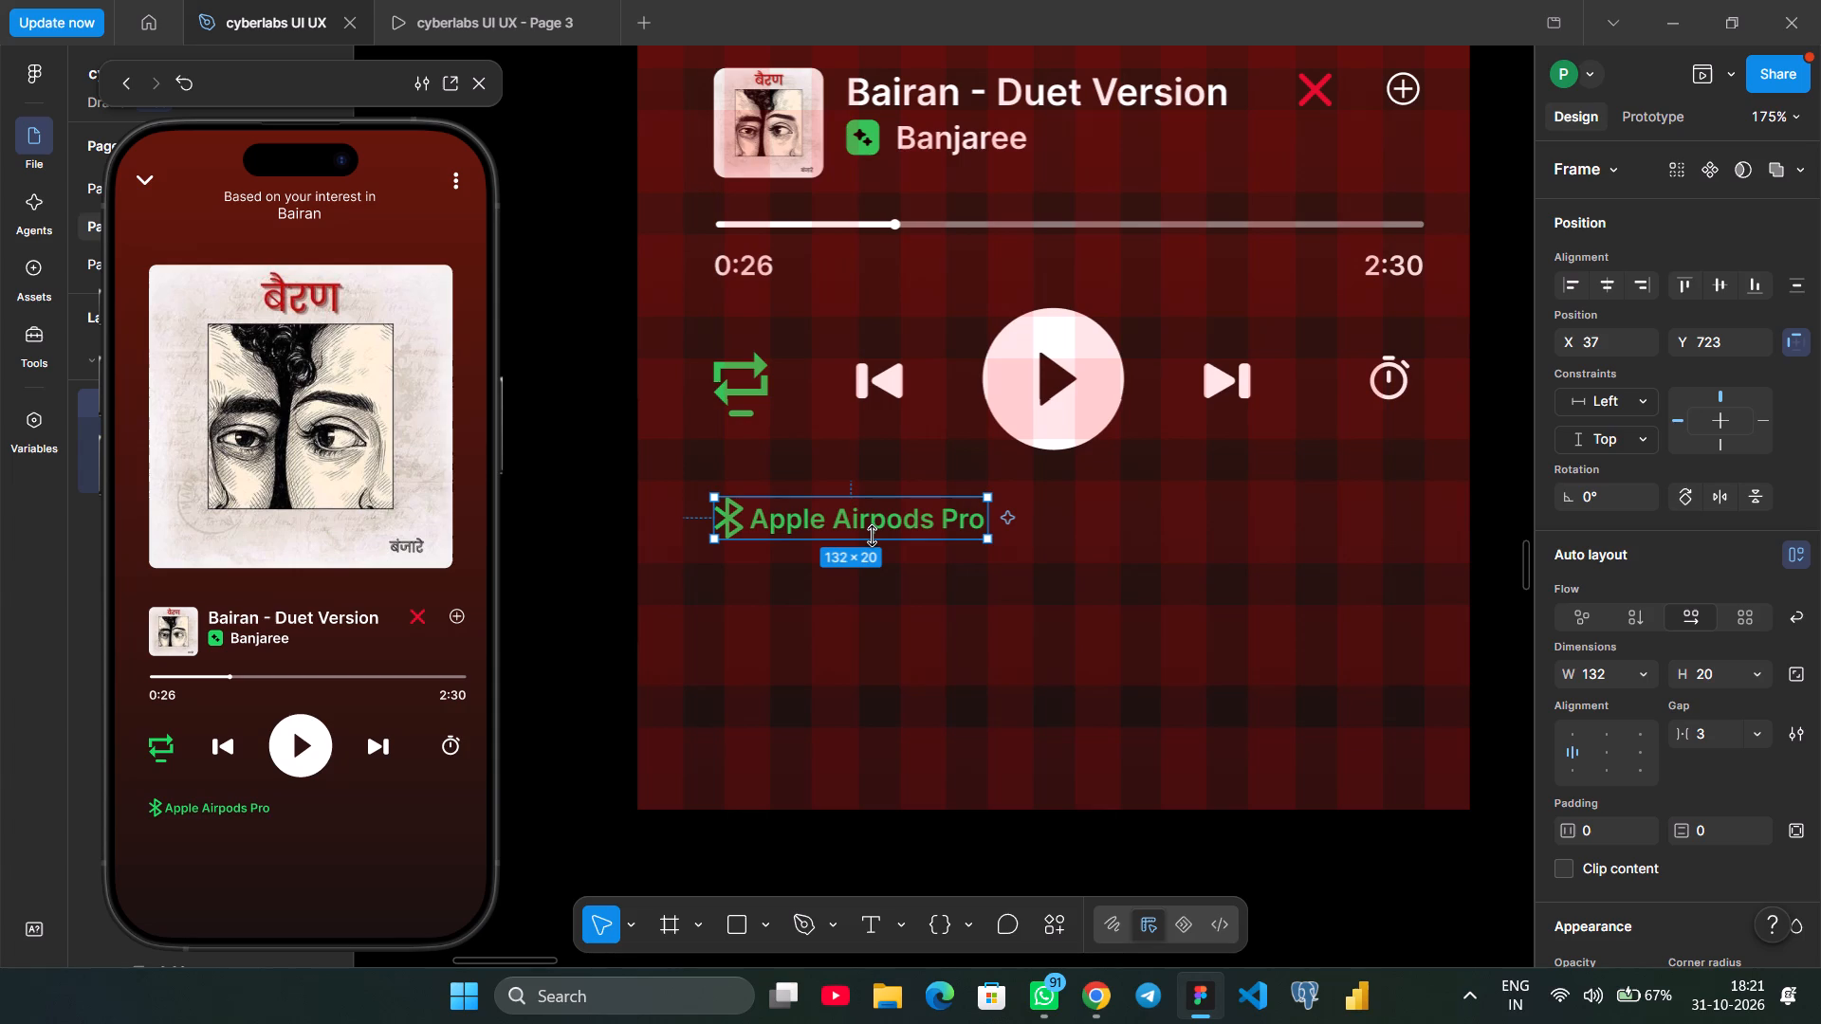
Find a "share" icon in the Iconify plugin and place the solid three-node one below the "Apple Airpods Pro" label.
scroll(872, 536, left, 5)
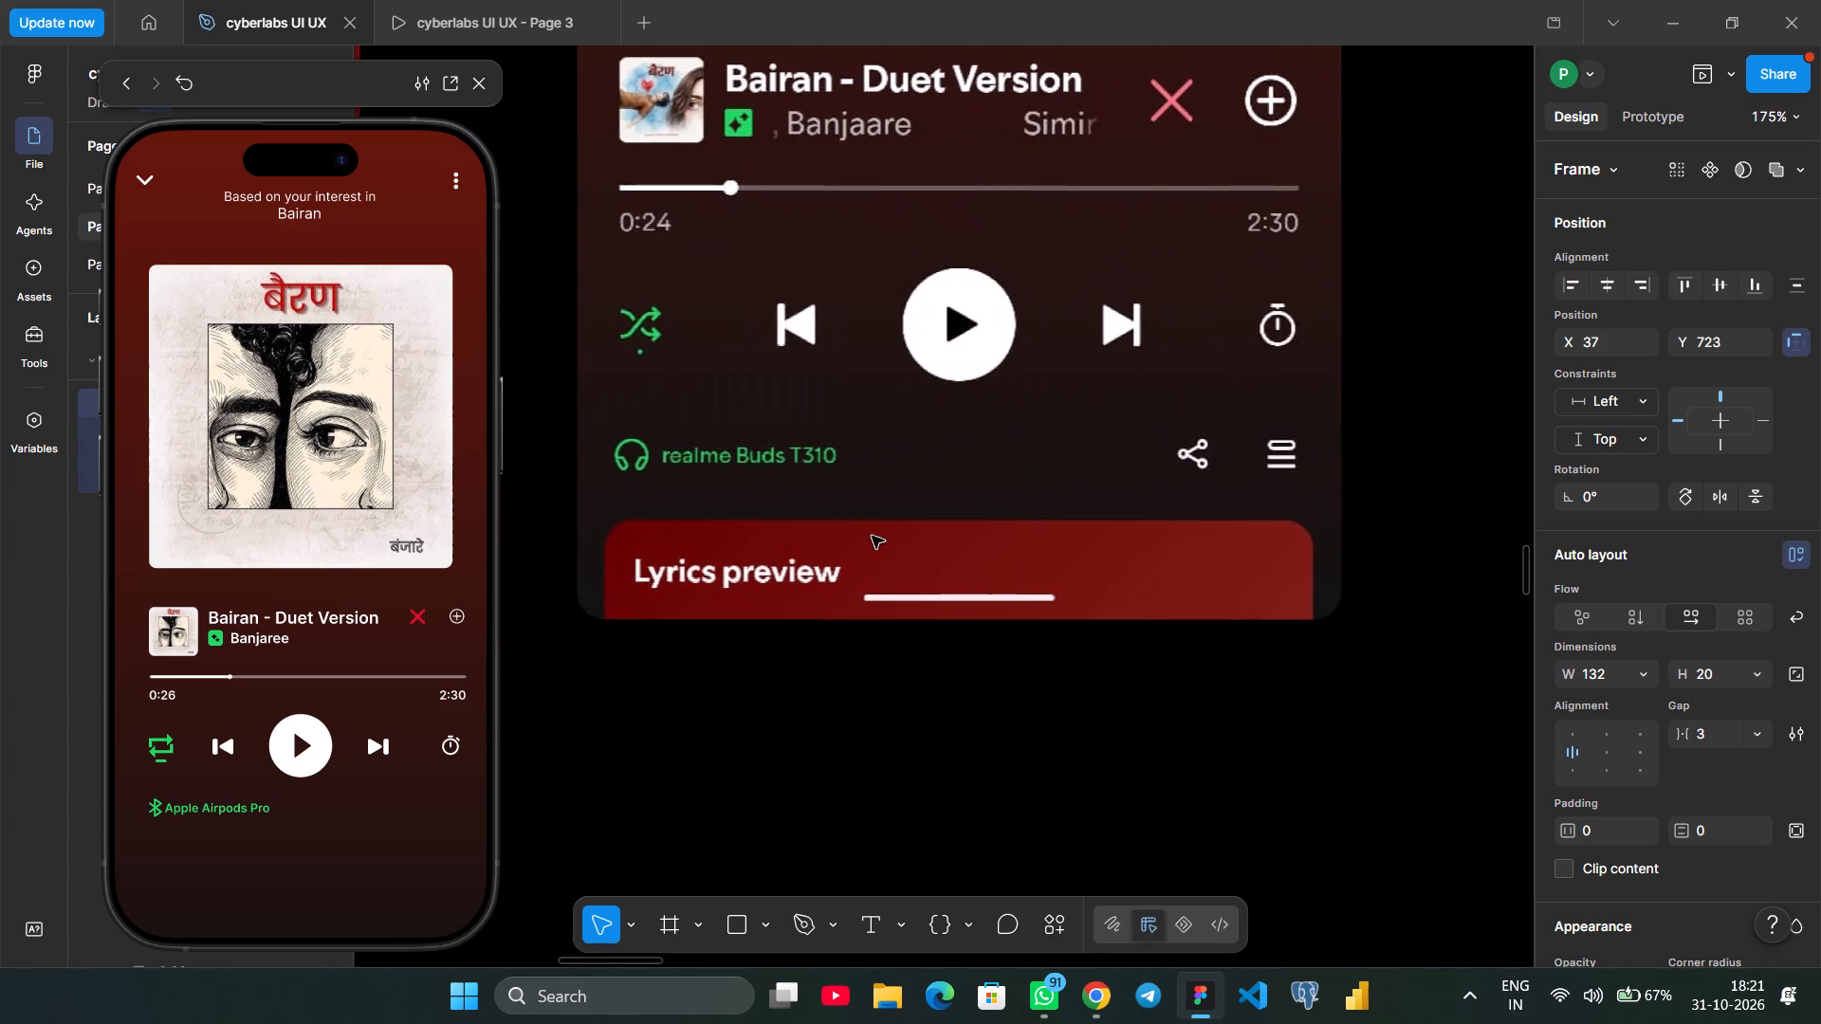
scroll(872, 536, right, 3)
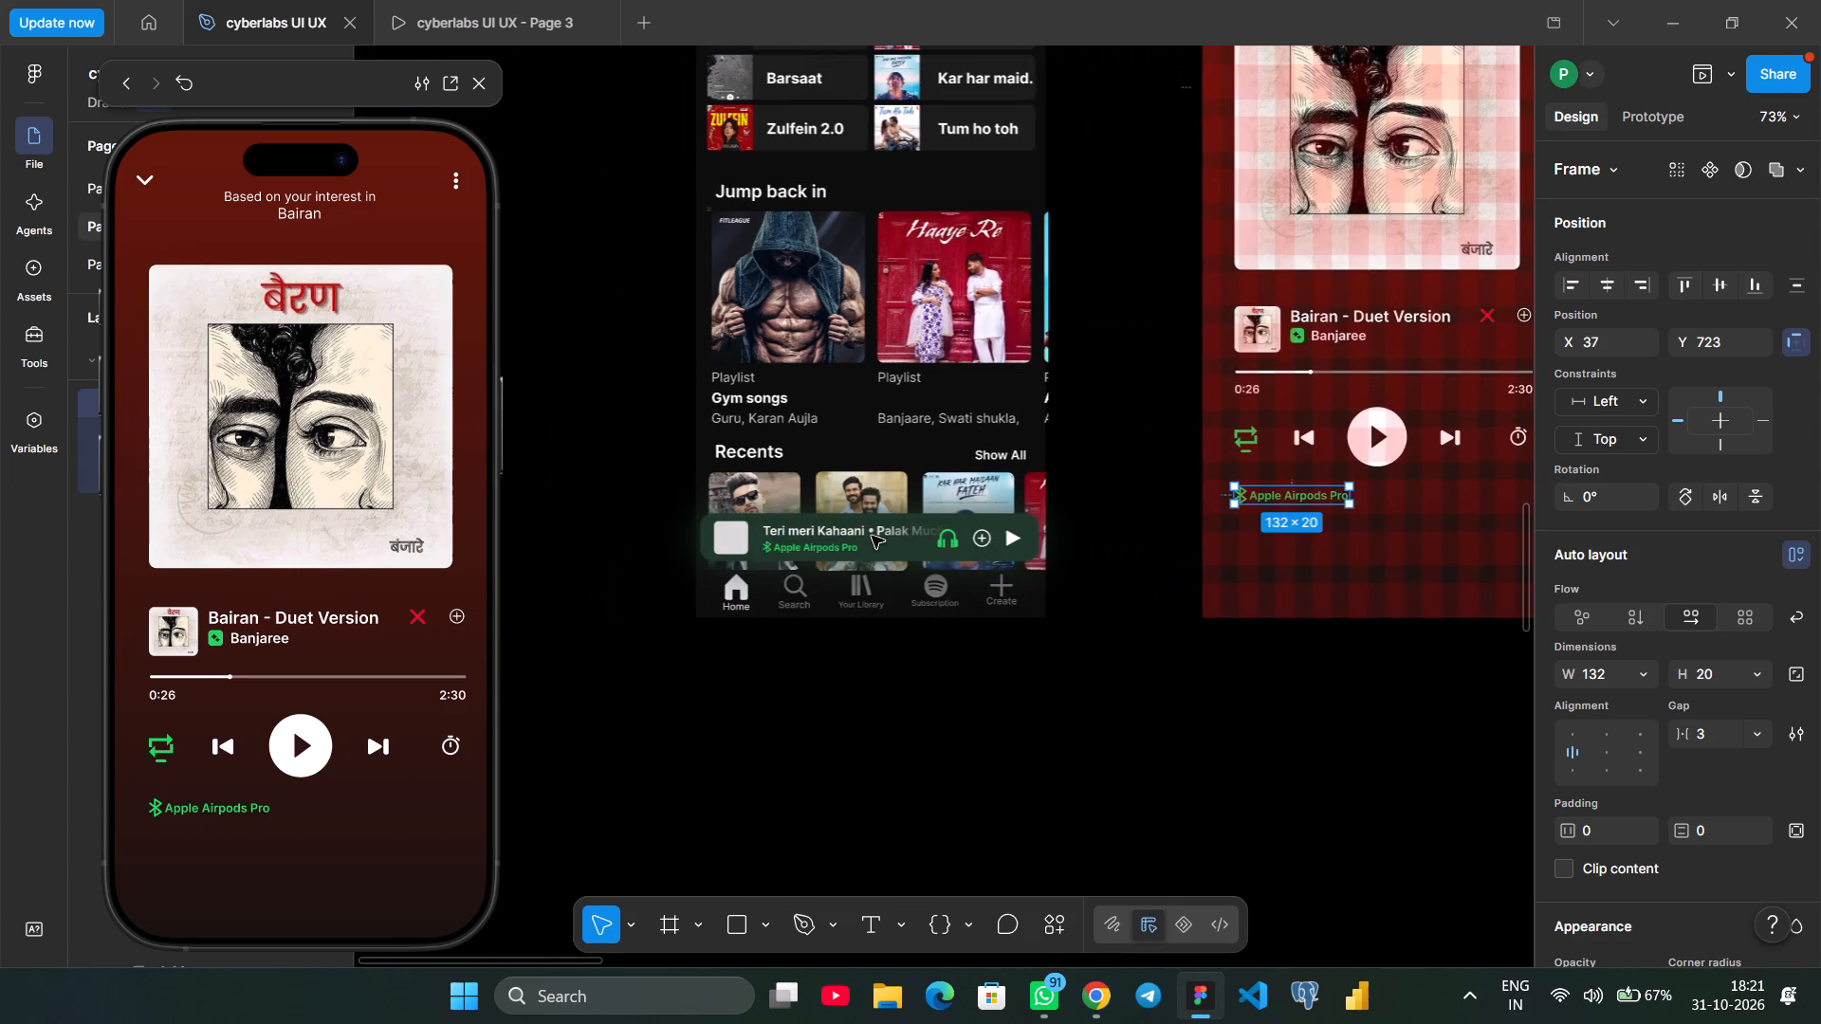
scroll(872, 536, right, 1)
scroll(872, 536, left, 6)
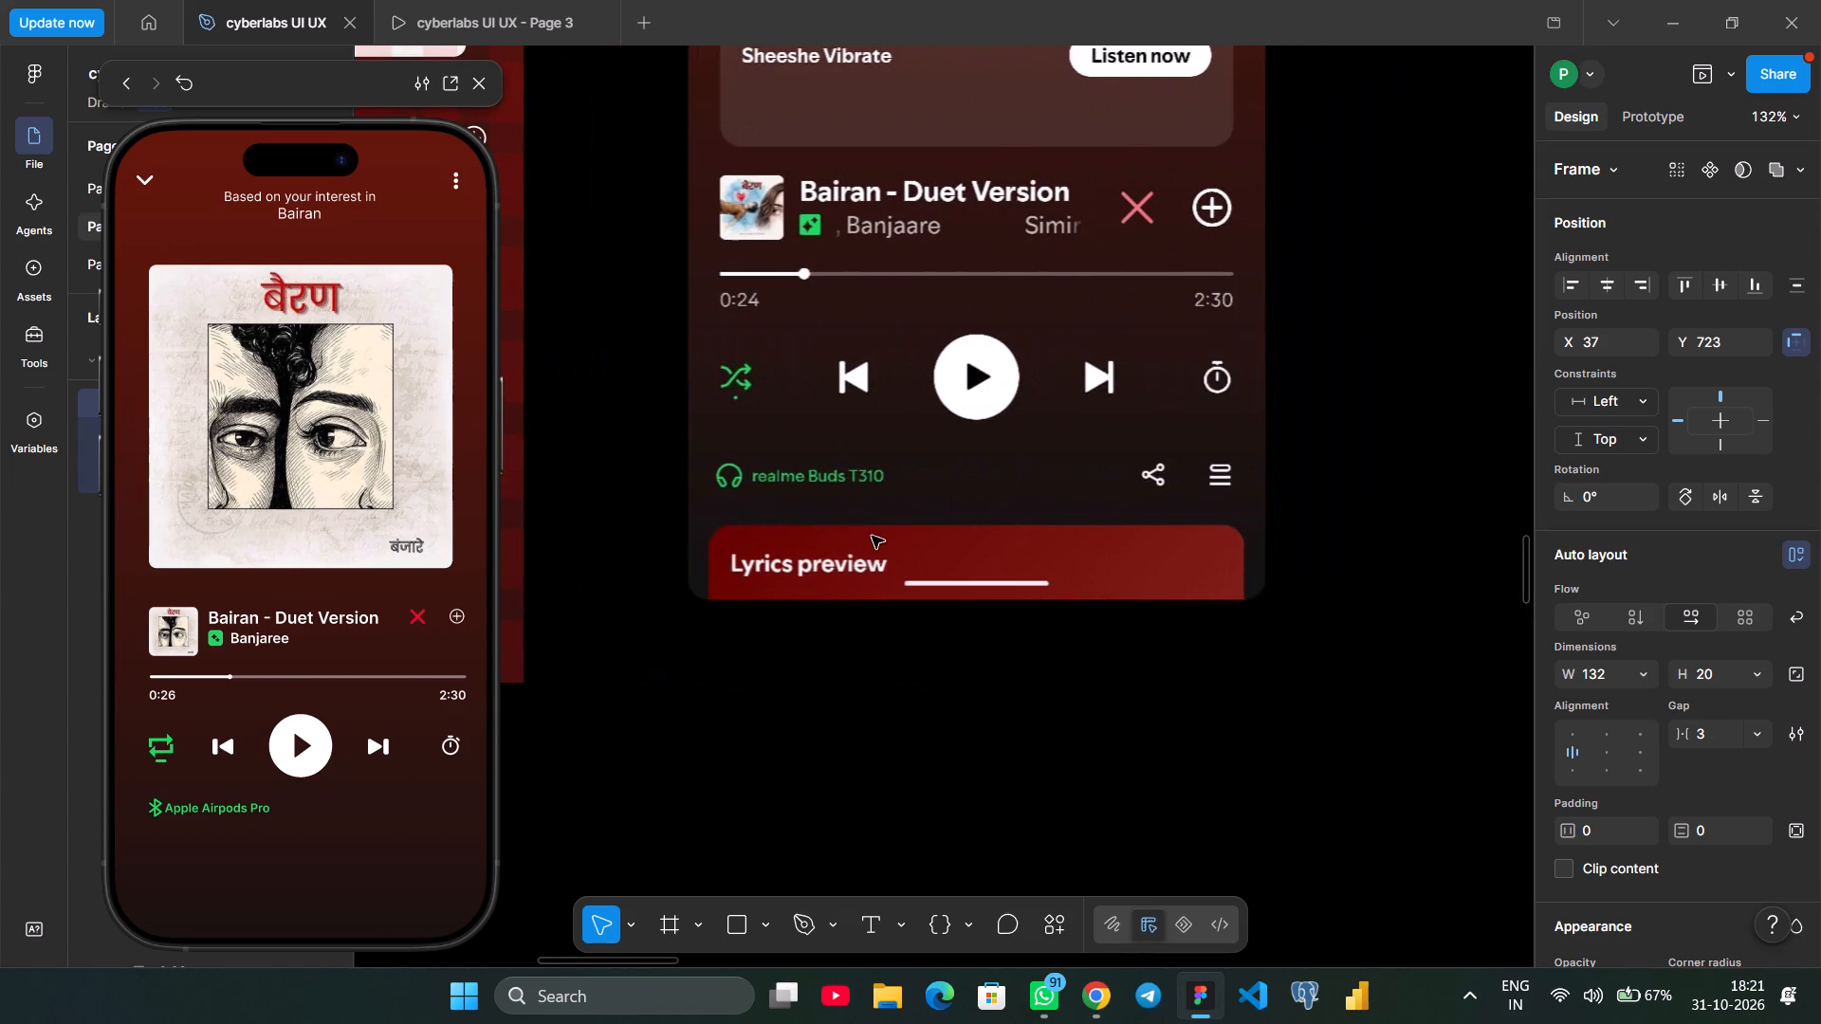
right_click(838, 694)
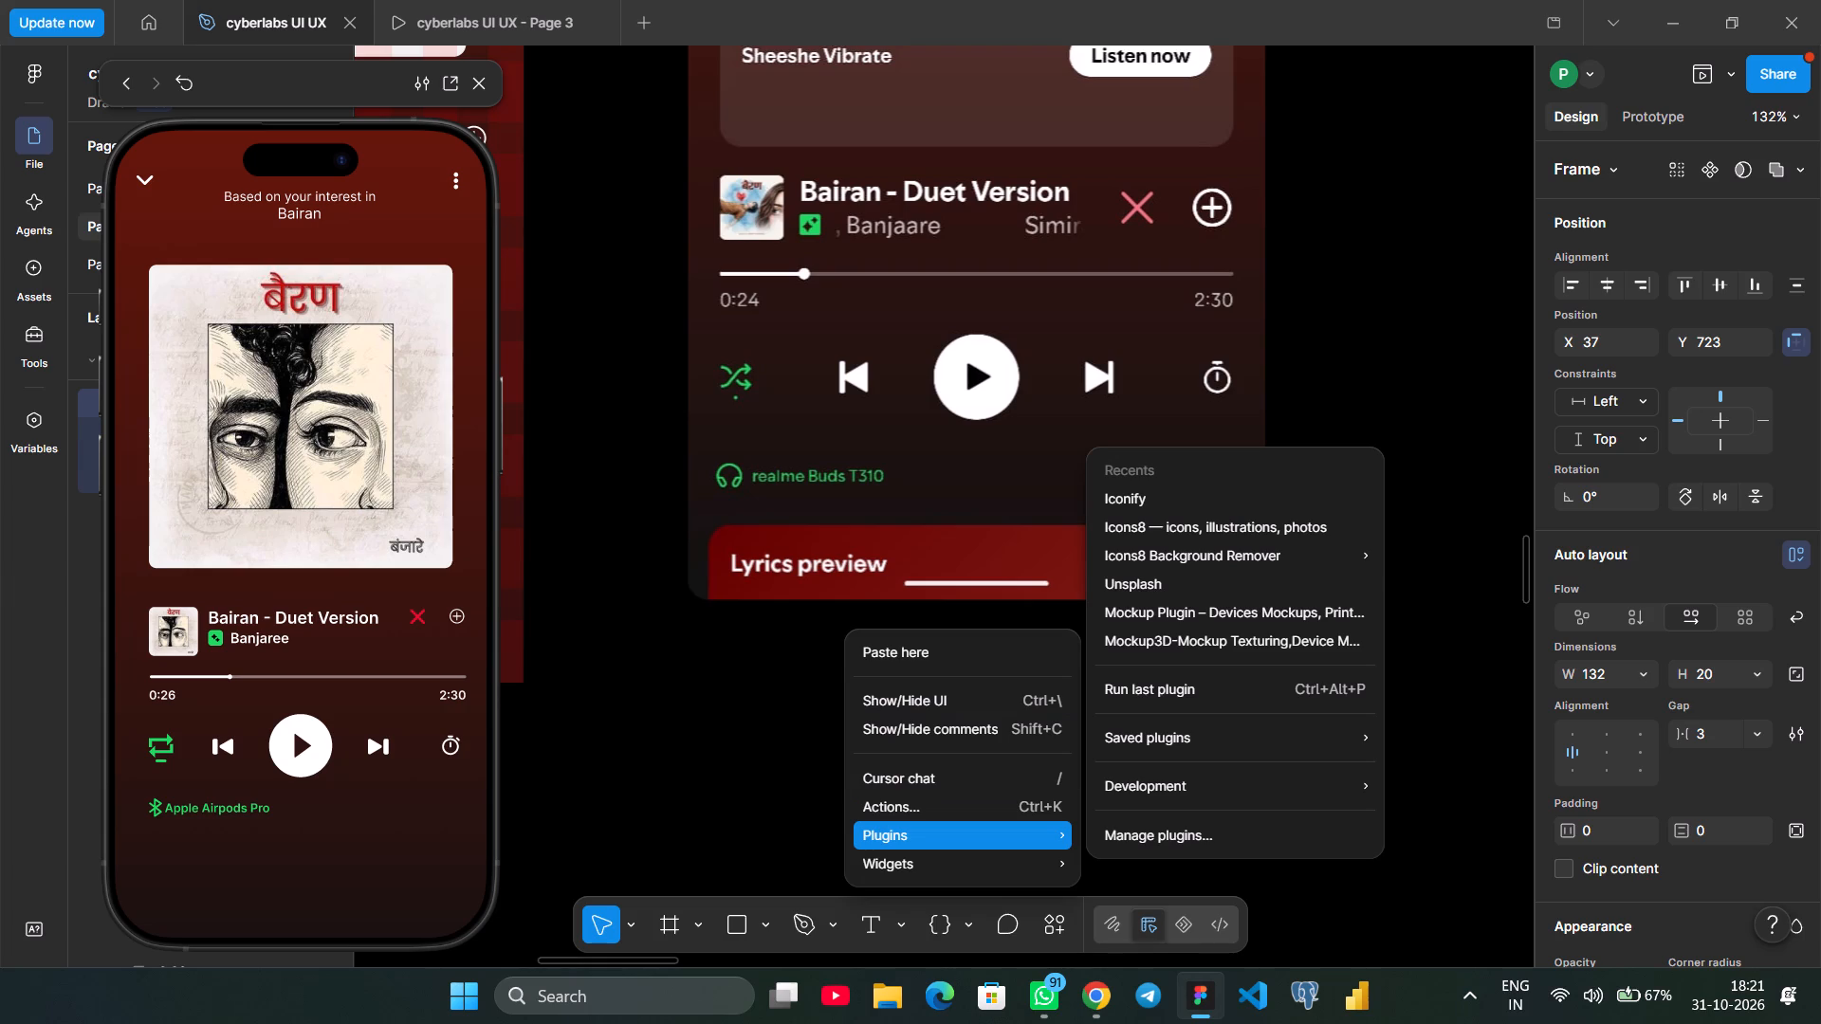
click(1192, 496)
scroll(705, 534, right, 3)
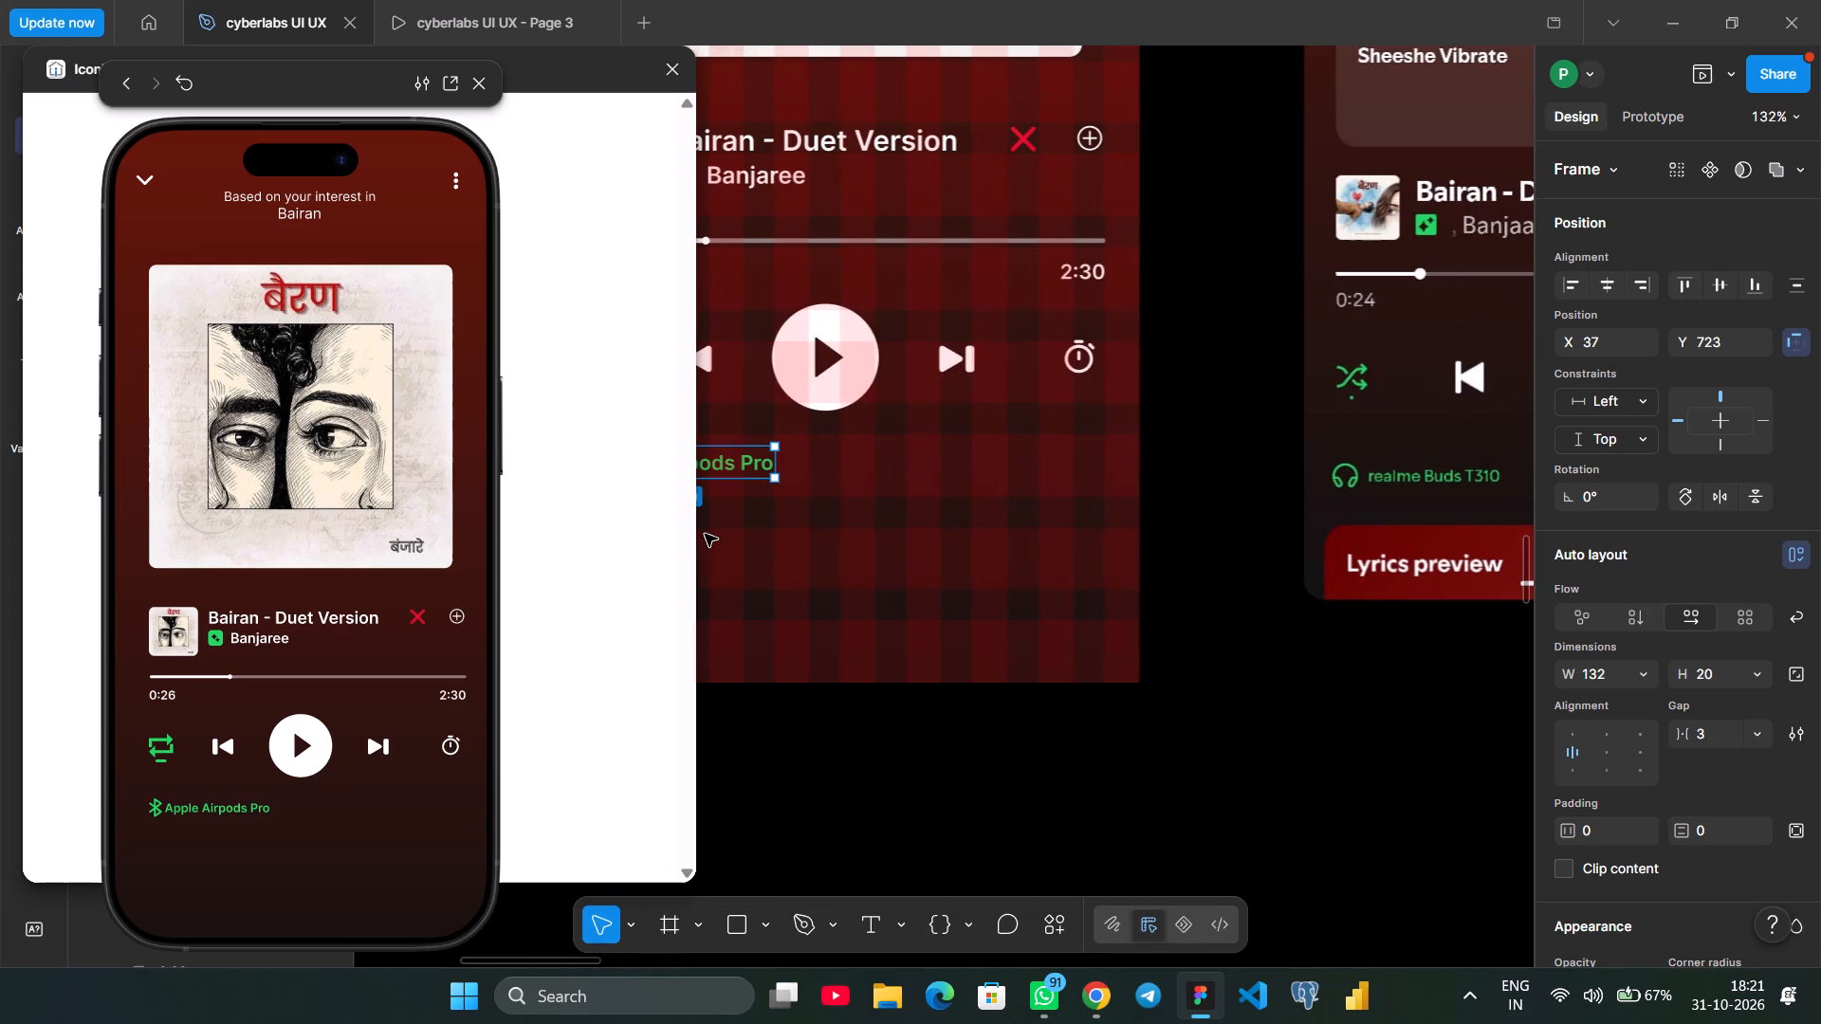
drag(560, 63, 1139, 79)
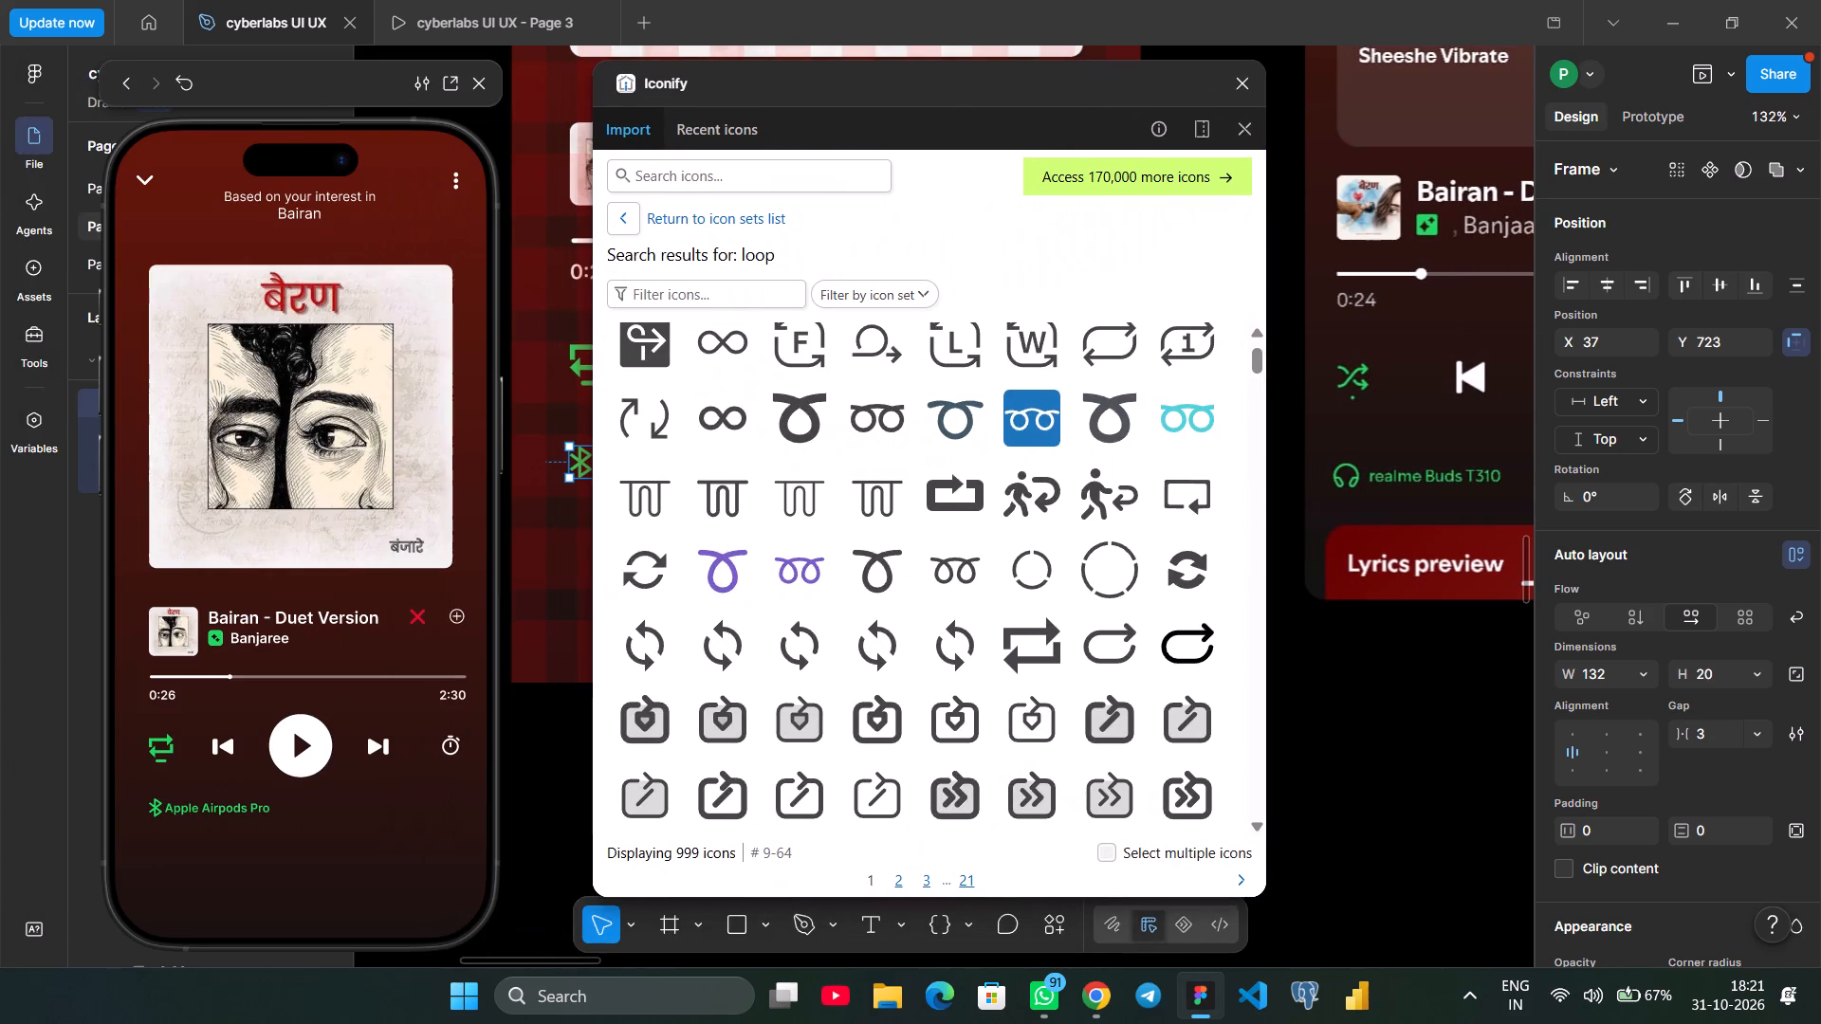
click(753, 179)
text(share)
key(Return)
drag(966, 83, 1136, 91)
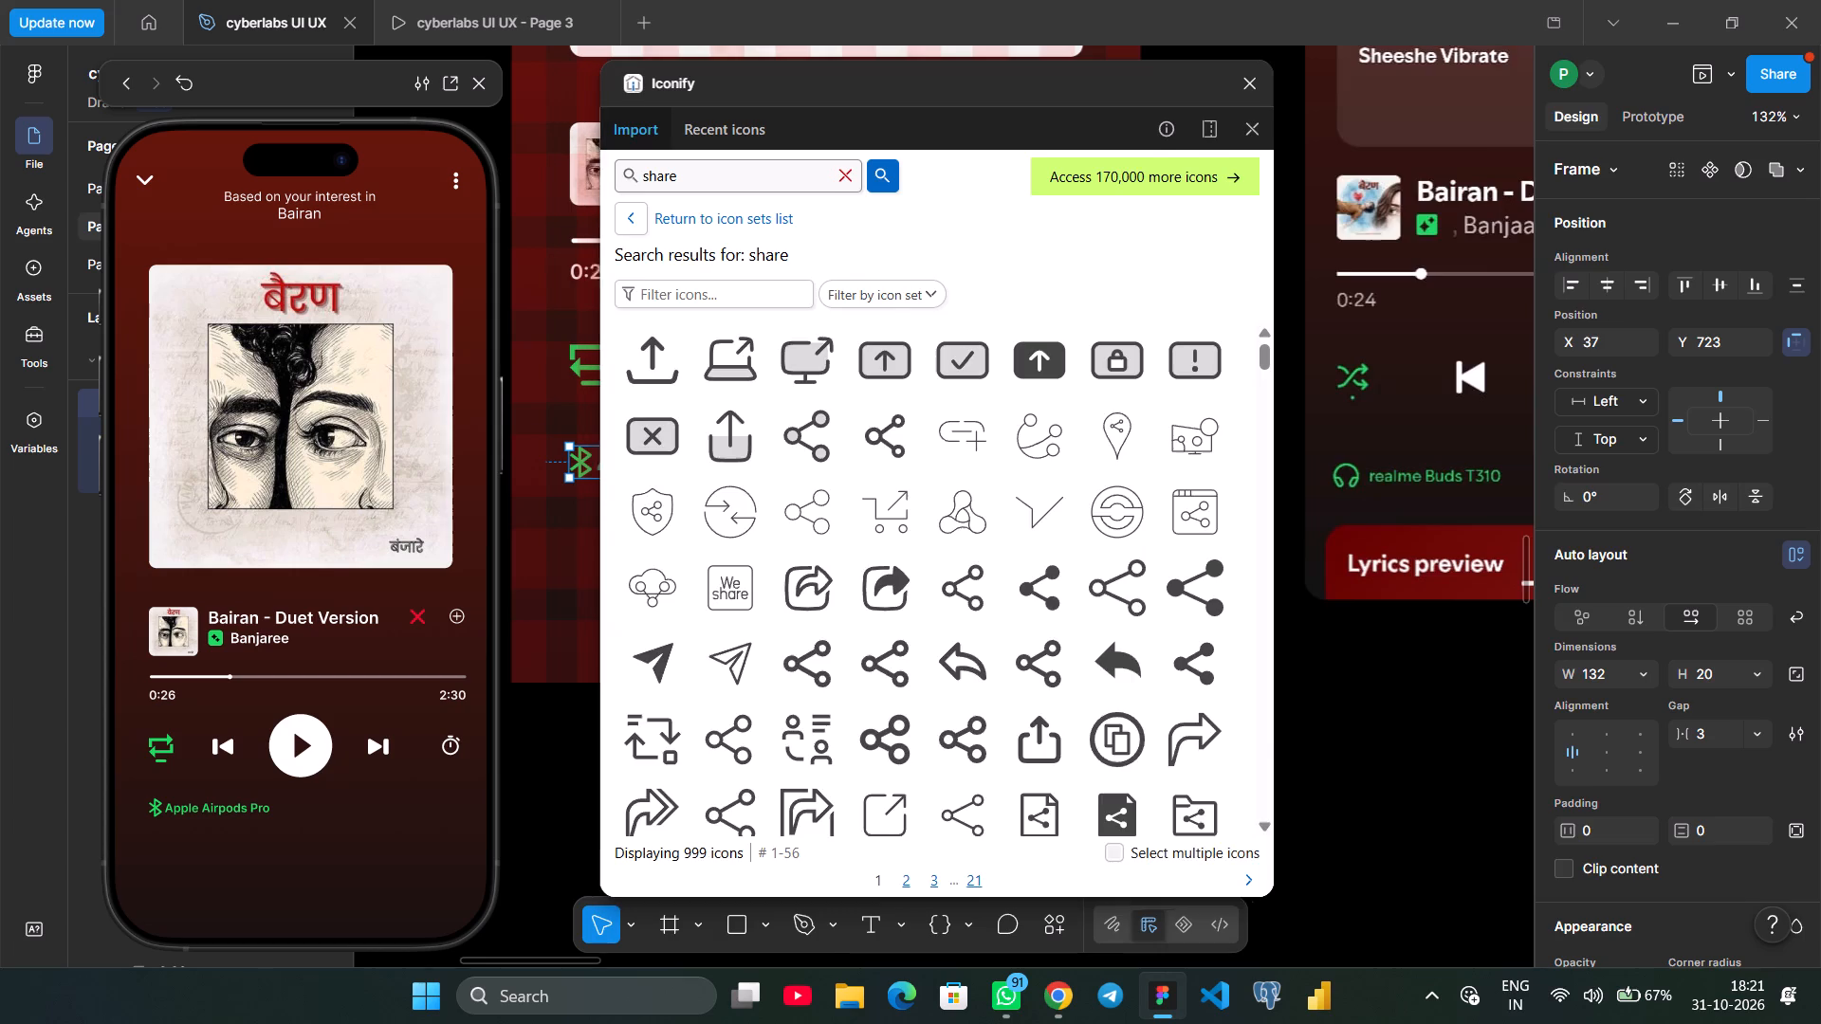
drag(1136, 91, 1332, 66)
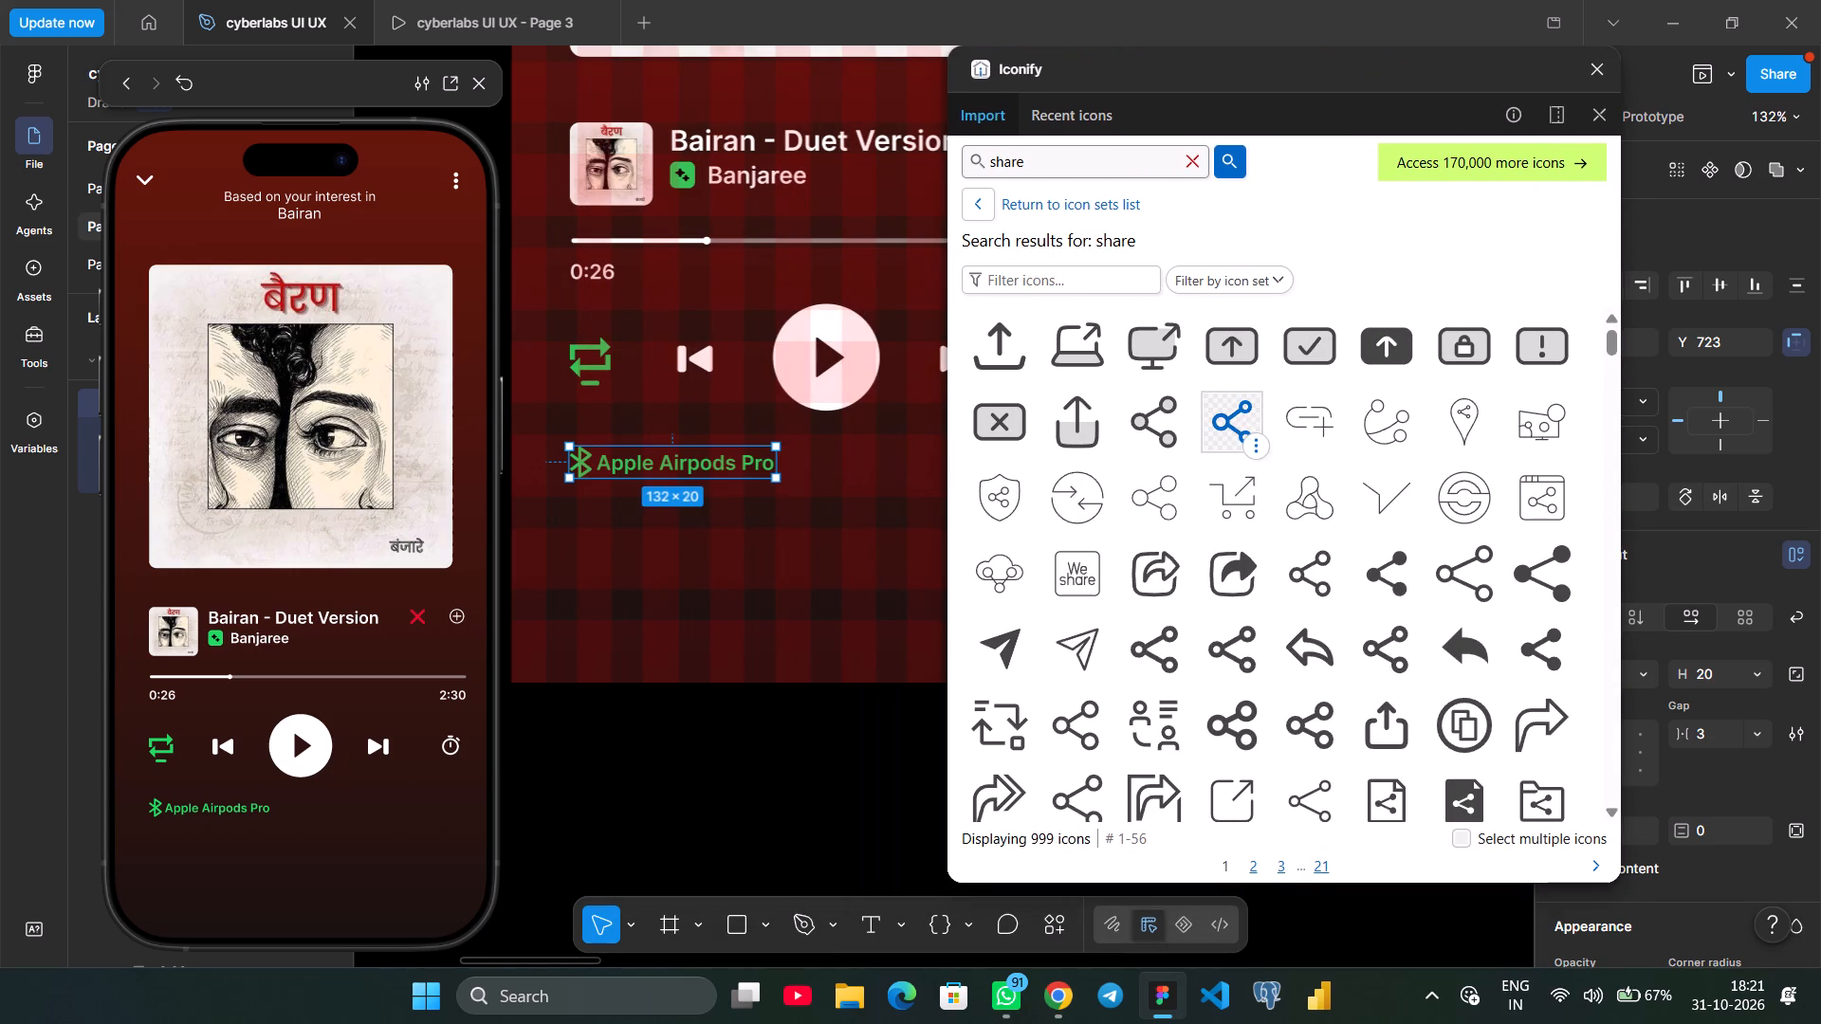
drag(1528, 564, 849, 560)
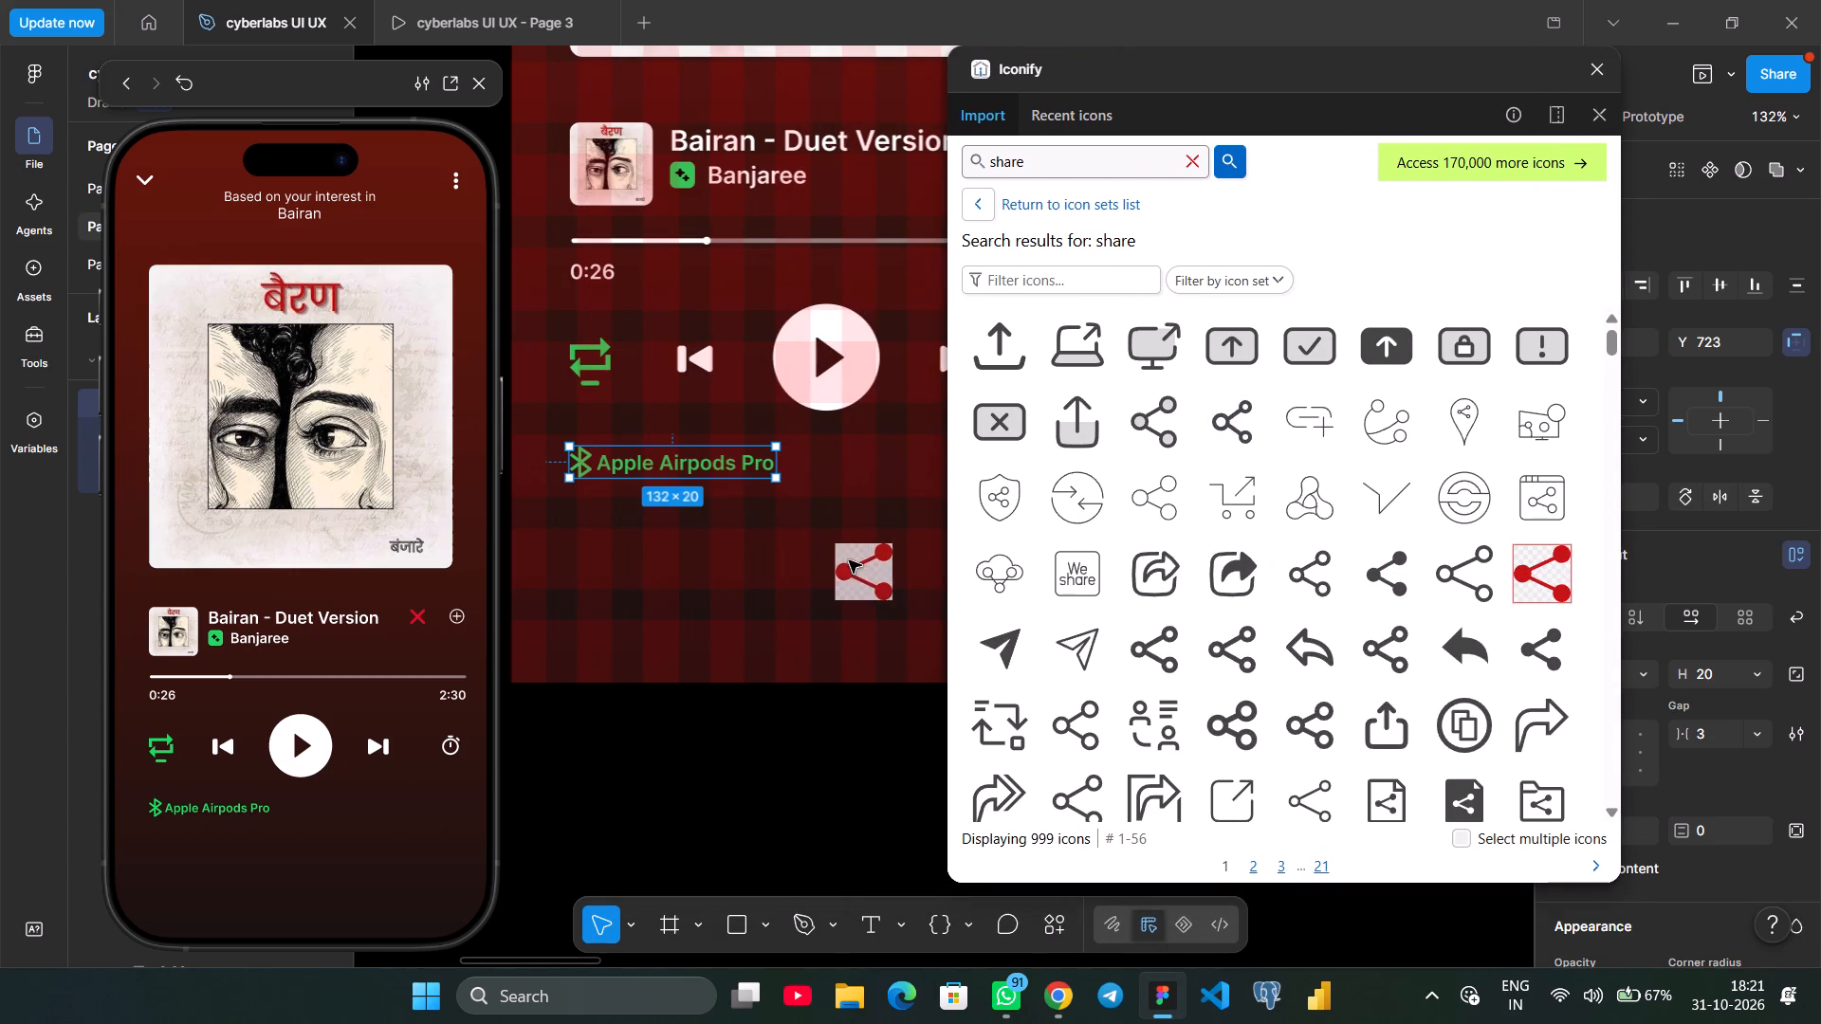
Search Iconify for "option", place the vertical three-dot icon near the share icon, and close the plugin.
click(1198, 163)
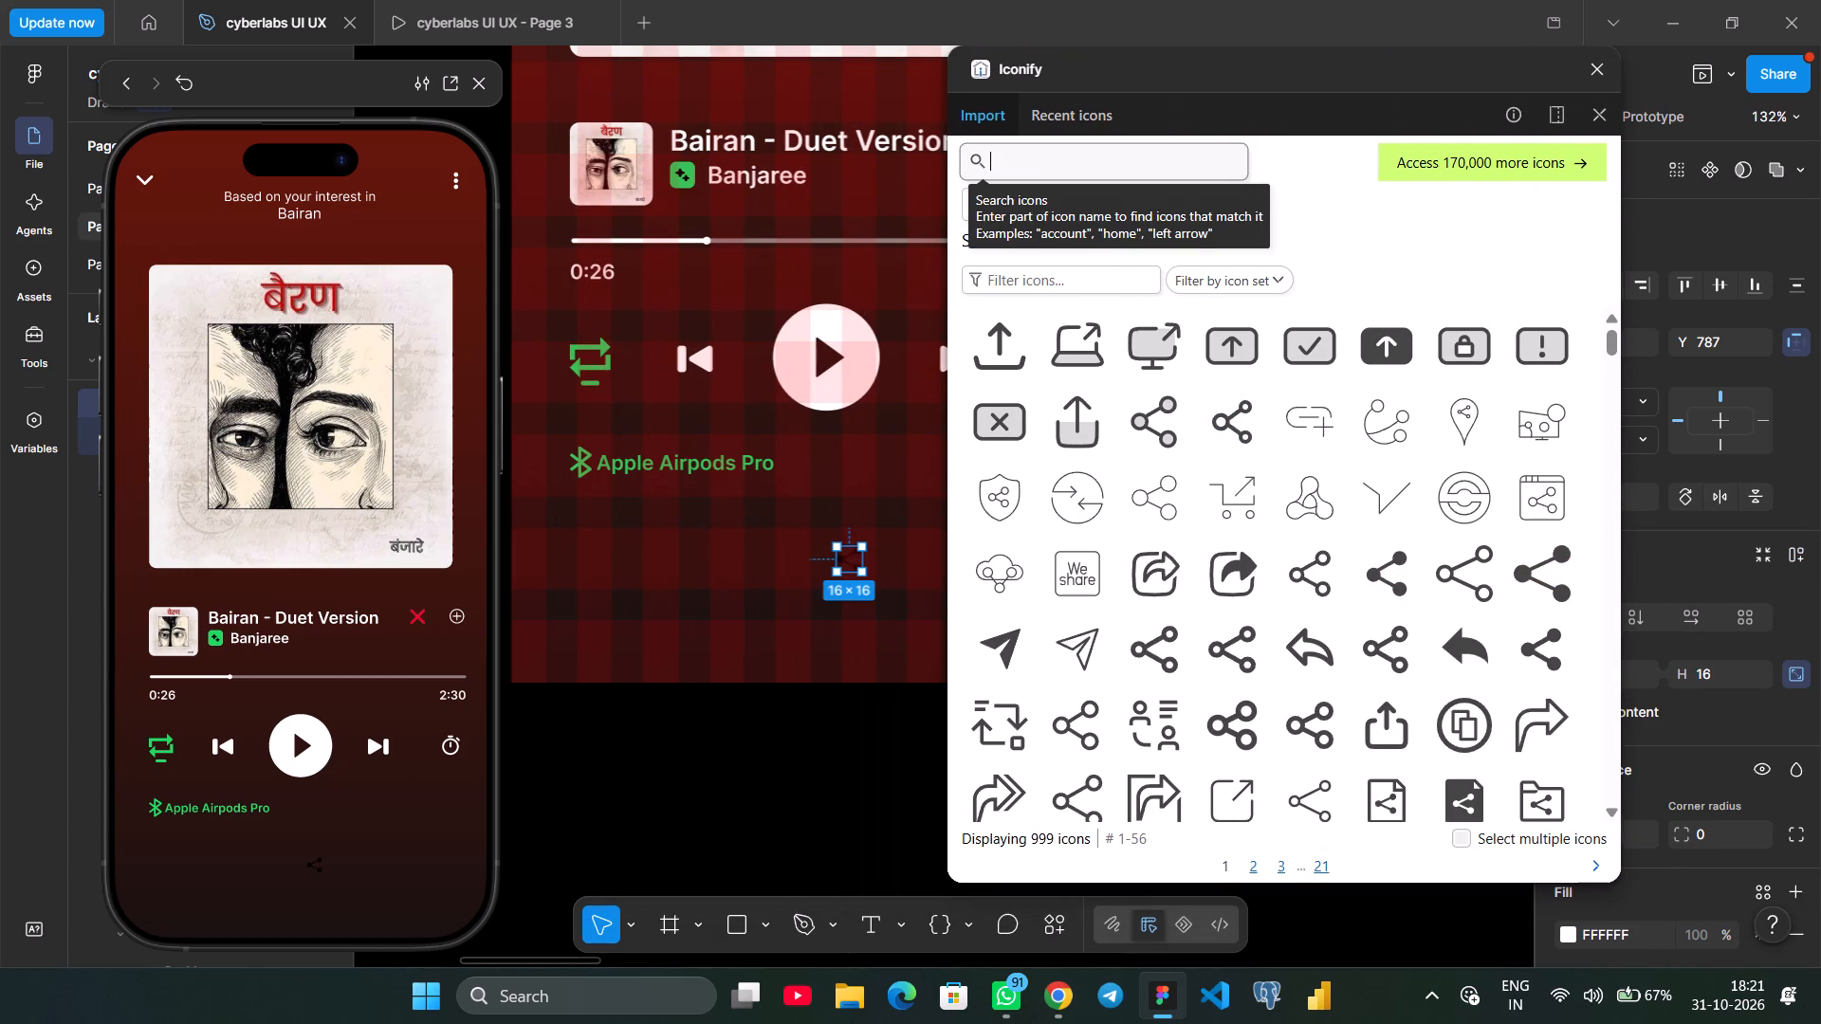
text(option)
key(Return)
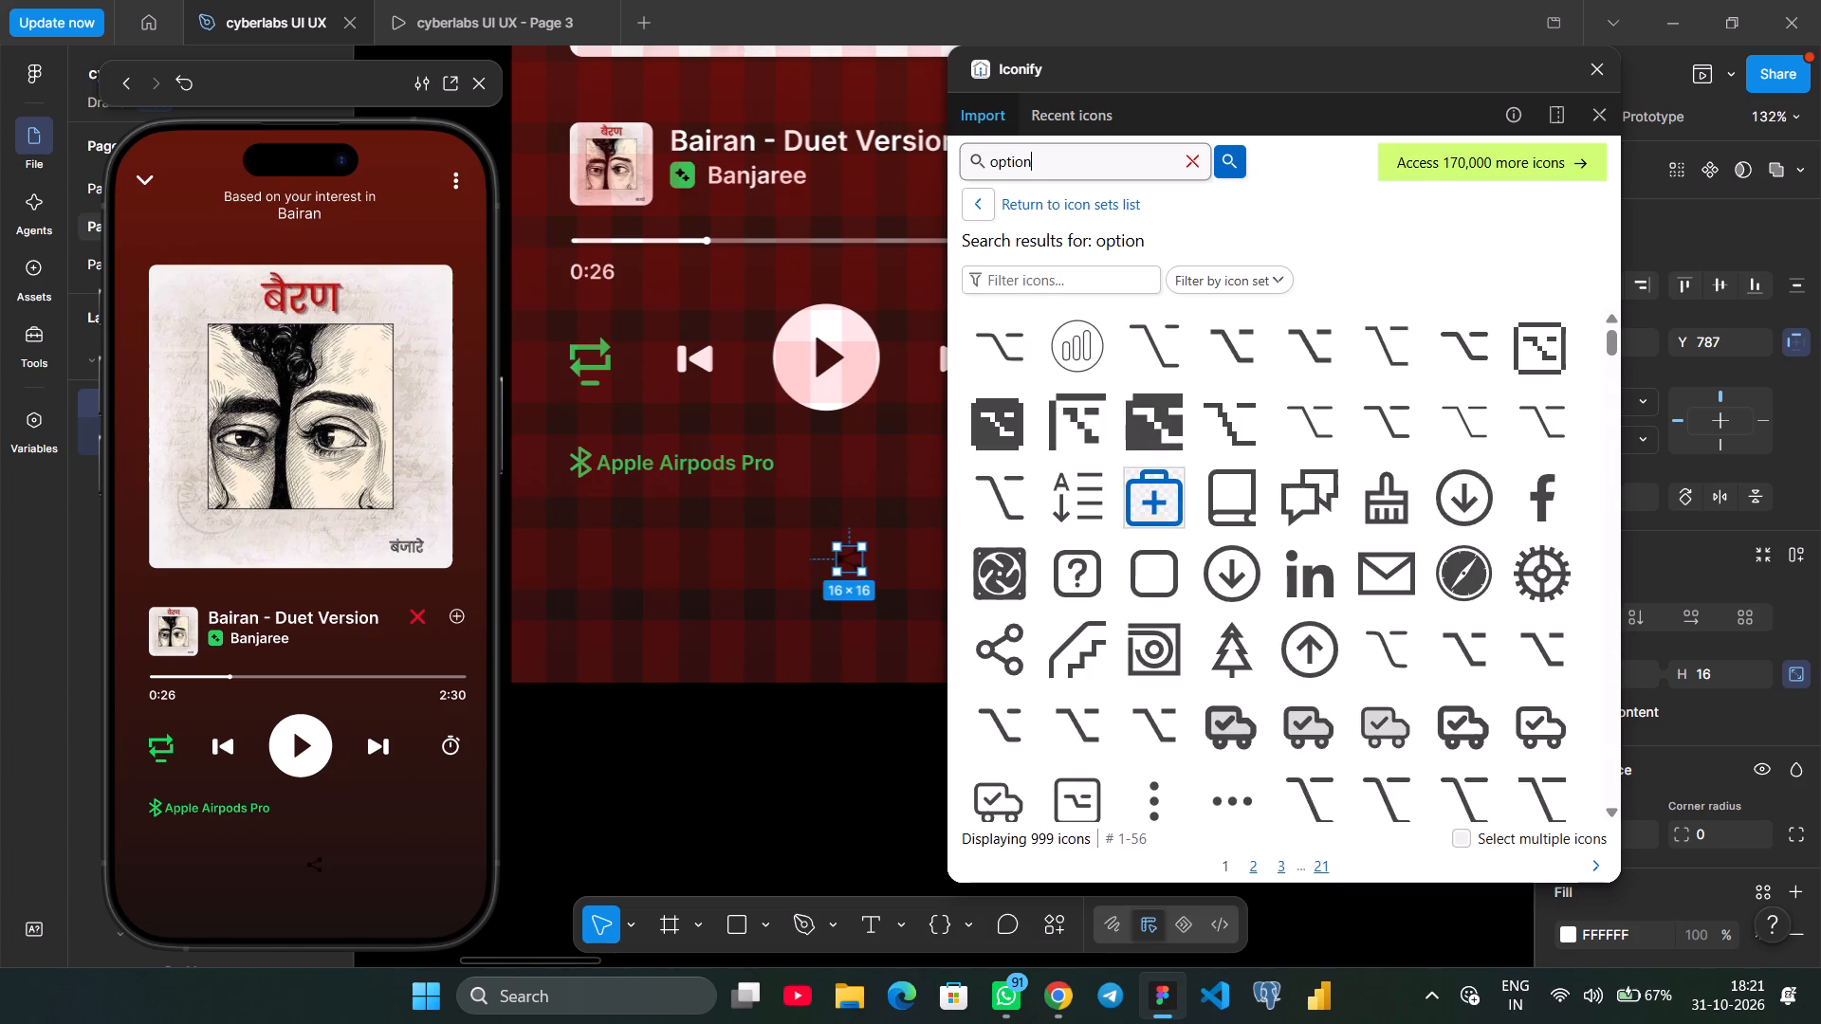
scroll(1078, 707, down, 2)
scroll(1078, 707, up, 4)
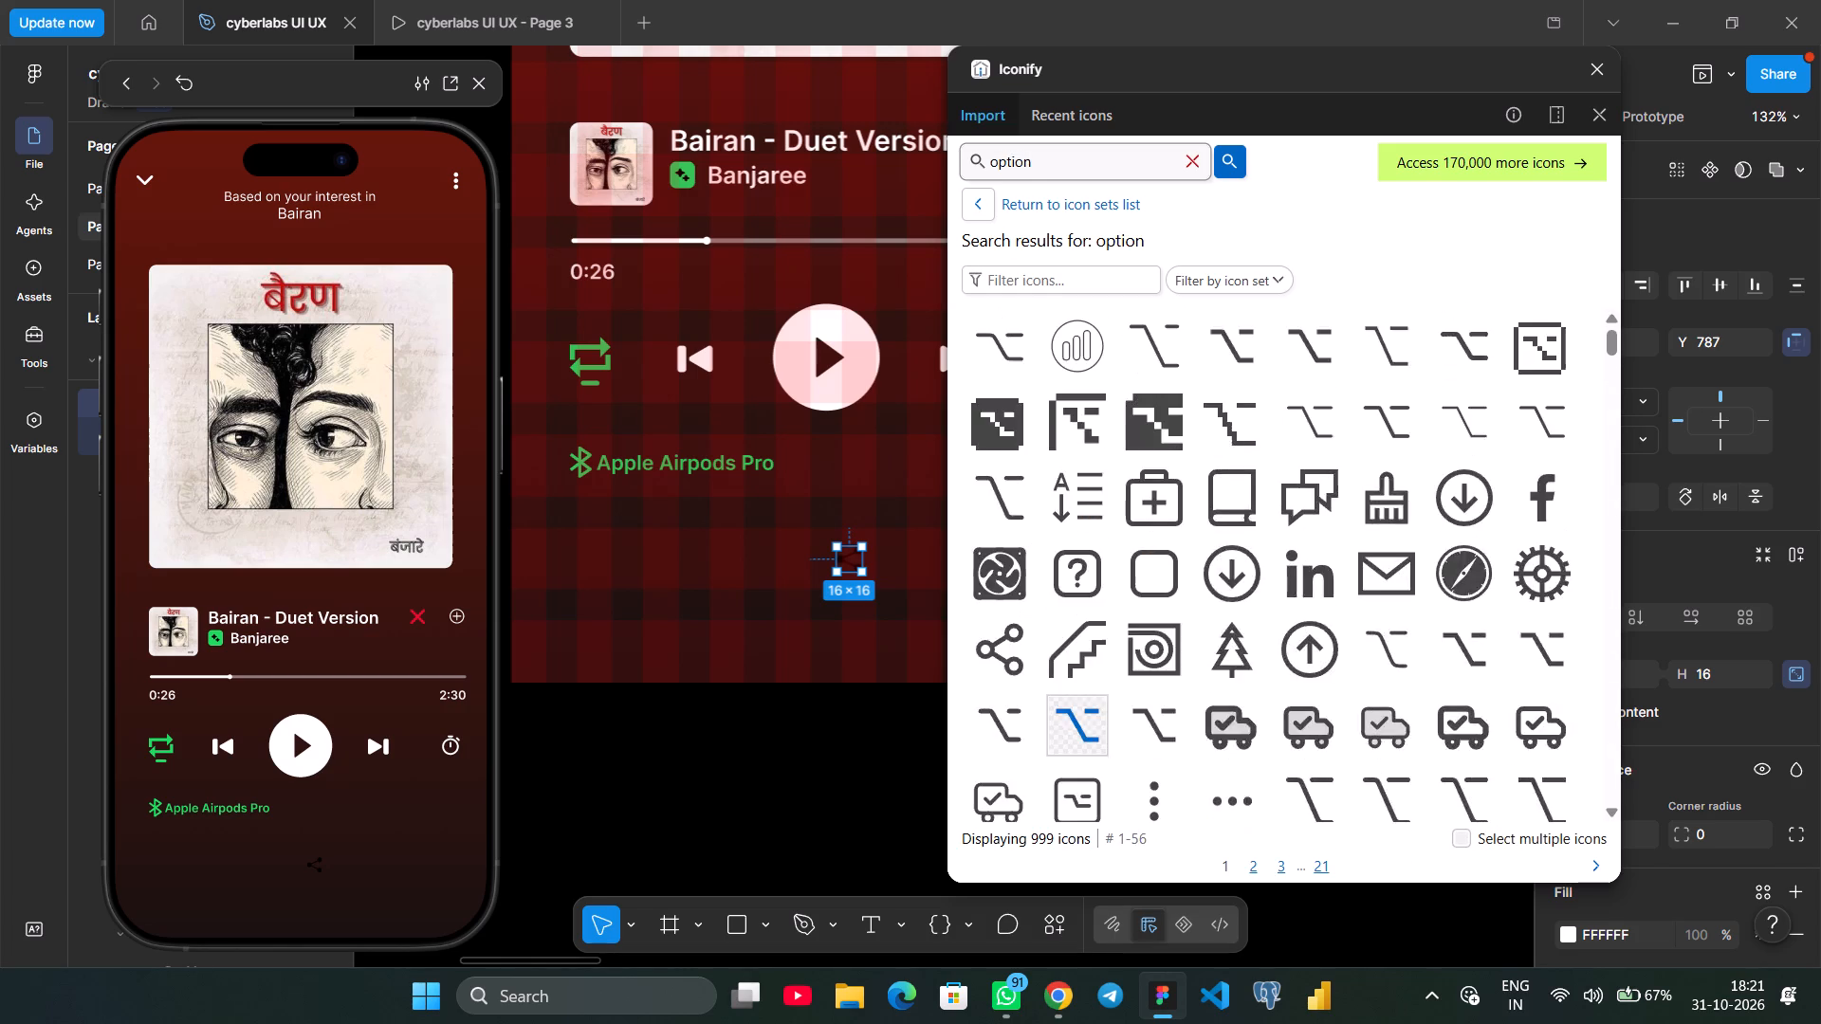
scroll(1078, 707, down, 2)
drag(1166, 598, 1070, 608)
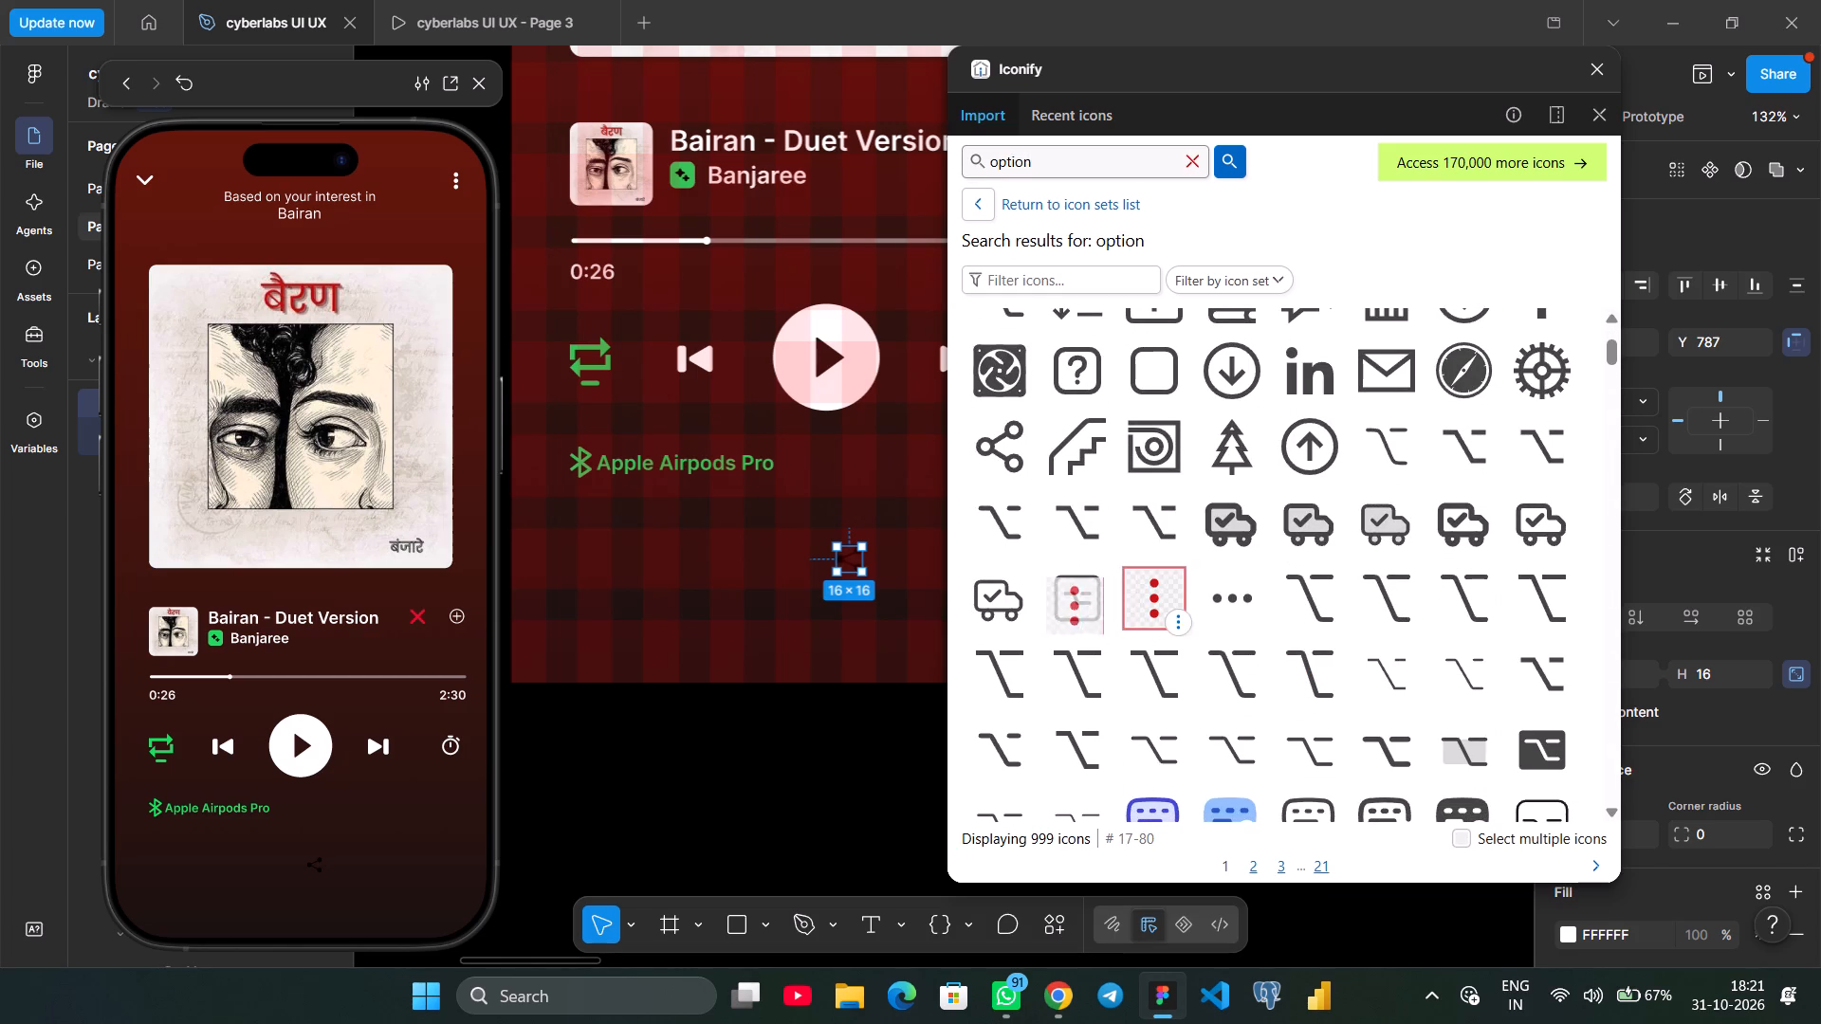
drag(1070, 608, 784, 539)
click(1584, 111)
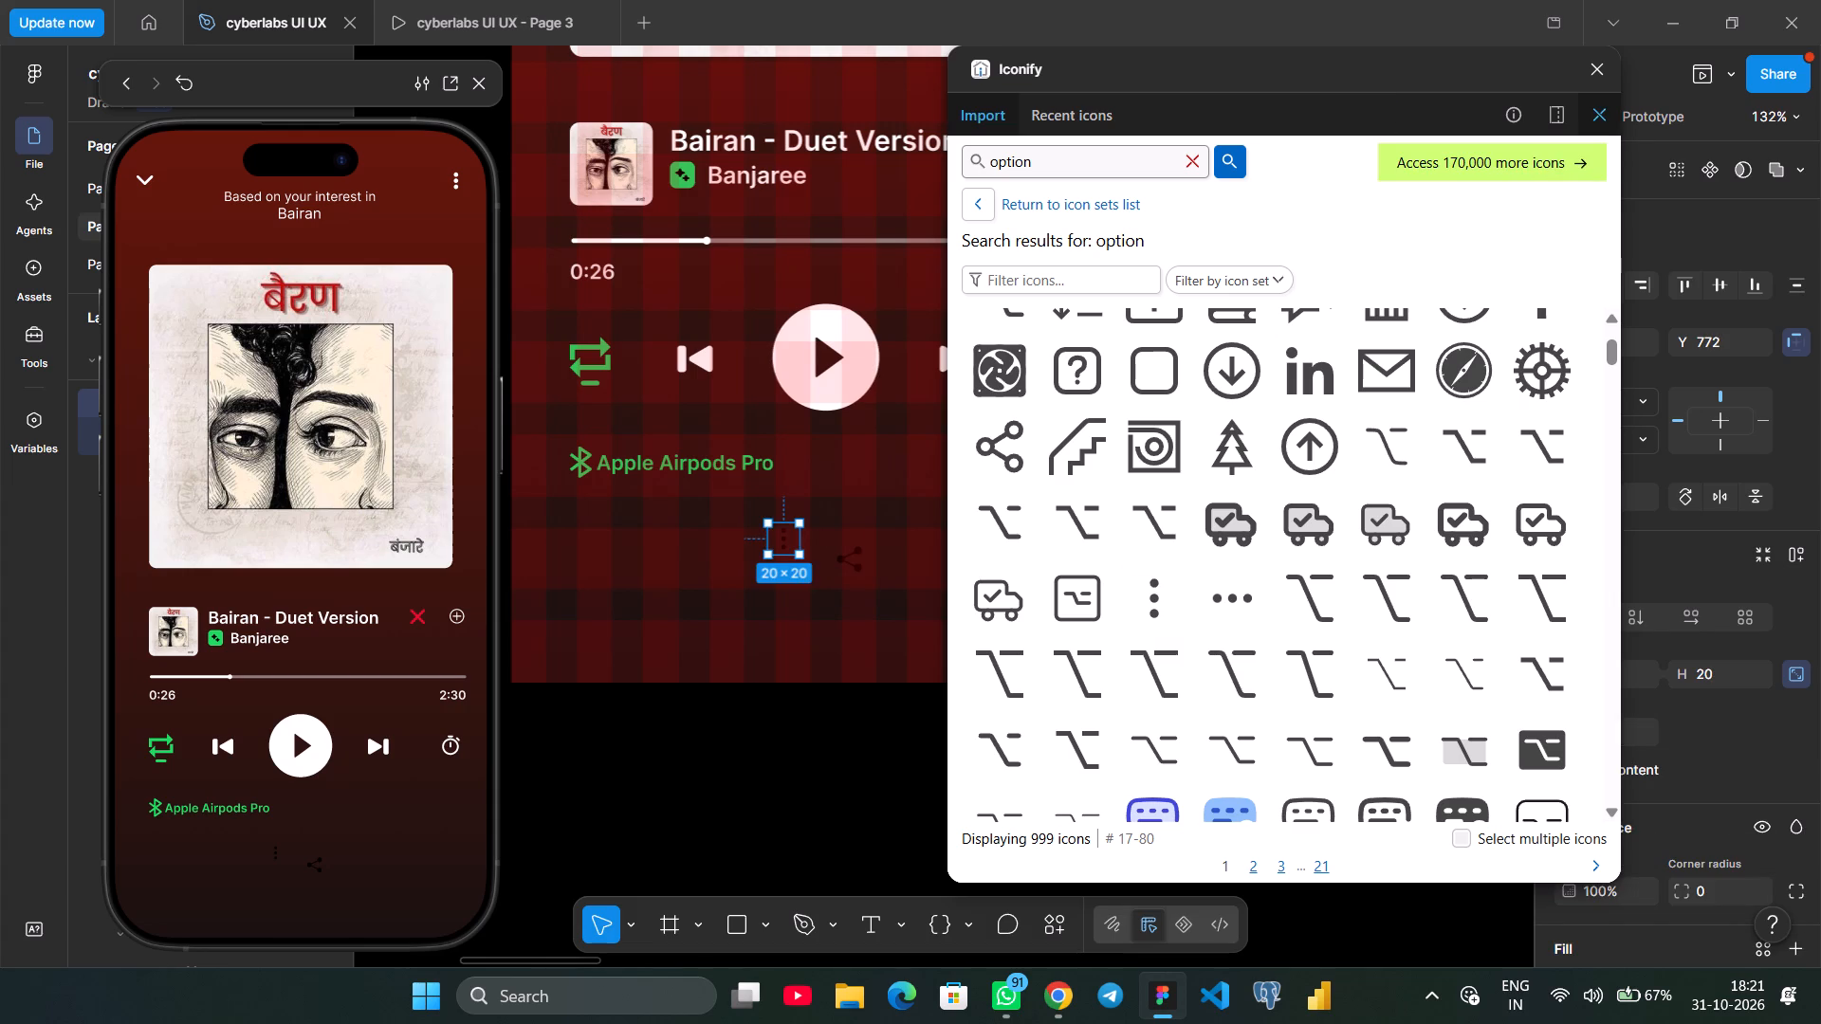
Move the share icon up onto the "Apple Airpods Pro" row, between the next-track and timer columns, at Y 725.
scroll(958, 514, left, 2)
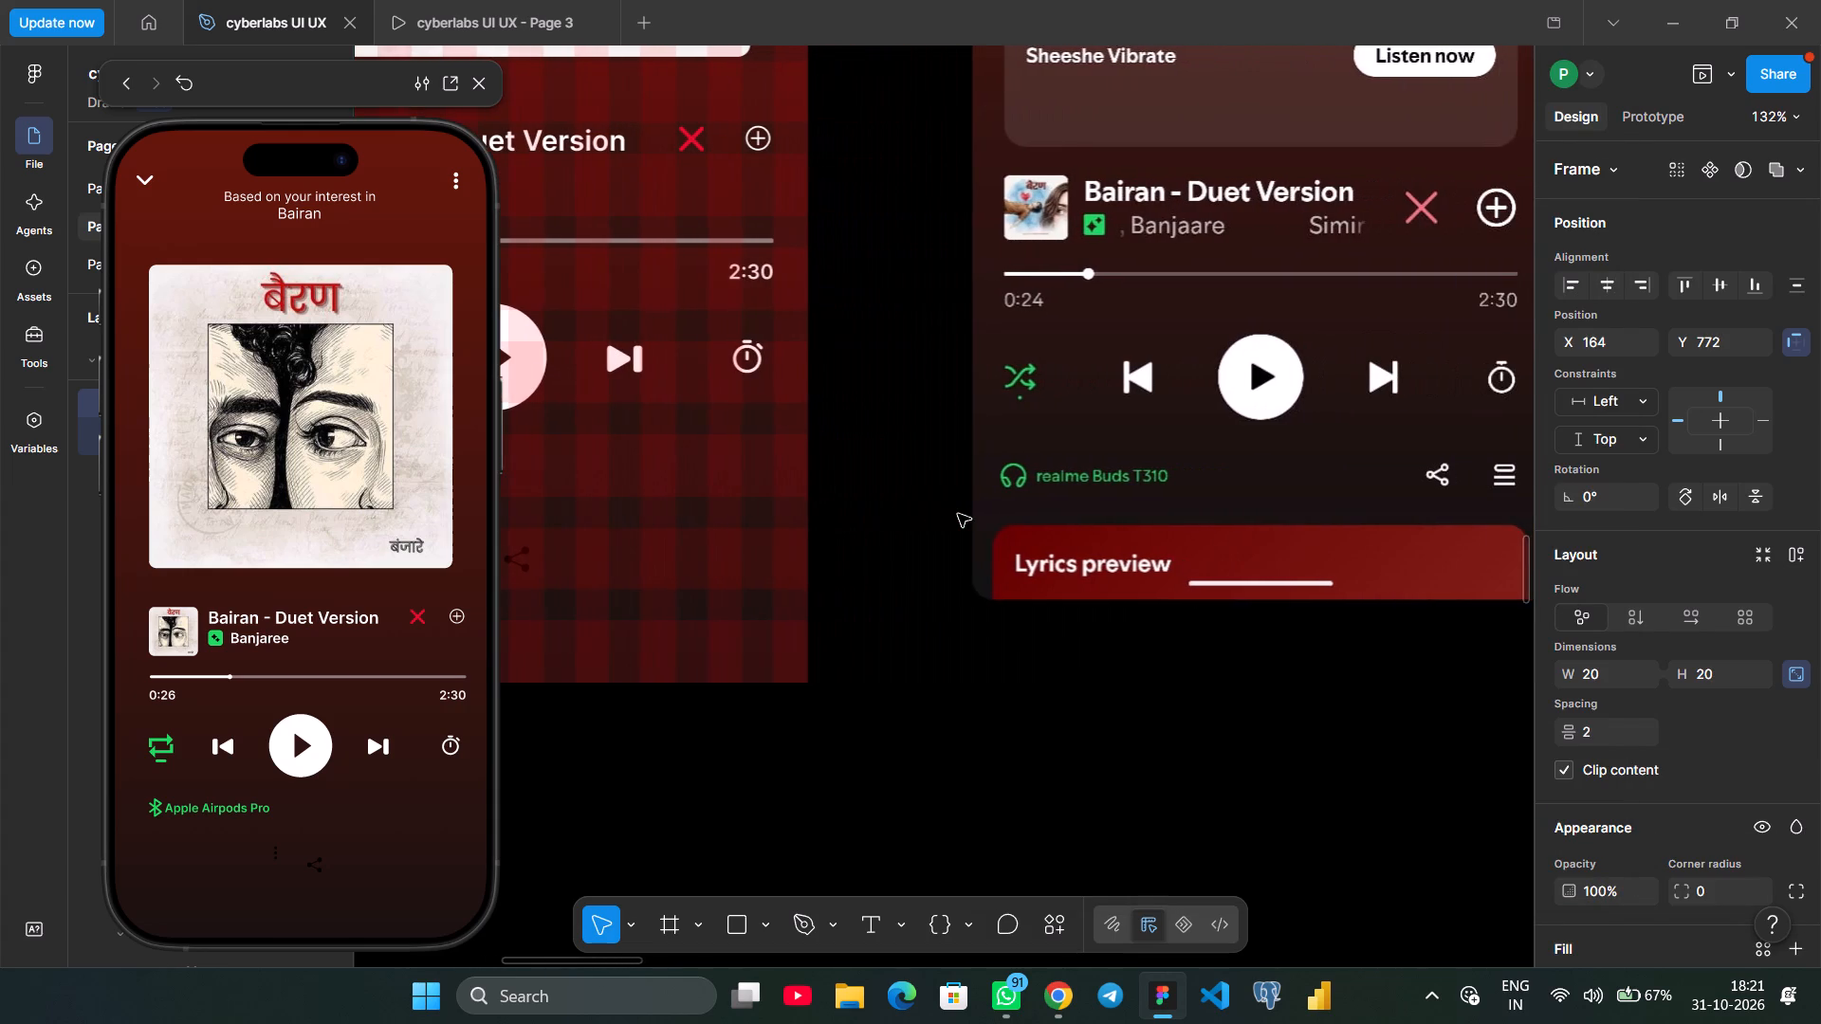
scroll(958, 514, right, 1)
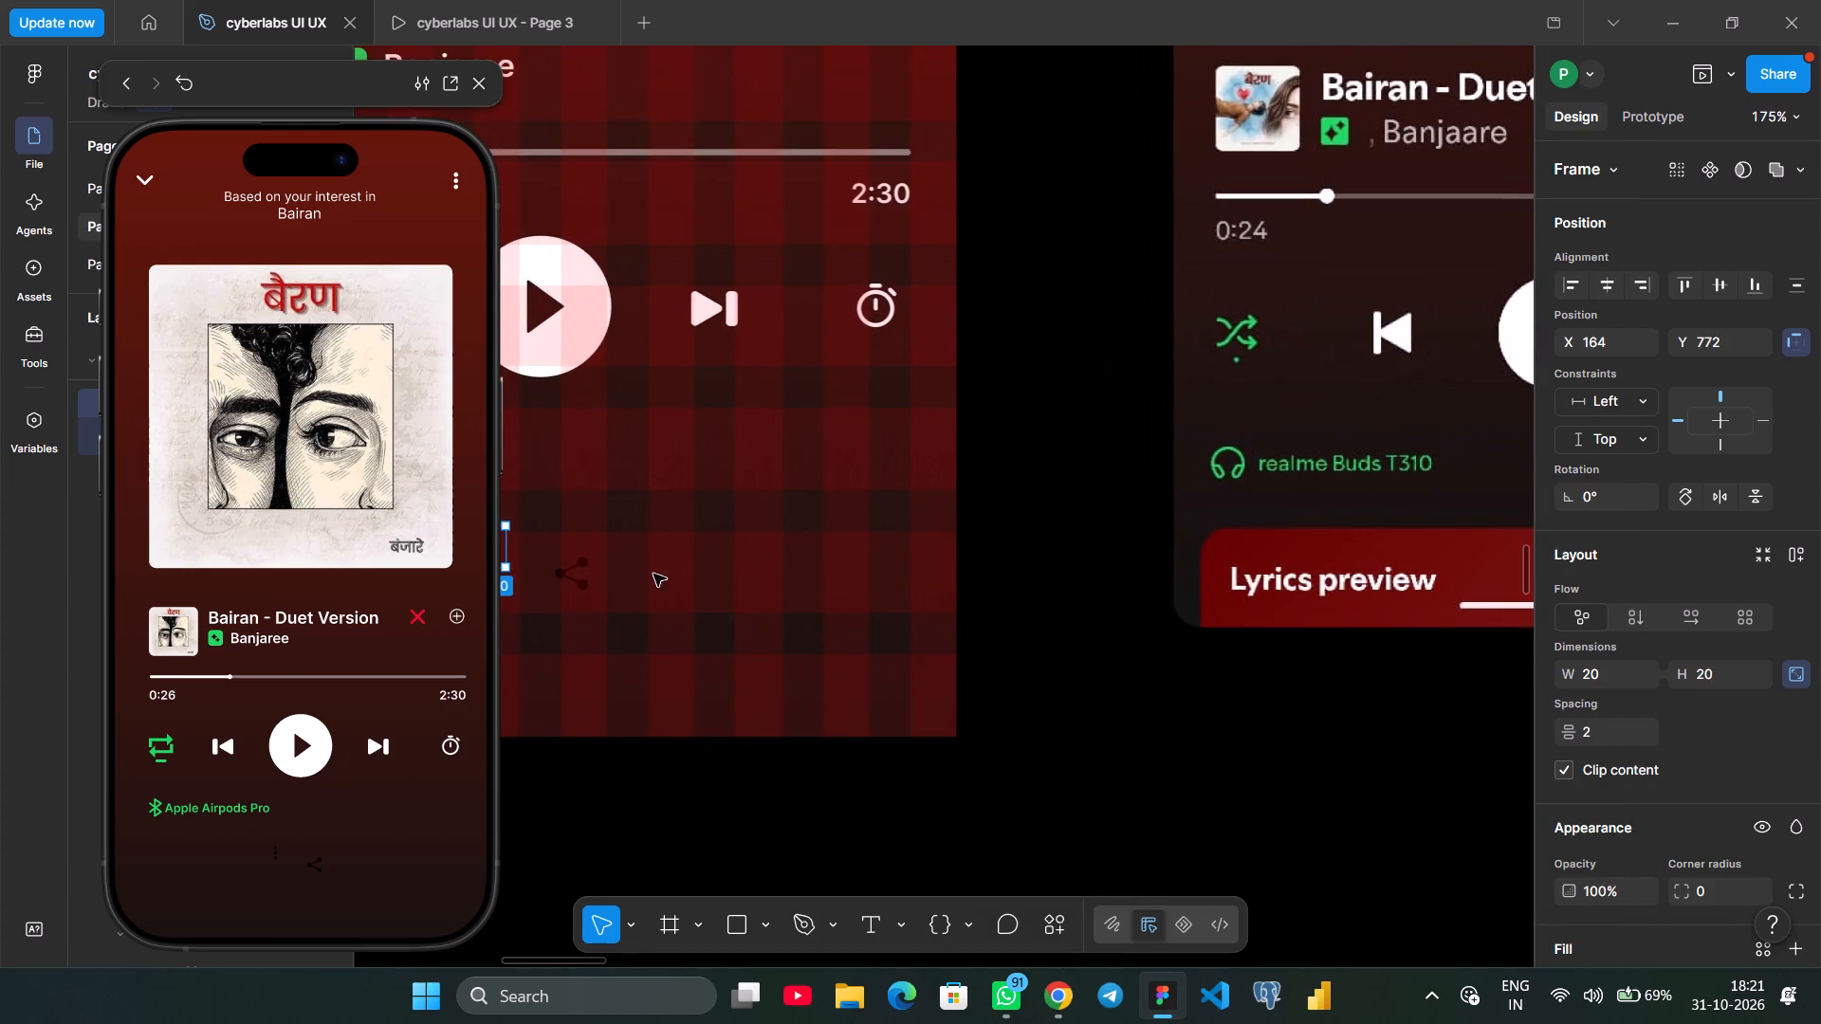
scroll(653, 574, right, 1)
drag(859, 576, 1039, 417)
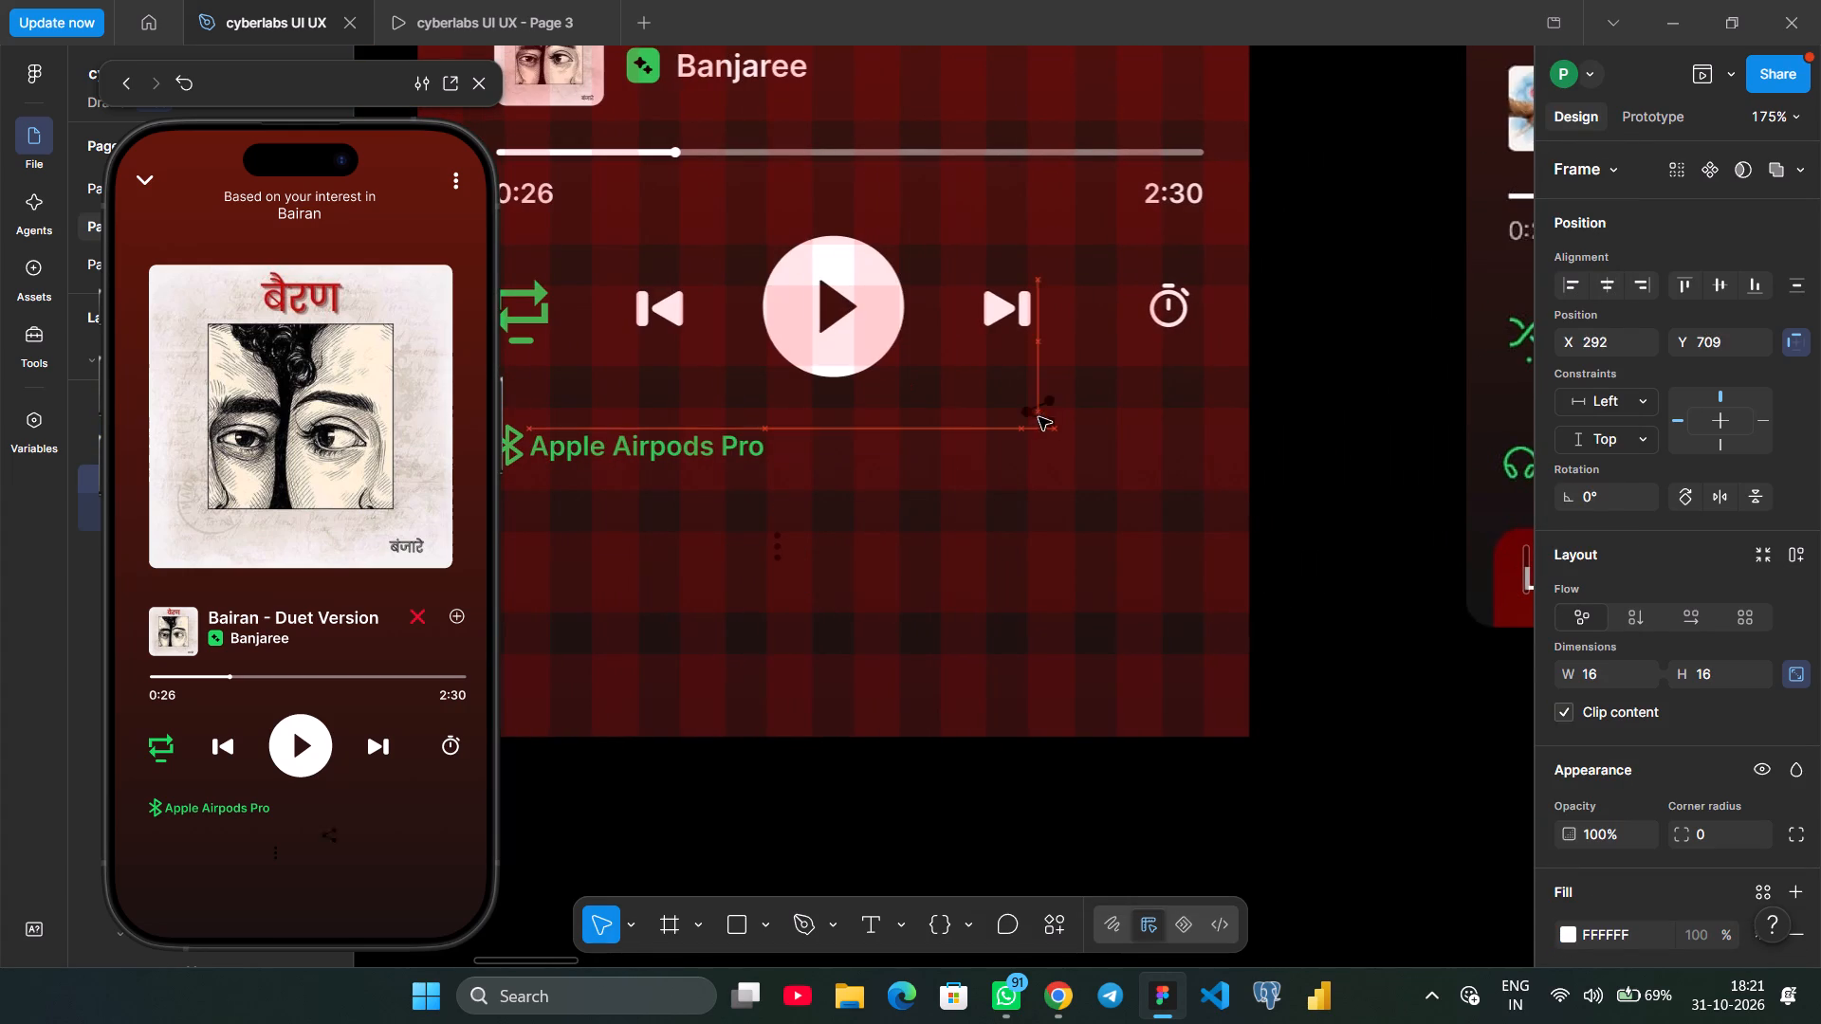
drag(1039, 417, 1094, 438)
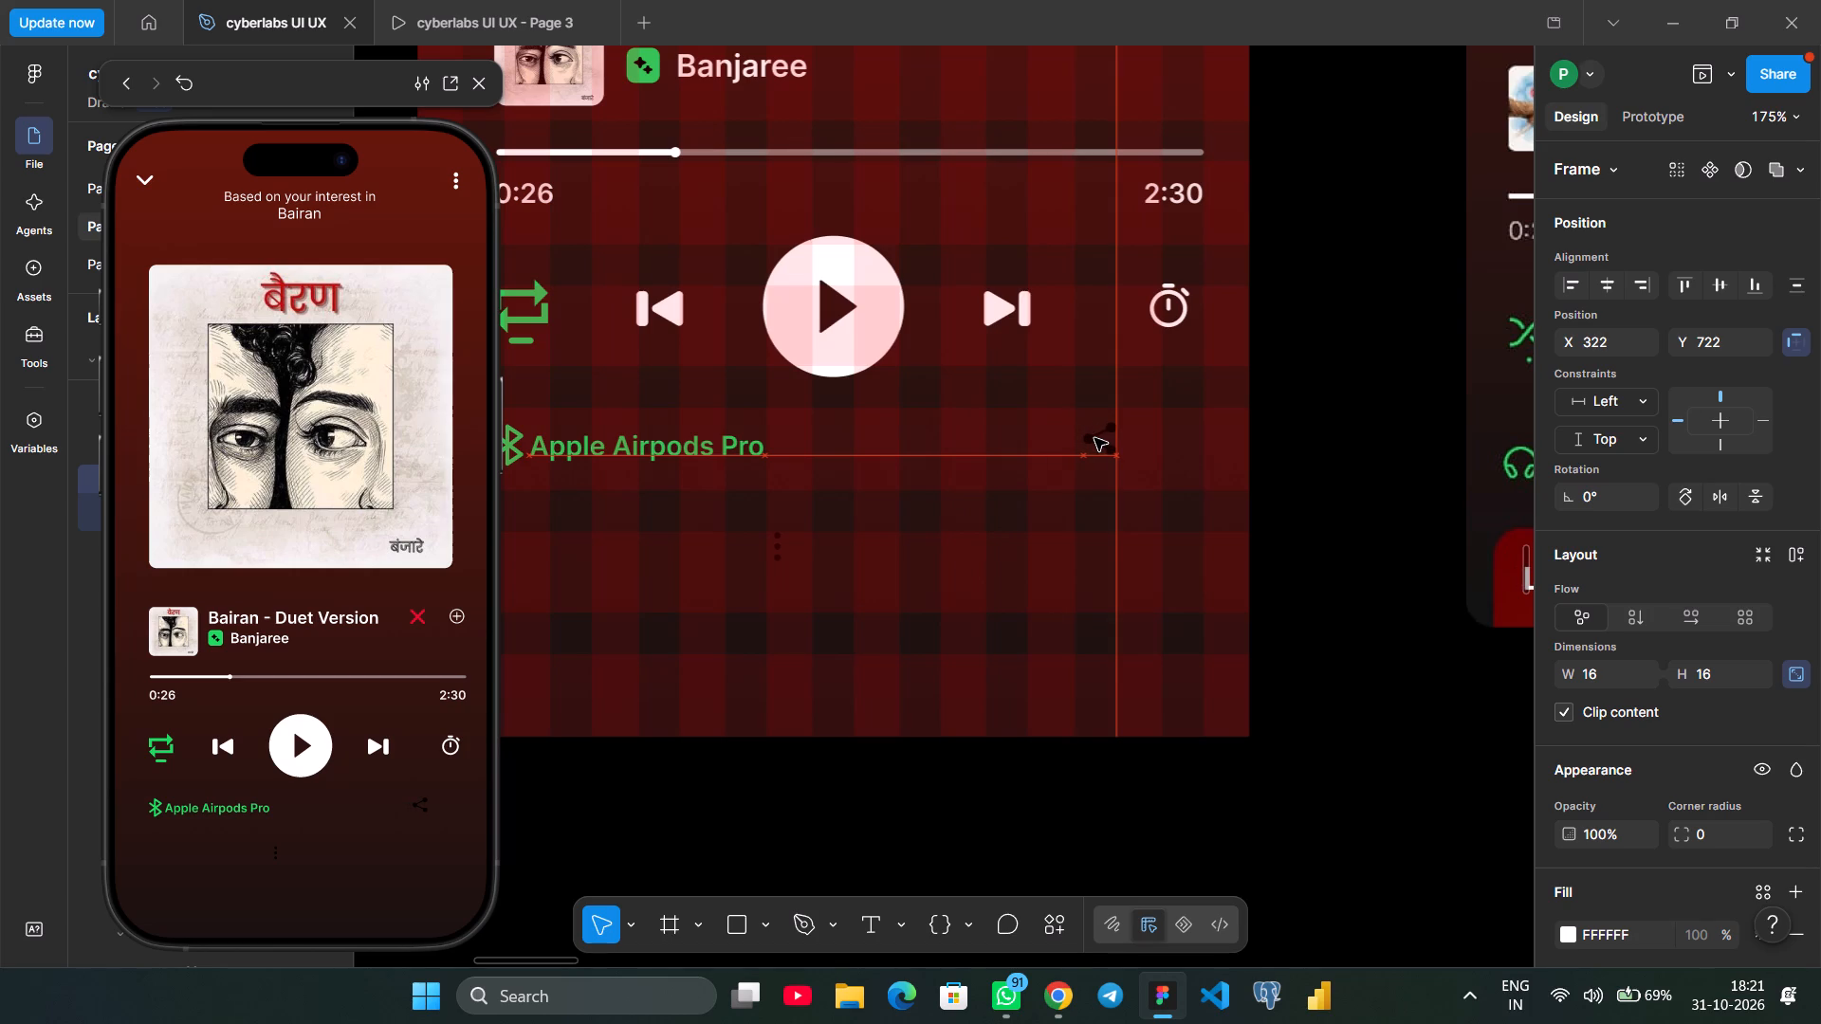
drag(1094, 438, 1089, 444)
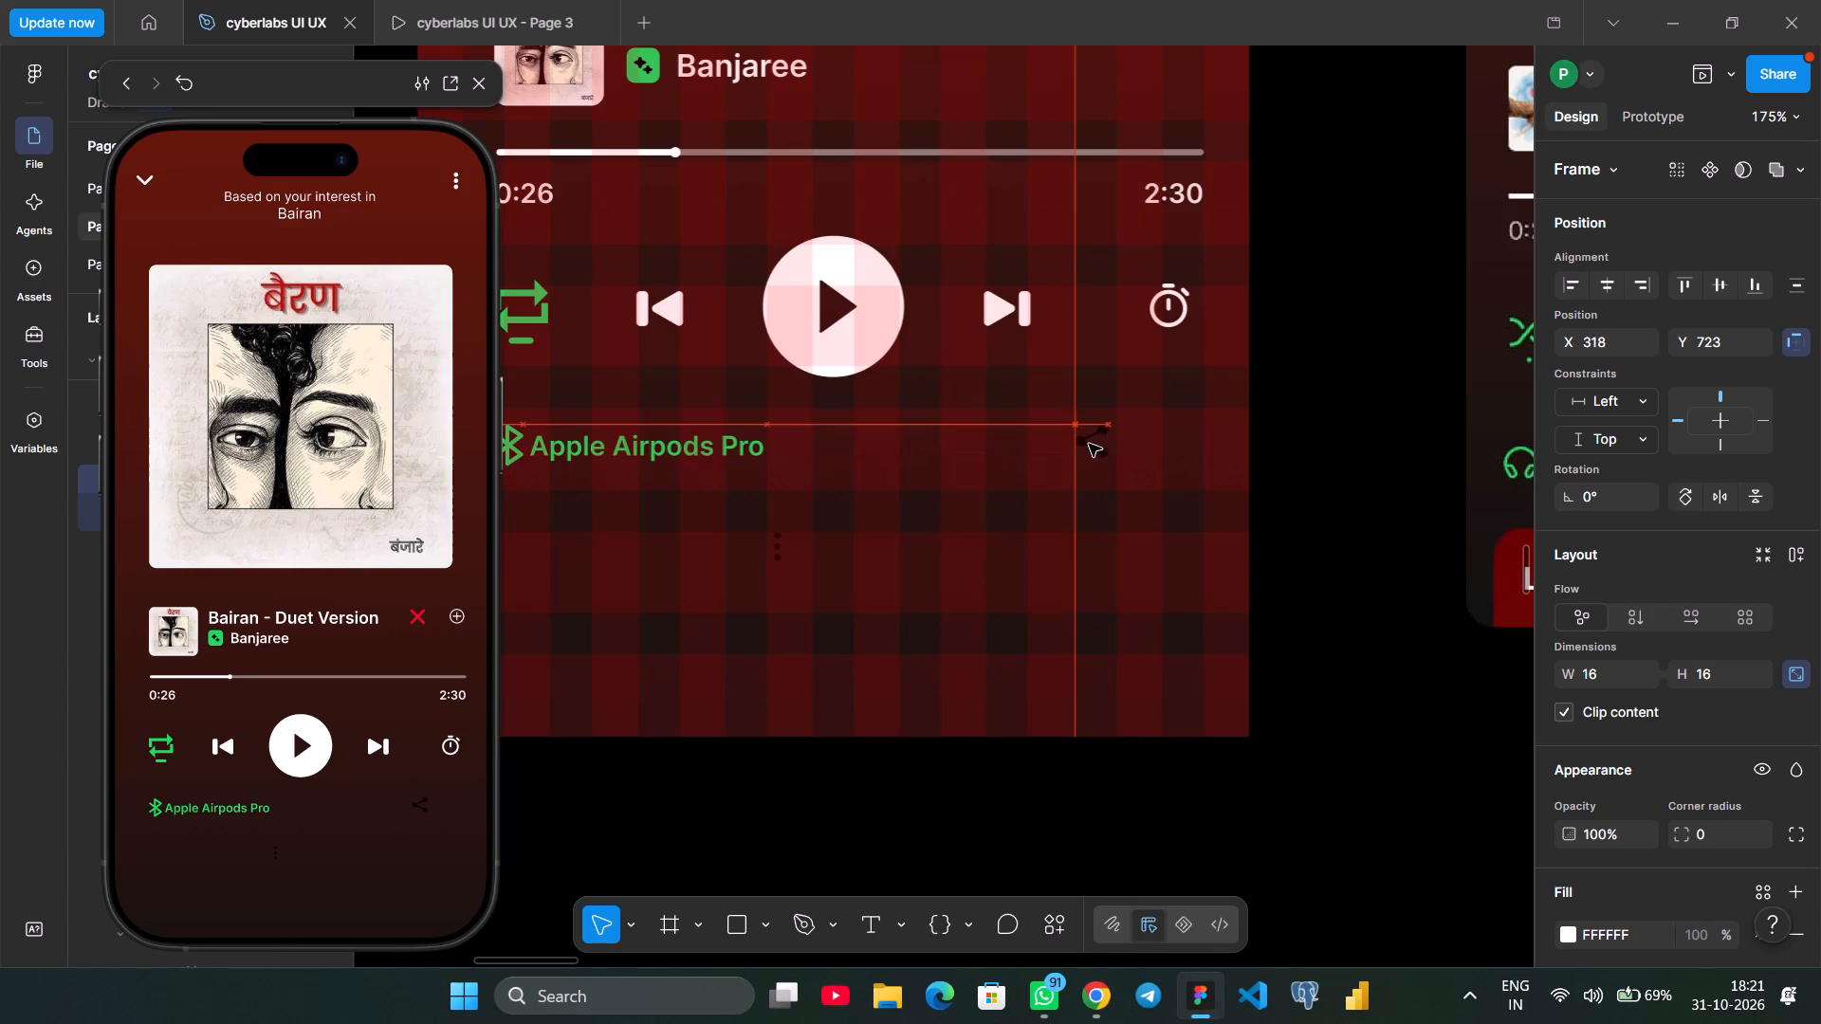
drag(1089, 444, 1093, 447)
Move the three-dot icon beside the share icon beneath the timer, at X 351, Y 725.
drag(788, 541, 1021, 515)
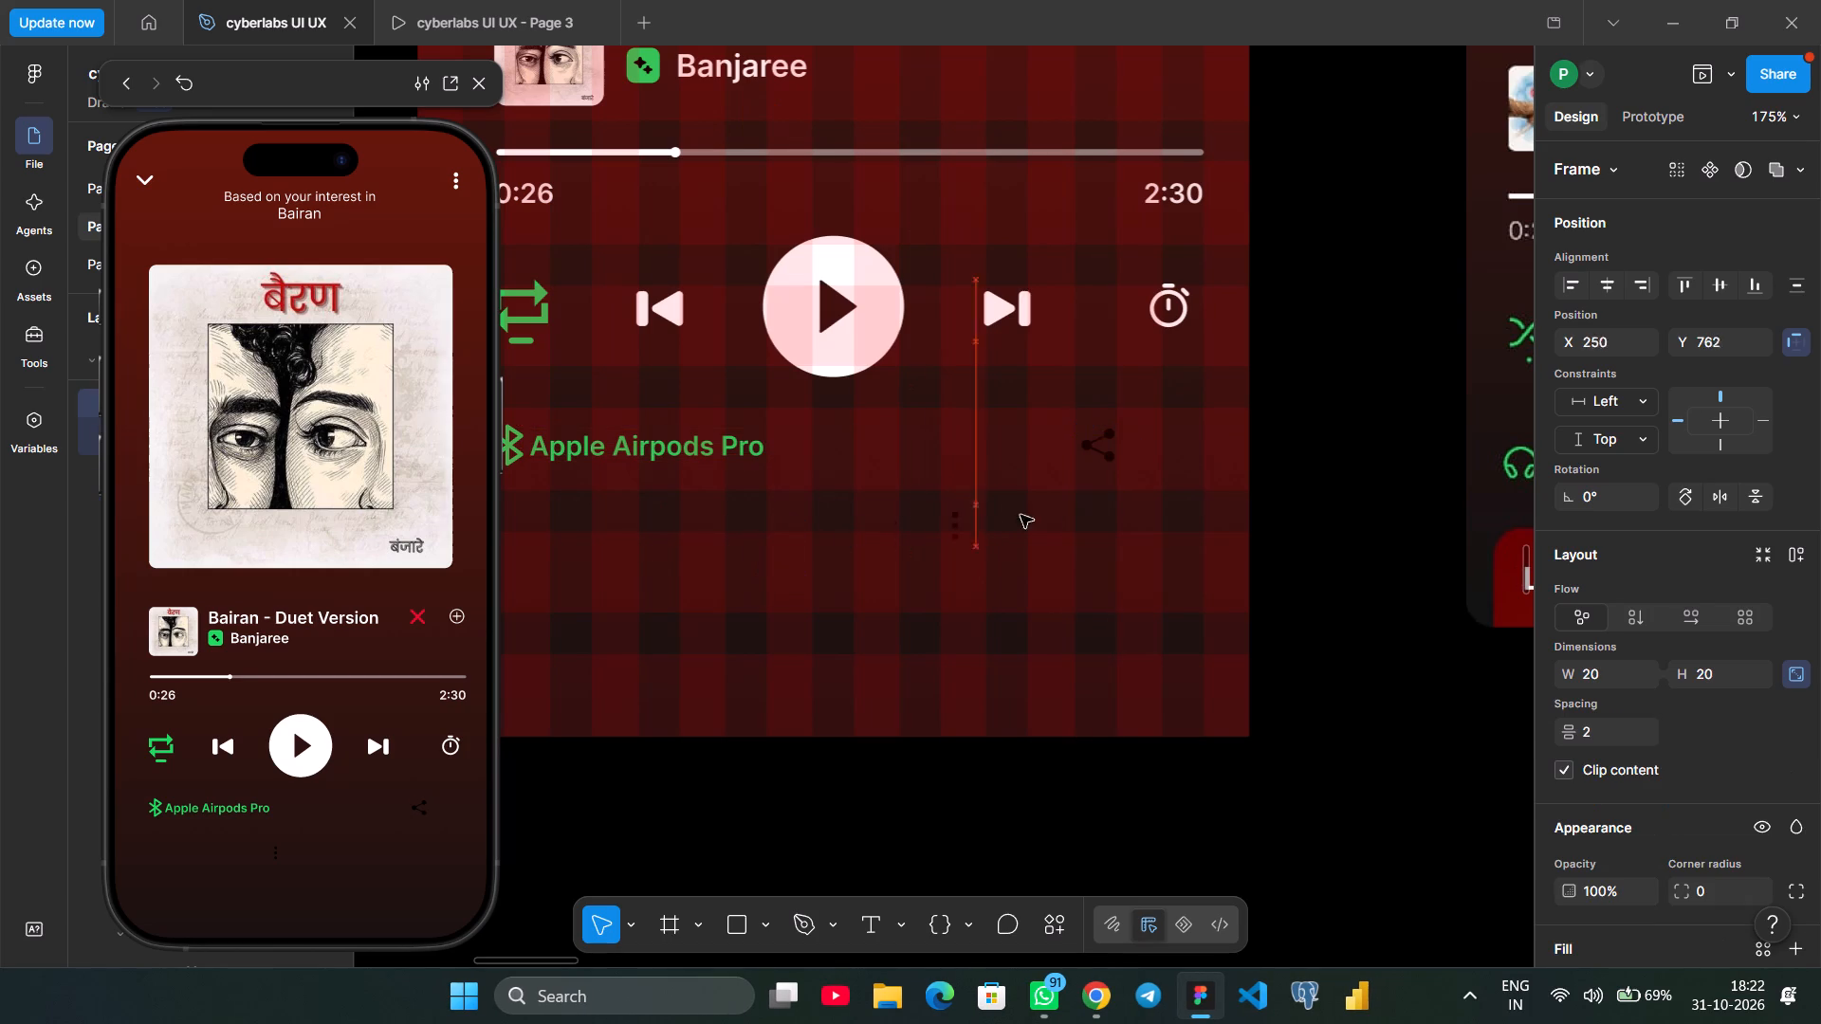
drag(1021, 515, 1177, 445)
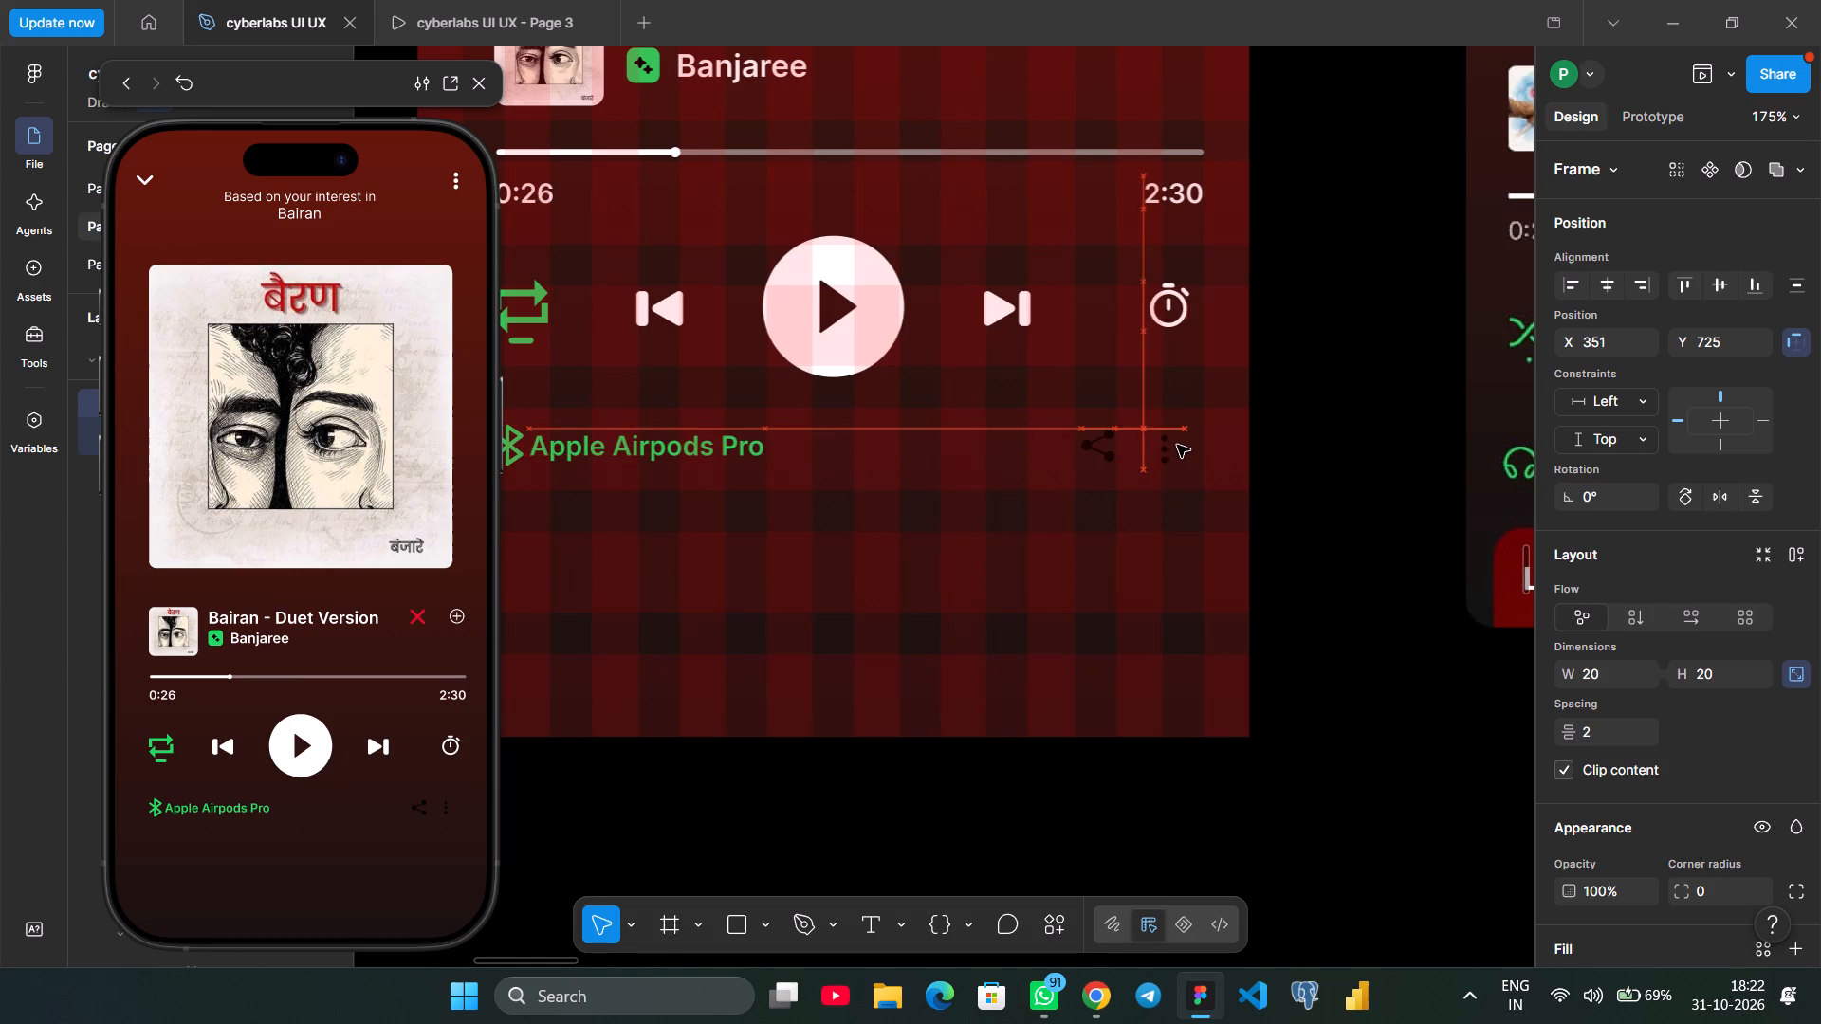
drag(1177, 445, 1175, 445)
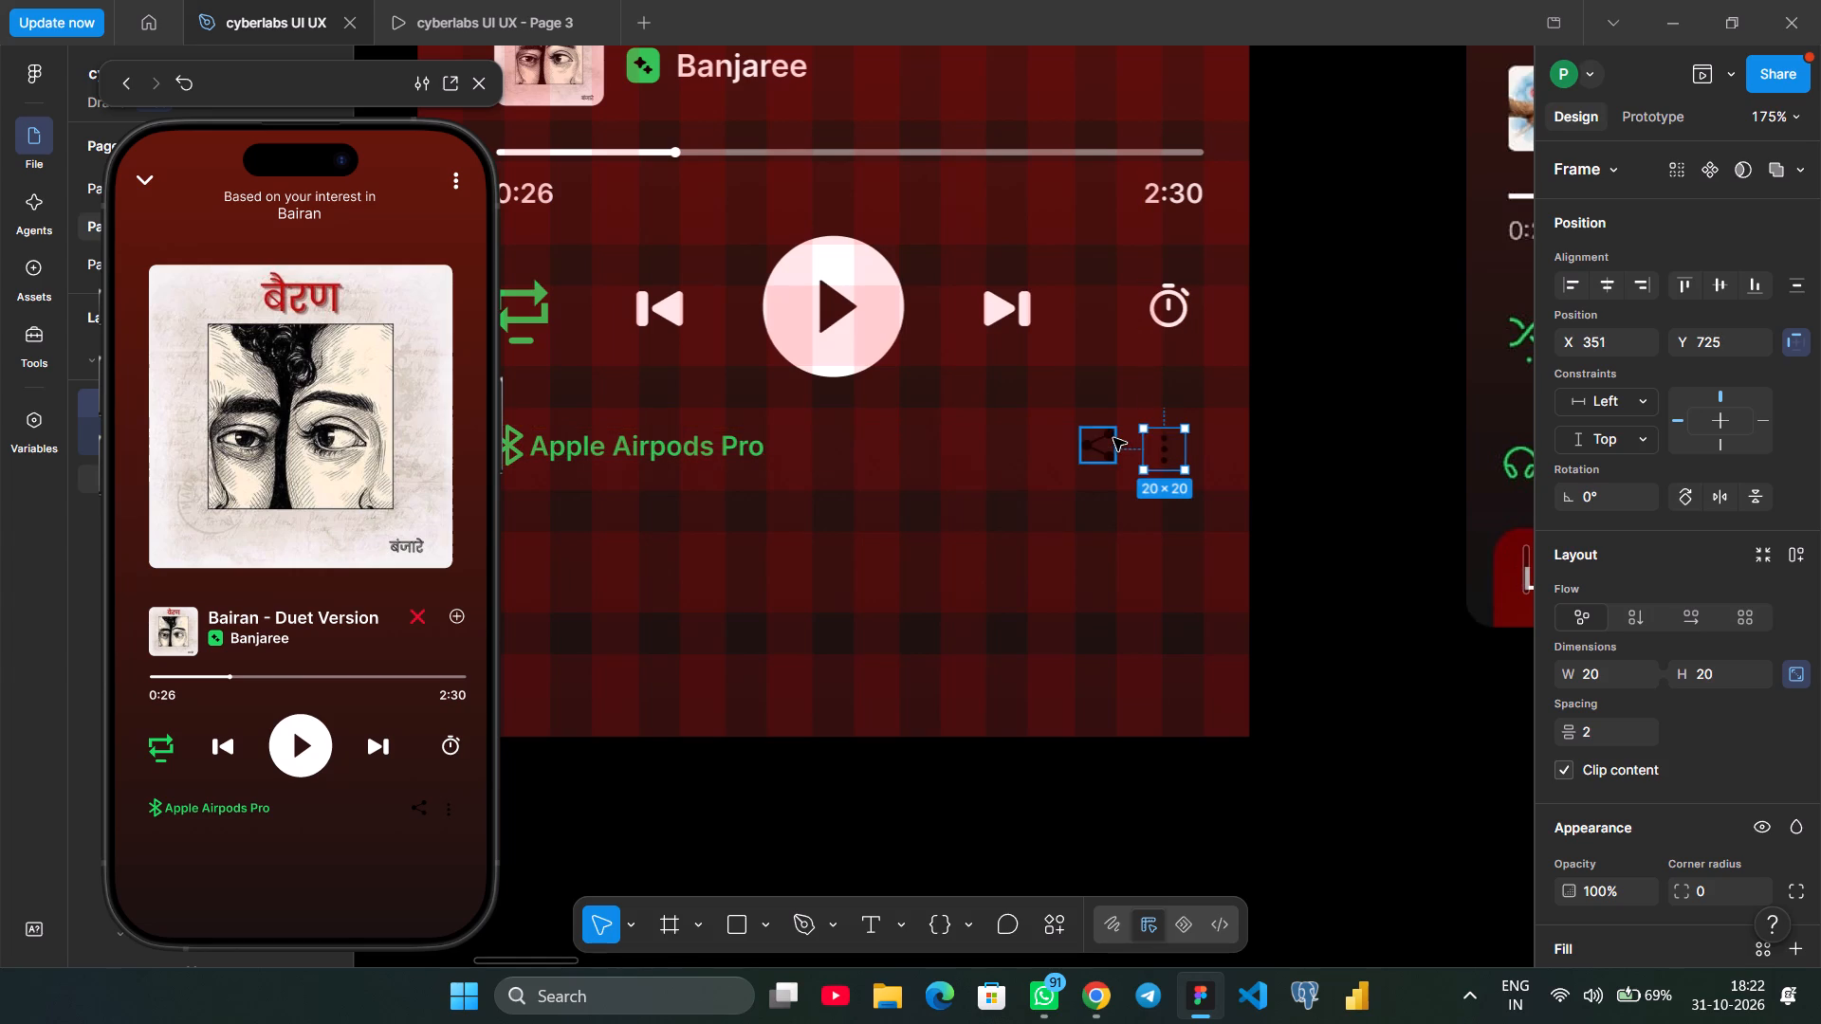
Recolour the share and three-dot icons from black to white.
shift+click(1115, 438)
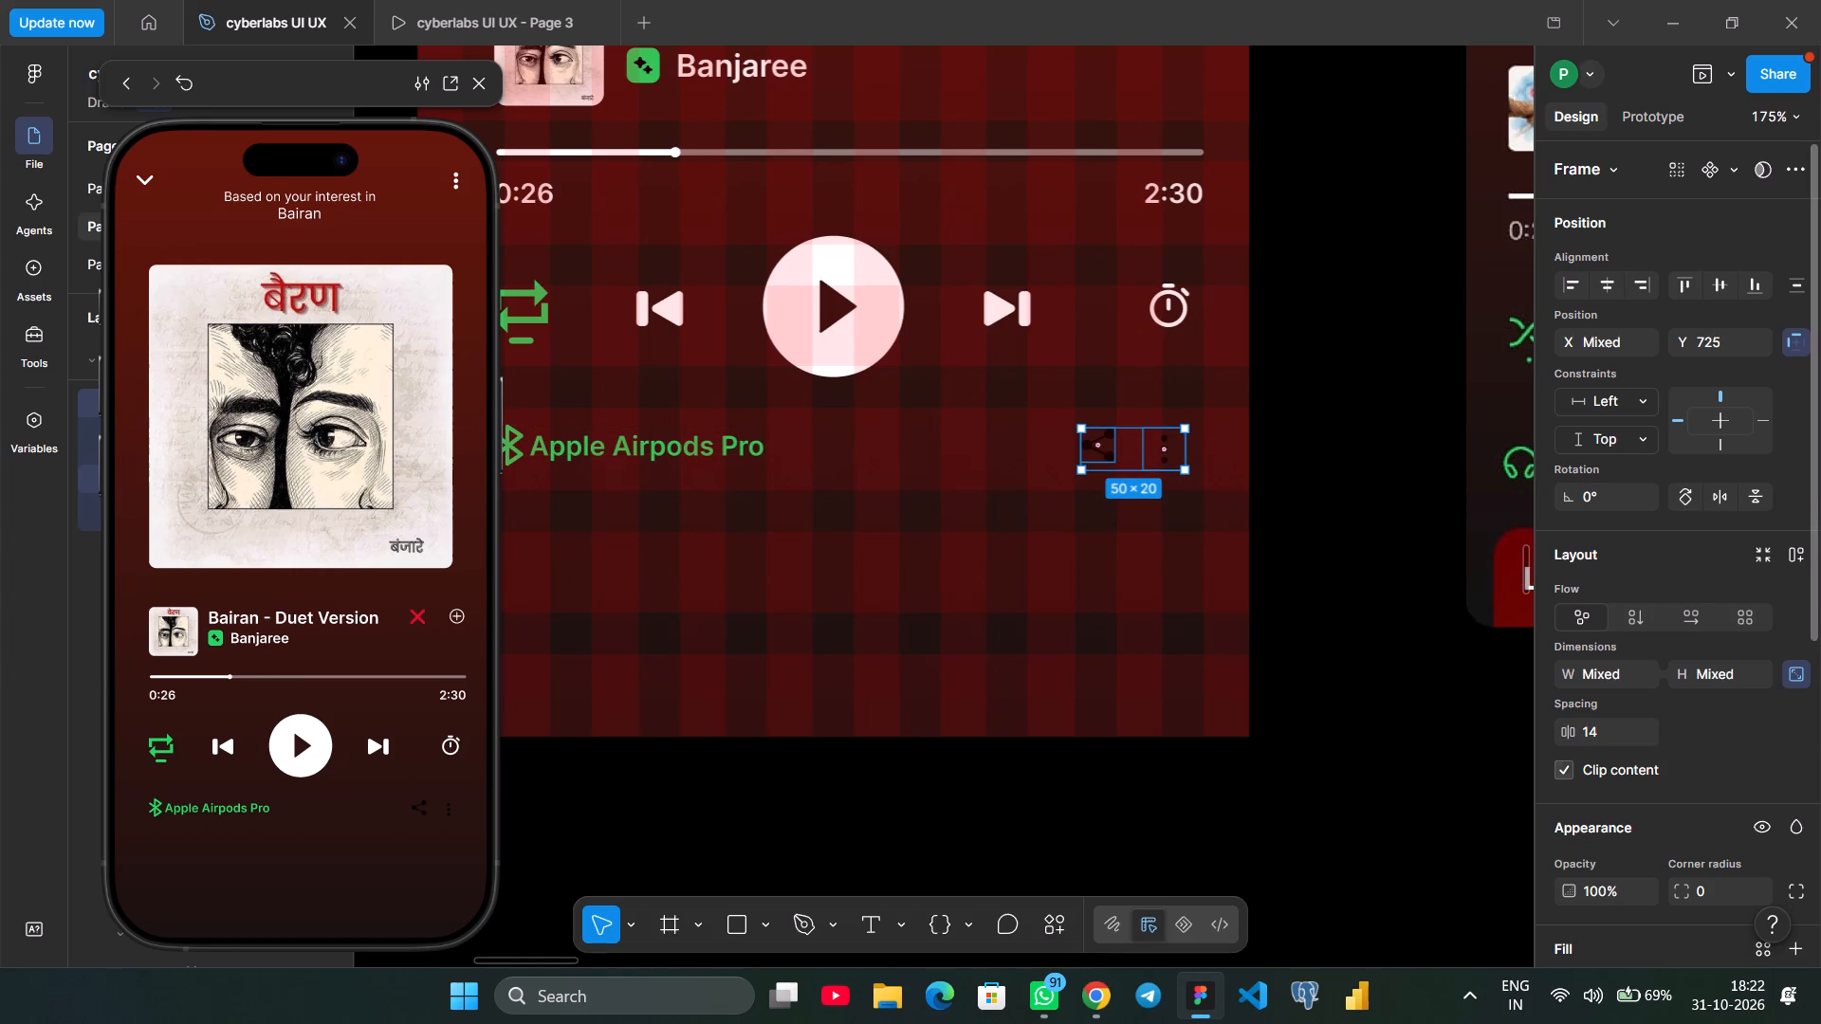
scroll(1605, 767, down, 3)
click(1574, 731)
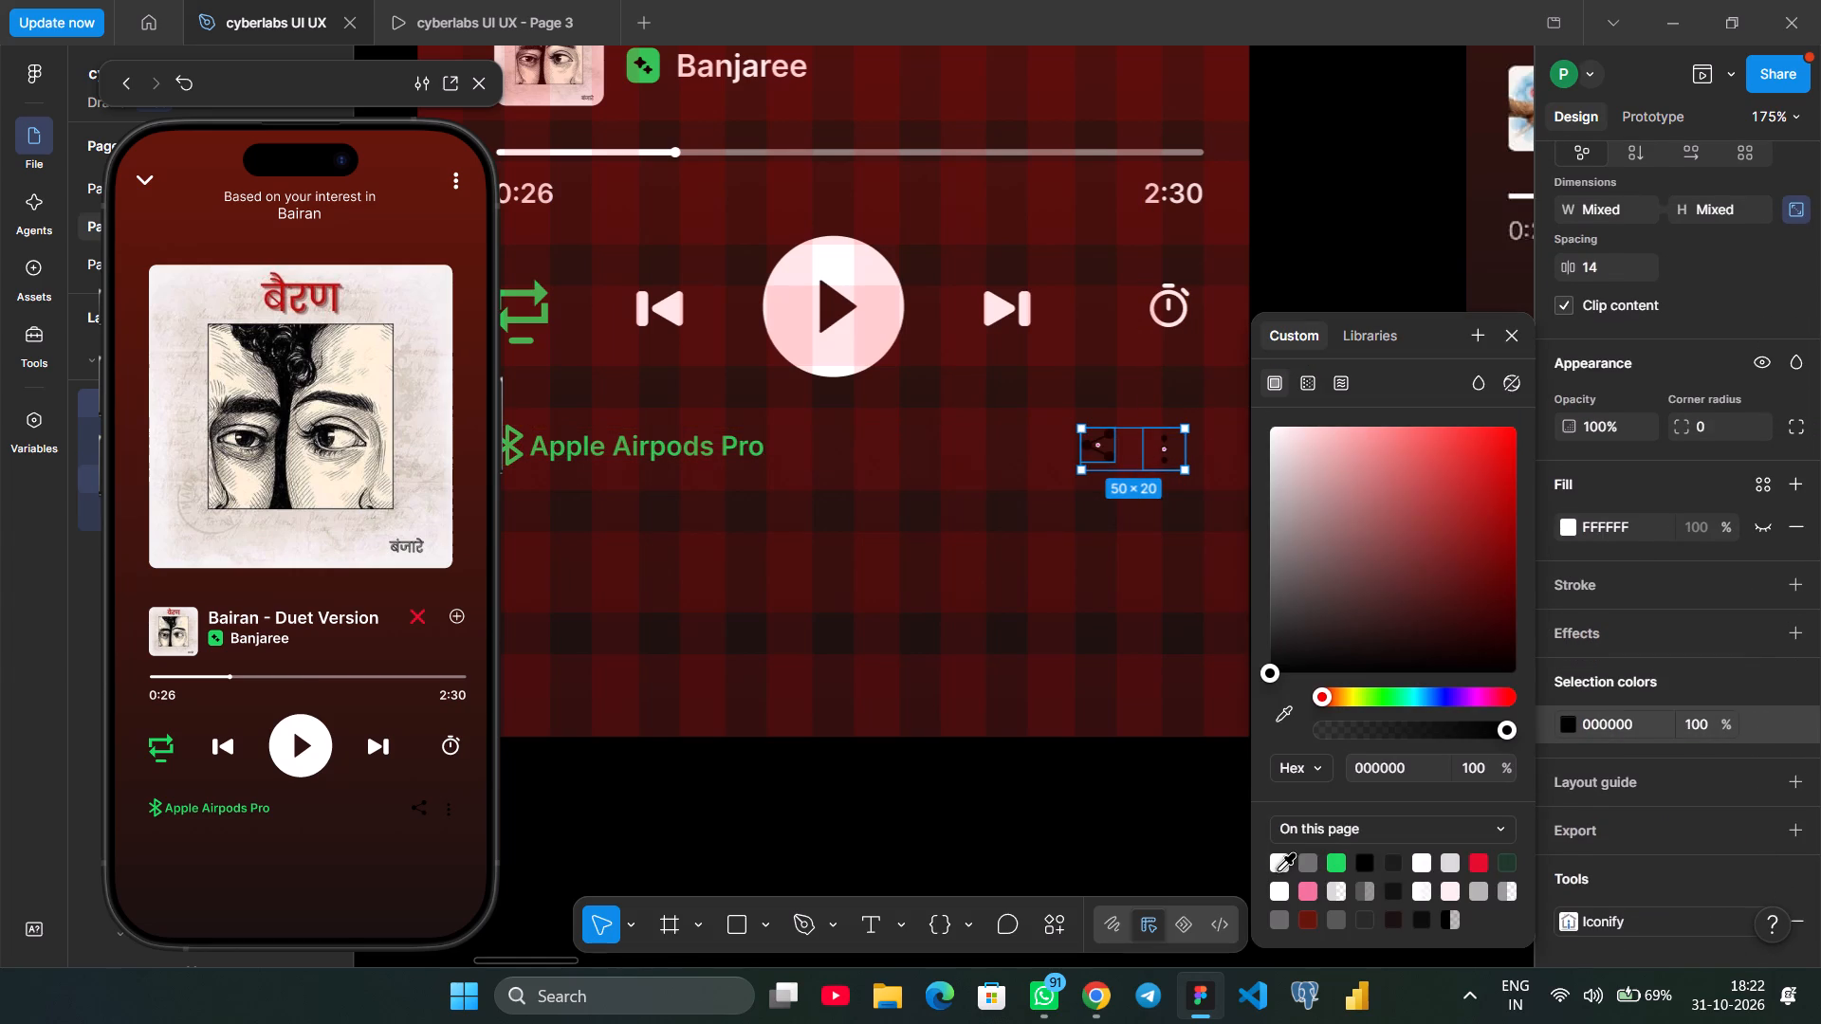
click(1280, 871)
click(1094, 799)
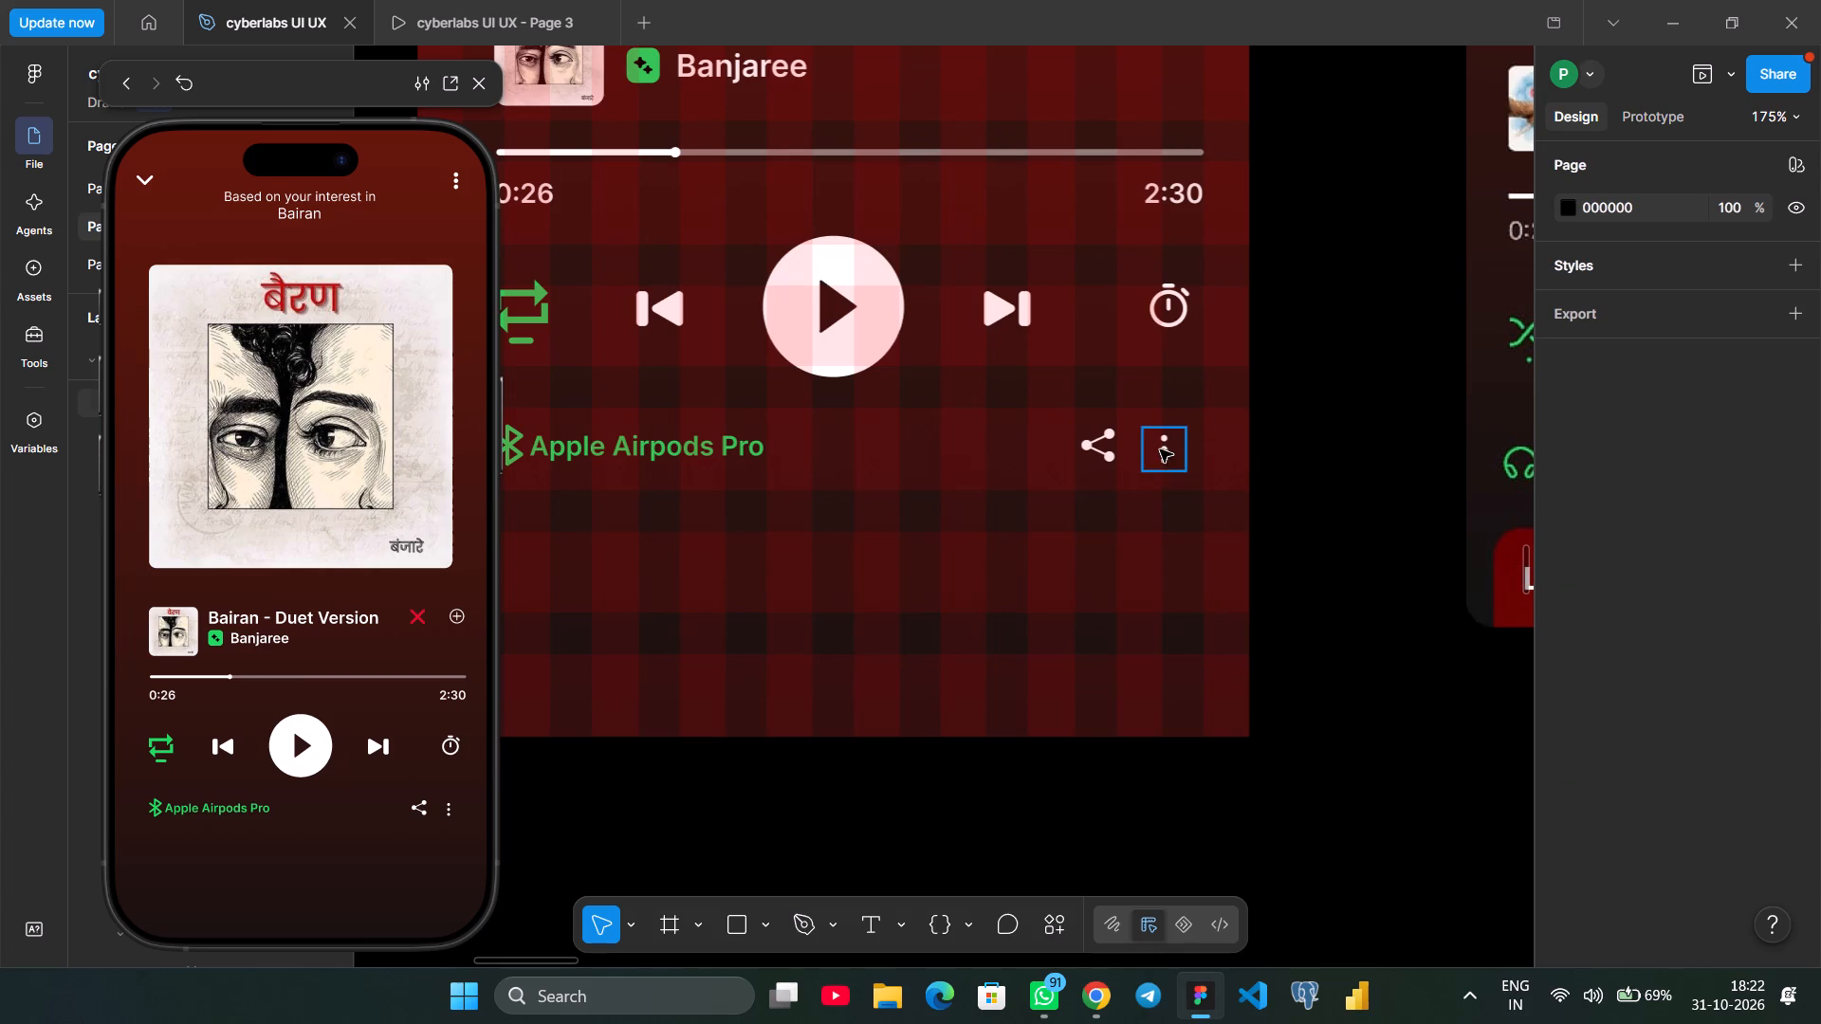
Nudge the three-dot icon to X 356, Y 723 so its dots line up vertically with the share icon.
click(1186, 437)
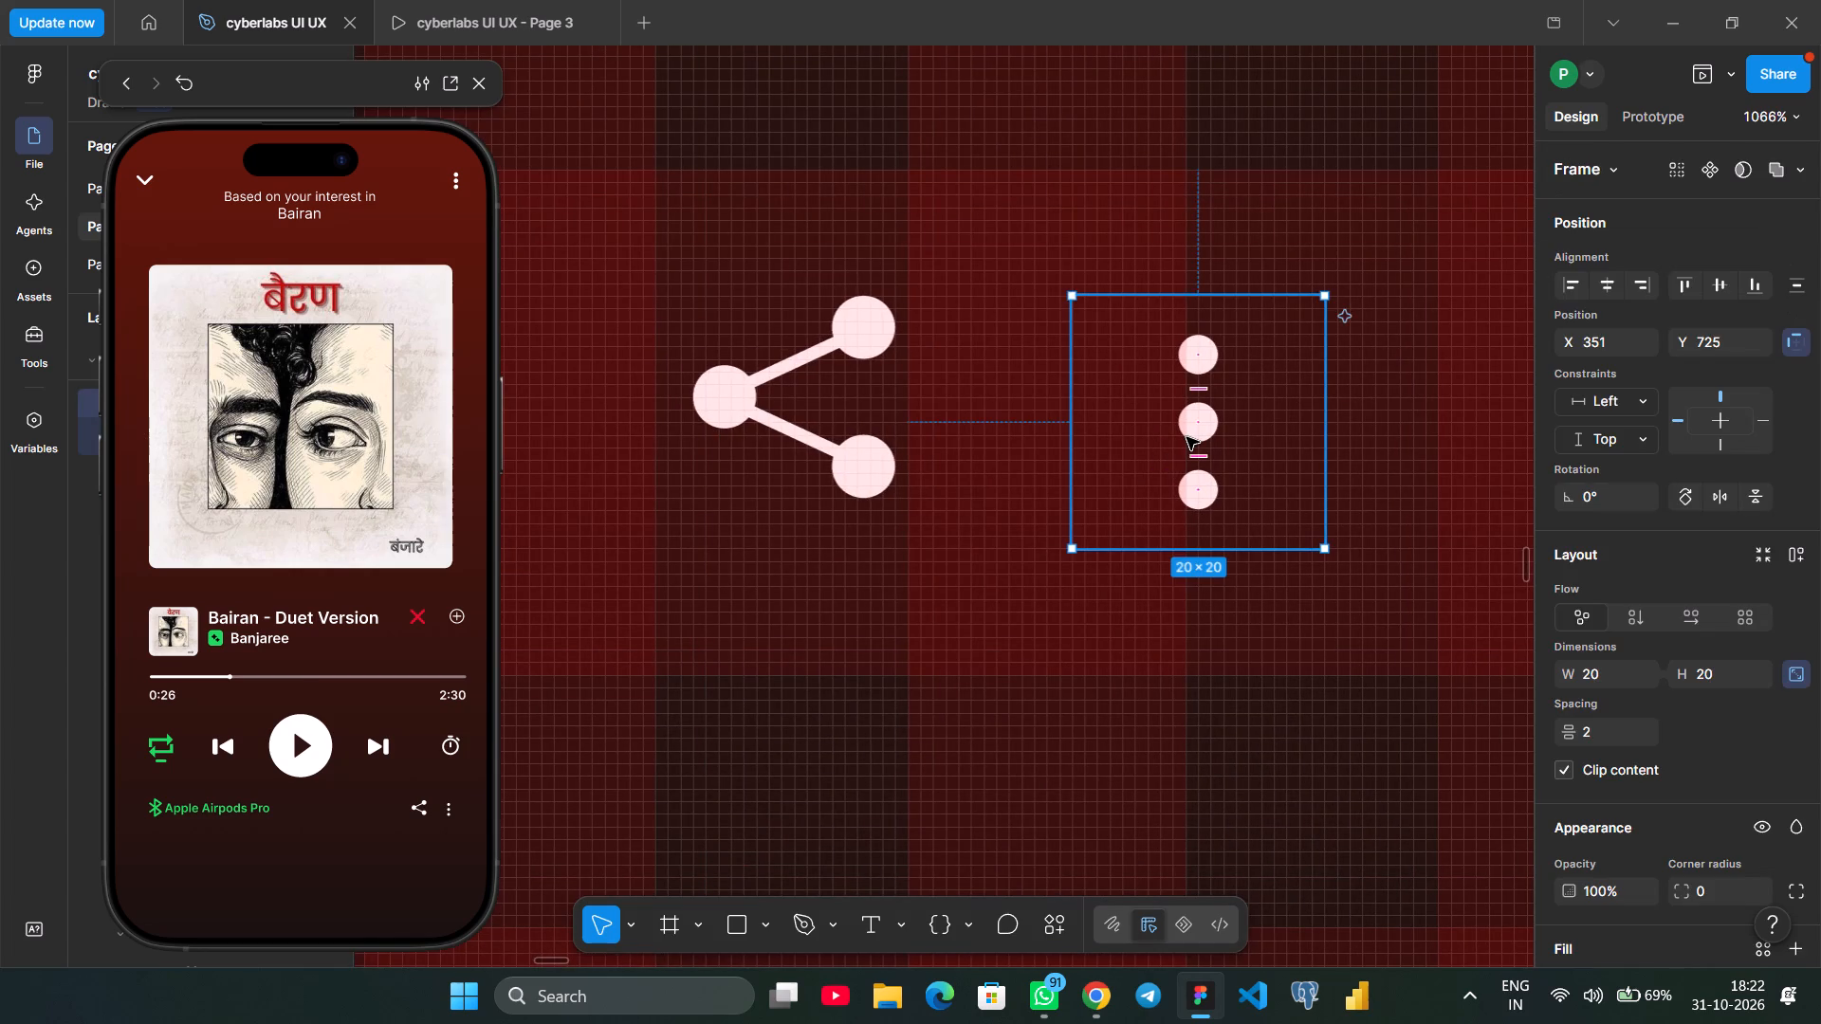
key(Up)
key(Up)
key(Right)
key(Right)
key(Right)
key(Right)
key(Right)
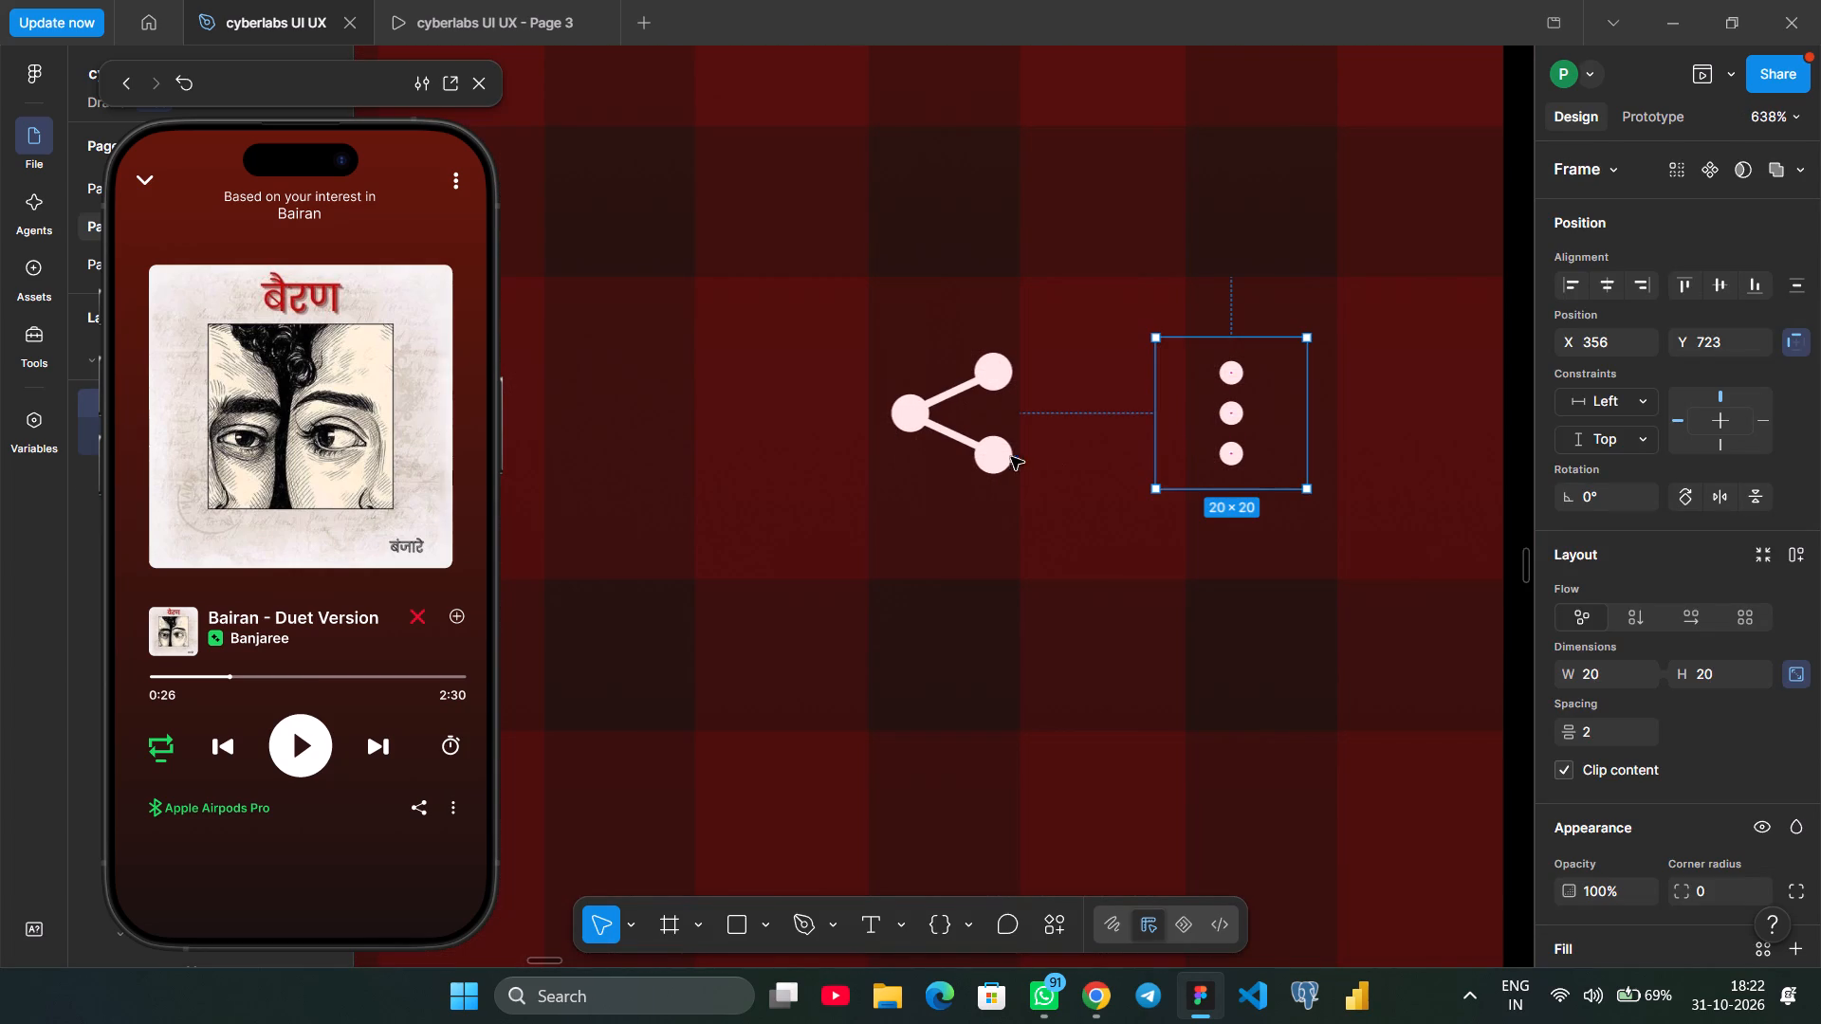
Scale the share and three-dot icons together to 74 × 27 and align them with the "Apple Airpods Pro" row, dots beneath the timer.
click(1007, 456)
shift+click(1206, 466)
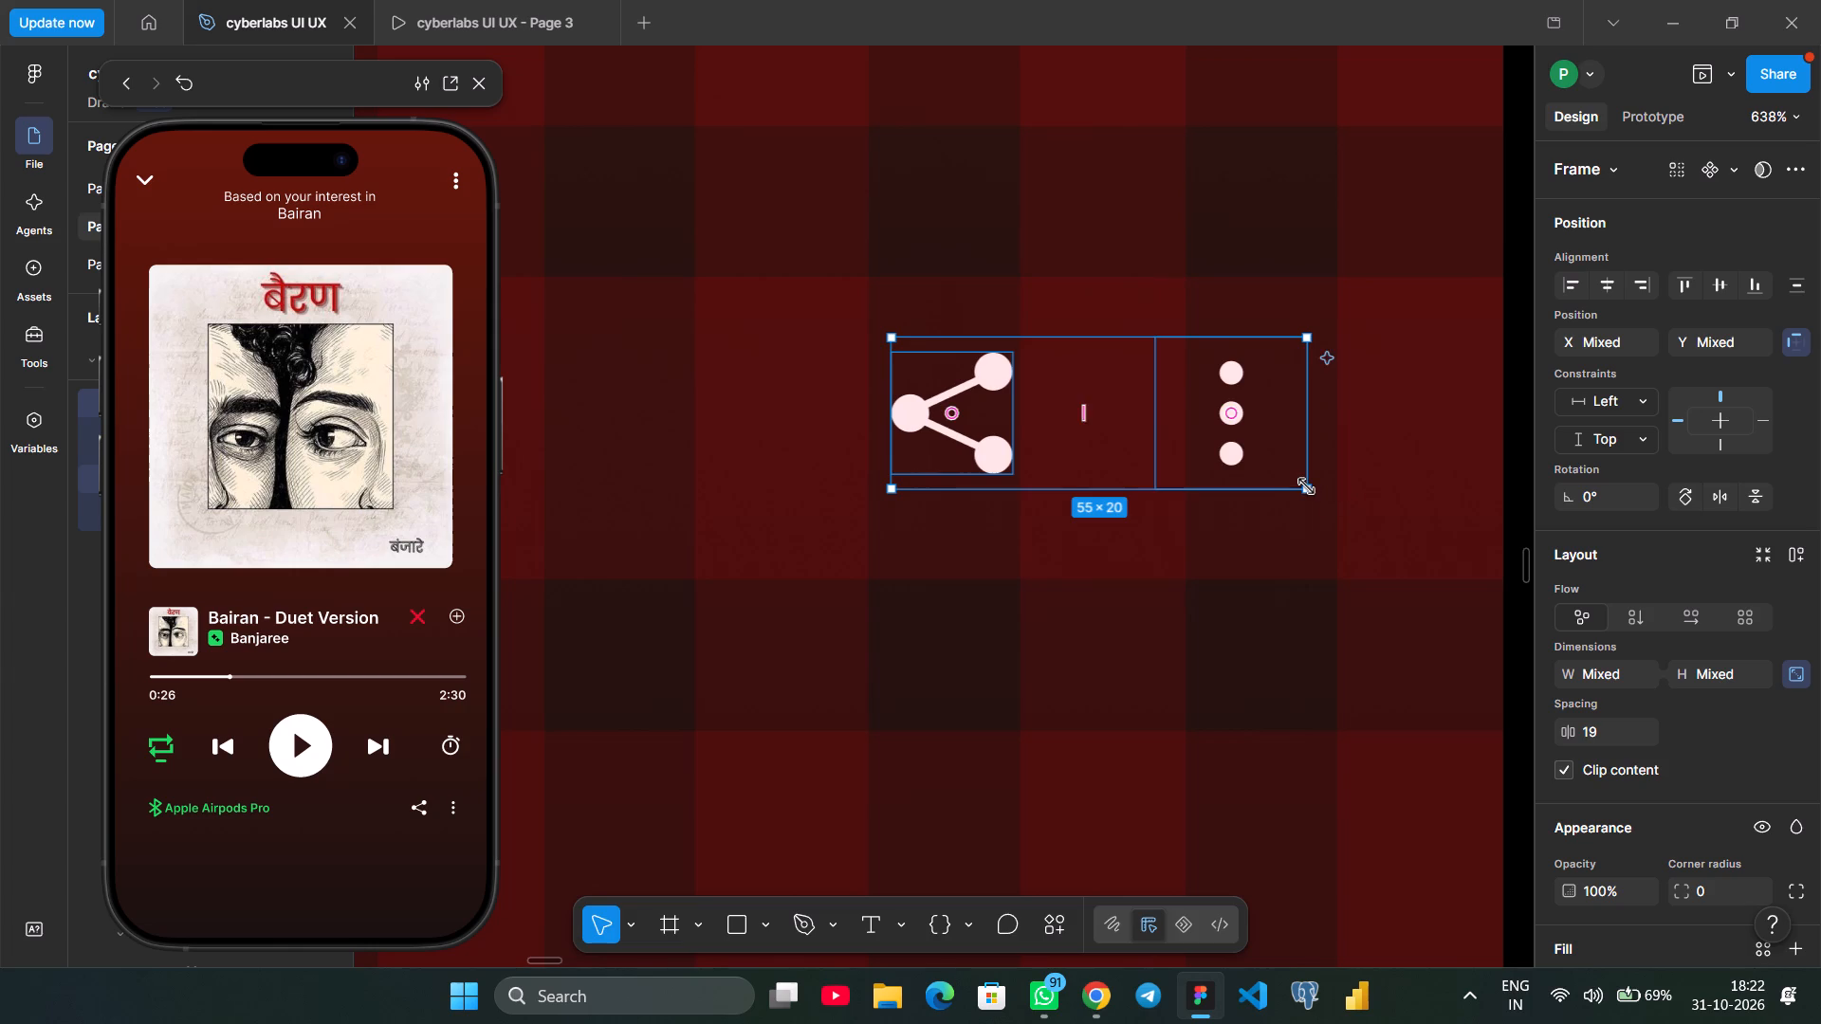
drag(1306, 486, 1401, 541)
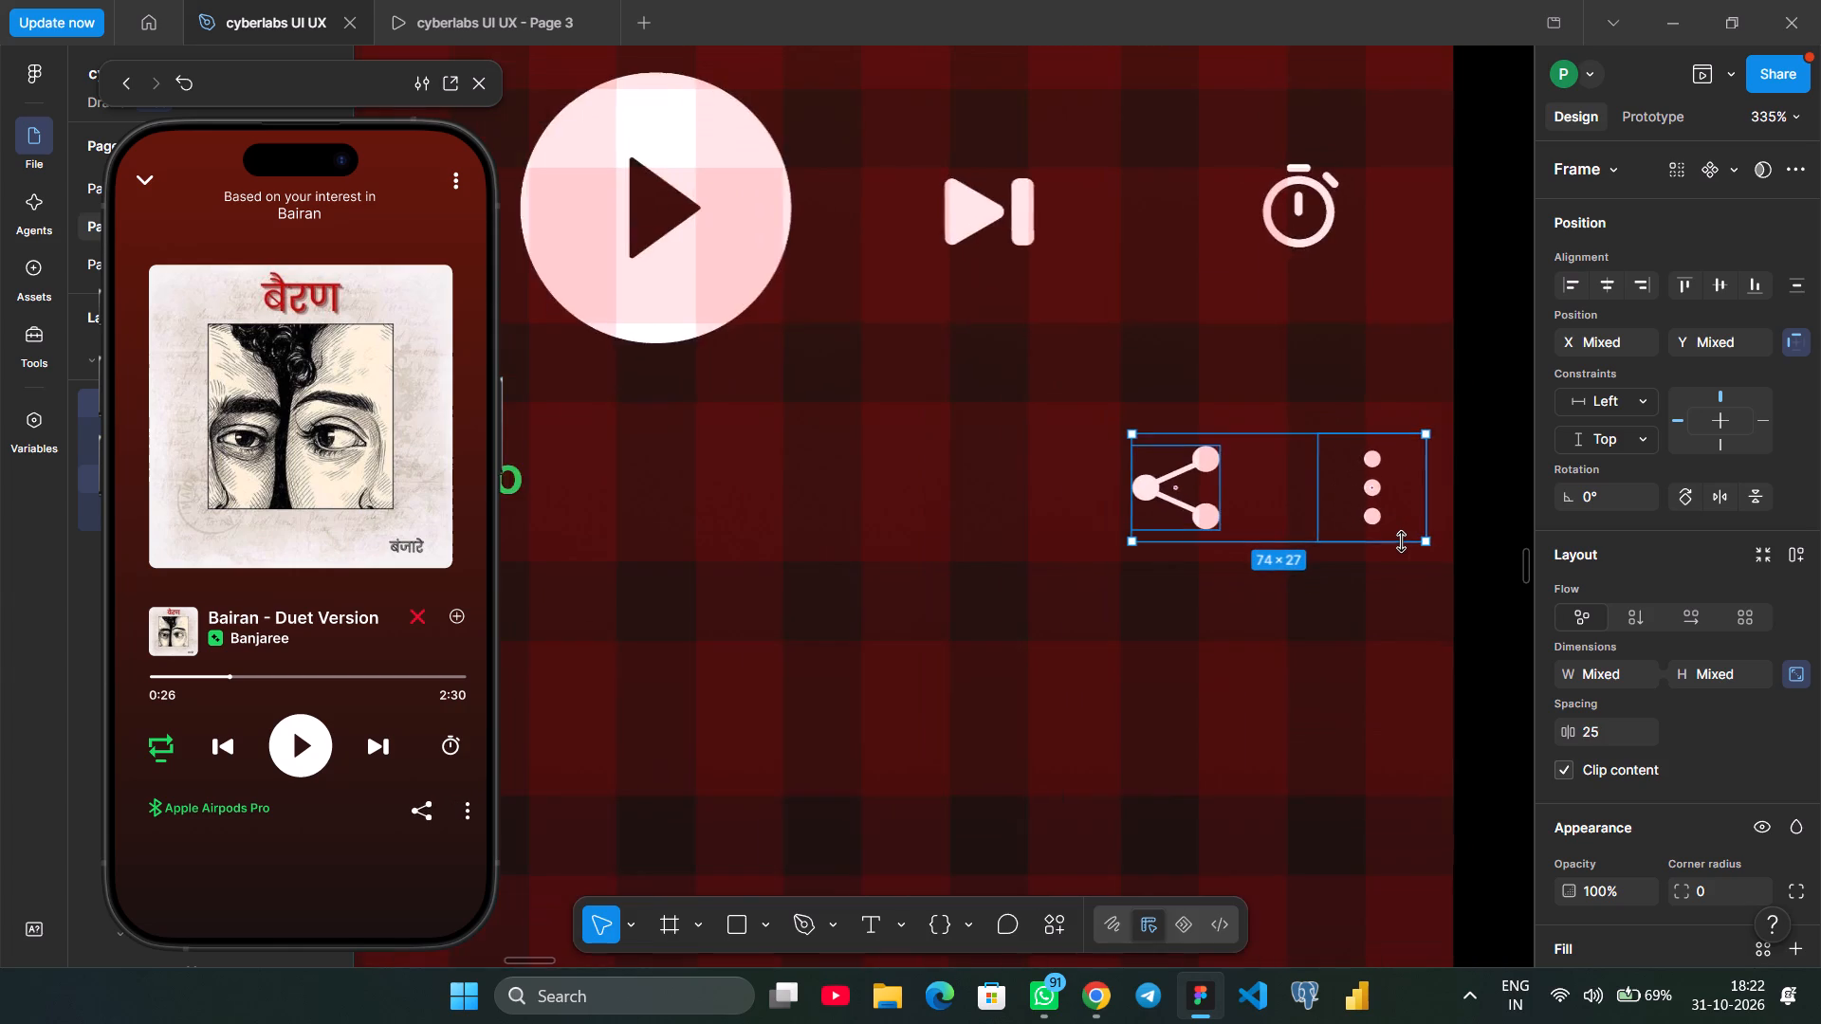
drag(1314, 508, 1297, 502)
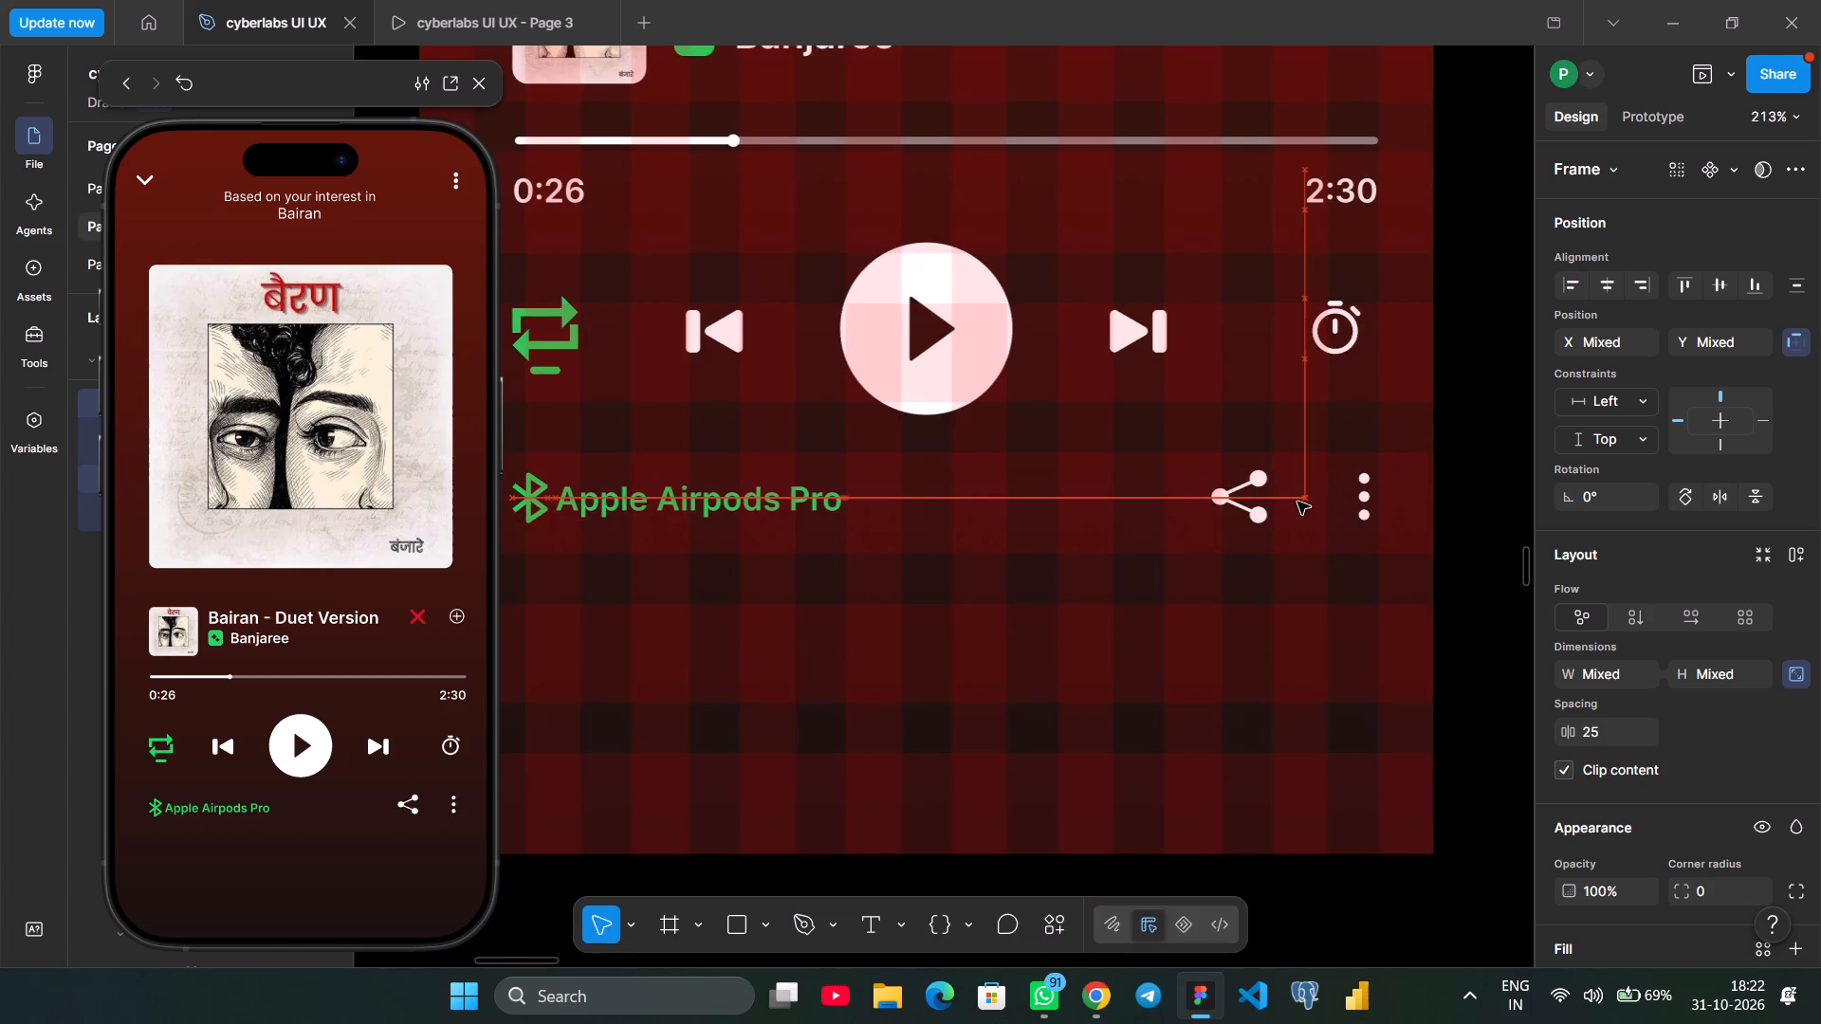
drag(1297, 502, 1300, 502)
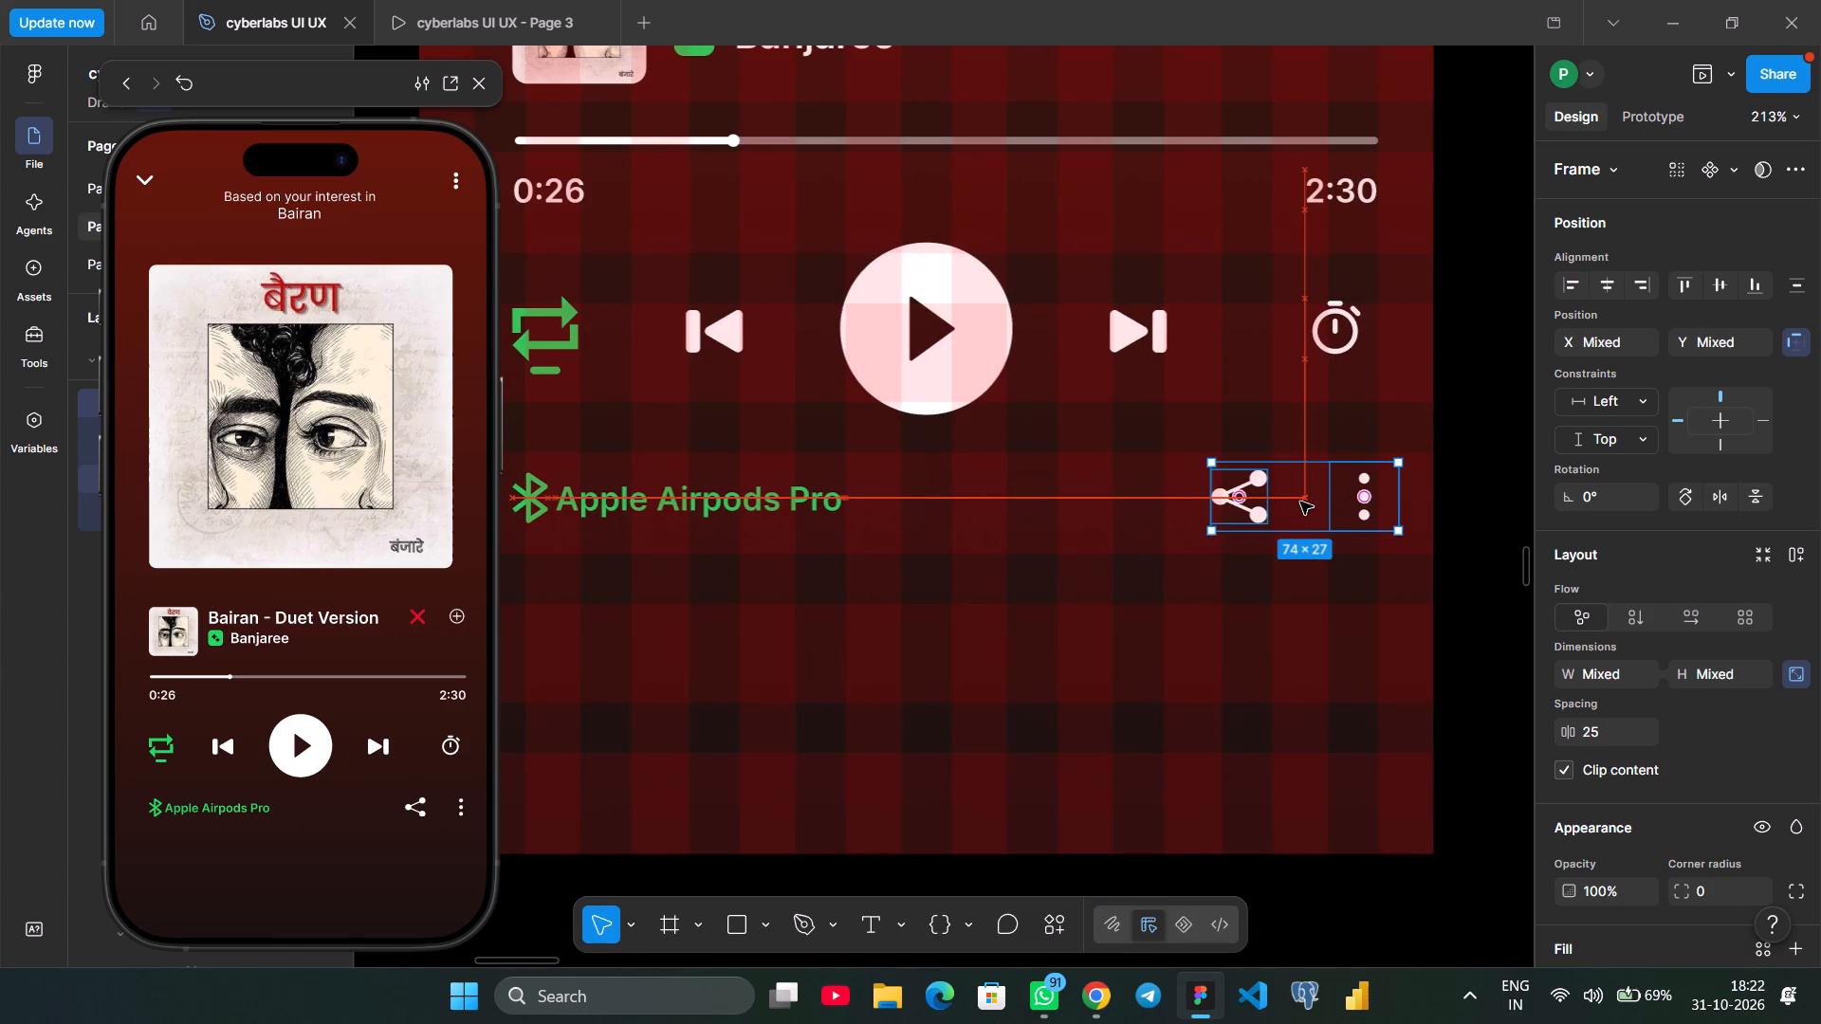
drag(1300, 502, 1280, 502)
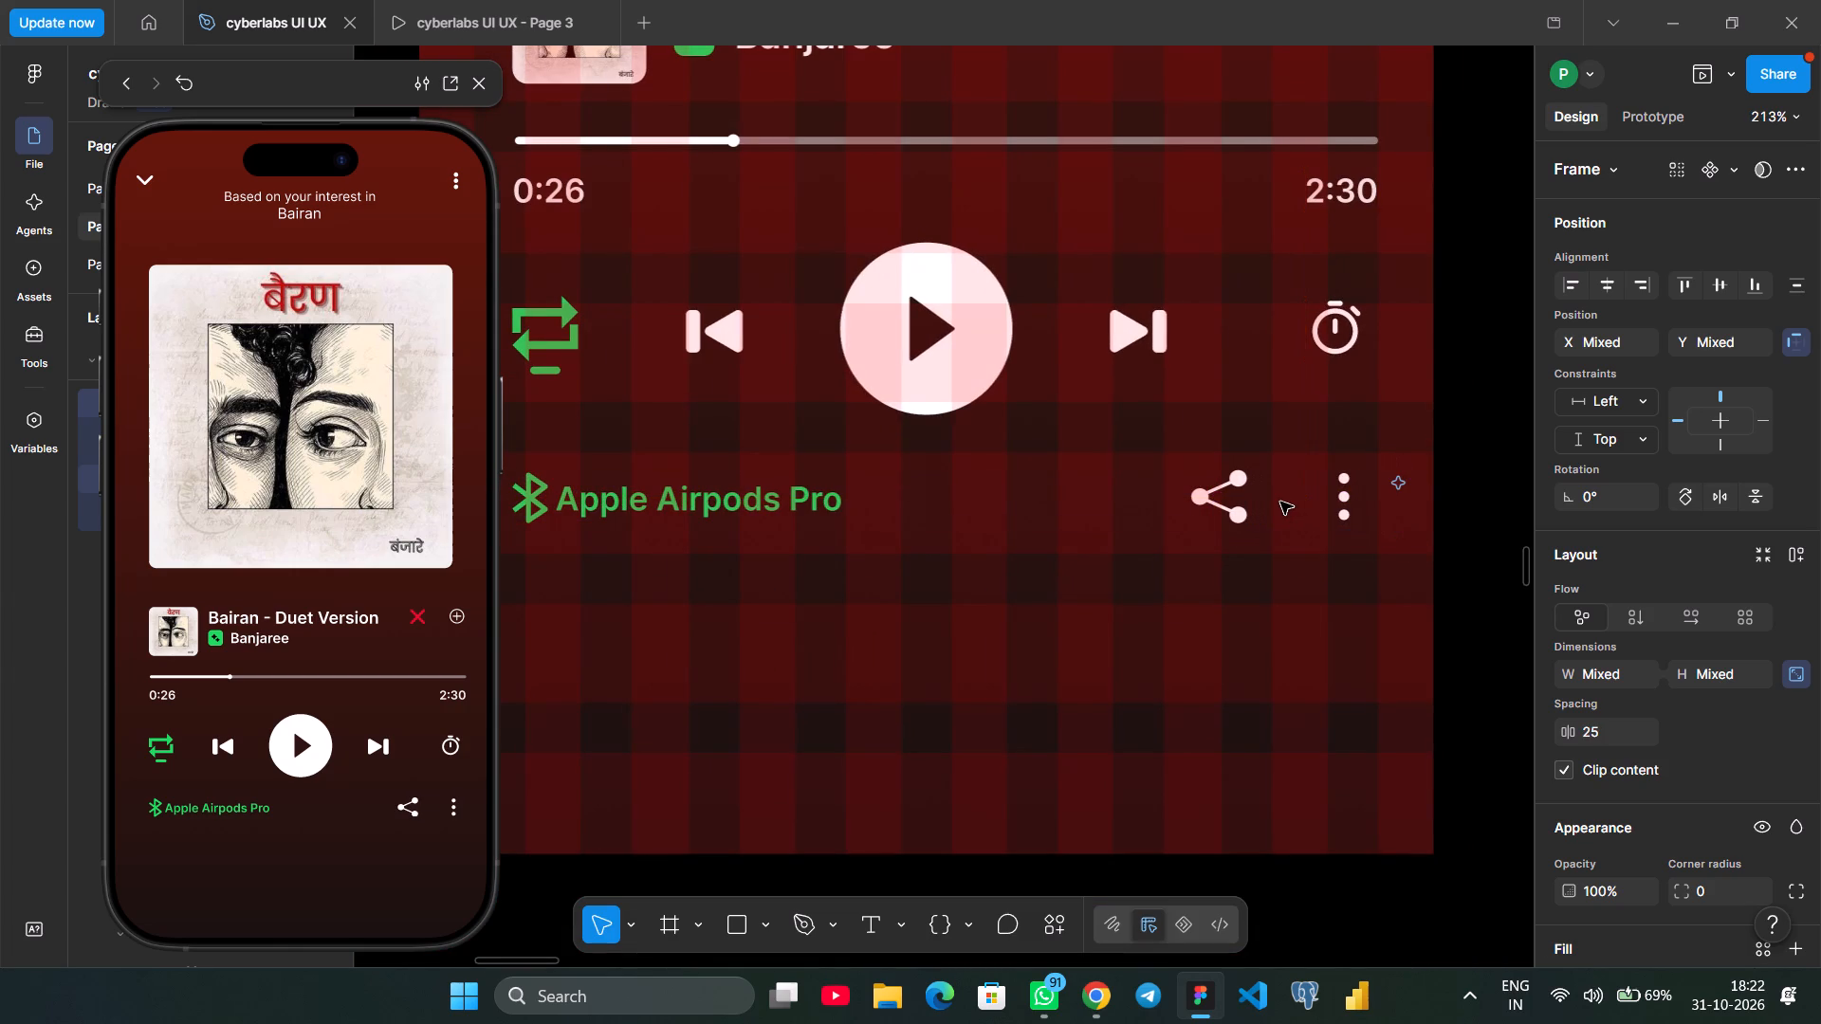
click(1472, 533)
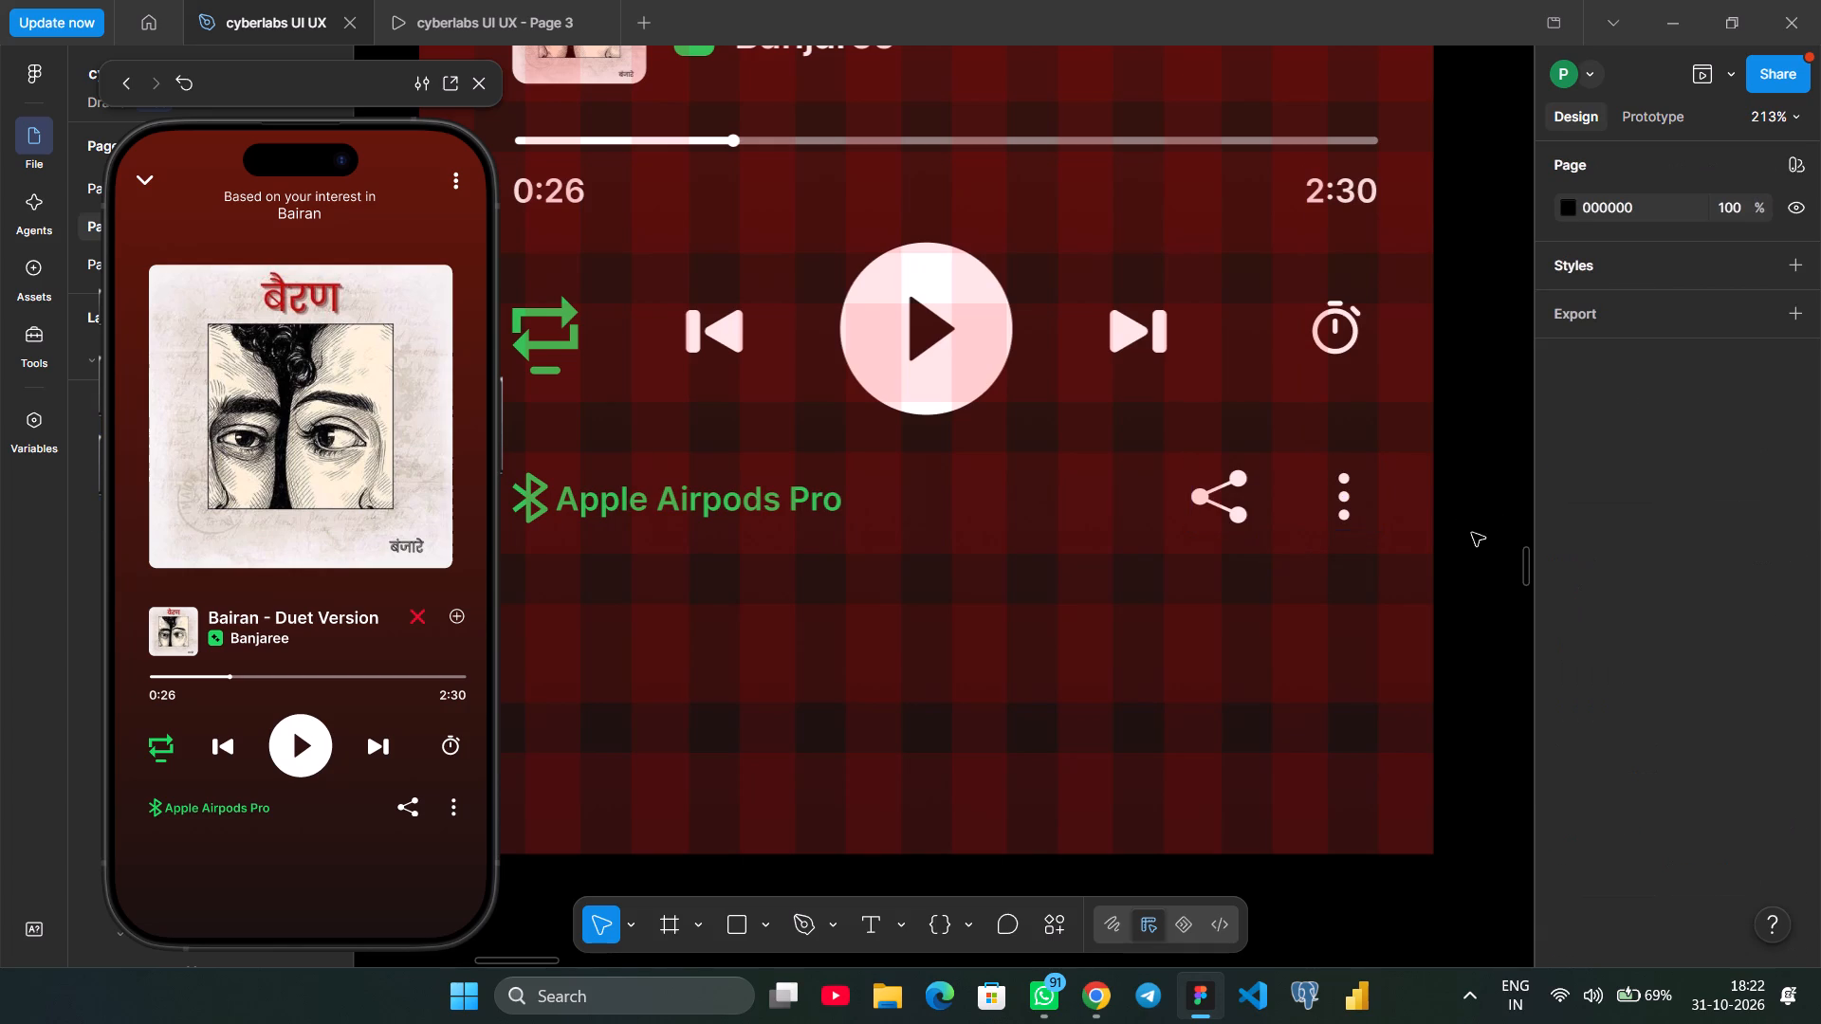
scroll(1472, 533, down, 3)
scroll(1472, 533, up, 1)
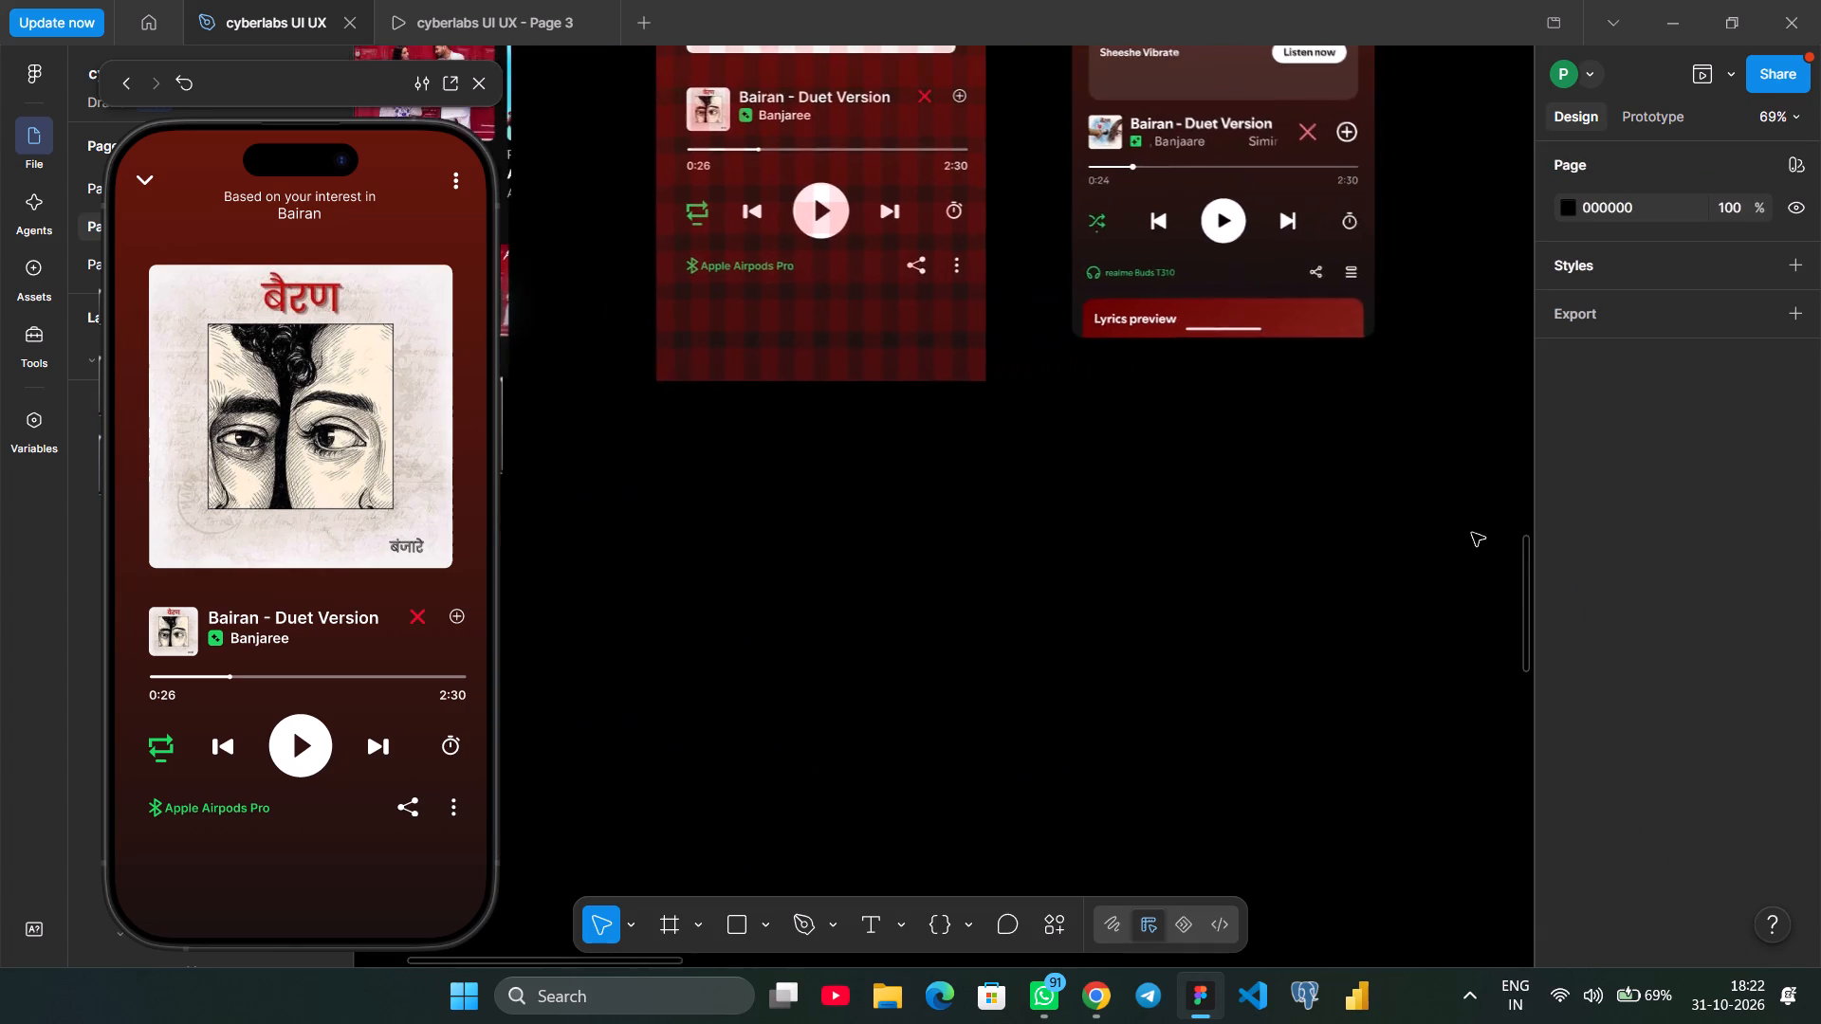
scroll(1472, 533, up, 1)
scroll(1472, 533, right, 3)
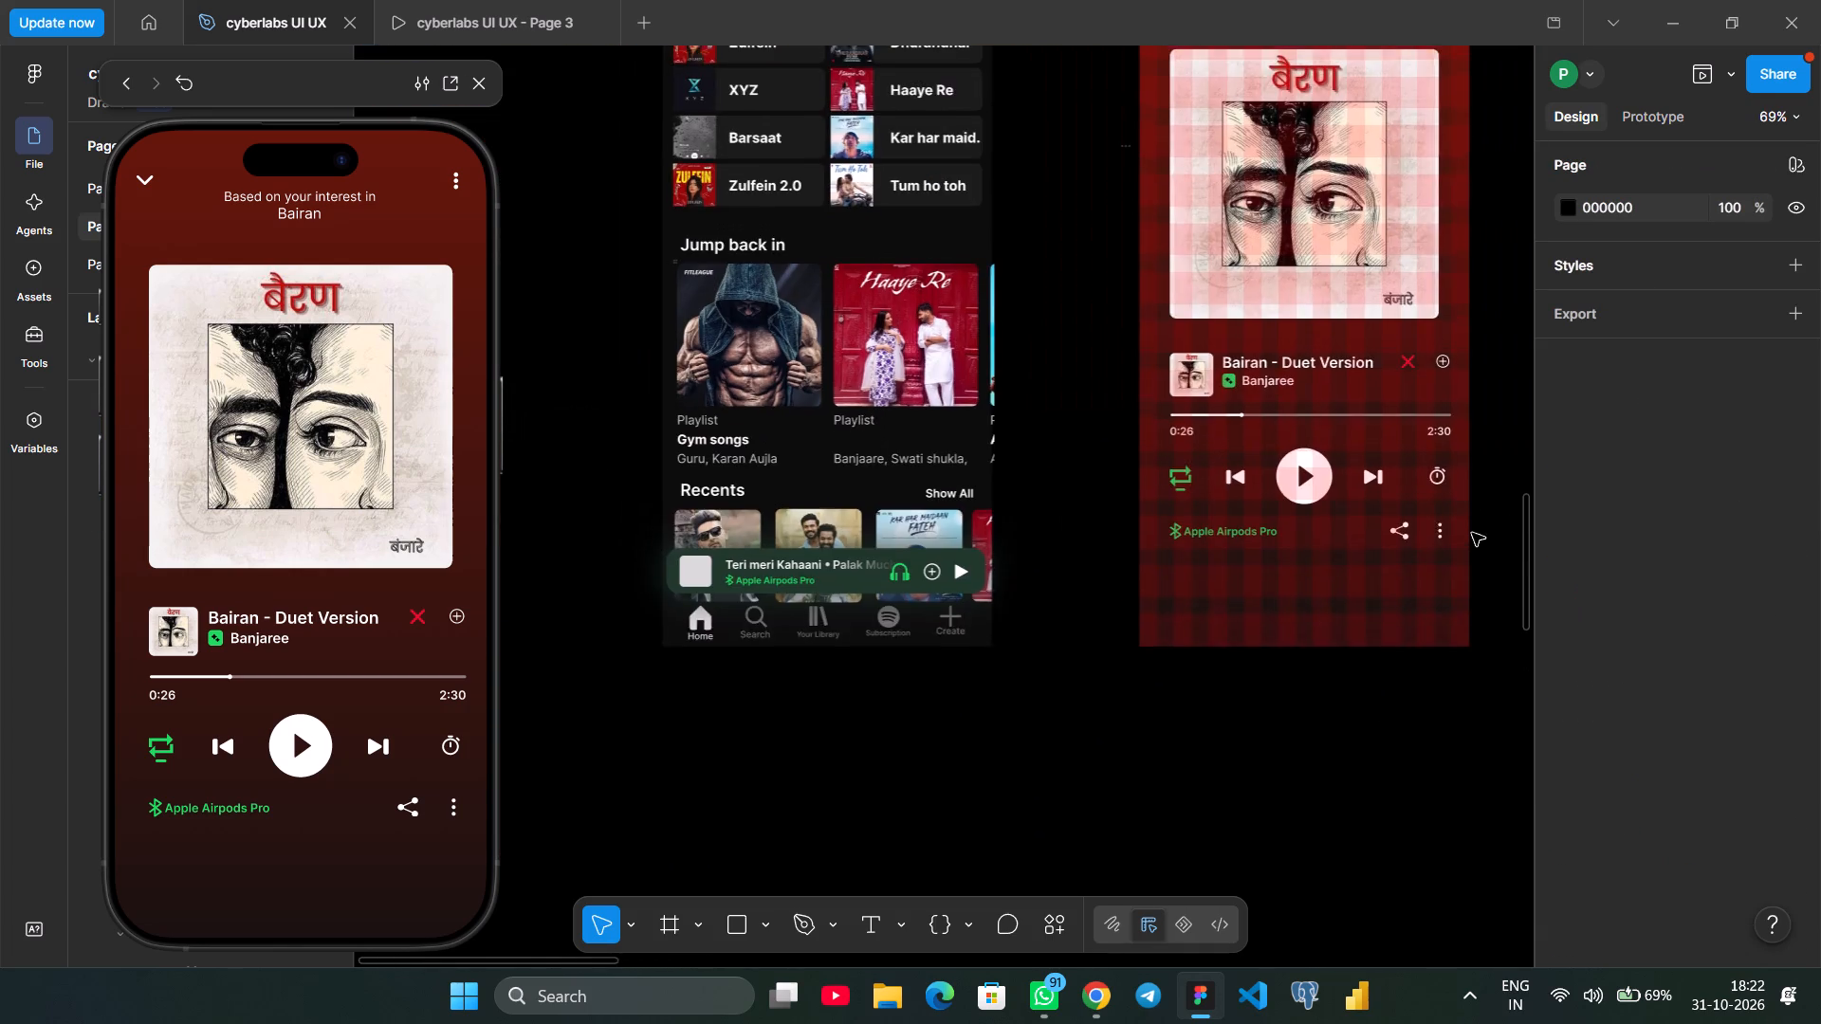
Draw a rectangle about 342 × 106 beneath the "Apple Airpods Pro" row, reaching the lower edge of the iPhone 17 - 2 screen.
scroll(1472, 533, up, 1)
scroll(1472, 533, left, 1)
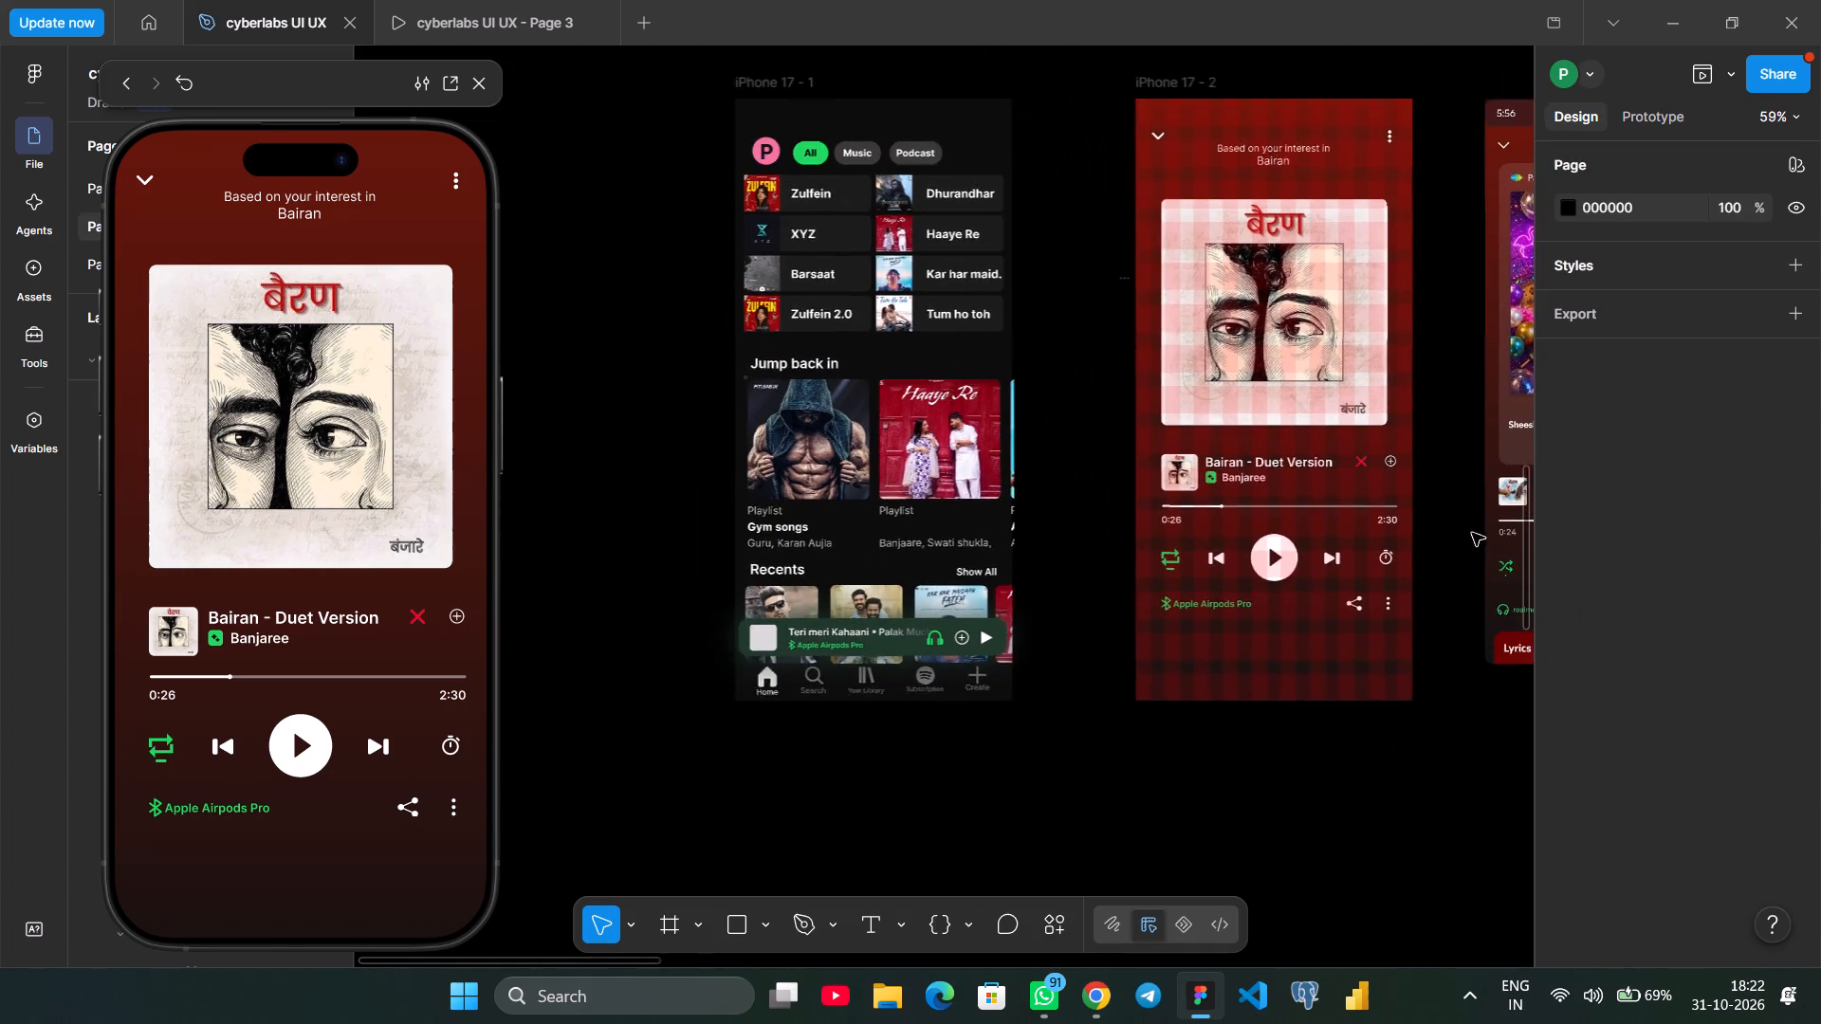
scroll(1472, 533, down, 1)
scroll(1472, 533, right, 1)
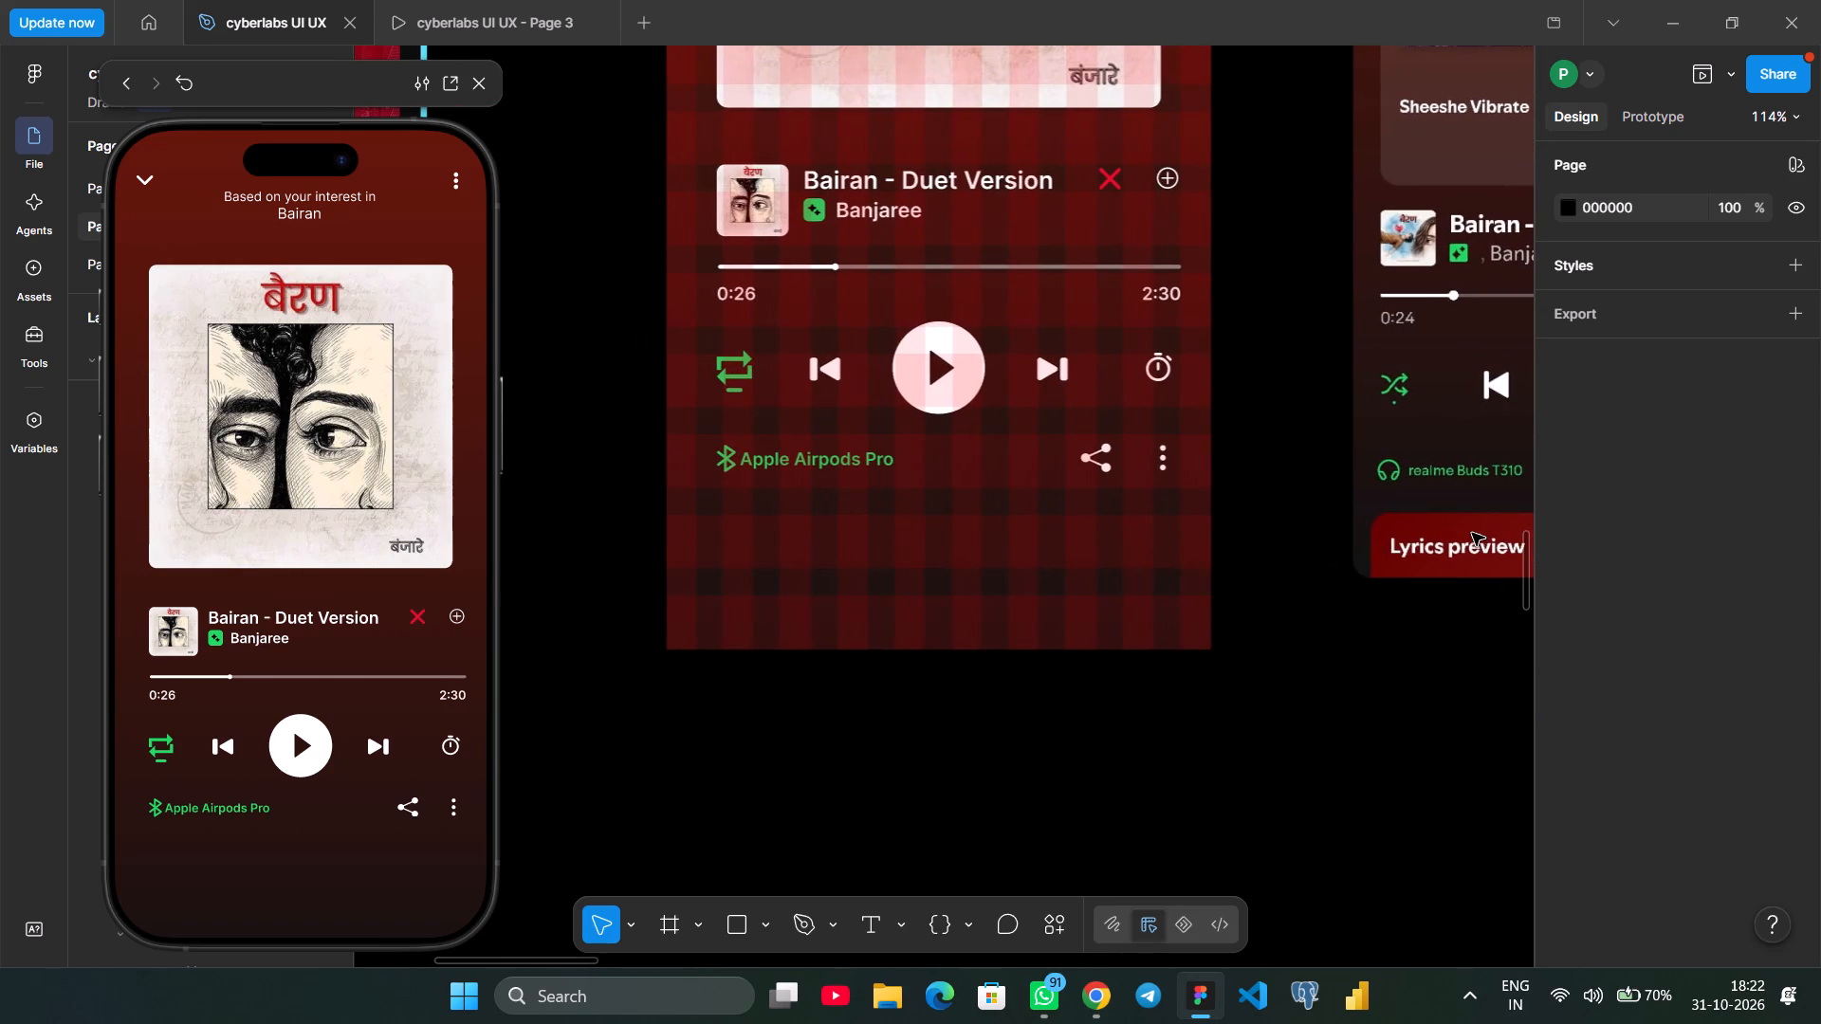
click(737, 925)
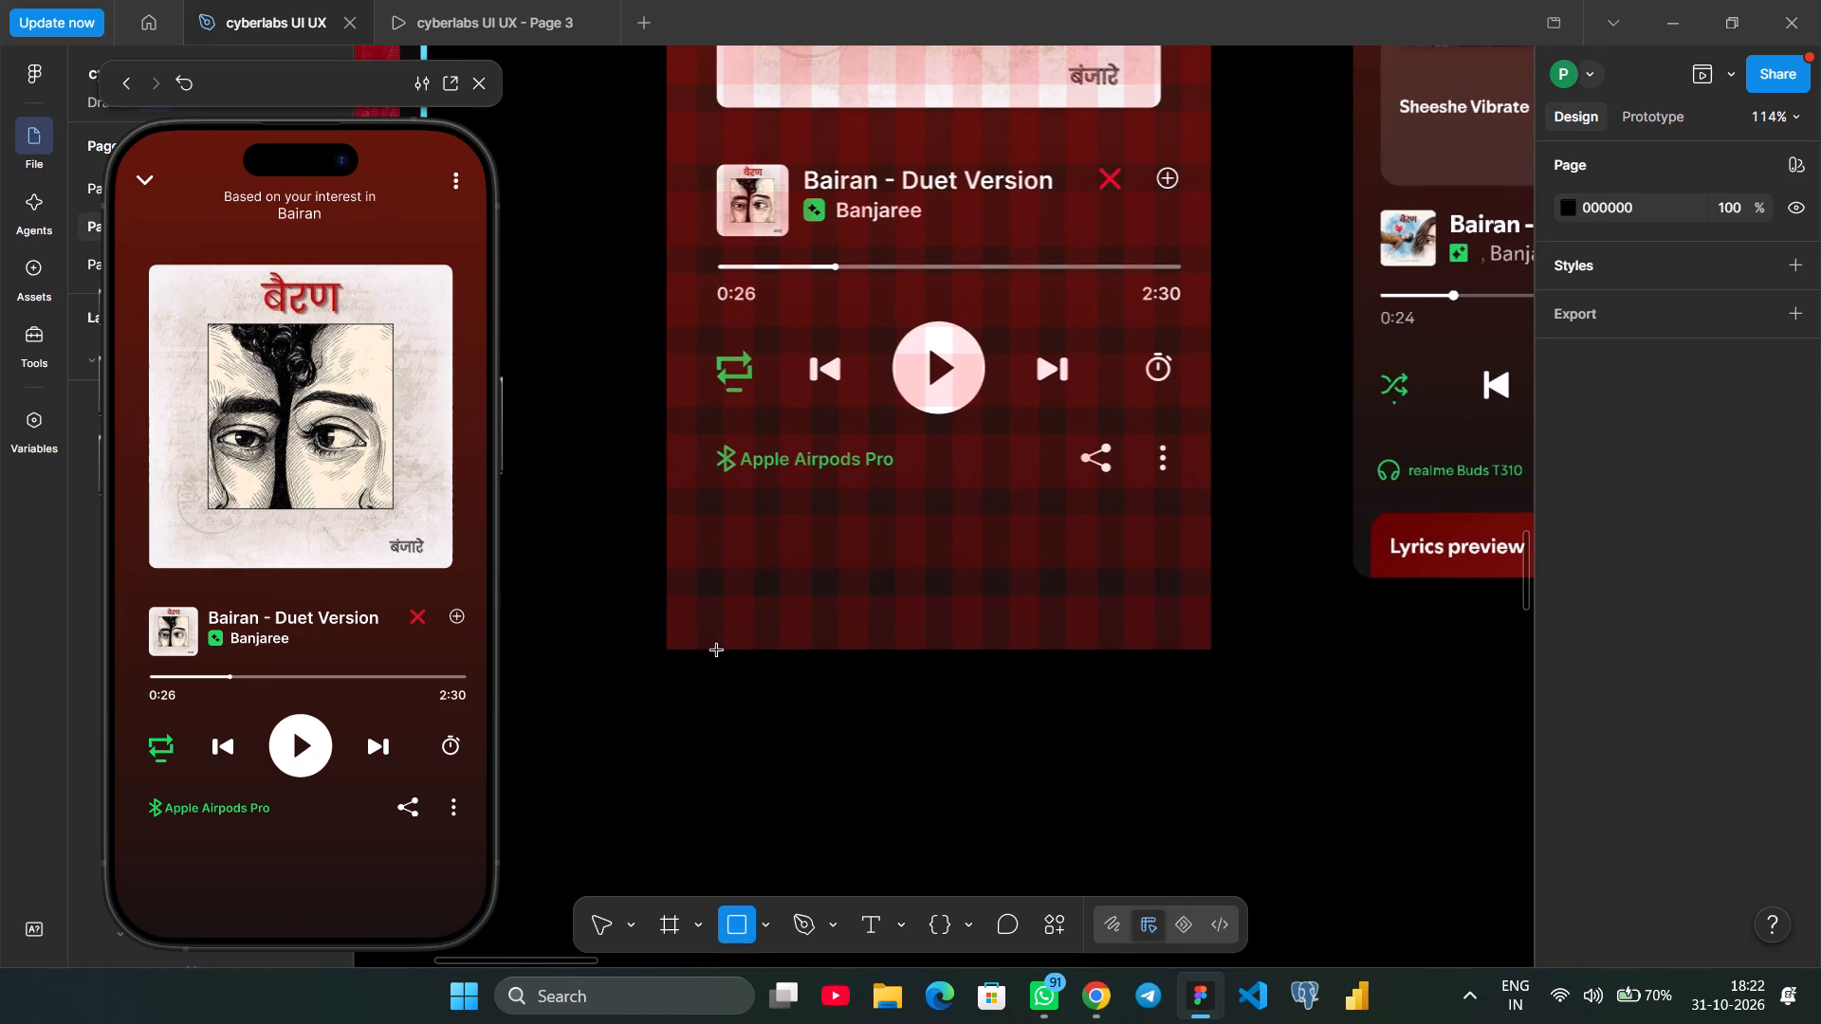
drag(714, 659, 1083, 509)
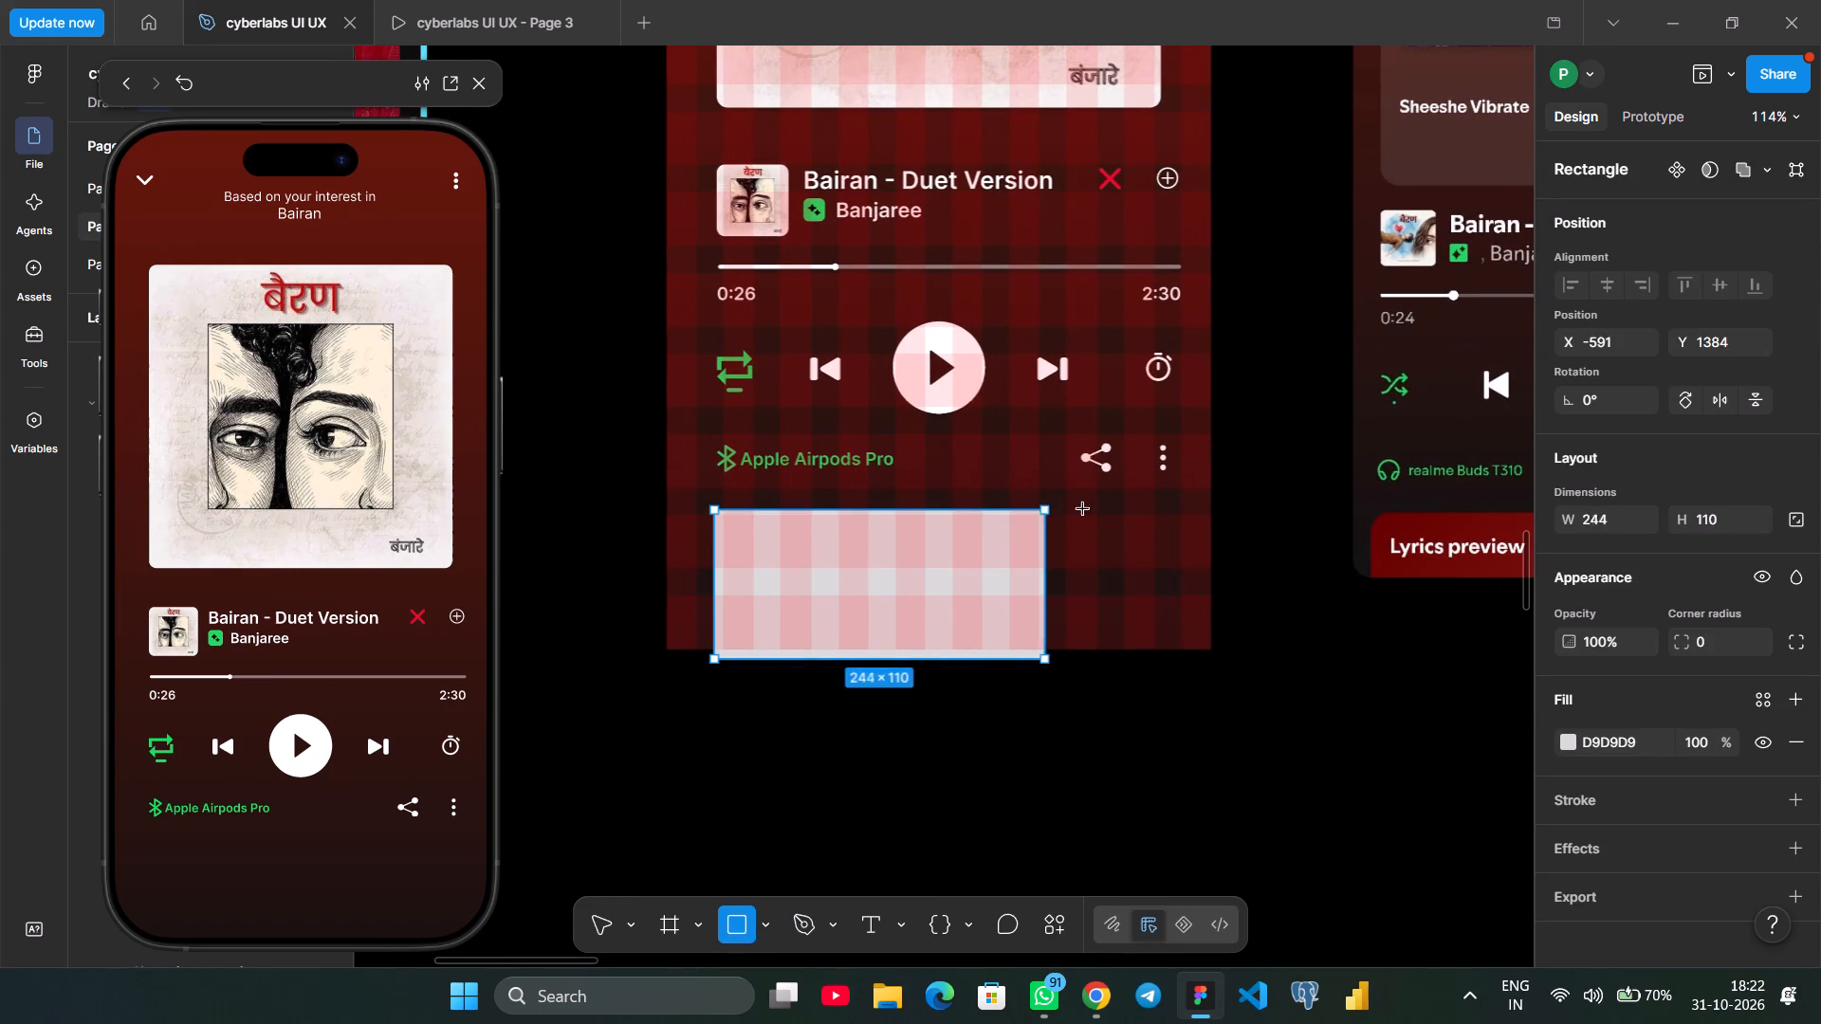
drag(1083, 509, 1163, 514)
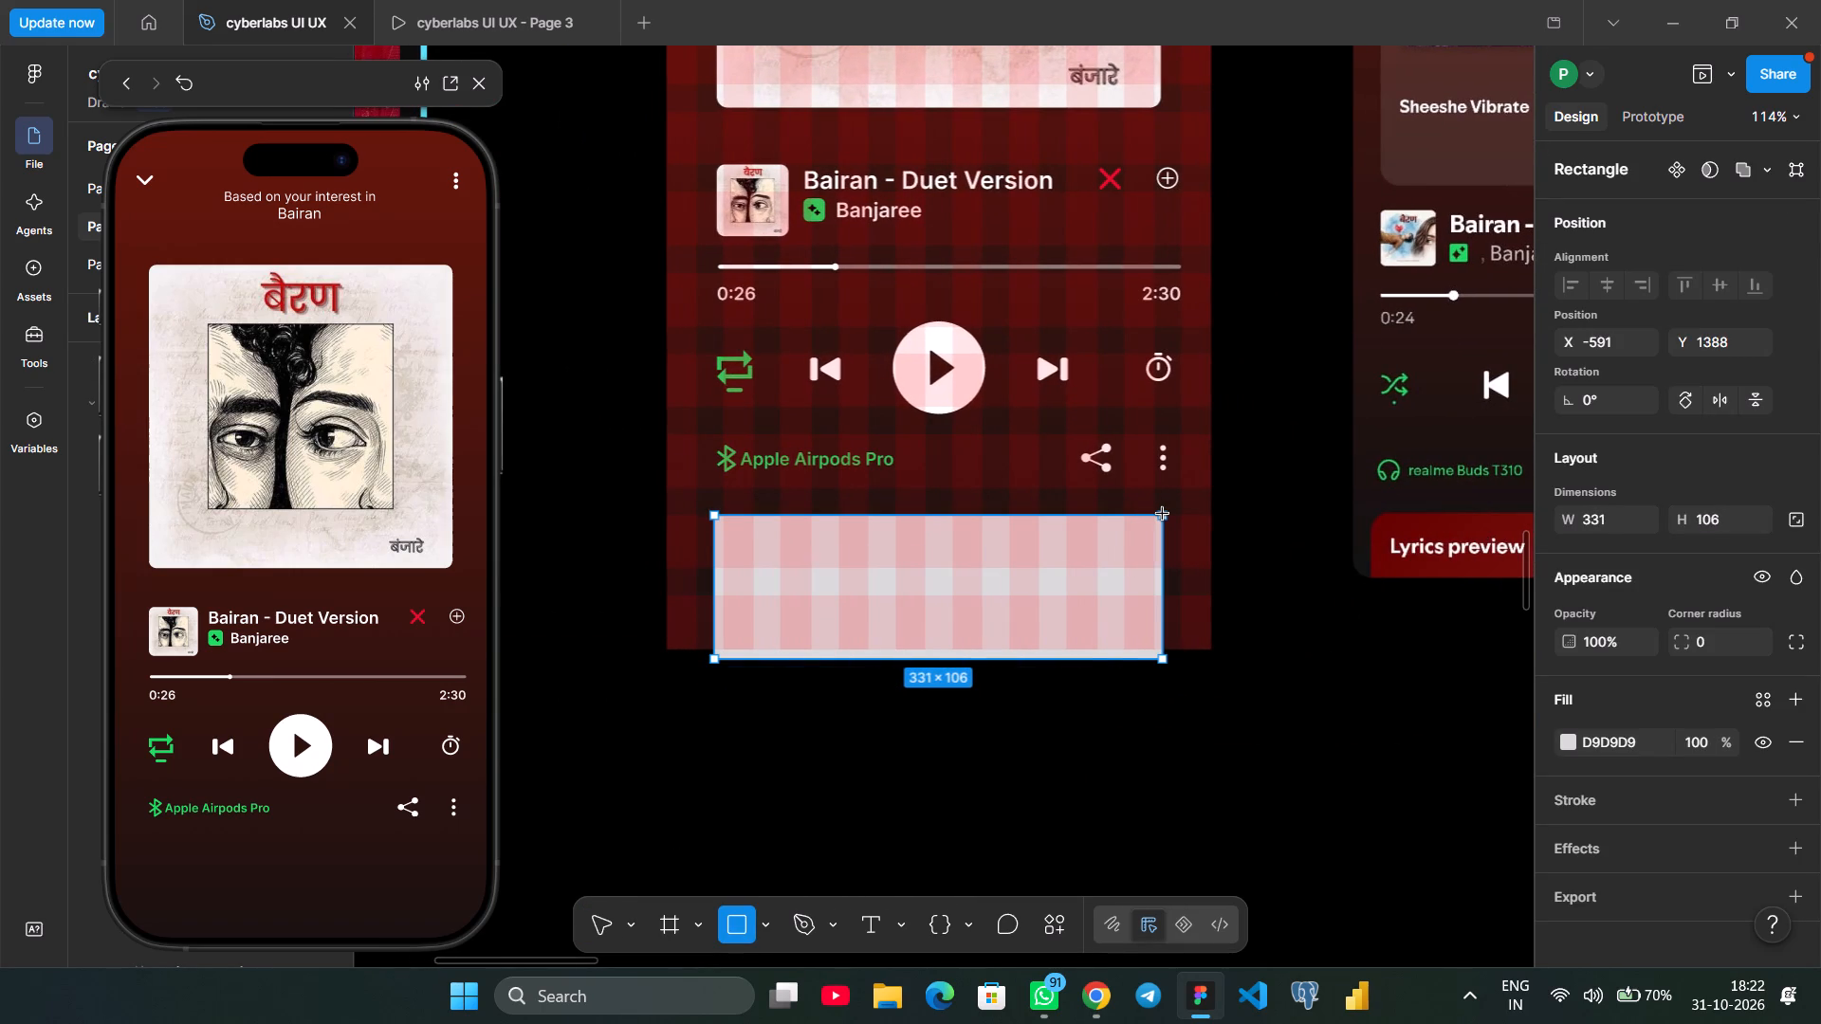
drag(1163, 514, 1184, 514)
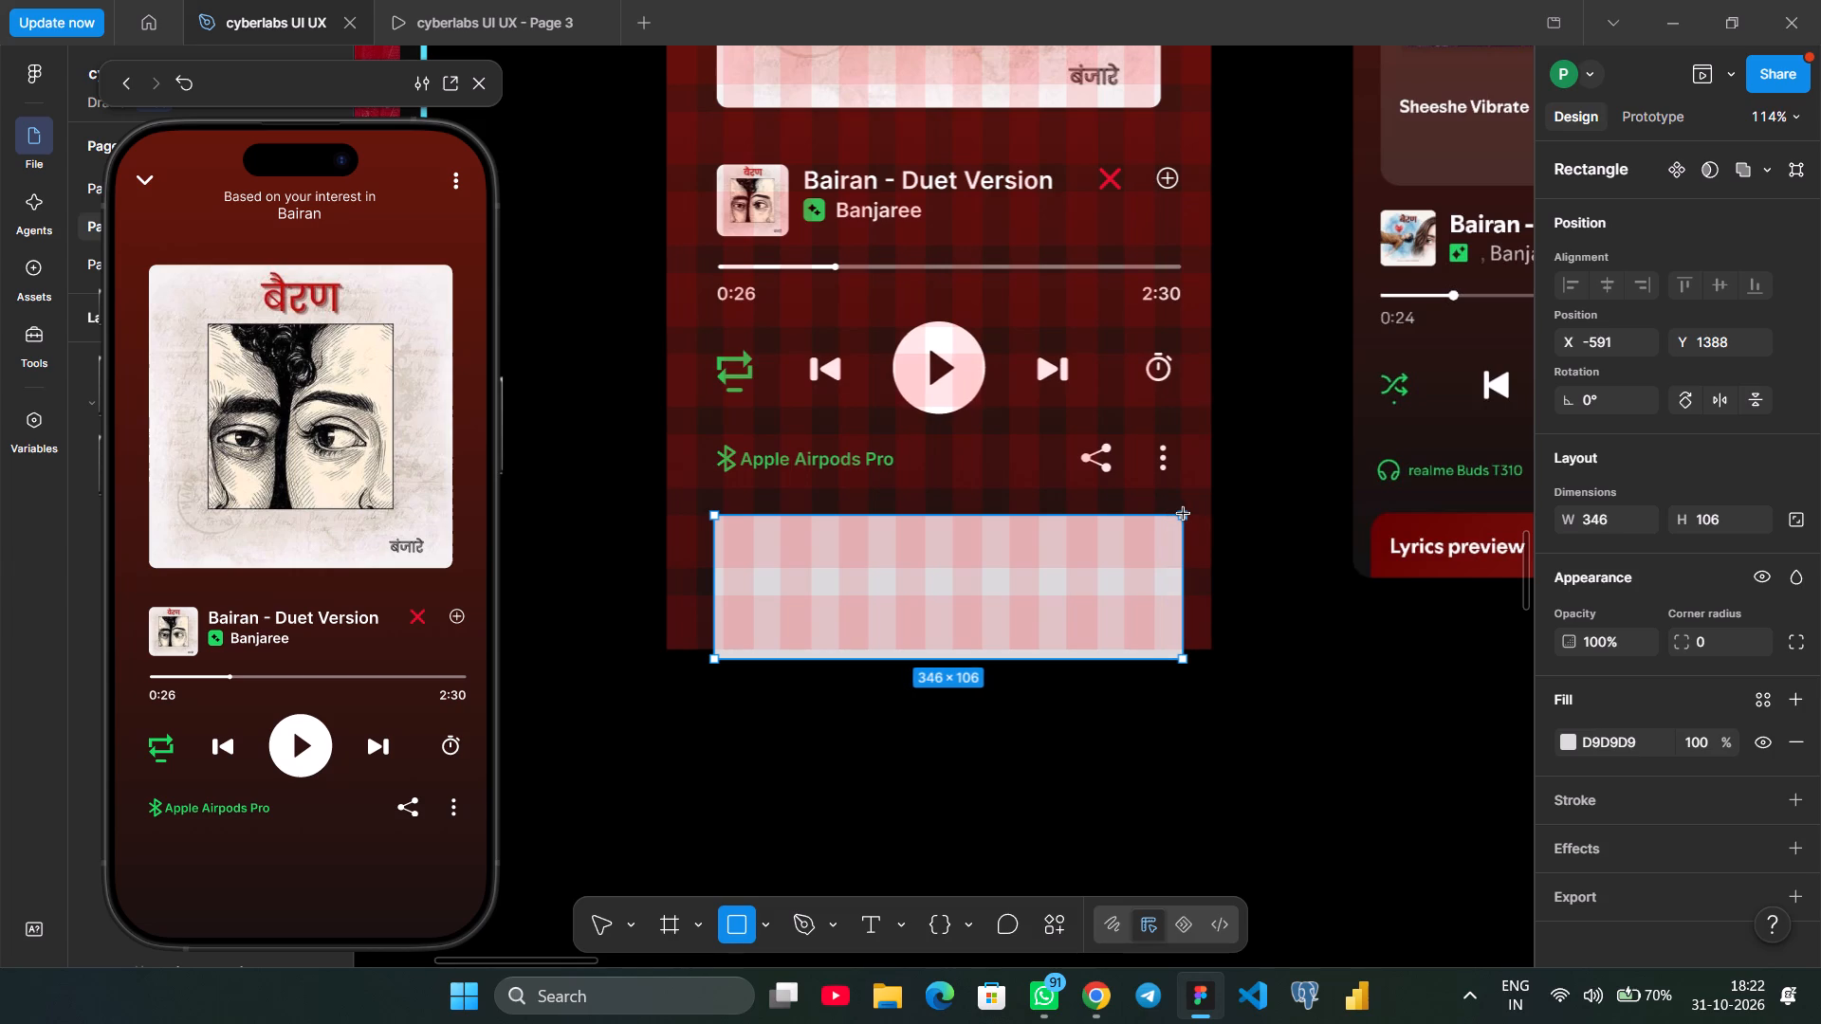
drag(1184, 514, 1177, 514)
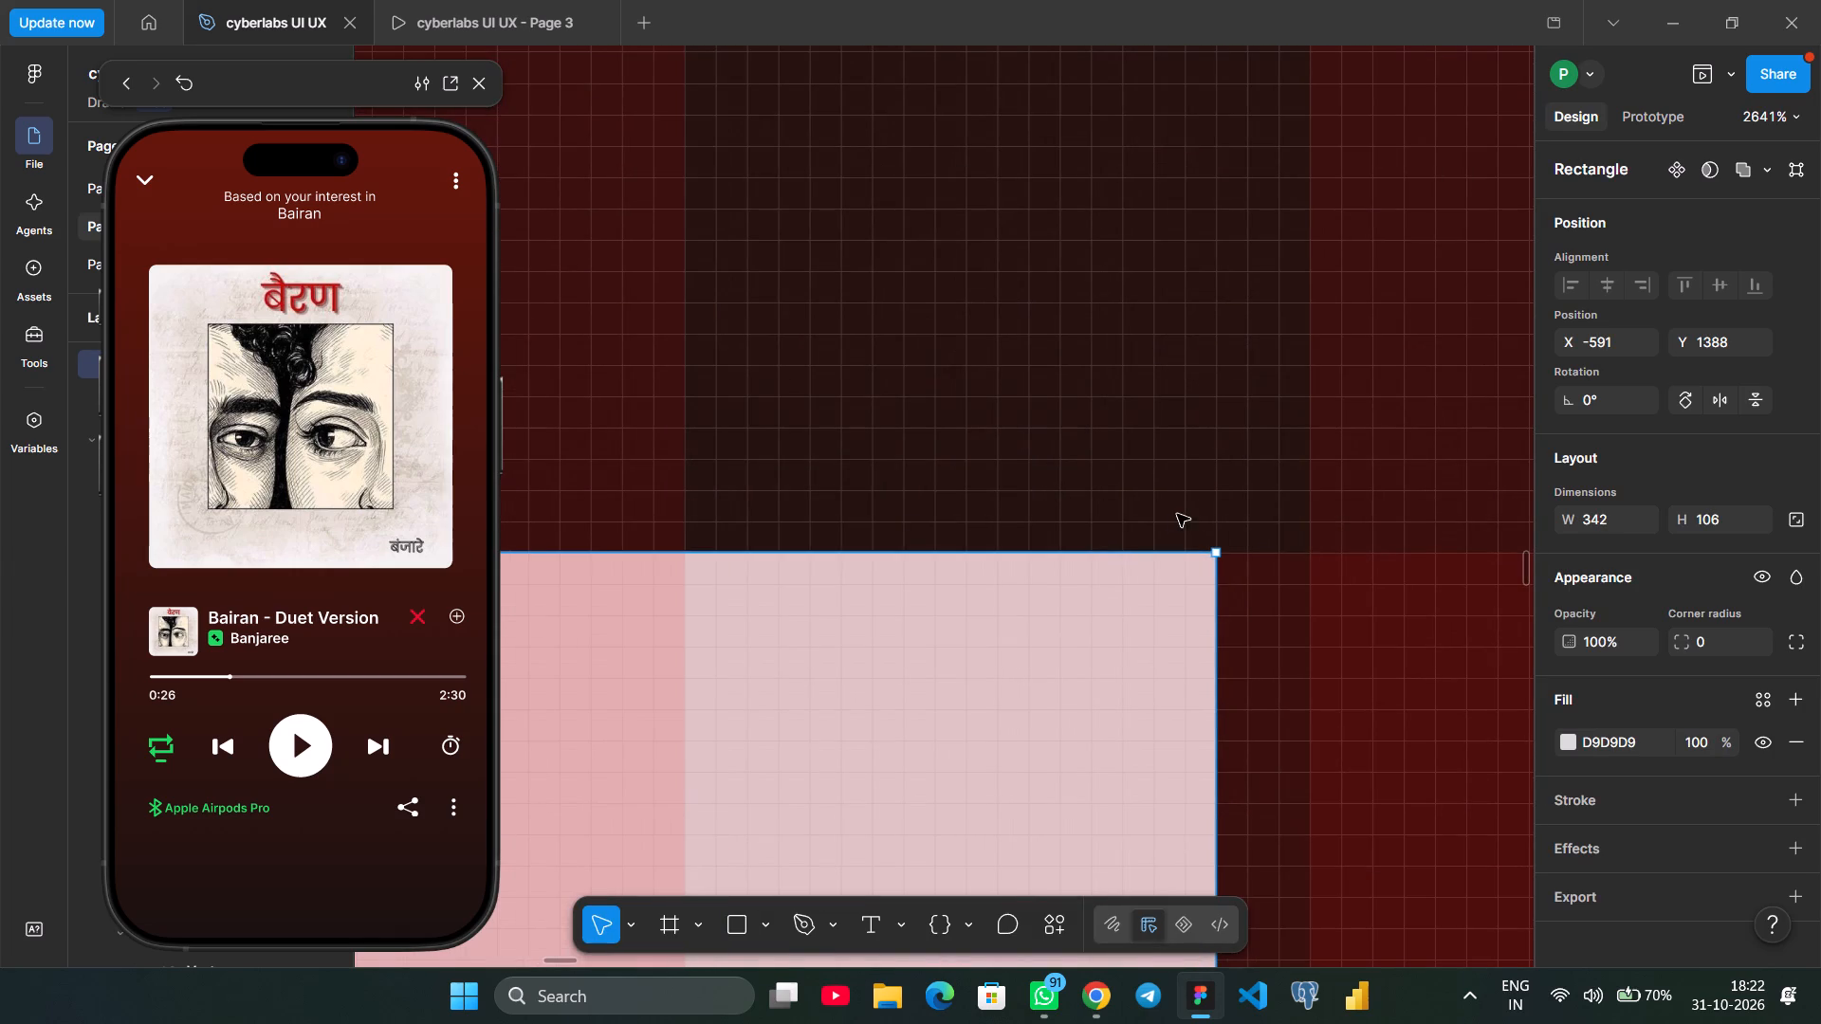
Widen the rectangle on both sides to 358 × 106, starting at X -604, leaving even side margins in the screen.
drag(1223, 701, 1310, 689)
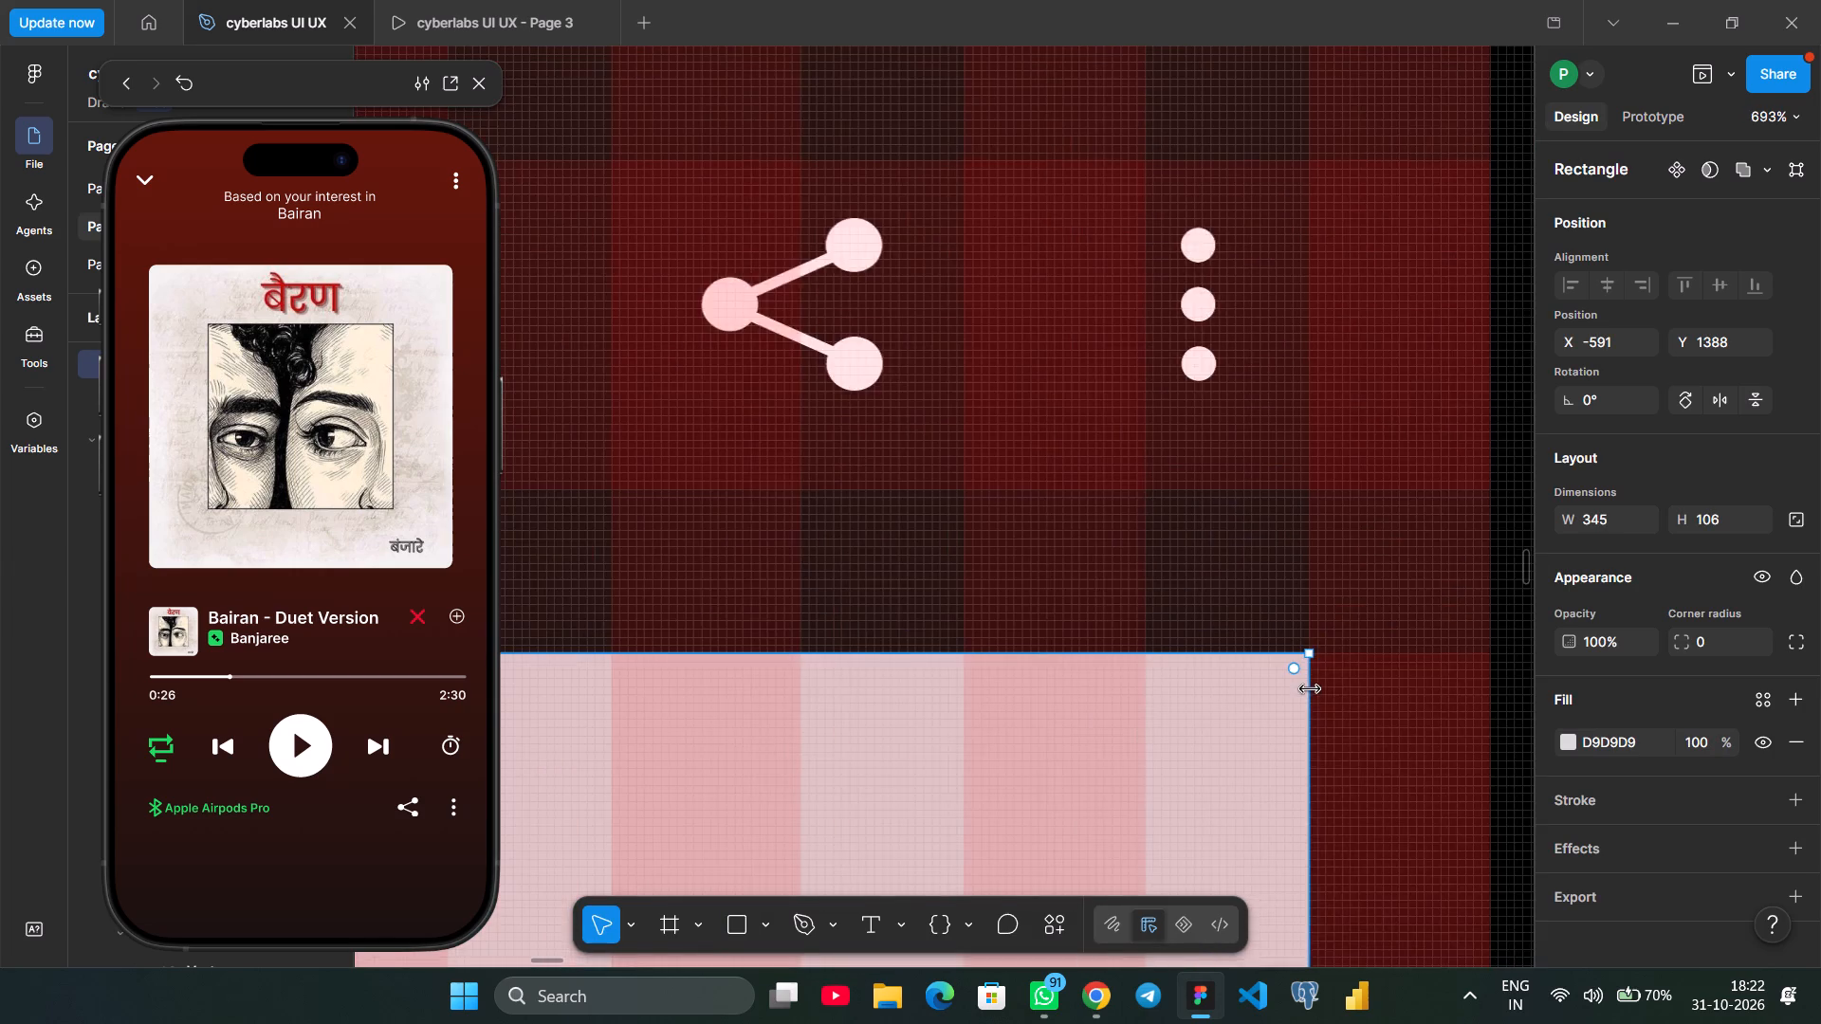
scroll(1310, 689, right, 13)
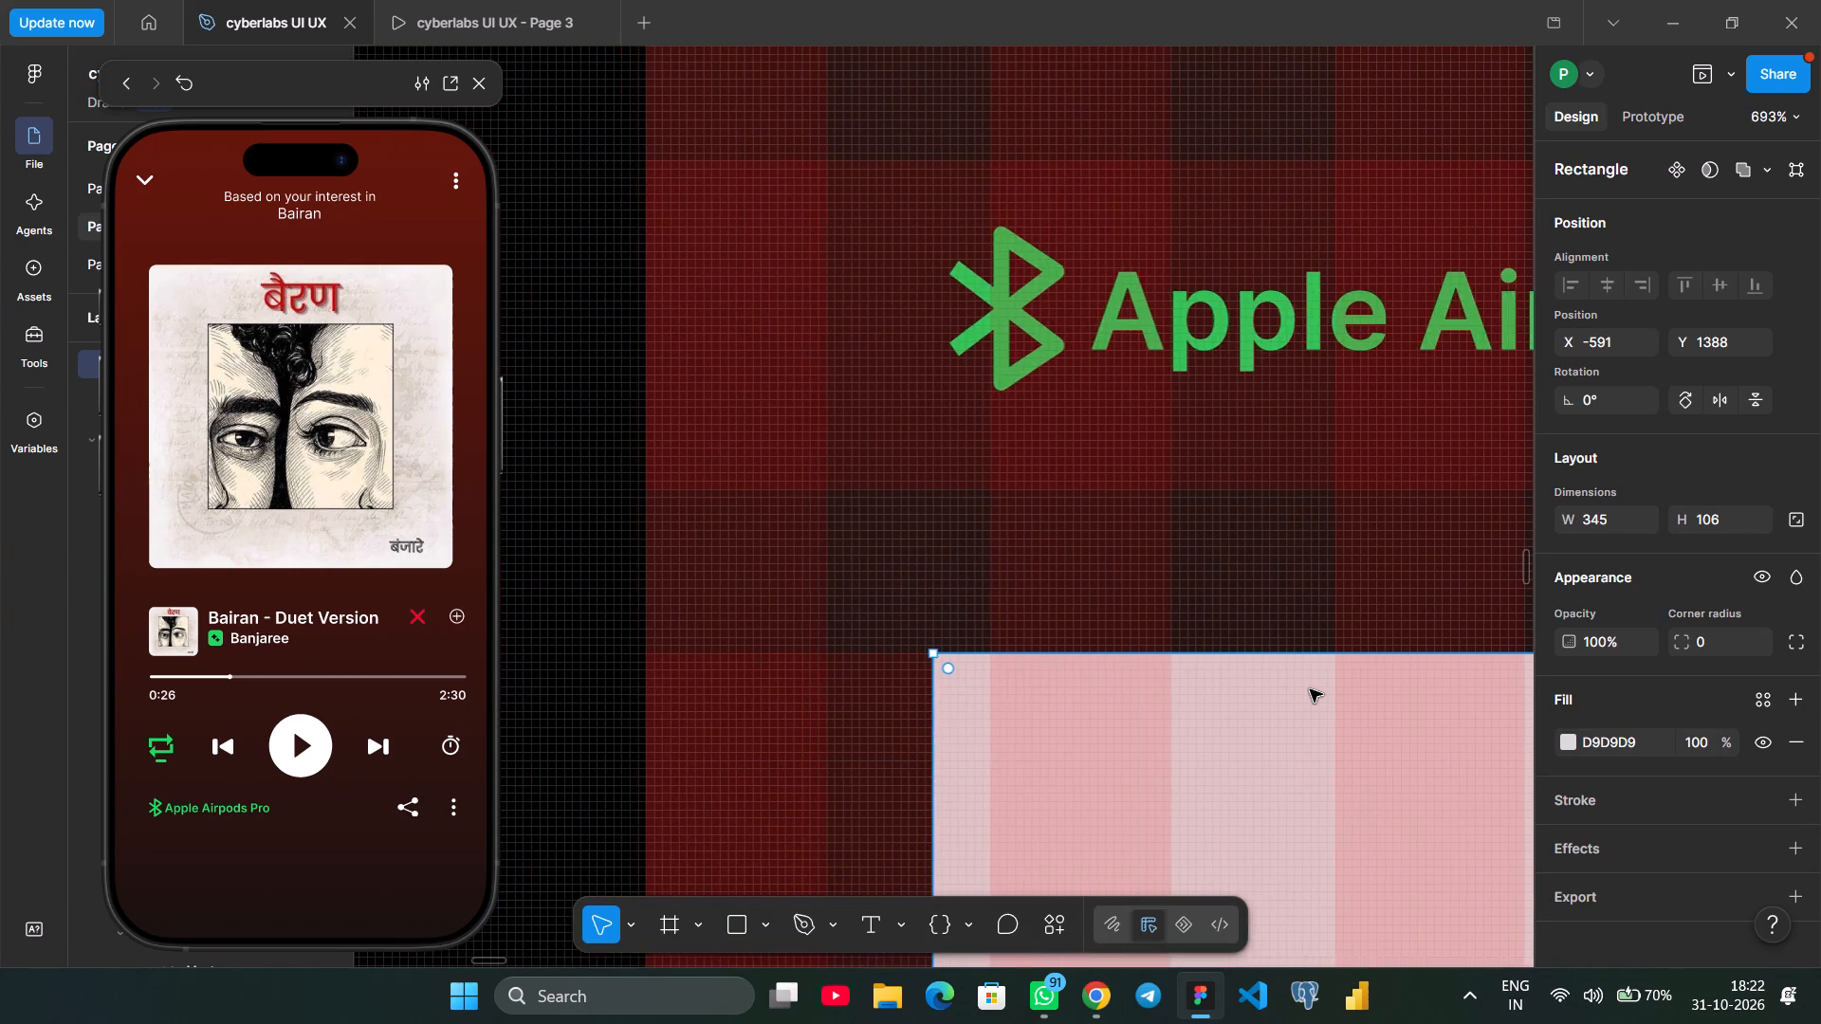
scroll(1310, 689, right, 3)
drag(1113, 687, 895, 681)
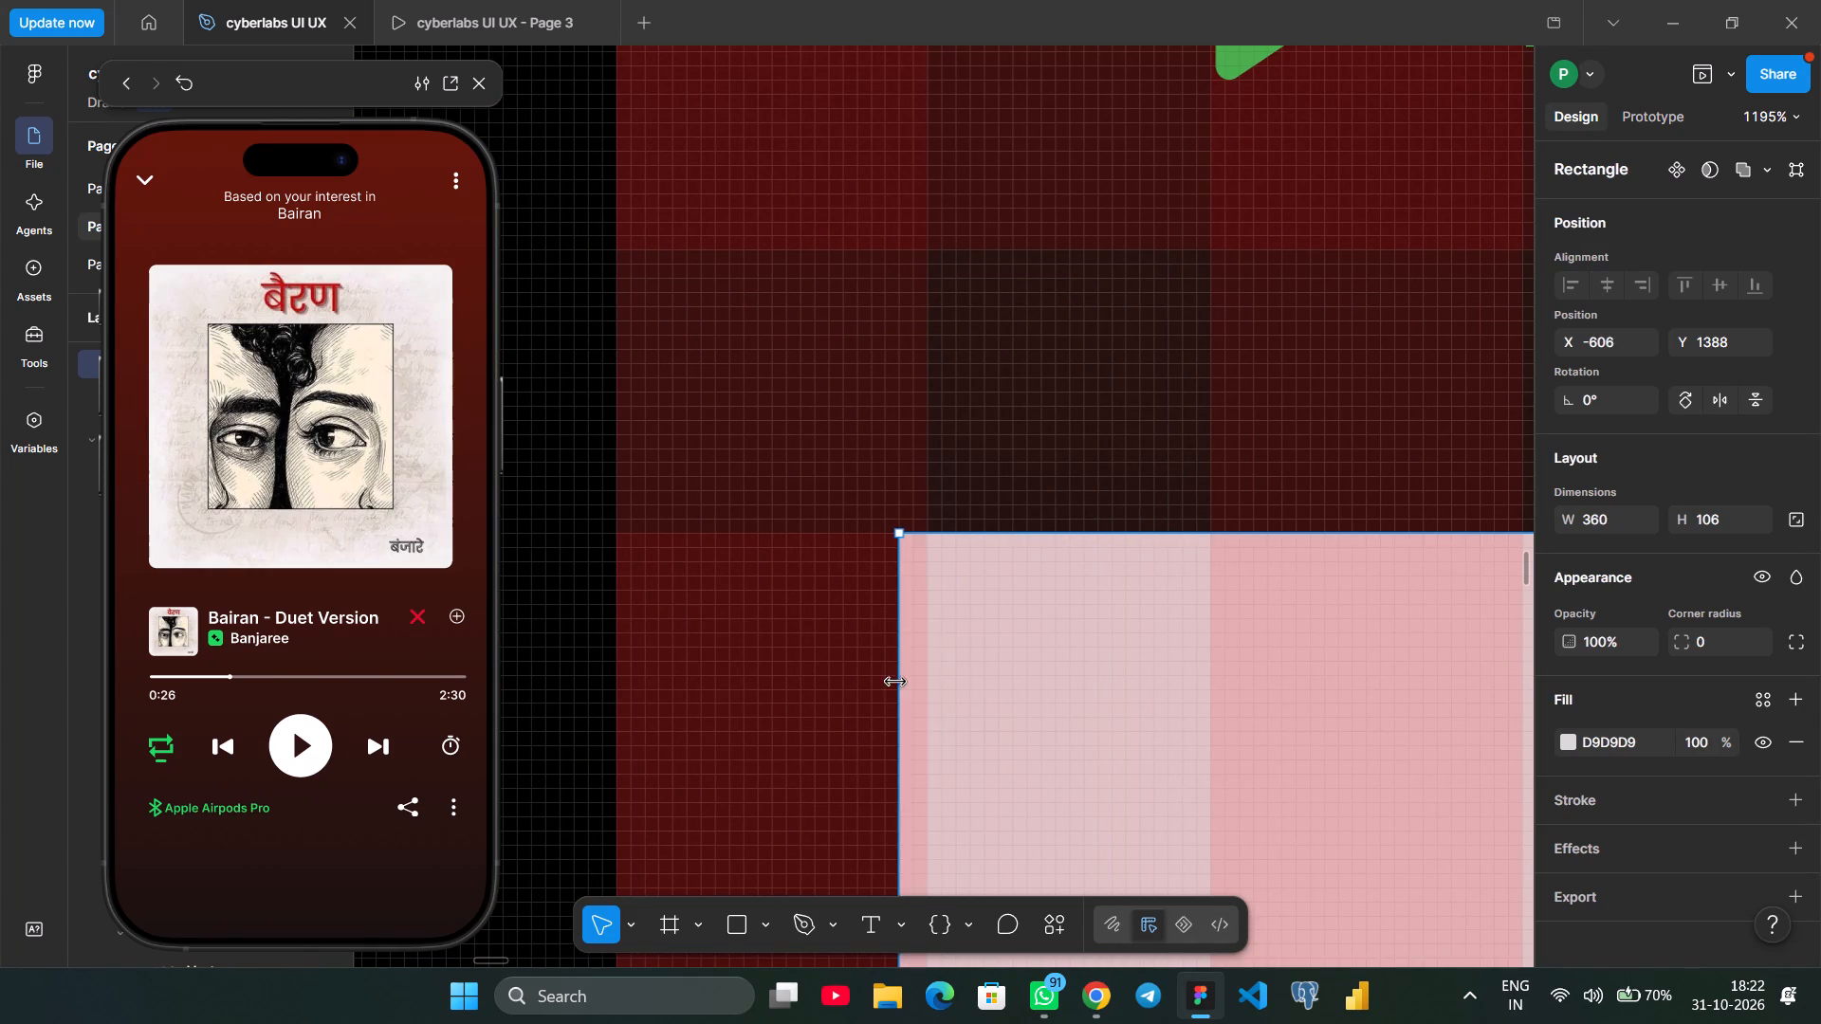
drag(895, 681, 929, 680)
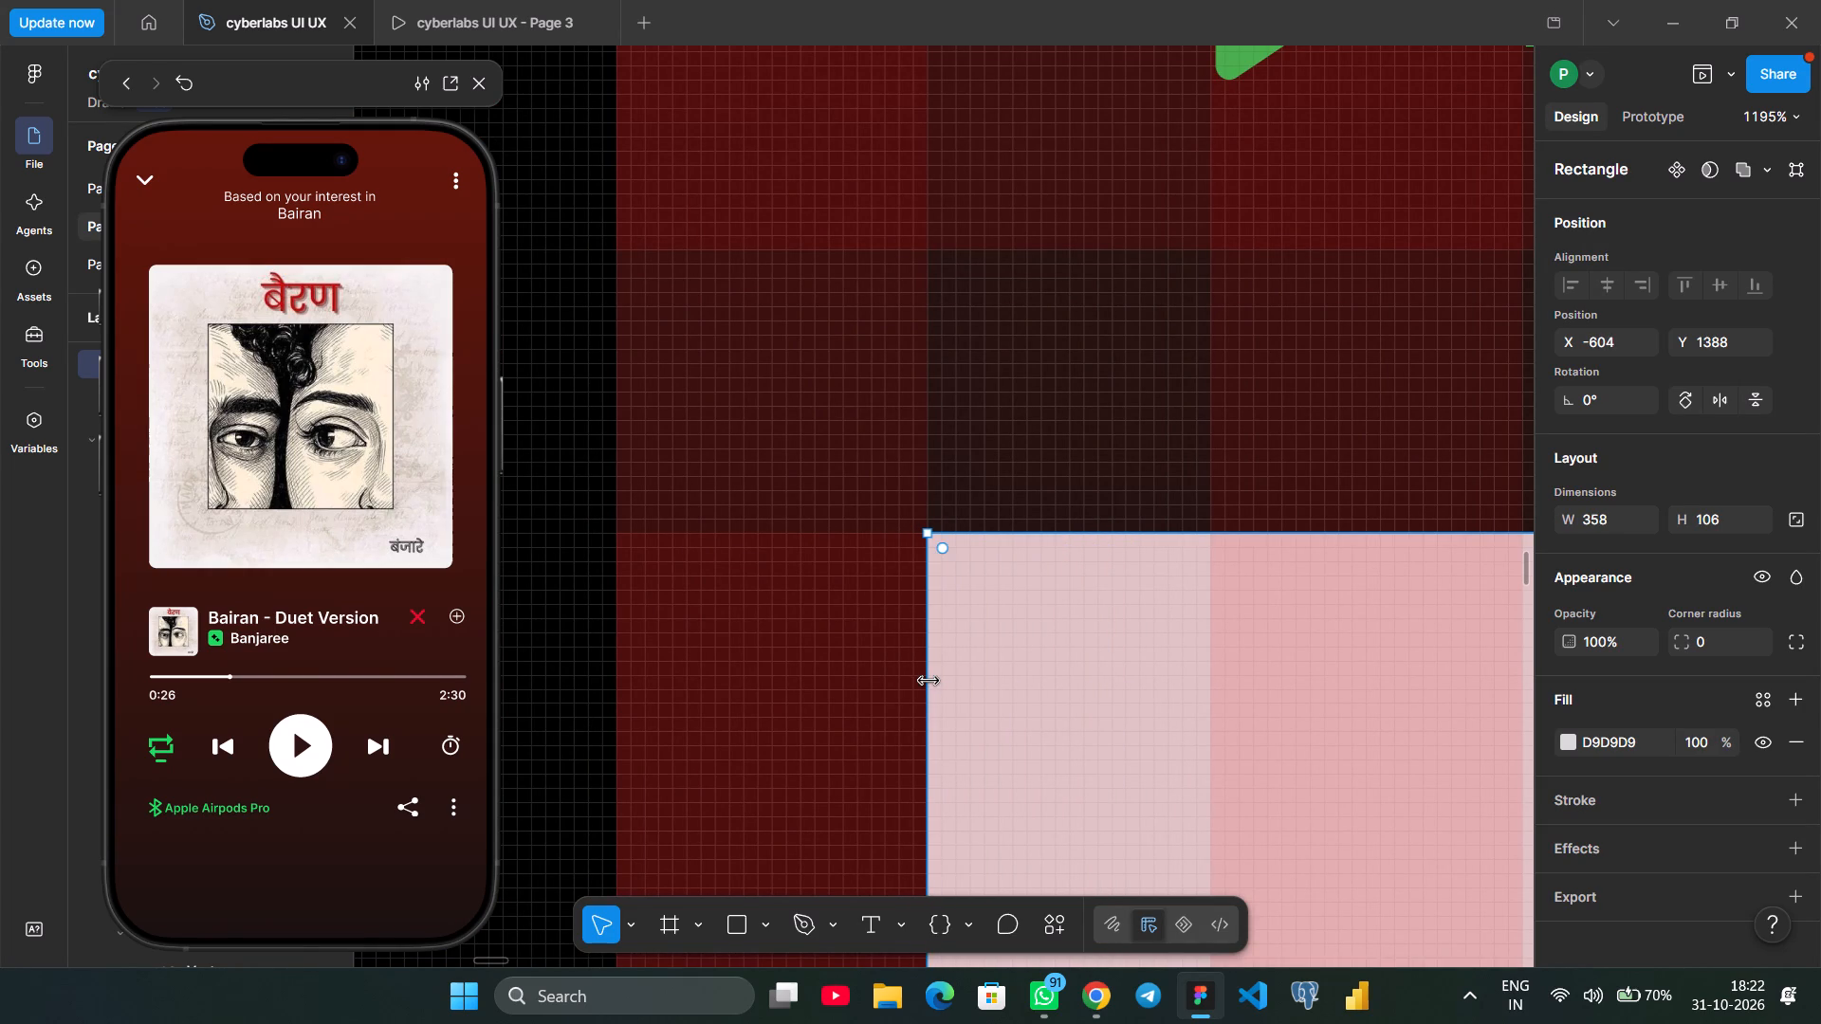
scroll(929, 680, left, 5)
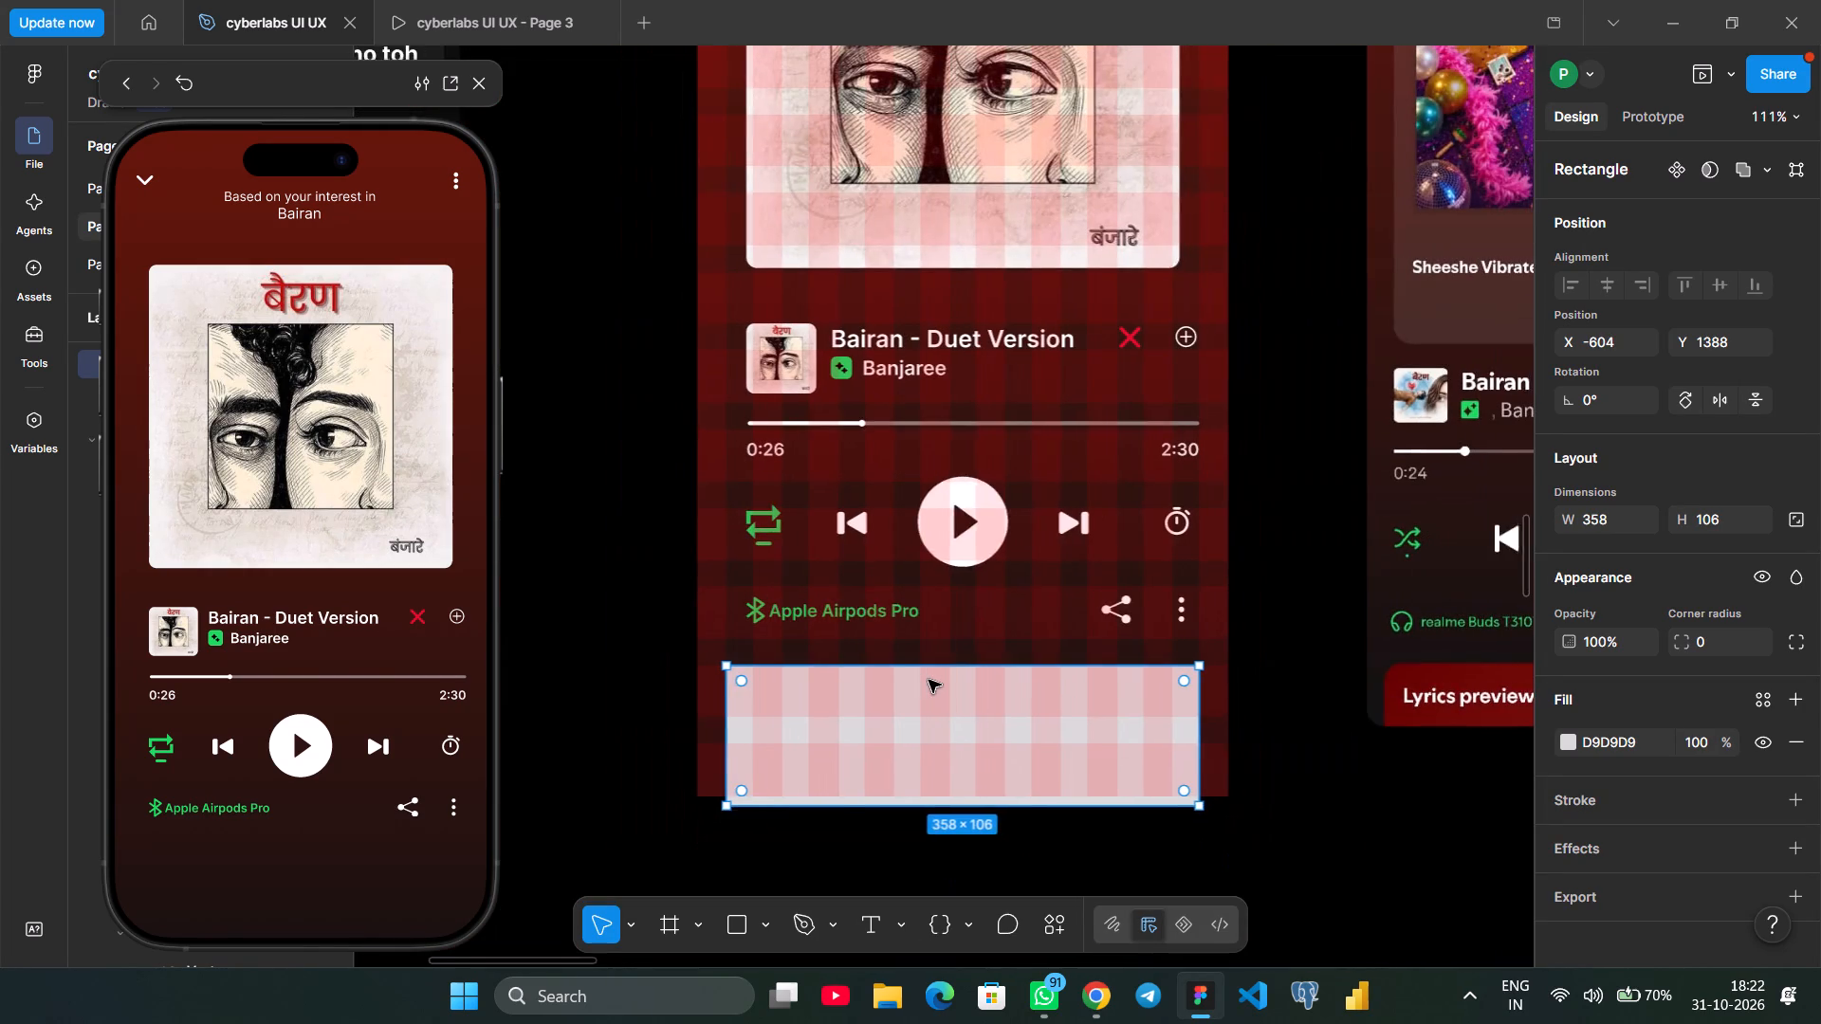
Round only the rectangle's two upper corners with a radius of 10.
scroll(929, 680, left, 1)
click(1787, 649)
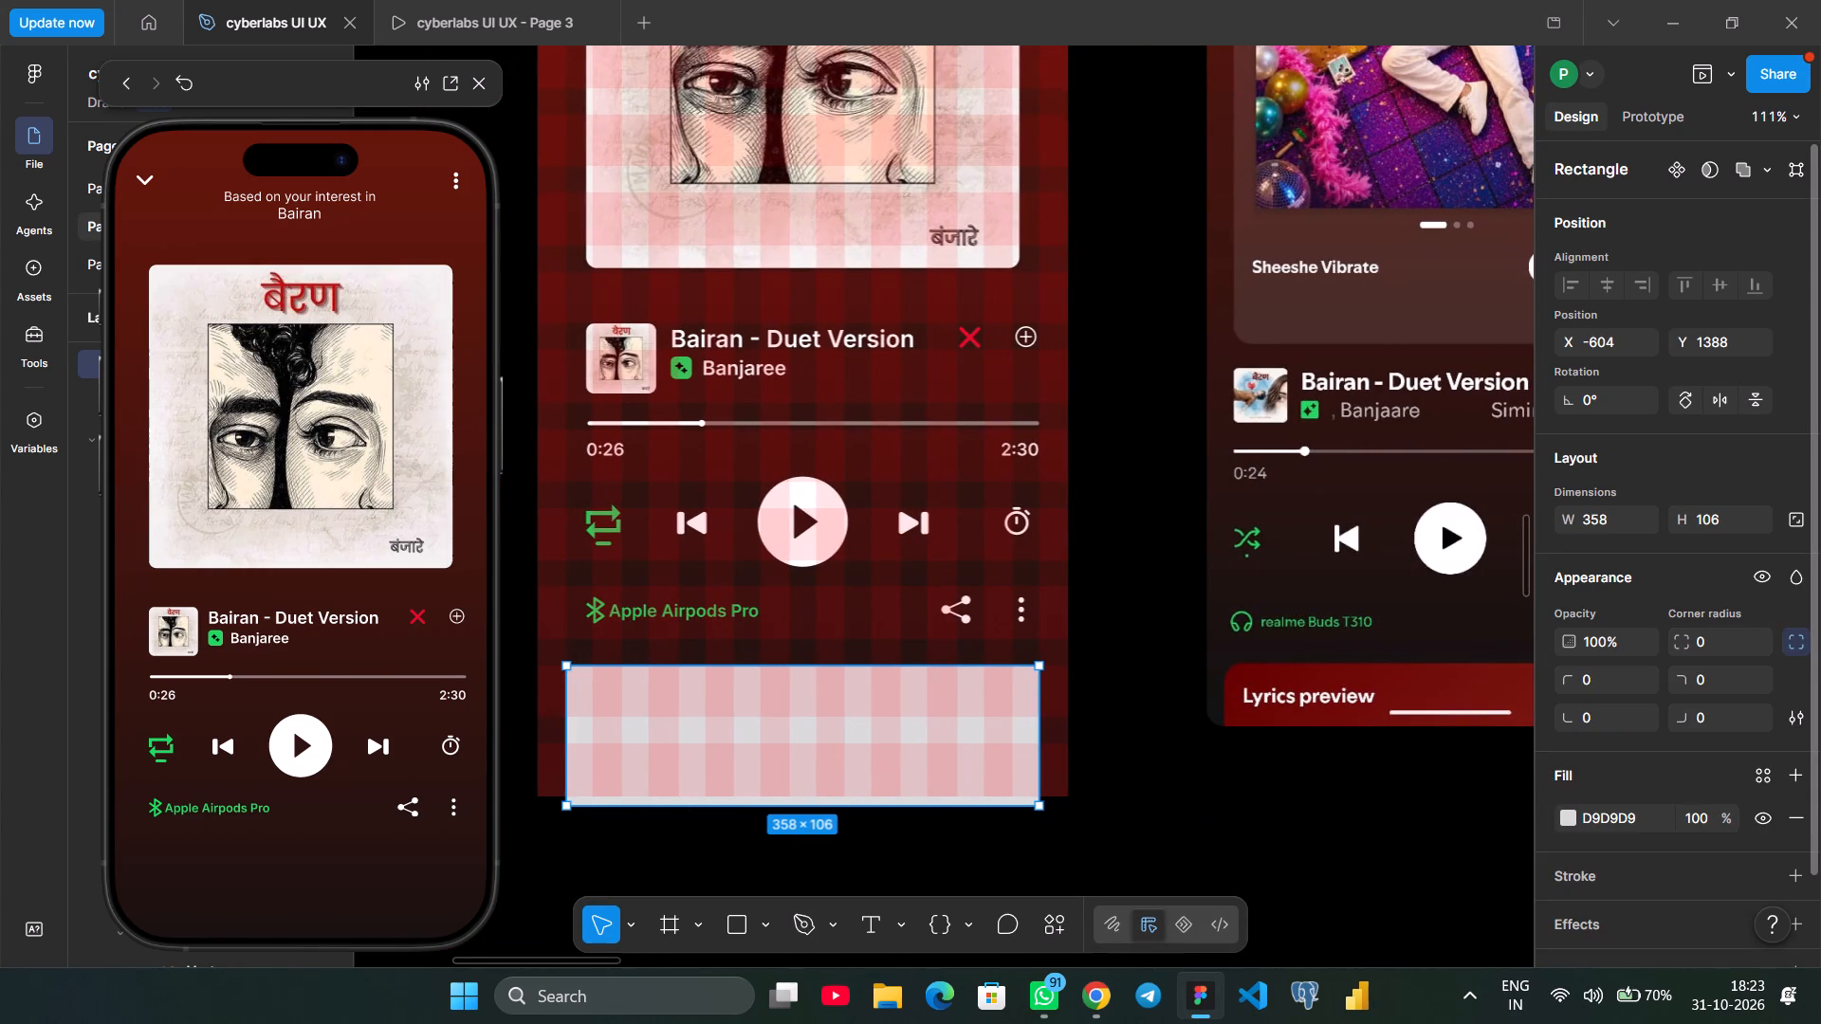
click(1709, 688)
text(10)
key(Return)
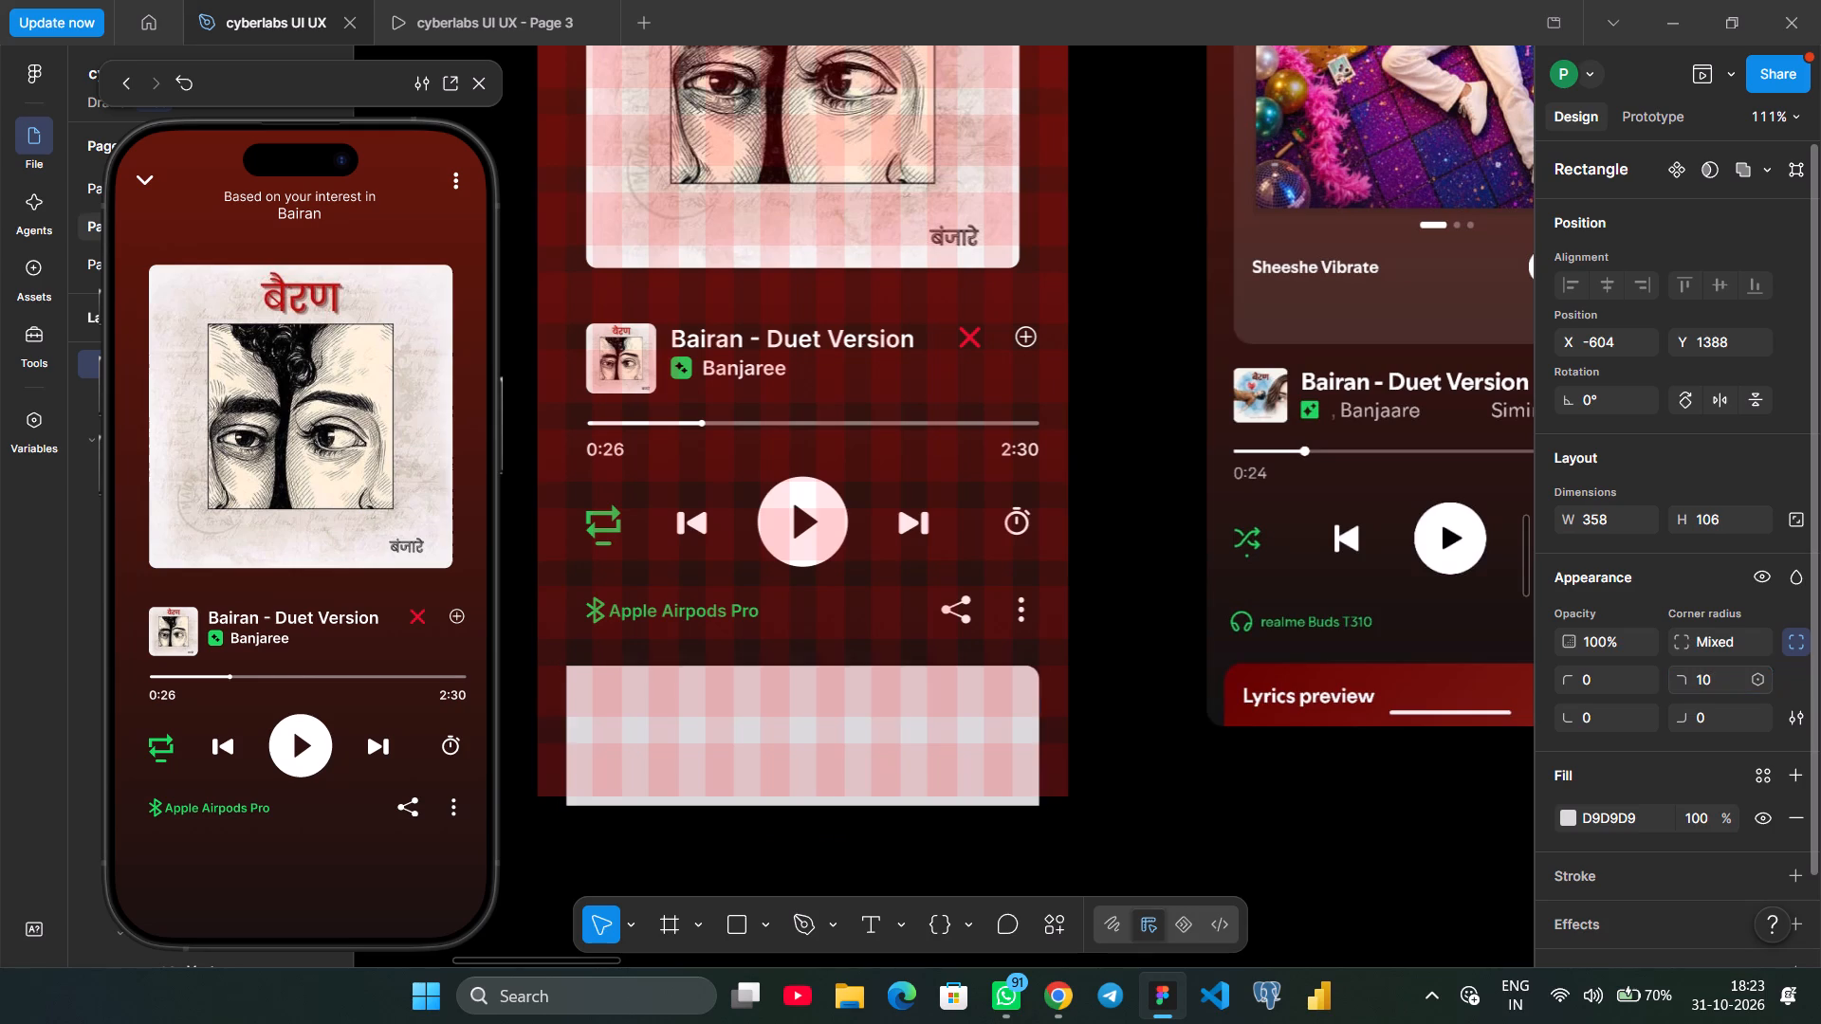
click(1601, 686)
text(10)
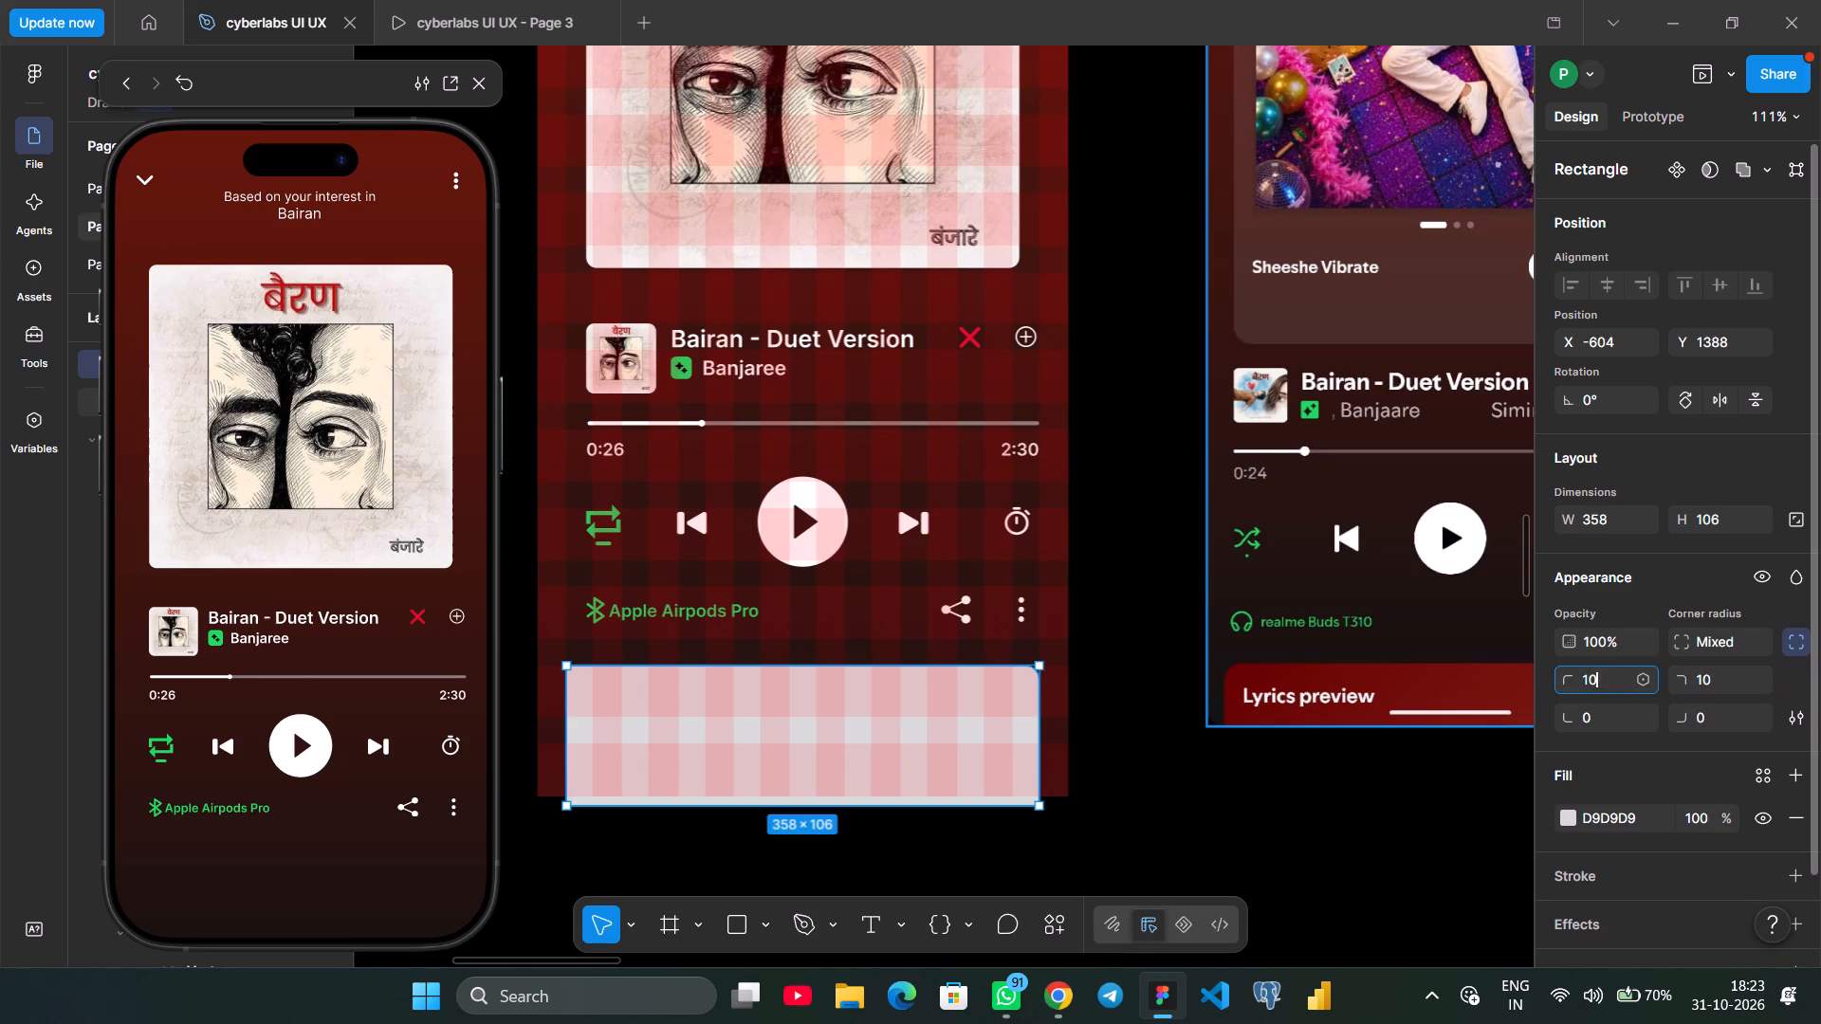
key(Return)
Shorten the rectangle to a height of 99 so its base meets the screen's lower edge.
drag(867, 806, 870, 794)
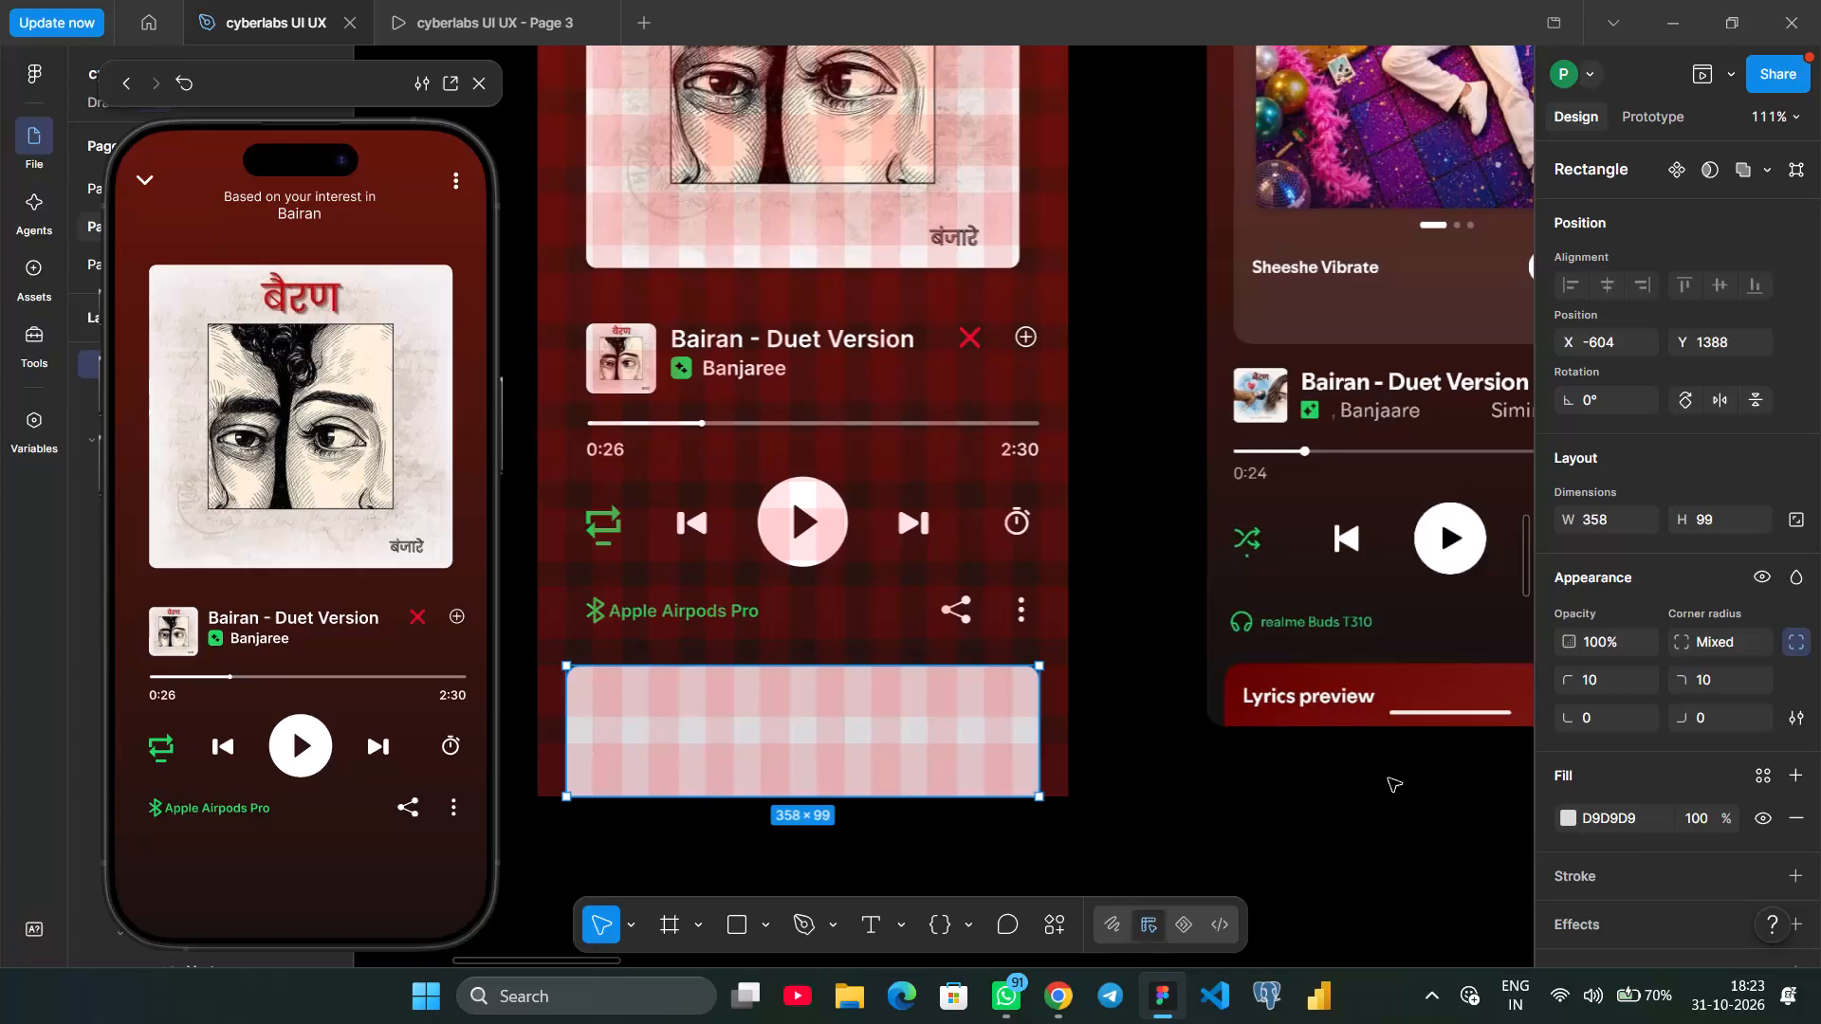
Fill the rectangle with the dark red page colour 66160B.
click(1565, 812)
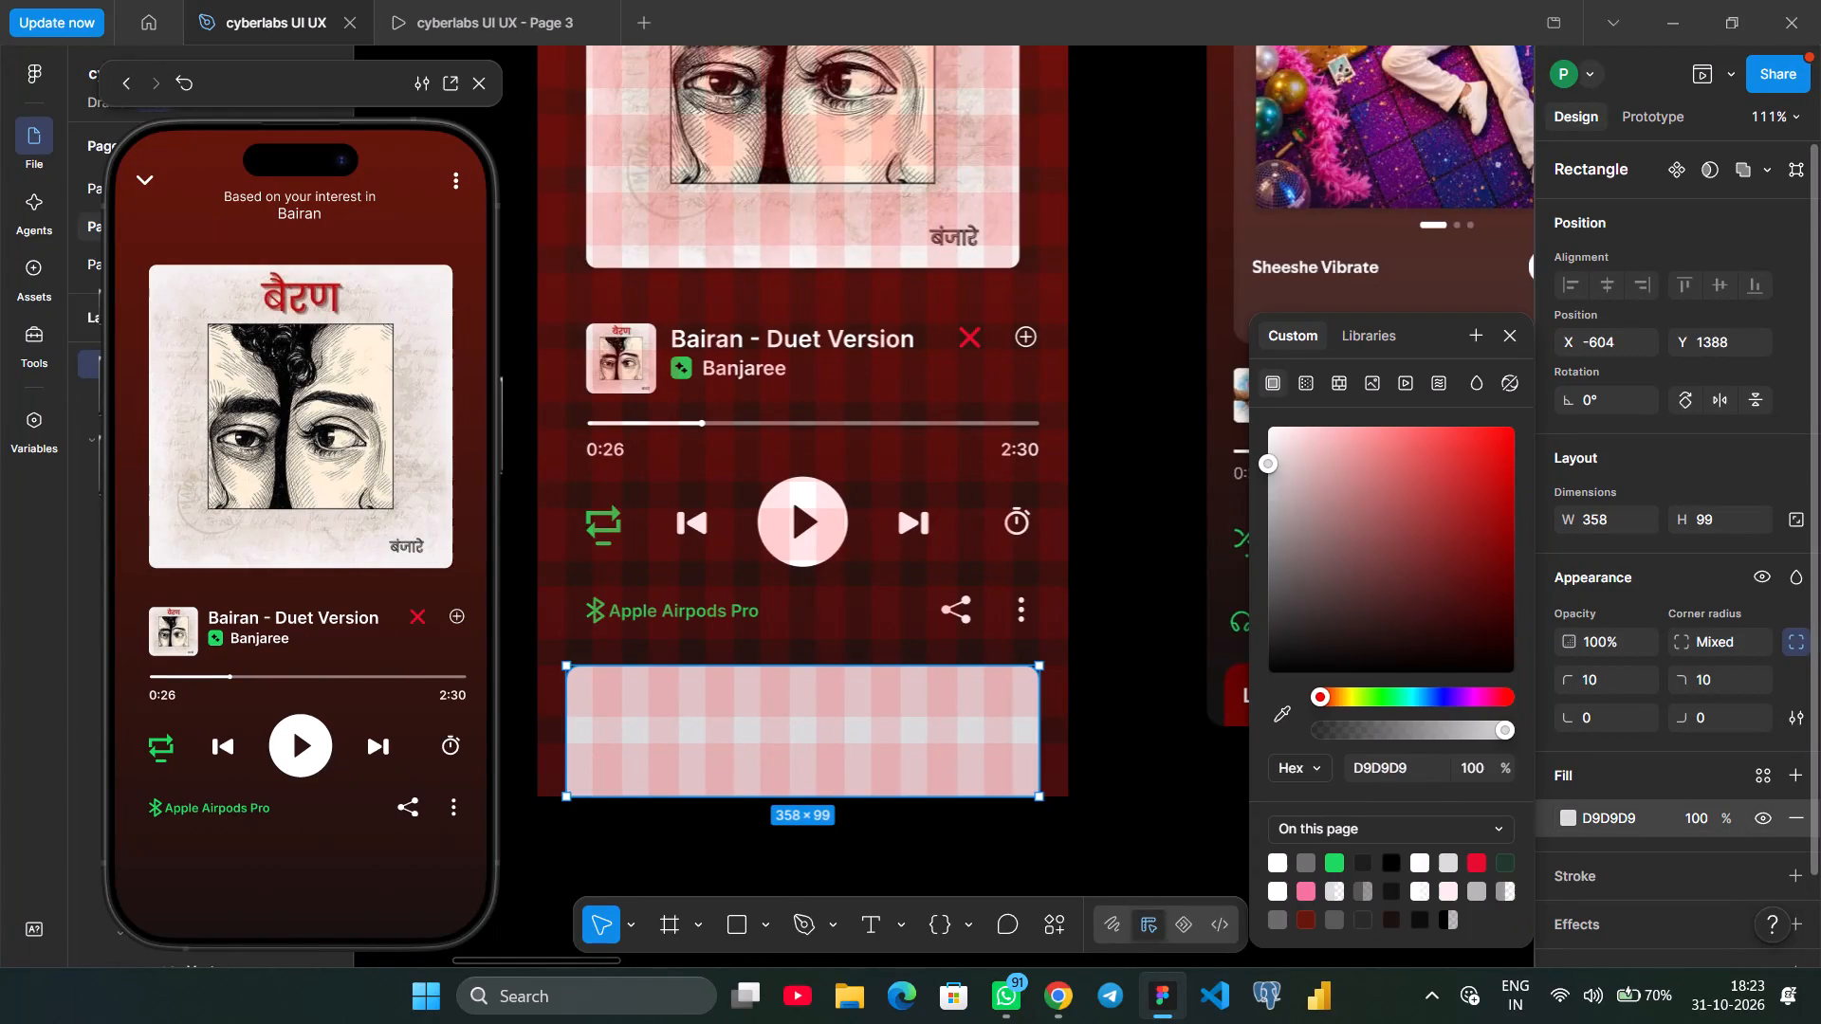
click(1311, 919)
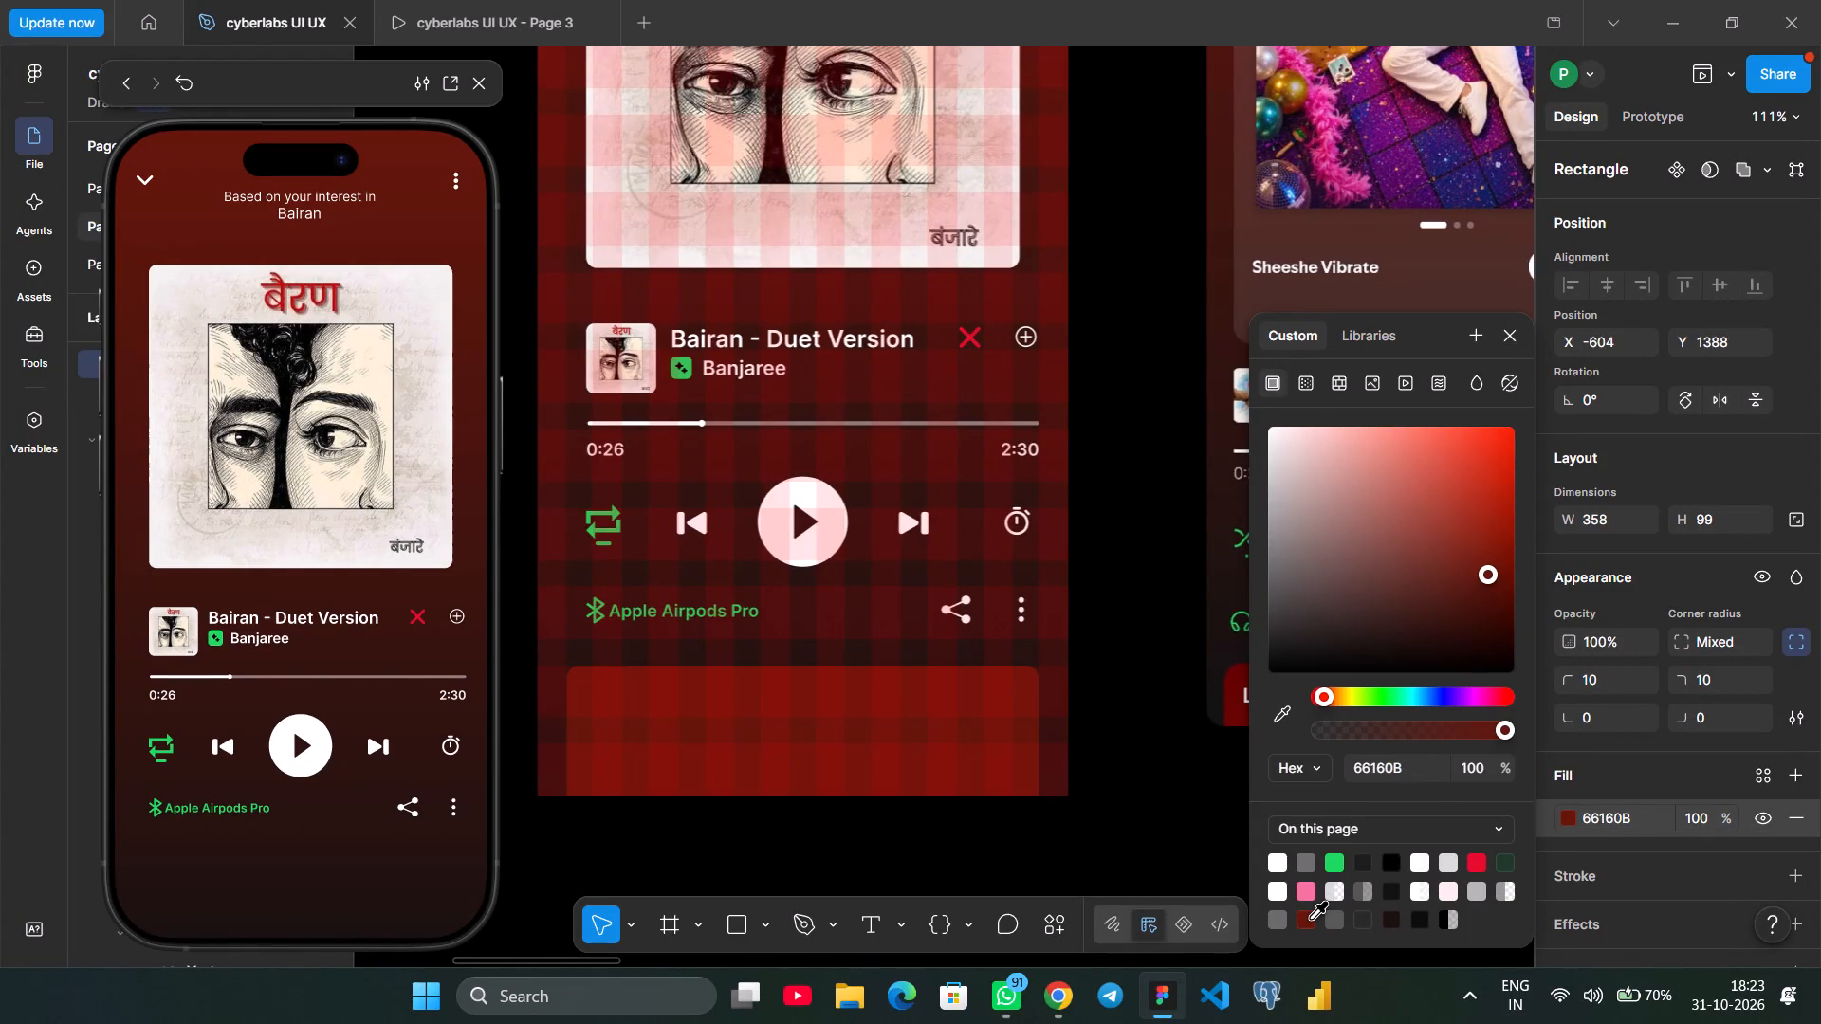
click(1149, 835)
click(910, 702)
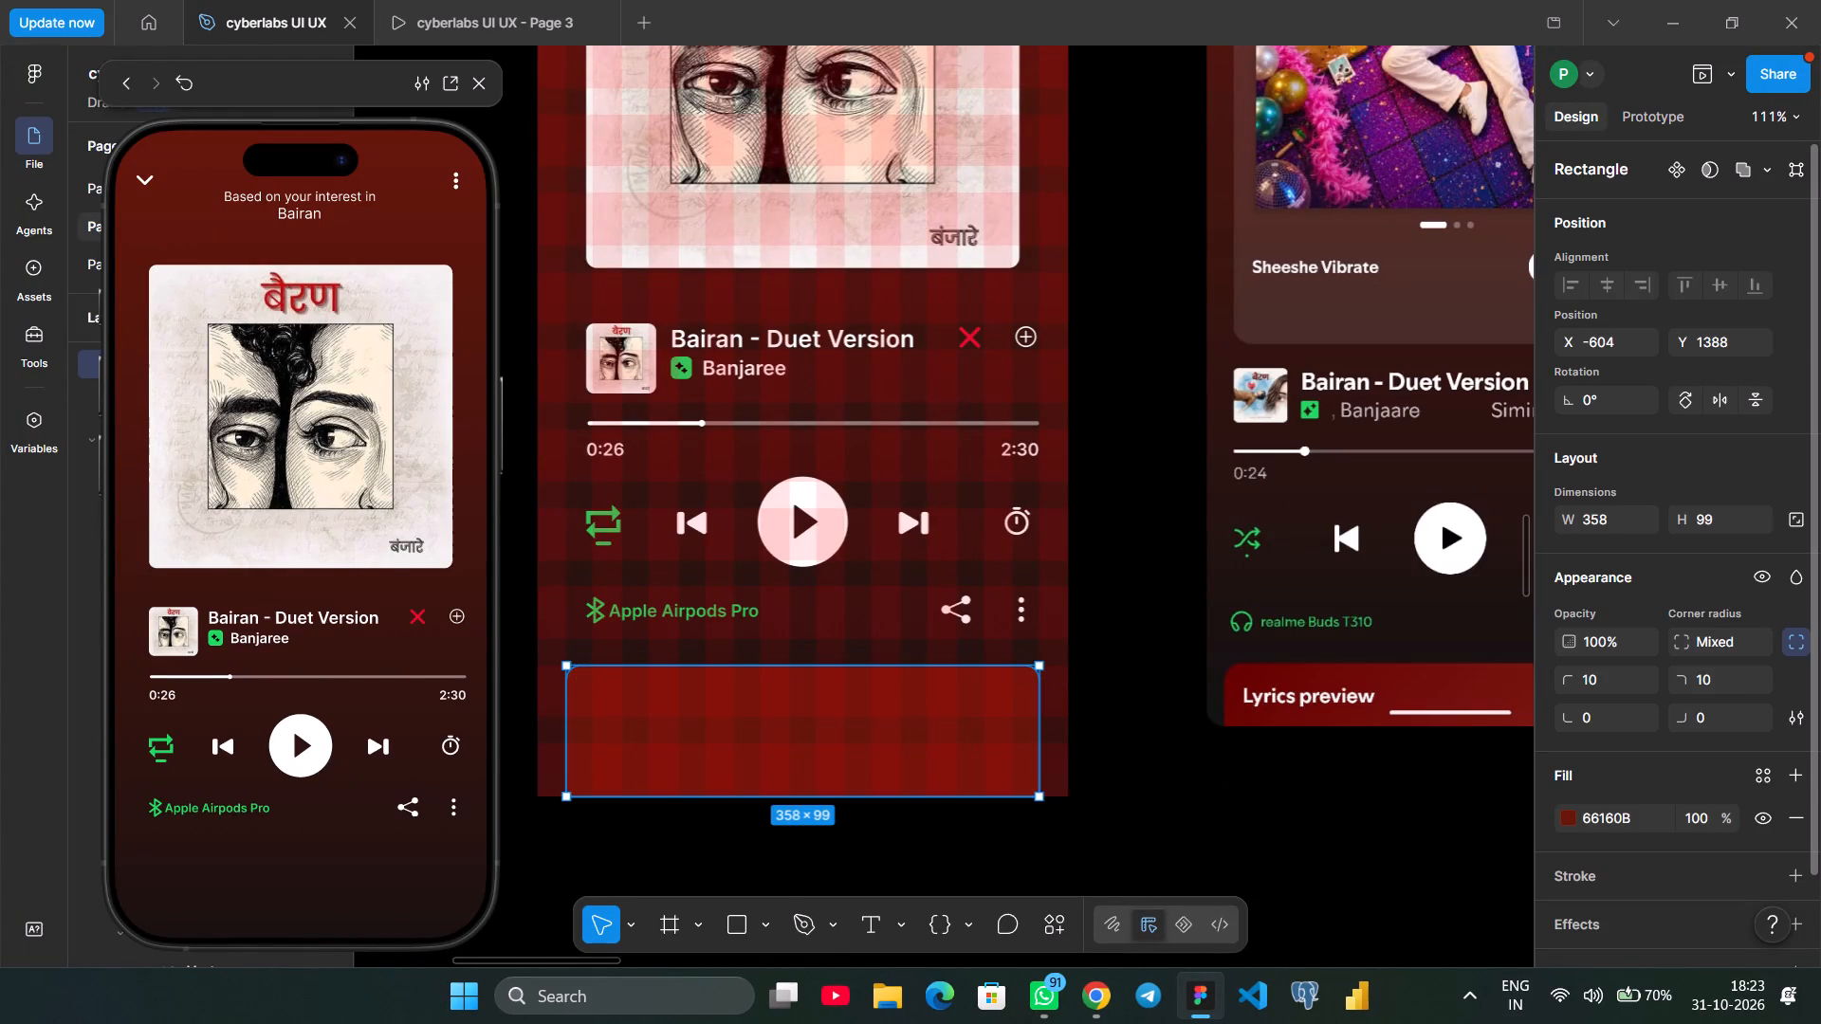
Fill the rectangle with the bright red page colour E60D2D.
click(1569, 822)
click(1474, 855)
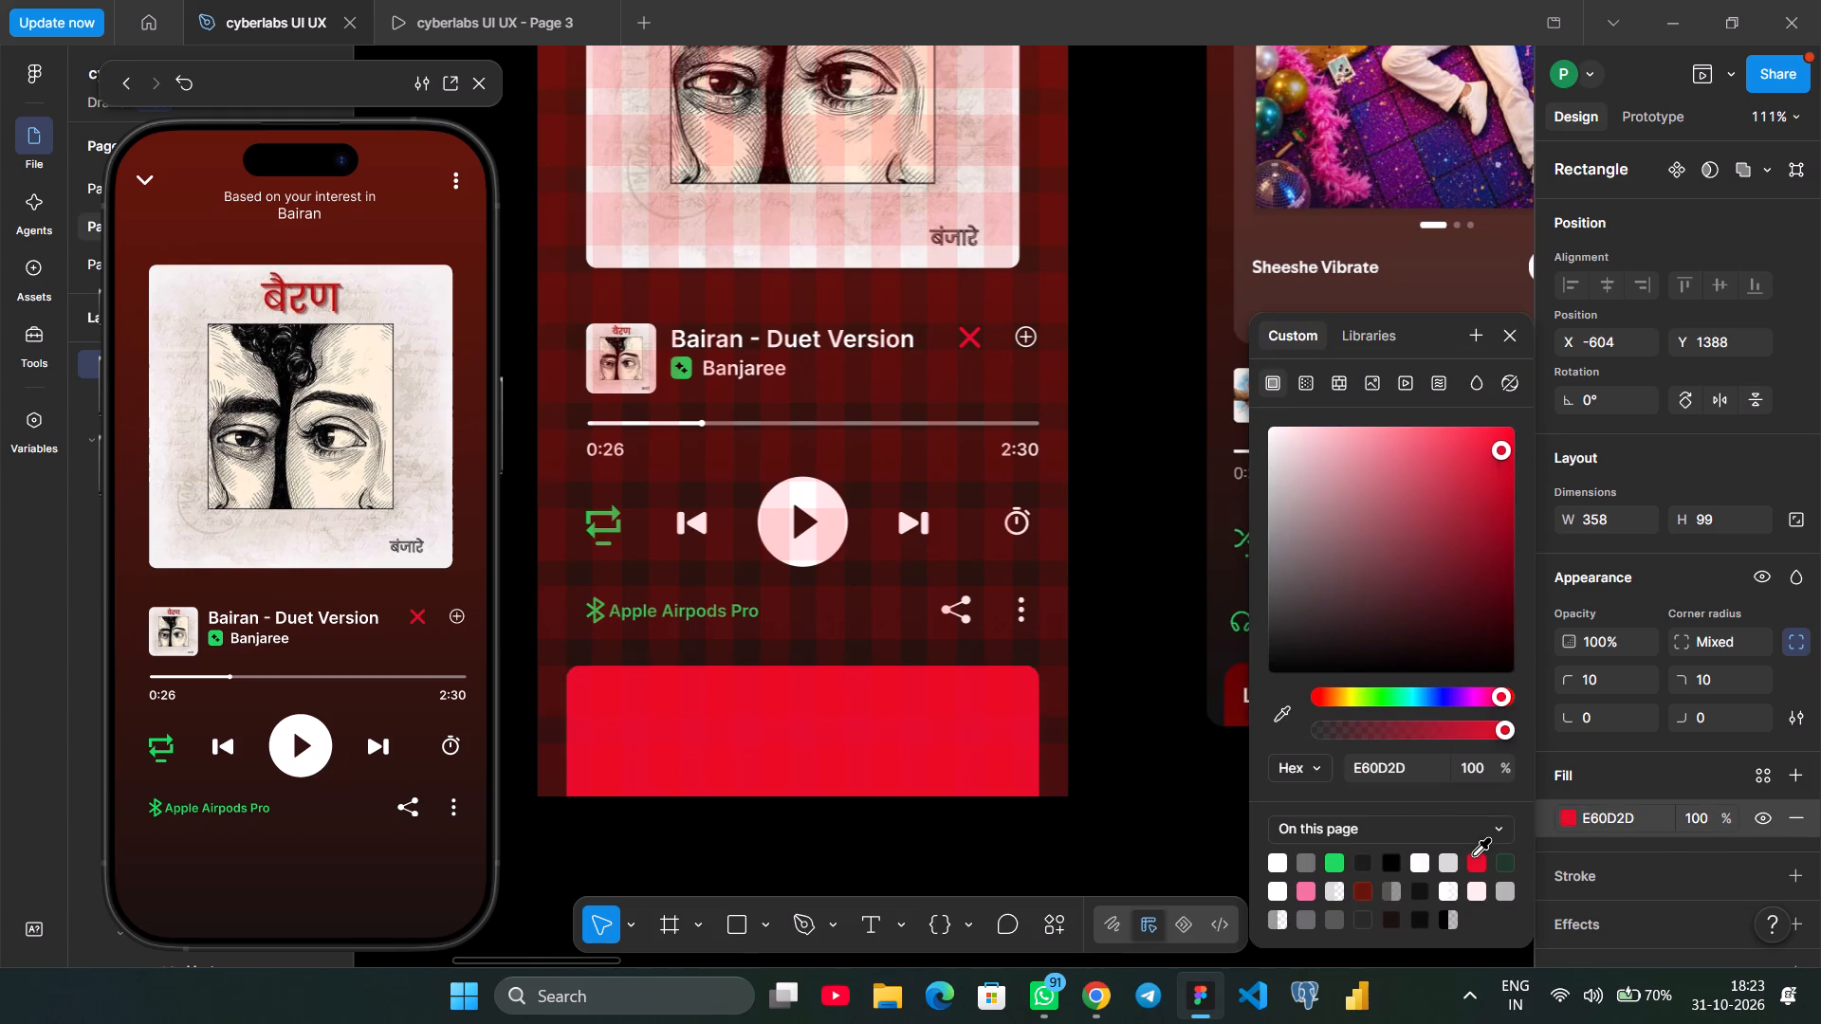
click(1154, 790)
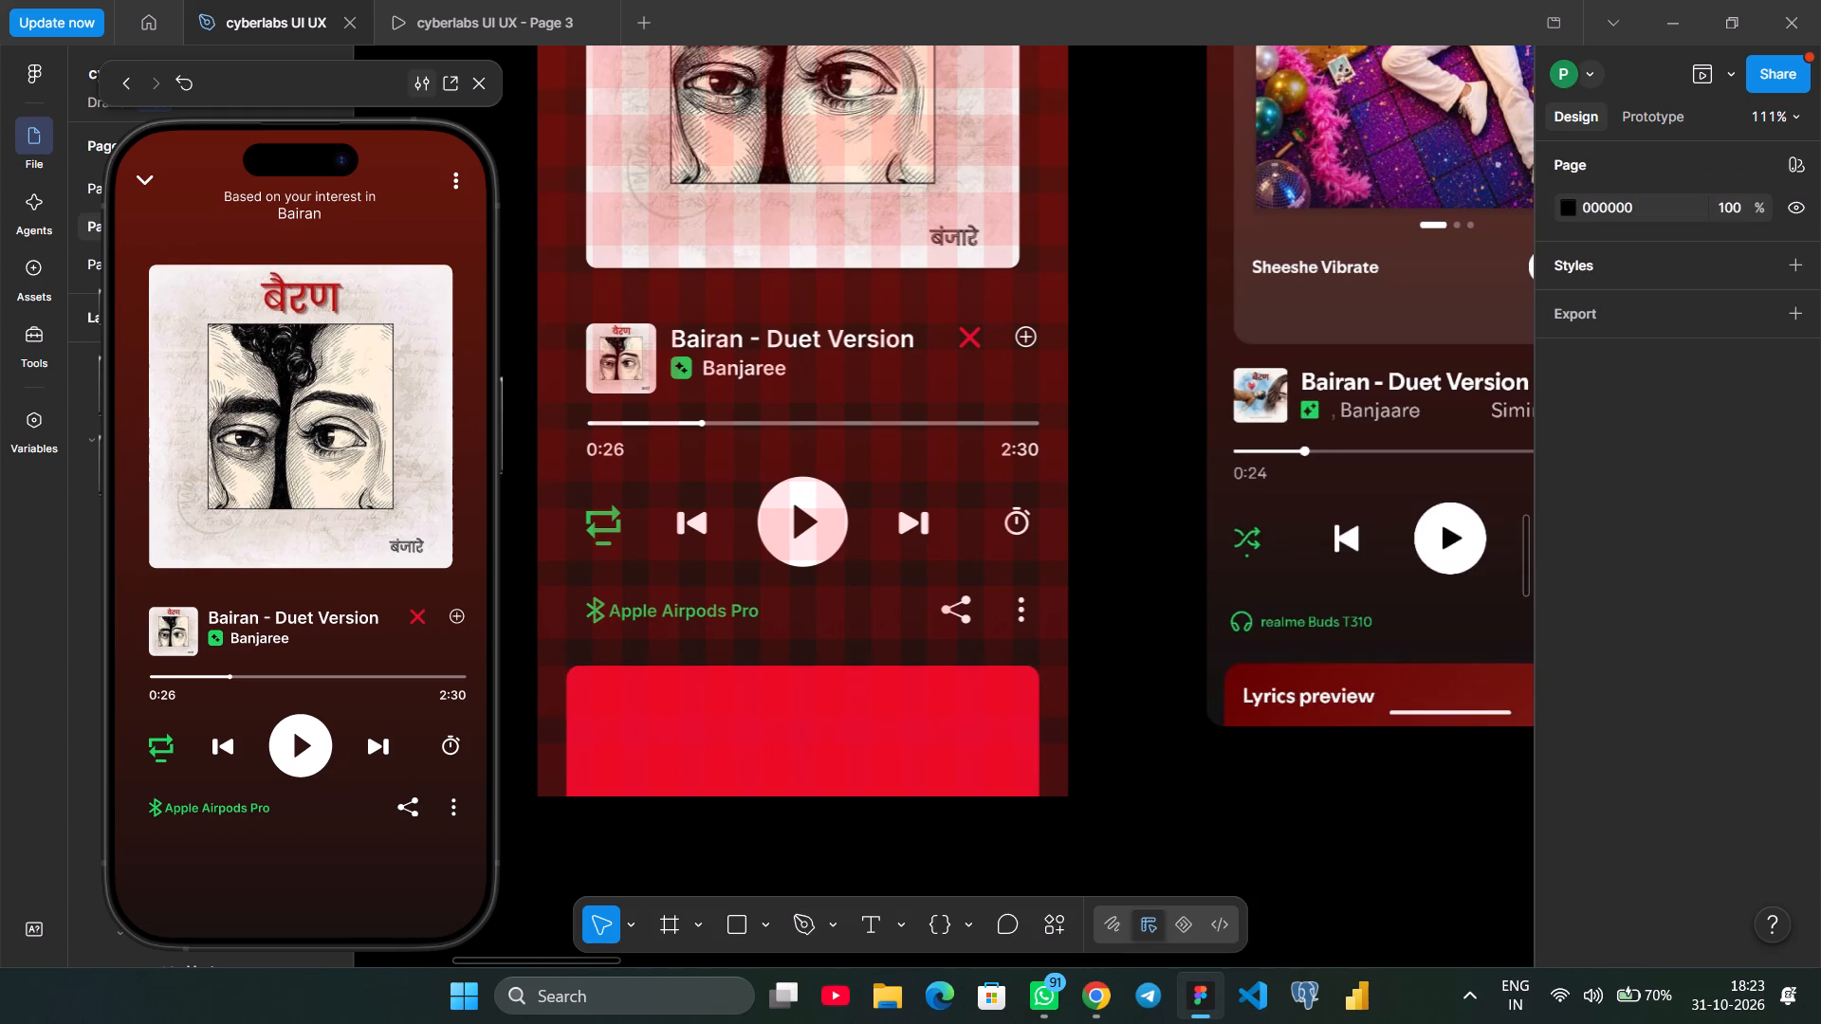
Restart the prototype preview, then close and reopen it for the iPhone 17 - 2 frame to check the red rectangle.
click(181, 80)
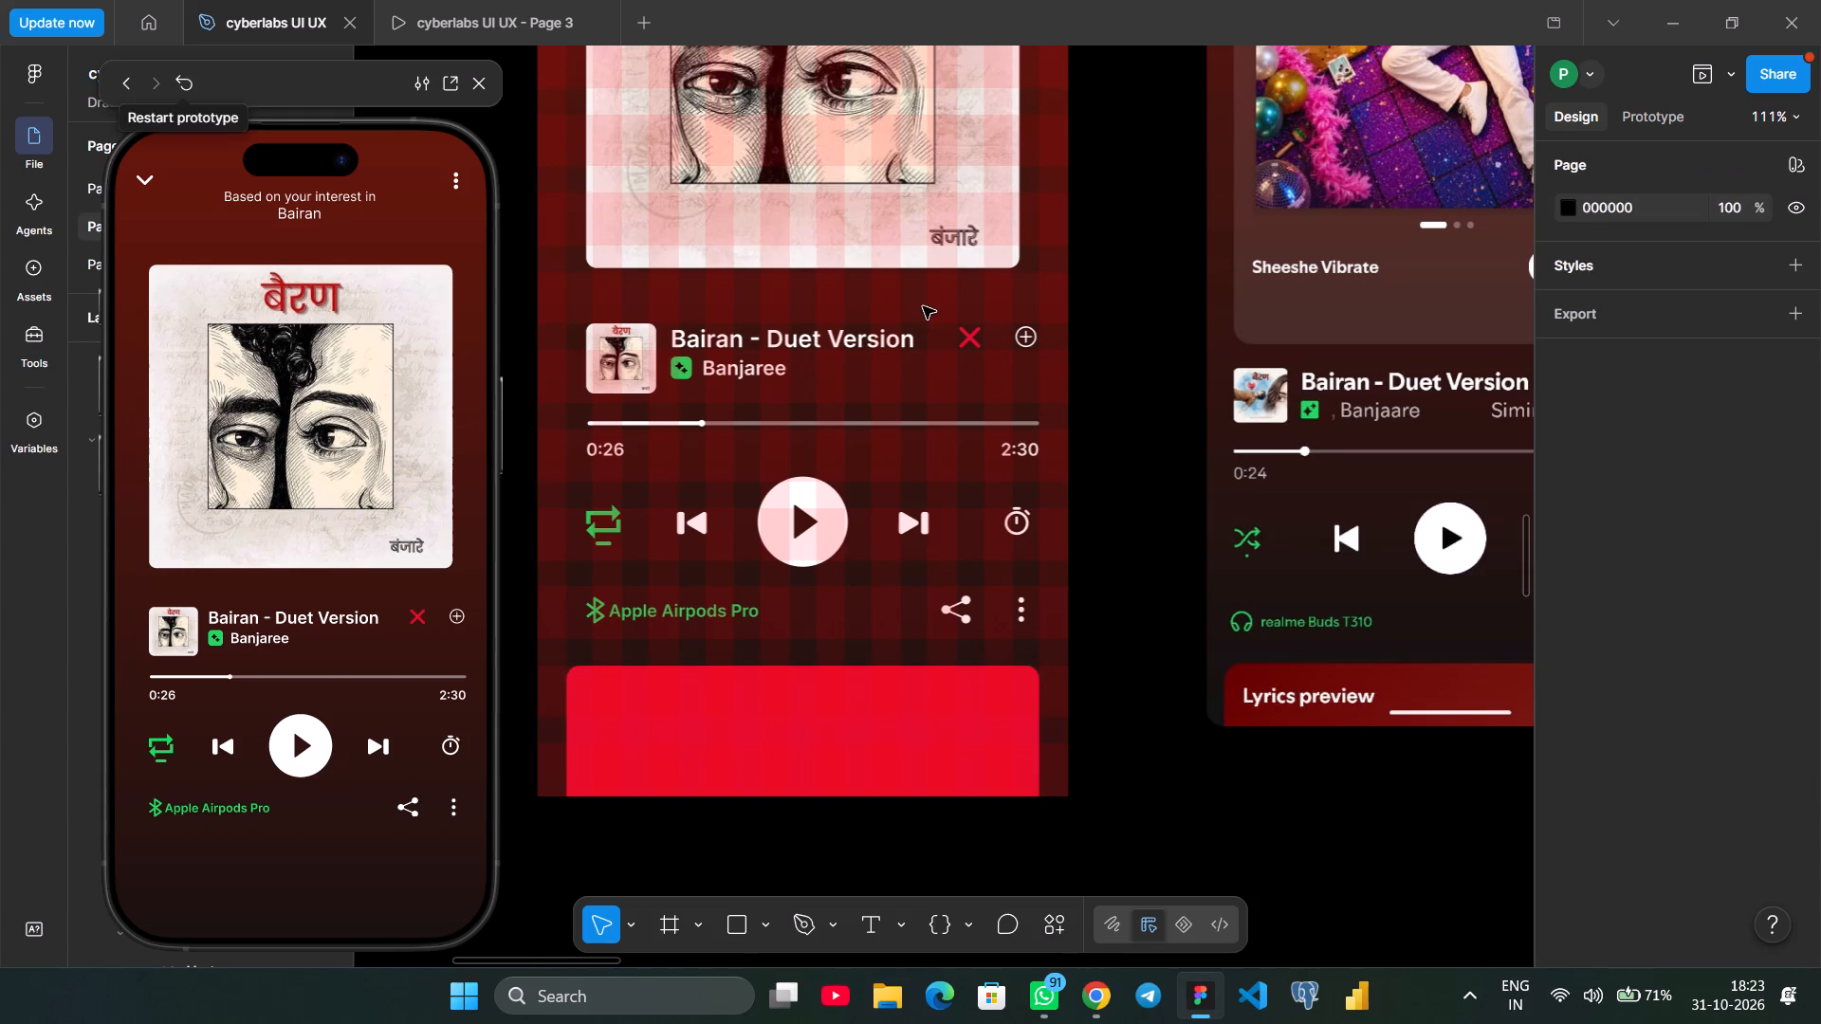
scroll(923, 306, up, 2)
click(1050, 297)
scroll(1050, 297, up, 1)
click(728, 205)
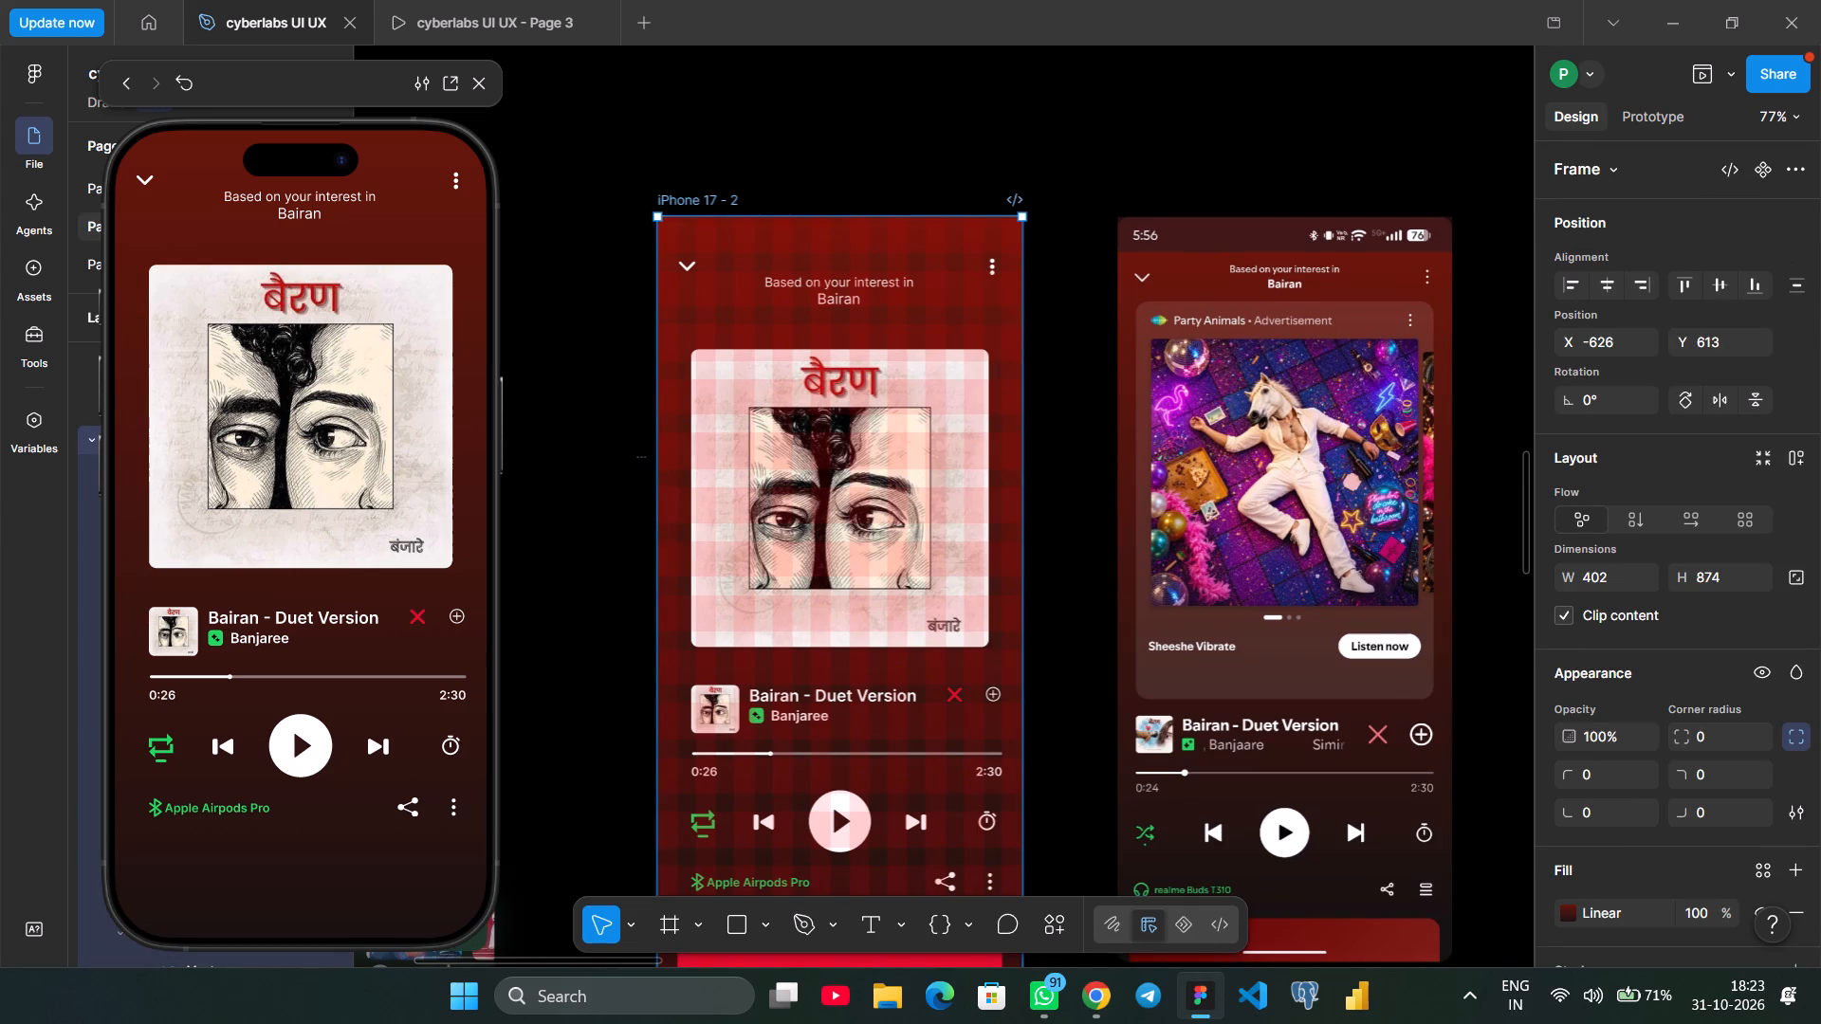
click(476, 77)
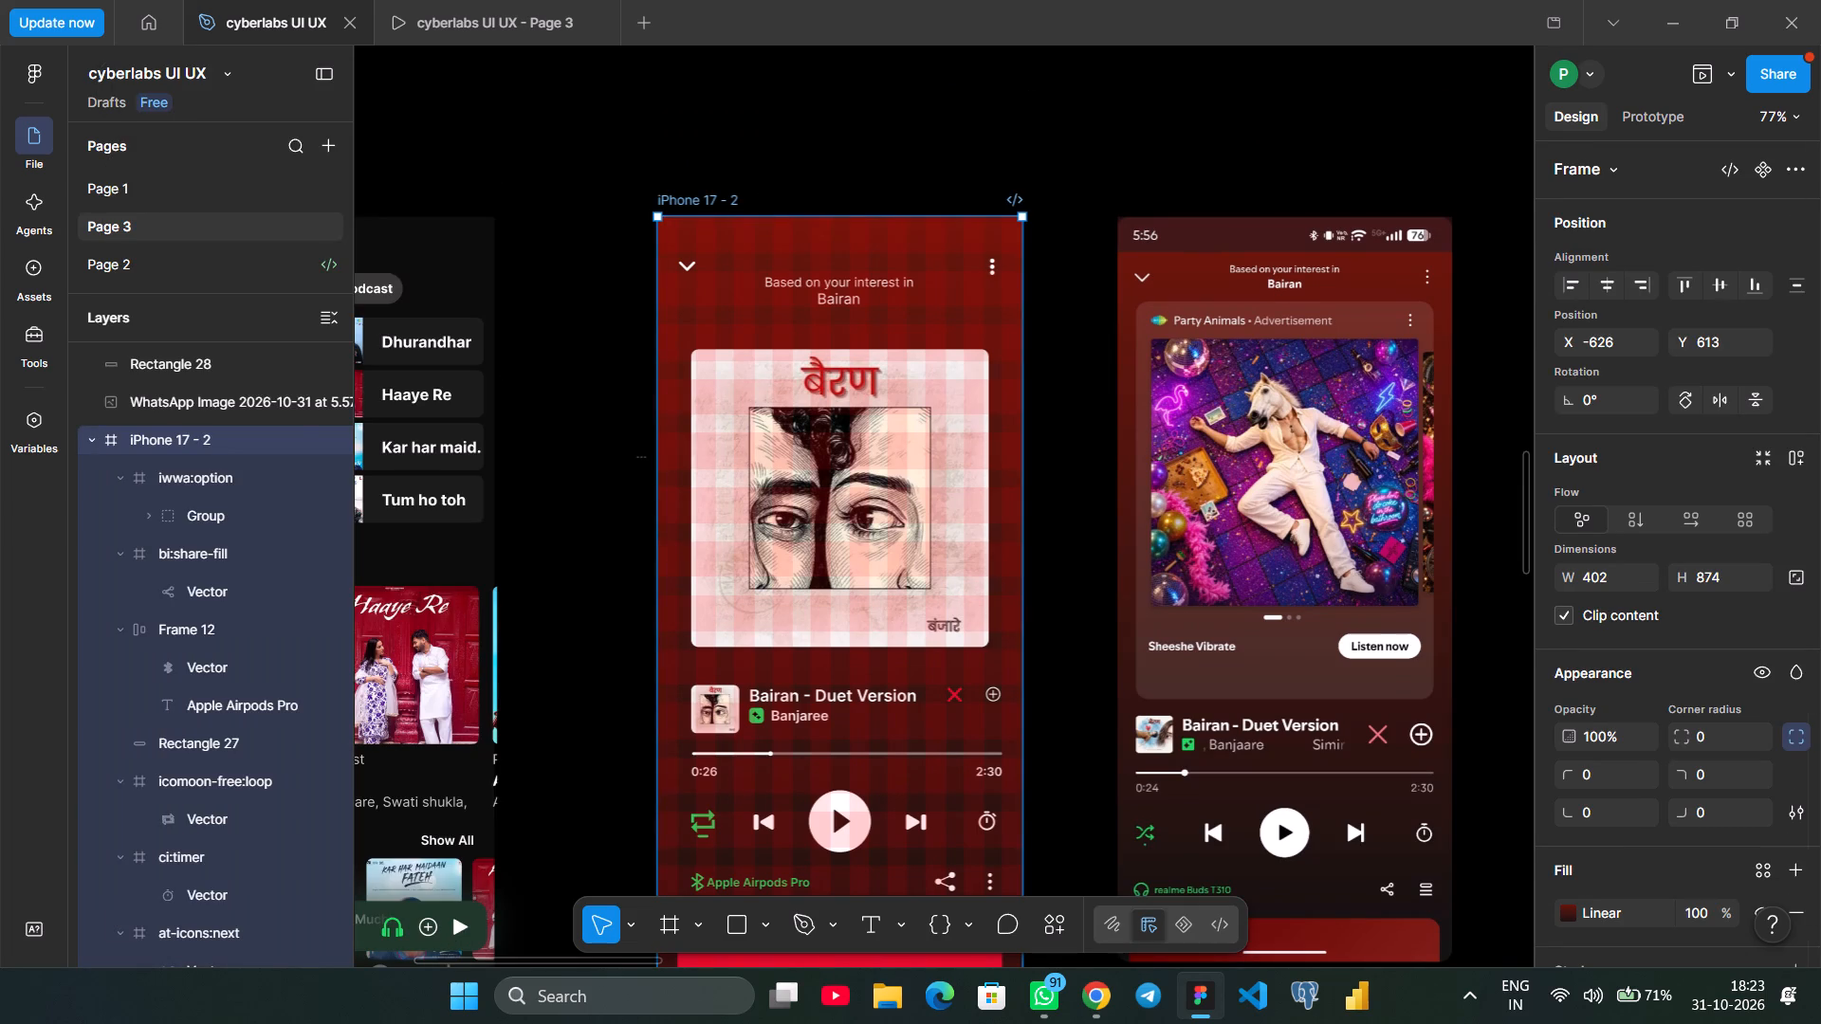
click(1698, 80)
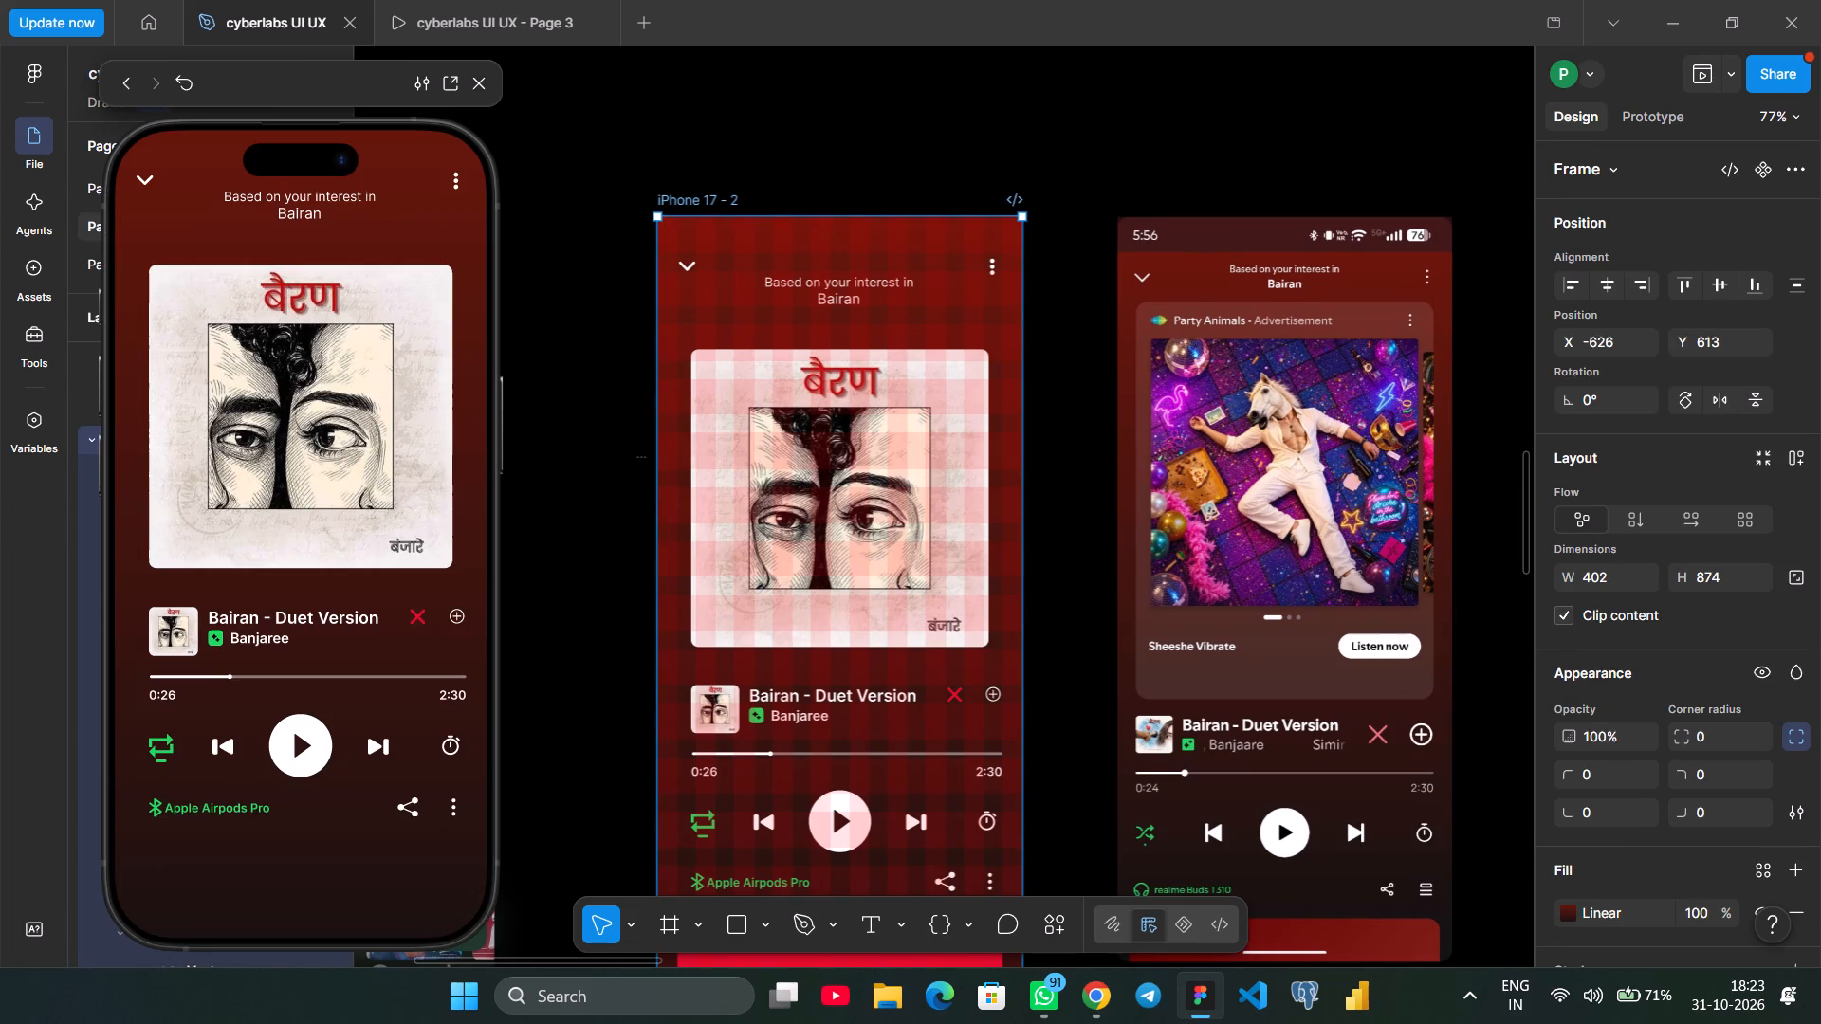
Reduce the red rectangle's height to 76, keeping its upper edge in place.
scroll(1698, 80, down, 3)
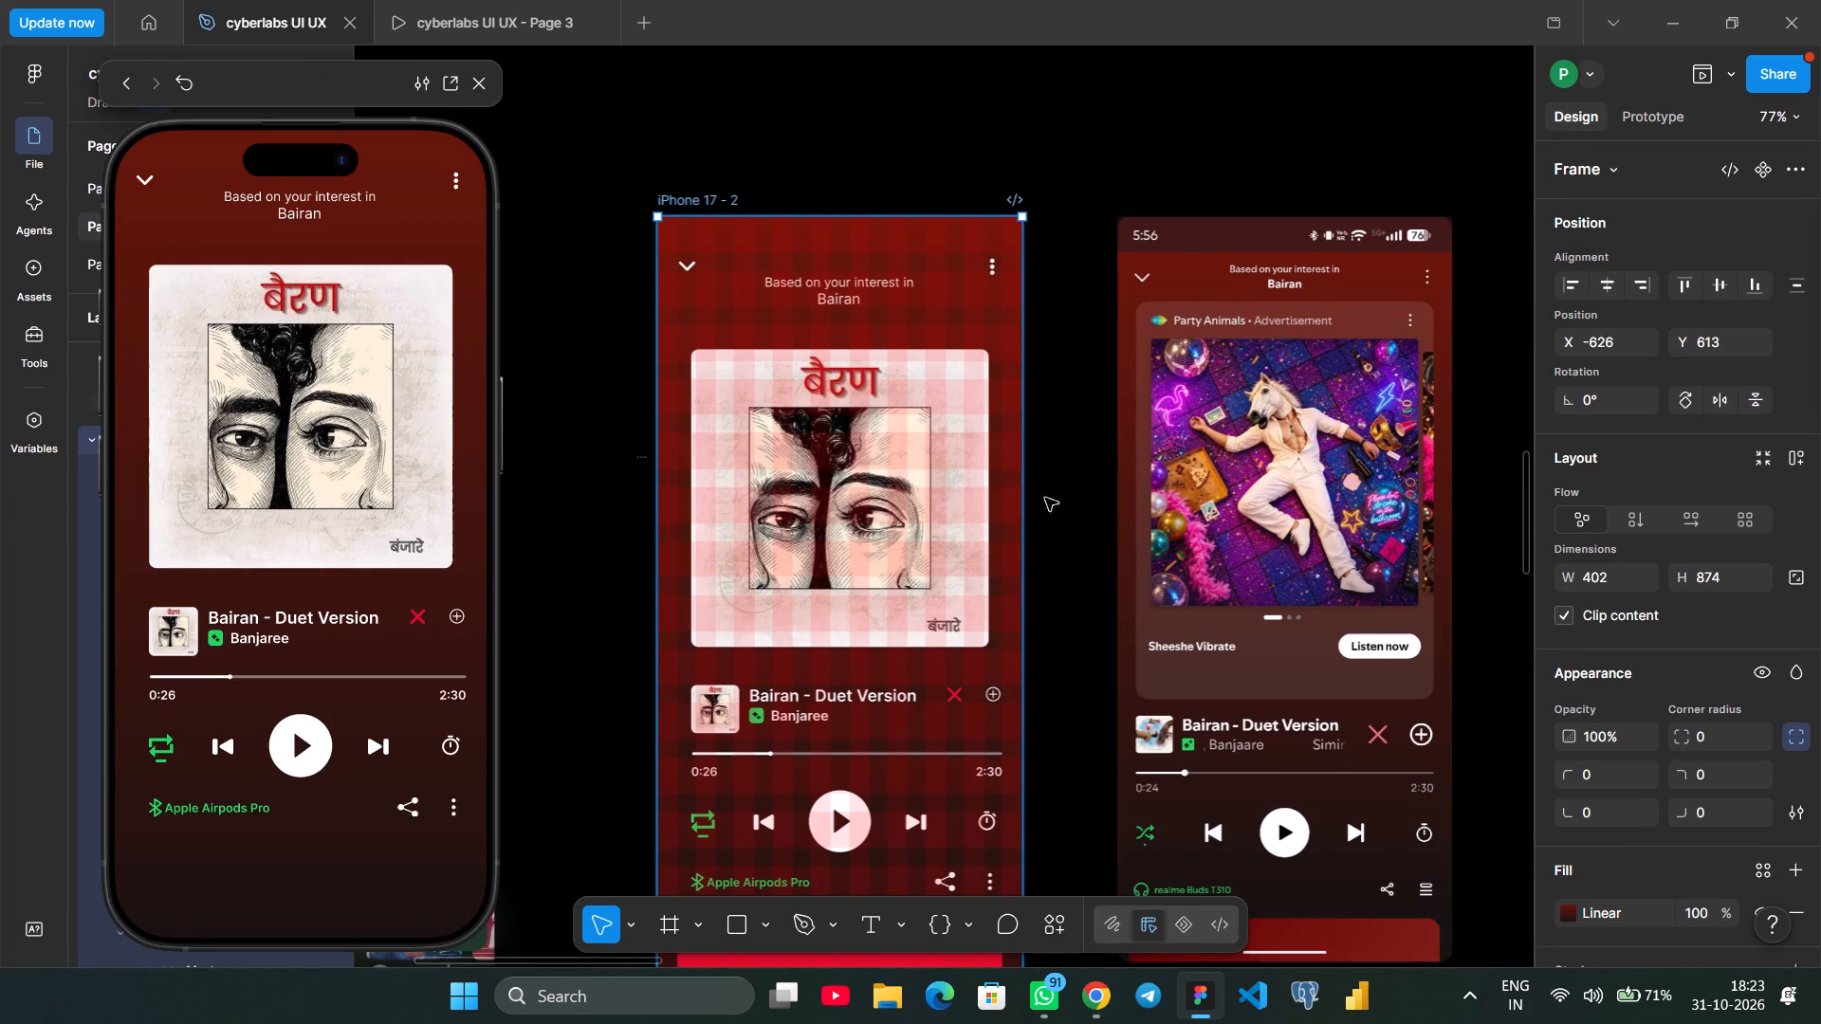
scroll(1007, 536, down, 3)
click(871, 397)
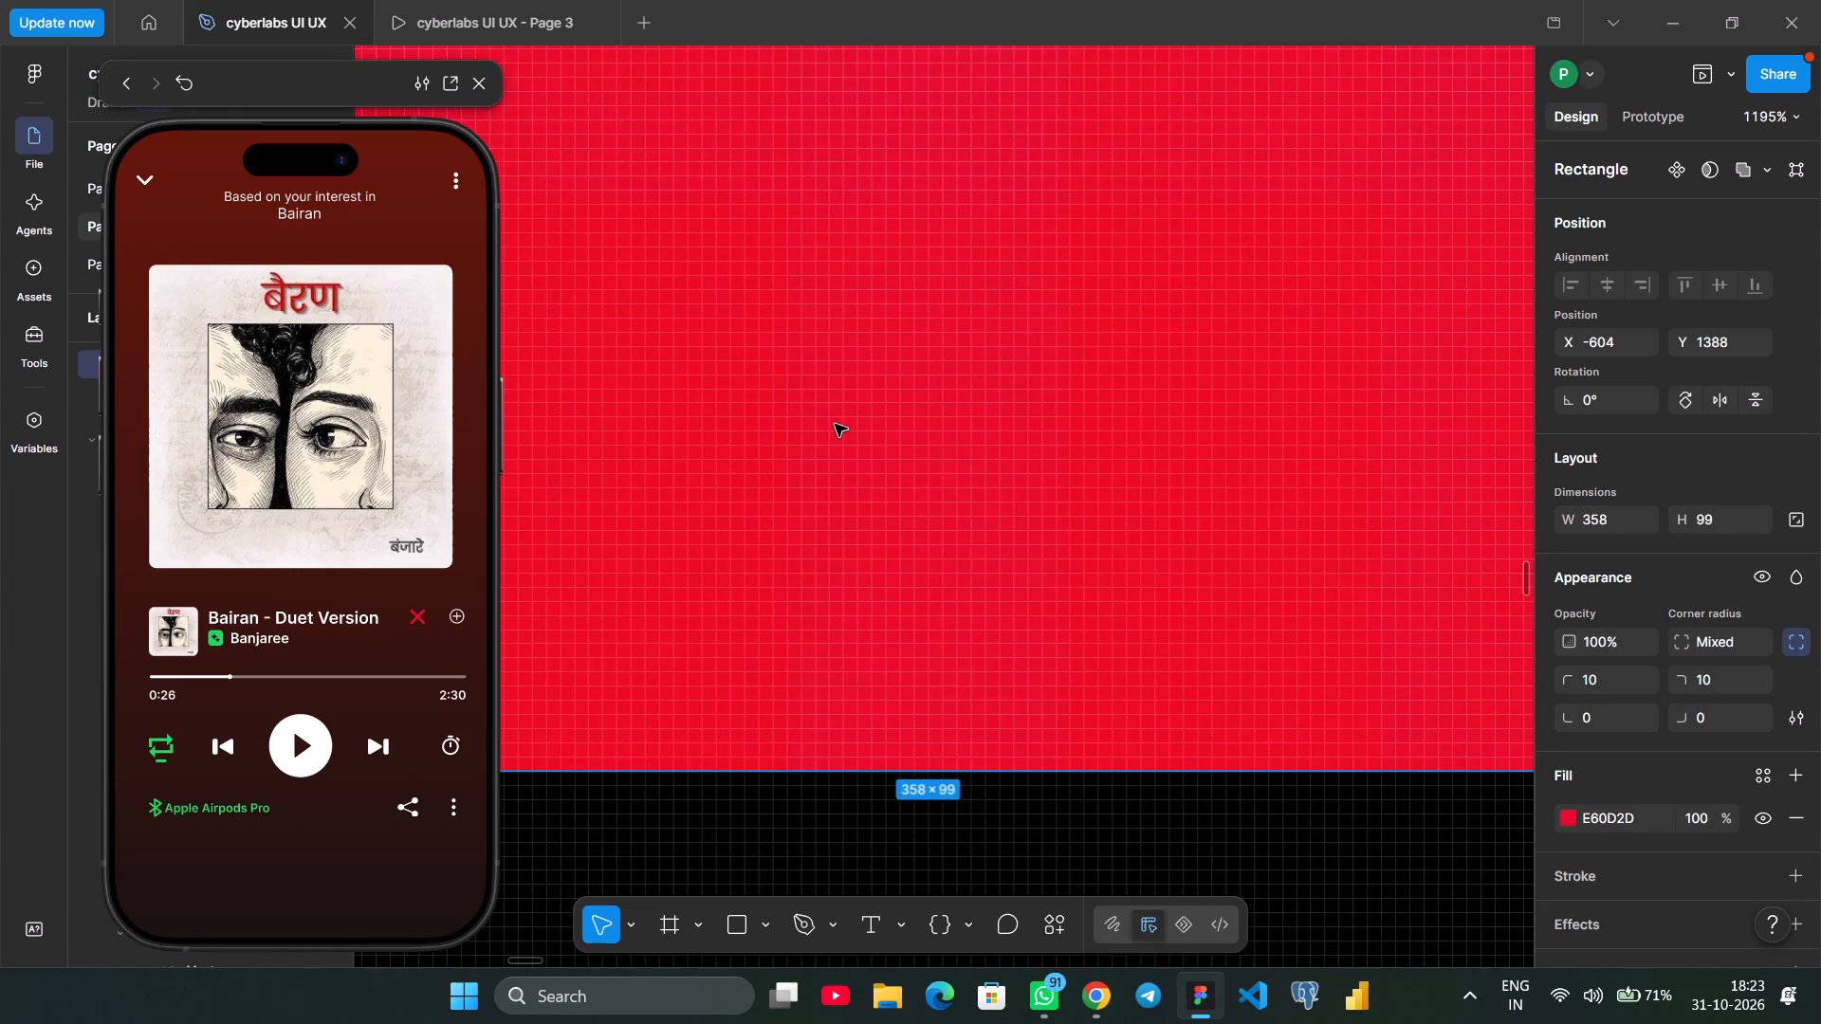
scroll(835, 424, down, 1)
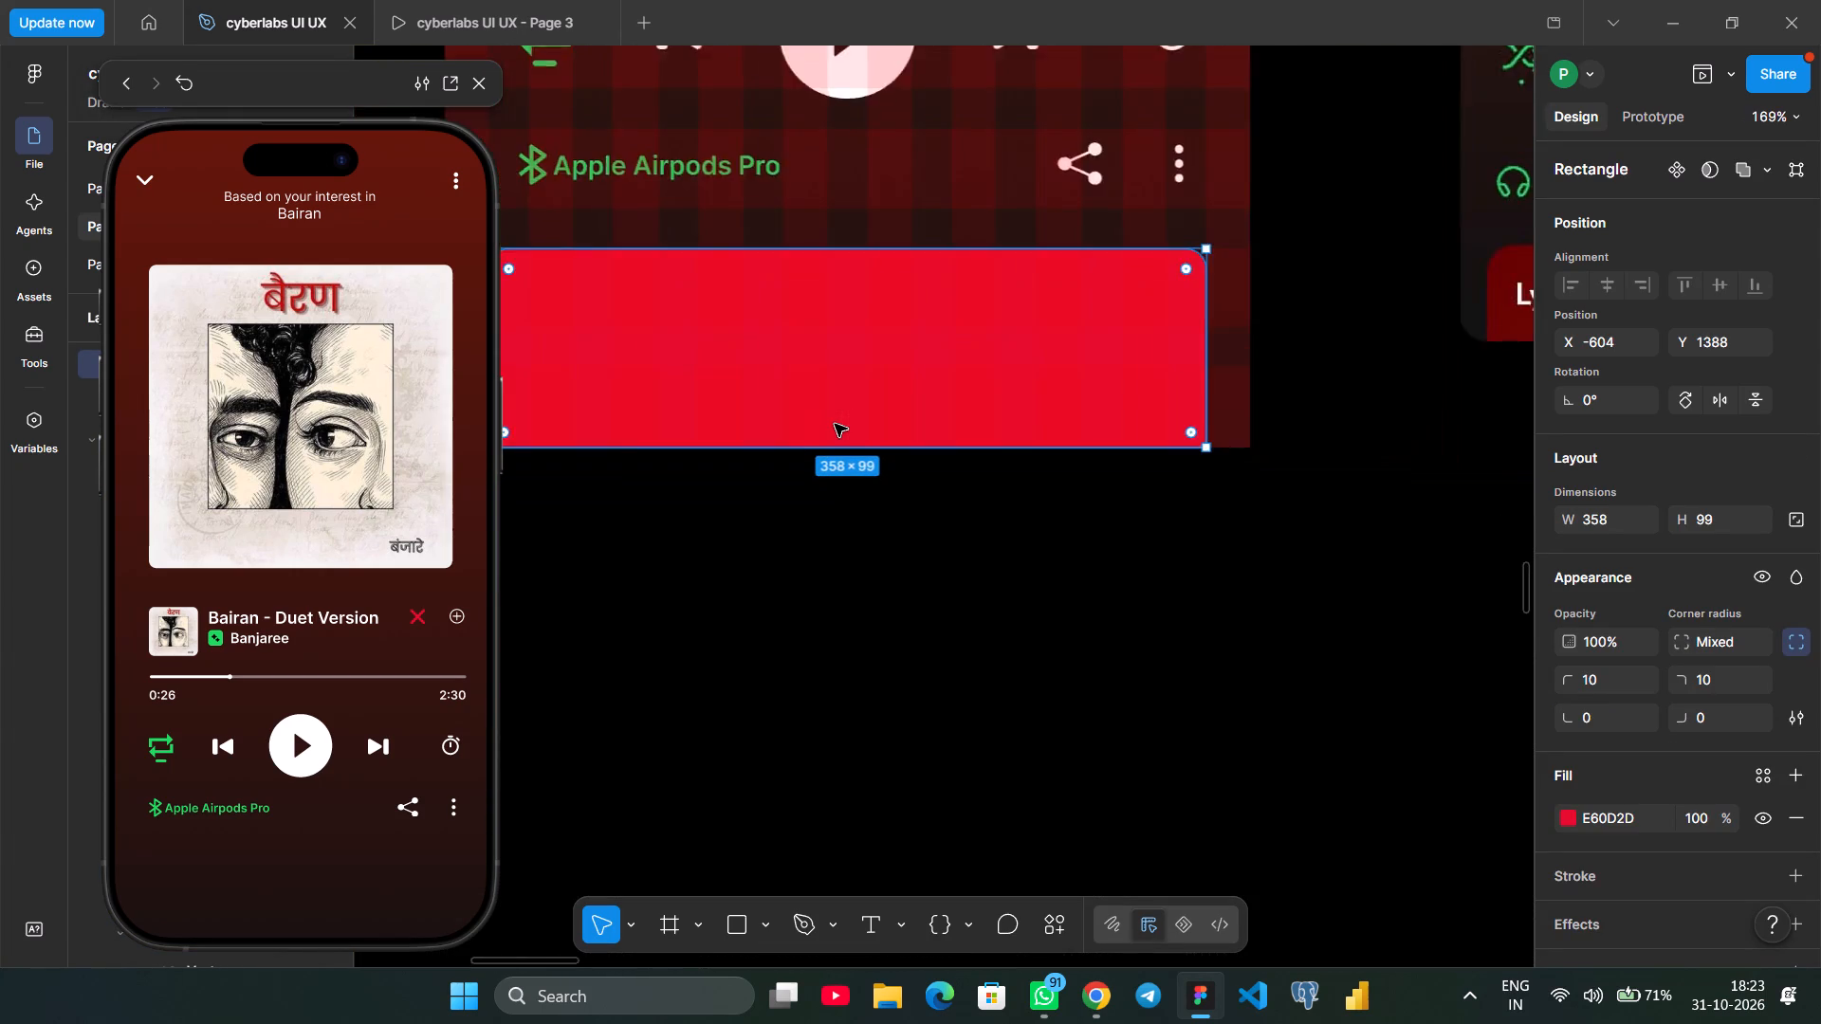
drag(844, 436, 841, 414)
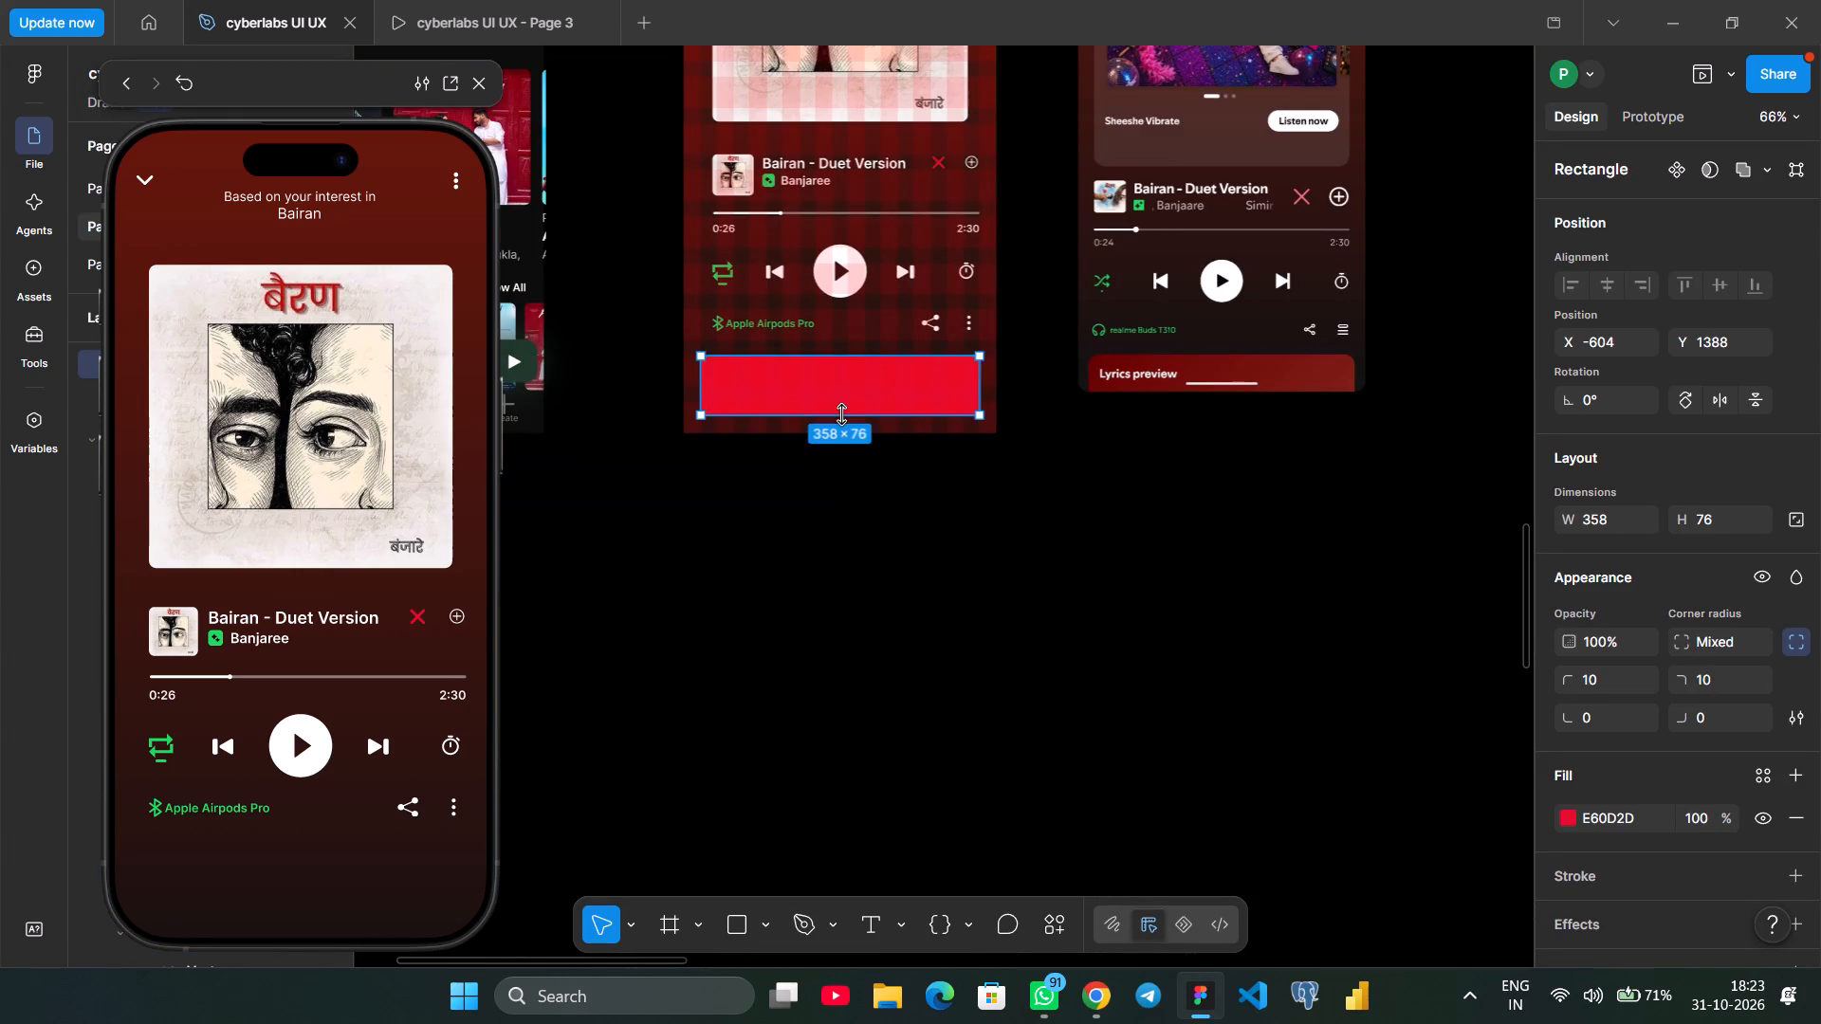
Move the red rectangle out and back into the iPhone 17 - 2 frame, centred along its lower edge at X 22, Y 798.
drag(845, 403, 1037, 650)
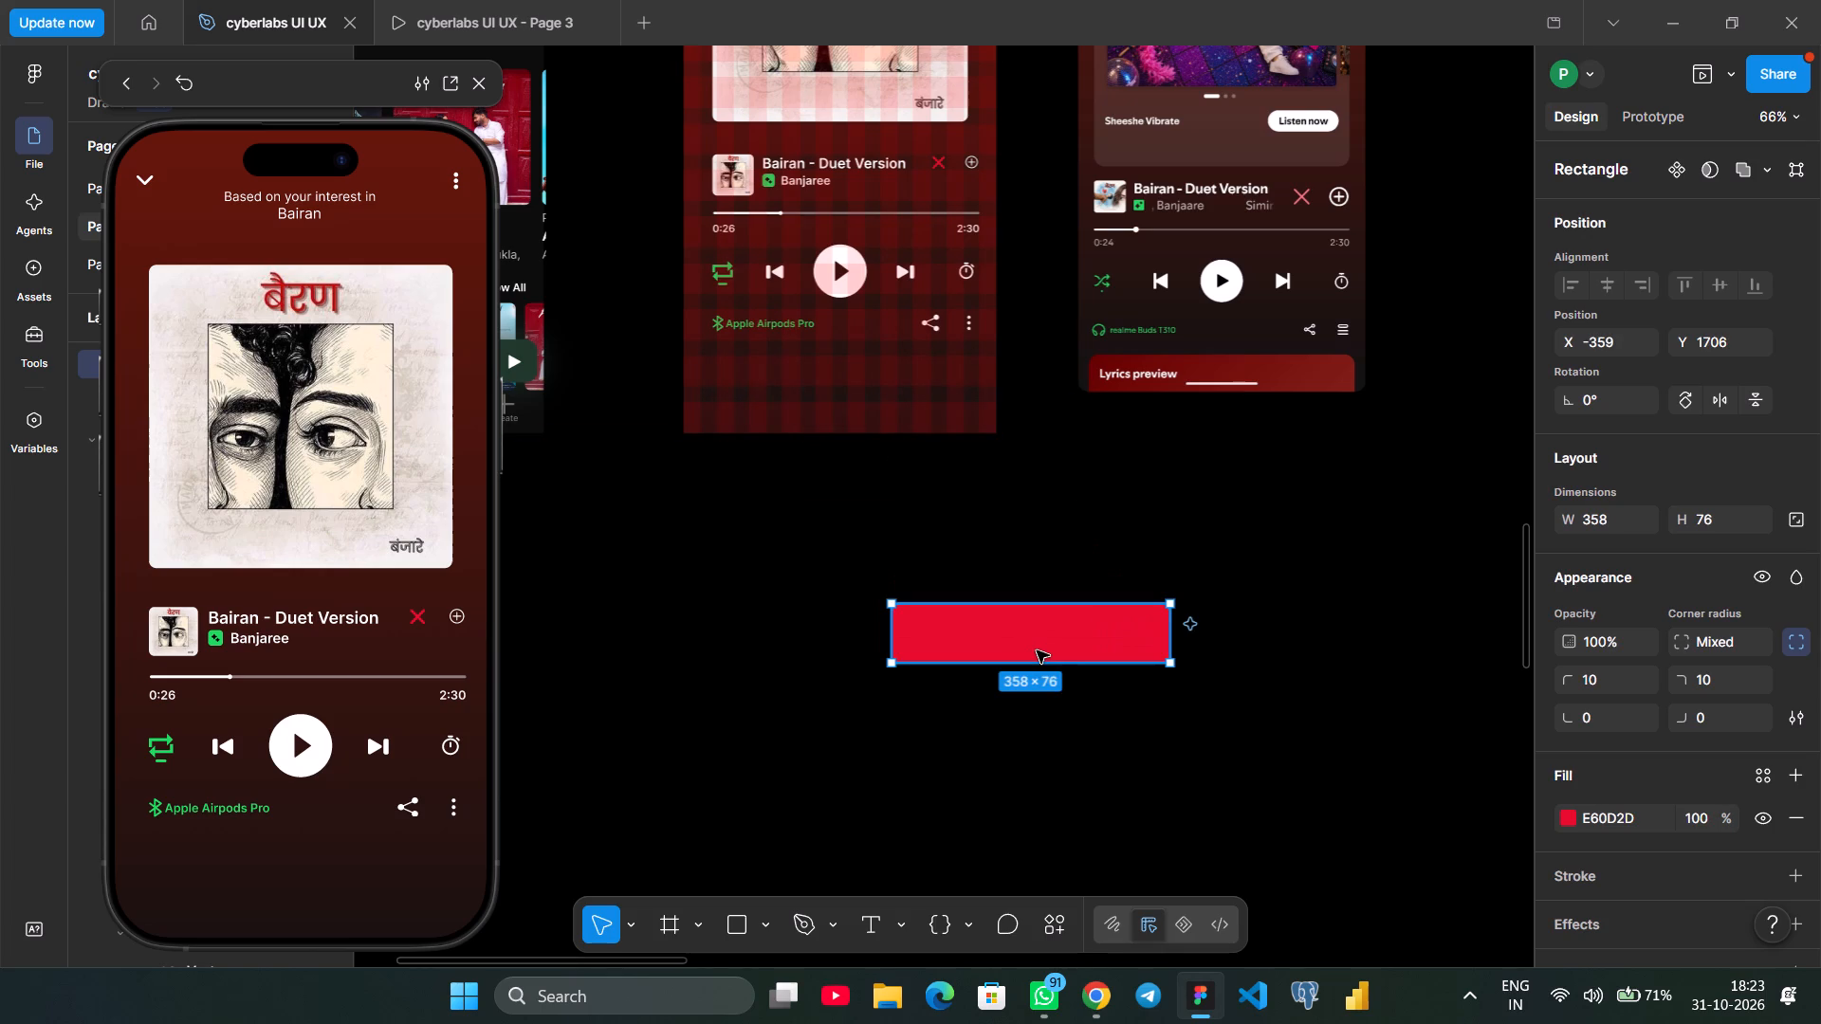
drag(997, 632, 843, 328)
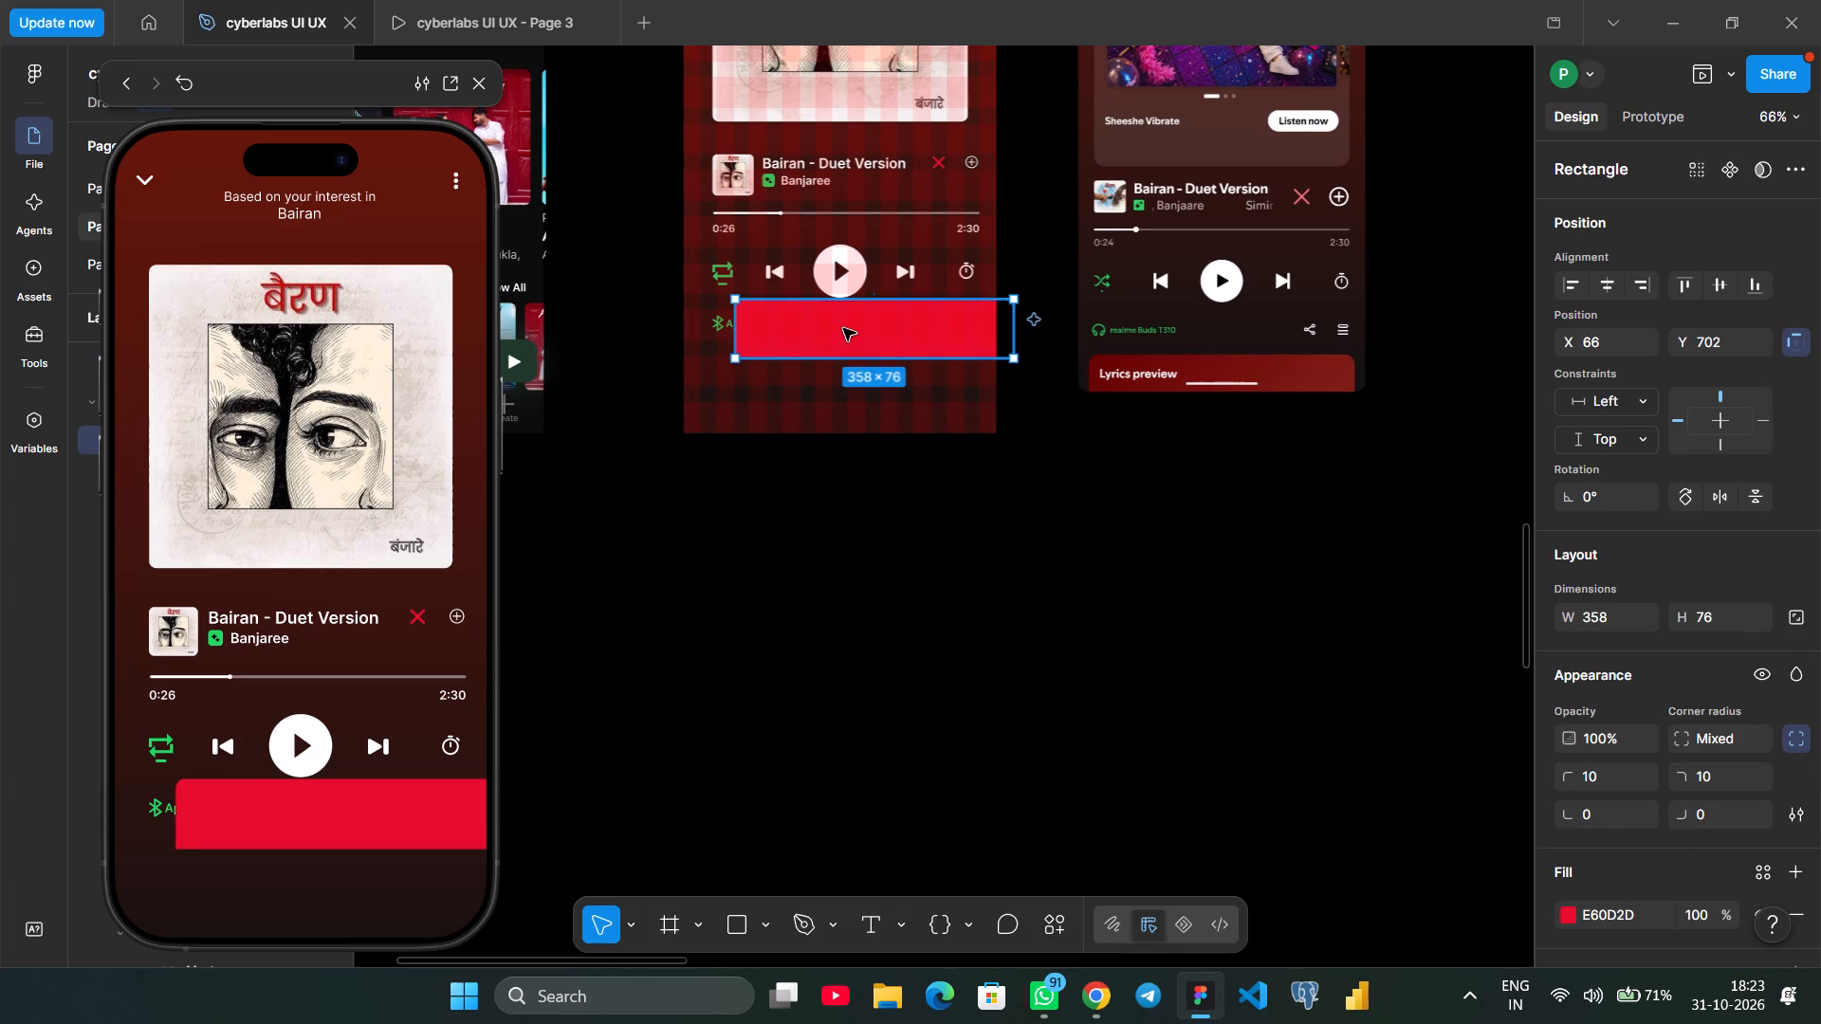
drag(839, 334, 811, 410)
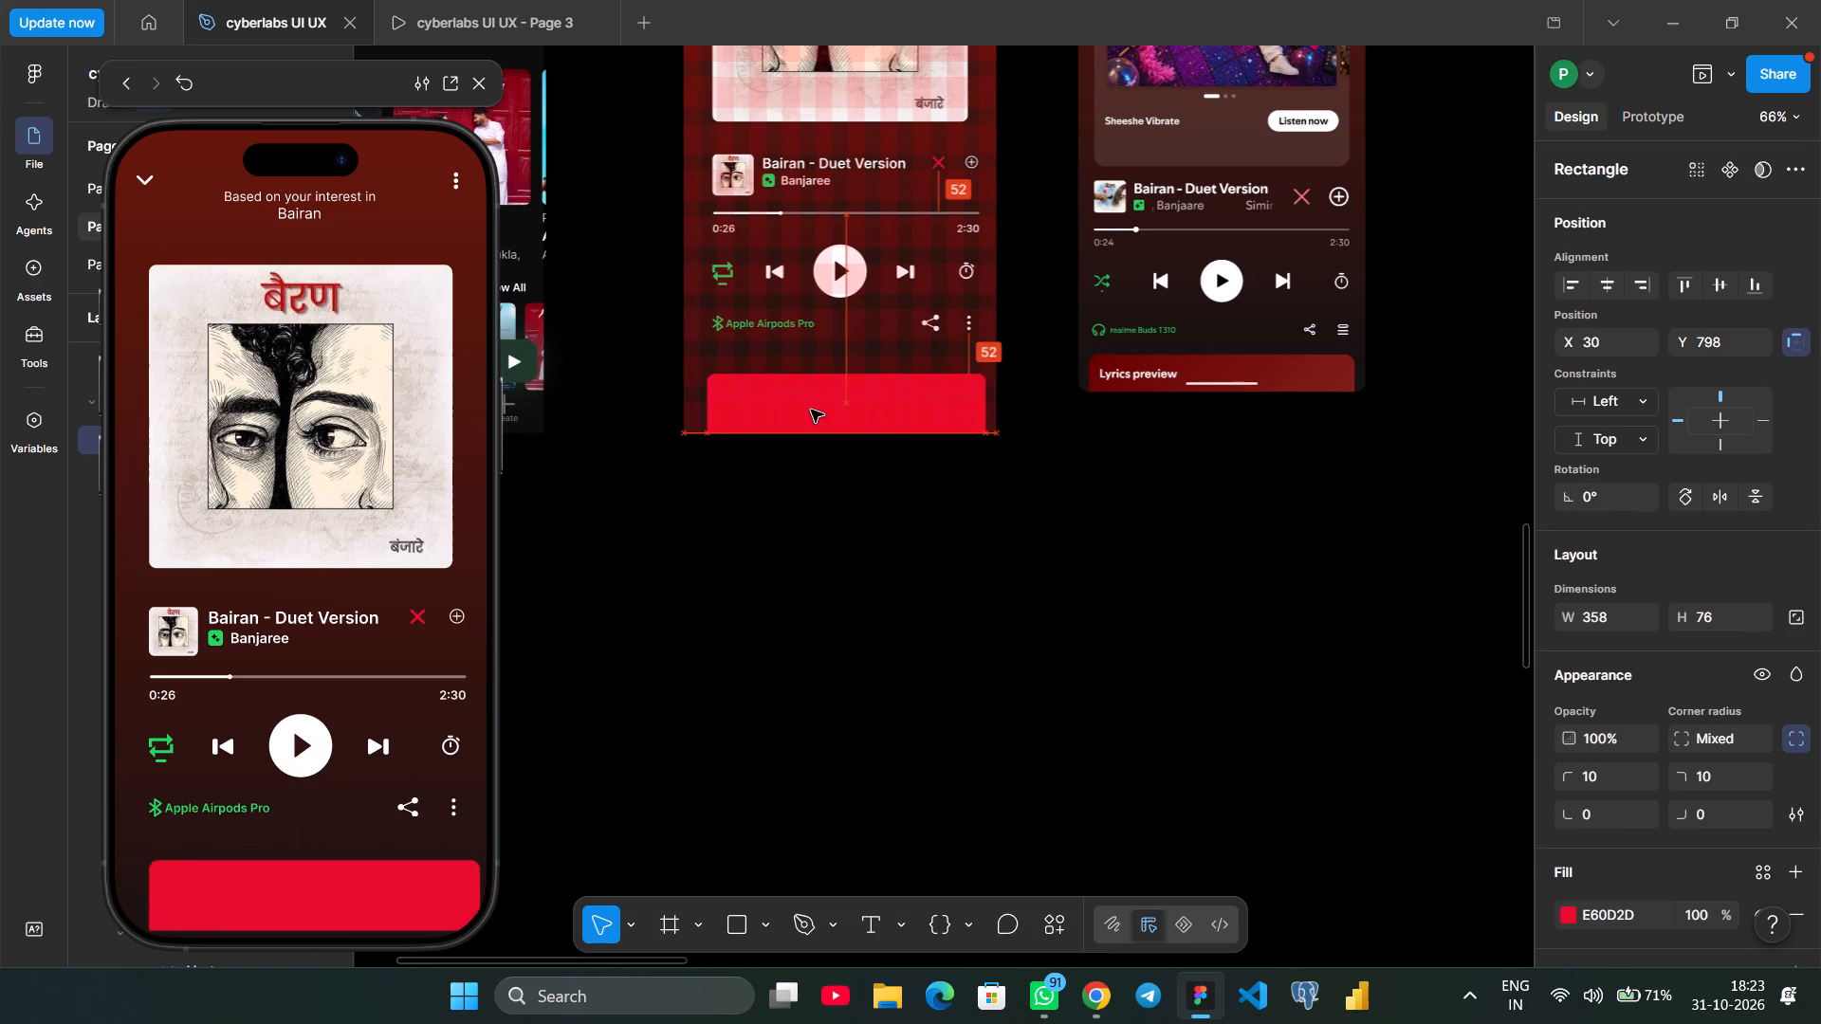
drag(811, 410, 806, 406)
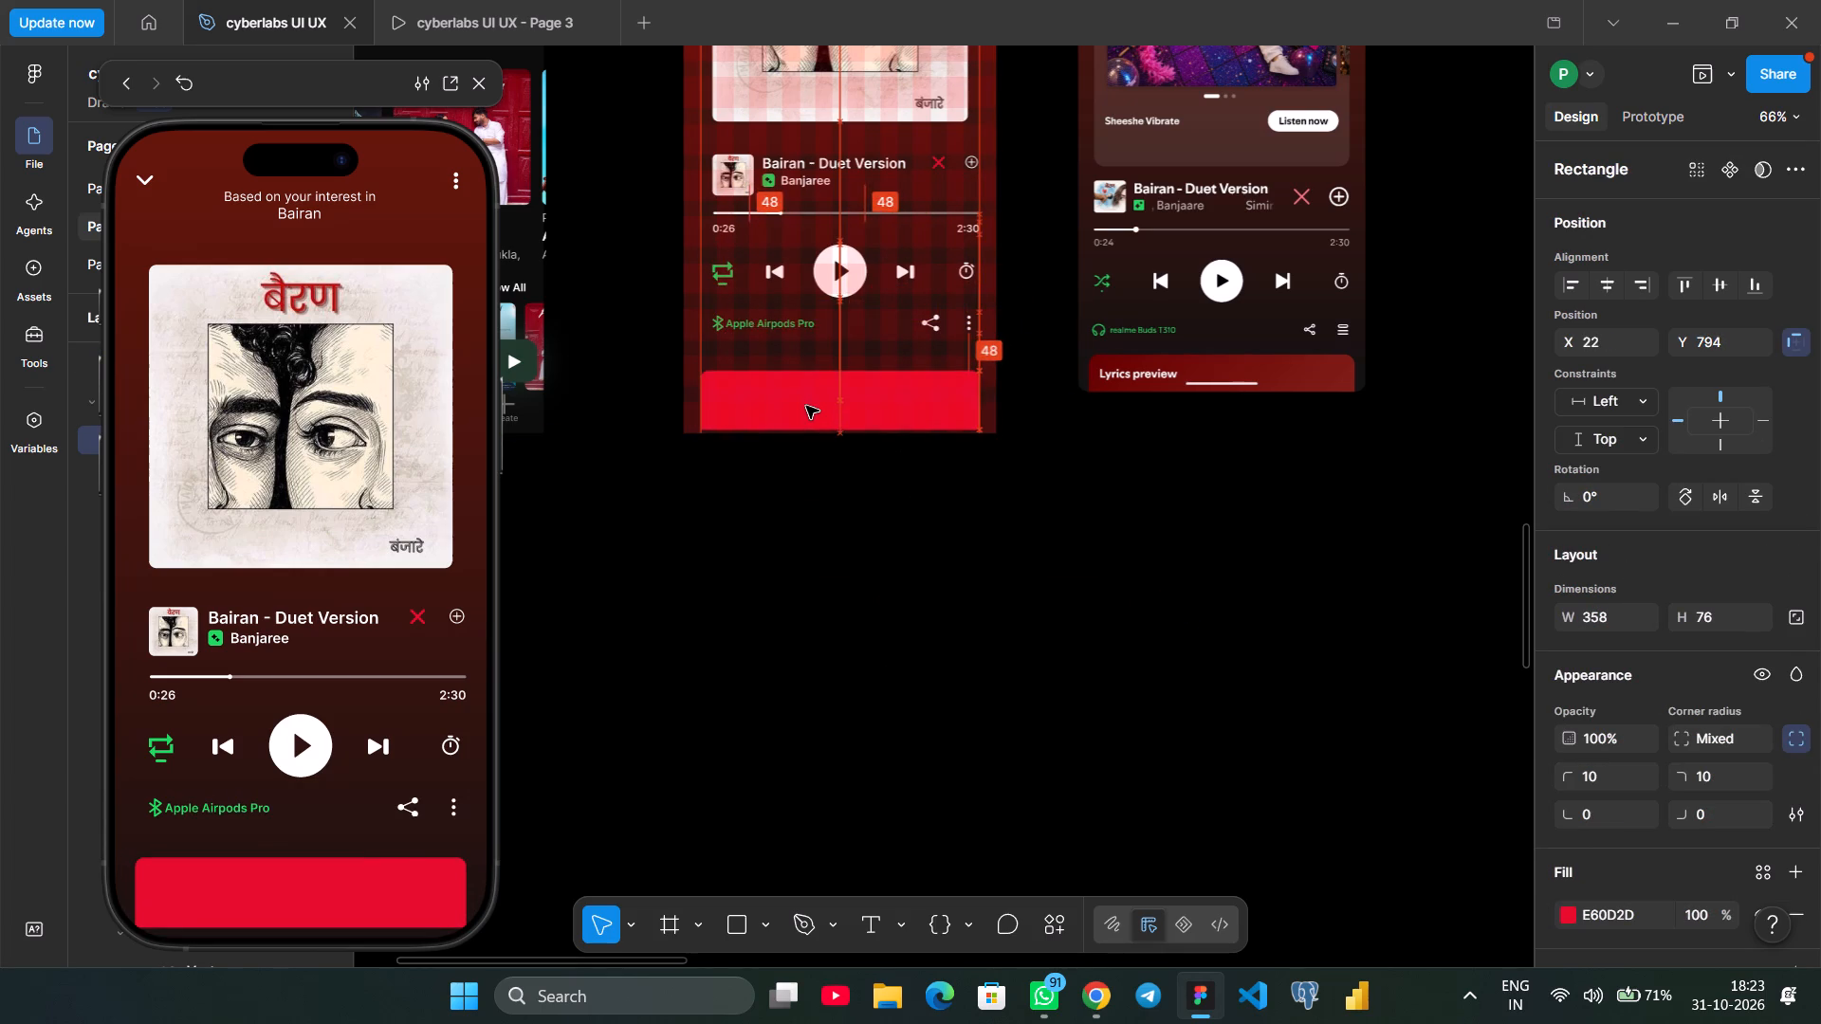
drag(806, 406, 815, 403)
scroll(815, 403, right, 1)
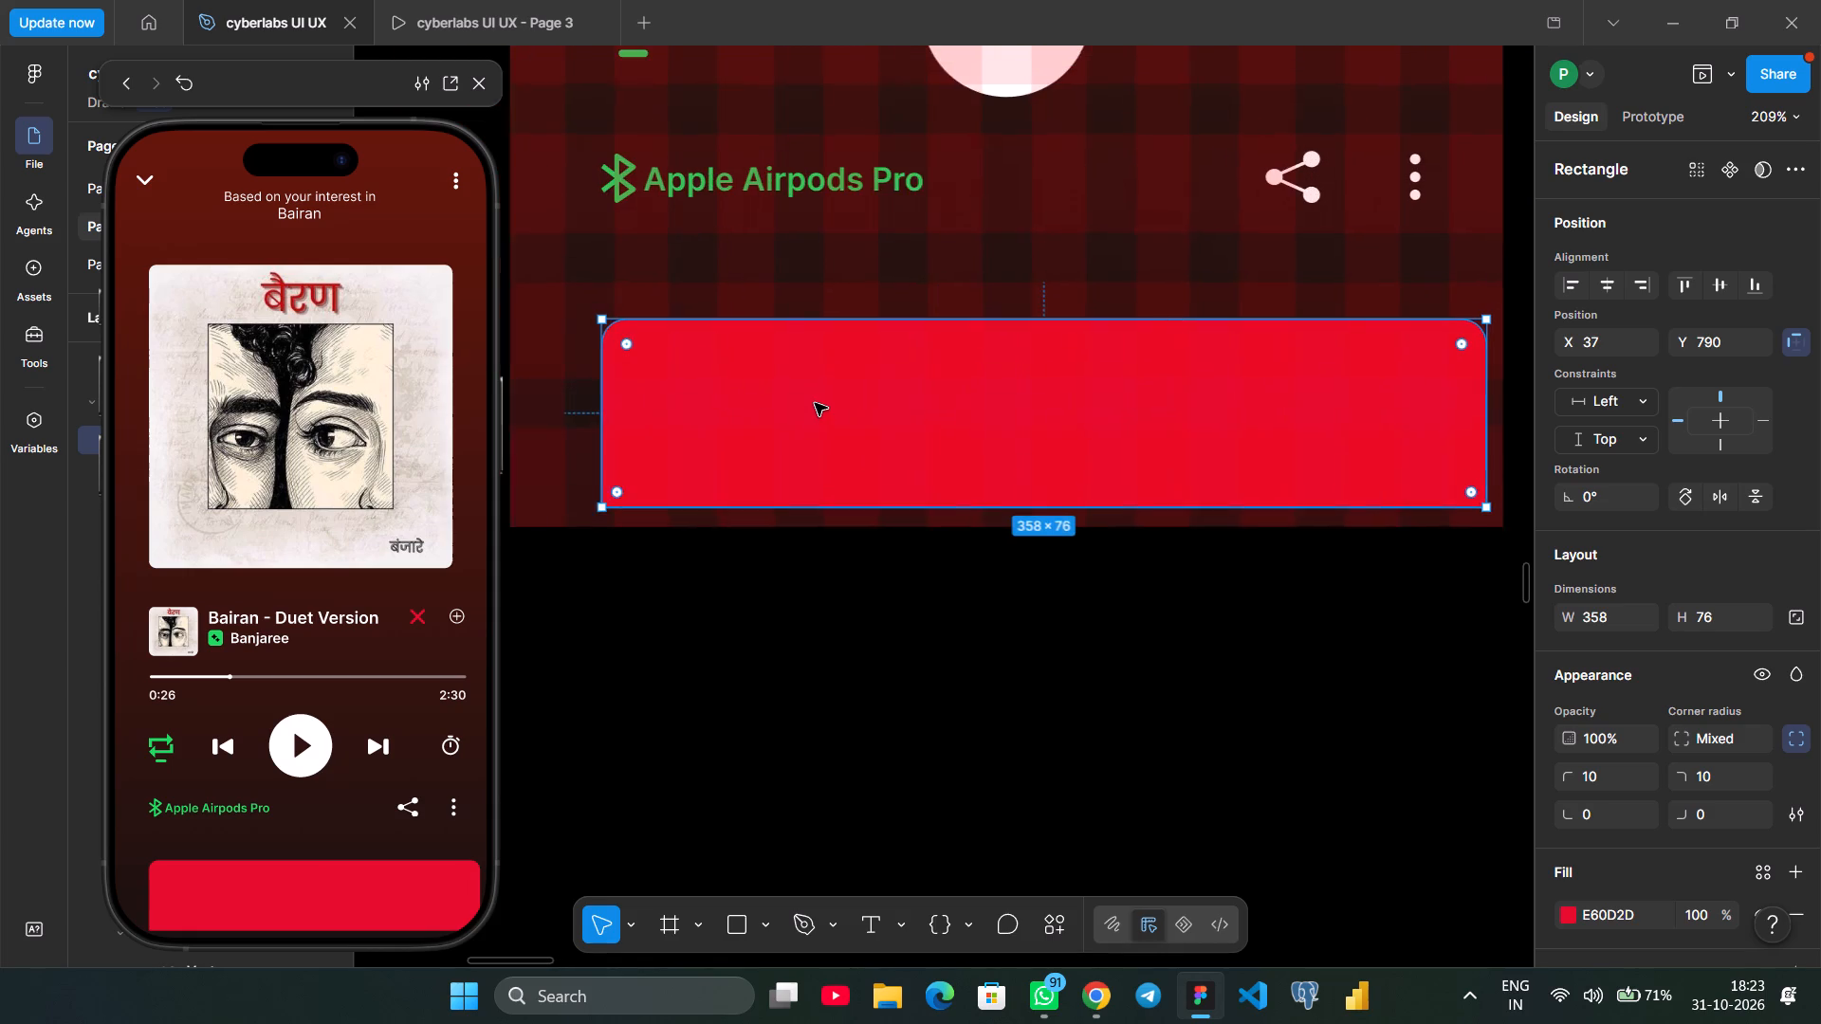
scroll(815, 403, right, 1)
drag(994, 426, 959, 440)
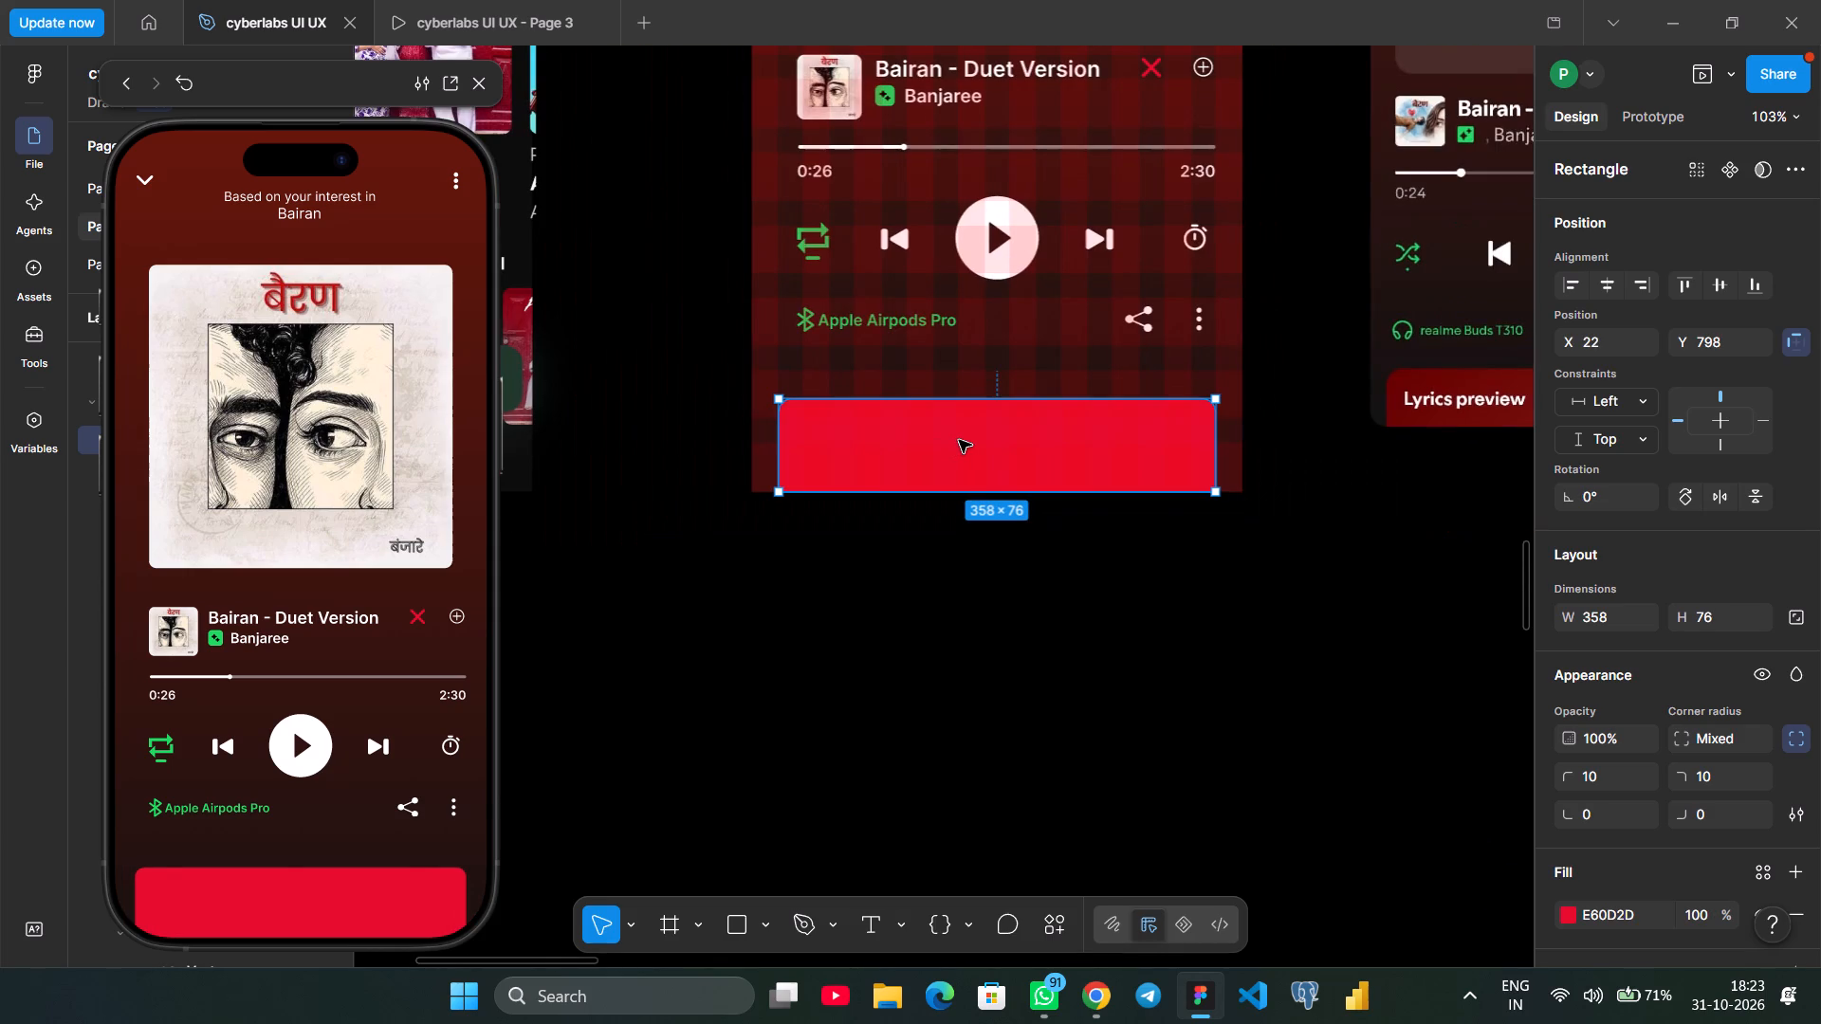
Recolour the lyrics card rectangle to the dark red 690201 sampled from the reference screen's Lyrics preview card.
scroll(959, 440, left, 1)
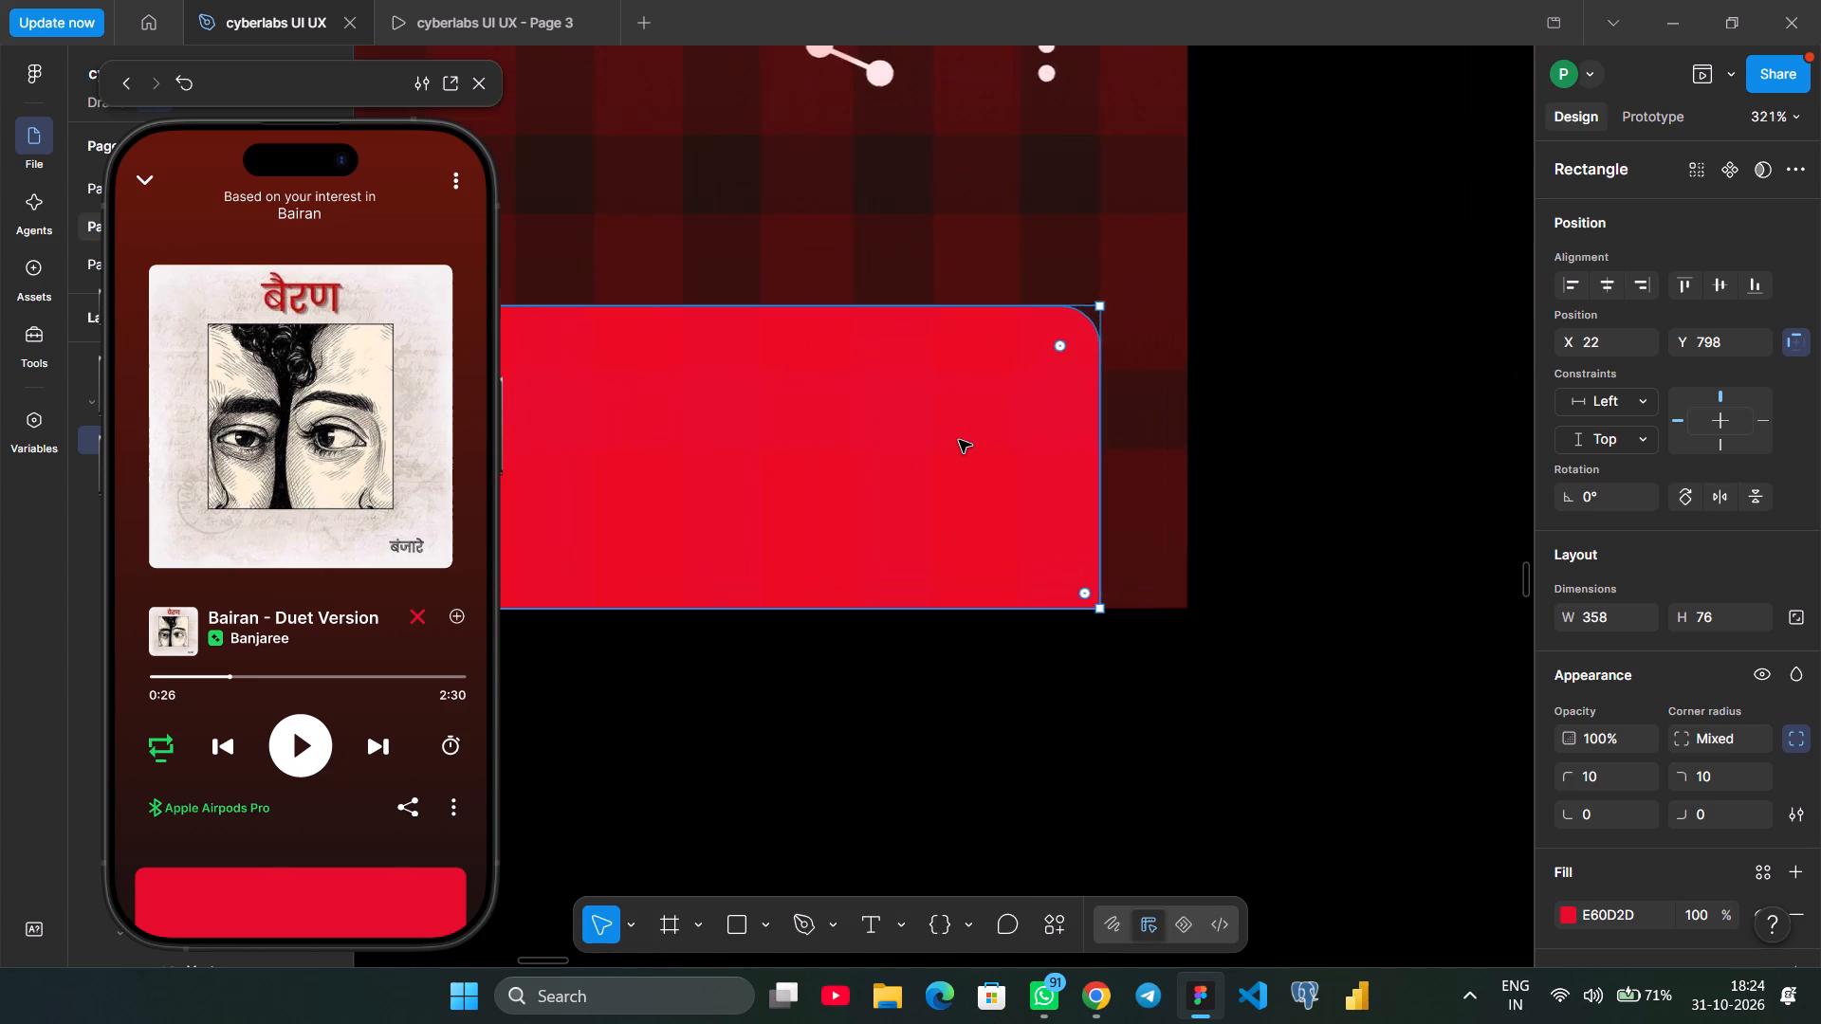
click(1117, 481)
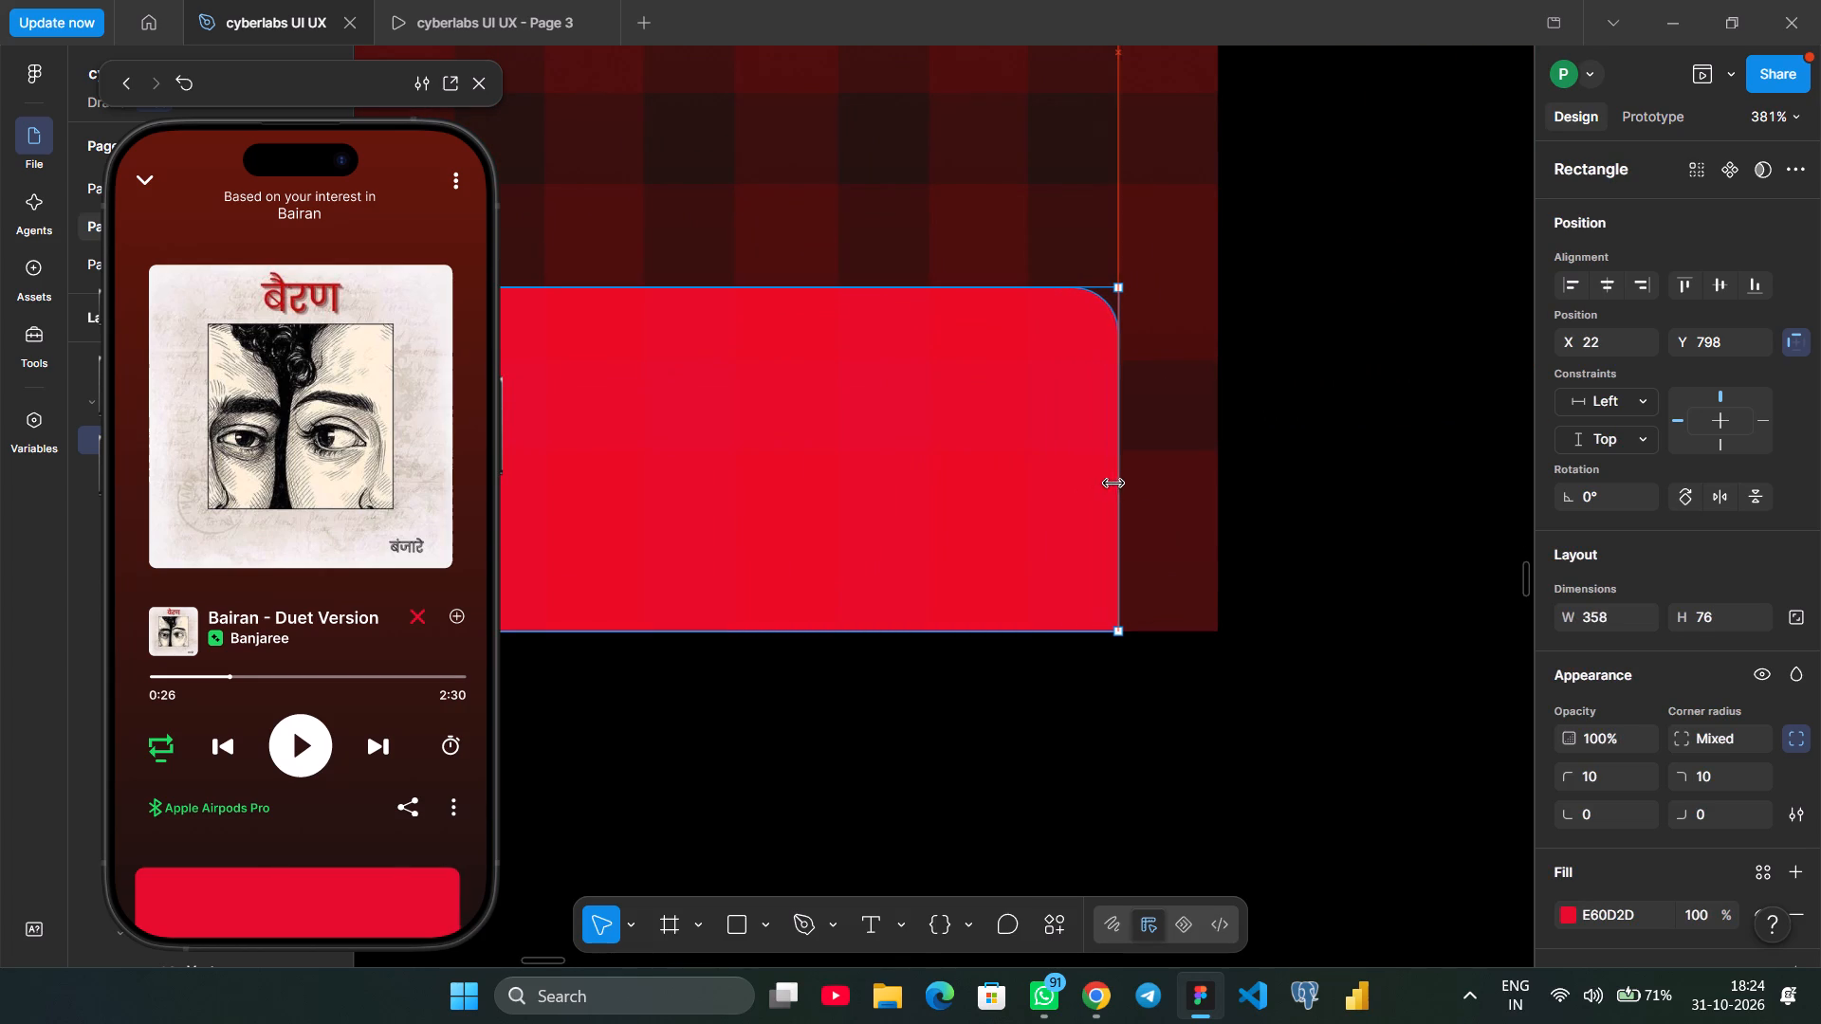
scroll(1113, 481, left, 1)
scroll(1613, 754, down, 1)
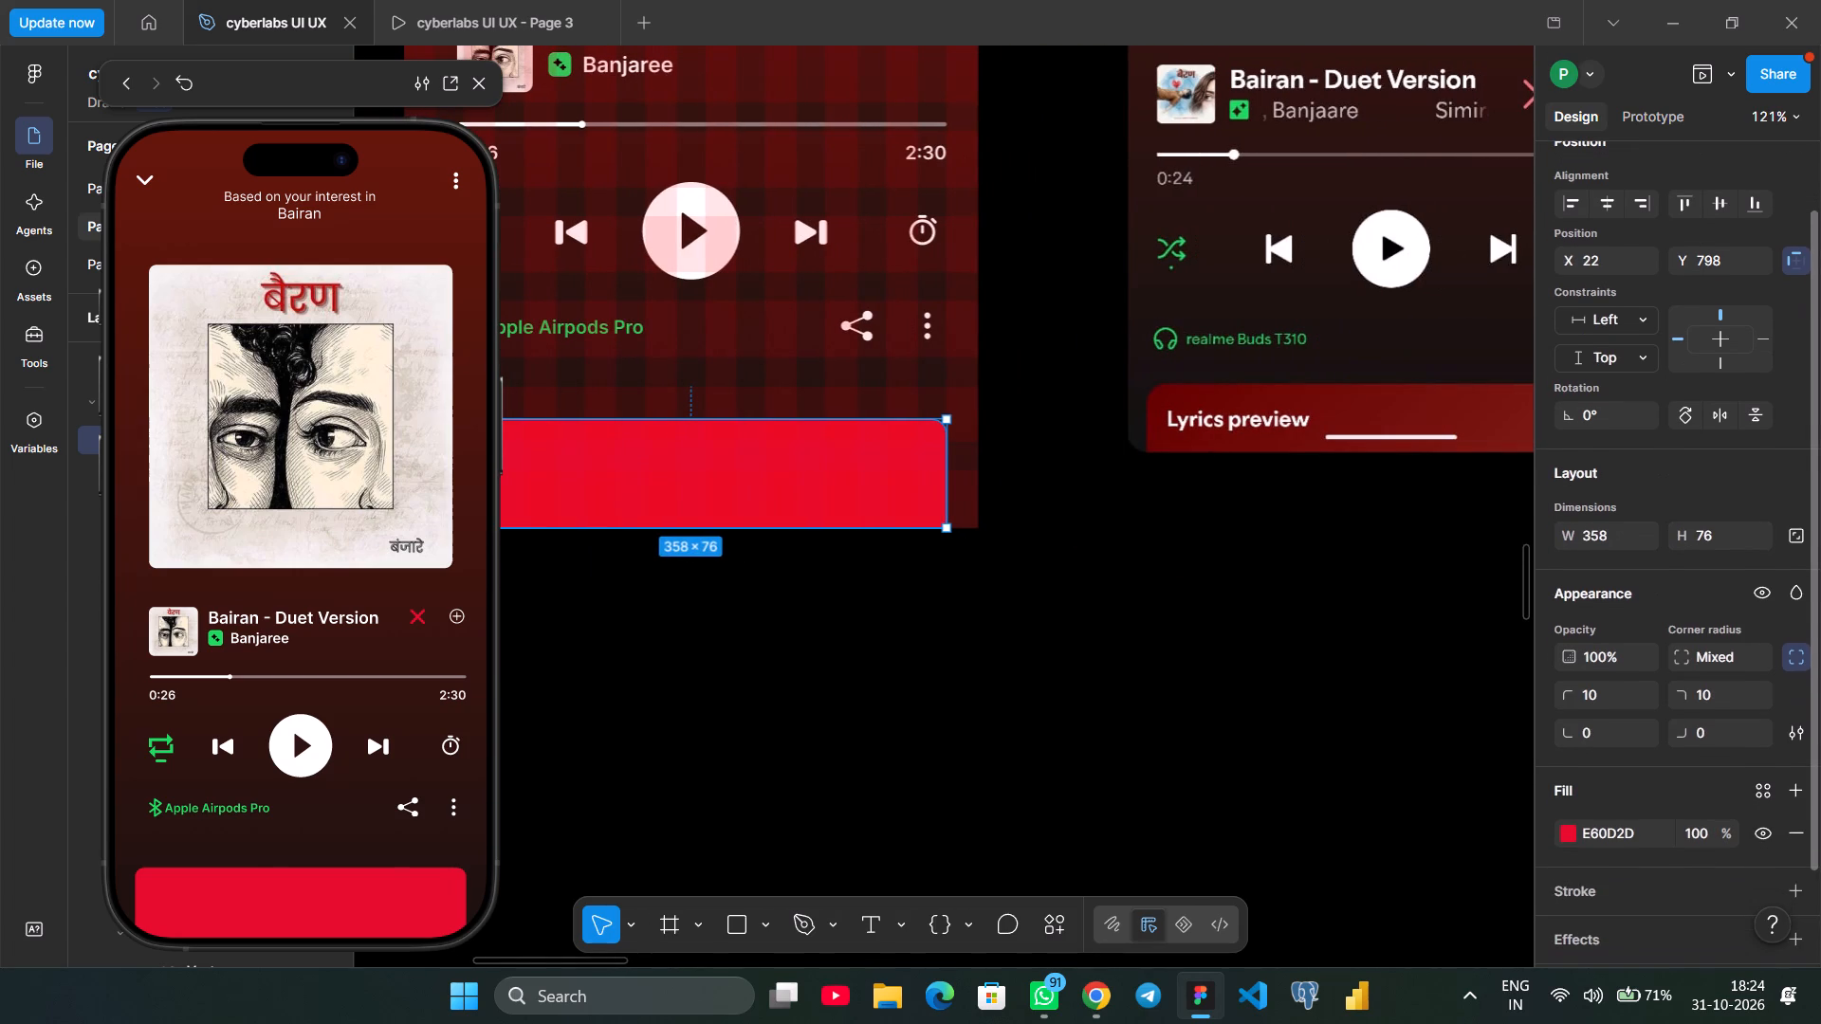
click(1569, 829)
click(1281, 729)
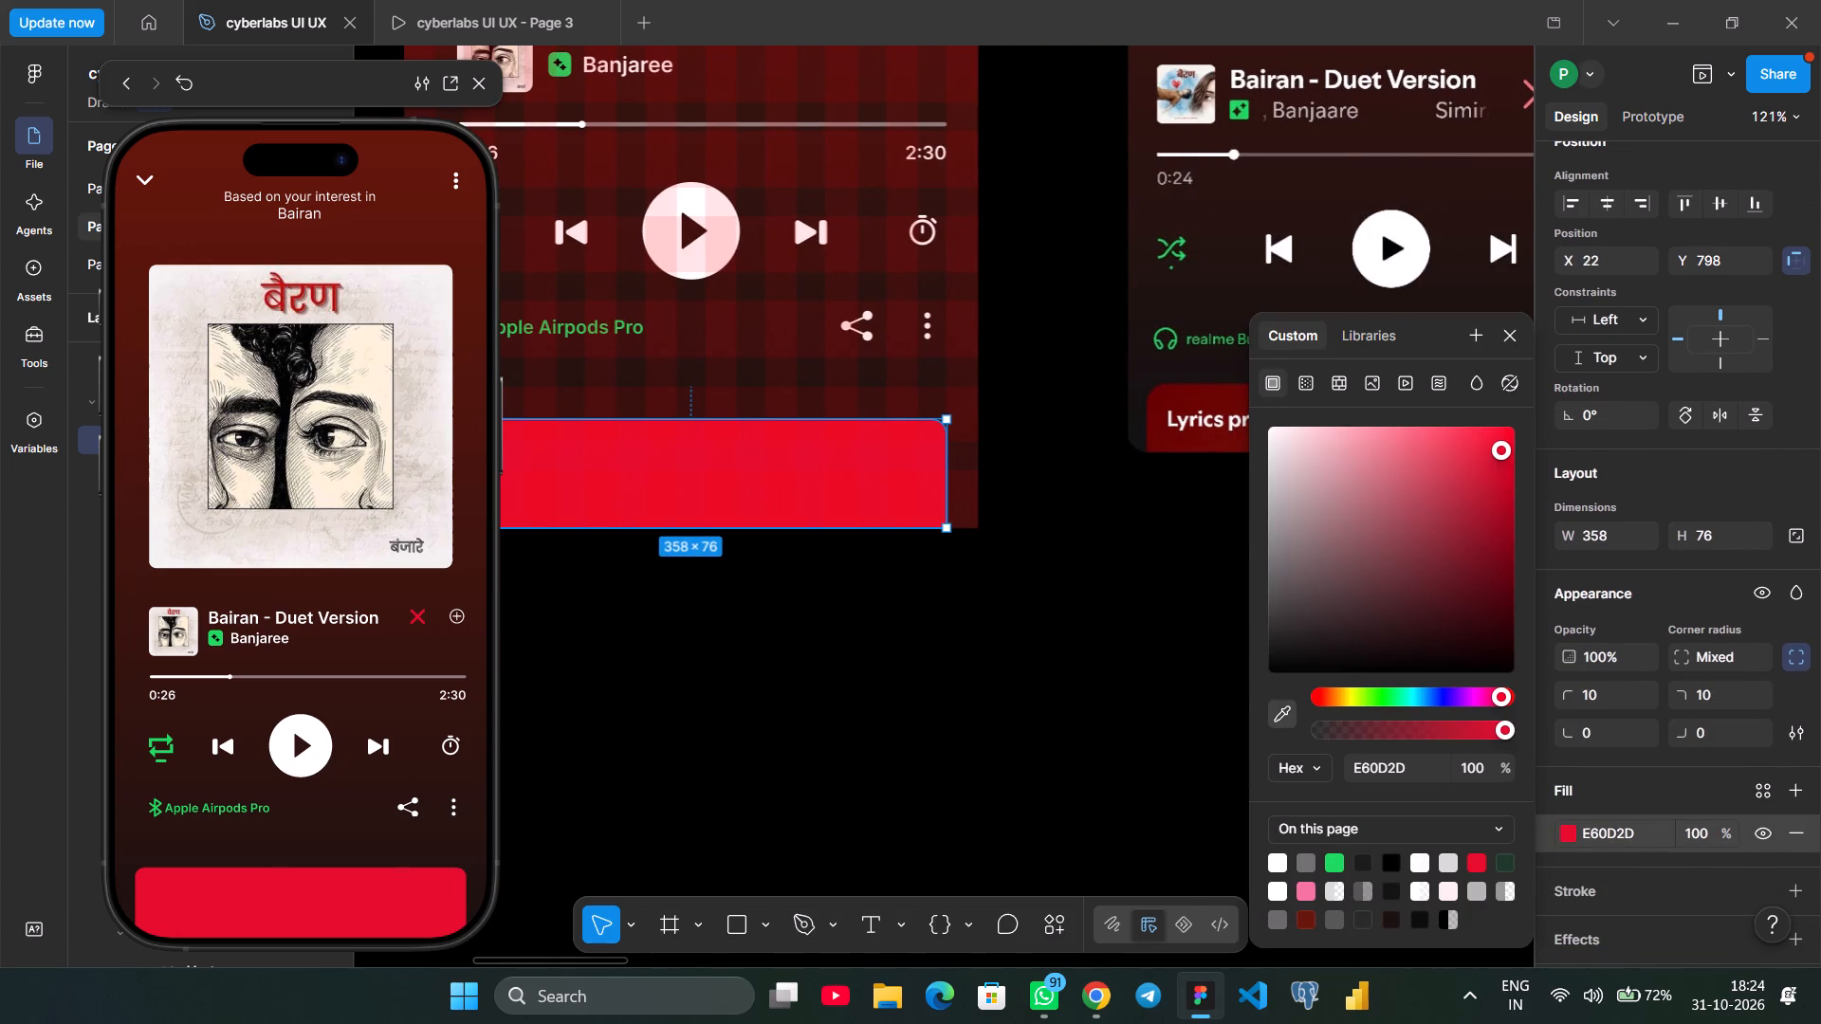
click(1155, 418)
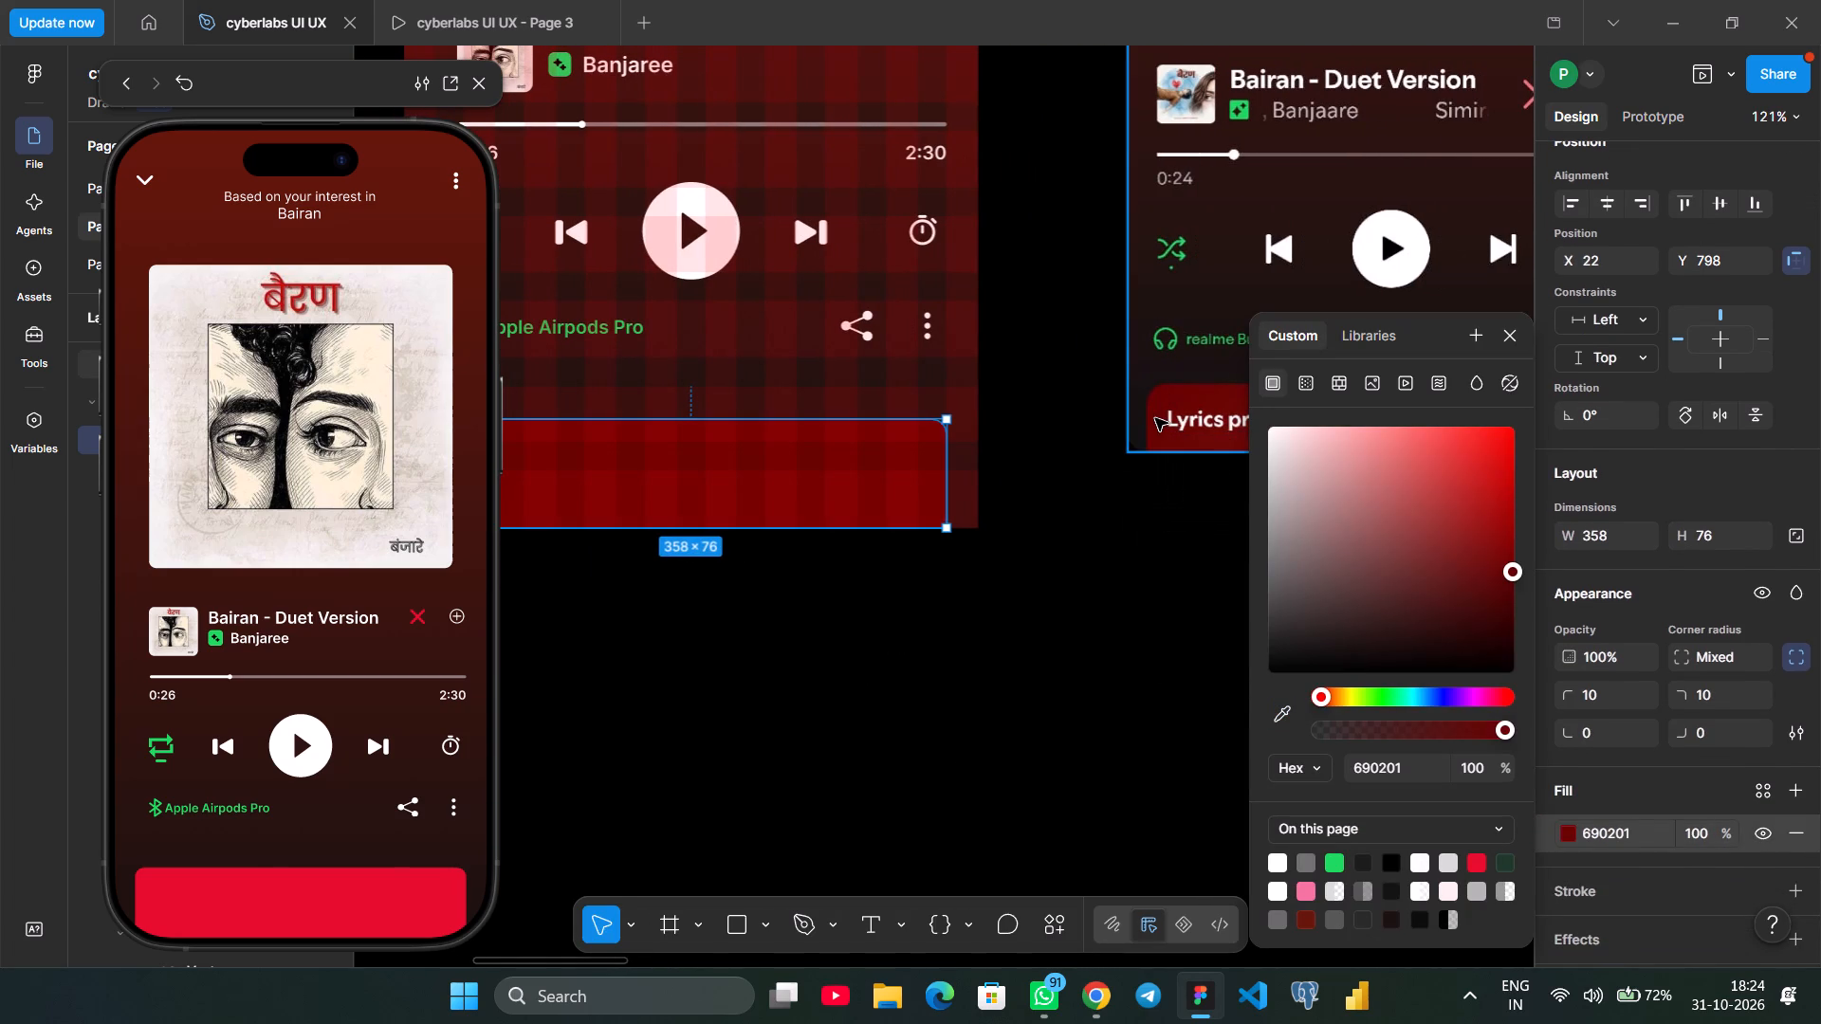
right_click(887, 671)
click(1061, 569)
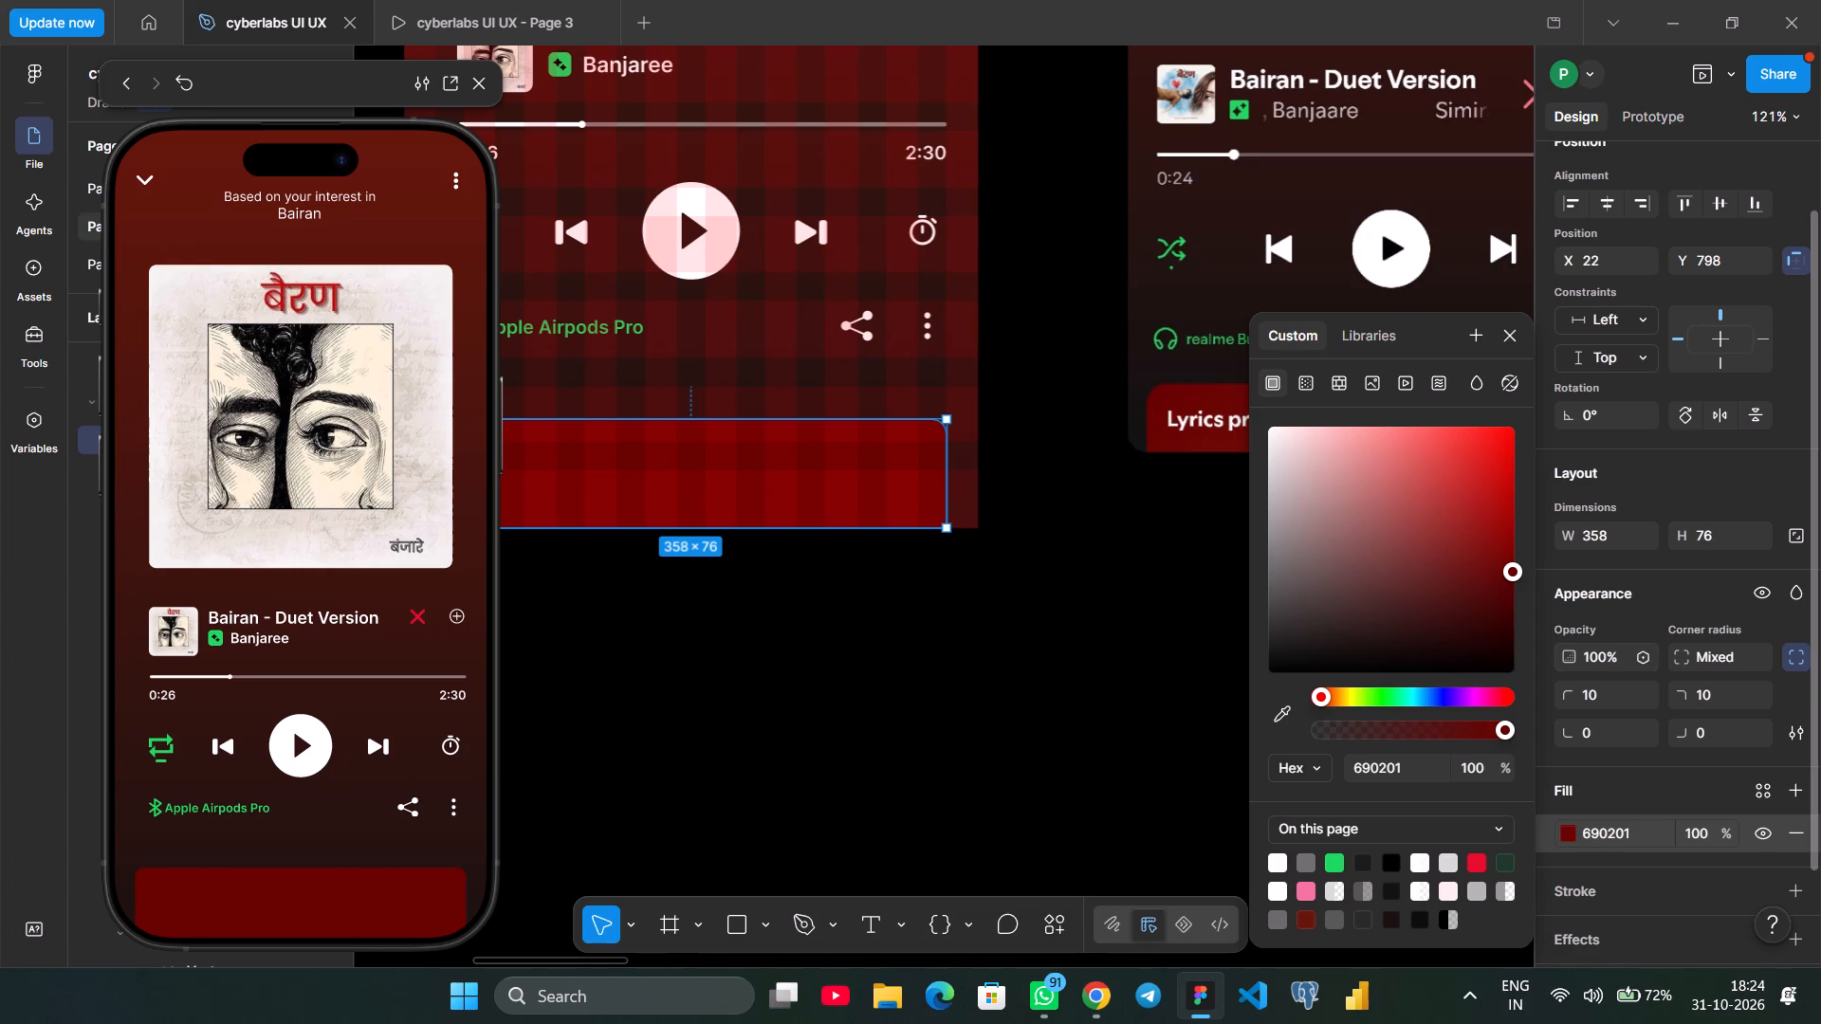
Set both upper corner radii of the dark red card to 15.
click(1597, 701)
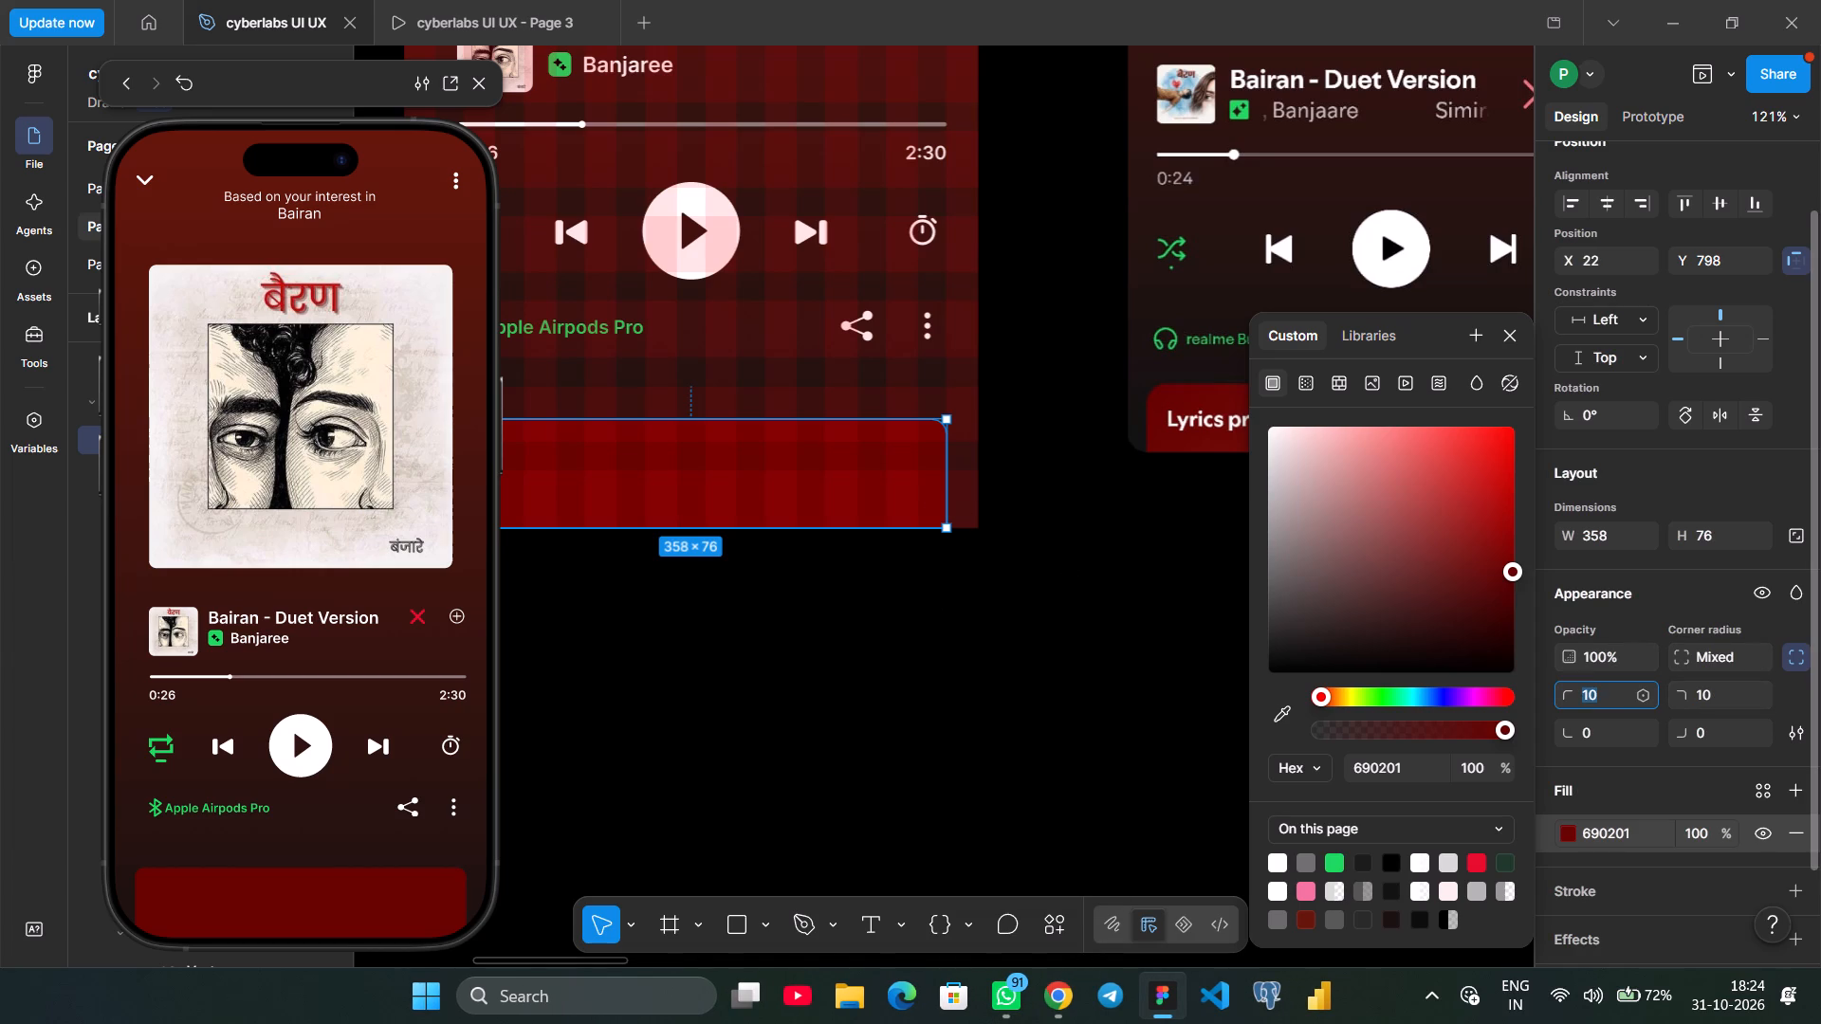
text(15)
key(Return)
click(1710, 686)
text(15)
key(Return)
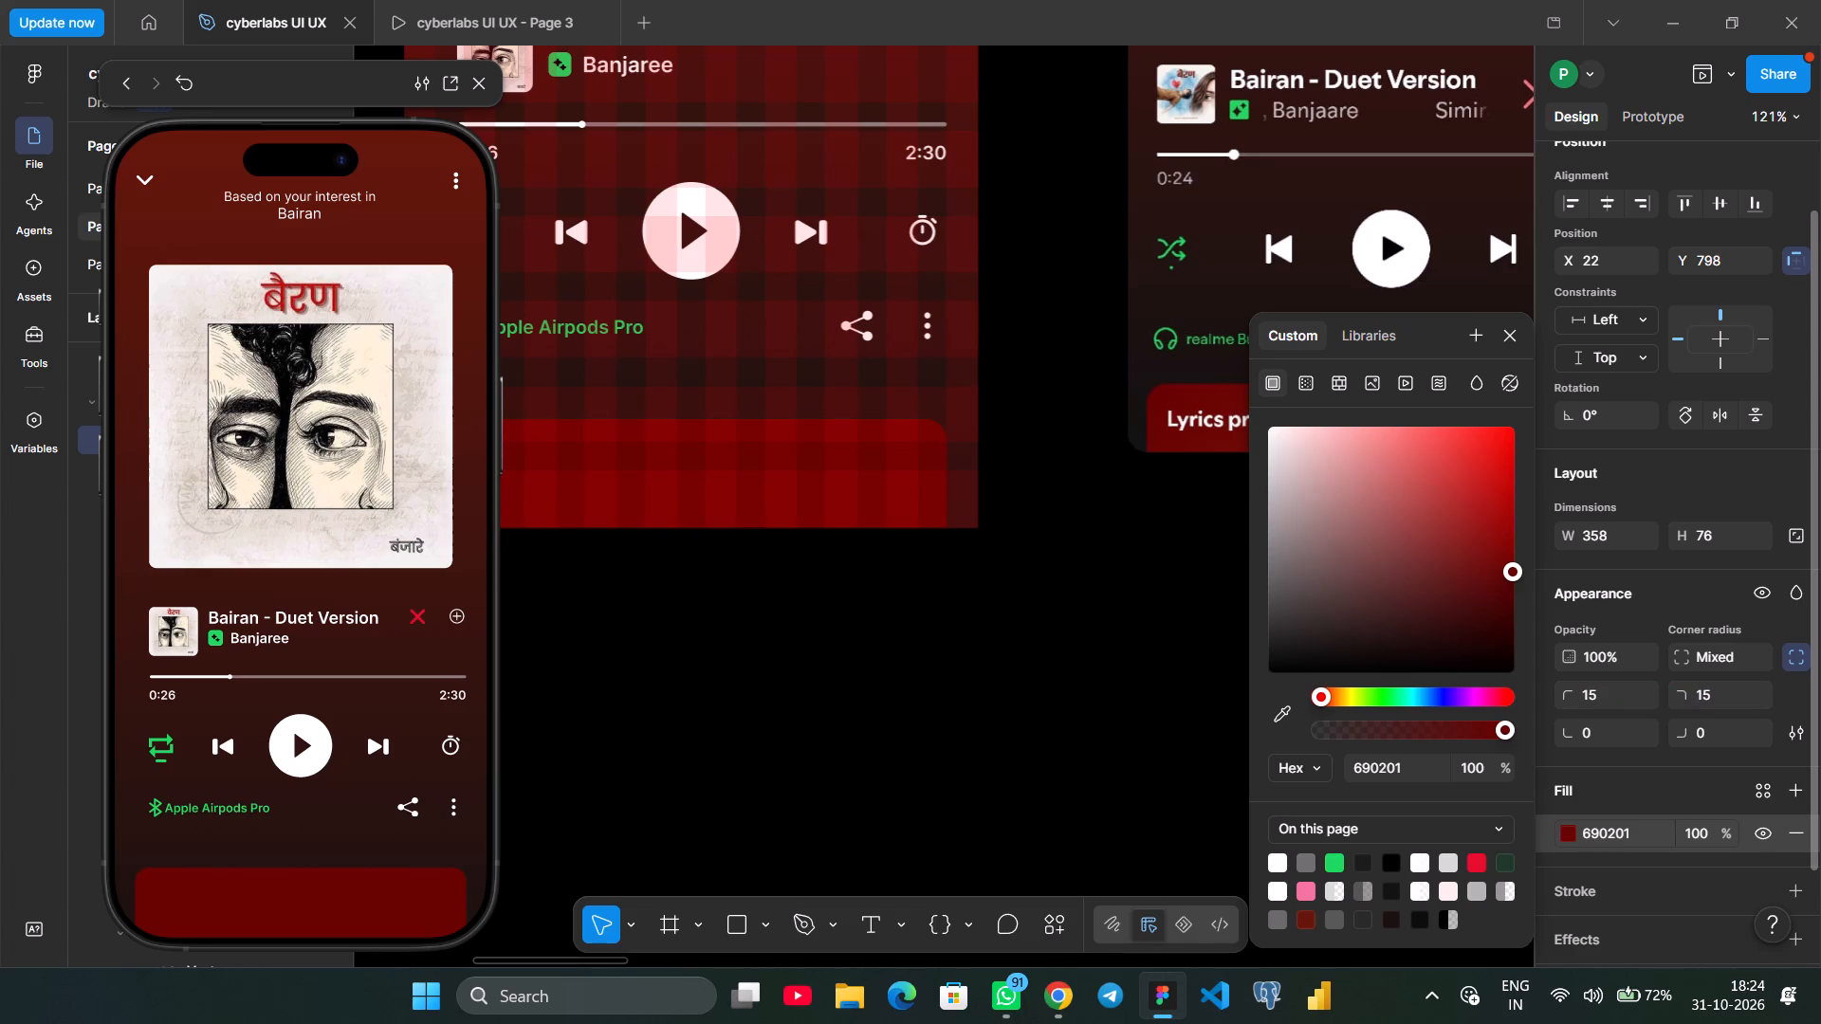
click(1511, 350)
click(1510, 341)
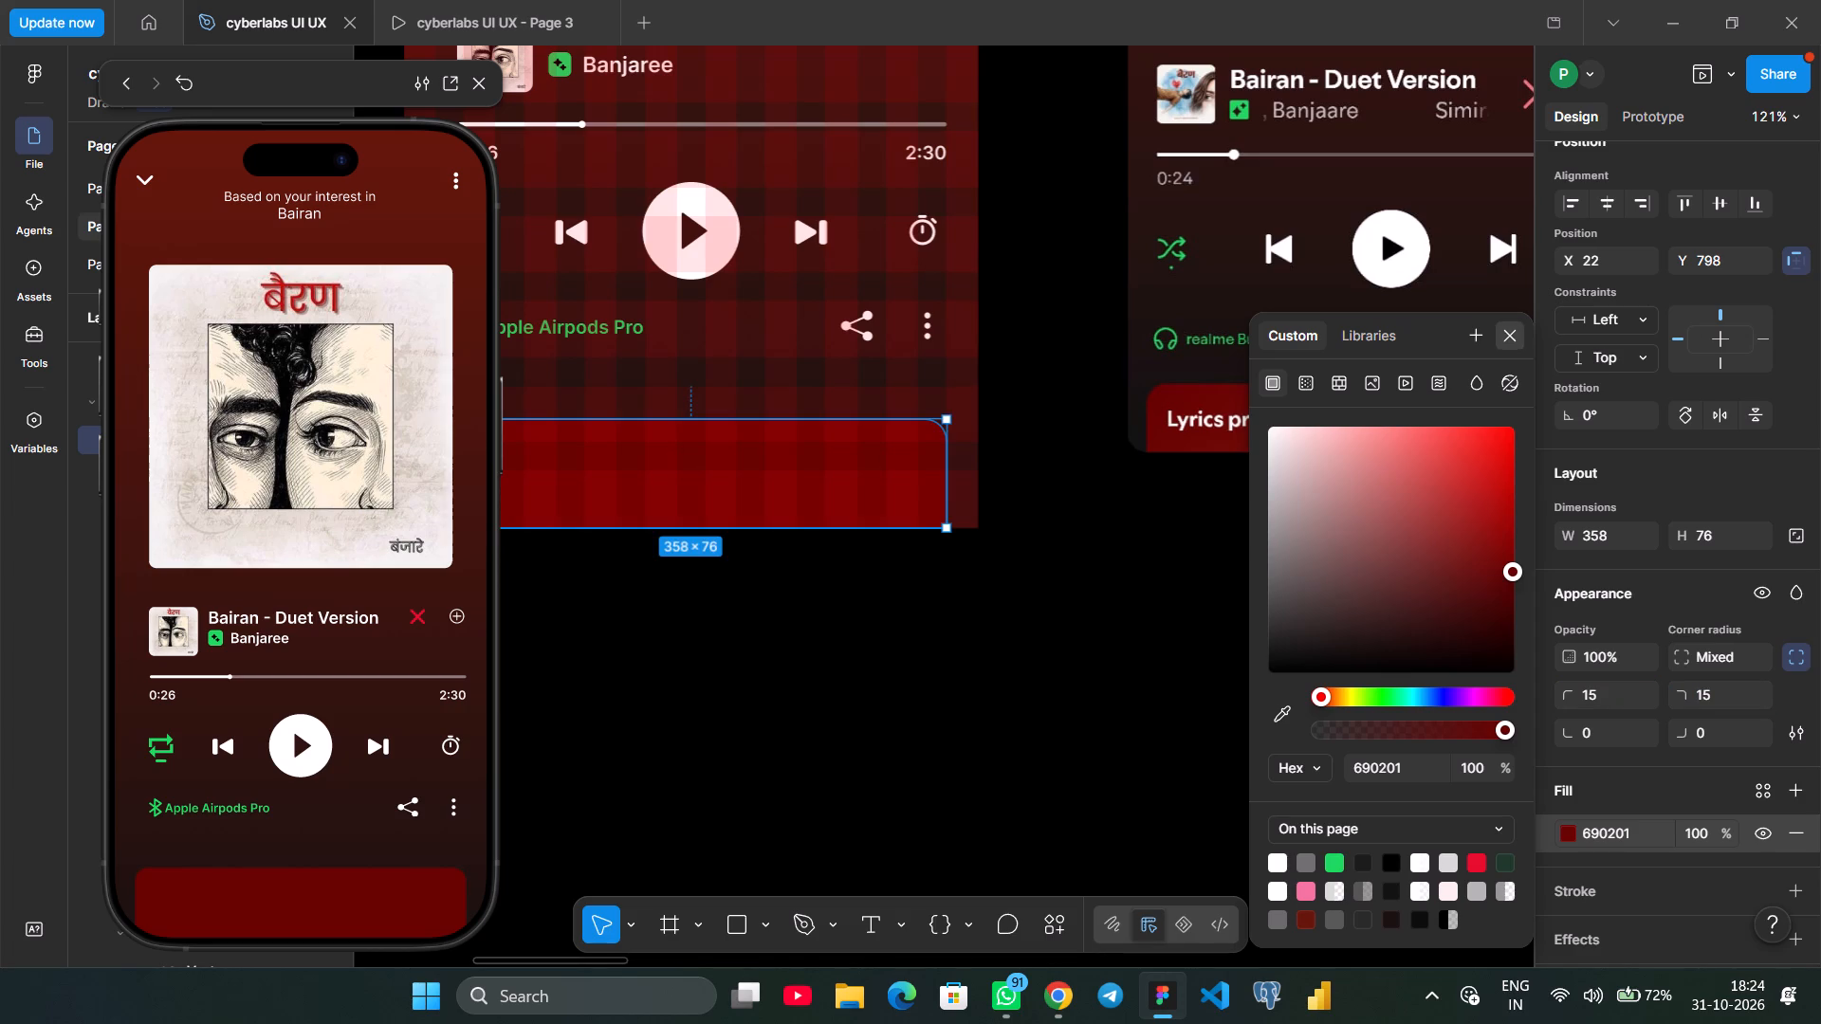
click(1118, 625)
Widen the card on both sides to 379 at X 11 and centre it horizontally in the frame.
scroll(1118, 625, right, 1)
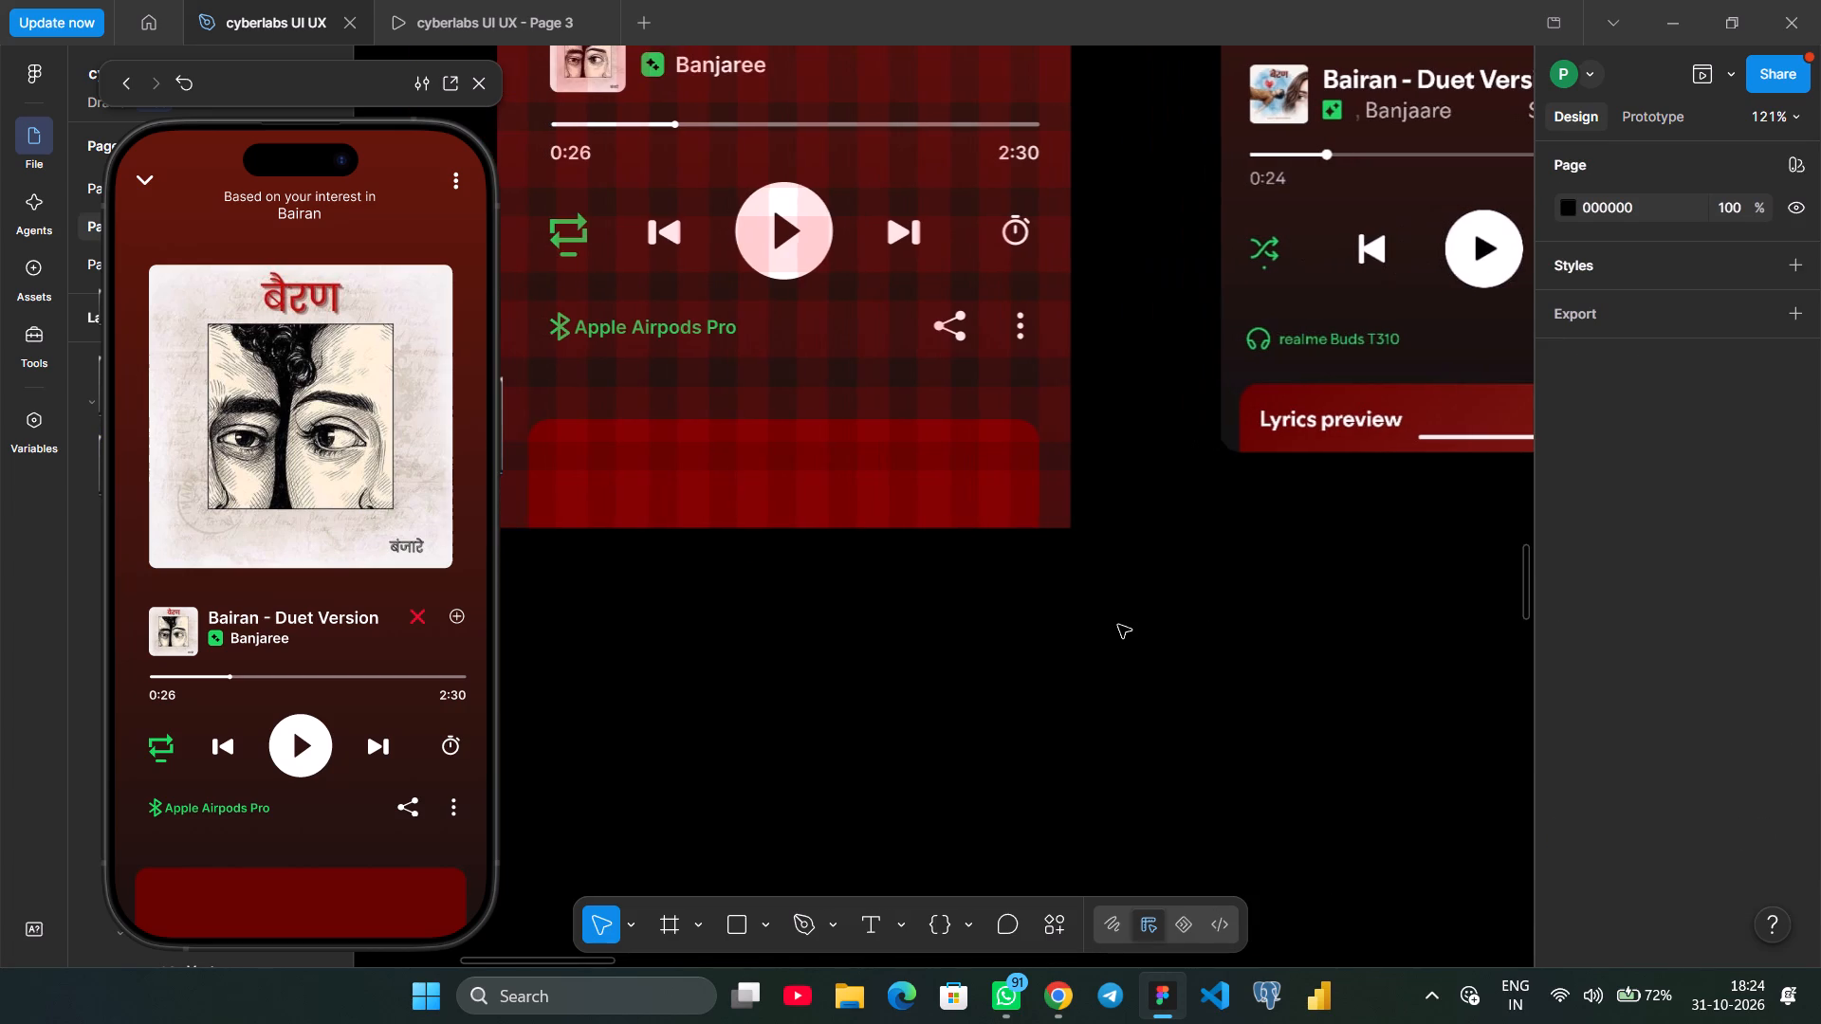
click(927, 517)
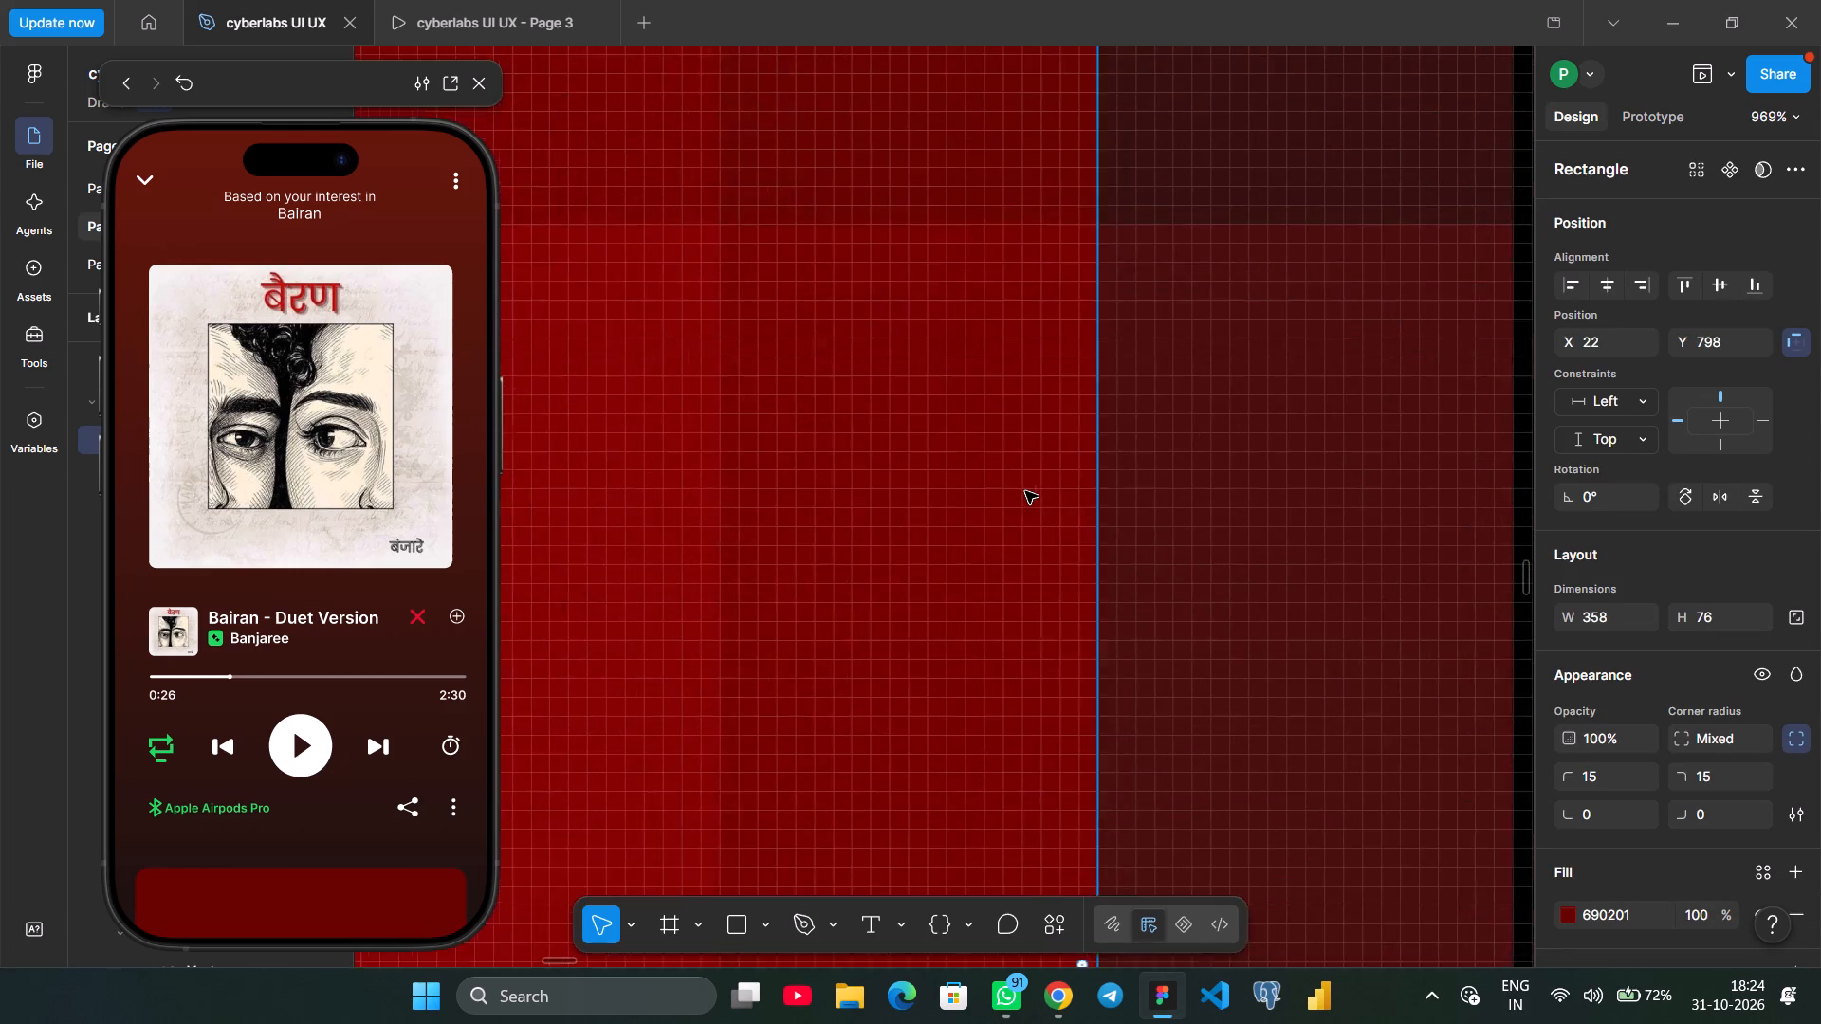
scroll(1025, 491, left, 1)
drag(995, 504, 1128, 518)
scroll(1128, 518, right, 1)
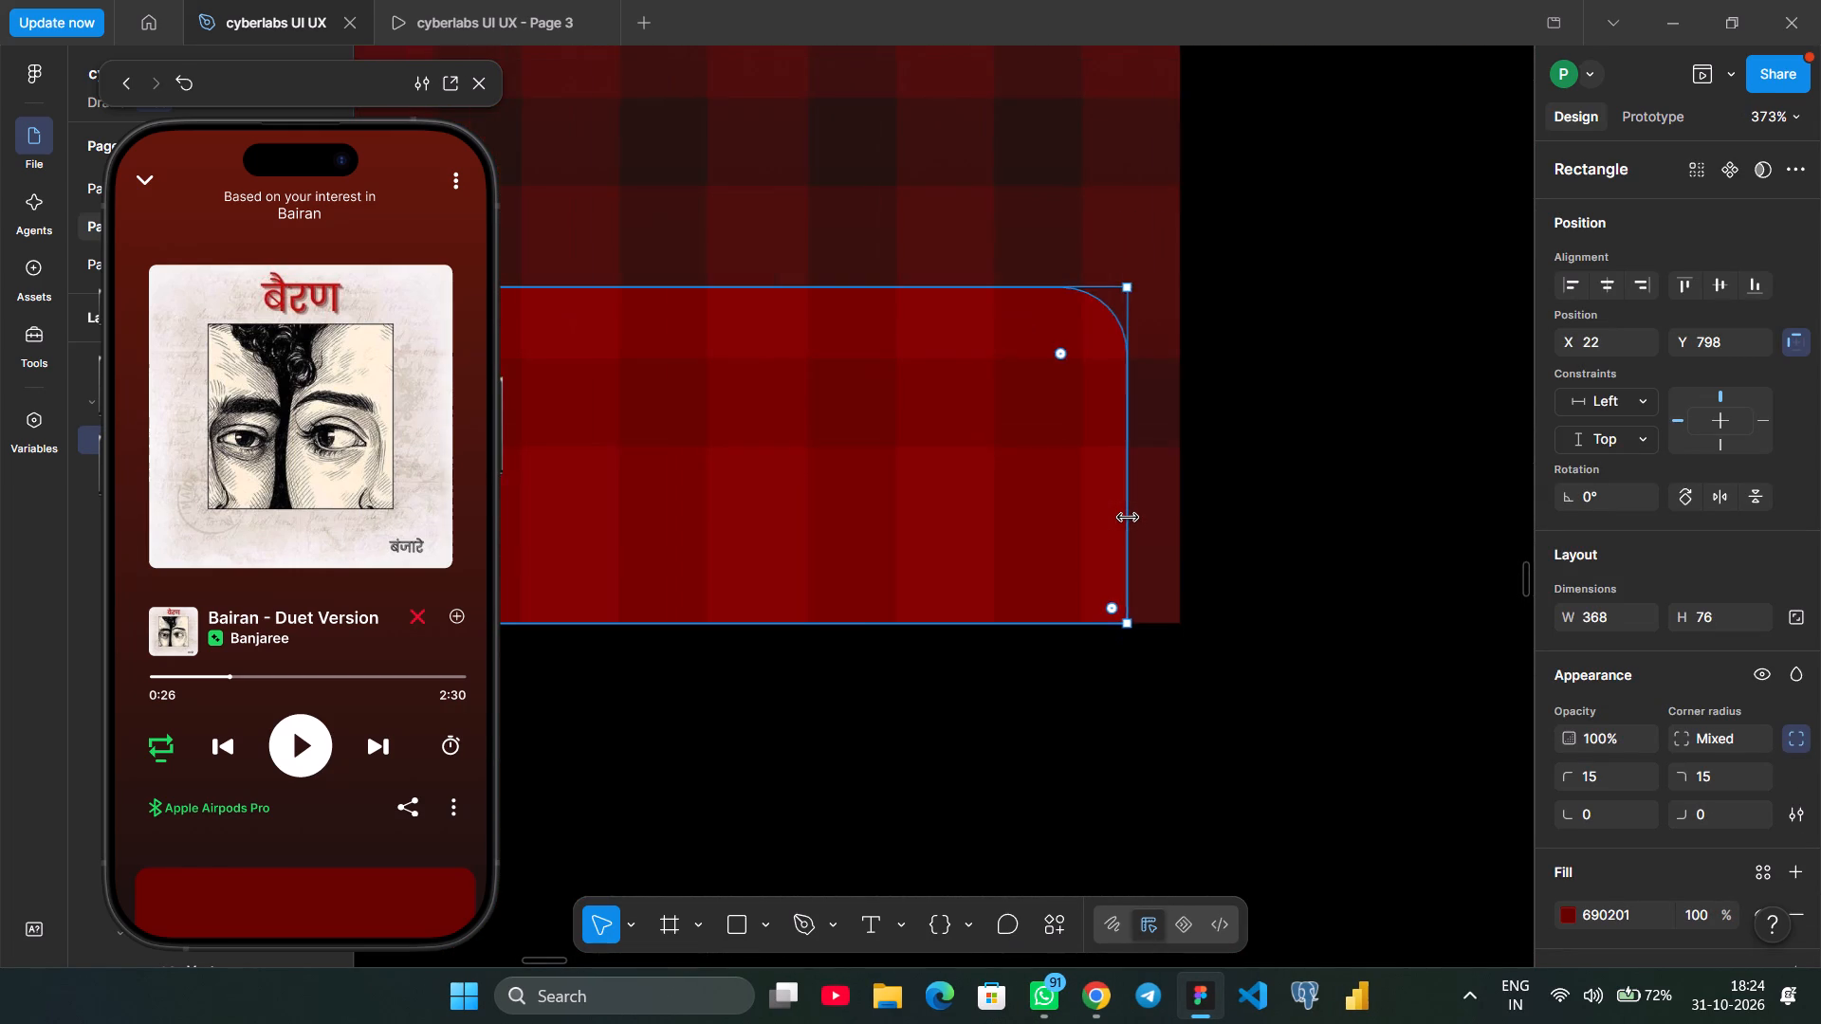
scroll(1128, 518, right, 3)
scroll(686, 516, right, 3)
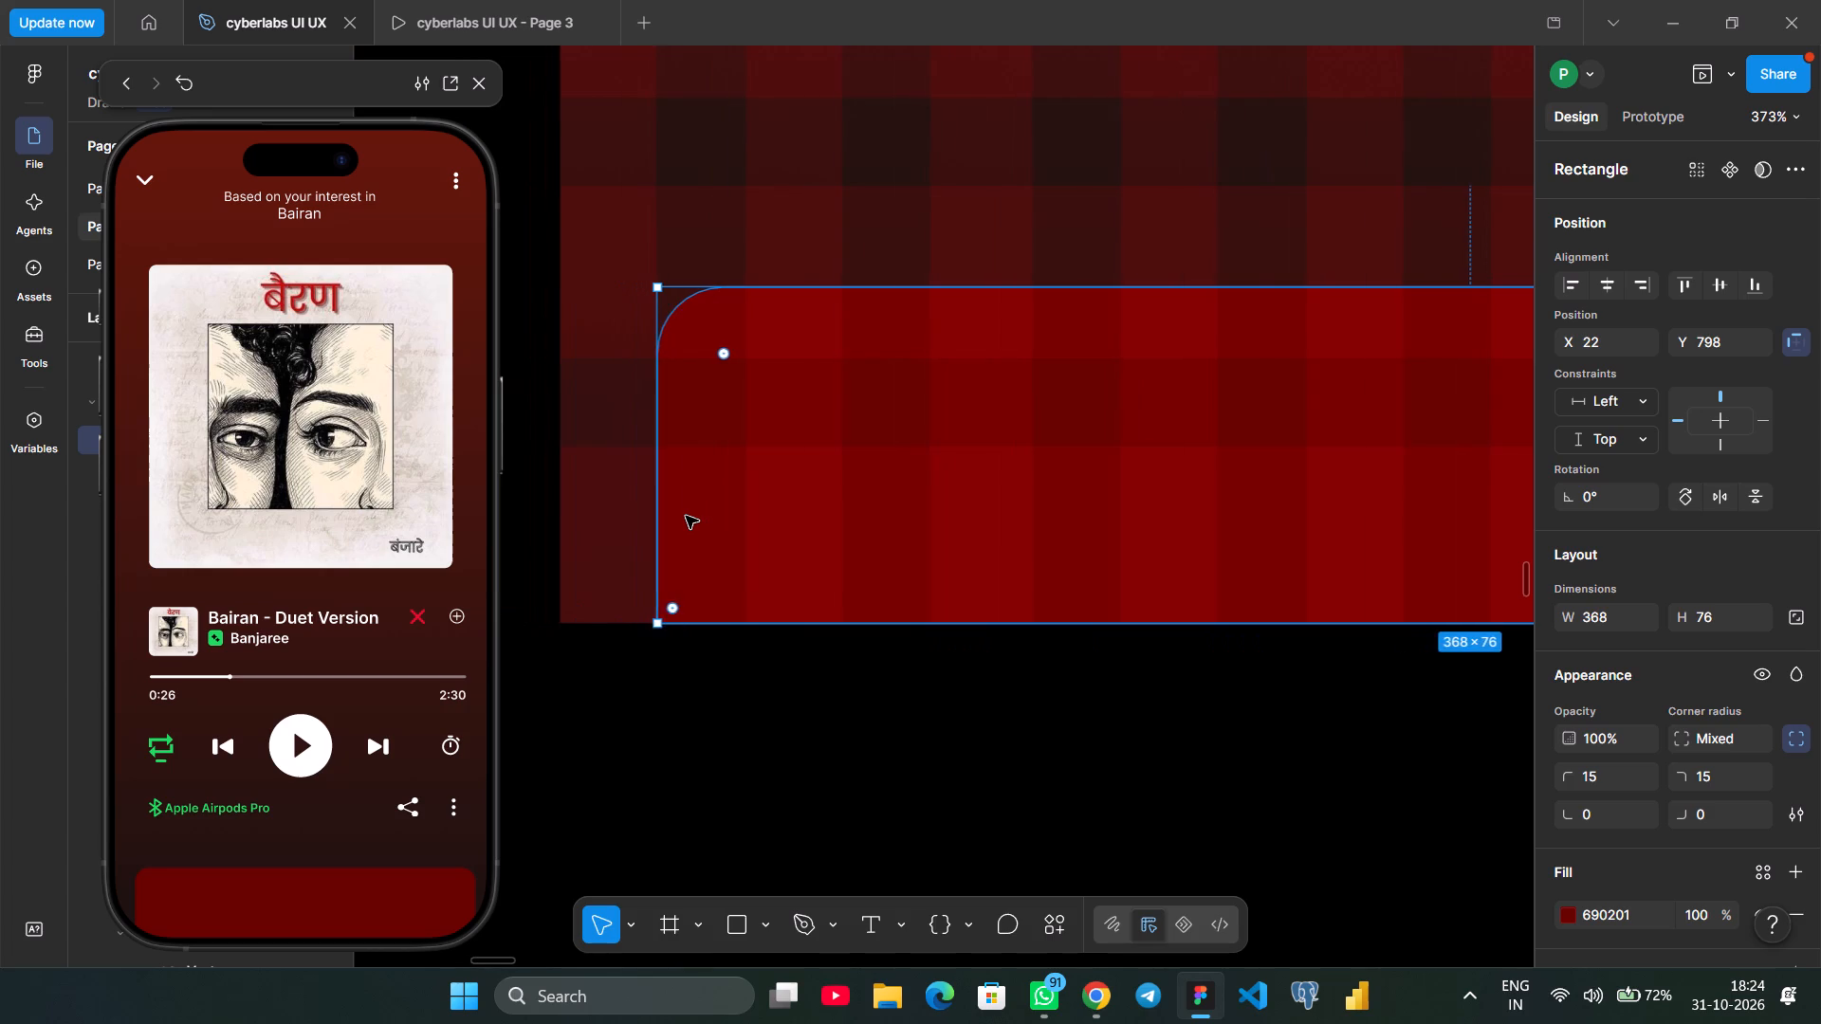
scroll(686, 516, right, 1)
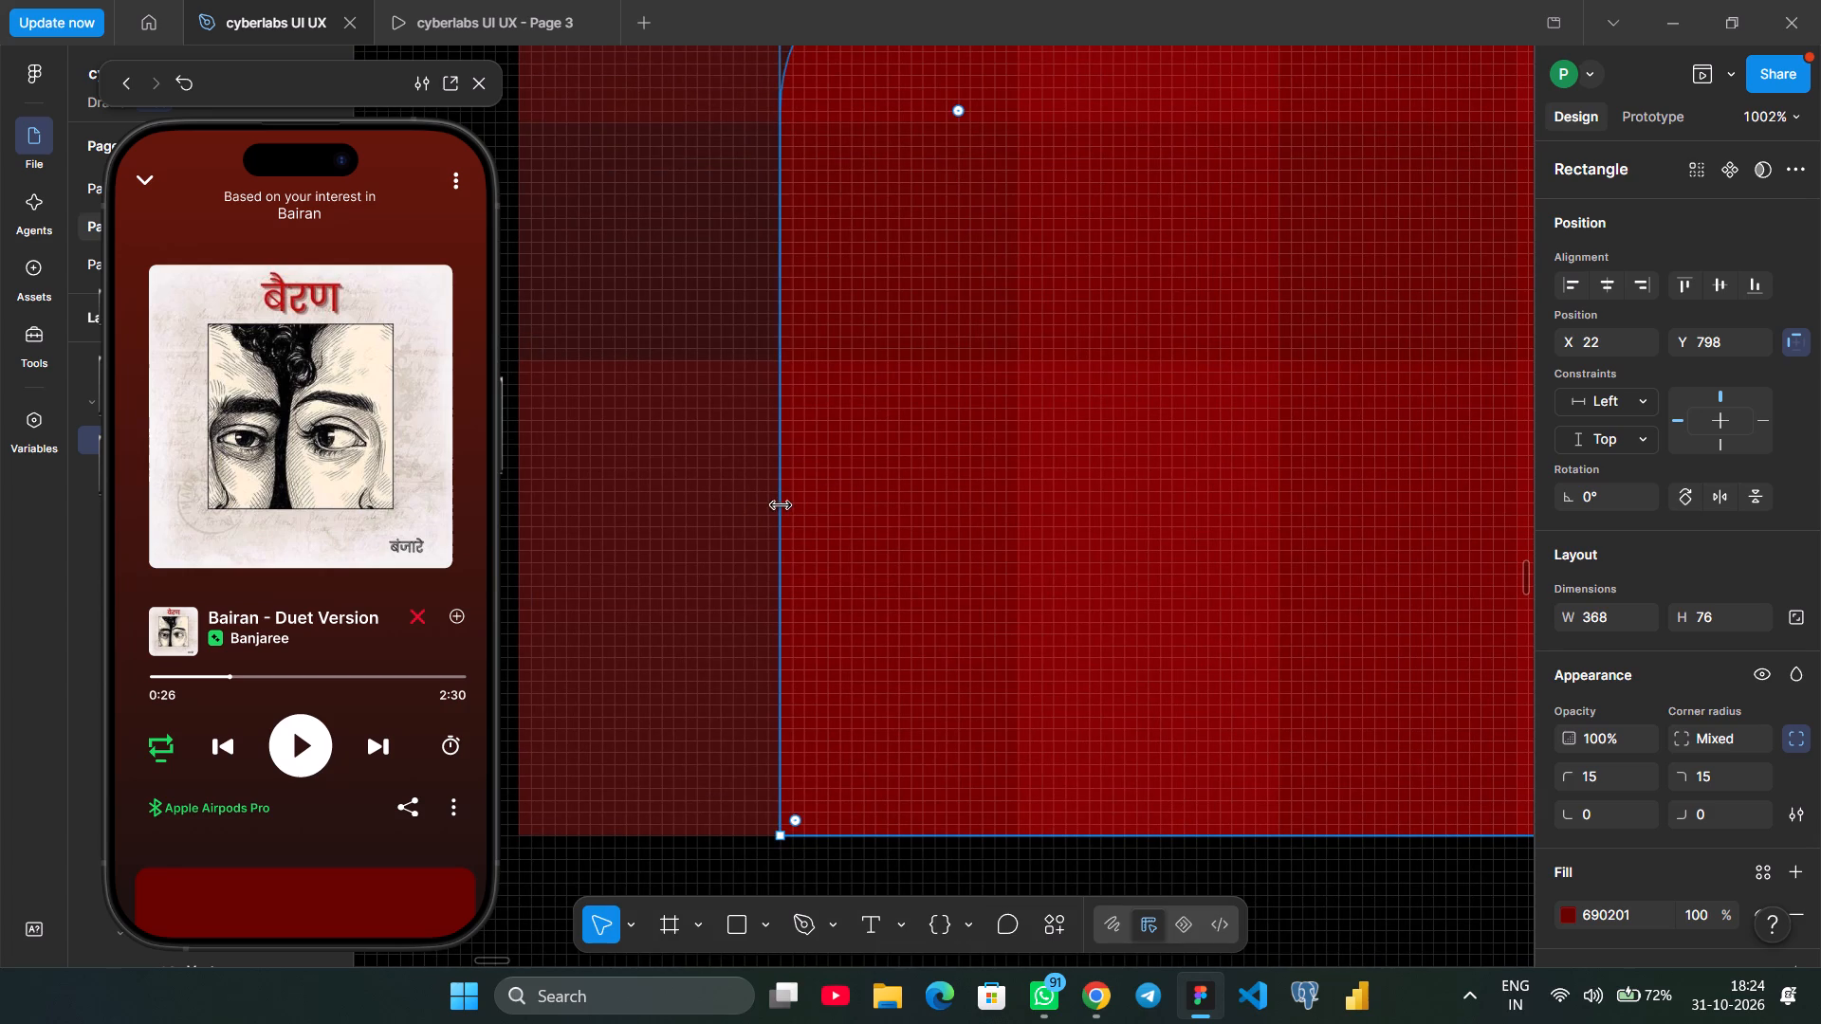
drag(780, 504, 646, 499)
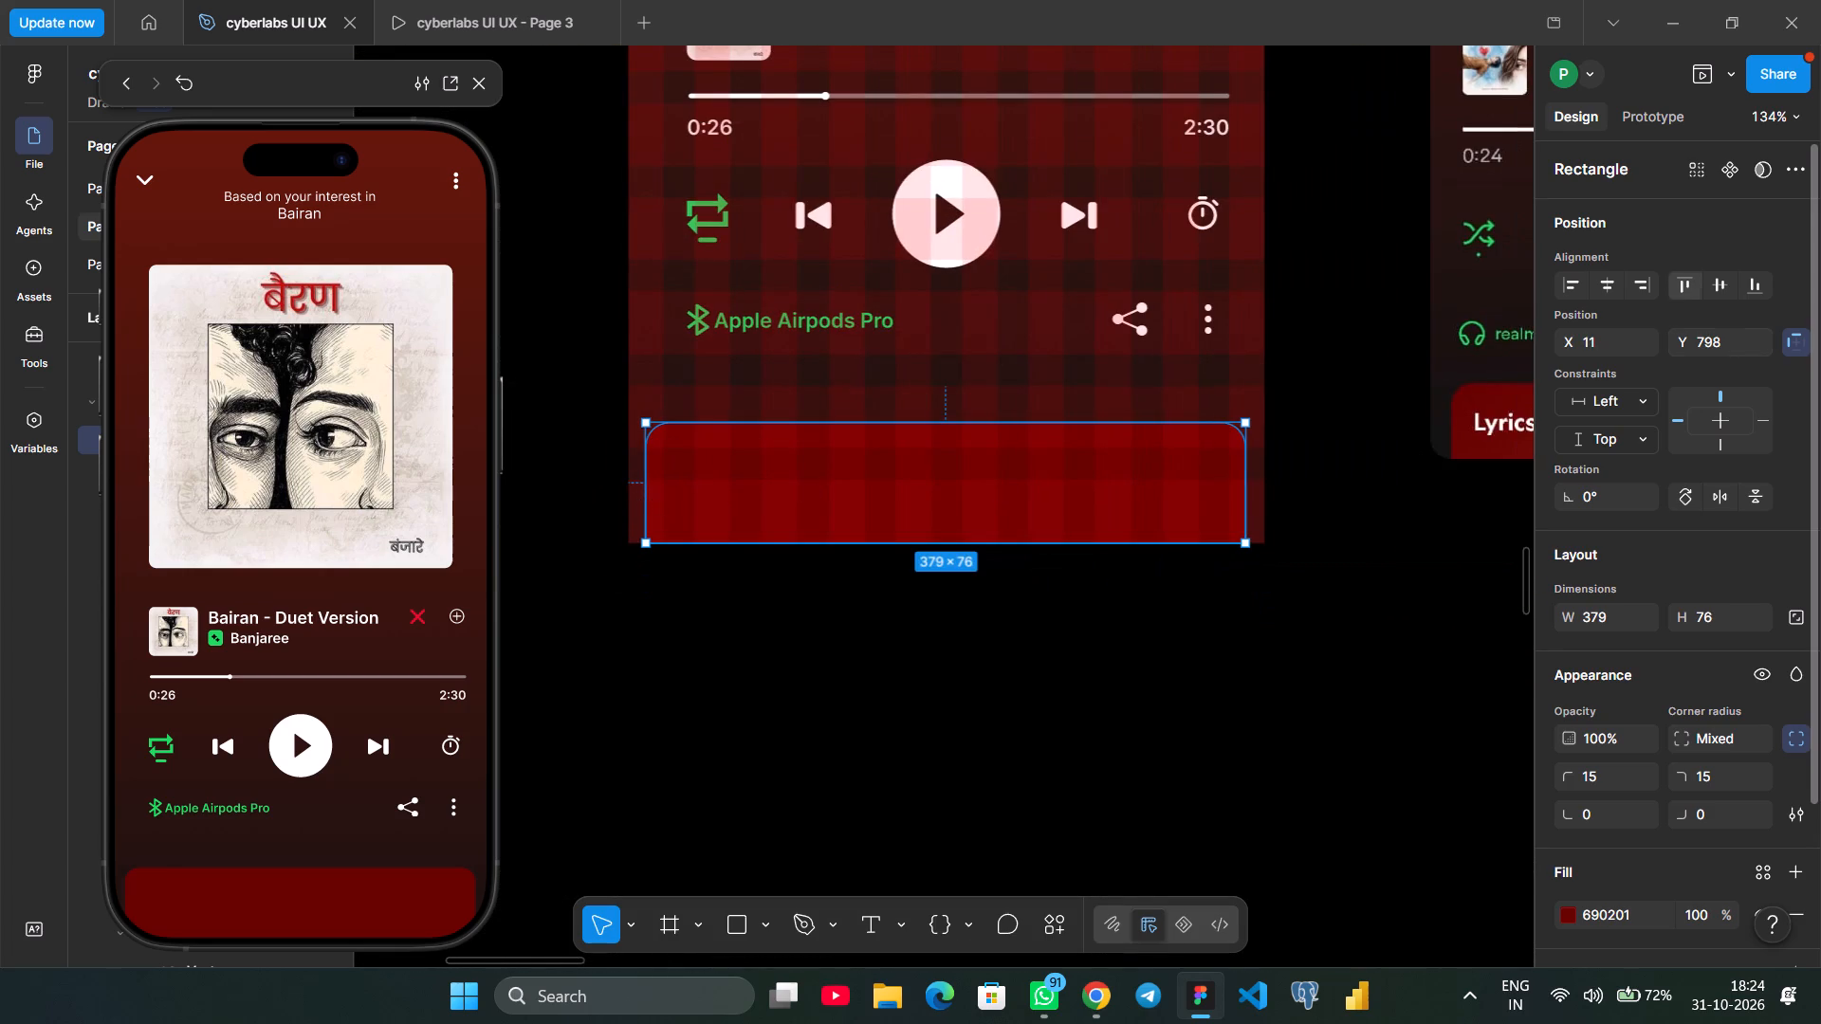
click(1603, 282)
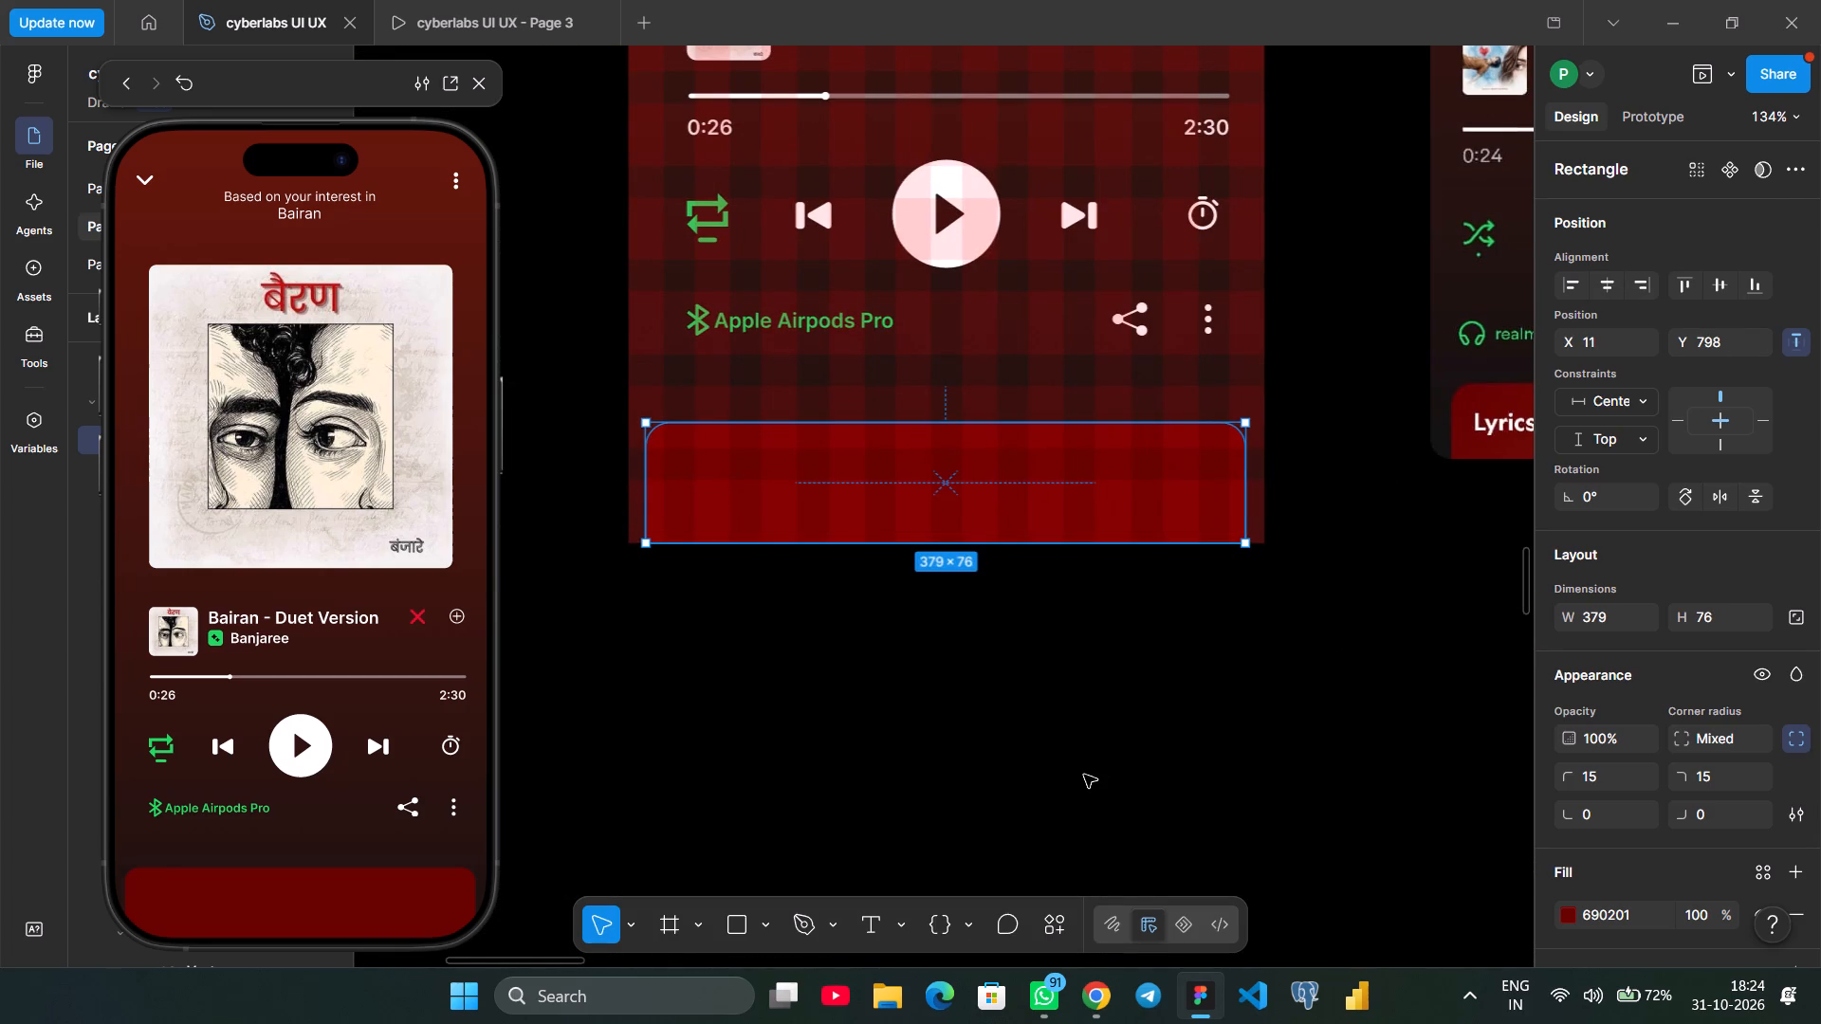
click(1084, 775)
Duplicate the Bairan - Duet Version title onto the dark red card at X 22, Y 813 and bring it to the front.
scroll(1084, 775, up, 2)
click(930, 365)
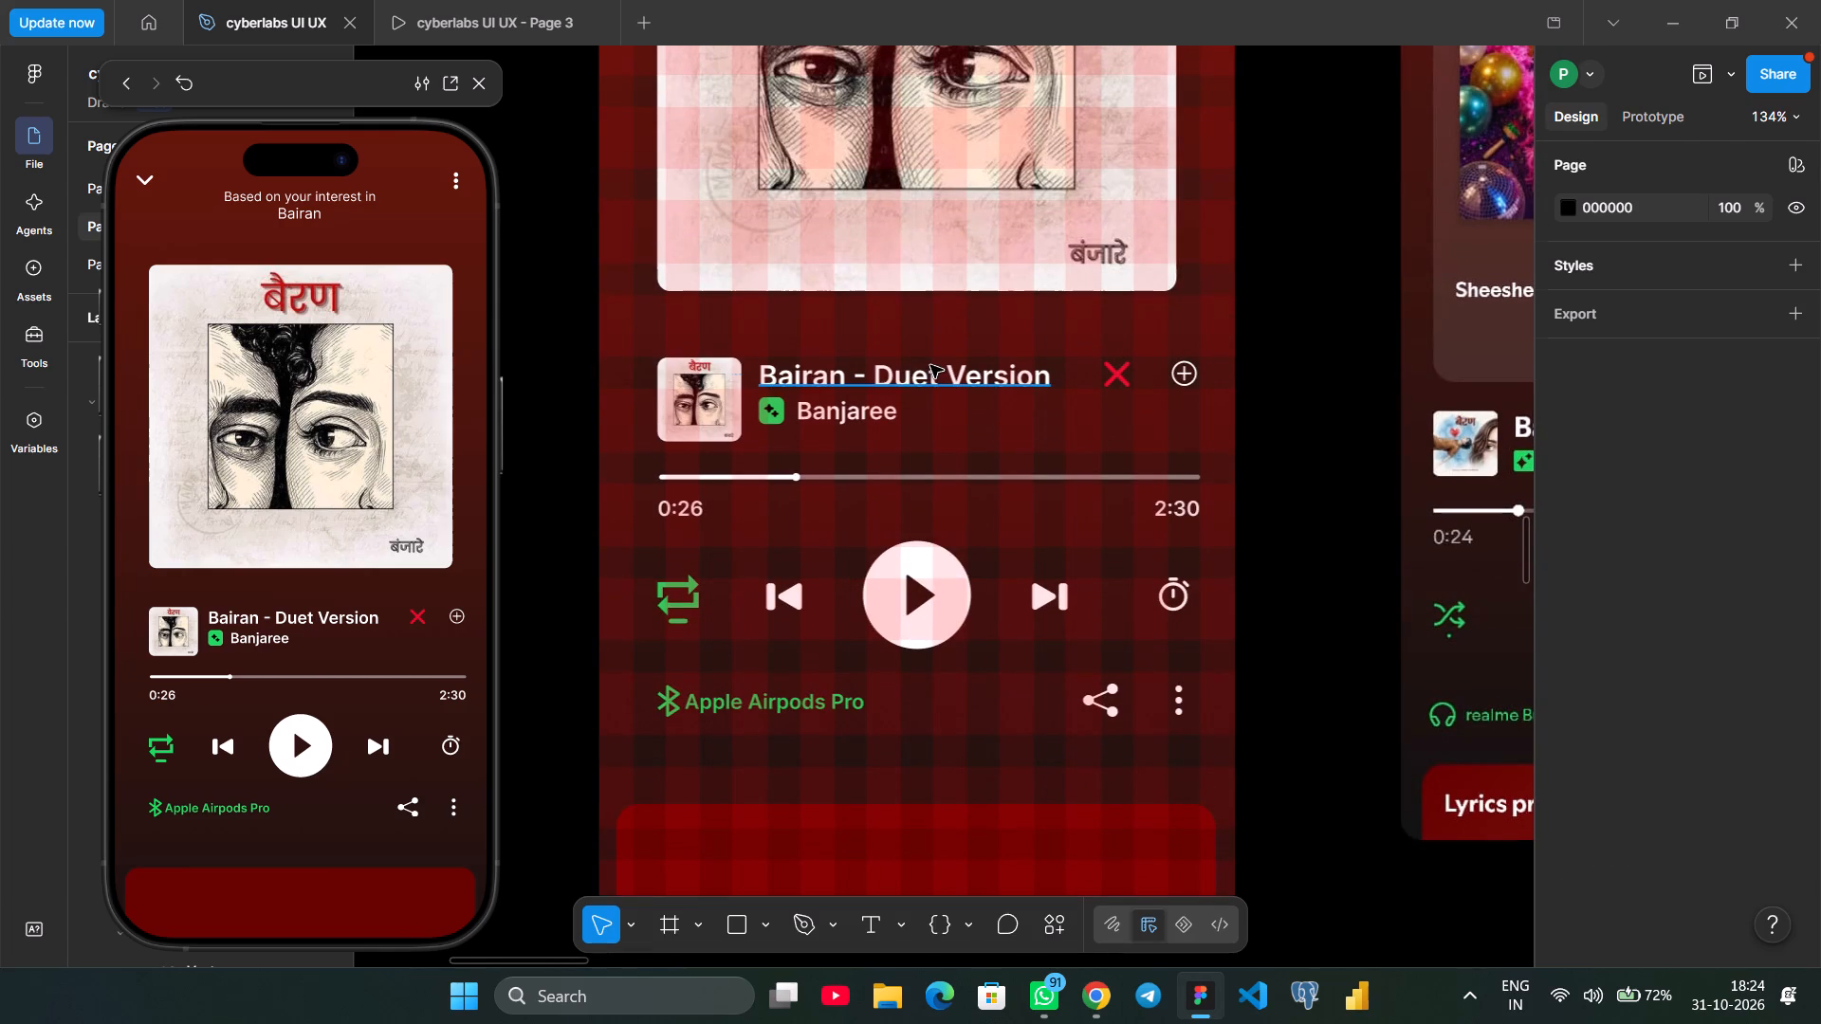
alt+drag(913, 372, 823, 842)
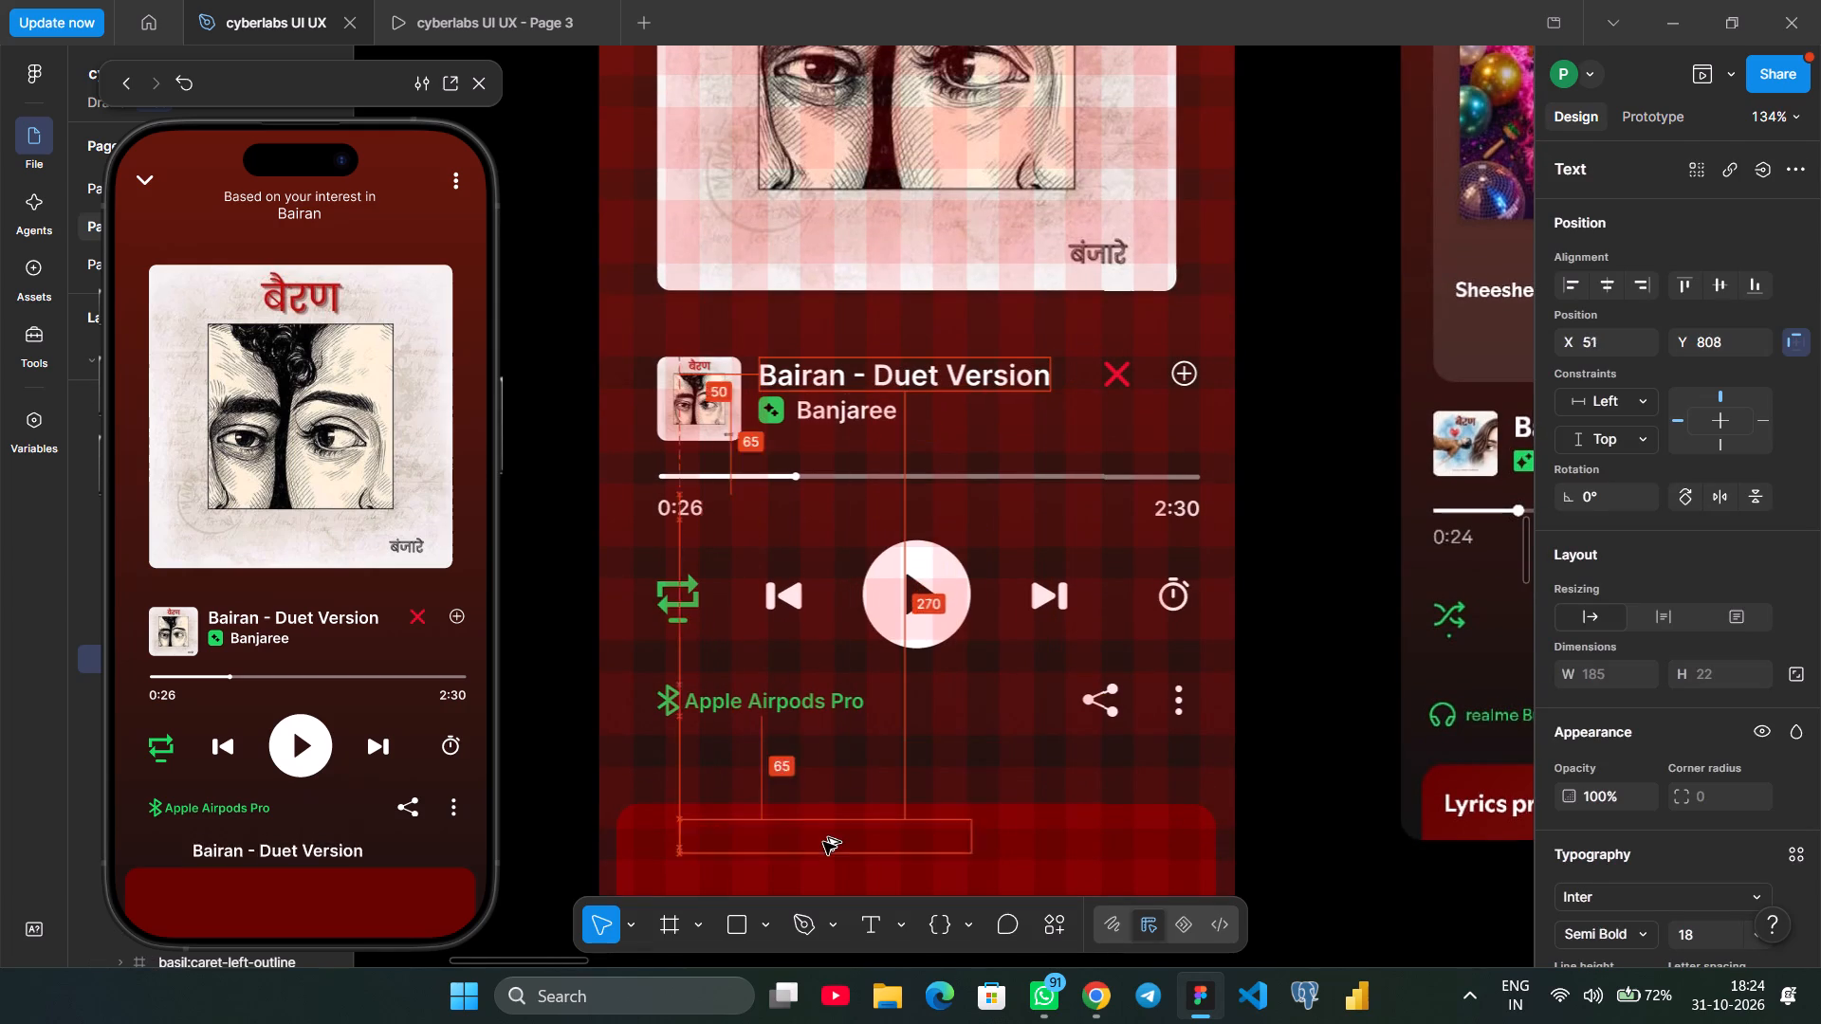
alt+drag(823, 842, 791, 840)
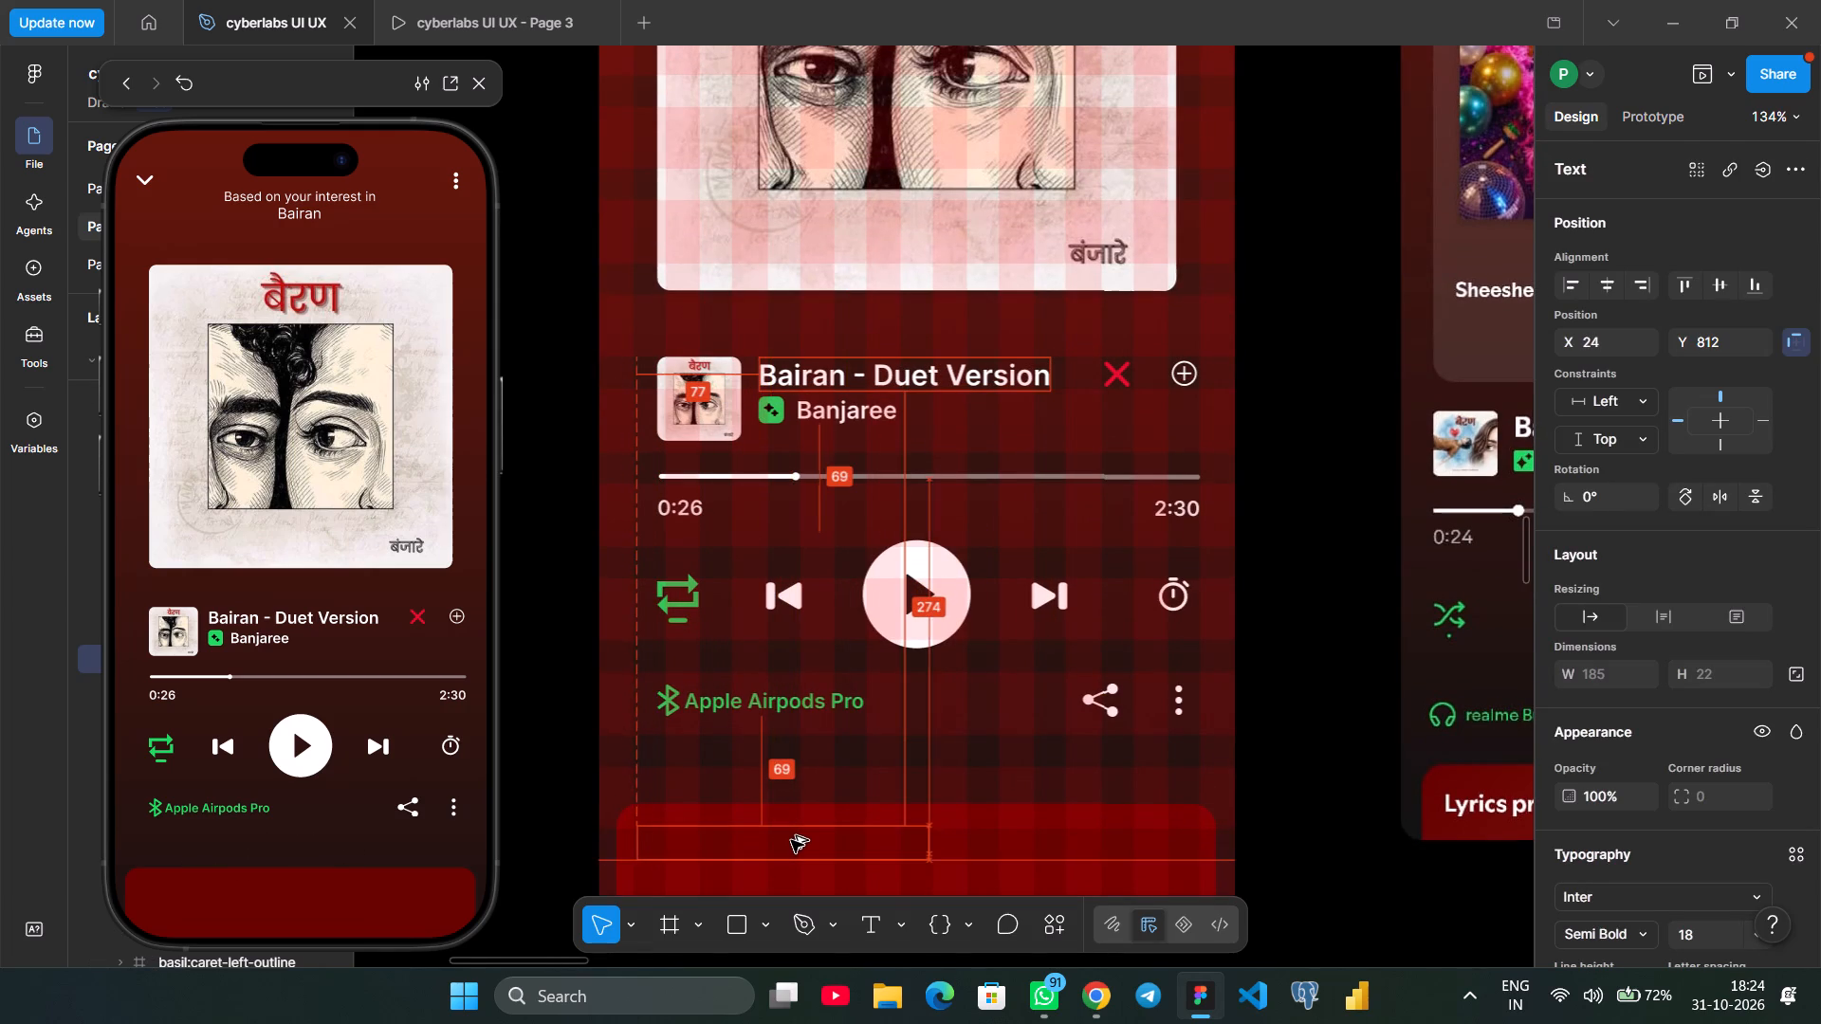
alt+drag(791, 840, 788, 841)
right_click(788, 841)
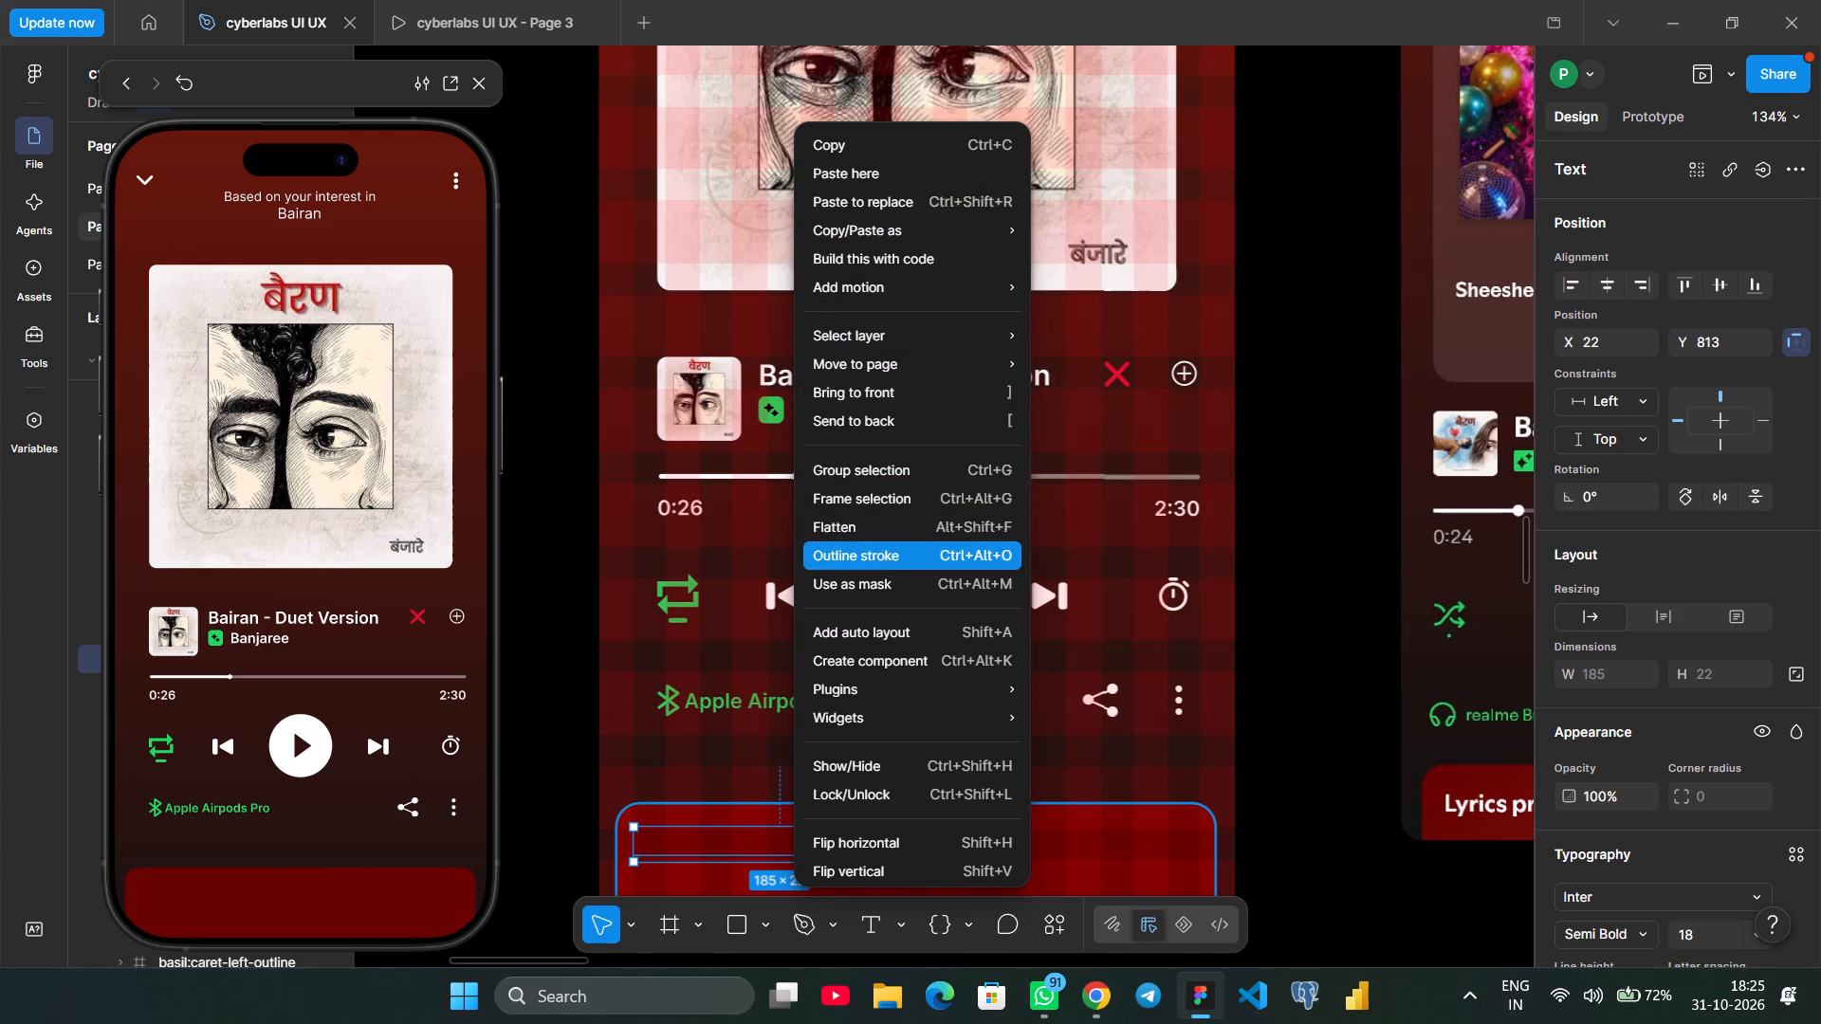
click(897, 382)
scroll(897, 382, down, 1)
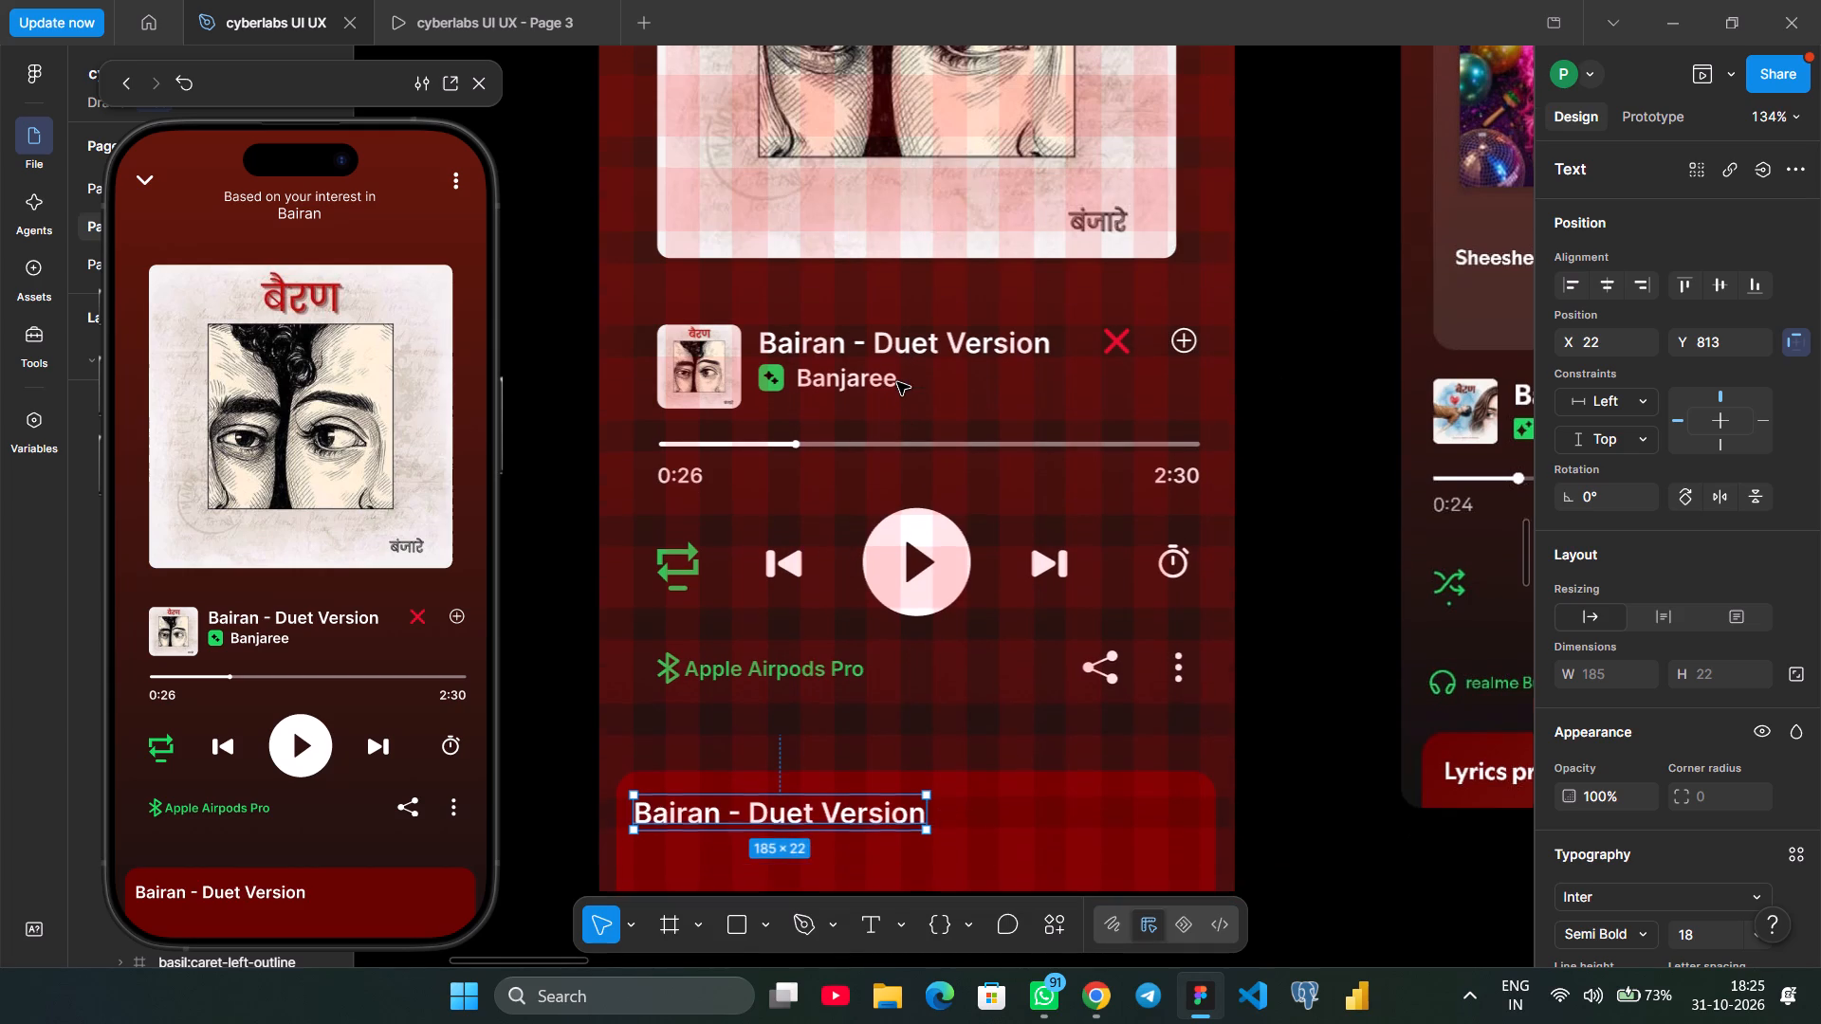
Change the duplicated title's text on the card to Lyrics preview.
scroll(897, 382, down, 1)
triple_click(760, 558)
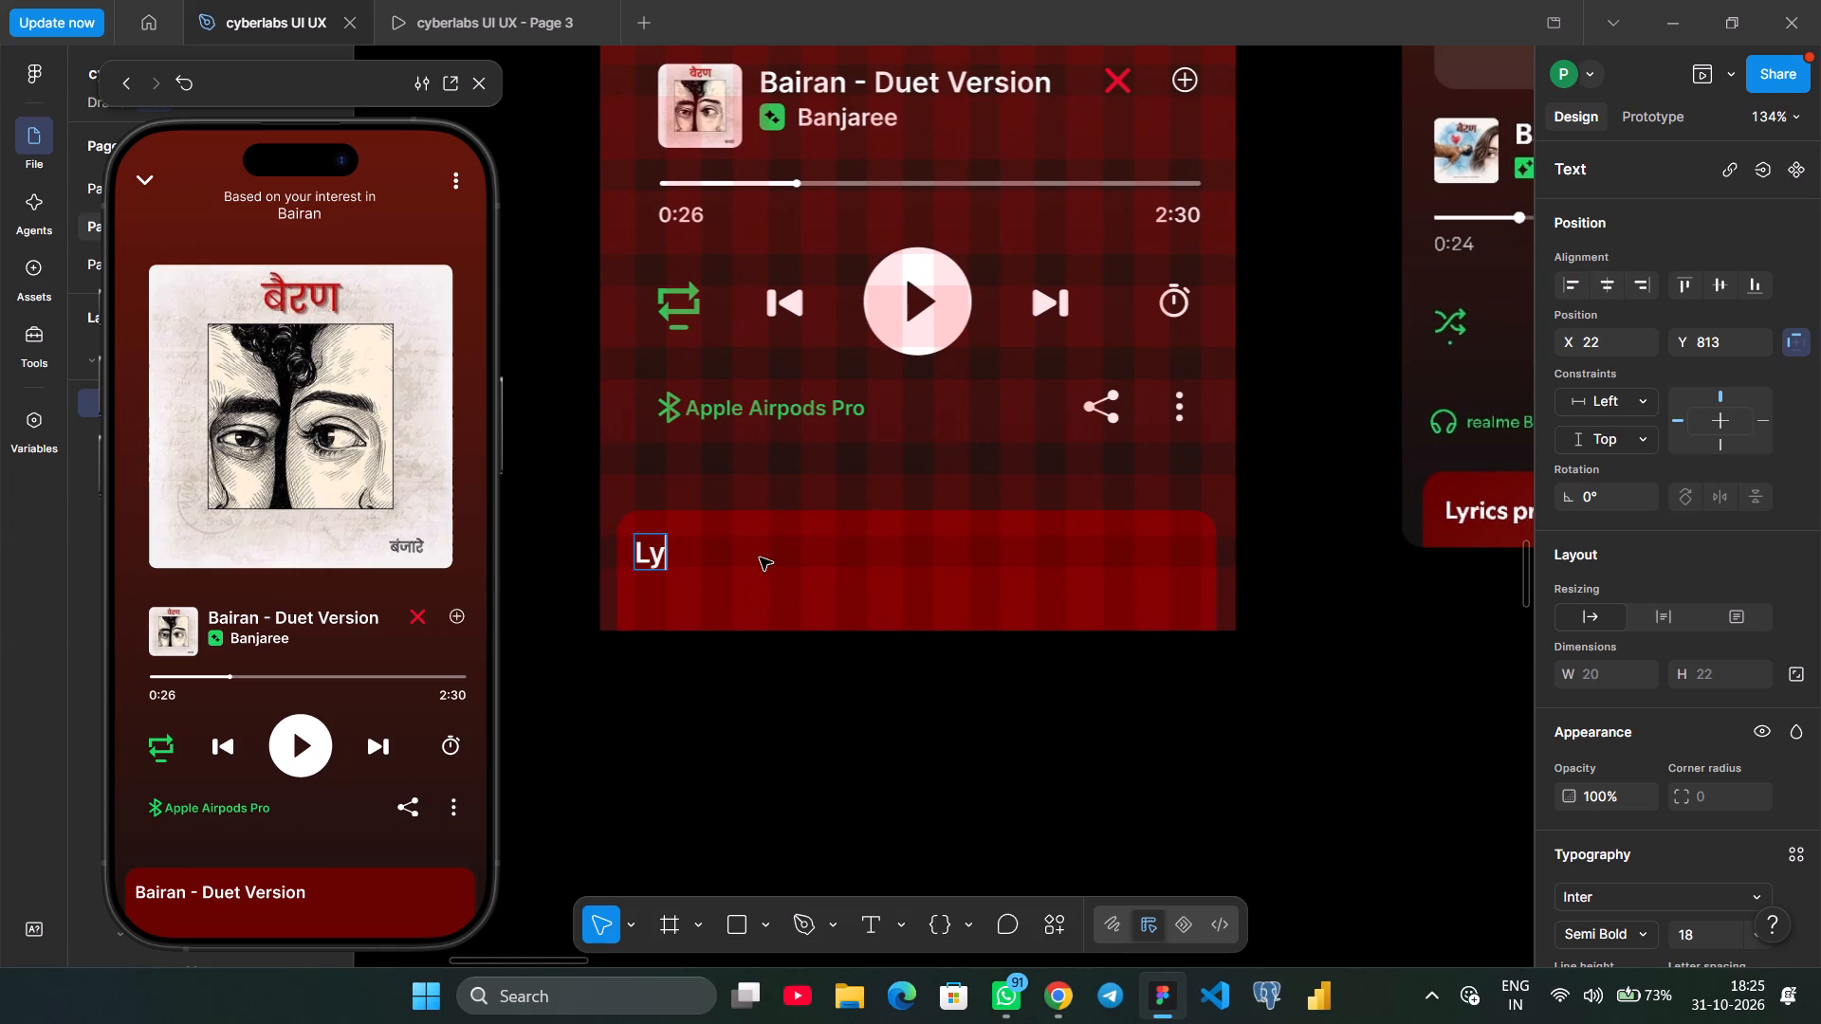
scroll(760, 558, left, 1)
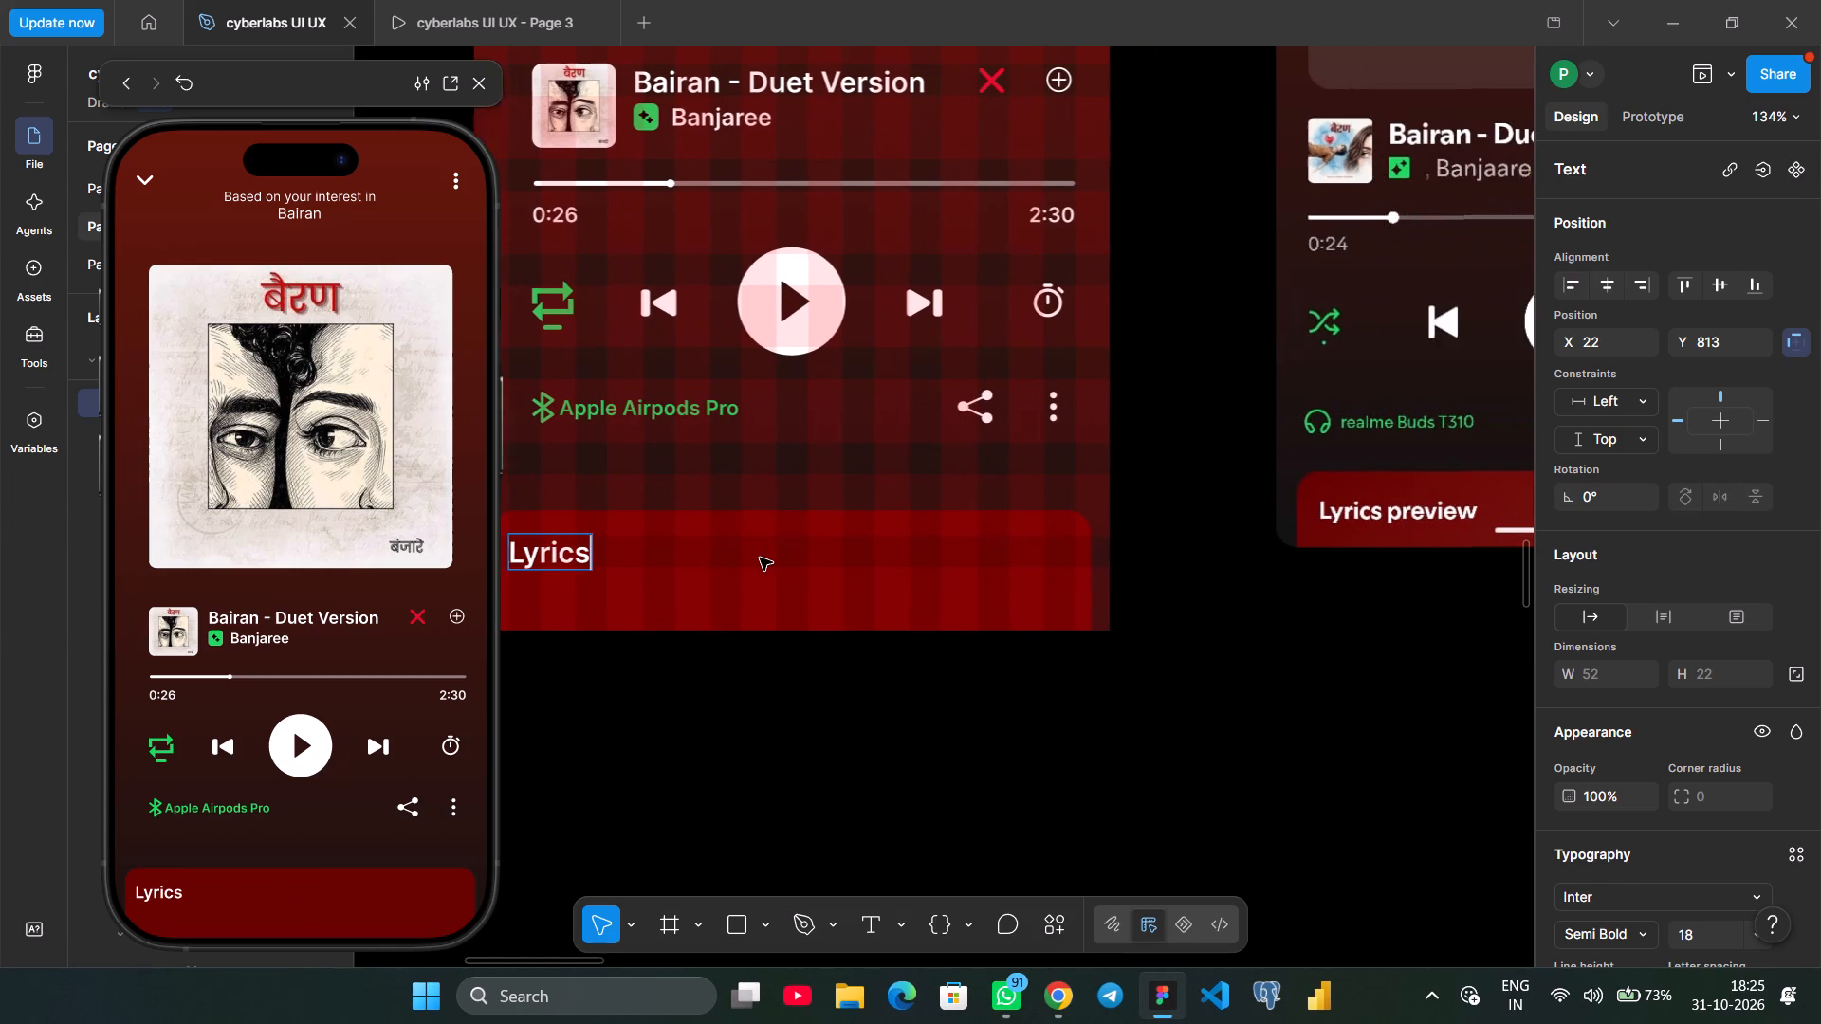
scroll(760, 558, left, 1)
key(space)
text(preview)
click(794, 680)
scroll(794, 680, right, 3)
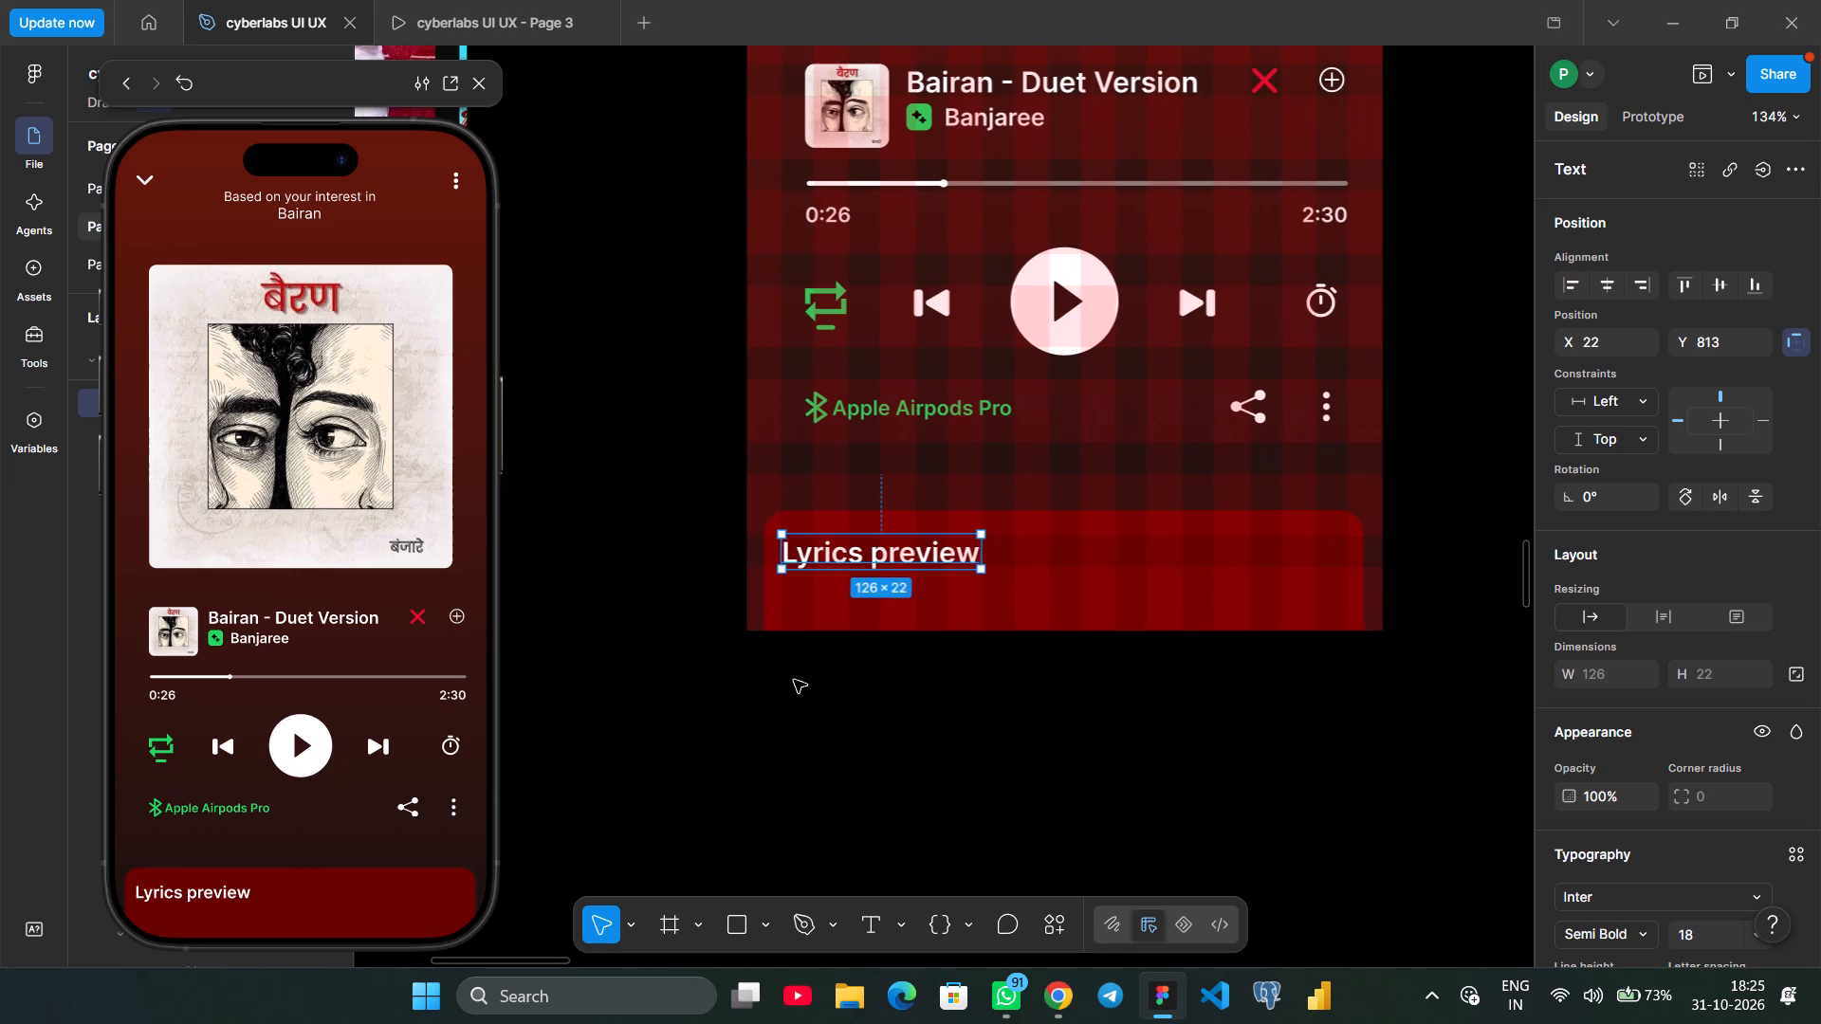
Nudge the Lyrics preview text horizontally to X 36, roughly in line with the playback controls above.
key(Right)
key(Right)
key(Right)
key(Right)
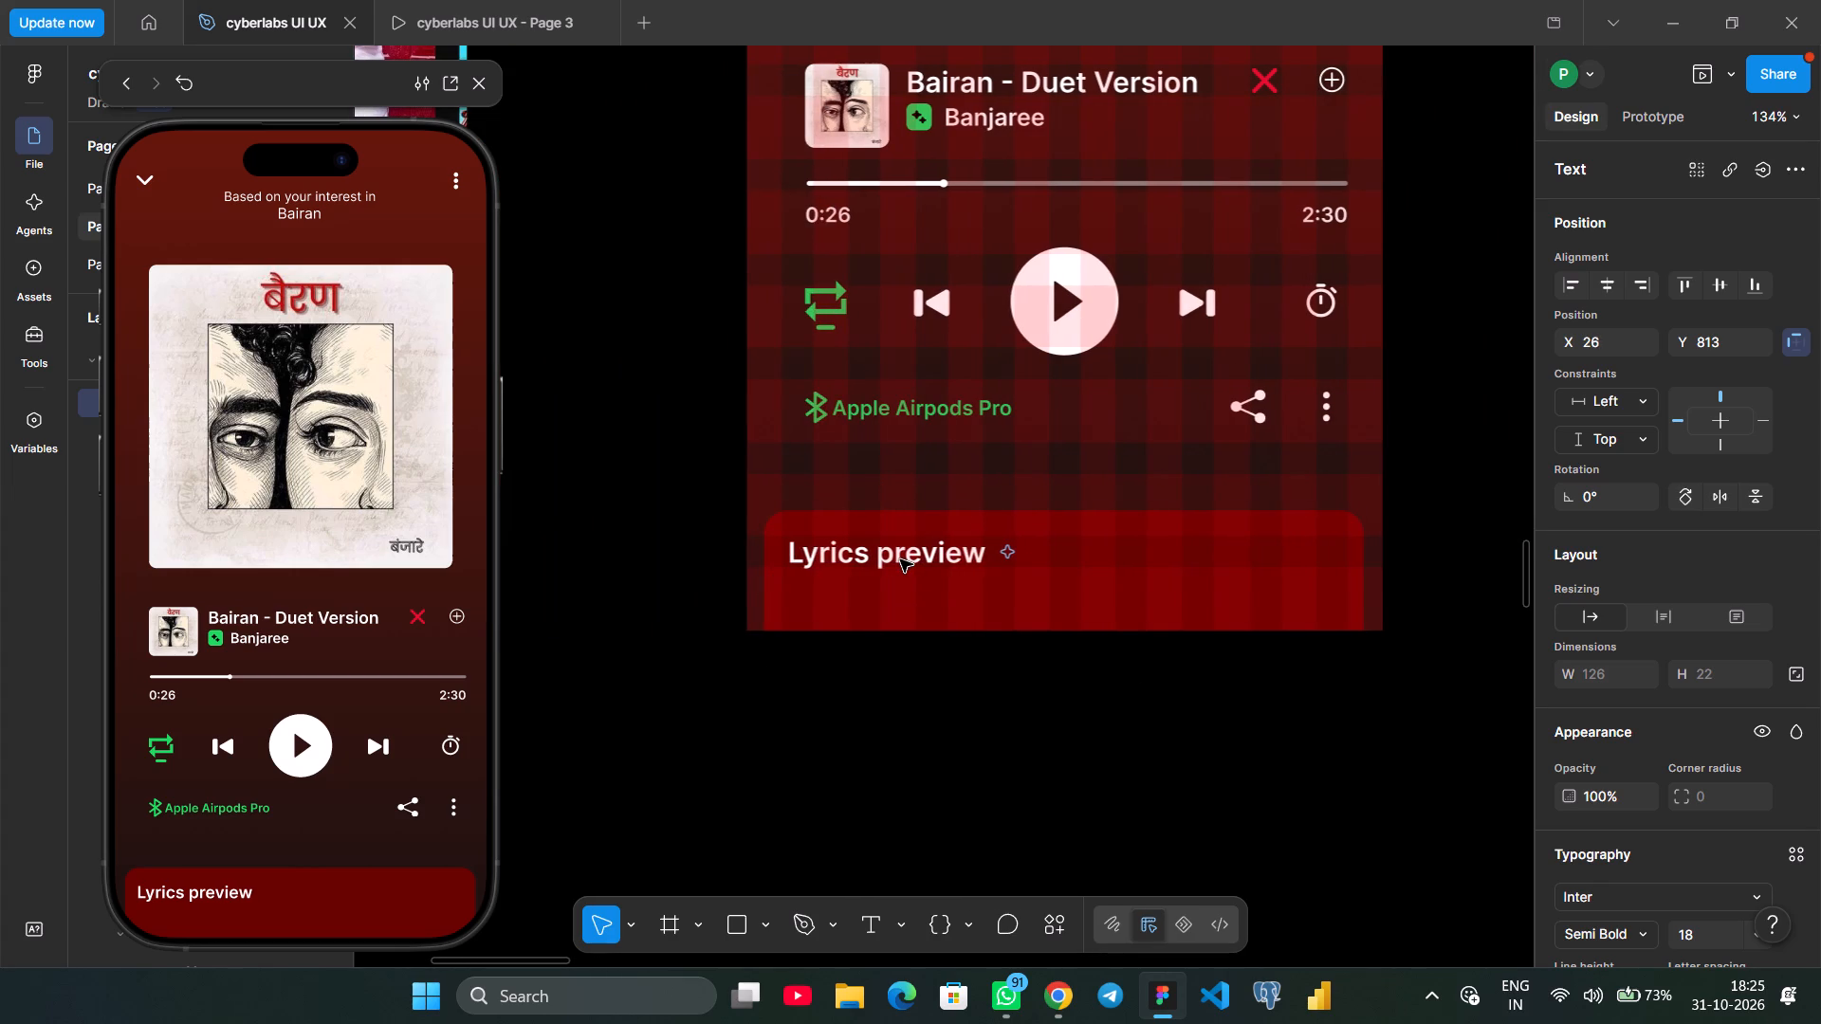
key(Right)
key(Right)
key(Right)
key(Right)
key(Right)
key(Right)
key(Right)
key(Right)
key(Right)
key(Right)
key(Right)
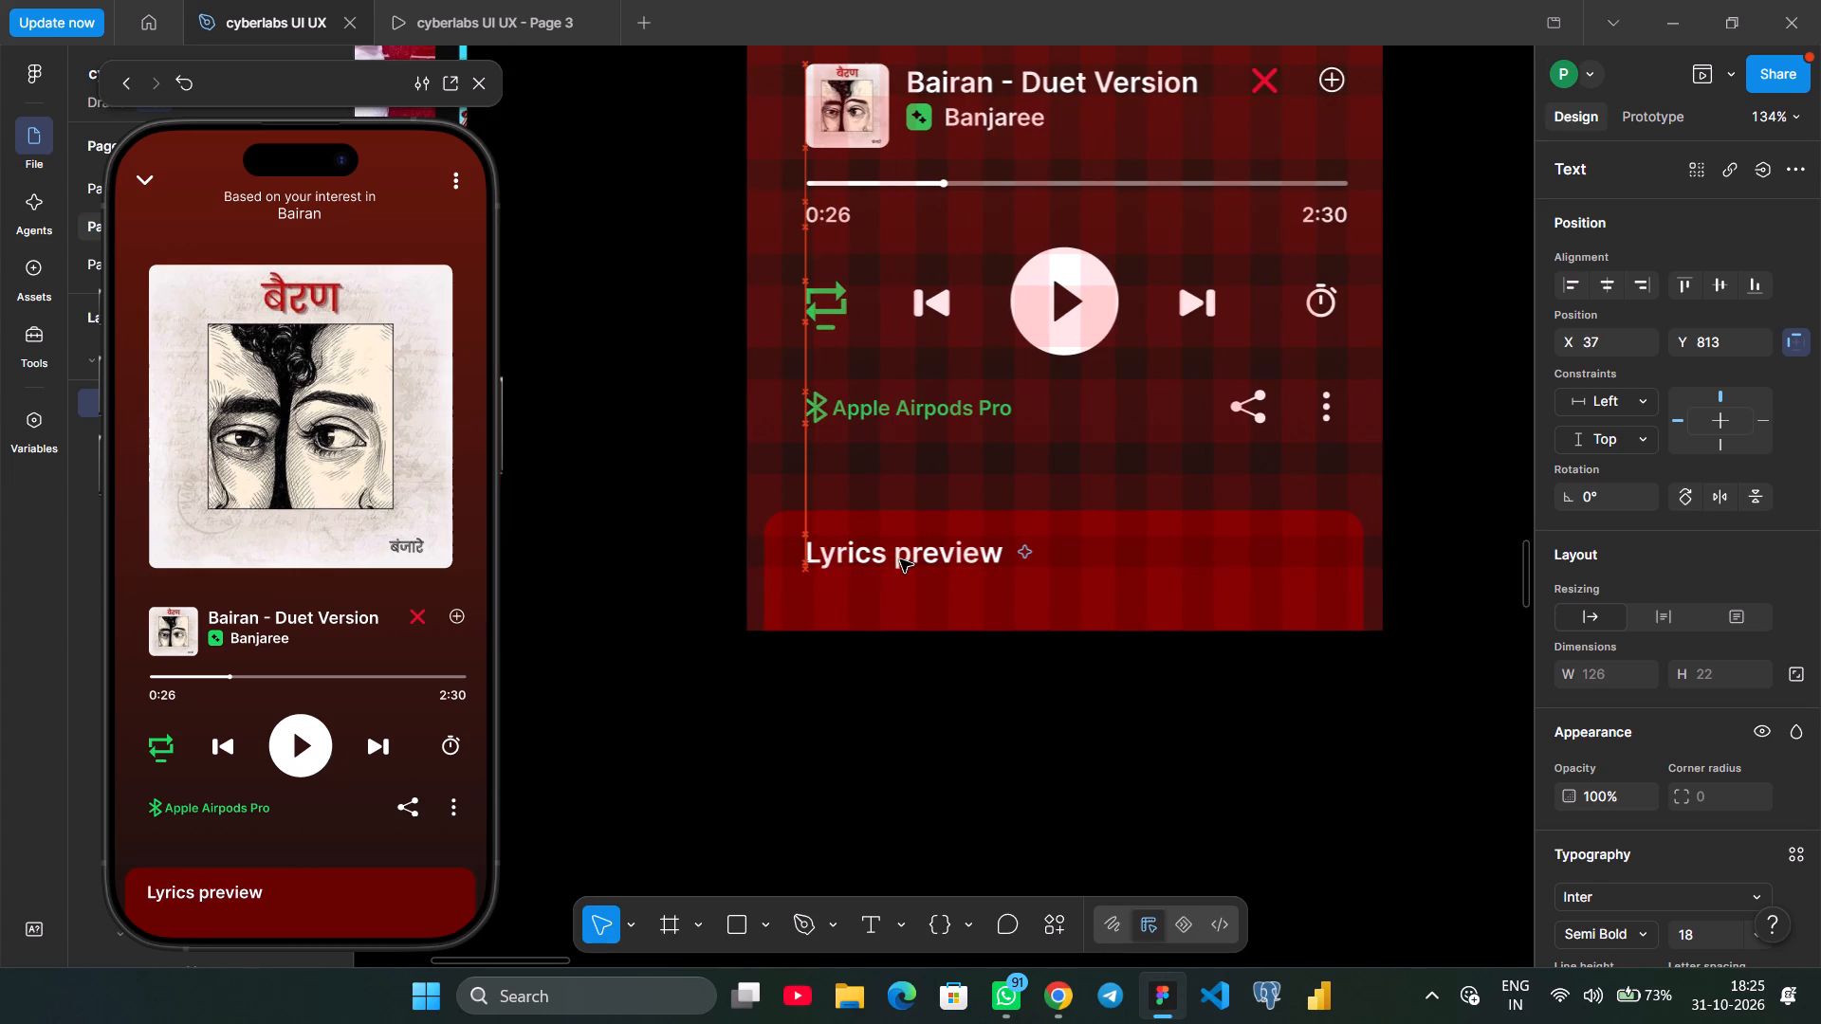
key(Left)
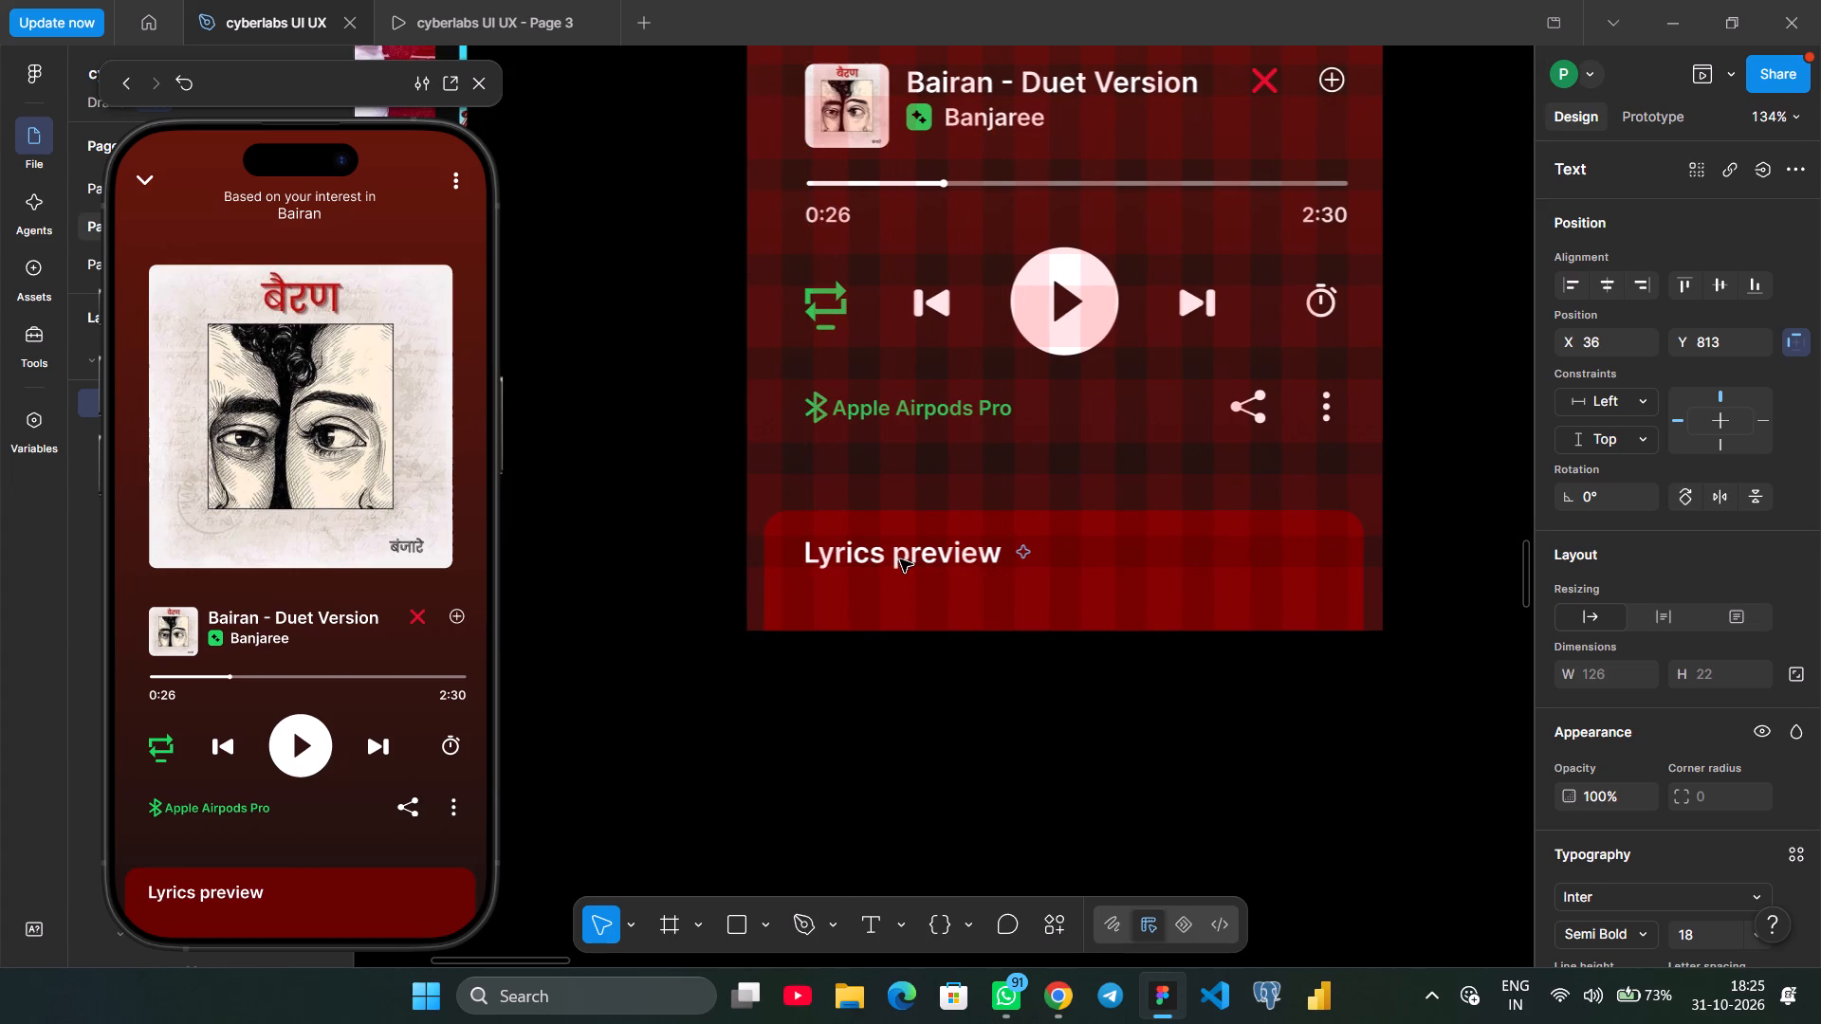
click(1077, 753)
Draw a thin horizontal bar 3 high below the Lyrics preview text at X 107, Y 856 and shorten it to 91 wide.
scroll(1077, 753, left, 4)
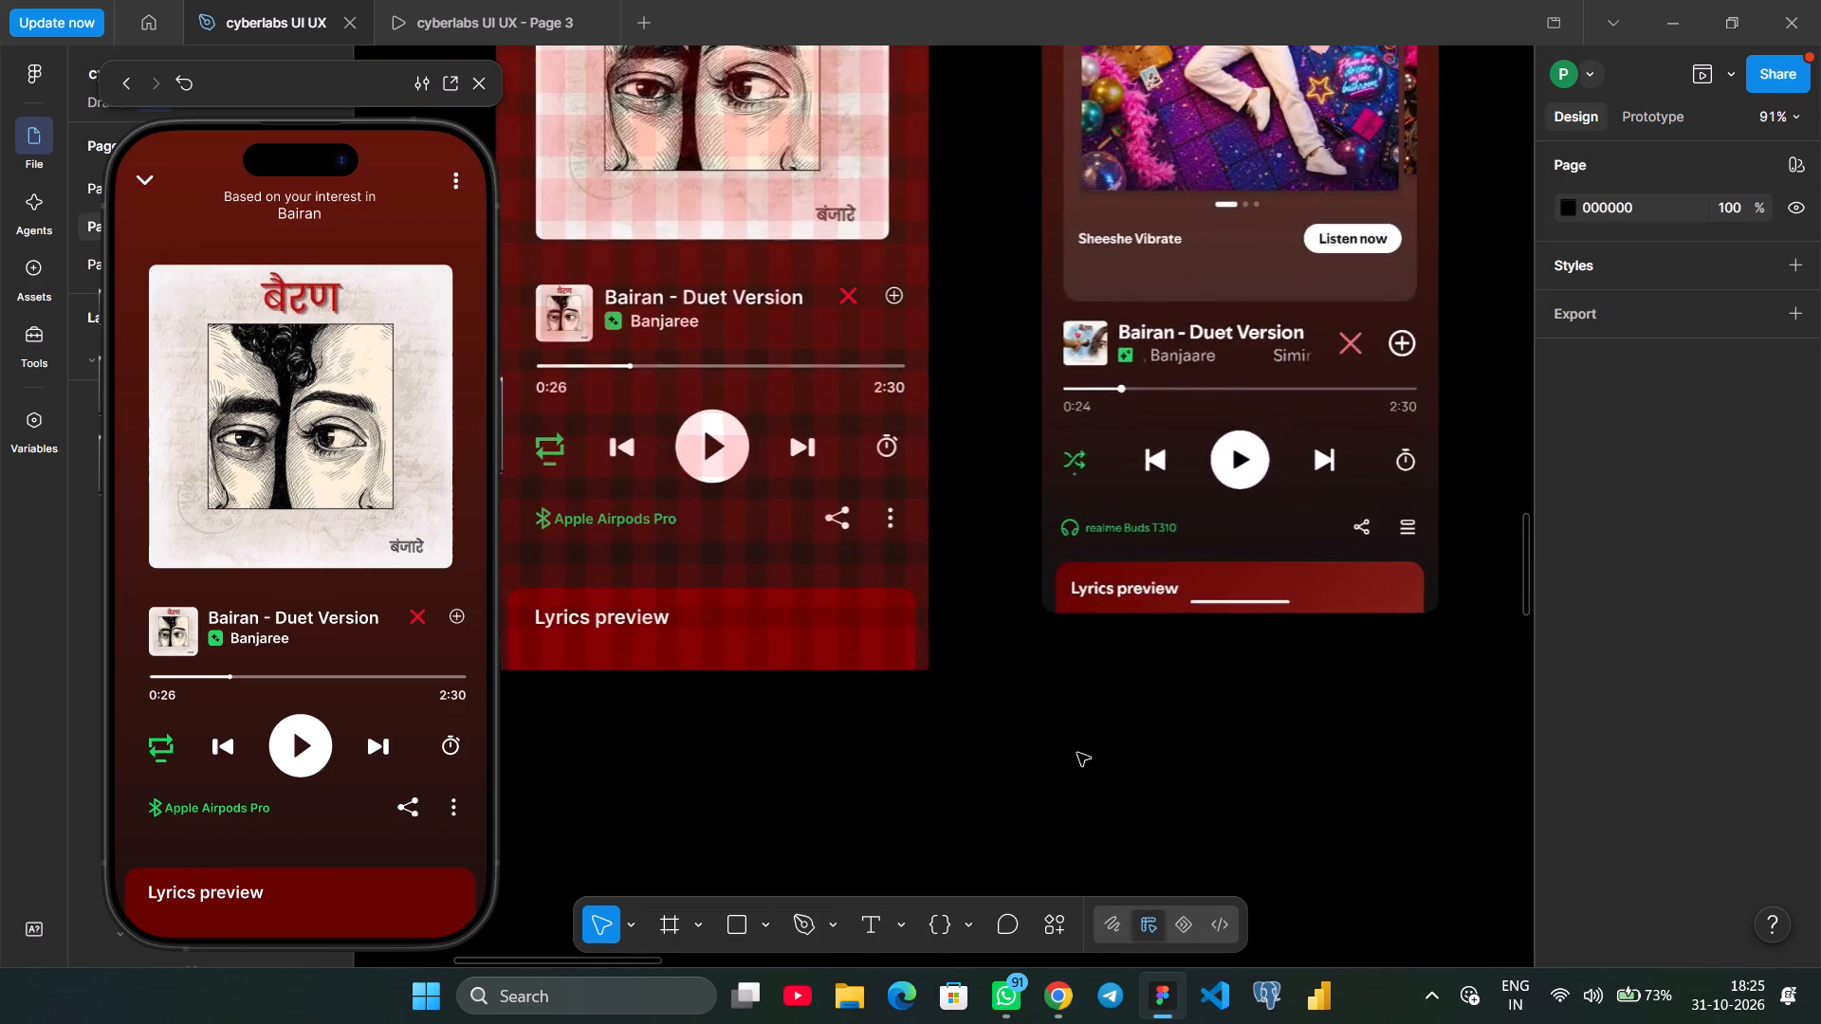
scroll(1077, 753, right, 3)
scroll(1077, 753, left, 3)
scroll(1077, 753, right, 1)
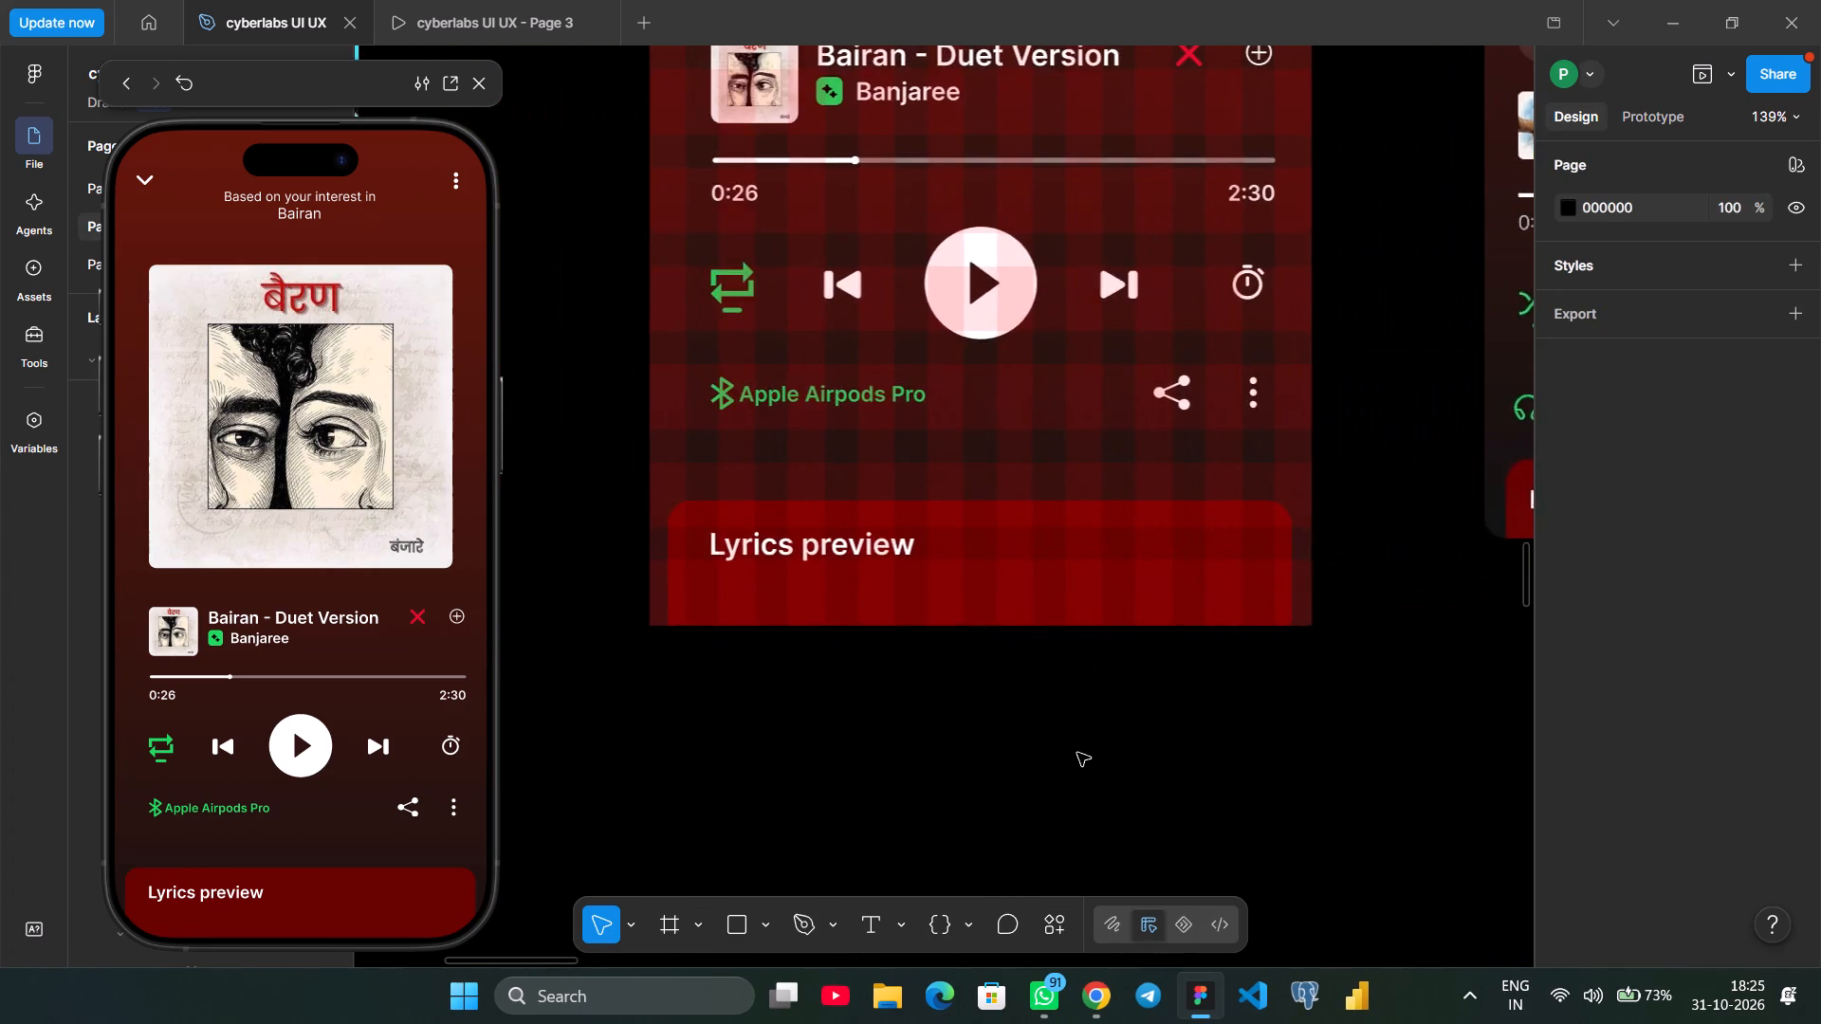
scroll(1077, 753, right, 1)
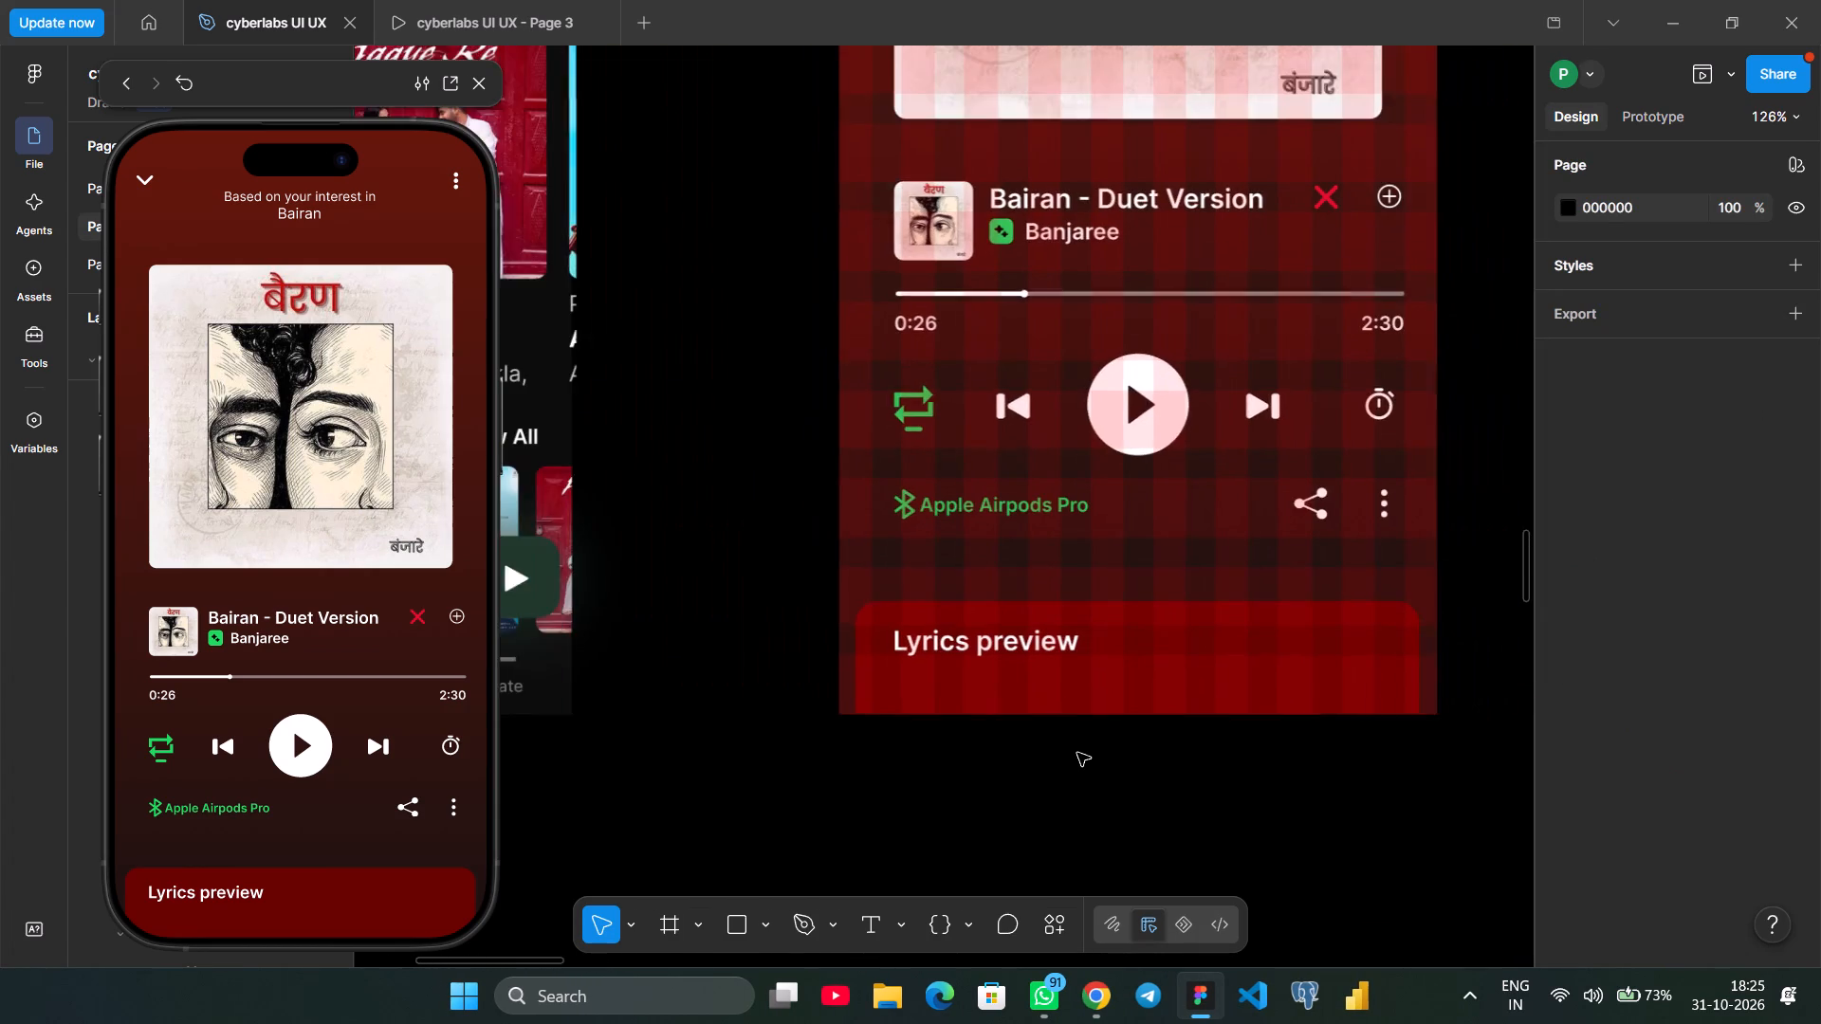
scroll(1077, 753, left, 1)
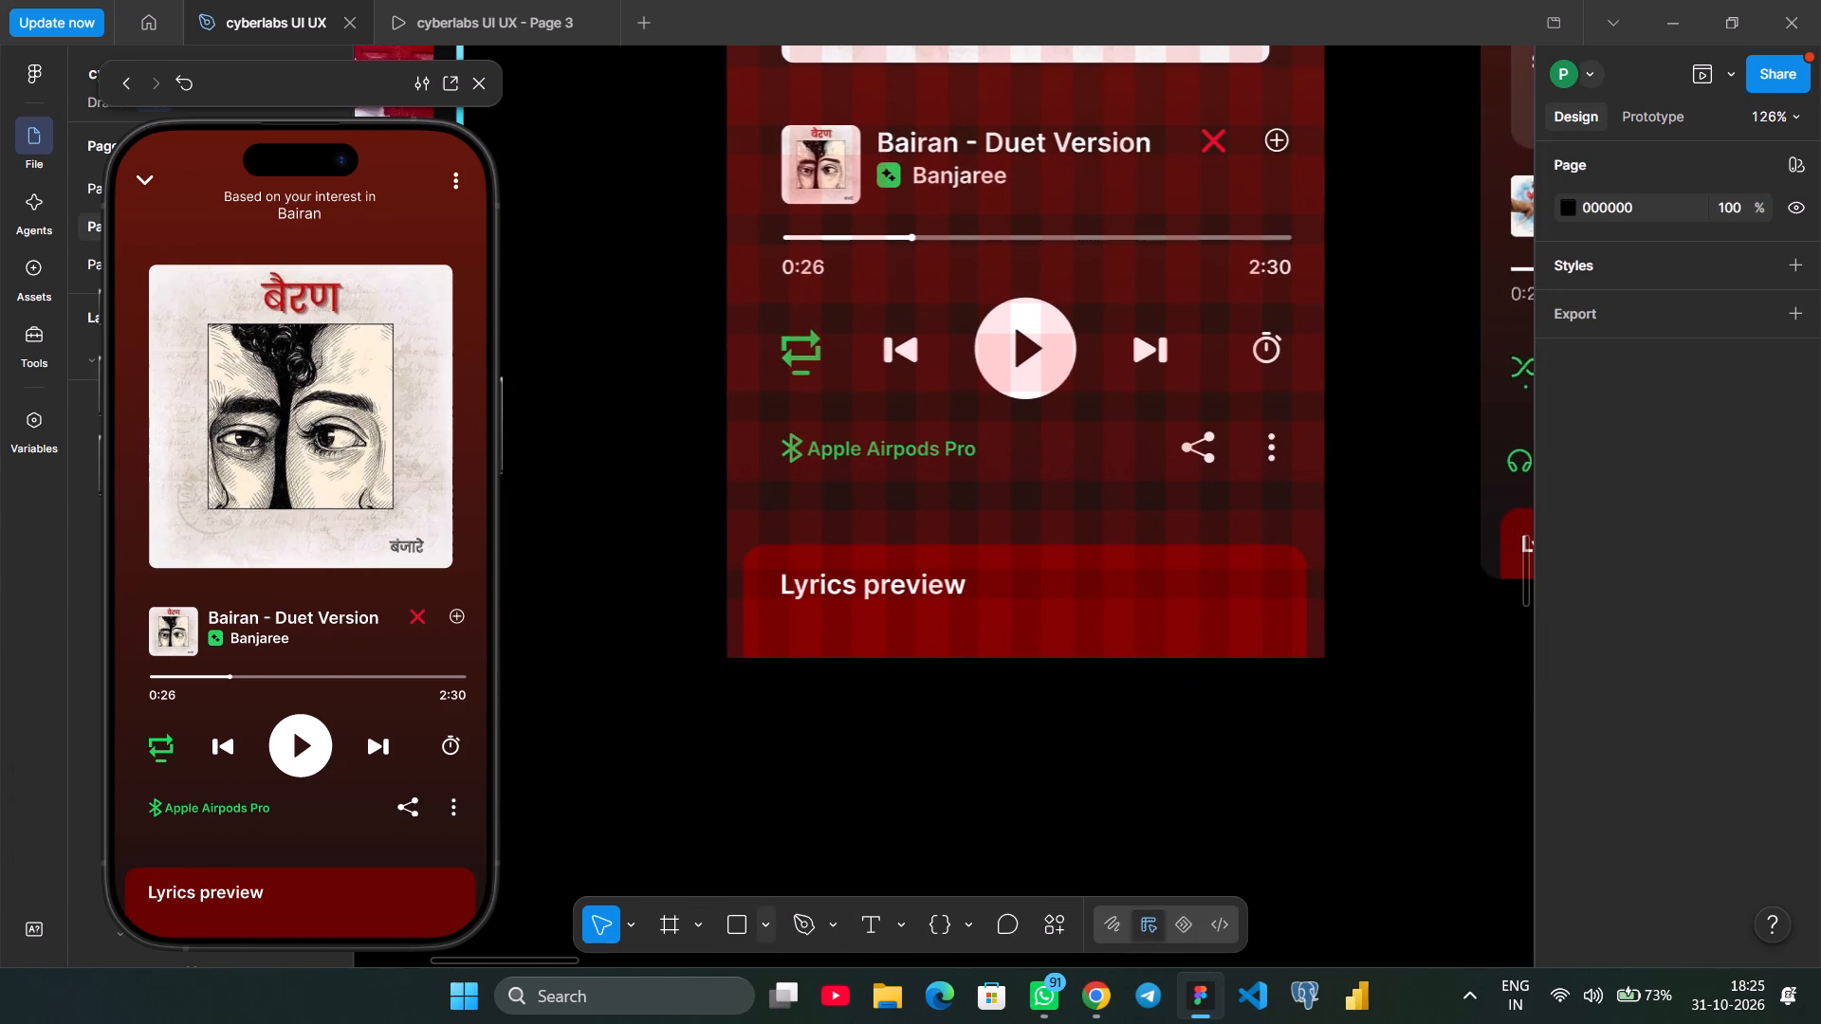
click(743, 922)
drag(887, 631, 979, 630)
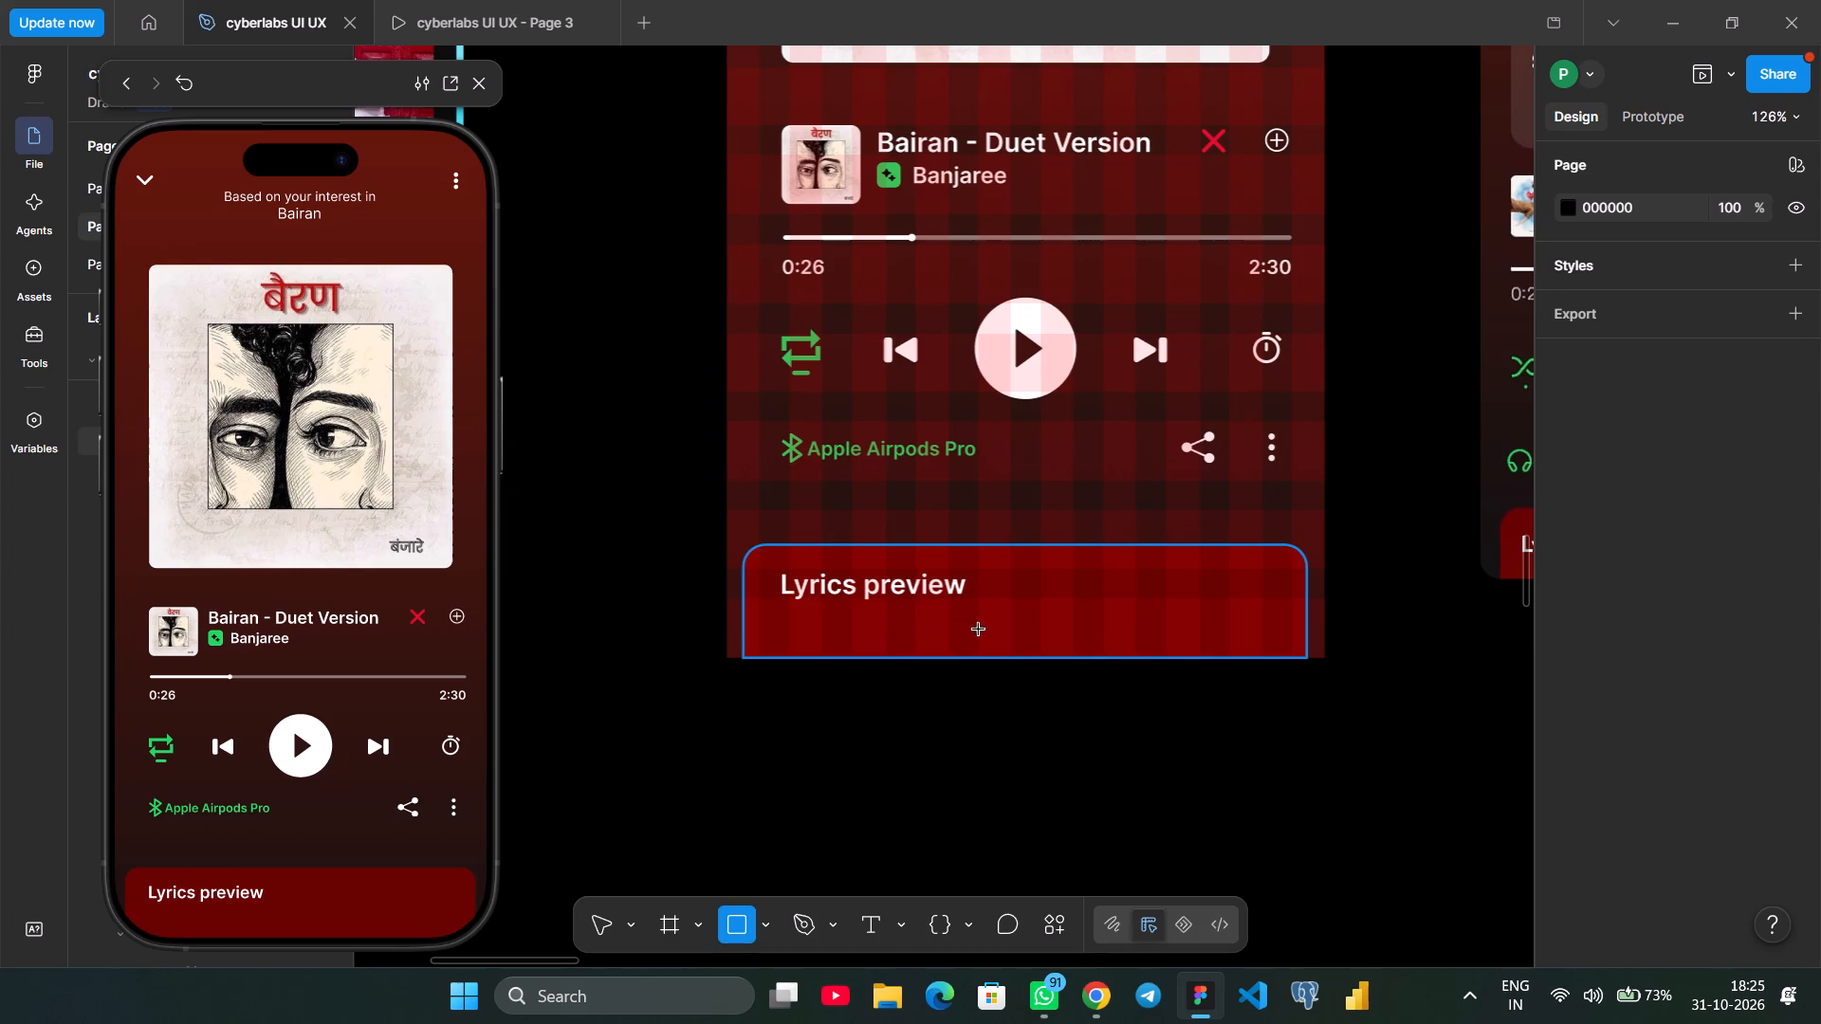
drag(979, 630, 1035, 635)
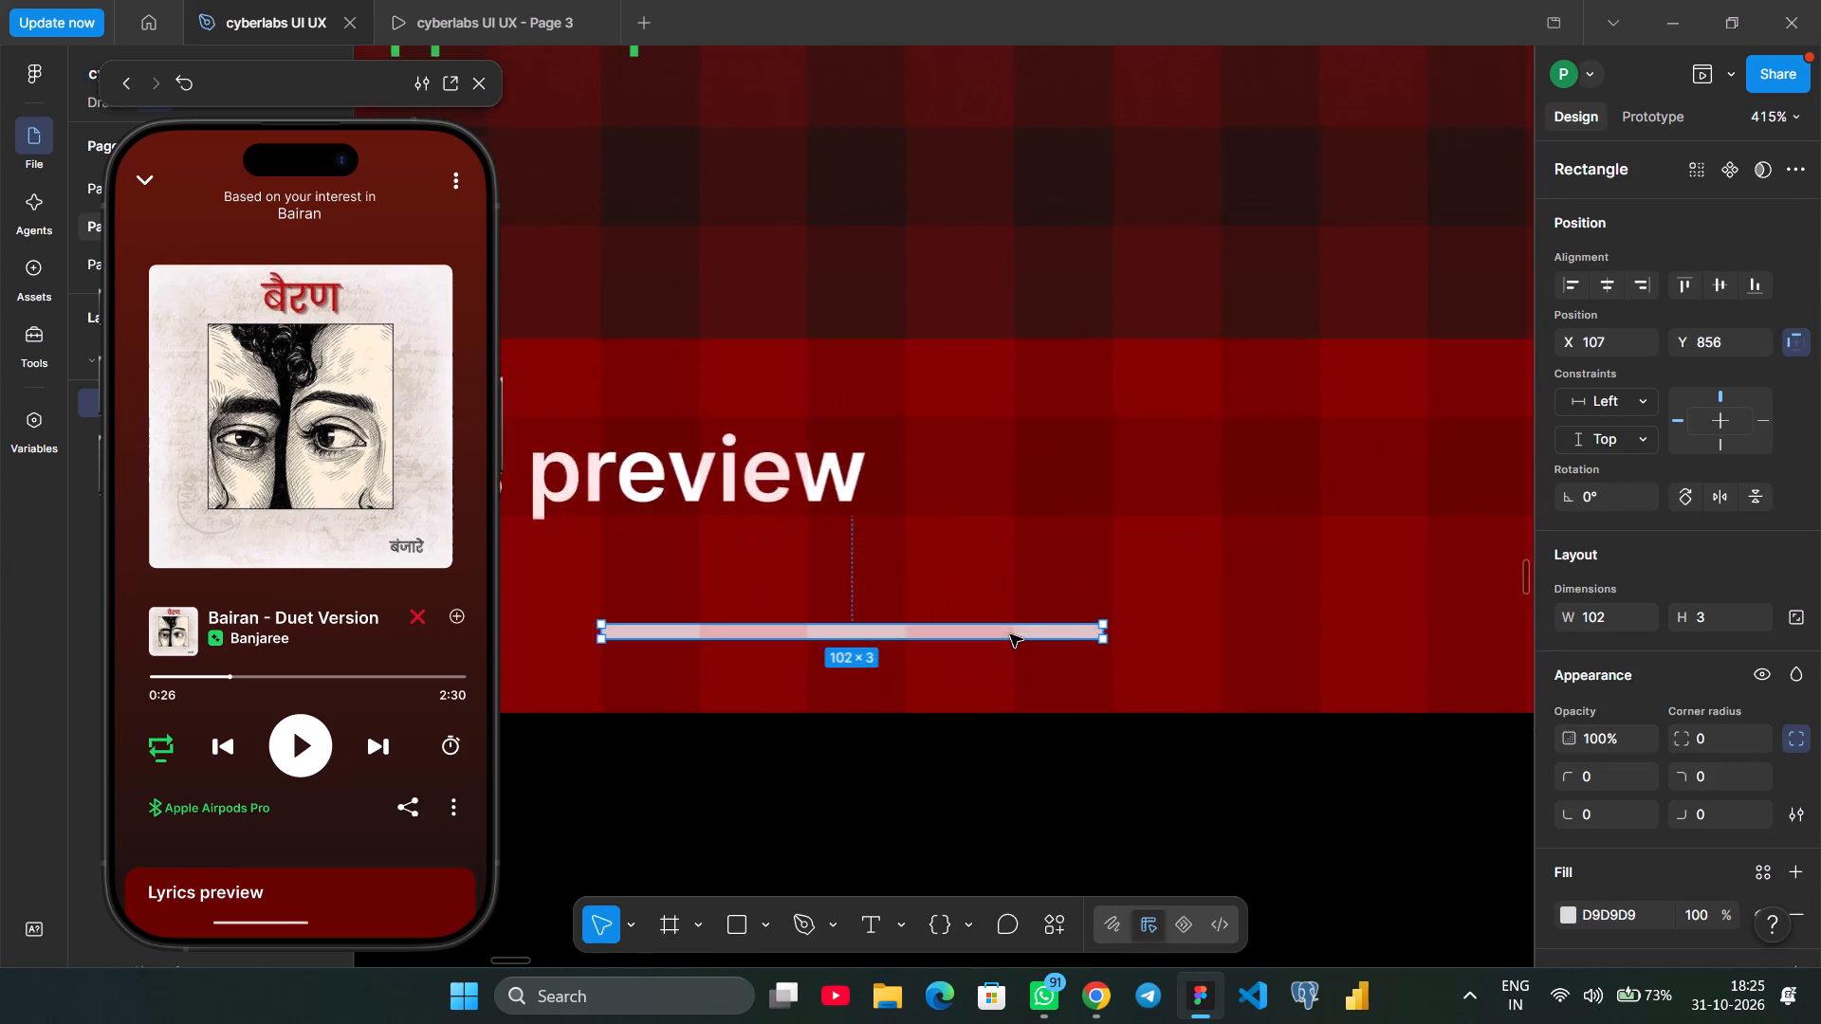
drag(1162, 627, 1067, 627)
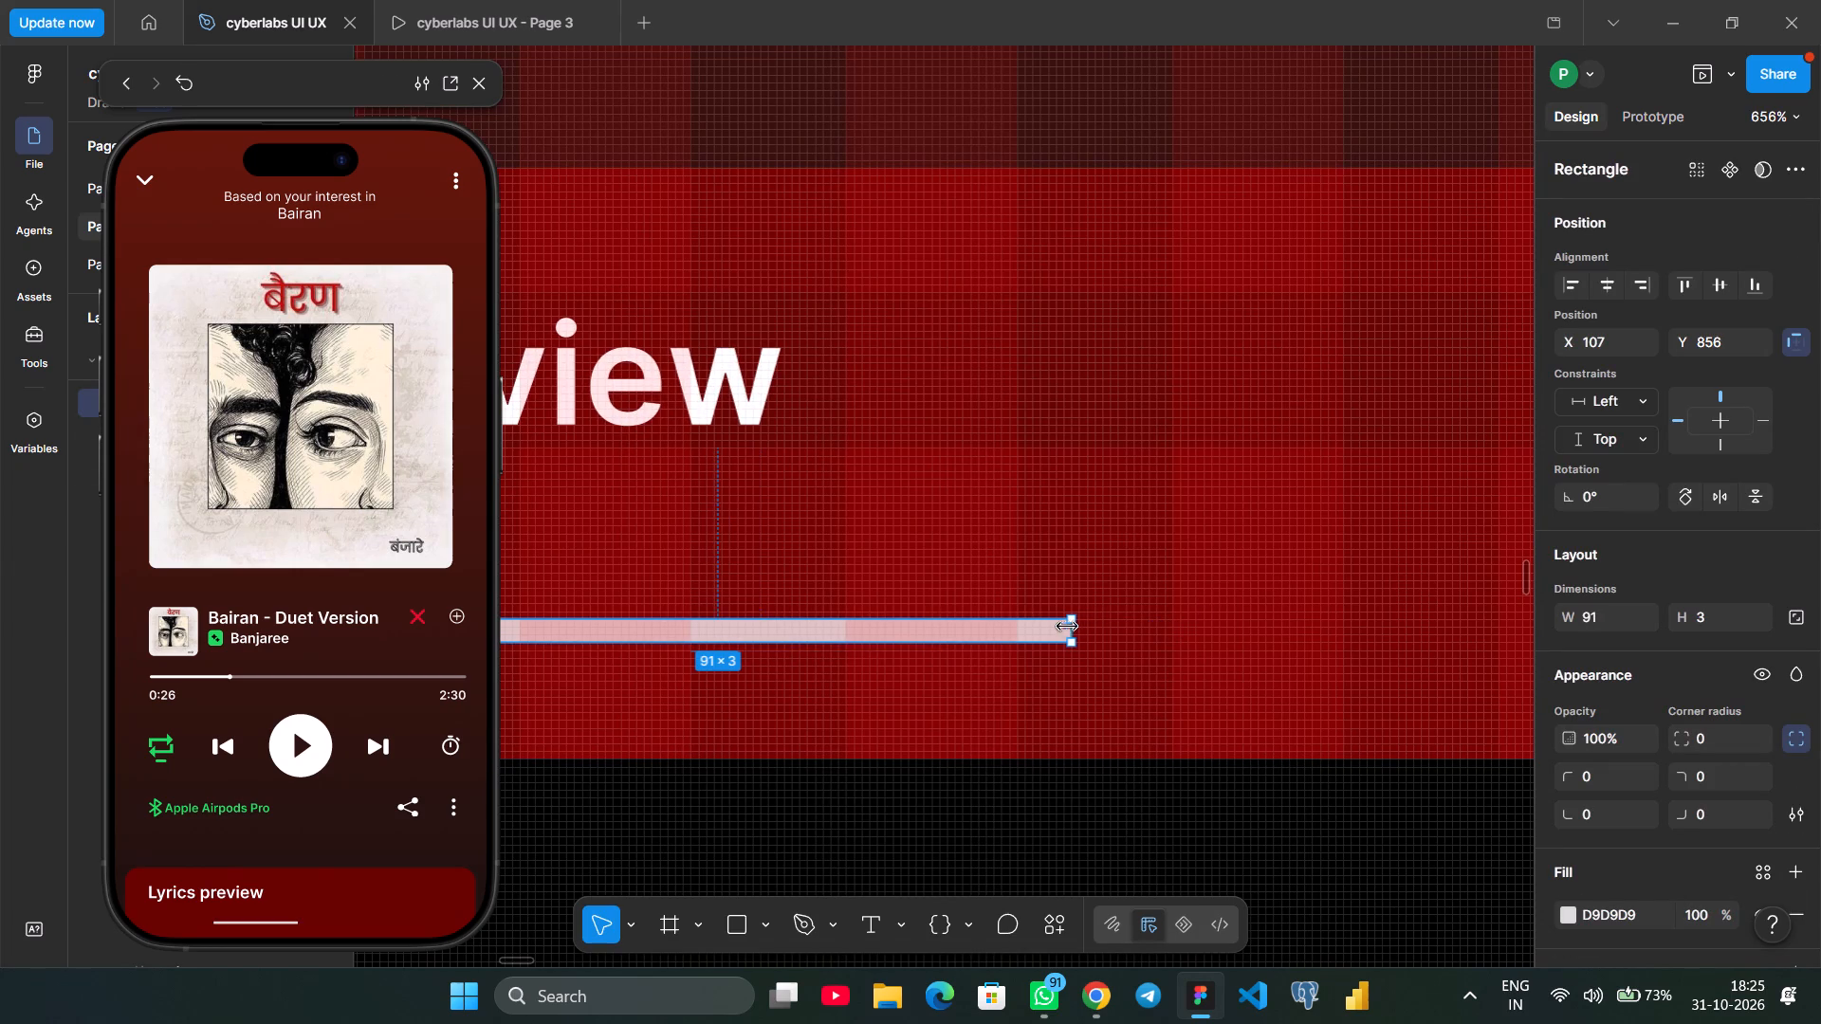
Round the thin bar on the lyrics card with a corner radius of 8.
drag(1067, 627, 1069, 627)
scroll(1663, 850, down, 3)
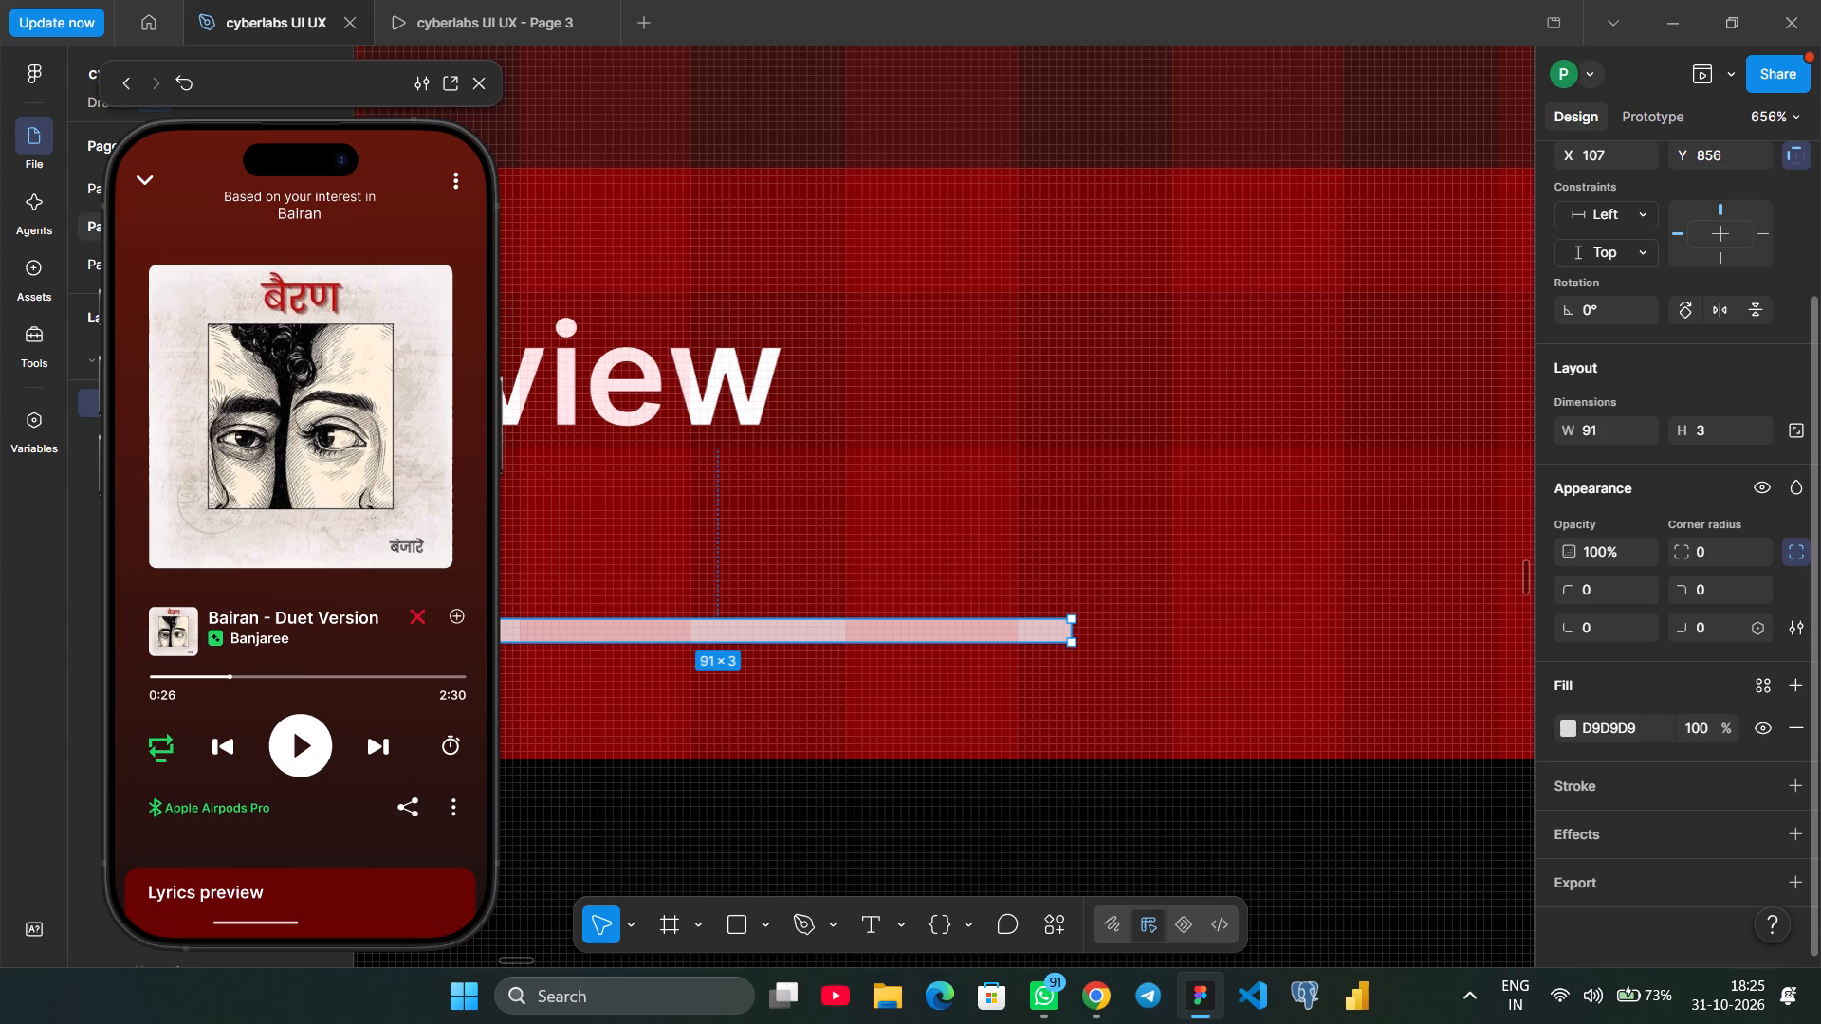
drag(1791, 558, 1719, 550)
click(1719, 550)
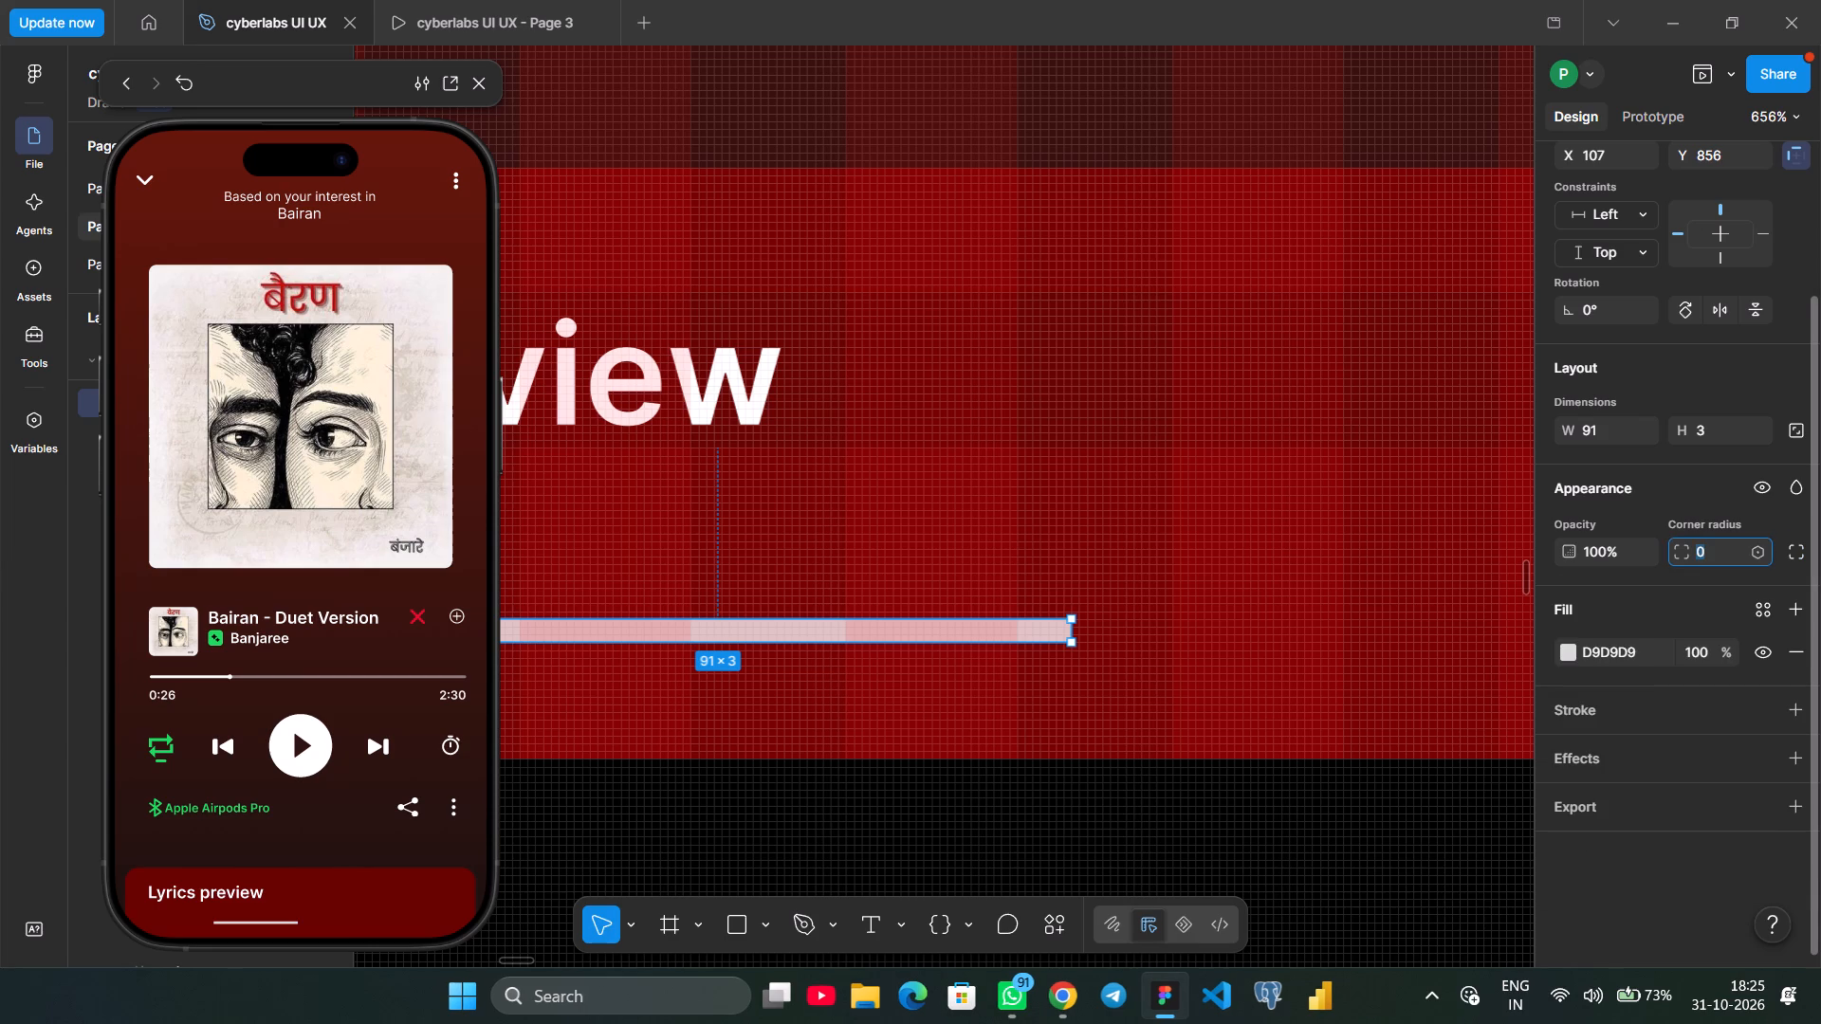
key(Up)
key(Up)
key(Up)
key(Up)
key(Up)
key(Up)
key(Up)
key(Up)
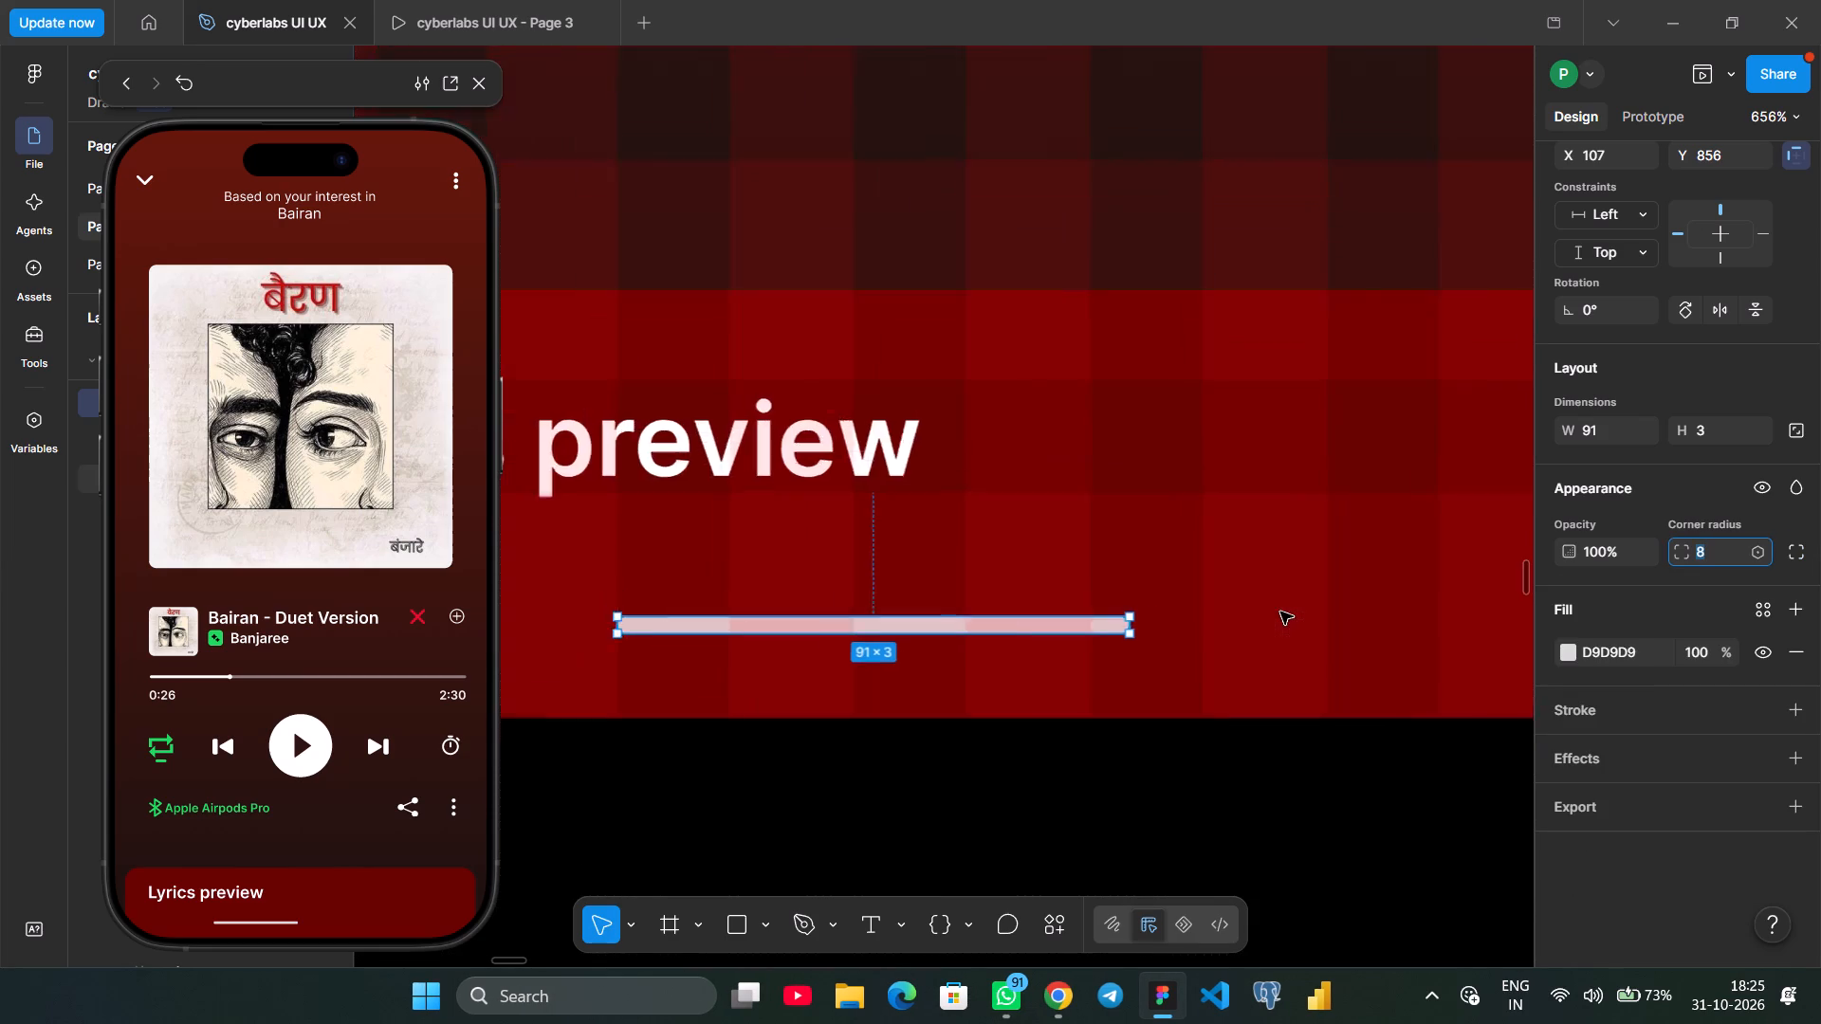
Centre the bar horizontally in the iPhone 17 - 2 frame and nudge it down to Y 857.
scroll(1676, 186, up, 7)
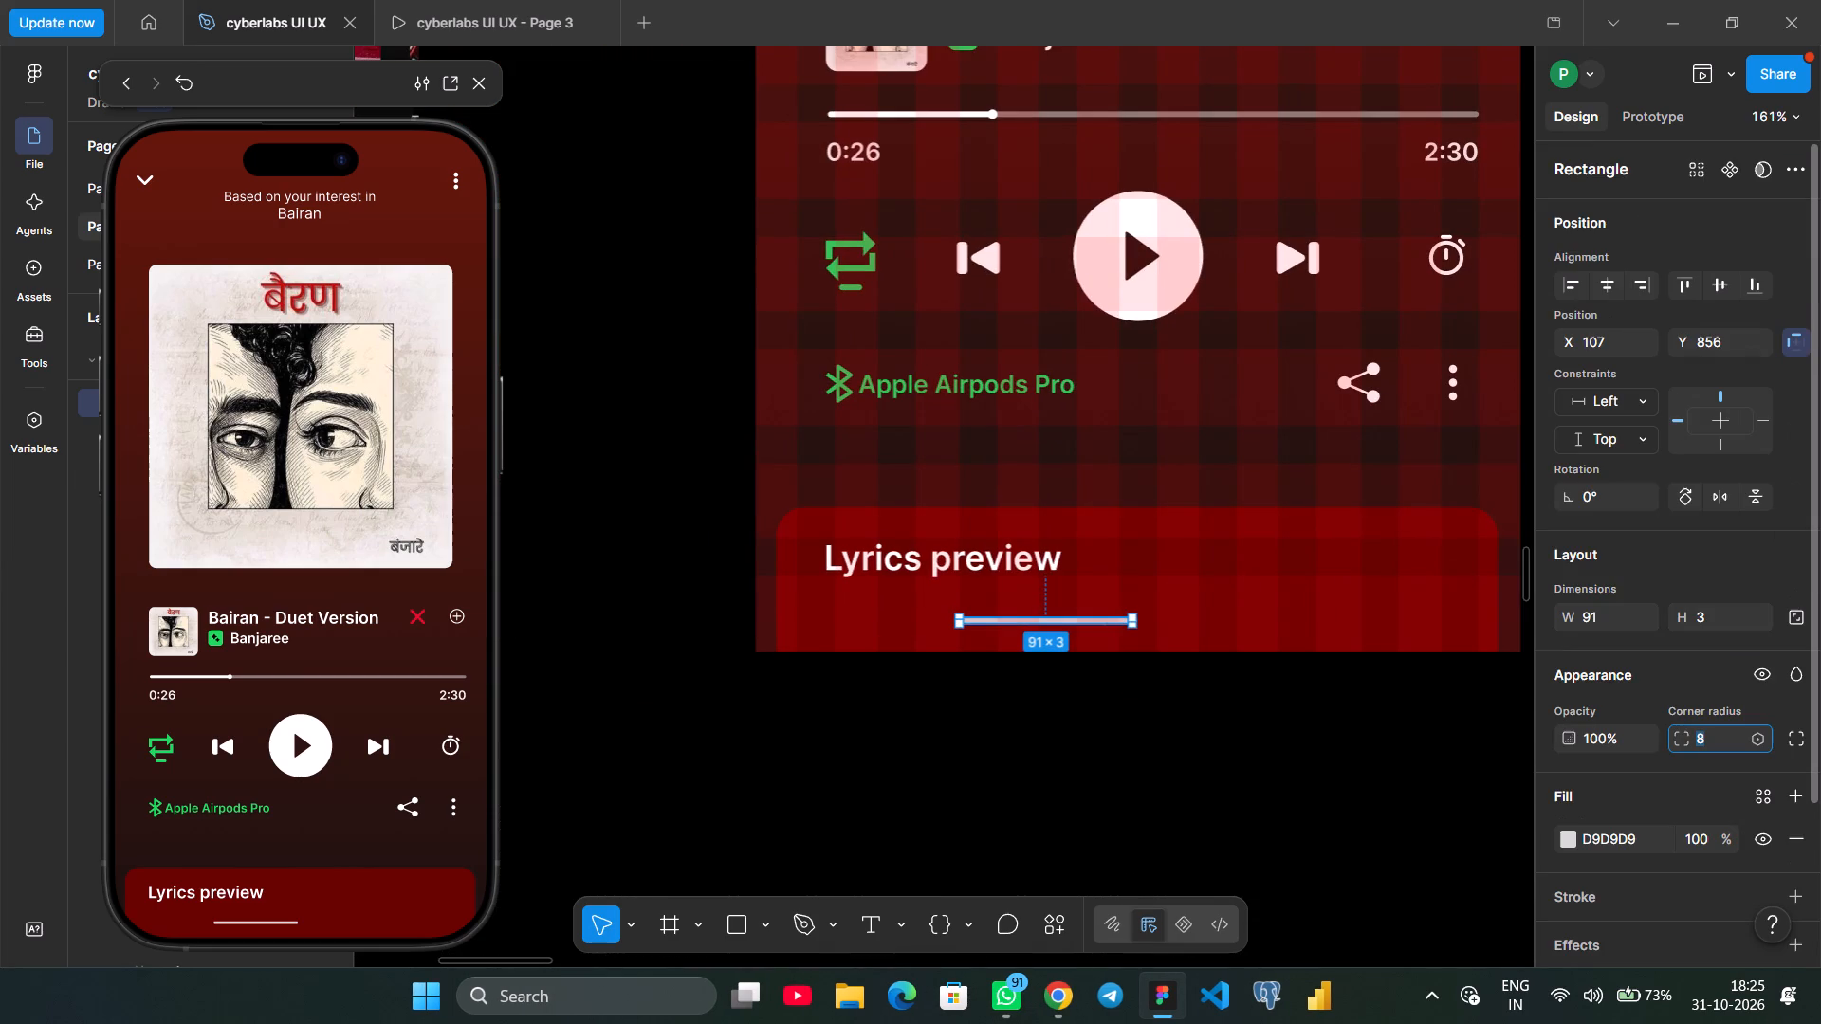
click(1612, 283)
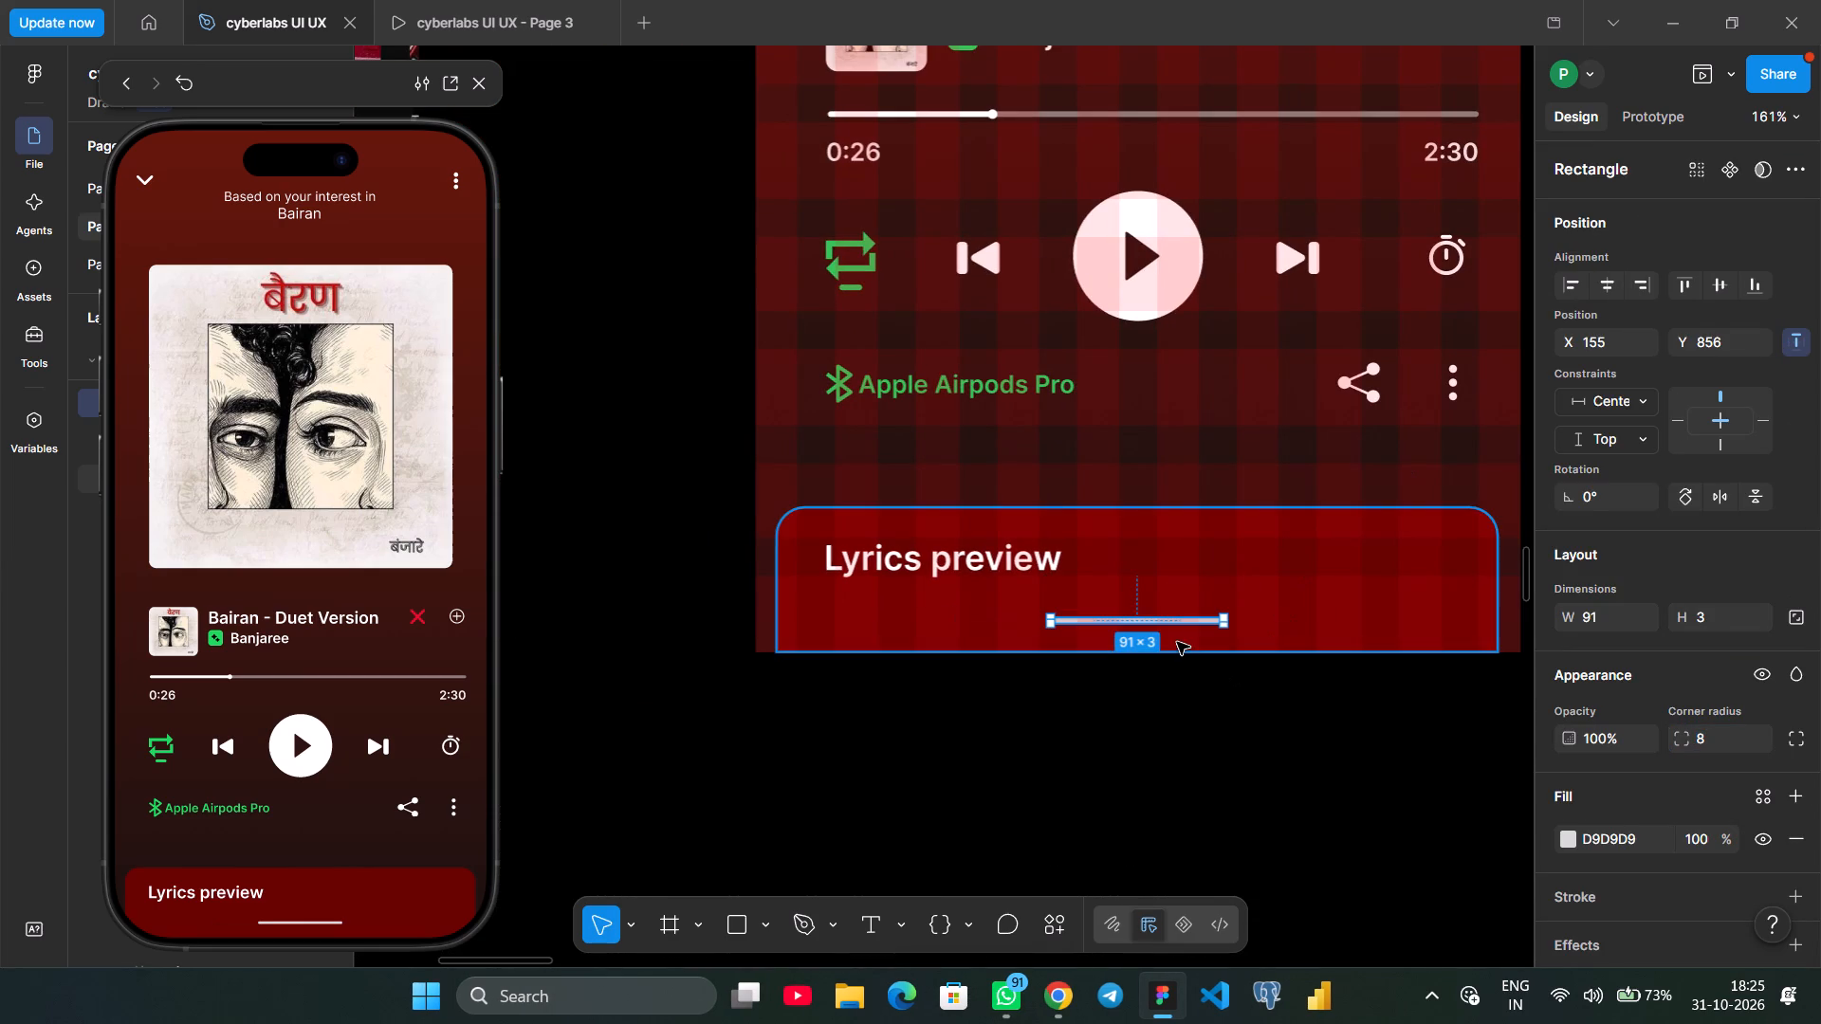
click(1144, 719)
click(1168, 621)
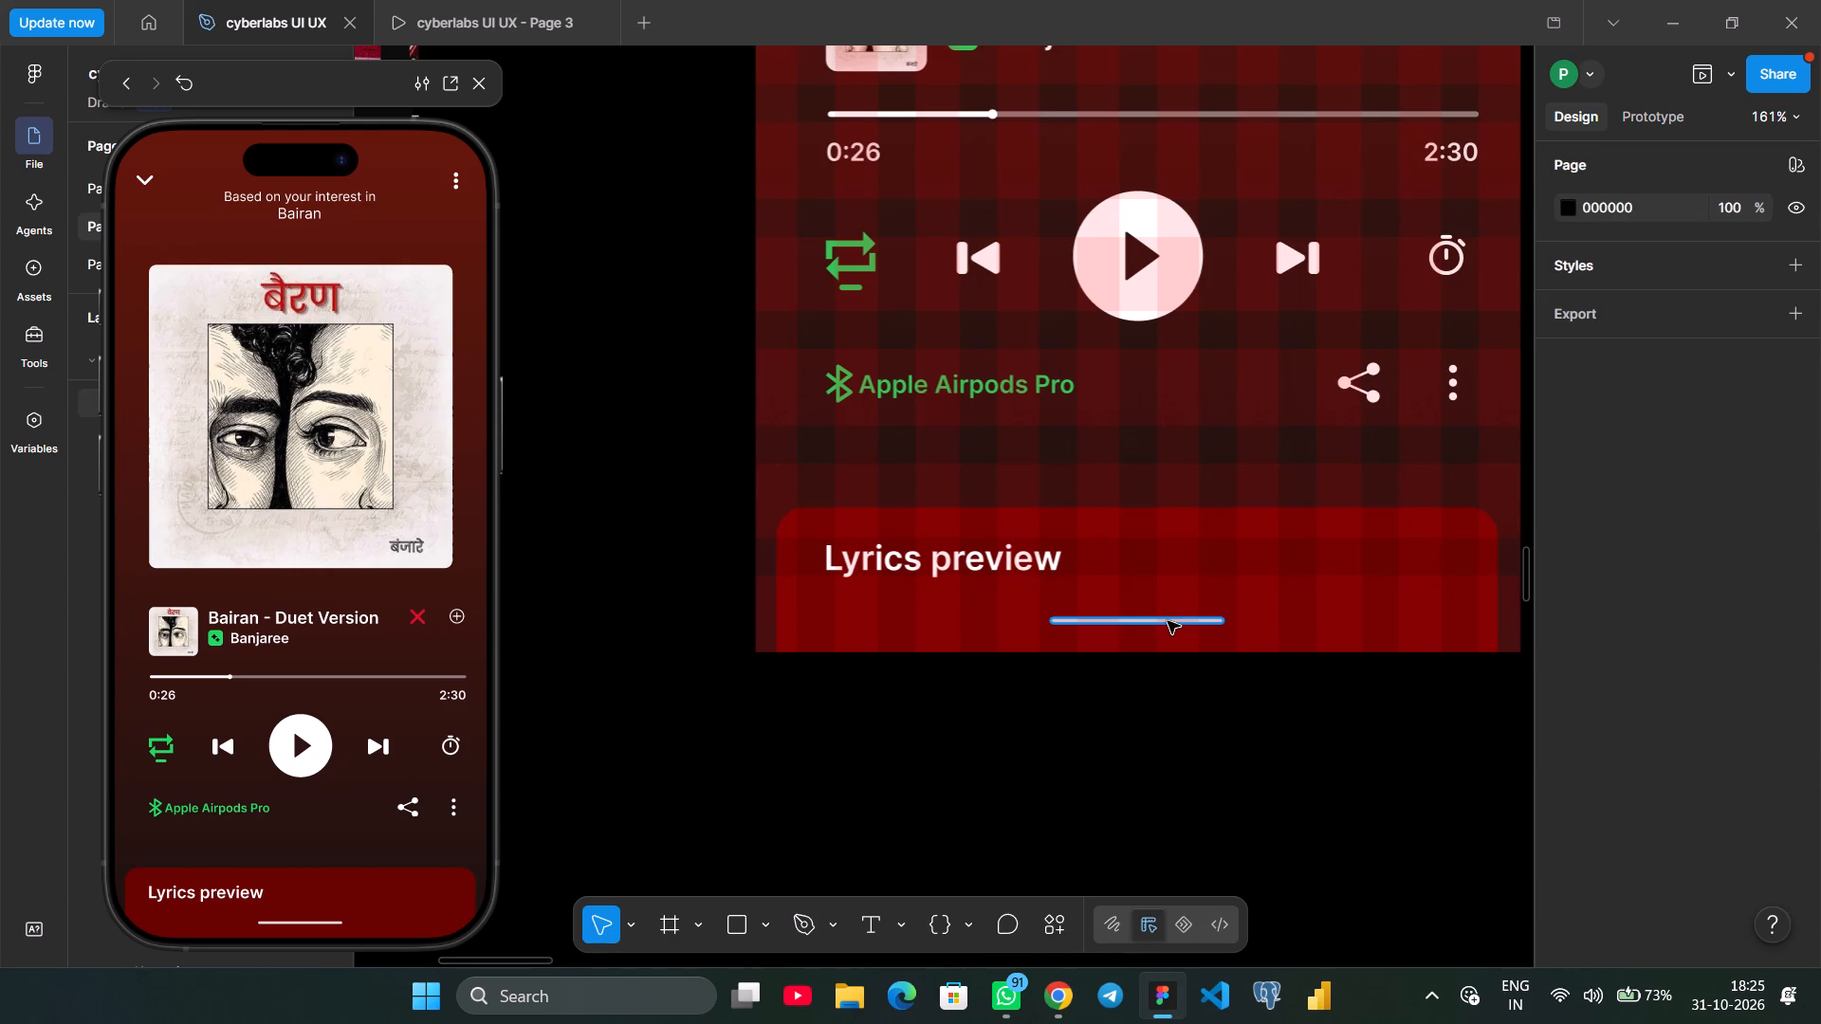
key(Down)
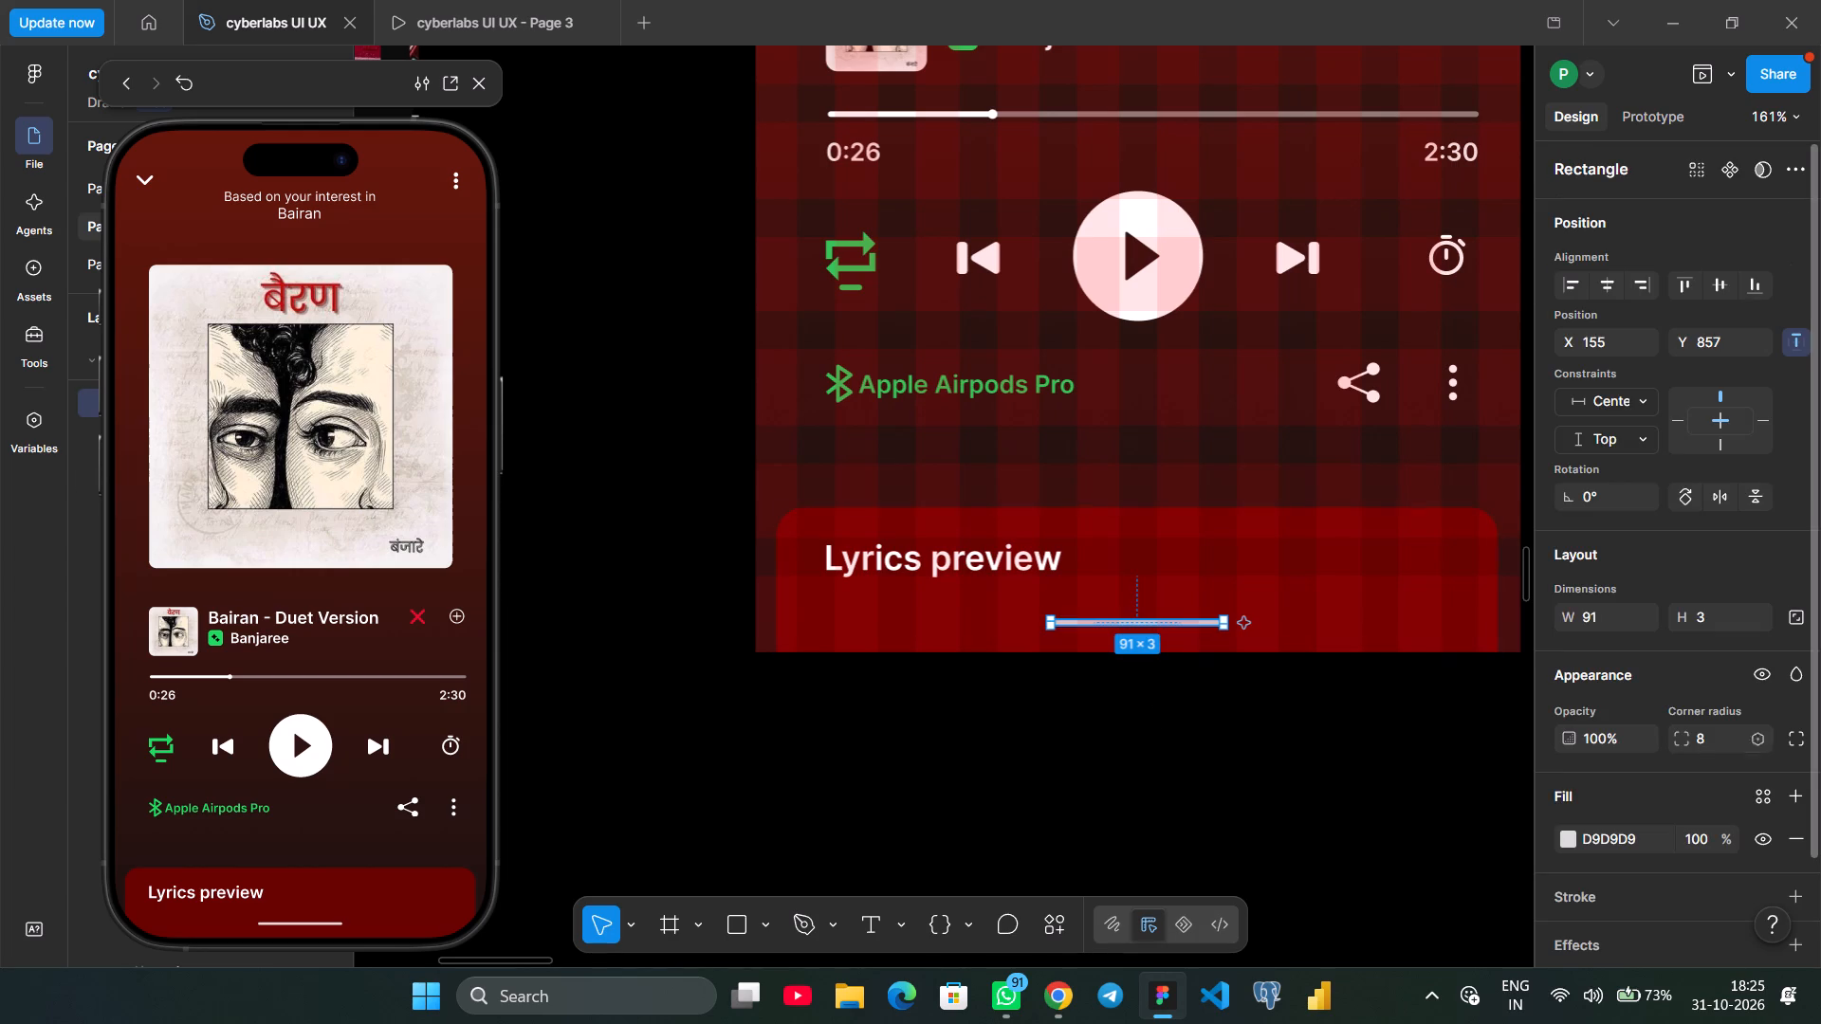
Set the bar's height to 6.
scroll(1709, 783, down, 2)
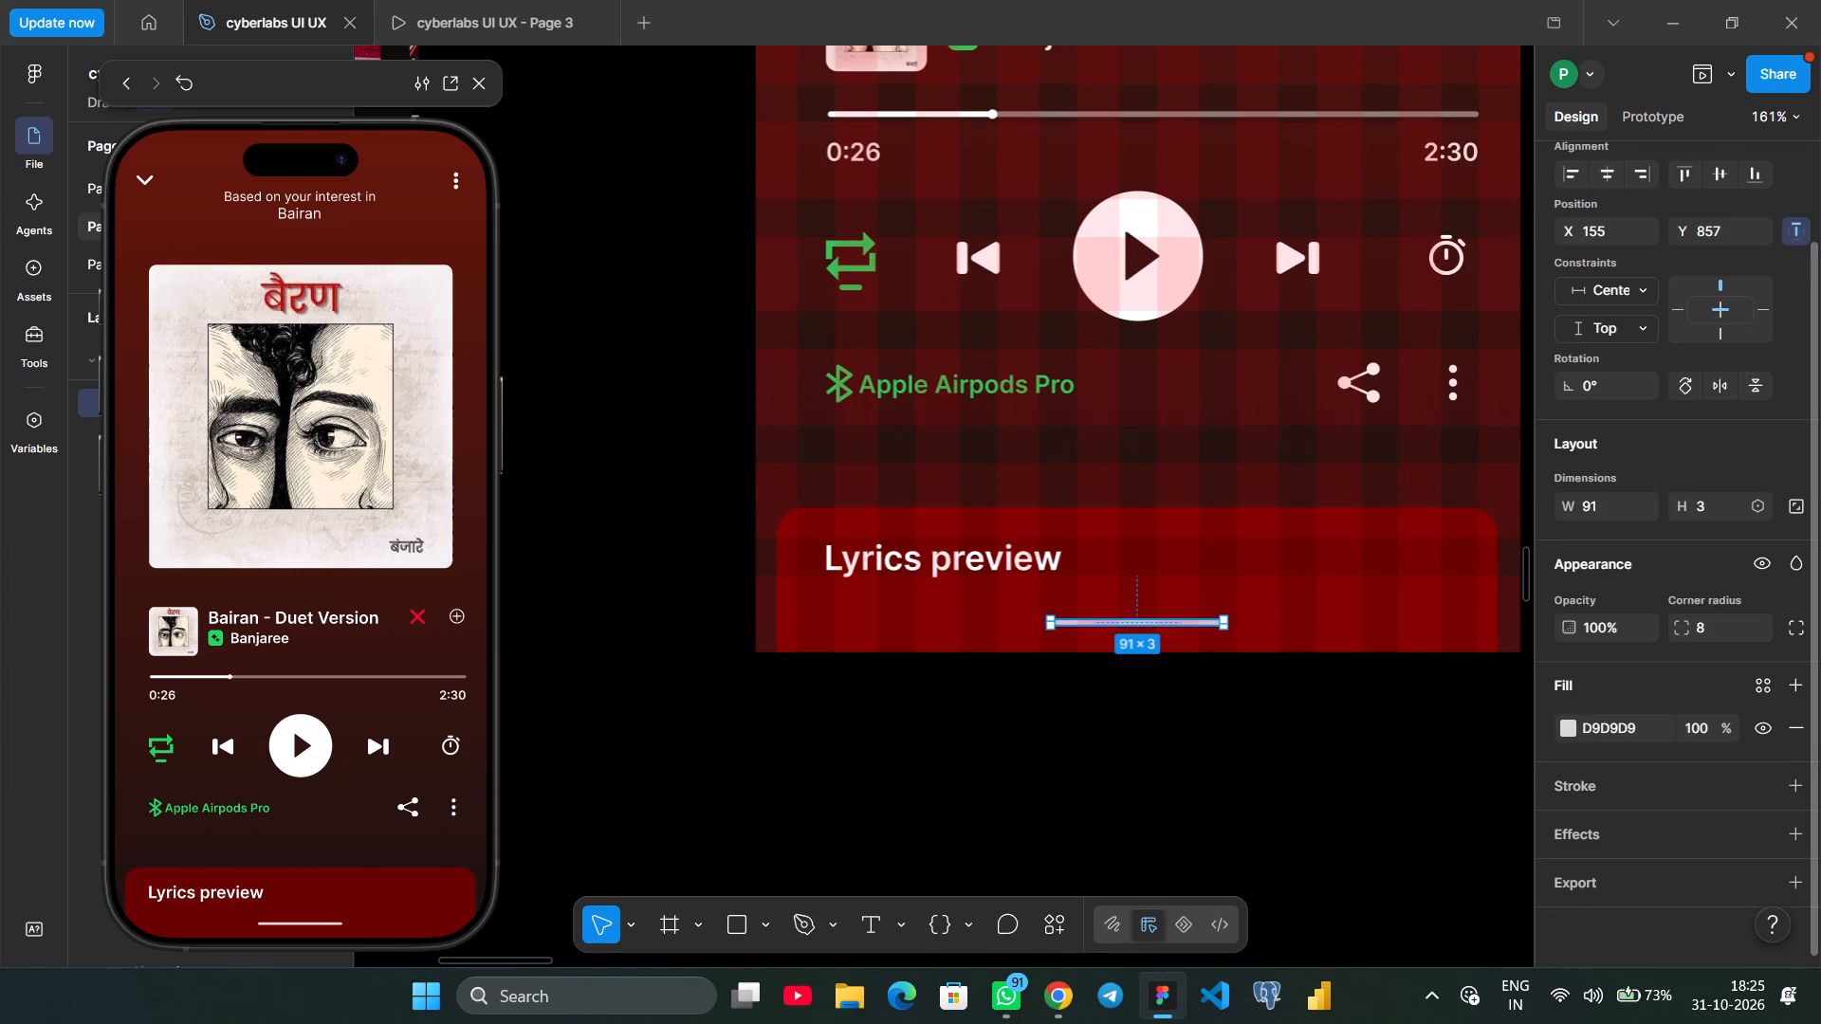
drag(1706, 519, 910, 504)
click(1712, 509)
key(Up)
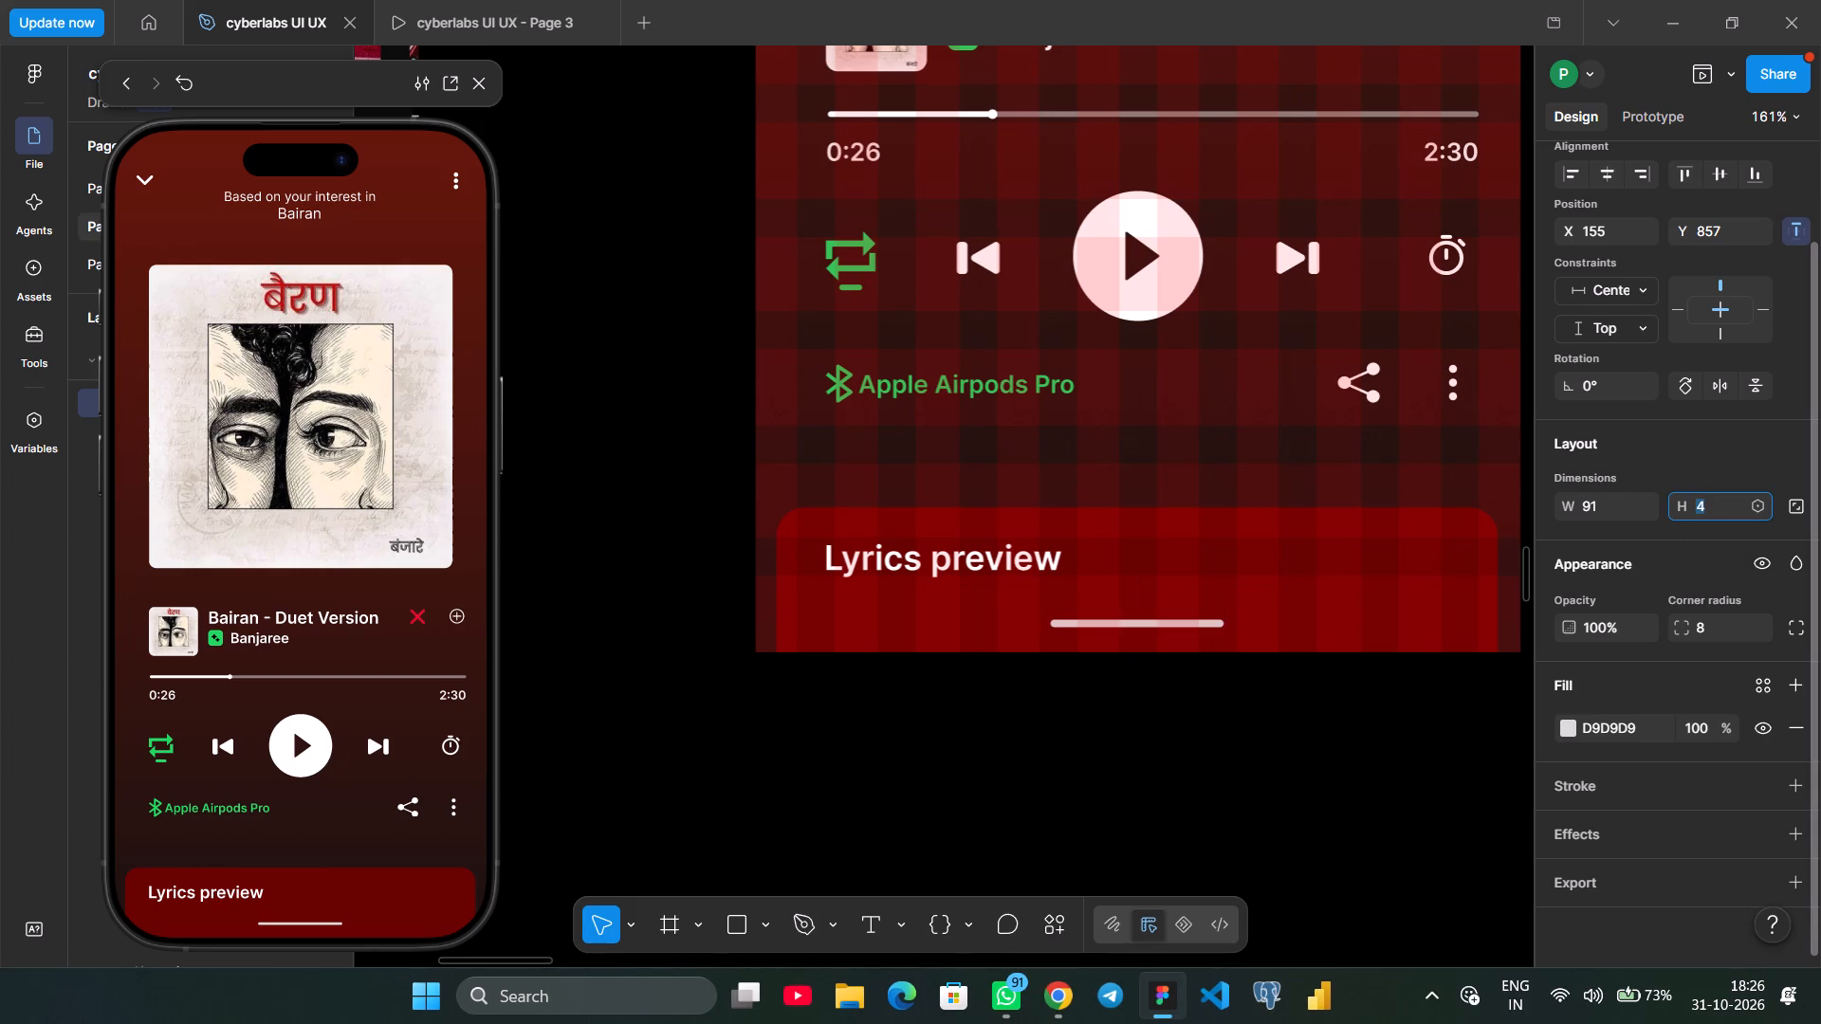
key(Up)
key(Up)
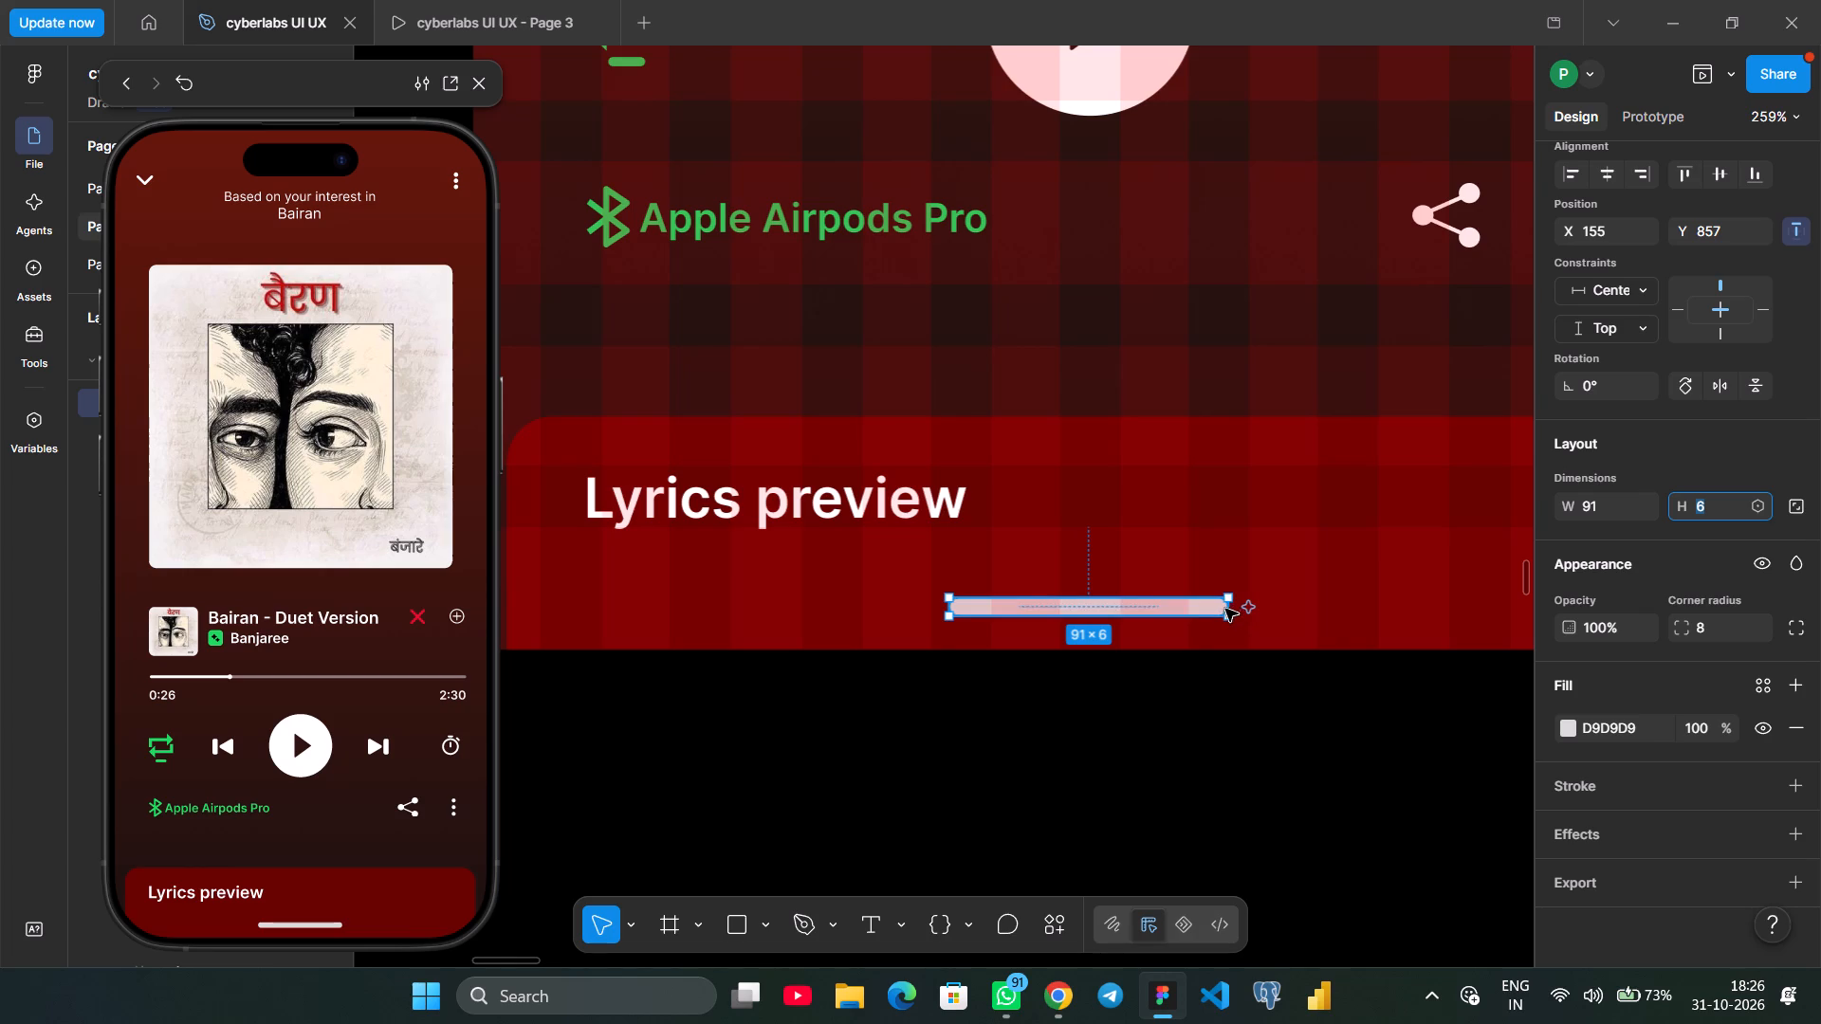
Widen the bar to 108 and re-centre it horizontally in the frame at X 147.
drag(1222, 601, 1252, 601)
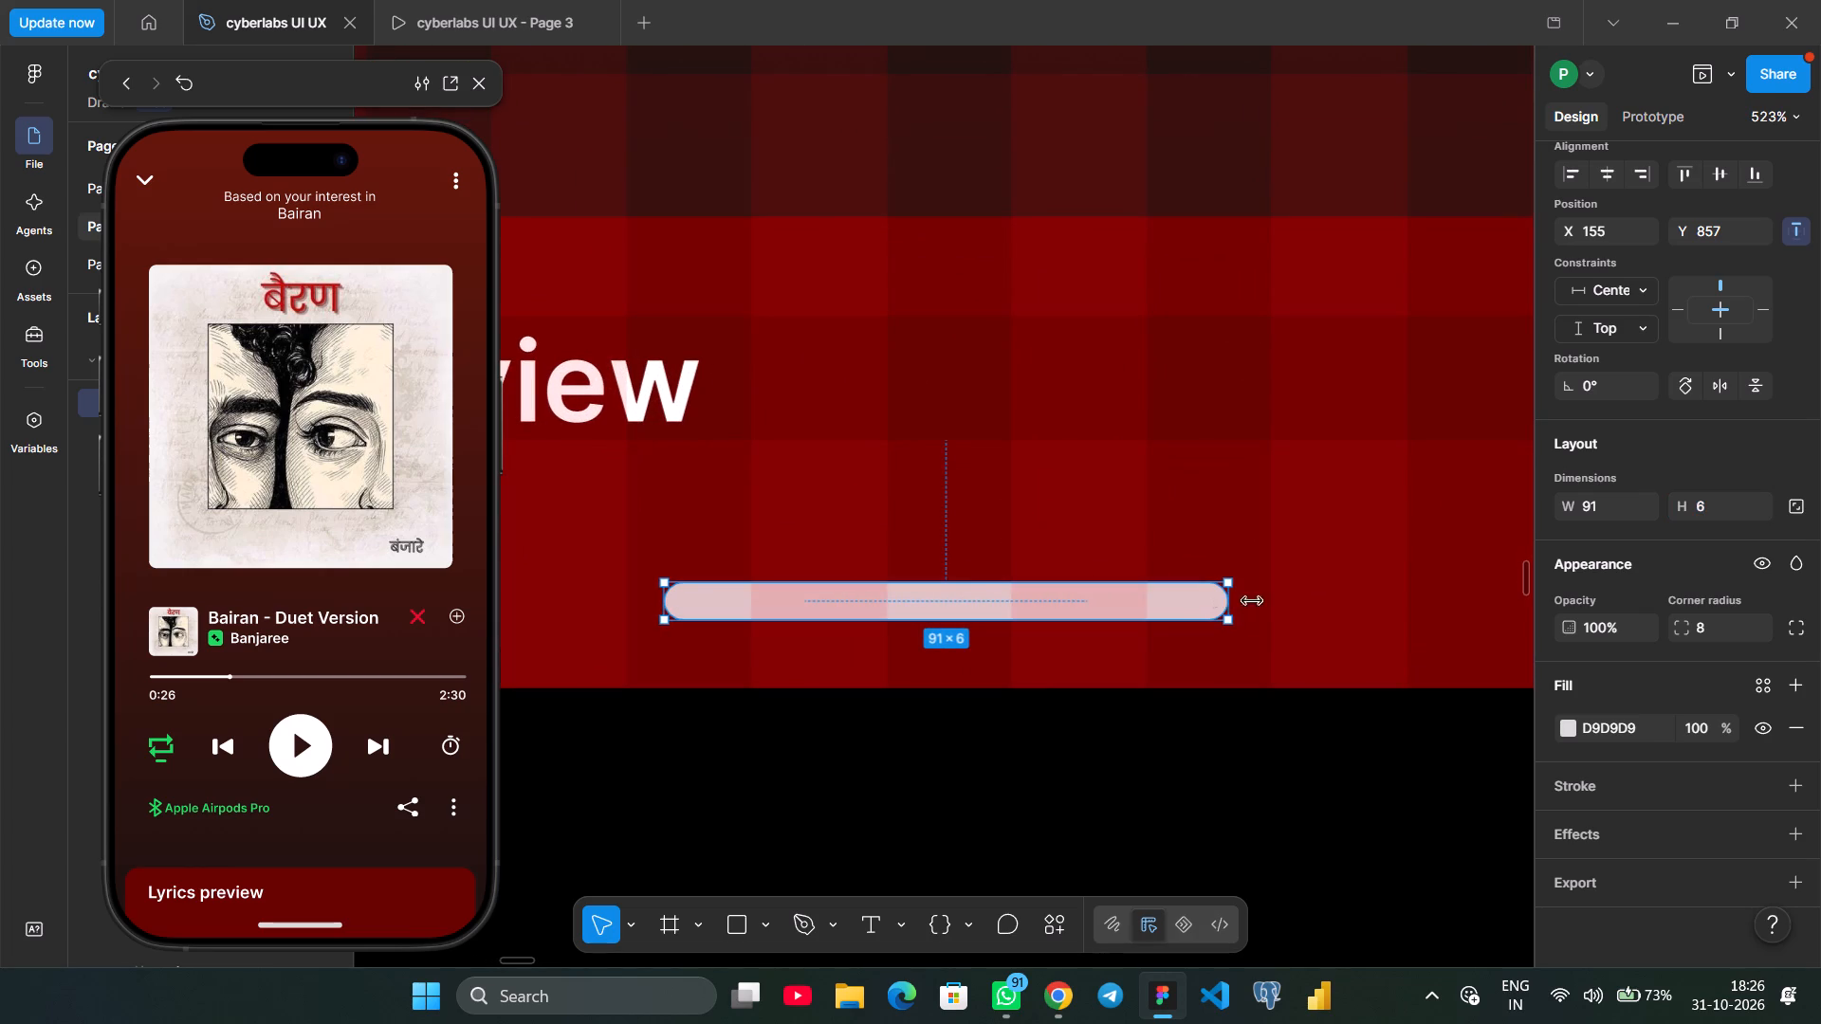
drag(1252, 601, 1317, 599)
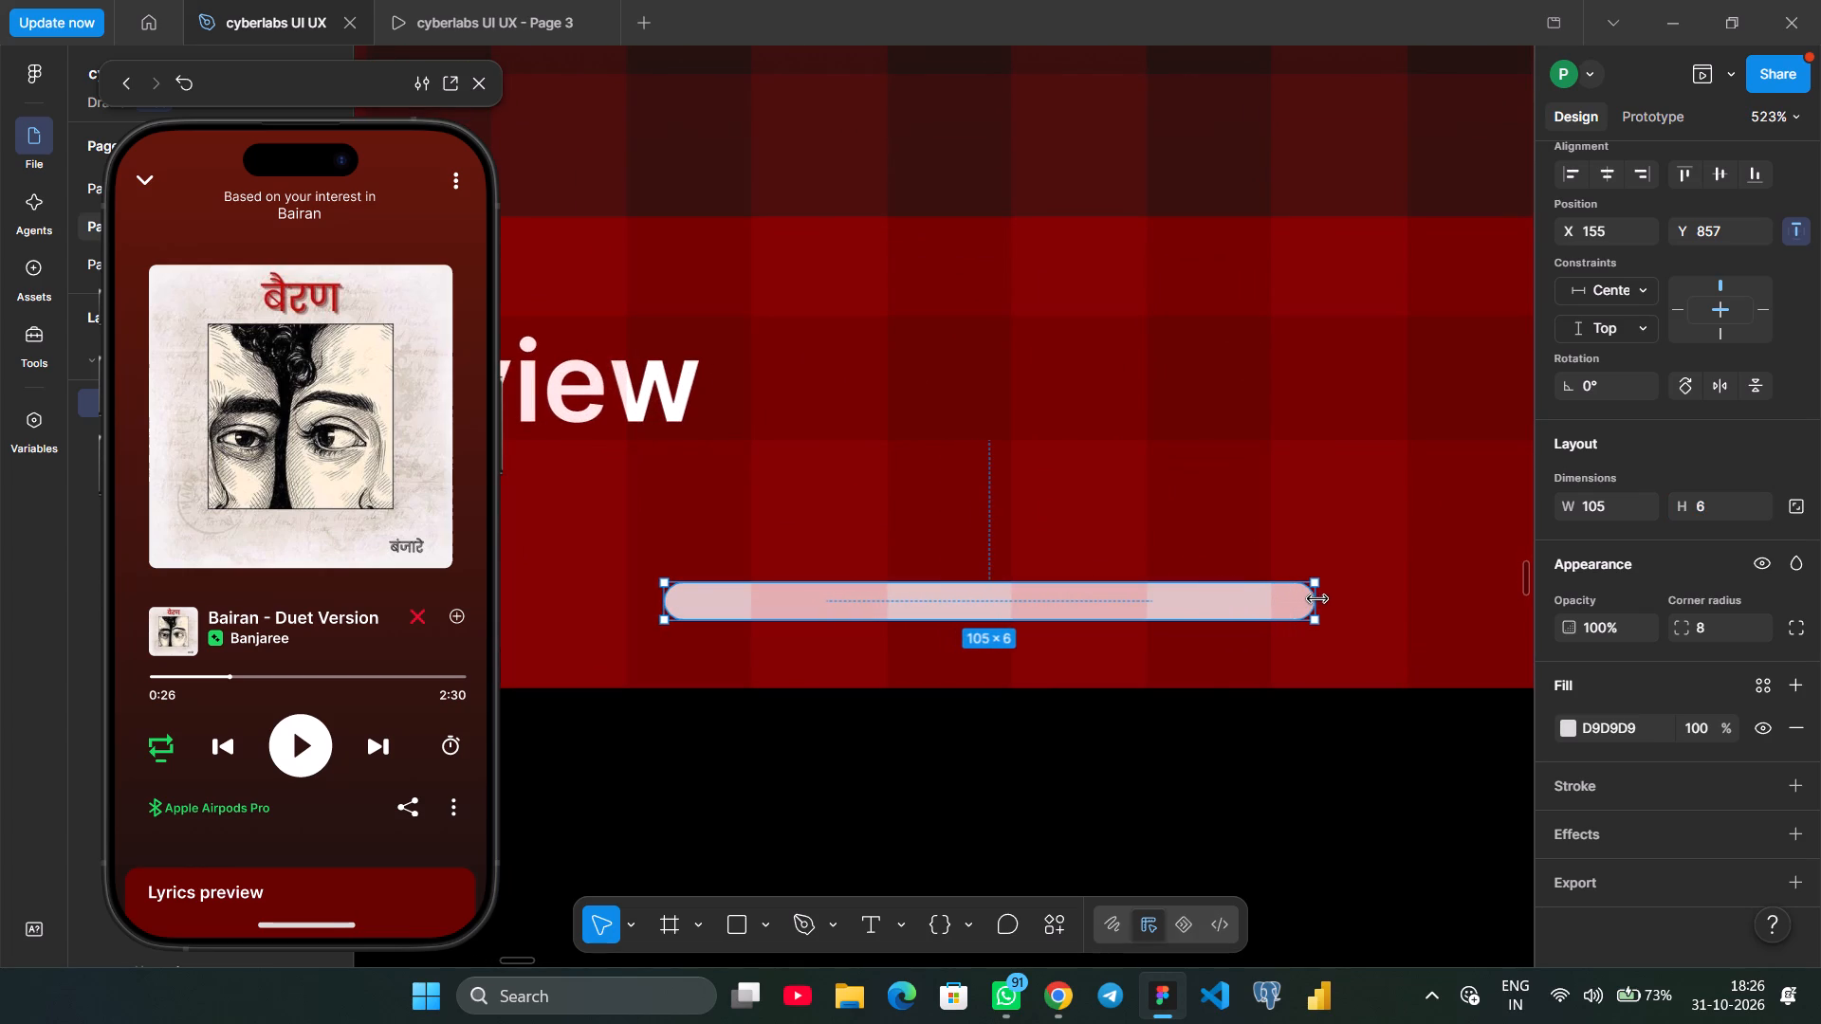
drag(1317, 599, 1340, 594)
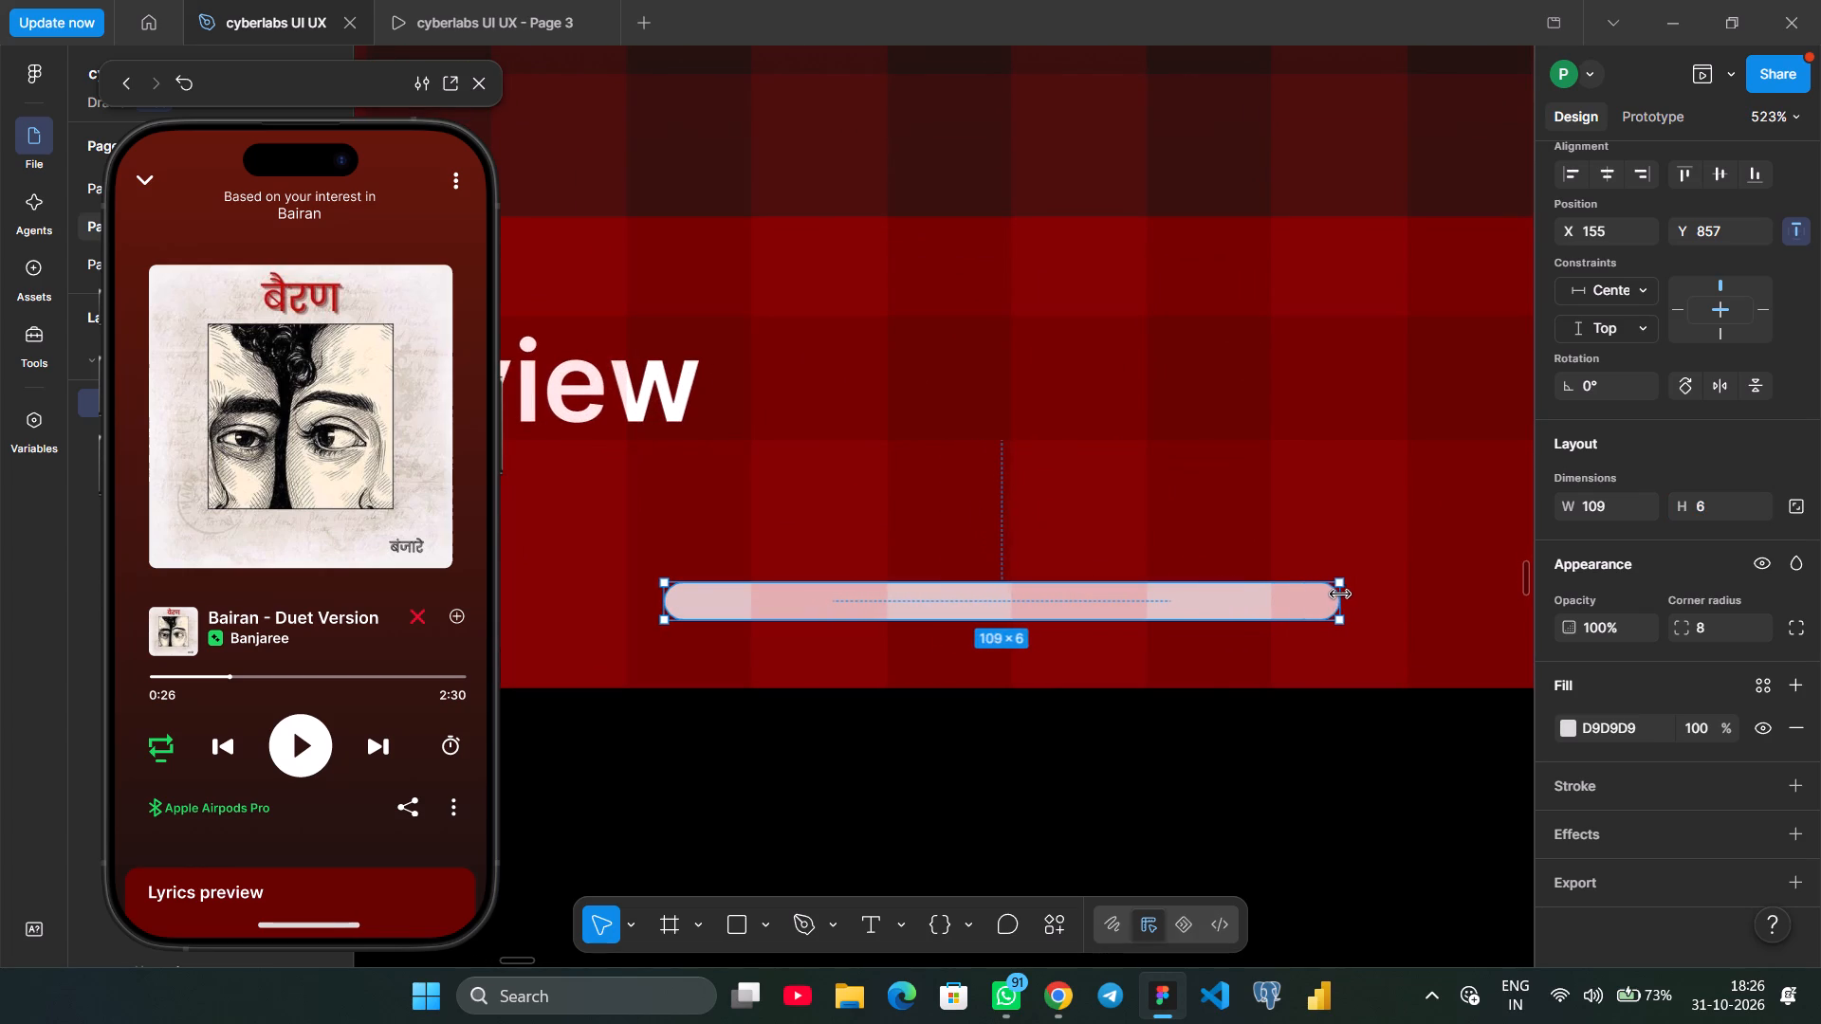
drag(1340, 594, 1336, 594)
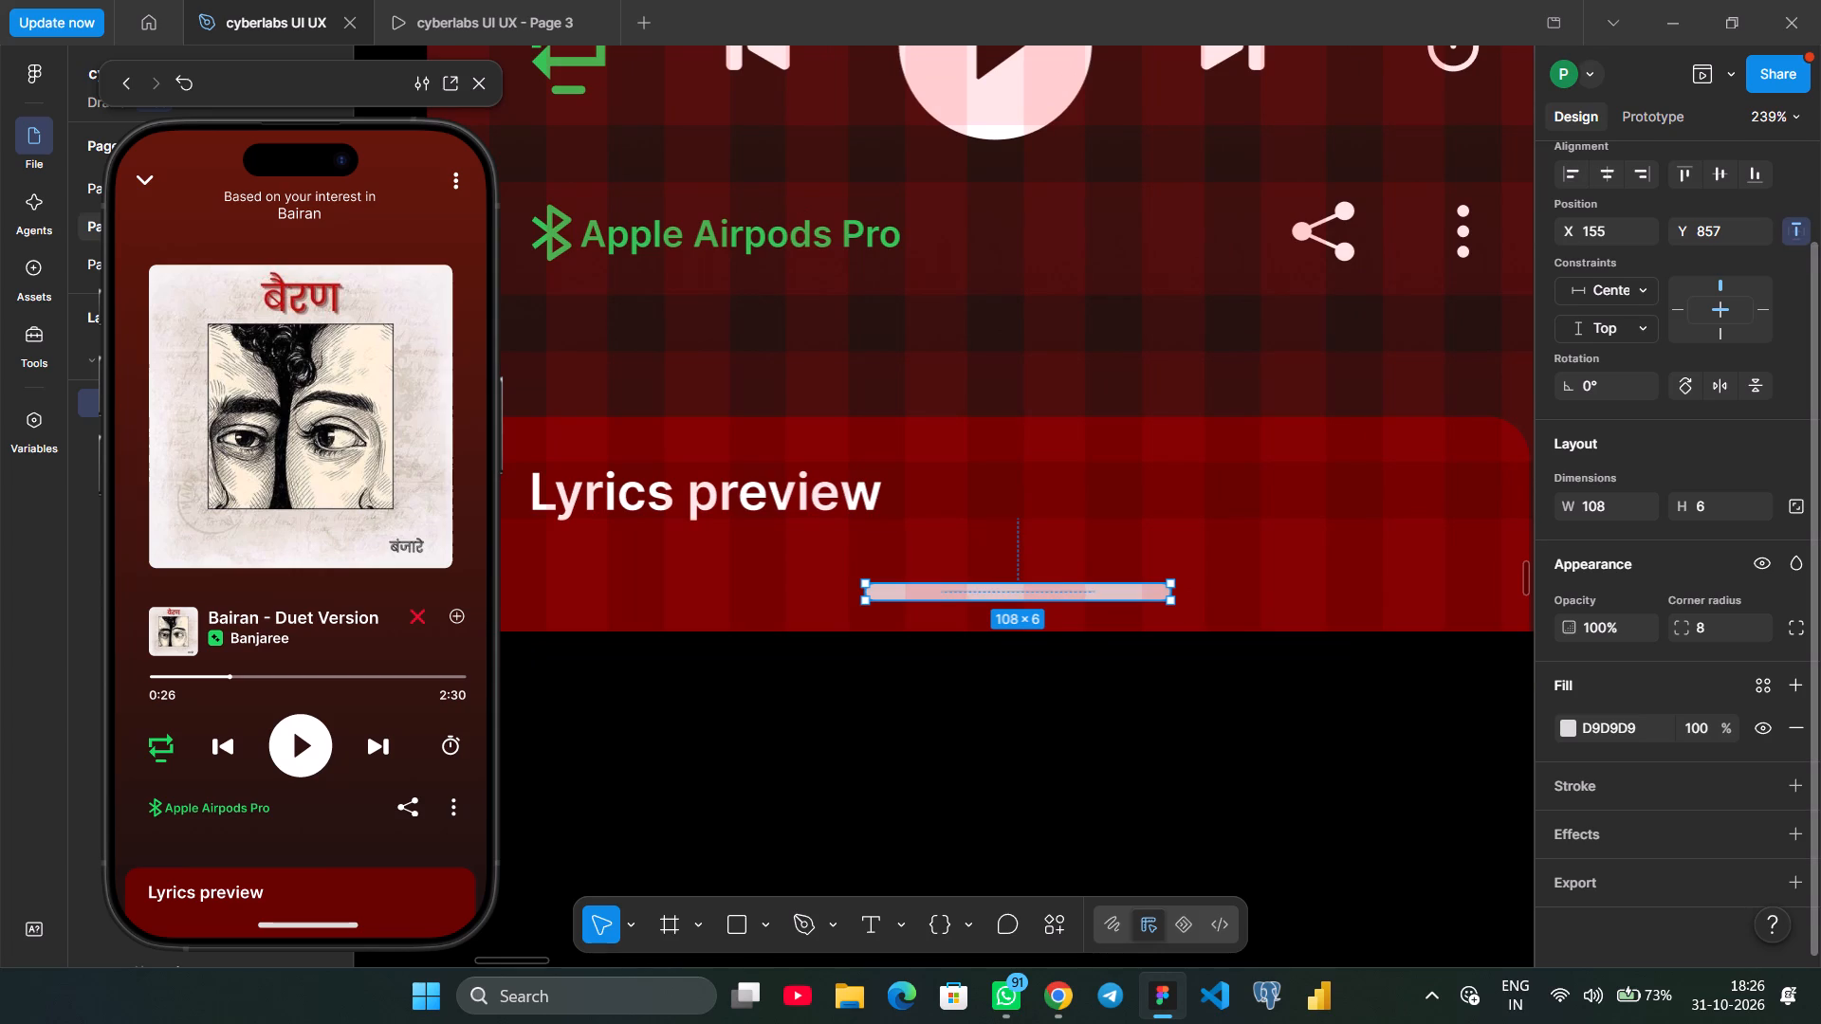
click(1607, 168)
click(1020, 835)
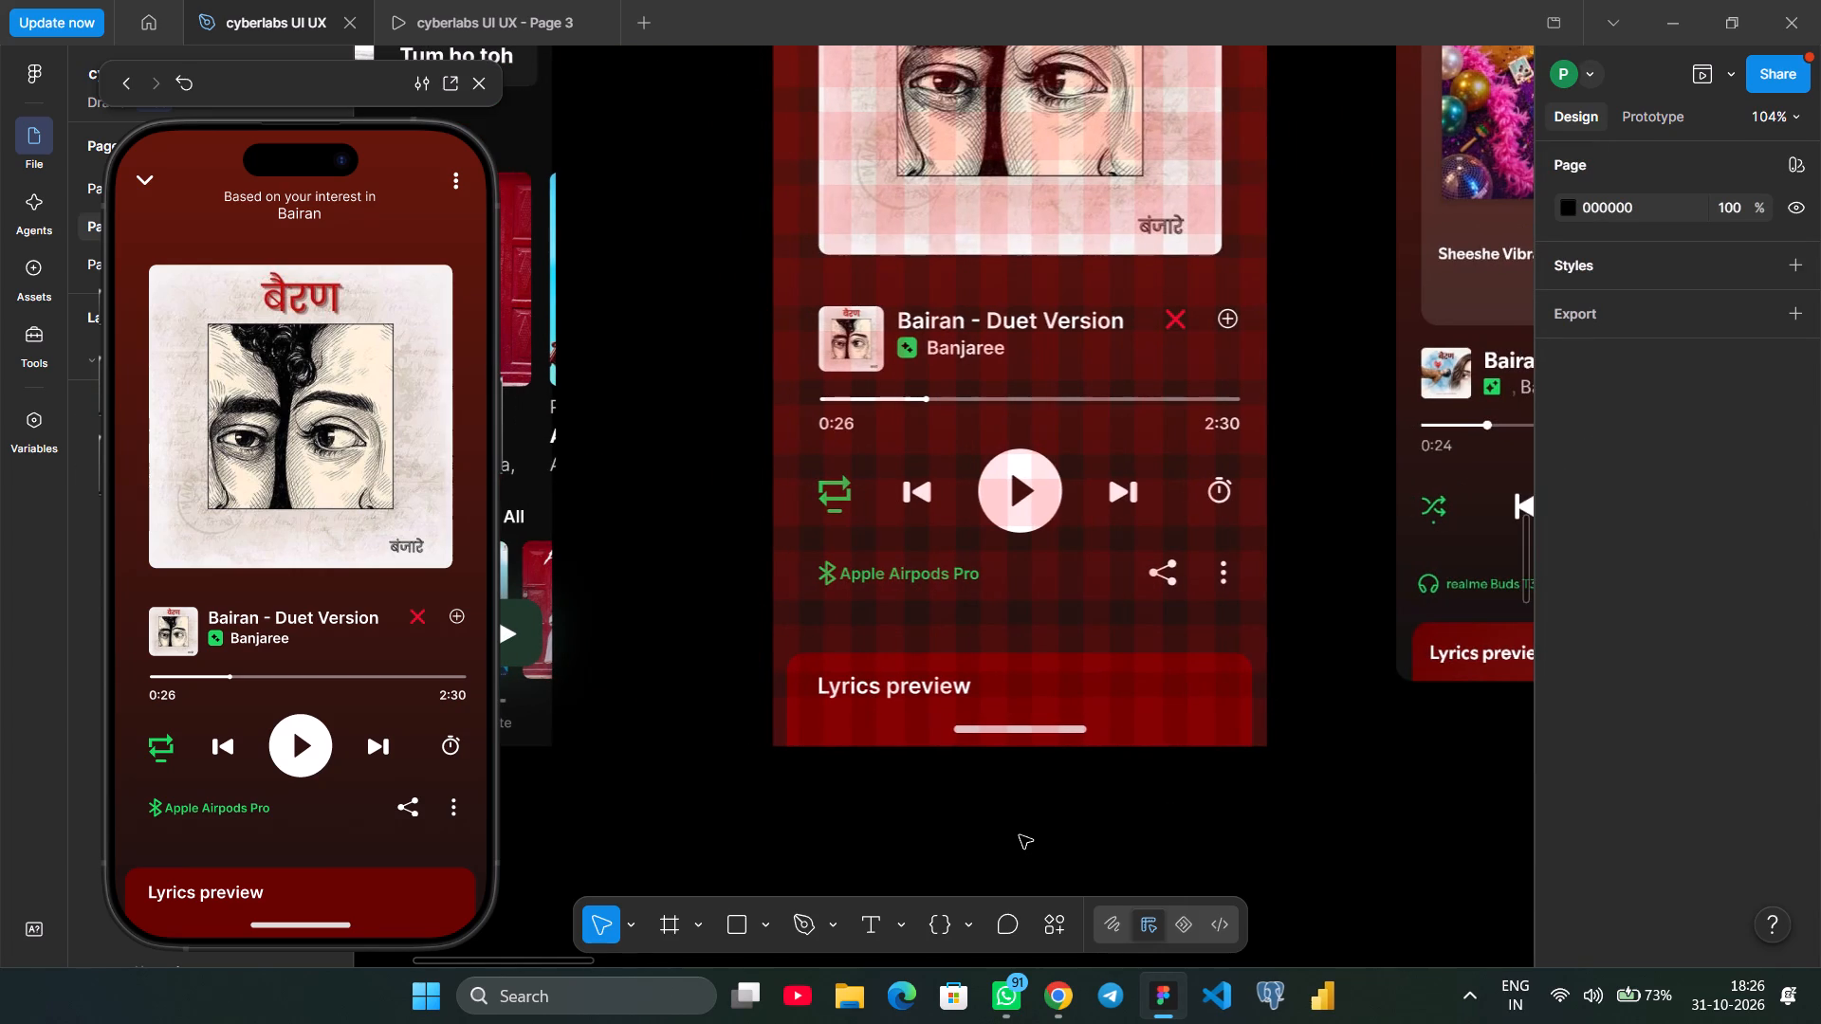
Nudge the bar up by four small increments on the lyrics preview card.
click(1032, 737)
click(1035, 728)
key(Up)
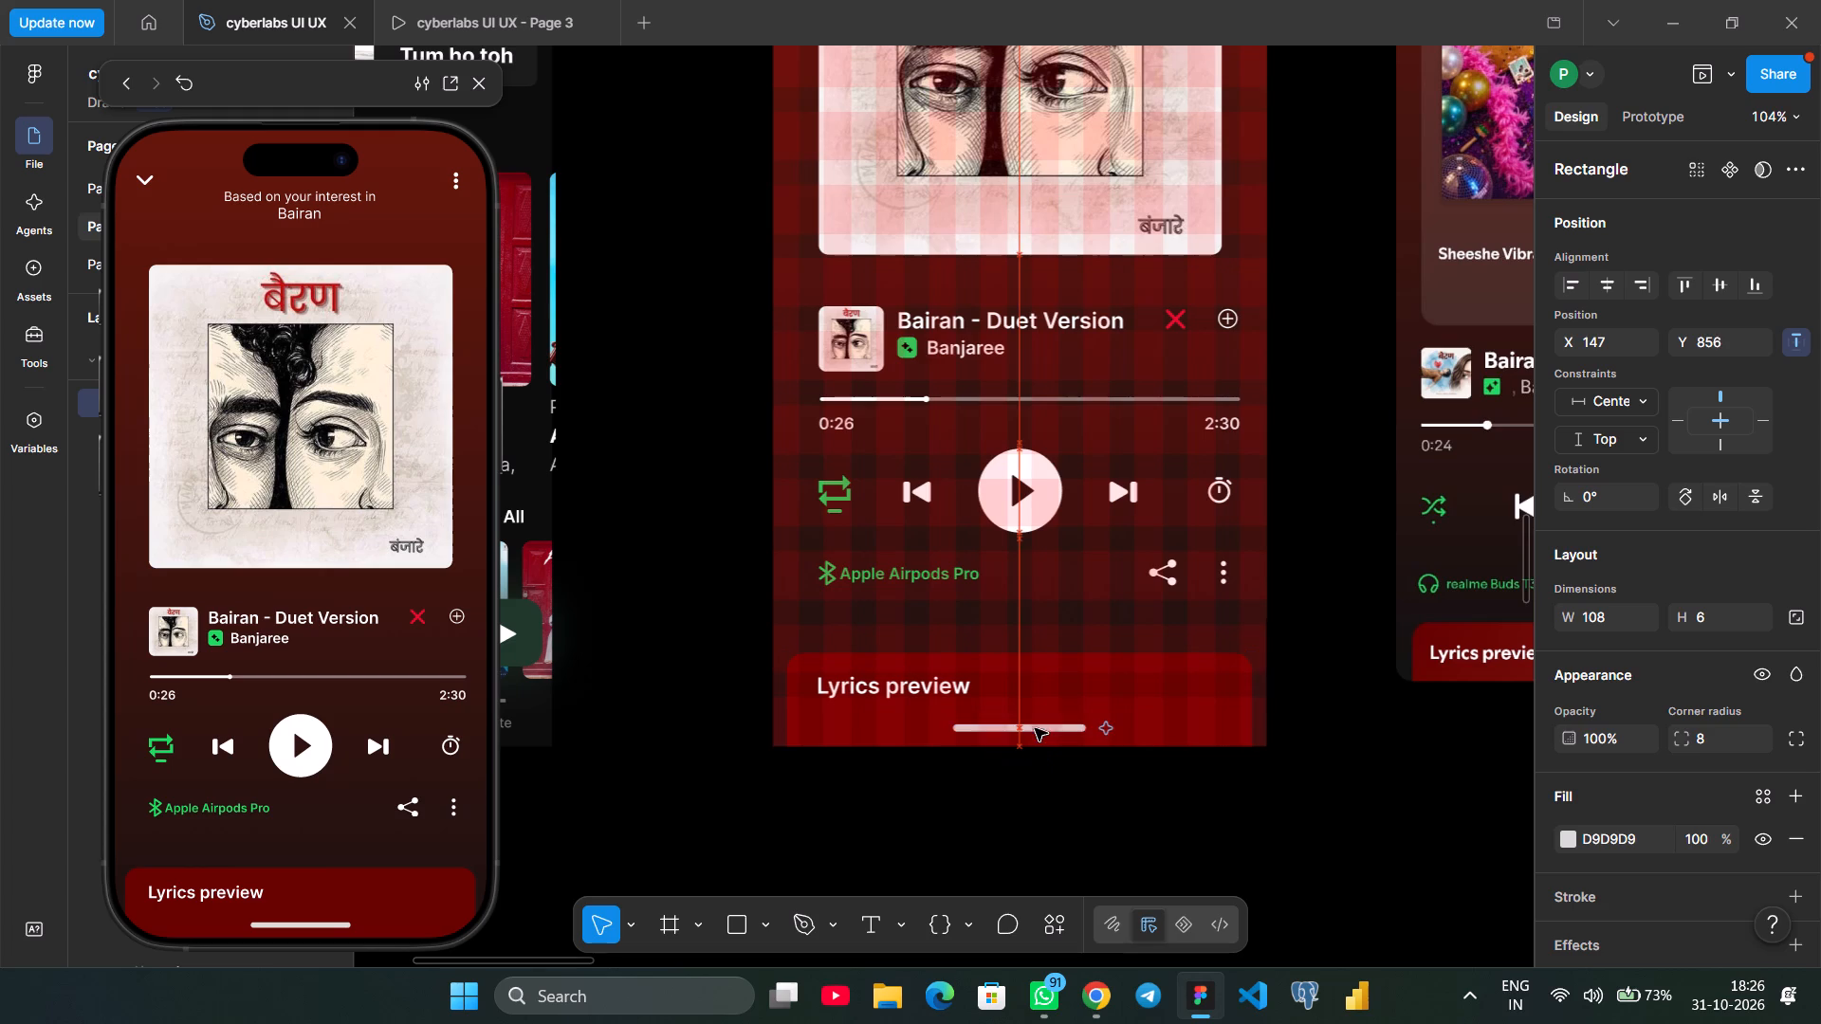
key(Up)
key(Up)
key(Up)
click(1166, 818)
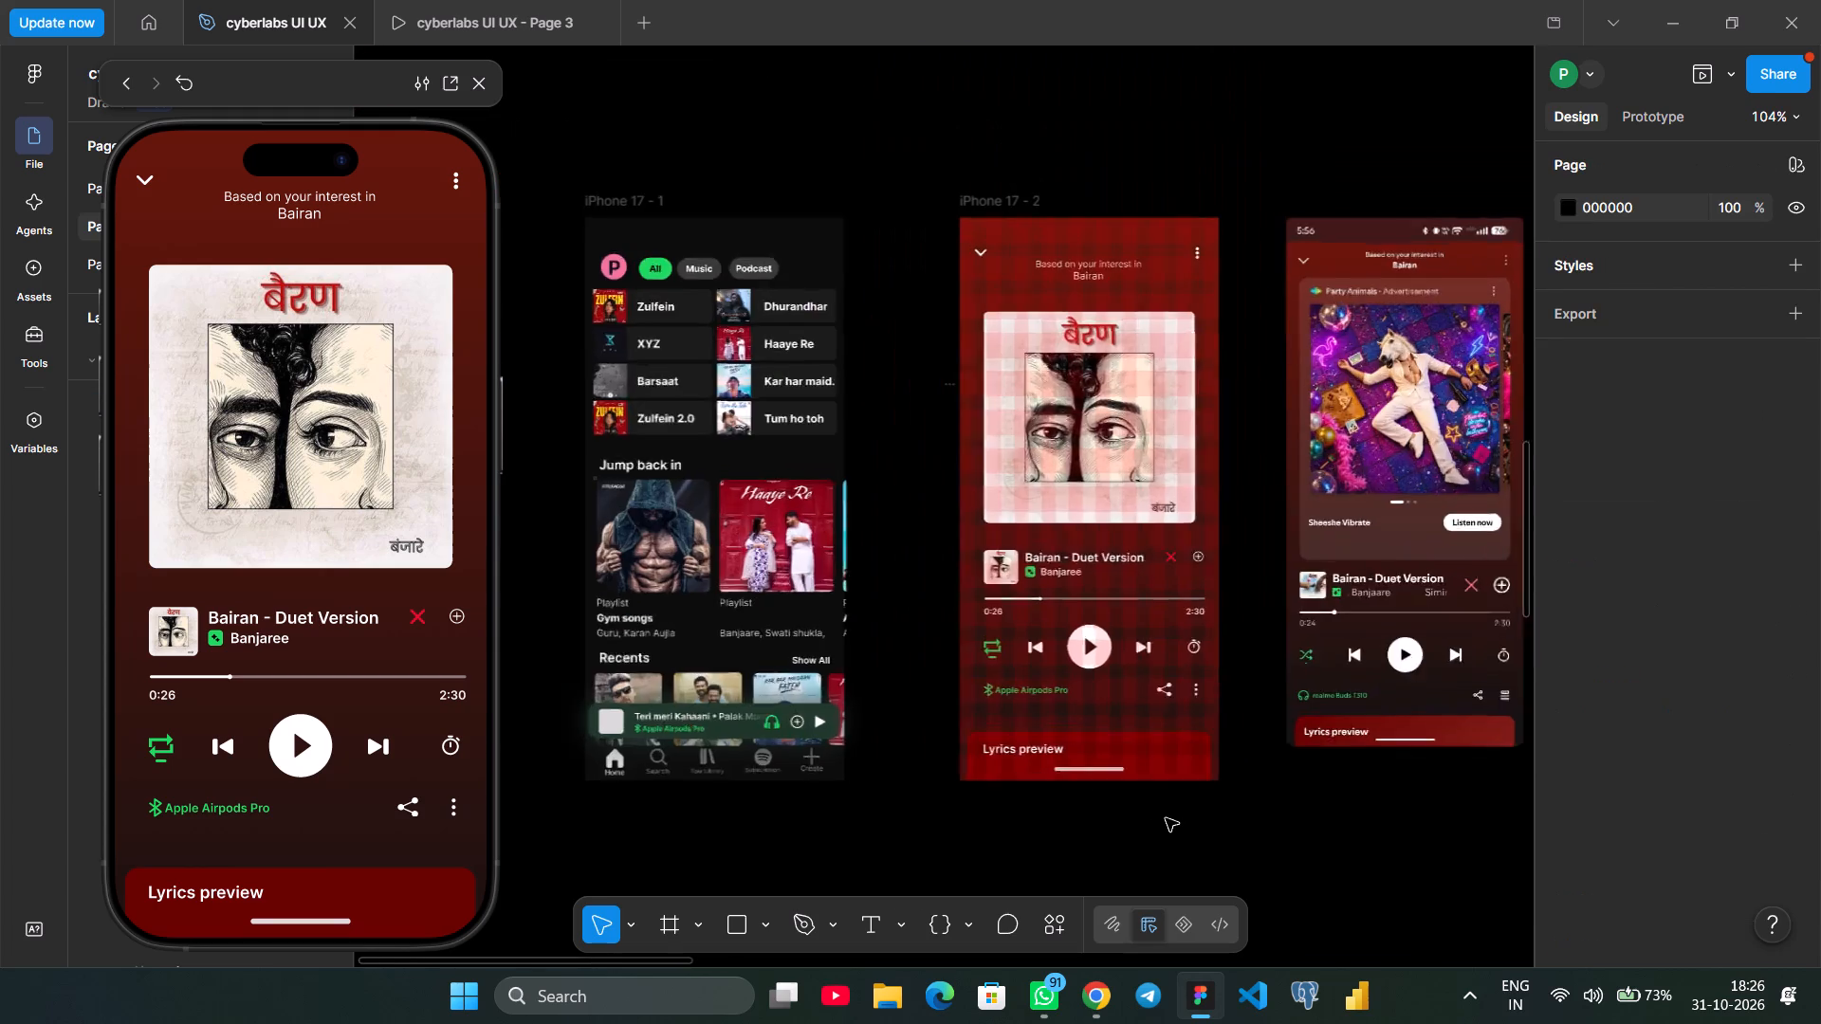
Replace the grey placeholder square in iPhone 17 - 1's mini player with a copy of the small Bairan cover from iPhone 17 - 2.
scroll(1166, 818, right, 1)
scroll(1166, 818, left, 2)
scroll(1166, 818, right, 1)
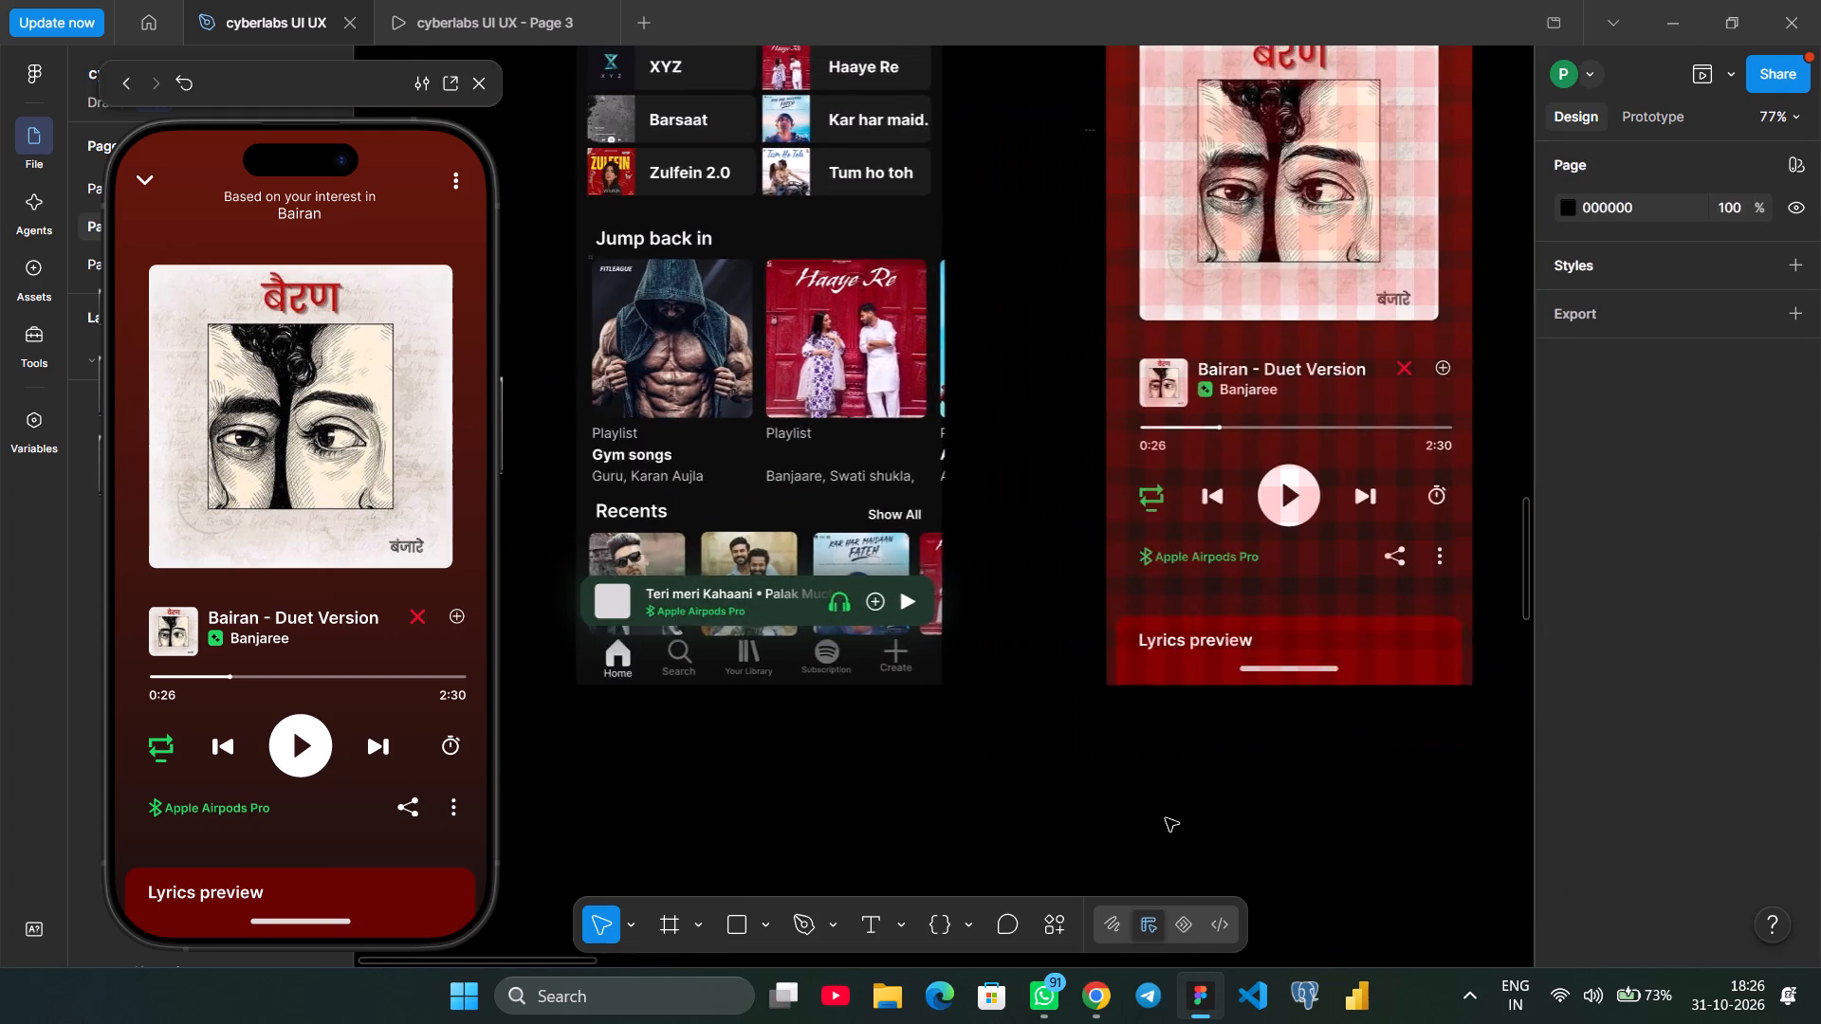
scroll(1166, 818, left, 1)
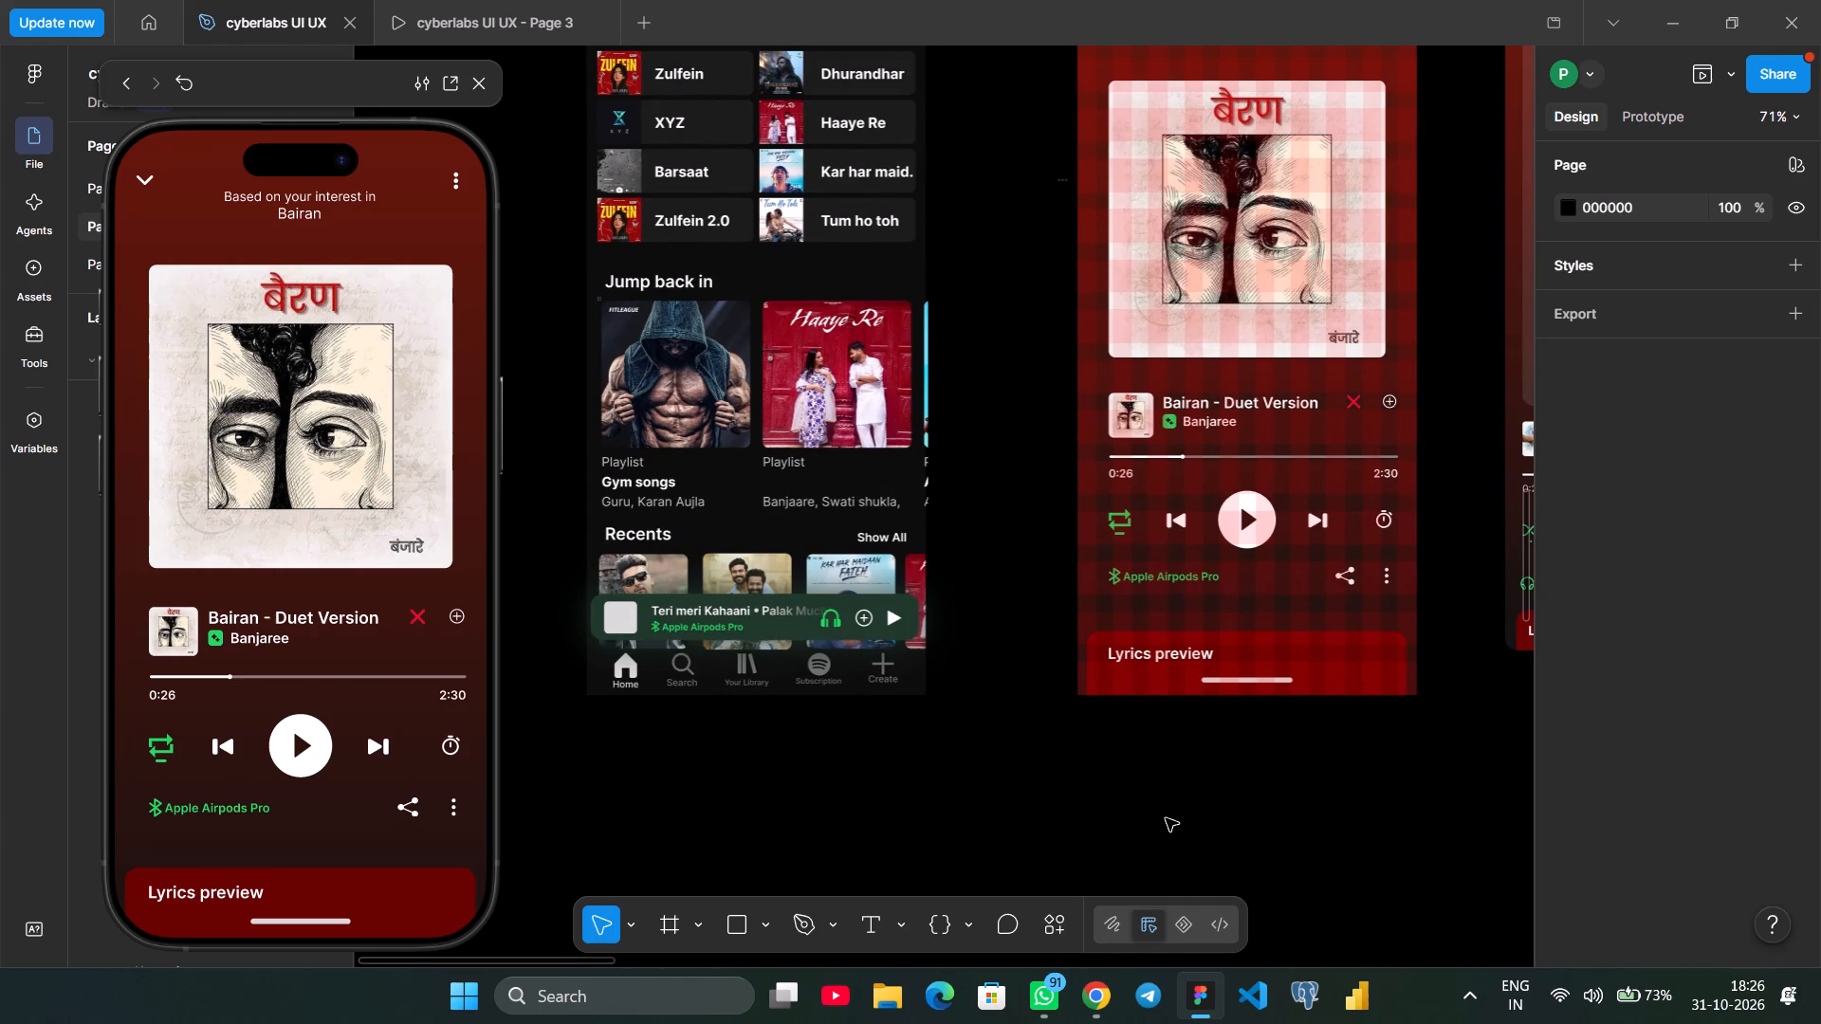
click(1149, 416)
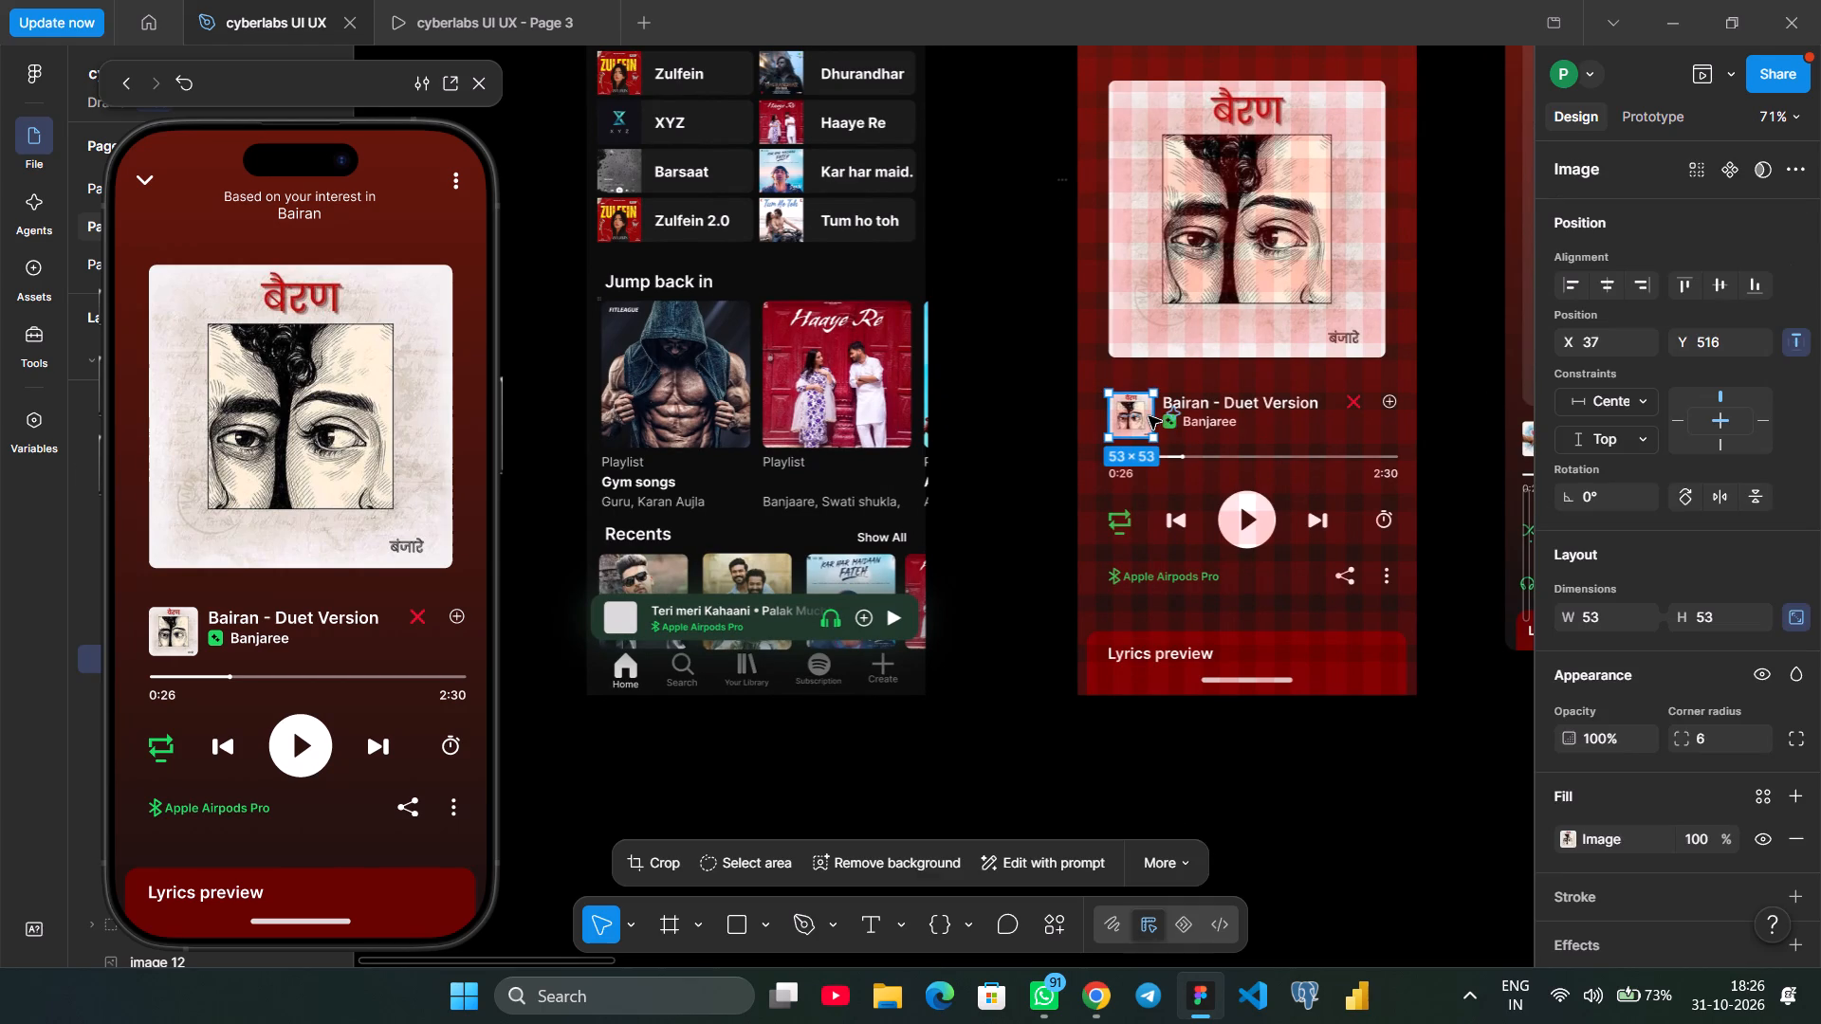
key(ctrl+c)
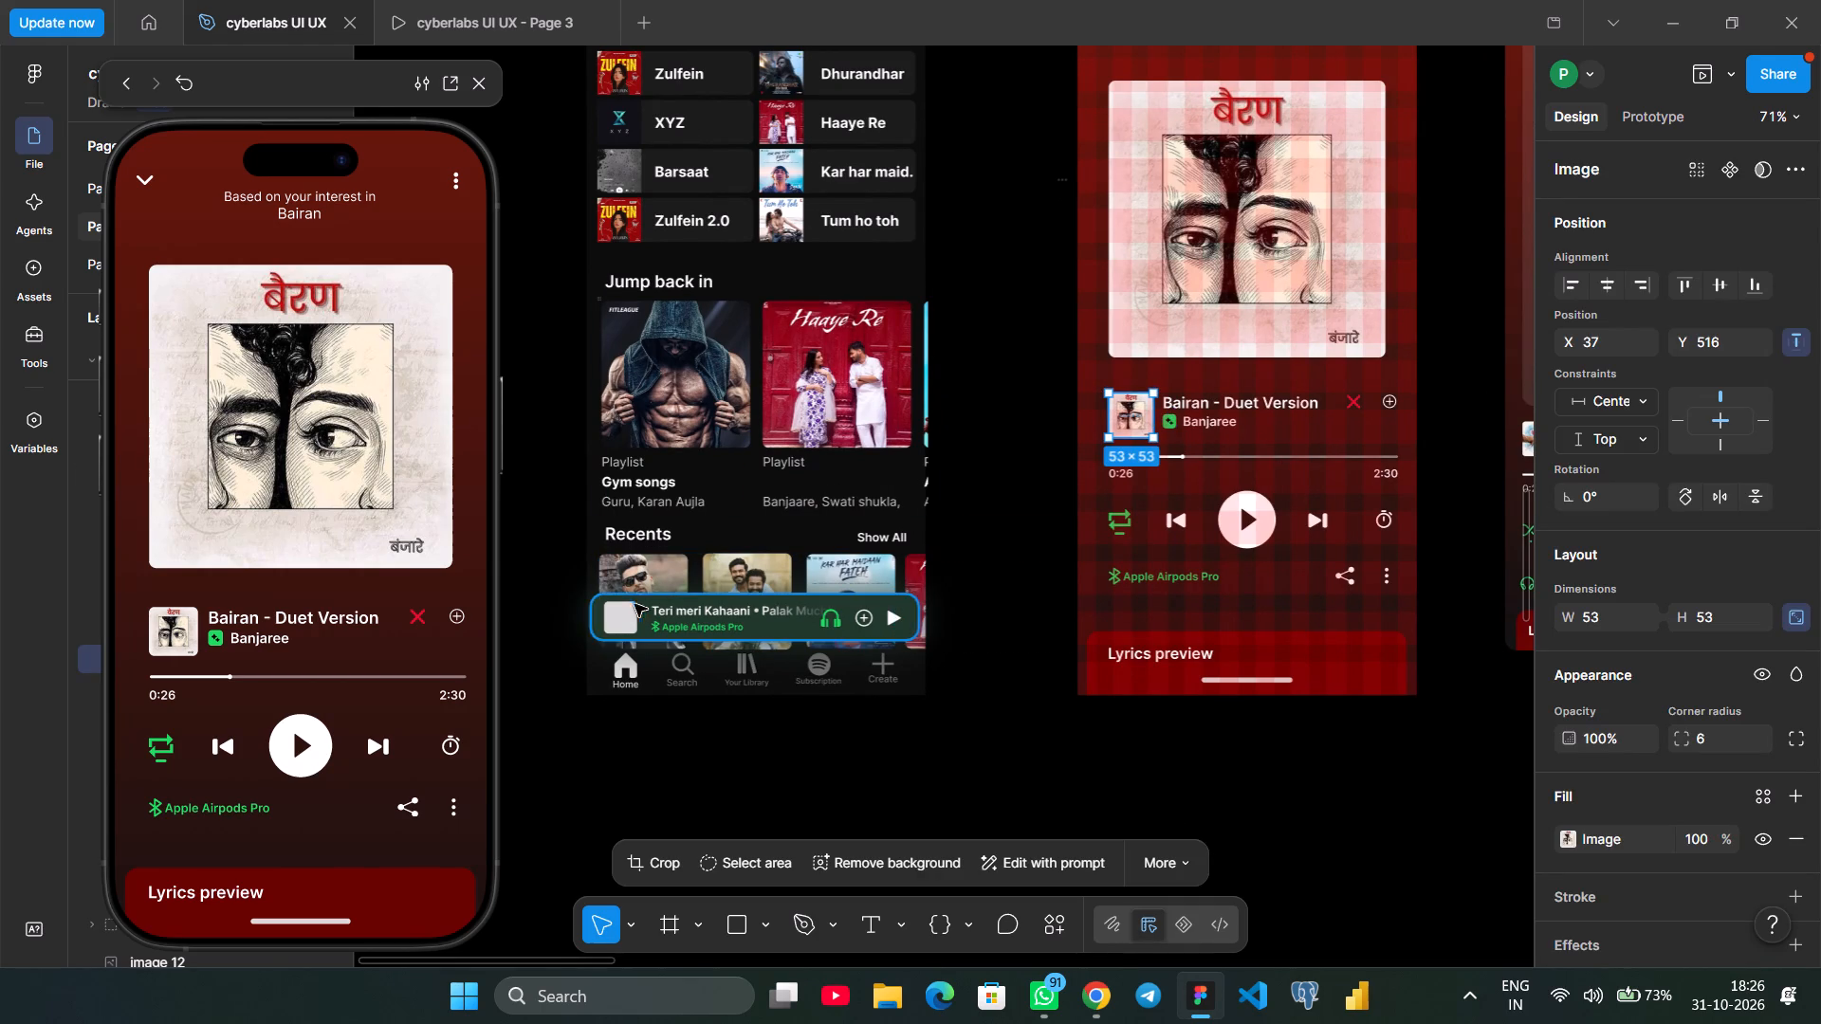
double_click(628, 610)
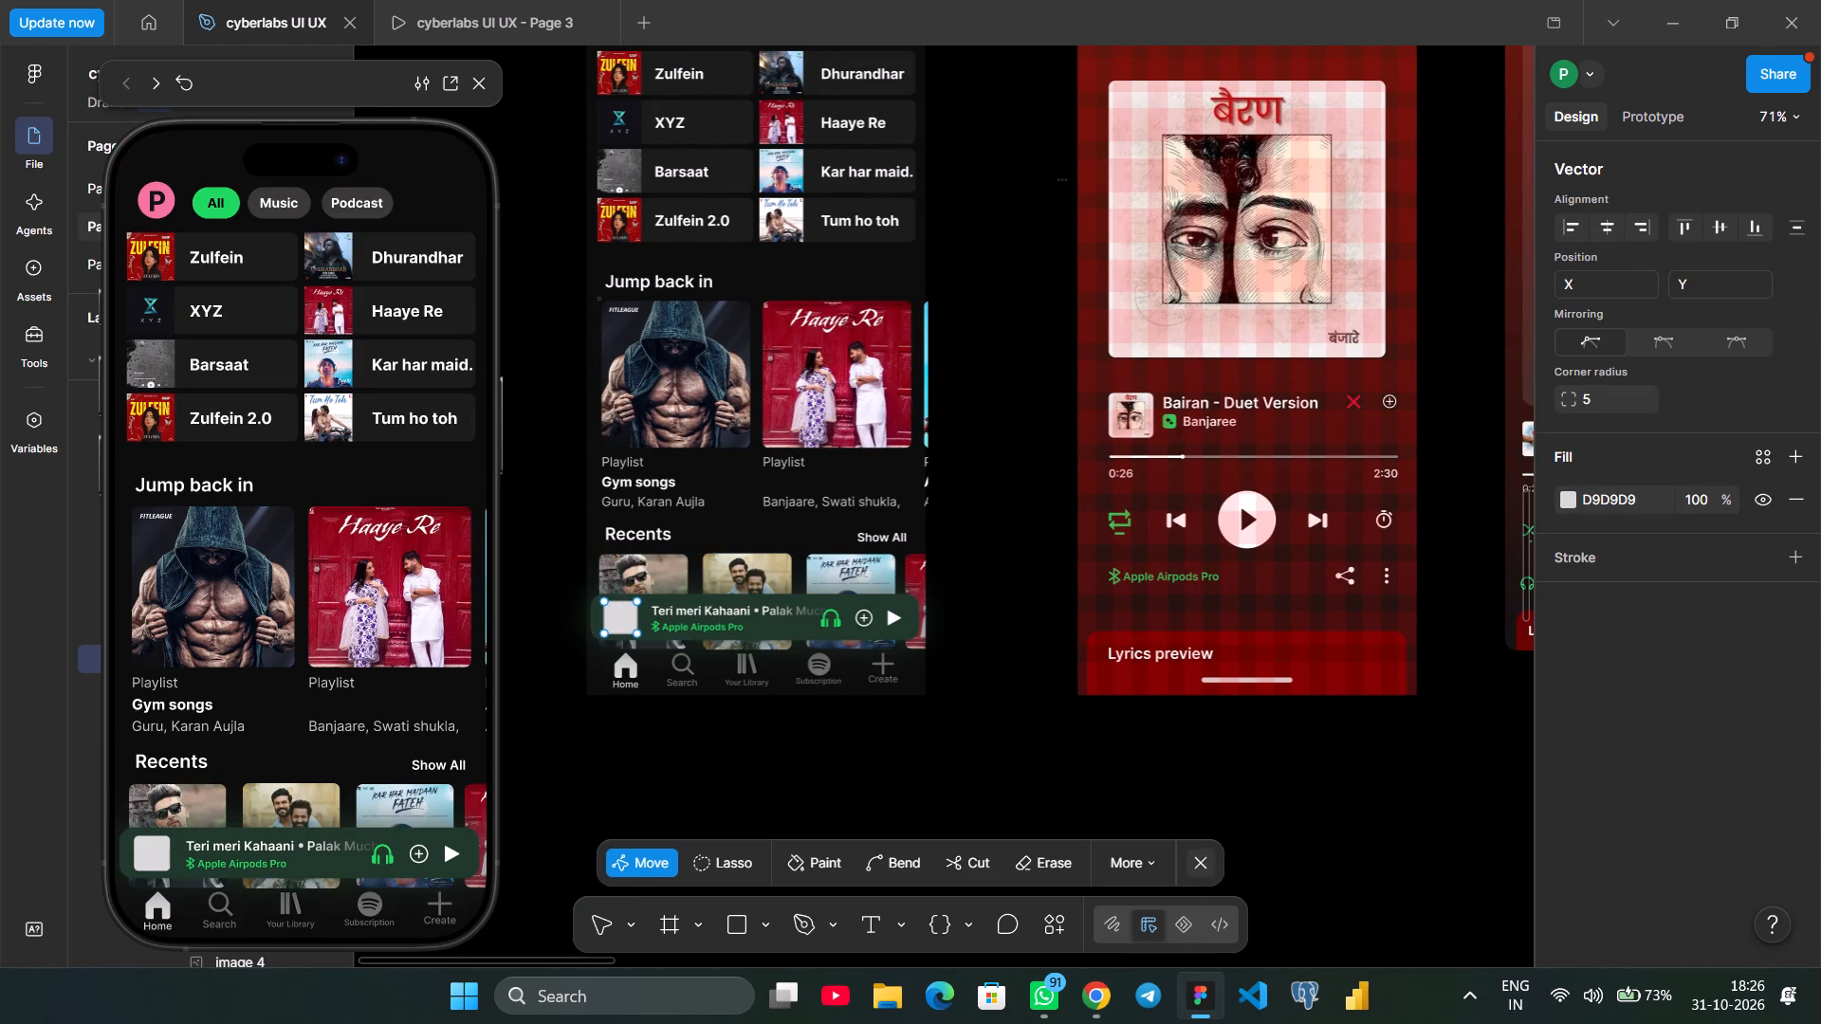
click(1189, 865)
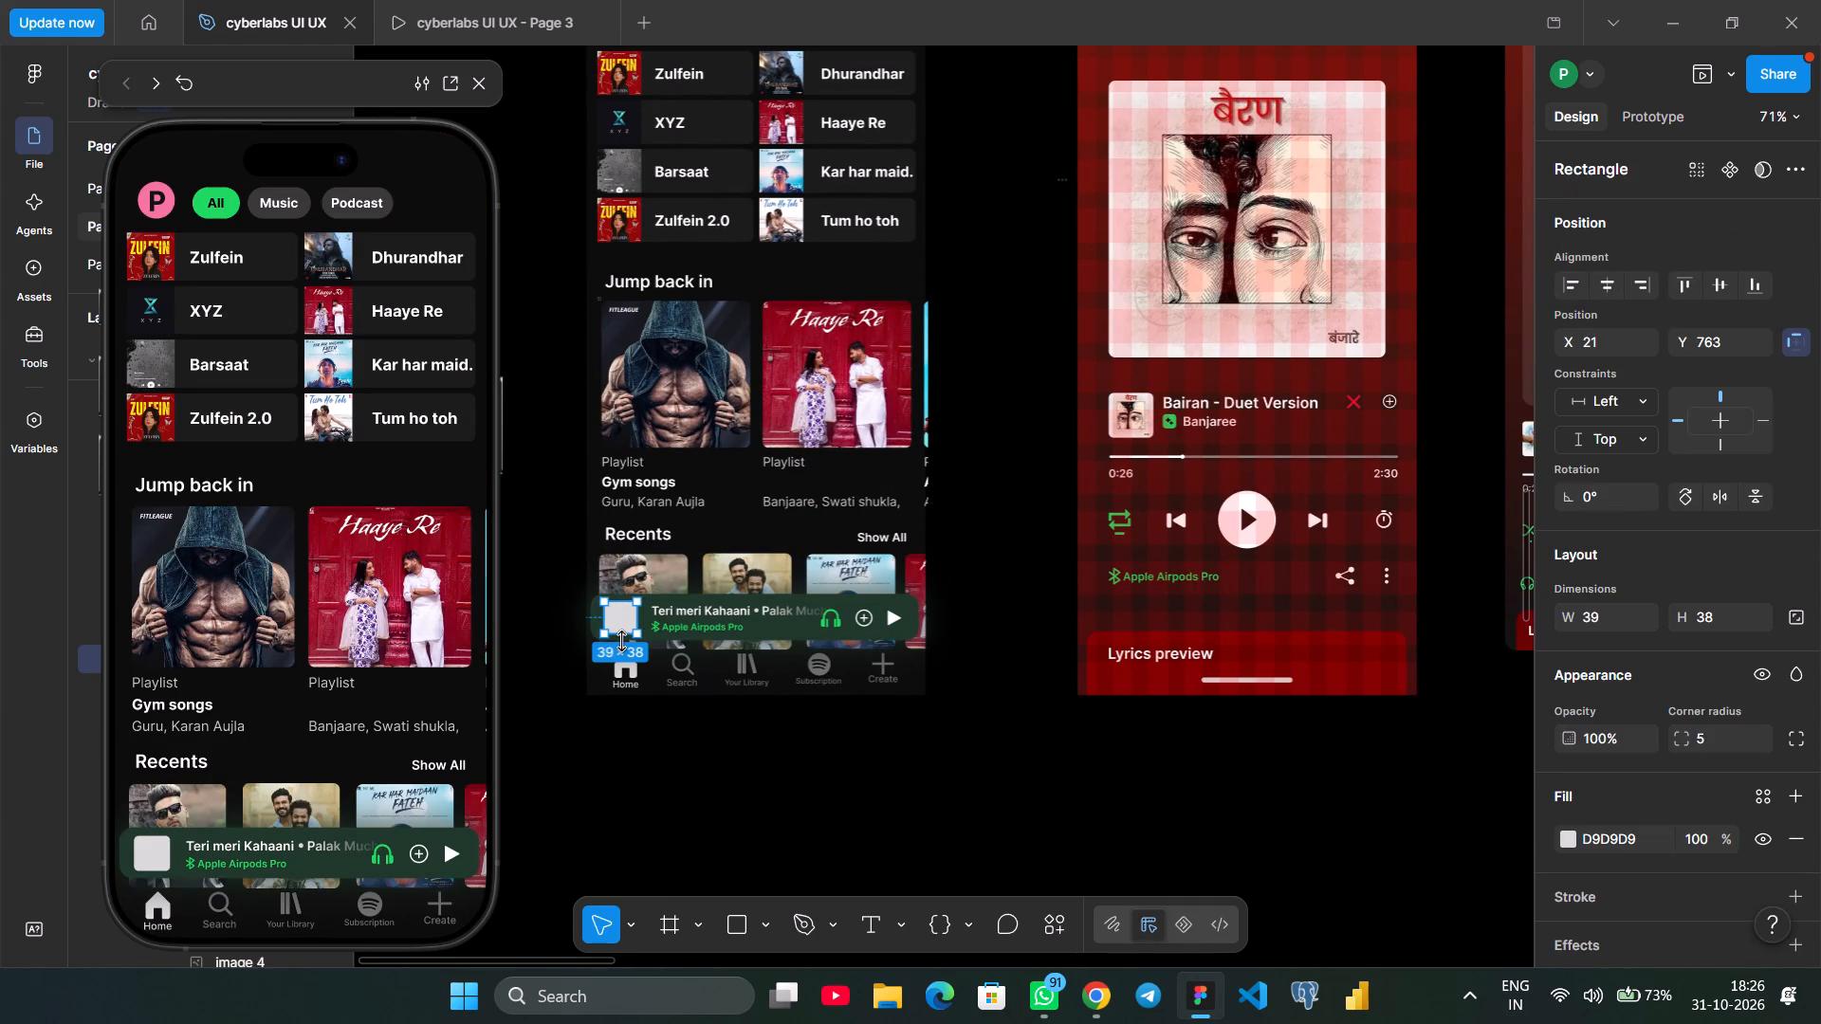
key(ctrl+v)
key(ctrl+z)
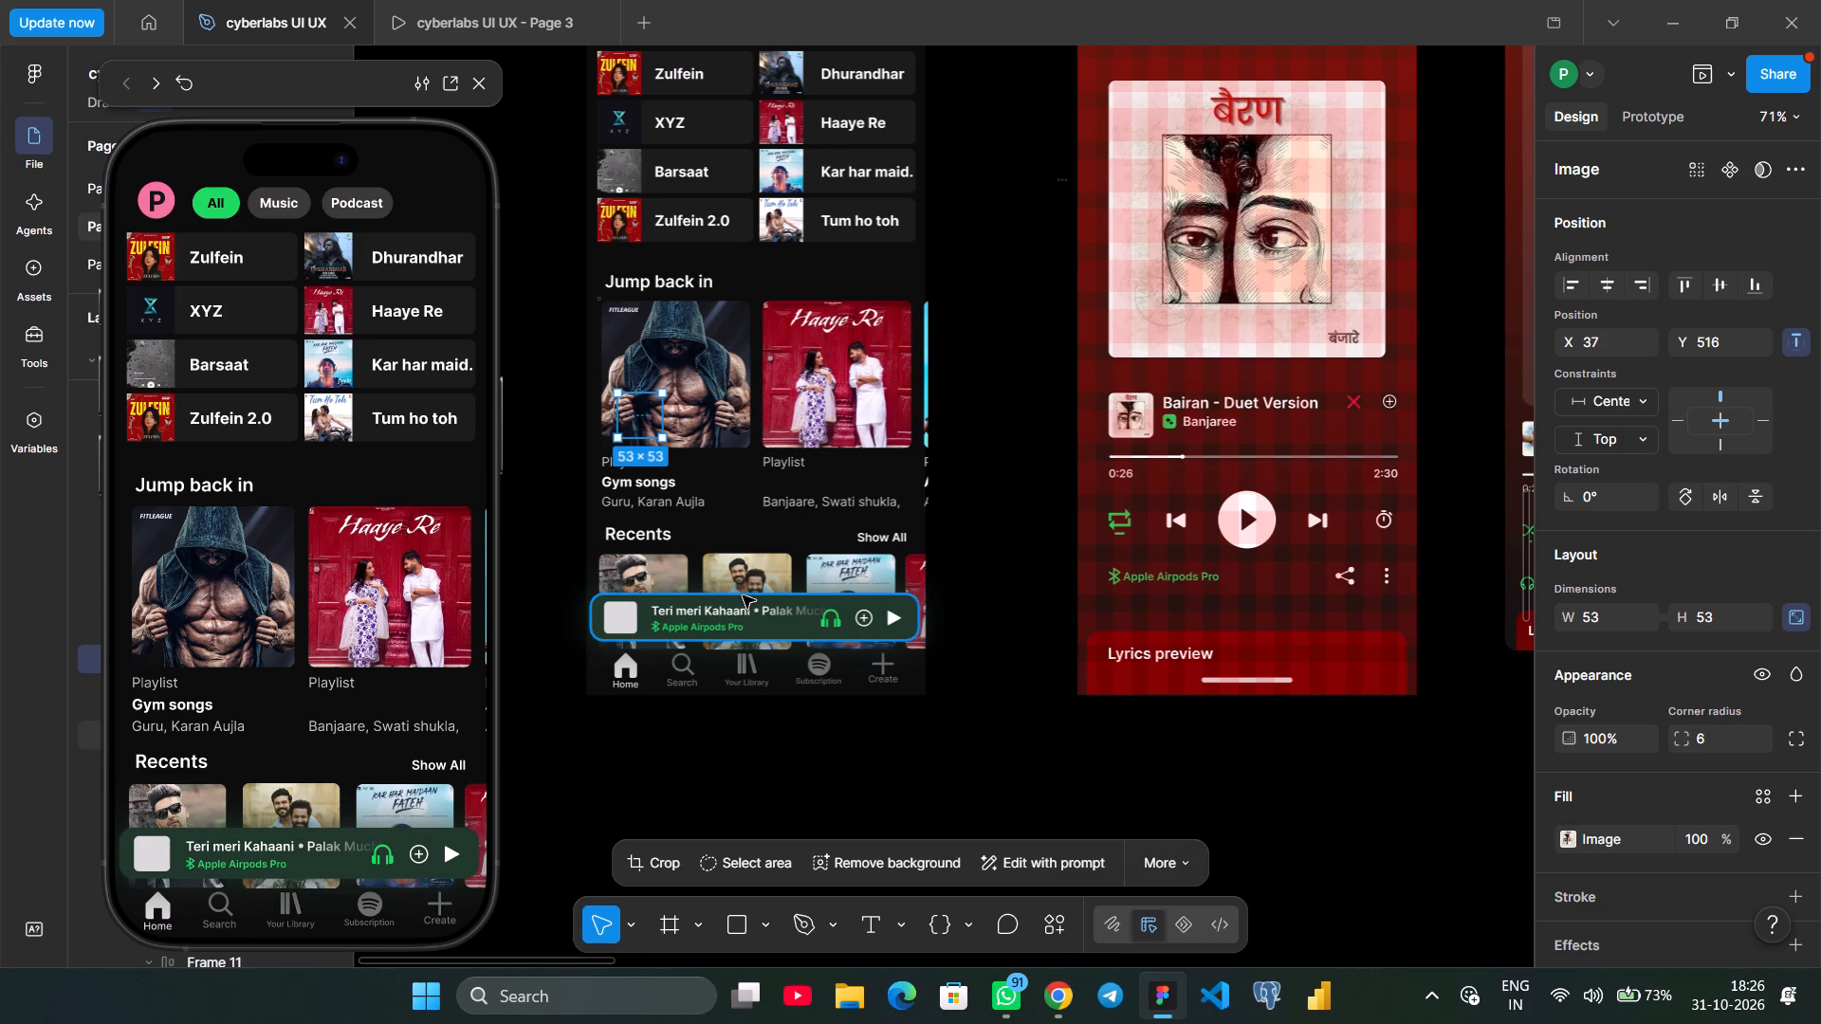
right_click(627, 617)
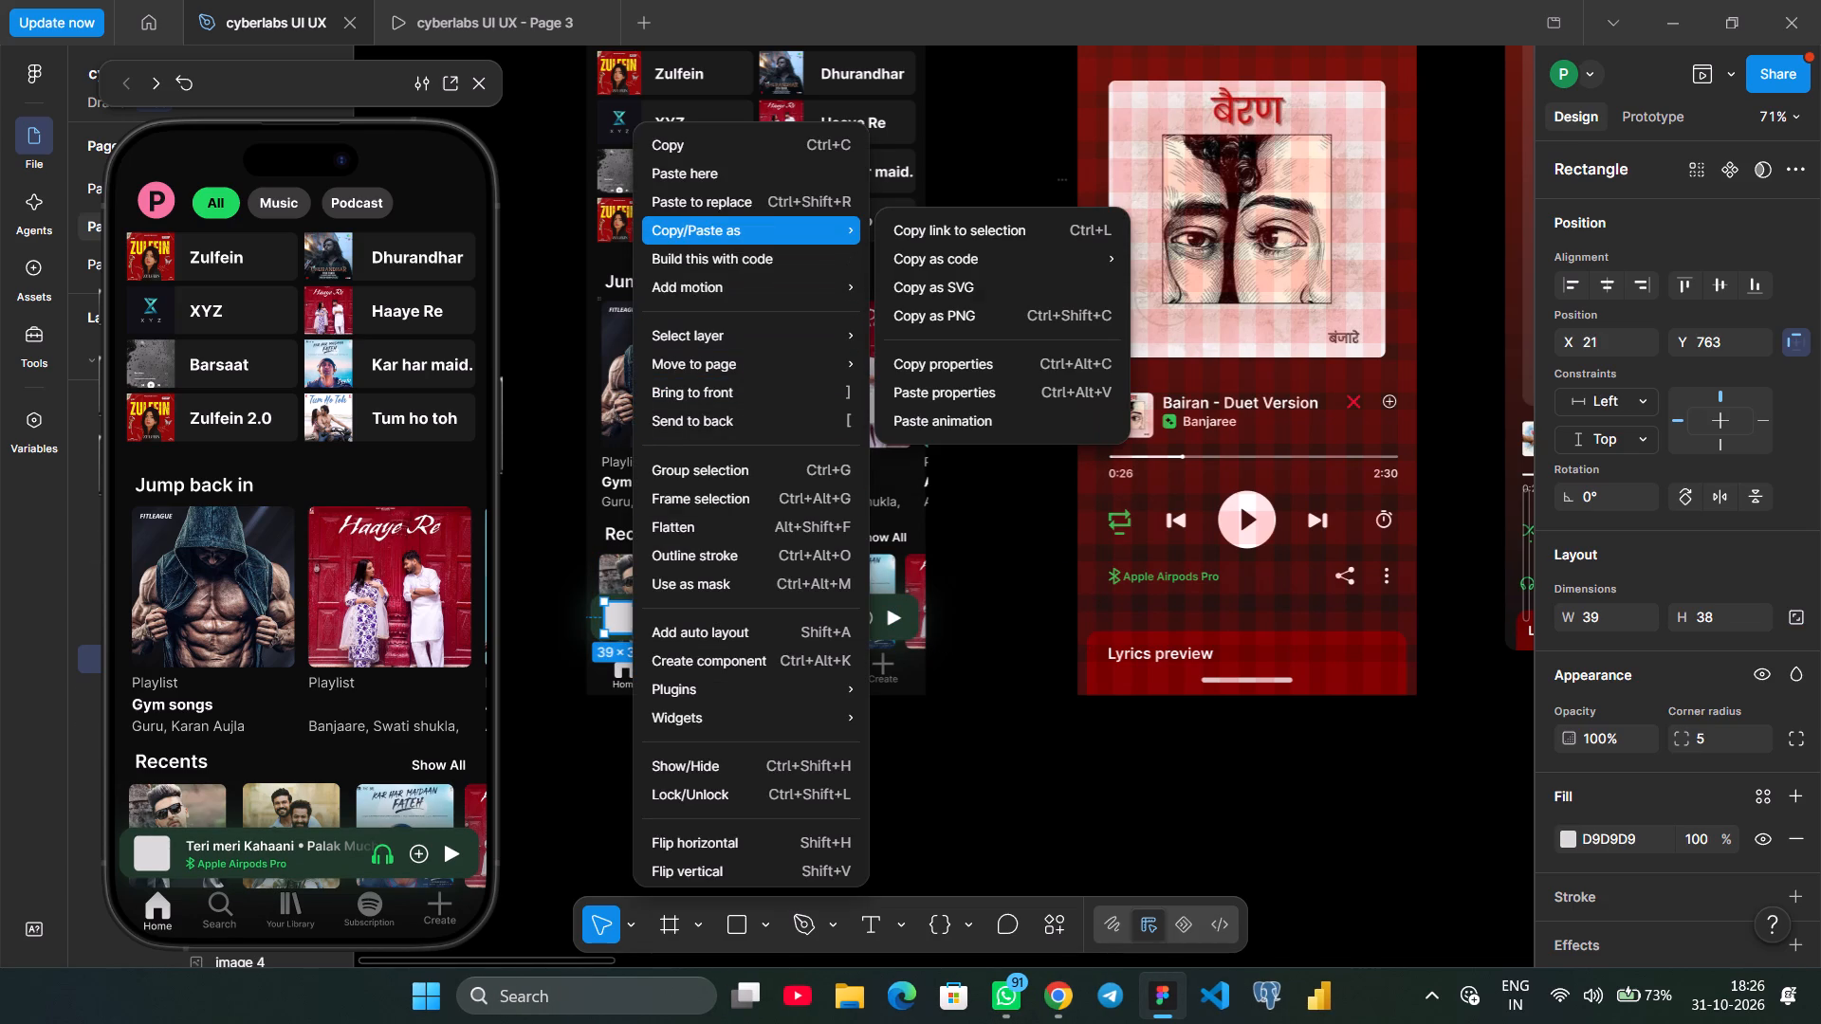
click(756, 207)
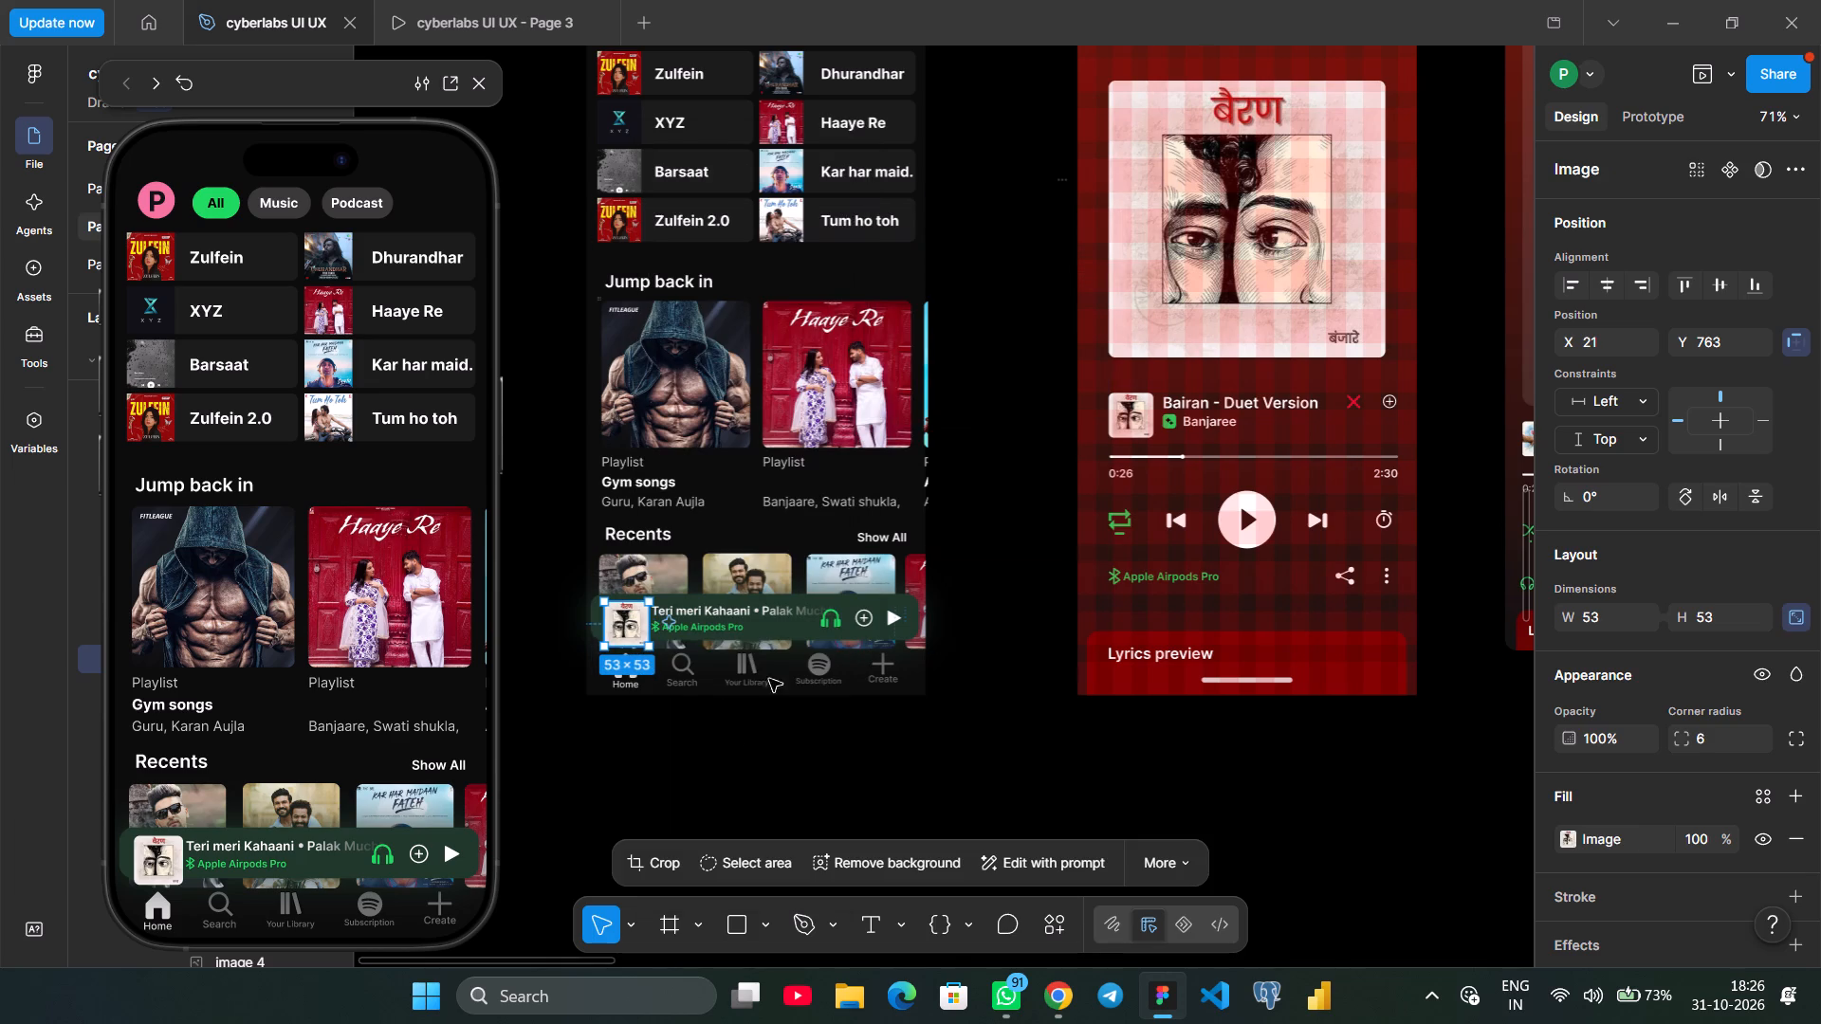
Resize the mini player's Bairan cover to 40 × 40 and position it at X 21, Y 762.
scroll(687, 750, right, 2)
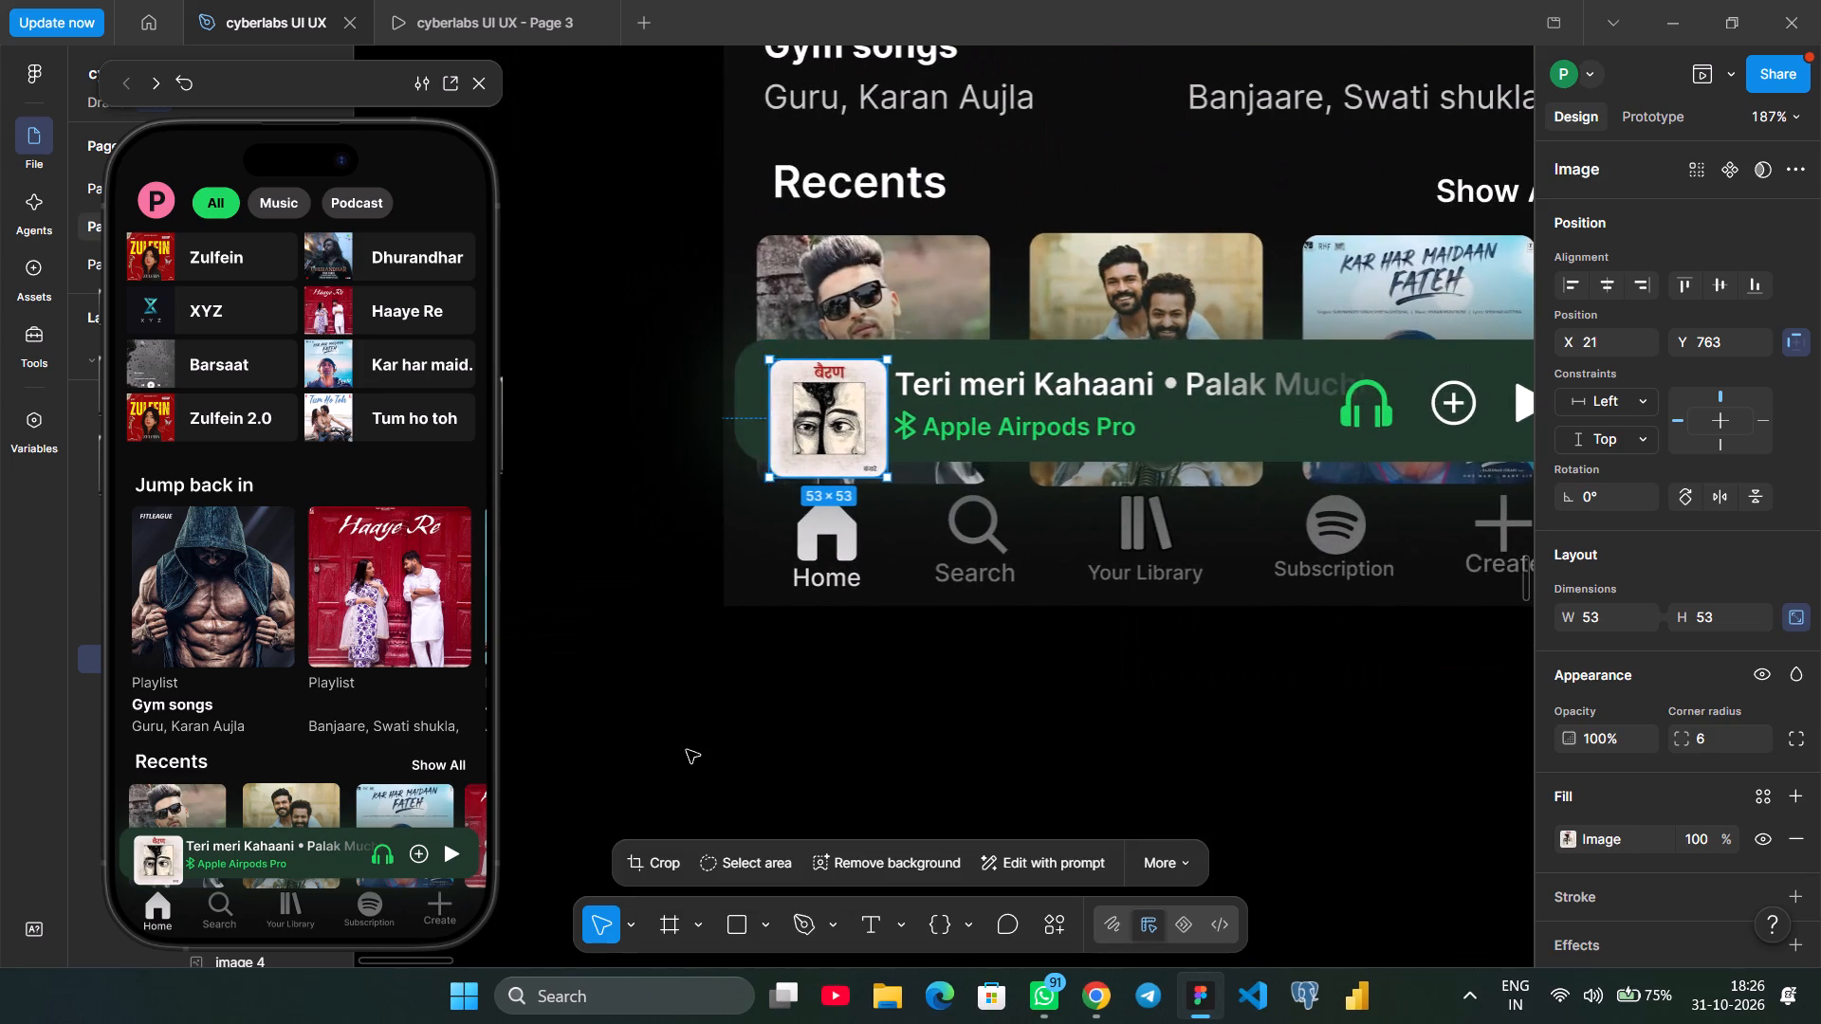
scroll(687, 750, up, 4)
scroll(687, 750, down, 1)
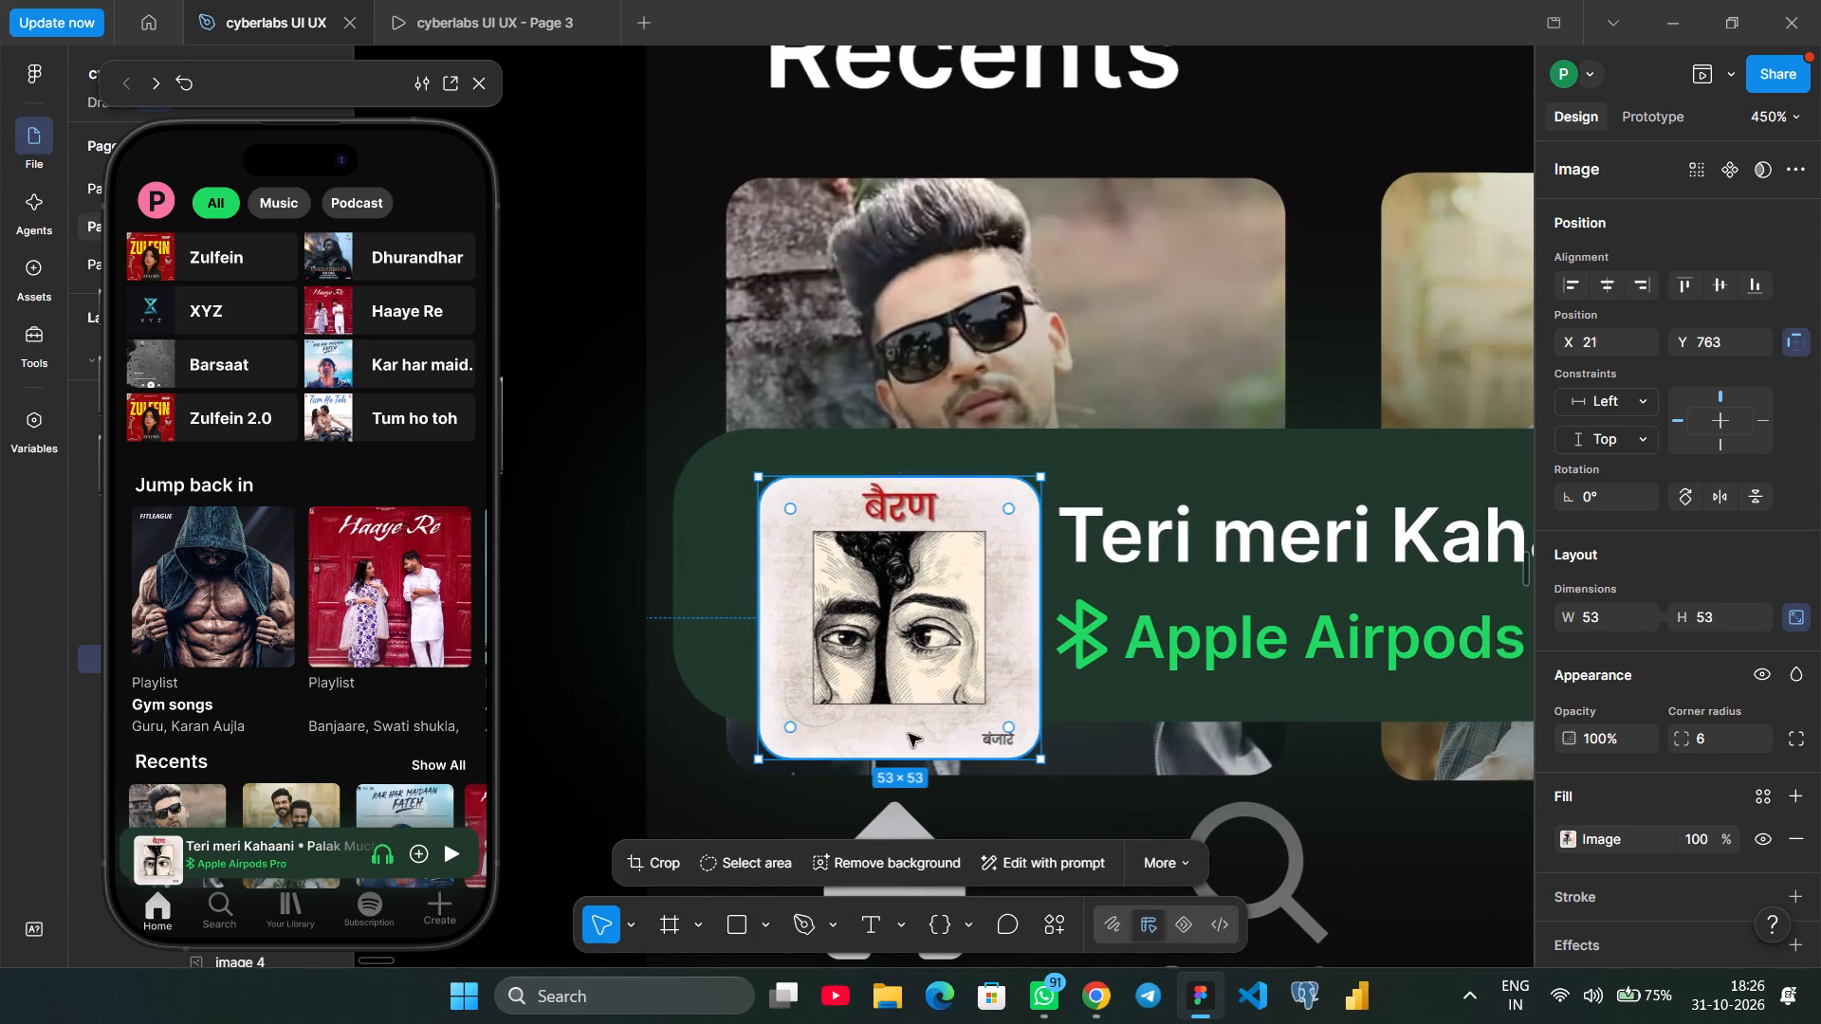
drag(1044, 756, 963, 643)
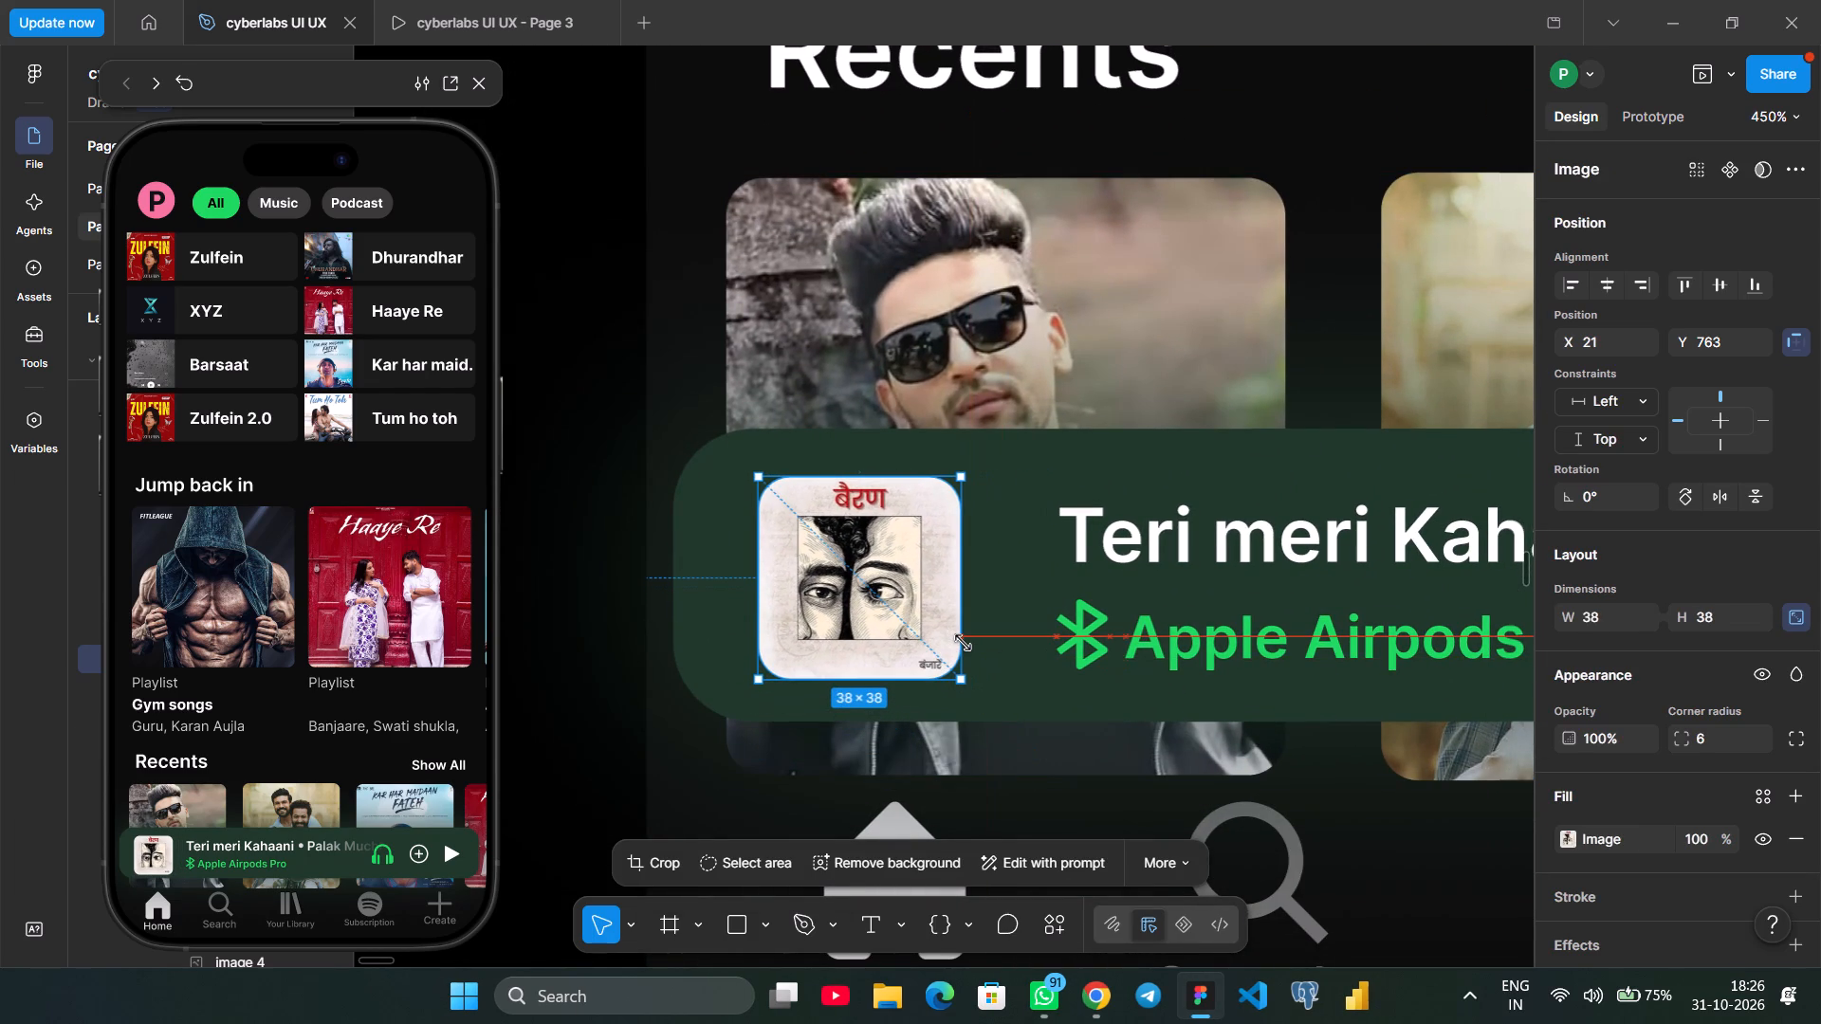
drag(963, 643, 973, 647)
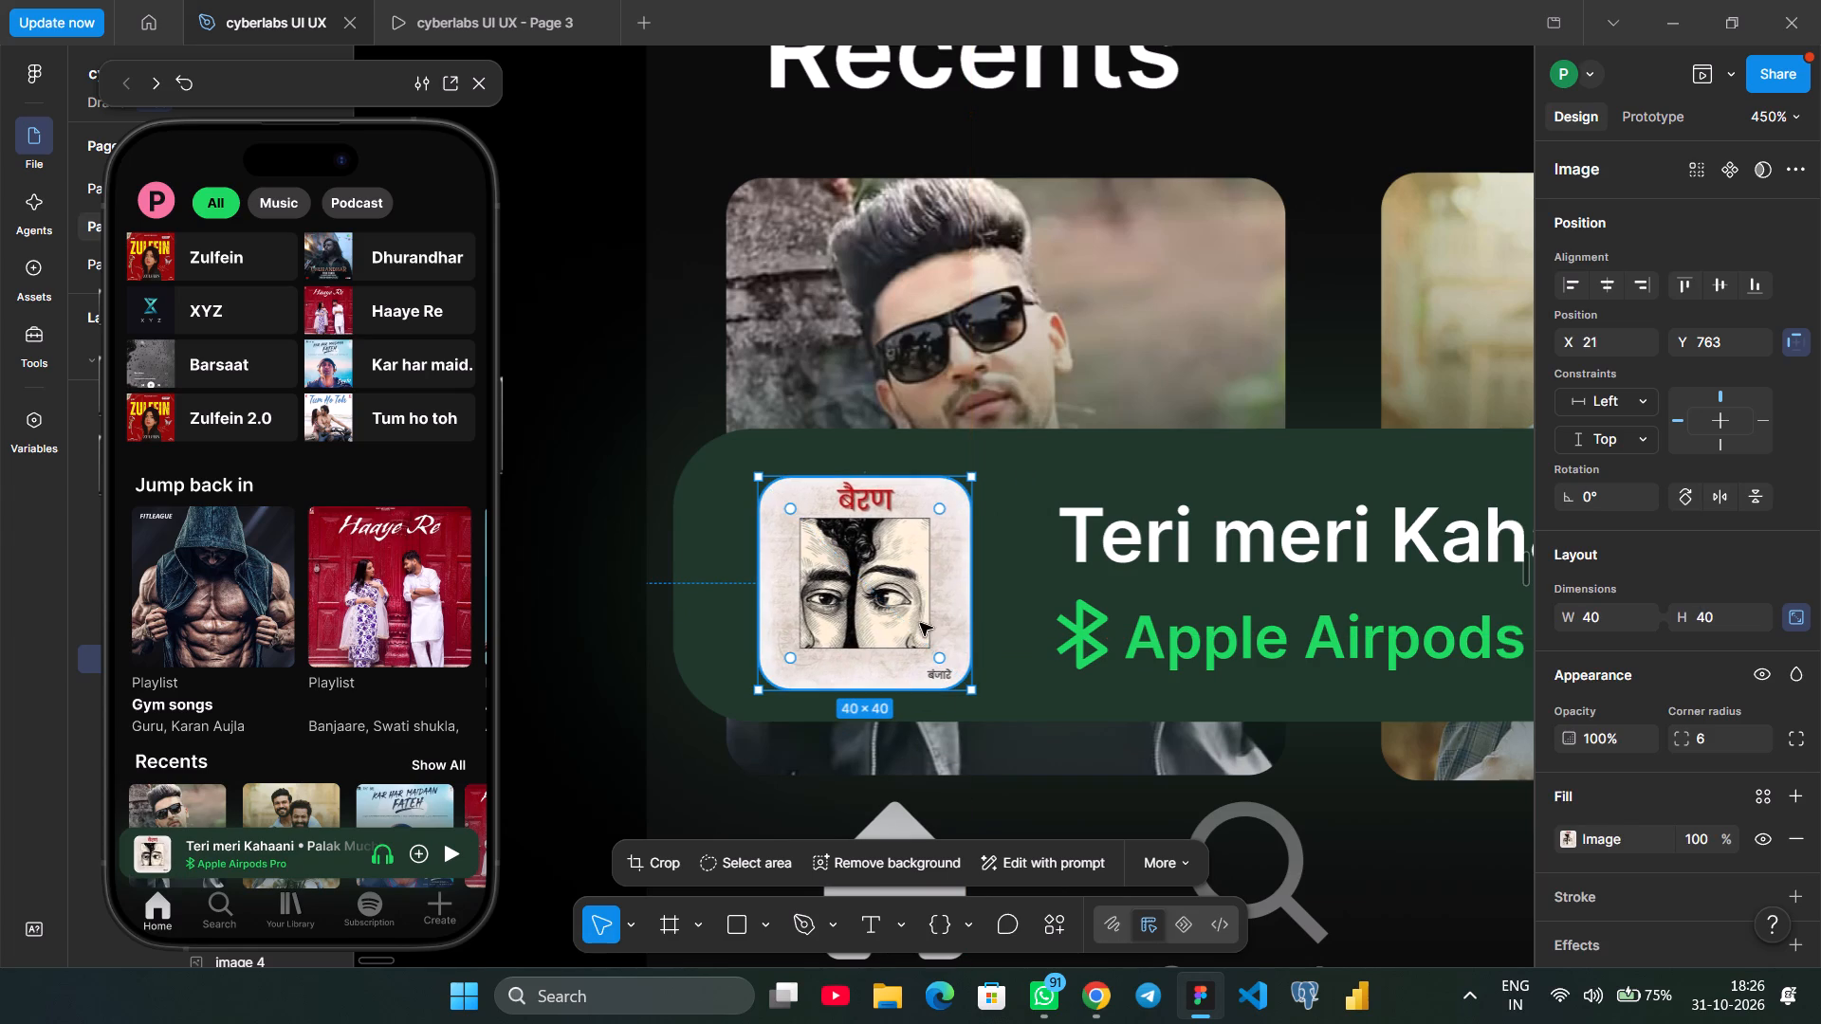
drag(898, 618, 898, 610)
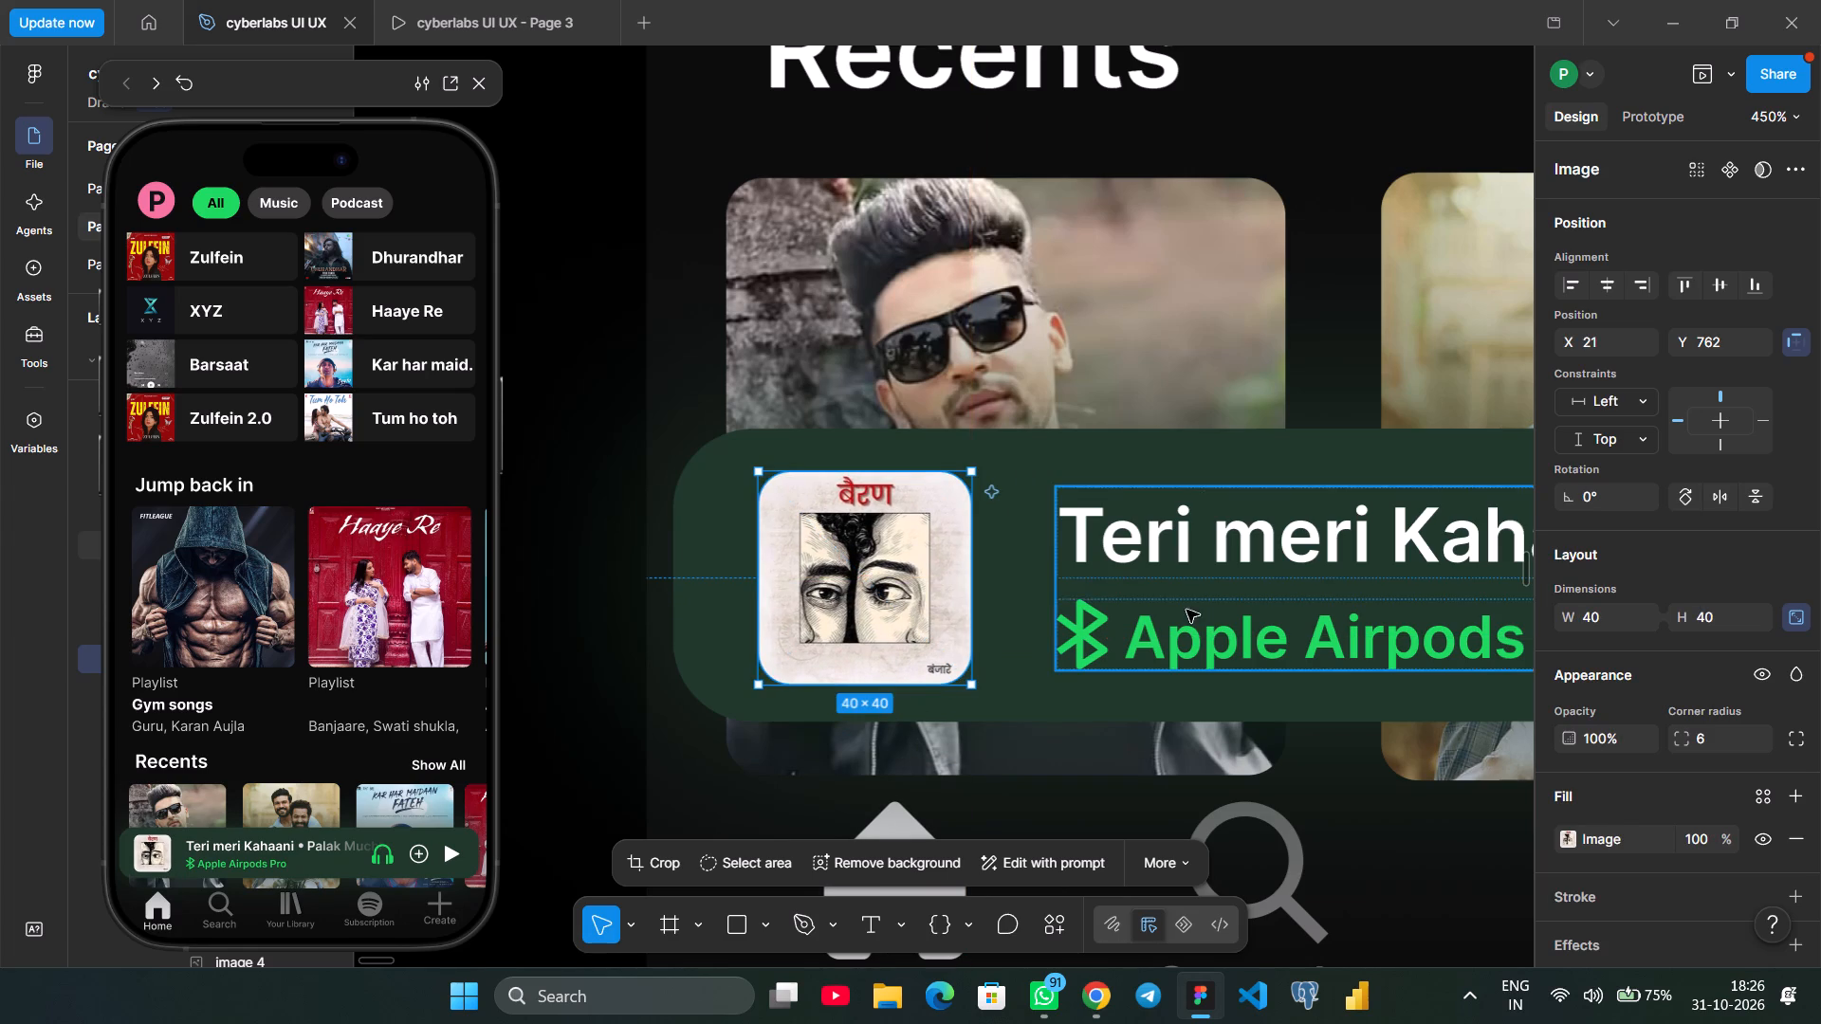
Change the song title in iPhone 17 - 1's mini player to "Bairan-Duet version".
scroll(1205, 613, left, 5)
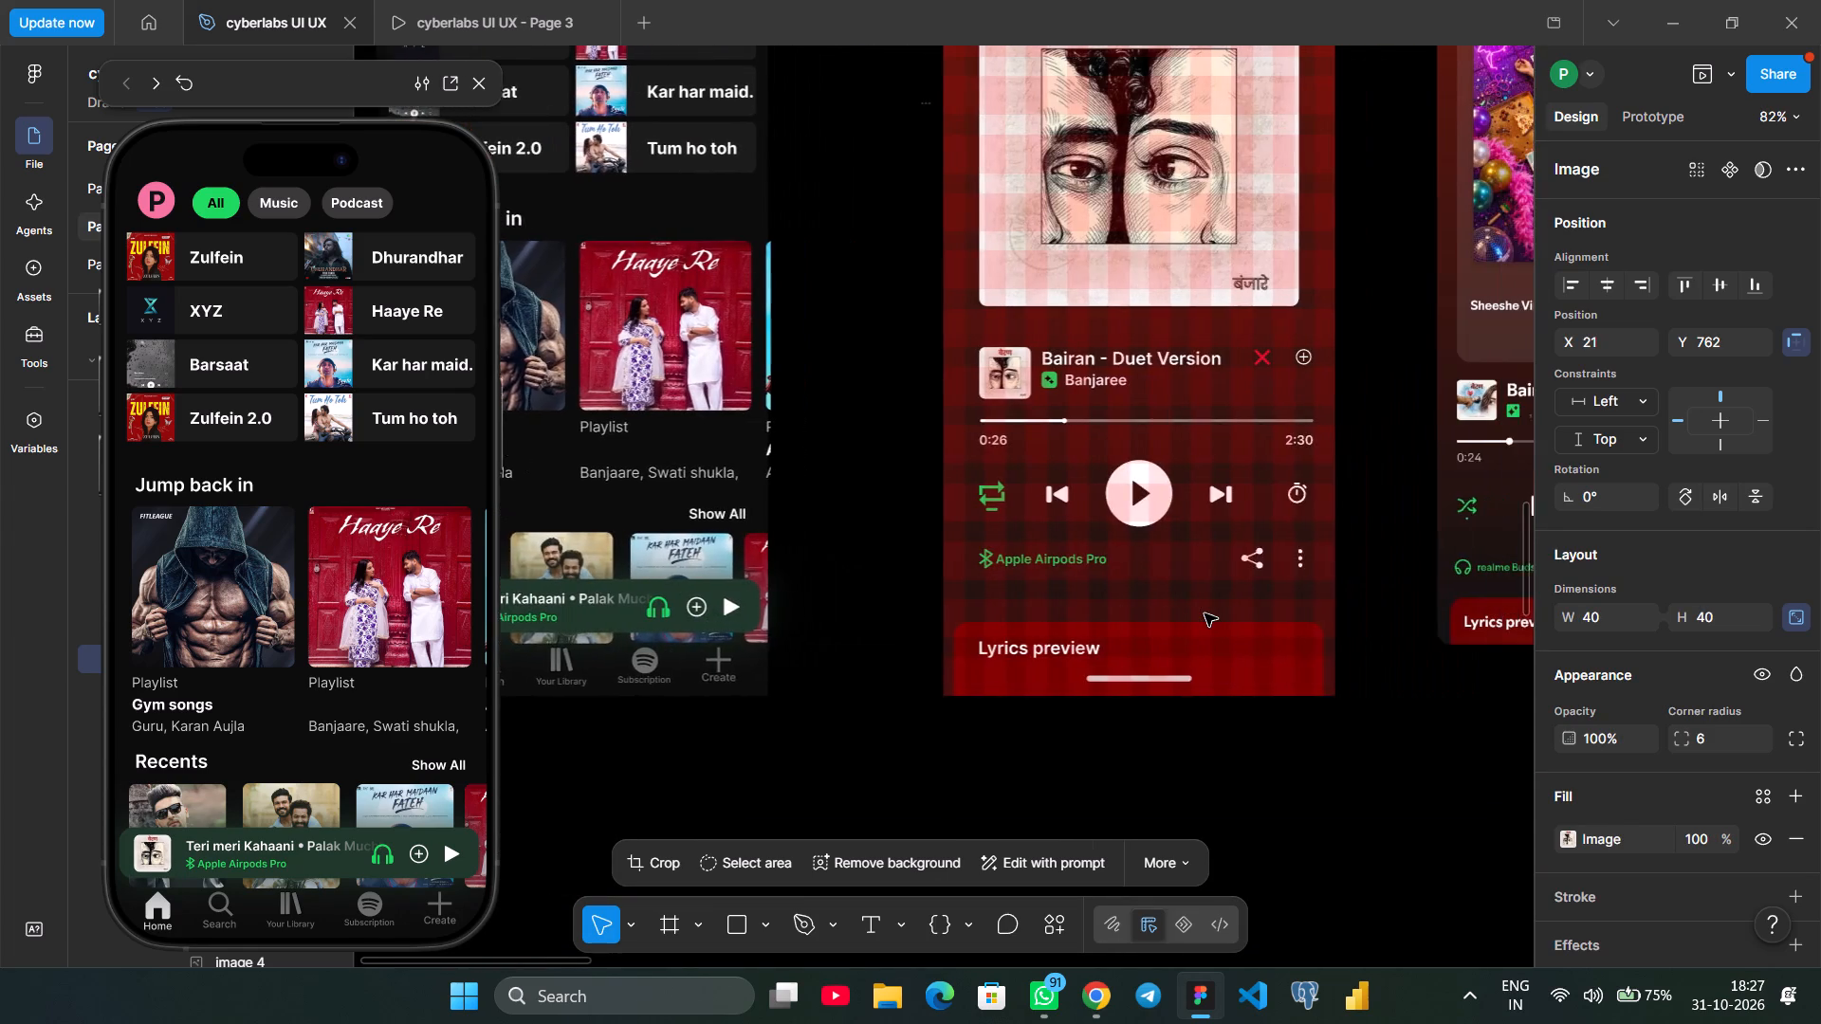
scroll(1205, 613, left, 1)
scroll(1205, 613, right, 3)
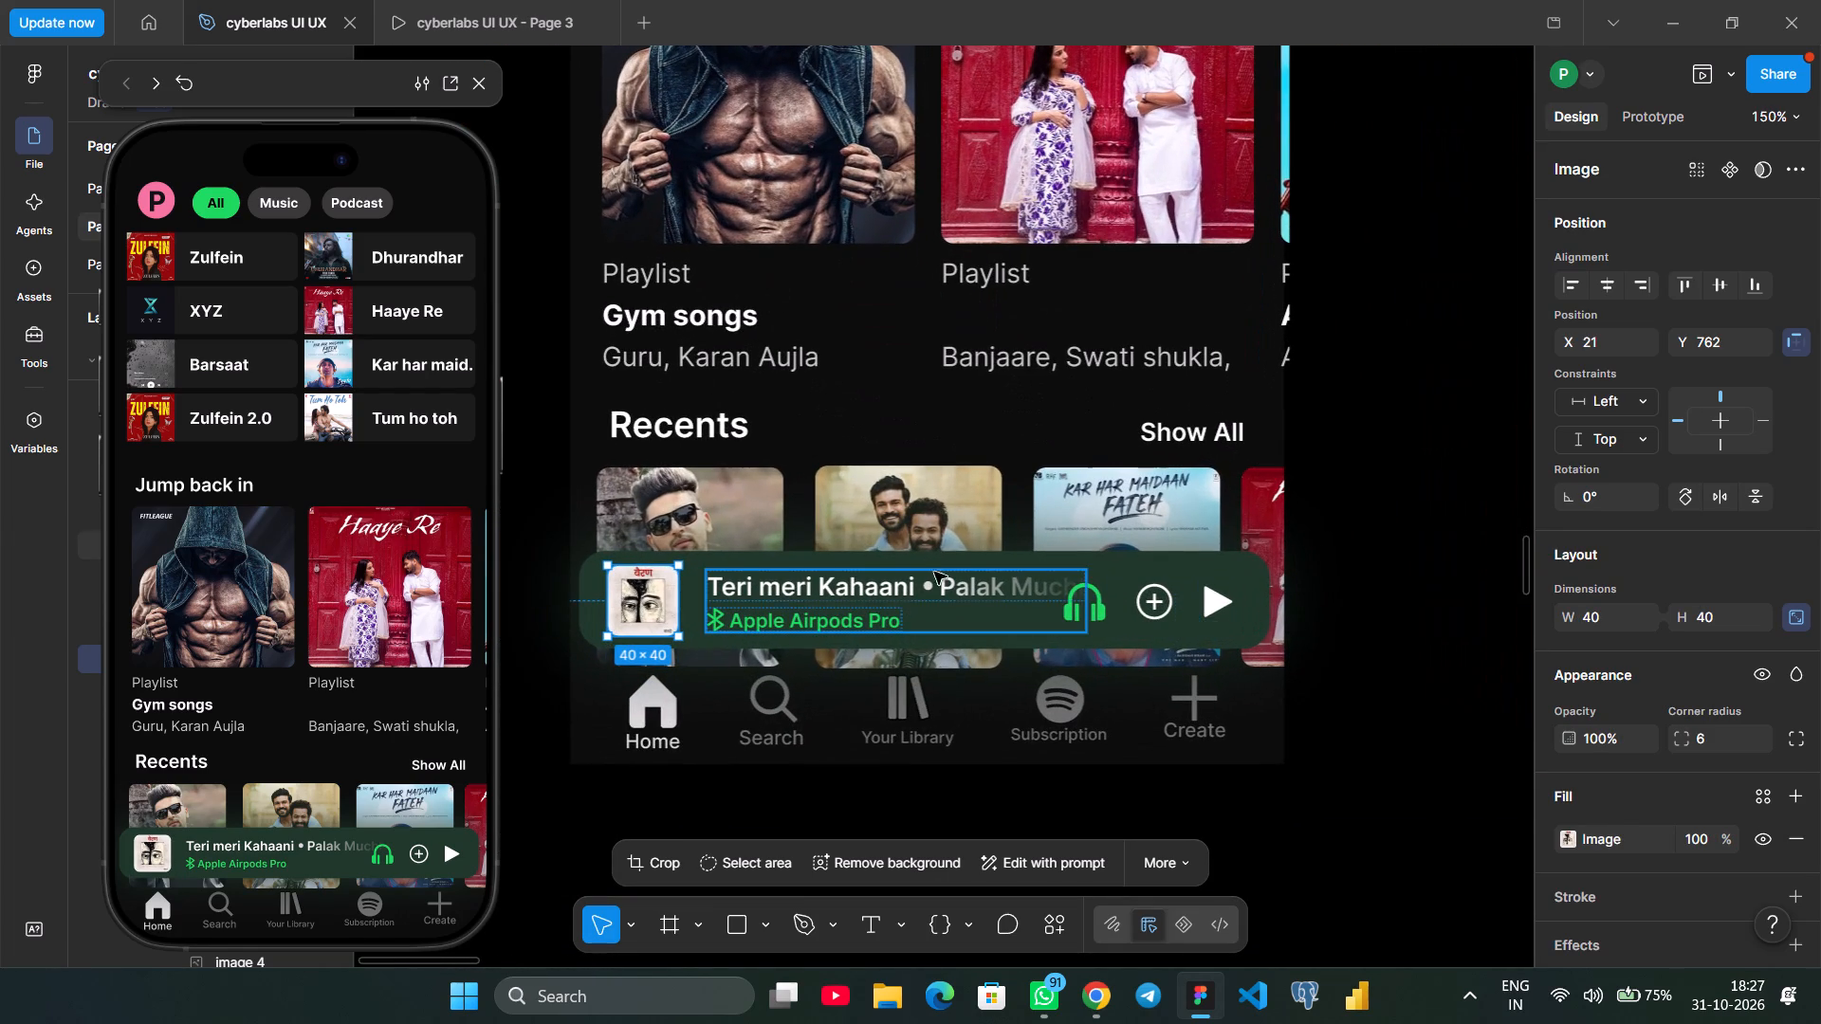
double_click(777, 588)
double_click(777, 588)
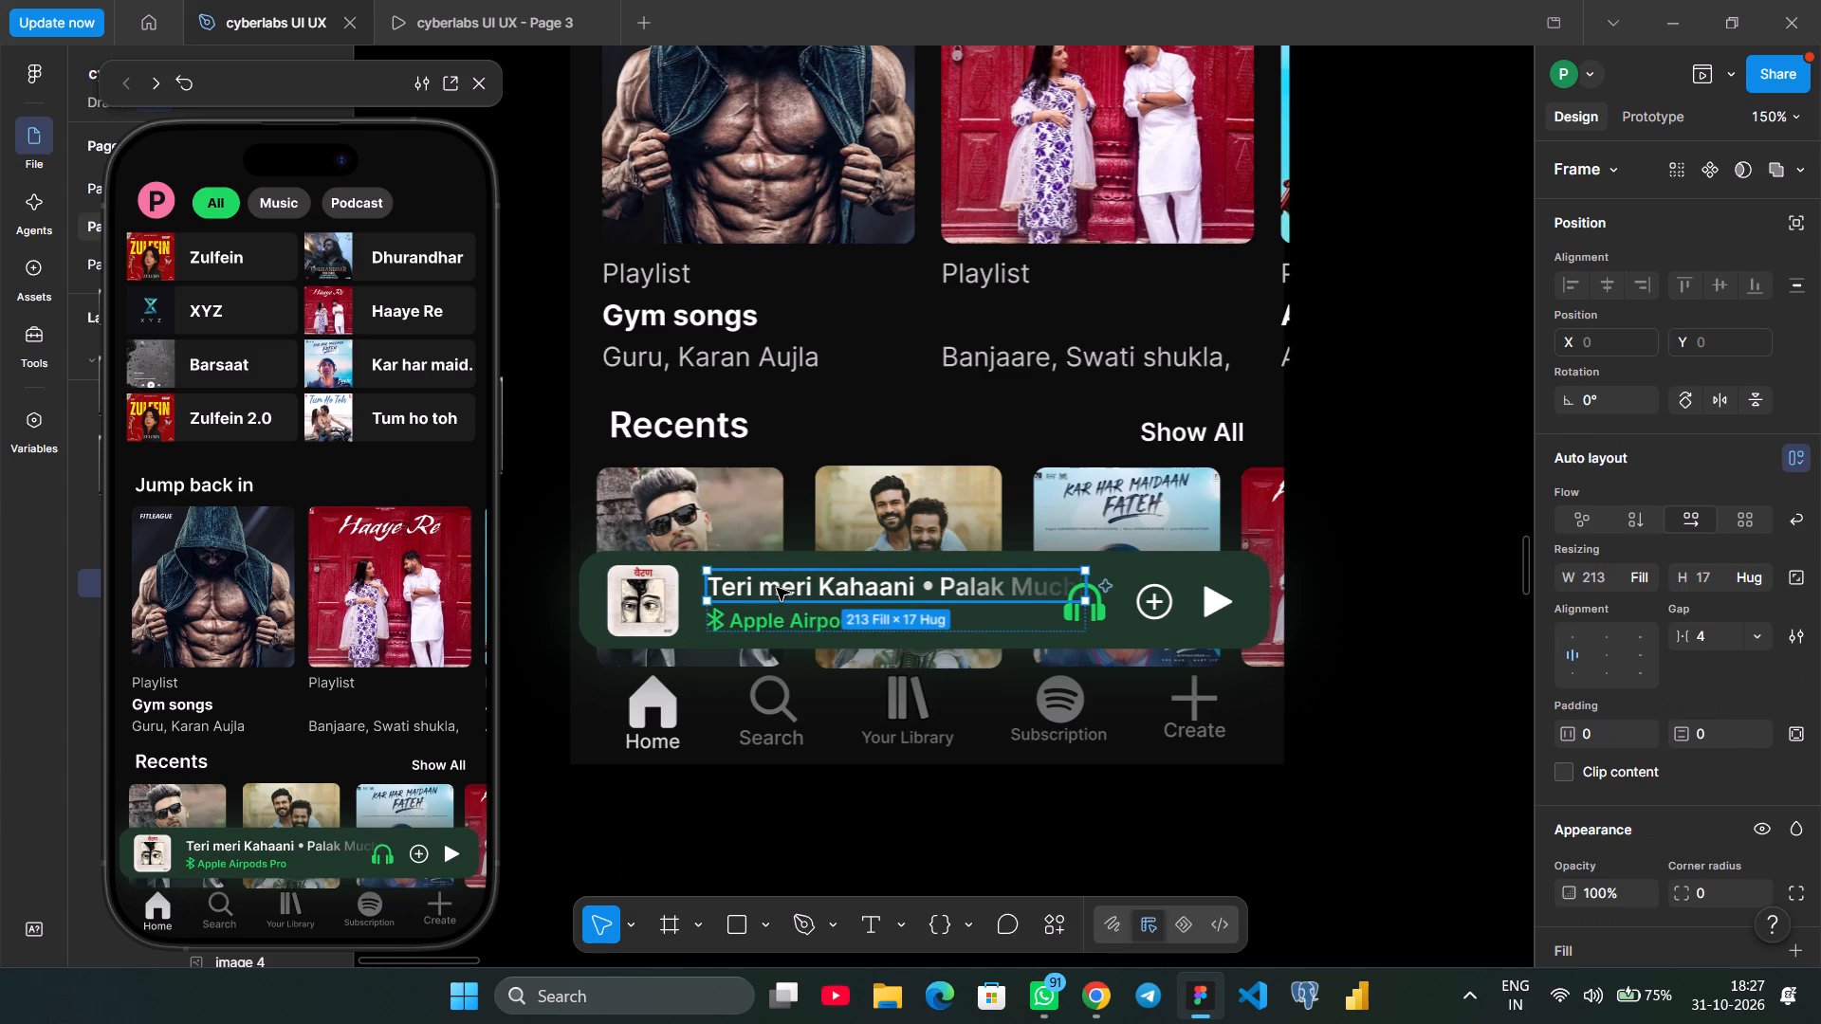
double_click(777, 588)
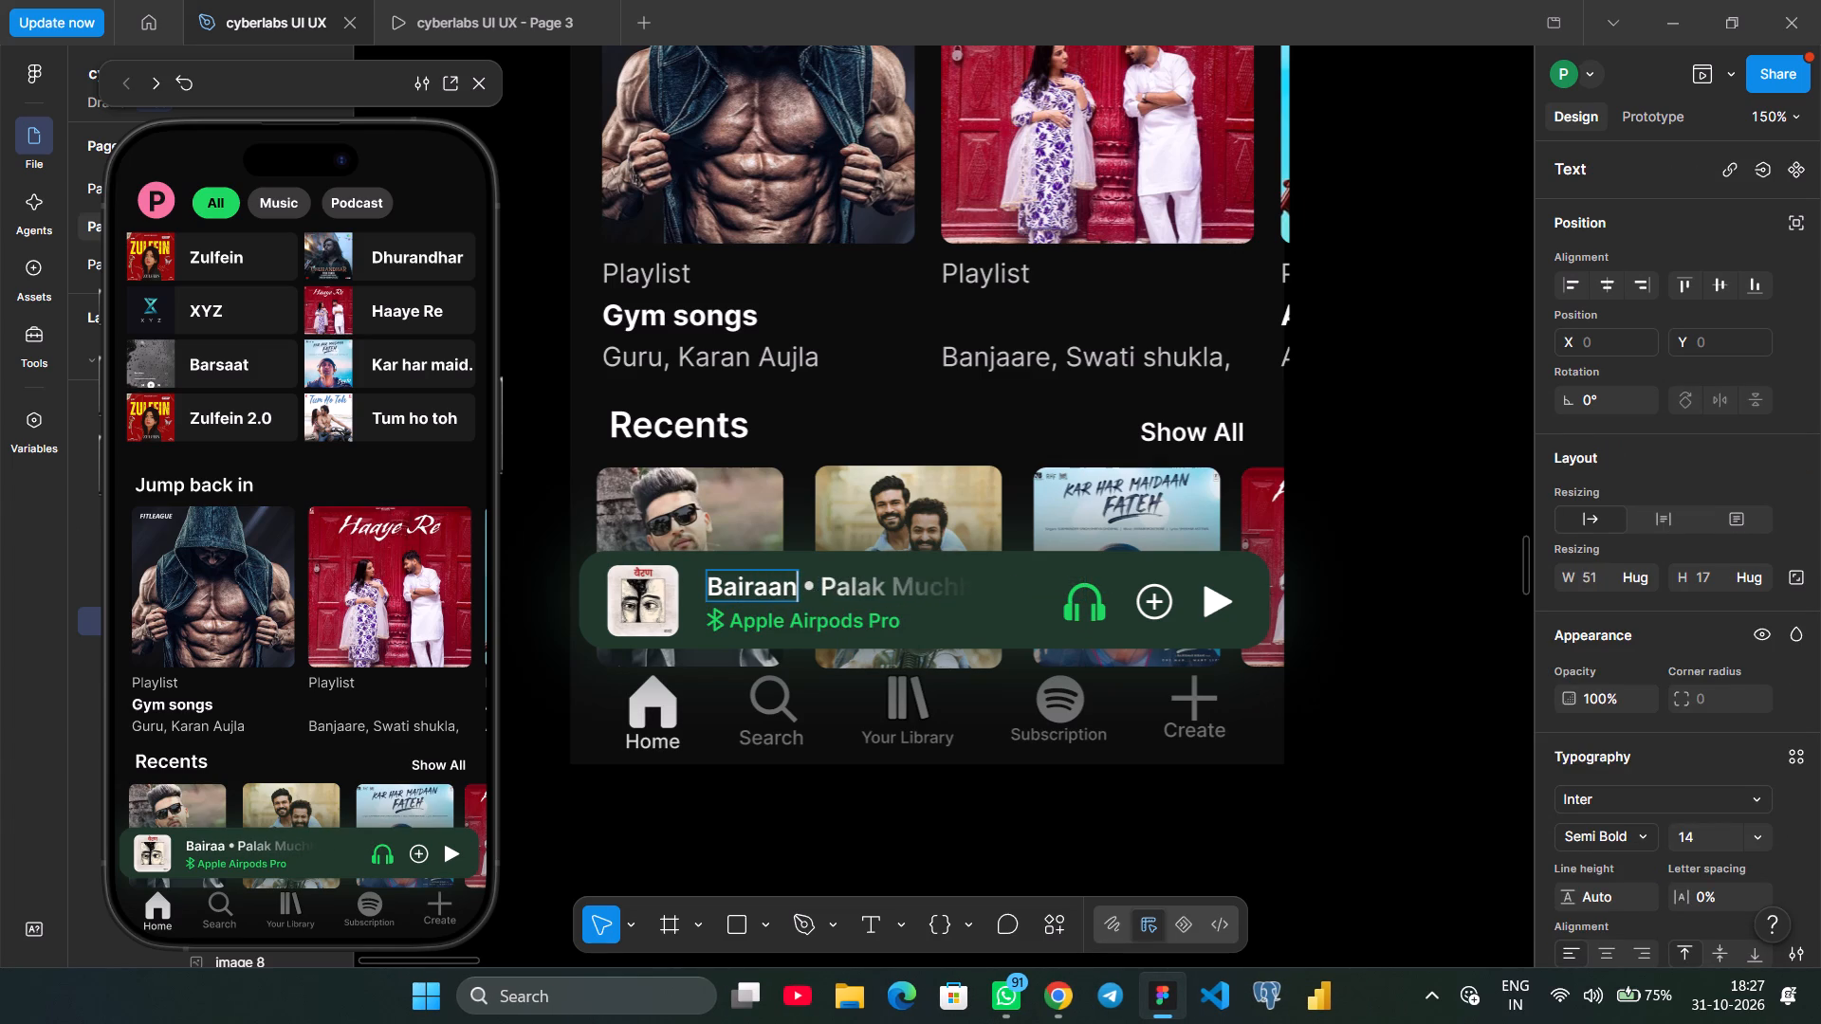
scroll(777, 588, left, 3)
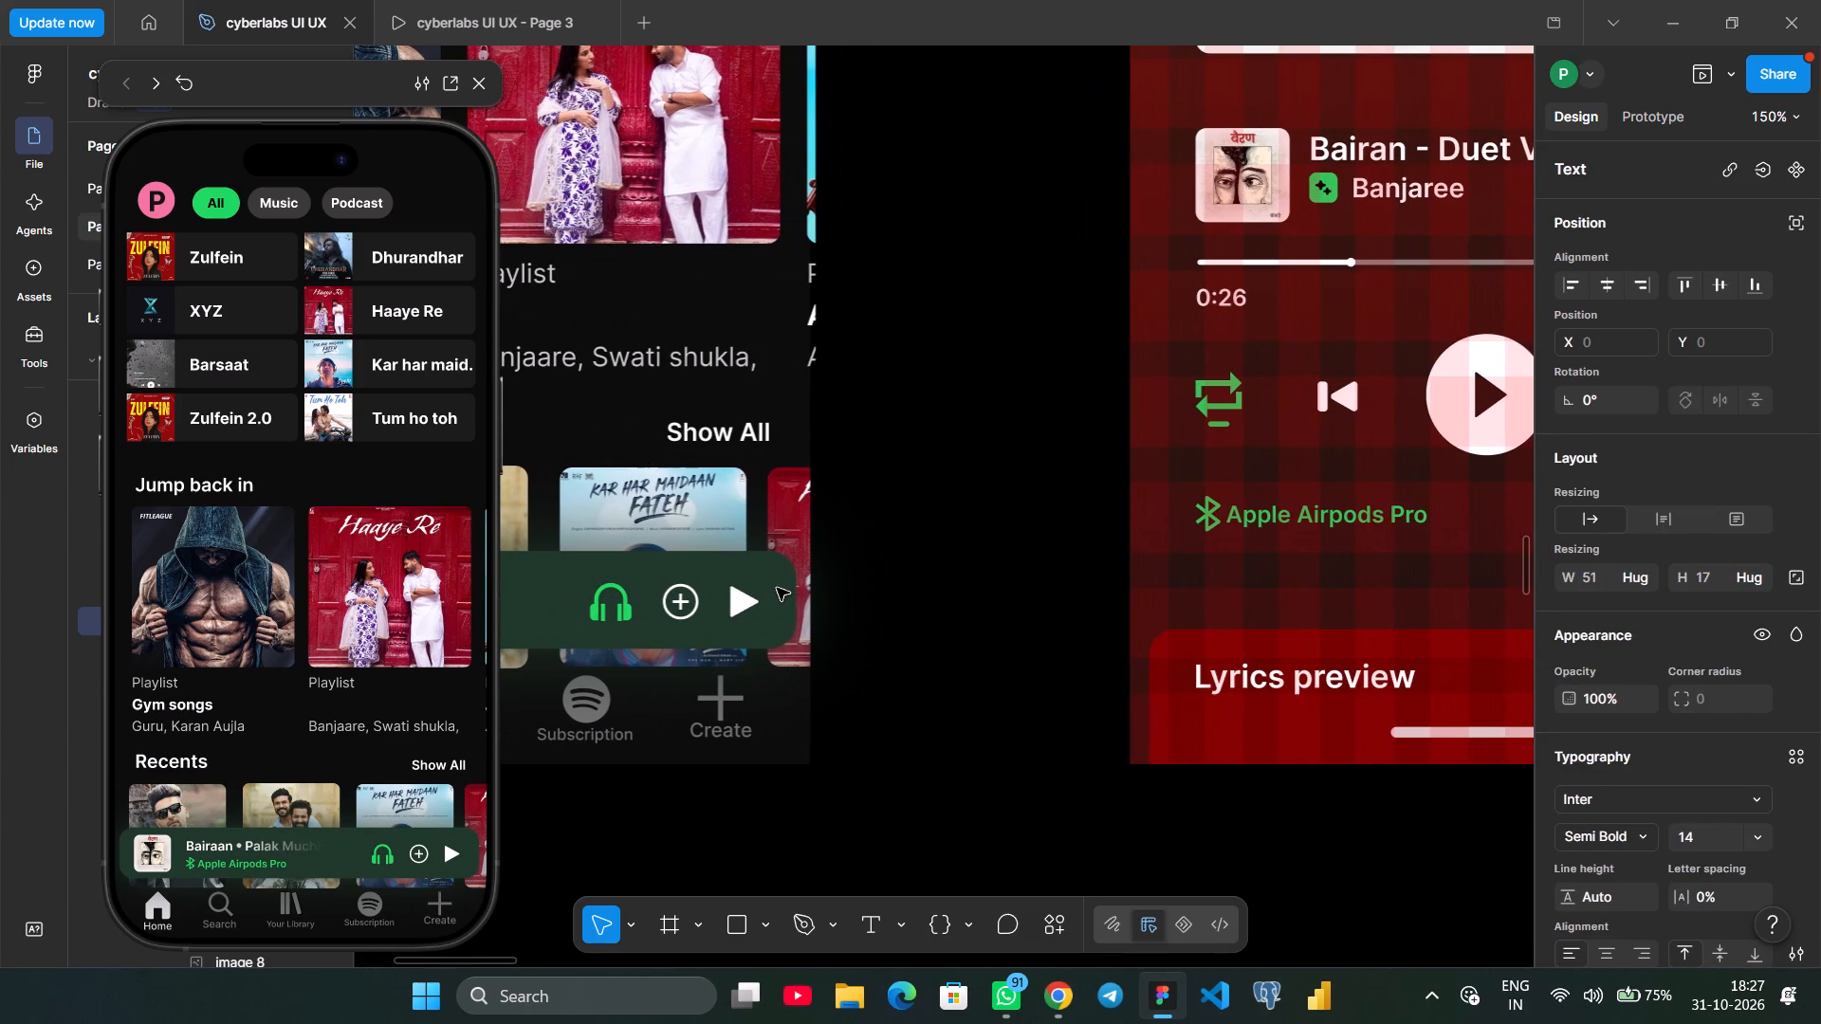
scroll(777, 588, right, 2)
key(BackSpace)
key(BackSpace)
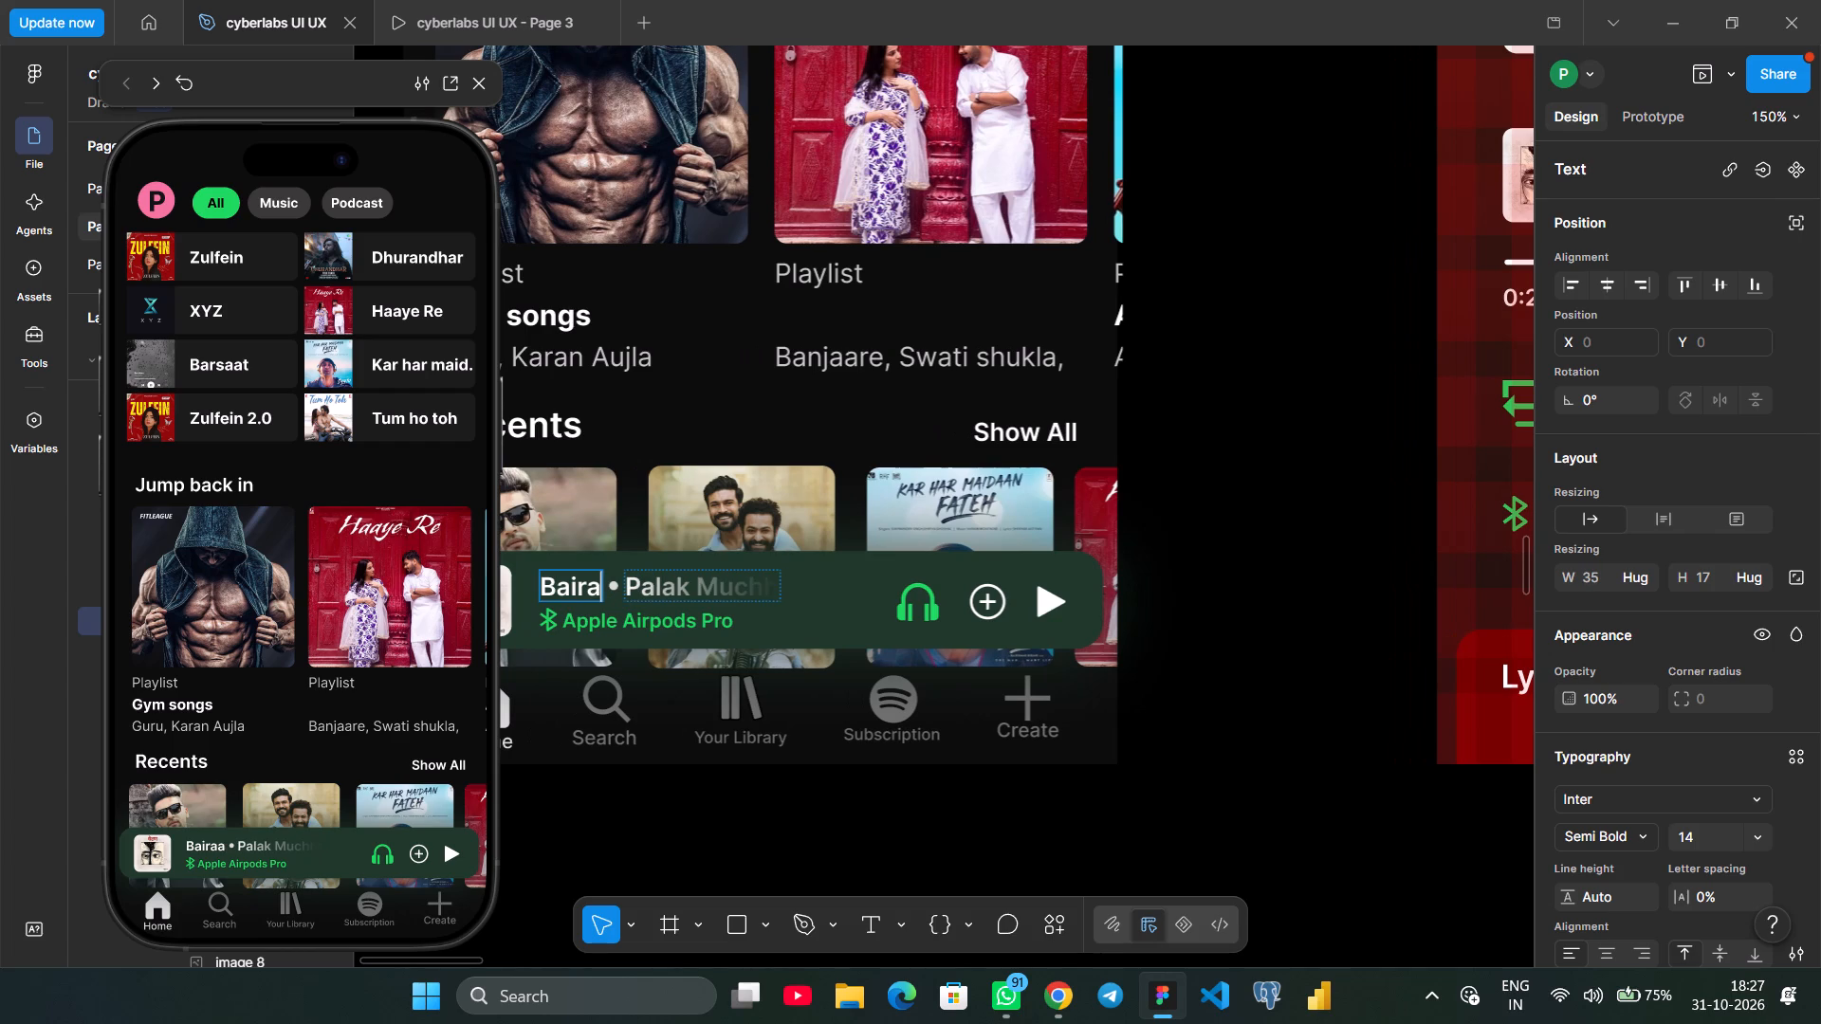
key(n)
key(space)
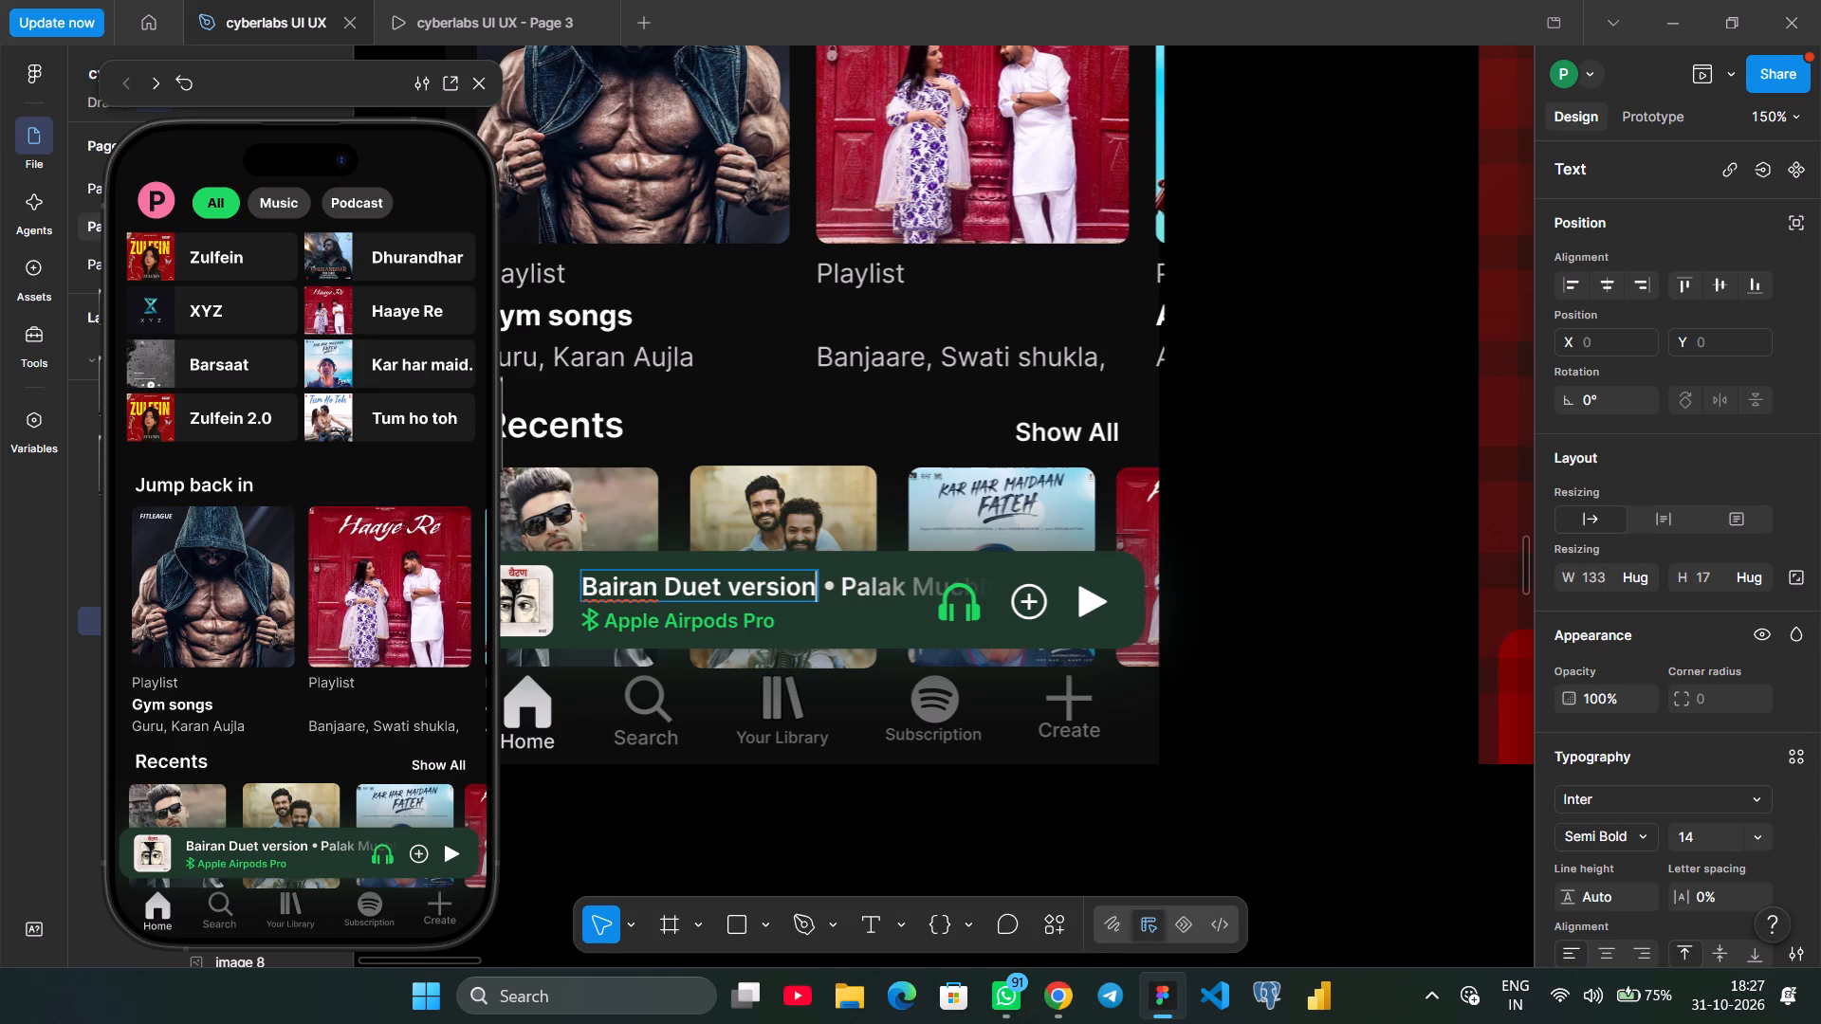
click(671, 593)
key(BackSpace)
key(minus)
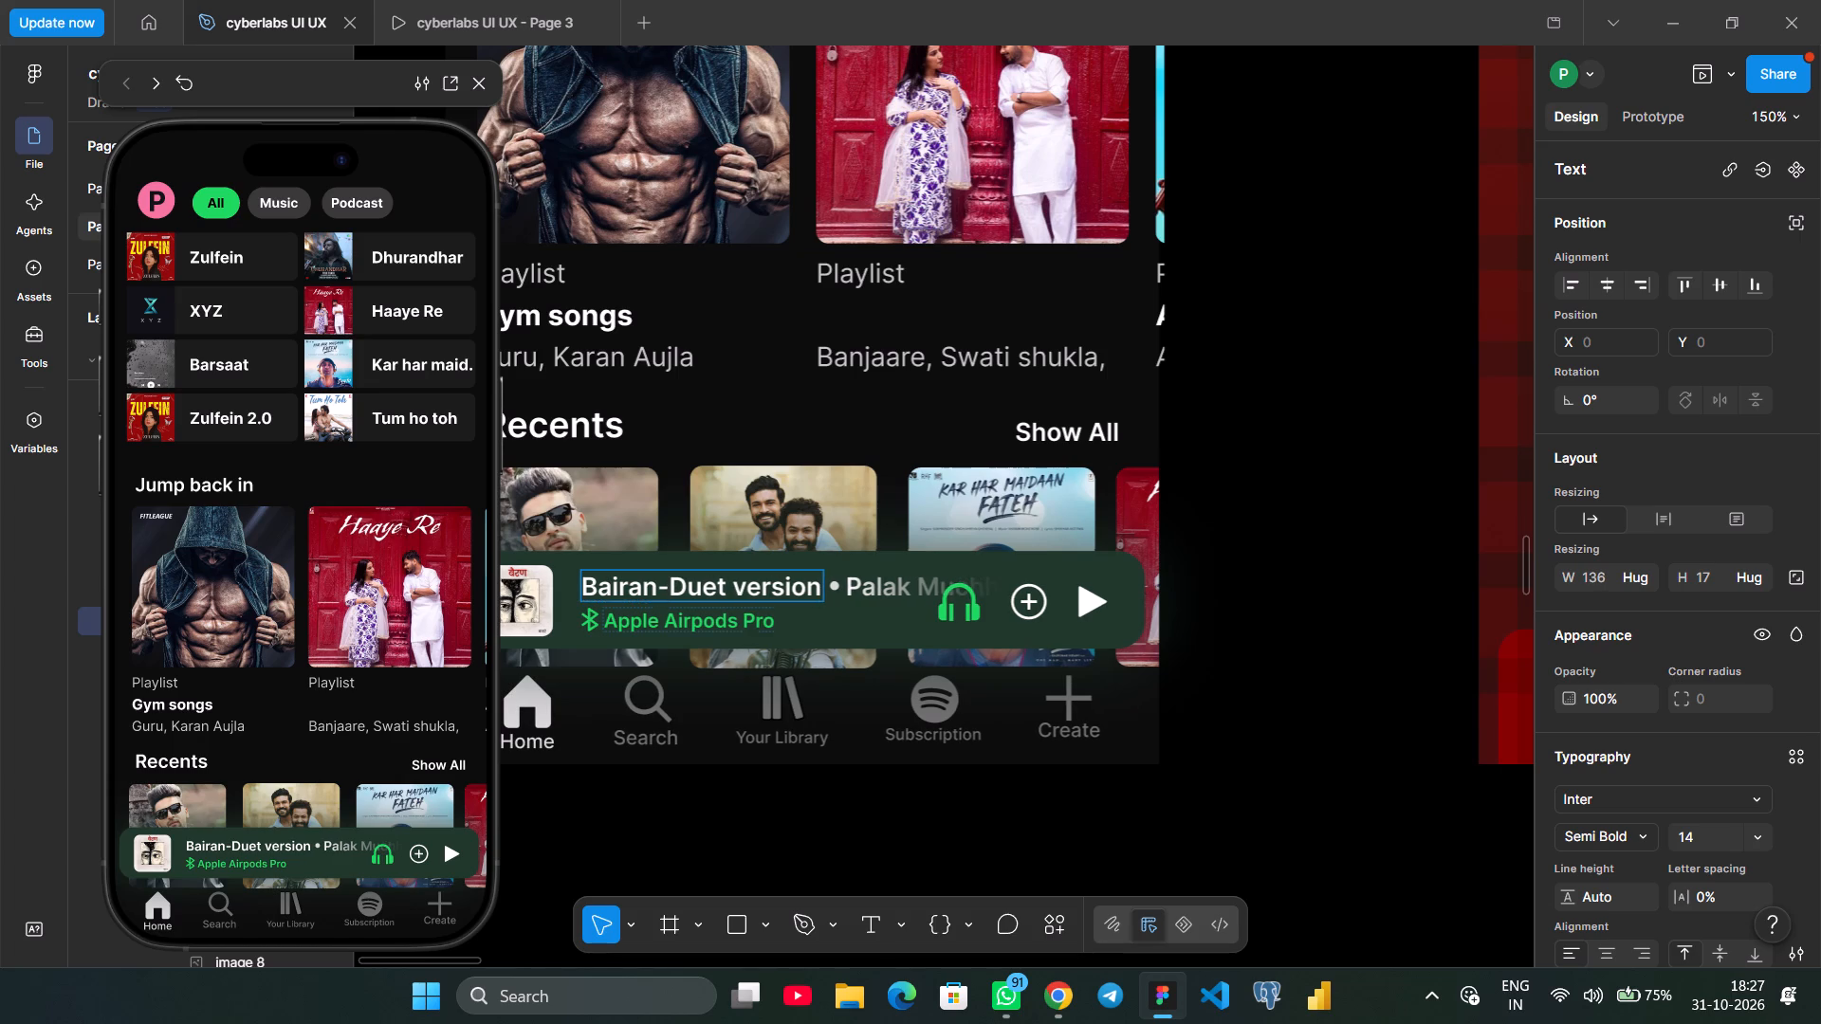
click(1228, 715)
click(1228, 715)
scroll(1228, 715, up, 1)
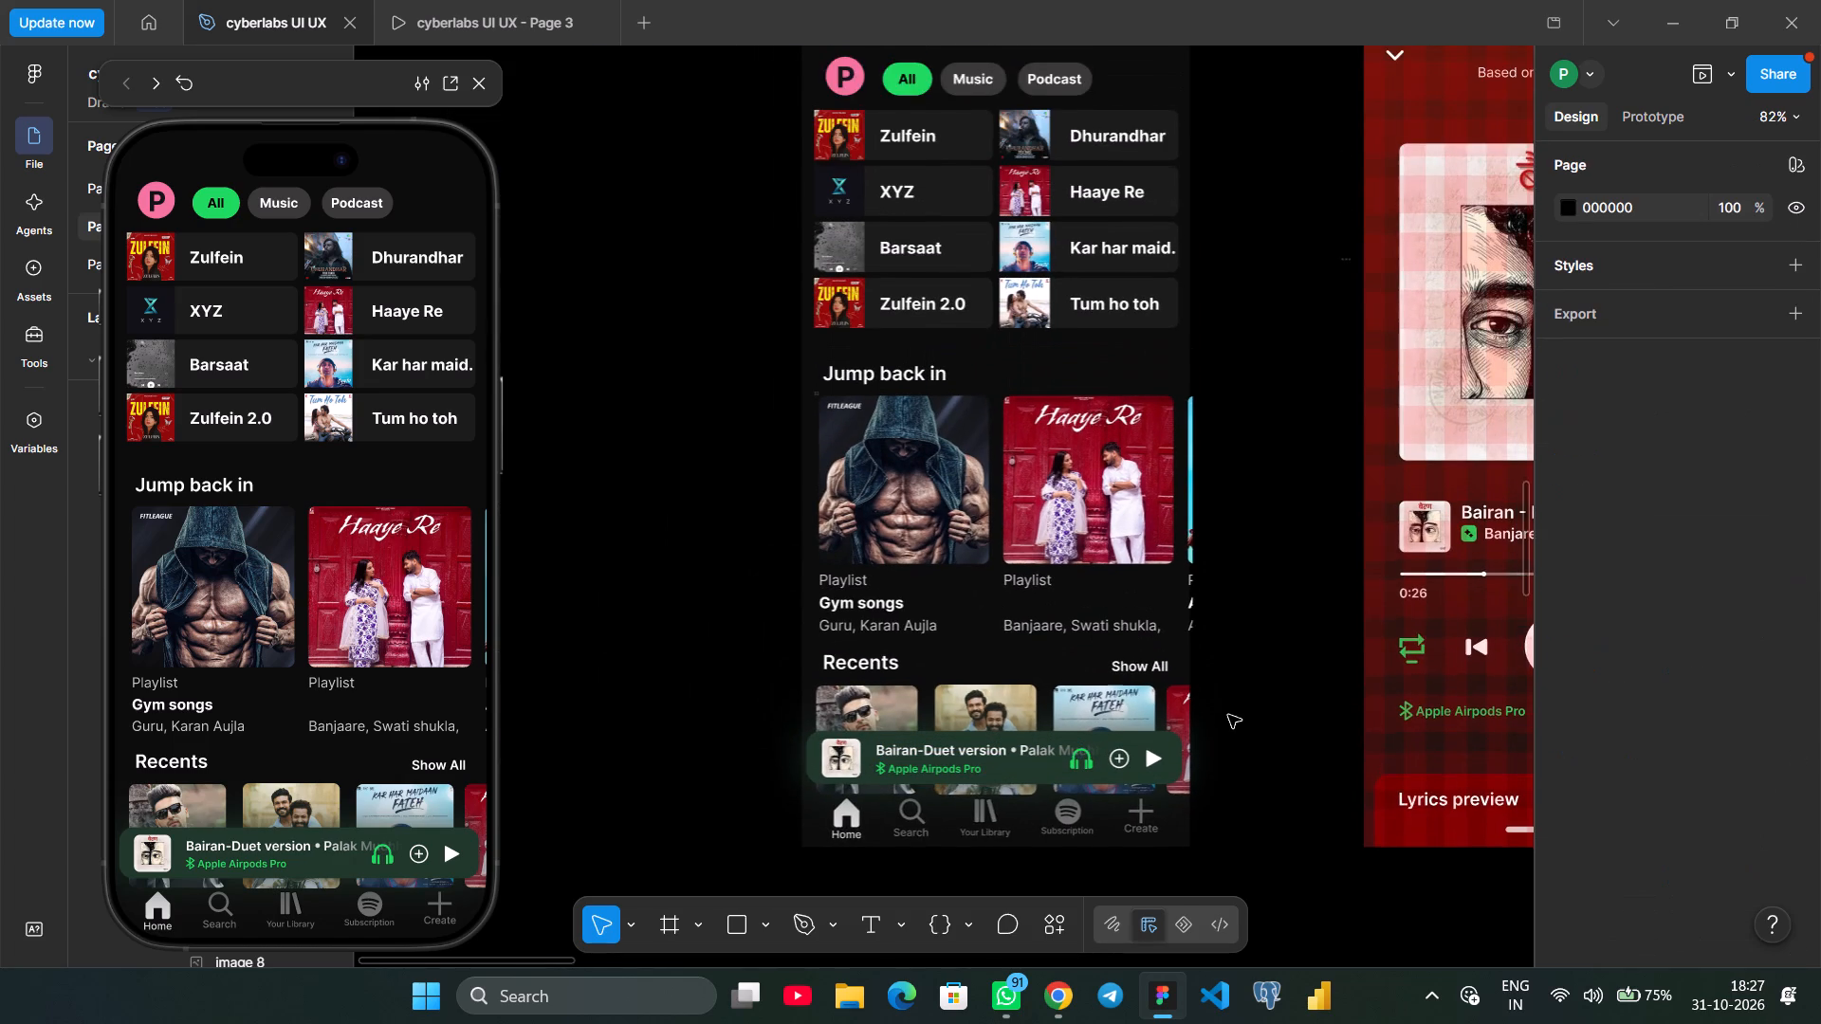
Group the mini player's background bar, Bairan cover, song text and playback icons in iPhone 17 - 1.
scroll(1228, 715, down, 1)
scroll(1228, 715, left, 1)
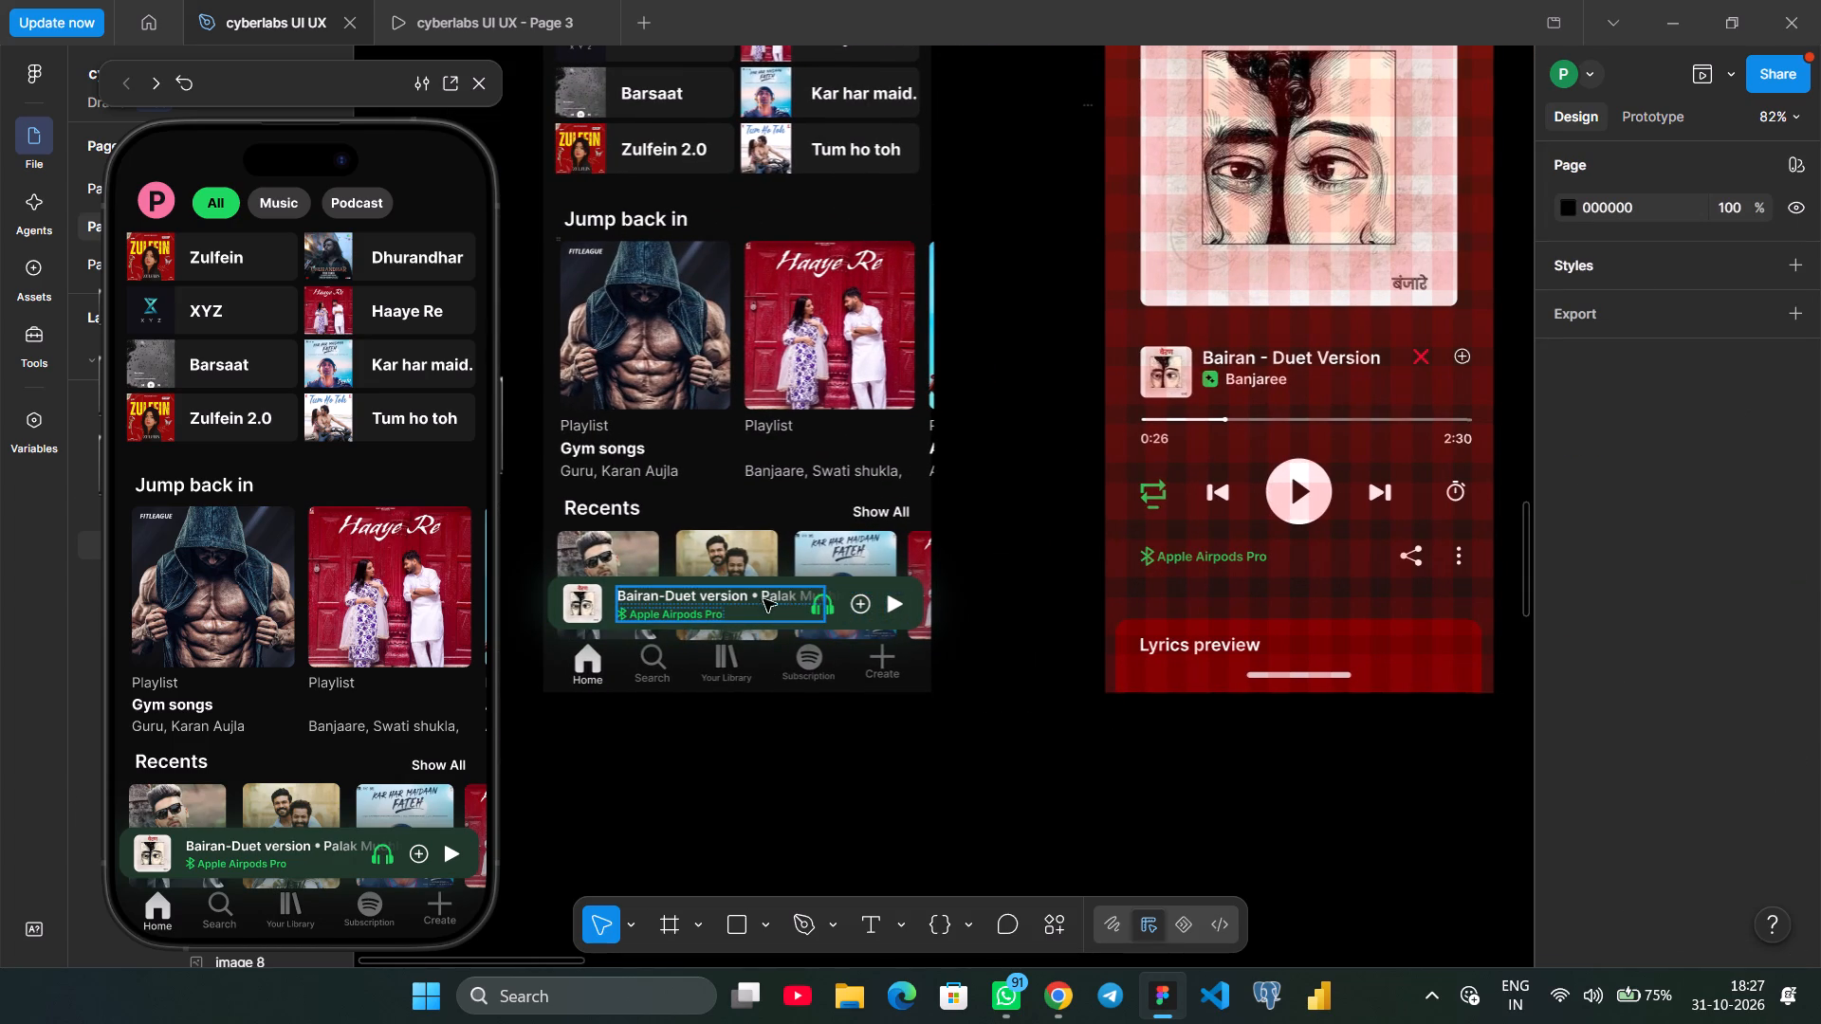
scroll(759, 602, right, 2)
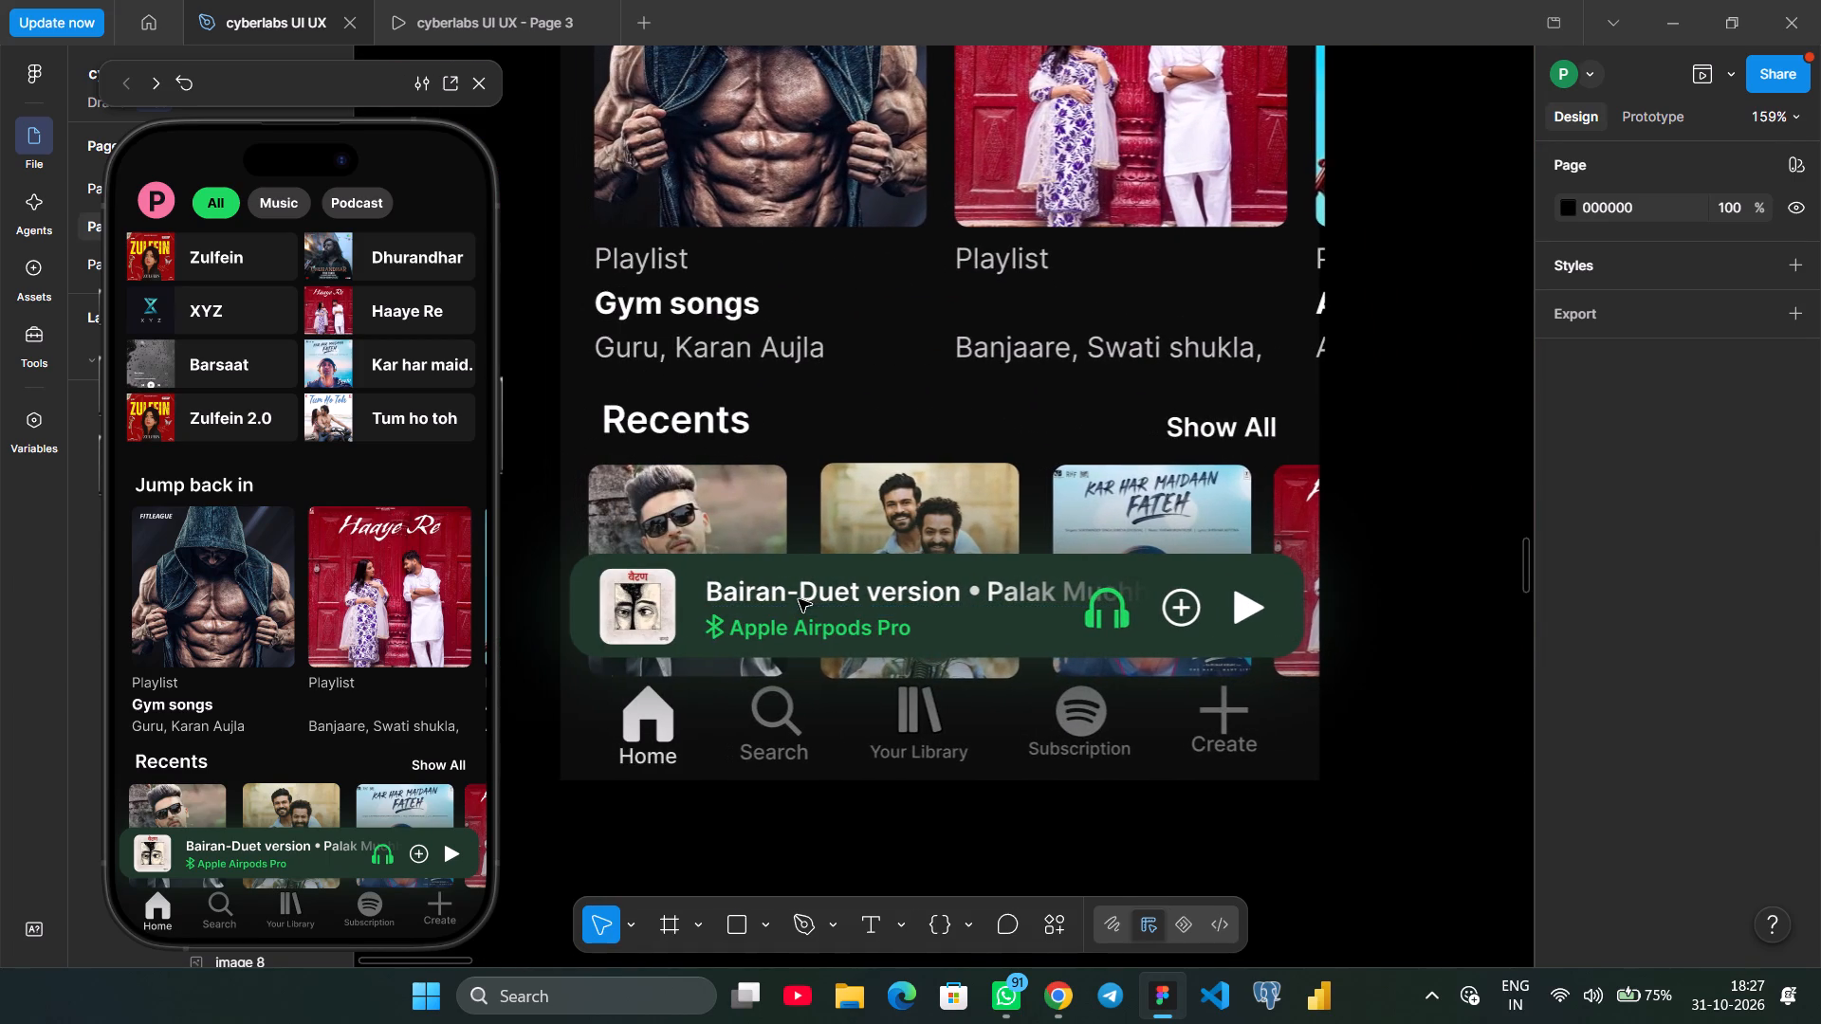
click(786, 599)
shift+click(647, 621)
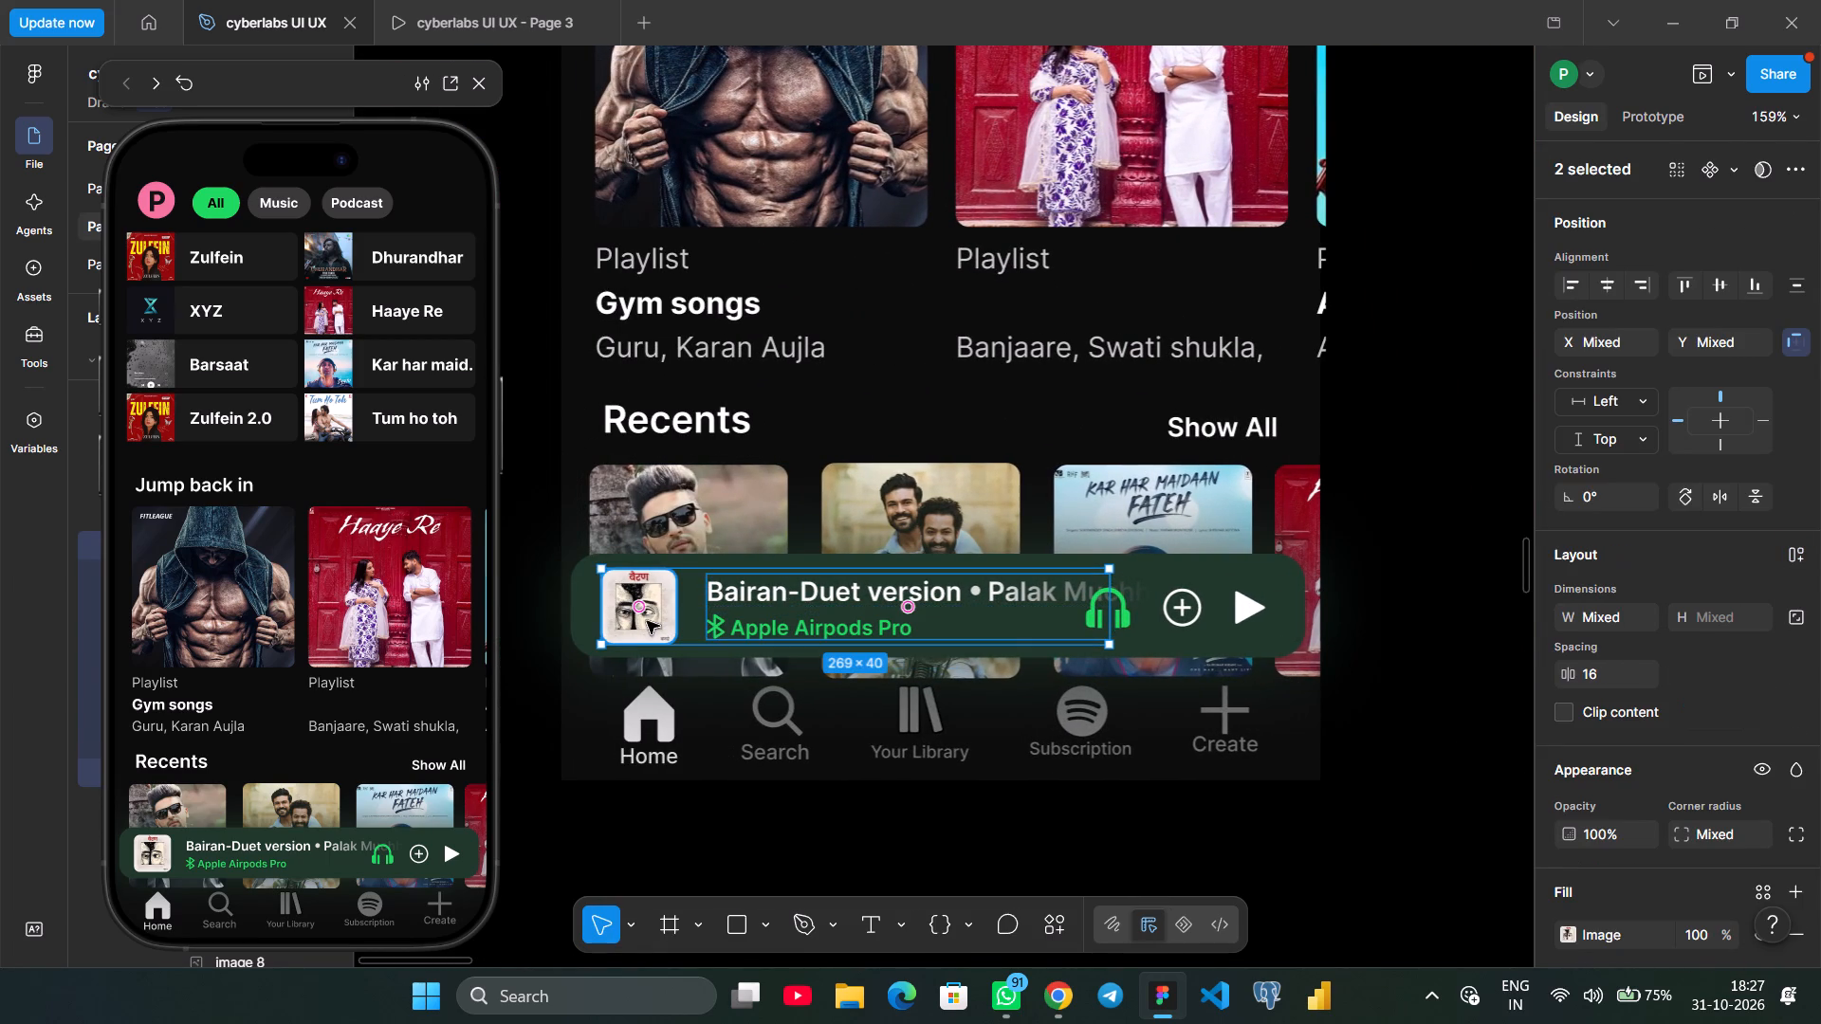
shift+click(584, 617)
shift+click(1156, 621)
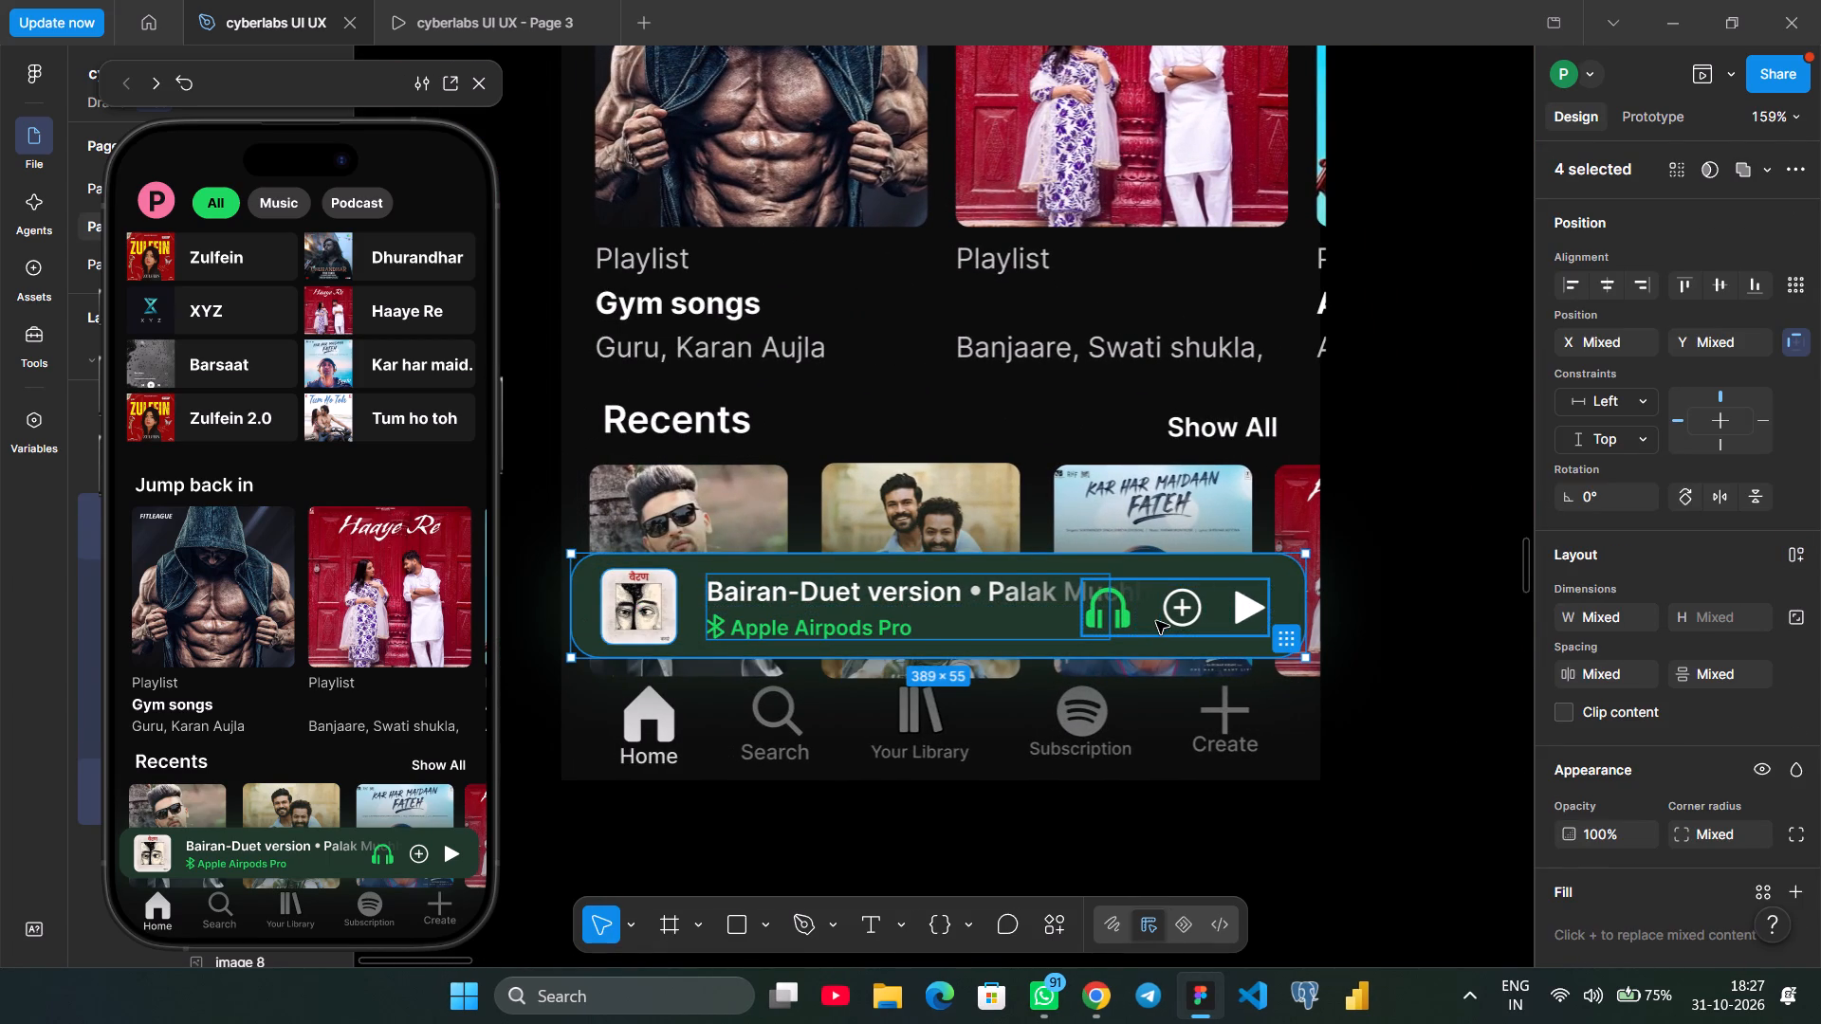
key(ctrl+g)
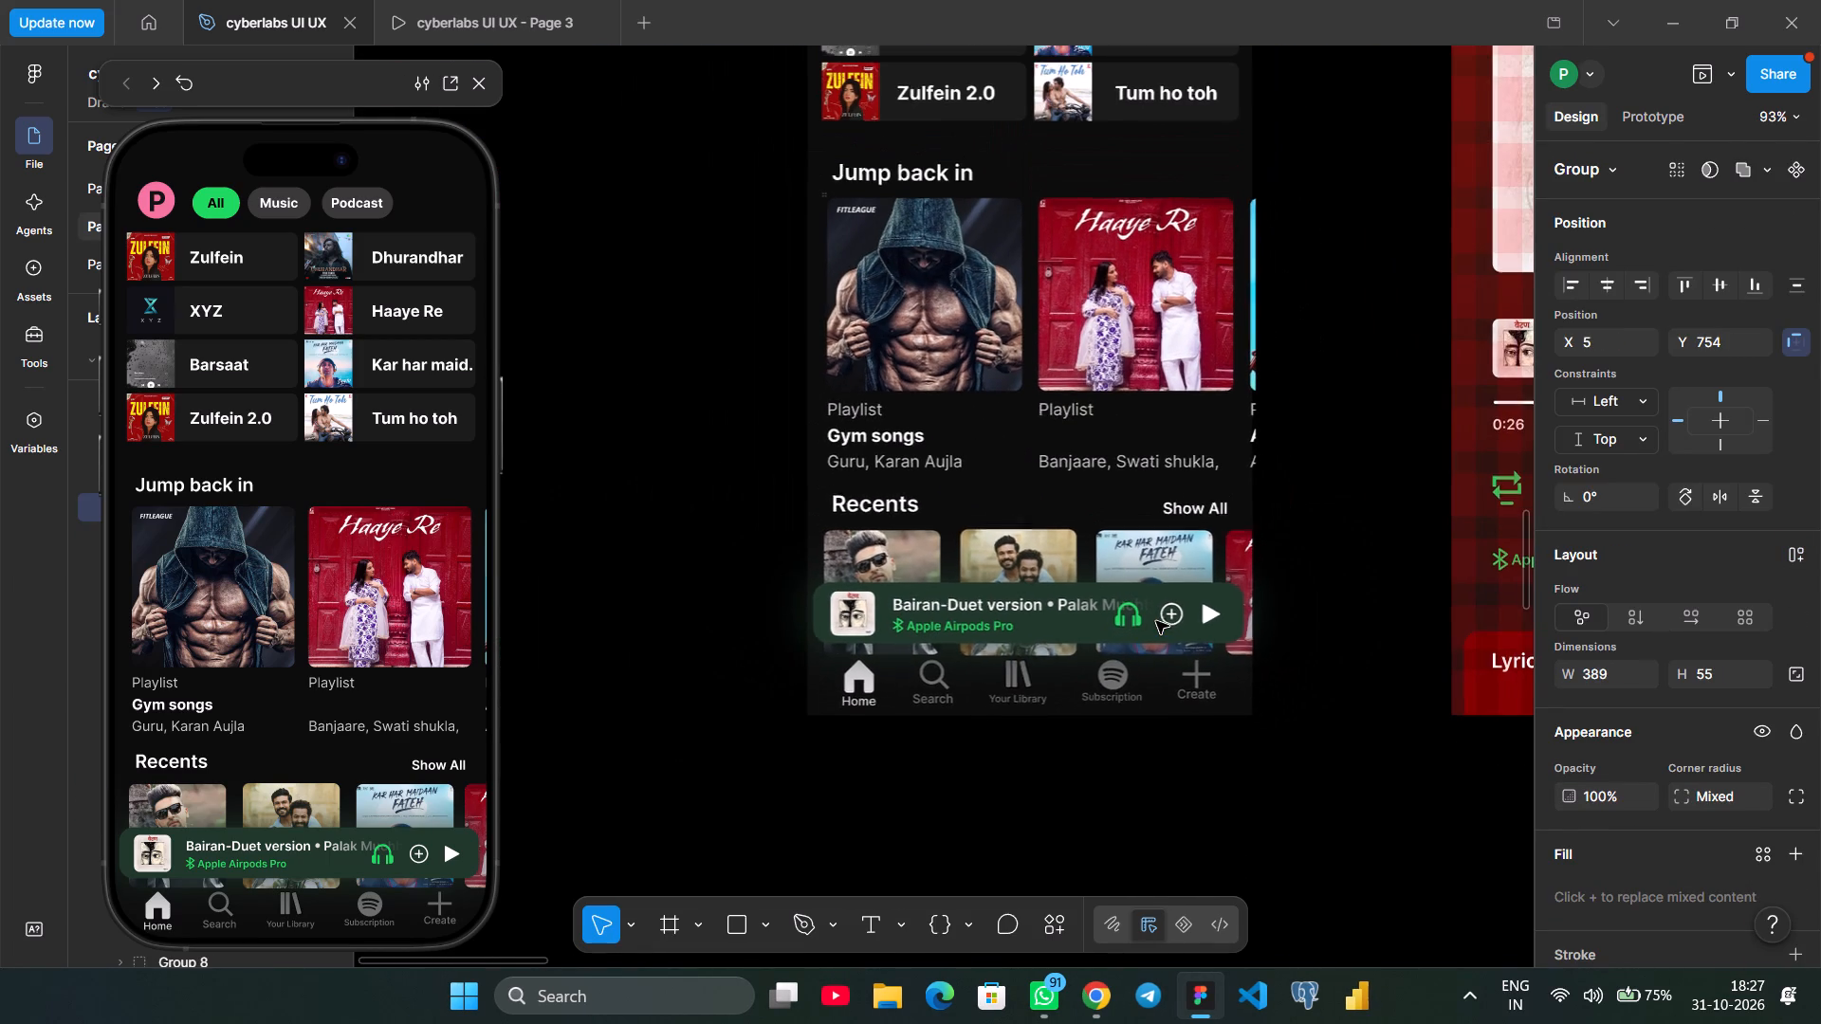
Add an On tap prototype connection from the mini player group to navigate to iPhone 17 - 2.
click(1321, 590)
scroll(1321, 590, left, 1)
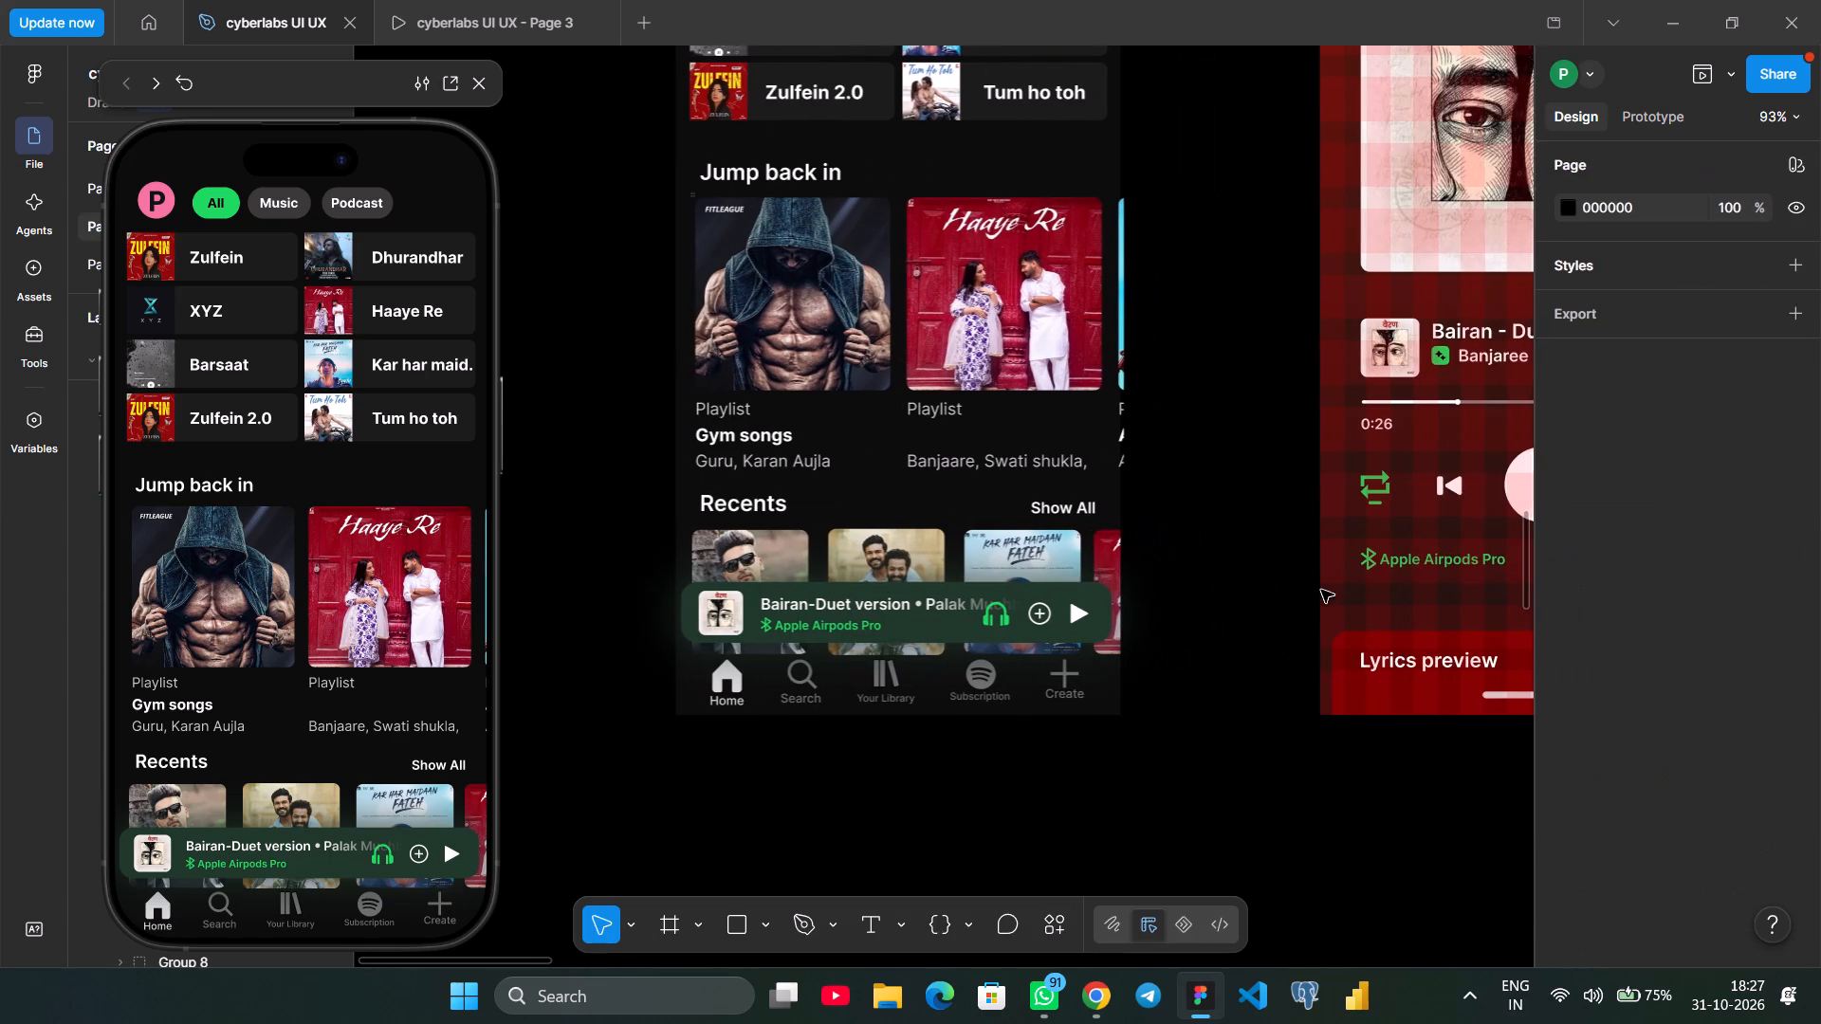
scroll(1321, 590, left, 1)
click(996, 613)
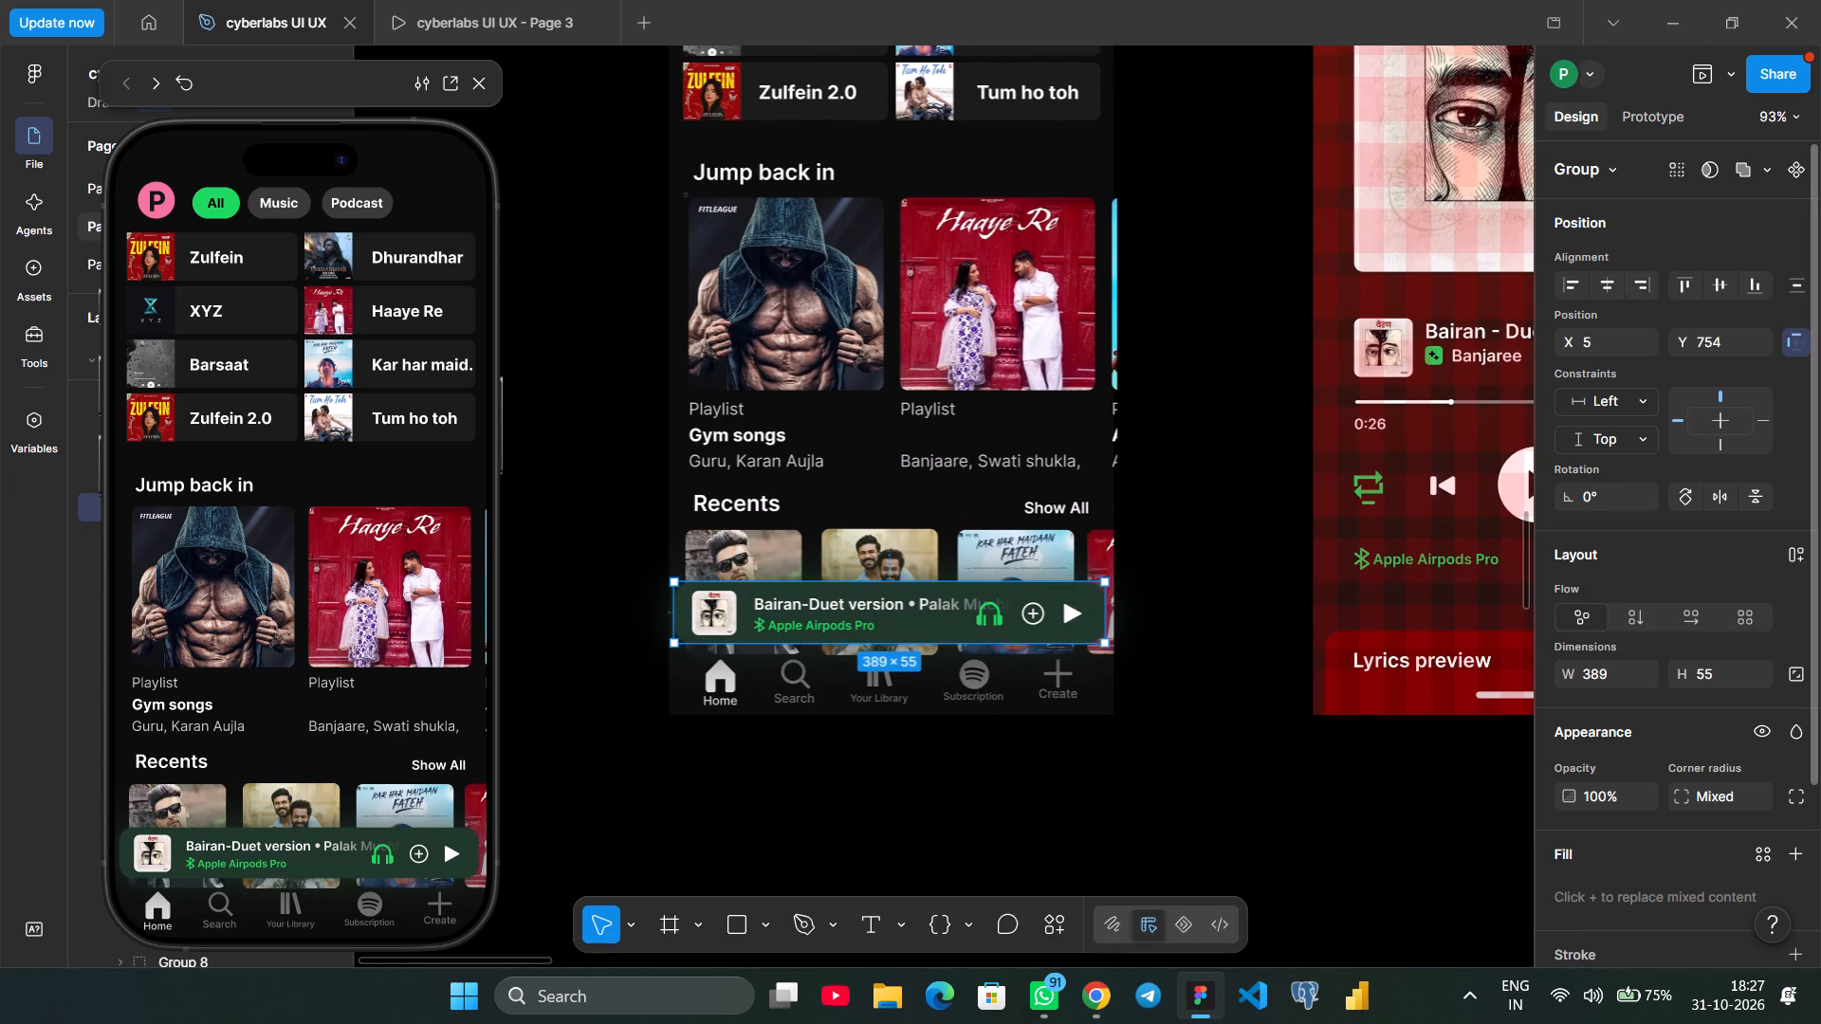
click(1651, 119)
scroll(1651, 119, up, 1)
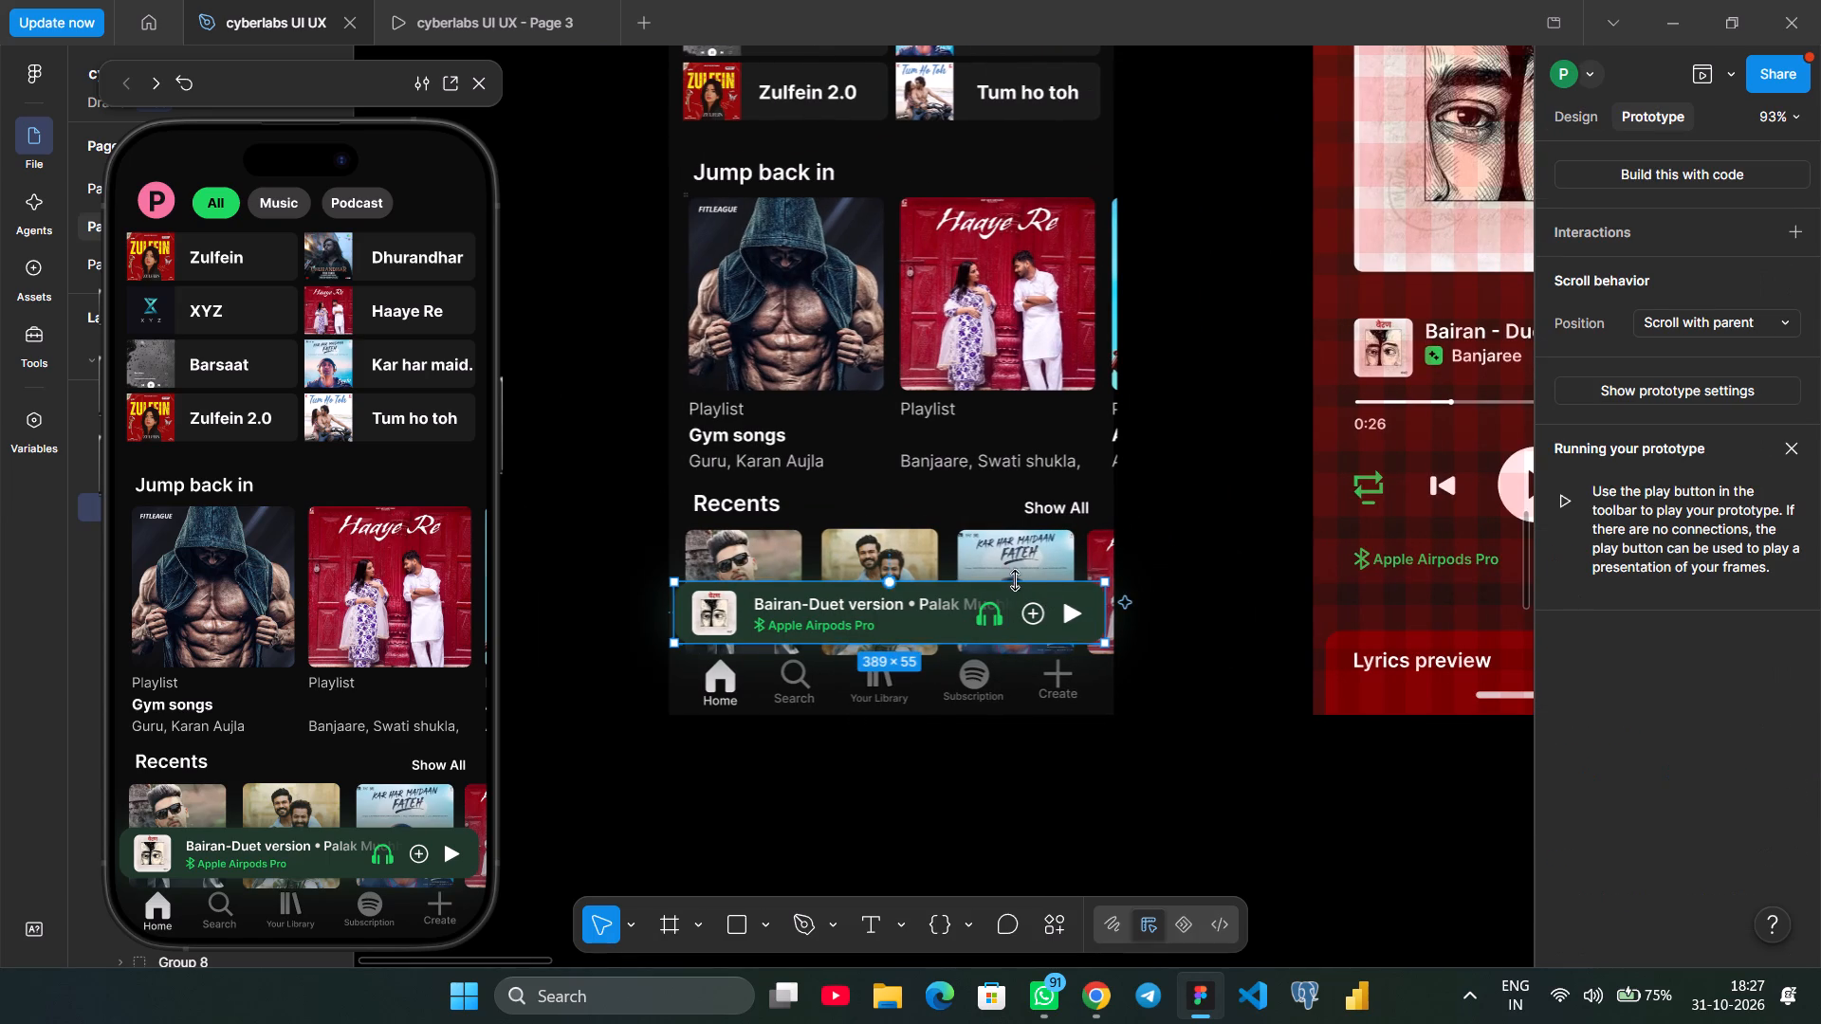
scroll(899, 587, left, 1)
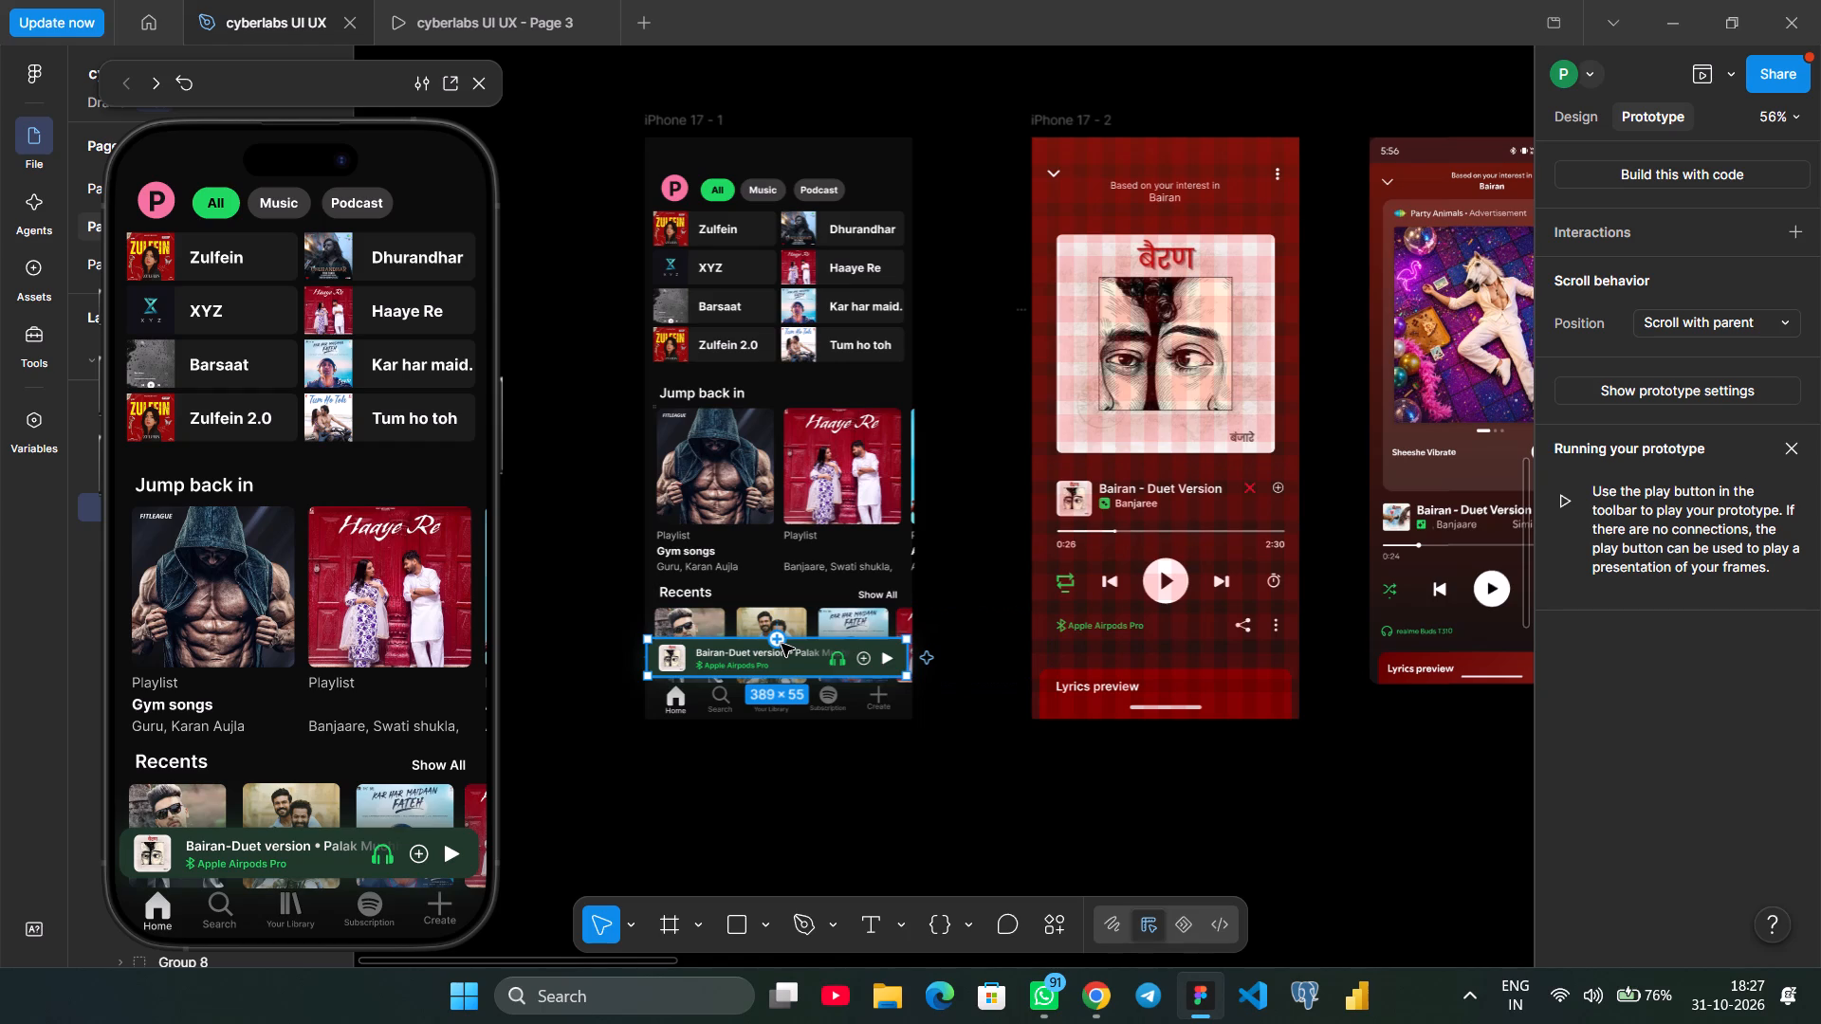
drag(778, 639, 1057, 313)
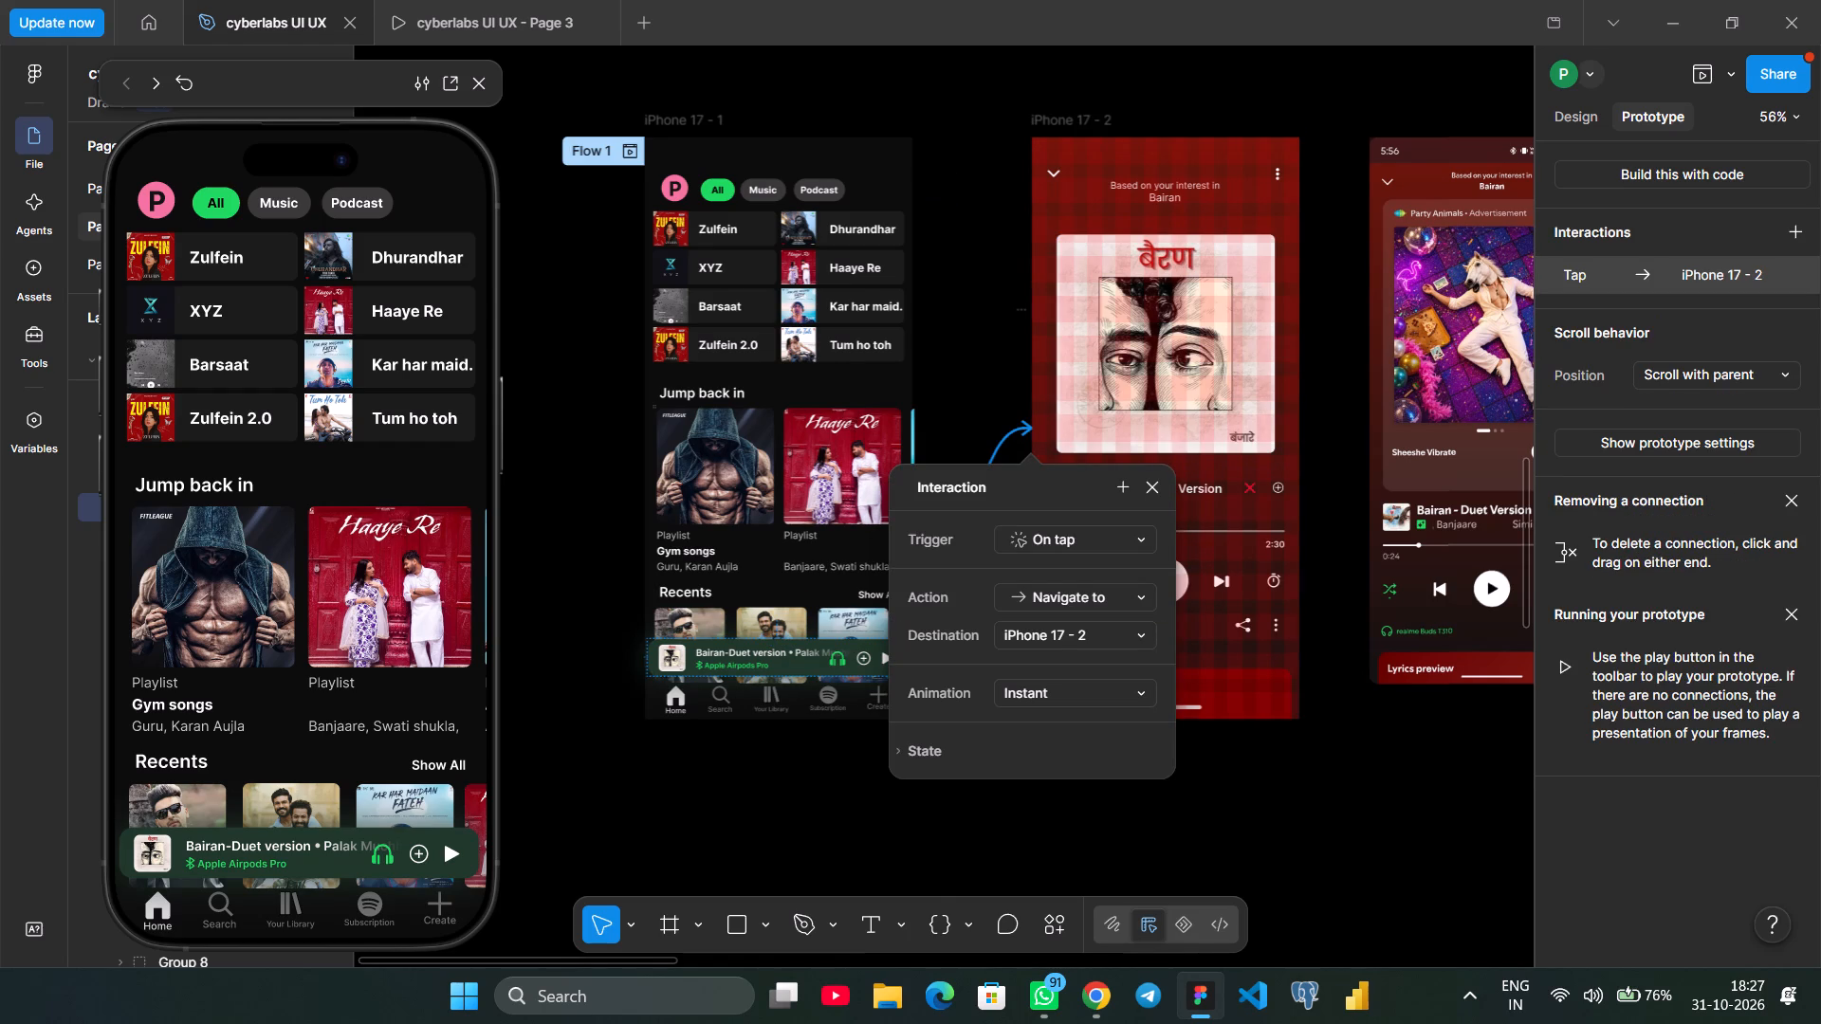
Set the mini player connection's animation to Move in with the direction Up.
click(1041, 699)
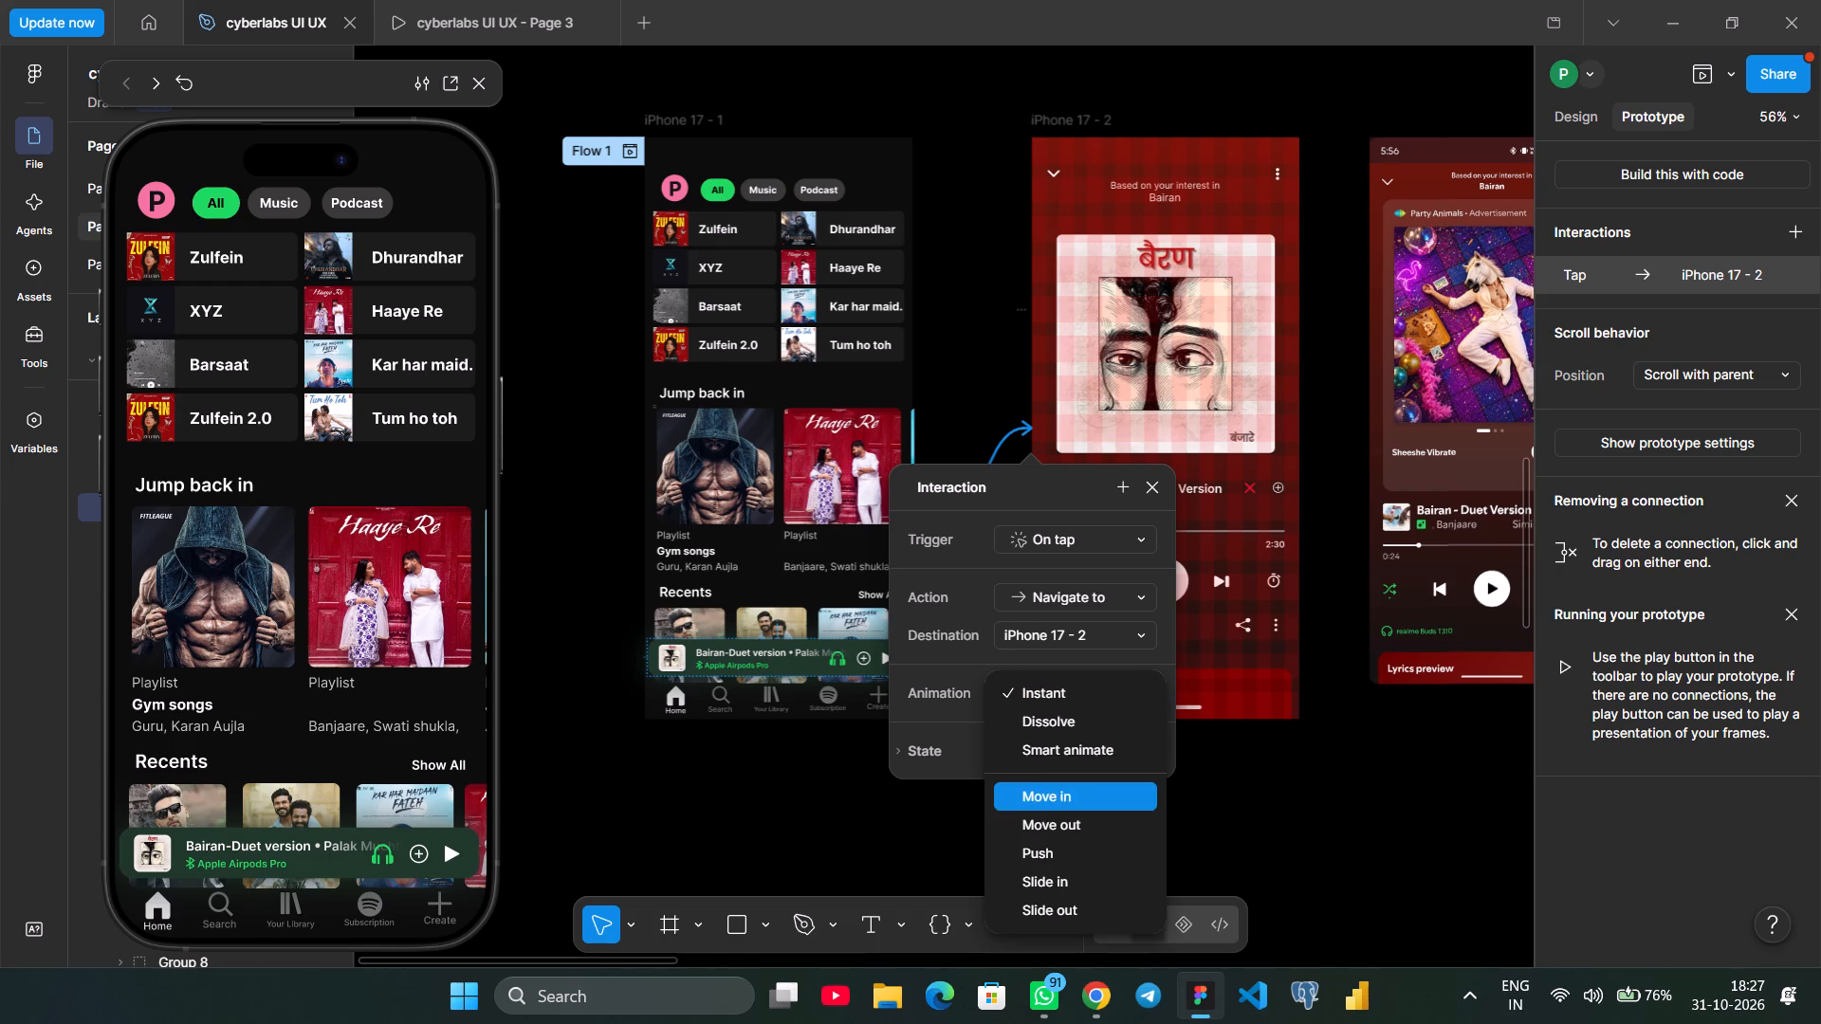
scroll(1057, 835, down, 2)
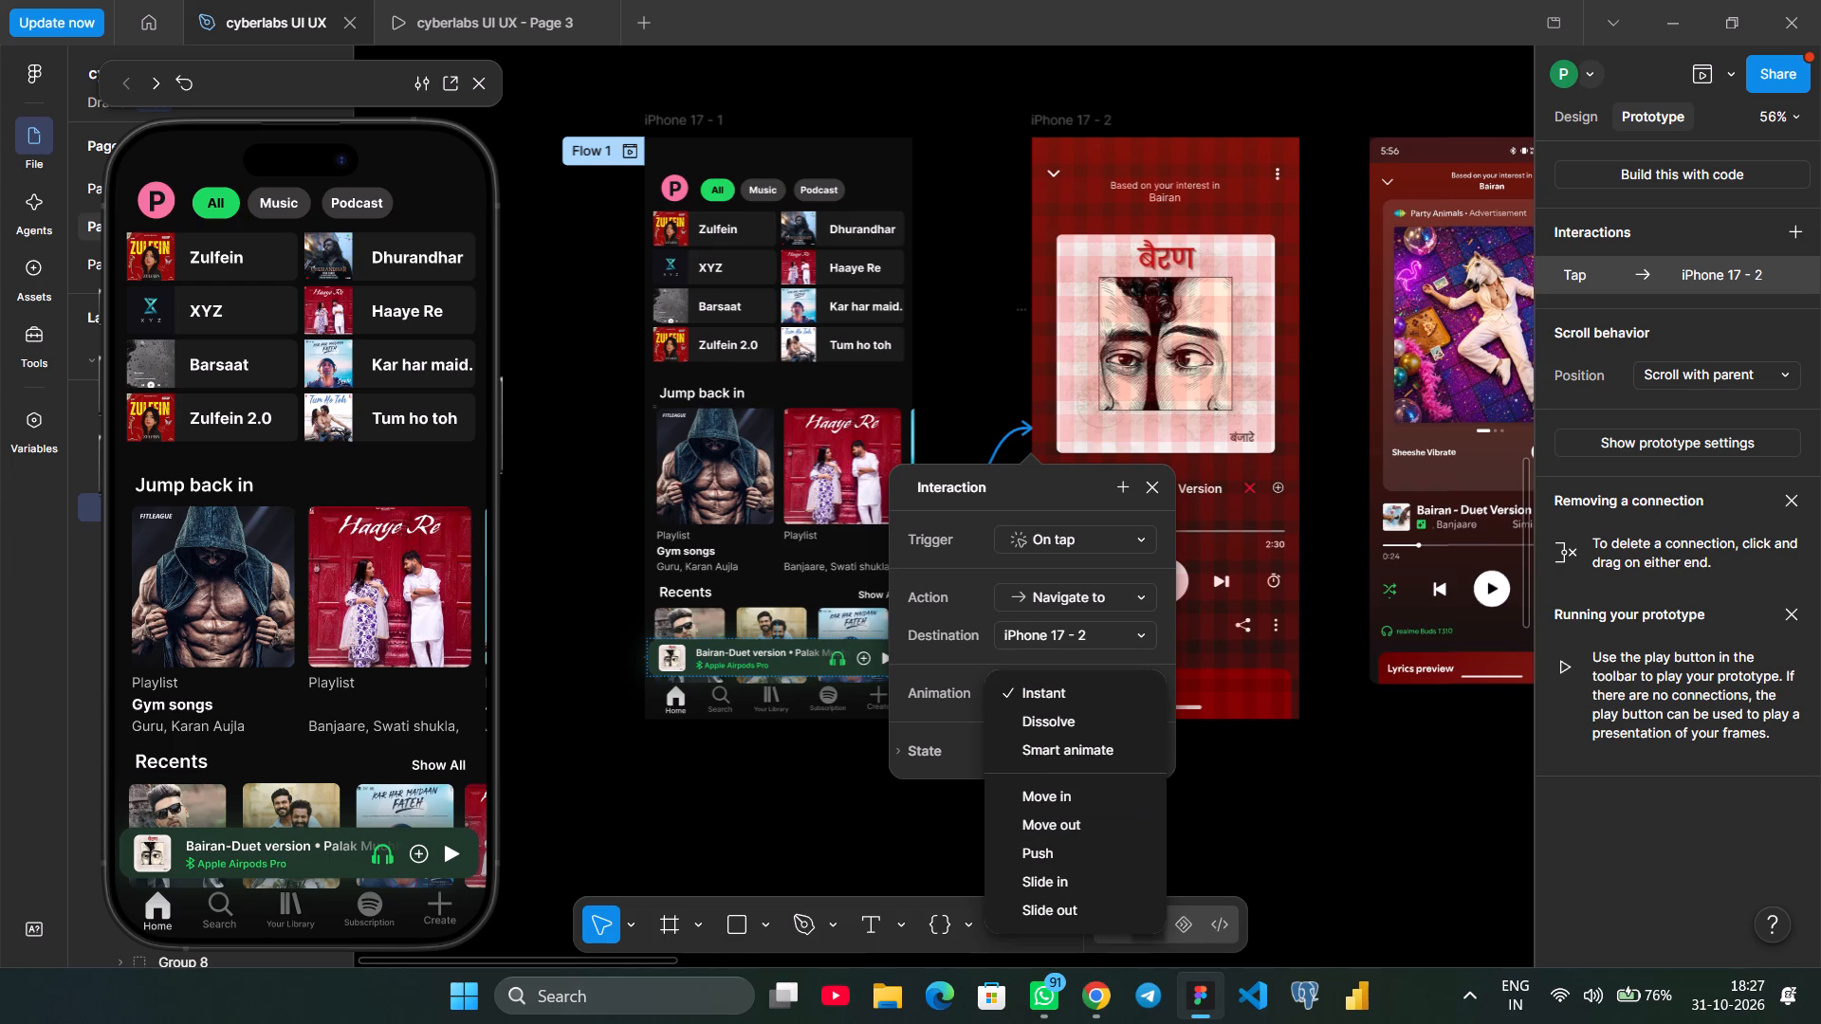
click(1058, 802)
scroll(1113, 824, down, 2)
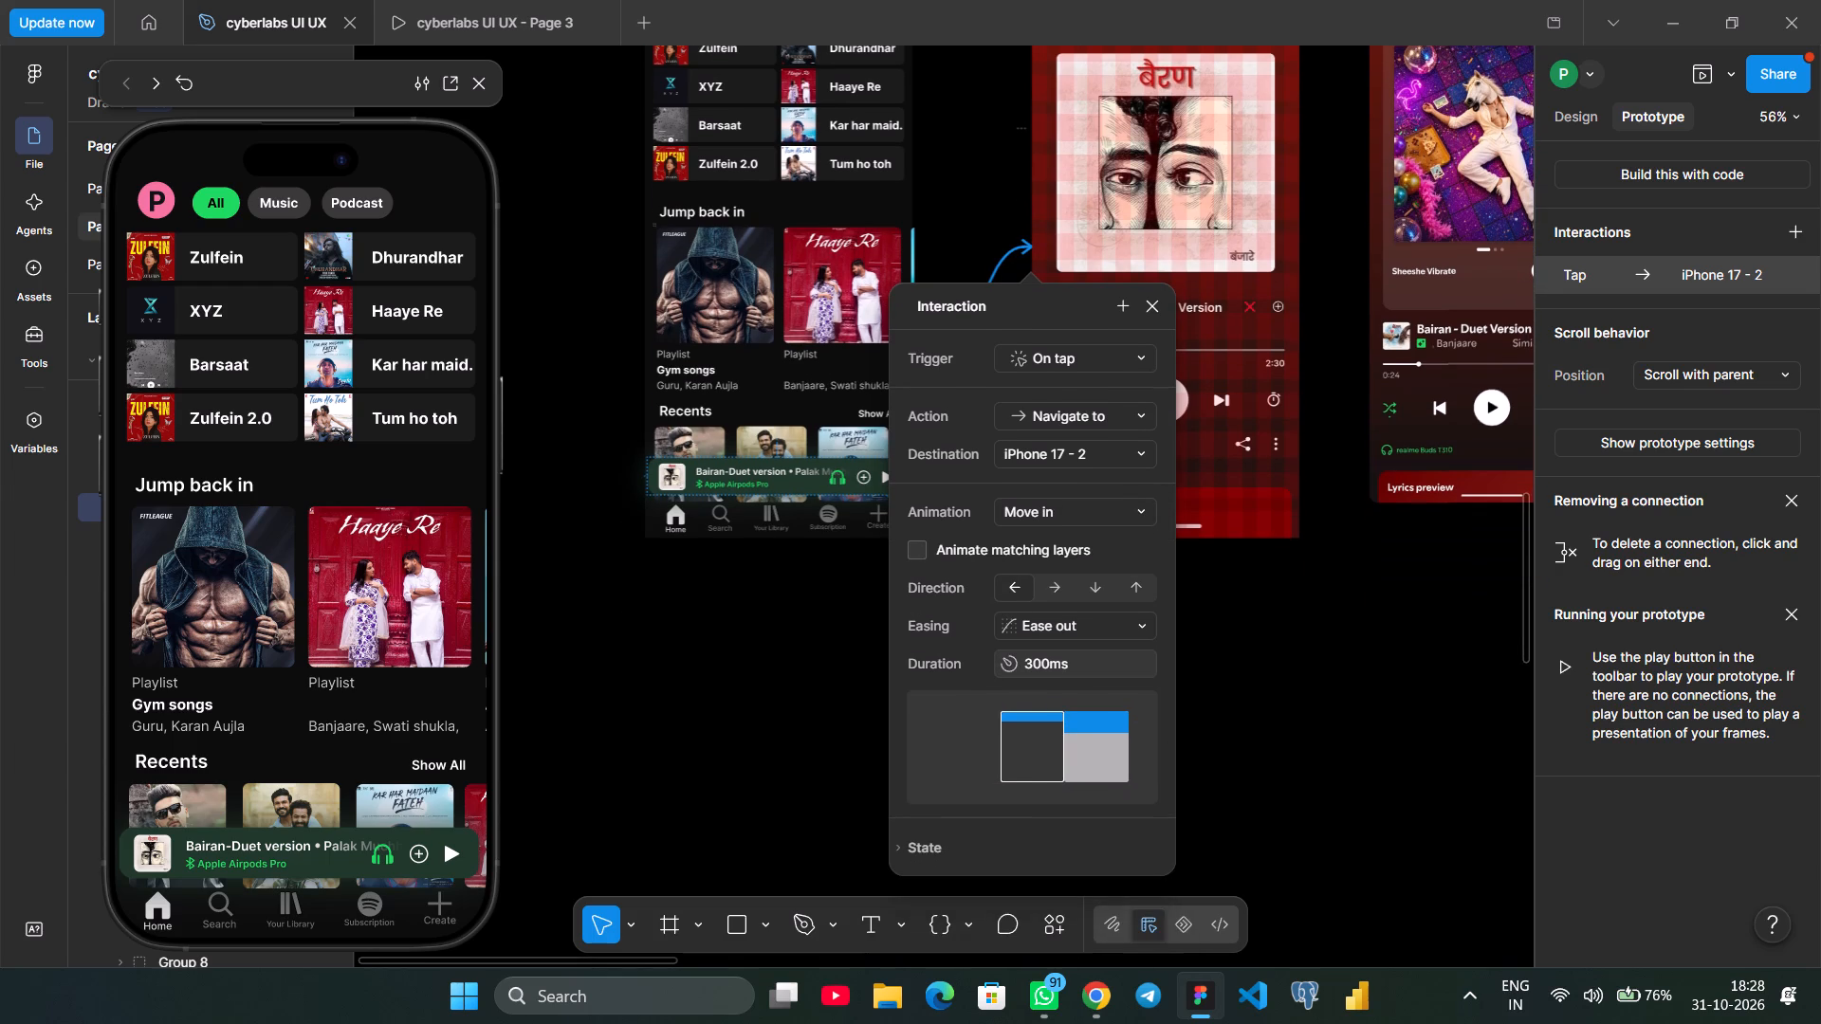
click(1125, 591)
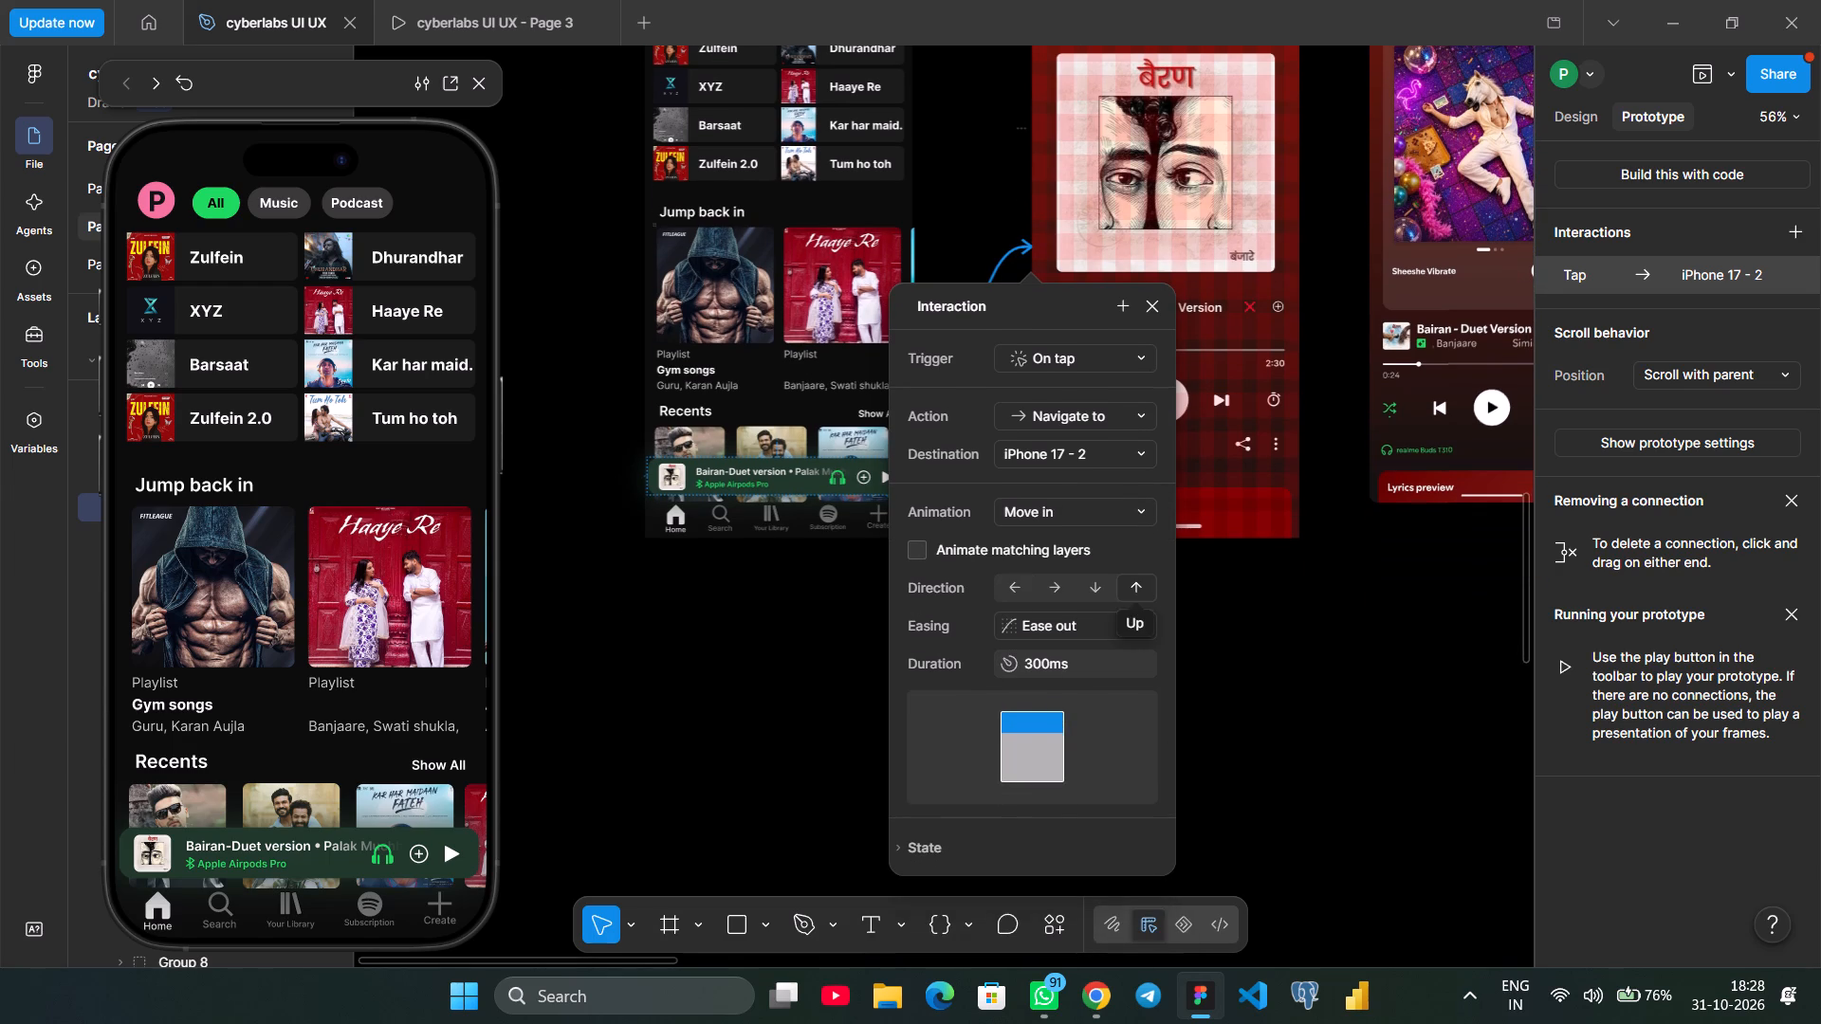
click(1287, 661)
Preview iPhone 17 - 1 and test the mini player's link to the now-playing screen.
scroll(1287, 661, up, 2)
click(707, 258)
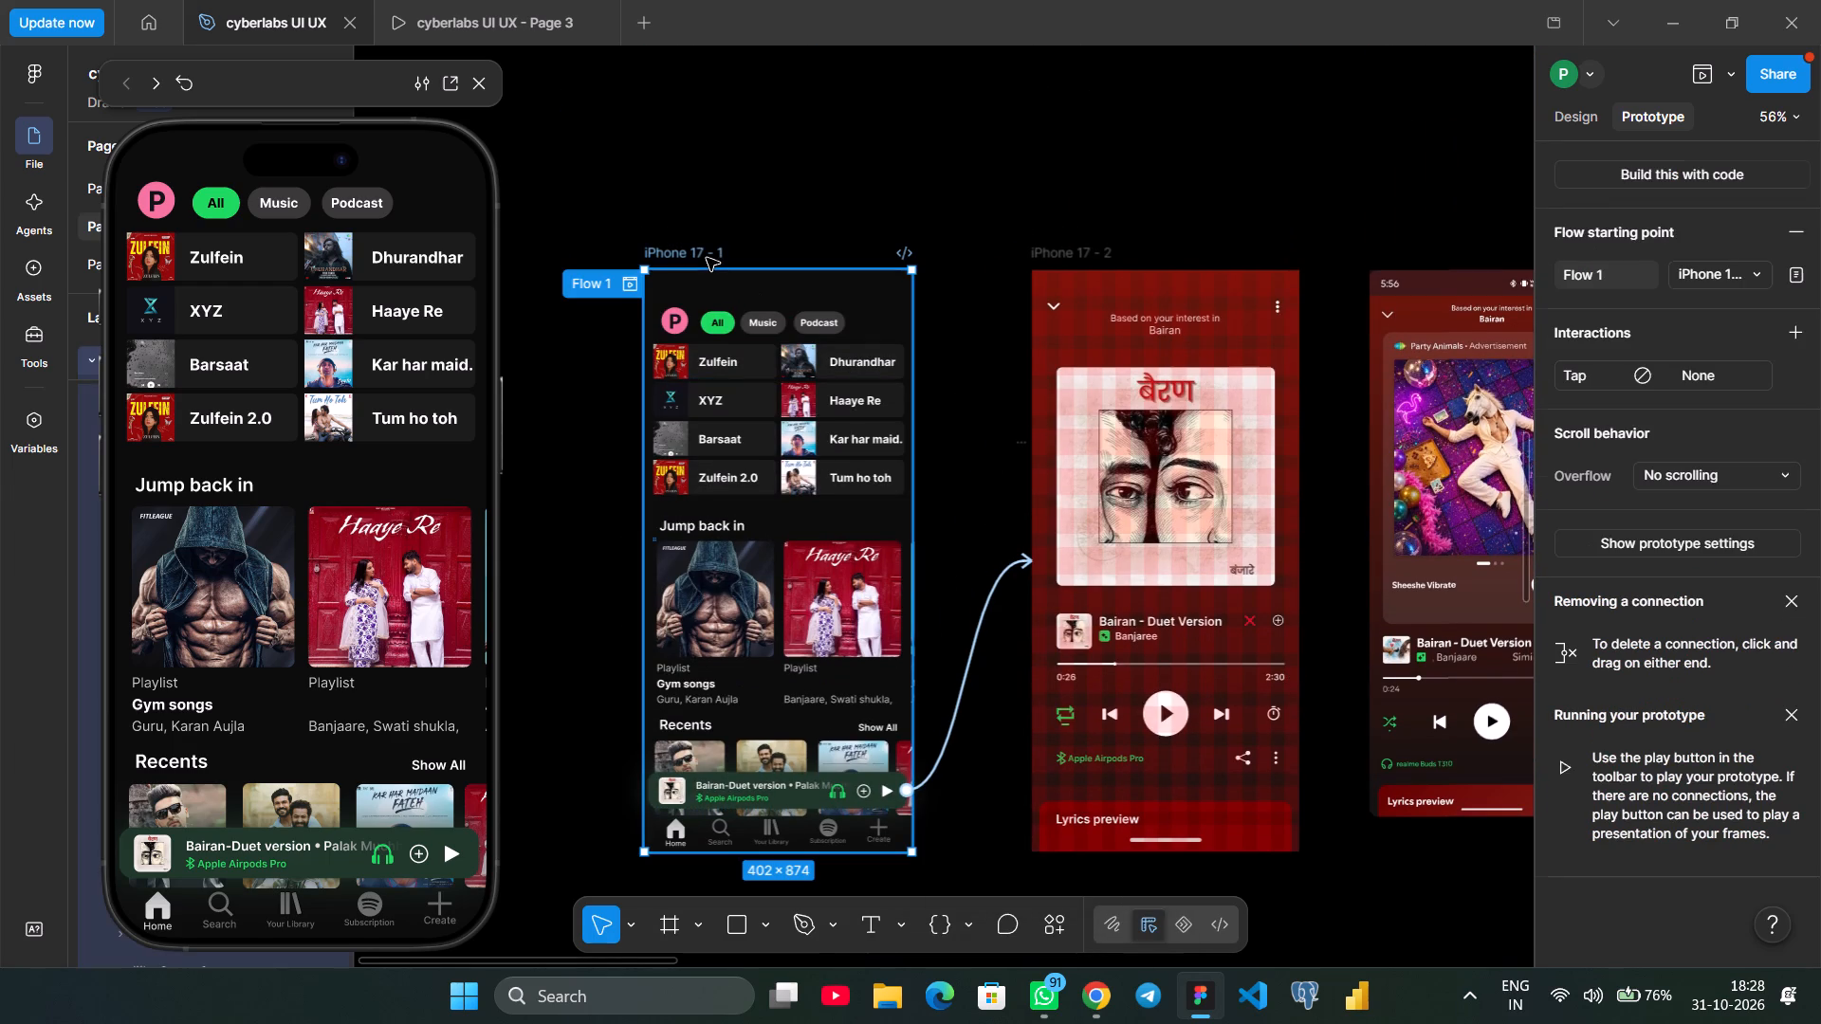
click(245, 838)
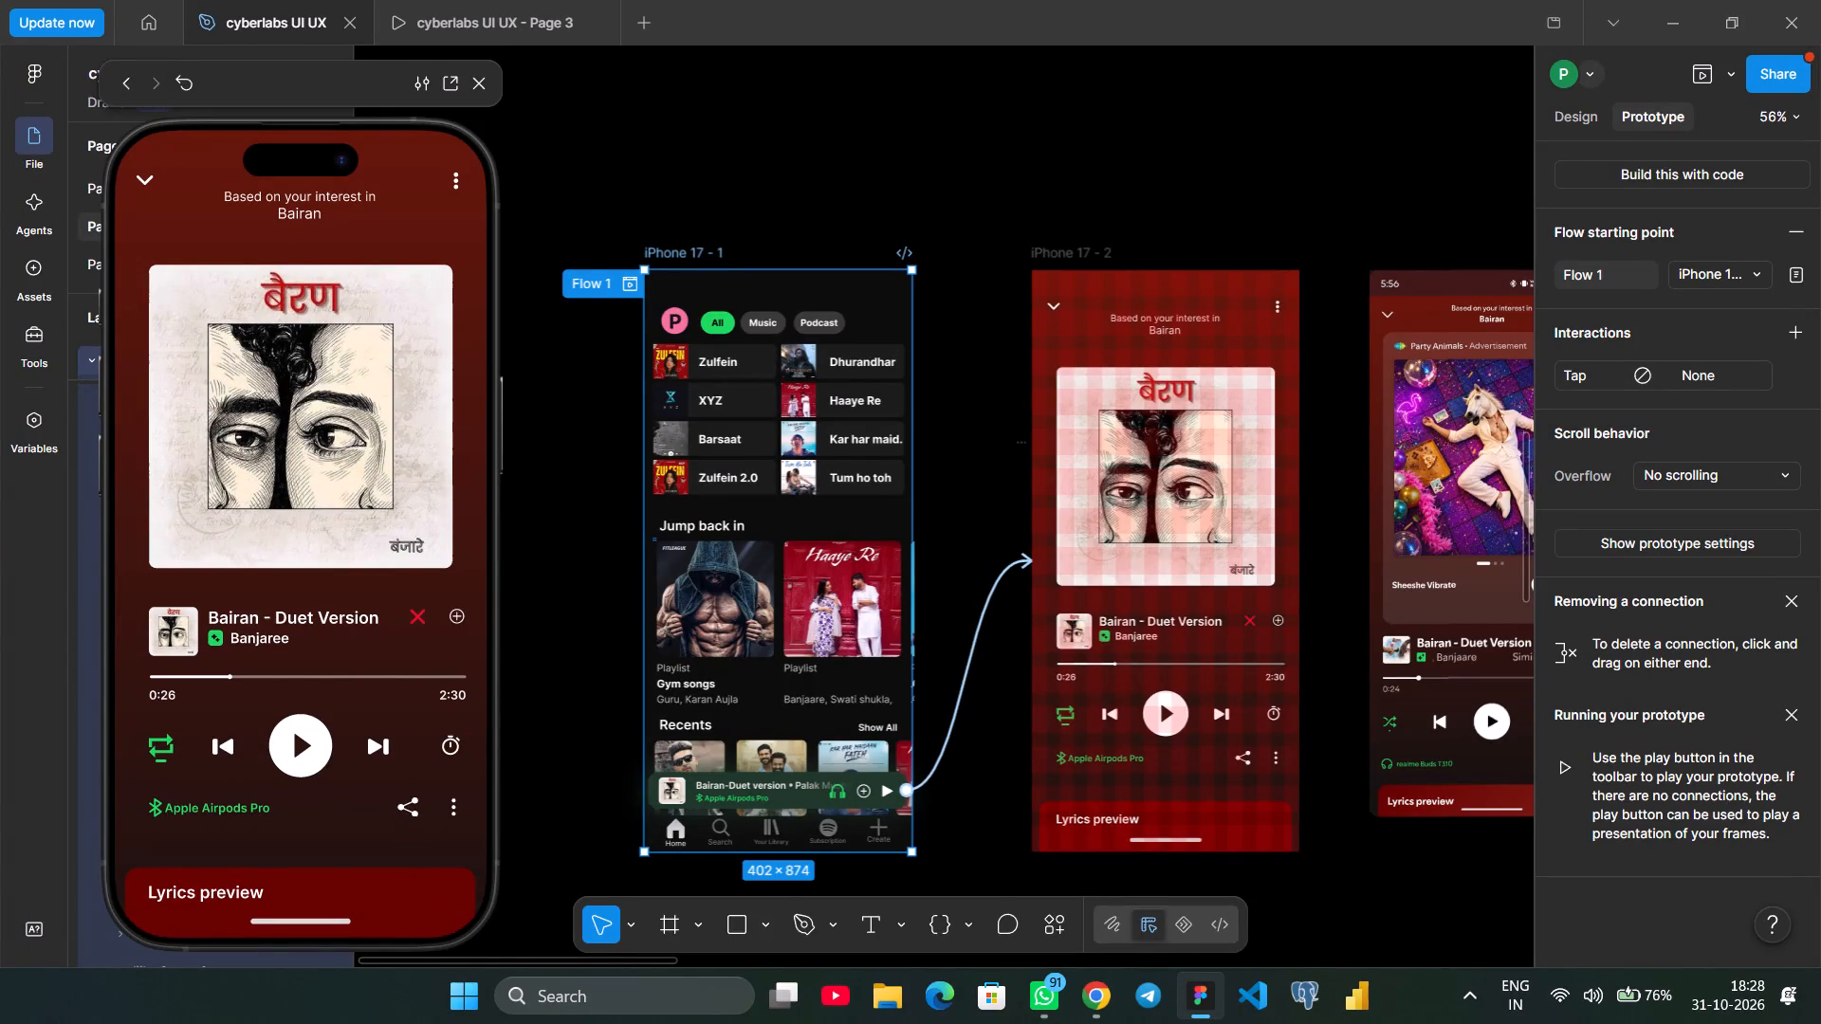
Connect the down-chevron on iPhone 17 - 2 back to iPhone 17 - 1 with an On tap, Move in interaction.
click(1060, 291)
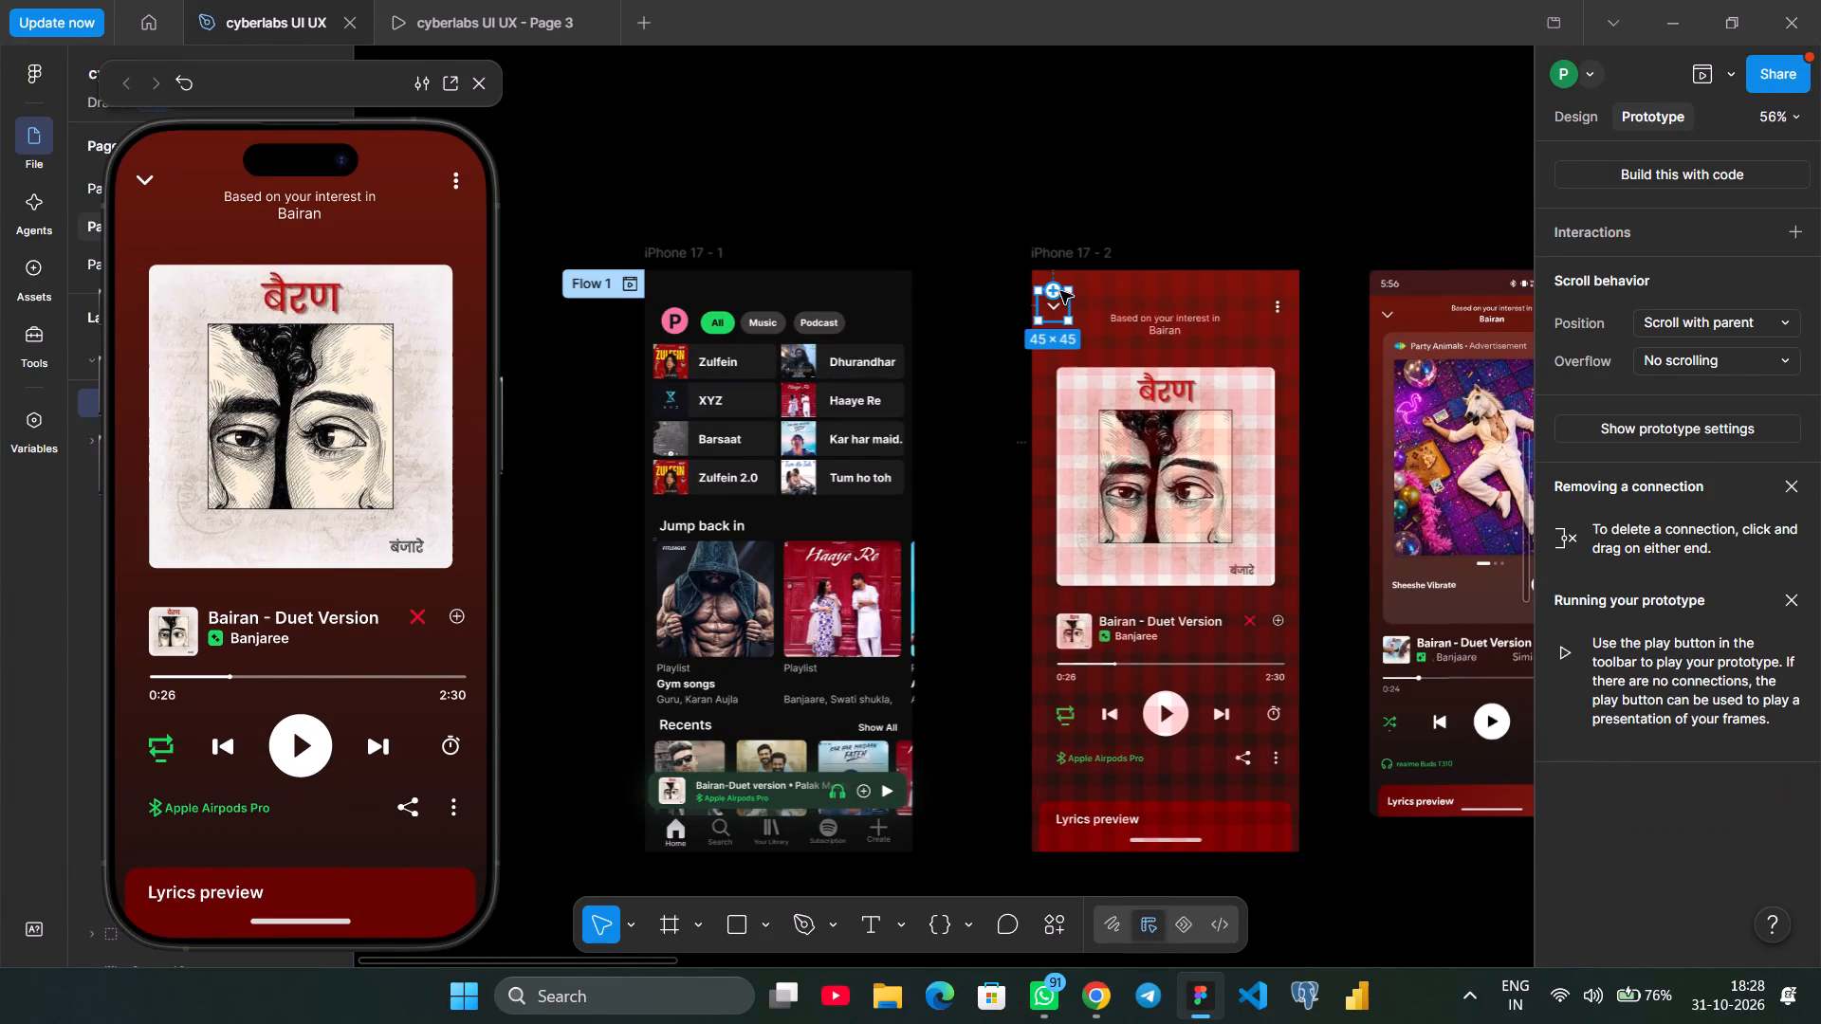
drag(1039, 306, 823, 338)
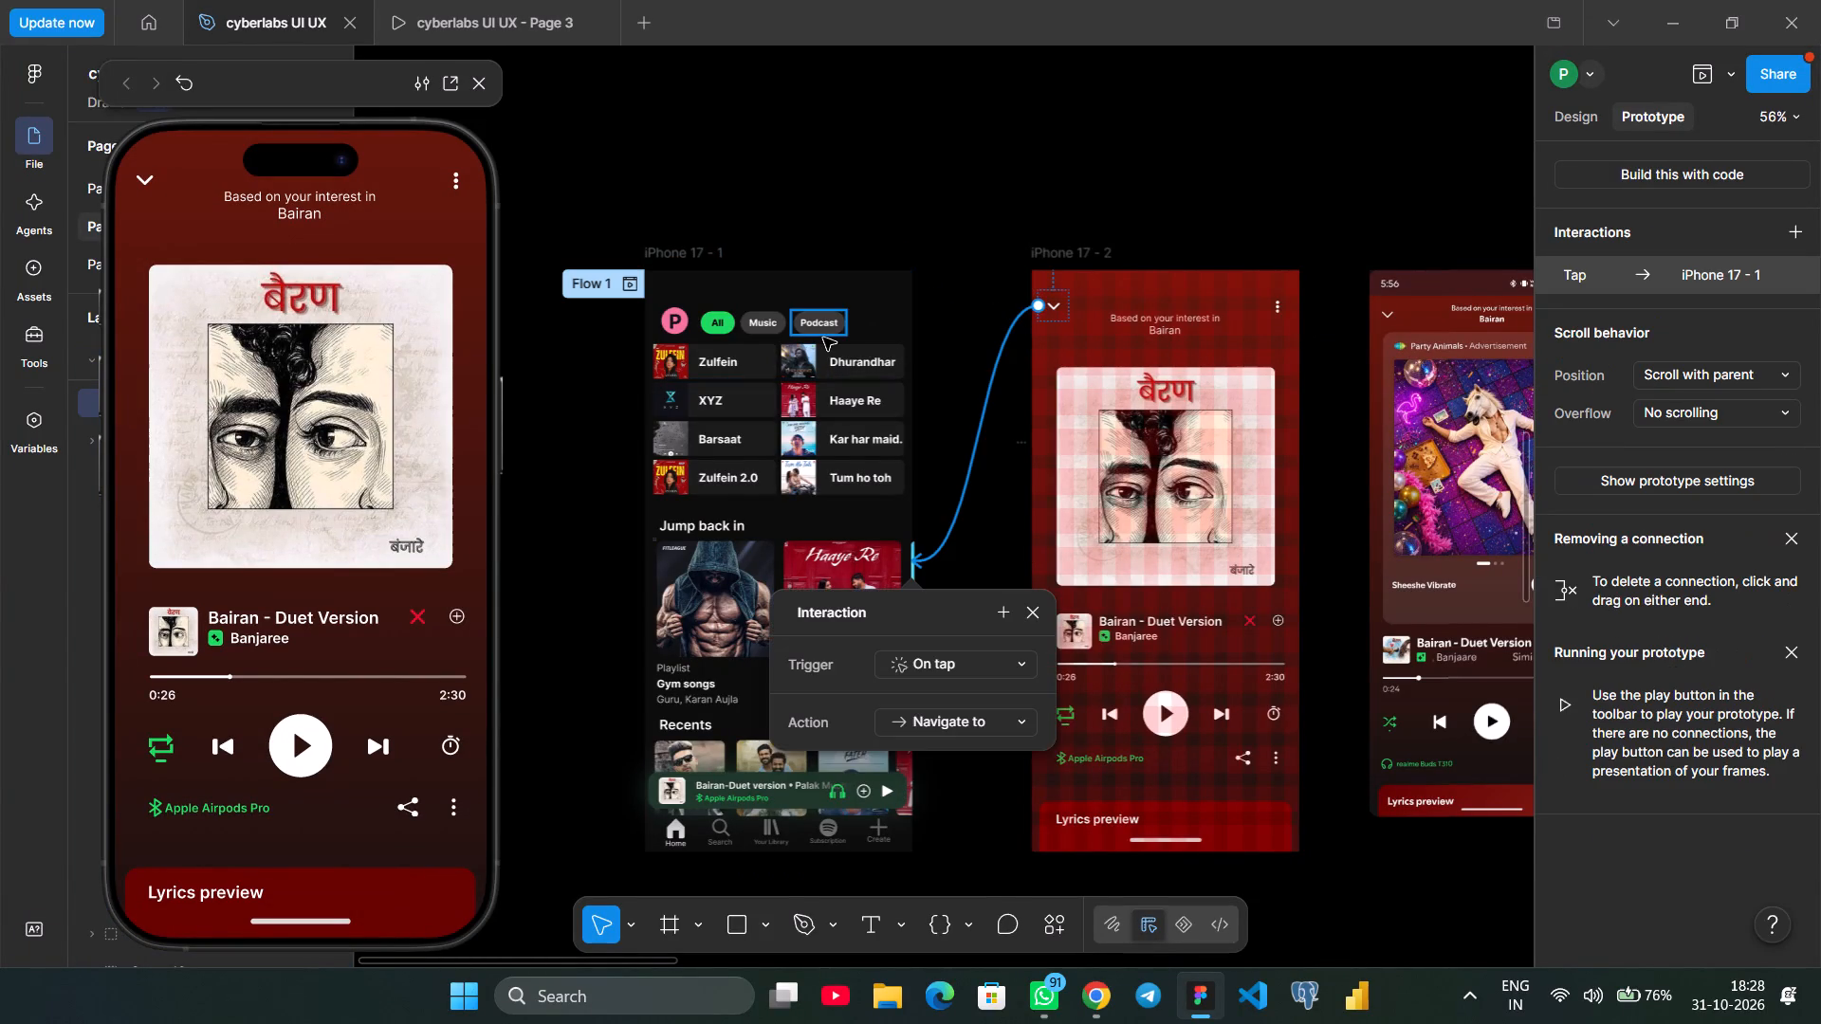
scroll(950, 759, down, 2)
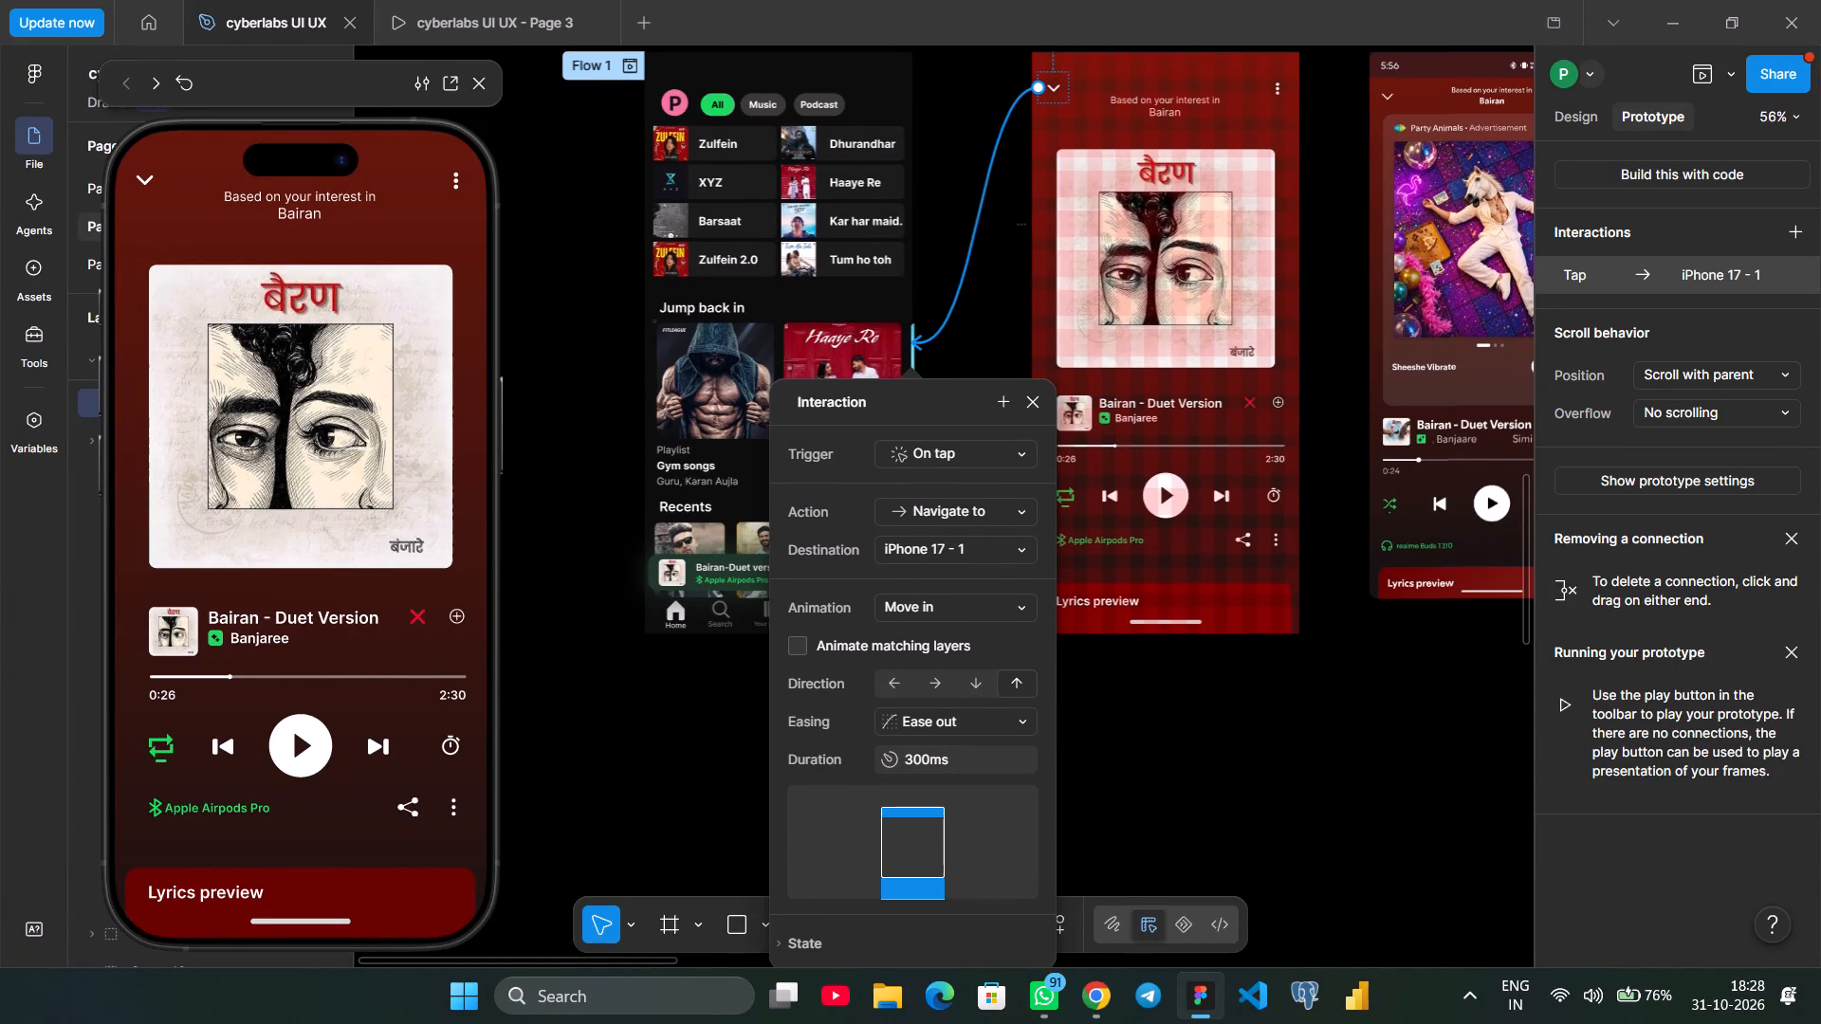
click(1116, 806)
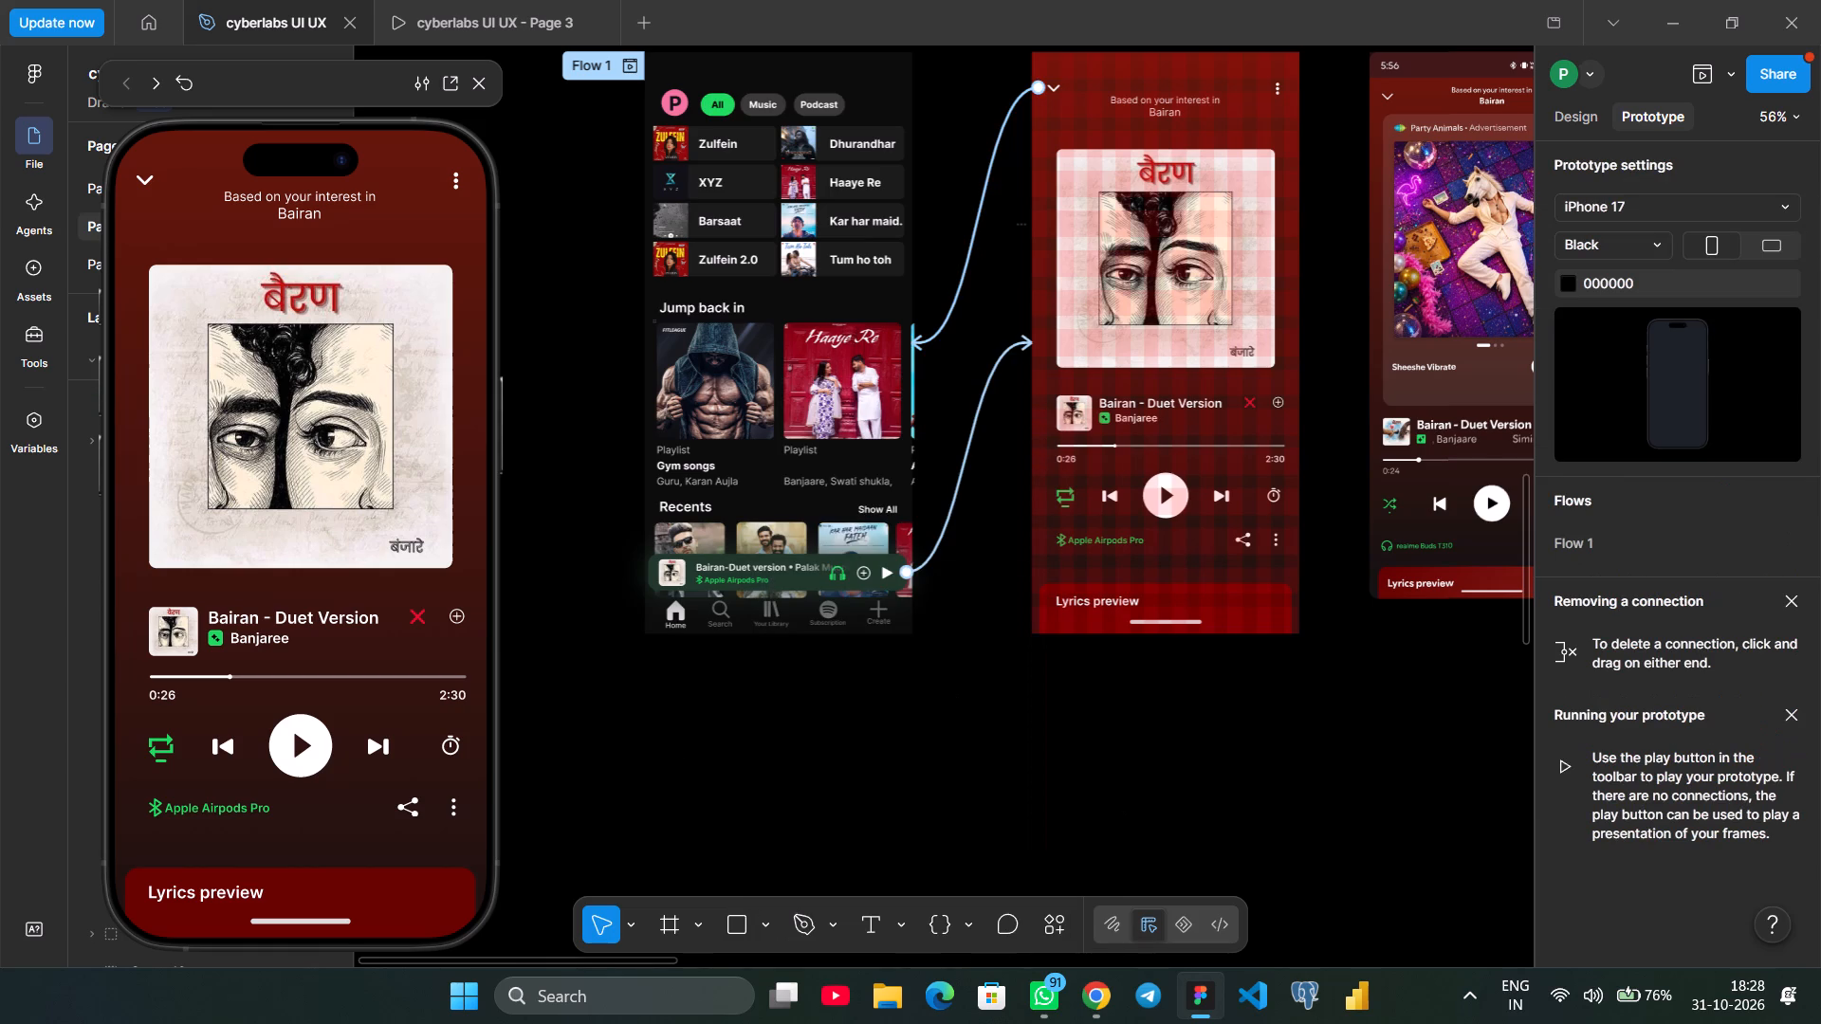
Test the down-chevron's return link in the prototype preview.
click(148, 171)
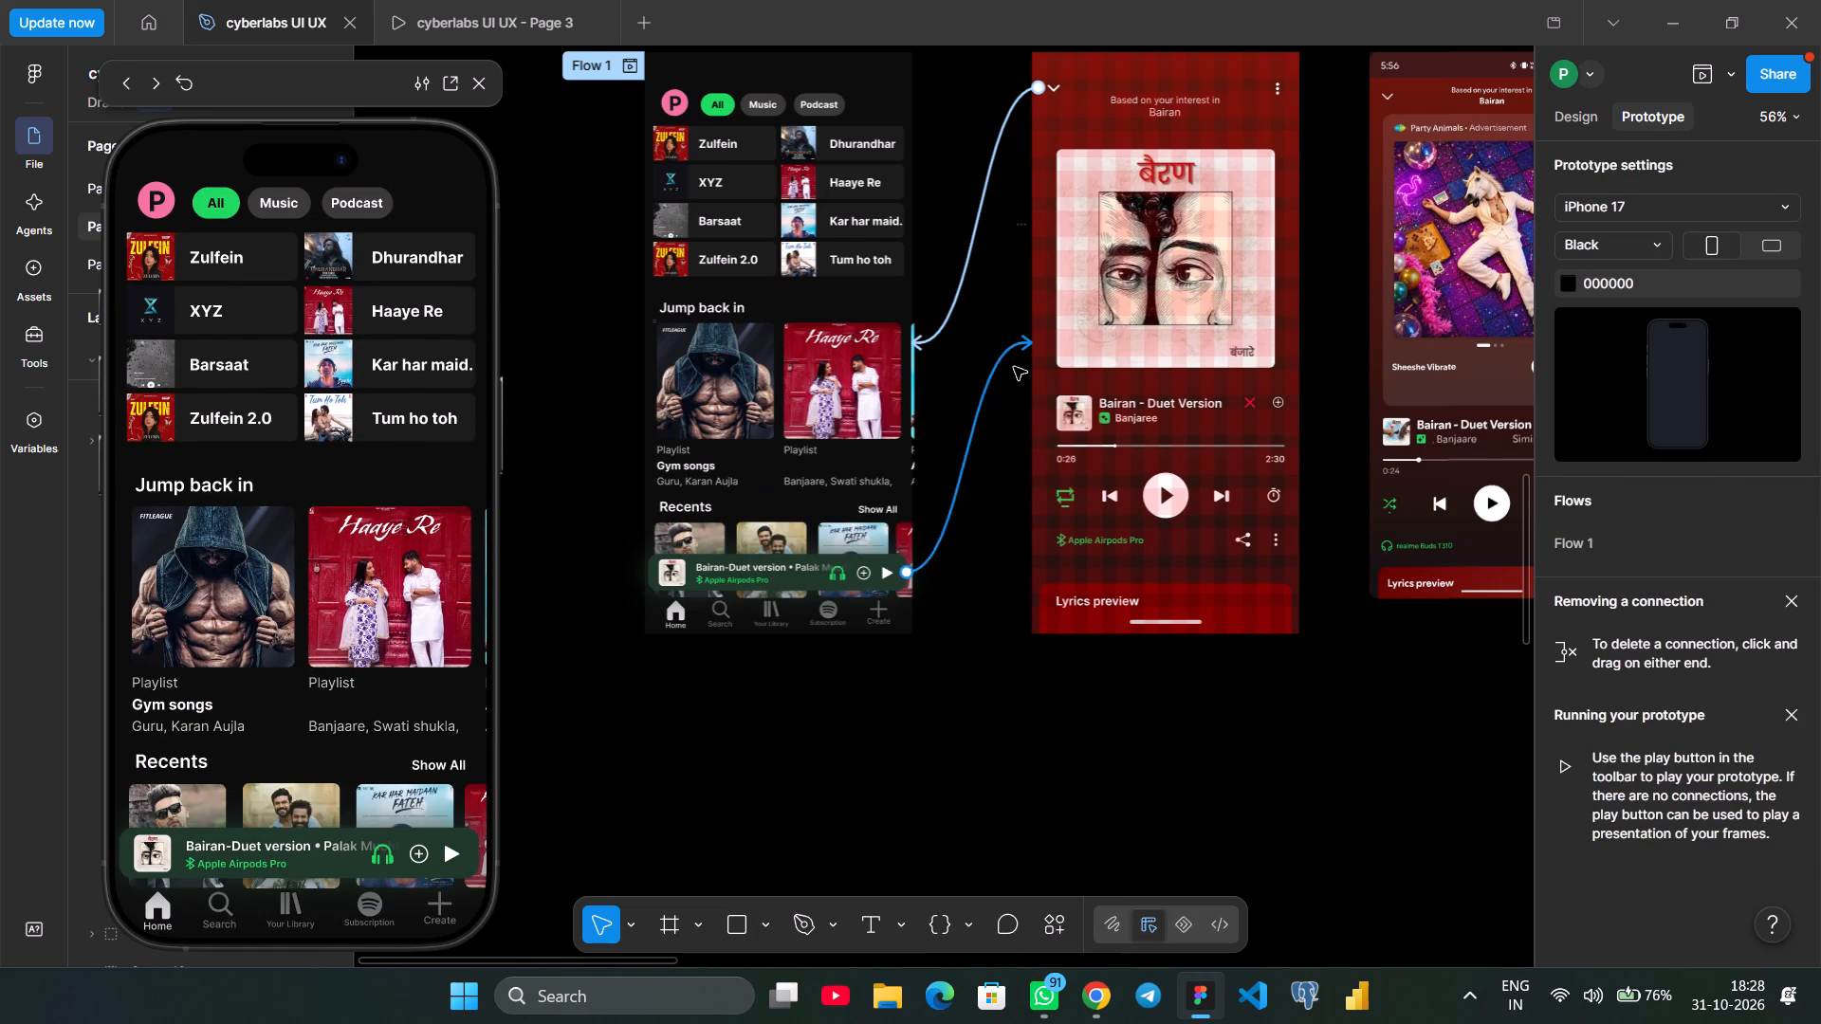
Set the Move in direction of the chevron's connection to iPhone 17 - 1 to Down.
scroll(1015, 365, up, 1)
click(972, 365)
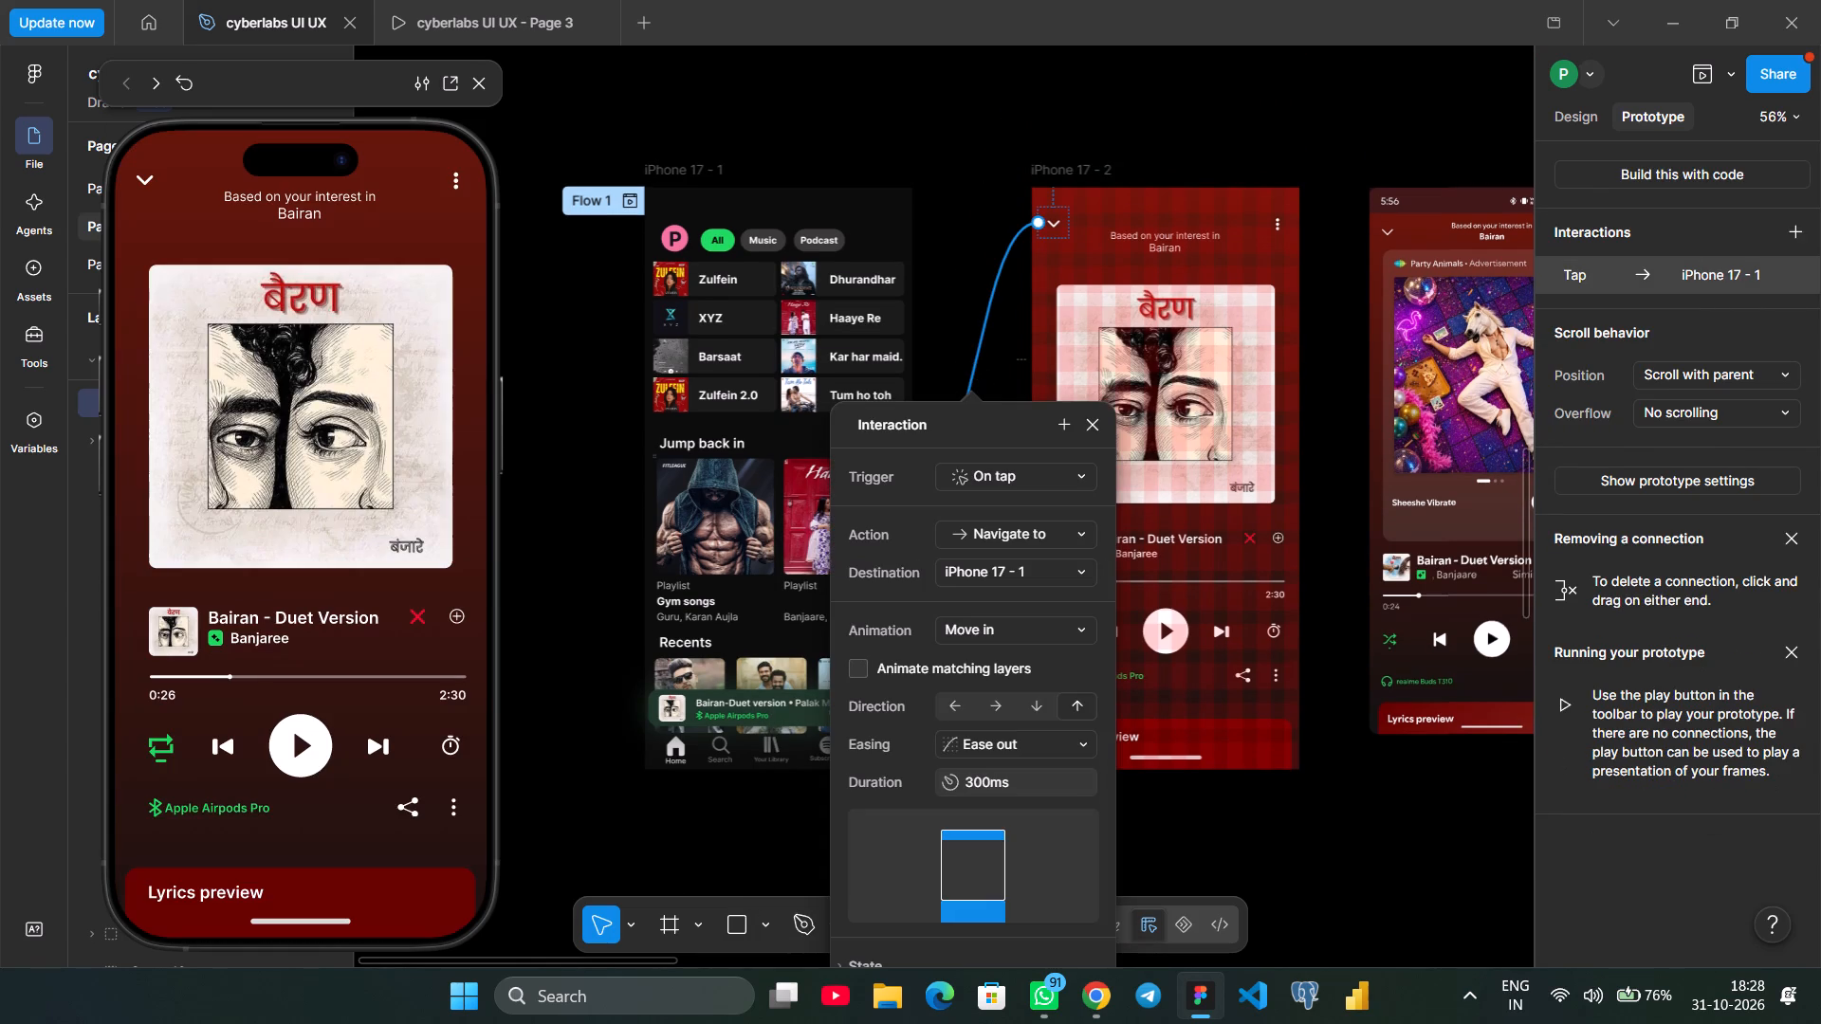
click(1038, 706)
click(1203, 814)
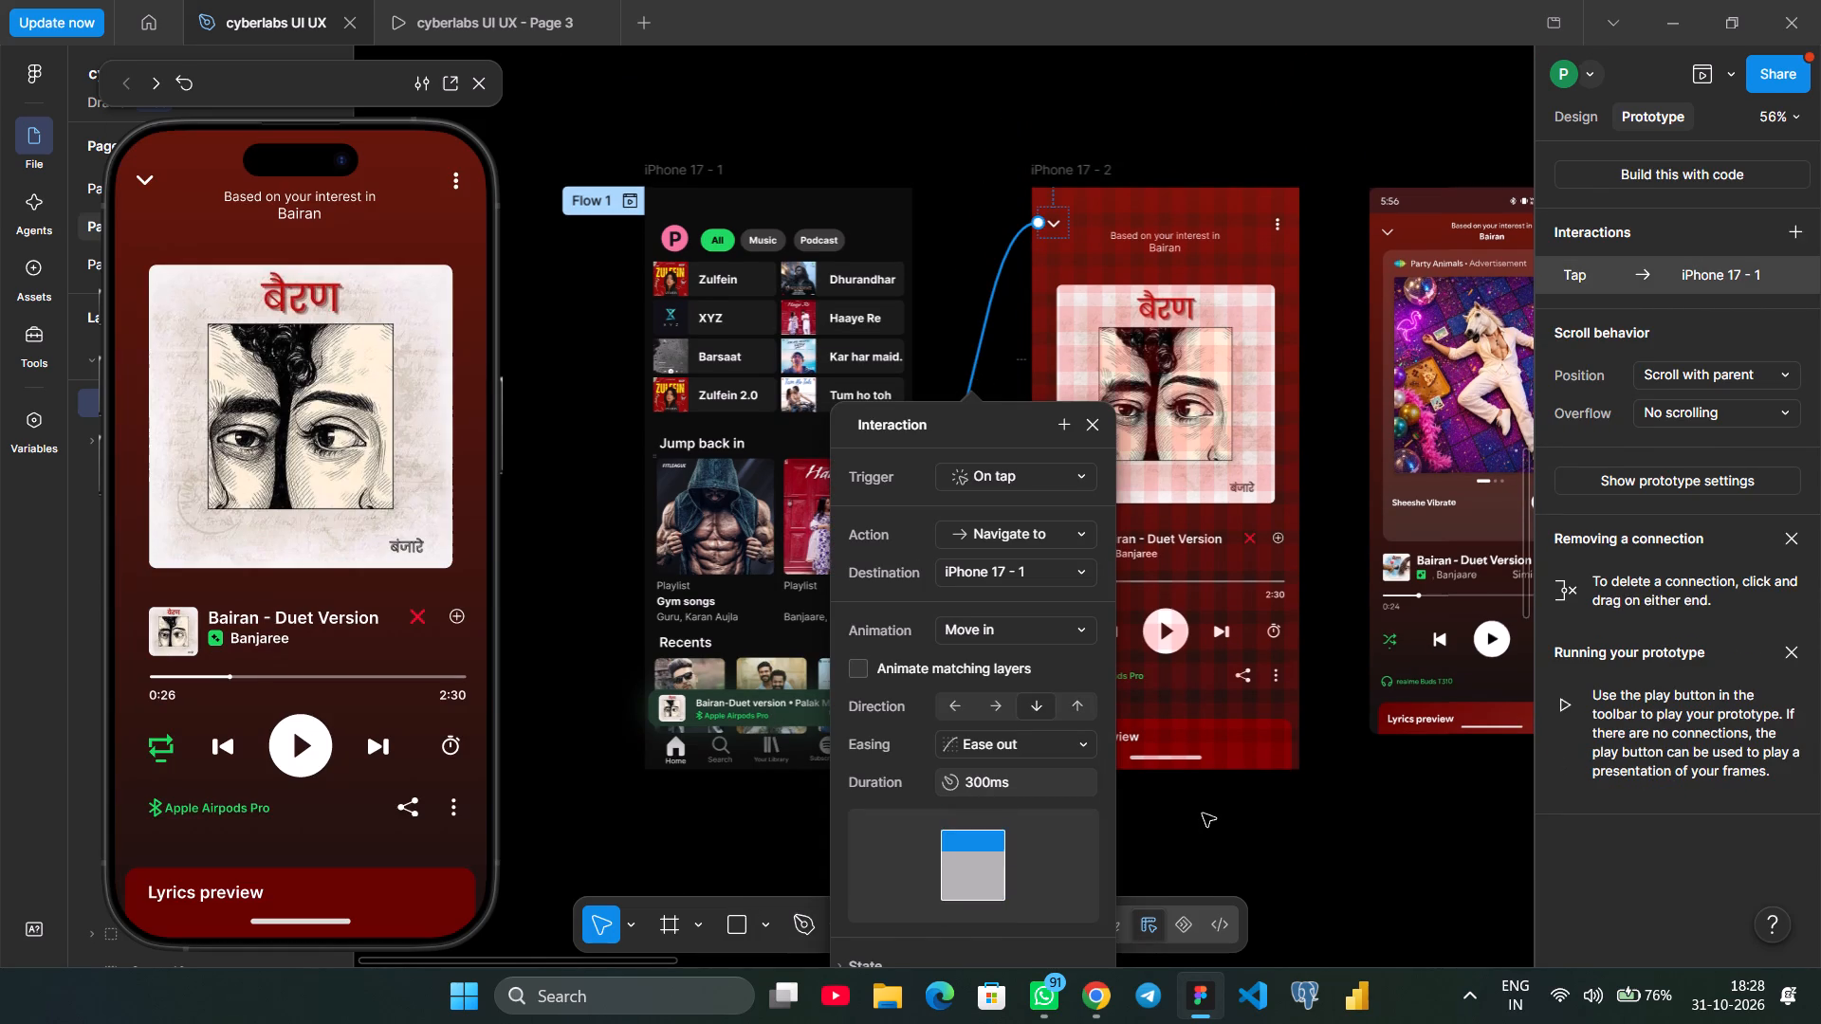
Preview the flow from iPhone 17 - 1, testing the mini player link and the chevron's return link.
drag(706, 156, 694, 164)
click(694, 164)
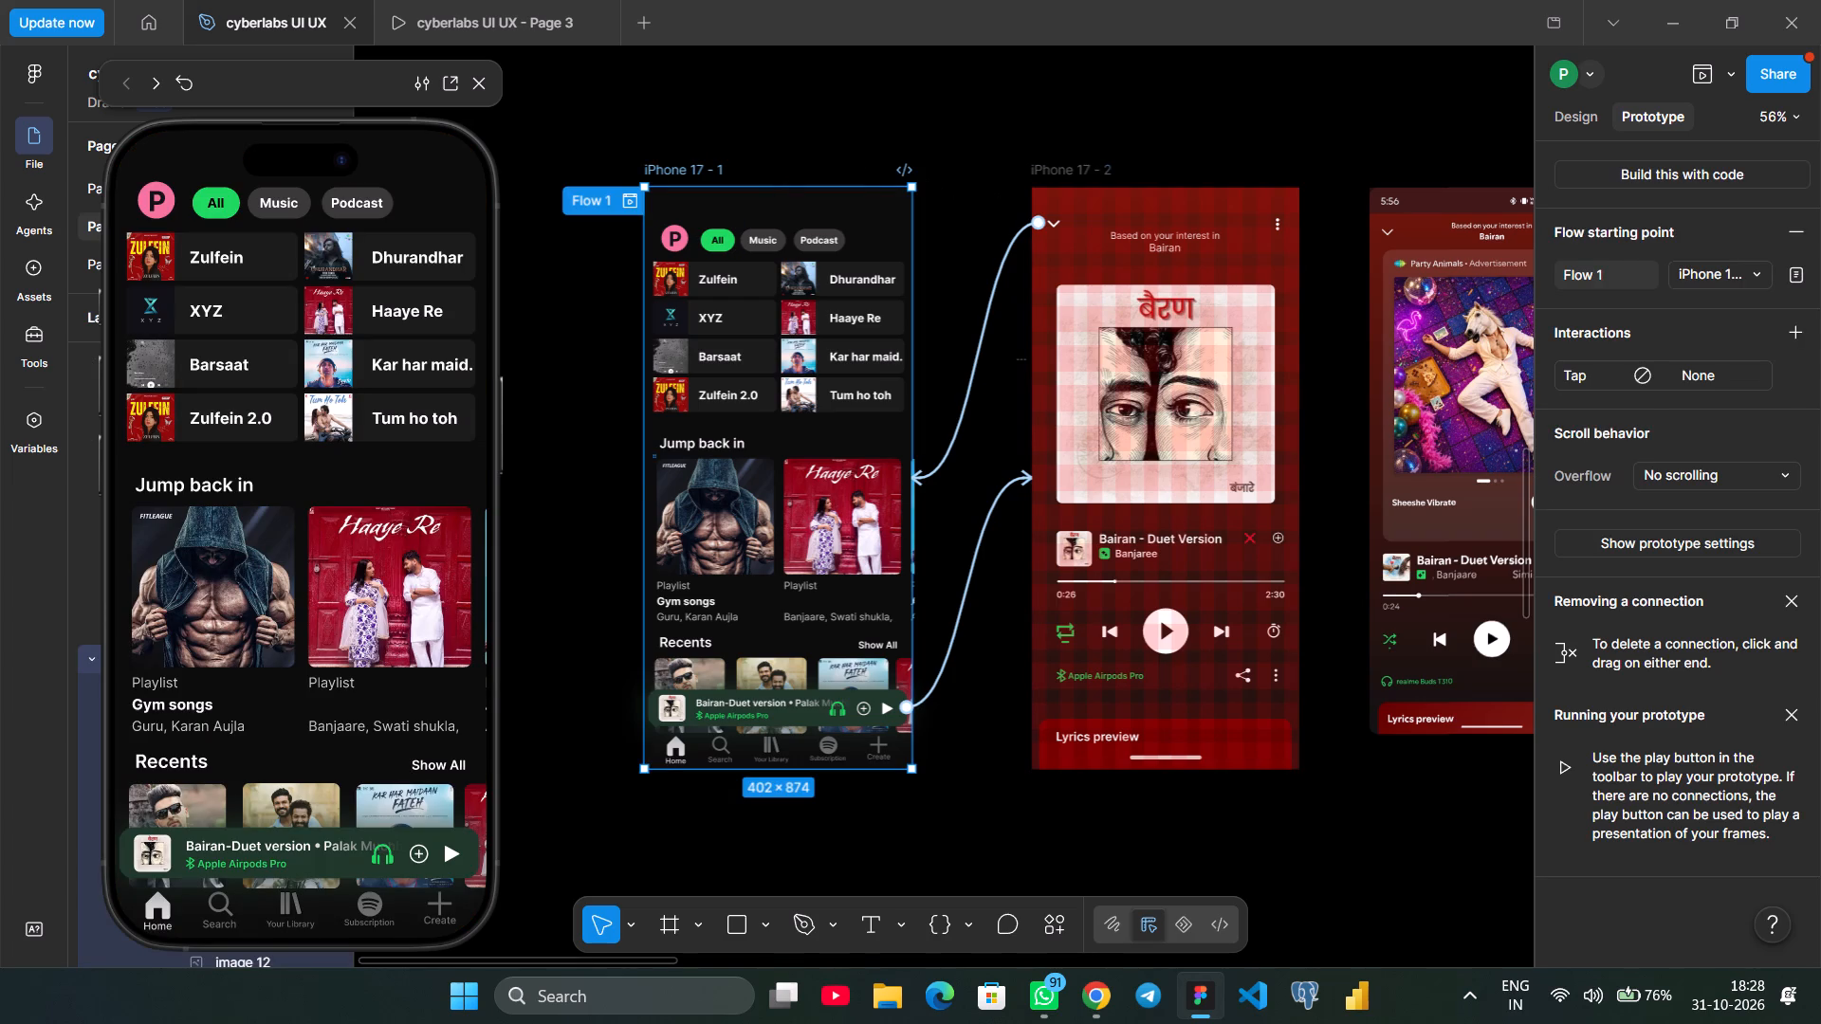
click(317, 848)
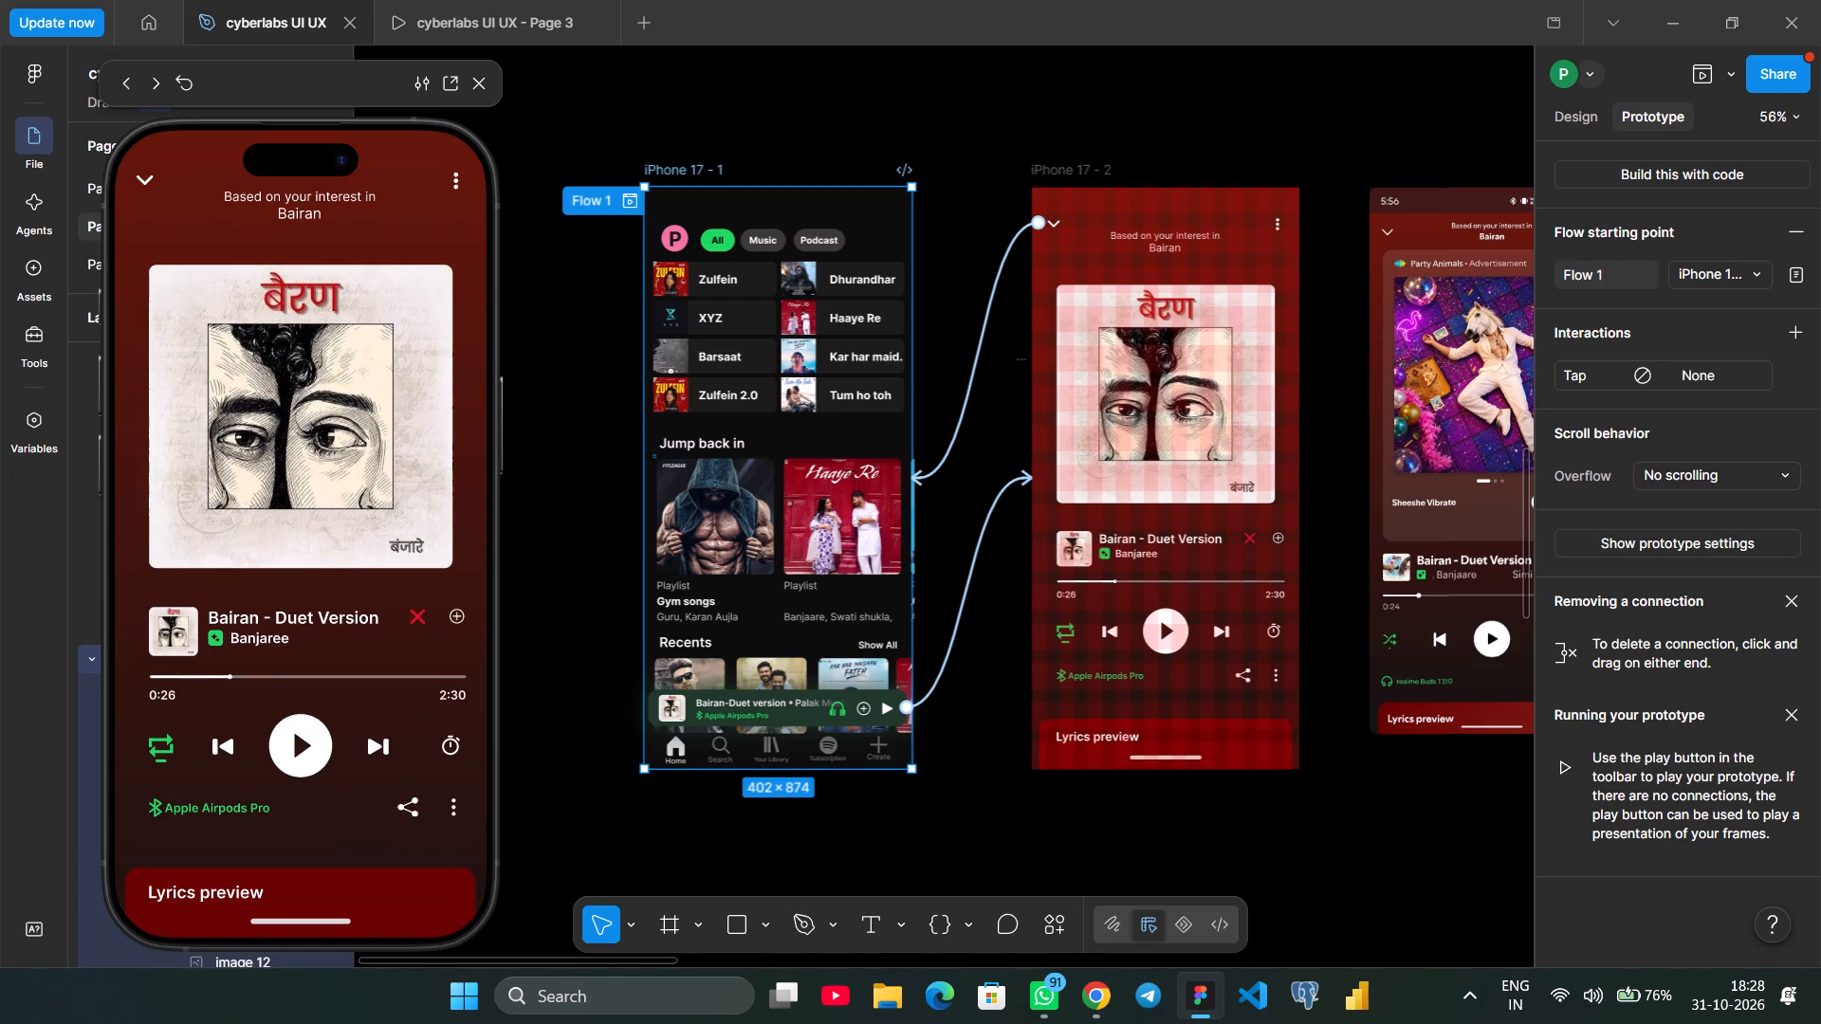
click(149, 183)
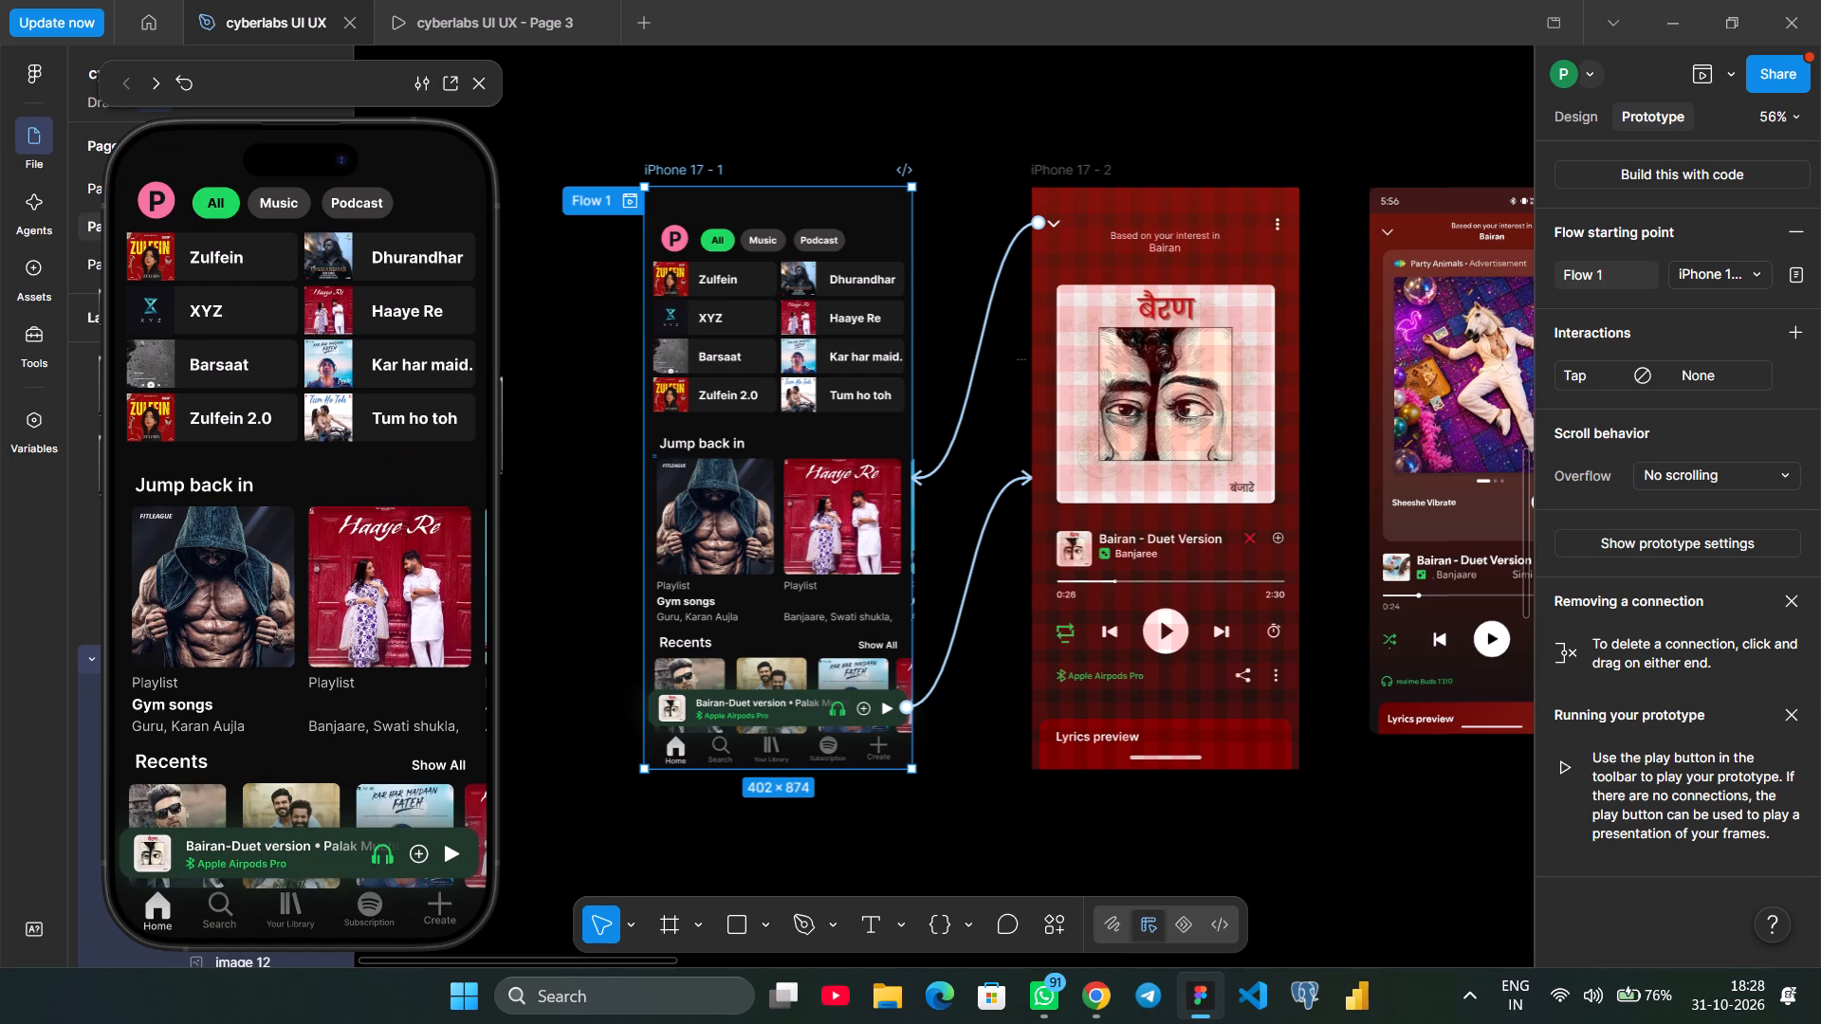
Preview opening the now-playing screen from the Bairan mini player and returning with the down-chevron.
click(336, 850)
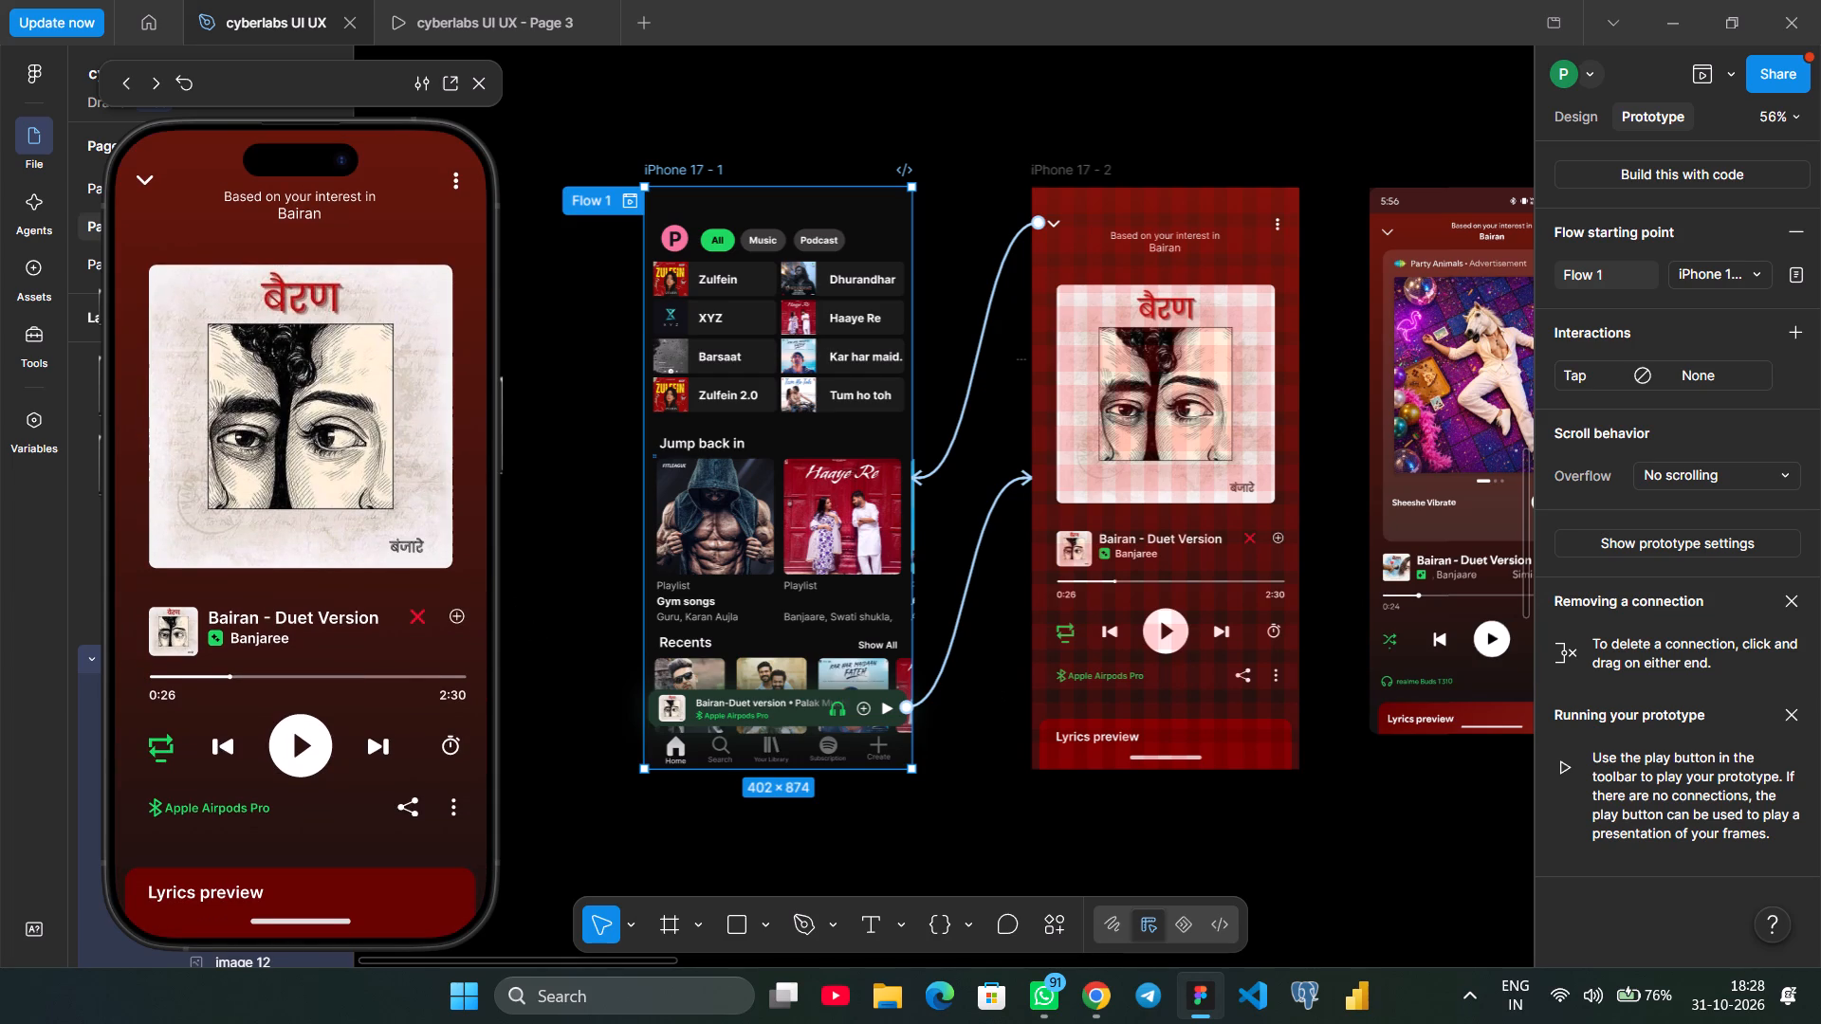
click(153, 175)
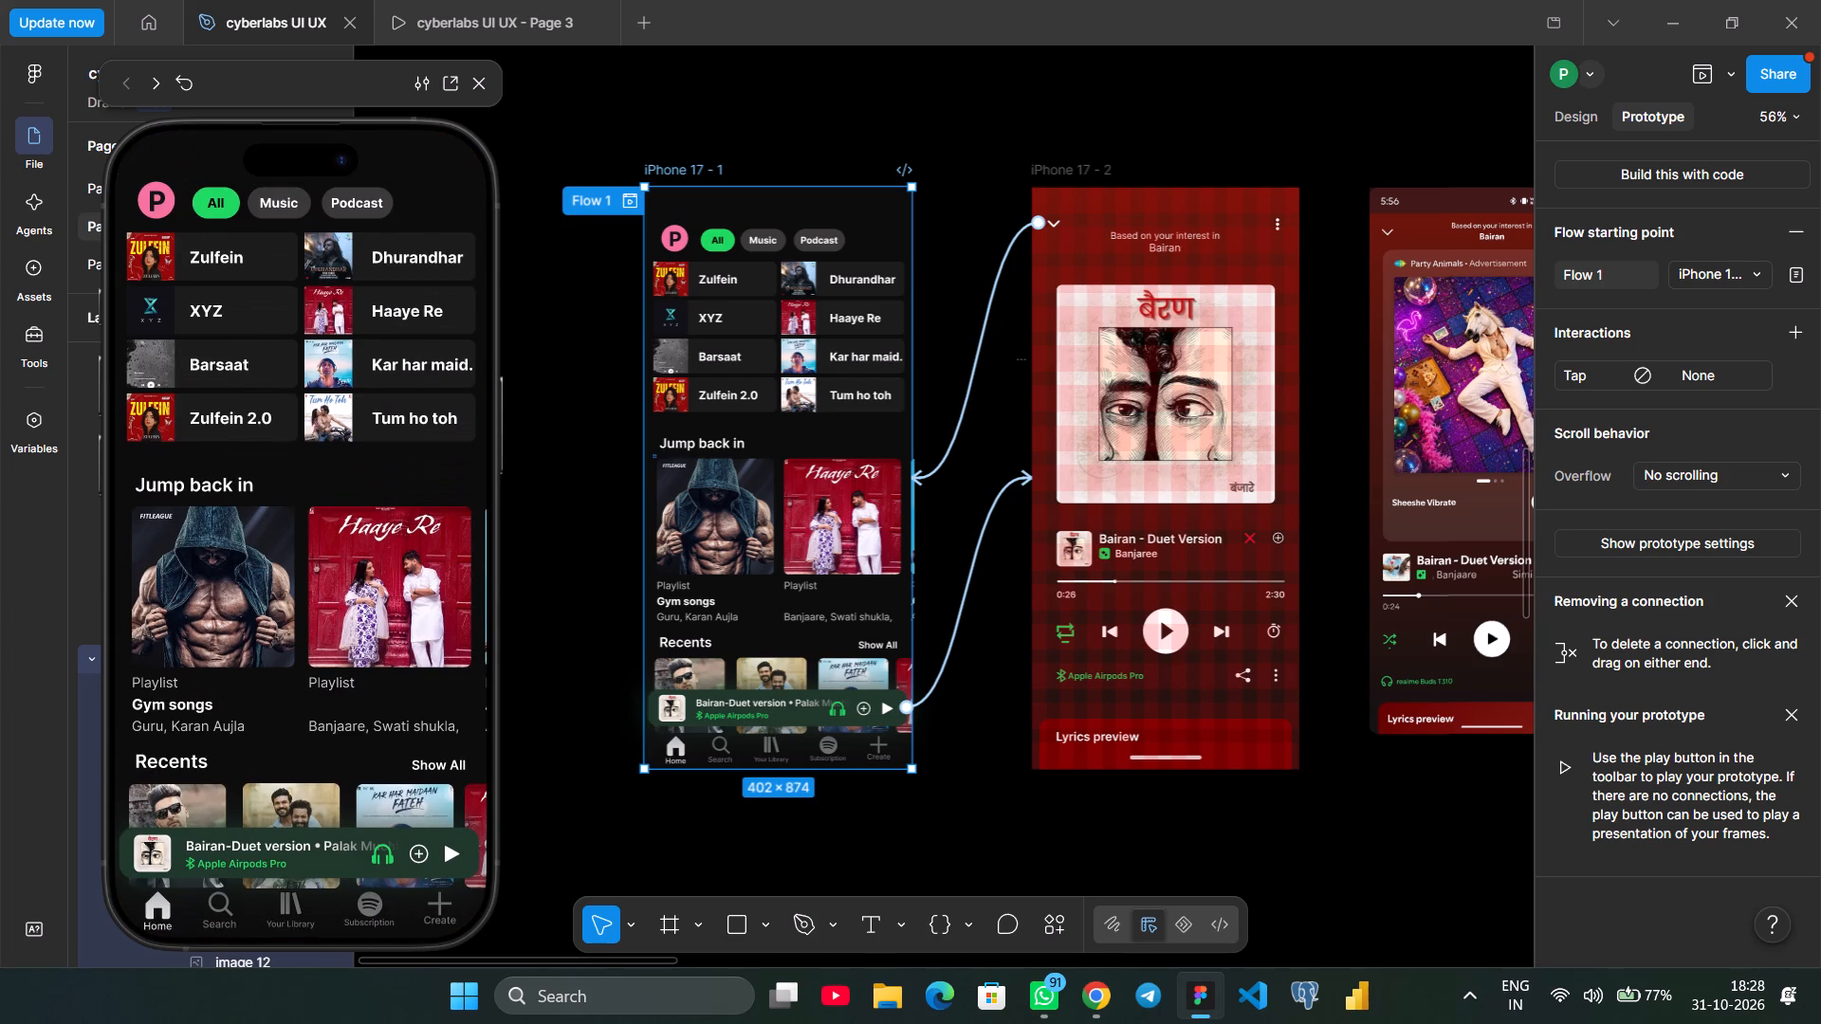
Set the animation of the chevron's connection to iPhone 17 - 1 to Slide in, with direction Down.
click(973, 388)
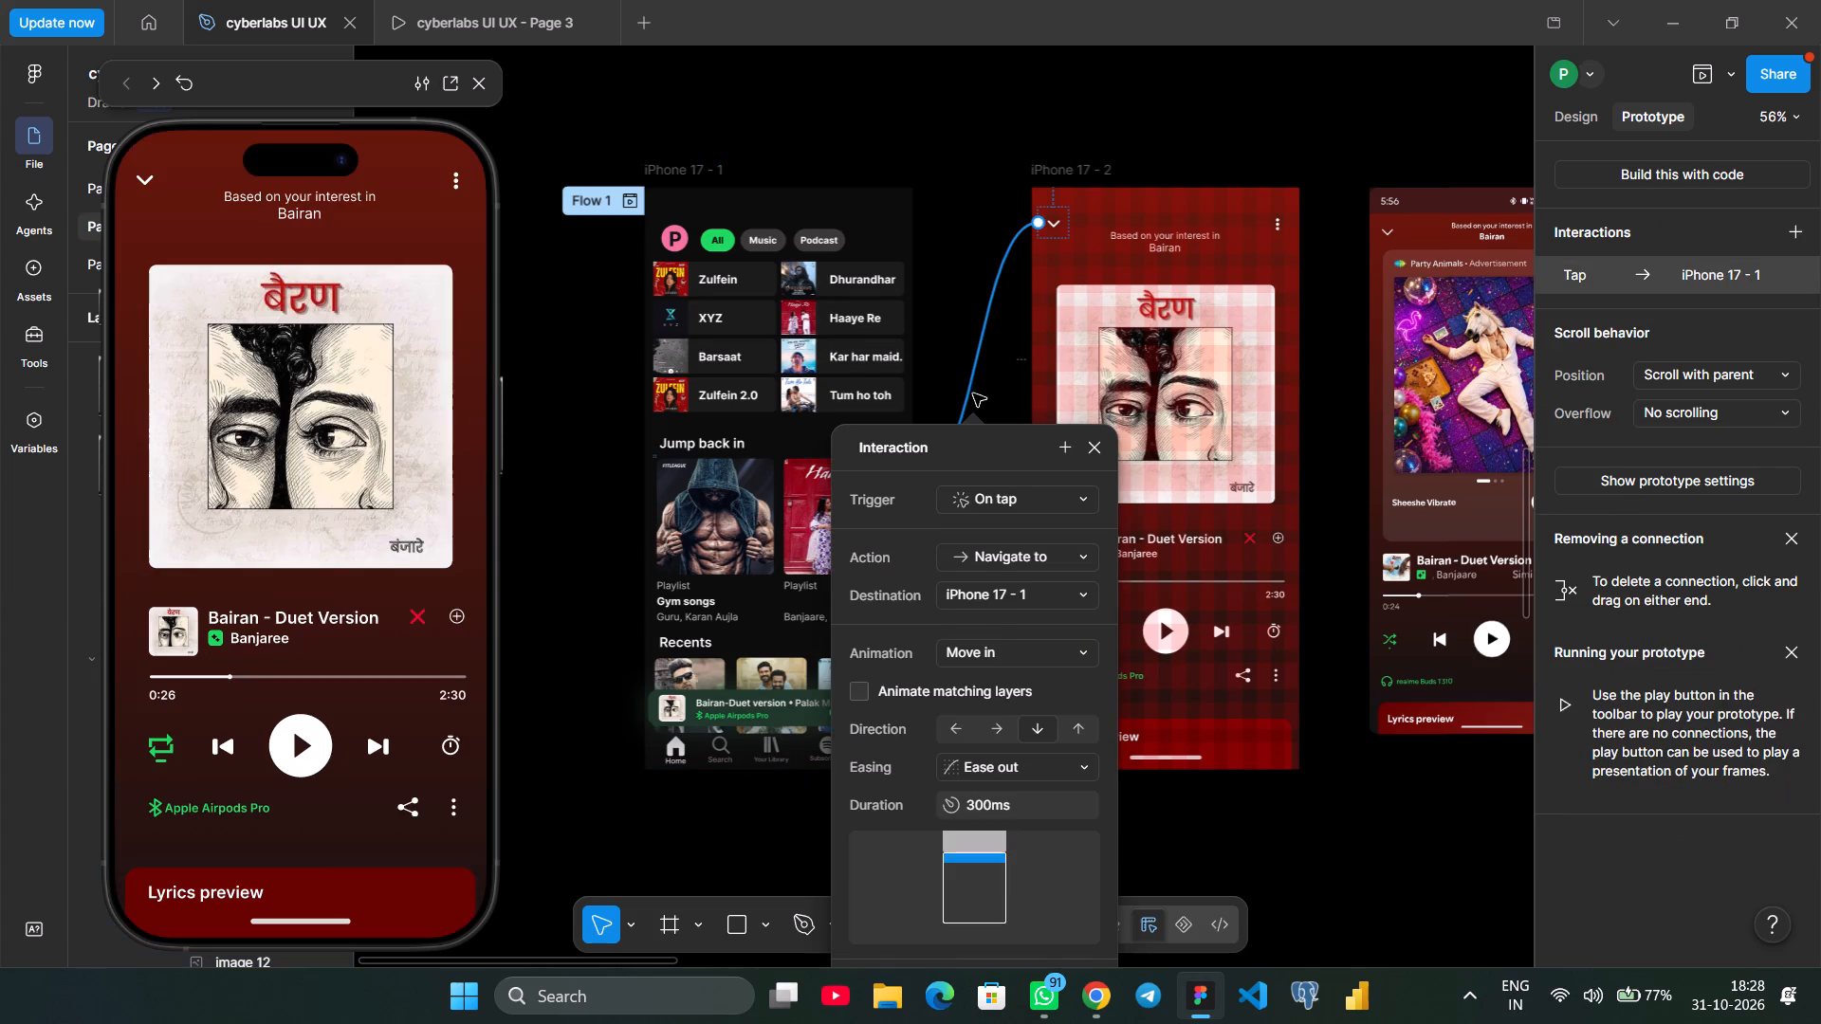
scroll(1004, 667, down, 1)
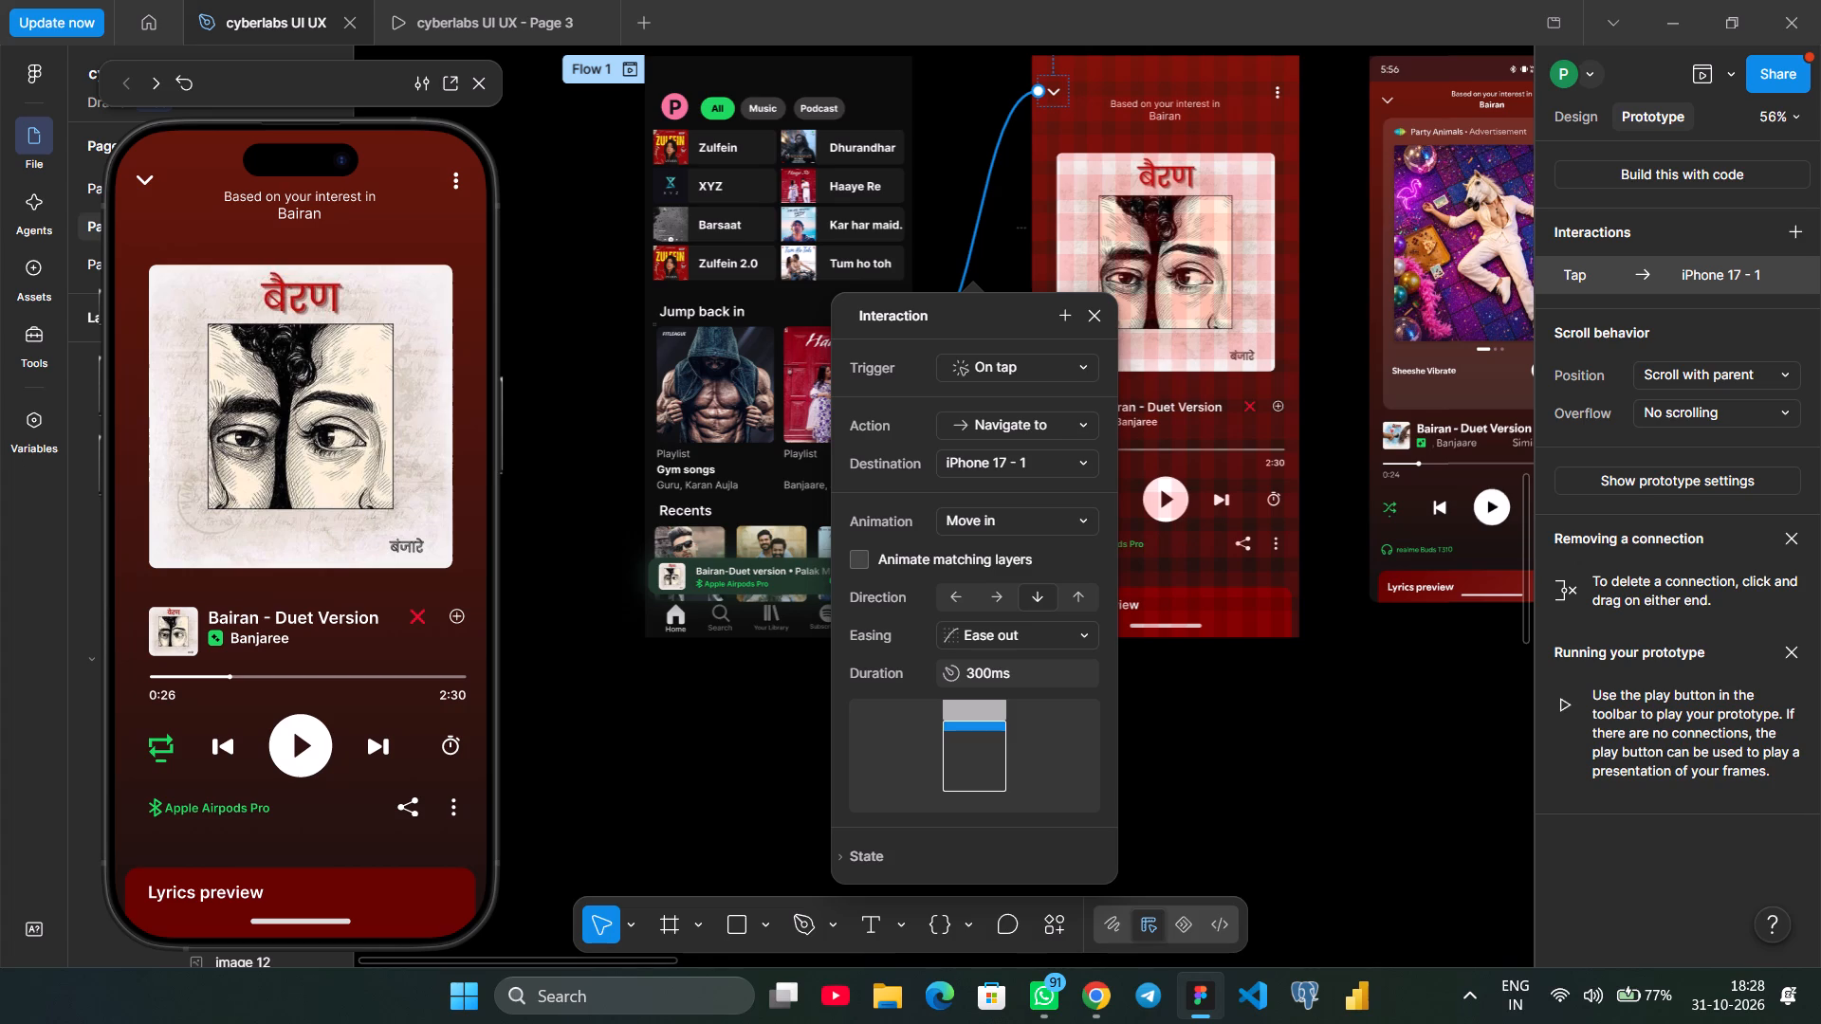
click(1074, 593)
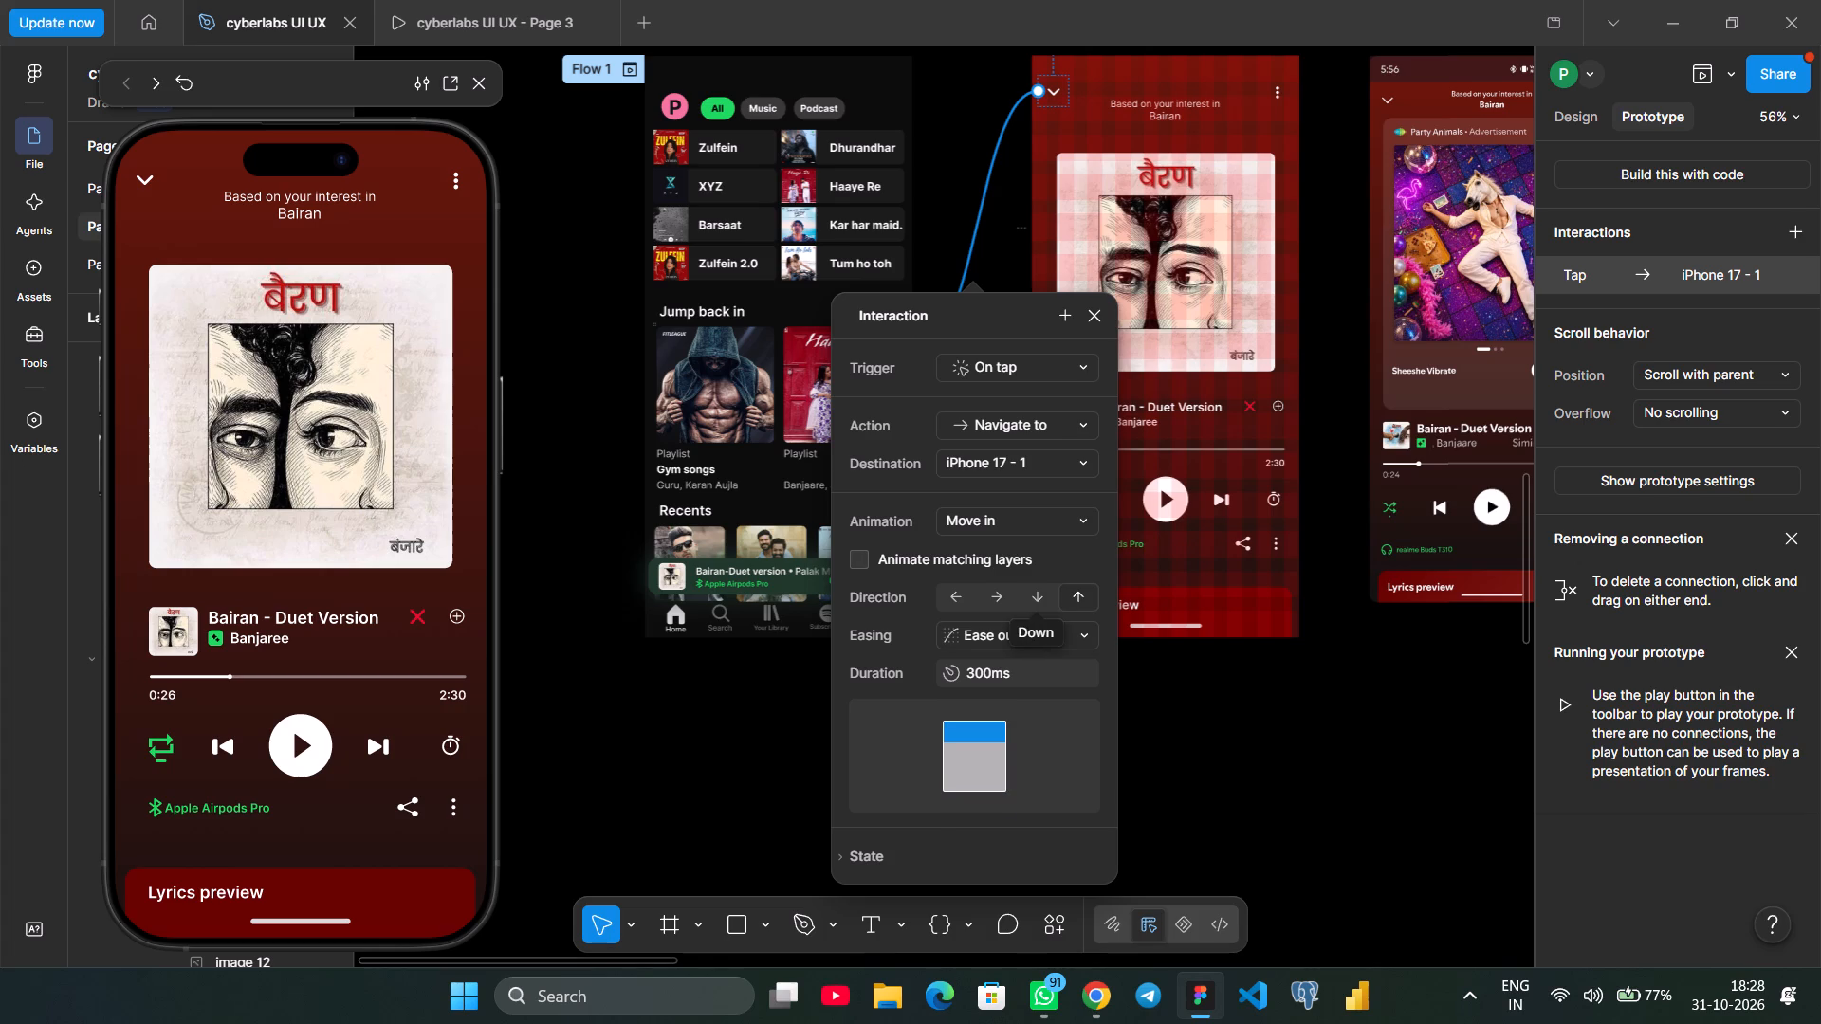
click(1034, 602)
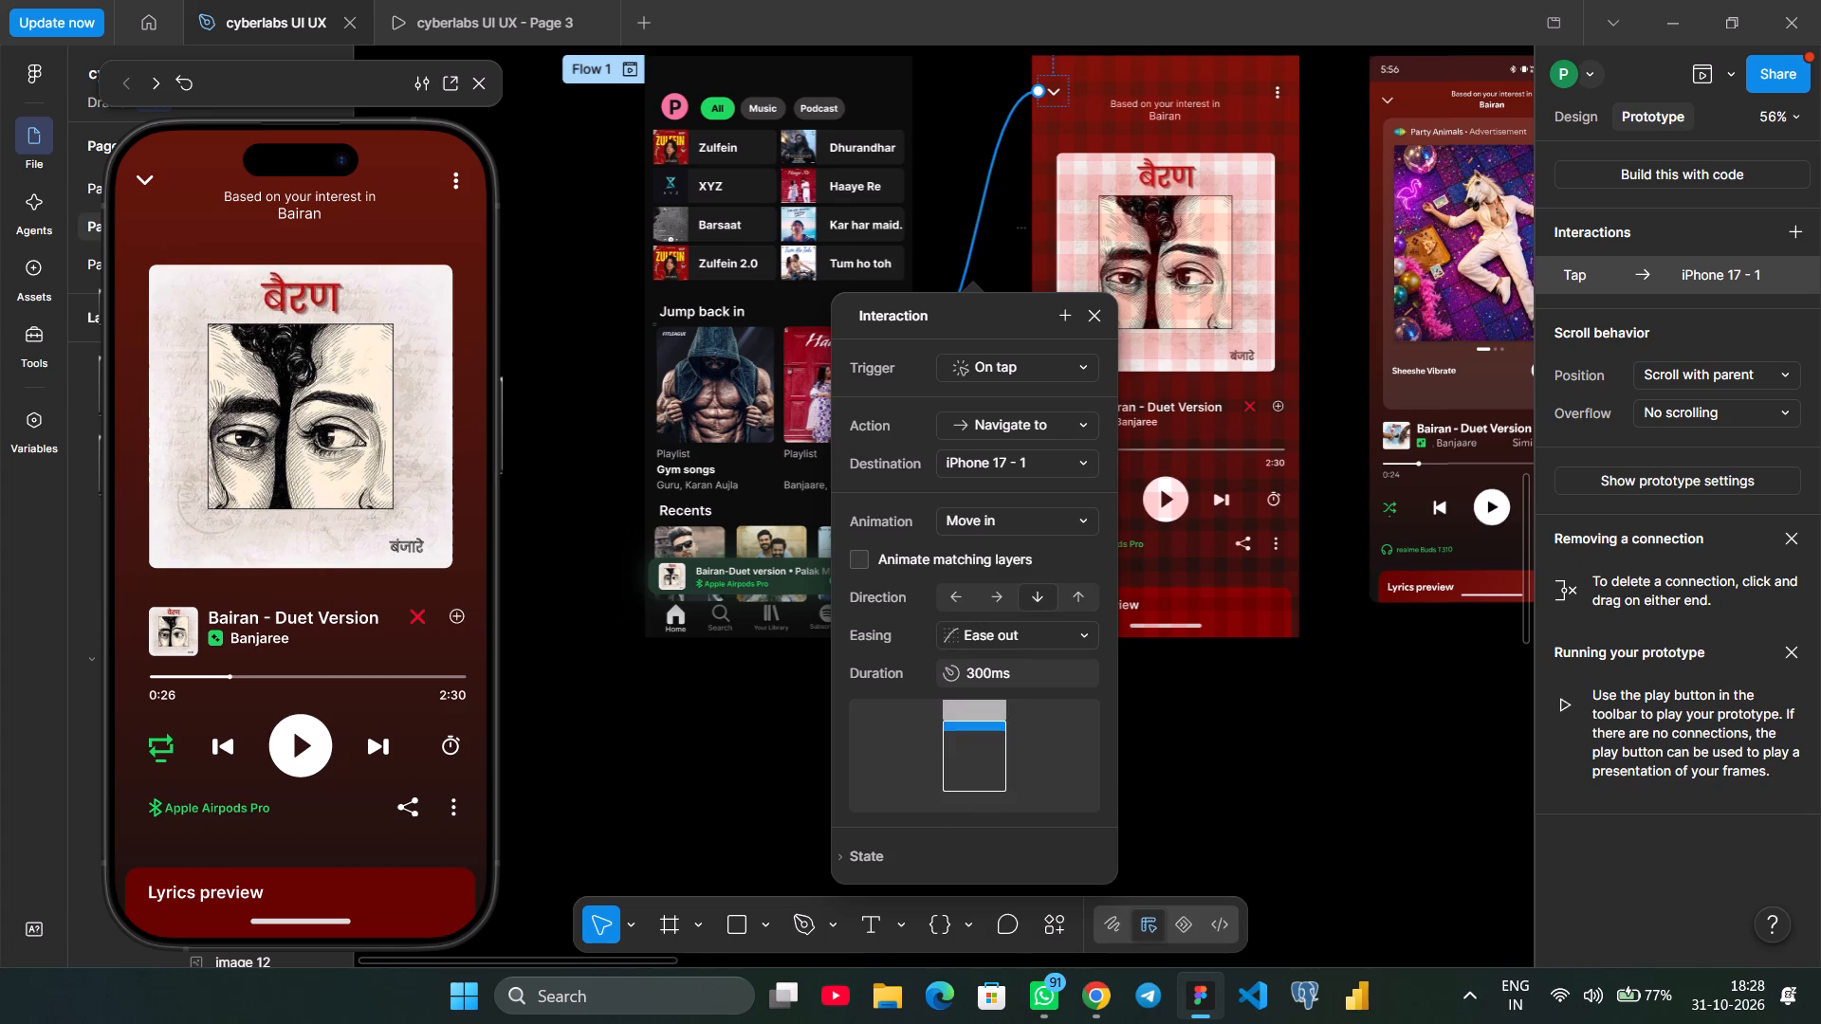
click(1053, 507)
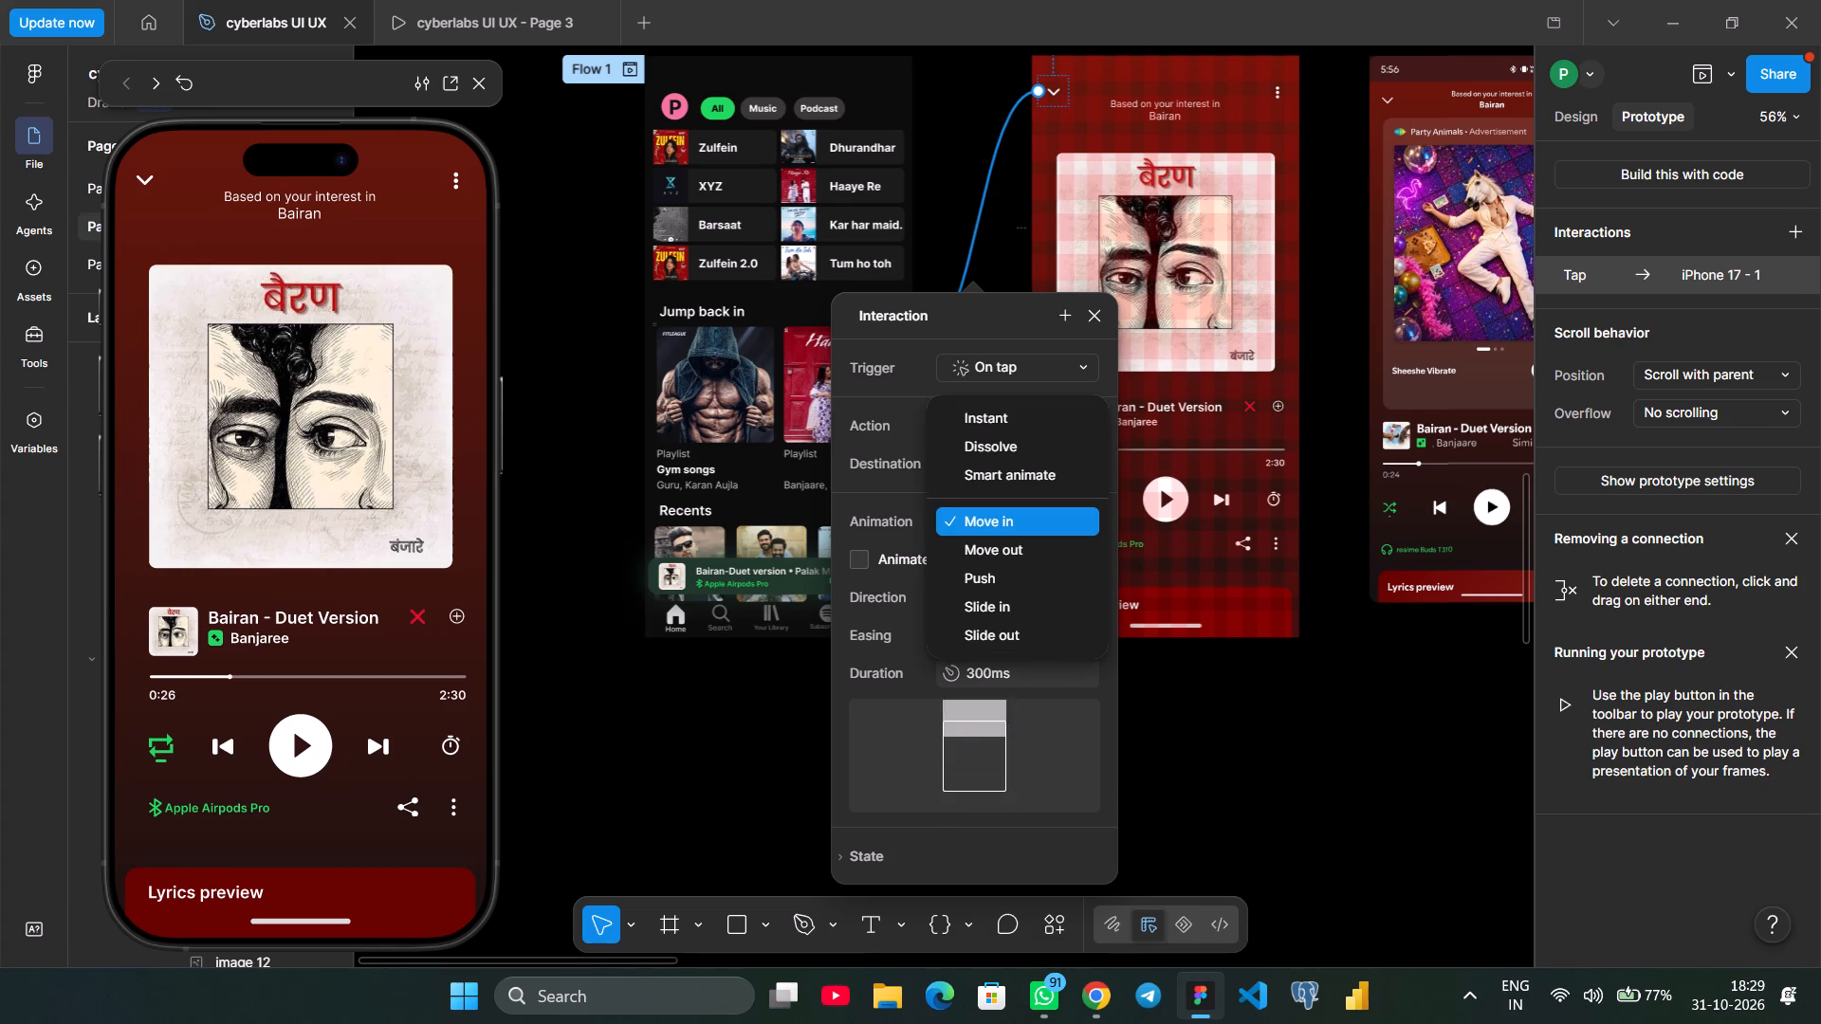
click(1012, 602)
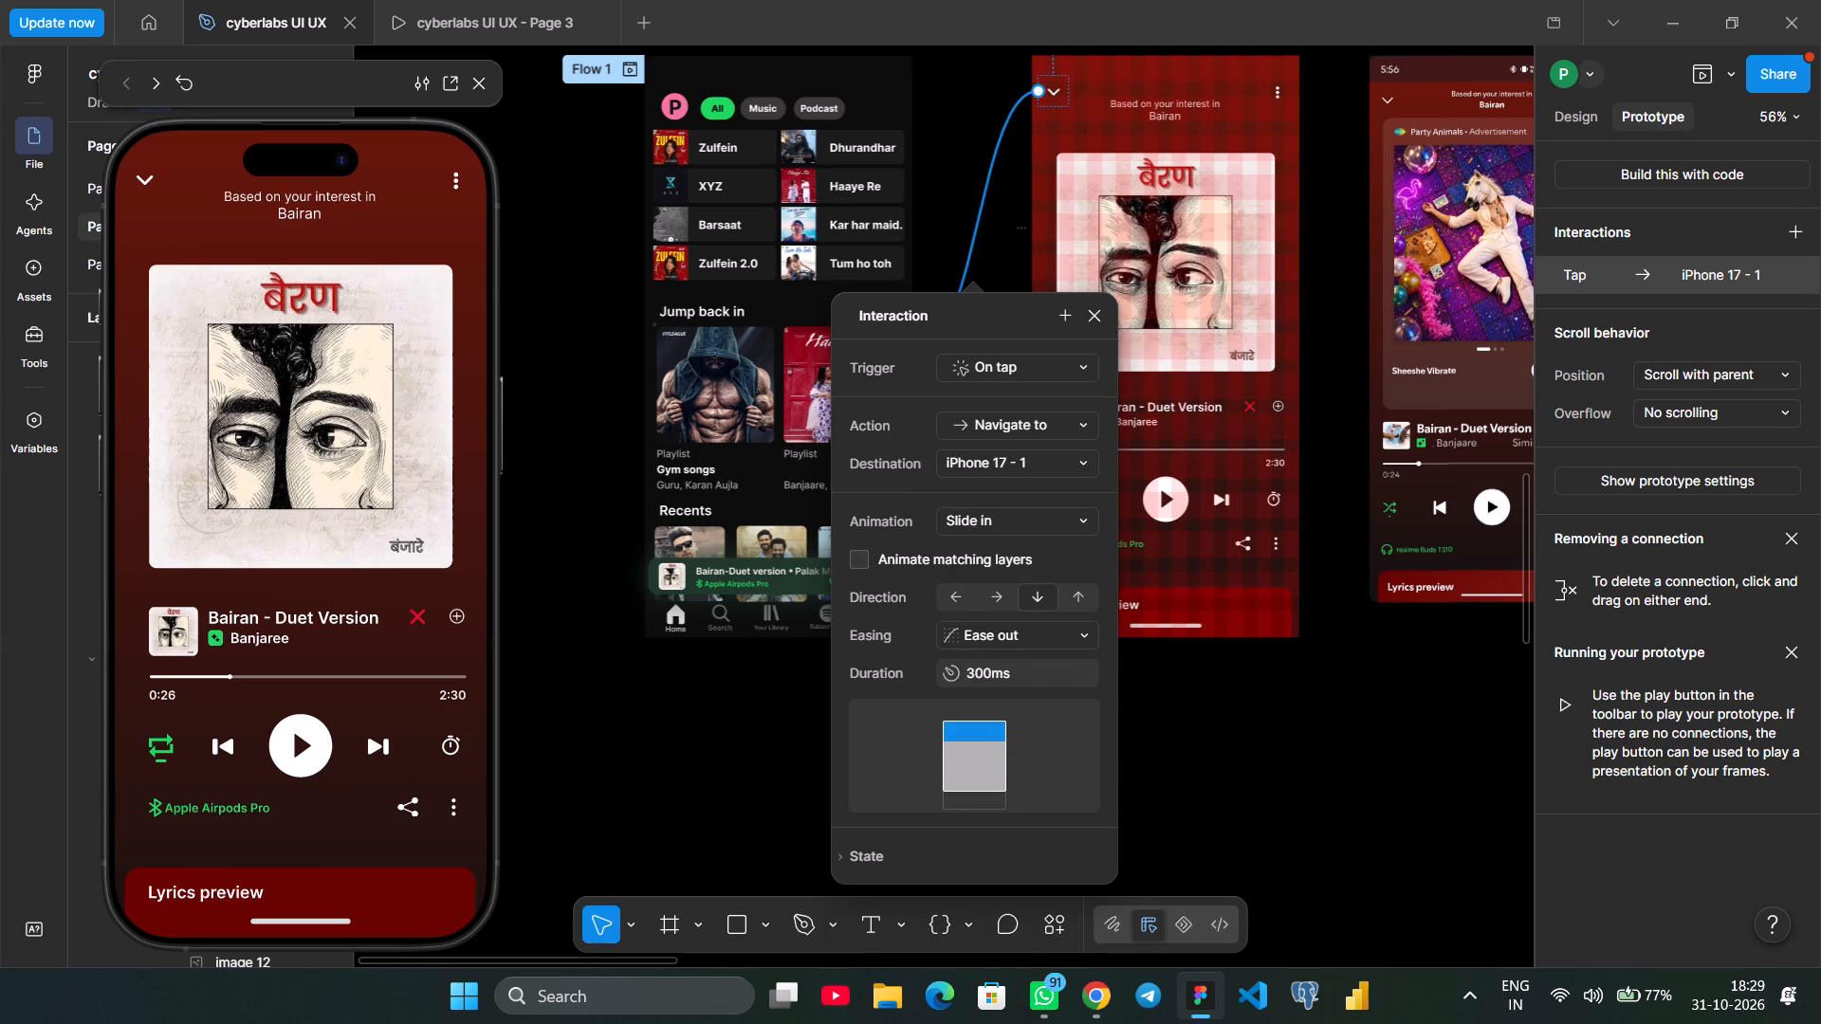
click(1145, 694)
scroll(1145, 694, up, 1)
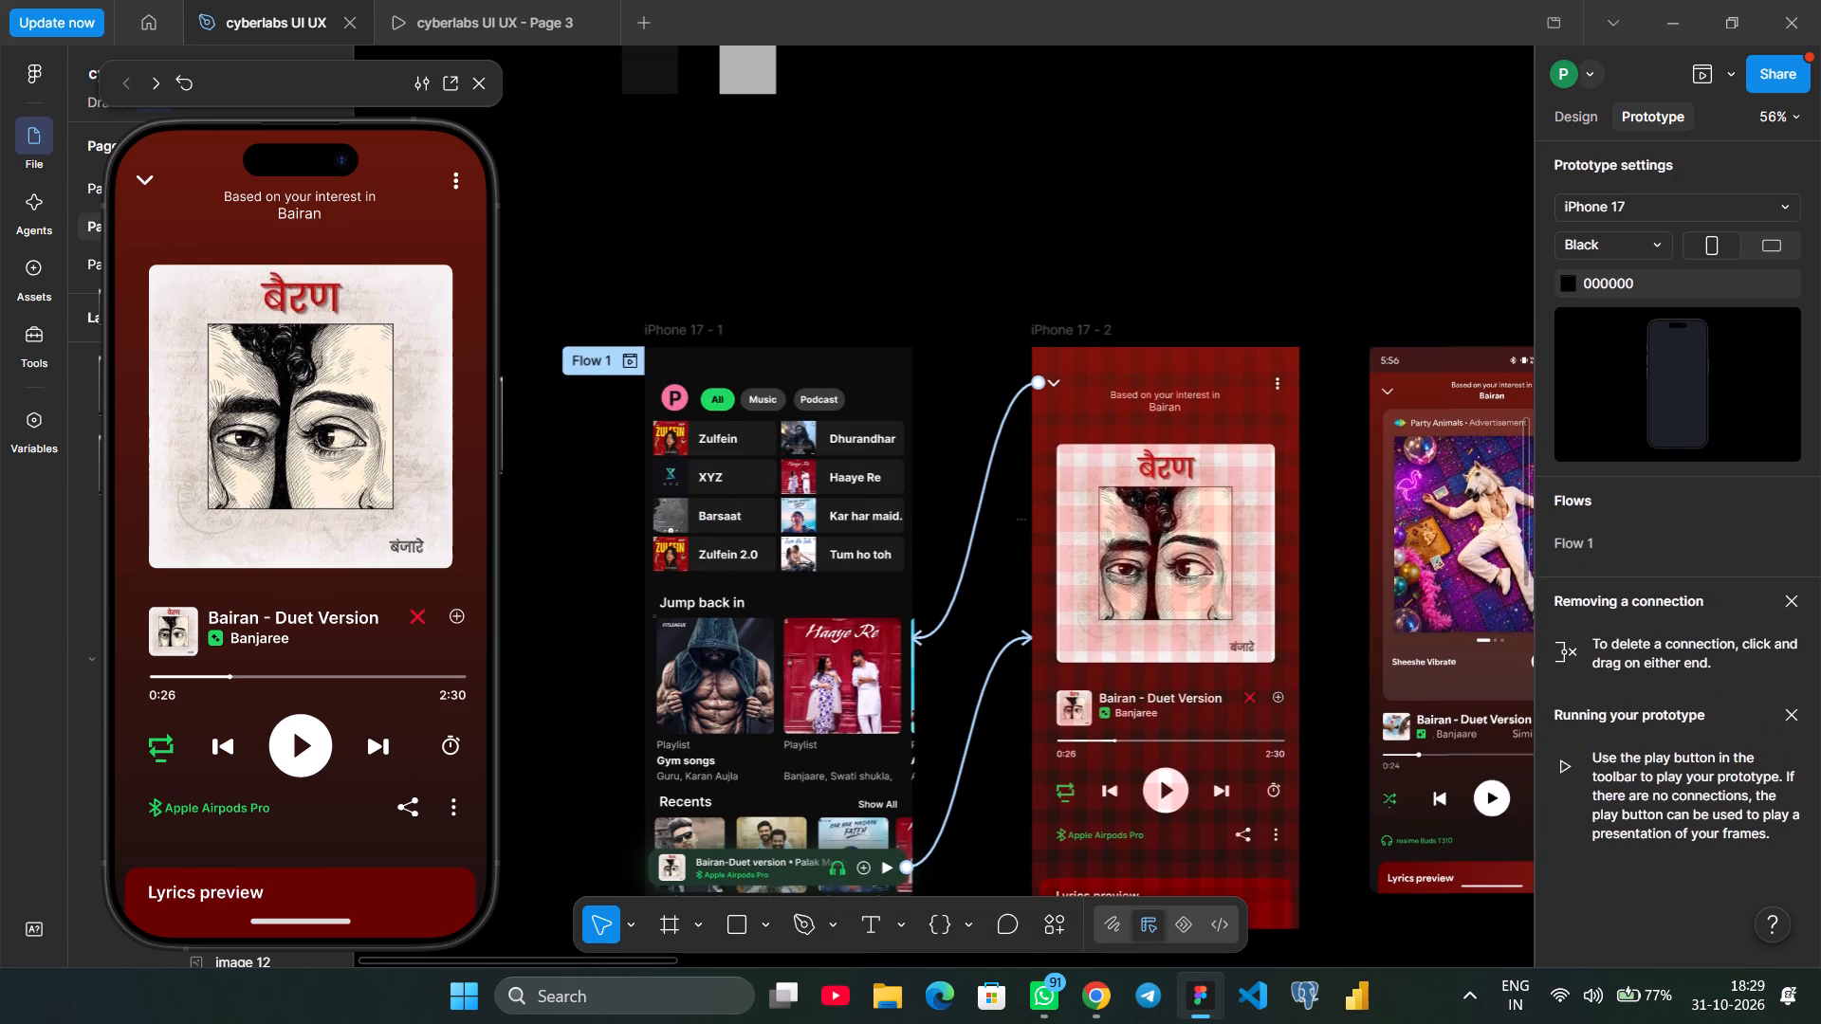
Test the chevron's return transition and the mini player link repeatedly in the prototype preview.
click(139, 182)
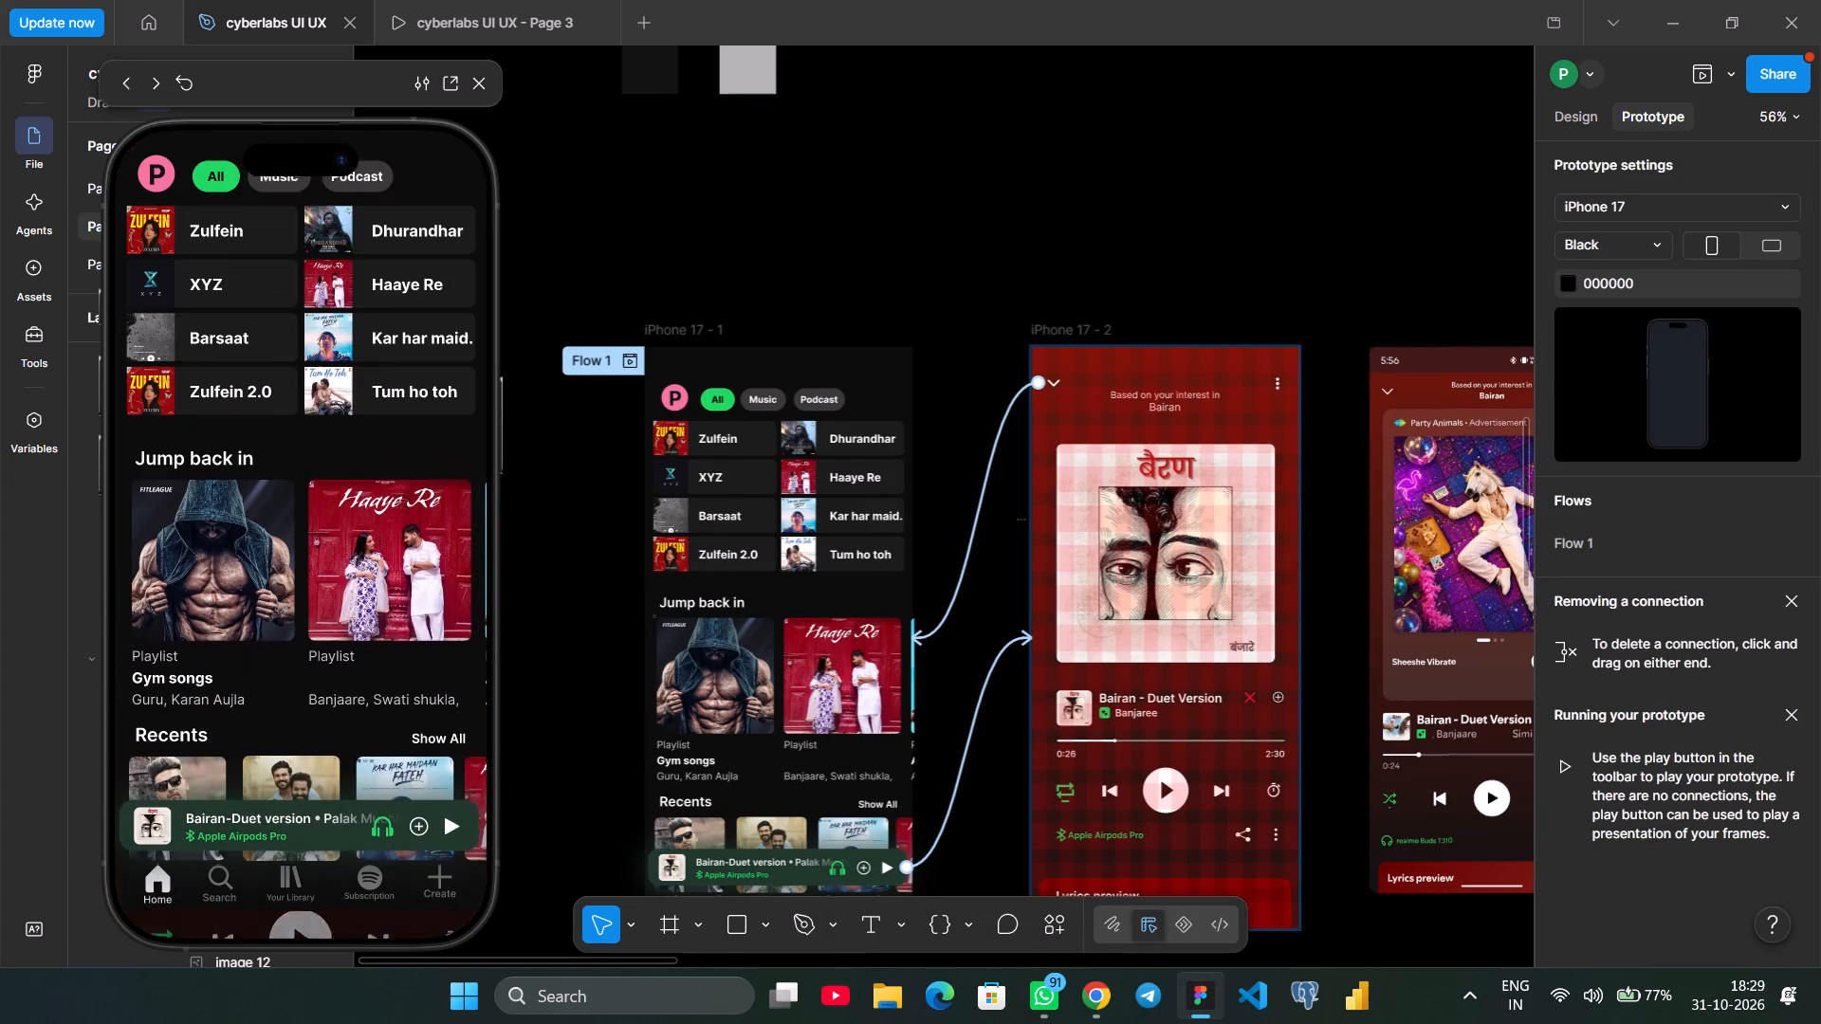
click(695, 339)
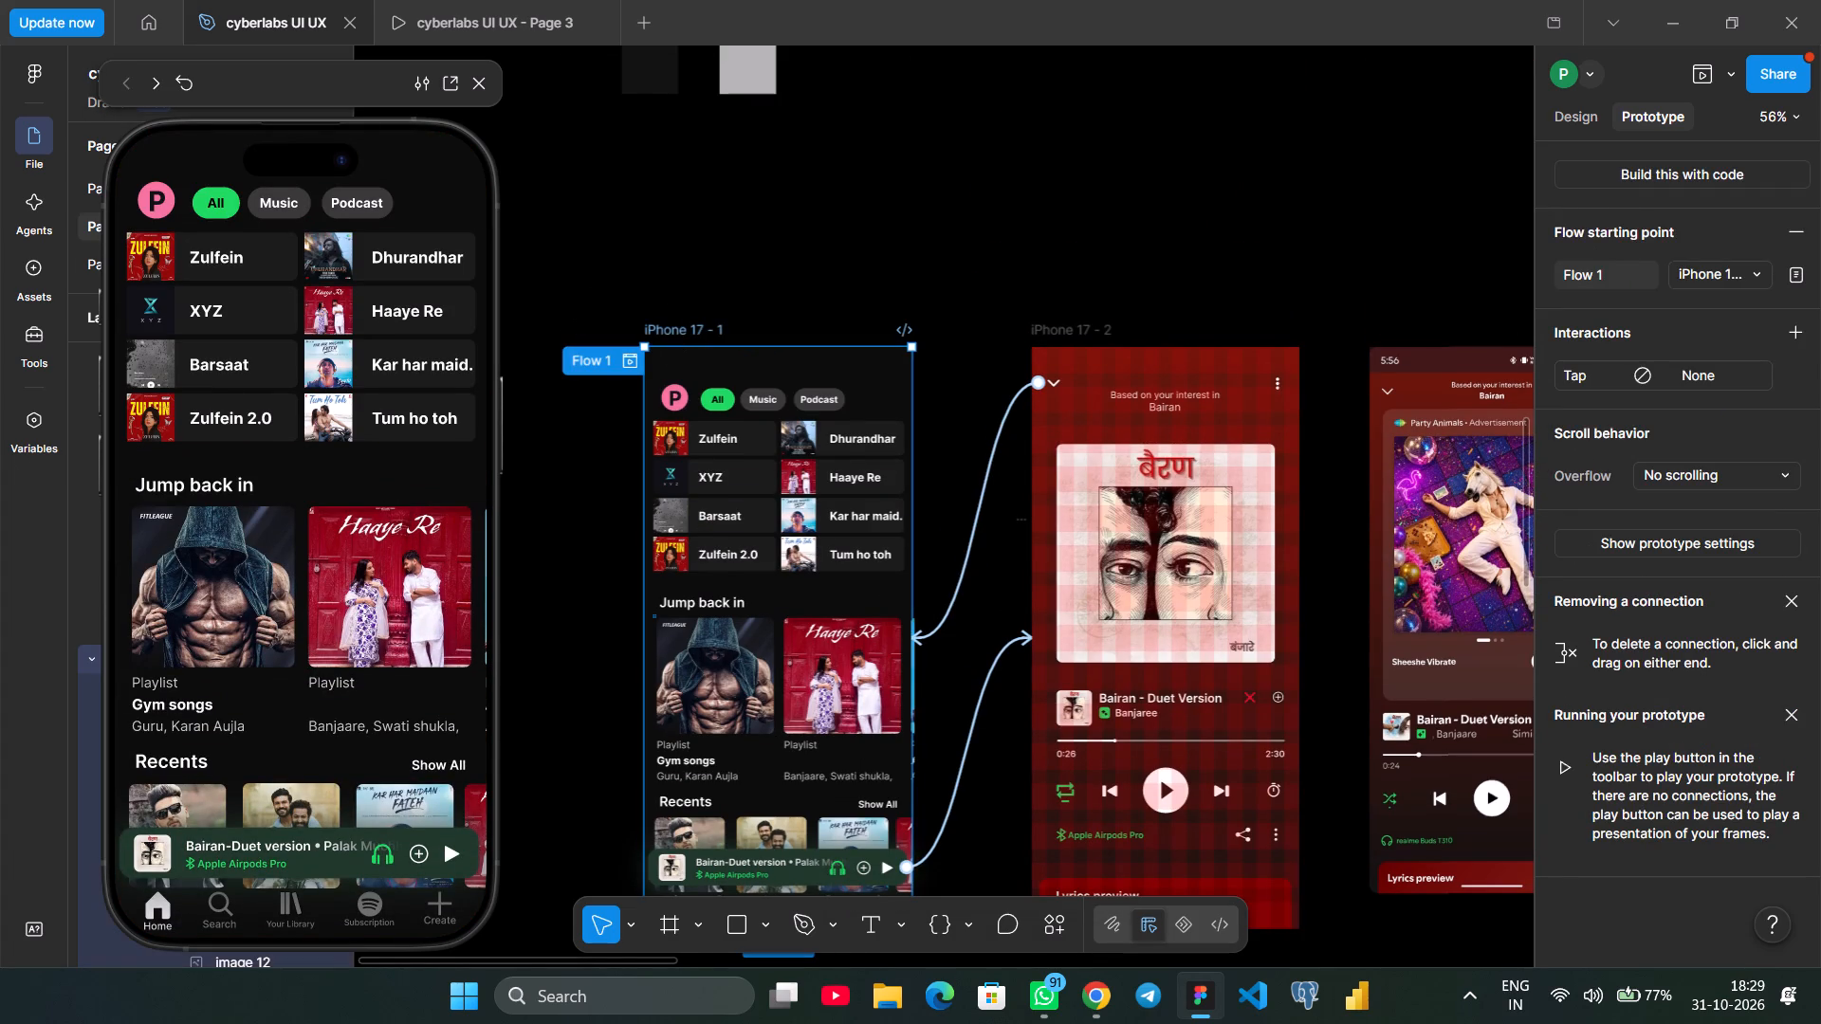
click(282, 850)
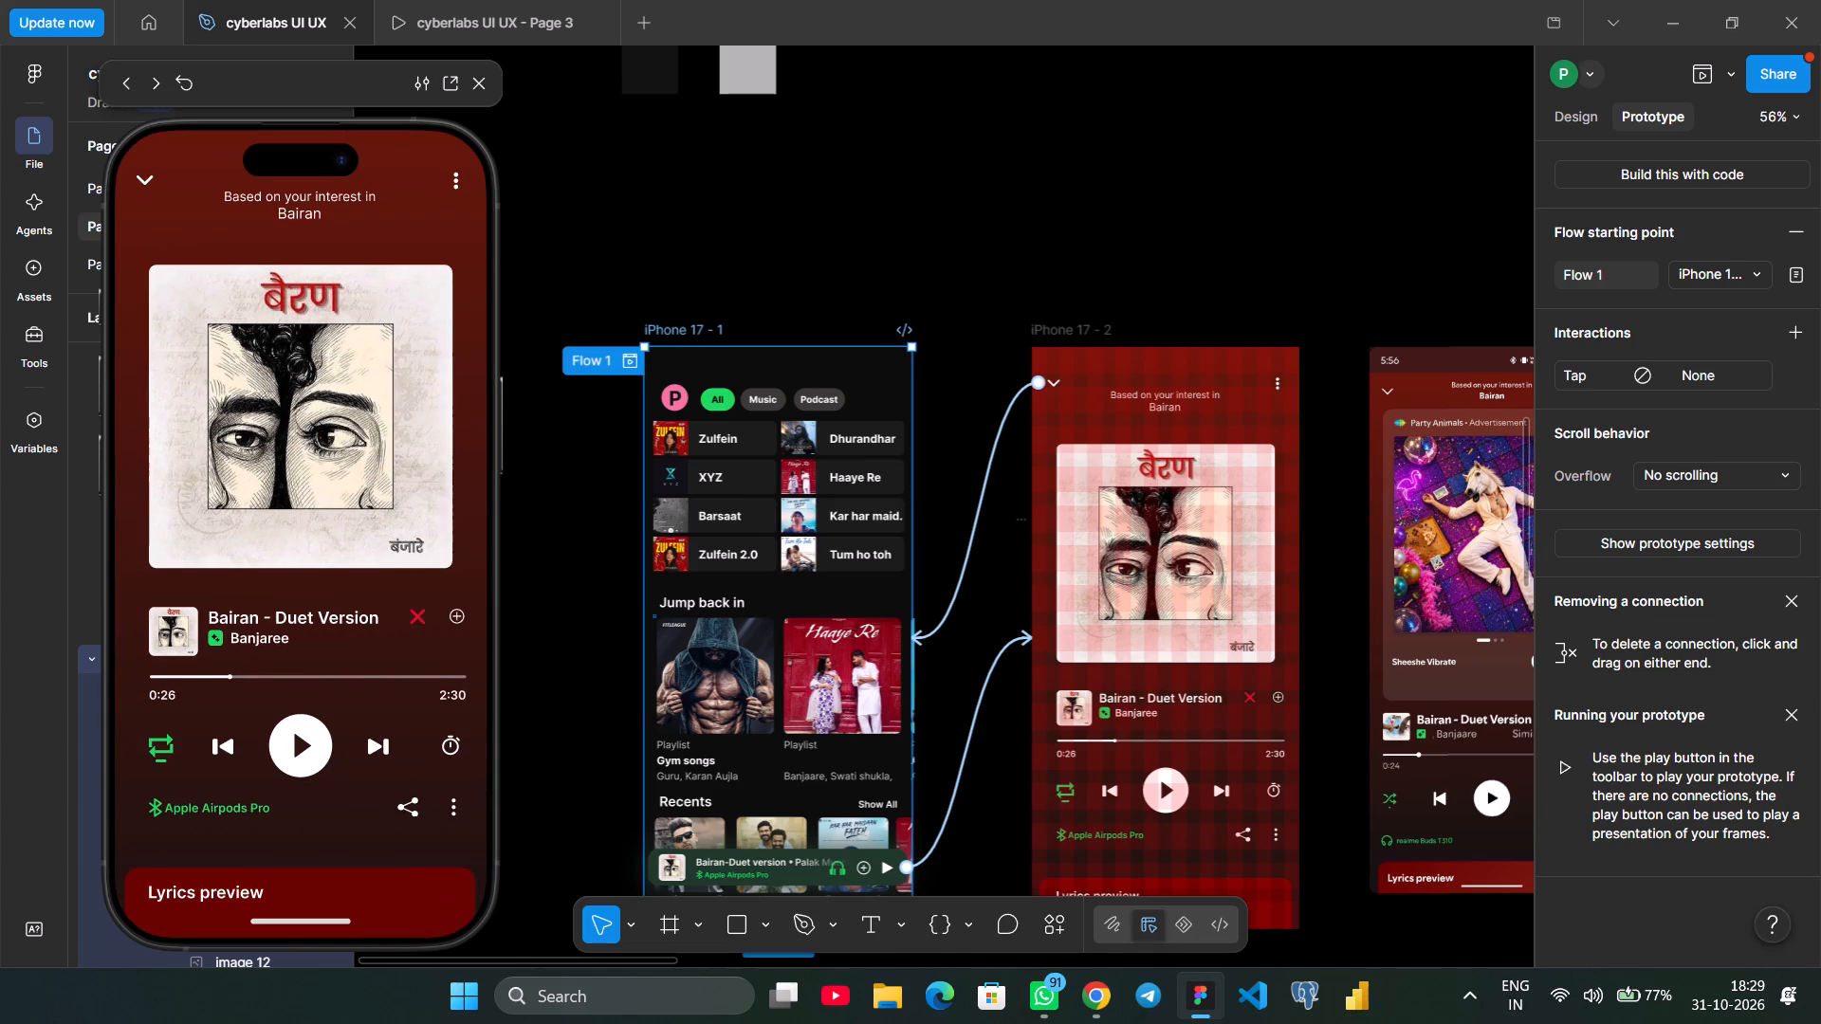
click(143, 190)
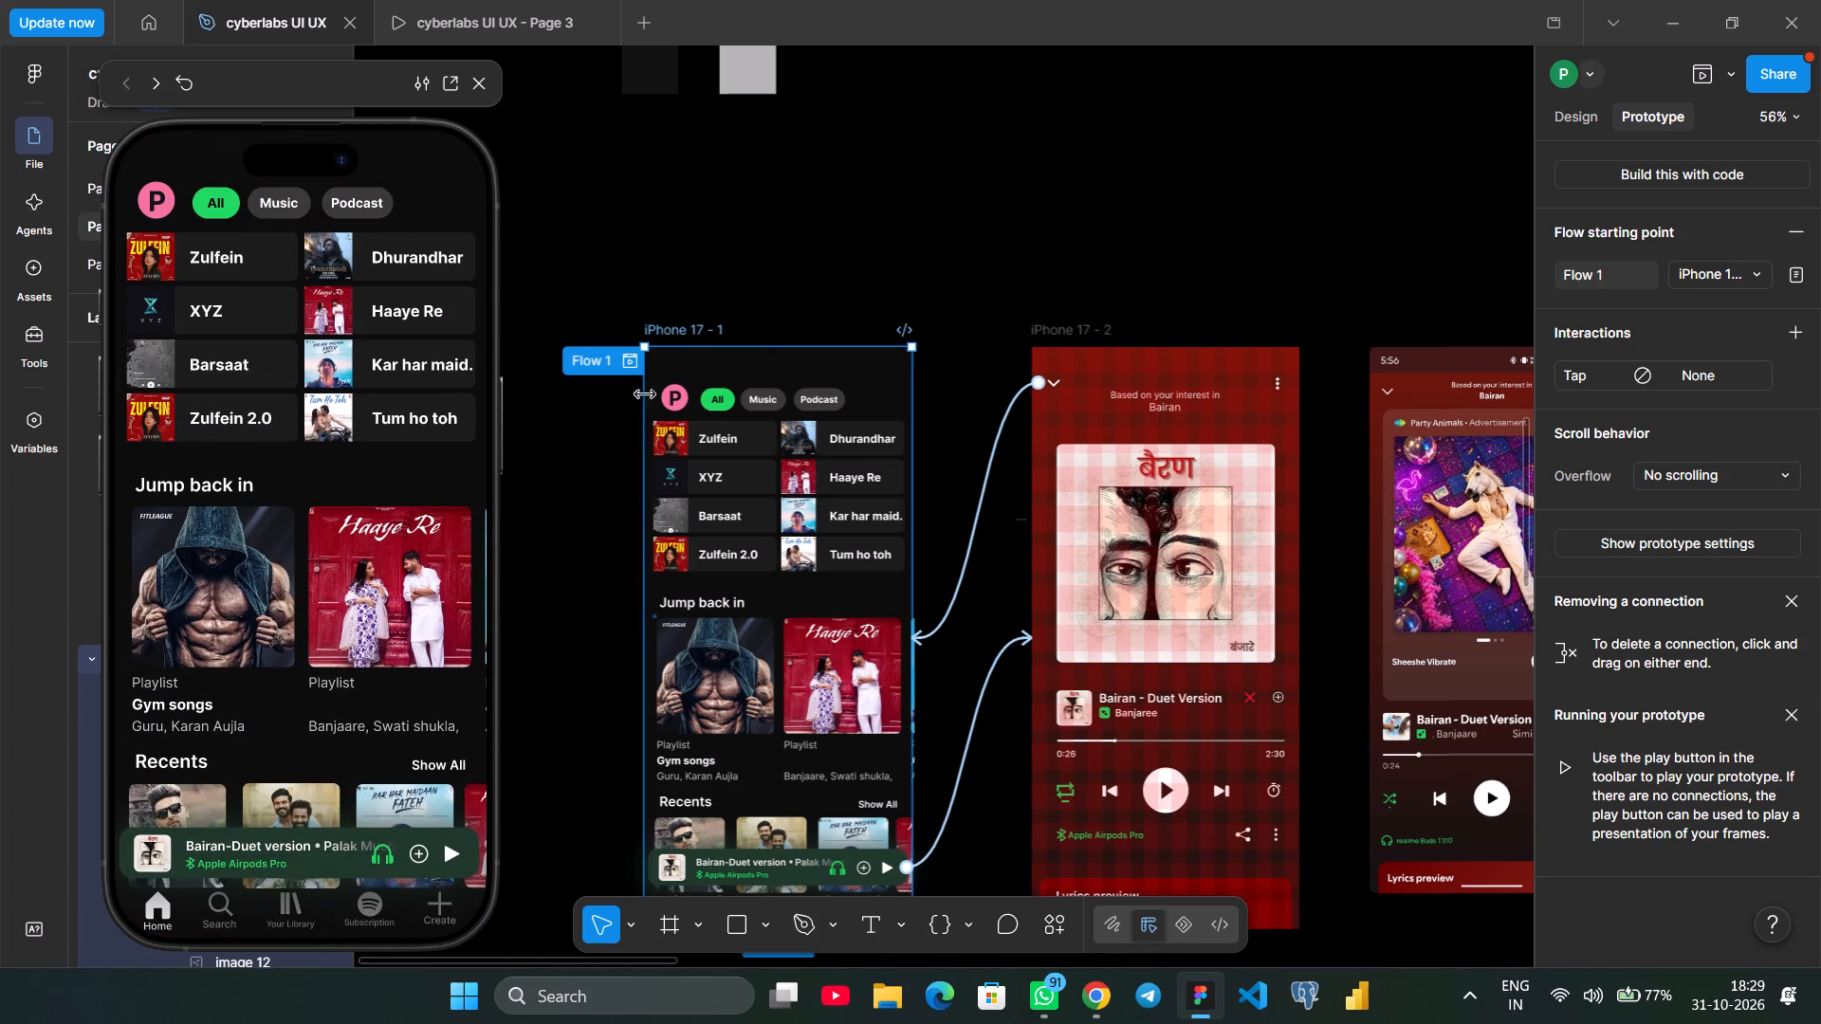
click(309, 847)
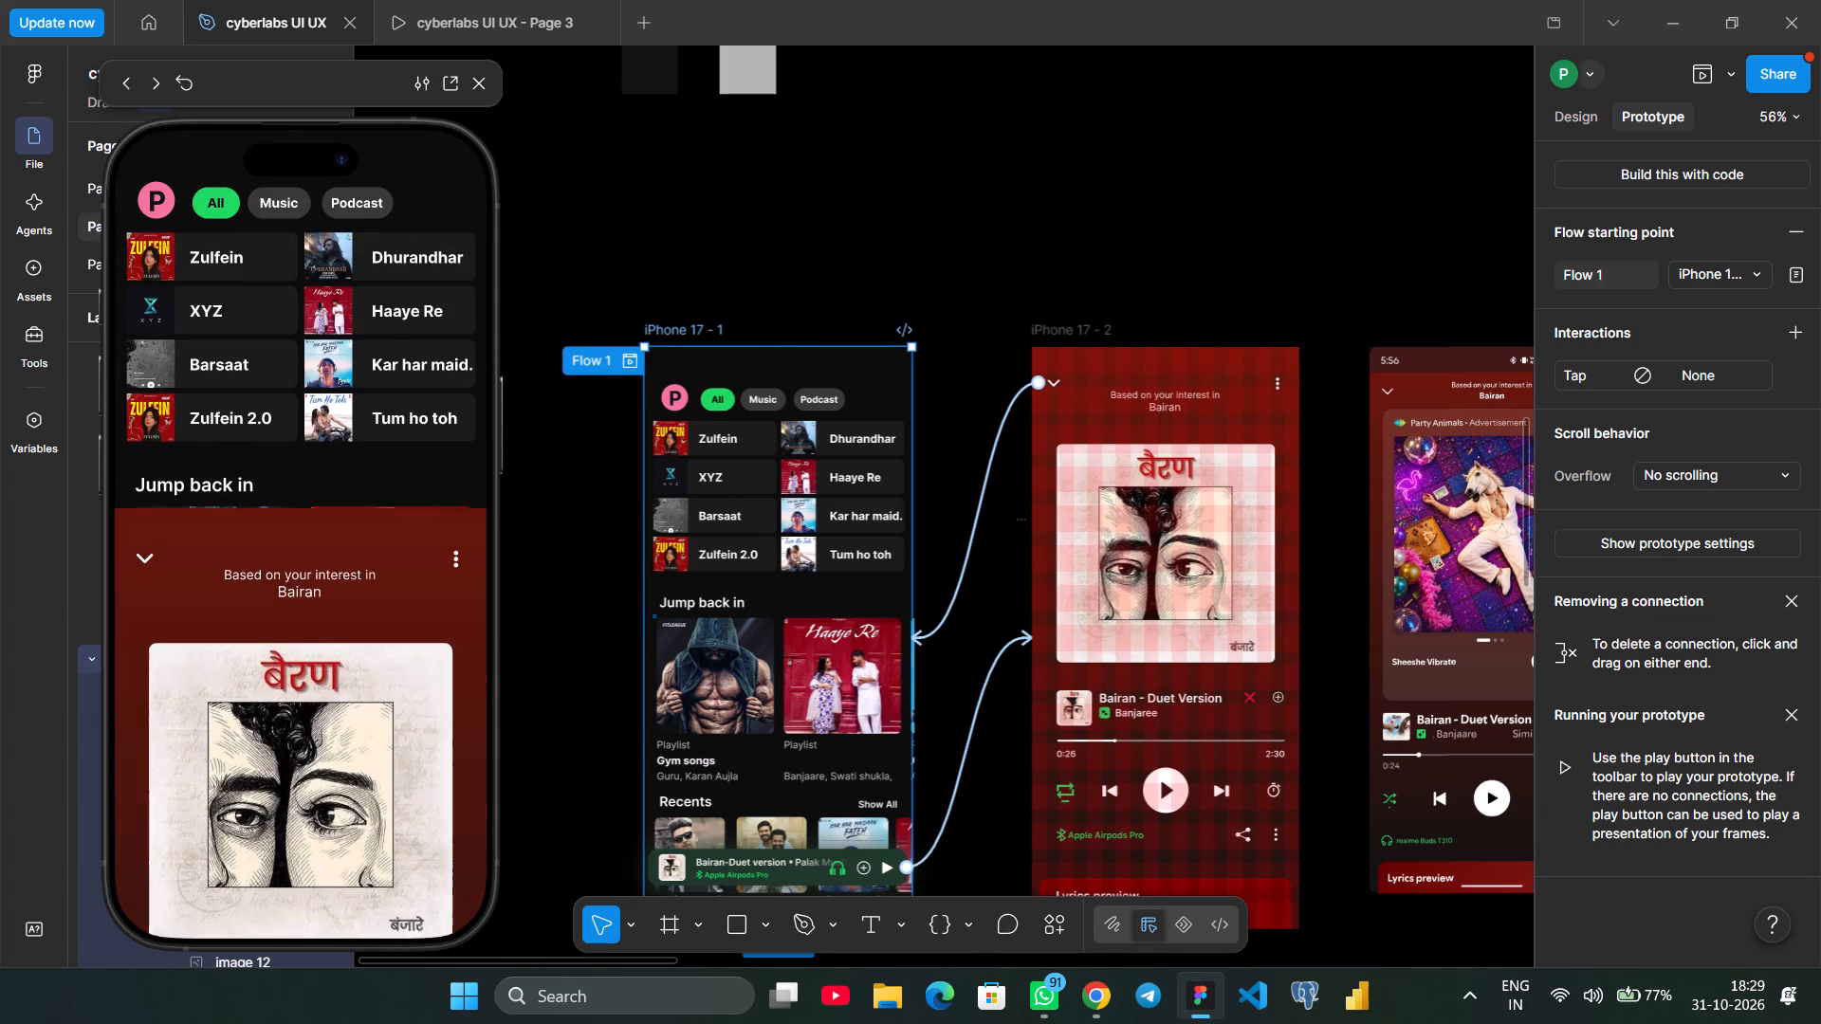
click(153, 171)
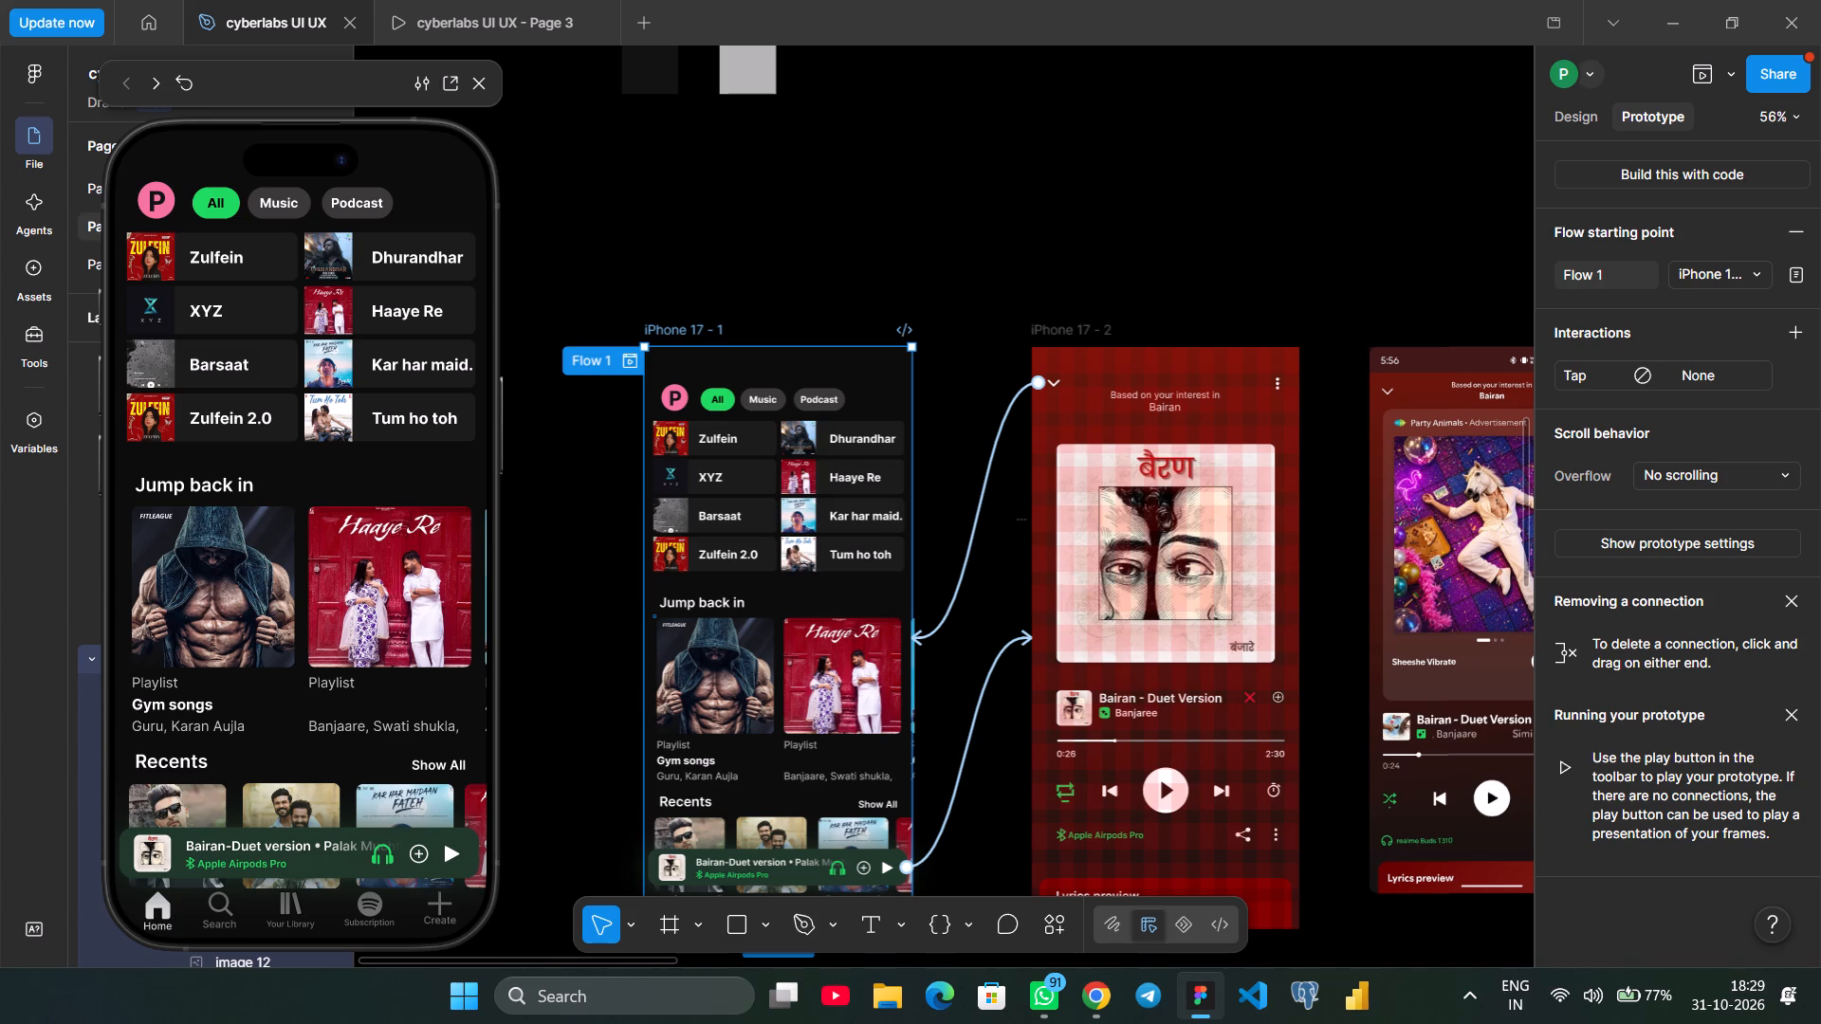
Delete the reference screenshot of the now-playing screen beside iPhone 17 - 2.
click(915, 173)
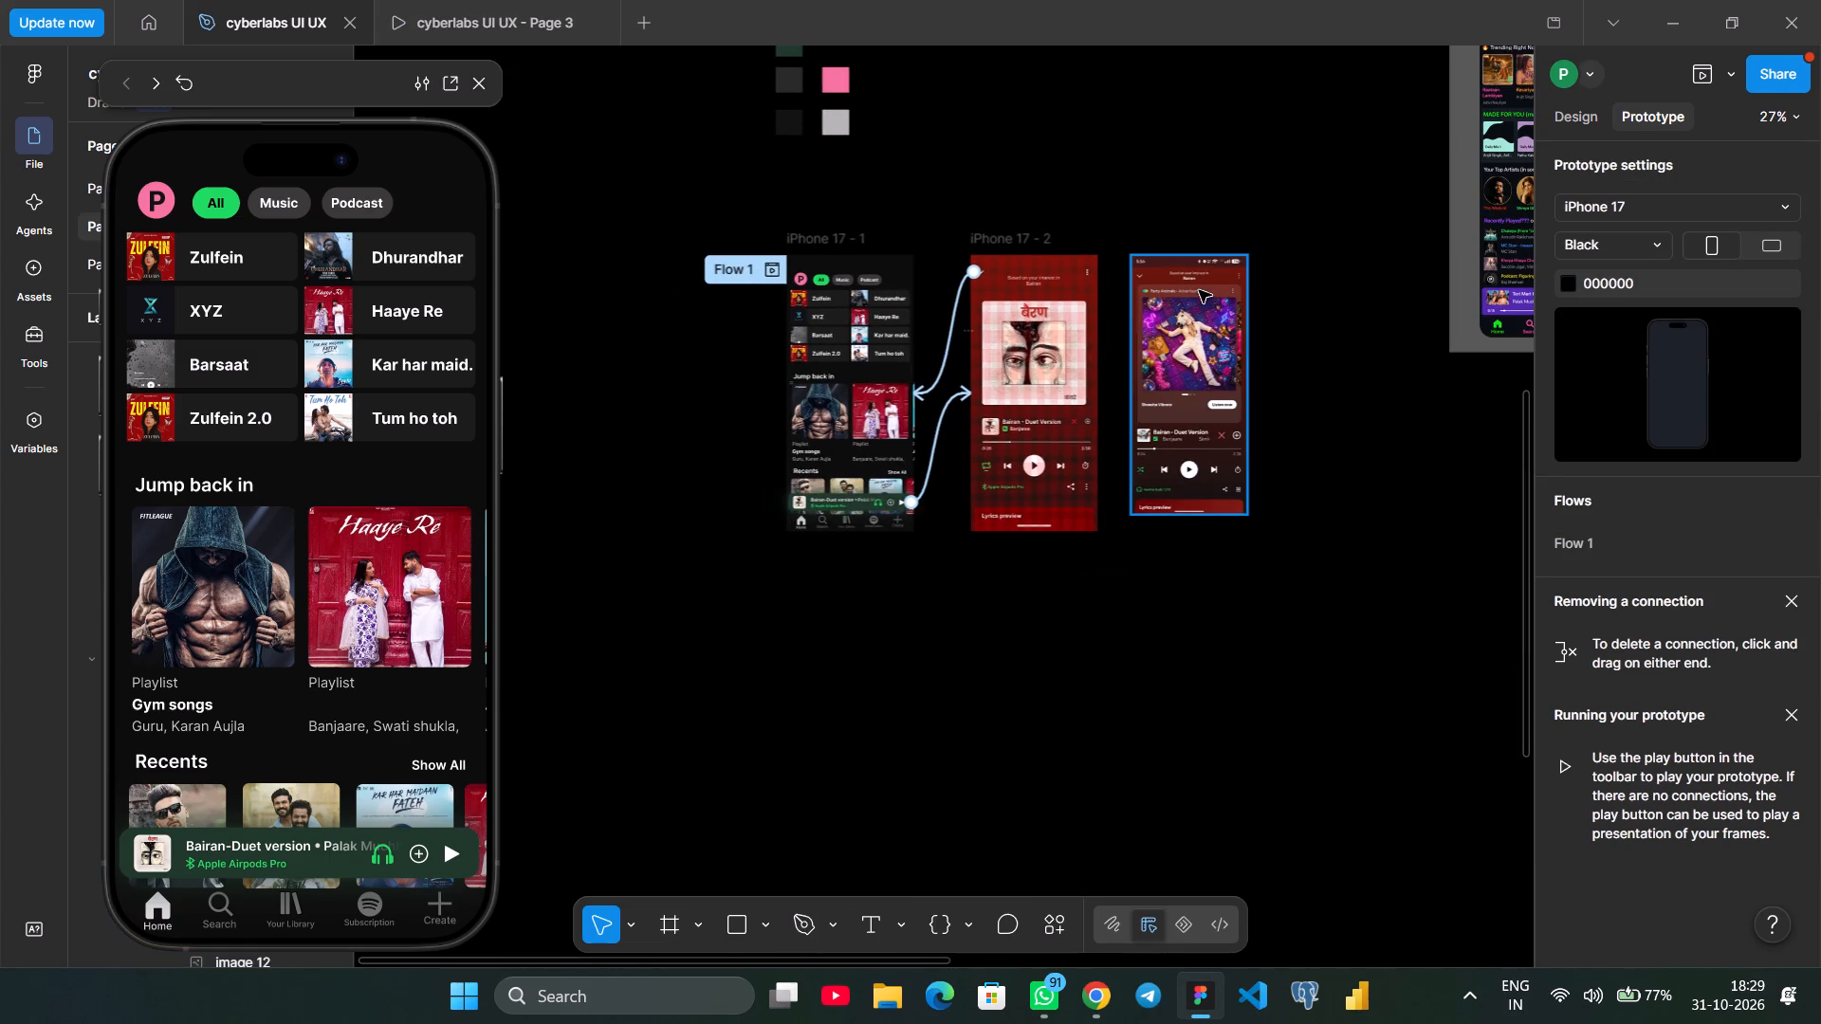
click(1200, 290)
key(Delete)
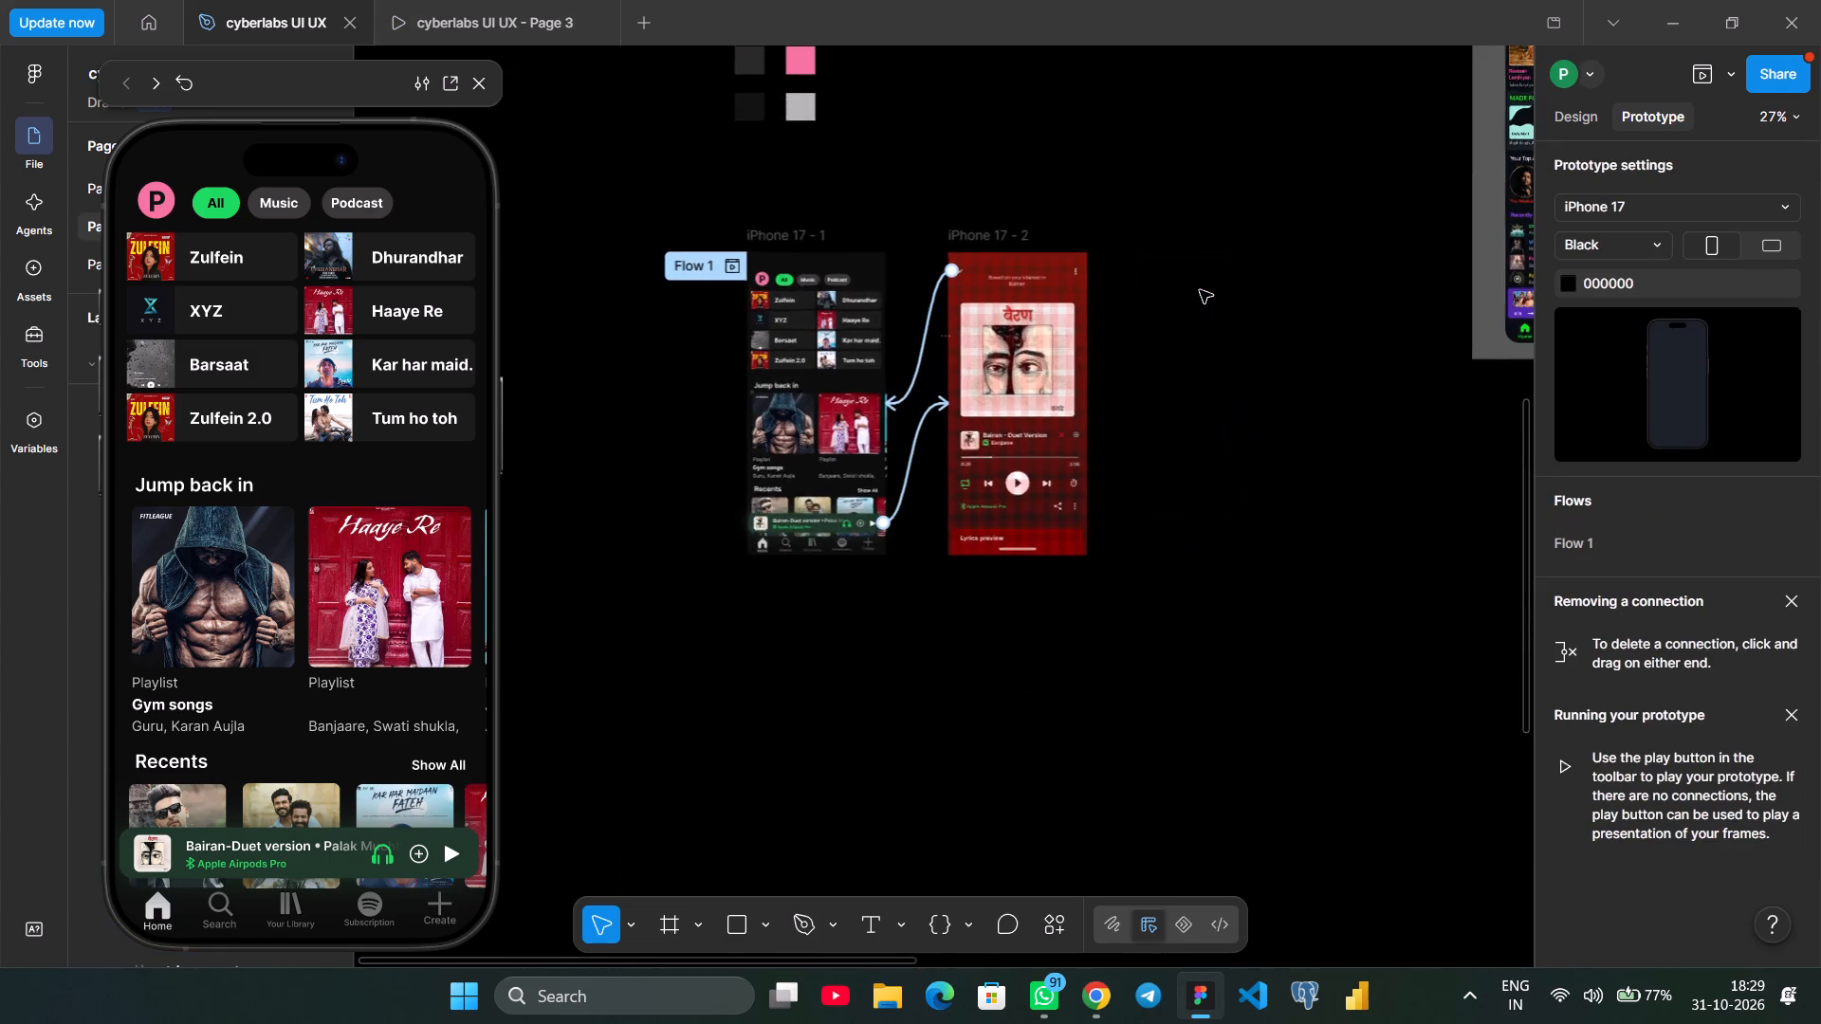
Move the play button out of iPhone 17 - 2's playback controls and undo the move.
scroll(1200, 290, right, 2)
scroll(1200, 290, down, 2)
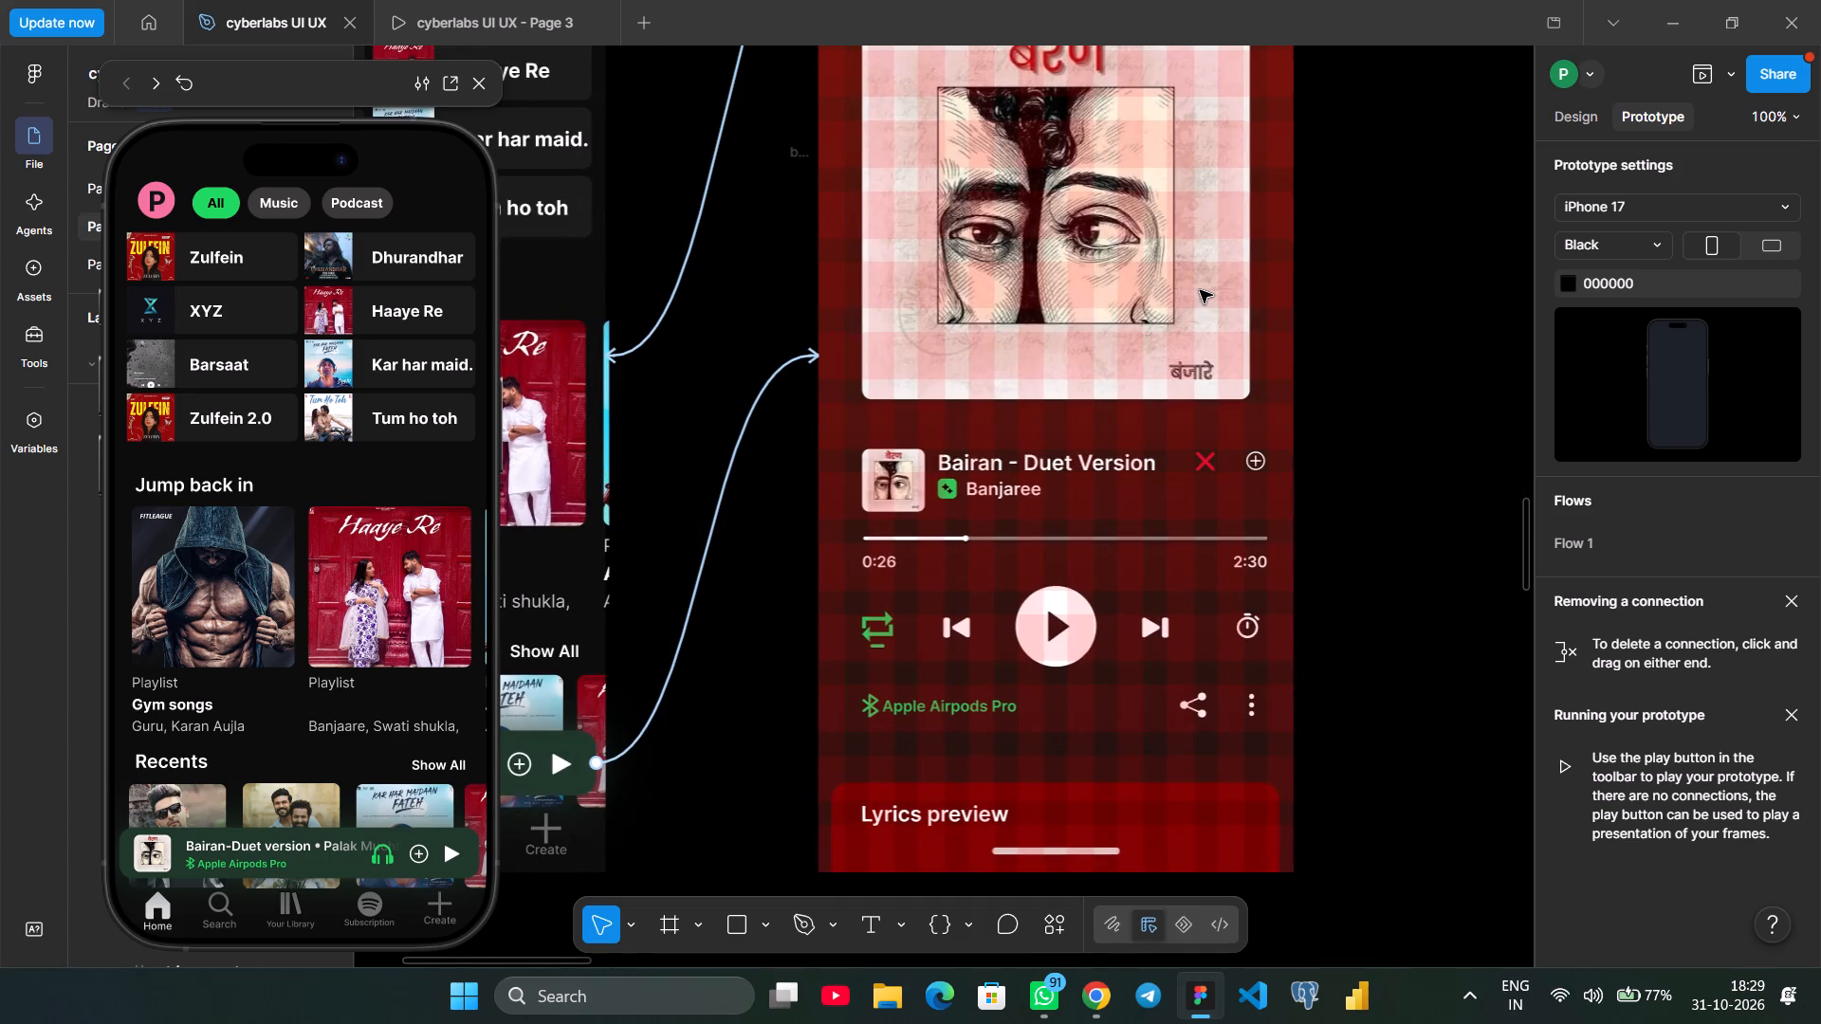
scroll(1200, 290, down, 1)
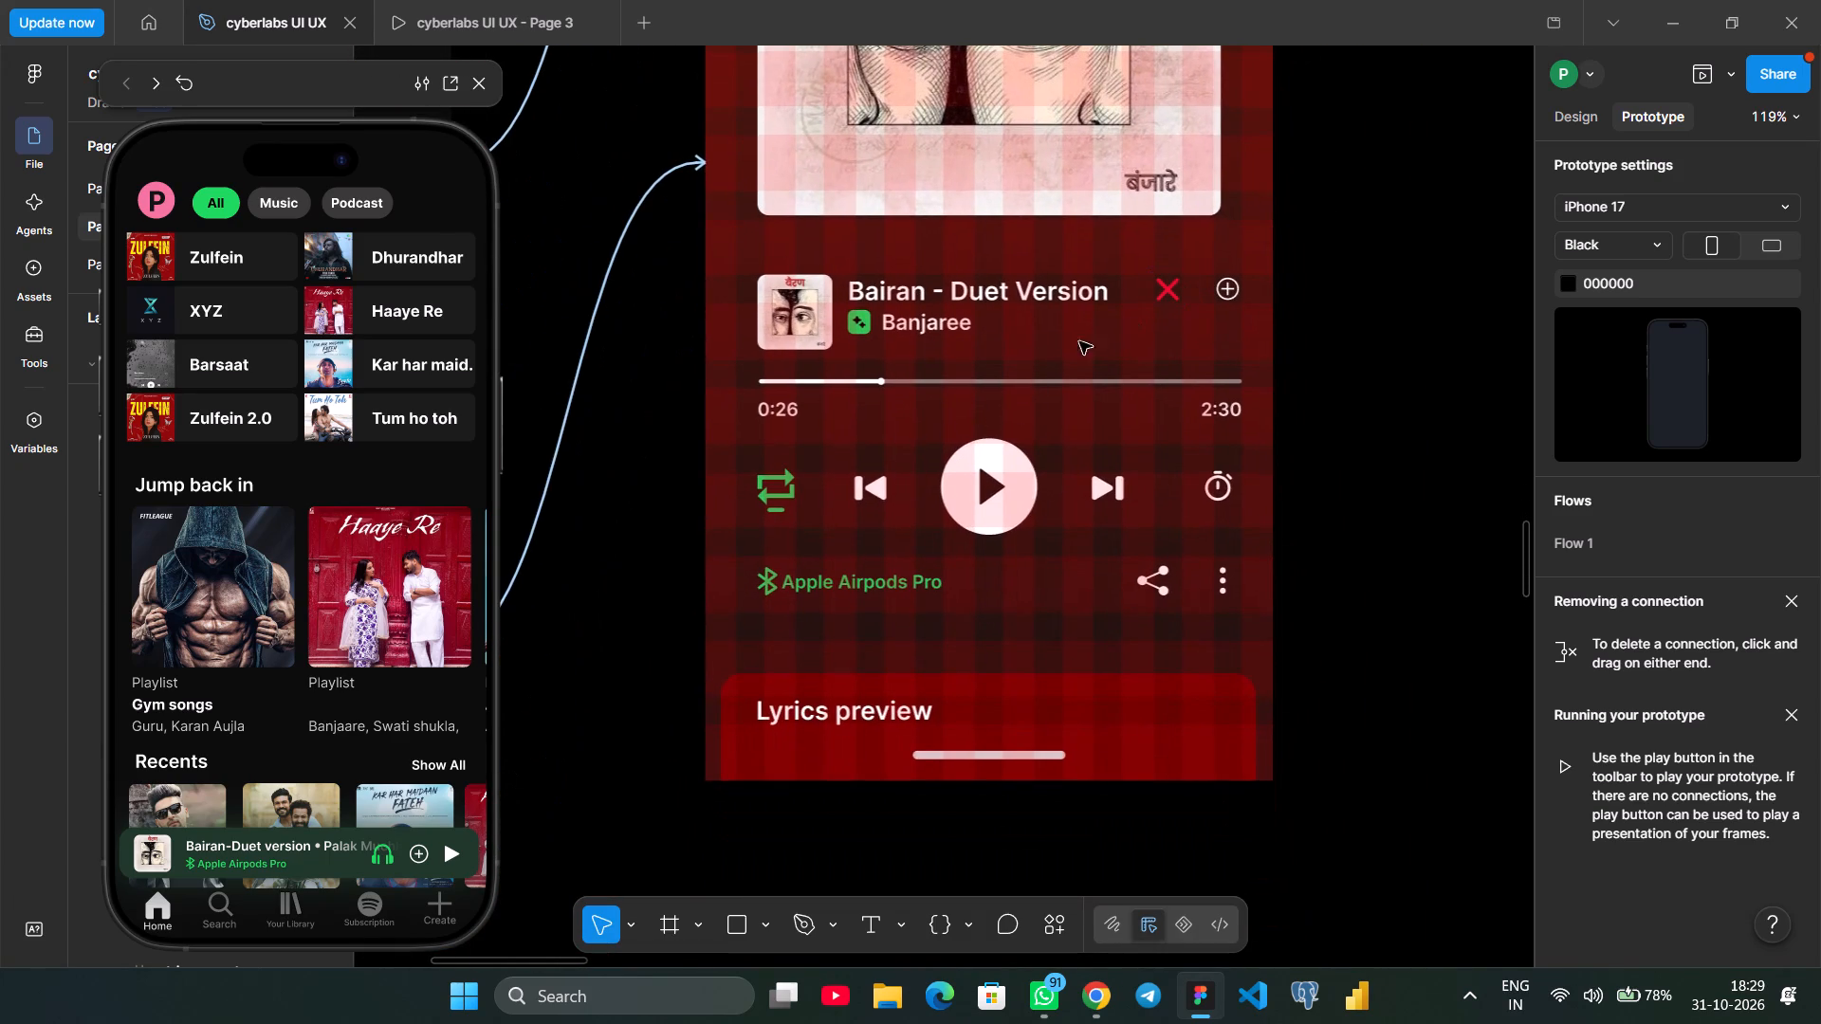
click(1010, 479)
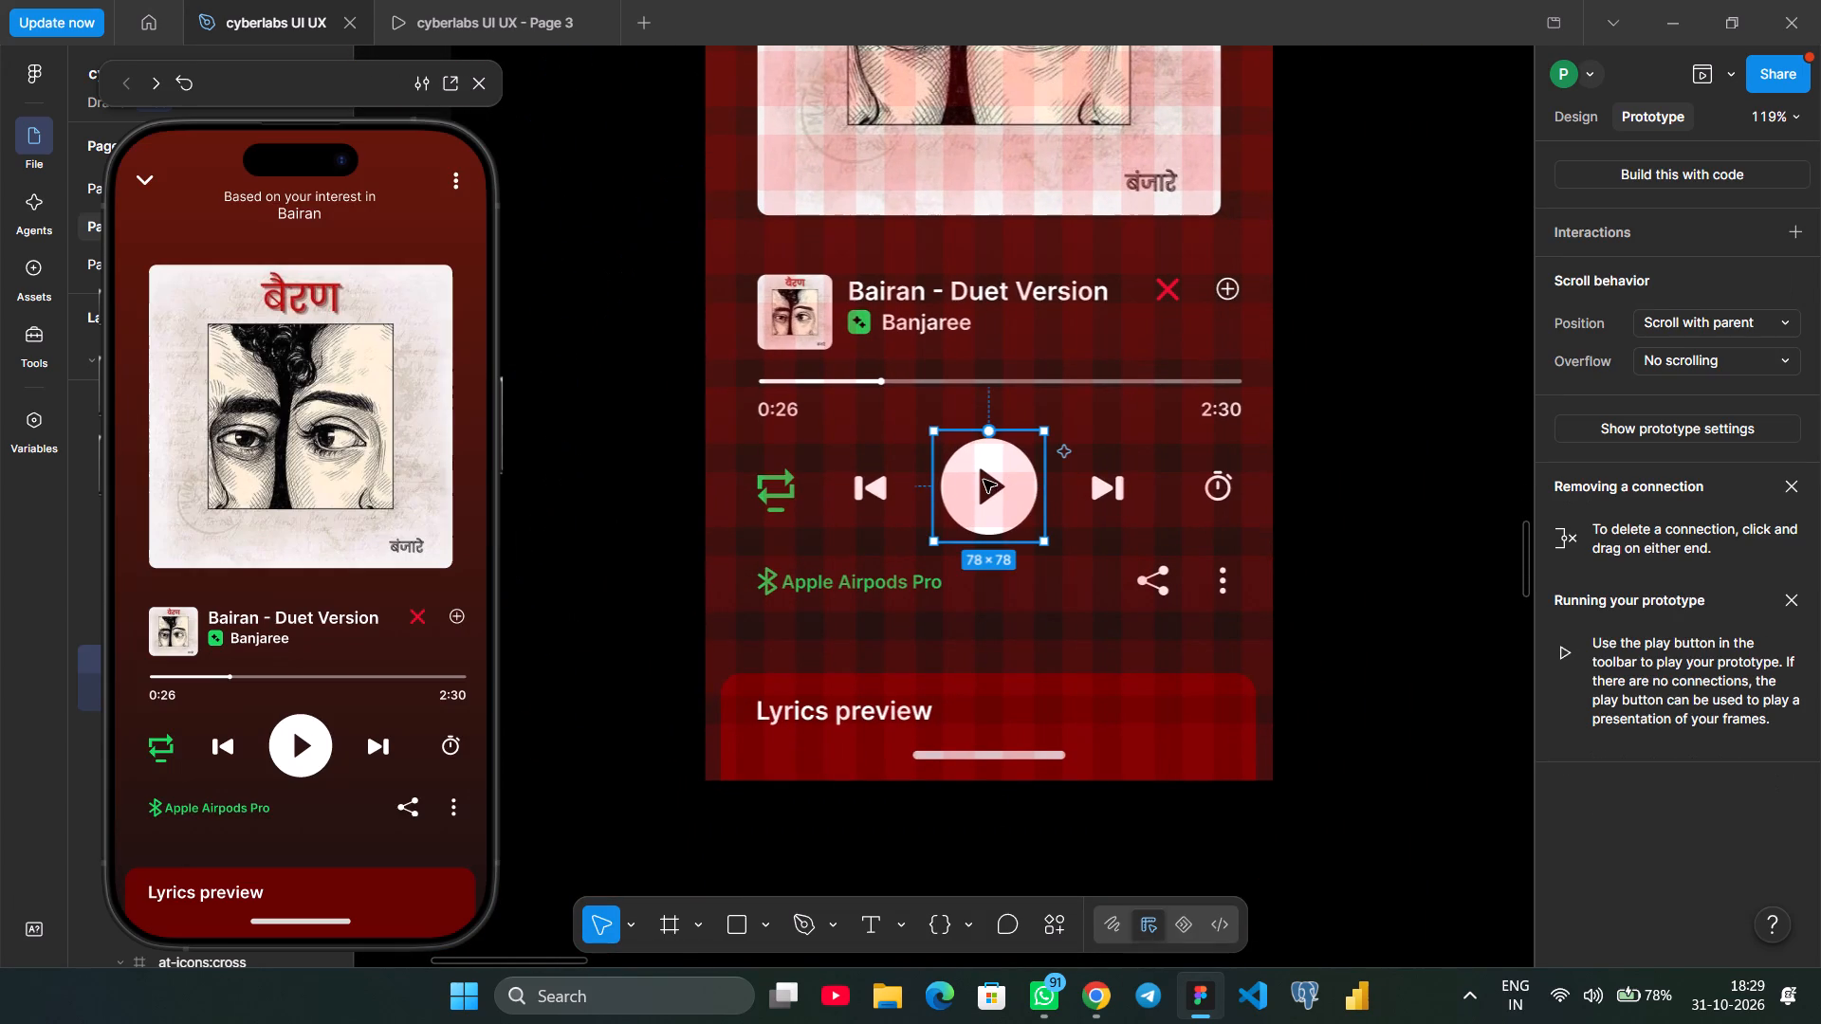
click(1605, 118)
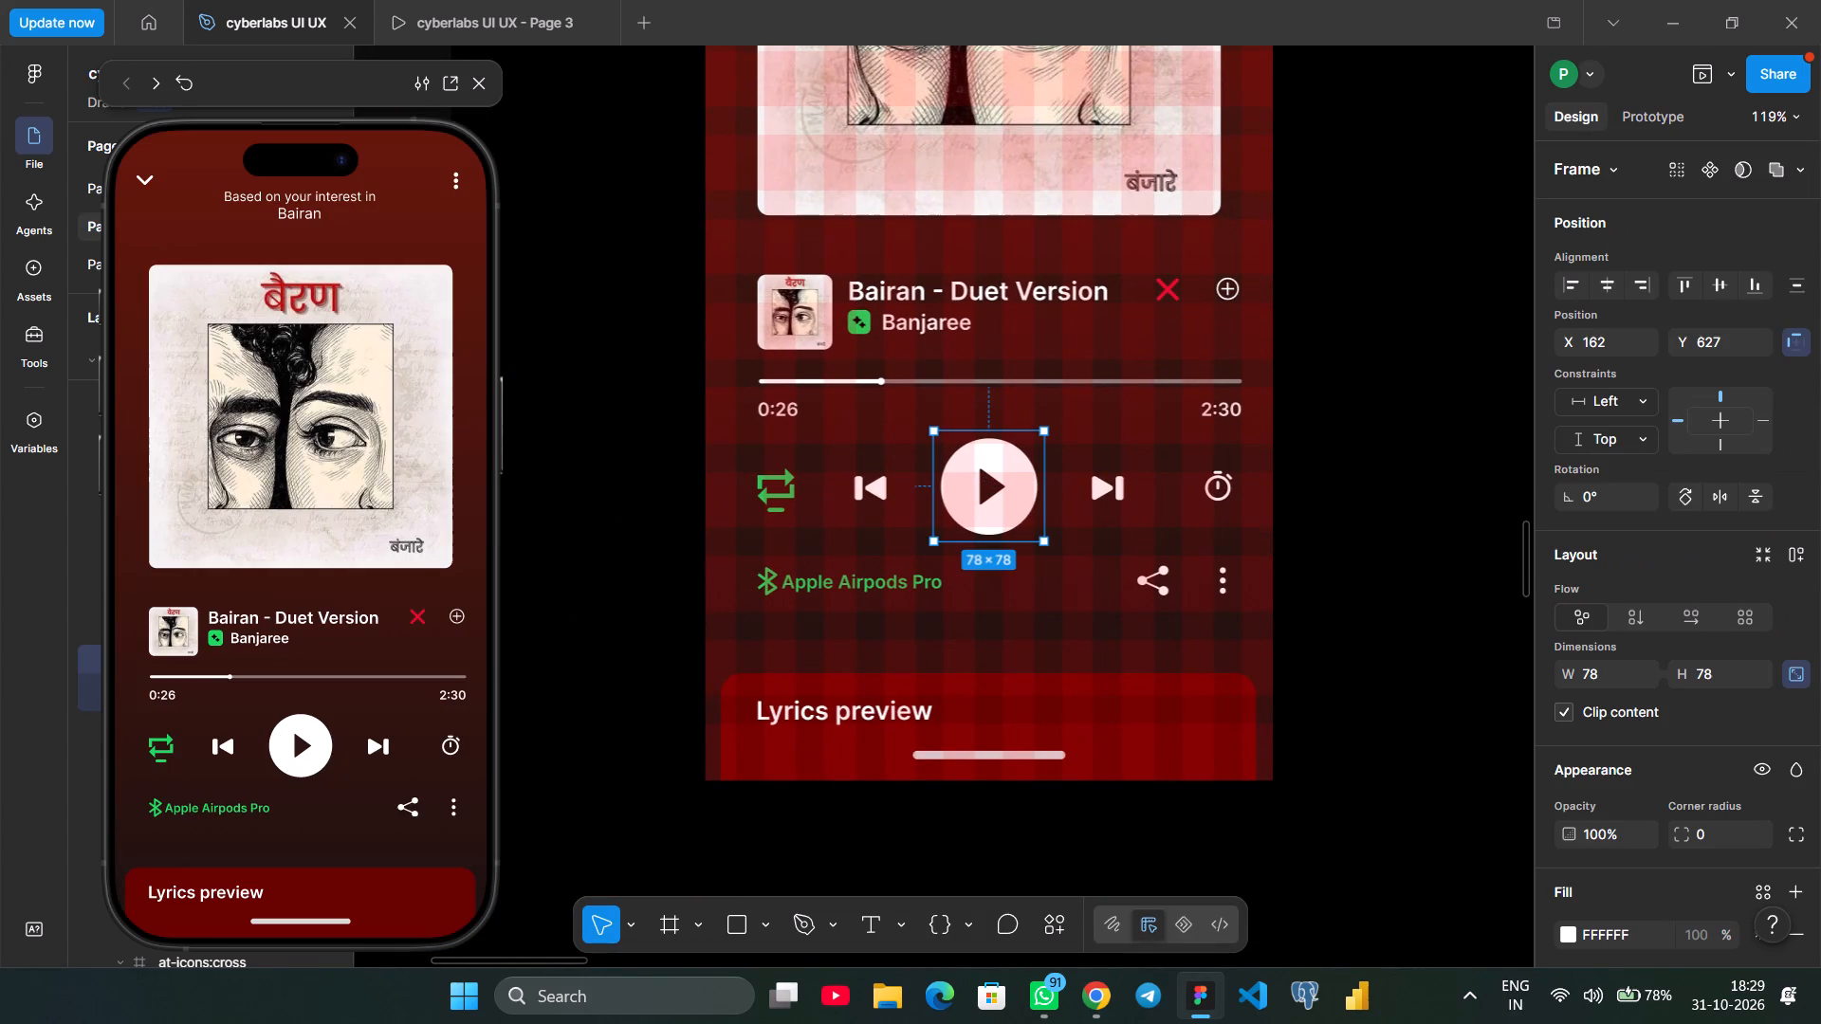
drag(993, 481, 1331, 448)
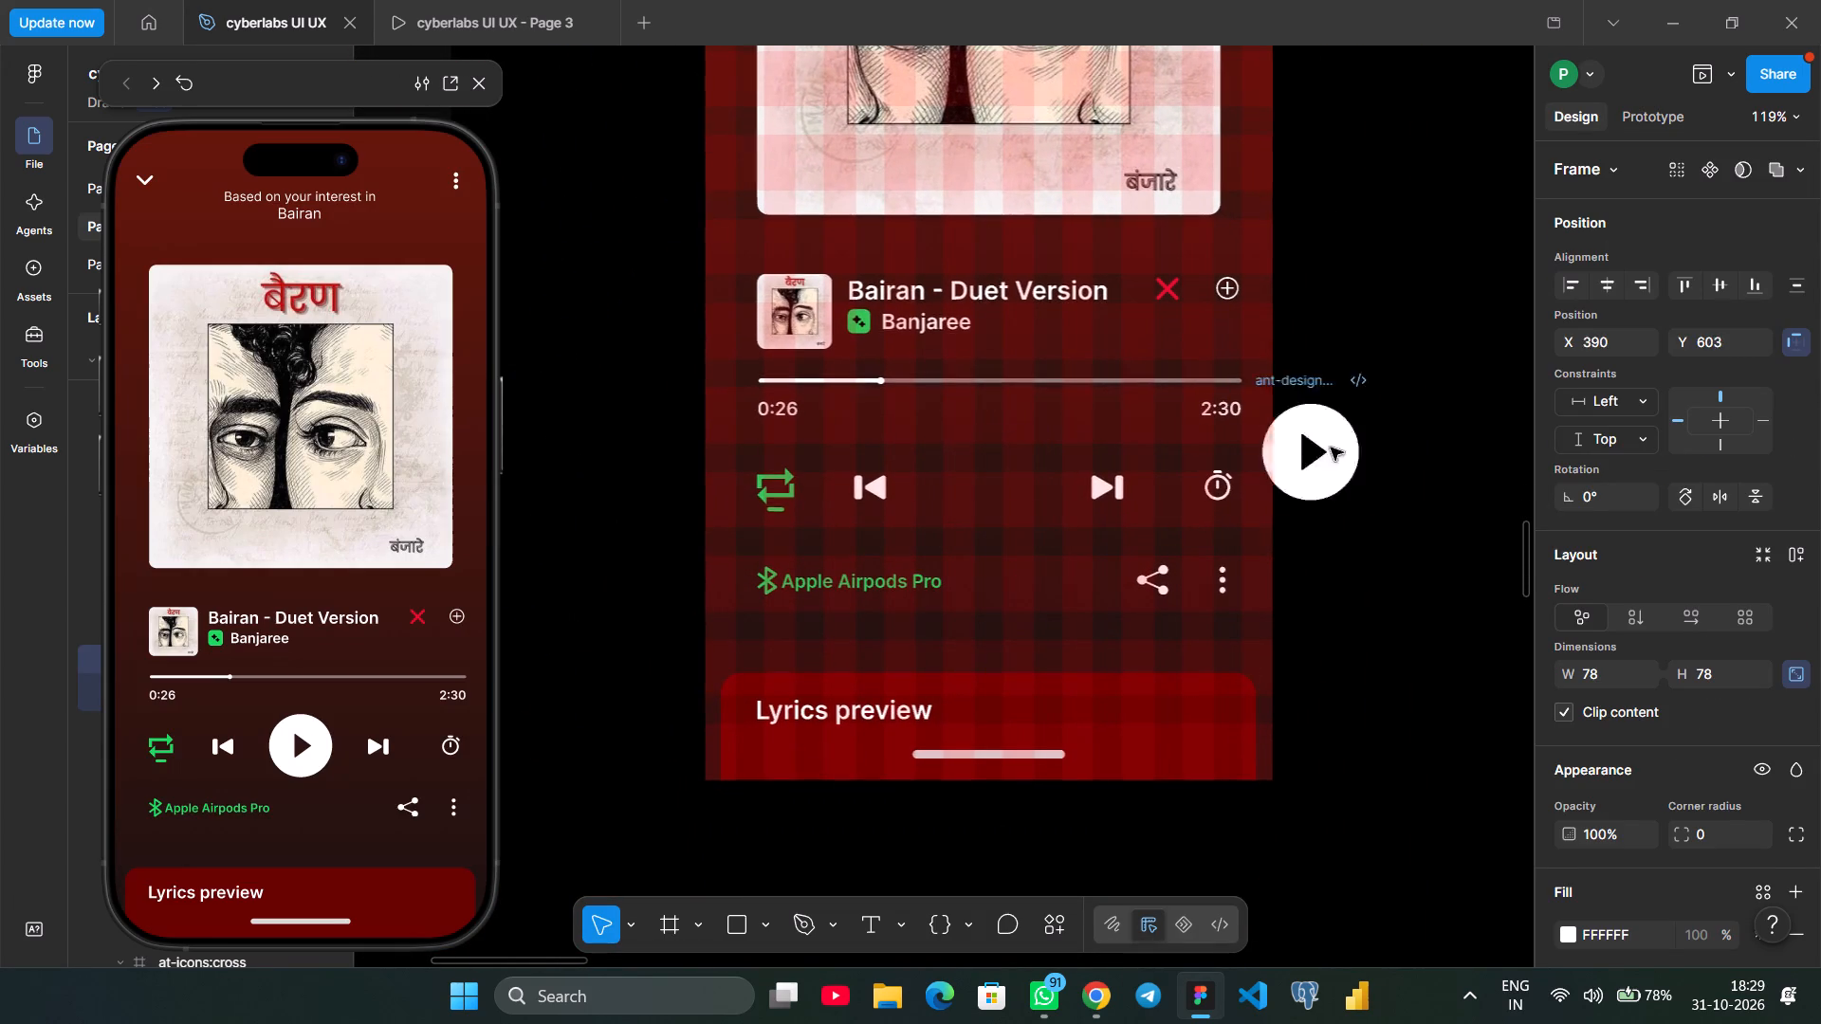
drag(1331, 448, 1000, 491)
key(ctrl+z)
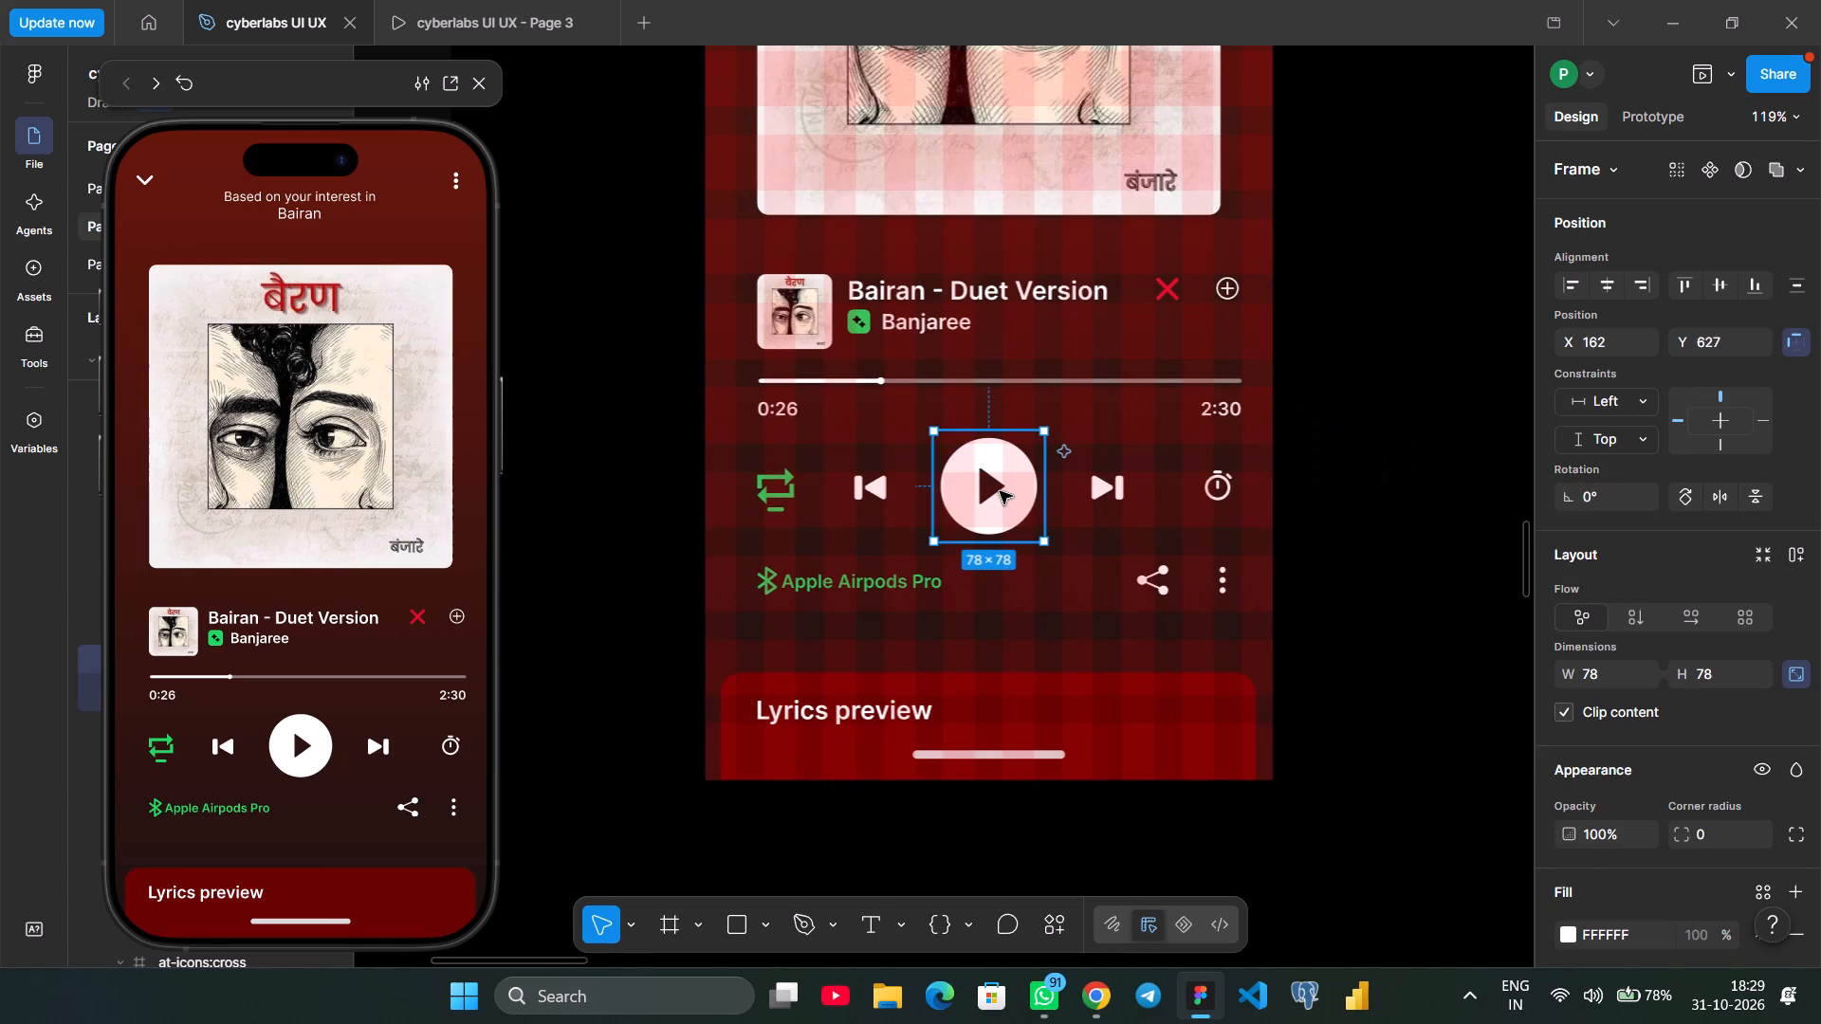
Copy iPhone 17 - 2's play button and place the duplicate on the empty canvas below the frames.
click(1002, 491)
key(ctrl+c)
scroll(1002, 491, down, 2)
click(797, 503)
key(ctrl+v)
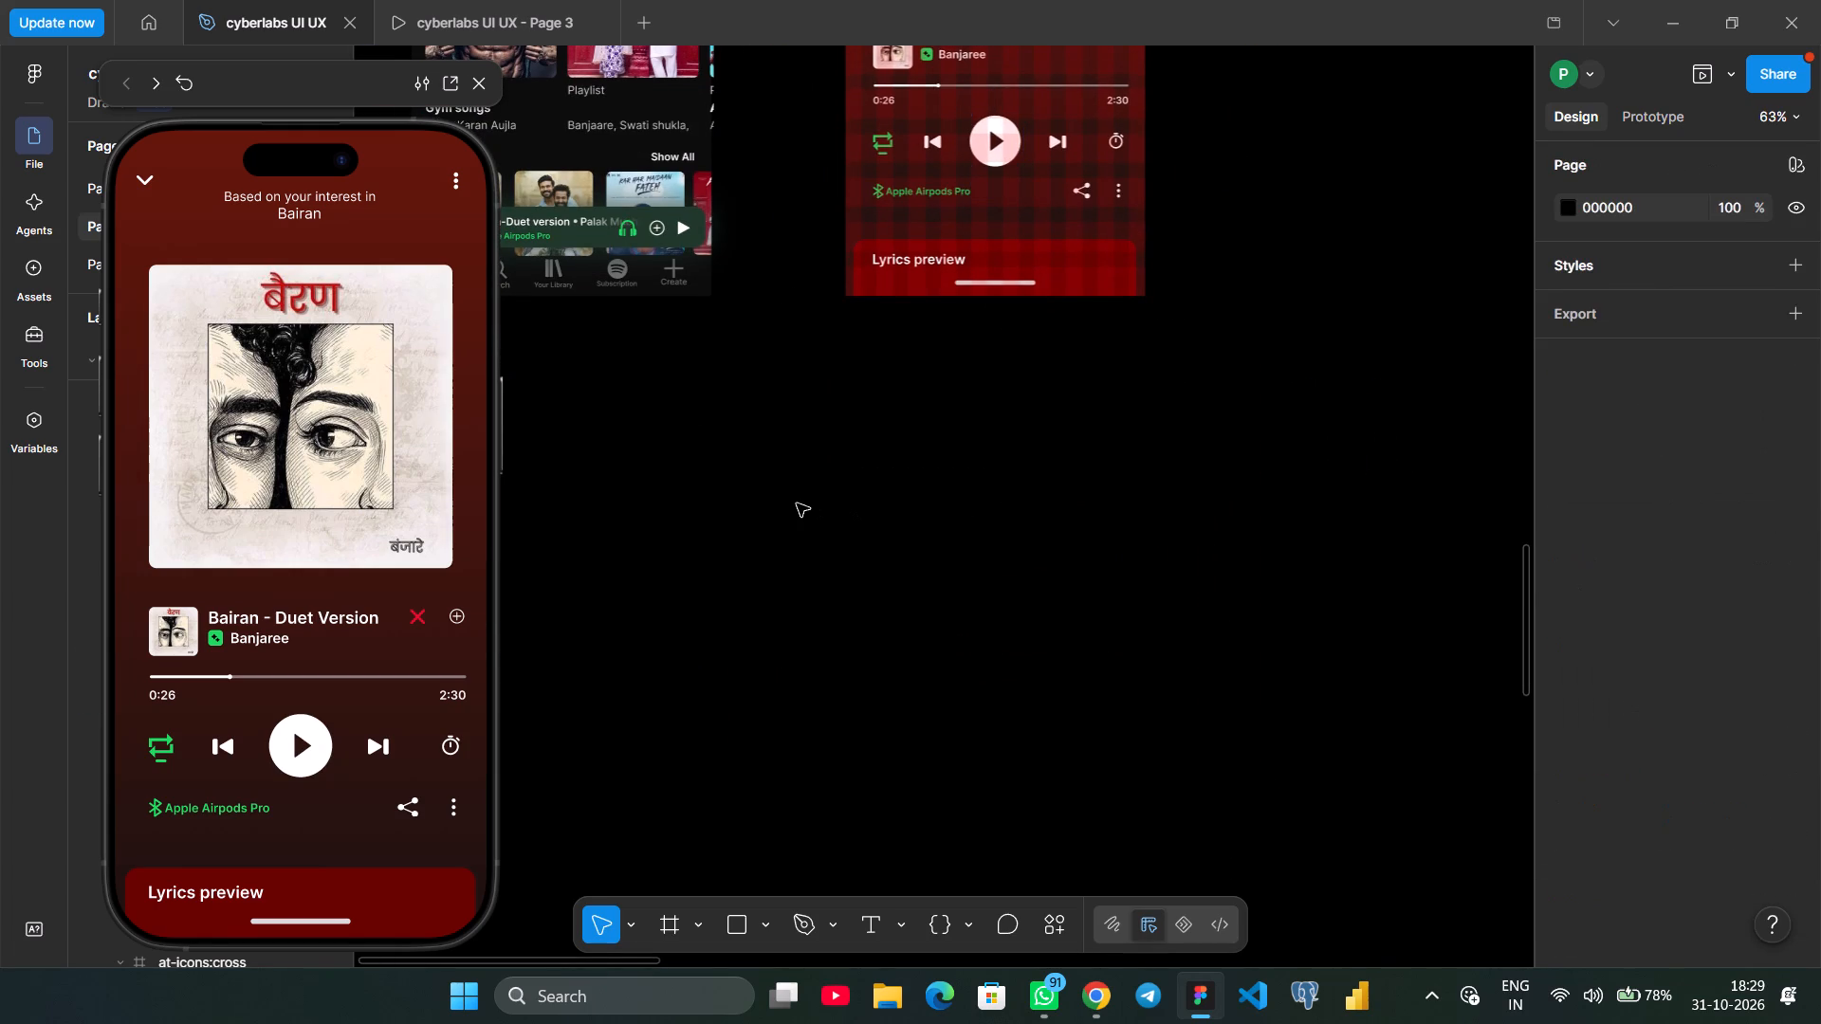
drag(989, 130, 878, 332)
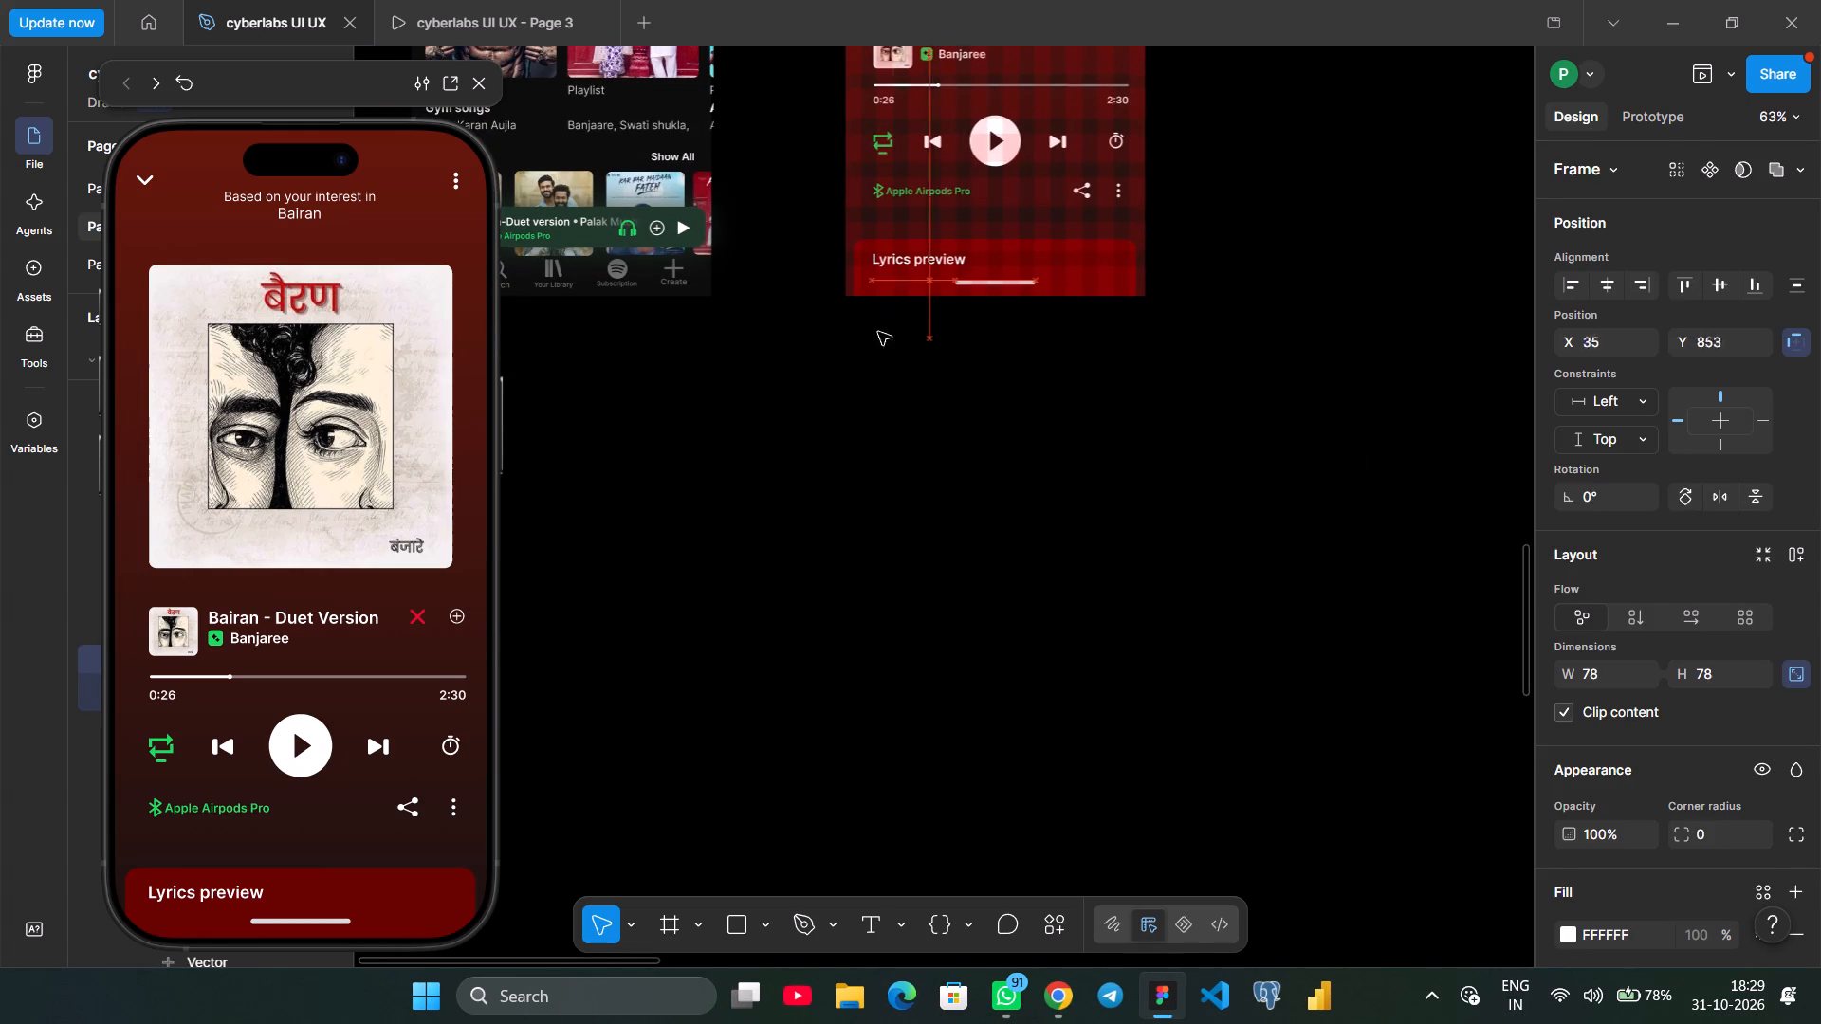
drag(878, 332, 781, 478)
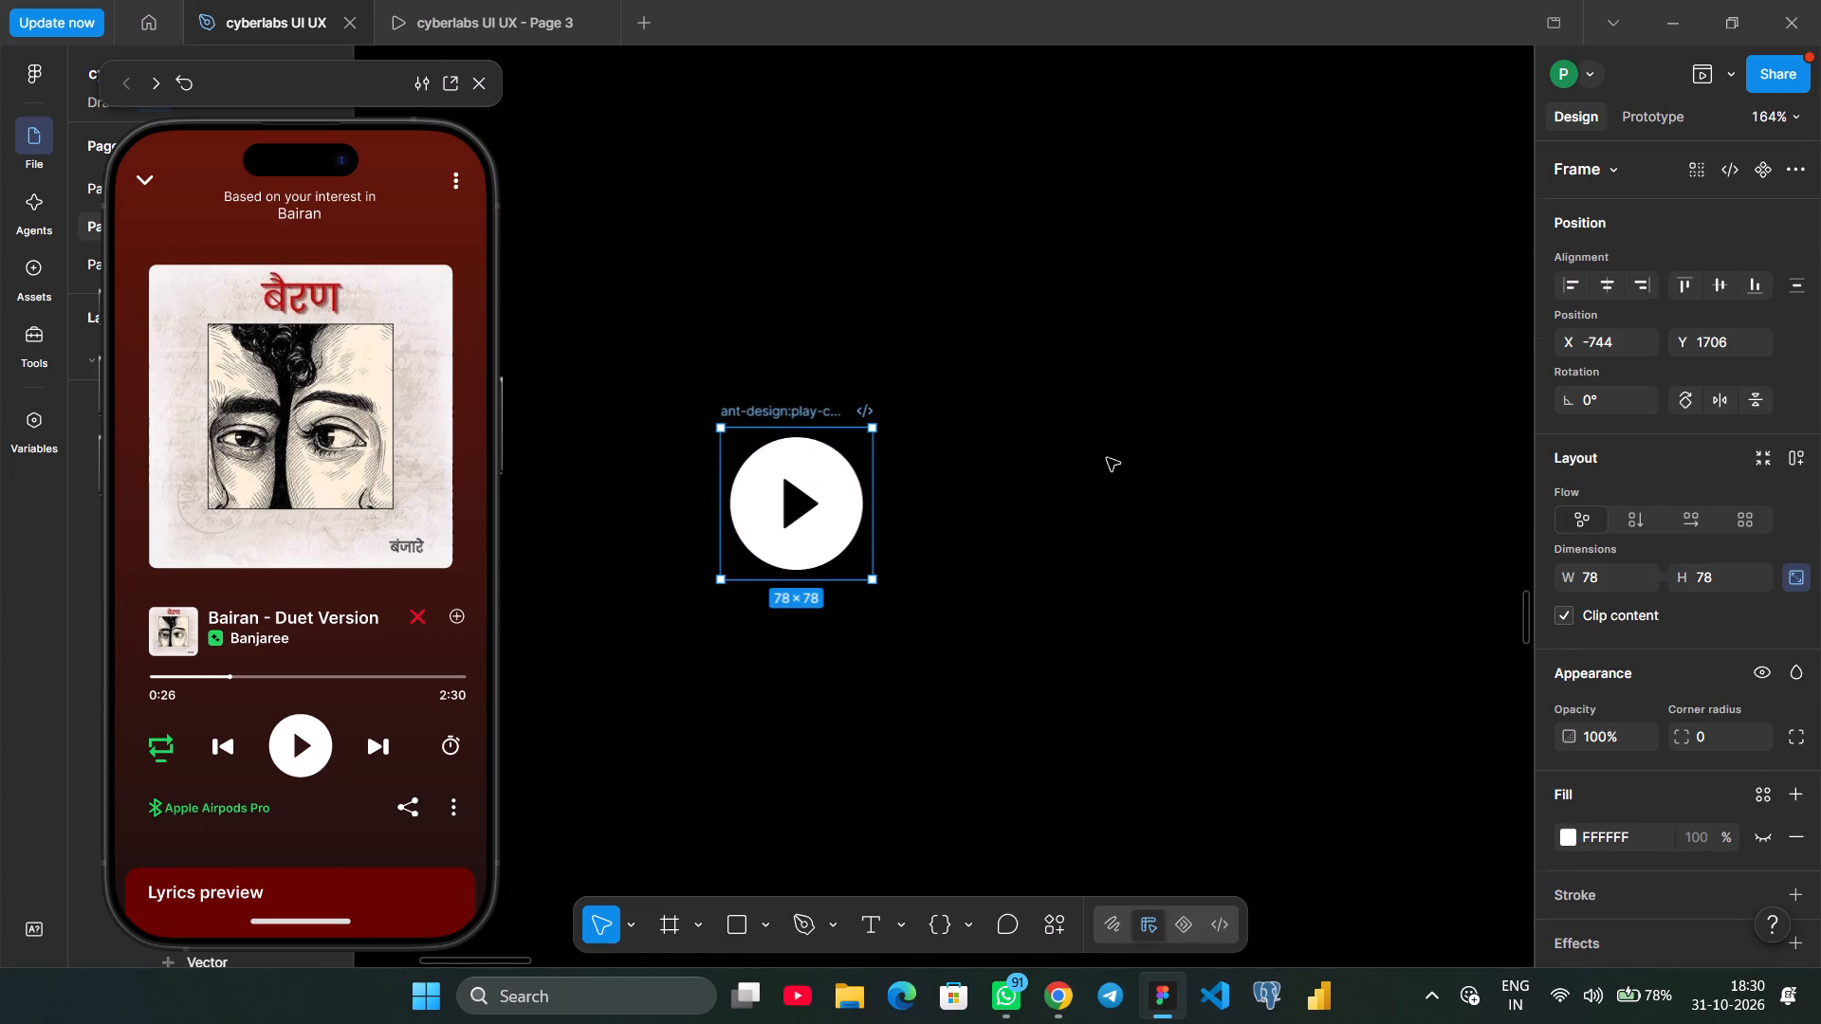
Open the Iconify plugin and search its icons for "play".
click(1107, 458)
right_click(1278, 426)
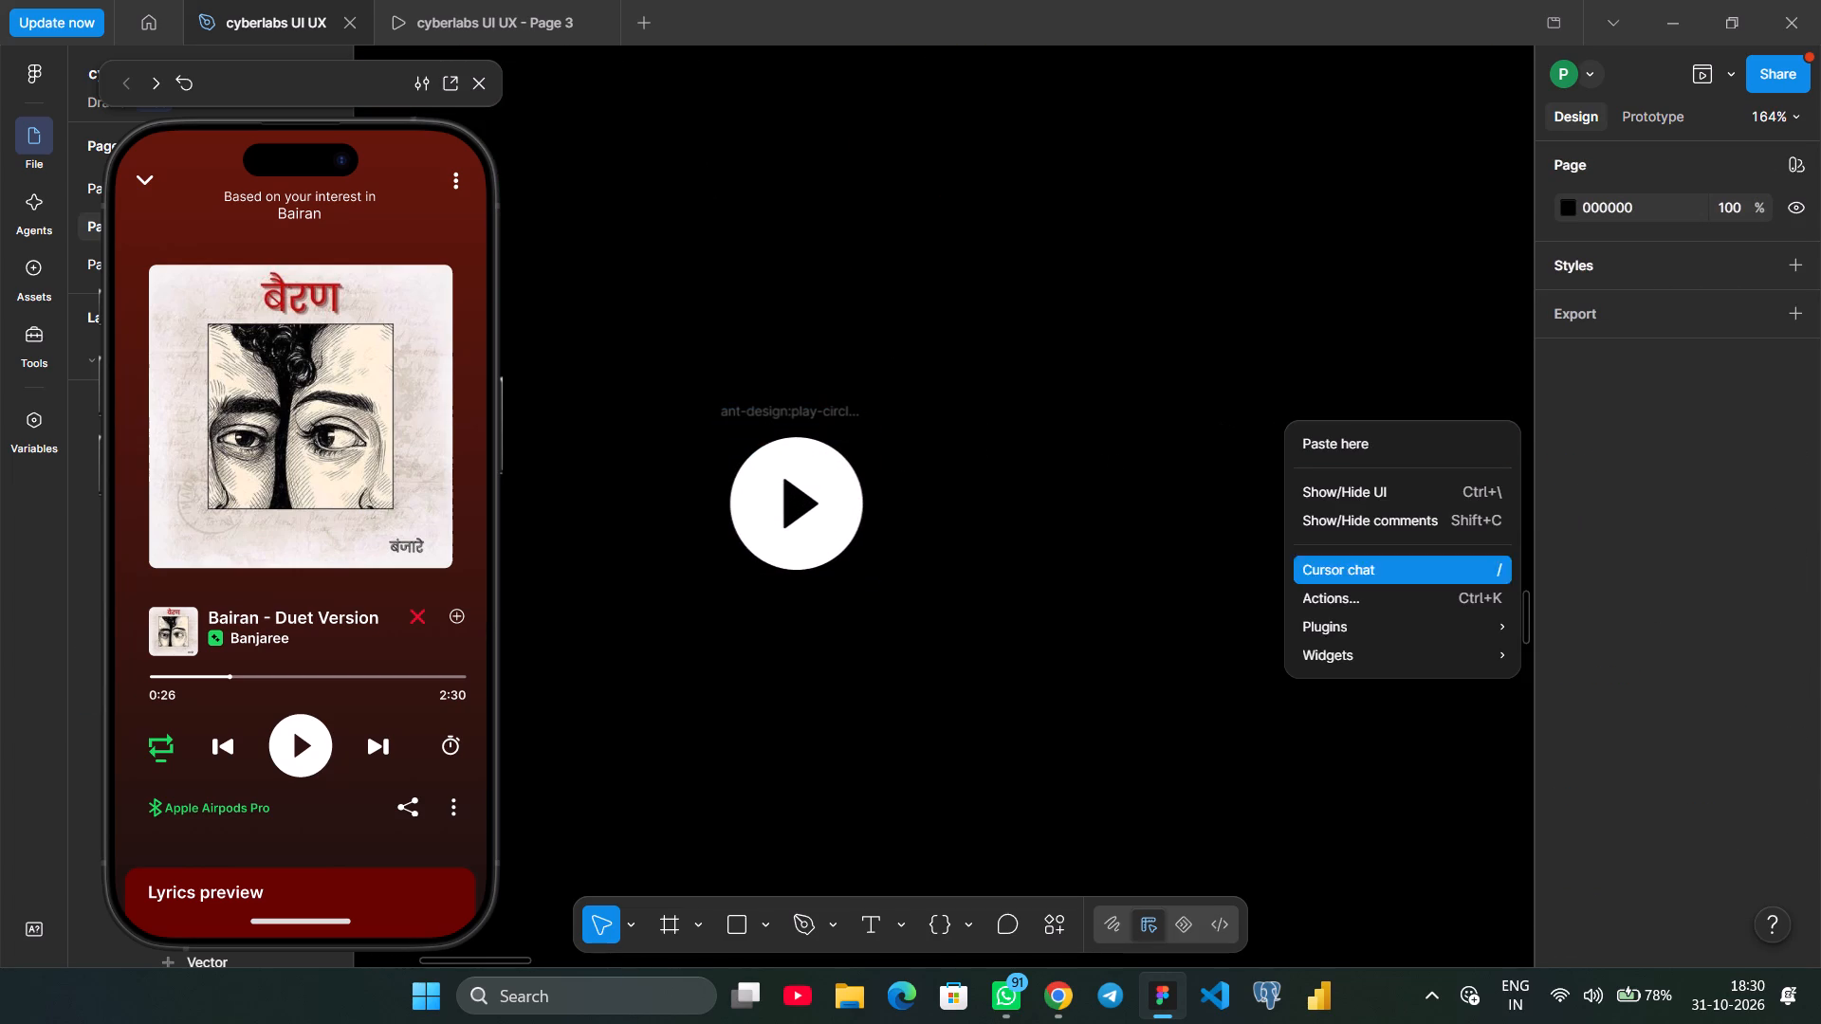
click(1609, 287)
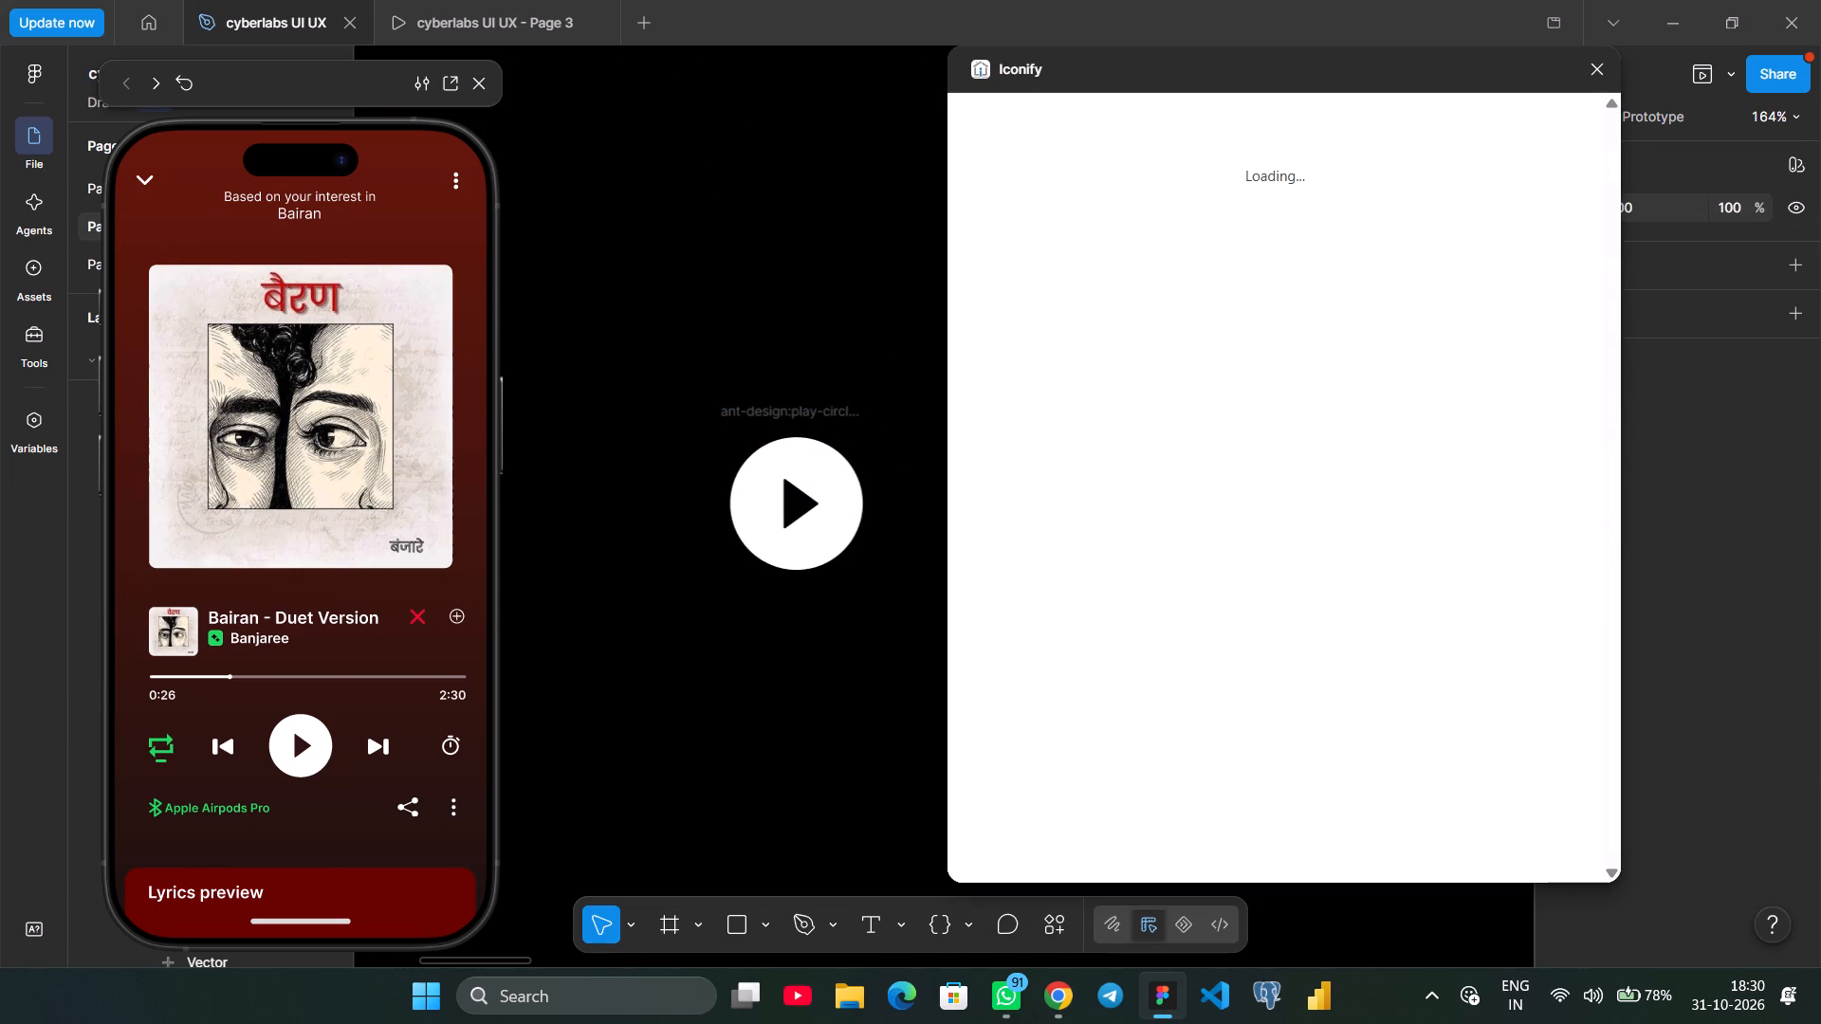
click(1086, 149)
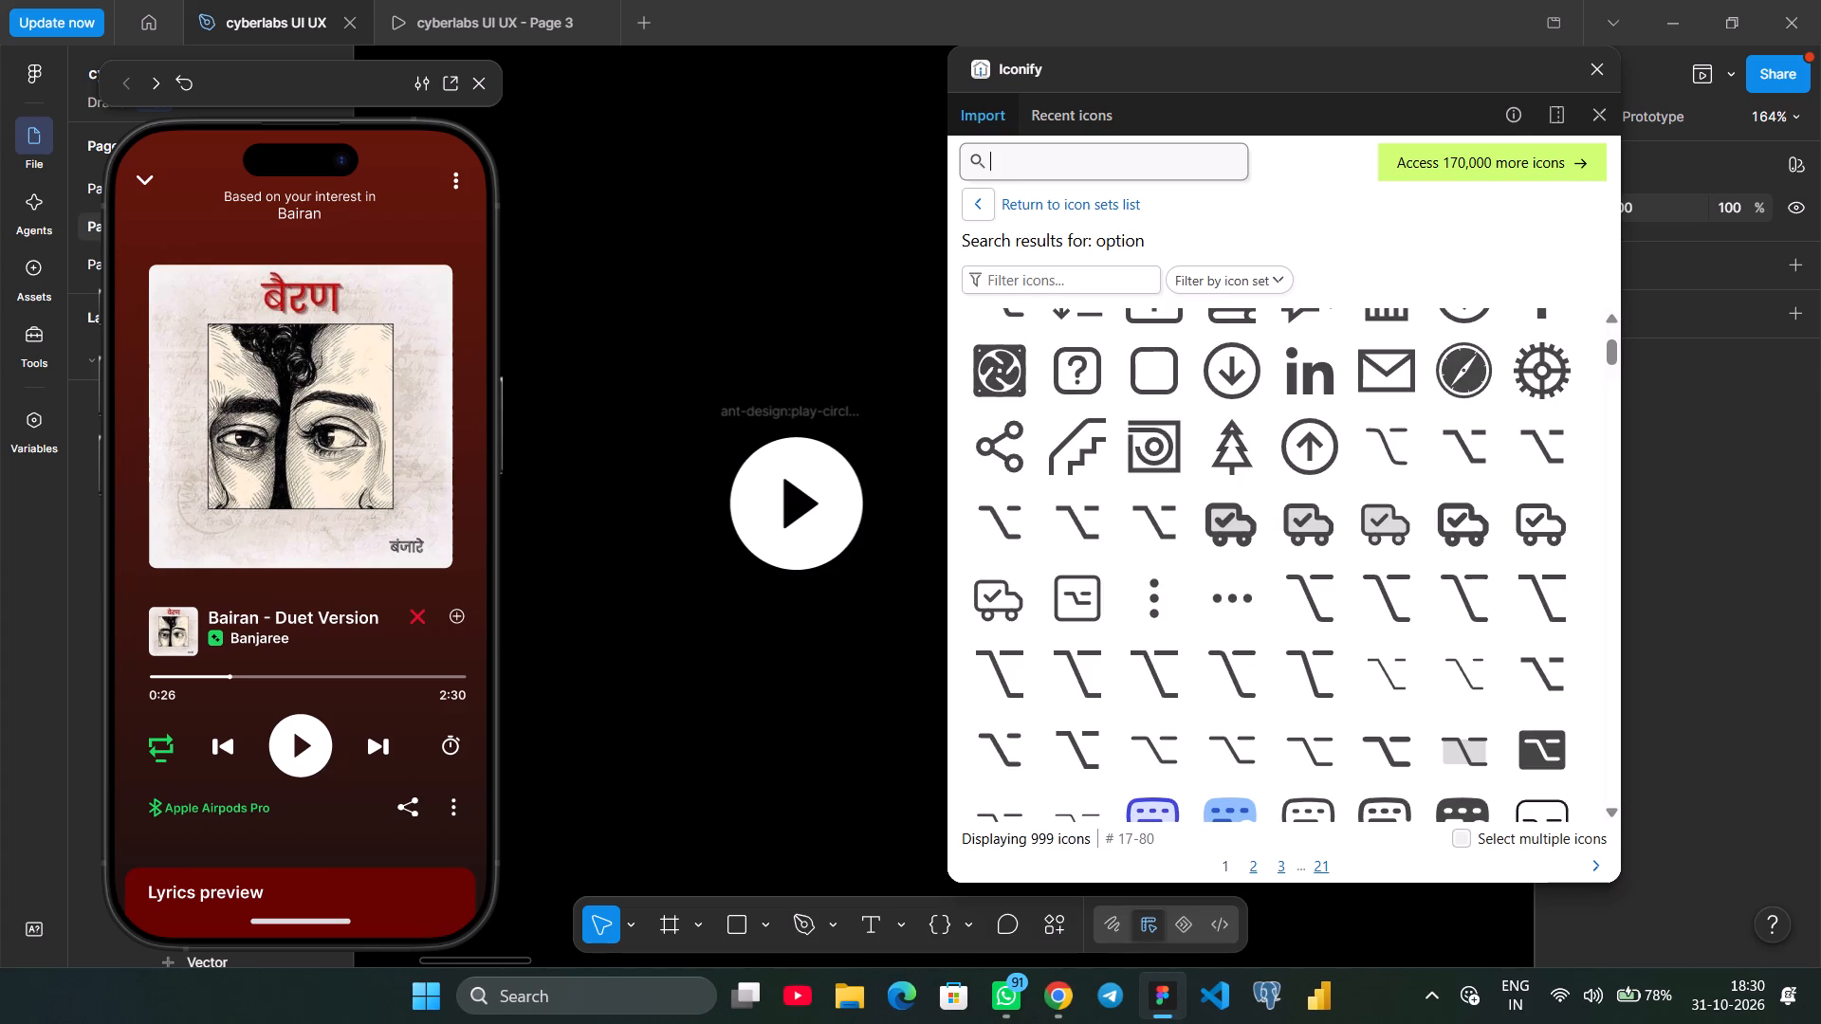
text(play)
key(Return)
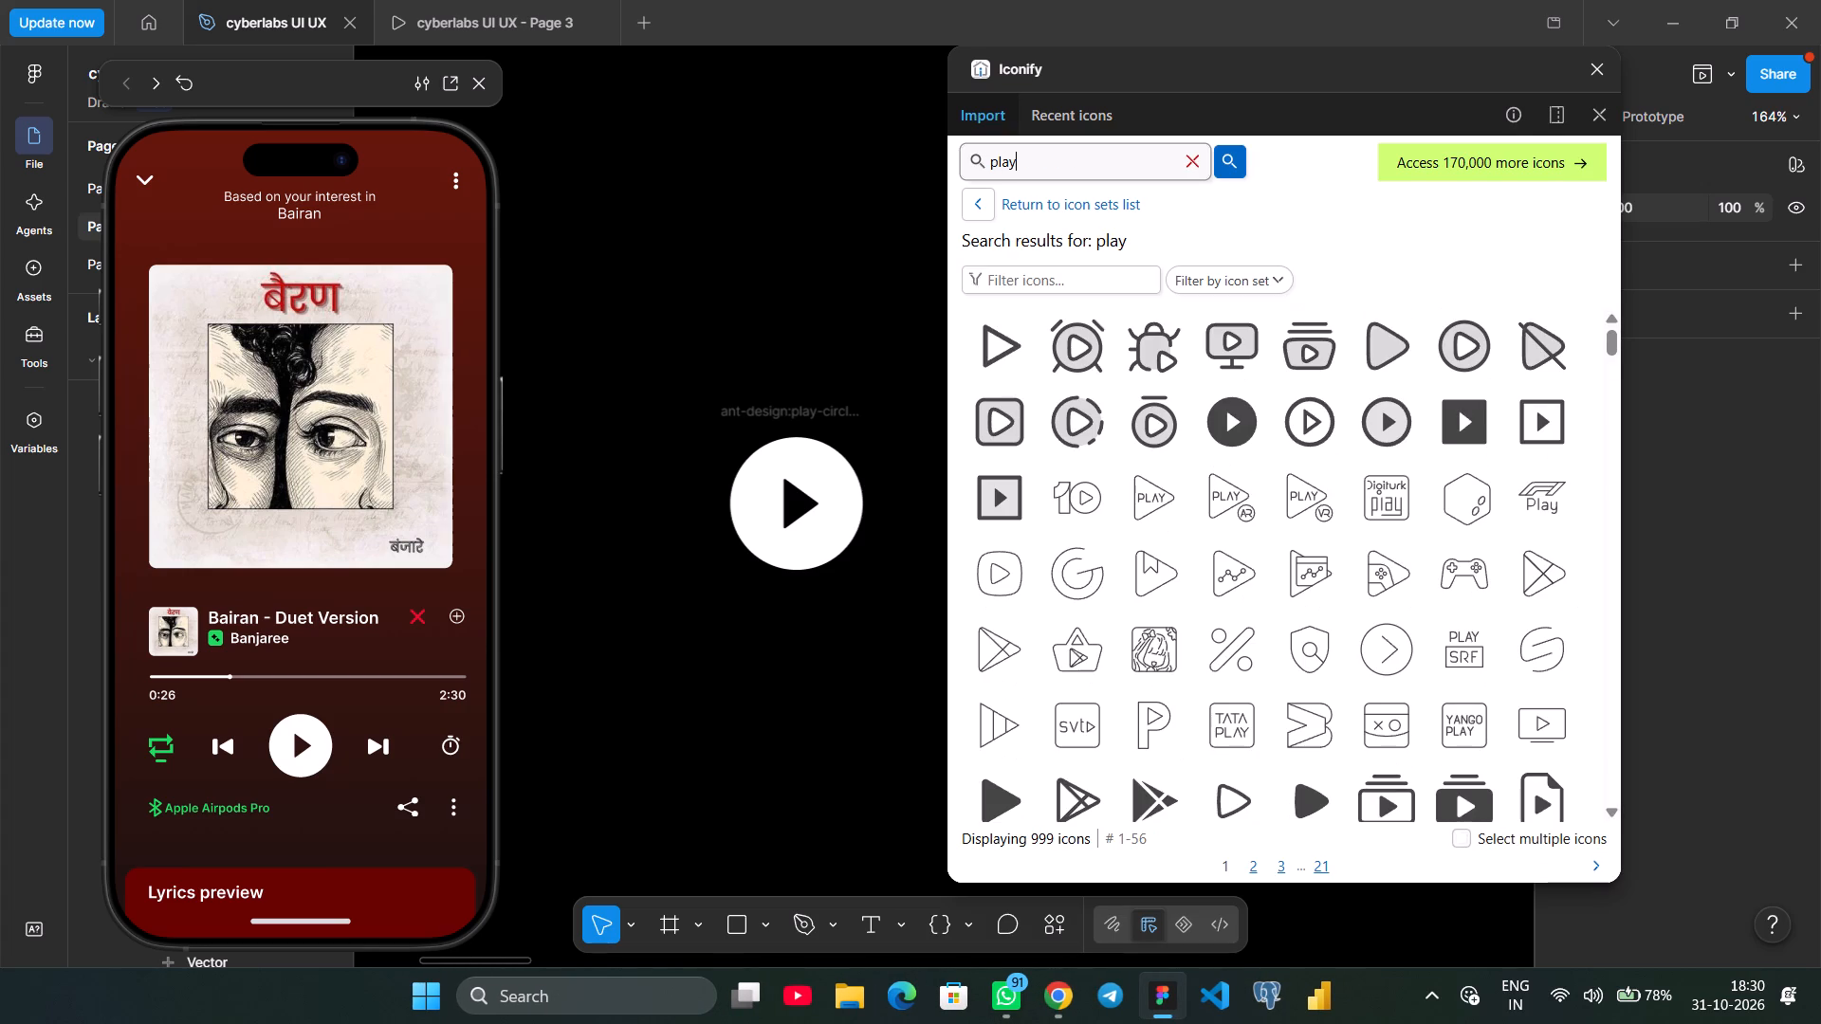
Search Iconify for "pause" and place the filled circular pause icon on the canvas just below the duplicated play button.
click(1193, 169)
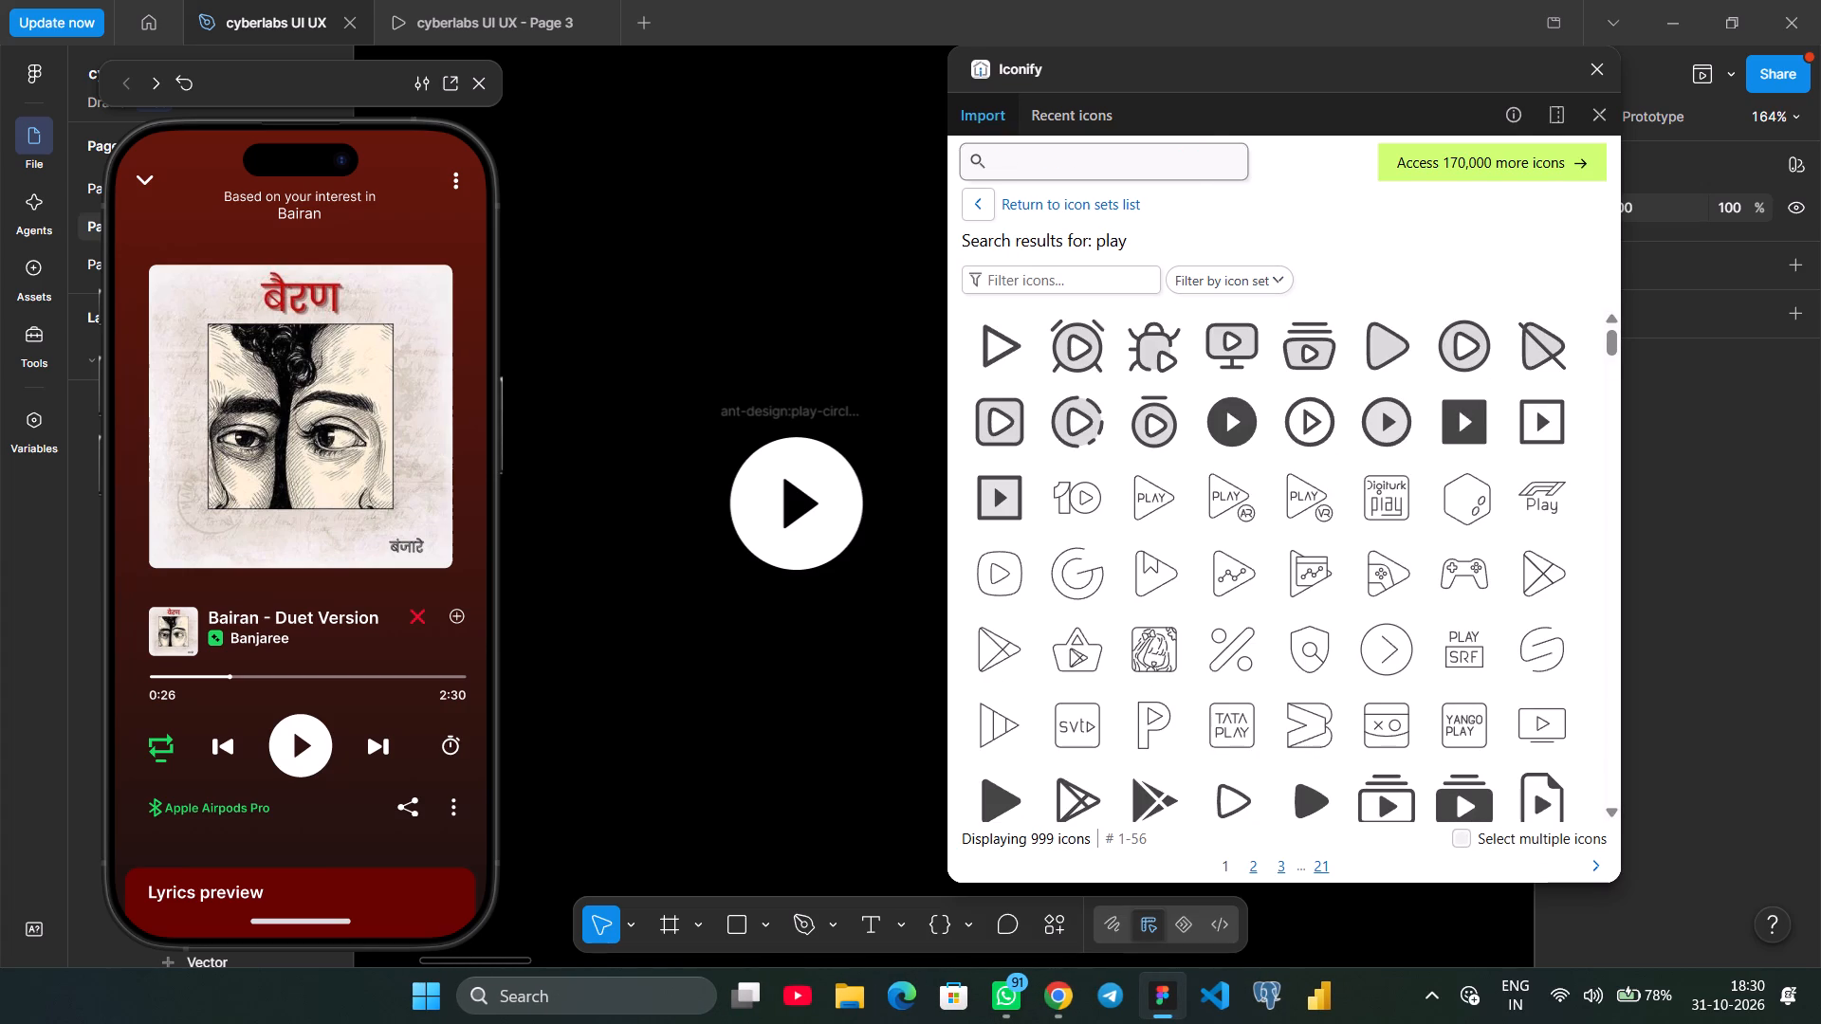
text(pause)
key(Return)
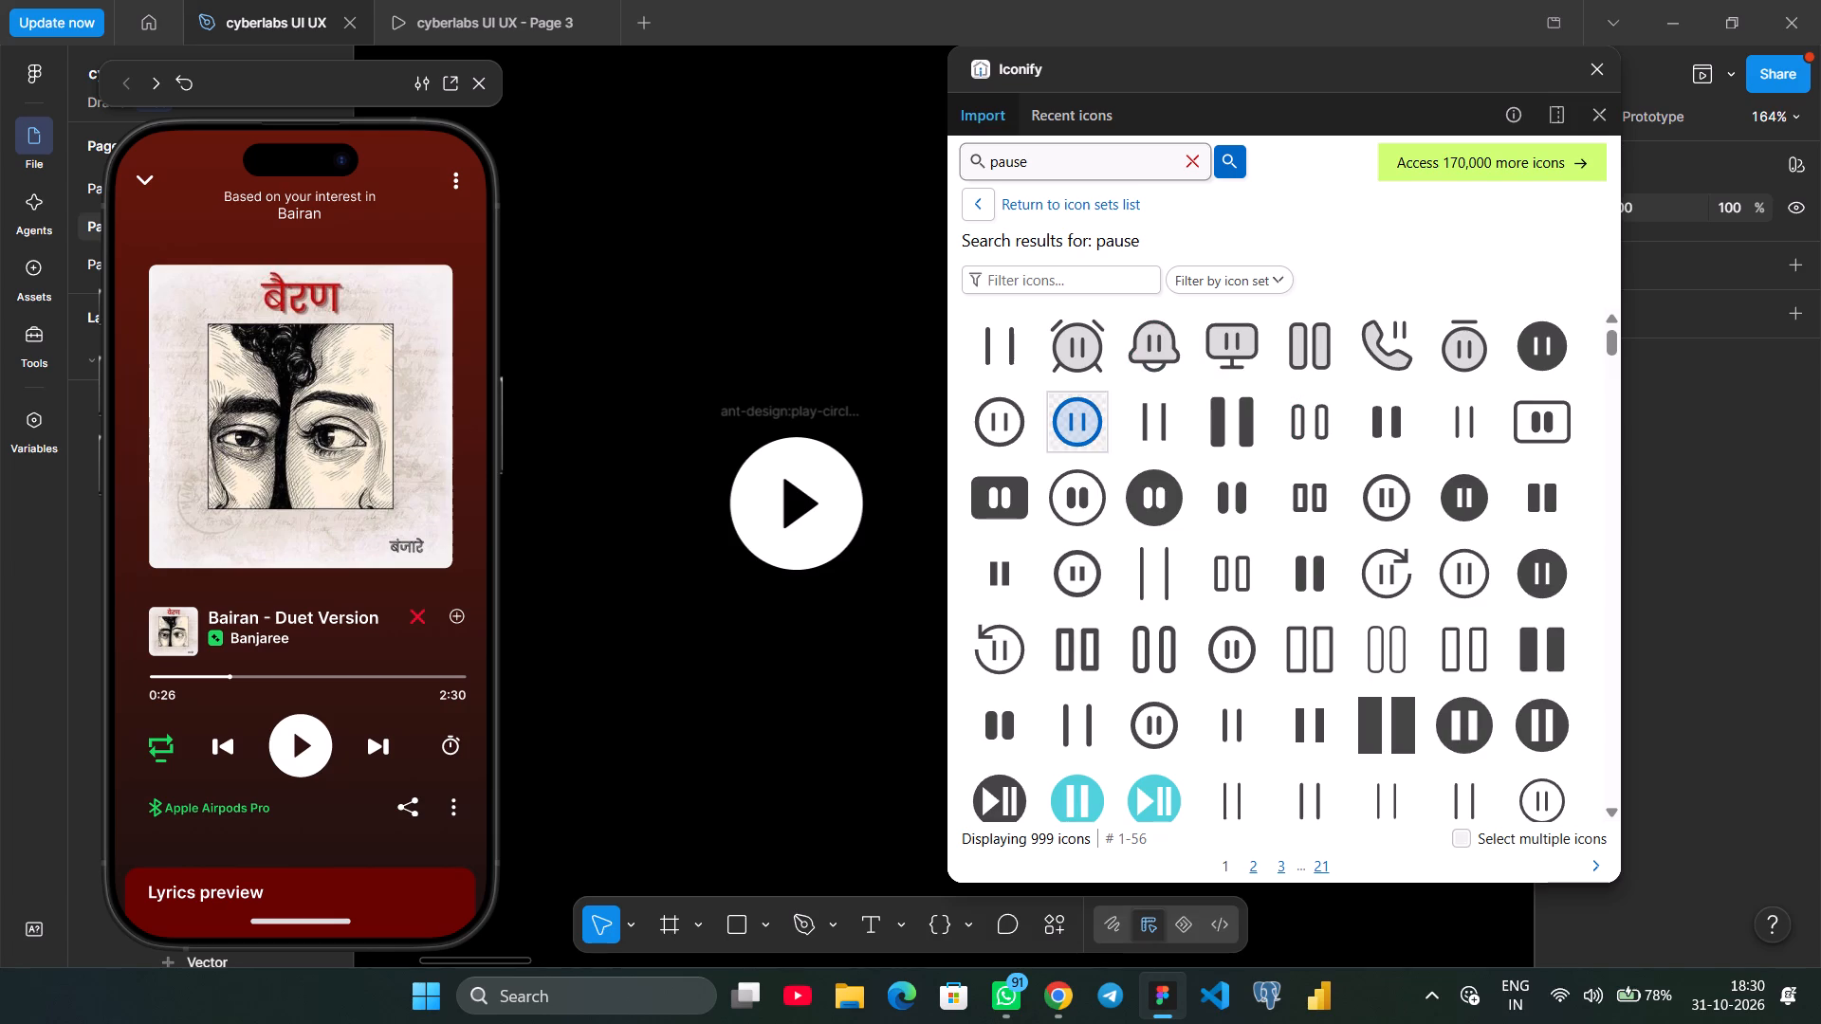
click(1452, 503)
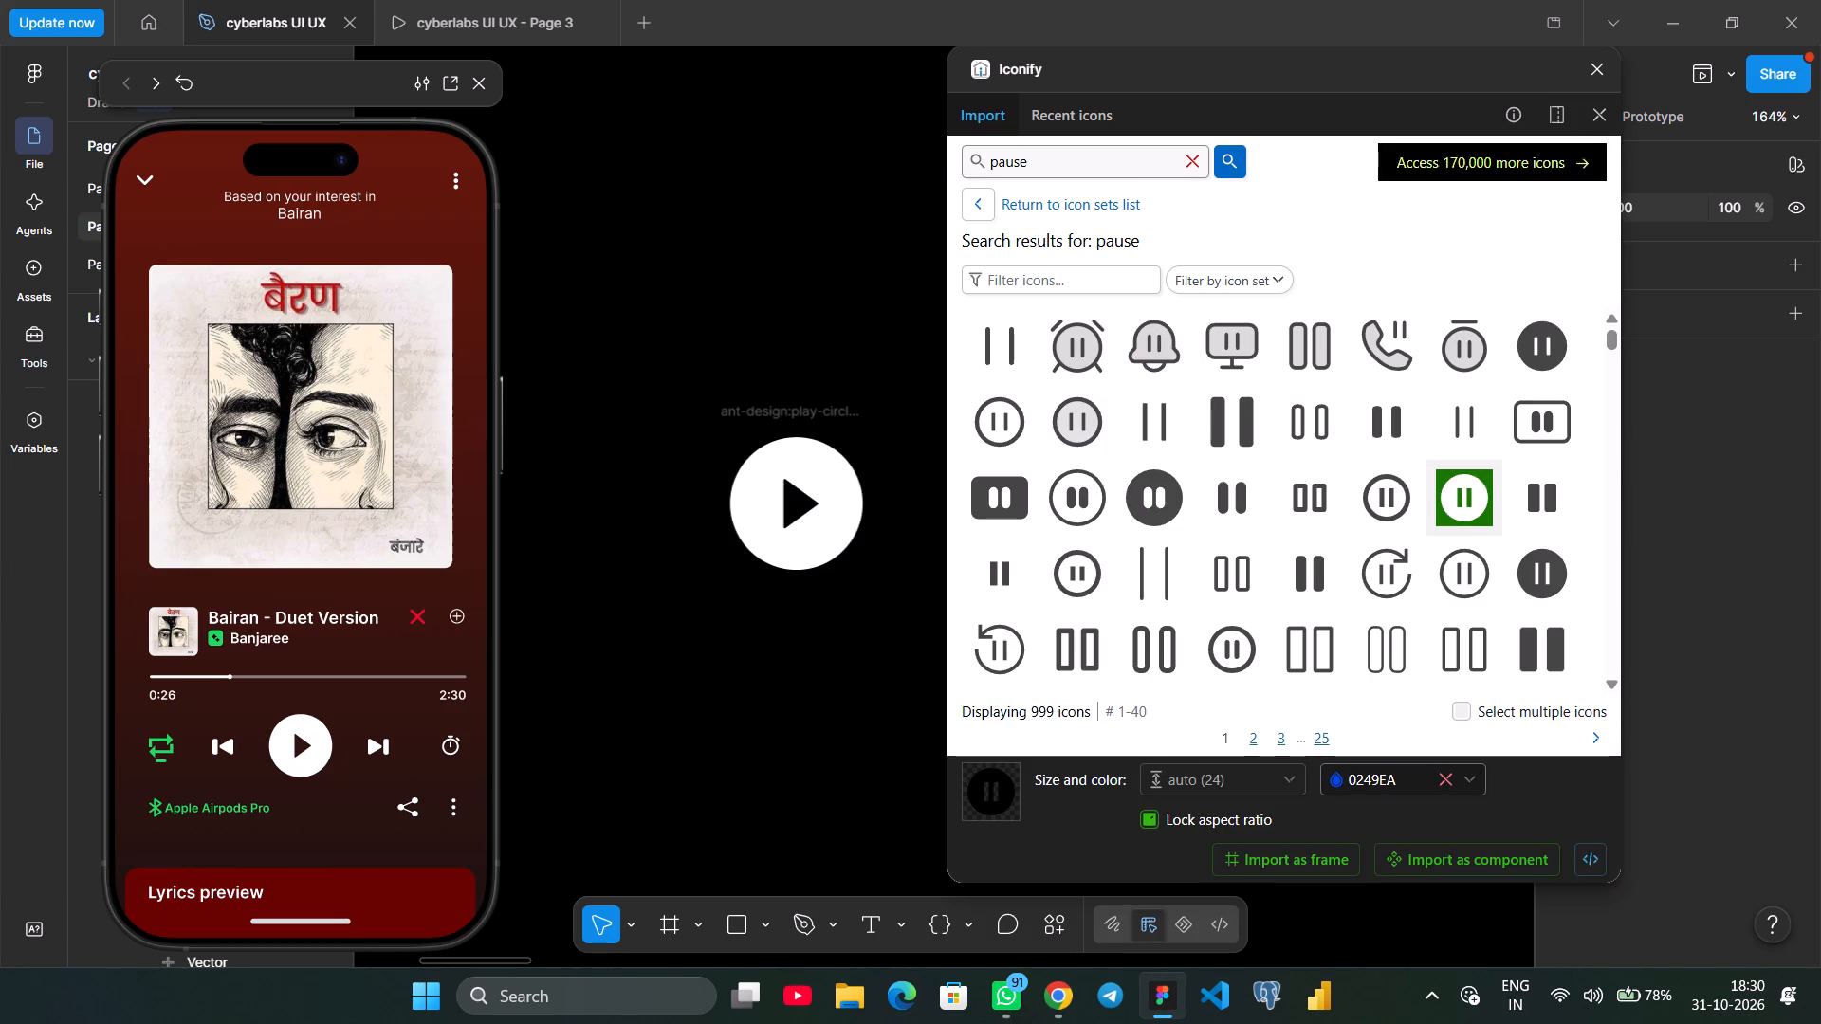
drag(1471, 488, 852, 619)
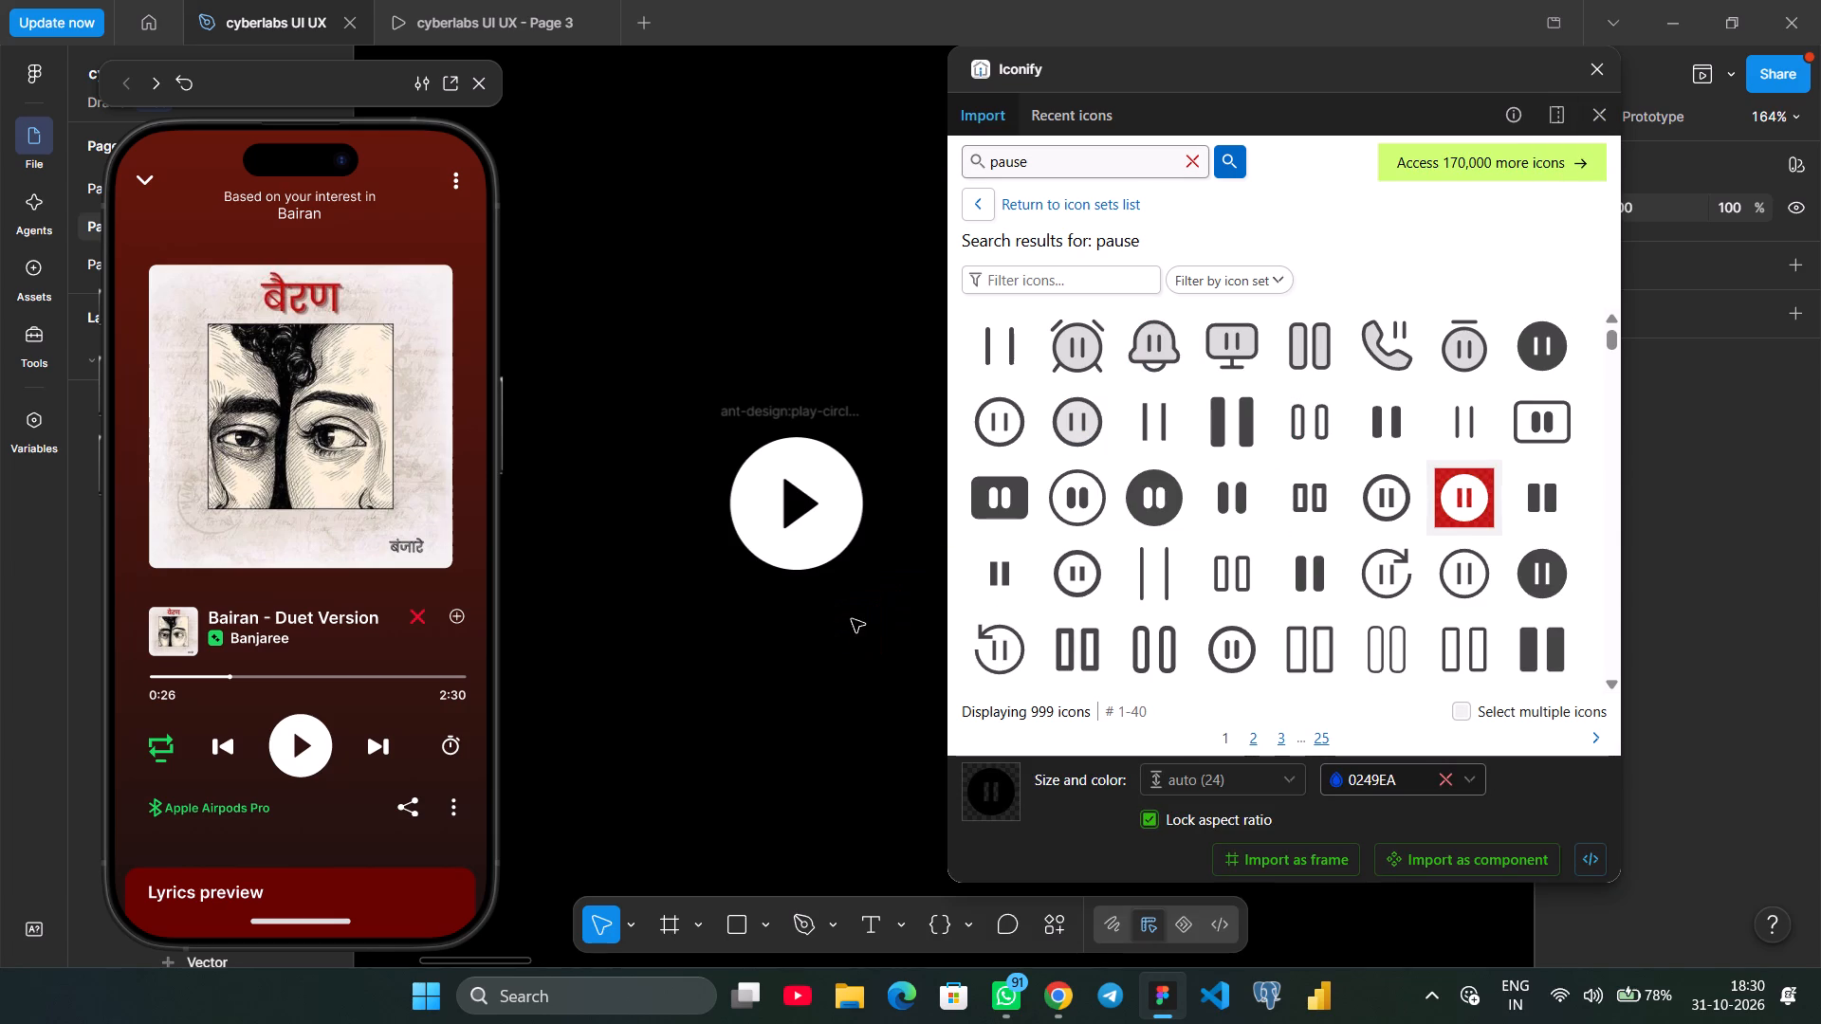
click(1595, 116)
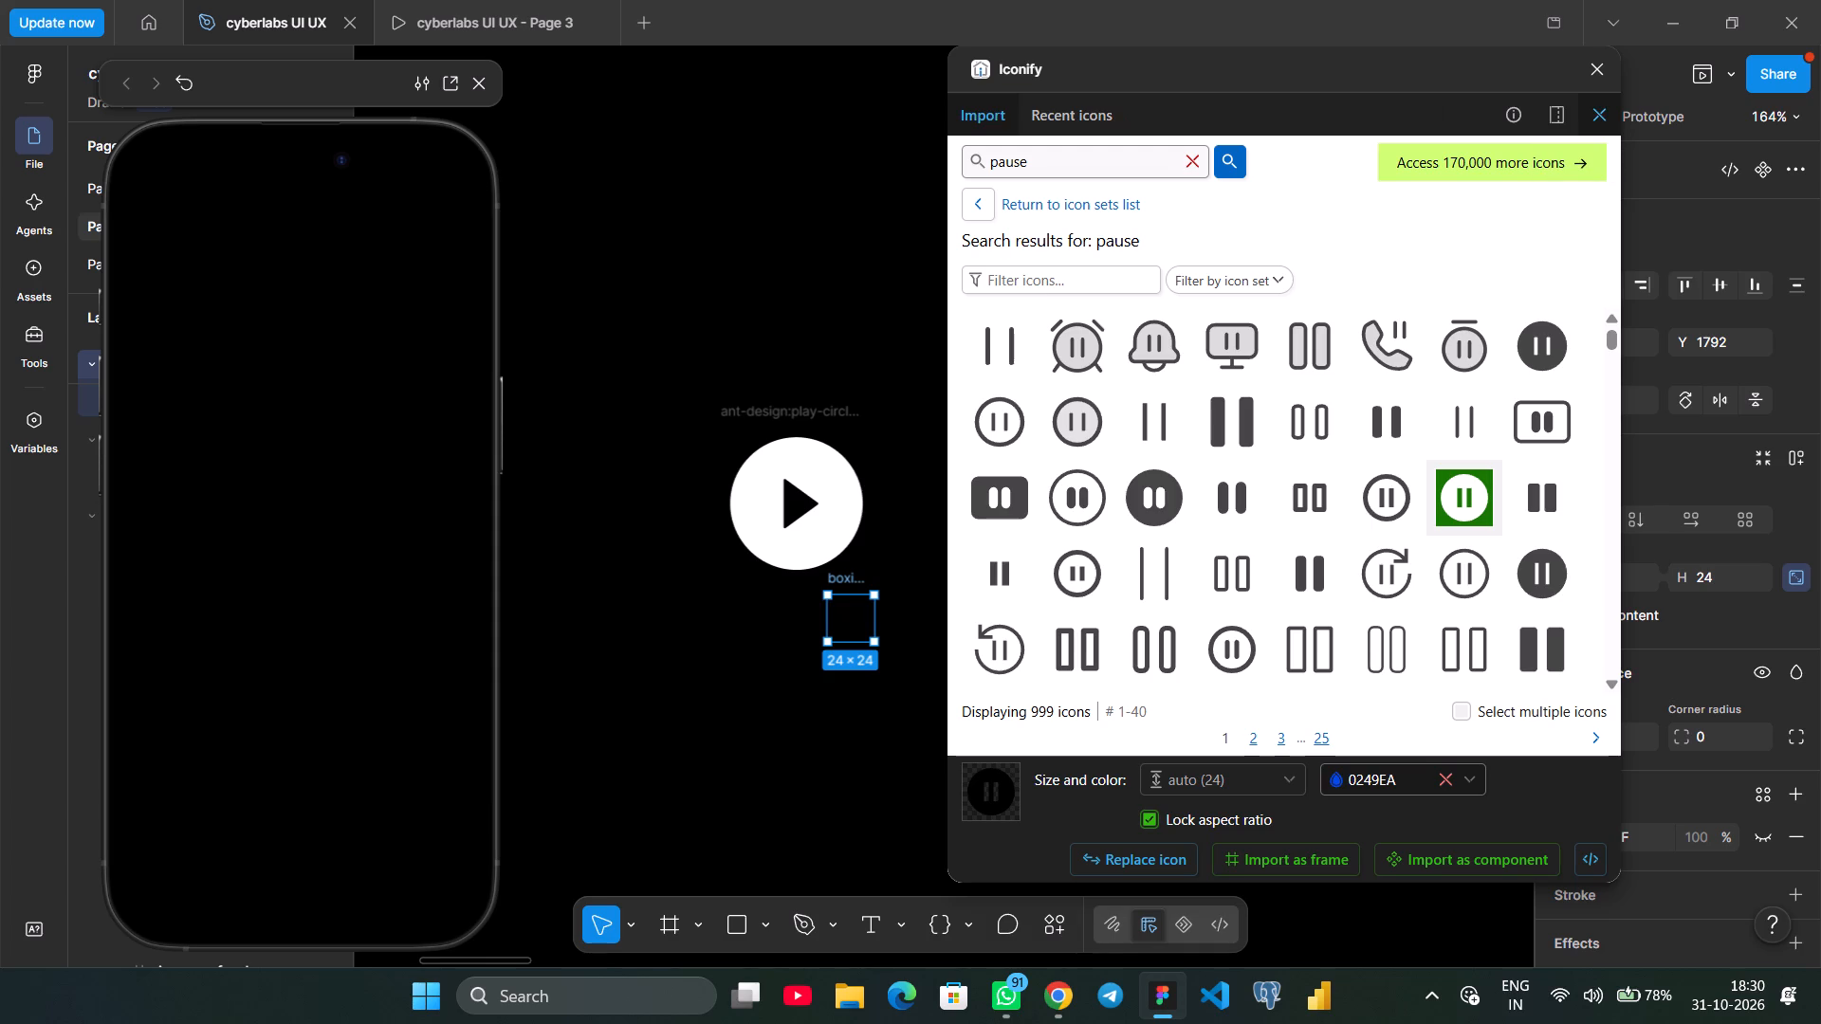
Move the pause icon clear of the play button and set its size to 76 × 76.
click(780, 549)
click(797, 421)
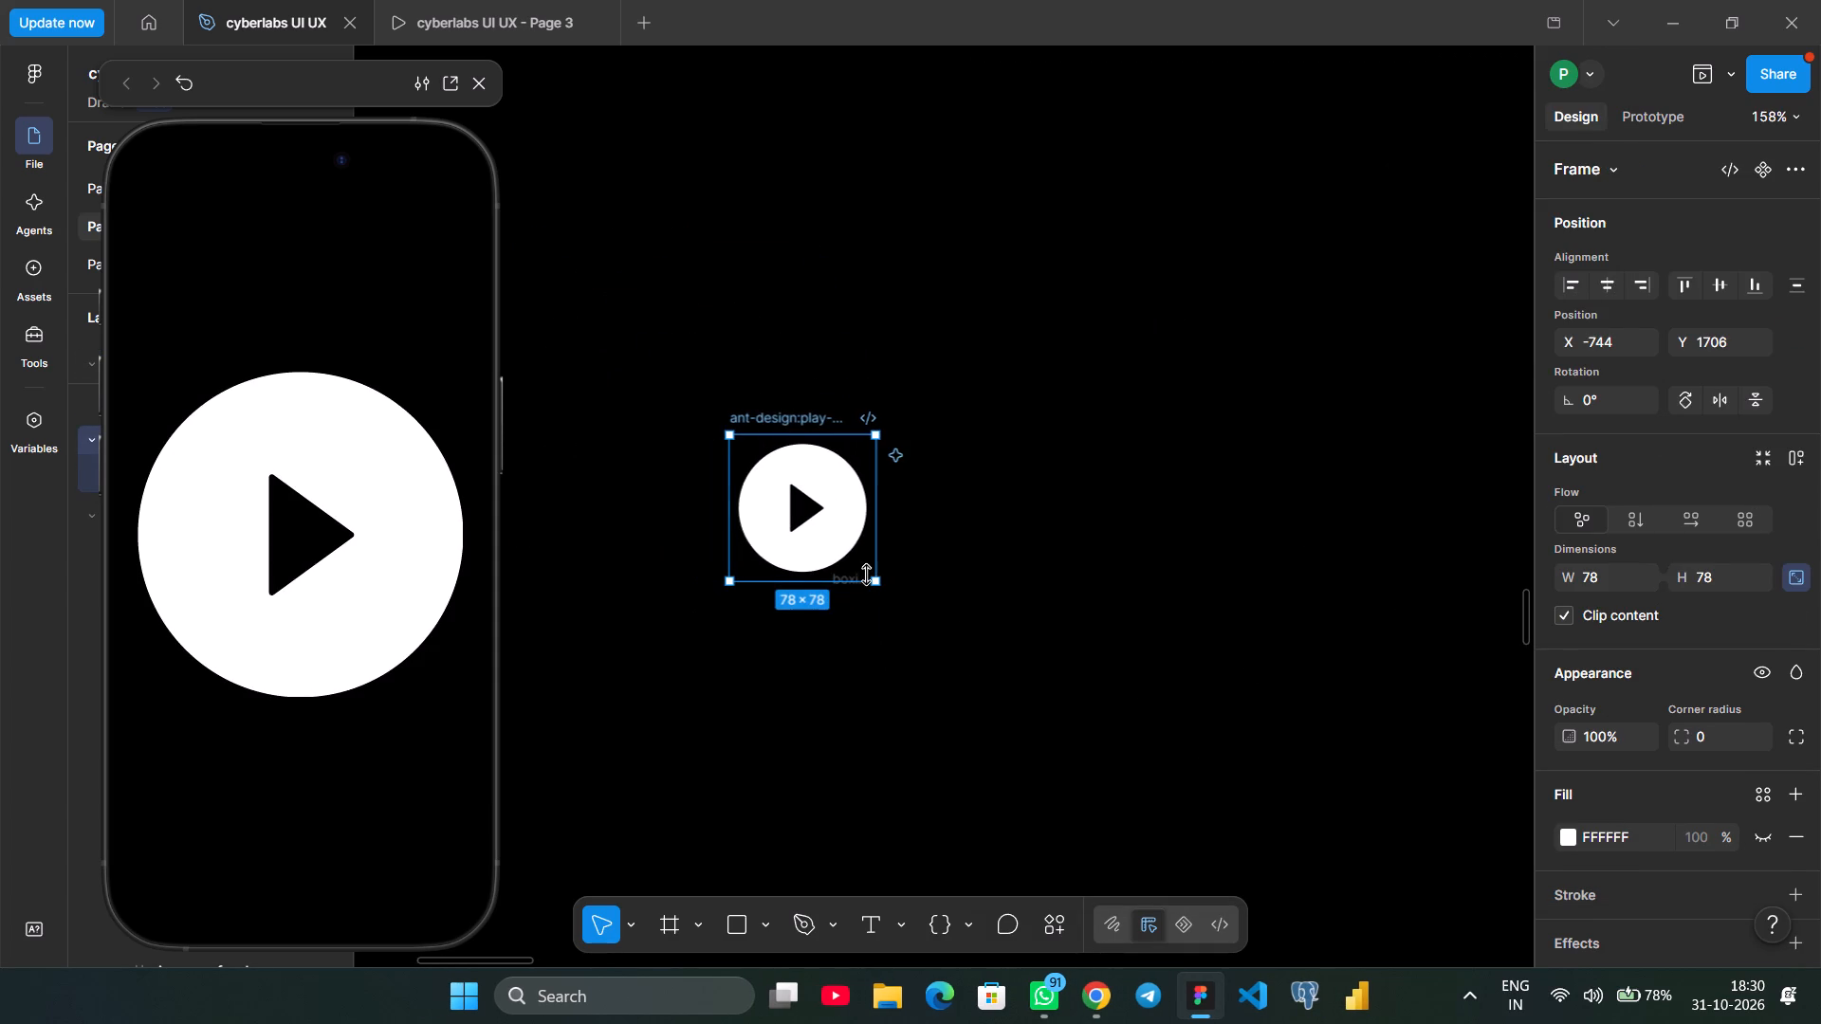
drag(847, 590, 934, 593)
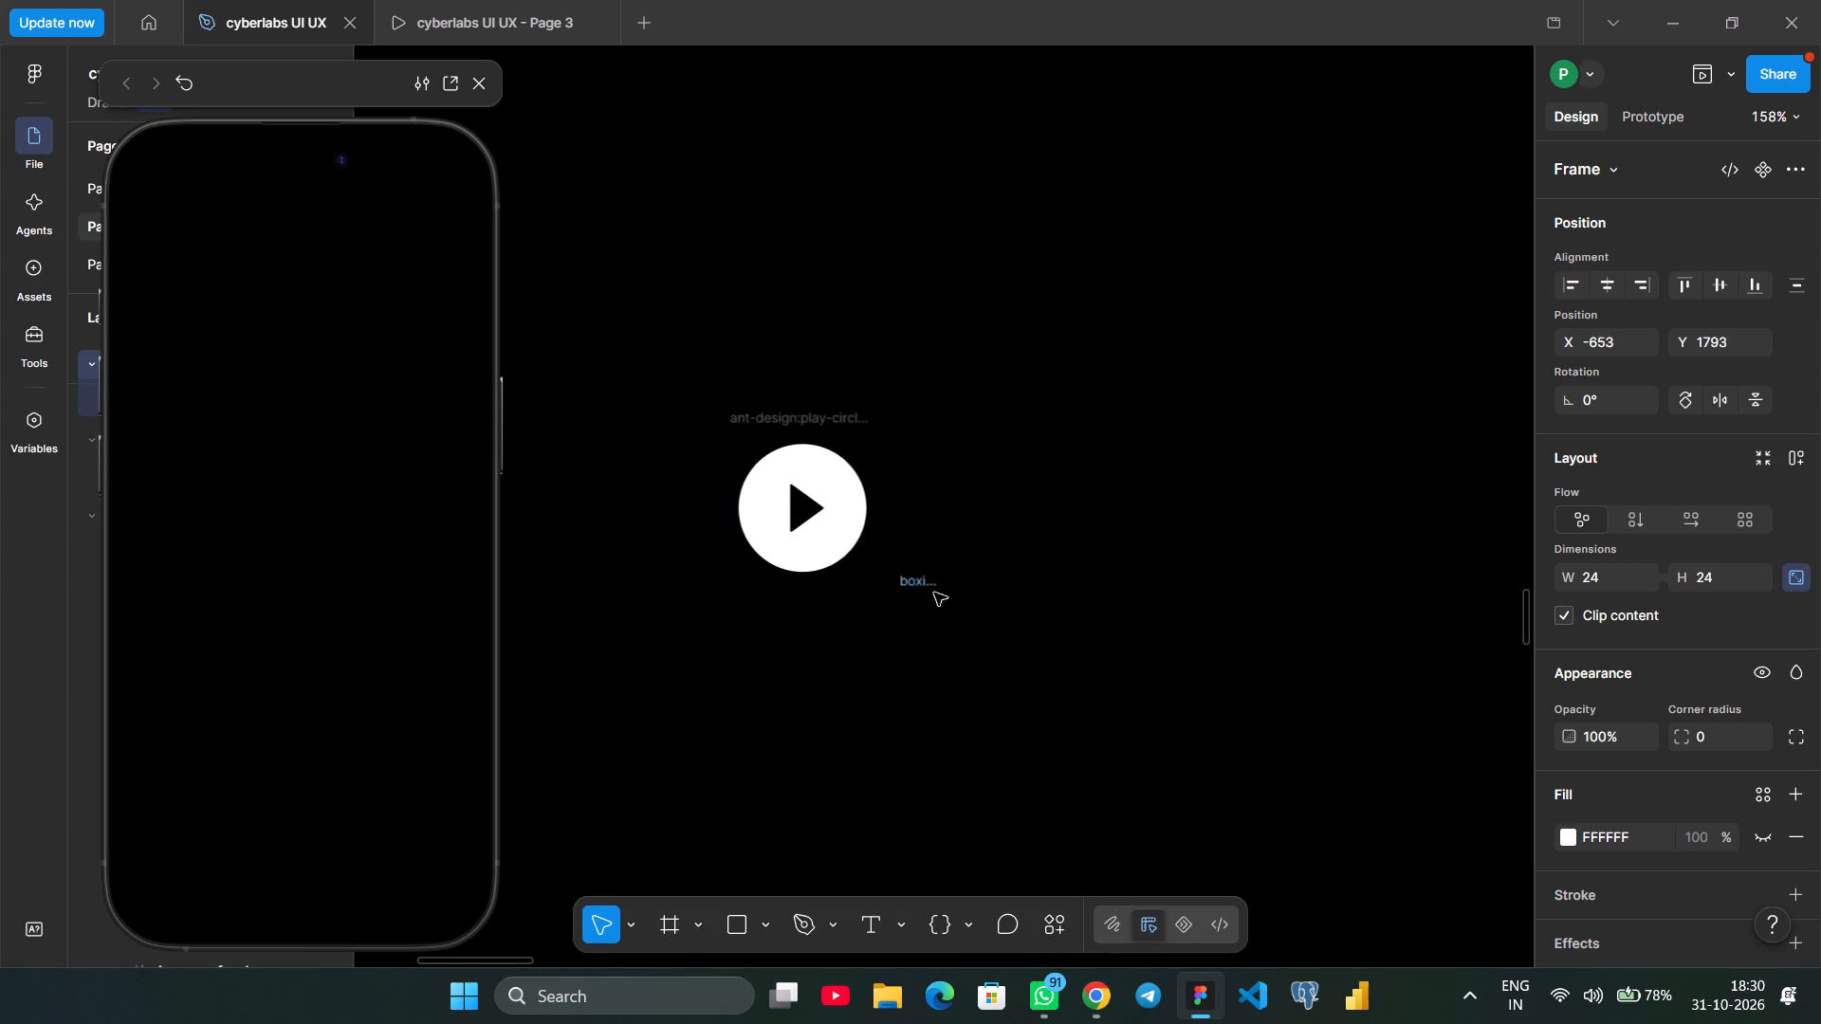
drag(934, 593, 1084, 581)
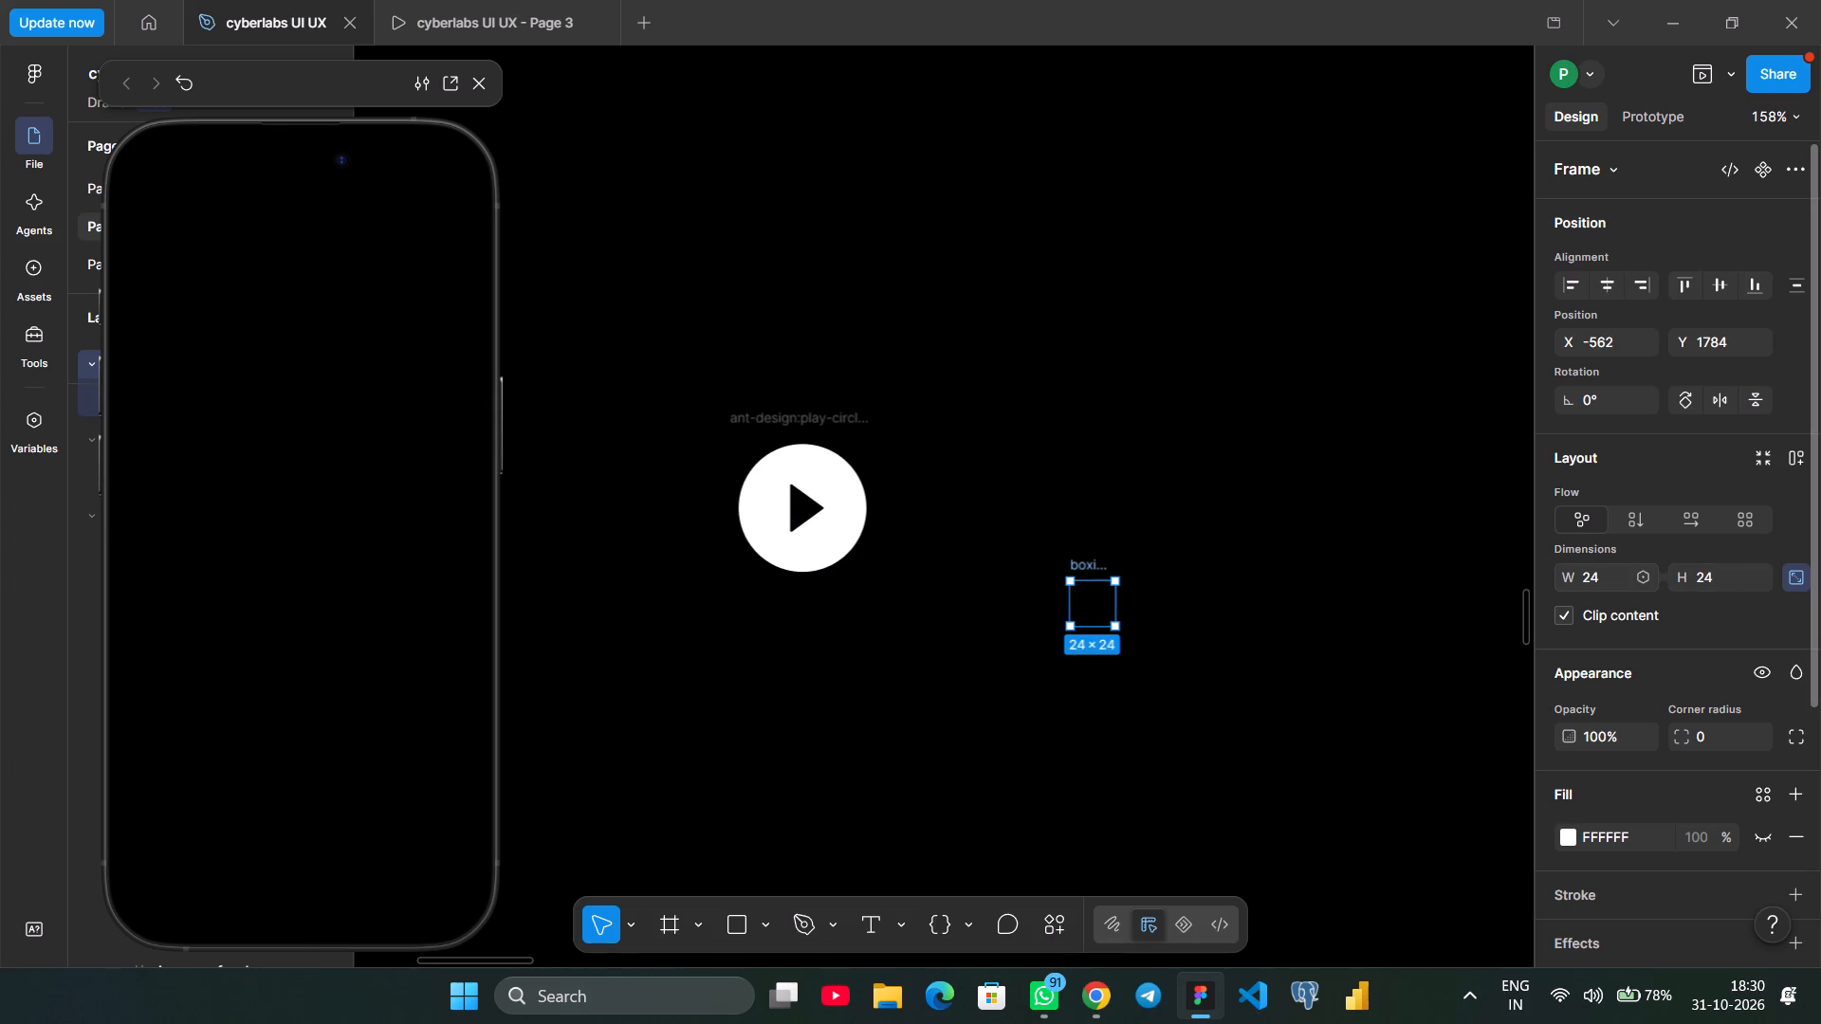
click(1599, 583)
text(76)
key(Return)
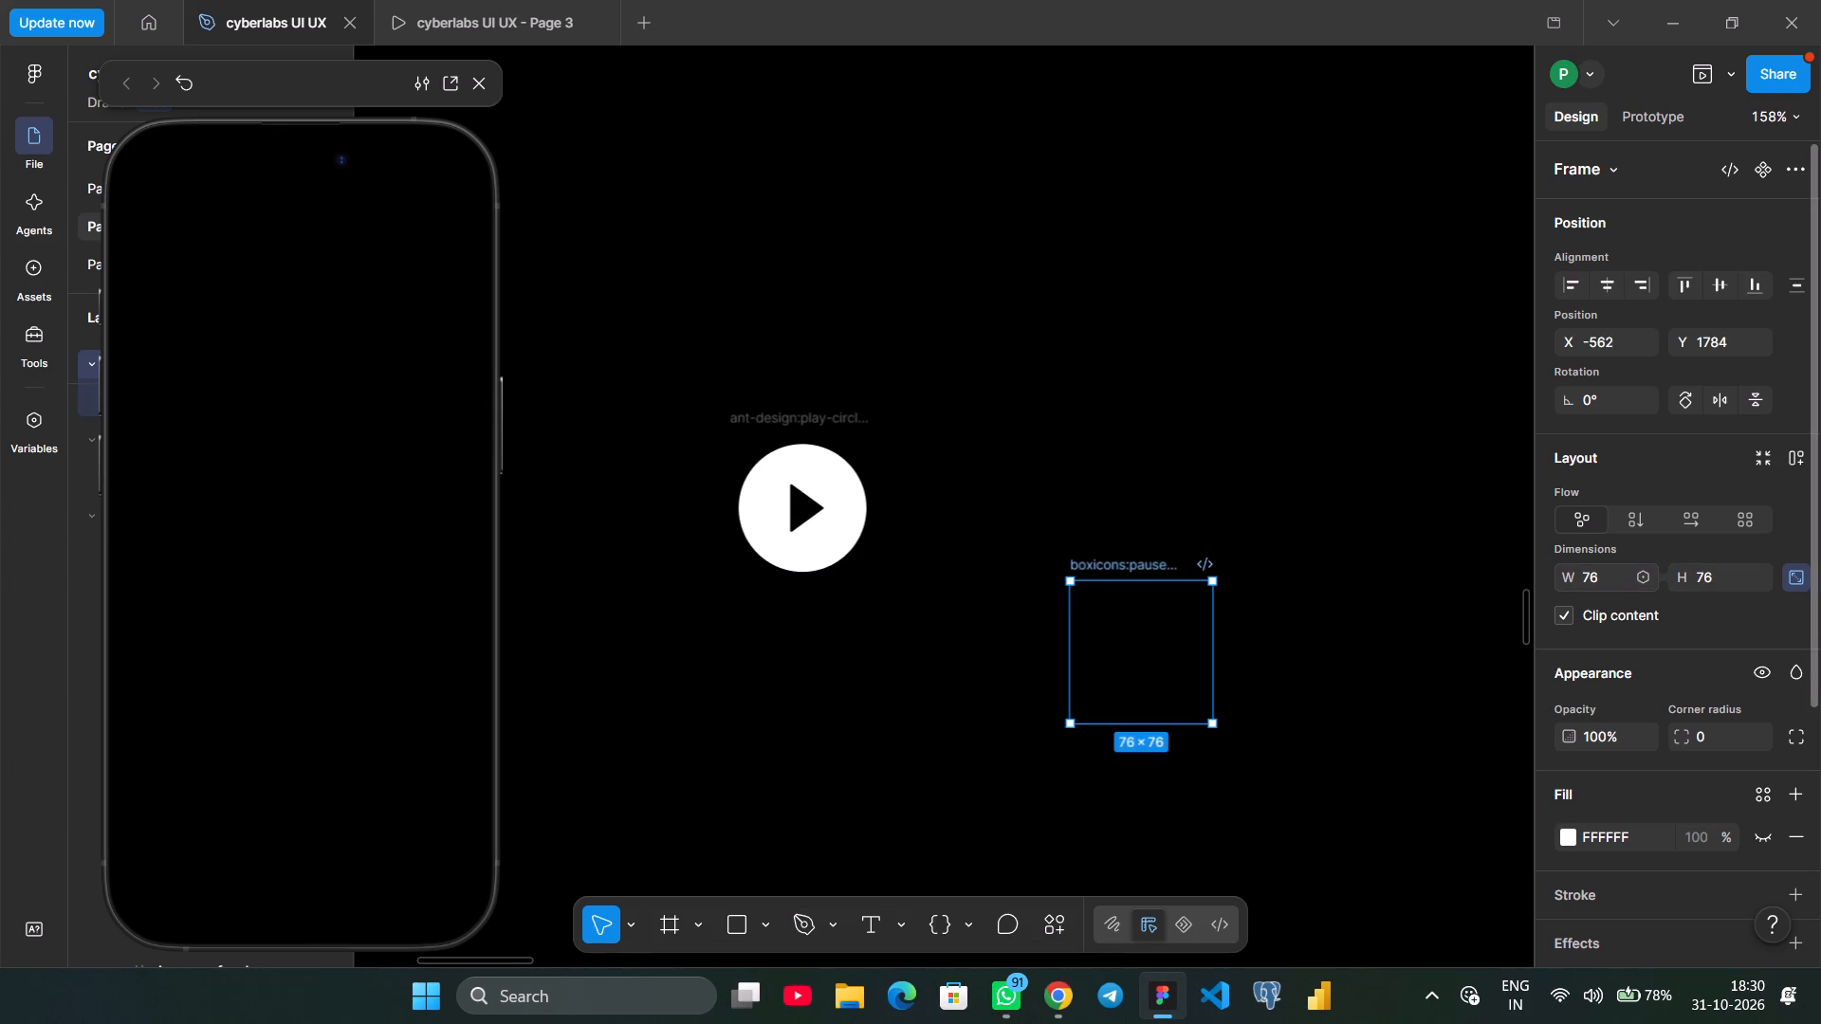
Recolour the pause icon white (FFFFFF).
scroll(1577, 836, down, 2)
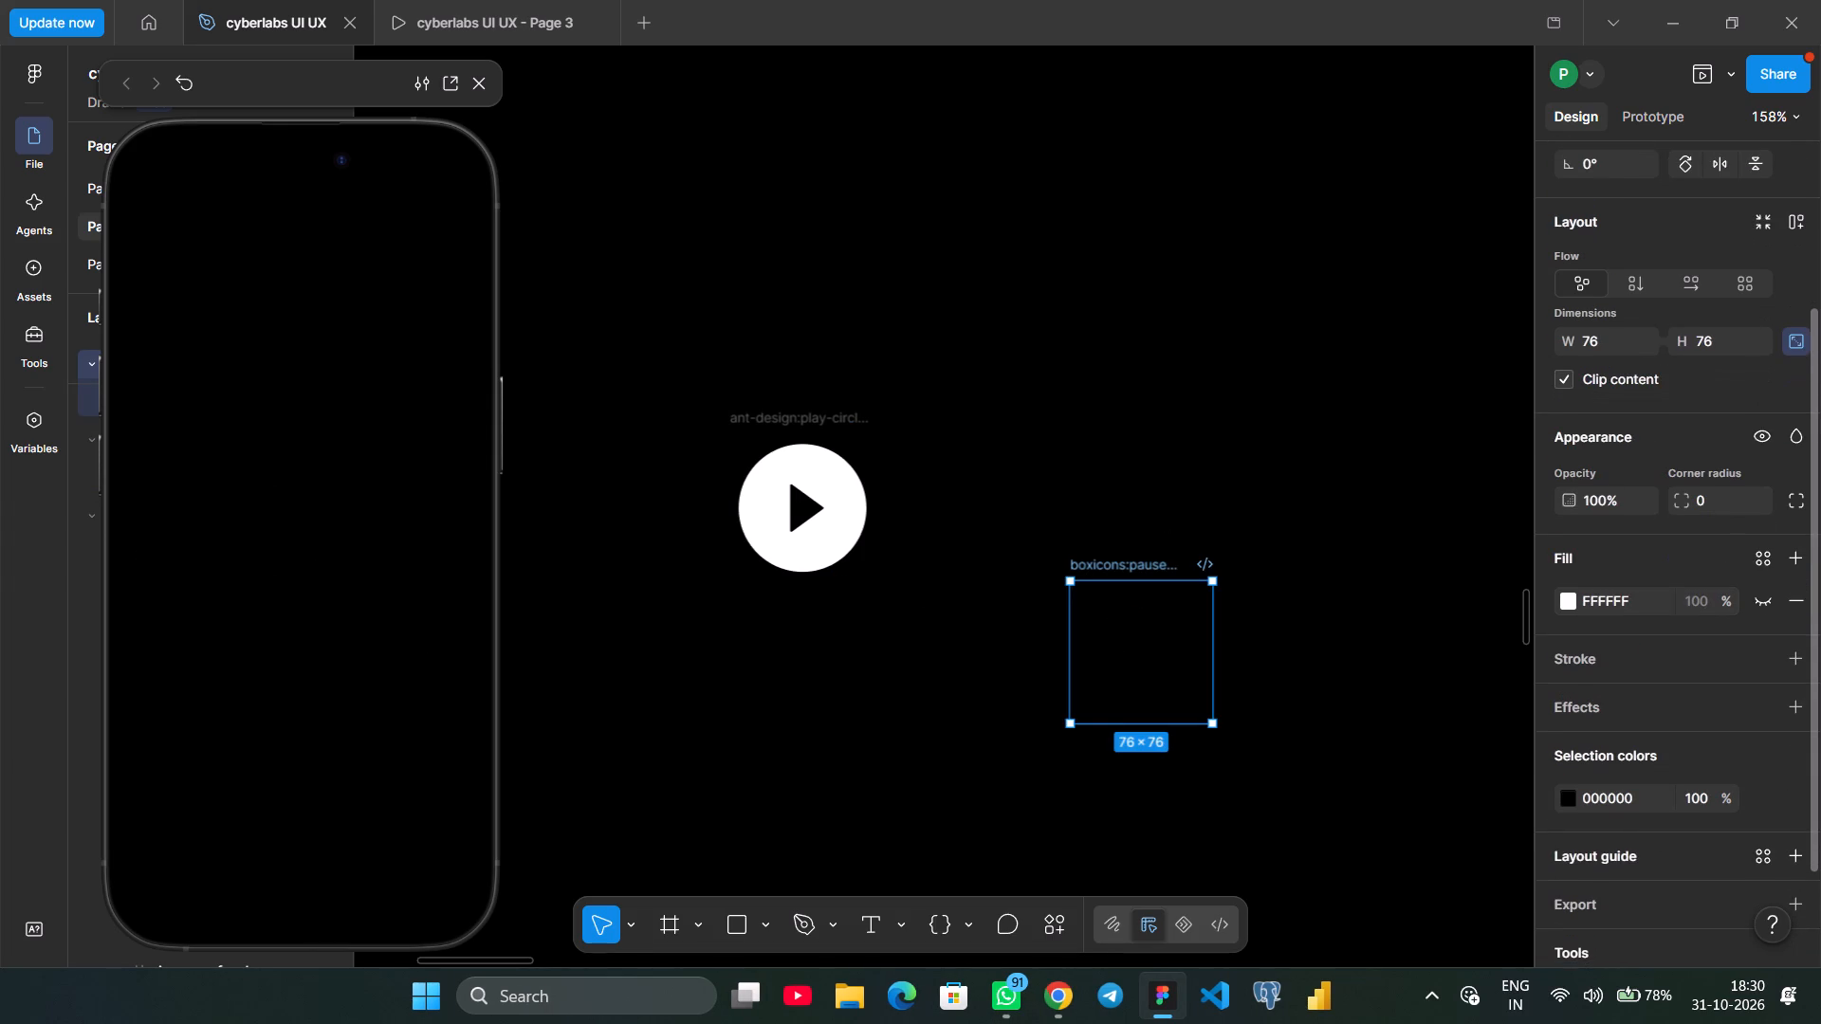
click(1571, 815)
click(1571, 789)
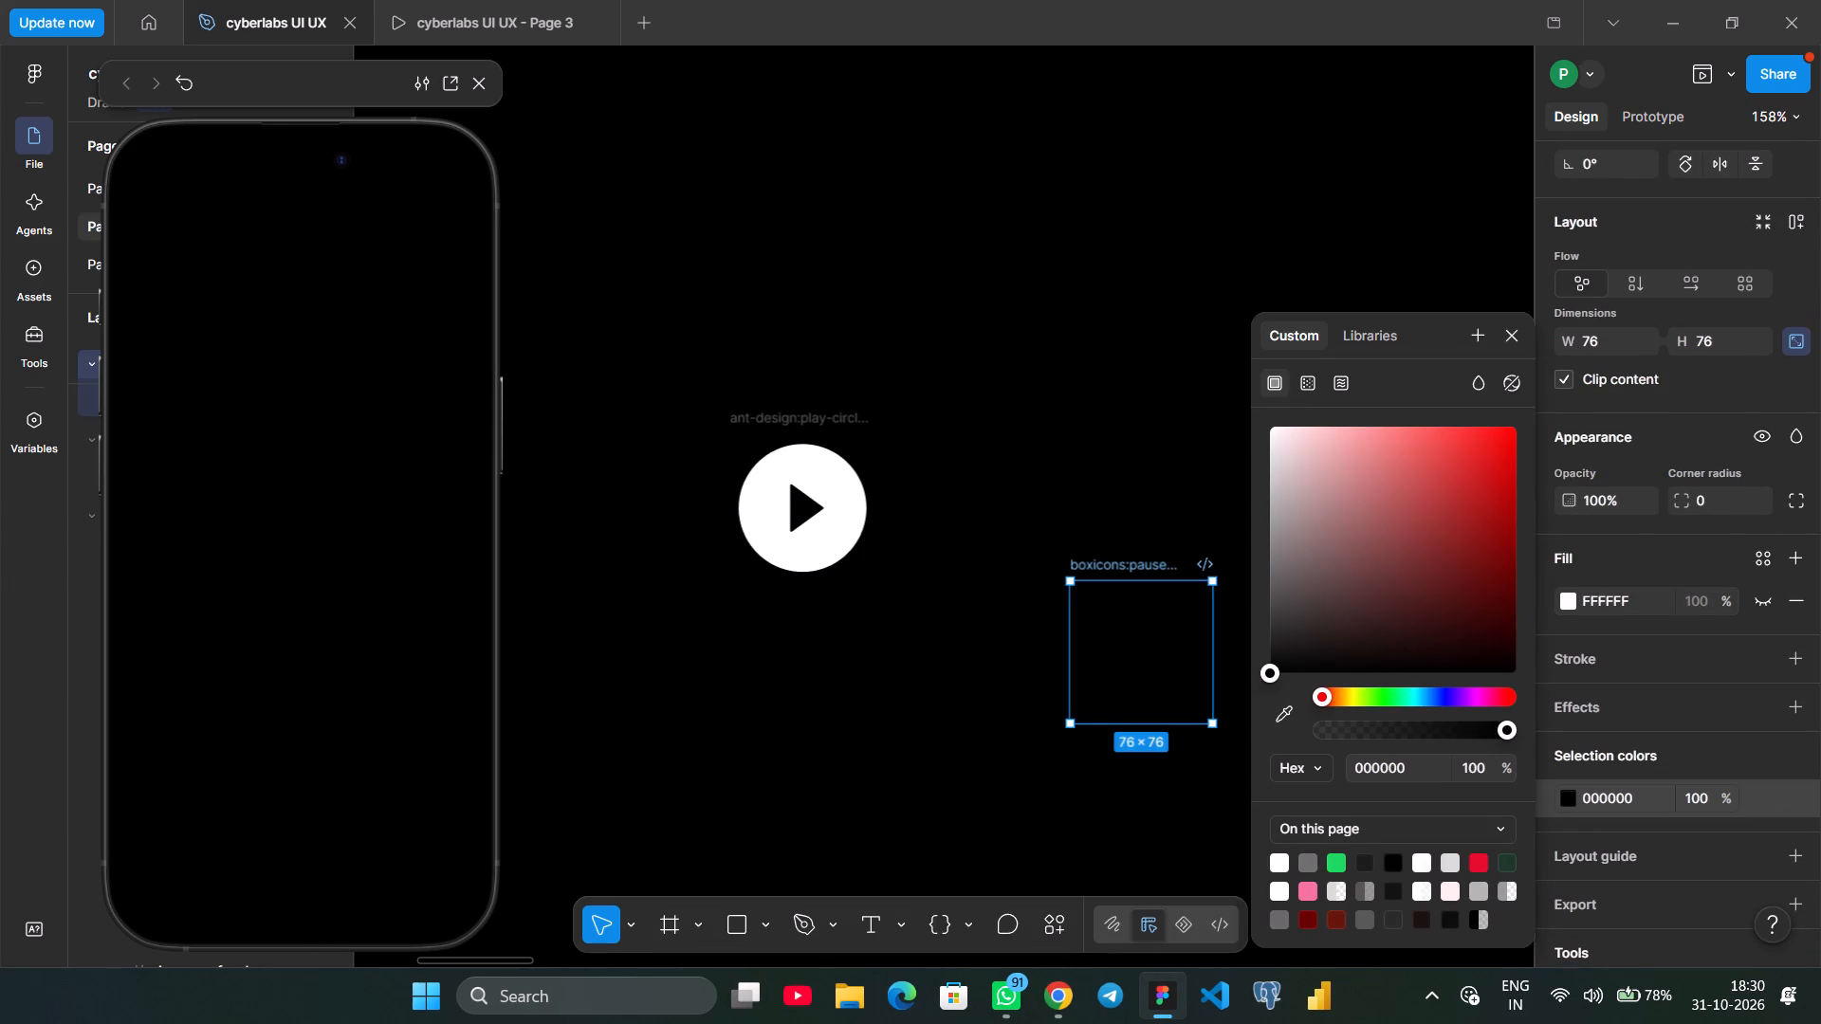
click(1280, 868)
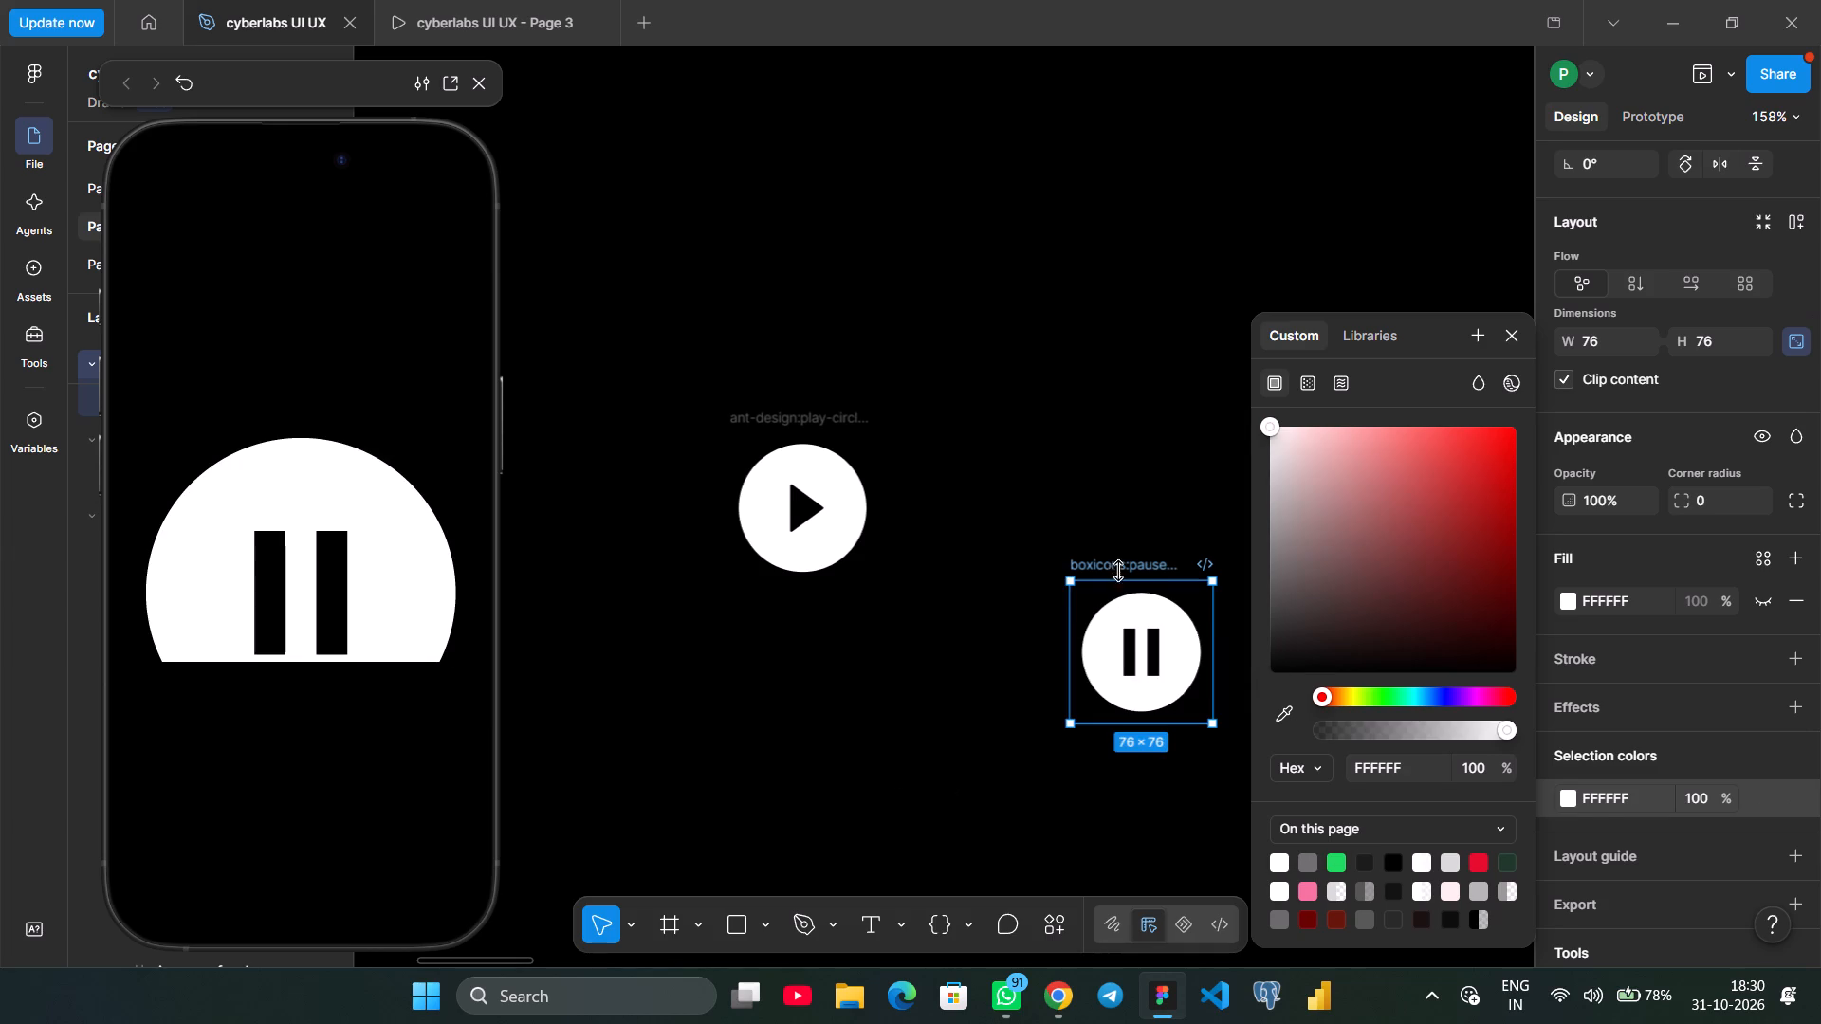
Place the pause icon to the right of the play button and align the vertical centres of both icons.
drag(1112, 564, 1033, 414)
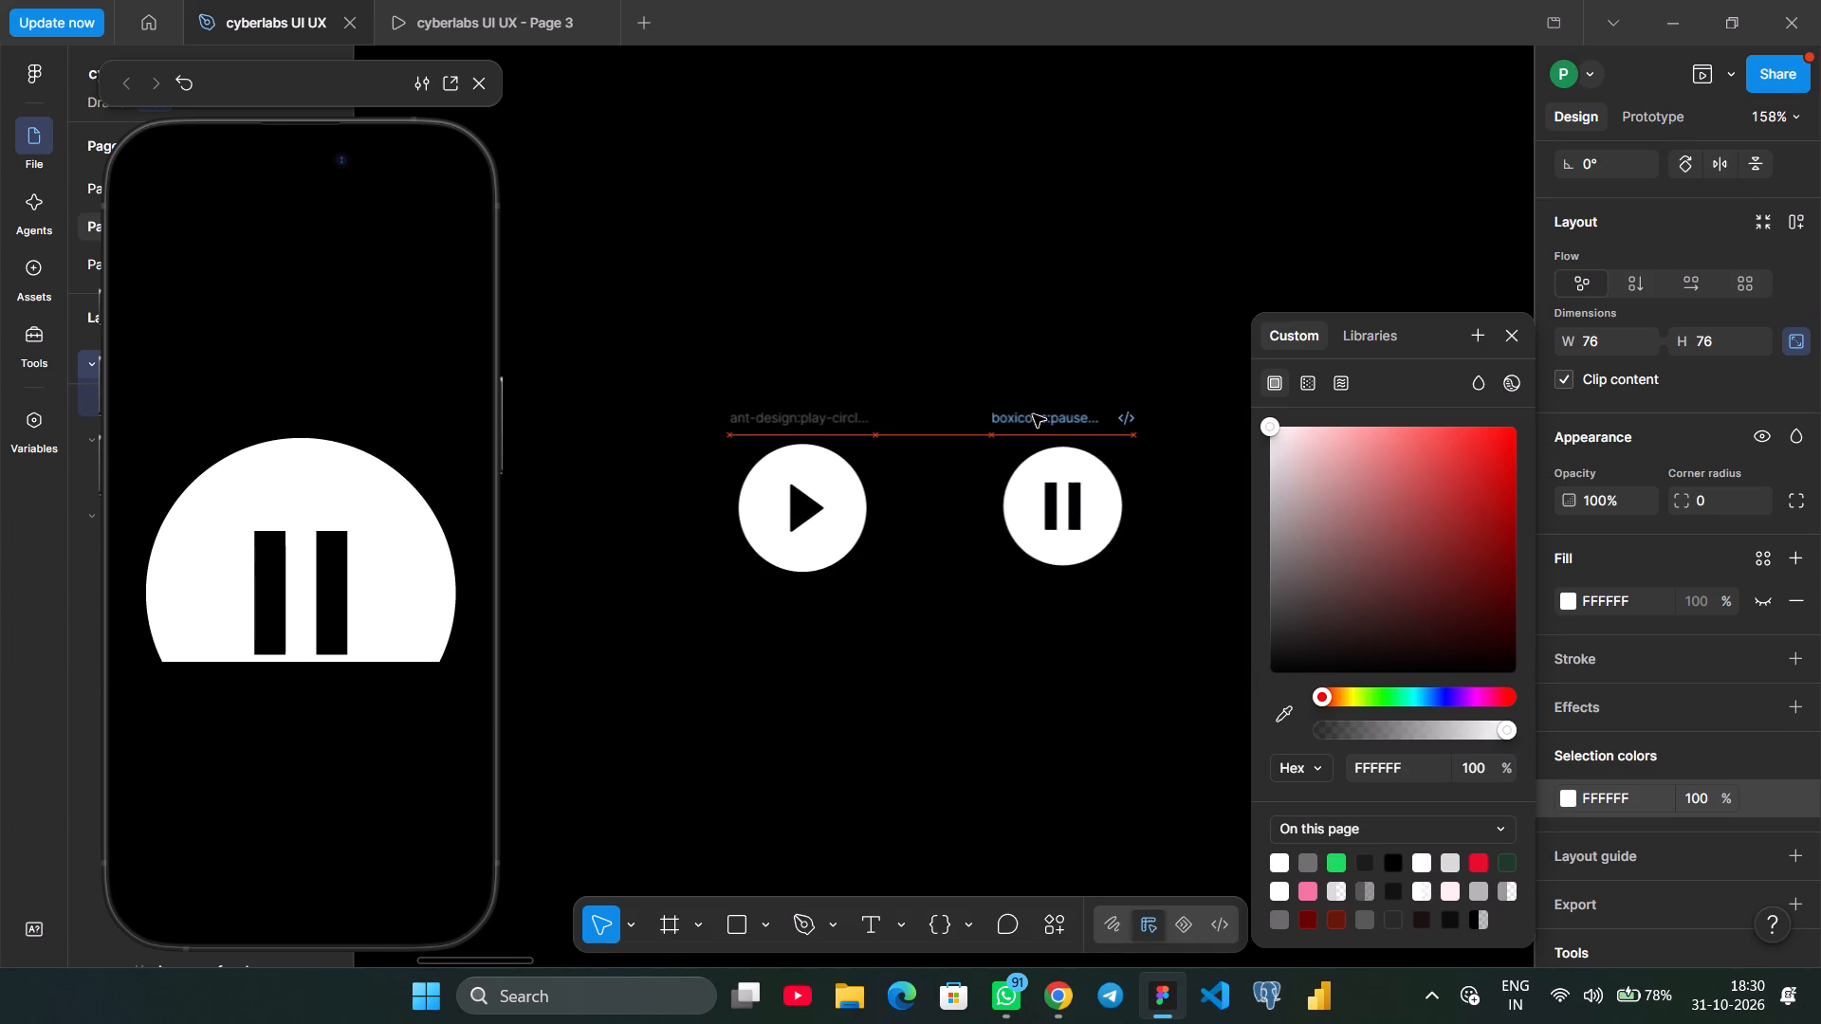
drag(1033, 414, 1032, 422)
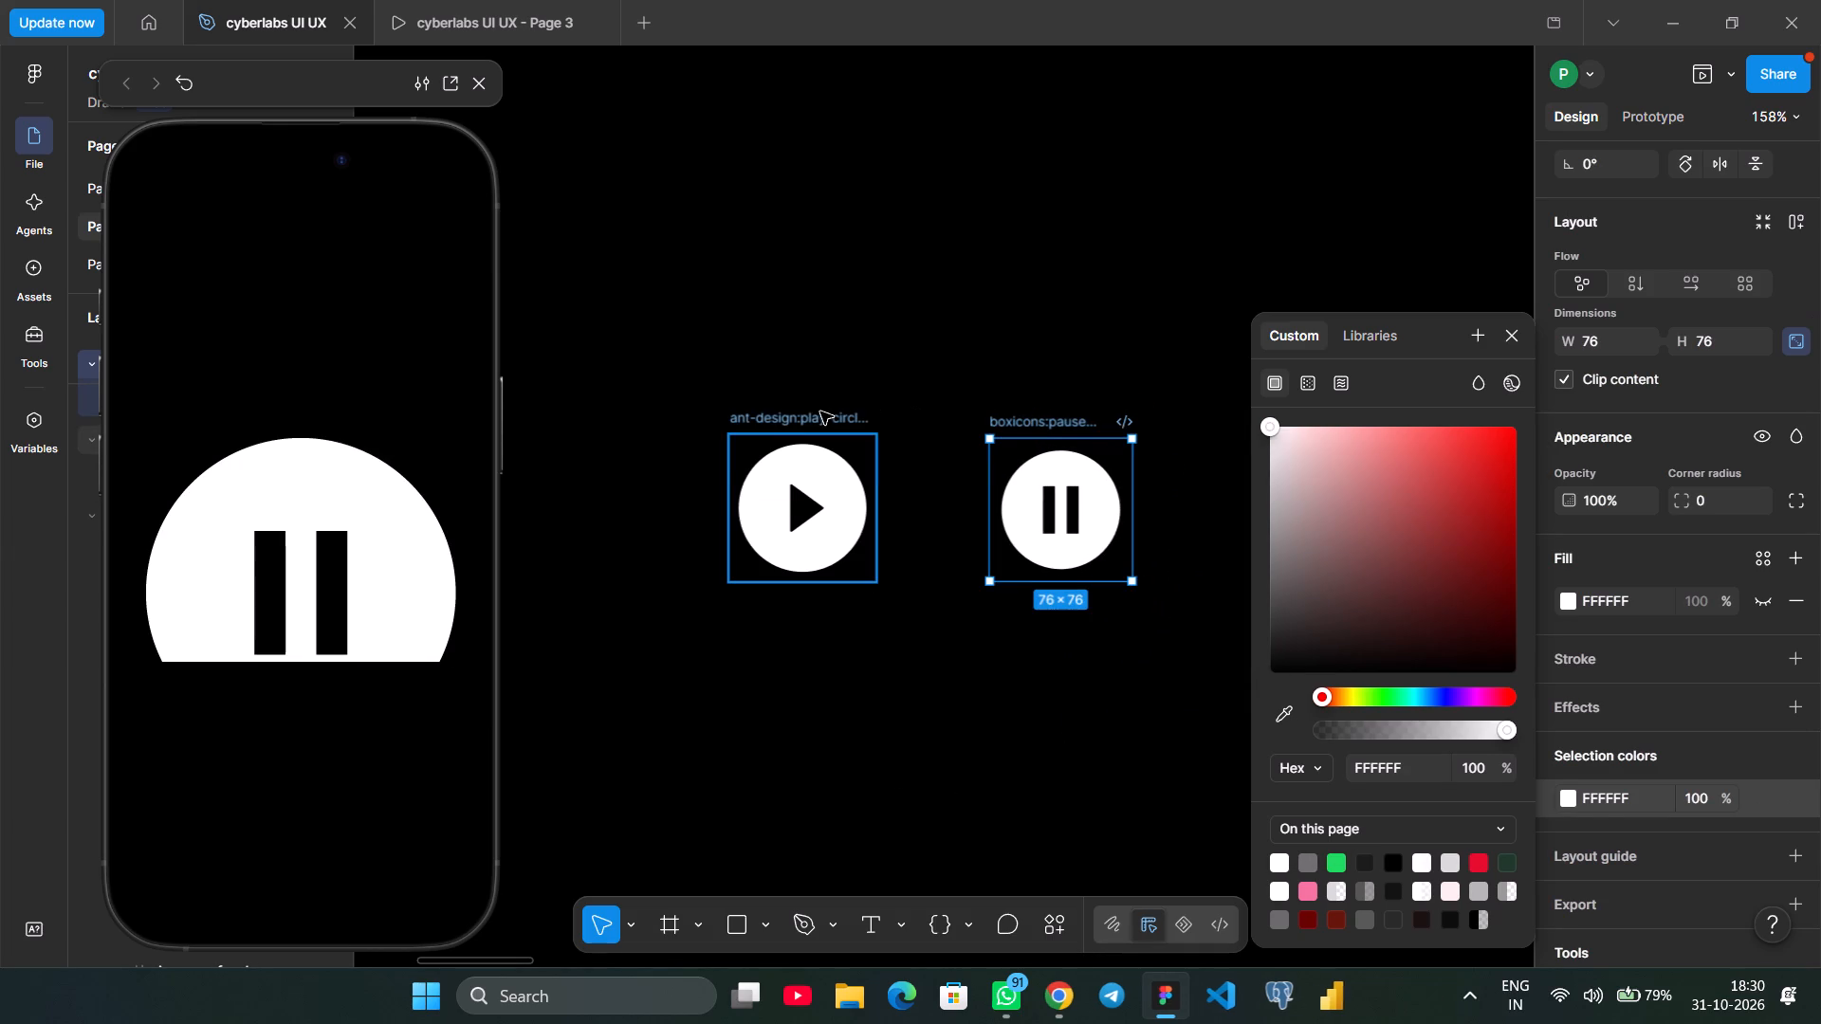
shift+click(820, 411)
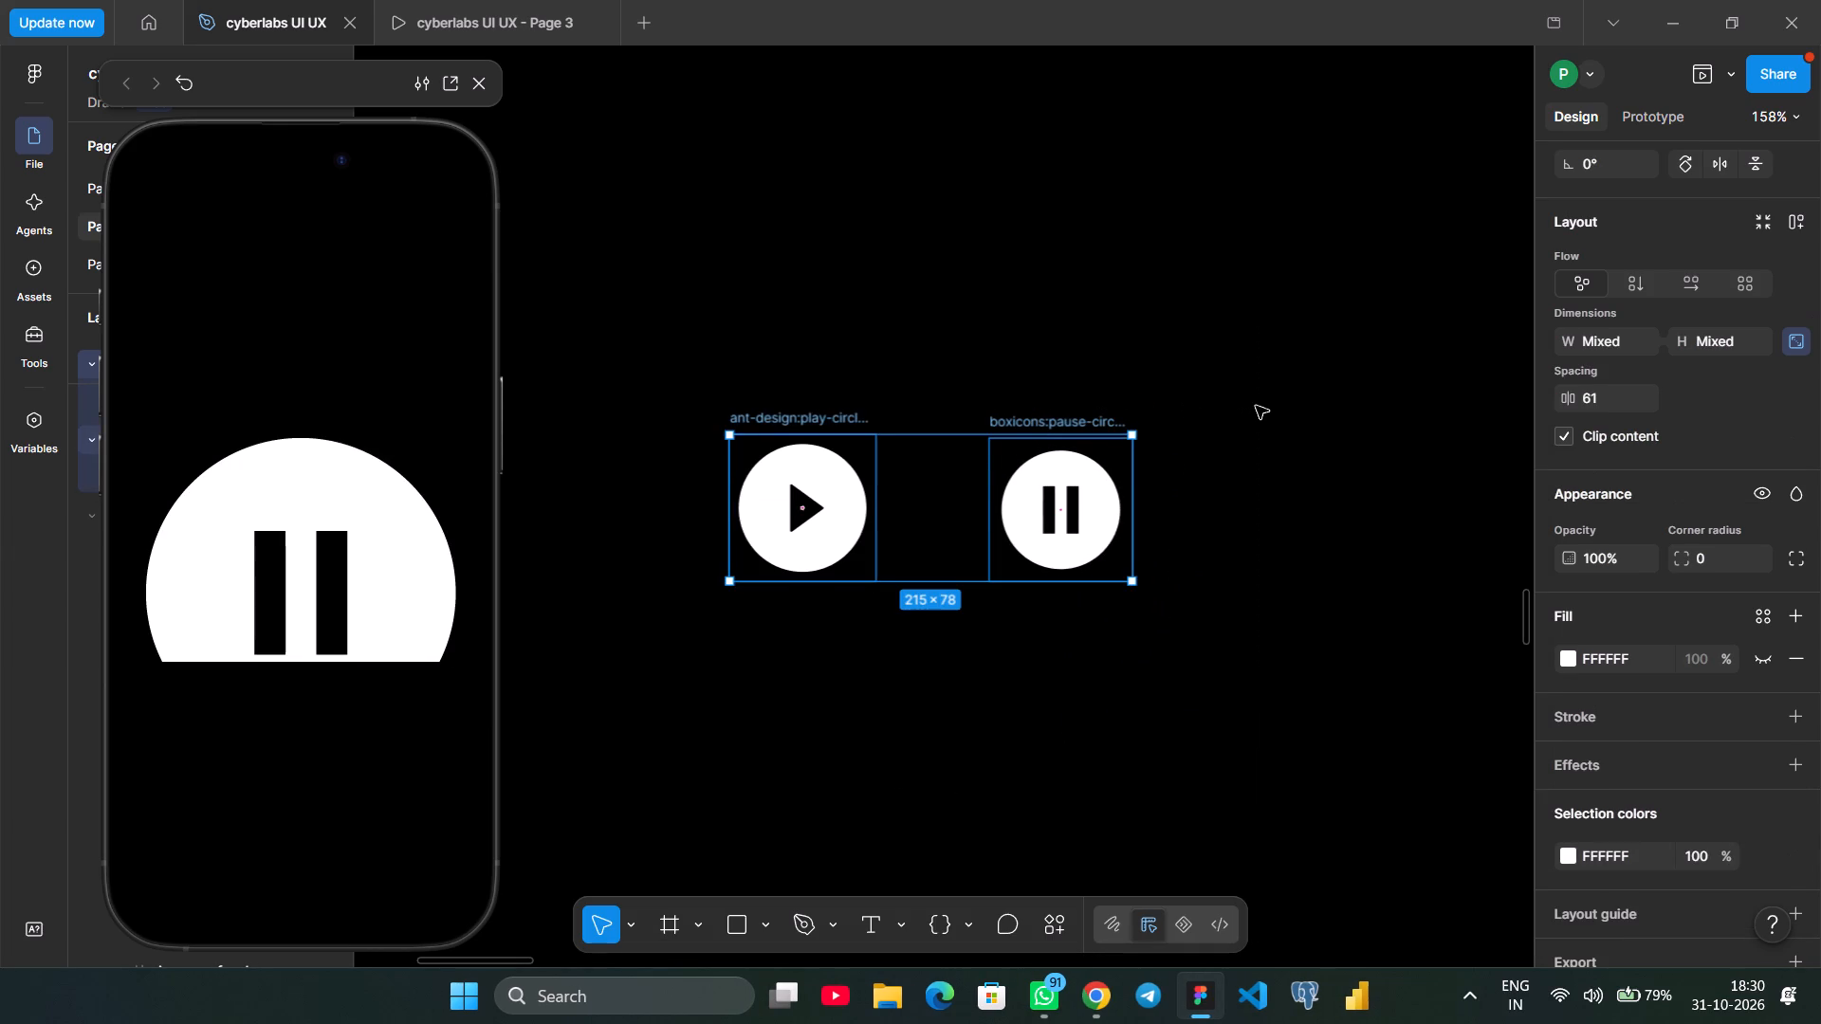
scroll(1256, 406, right, 1)
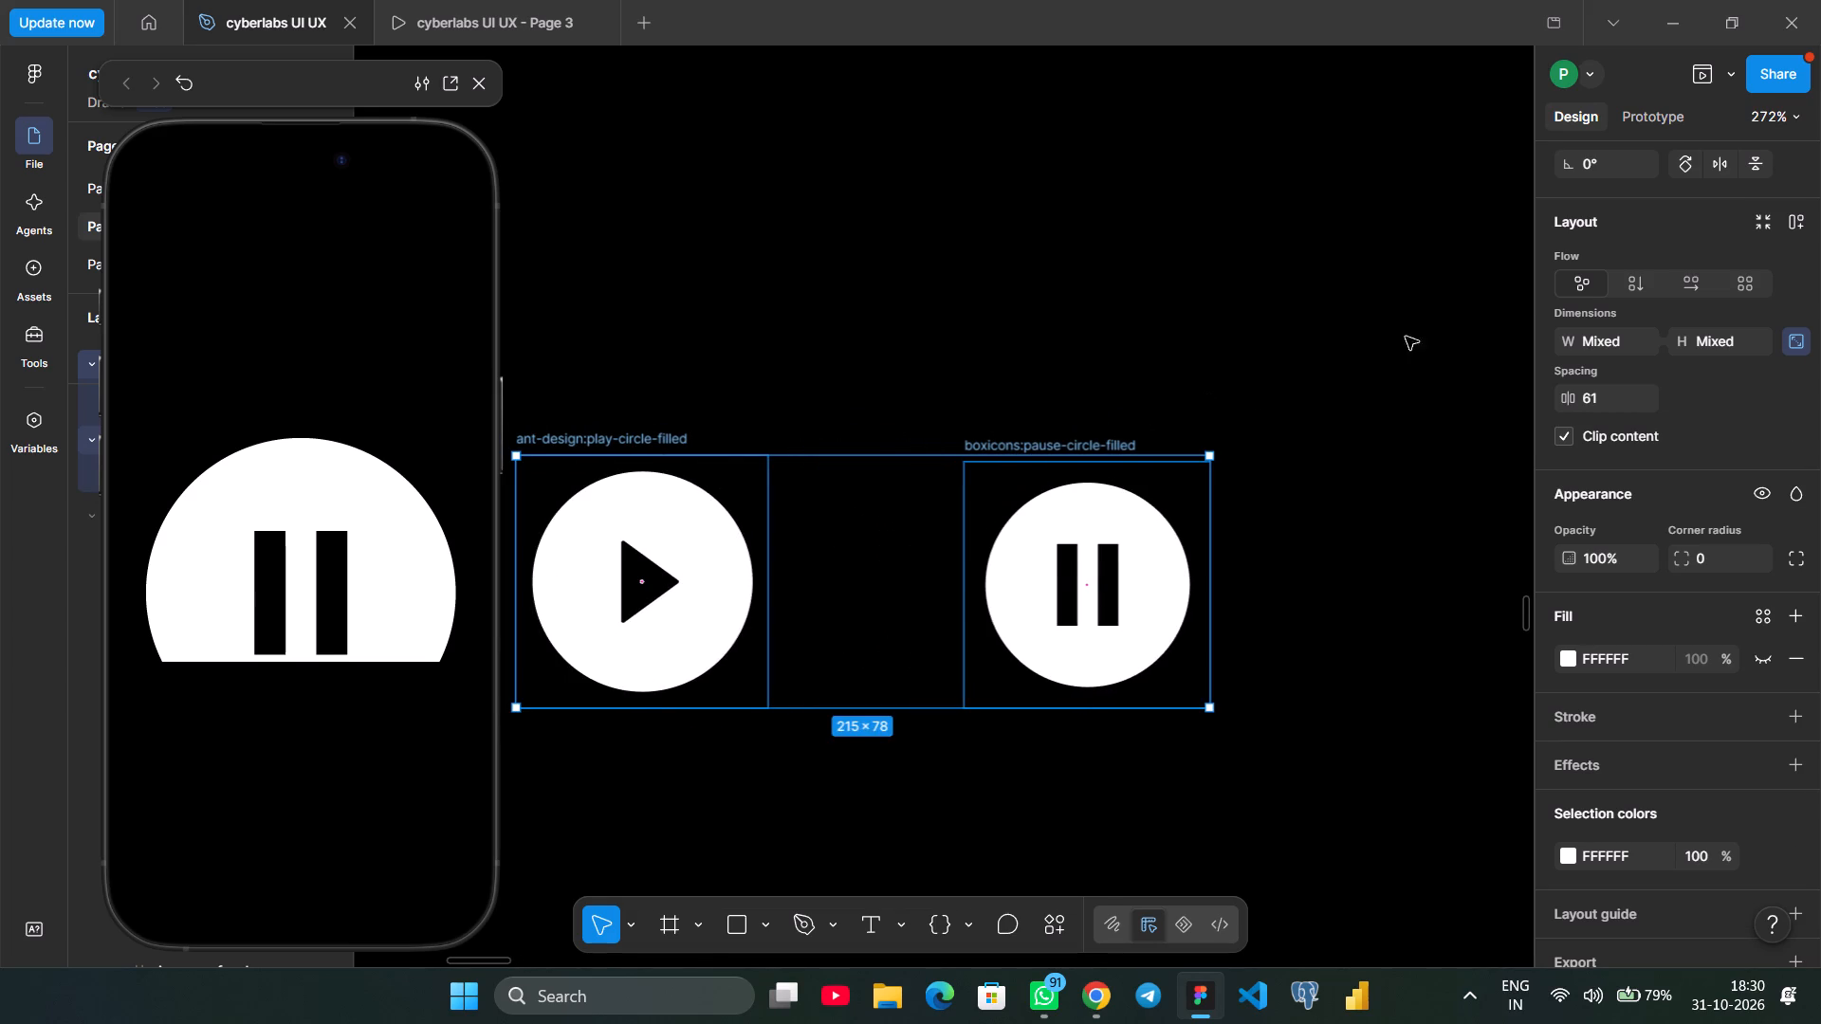
scroll(1667, 265, up, 5)
click(1707, 287)
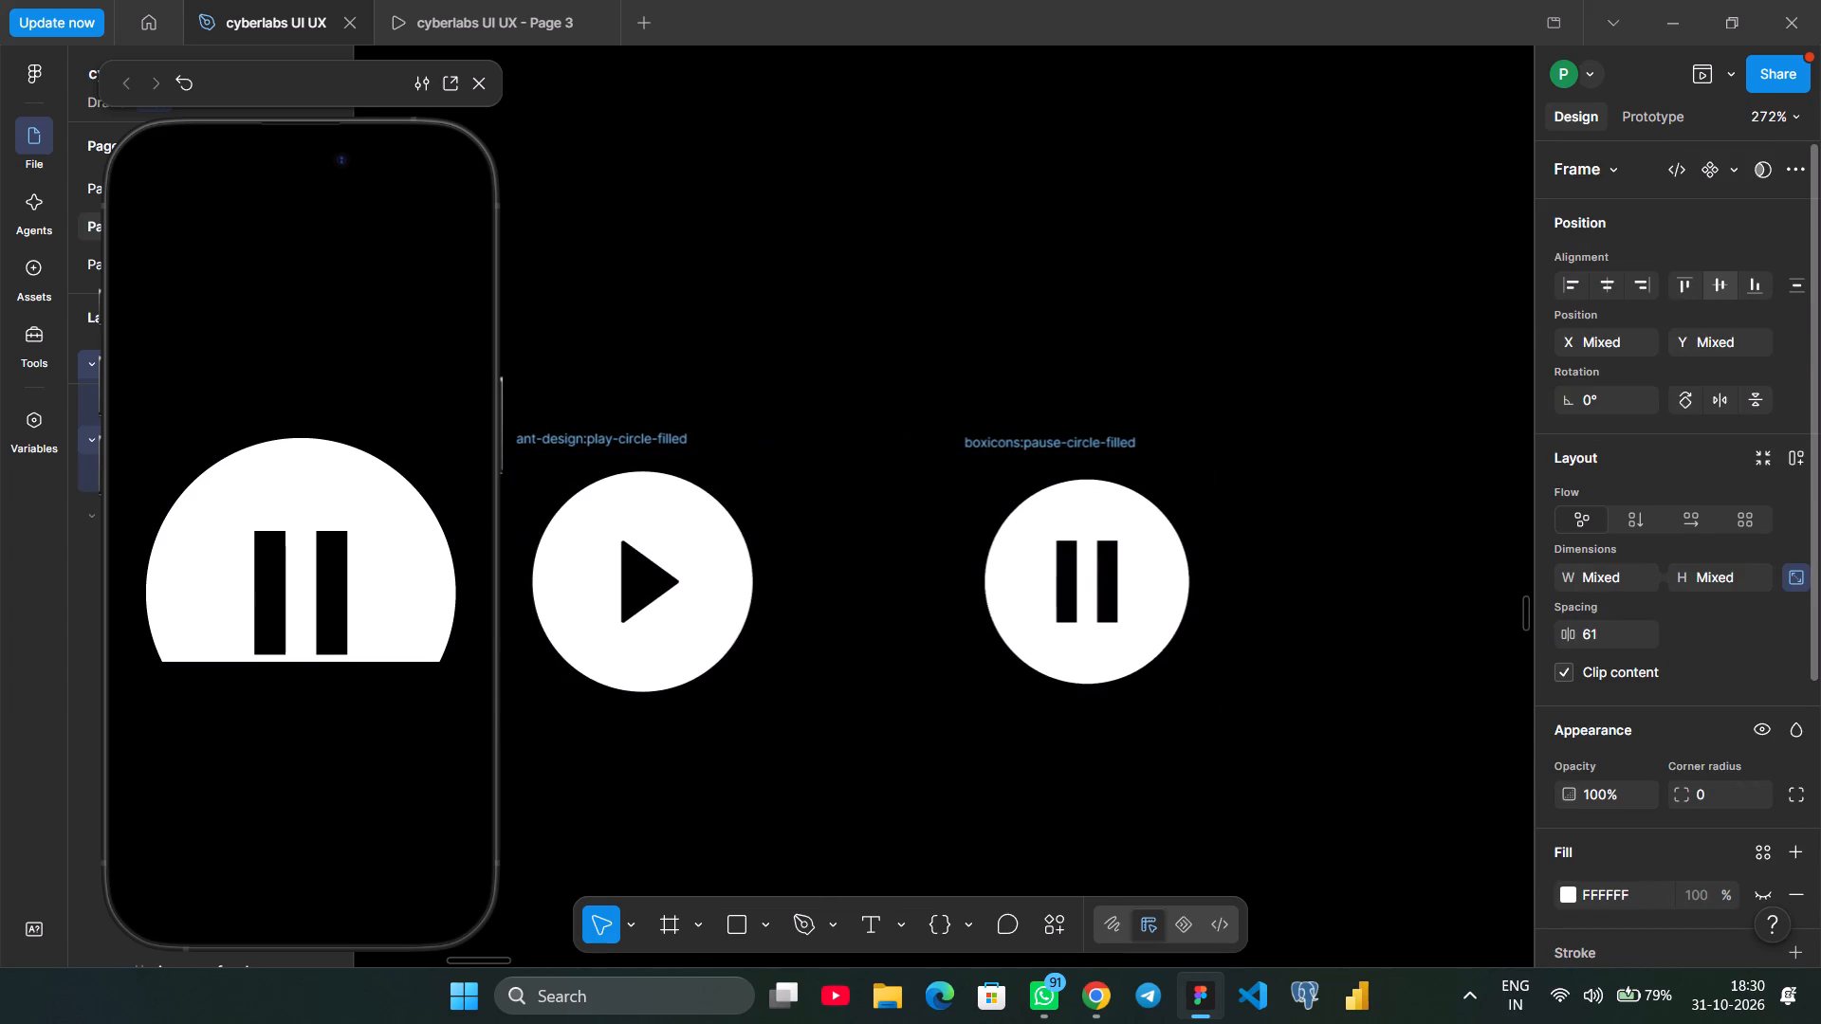
Enlarge the pause icon proportionally to about 79 × 79.
click(1150, 407)
click(1086, 442)
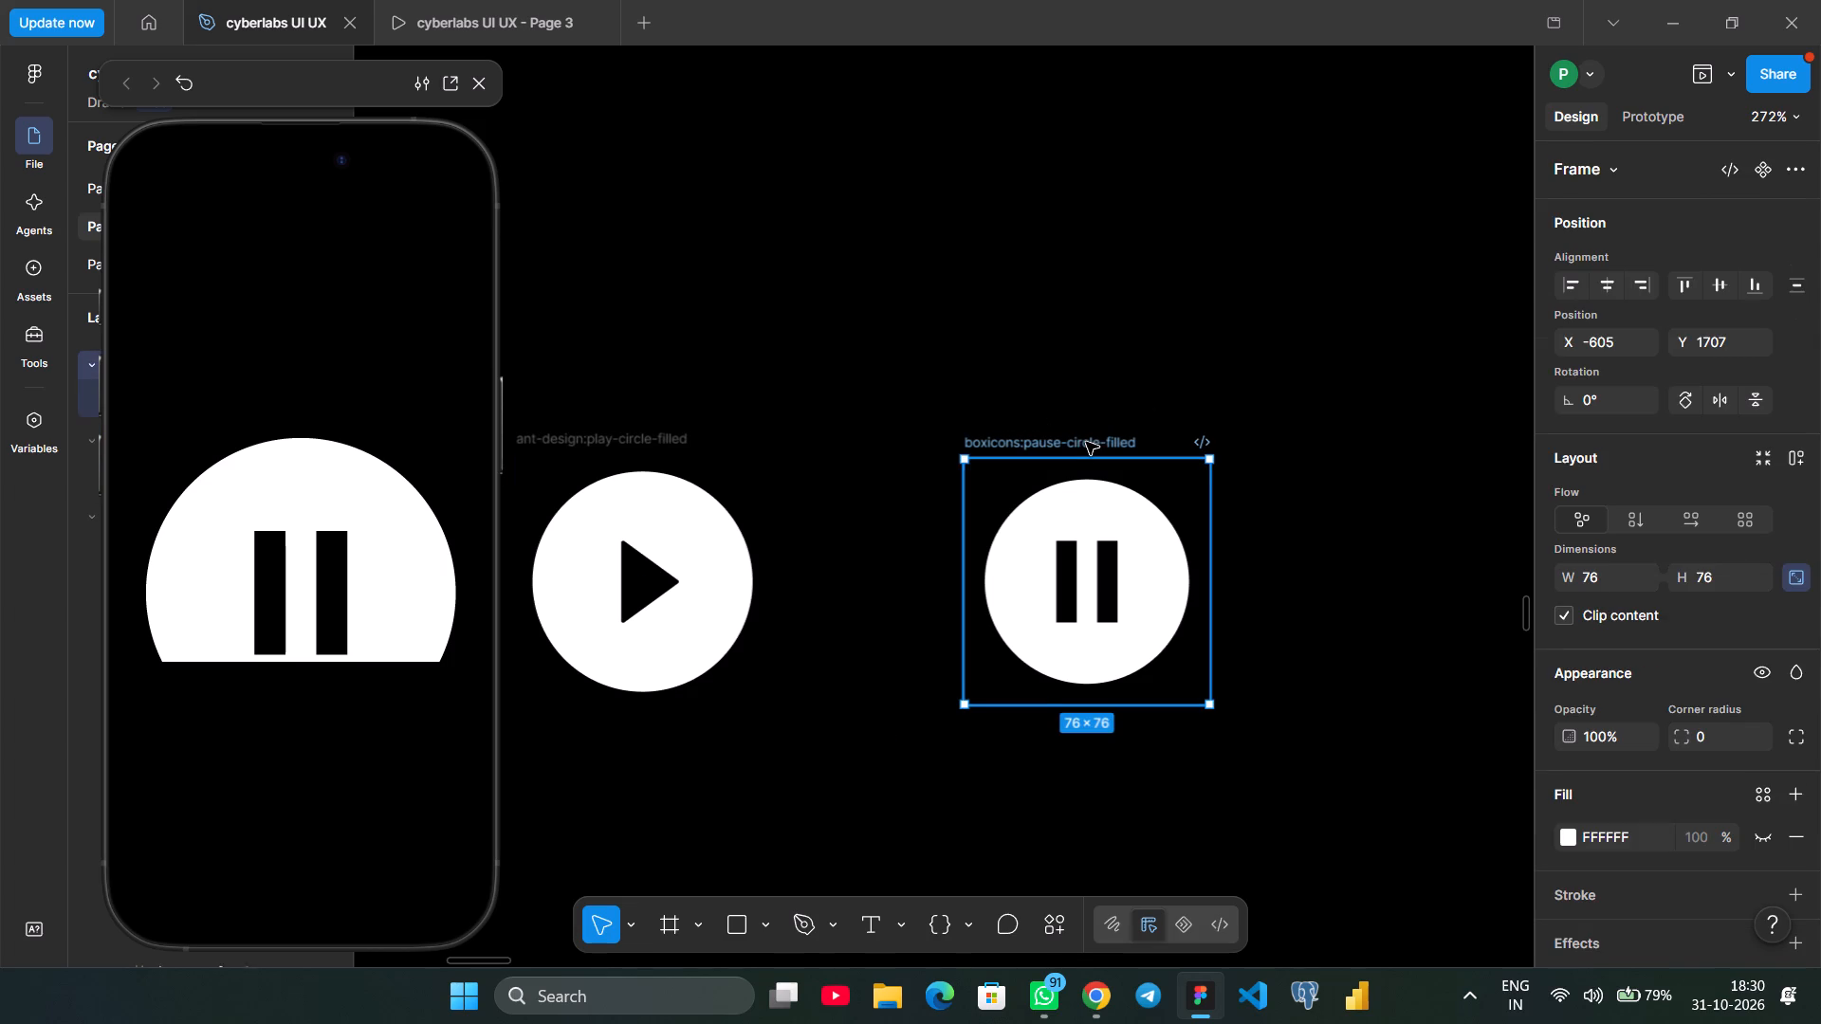
drag(1217, 459, 1221, 446)
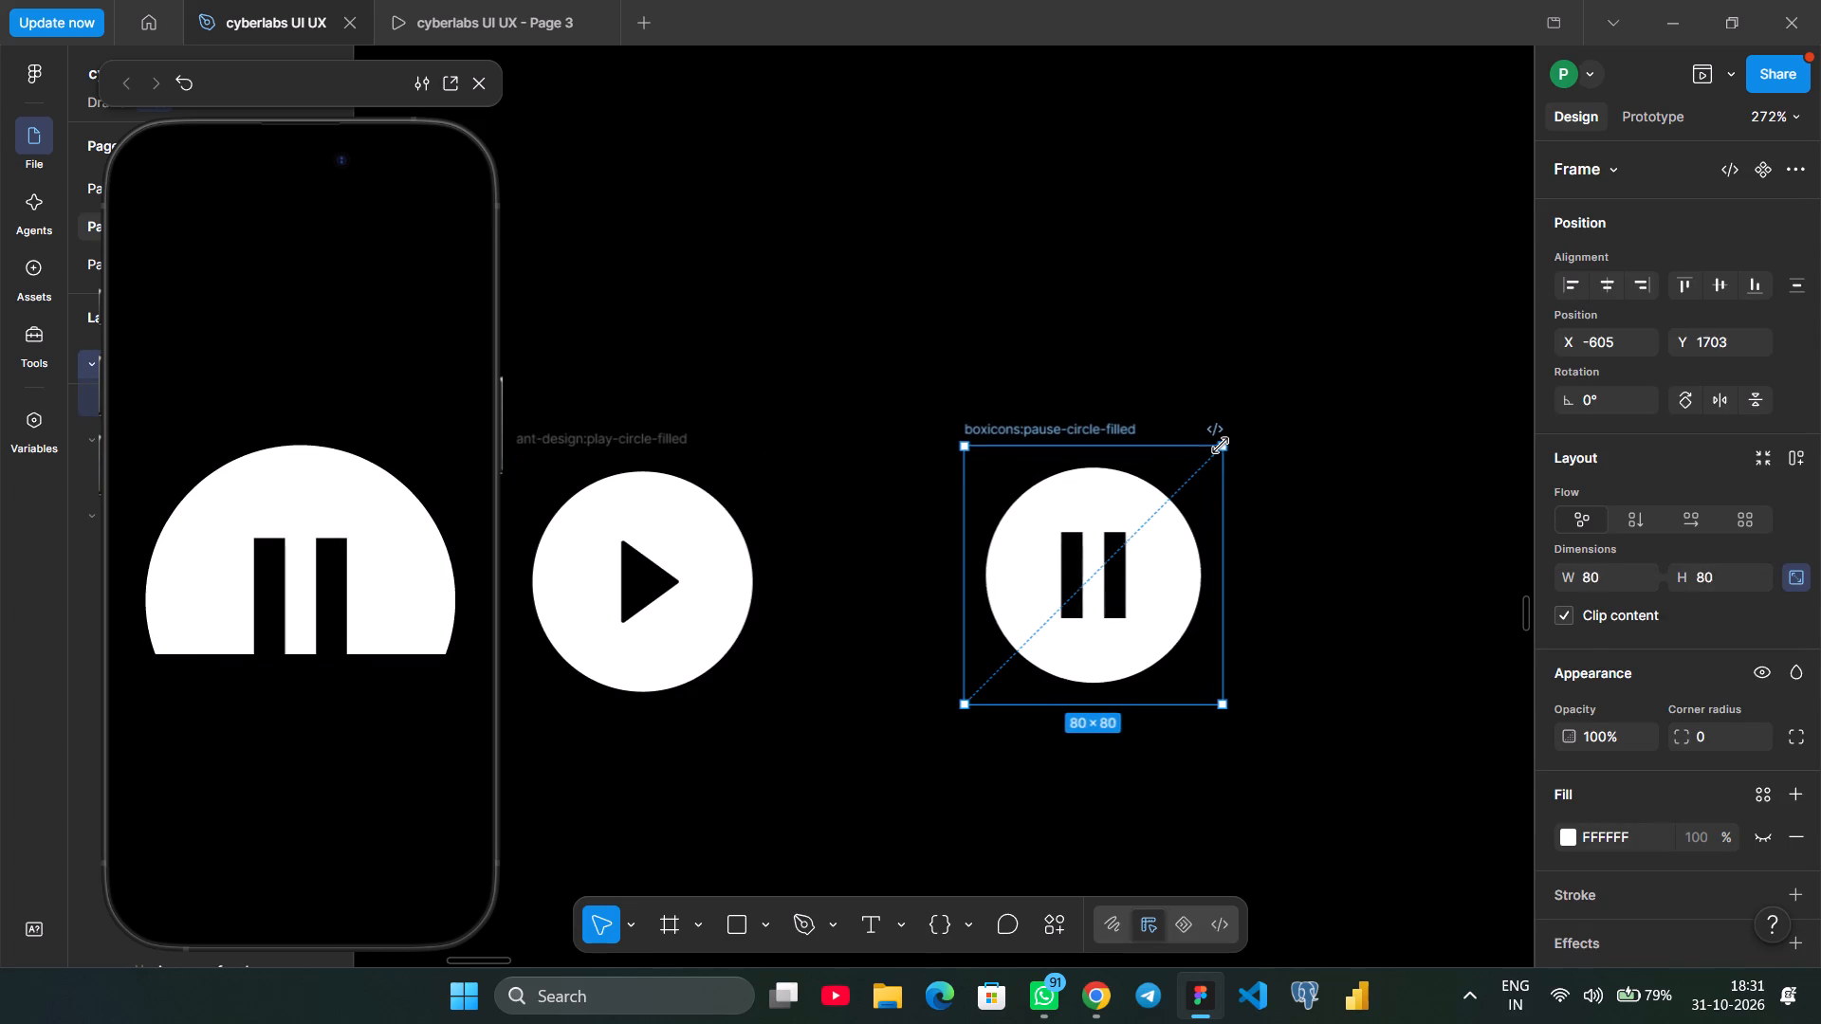
drag(1221, 446, 1216, 450)
Combine the play and pause icons into one component set with two variants.
click(636, 432)
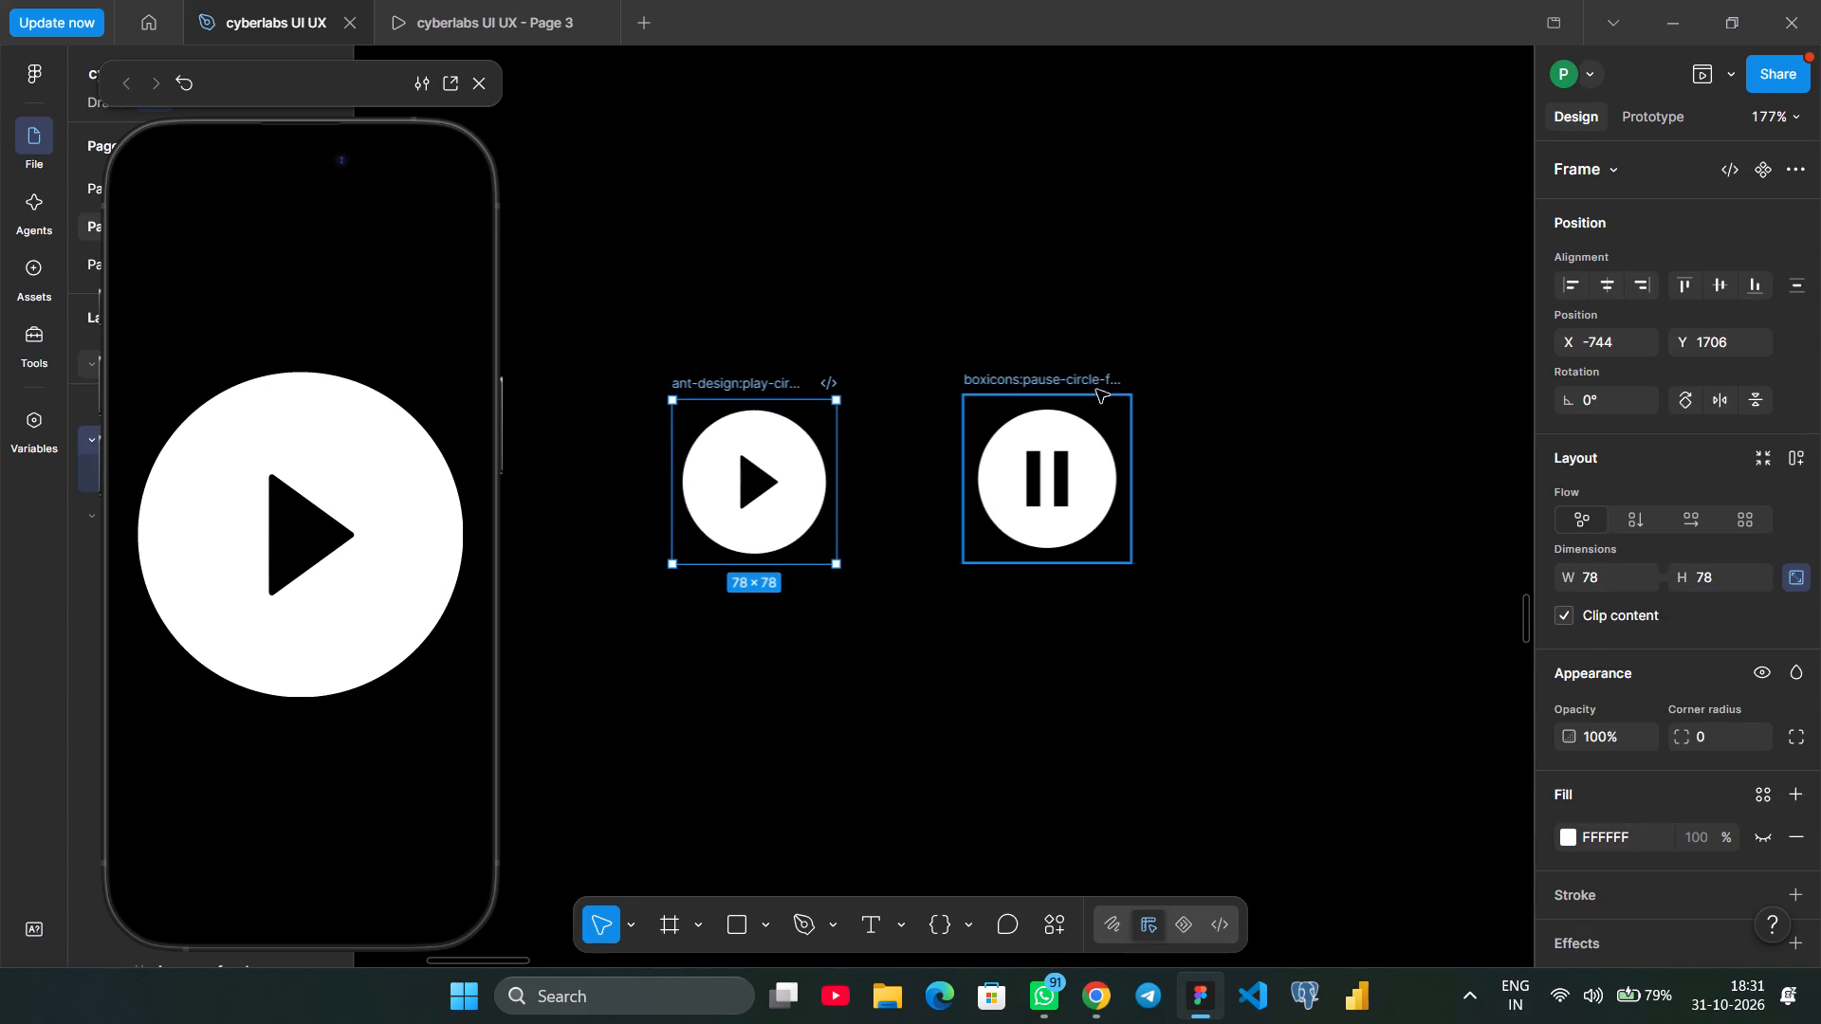
click(1093, 389)
click(798, 398)
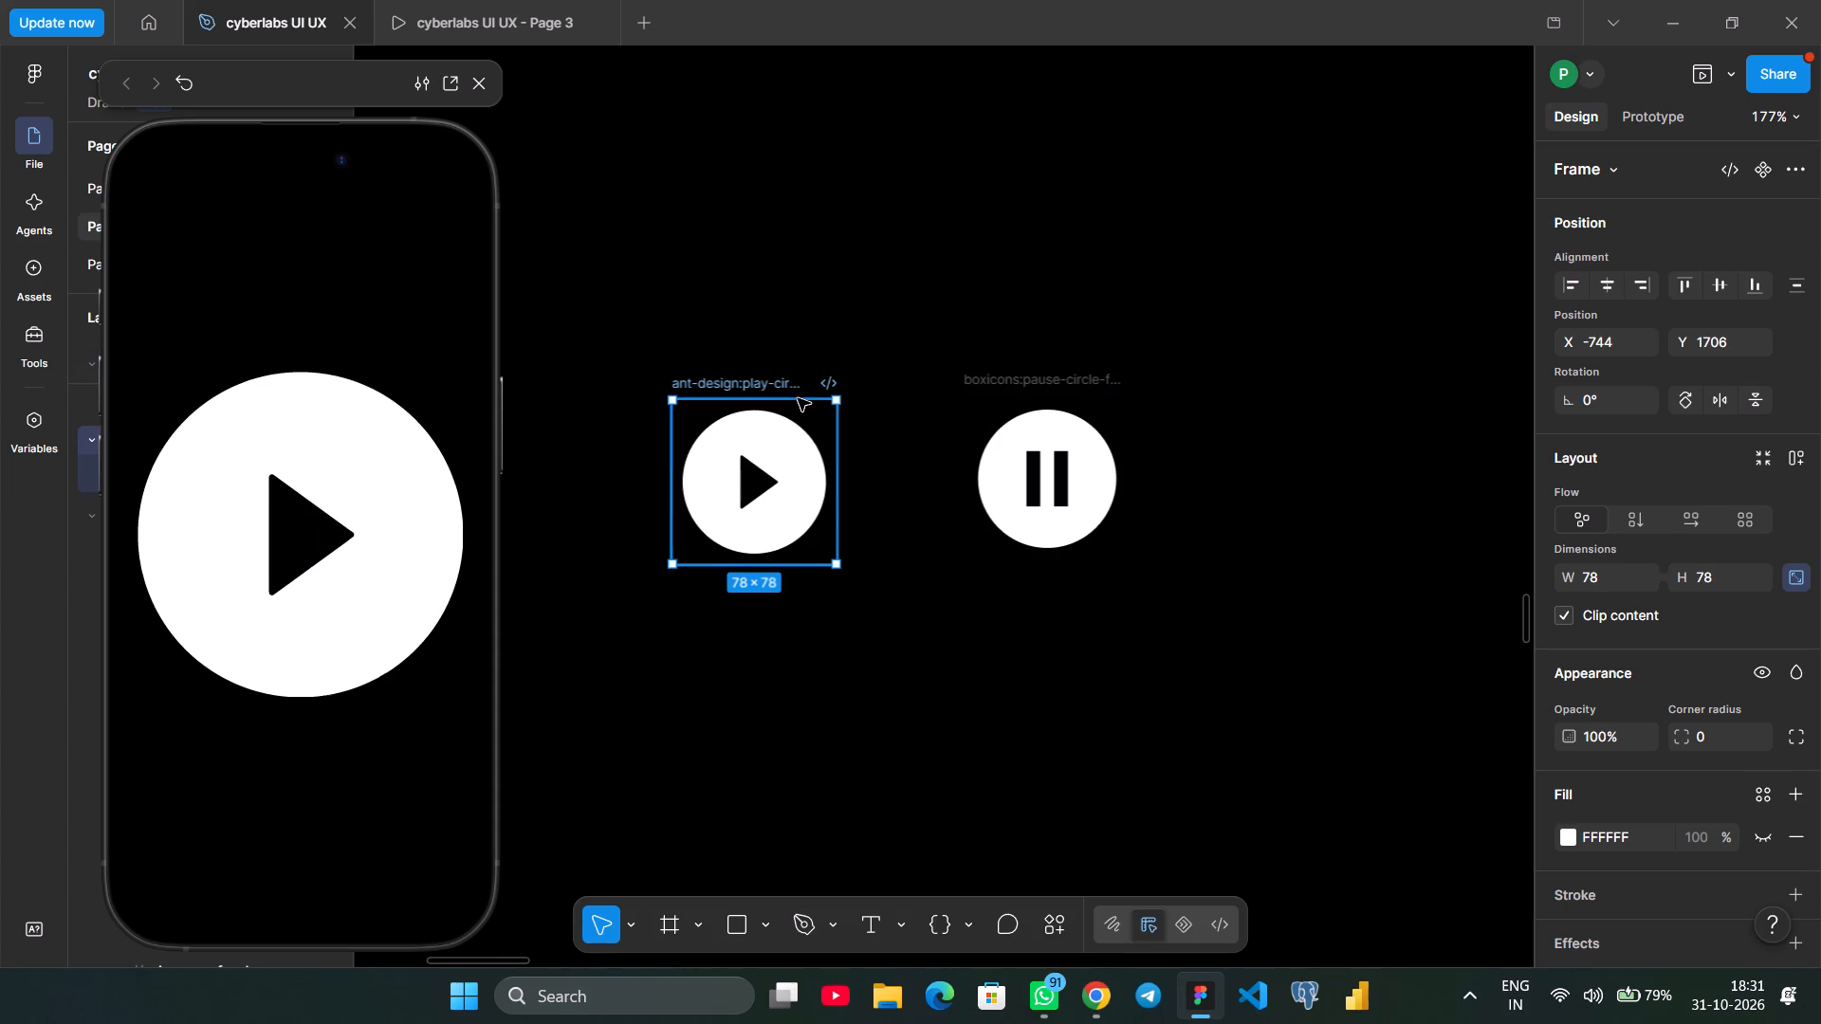
click(1023, 388)
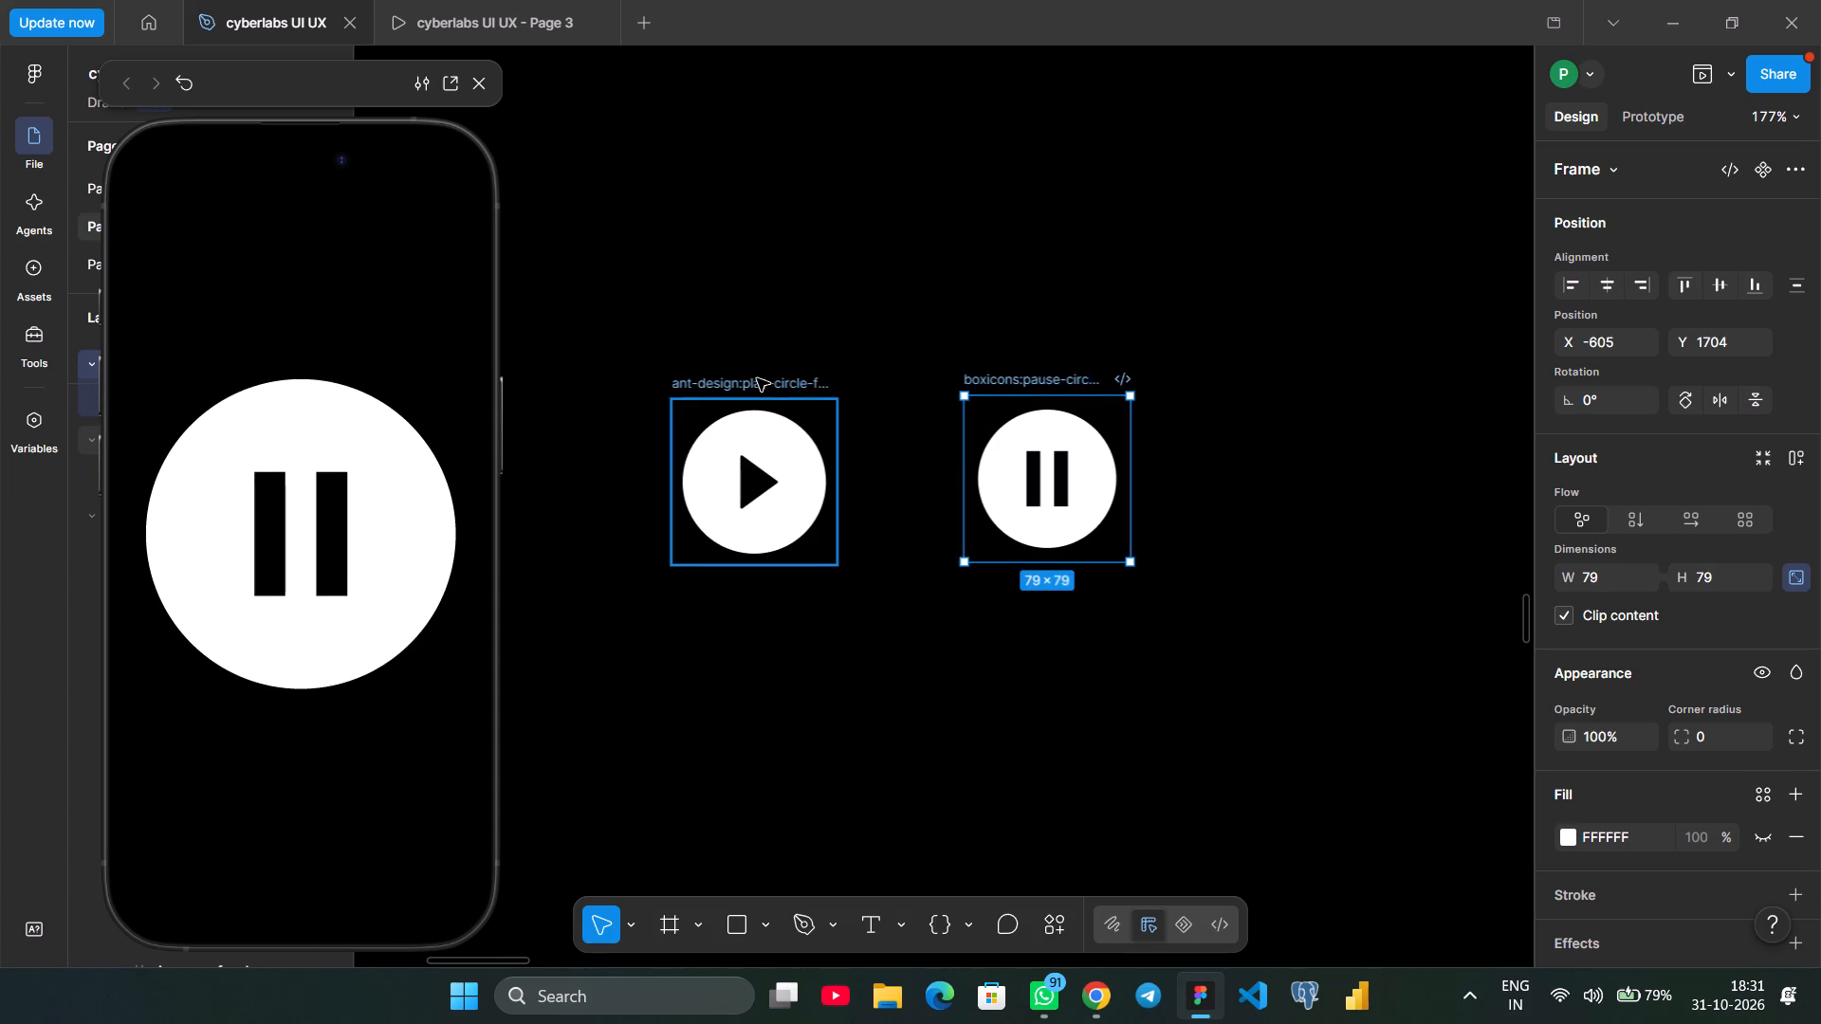
click(757, 378)
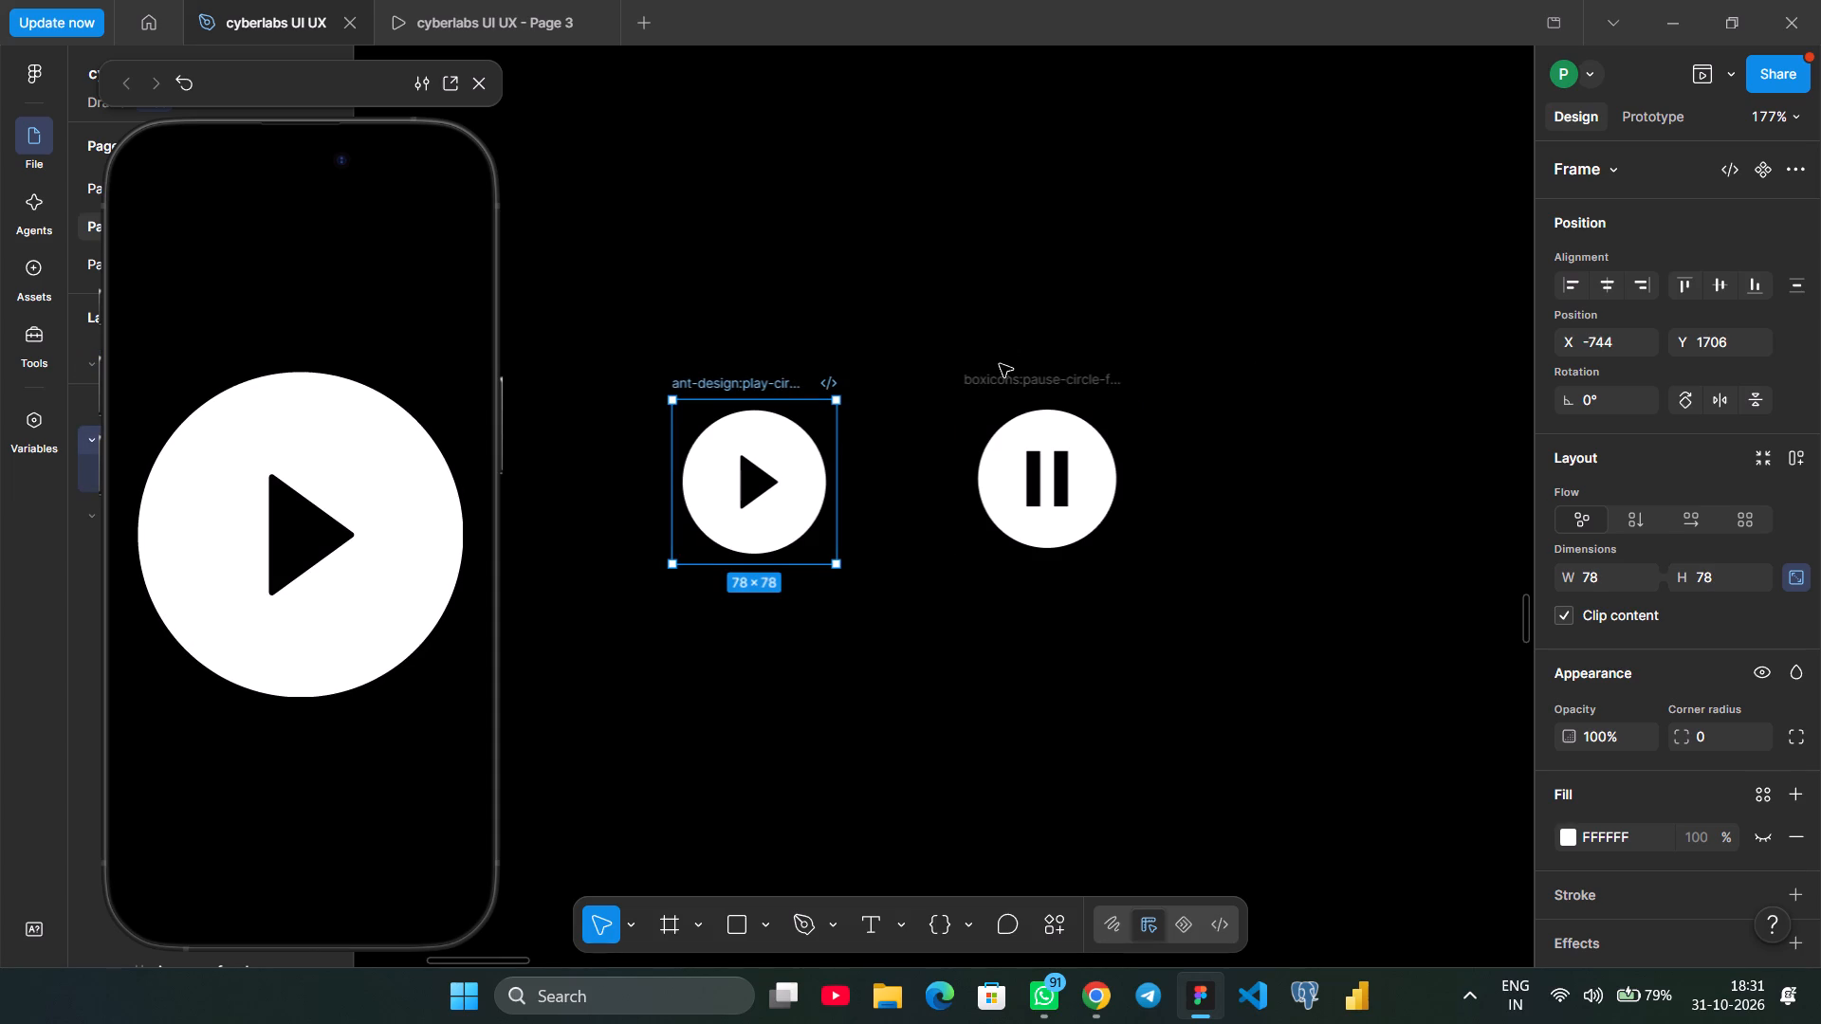
shift+click(1012, 381)
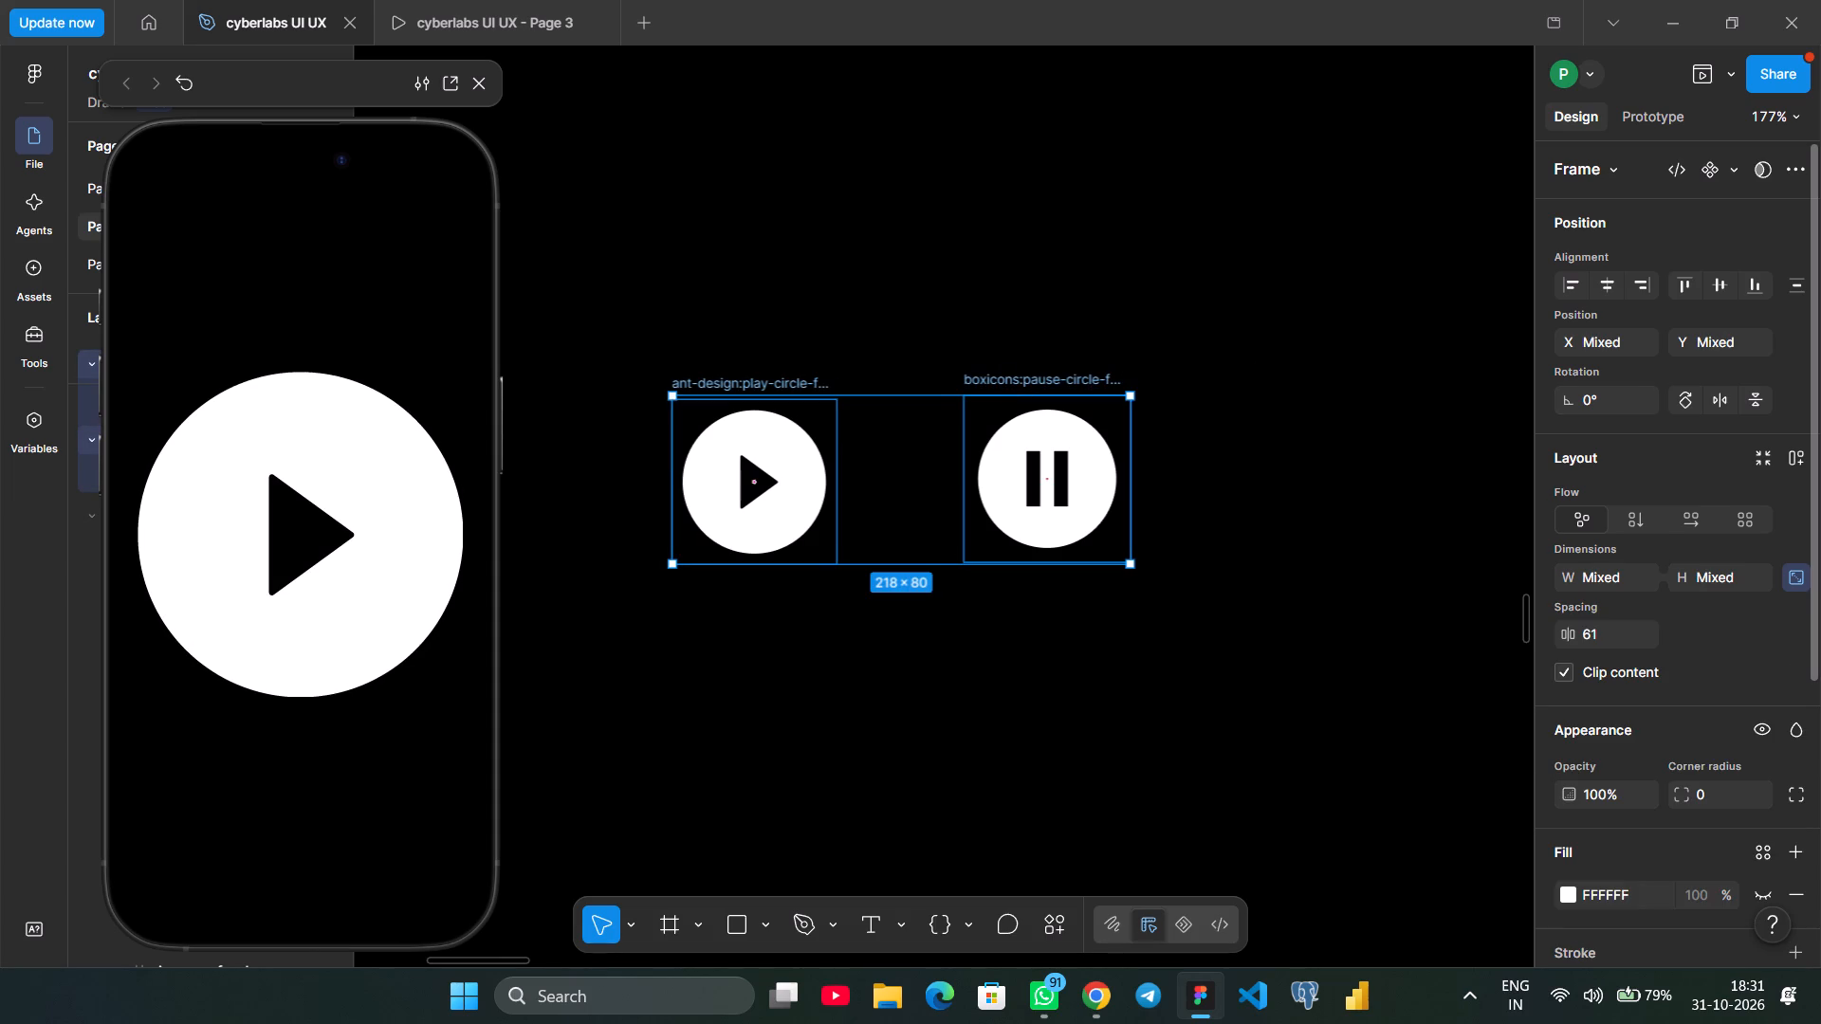
click(1785, 175)
click(1369, 277)
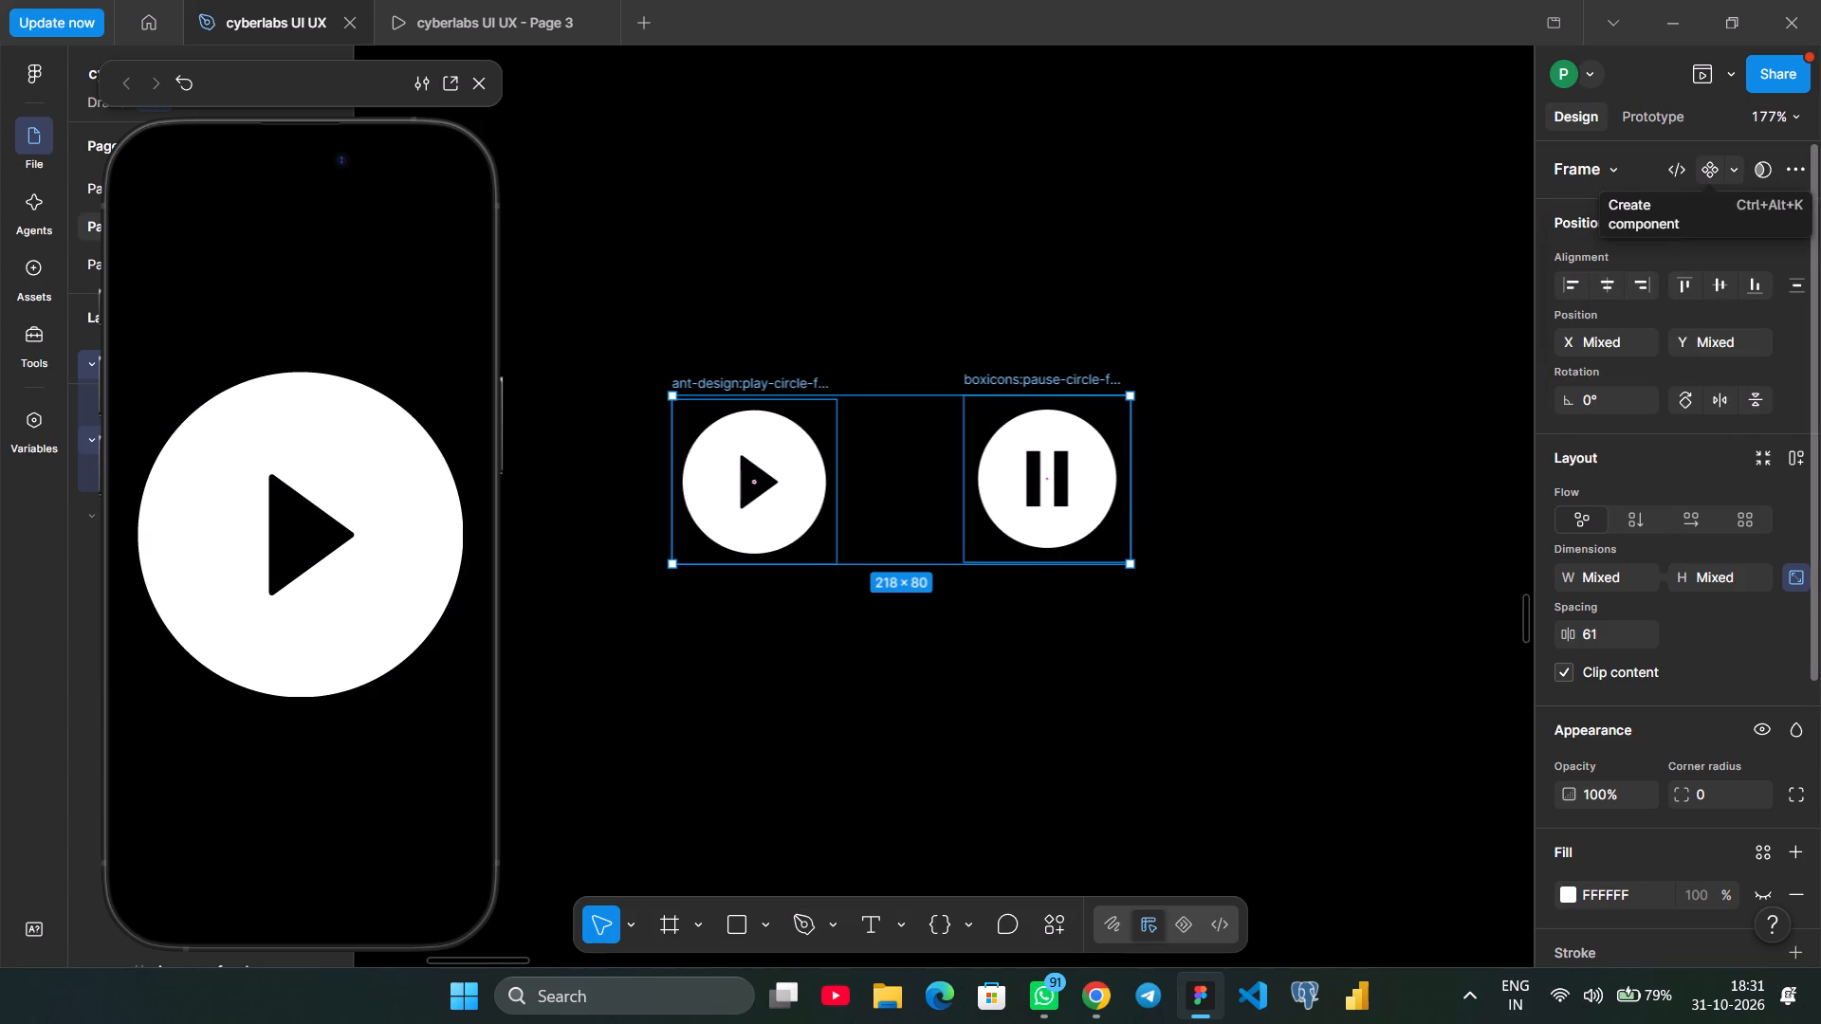
click(1735, 170)
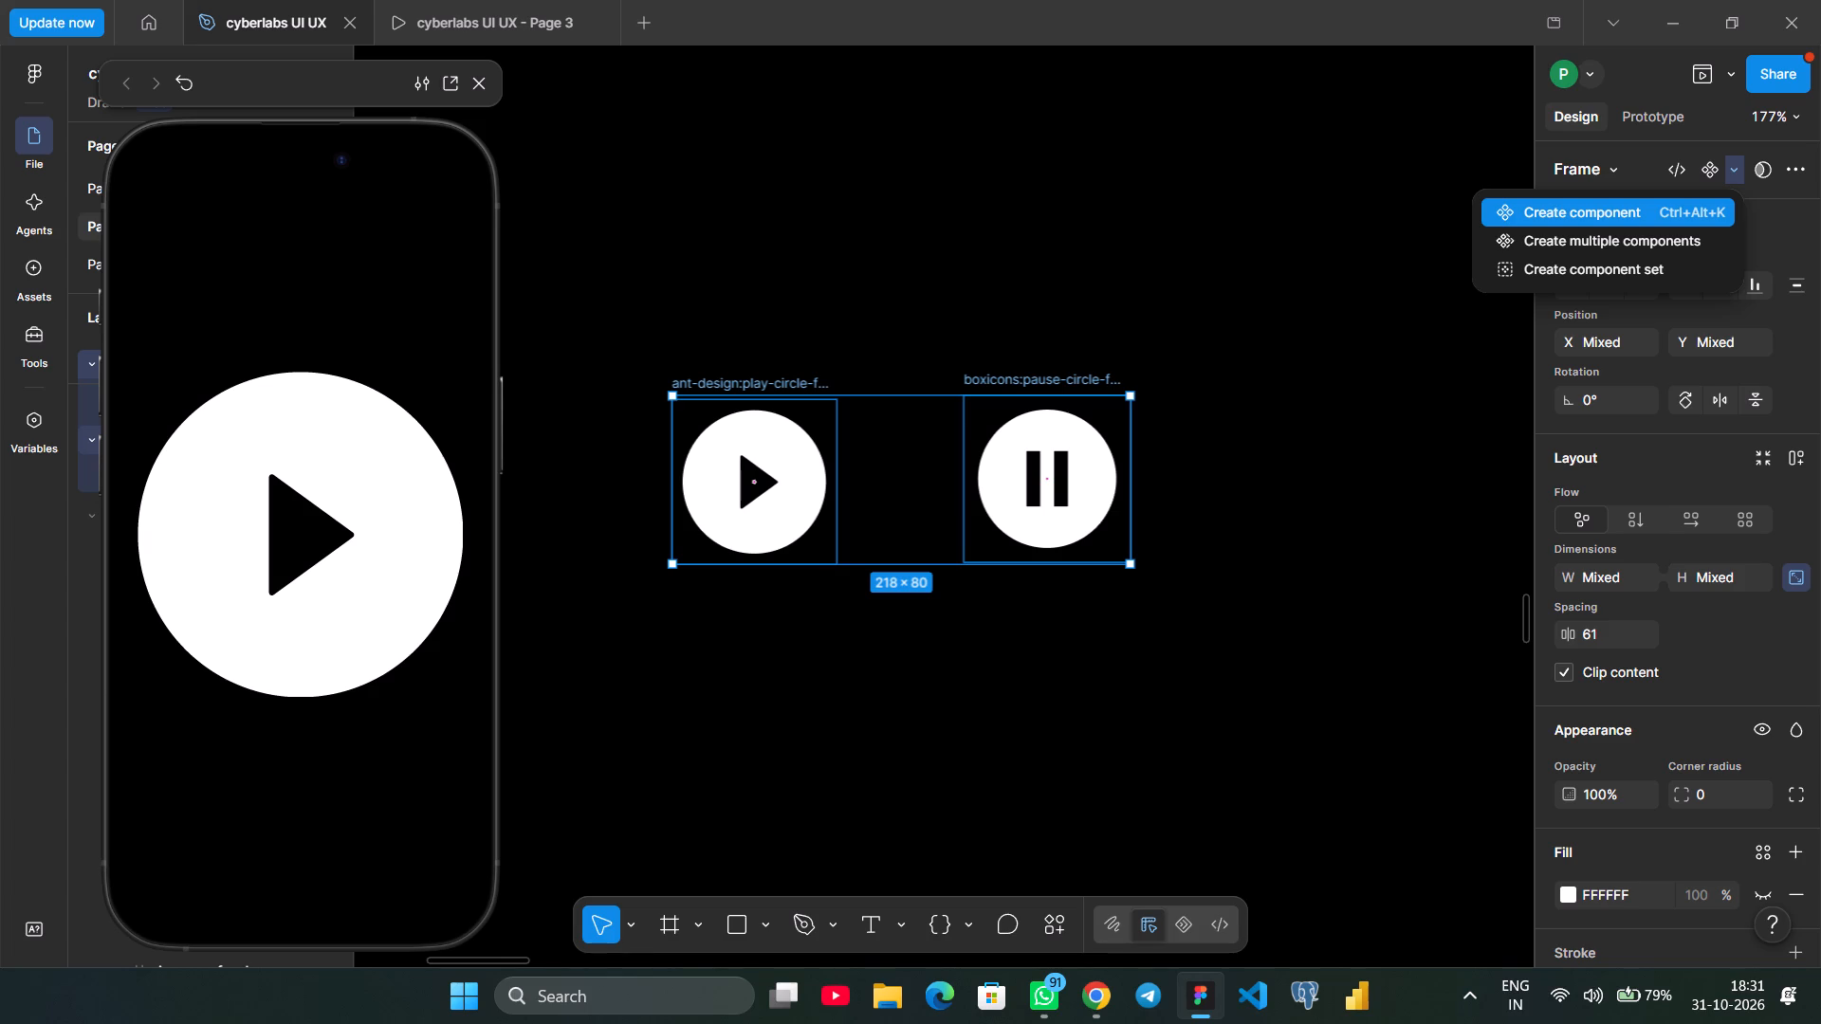
click(1542, 267)
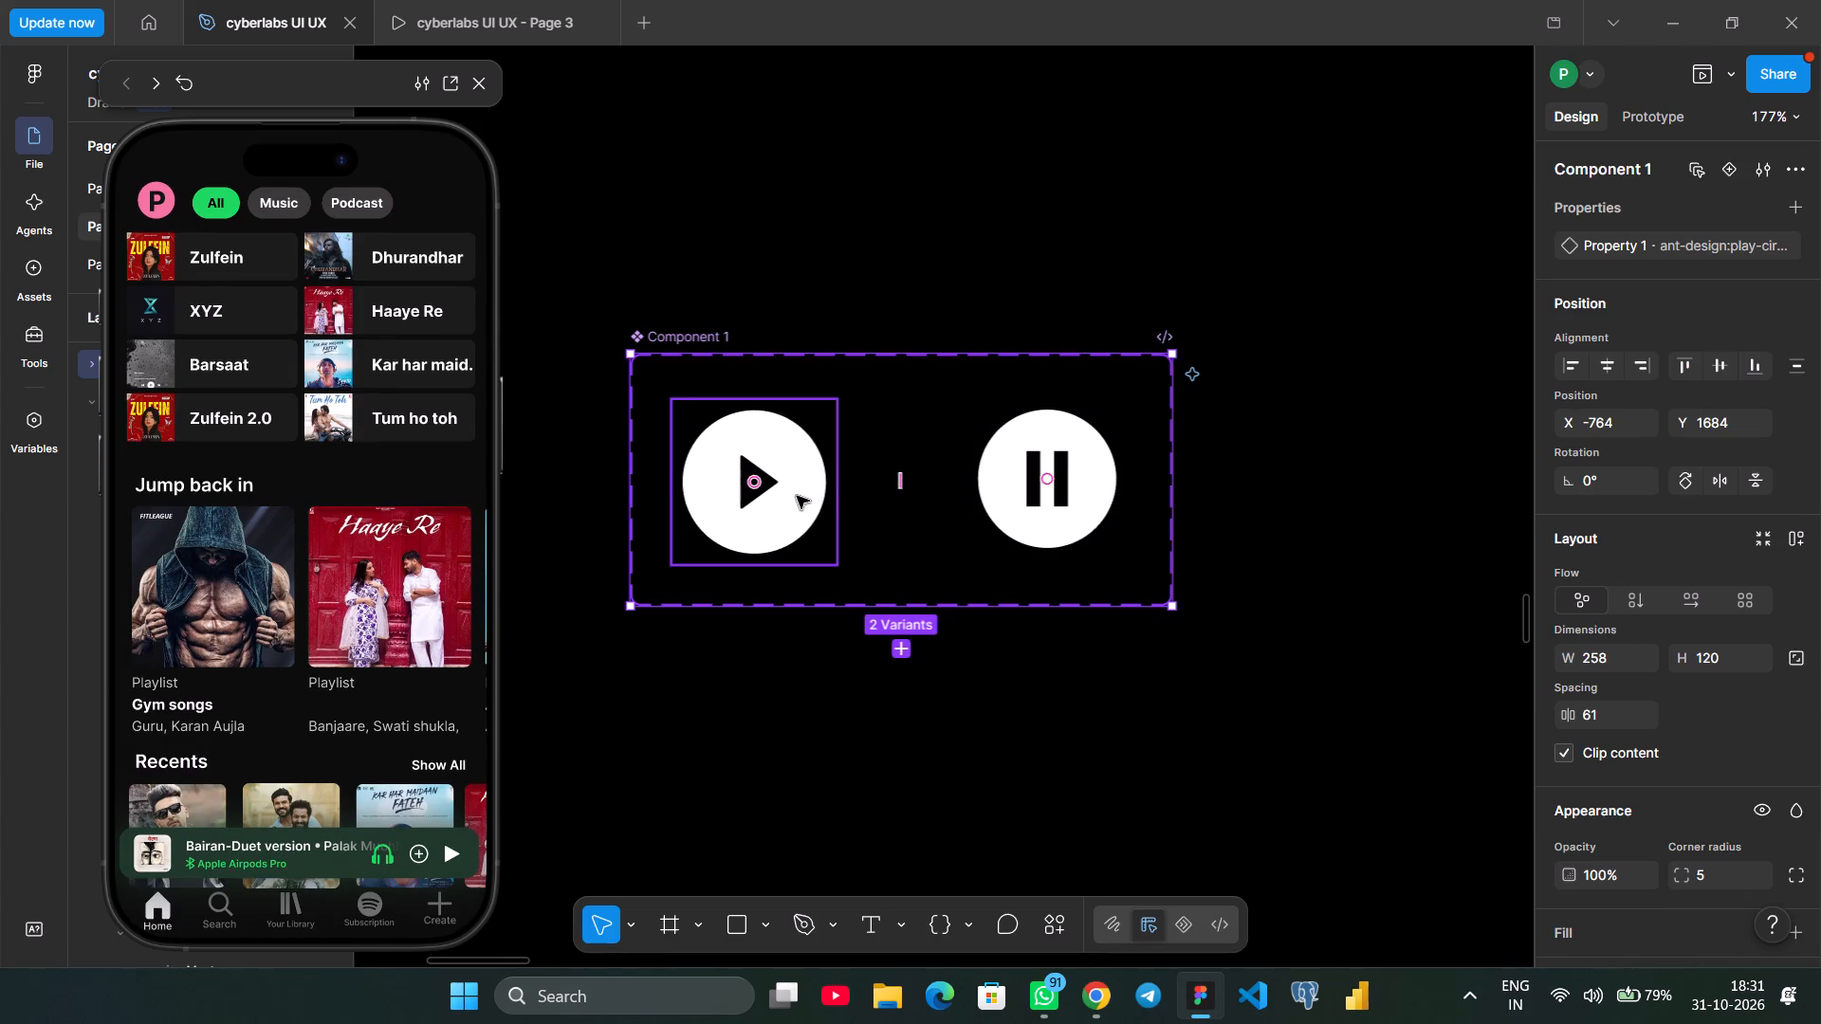
Link the play variant to the pause variant with an On tap, Change to interaction using Smart animate.
click(1641, 121)
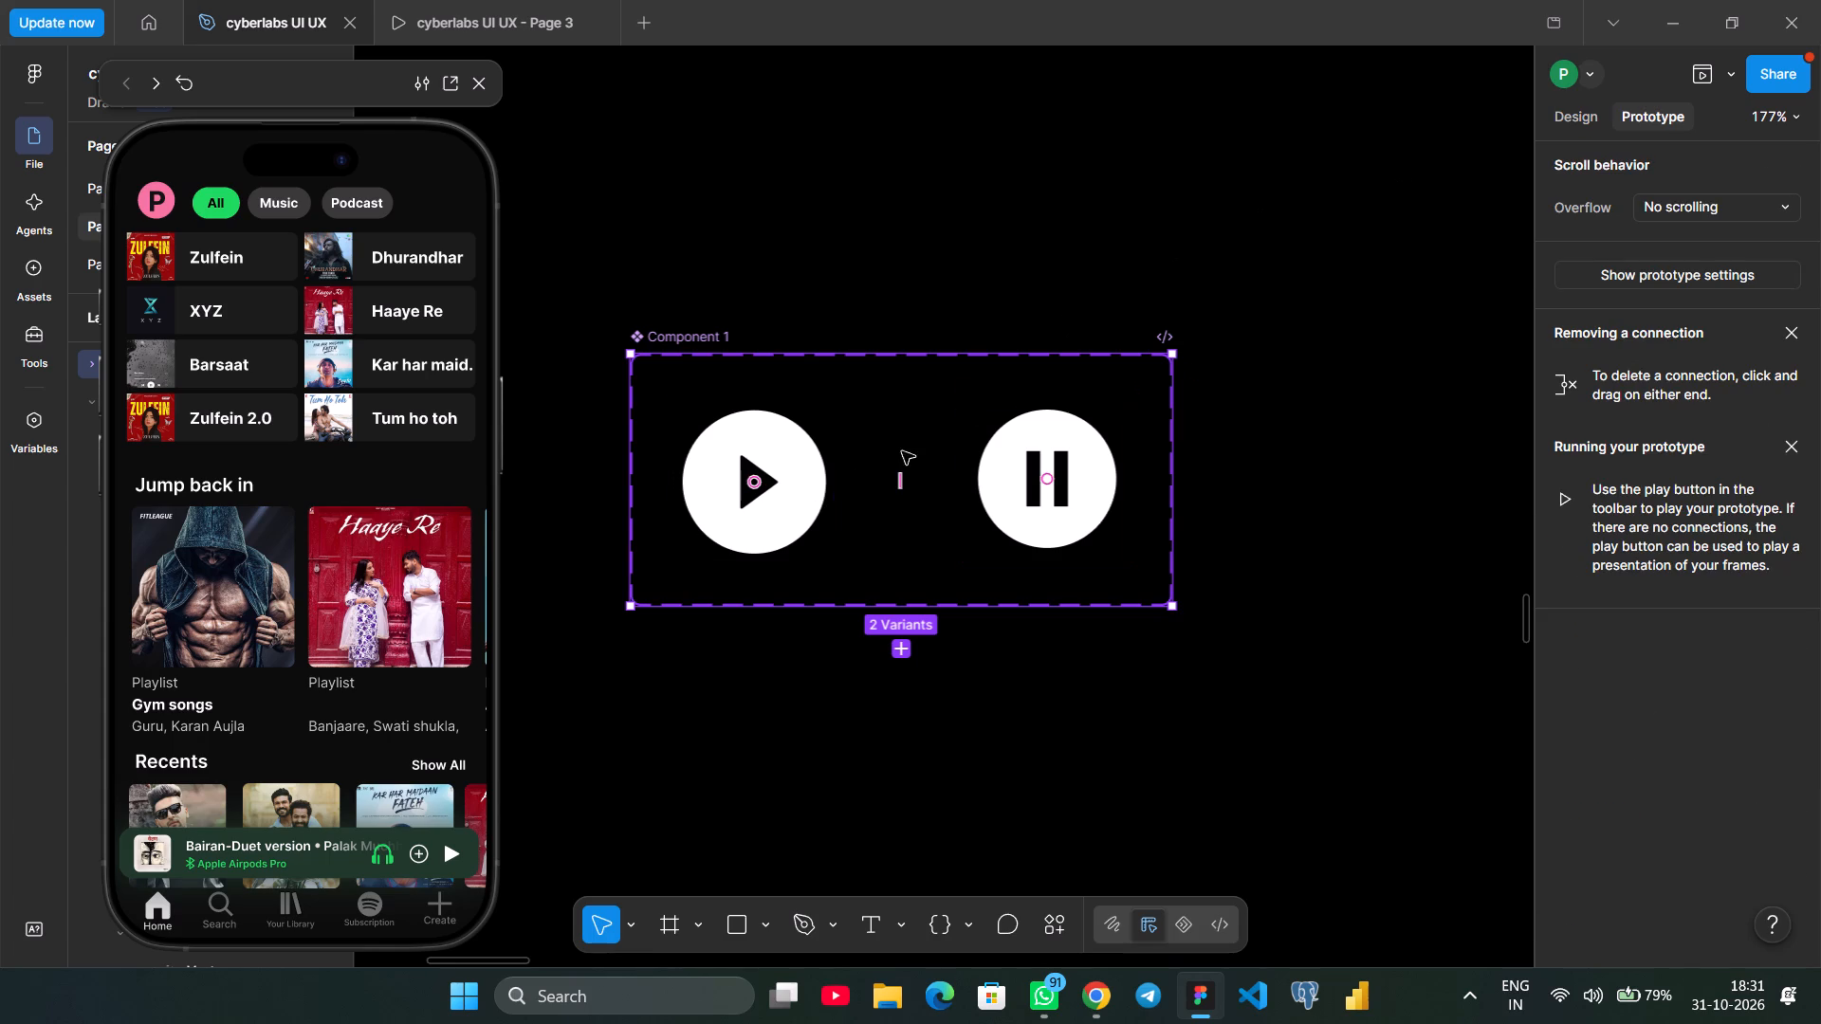
click(807, 485)
drag(837, 483, 959, 479)
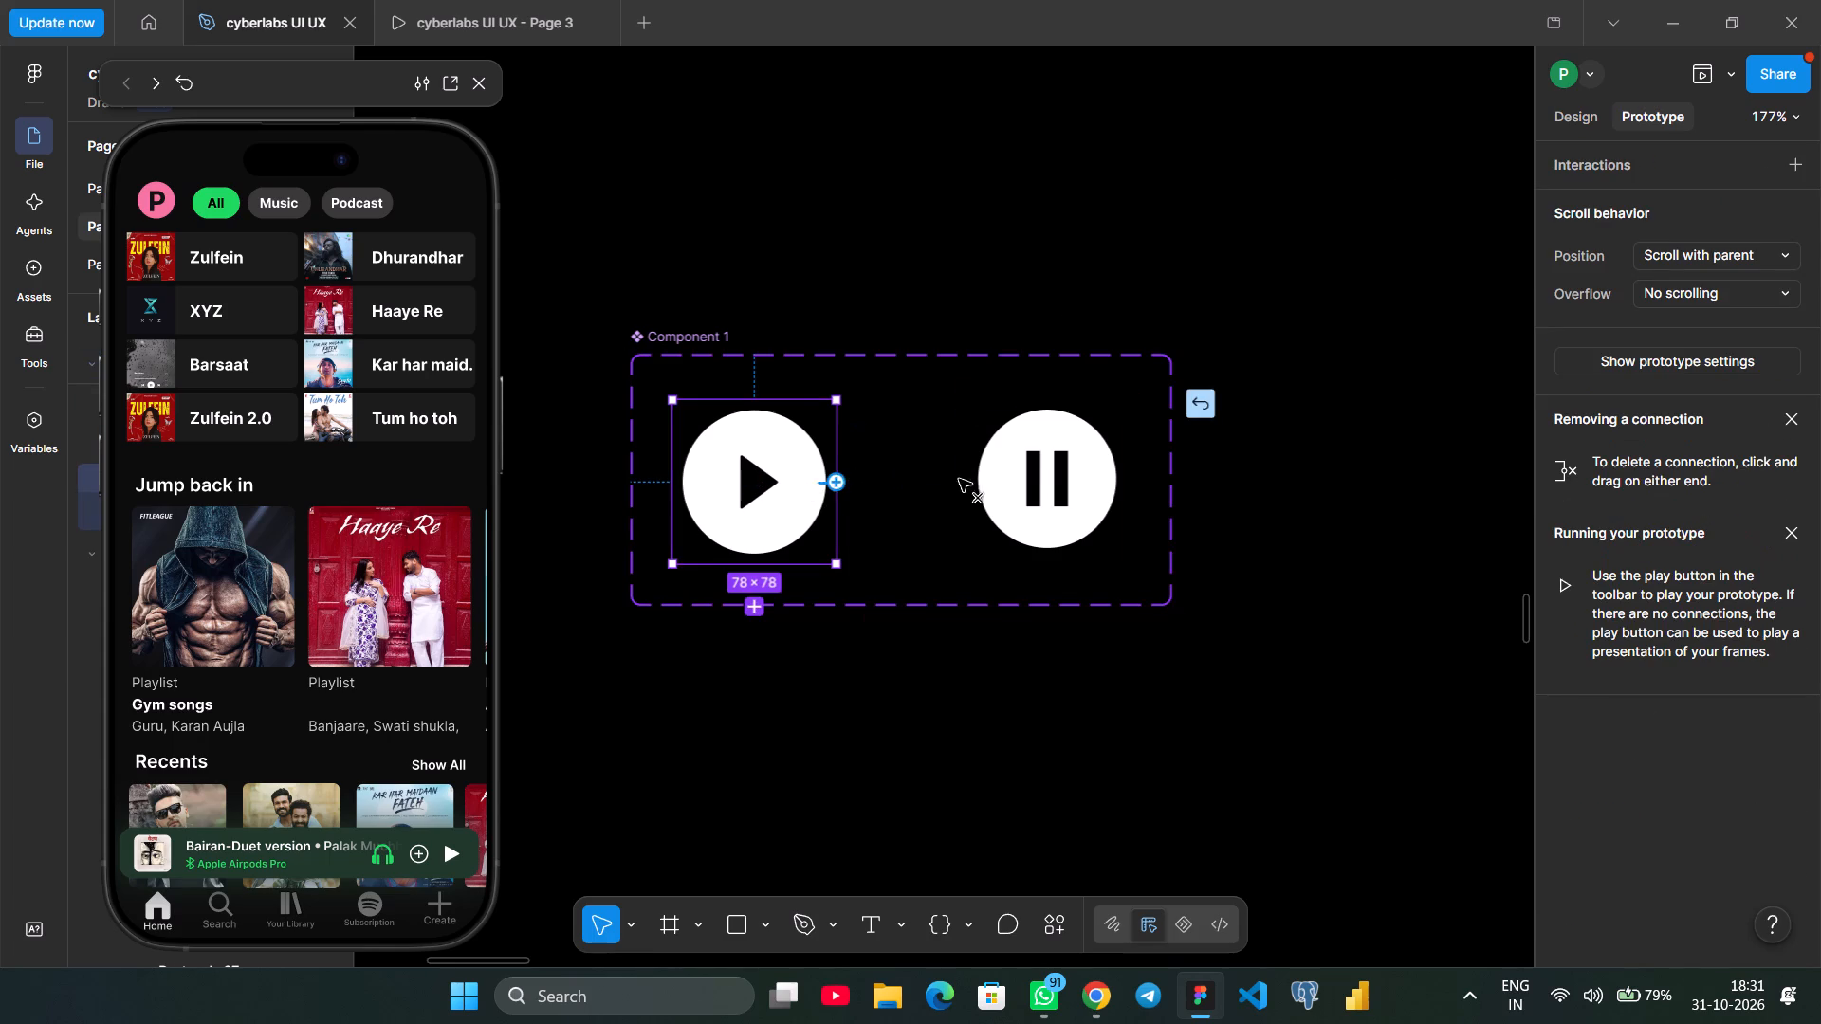
drag(959, 479, 1009, 477)
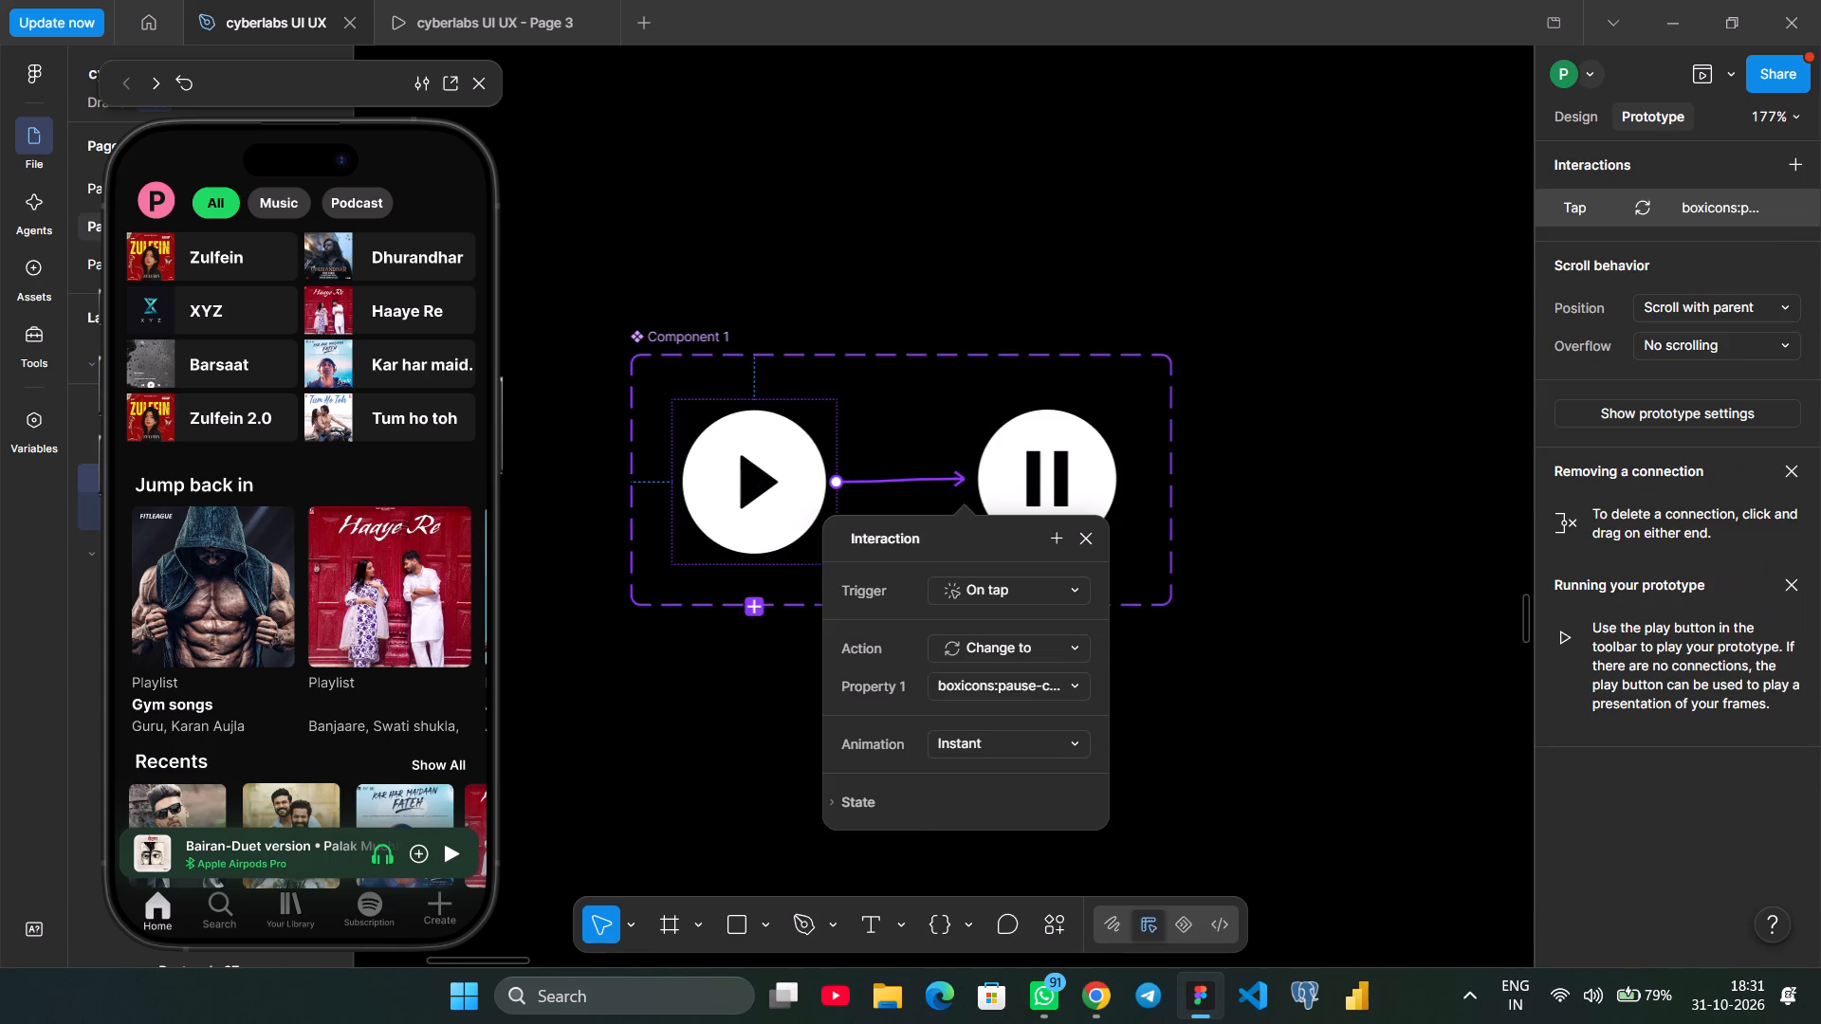
click(1033, 740)
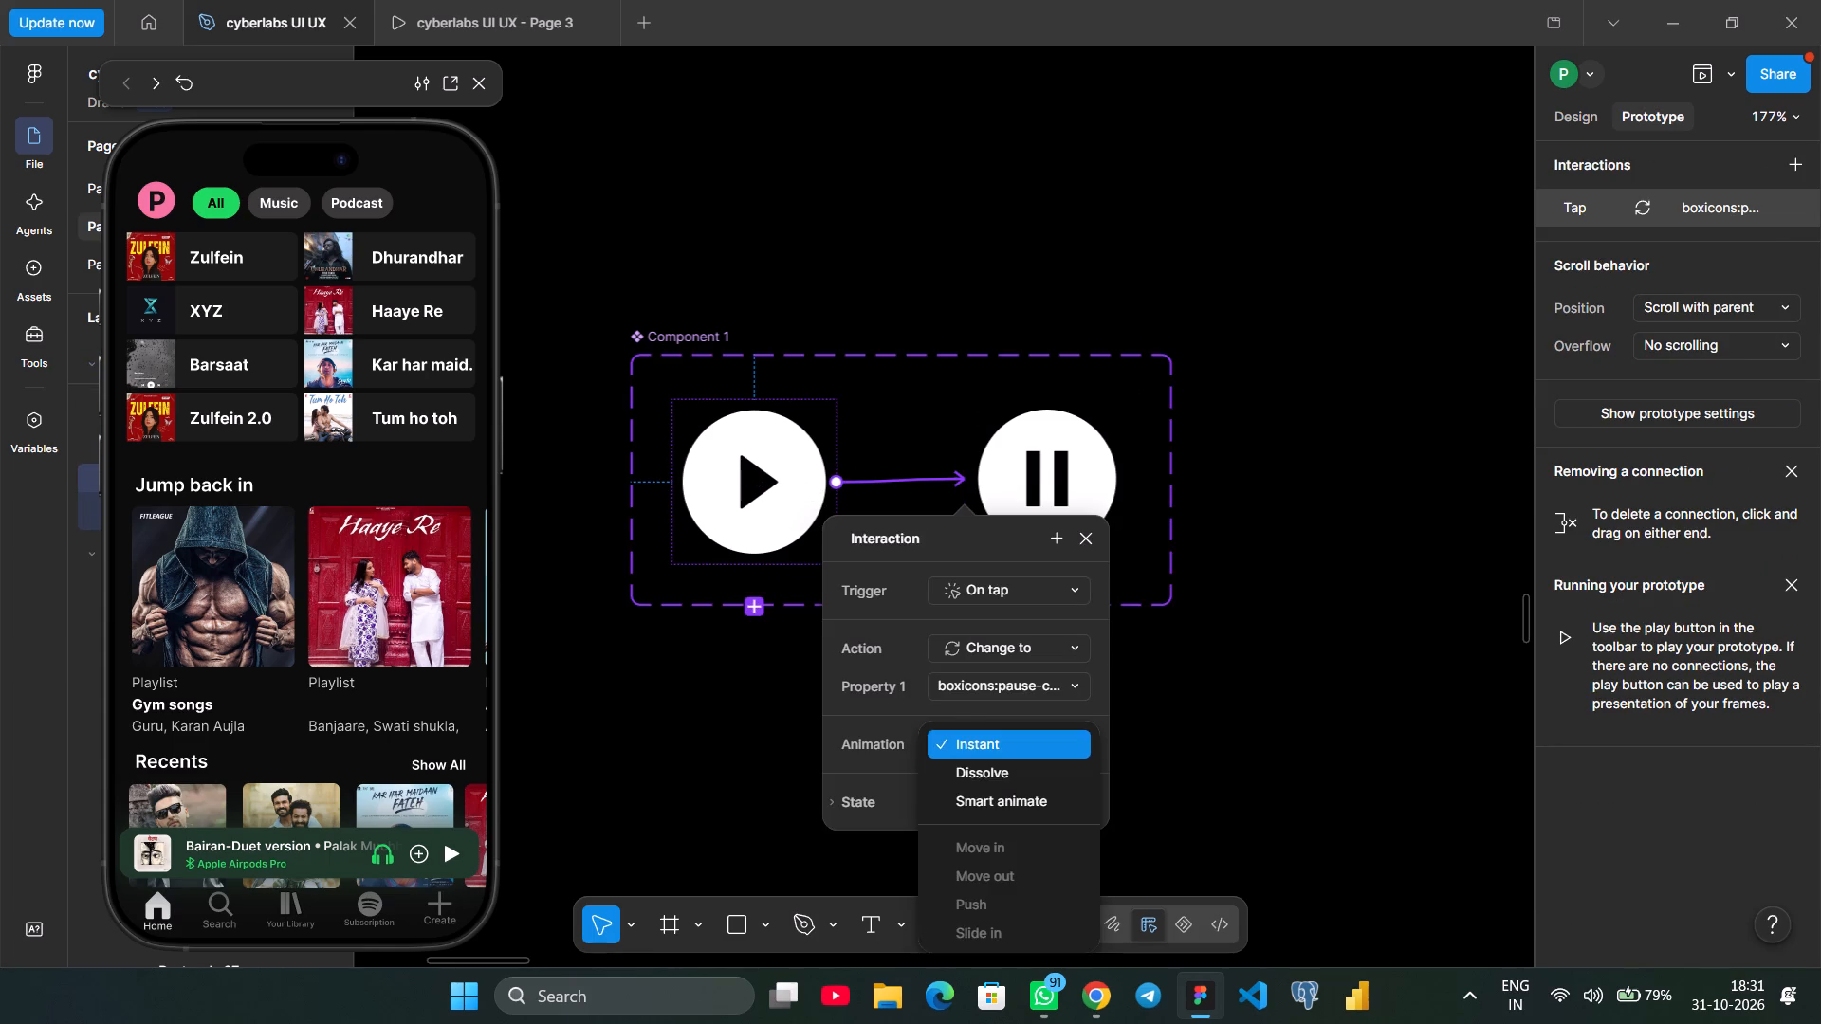
click(995, 788)
scroll(995, 788, down, 2)
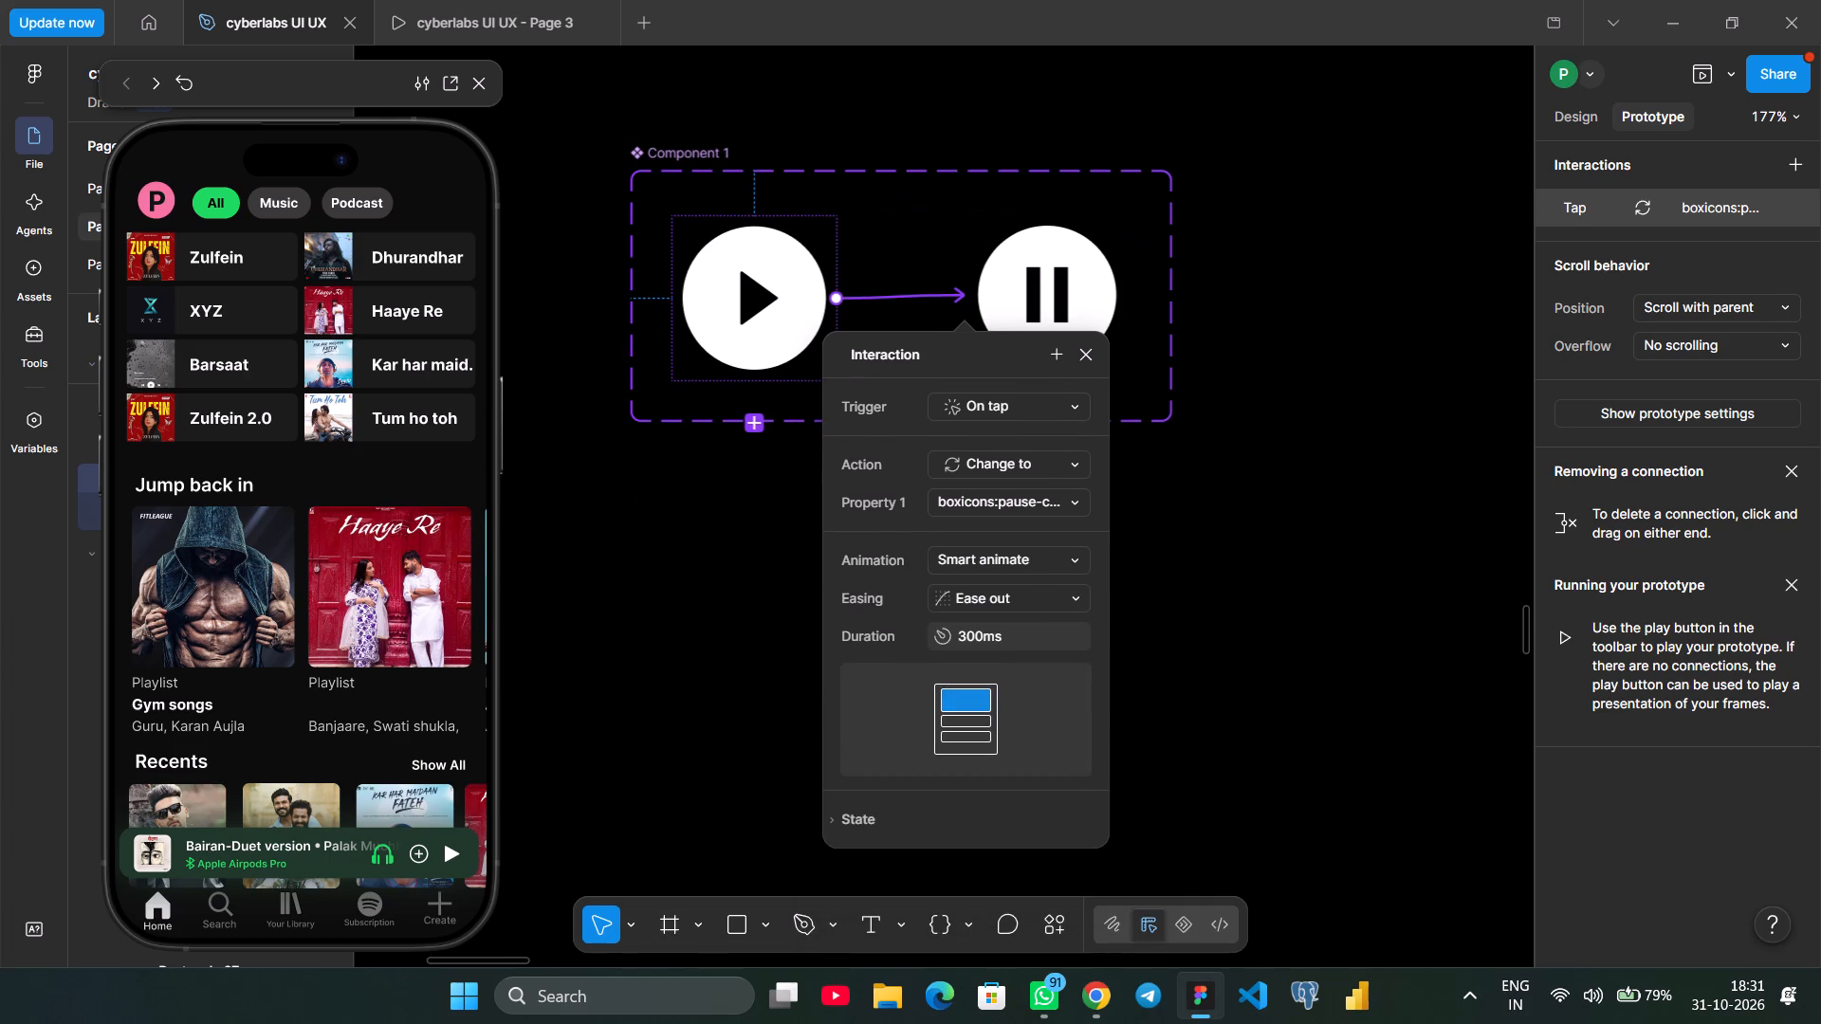
click(1140, 736)
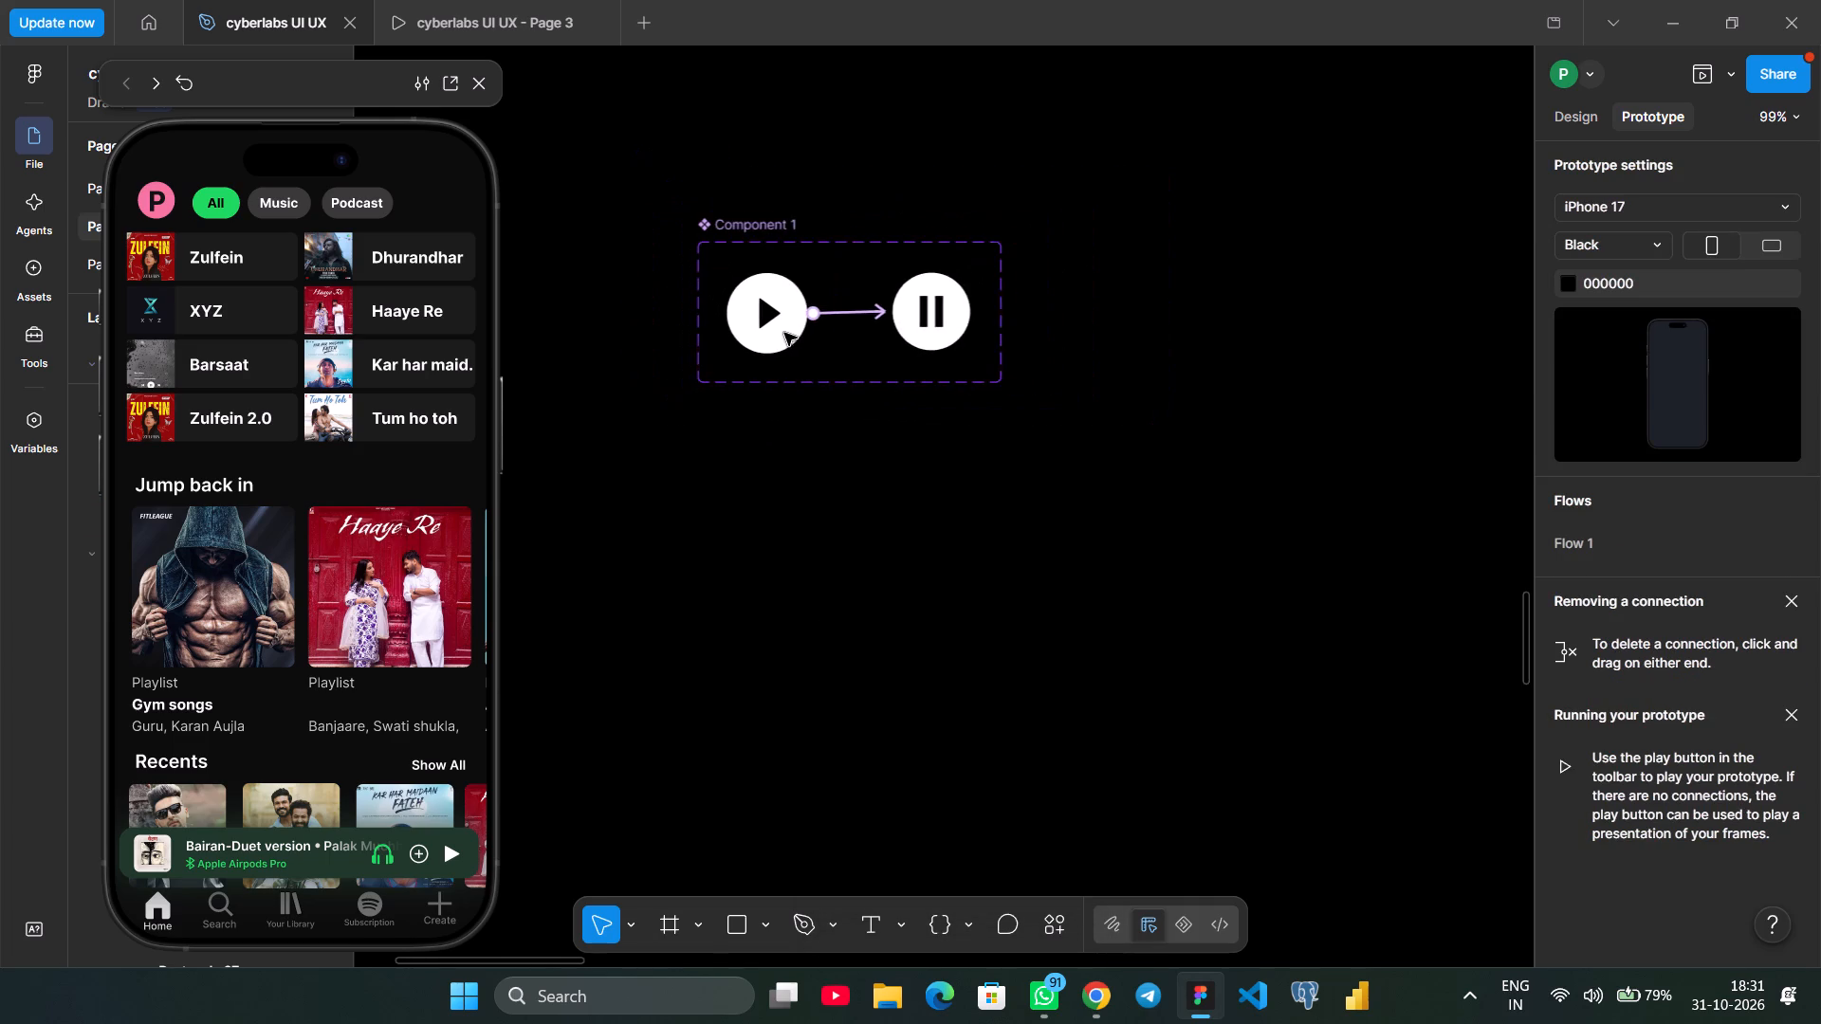
Move the play/pause component set up beside the lower right of the now-playing screen, iPhone 17 - 2.
drag(786, 265, 1184, 98)
scroll(1184, 98, up, 2)
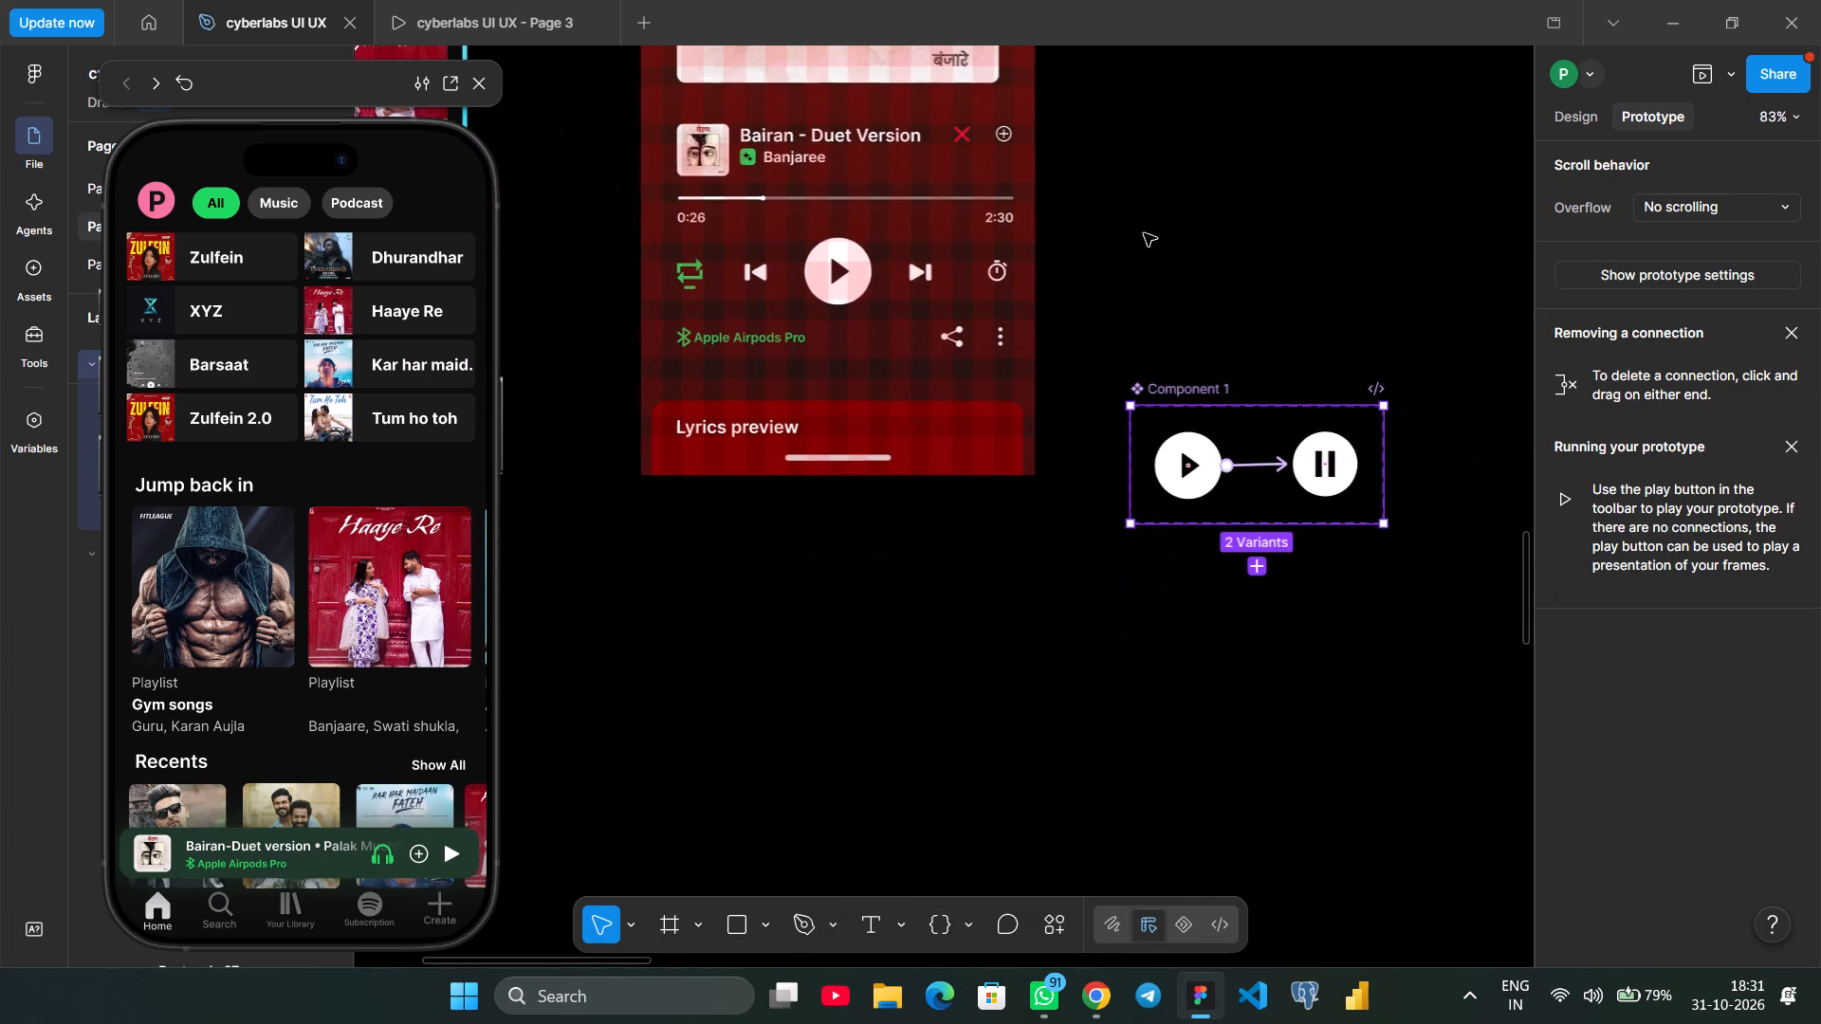
scroll(1144, 233, up, 1)
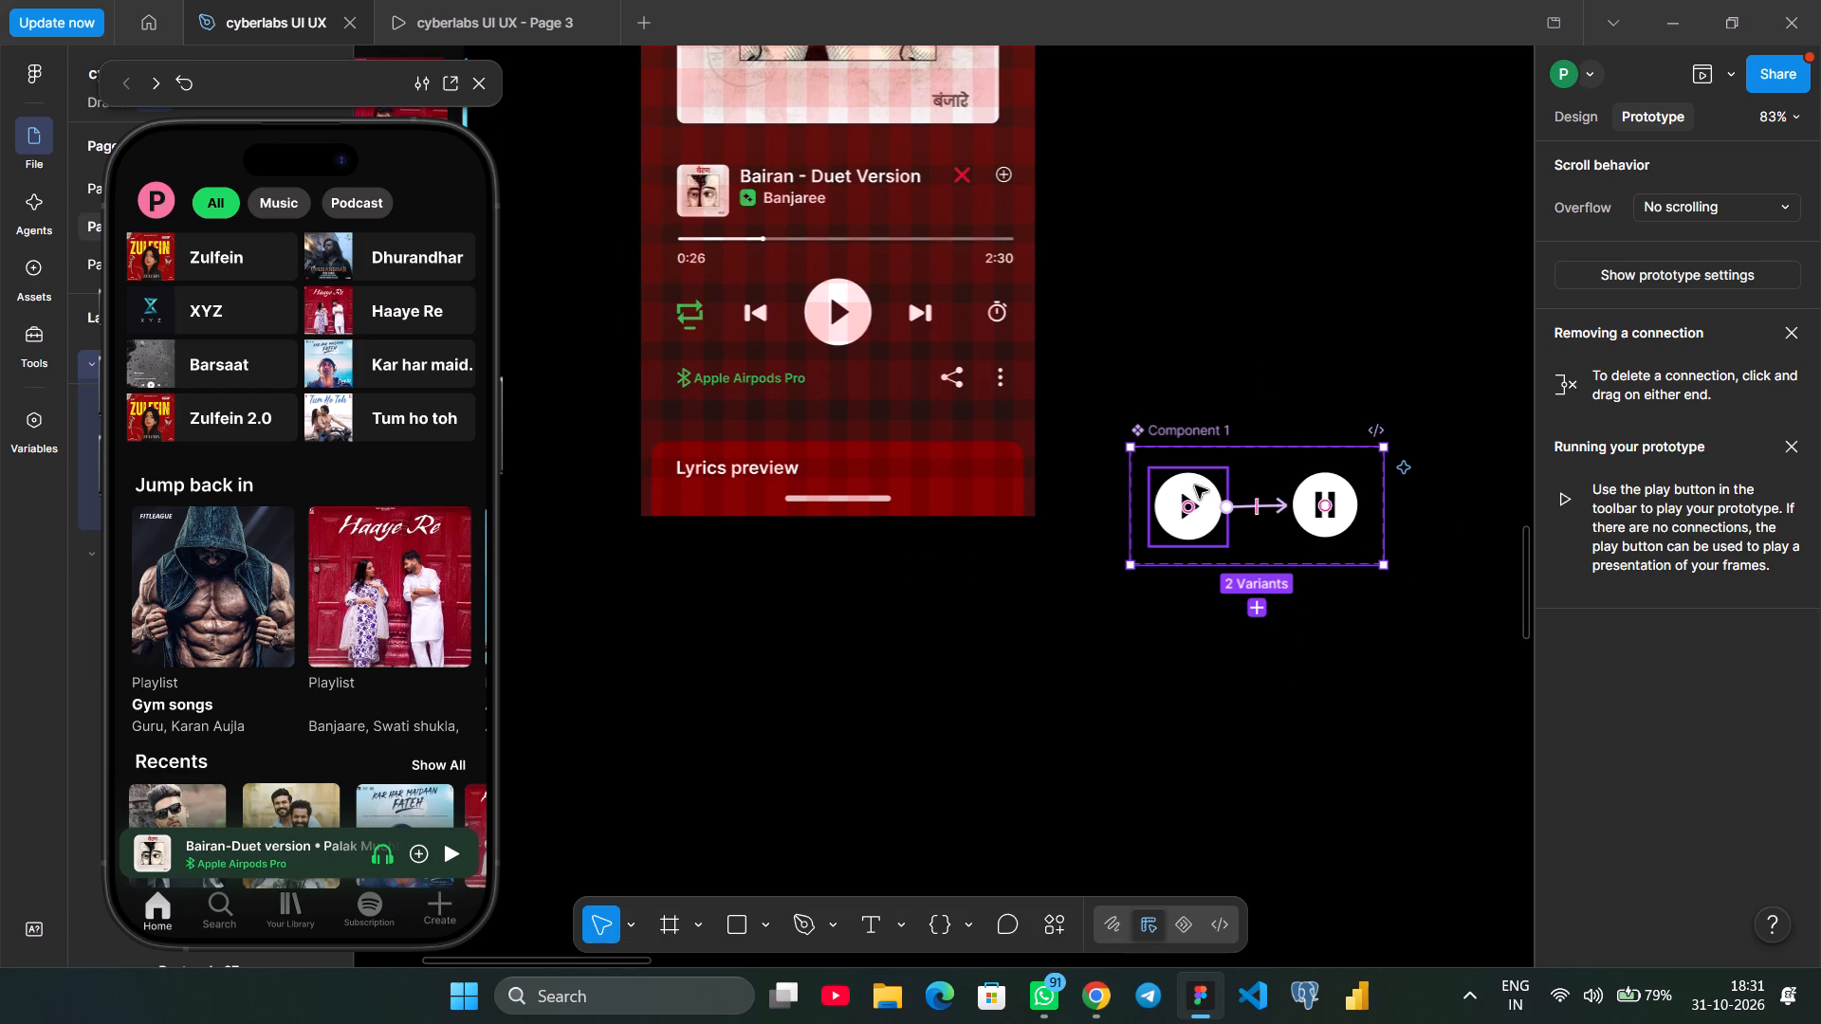
Move the prototype preview window aside so that it no longer covers the file's assets list.
drag(311, 84, 376, 83)
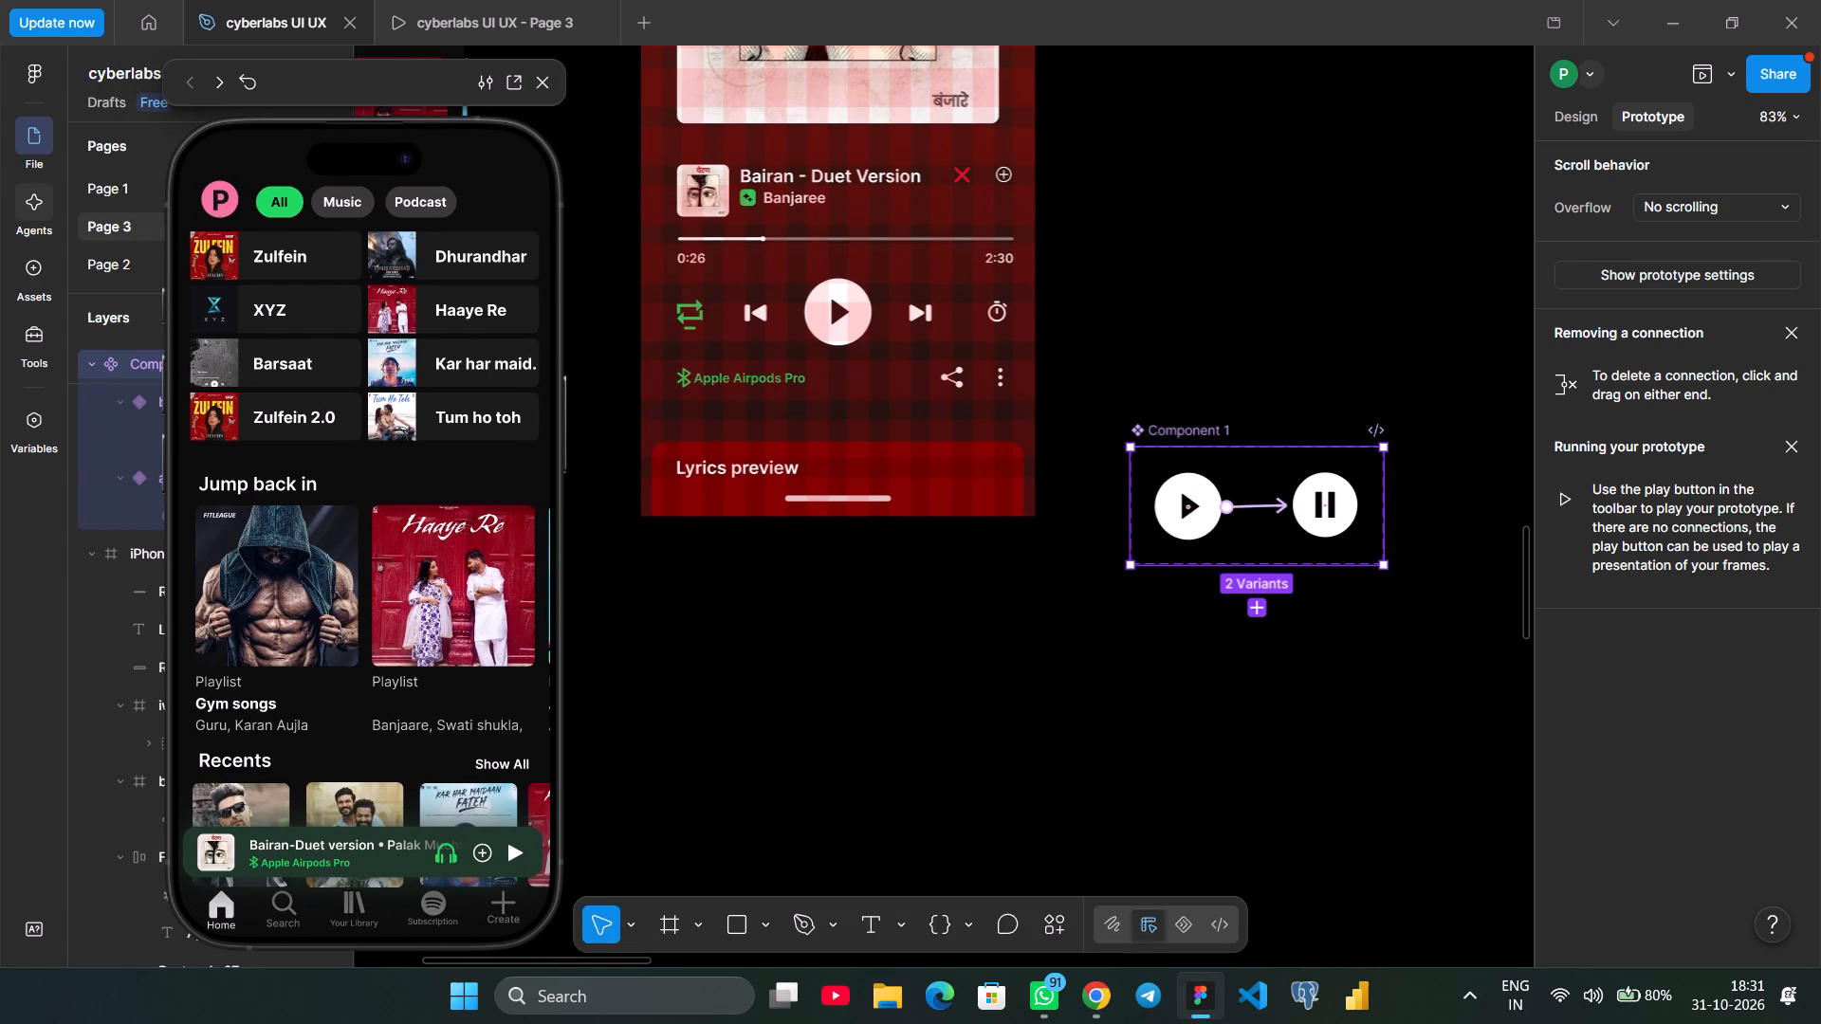
click(39, 287)
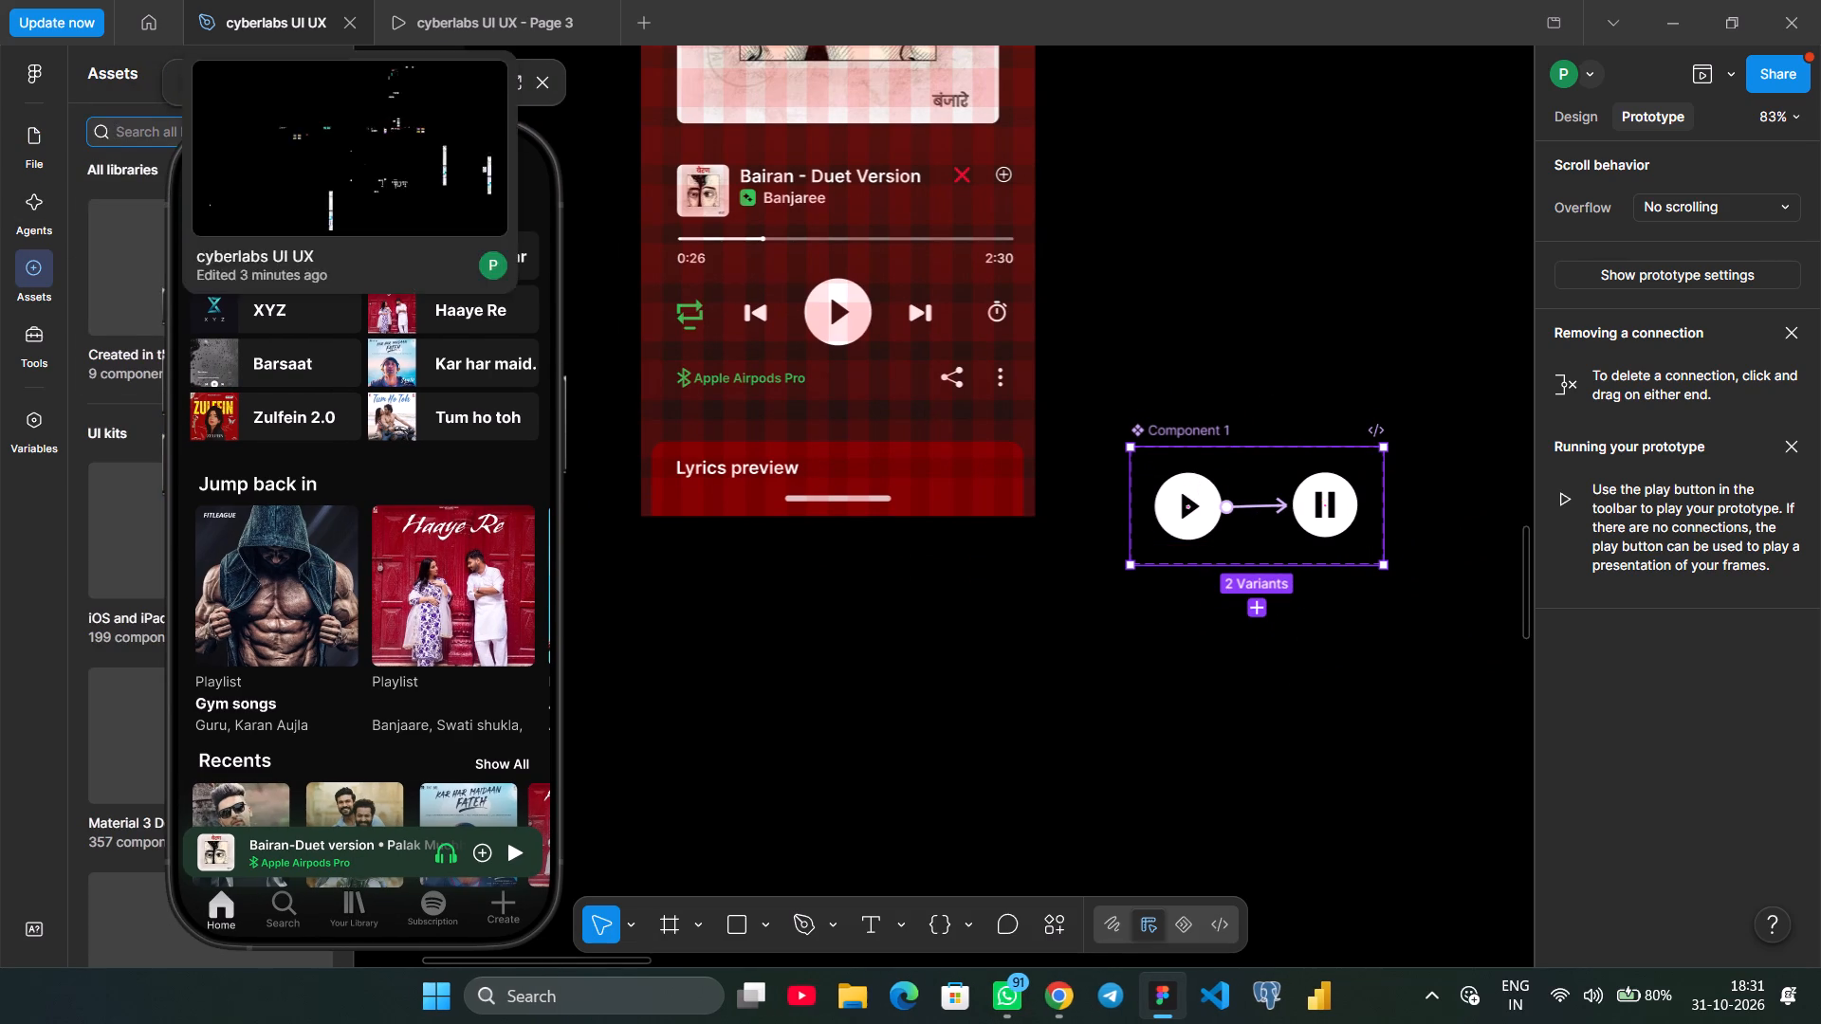
drag(318, 82, 455, 69)
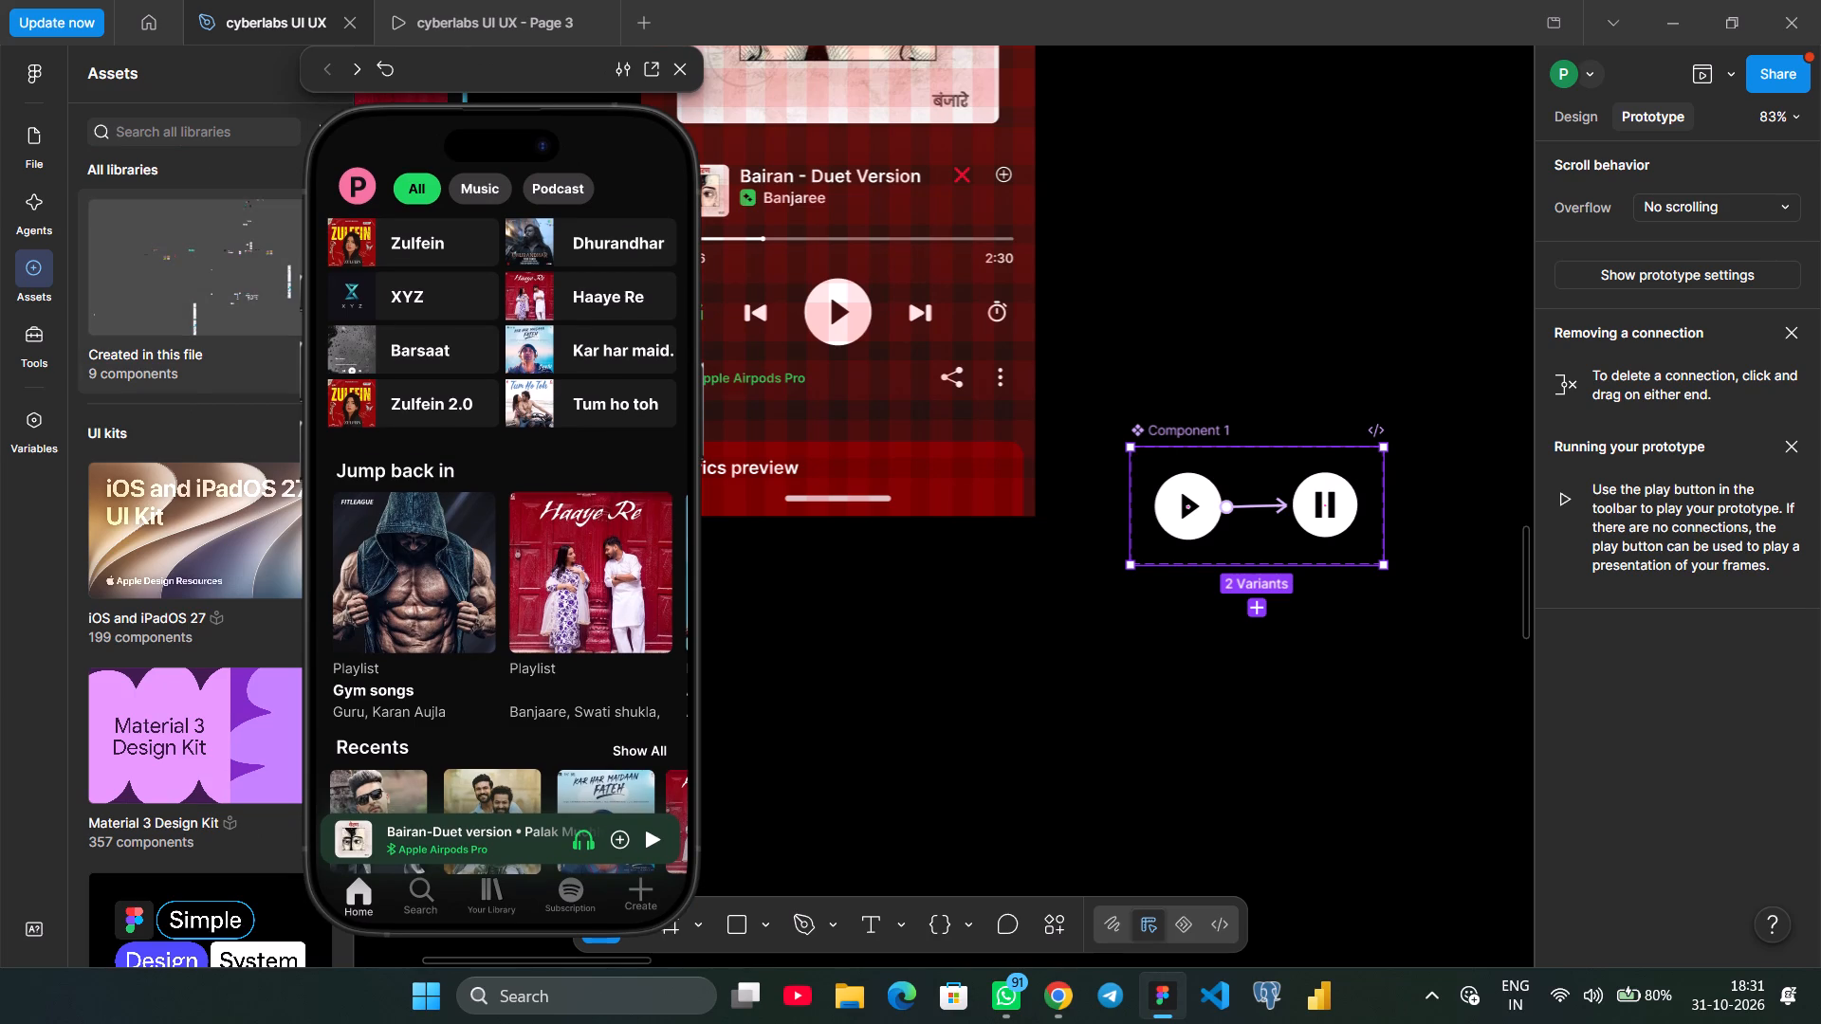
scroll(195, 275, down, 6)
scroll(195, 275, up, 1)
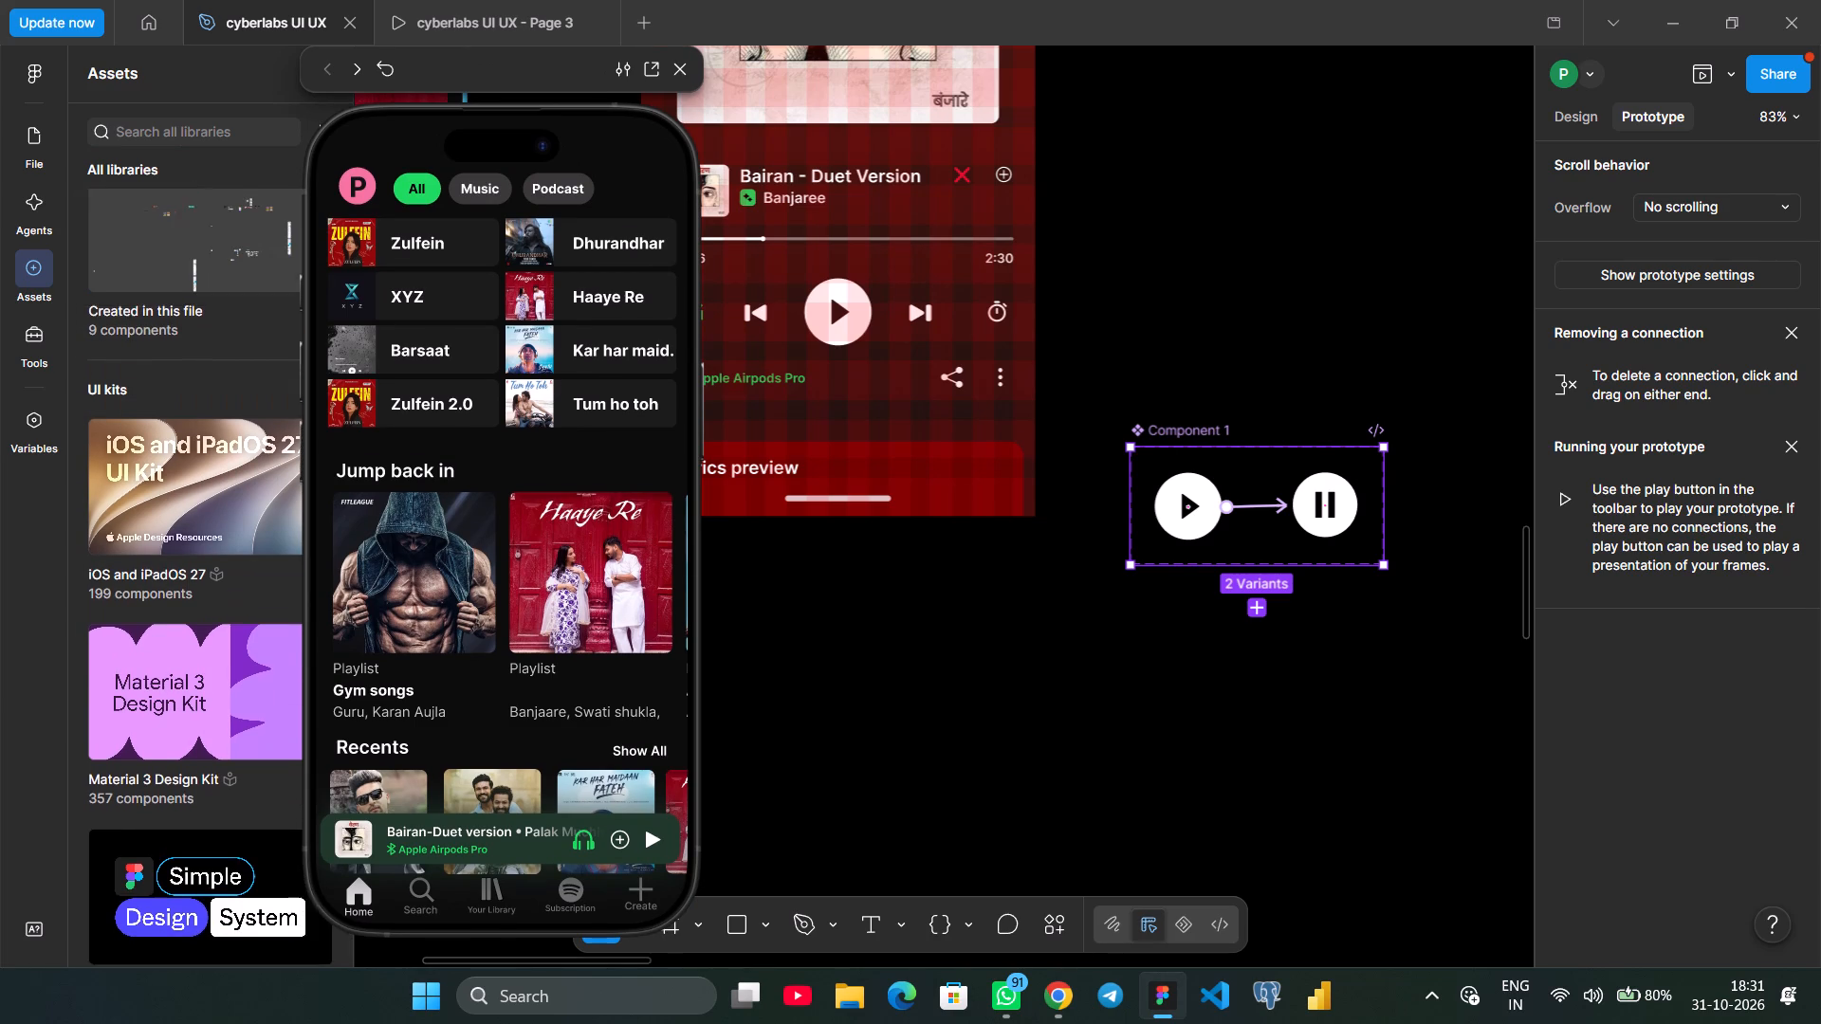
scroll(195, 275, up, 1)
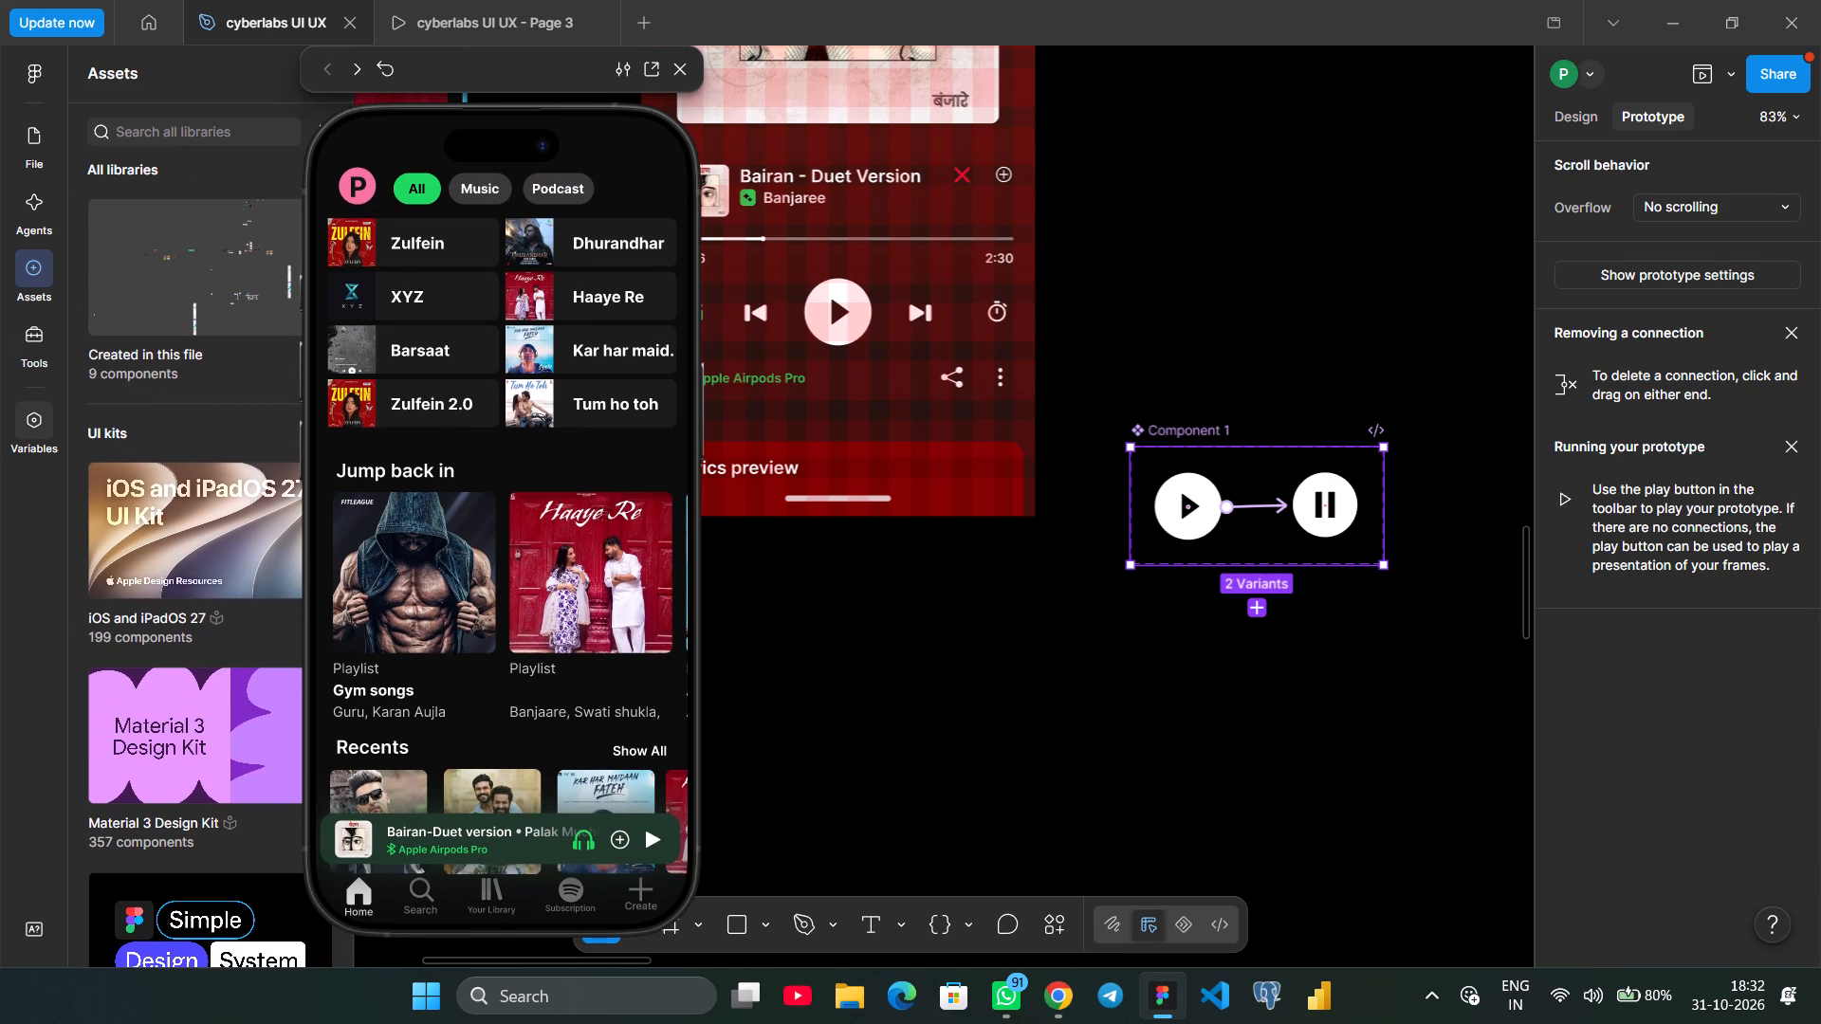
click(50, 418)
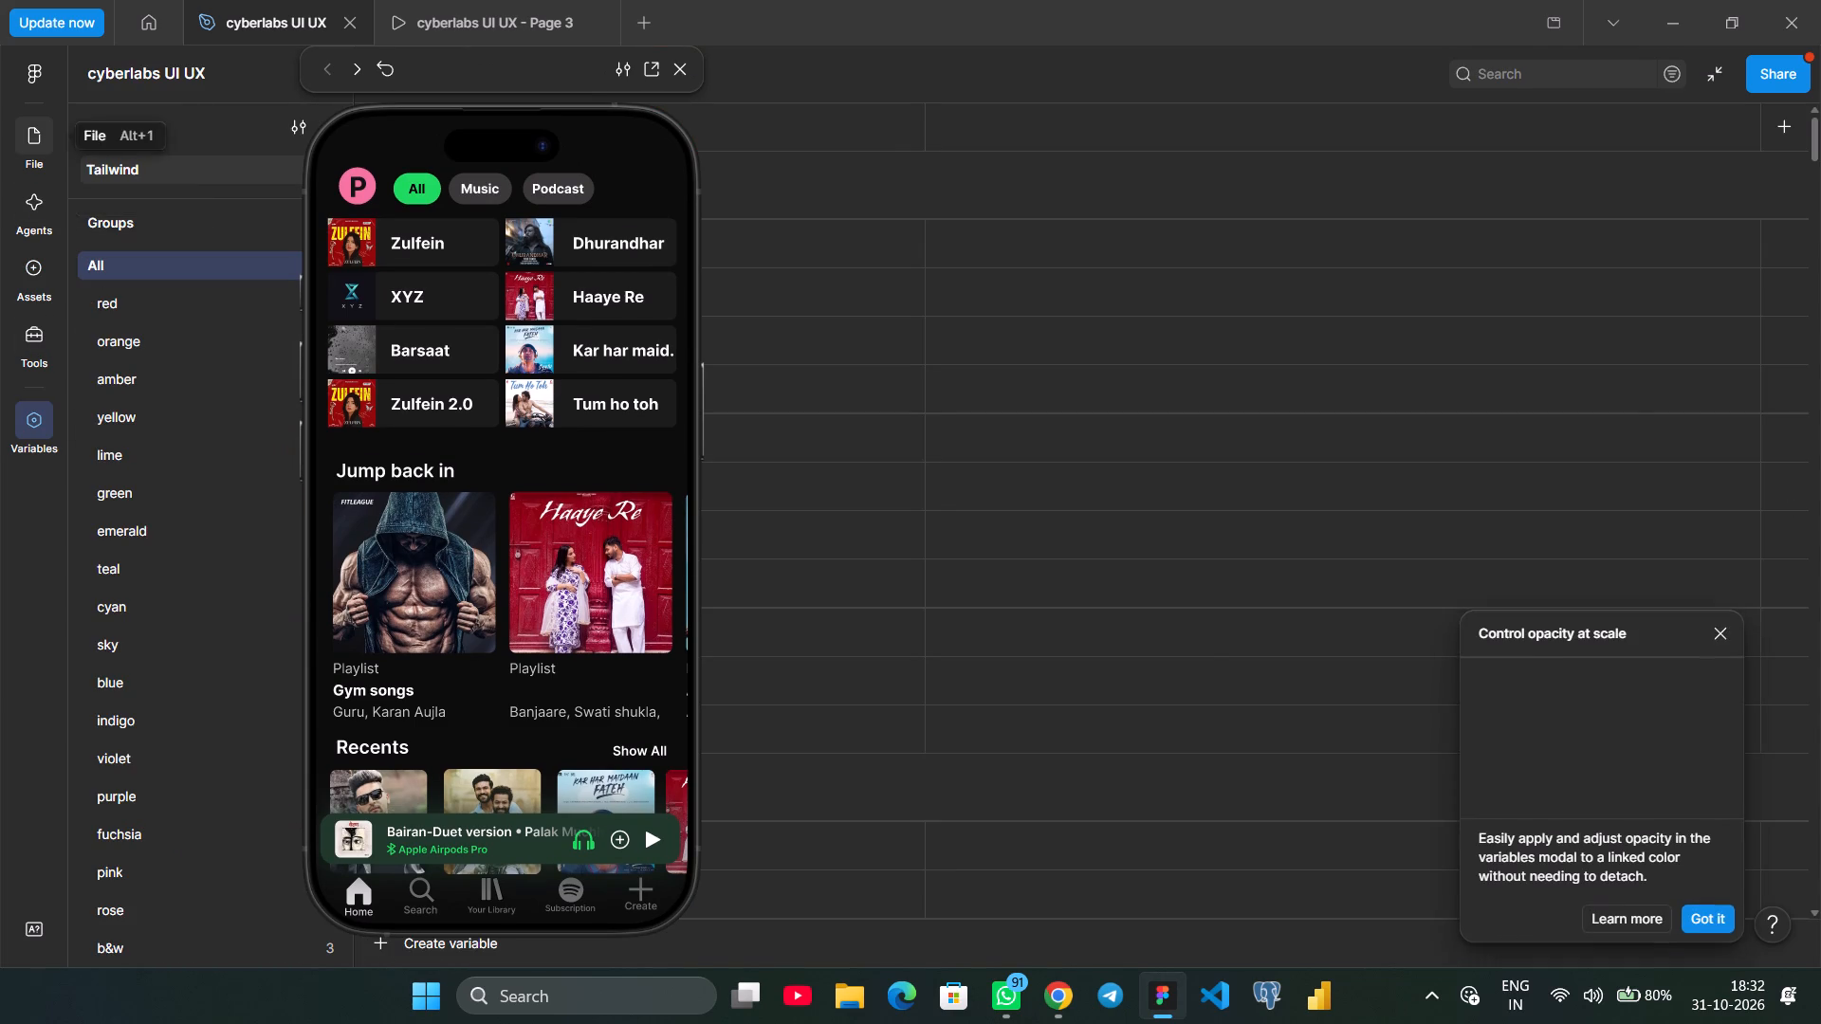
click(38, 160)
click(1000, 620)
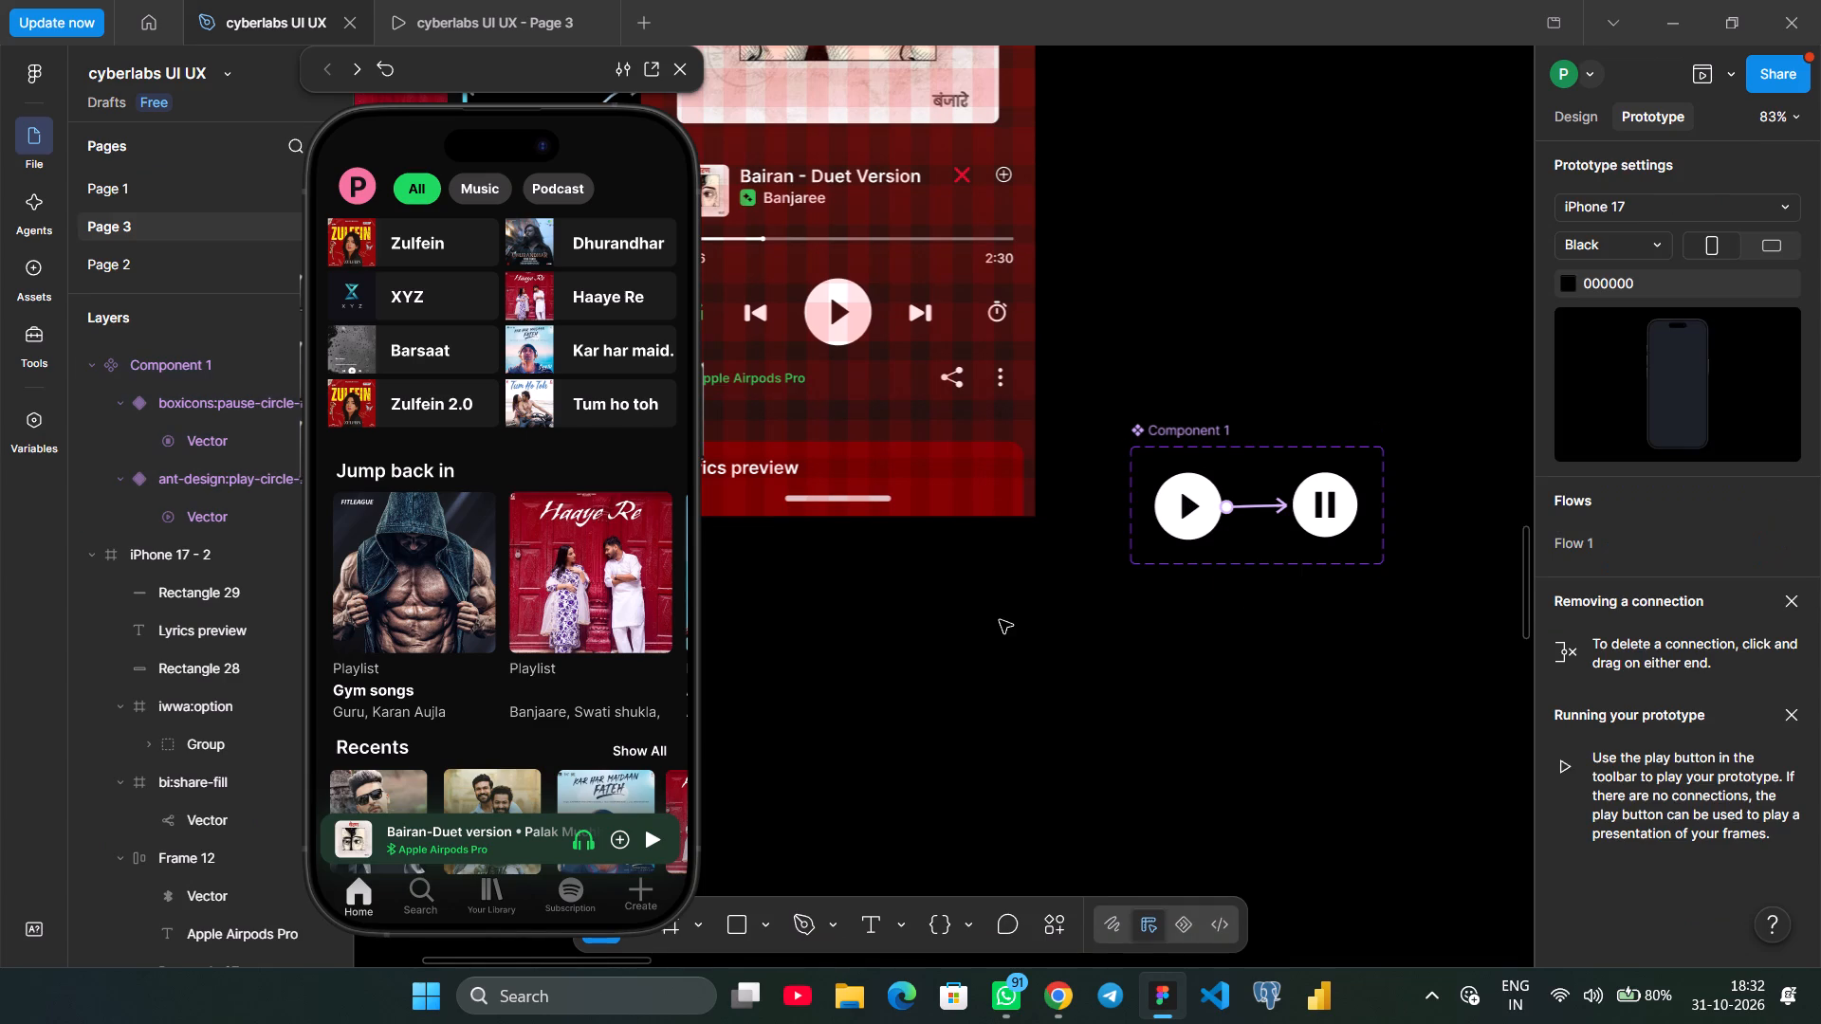
Place an instance of Component 1 from this file's Page 3 assets on the canvas below the now-playing screen, iPhone 17 - 2.
click(57, 281)
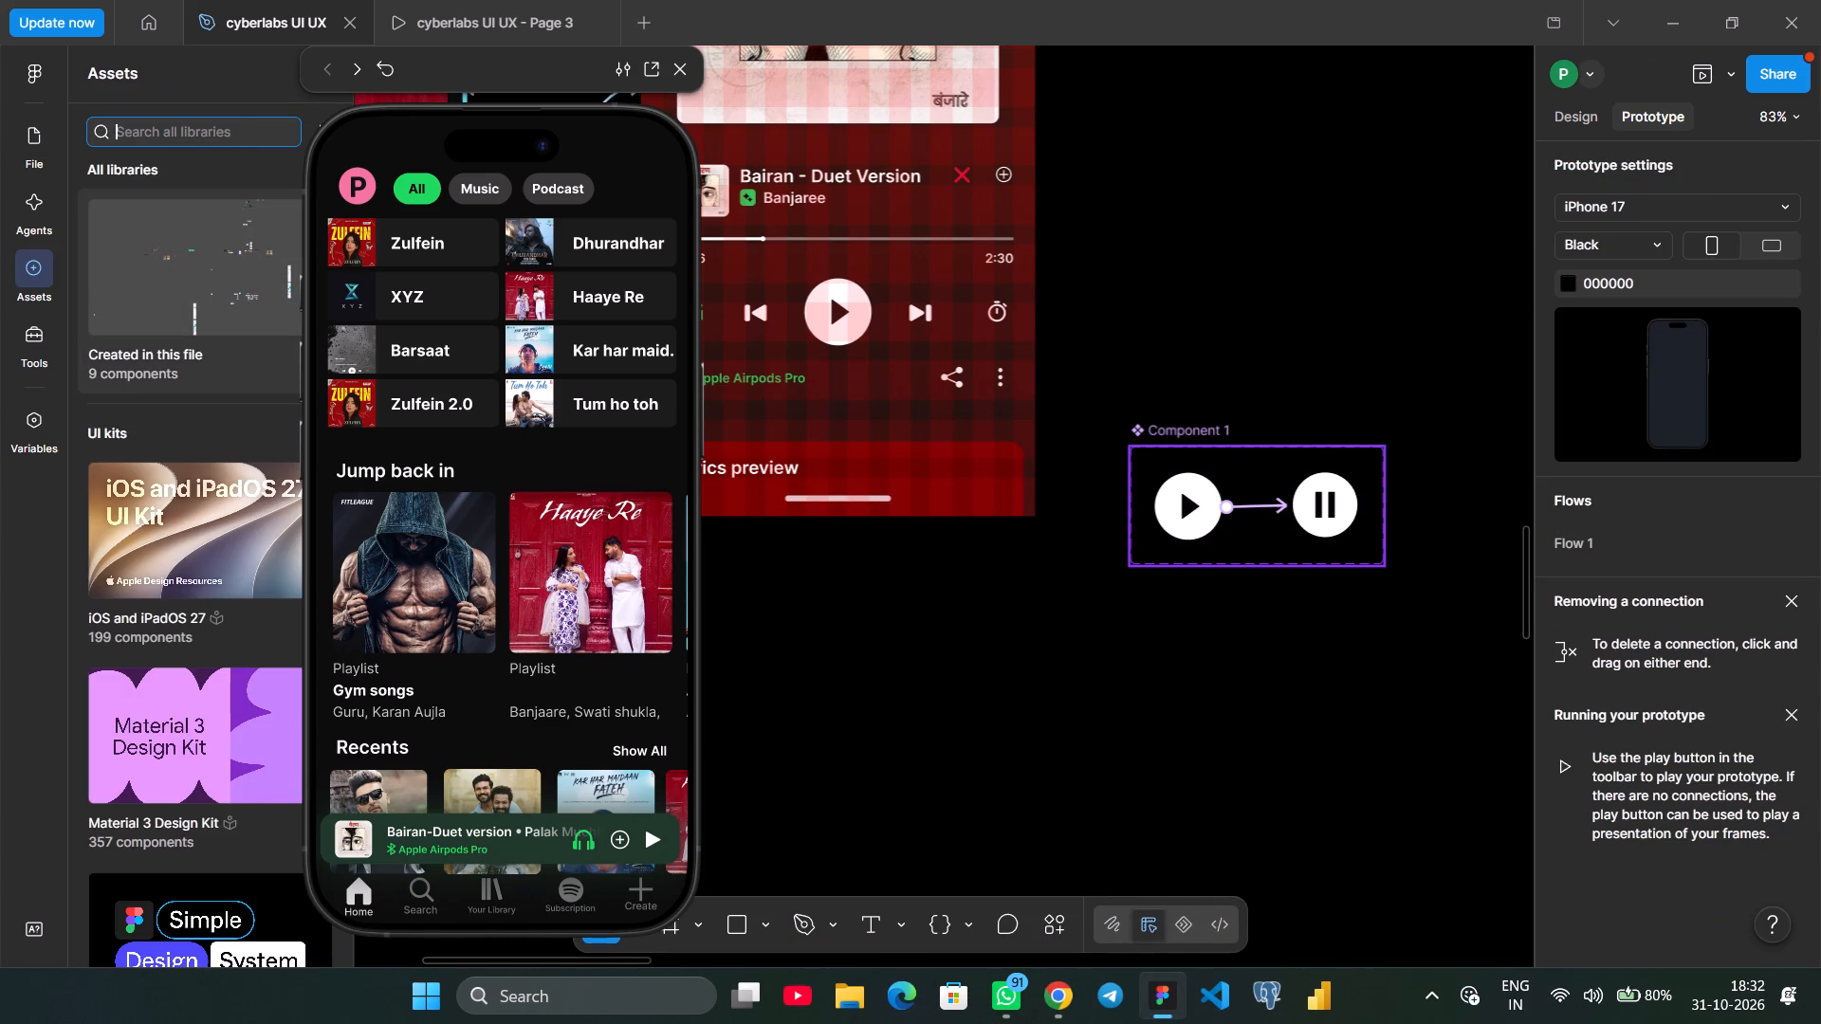
click(218, 337)
drag(118, 327, 122, 327)
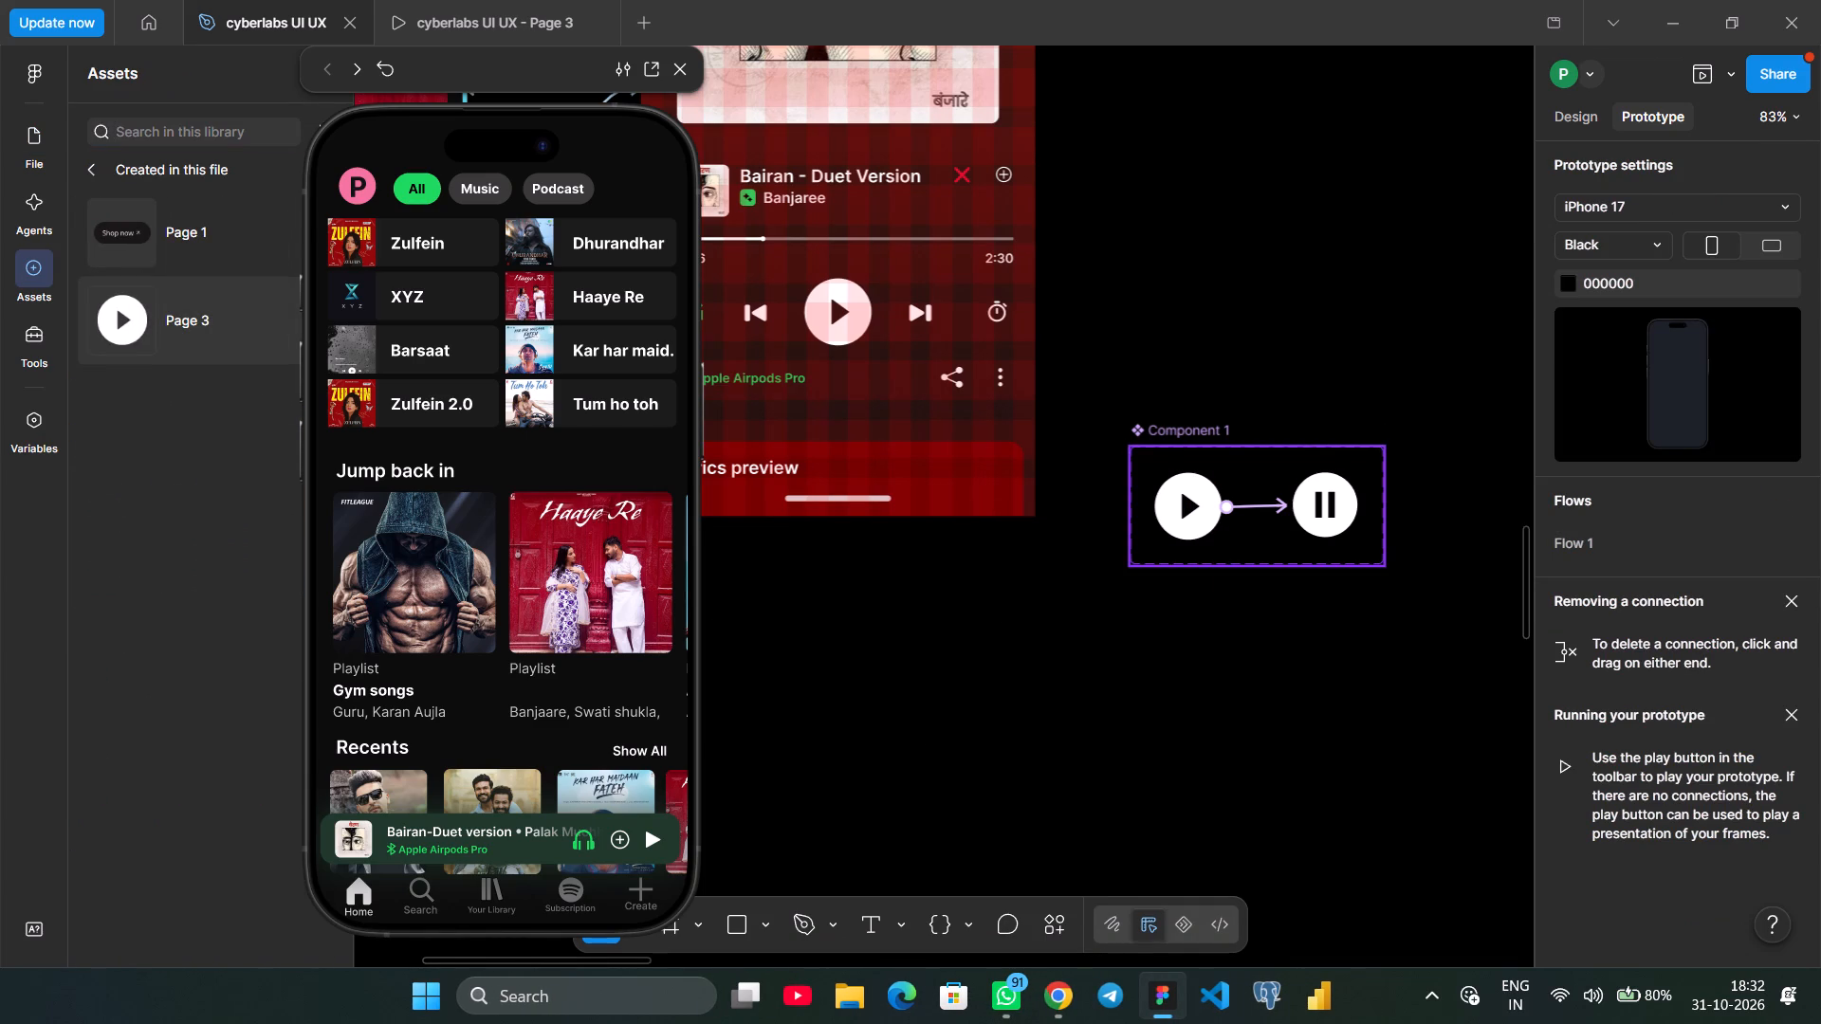
drag(122, 327, 175, 320)
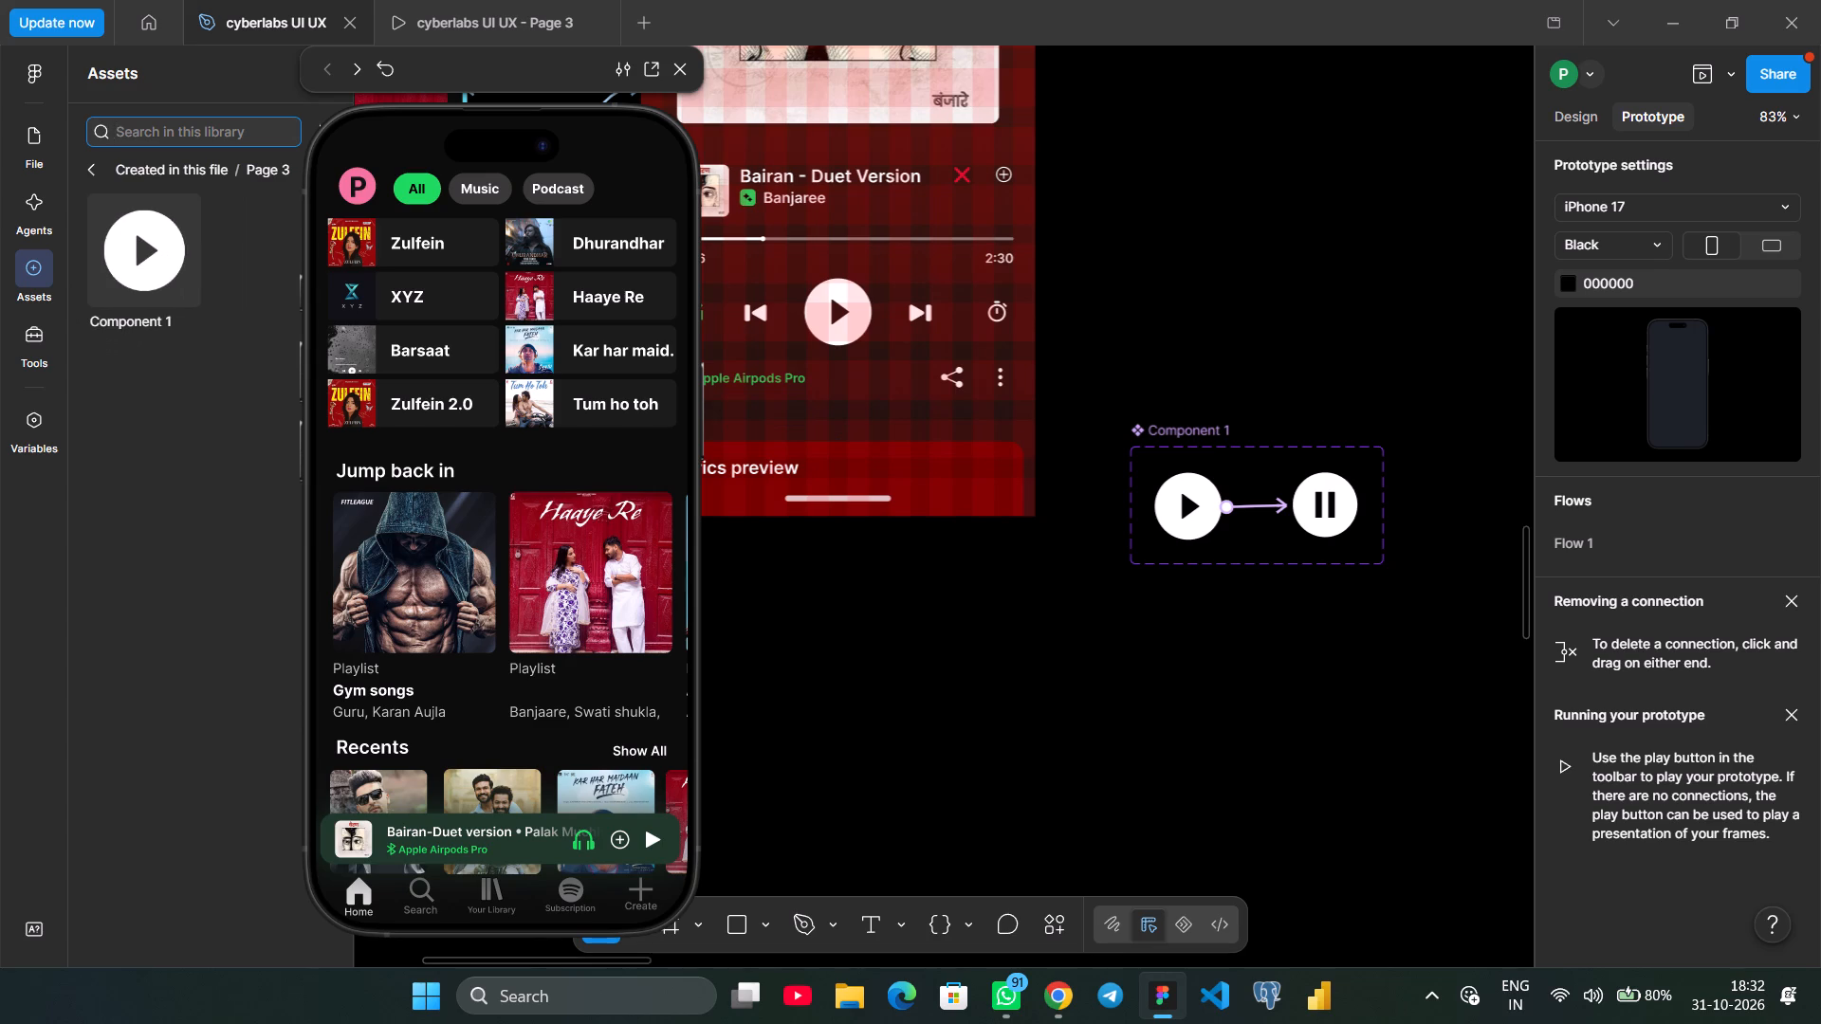
drag(131, 250, 866, 616)
Copy the Component 1 instance and paste it to replace the play icon in the now-playing screen's playback controls.
scroll(866, 616, up, 1)
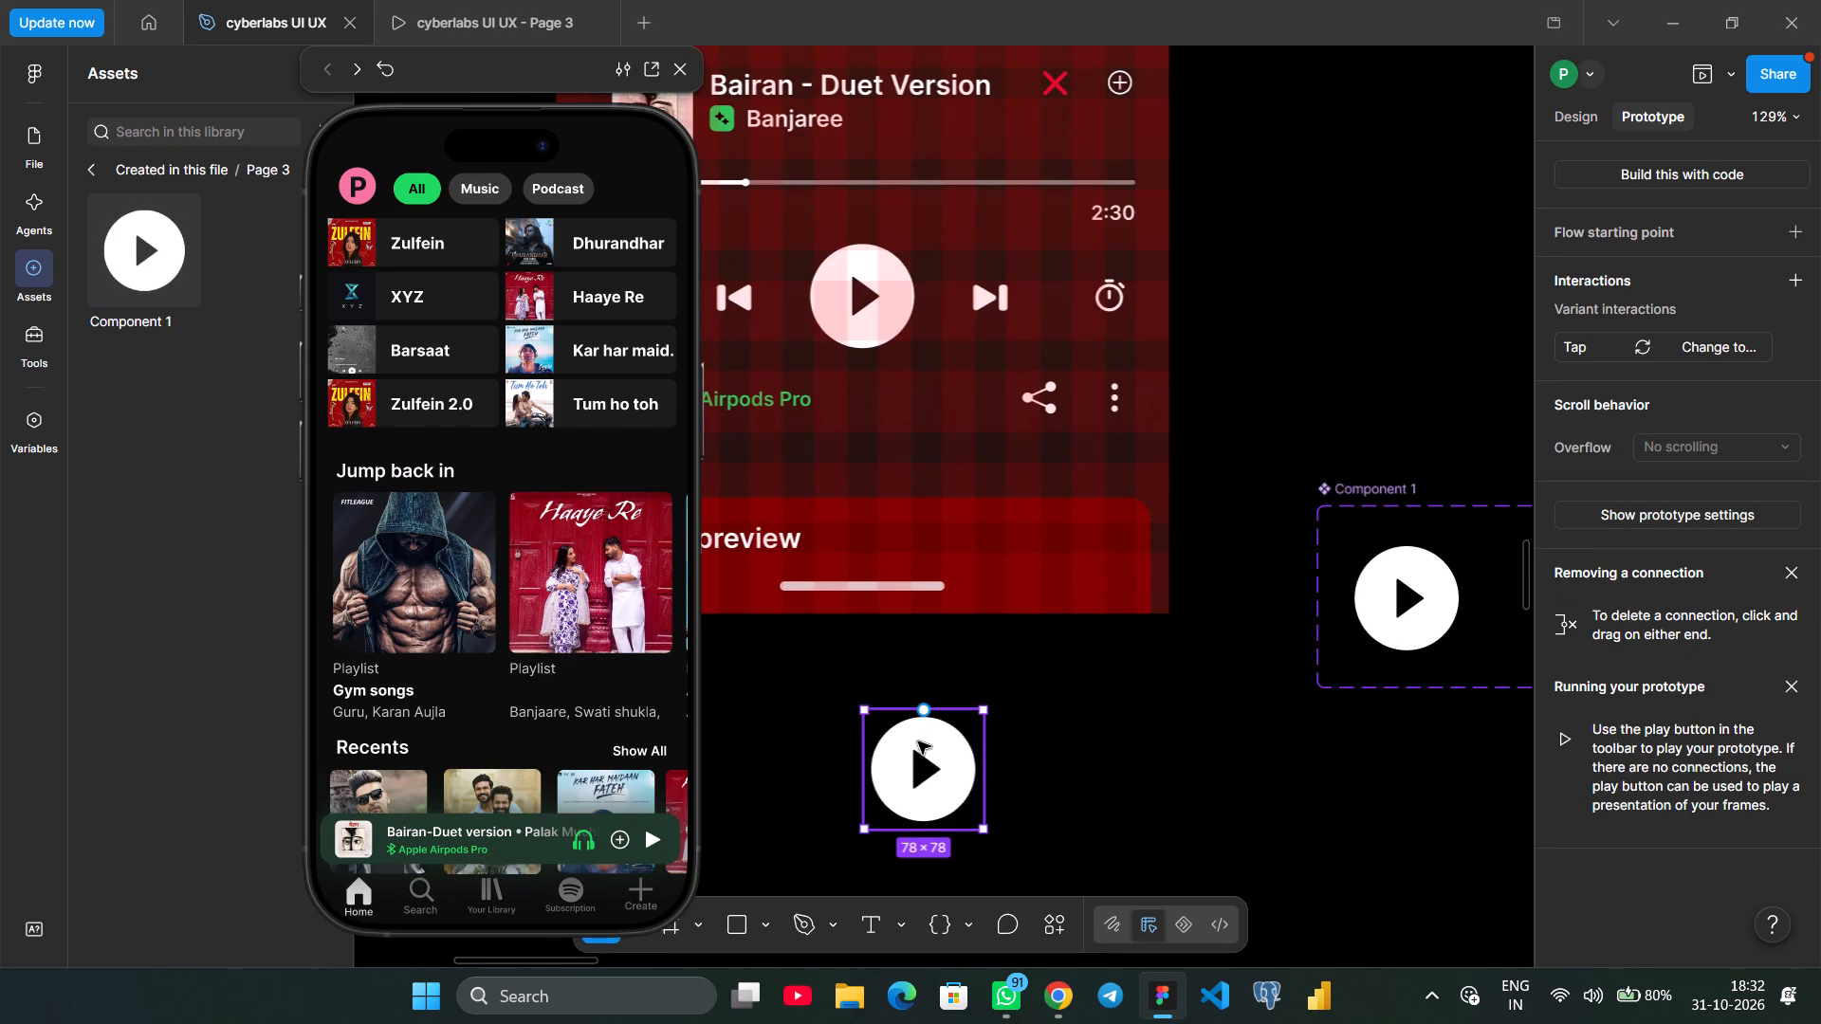
key(ctrl+c)
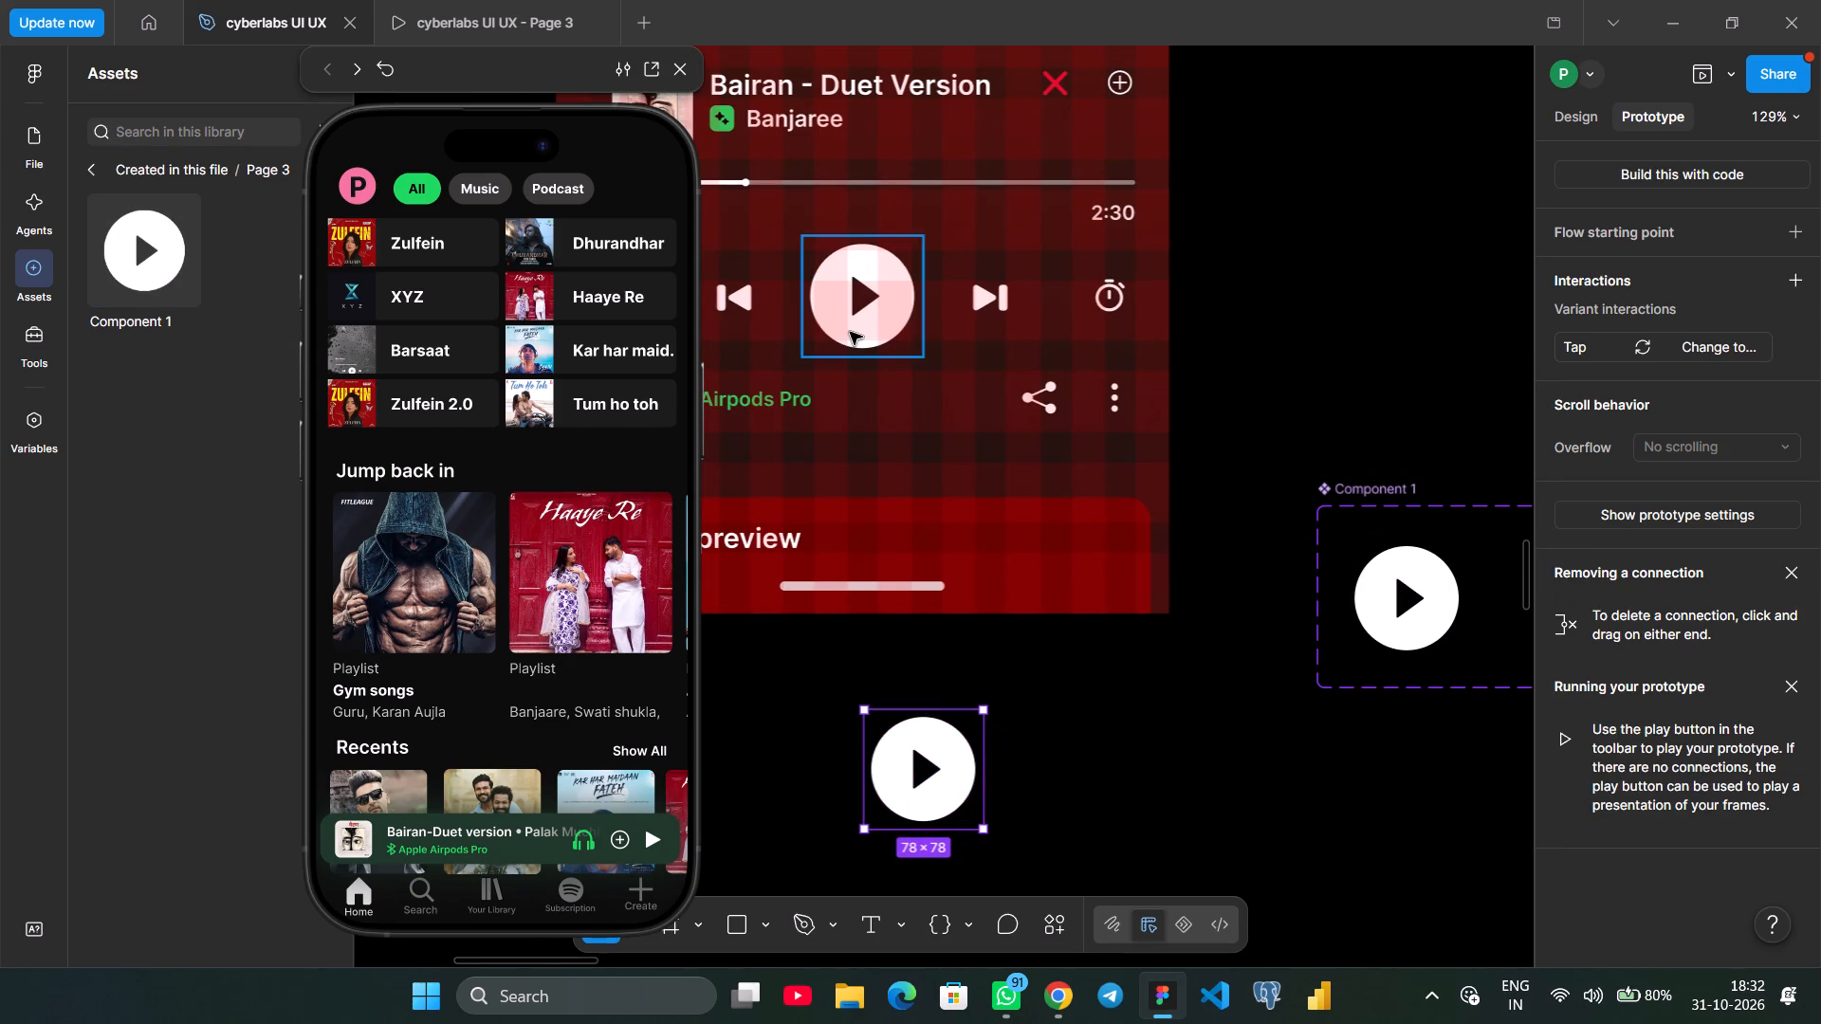
click(850, 332)
right_click(850, 332)
click(984, 210)
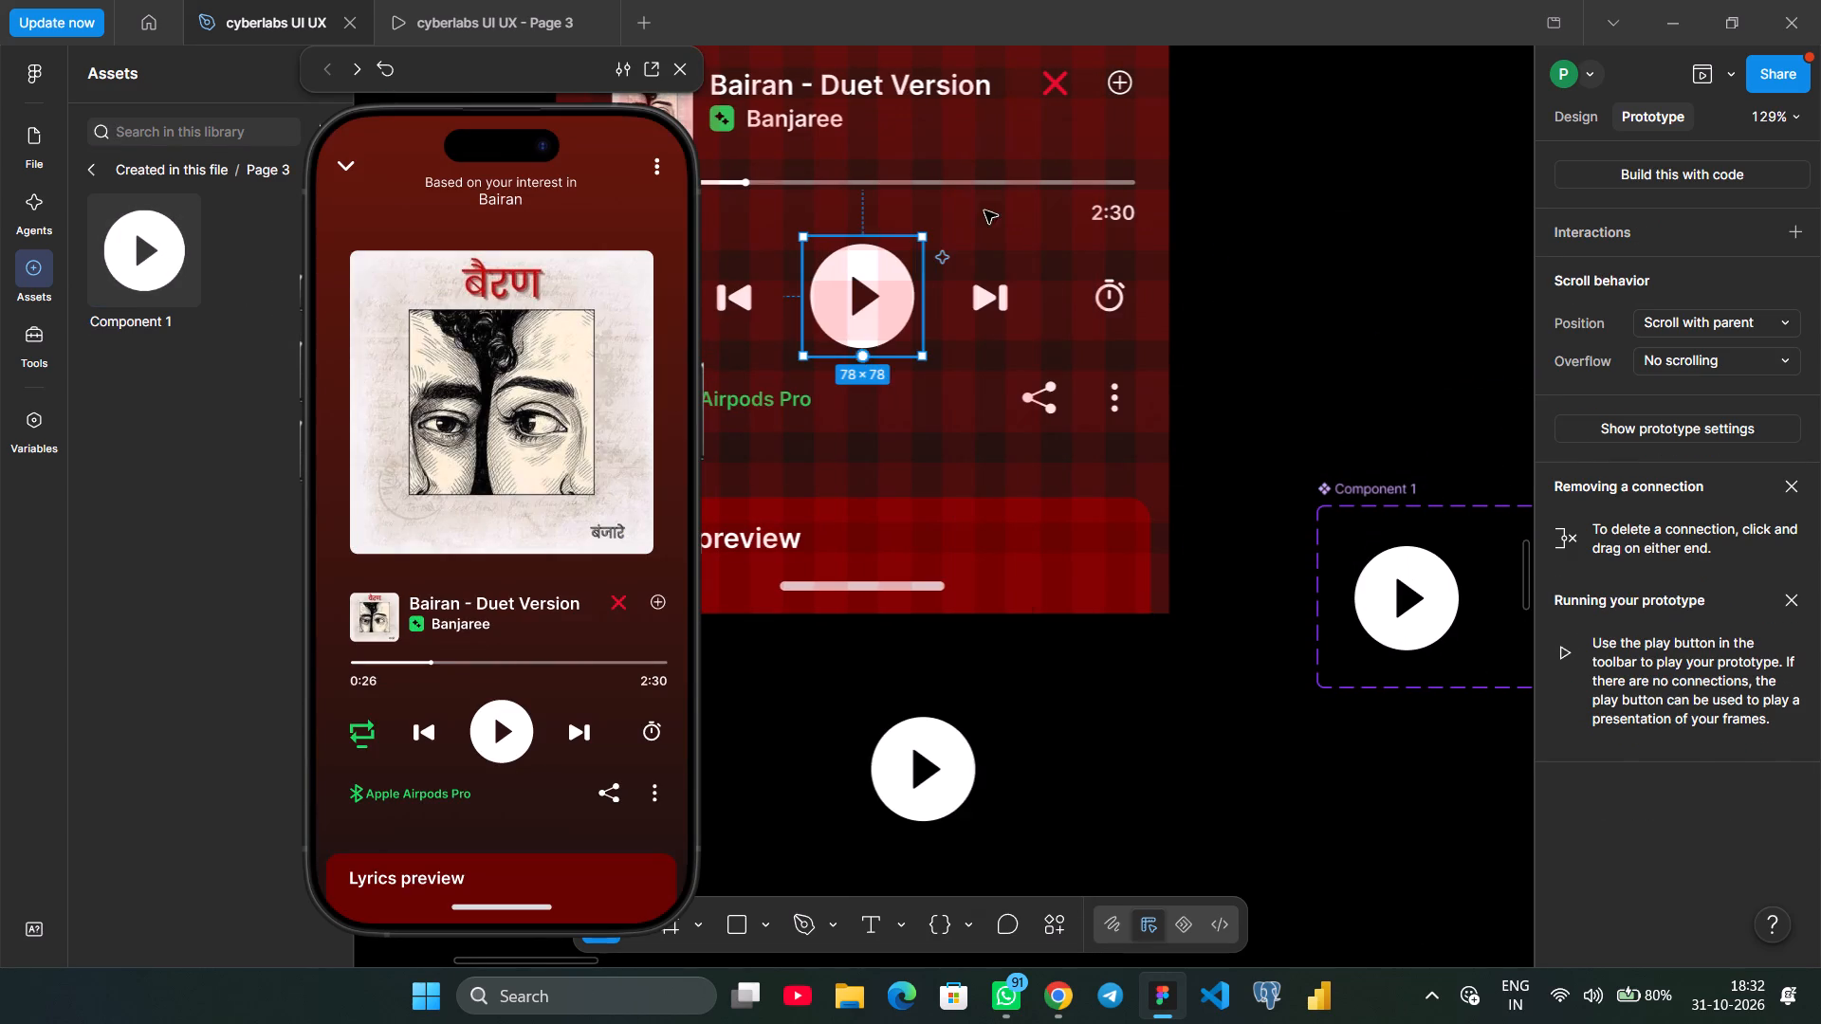
Delete the leftover Component 1 instance below the now-playing screen.
click(981, 722)
key(Delete)
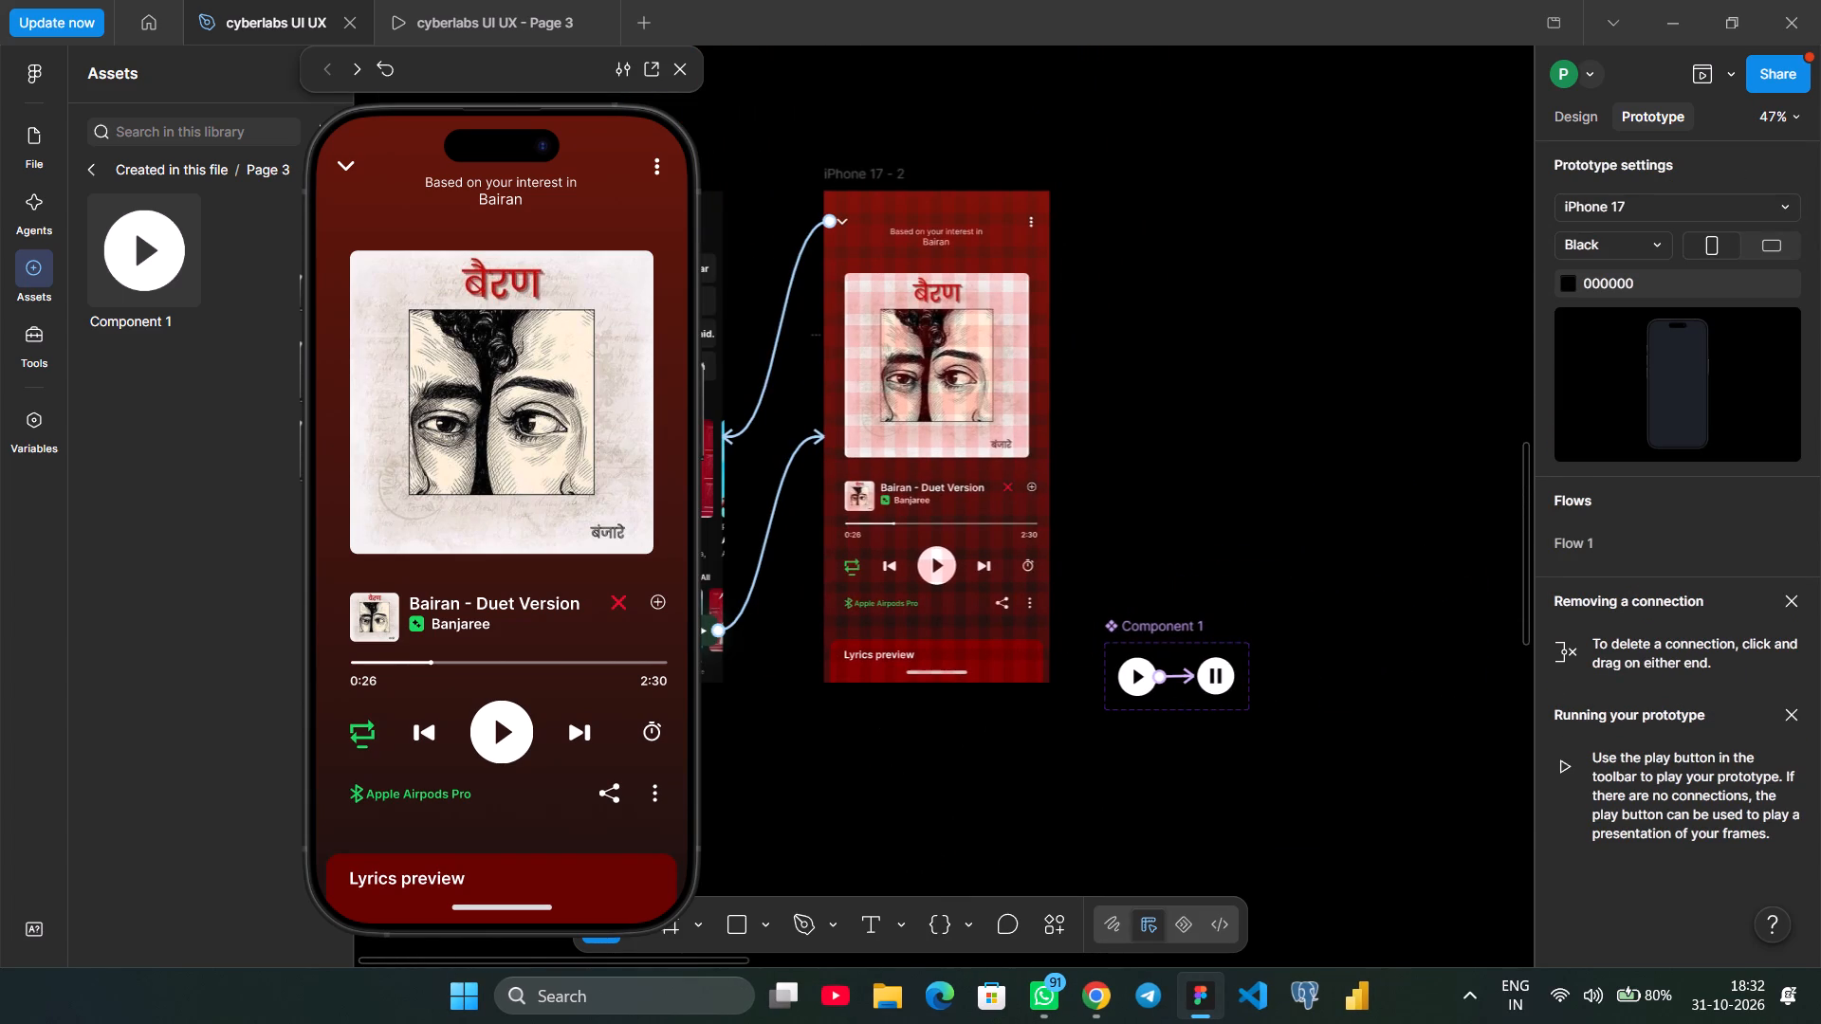
Test the play button on the now-playing screen in the prototype preview.
click(501, 727)
click(501, 727)
click(501, 727)
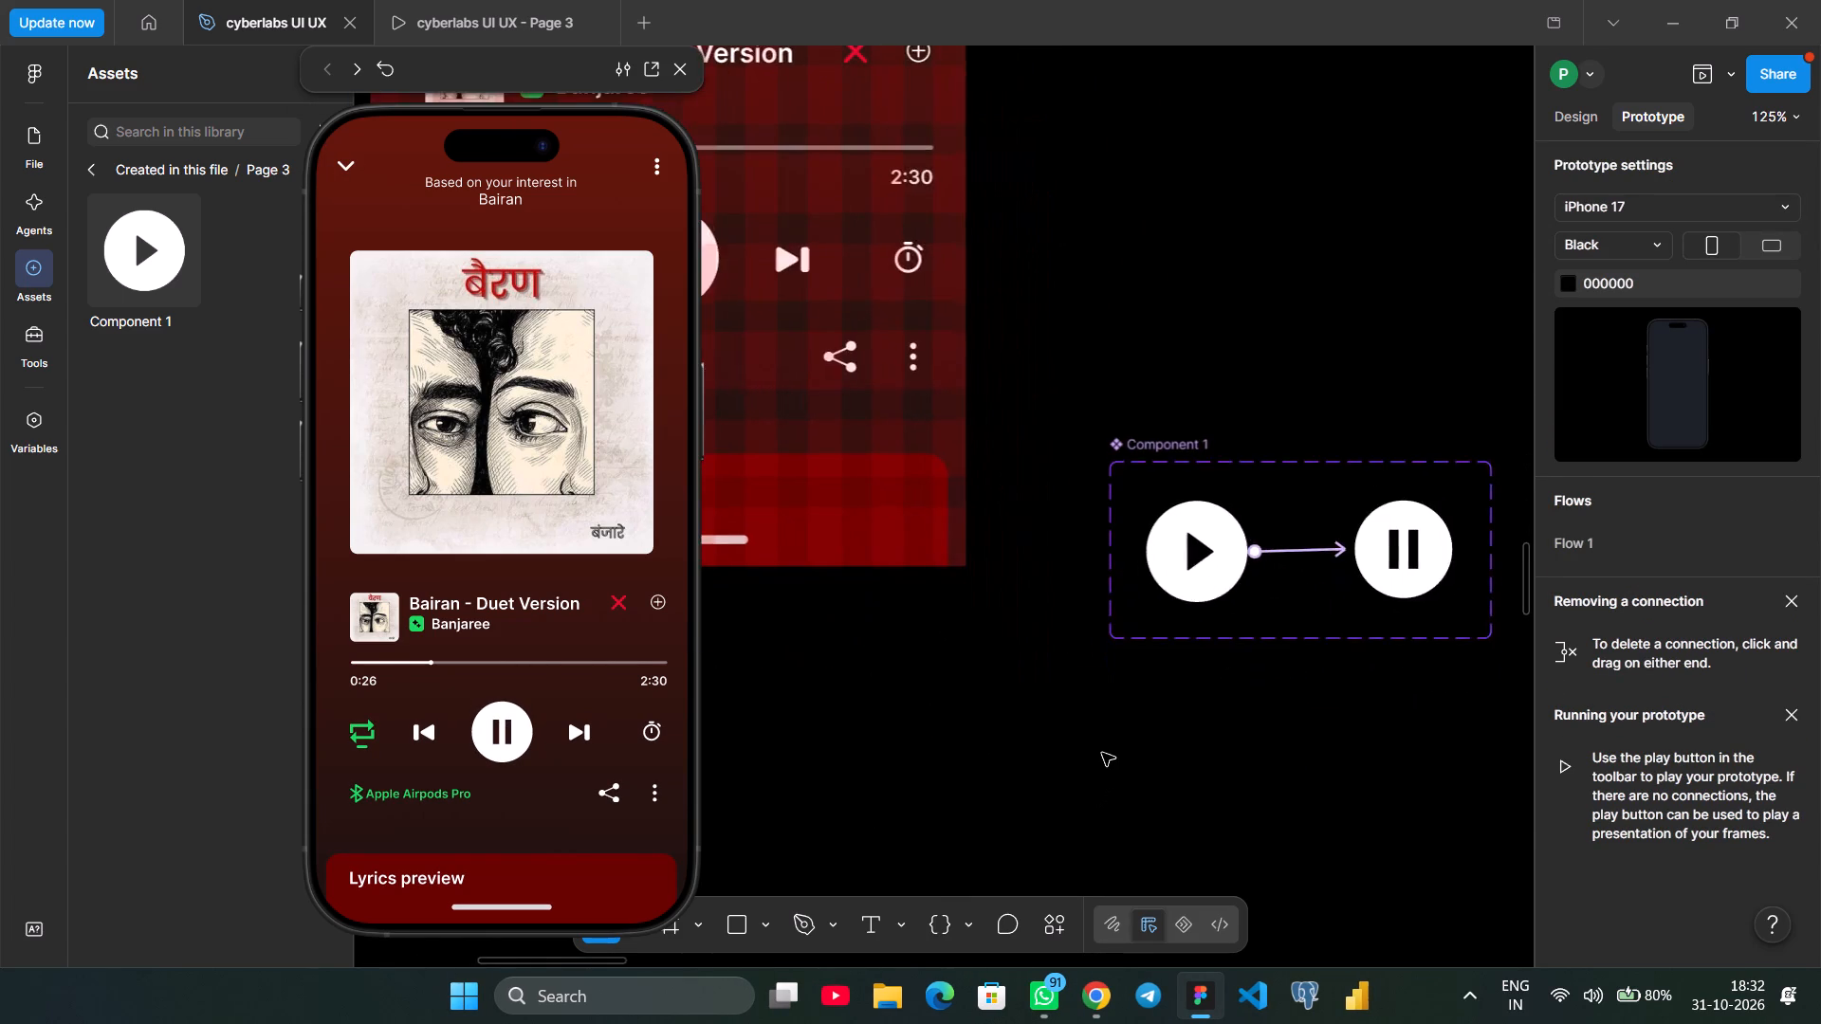
Link the pause variant back to the play variant with an On tap, Change to interaction using Smart animate, Ease out, 300ms.
scroll(1102, 753, left, 2)
click(981, 549)
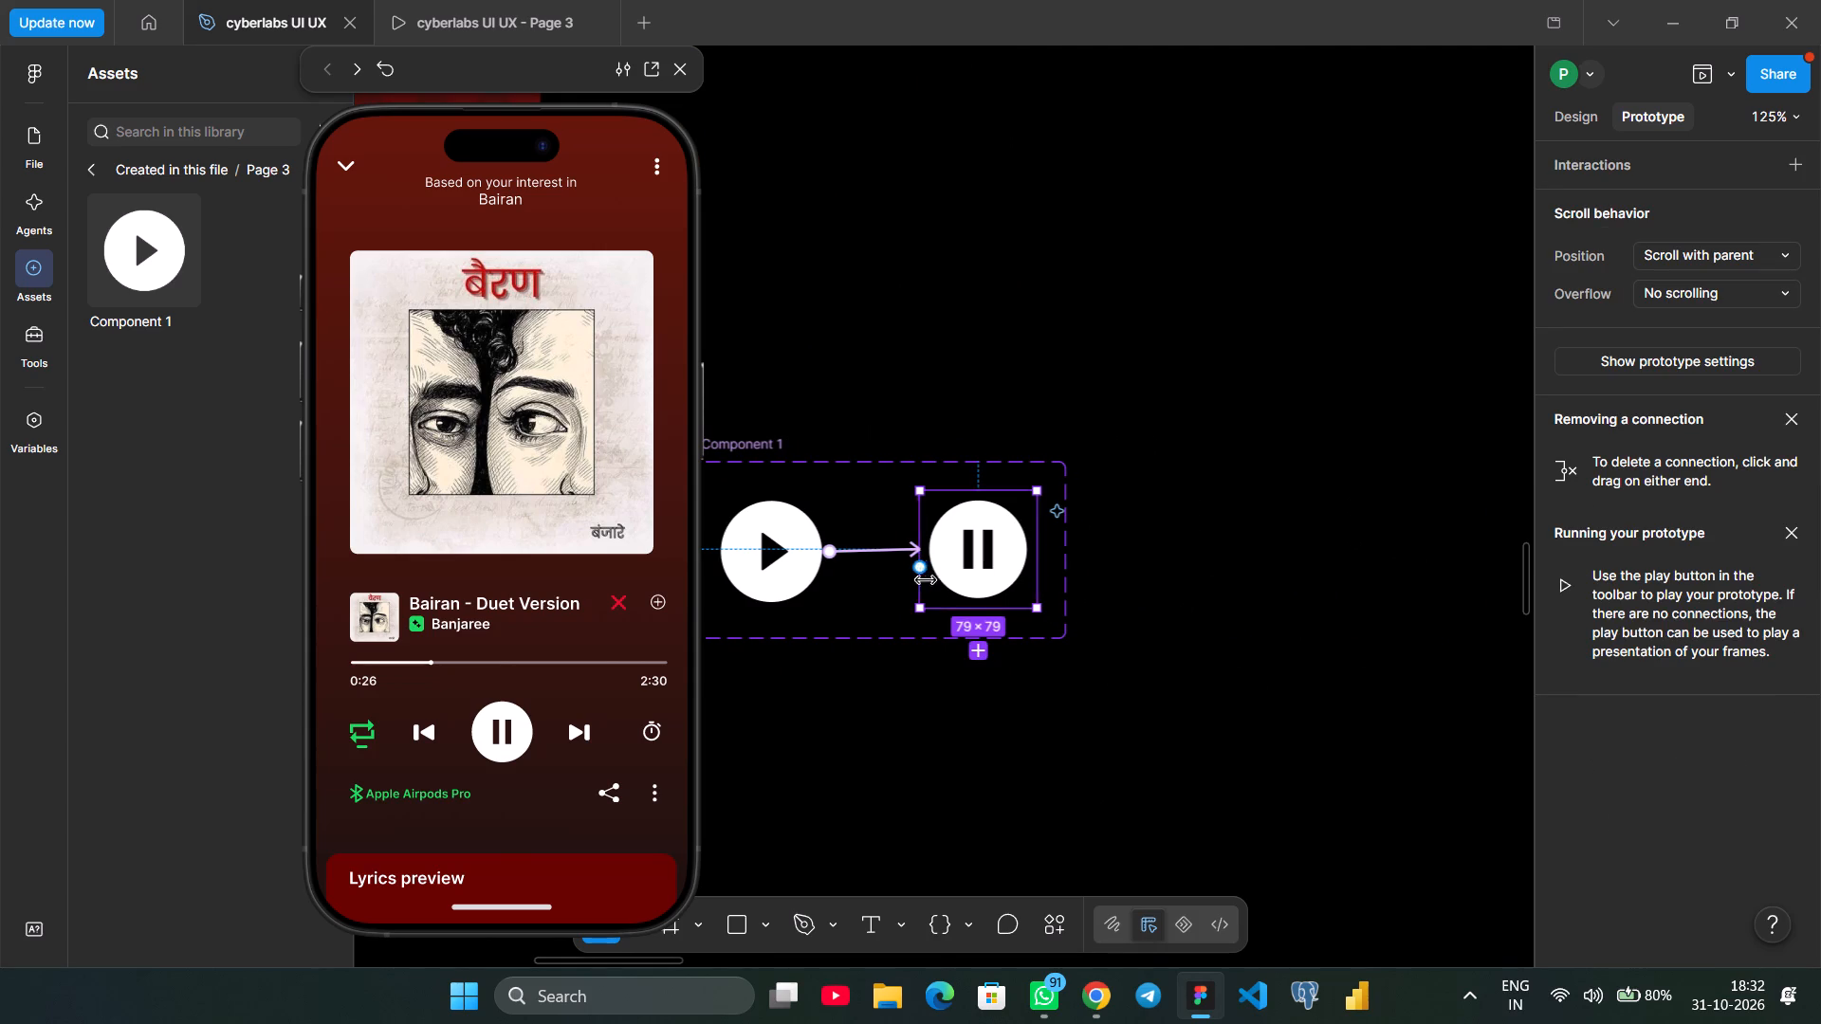
drag(916, 570, 796, 575)
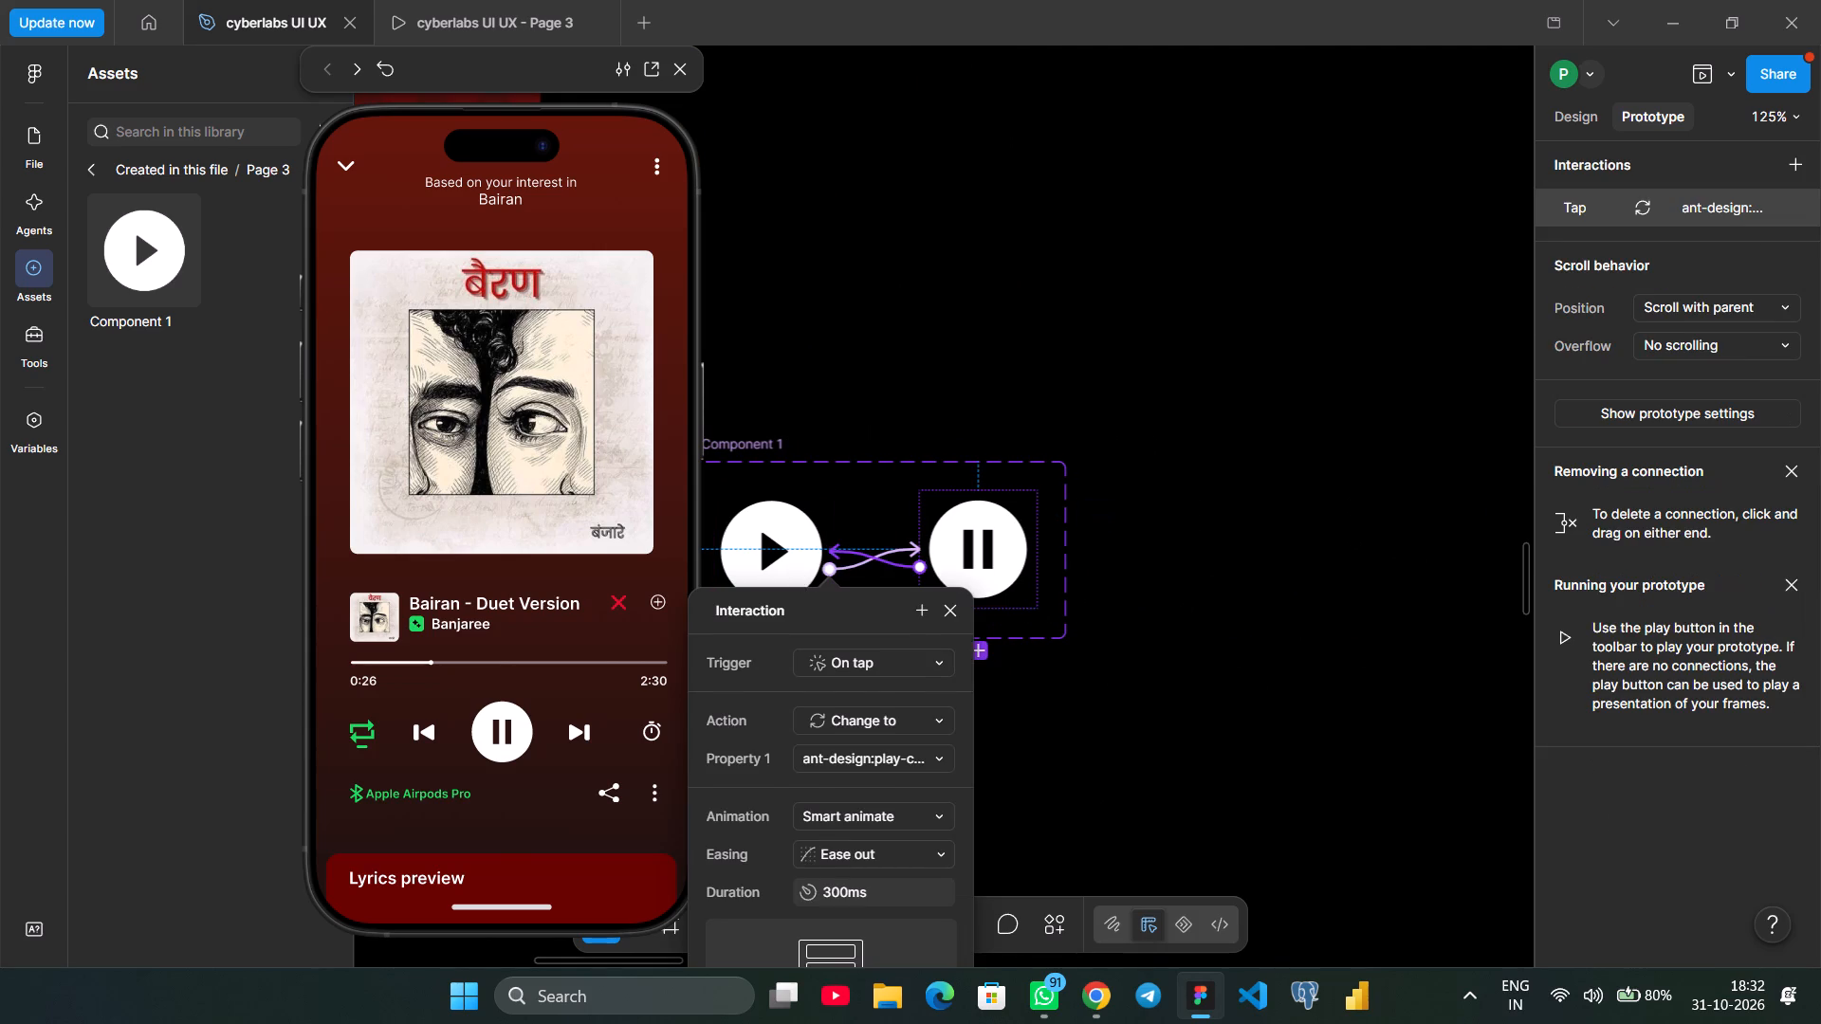
scroll(851, 818, down, 1)
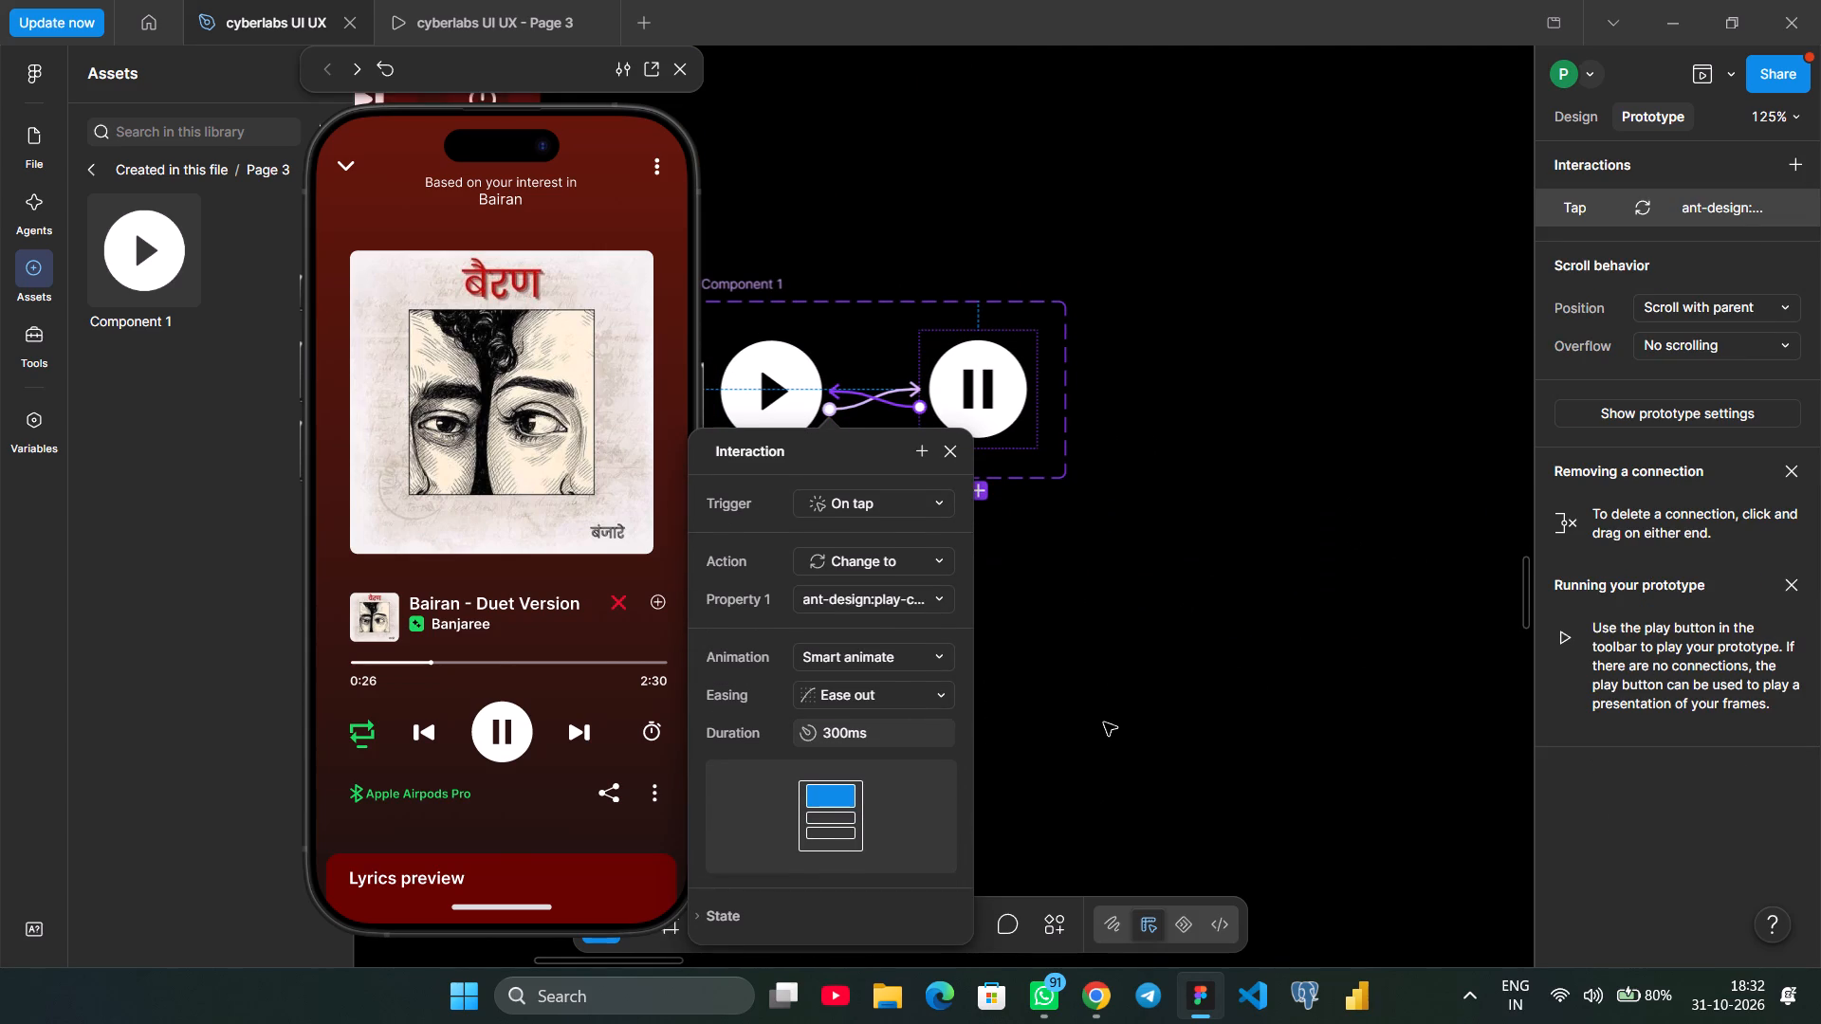
click(1104, 722)
Test the pause button on the now-playing screen in the prototype preview.
click(517, 734)
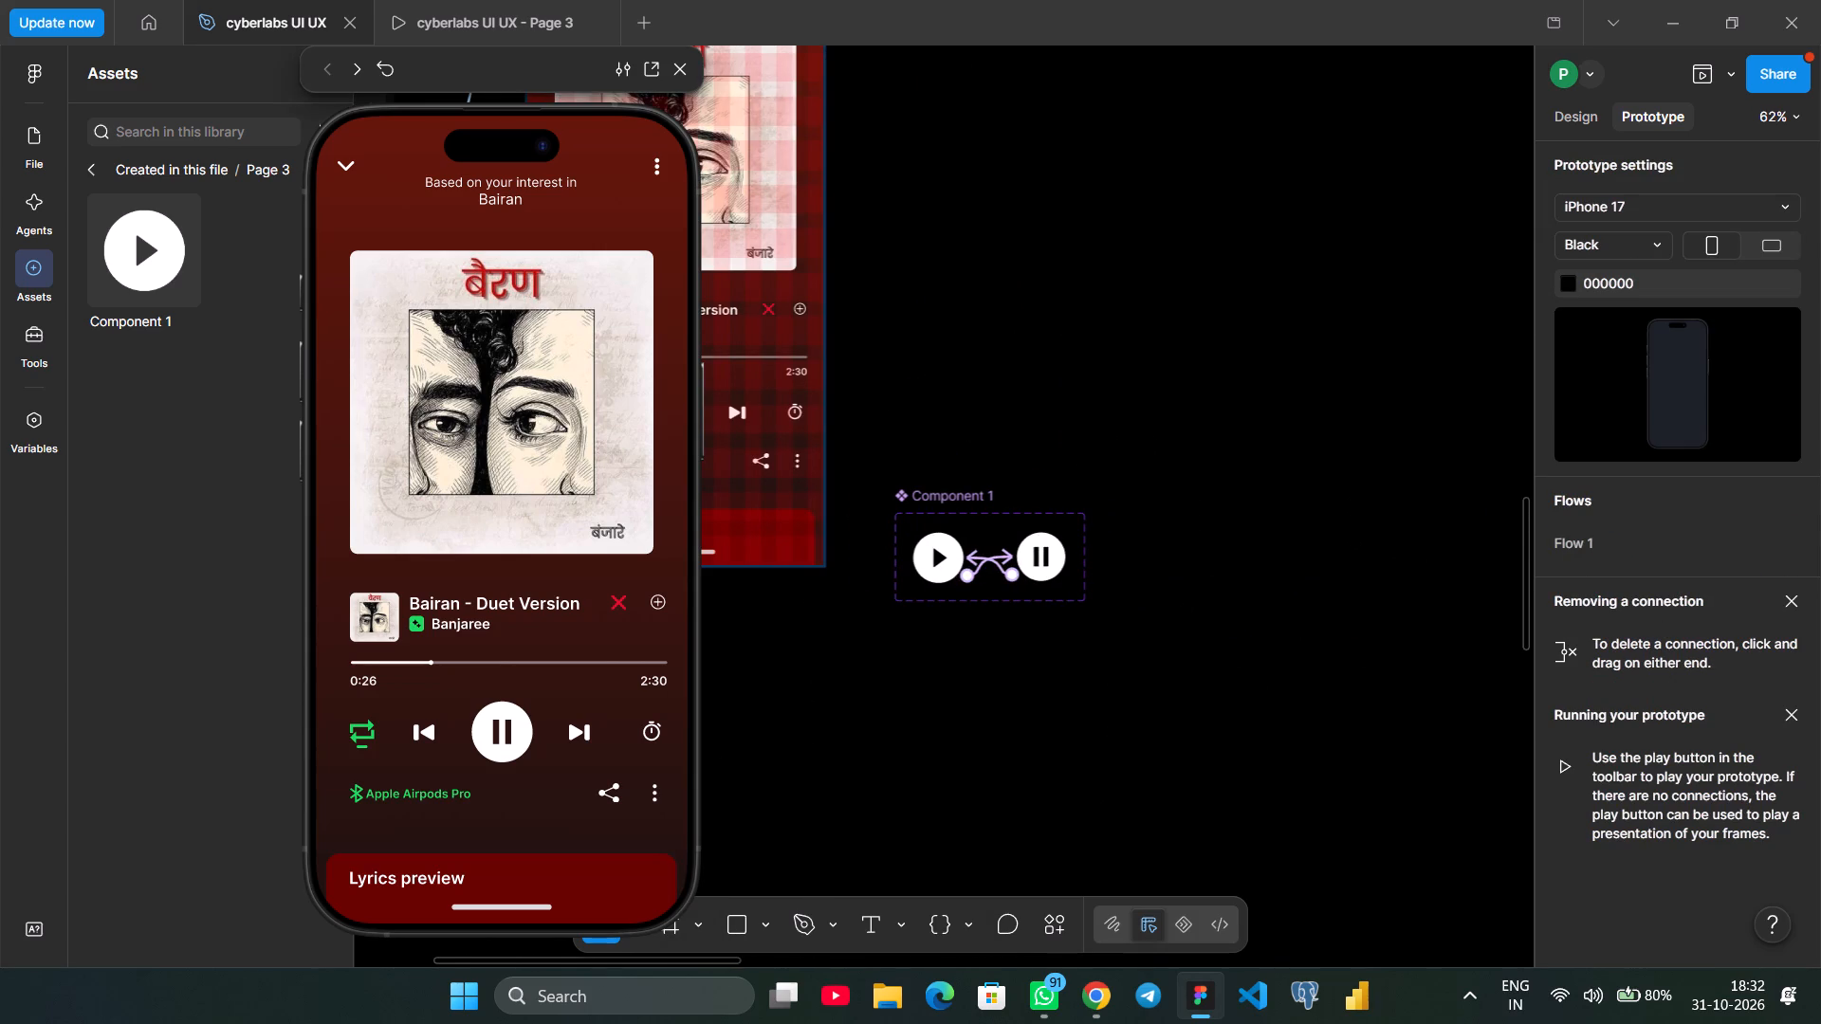
click(483, 728)
click(501, 725)
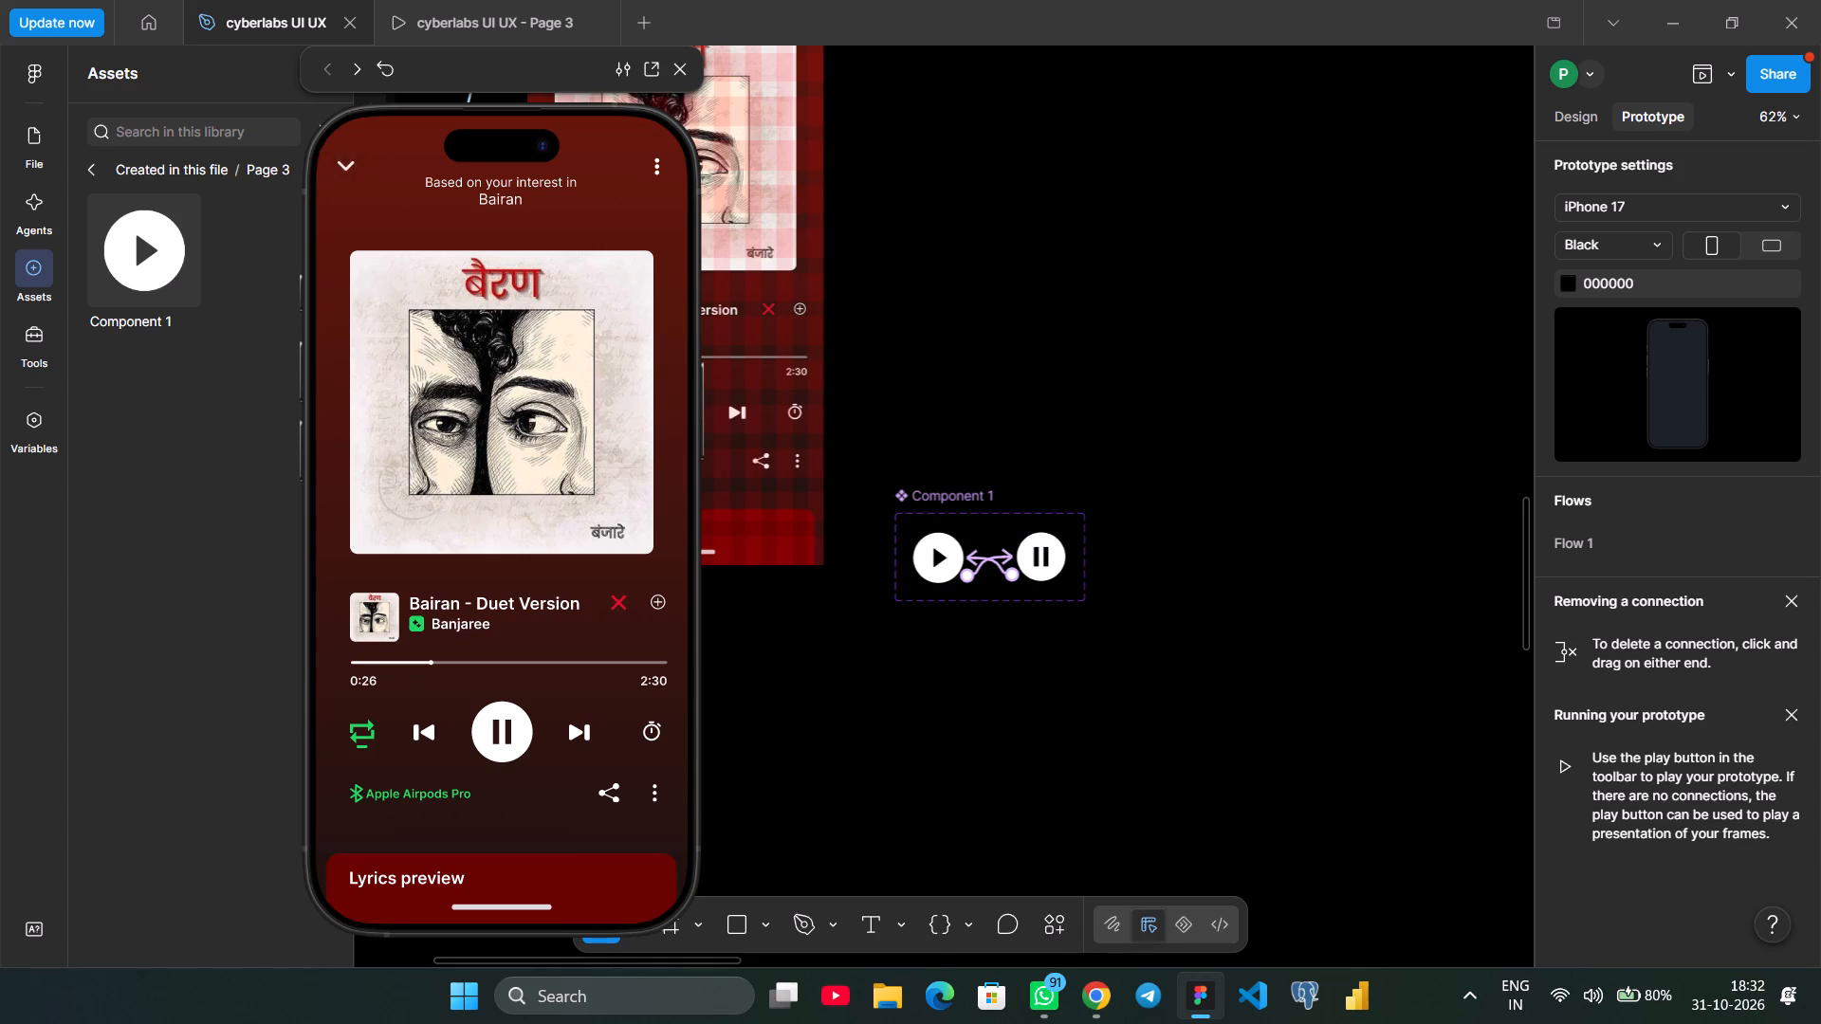
Restart the preview for the iPhone 17 - 2 screen and repeatedly test switching its button between play and pause.
scroll(871, 719, right, 2)
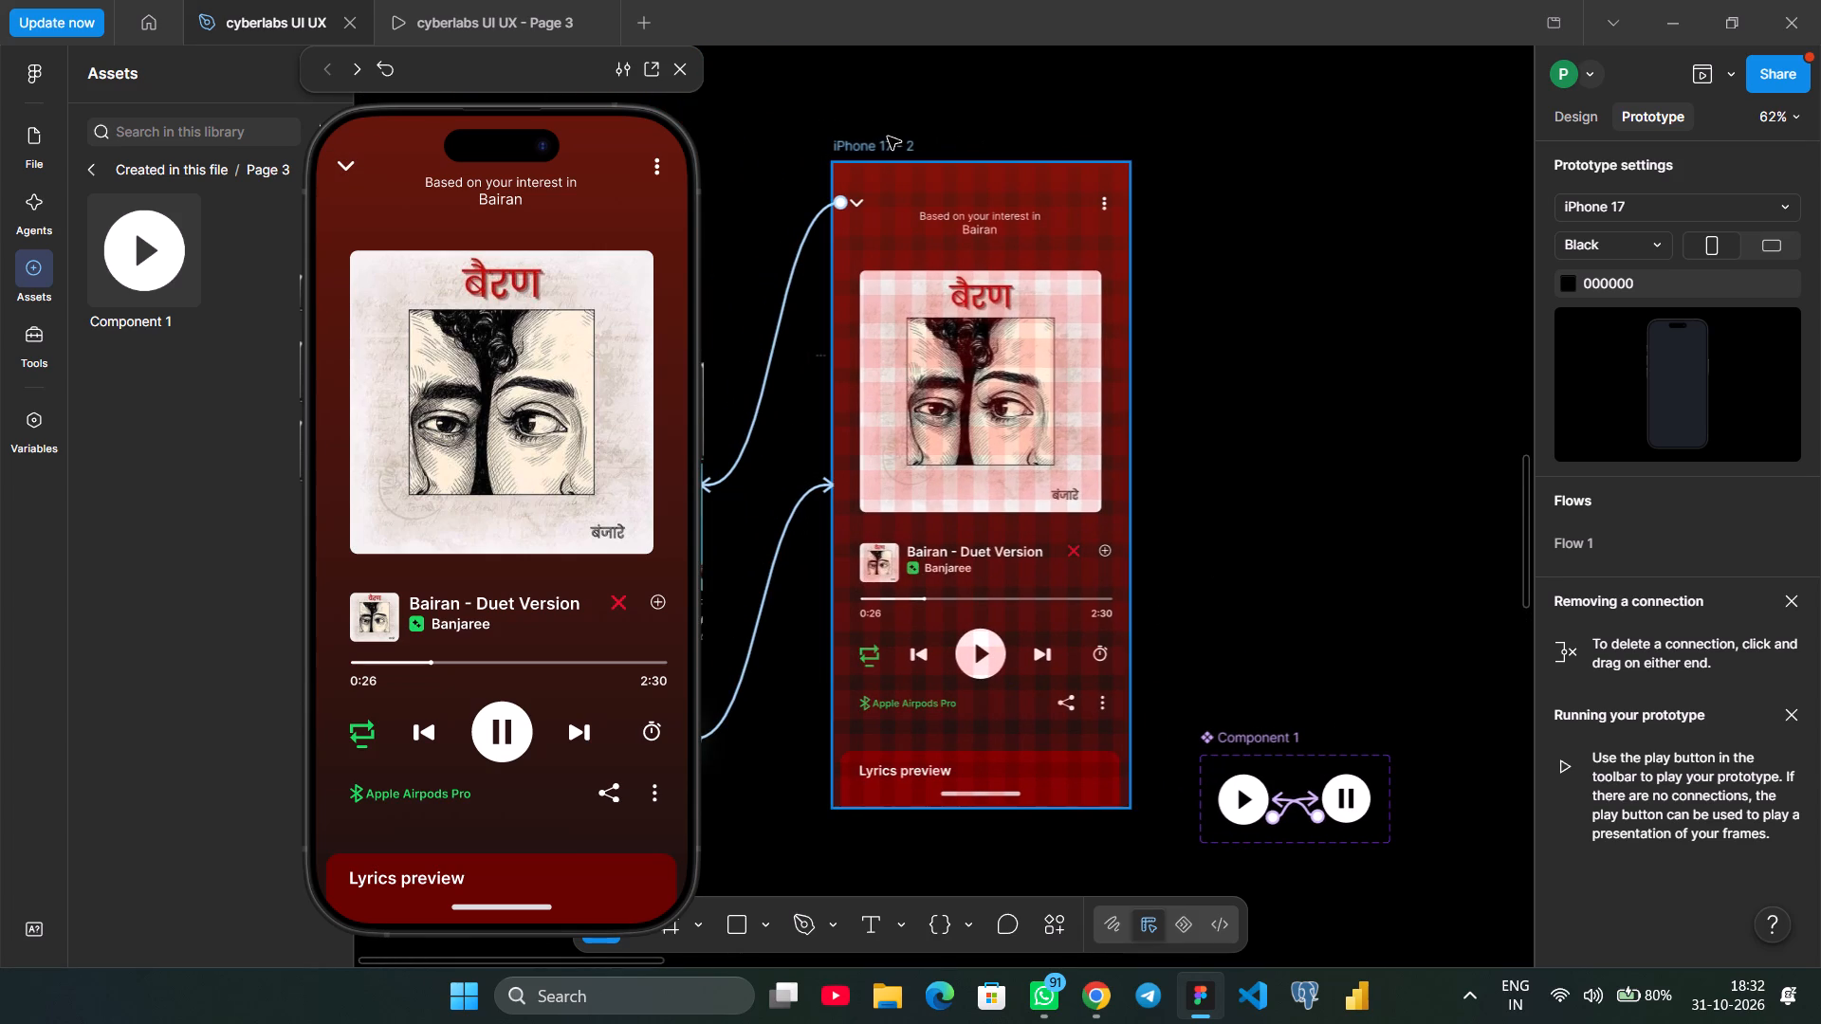
click(888, 137)
click(390, 71)
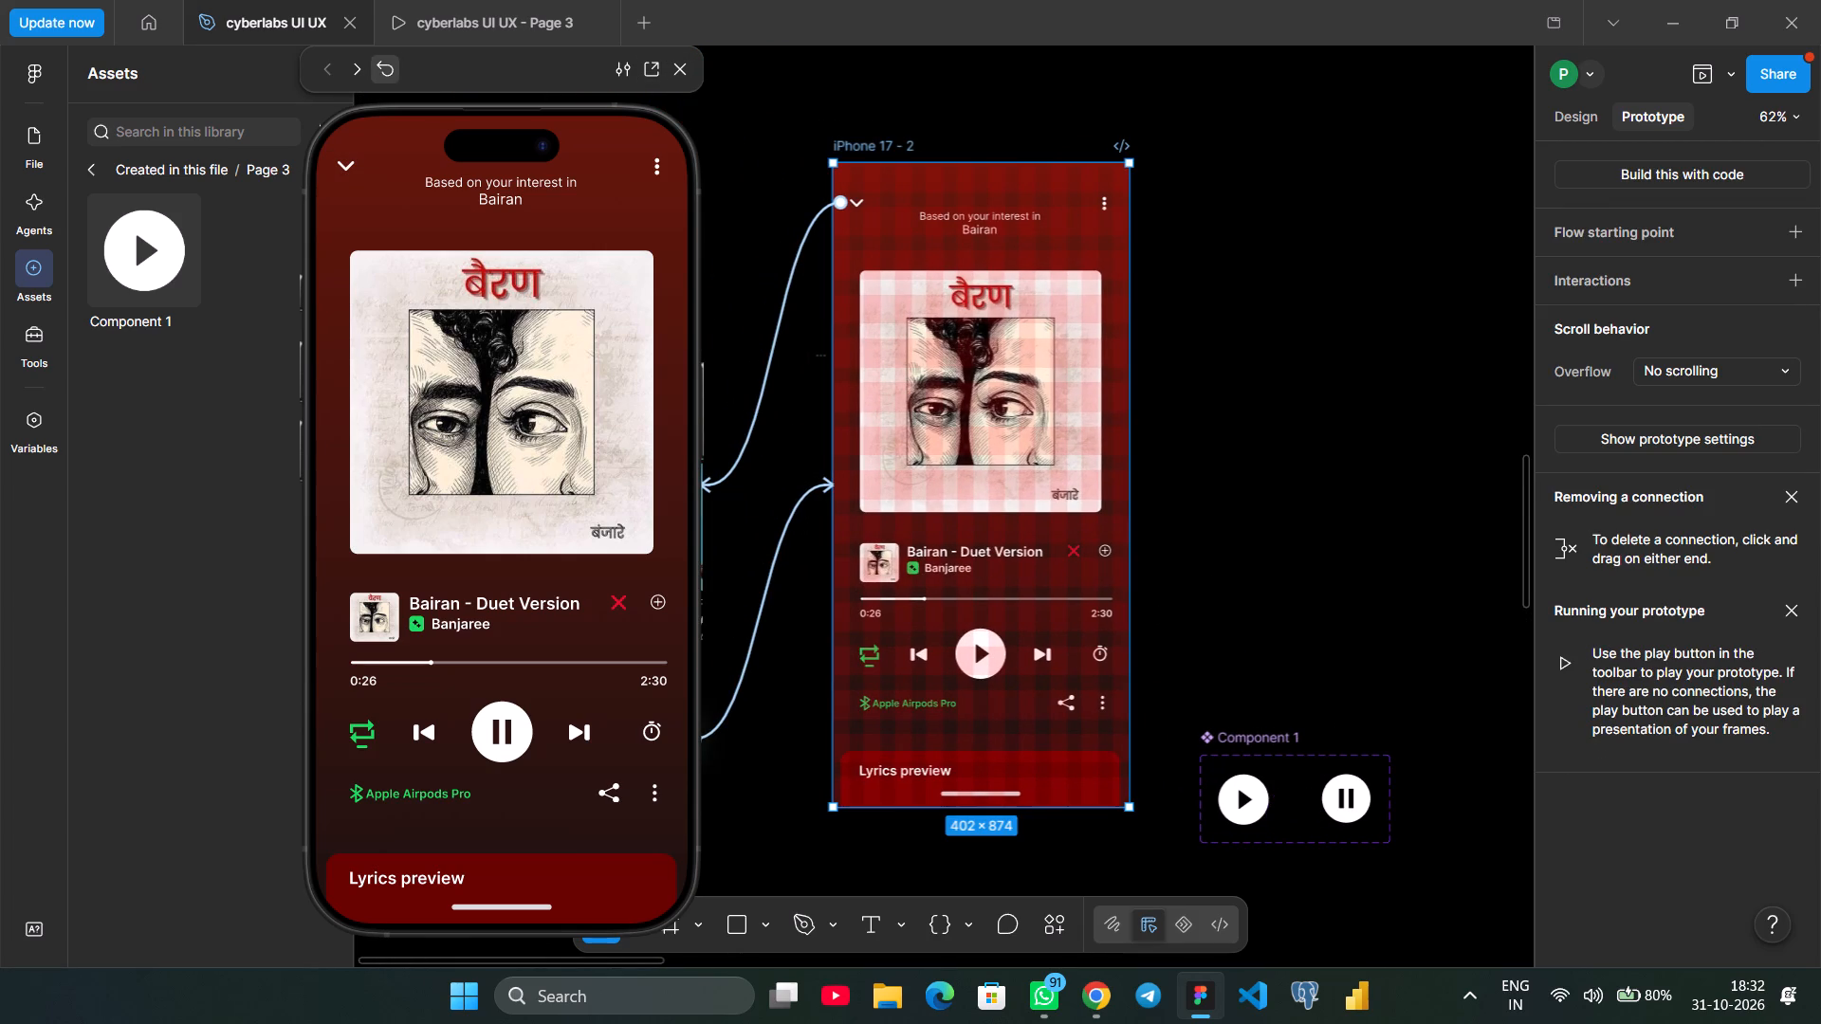
click(489, 717)
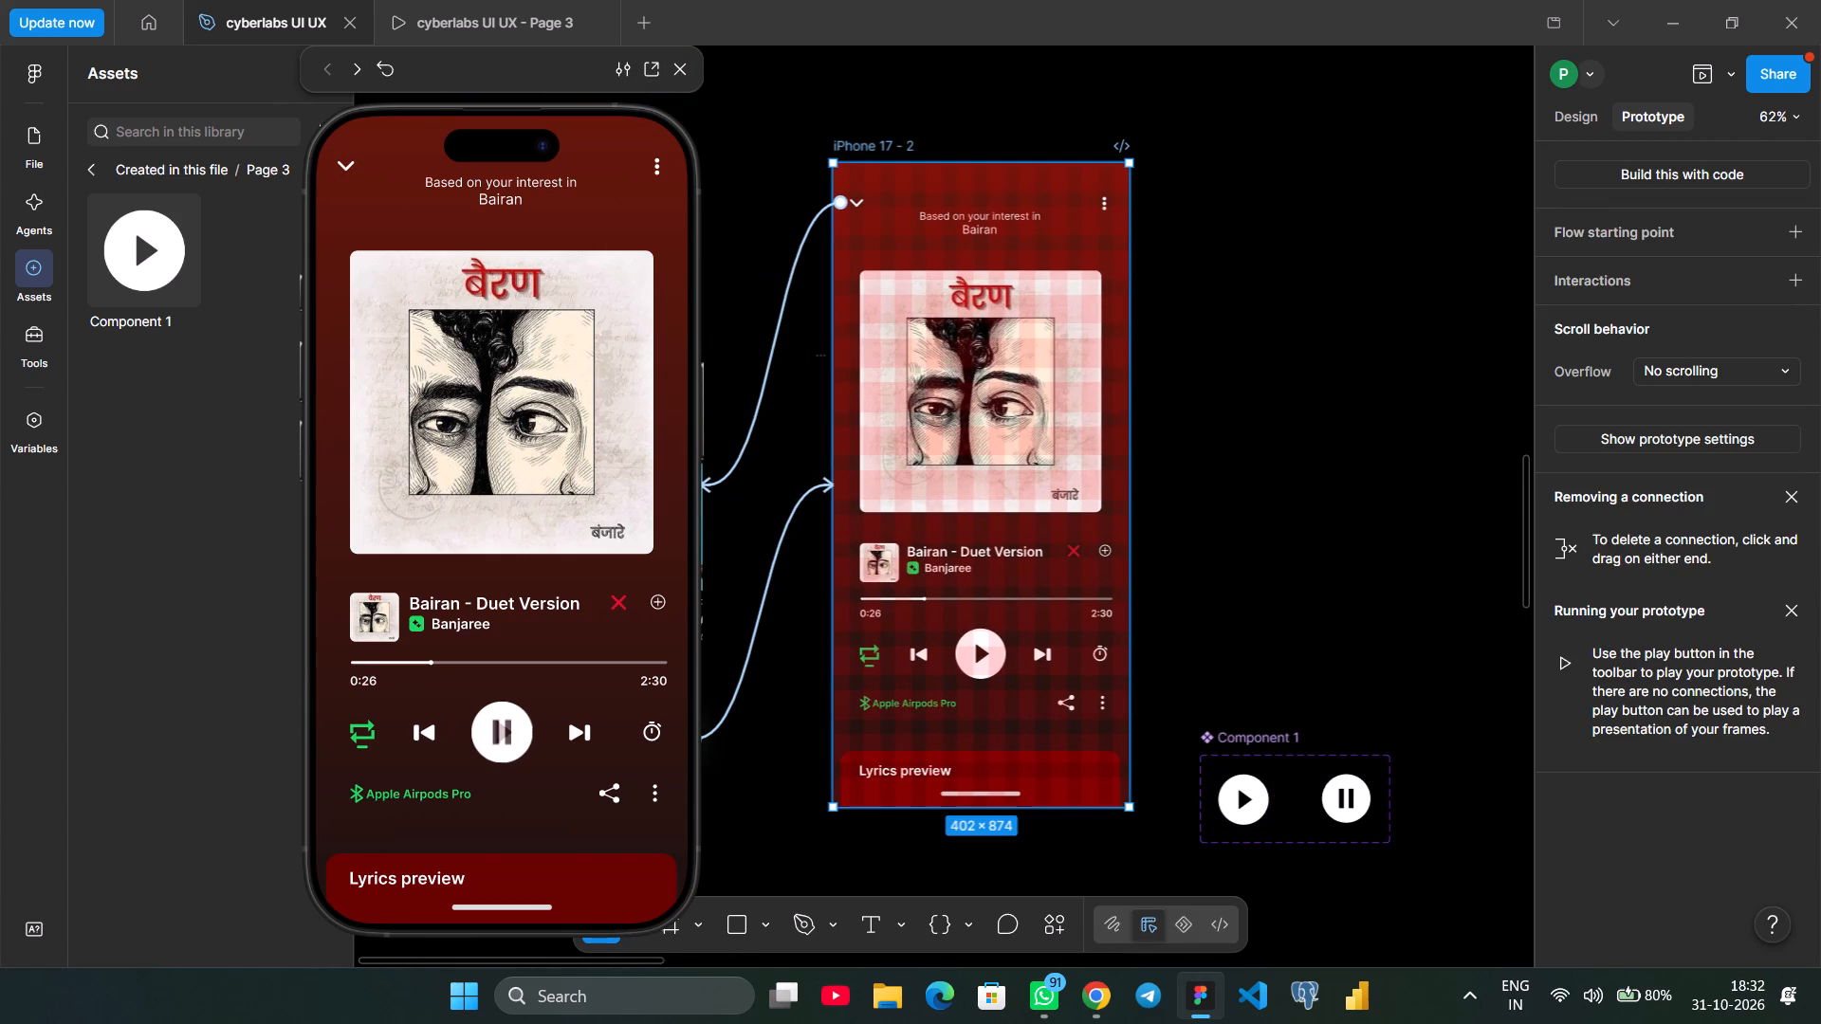
click(489, 717)
click(489, 717)
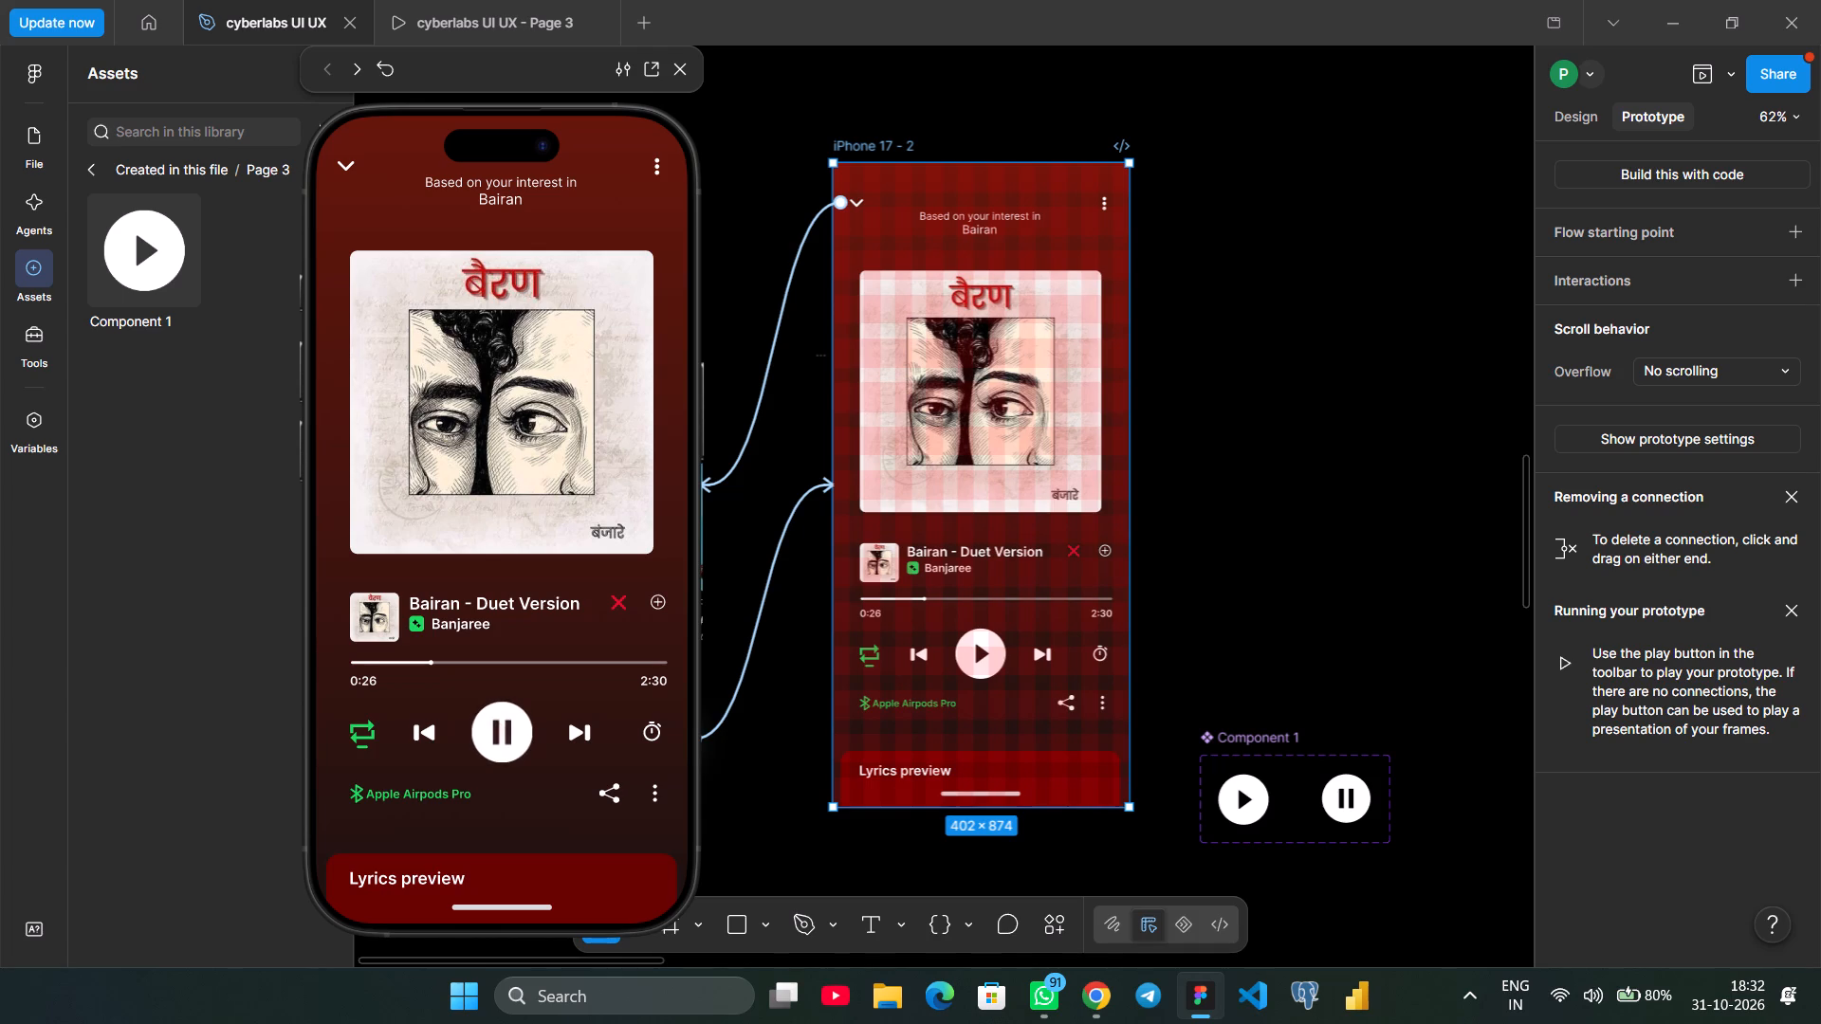
click(489, 717)
click(489, 717)
click(489, 717)
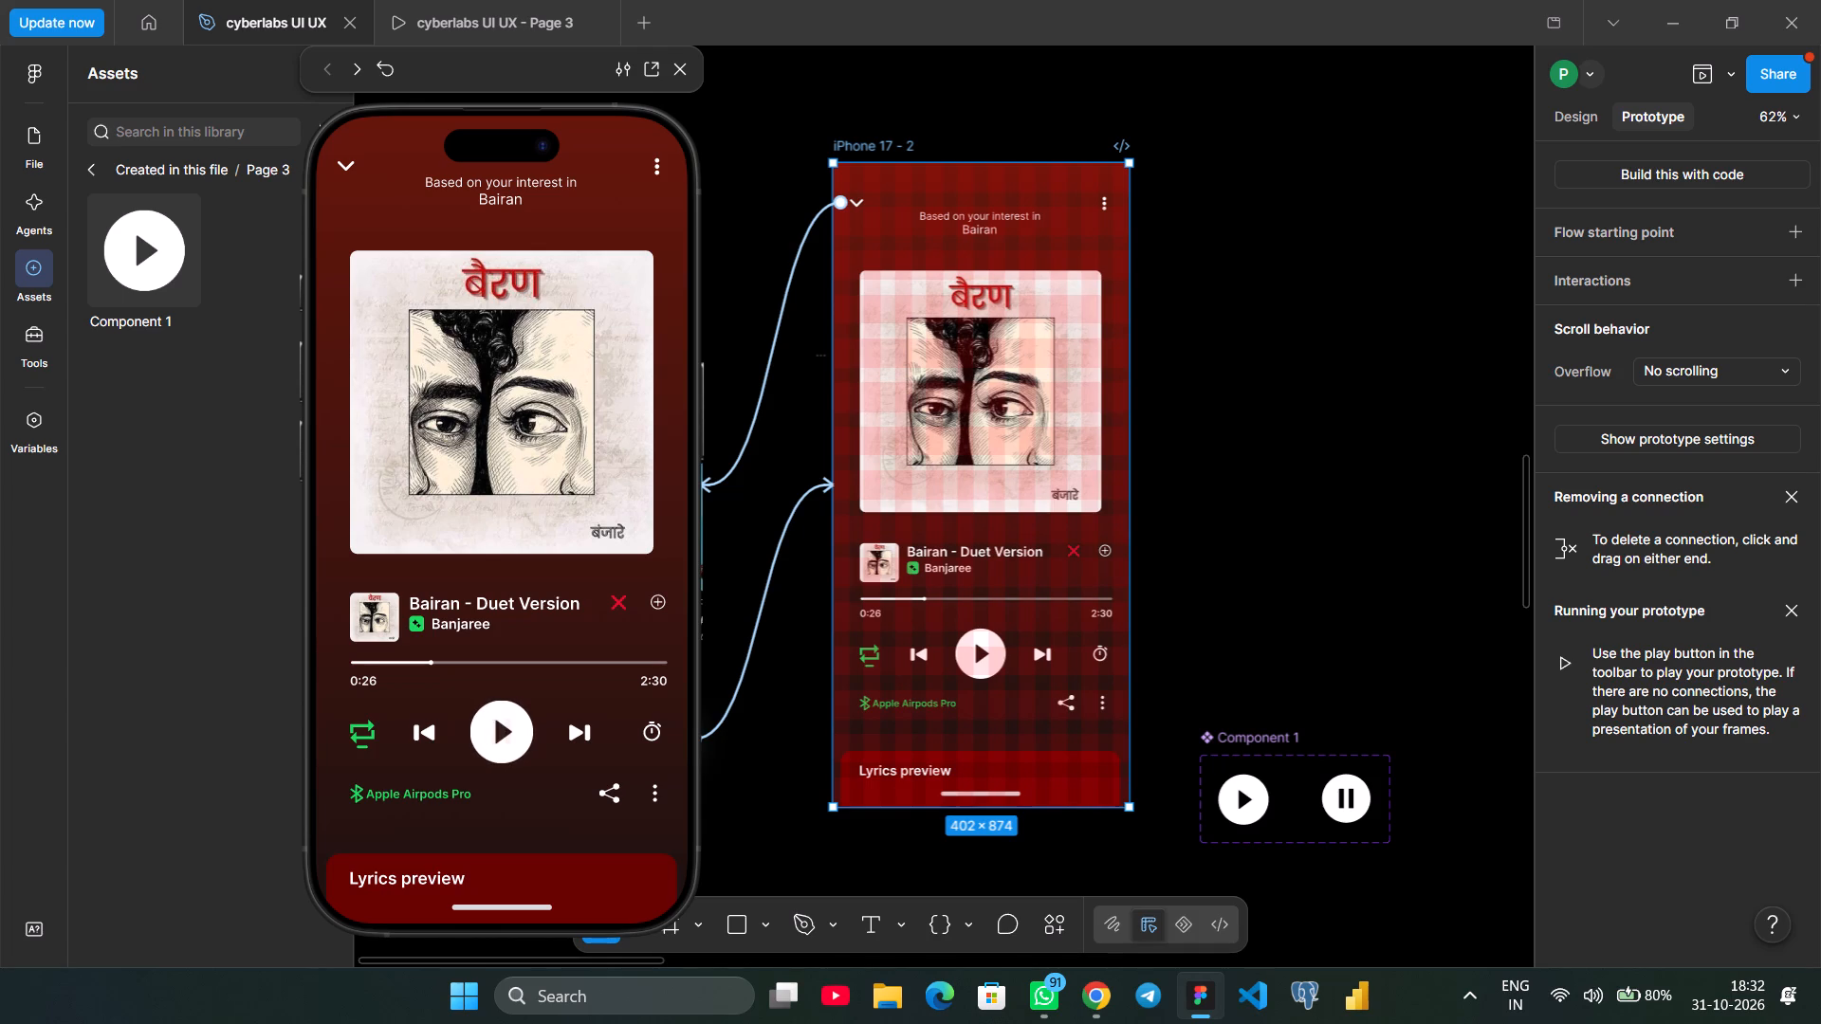
click(489, 717)
click(489, 717)
click(489, 717)
click(489, 717)
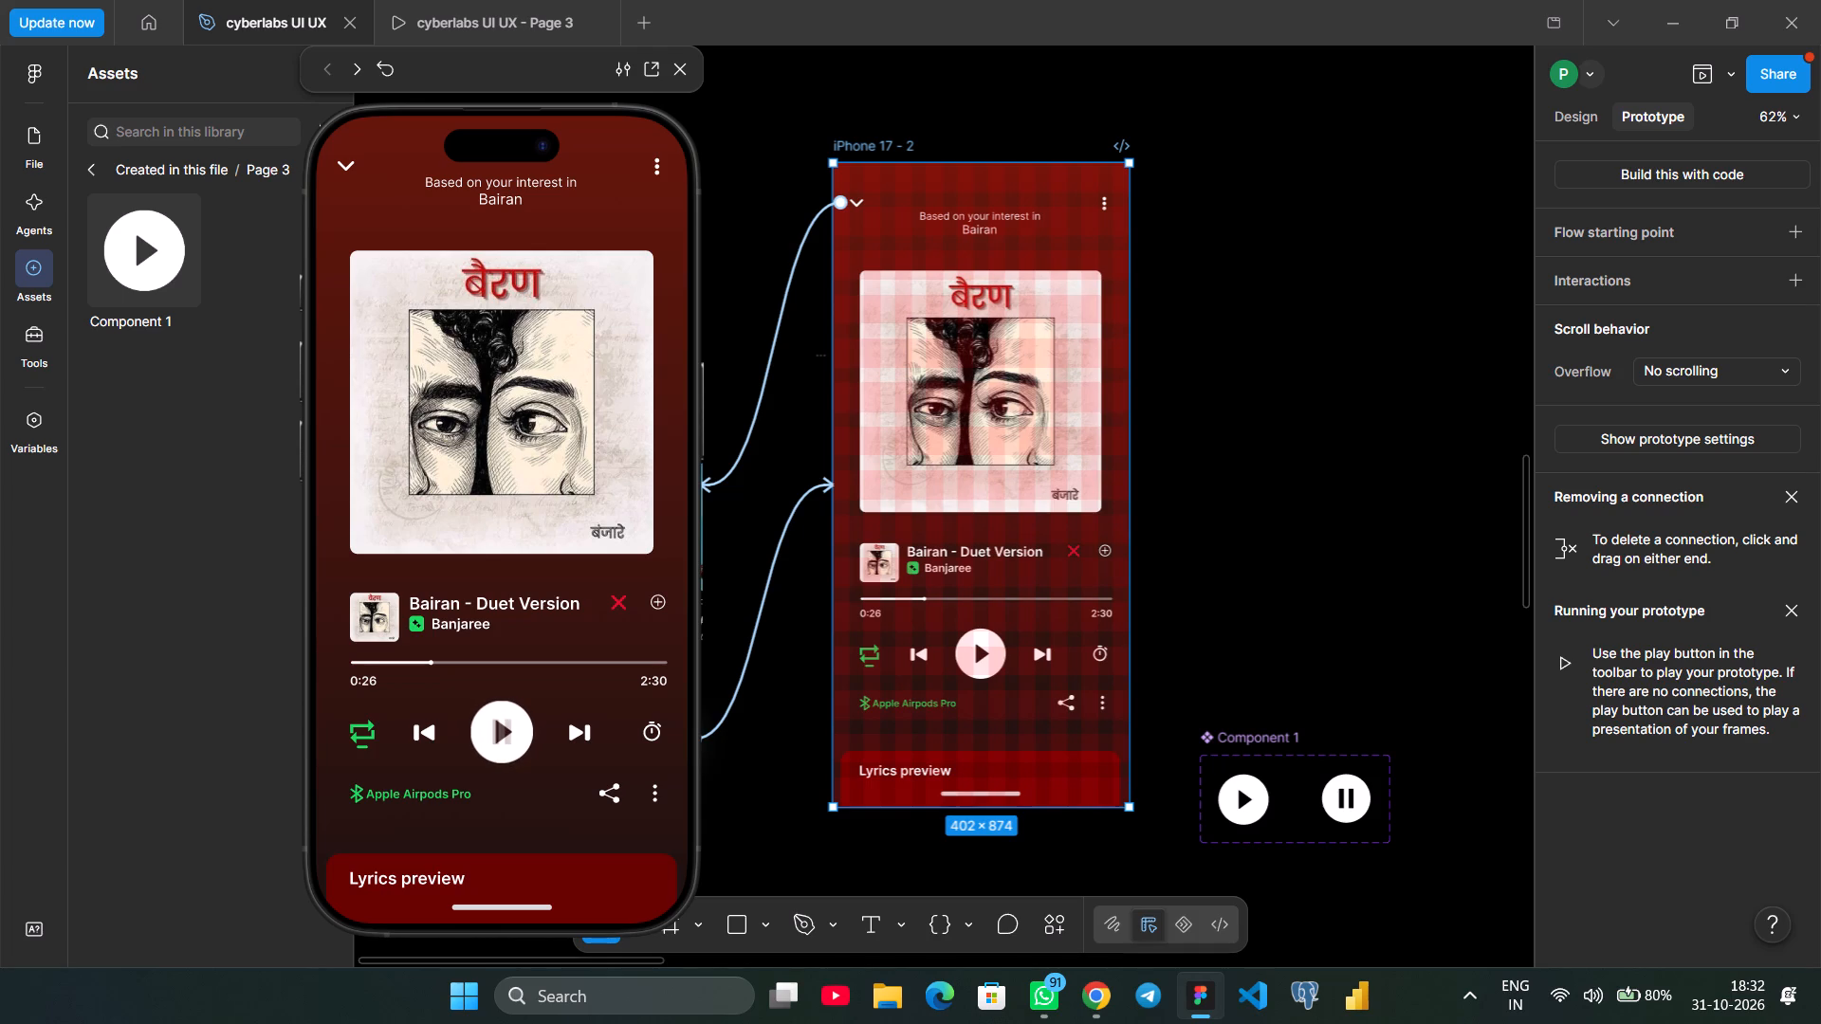
click(508, 731)
click(508, 731)
click(508, 731)
click(508, 731)
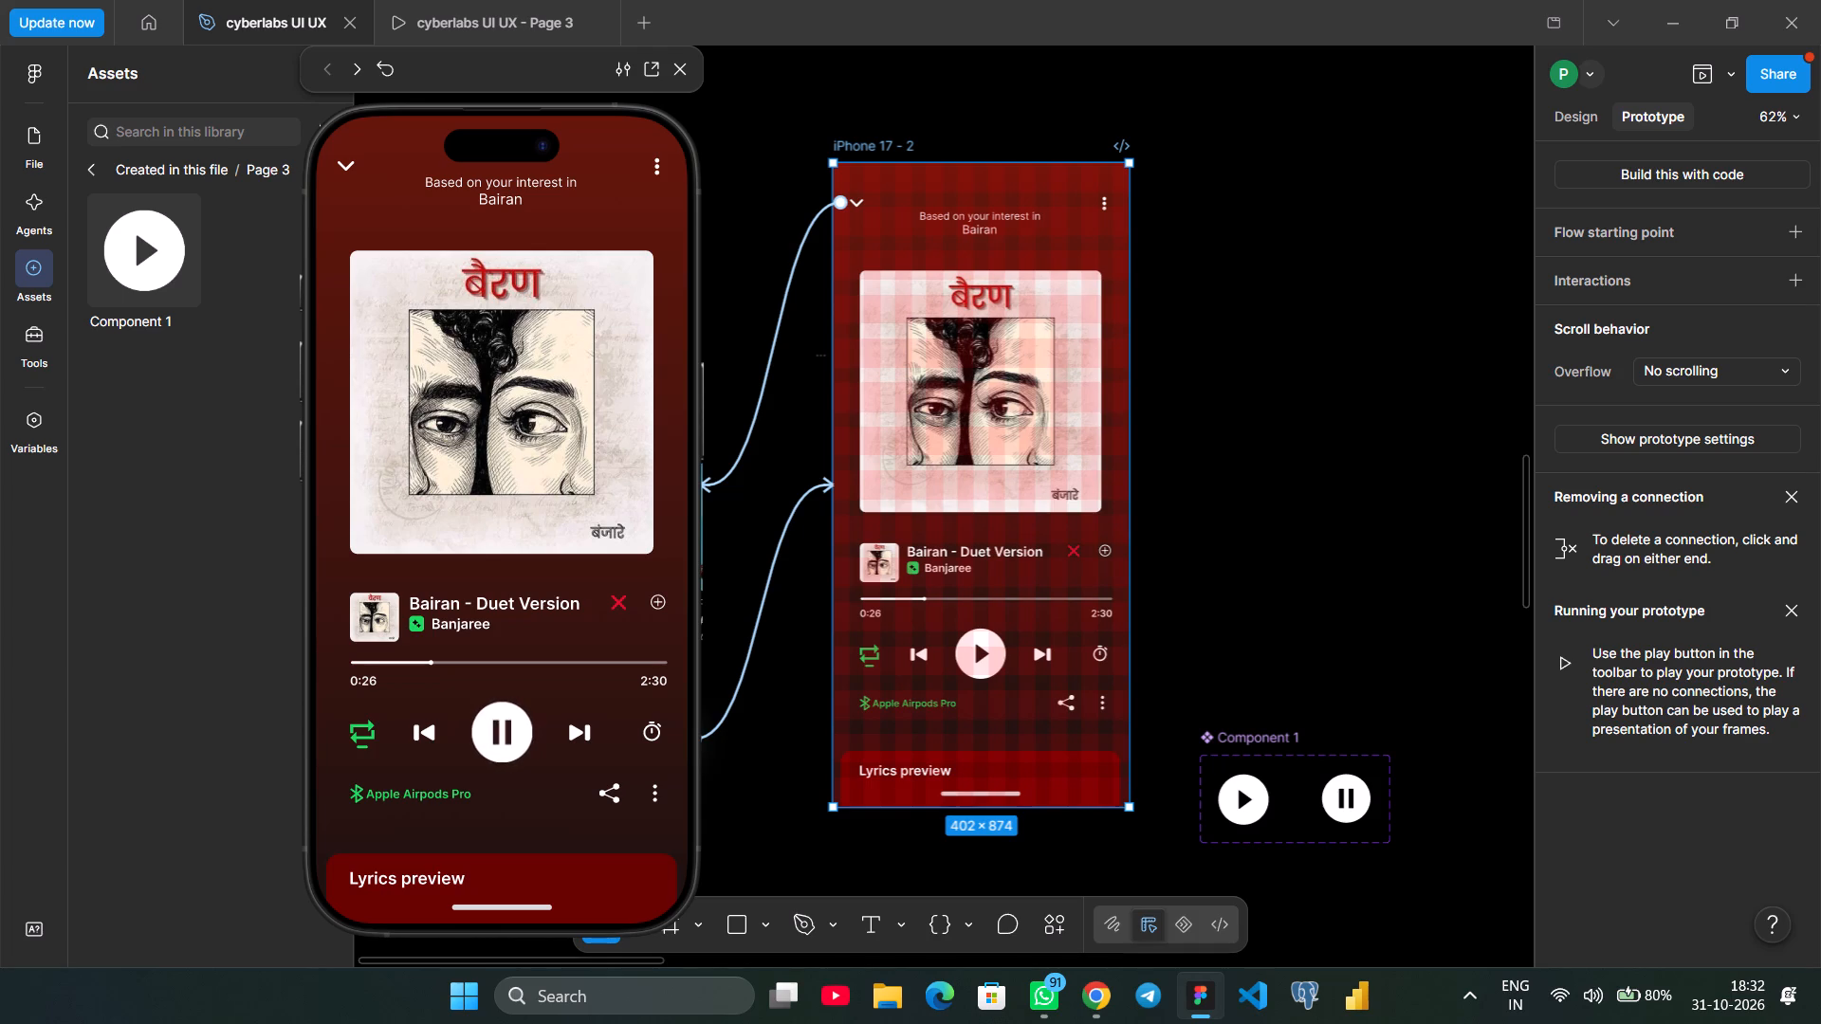
click(508, 731)
click(508, 731)
click(508, 731)
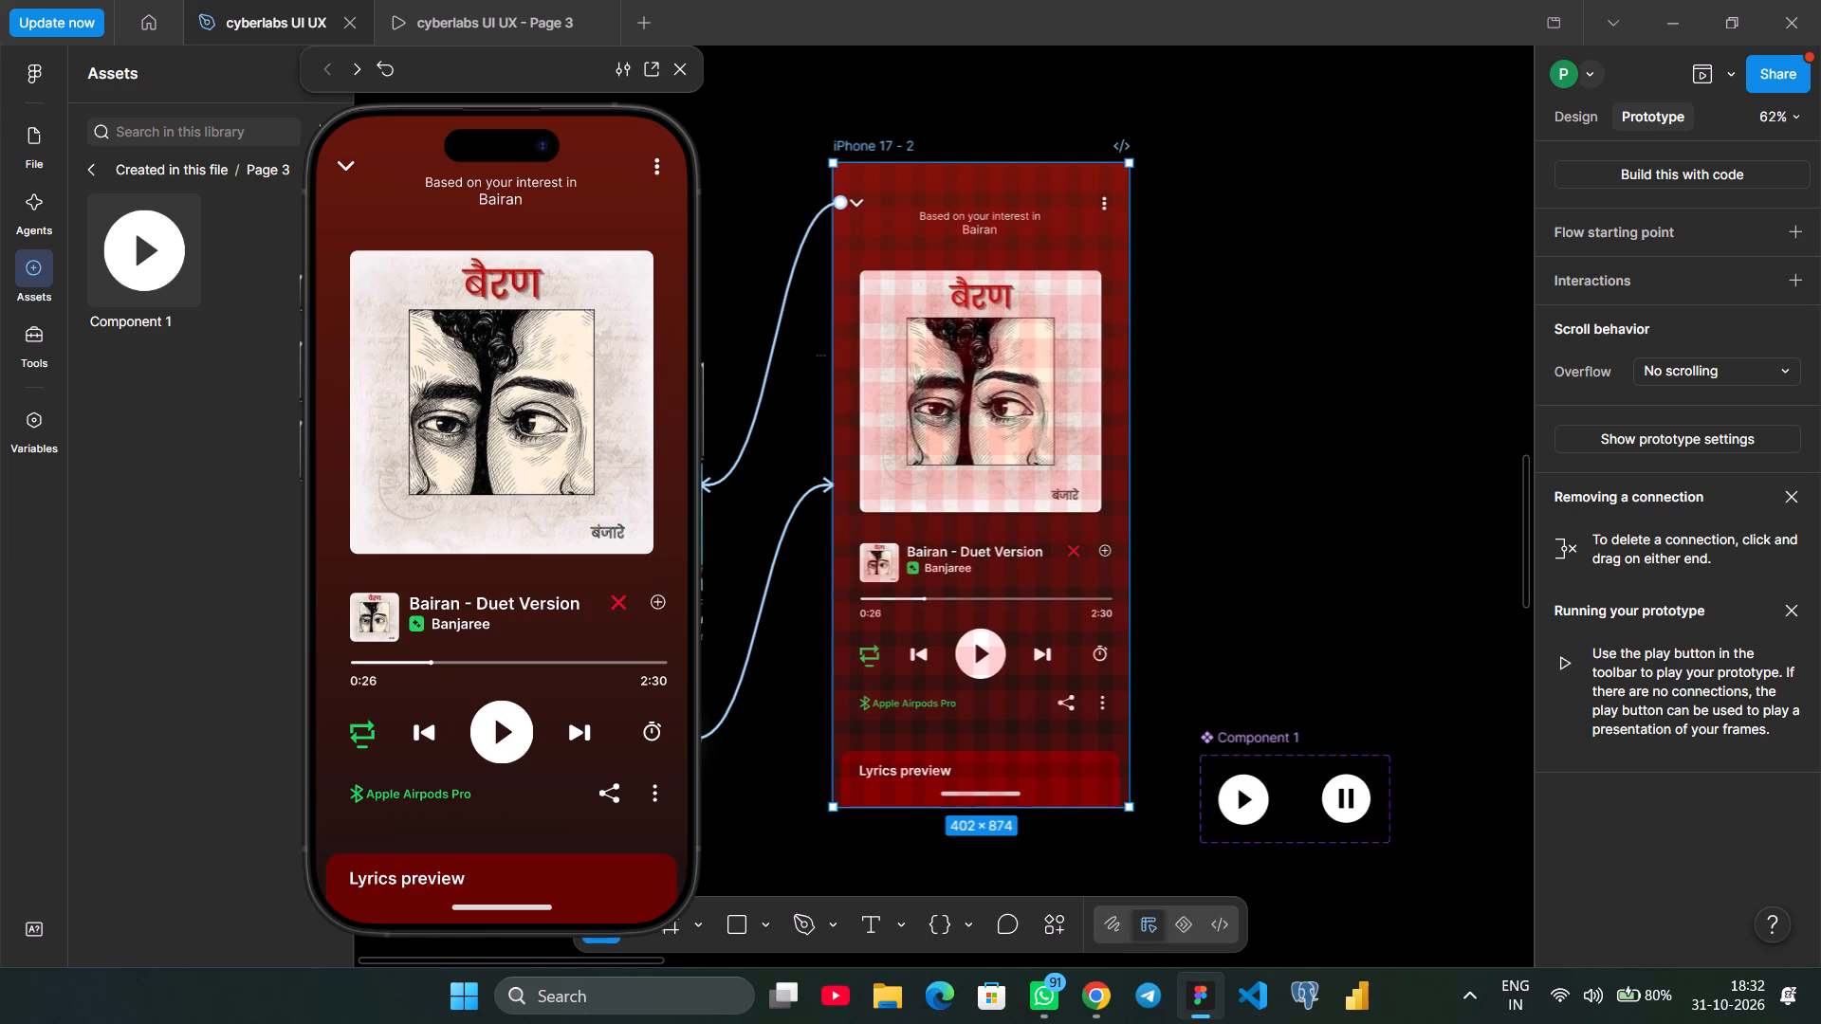
click(508, 731)
click(508, 731)
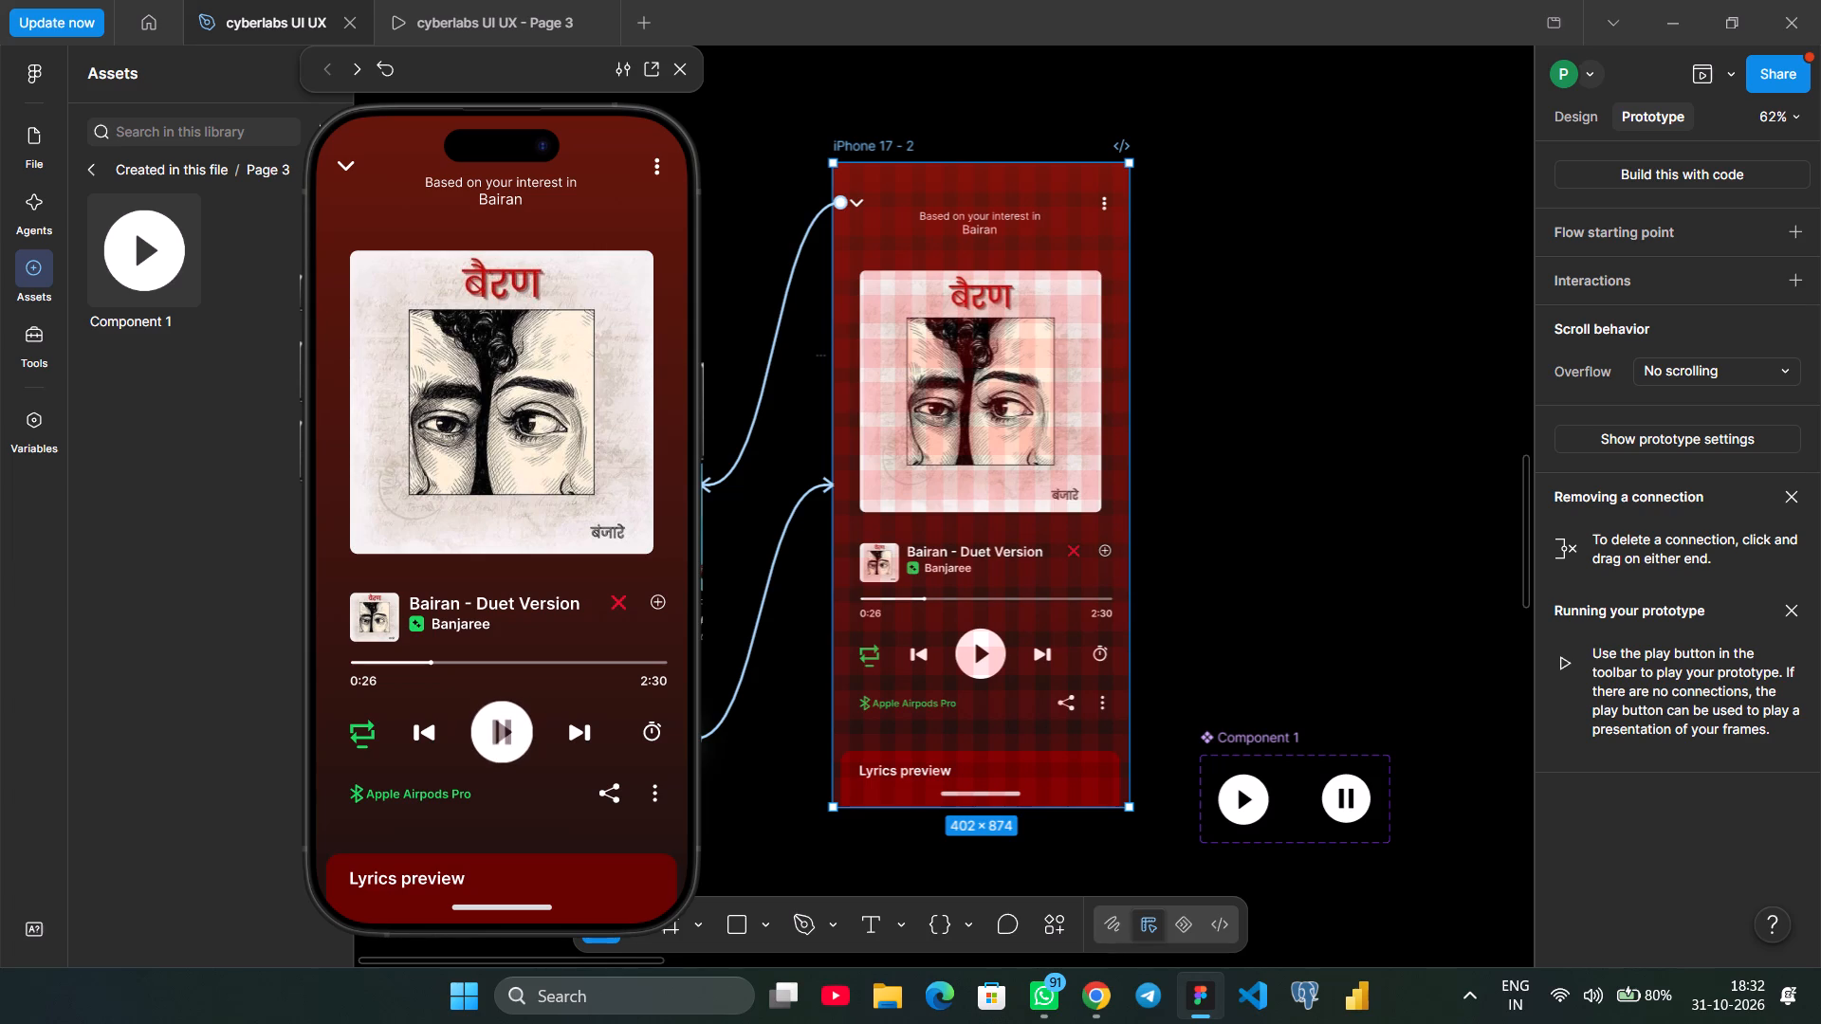
click(508, 731)
click(508, 731)
click(508, 731)
click(508, 731)
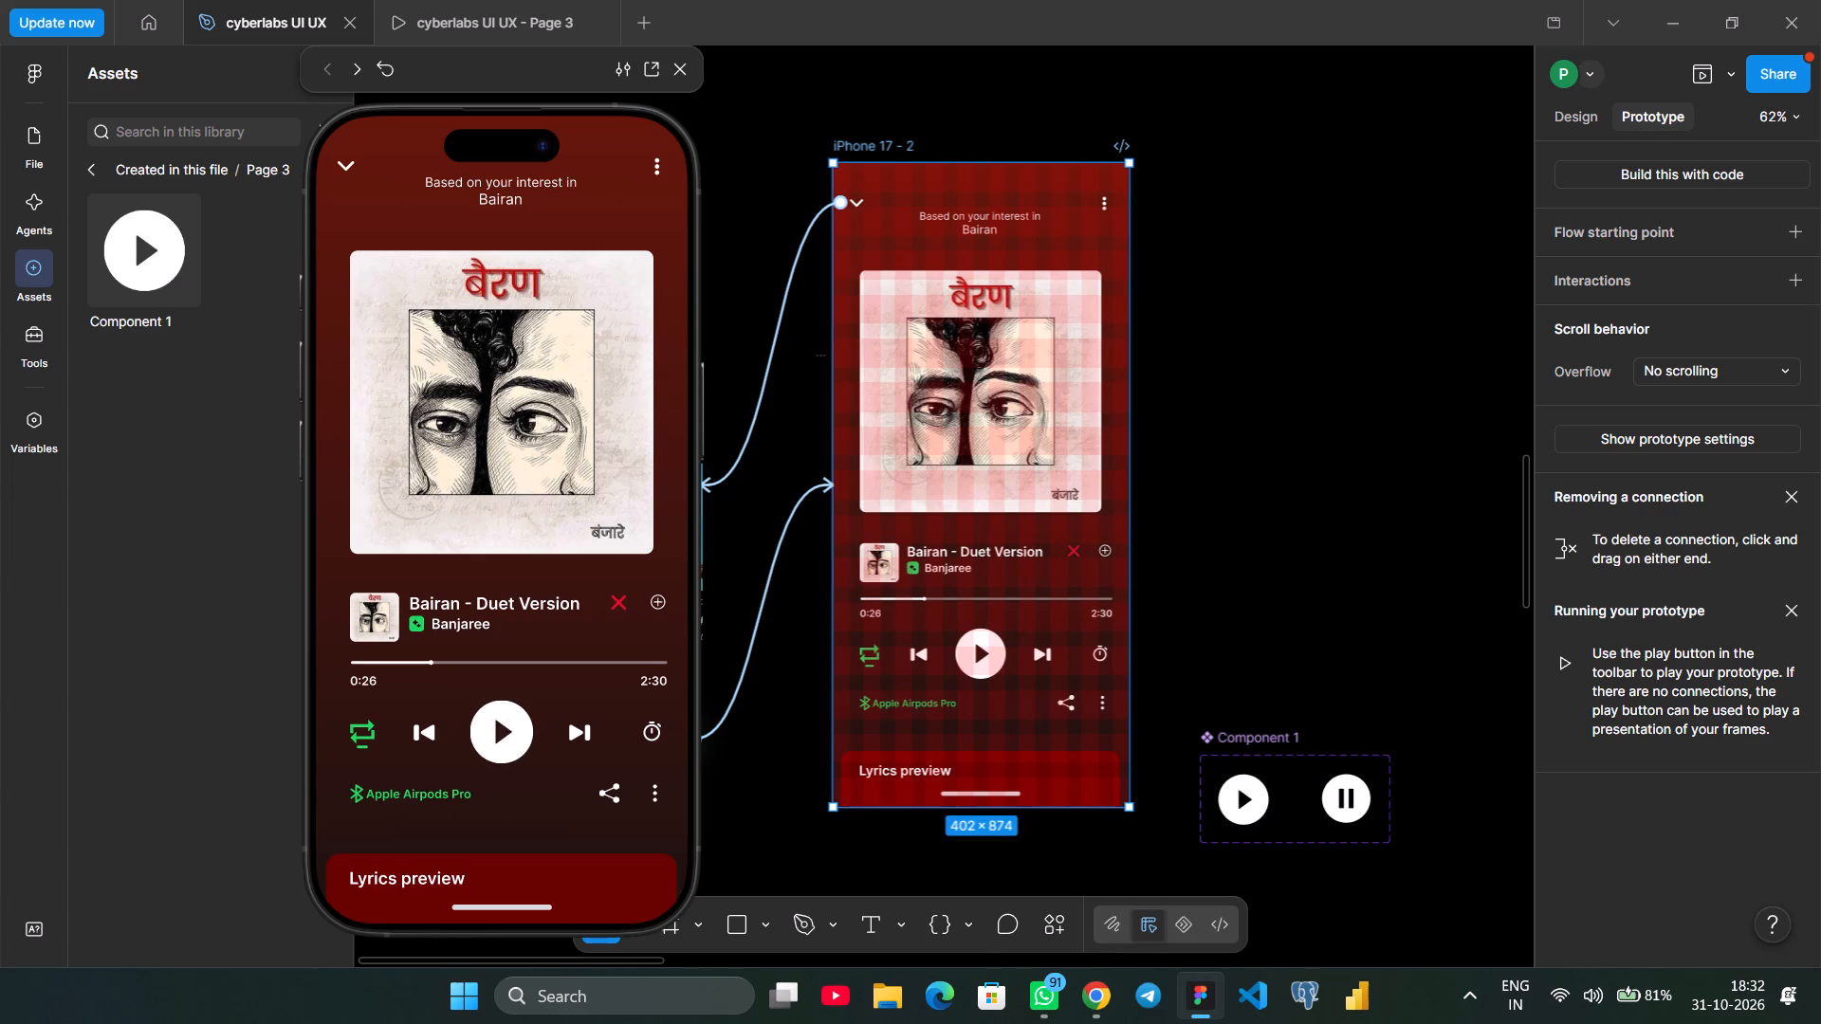
click(508, 731)
click(508, 731)
click(508, 731)
click(508, 731)
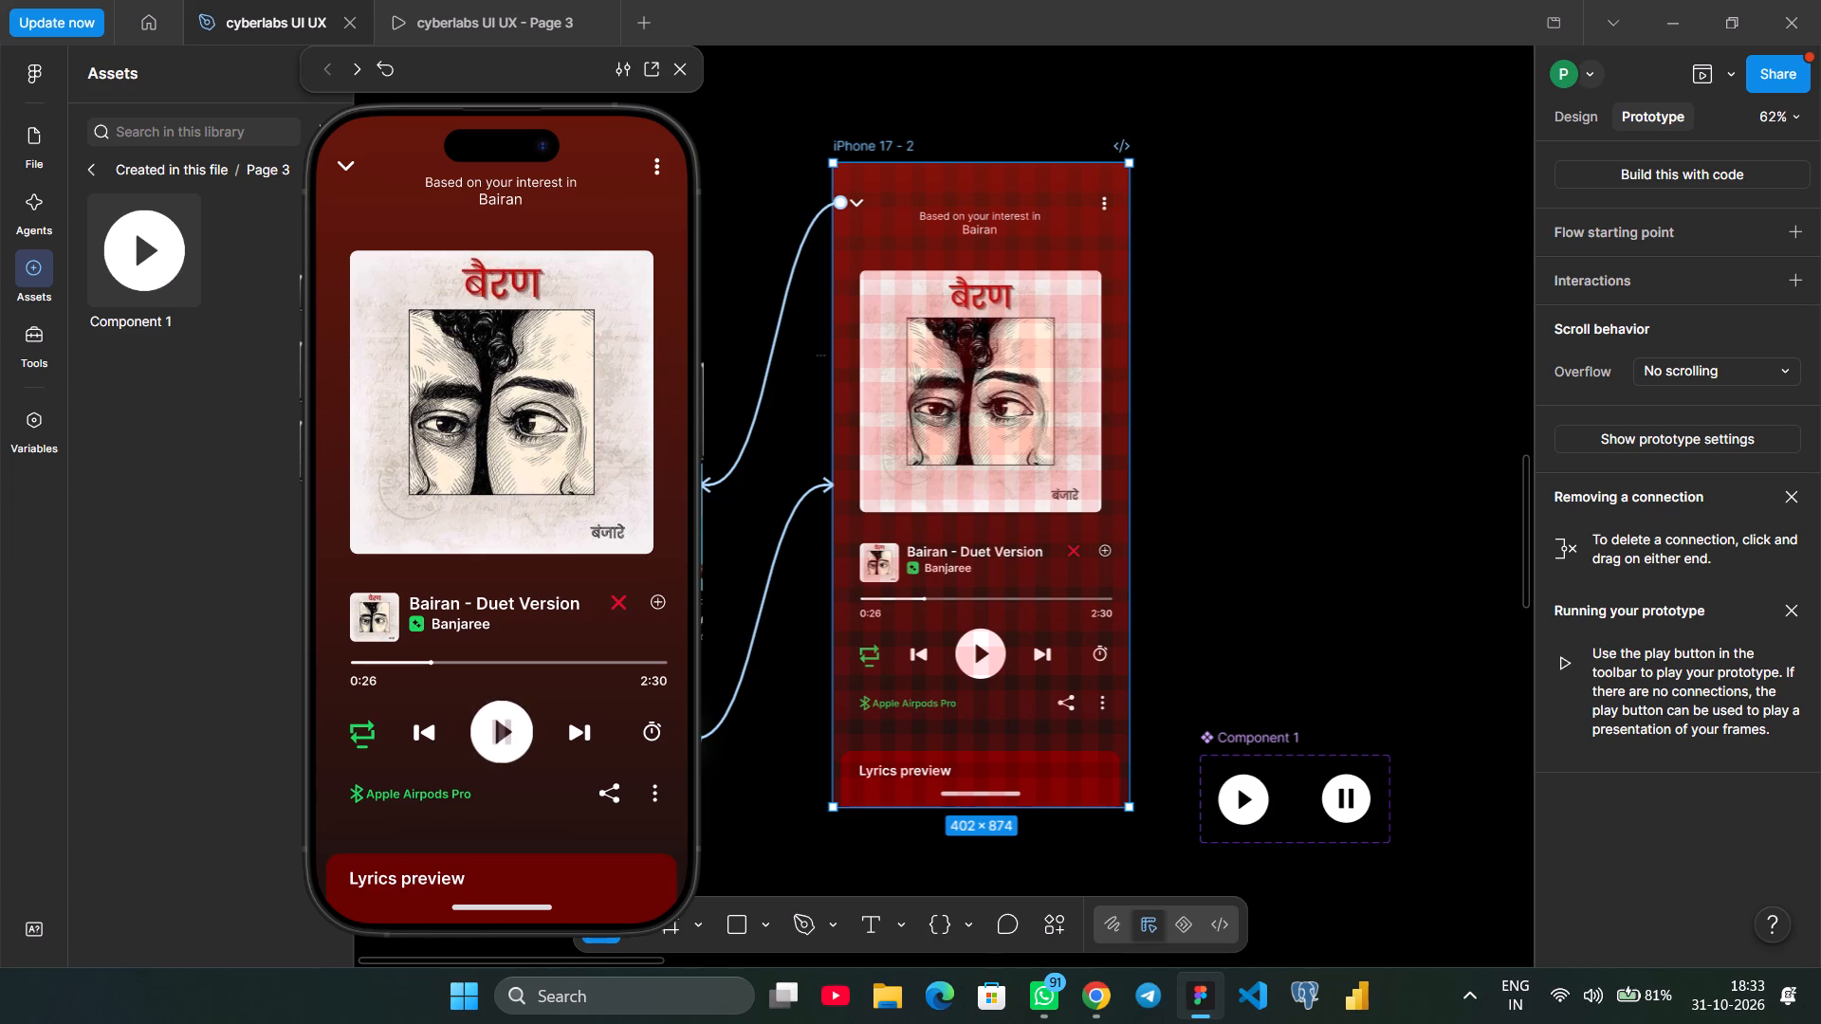
click(508, 731)
click(508, 731)
click(508, 731)
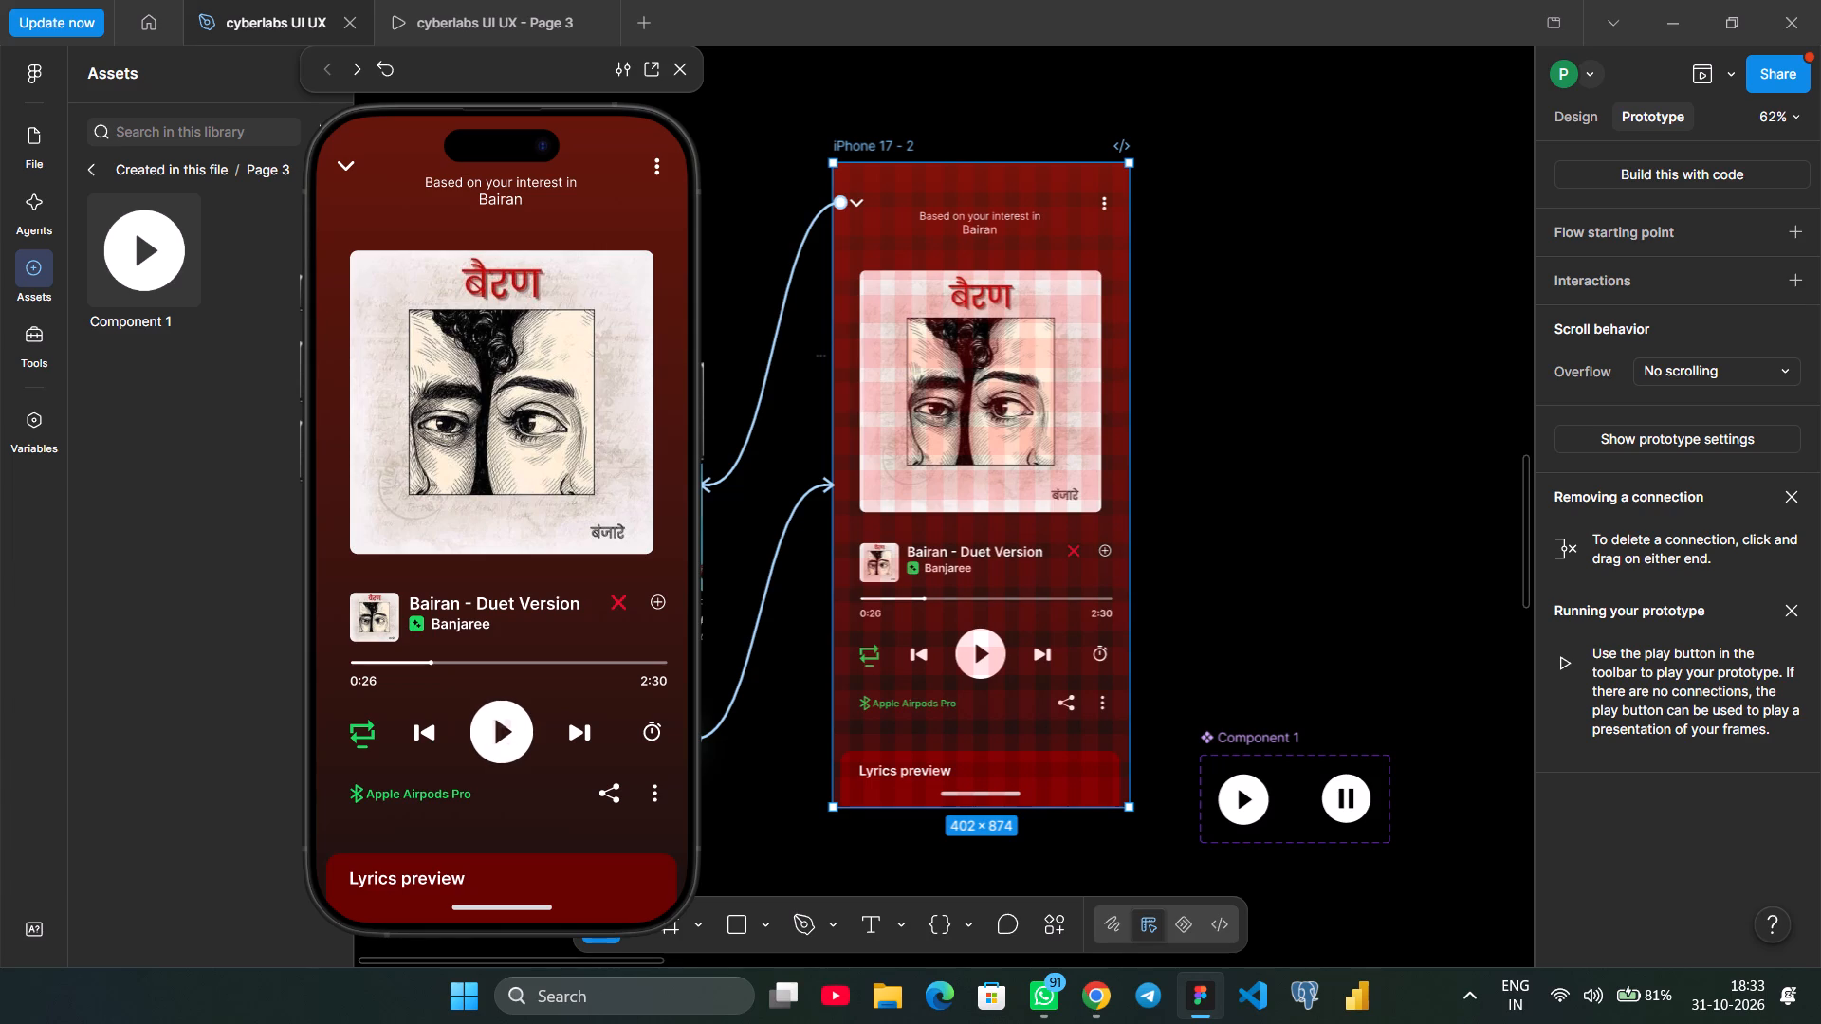
click(512, 737)
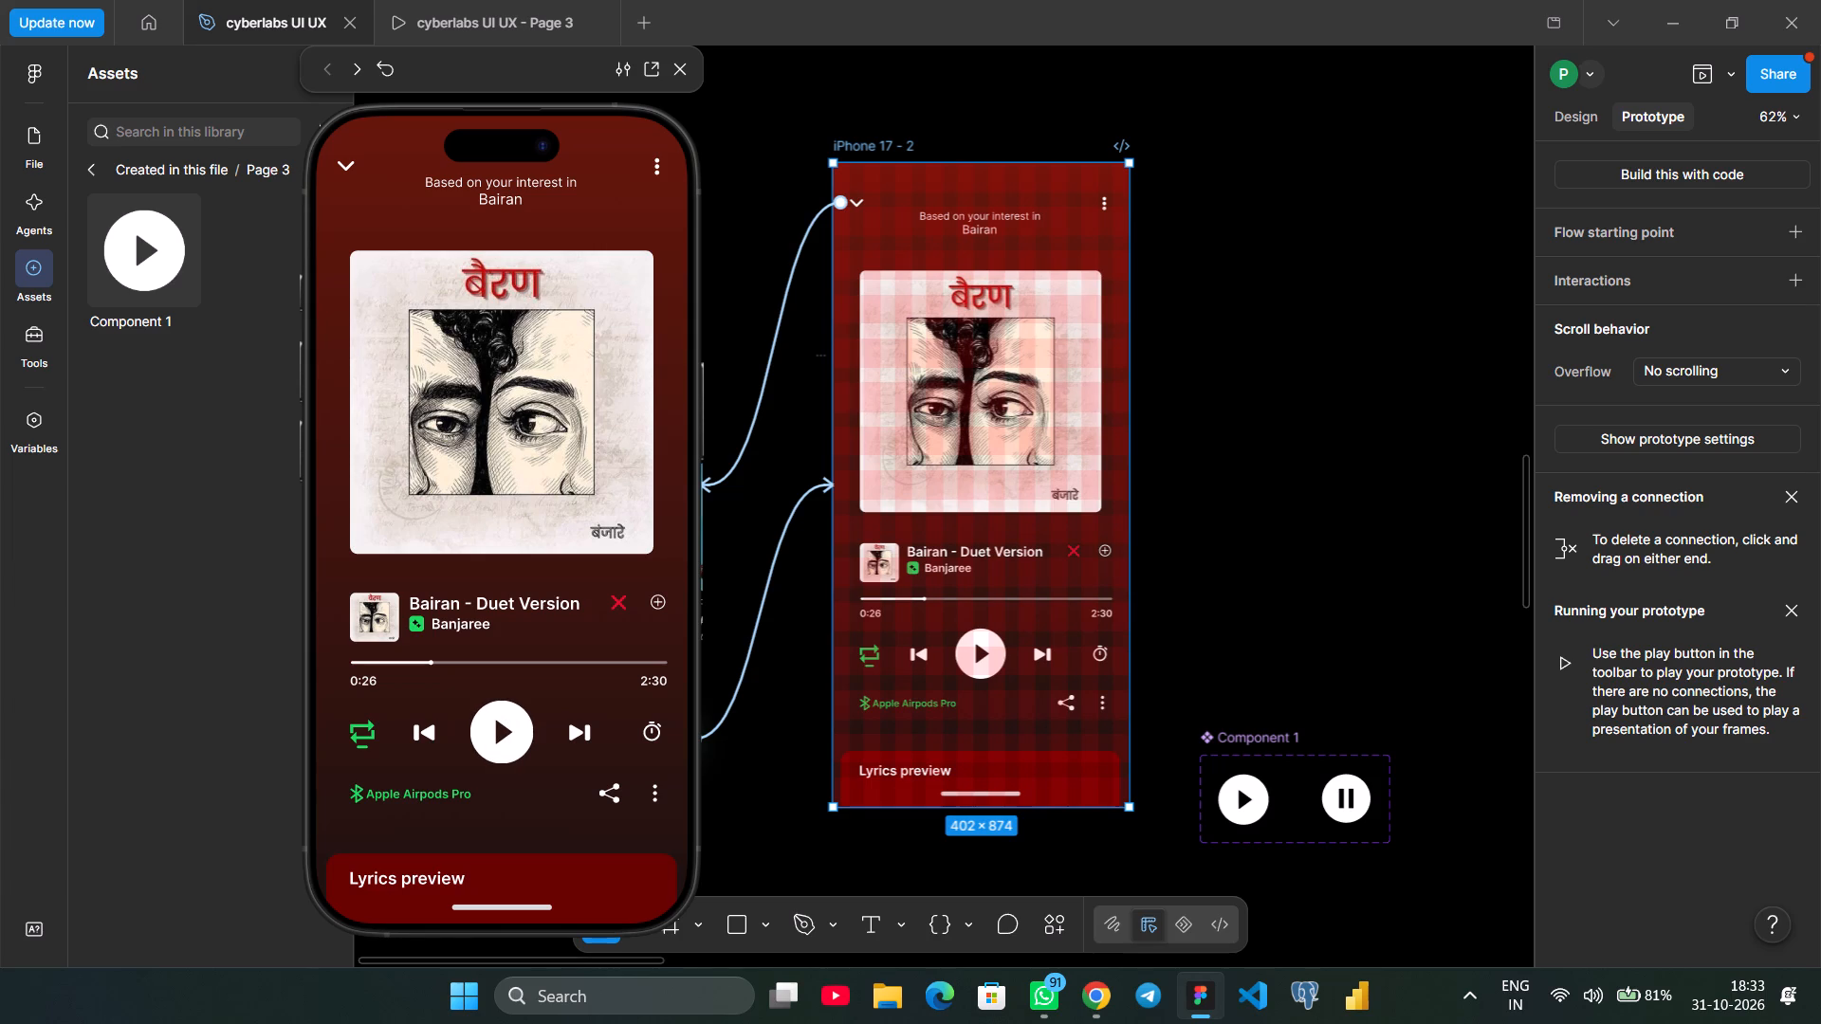
click(512, 737)
click(512, 737)
click(512, 737)
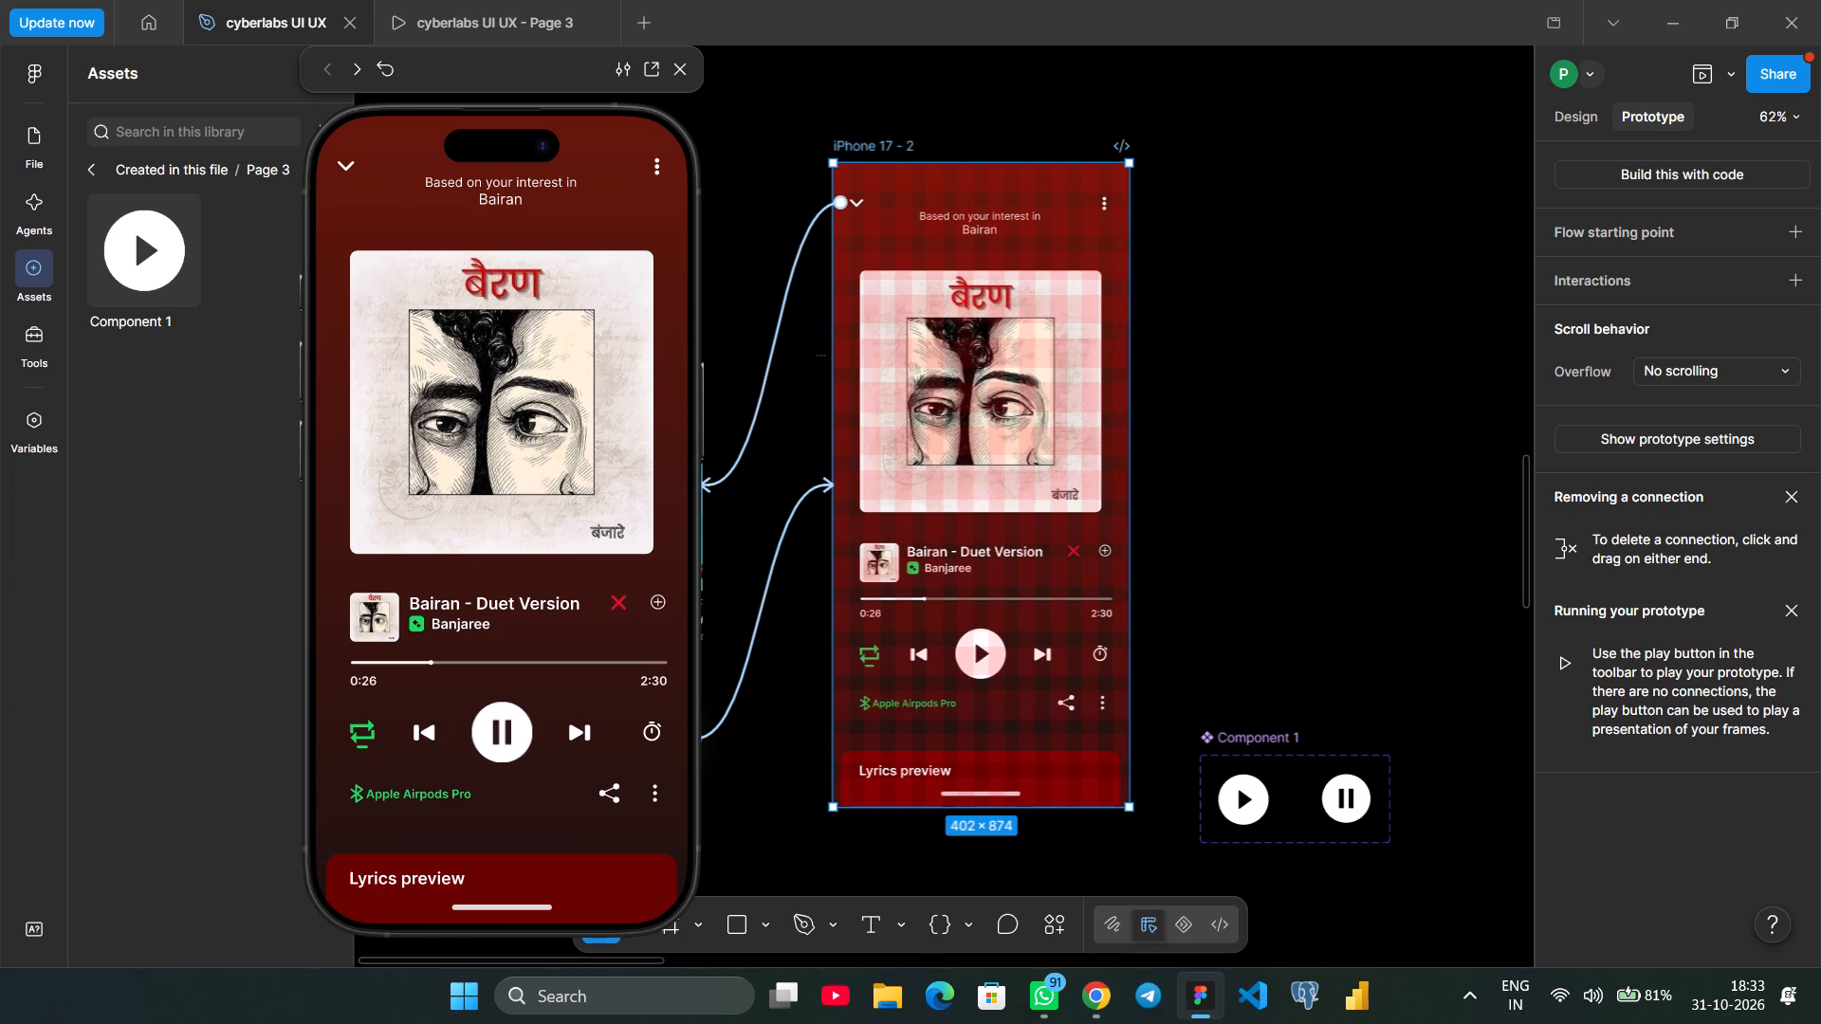
click(512, 737)
click(512, 737)
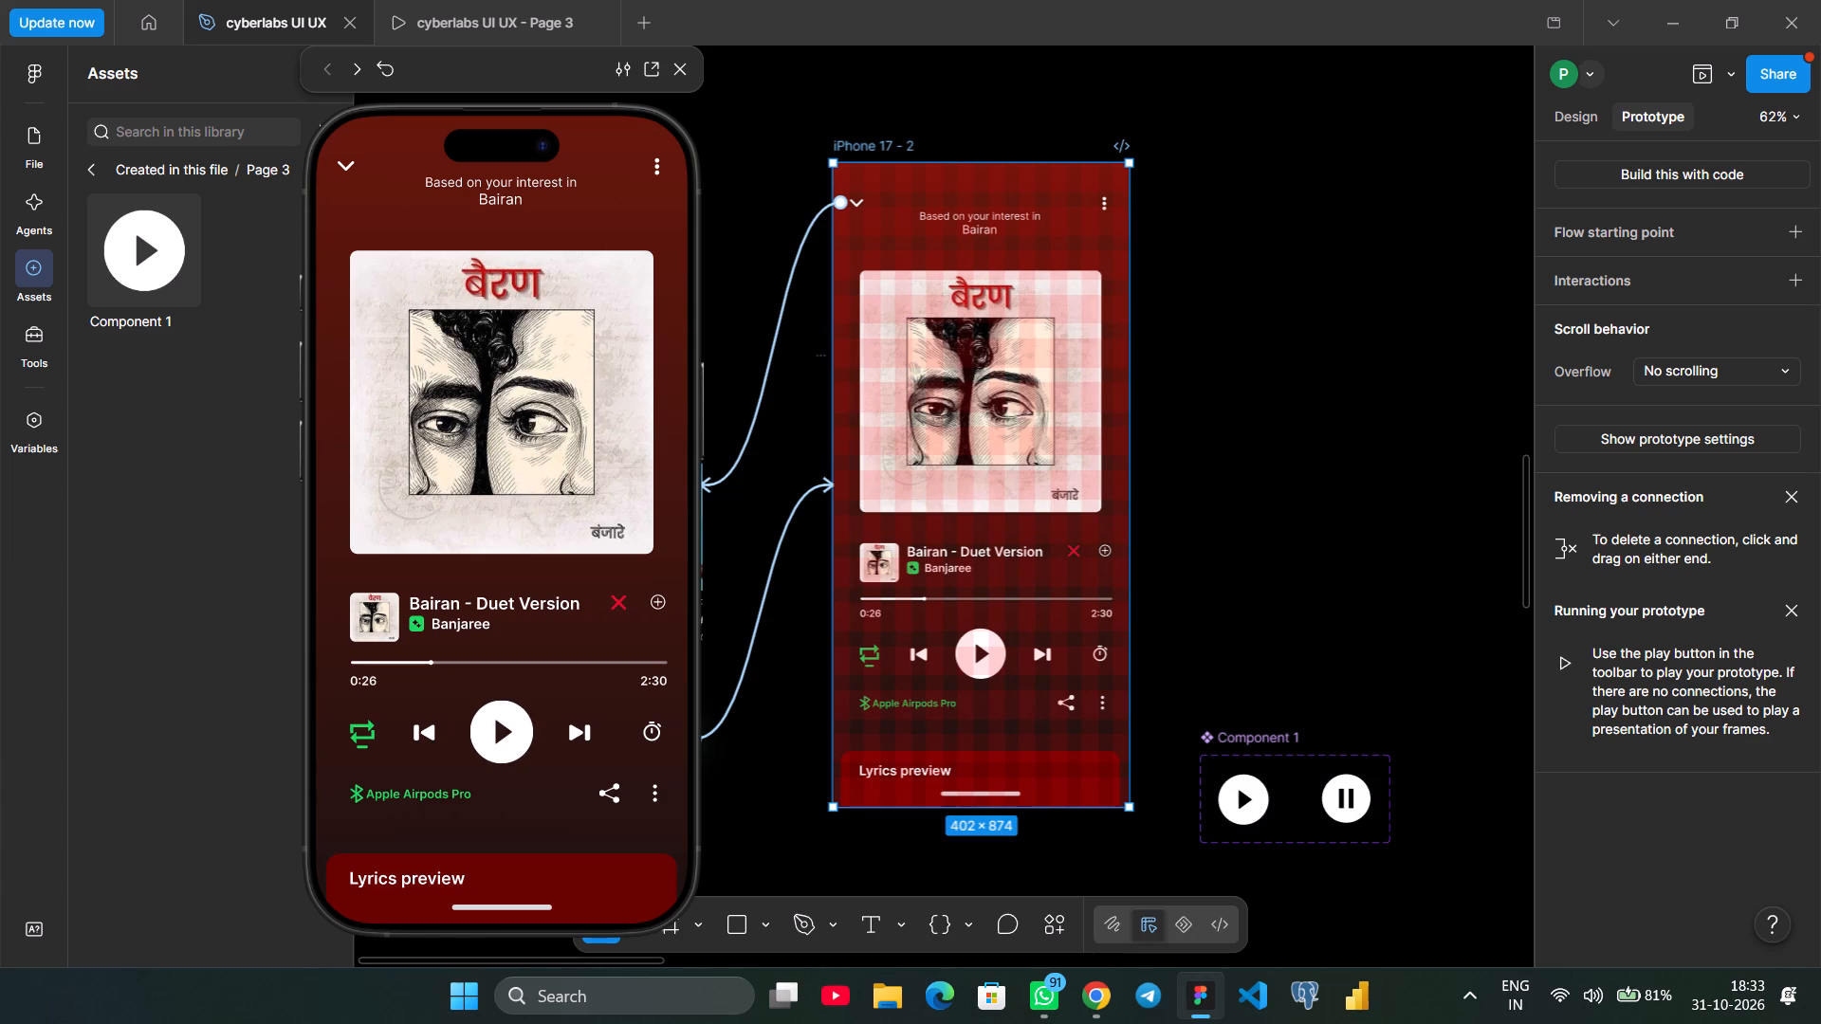
Repeatedly test switching the now-playing screen's button between play and pause in the prototype preview.
click(512, 737)
click(512, 737)
click(512, 737)
click(512, 737)
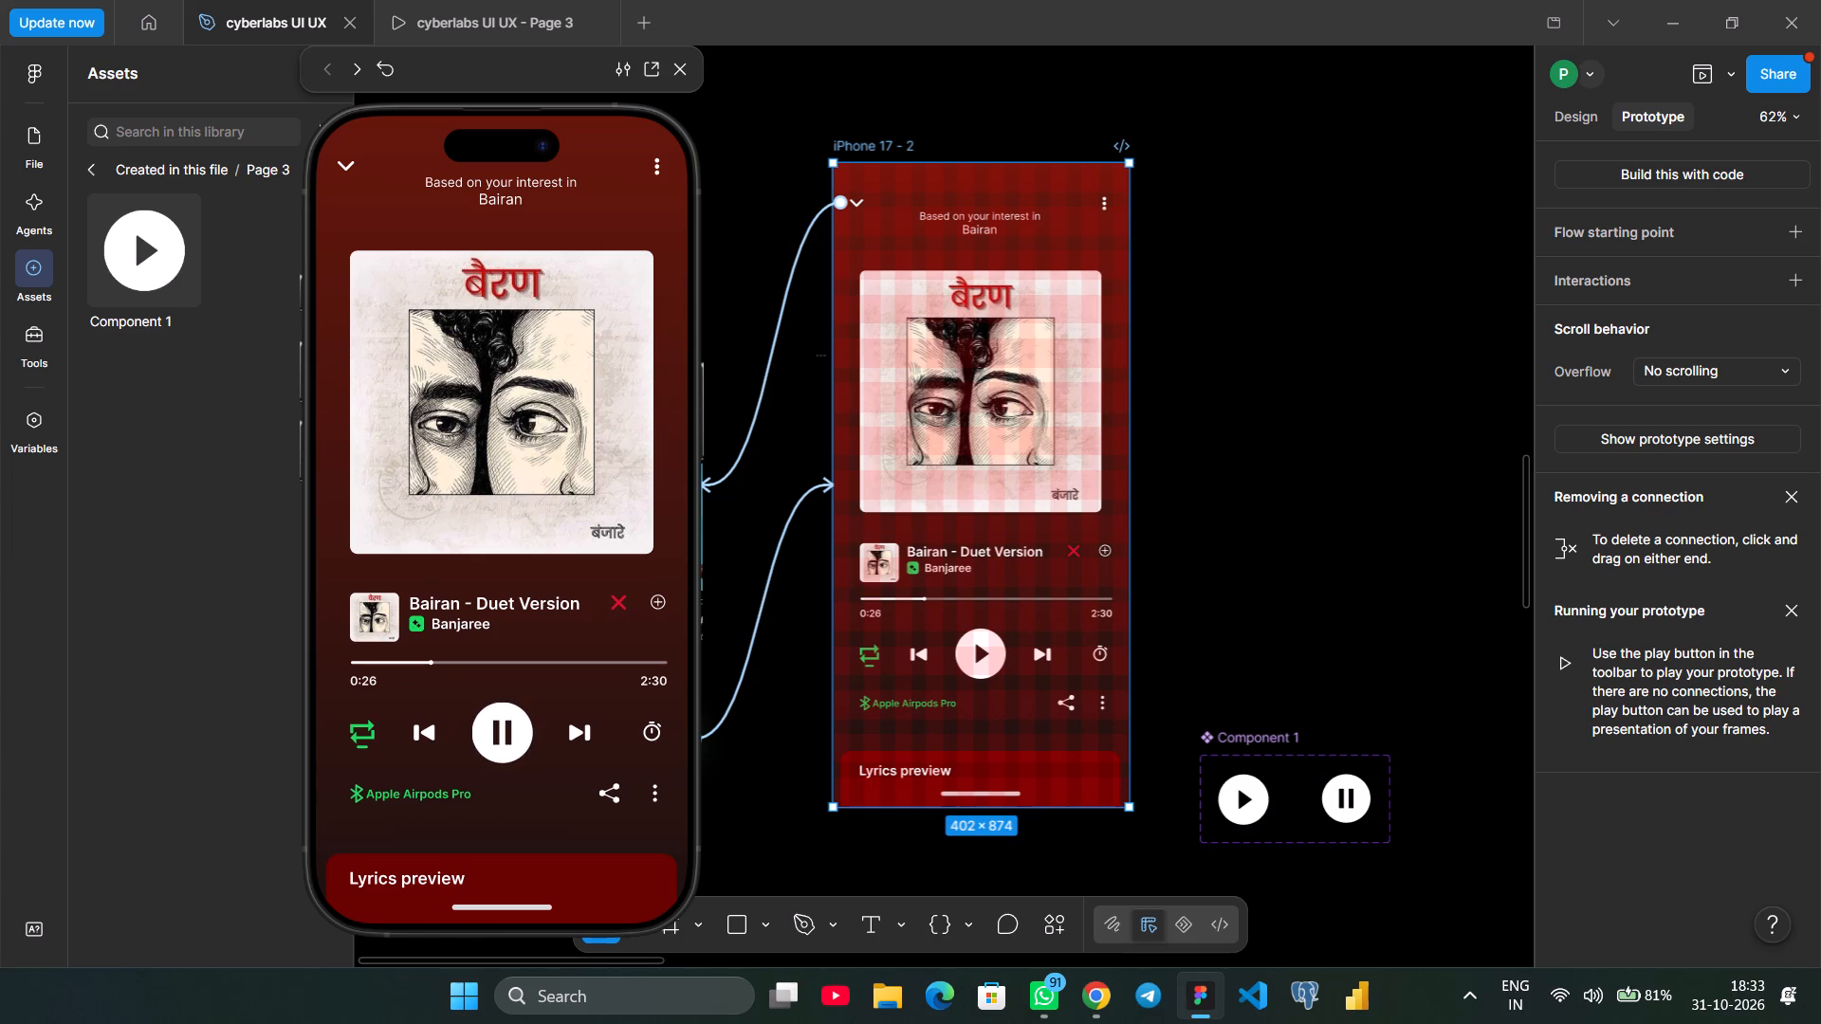
click(512, 737)
click(512, 737)
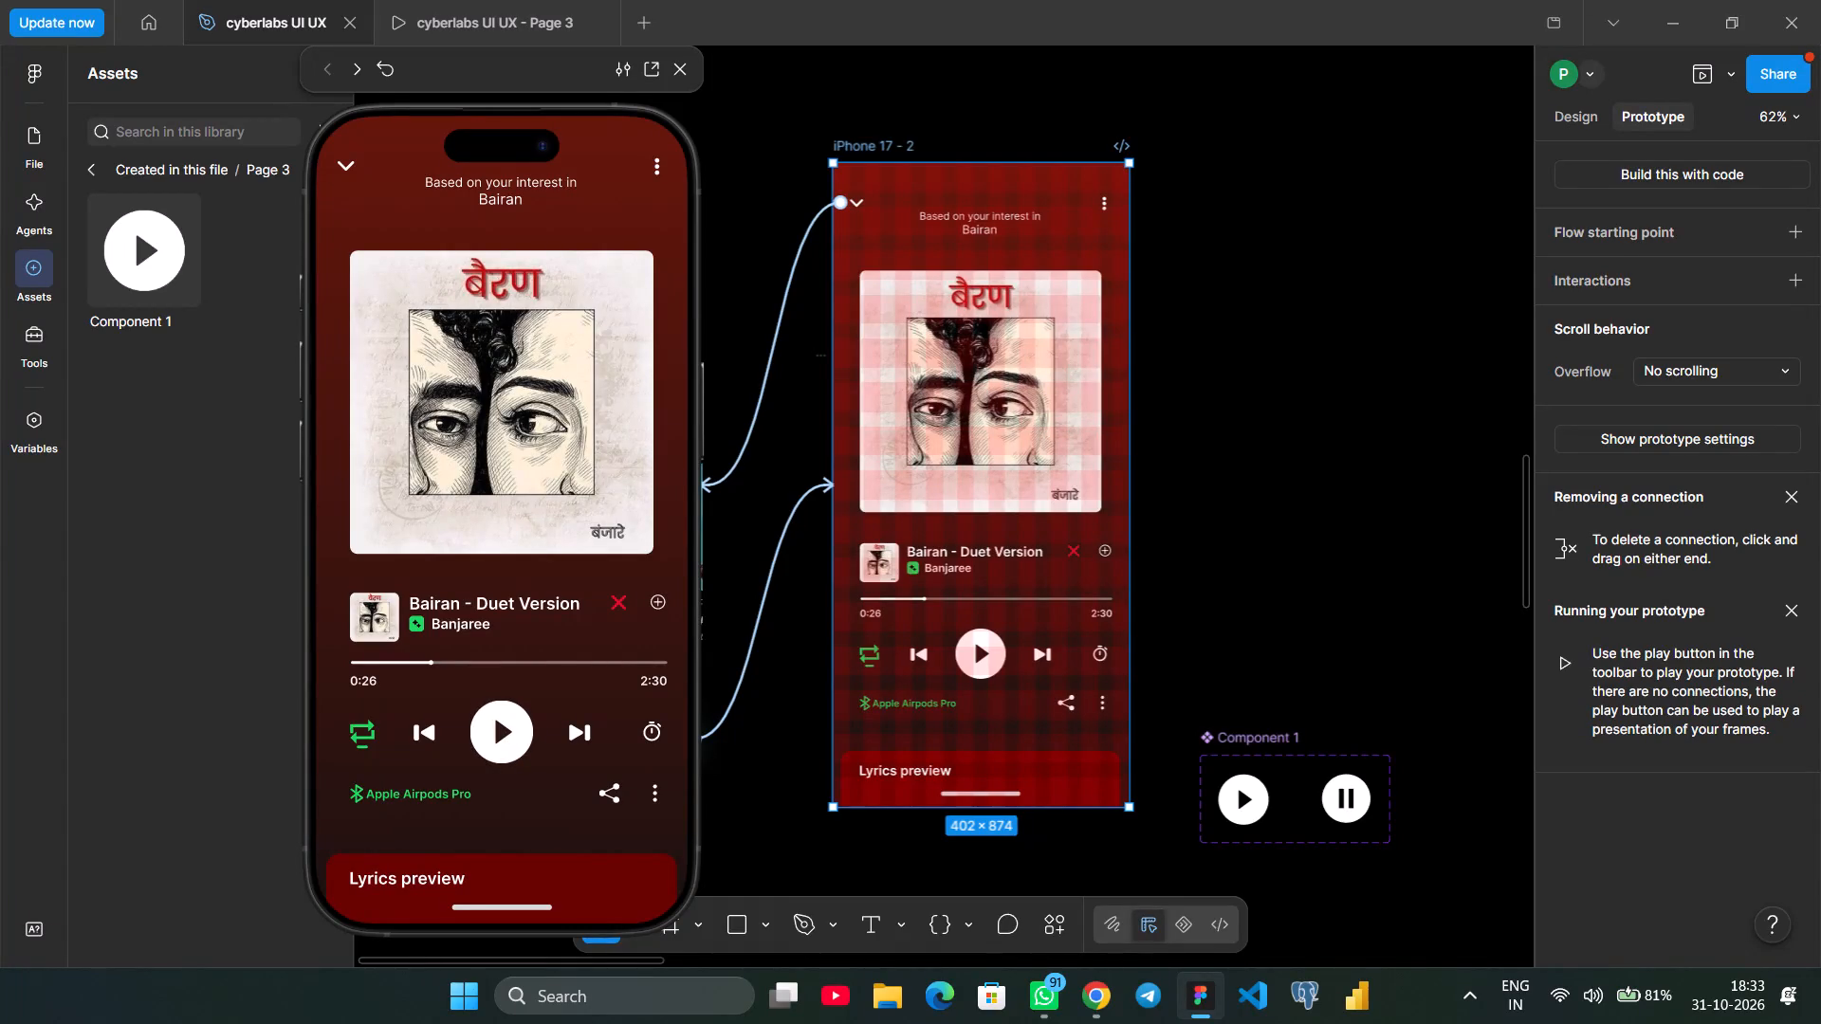
click(512, 737)
click(502, 725)
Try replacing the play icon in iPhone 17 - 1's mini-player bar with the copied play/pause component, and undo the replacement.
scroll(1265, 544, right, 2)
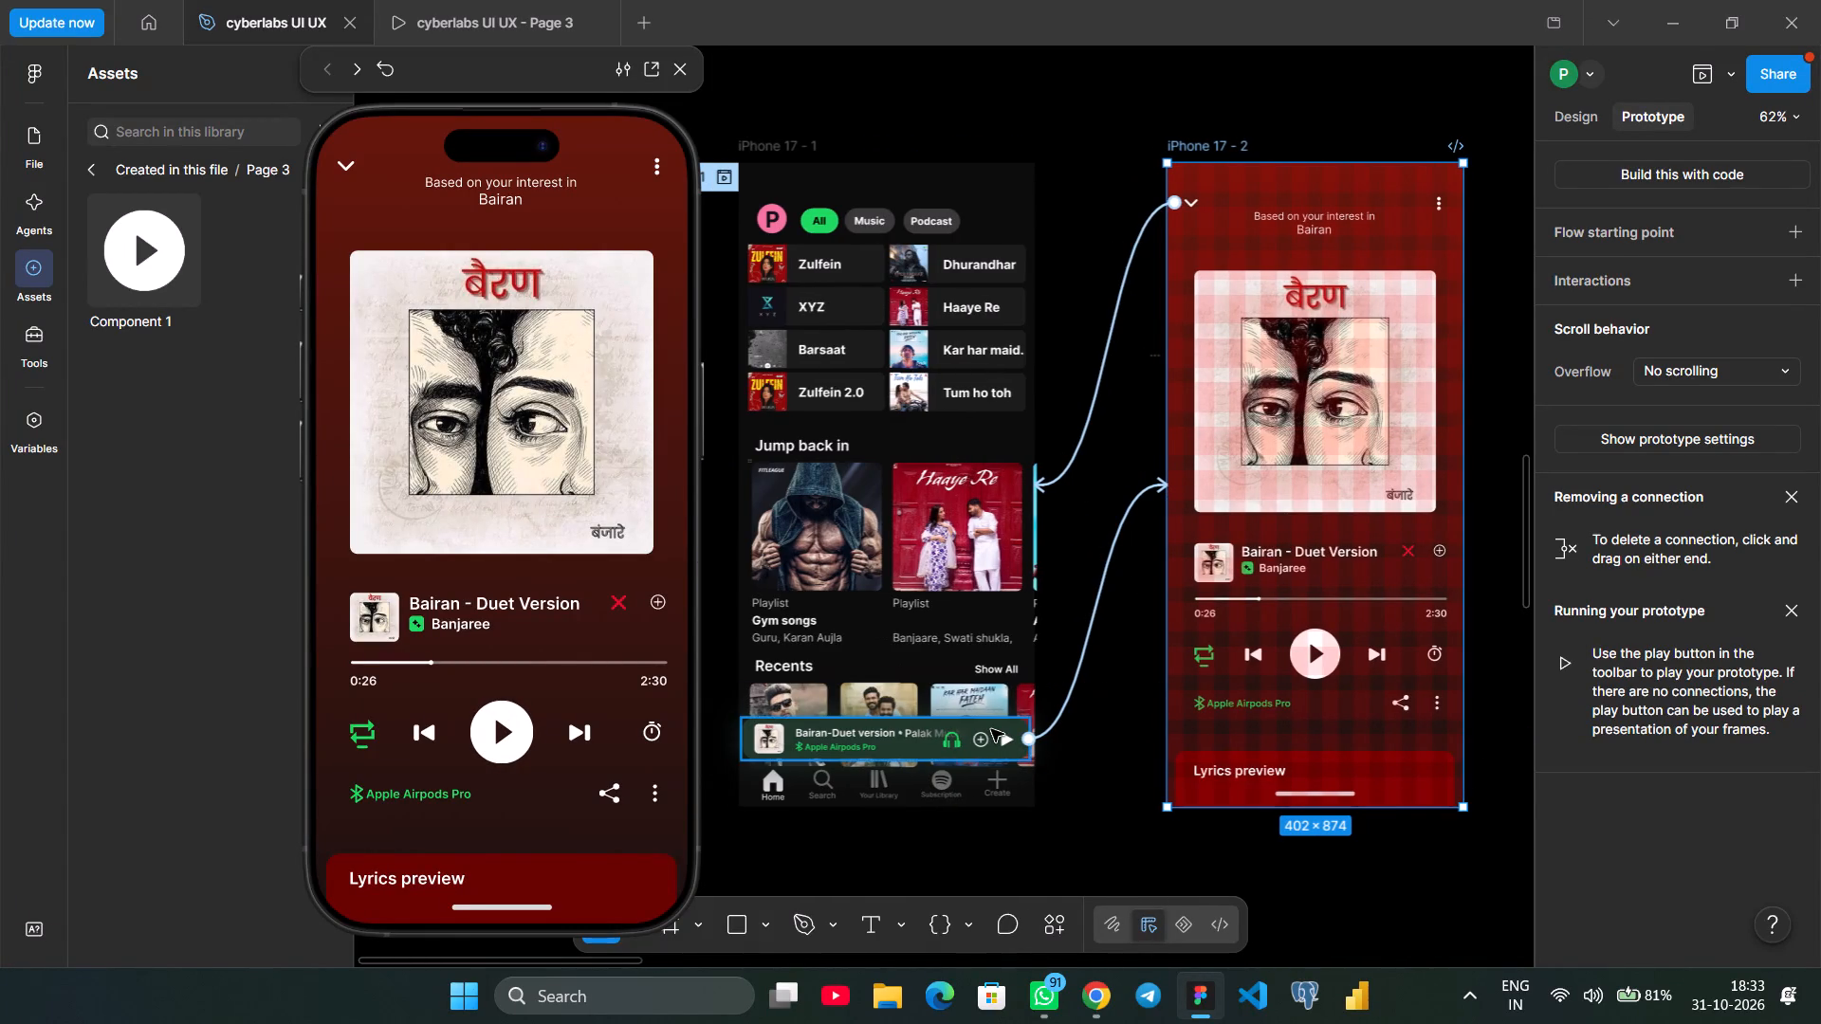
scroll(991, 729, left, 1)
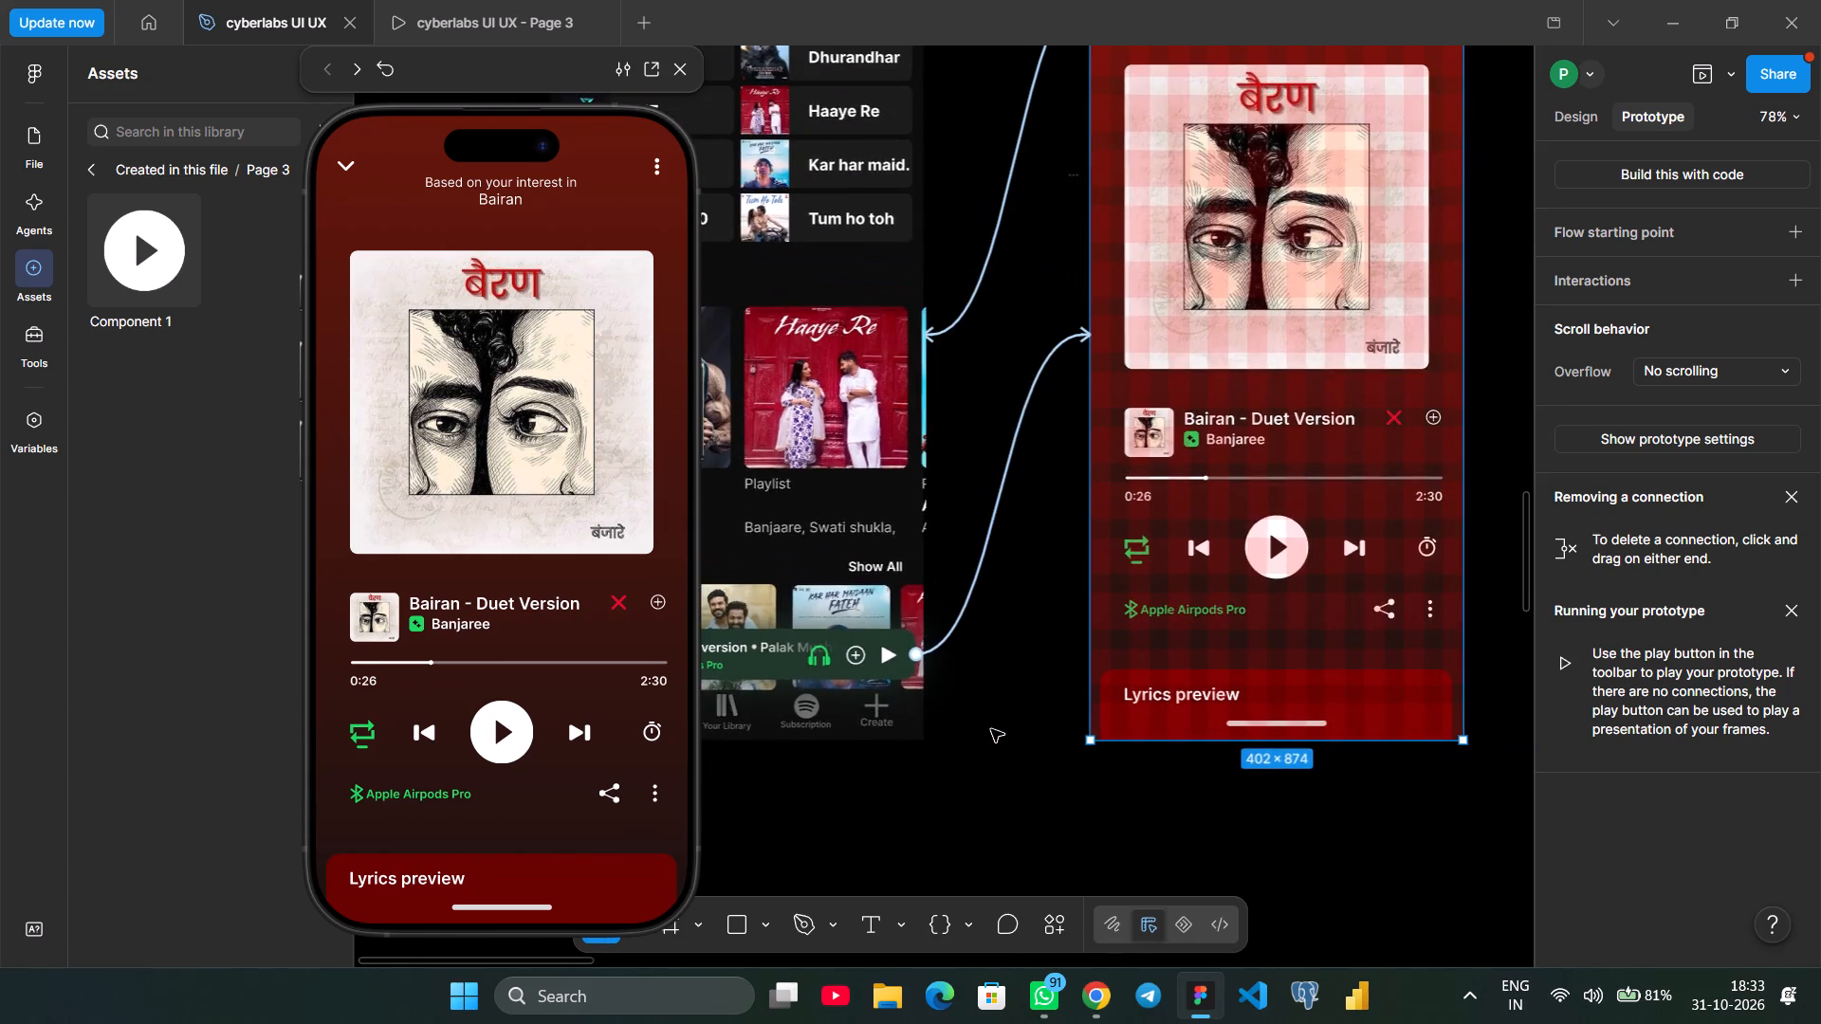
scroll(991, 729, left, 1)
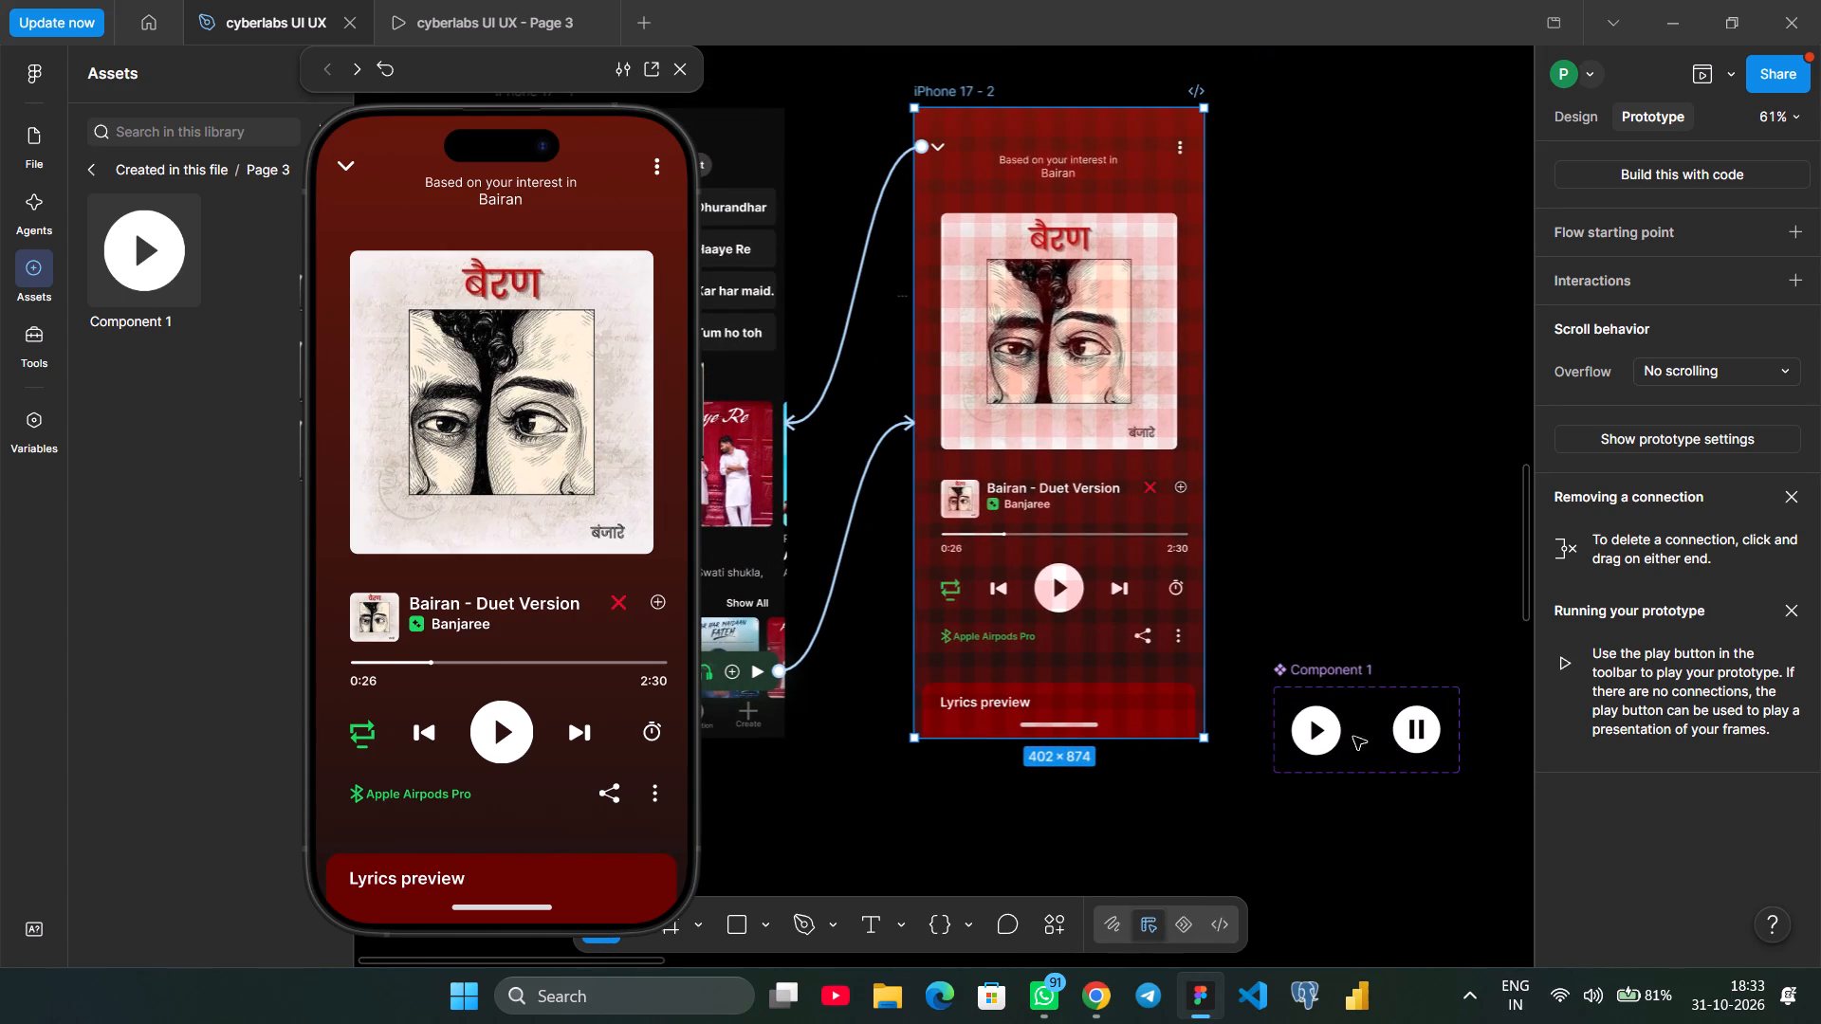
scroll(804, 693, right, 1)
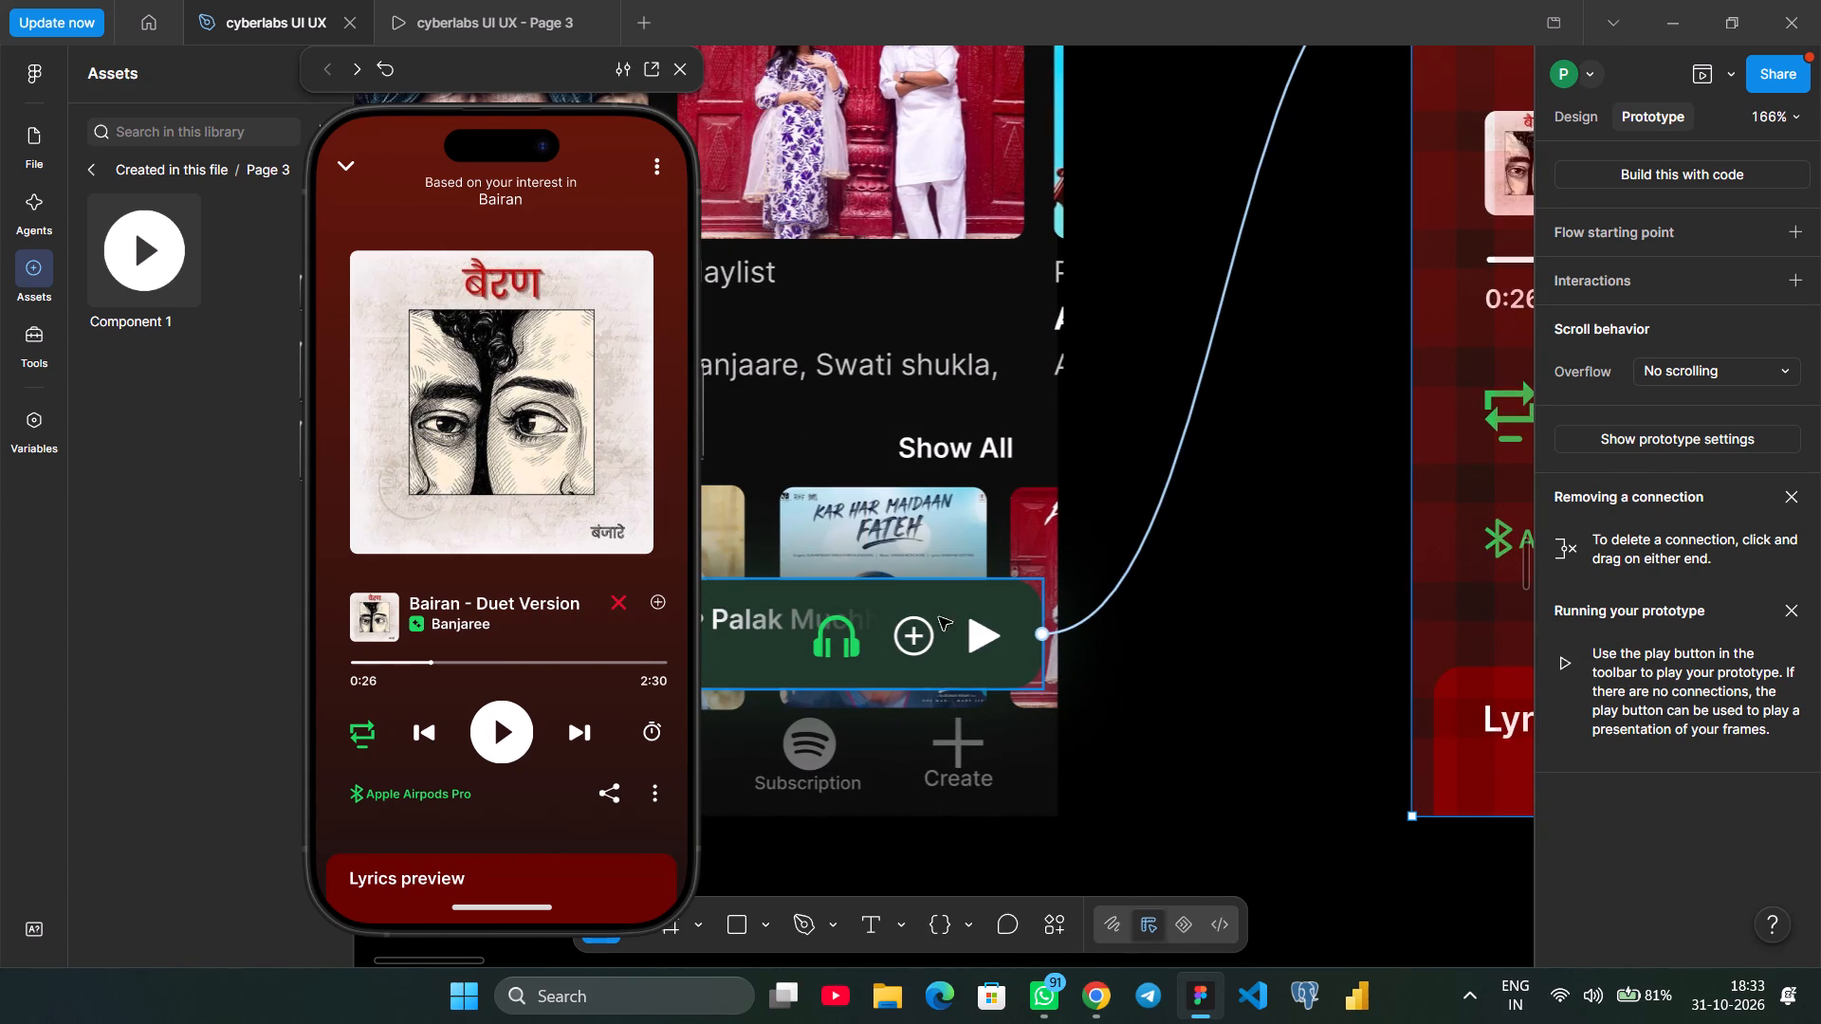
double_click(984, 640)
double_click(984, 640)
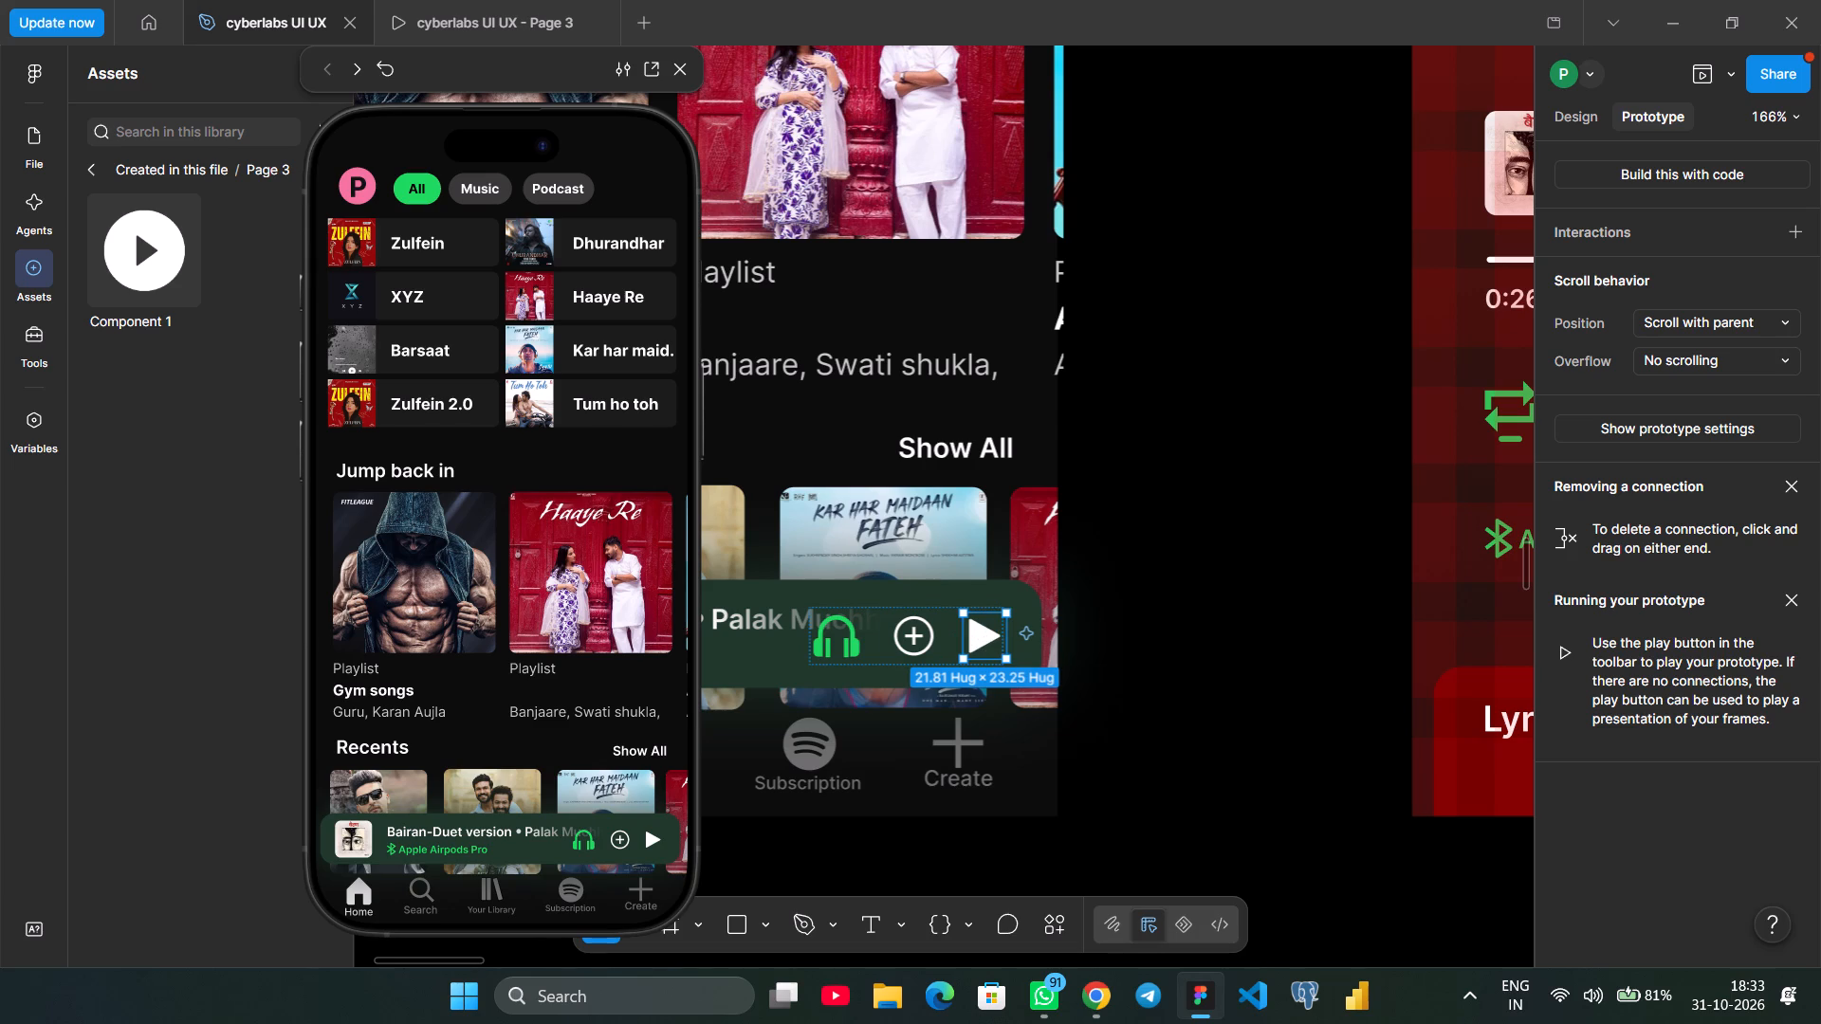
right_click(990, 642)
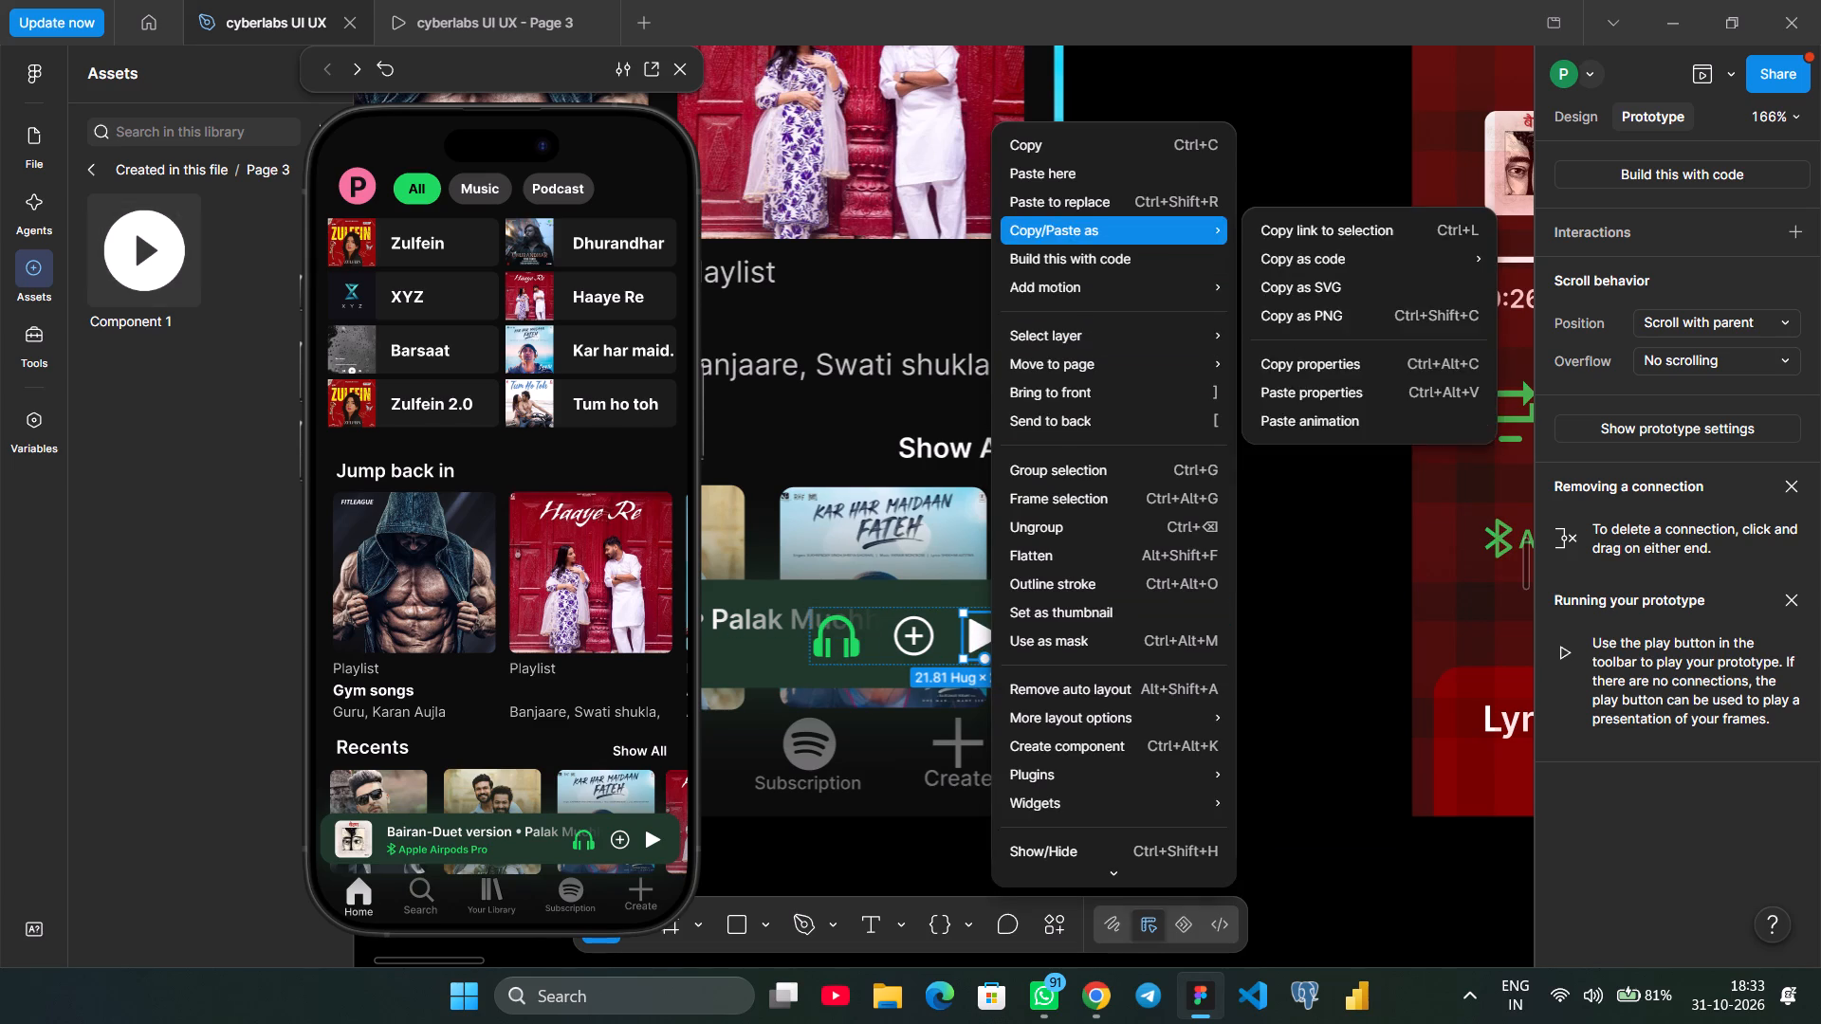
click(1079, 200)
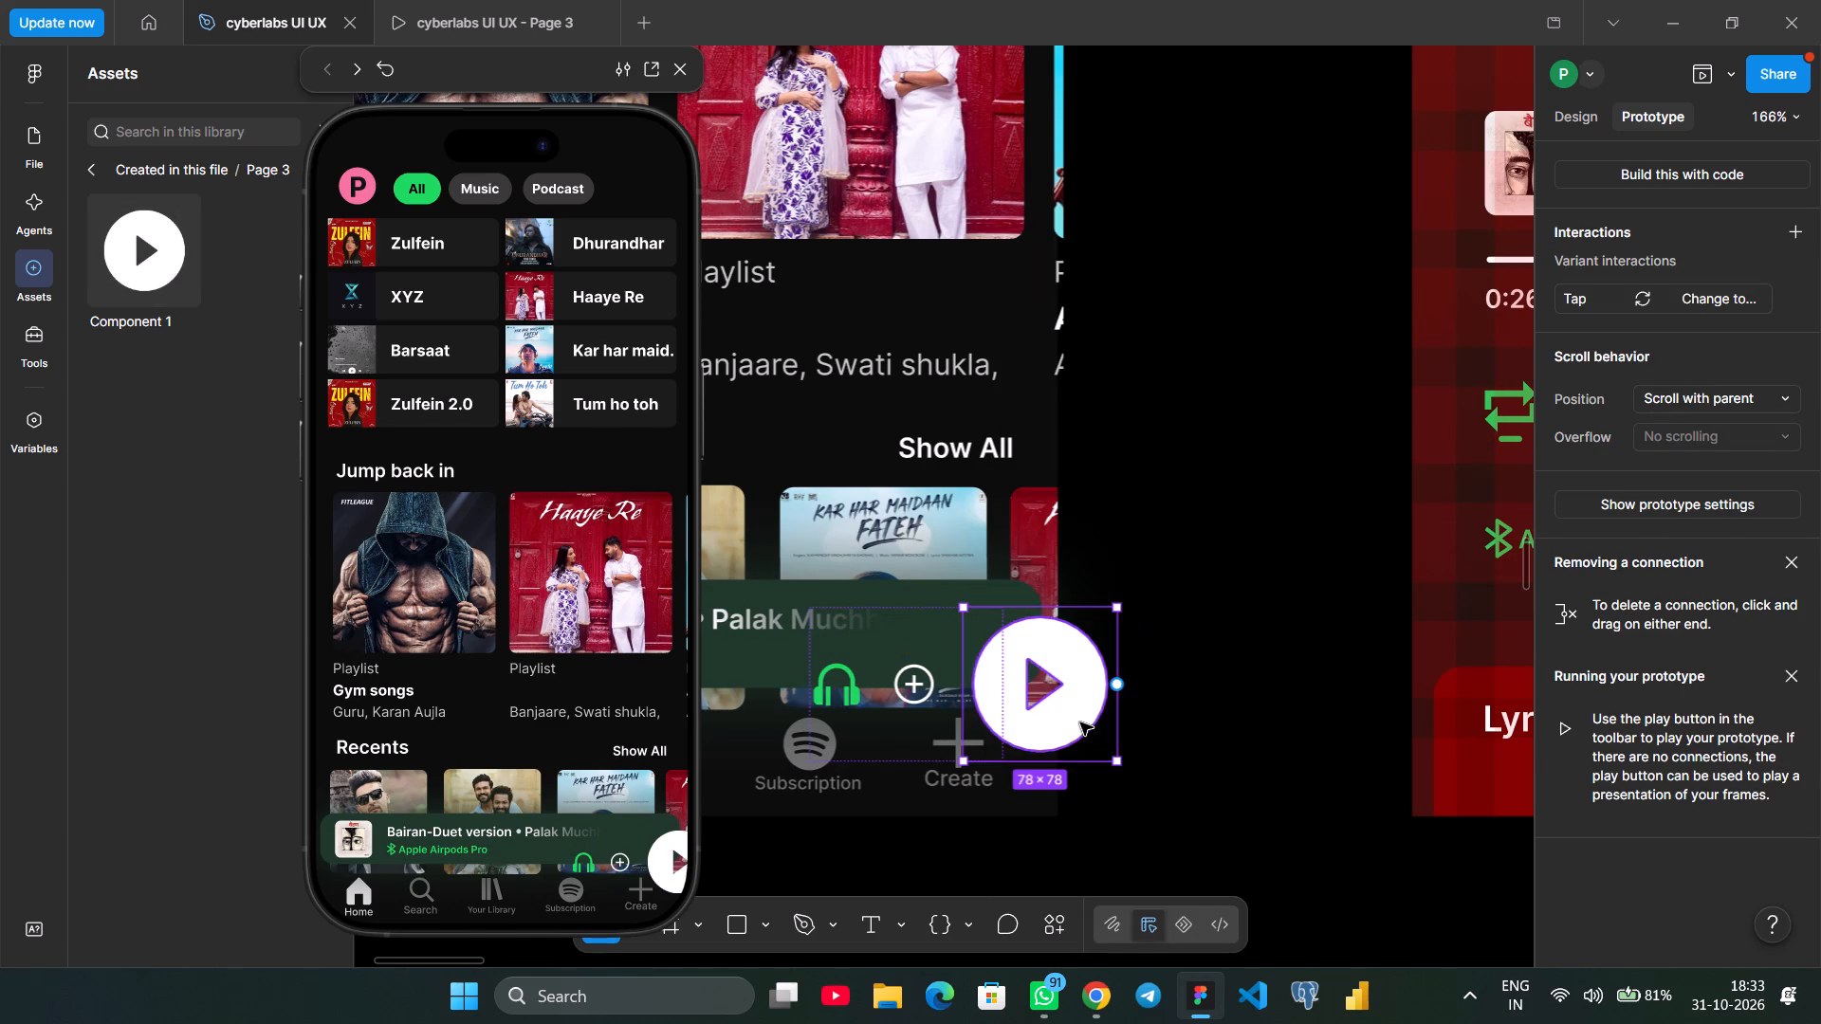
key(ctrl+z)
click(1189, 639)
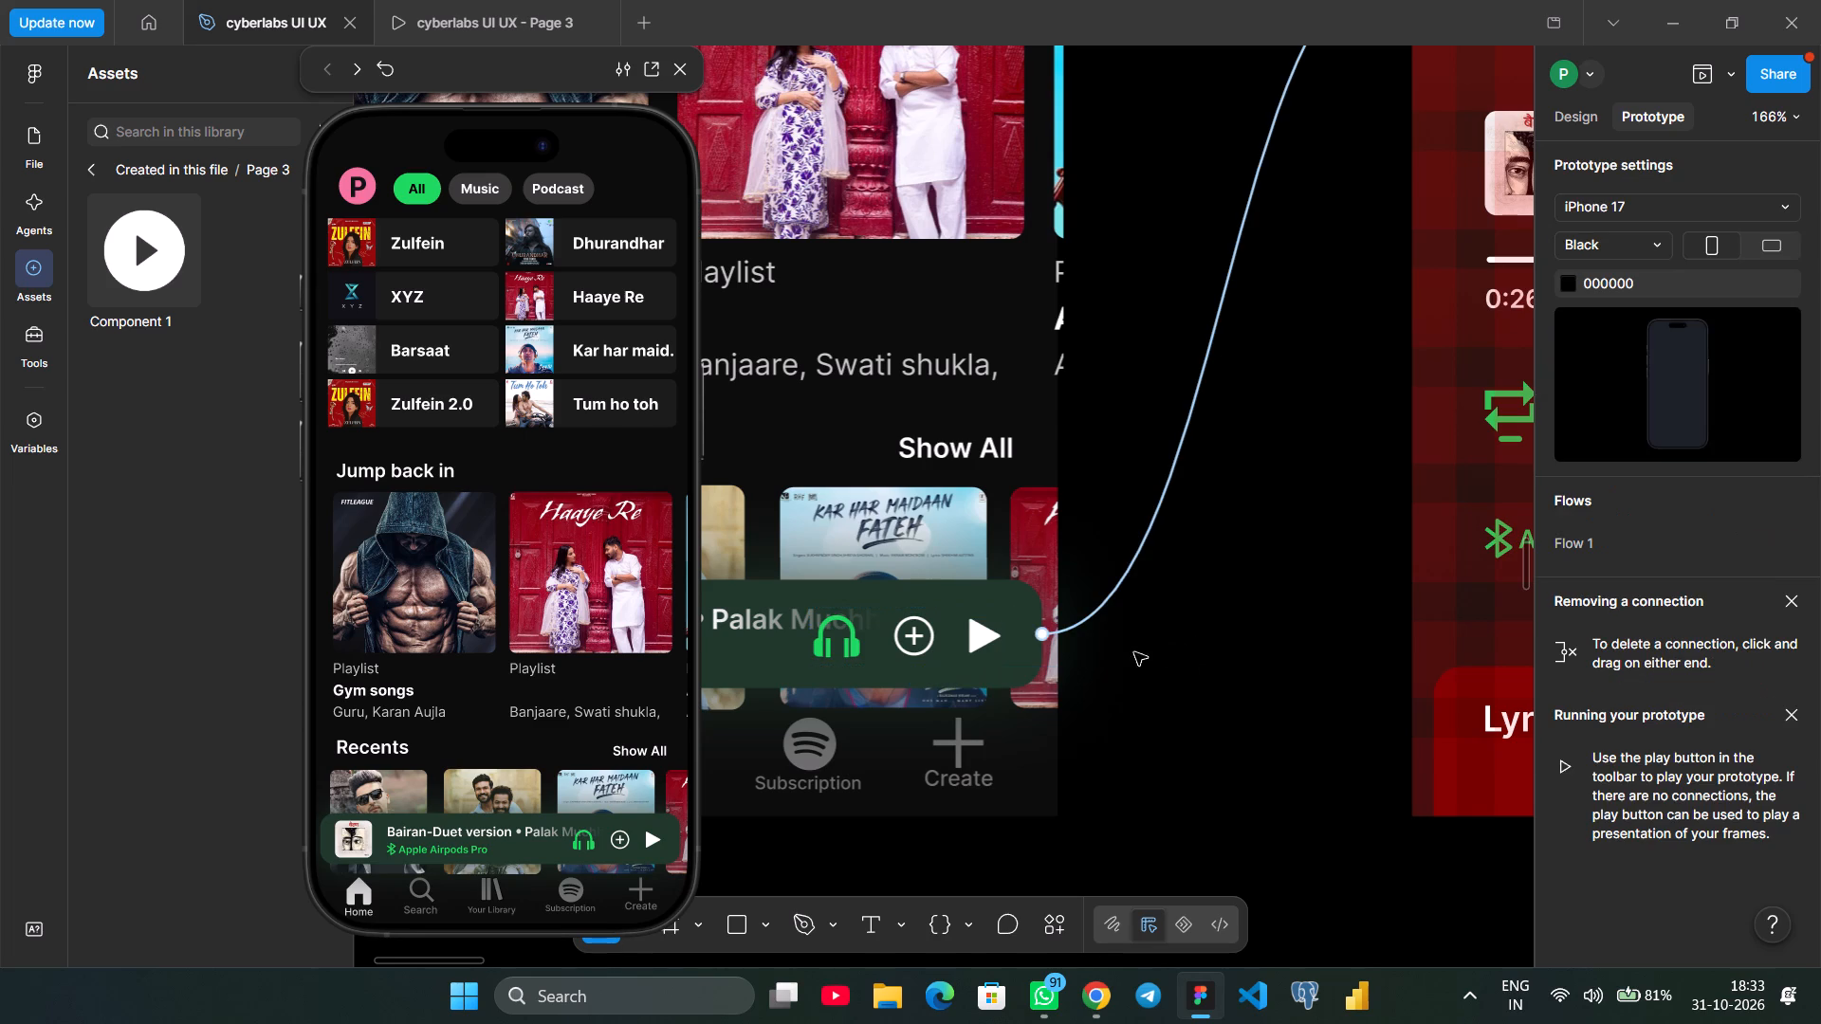
Test opening the now-playing screen from the mini-player, toggling its play/pause button and returning to the home screen in the preview.
scroll(1175, 688, left, 2)
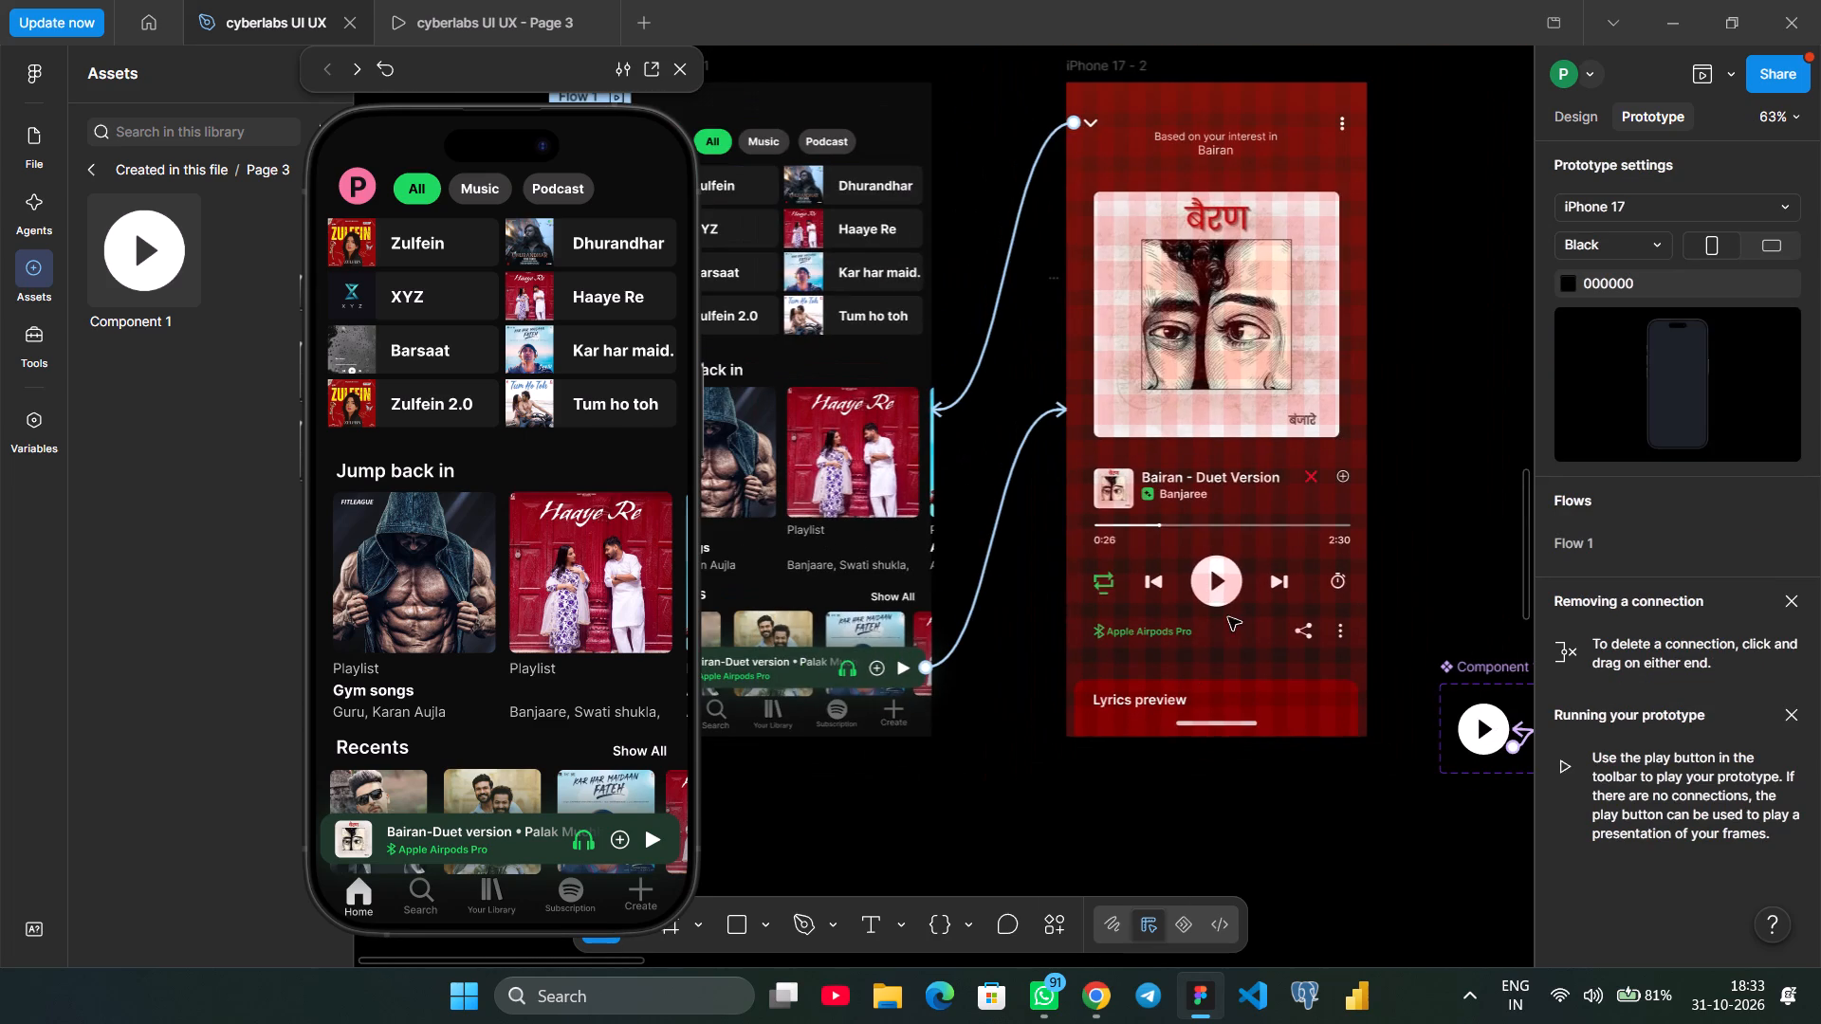
click(472, 850)
click(490, 733)
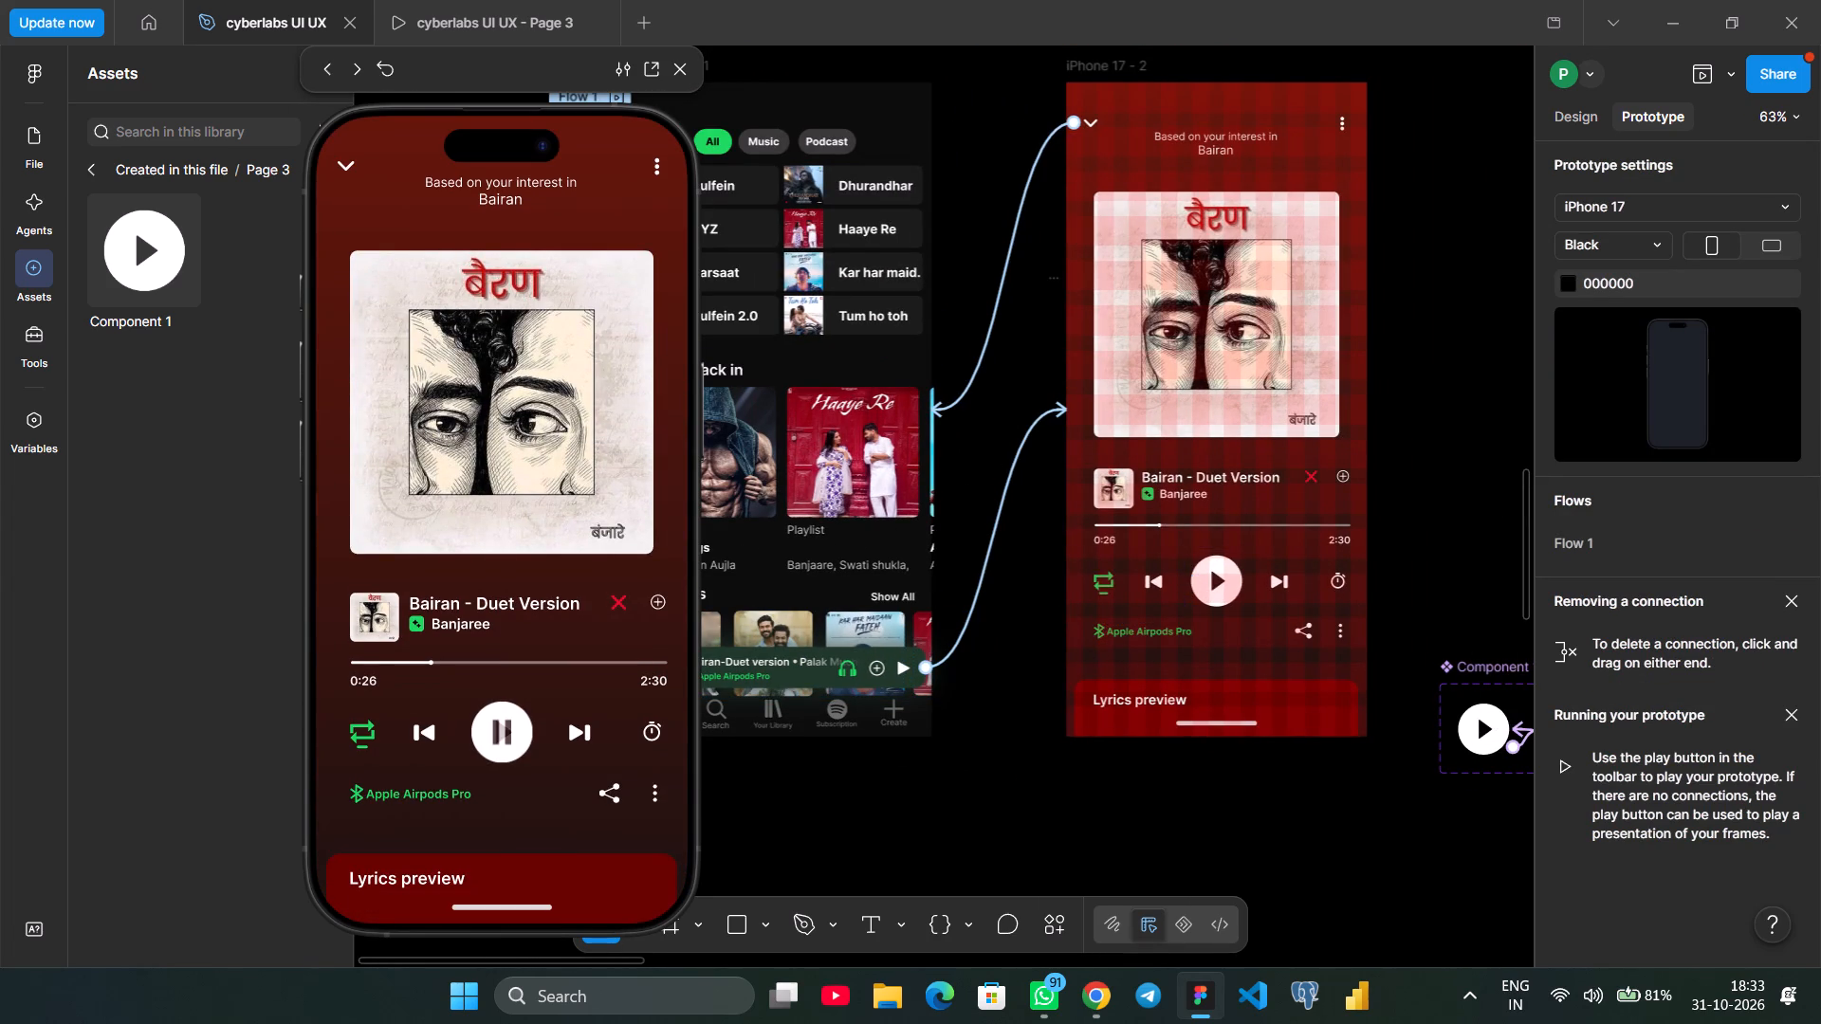
click(350, 164)
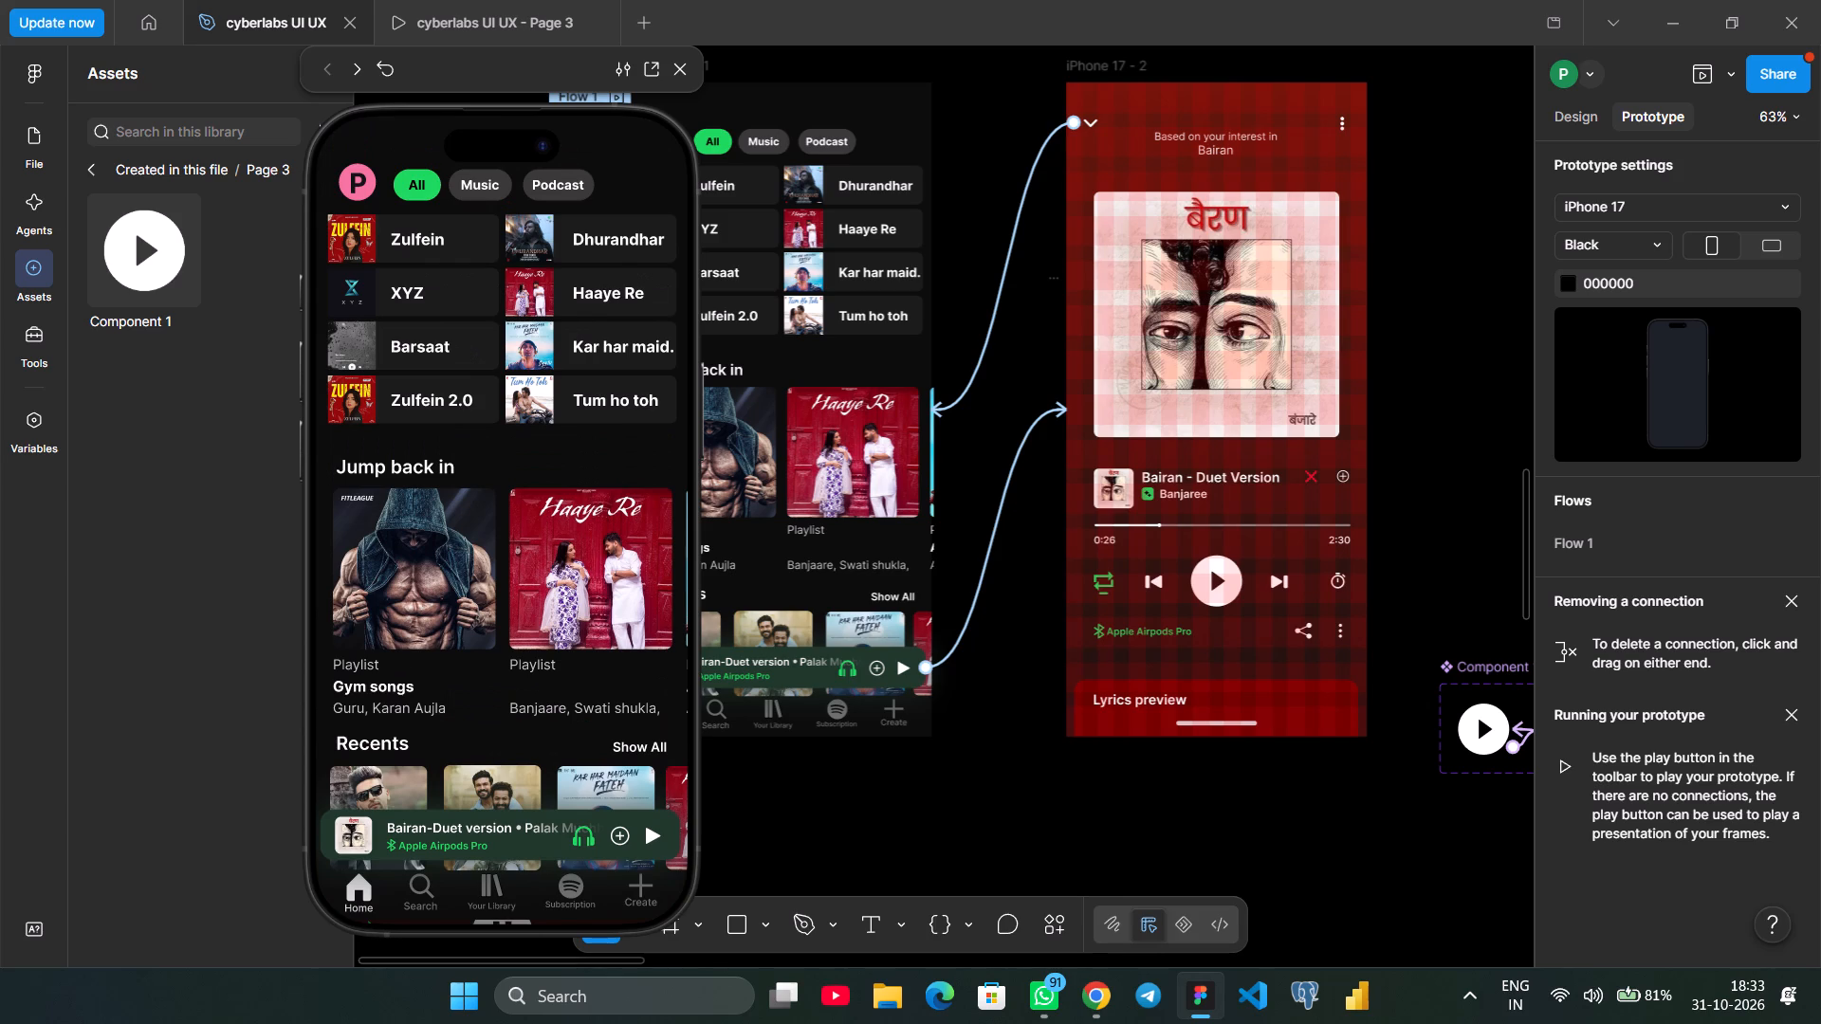
click(500, 844)
click(493, 734)
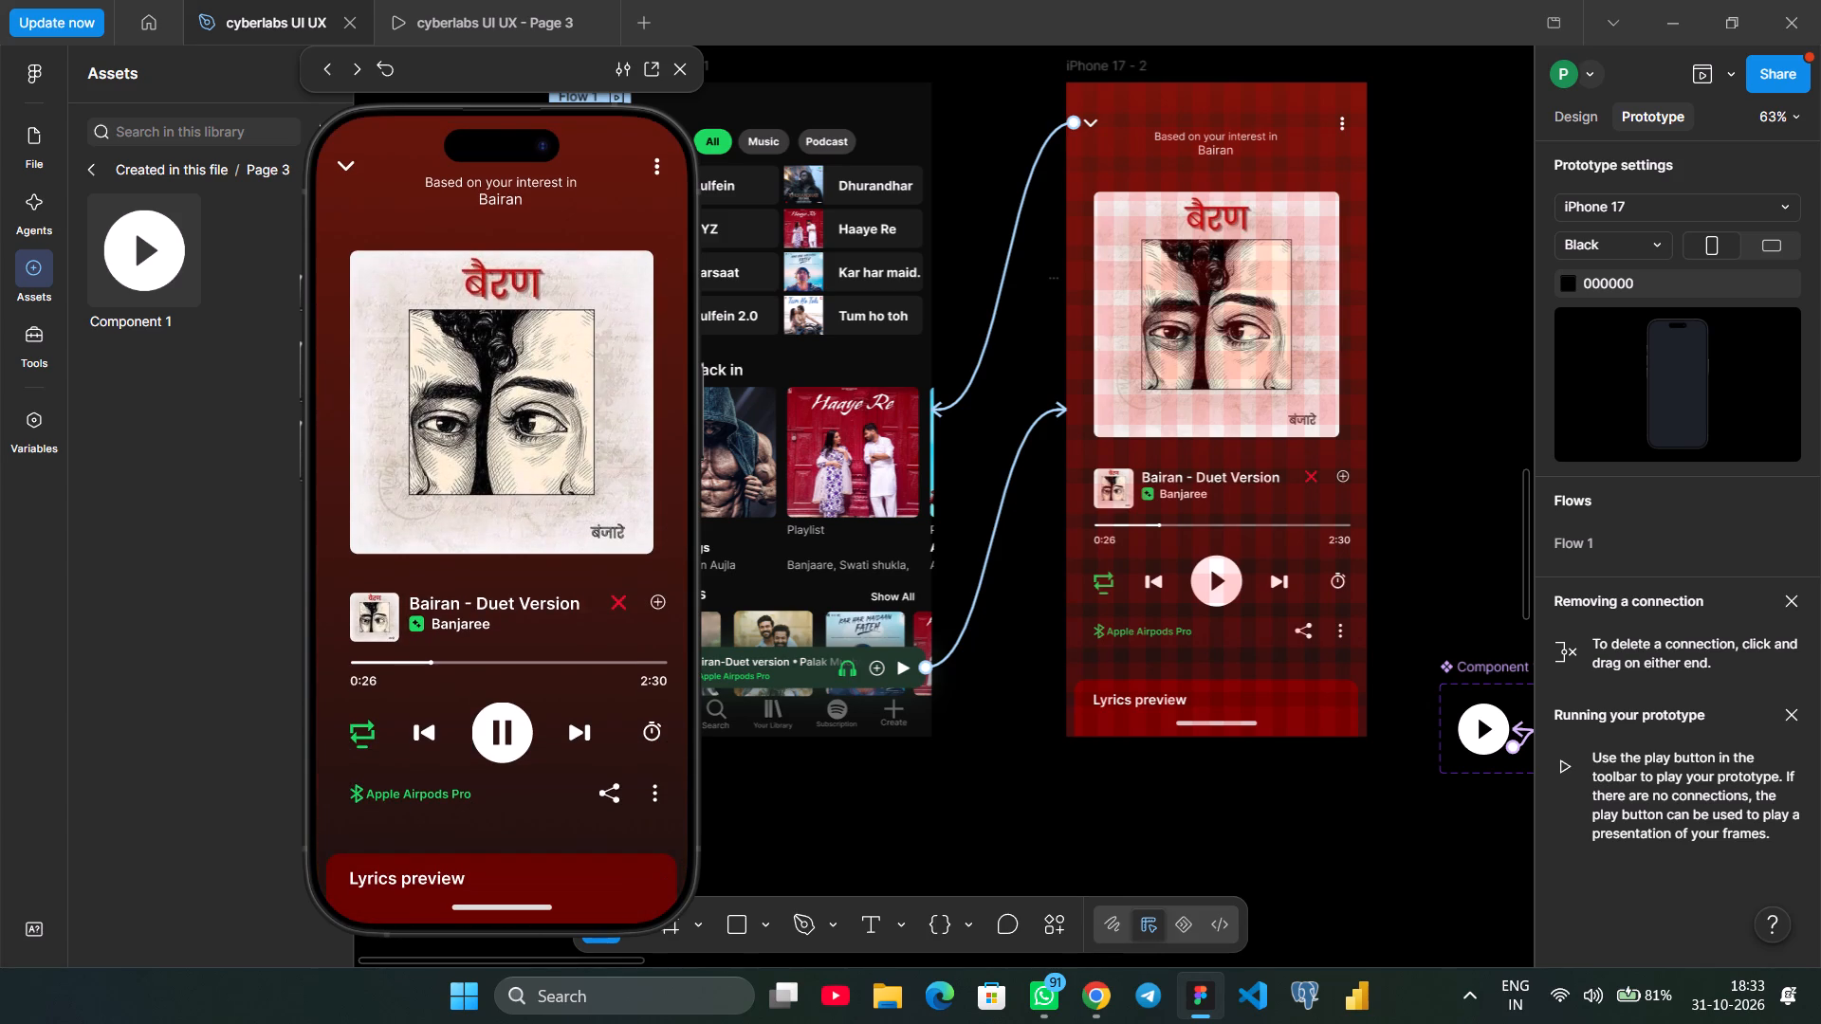
click(493, 734)
click(346, 171)
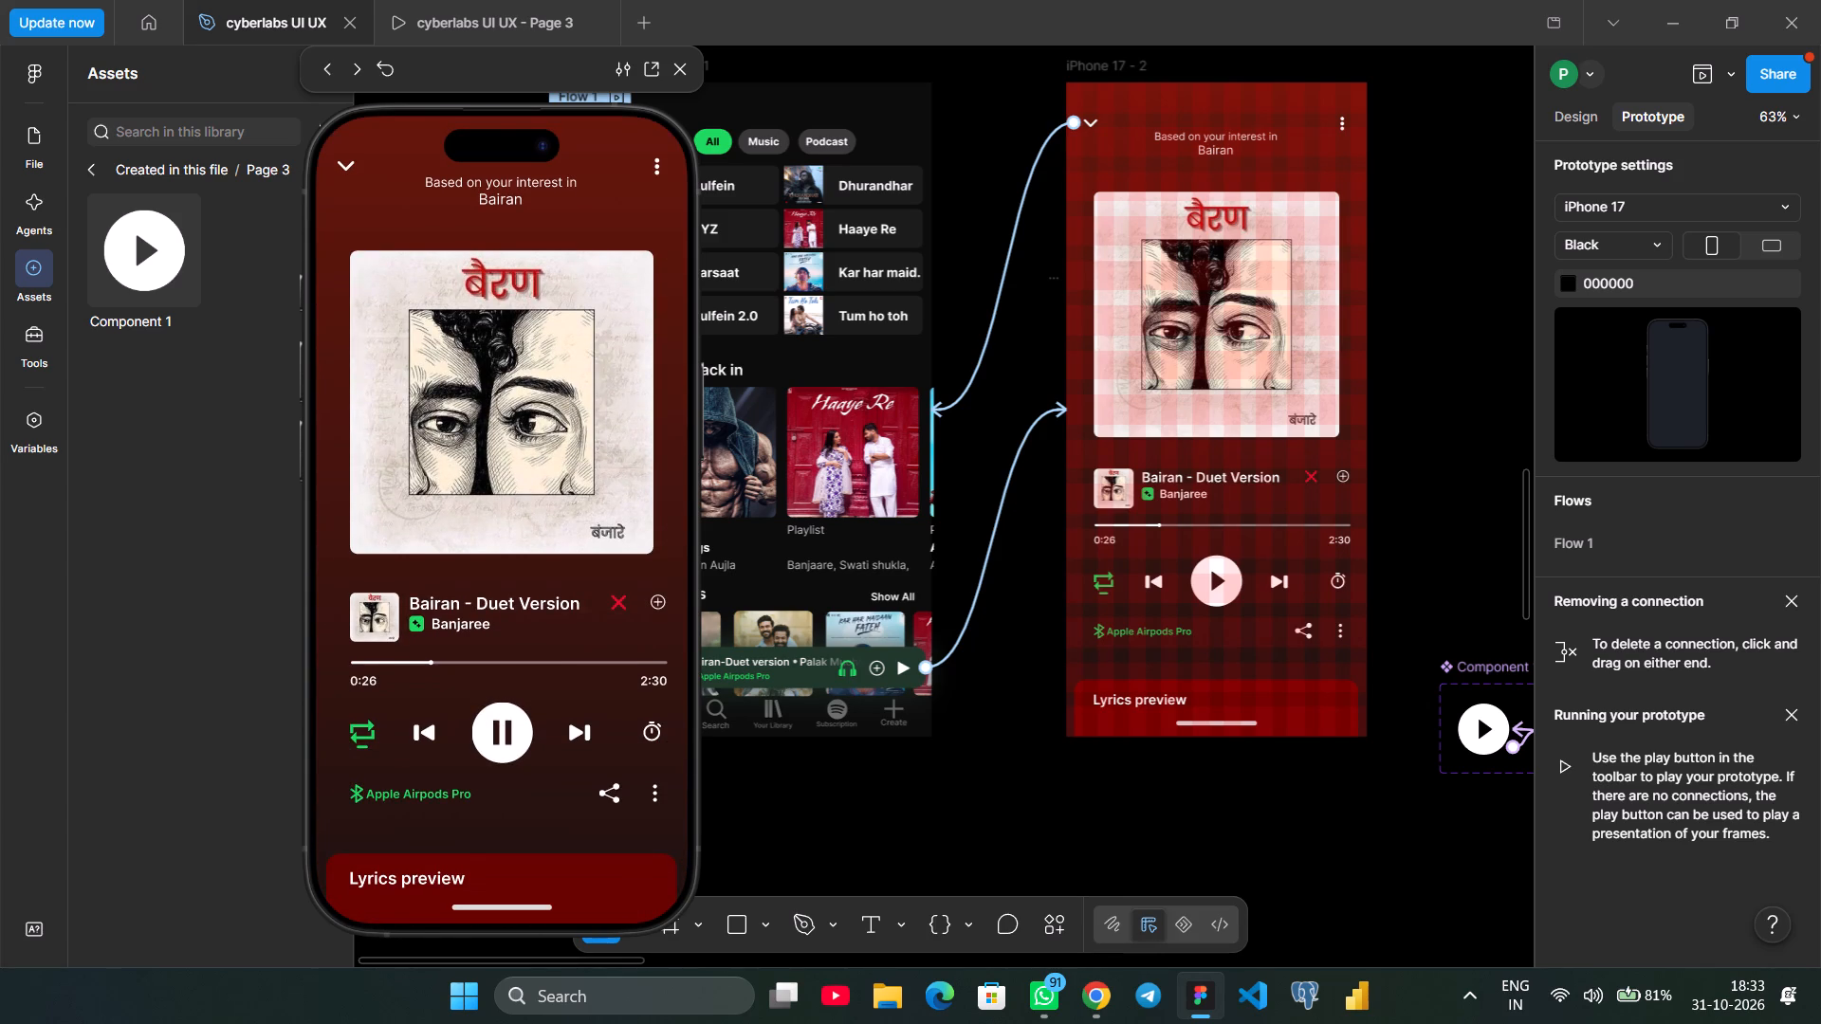
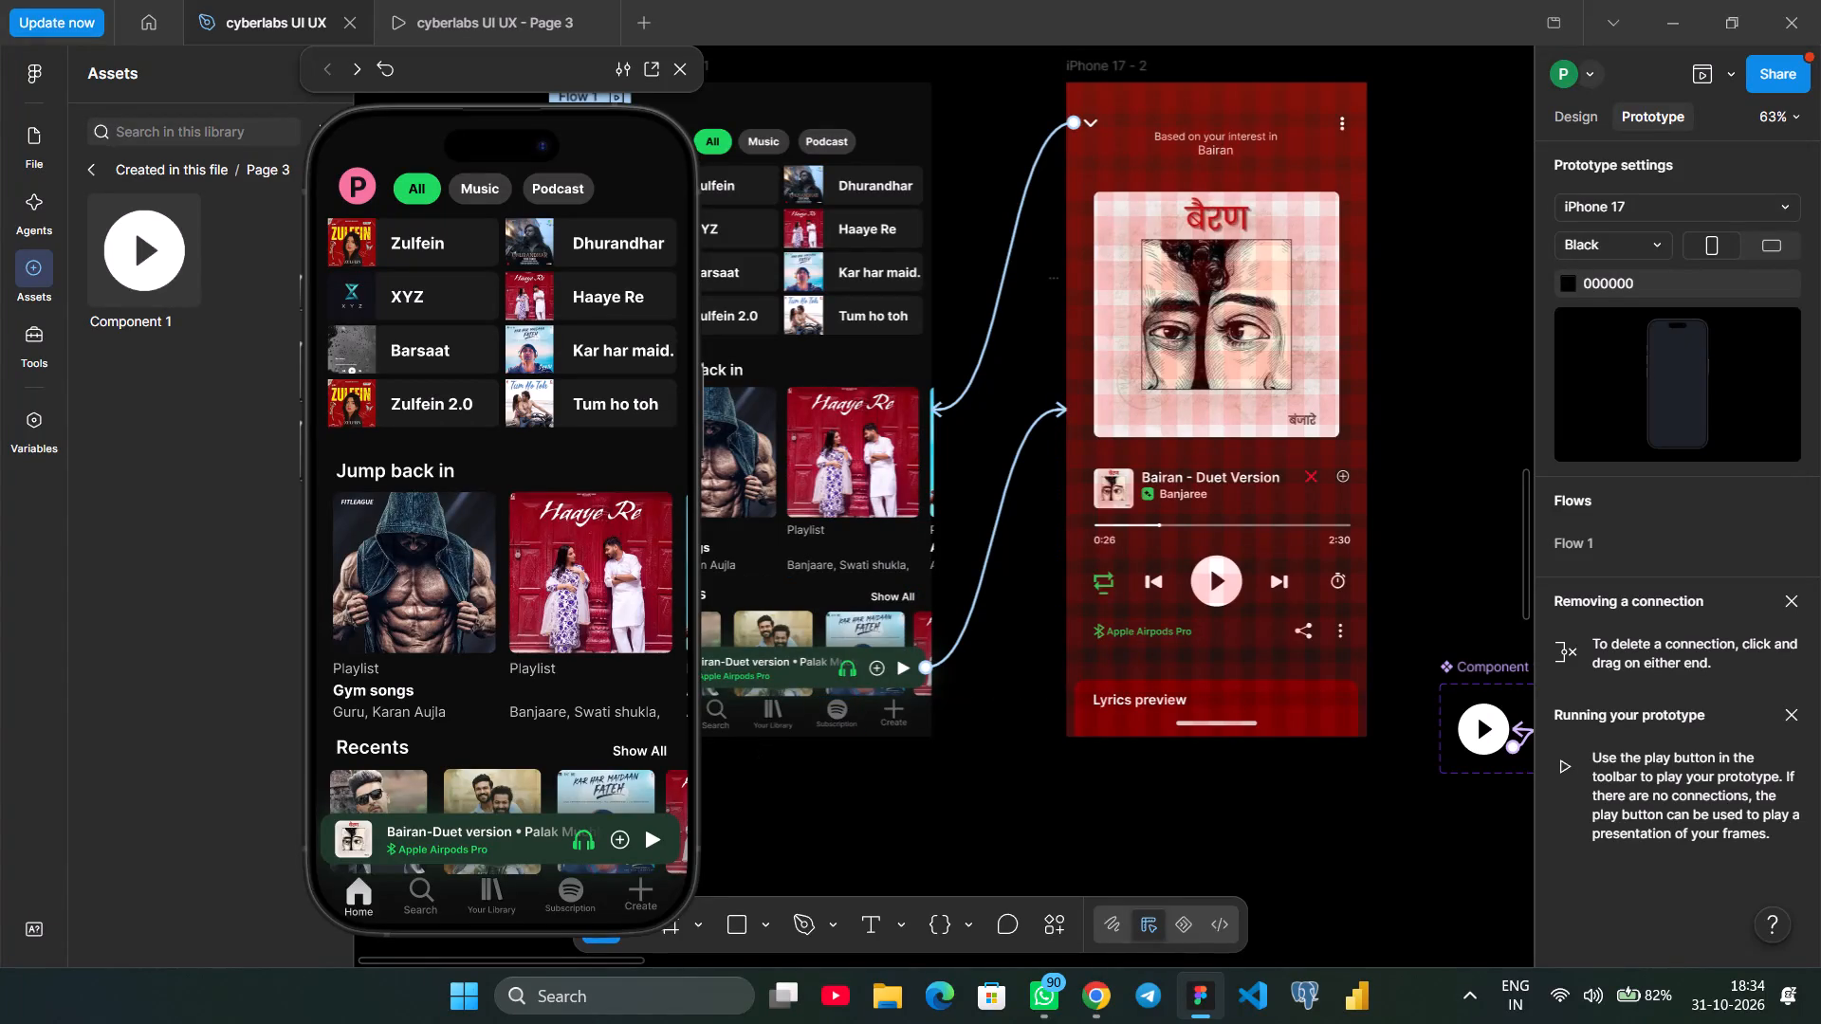
Test the Bairan mini-player link, play/pause toggle, return to home and Jump back in carousel in the prototype preview.
click(496, 820)
click(505, 723)
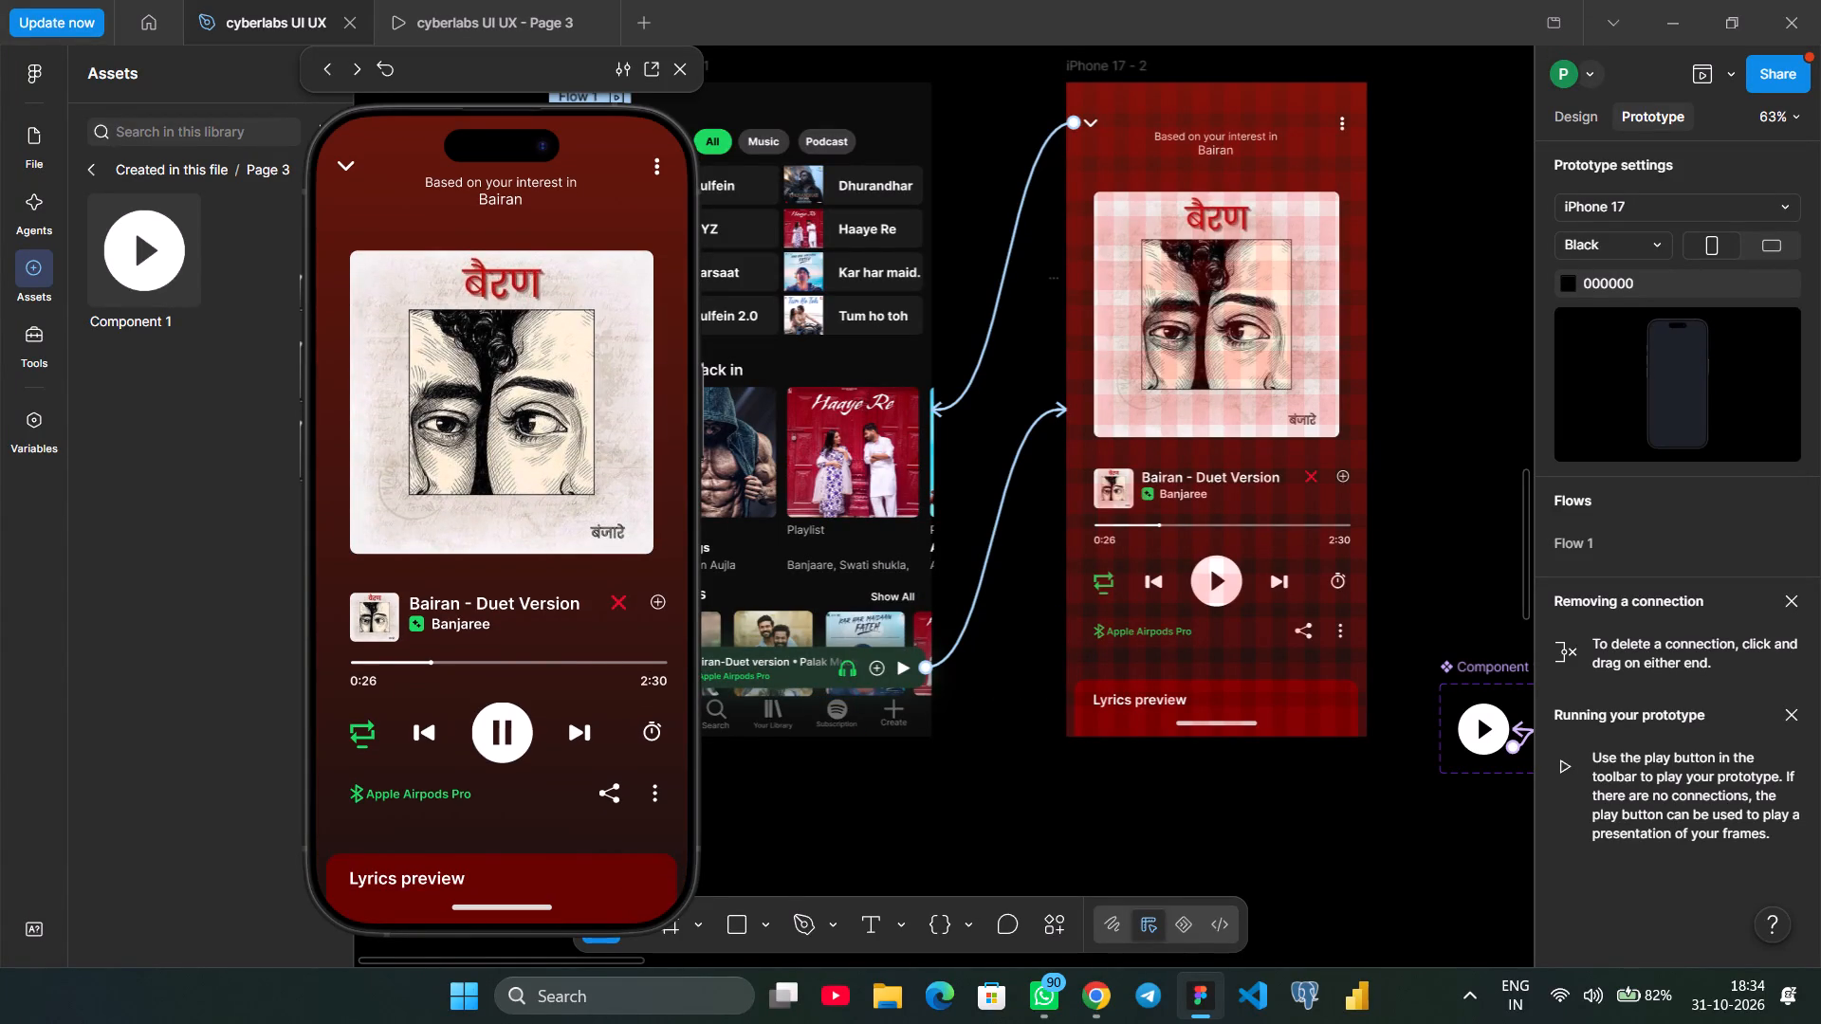
click(345, 156)
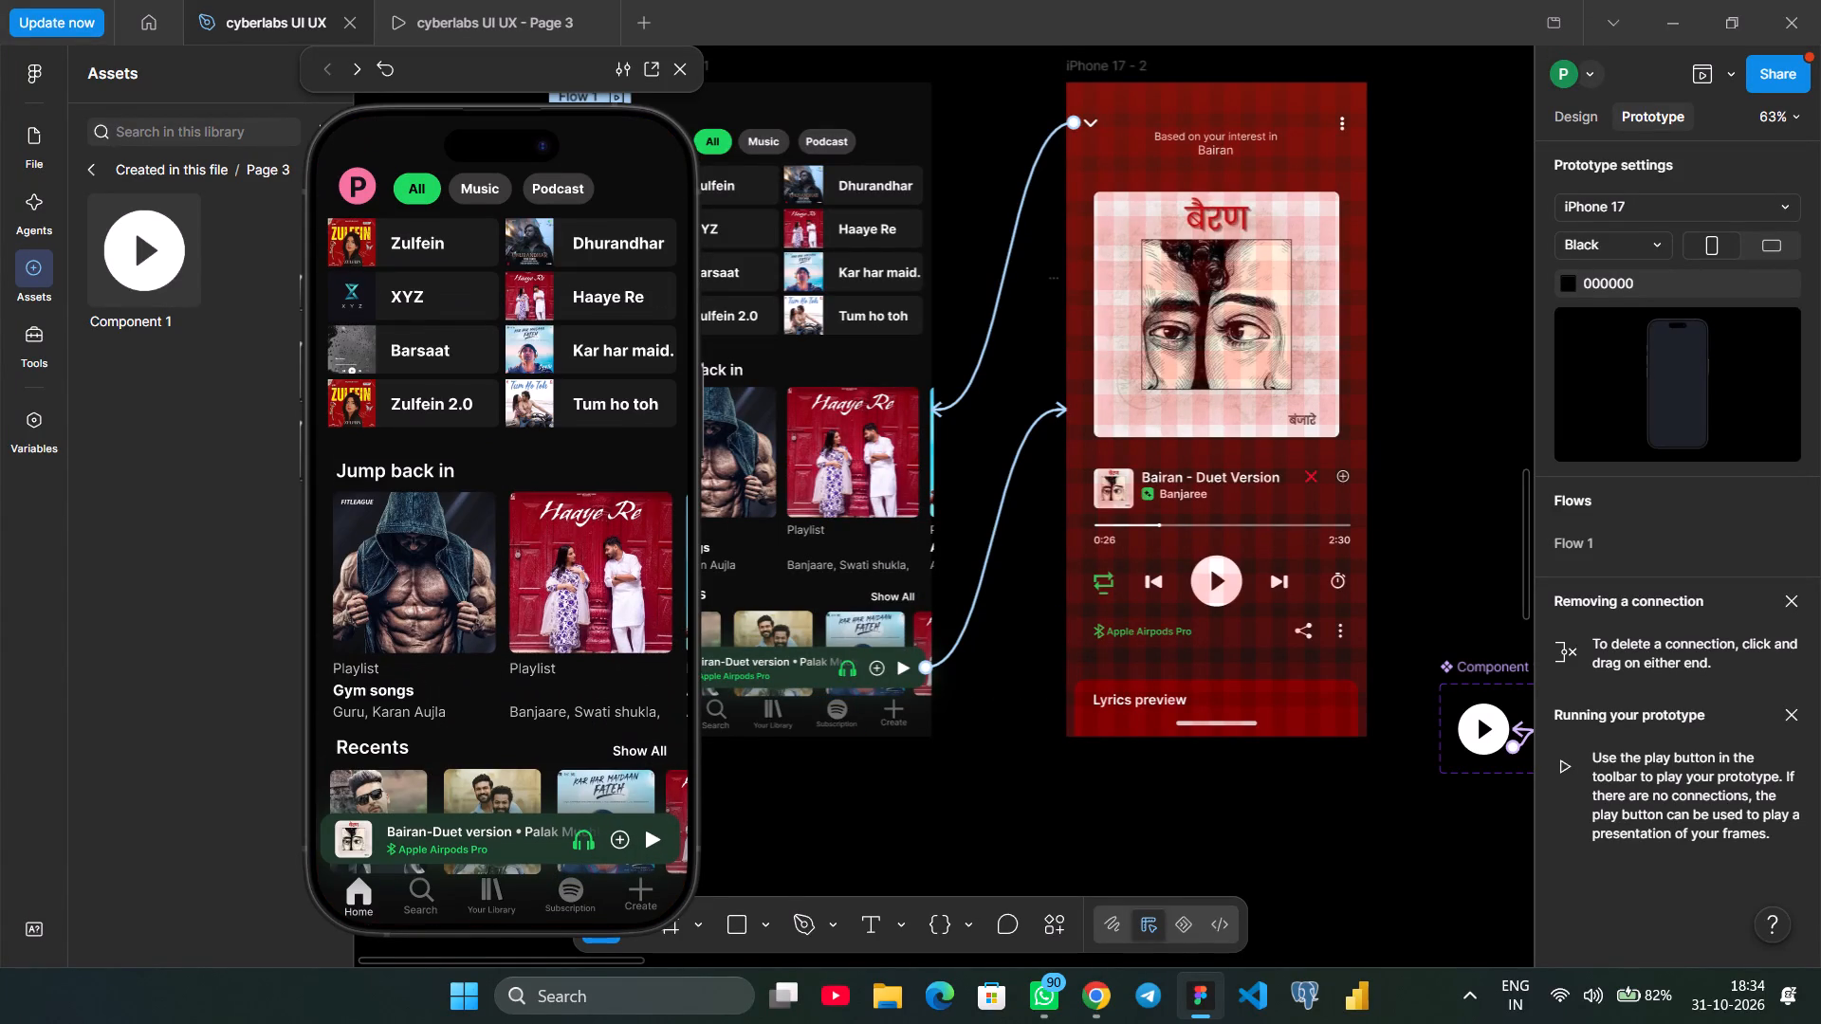
scroll(537, 575, down, 5)
drag(616, 572, 315, 603)
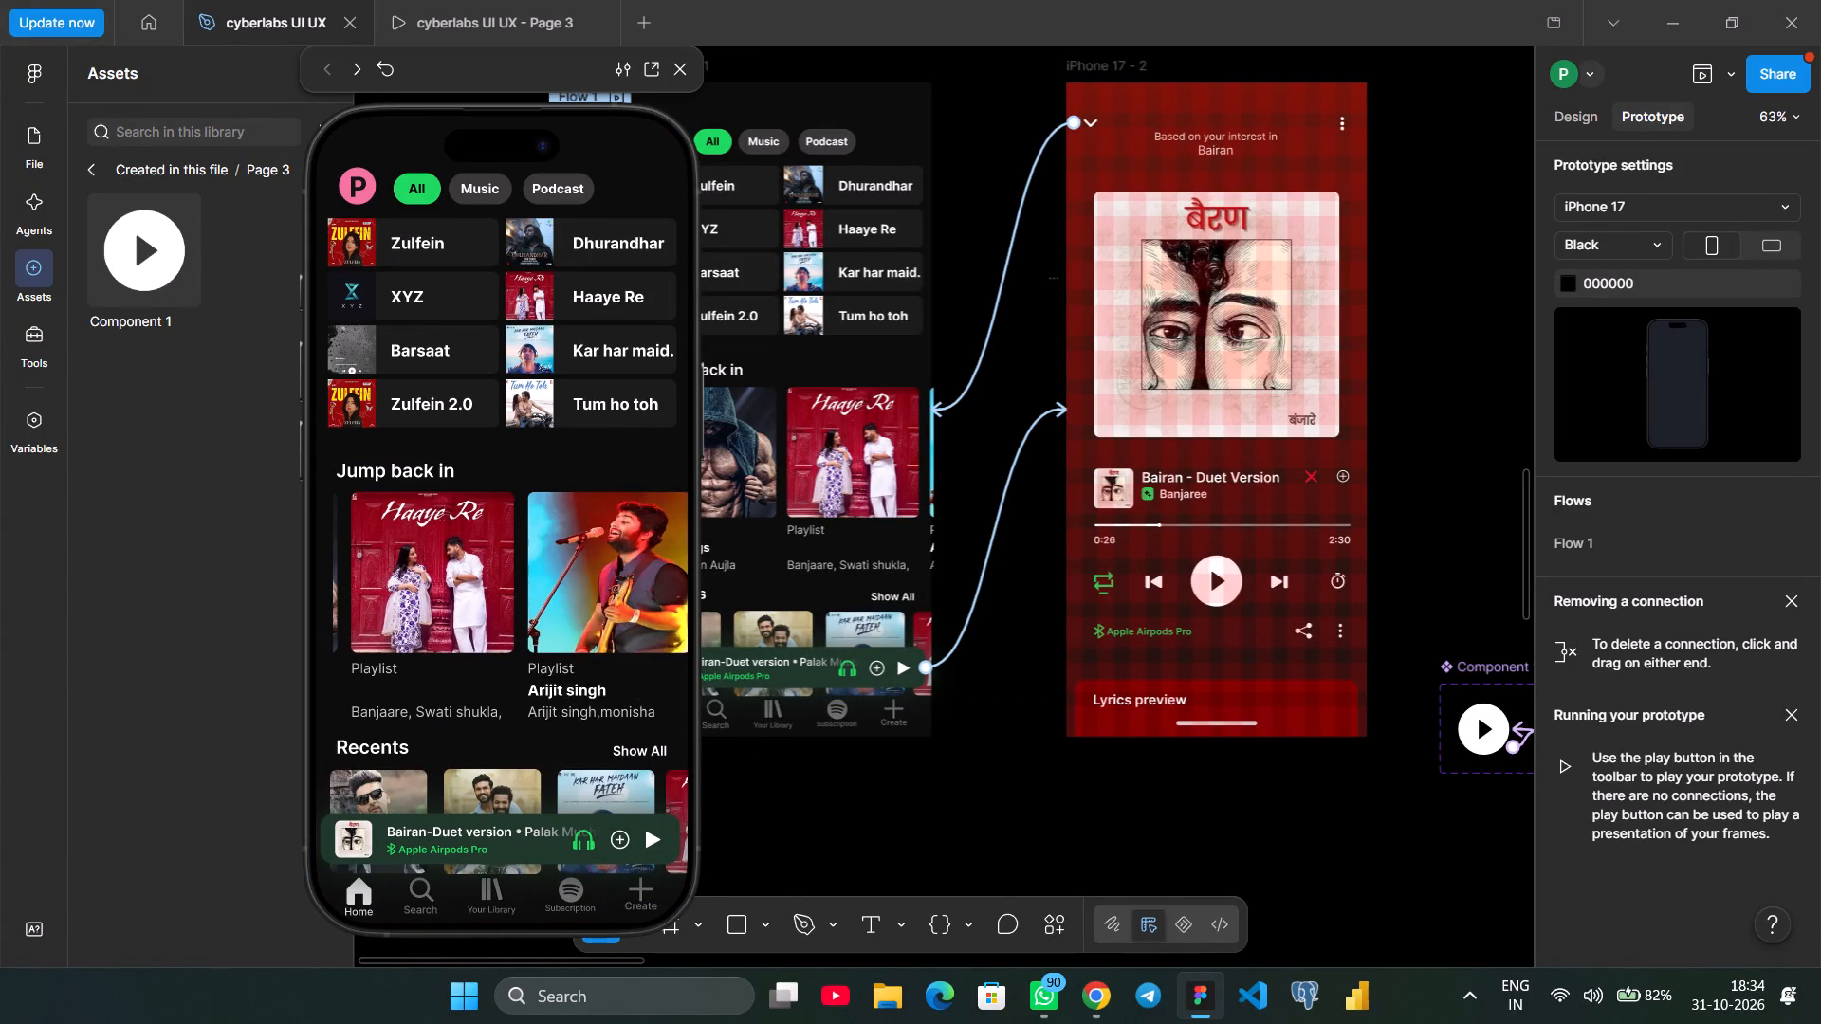
drag(315, 603, 605, 557)
drag(612, 784, 620, 784)
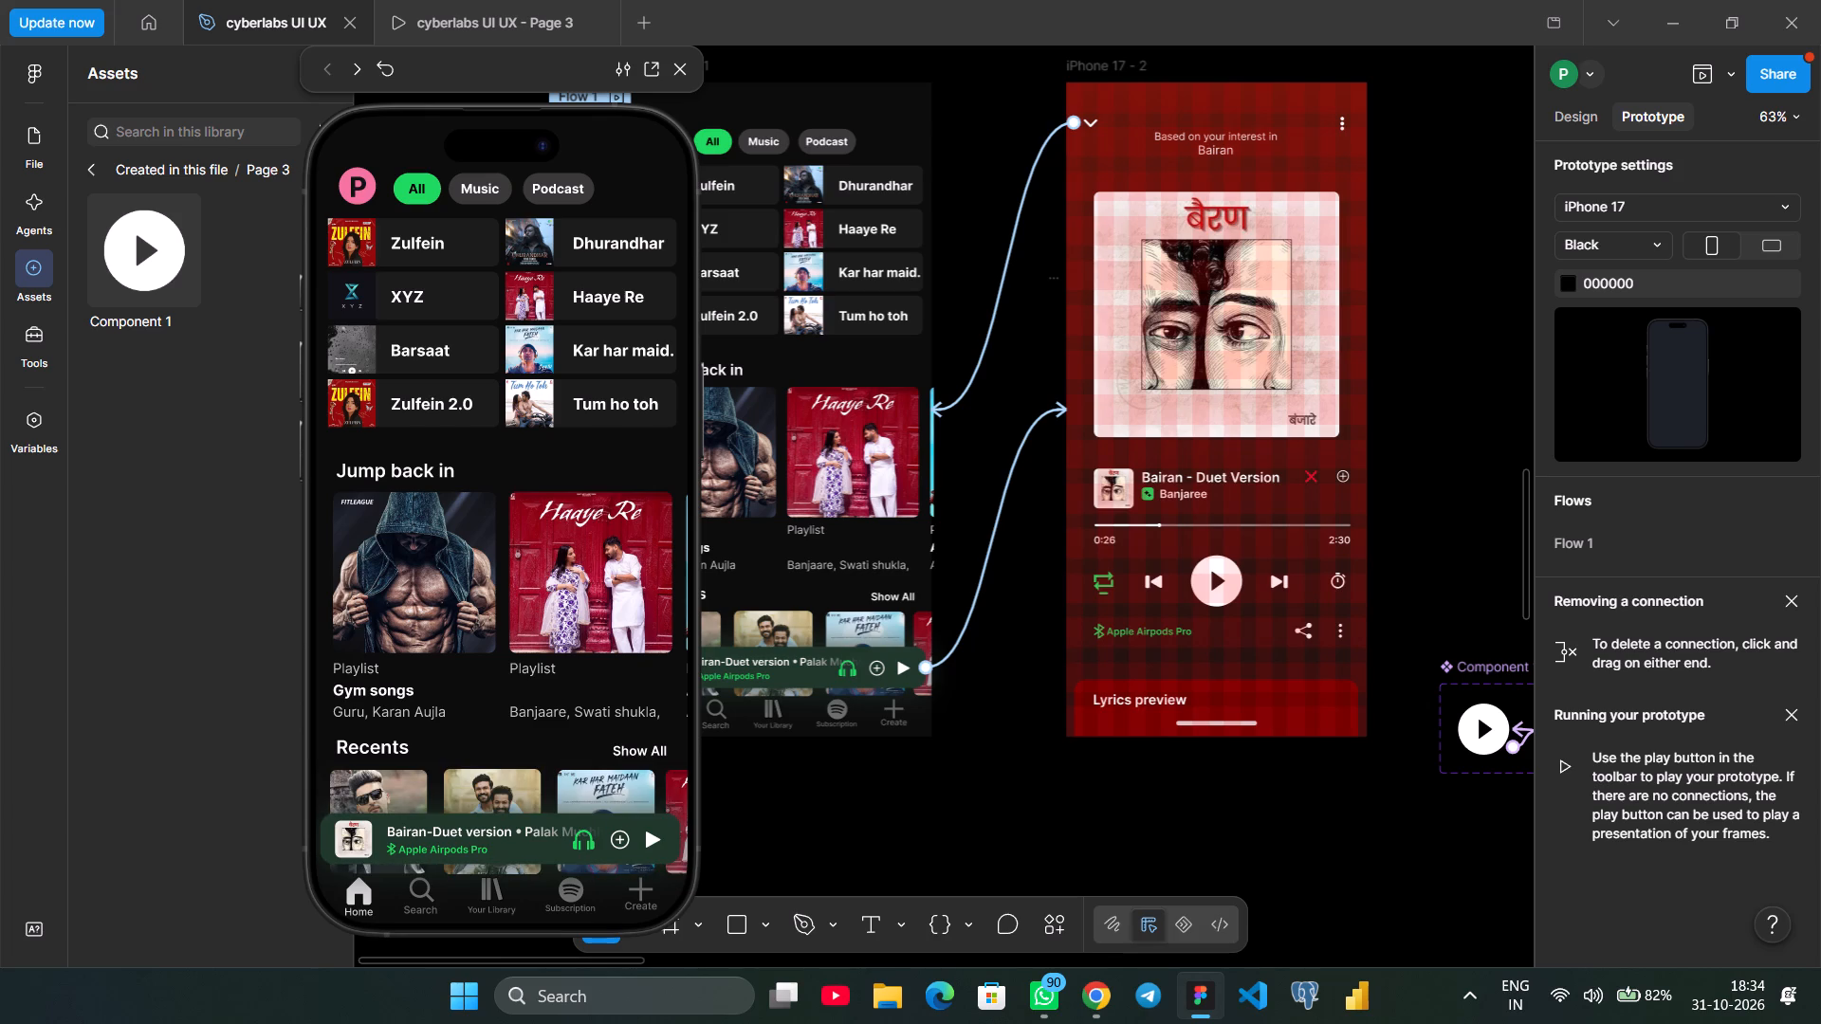
drag(620, 784, 639, 783)
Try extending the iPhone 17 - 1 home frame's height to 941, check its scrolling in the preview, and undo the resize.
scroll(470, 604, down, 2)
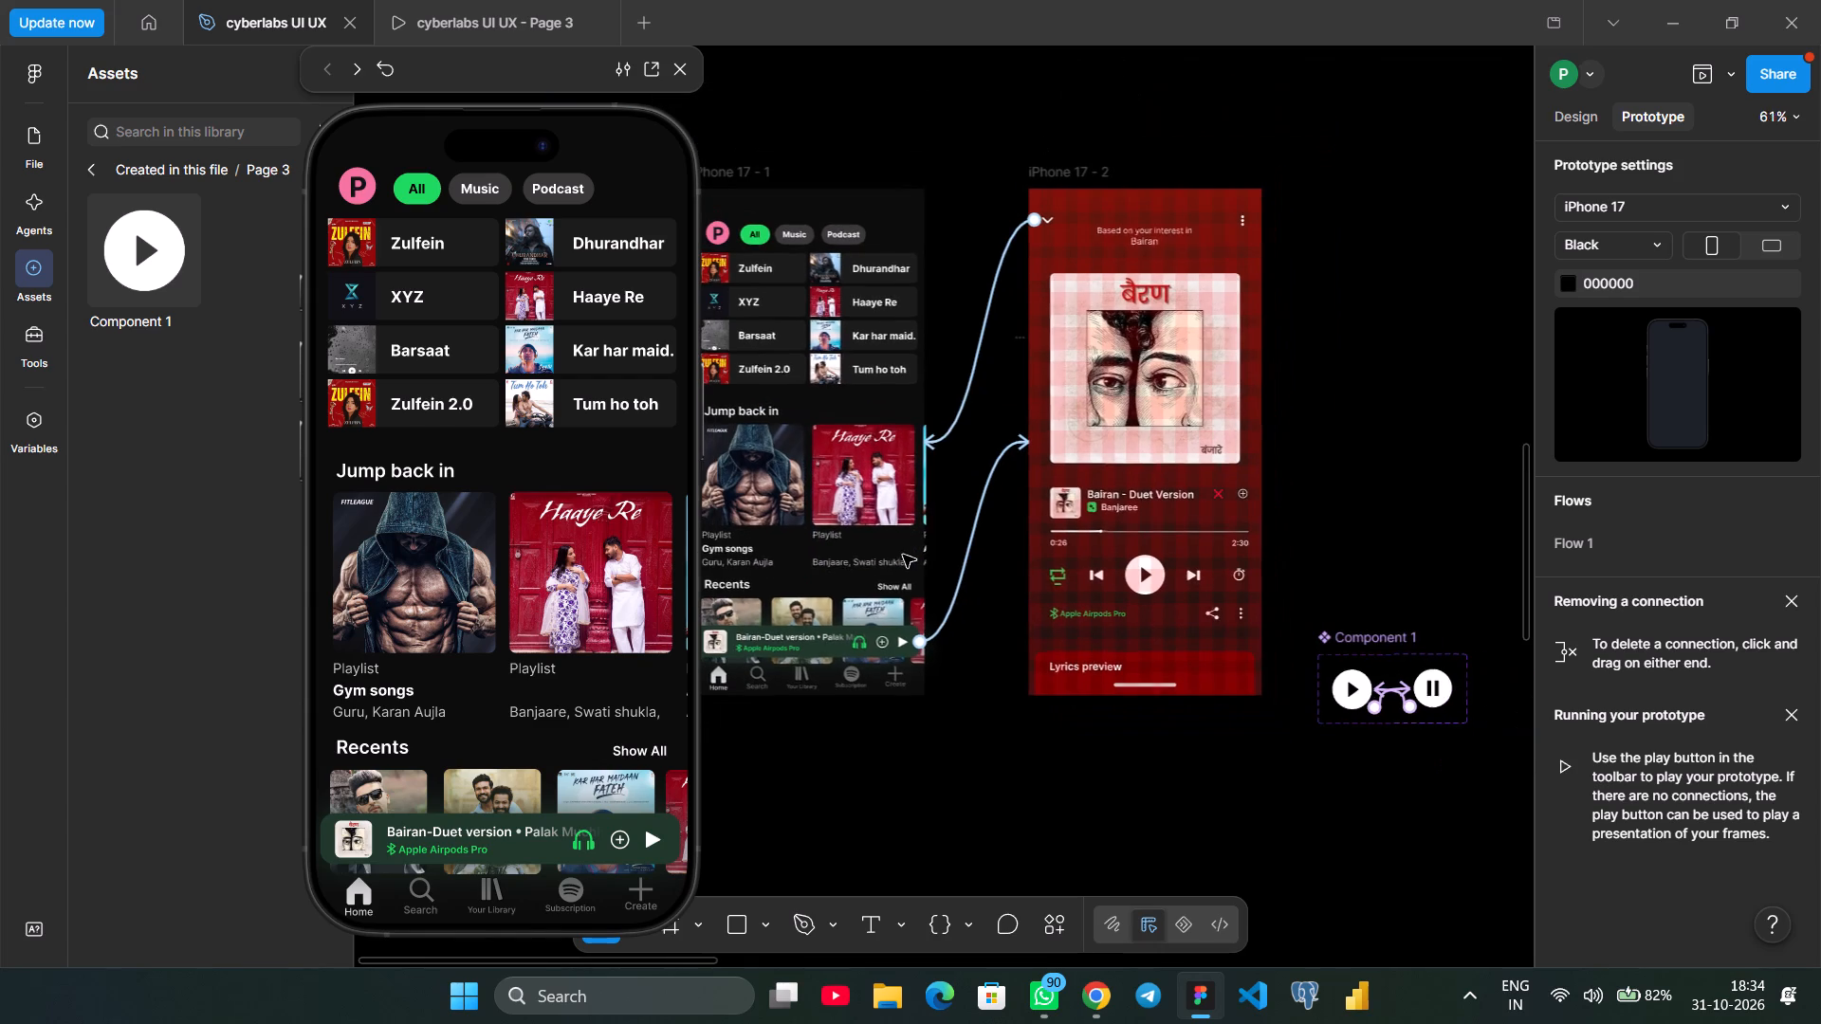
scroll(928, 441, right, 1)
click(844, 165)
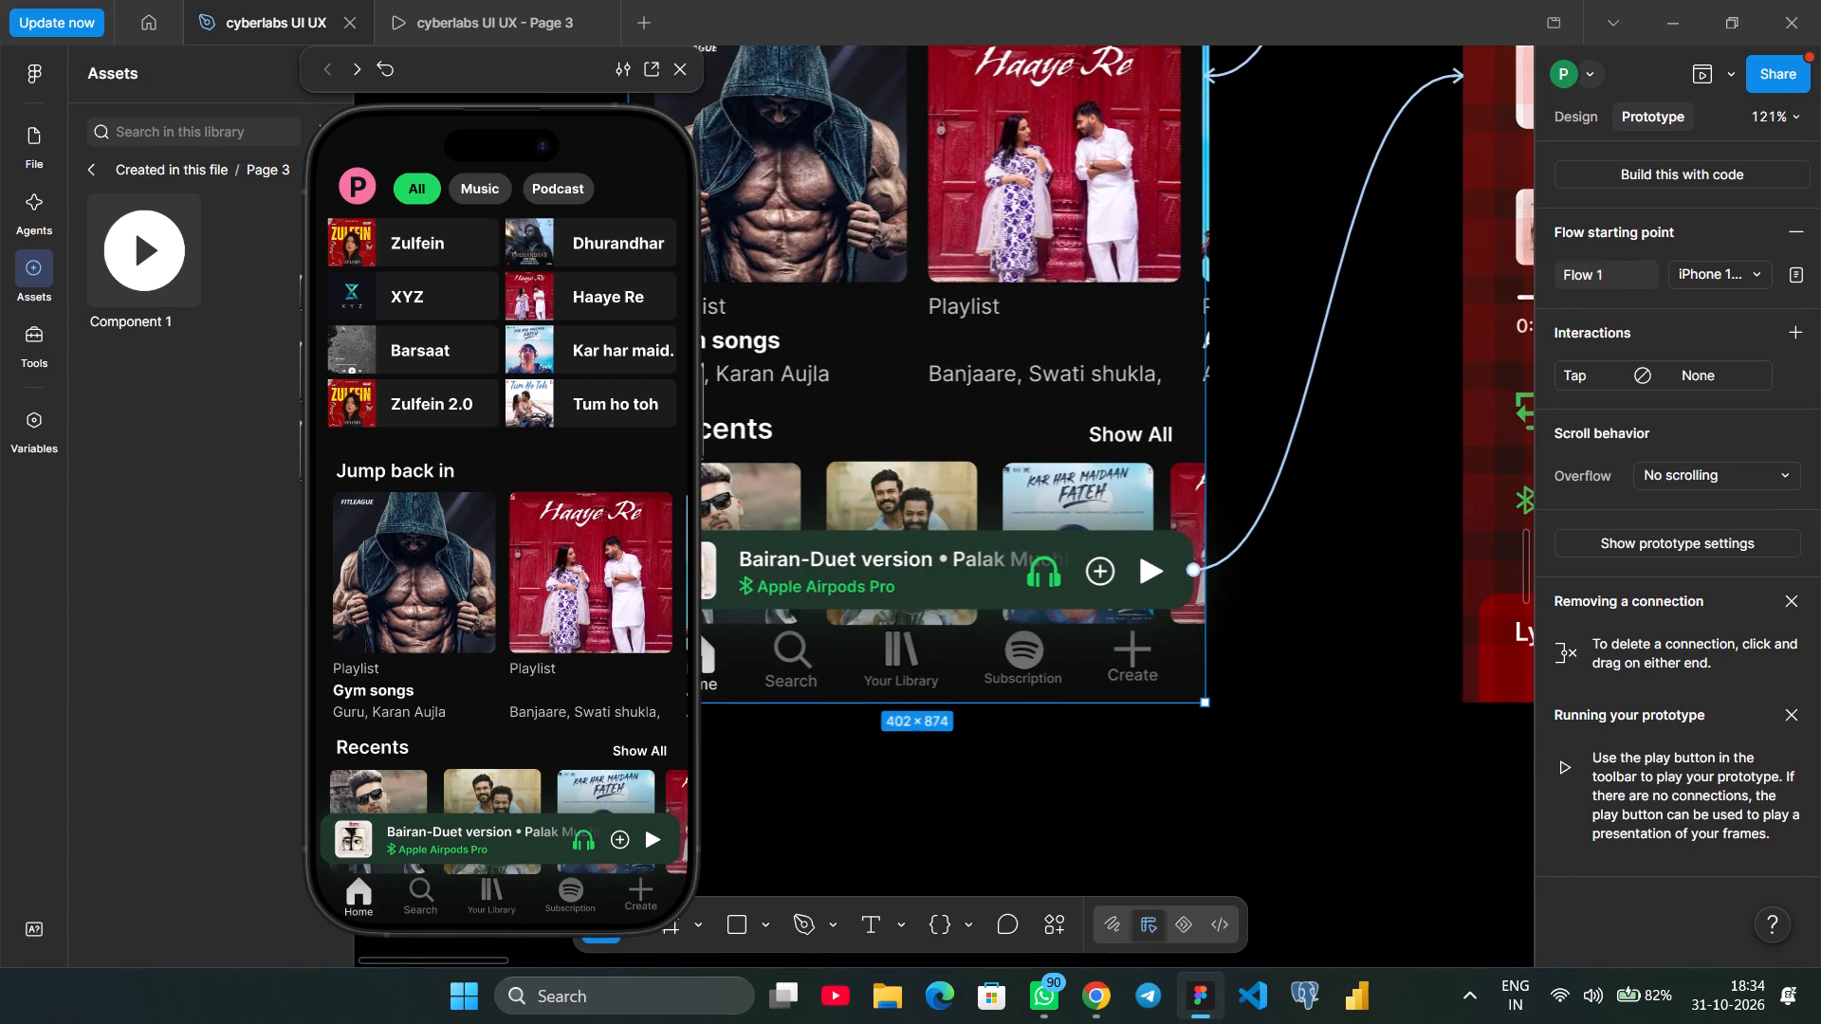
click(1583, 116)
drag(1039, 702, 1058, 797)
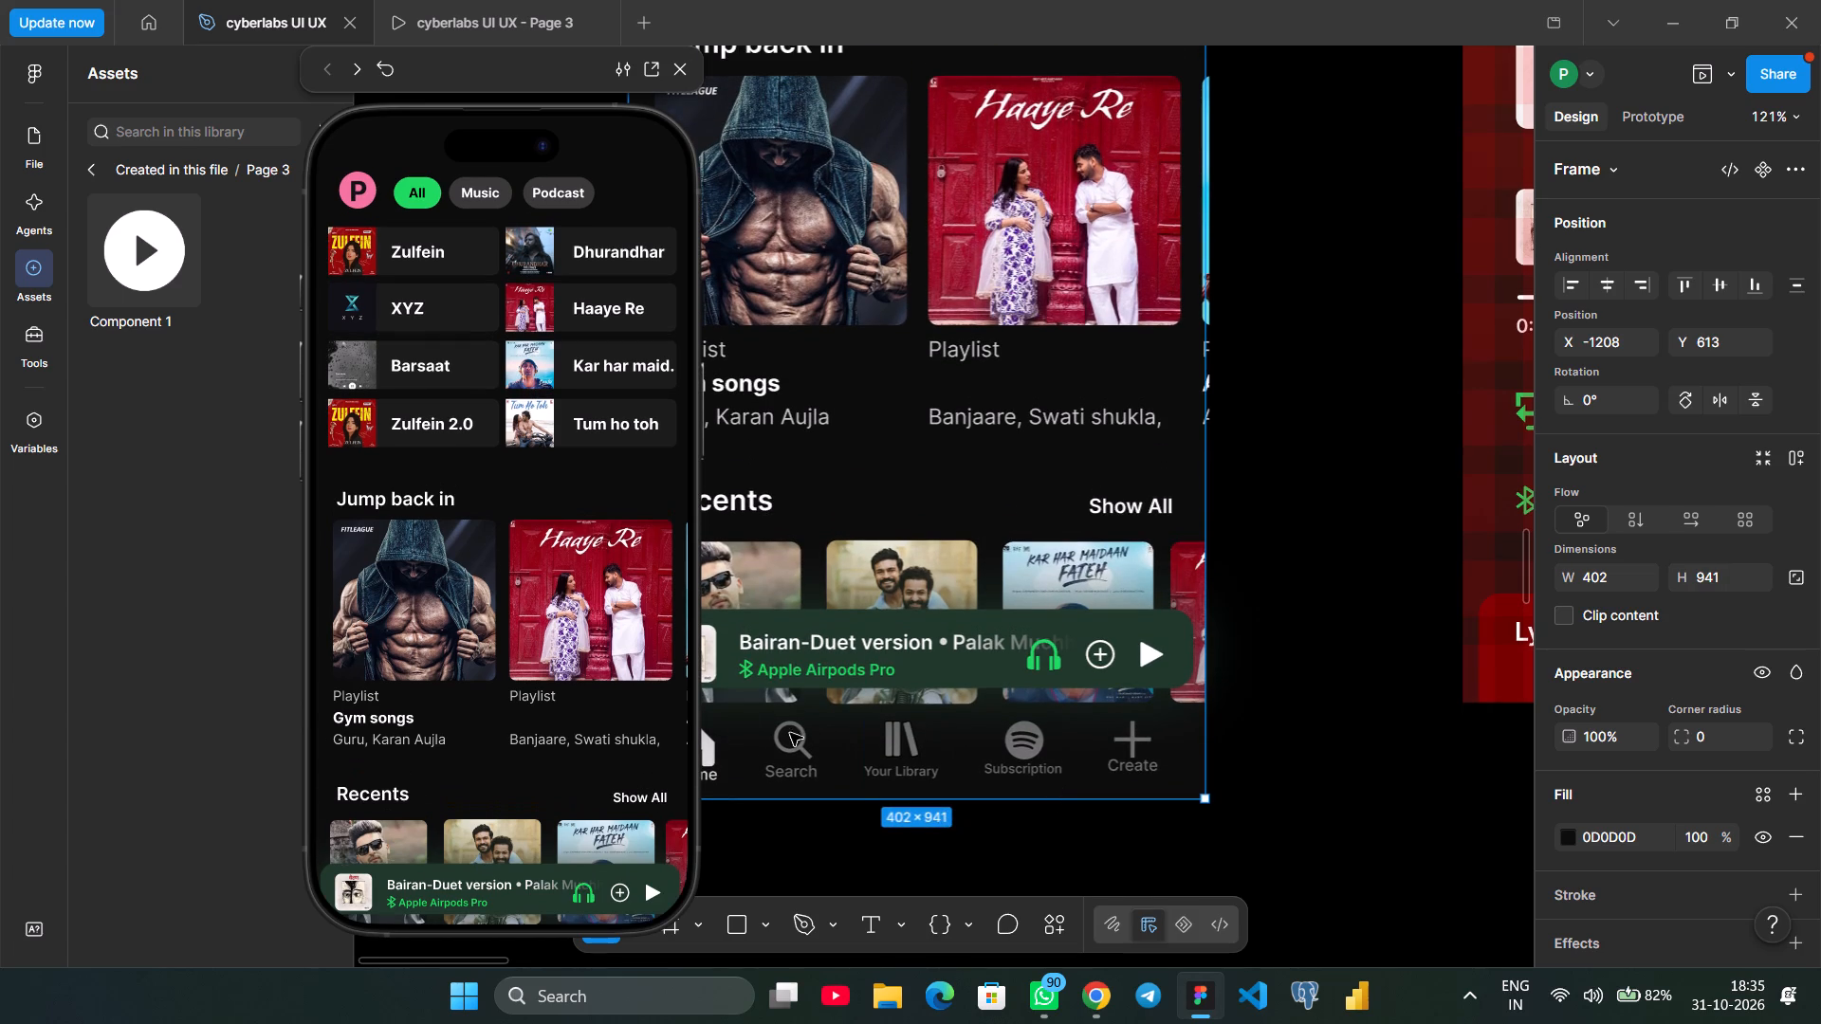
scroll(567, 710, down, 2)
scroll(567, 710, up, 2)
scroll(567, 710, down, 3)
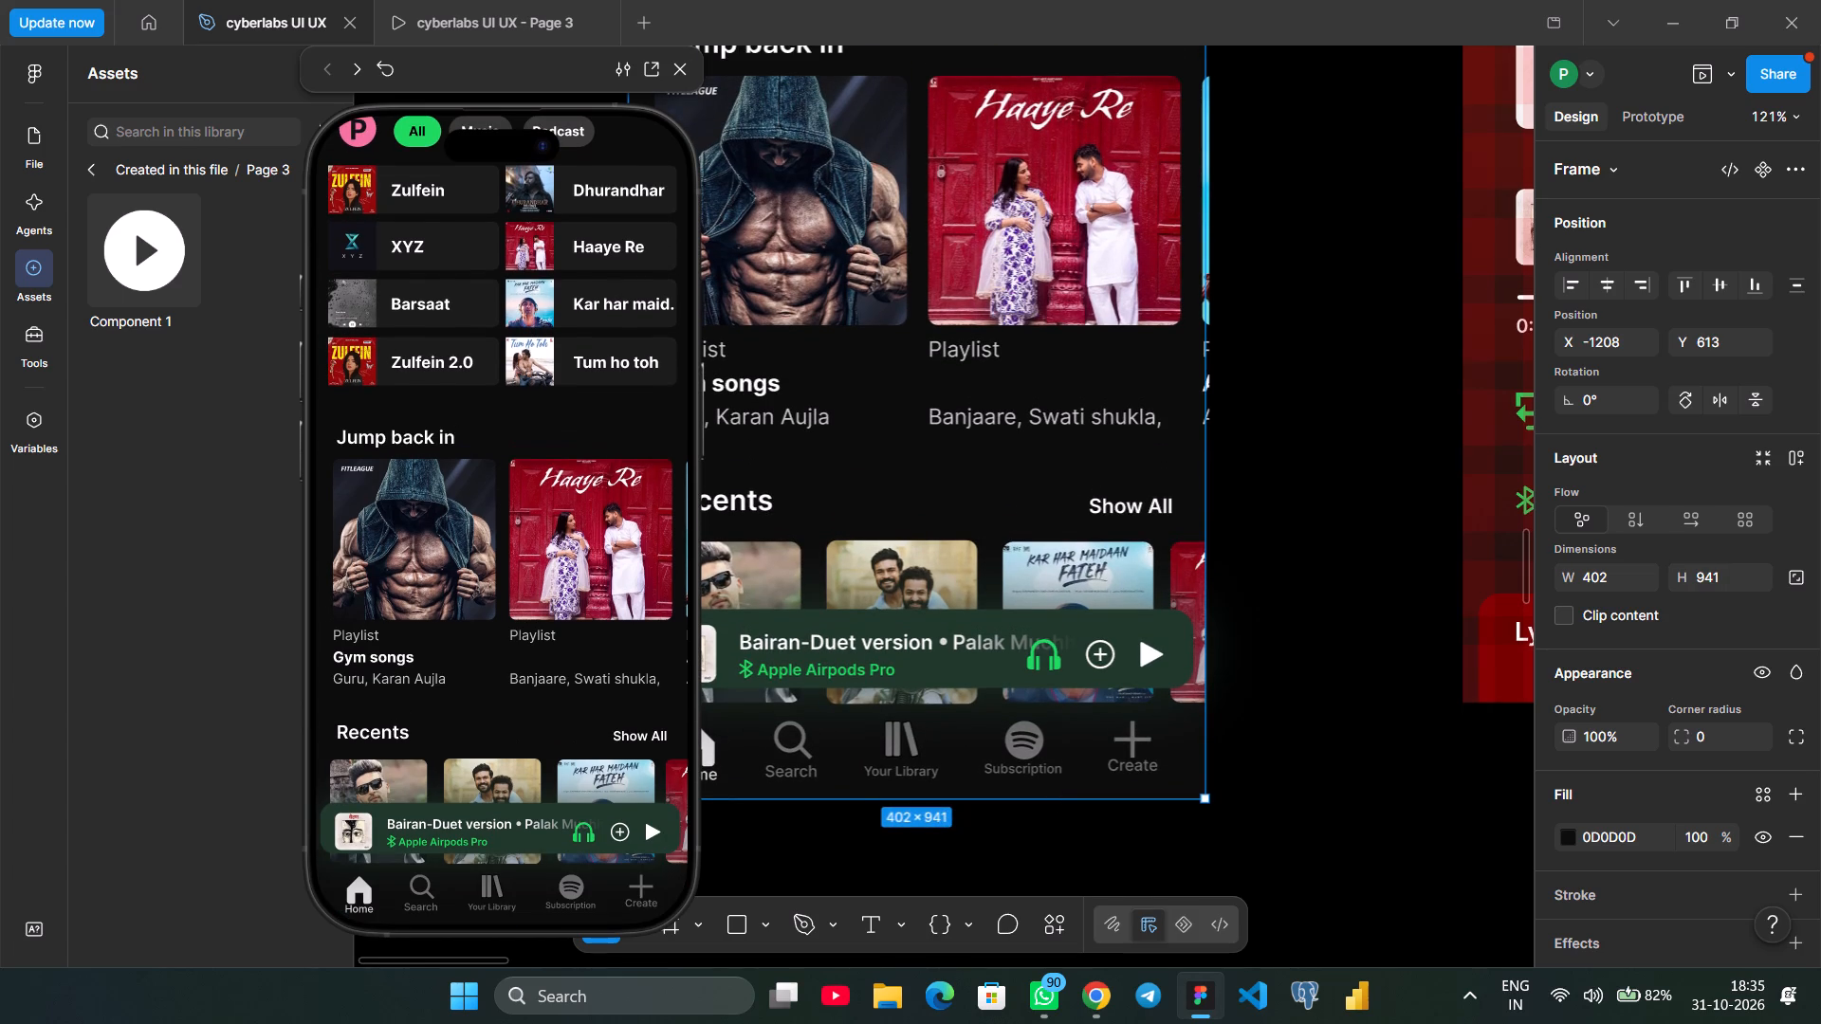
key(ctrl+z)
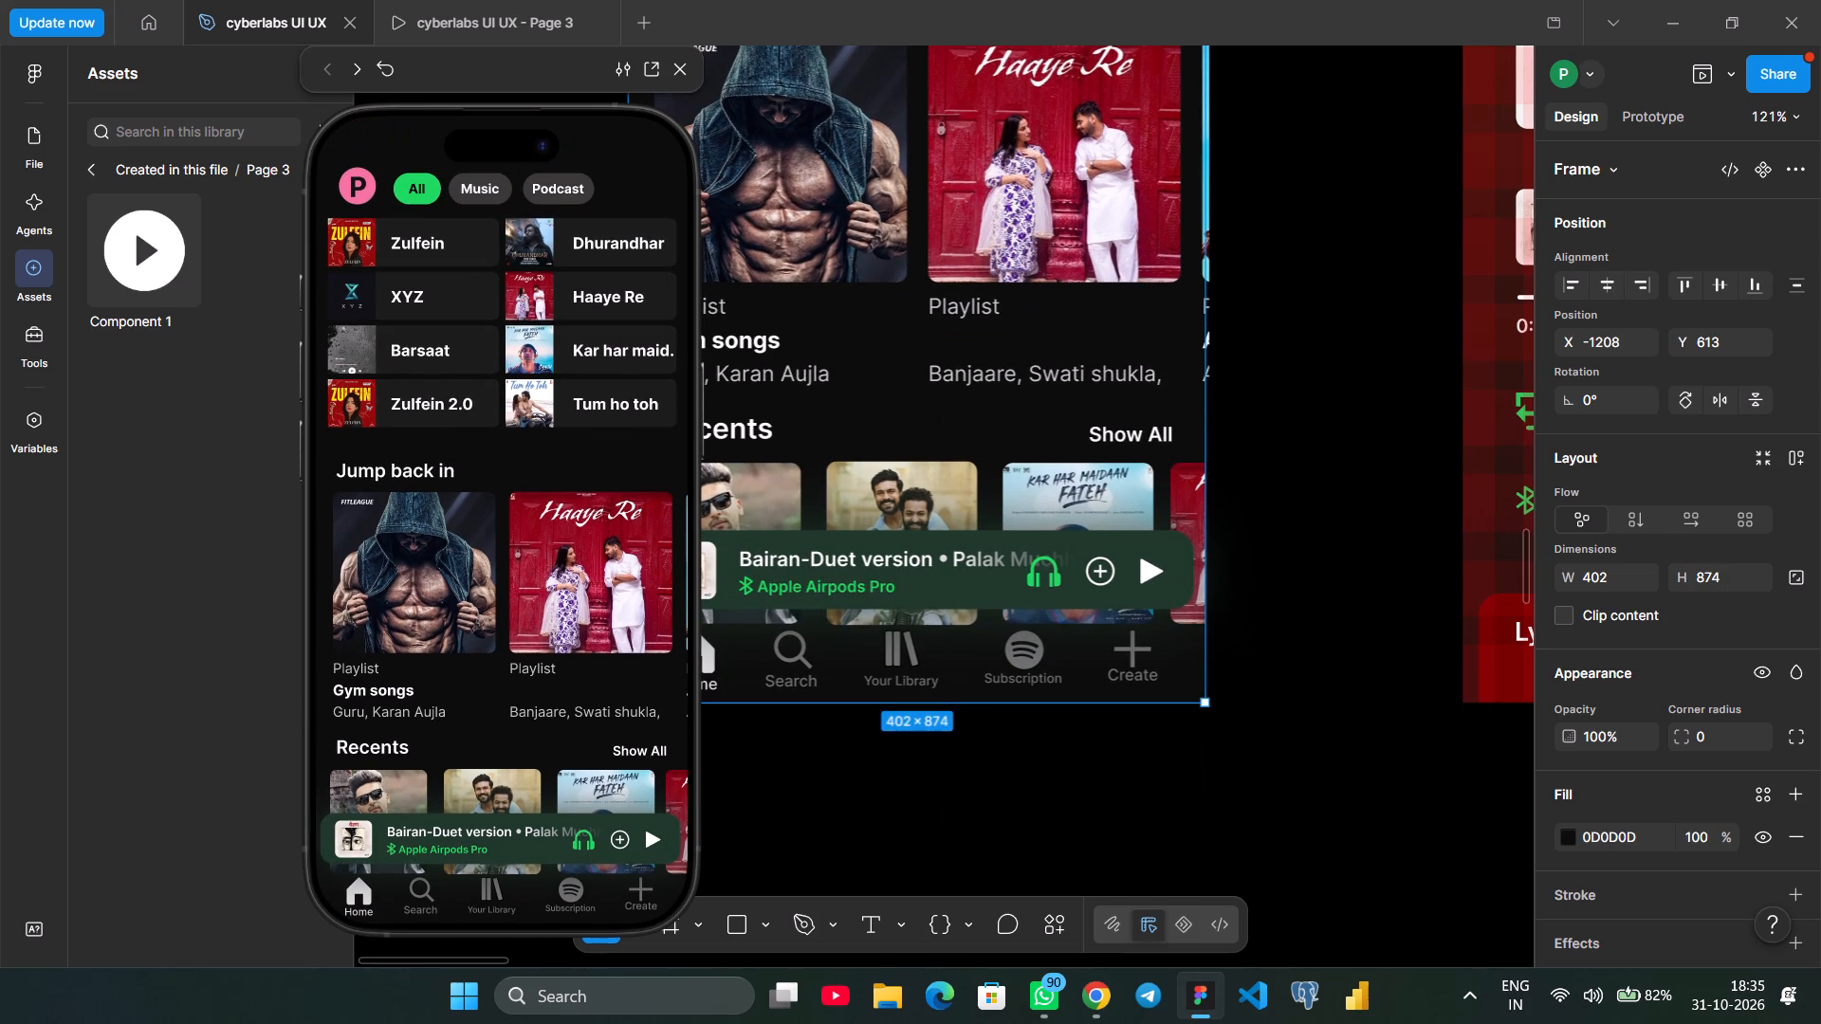
Check page scrolling and horizontal swiping of the Recents row on the home screen in the prototype preview.
scroll(587, 667, down, 3)
drag(616, 599, 622, 593)
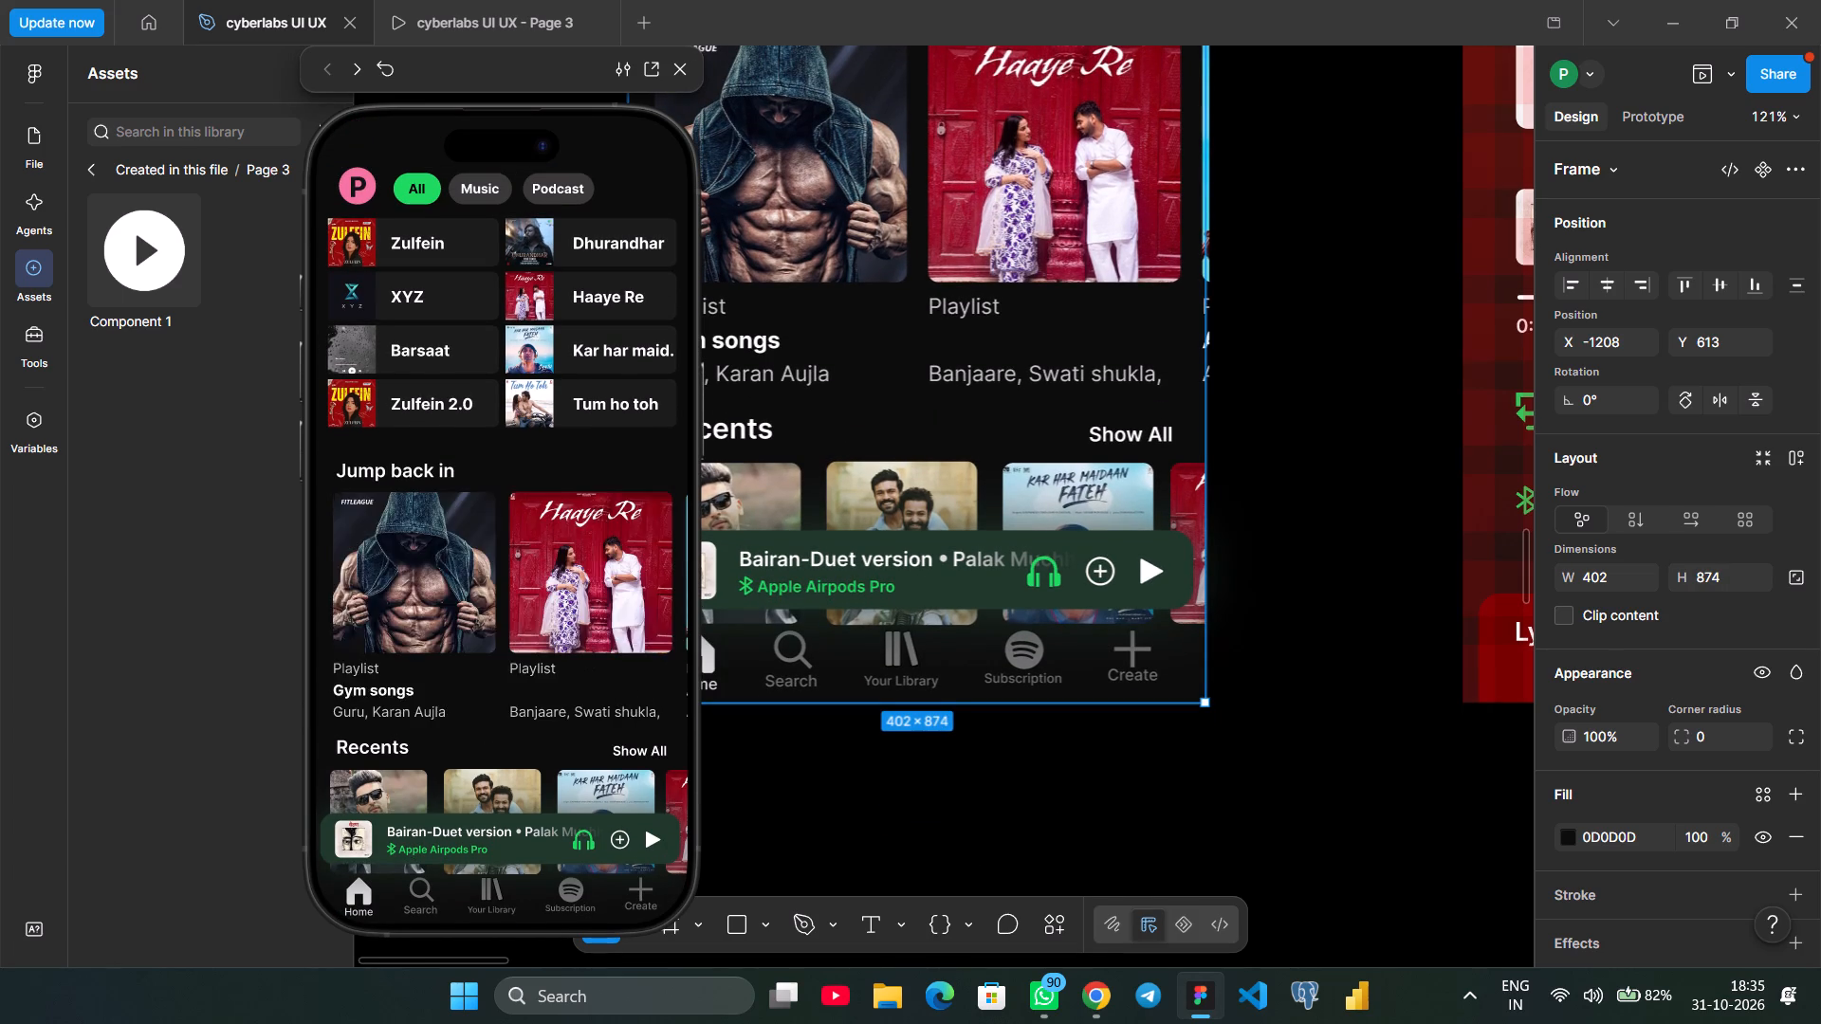
drag(622, 593, 598, 576)
scroll(598, 576, down, 1)
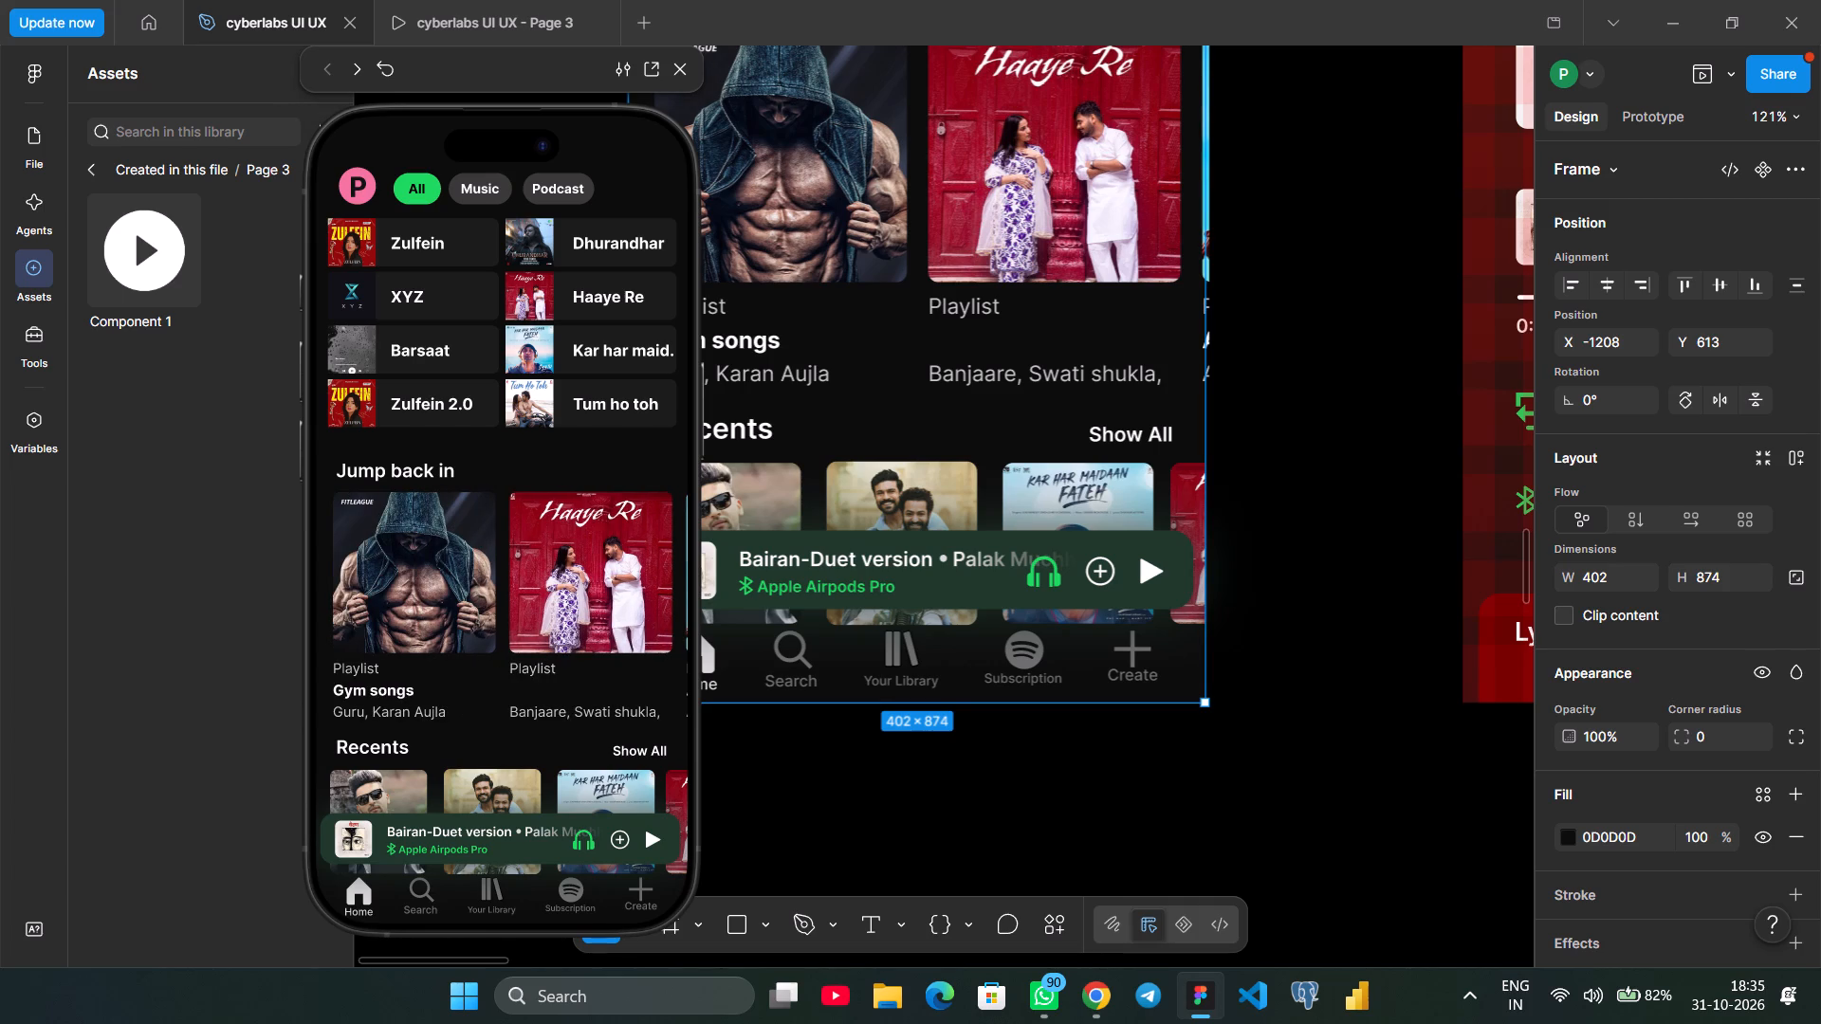
drag(627, 796, 451, 759)
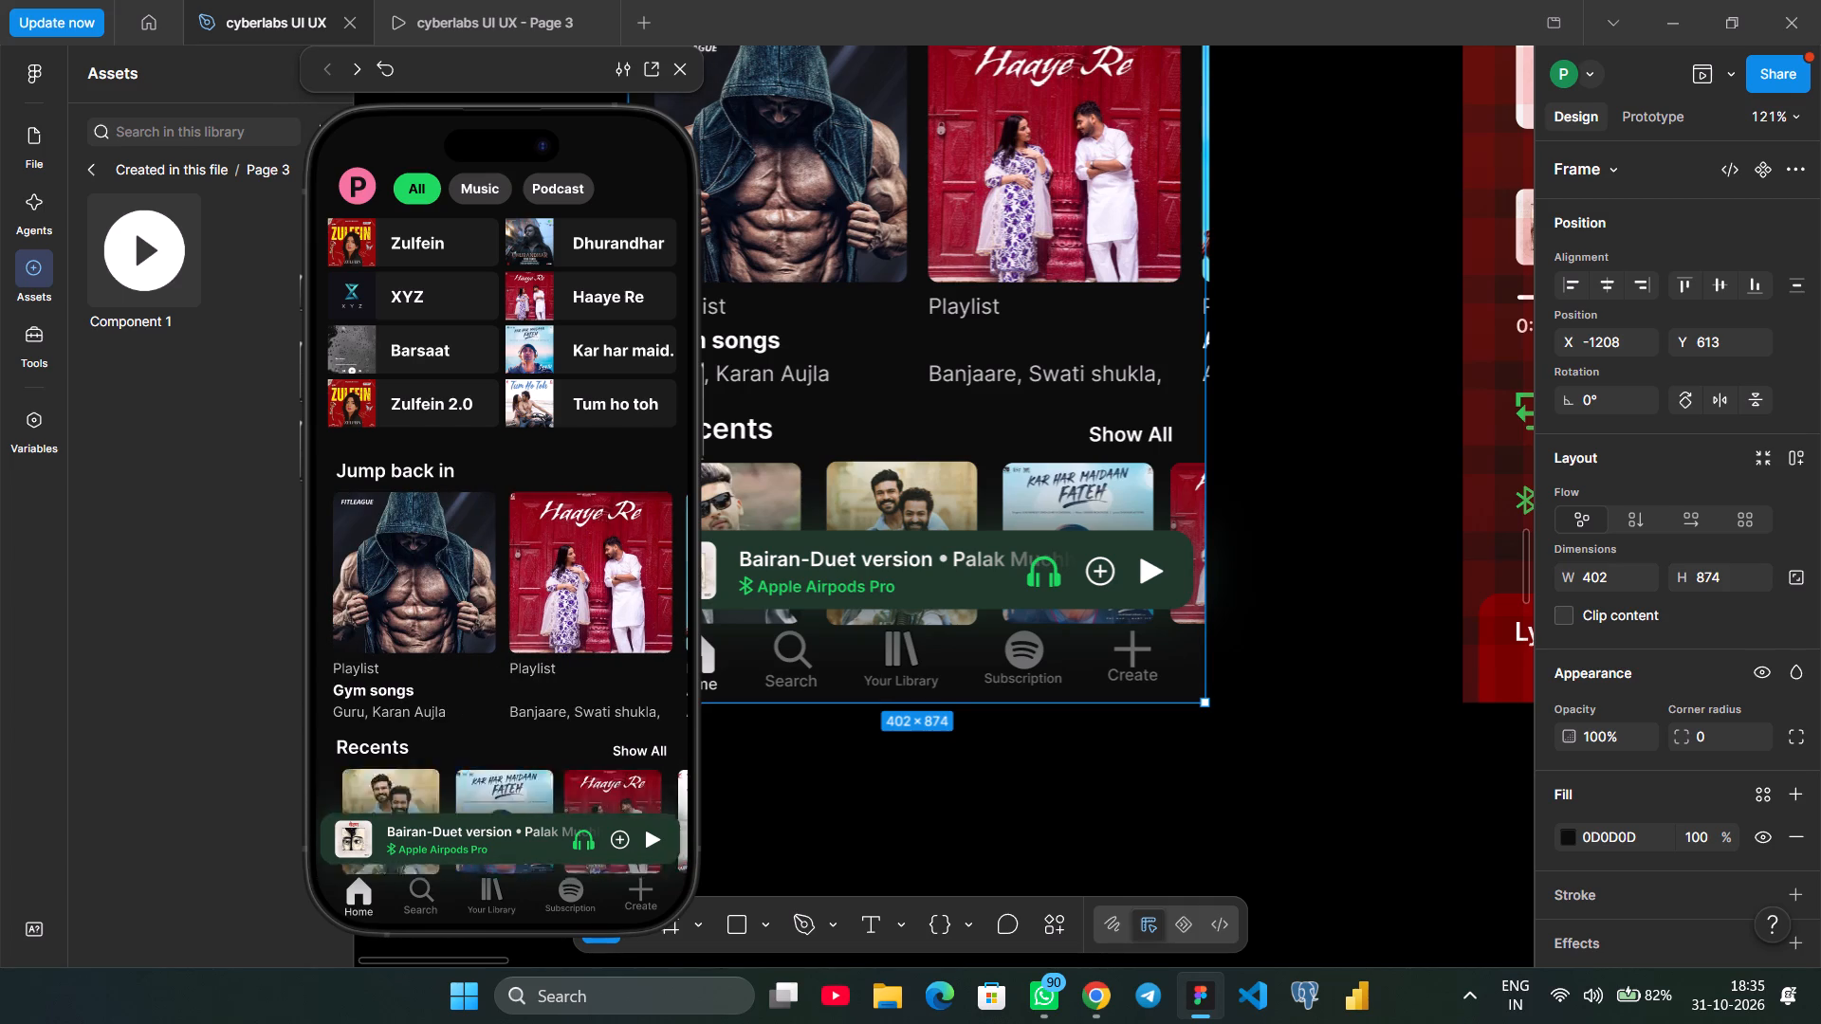
drag(451, 759, 357, 801)
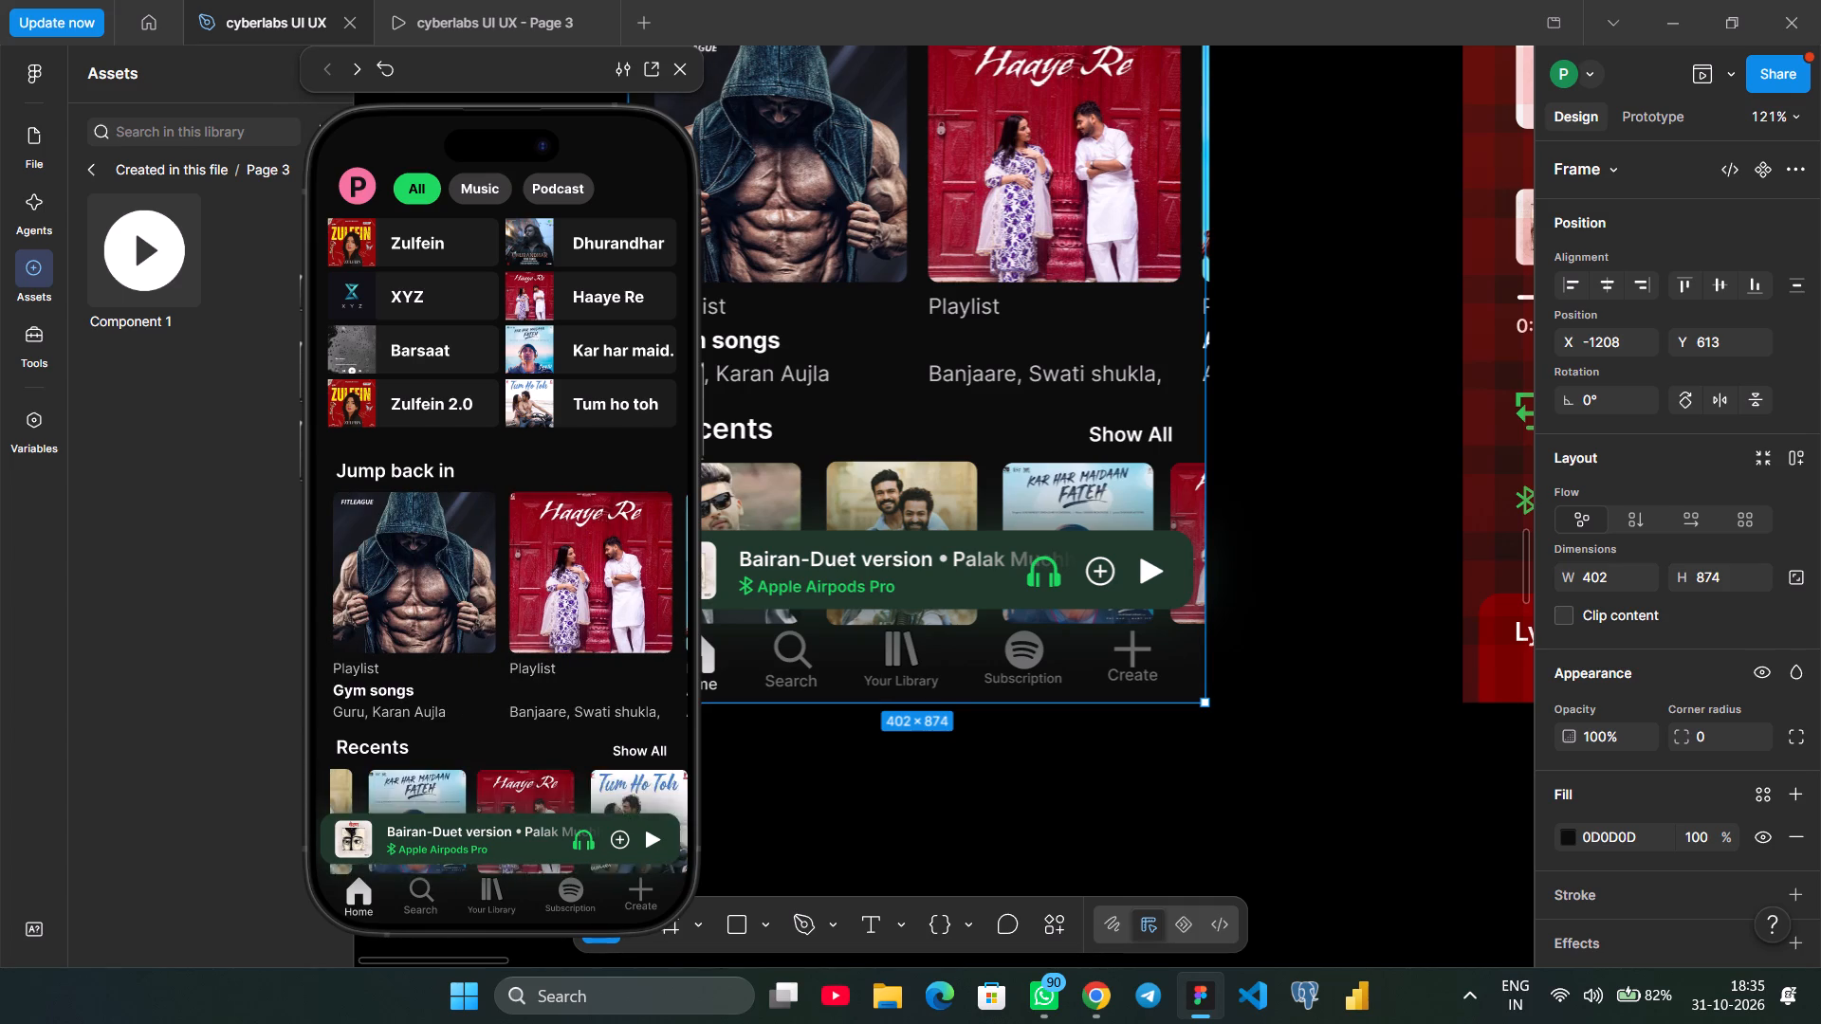
drag(357, 801, 611, 793)
Test swiping the Jump back in carousel back and forth in the prototype preview.
drag(617, 613, 380, 618)
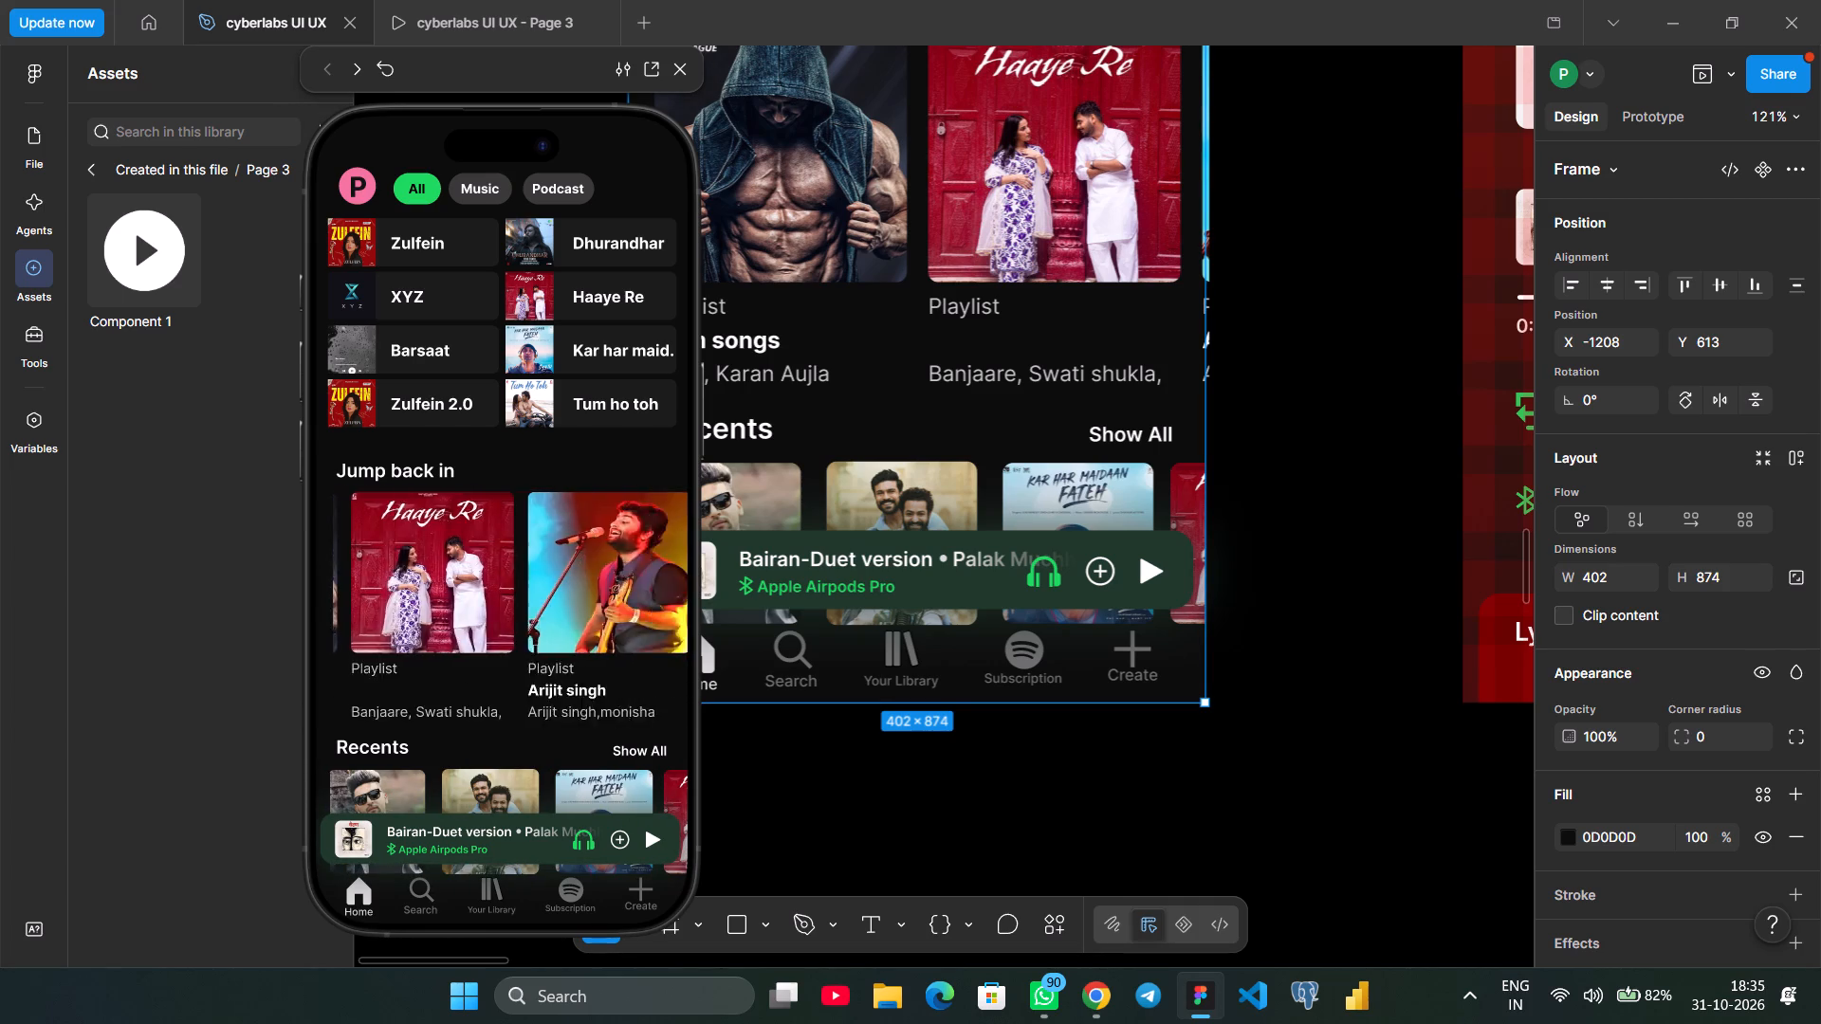
drag(380, 618, 732, 605)
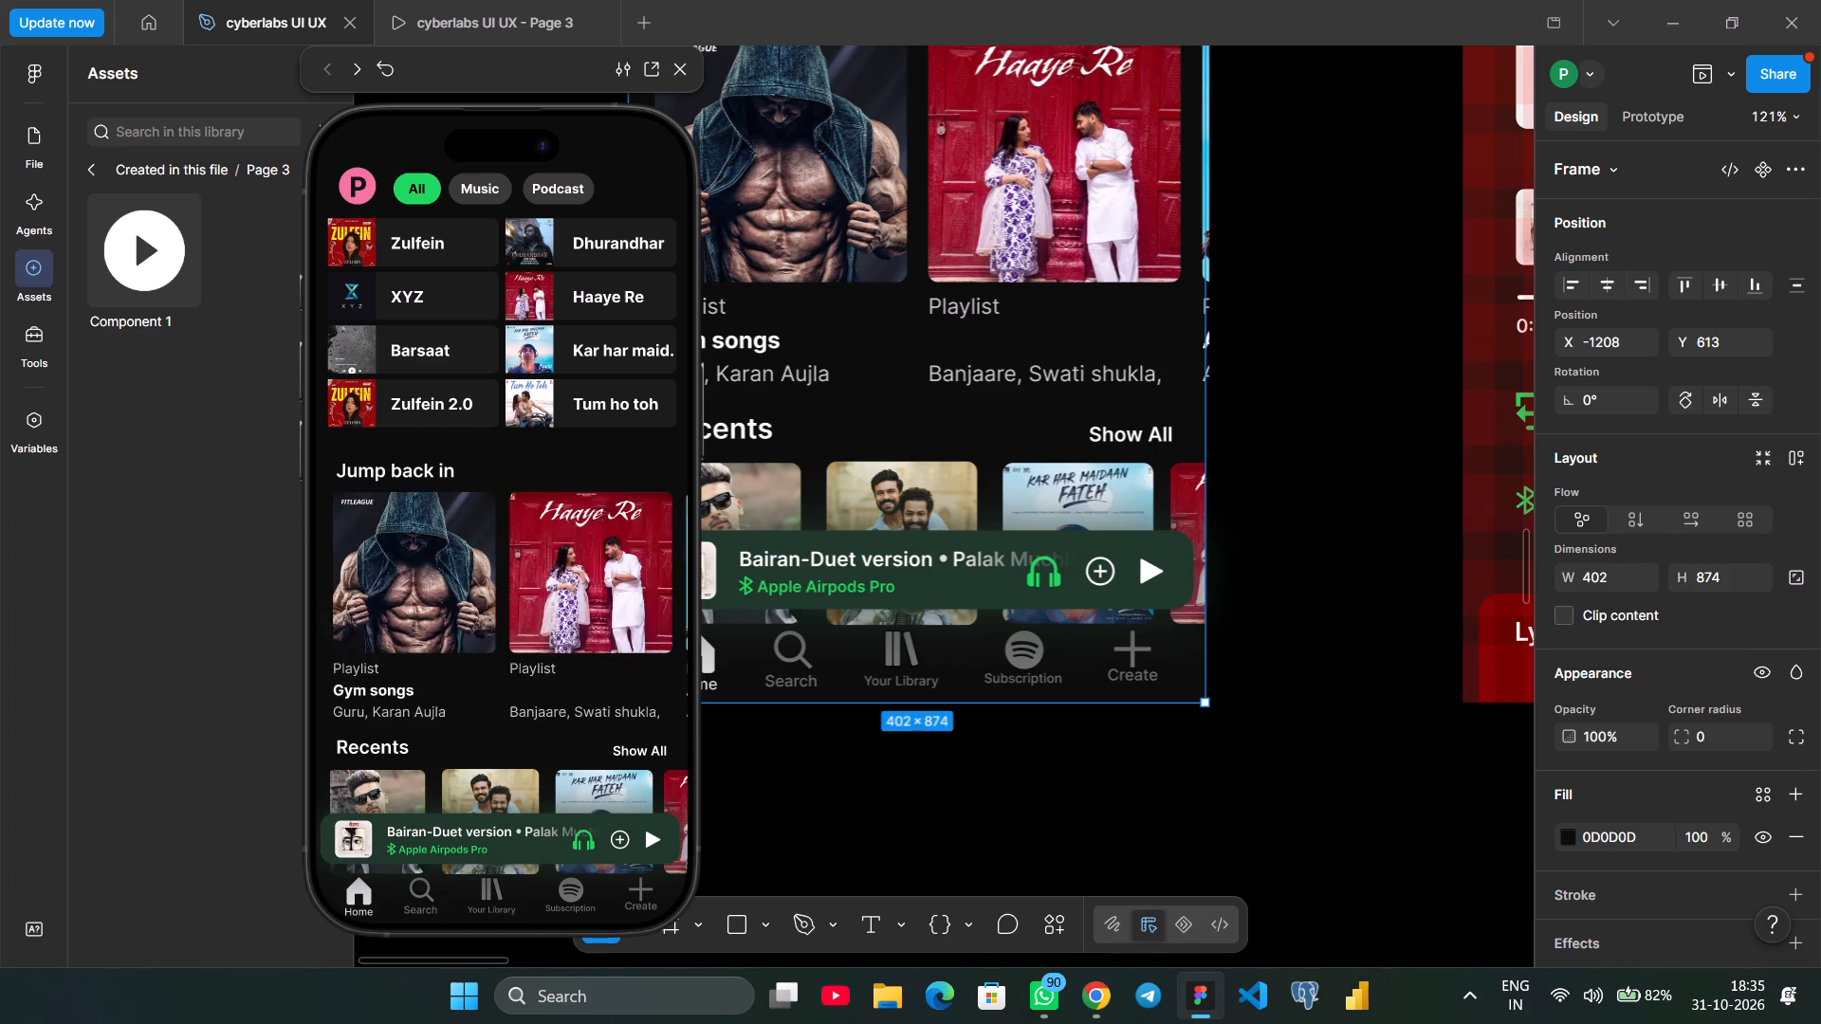
drag(732, 605, 435, 572)
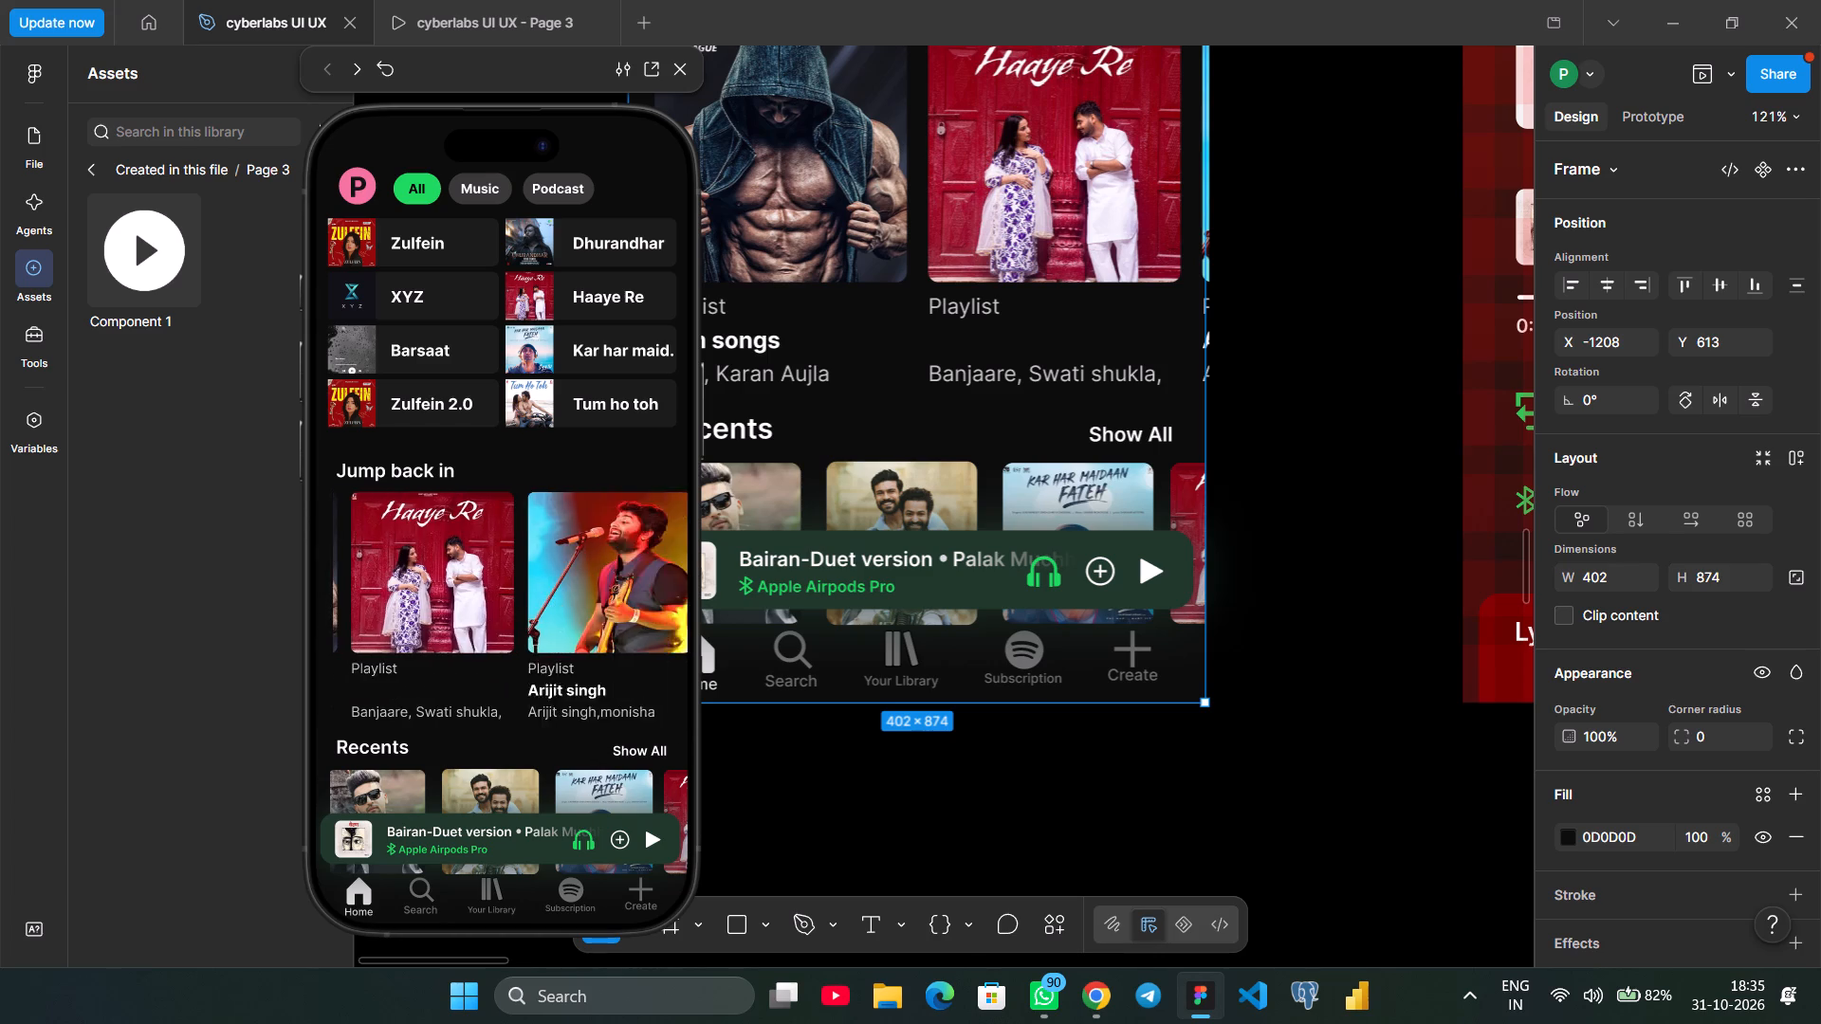
drag(435, 572, 731, 559)
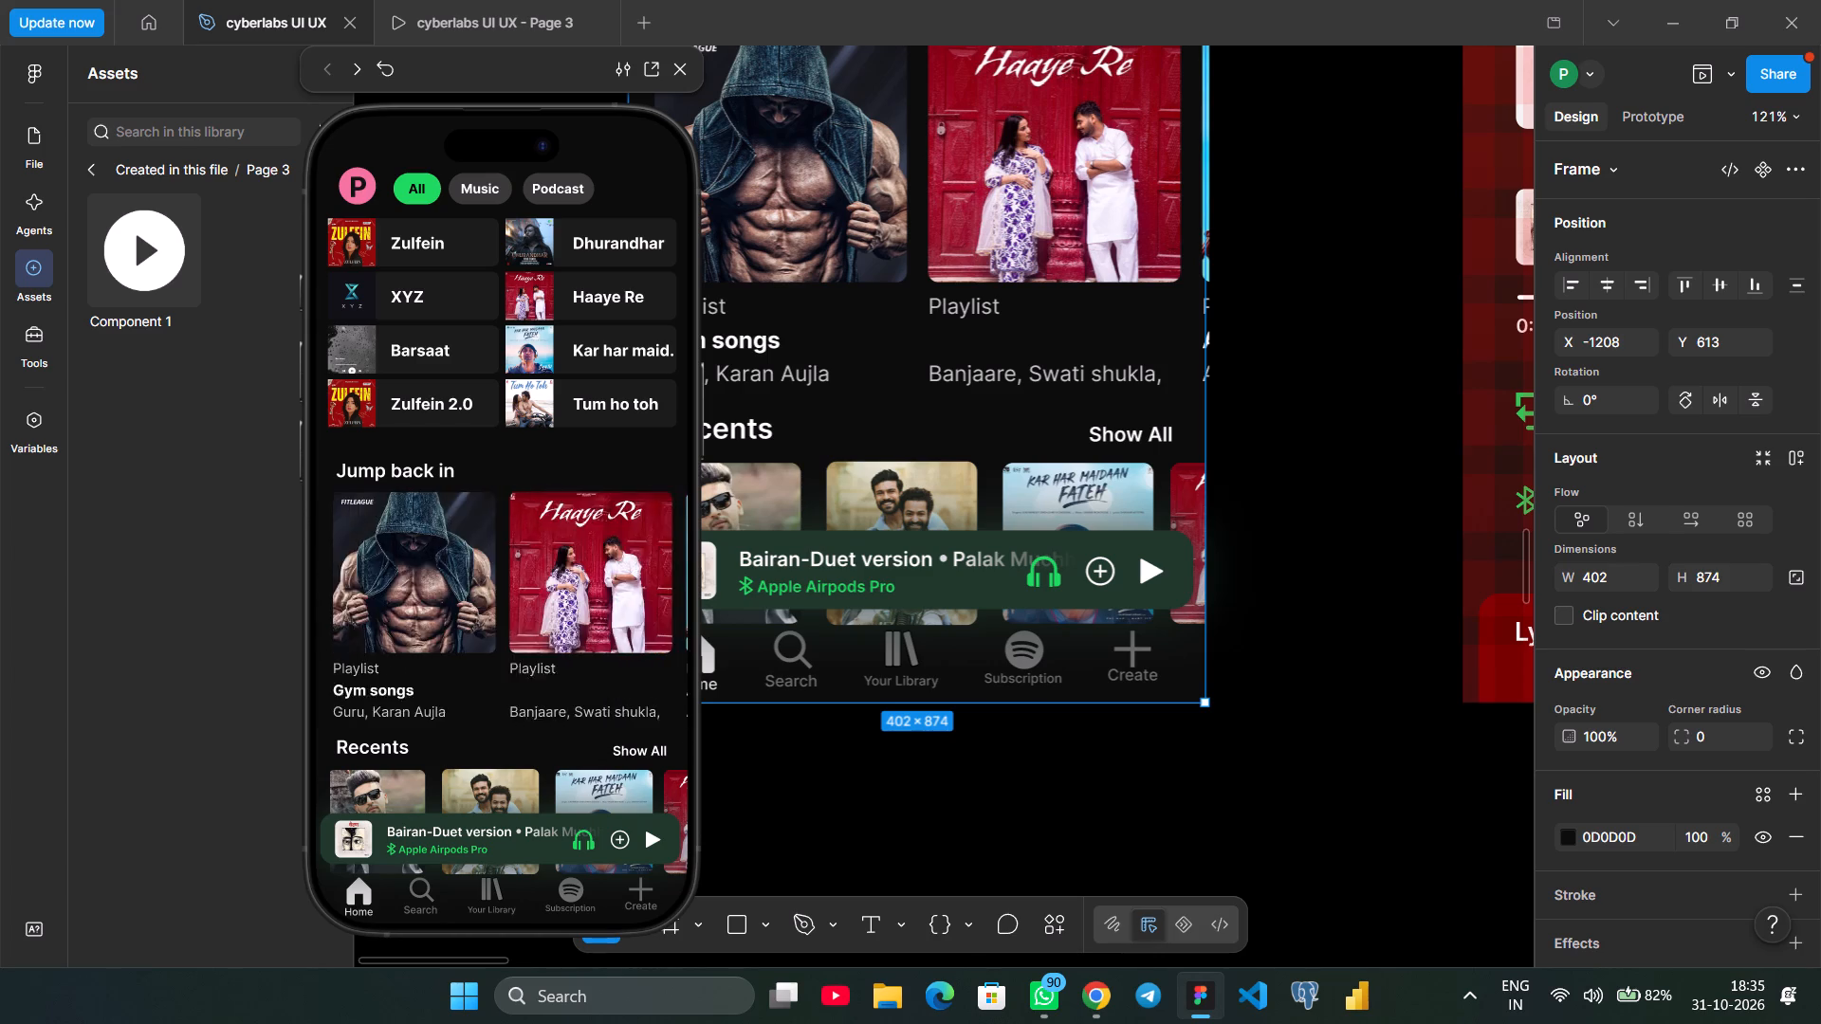
drag(731, 559, 538, 554)
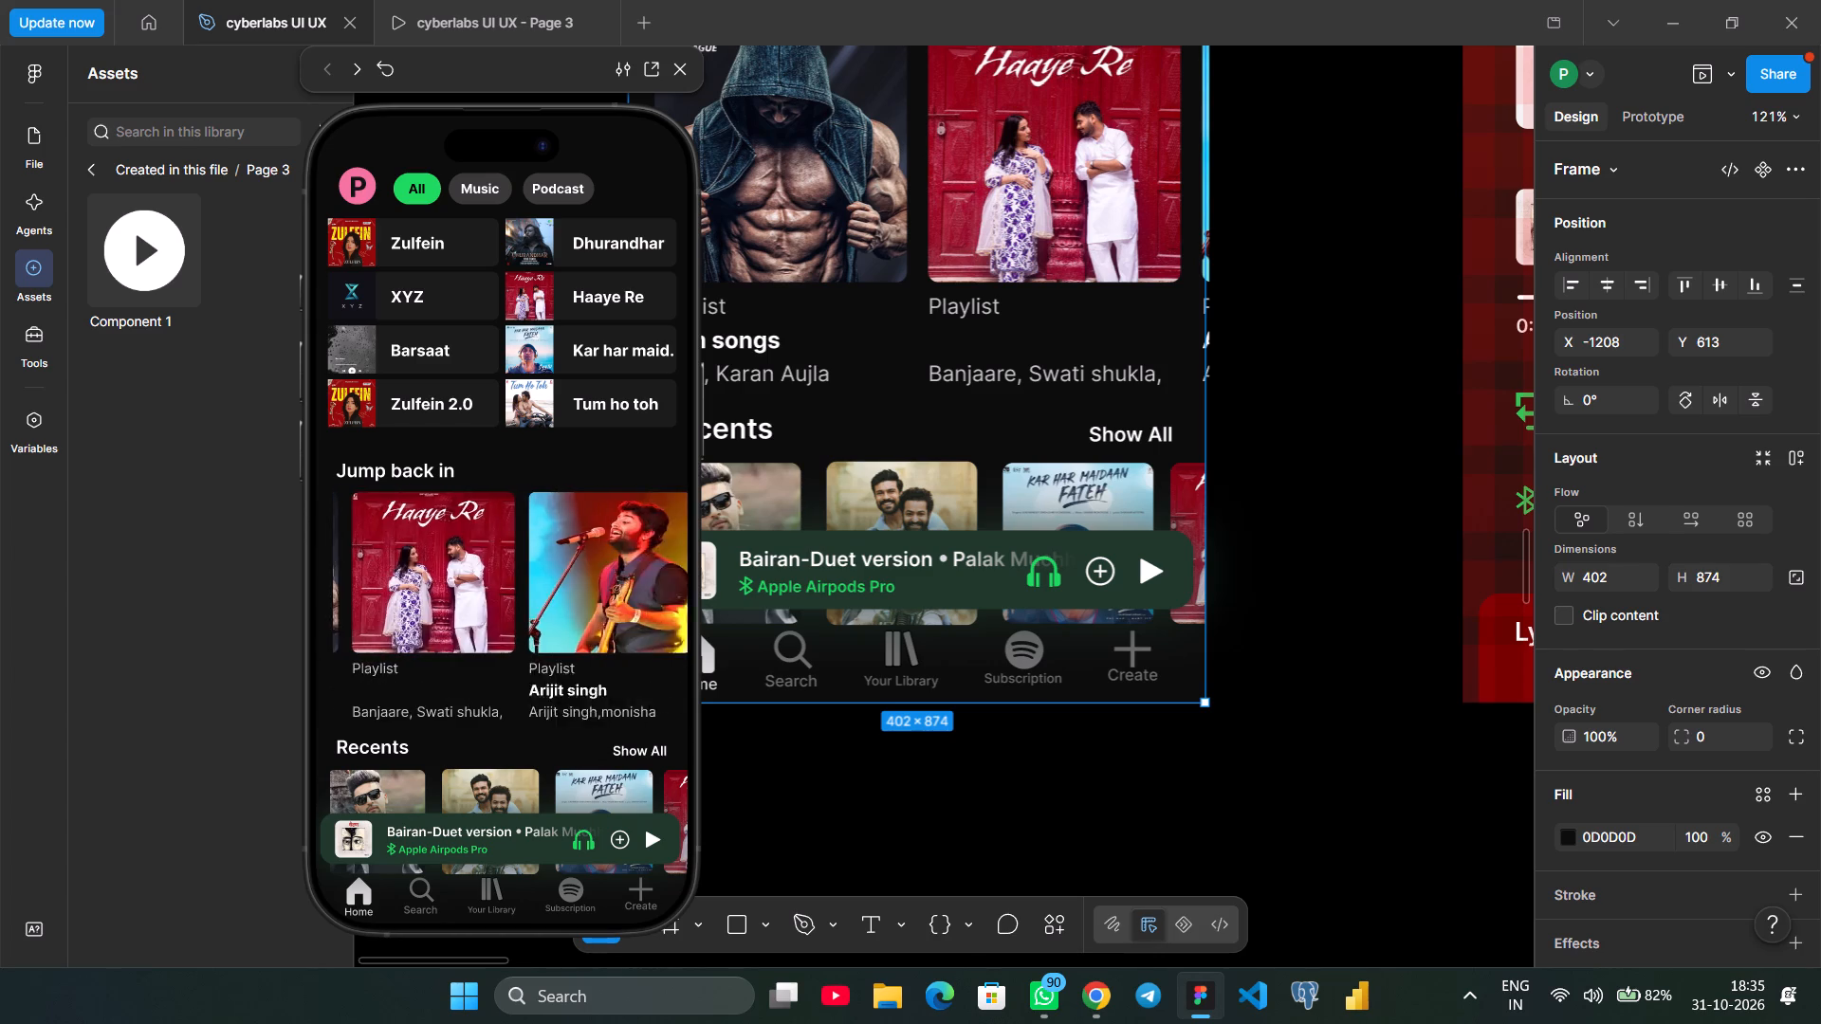
drag(538, 554, 487, 606)
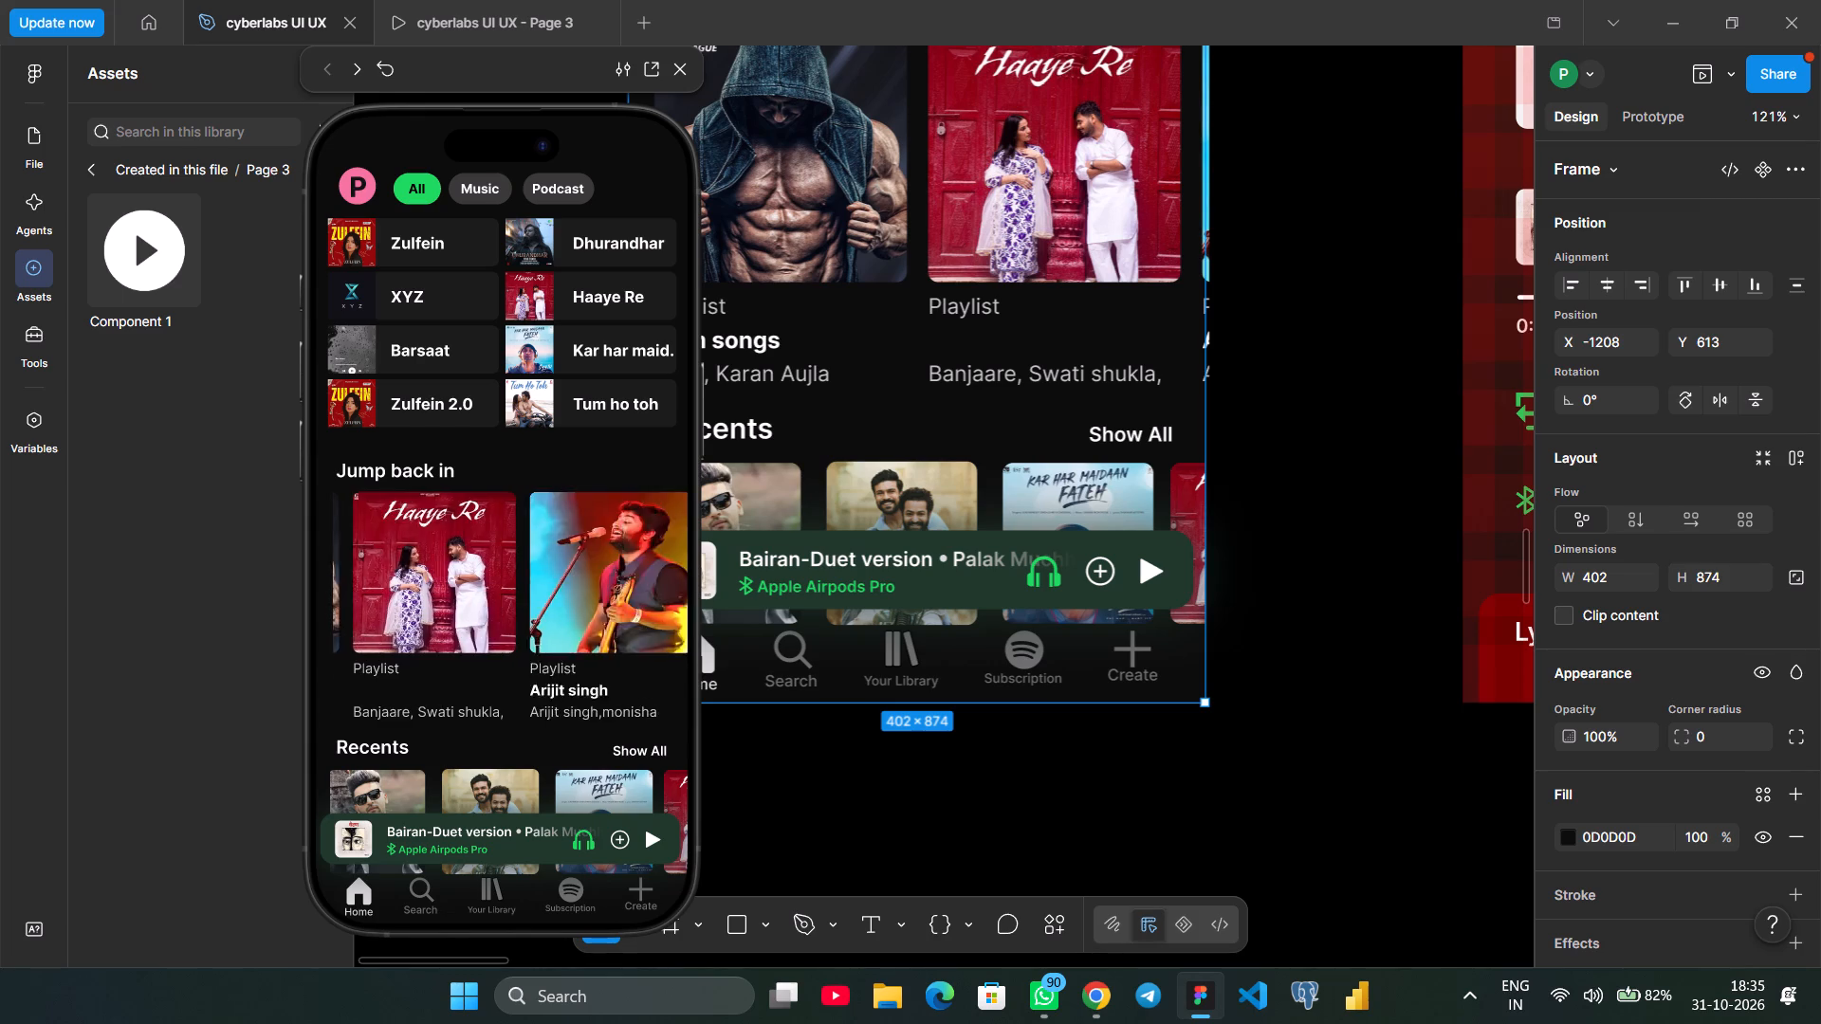
drag(487, 606, 538, 588)
click(662, 585)
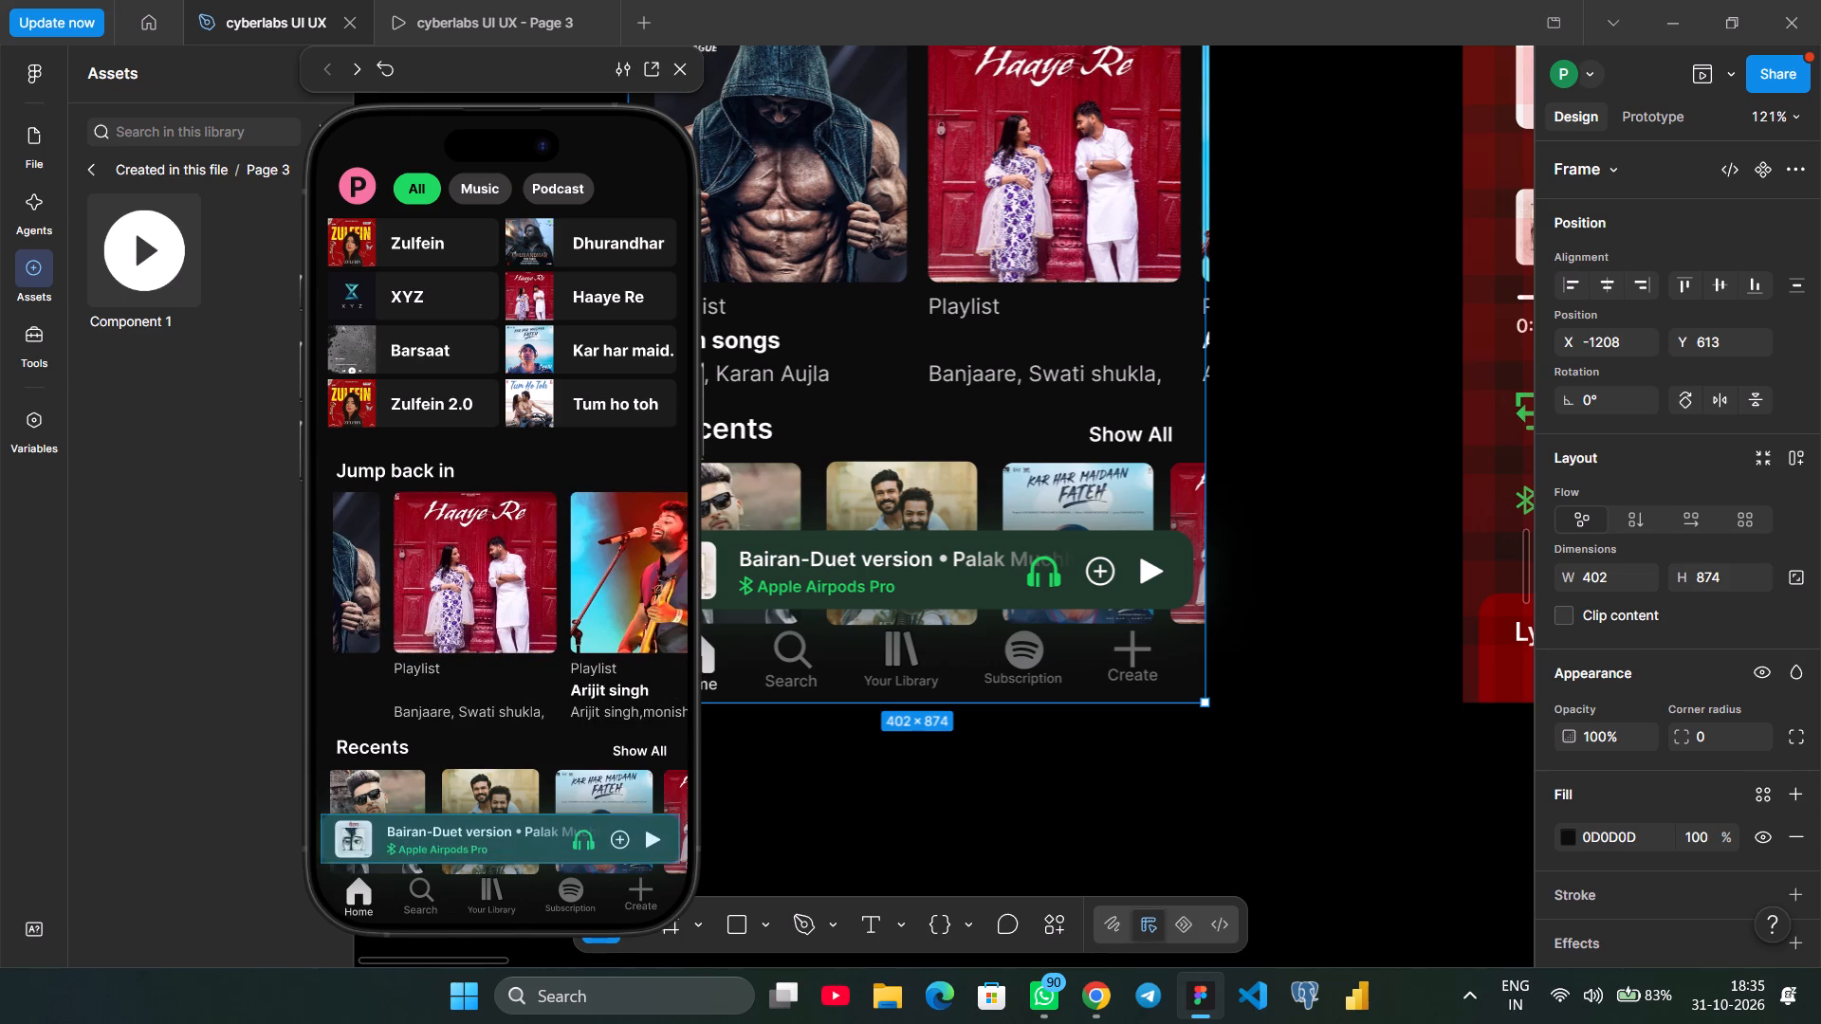
drag(474, 586, 547, 597)
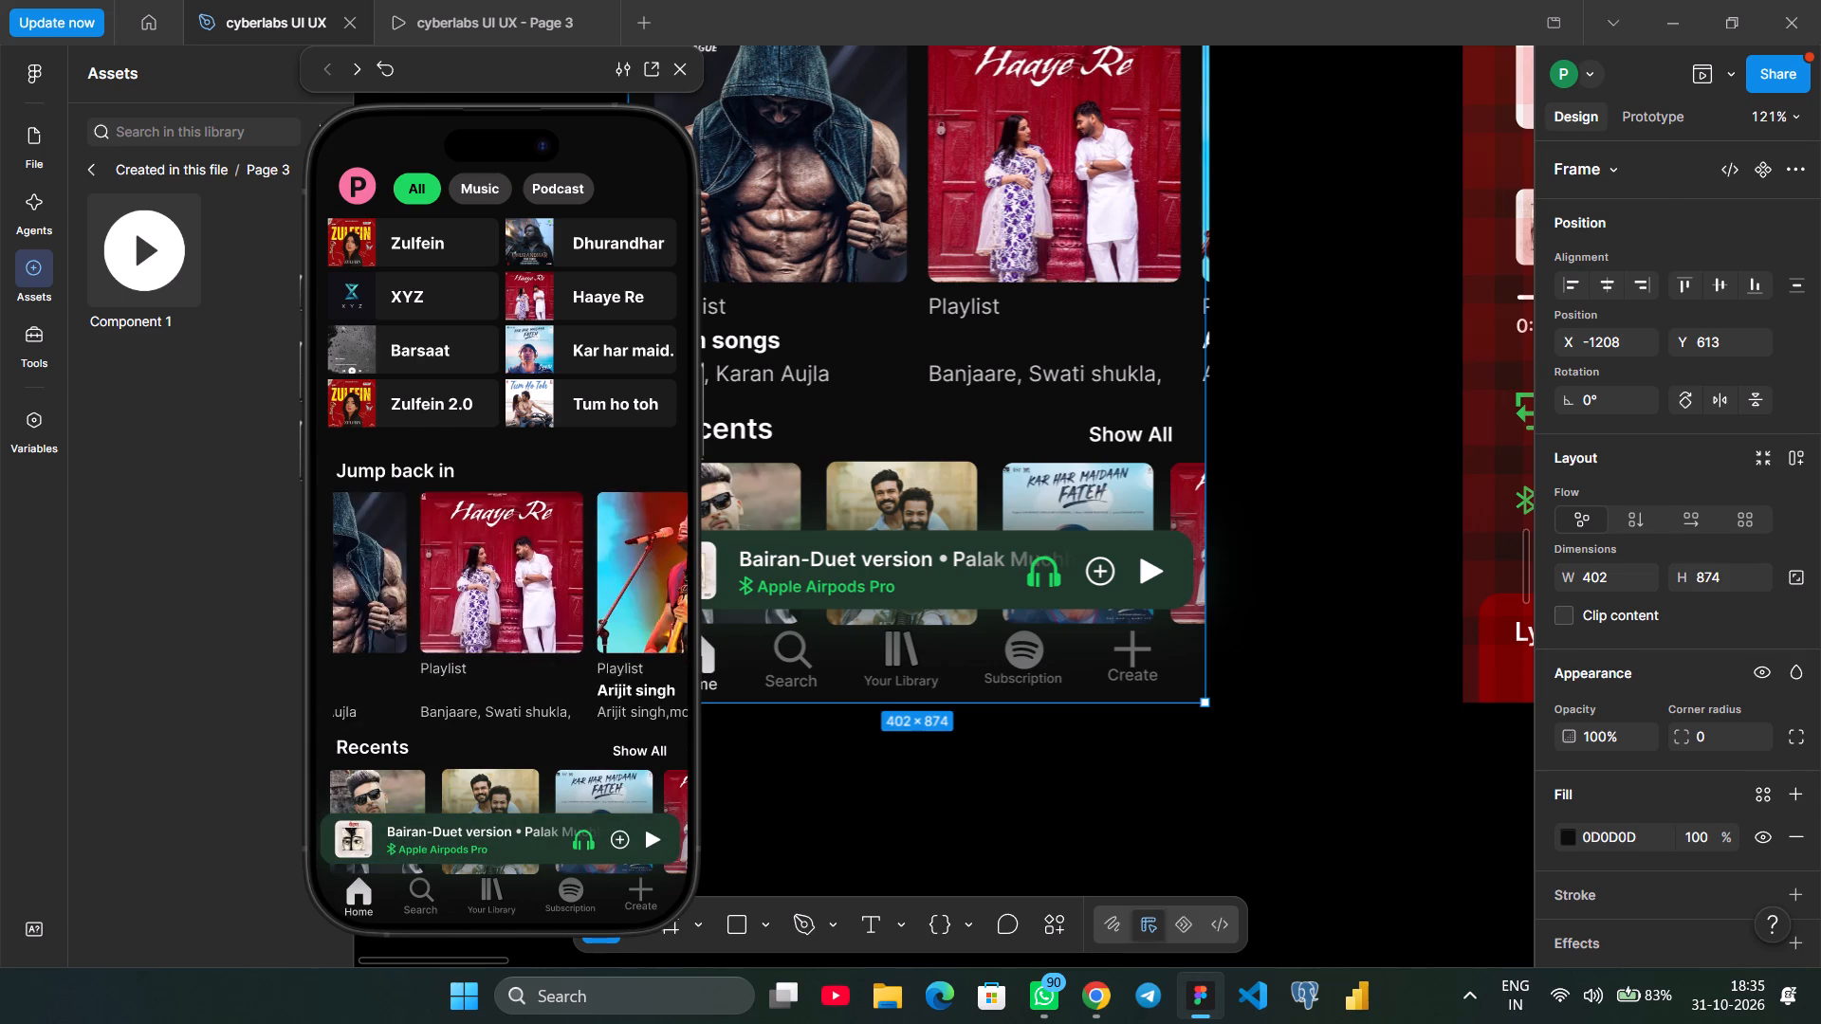
drag(547, 597, 533, 623)
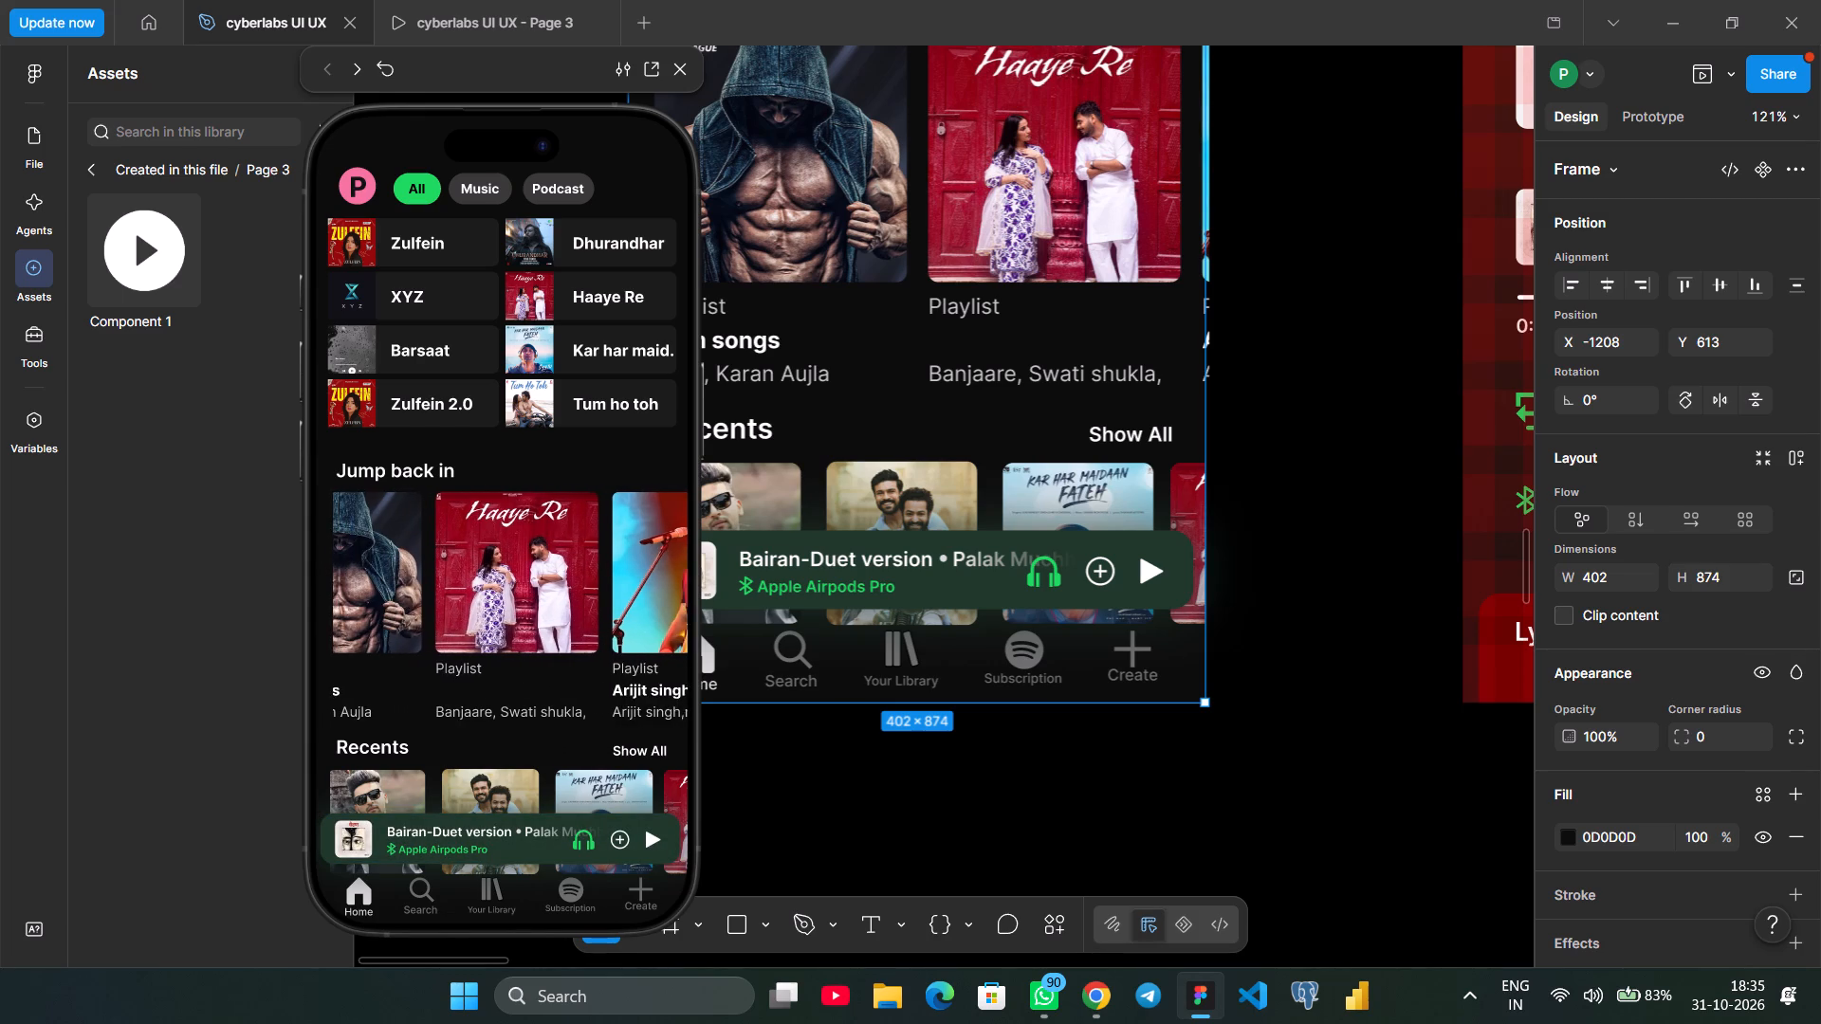
drag(533, 623, 498, 596)
scroll(498, 596, right, 1)
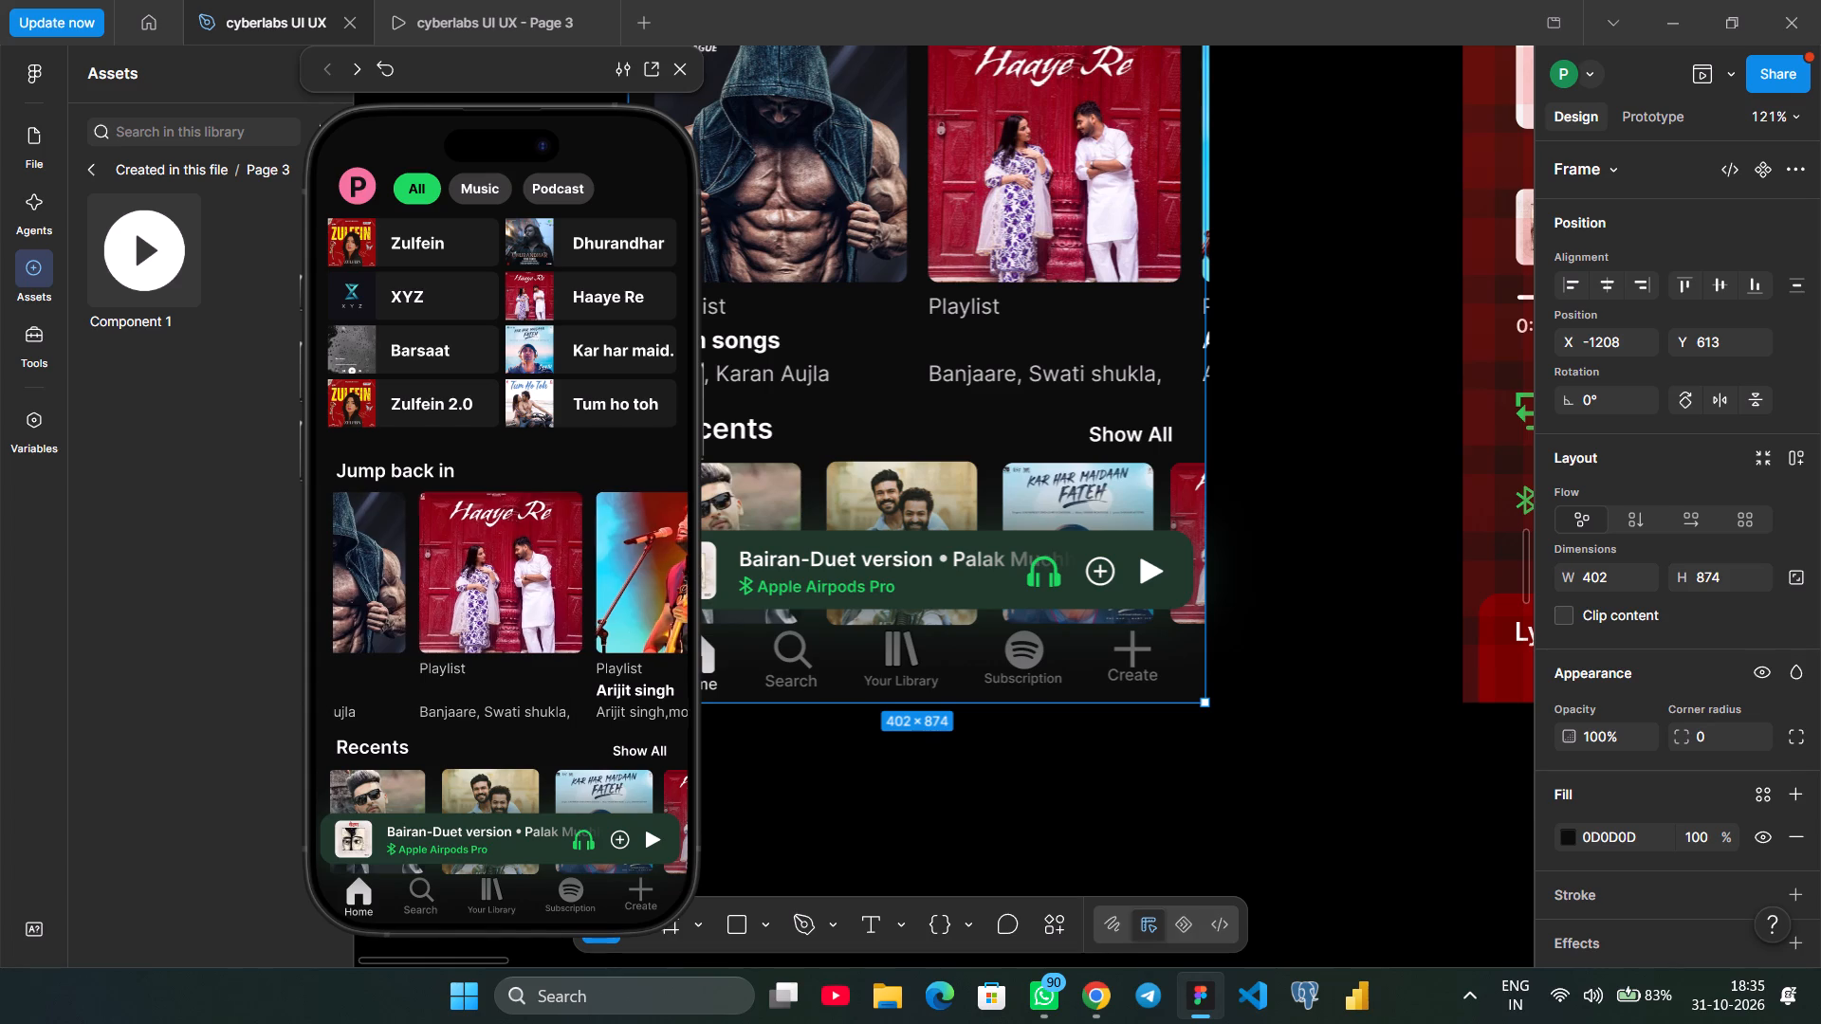
scroll(498, 596, right, 1)
double_click(475, 613)
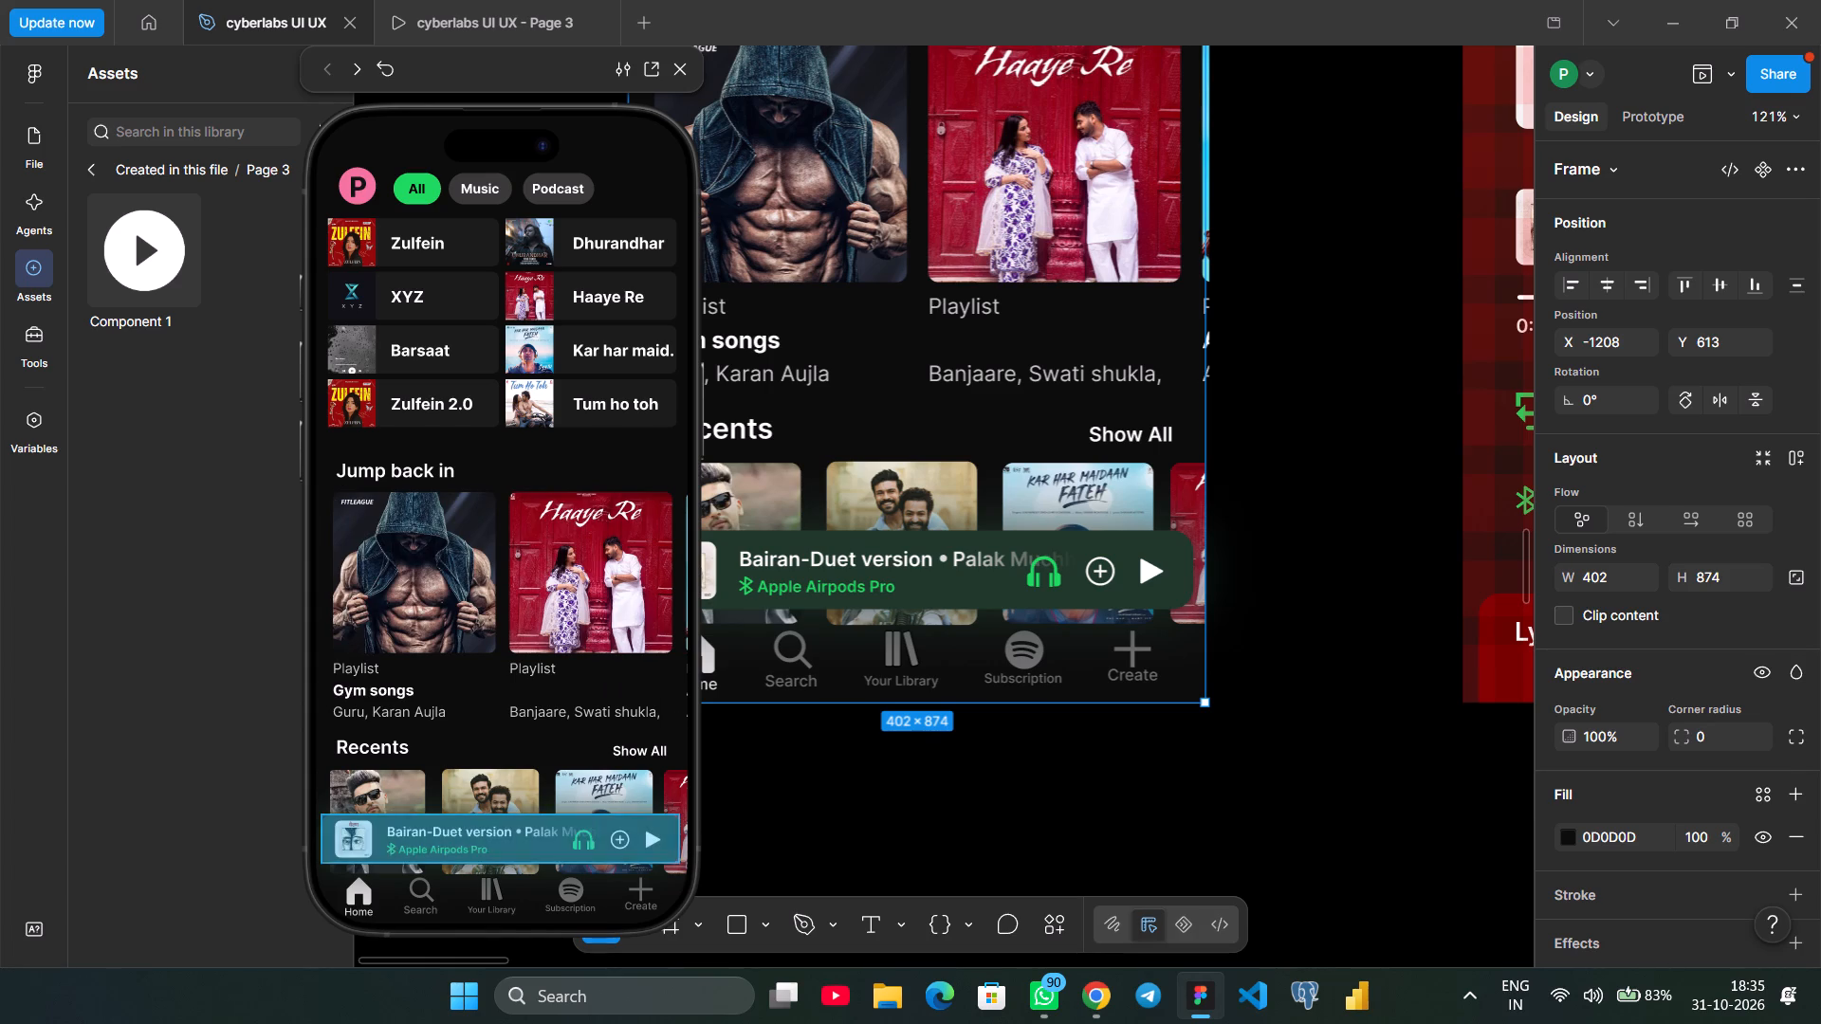
In the preview, open the Bairan player from the mini-player bar, test its play/pause toggle and return to the home screen.
right_drag(570, 563, 550, 565)
click(512, 844)
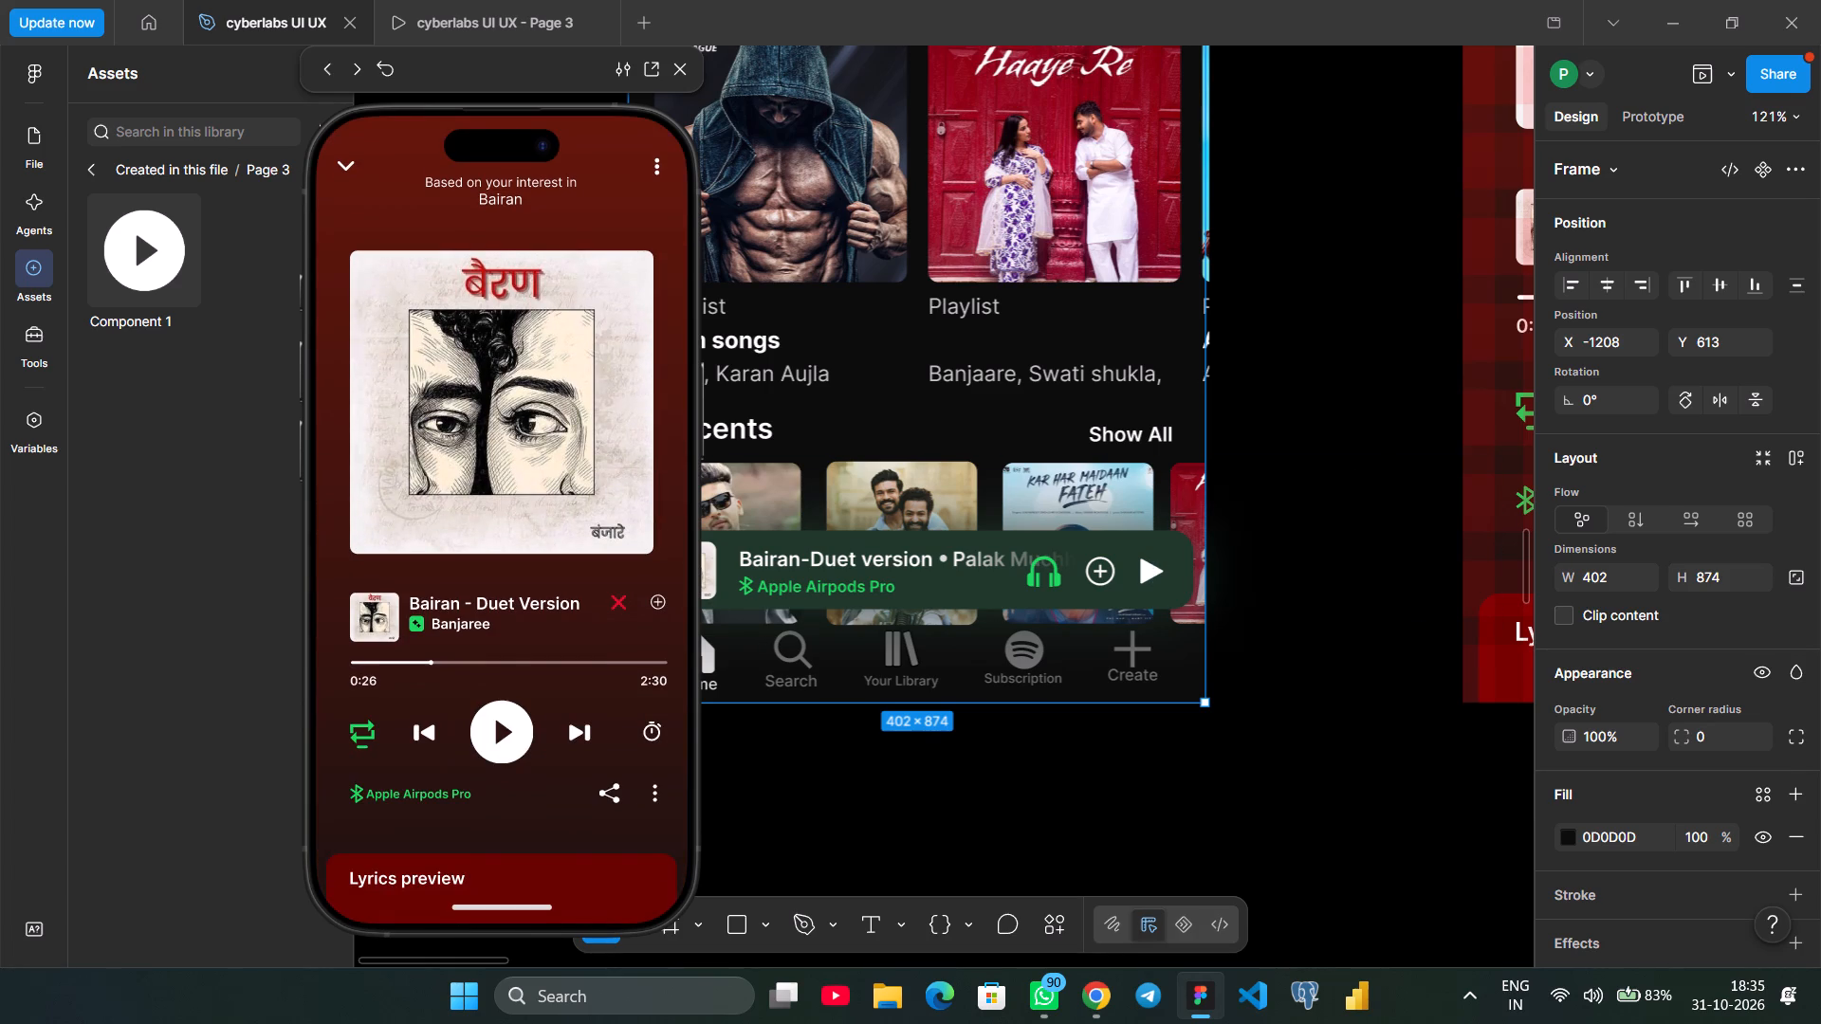
click(499, 720)
click(499, 720)
click(348, 167)
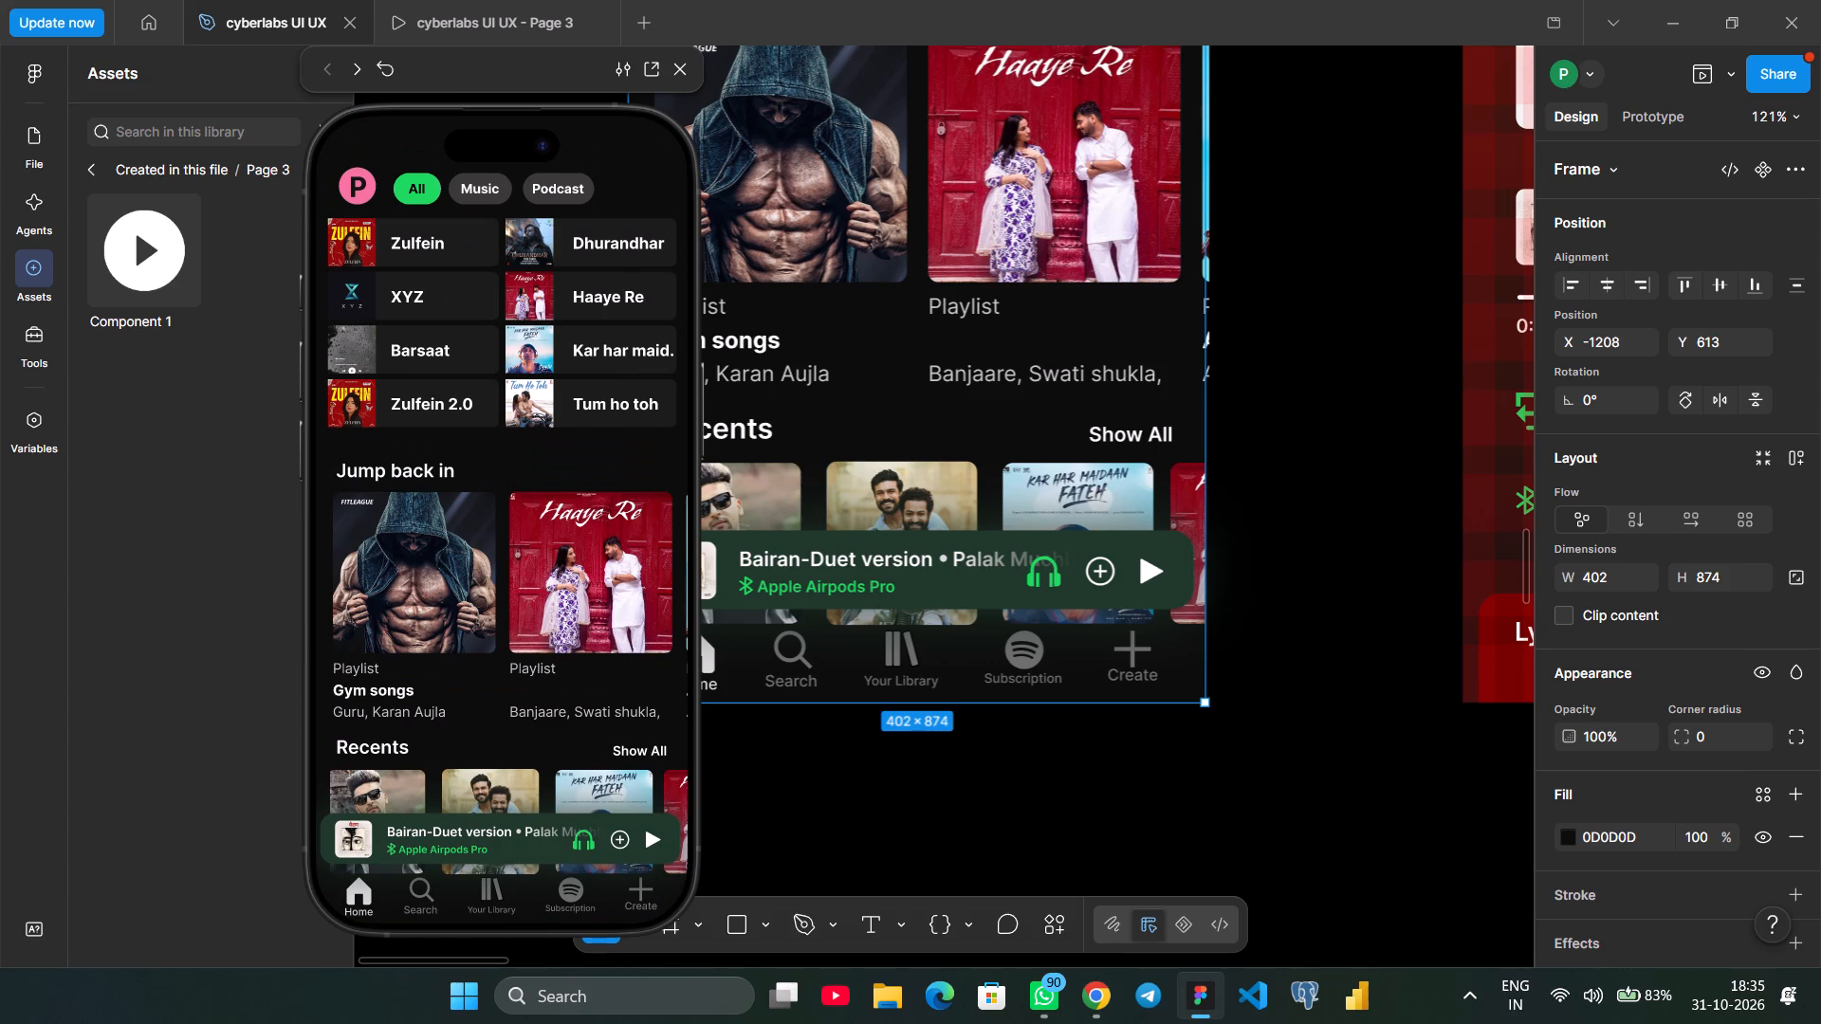
Check the preview's bottom navigation items and vertical scrolling of the home screen for interactions.
click(432, 902)
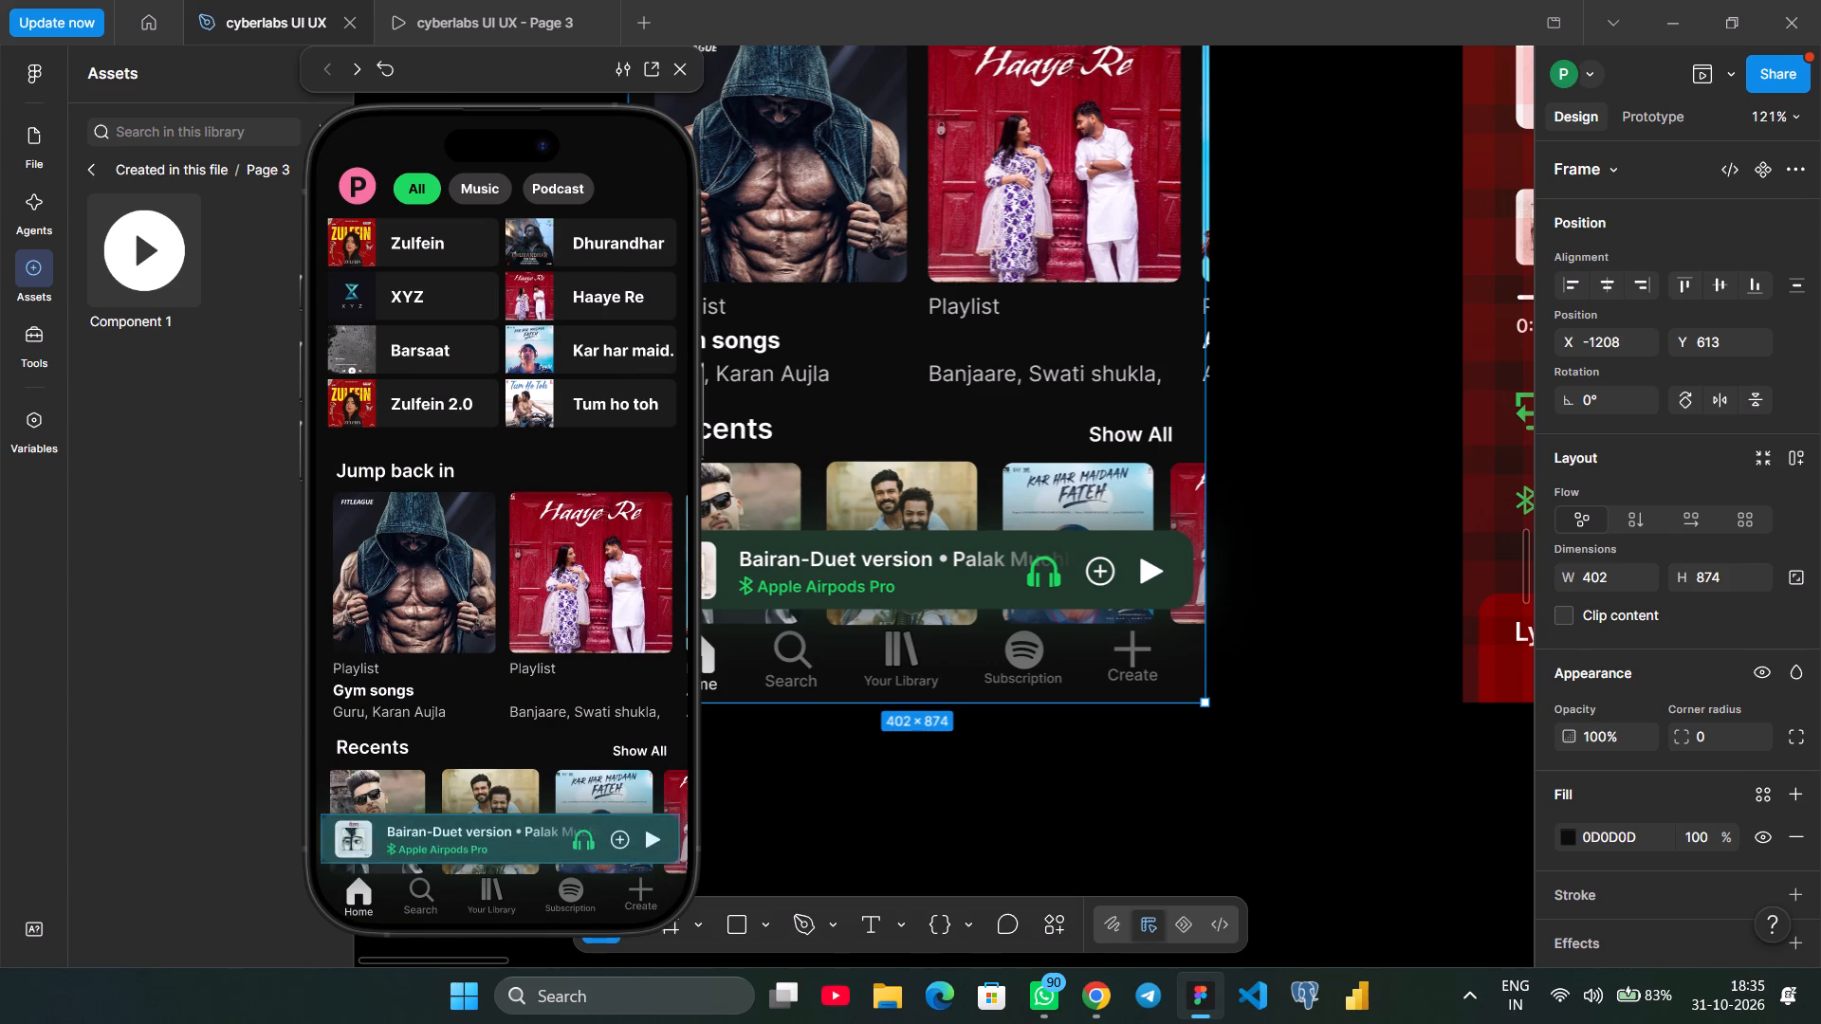
click(495, 895)
click(600, 899)
scroll(513, 649, down, 1)
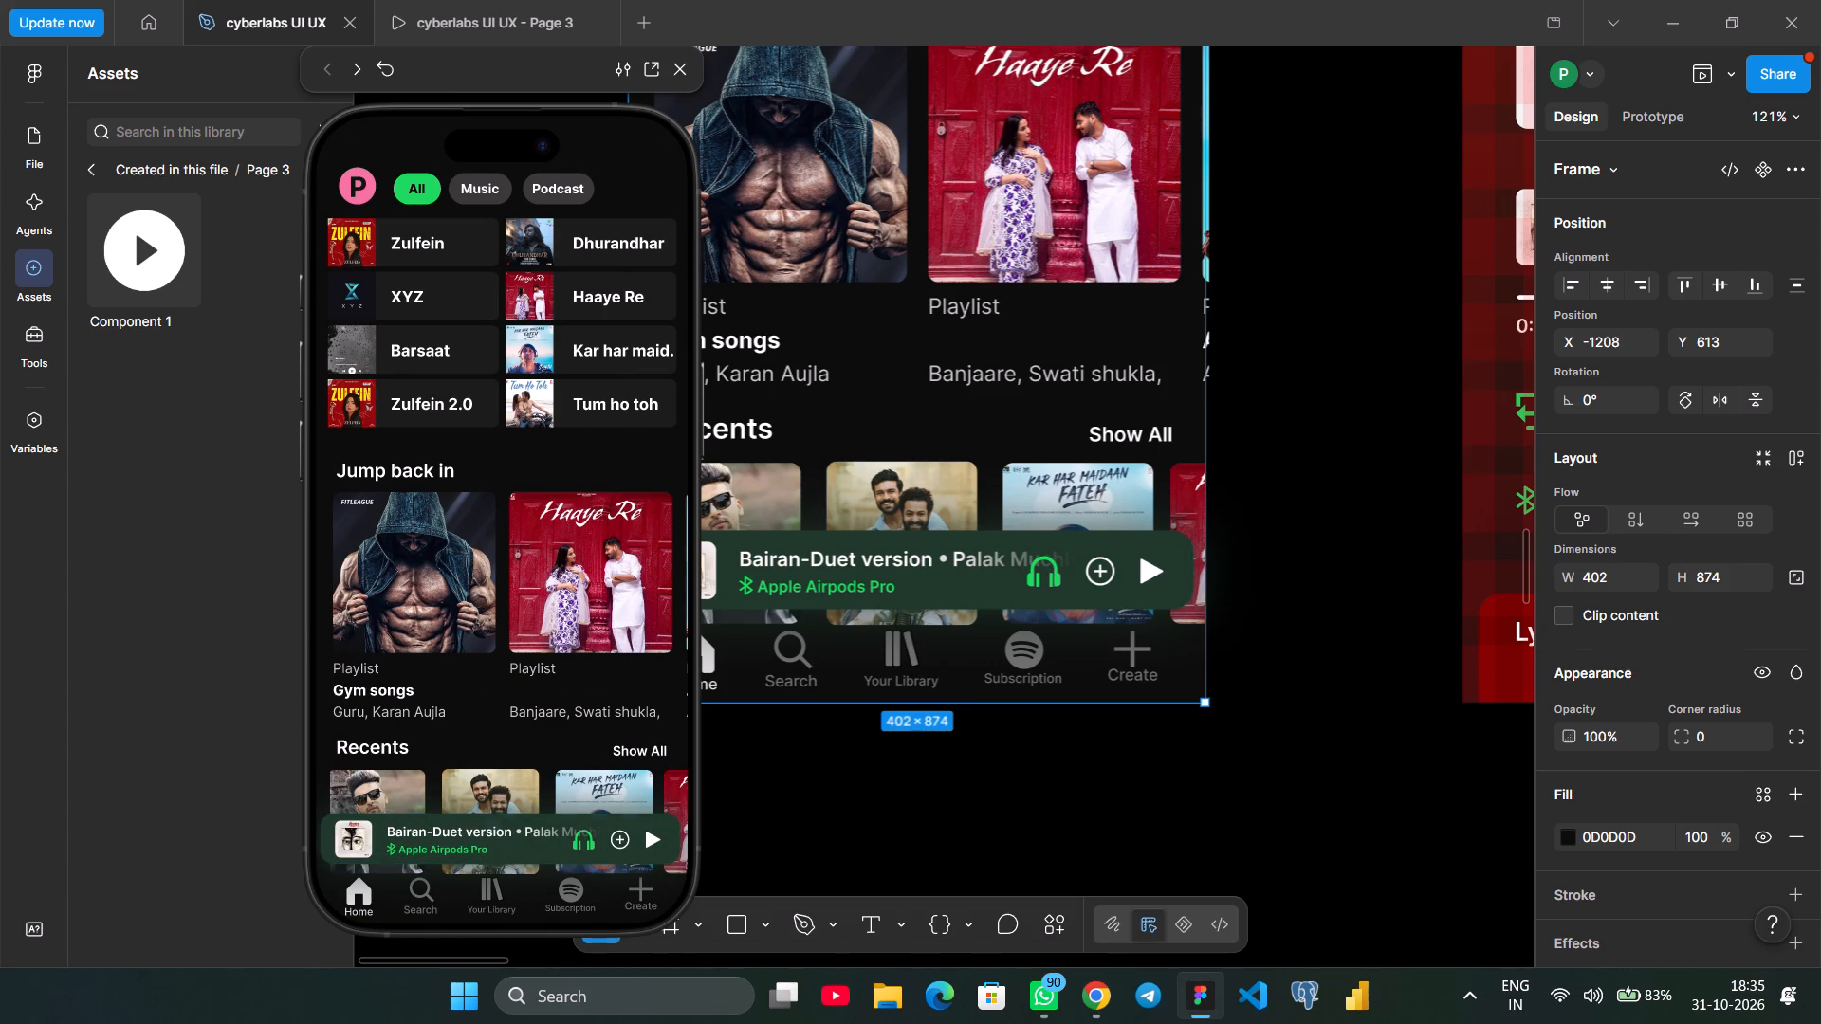
scroll(513, 649, down, 2)
scroll(513, 649, up, 2)
click(619, 793)
Move the Component 1 play/pause variant set upward on the canvas to about X 174, Y 684.
scroll(742, 780, up, 1)
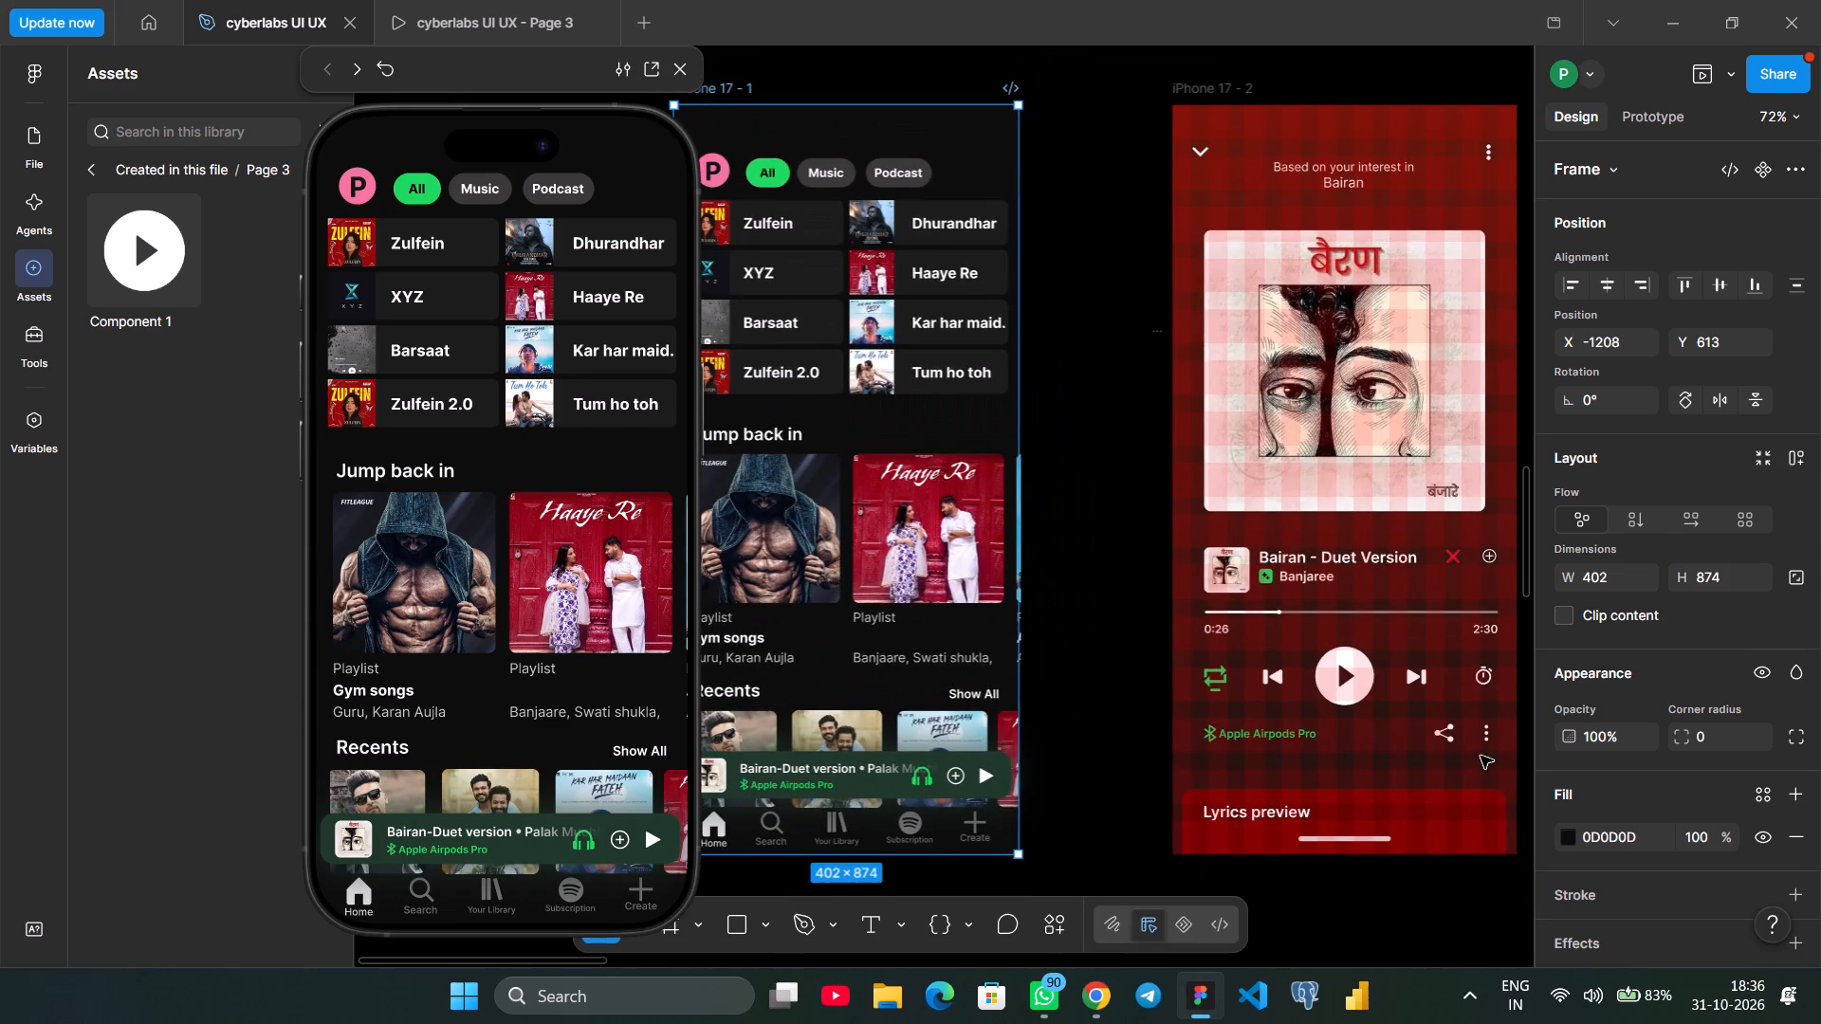
click(1057, 590)
scroll(1057, 590, right, 1)
scroll(1057, 590, left, 6)
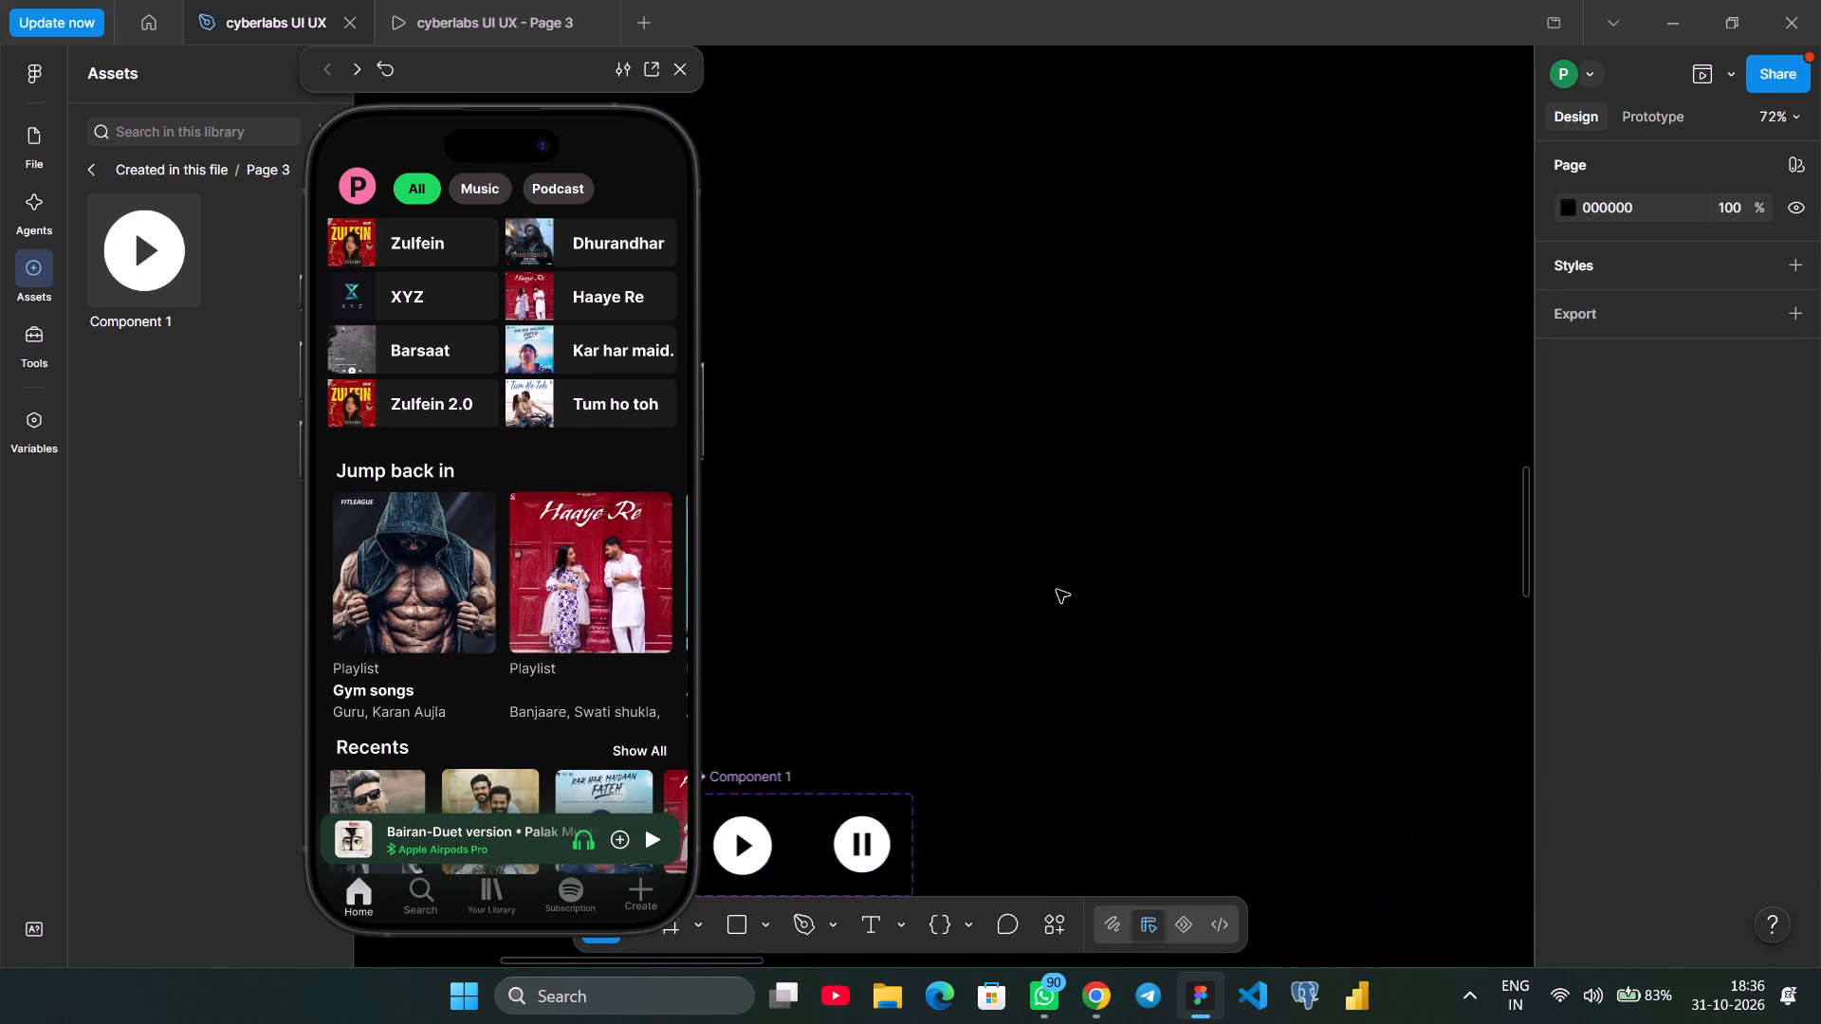
scroll(1057, 590, right, 1)
drag(1011, 706, 1187, 395)
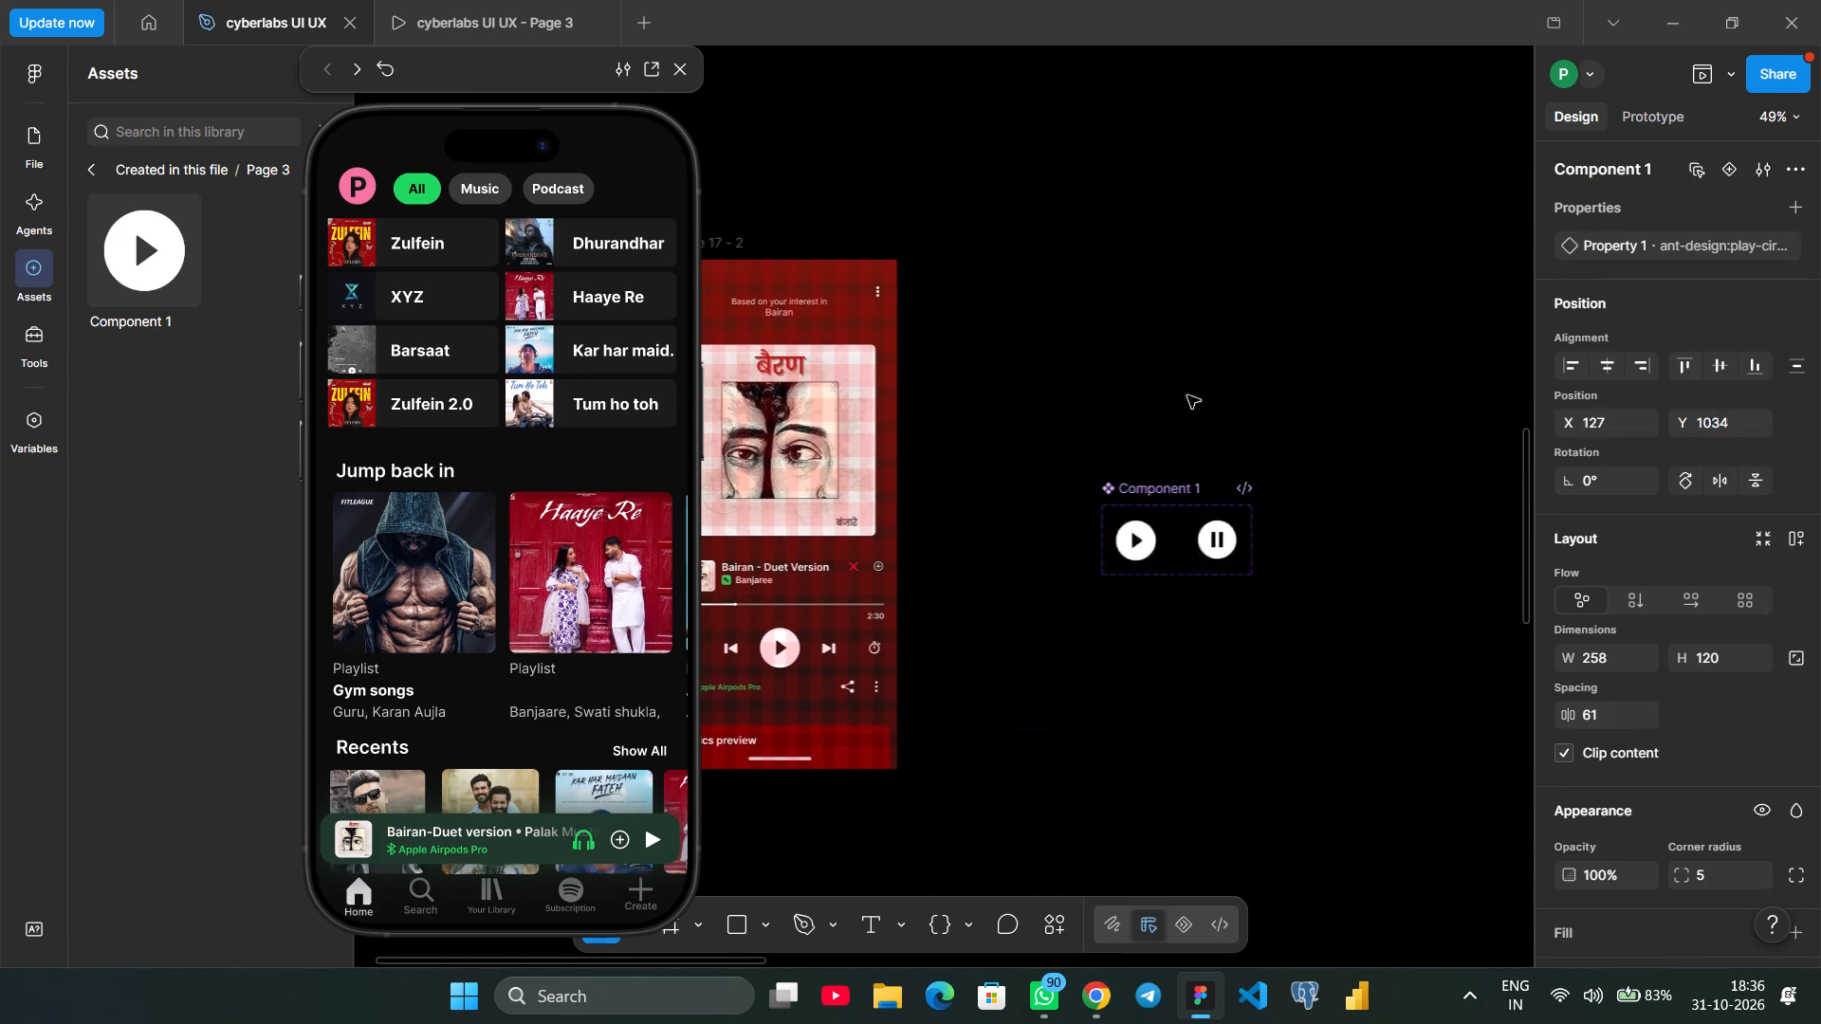
drag(1187, 395, 1186, 280)
scroll(1186, 280, up, 1)
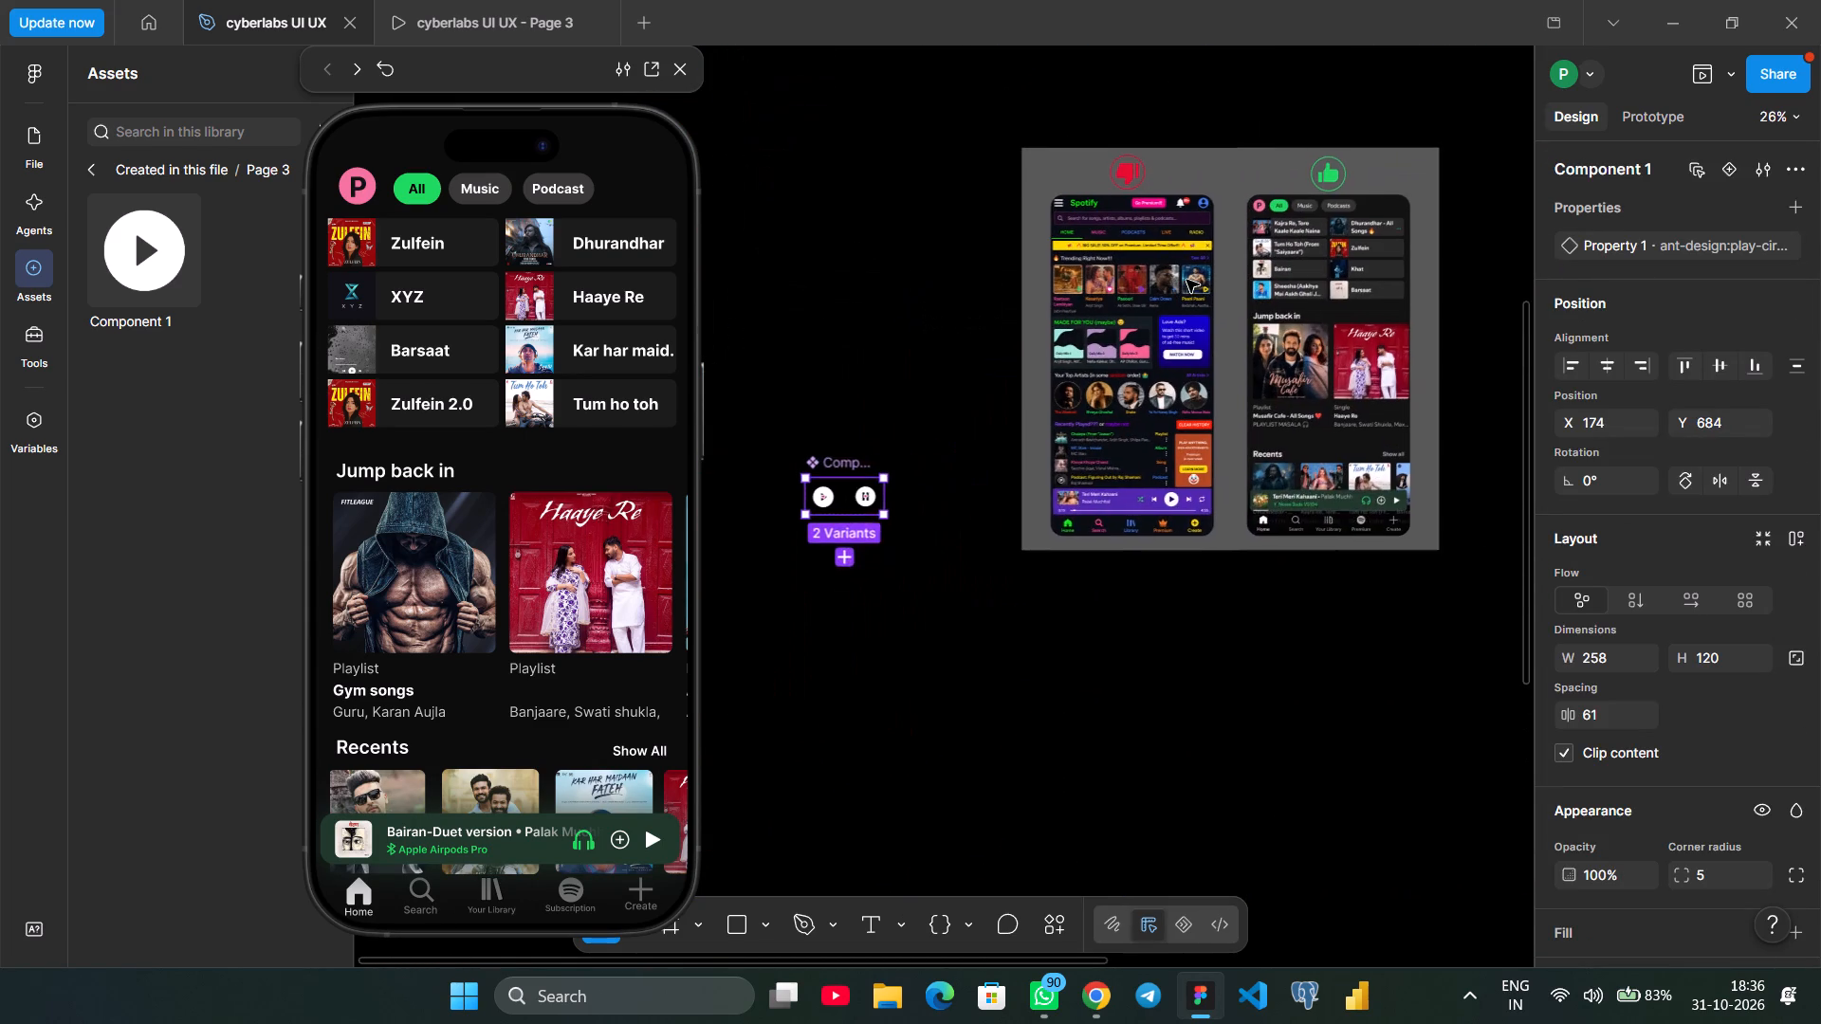
Move the good-versus-bad music app comparison group away from the phone frames to about X 2089, Y -3531, beside the cover image column.
scroll(1186, 280, up, 1)
click(1133, 340)
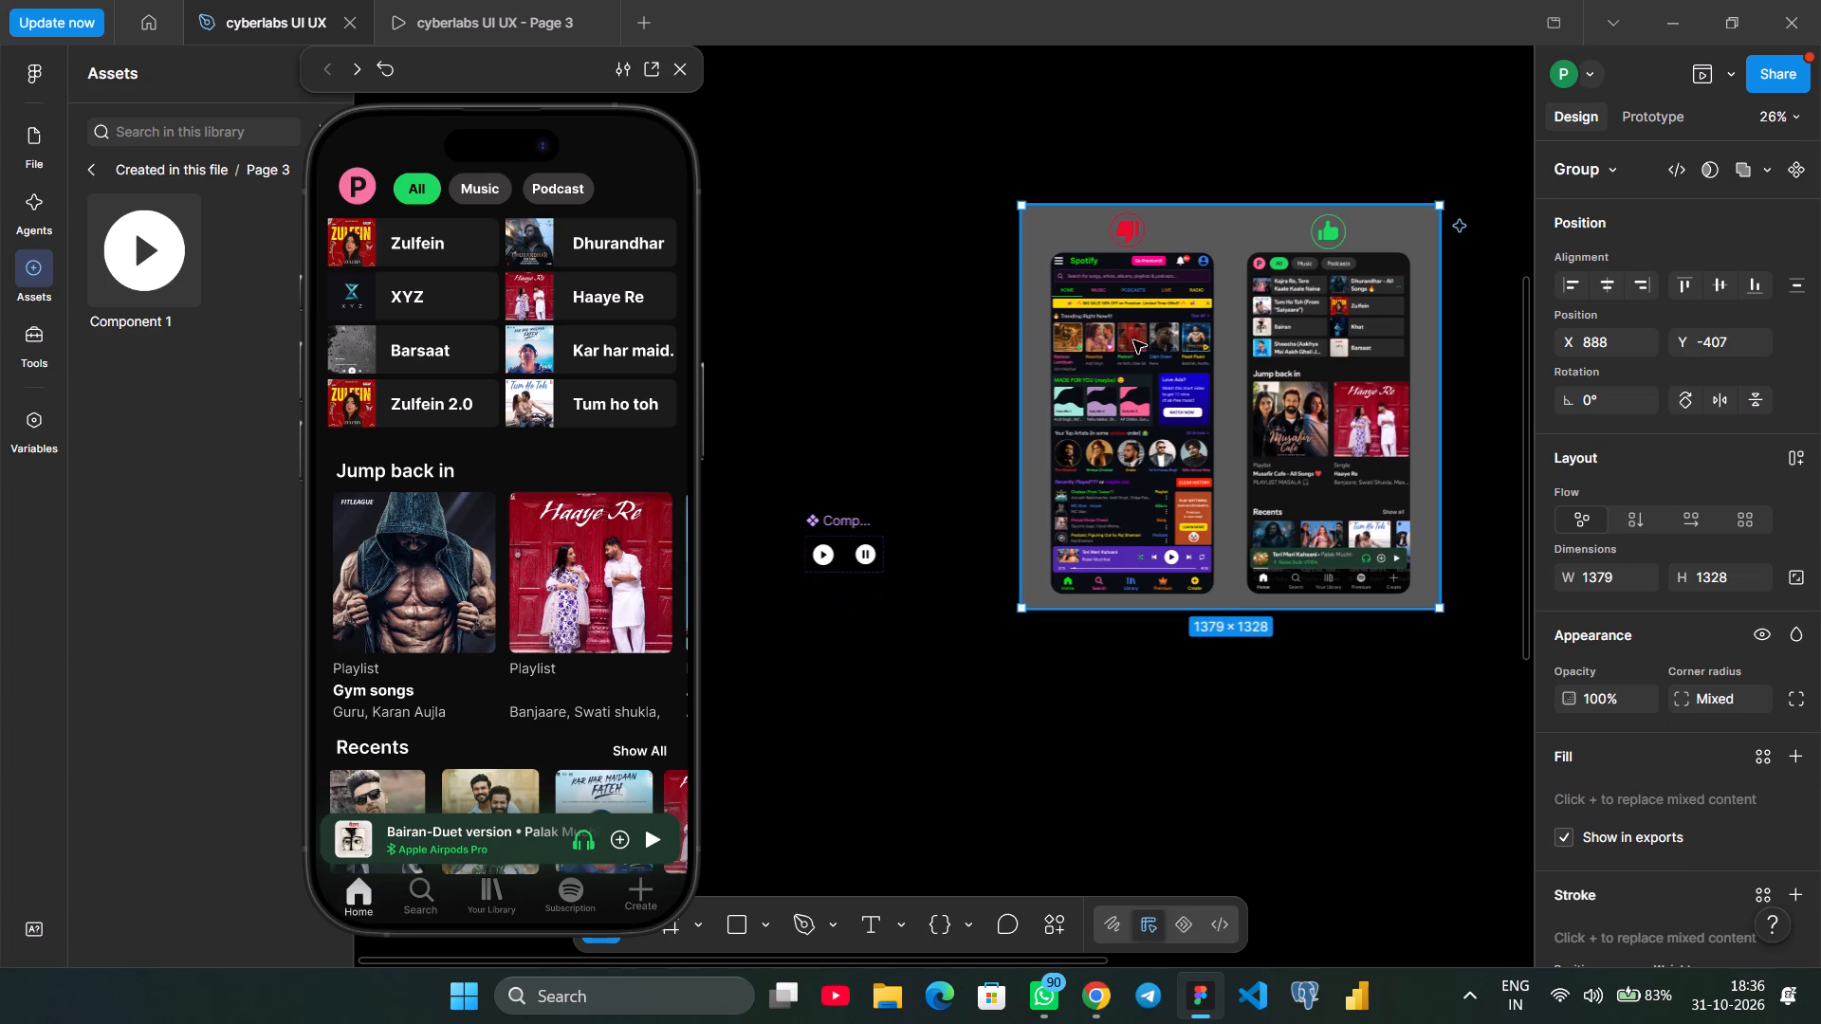
drag(1133, 340, 1671, 212)
click(953, 324)
scroll(953, 324, right, 1)
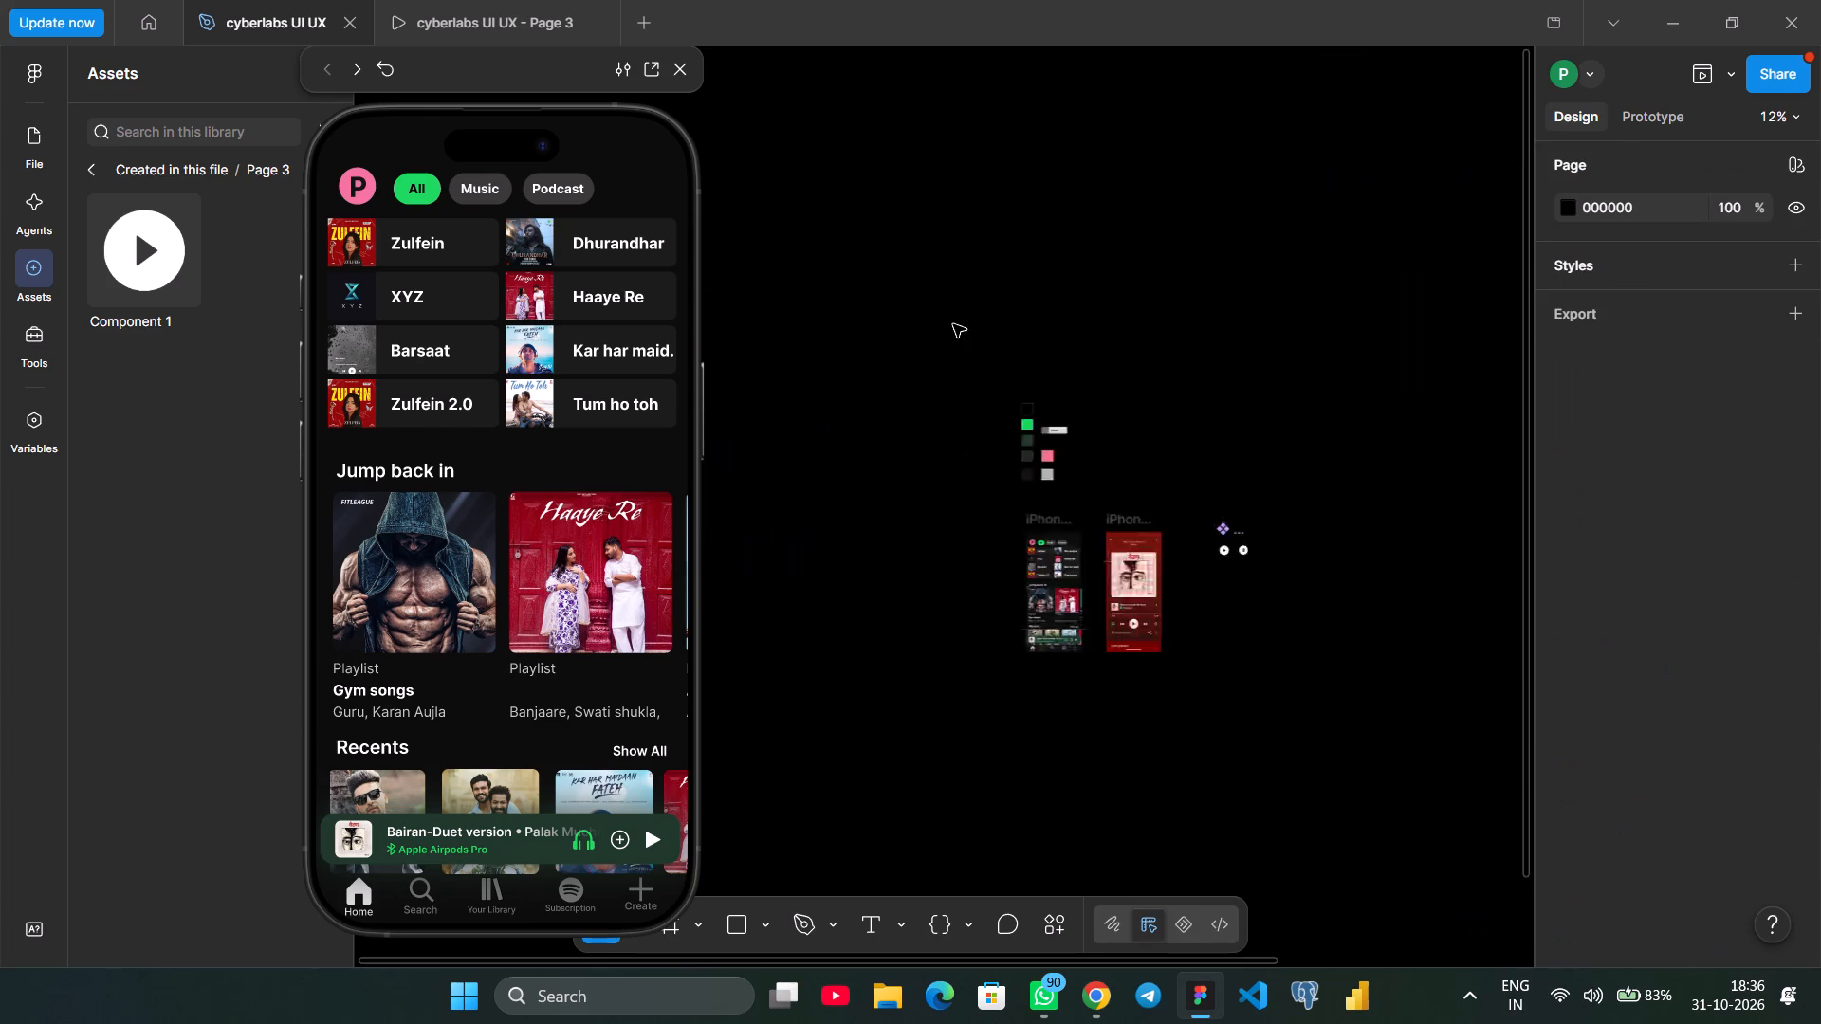
scroll(953, 324, right, 1)
scroll(953, 324, left, 3)
drag(993, 454, 820, 84)
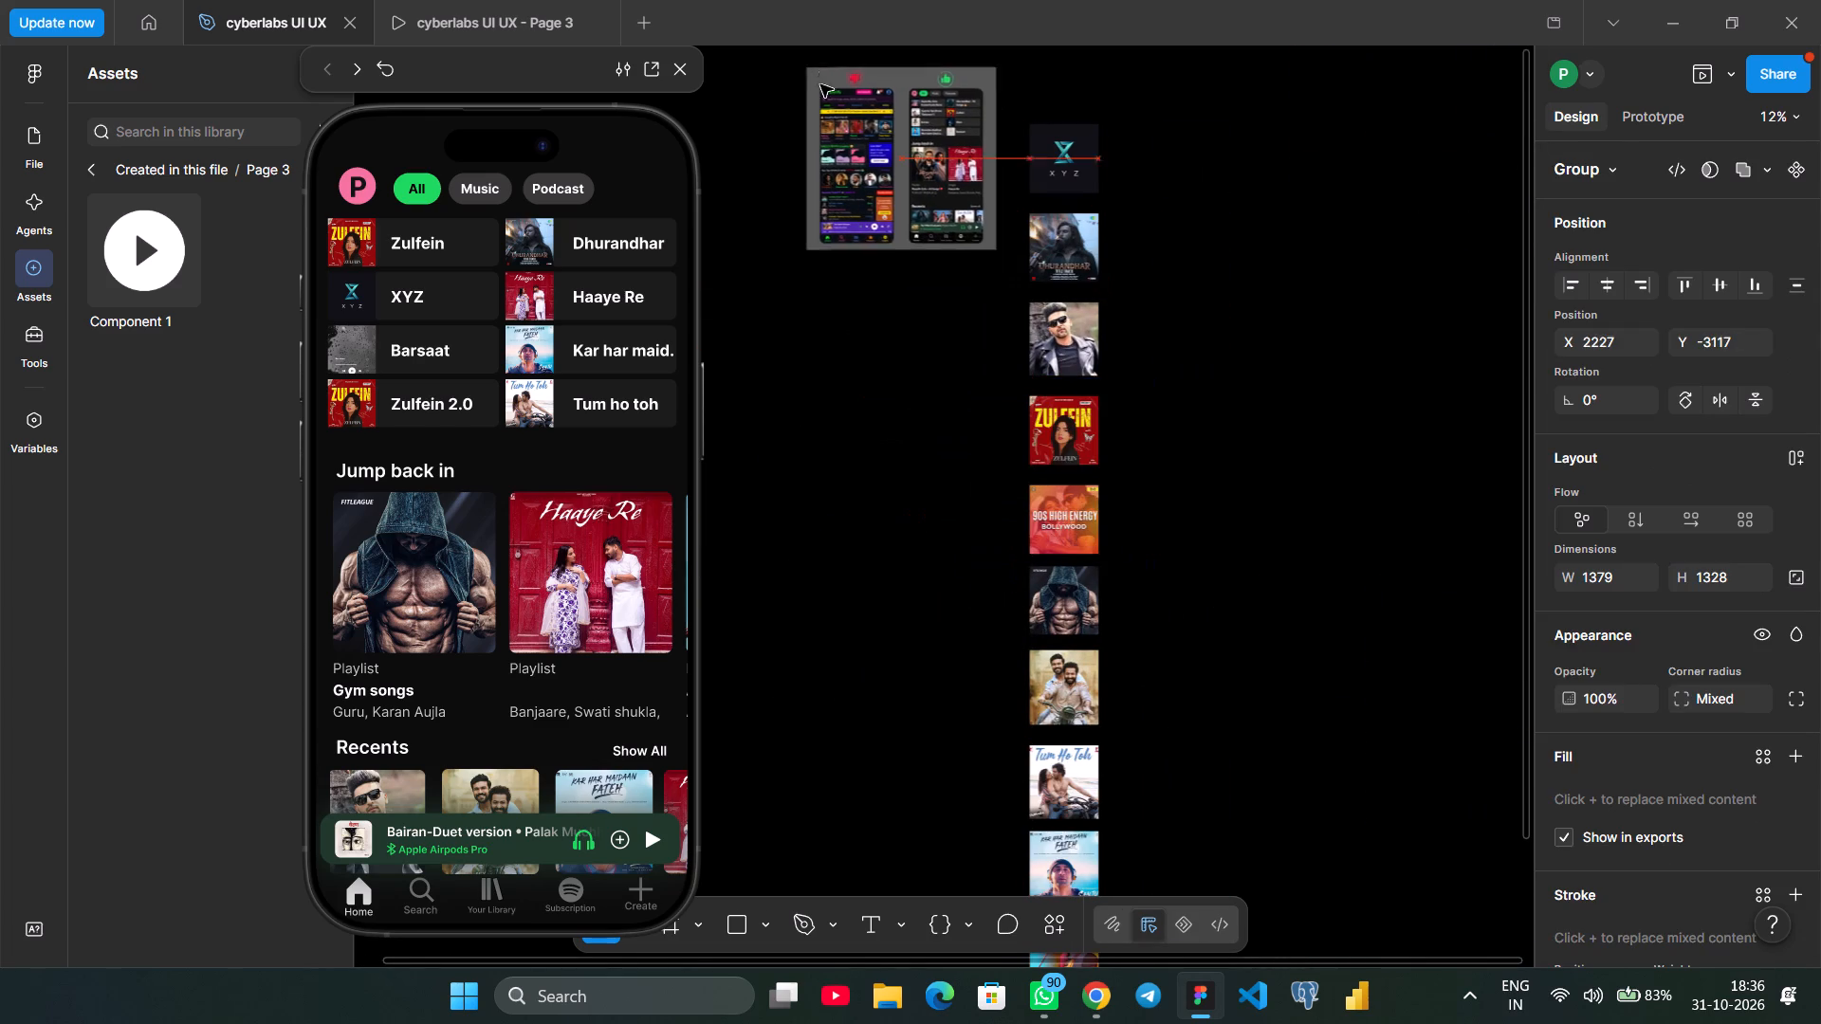
drag(820, 84, 819, 86)
Examine the iPhone 17 - 1 home screen and iPhone 17 - 2 Bairan player screen on the canvas.
scroll(882, 372, right, 2)
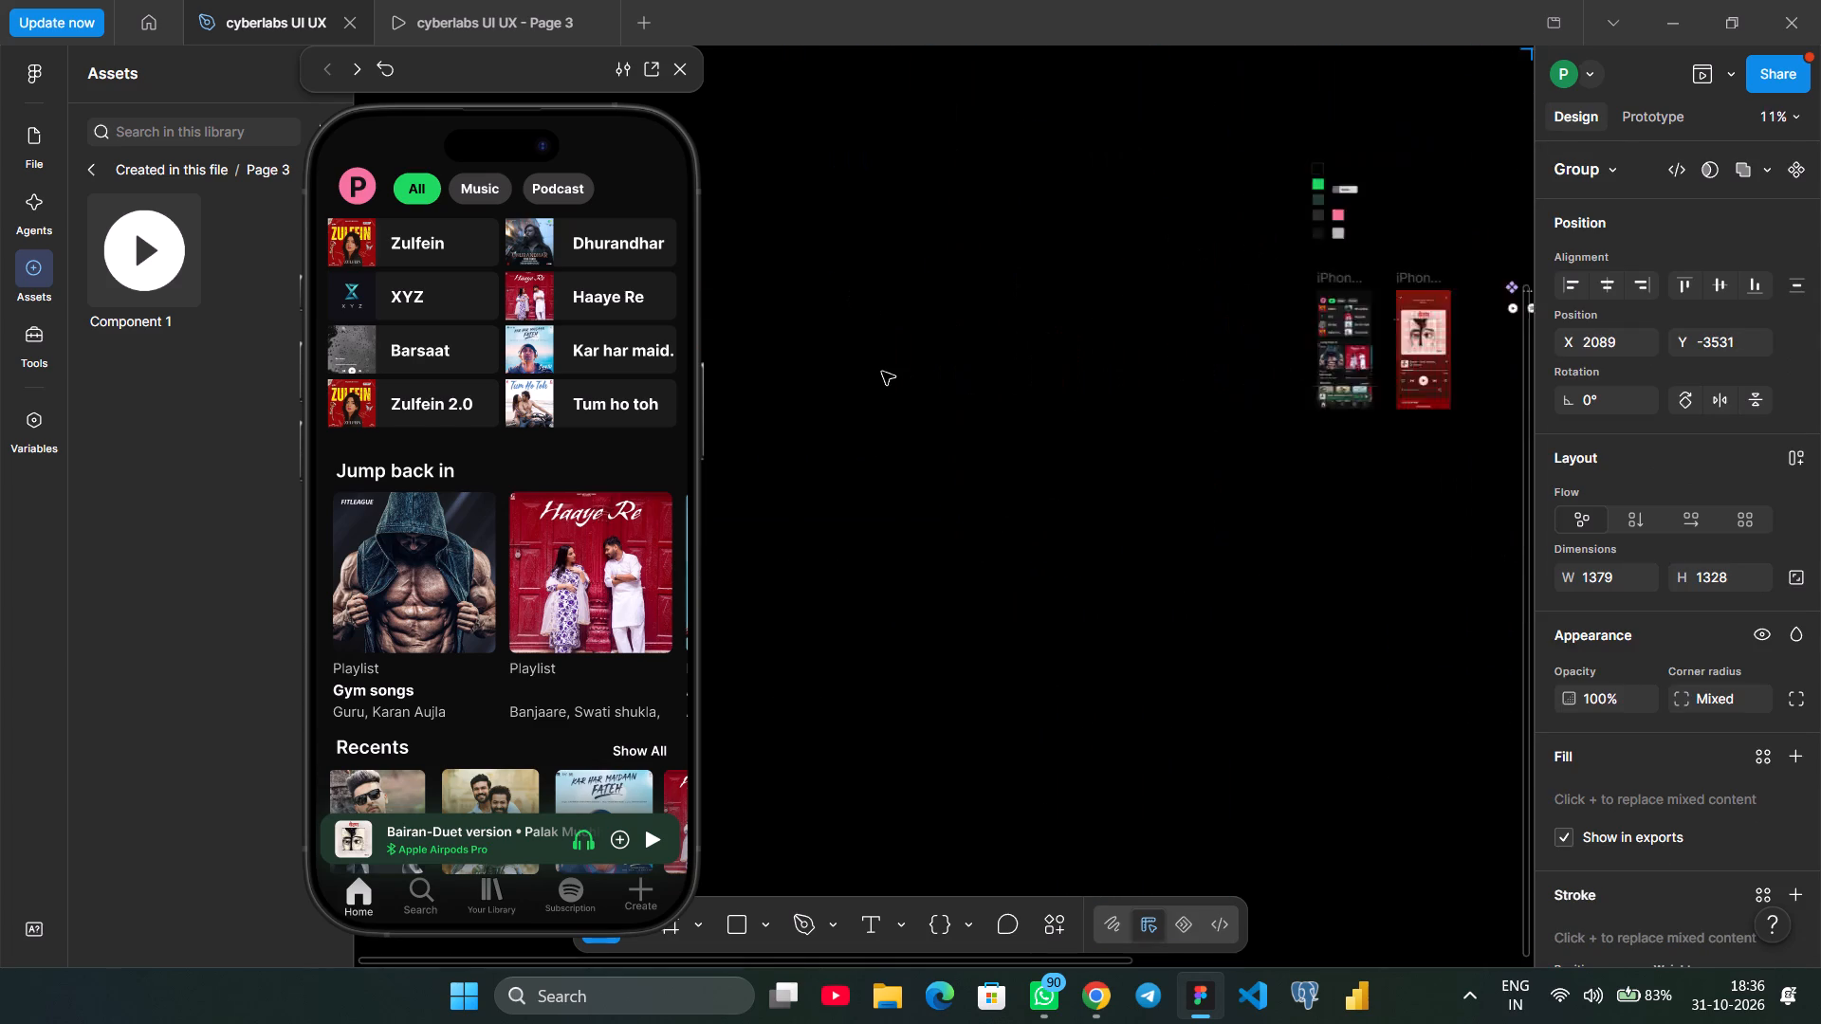
scroll(882, 372, left, 2)
scroll(882, 372, up, 1)
scroll(882, 372, down, 1)
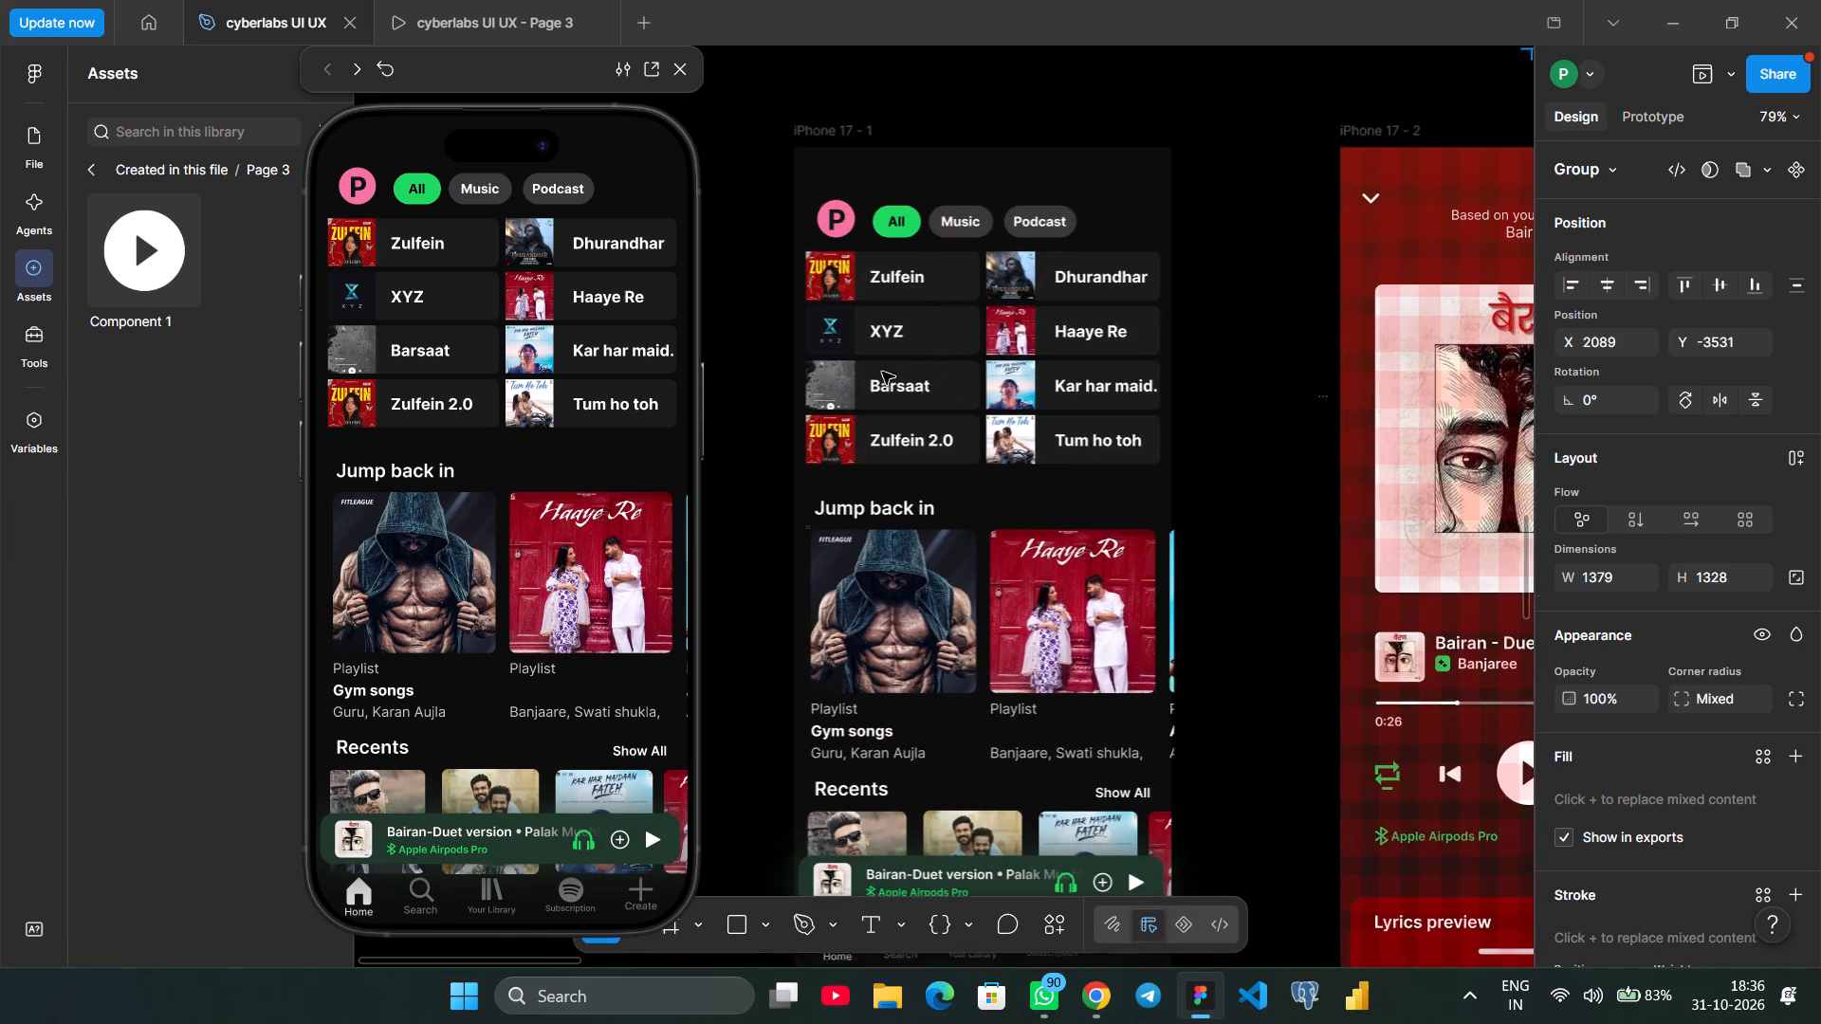
scroll(882, 372, down, 1)
scroll(882, 372, left, 2)
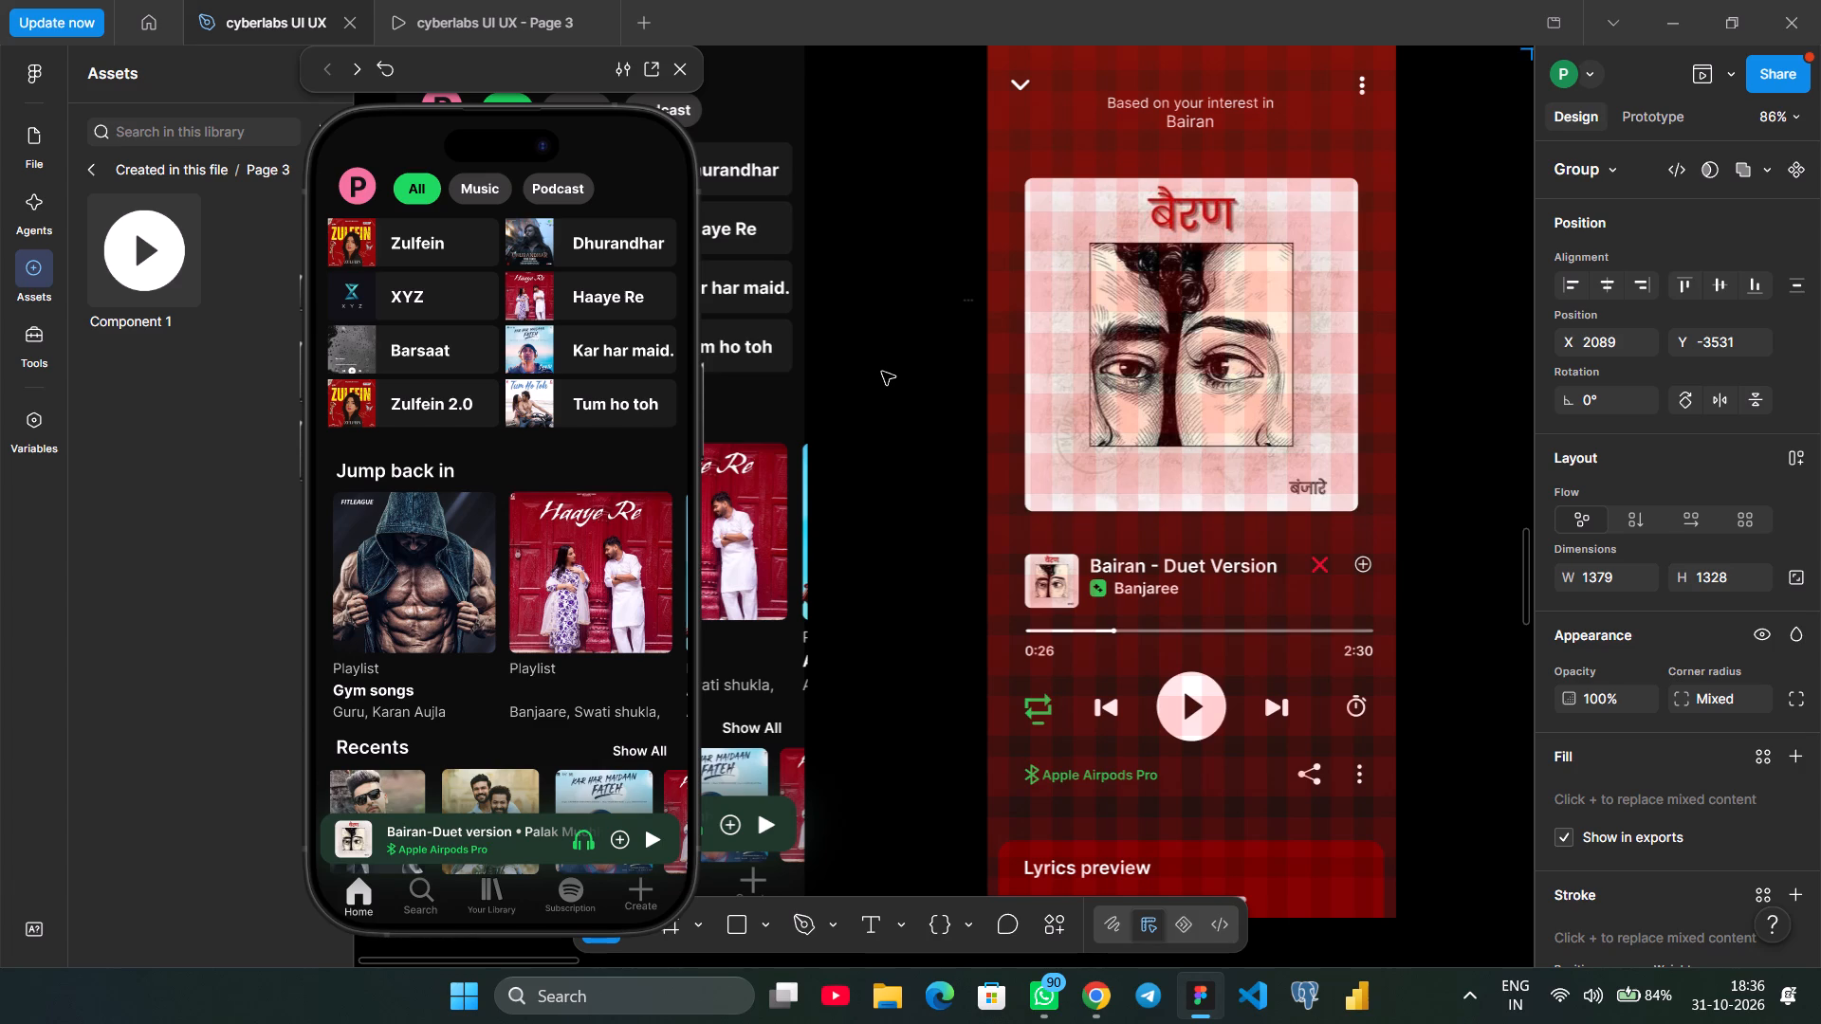
scroll(882, 372, right, 1)
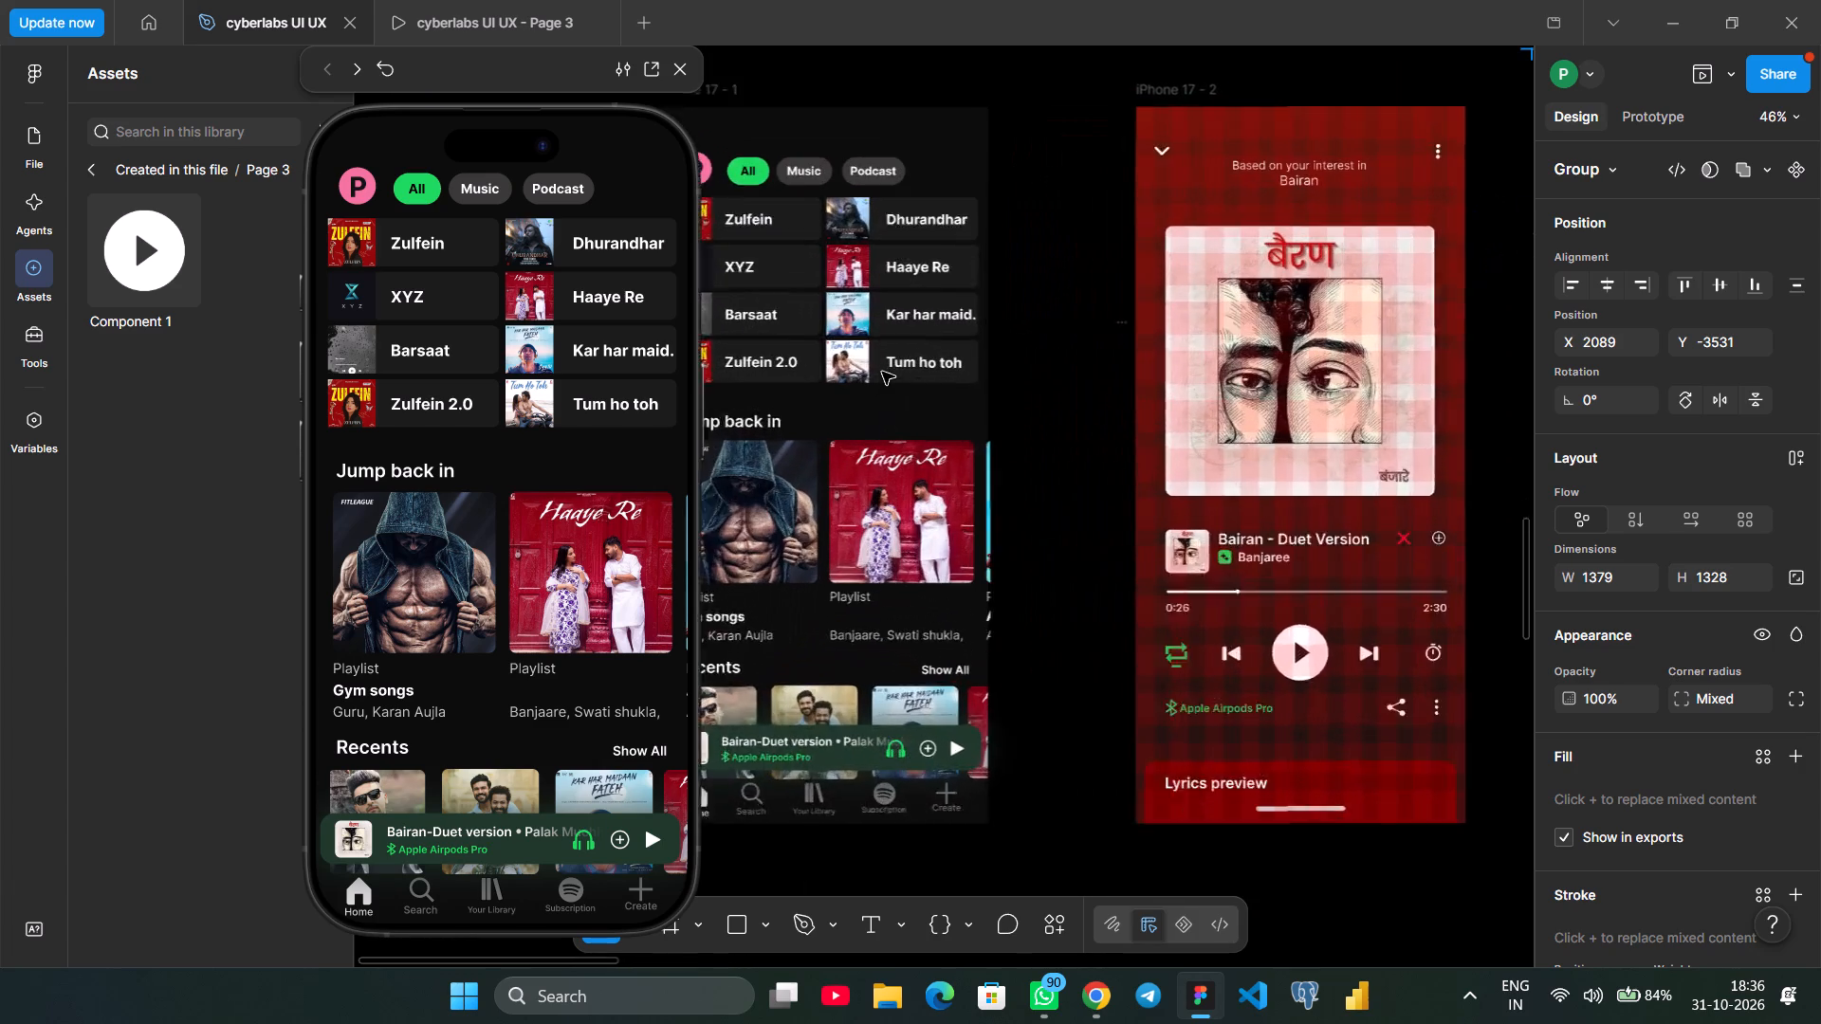
Examine the prototype scroll behavior of the Recents and Jump back in rows, and the connections between iPhone 17 - 1 and iPhone 17 - 2.
scroll(882, 372, down, 1)
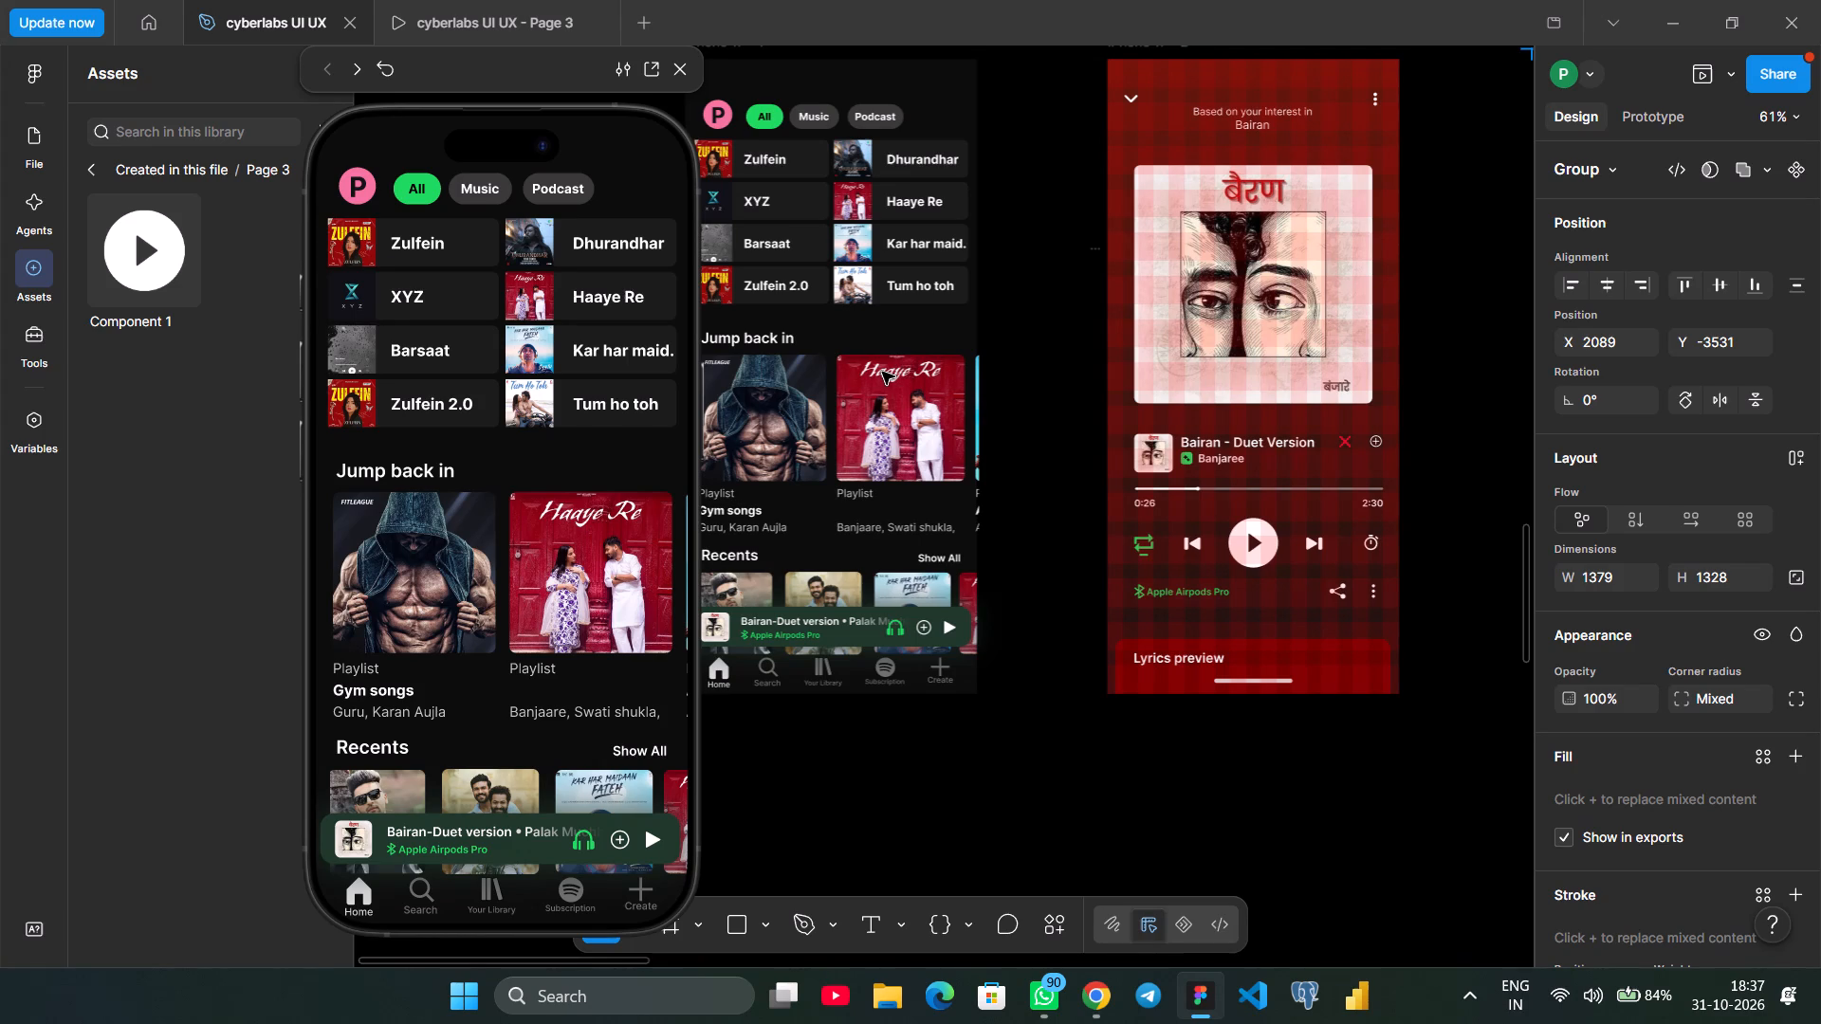
click(857, 580)
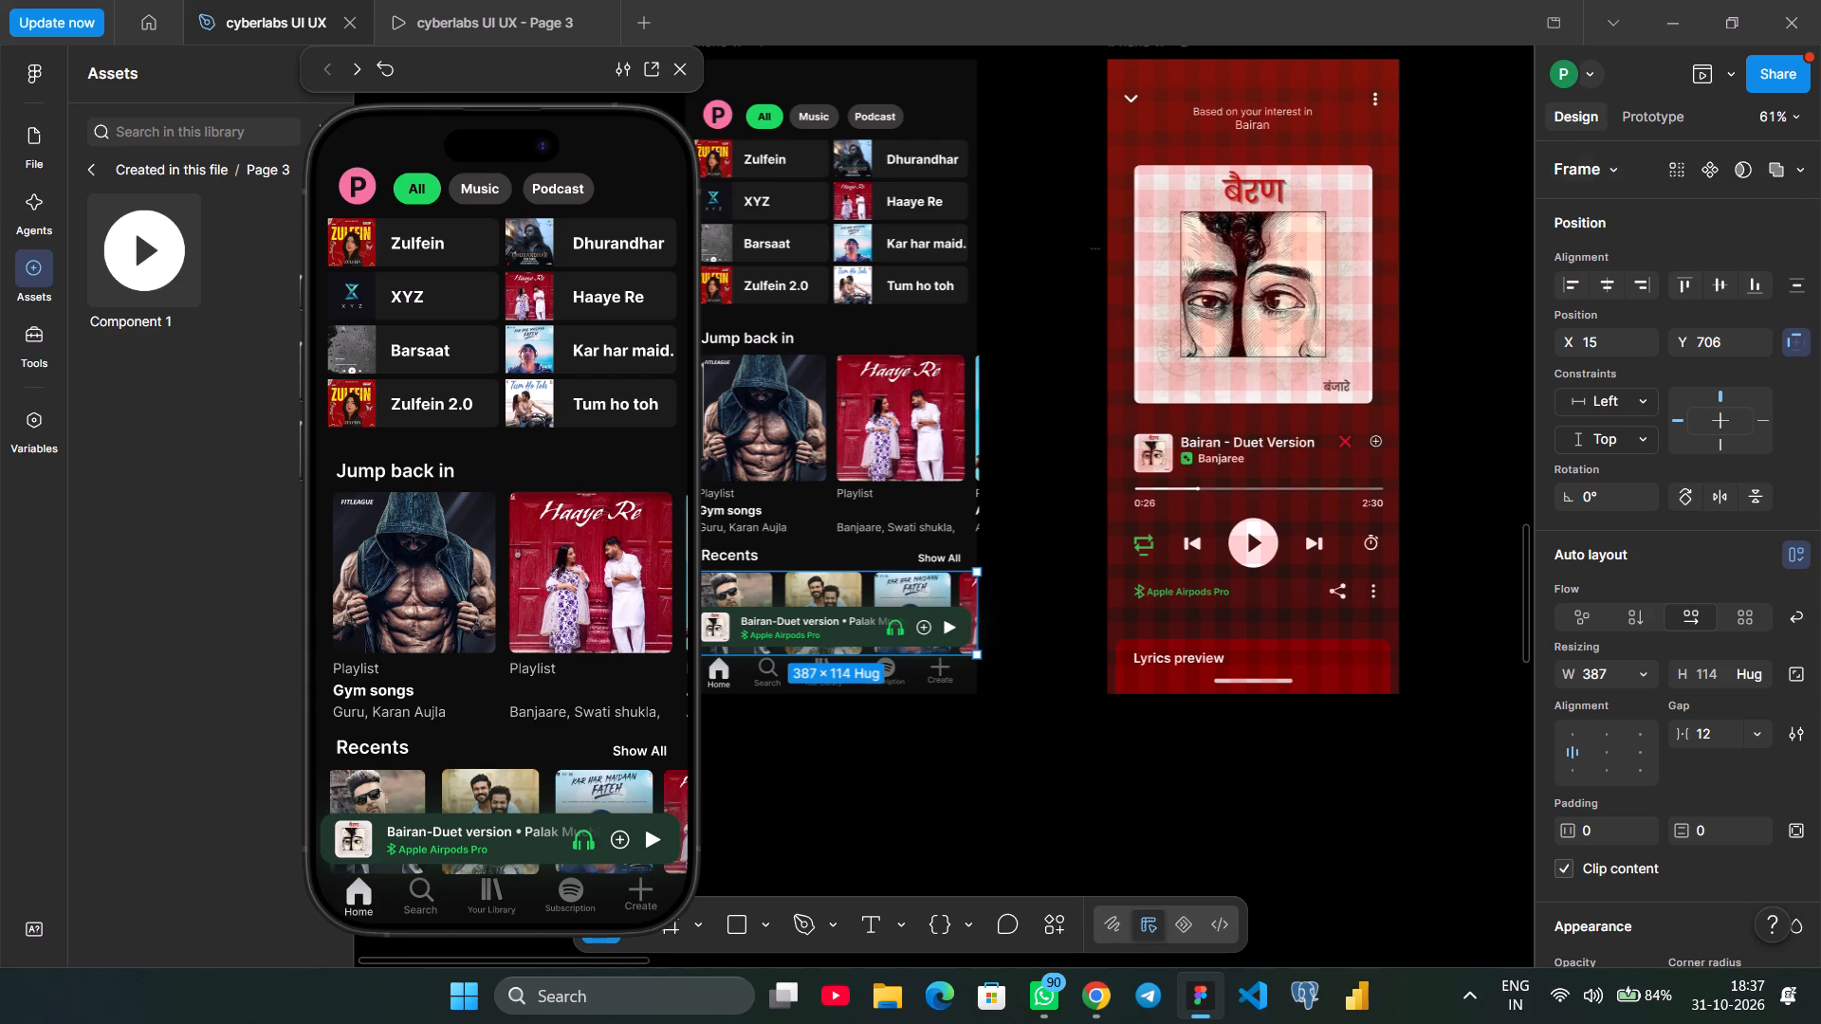
click(1641, 99)
click(1641, 113)
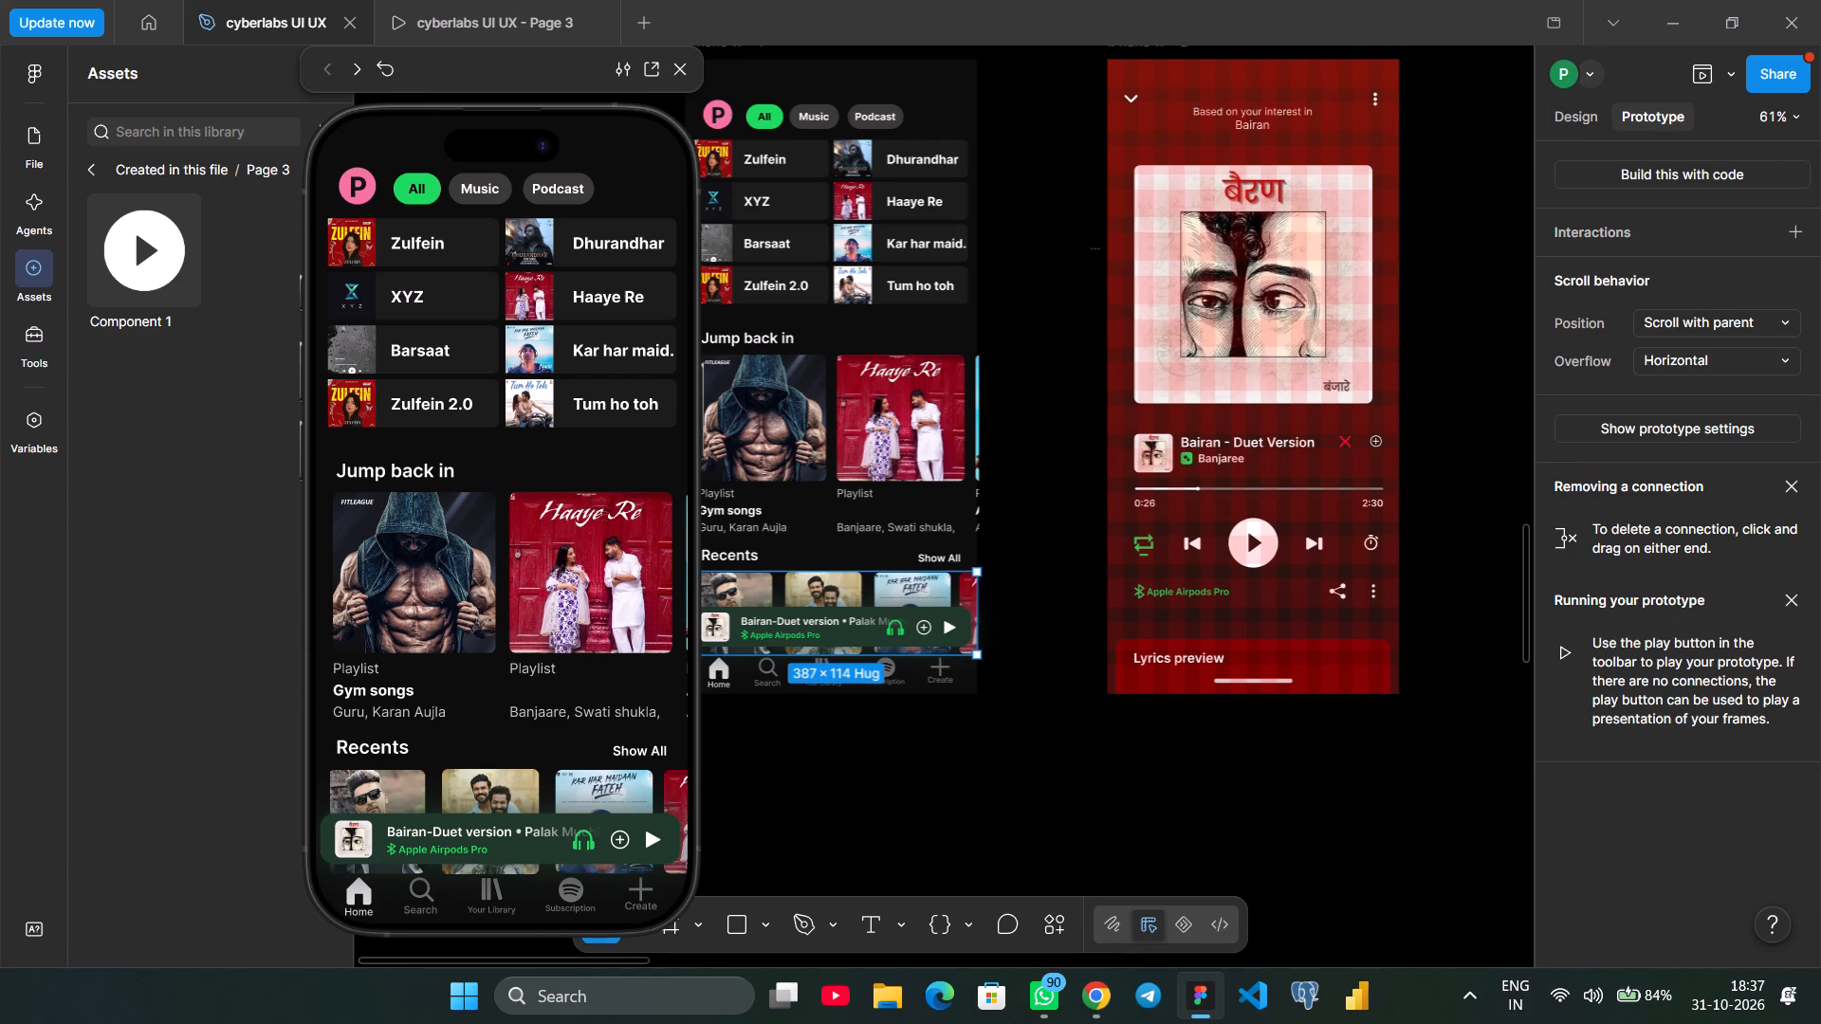
click(898, 491)
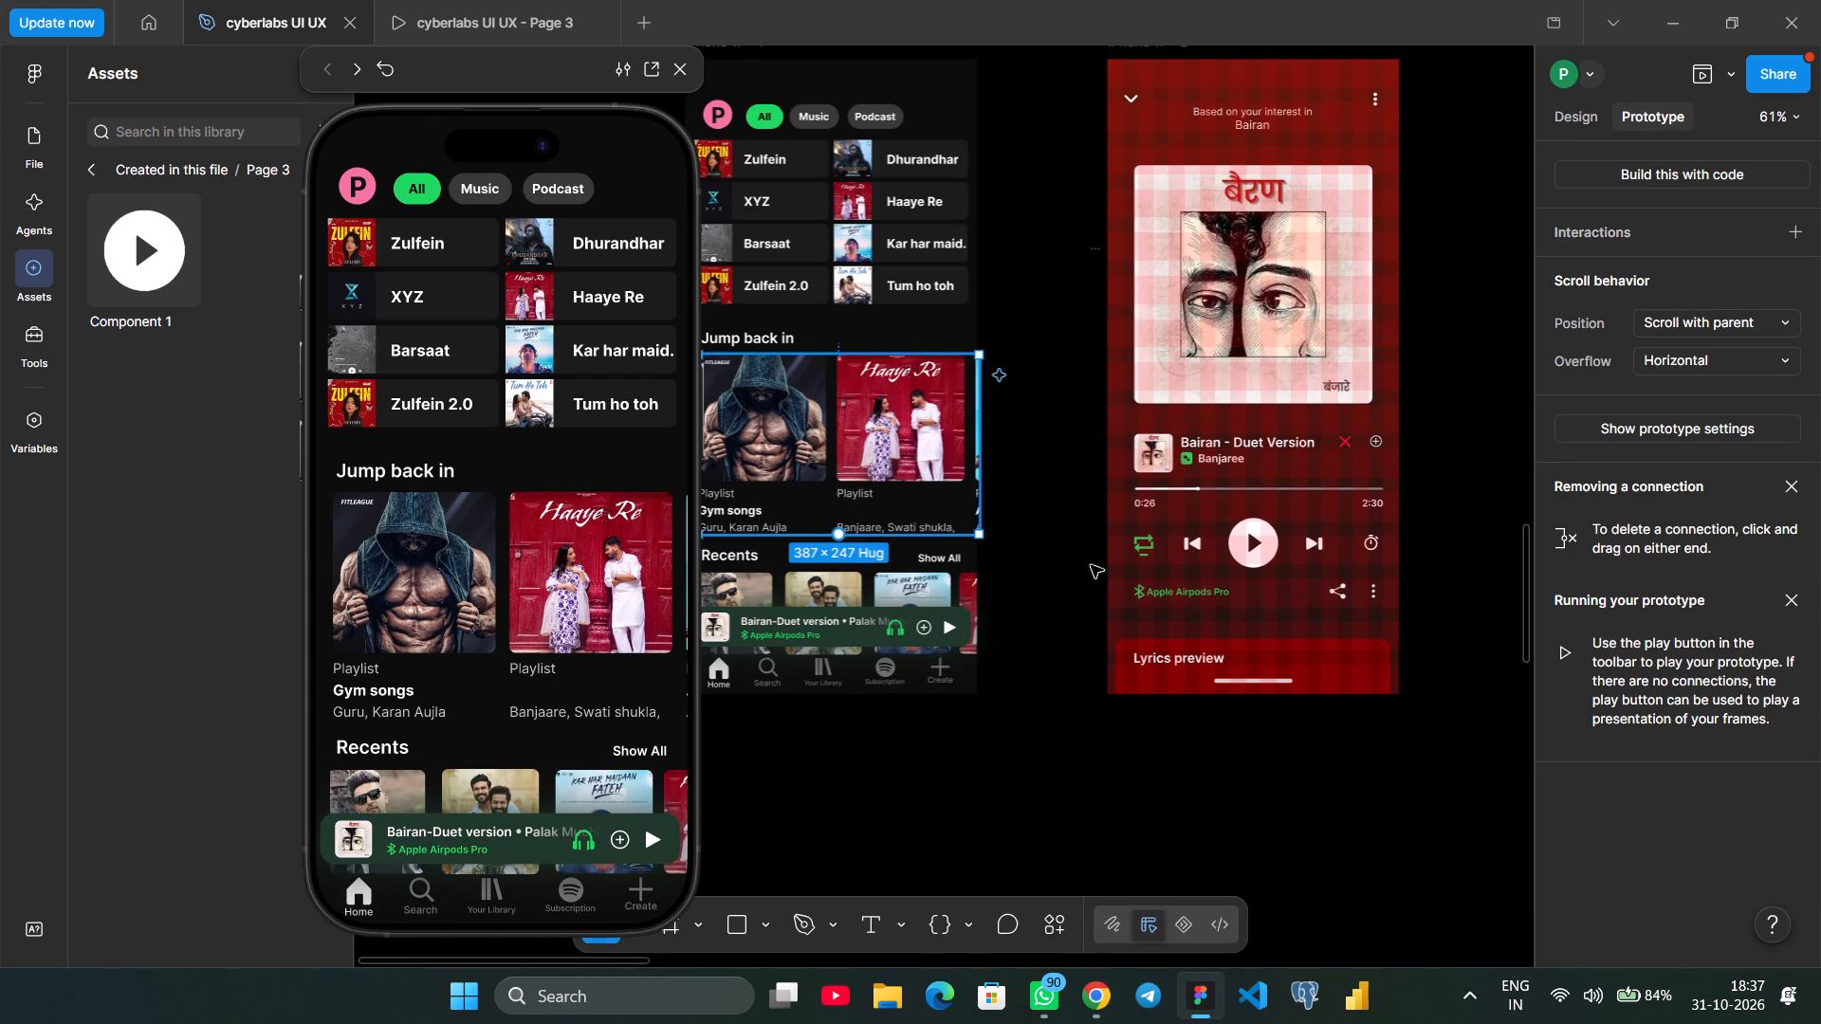
click(1008, 711)
scroll(1008, 711, right, 1)
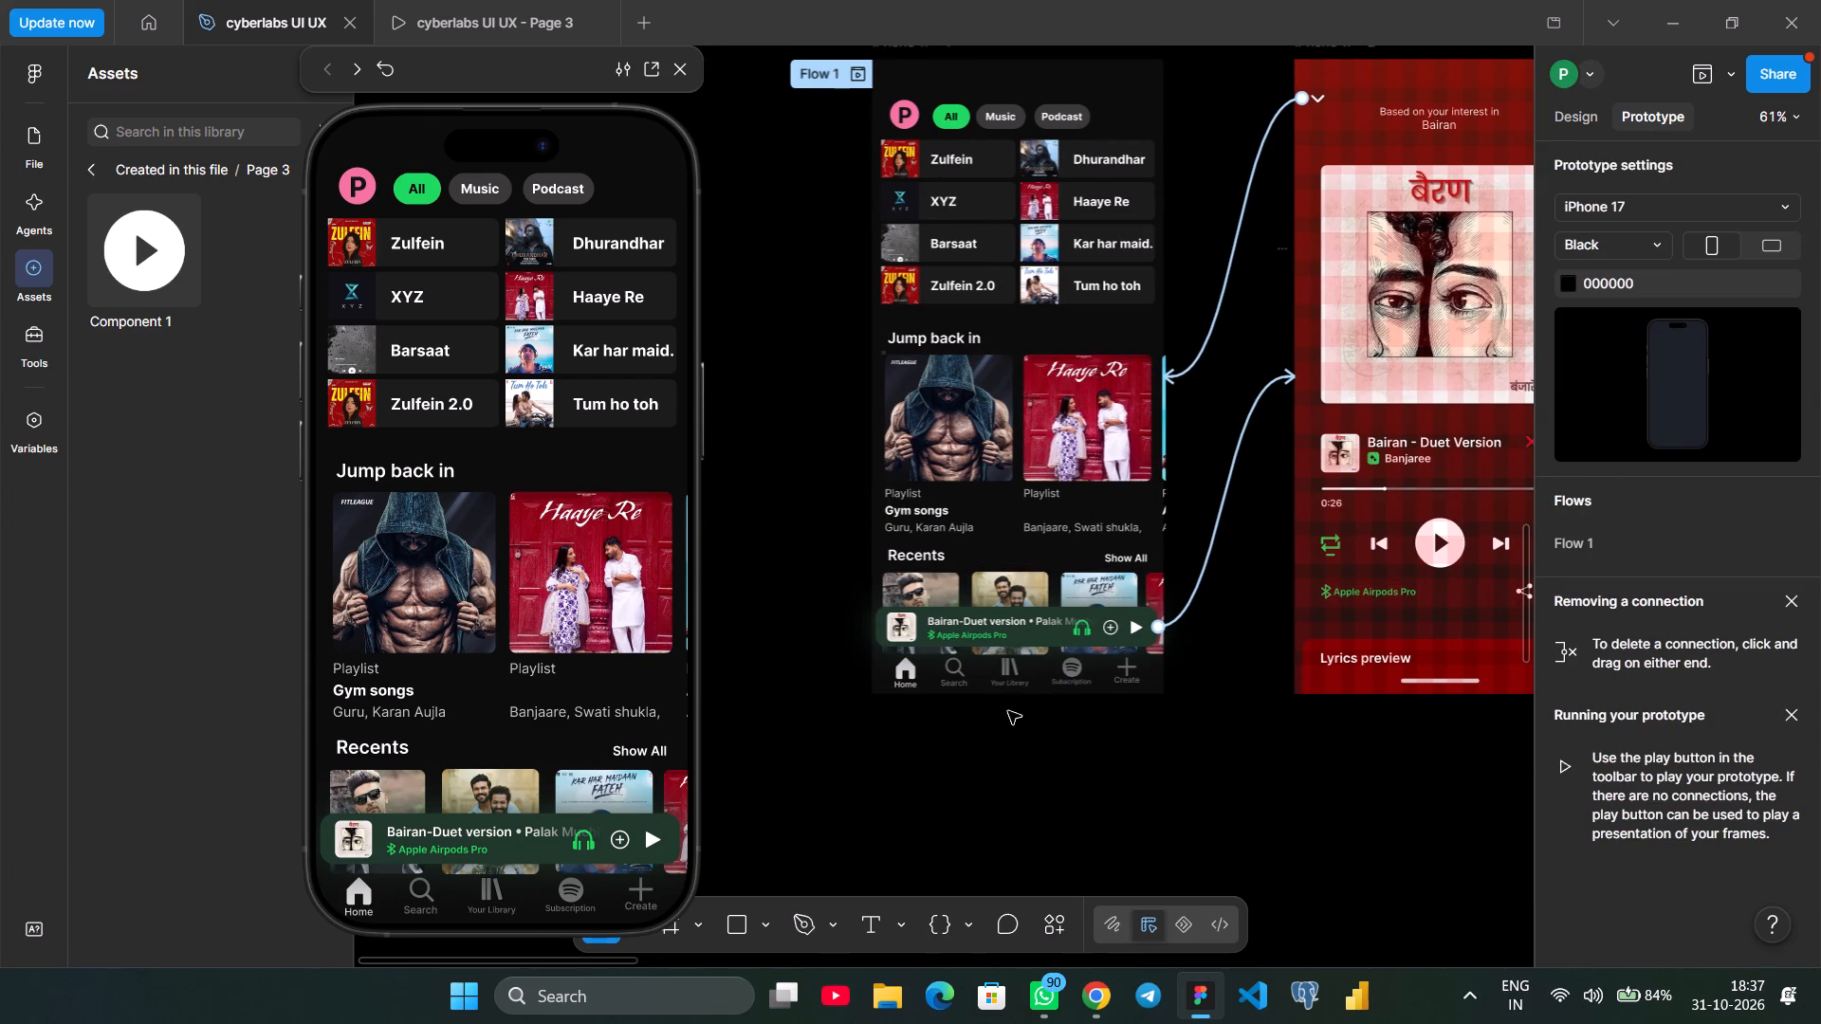
scroll(1008, 711, left, 1)
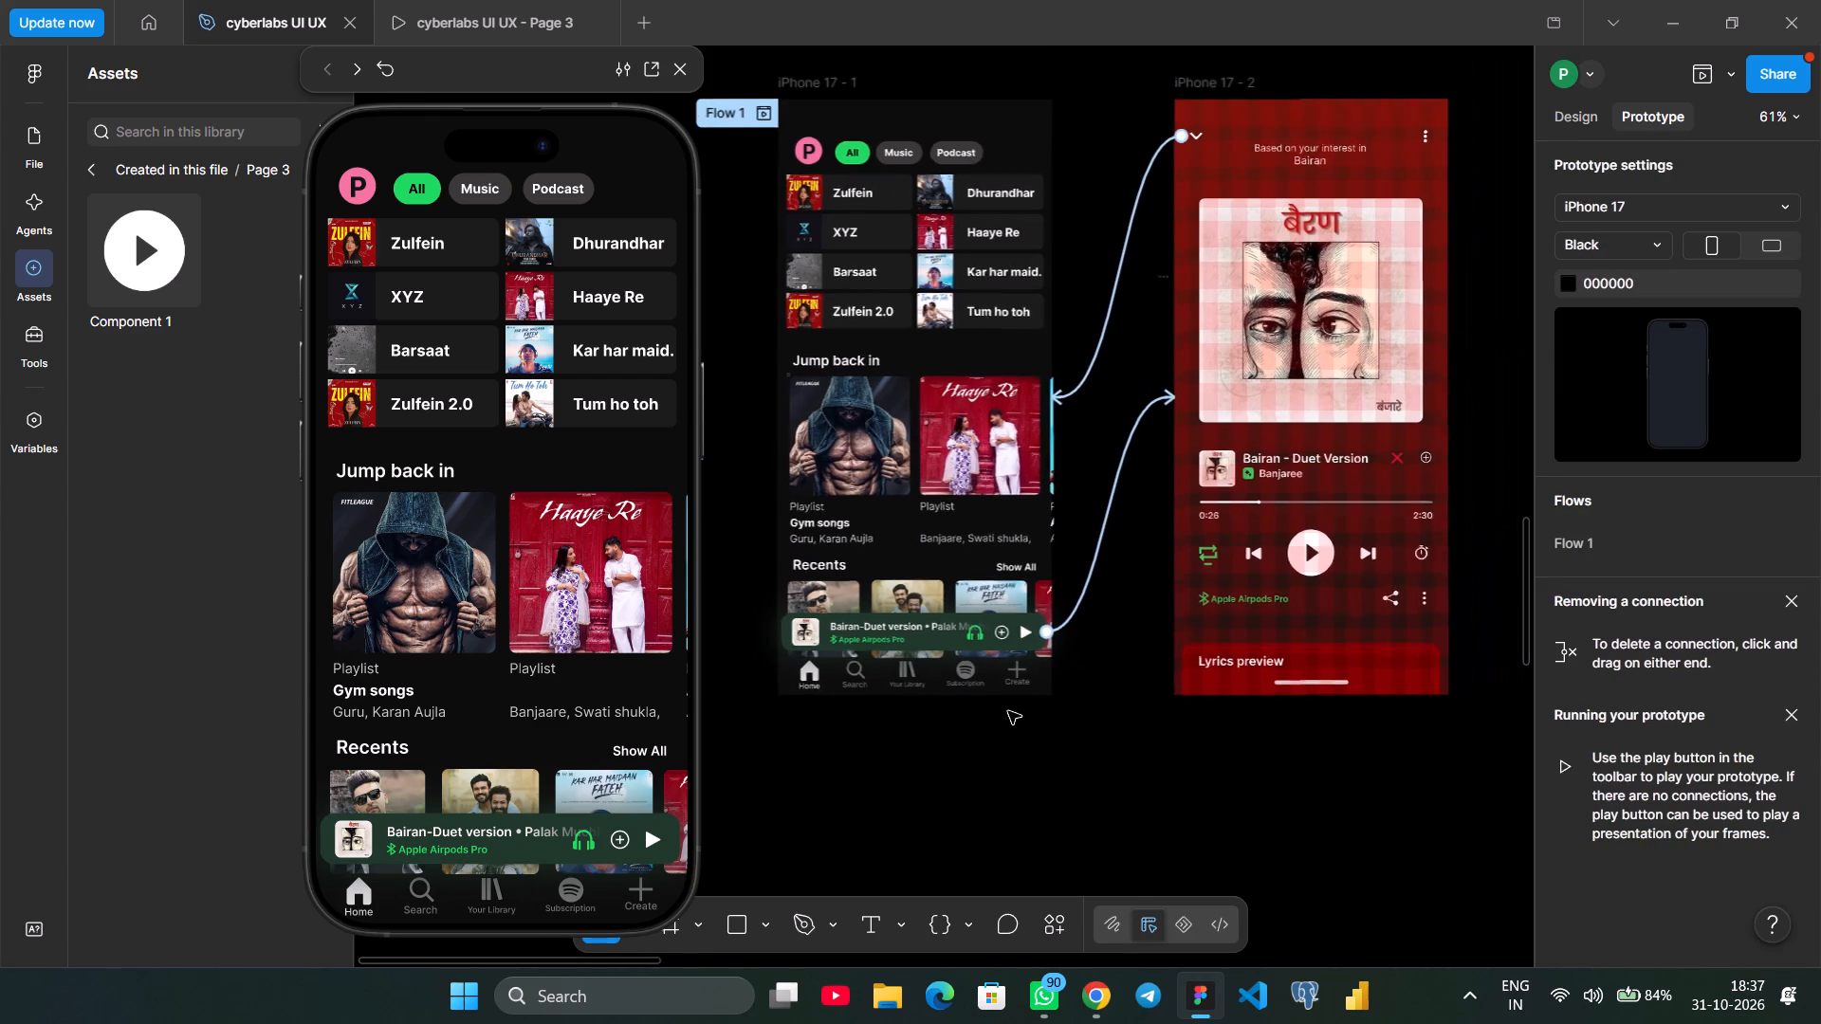
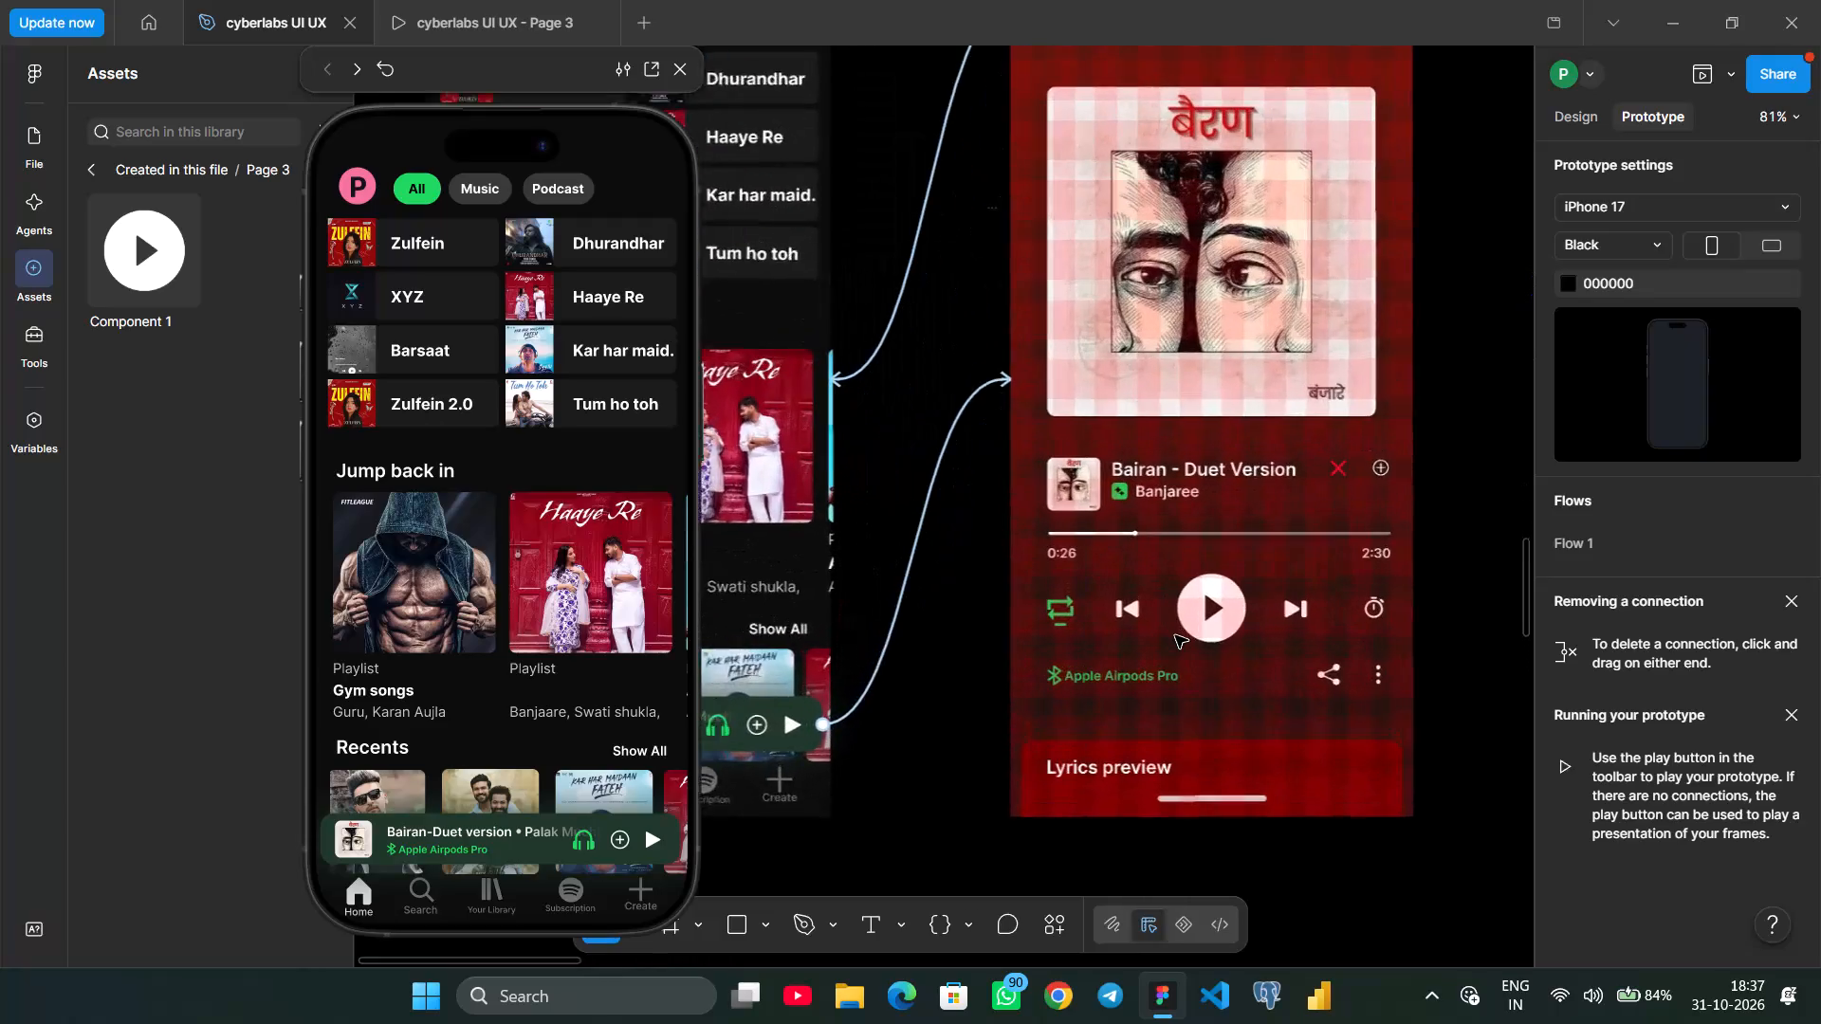
Inspect the design properties of the large Bairan cover image in the iPhone 17 - 2 player screen.
scroll(1175, 635, left, 1)
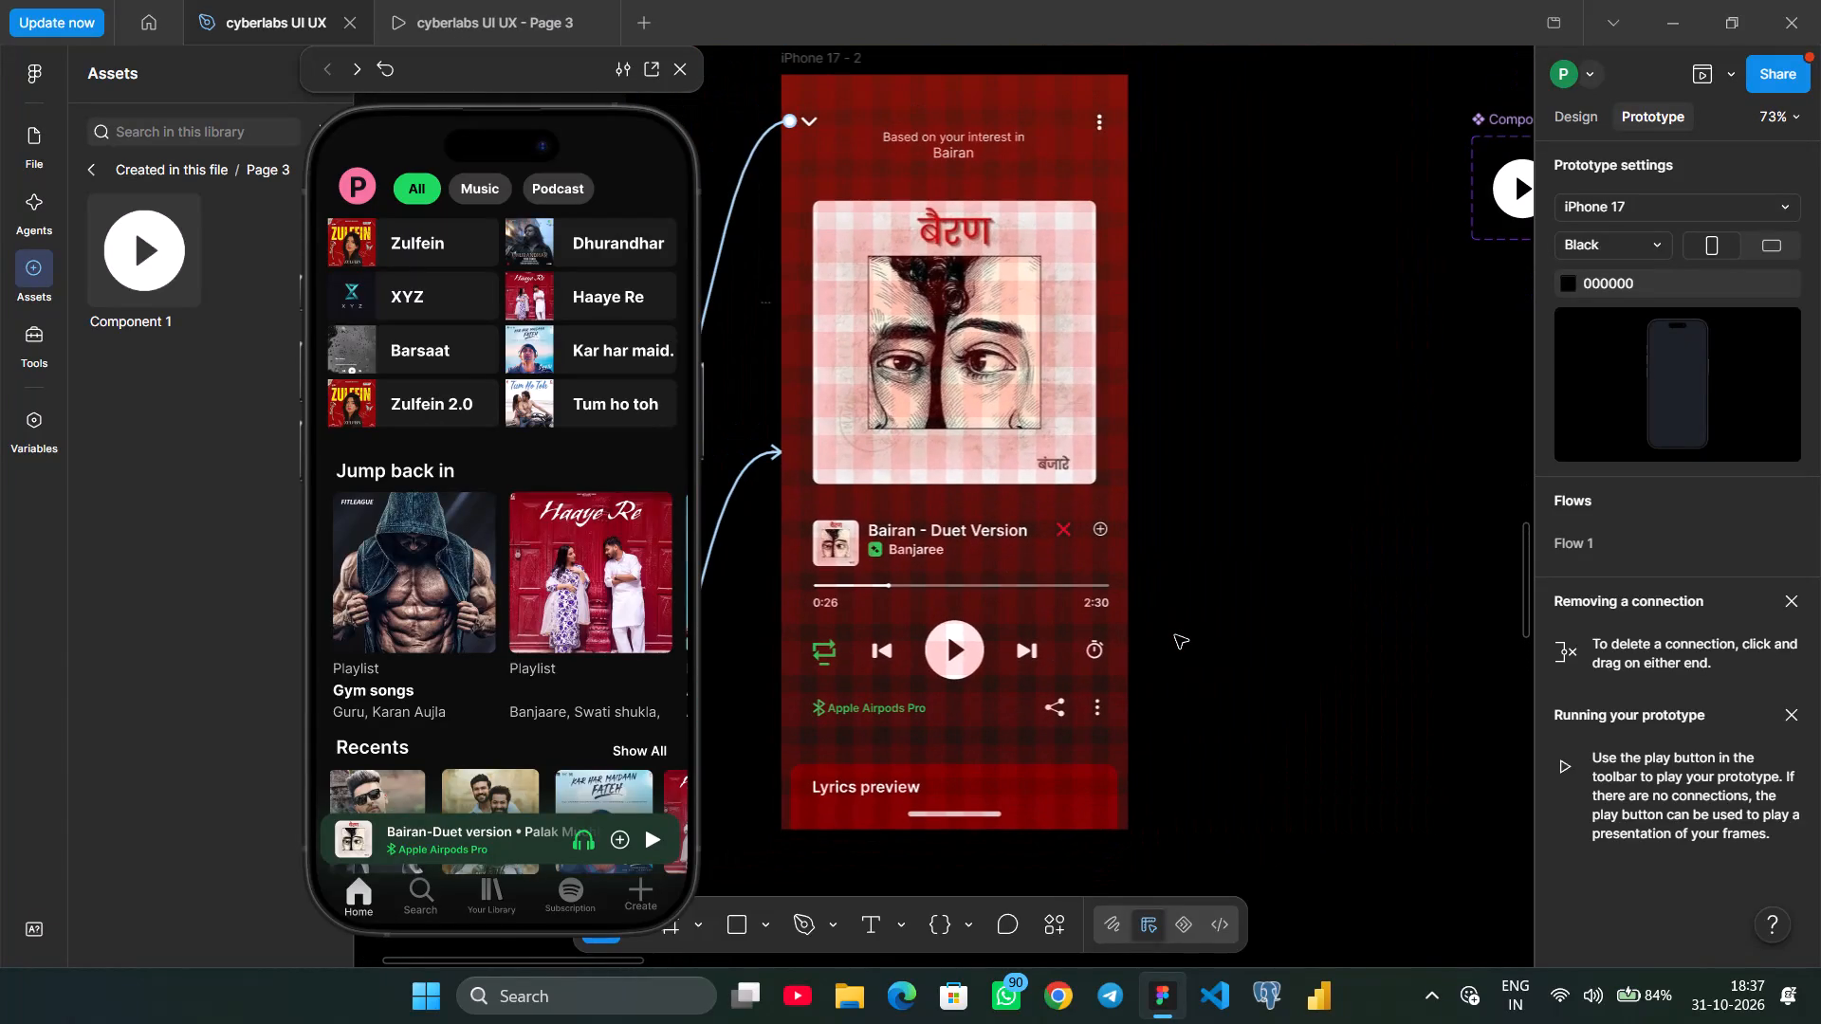
click(980, 391)
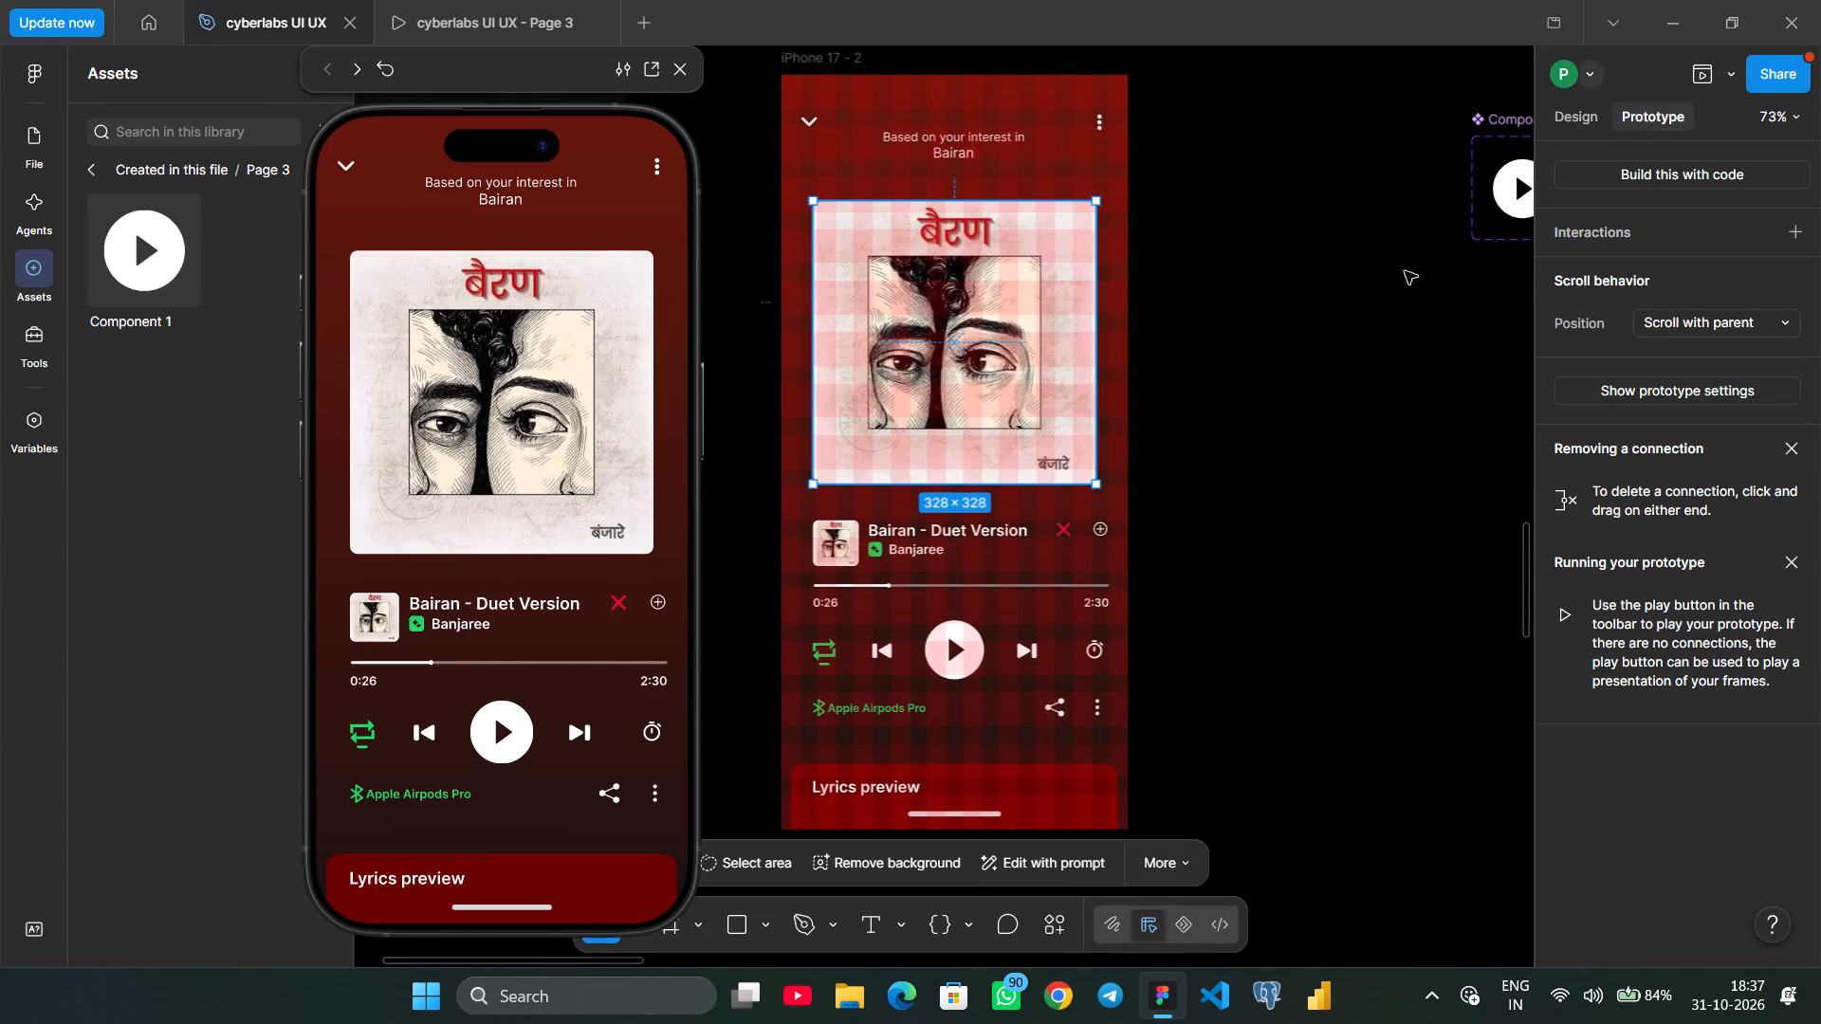
click(1570, 121)
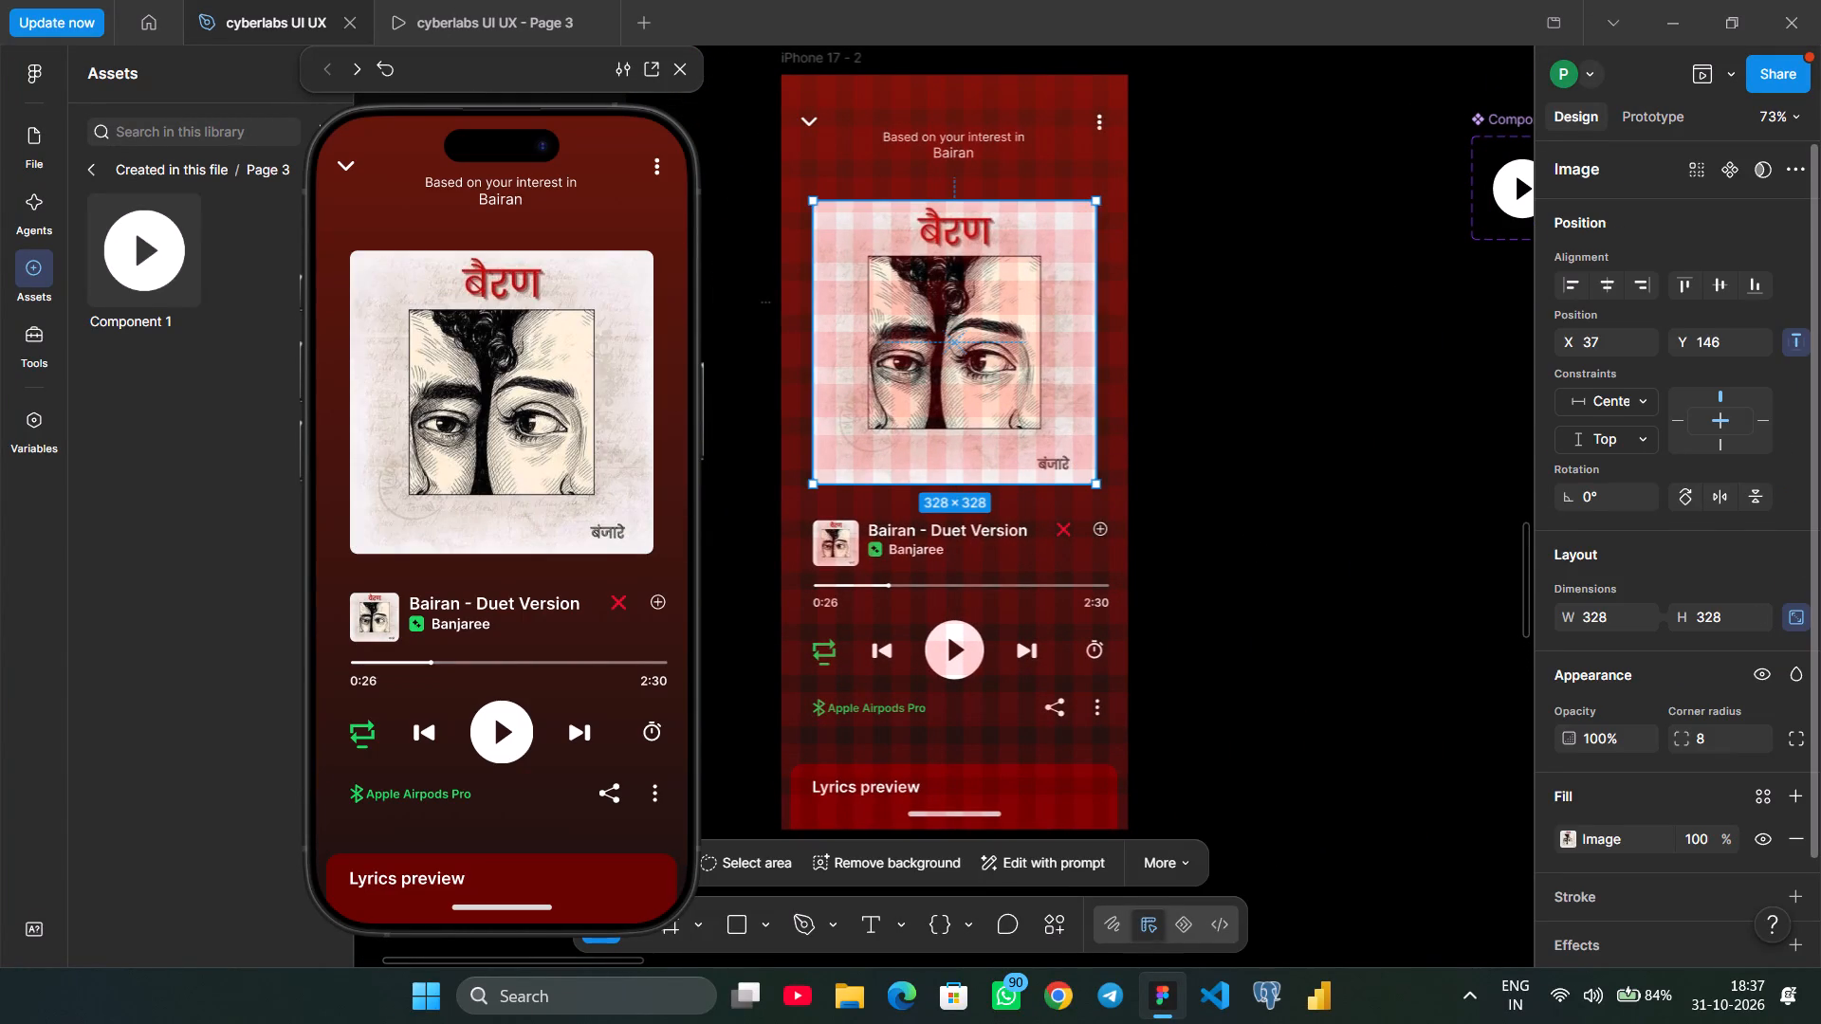
scroll(1718, 699, down, 1)
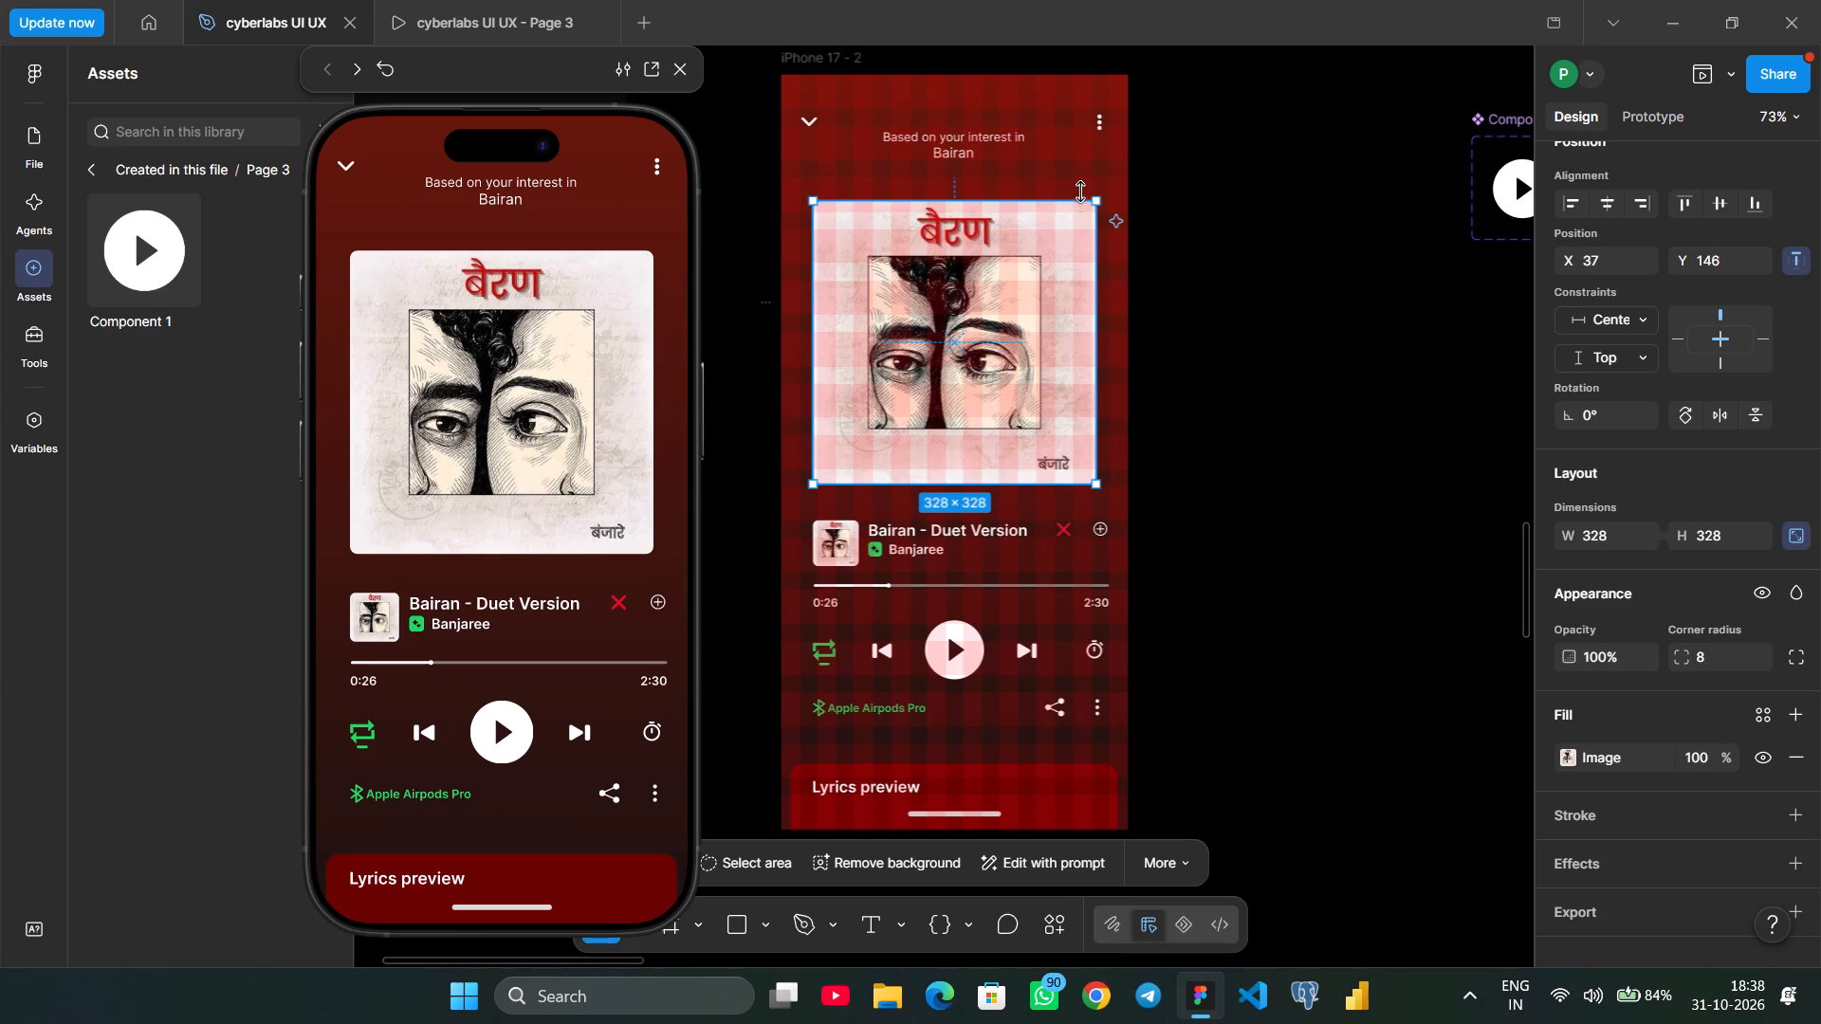
Examine the iPhone 17 - 2 player screen's heading texts, playback controls, share and more icons, and Lyrics preview label.
click(960, 134)
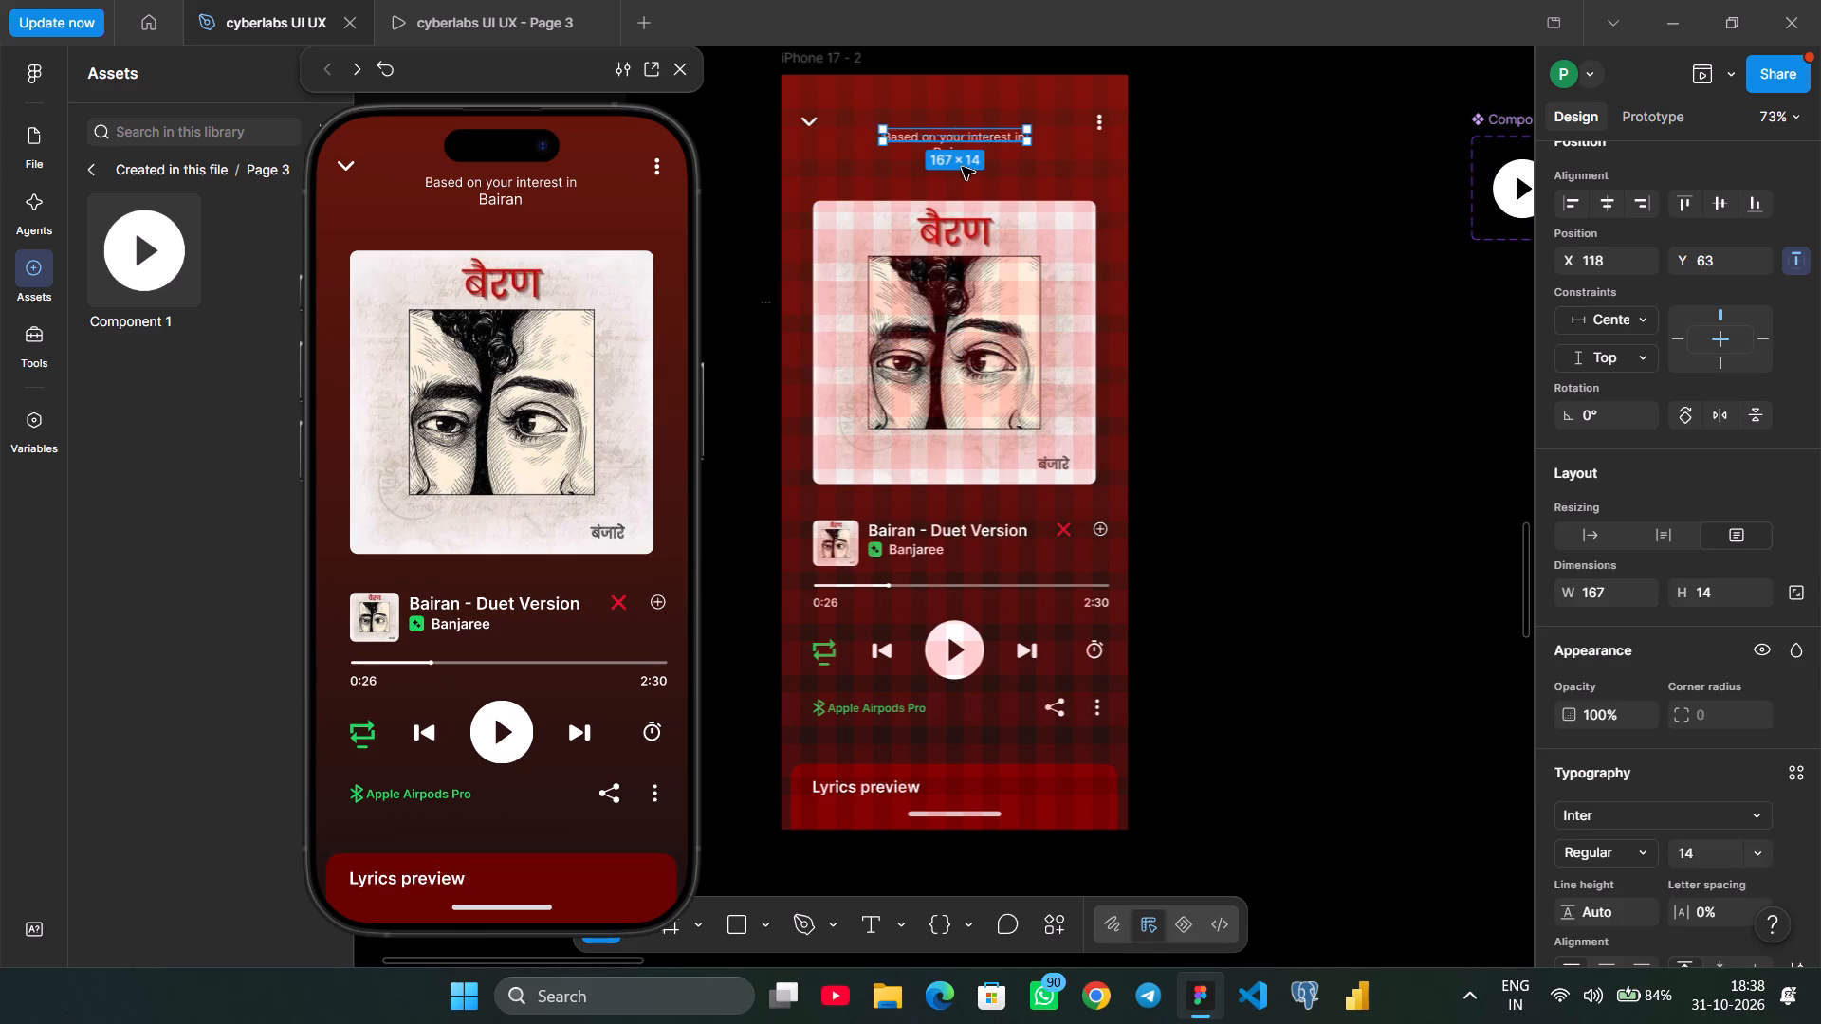
click(1020, 160)
click(963, 158)
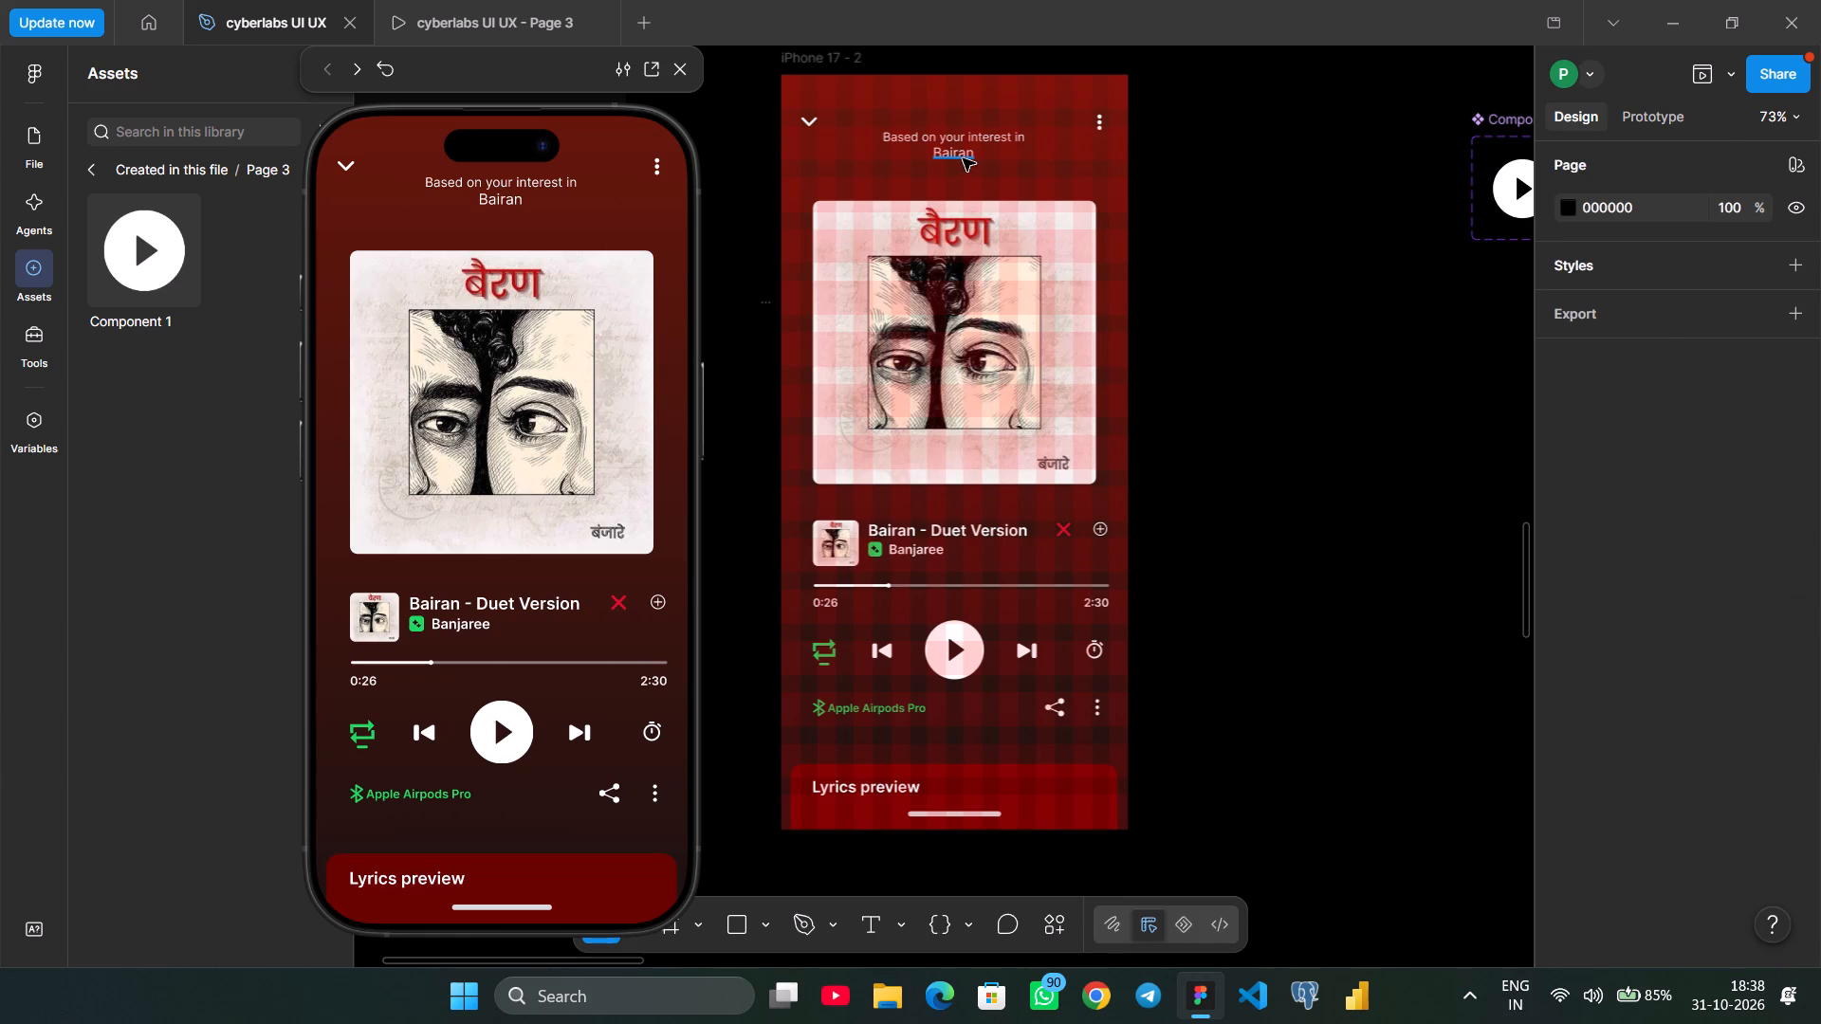
click(1223, 229)
click(960, 638)
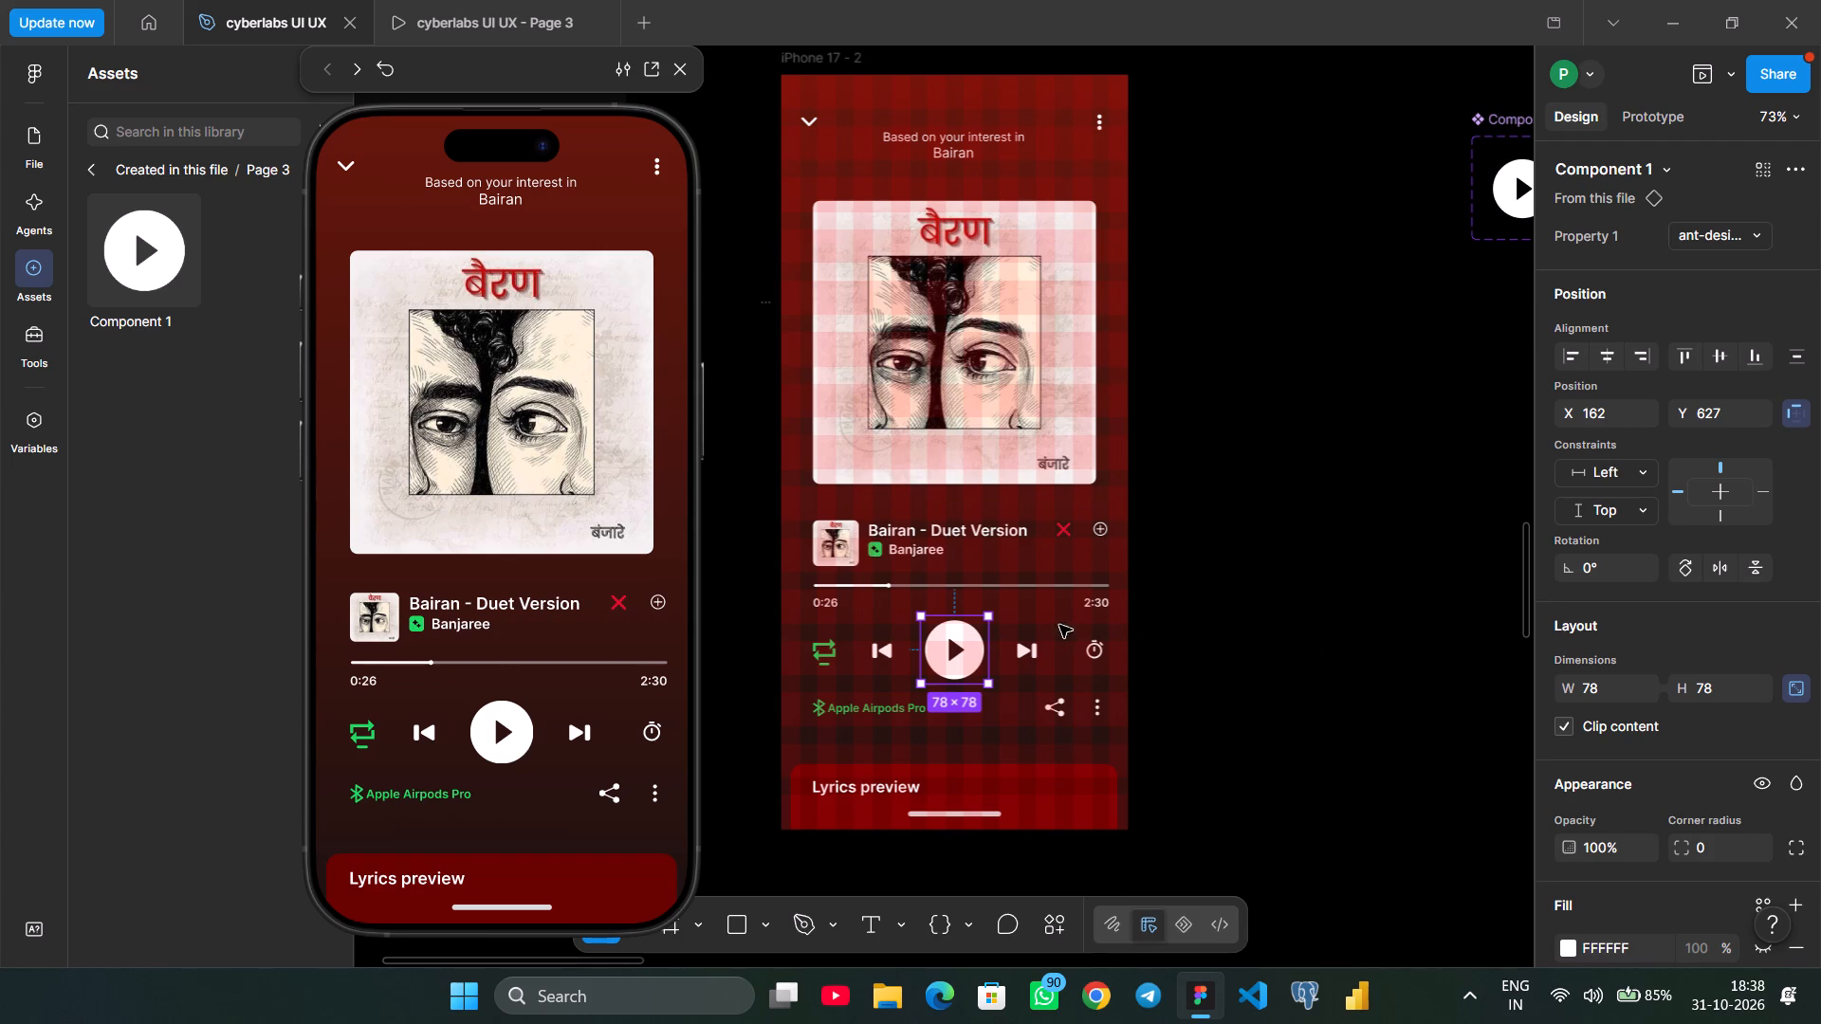
click(1029, 641)
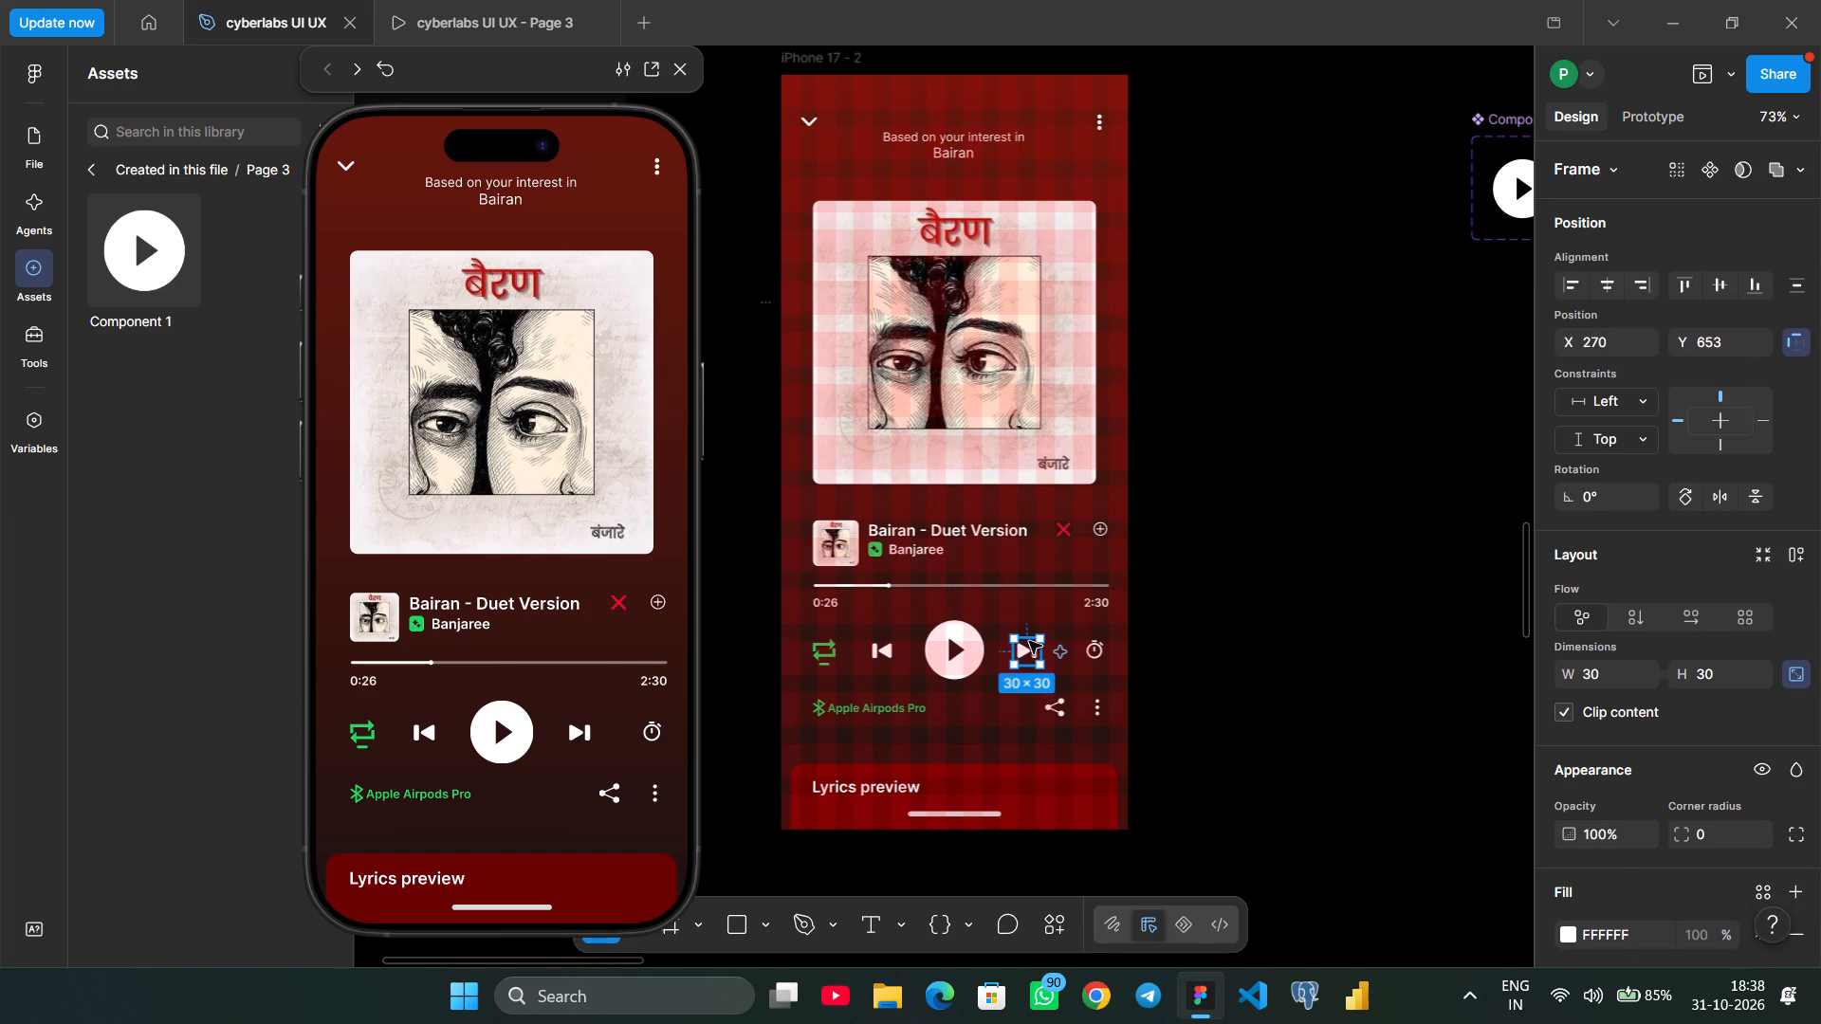
click(1103, 643)
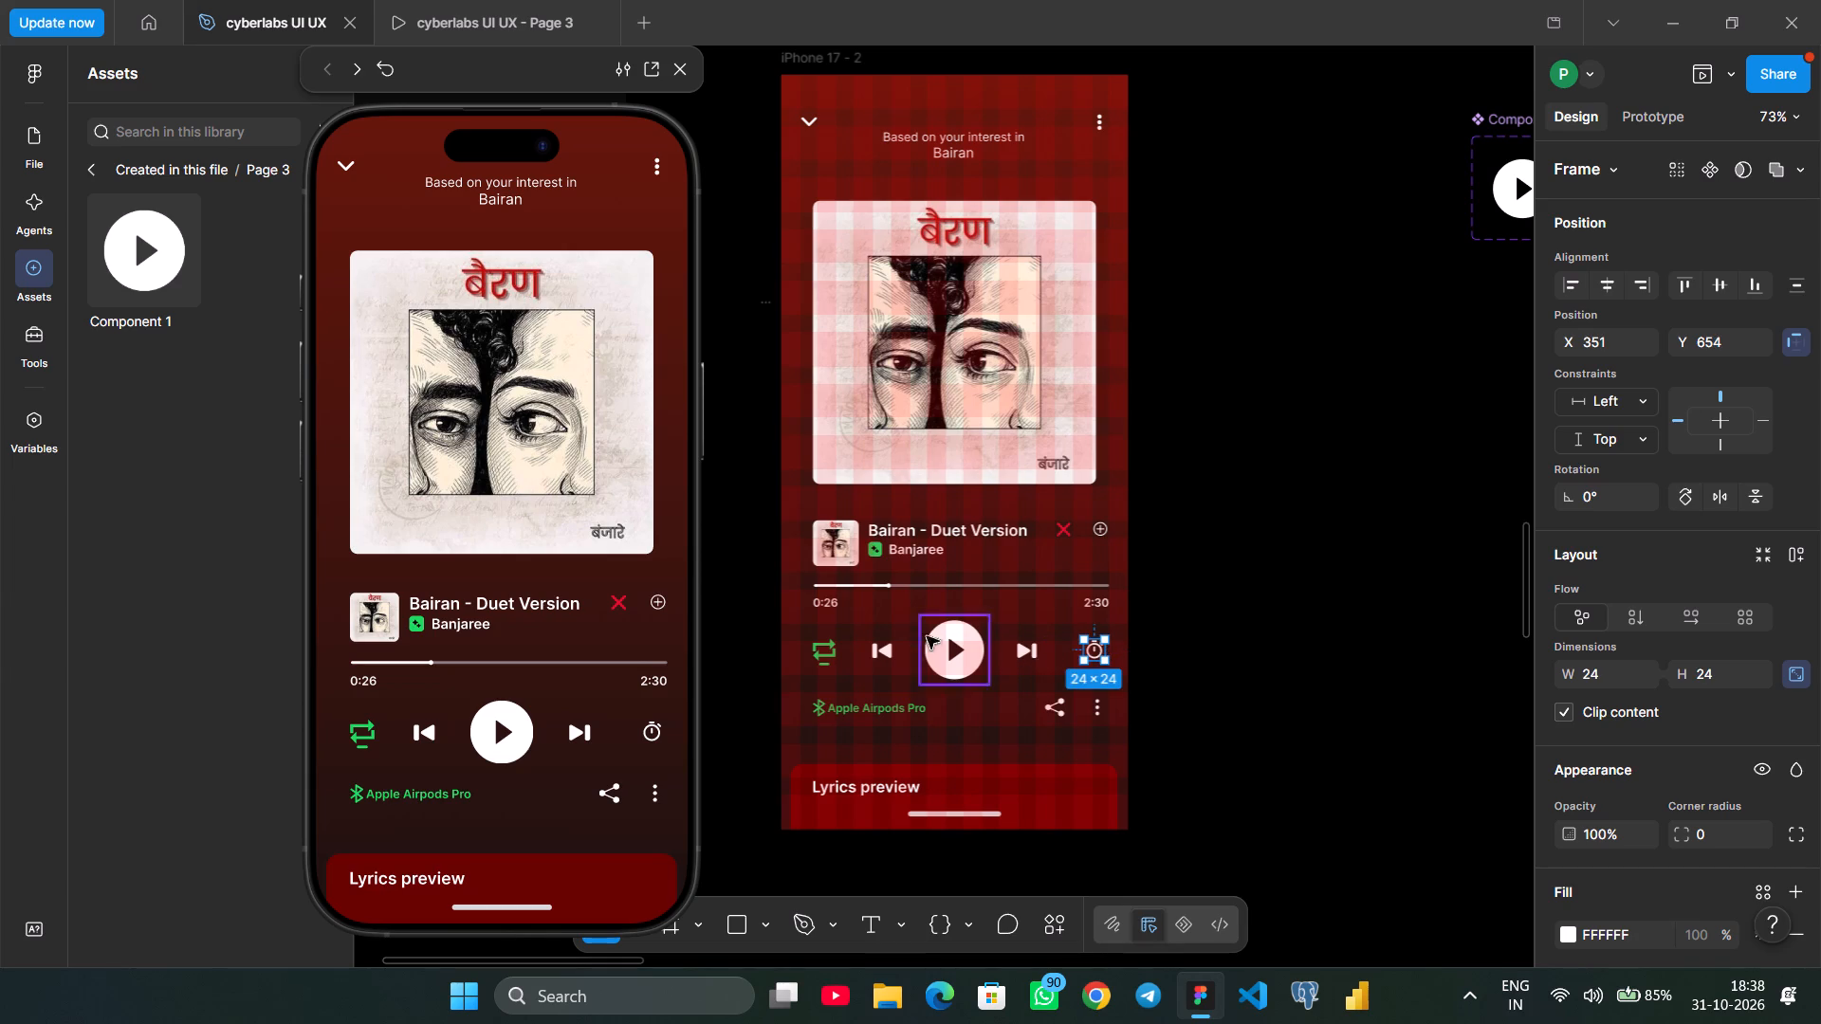
click(820, 644)
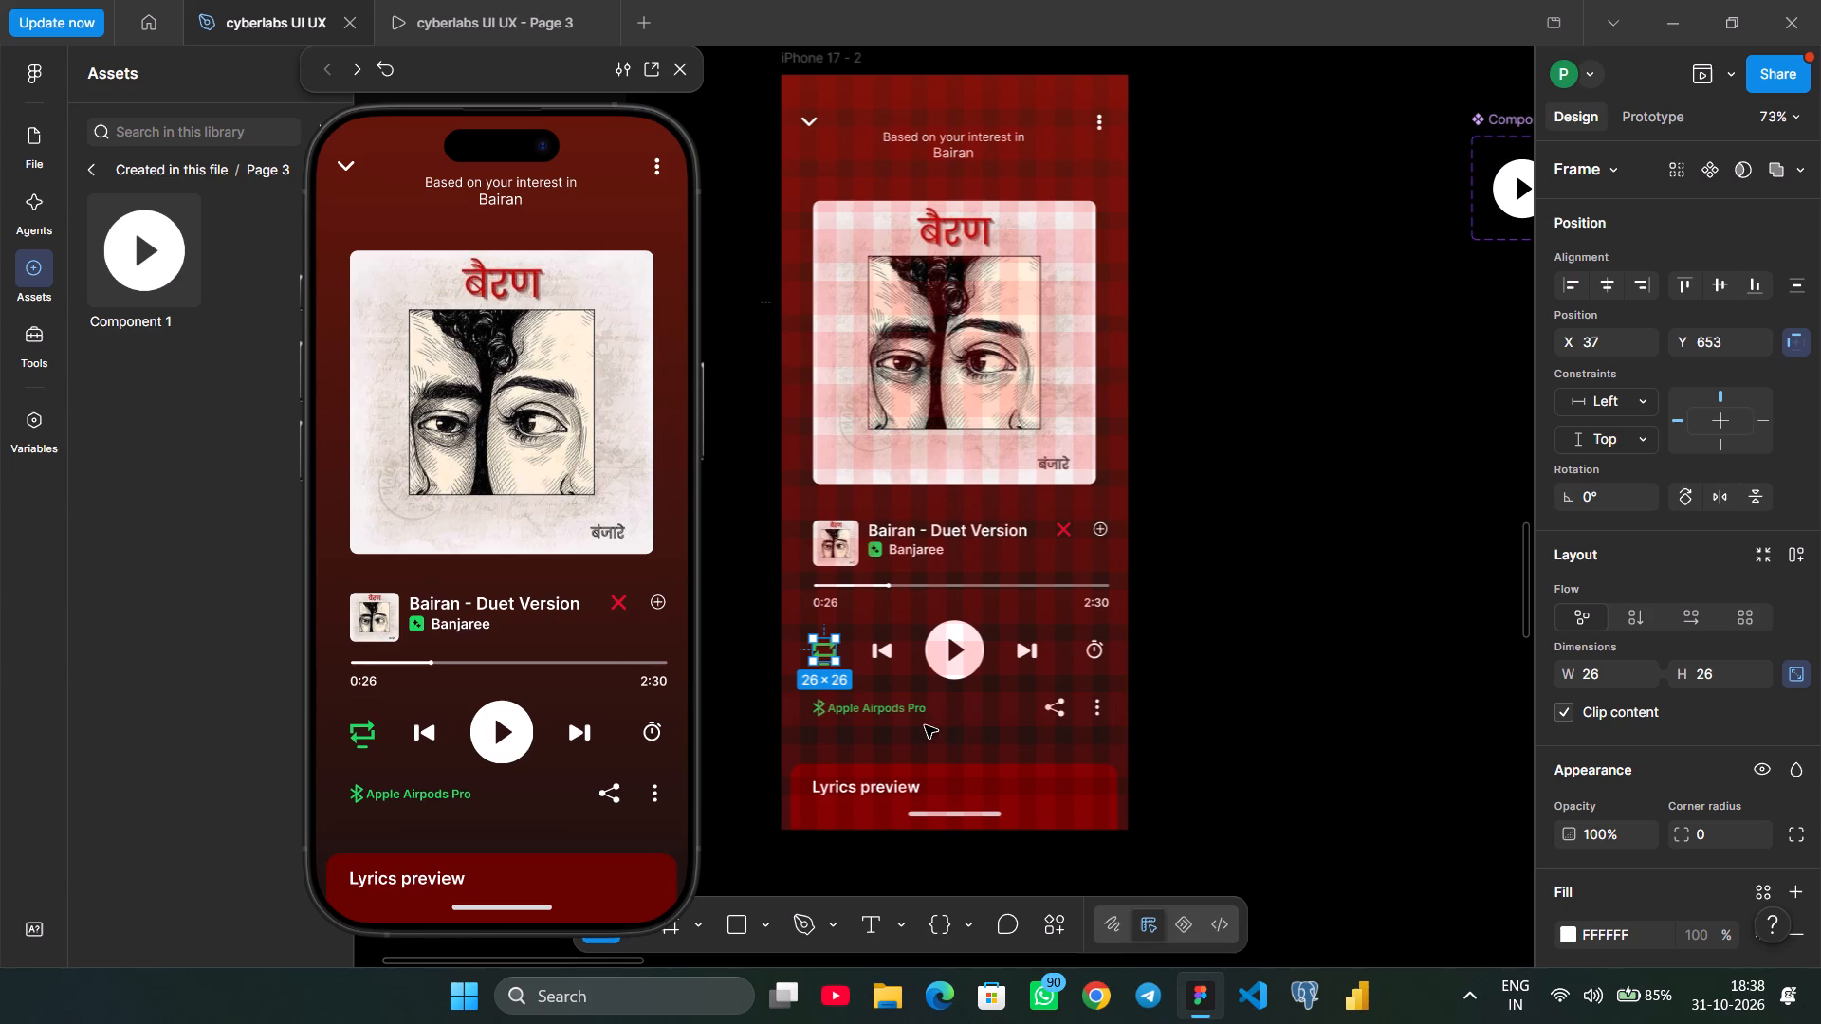
click(1055, 709)
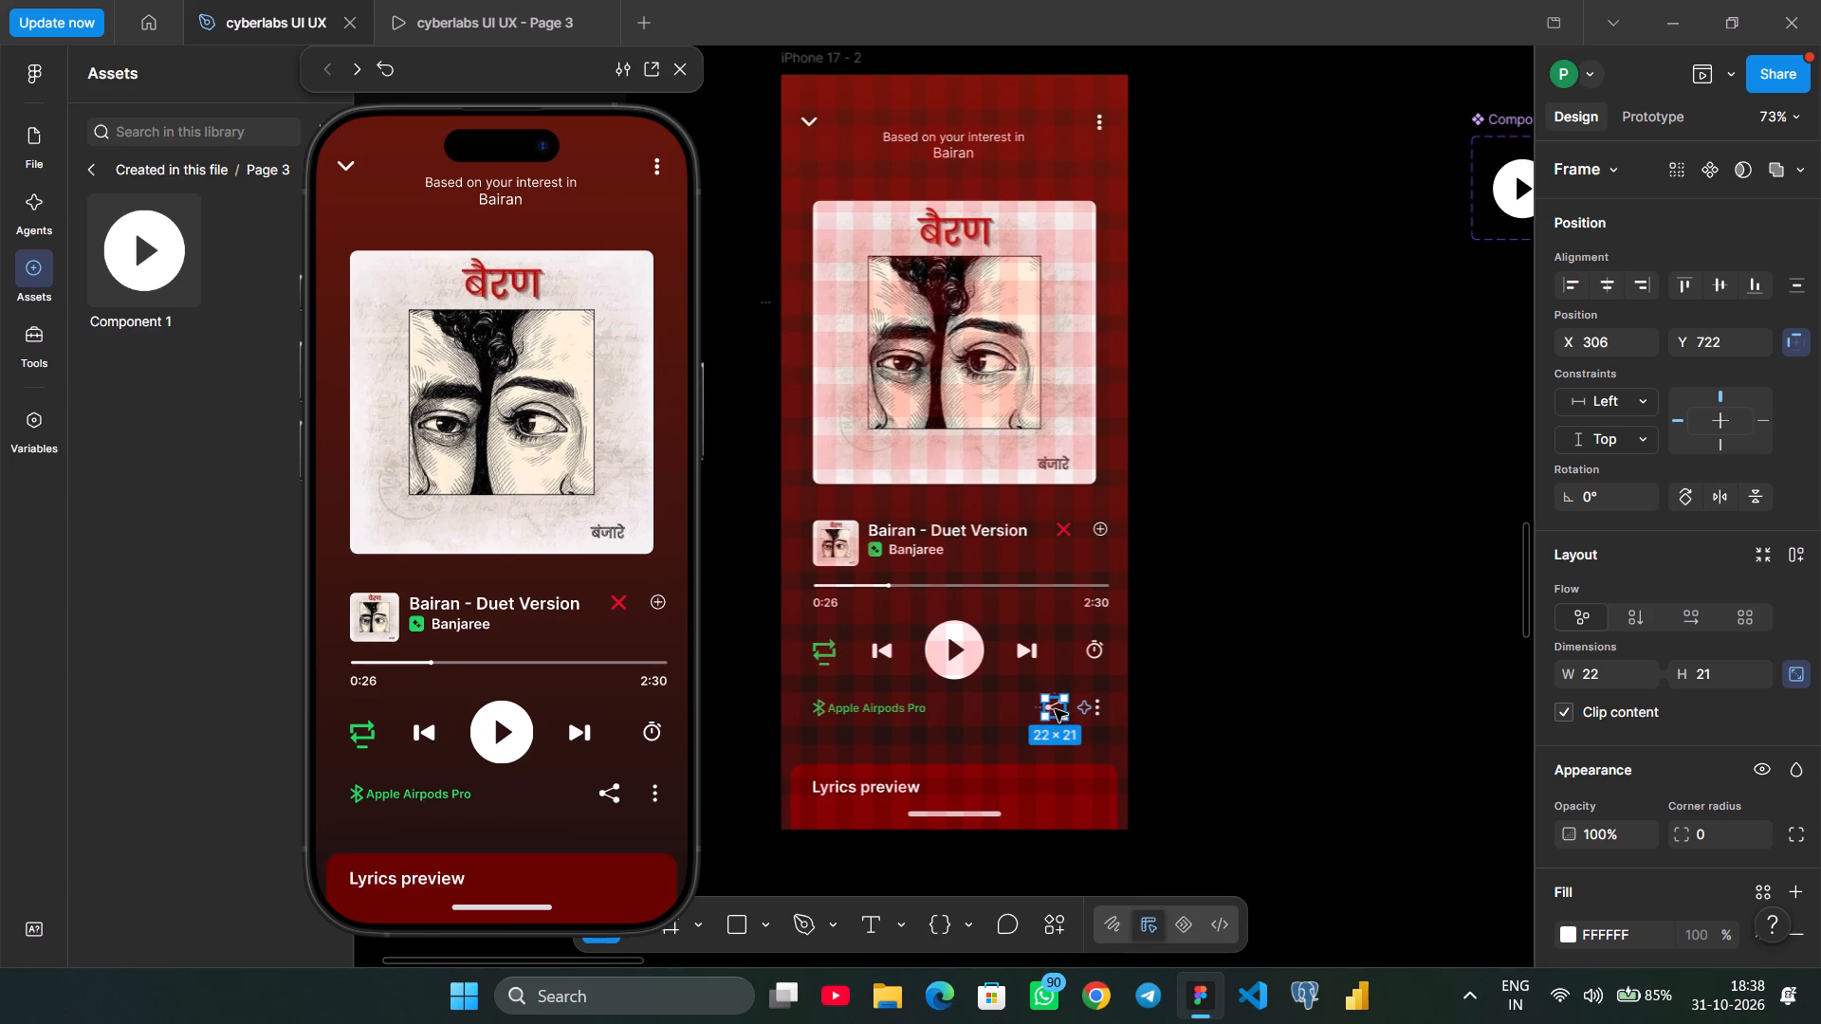
click(1103, 710)
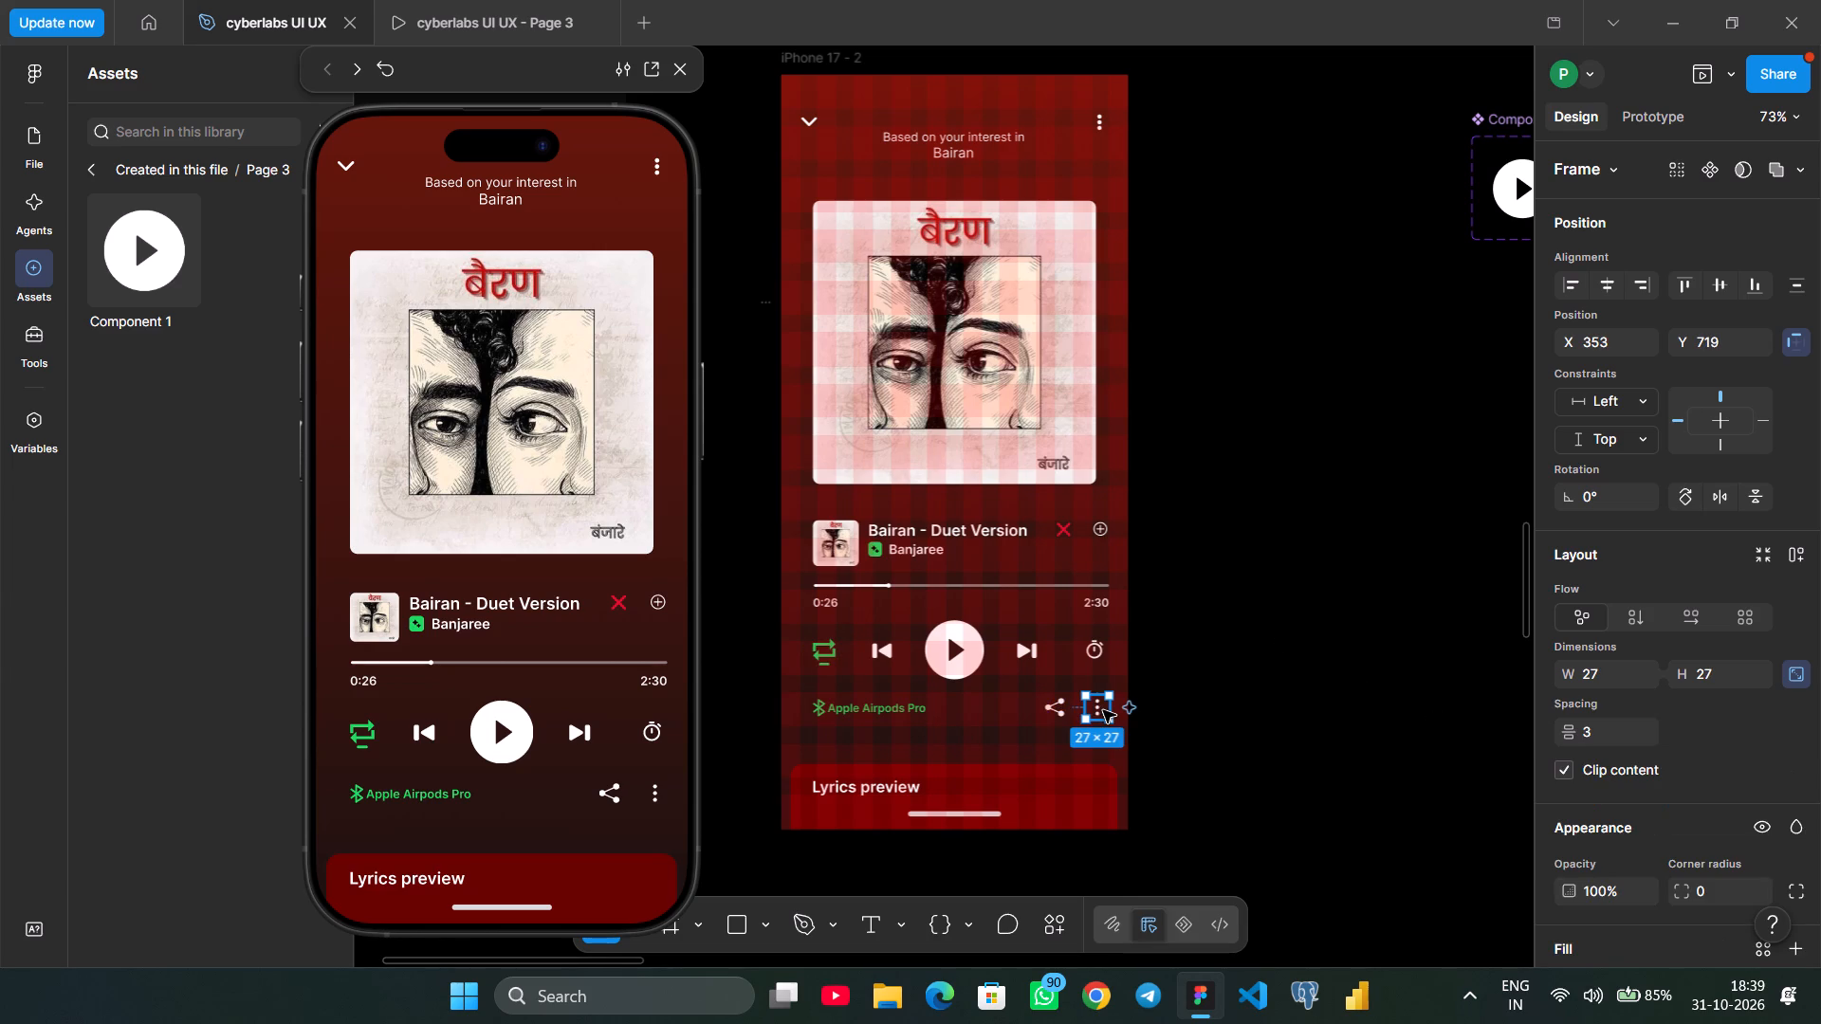
click(886, 797)
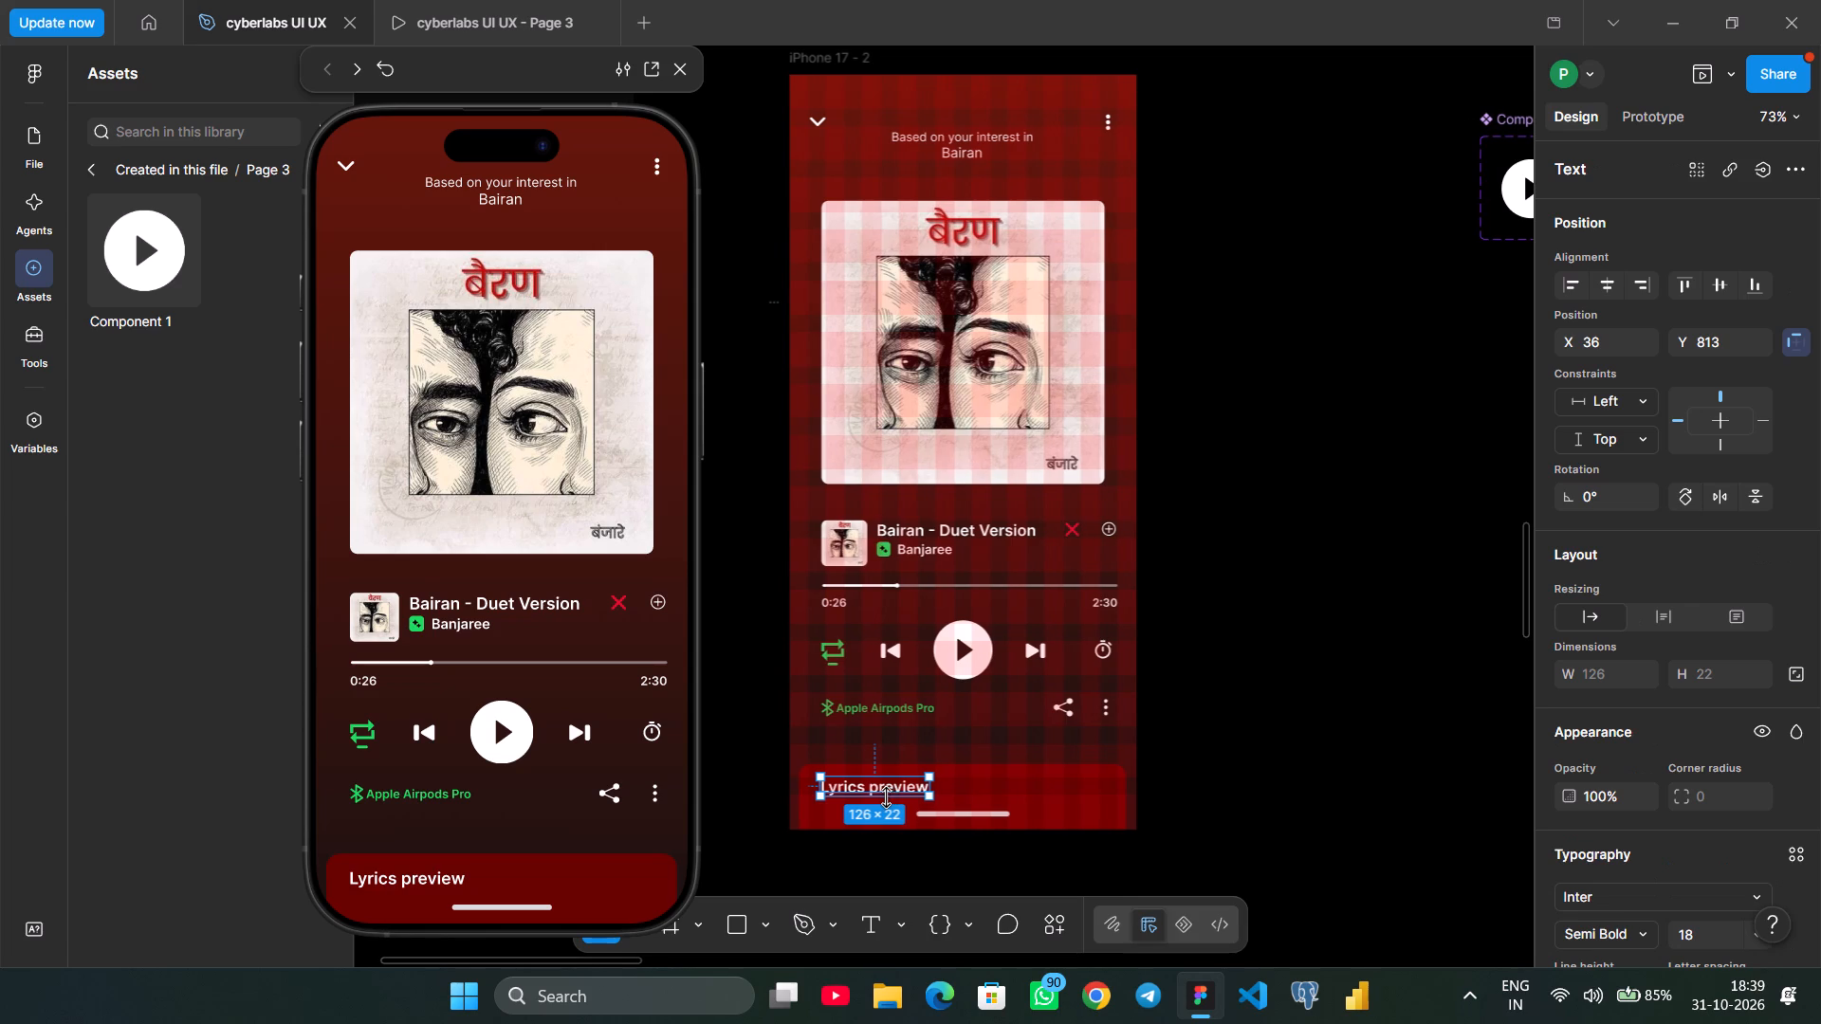
scroll(1307, 559, right, 1)
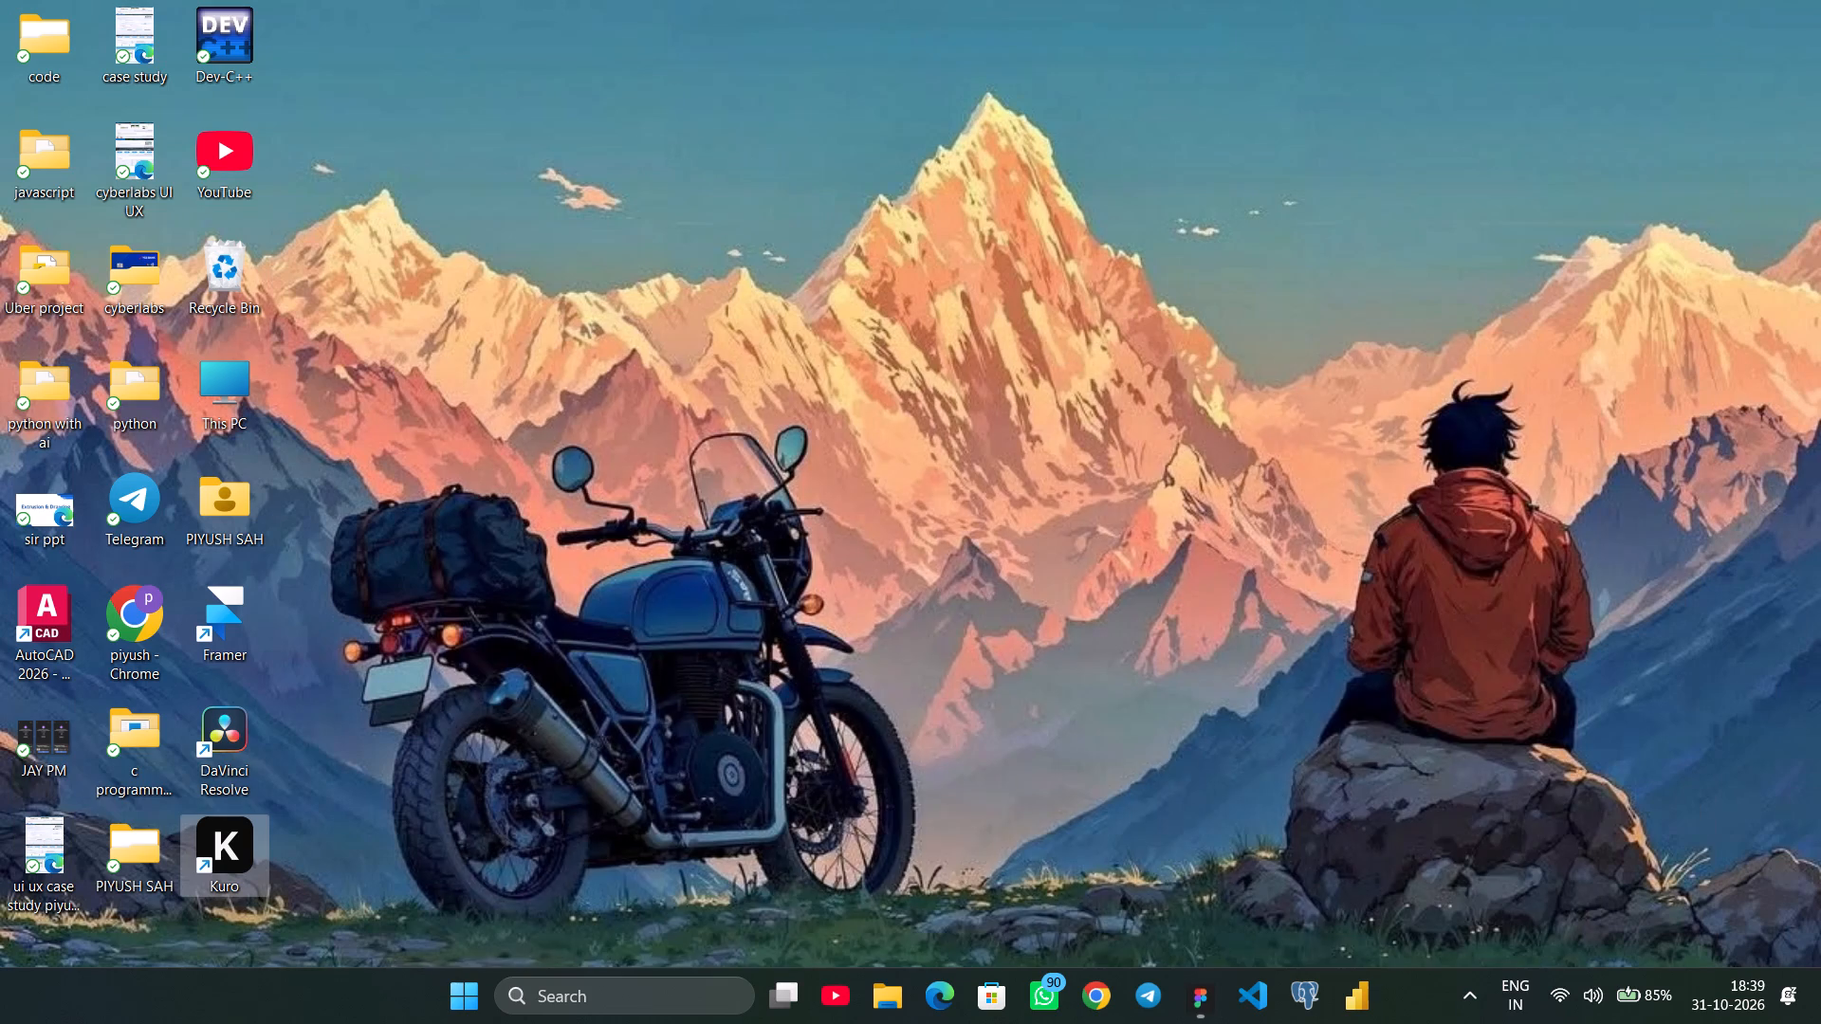
Expand the grouped WhatsApp notifications in the Windows notification center and clear all notifications.
click(1738, 991)
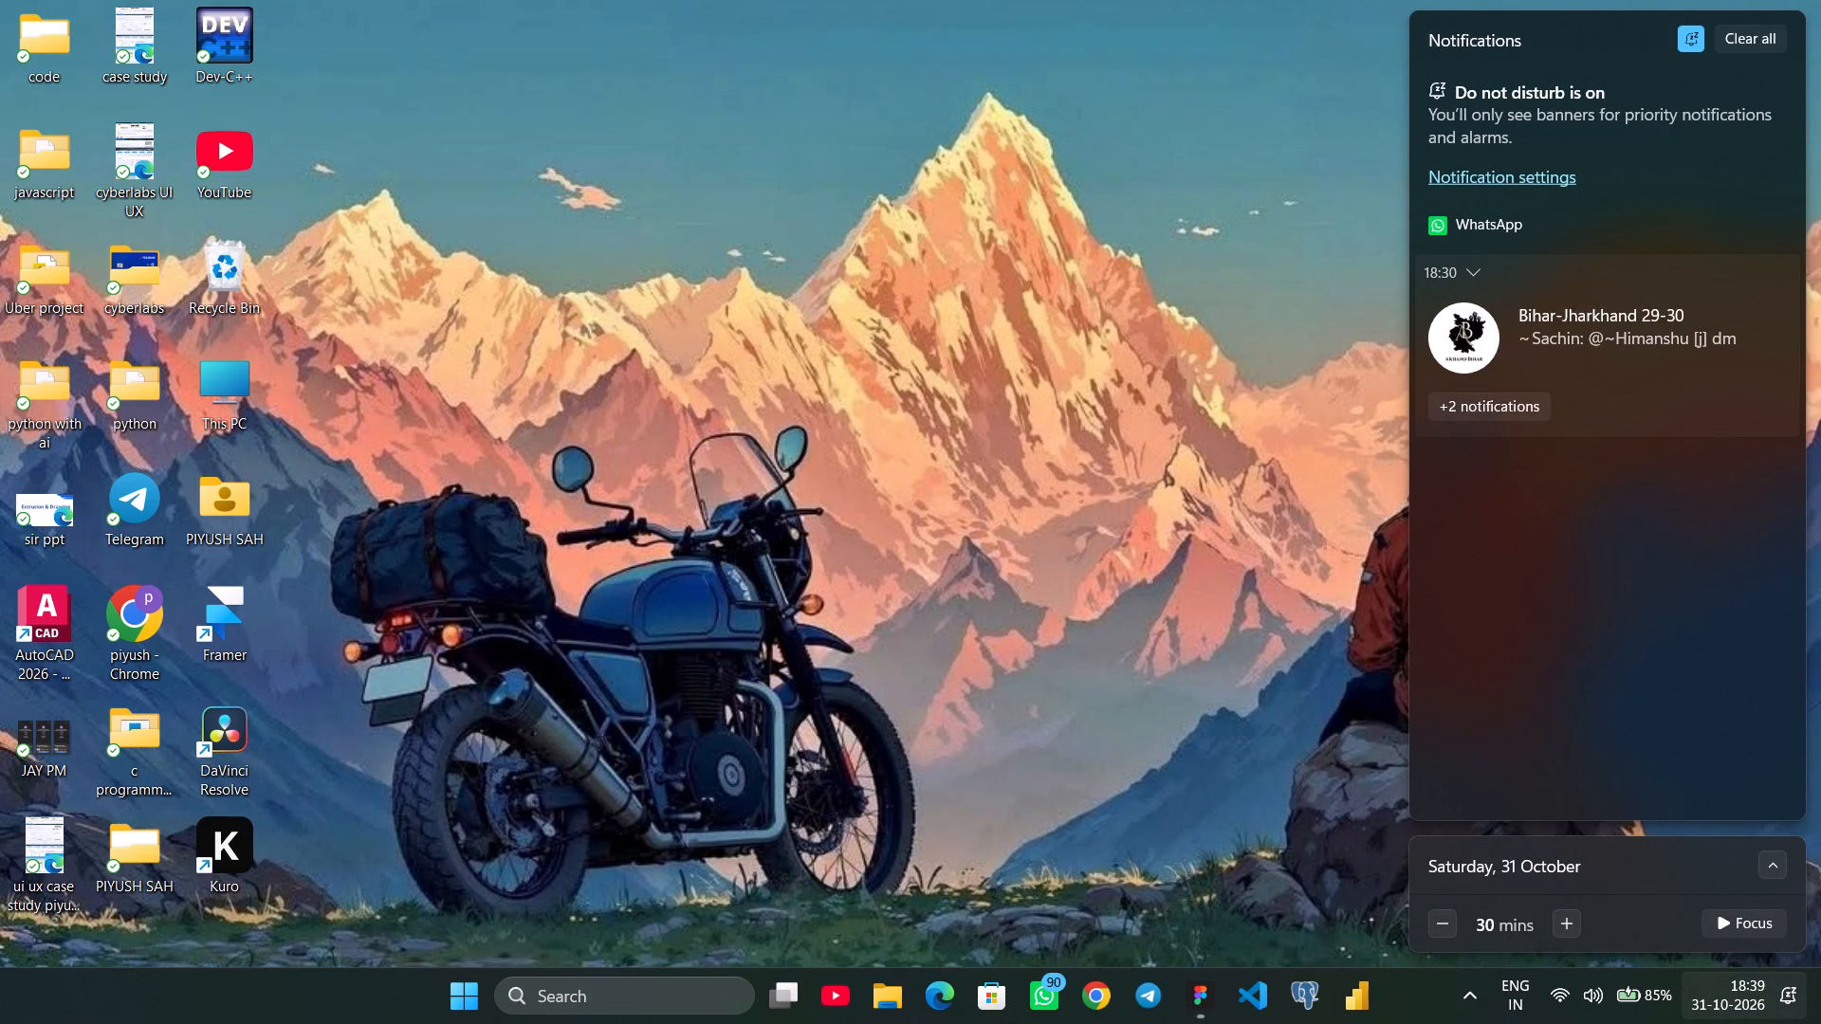
click(1522, 404)
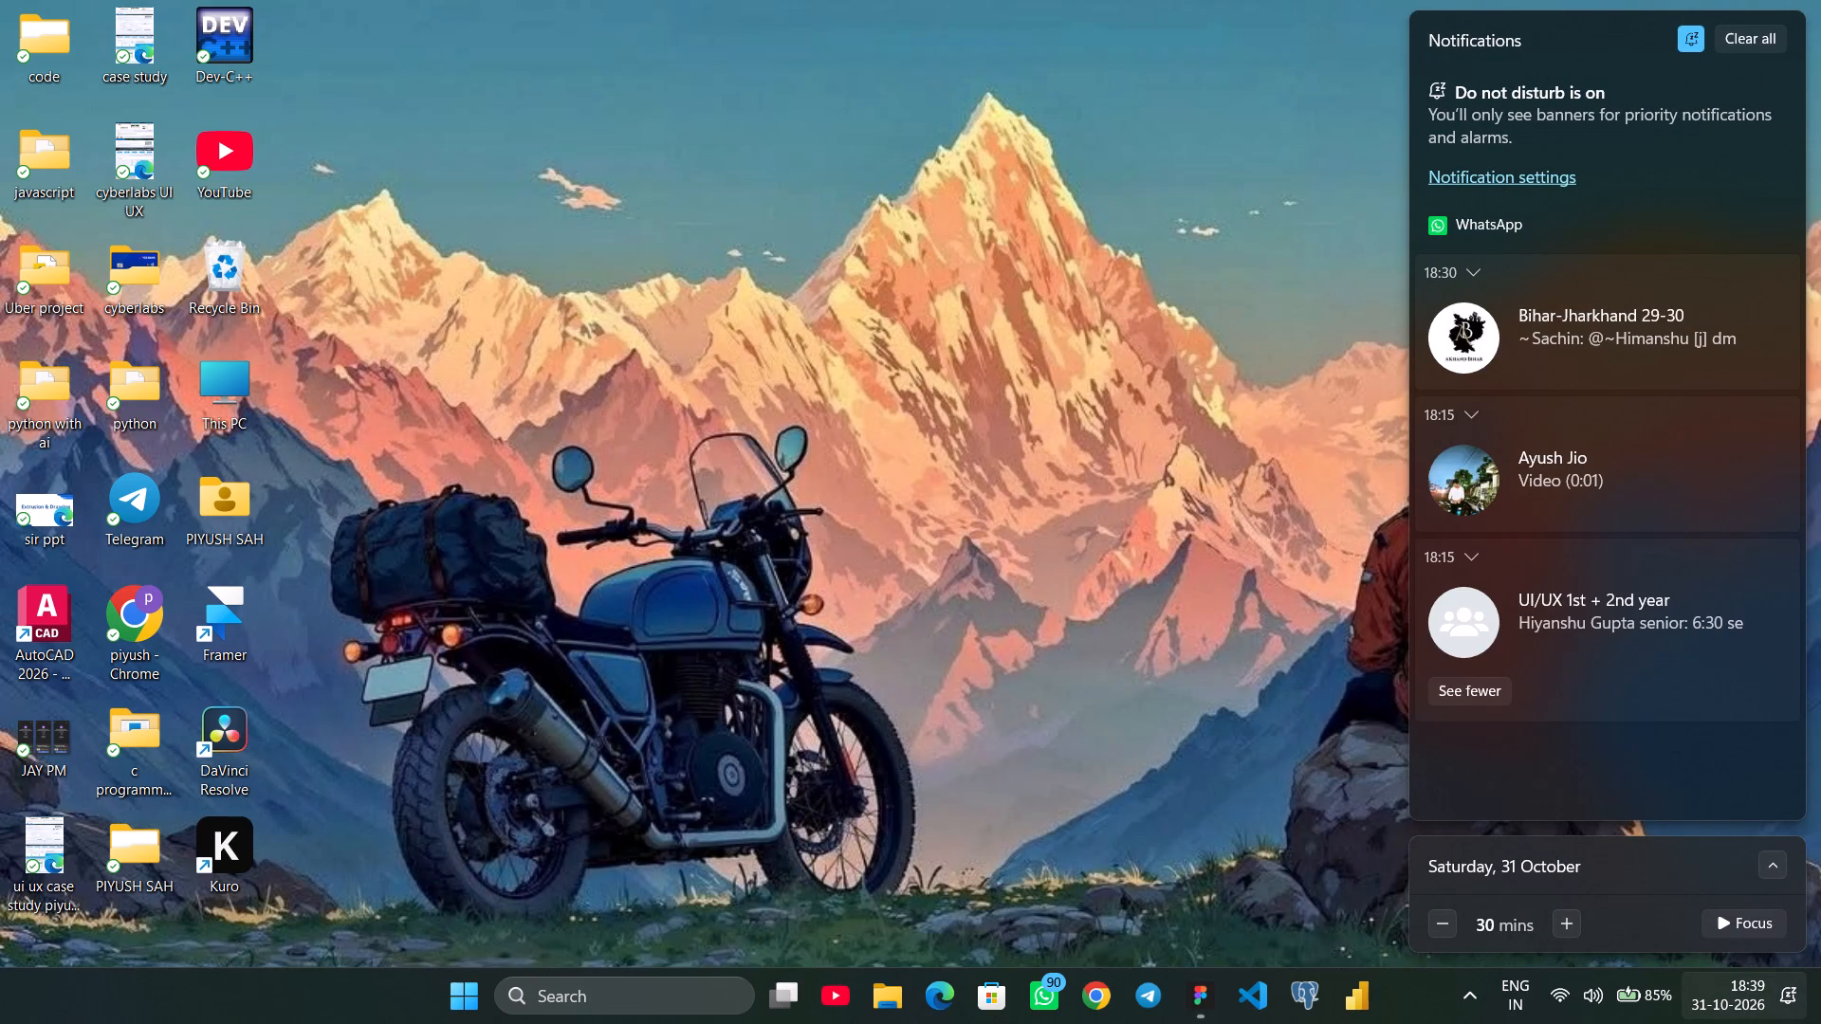
click(1739, 23)
click(1739, 33)
click(1093, 431)
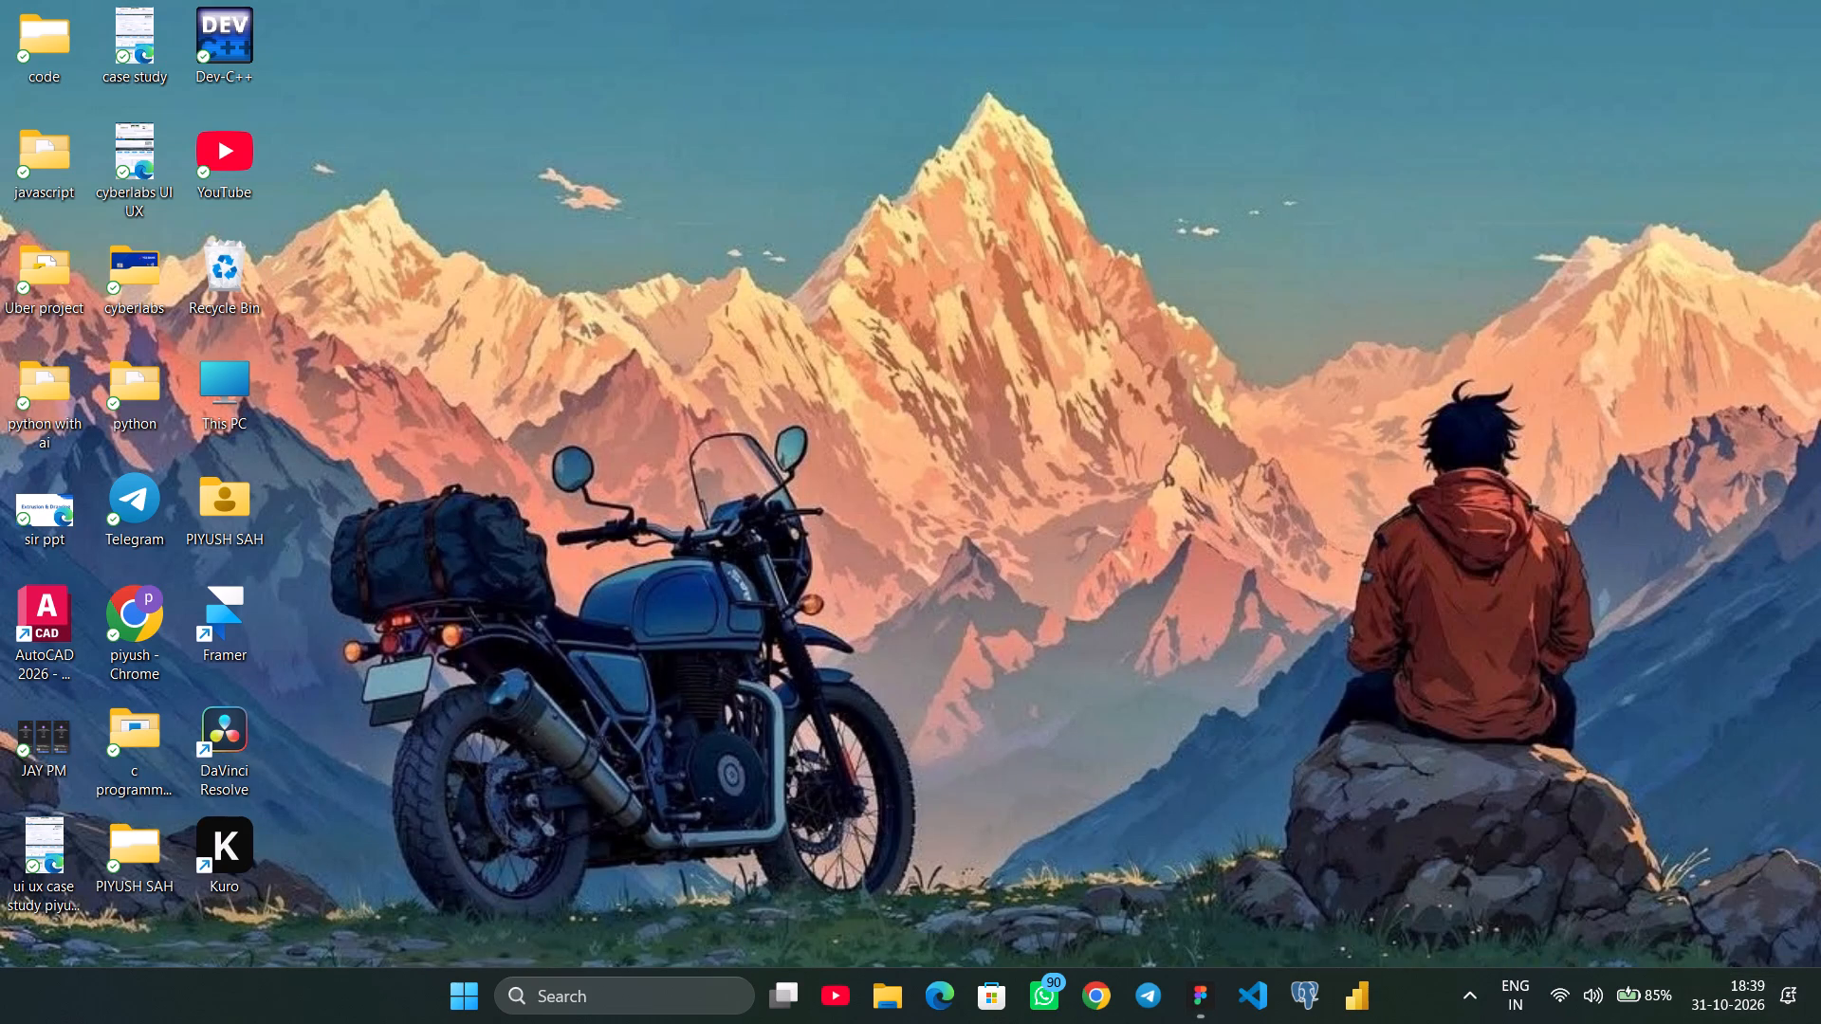
Launch Kuro from the desktop.
double_click(259, 829)
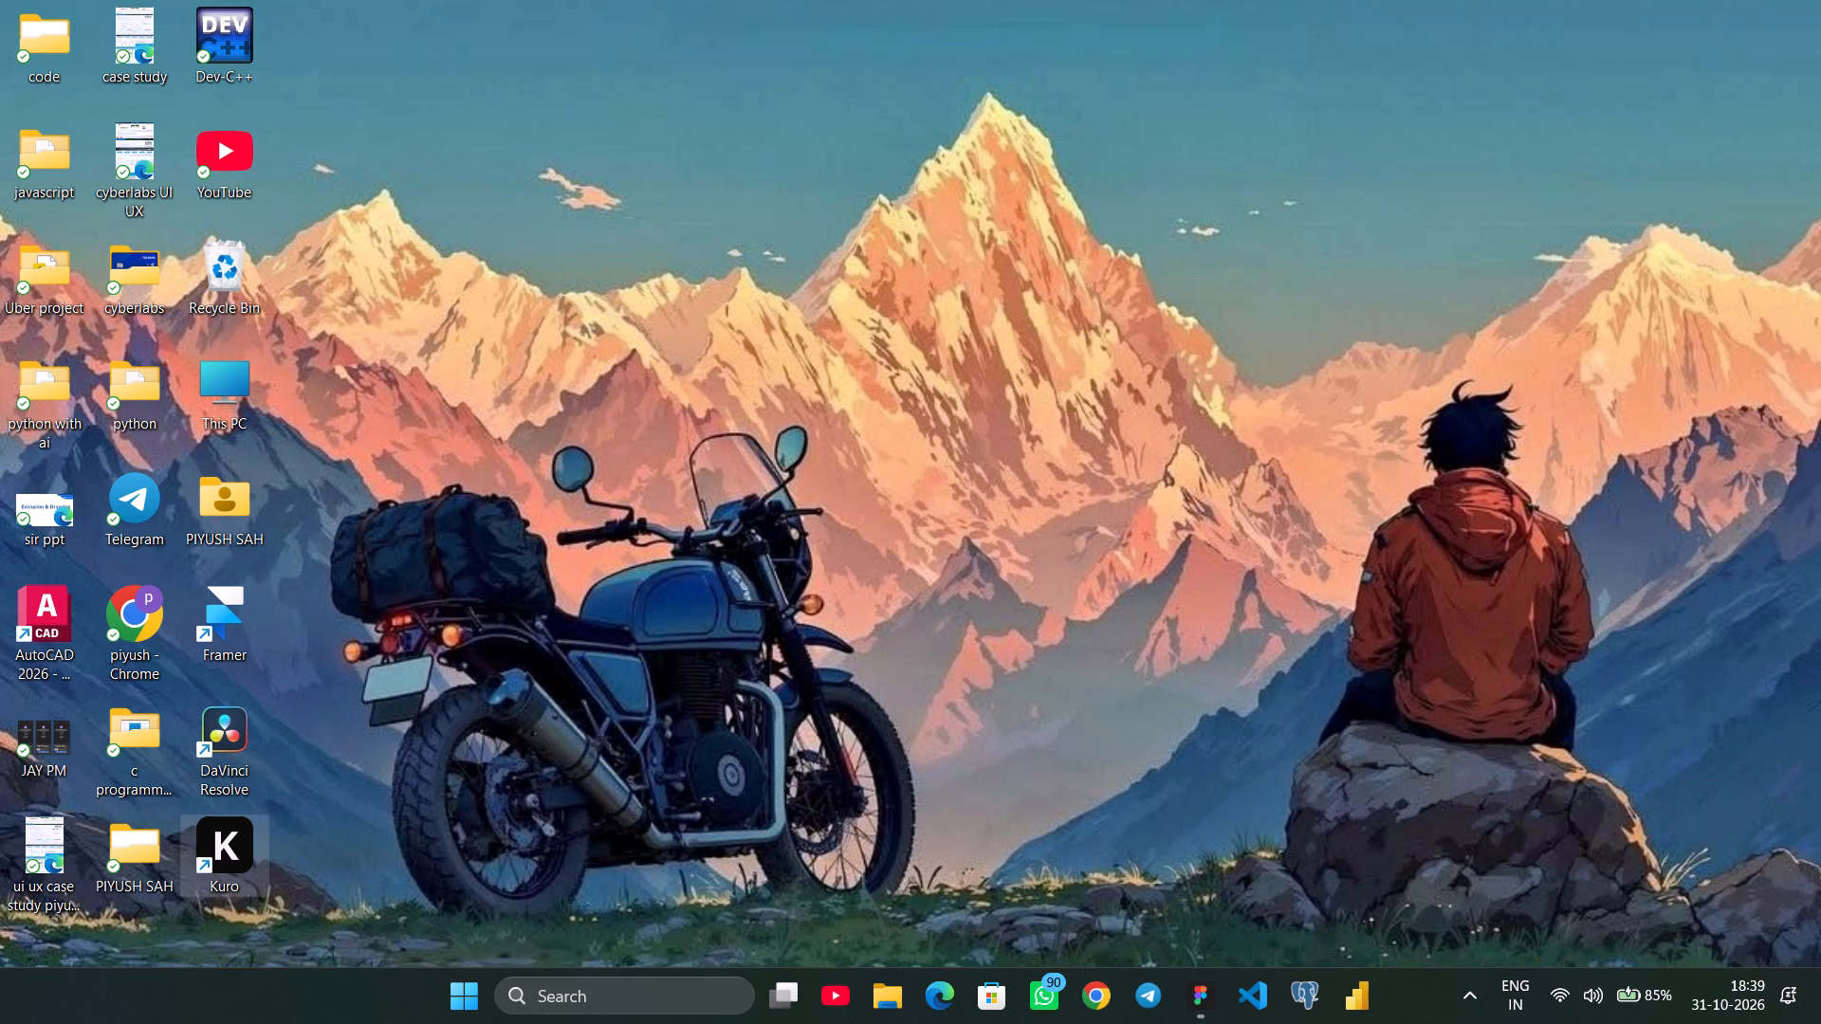